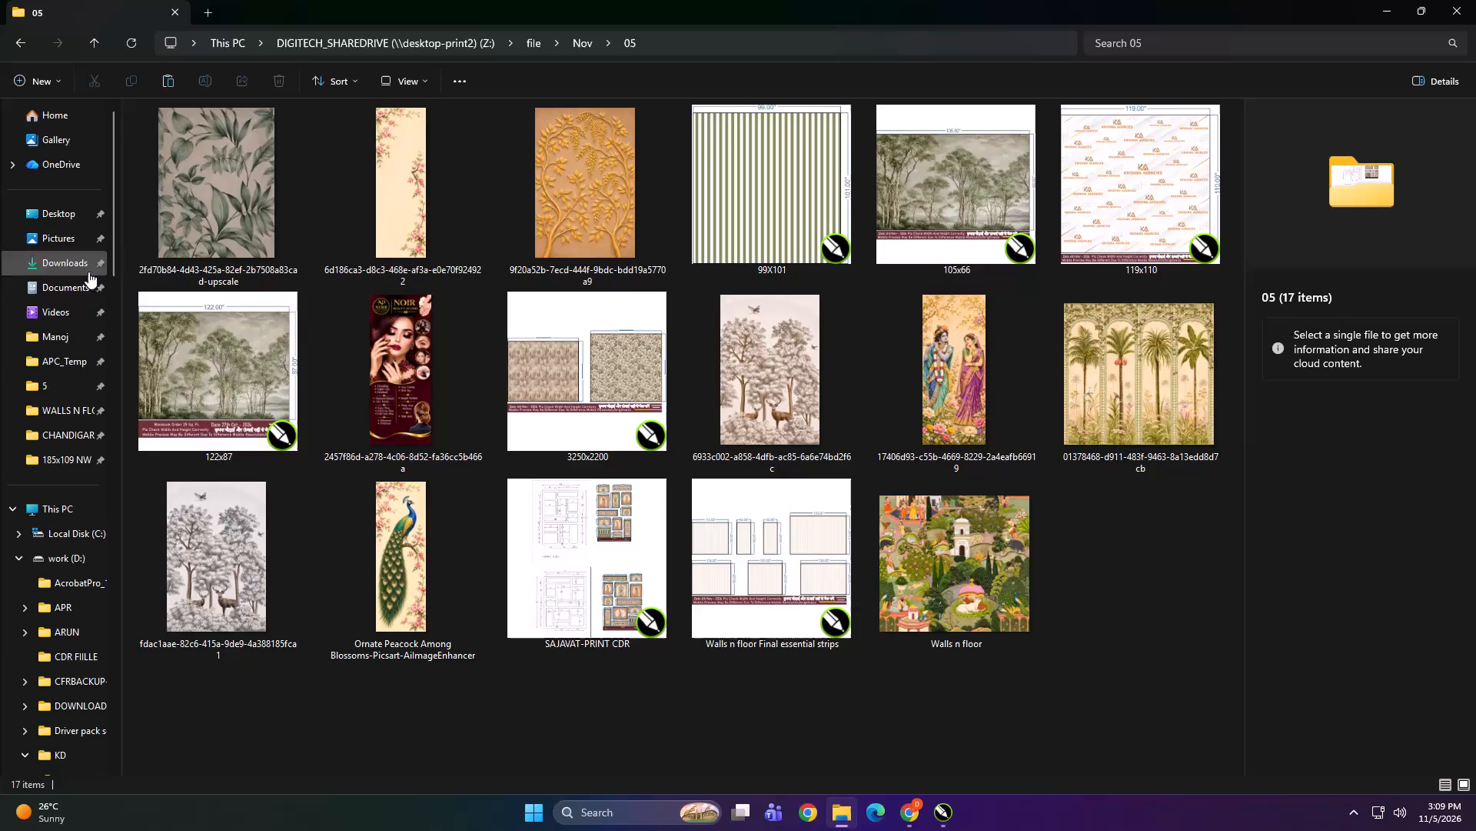
Import the 119x110 file from folder 05 into the Untitled-1 drawing in CorelDRAW, below the gold and grey tree panels.
scroll(347, 300, "down", 9, "ctrl")
left_click(516, 562)
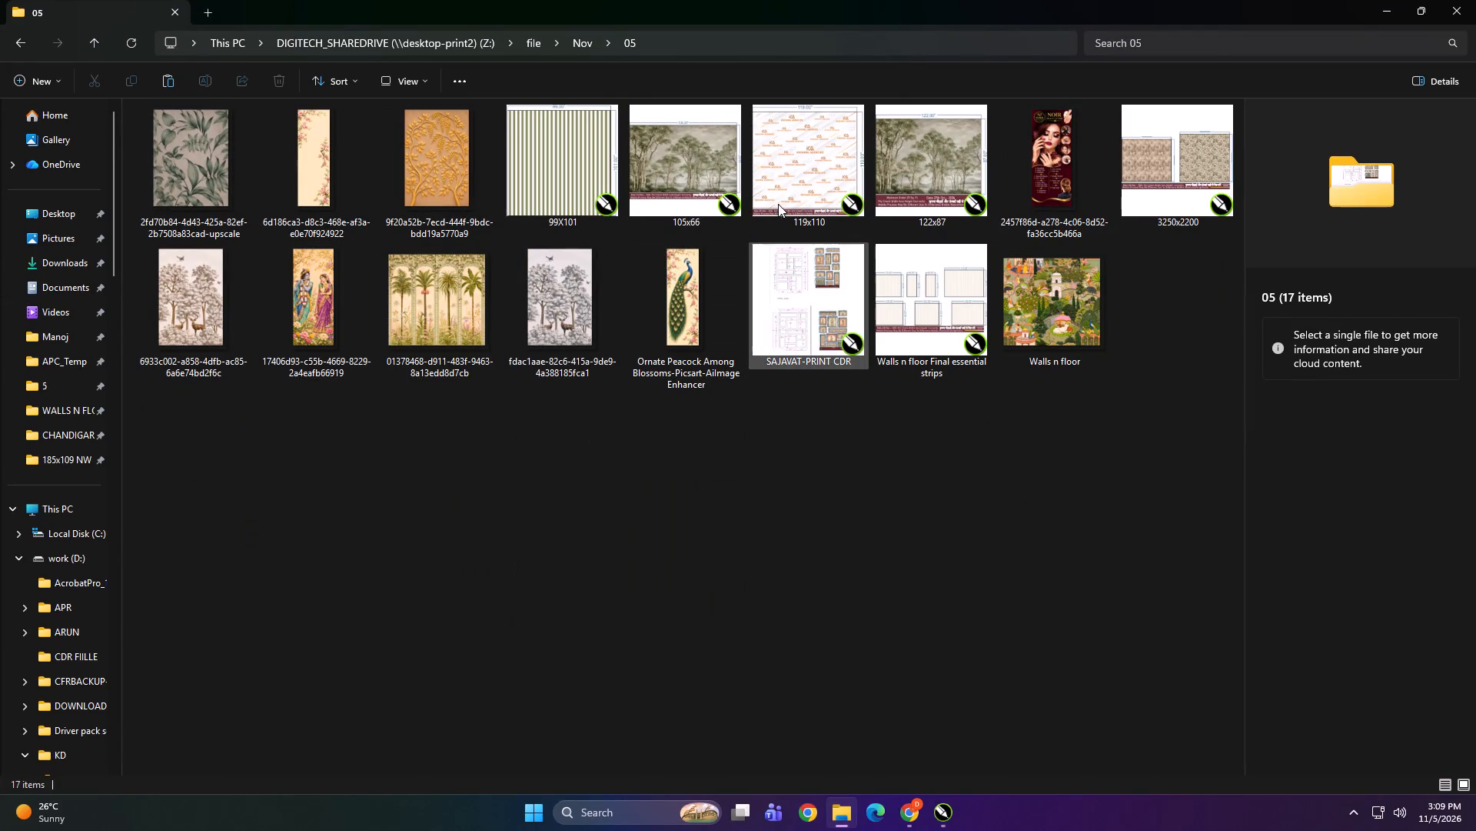
left_click(1163, 177)
left_click(786, 163, "ctrl")
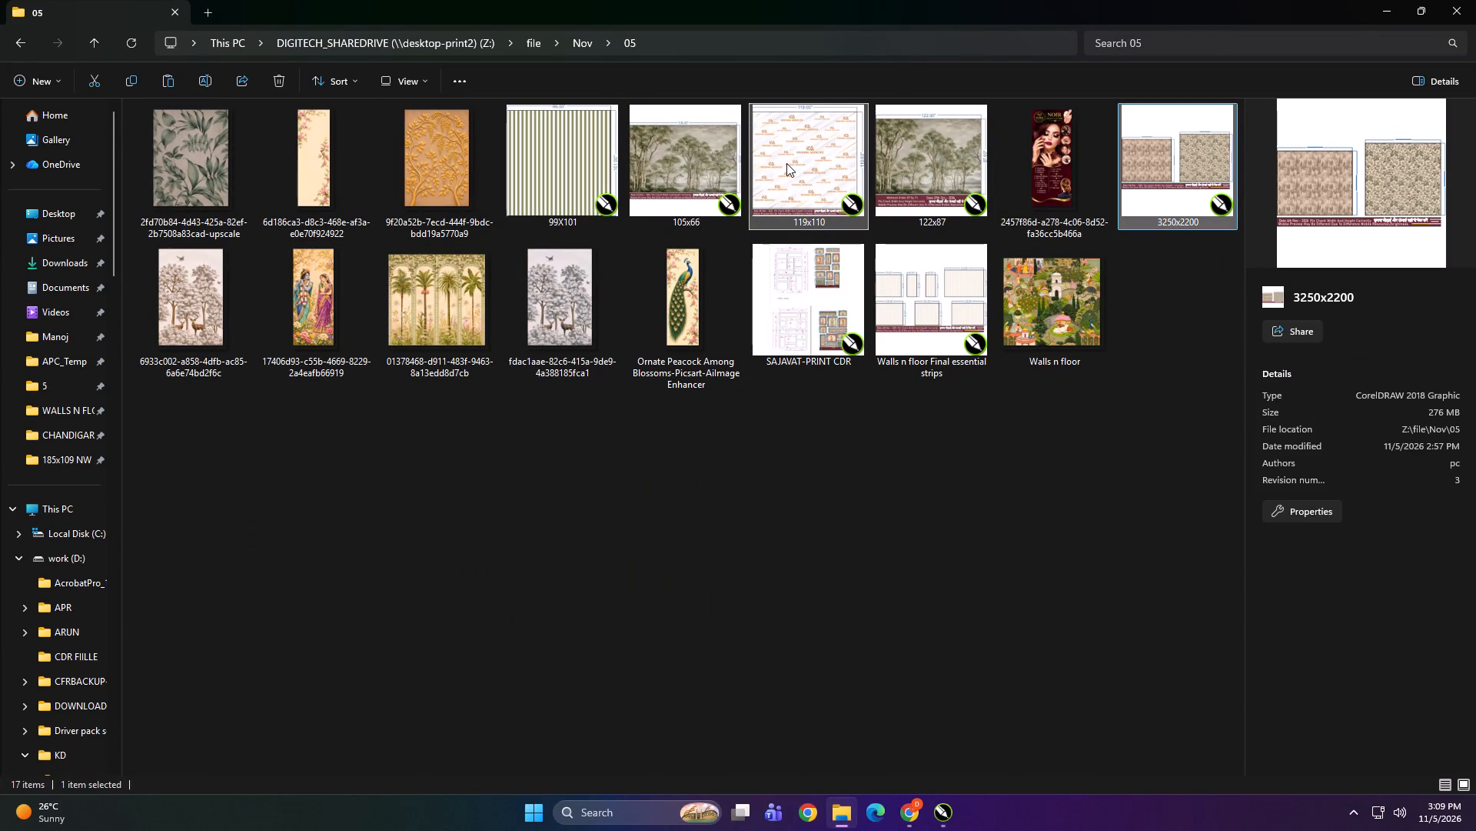
left_click(802, 149)
left_click_drag(810, 134, 959, 799)
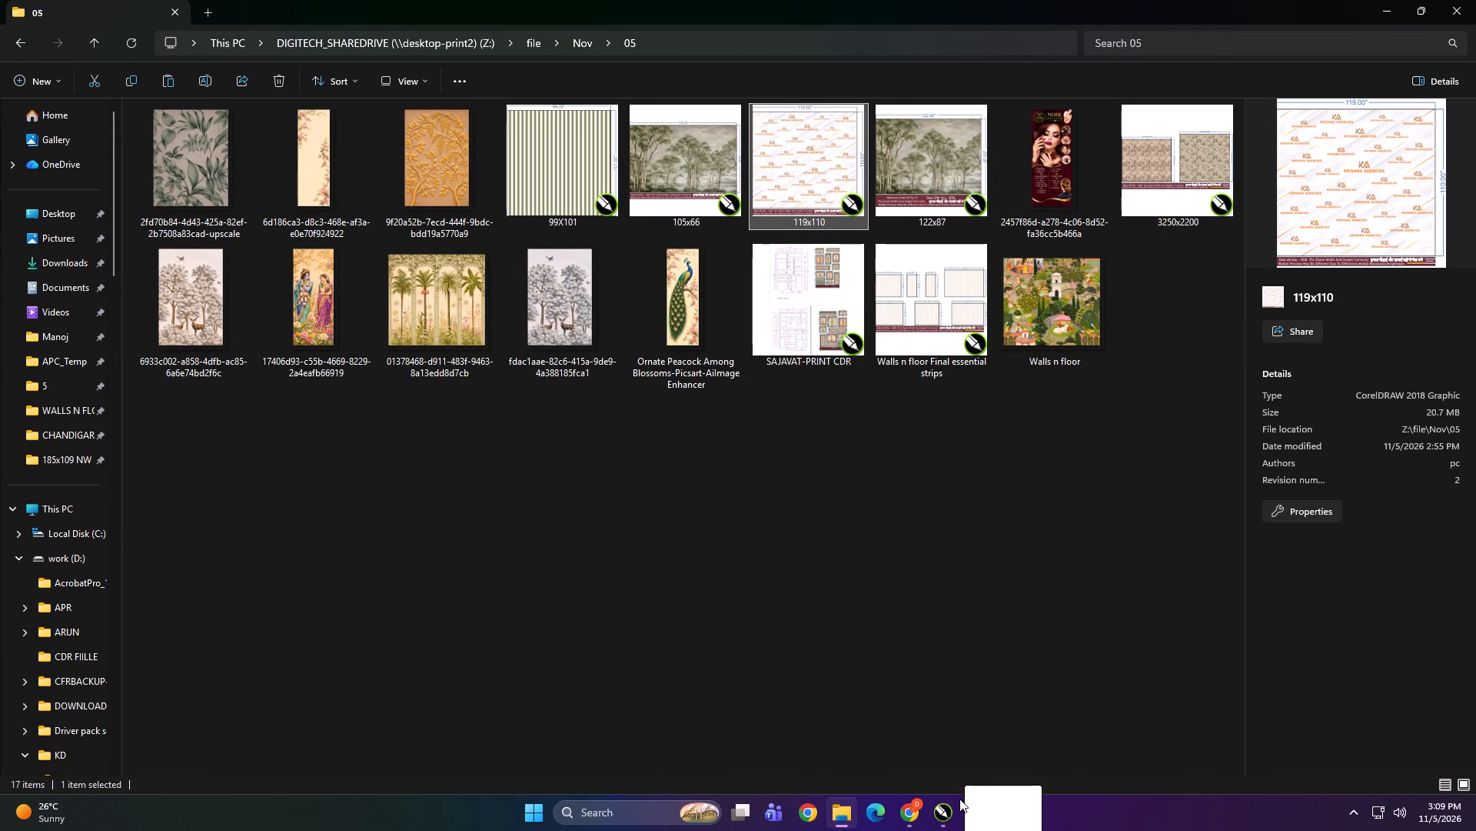
left_click_drag(959, 799, 623, 563)
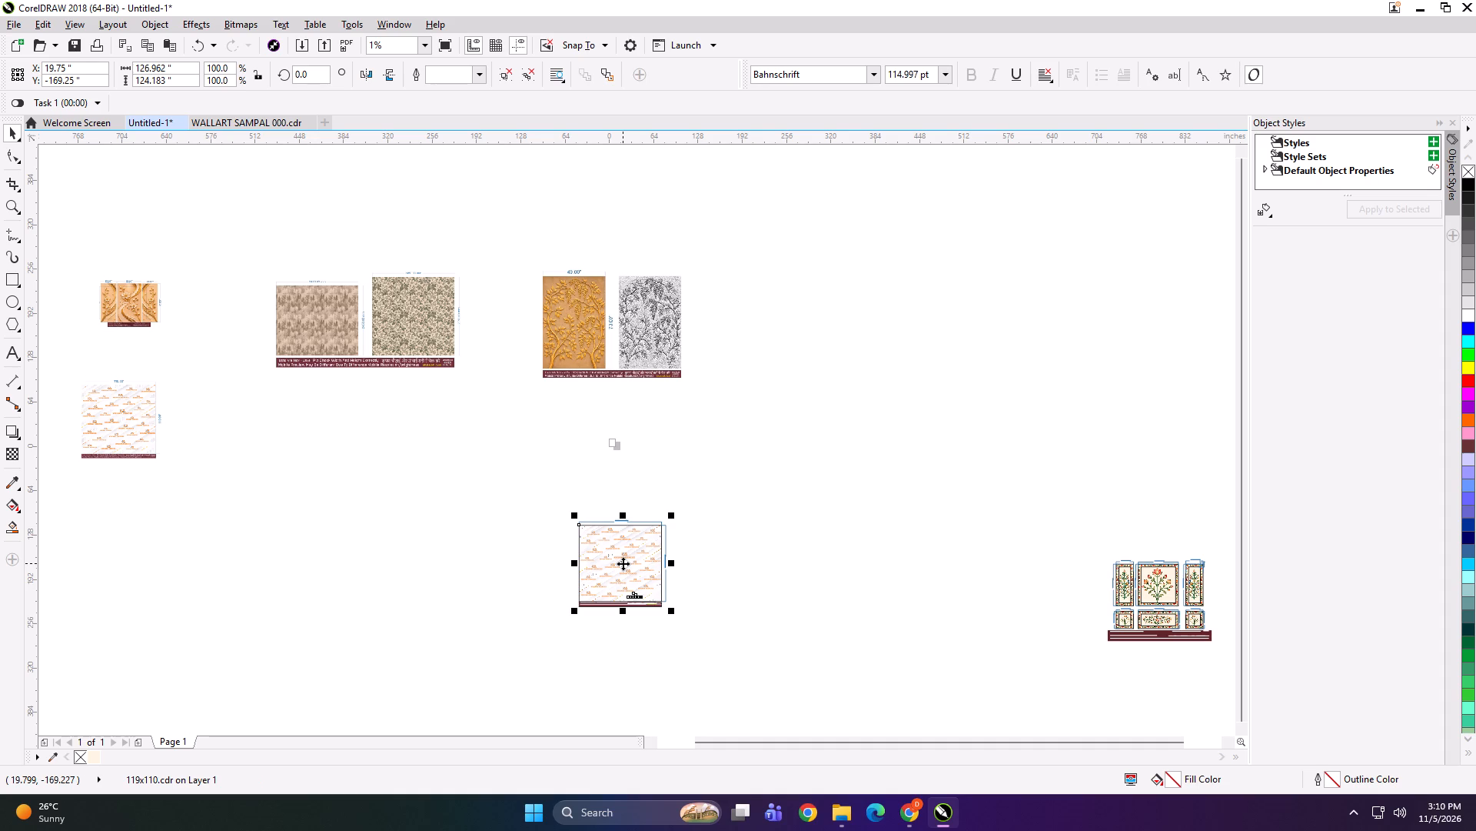
left_click(387, 452)
Move the existing orange logo-pattern layout and the imported 119x110 layout side by side in the empty area below the other layouts.
left_click_drag(162, 402, 354, 496)
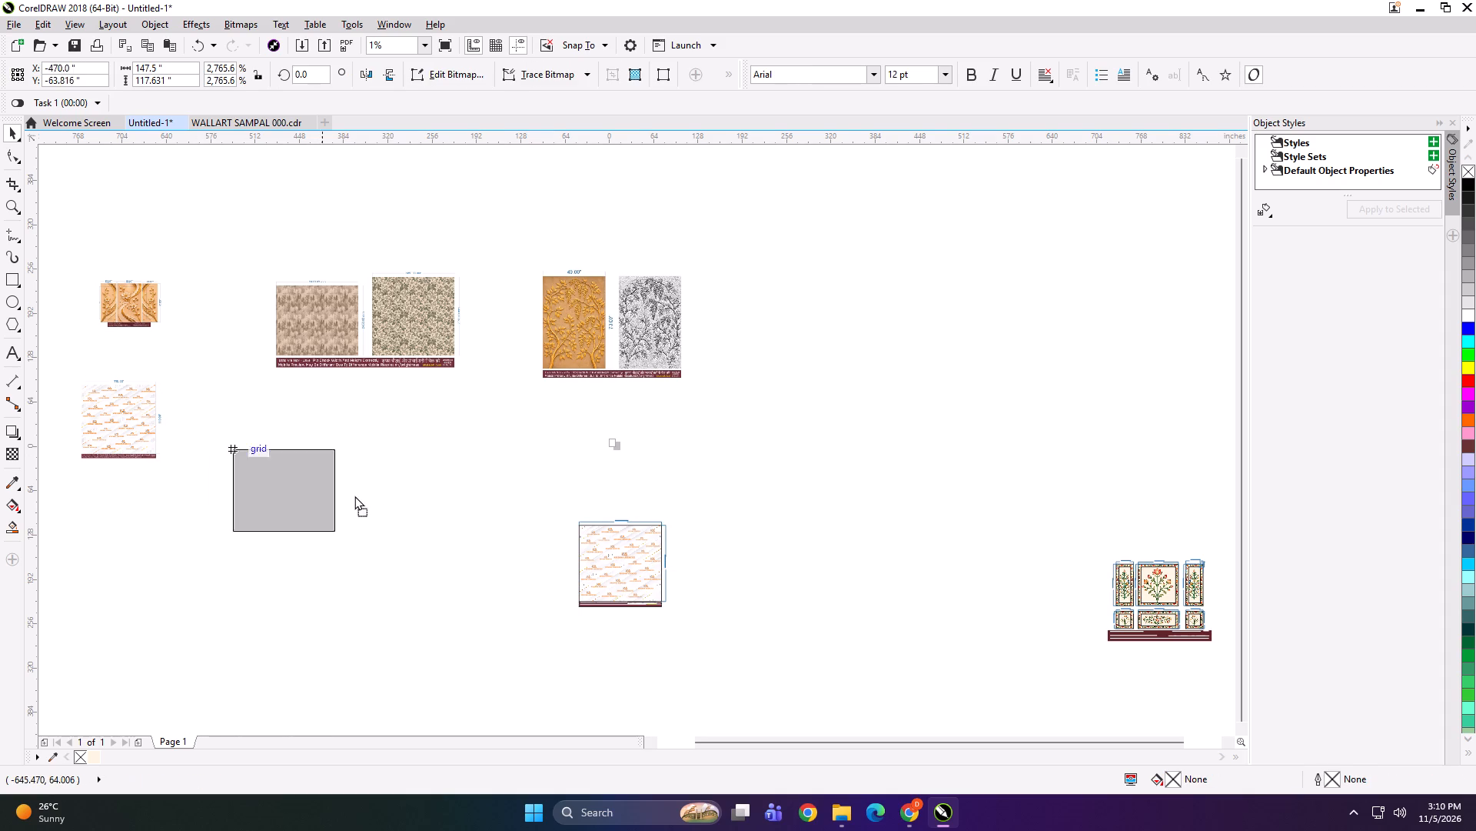
left_click_drag(354, 496, 549, 546)
left_click(612, 547, "shift")
left_click_drag(633, 566, 409, 519)
left_click(622, 509)
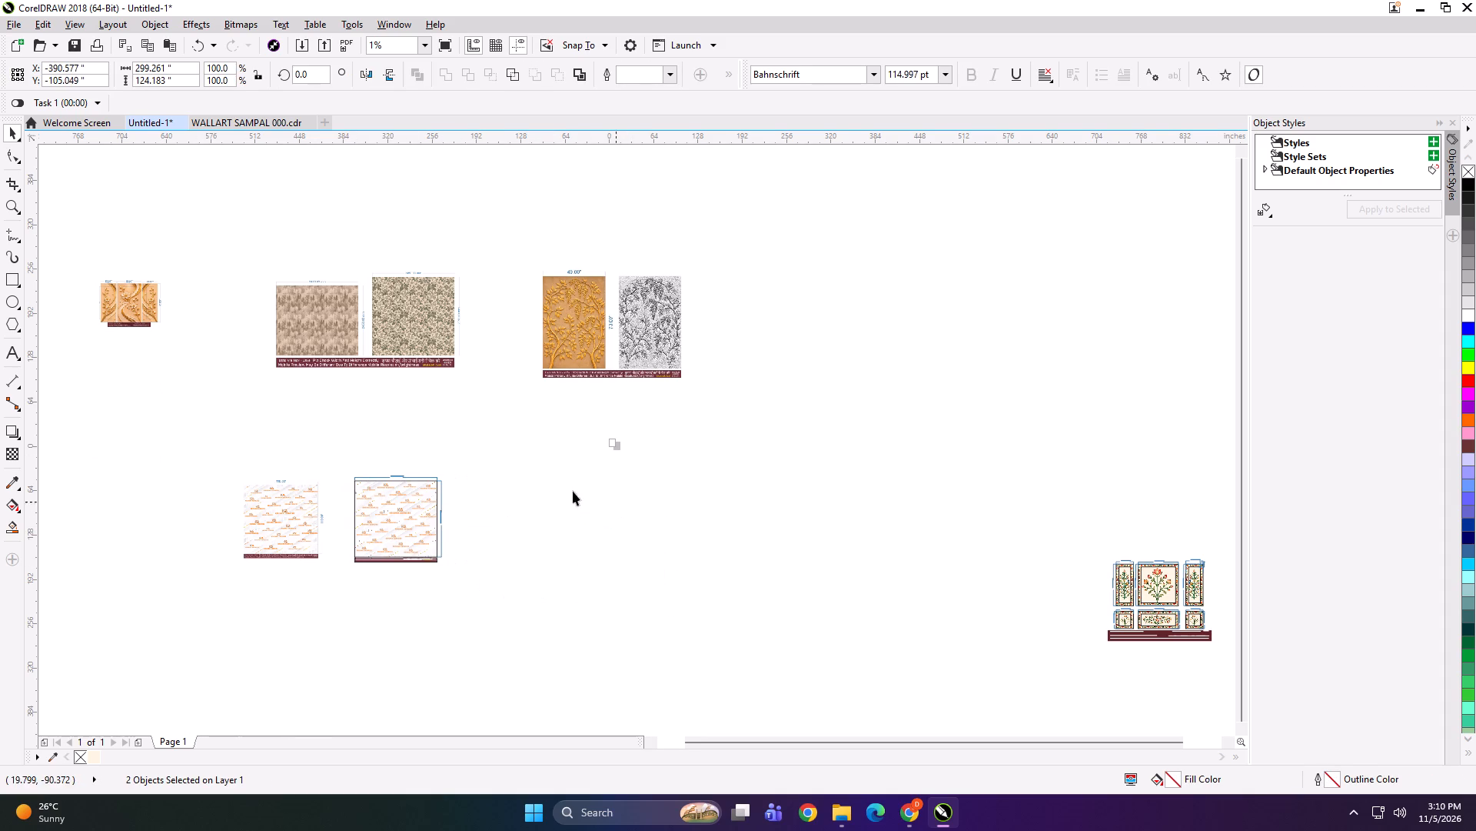
Move the layout with the two floral pattern panels to just below the gold and grey tree panels.
left_click_drag(409, 319, 710, 468)
left_click_drag(776, 516, 776, 546)
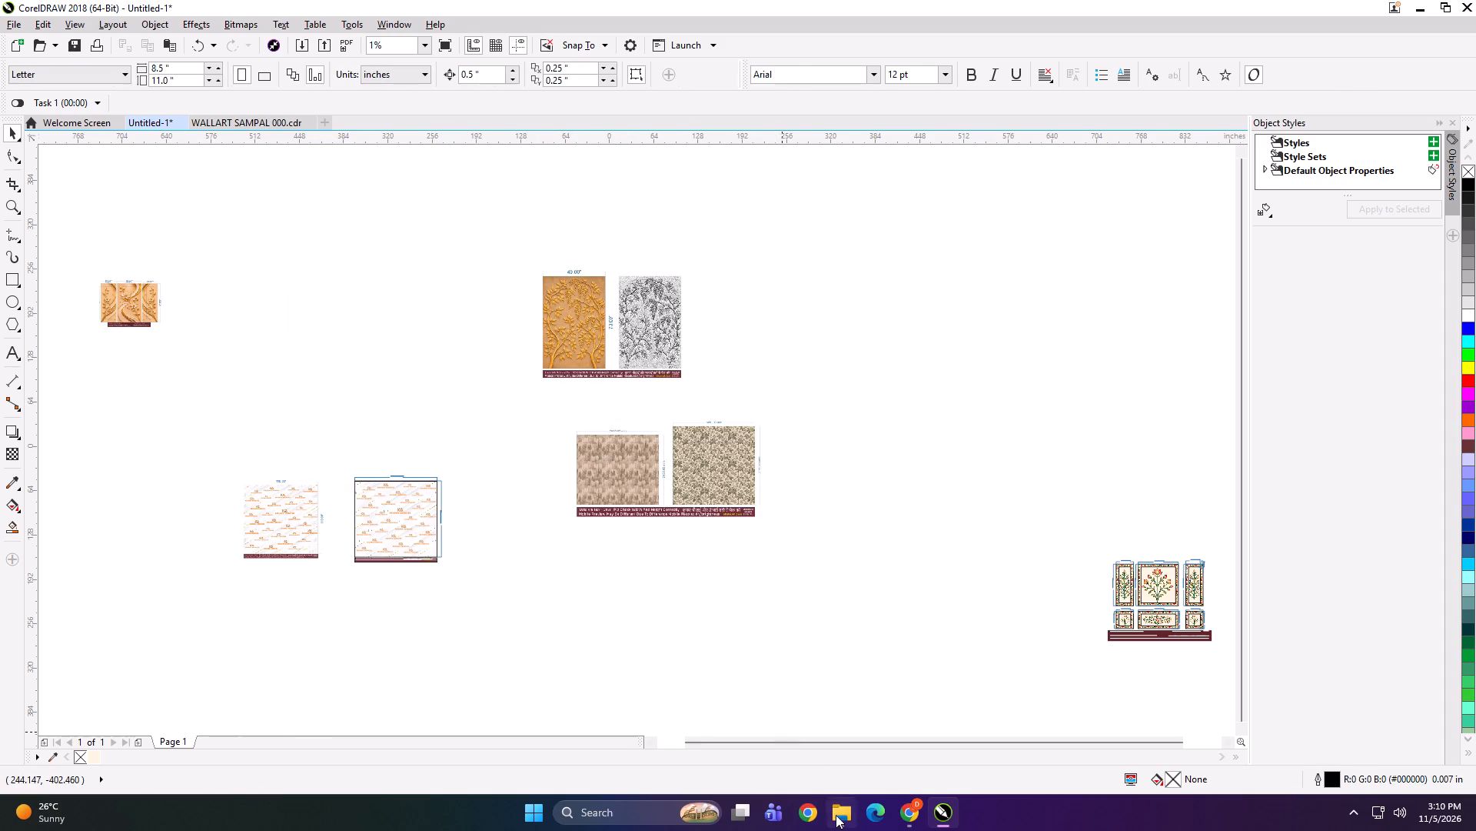
Import the 3250x2200 file from folder 05 into the Untitled-1 drawing in CorelDRAW.
left_click(836, 815)
scroll(93, 382, "up", 4)
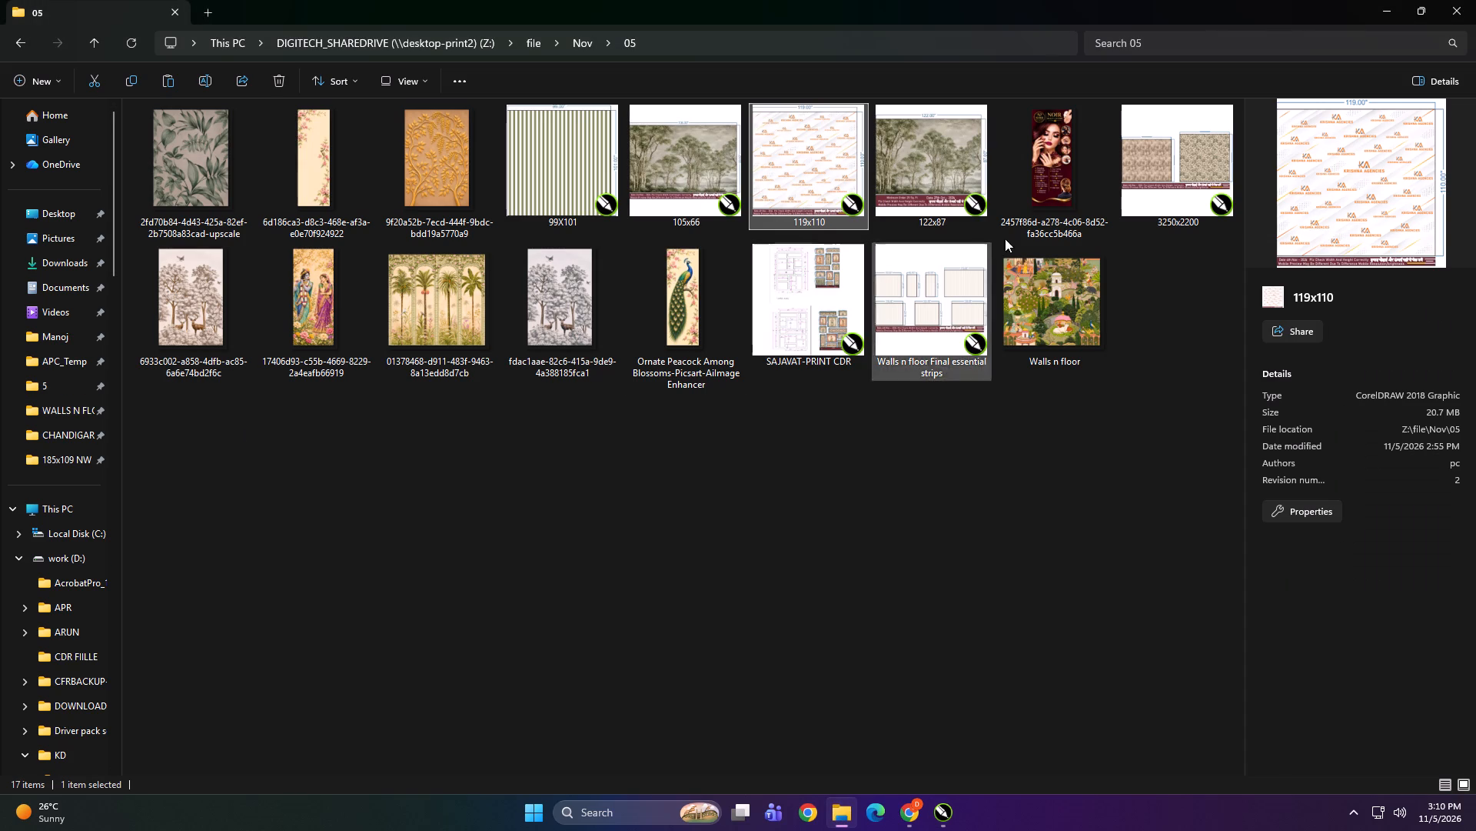
left_click(1160, 187)
left_click_drag(1188, 145, 899, 767)
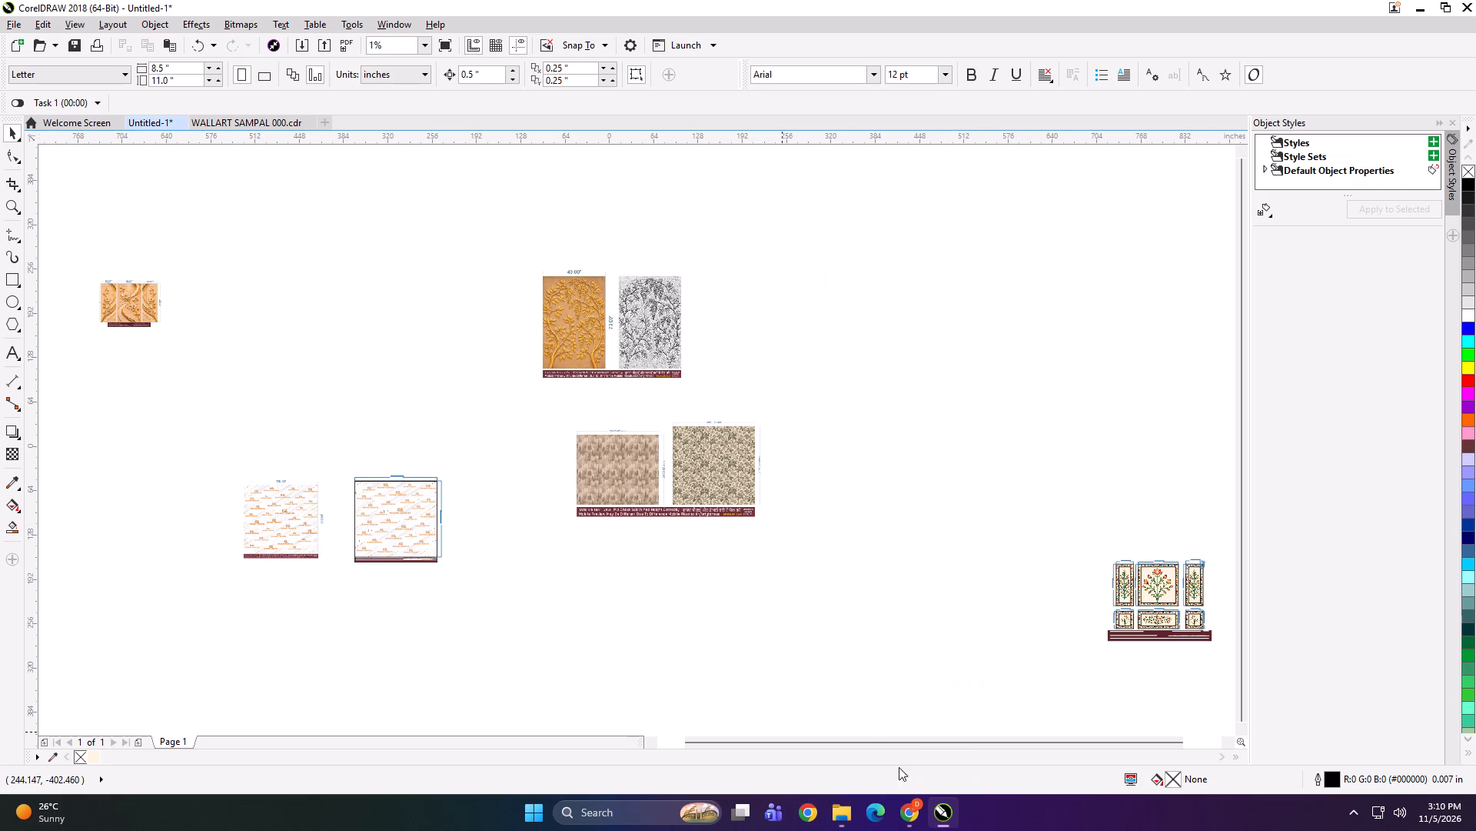
Place the imported 3250x2200 layout in the drawing, directly below the matching layout with the two floral pattern panels.
left_click_drag(899, 767, 744, 591)
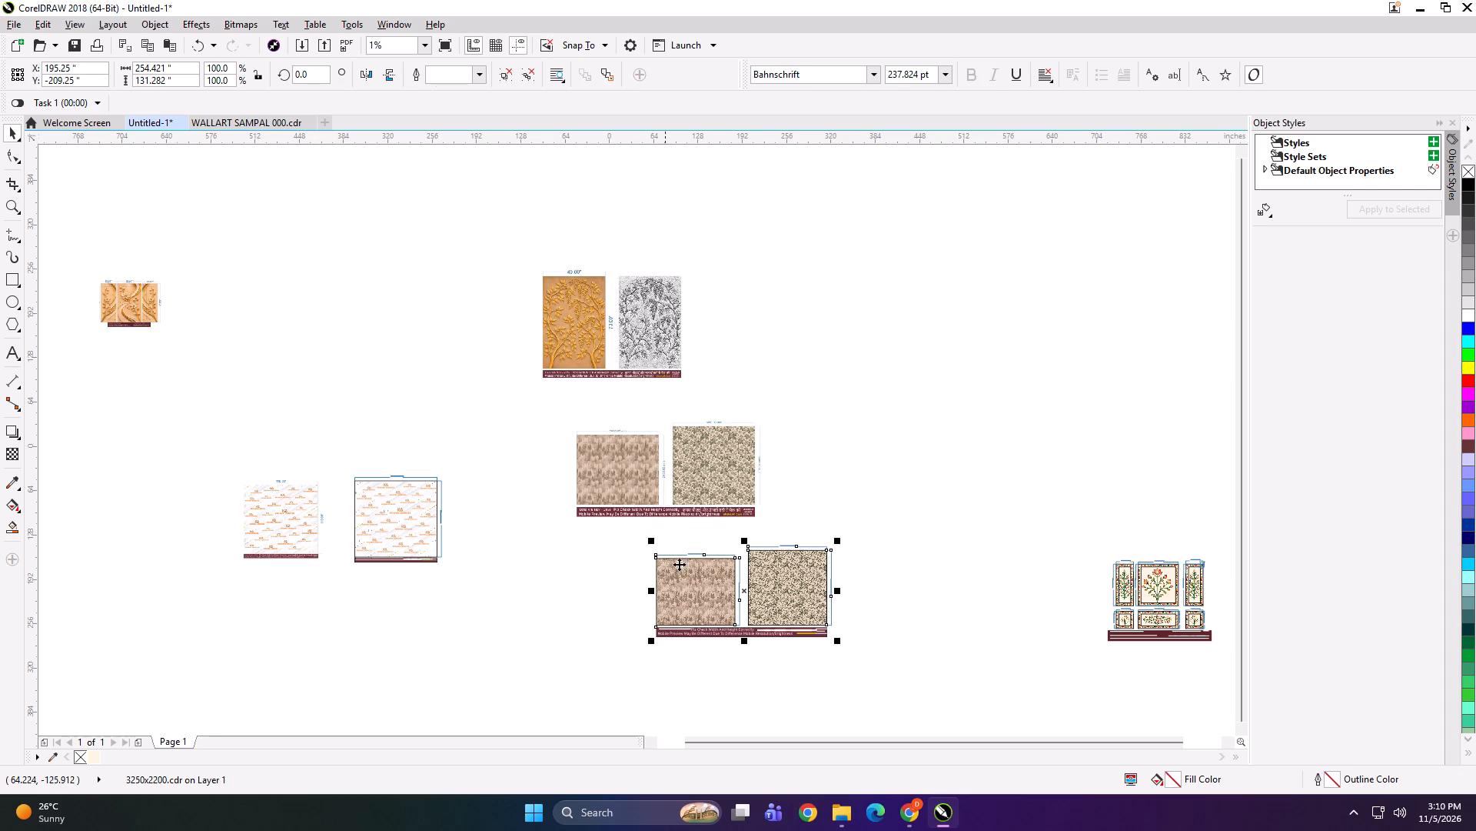
left_click_drag(694, 589, 629, 584)
Move the gold and grey tree panels farther up, away from the floral pattern layouts.
left_click_drag(623, 345, 587, 293)
left_click(716, 302)
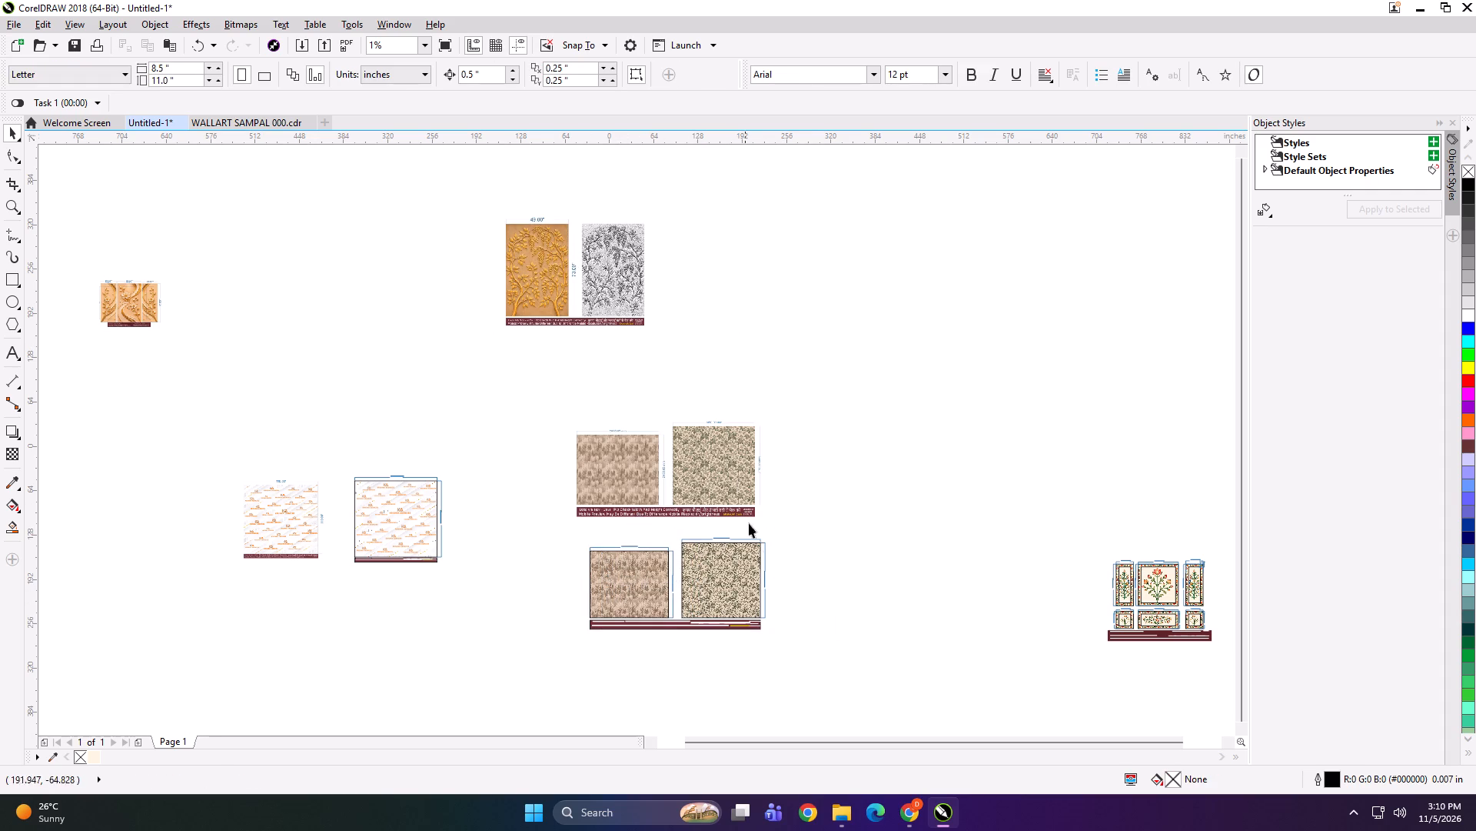
Import the four newest WhatsApp images (14.59.23, 15.03.05 (1), 15.03.05 and 15.03.06) from the Downloads folder into the Untitled-1 drawing in CorelDRAW.
left_click(845, 809)
left_click(649, 591)
scroll(54, 373, "up", 1)
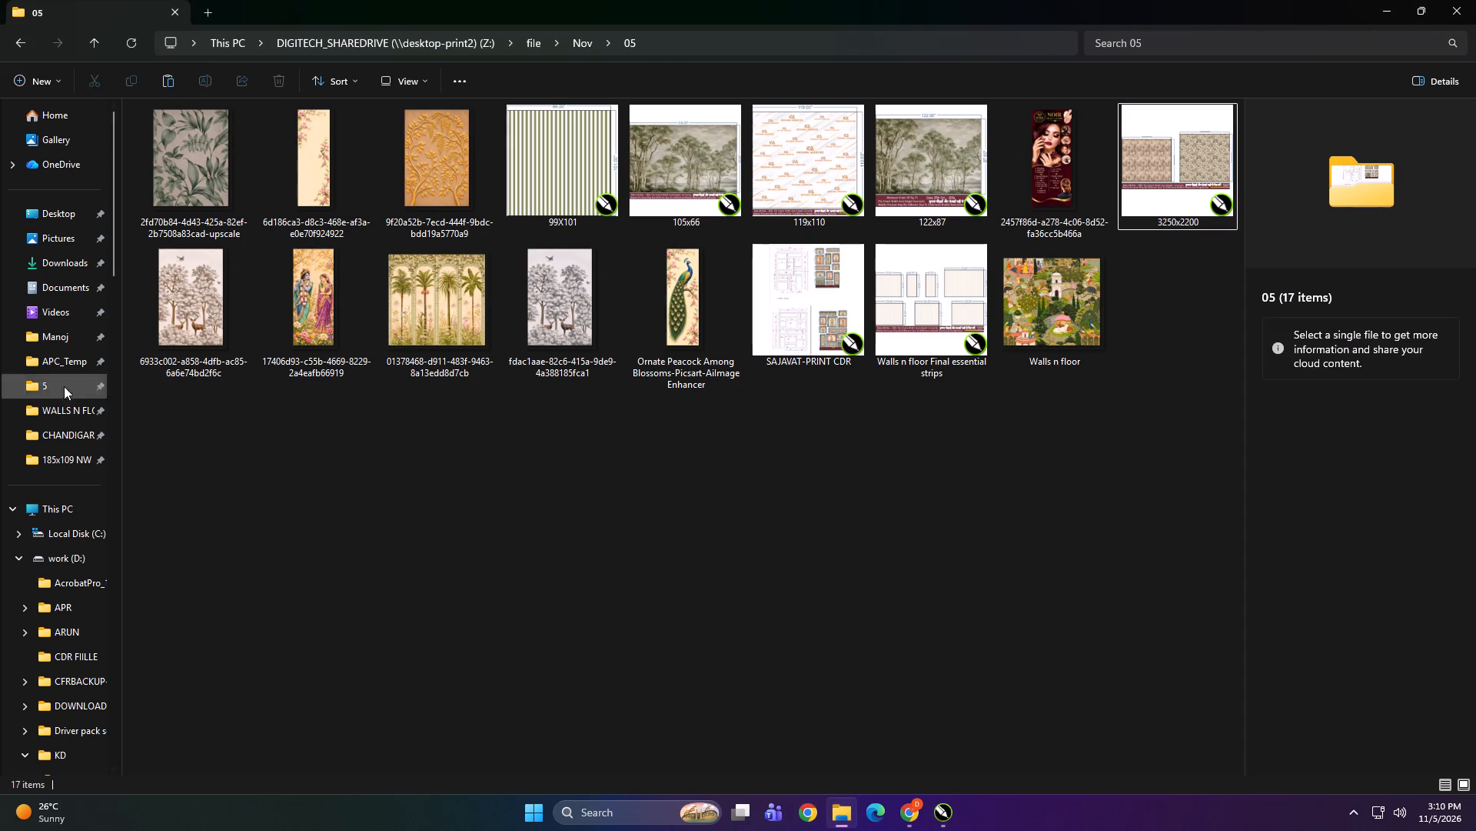
scroll(64, 386, "up", 6)
left_click(45, 265)
scroll(234, 241, "up", 5)
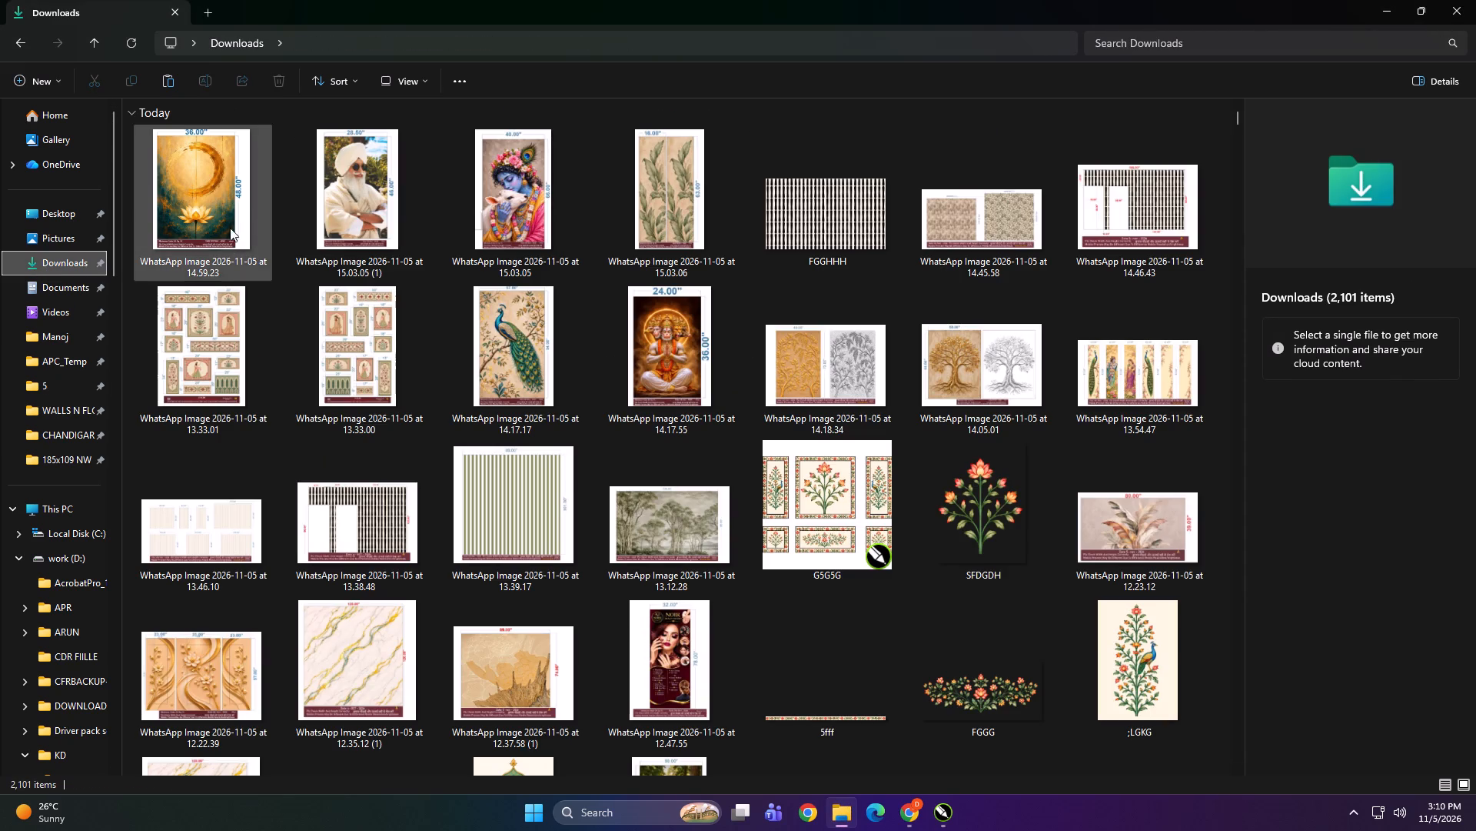
left_click(225, 213)
left_click(381, 212, "ctrl")
left_click(512, 208, "ctrl")
left_click(563, 204, "ctrl")
left_click(673, 200, "ctrl")
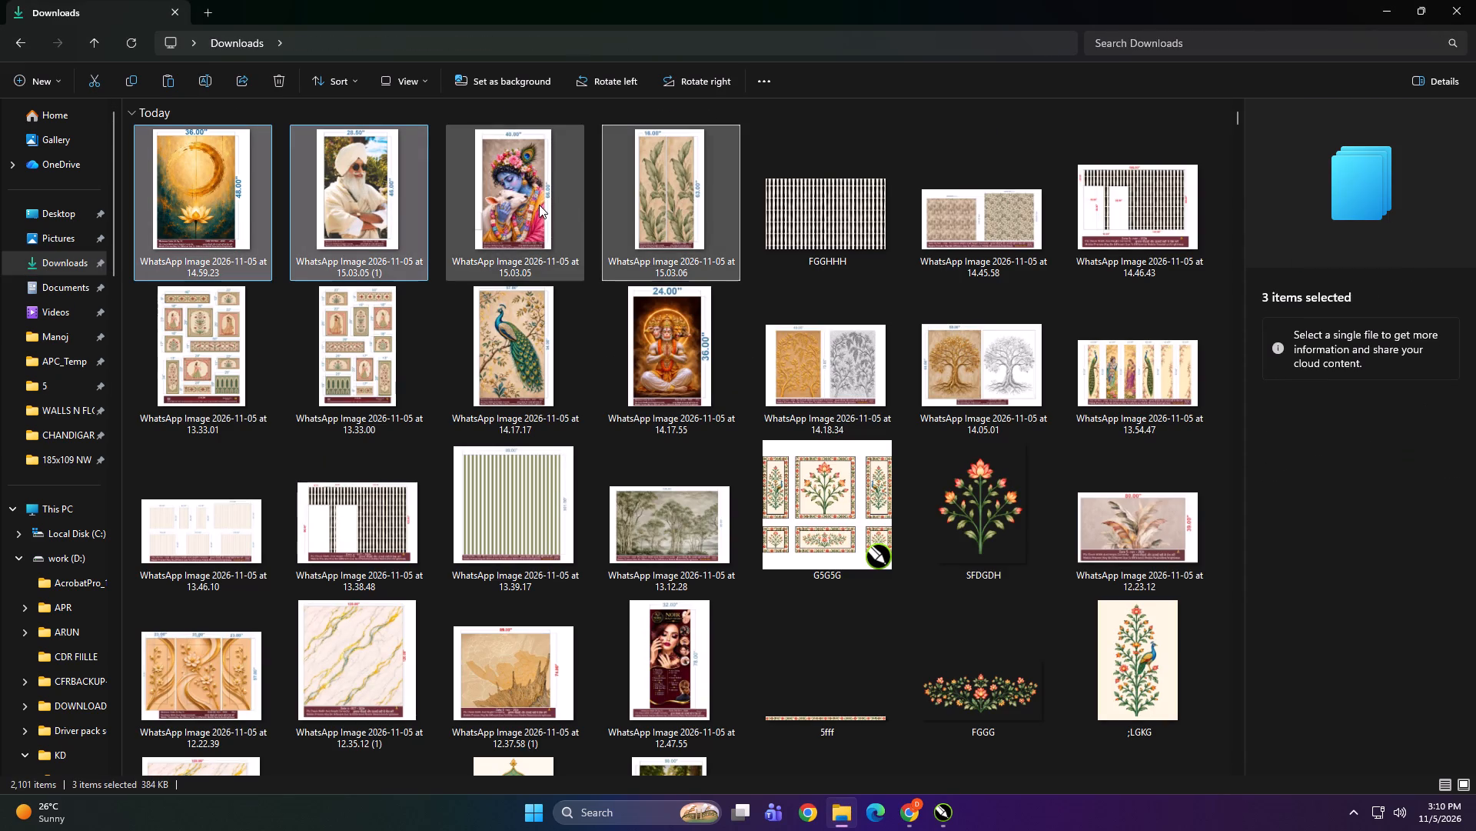
left_click(539, 205, "ctrl")
left_click_drag(340, 178, 940, 826)
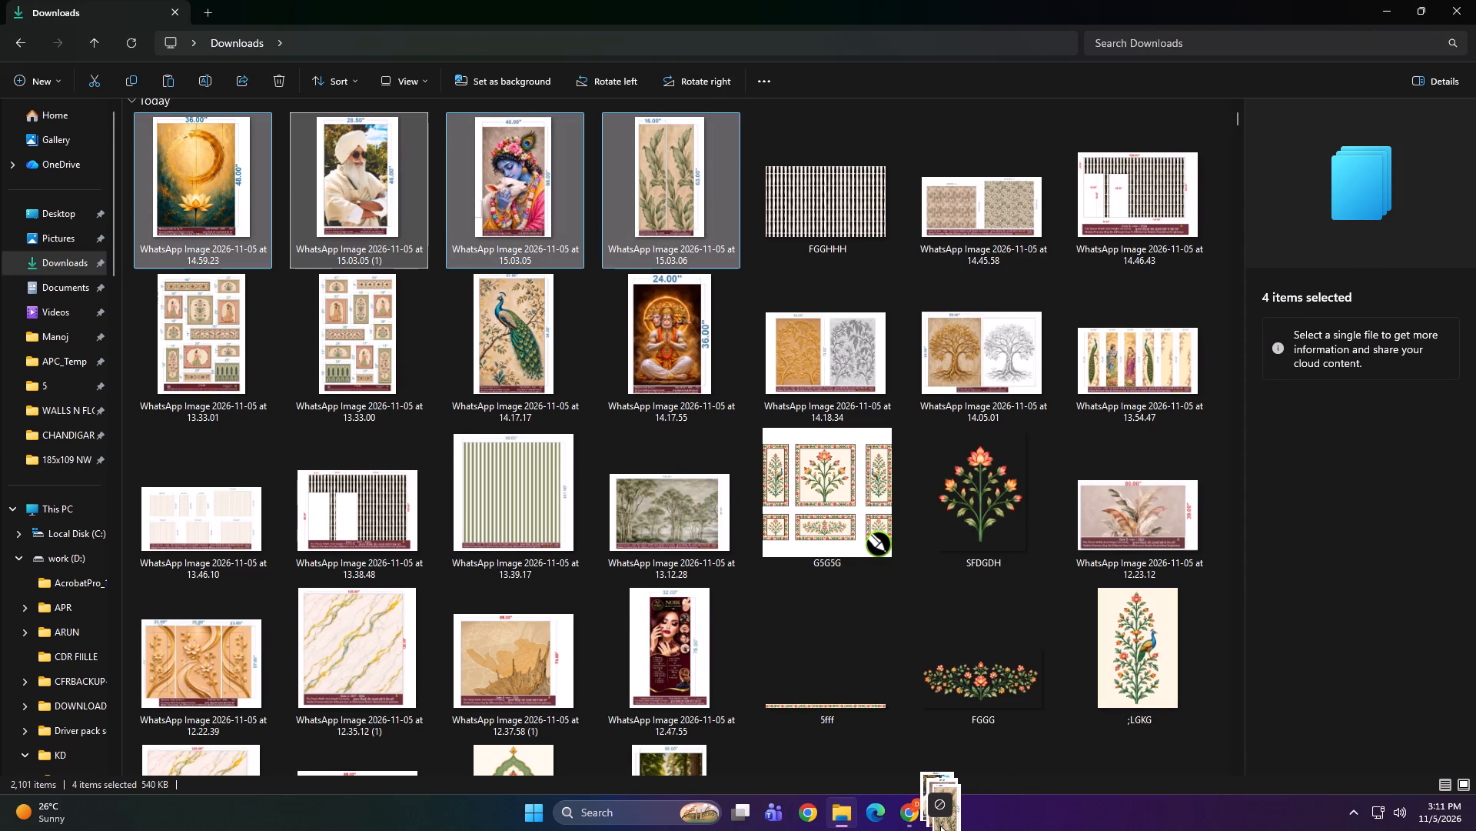
left_click_drag(940, 826, 346, 339)
Enlarge the four imported images together to about 4,226% of their size.
left_click_drag(307, 310, 371, 373)
left_click(351, 343, "shift")
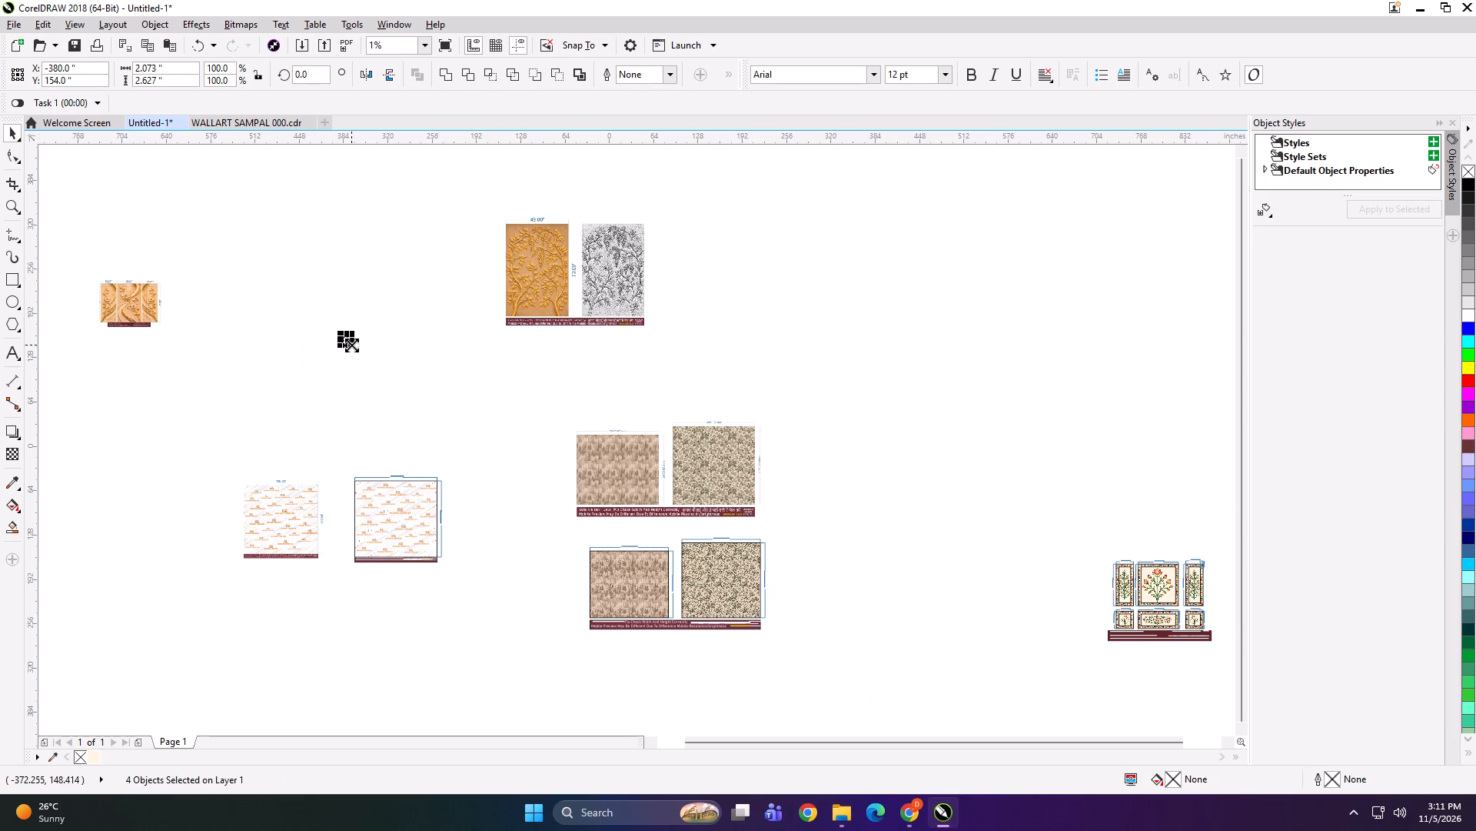
left_click_drag(351, 349, 407, 386, "shift")
left_click_drag(434, 415, 428, 407)
Spread out the stacked images, with the moon-and-lotus picture above a row of the leaf panels, bearded man and Krishna pictures.
left_click_drag(339, 351, 281, 239)
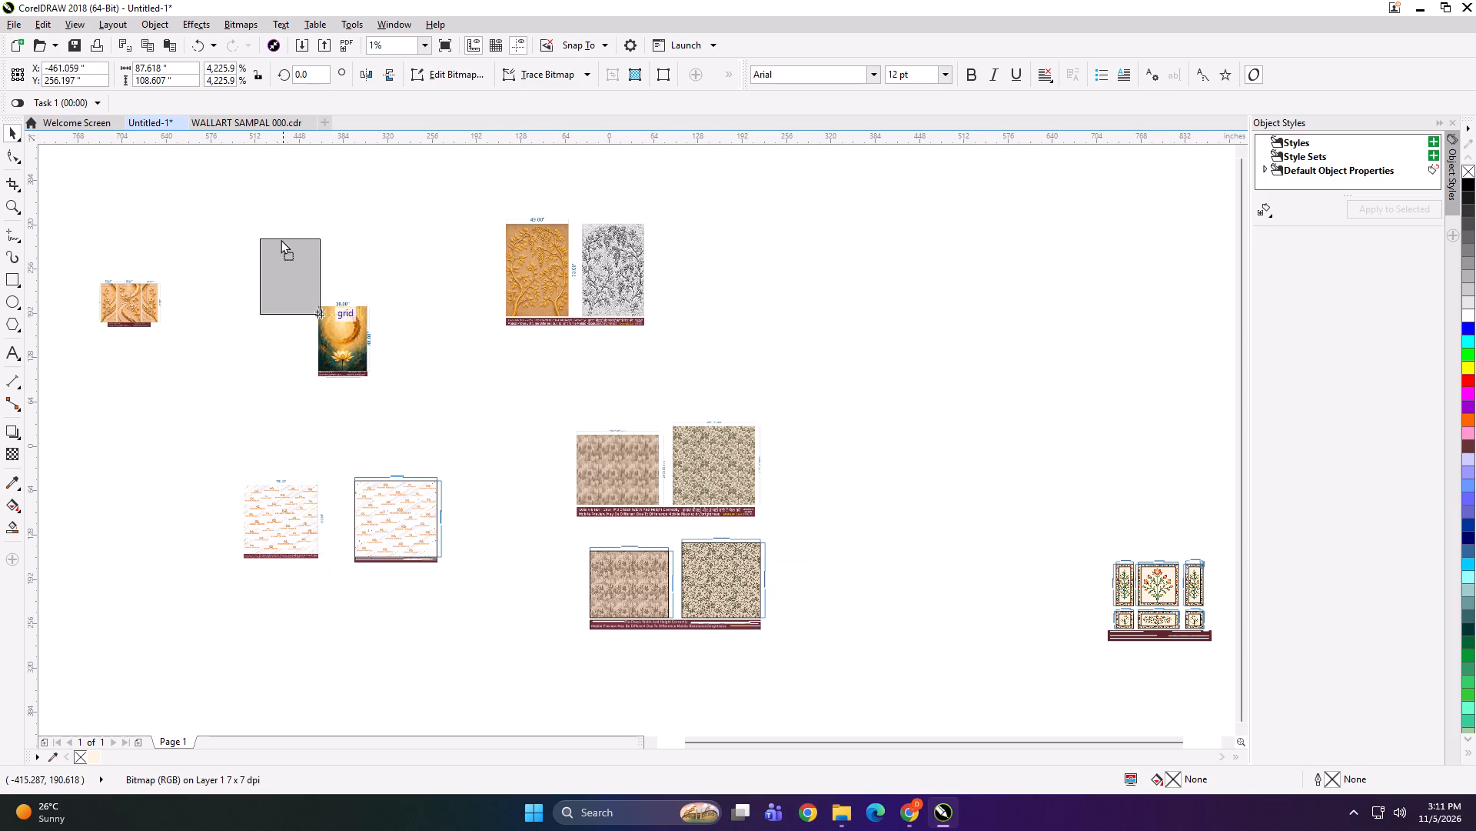
left_click_drag(281, 239, 280, 247)
left_click_drag(329, 348, 276, 346)
left_click_drag(347, 352, 407, 351)
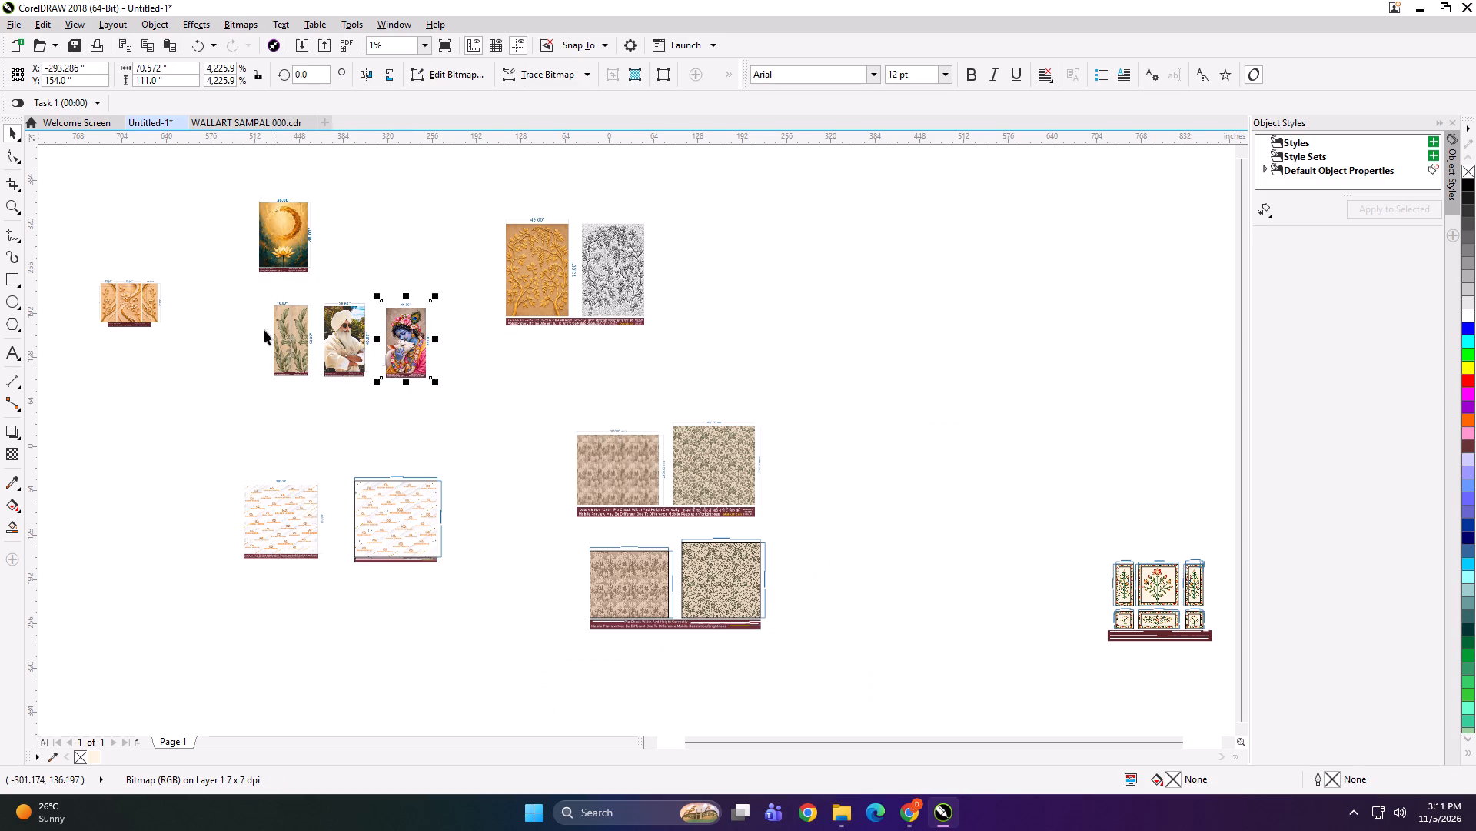
Move the three-panel carved floral layout to the empty area beyond the gold and grey tree panels and enlarge it to about 6,944%.
left_click_drag(131, 294, 947, 290)
left_click_drag(986, 329, 1141, 405, "shift")
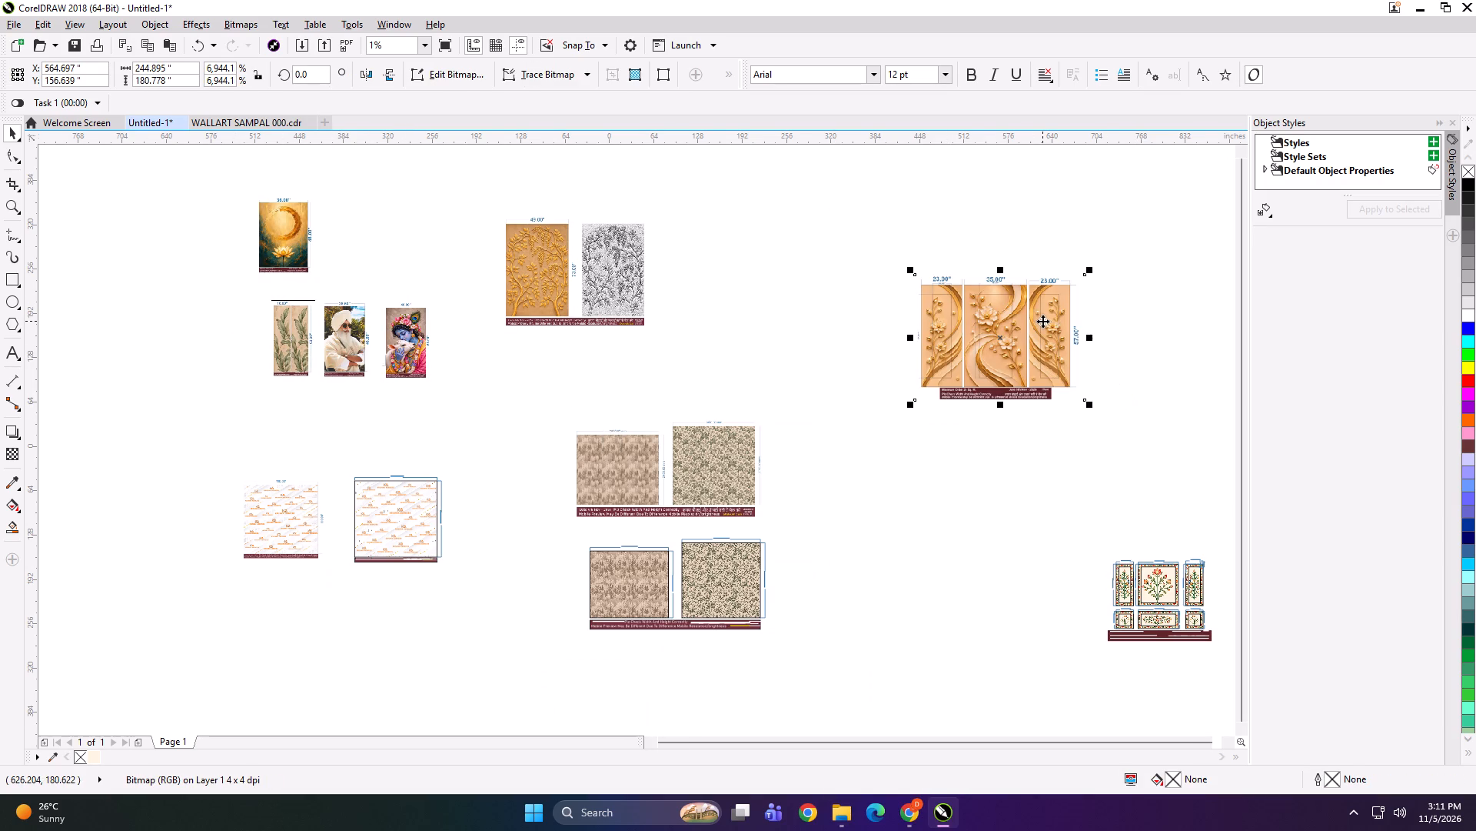
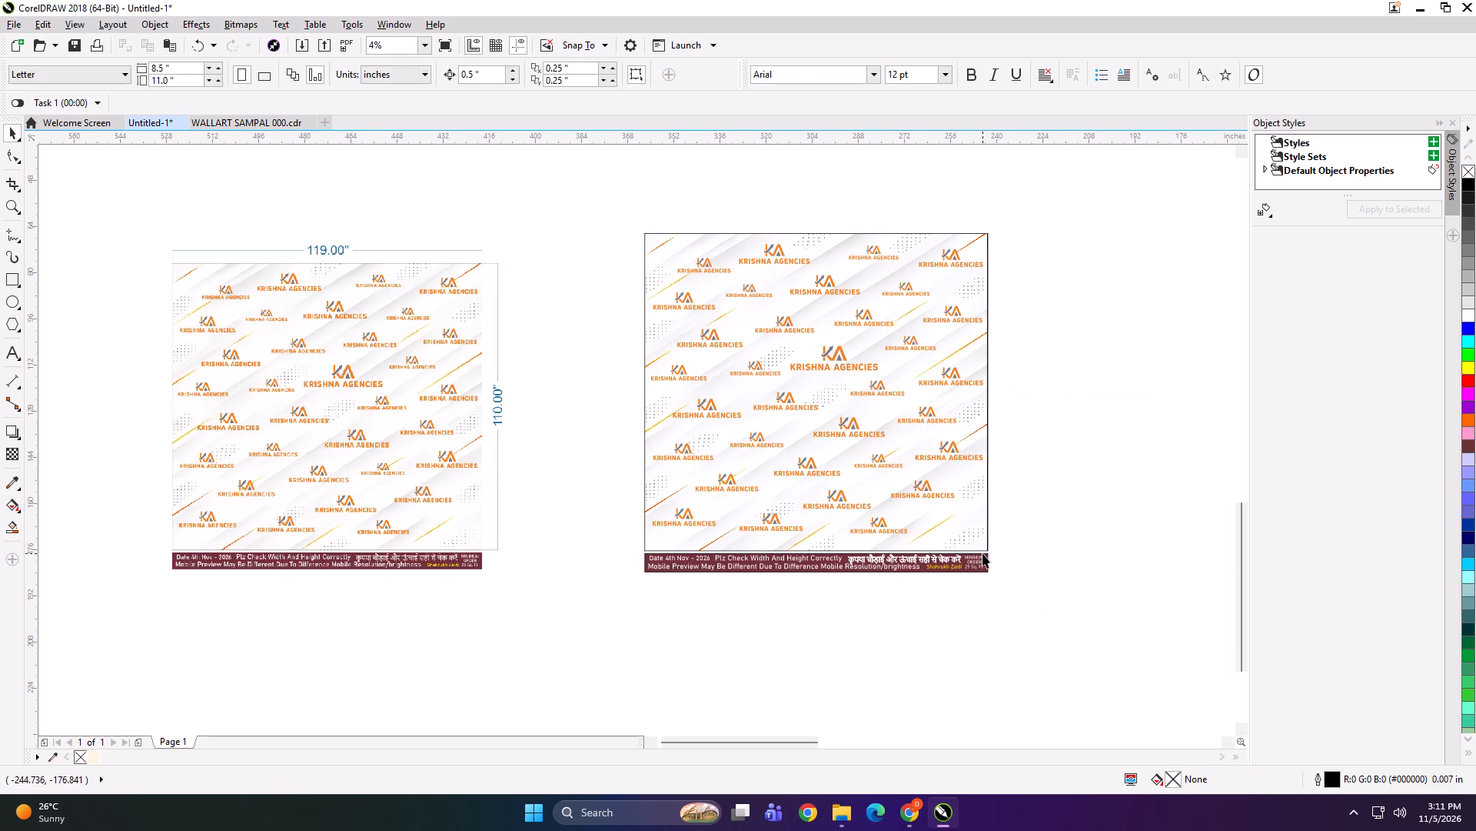
Delete the maroon information strip beneath the KRISHNA AGENCIES logo-pattern layout that has no dimension lines.
left_click(982, 558)
key("Delete")
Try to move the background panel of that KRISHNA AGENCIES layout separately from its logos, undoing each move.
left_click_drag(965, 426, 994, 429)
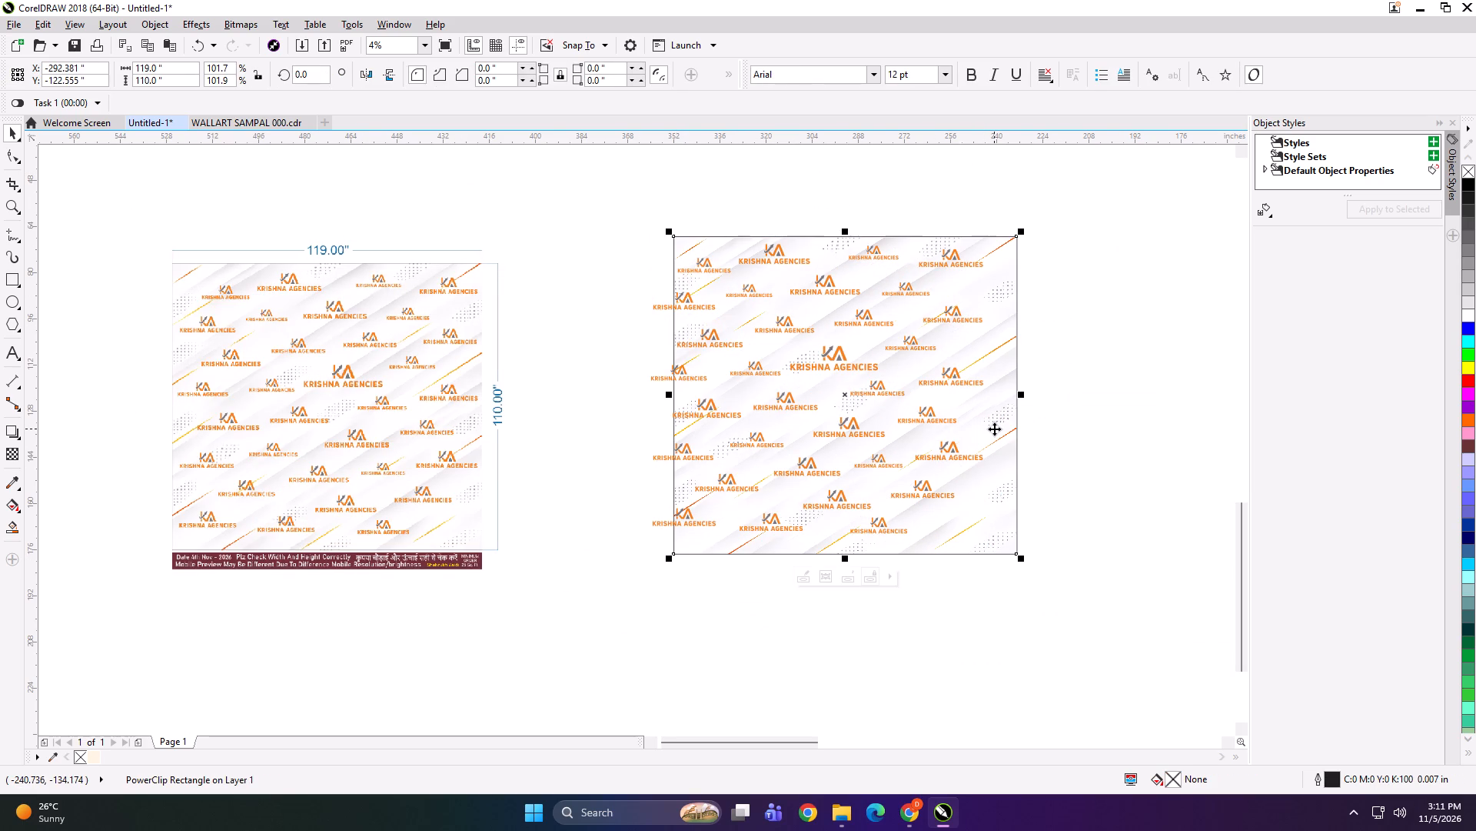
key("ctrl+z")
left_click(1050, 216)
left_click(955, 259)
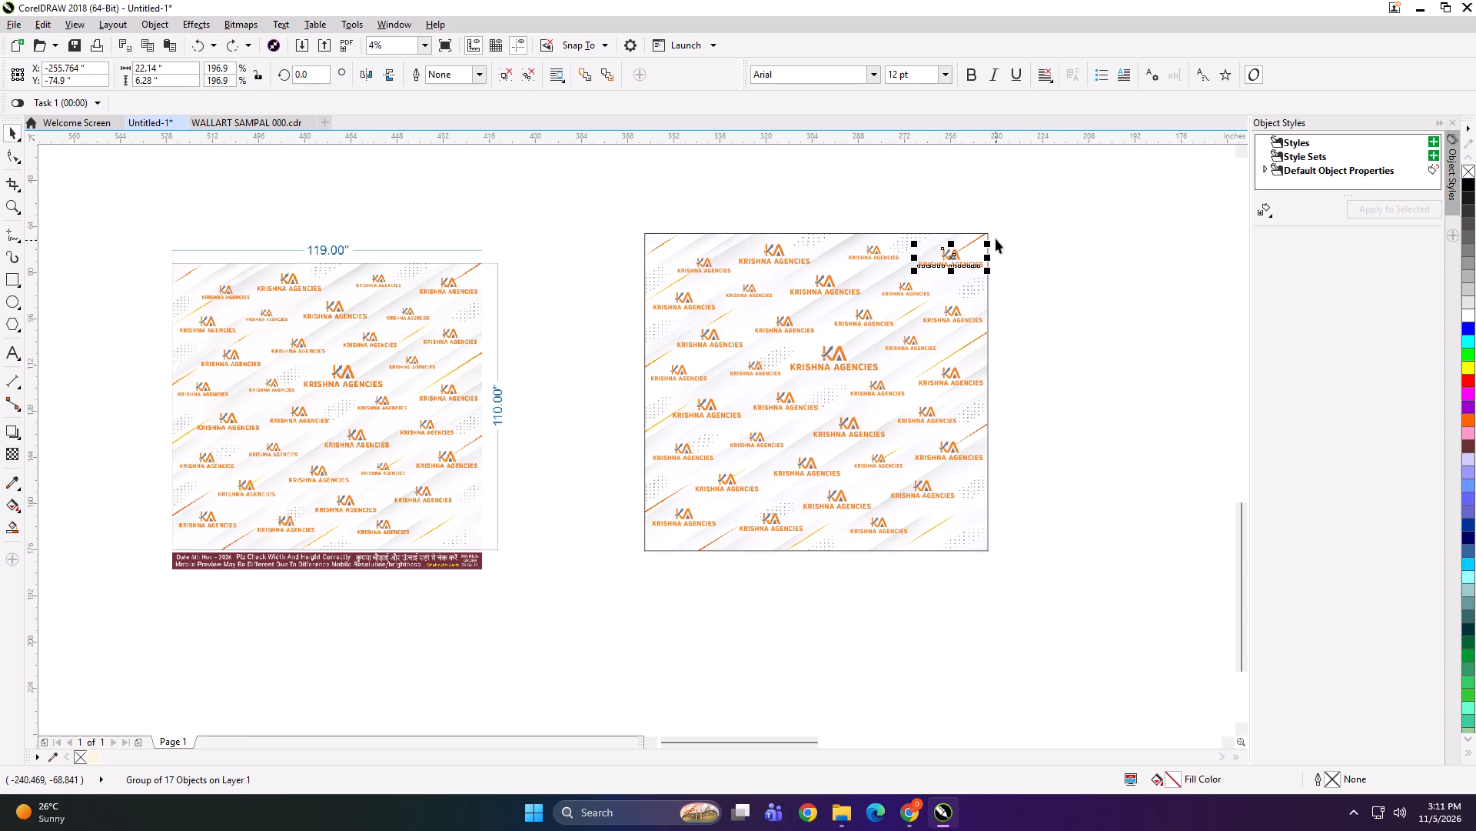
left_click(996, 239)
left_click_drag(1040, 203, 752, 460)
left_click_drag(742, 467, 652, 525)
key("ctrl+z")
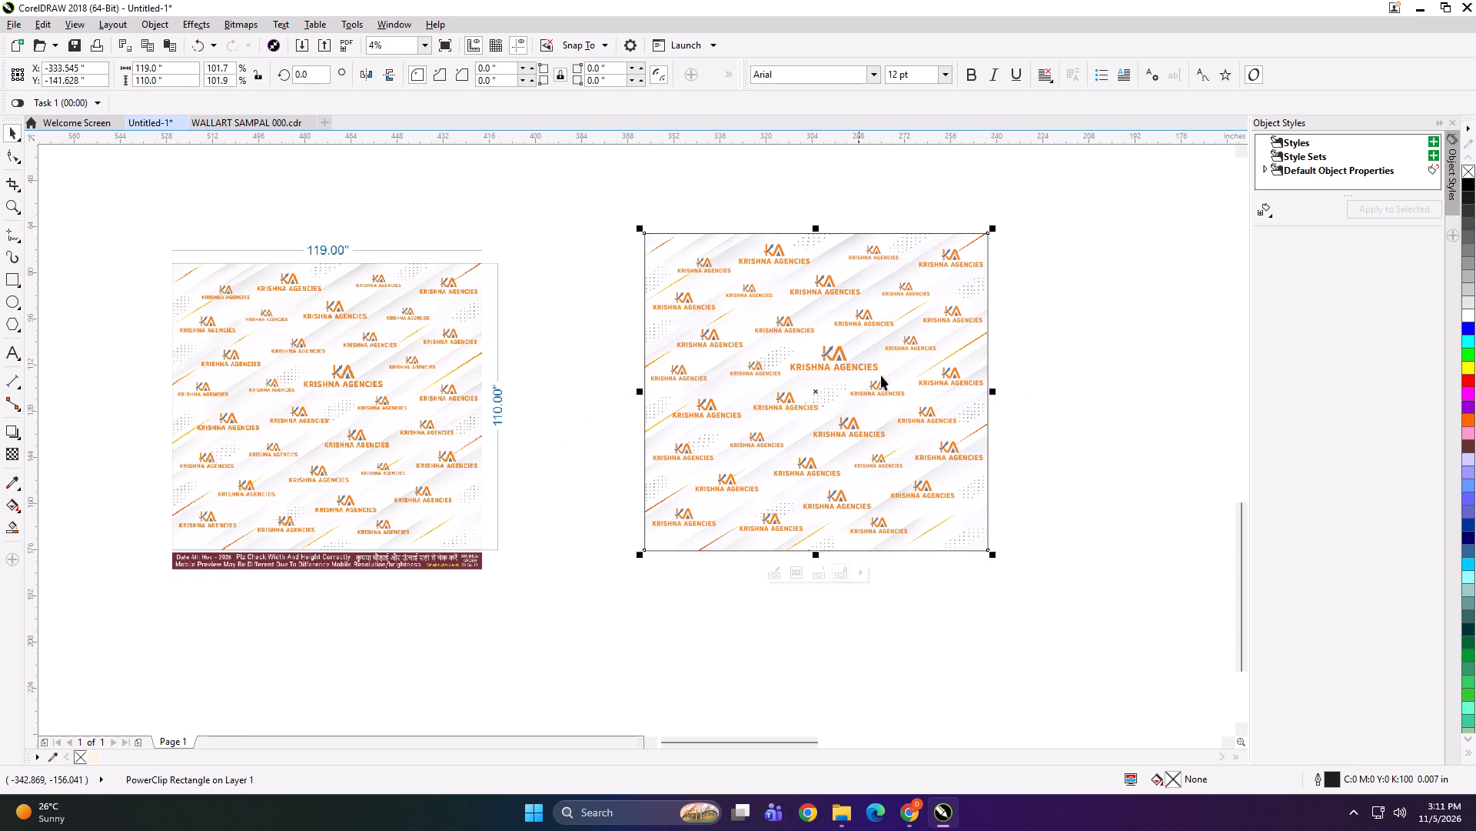
Group all the loose KRISHNA AGENCIES logos, send the group to the back, and PowerClip it inside the layout's background rectangle.
left_click(1044, 212)
left_click_drag(1058, 199, 623, 536)
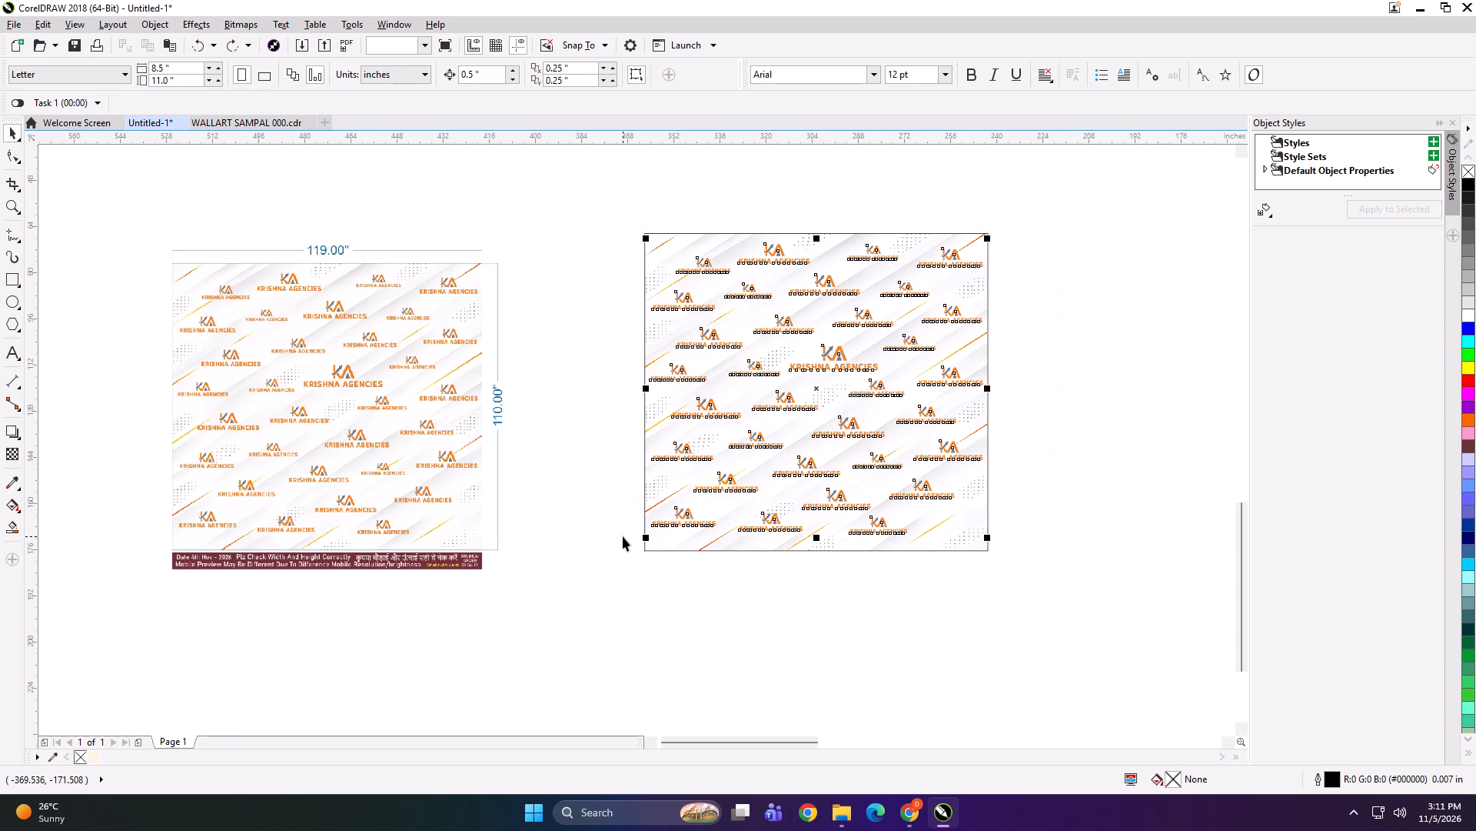
key("ctrl+g")
key("shift+Page_Down")
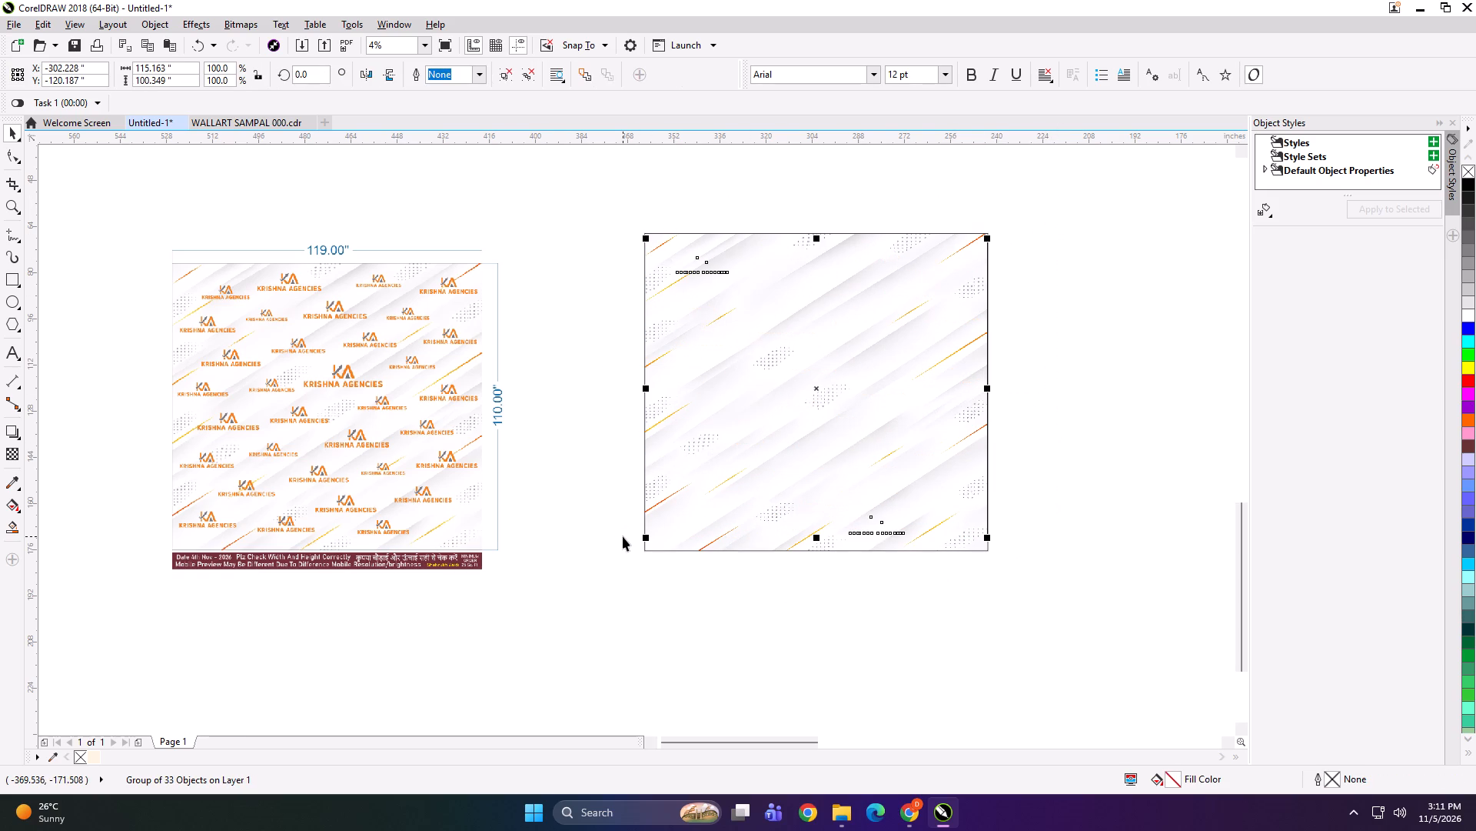
key("shift+Return")
left_click(746, 403)
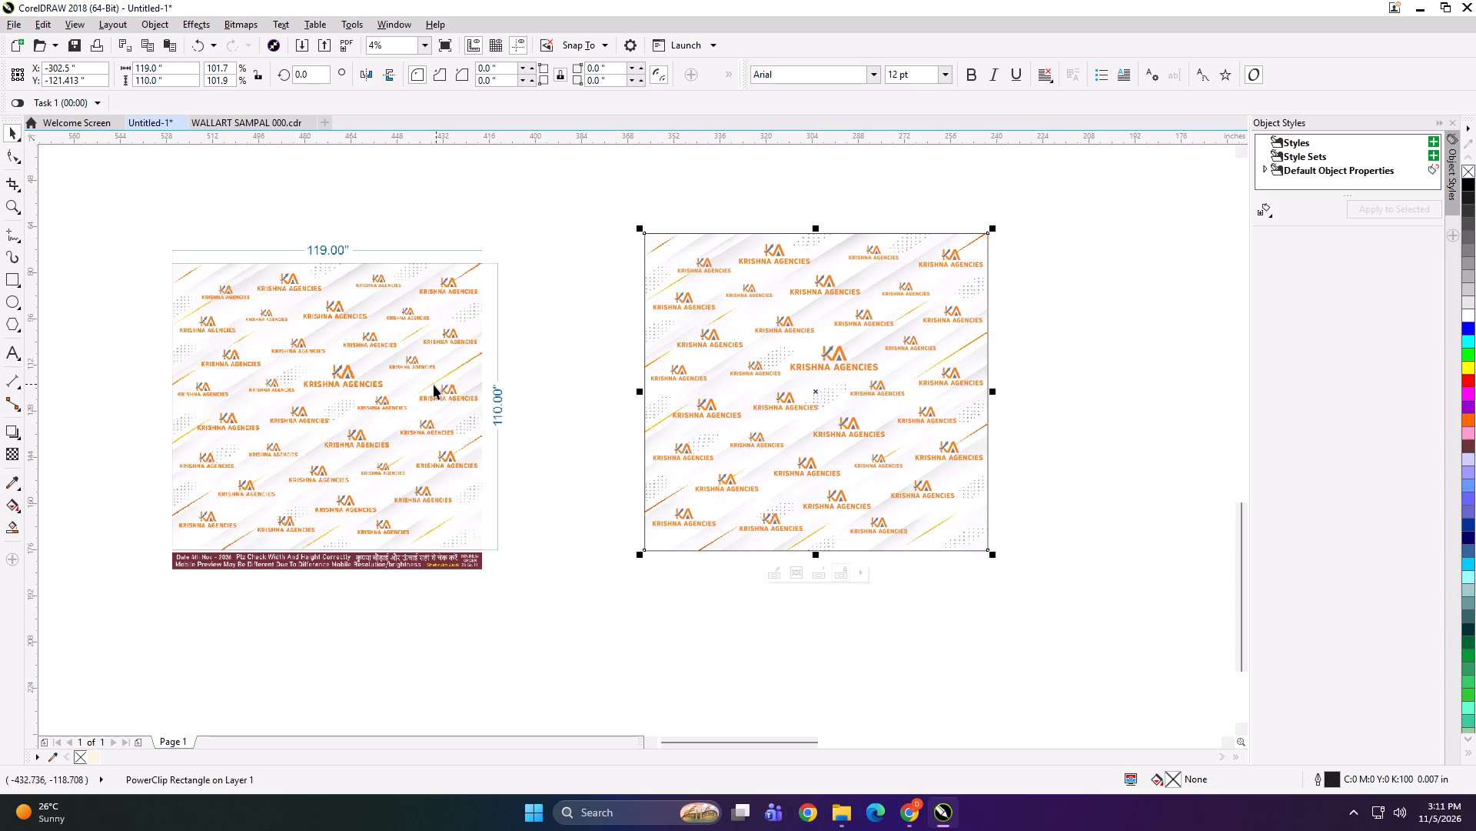
Reposition the dimensioned KRISHNA AGENCIES layout and the PowerClip version so they sit side by side, roughly level.
left_click_drag(430, 386, 497, 365)
left_click_drag(737, 372, 785, 387)
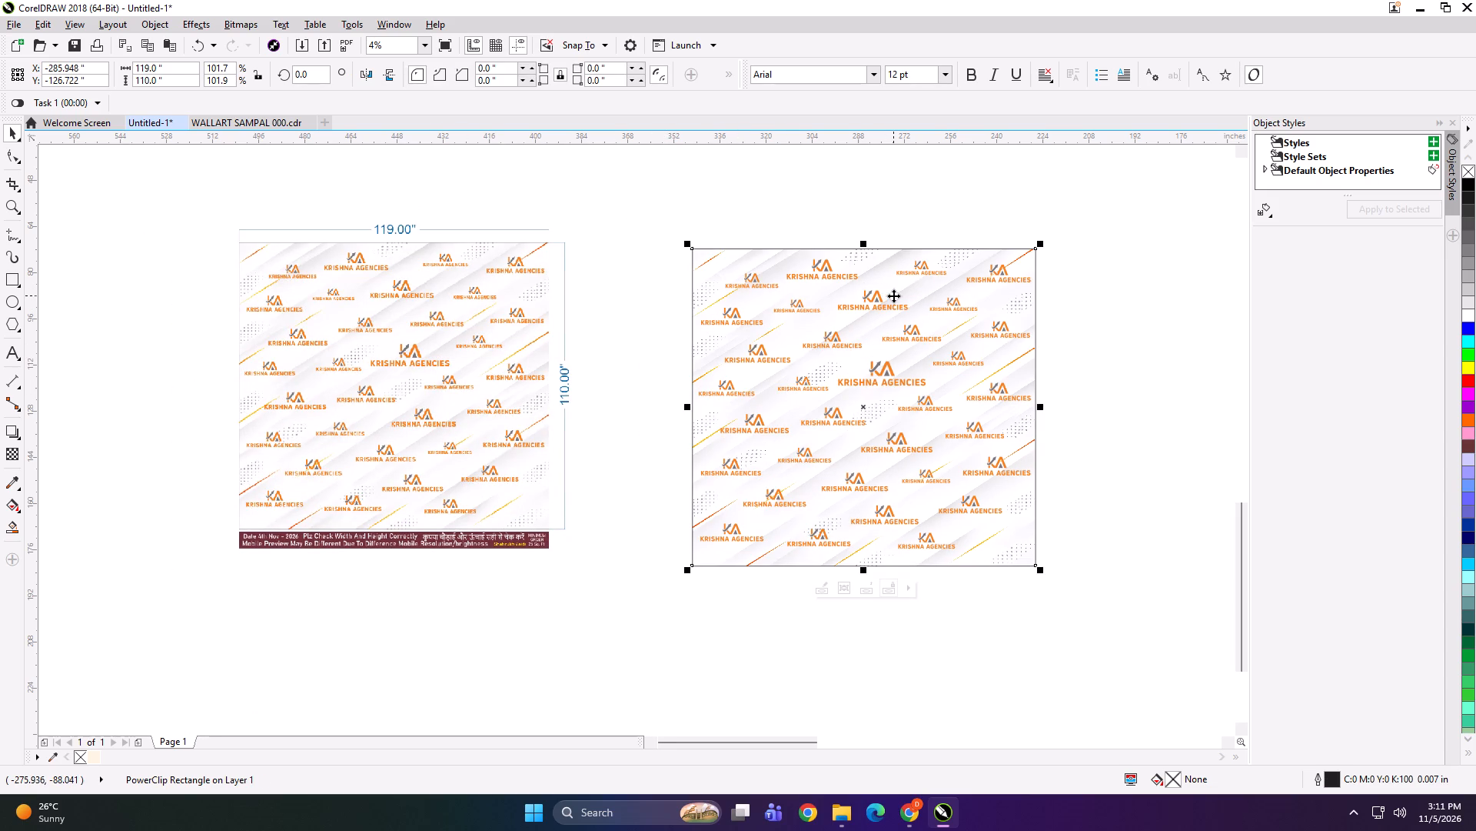
left_click_drag(833, 363, 826, 350)
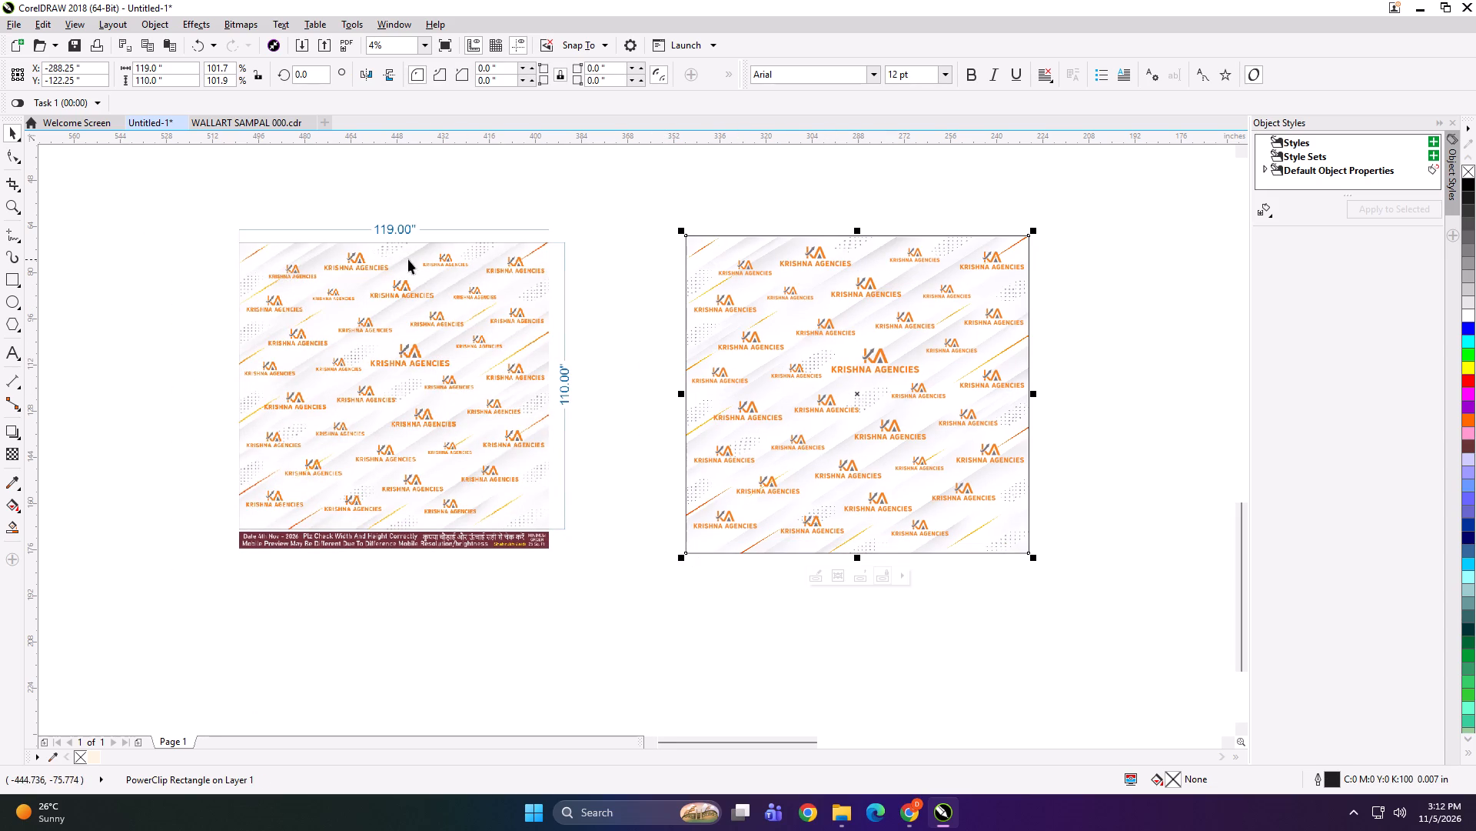
Create a 119 x 110 inch rectangle exactly enclosing the selected KRISHNA AGENCIES PowerClip layout.
triple_click(6, 275, "shift")
key("shift+space")
Open the new enclosing rectangle's width for editing.
left_click(171, 69)
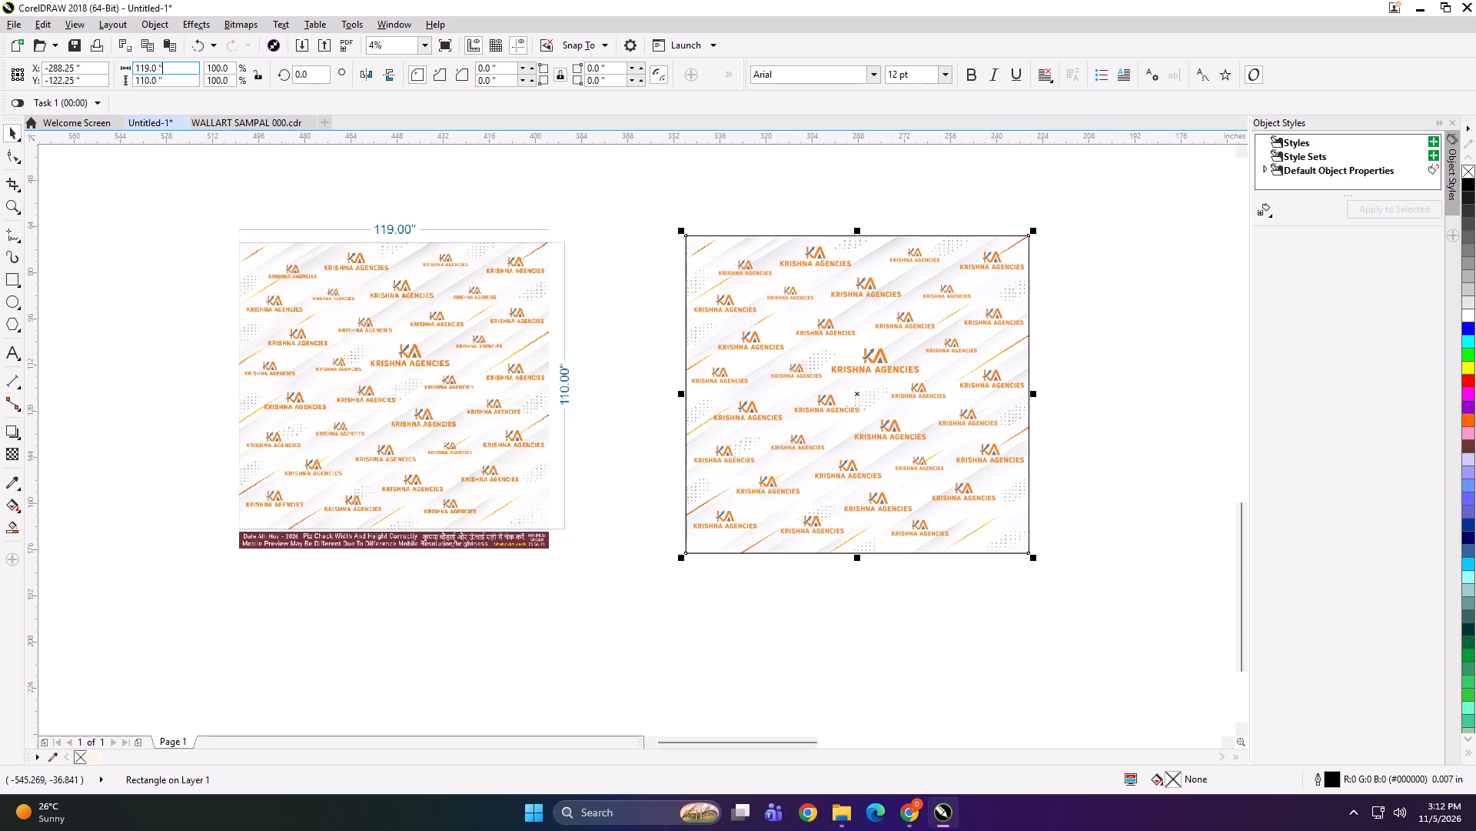
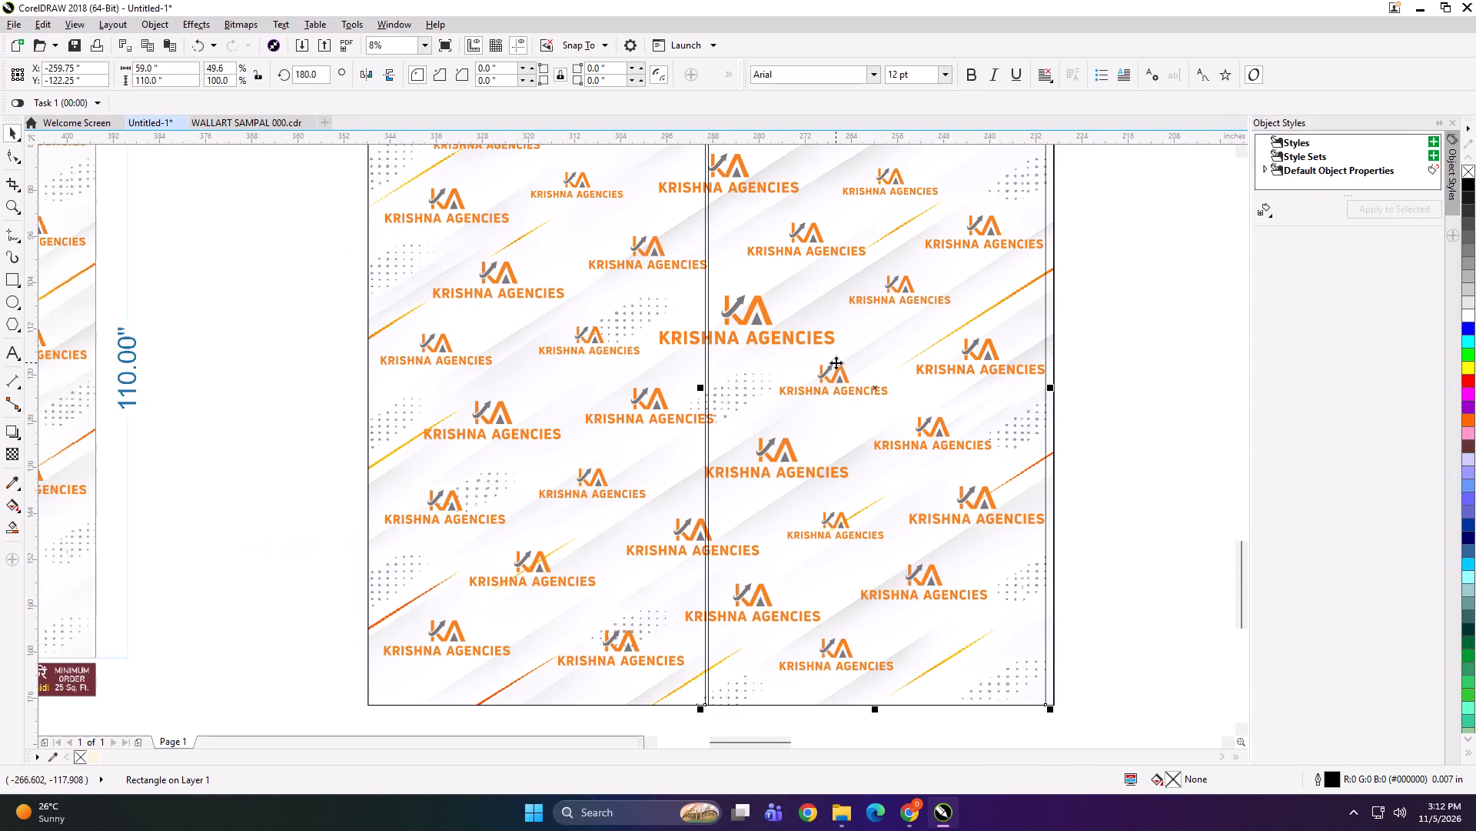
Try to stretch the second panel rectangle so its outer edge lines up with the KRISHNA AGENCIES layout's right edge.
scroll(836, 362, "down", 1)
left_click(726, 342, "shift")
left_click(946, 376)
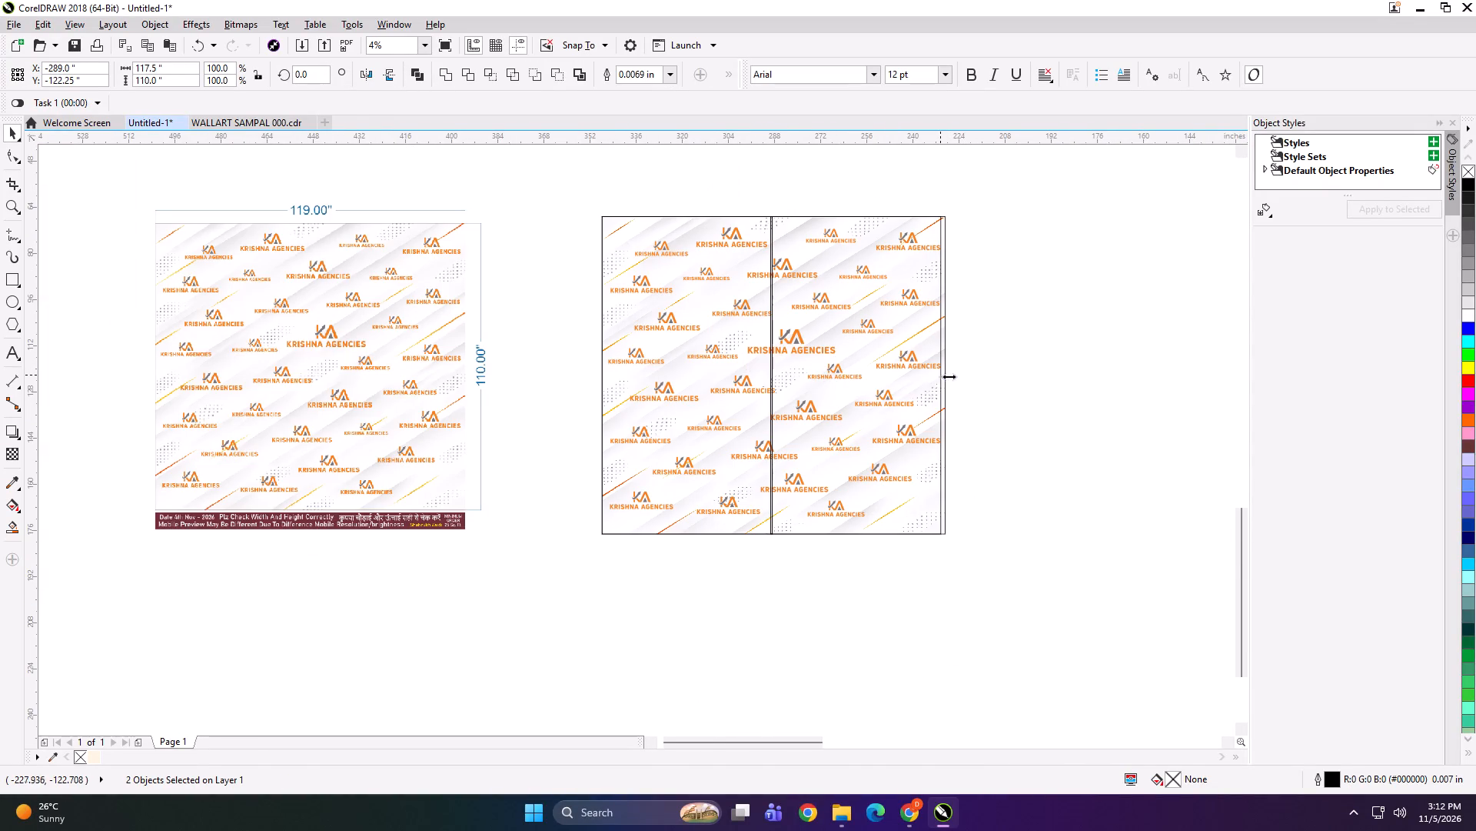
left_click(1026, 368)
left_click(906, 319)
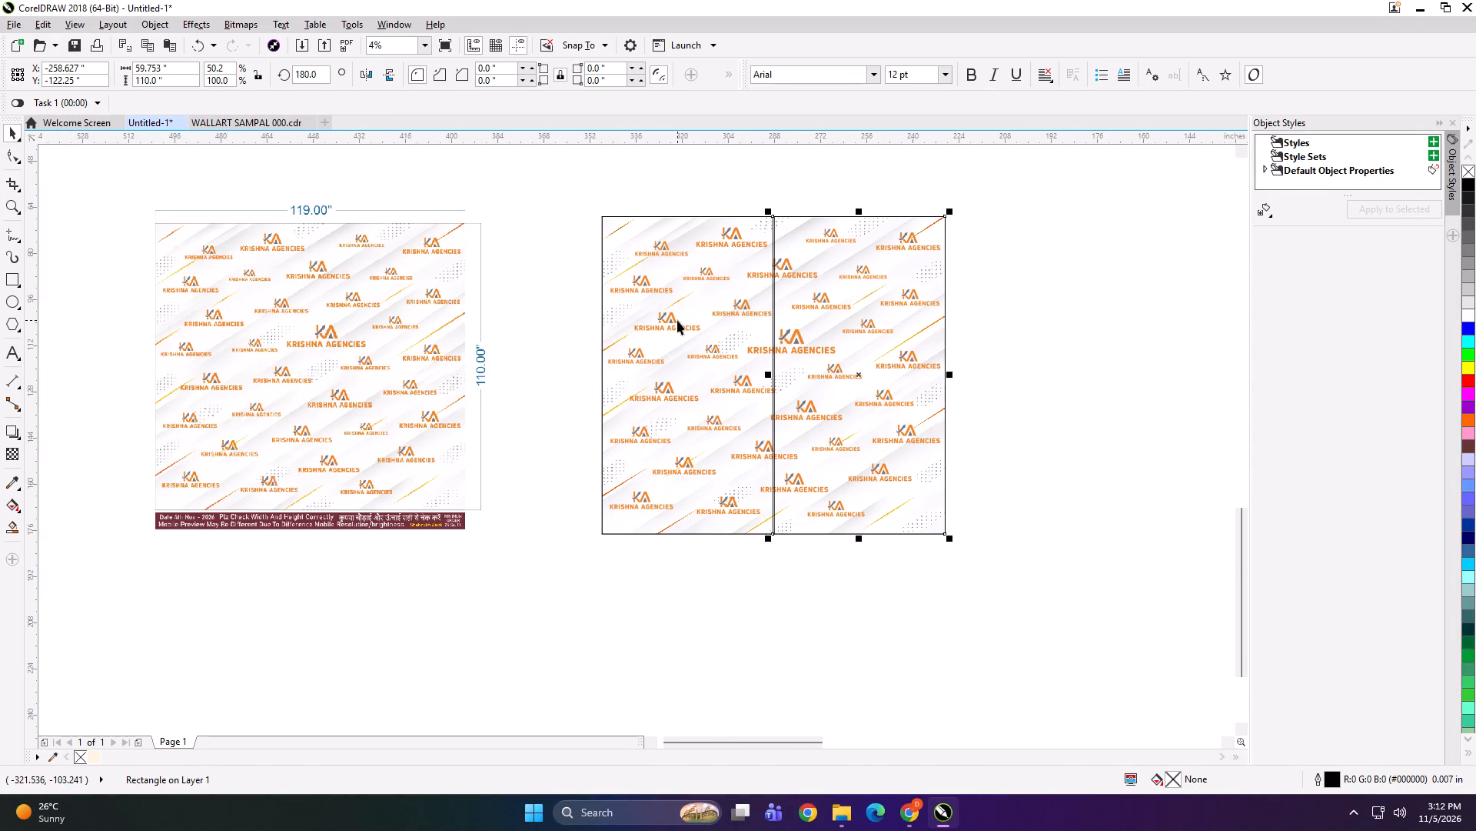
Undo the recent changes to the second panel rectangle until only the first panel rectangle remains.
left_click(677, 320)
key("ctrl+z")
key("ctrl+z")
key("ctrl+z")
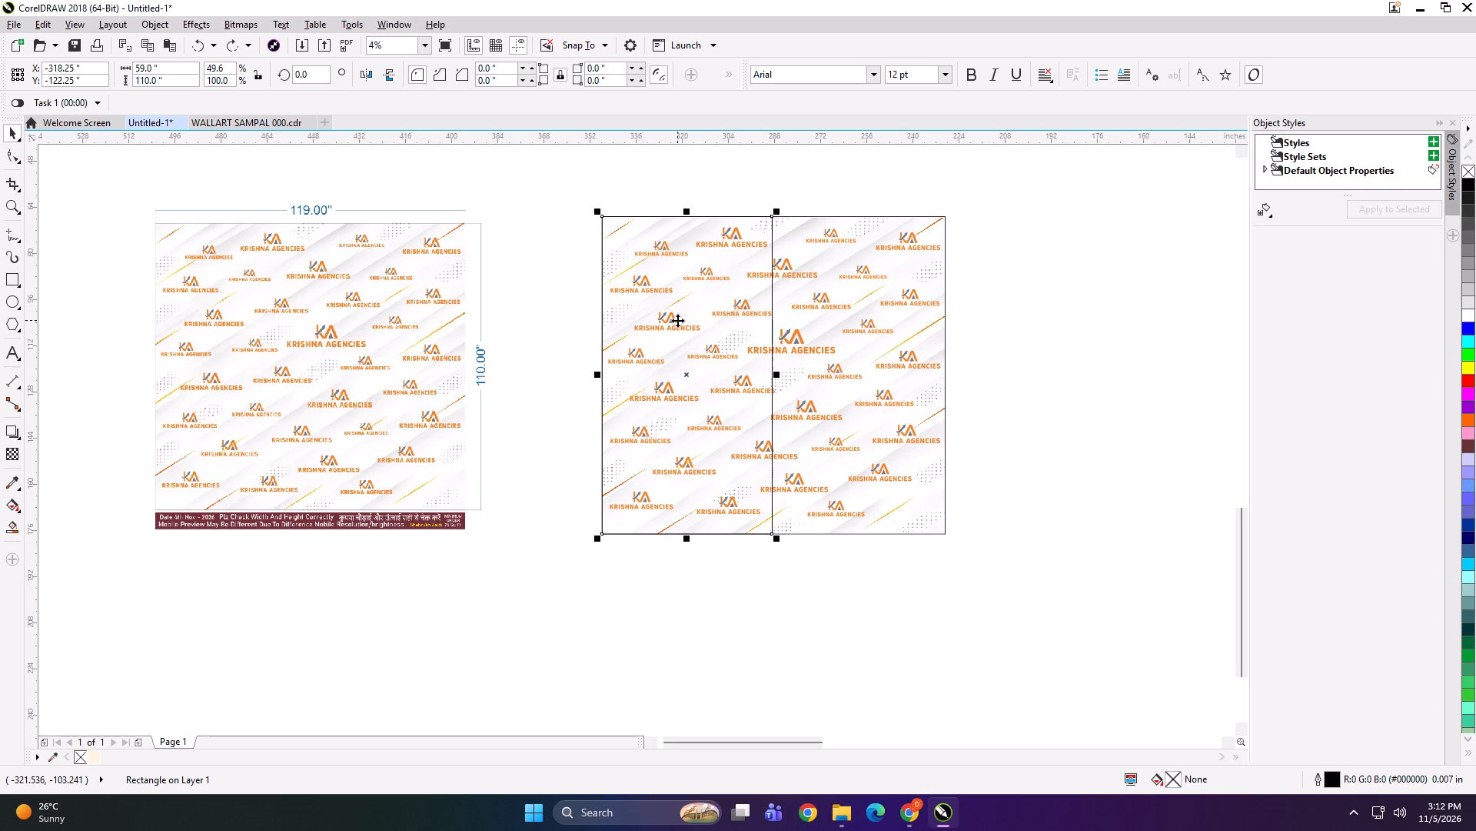
Set the first panel rectangle's width to 41 inches and align it with the KRISHNA AGENCIES layout's left edge.
left_click(171, 72)
key("ctrl+a")
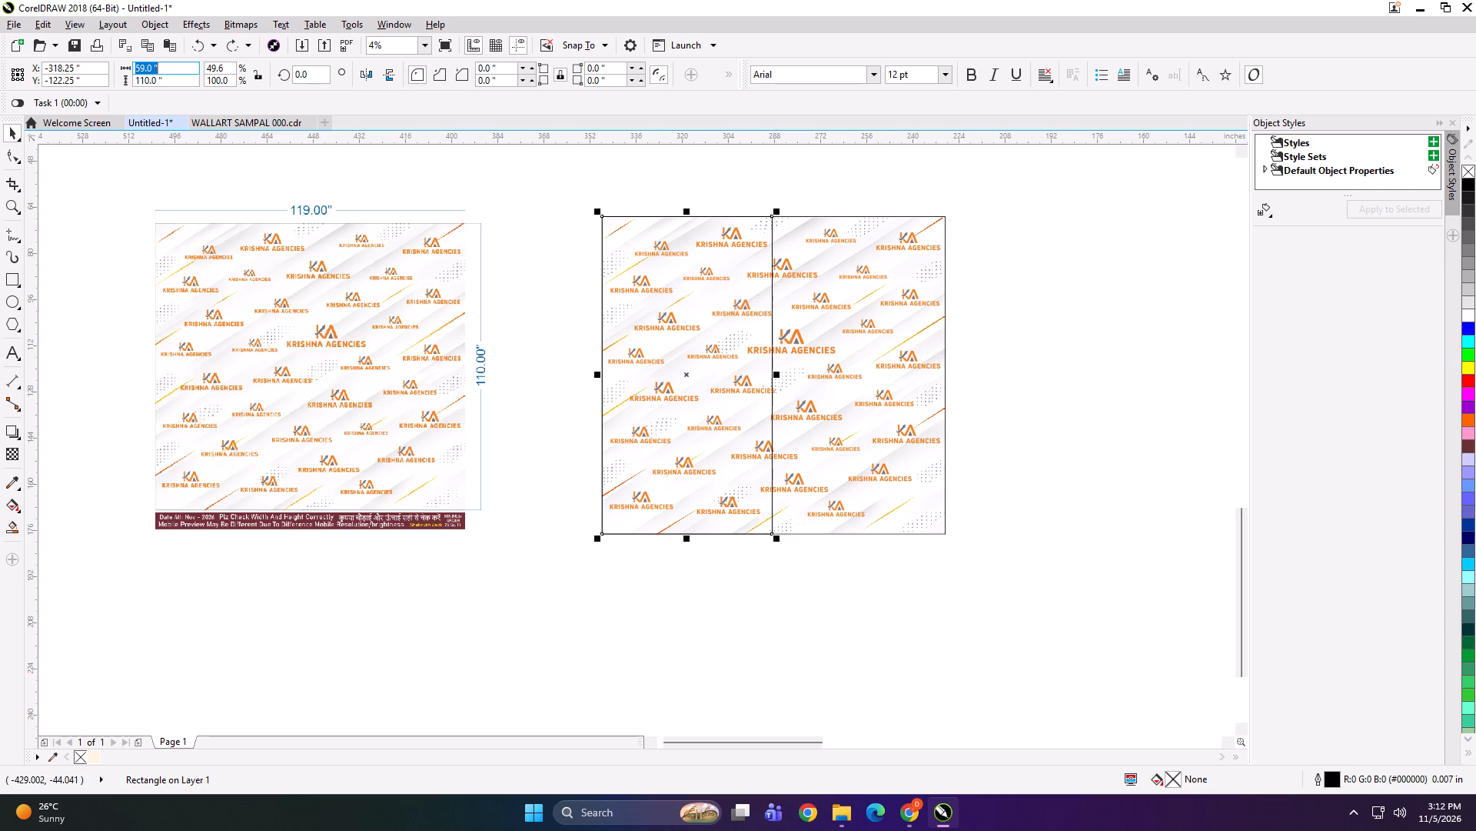
type("41")
key("Return")
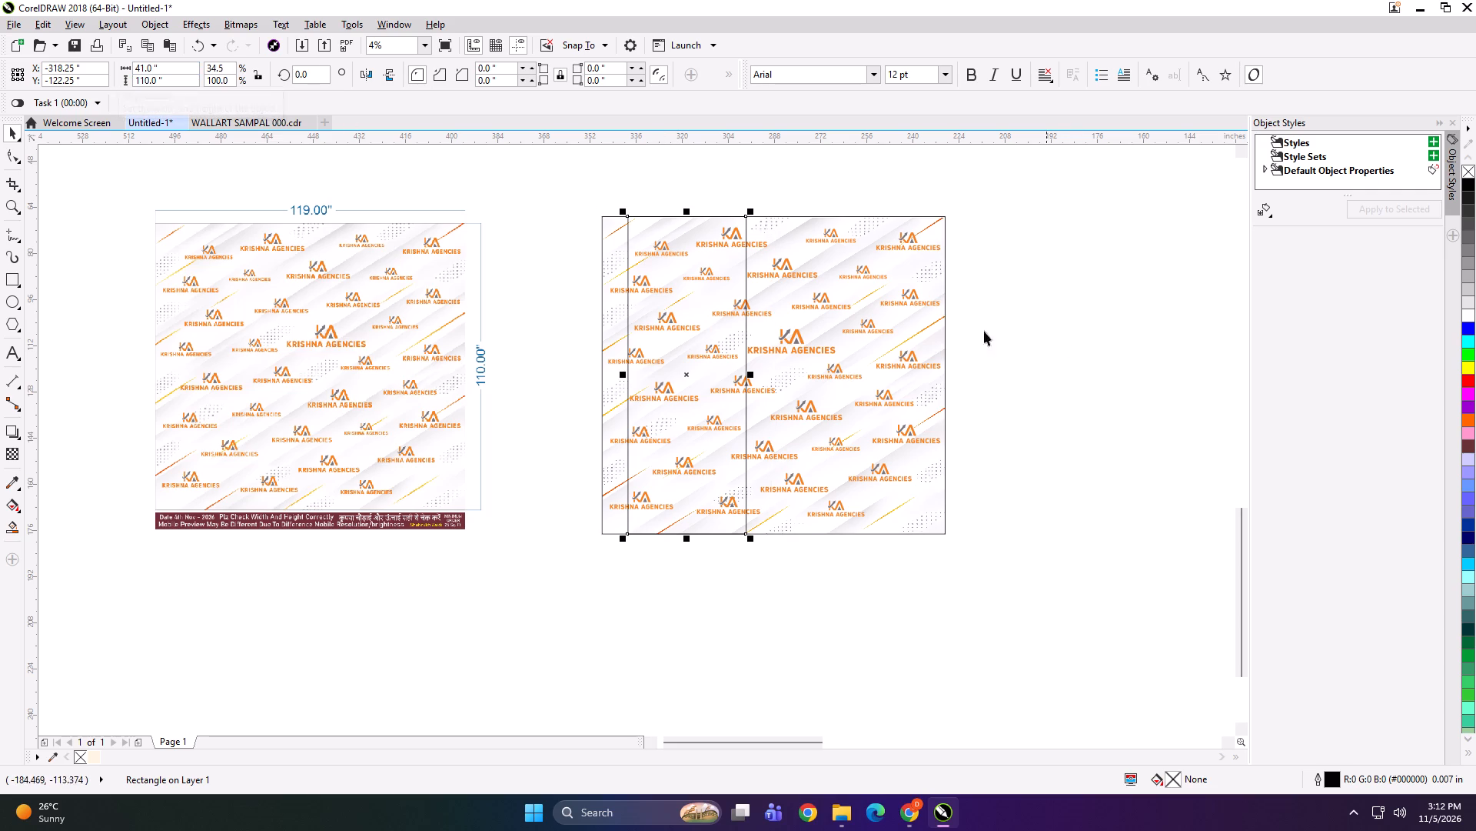
left_click(904, 316, "shift")
key("l")
left_click(708, 184)
left_click(701, 305)
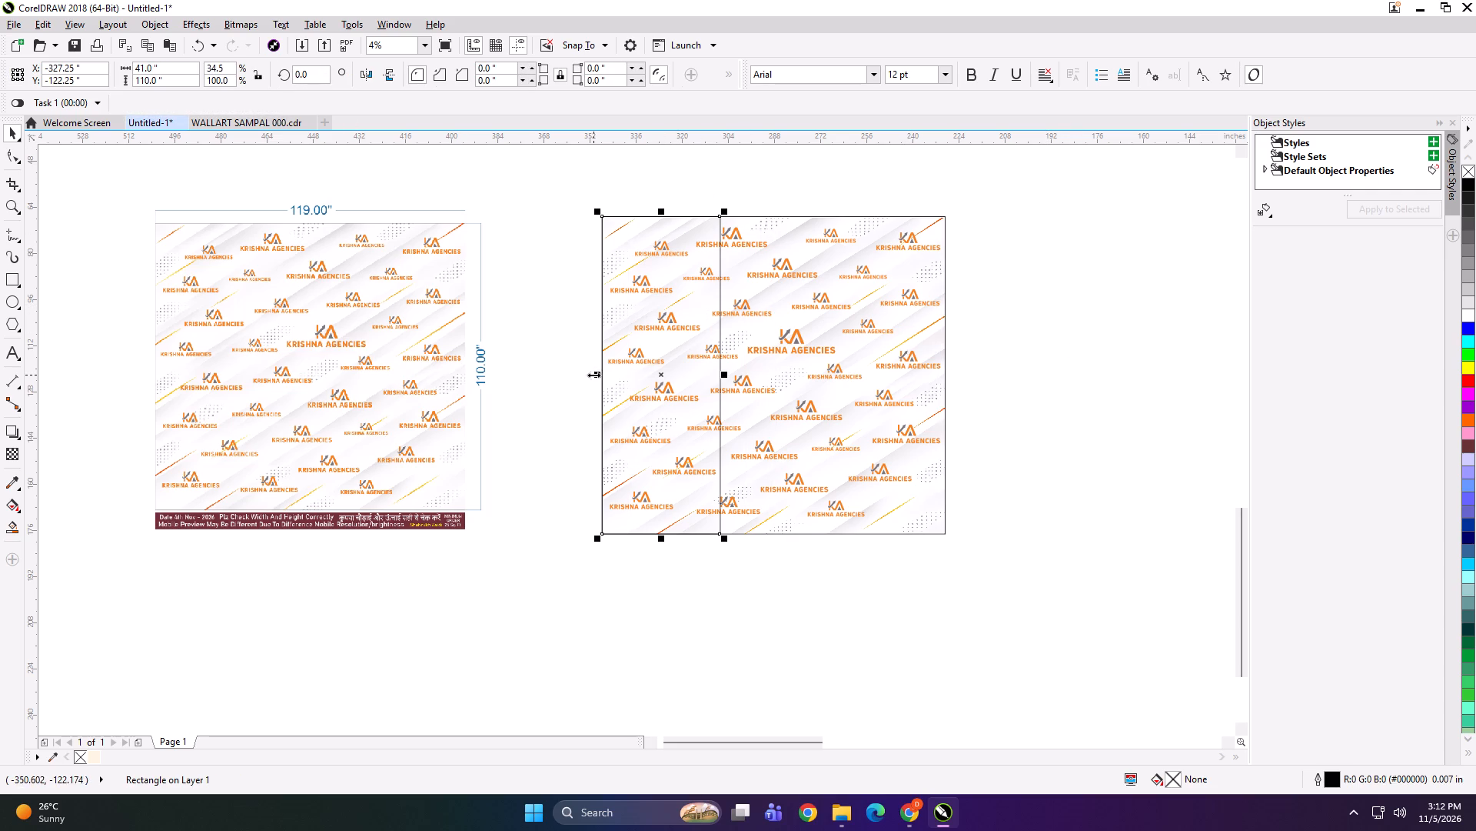
Mirror-copy the panel rectangle twice across the layout, overlapping each by 0.5 inch, and narrow the third to 38 inches at the layout's right edge.
left_click_drag(593, 376, 761, 377)
right_click(761, 377, "ctrl")
key("Left")
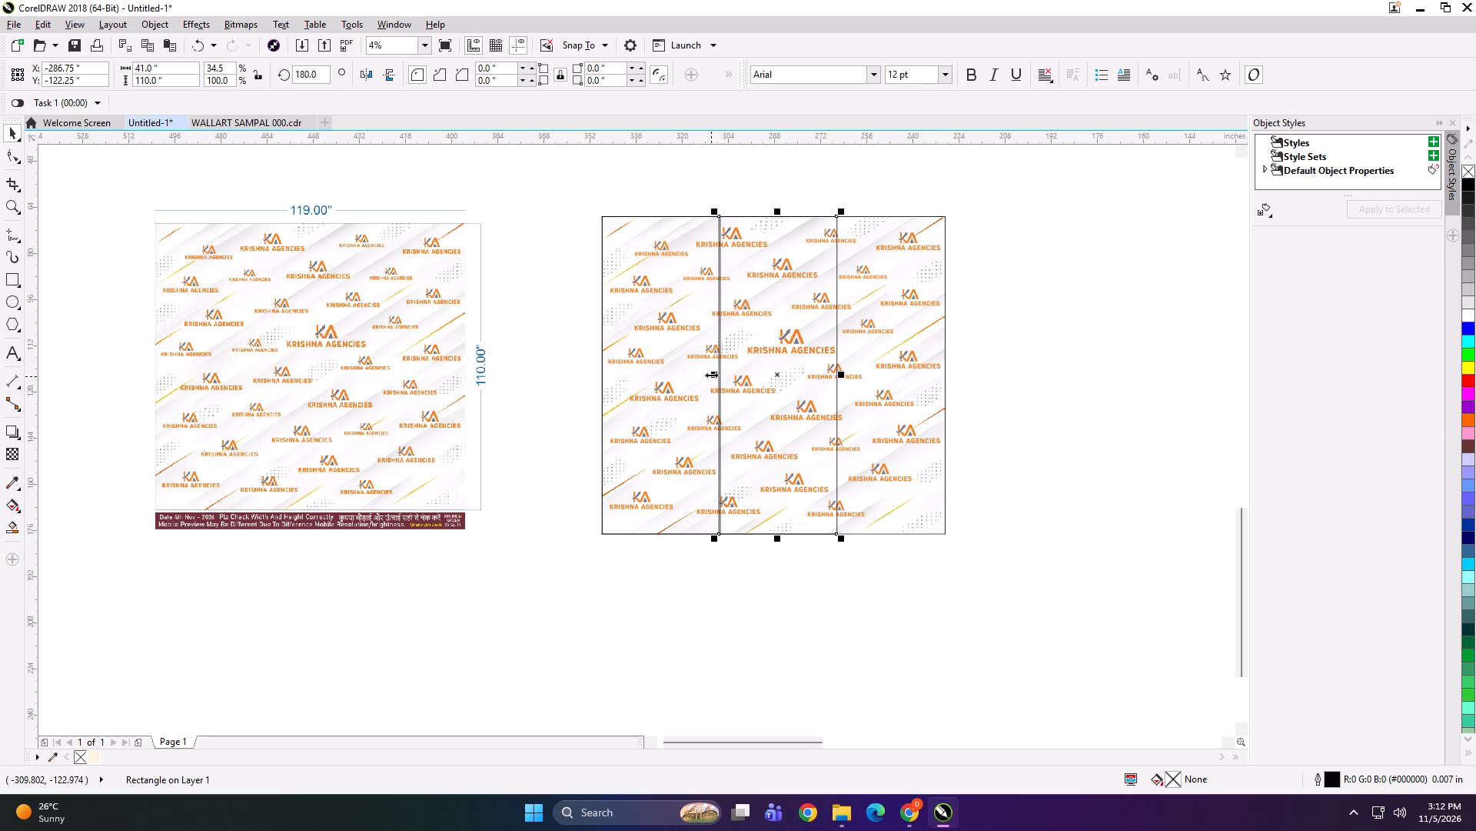
left_click_drag(711, 375, 901, 370)
right_click(901, 370, "ctrl")
key("Left")
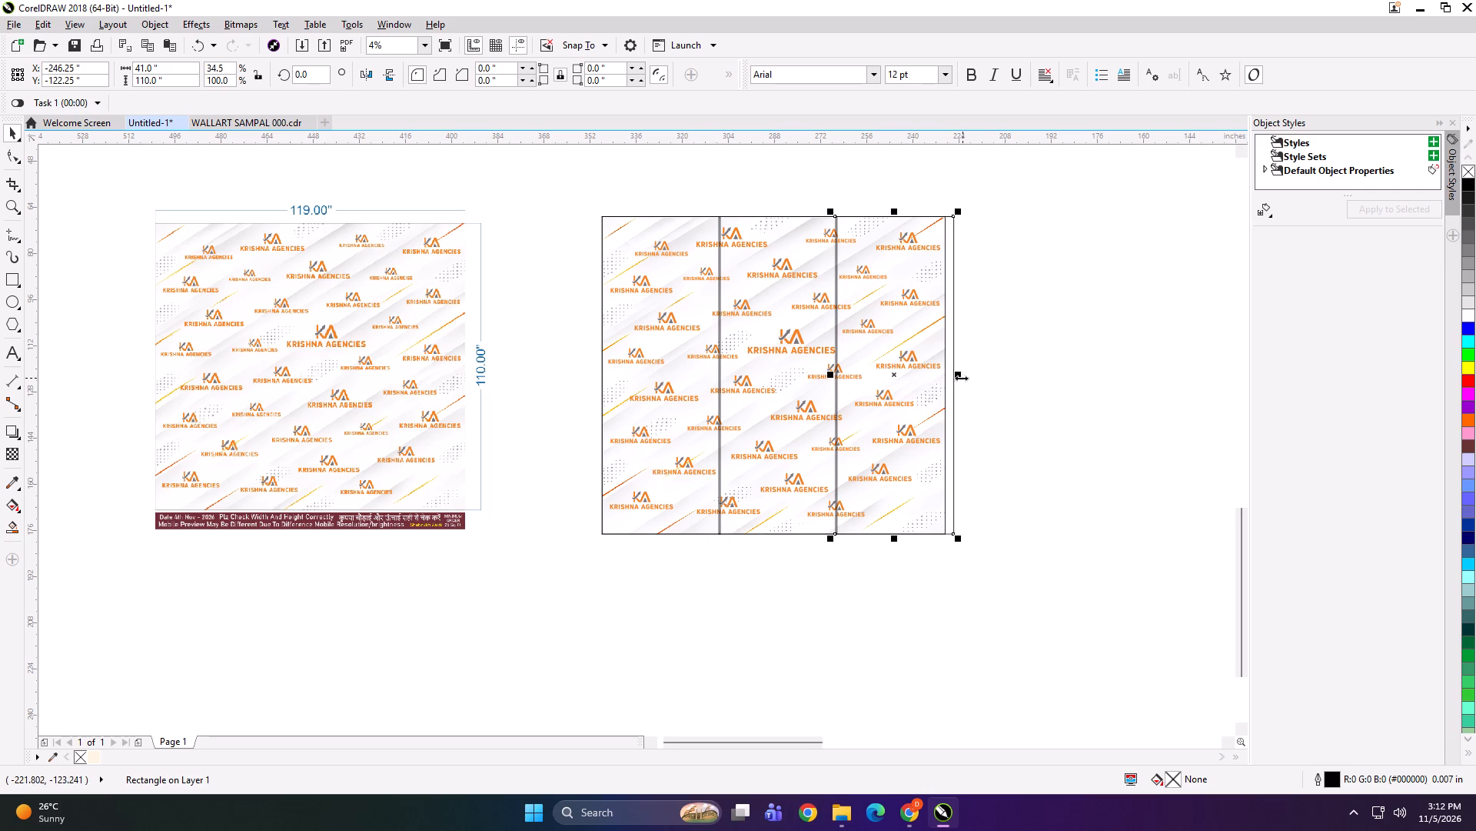
left_click_drag(960, 378, 951, 378)
Group the three panel rectangles, PowerClip the KRISHNA AGENCIES layout inside them, and ungroup them into separate panels.
left_click(773, 318, "shift")
left_click(699, 317, "shift")
key("ctrl+g")
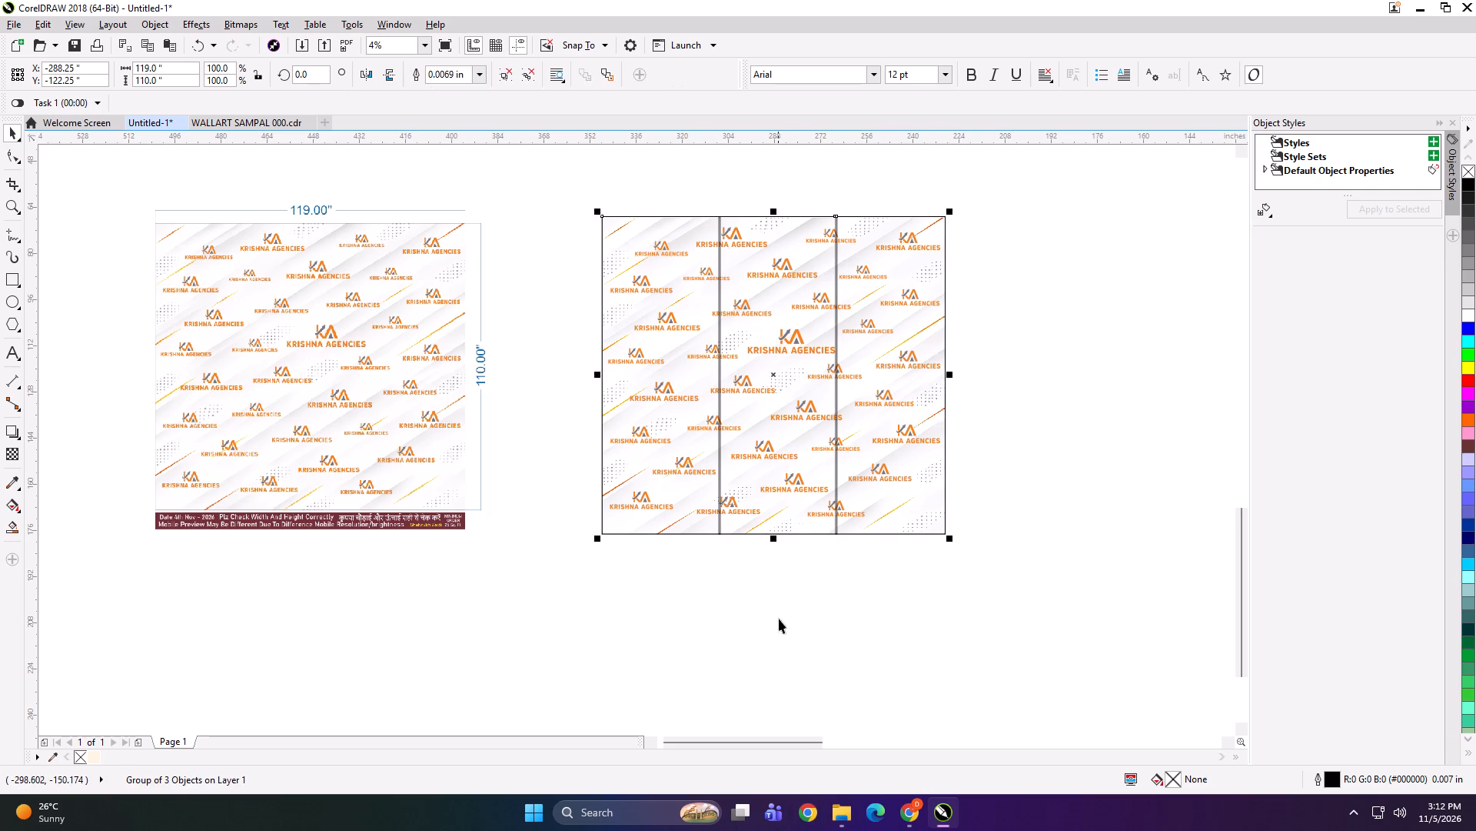
left_click_drag(779, 619, 779, 609)
left_click(786, 433, "alt")
key("shift+Return")
left_click(786, 433)
key("ctrl+u")
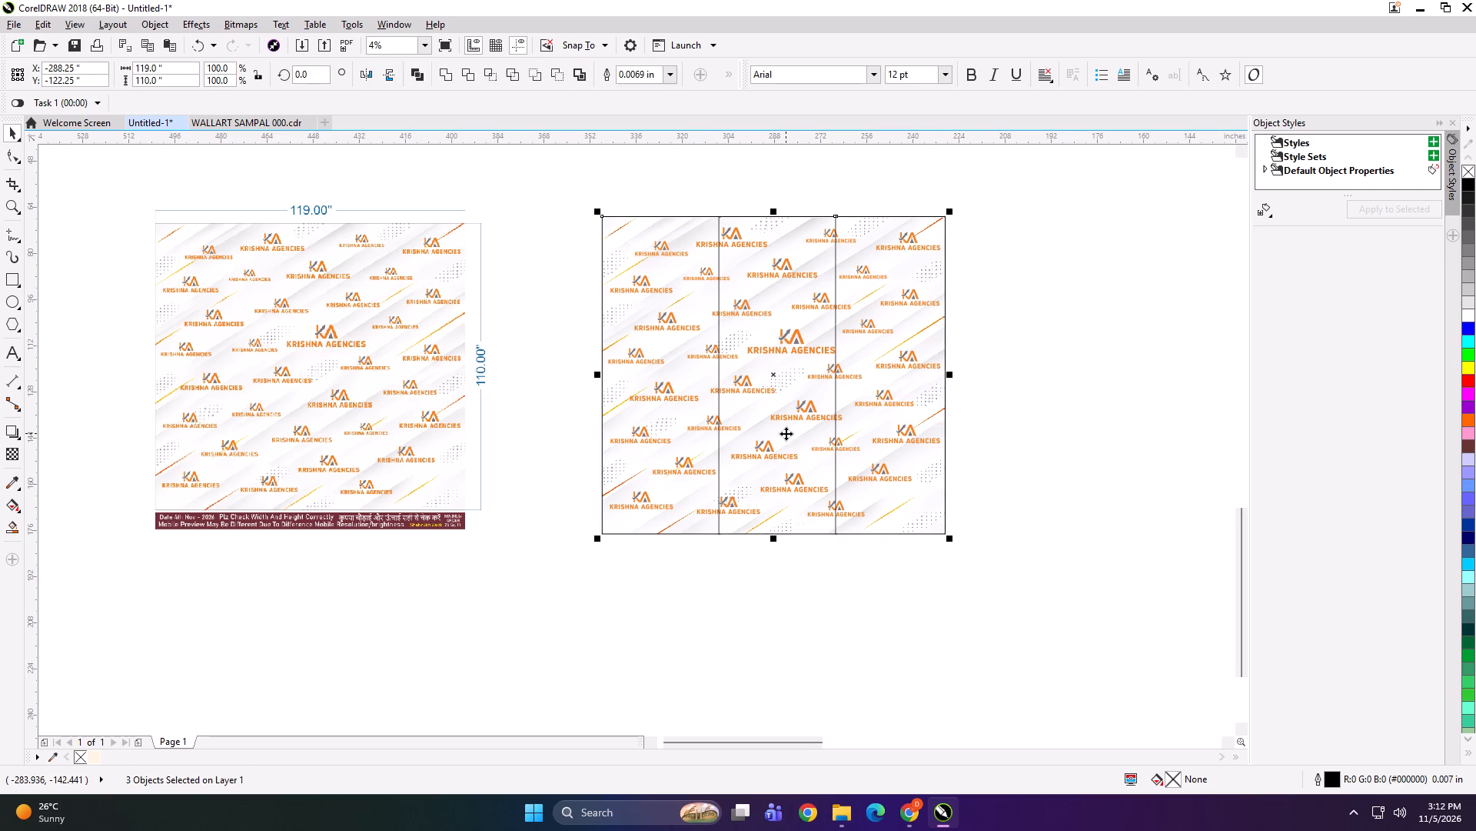
left_click(923, 372)
left_click(973, 360)
left_click(921, 319)
left_click(1006, 319)
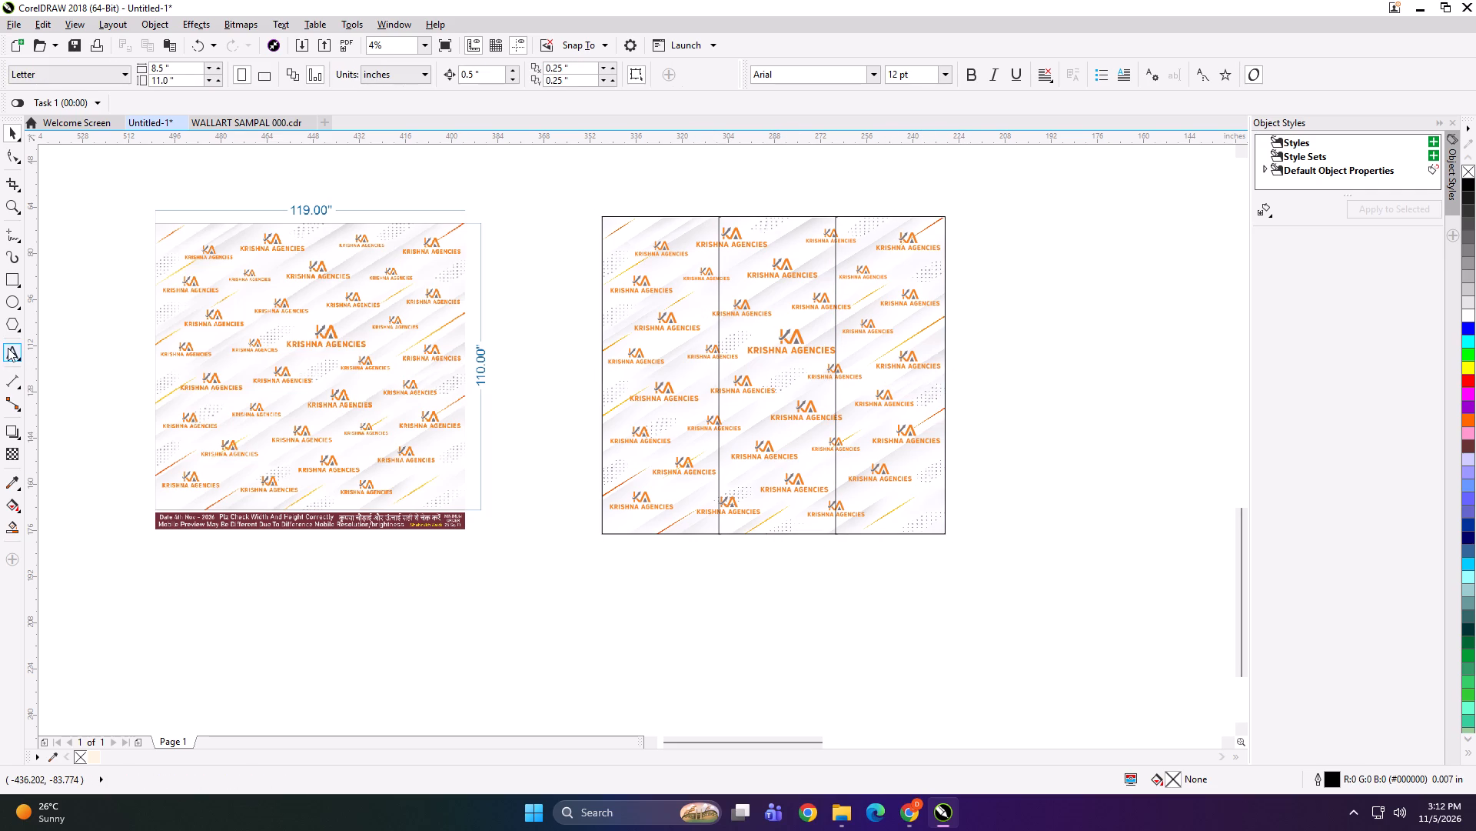
Add the text label "119*110 PANEL 1" at the top edge of the first panel.
left_click(8, 348)
left_click(637, 214)
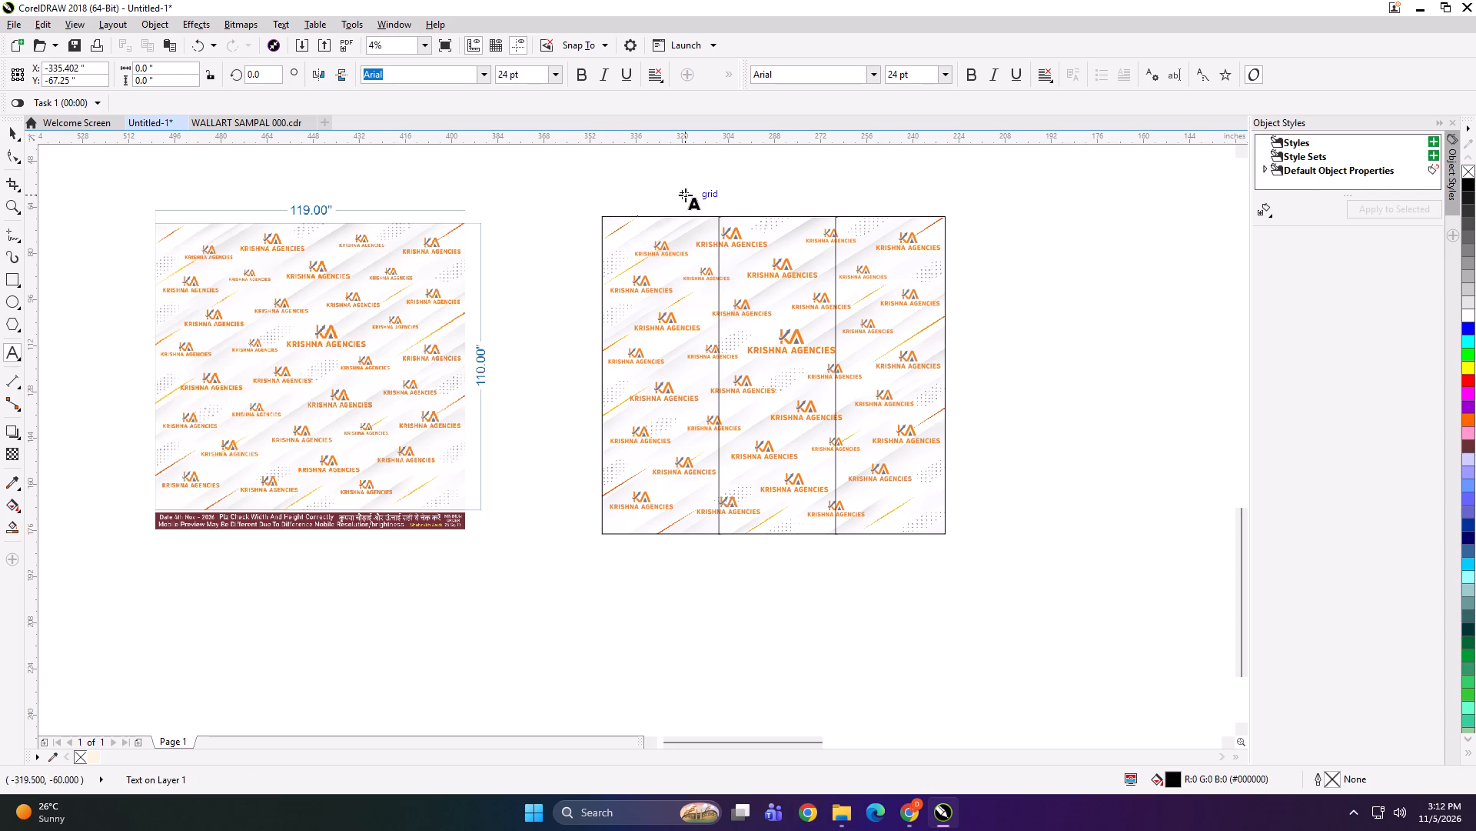
type("119*110")
key("space")
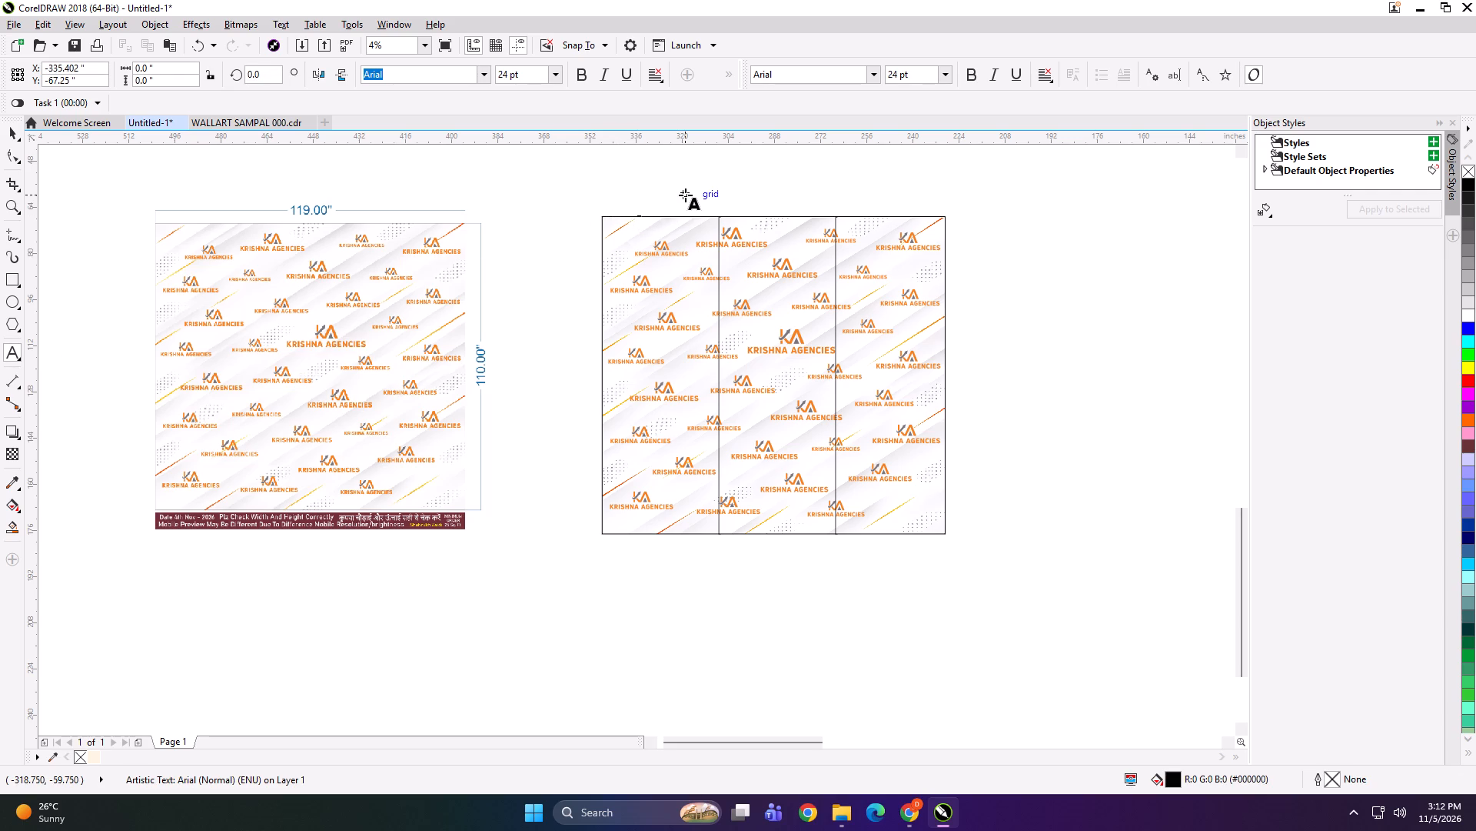
type("PANEL 1")
Copy the label to the top edges of the second and third panels, changing the numbers to PANEL 2 and PANEL 3.
key("ctrl+a")
key("ctrl+c")
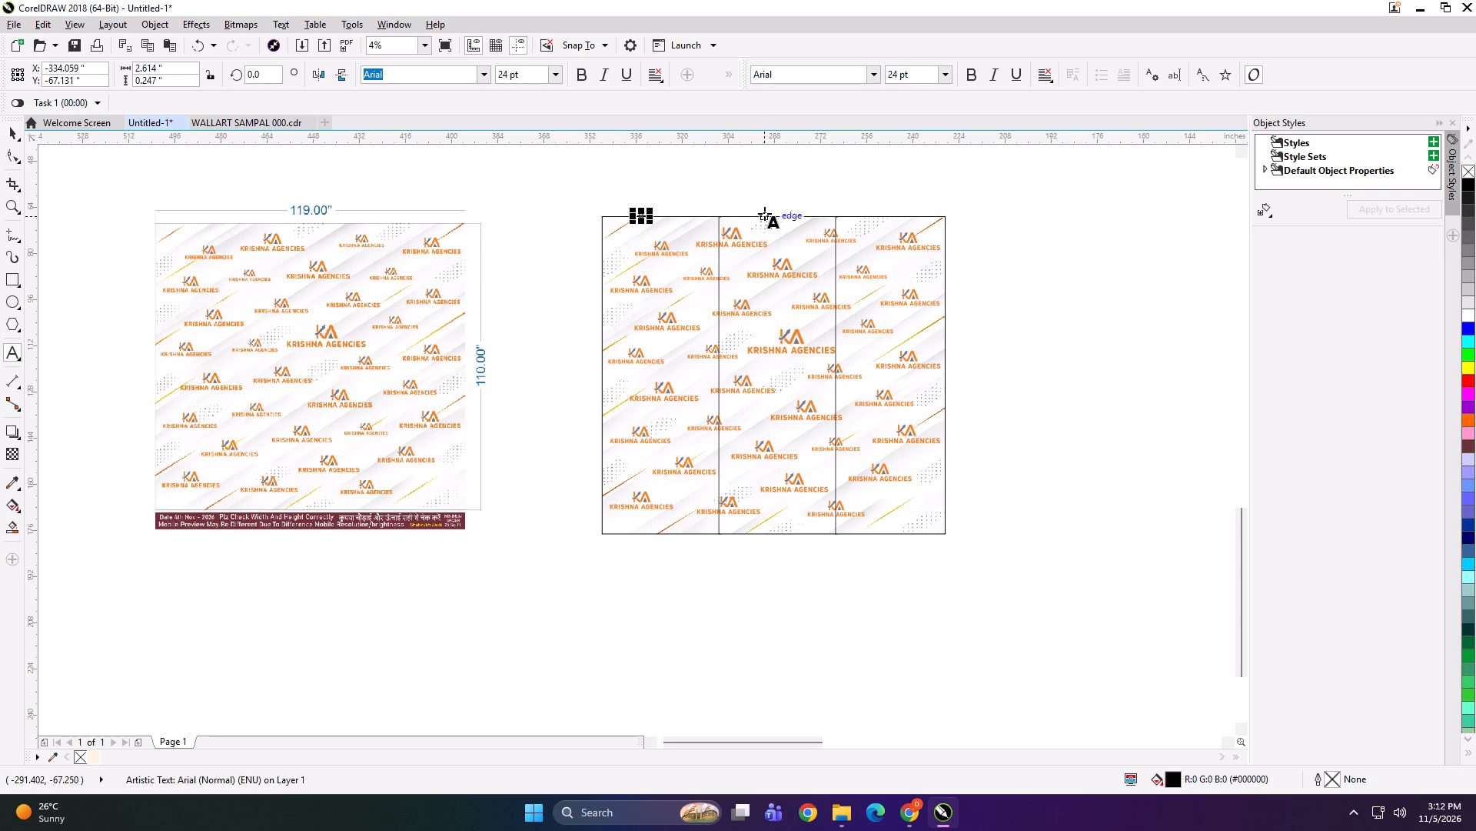
left_click(764, 213)
key("ctrl+v")
key("BackSpace")
key("2")
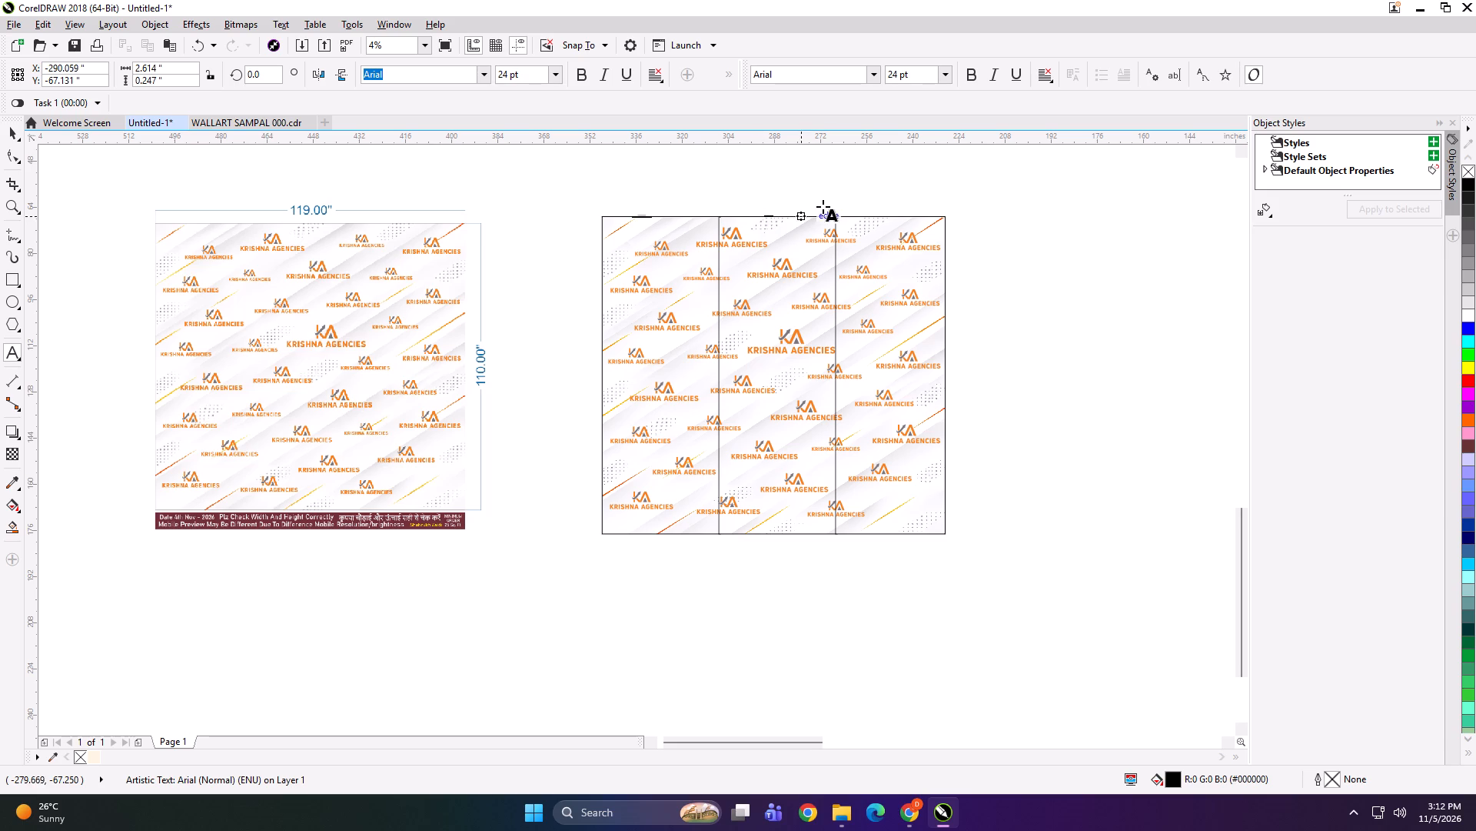
left_click(862, 214)
key("ctrl+v")
key("BackSpace")
key("3")
Group each of the three panels with its own text label.
left_click(8, 132)
left_click(873, 302, "shift")
key("ctrl+g")
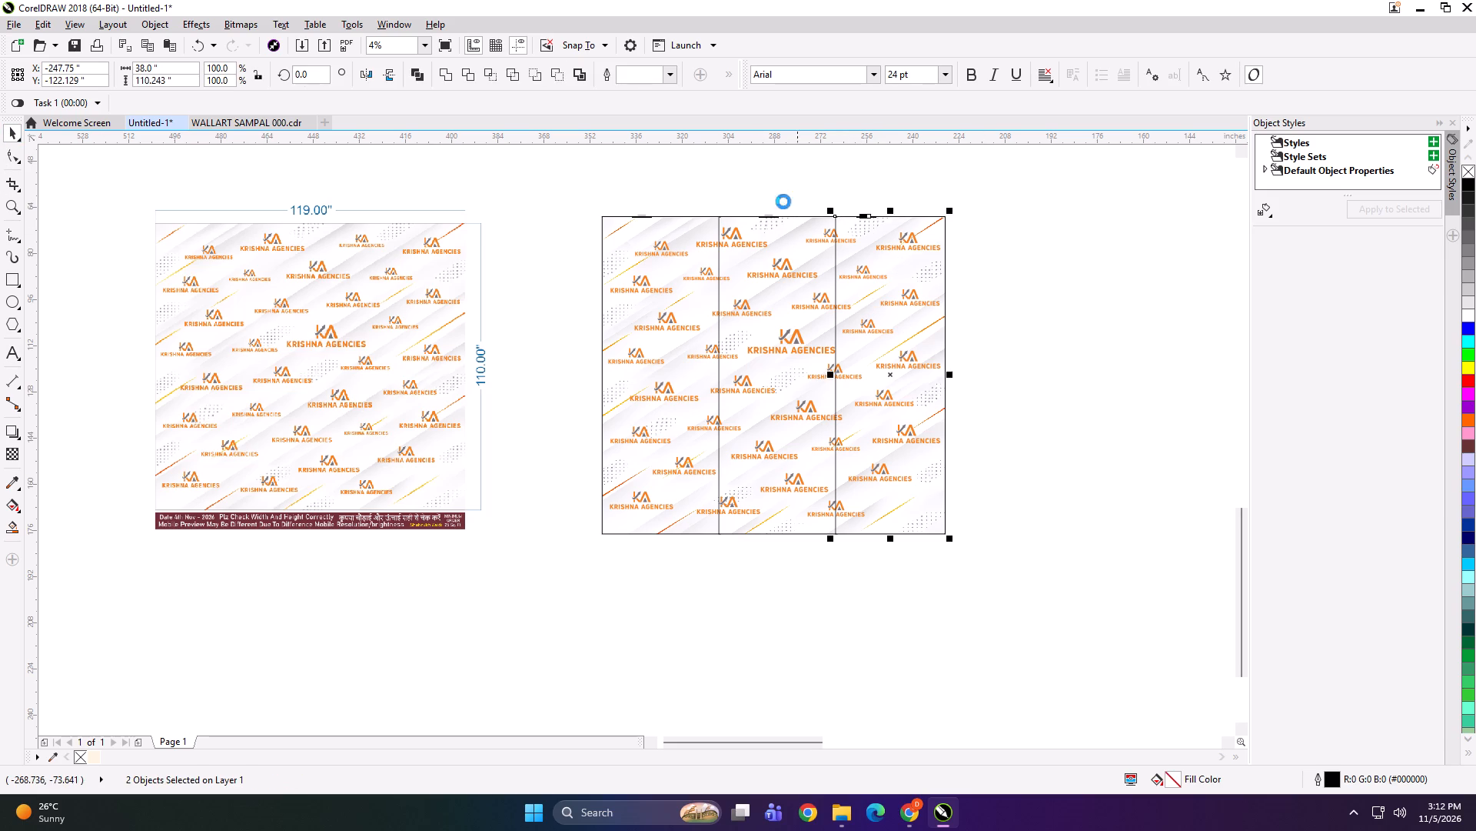
left_click_drag(741, 179, 782, 256)
left_click(783, 265, "shift")
key("ctrl+g")
left_click_drag(753, 200, 650, 268)
left_click(656, 268, "shift")
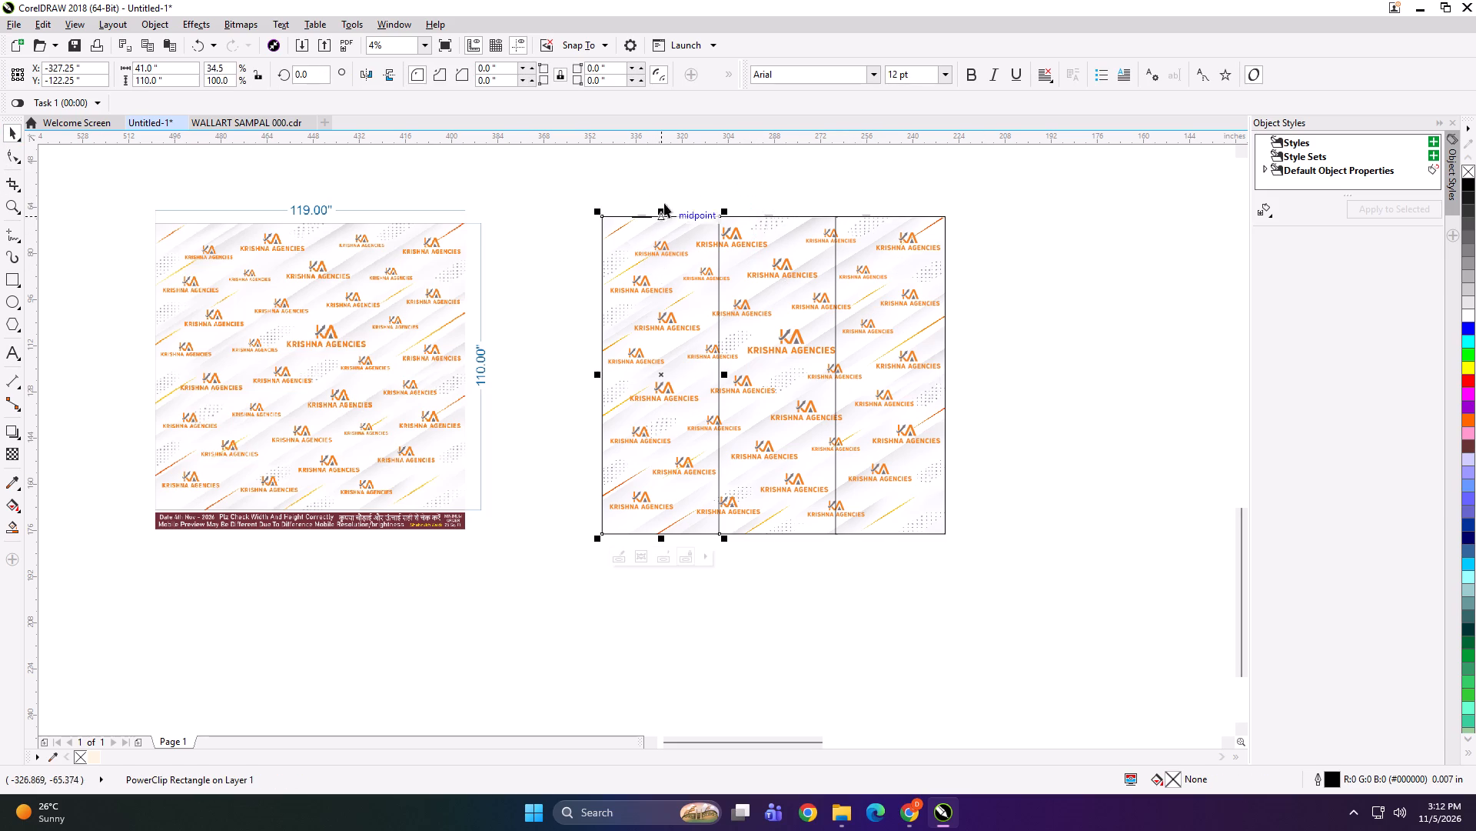
left_click_drag(676, 186, 617, 267)
left_click(632, 269, "shift")
key("ctrl+g")
Start exporting the first panel, and create and open a DD GOLA folder in folder 5 with a subfolder named 119x100 NW.
key("ctrl+e")
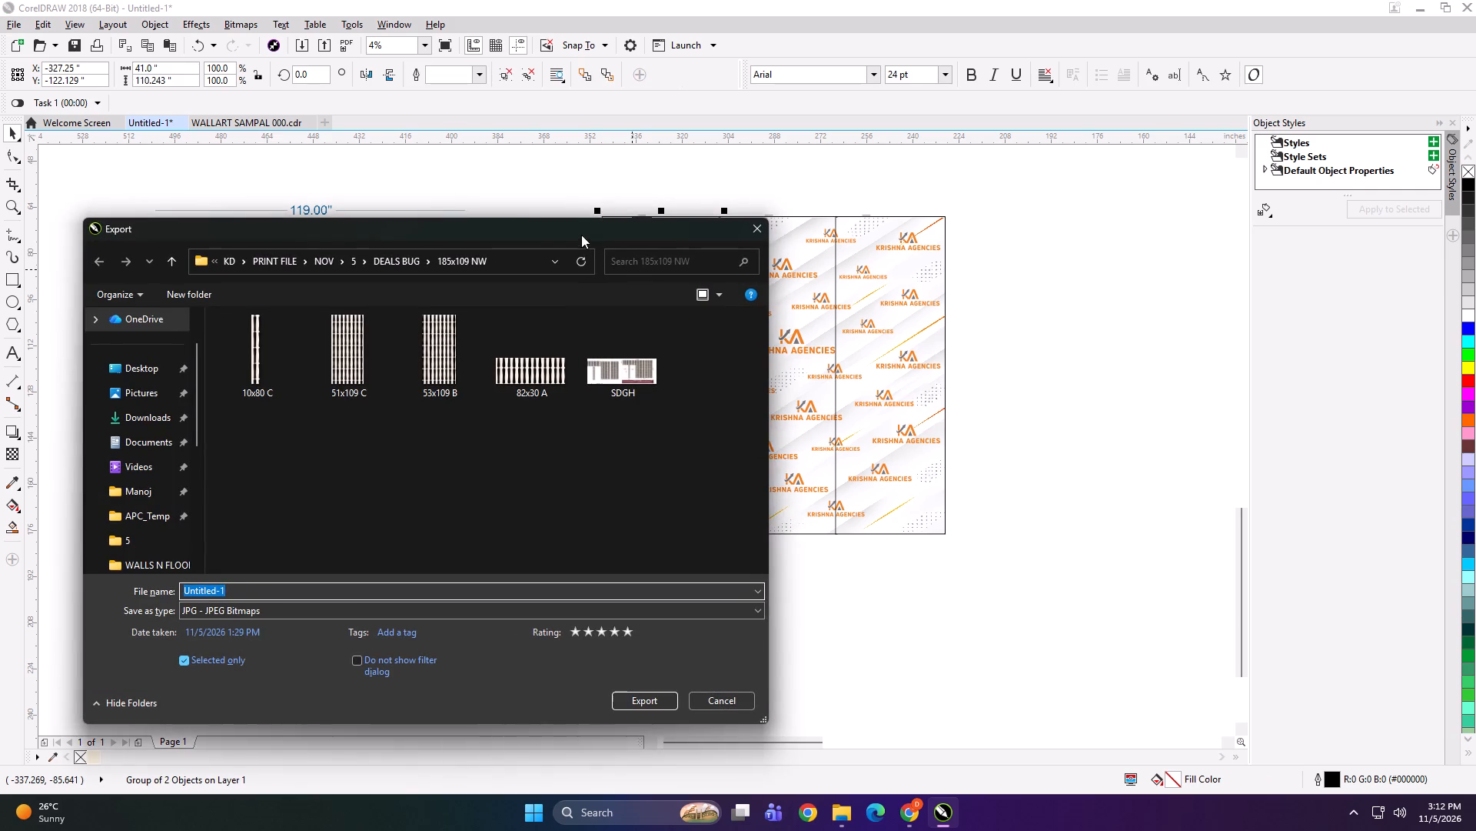
left_click_drag(553, 232, 1056, 182)
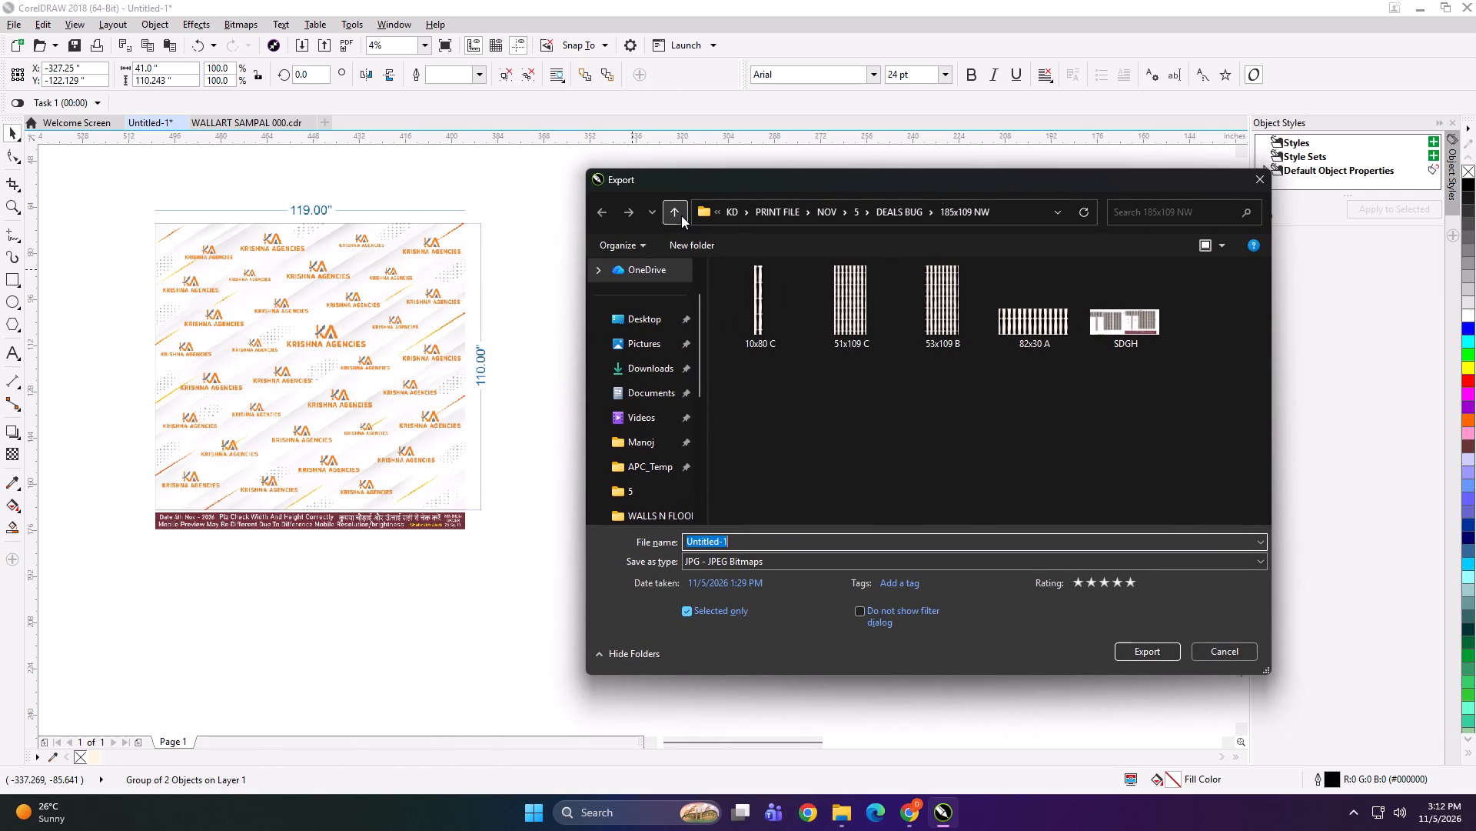
left_click(681, 215)
left_click(681, 215)
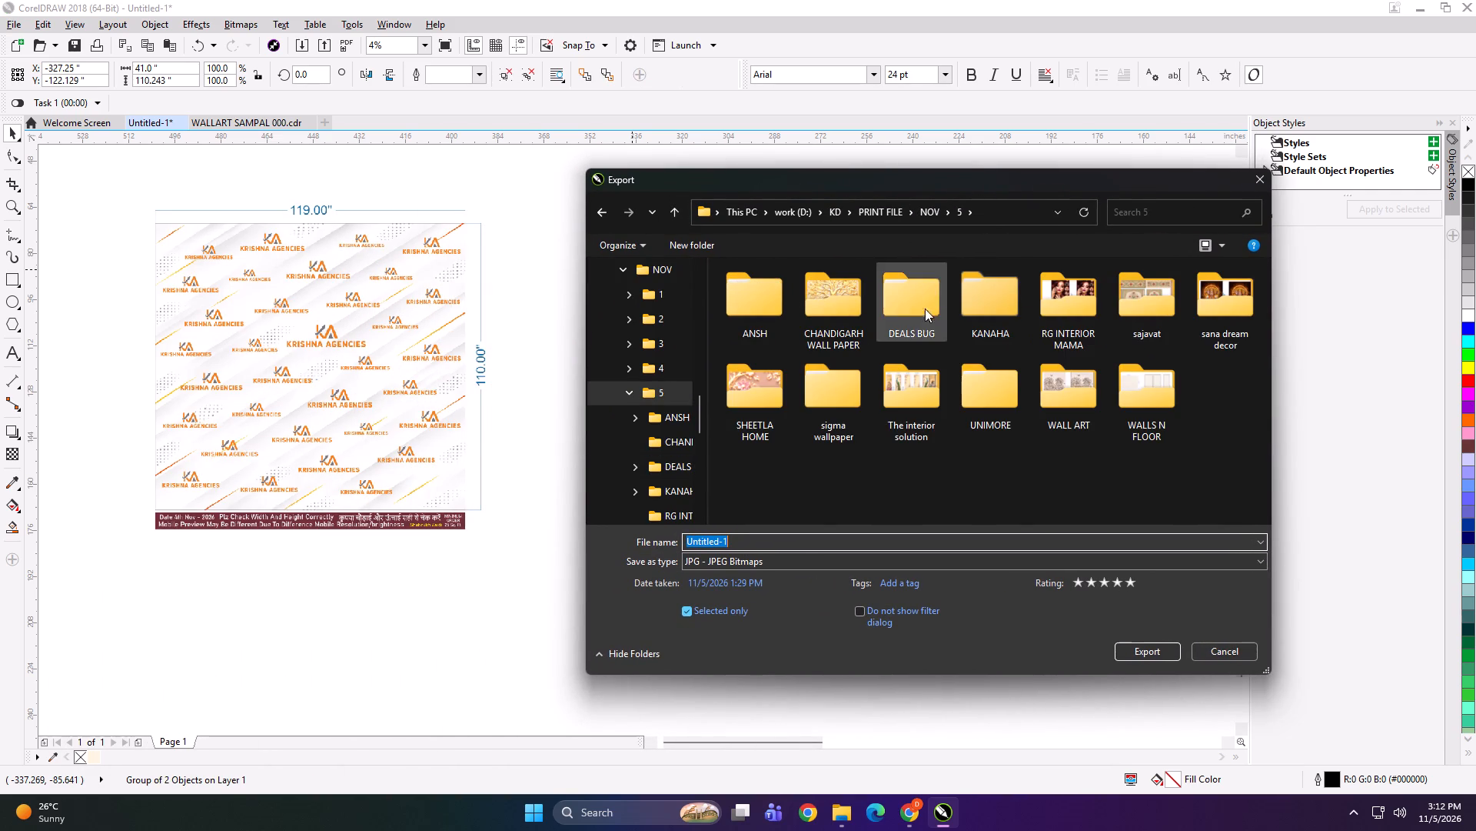
left_click(708, 245)
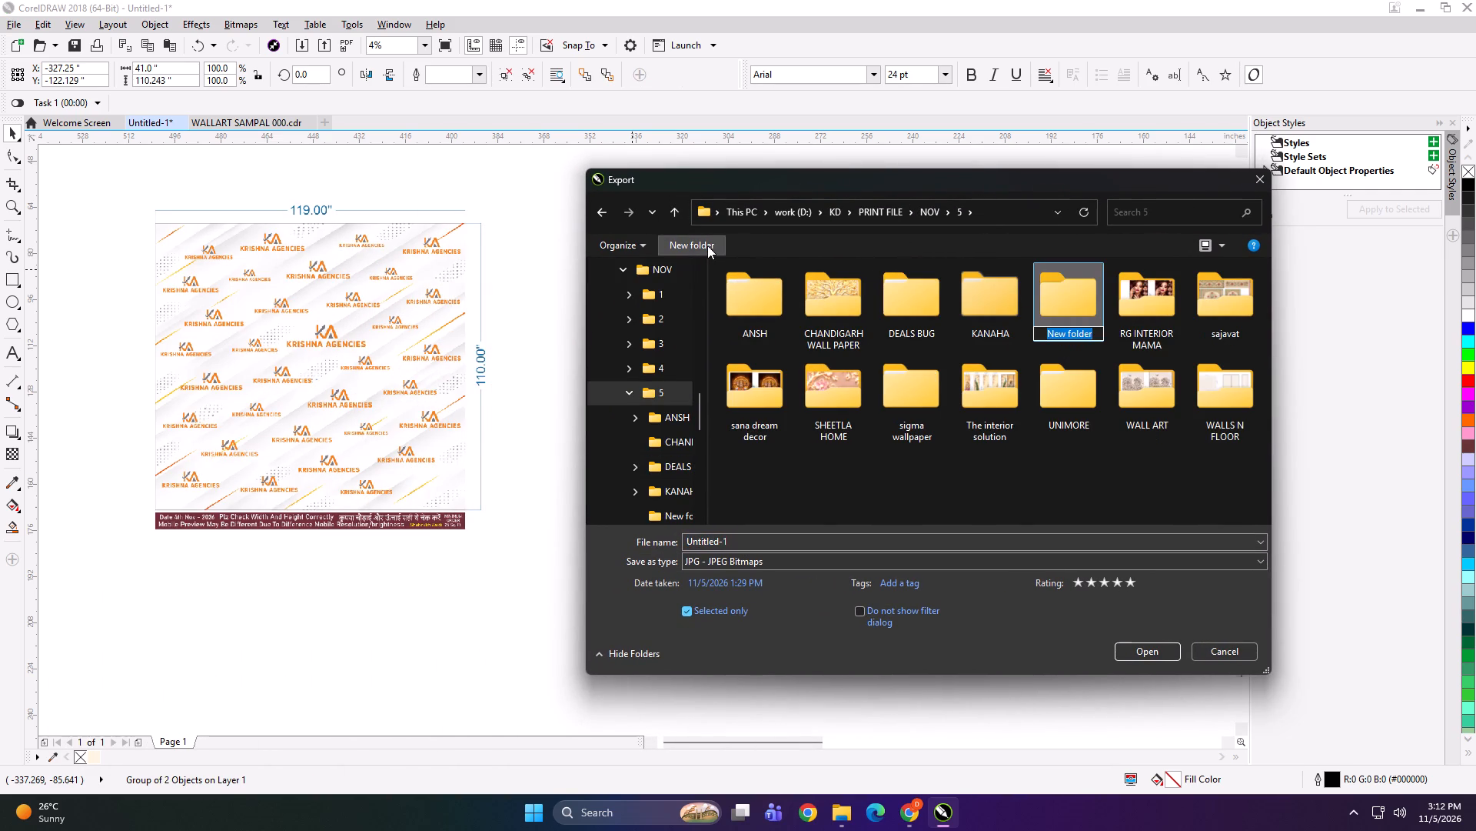
type("DD GOLA")
key("Return")
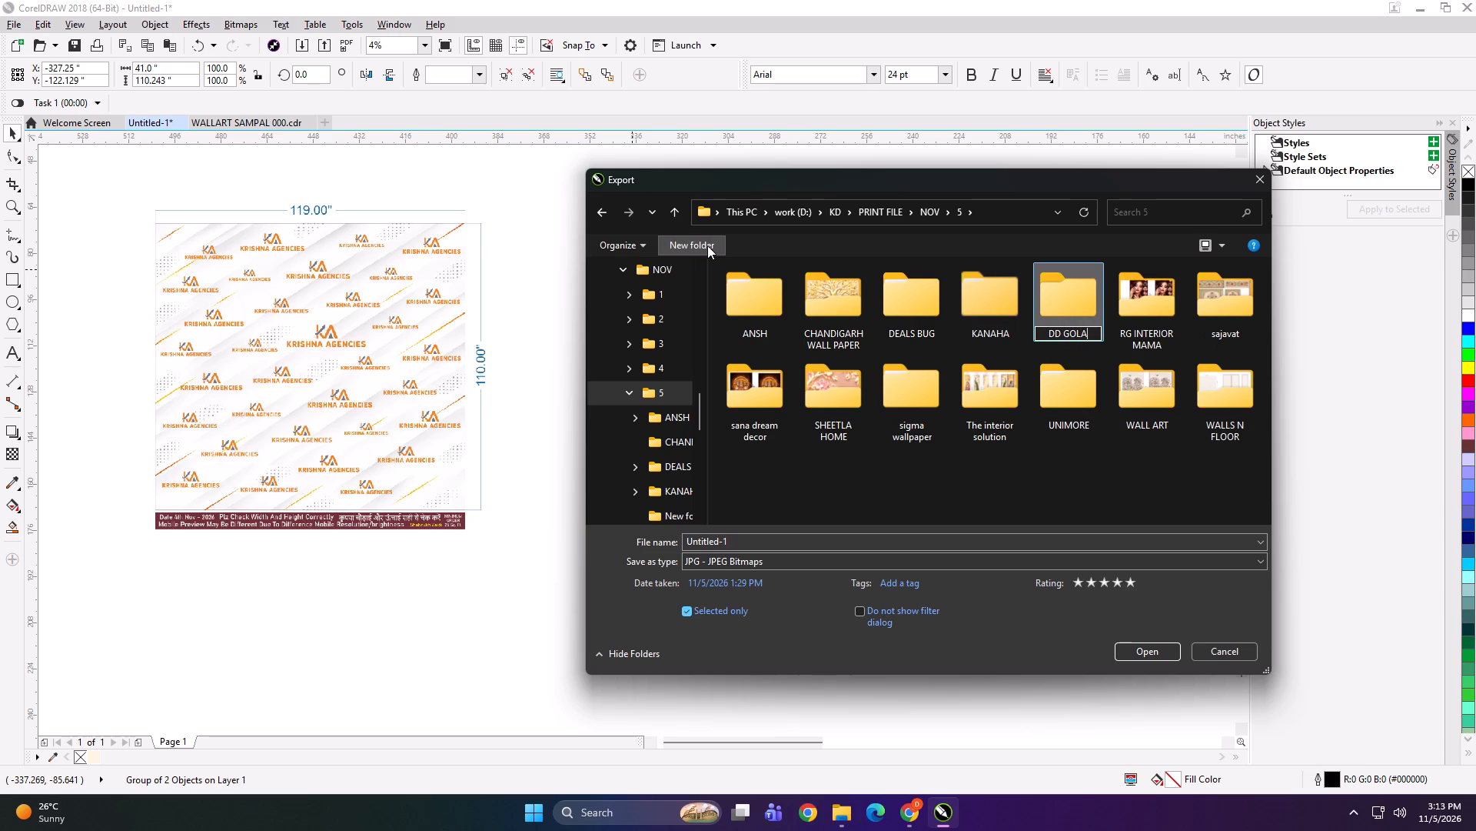
double_click(922, 302)
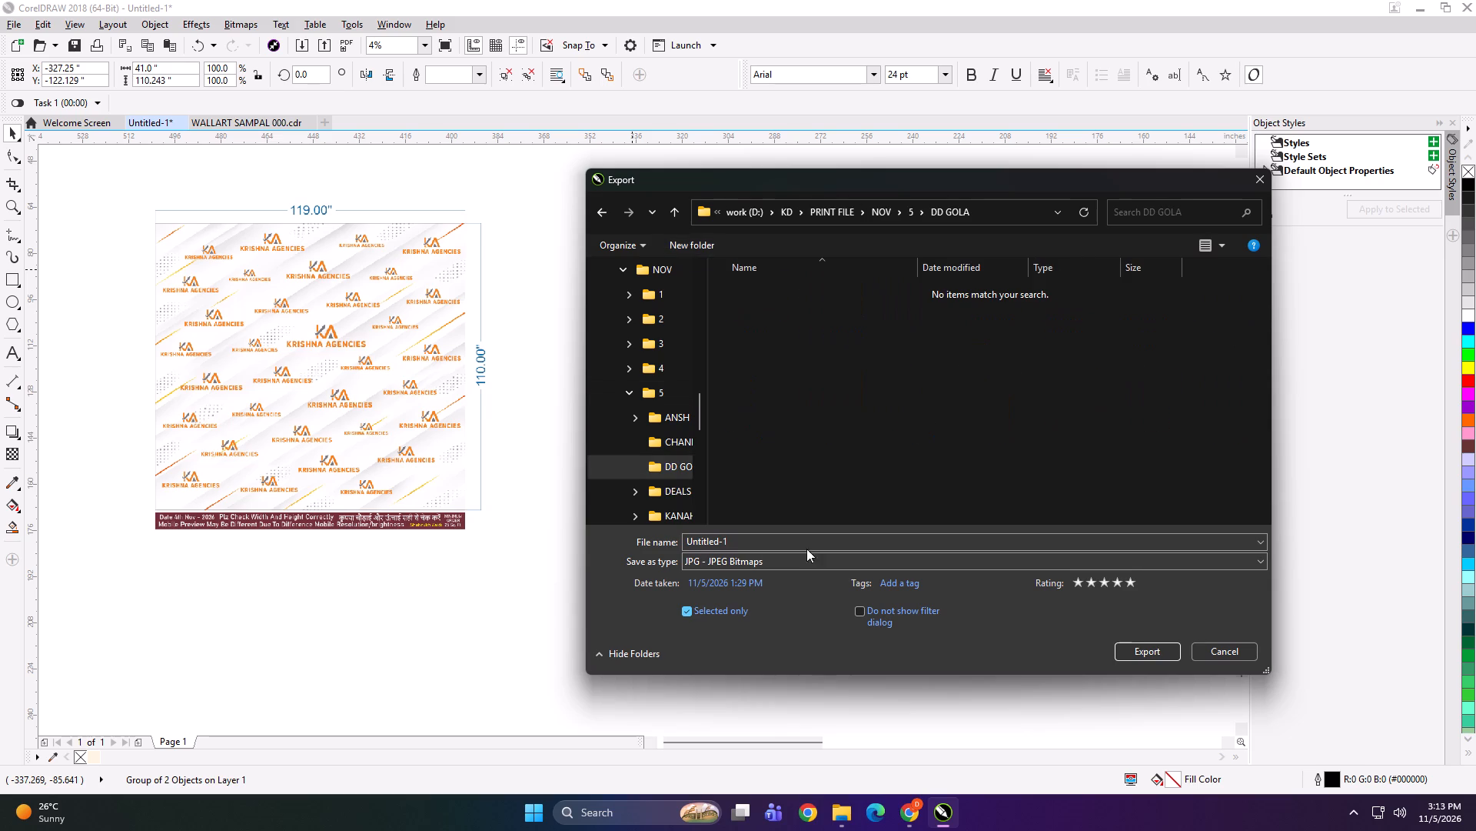
left_click(710, 238)
type("119x100")
key("space")
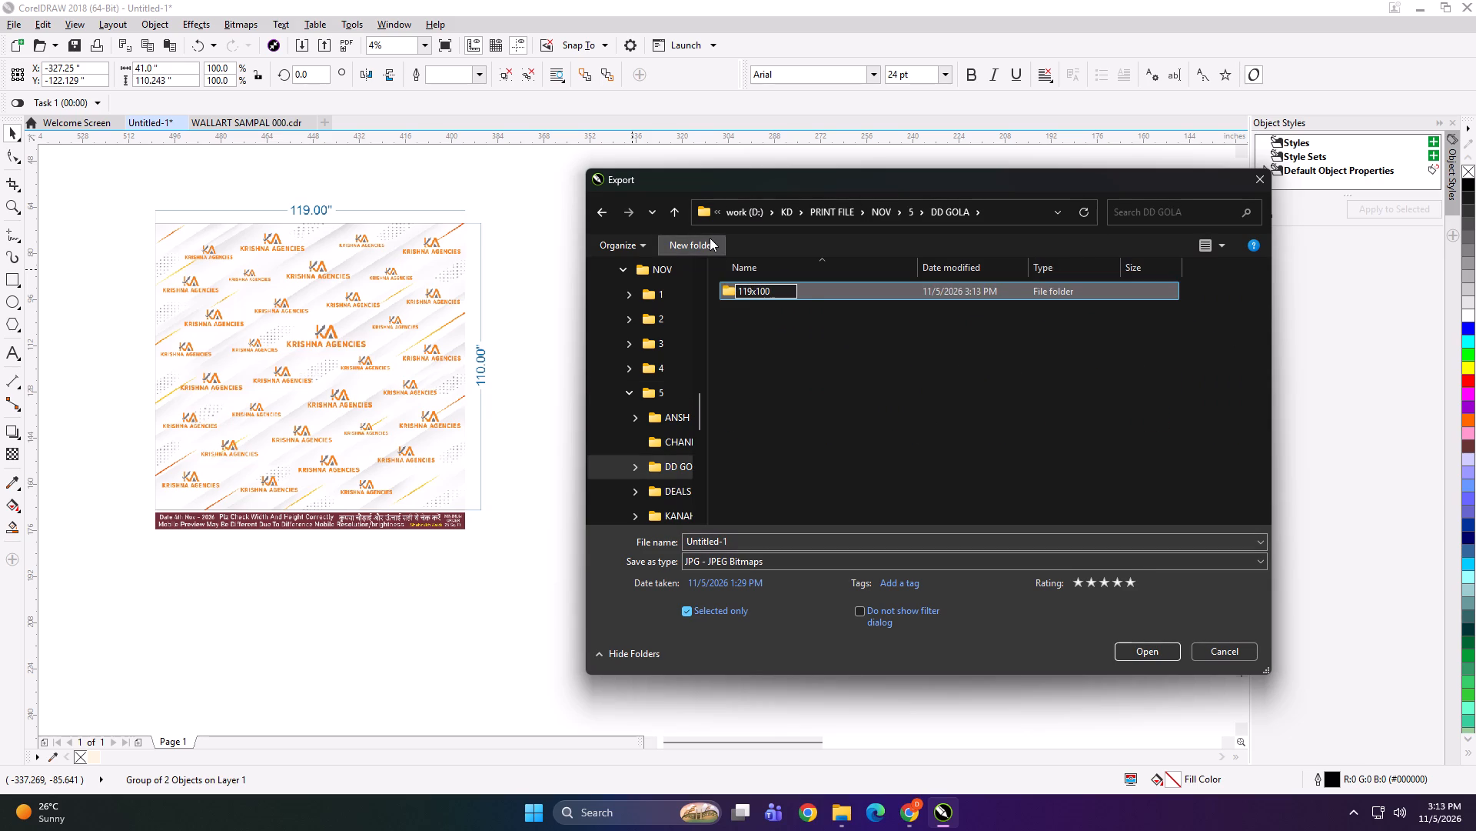
type("NW")
key("Return")
double_click(823, 286)
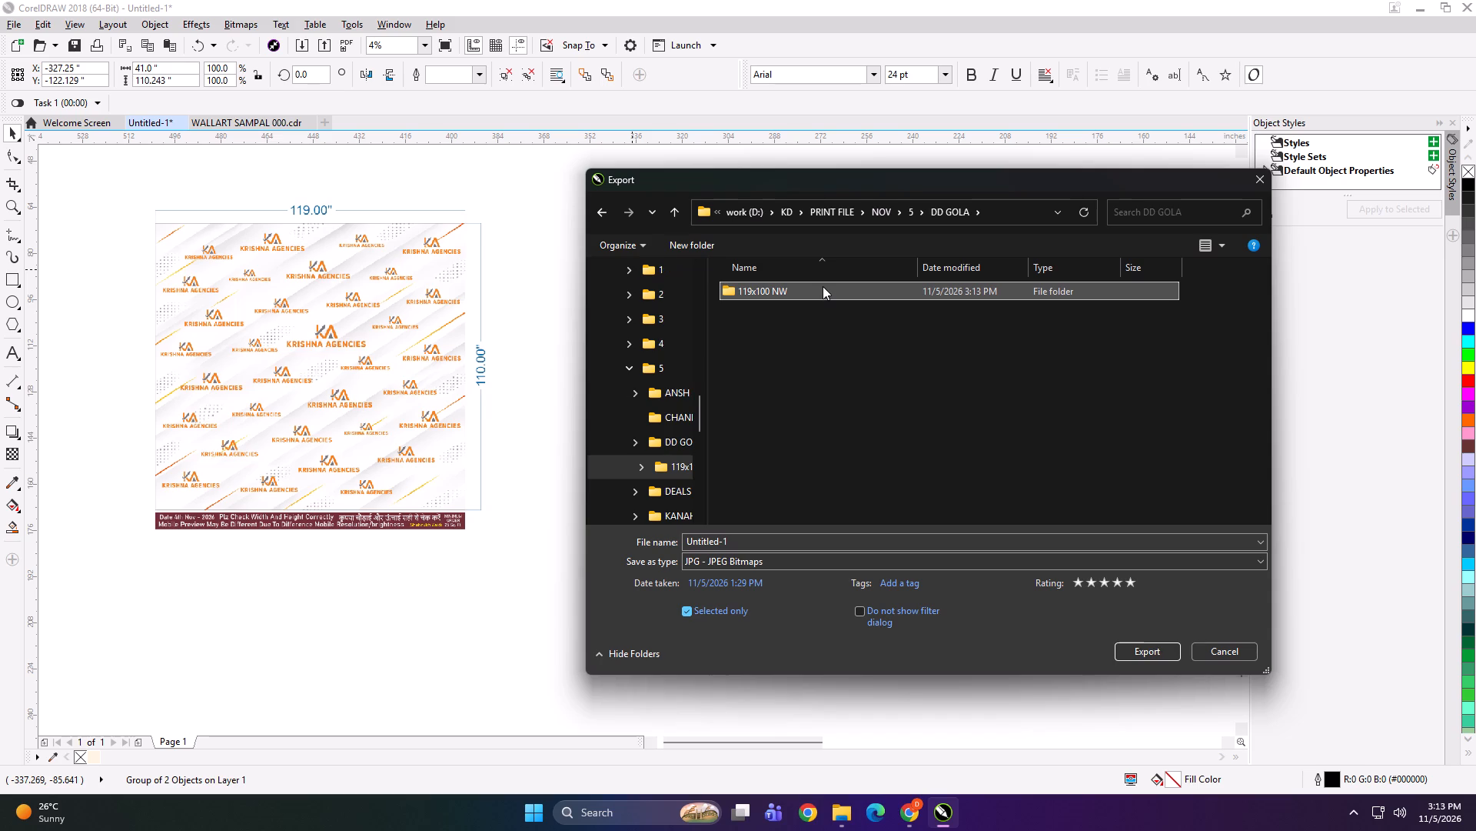
Export the first panel as a JPG named "41x110 A" in the 119x100 NW folder.
left_click(791, 542)
type("41x110 A")
key("space")
key("Return")
key("Return")
Export the middle panel as a JPG named "41x110 B" in the 119x100 NW folder.
left_click(795, 406)
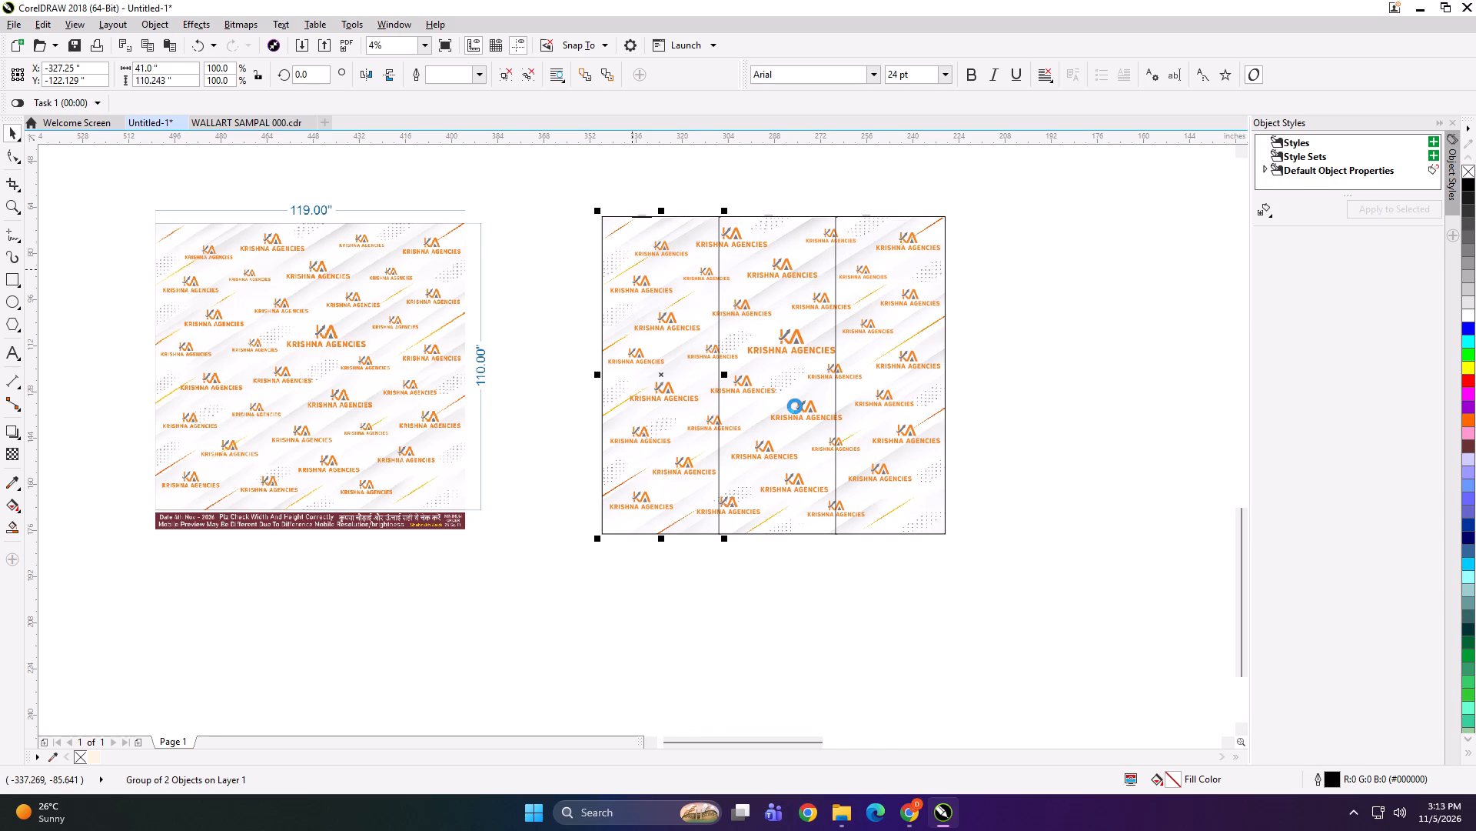
left_click(795, 406)
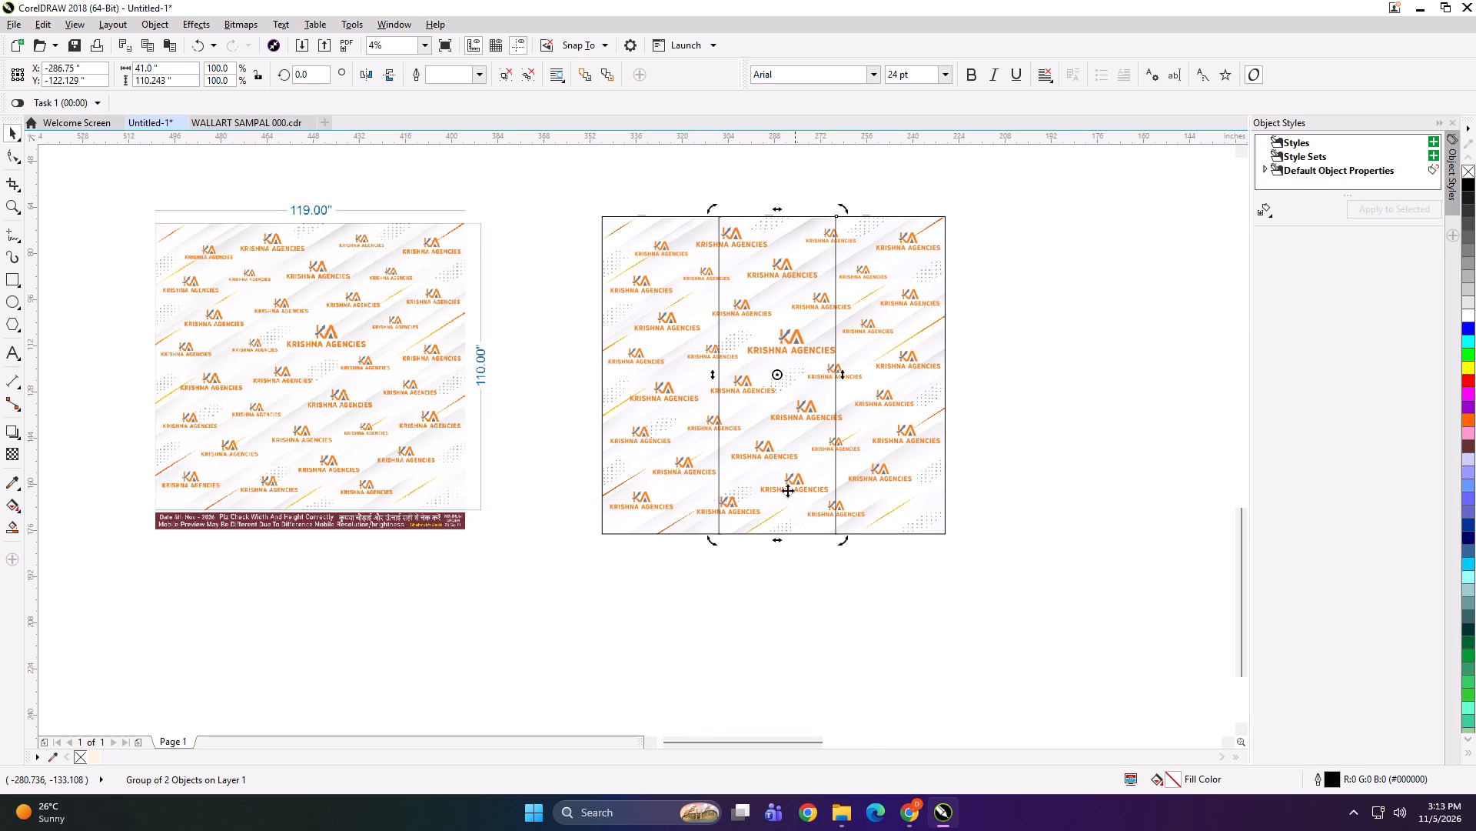
left_click(780, 549)
left_click(780, 530)
key("ctrl+e")
left_click(766, 322)
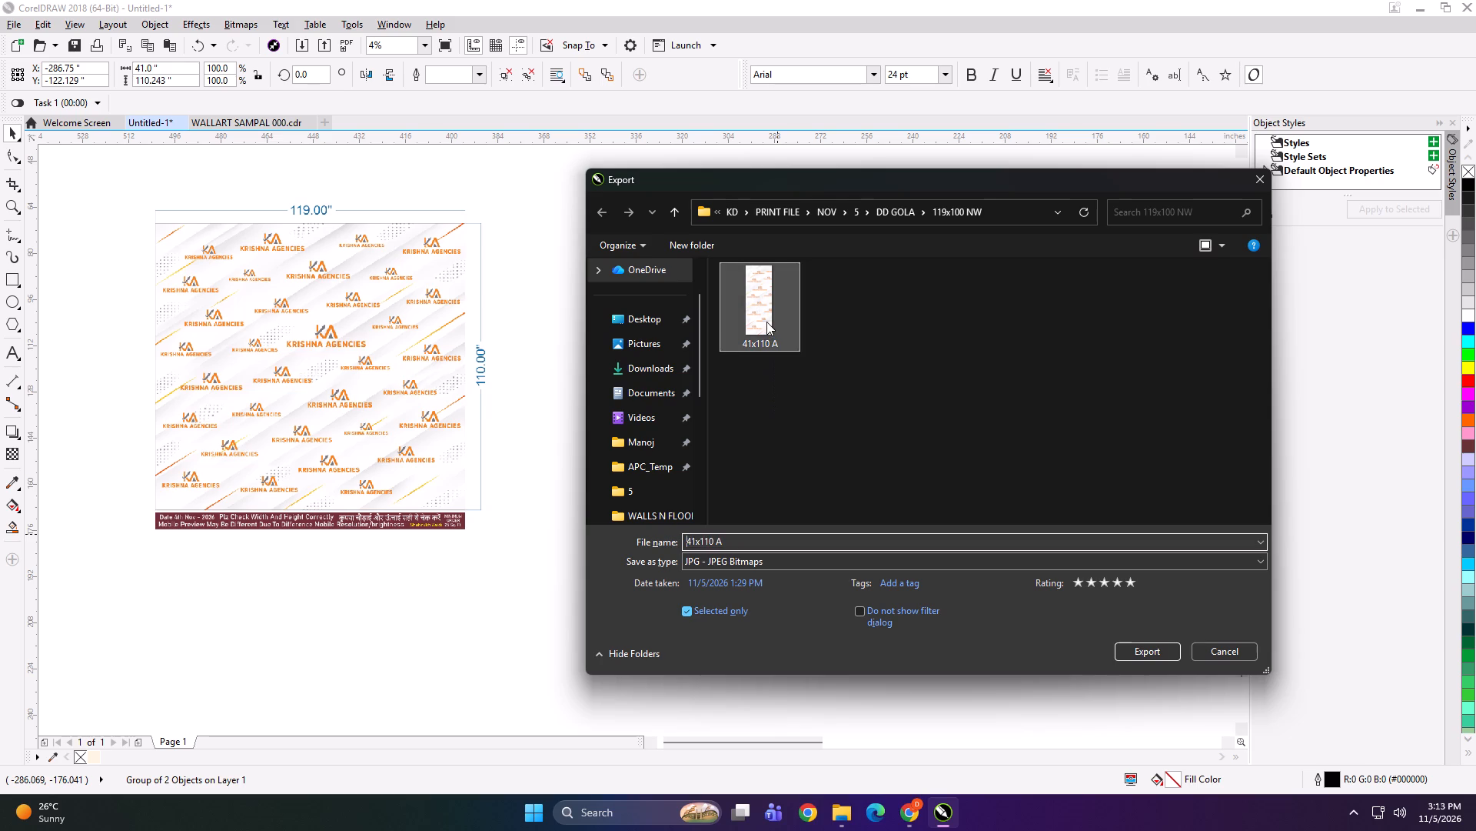
double_click(737, 542)
key("b")
key("Return")
key("Return")
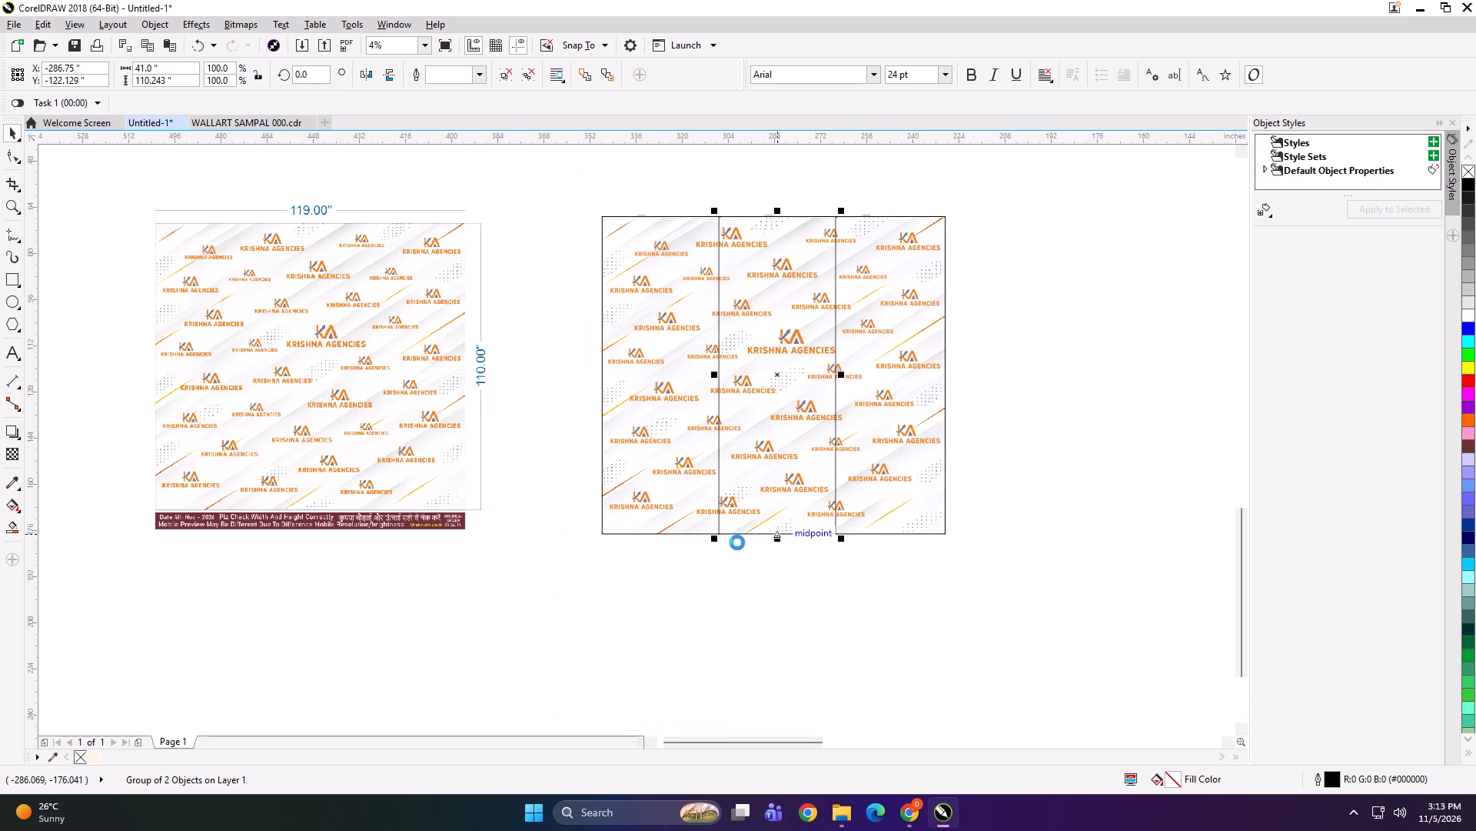
Export the third panel as a JPG named "38x110 C" in the 119x100 NW folder.
left_click(863, 434)
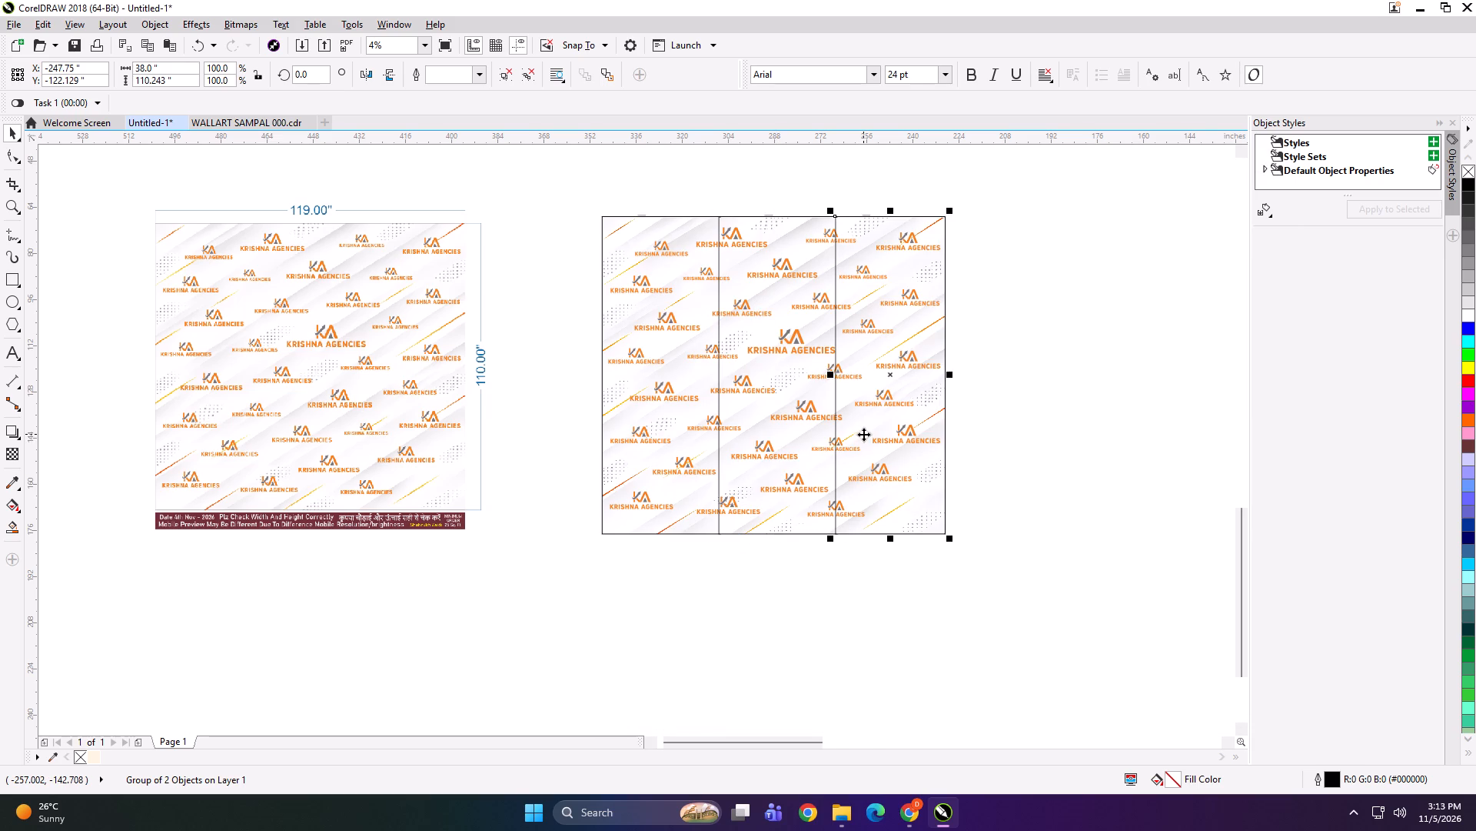
key("ctrl+e")
type("38x4")
key("BackSpace")
type("110")
key("space")
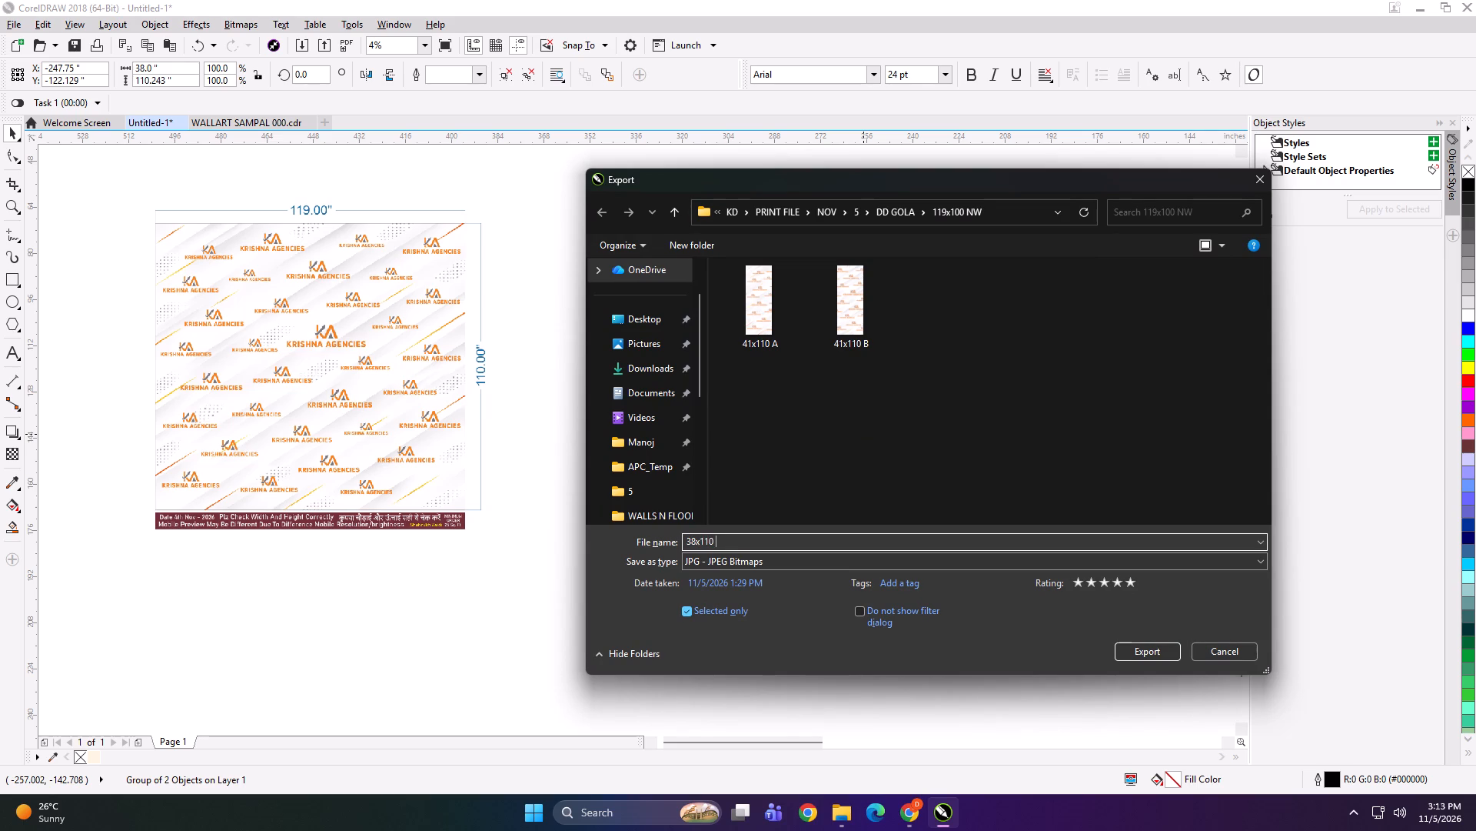
key("c")
key("Return")
key("Return")
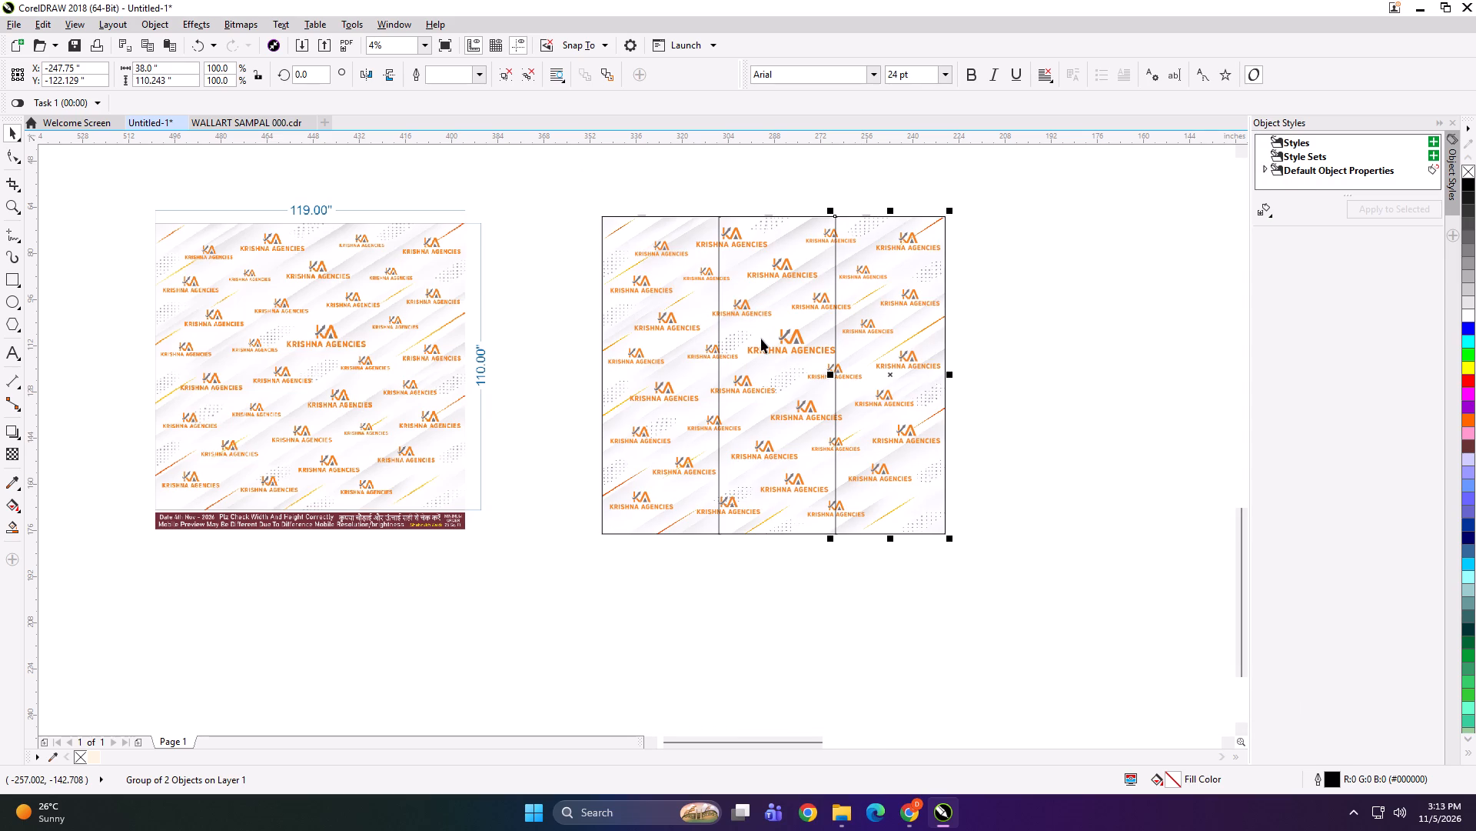
Nudge the third panel right and the first panel left so gaps separate both from the middle panel.
key("Right")
key("Right")
key("Right")
key("Right")
key("Right")
key("Right")
key("Right")
key("Right")
left_click(613, 338)
key("Left")
key("Left")
key("Left")
key("Left")
key("Left")
key("Left")
key("Left")
key("Left")
key("Left")
key("Left")
key("Left")
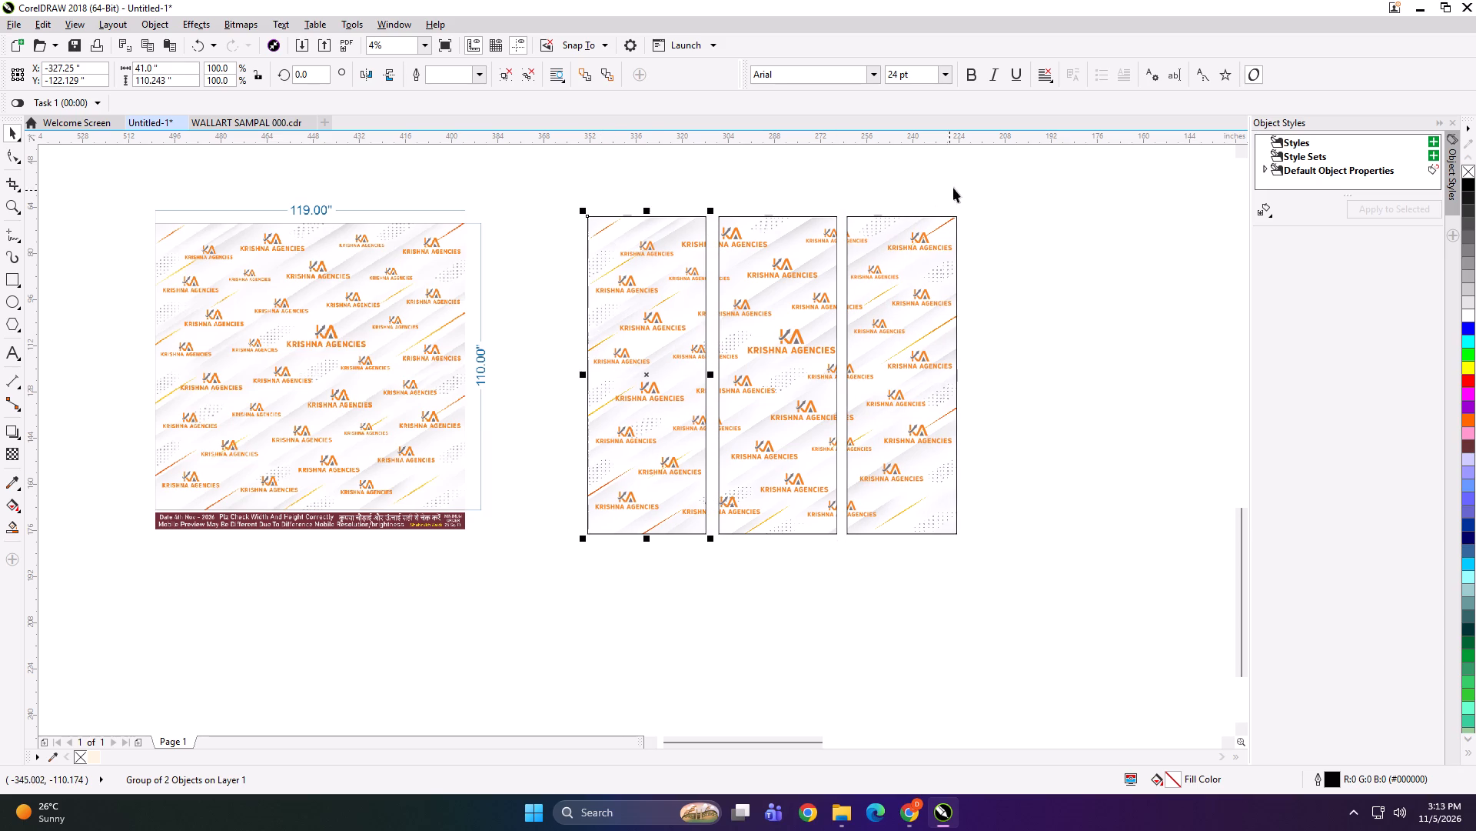
Scale the three KRISHNA AGENCIES panels down slightly, move them beside the 119 x 110 layout, and group everything together.
left_click_drag(1017, 175, 514, 602)
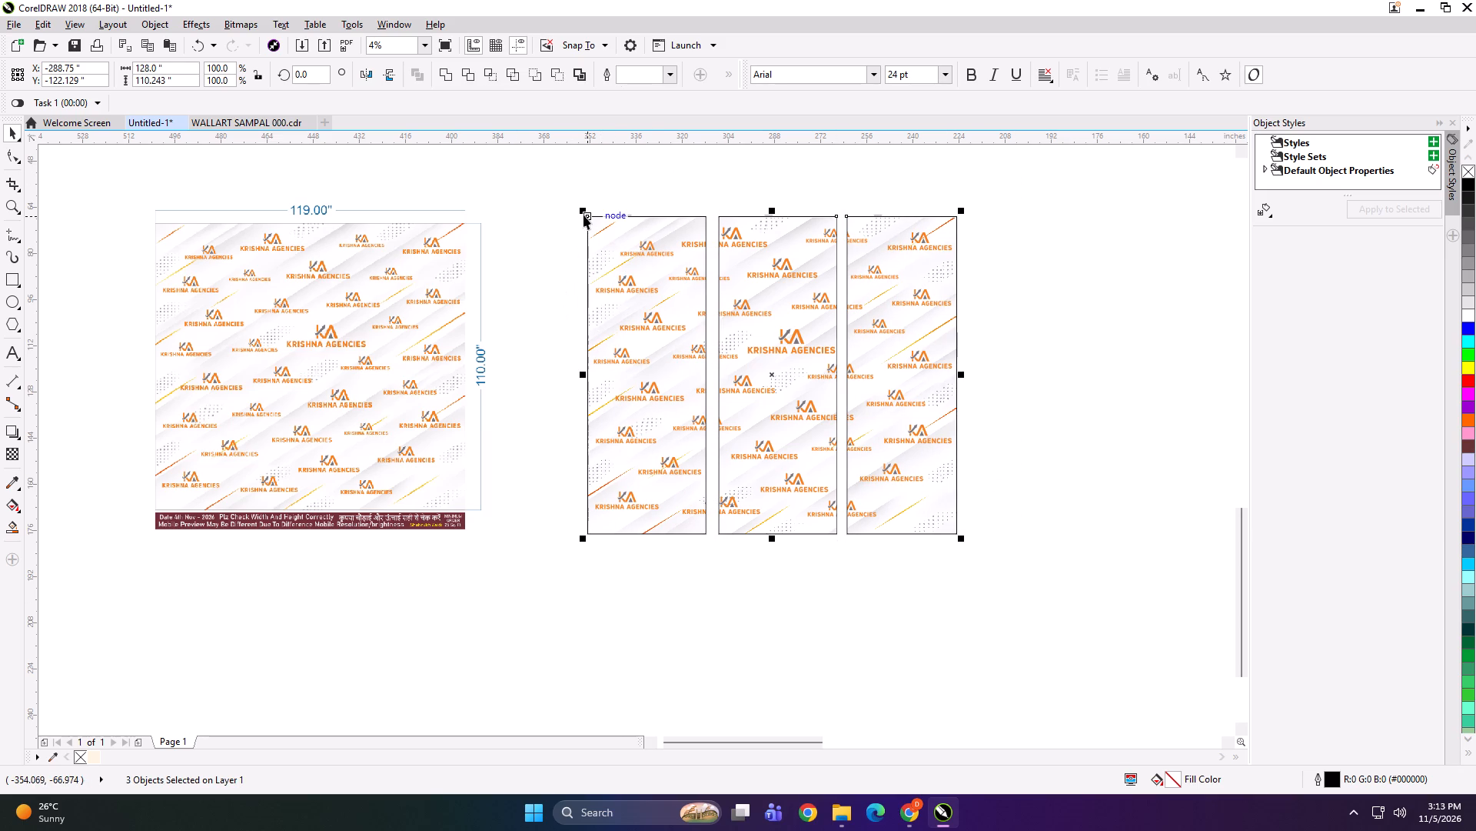
left_click_drag(583, 209, 596, 227, "shift")
left_click_drag(649, 350, 551, 335)
left_click(458, 349, "shift")
key("ctrl+g")
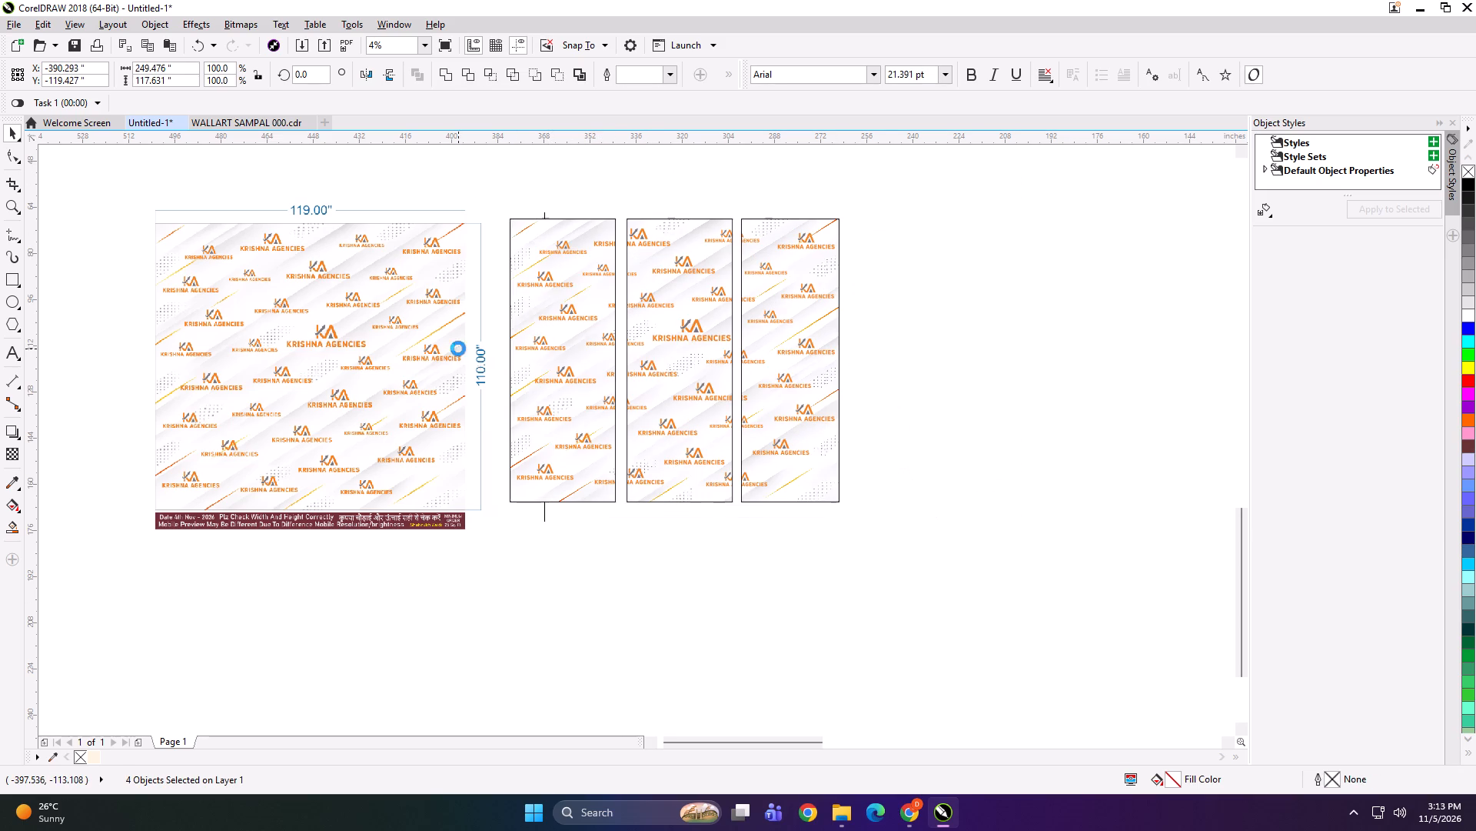
Shrink the grouped KRISHNA AGENCIES preview to about 2.89 x 1.36 in.
left_click_drag(846, 539, 490, 382, "shift")
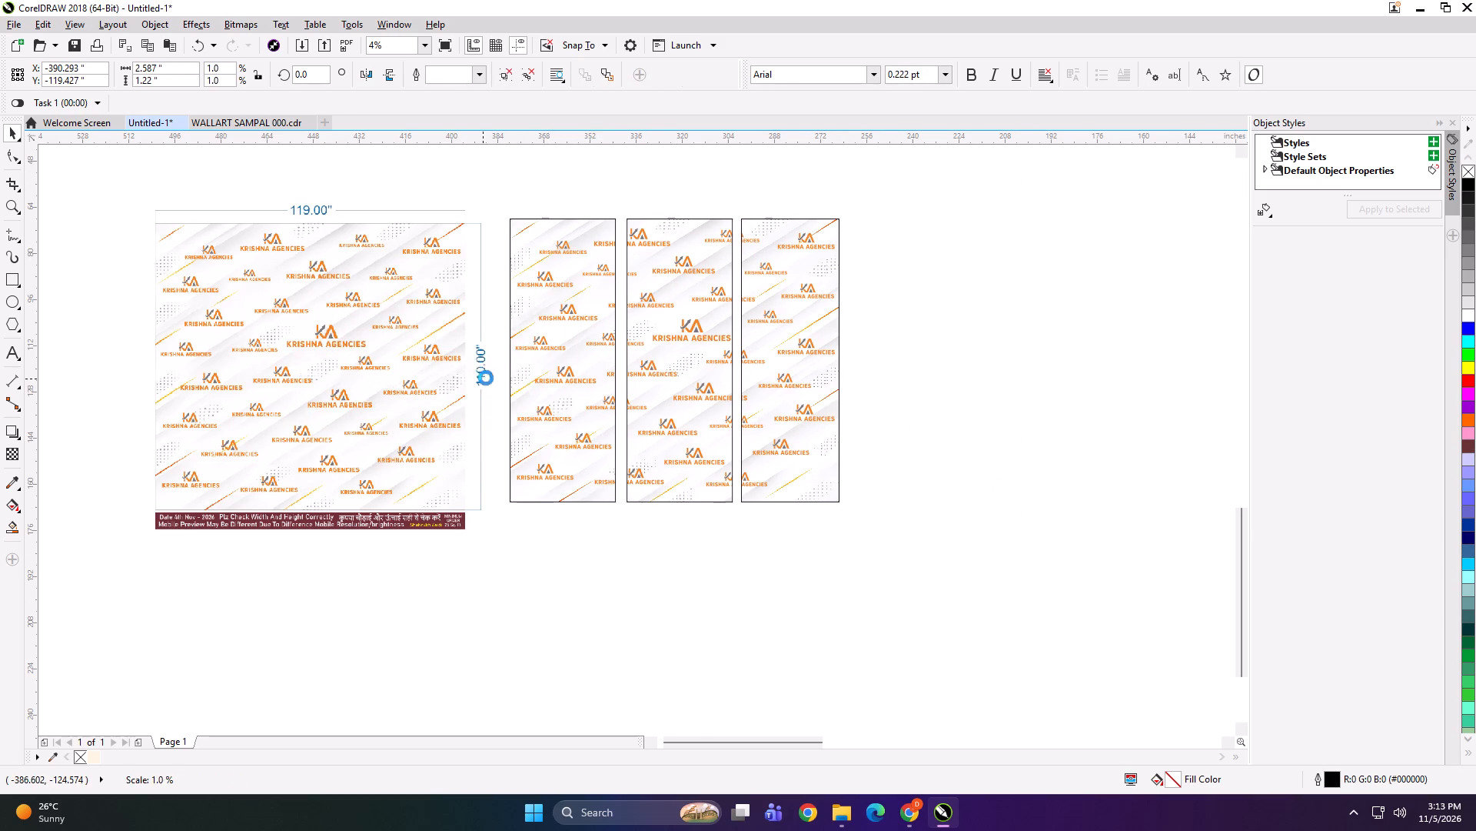
scroll(471, 354, "up", 6)
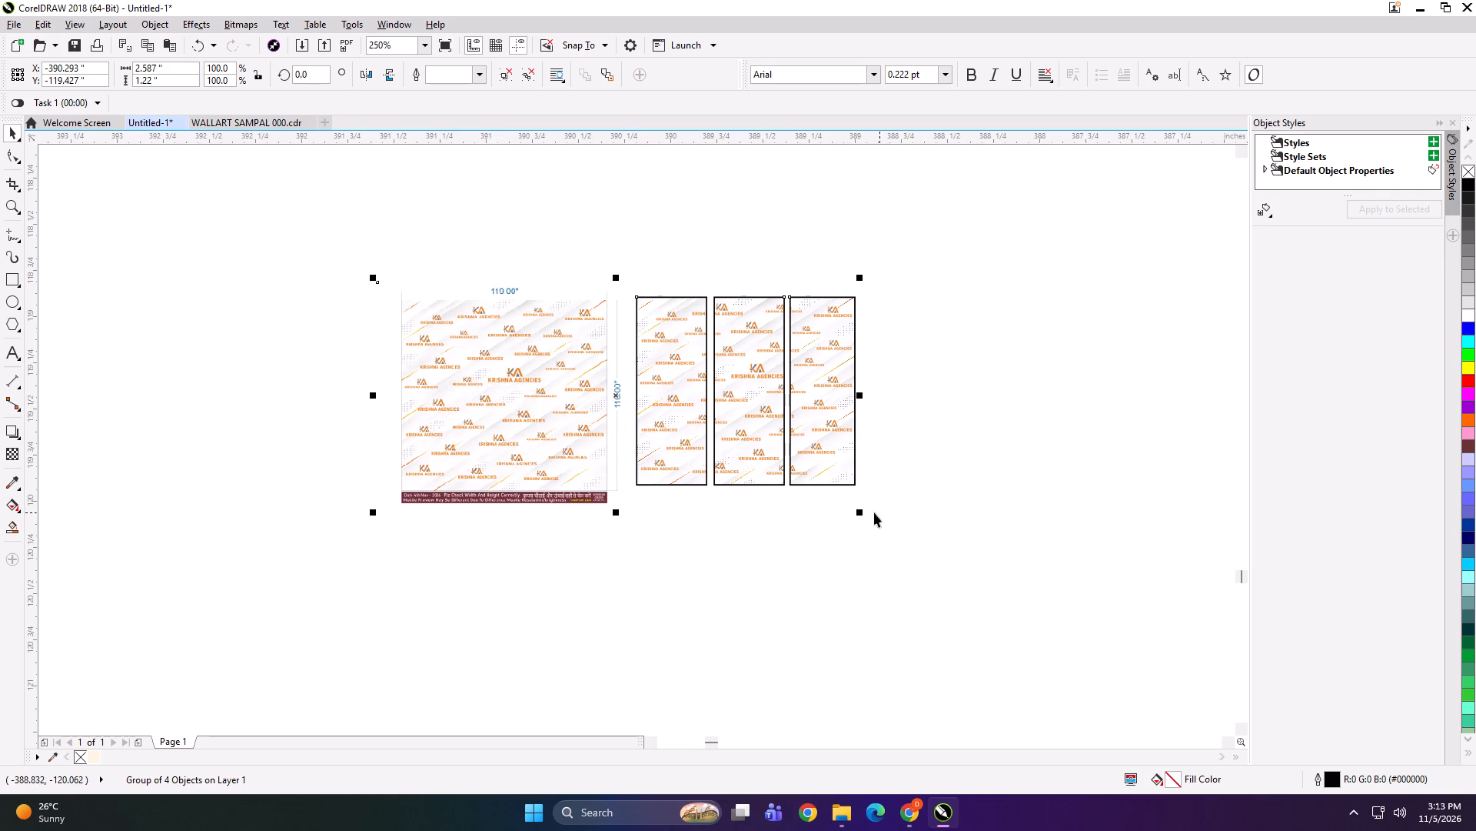
left_click_drag(860, 512, 906, 525, "shift")
Export the shrunken group under the file name SGD and delete it from the drawing.
key("ctrl+e")
type("SGD")
key("Return")
key("Return")
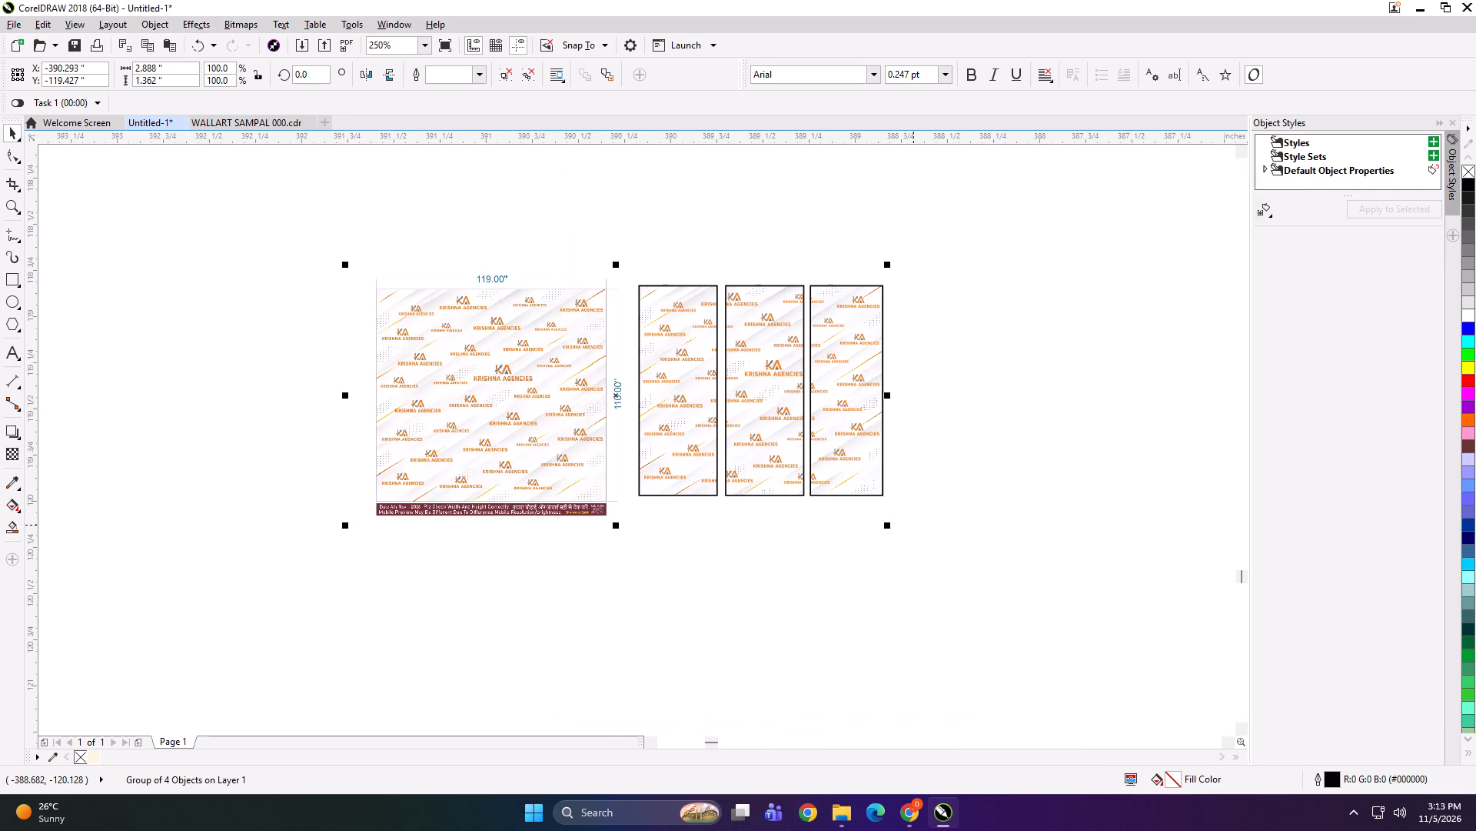
key("Delete")
Move the flattened pattern preview to the left of the drawing and place the editable 3250x2200.cdr layout beside it.
key("F4")
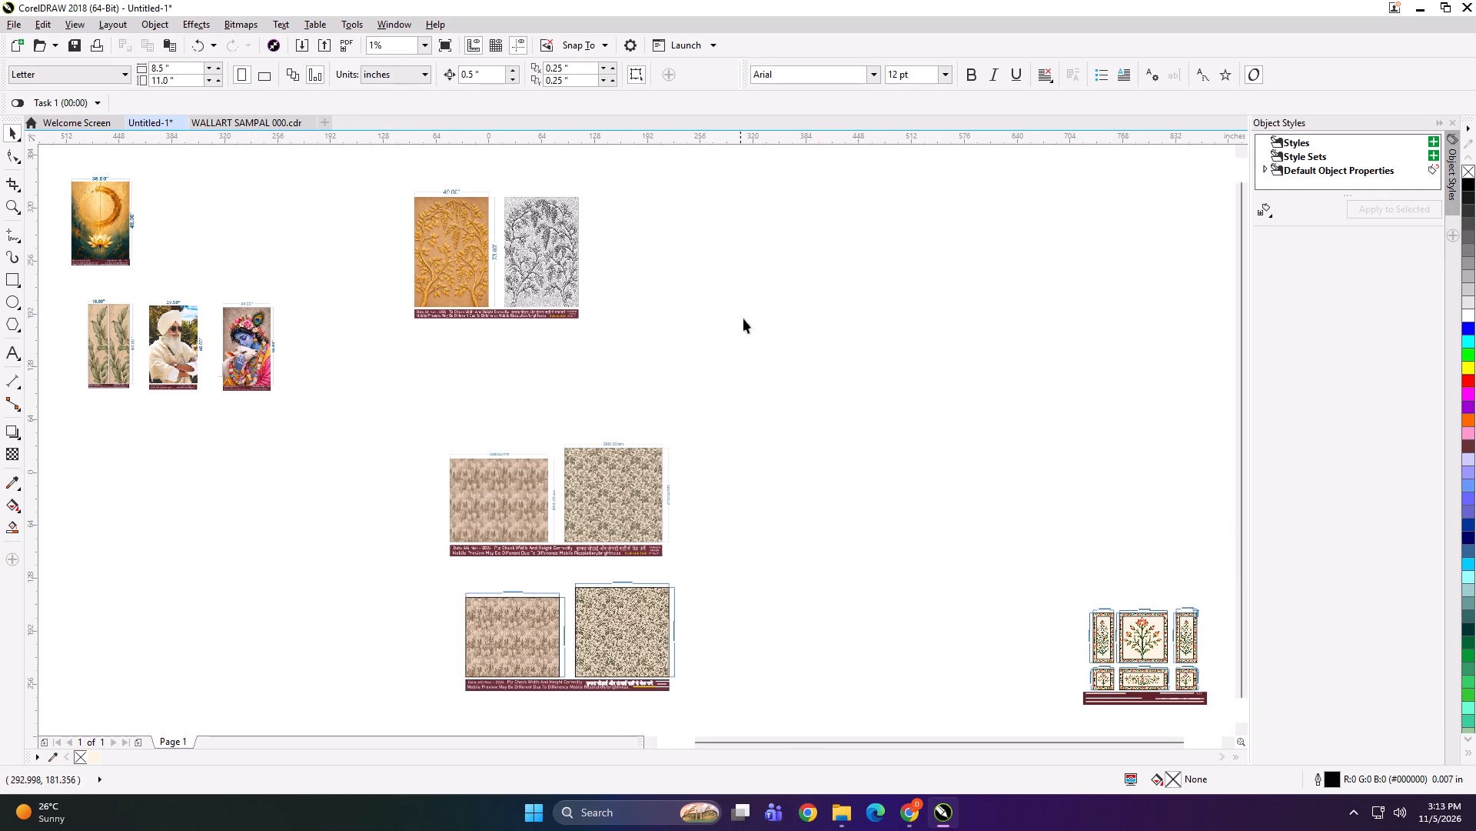
left_click_drag(630, 456, 340, 520)
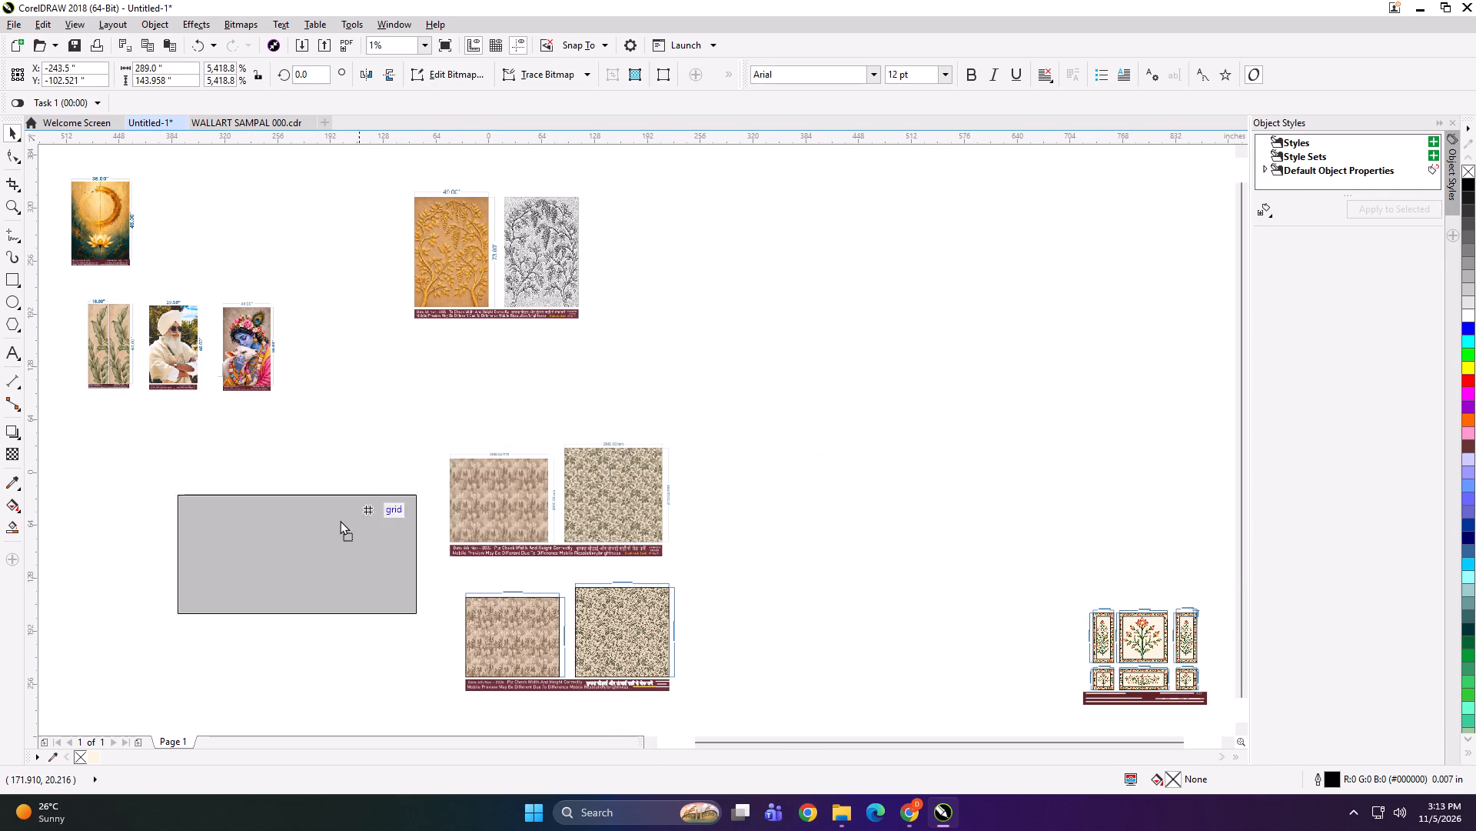
left_click_drag(340, 520, 335, 520)
left_click(559, 651)
left_click_drag(572, 635, 518, 553)
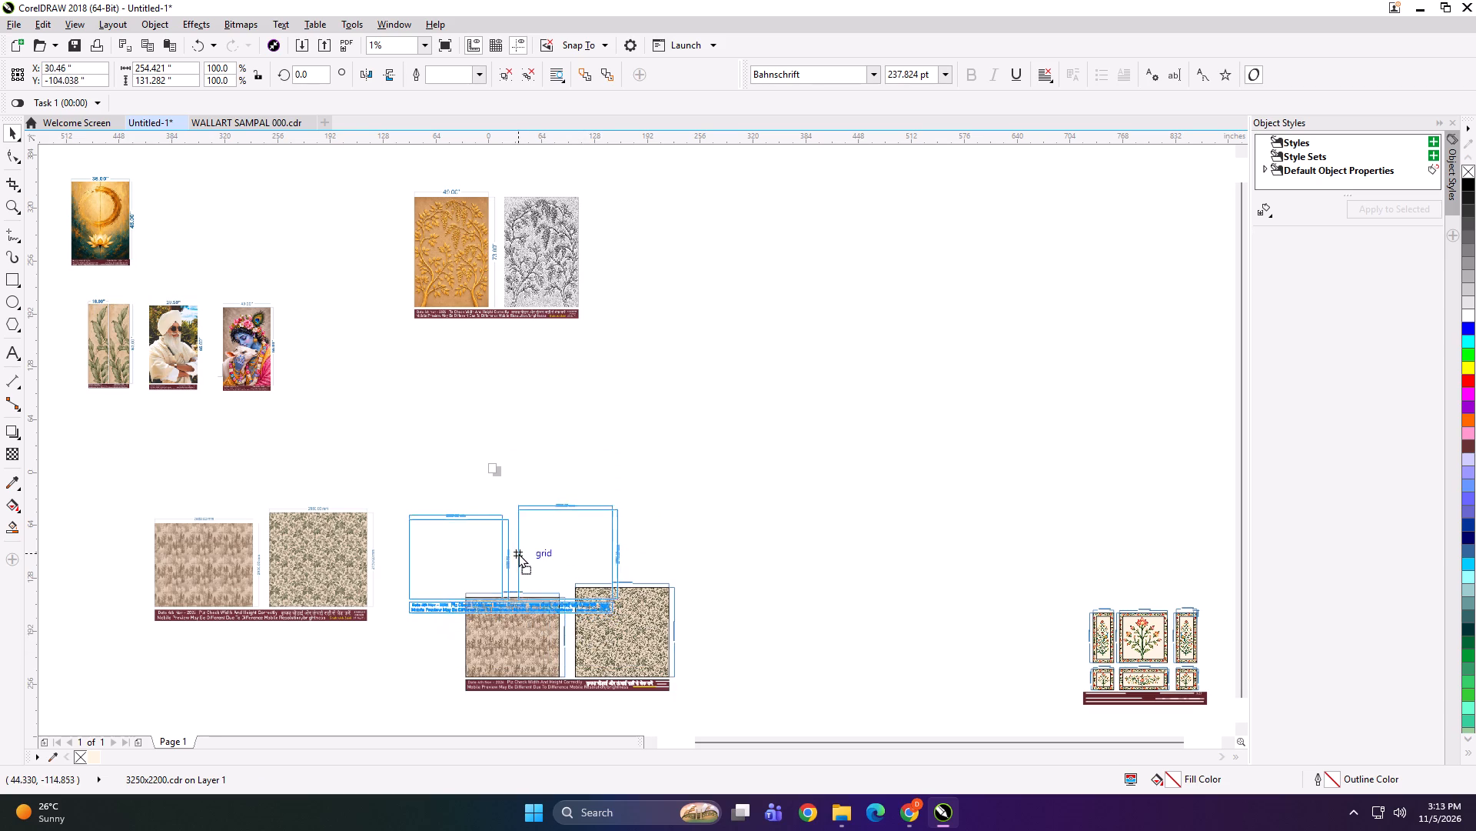
left_click_drag(518, 553, 507, 547)
left_click(716, 526)
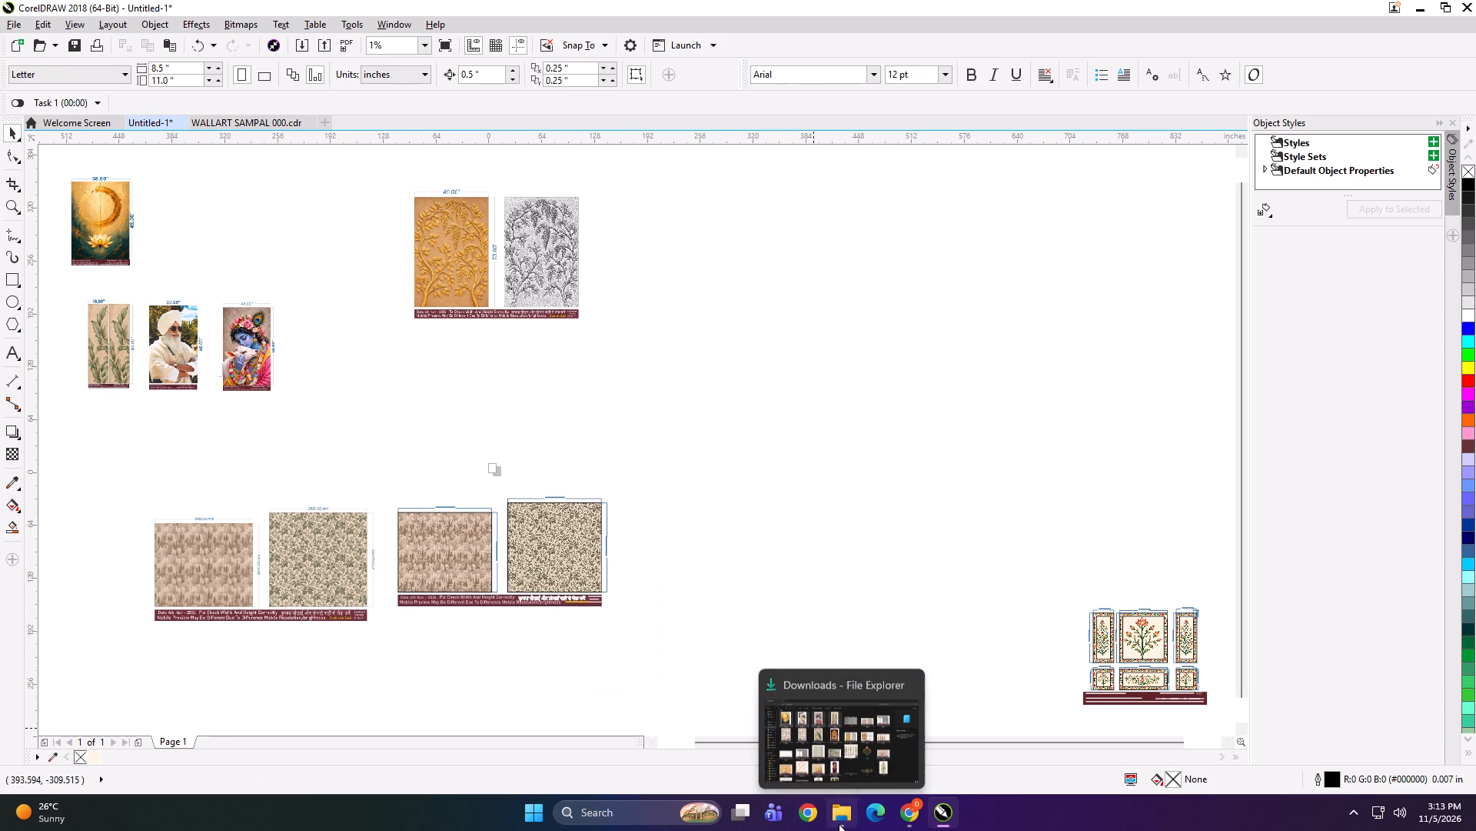
In File Explorer, open KD\PRINT FILE\NOV\5 on the work (D:) drive and copy the DD GOLA folder.
left_click(839, 824)
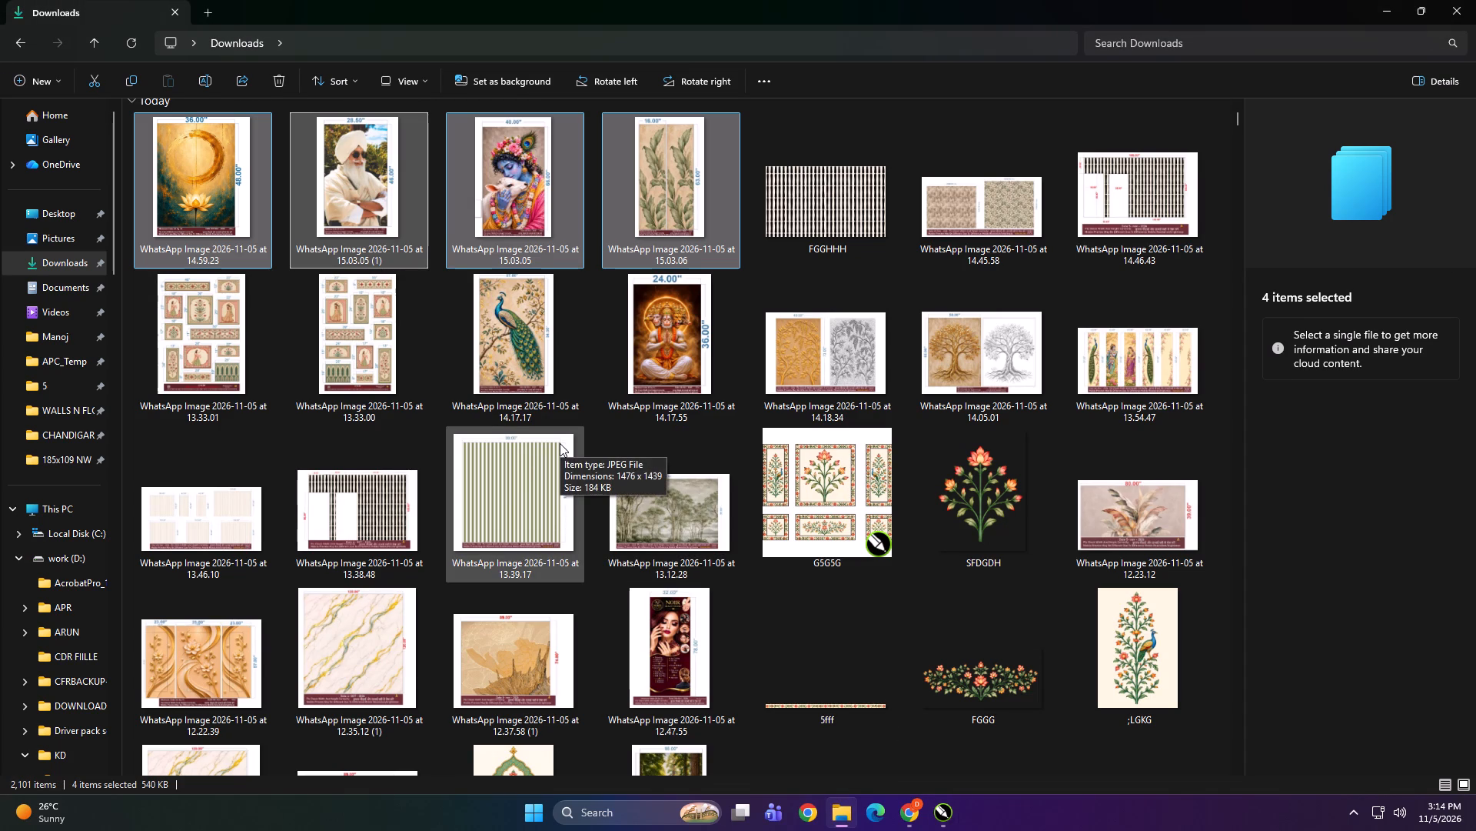
left_click(28, 506)
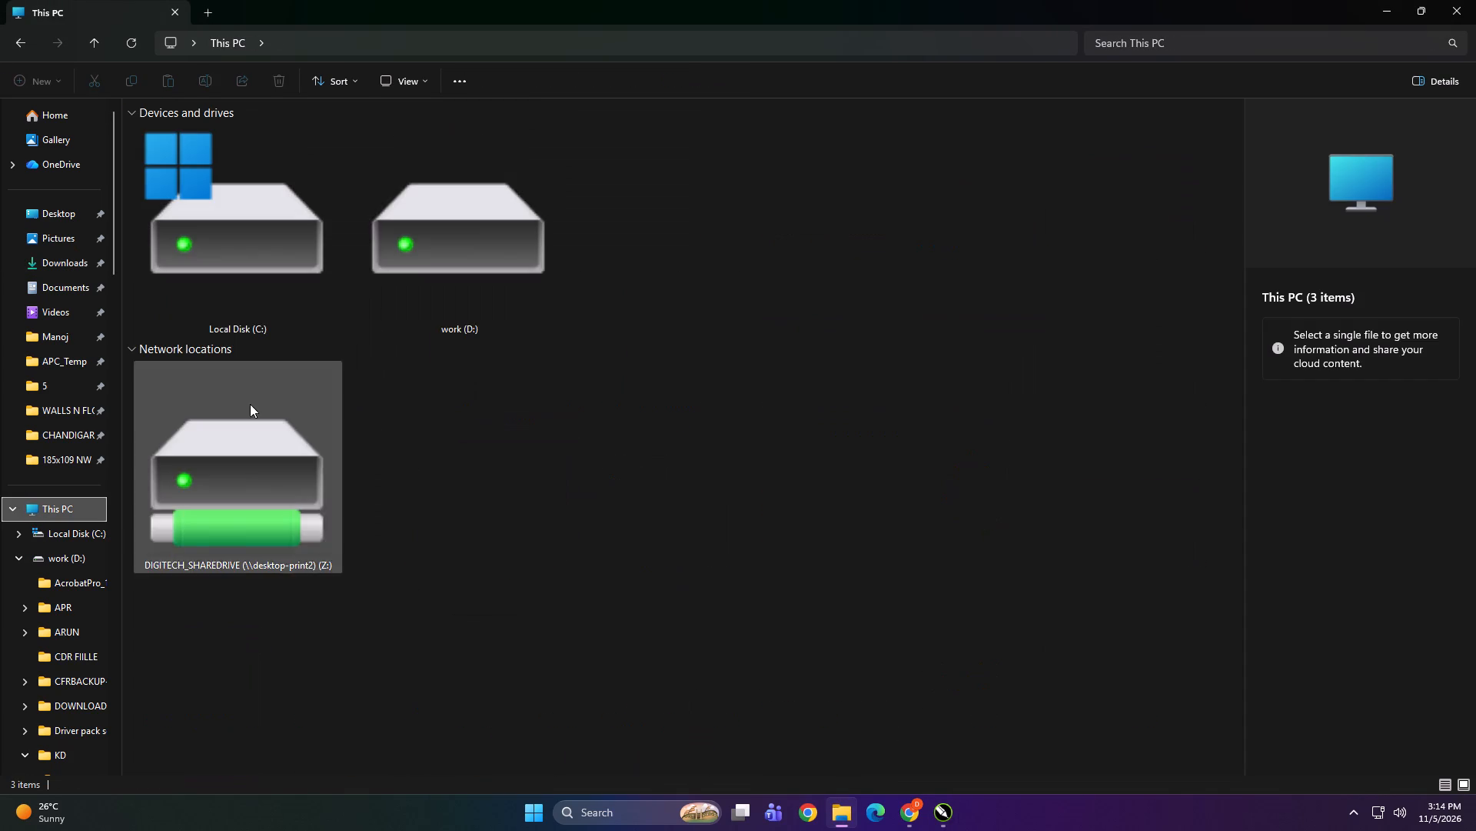
double_click(436, 232)
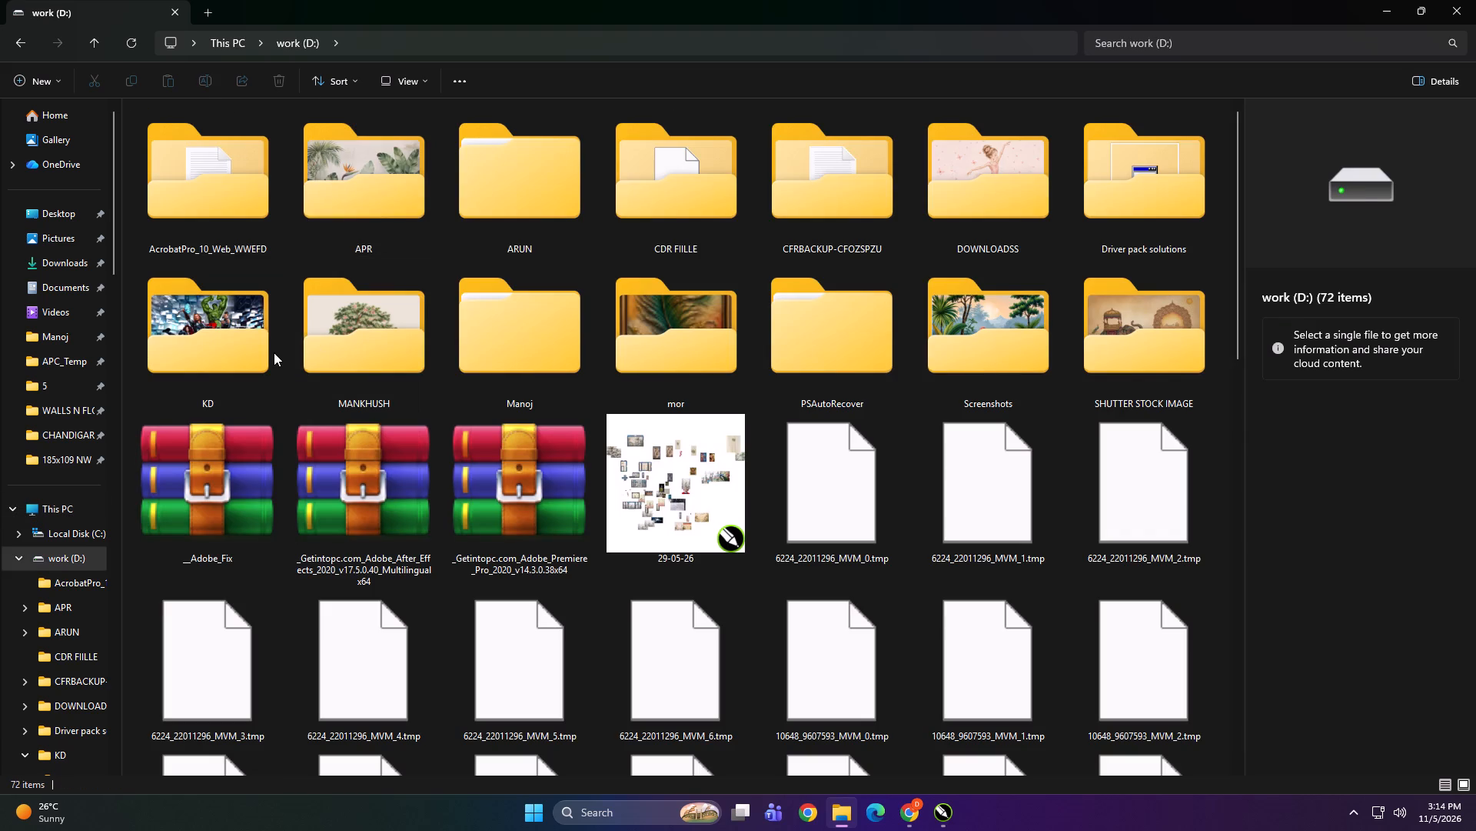
double_click(229, 345)
double_click(640, 215)
double_click(304, 242)
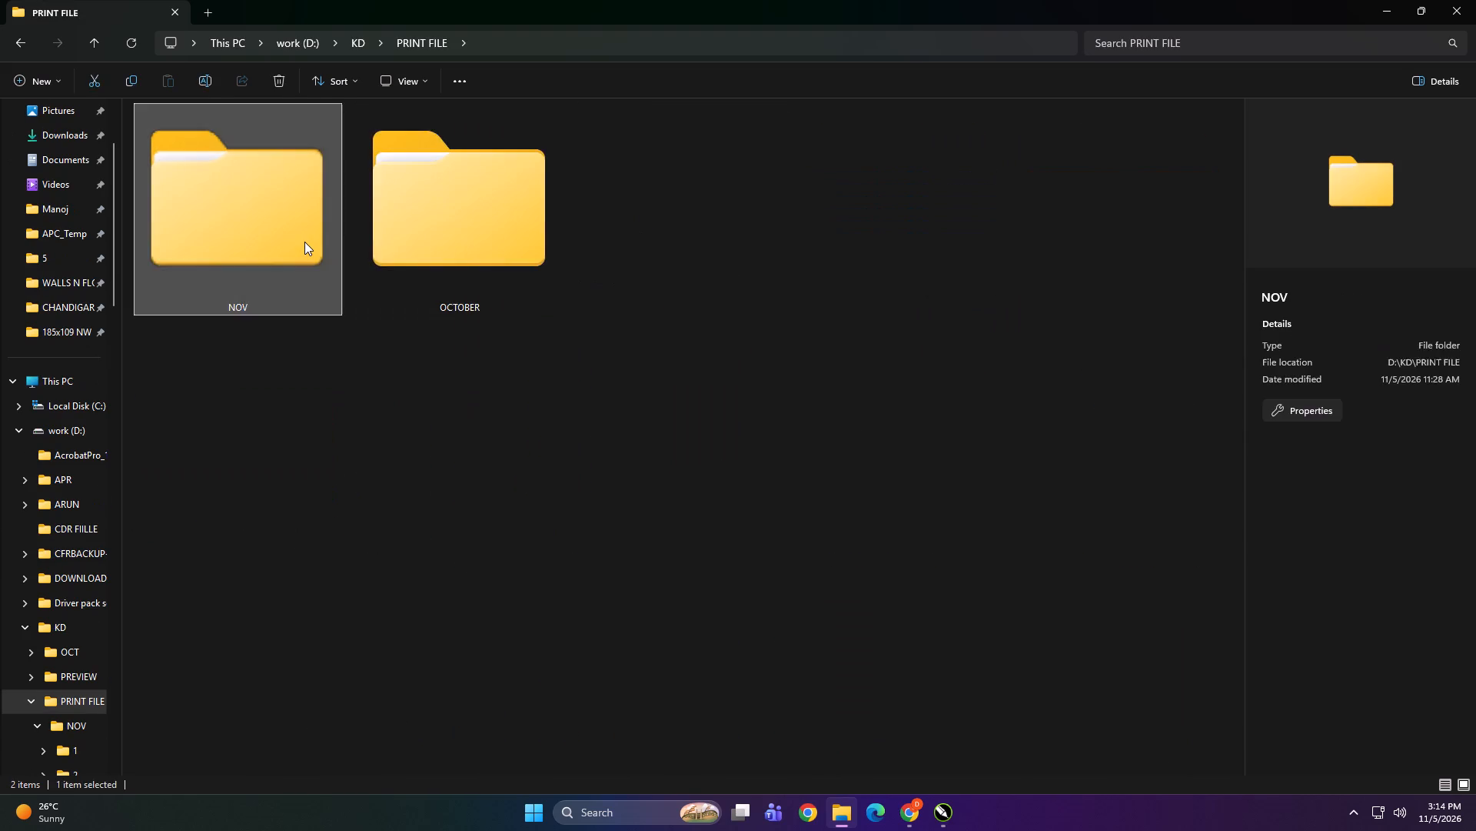
double_click(1091, 215)
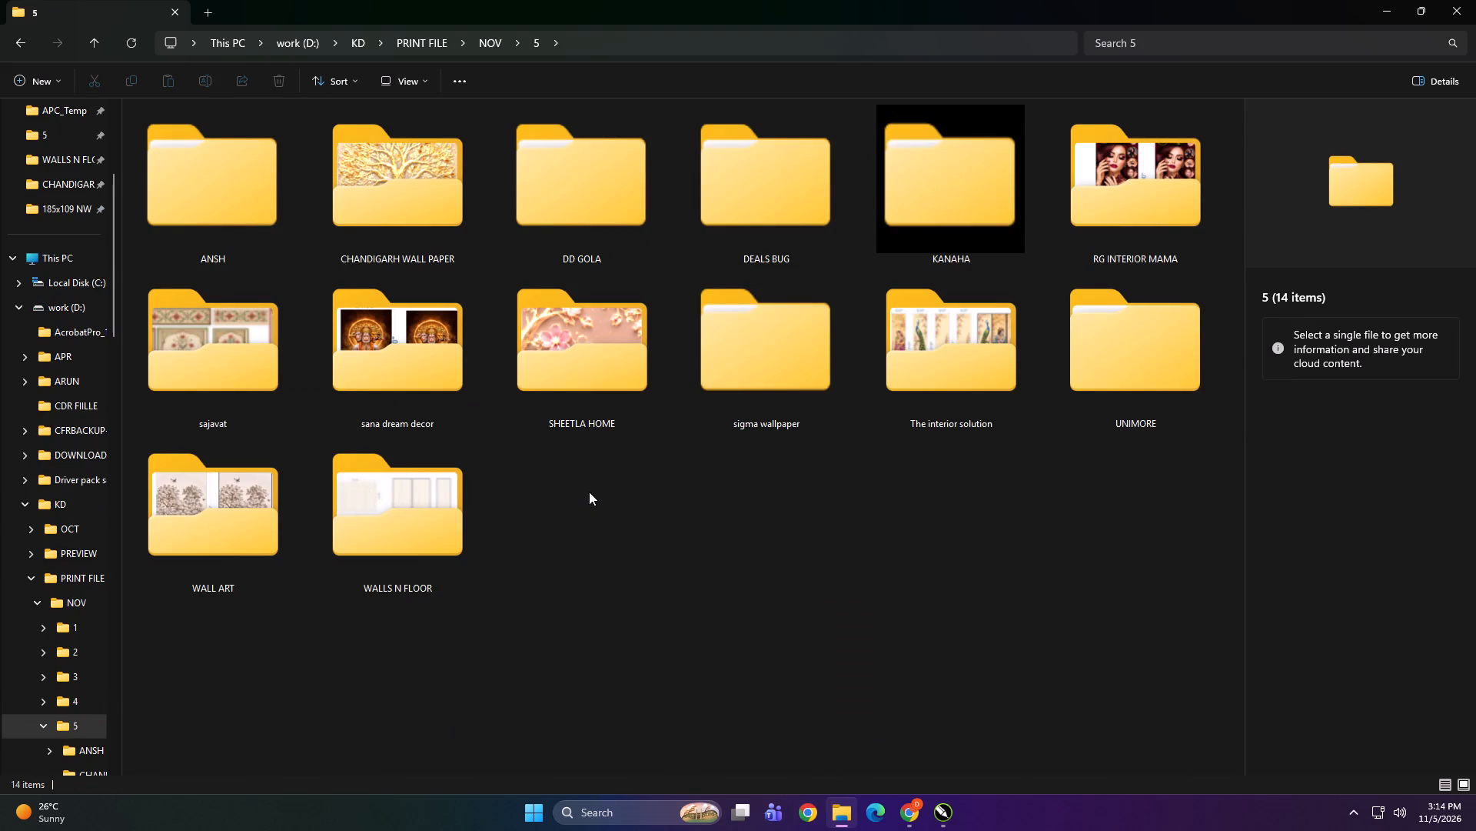
scroll(589, 492, "down", 2, "ctrl")
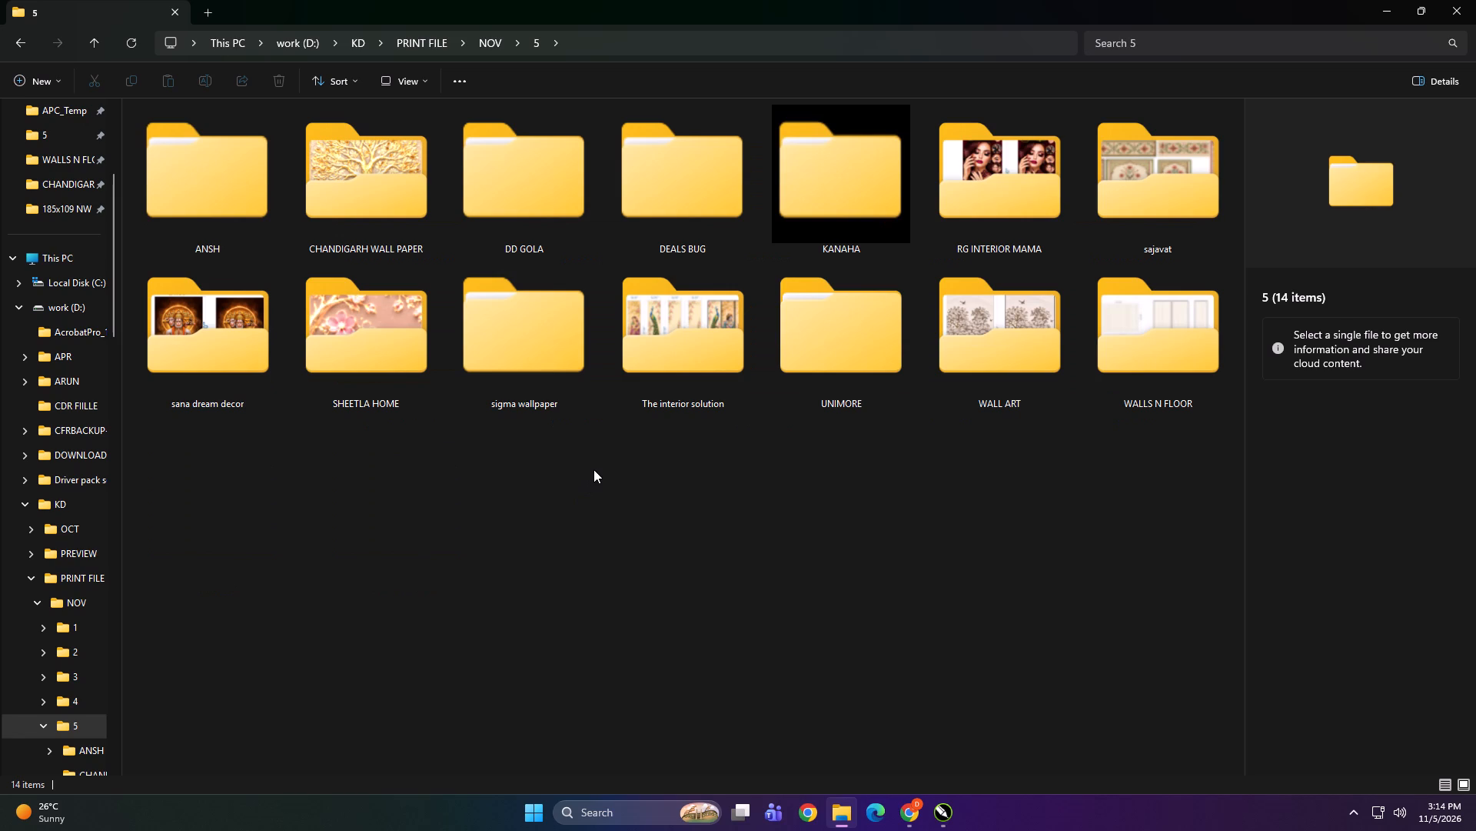
left_click(652, 455)
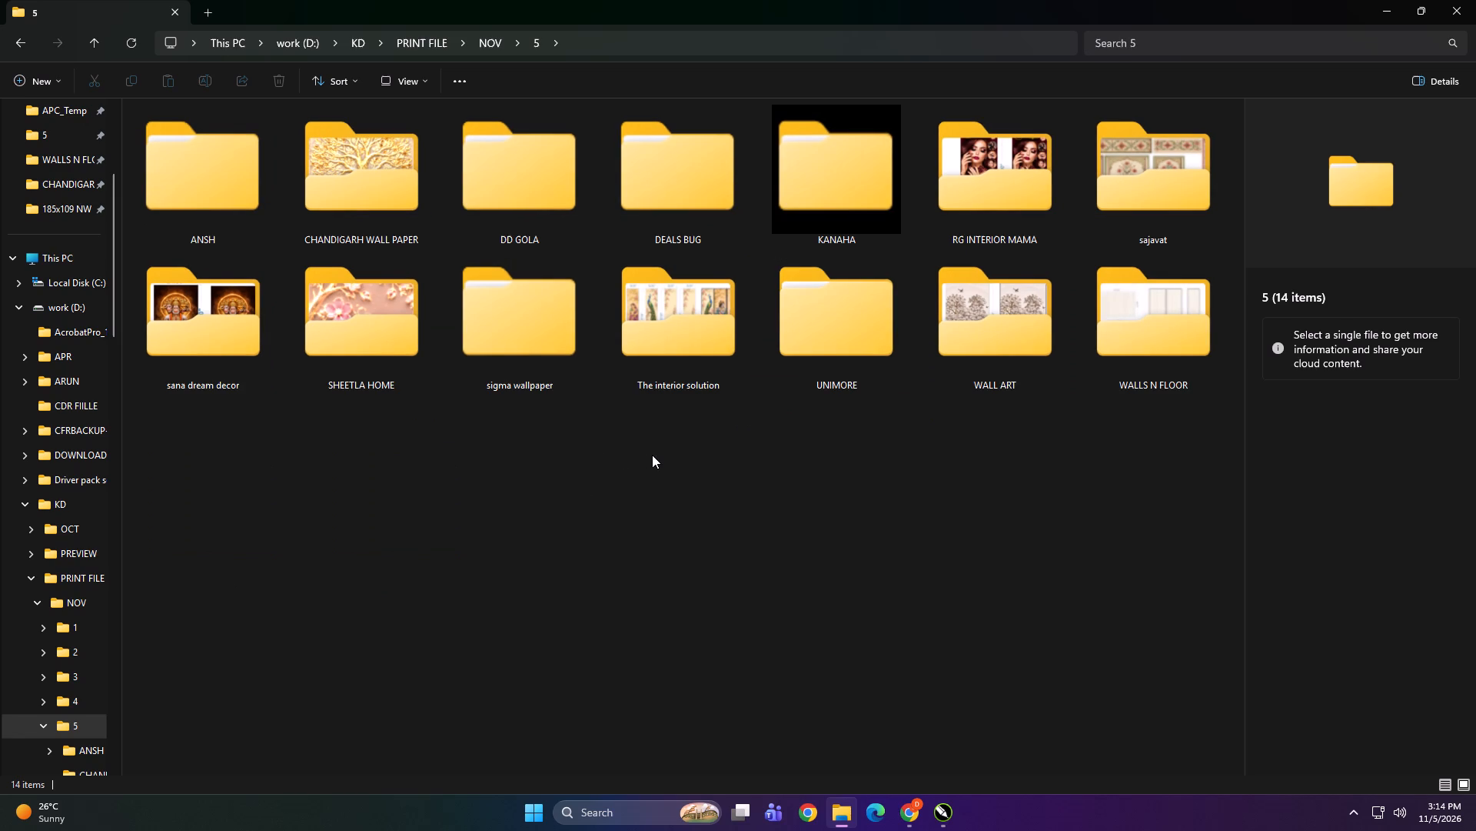
left_click(515, 180)
key("ctrl+c")
Paste the DD GOLA folder into Print\NOV\5 on DIGITECH_SHAREDRIVE (Z:).
scroll(12, 514, "up", 4)
left_click(17, 512)
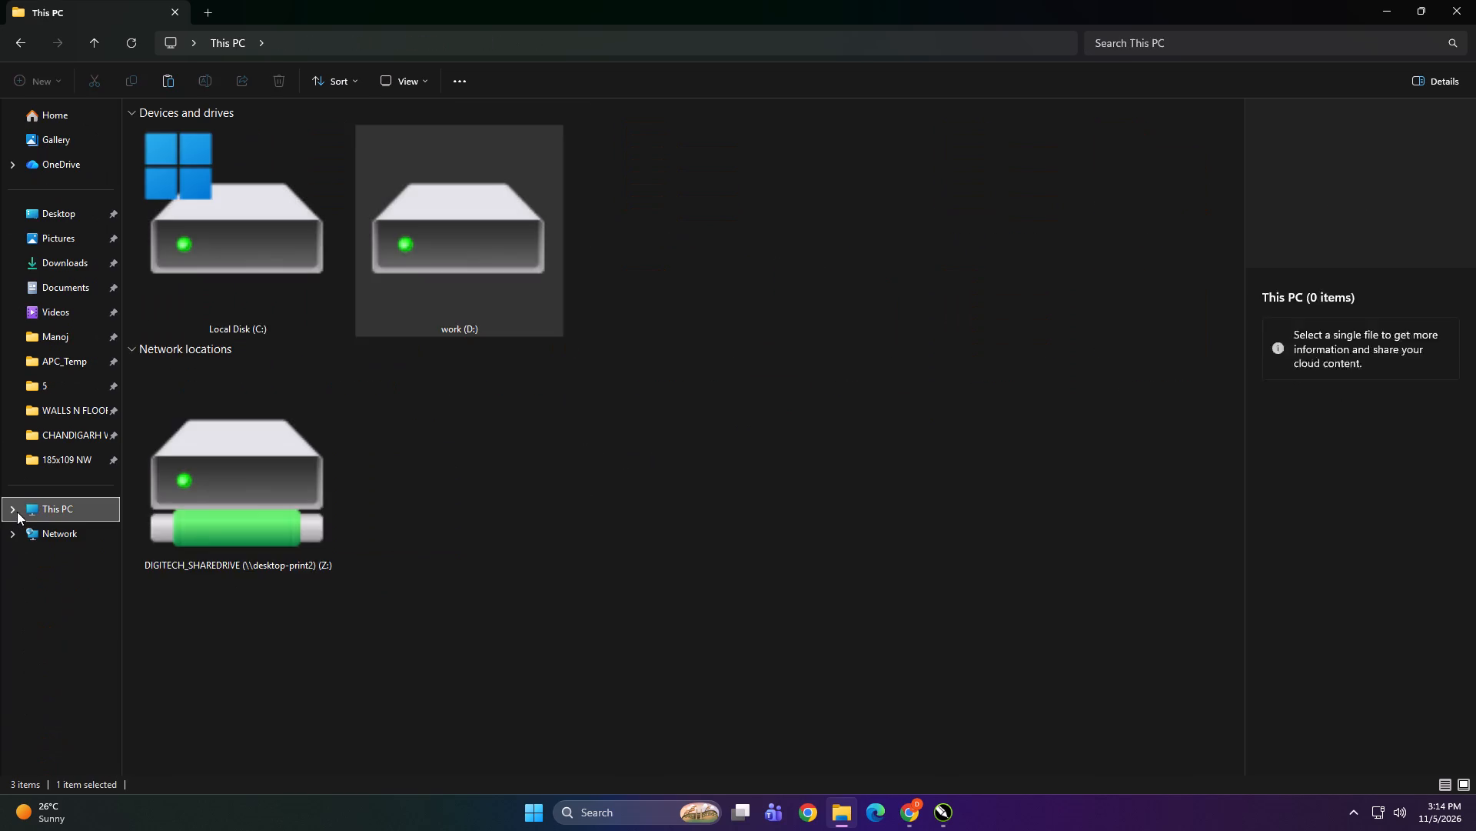
double_click(206, 488)
double_click(559, 394)
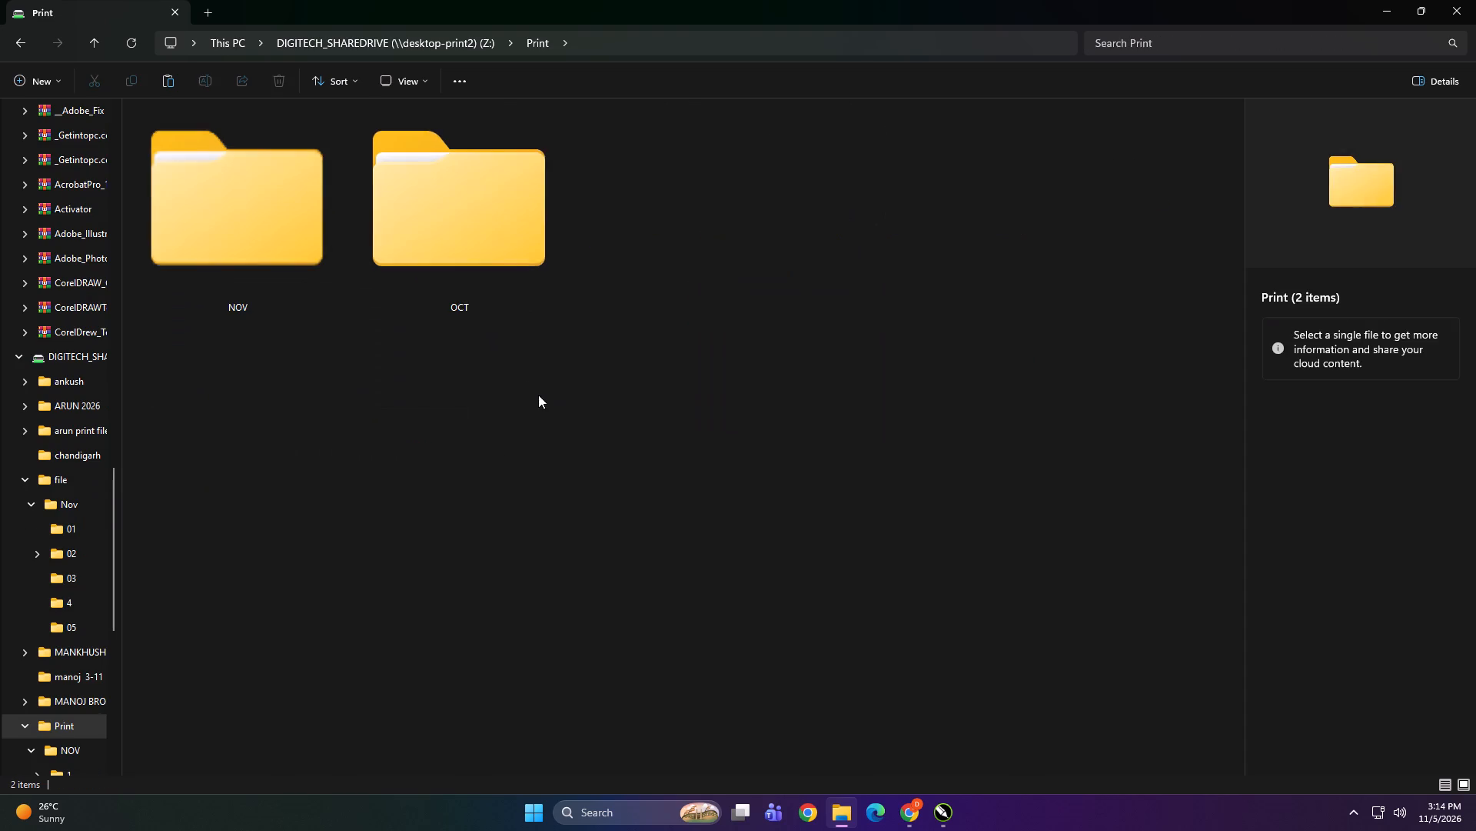
double_click(273, 232)
double_click(743, 180)
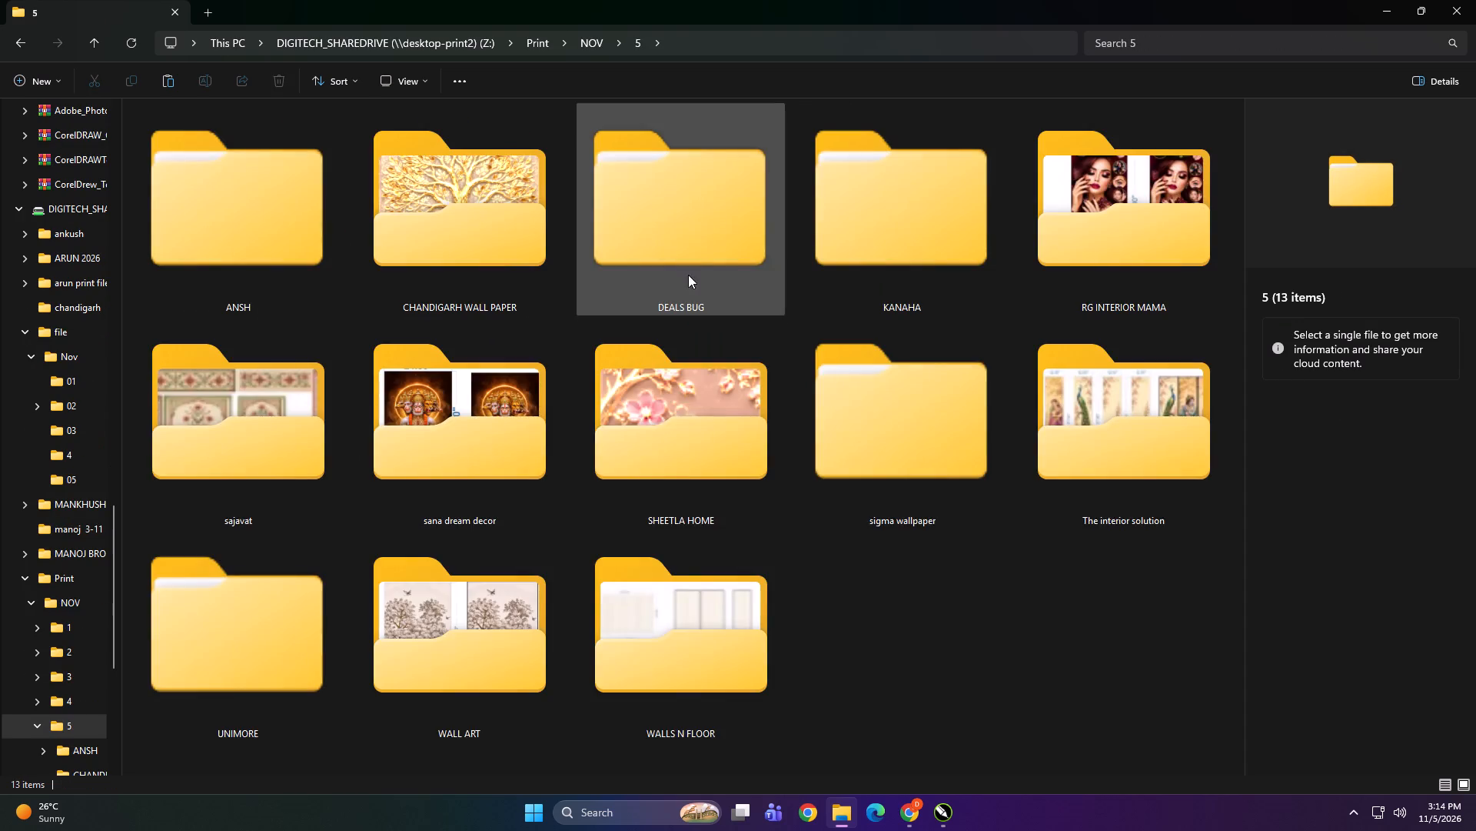
scroll(652, 339, "down", 7, "ctrl")
right_click(610, 471)
left_click(632, 482)
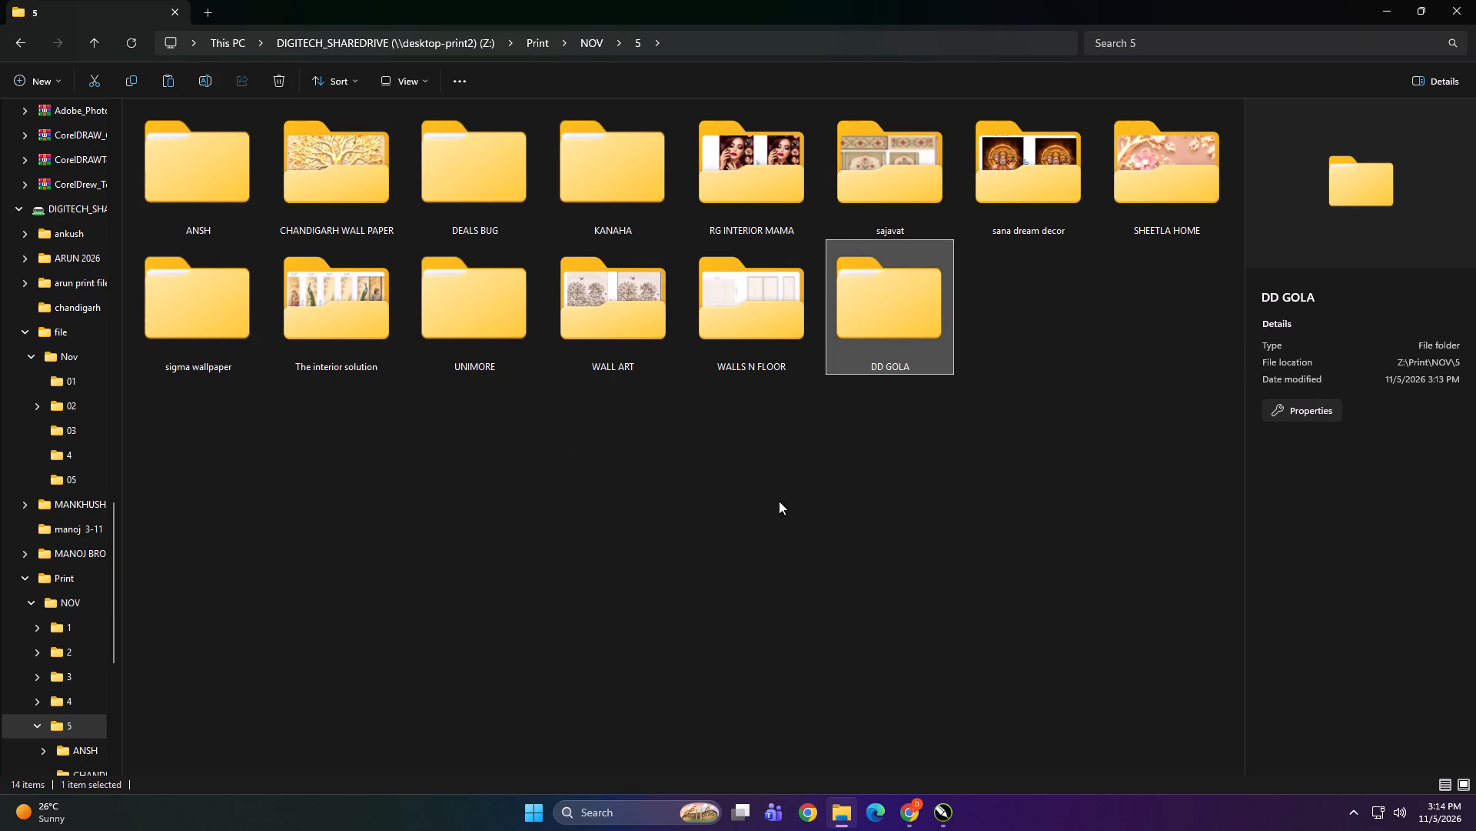
Copy the DD GOLA folder from the shared drive and paste it onto USB Drive (E:).
left_click(872, 442)
left_click(880, 307)
key("ctrl+c")
key("ctrl+c")
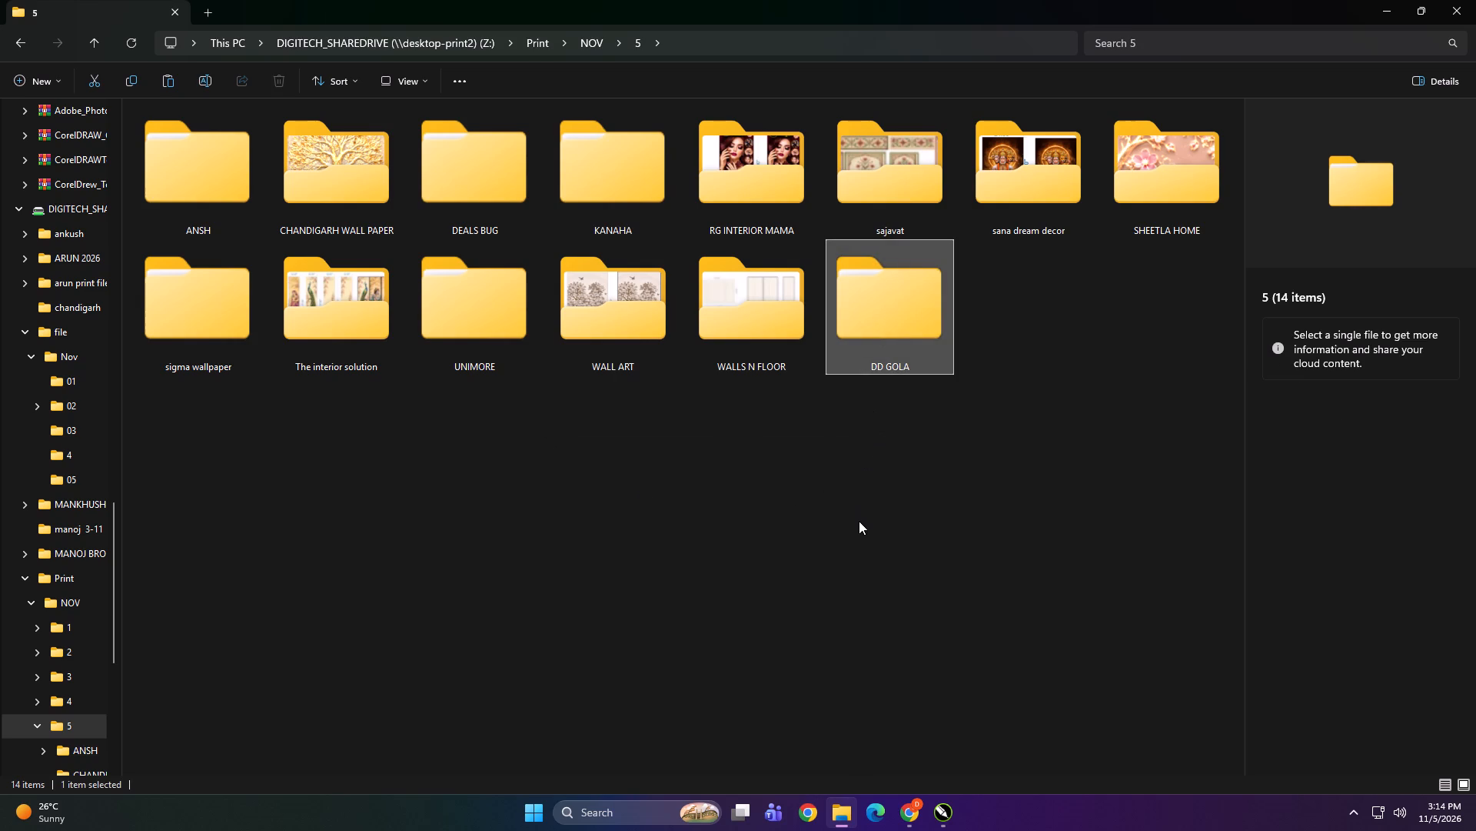
key("ctrl+c")
key("ctrl+c")
key("ctrl+c")
key("ctrl+c")
key("ctrl+c")
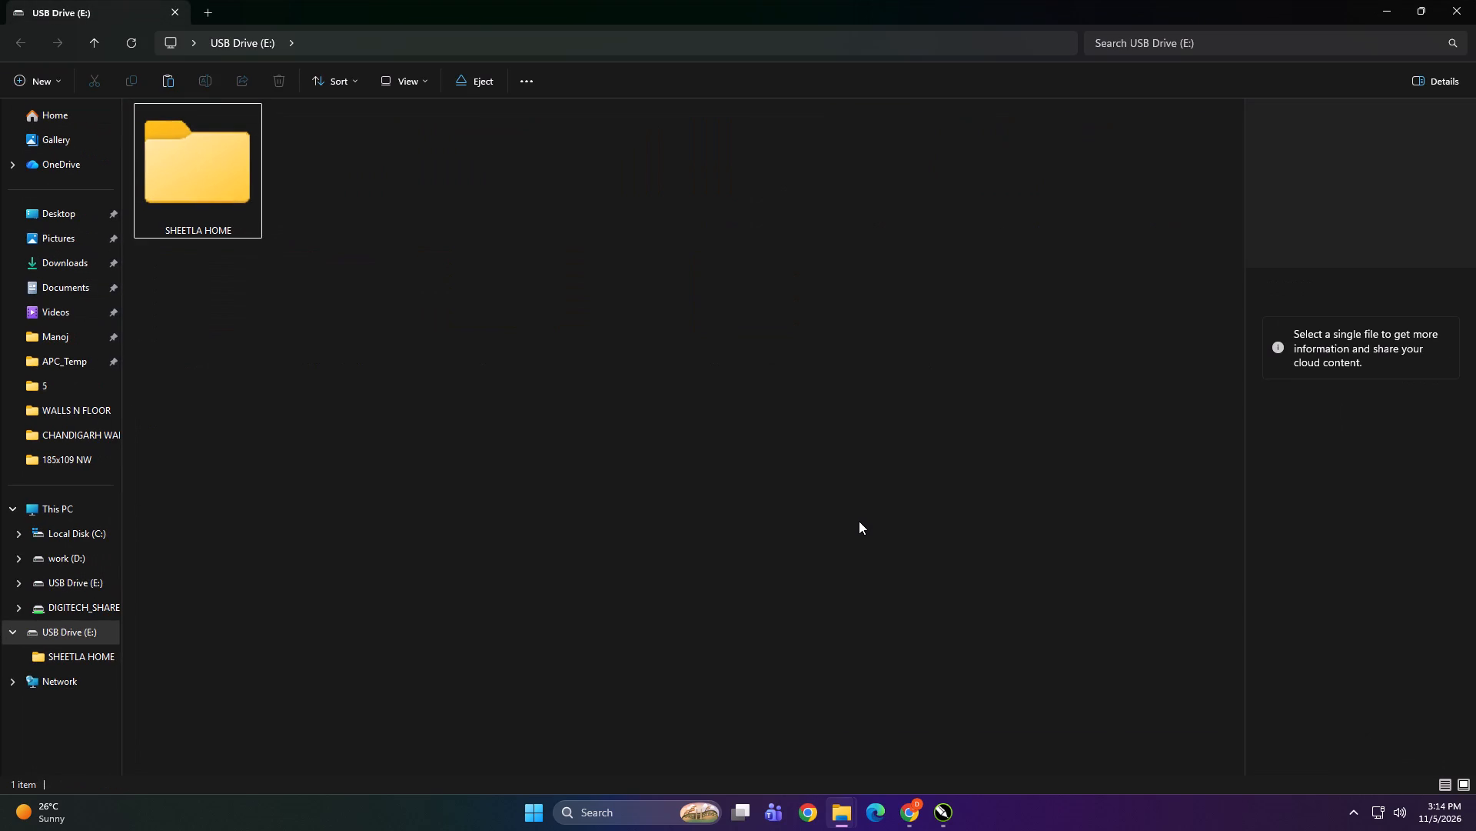
scroll(658, 292, "up", 1)
left_click(447, 302)
left_click(224, 188)
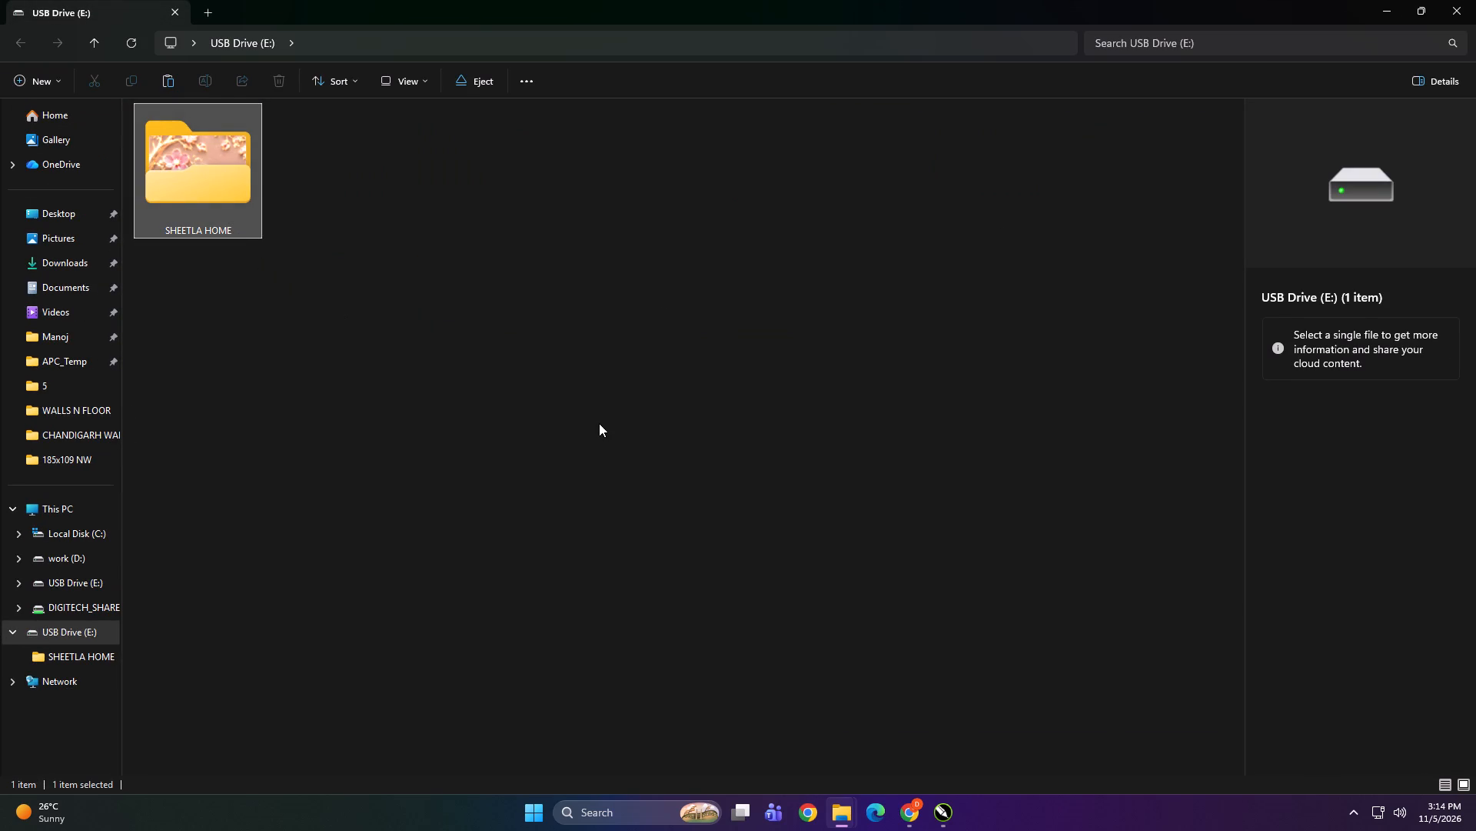
right_click(557, 421)
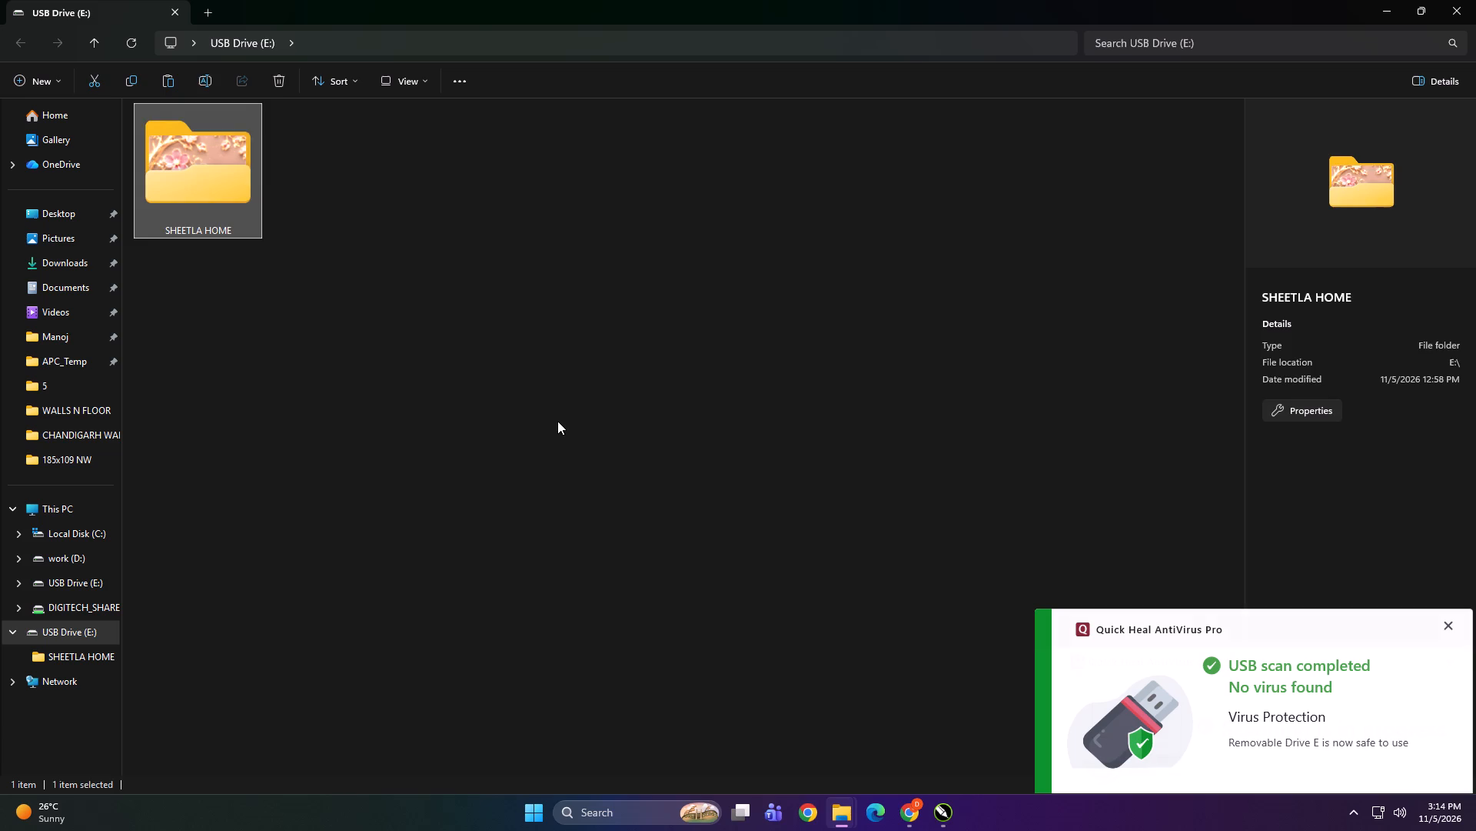
left_click(578, 449)
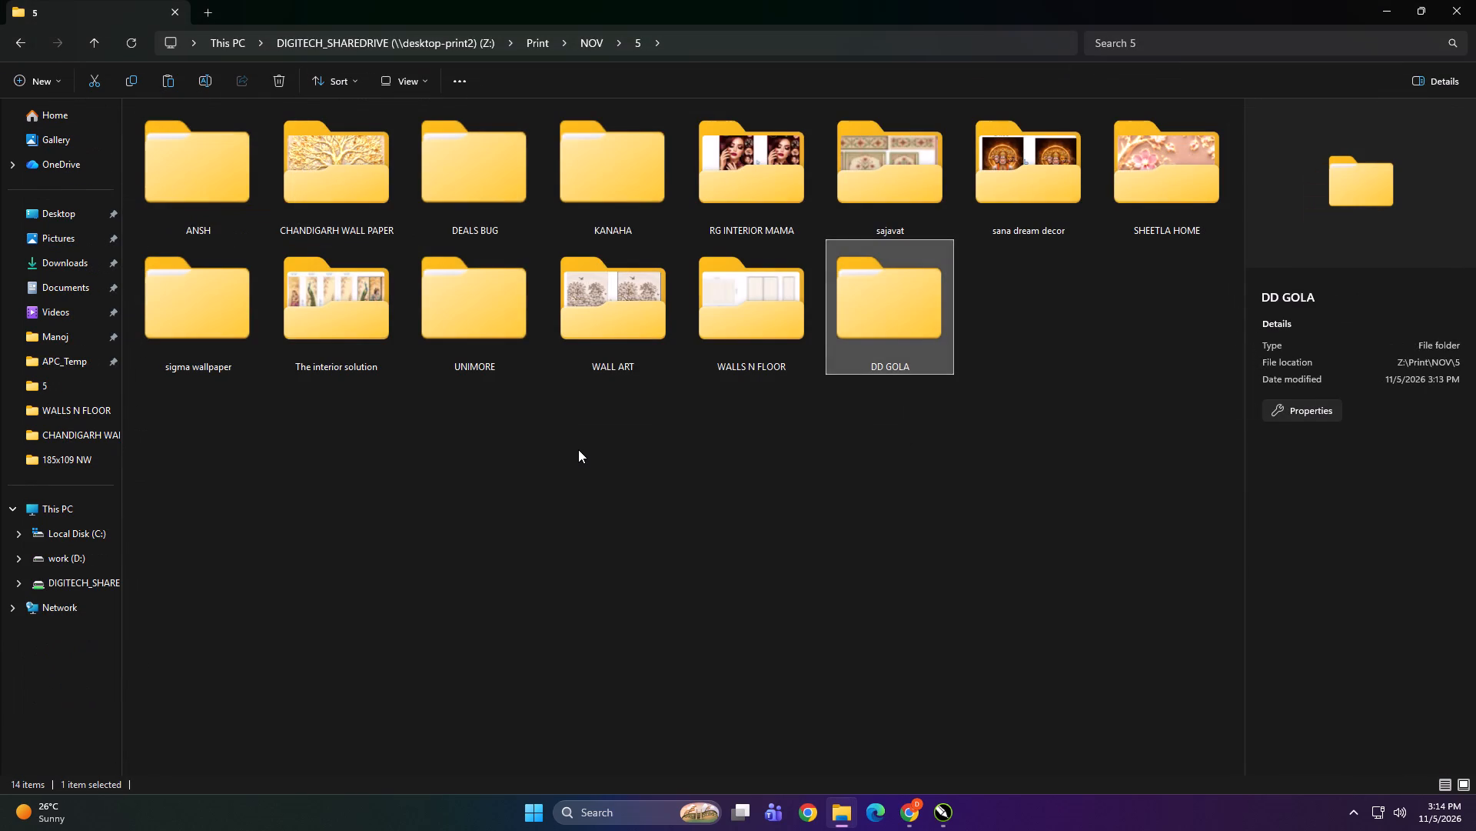
left_click(578, 449)
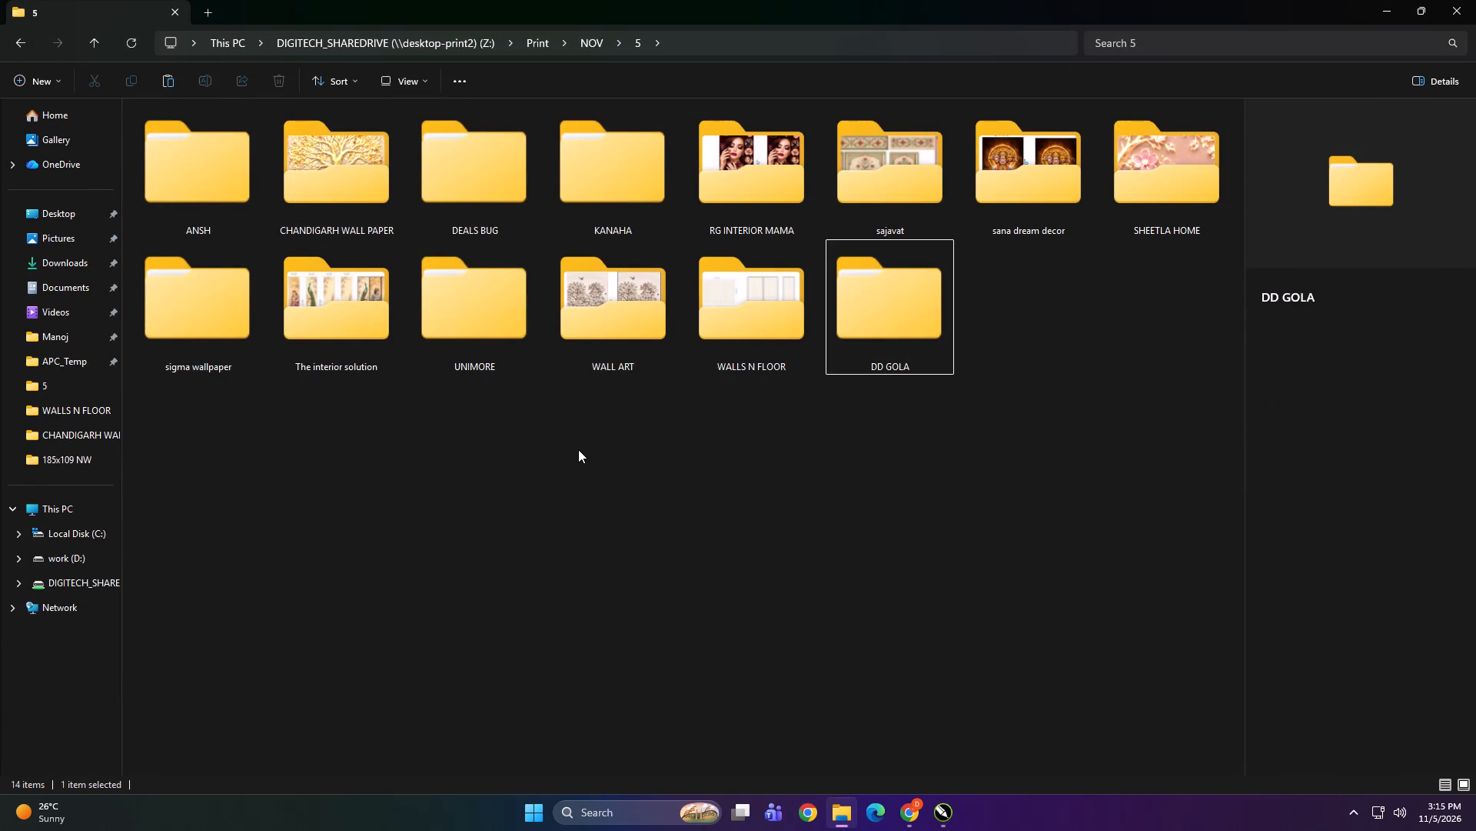
Return to CorelDRAW and shift the flattened pattern preview slightly away from the editable layout.
left_click(1448, 0)
left_click(816, 344)
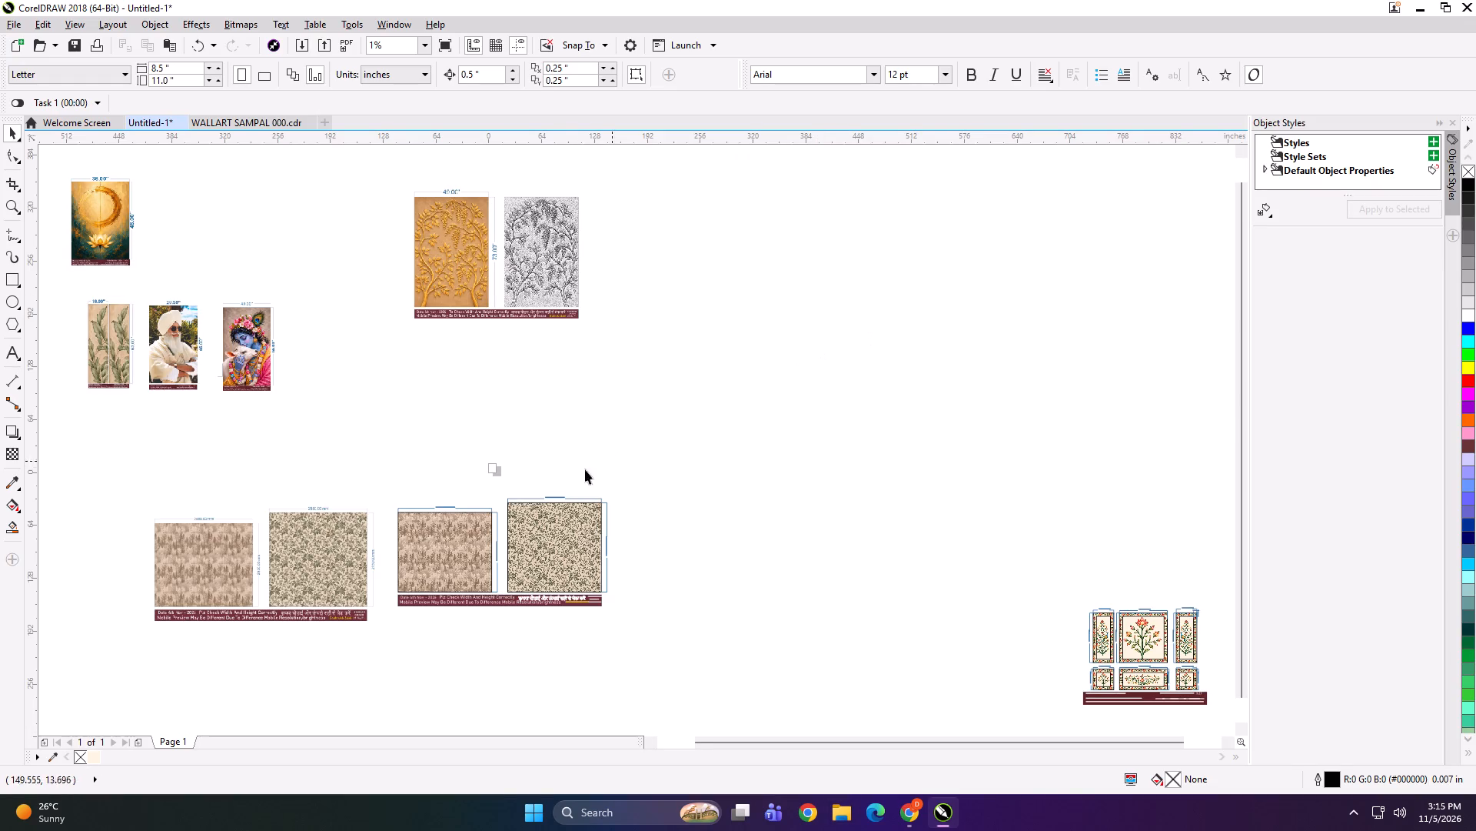
scroll(187, 617, "up", 1)
left_click_drag(496, 499, 513, 472)
Ungroup the editable two-pattern layout and delete its maroon footer note.
left_click(746, 510)
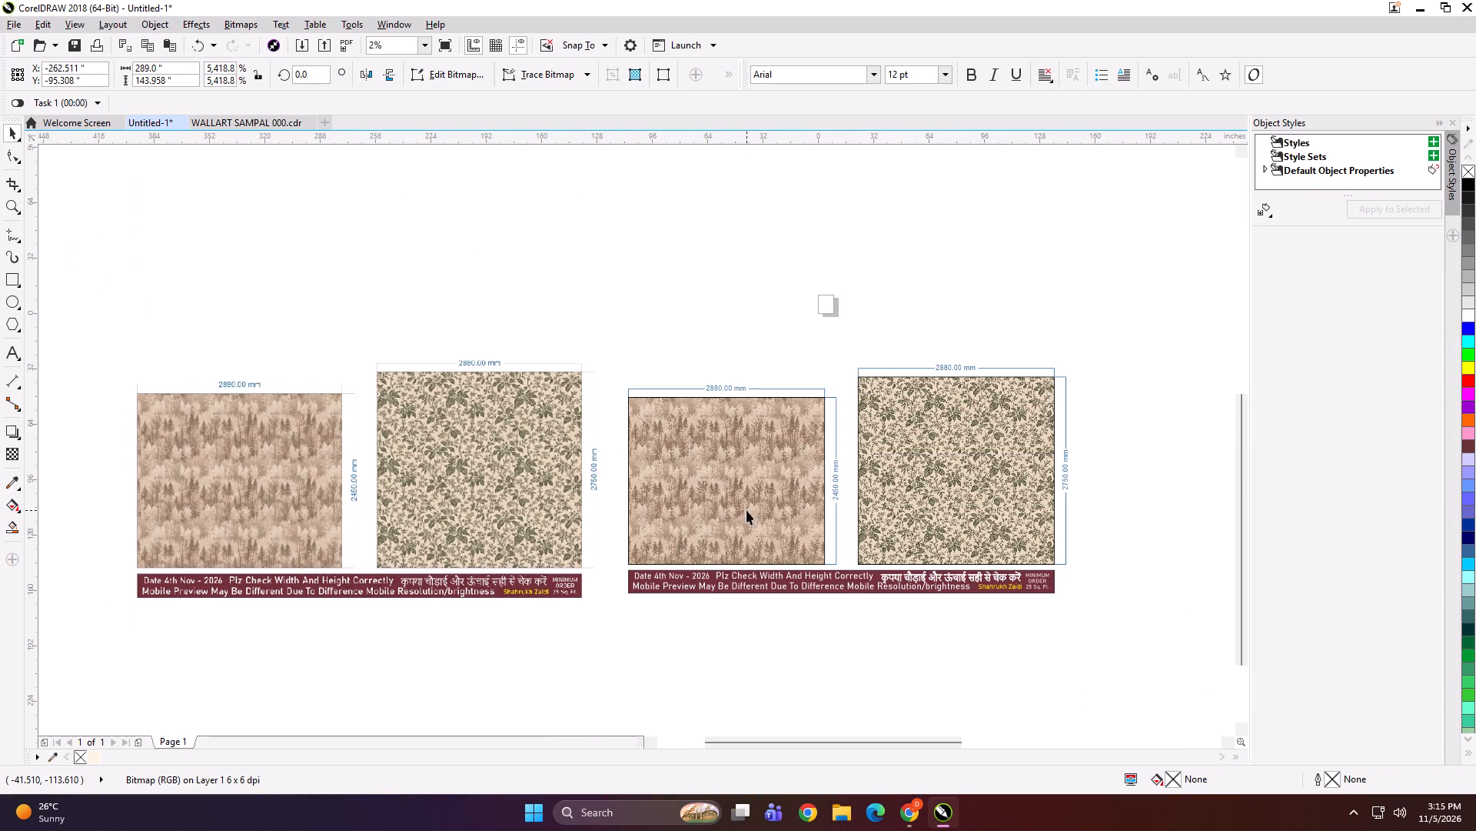
key("ctrl+u")
left_click(867, 592)
left_click(871, 618)
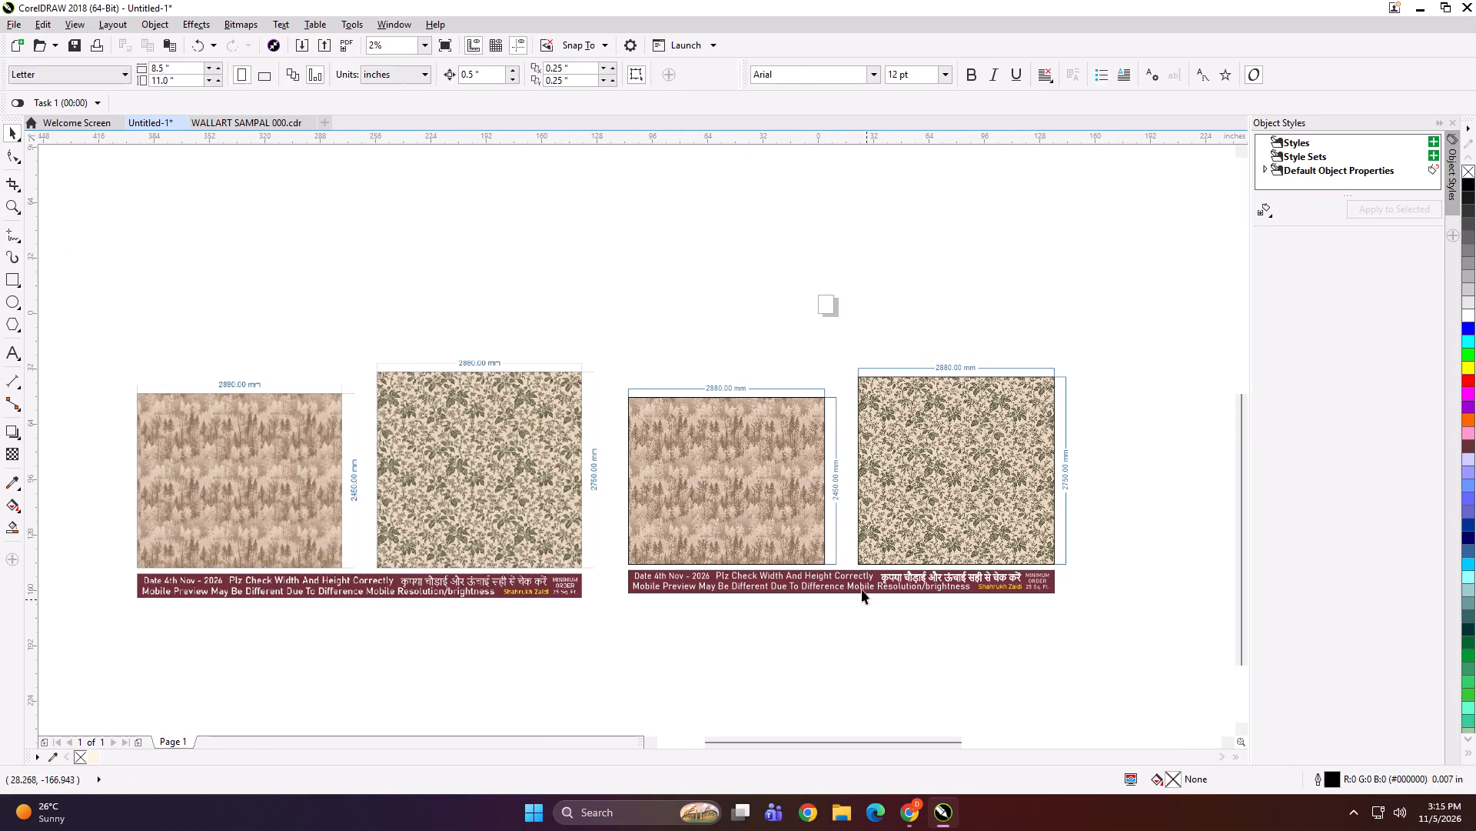
left_click(862, 587)
key("Delete")
Delete the width and height dimension lines around both patterns in the editable layout.
left_click_drag(899, 321, 1082, 522)
key("Delete")
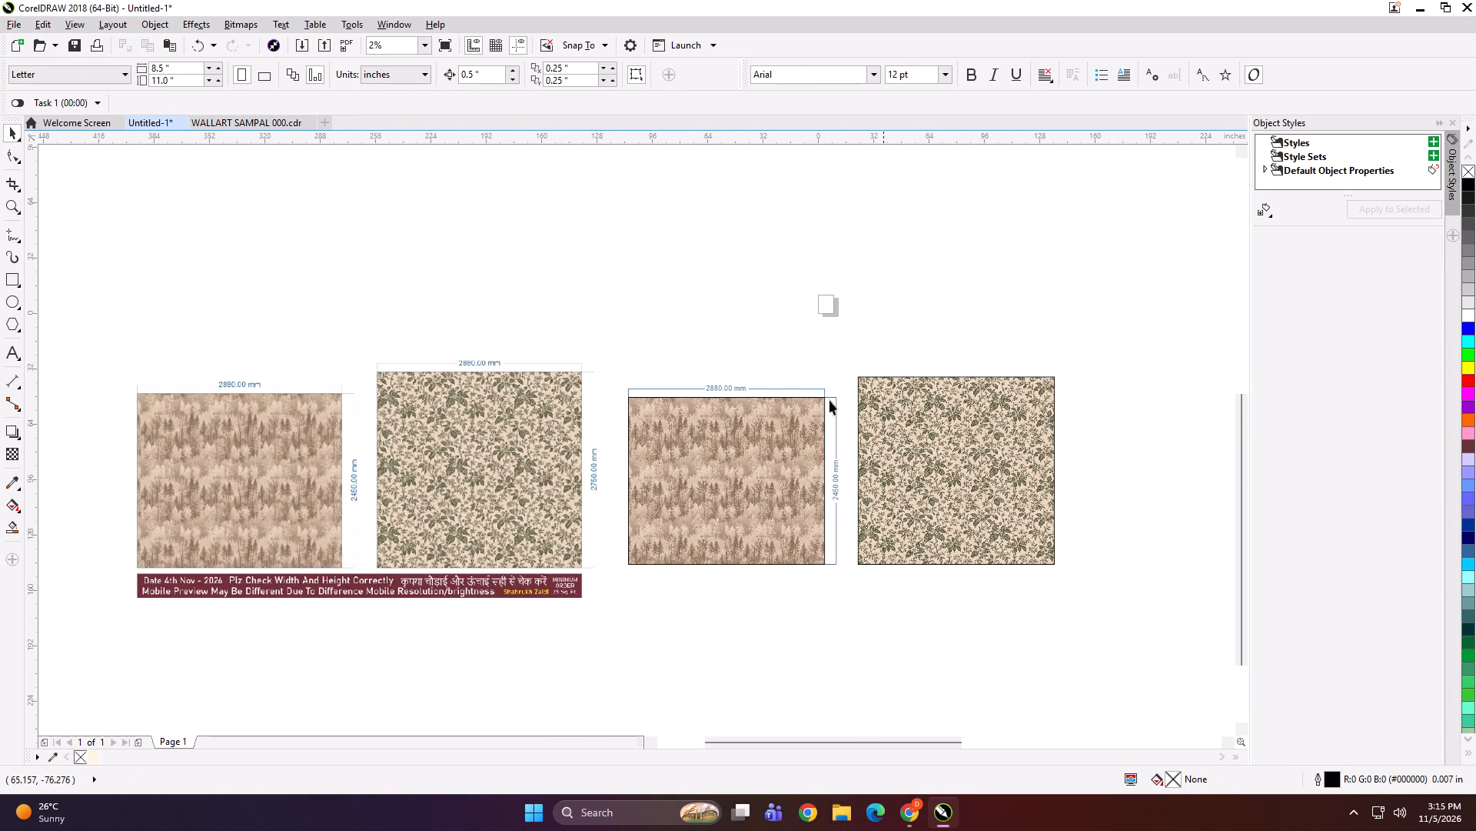
left_click_drag(687, 337, 853, 512)
key("Delete")
Create a 113.386 x 96.457 in rectangle matching the editable brown pattern's outline, and select the green leaf pattern beside it.
left_click(739, 462)
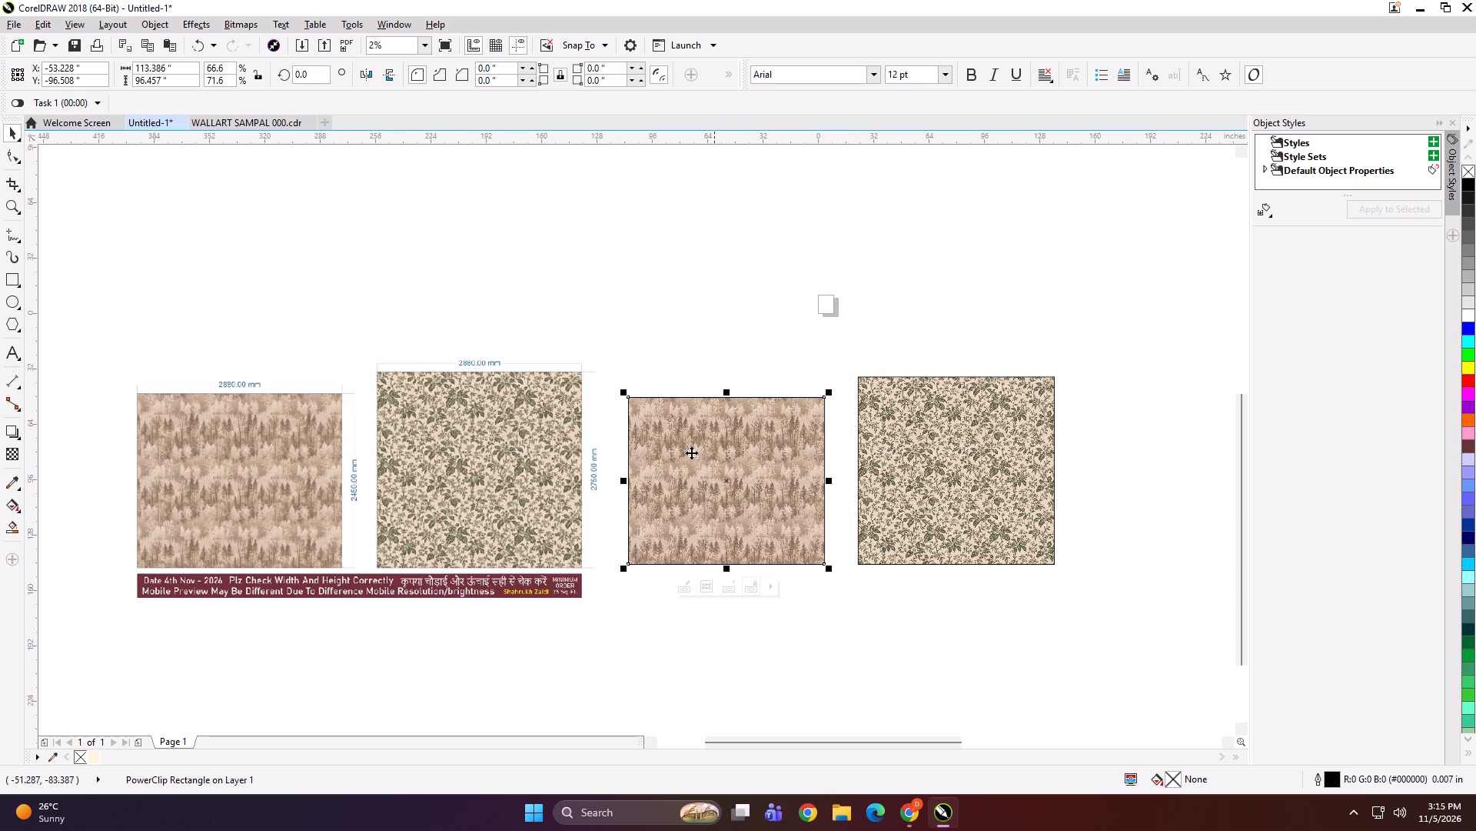
double_click(9, 279, "shift")
key("shift+space")
left_click(936, 433)
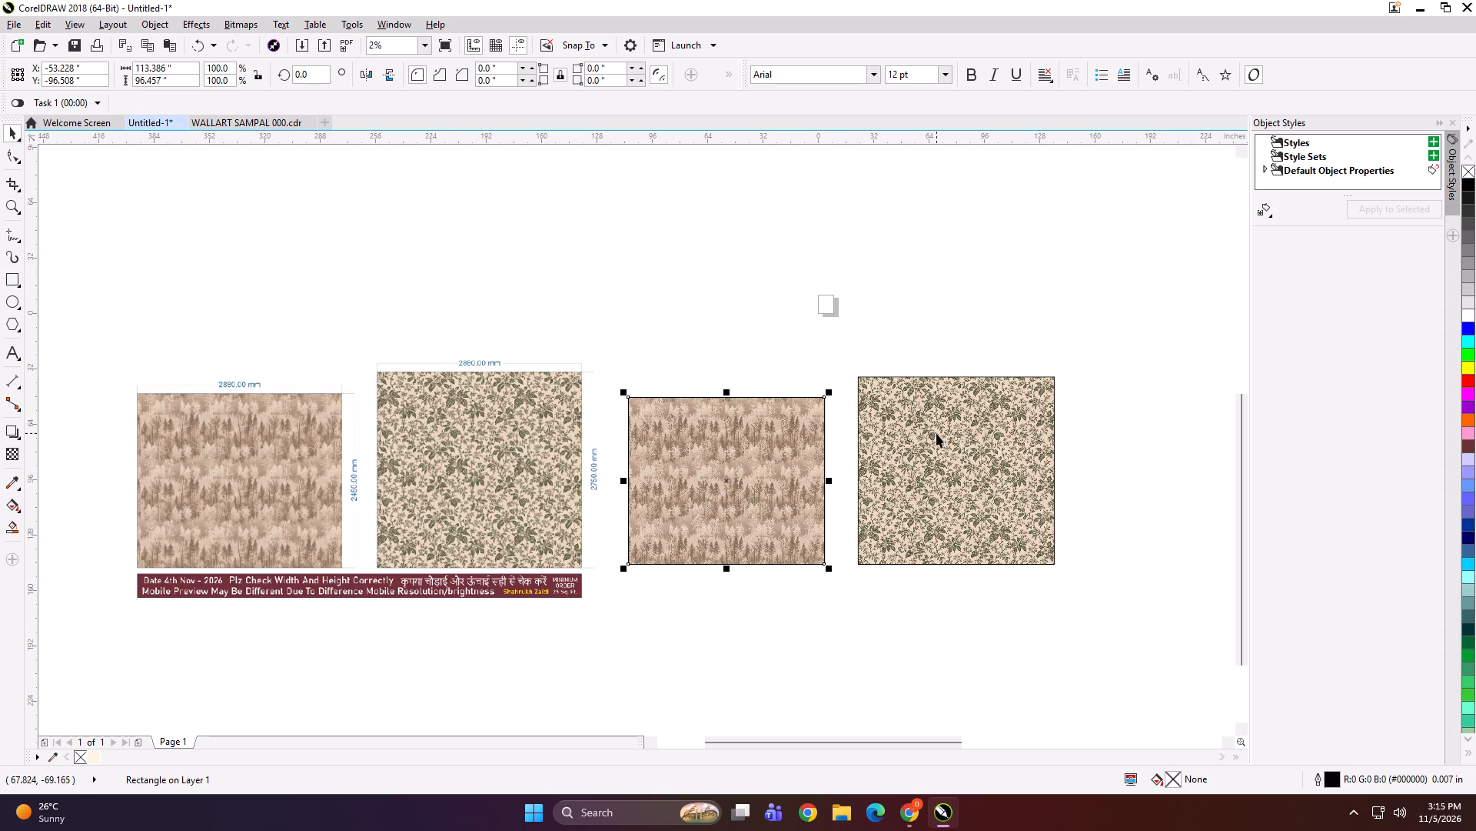
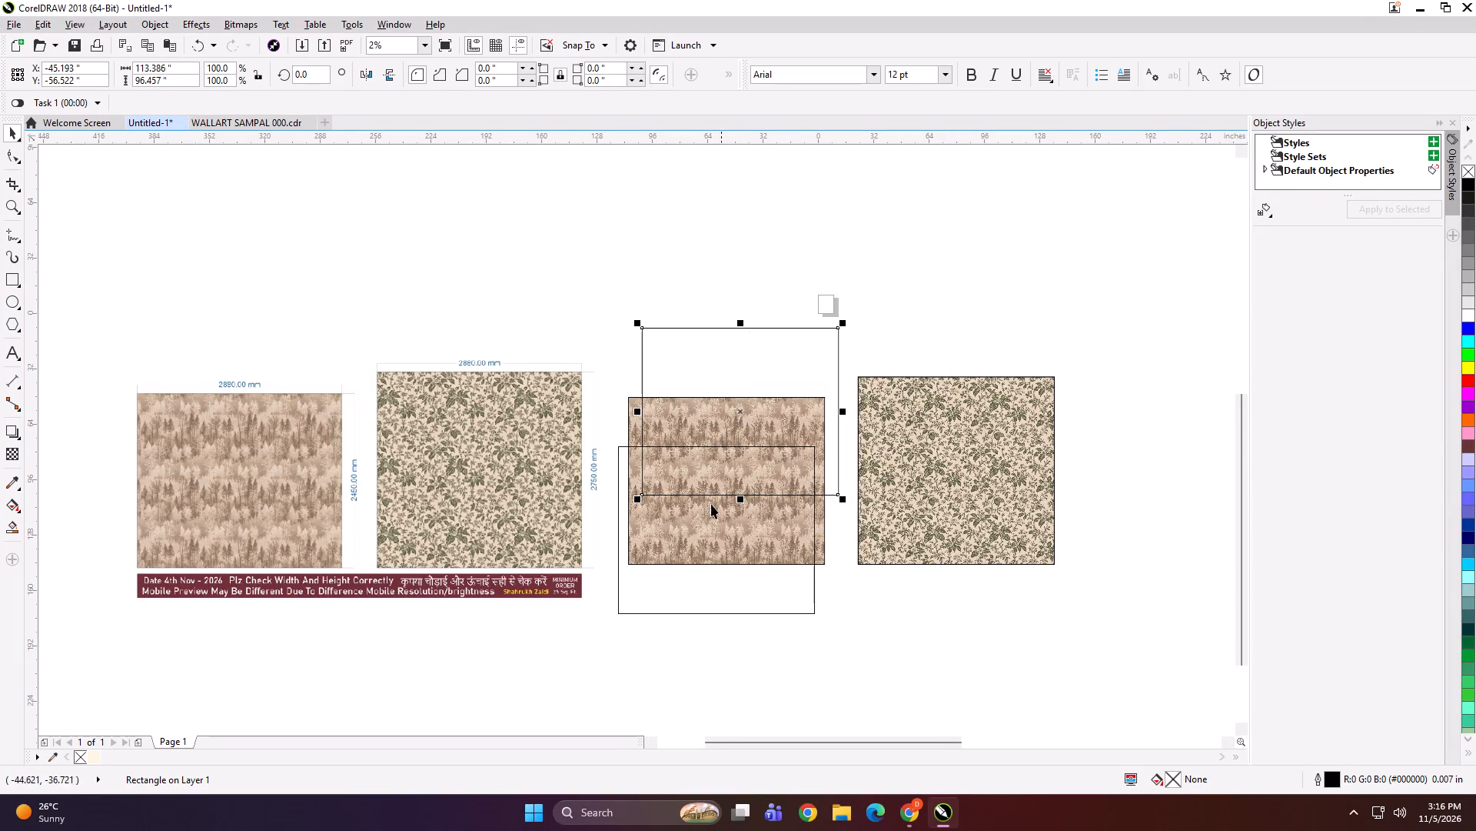
Delete the stray rectangle copy and undo the moves of the outline rectangle over the brown pattern.
key("ctrl+z")
left_click(707, 576)
key("Delete")
left_click(726, 422)
left_click_drag(729, 441, 736, 499)
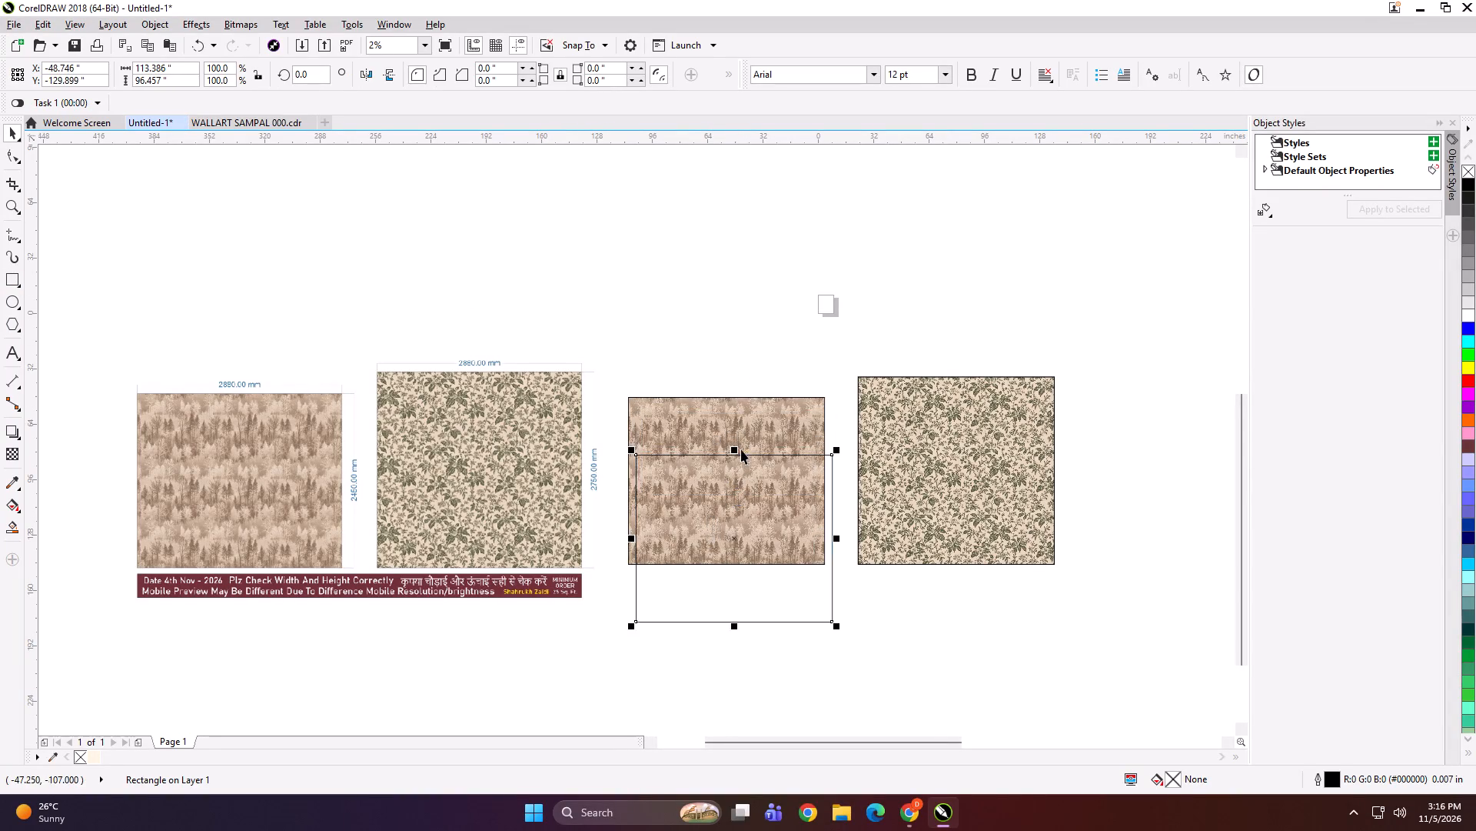
left_click_drag(742, 432, 745, 394)
key("ctrl+z")
key("ctrl+z")
left_click(744, 342)
Set the brown pattern's outline rectangle to 41 in wide and align it with the pattern's left edge.
left_click(754, 417)
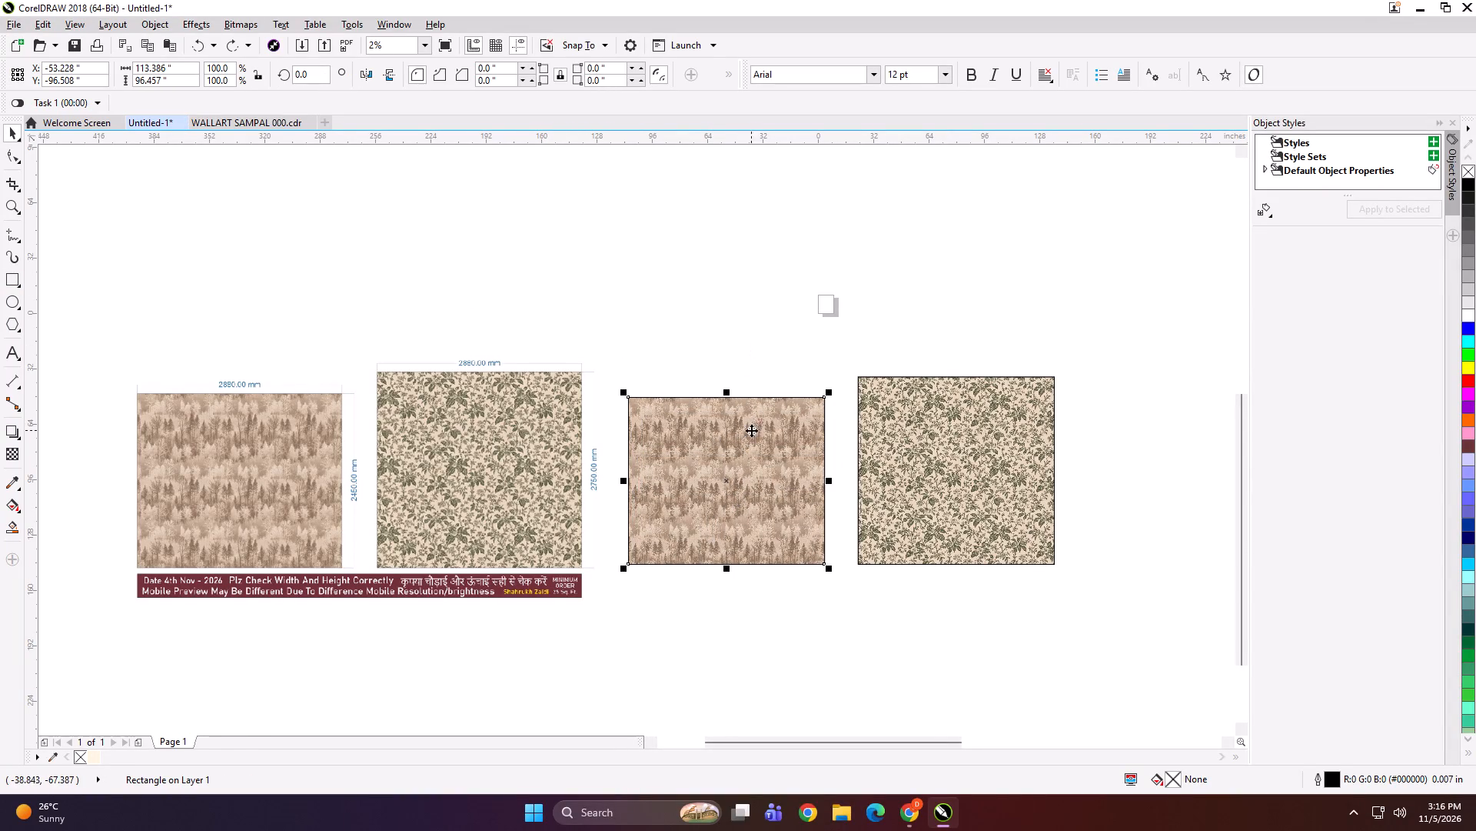
left_click(188, 68)
key("ctrl+a")
type("41")
key("Return")
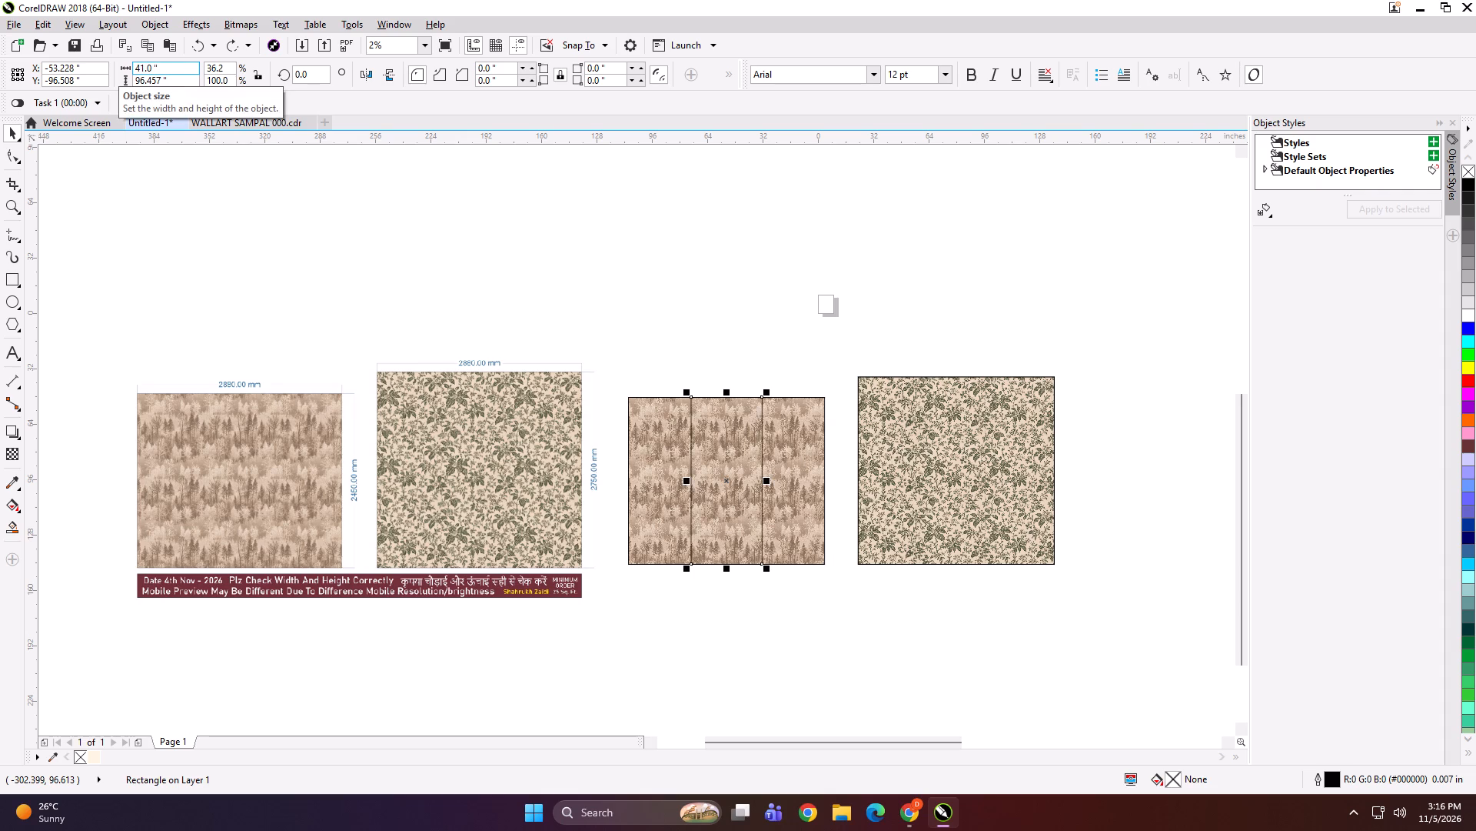
left_click(660, 439, "shift")
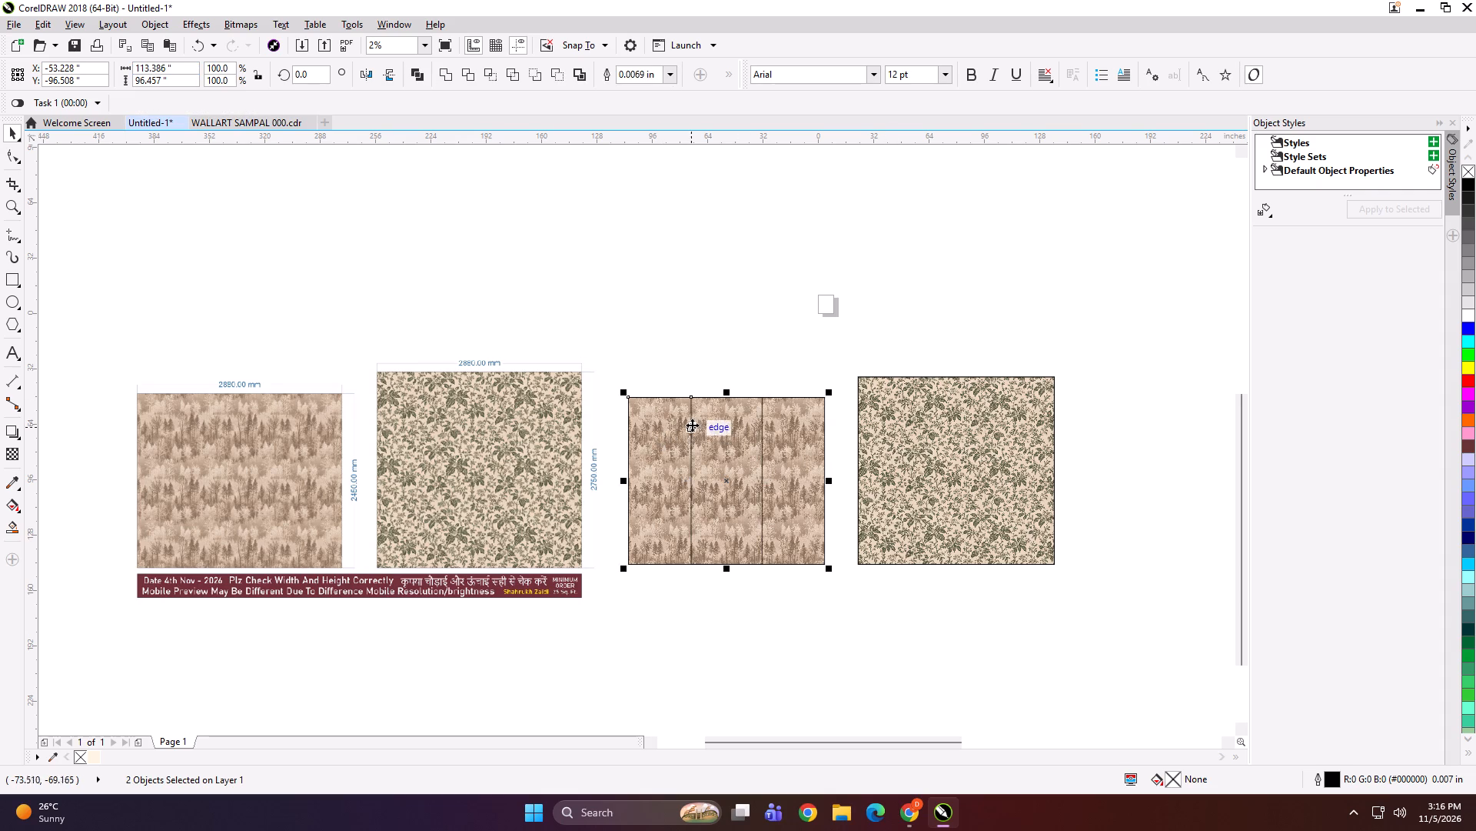
key("l")
left_click(736, 335)
Duplicate the 41 in panel rectangle directly beside the first, overlapping it by 0.5 in.
left_click(675, 467)
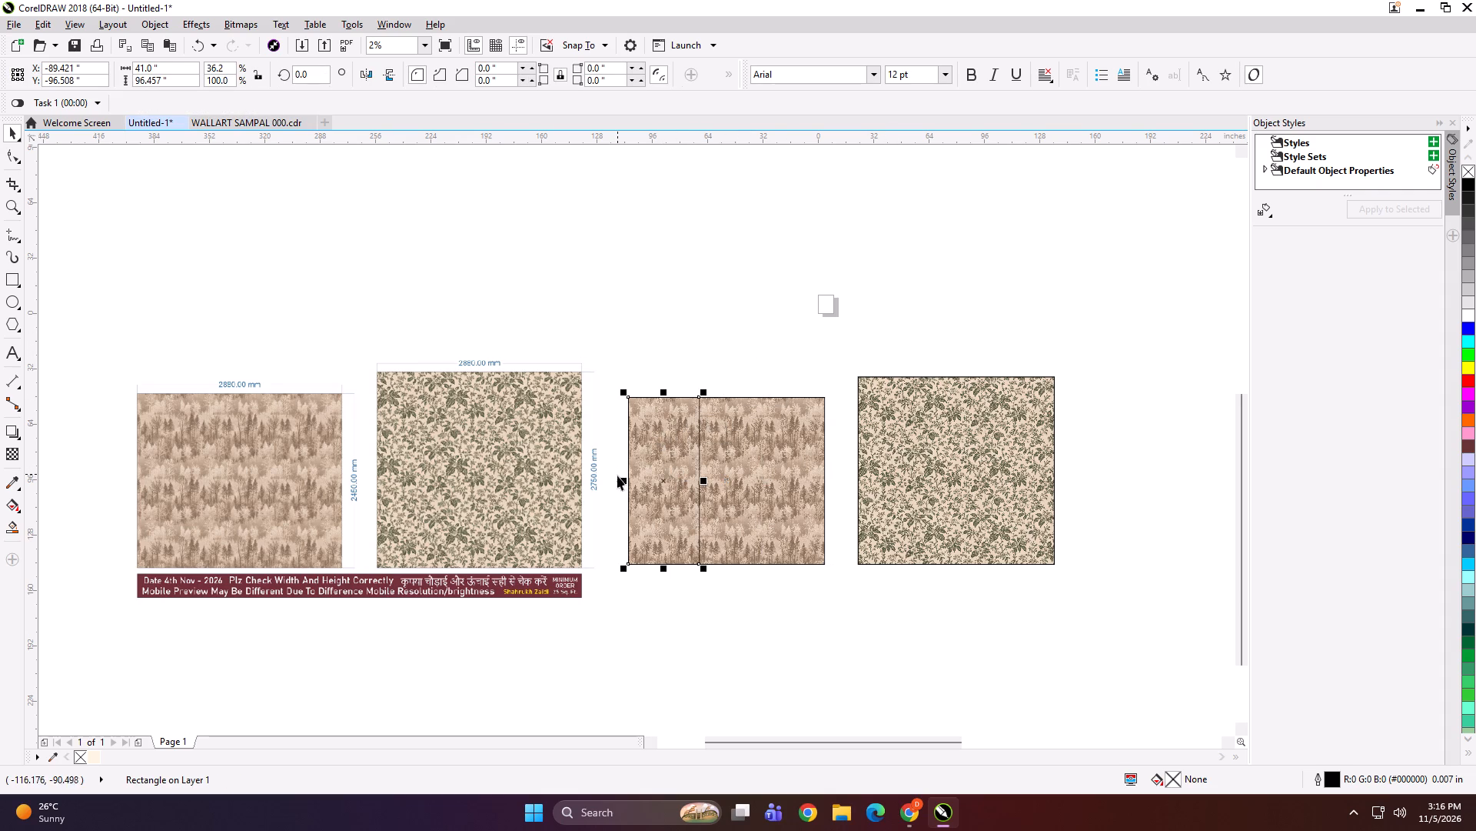
left_click_drag(624, 482, 750, 482)
right_click(750, 482, "ctrl")
key("Left")
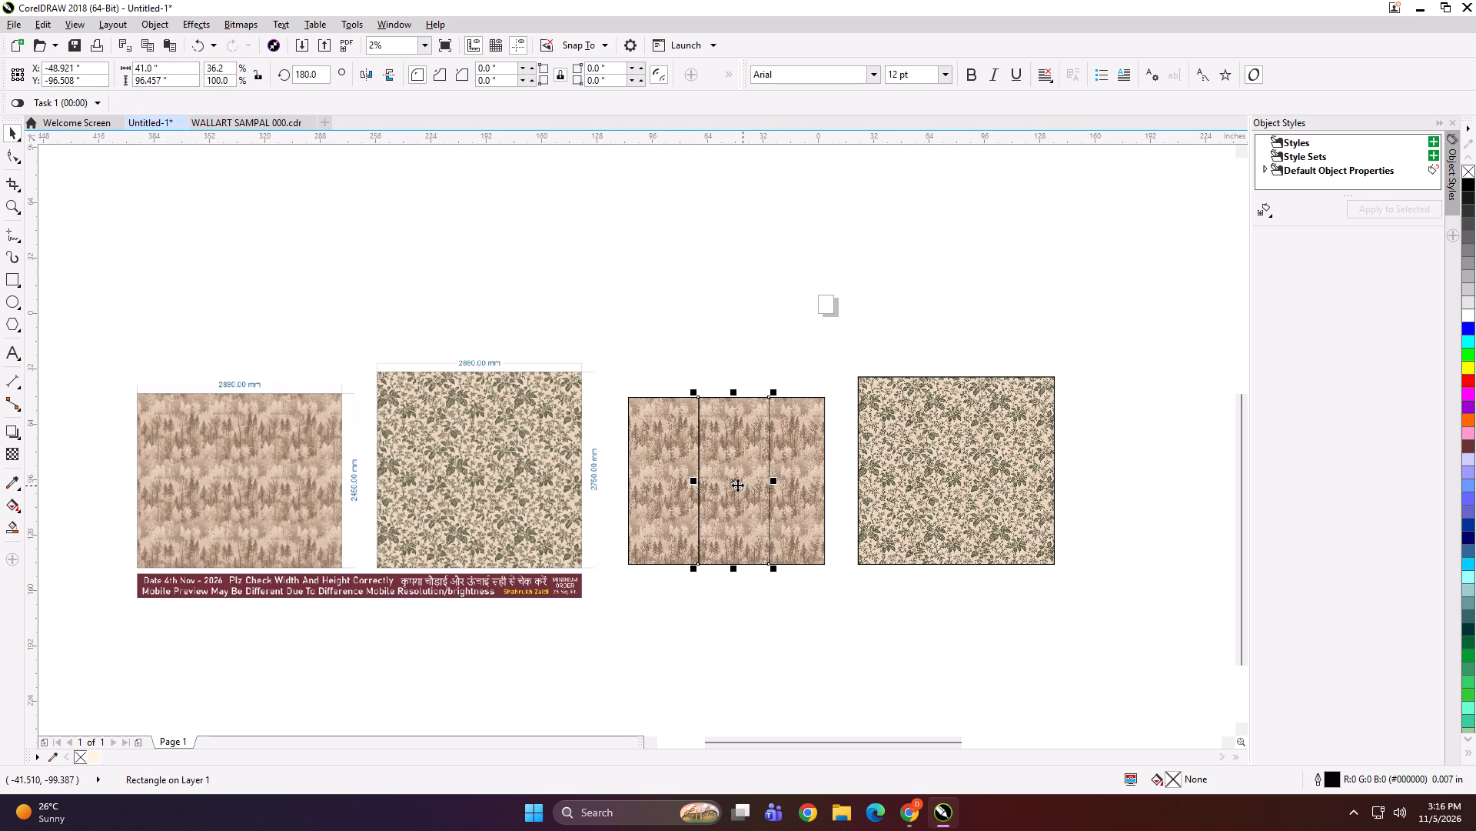
Duplicate a third panel rectangle with the same 0.5 in overlap and narrow it to end at the brown pattern's right edge.
left_click(706, 344)
left_click(718, 449)
scroll(766, 489, "up", 1)
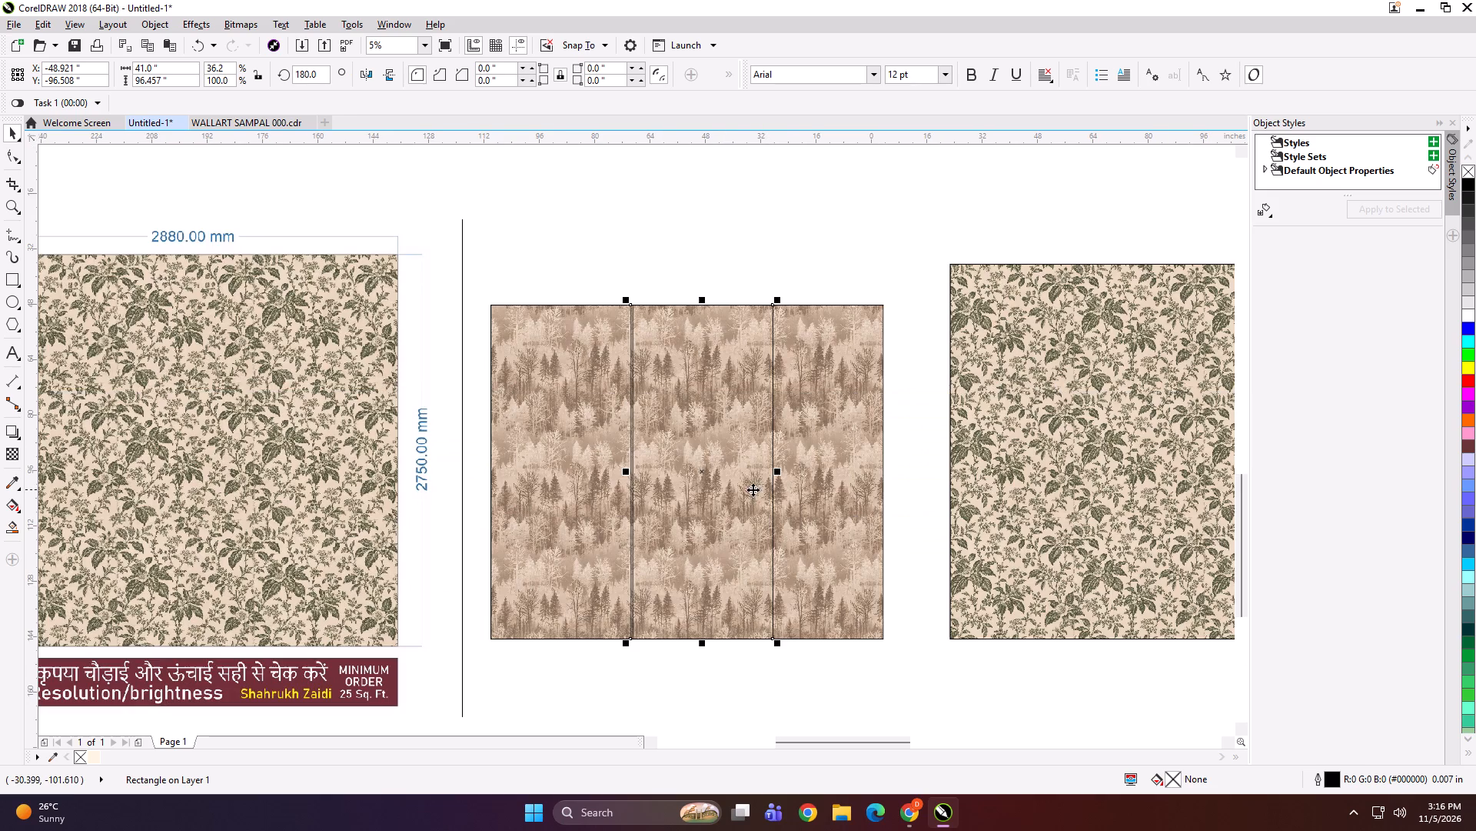
left_click_drag(628, 473, 837, 473)
right_click(837, 473, "ctrl")
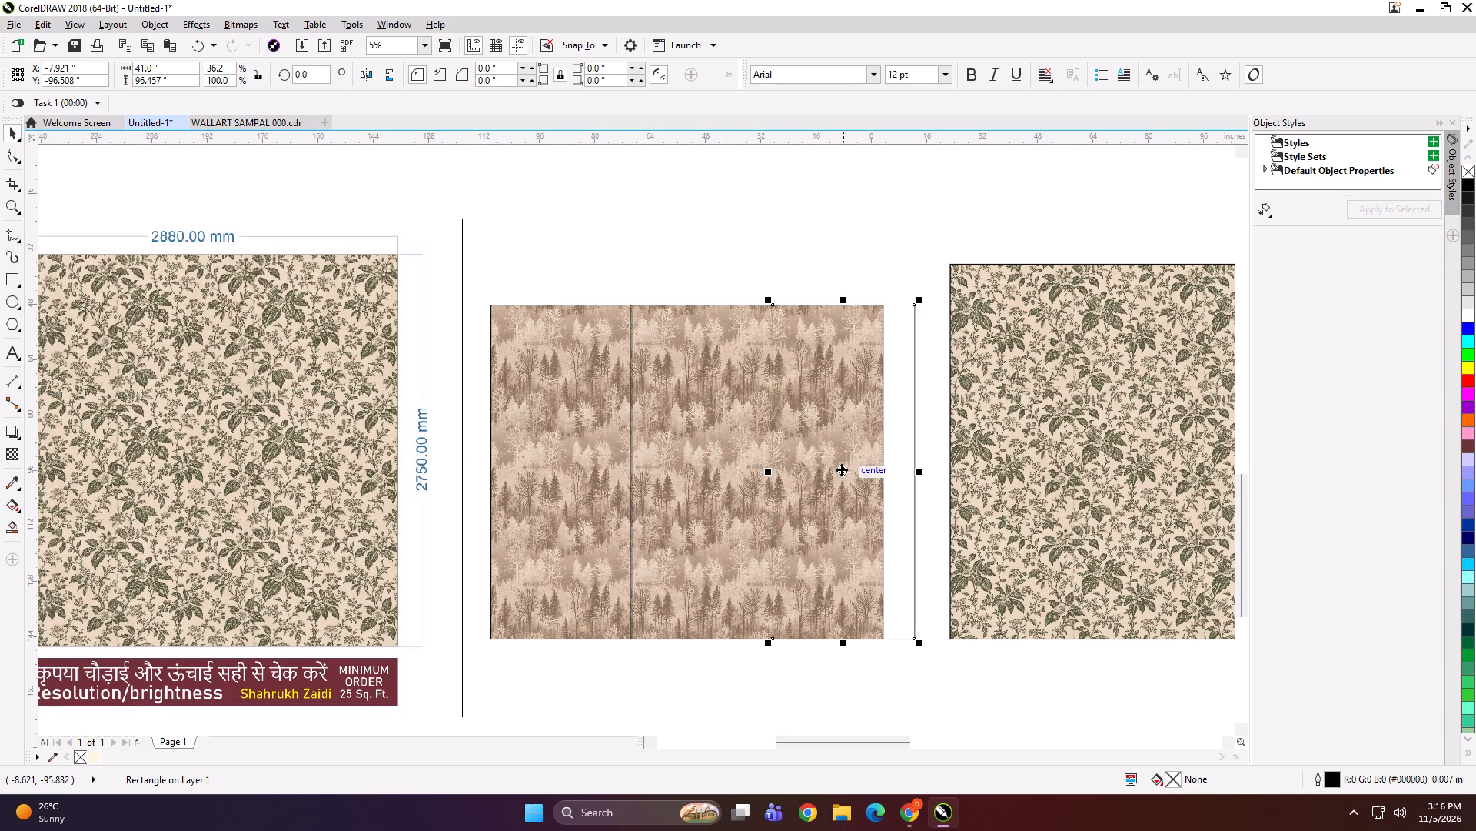
key("Left")
scroll(913, 472, "up", 1)
left_click_drag(920, 473, 909, 472)
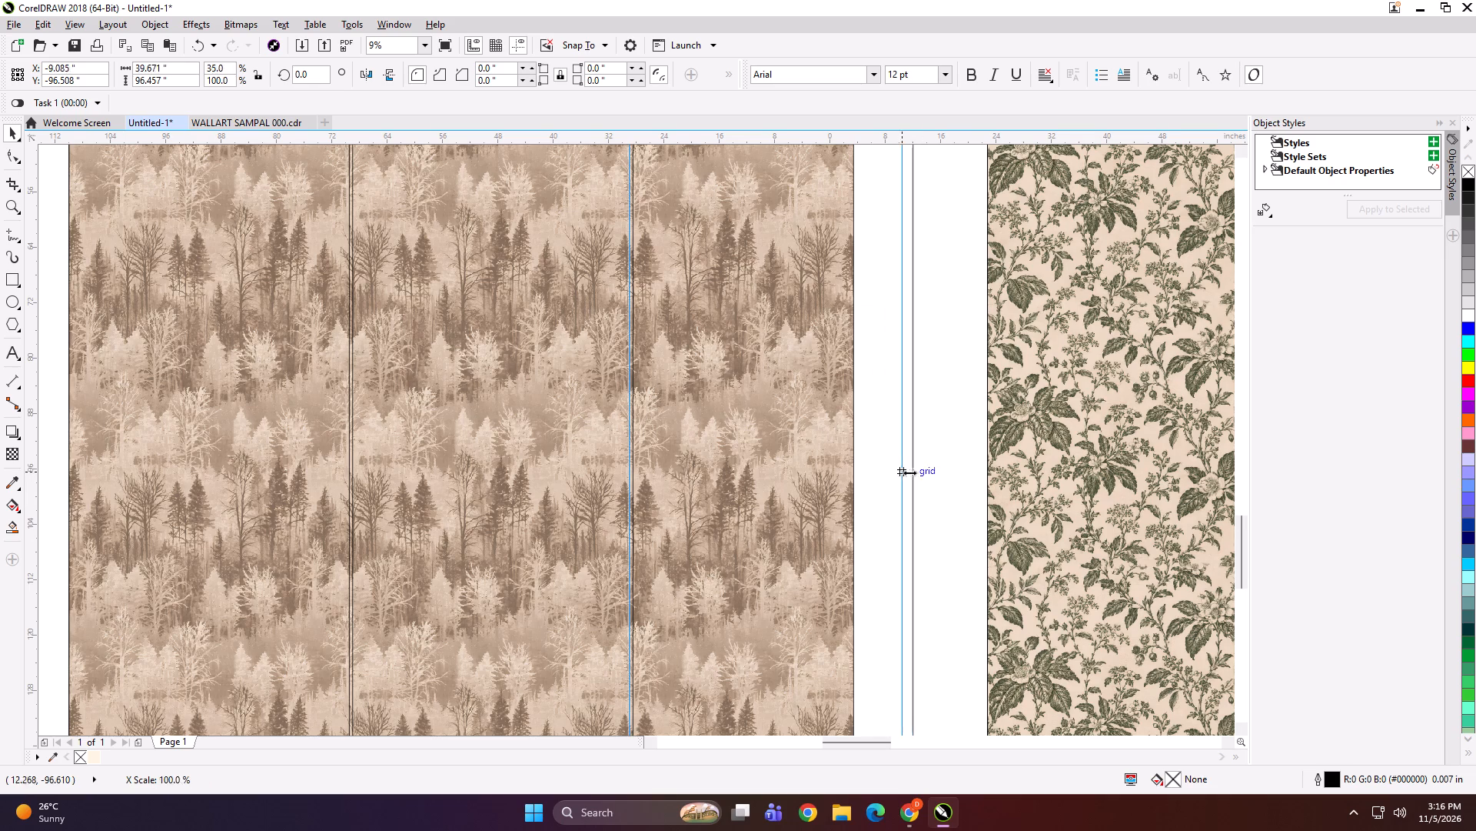
left_click_drag(909, 472, 866, 469)
Group the three panel rectangles over the brown pattern.
scroll(842, 402, "down", 1)
left_click(678, 394, "shift")
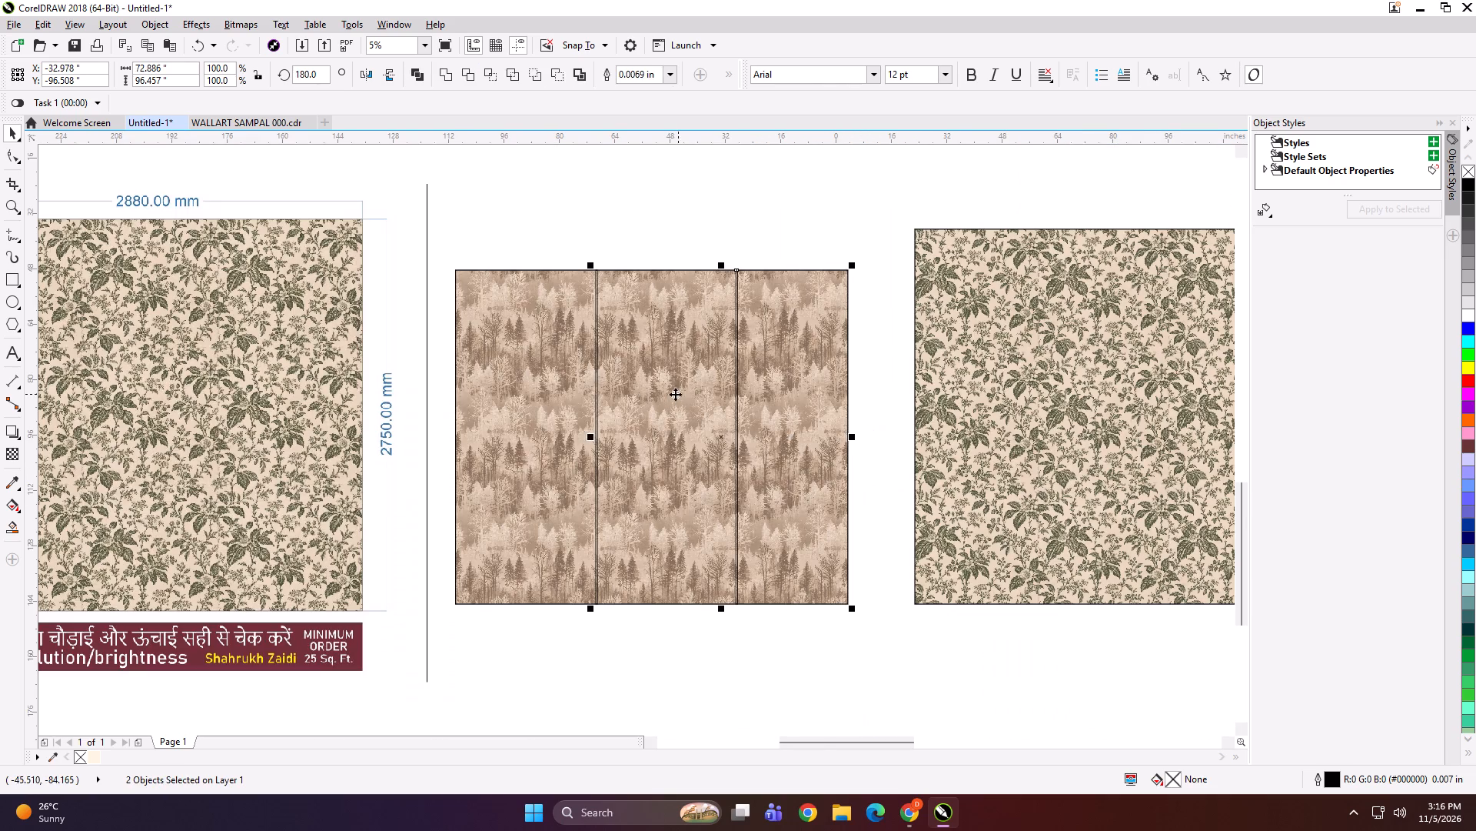
left_click(534, 401, "shift")
key("ctrl+g")
Place the brown pattern inside the grouped panel rectangles and ungroup them into three separate panels.
scroll(710, 405, "down", 1)
left_click(703, 317)
left_click(690, 383, "alt")
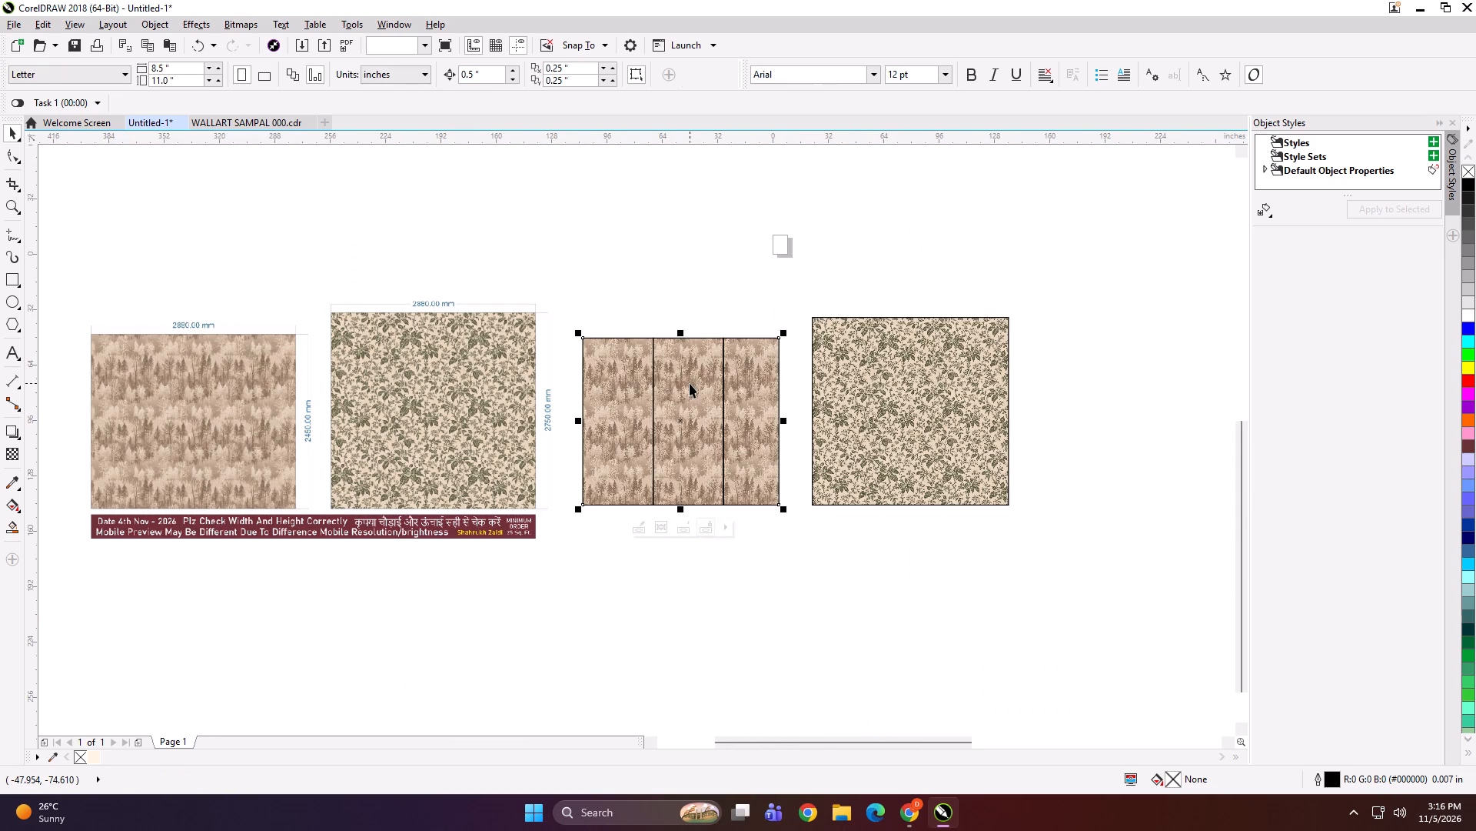
key("shift+Return")
left_click(703, 379)
key("ctrl+u")
key("ctrl+u")
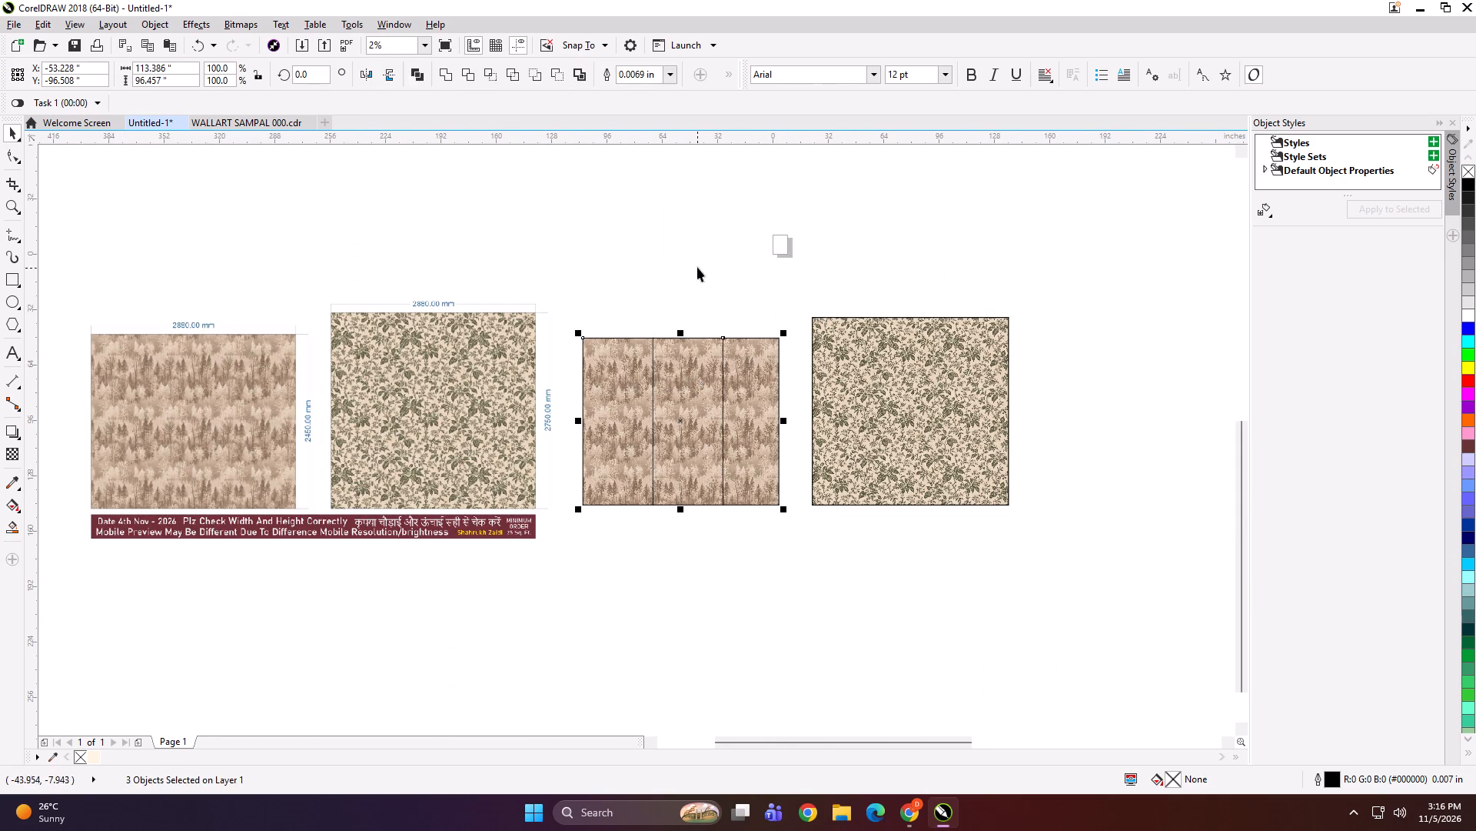
left_click(697, 267)
left_click(748, 353)
key("Right")
key("Left")
left_click(710, 294)
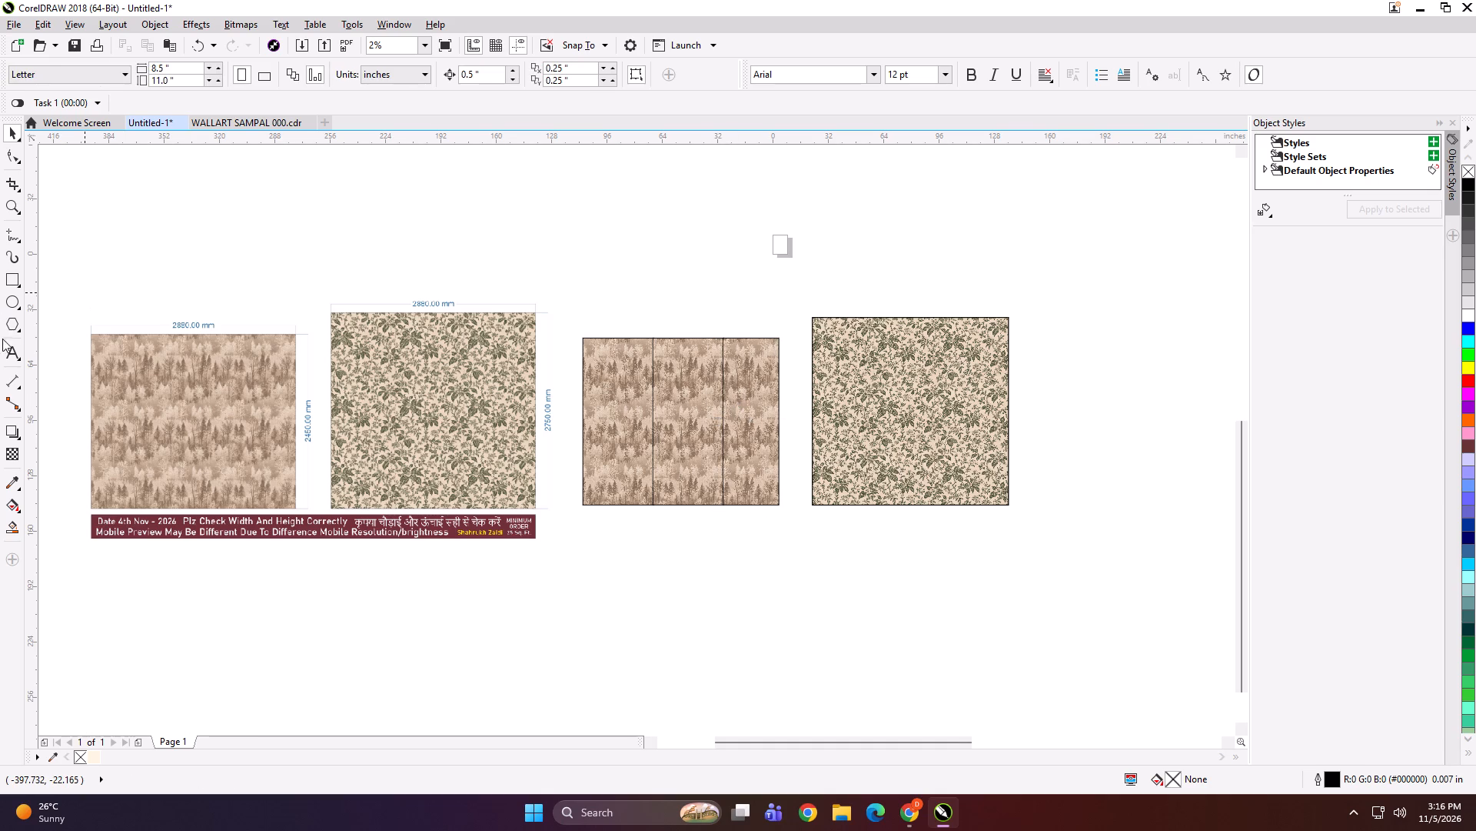
Add the text label "2880MM*2450MM PANEL 1" at the top edge of the first brown panel.
left_click(11, 350)
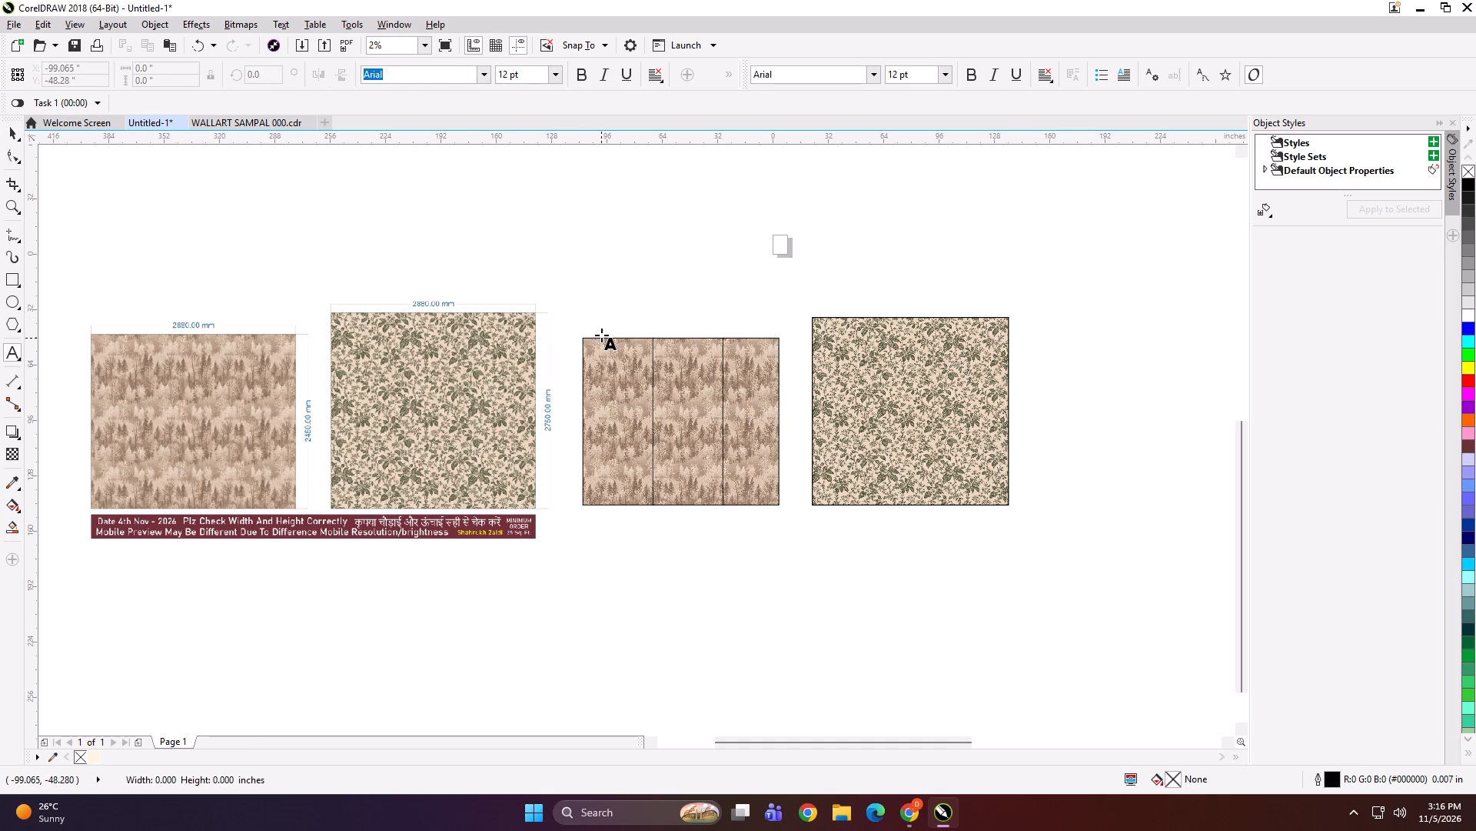
double_click(601, 335)
type("2880")
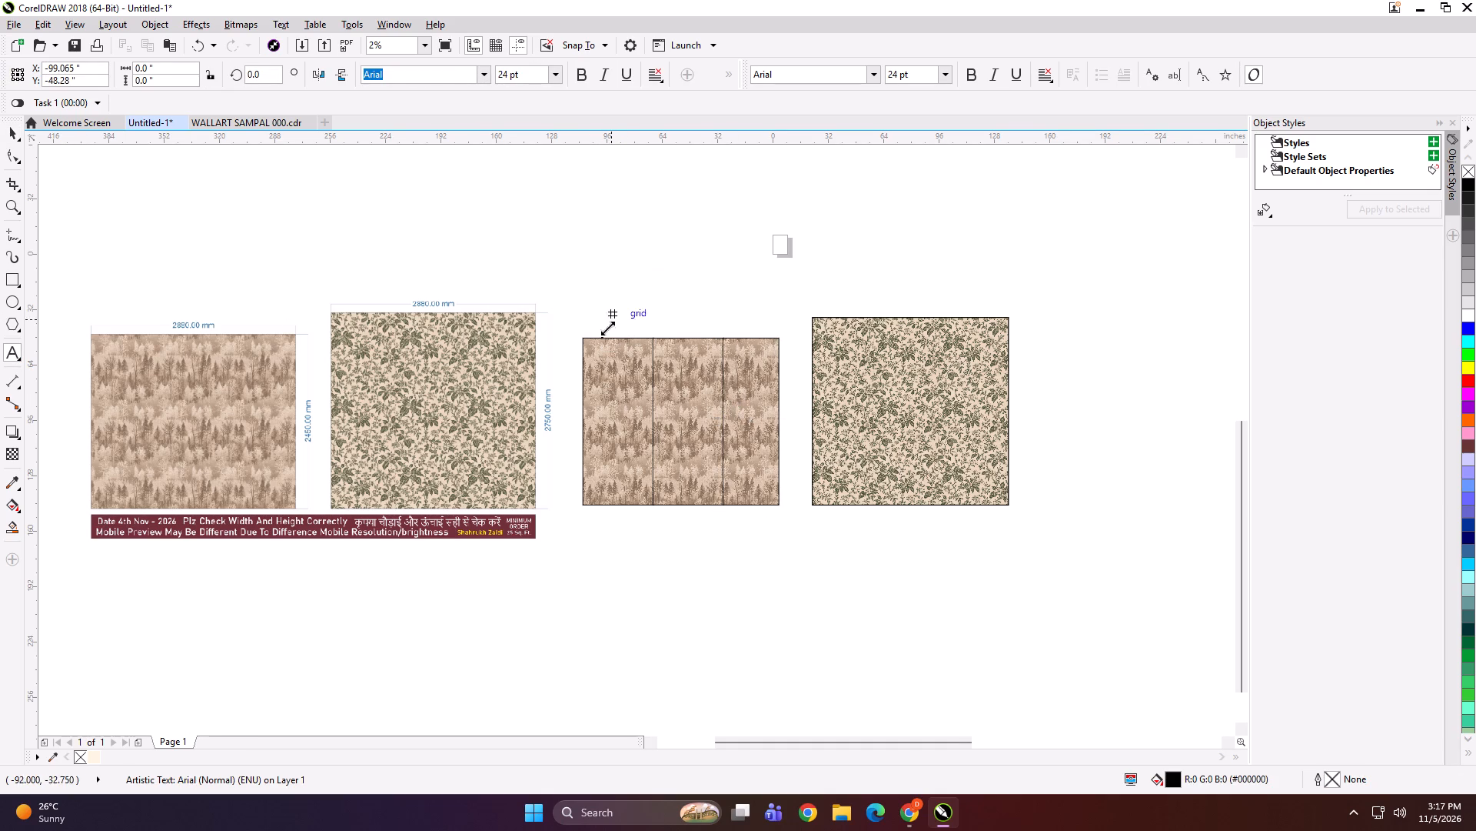
scroll(600, 355, "up", 2)
scroll(591, 289, "up", 3)
scroll(715, 257, "up", 1)
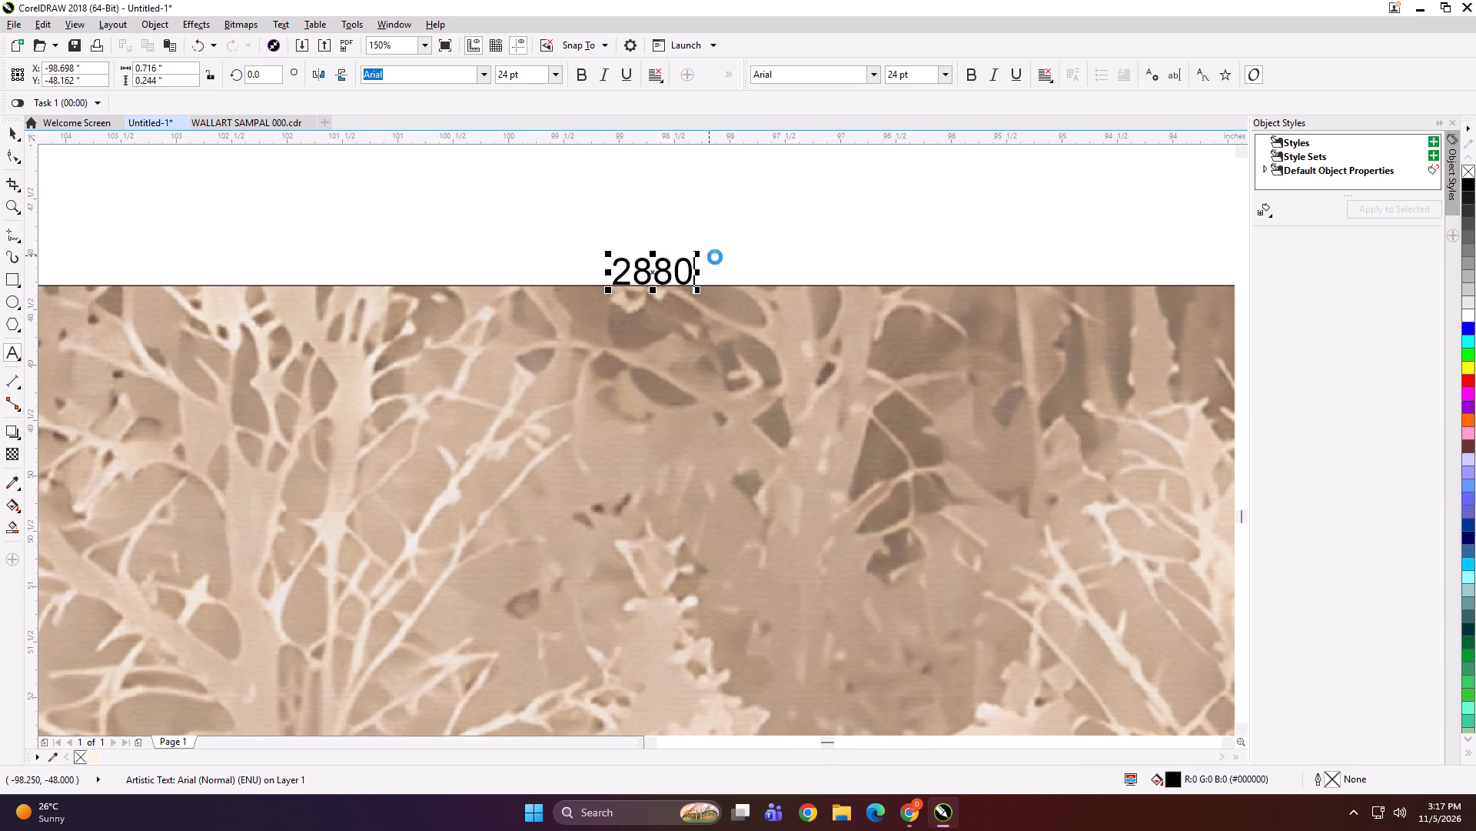
type("MM")
key("minus")
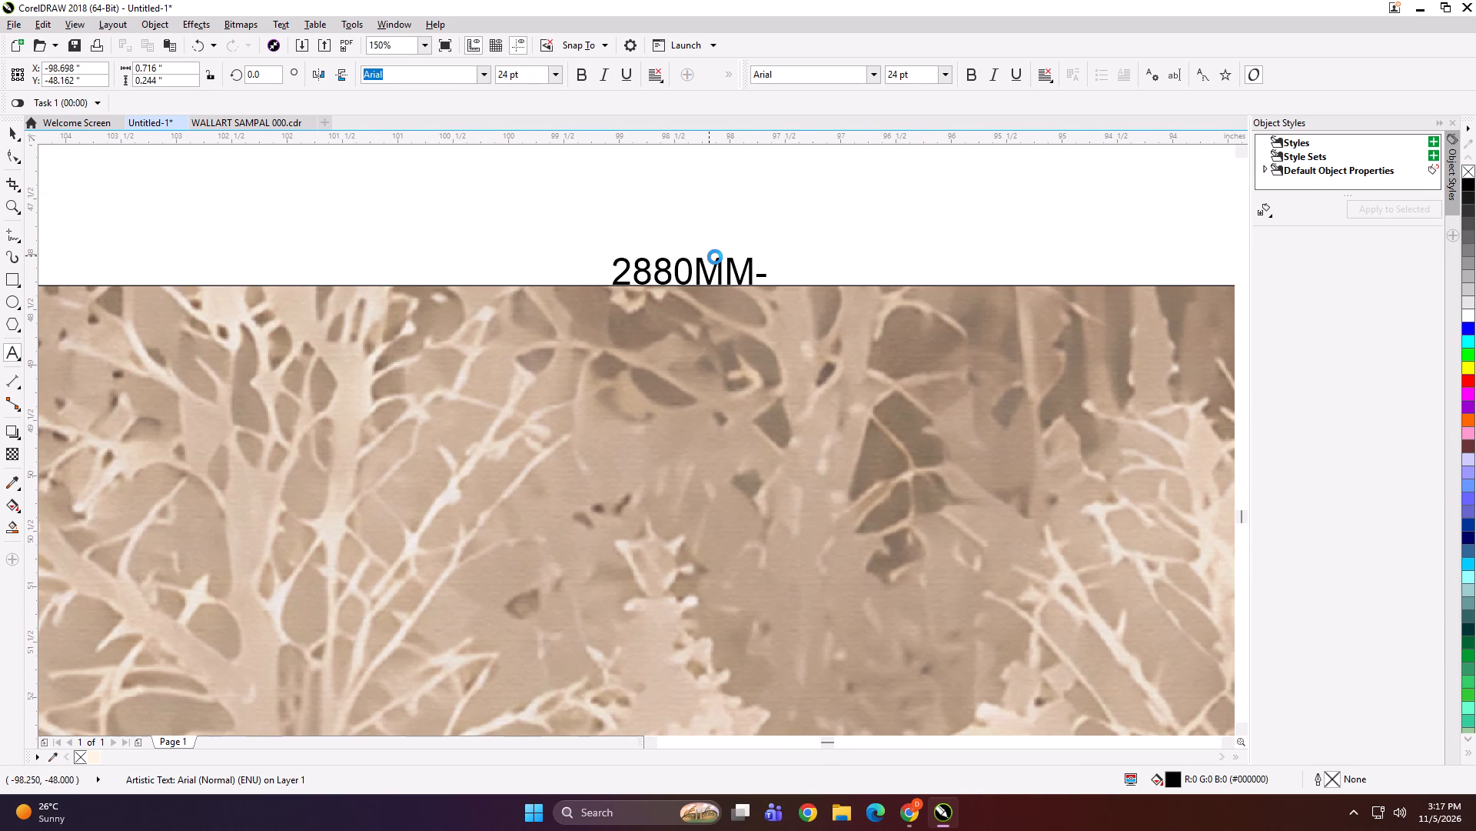
key("BackSpace")
key("asterisk")
scroll(721, 257, "down", 4)
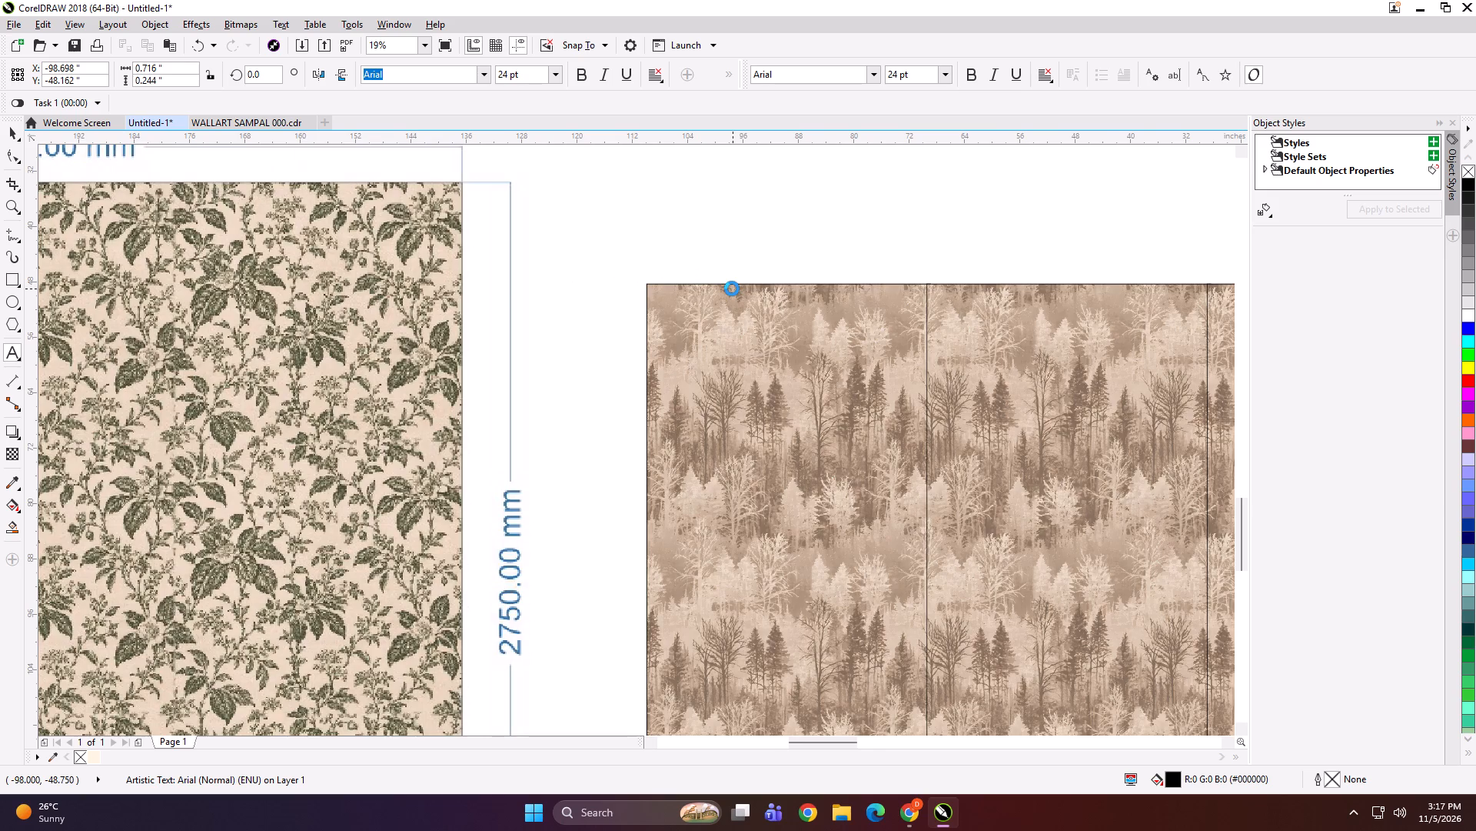
scroll(747, 312, "down", 1)
type("2450MM")
key("space")
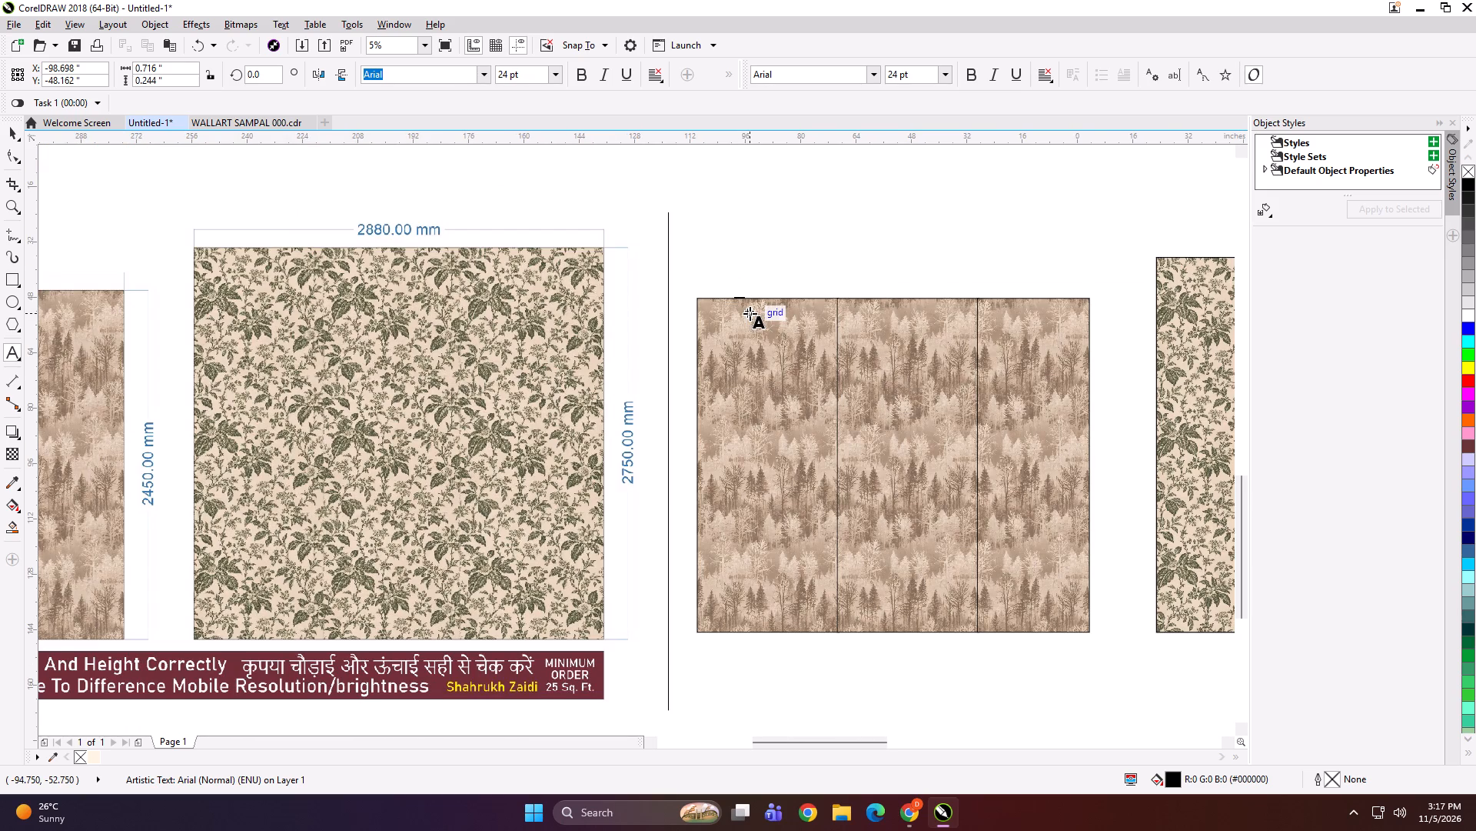
type("PANEL 1")
Copy the label to the top edge of the second brown panel and change it to PANEL 2.
key("ctrl+a")
key("ctrl+c")
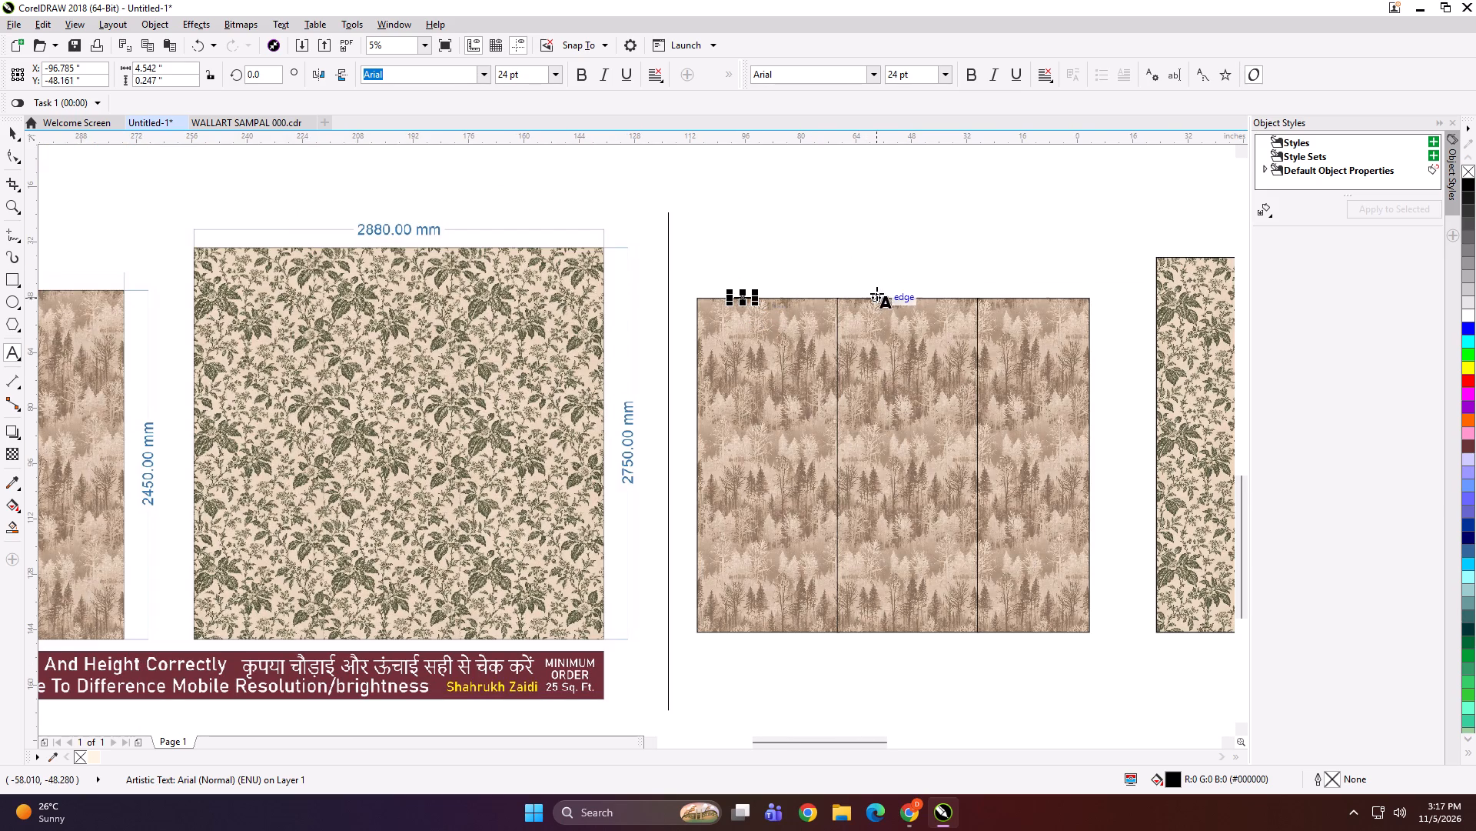
left_click(883, 296)
key("ctrl+v")
key("BackSpace")
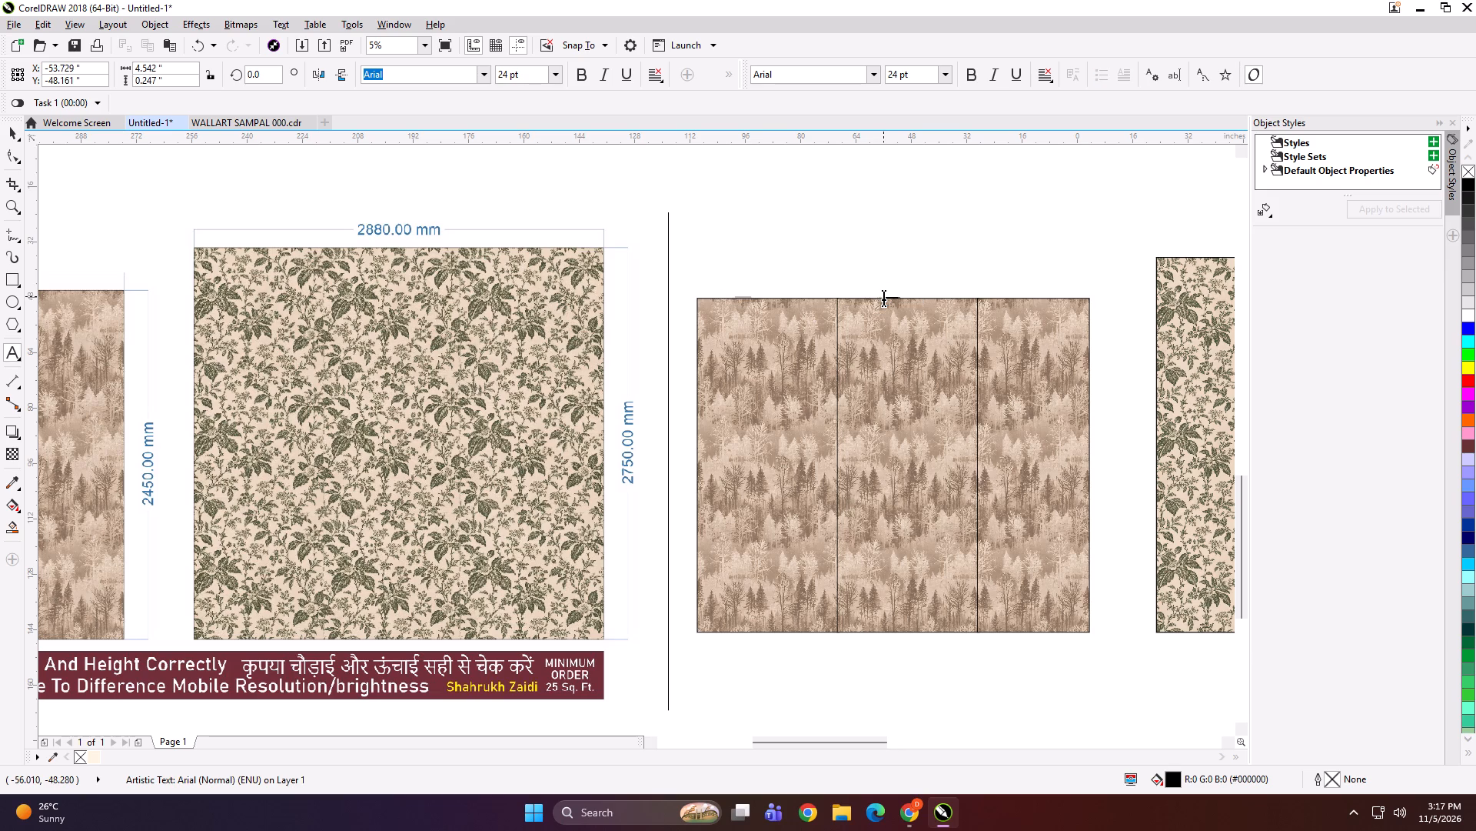
key("2")
Paste the label at the top edge of the third brown panel and change it to PANEL 3.
left_click(1004, 295)
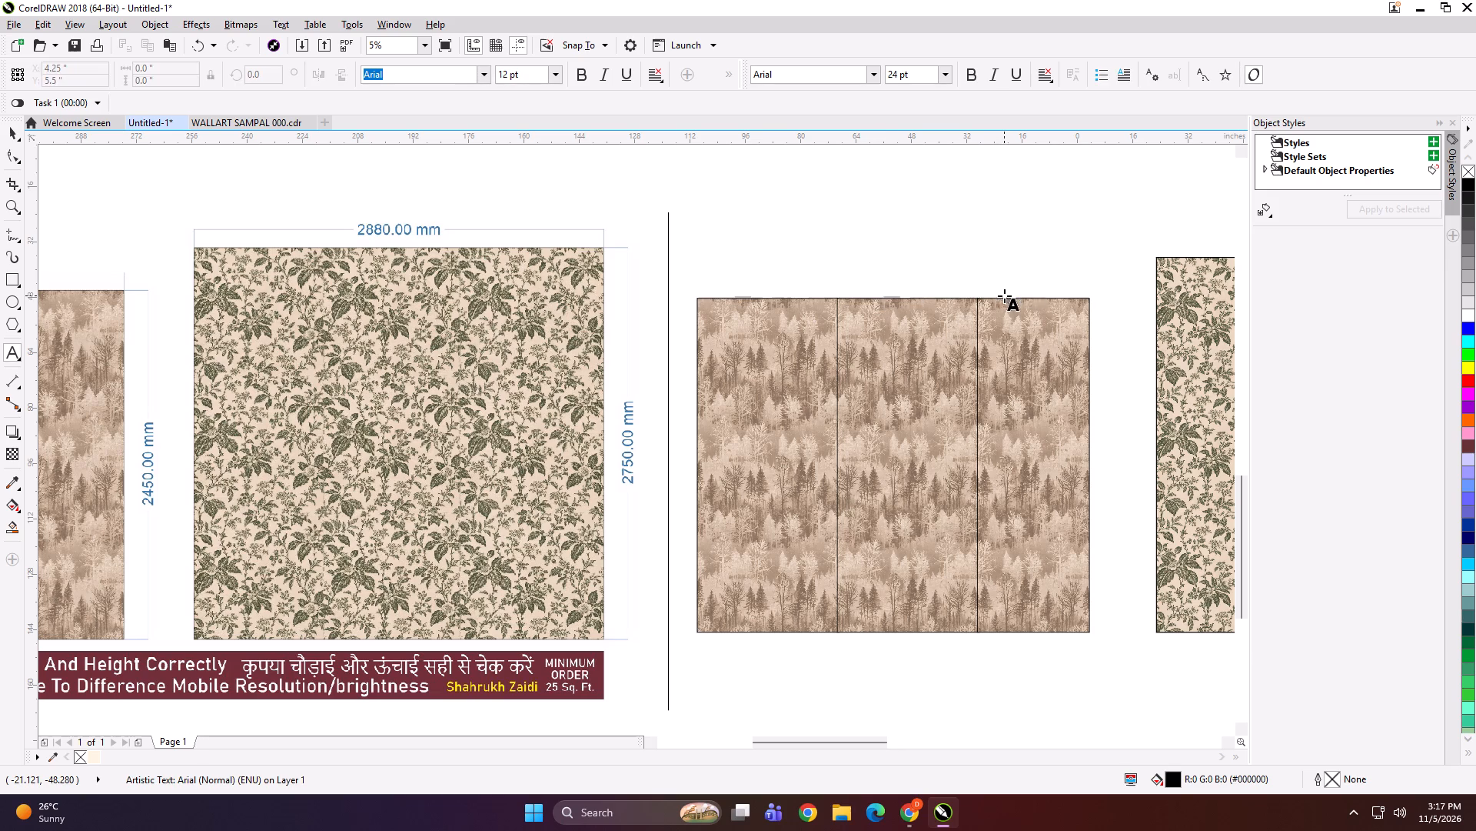
key("ctrl+v")
key("3")
scroll(1019, 284, "up", 3)
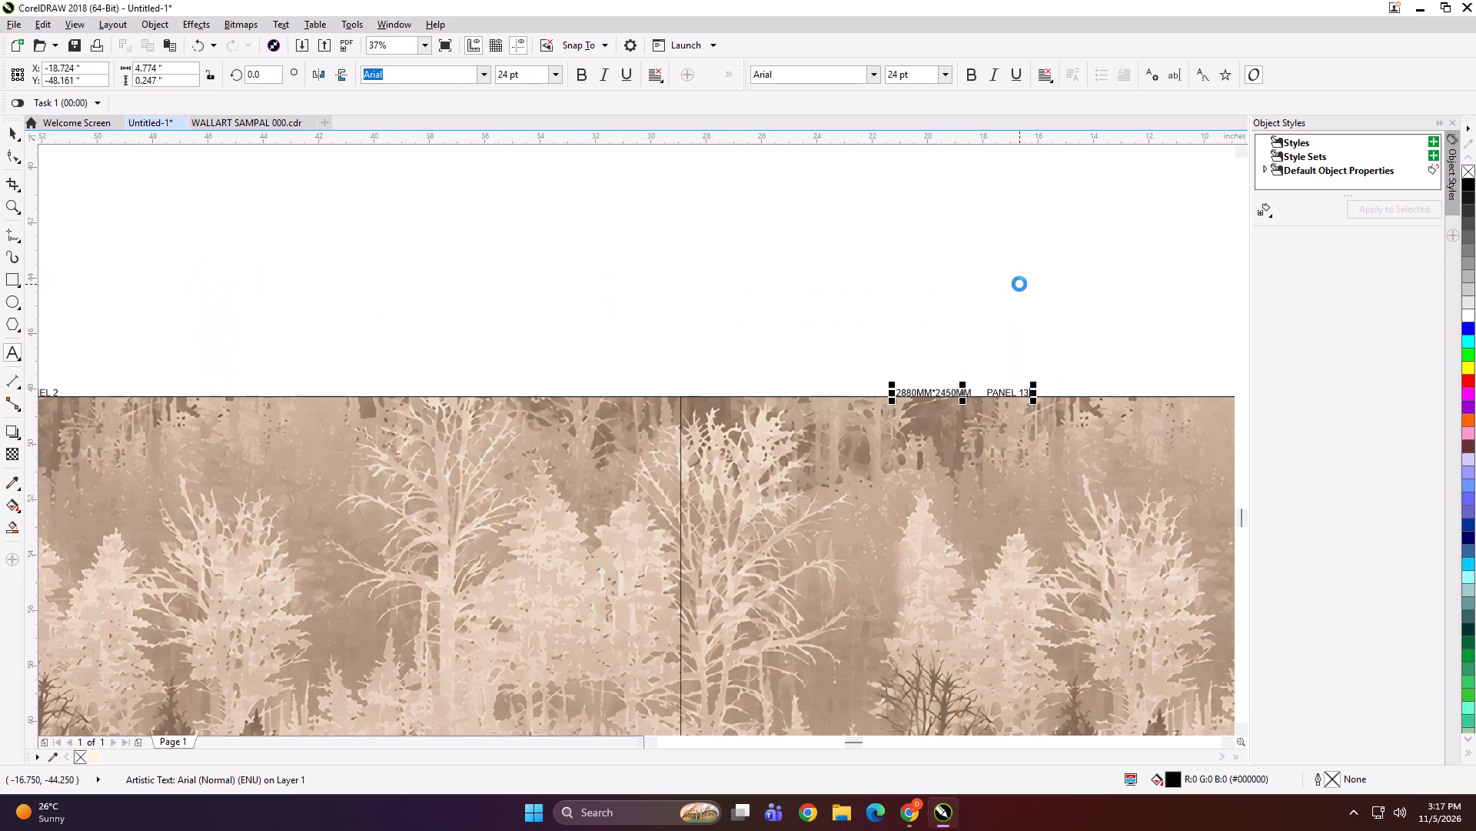
key("BackSpace")
key("BackSpace")
key("3")
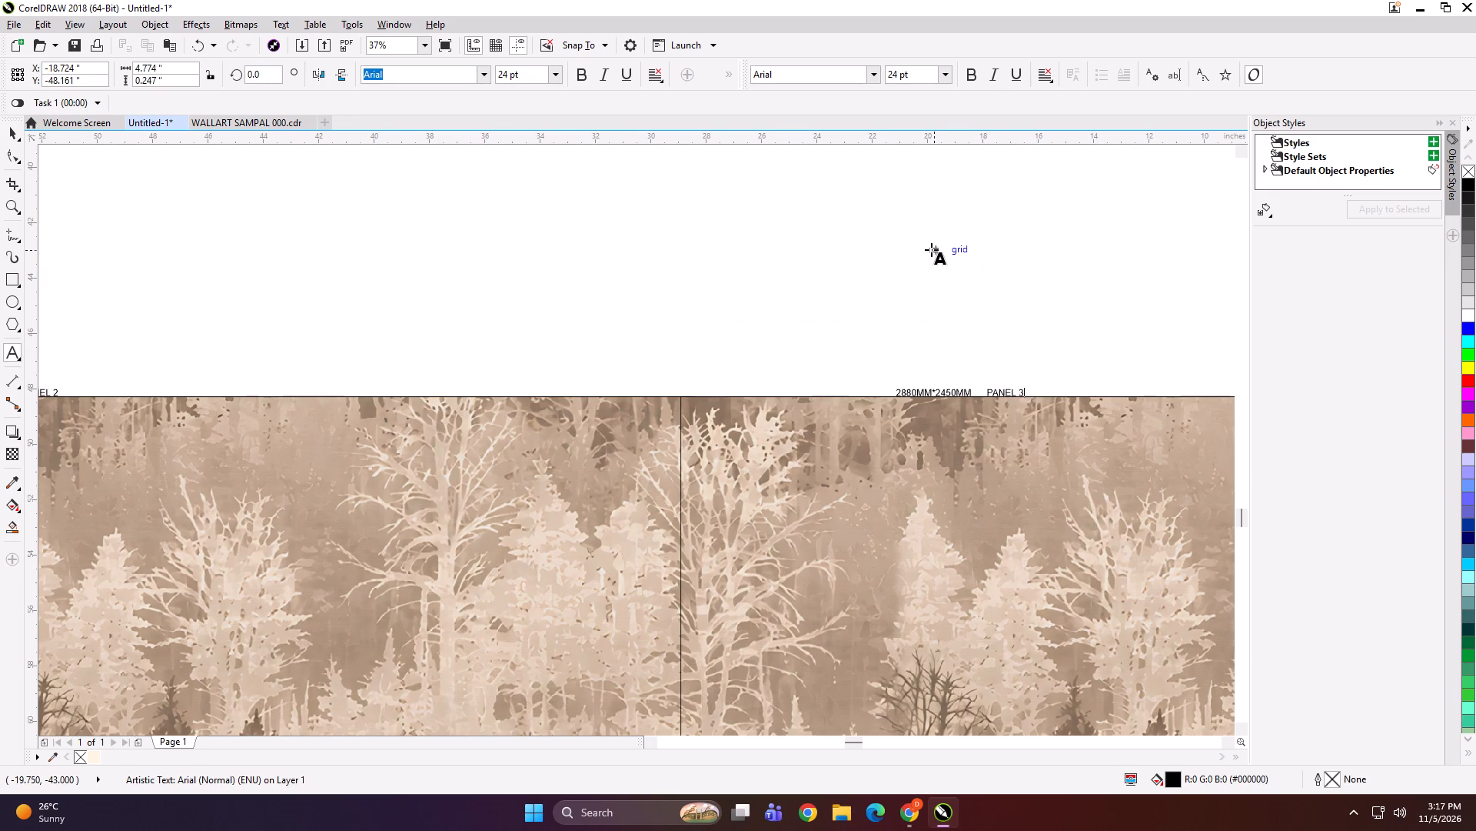
scroll(962, 275, "down", 3)
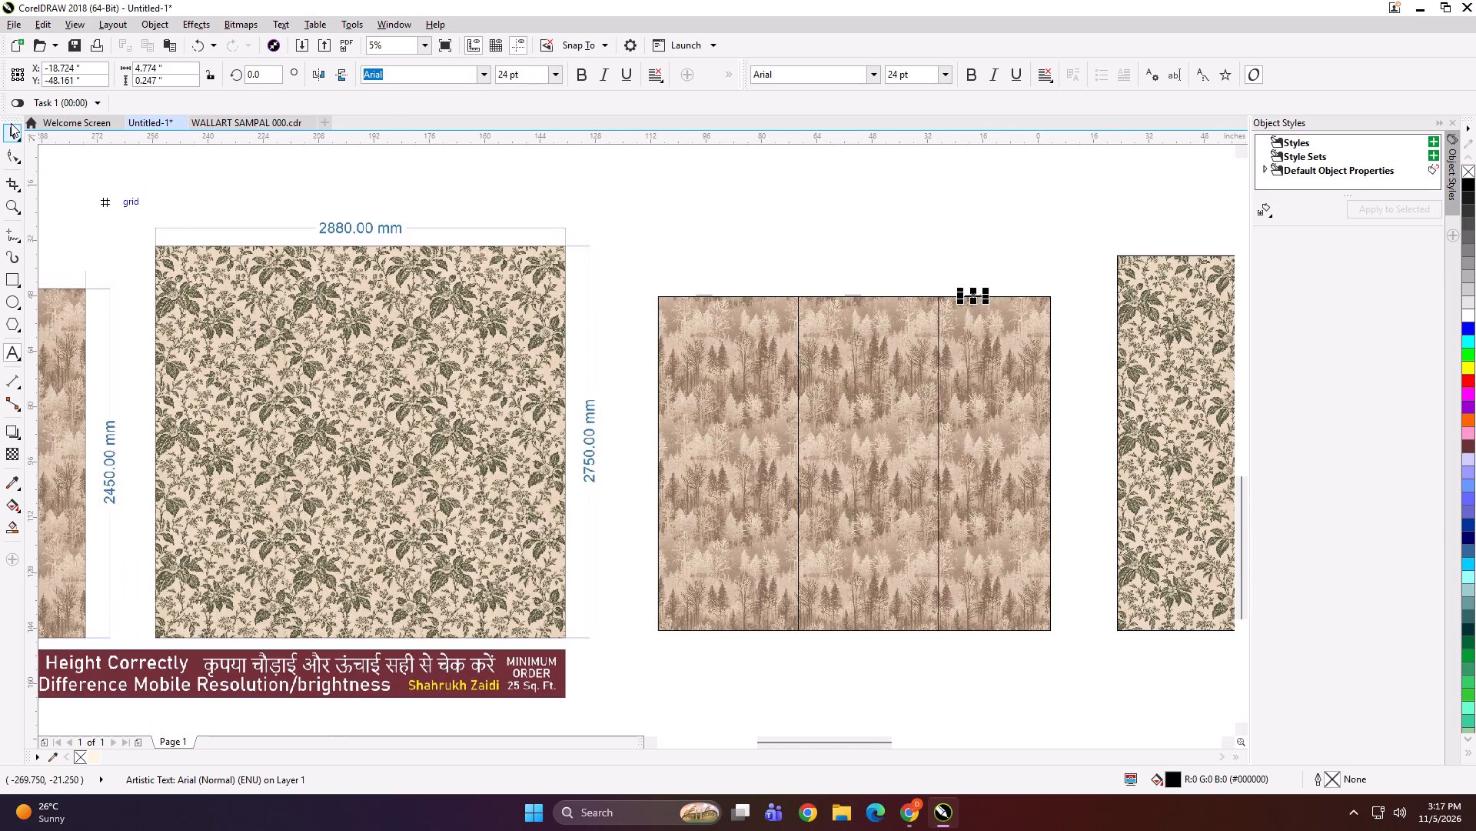
Group each of the three brown panels with its own text label.
left_click(11, 123)
left_click(931, 375, "shift")
left_click(935, 265)
left_click_drag(937, 262, 1012, 373)
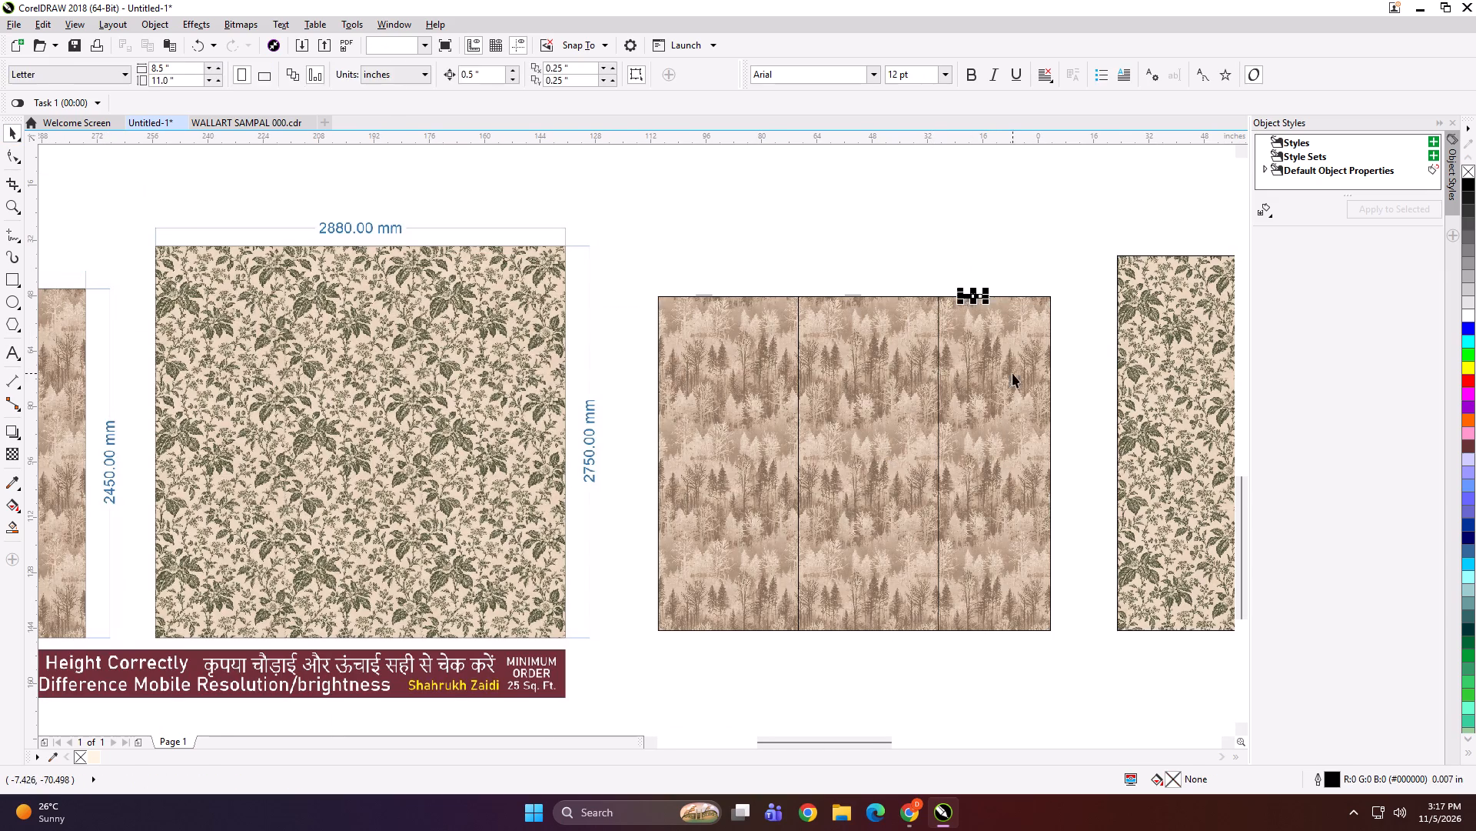
left_click(997, 370, "shift")
key("ctrl+g")
left_click_drag(840, 243, 875, 375)
left_click(875, 375, "shift")
key("ctrl+g")
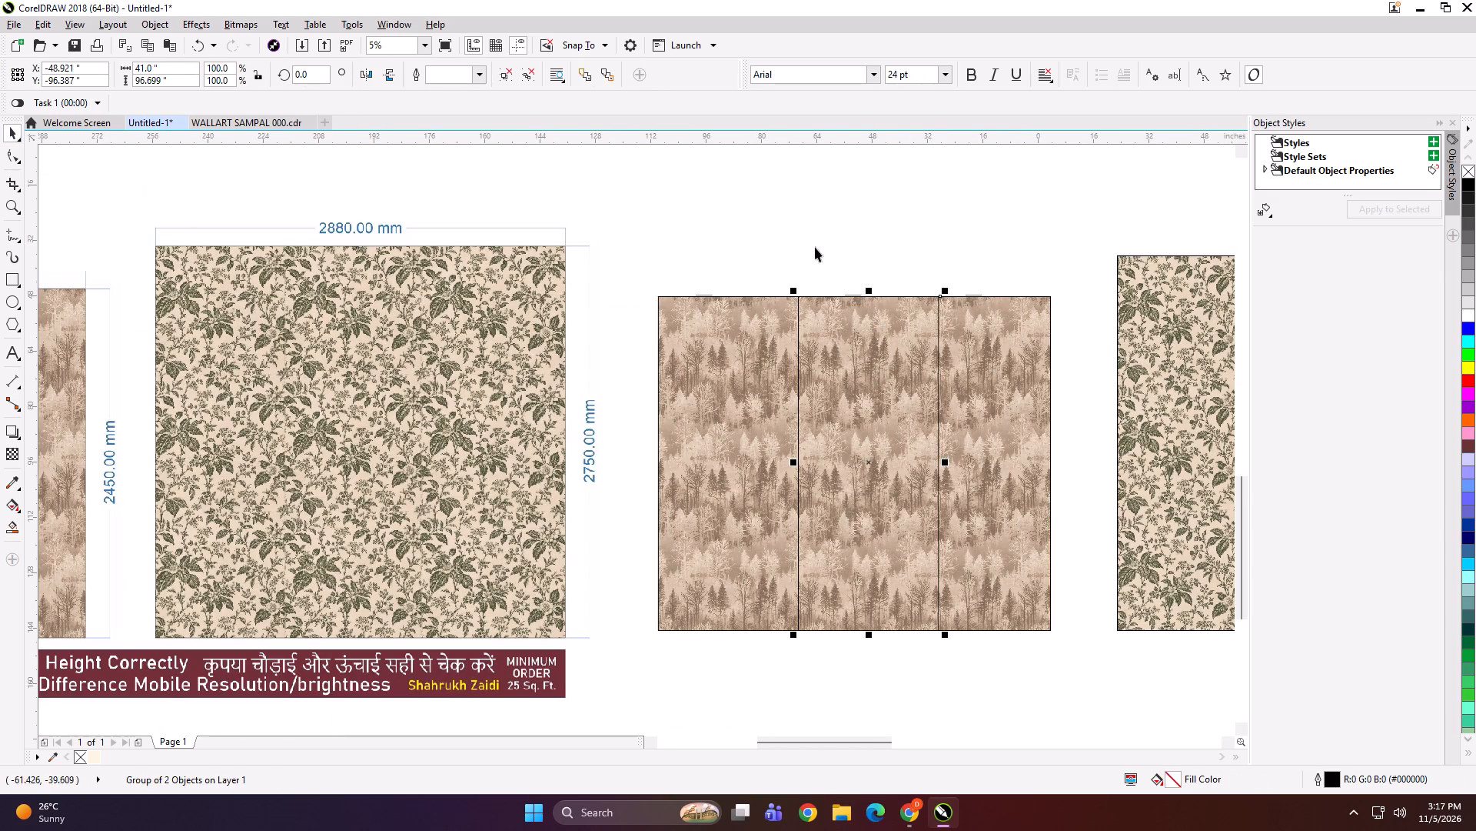
left_click_drag(806, 234, 652, 378)
left_click(704, 363, "shift")
key("ctrl+g")
Start exporting the first brown panel as JPG and create a folder named MANTRA ART LIFE in the 5 folder.
scroll(751, 342, "down", 1)
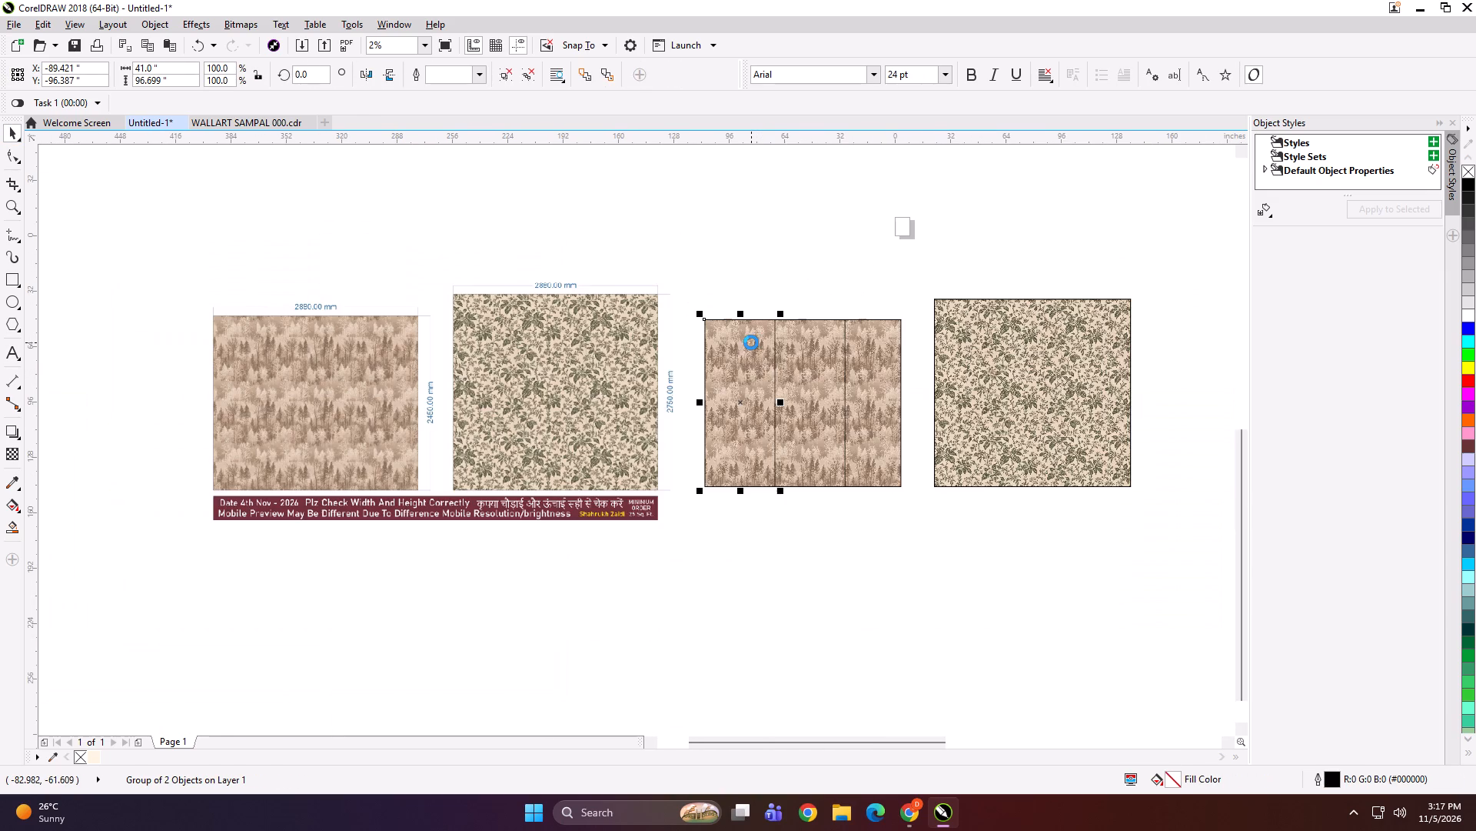
key("ctrl+e")
left_click_drag(706, 185, 841, 182)
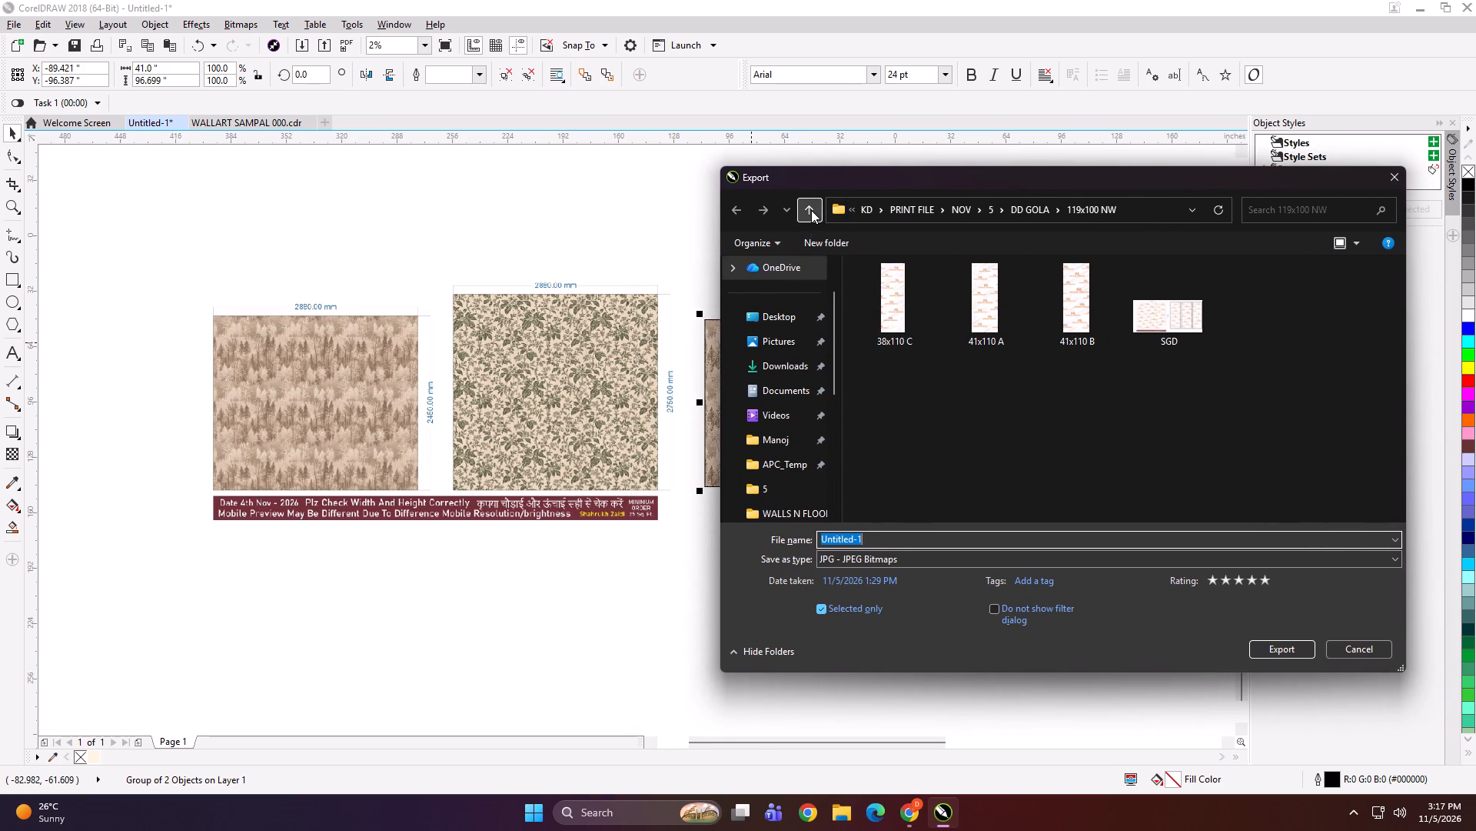
left_click(811, 210)
left_click(811, 210)
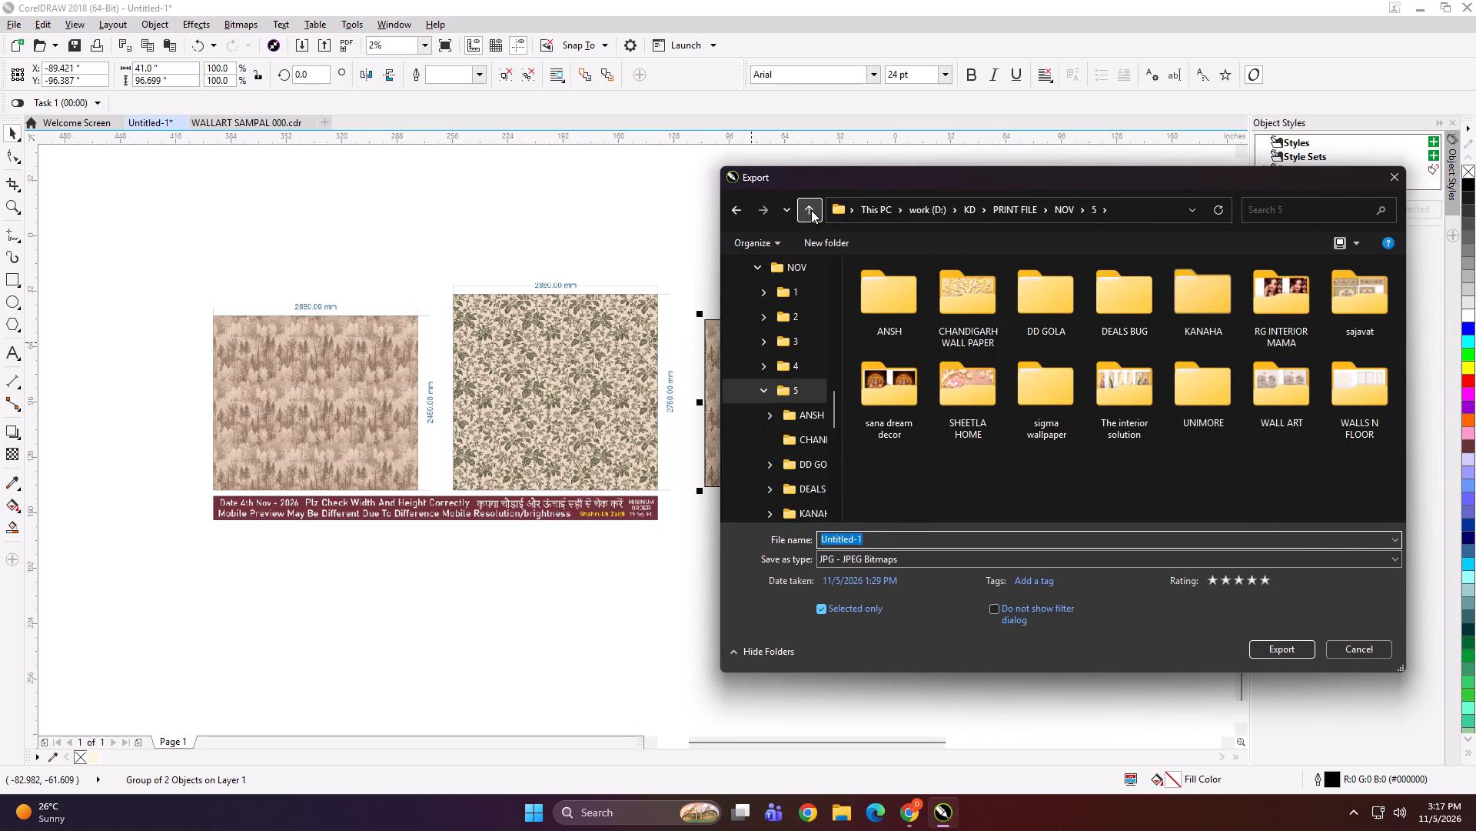
left_click(833, 245)
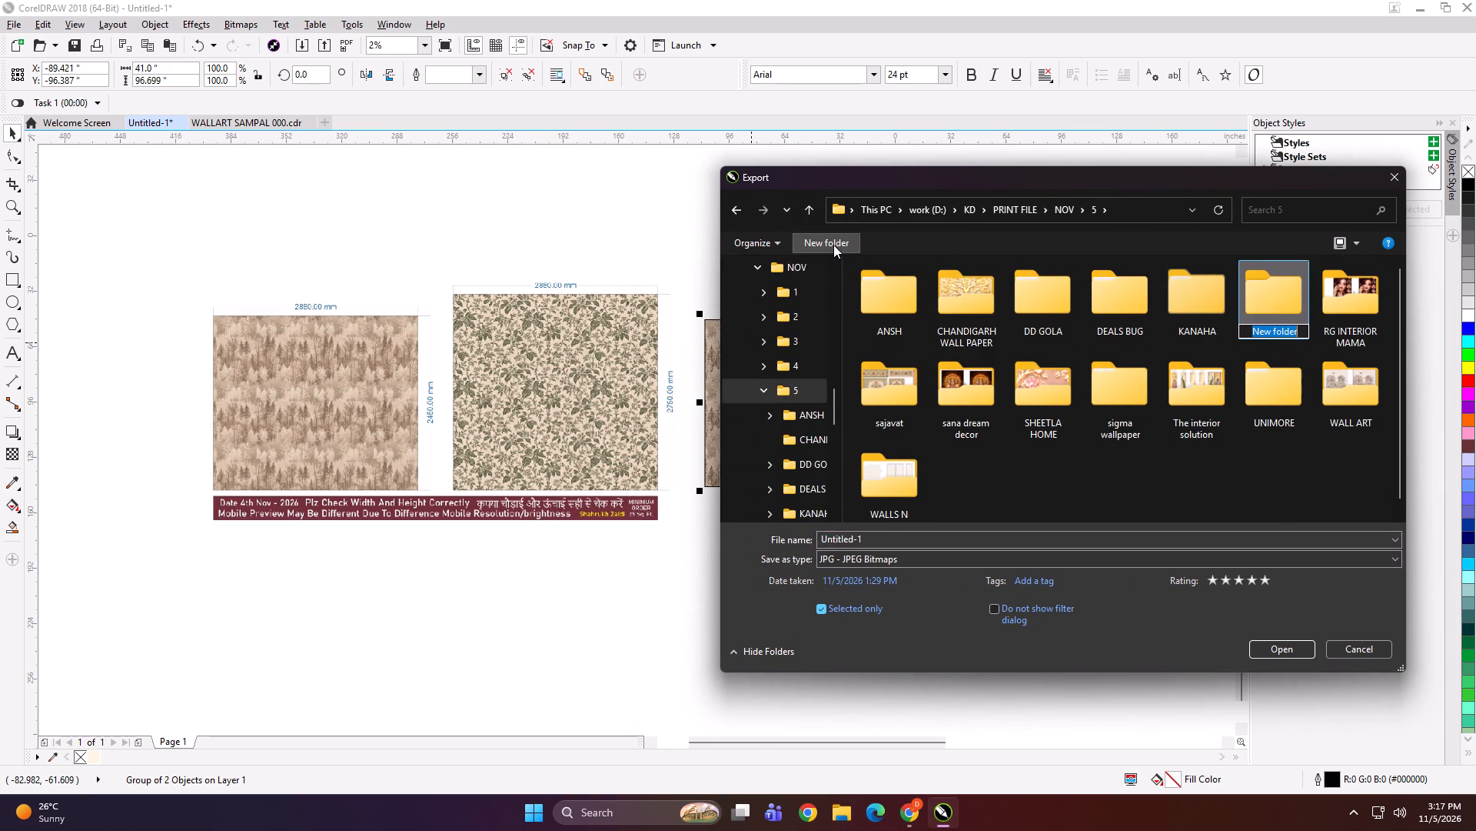
type("MN")
key("BackSpace")
type("ANTRA ART LIFE")
key("Return")
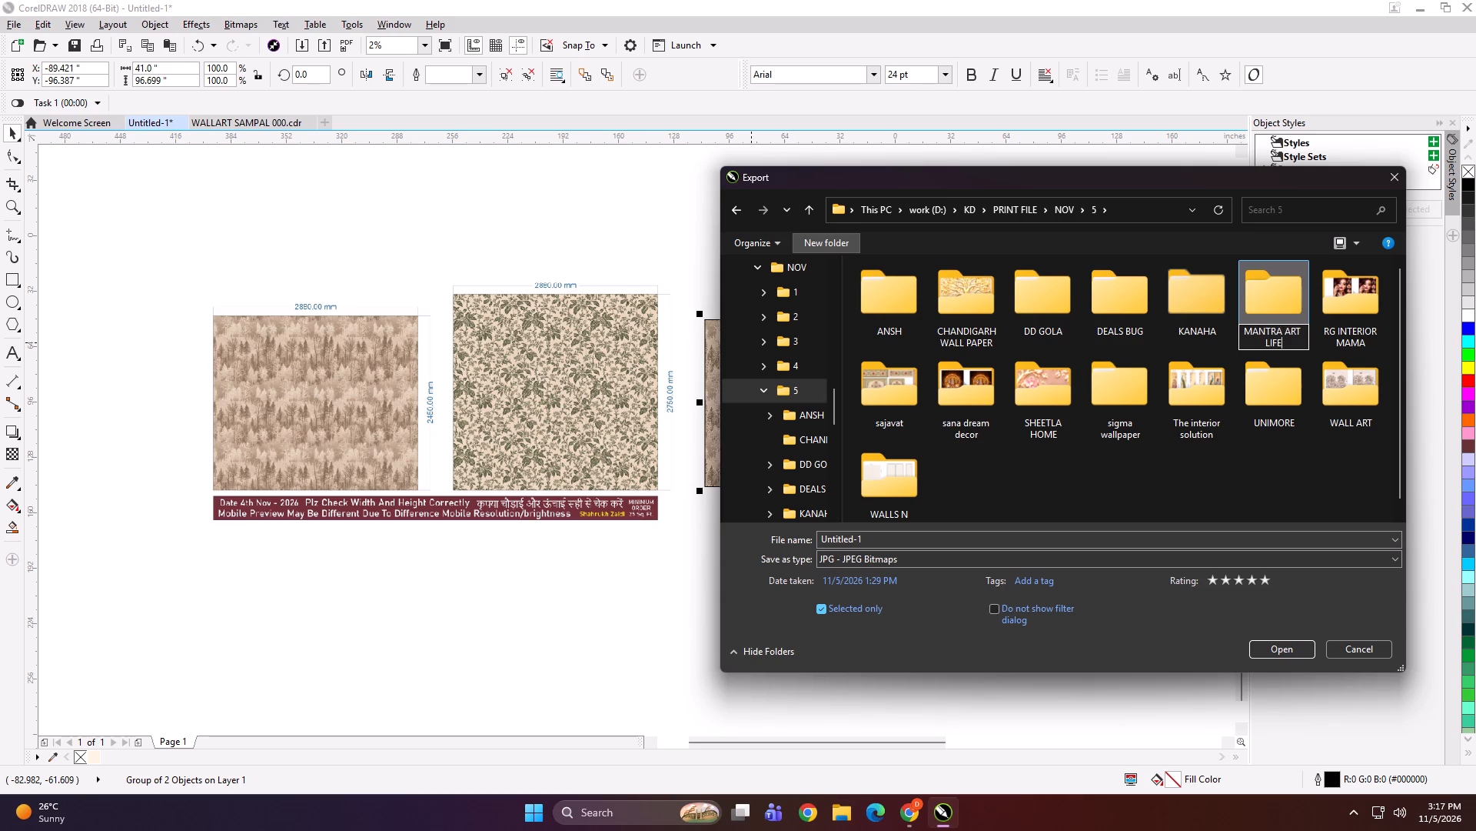
Create a folder named 2800MMx2450MM inside the MANTRA ART LIFE folder and open it as the export location.
double_click(1258, 302)
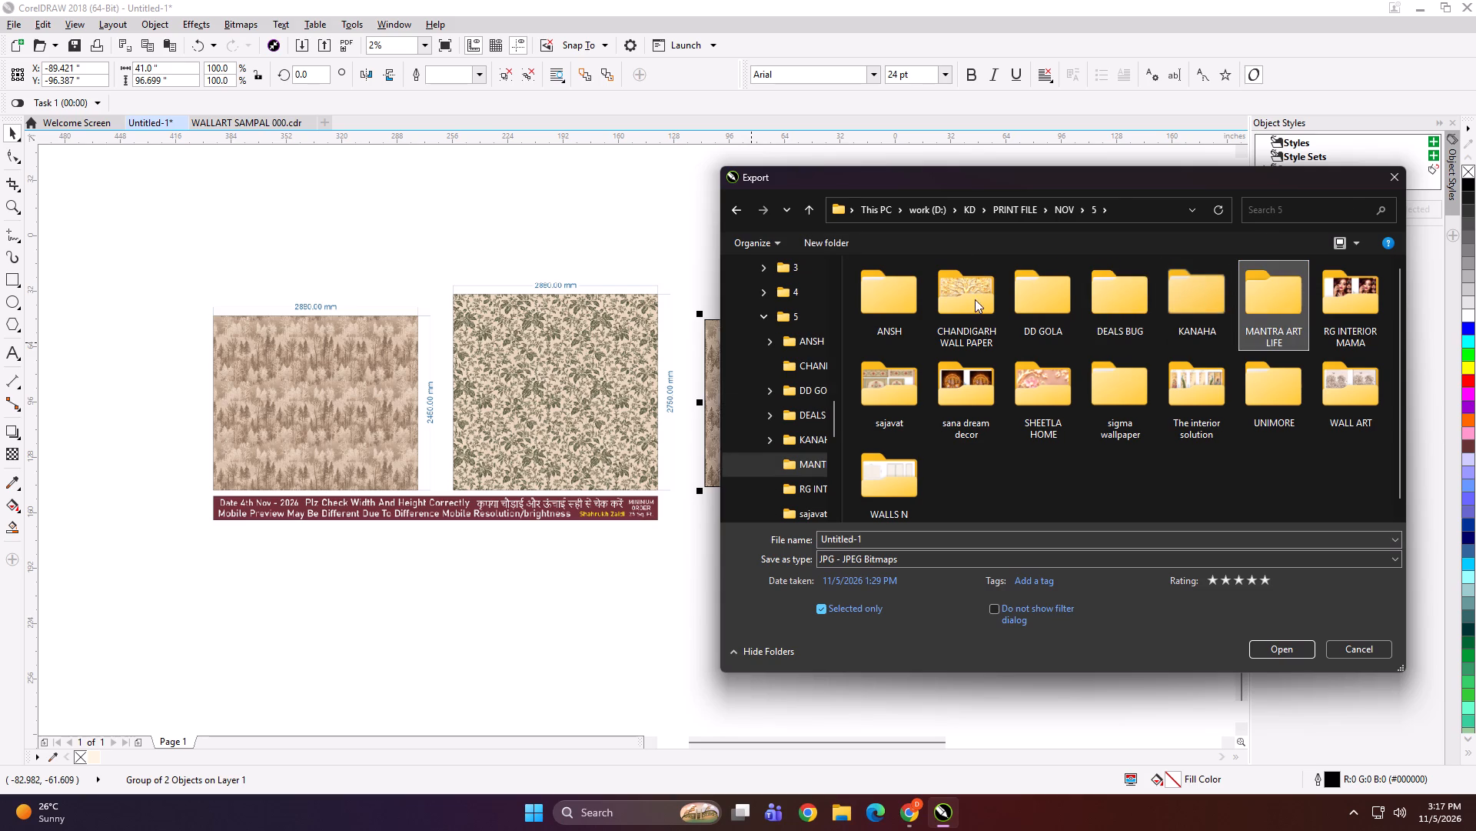
left_click(844, 244)
type("2800")
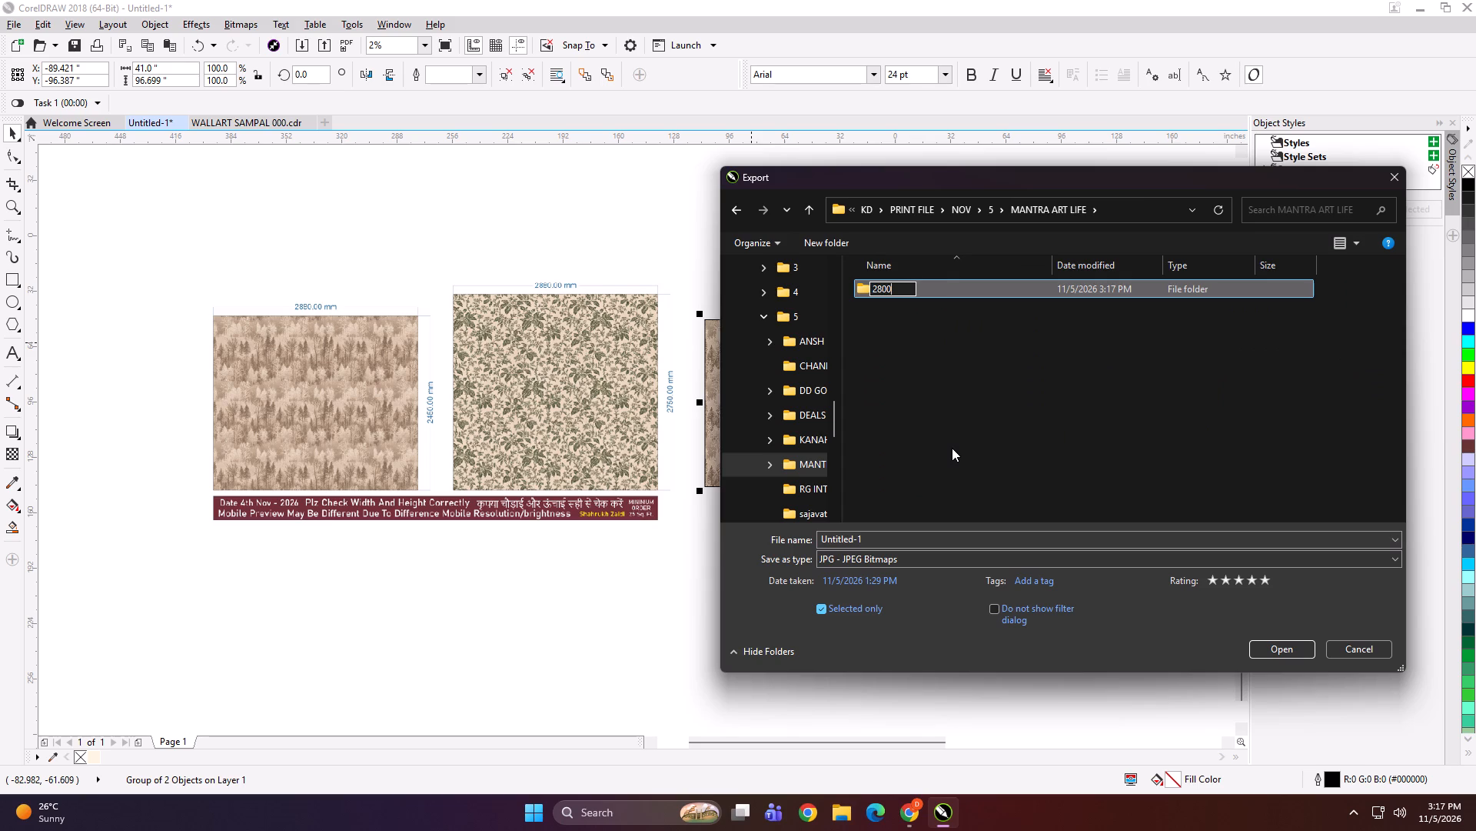
key("m")
type("Mx")
type("246")
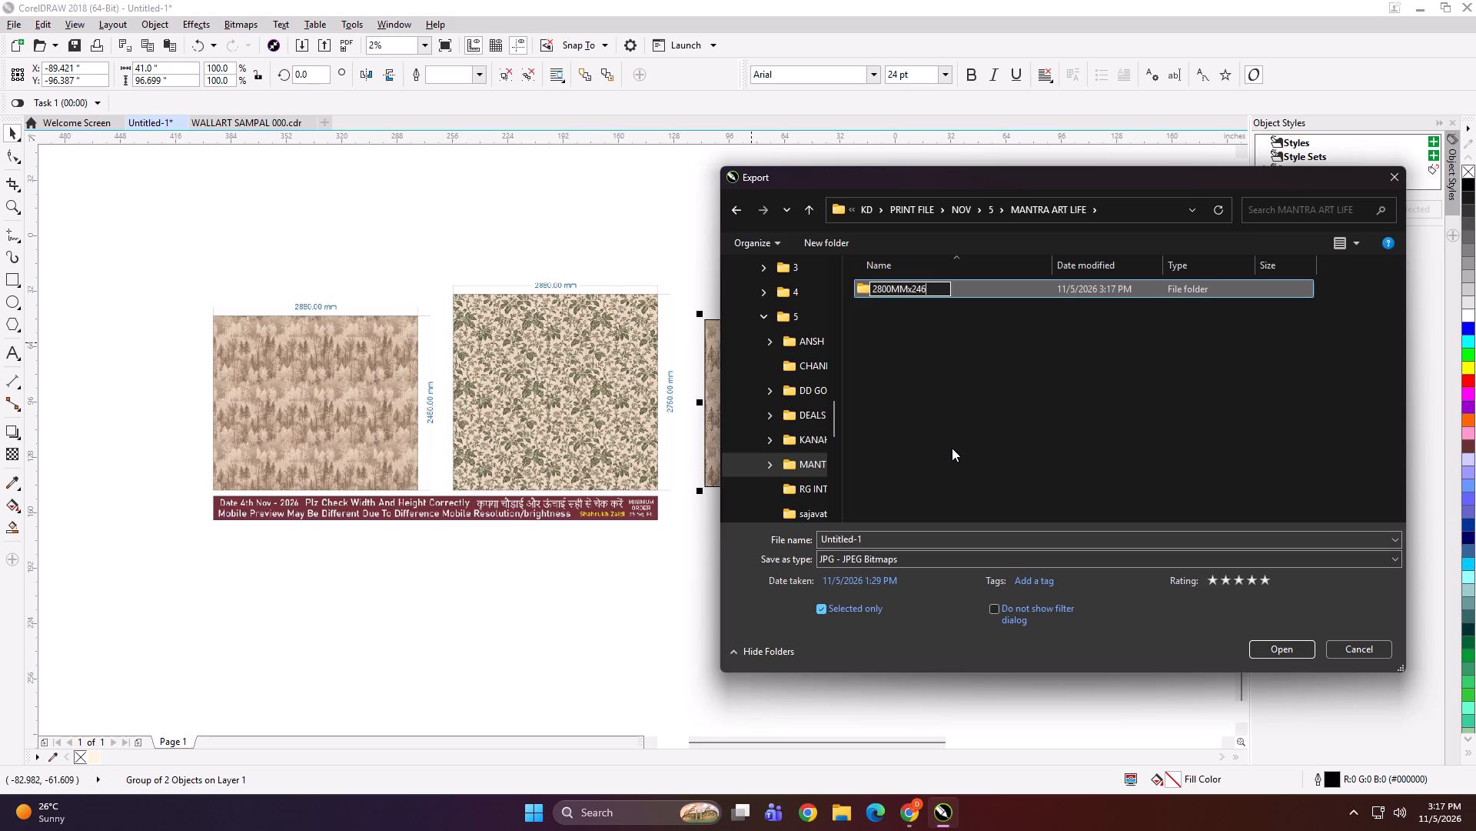
key("BackSpace")
type("50MM")
key("Return")
double_click(962, 290)
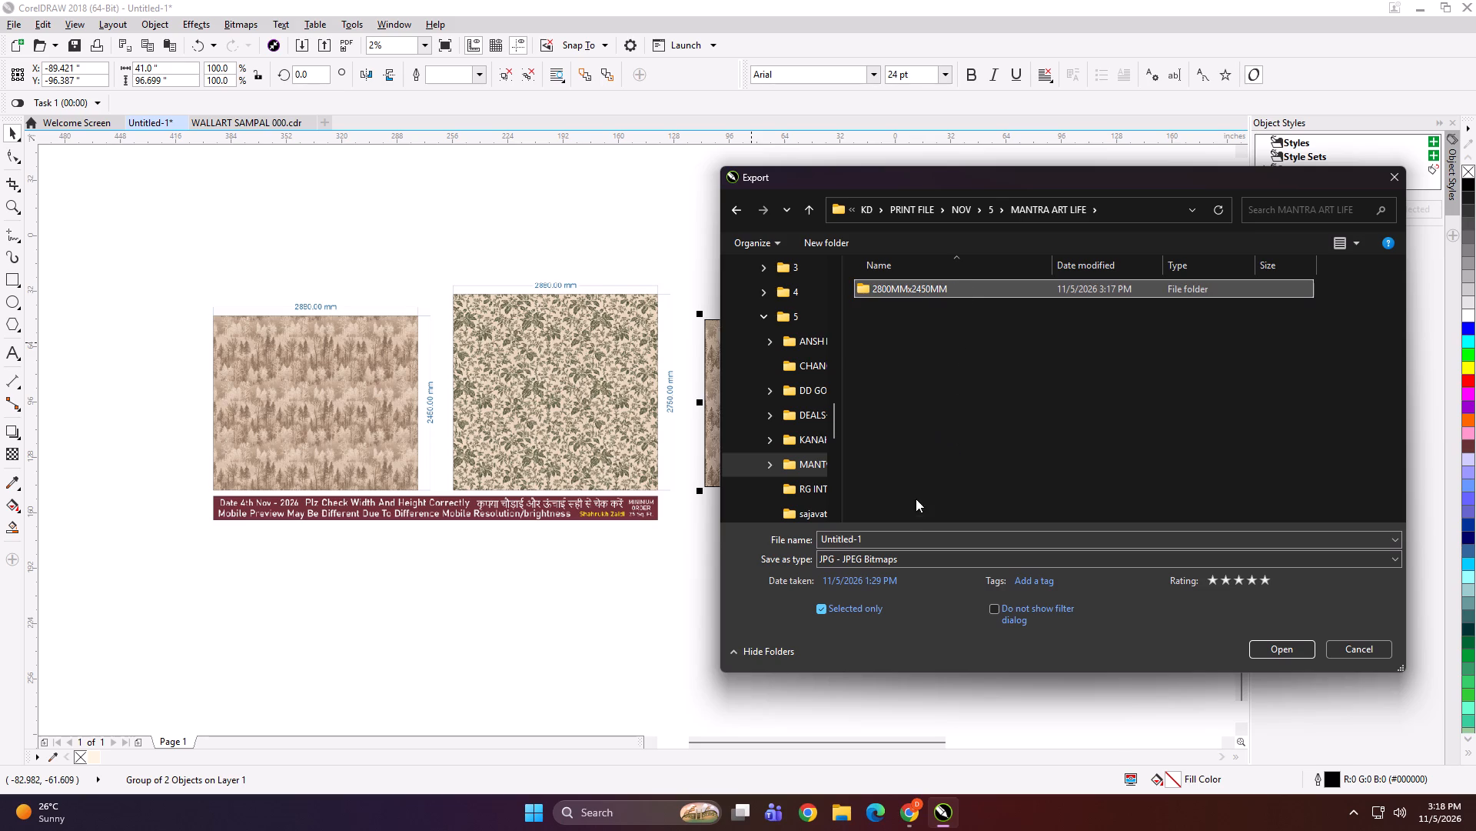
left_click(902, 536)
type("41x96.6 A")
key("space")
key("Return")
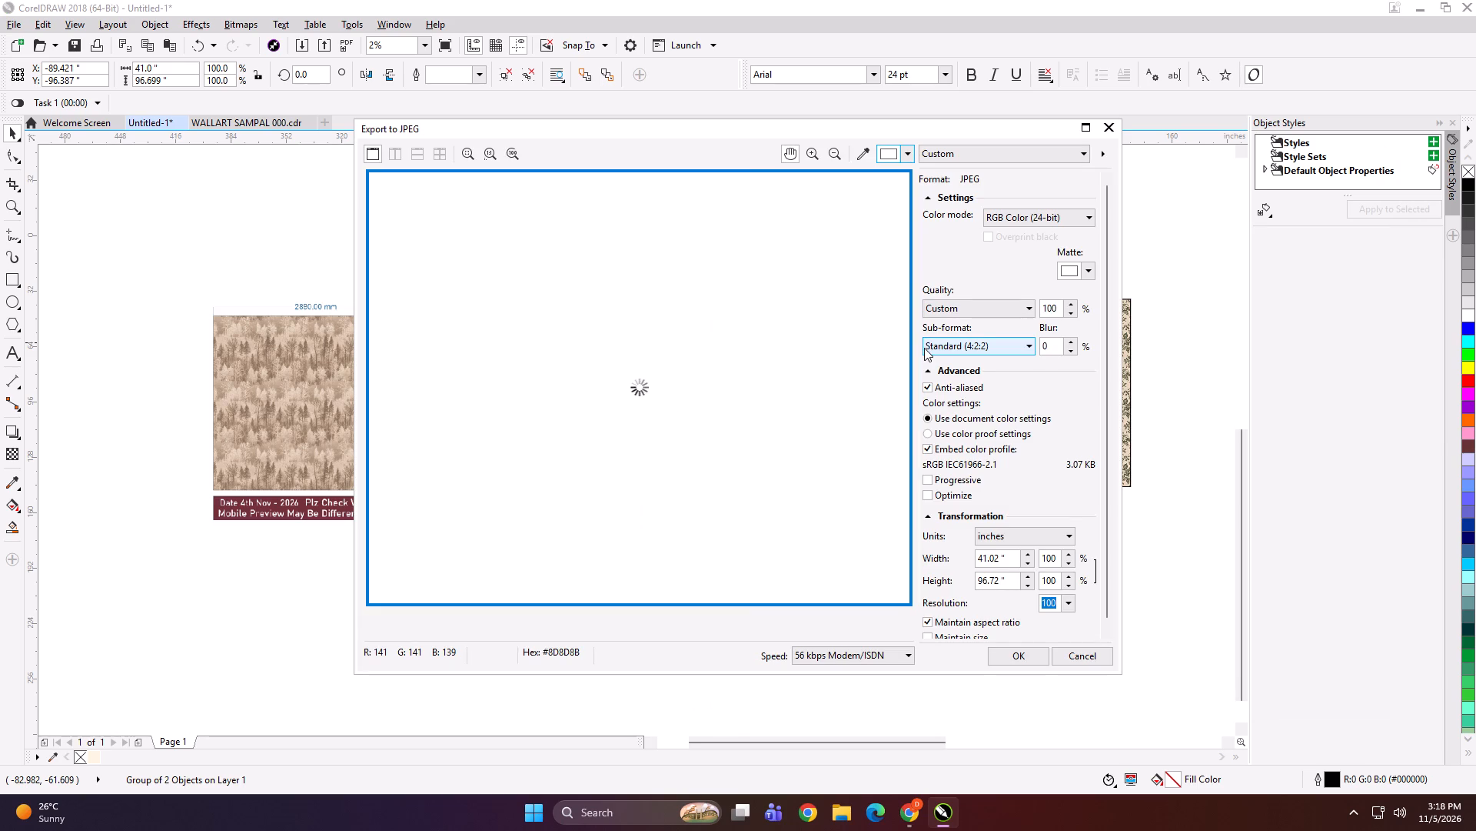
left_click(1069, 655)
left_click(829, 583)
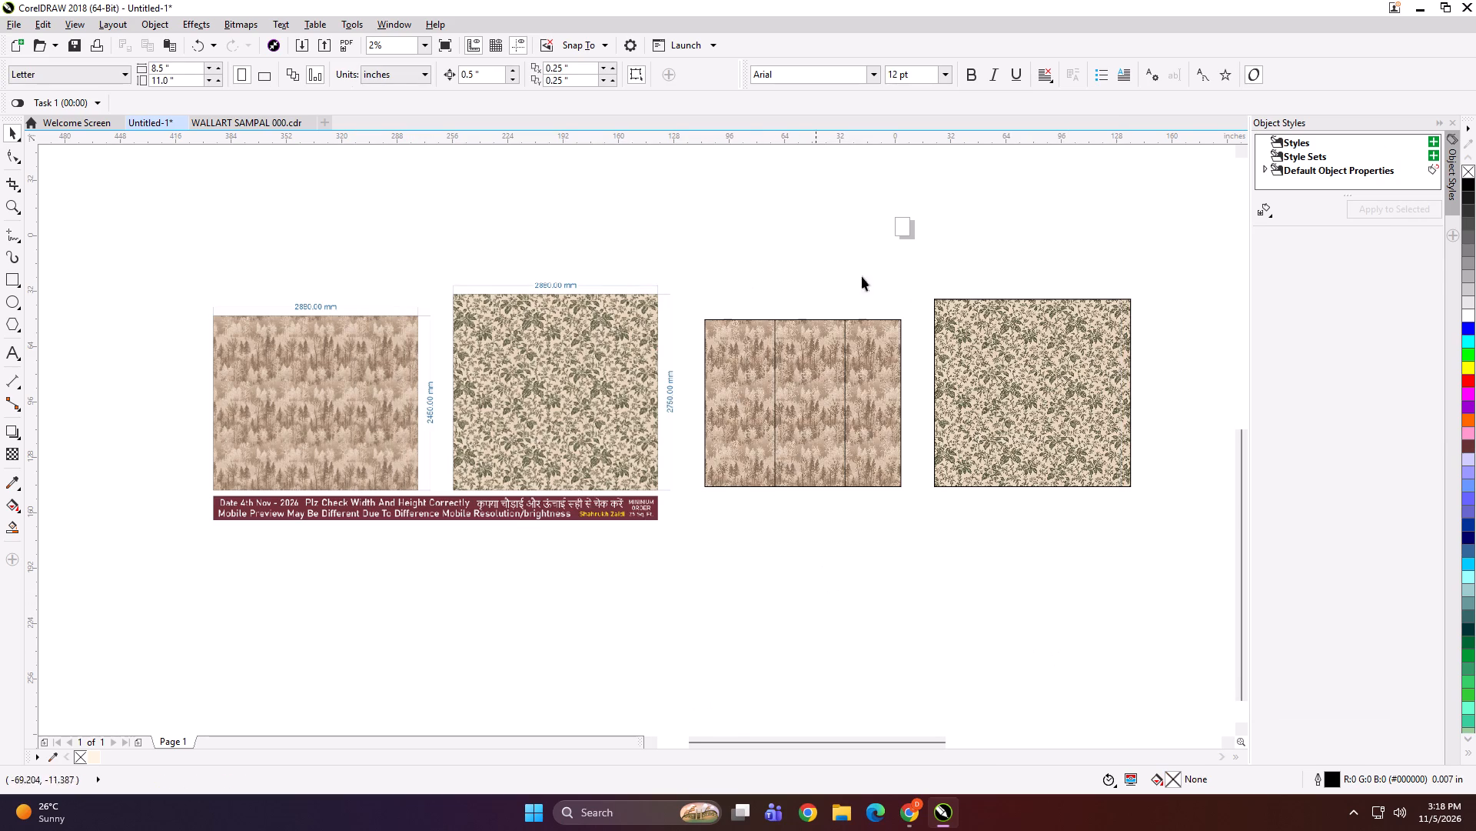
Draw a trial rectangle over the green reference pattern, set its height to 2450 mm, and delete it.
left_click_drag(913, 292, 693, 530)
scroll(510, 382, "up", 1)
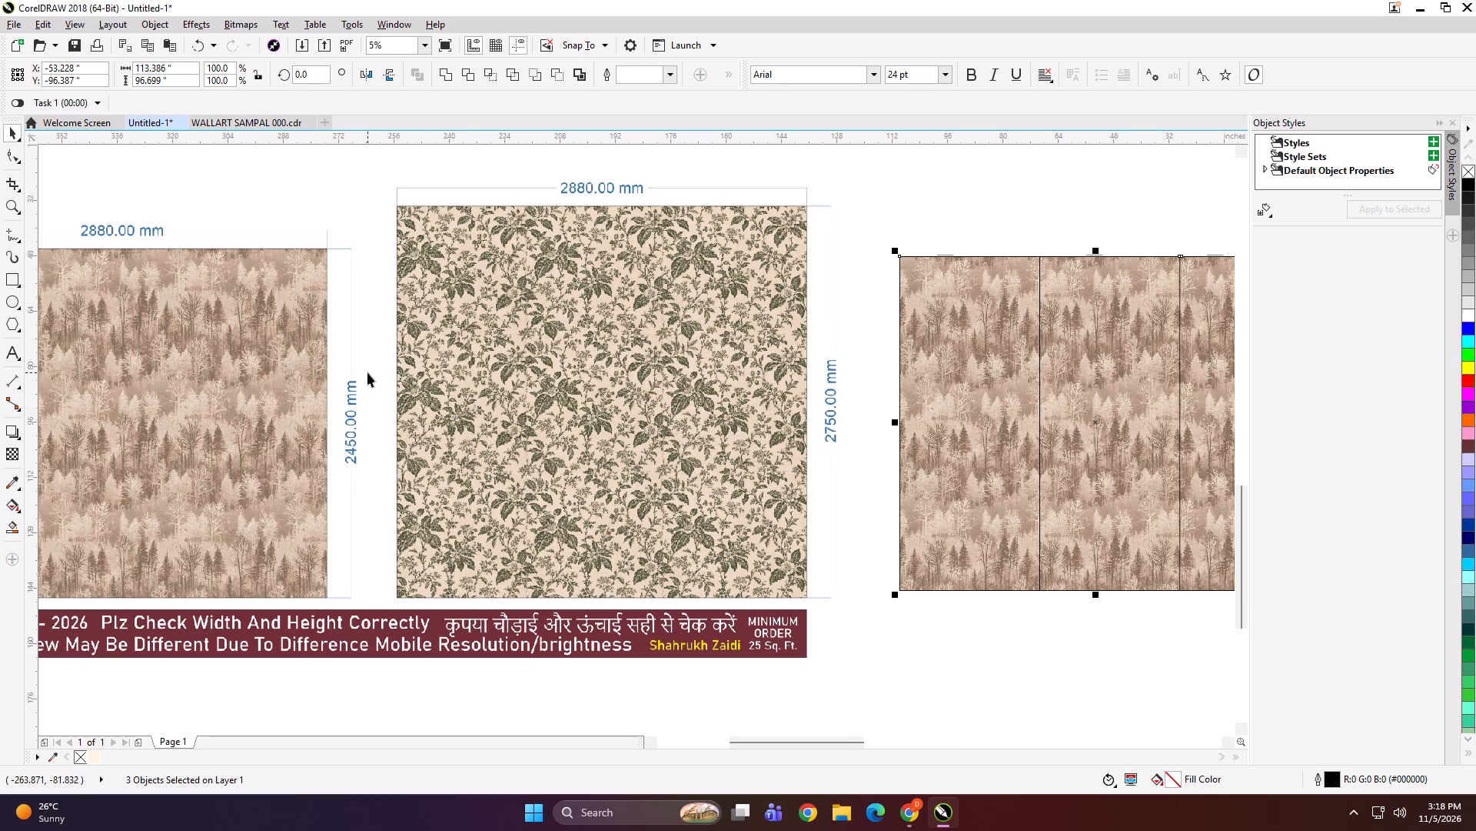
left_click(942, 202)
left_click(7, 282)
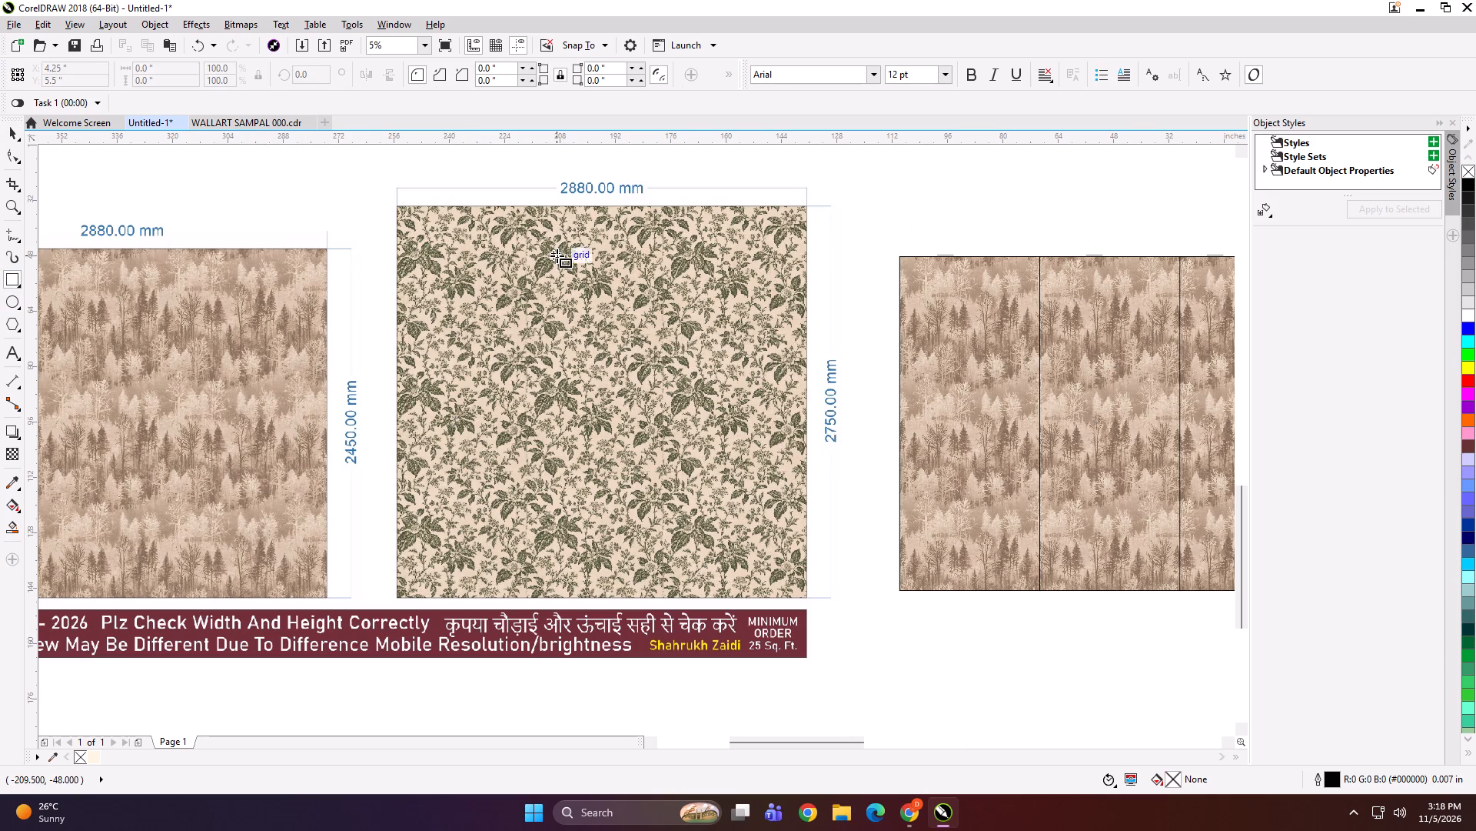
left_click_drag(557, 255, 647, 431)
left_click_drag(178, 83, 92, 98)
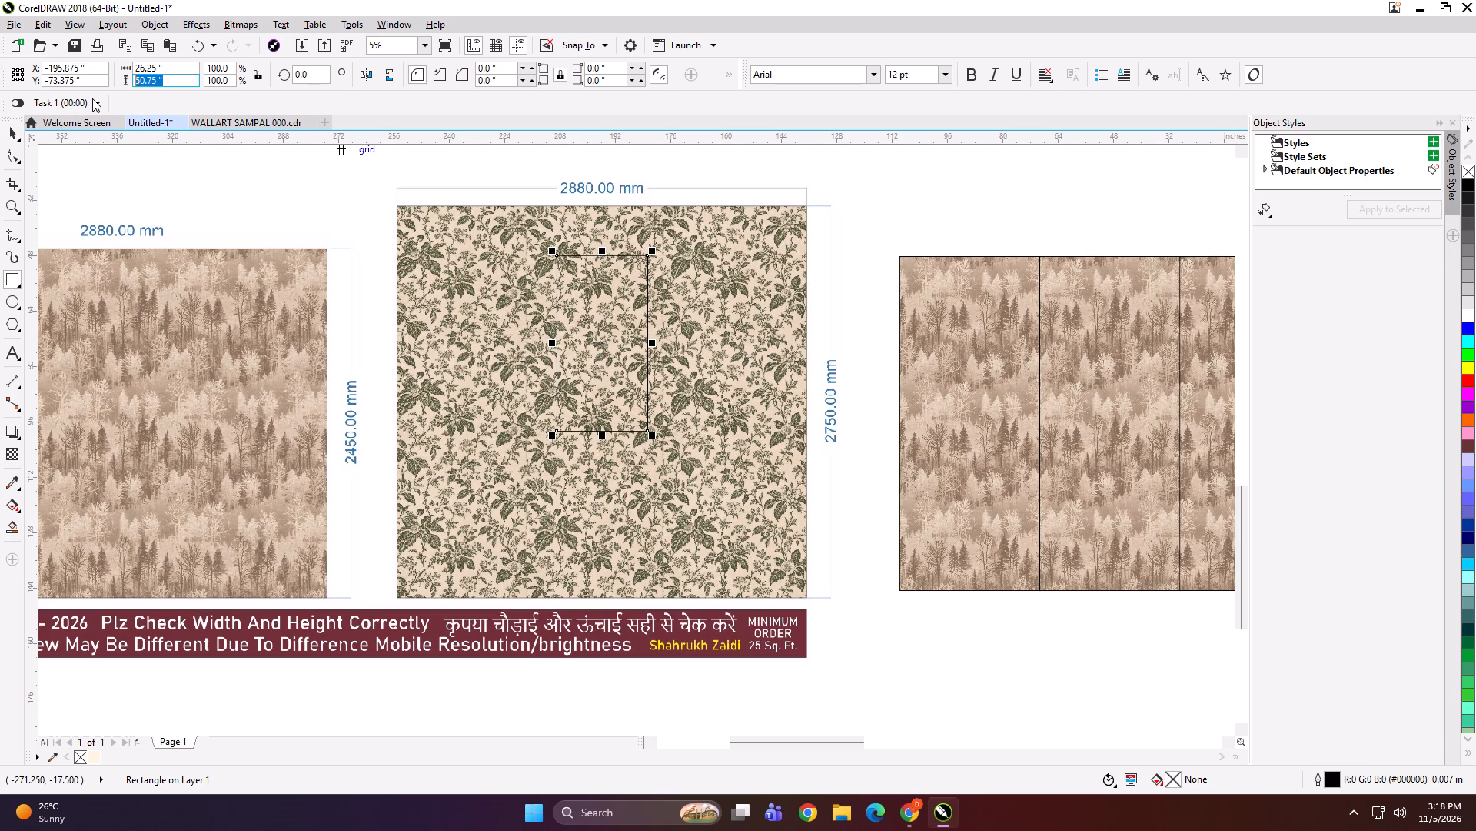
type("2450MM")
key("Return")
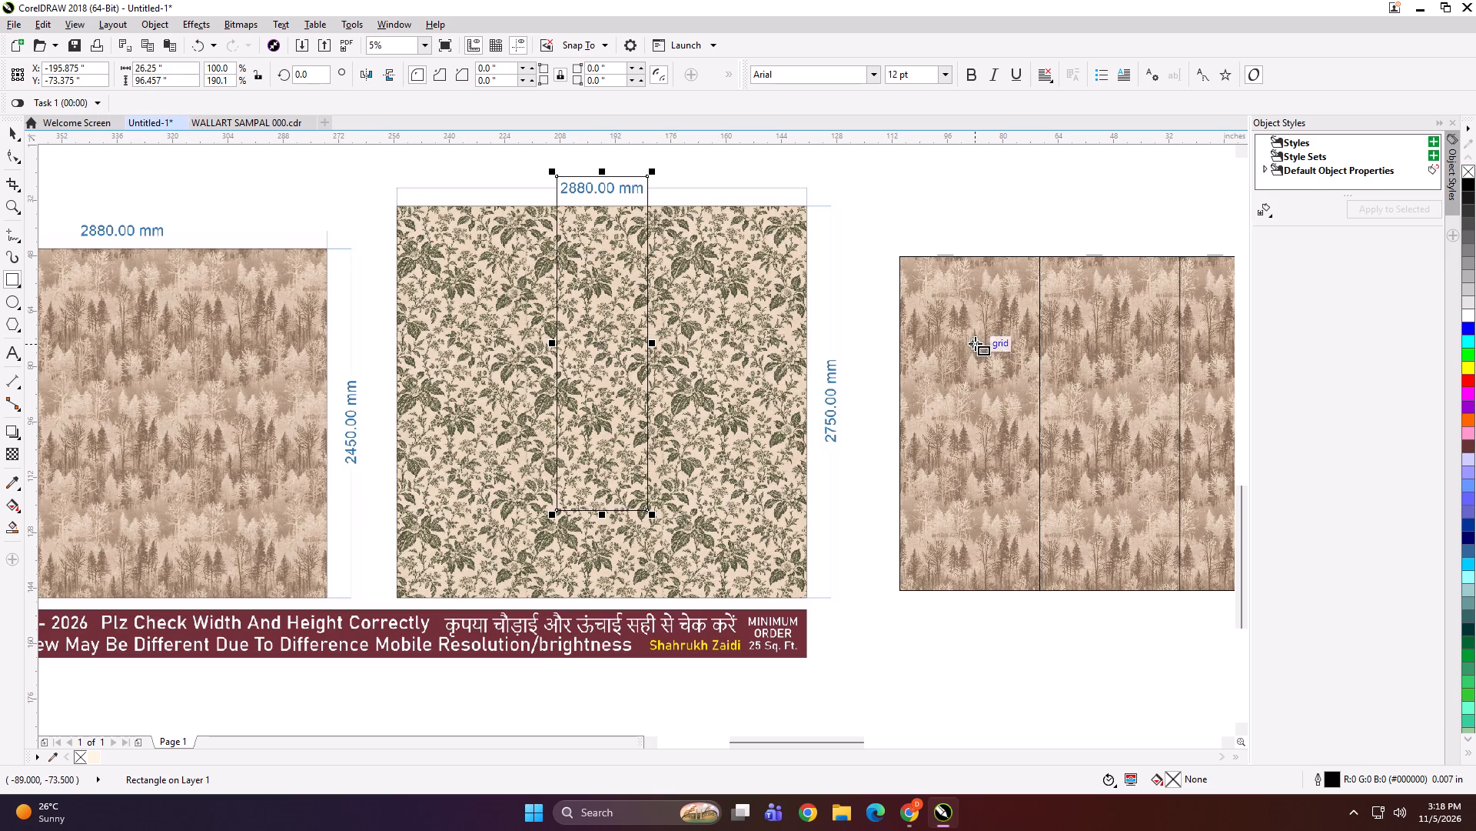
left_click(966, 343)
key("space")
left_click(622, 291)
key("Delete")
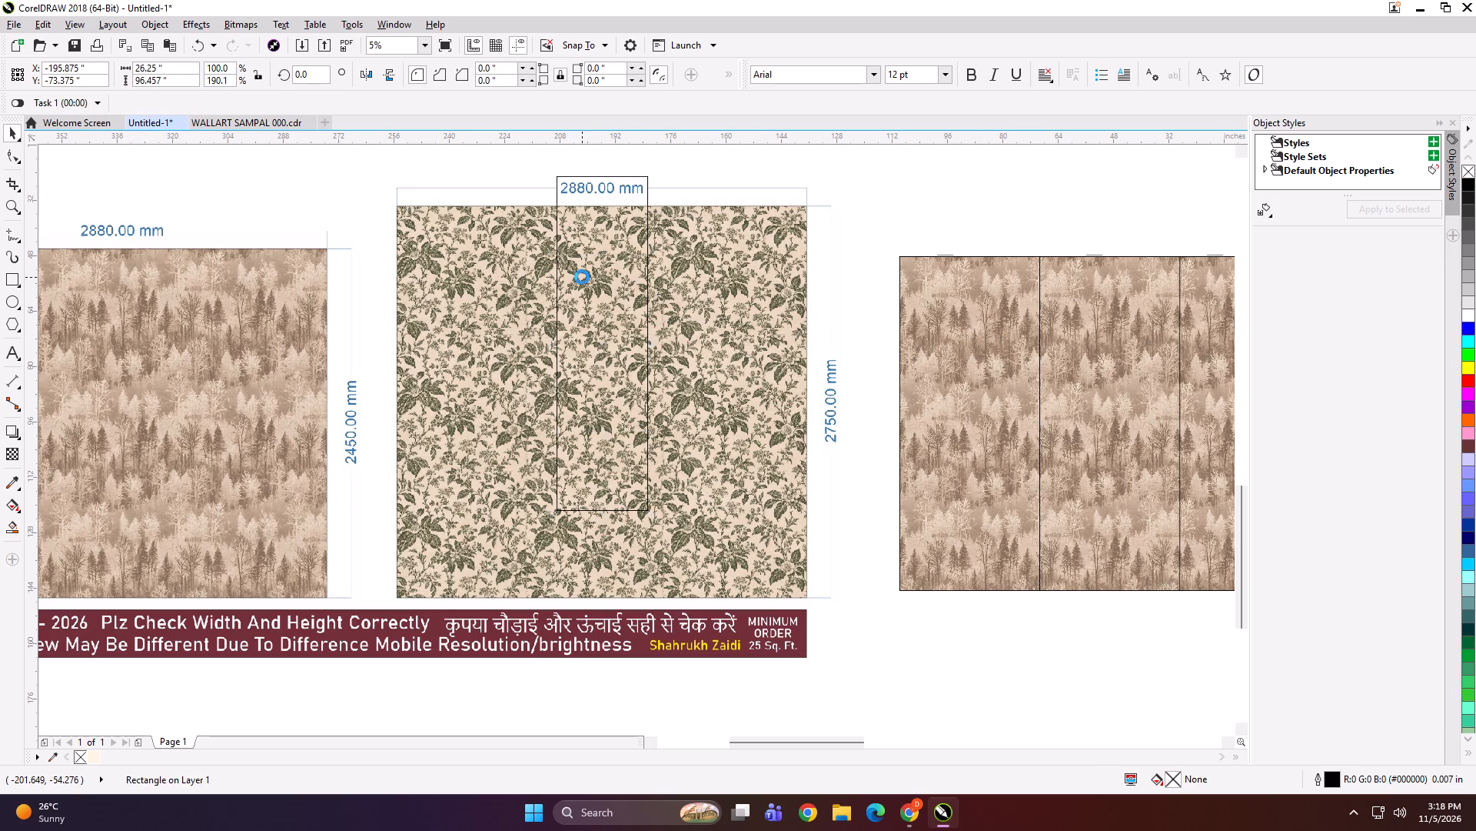
Export the first brown panel as an uncompressed TIFF named 41x96 A into the 2800MMx2450MM folder.
scroll(584, 288, "down", 1)
left_click(800, 322)
key("ctrl+e")
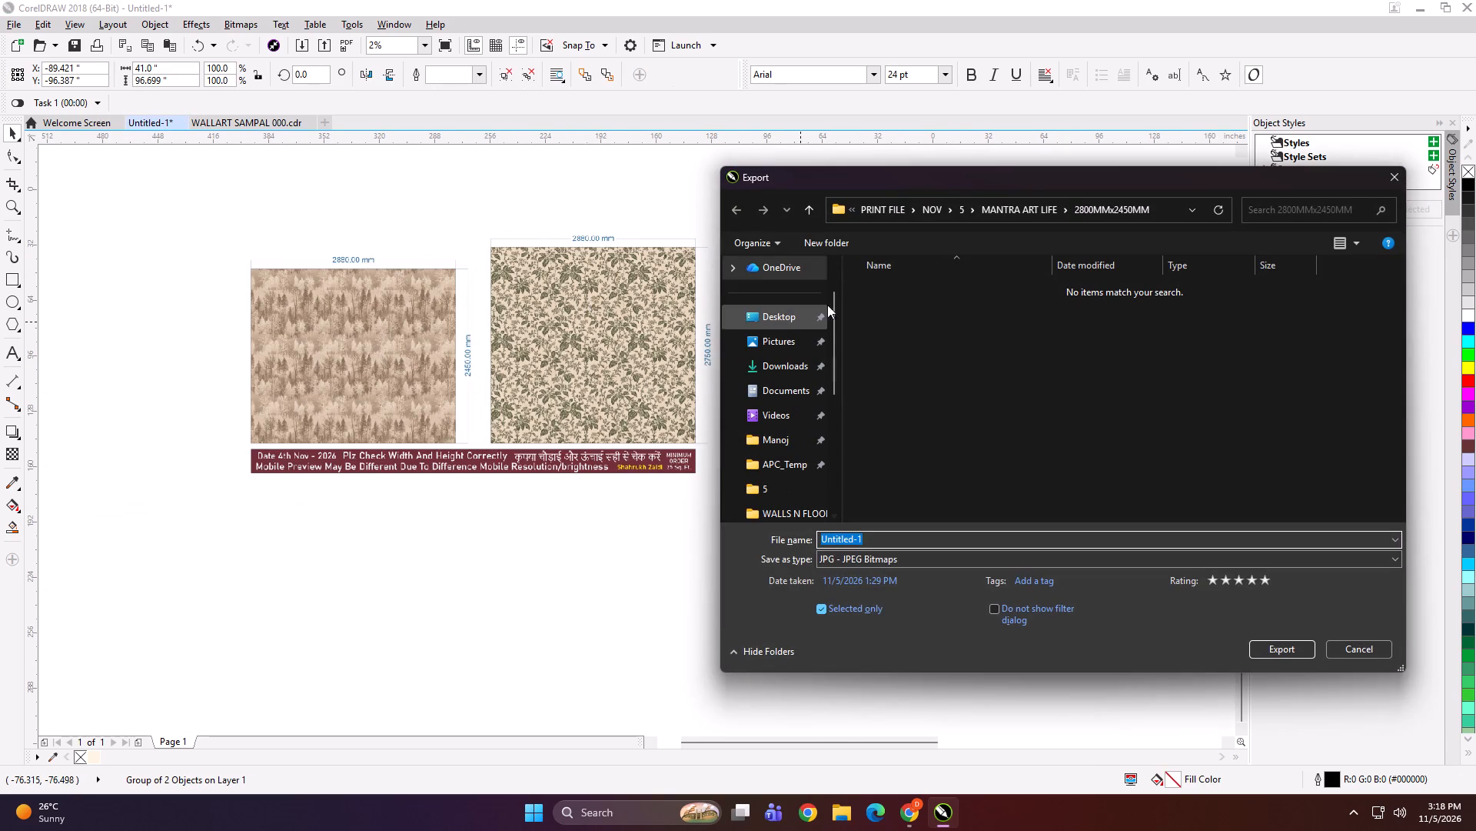
left_click(905, 554)
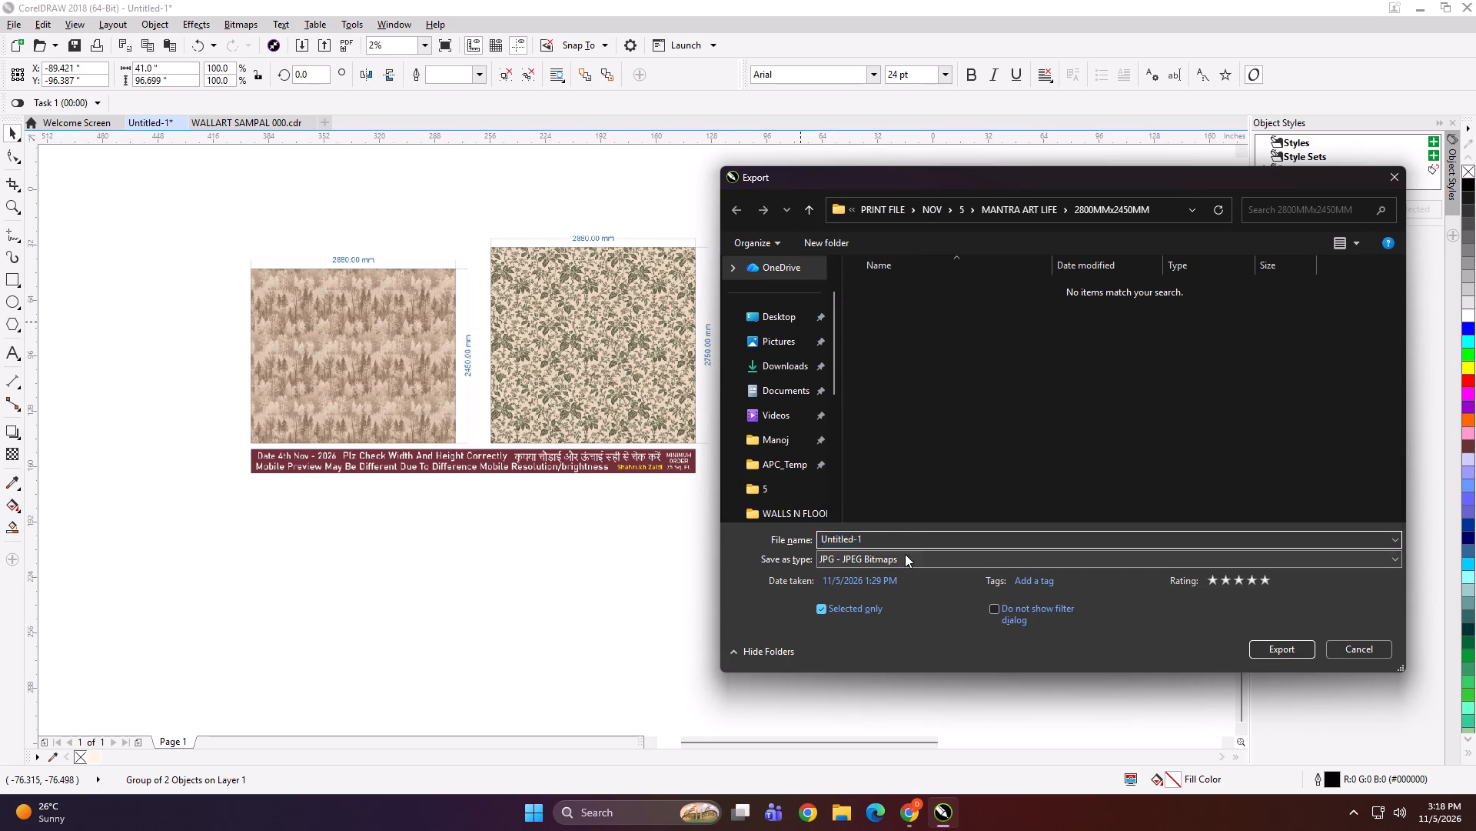
left_click(869, 223)
left_click(884, 534)
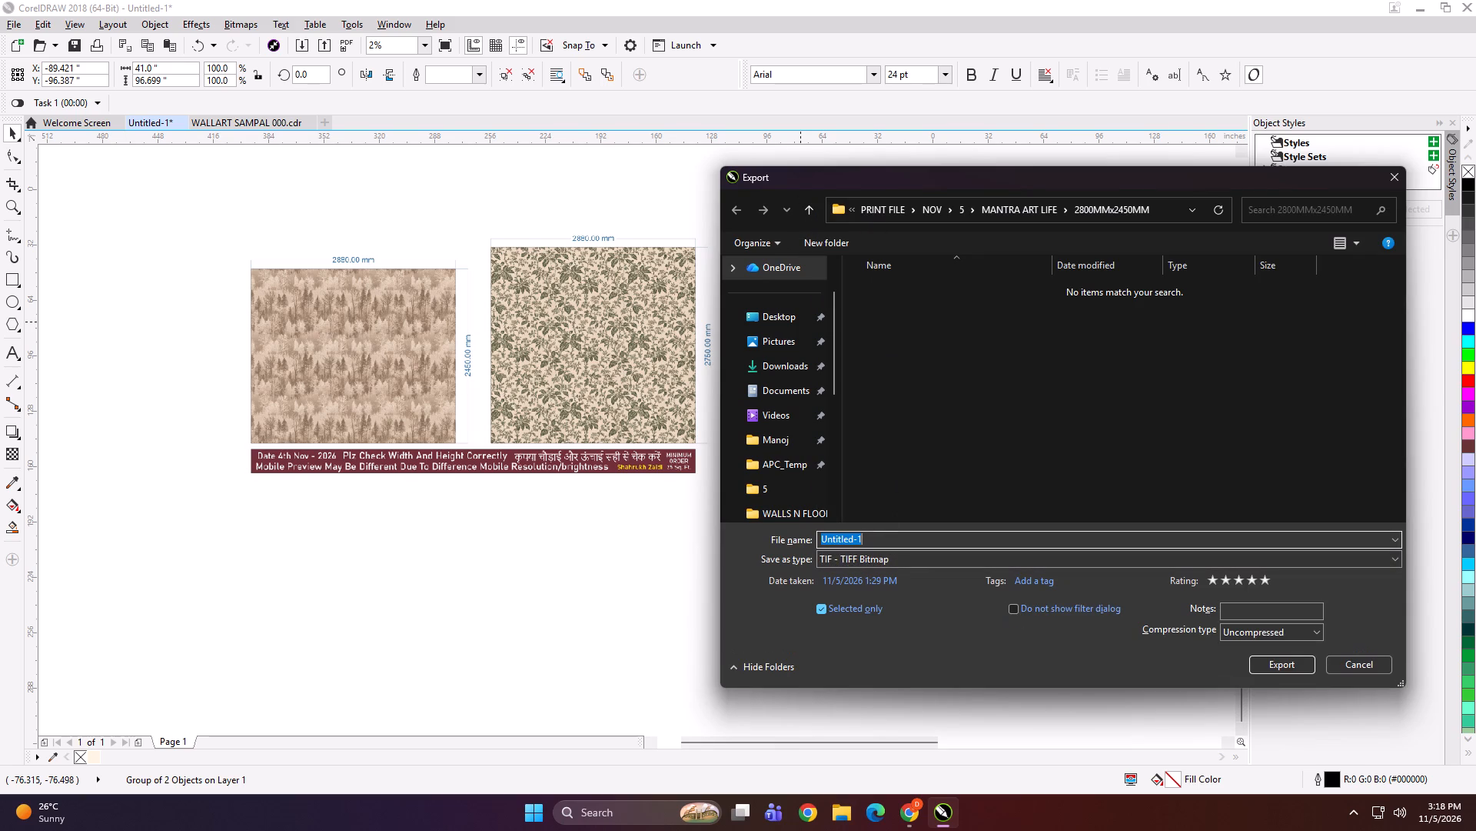
type("41x96 A")
key("space")
key("Return")
key("Return")
Export the second brown panel as a TIFF named 41x96 B into the same folder.
left_click(835, 309)
key("ctrl+e")
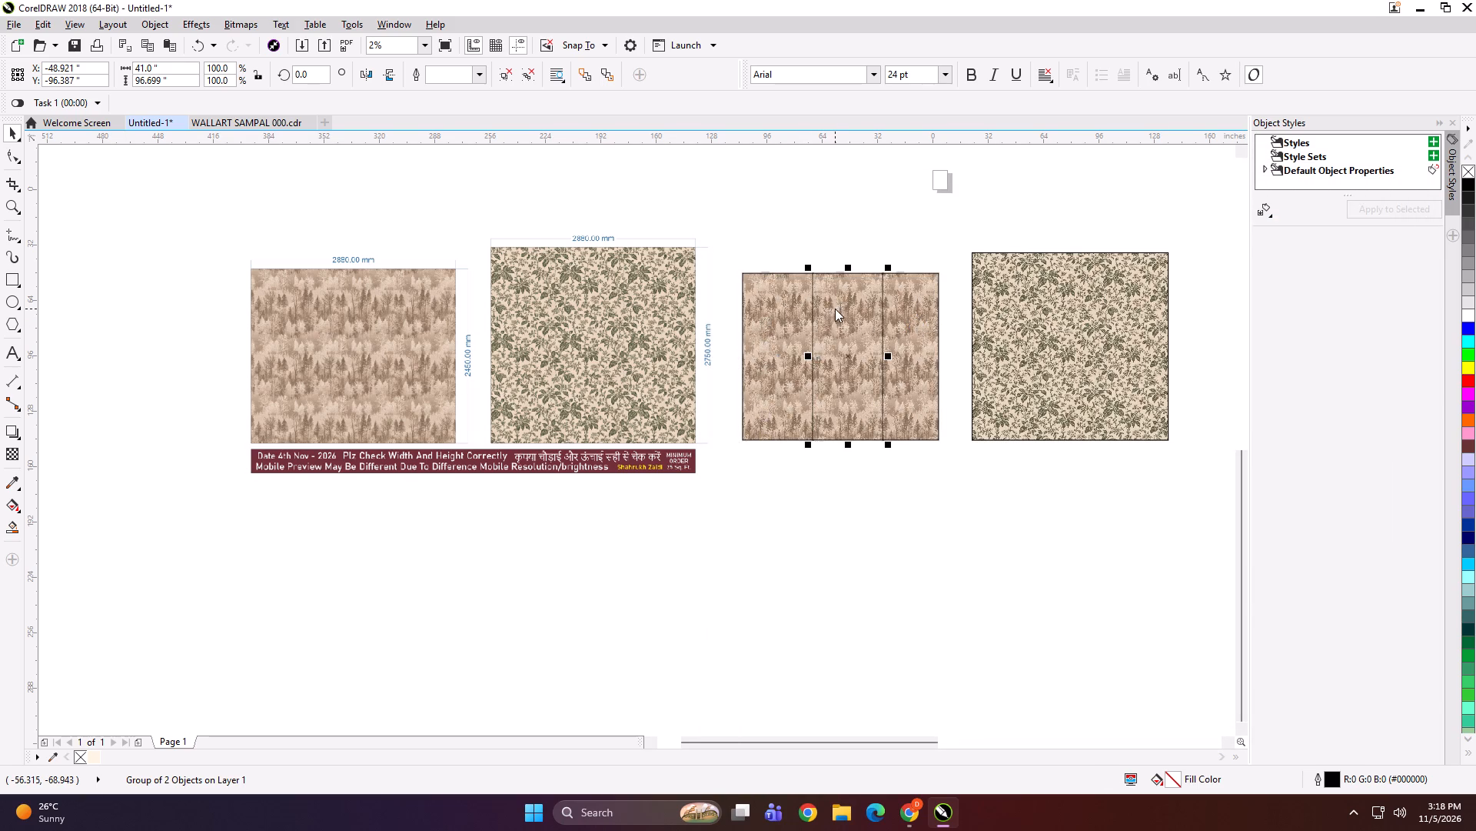
left_click(908, 319)
double_click(877, 536)
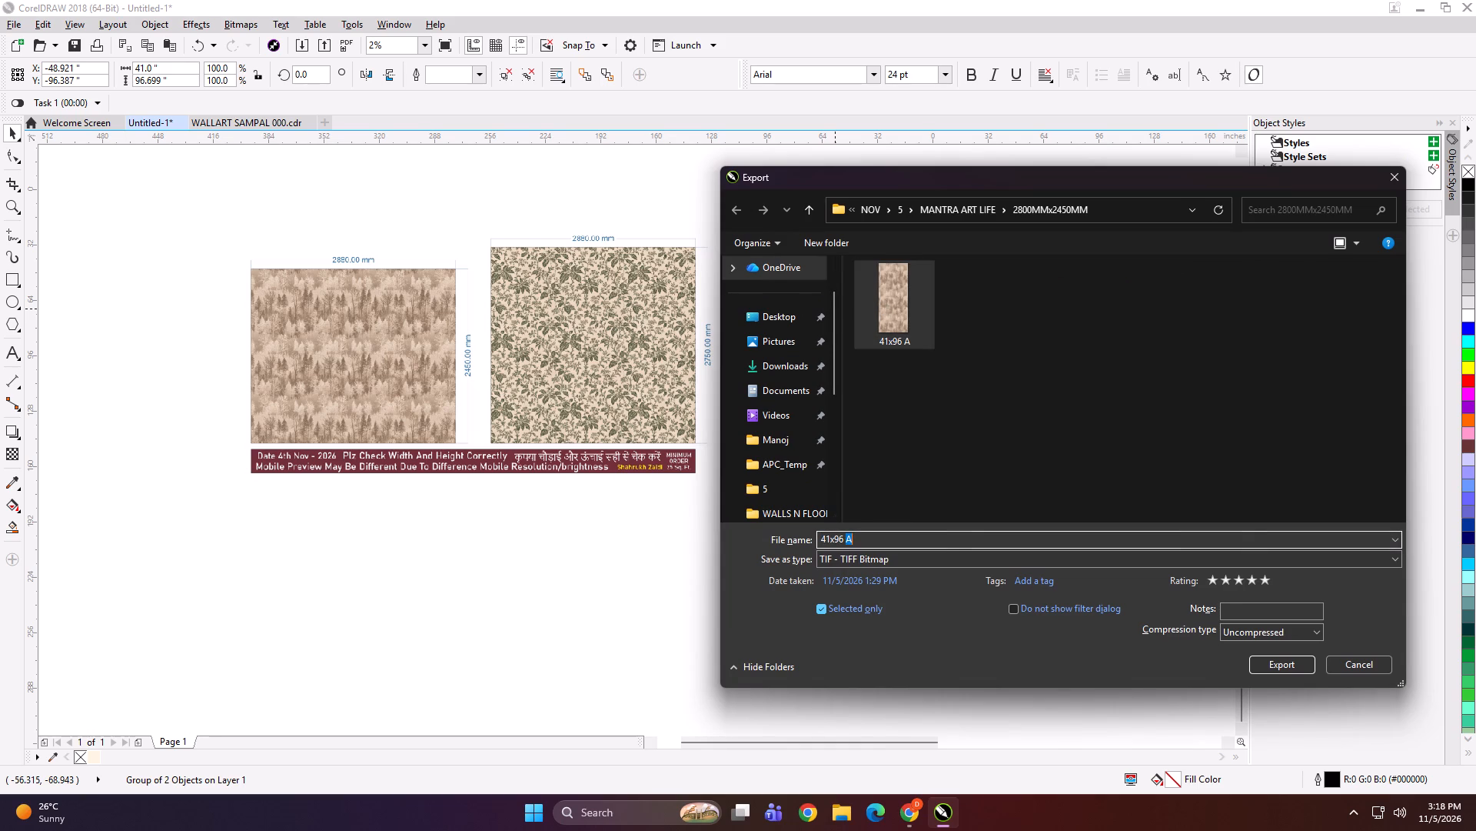
key("b")
key("Return")
key("Return")
Export the third brown panel as a TIFF named 32.3x96 C into the same folder.
left_click(900, 420)
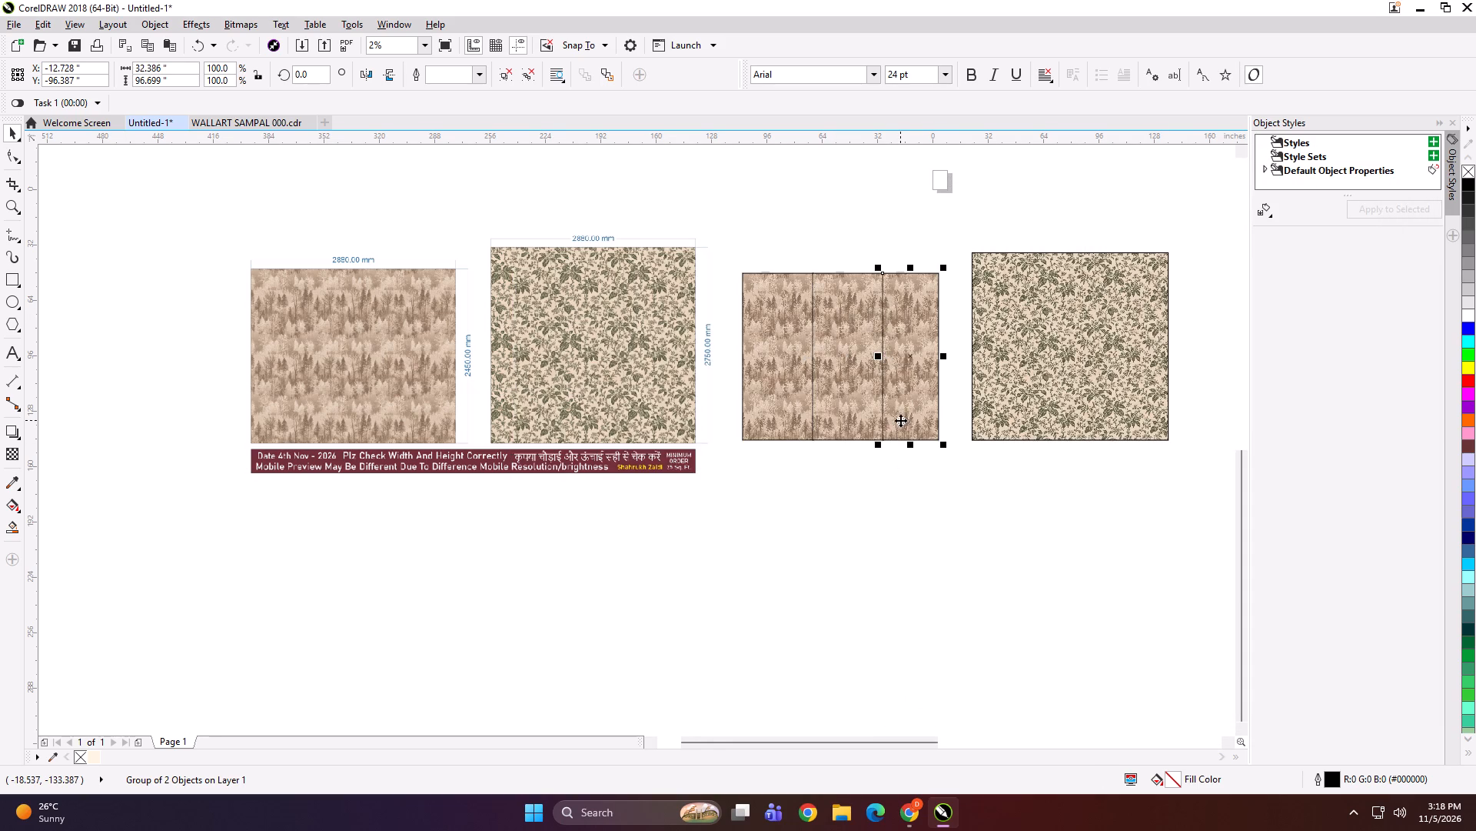
key("ctrl+e")
type("32.3x96 C")
key("Return")
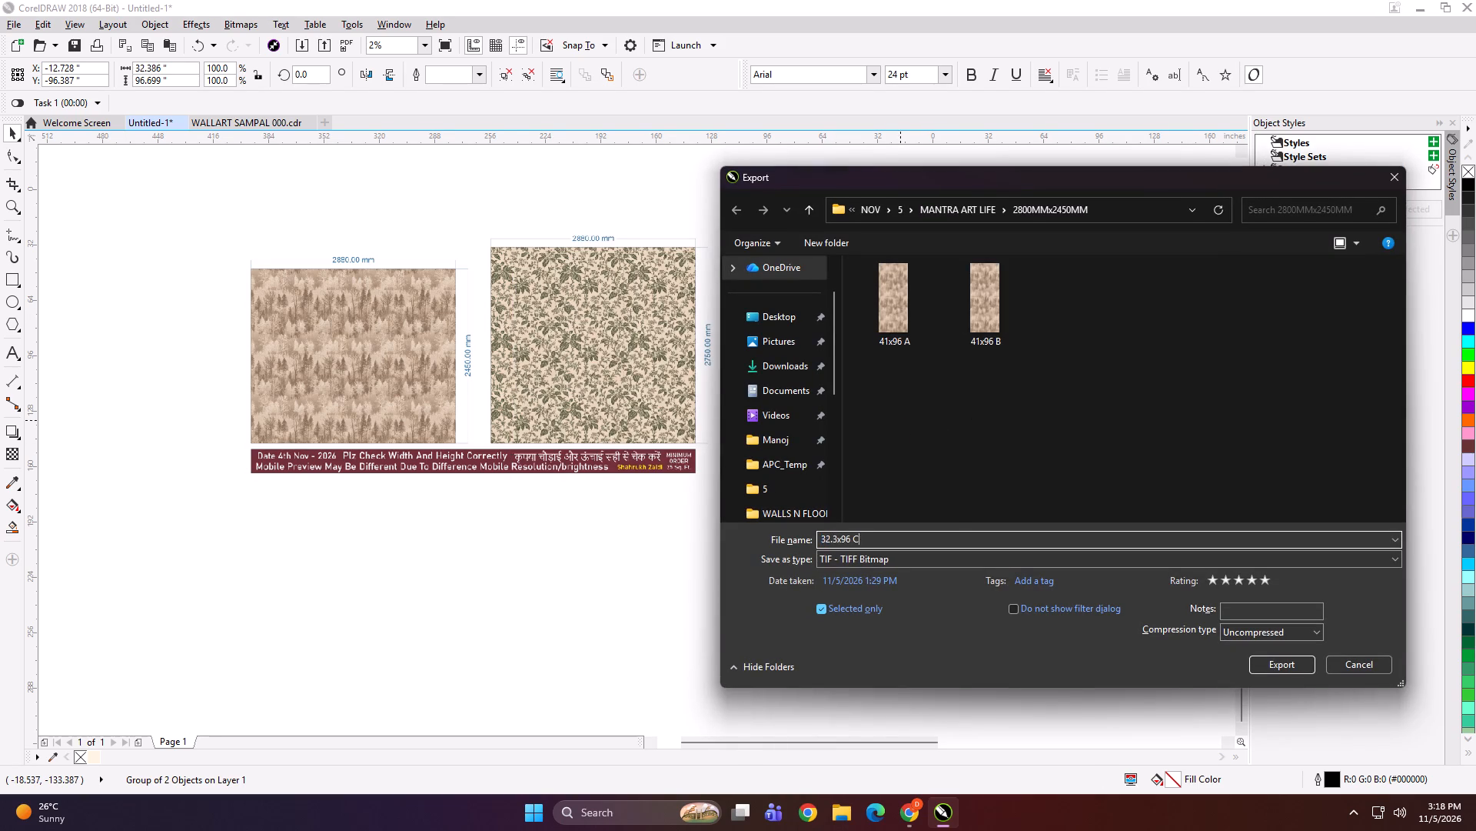
key("Return")
Nudge the first and third brown panels away from the middle one to leave gaps between all three.
key("Right")
key("Right")
key("Right")
key("Right")
key("Right")
key("Right")
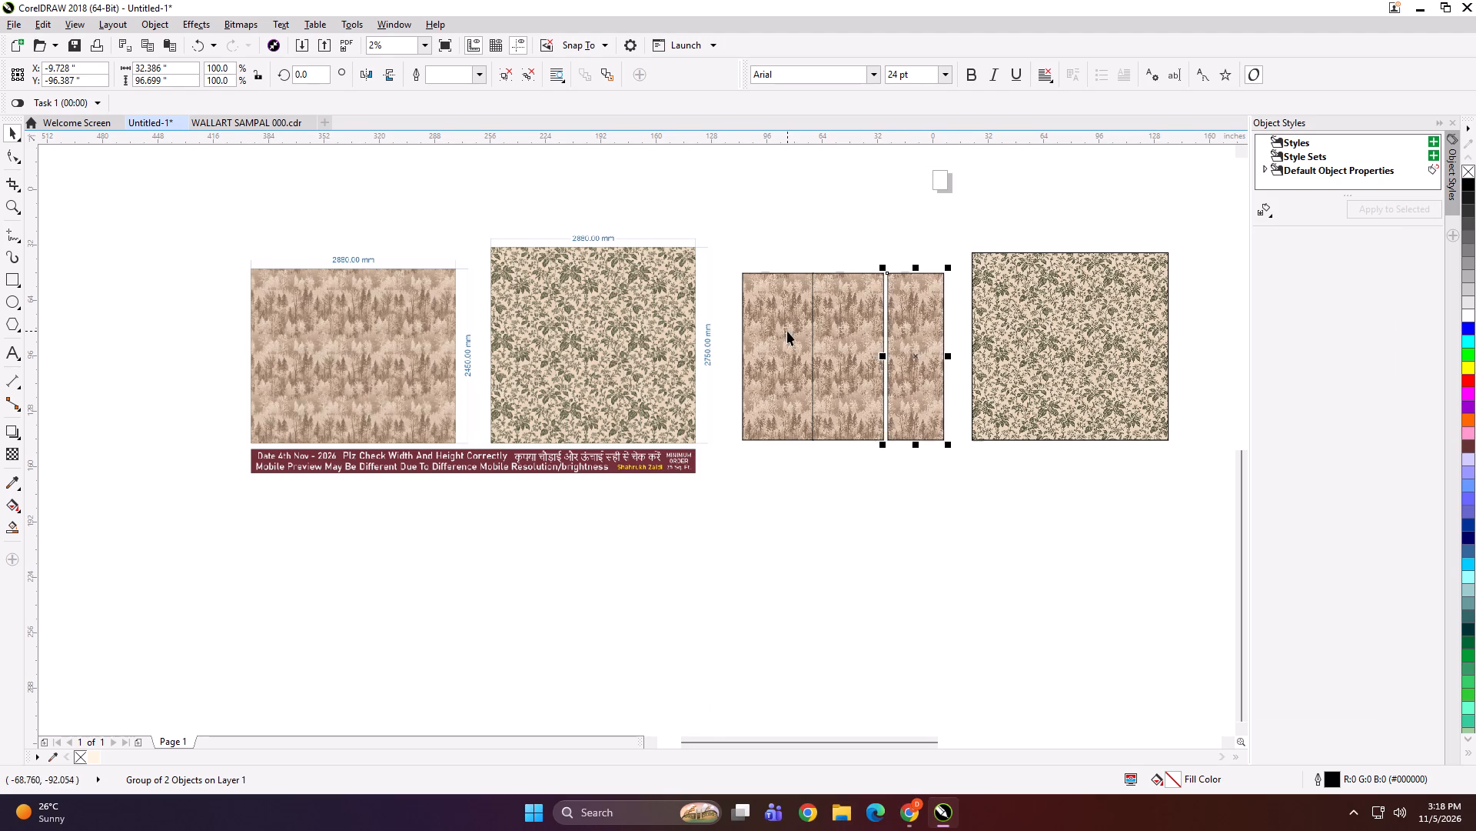
key("Right")
left_click(781, 331)
key("Left")
key("Left")
key("Left")
key("Left")
key("Left")
key("Left")
key("Left")
key("Left")
key("Left")
key("Left")
key("Left")
left_click(902, 325)
key("Right")
key("Right")
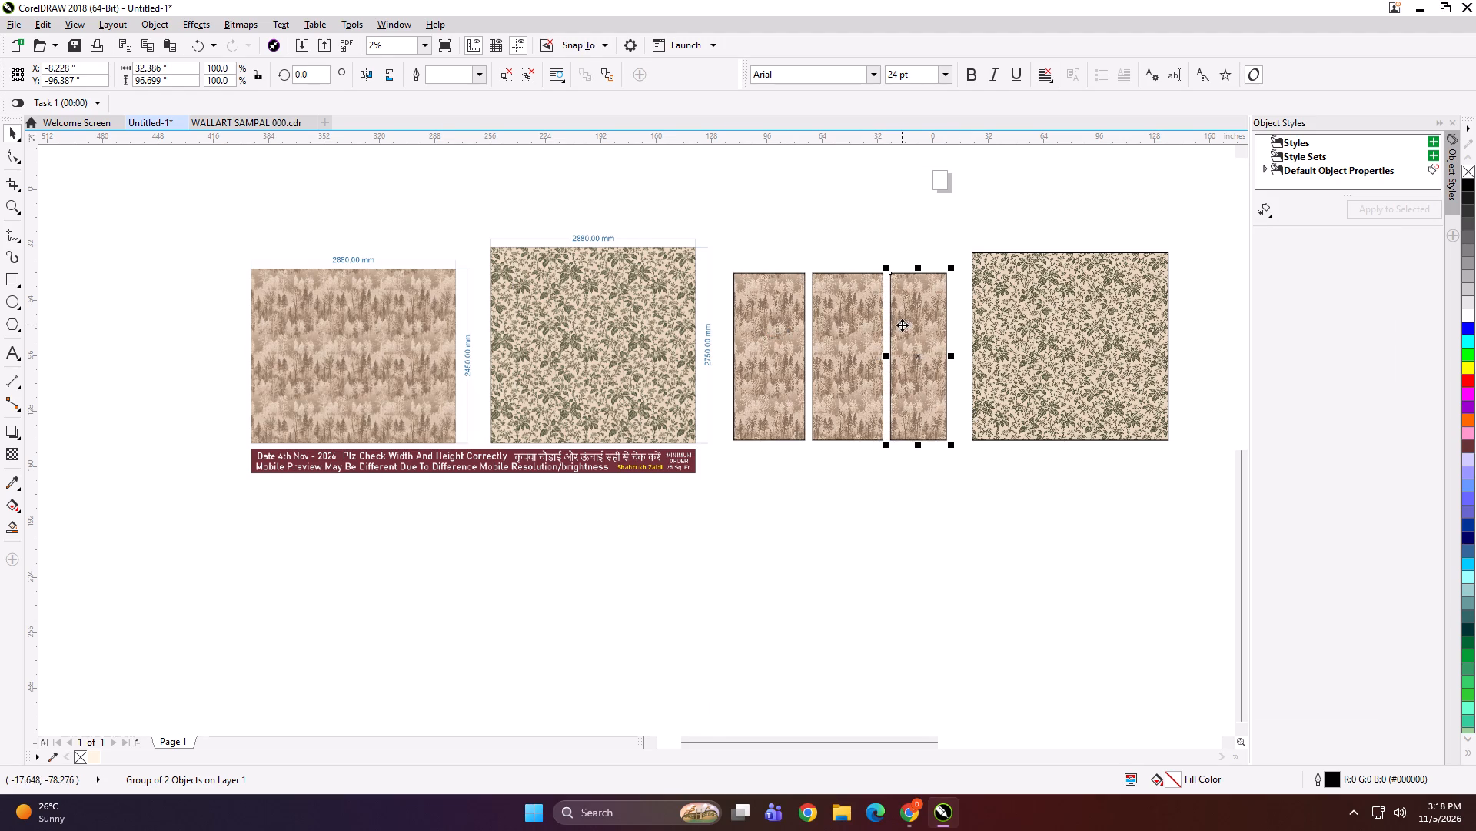
Scale the three brown panels up slightly as one selection.
left_click_drag(956, 232, 696, 492)
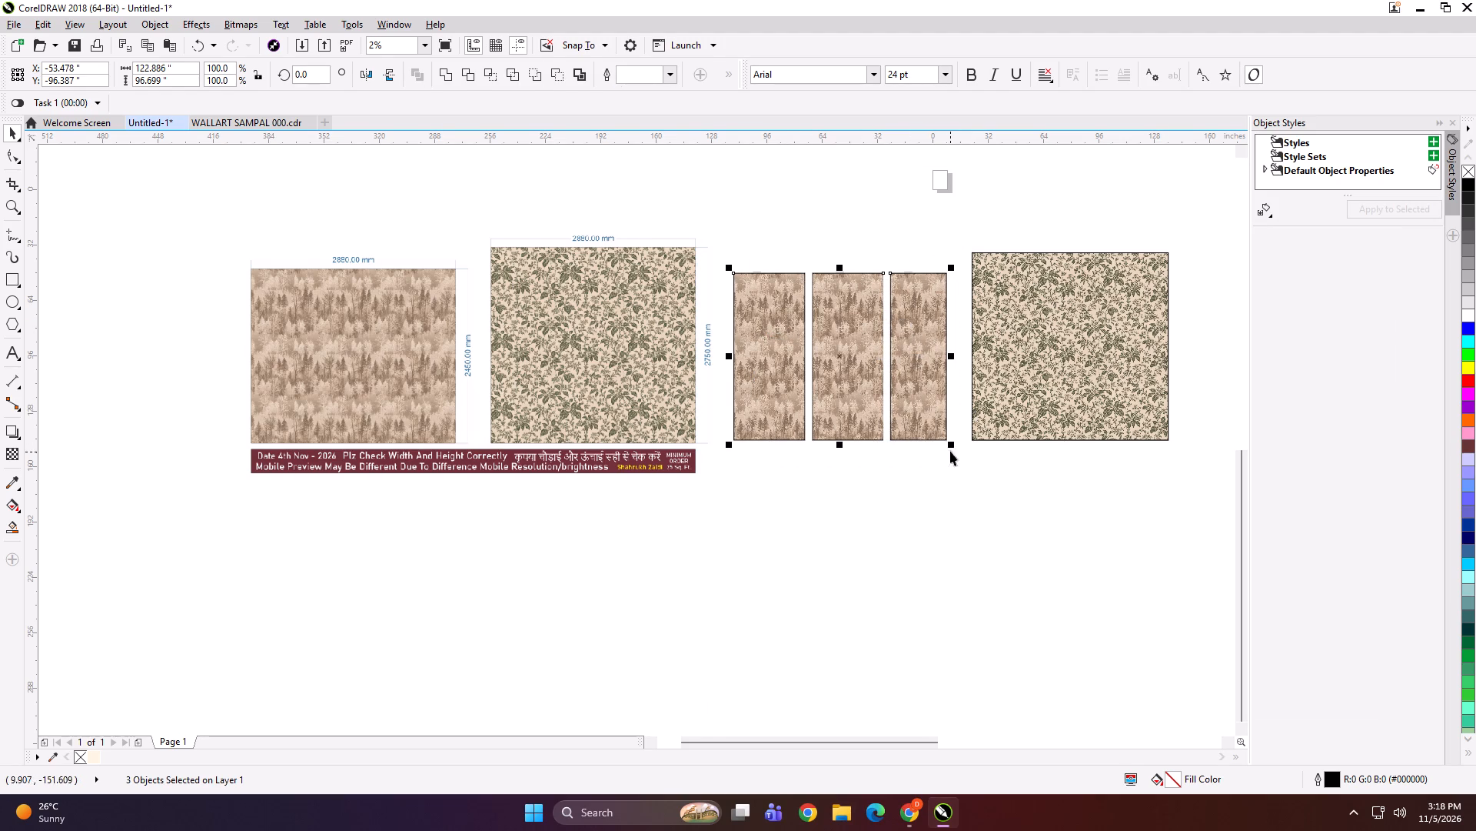
left_click_drag(950, 449, 957, 452, "shift")
Group the three brown panels with the dimensioned reference layout and move the group away from the green panel.
left_click(790, 362)
left_click(691, 351, "shift")
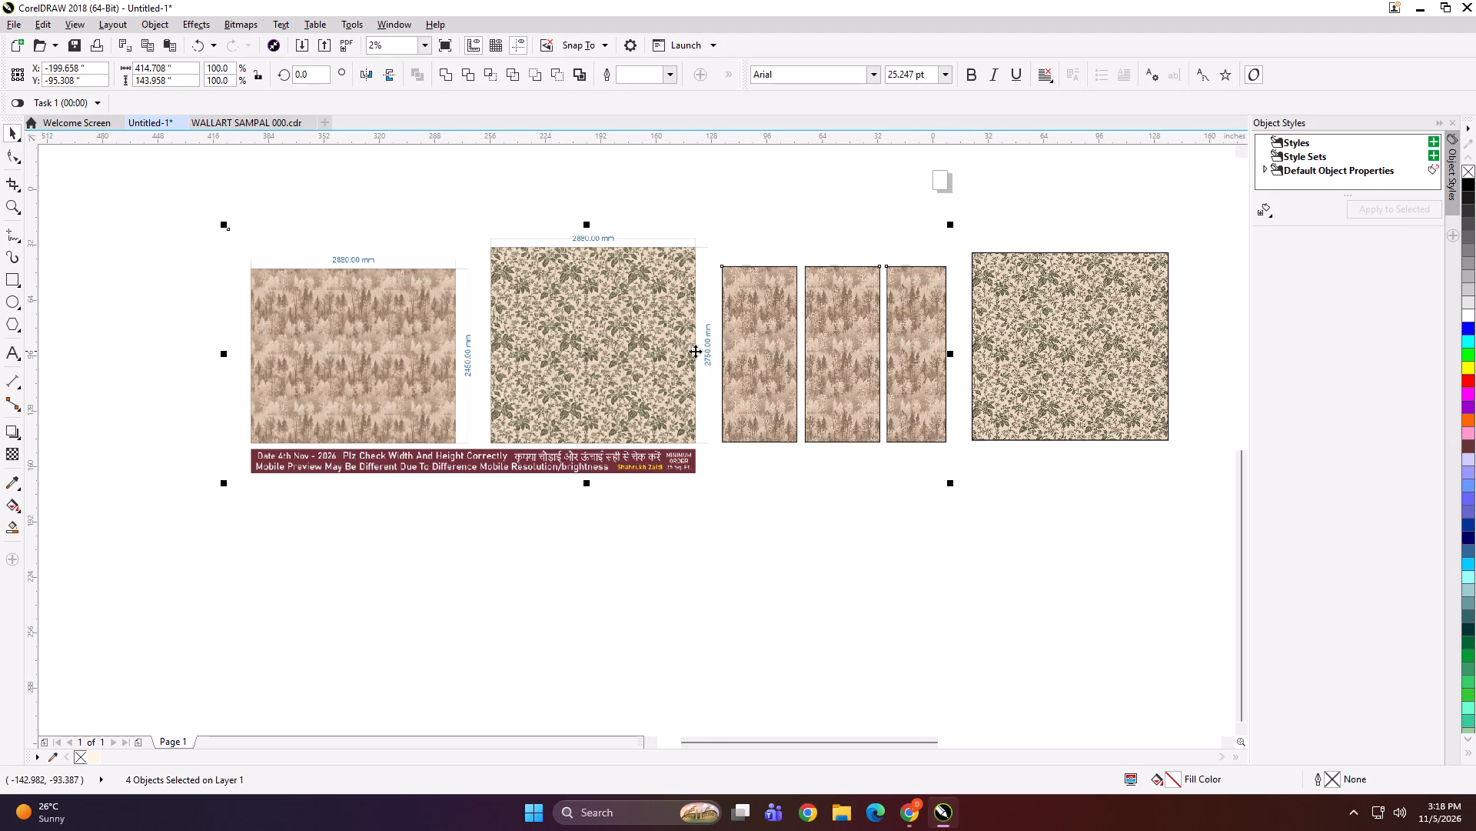
key("ctrl+g")
left_click_drag(696, 344, 637, 340)
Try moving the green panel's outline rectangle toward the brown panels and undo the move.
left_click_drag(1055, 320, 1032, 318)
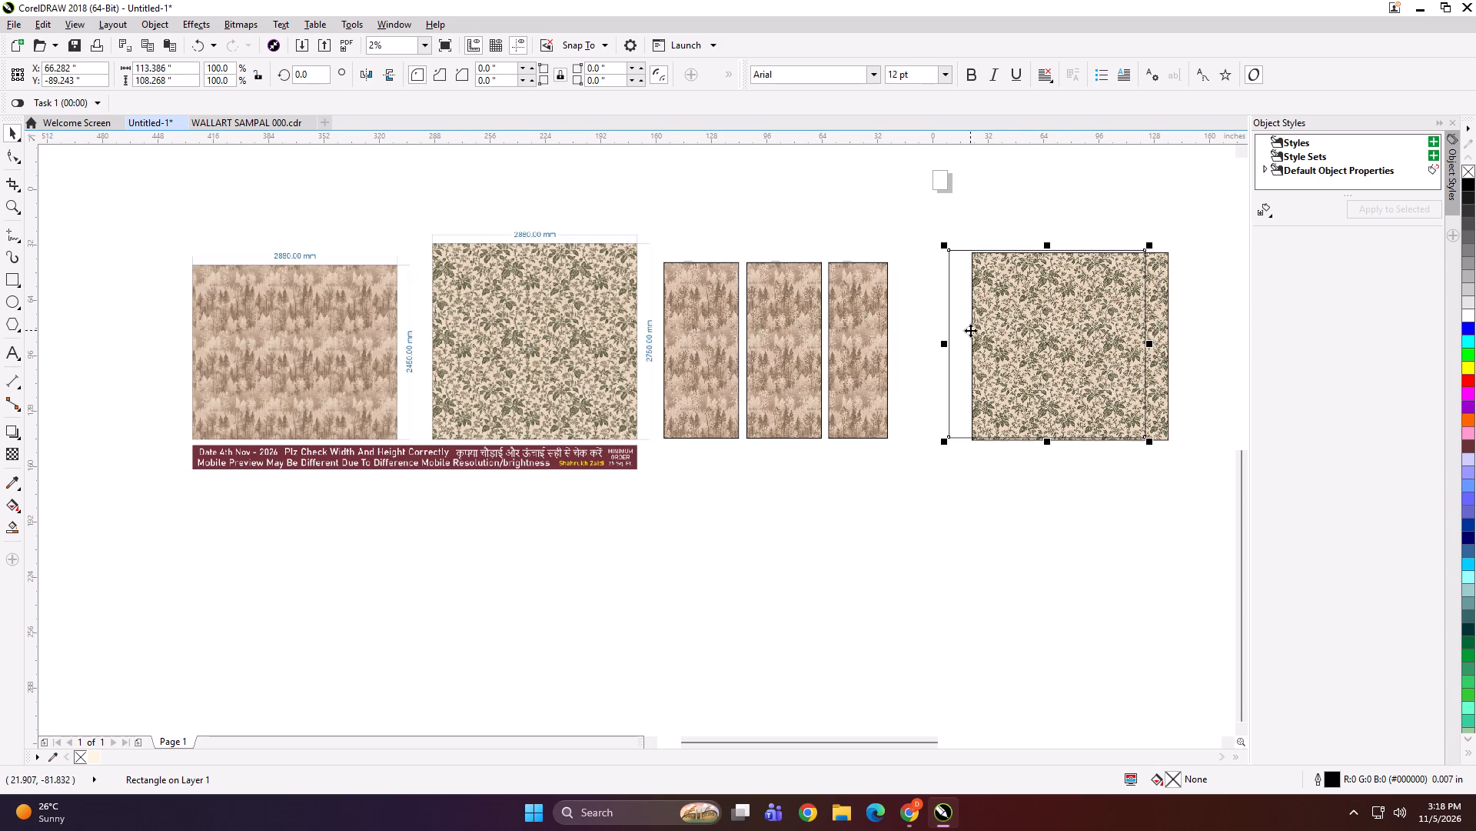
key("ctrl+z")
Select the green pattern together with its outline rectangle and set the size to 2880 mm by 2750 mm.
left_click(1234, 225)
left_click_drag(1202, 222, 943, 458)
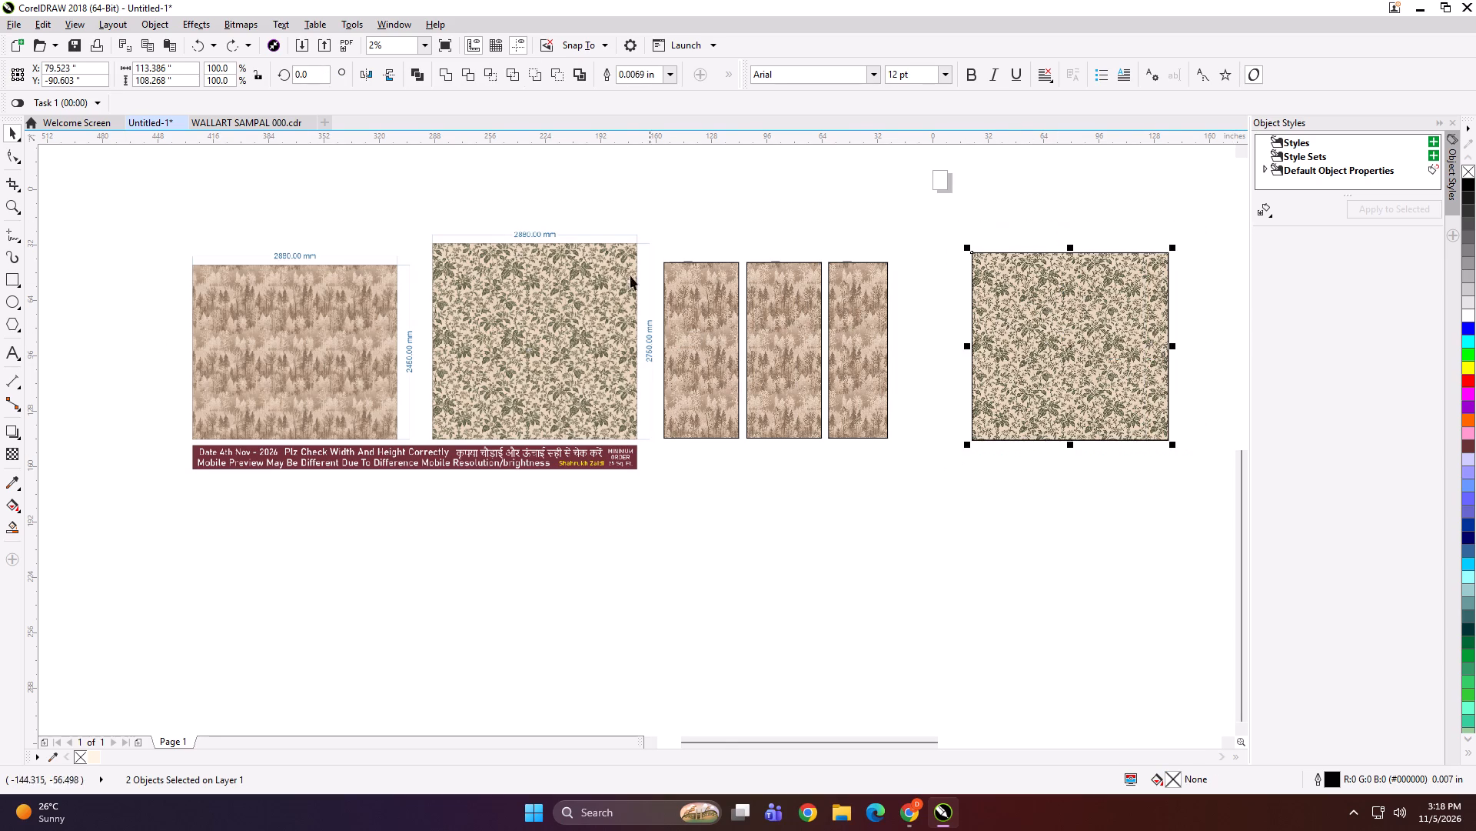
scroll(578, 250, "up", 1)
left_click(196, 66)
key("ctrl+a")
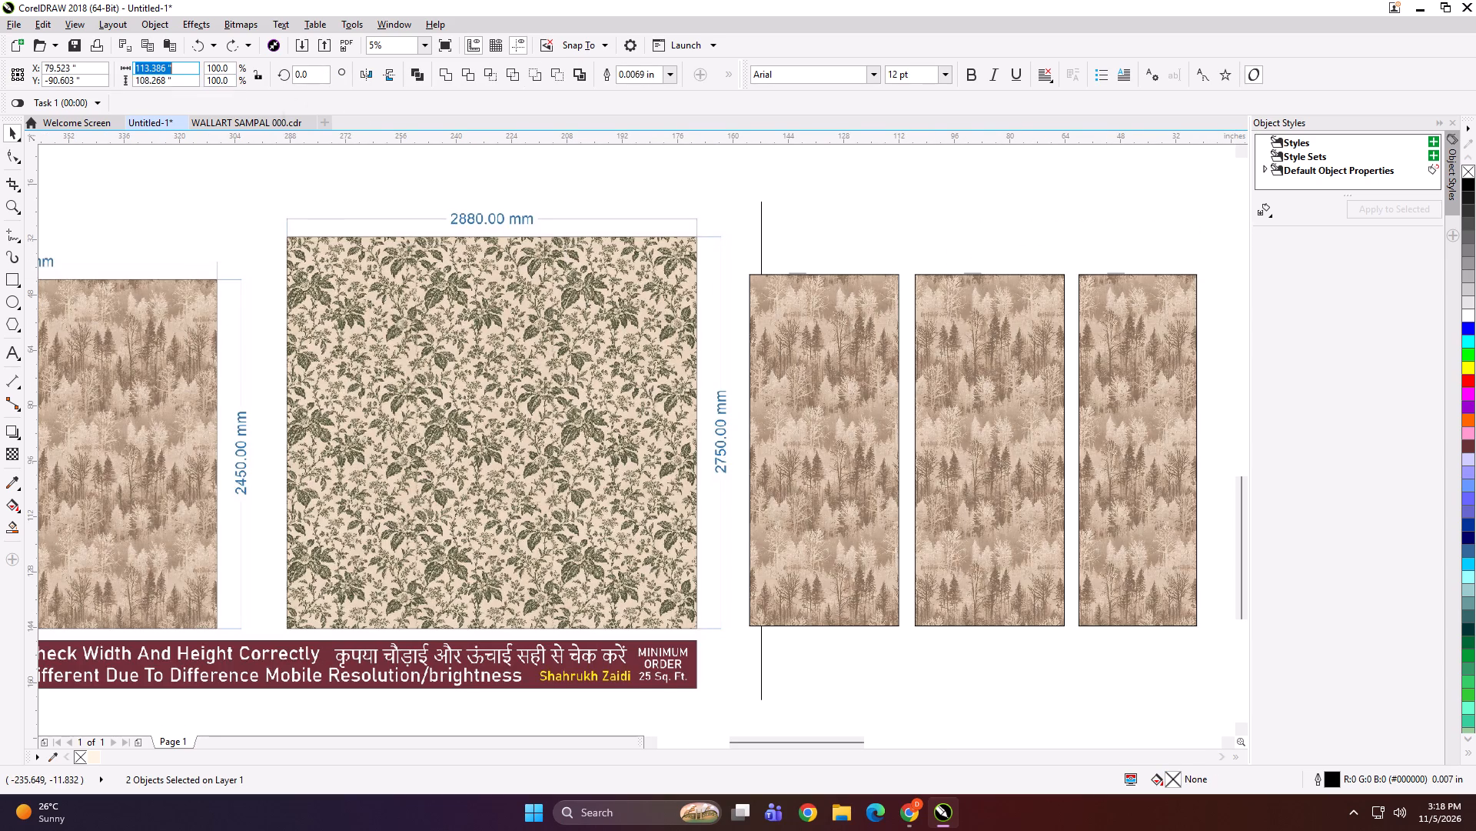
type("2880")
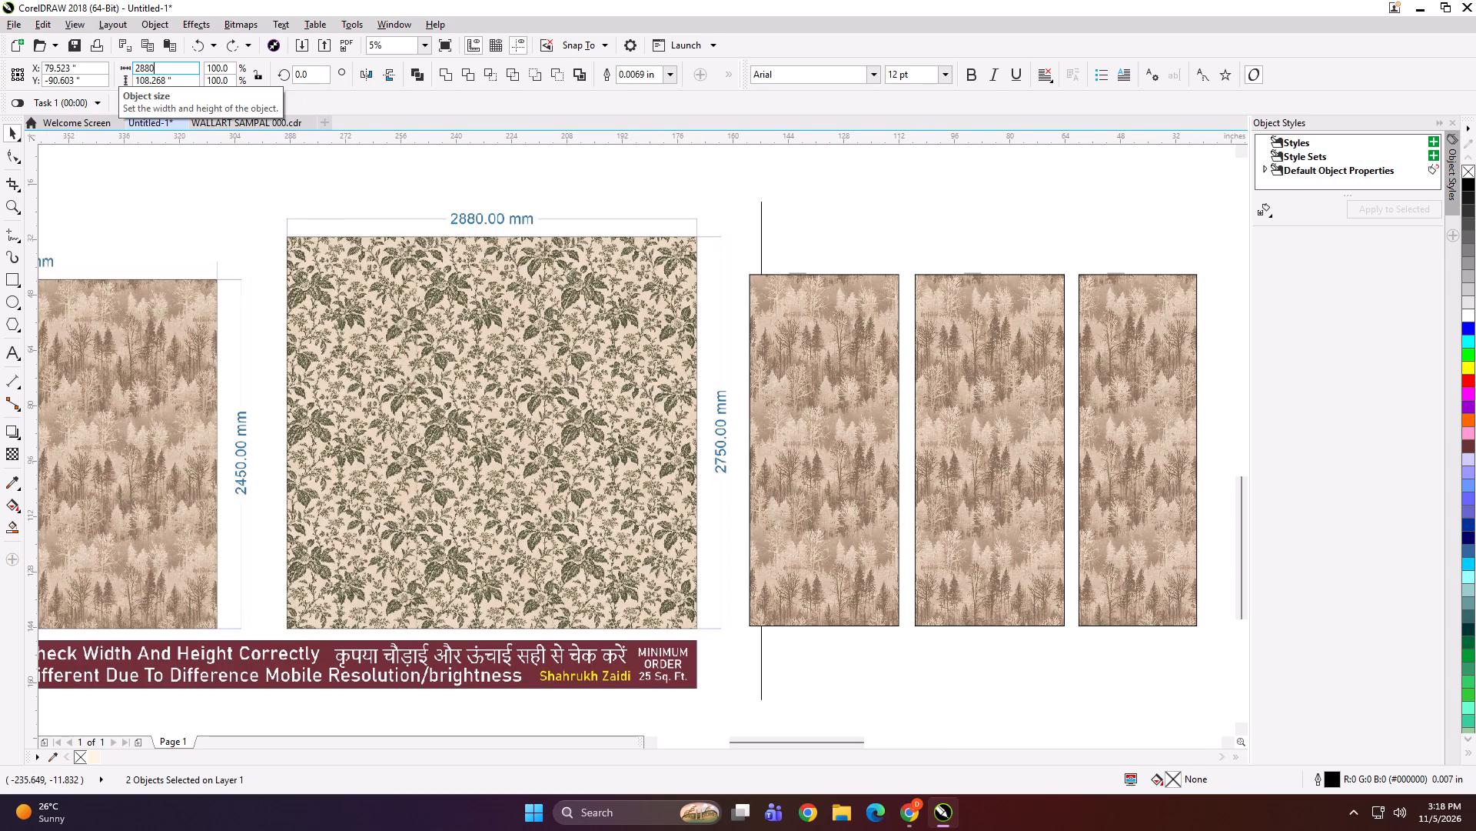
type("MM")
key("Tab")
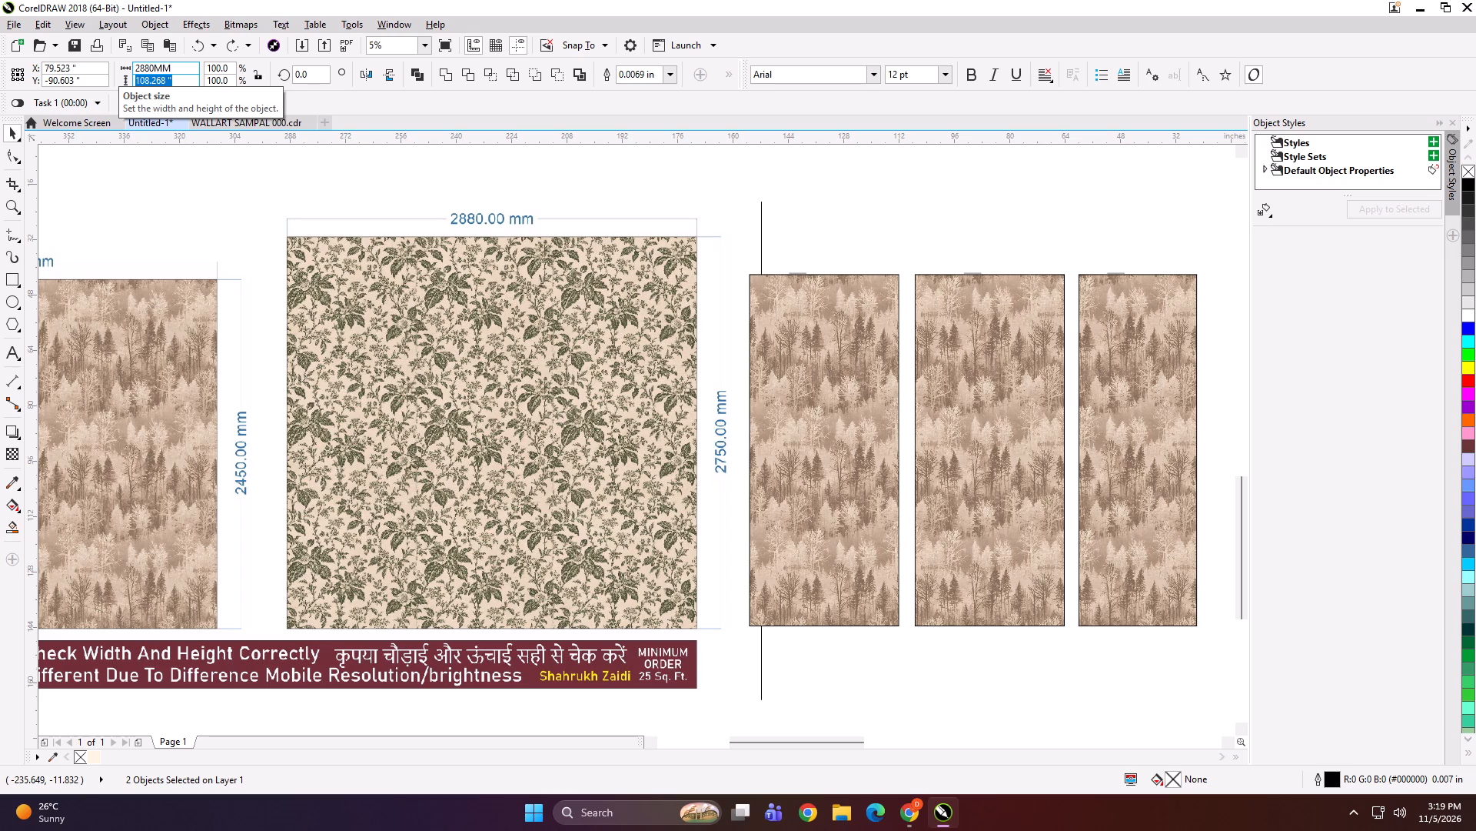
type("27")
type("50MM")
key("Return")
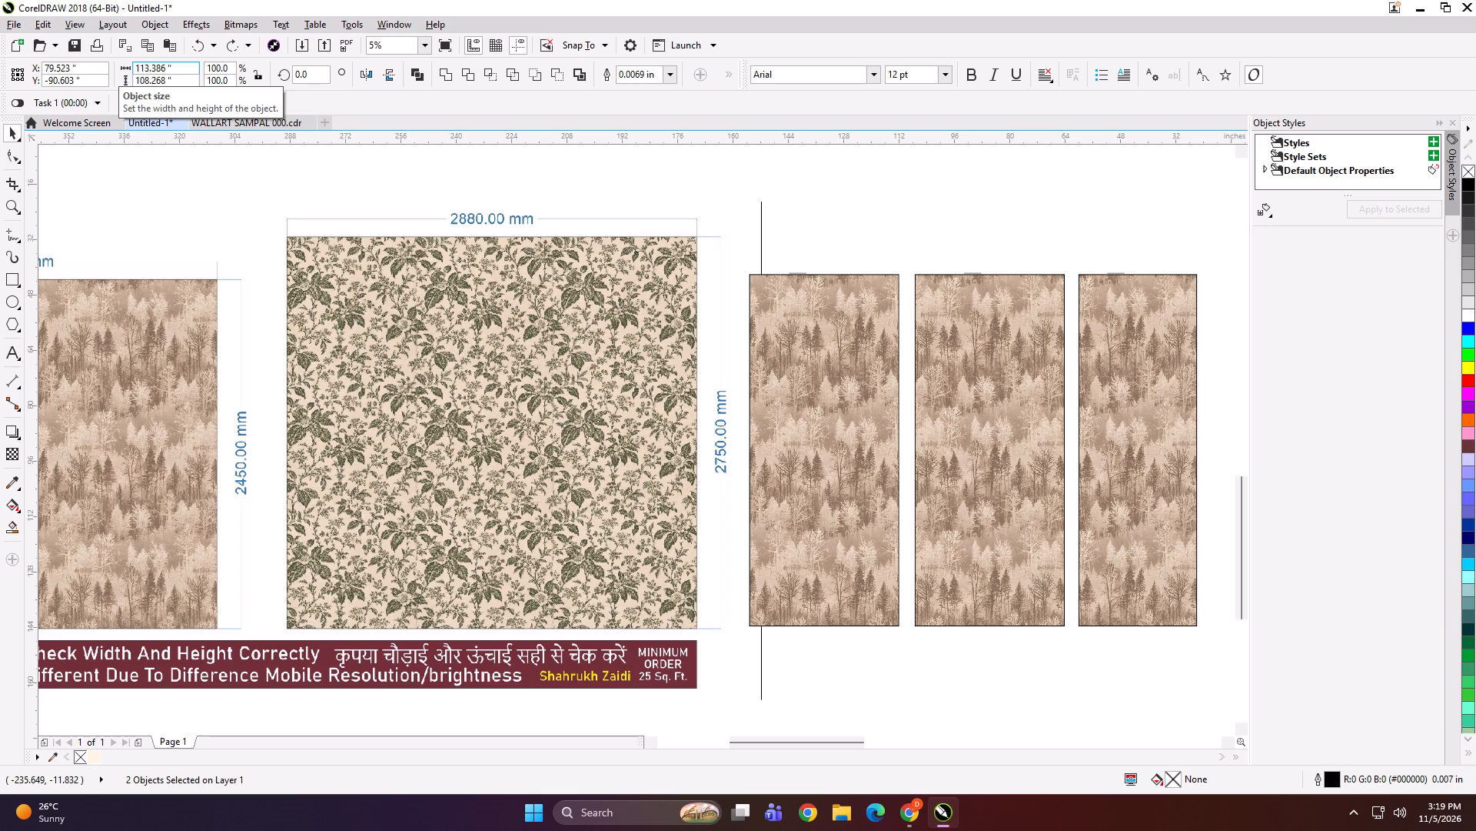
Move the grouped reference layout and brown panels slightly closer to the green panel and deselect it.
scroll(307, 272, "down", 1)
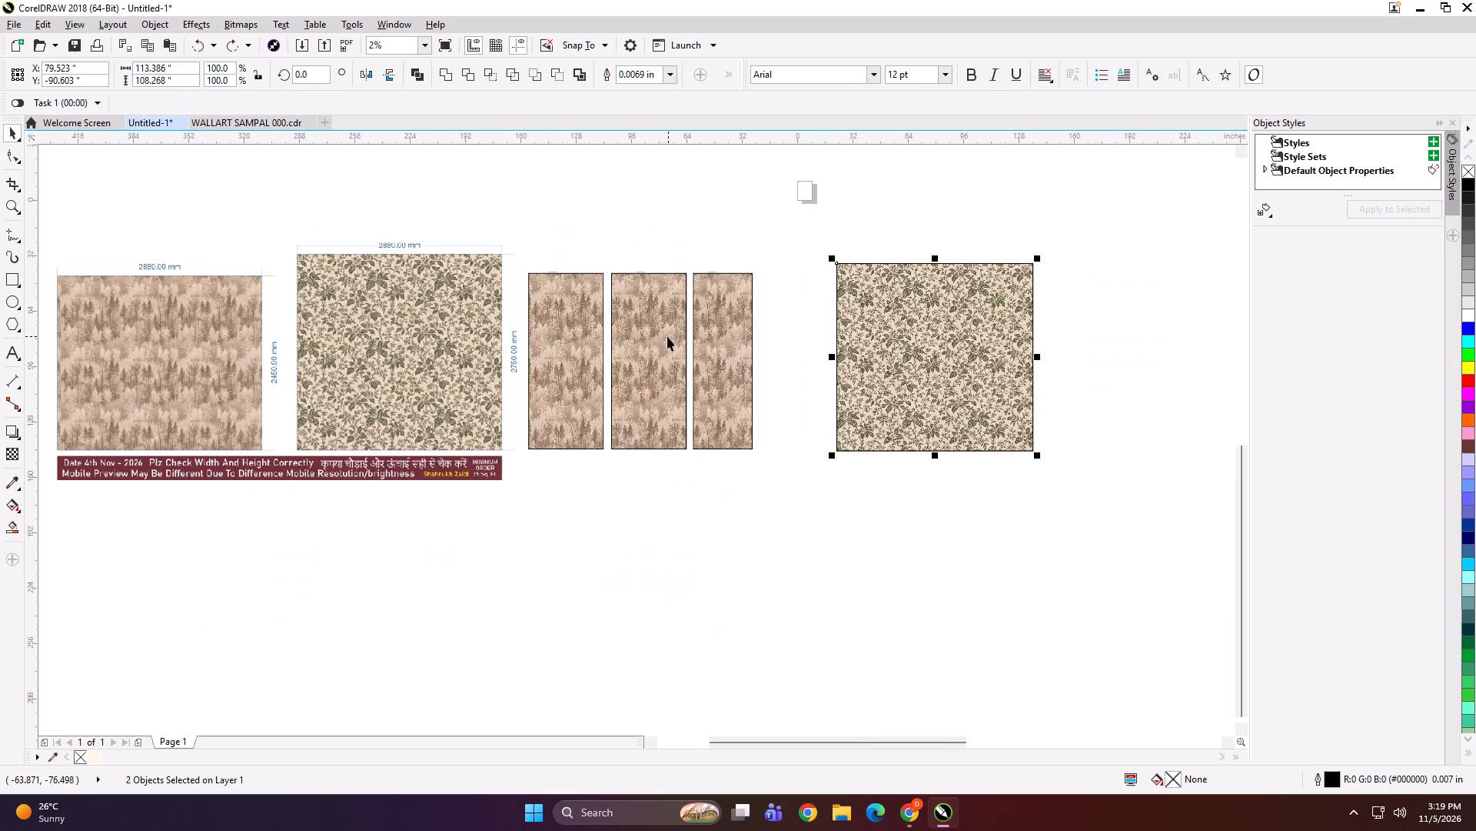
left_click_drag(667, 336, 680, 335)
left_click(682, 215)
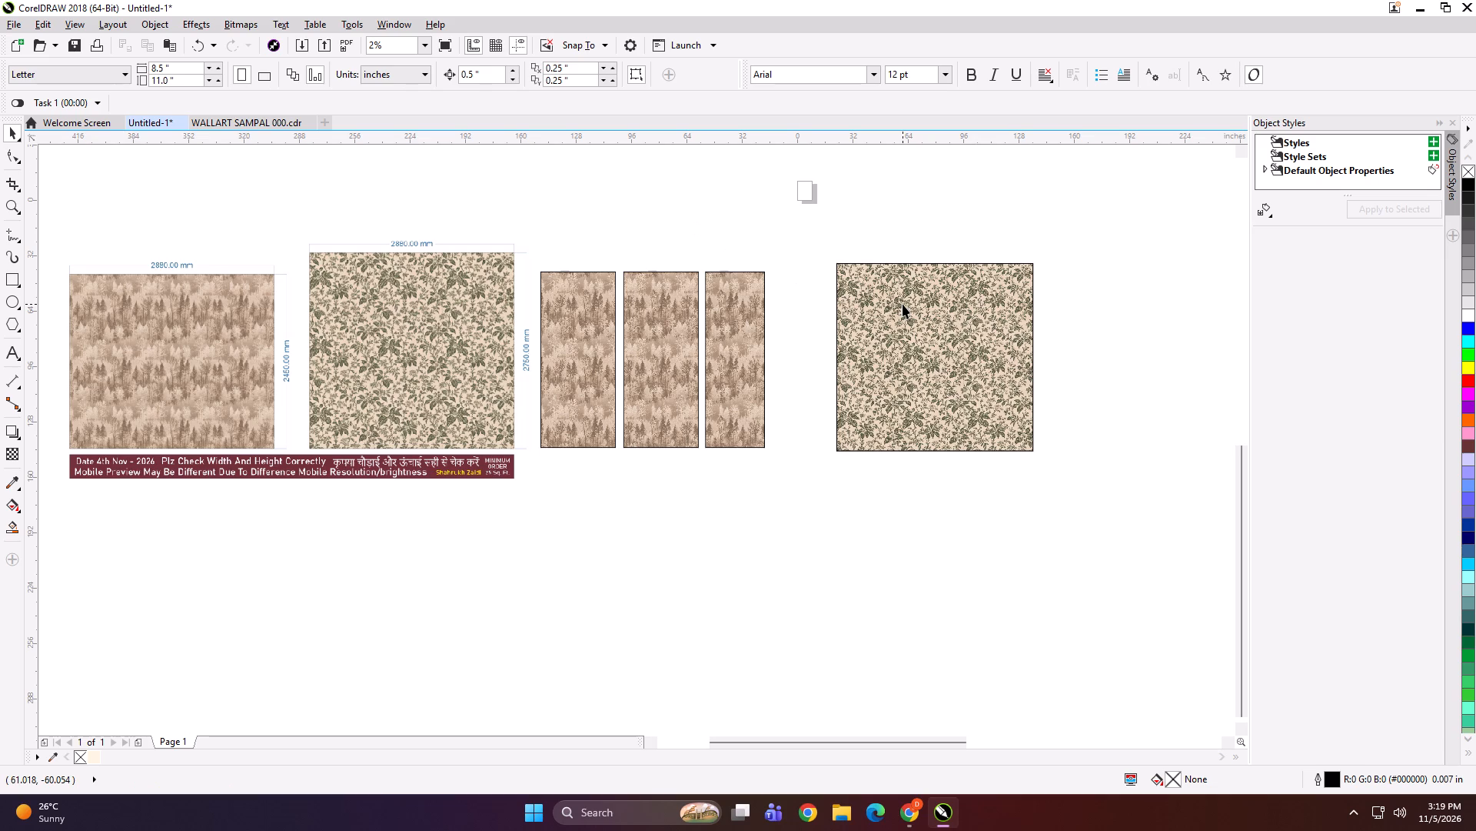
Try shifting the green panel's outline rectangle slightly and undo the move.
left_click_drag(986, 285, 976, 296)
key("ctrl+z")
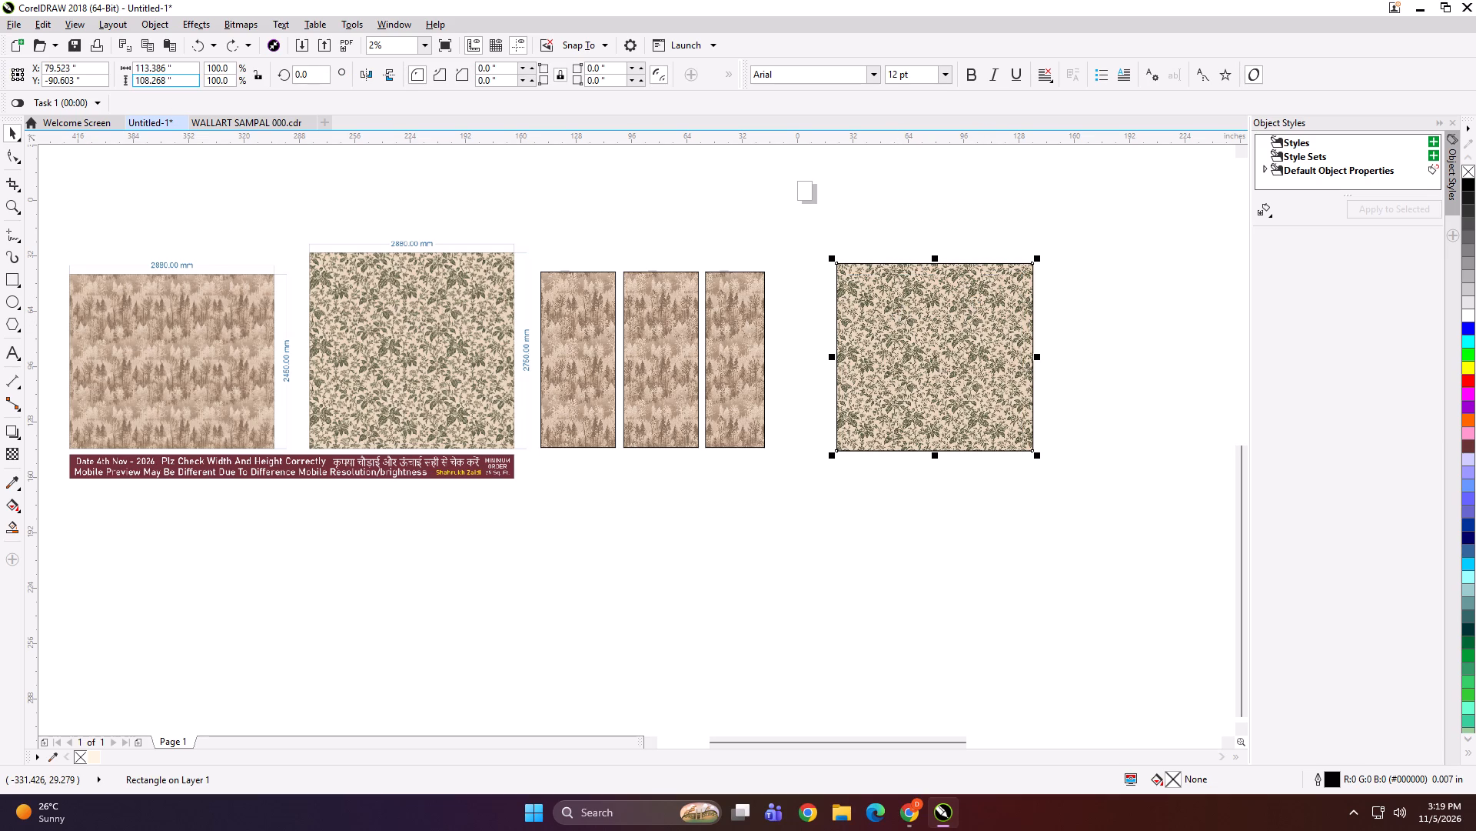
Set the green pattern's outline rectangle to 41 inches wide and align it to the pattern's left edge.
left_click(183, 70)
key("ctrl+a")
type("41")
key("Return")
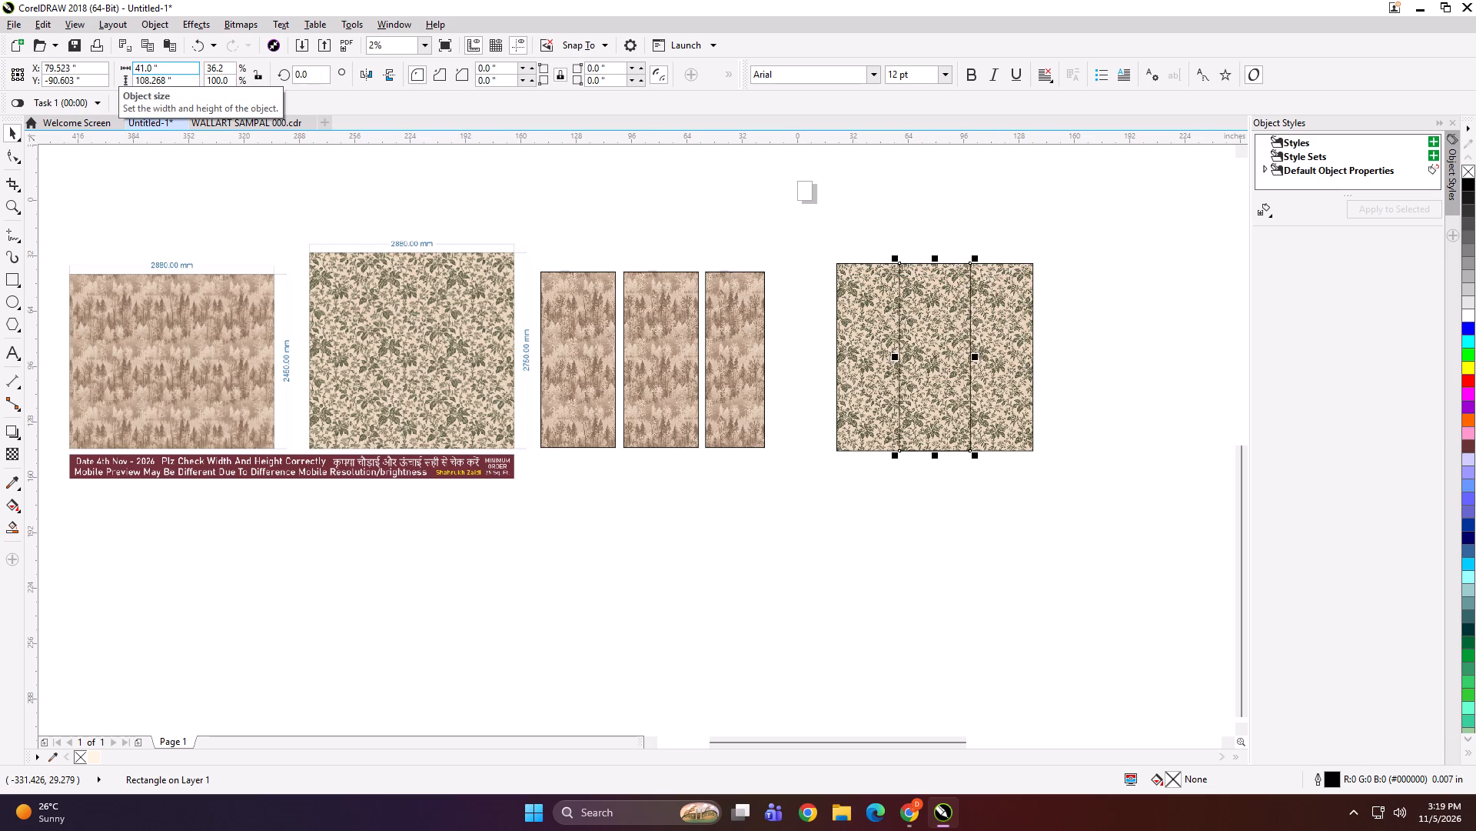
left_click(869, 331, "shift")
key("l")
left_click(869, 238)
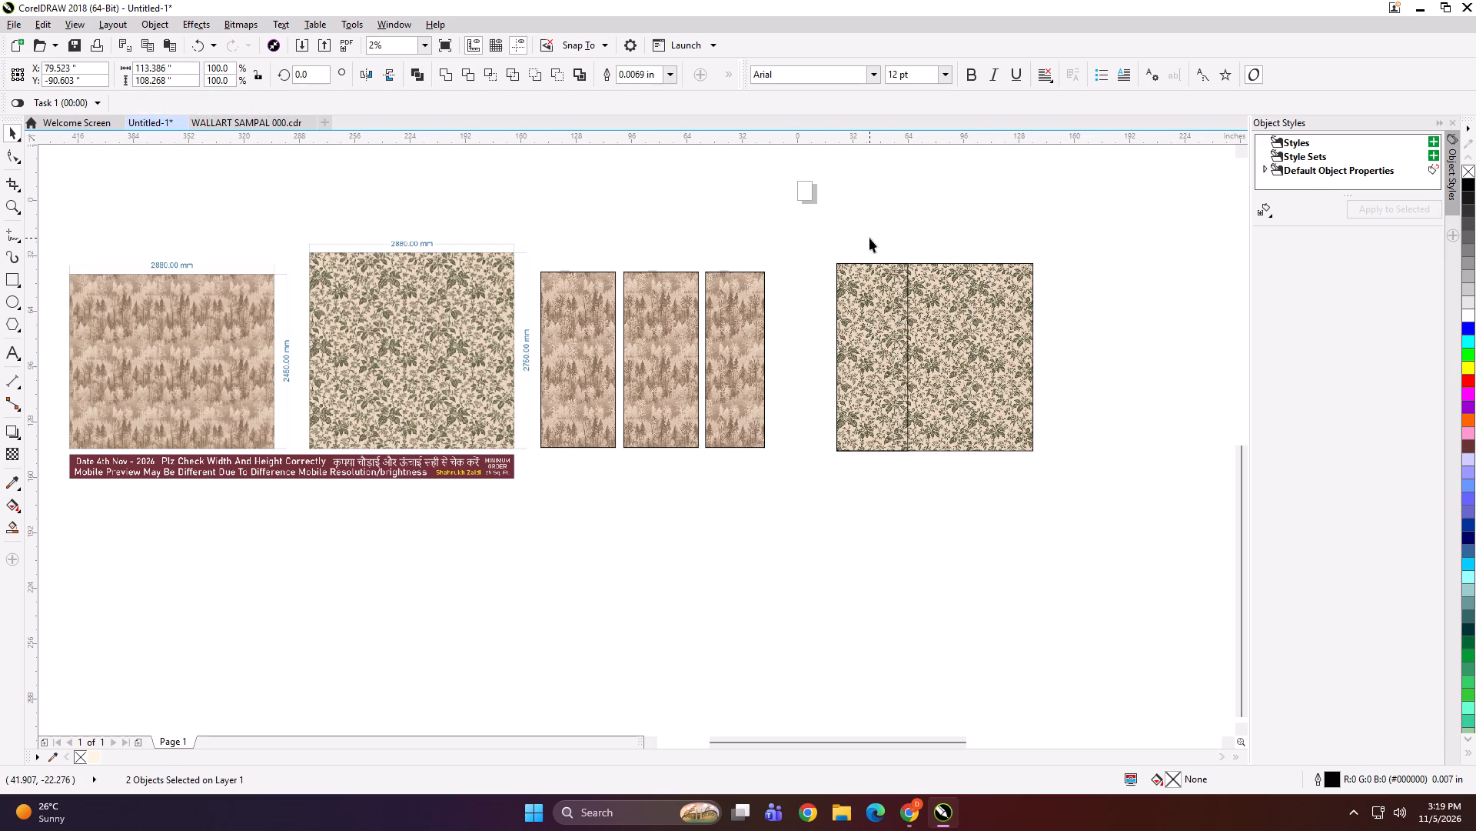
Duplicate the 41-inch rectangle to the right over the pattern's middle, nudging it to slightly overlap the first.
scroll(989, 329, "up", 1)
left_click(766, 332)
left_click_drag(680, 382, 879, 379)
right_click(879, 379, "ctrl")
key("Left")
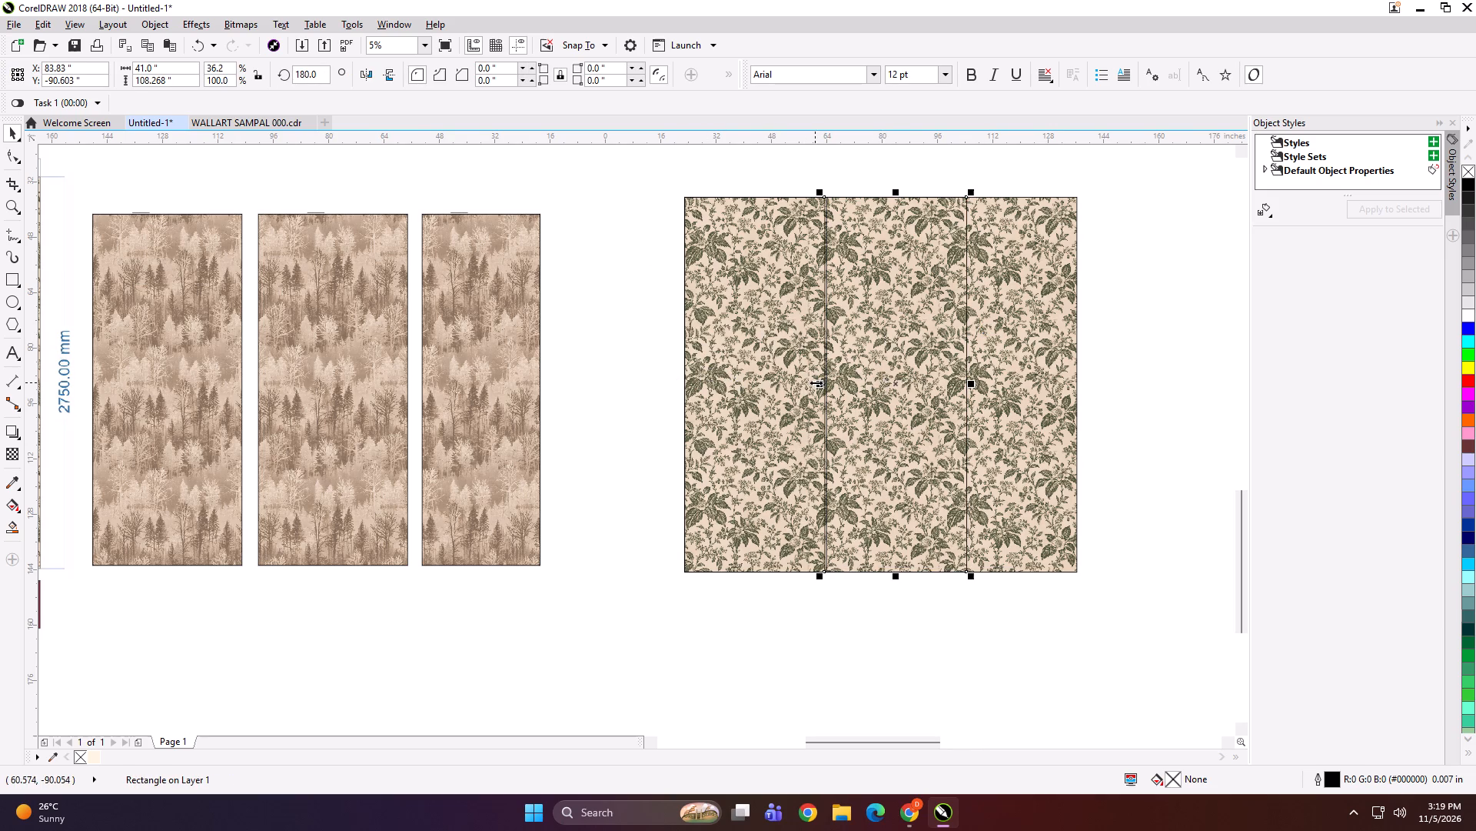
Duplicate the middle rectangle to the right with the same slight overlap and shorten it to the pattern's right edge.
left_click_drag(816, 382, 1037, 381)
right_click(1036, 381, "ctrl")
key("Left")
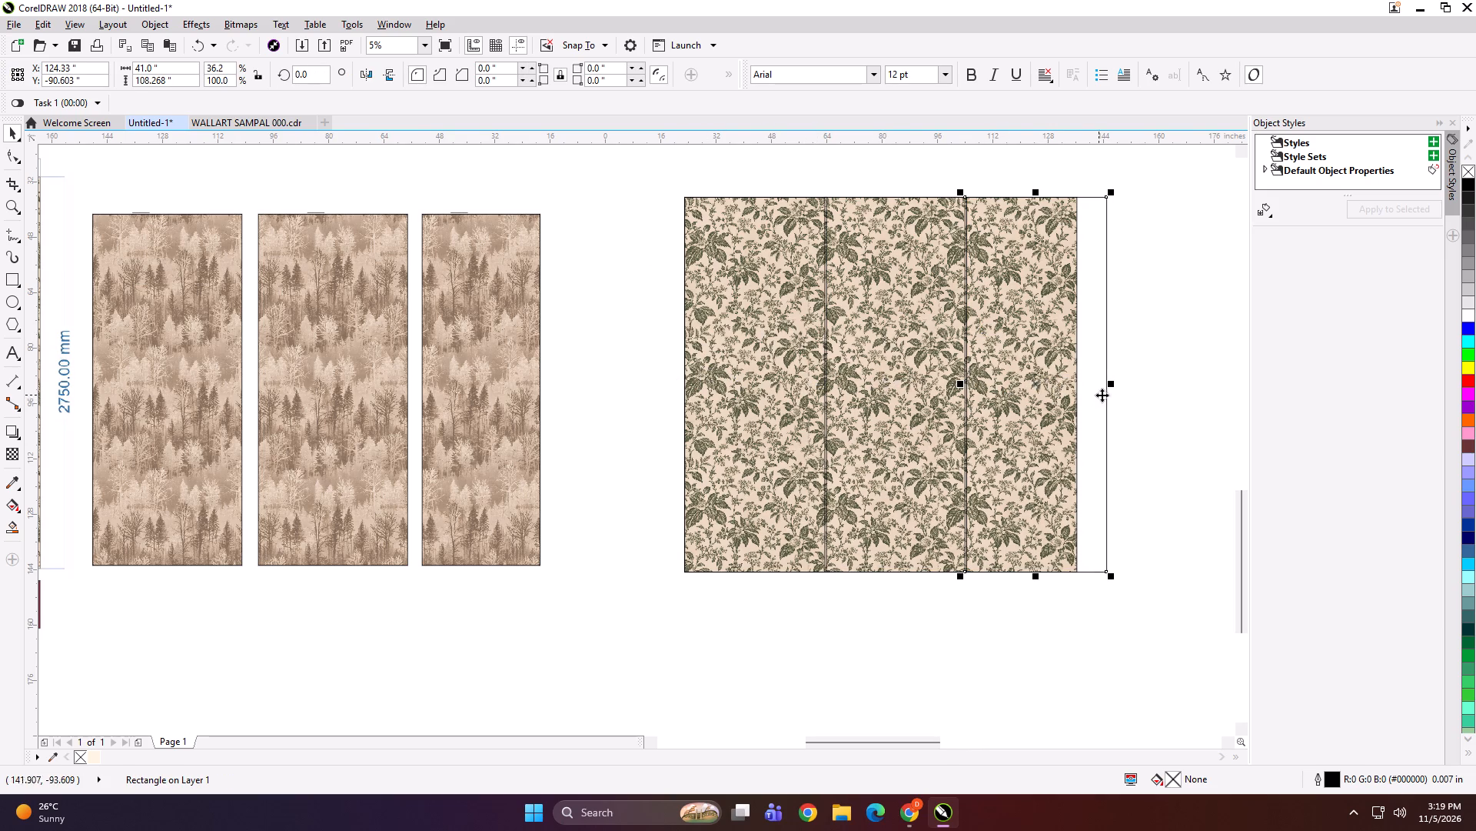
left_click_drag(1112, 385, 1086, 382)
Group the three panel rectangles over the green pattern and deselect them.
left_click(876, 372, "shift")
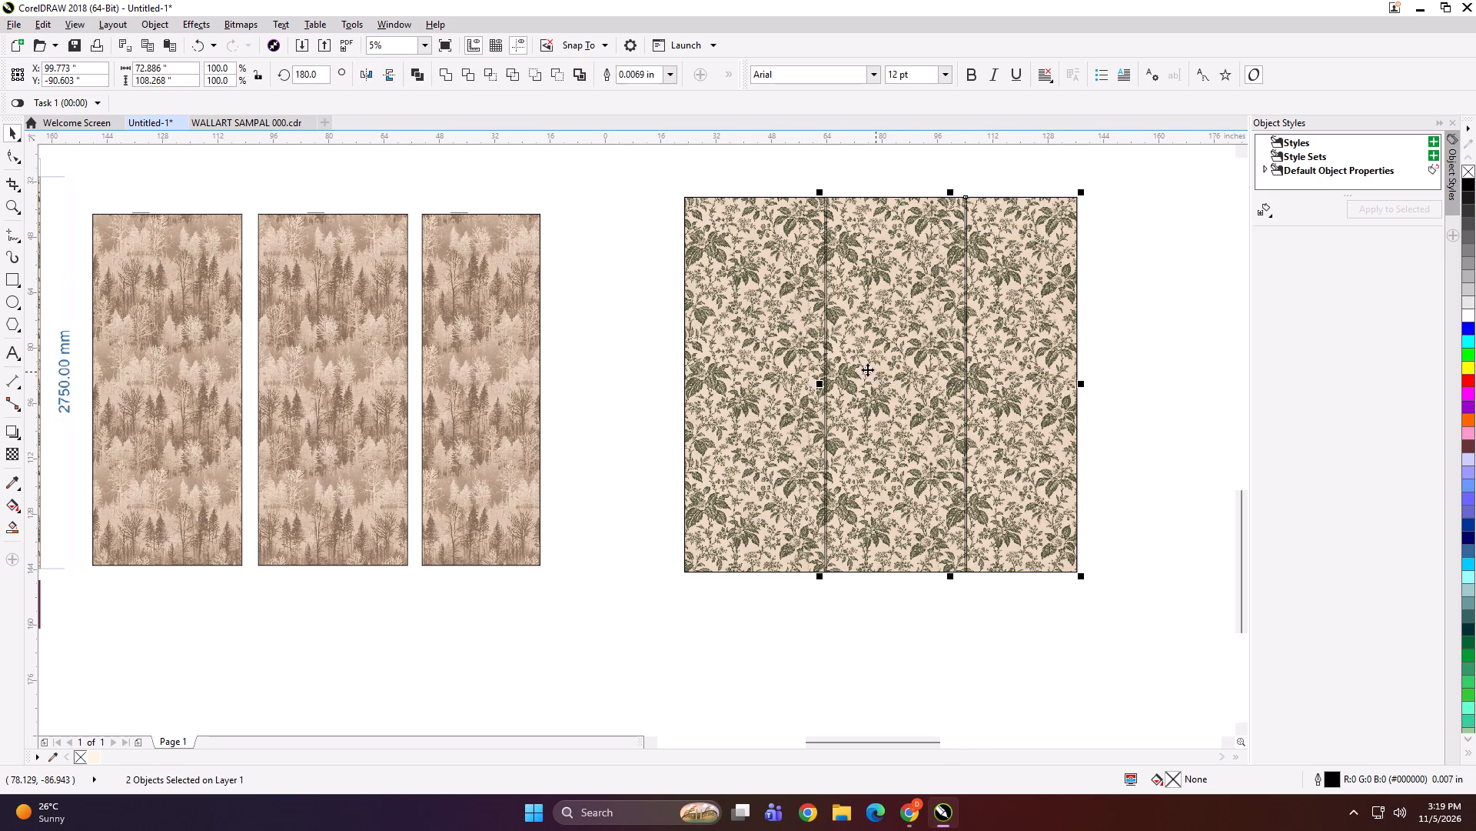
left_click(826, 360, "shift")
left_click(860, 360, "shift")
left_click(794, 360, "shift")
key("ctrl+g")
left_click(907, 606)
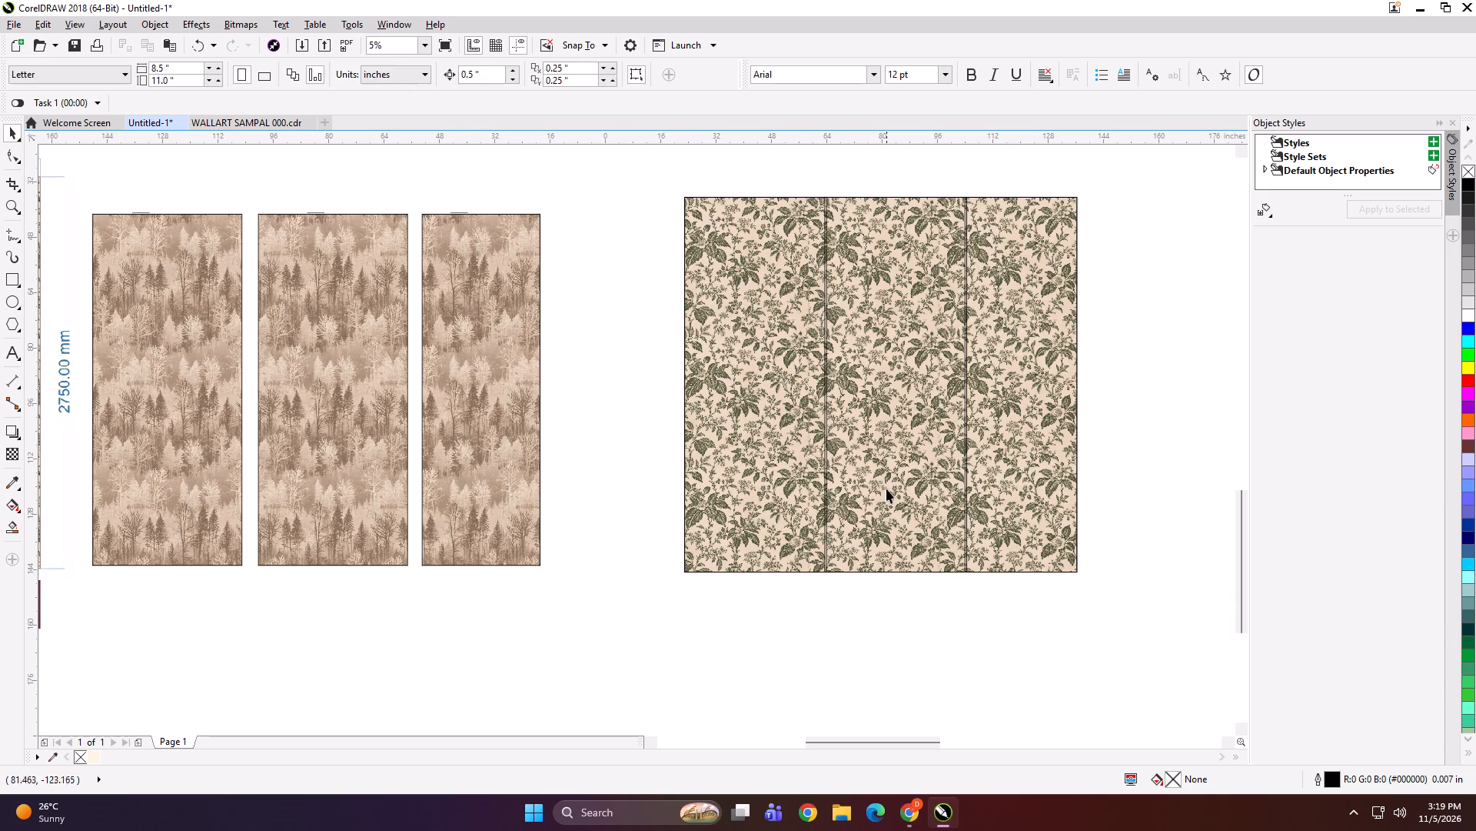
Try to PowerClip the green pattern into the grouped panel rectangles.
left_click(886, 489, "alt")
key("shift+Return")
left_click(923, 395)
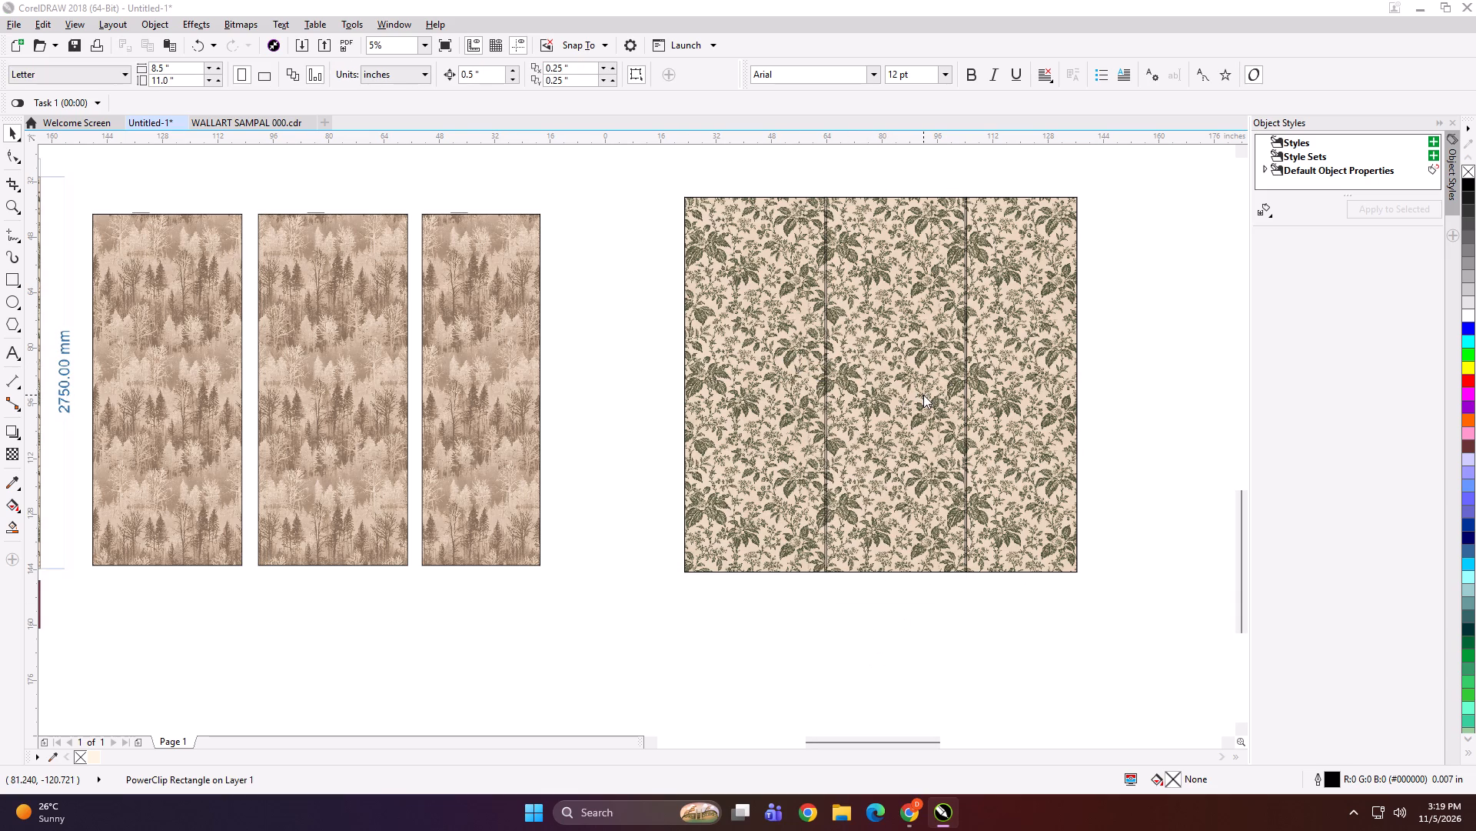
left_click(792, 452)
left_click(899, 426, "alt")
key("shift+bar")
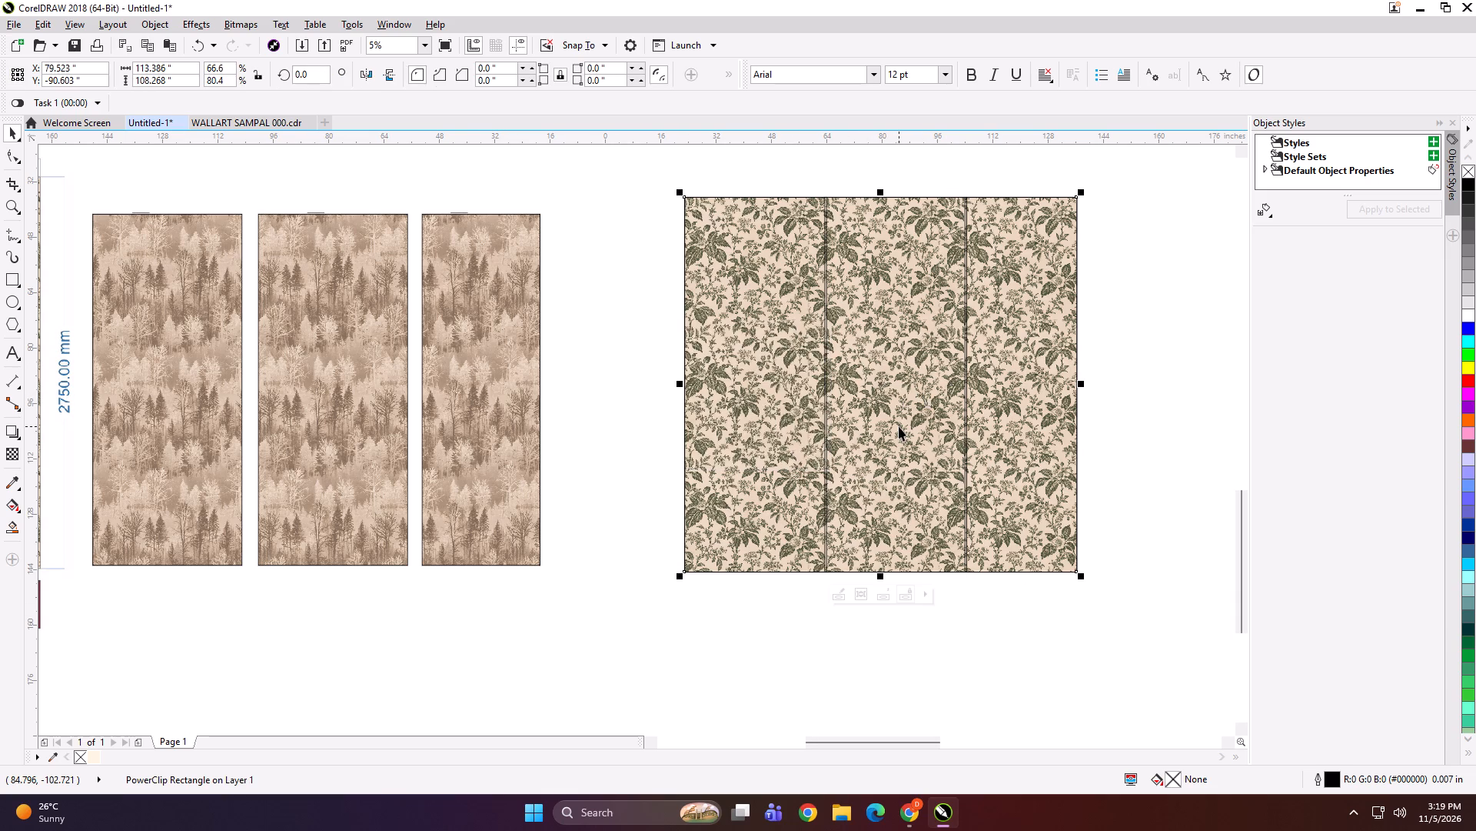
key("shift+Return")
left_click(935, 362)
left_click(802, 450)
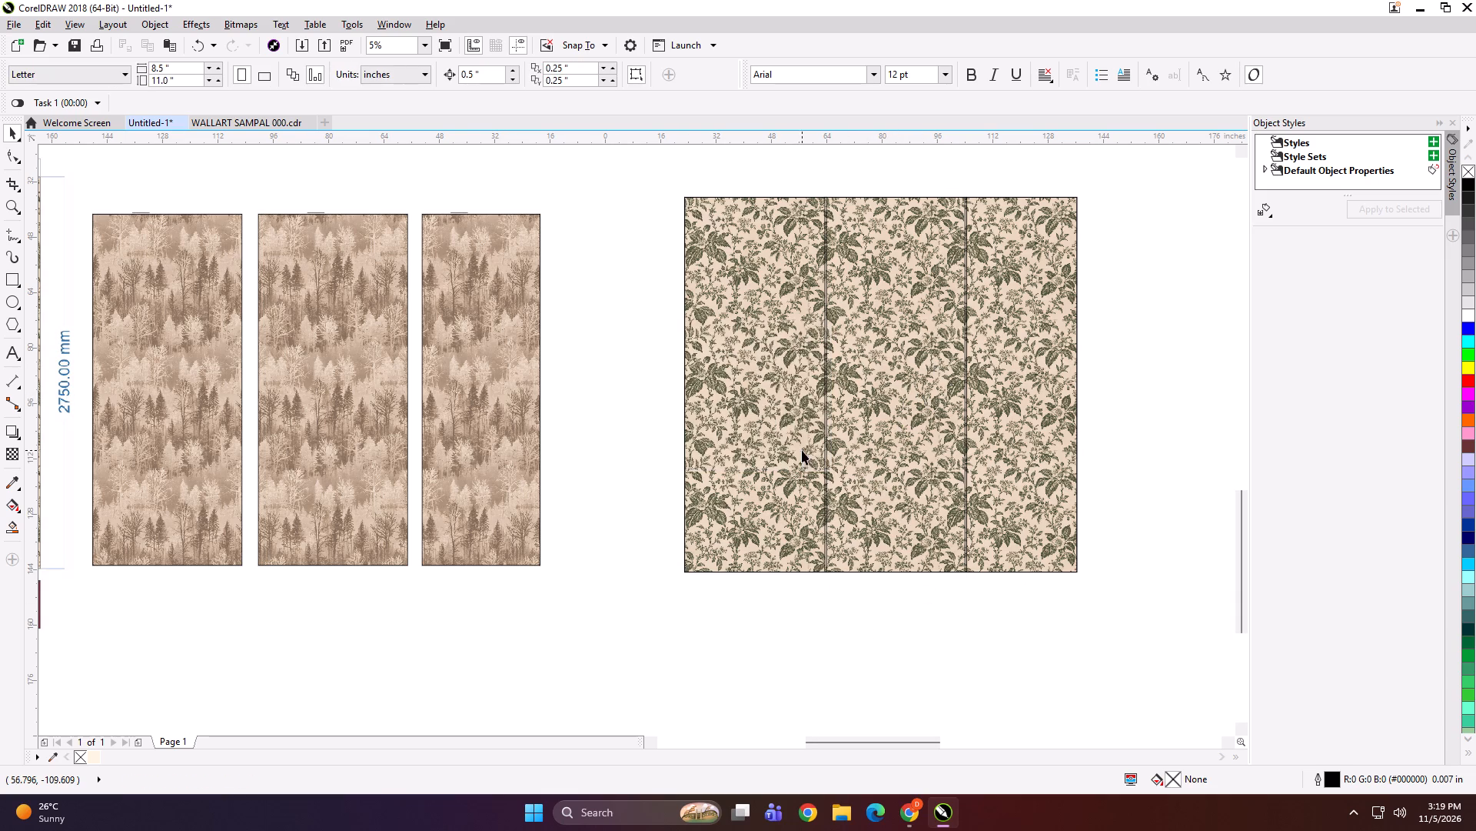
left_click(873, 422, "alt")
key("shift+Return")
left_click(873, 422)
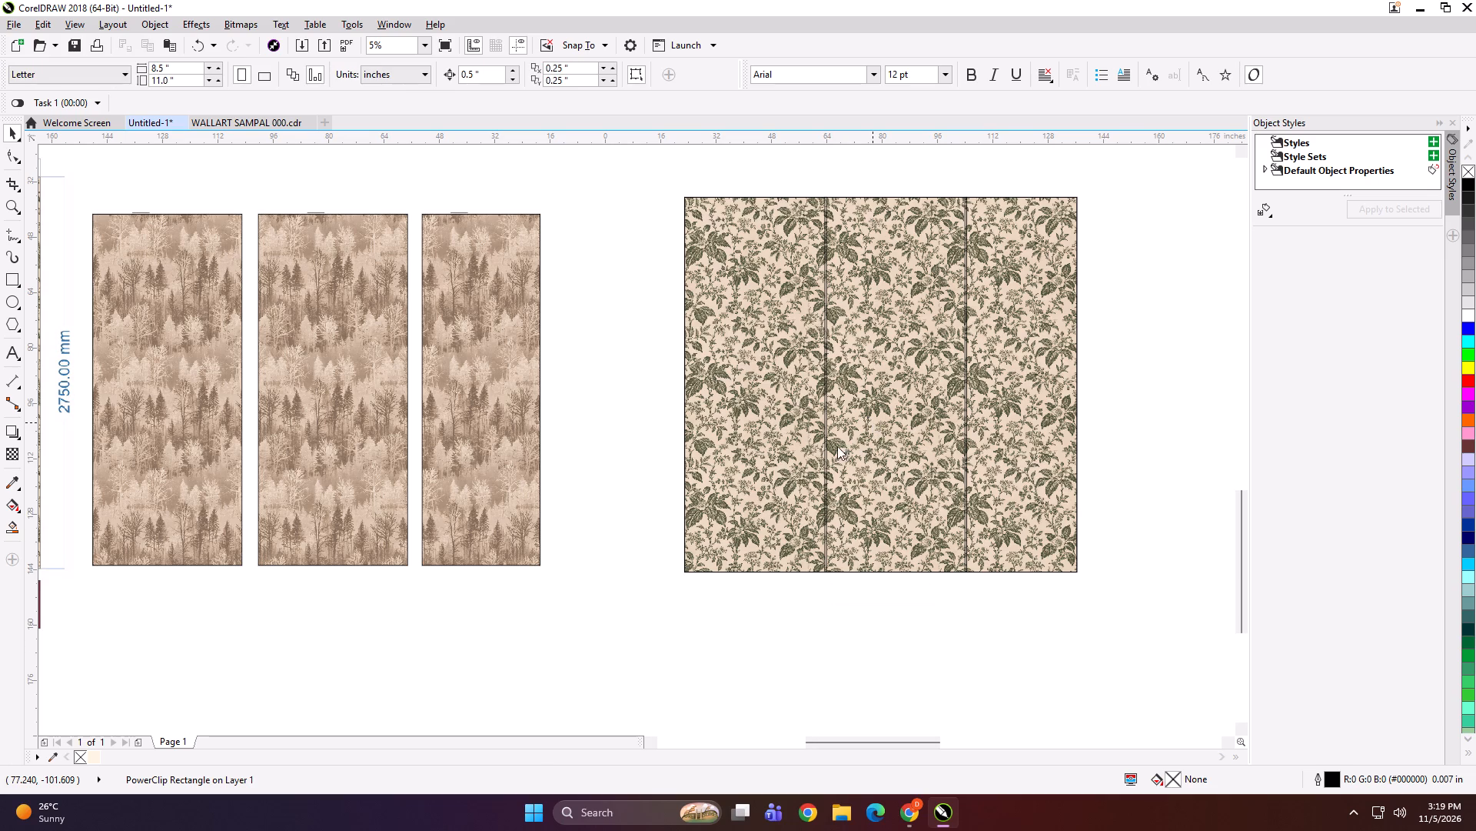
Cut the green pattern to the clipboard, leaving the grouped panel rectangles in place.
double_click(804, 450)
key("ctrl+x")
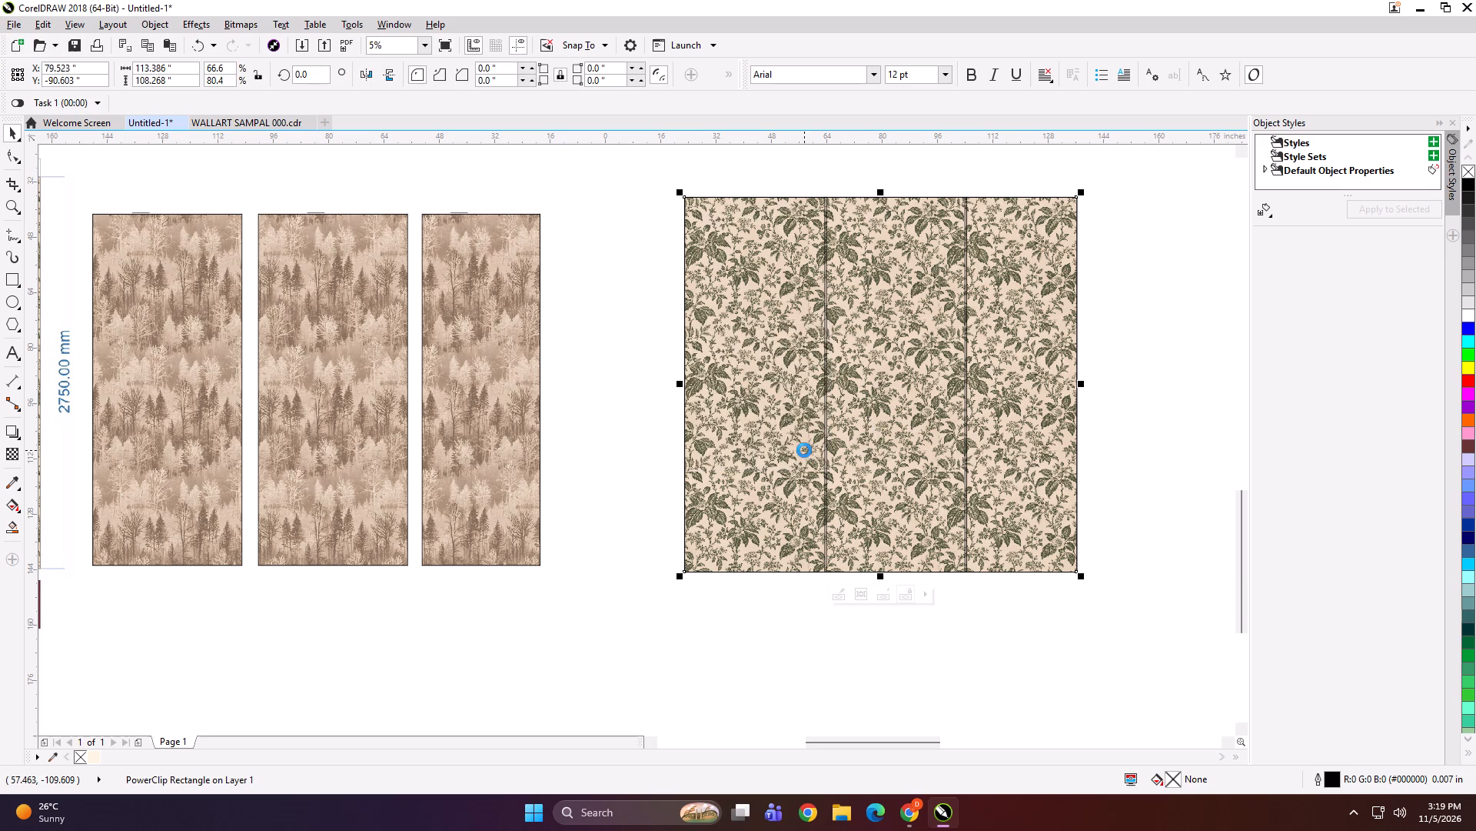
Draw a placeholder rectangle about 8.75 by 5.5 inches and centre it on the grouped panel rectangles.
left_click(12, 276)
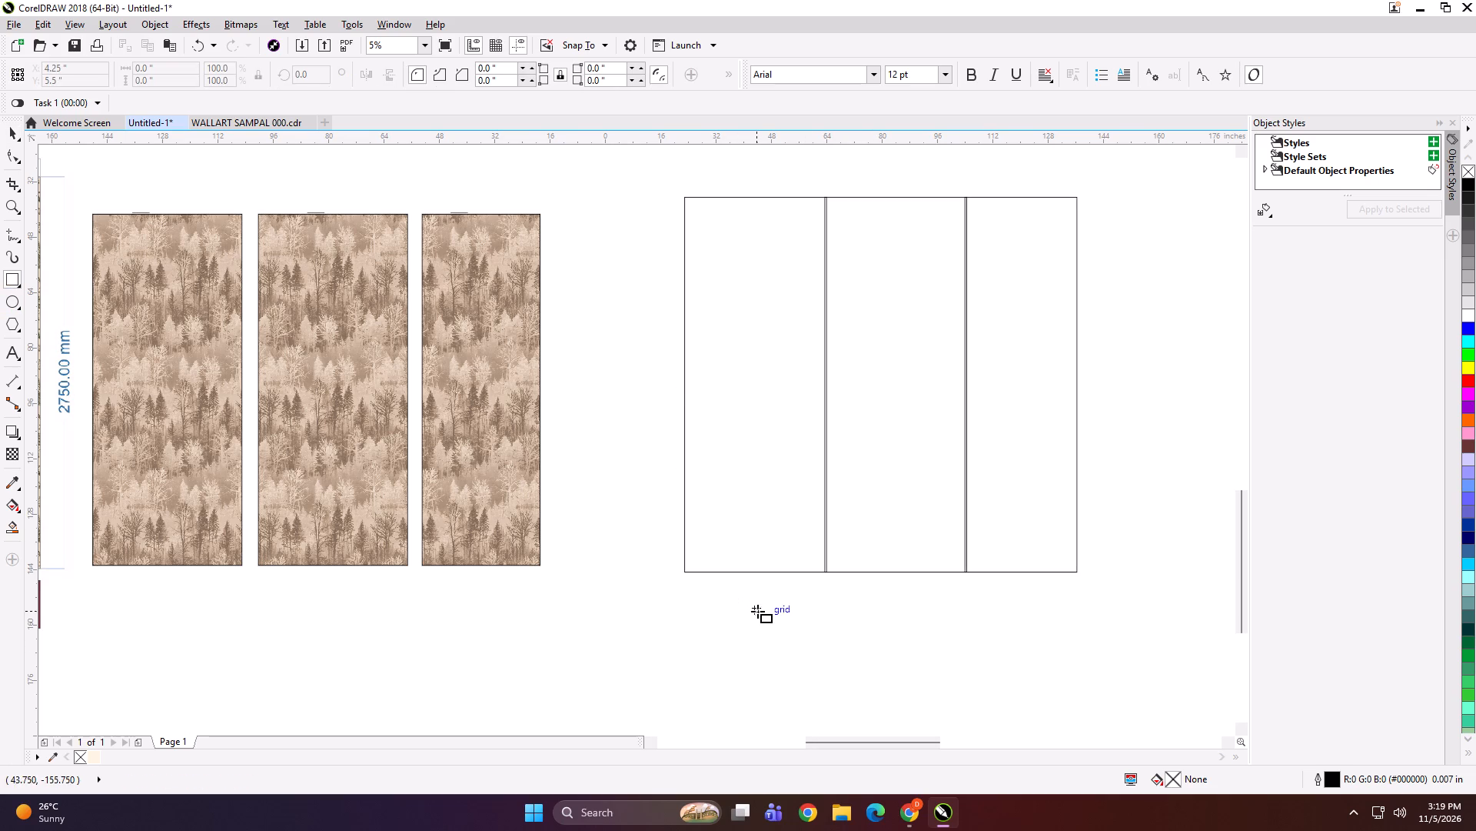
left_click_drag(757, 611, 788, 629)
key("space")
left_click(757, 519, "shift")
key("c")
key("e")
key("space")
left_click(838, 638)
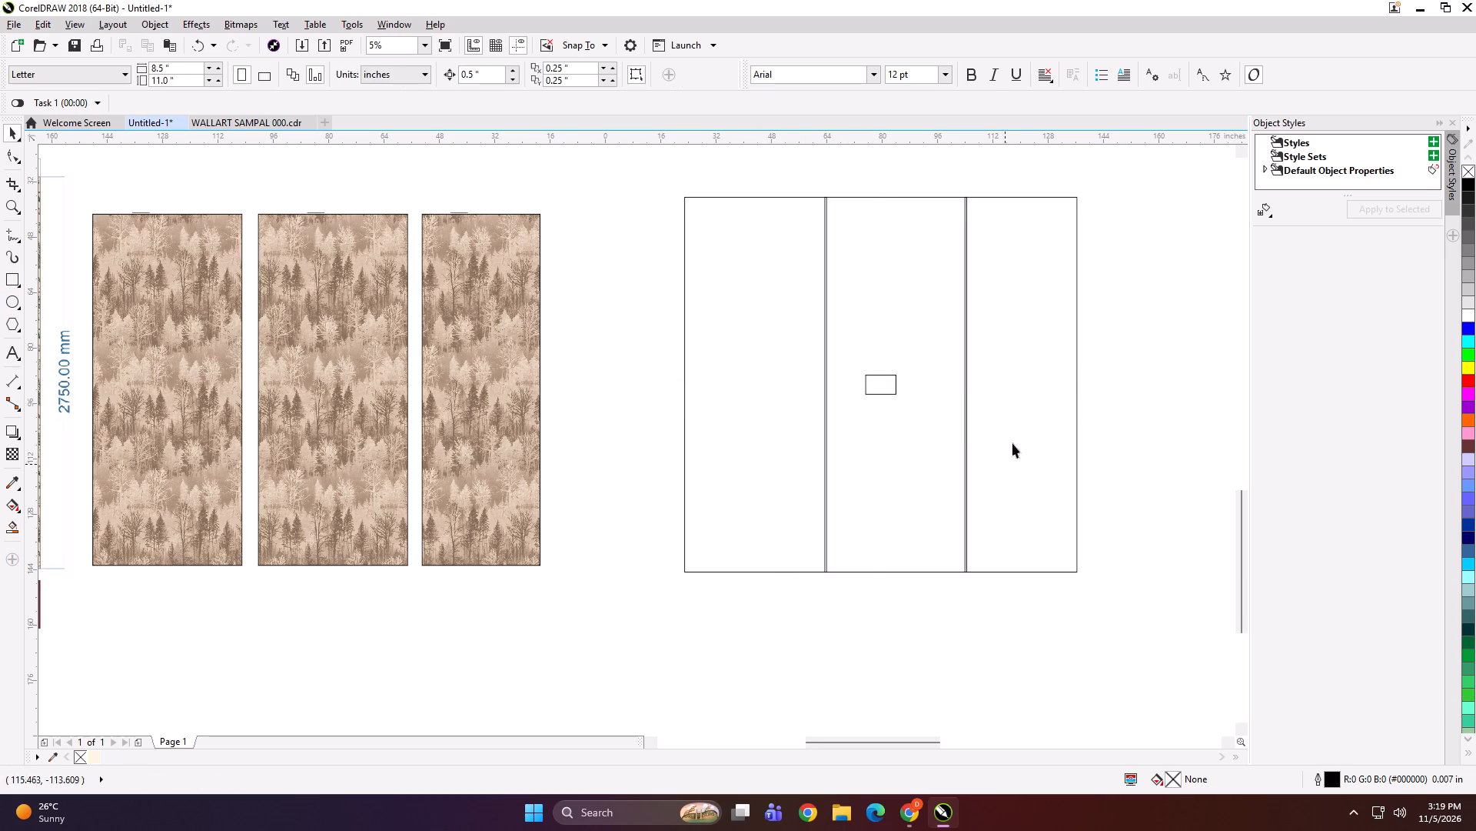
PowerClip the small placeholder rectangle into the grouped panel rectangles.
left_click_drag(1116, 303, 757, 449)
key("shift+Return")
left_click(878, 442)
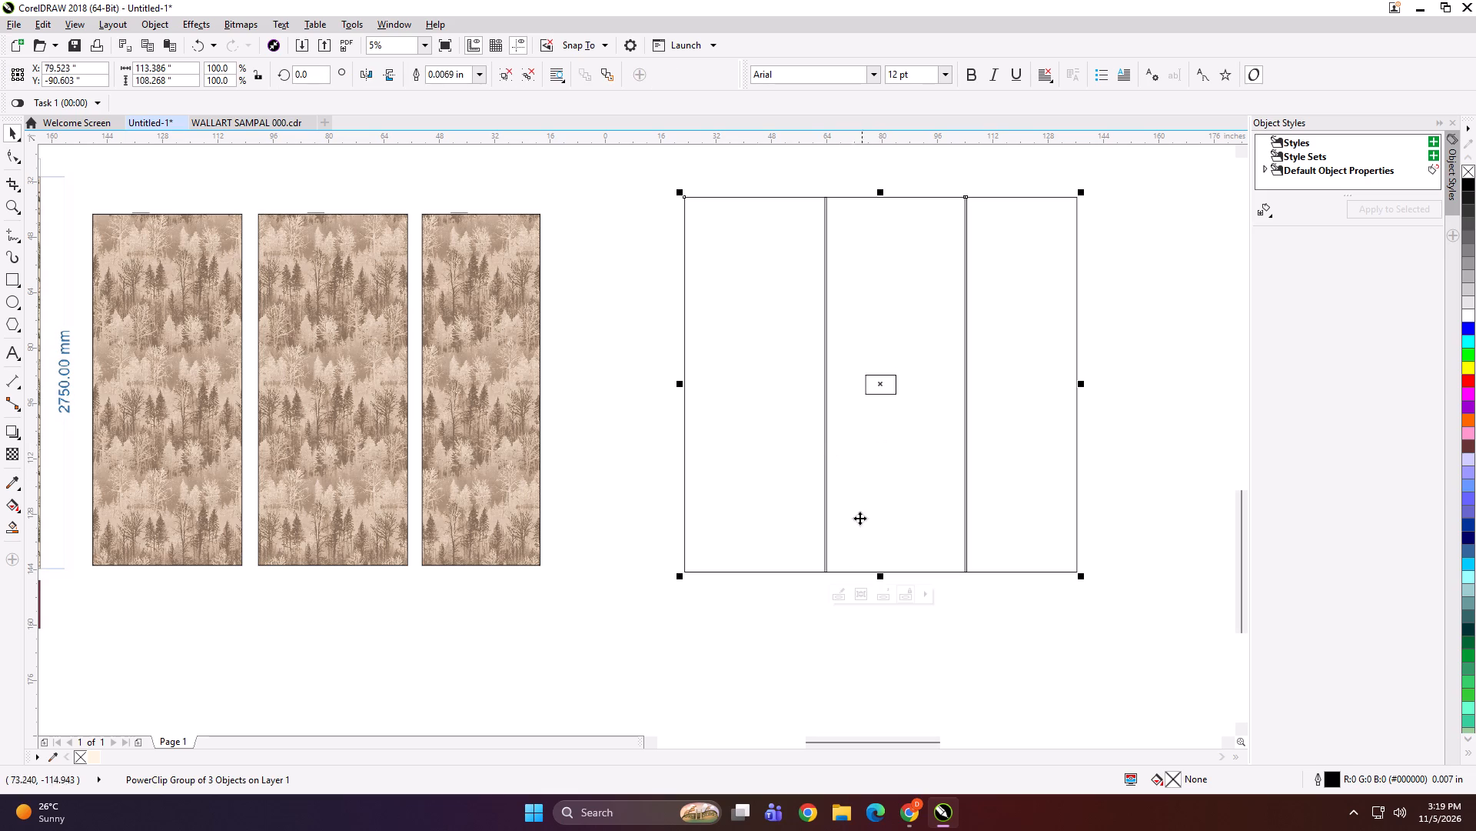
Edit the PowerClip contents, replace the placeholder rectangle with the cut green pattern, and finish editing.
left_click(840, 598)
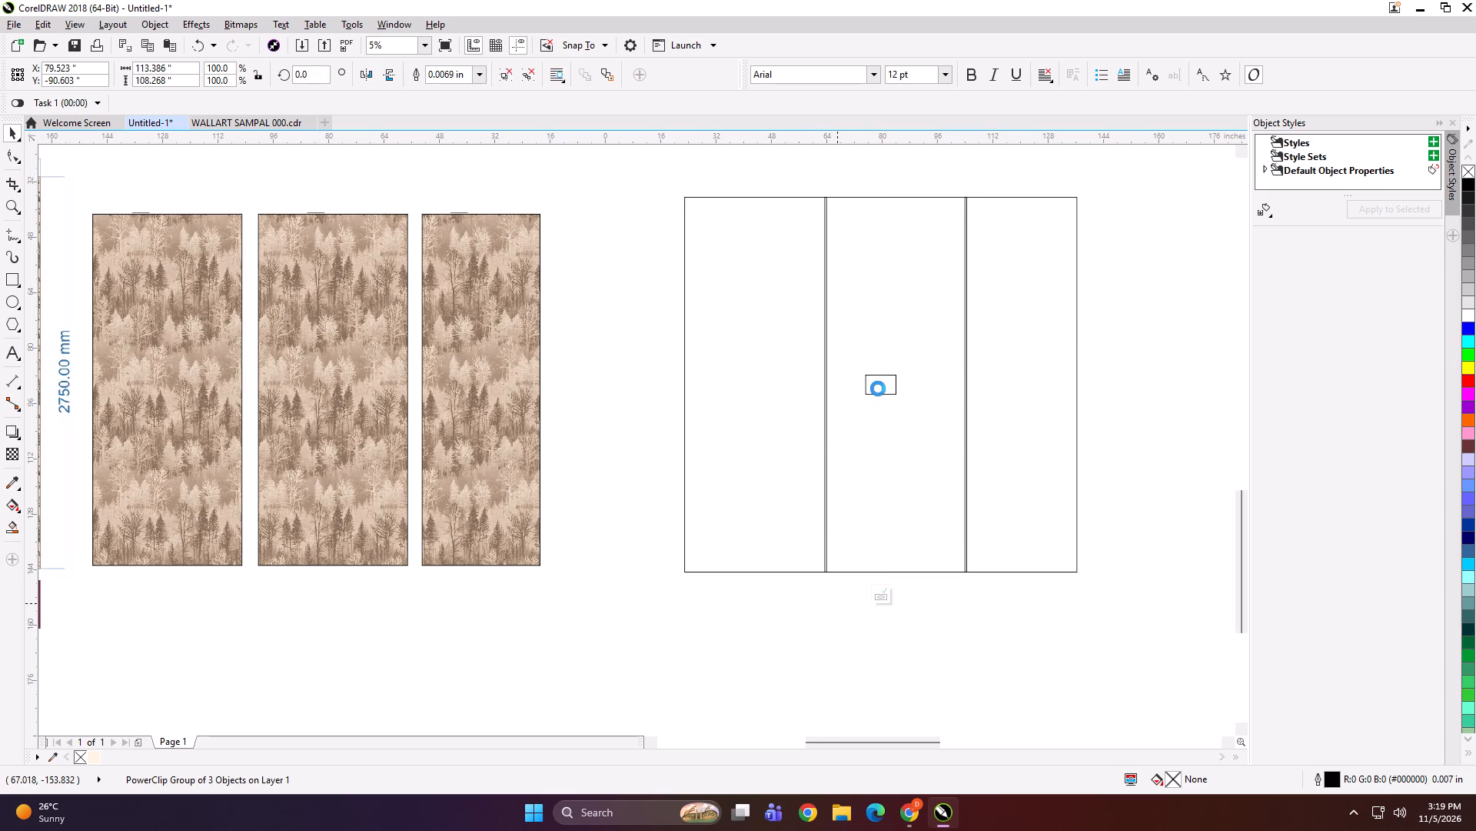
left_click(878, 389)
key("Delete")
key("ctrl+v")
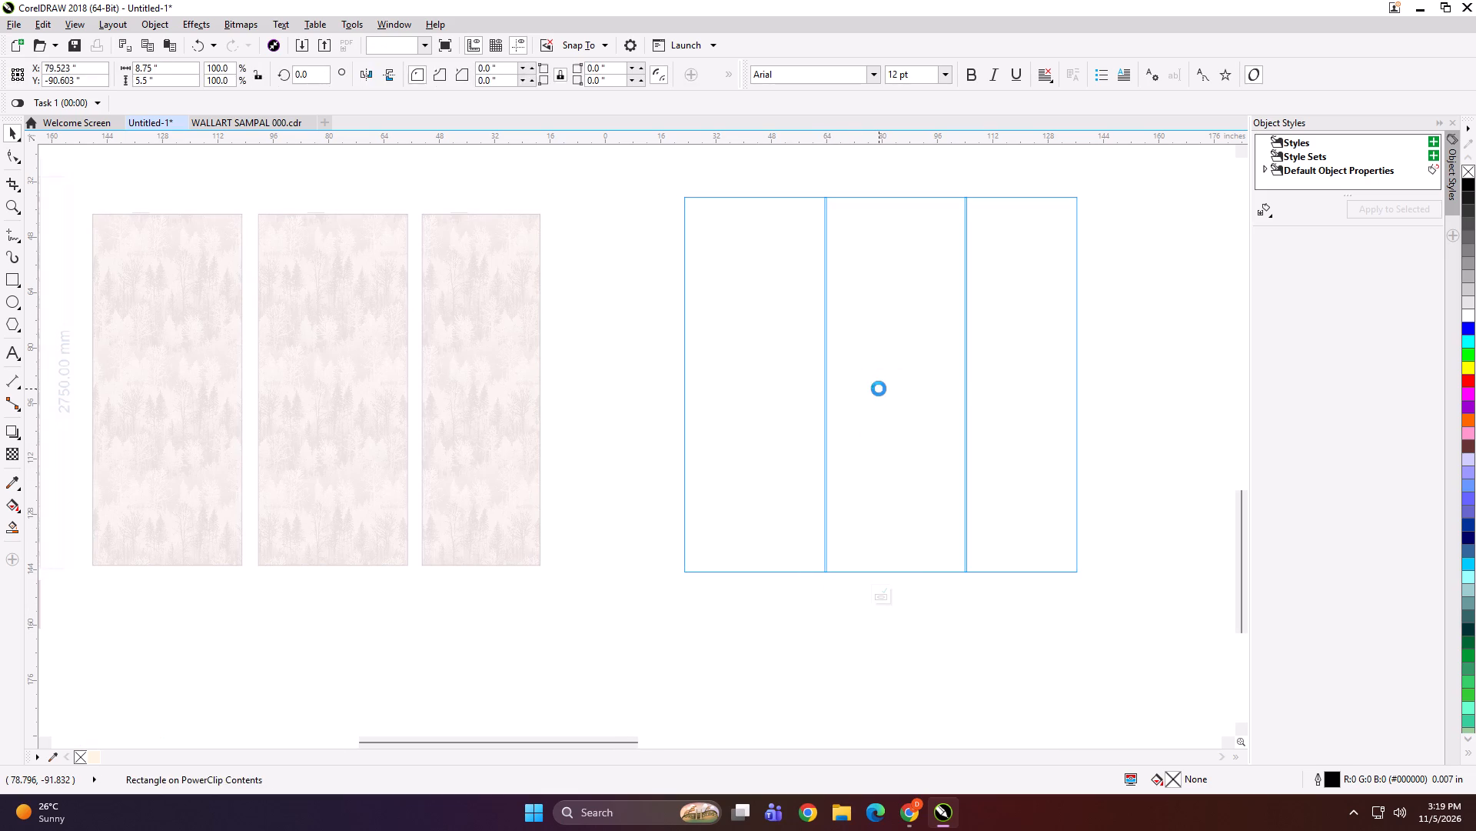
left_click(846, 700)
left_click(887, 594)
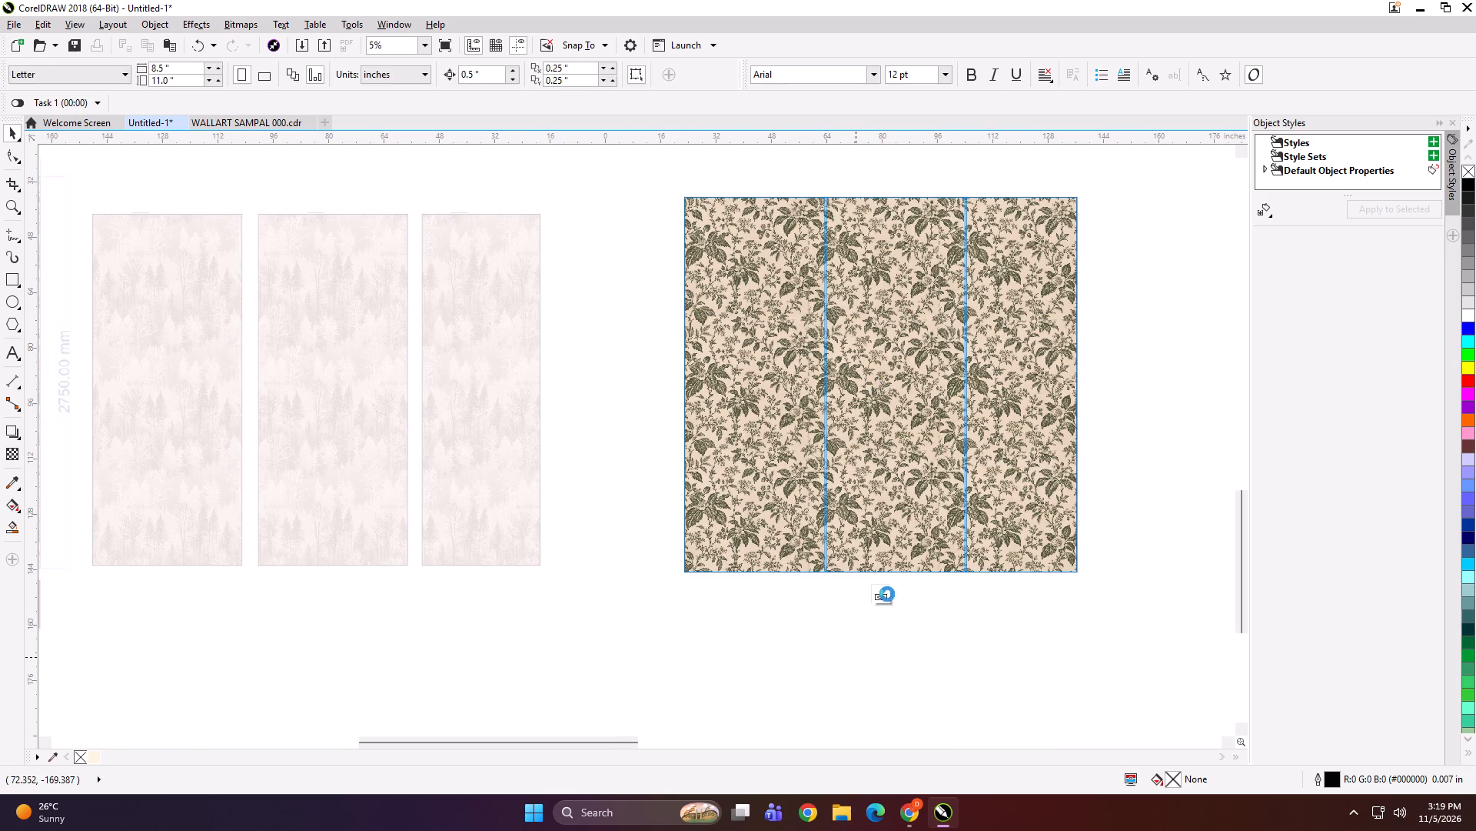
Ungroup the pattern-filled PowerClip group into separate green panels.
key("ctrl+u")
key("ctrl+u")
left_click(820, 629)
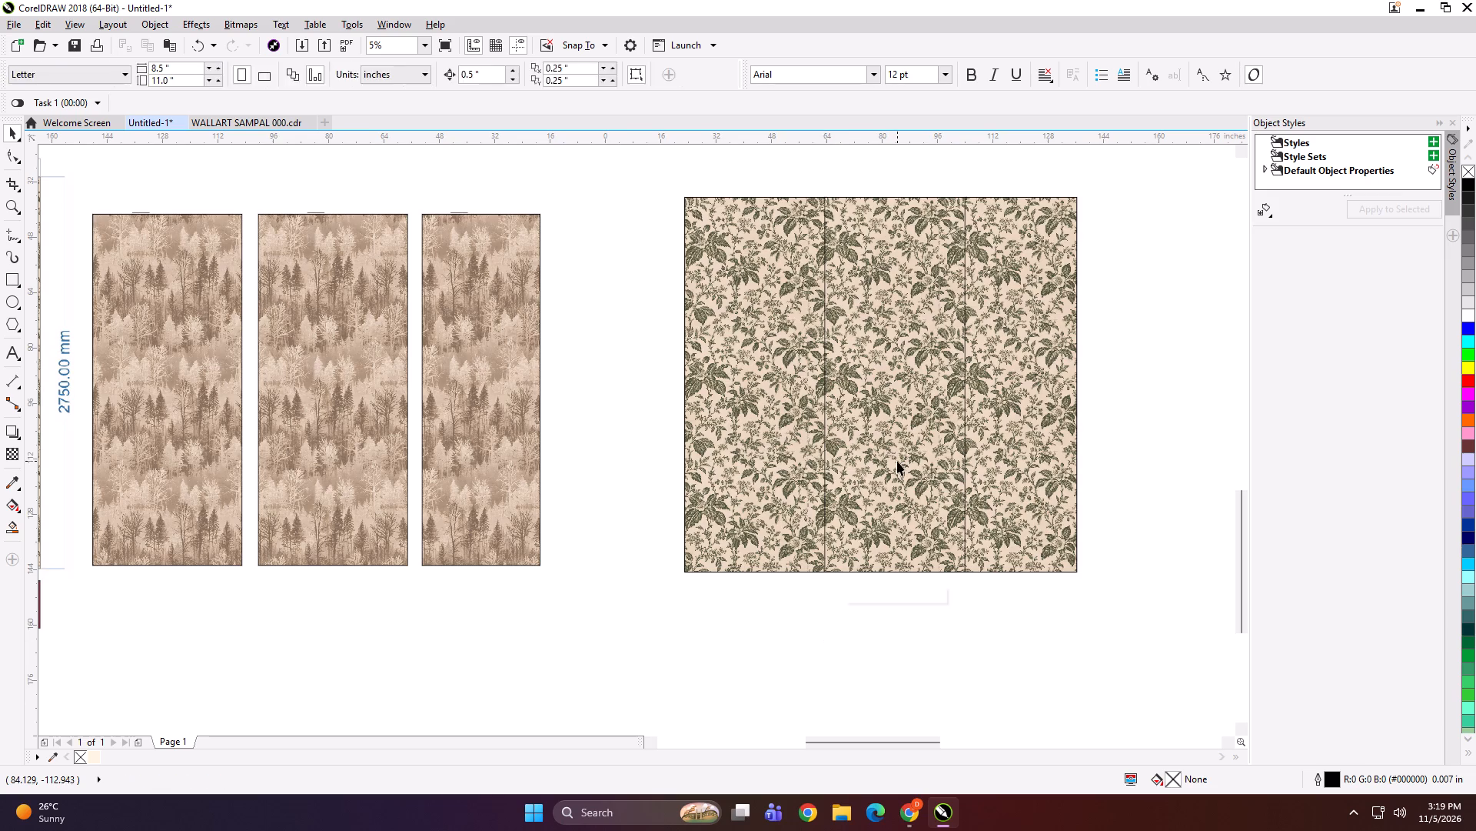
left_click(897, 461)
Add the label "2880MM*2750MM PANEL 1" at the first green panel's top edge and copy its text.
scroll(897, 455, "down", 1)
left_click(879, 249)
left_click(8, 352)
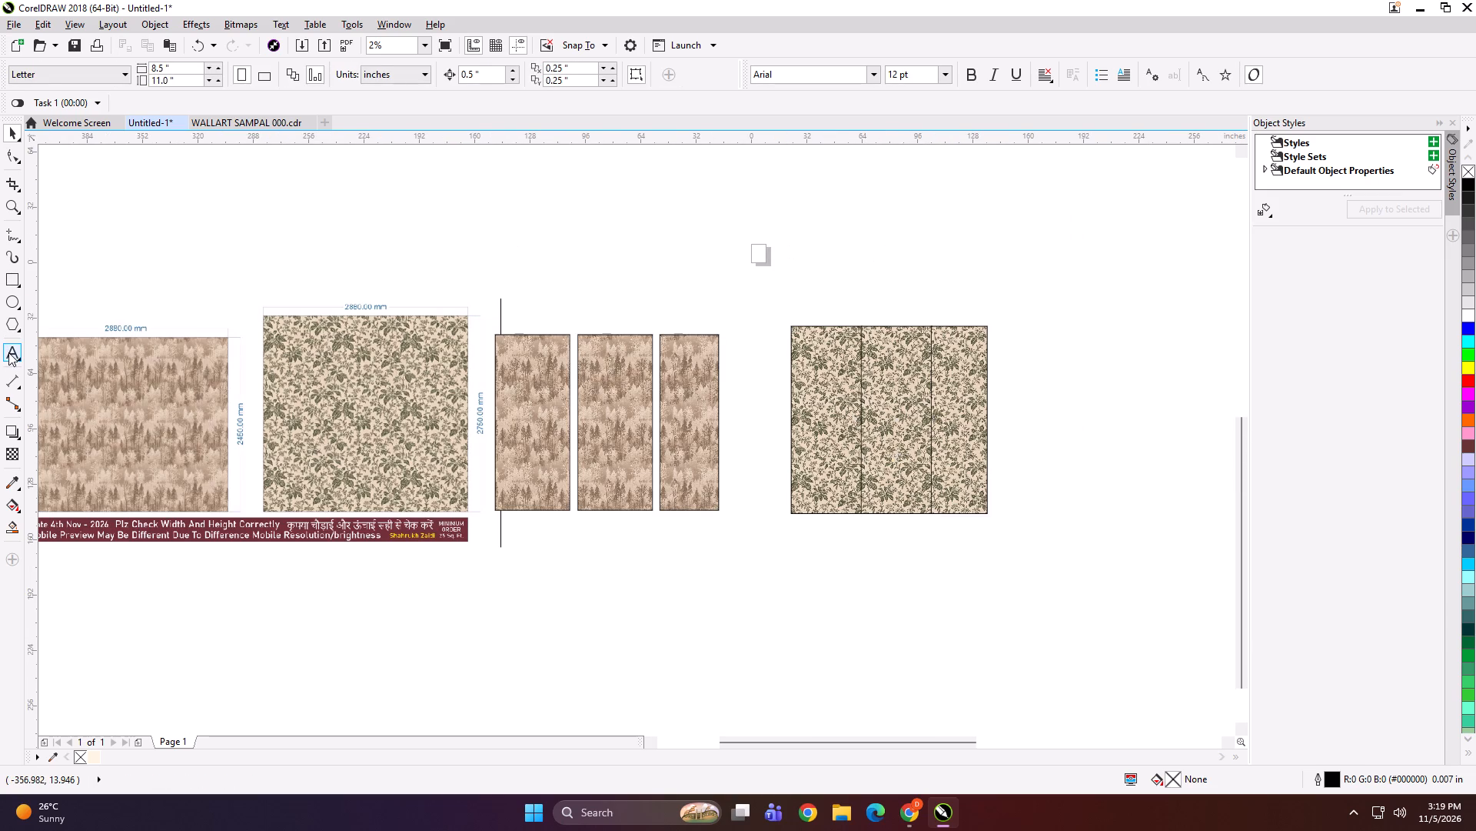
left_click(806, 324)
type("2880")
type("MM*2")
type("750MM PANEL 1")
key("ctrl+a")
key("ctrl+c")
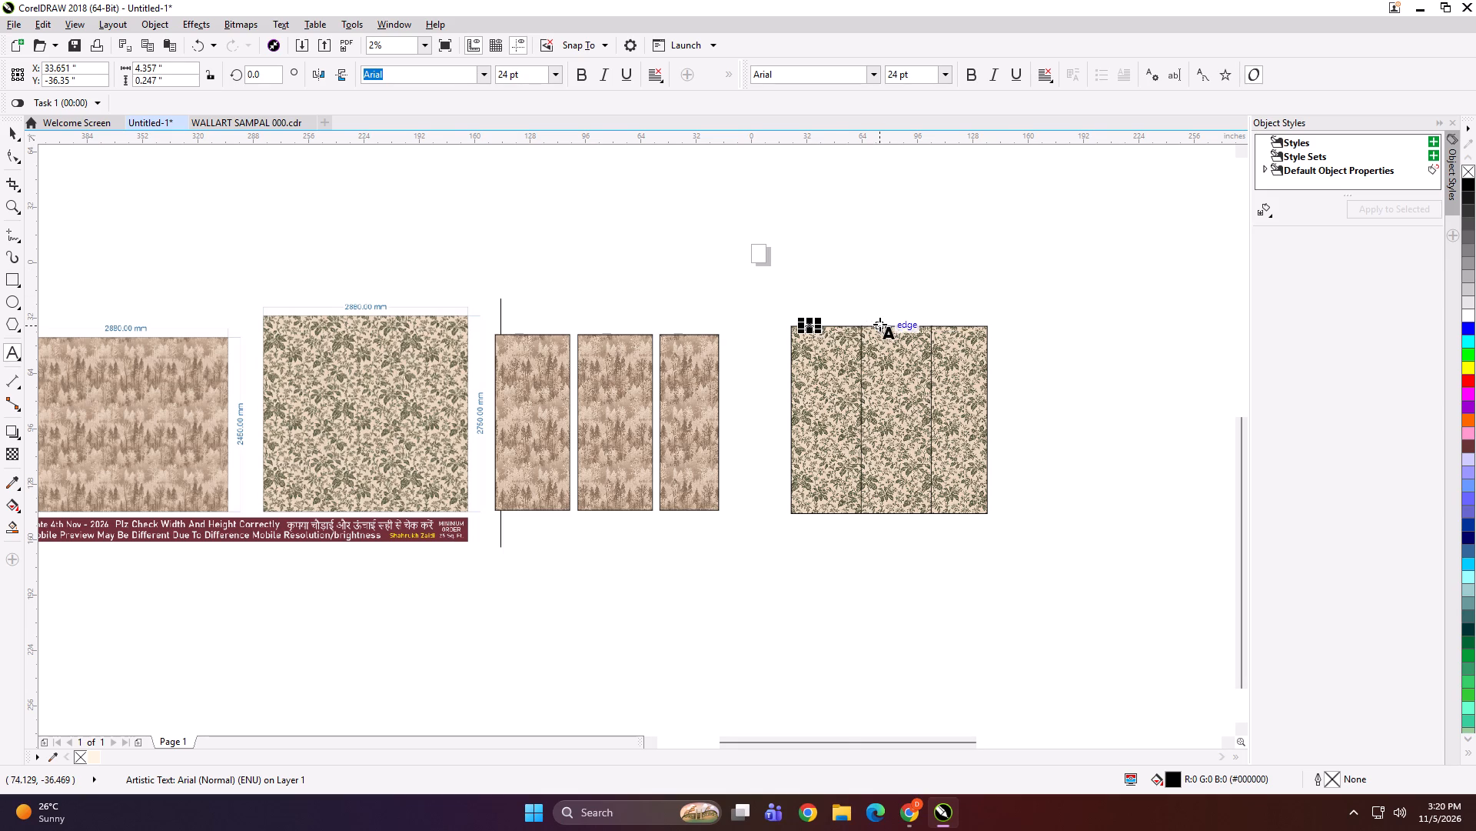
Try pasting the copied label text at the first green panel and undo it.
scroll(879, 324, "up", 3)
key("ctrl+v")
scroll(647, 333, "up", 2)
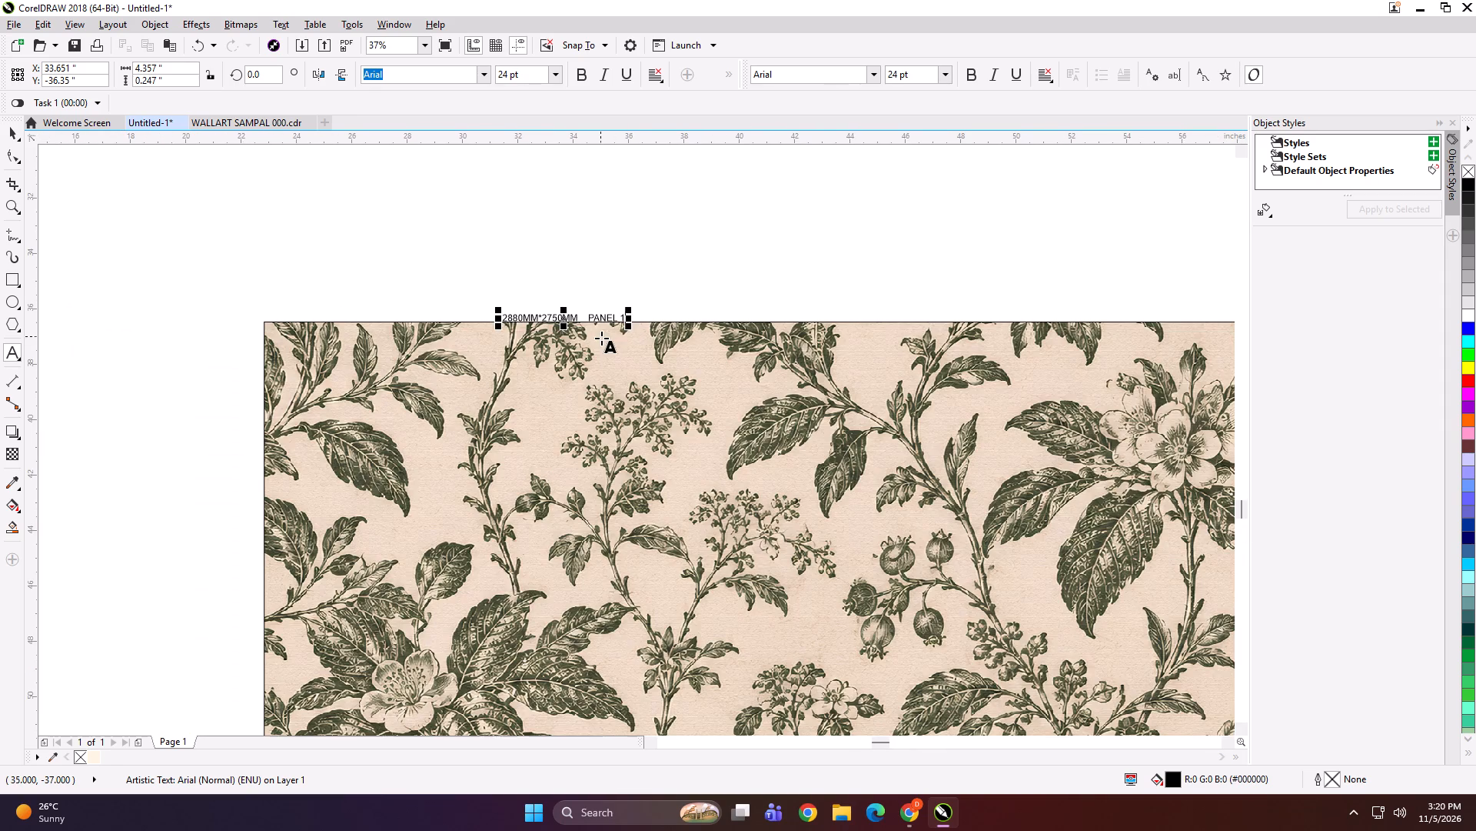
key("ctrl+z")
Paste the label at the middle green panel's top edge and change its number to PANEL 2.
scroll(397, 280, "down", 2)
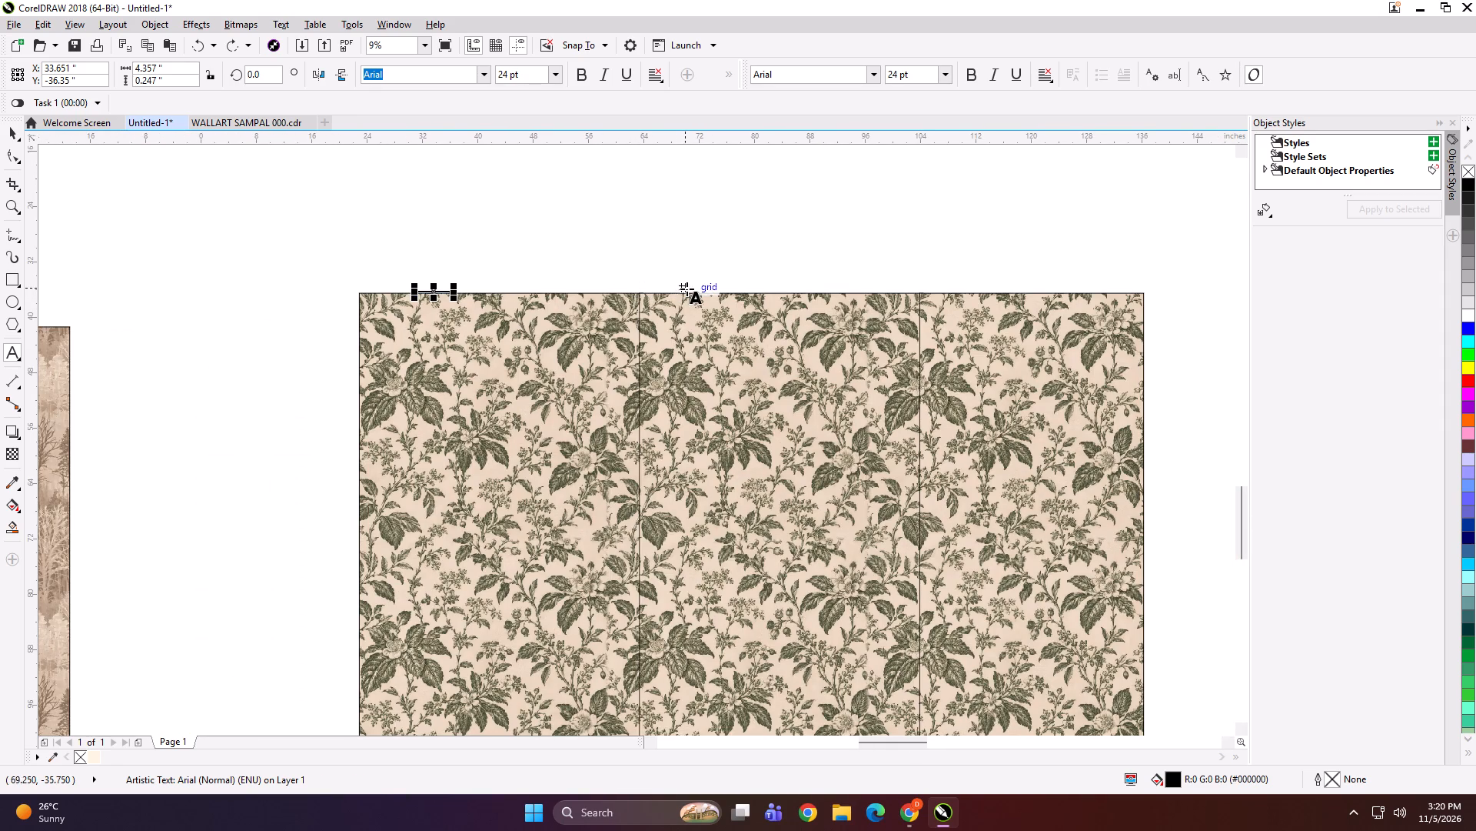
left_click(690, 289)
key("ctrl+v")
key("BackSpace")
key("2")
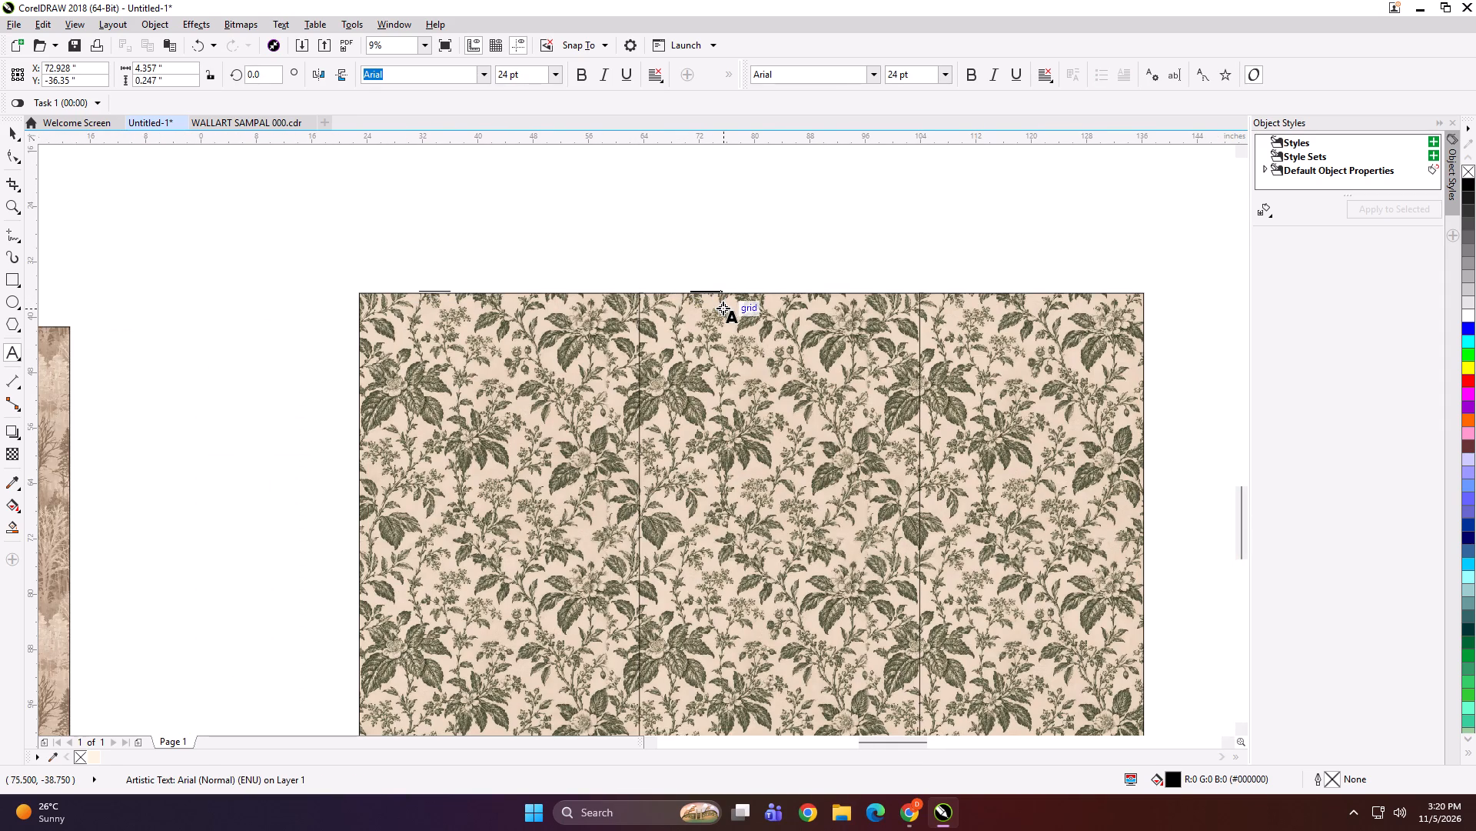
Paste the label at the third green panel's top edge and change its number to PANEL 3.
scroll(540, 317, "down", 1)
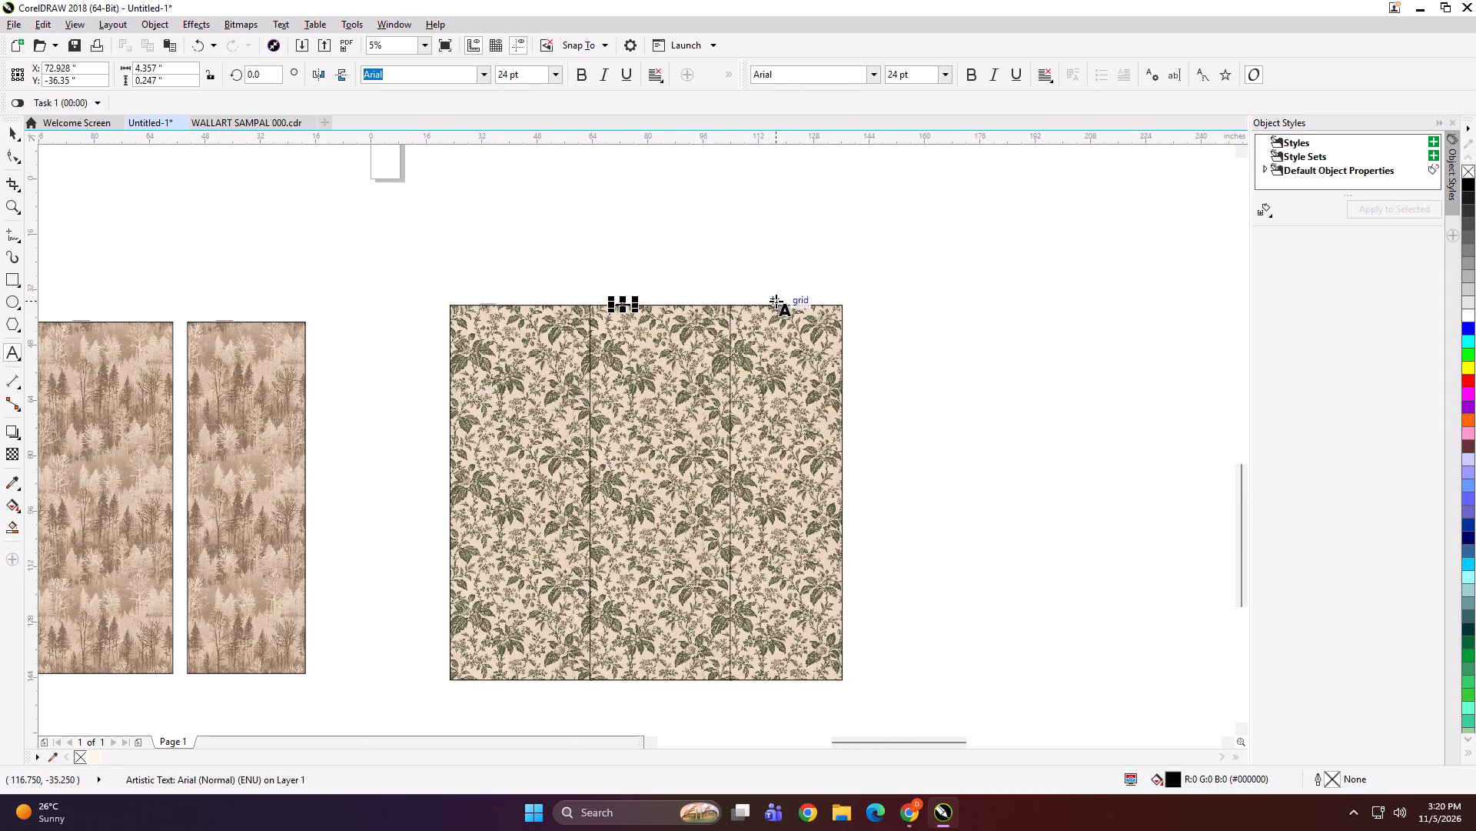
left_click(778, 302)
scroll(781, 302, "up", 3)
key("ctrl+v")
key("BackSpace")
key("3")
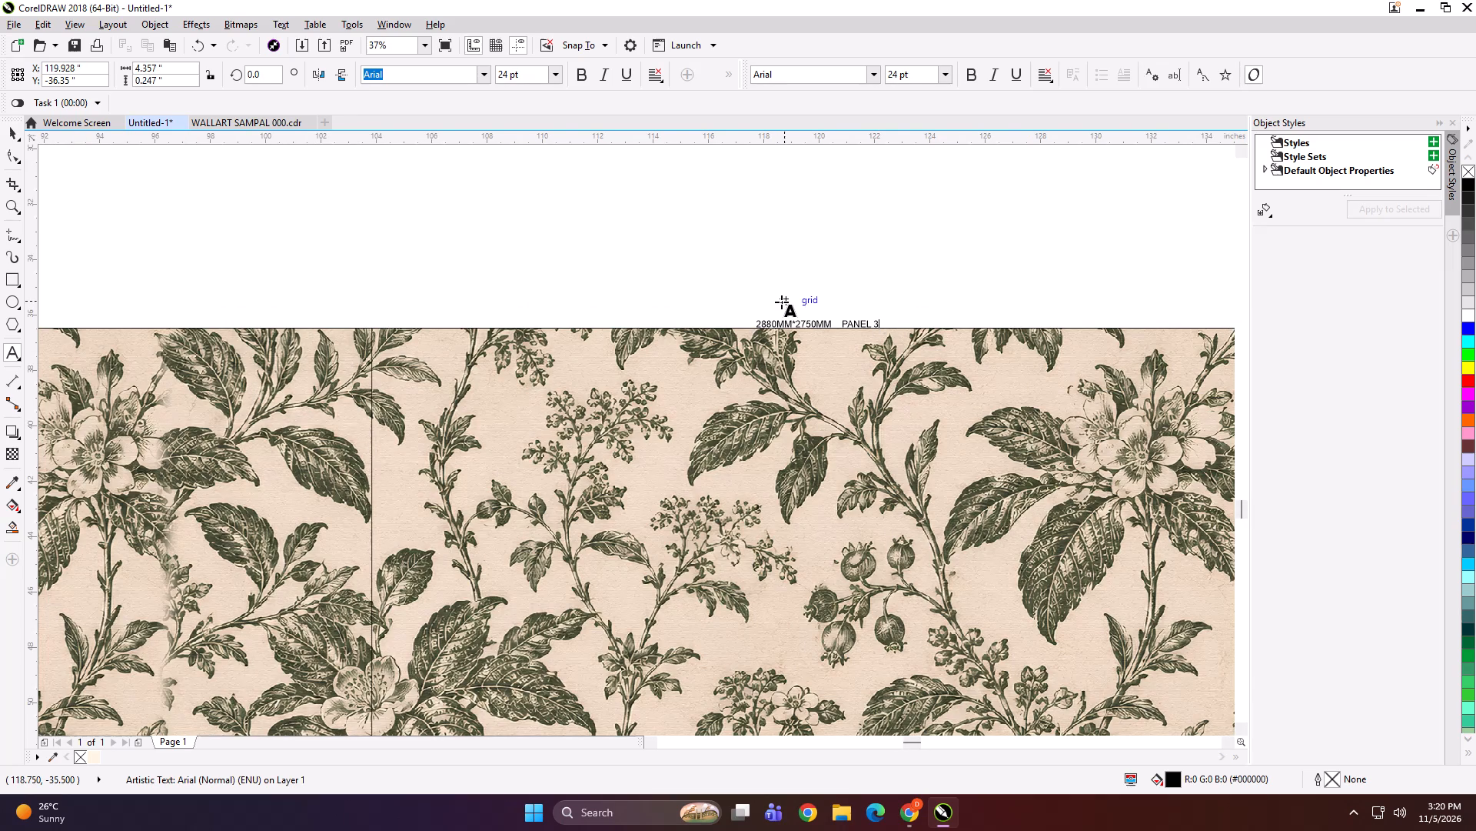
scroll(806, 292, "down", 3)
left_click(9, 137)
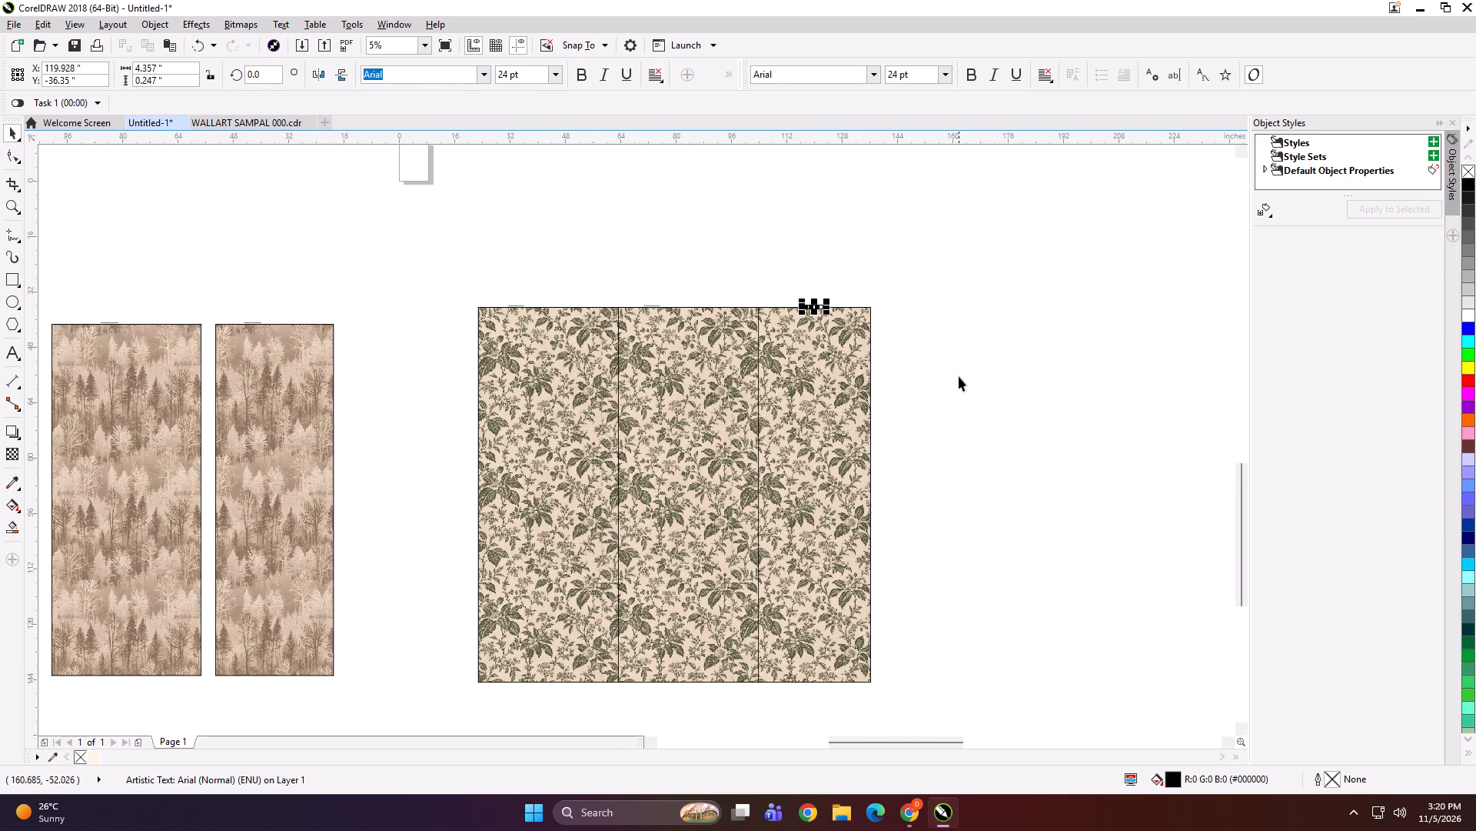
Group each of the three size labels with its green panel, finishing with the first panel.
left_click(848, 375, "shift")
key("ctrl+g")
scroll(940, 297, "down", 1)
left_click_drag(857, 271, 785, 335)
left_click(810, 334, "shift")
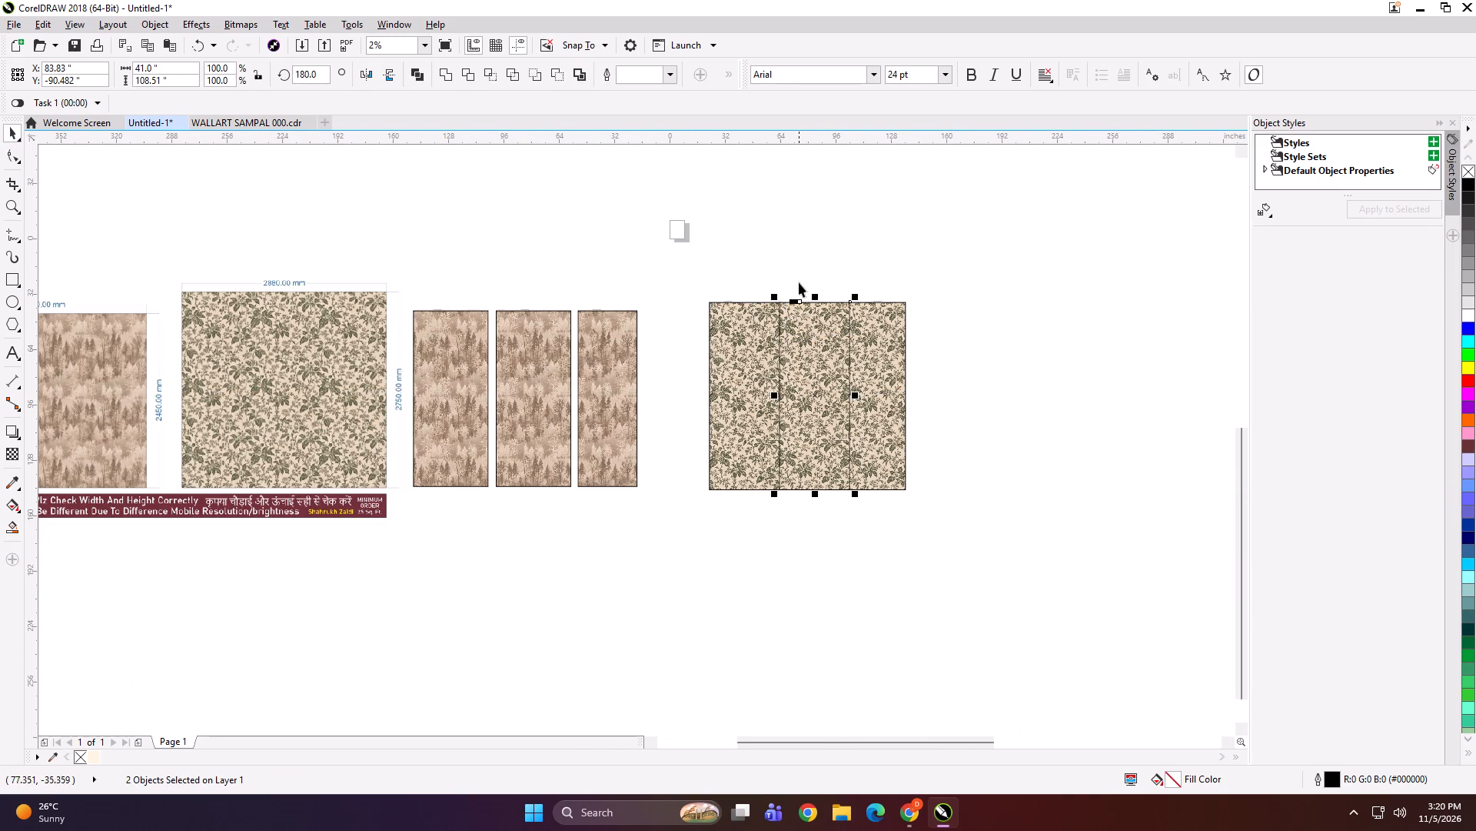
key("ctrl+g")
left_click_drag(798, 271, 639, 369)
left_click(746, 348, "shift")
key("ctrl+g")
Start a TIFF export of the first green panel and create the folder 2880MMx2750MM inside MANTRA ART LIFE.
key("ctrl+e")
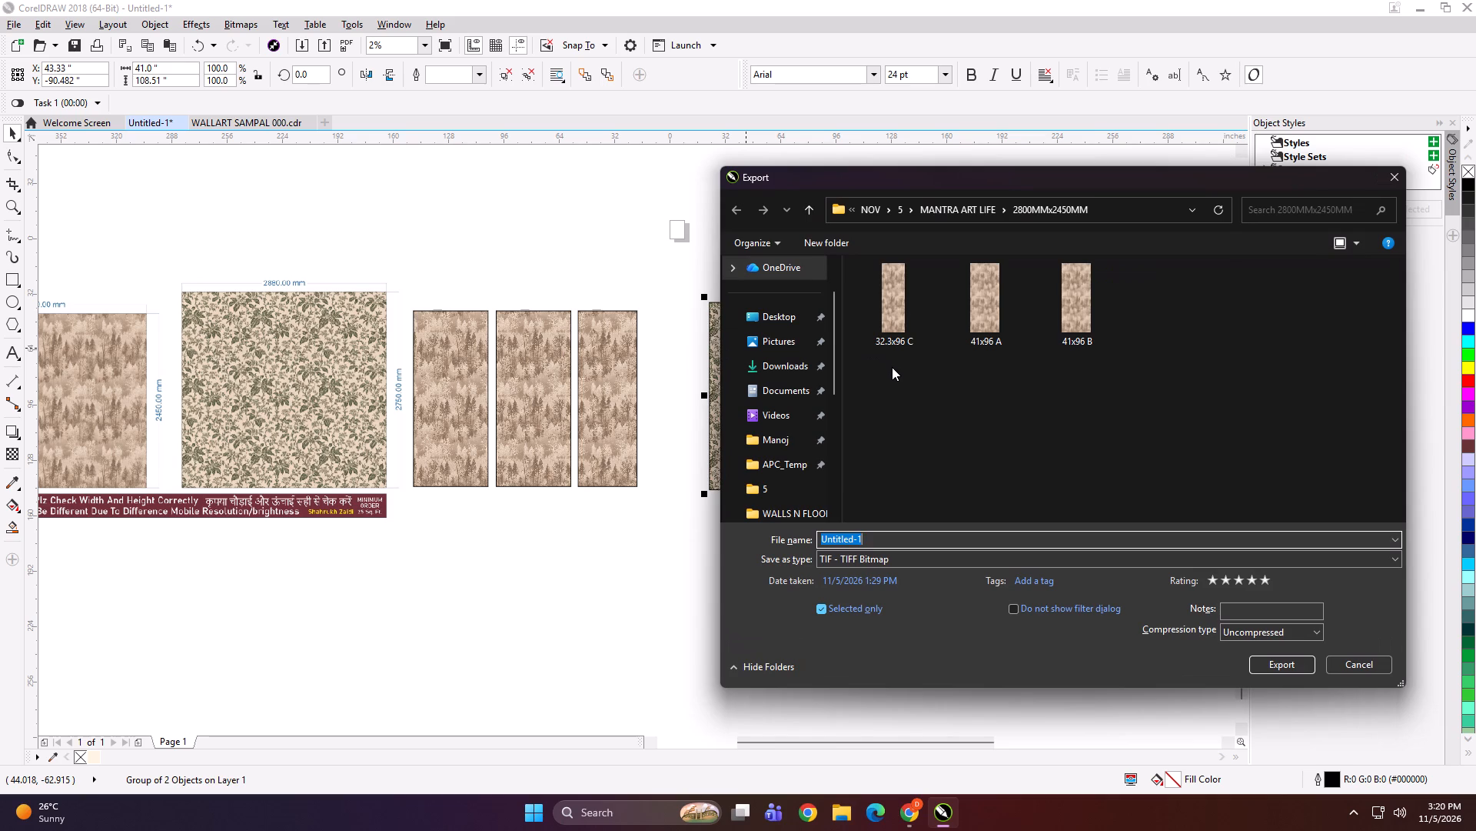
left_click(805, 212)
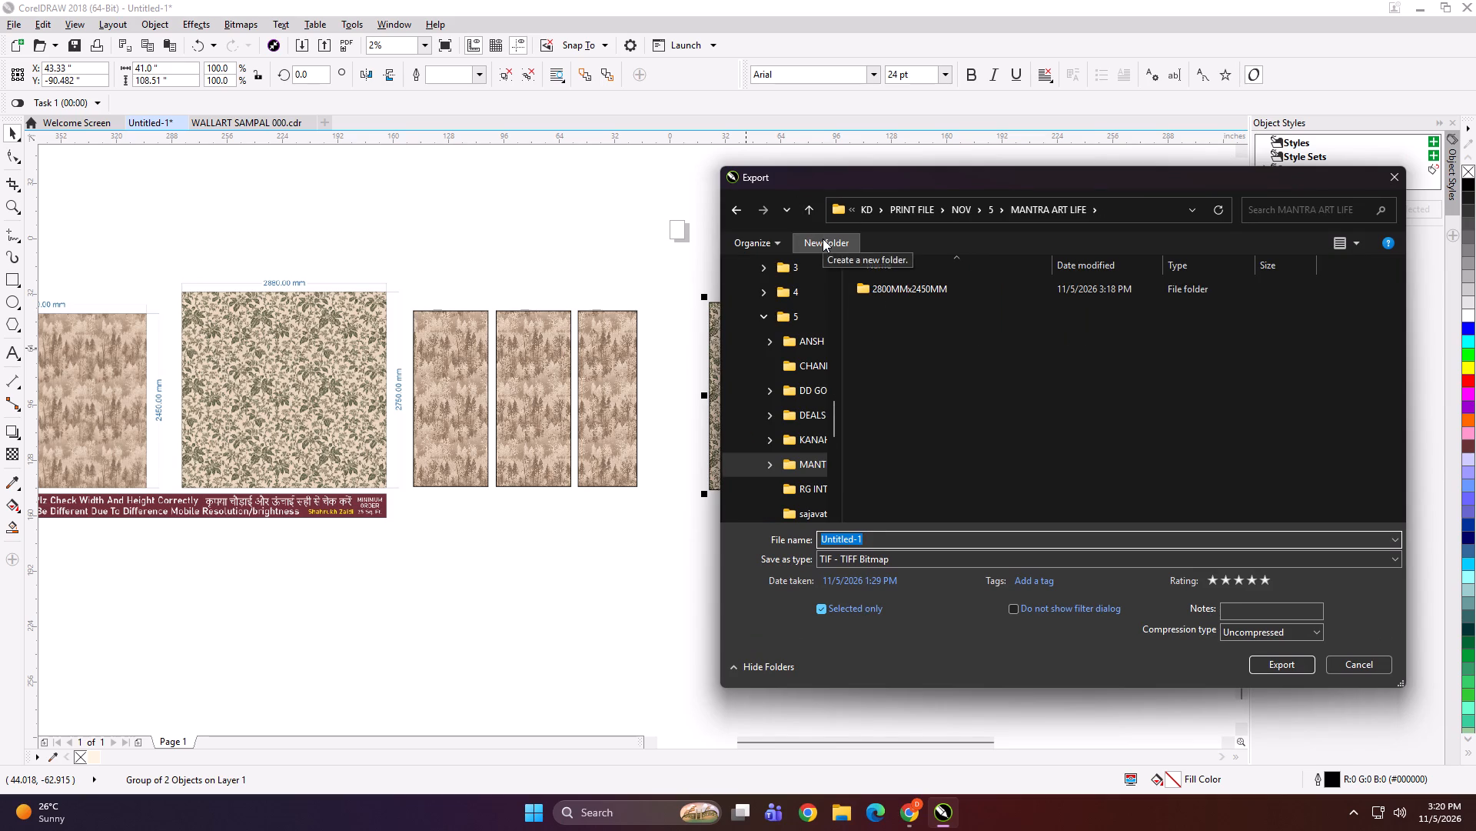
left_click(823, 239)
type("2880")
key("m")
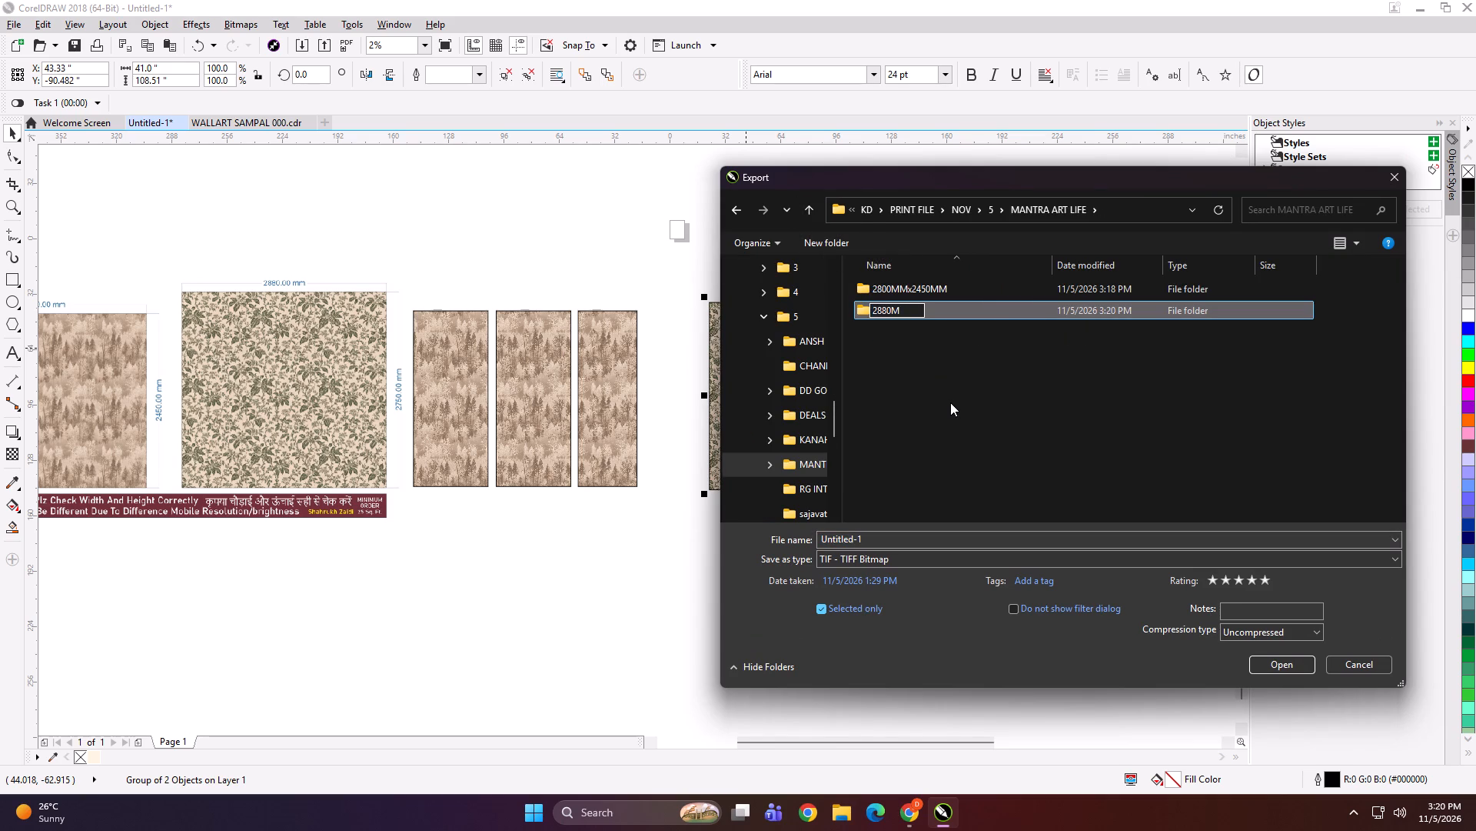
type("Mx")
type("2750MM")
key("Return")
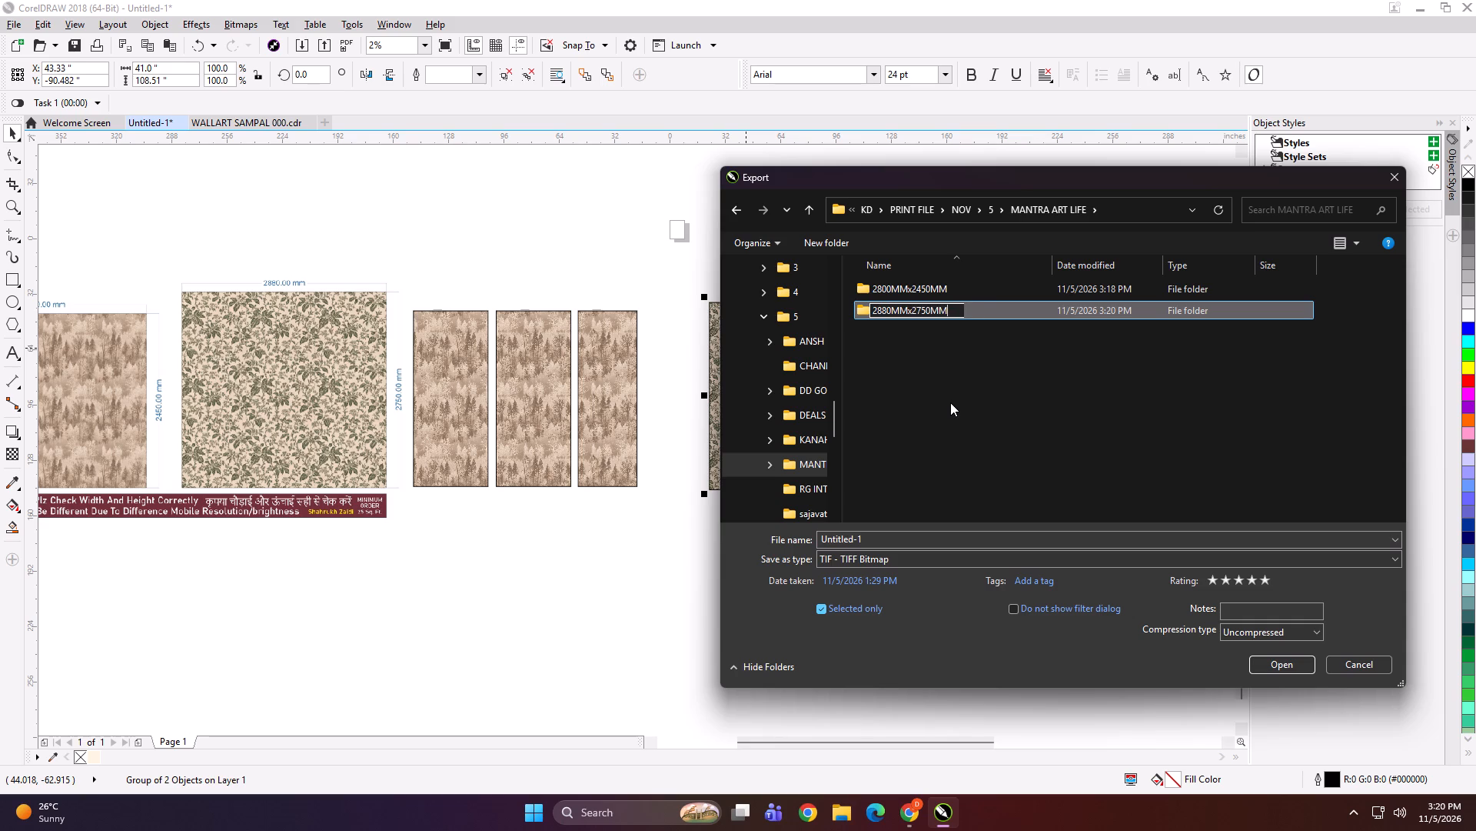
Export the first green panel into the 2880MMx2750MM folder as a TIFF named "41x08 A".
double_click(969, 315)
left_click(929, 529)
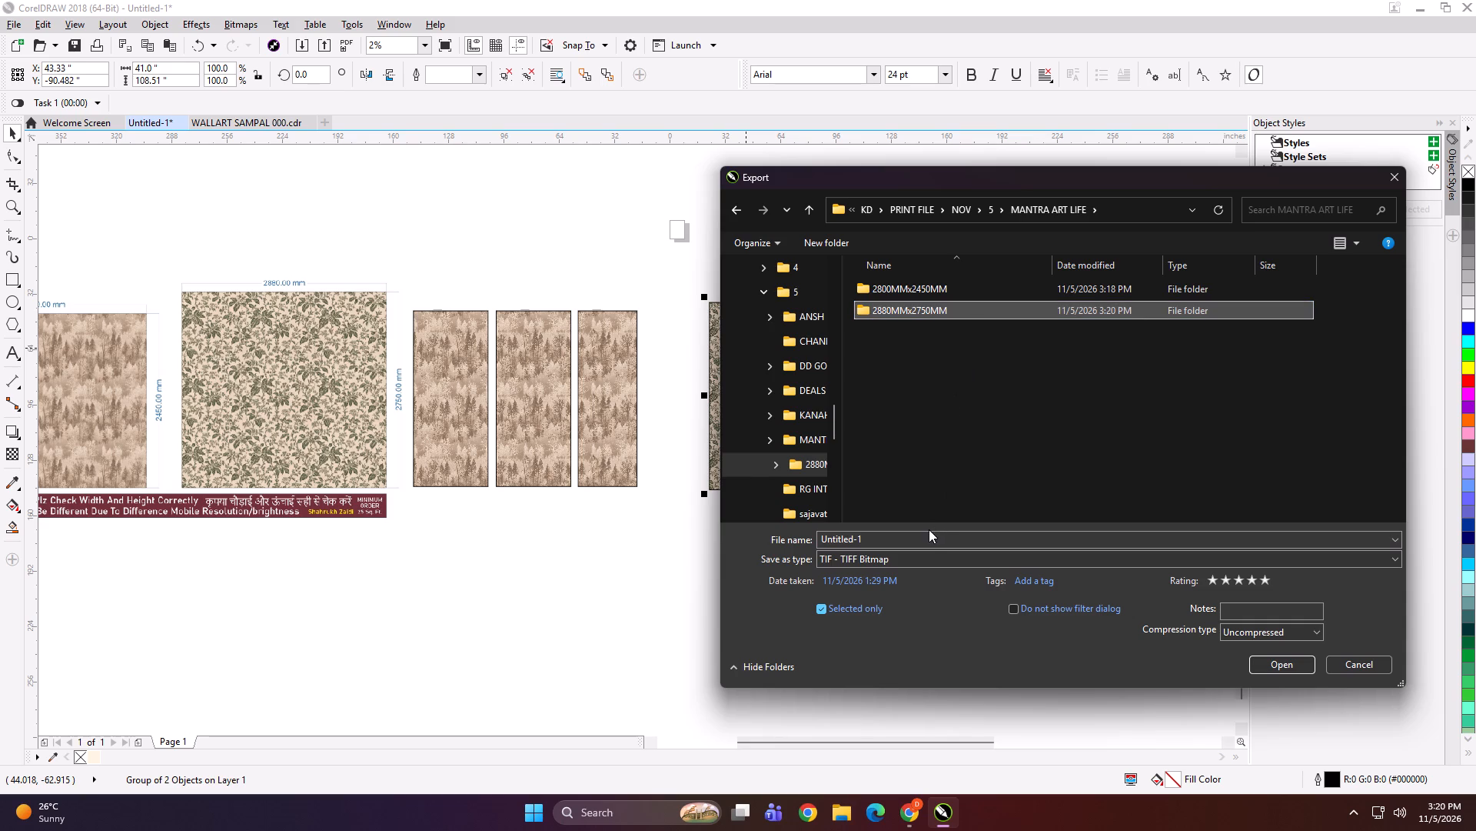
left_click(929, 531)
type("41x08 A")
key("space")
key("Return")
key("Return")
Export the second green panel into the 2880MMx2750MM folder as a TIFF named "41x108 B".
left_click(819, 346)
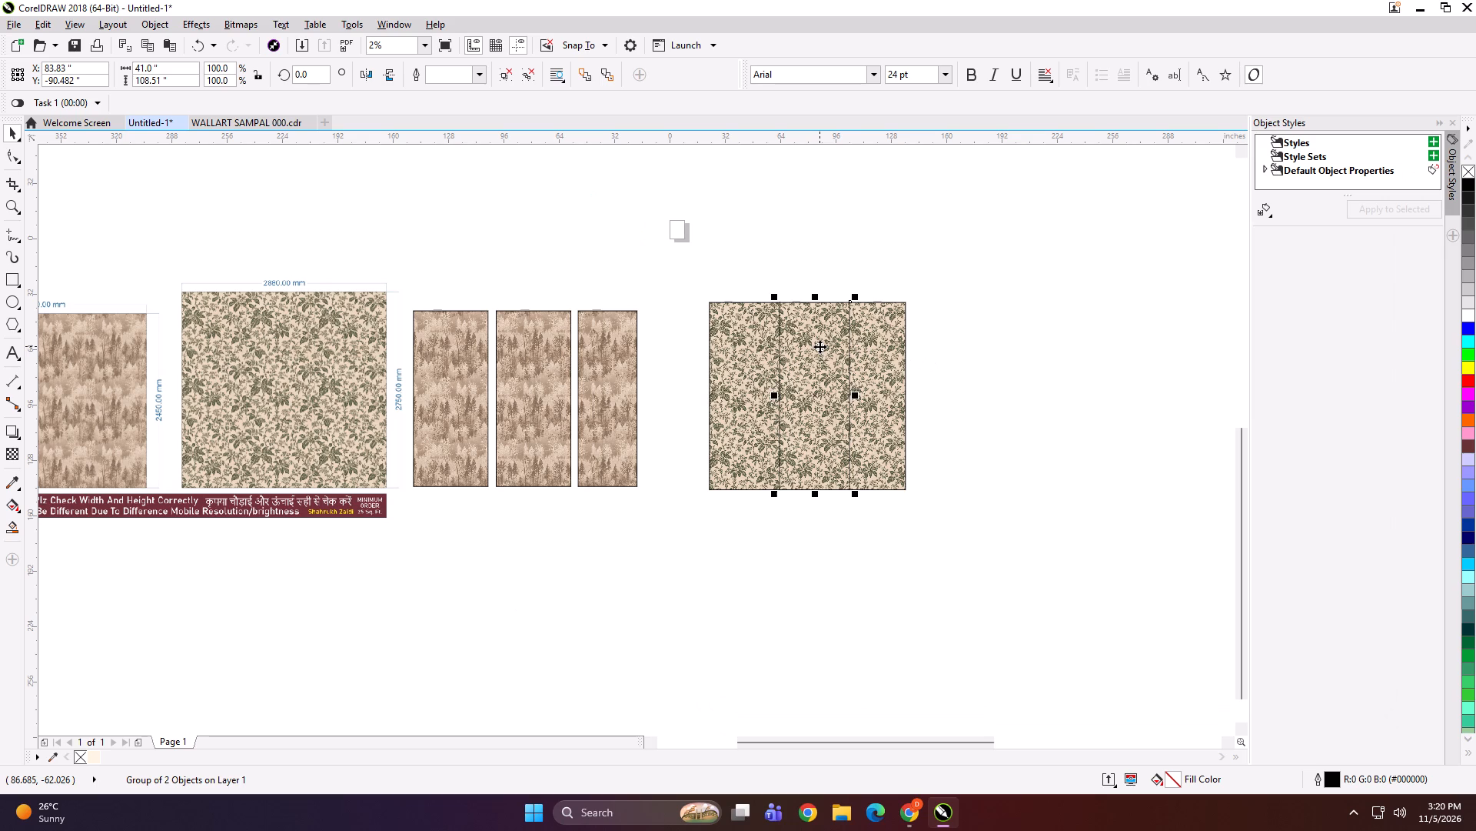
key("ctrl+e")
key("ctrl+e")
left_click(801, 266)
left_click(812, 347)
key("ctrl+e")
left_click(890, 315)
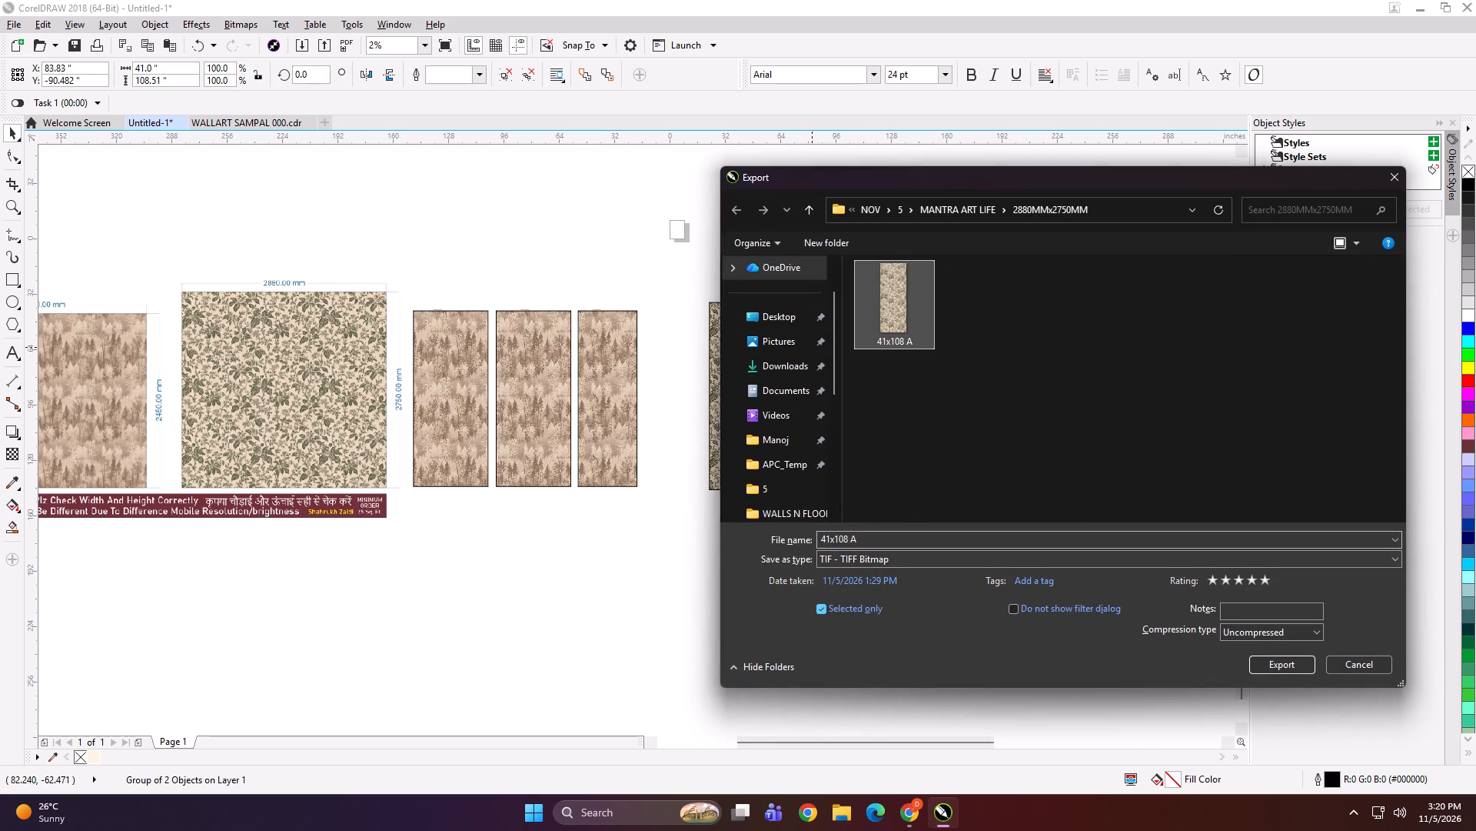
triple_click(873, 539)
key("BackSpace")
key("b")
key("Return")
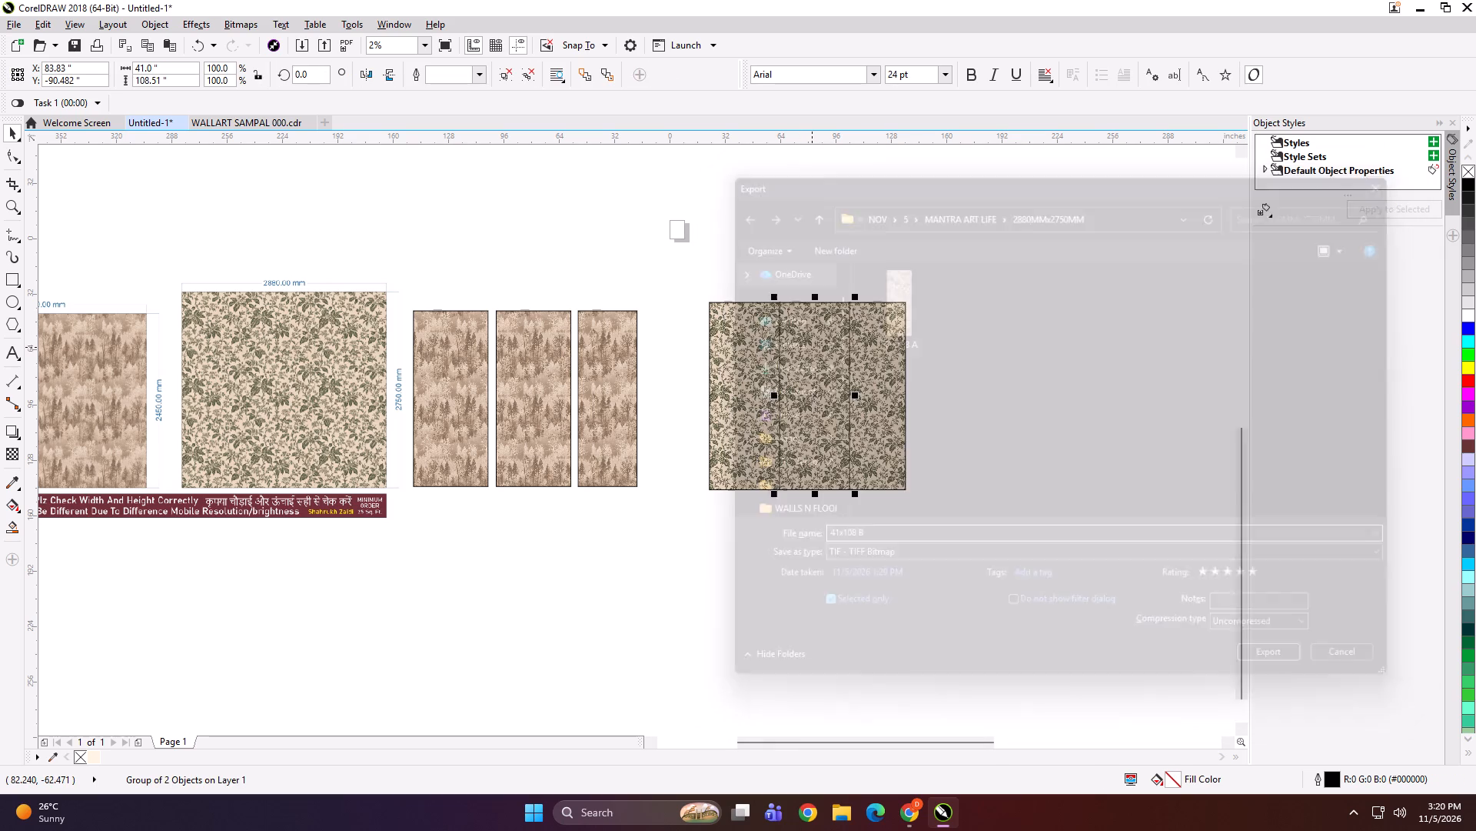
key("Return")
Export the third green panel into the 2880MMx2750MM folder as a TIFF named "32x108 C".
left_click(913, 394)
left_click(899, 359)
key("ctrl+e")
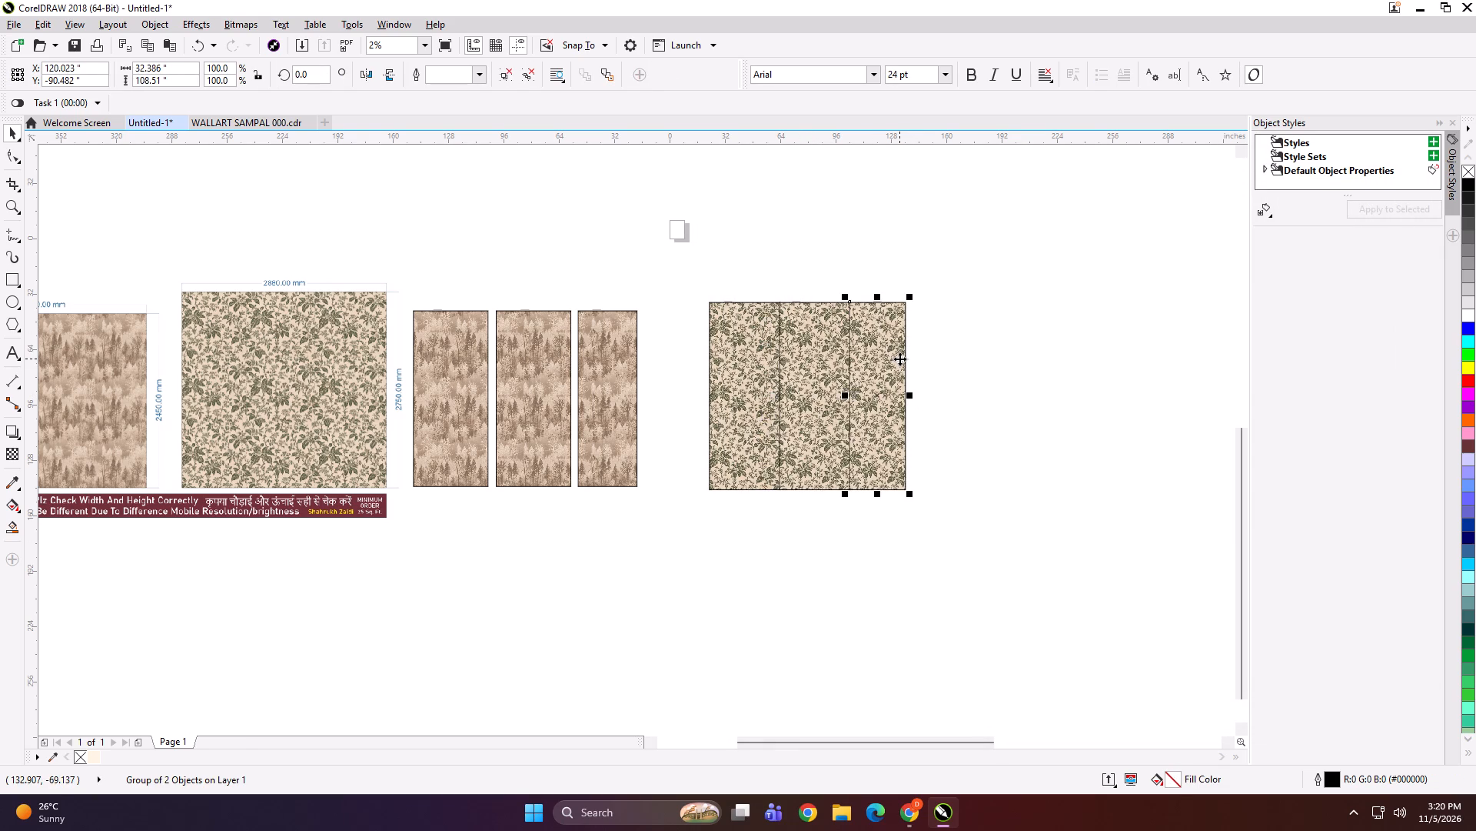
key("ctrl+e")
left_click(866, 277)
left_click(872, 335)
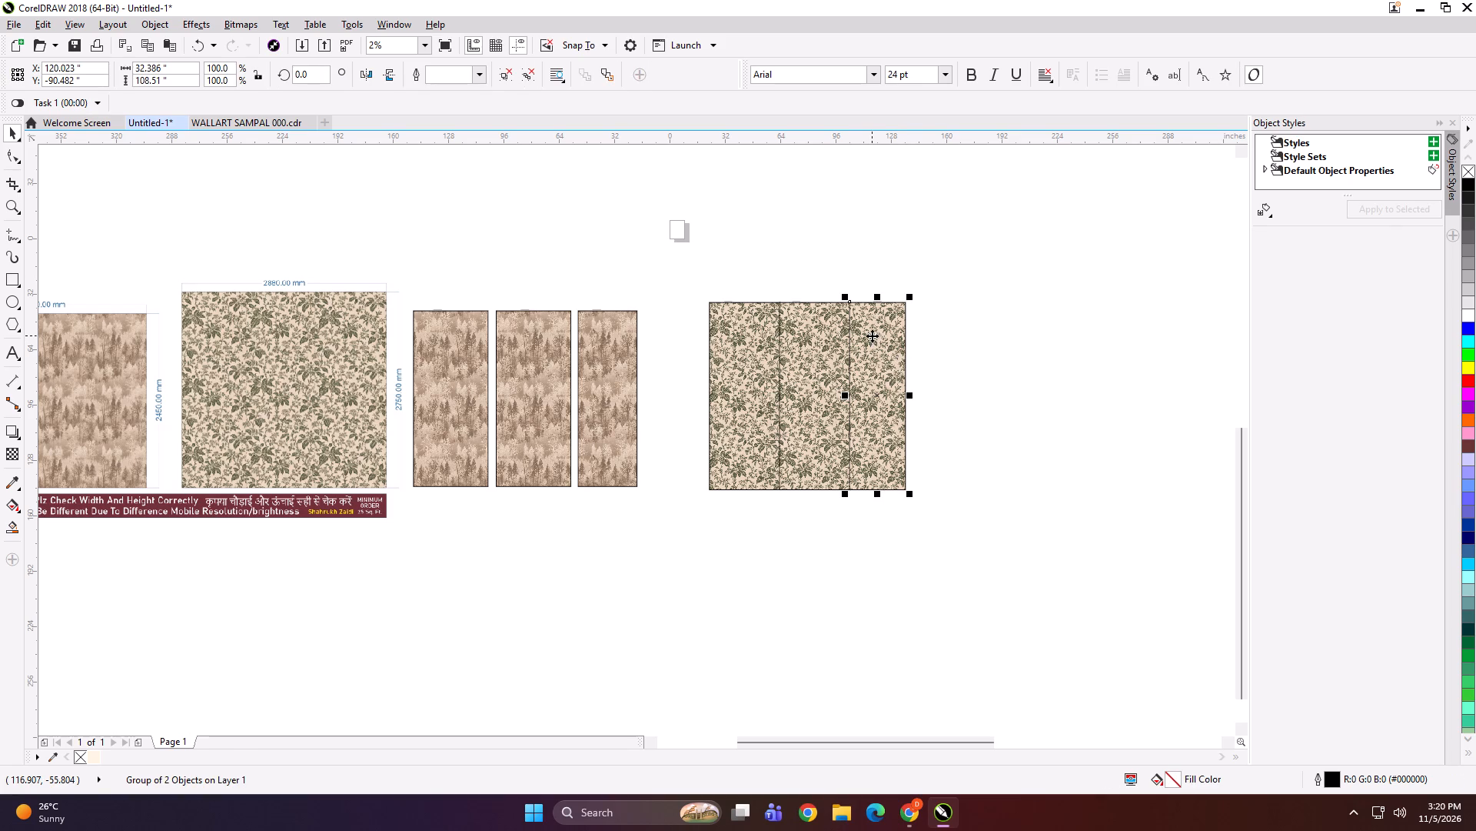
key("ctrl+e")
type("32x108 C")
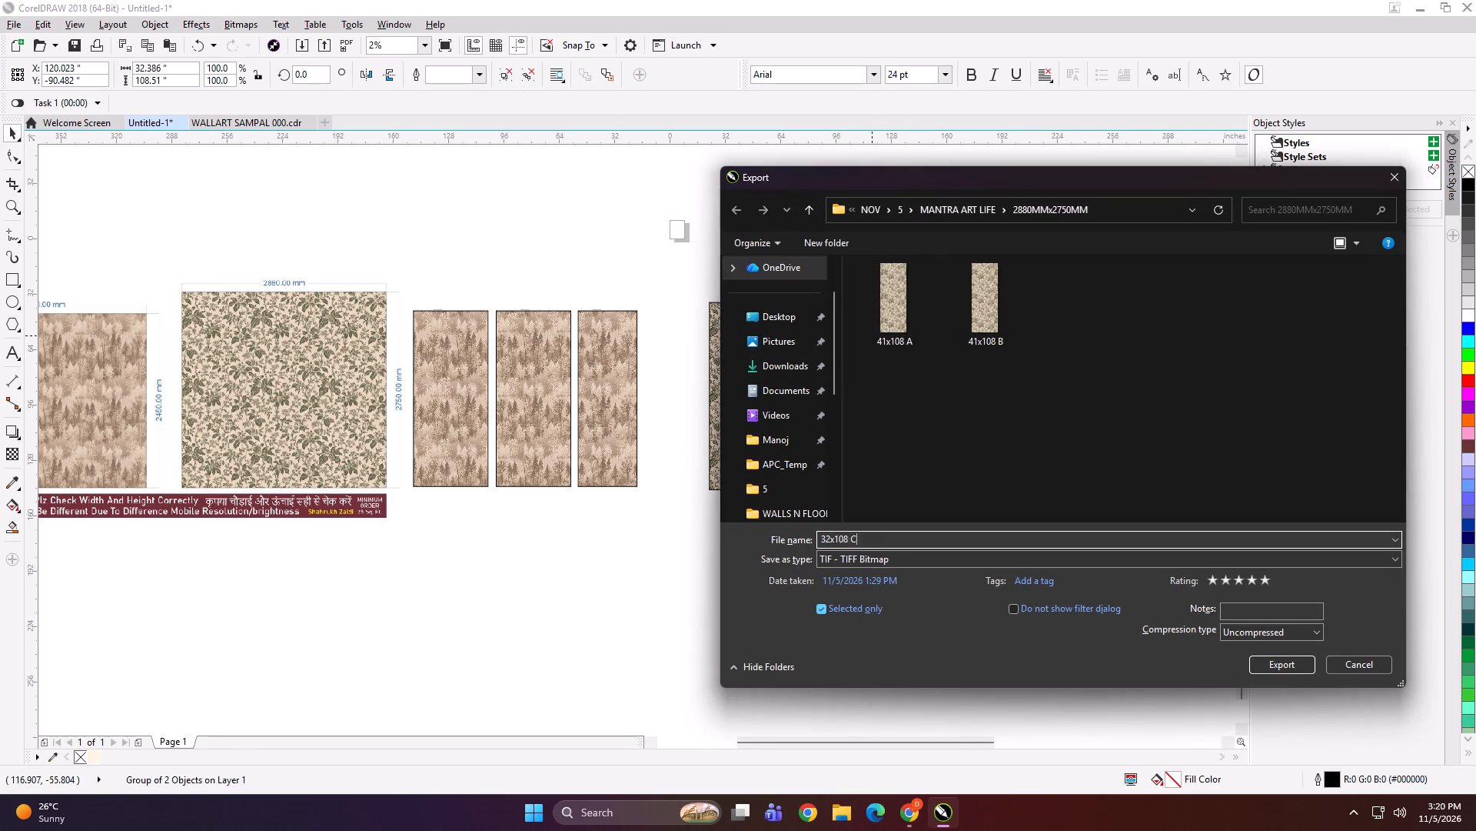
key("Return")
key("Return")
Spread the green panels apart by nudging the third about 3.5 inches right, and the second and third together about 6.5 inches.
key("Right")
key("Right")
key("Right")
key("Right")
key("Right")
key("Right")
key("Right")
left_click_drag(971, 257, 756, 519)
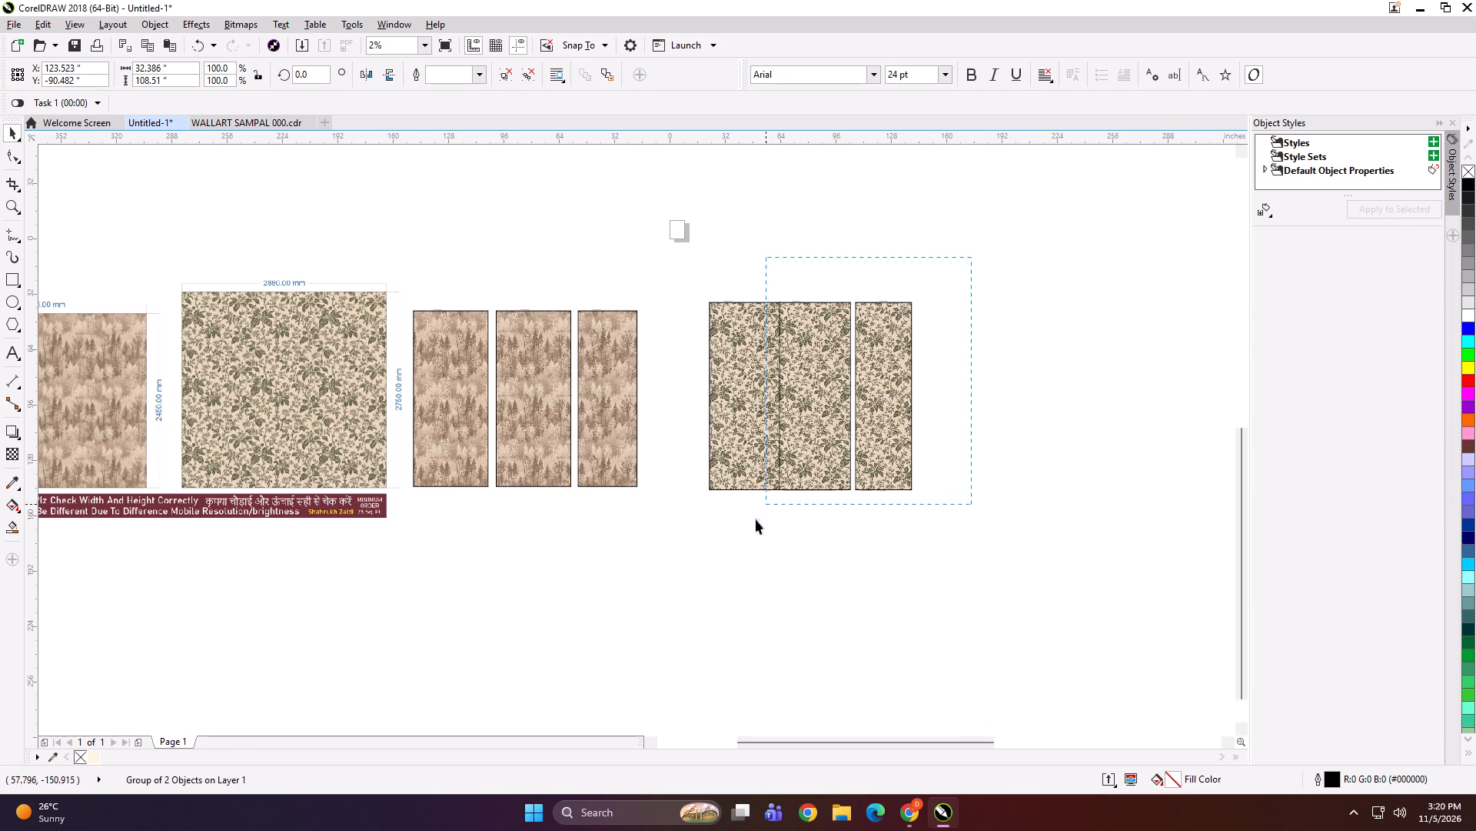
left_click_drag(756, 519, 754, 523)
key("Right")
key("Right")
key("Right")
key("Right")
key("Right")
key("Right")
key("Right")
key("Right")
key("Right")
key("Right")
key("Right")
key("Right")
key("Right")
key("Right")
Examine the size label at the top edge of the second brown forest panel.
scroll(849, 409, "down", 1)
scroll(505, 402, "up", 1)
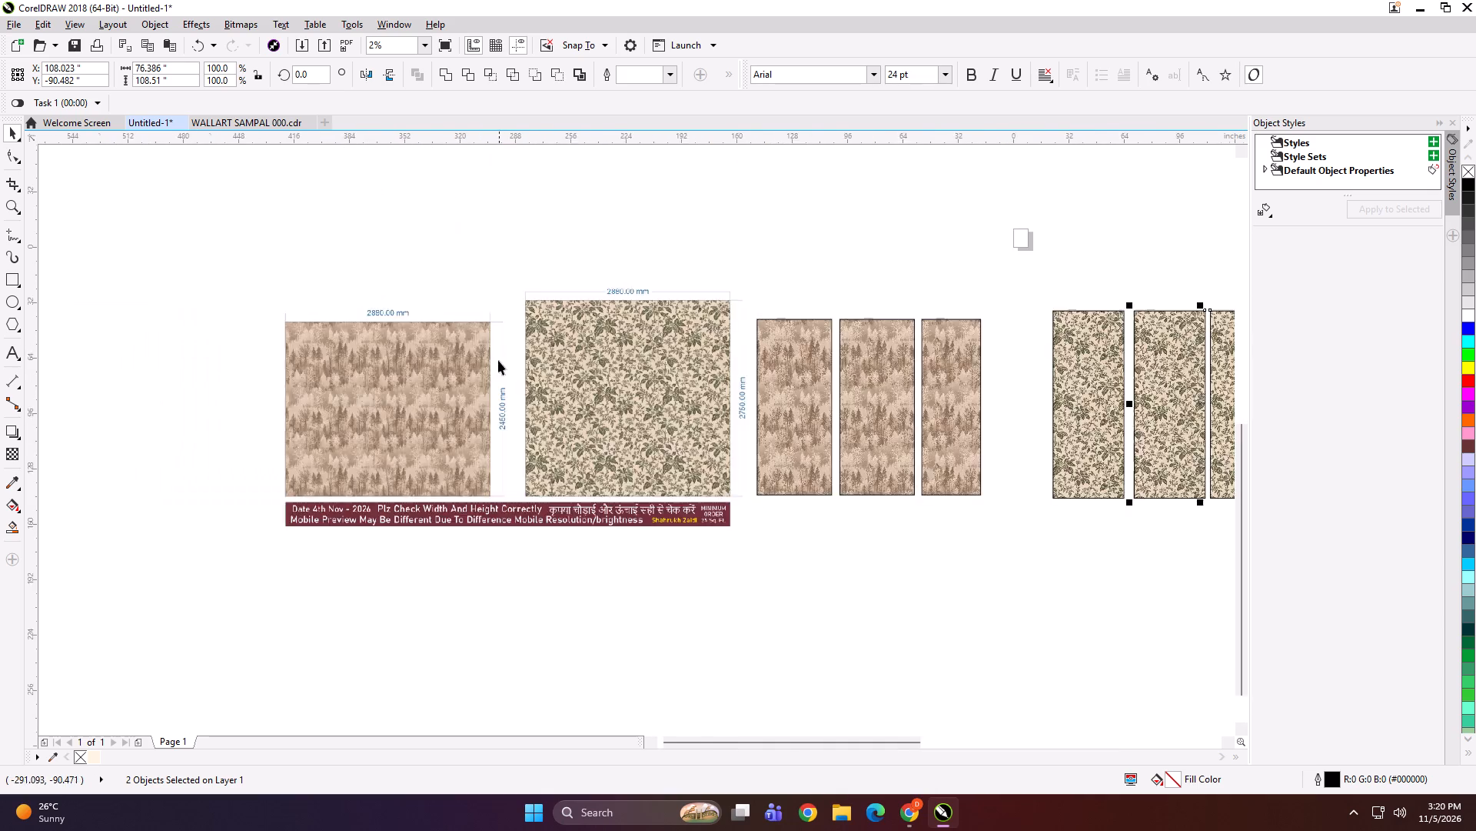
scroll(498, 360, "up", 1)
scroll(362, 323, "down", 1)
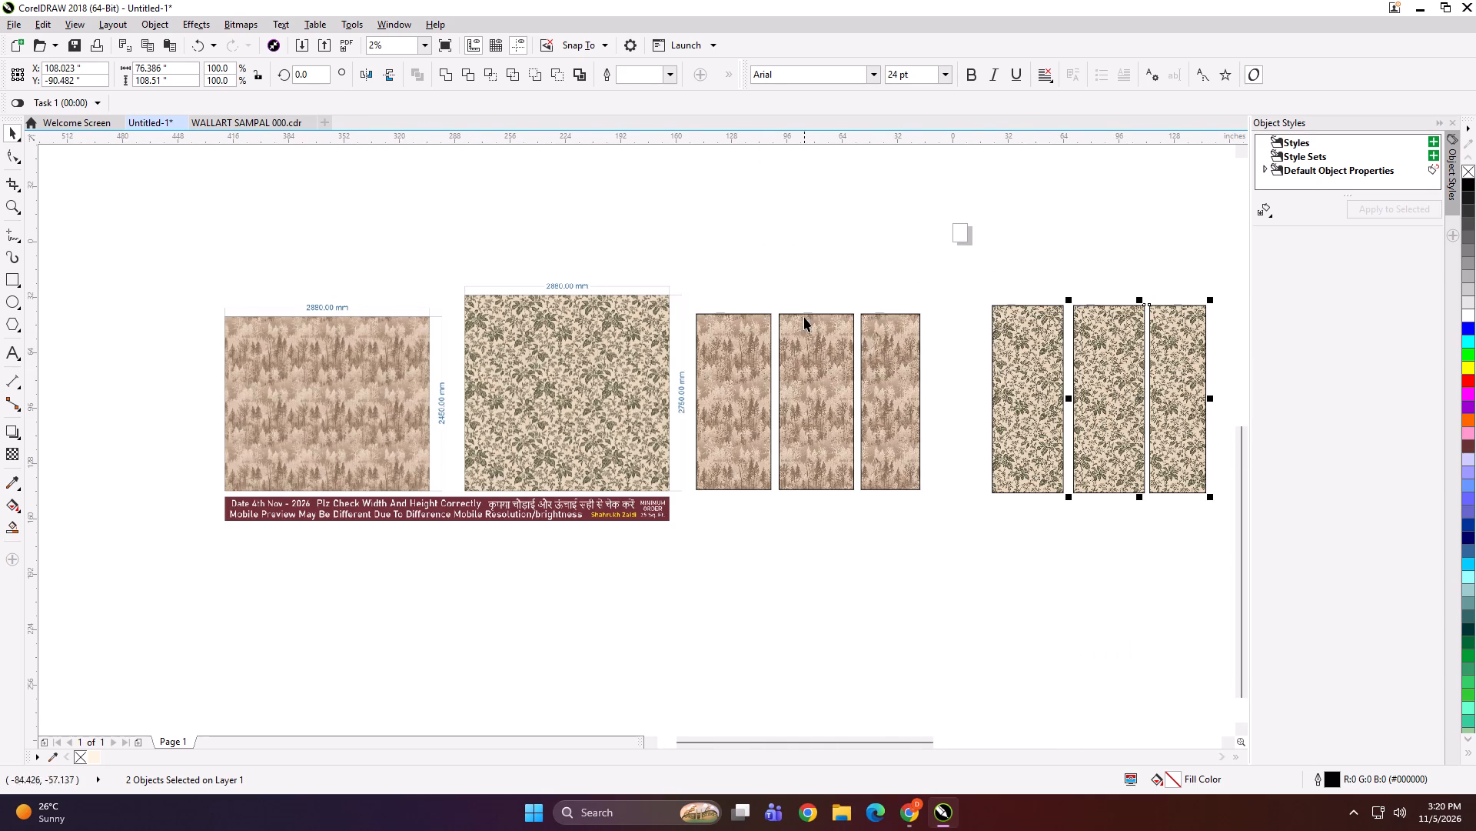
scroll(804, 317, "up", 4)
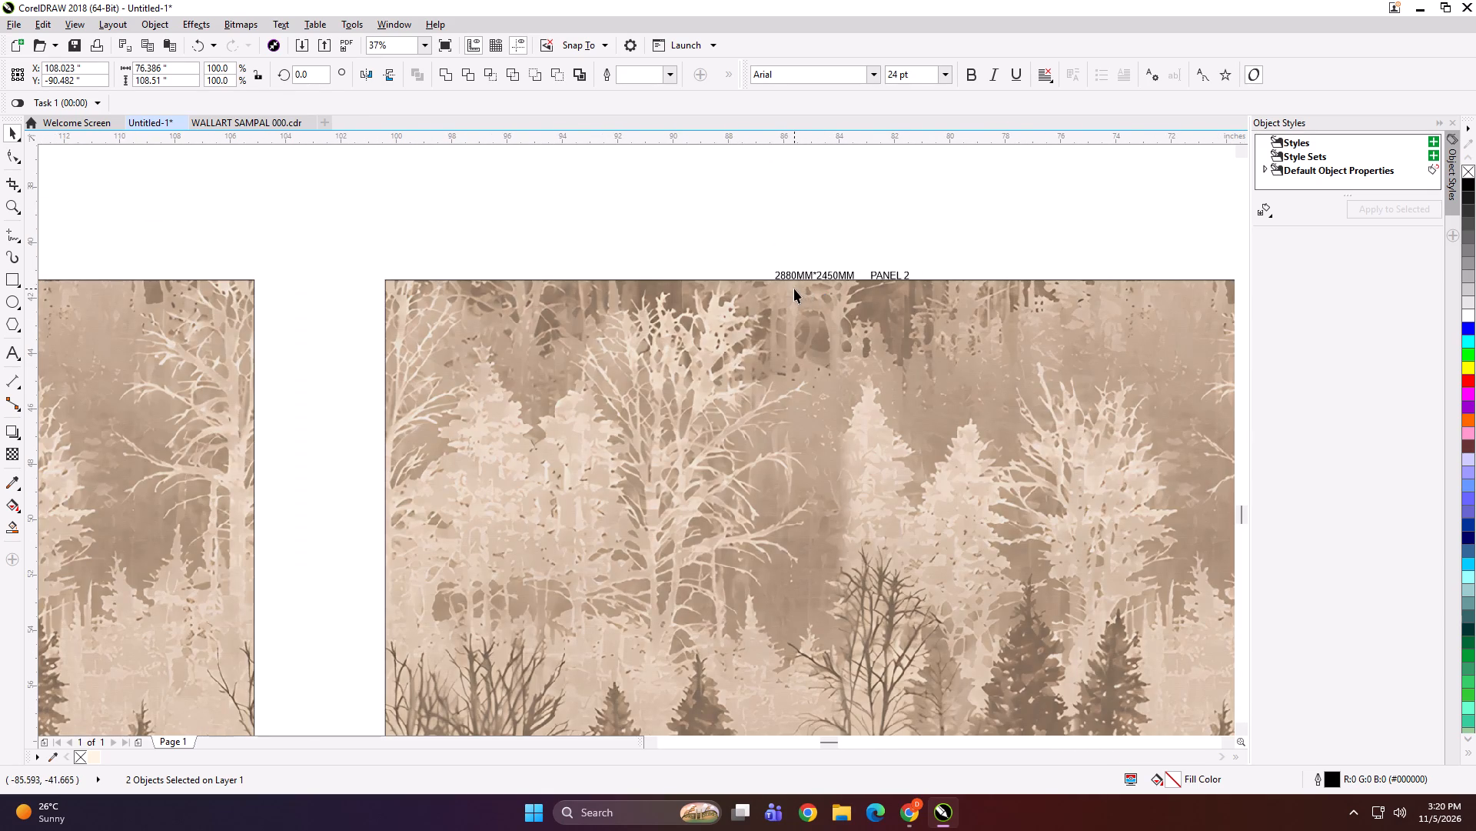
scroll(794, 289, "down", 4)
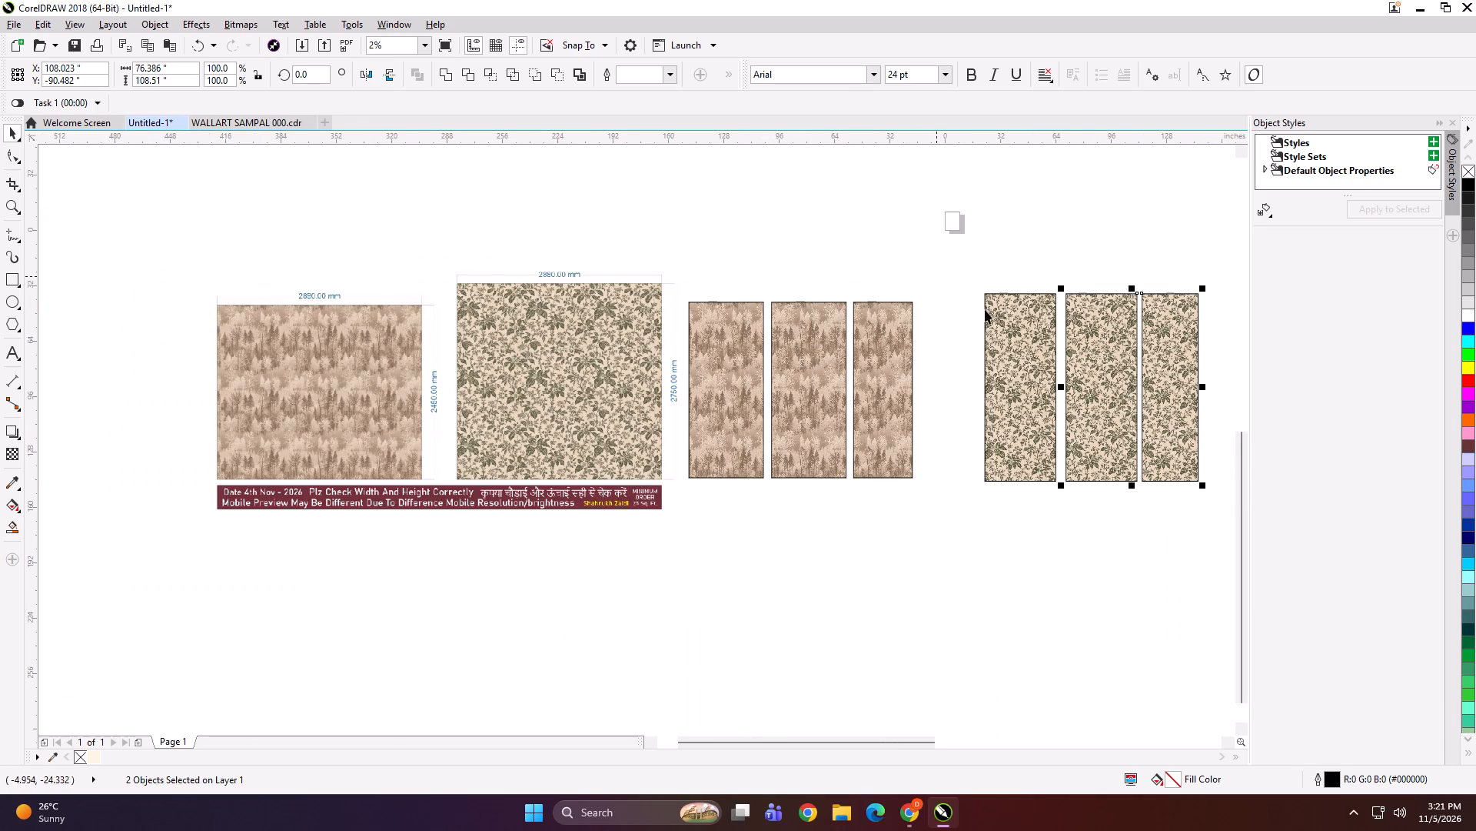
Nudge the third green panel about 1.5 inches further right to widen its gap from the second panel.
left_click(1115, 228)
left_click(1172, 351)
key("Right")
key("Right")
key("Right")
Group both wallpaper layouts with all their panels and scale the group down to about 17 inches wide.
scroll(960, 306, "down", 1)
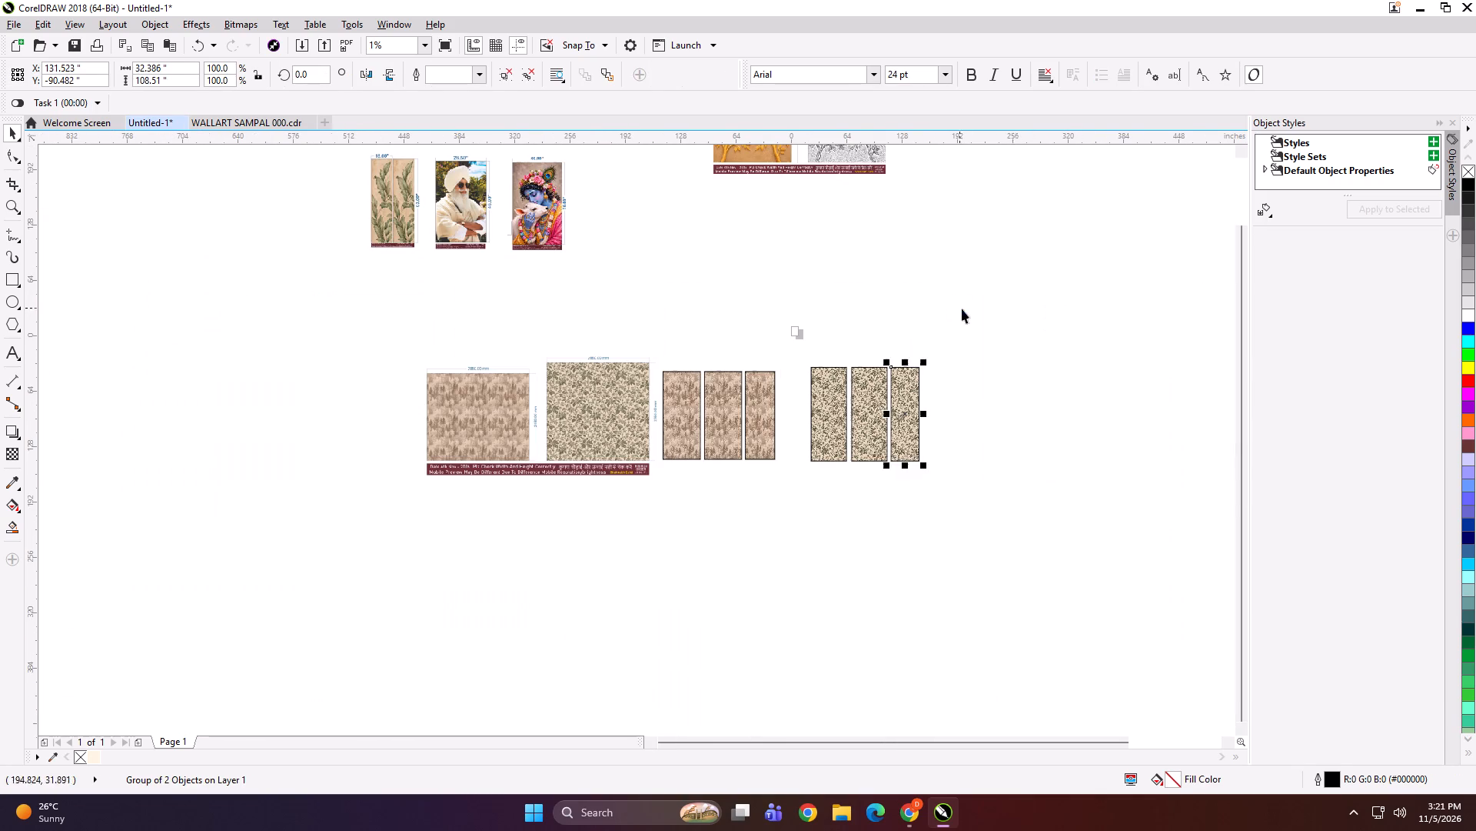
left_click_drag(1052, 296, 329, 572)
key("ctrl+g")
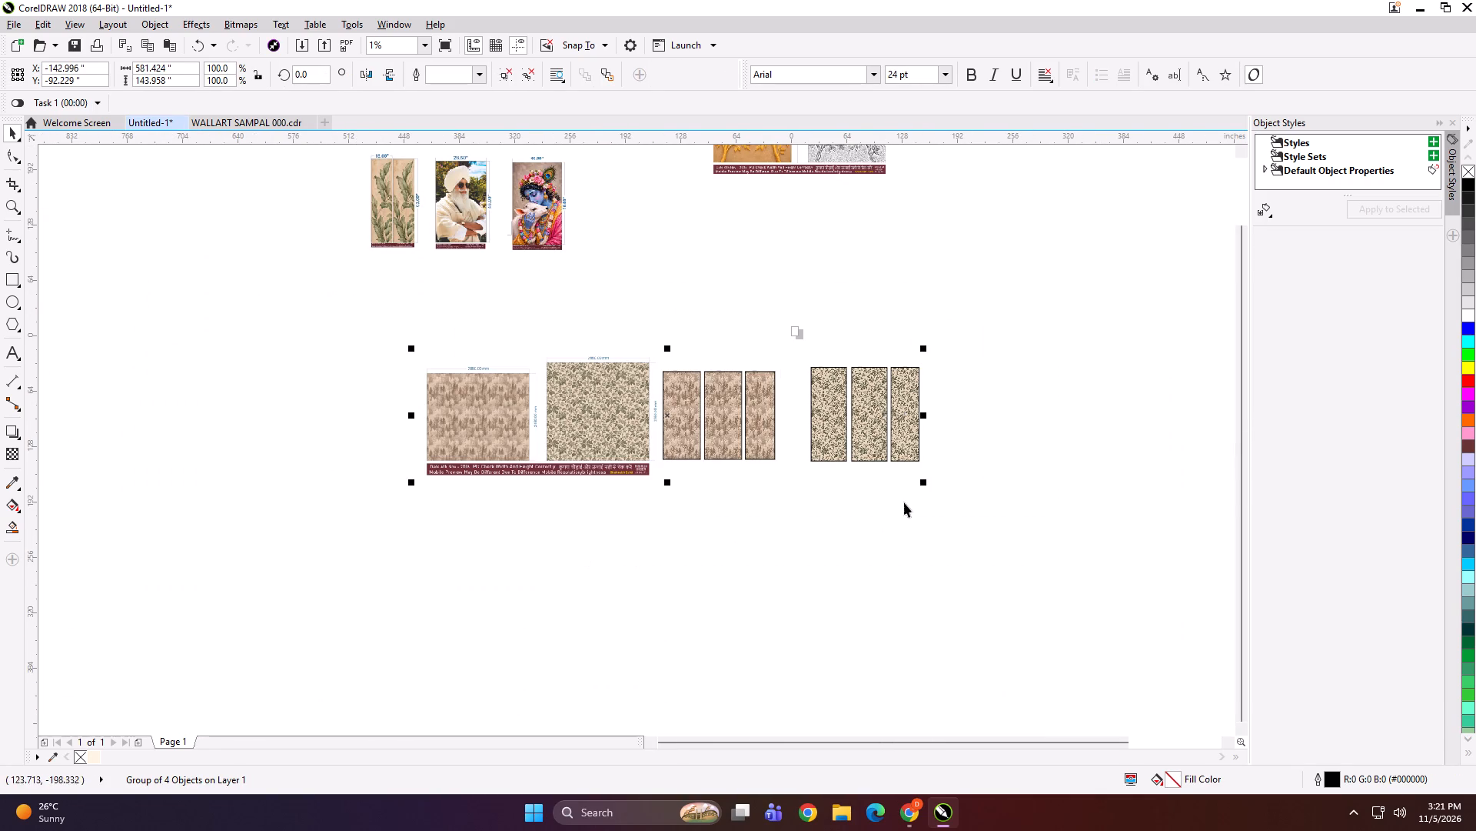
left_click_drag(926, 482, 699, 453, "shift")
scroll(681, 427, "up", 1)
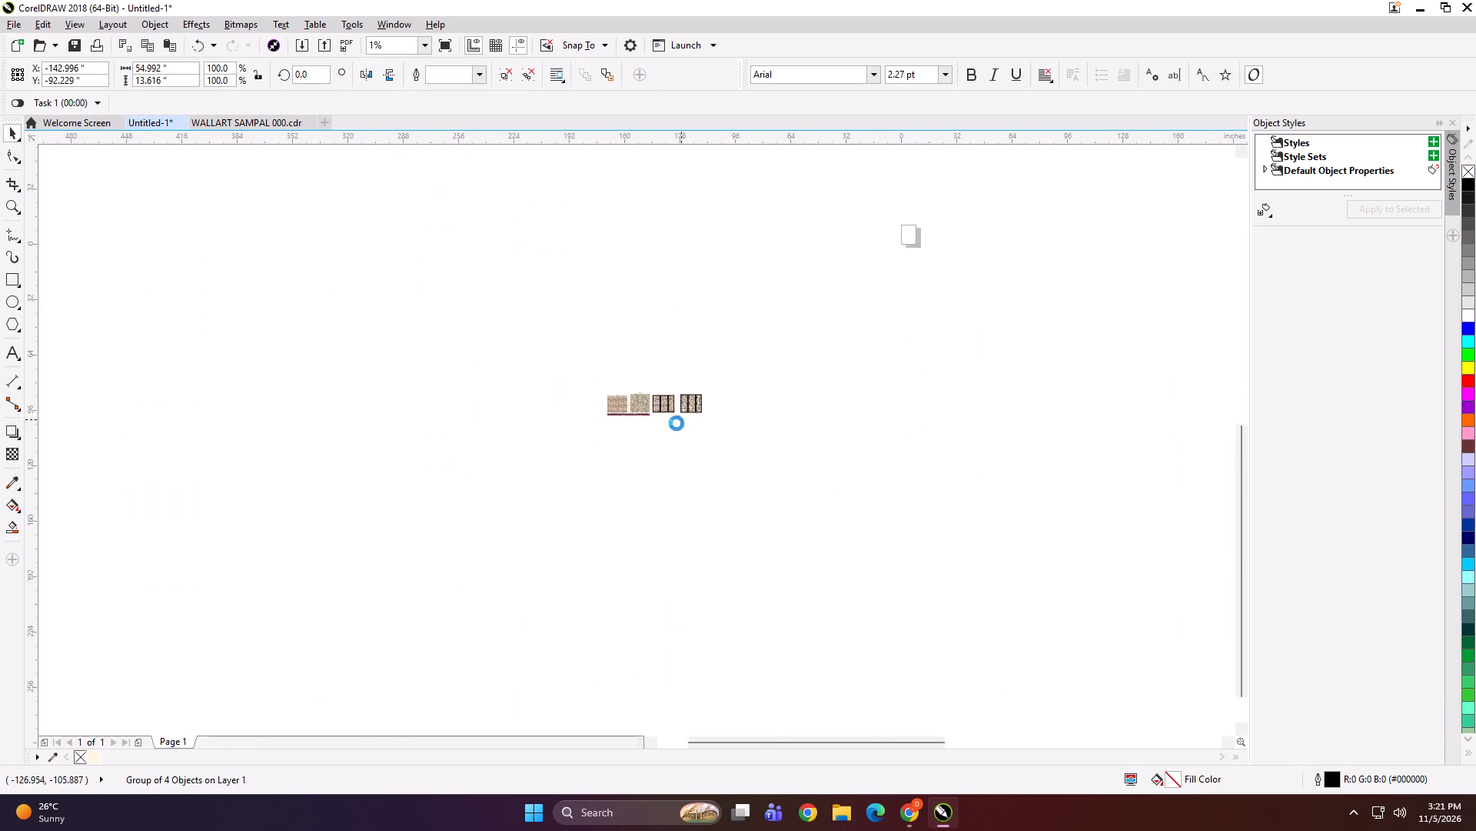
scroll(676, 423, "up", 2)
scroll(623, 345, "up", 1)
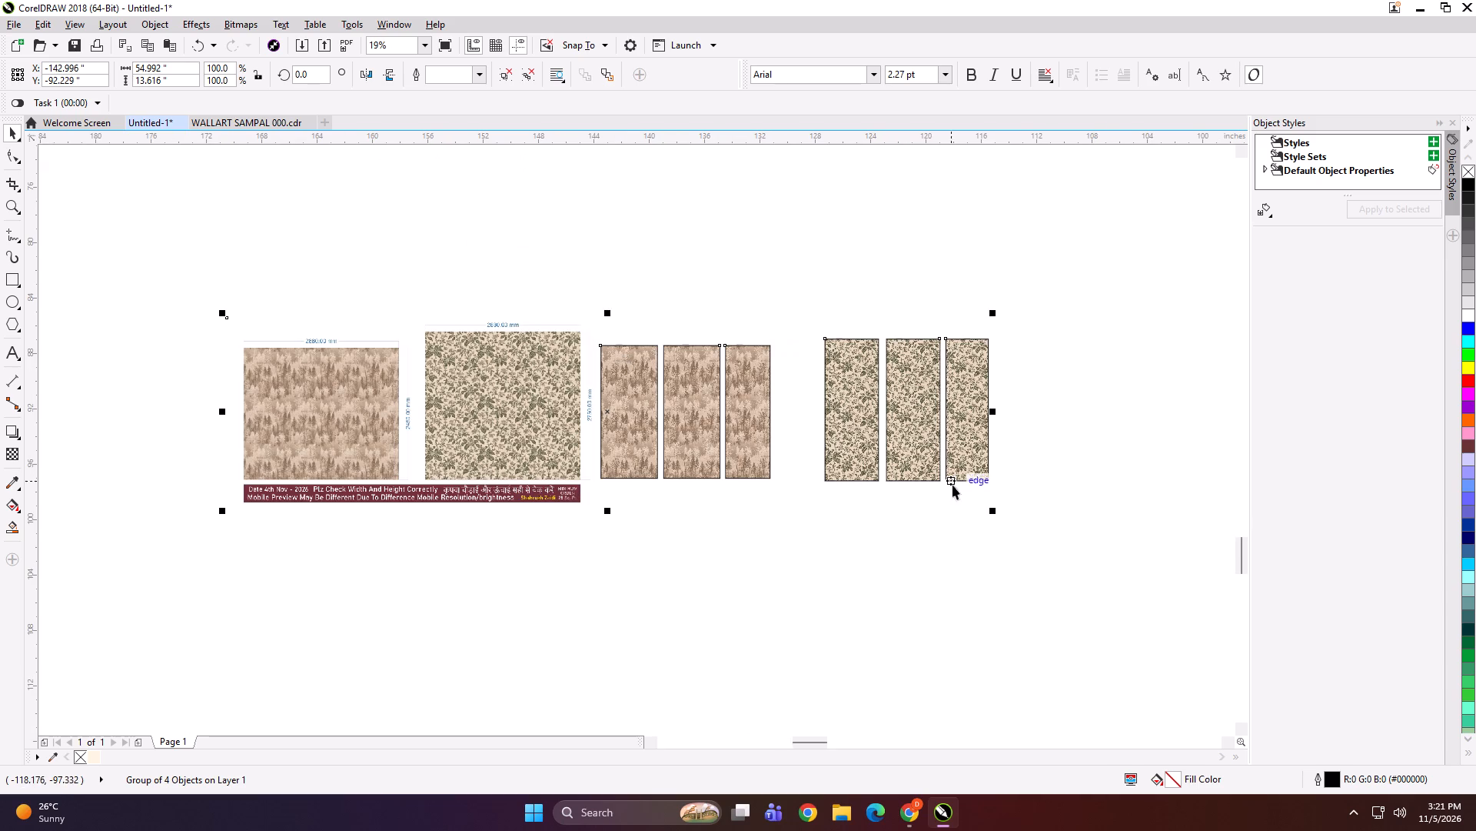
left_click_drag(994, 512, 730, 459, "shift")
Export the scaled-down group into the 2880MMx2750MM folder as a TIFF named "SGDH".
key("ctrl+e")
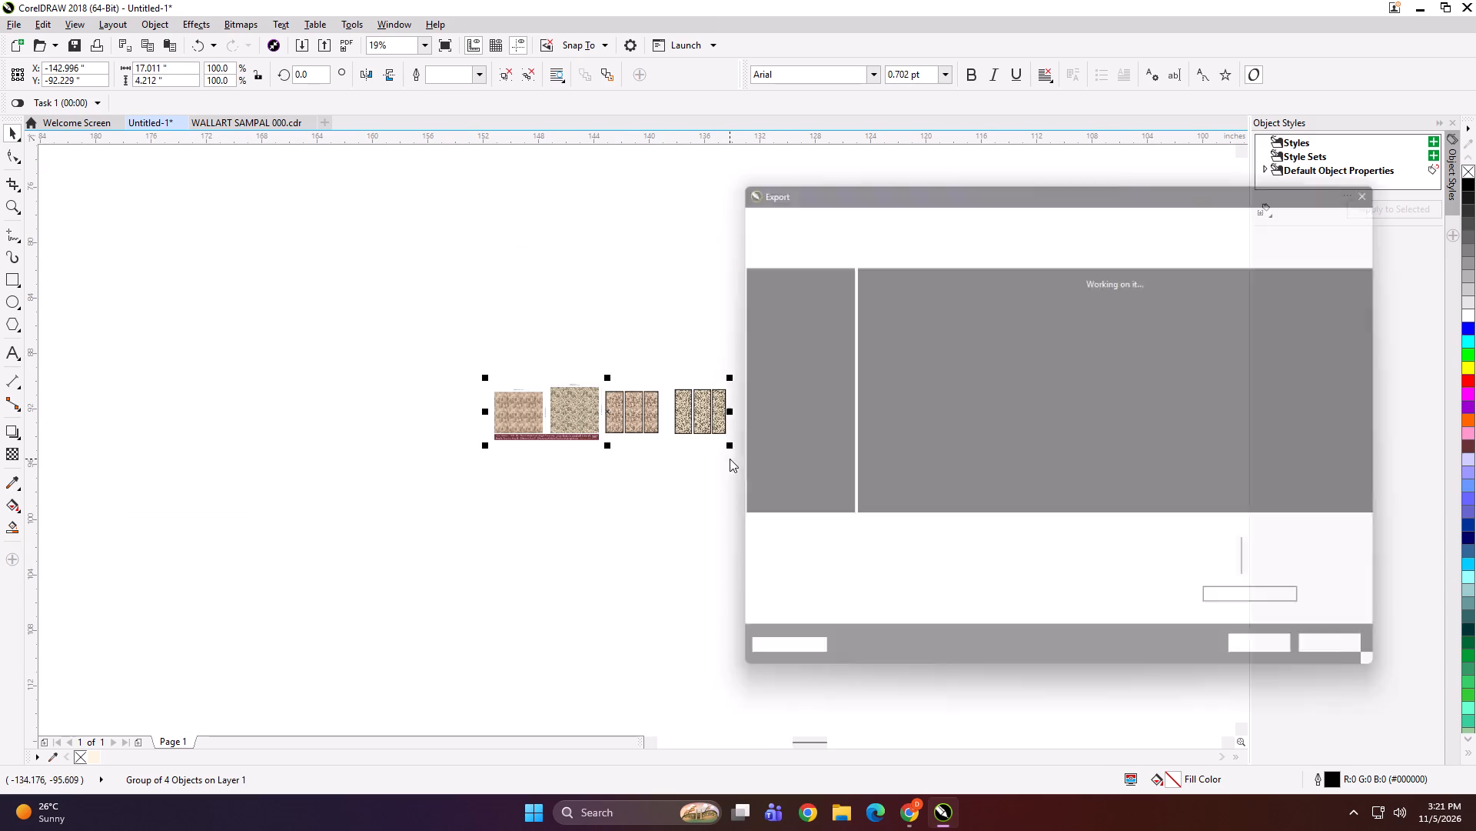
type("SGDH")
key("Return")
key("Return")
key("Return")
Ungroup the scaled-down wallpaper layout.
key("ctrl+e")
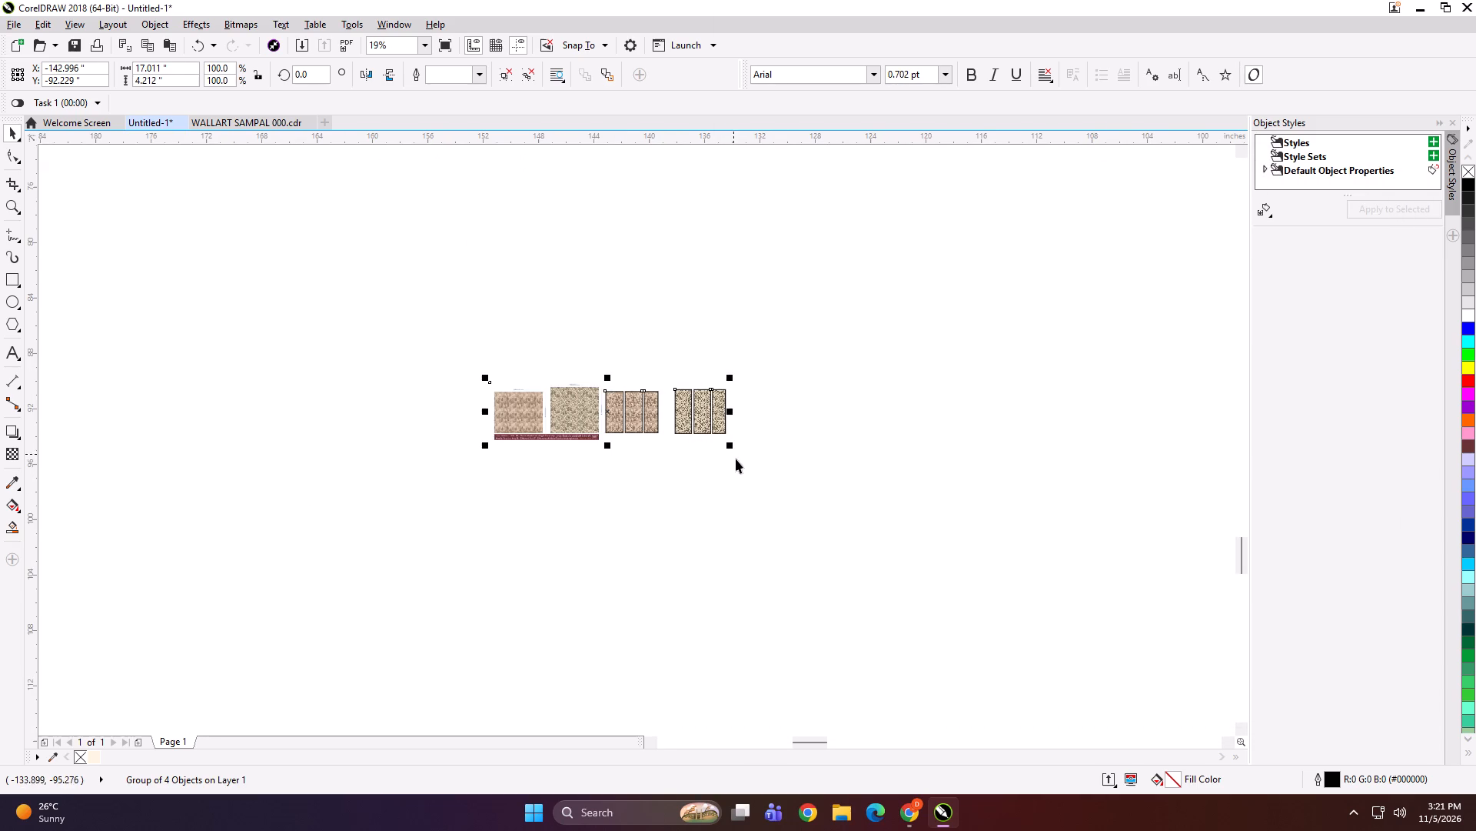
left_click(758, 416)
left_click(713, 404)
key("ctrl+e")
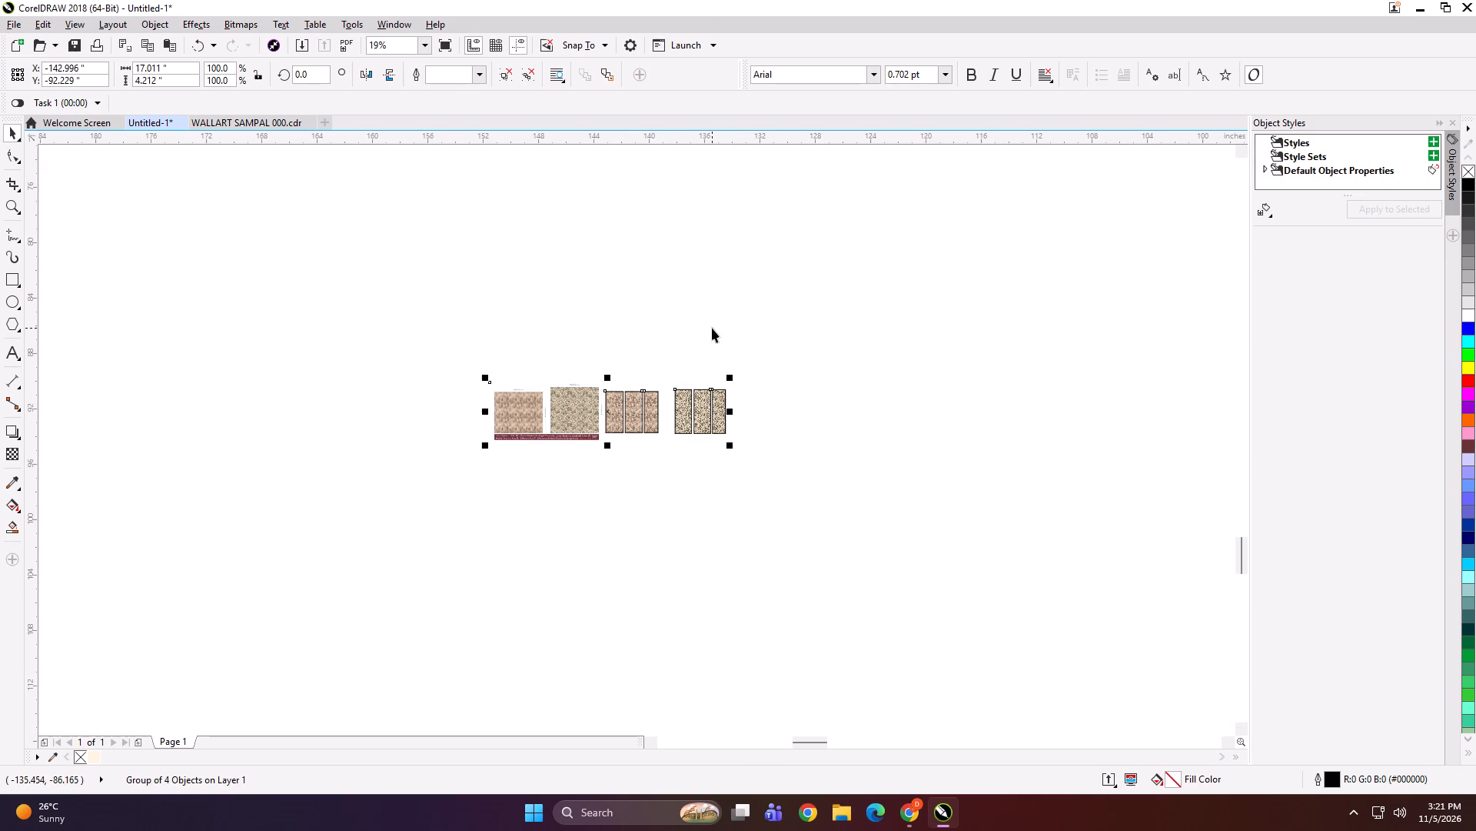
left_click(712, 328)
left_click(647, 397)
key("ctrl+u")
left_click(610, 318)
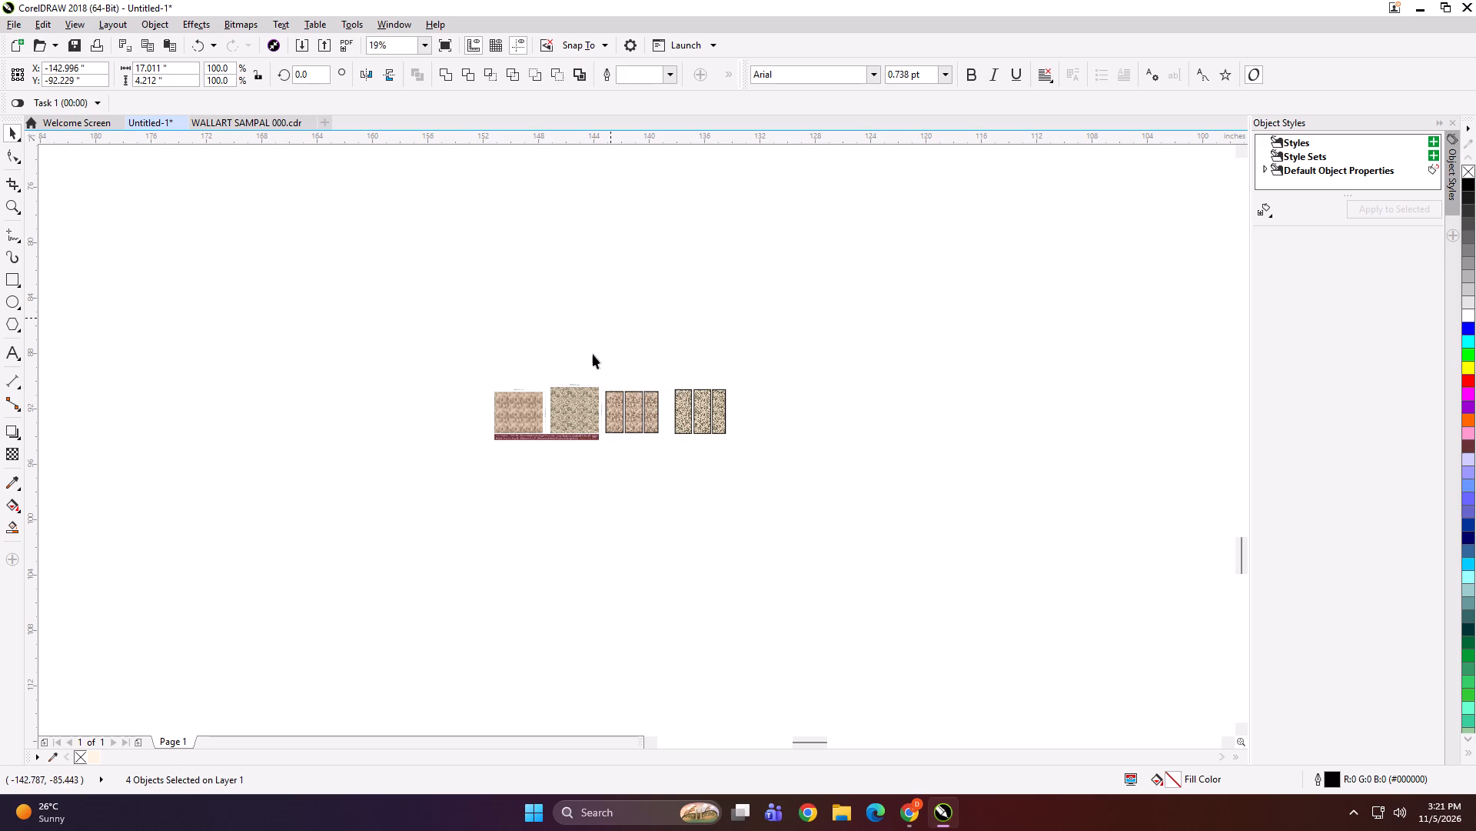
From a new export's MANTRA ART LIFE folder, rename the 2800MMx2450MM folder as 2880MMx2450MM and cancel the export.
left_click(563, 412)
key("ctrl+e")
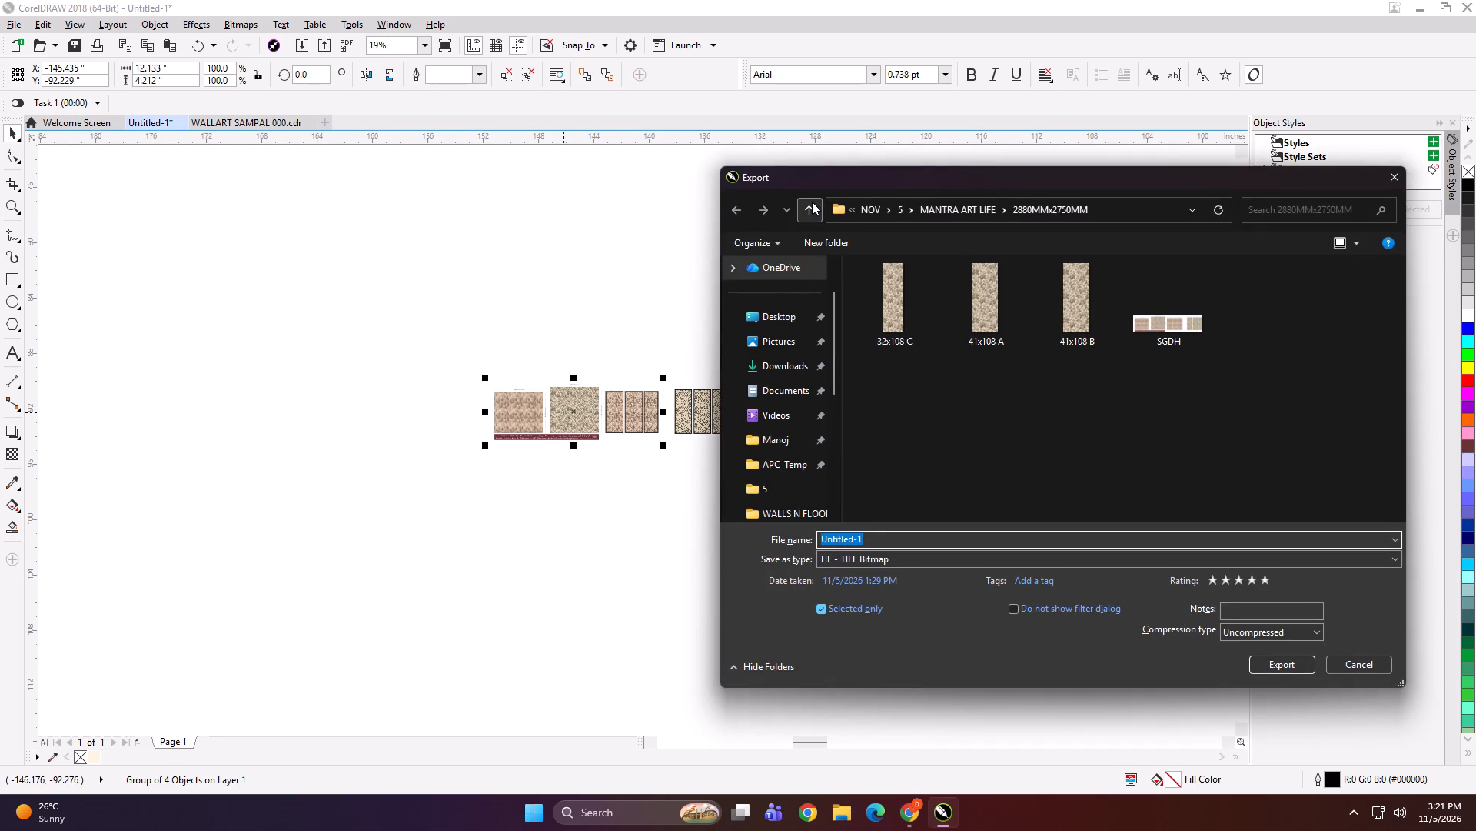
left_click(812, 202)
left_click(880, 285)
right_click(880, 285)
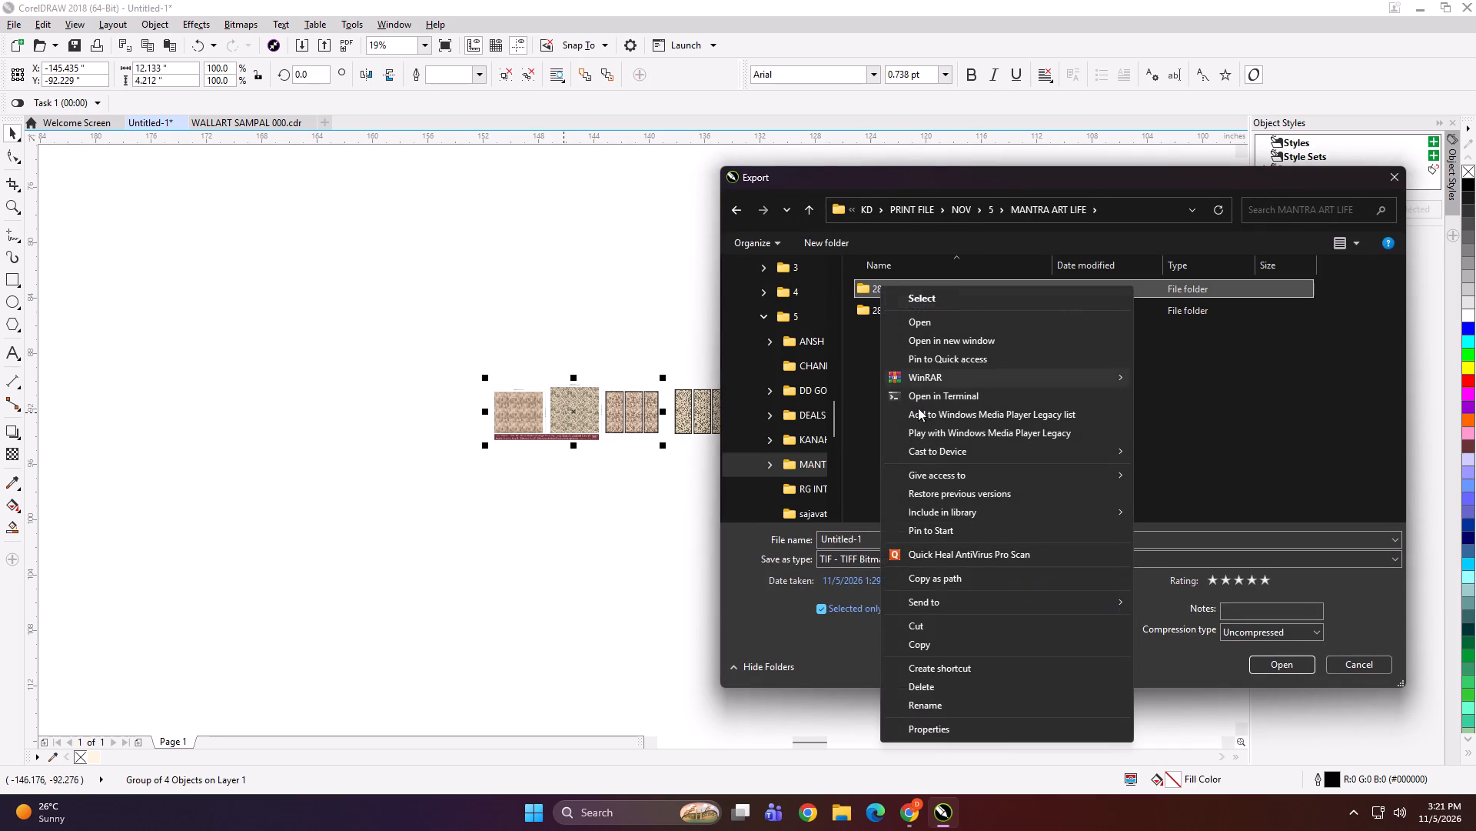
left_click(936, 699)
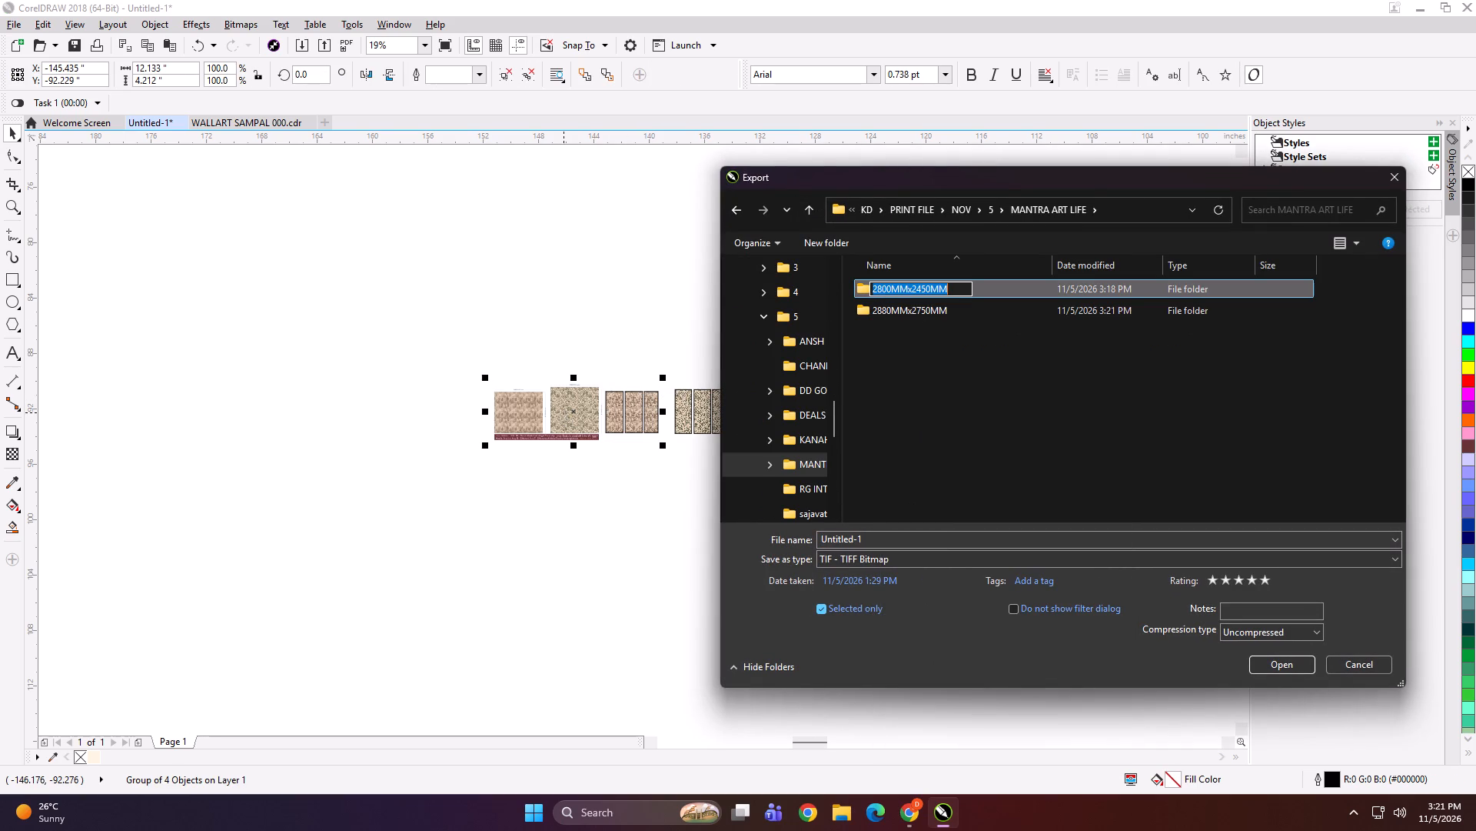
left_click(887, 285)
key("BackSpace")
key("8")
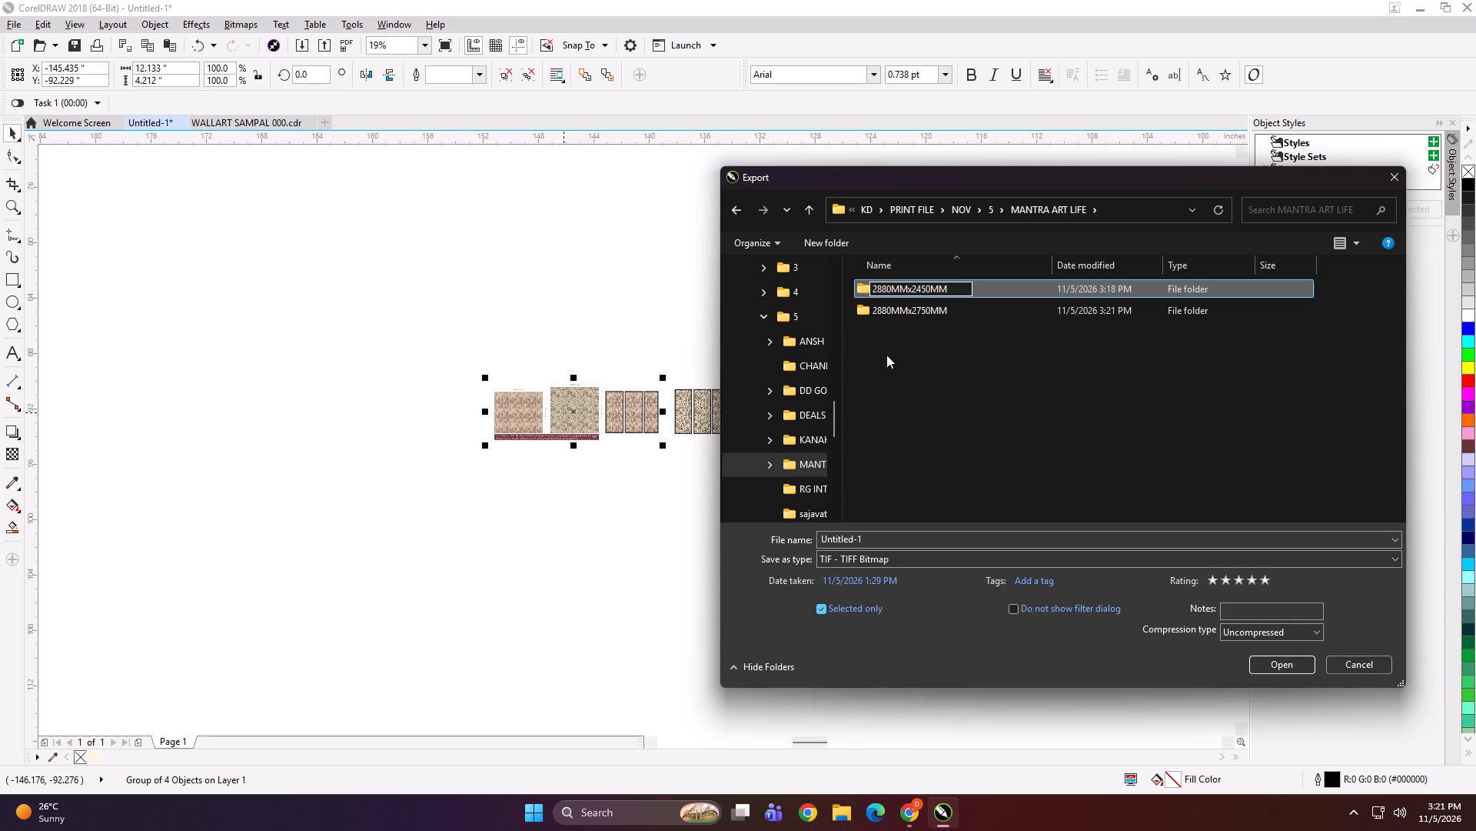
left_click(886, 355)
left_click(1036, 429)
left_click(1335, 666)
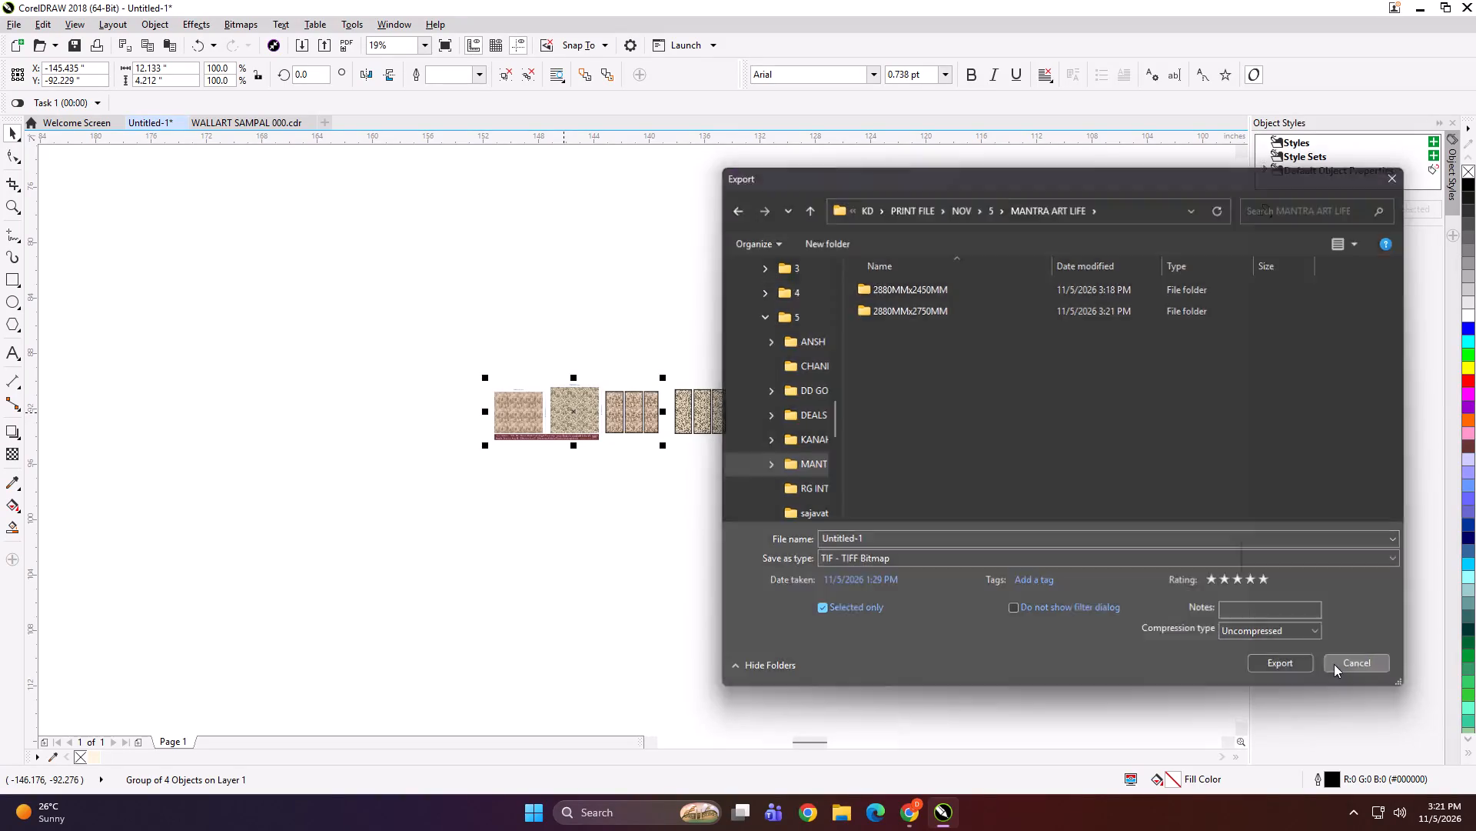
Delete all the scaled-down wallpaper layouts and panels, and fit the remaining artwork in view.
left_click_drag(889, 339, 219, 561)
key("Delete")
key("F4")
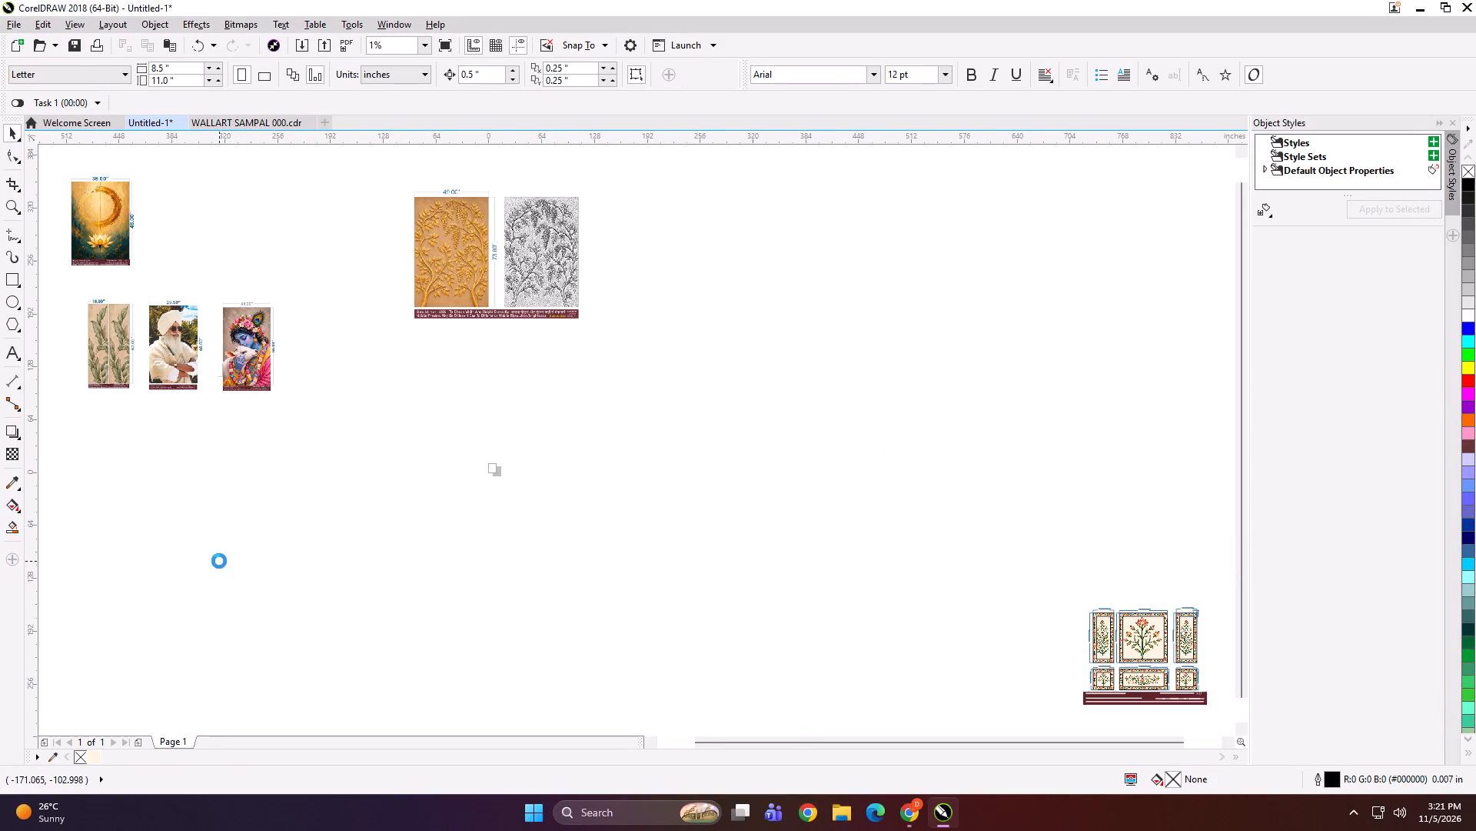
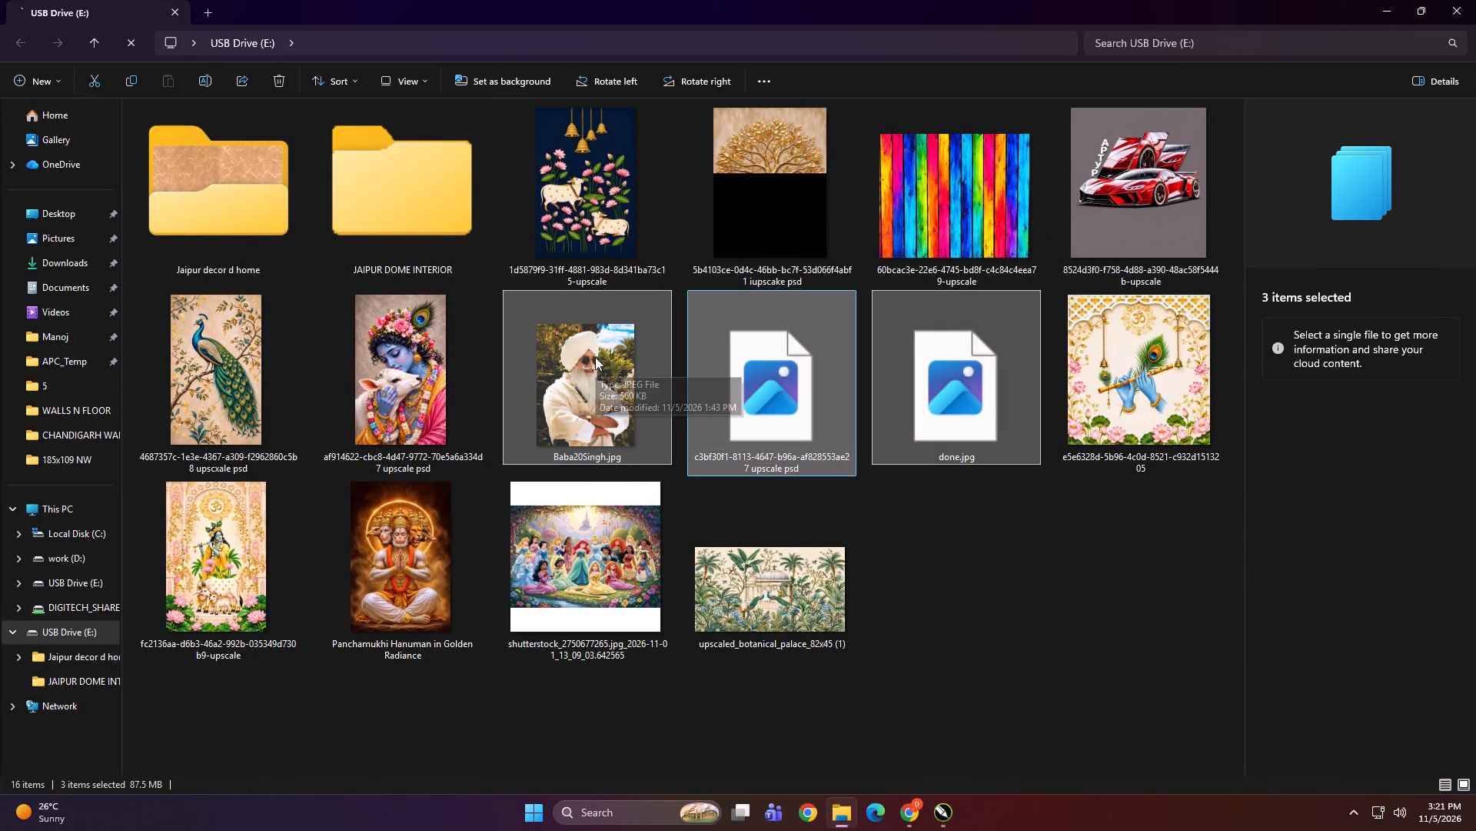
Import the three selected images from USB Drive (E:), the portrait, leaf panel and golden lotus, into the Untitled-1 drawing in CorelDRAW.
left_click_drag(594, 355, 460, 536)
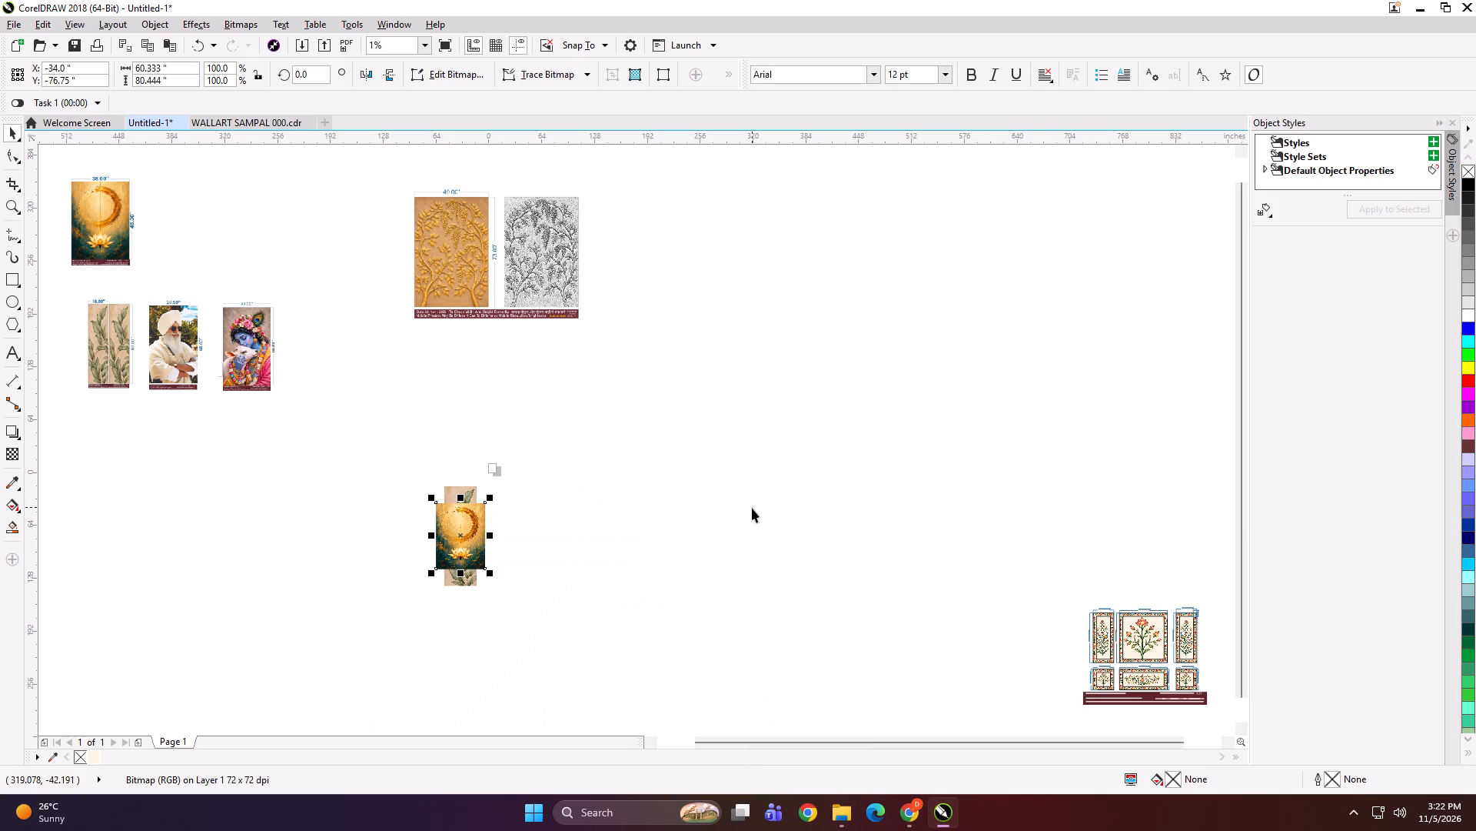
left_click(725, 452)
Place the imported lotus image beside the lotus layout and the imported leaf image below the leaf layout.
left_click_drag(458, 533, 189, 221)
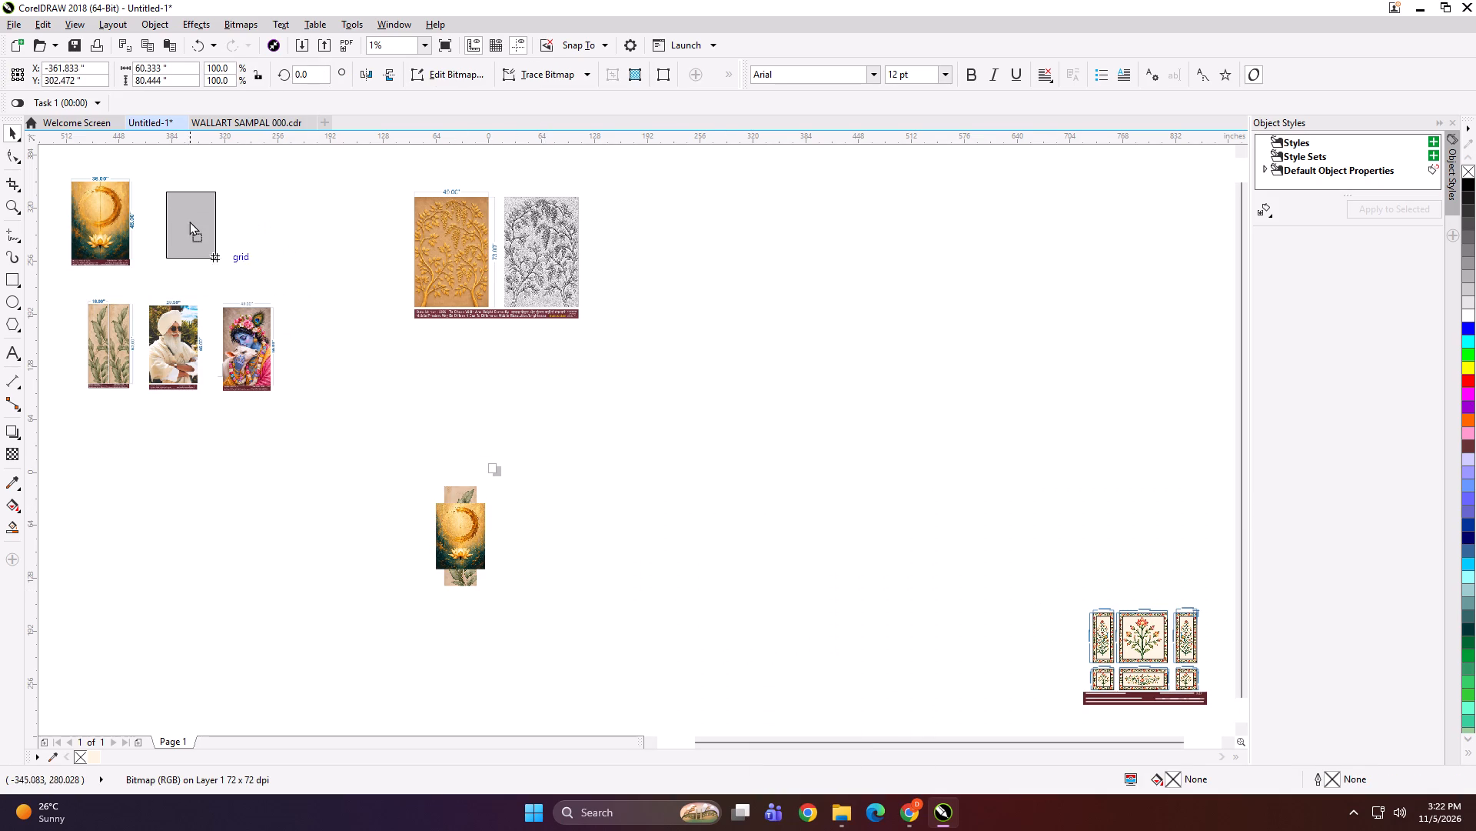
left_click_drag(189, 221, 184, 215)
left_click_drag(466, 523, 113, 449)
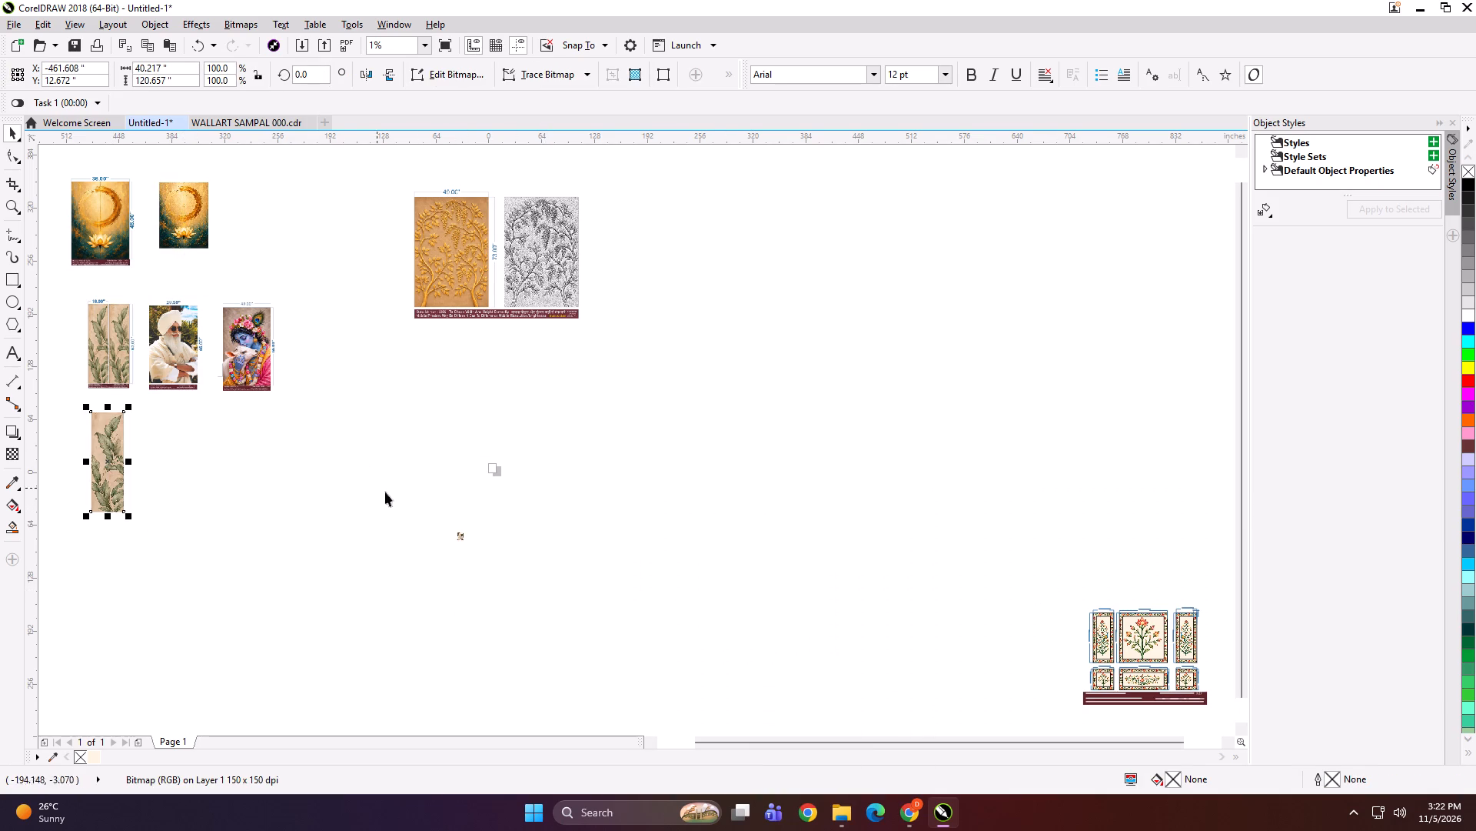
Enlarge the tiny imported portrait to about 65.8 x 82 inches and place it below the matching portrait layout.
left_click_drag(430, 511, 494, 580)
left_click_drag(474, 549, 517, 578, "shift")
left_click_drag(459, 533, 252, 472)
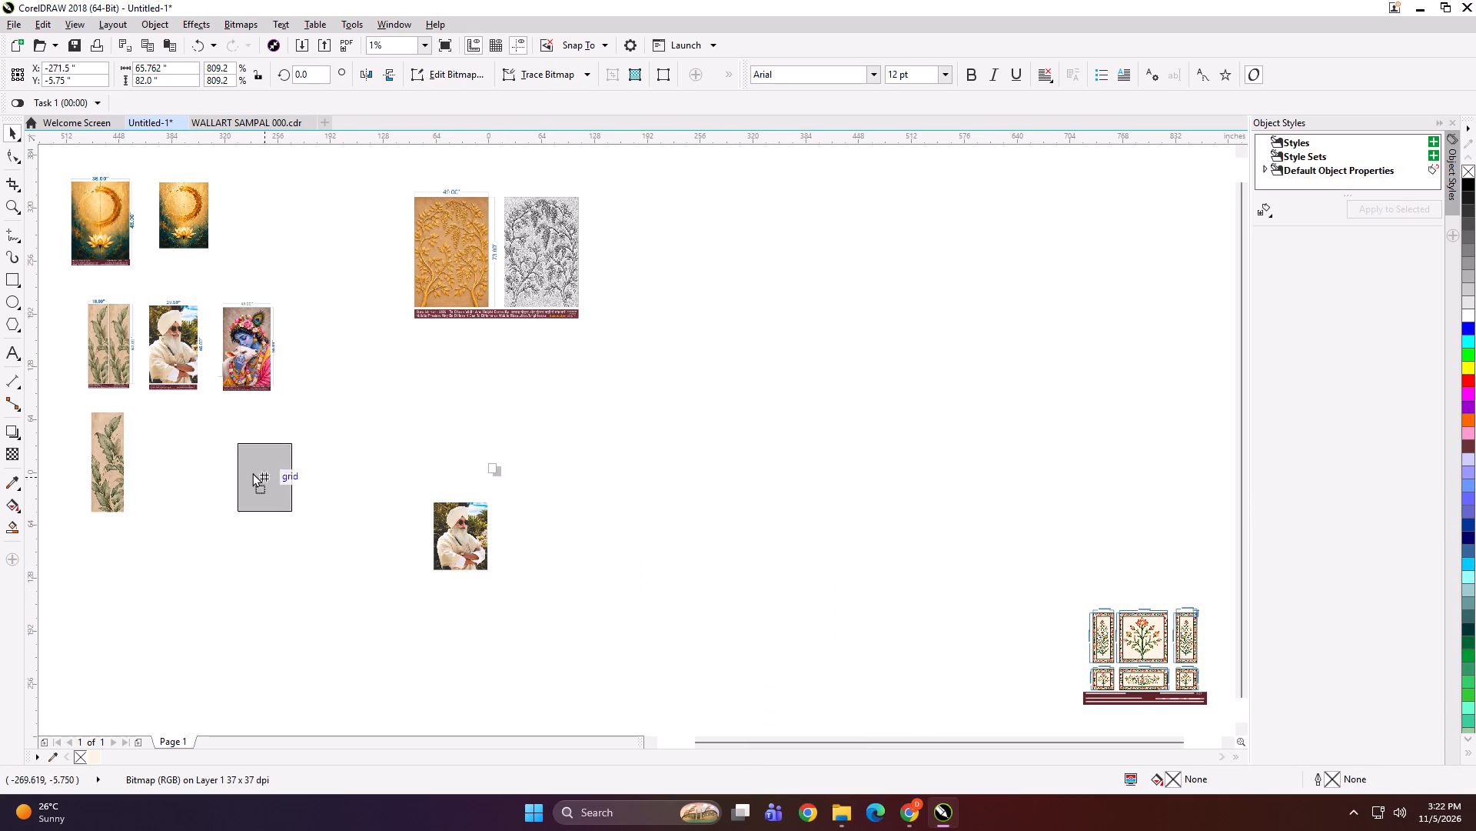
left_click_drag(252, 472, 186, 449)
left_click(958, 506)
Import the Krishna with calf image from USB Drive (E:) and place it directly below the matching Krishna layout.
left_click(845, 809)
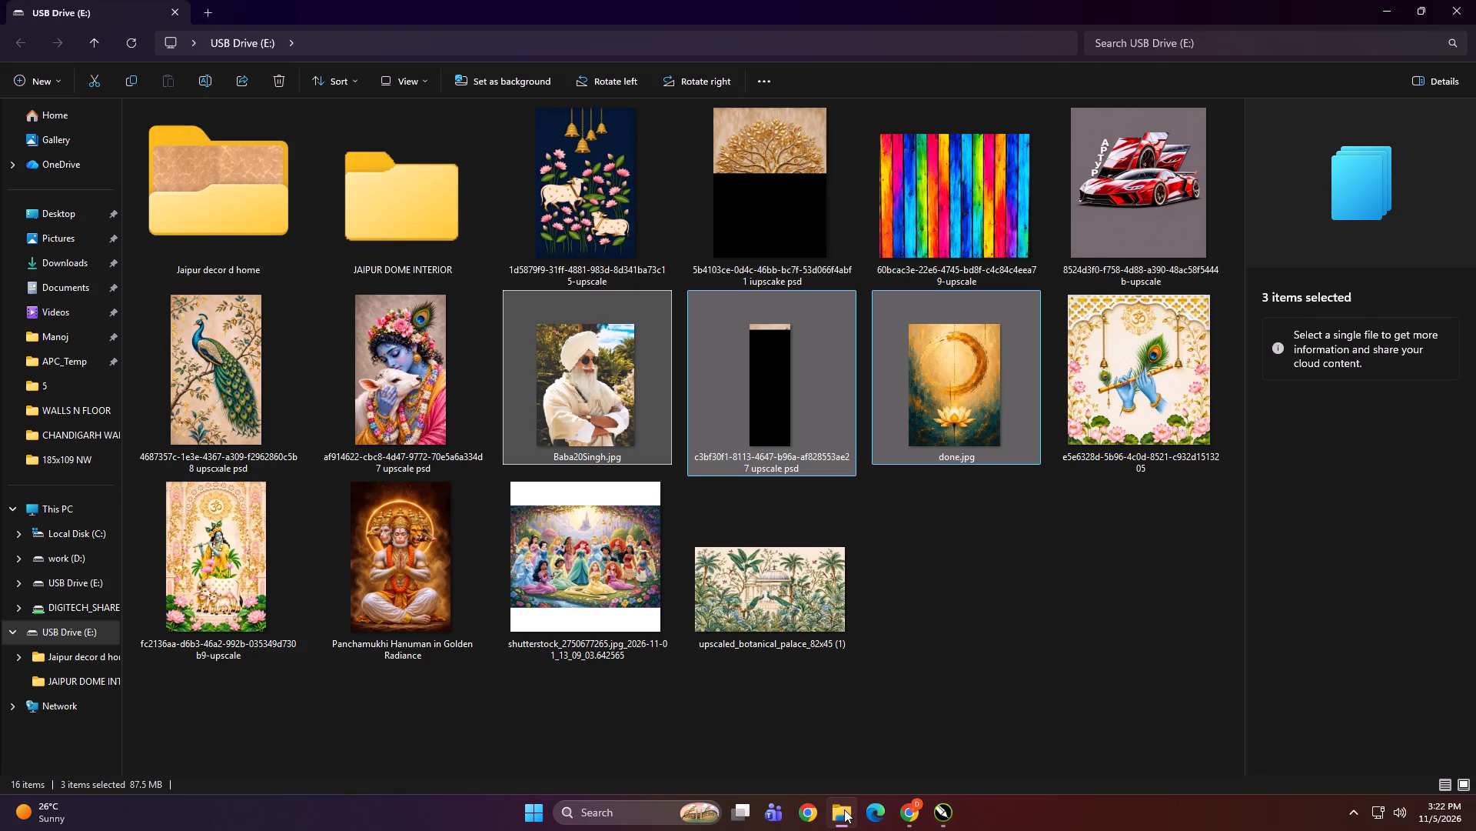
left_click(424, 446)
left_click_drag(411, 339, 827, 728)
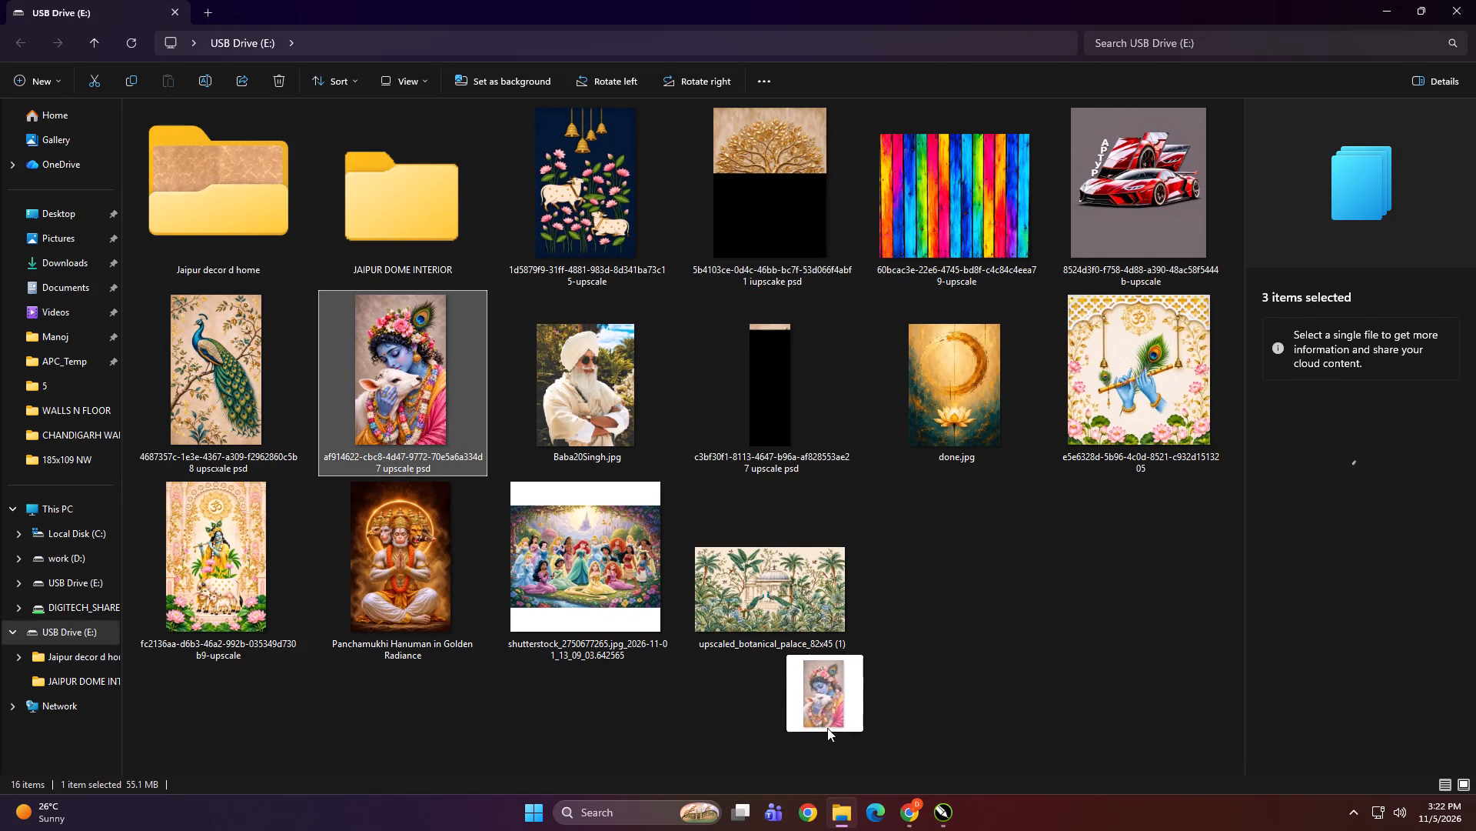
left_click_drag(827, 728, 290, 463)
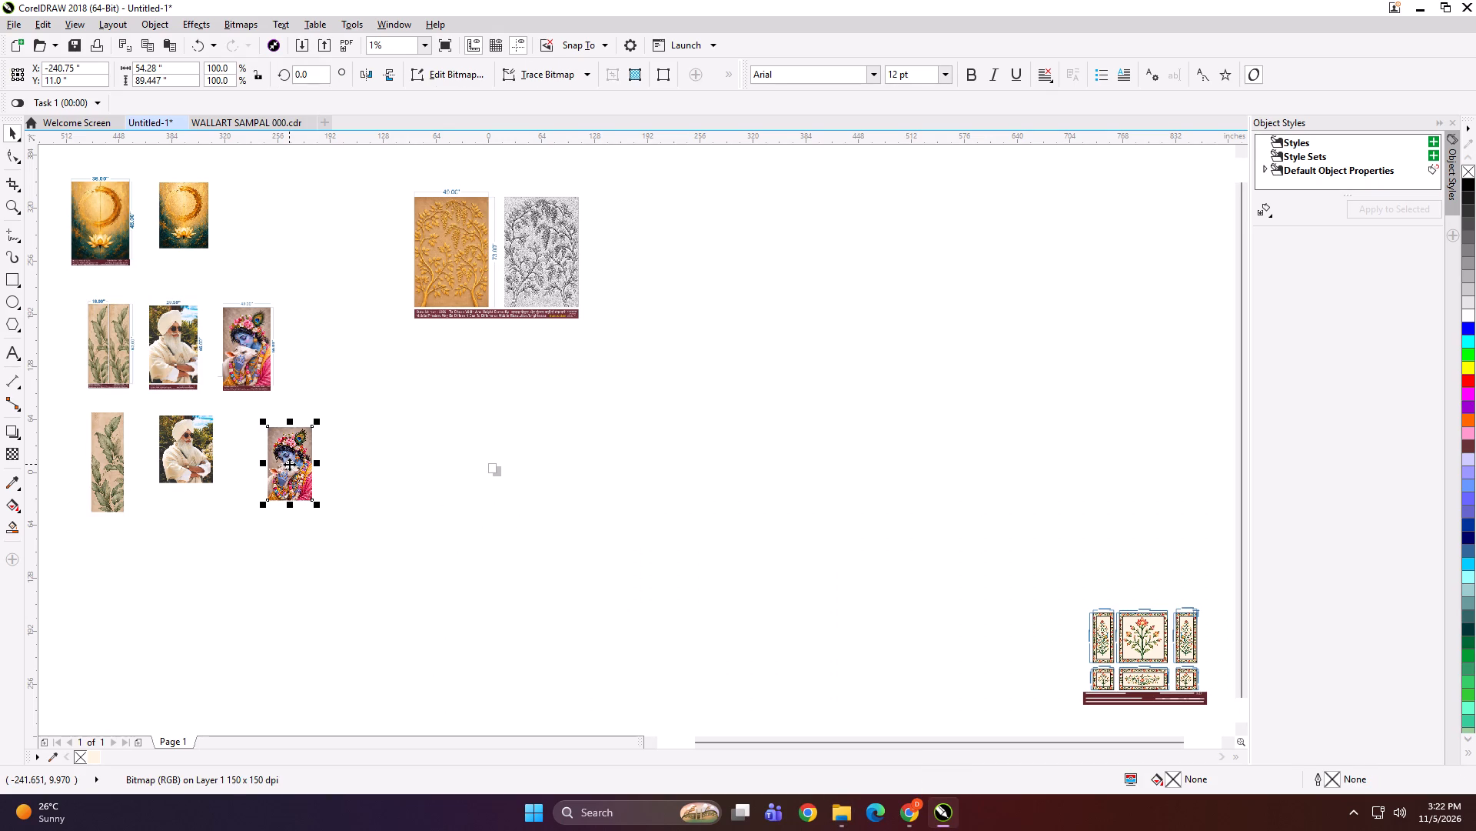
scroll(71, 389, "up", 1)
left_click_drag(510, 523, 462, 517)
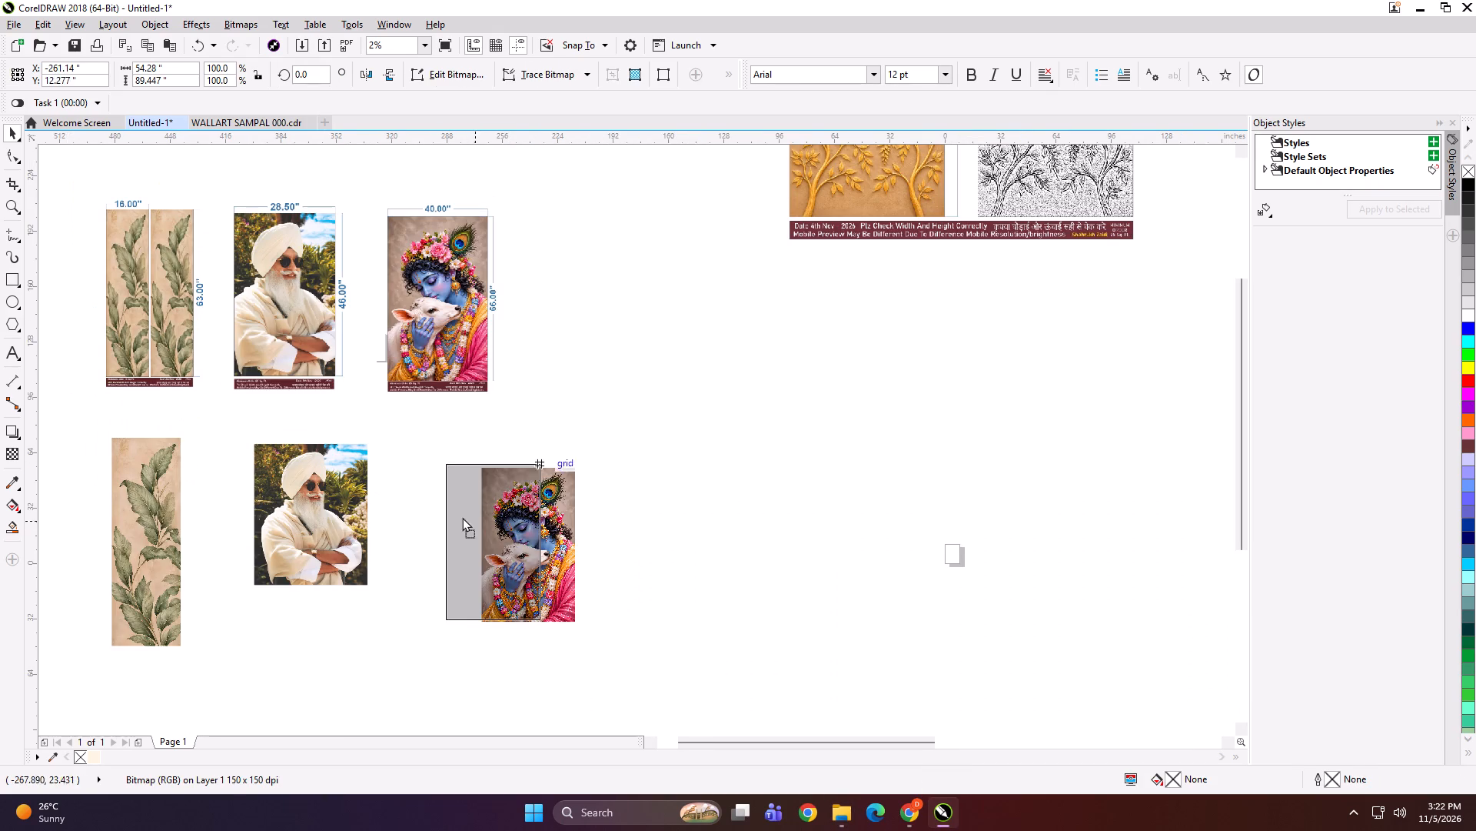
left_click_drag(462, 517, 429, 503)
left_click(737, 382)
Return to the USB Drive (E:) image folder in File Explorer.
scroll(653, 385, "down", 1)
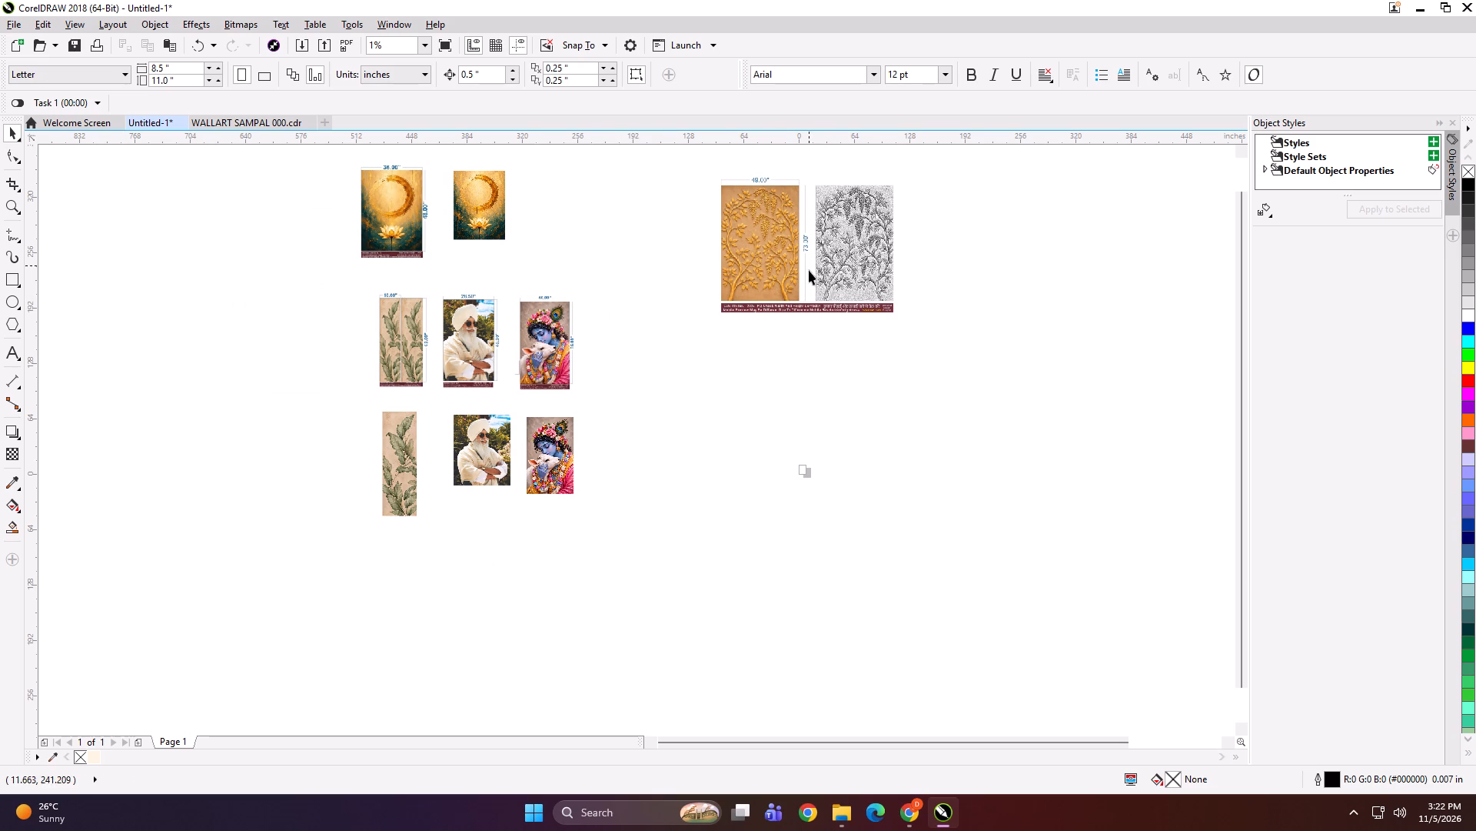
scroll(661, 327, "down", 1)
left_click(713, 365)
left_click(847, 813)
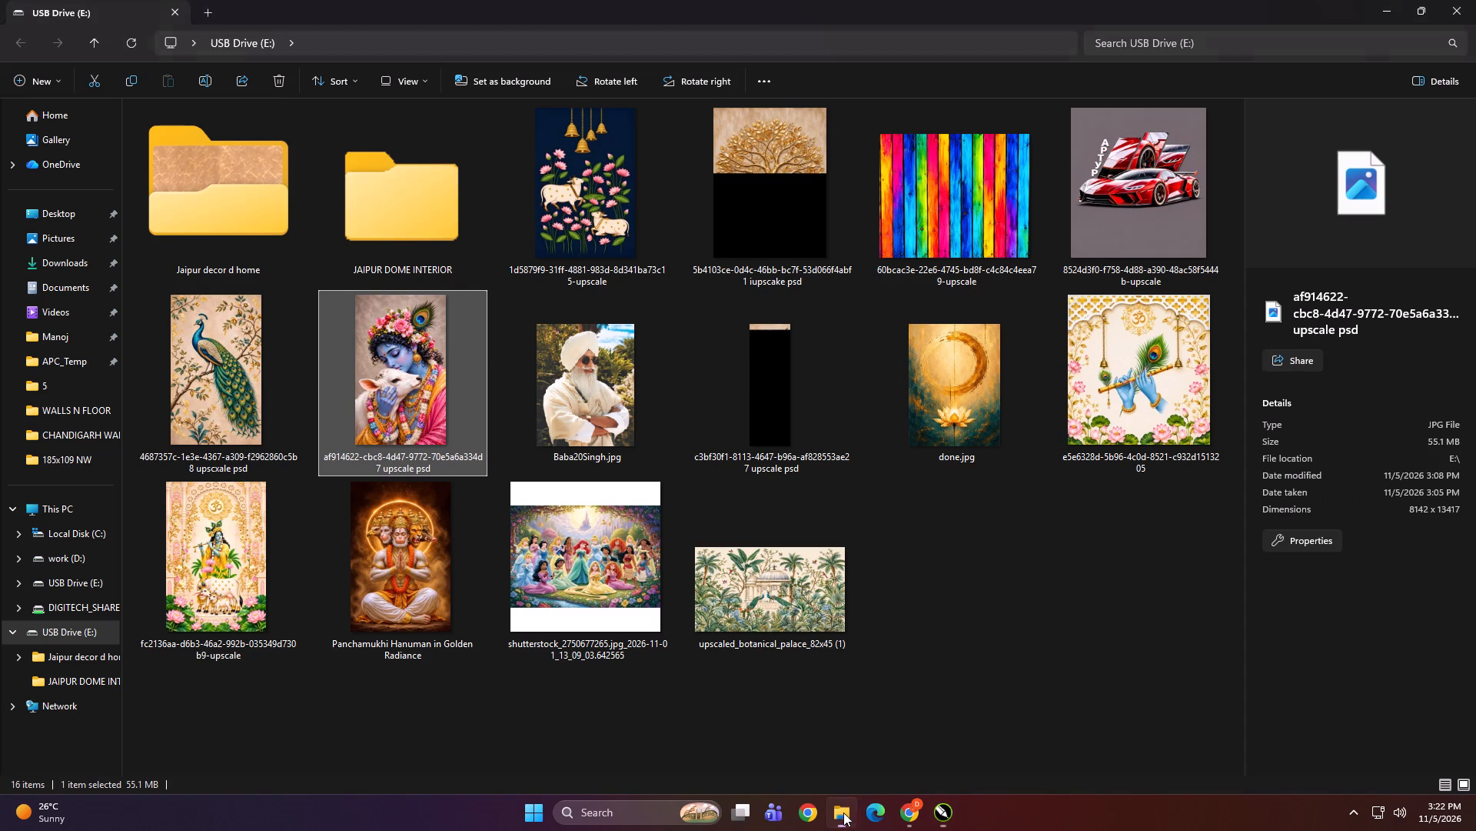
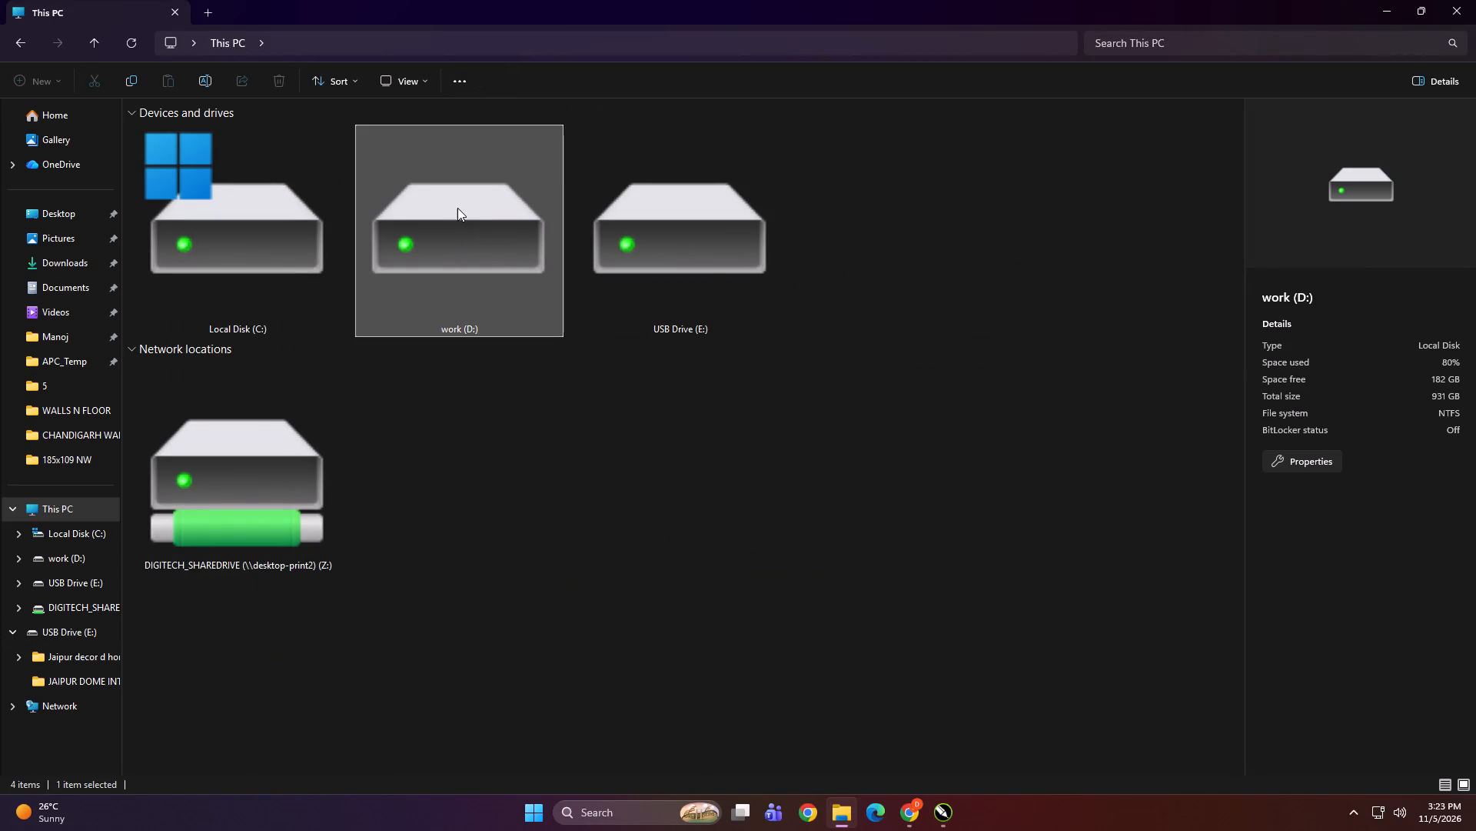
Copy the MANTRA ART LIFE folder from KD > PRINT FILE > NOV > 5 on the work (D:) drive.
double_click(457, 206)
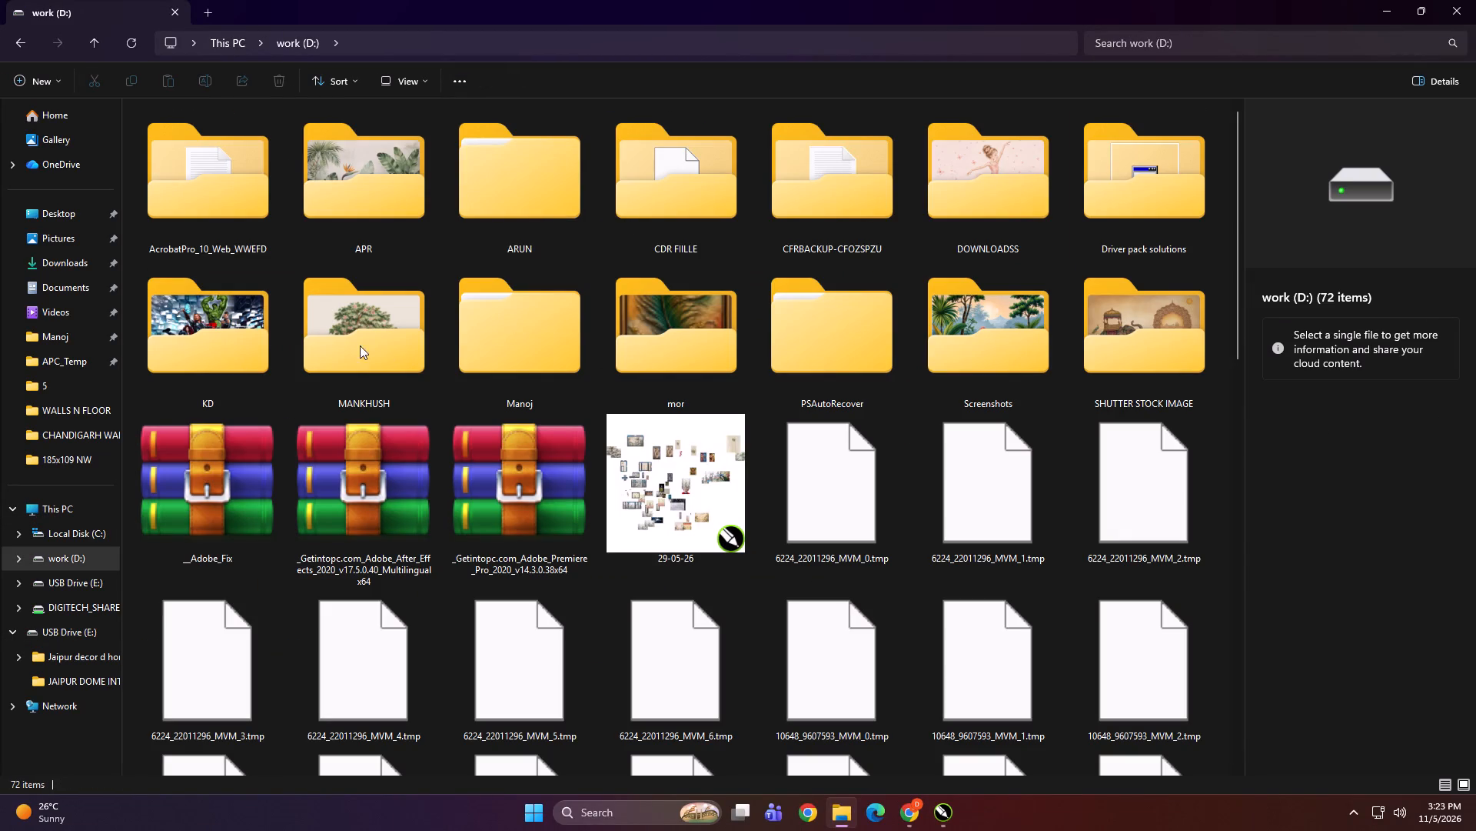
double_click(231, 340)
double_click(675, 224)
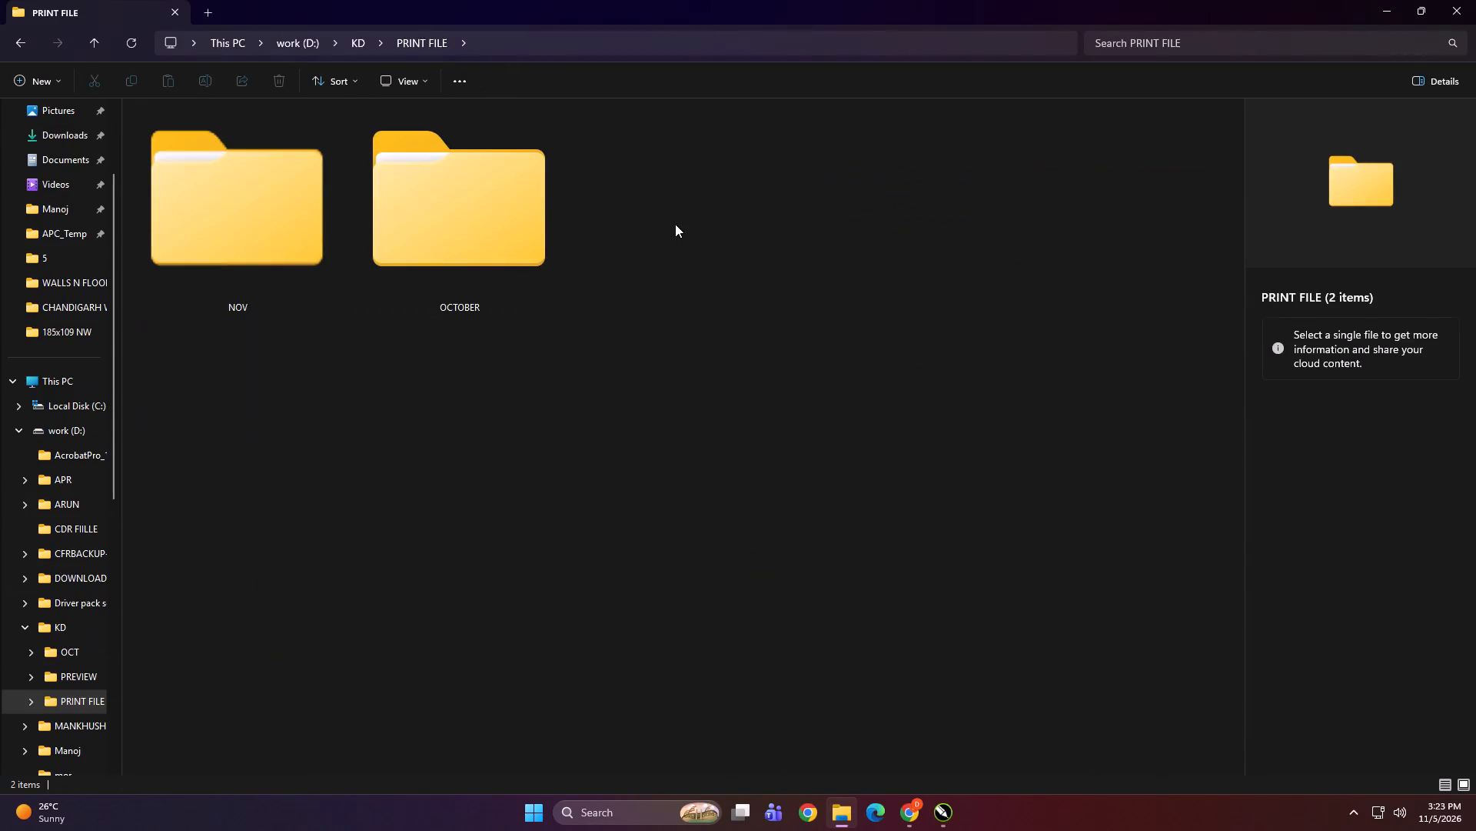
triple_click(238, 227)
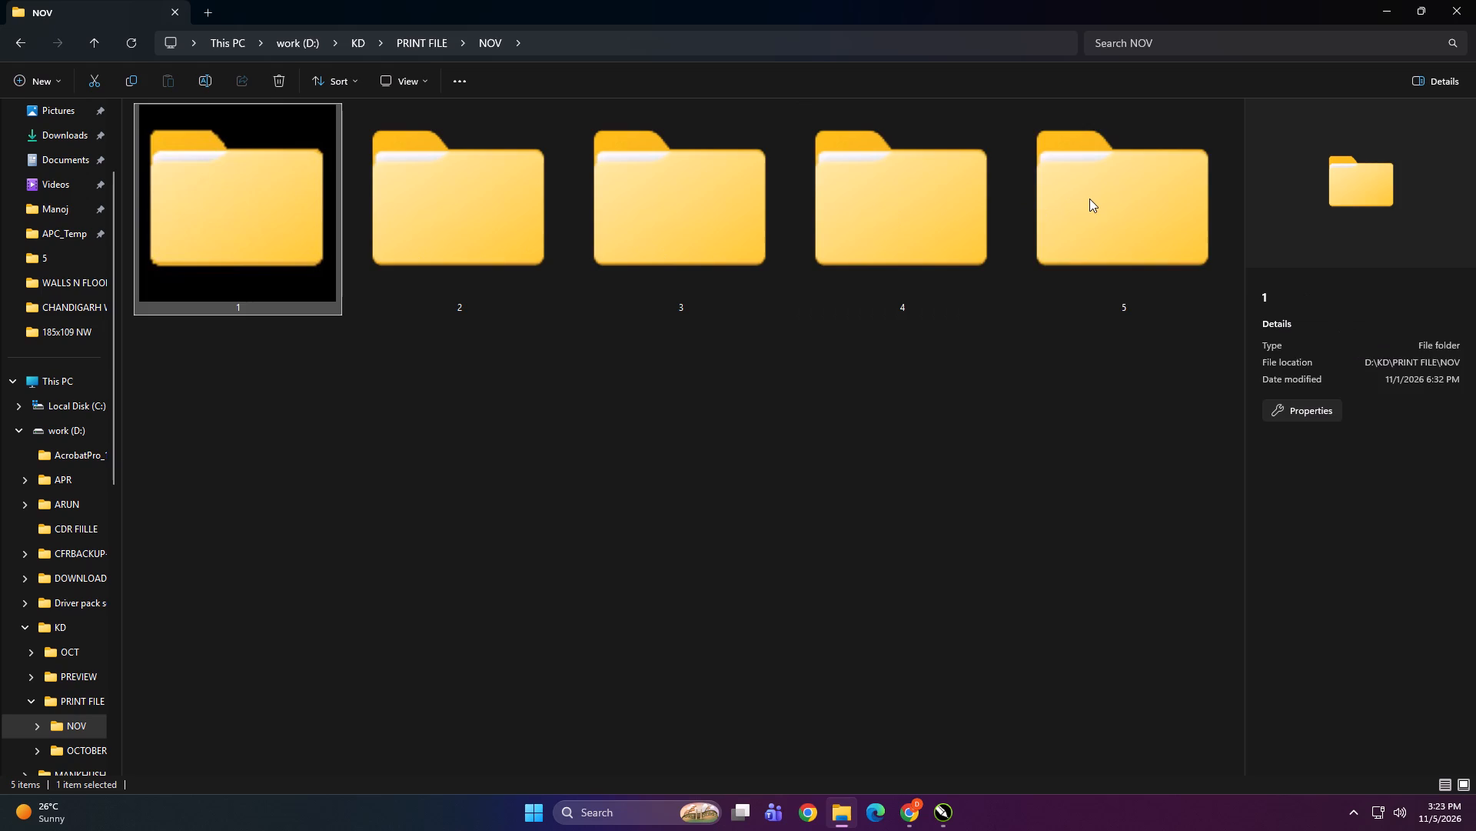
left_click(1089, 199)
double_click(1089, 199)
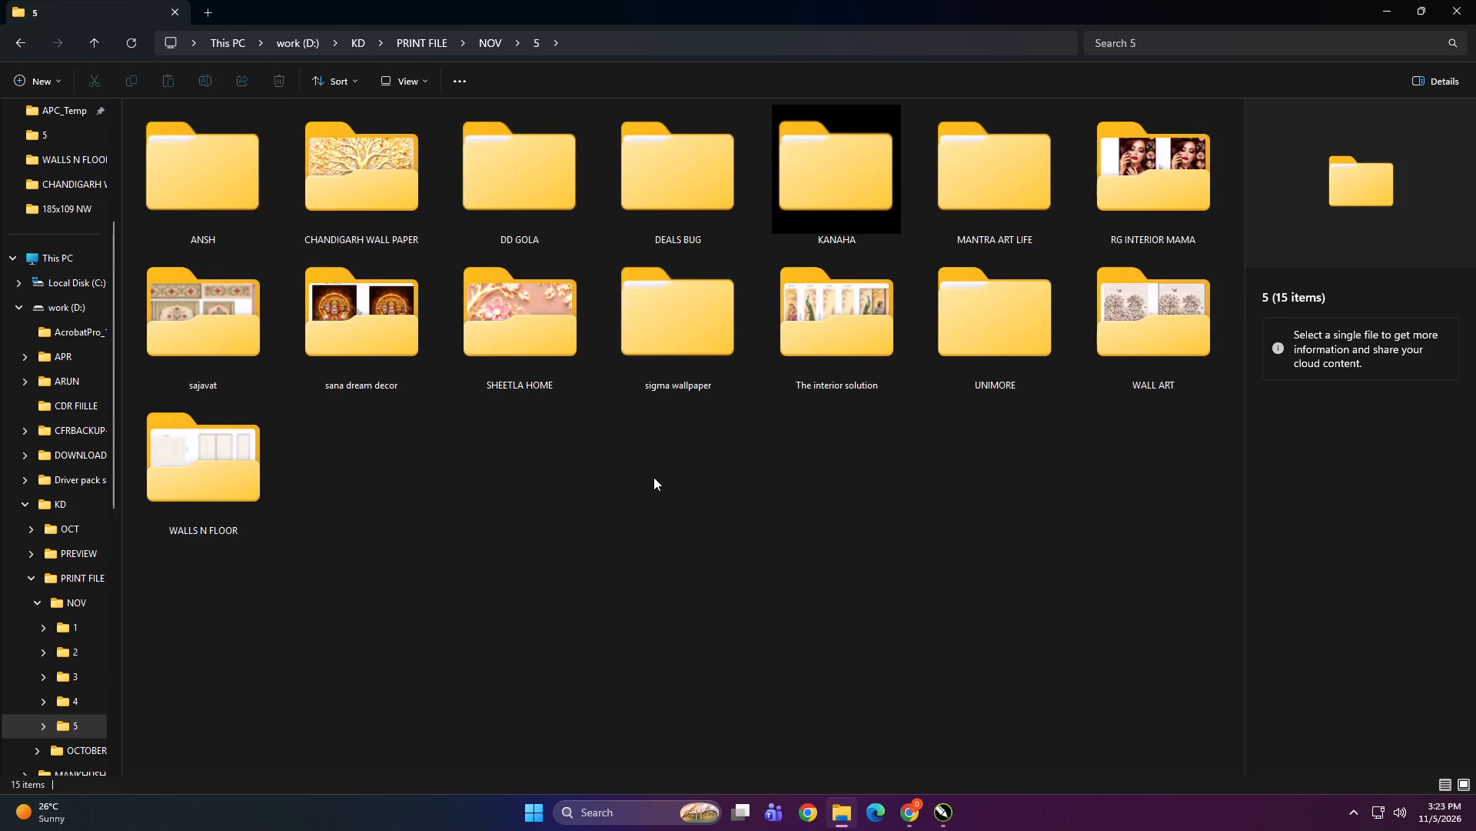
scroll(653, 477, "down", 1, "ctrl")
scroll(650, 504, "up", 4, "ctrl")
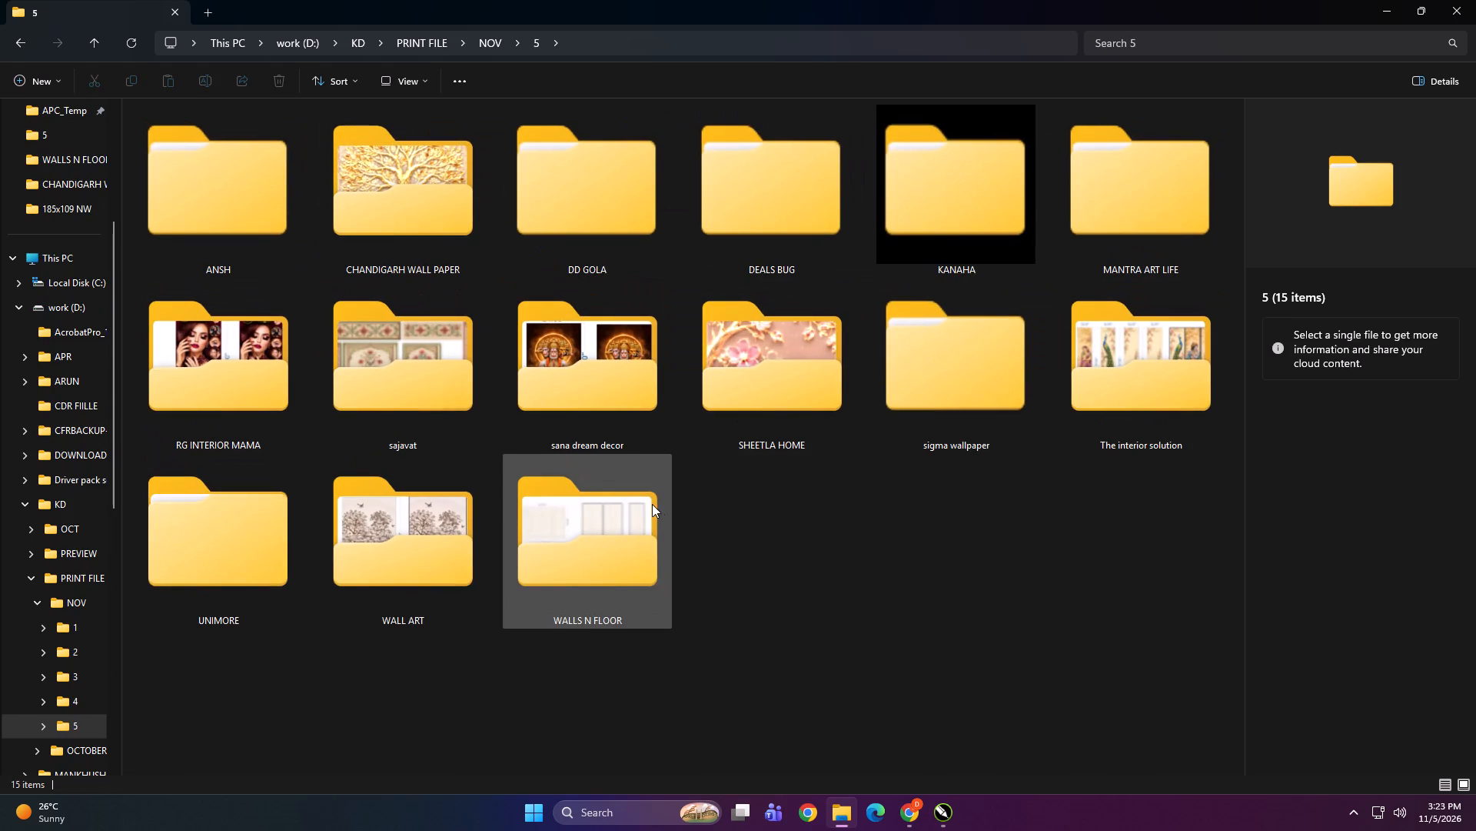
left_click(787, 556)
double_click(742, 170)
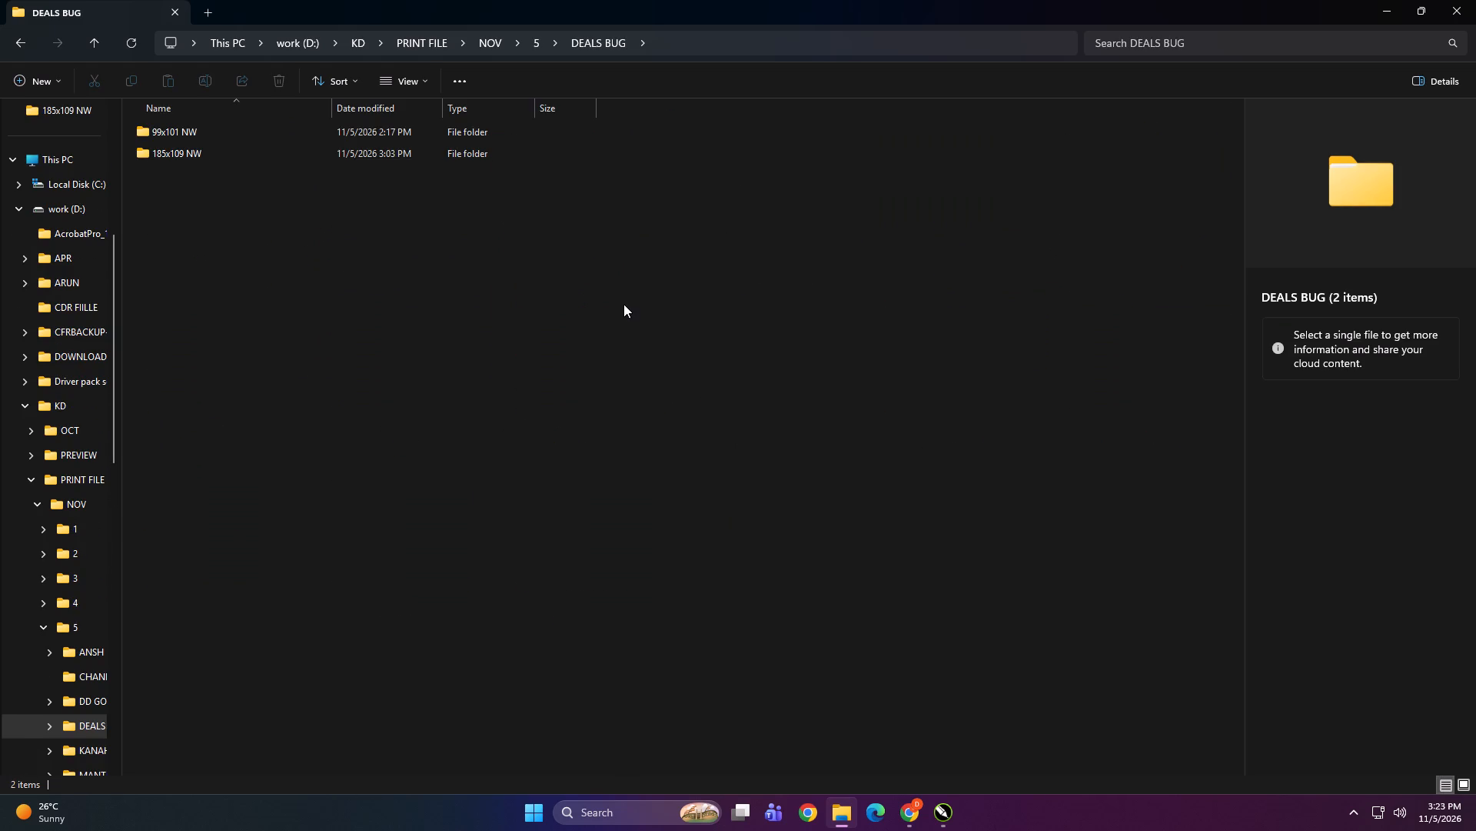
key("BackSpace")
left_click(736, 528)
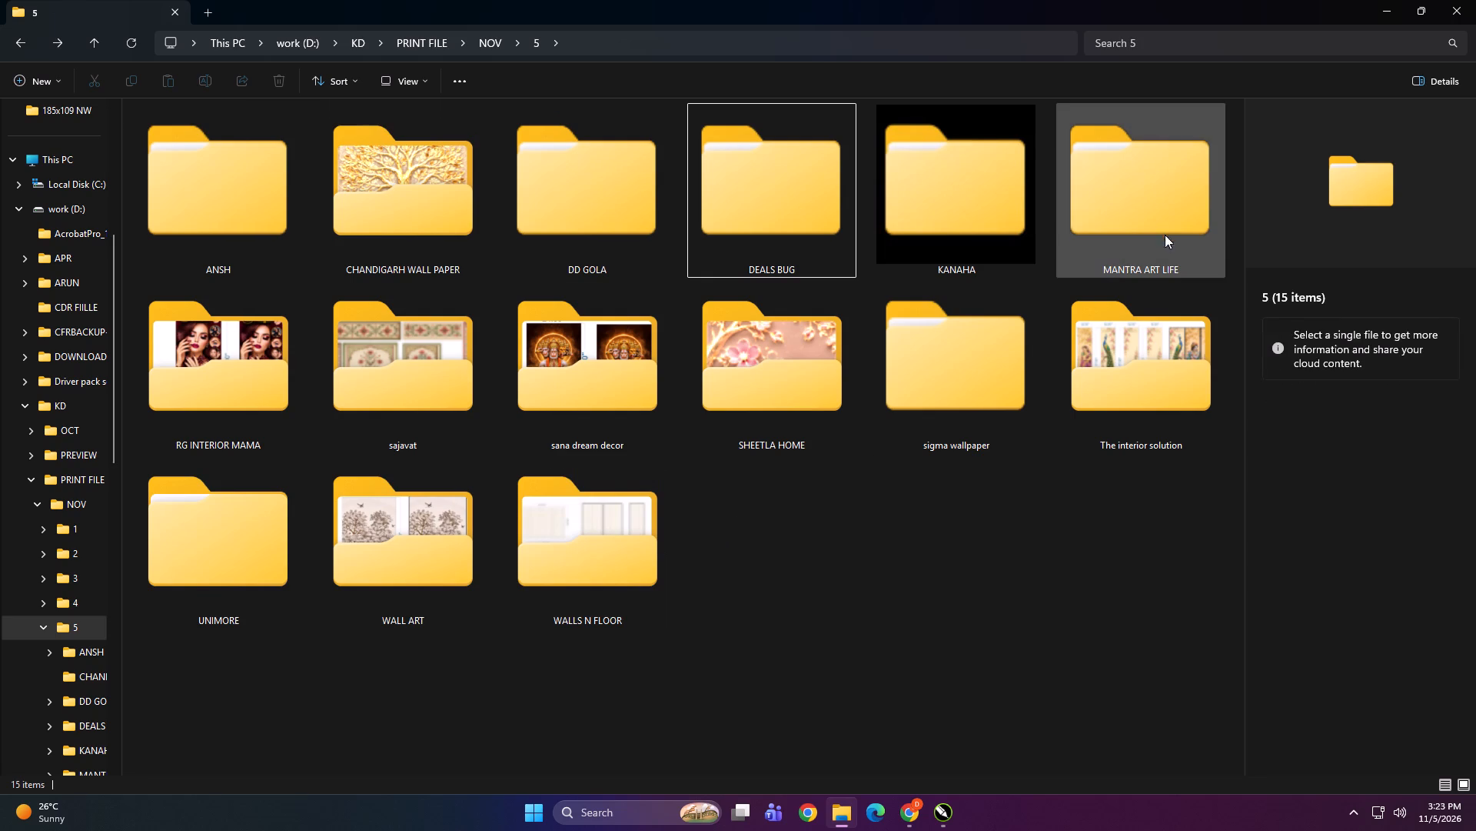
left_click(1155, 198)
key("ctrl+c")
Open the Print > NOV > 5 folder on DIGITECH_SHAREDRIVE (Z:) as the destination for the copied MANTRA ART LIFE folder.
scroll(49, 541, "up", 4)
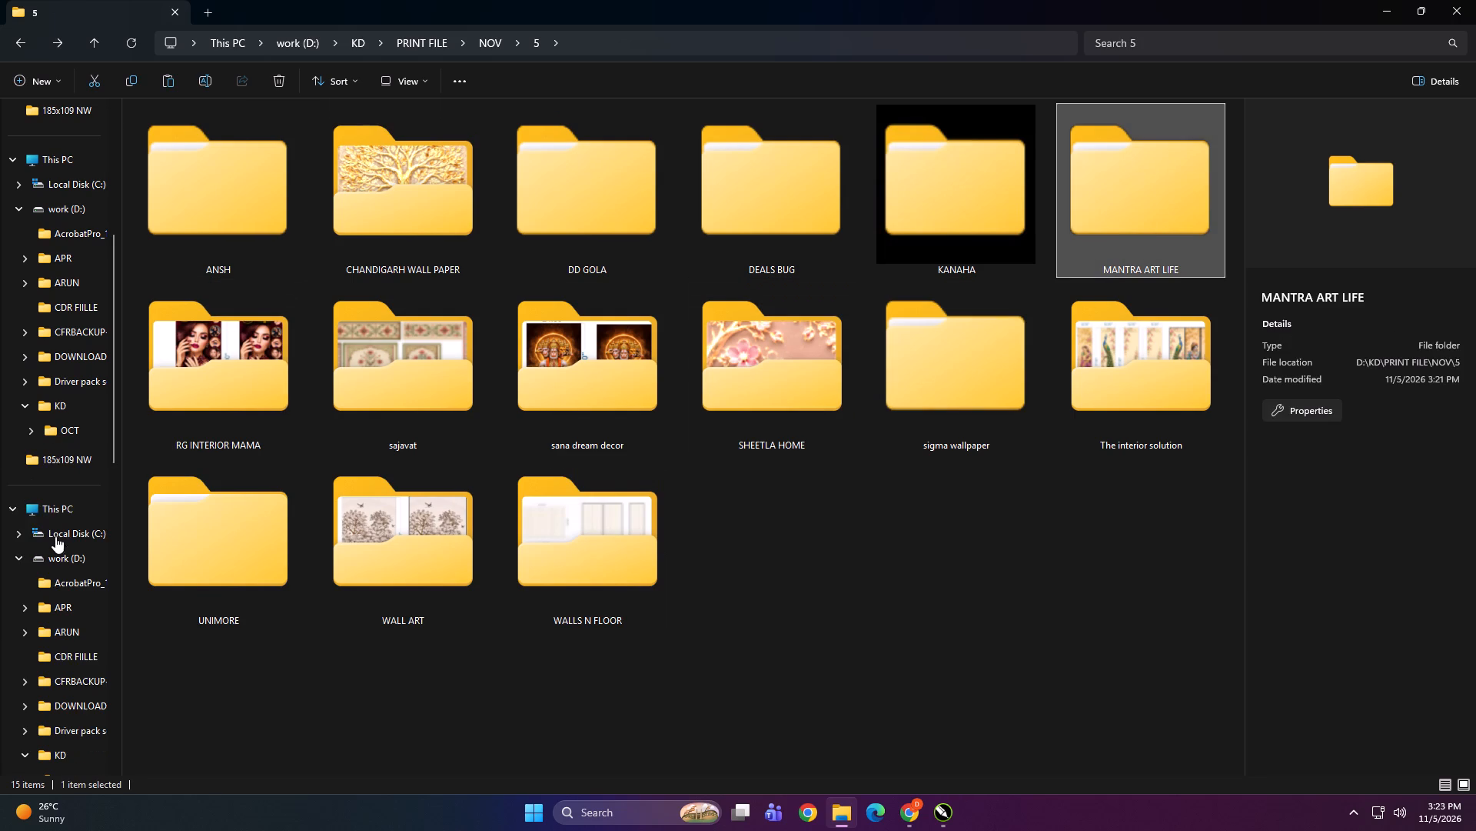
left_click(57, 516)
triple_click(248, 471)
left_click(553, 376)
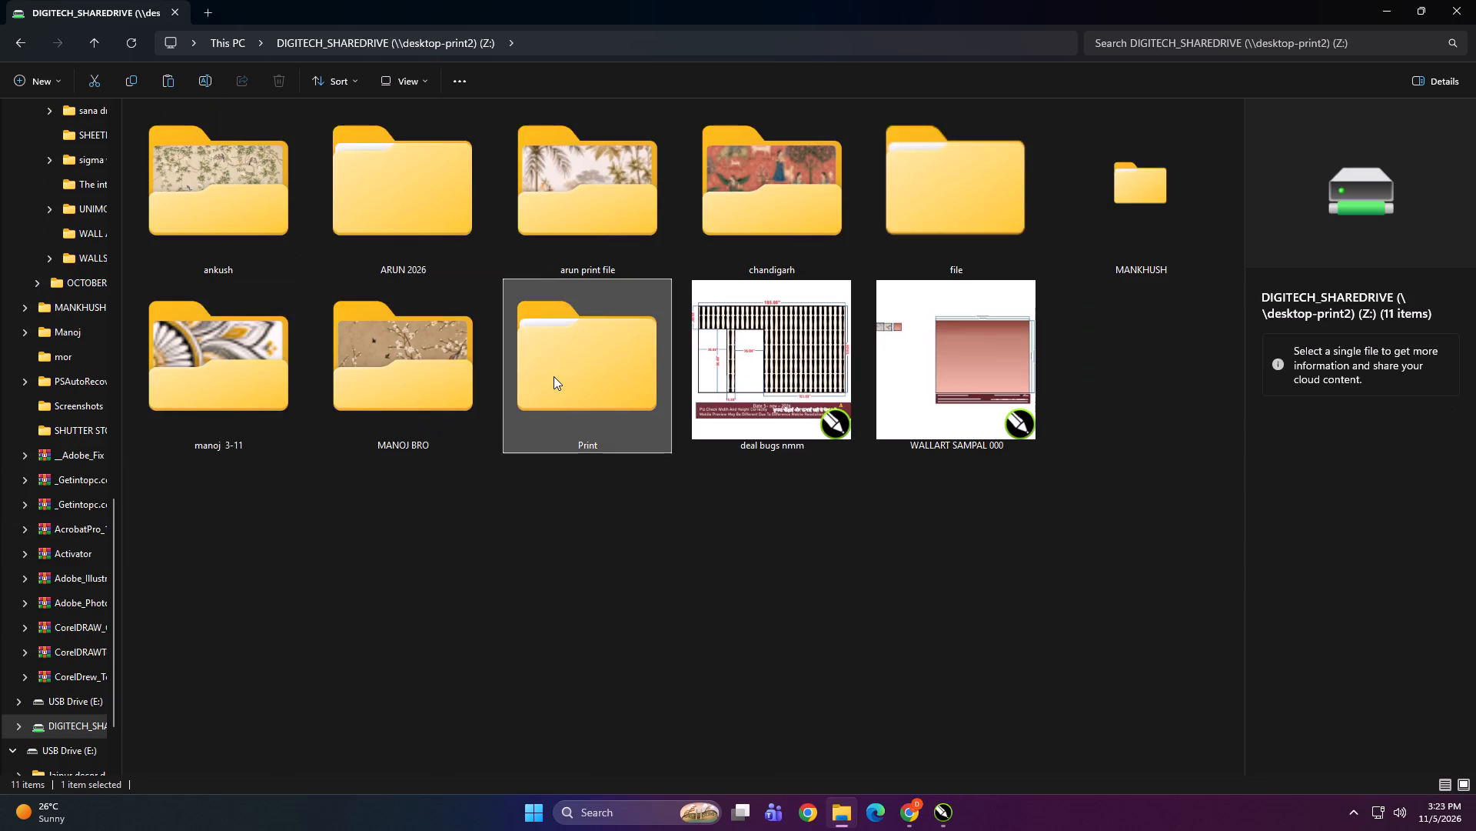
double_click(553, 376)
left_click(264, 233)
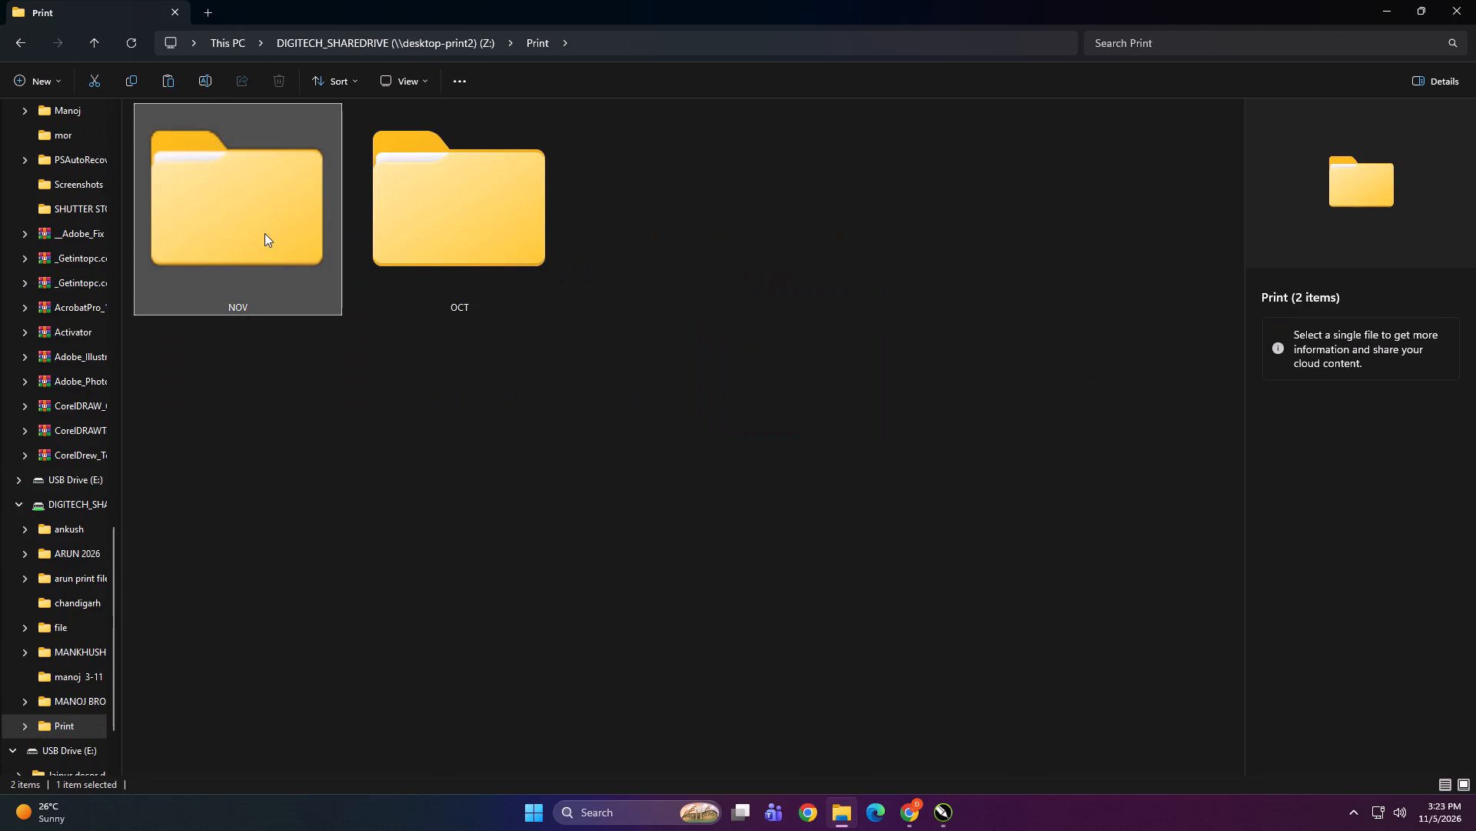
double_click(264, 233)
double_click(716, 189)
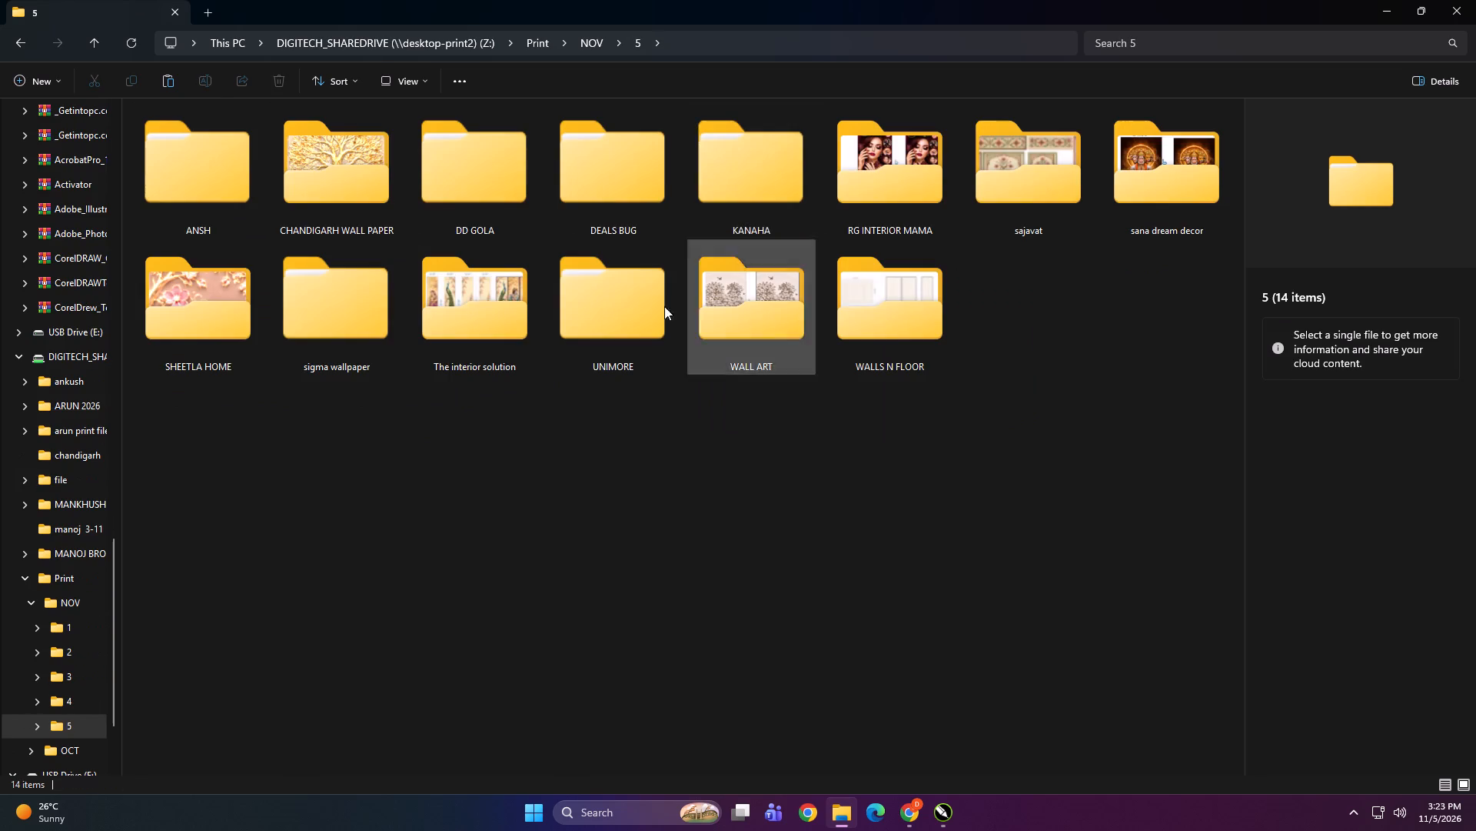
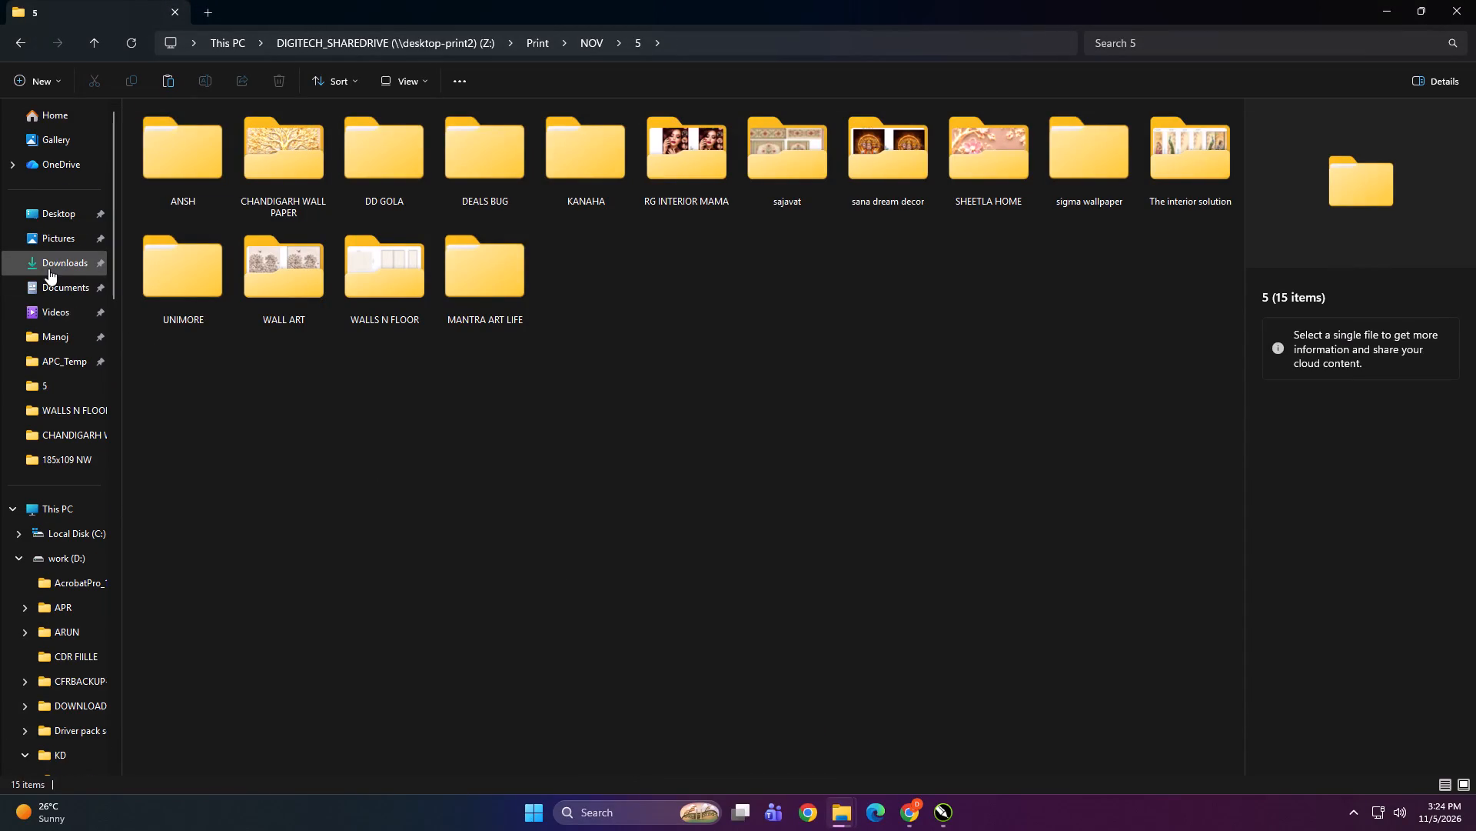
Import WhatsApp Image 2026-11-05 at 15.14.35, the narrow panel layout, from Downloads into the Untitled-1 drawing in CorelDRAW.
scroll(195, 275, "up", 3)
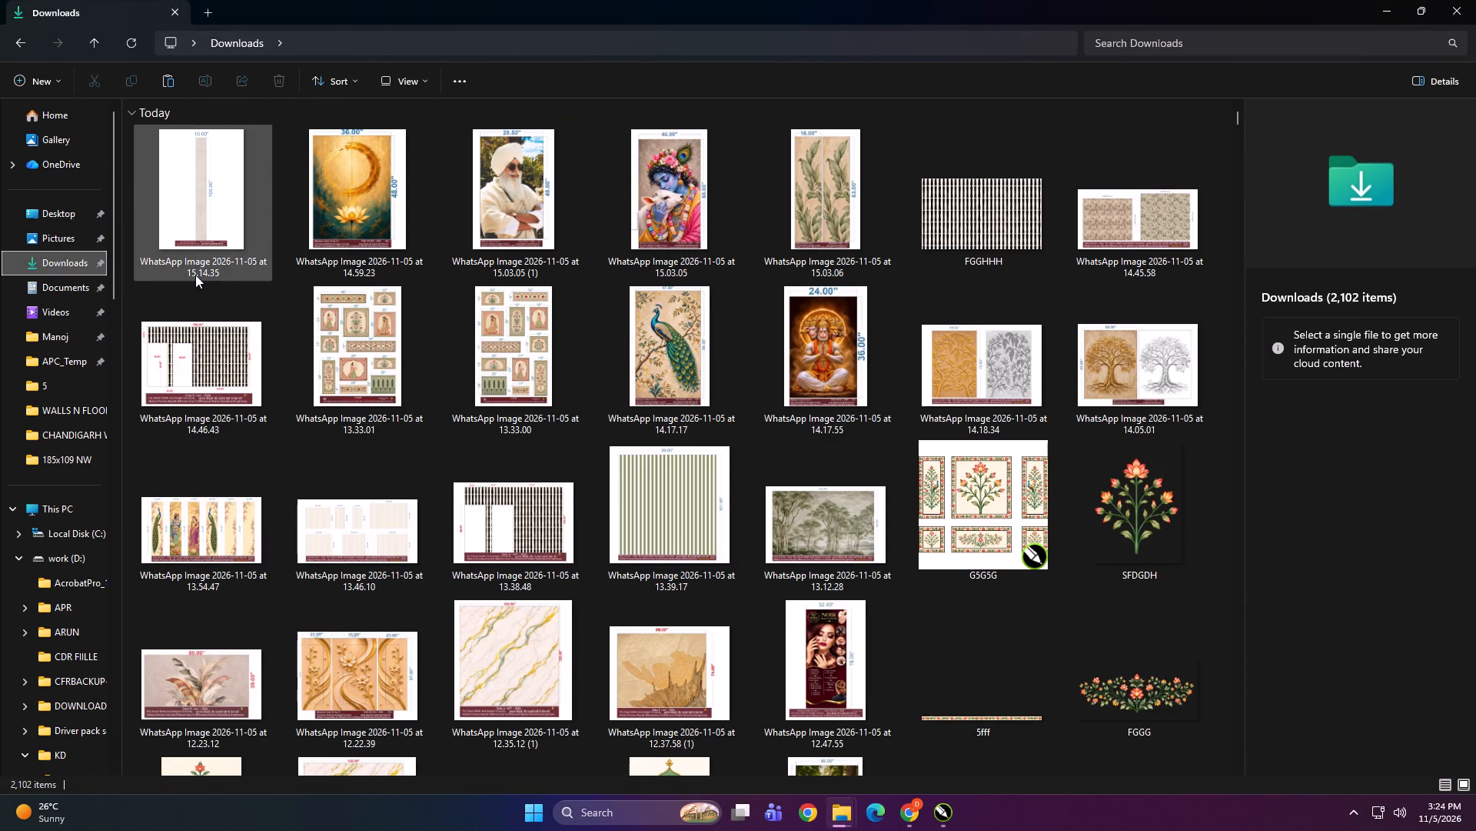
scroll(195, 275, "up", 4)
left_click(203, 259)
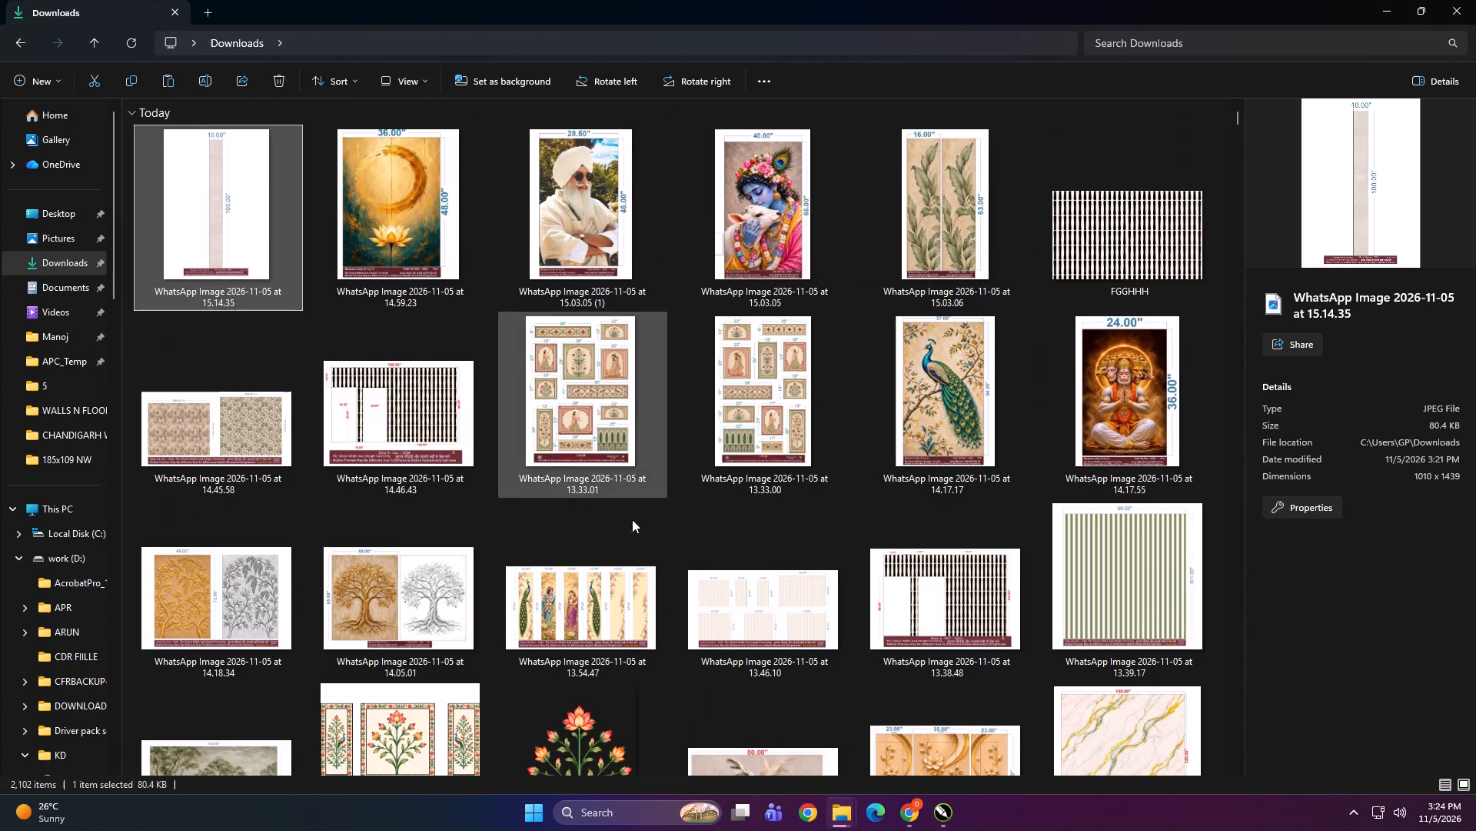
left_click(946, 816)
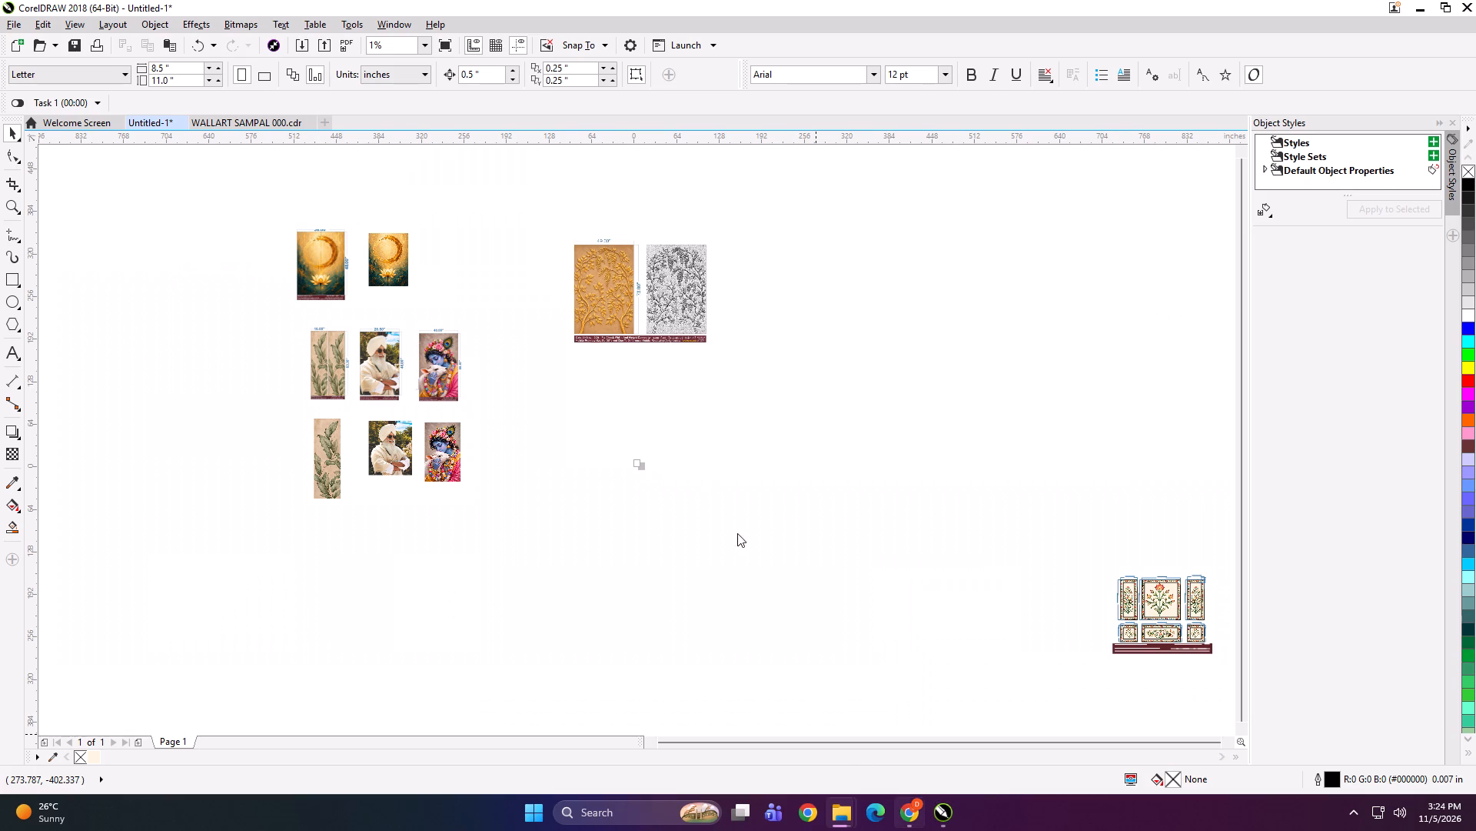
scroll(730, 391, "down", 3)
left_click(748, 583)
left_click(843, 814)
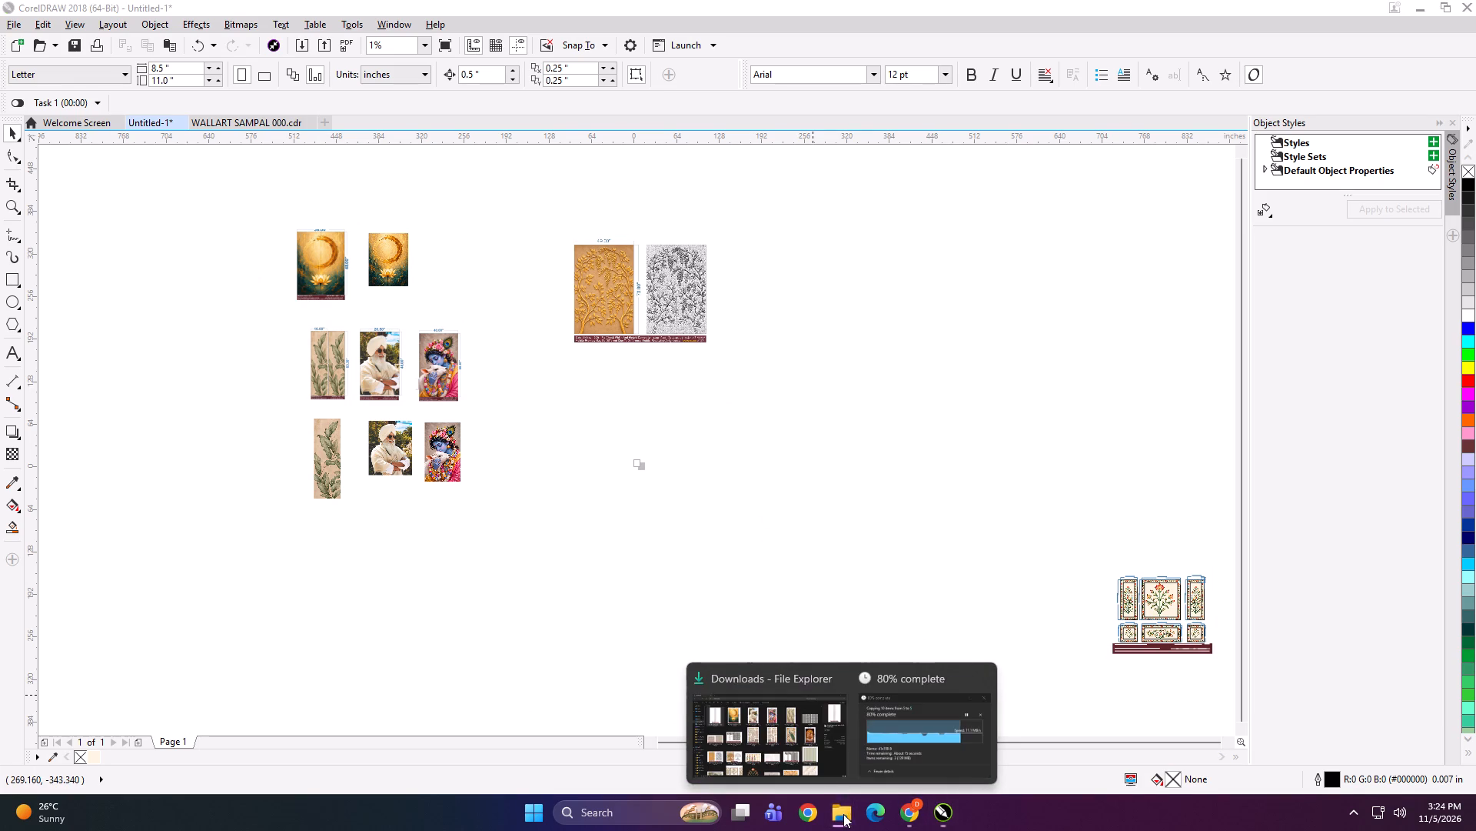
left_click(763, 744)
left_click_drag(227, 194, 945, 816)
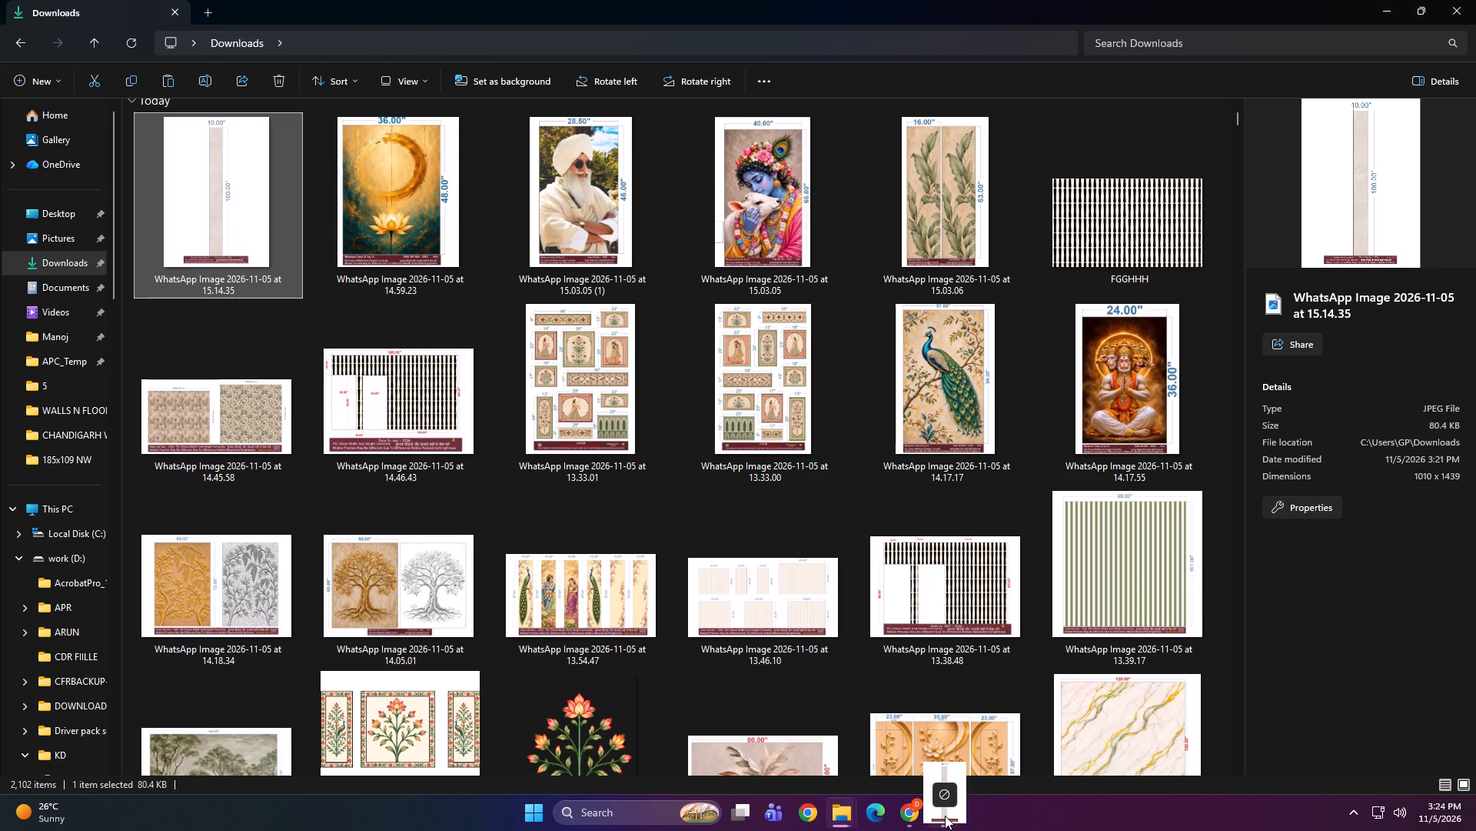
left_click_drag(945, 816, 634, 502)
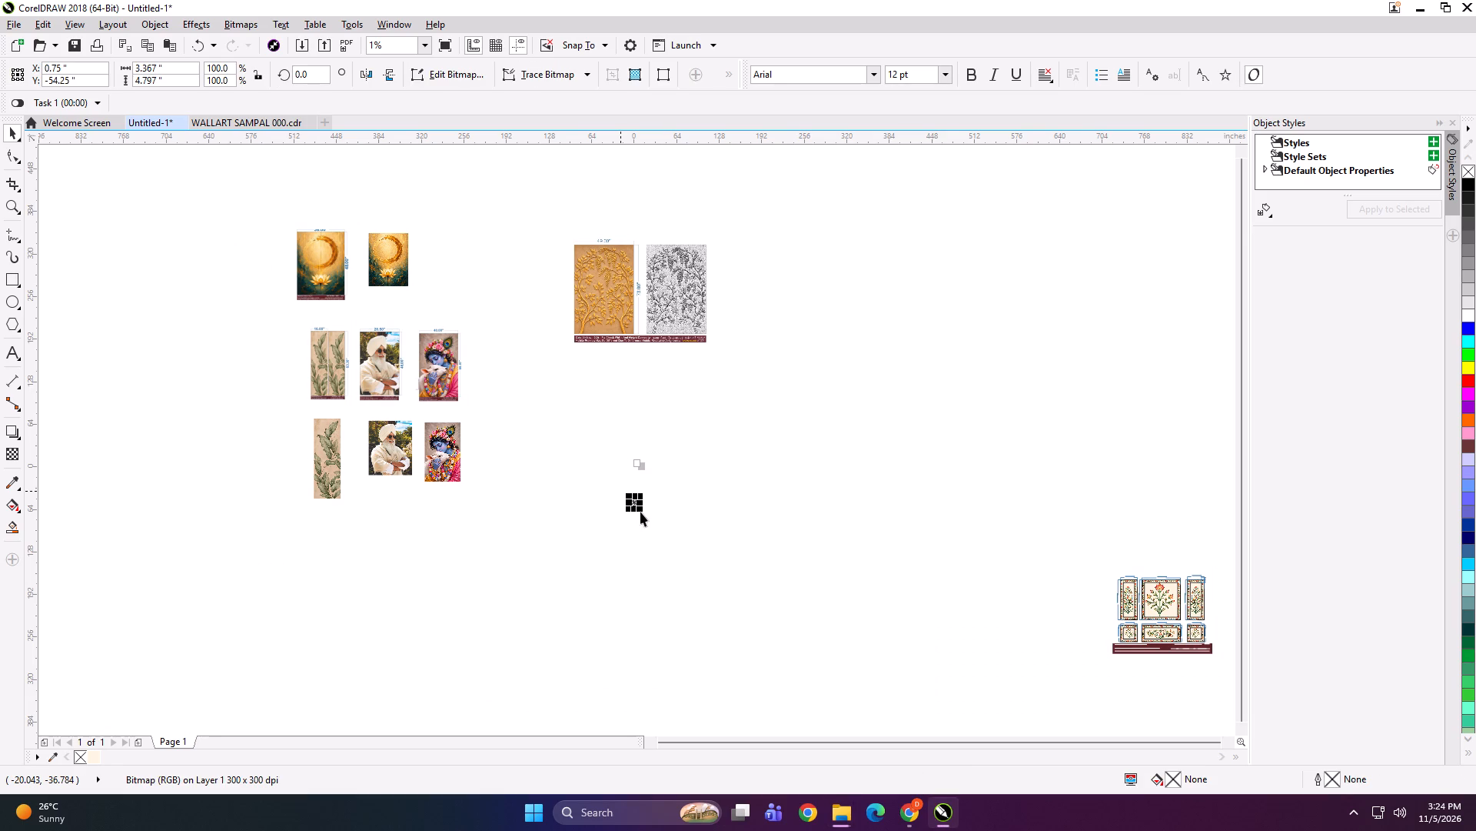
Enlarge the imported narrow panel layout to about 169 by 240.5 inches and place it below the leaf panel sample.
left_click_drag(641, 511, 697, 589, "shift")
left_click(757, 556)
left_click_drag(637, 489, 358, 592)
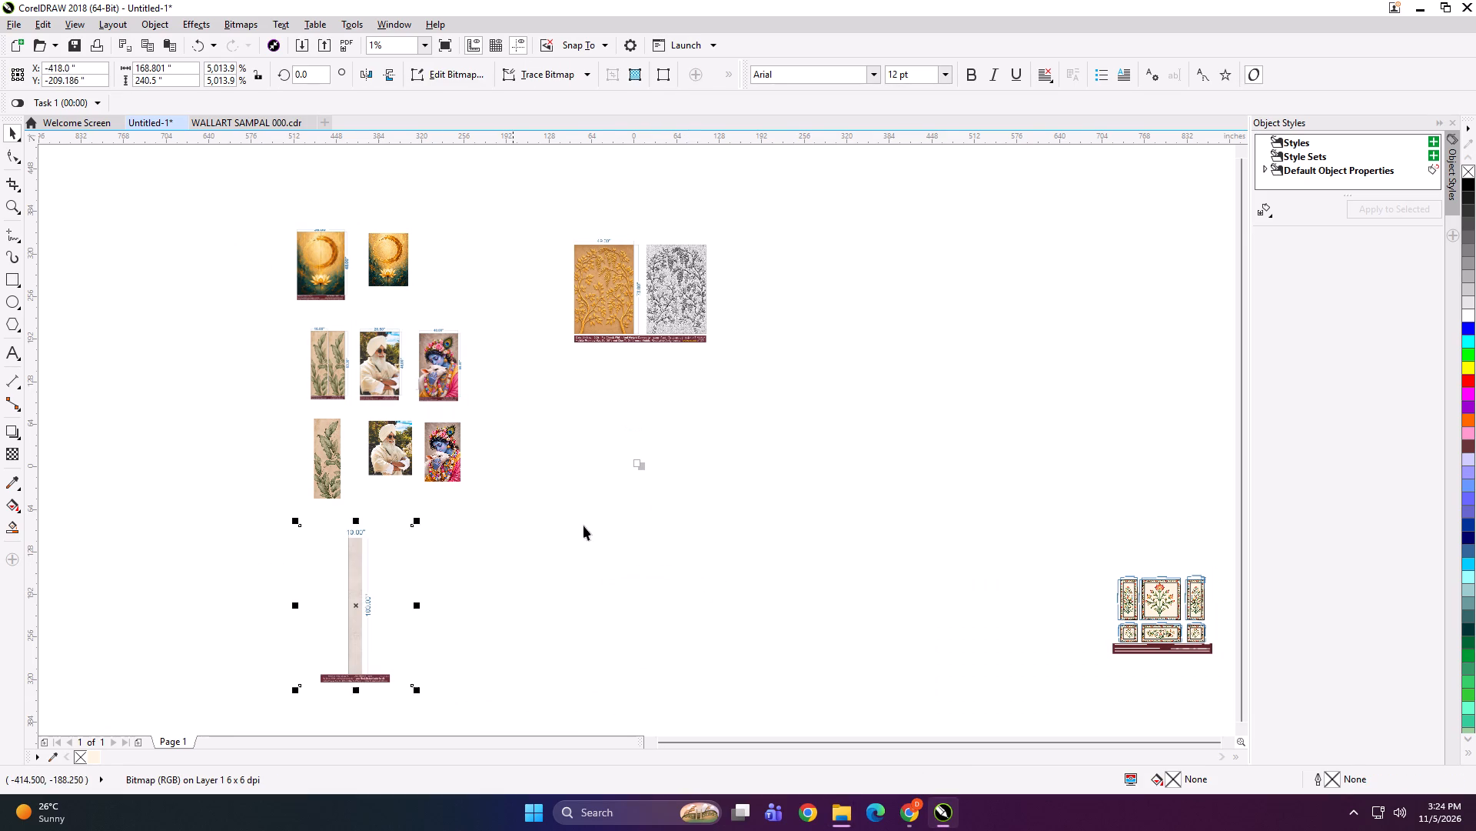
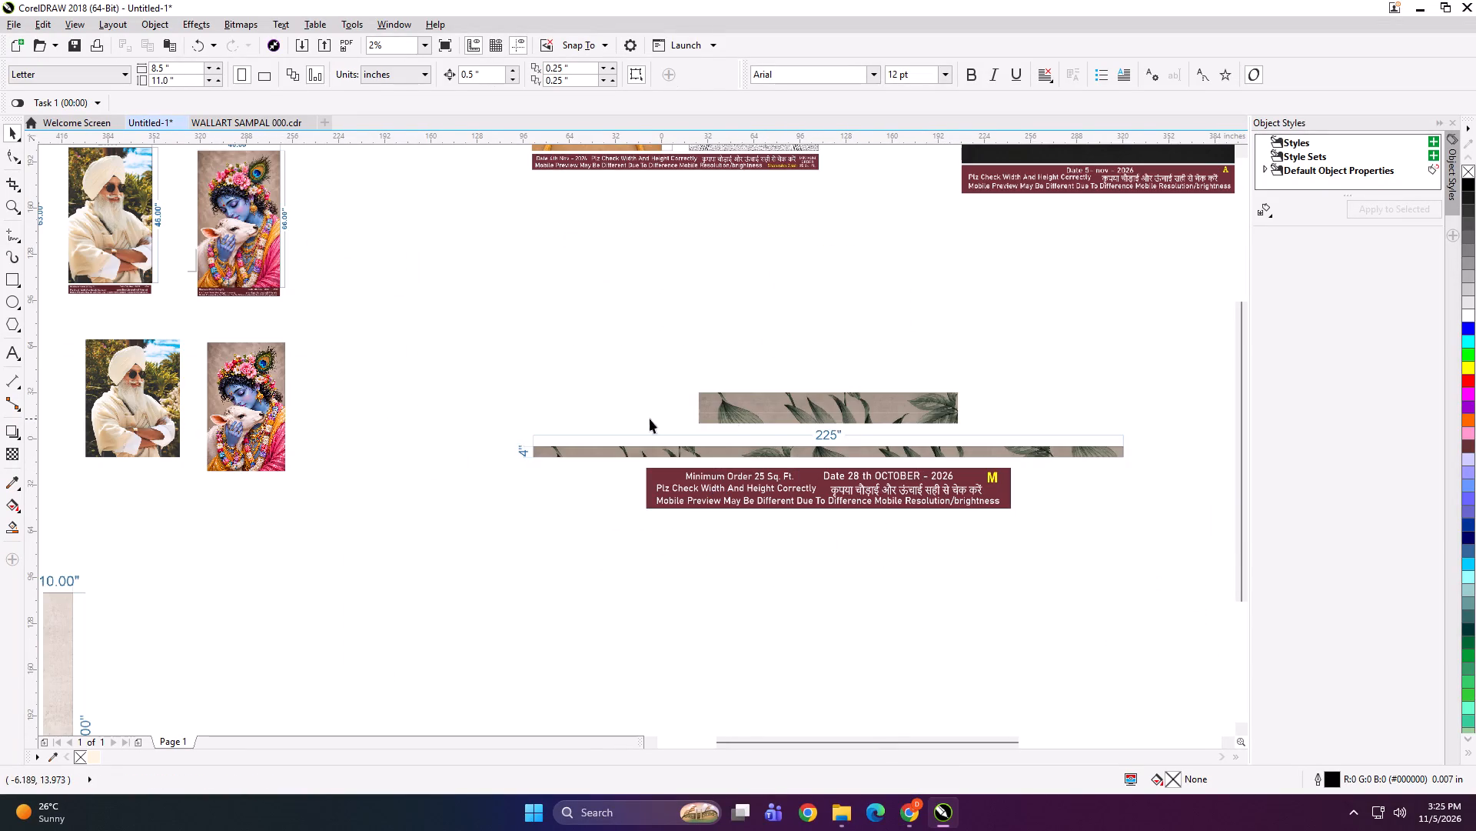
Nudge the 225-inch leaf-border layout slightly up and to the left in the drawing.
scroll(650, 419, "down", 1)
scroll(753, 430, "up", 1)
left_click_drag(760, 435, 745, 415)
left_click(801, 631)
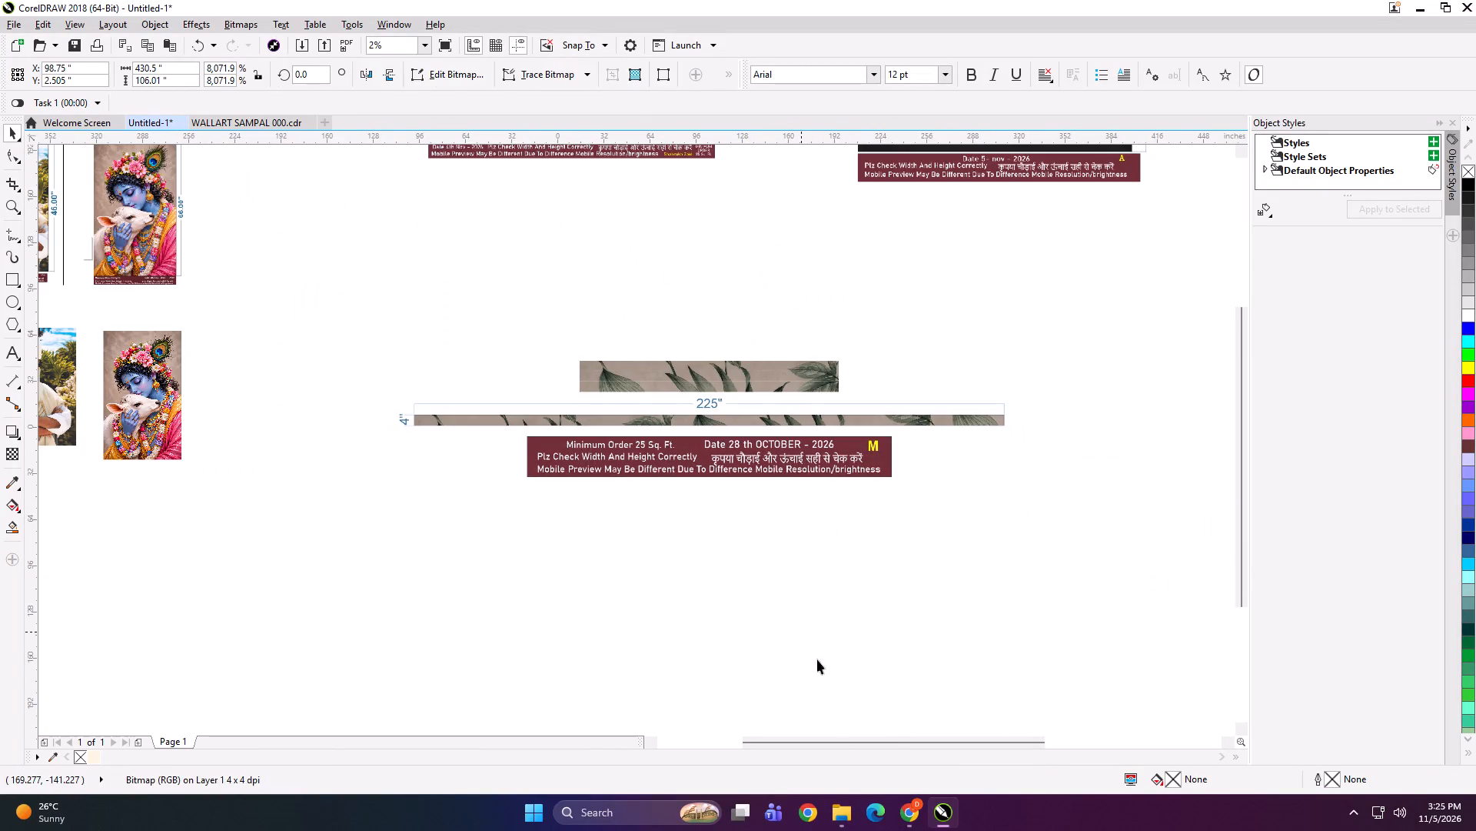
Switch to the Downloads folder in File Explorer and bring up today's newest WhatsApp layout images.
left_click(835, 830)
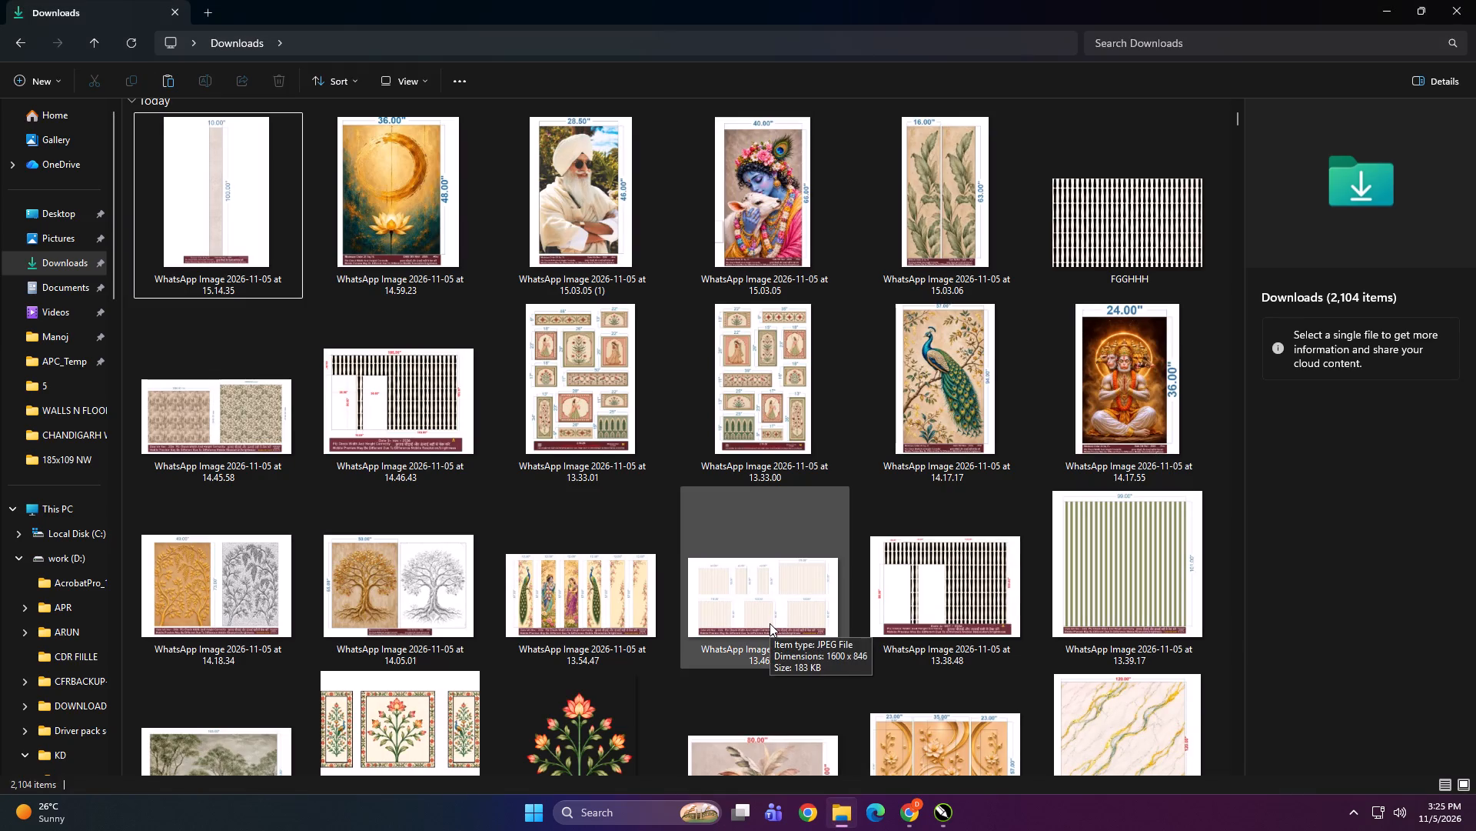
scroll(674, 364, "up", 2)
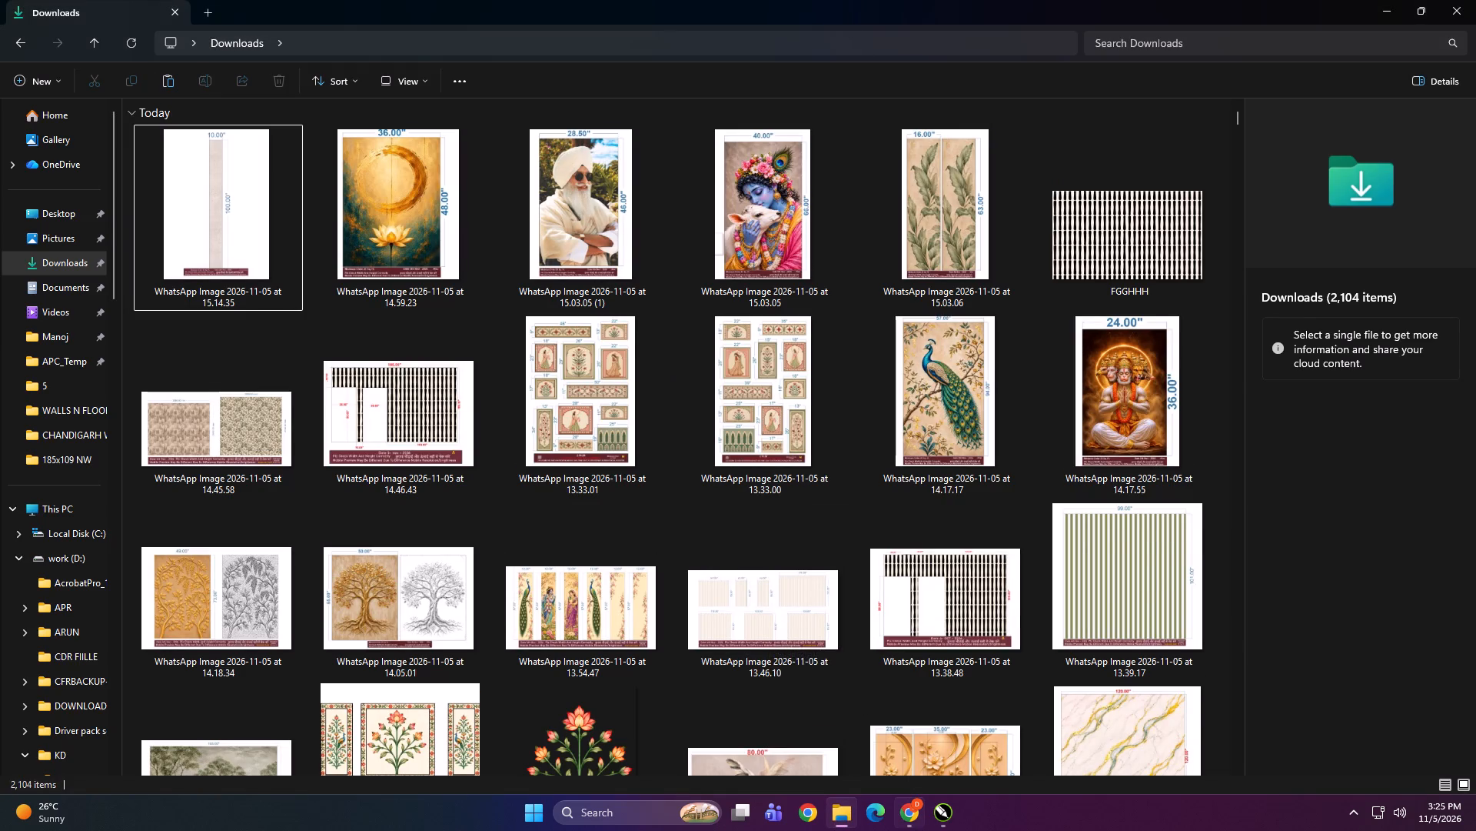
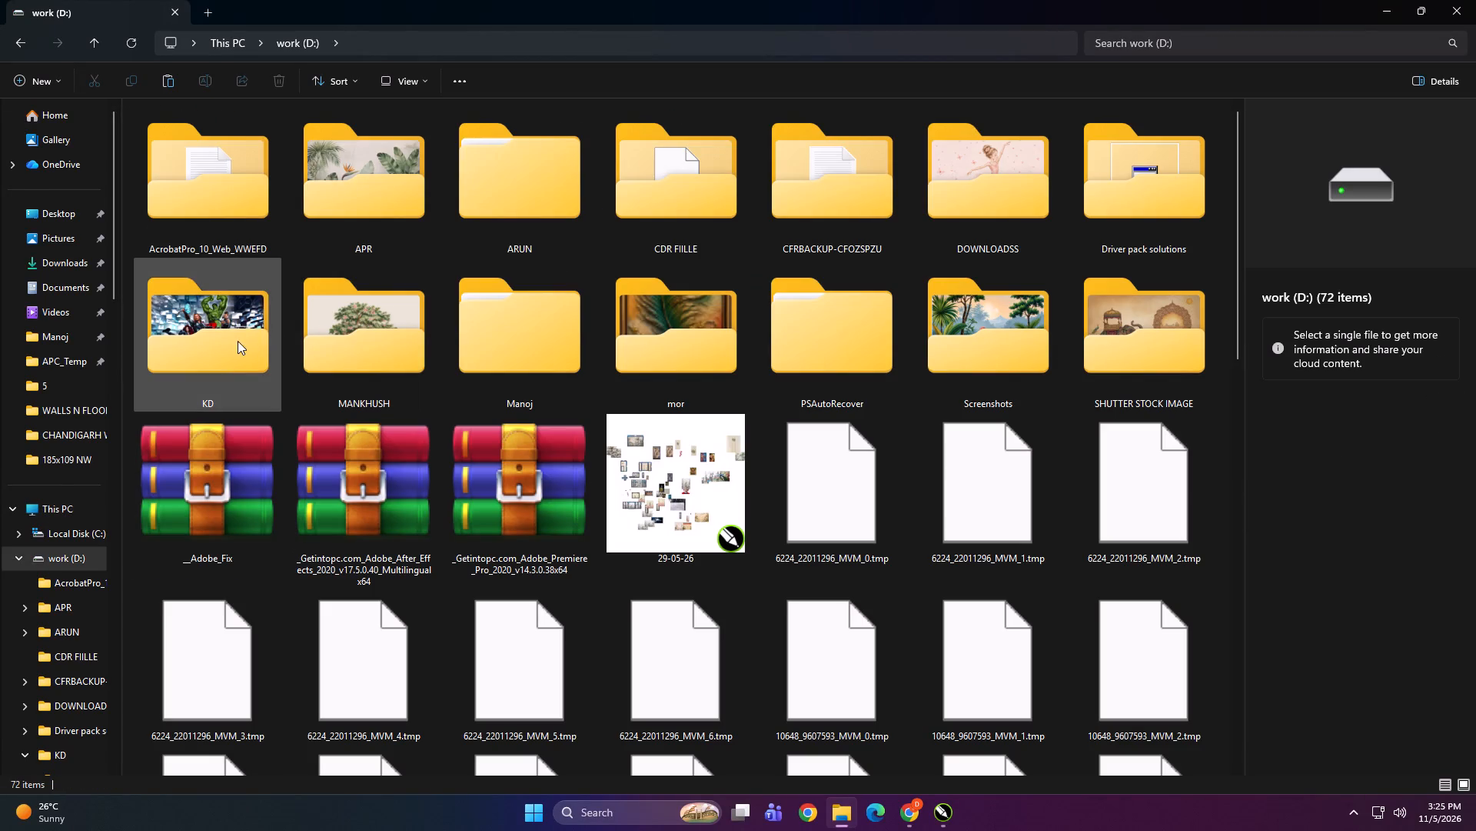
Check the NOV folder in KD > PRINT FILE on the work (D:) drive and return to PRINT FILE.
double_click(175, 337)
double_click(681, 223)
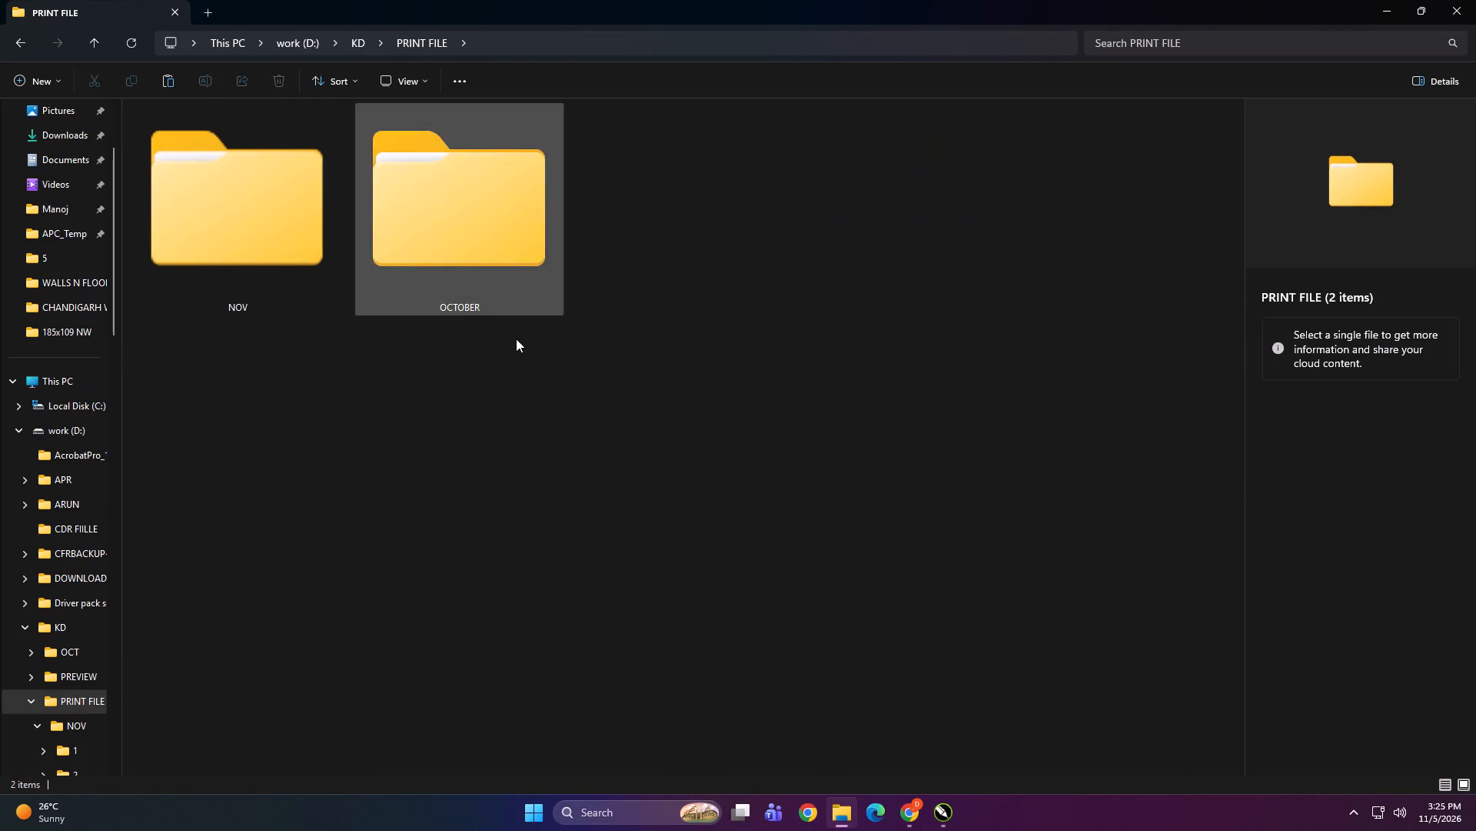
left_click(819, 431)
double_click(241, 232)
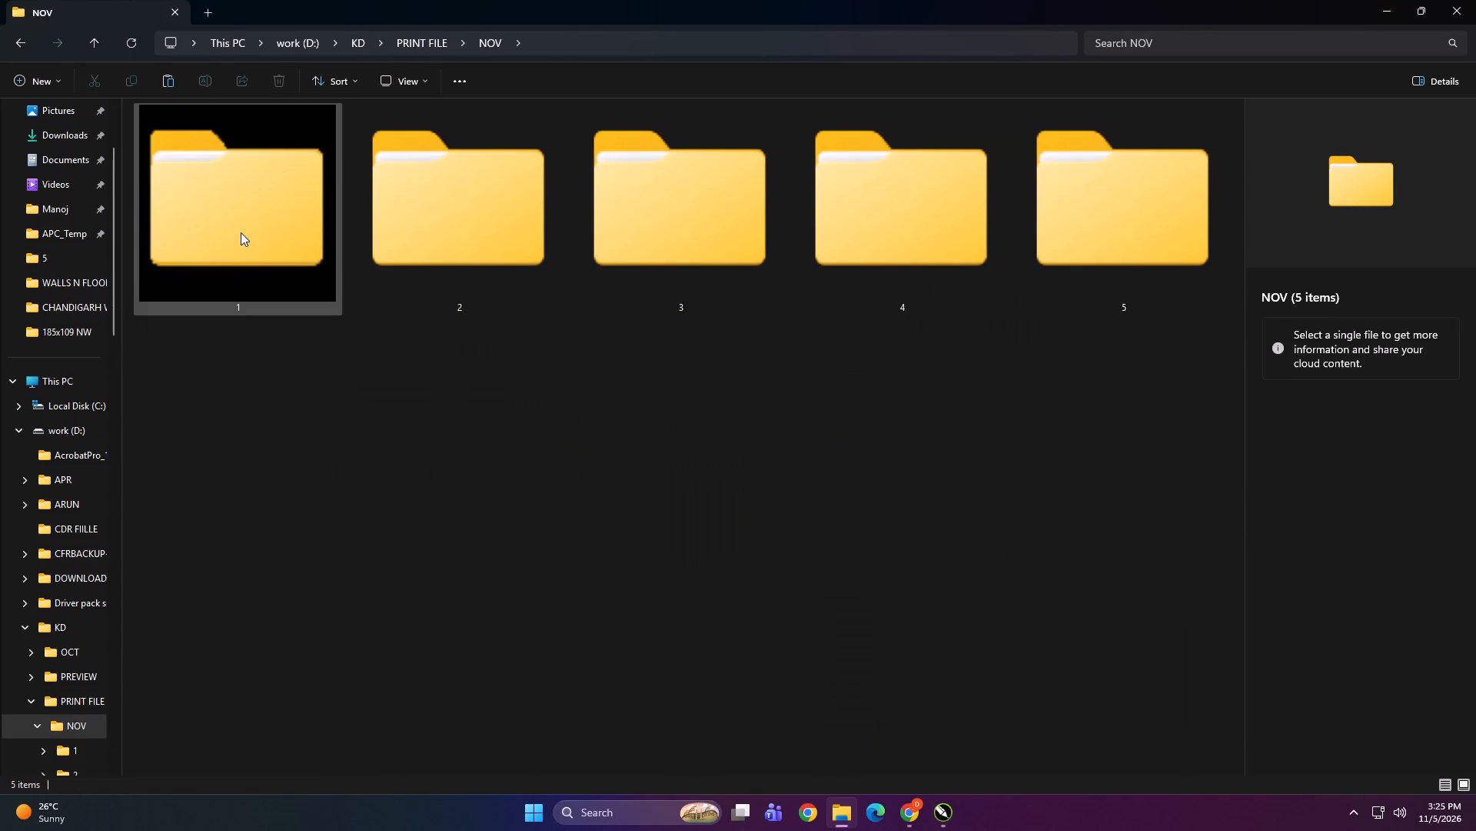
left_click(494, 381)
key("BackSpace")
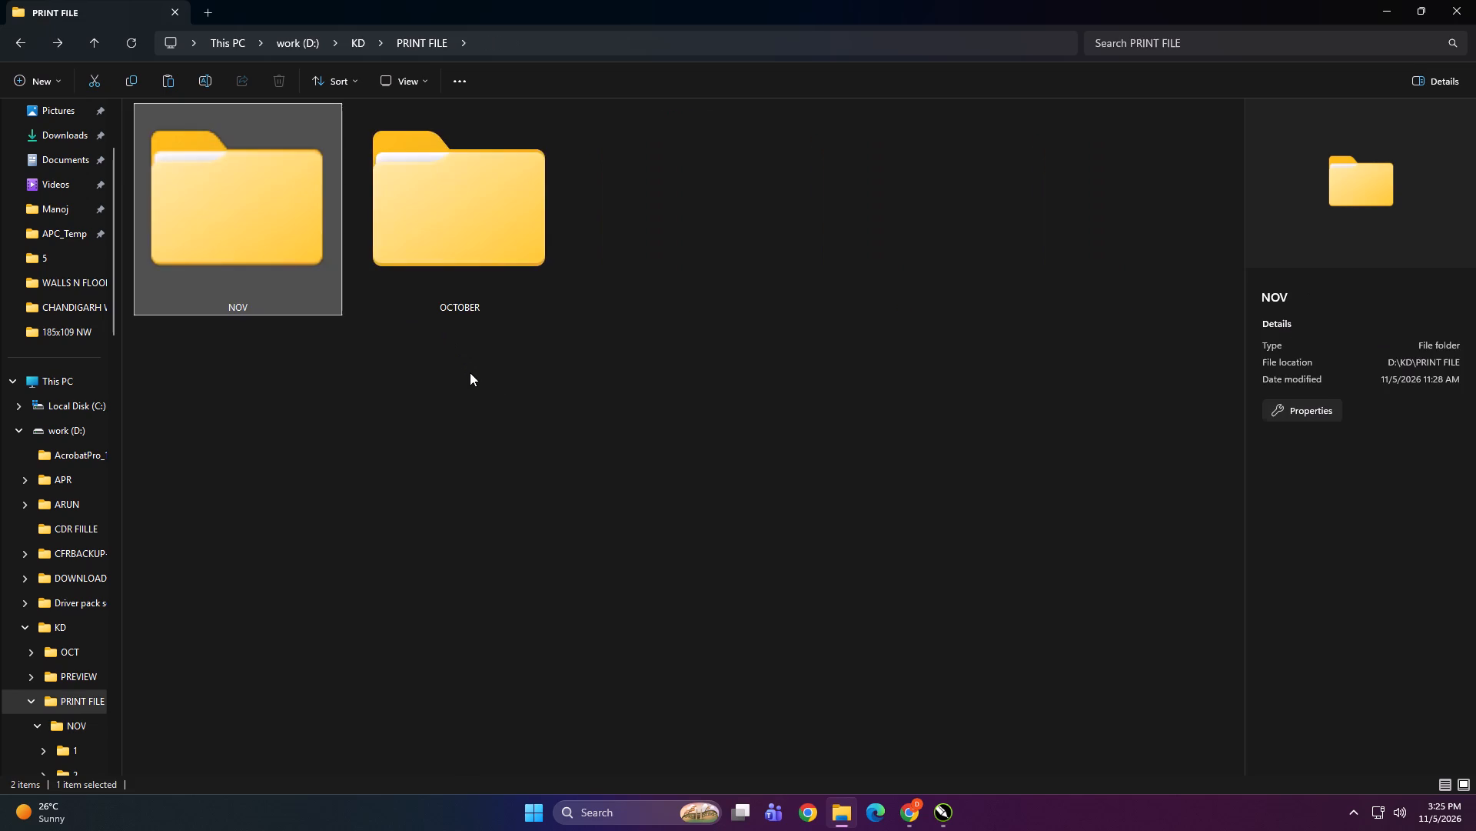
Browse from PRINT FILE to the R G Interior folder in OCTOBER > 25 > PRINT OKK > NEW1.
double_click(528, 212)
double_click(956, 159)
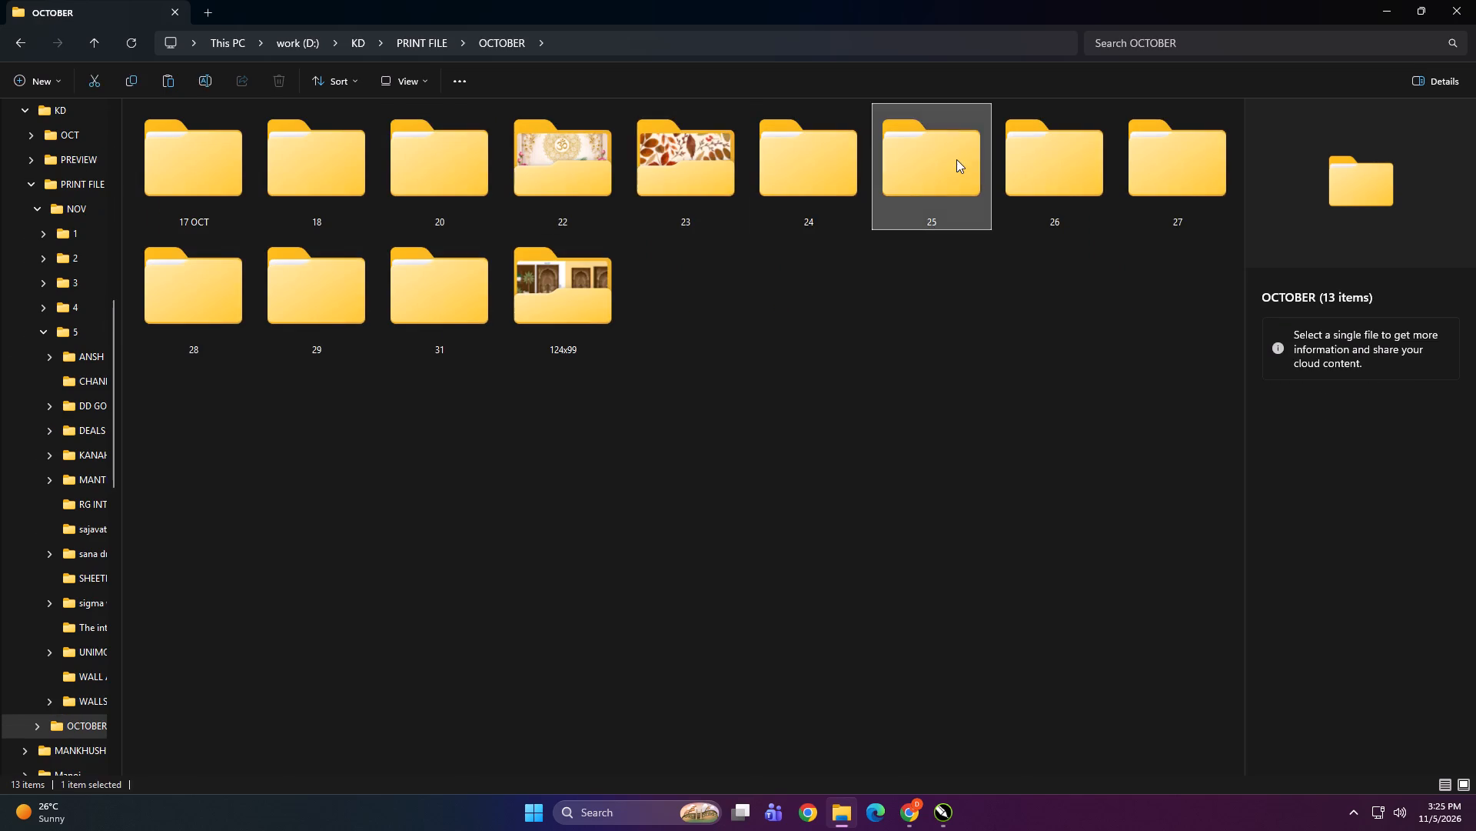
double_click(211, 126)
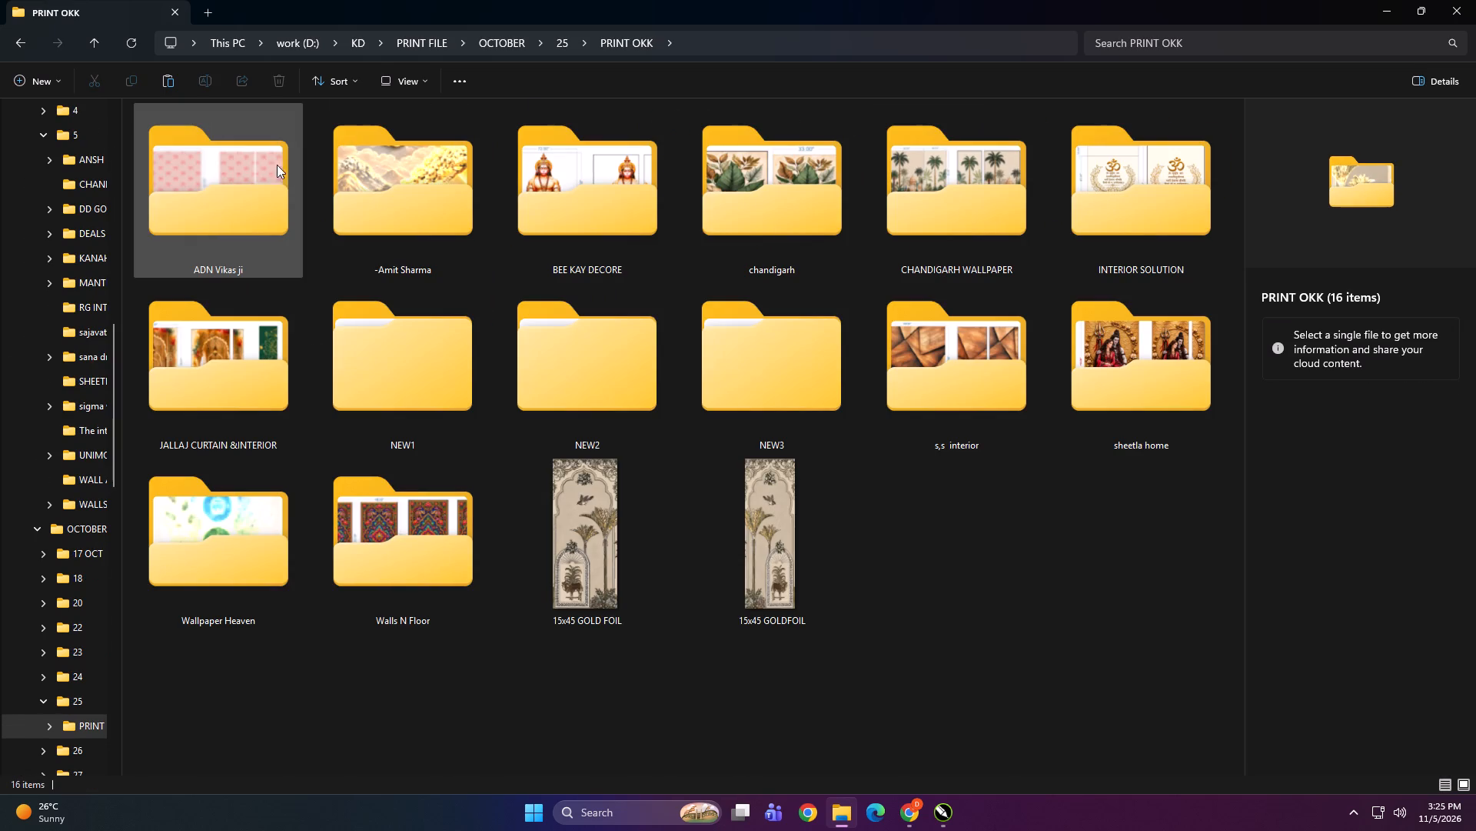
double_click(431, 395)
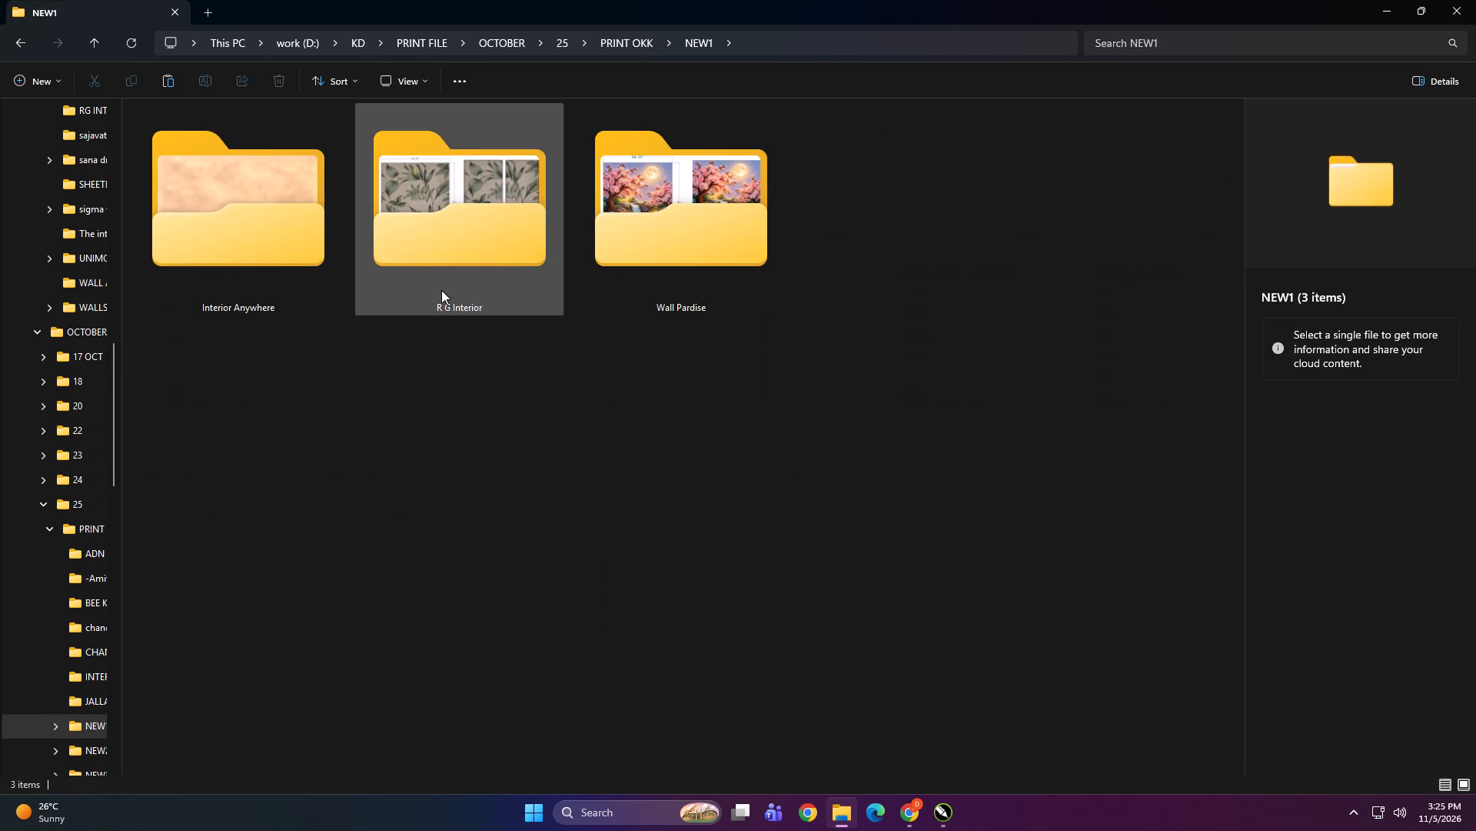
double_click(449, 212)
Open the FSFD tropical-leaf layout image from the R G Interior folder for viewing.
scroll(452, 328, "up", 20, "ctrl")
scroll(512, 588, "down", 1, "ctrl")
scroll(512, 588, "up", 3, "ctrl")
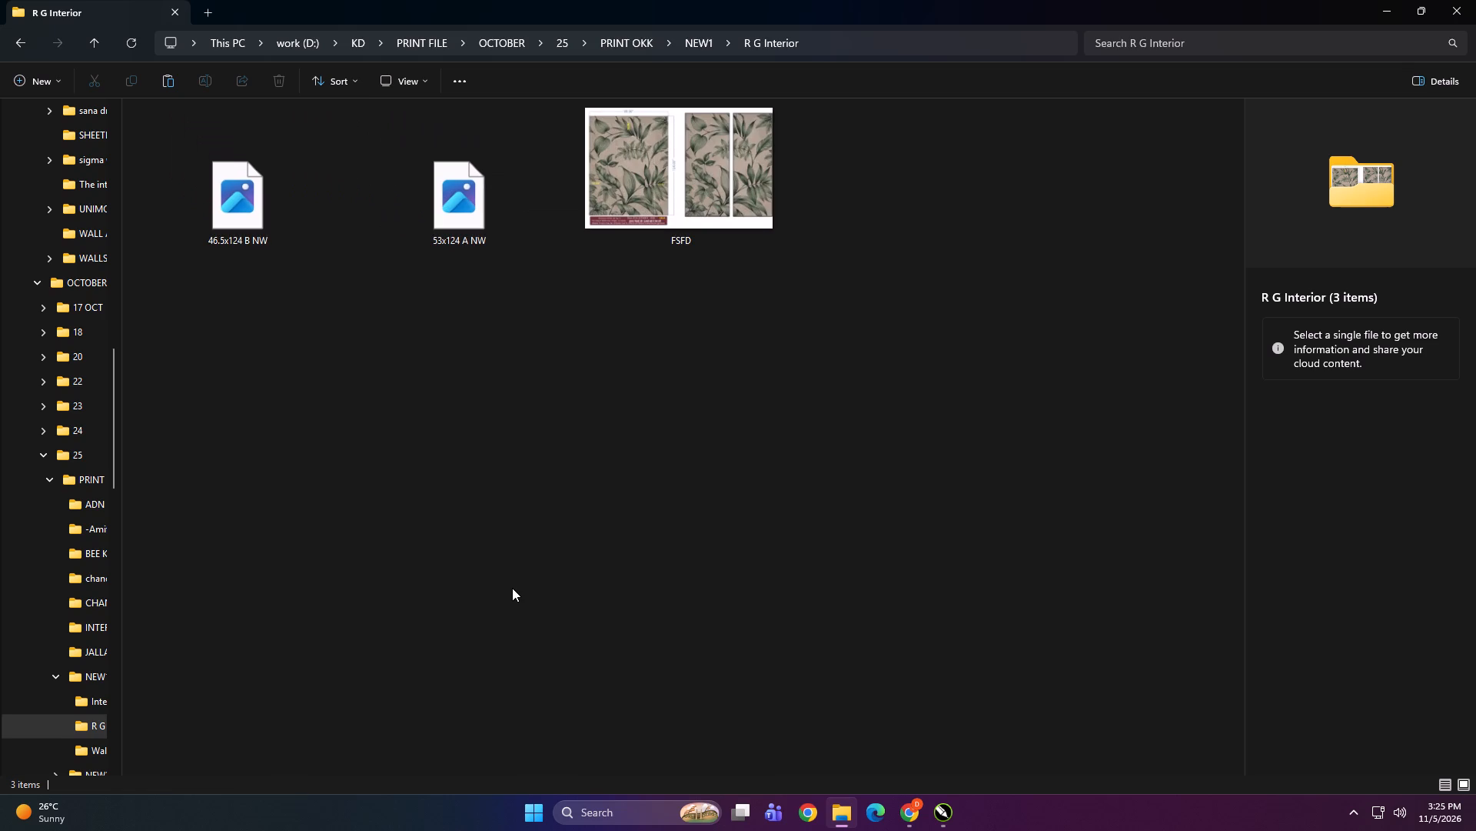
scroll(512, 588, "up", 7, "ctrl")
double_click(634, 176)
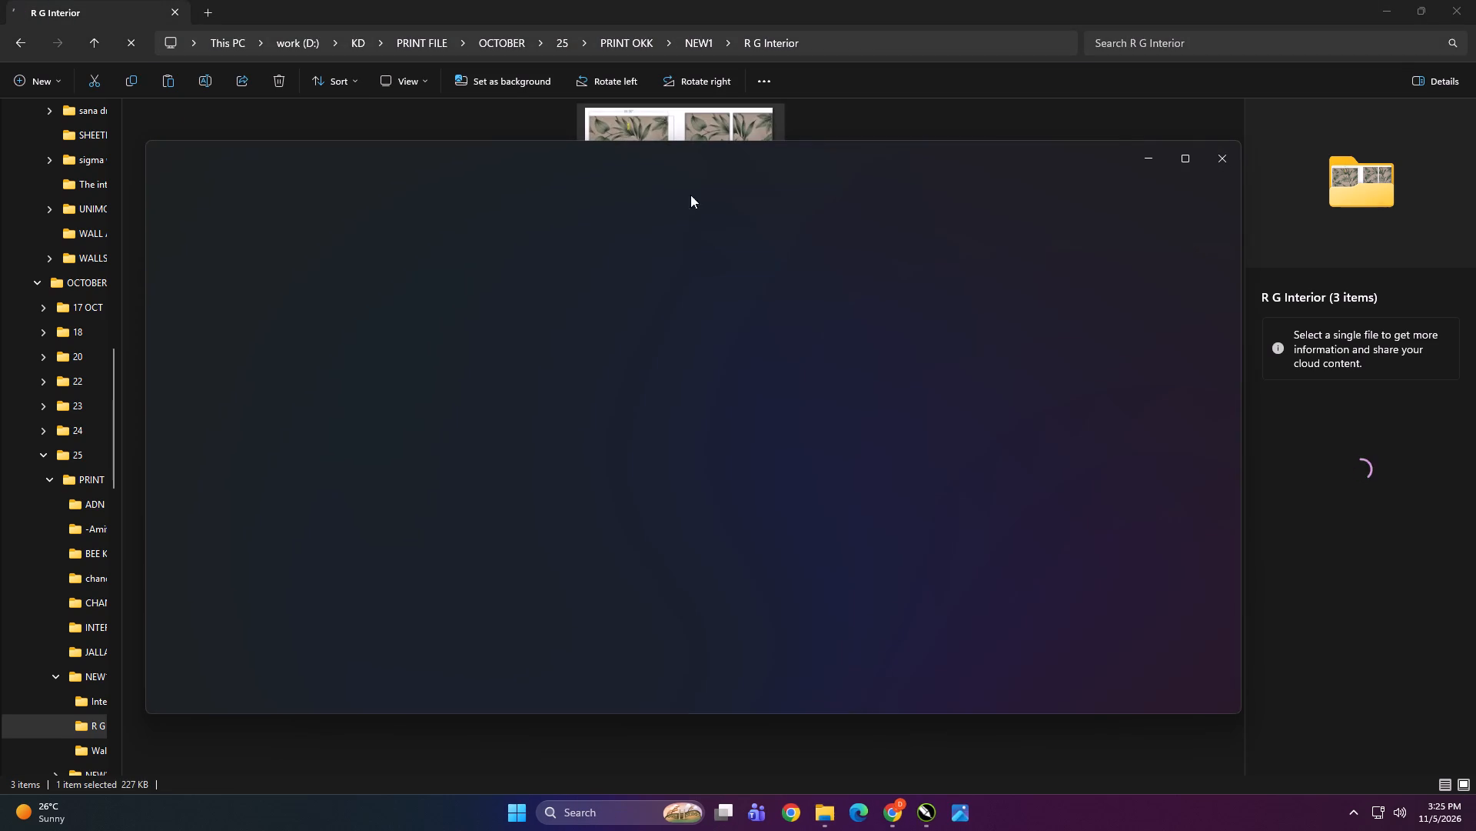
Compare the FSFD.tif preview with the 225" by 4" leaf strip layout in CorelDRAW.
scroll(711, 359, "up", 12)
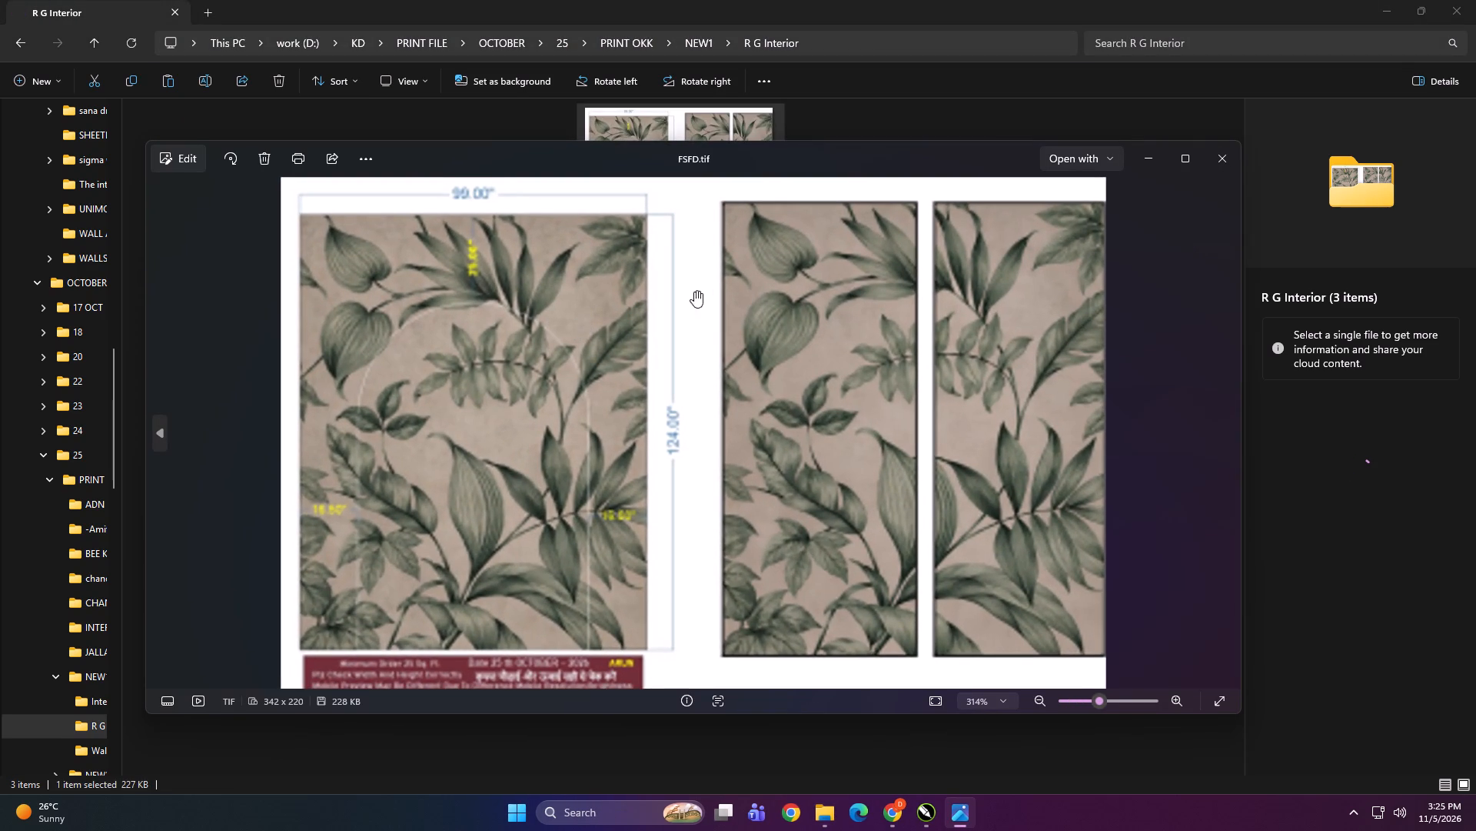
scroll(707, 305, "down", 1)
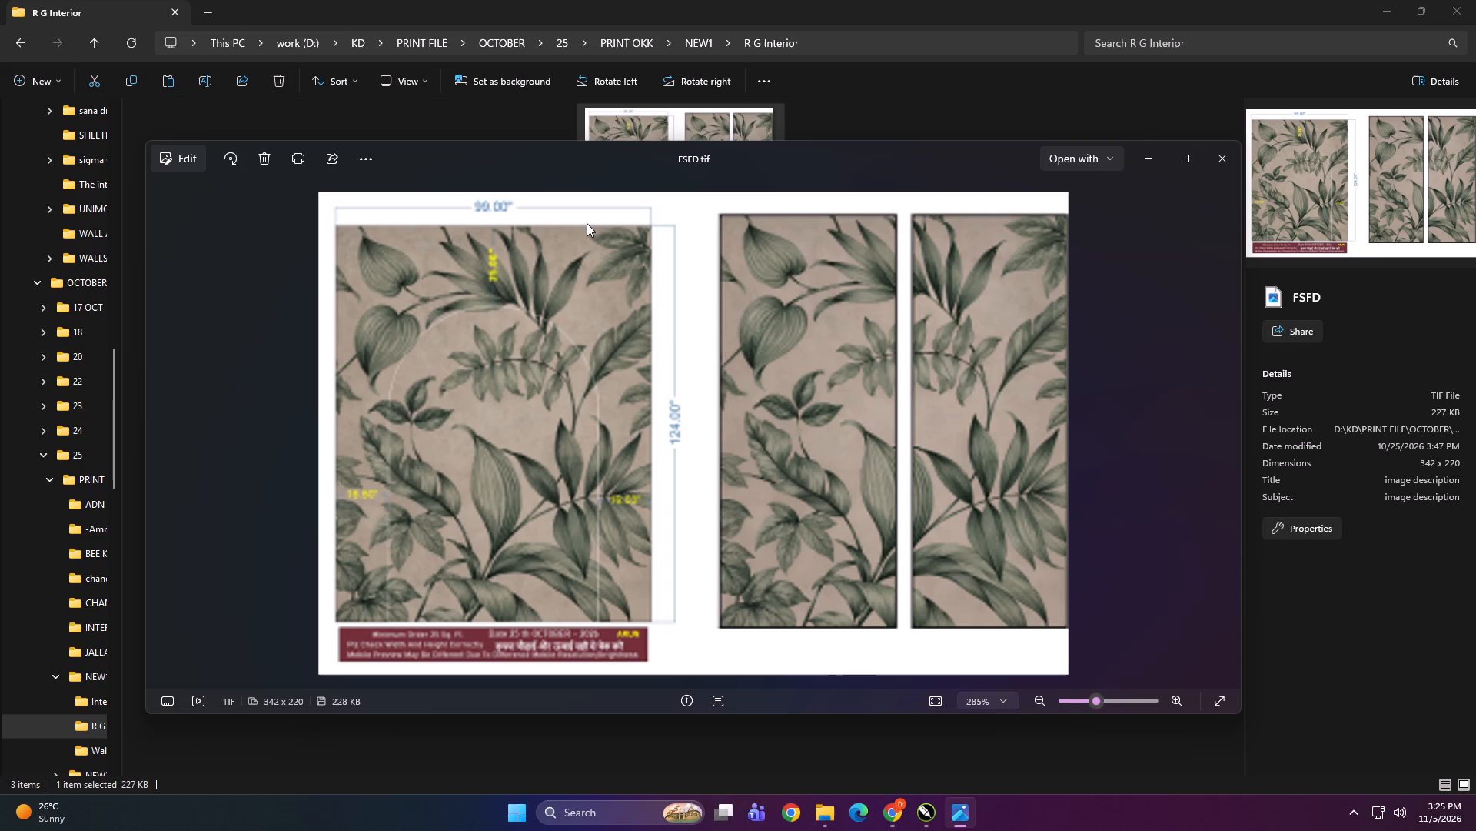
left_click(935, 813)
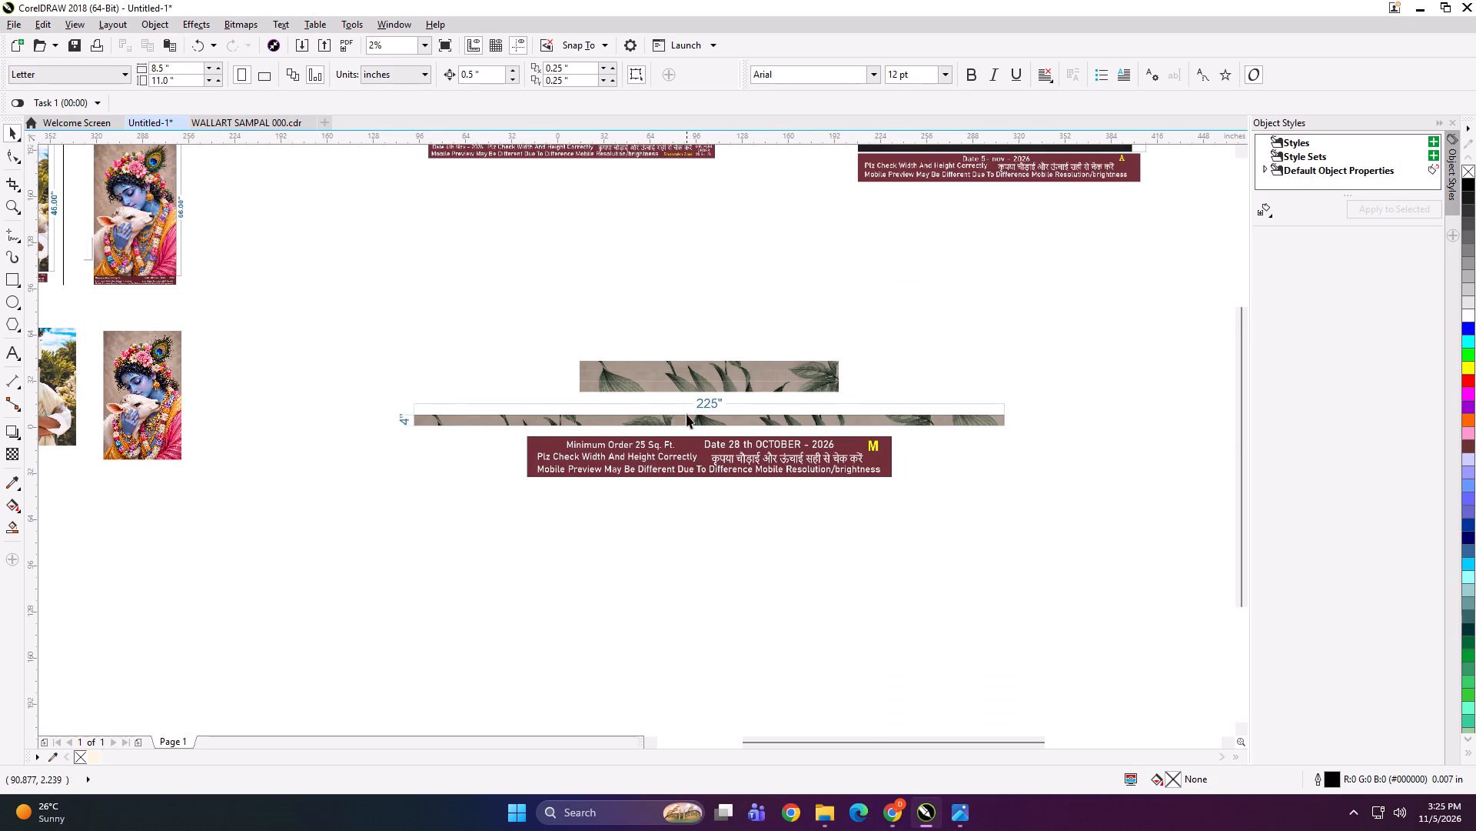
scroll(696, 411, "up", 1)
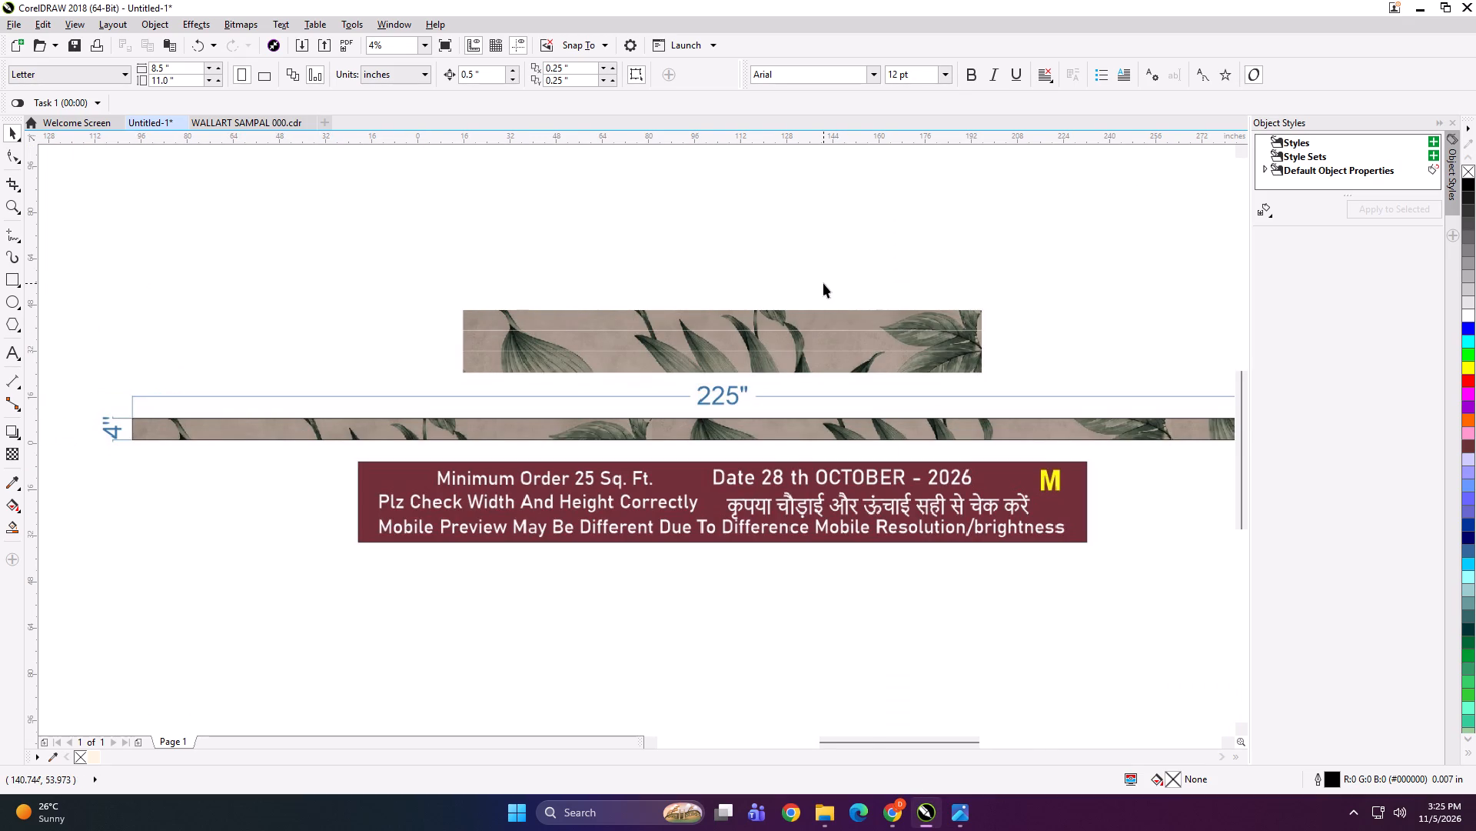
scroll(823, 283, "down", 1)
scroll(779, 345, "up", 1)
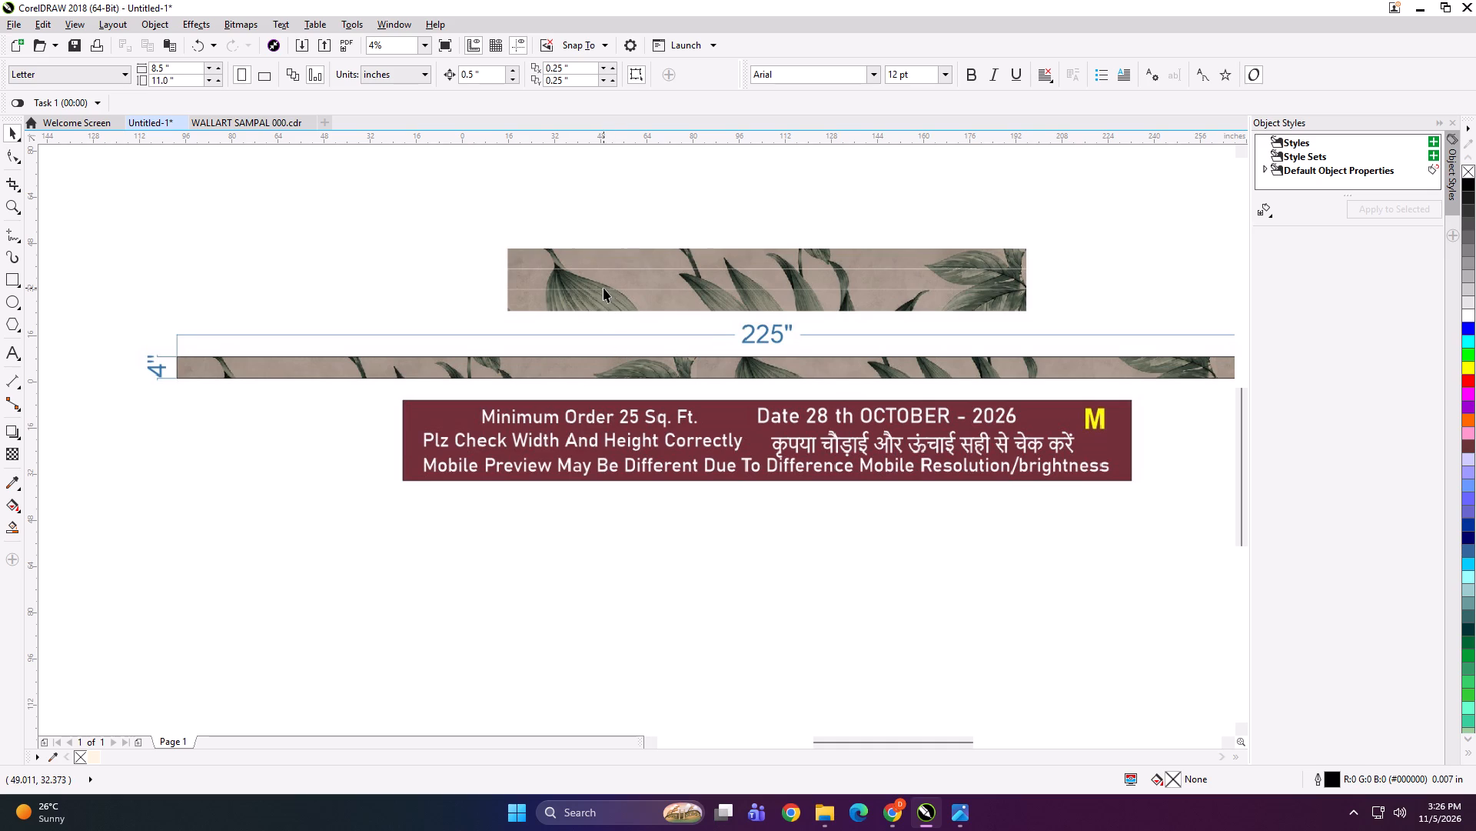
scroll(603, 288, "down", 1)
left_click(675, 527)
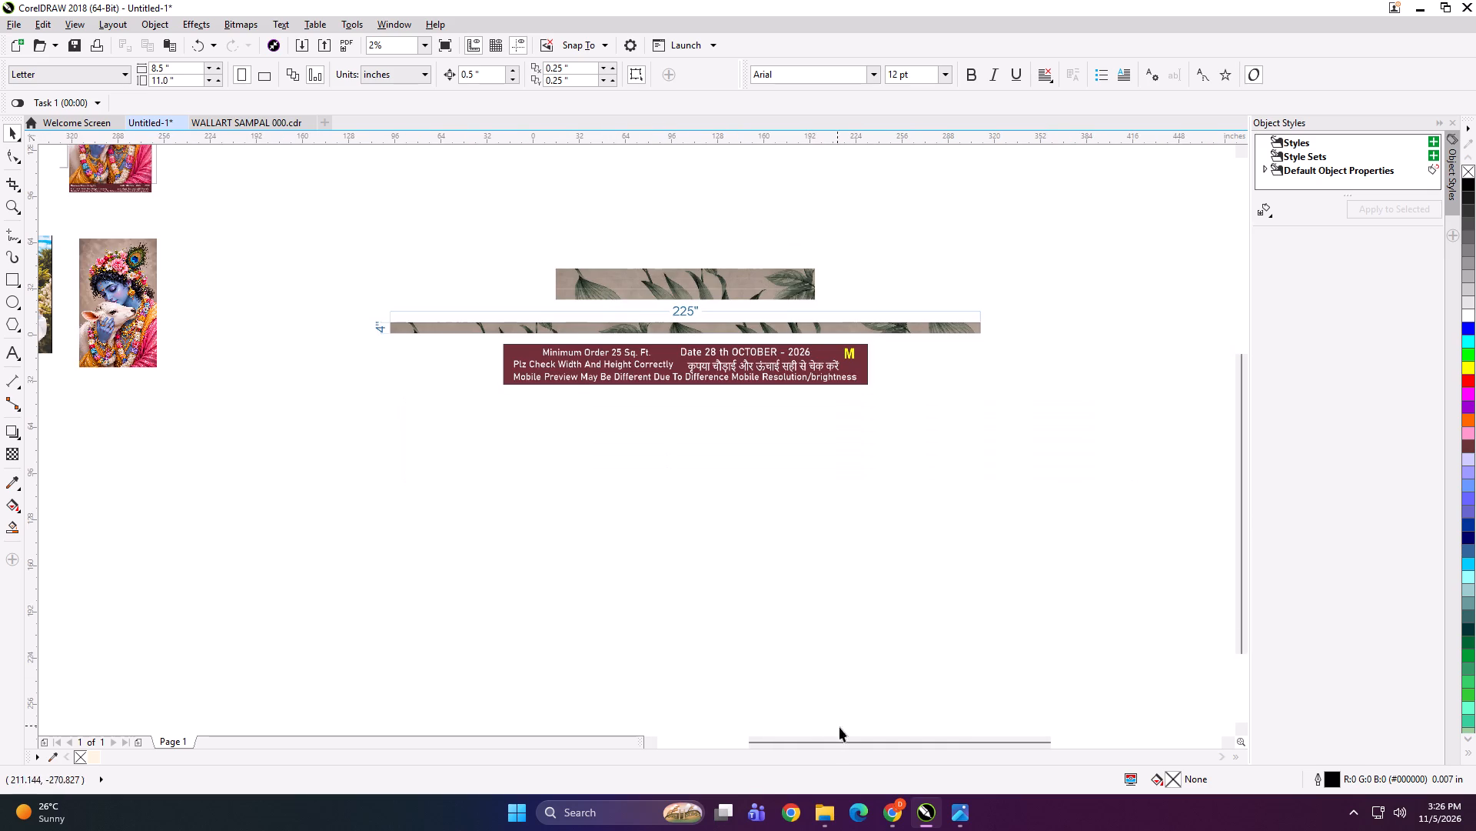
Examine the FSFD.tif preview in the R G Interior folder at larger size, checking its arch outline, dimensions and panel split.
left_click(827, 808)
left_click(694, 410)
double_click(643, 156)
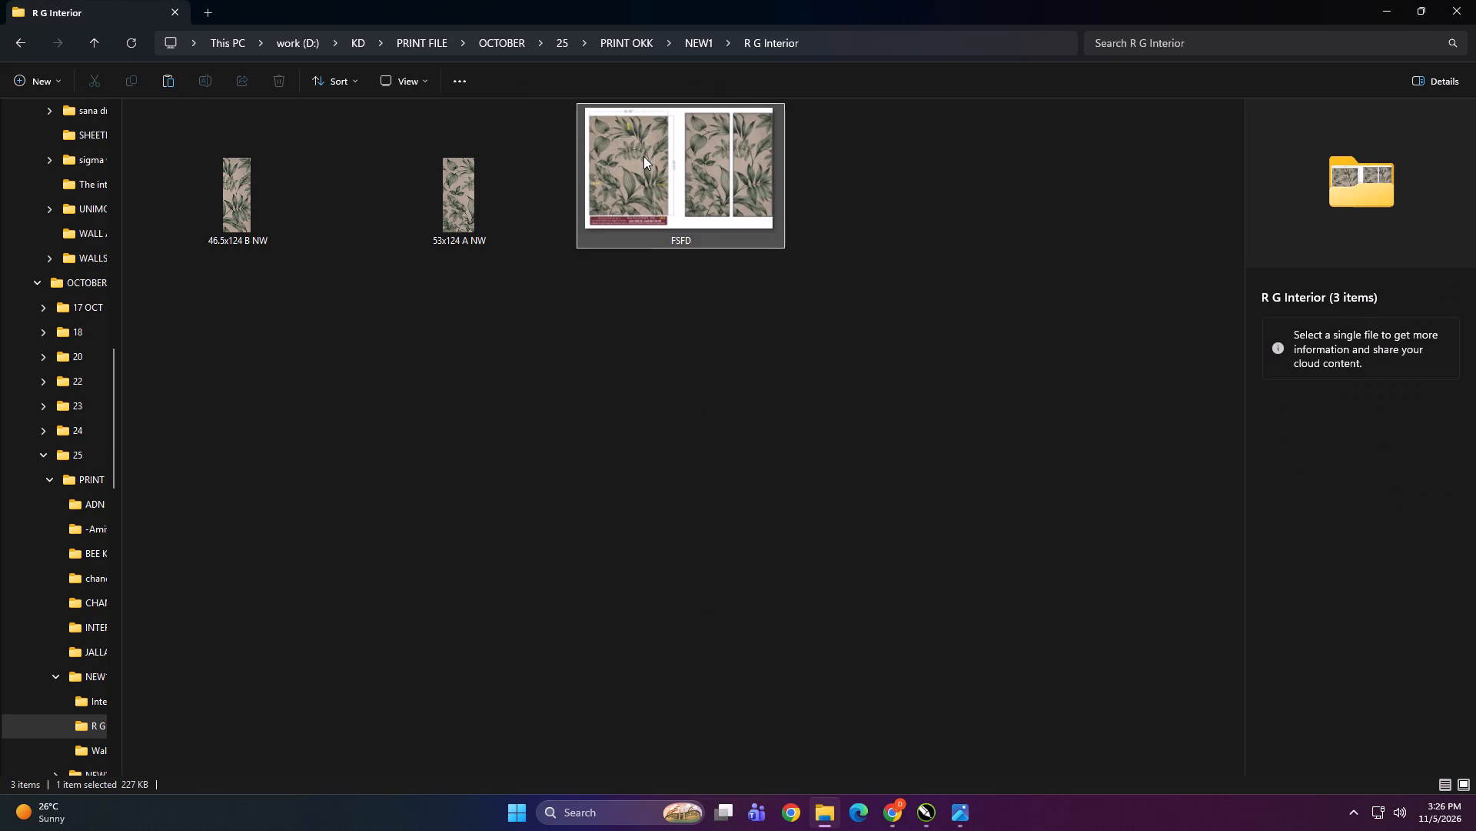
left_click(1196, 190)
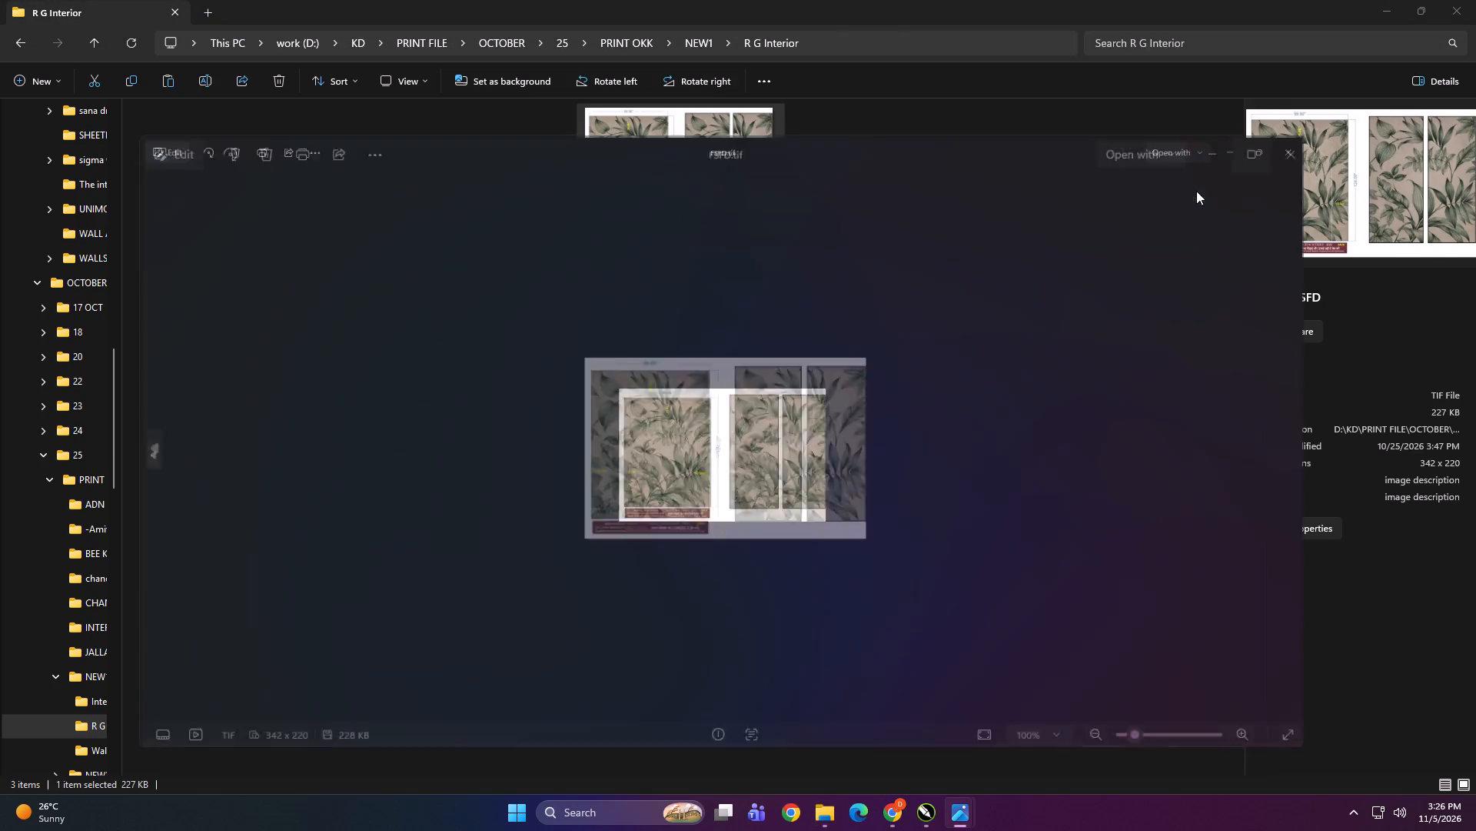
scroll(818, 322, "up", 11)
scroll(718, 282, "up", 1)
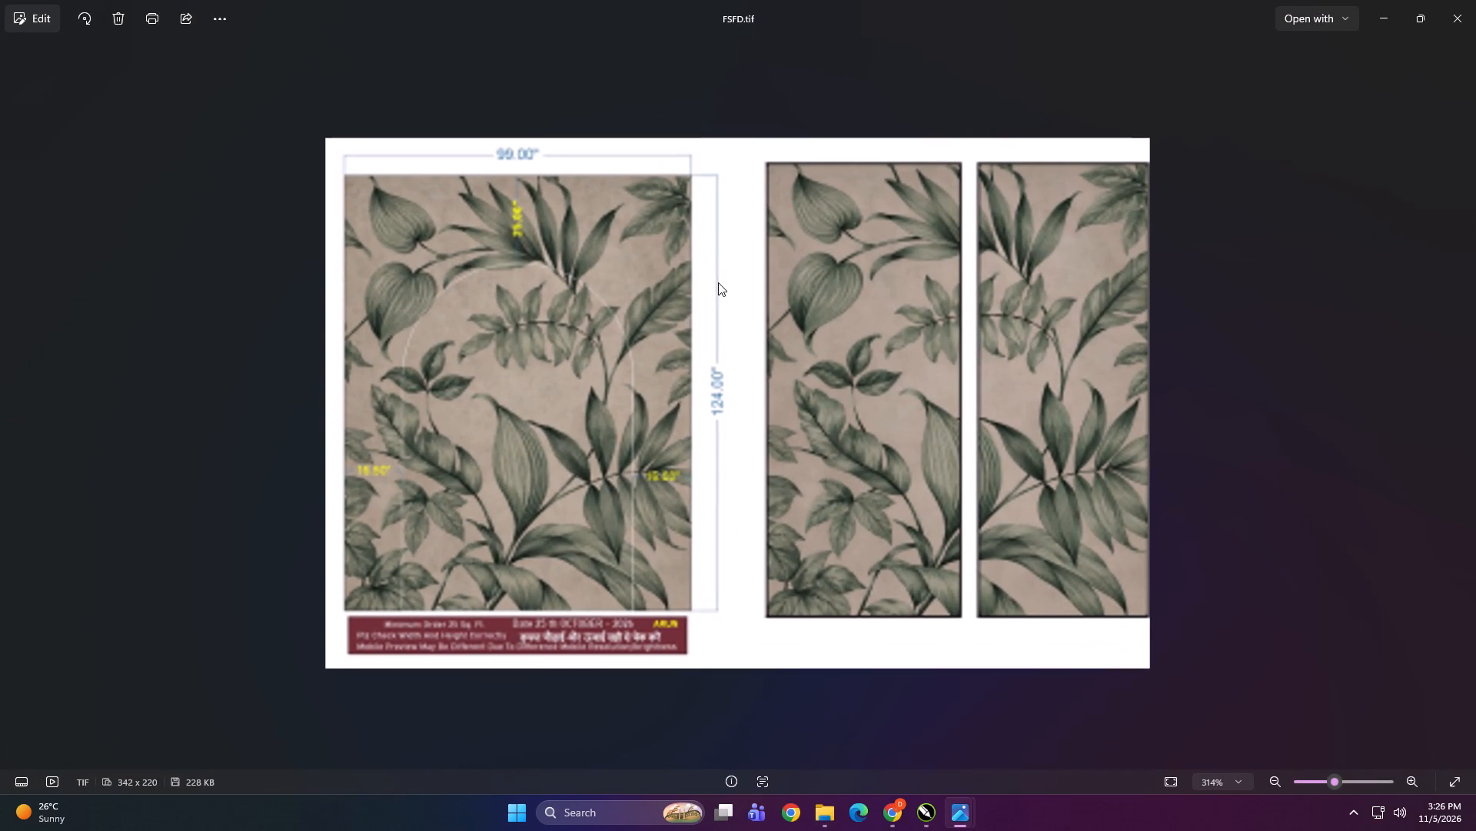
scroll(718, 282, "up", 1)
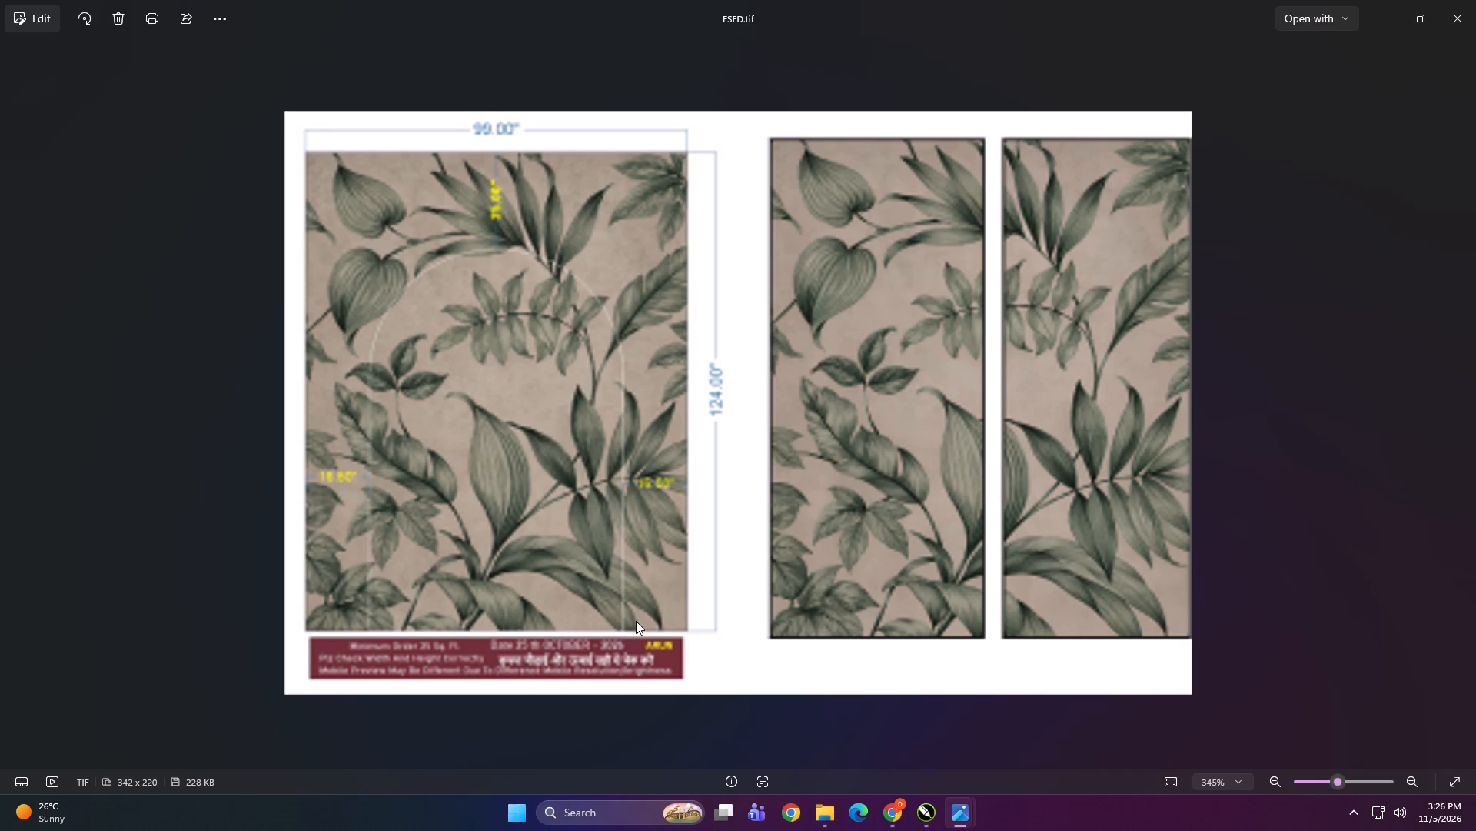
left_click(1475, 0)
left_click(596, 443)
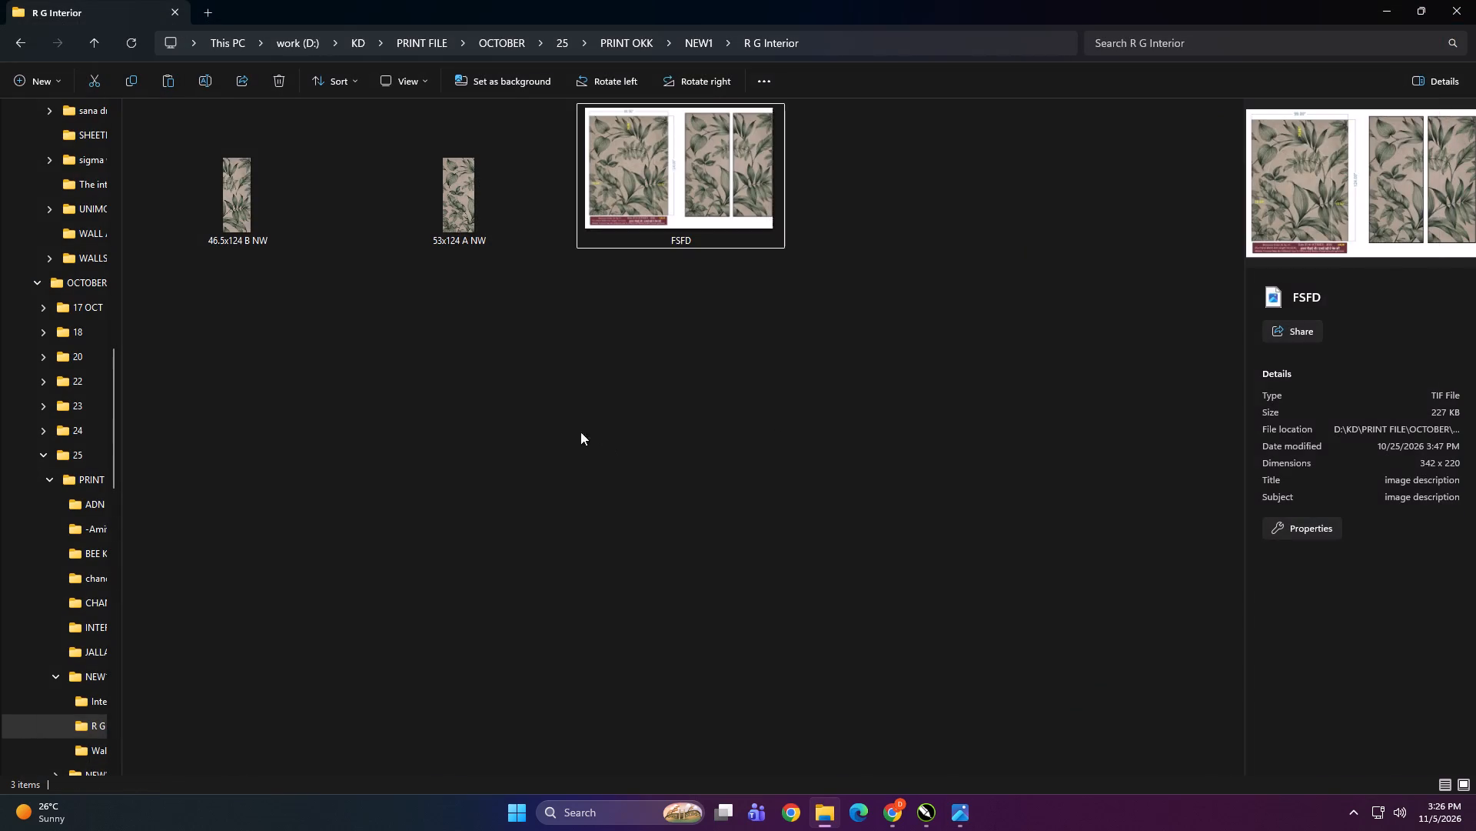
left_click(285, 221)
left_click(391, 230, "ctrl")
double_click(662, 185)
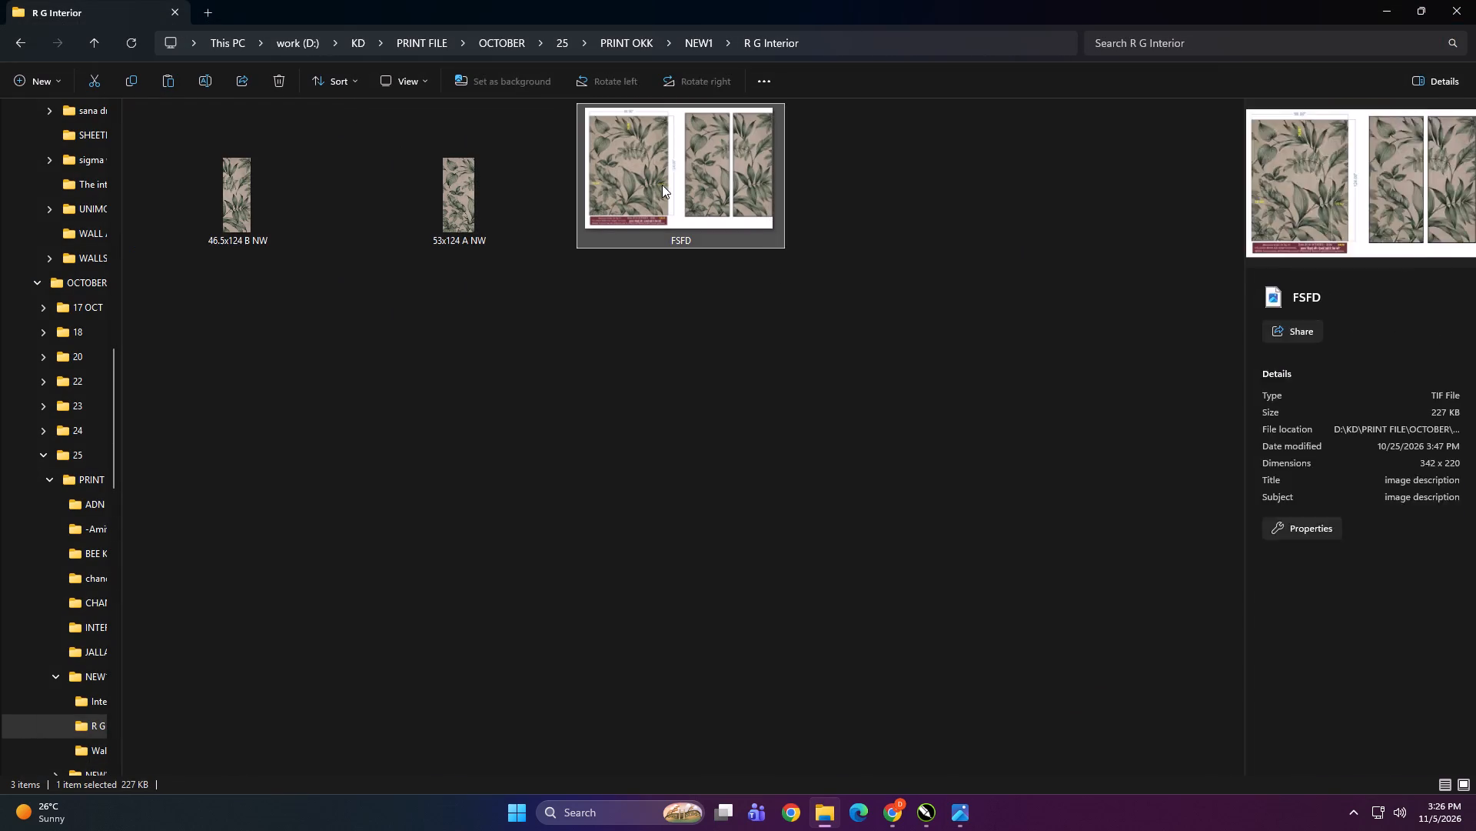
scroll(723, 394, "up", 12)
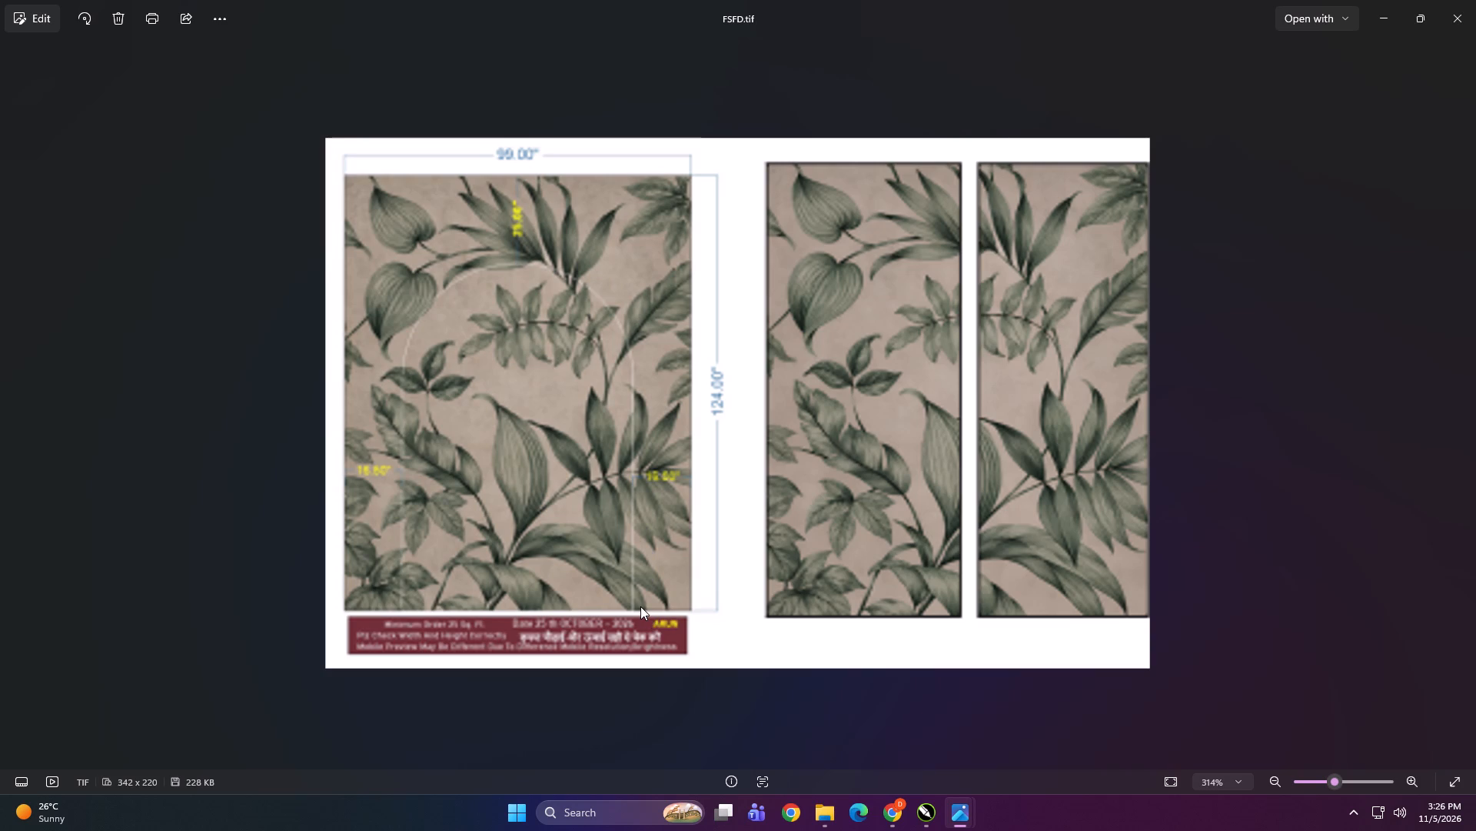
left_click(1475, 0)
Bring the 46.5x124 B NW and 53x124 A NW panel files from the R G Interior folder into the CorelDRAW drawing.
left_click_drag(249, 301, 442, 219)
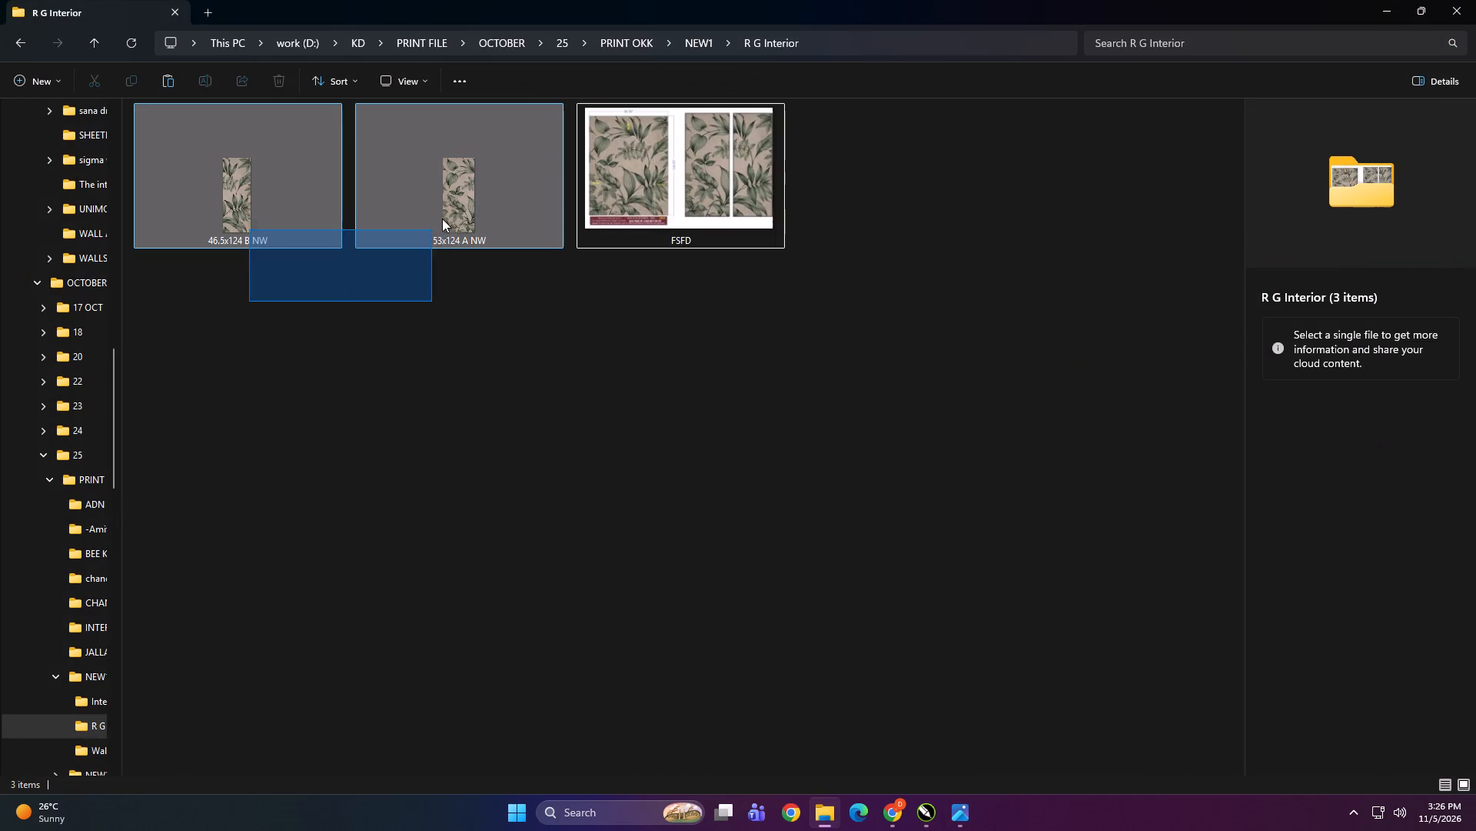
left_click_drag(442, 219, 456, 204)
left_click_drag(242, 186, 921, 801)
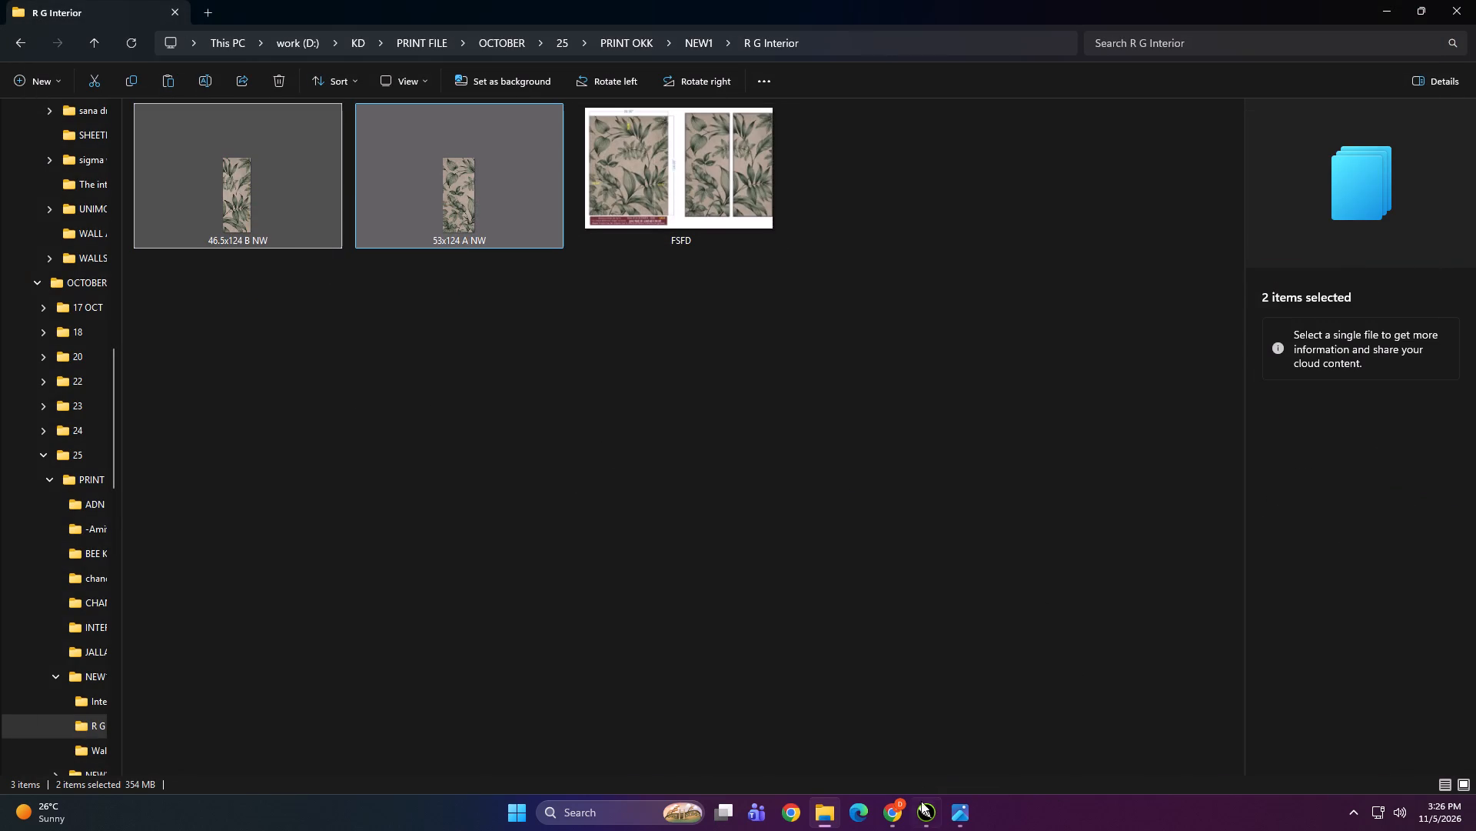
left_click_drag(921, 801, 806, 616)
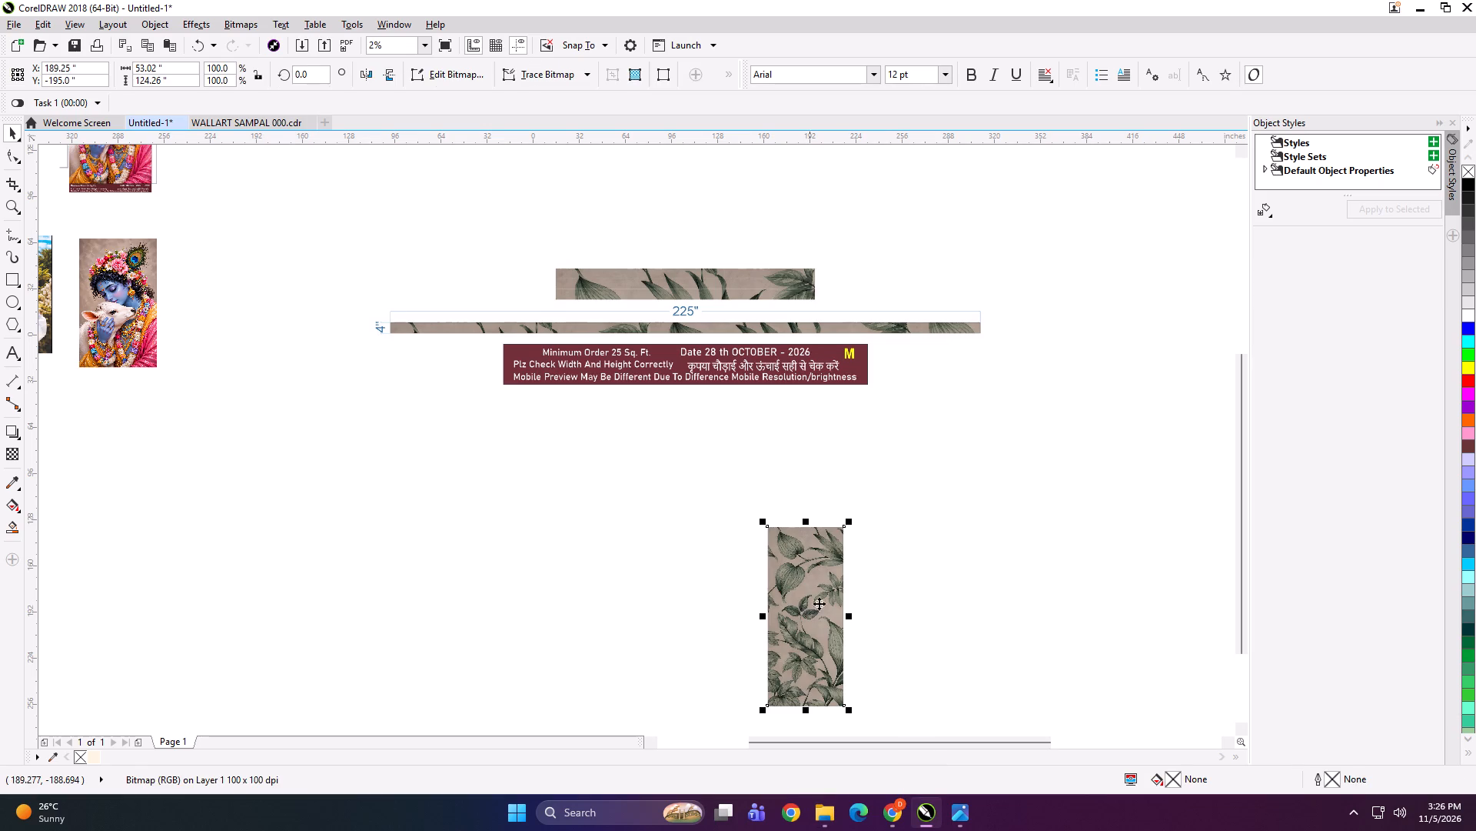
Place the two leaf panels side by side with the 53" panel first, and align their bottom edges.
left_click(667, 544)
left_click_drag(804, 616, 626, 569)
left_click_drag(815, 602, 768, 581)
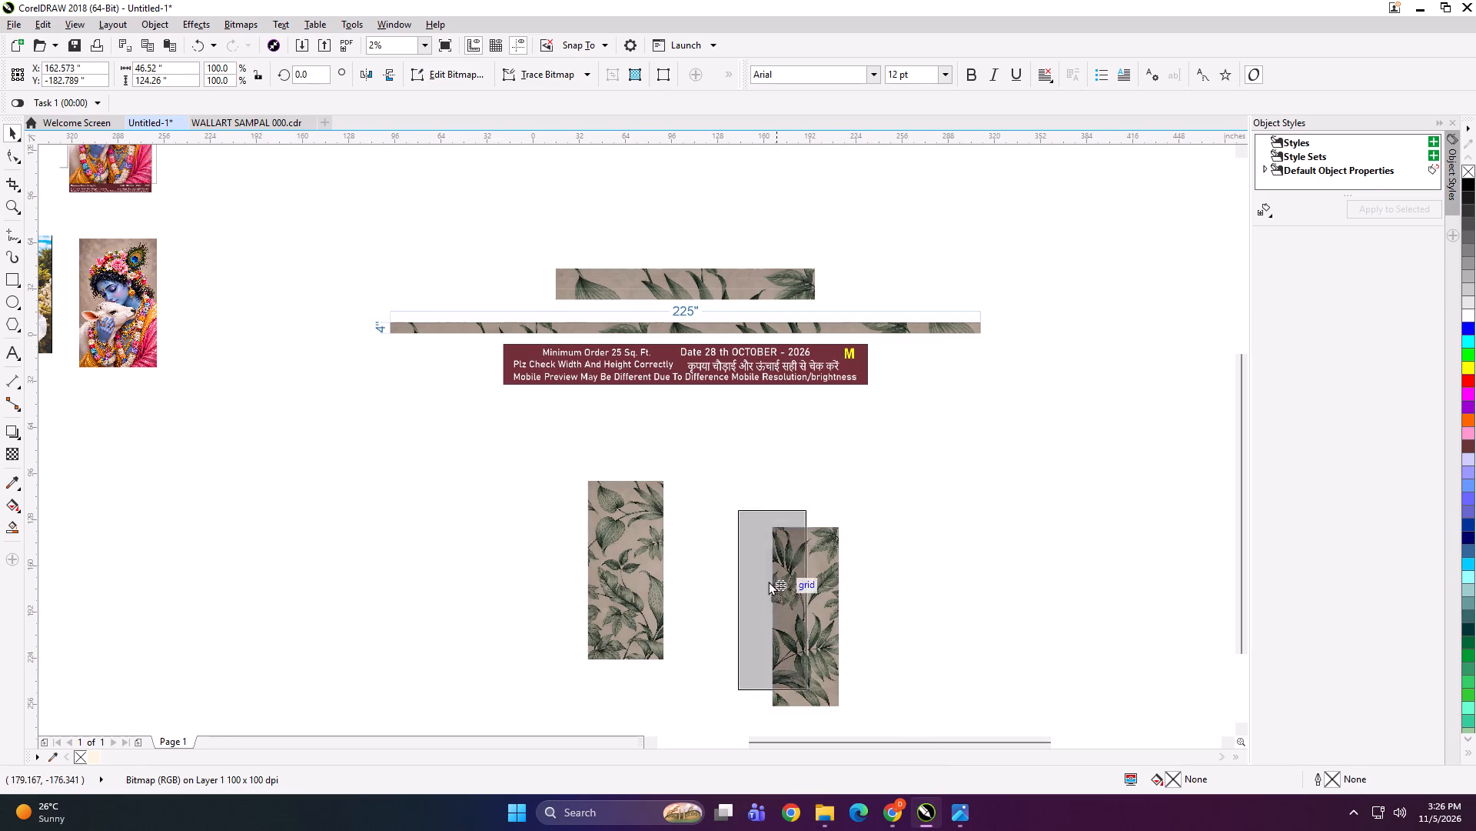
left_click_drag(768, 581, 706, 537)
left_click(630, 539, "shift")
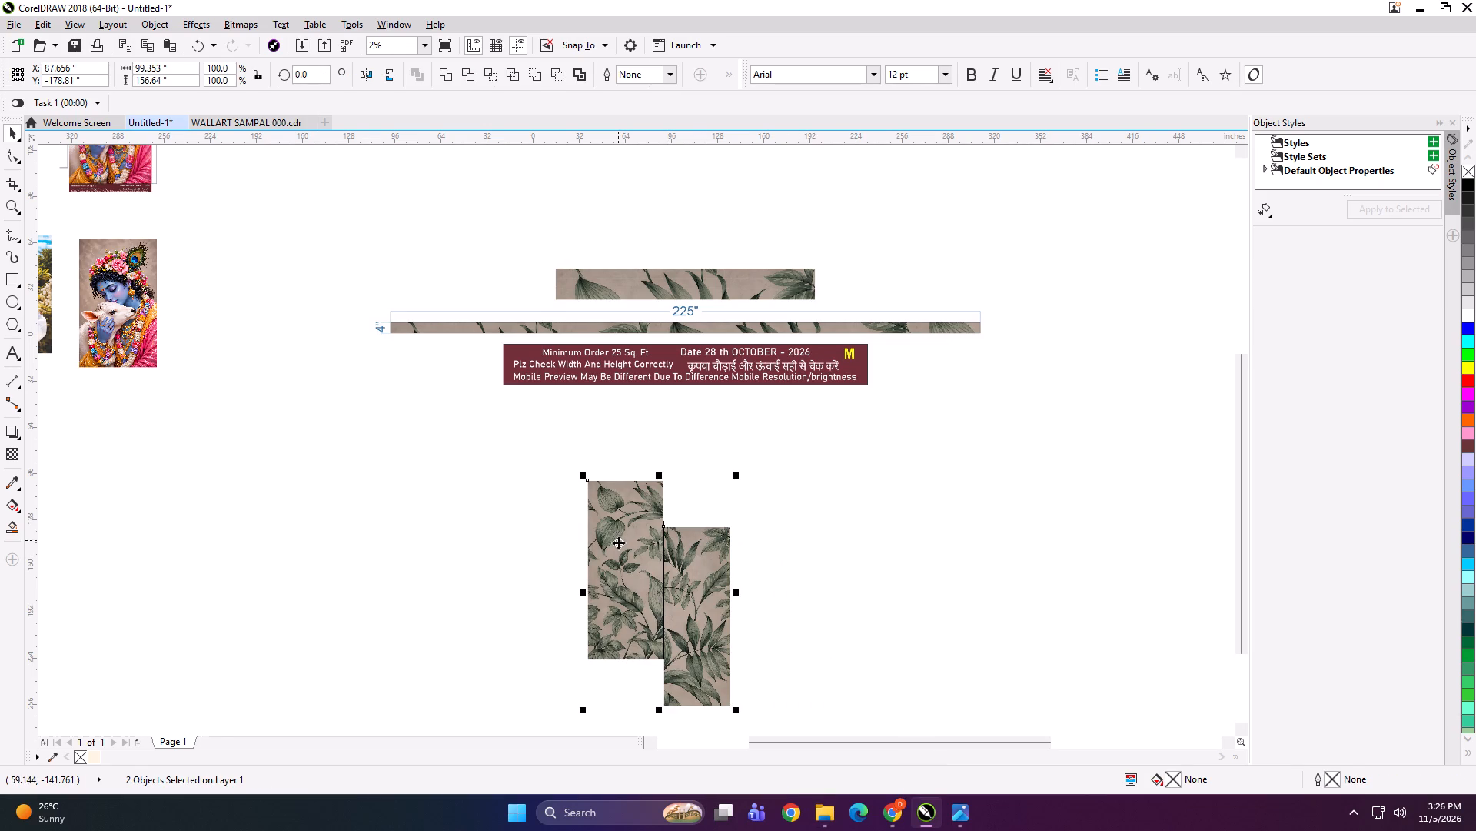
key("n")
left_click(618, 550)
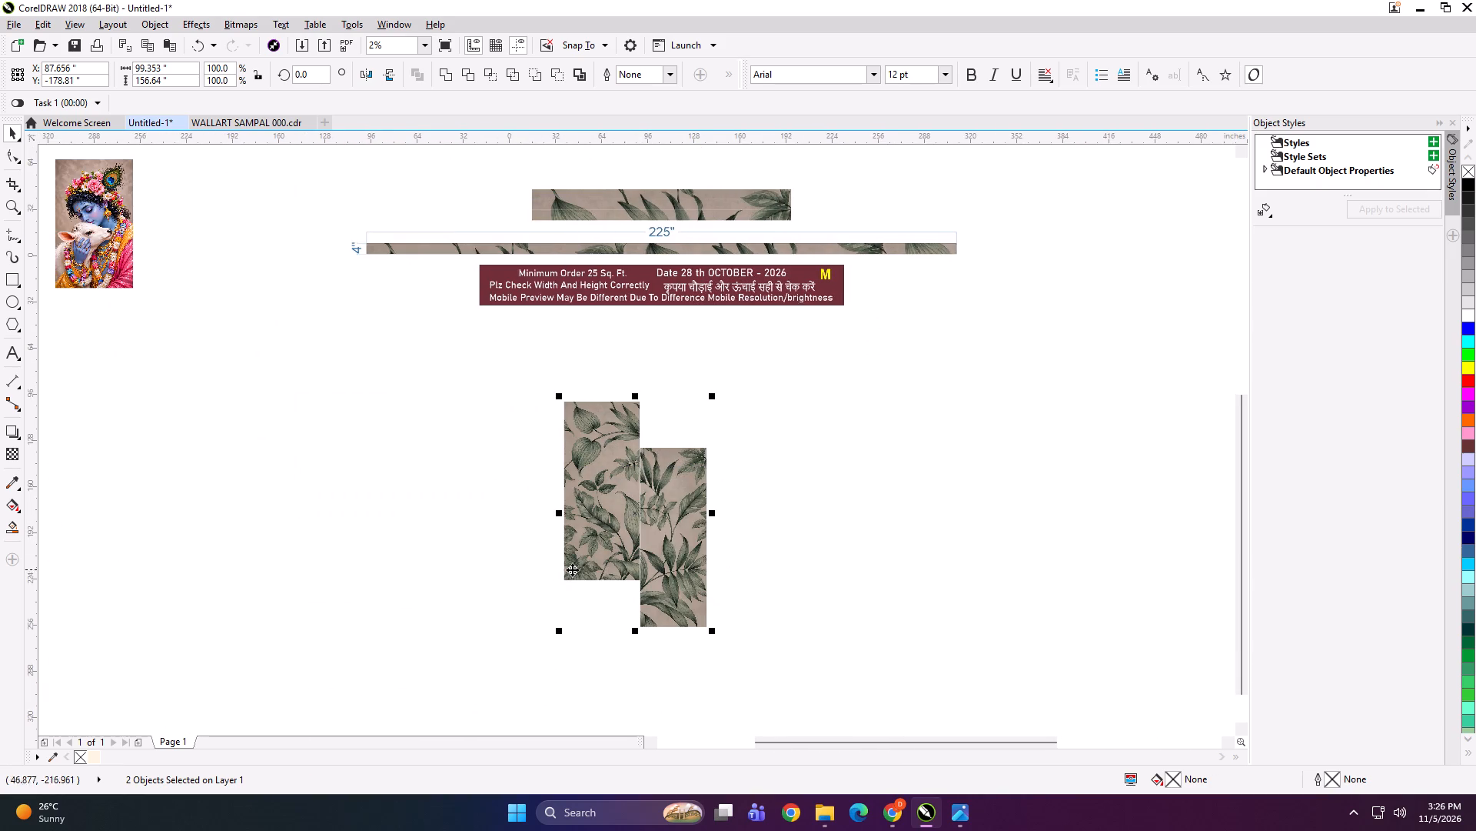
key("b")
Move the leaf strips, their order label and the joined panels together to free space lower in the drawing.
scroll(929, 429, "down", 1)
left_click_drag(455, 272, 881, 604)
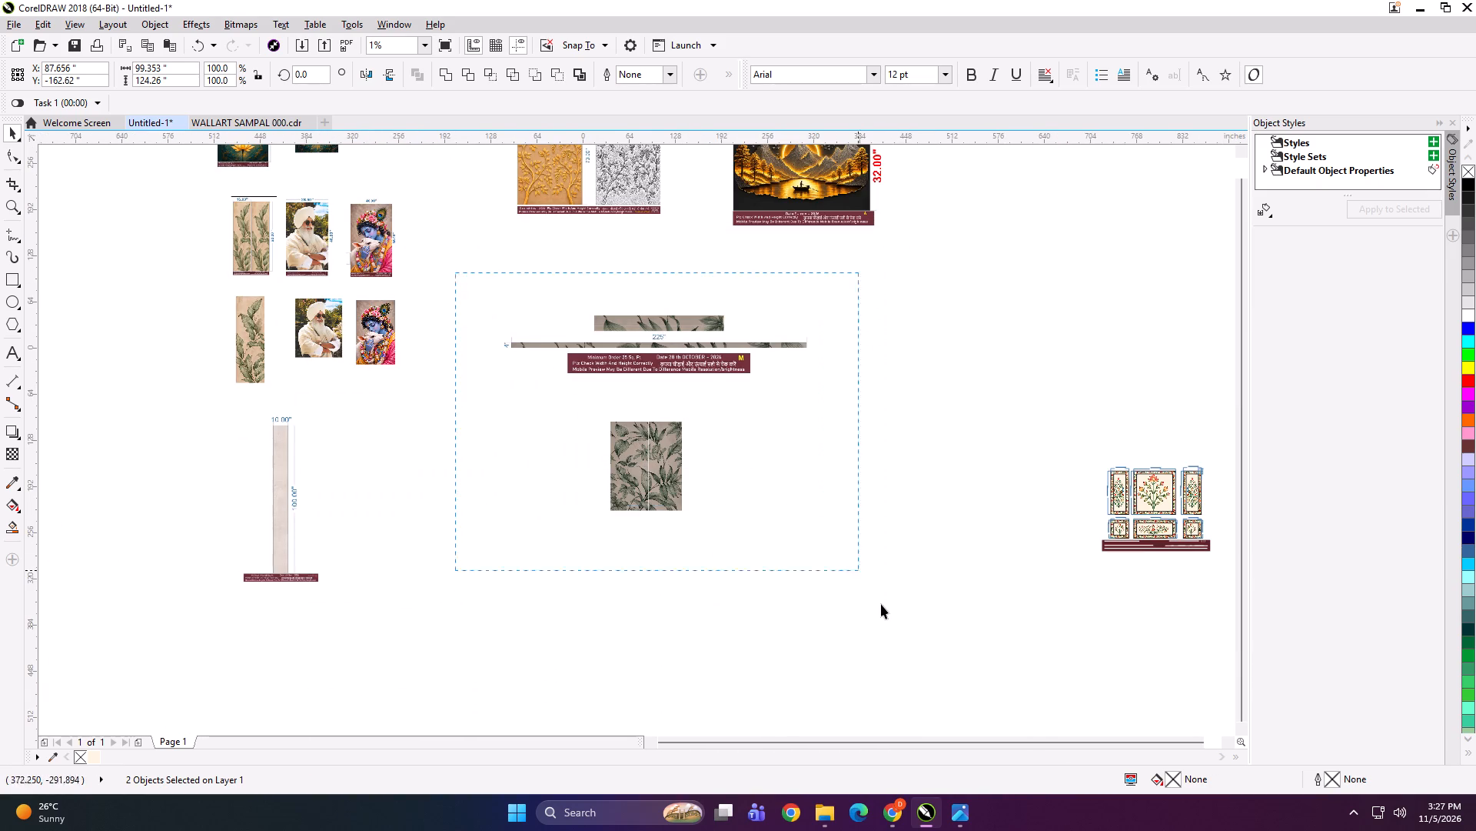
left_click_drag(881, 604, 885, 611)
left_click_drag(674, 354, 790, 486)
left_click(557, 486)
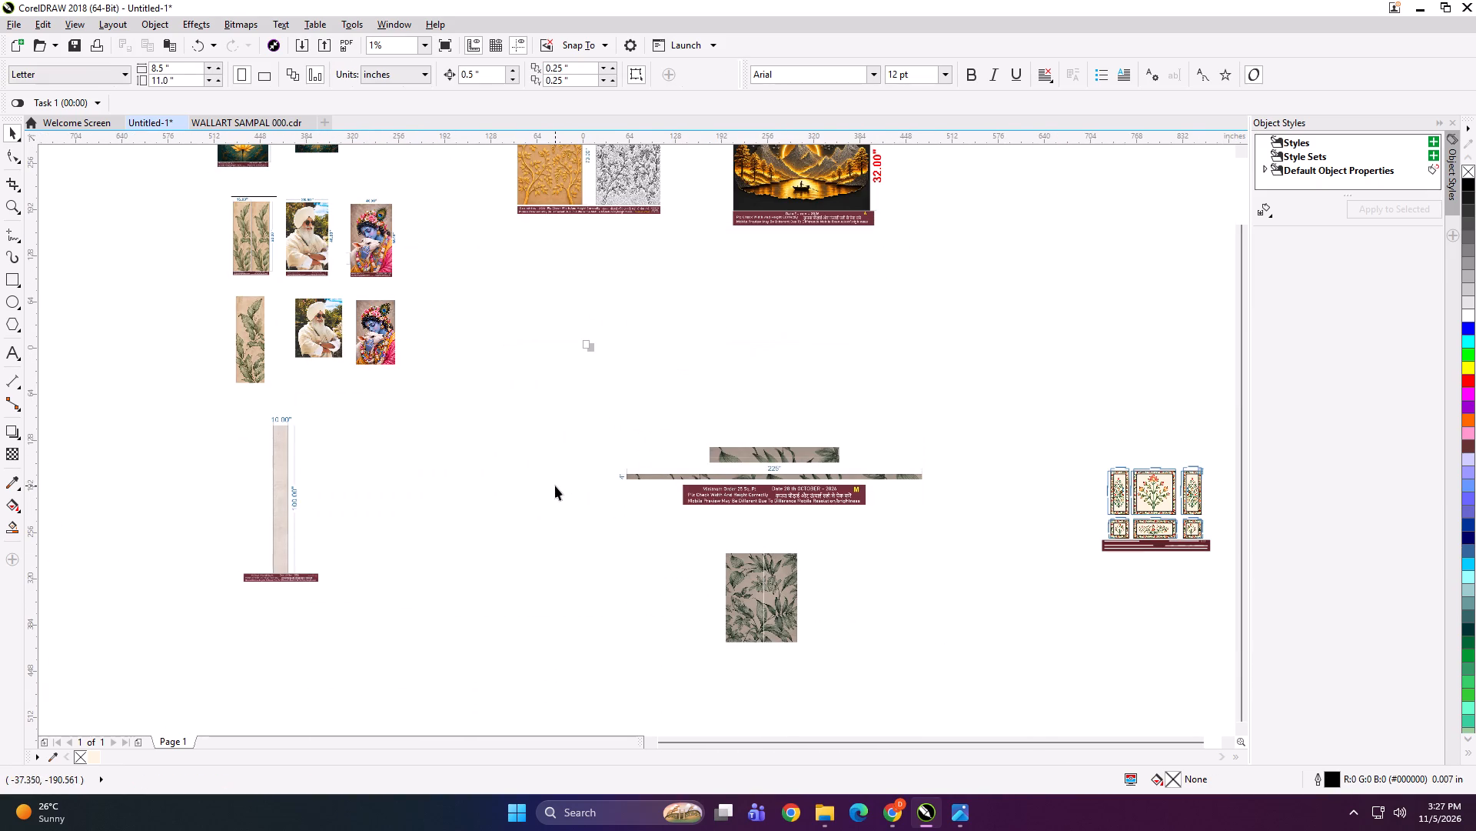
Resize the loose golden lotus image beside its dimensioned layout to 36 by 48 inches.
key("F4")
left_click(543, 418)
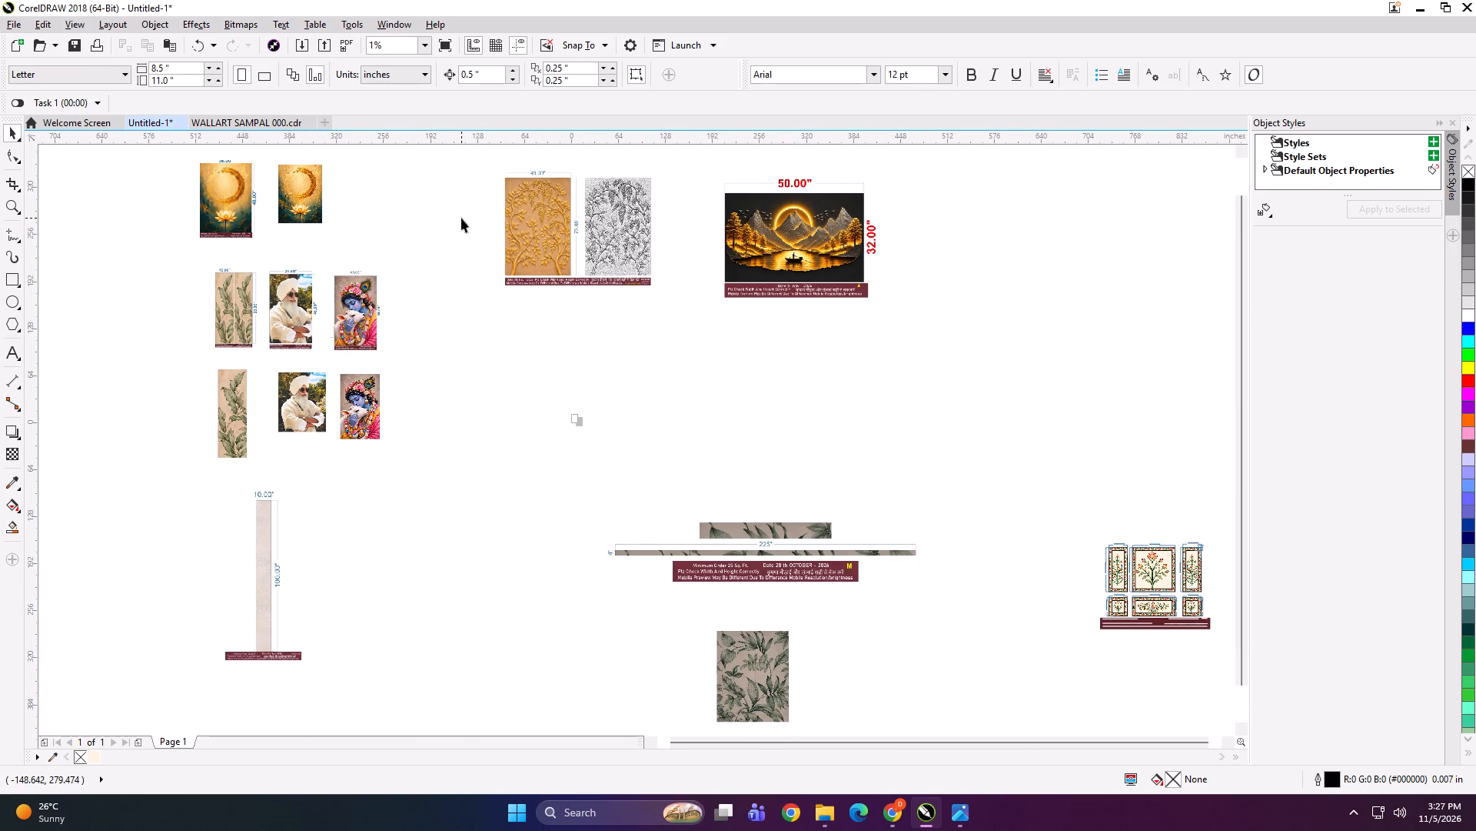
scroll(165, 177, "up", 1)
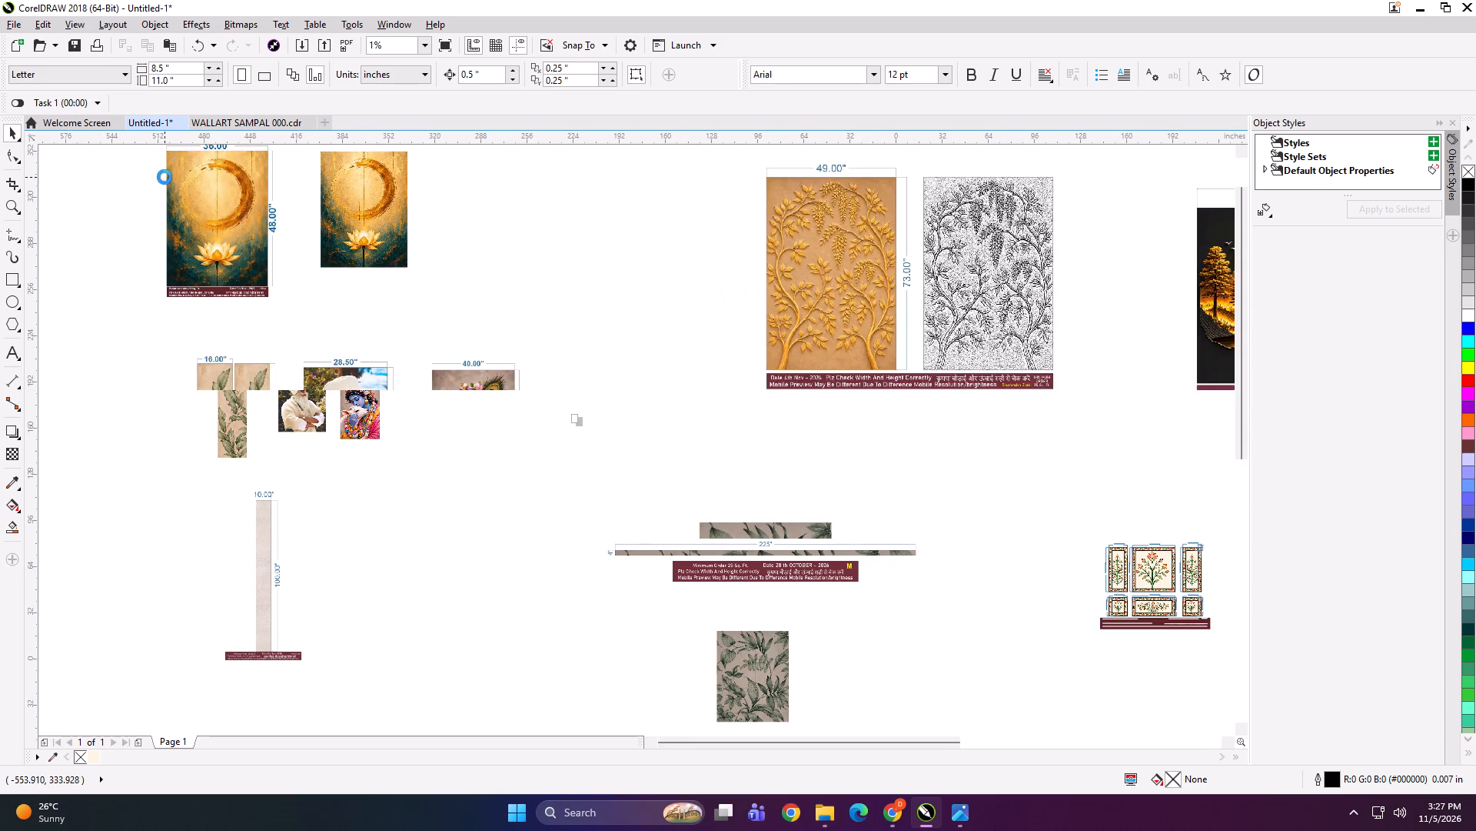
scroll(165, 177, "up", 1)
scroll(319, 362, "down", 1)
scroll(242, 235, "up", 1)
left_click(741, 344)
left_click(621, 330)
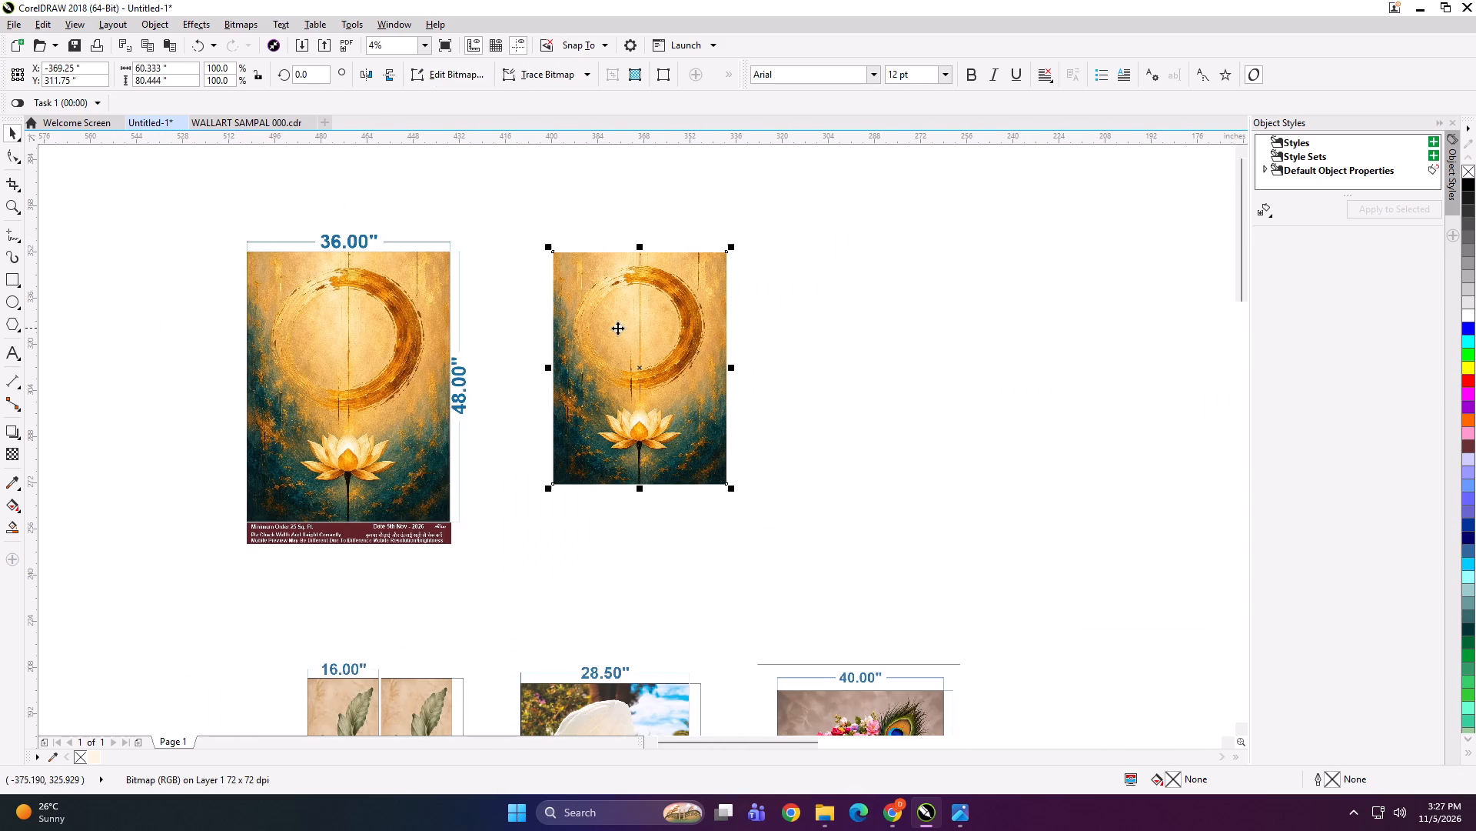
left_click(171, 72)
key("ctrl+a")
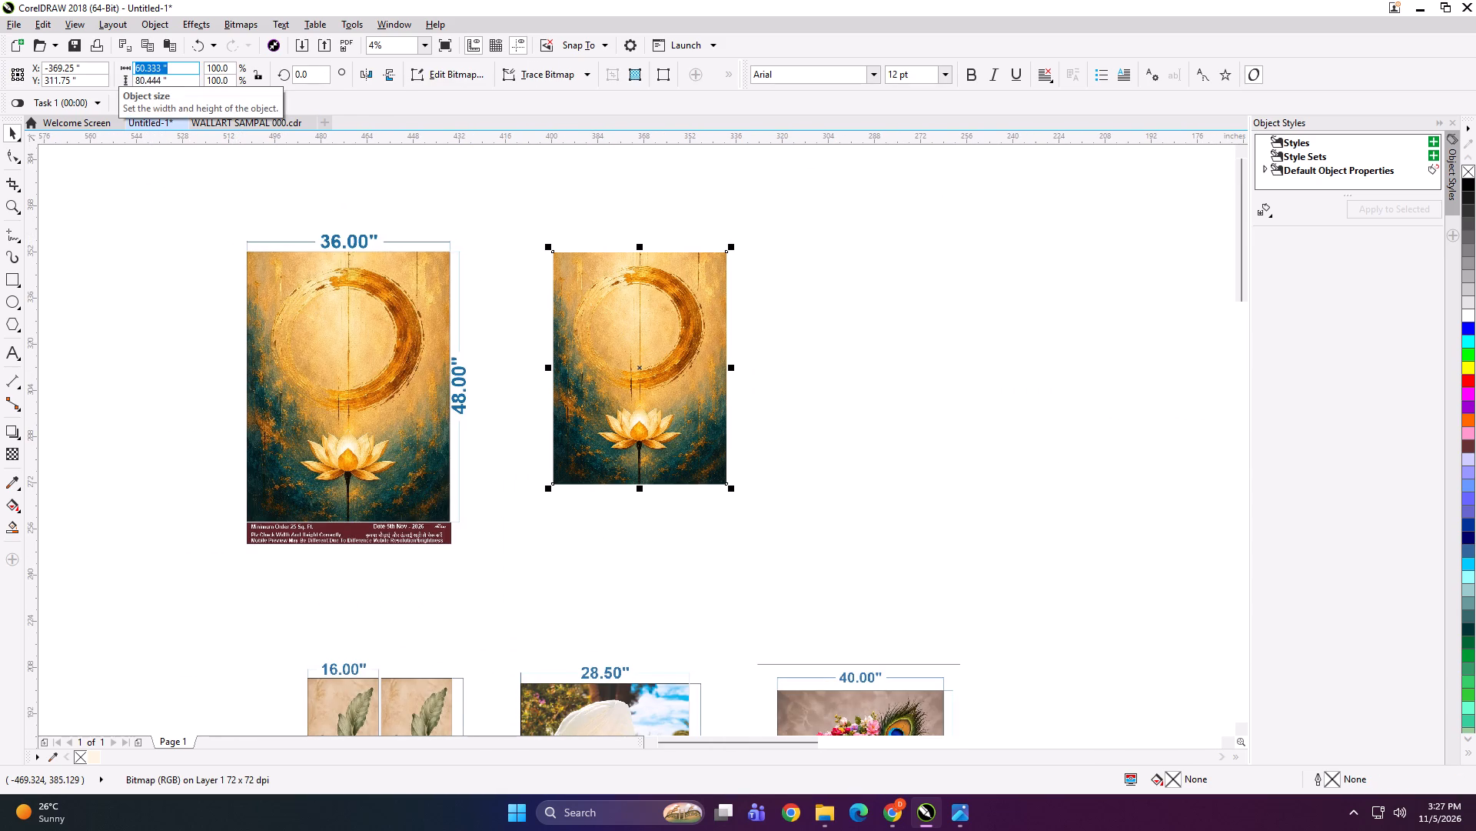
type("36")
key("Tab")
type("48")
key("Return")
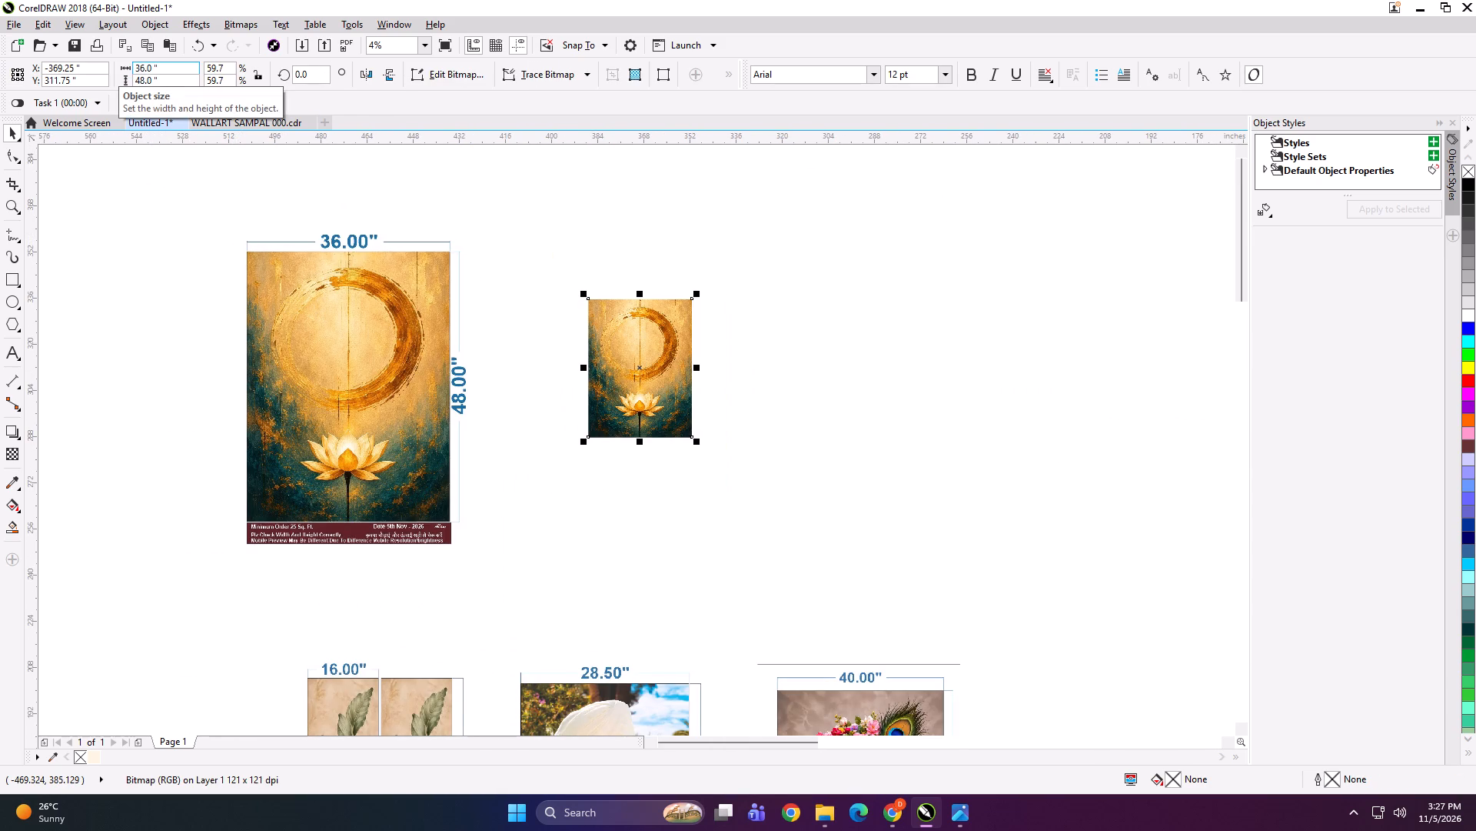
Add a 36 by 48 inch rectangle around the resized lotus image and select both together.
double_click(9, 274, "shift")
key("shift+space")
left_click_drag(740, 259, 527, 446)
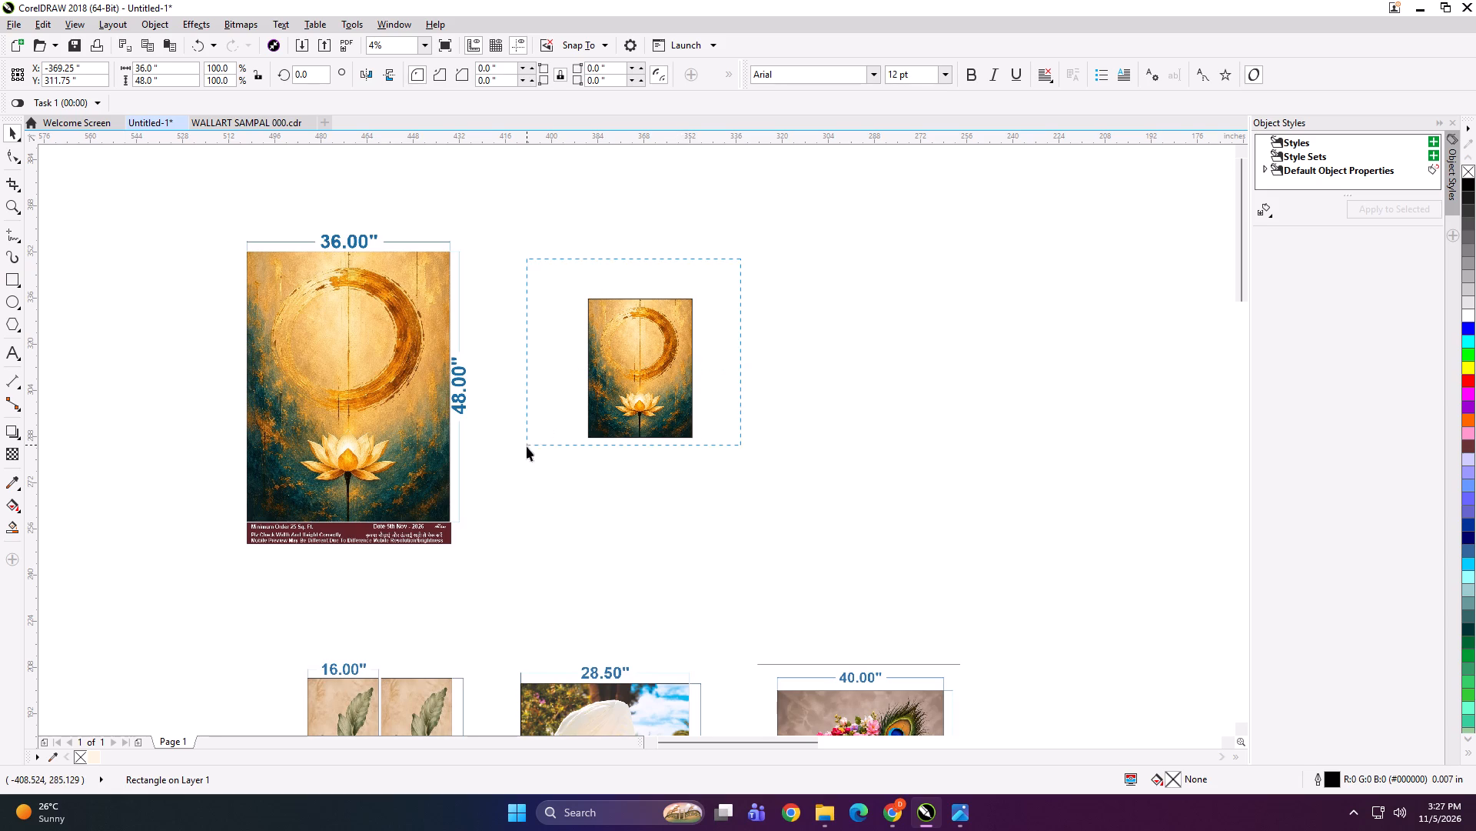
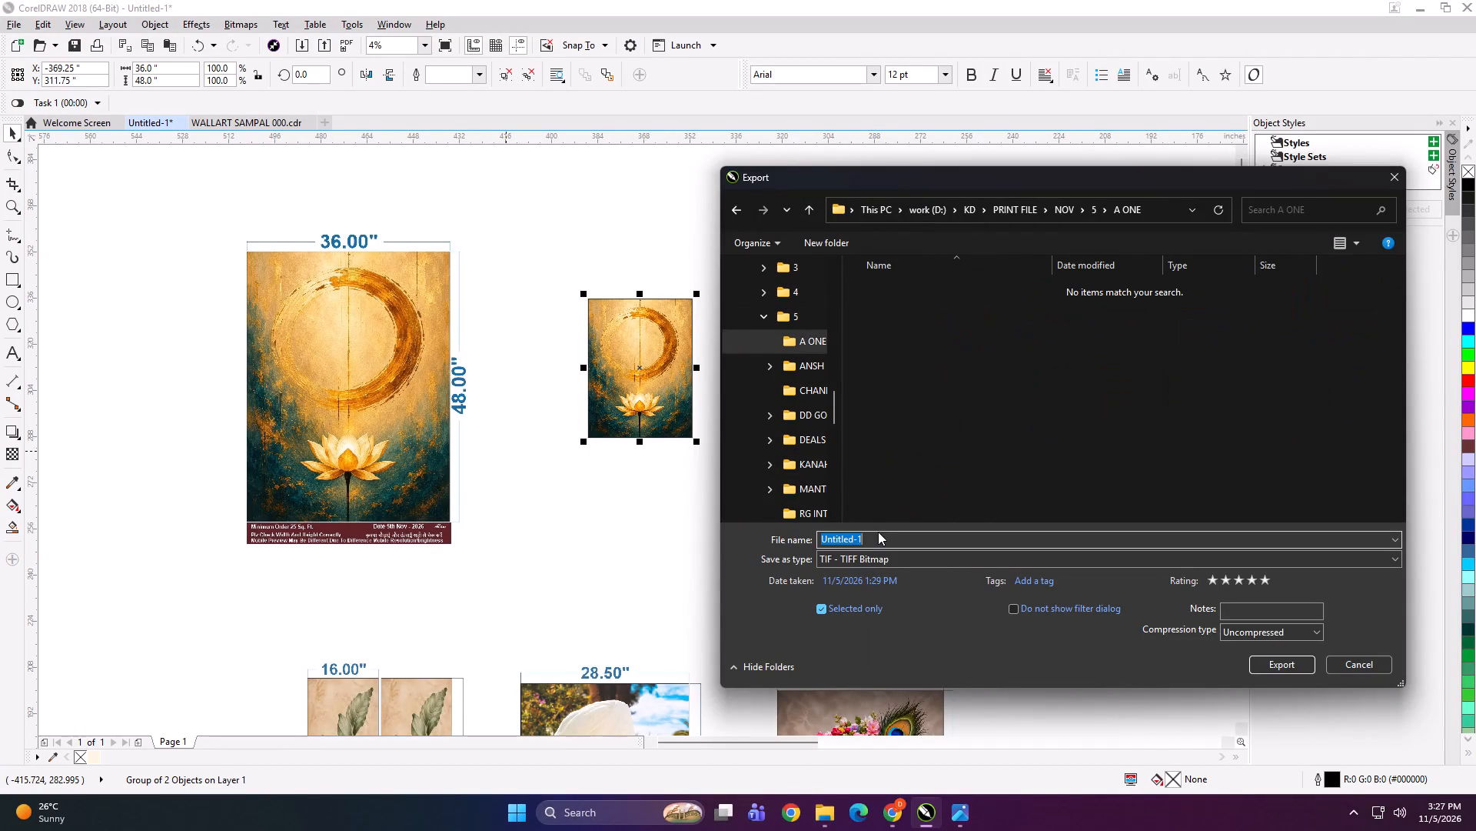
Export the selected 36 by 48 inch lotus image as a TIFF named 36x48 in the A ONE folder.
type("36x48")
key("space")
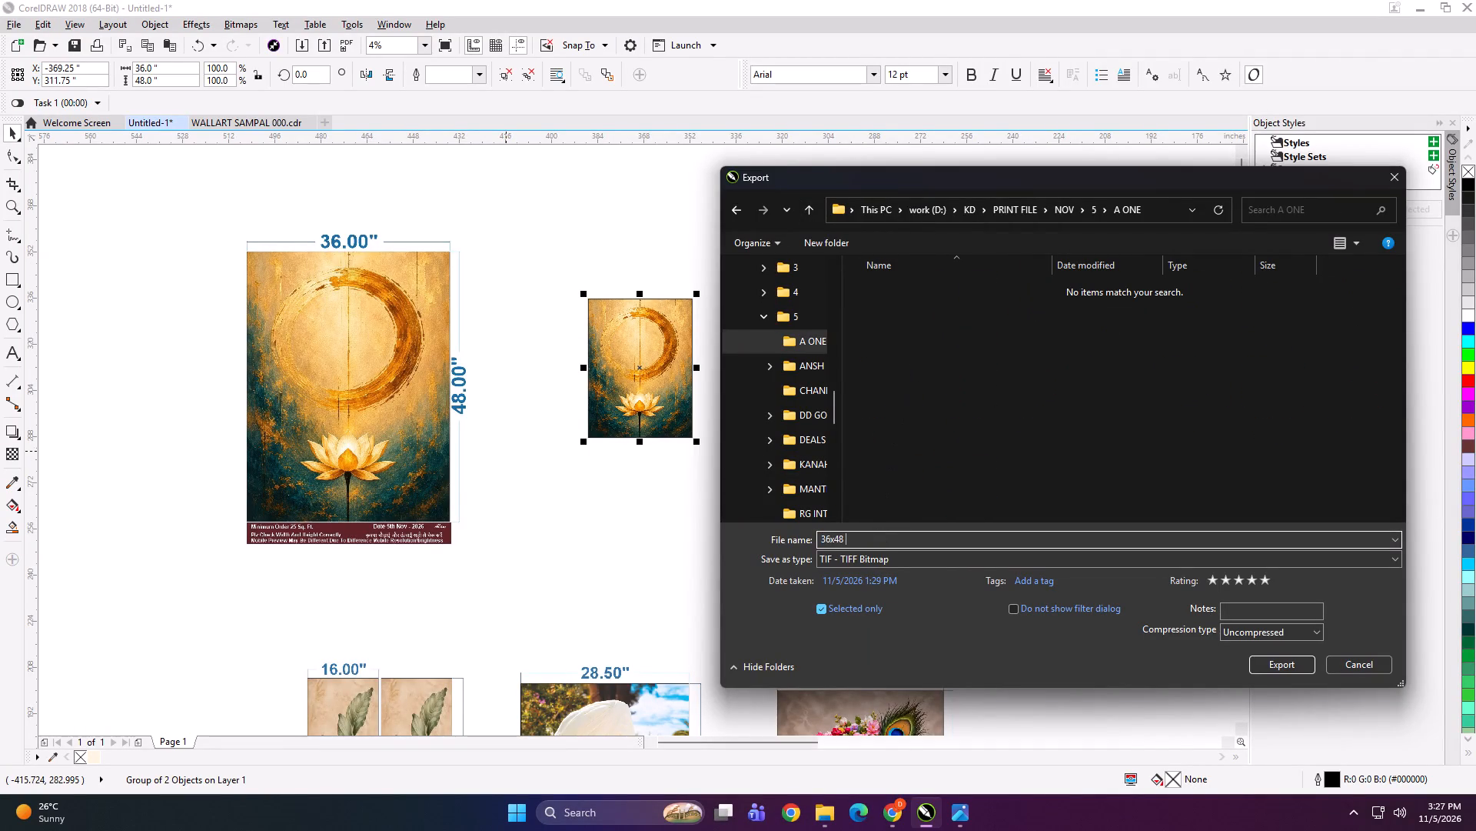
key("Return")
key("Return")
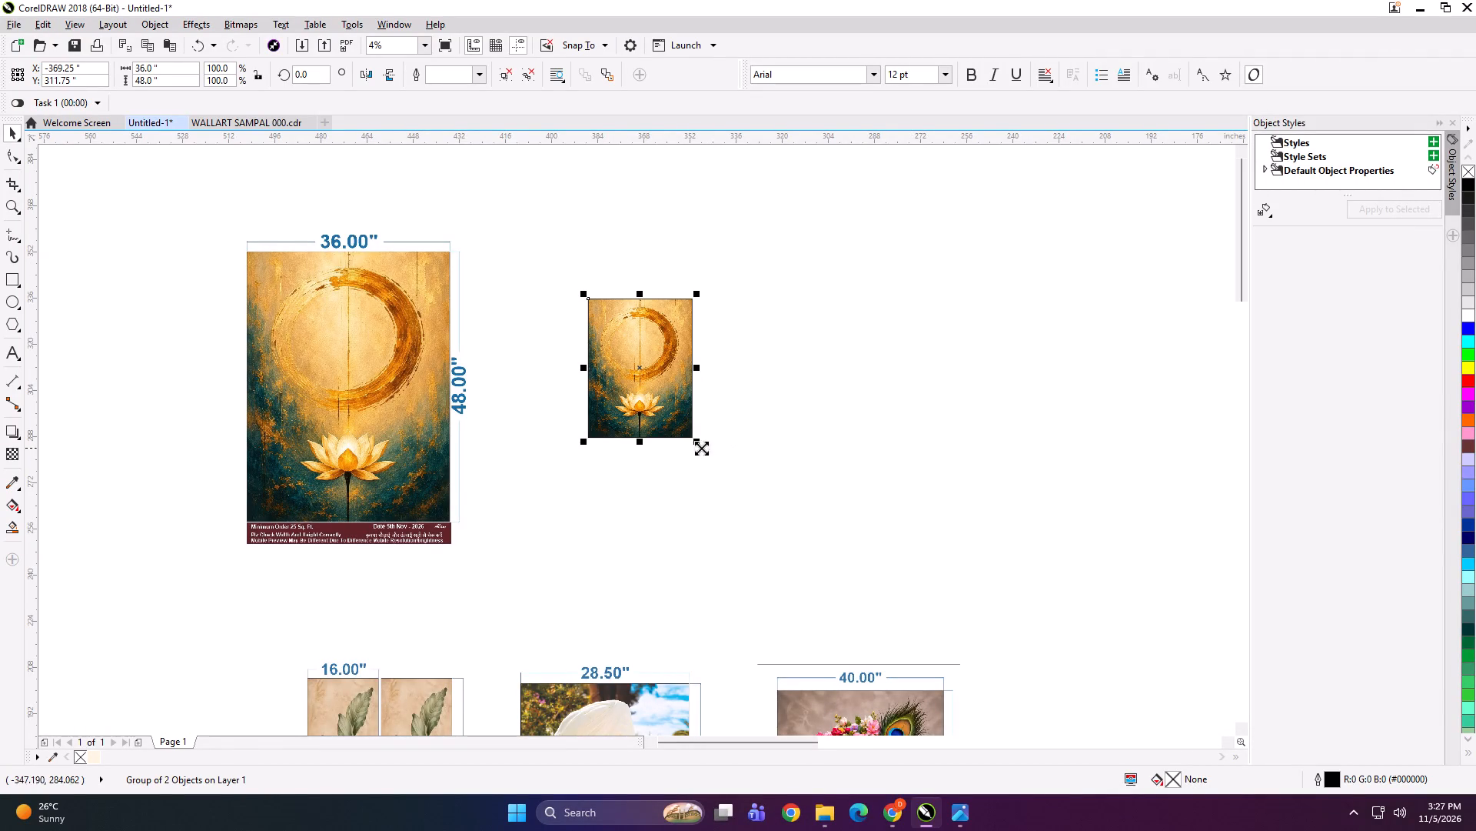
Enlarge the lotus print to about 76.5 by 102 inches and place it beside its dimensioned layout.
left_click_drag(696, 445, 755, 529, "shift")
left_click_drag(640, 328, 600, 346)
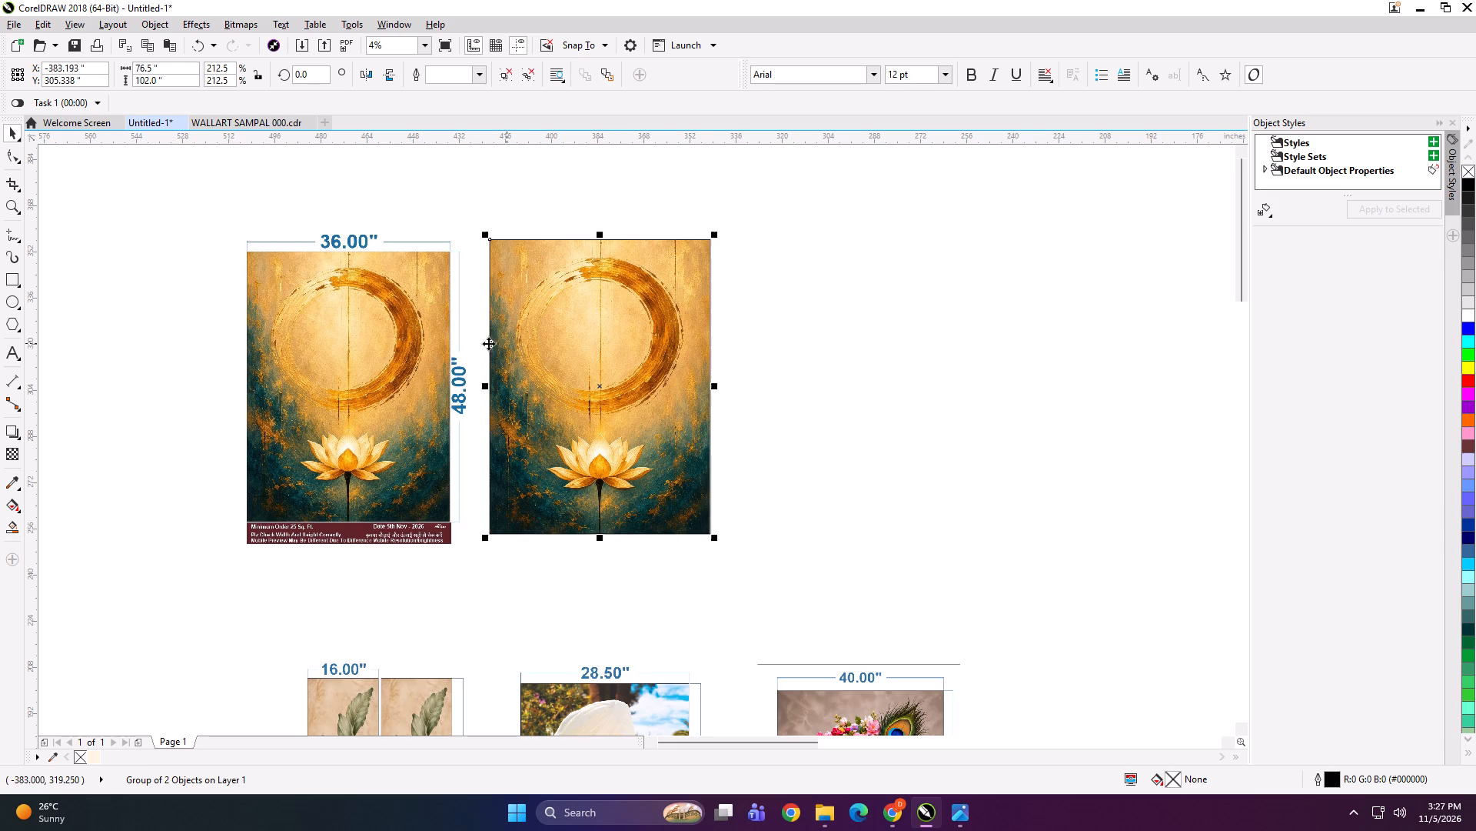
Group the lotus print with the dimensioned layout and shrink the group to about 2.3 by 1.5 inches.
left_click(449, 343, "shift")
key("ctrl+g")
left_click_drag(713, 556, 492, 408, "shift")
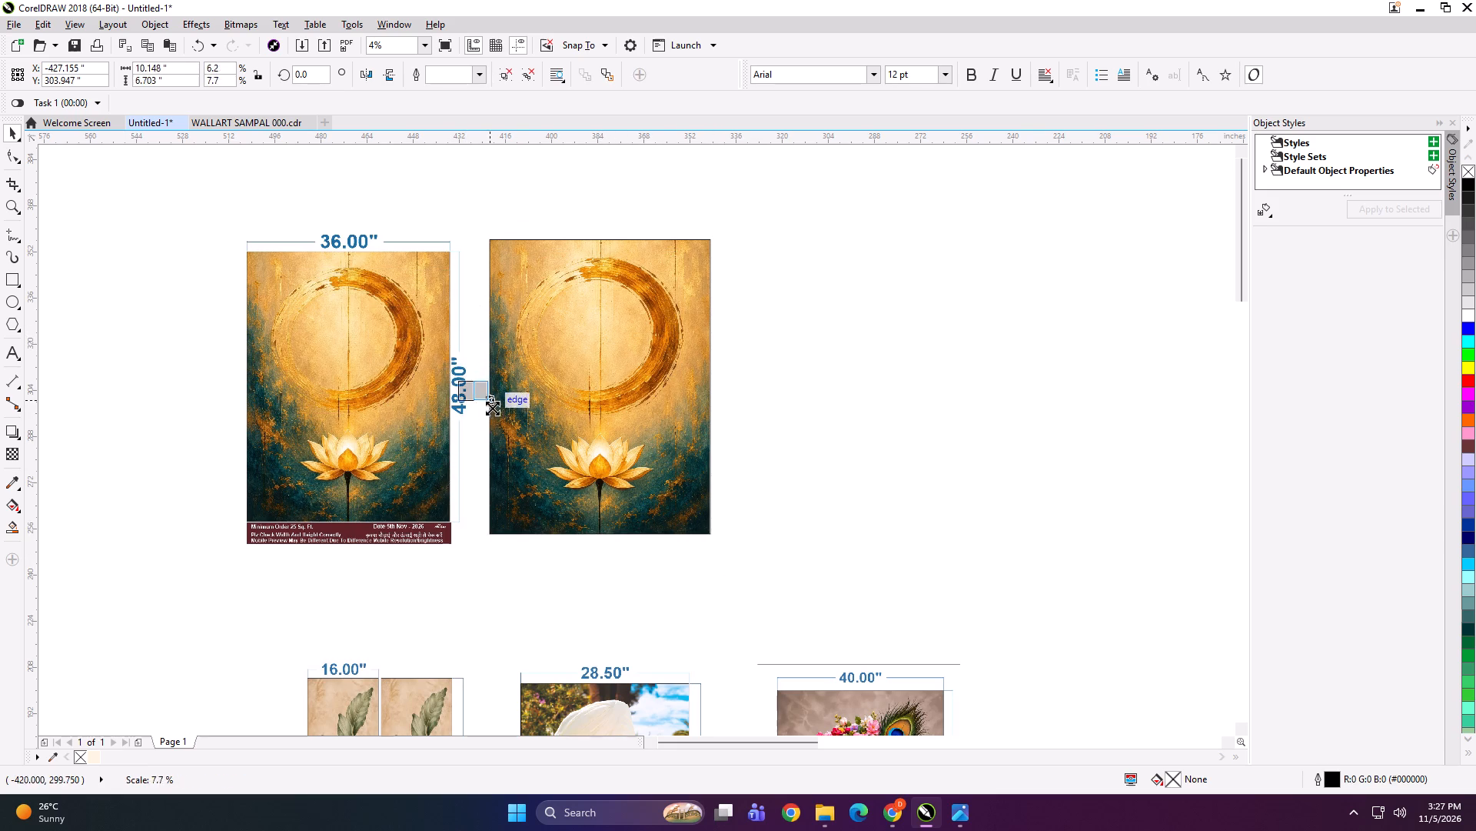
left_click_drag(492, 408, 497, 402, "shift")
scroll(467, 389, "up", 4)
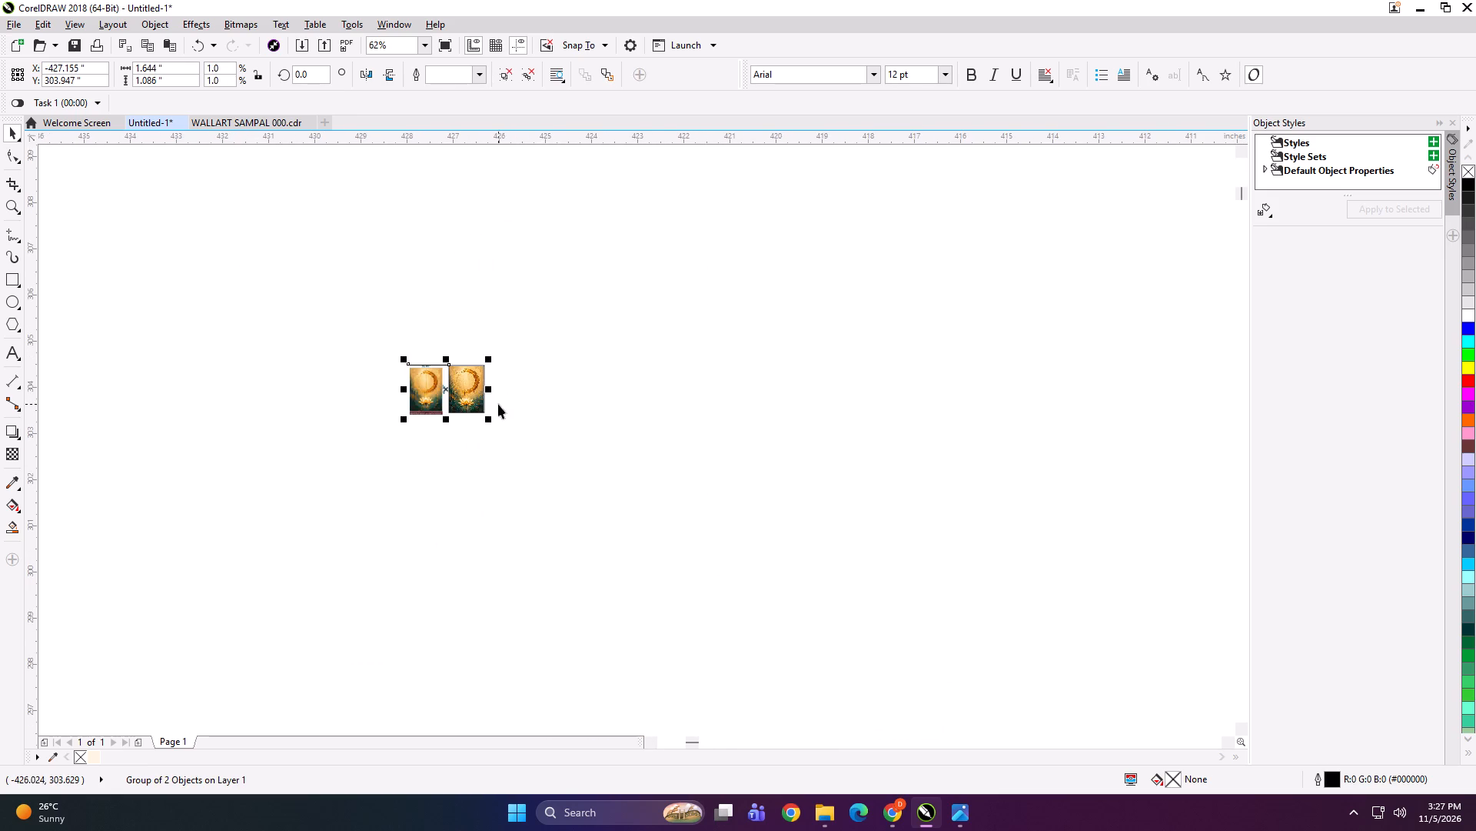
scroll(428, 392, "up", 2)
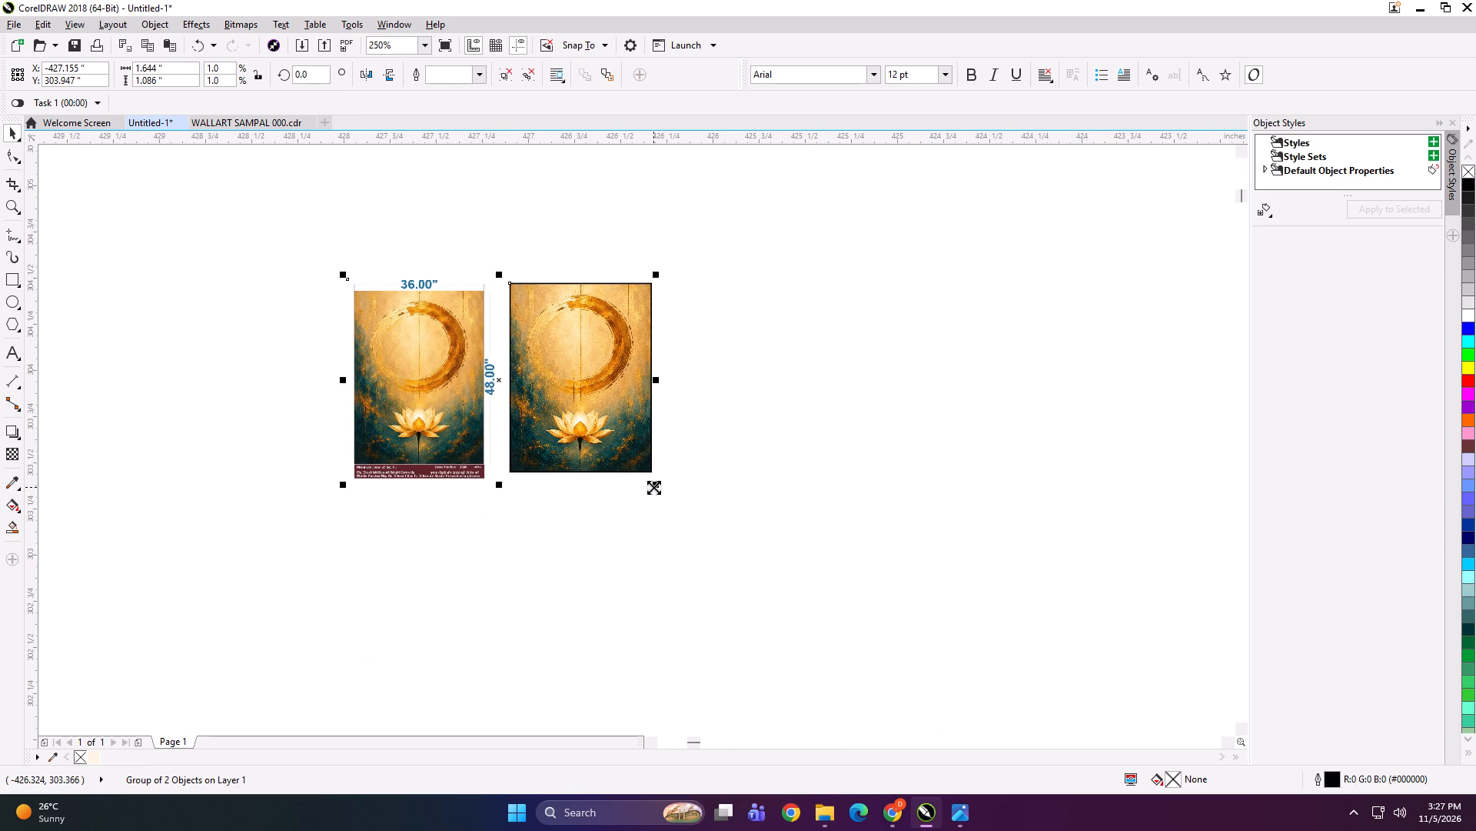
left_click_drag(653, 487, 740, 526, "shift")
Export the reduced side-by-side lotus group as SDG in the A ONE folder.
key("ctrl+e")
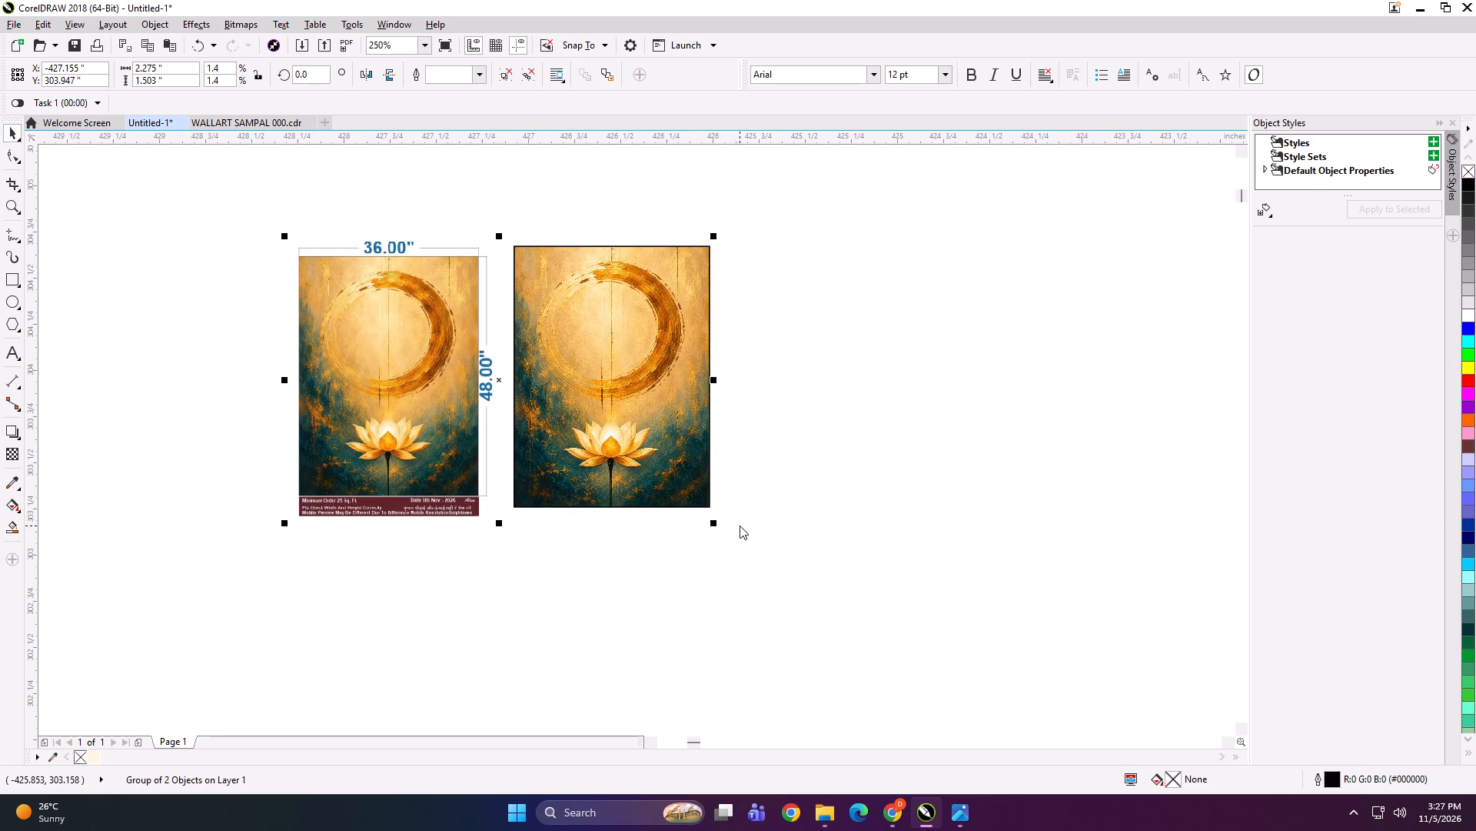
type("SDG")
key("Return")
key("Return")
Delete the exported lotus group from the drawing and show all remaining artwork.
key("Delete")
key("F4")
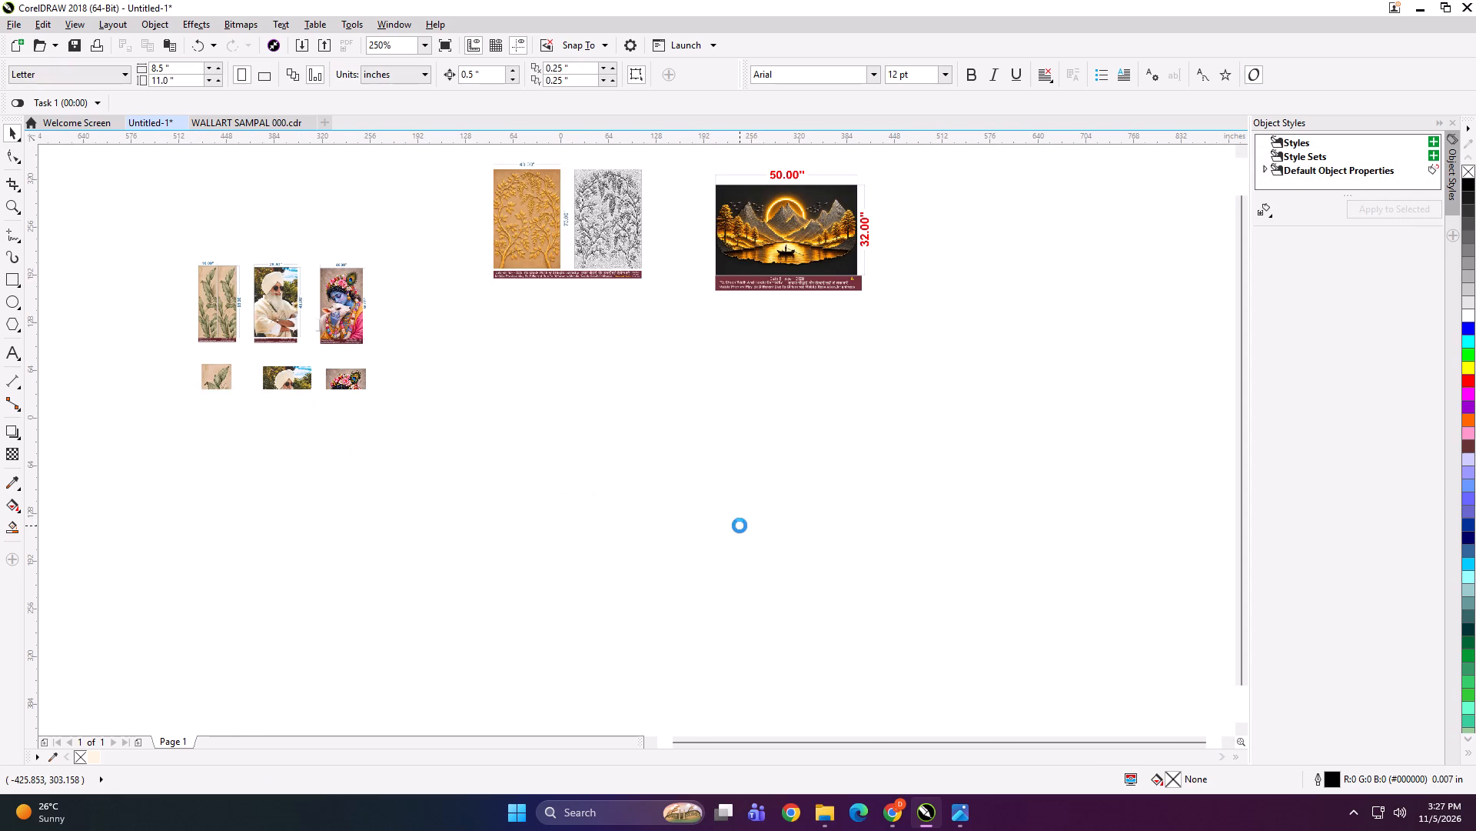
left_click(779, 395)
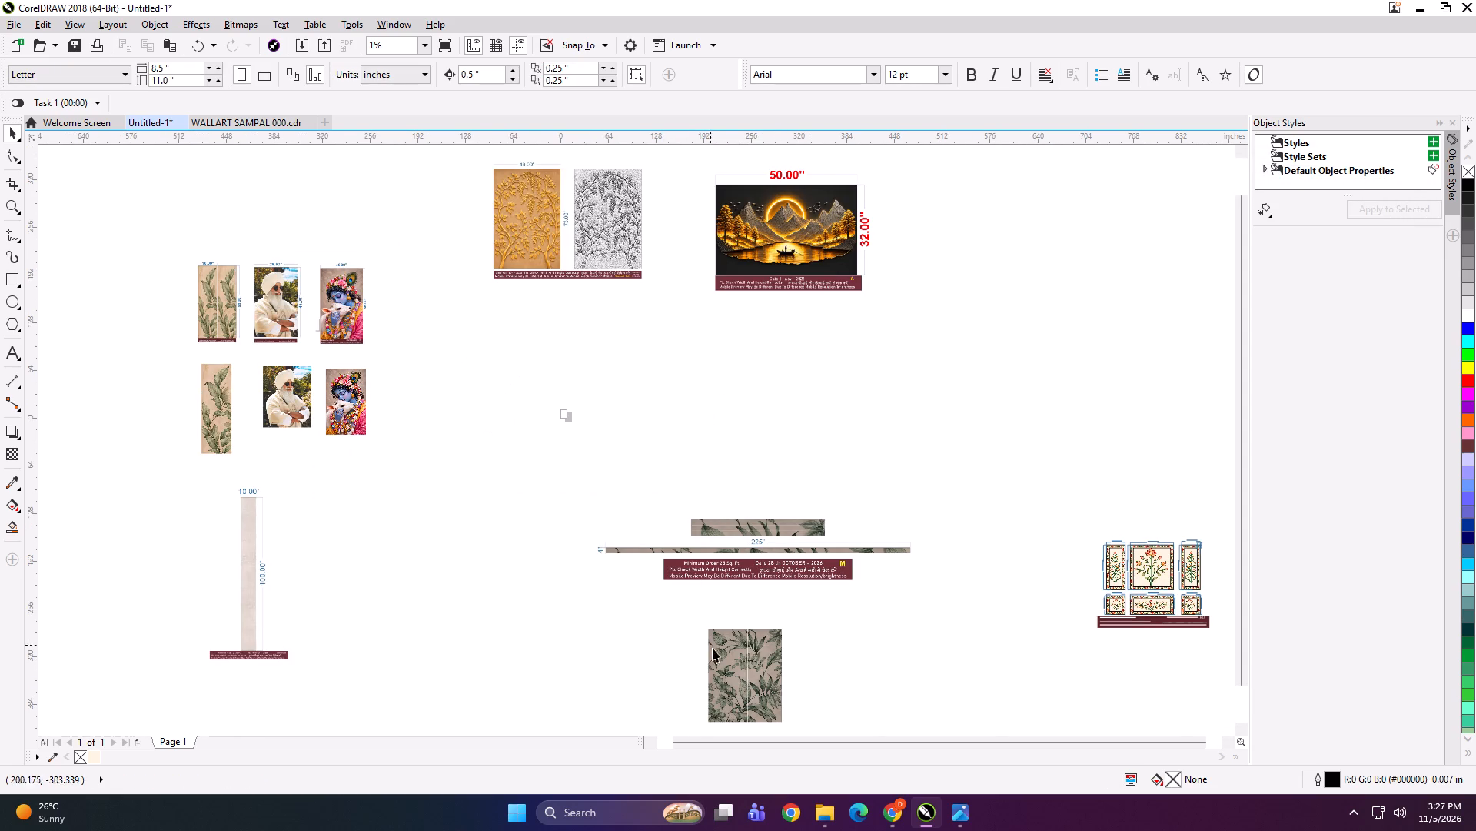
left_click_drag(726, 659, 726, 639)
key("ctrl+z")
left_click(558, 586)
Switch to File Explorer, leave the October R G Interior folder and open folder 5 under PRINT FILE > NOV.
left_click(823, 821)
left_click(750, 428)
left_click(539, 425)
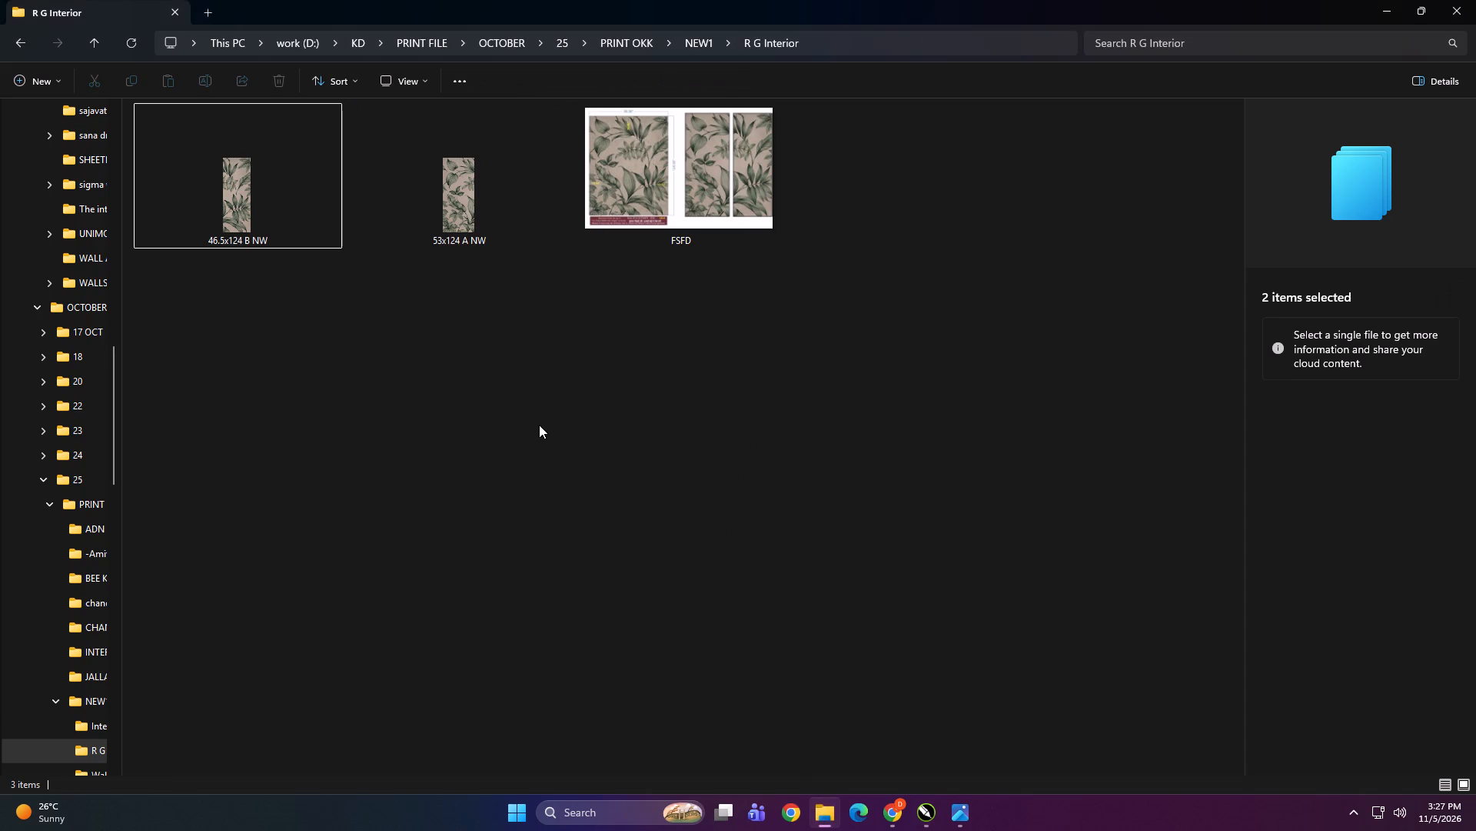
key("BackSpace")
left_click(537, 450)
double_click(474, 259)
left_click(564, 501)
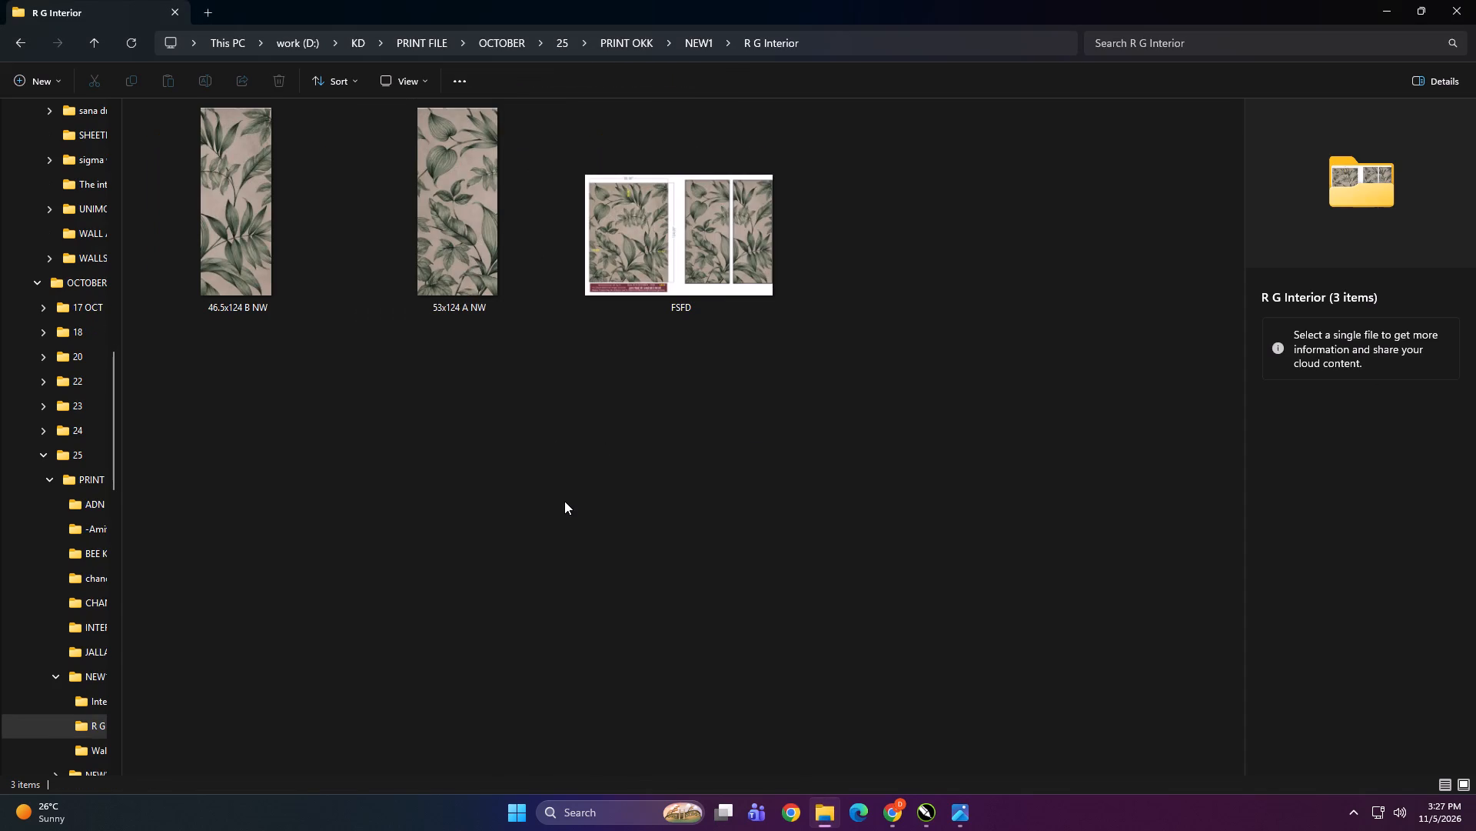
key("BackSpace")
left_click(564, 501)
key("BackSpace")
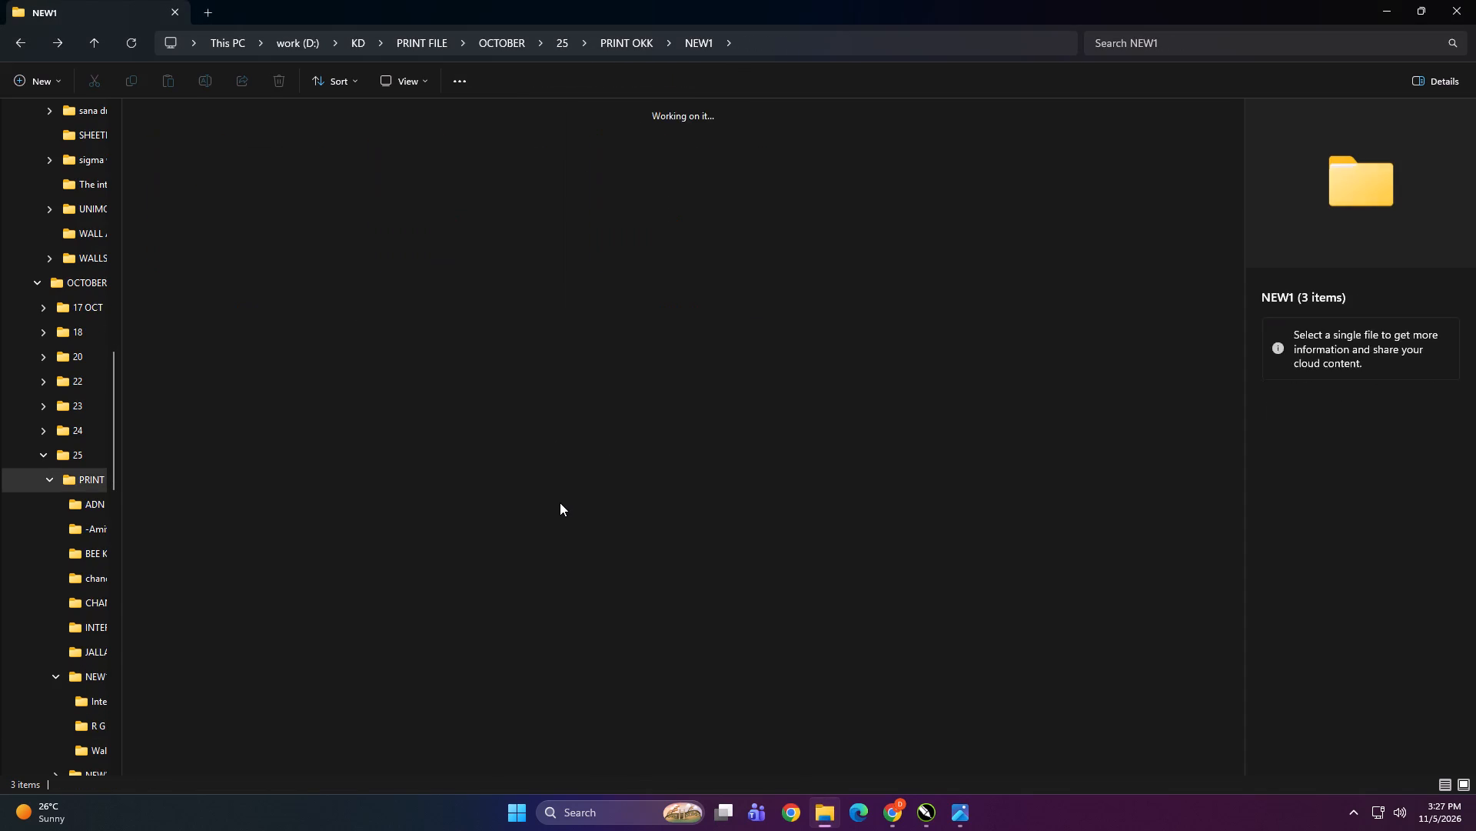
key("BackSpace")
scroll(211, 329, "up", 3)
key("BackSpace")
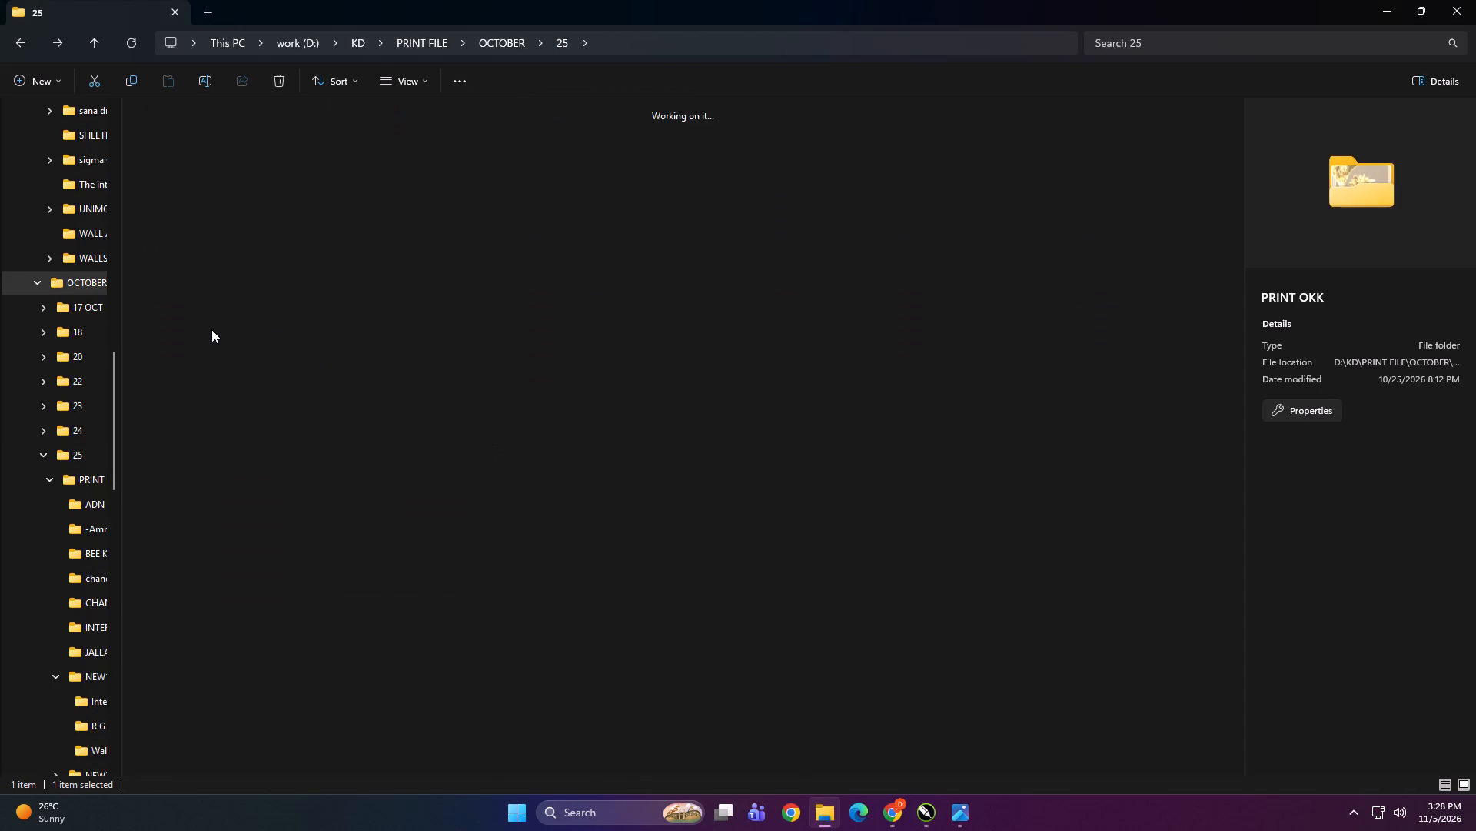
key("BackSpace")
double_click(258, 241)
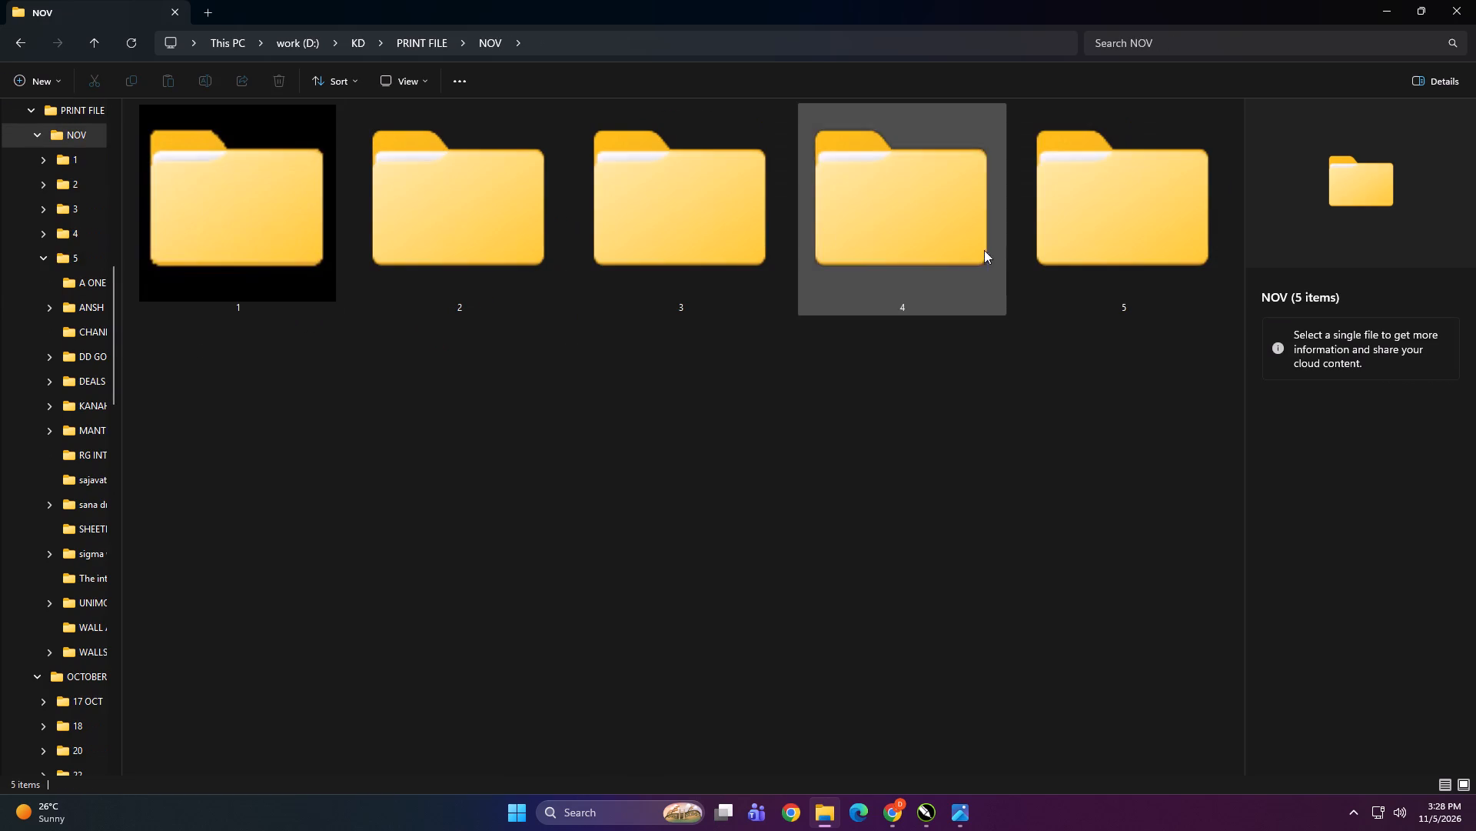
double_click(1125, 220)
Copy the A ONE folder into Print > NOV > 5 on the DIGITECH_SHAREDRIVE drive.
left_click(245, 195)
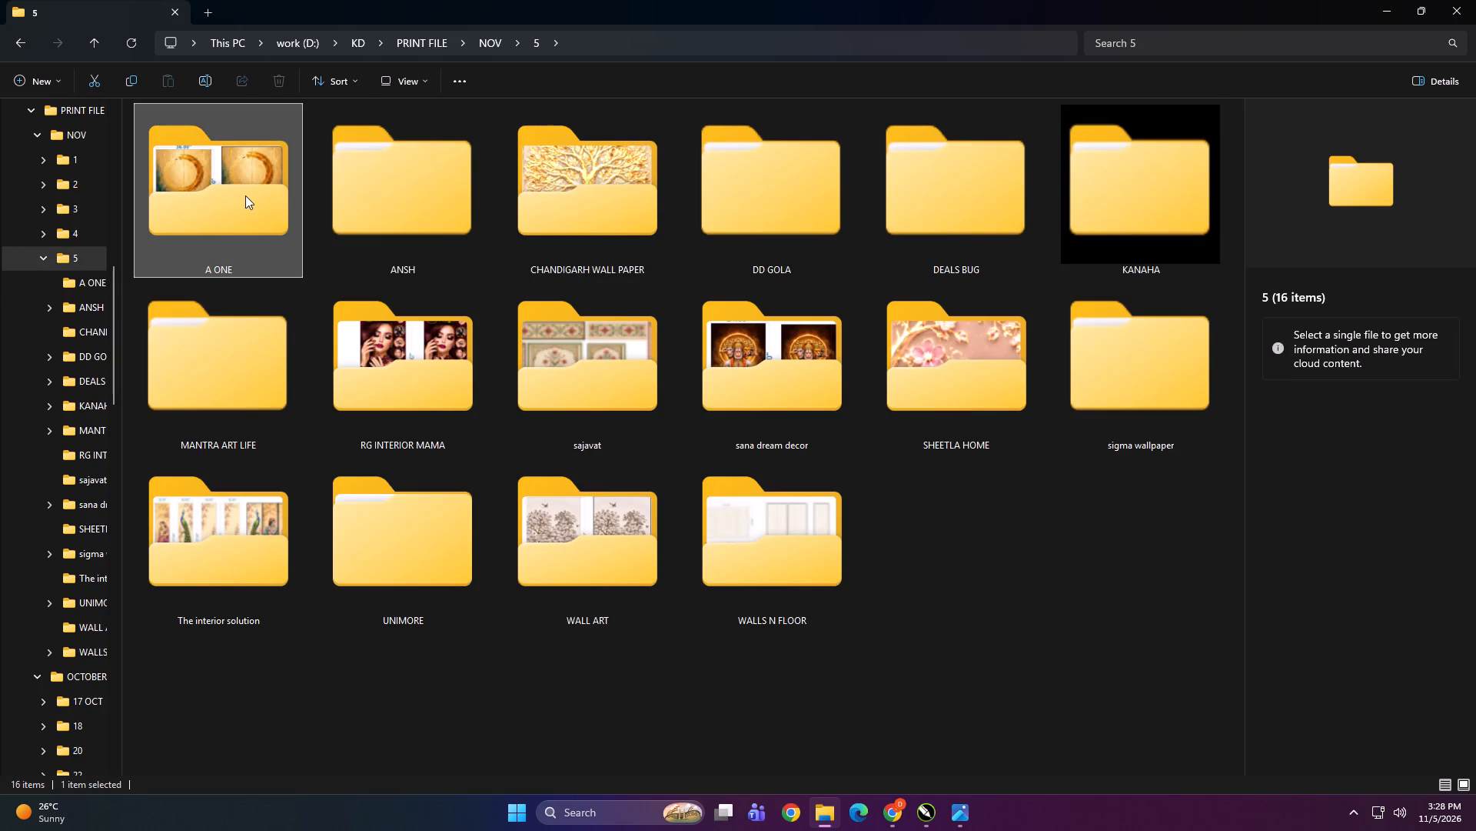
key("ctrl+c")
scroll(87, 515, "up", 8)
left_click(38, 507)
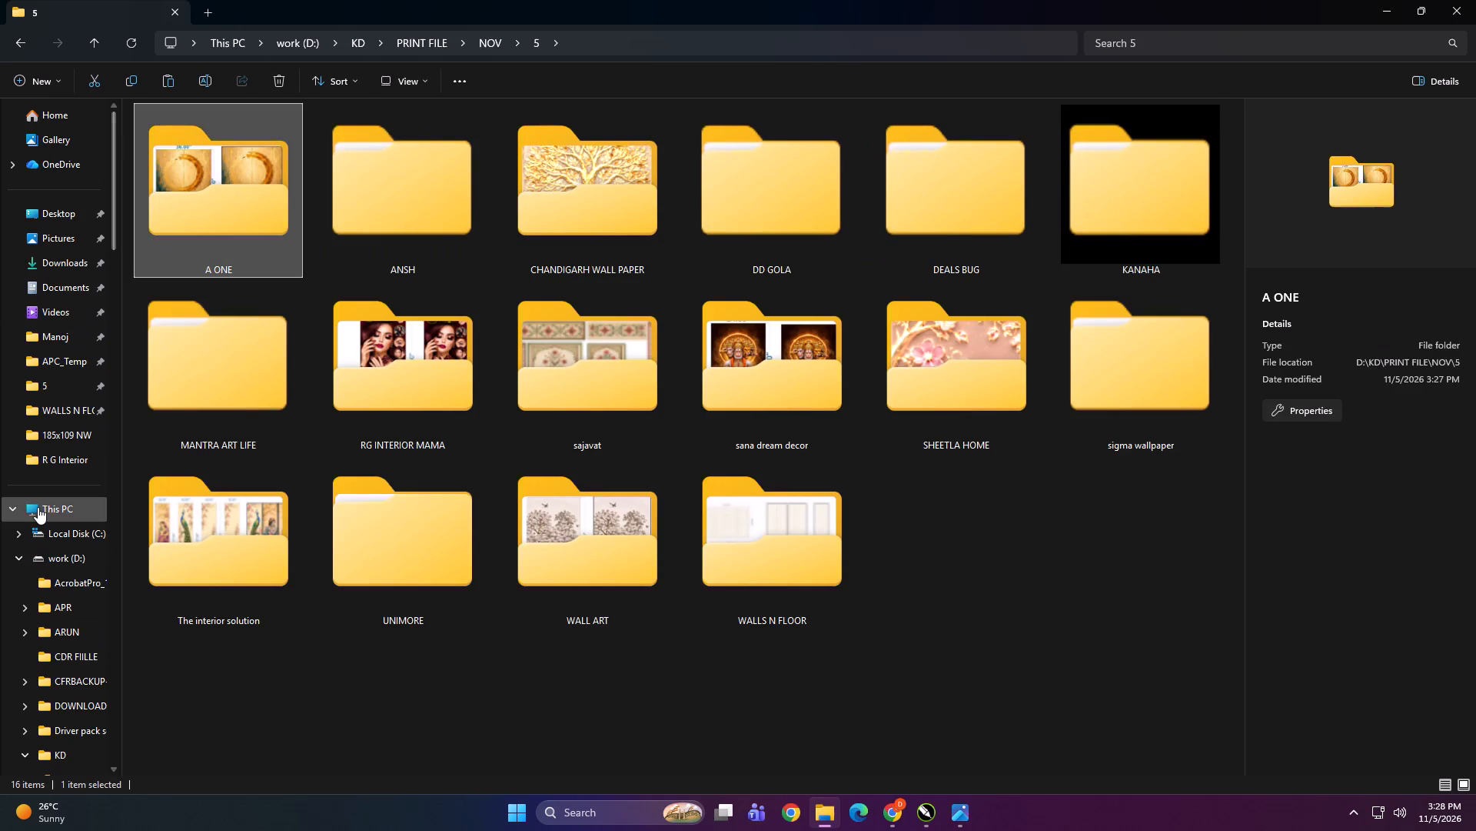
double_click(211, 443)
double_click(509, 369)
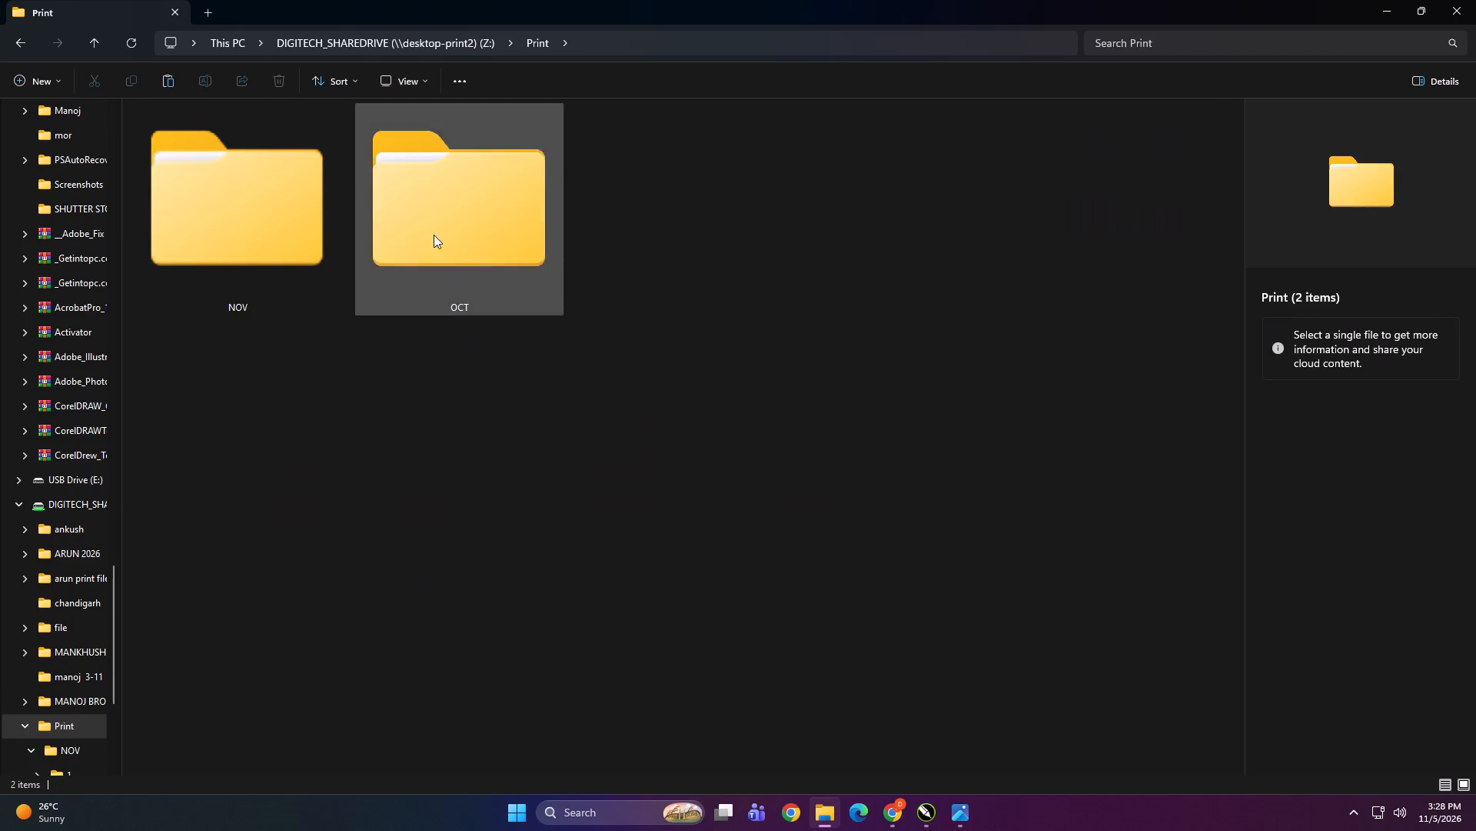
double_click(302, 218)
double_click(803, 202)
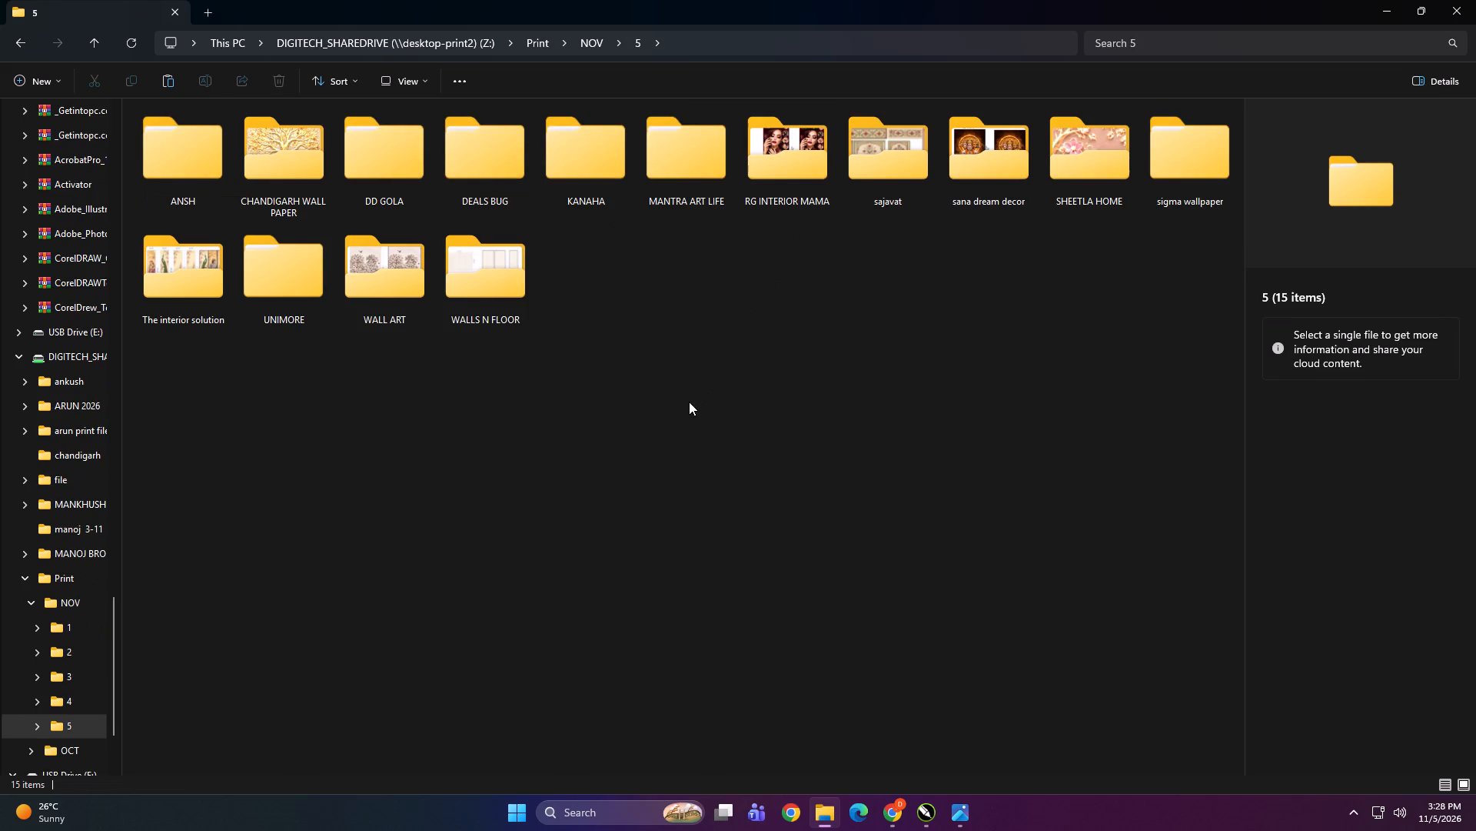
scroll(702, 407, "up", 5, "ctrl")
right_click(690, 449)
left_click(703, 469)
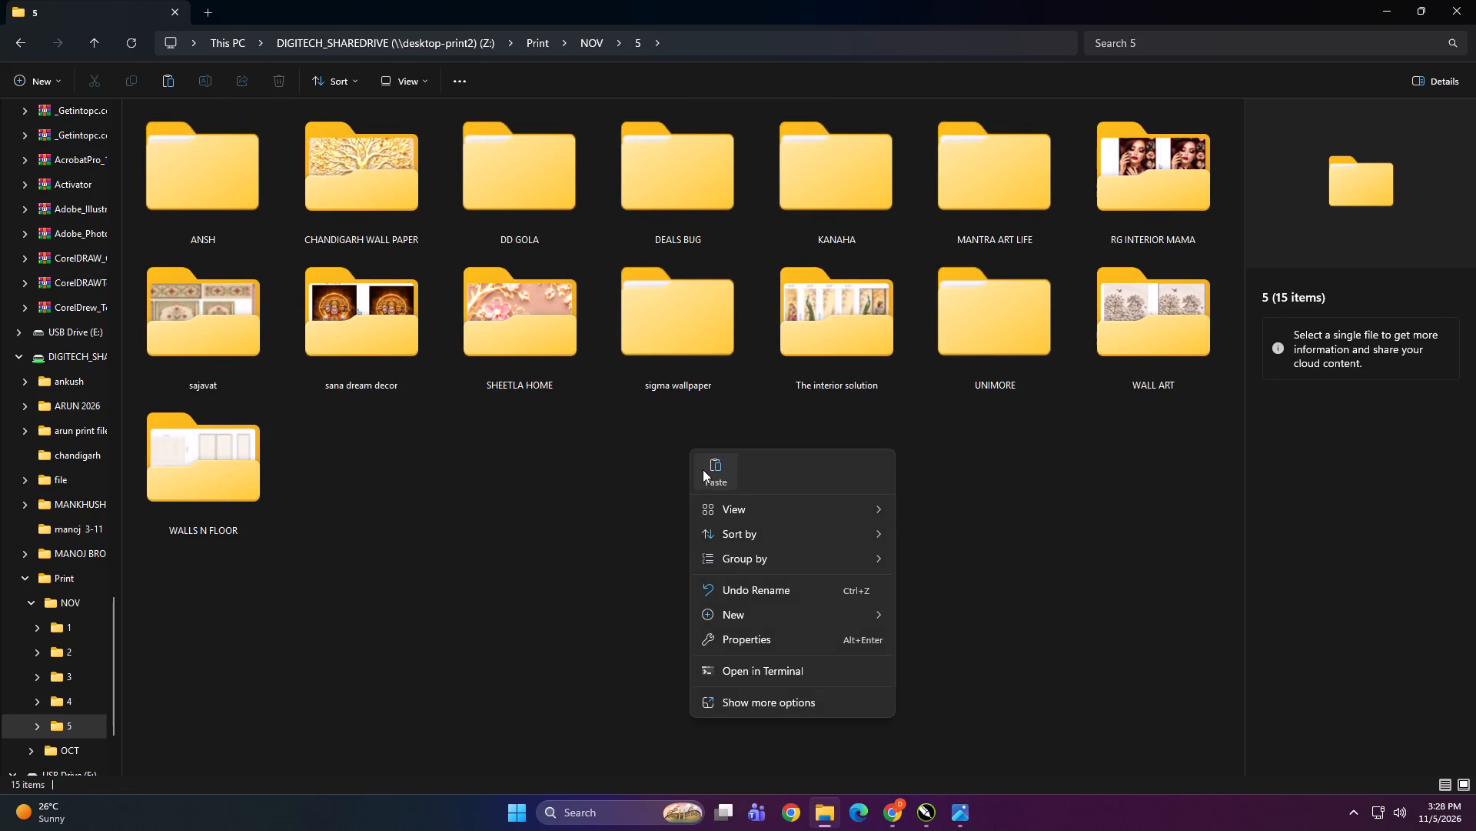
Switch back to the Untitled-1 wallpaper drawing in CorelDRAW.
left_click(931, 812)
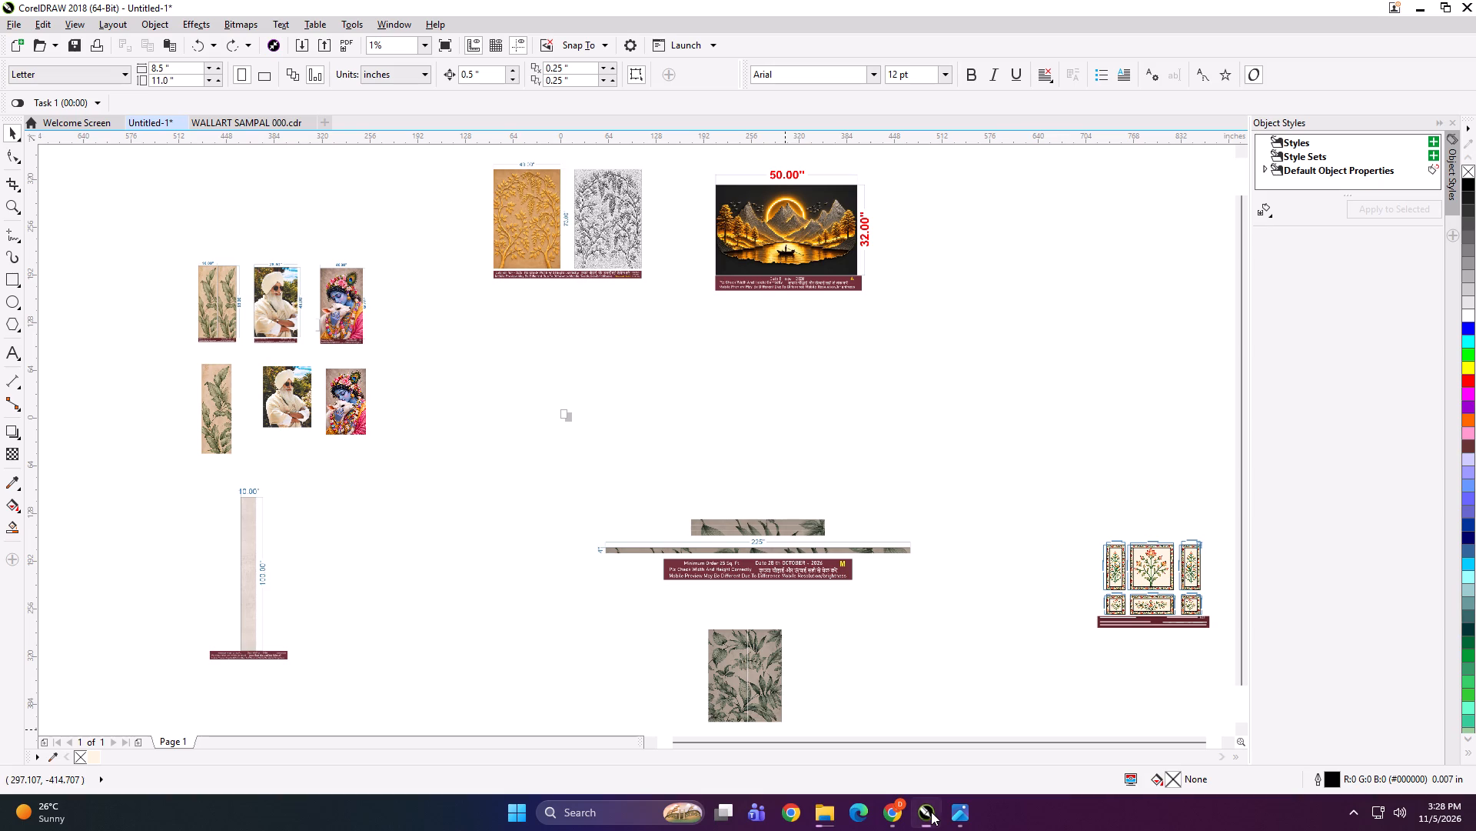
left_click(823, 439)
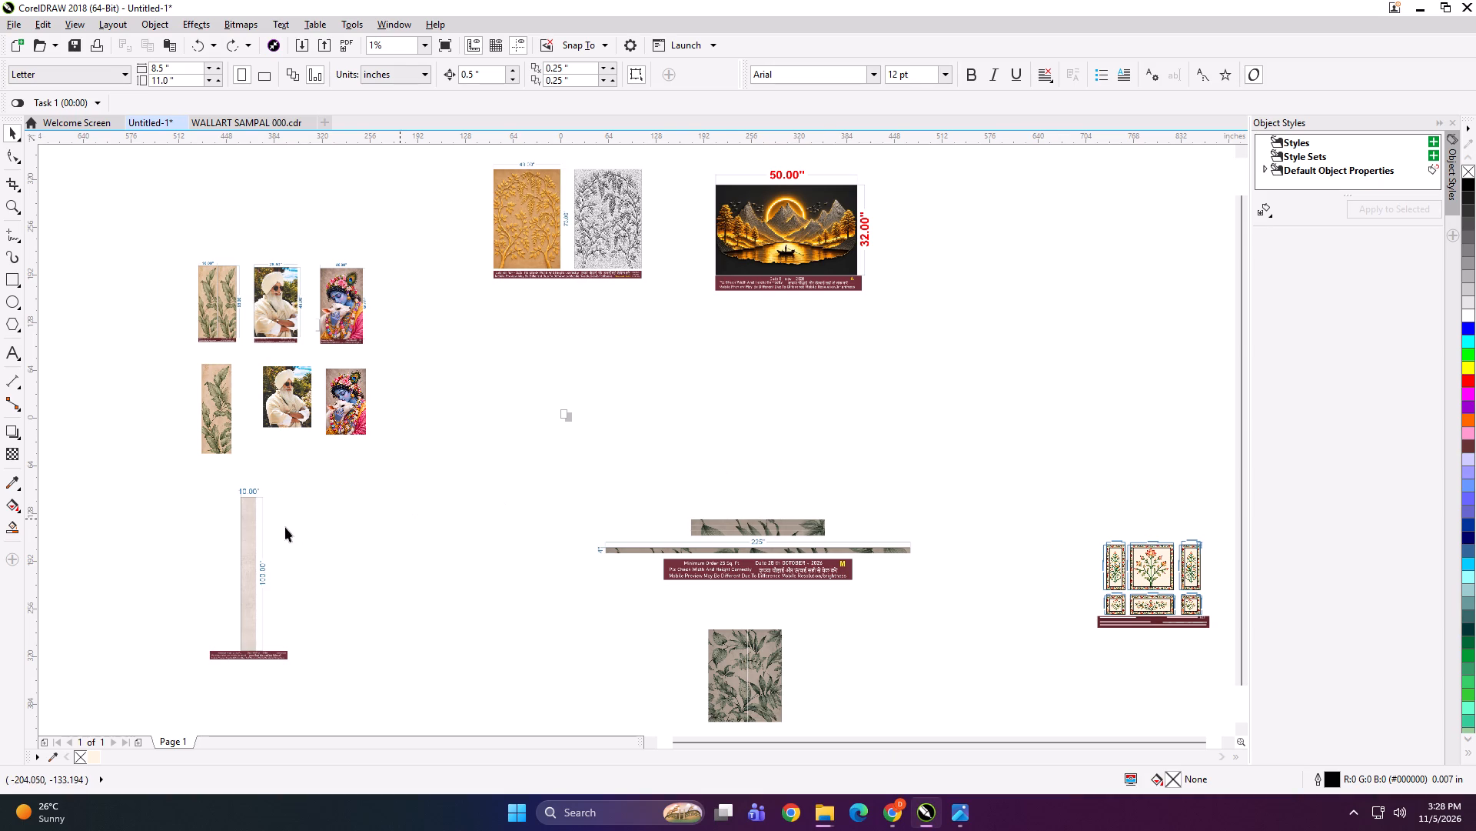
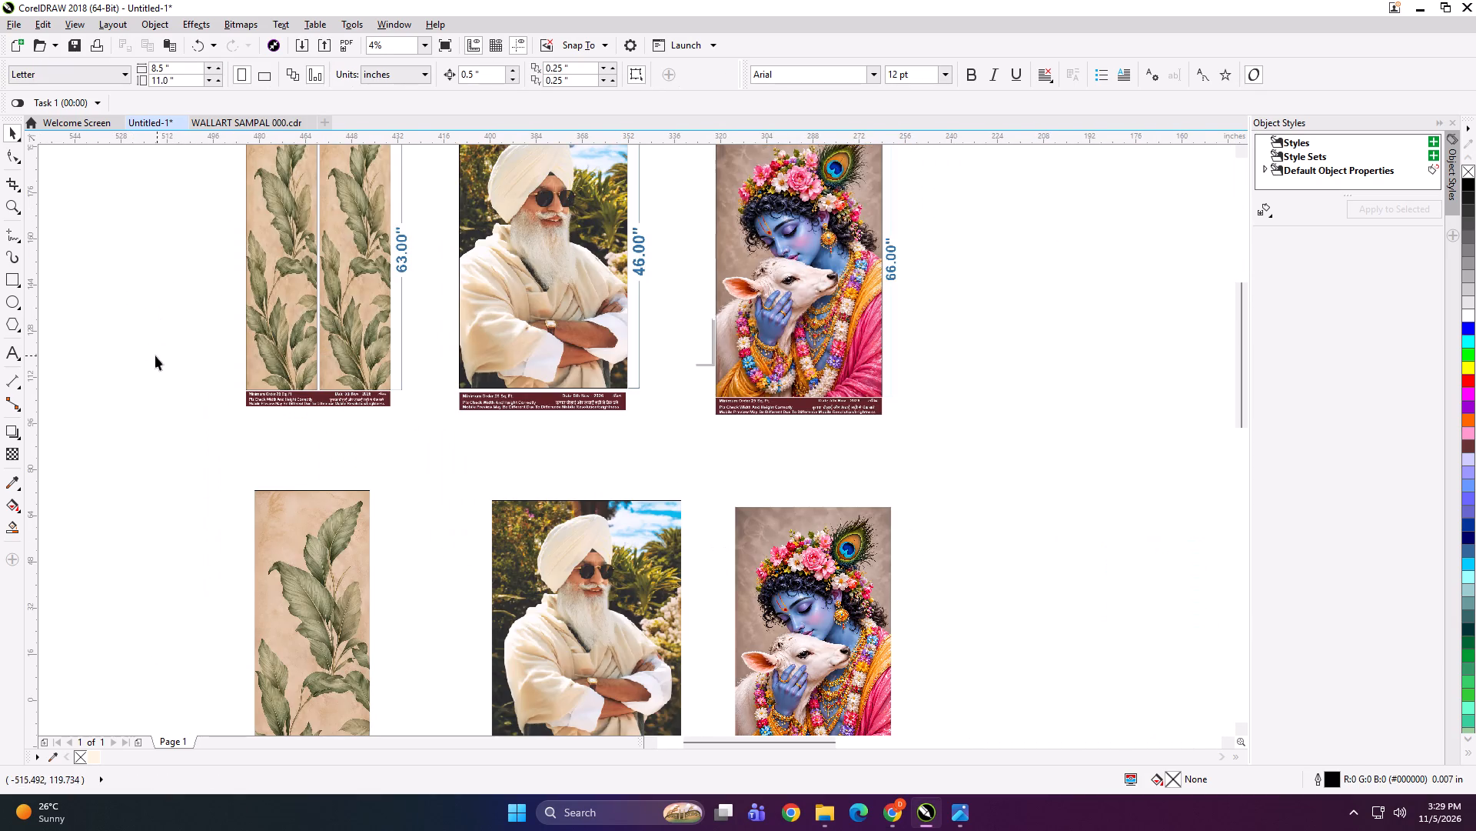
Resize the lower copy of the blue Krishna with calf picture to 40 inches wide by 66 inches high.
scroll(481, 335, "down", 1)
left_click(655, 483)
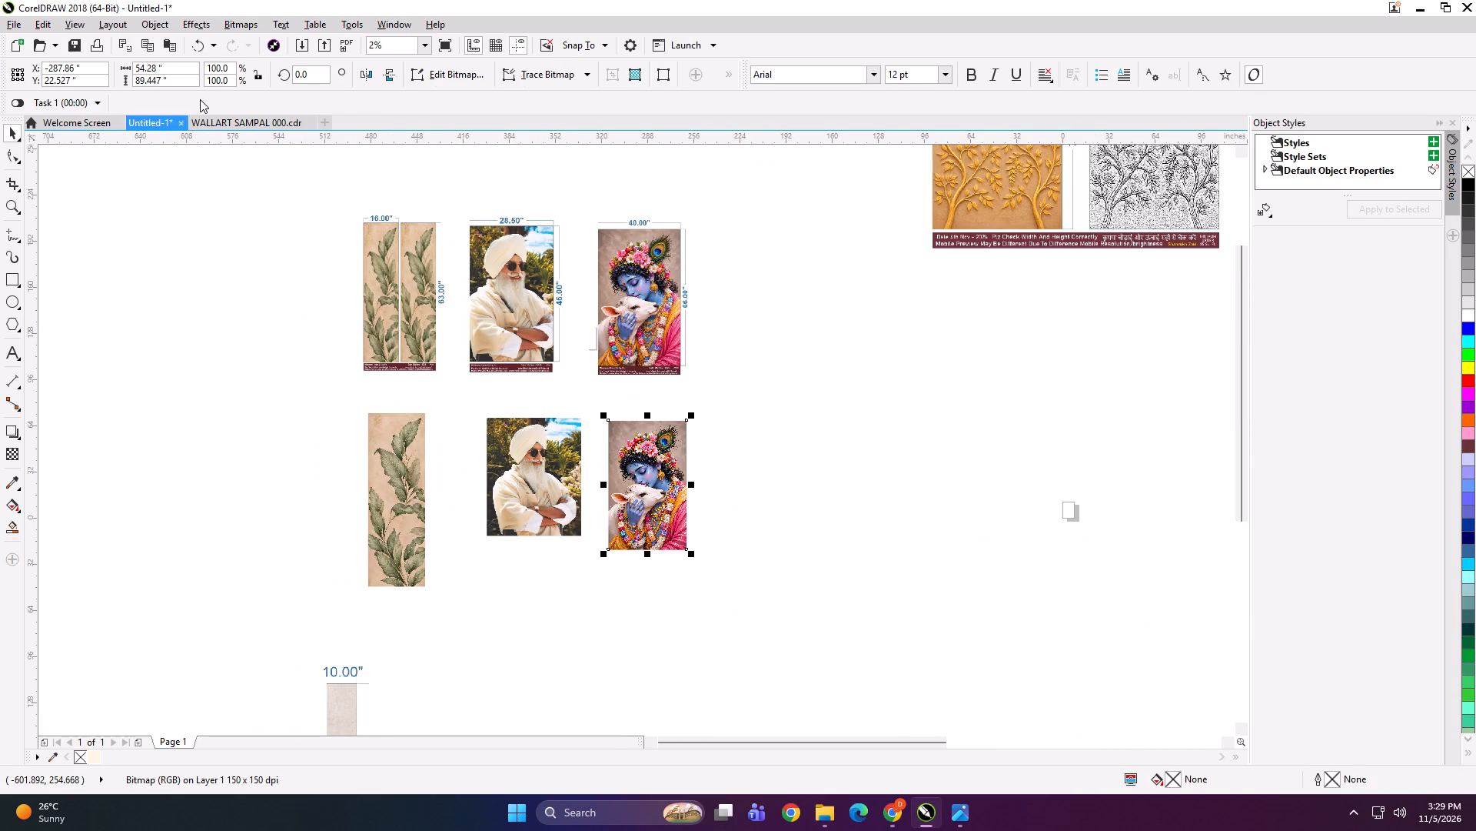
left_click(184, 75)
key("ctrl+a")
left_click(178, 67)
key("ctrl+a")
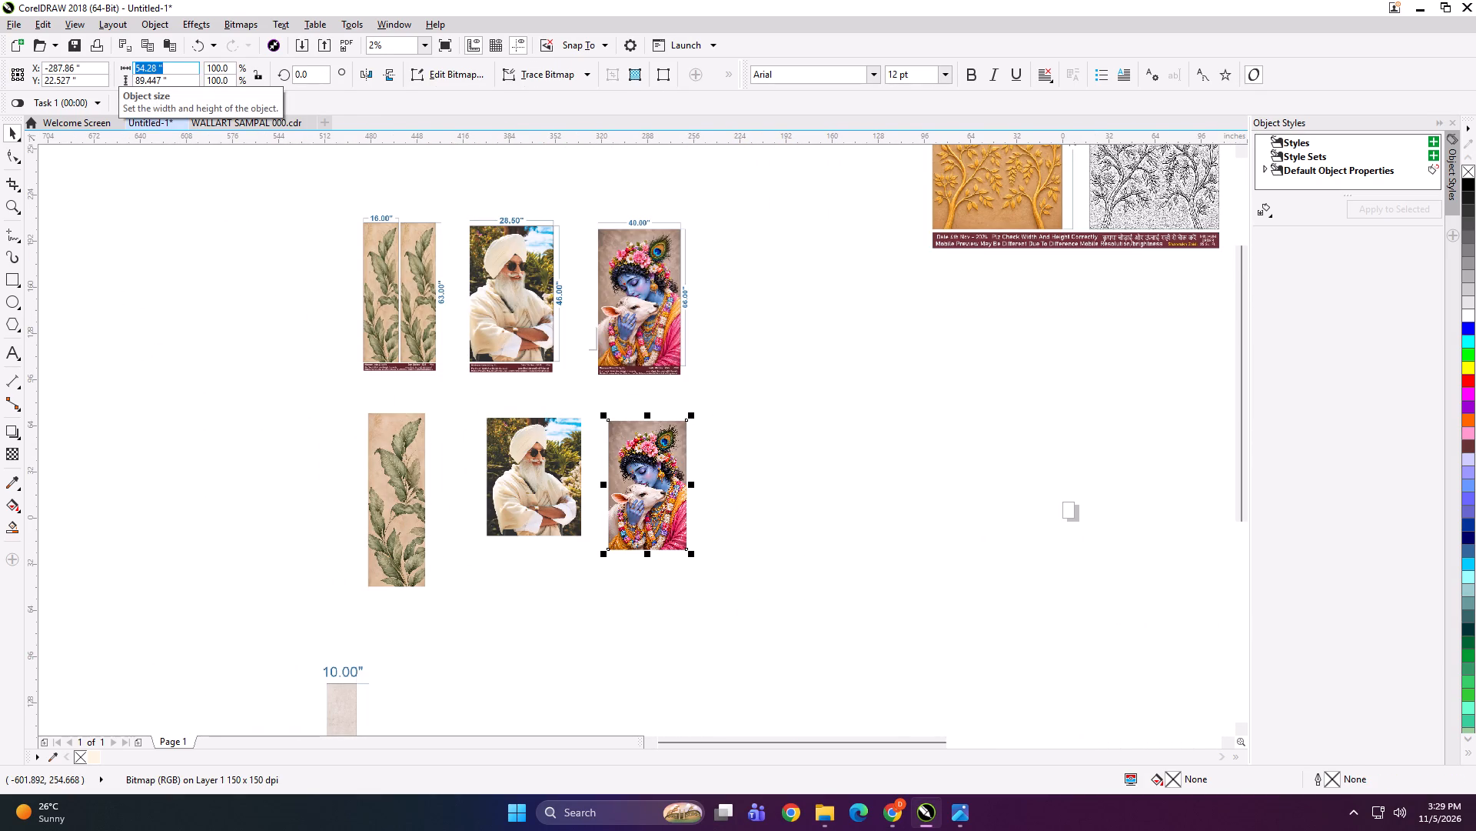
type("40")
key("Tab")
type("66")
key("Return")
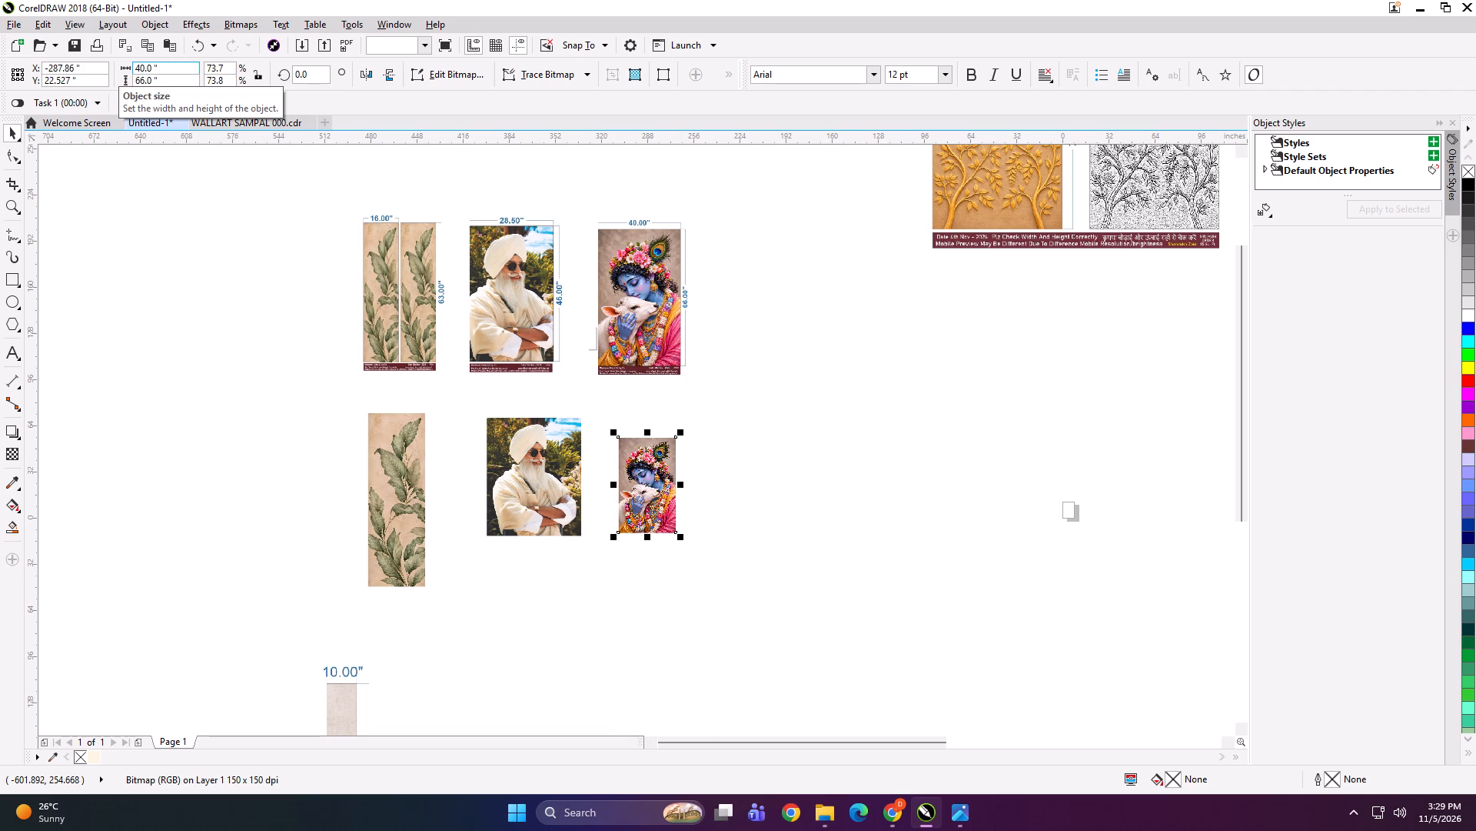
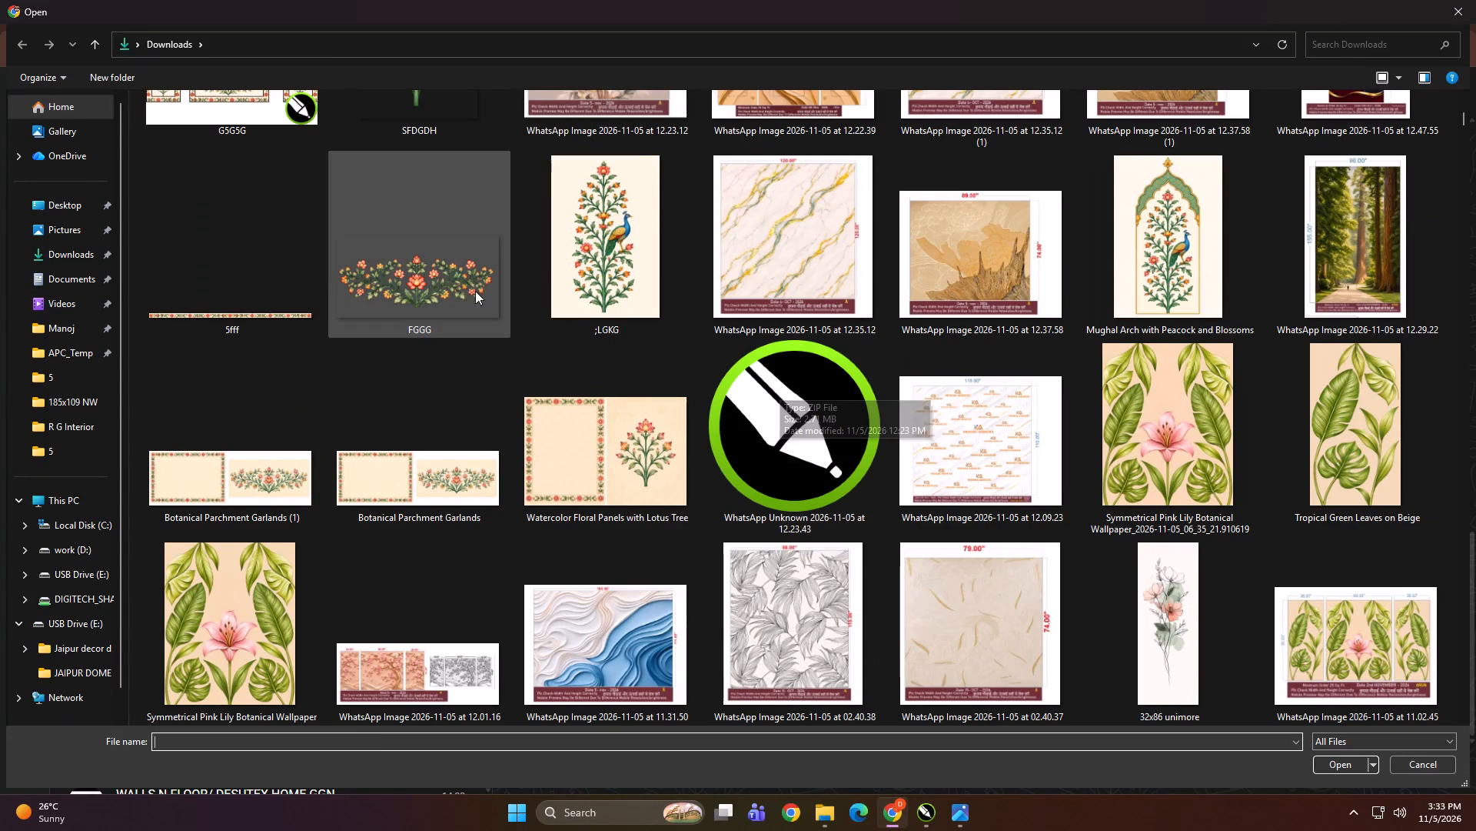
Search the Downloads folder for TIFF in the file upload dialog.
left_click(1384, 42)
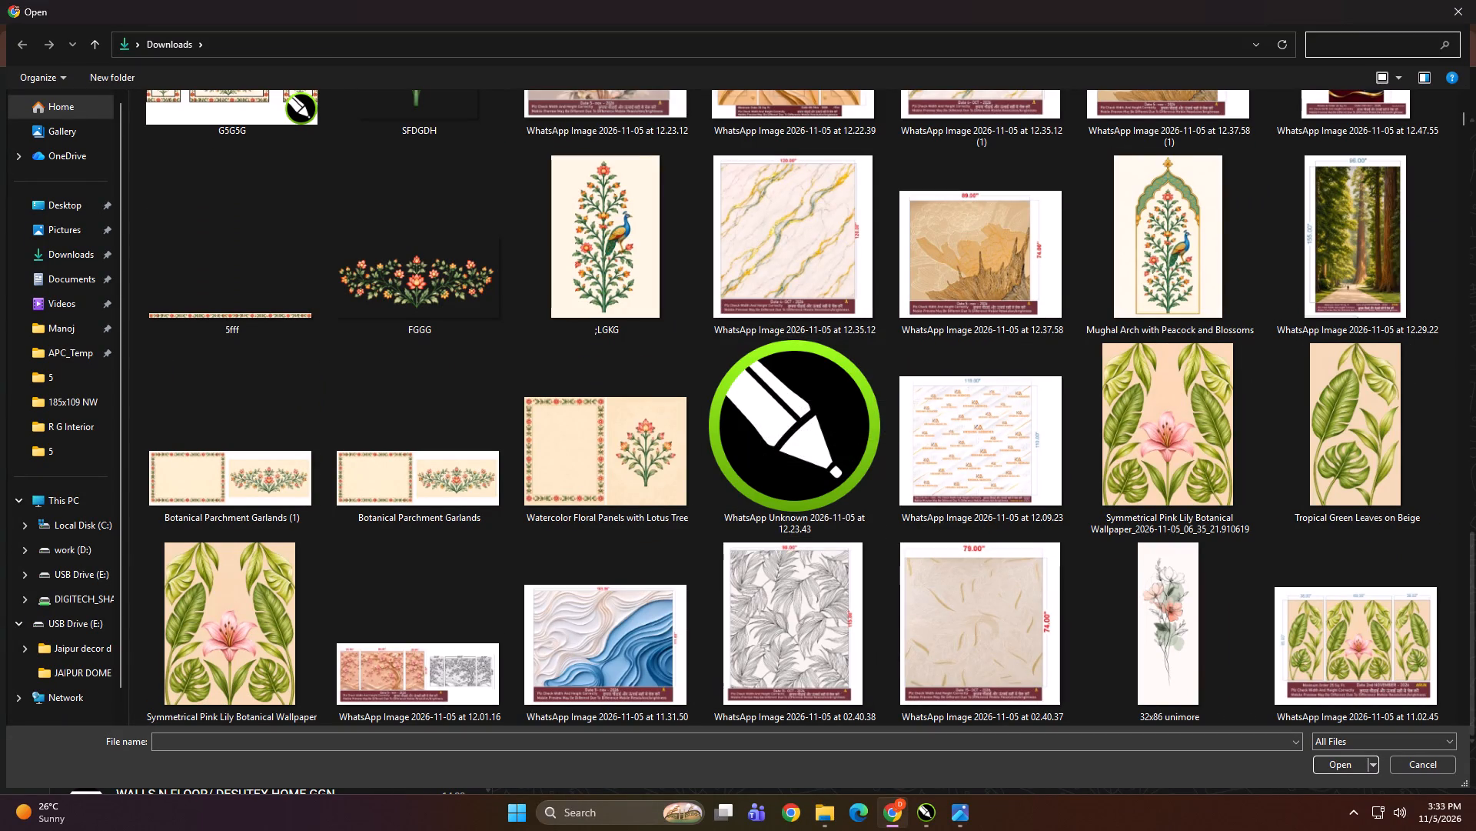
type("TIFF")
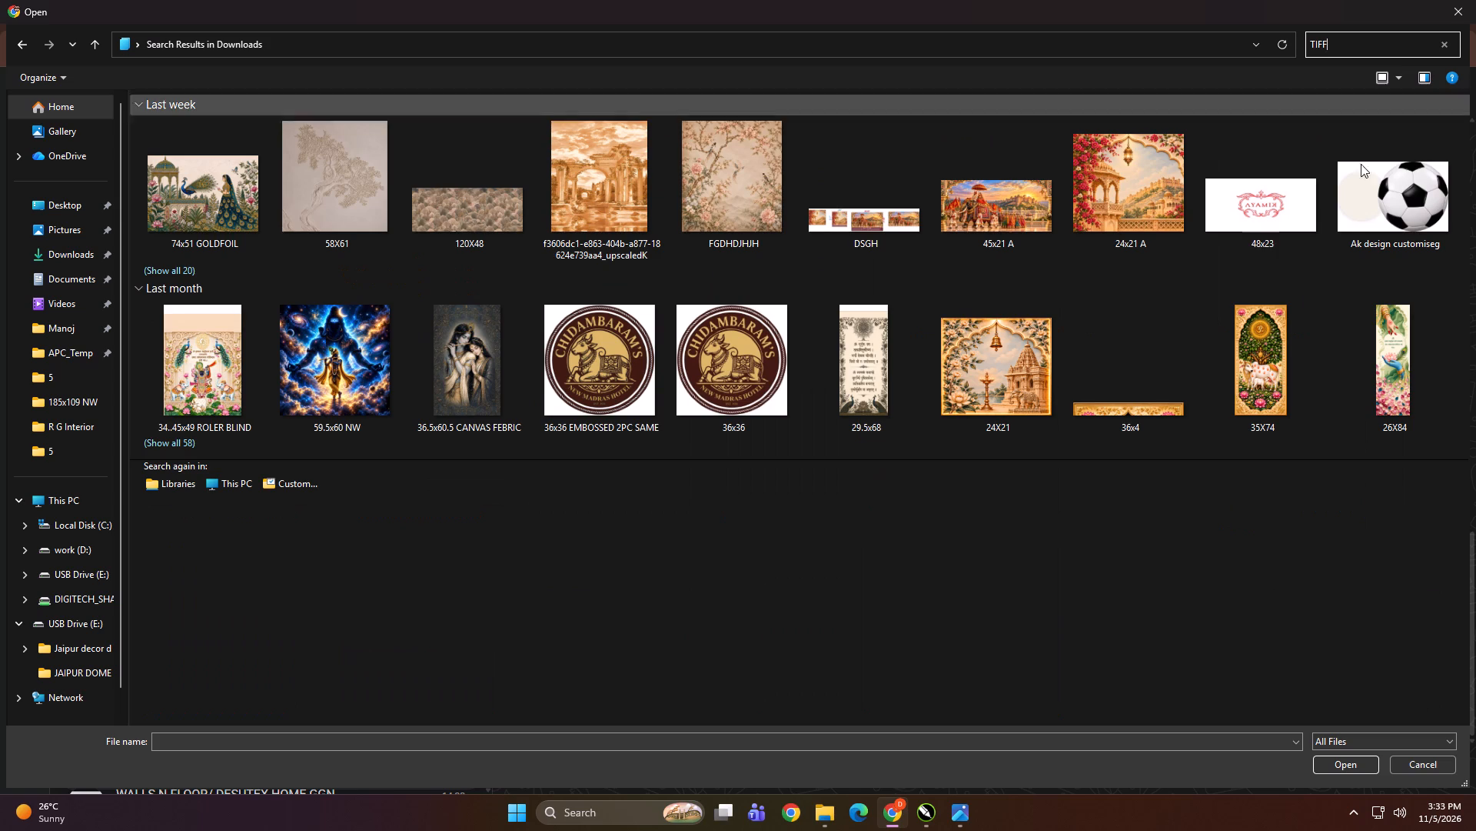
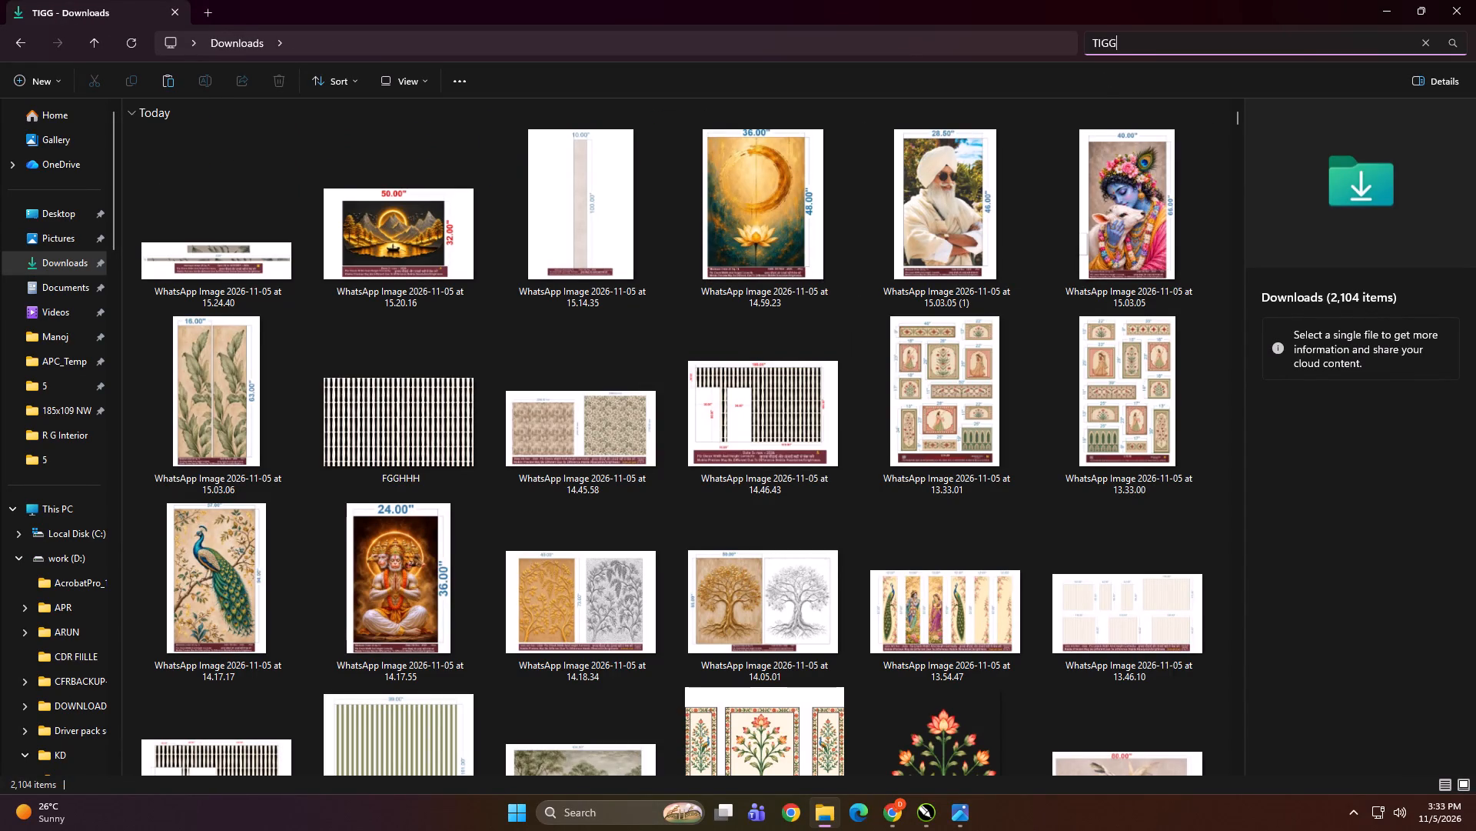
Correct the search term to TIFF to find TIFF files in the Downloads folder in File Explorer.
key("BackSpace")
key("BackSpace")
type("FF")
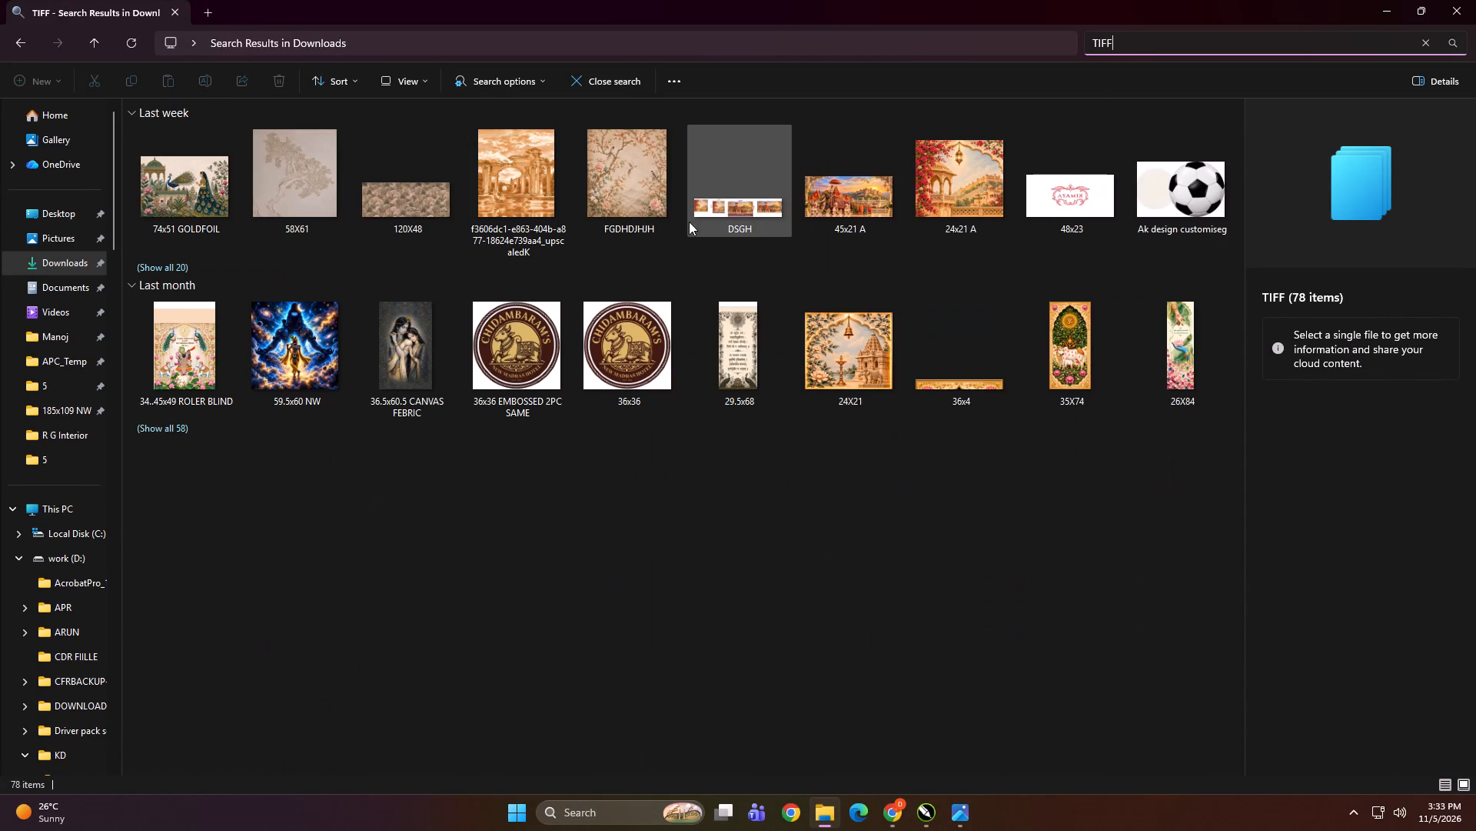
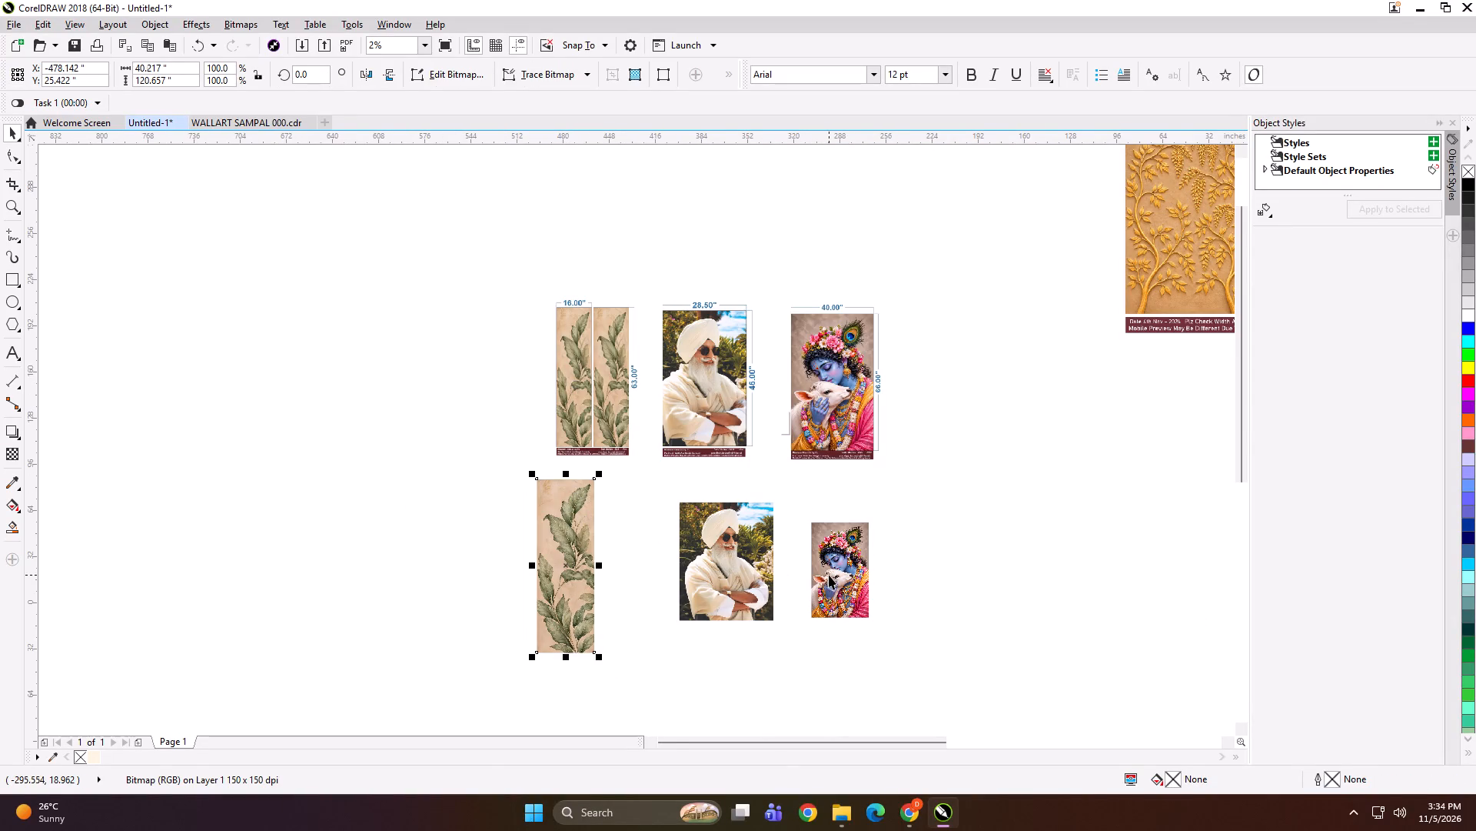
Resize the lower turbaned-man portrait to 28.5 by 46 inches.
scroll(843, 574, "up", 1)
left_click(600, 509)
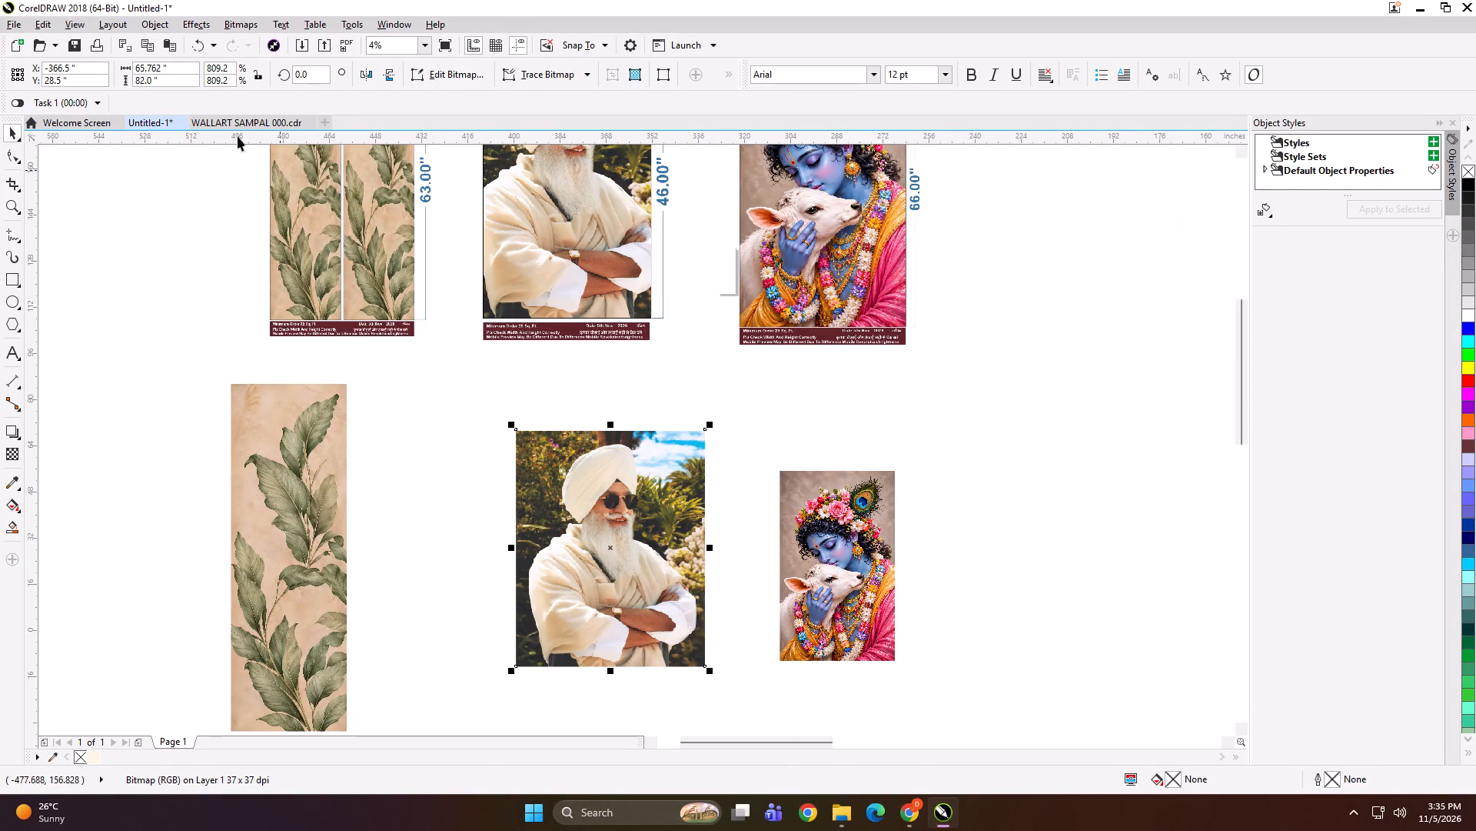
left_click(186, 68)
key("ctrl+a")
scroll(512, 320, "down", 1)
scroll(588, 209, "up", 1)
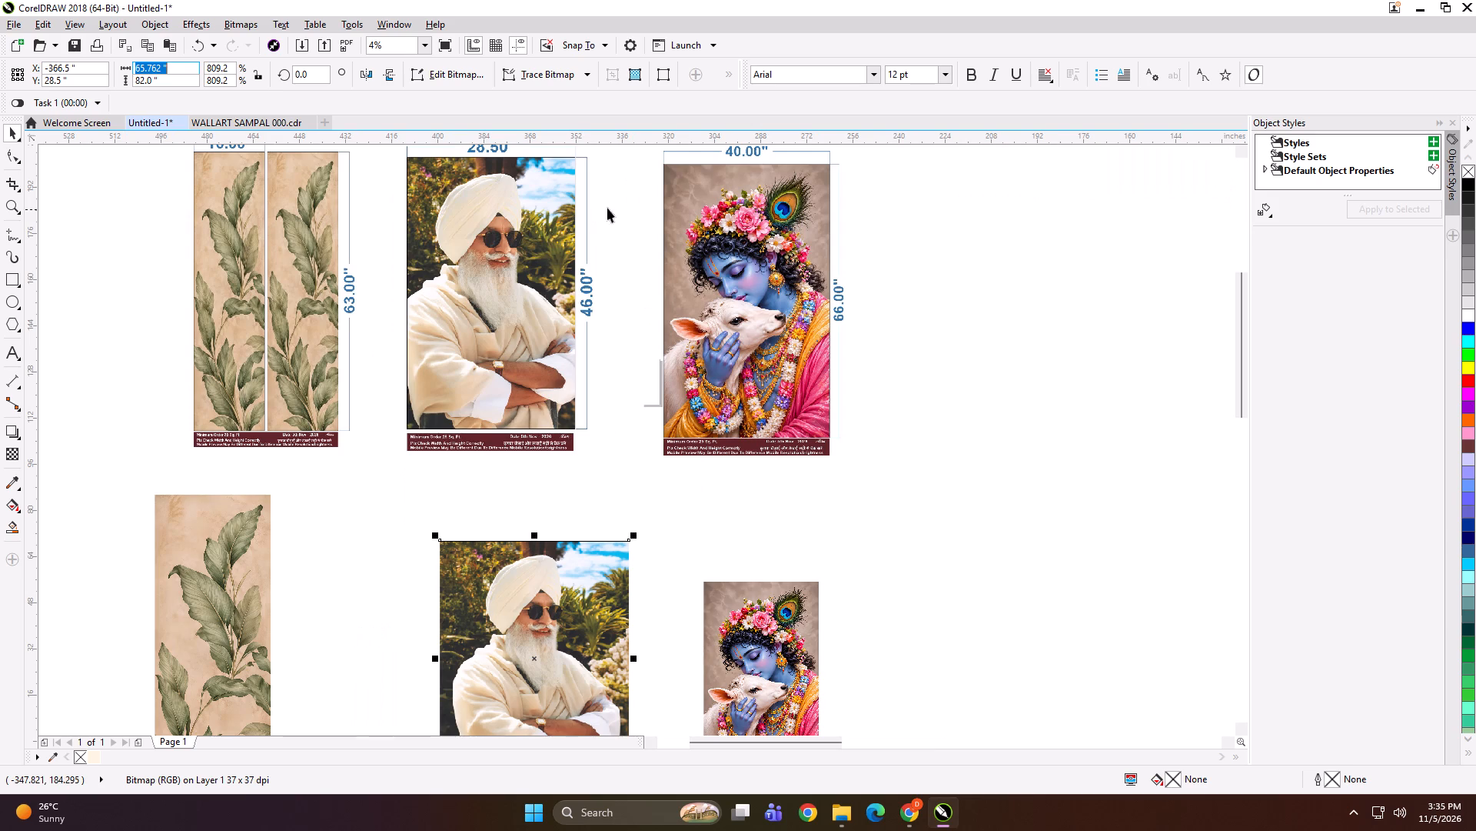
type("28.5")
key("Tab")
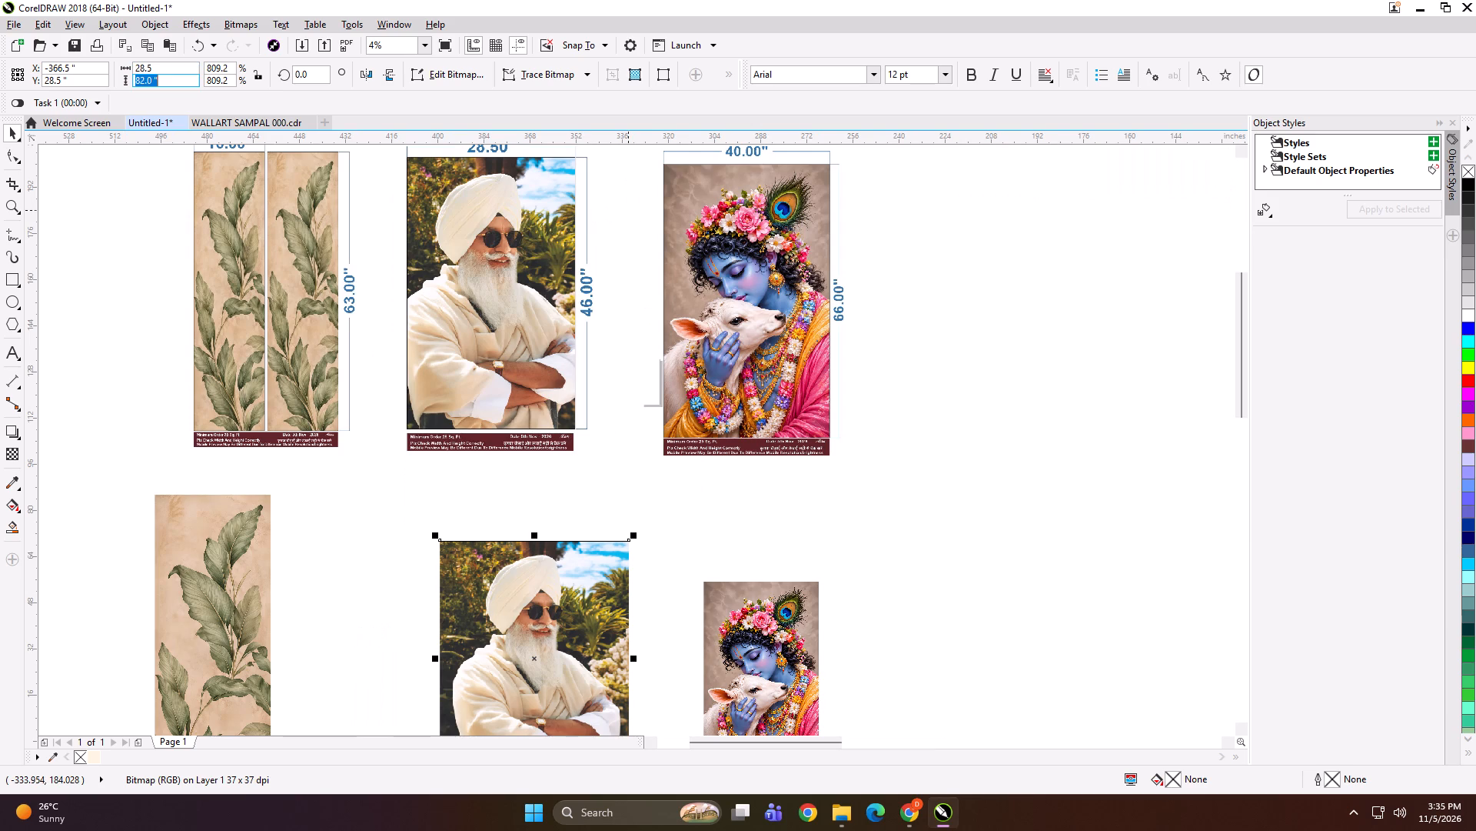
type("46")
key("Return")
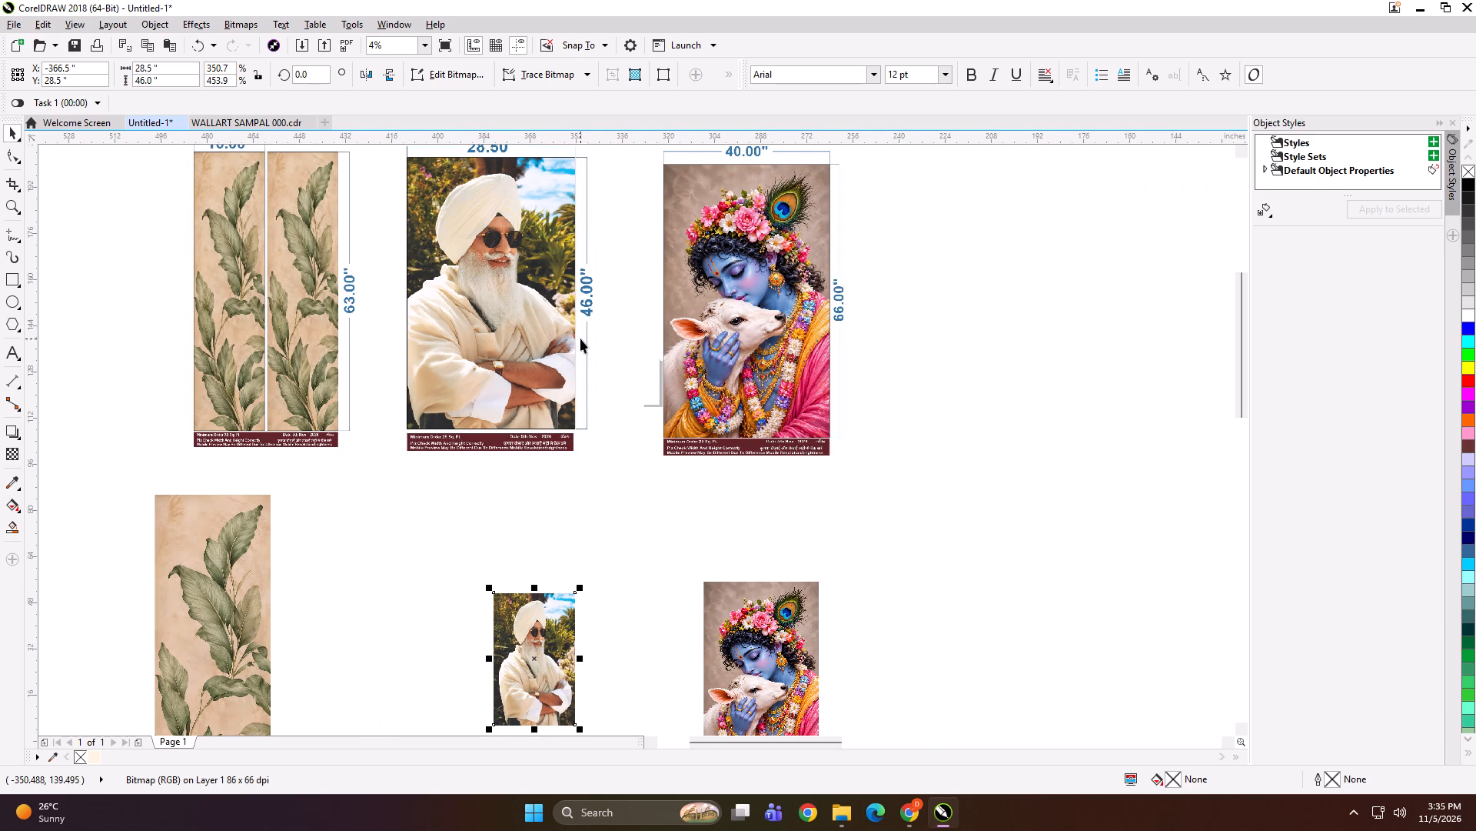
Shift the portrait mock-up slightly sideways and move the resized portrait up about 9 inches beneath it.
left_click_drag(559, 334, 567, 336)
left_click(548, 652)
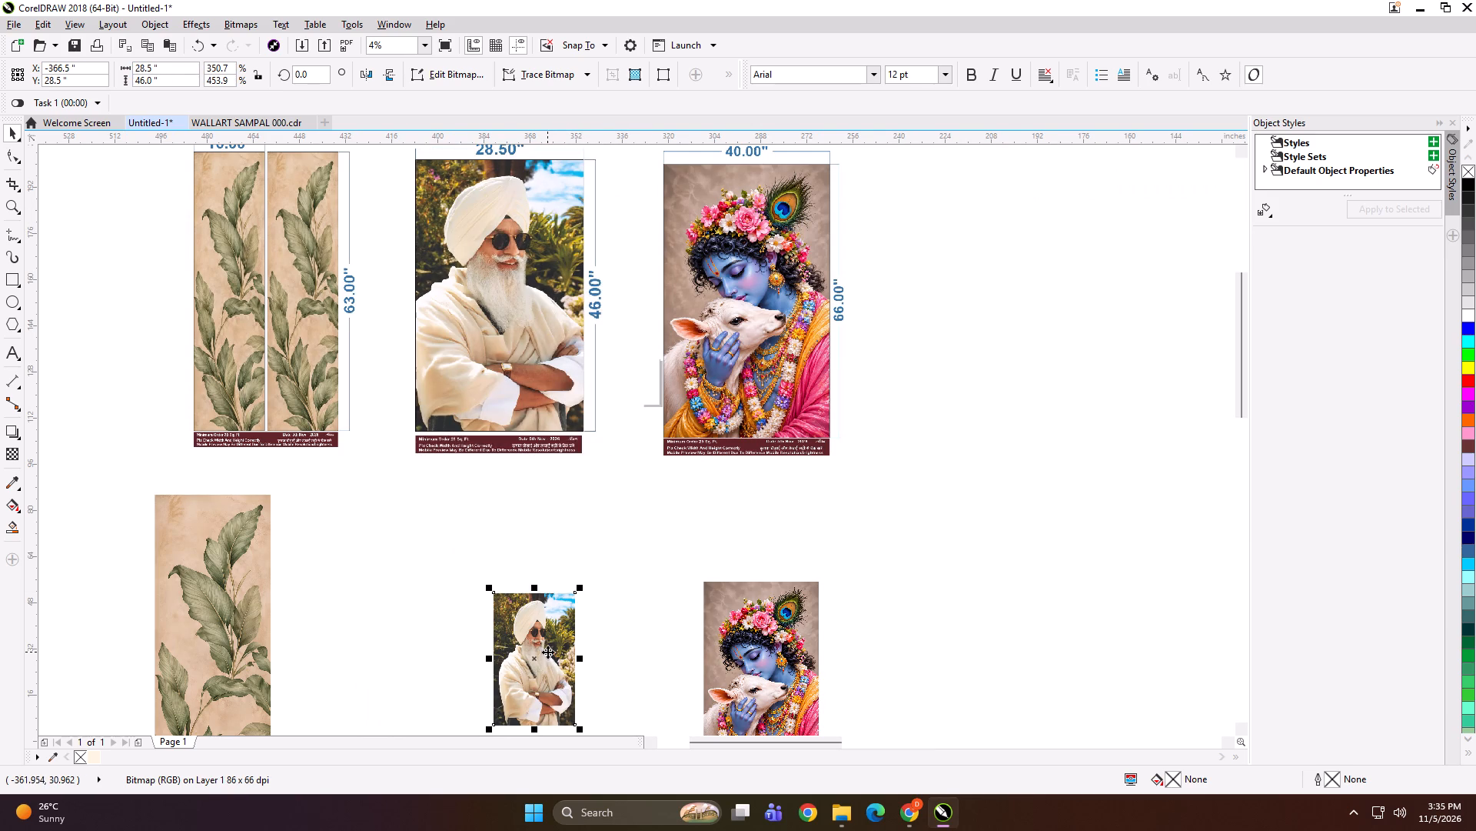
left_click_drag(541, 652, 534, 626)
scroll(537, 541, "down", 1)
scroll(531, 479, "up", 1)
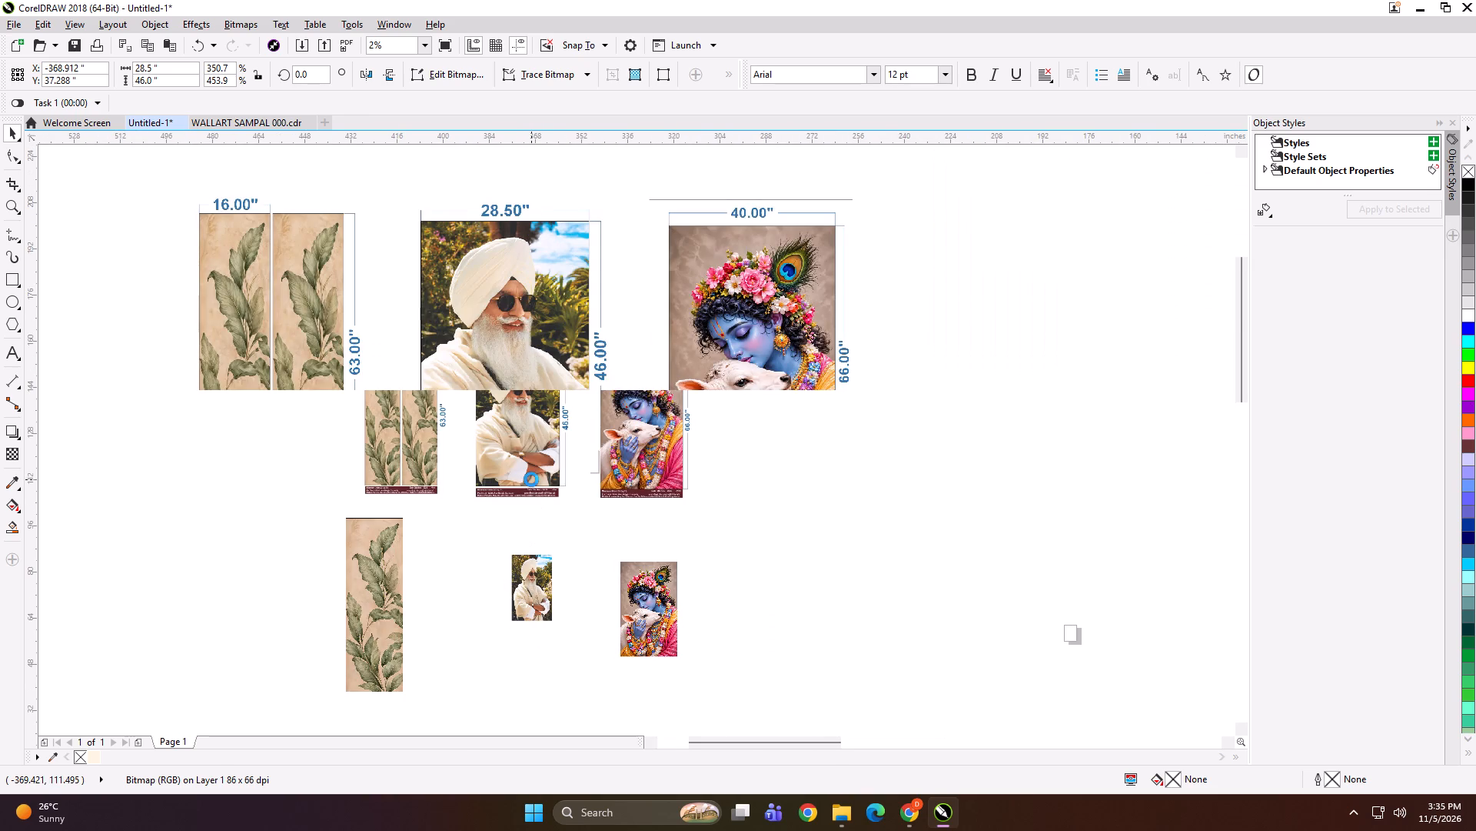
scroll(655, 428, "down", 1)
scroll(584, 595, "up", 2)
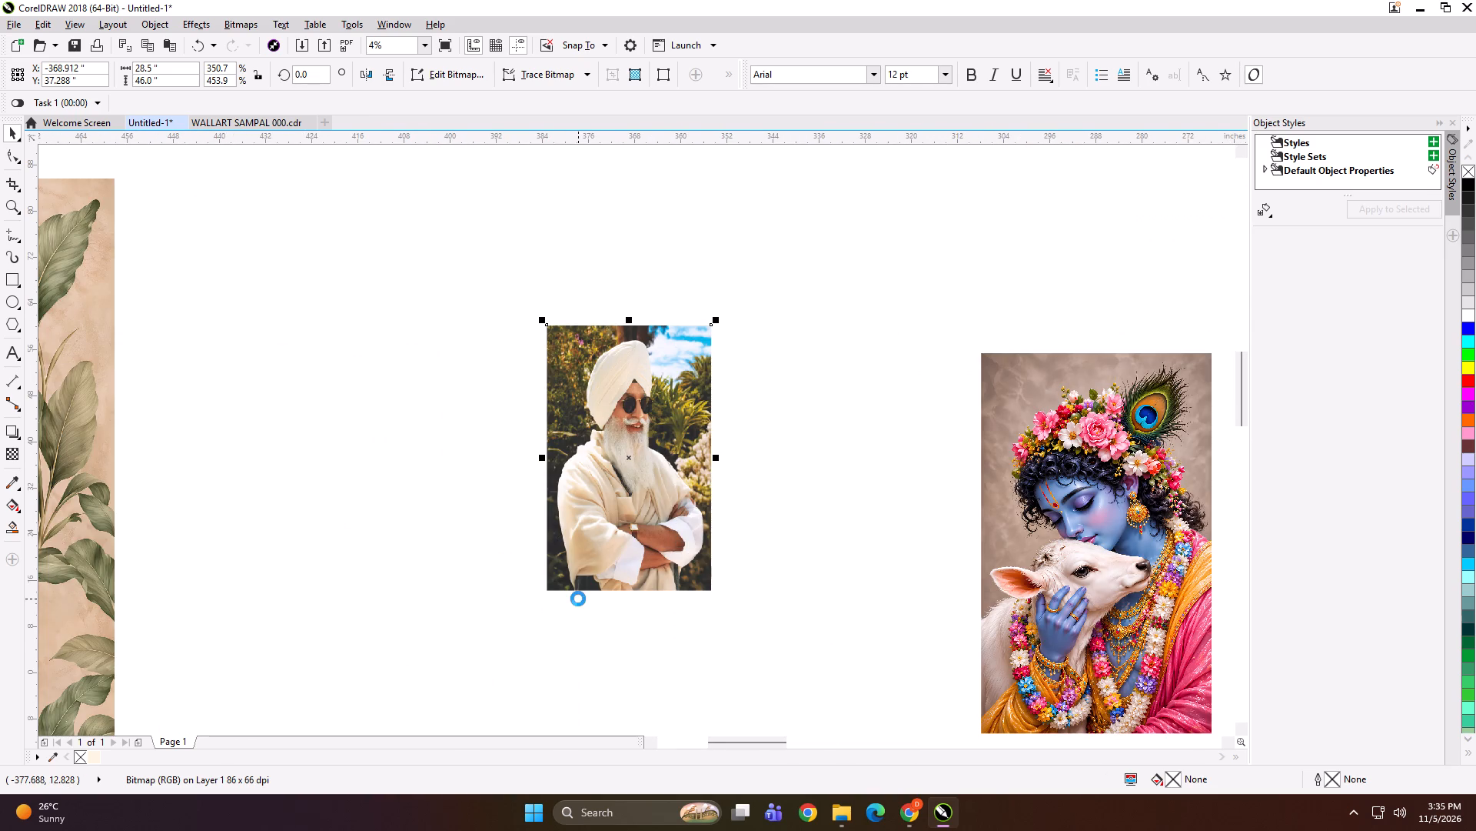
scroll(613, 580, "down", 2)
scroll(613, 567, "up", 2)
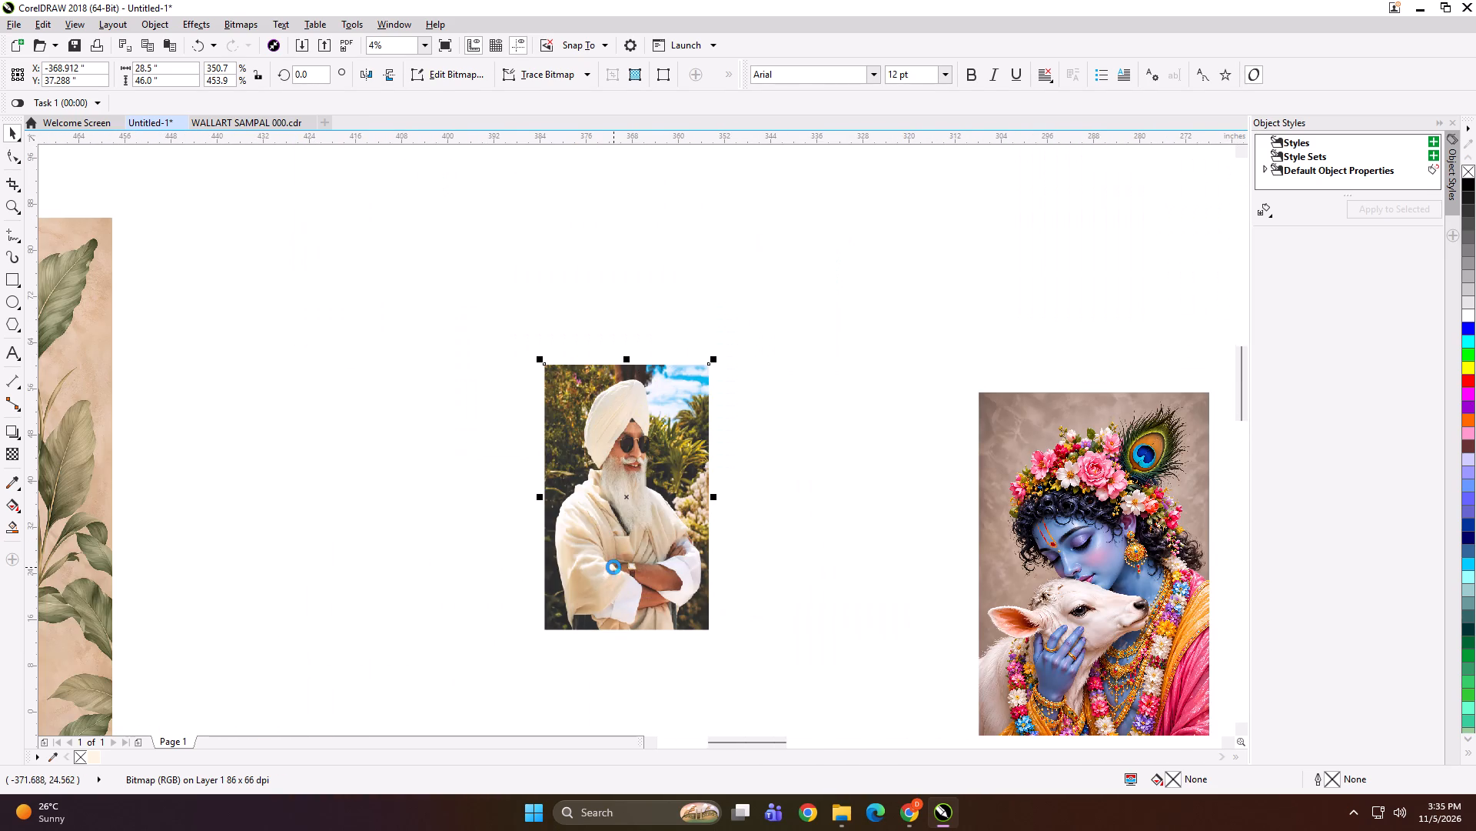
scroll(592, 533, "down", 2)
Create a rectangle frame around the resized portrait, matching its 28.5 by 46 inch size.
double_click(11, 279, "shift")
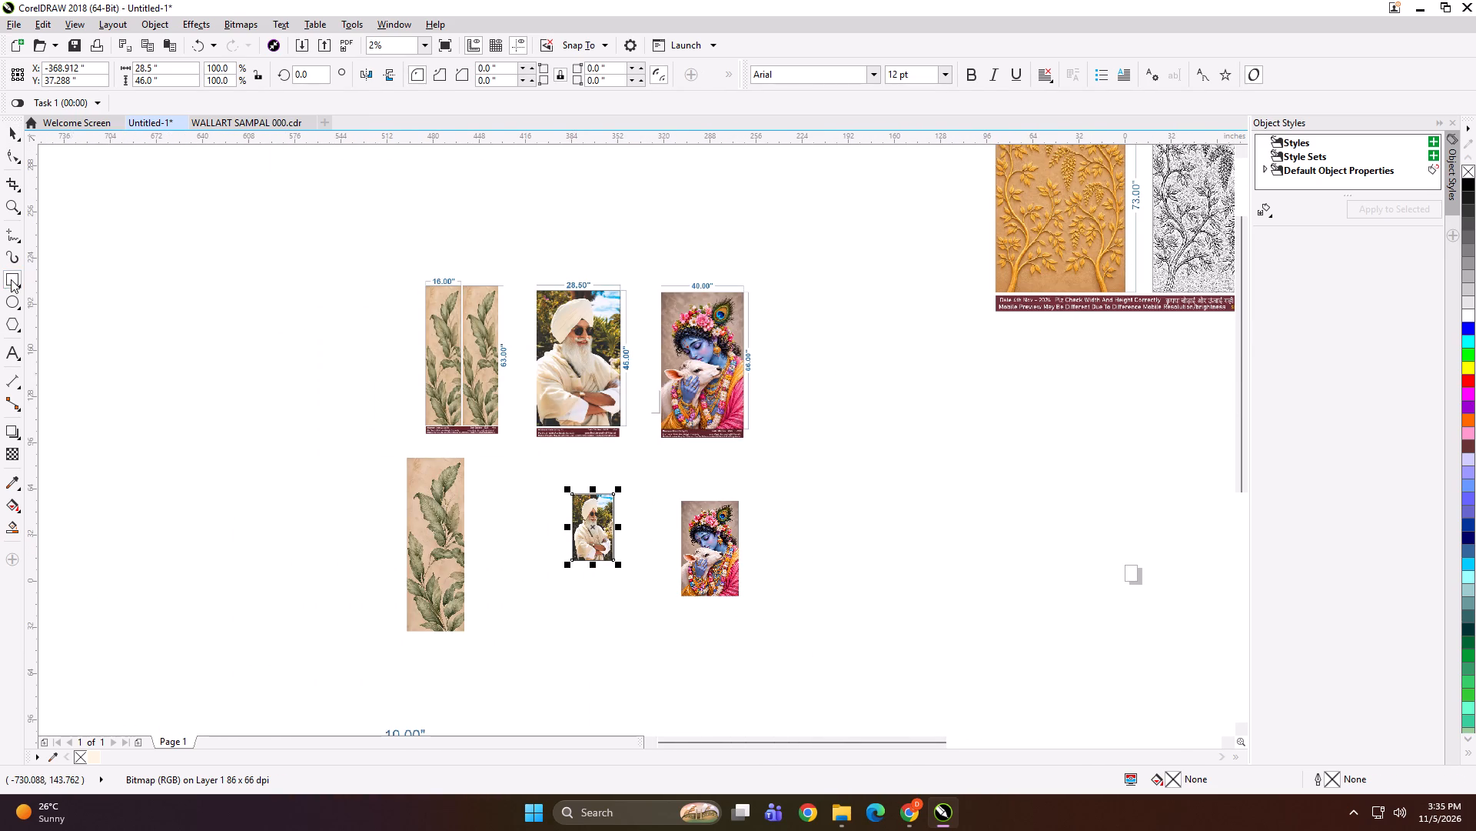
key("shift+space")
left_click(588, 631)
Widen the portrait photo about its centre to about 38.8 inches and PowerClip it into the 28.5 by 46 inch frame.
left_click(591, 527, "alt")
scroll(600, 539, "up", 1)
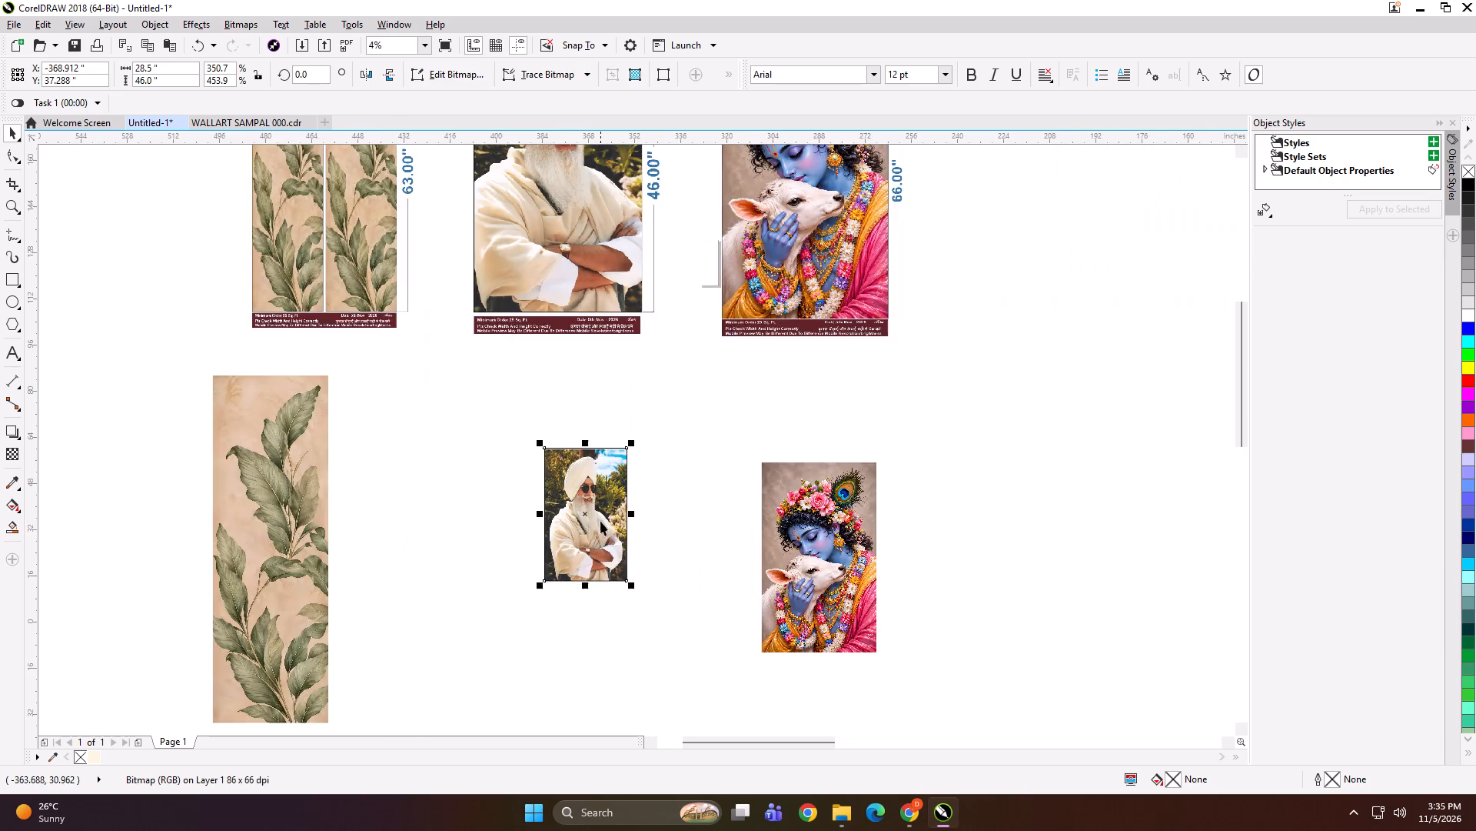
scroll(604, 531, "up", 1)
left_click_drag(657, 500, 686, 507, "shift")
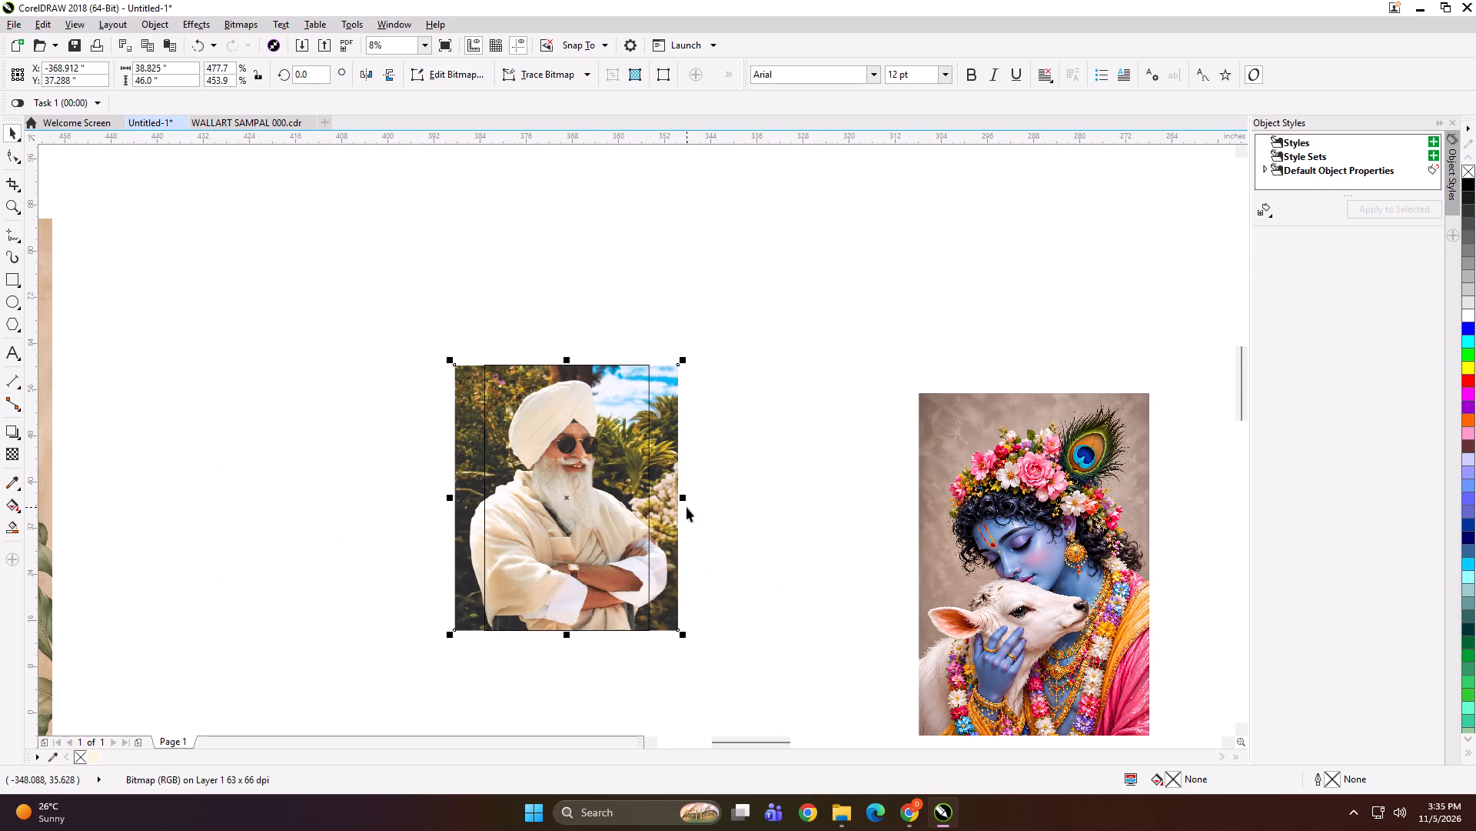
scroll(667, 521, "down", 1)
key("shift+Return")
left_click(633, 510)
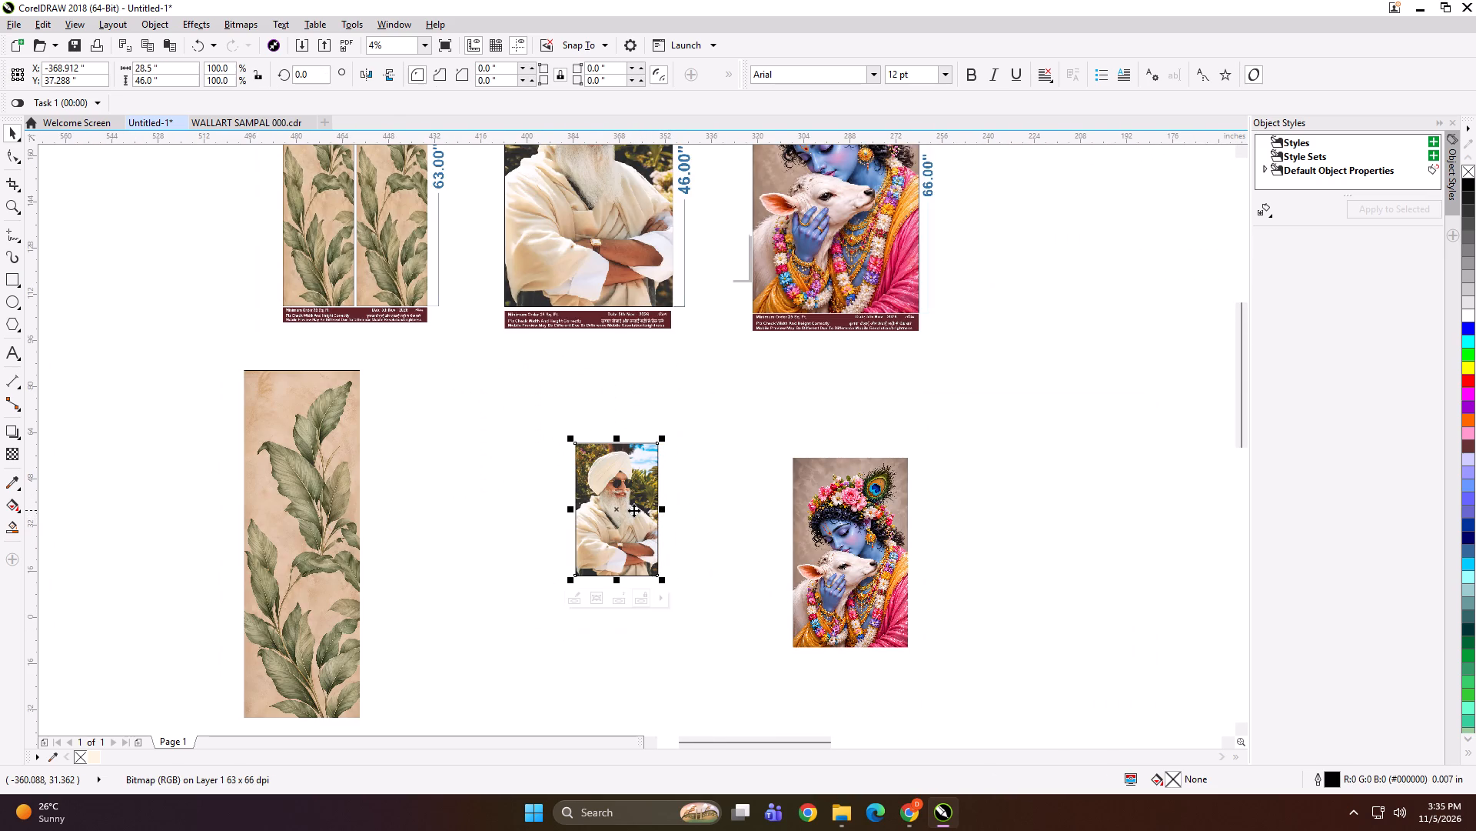
Edit the PowerClip contents to narrow the portrait photo to about 37.3 inches at the same 46-inch height.
scroll(633, 510, "down", 1)
scroll(639, 444, "up", 1)
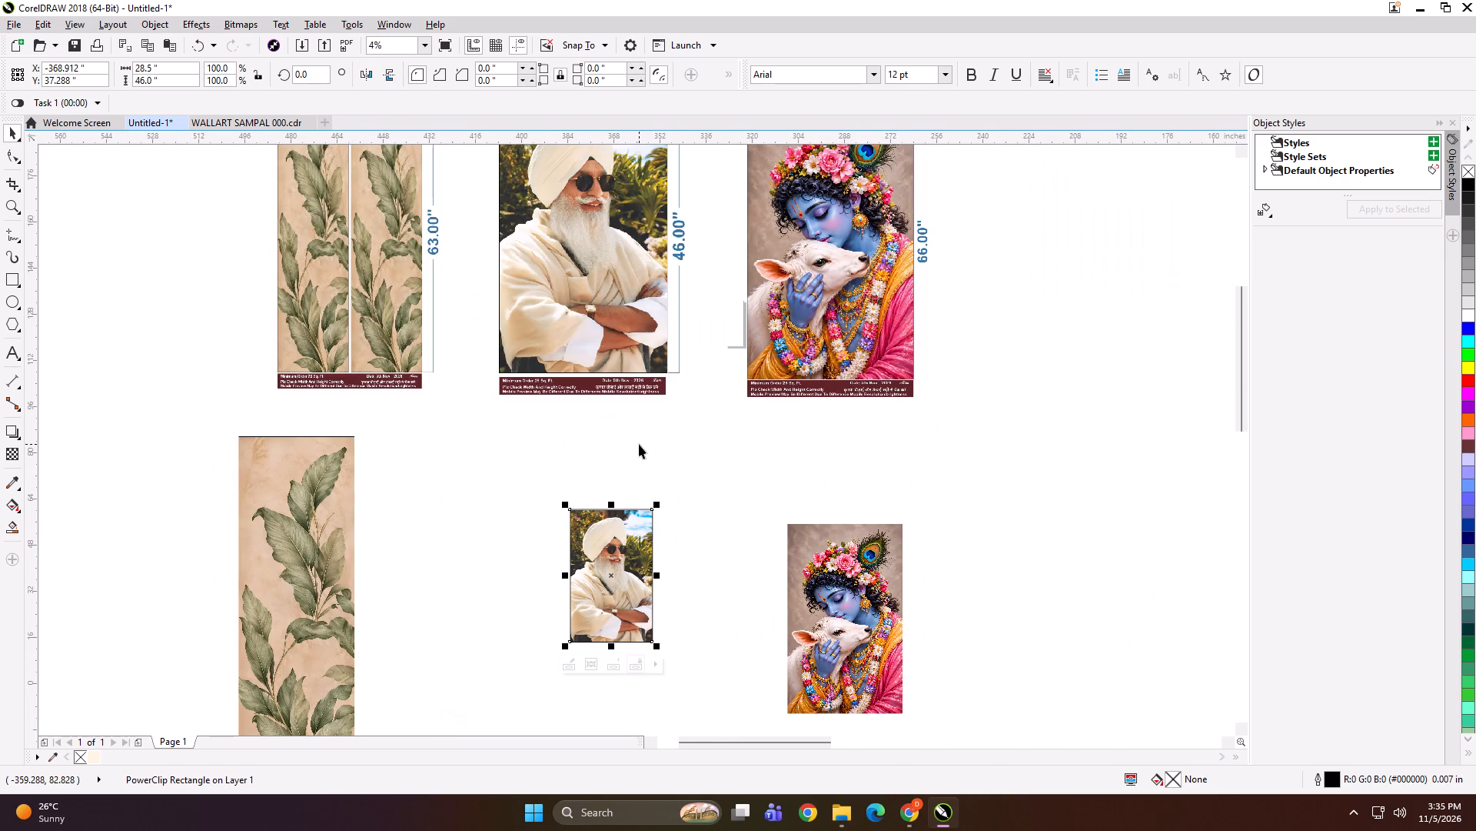
scroll(622, 465, "down", 1)
scroll(609, 552, "up", 1)
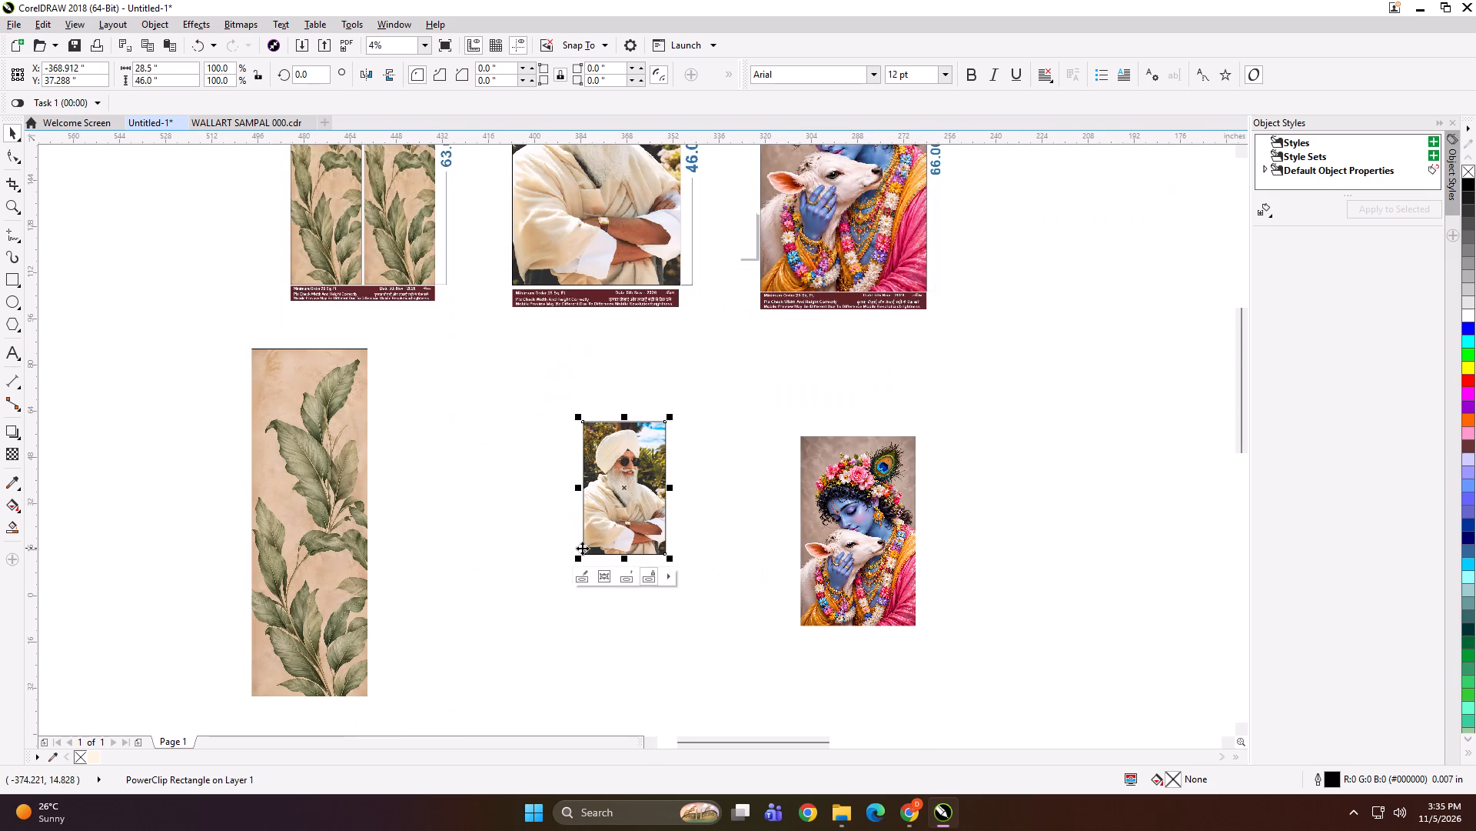
scroll(637, 520, "up", 1)
scroll(637, 520, "down", 1)
left_click(540, 536)
scroll(628, 491, "up", 1)
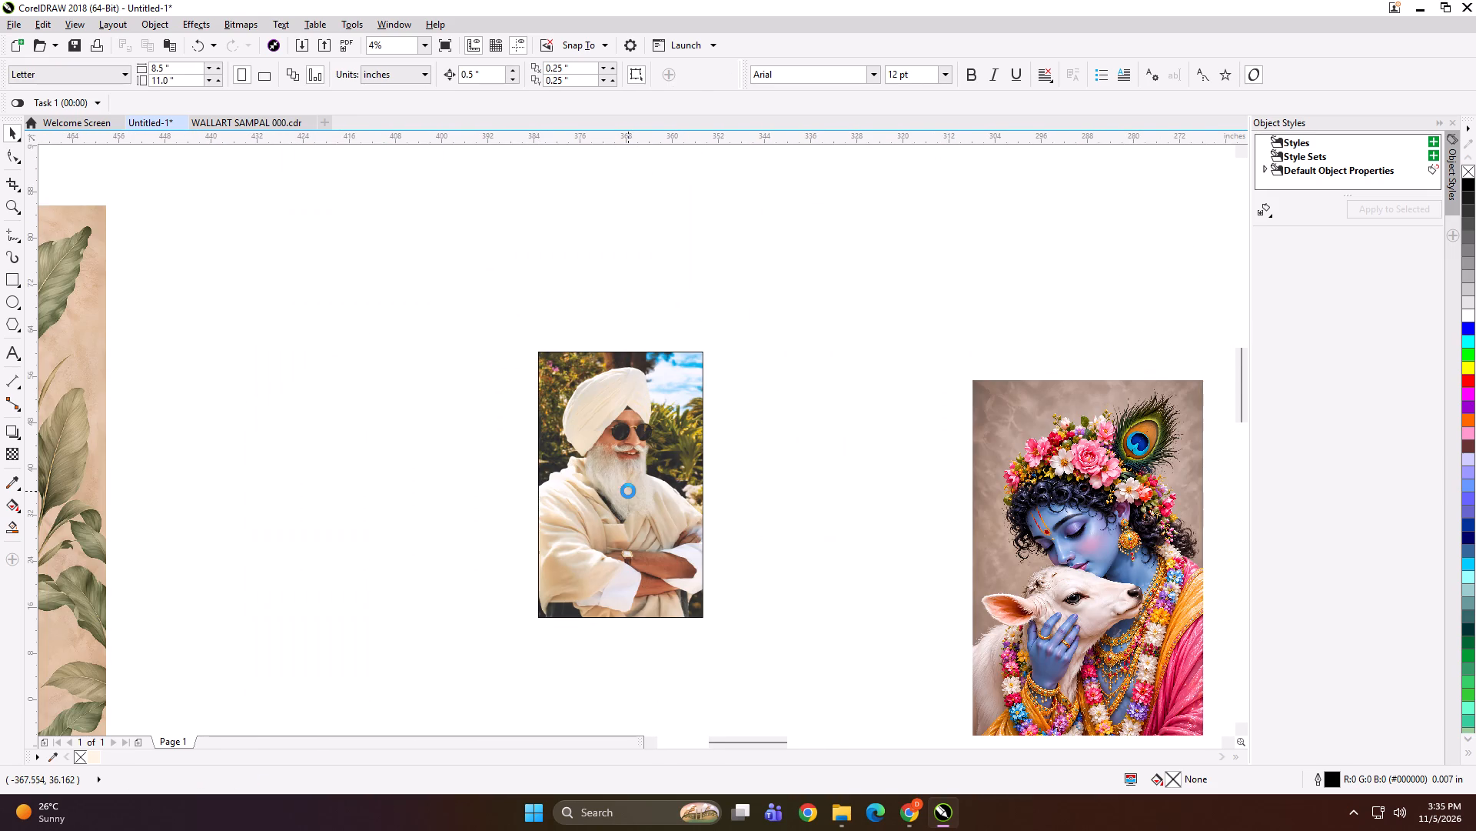
left_click(628, 491, "alt")
left_click(734, 486, "shift")
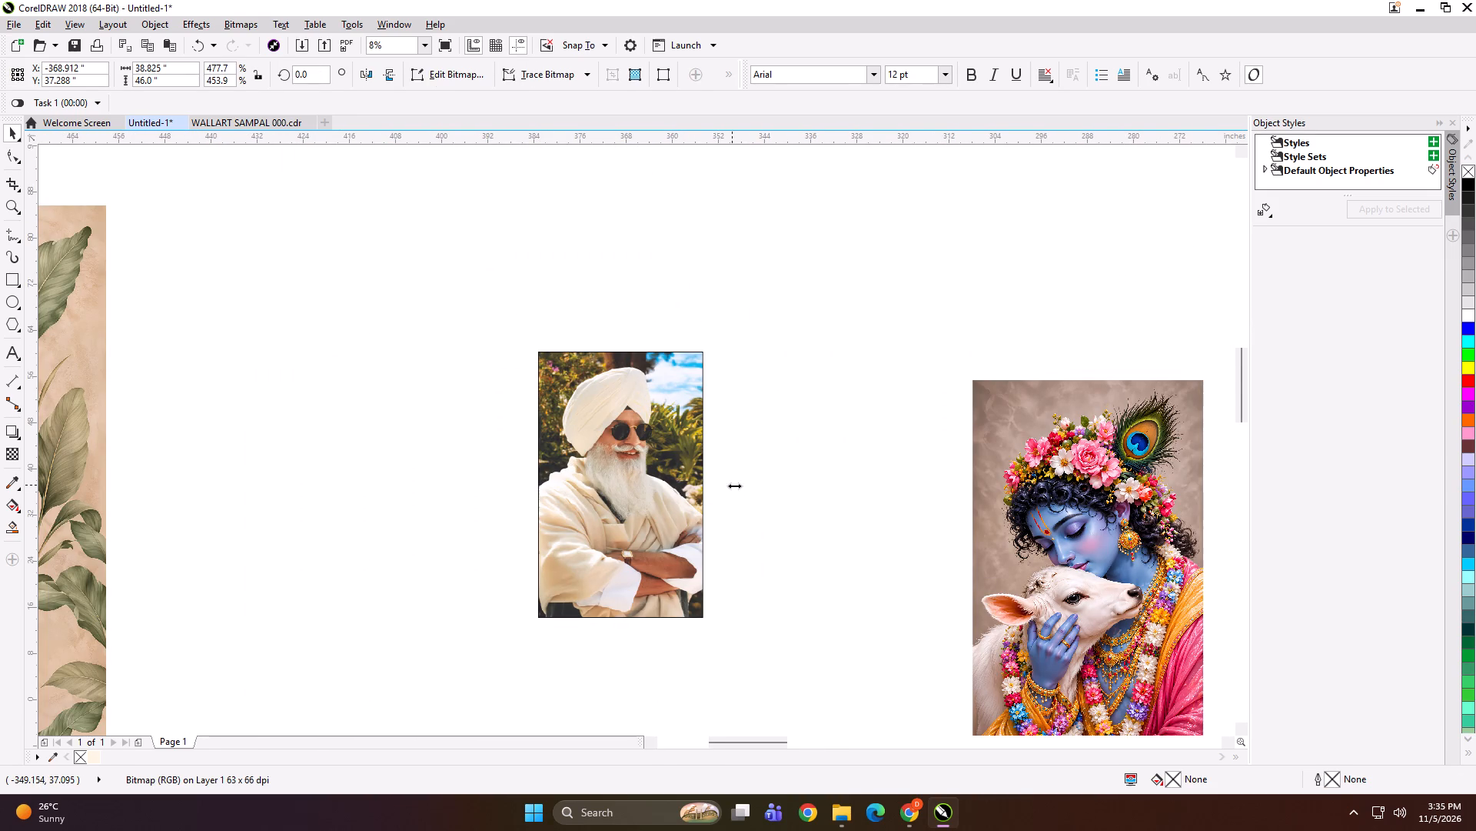
scroll(661, 501, "down", 1)
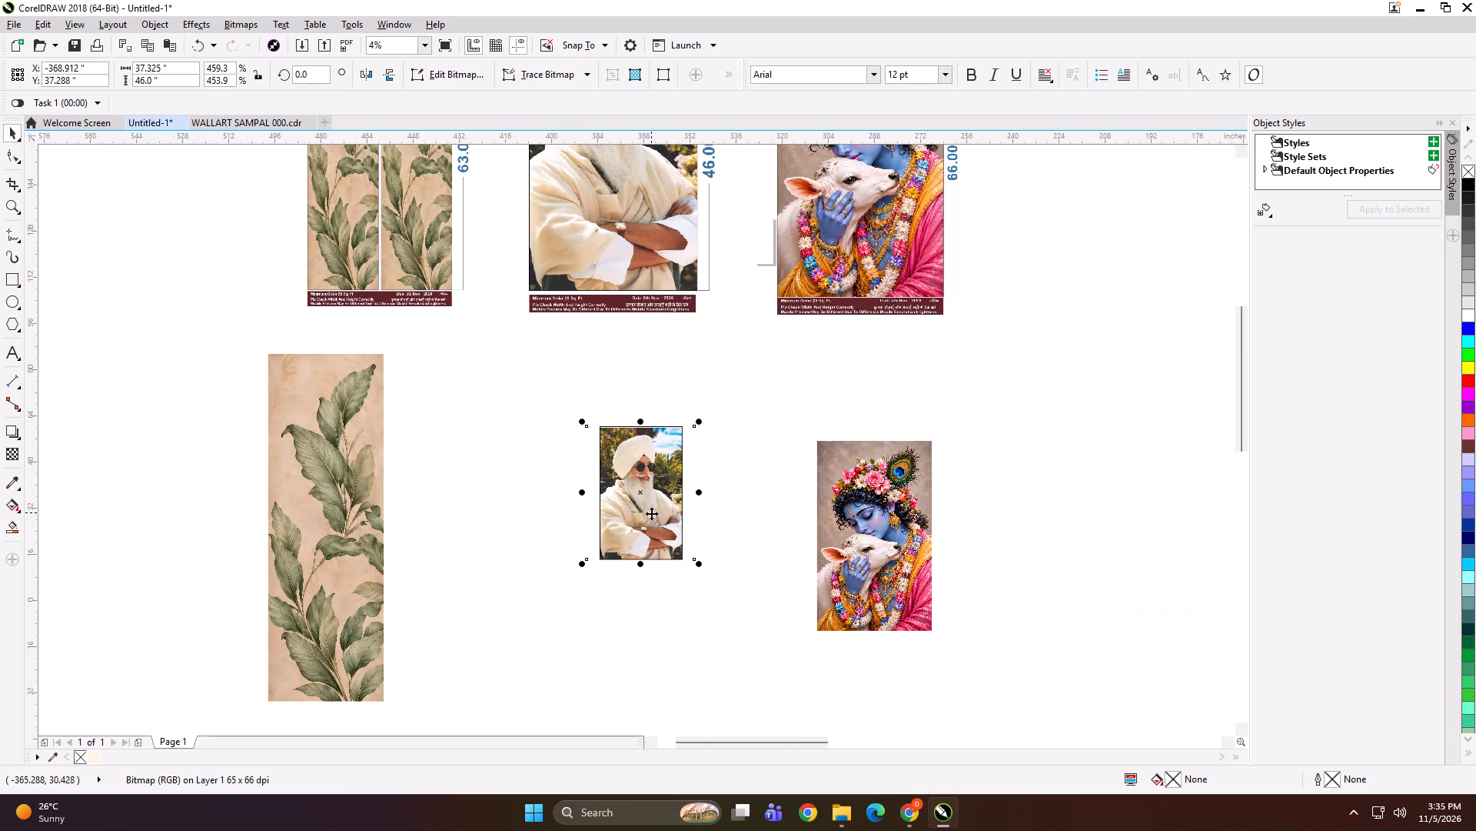
left_click(726, 509)
Resize the lower leaf-pattern panel to 16 by 63 inches.
scroll(713, 484, "down", 1)
left_click(531, 459)
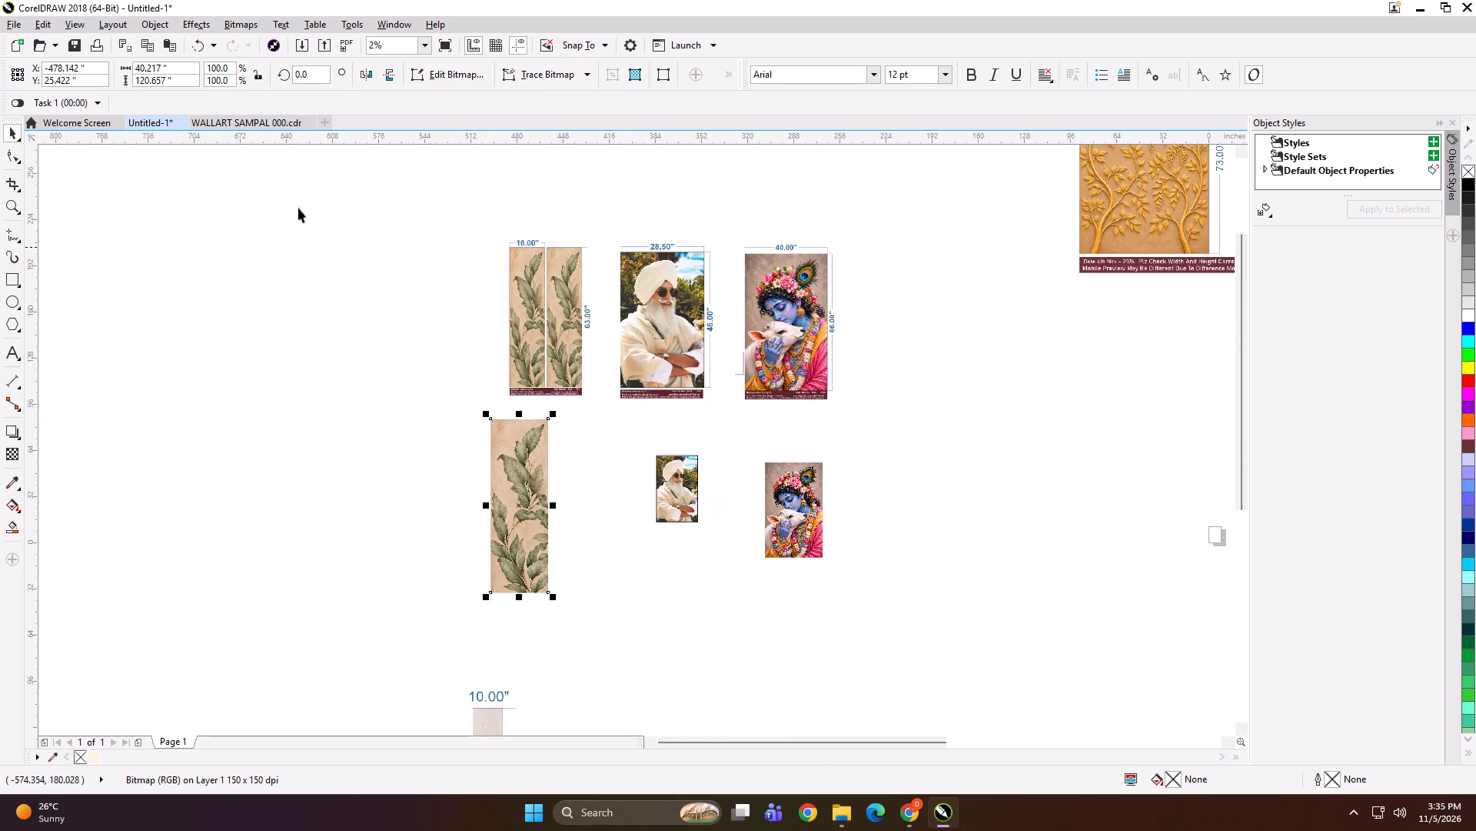
left_click(186, 66)
key("ctrl+a")
type("16")
key("Tab")
type("63")
key("Return")
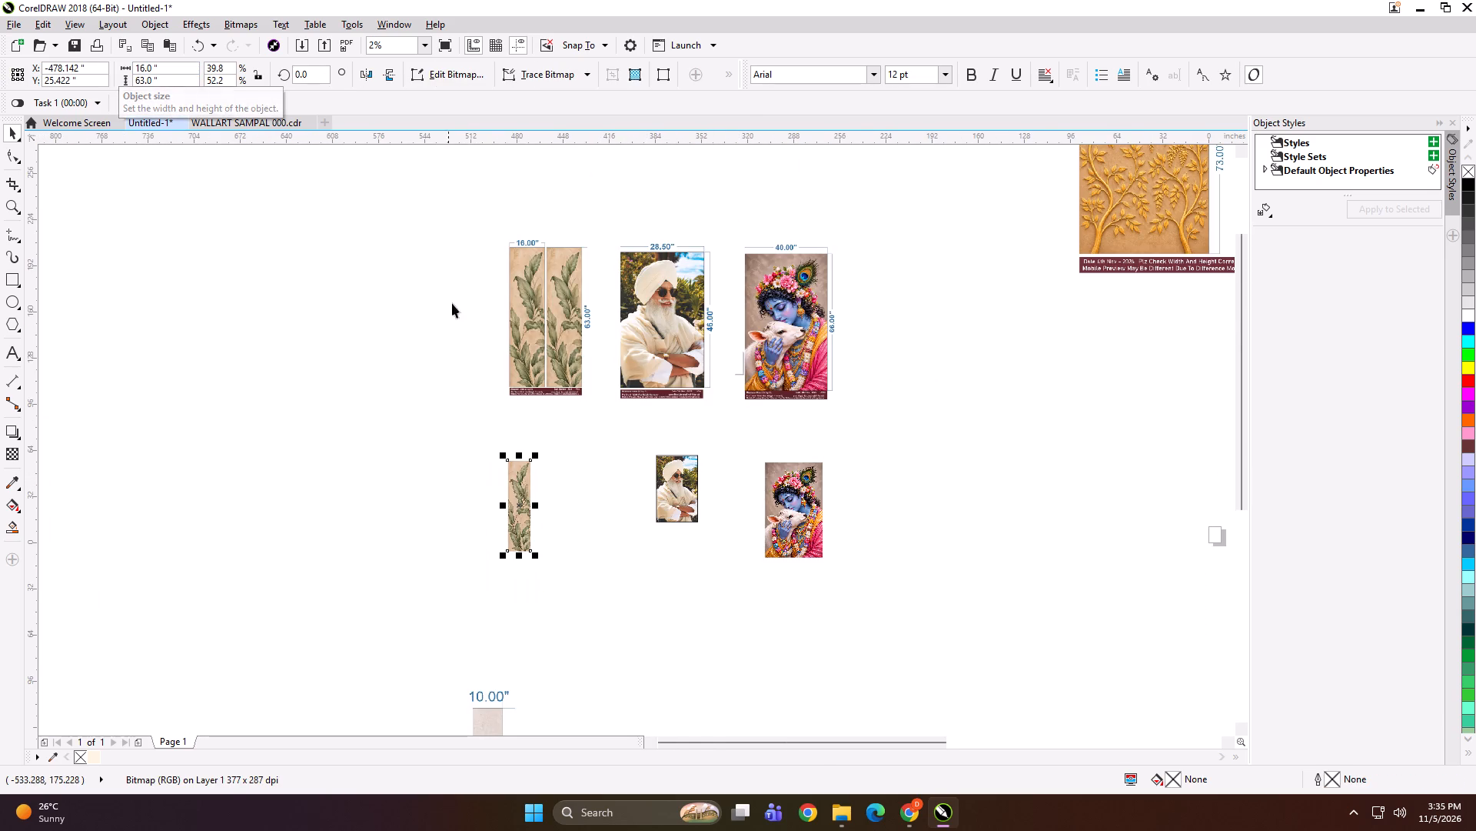
Make a copy of the leaf panel directly beside the original, facing the same way as the original.
scroll(567, 450, "up", 1)
left_click_drag(445, 563, 515, 563)
right_click(515, 563, "ctrl")
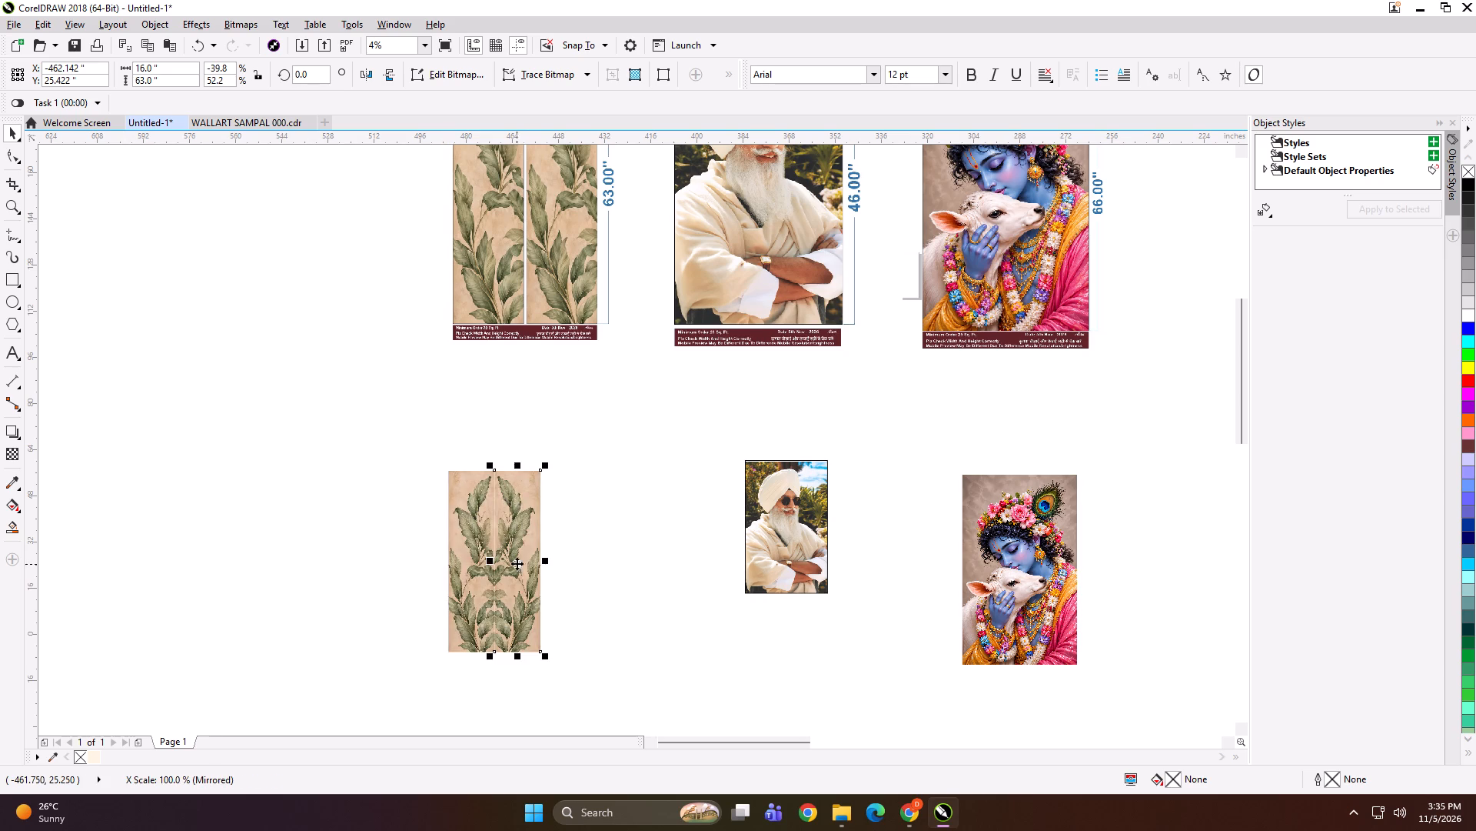
left_click(369, 70)
Move the copied leaf panel 1 inch away from the original to leave a gap between the pair.
left_click_drag(391, 441, 592, 681)
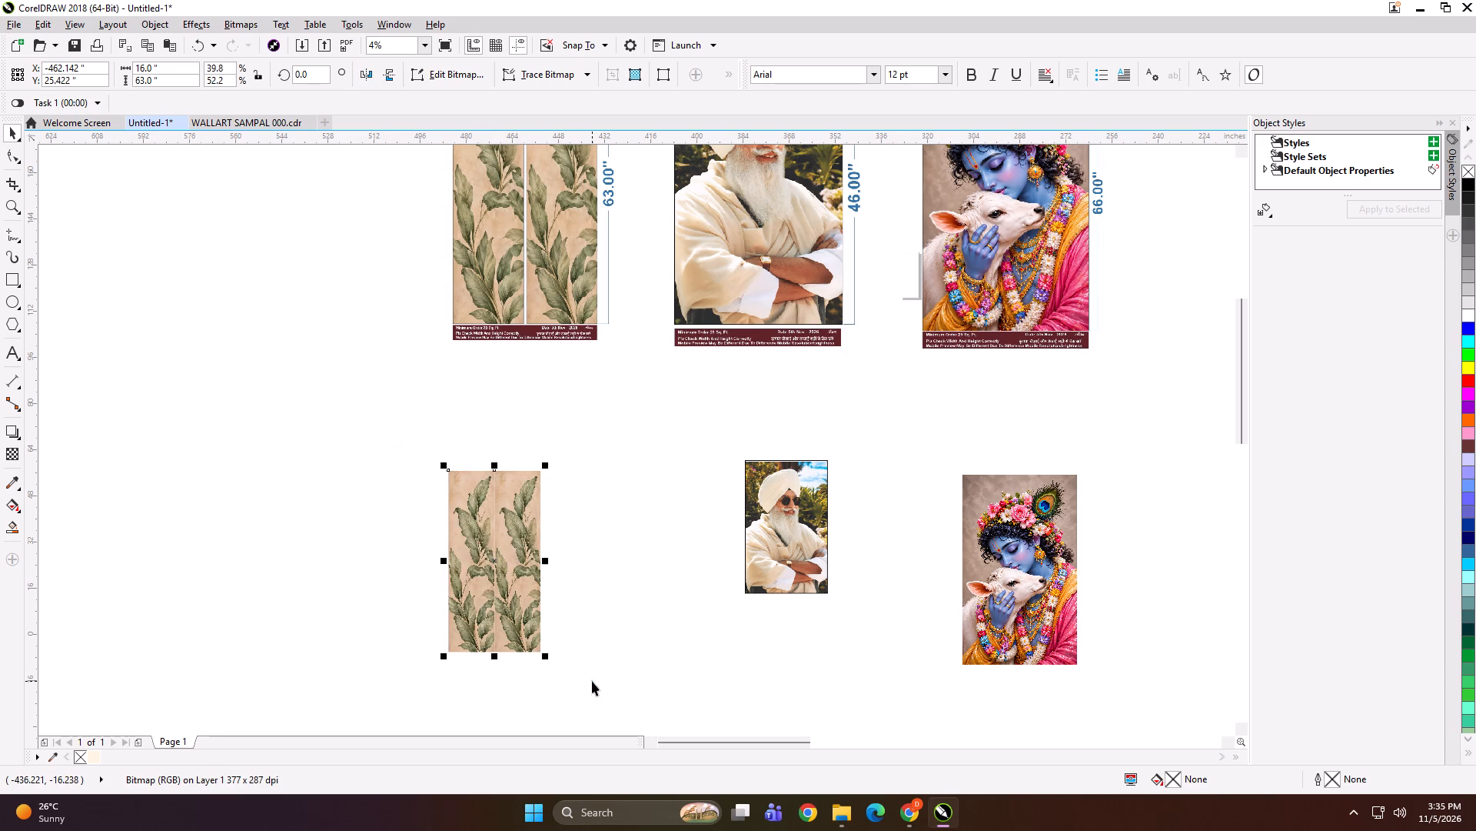
left_click(347, 497)
left_click(503, 531)
key("Right")
key("Right")
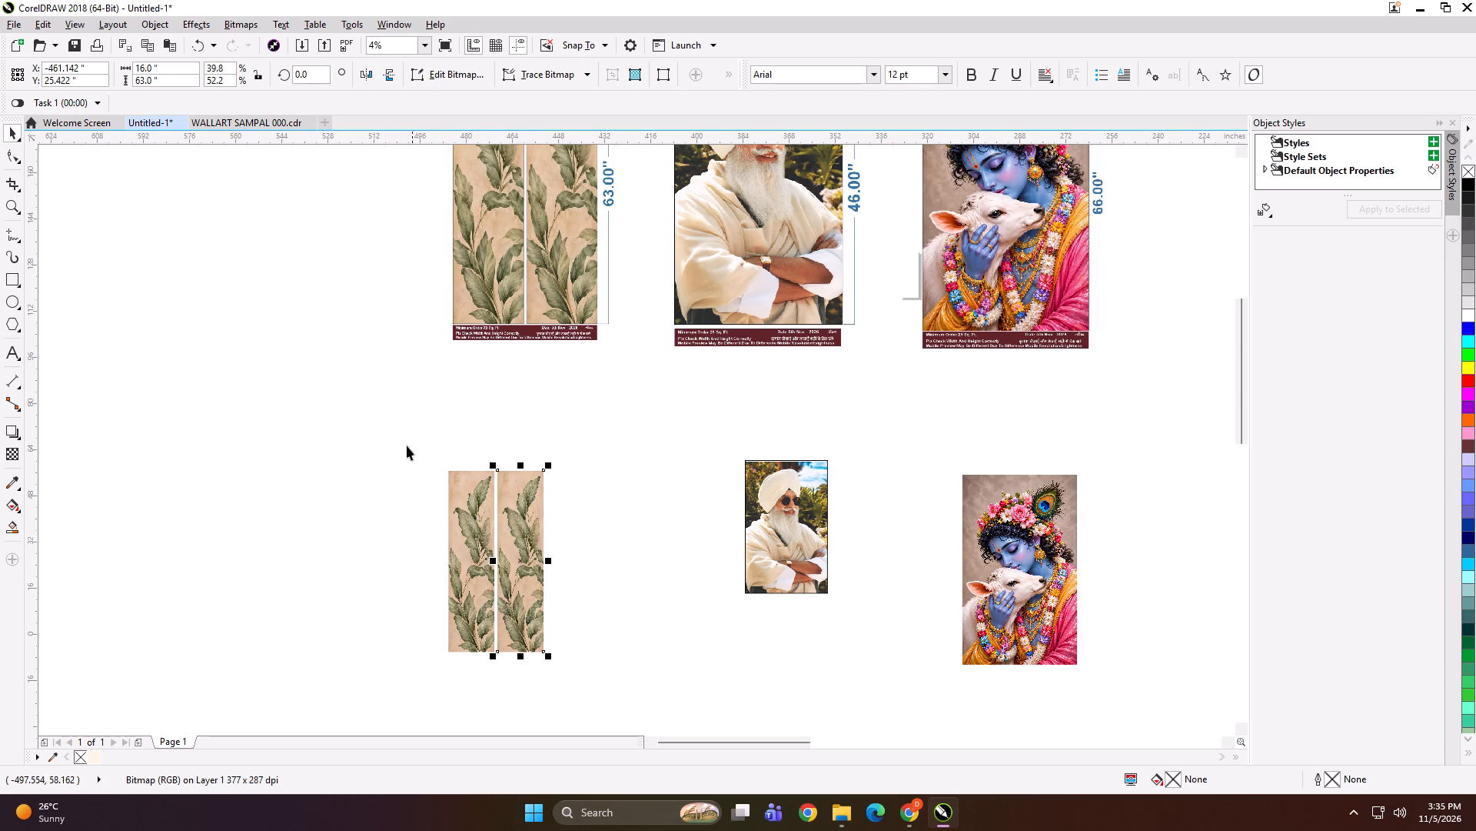
left_click_drag(407, 444, 594, 679)
scroll(620, 510, "down", 1)
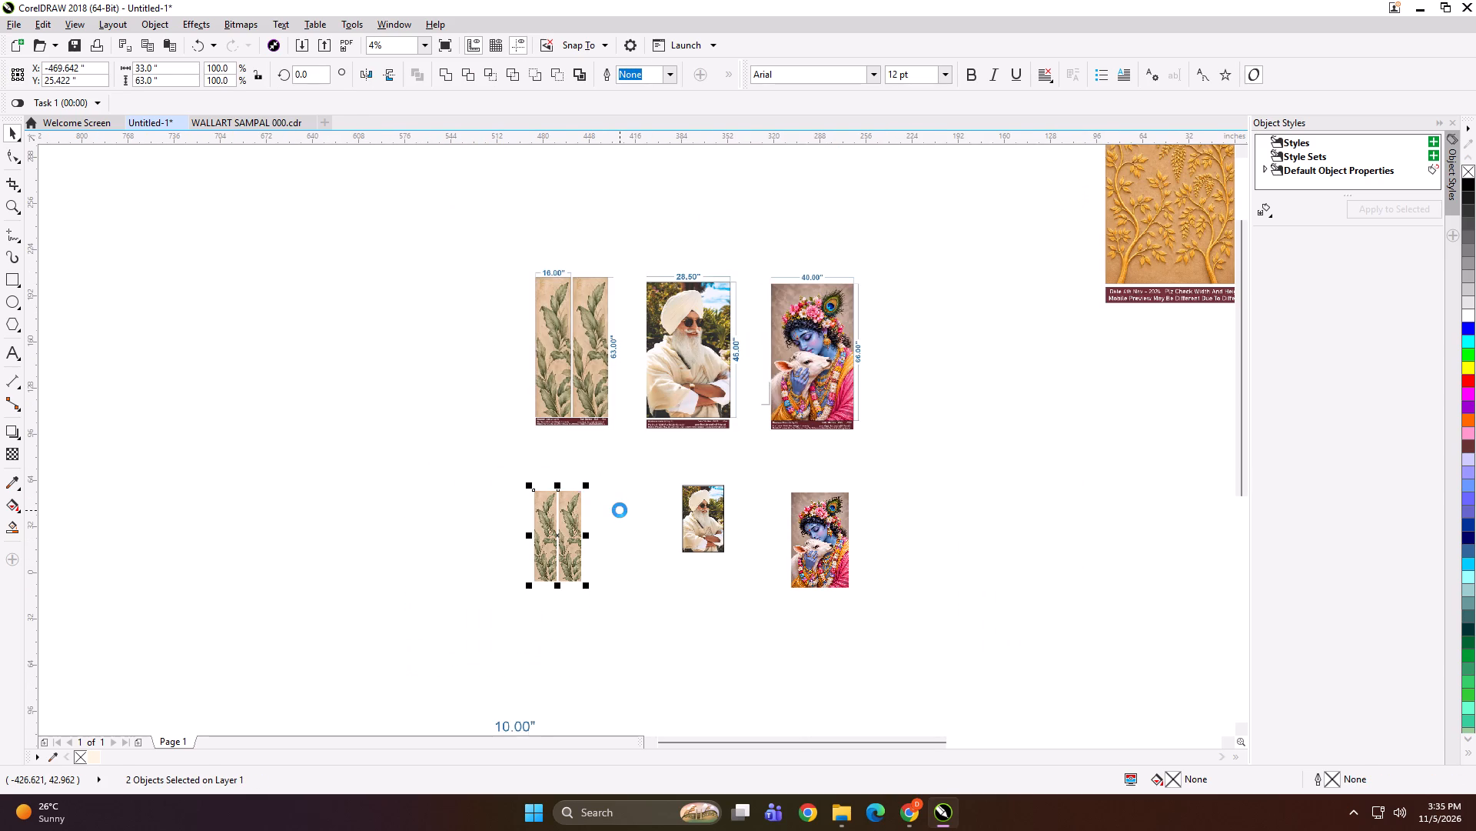
left_click(620, 512)
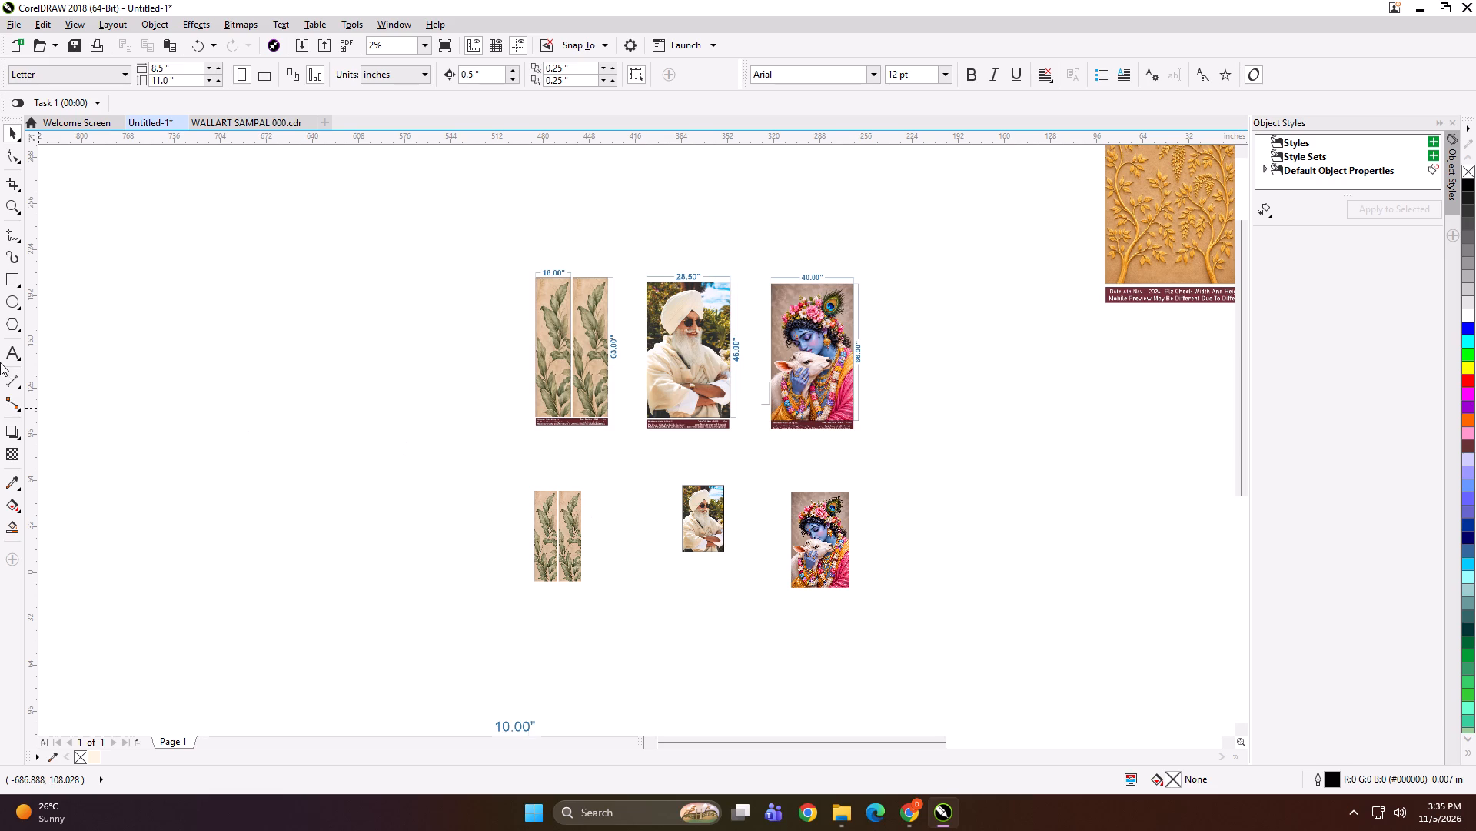
Add 24 pt Arial text labels at the top edges of the leaf panels, A on the first and B on the second.
left_click(6, 354)
scroll(578, 509, "up", 1)
scroll(499, 485, "up", 1)
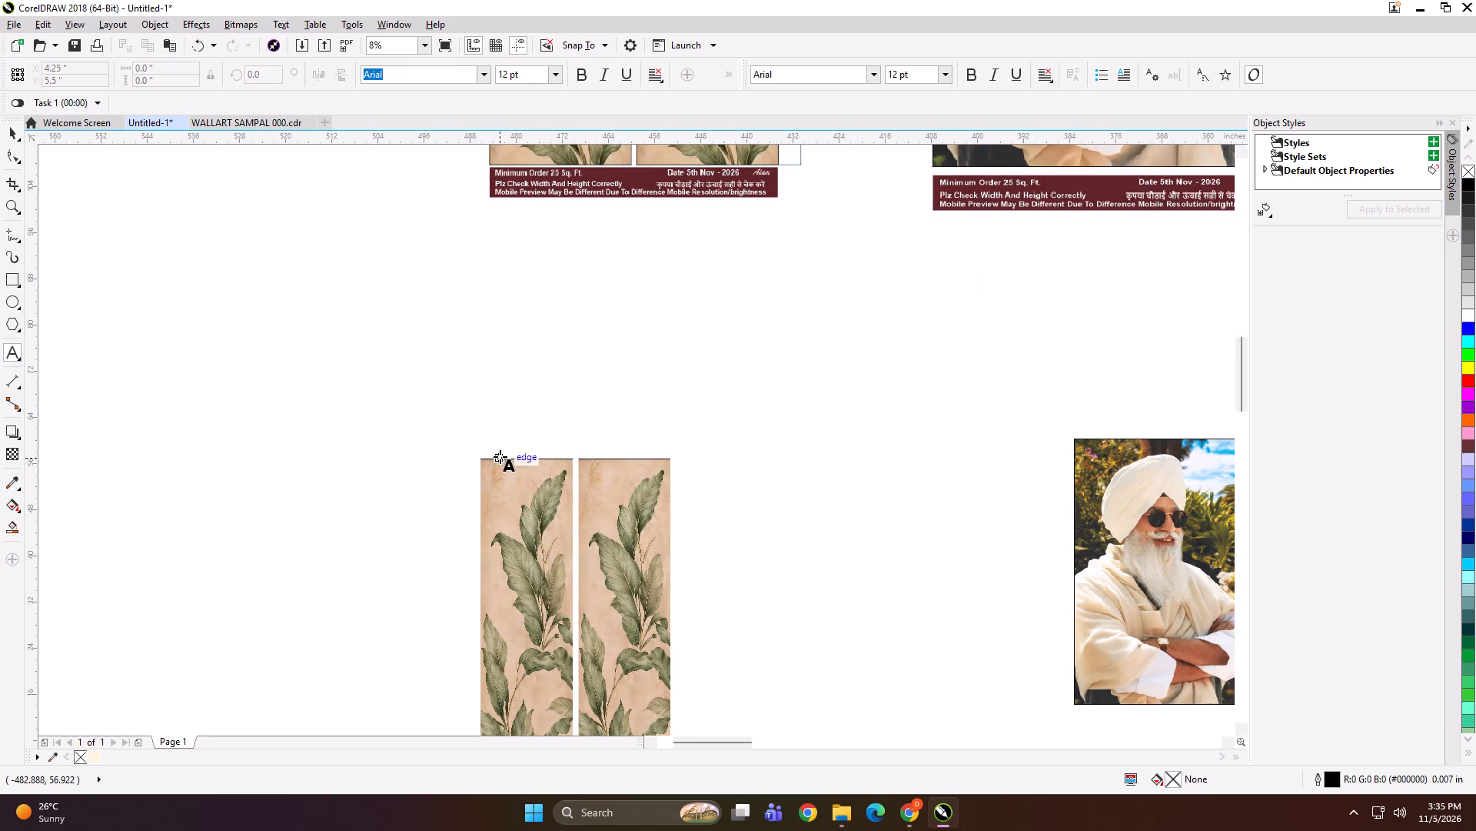
left_click(500, 456)
key("a")
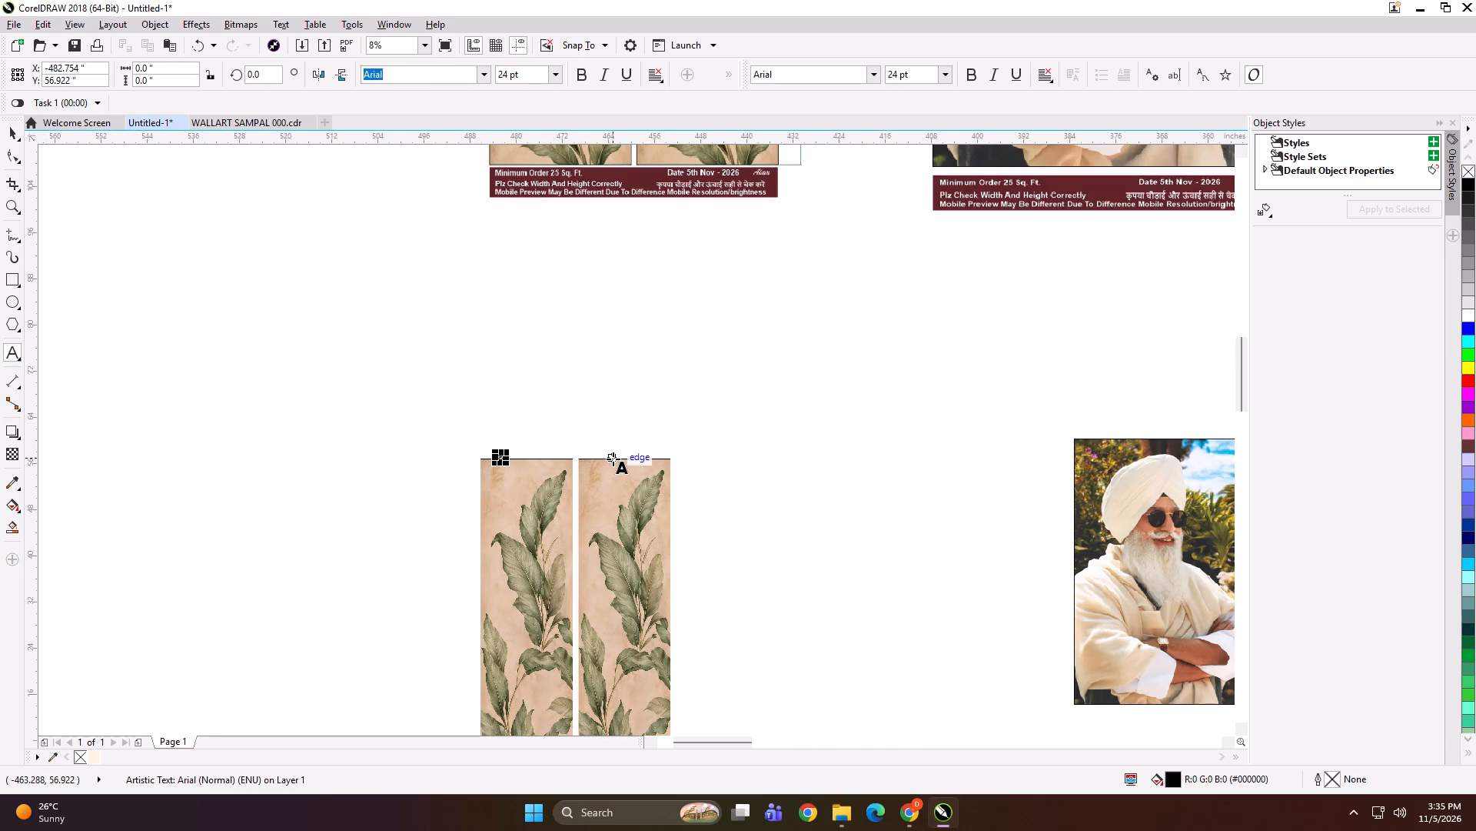
left_click(613, 459)
key("b")
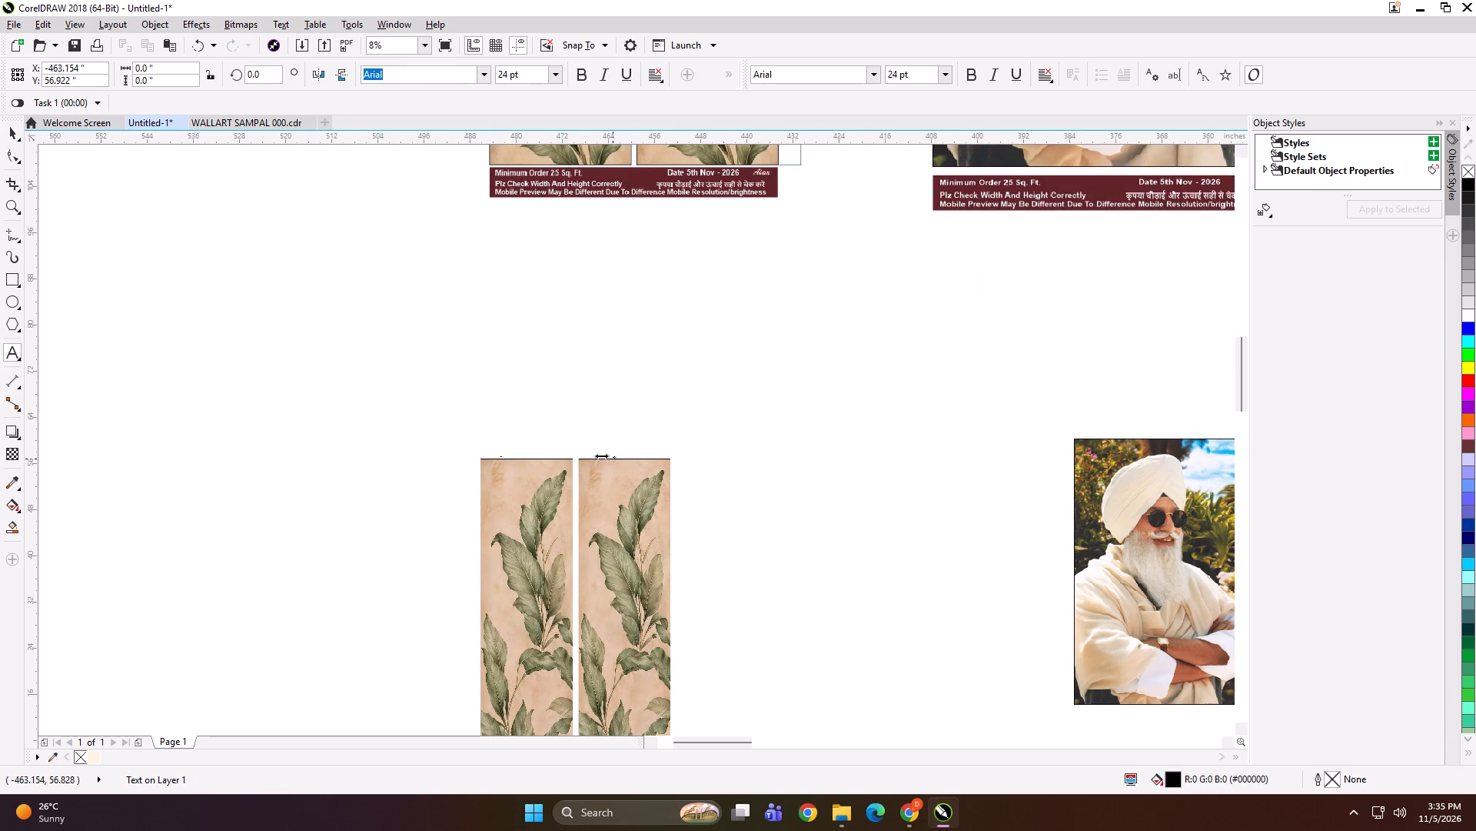
Group the second leaf panel with its B label.
scroll(550, 429, "down", 2)
left_click(8, 131)
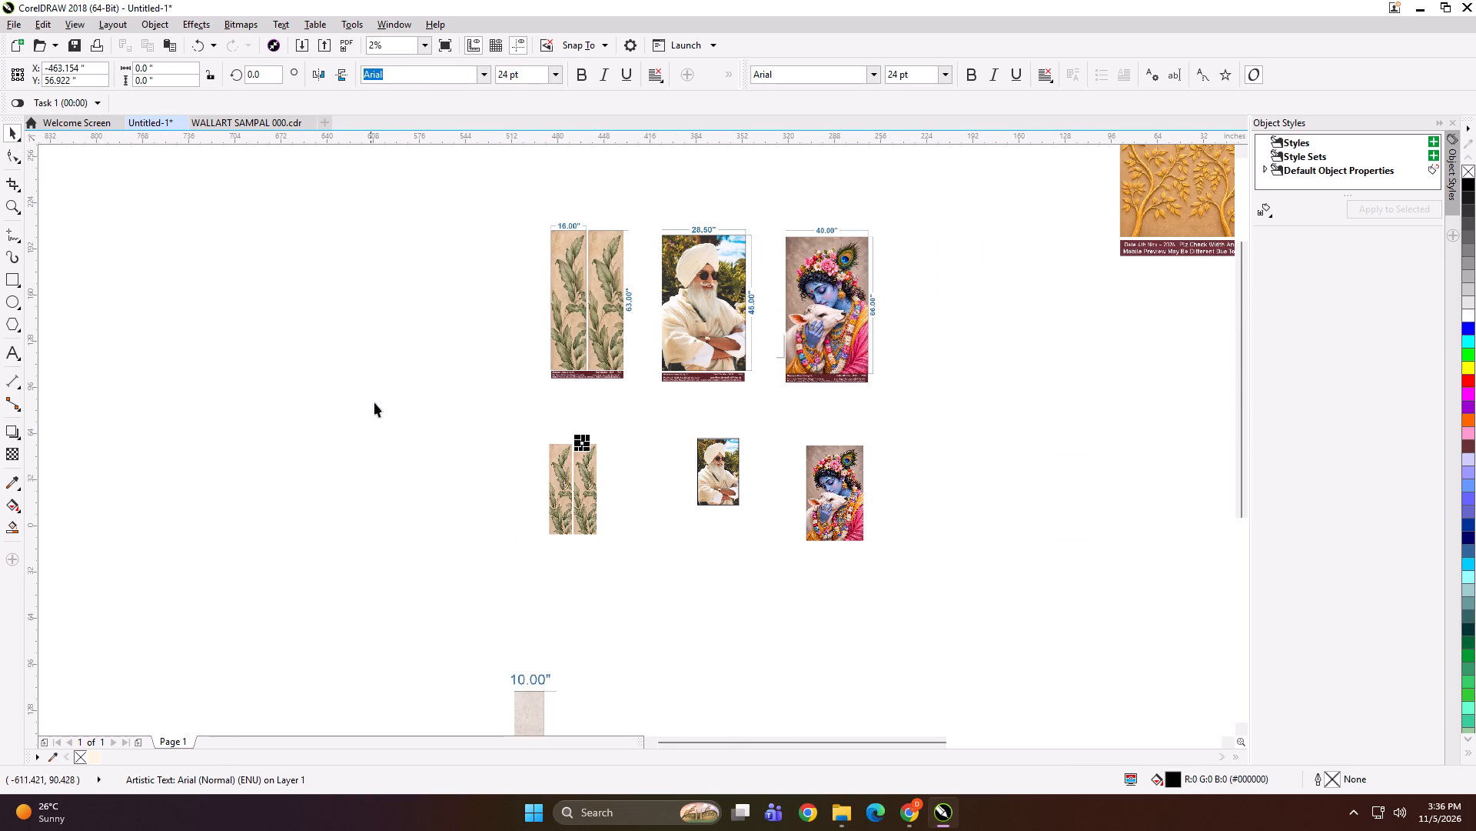
left_click(584, 489, "shift")
key("ctrl+g")
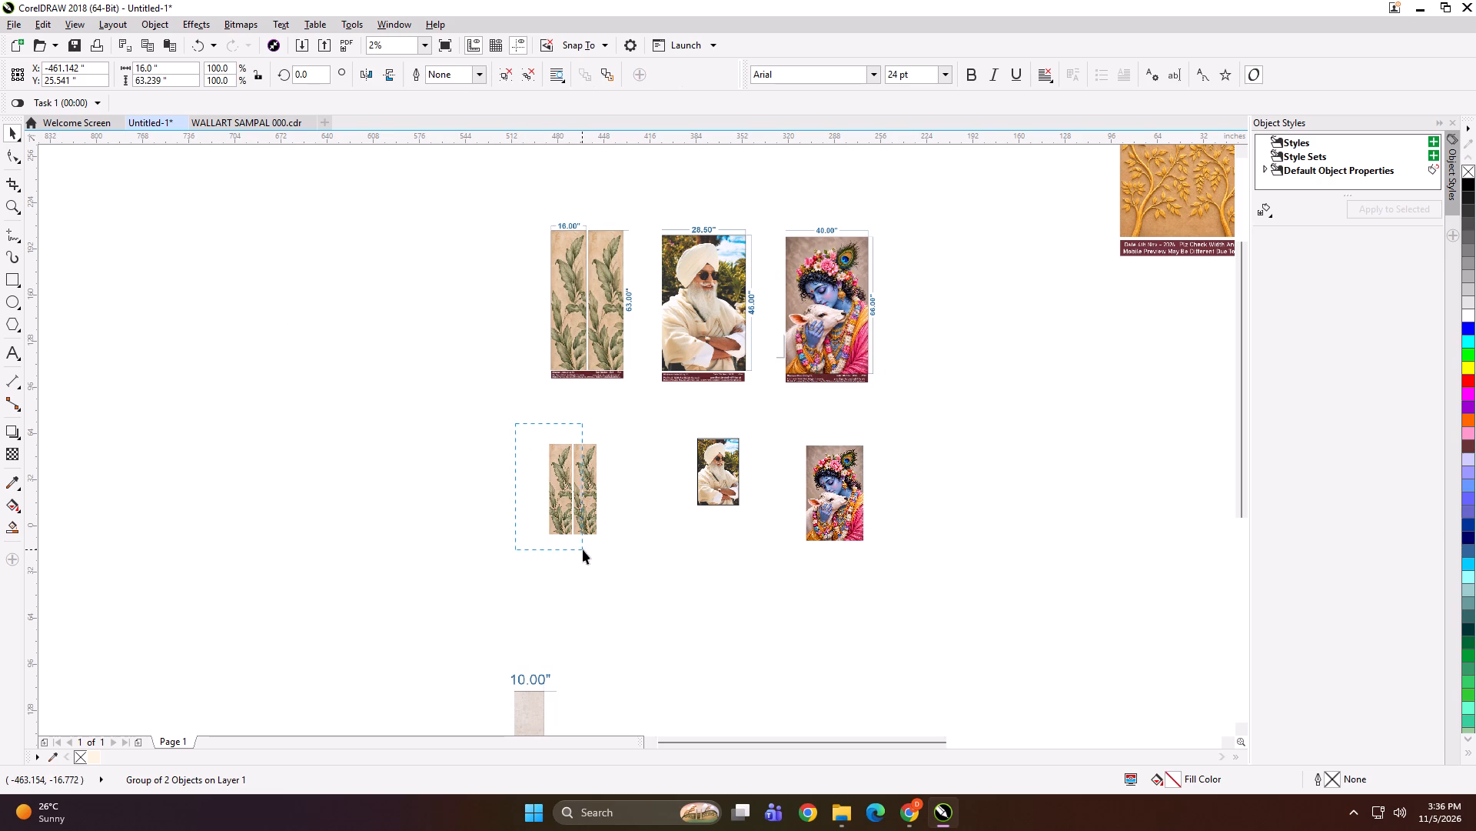
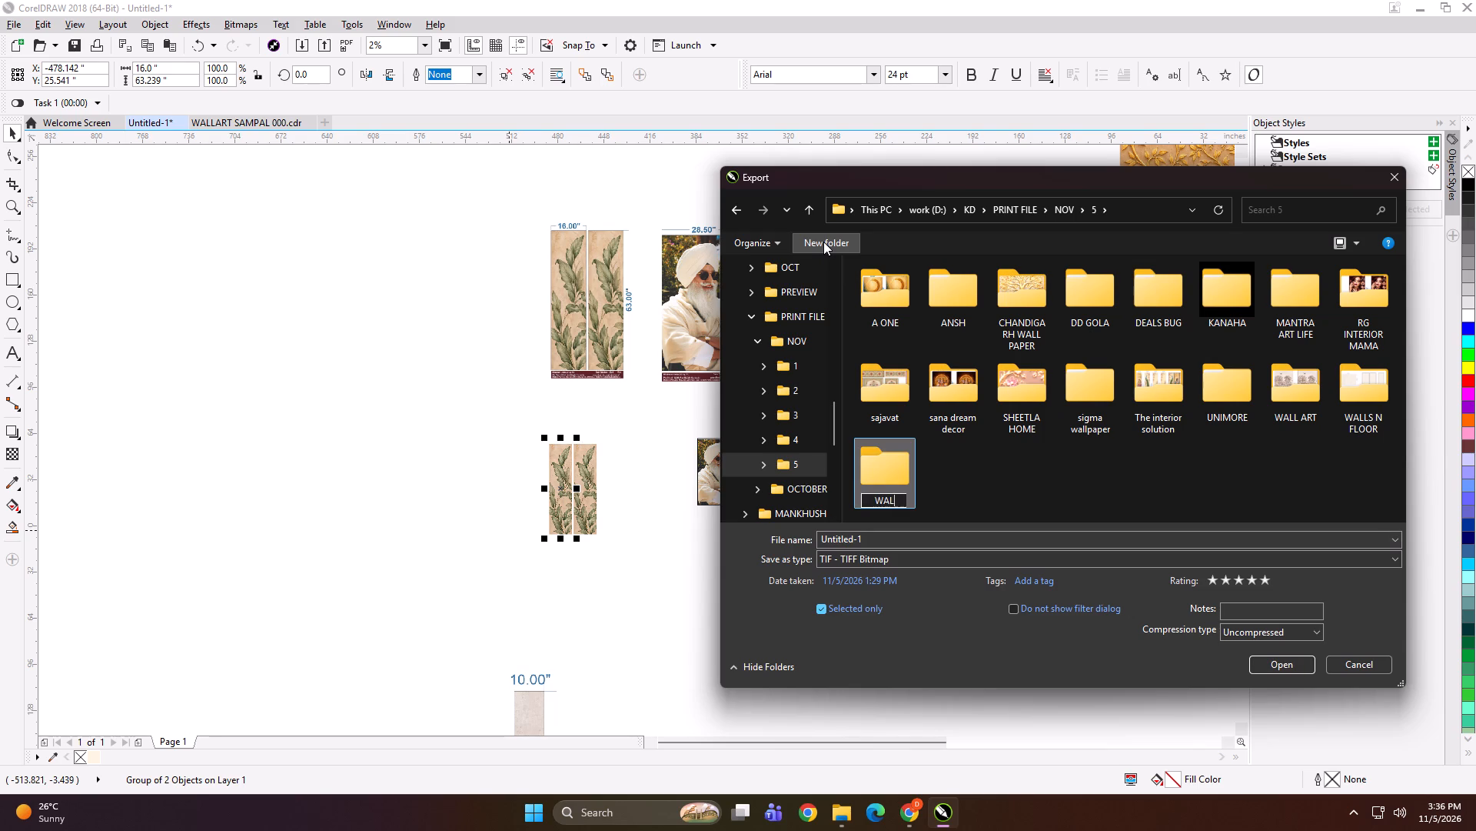
Create a WALL PARADISE folder inside the NOV > 5 print folder and open it as the export location.
type("LPARAD")
type("ISE")
key("Return")
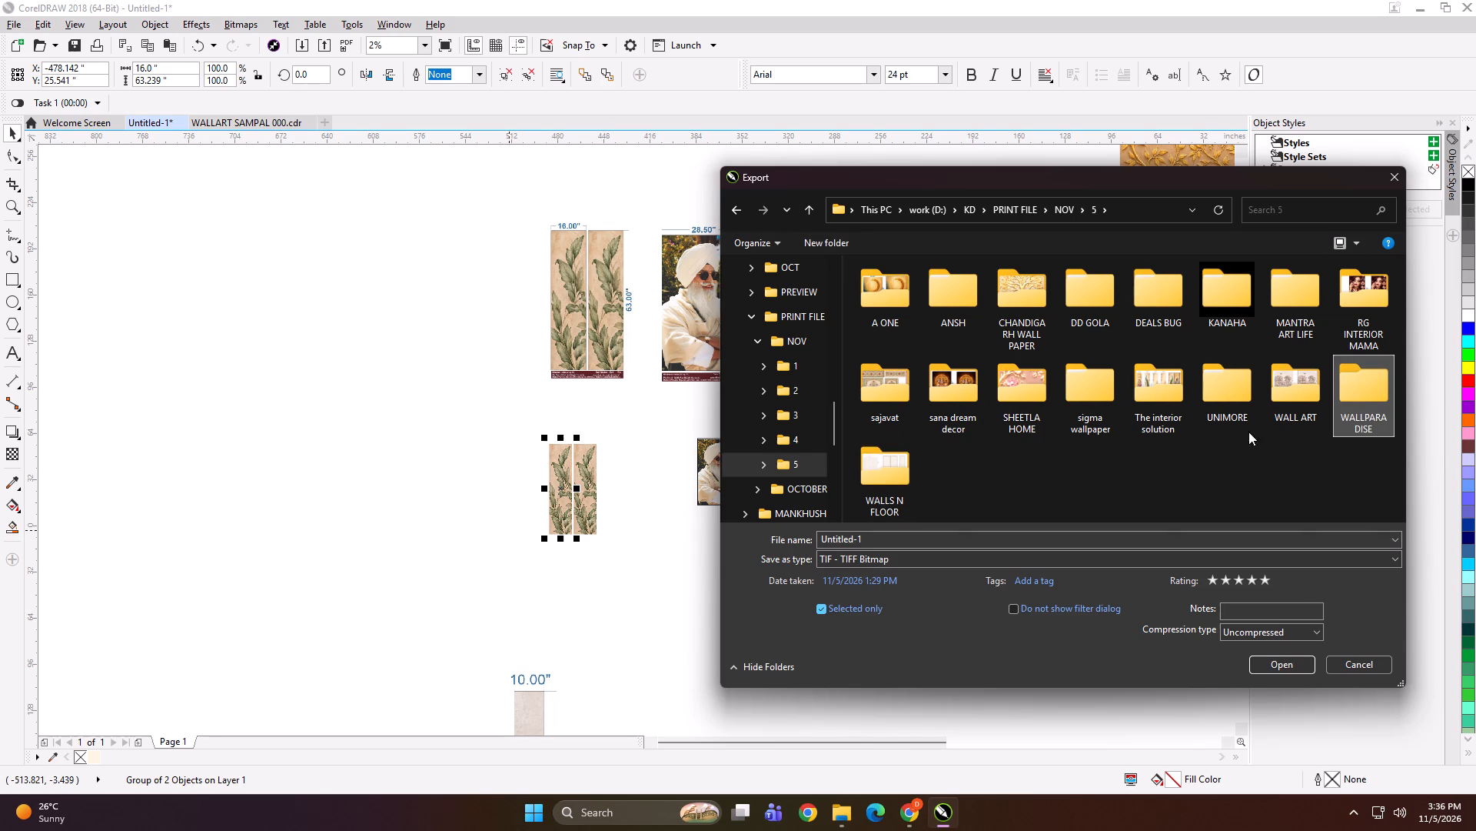
double_click(1371, 383)
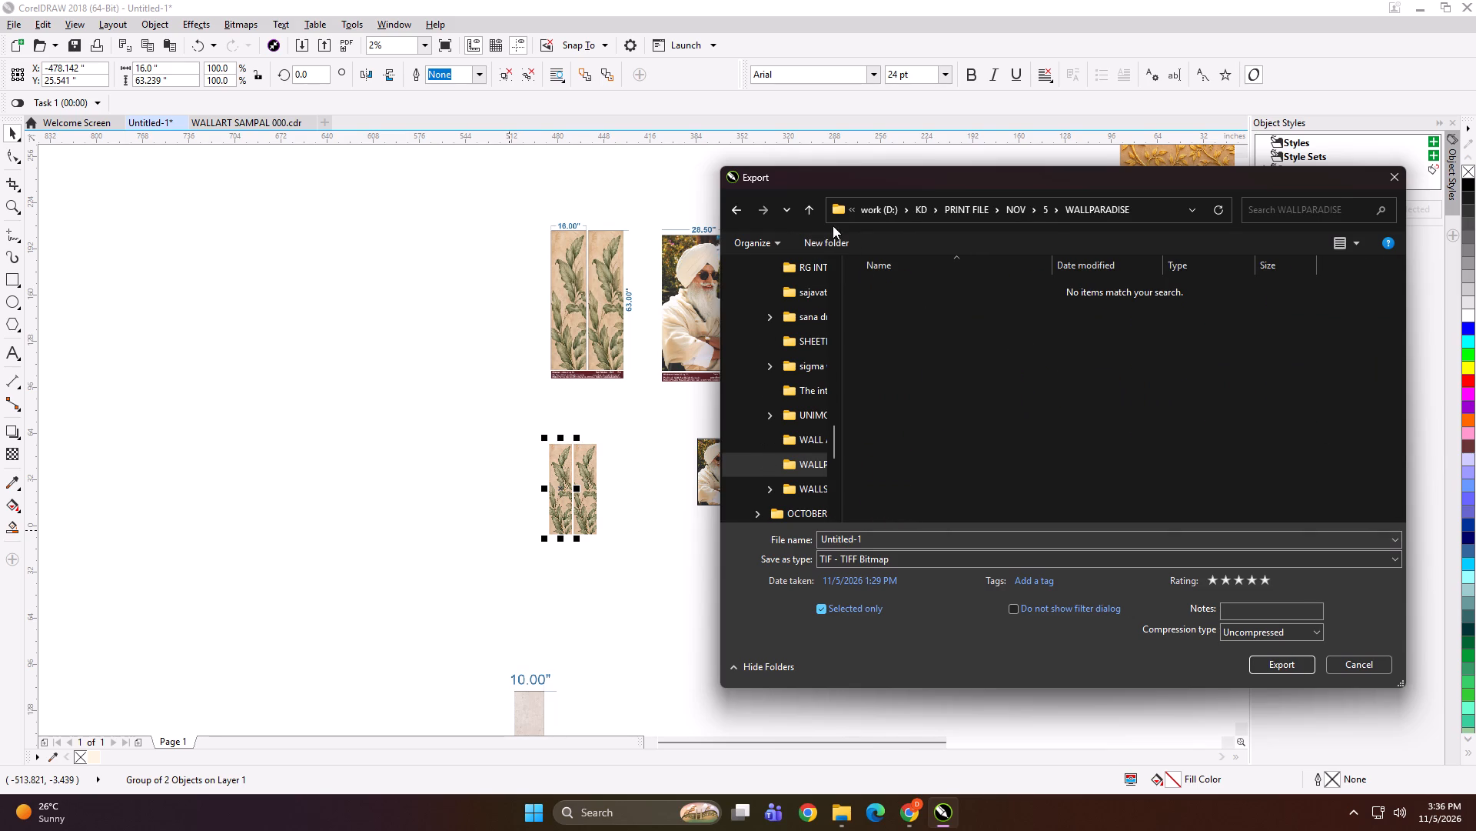
left_click(808, 206)
right_click(1353, 390)
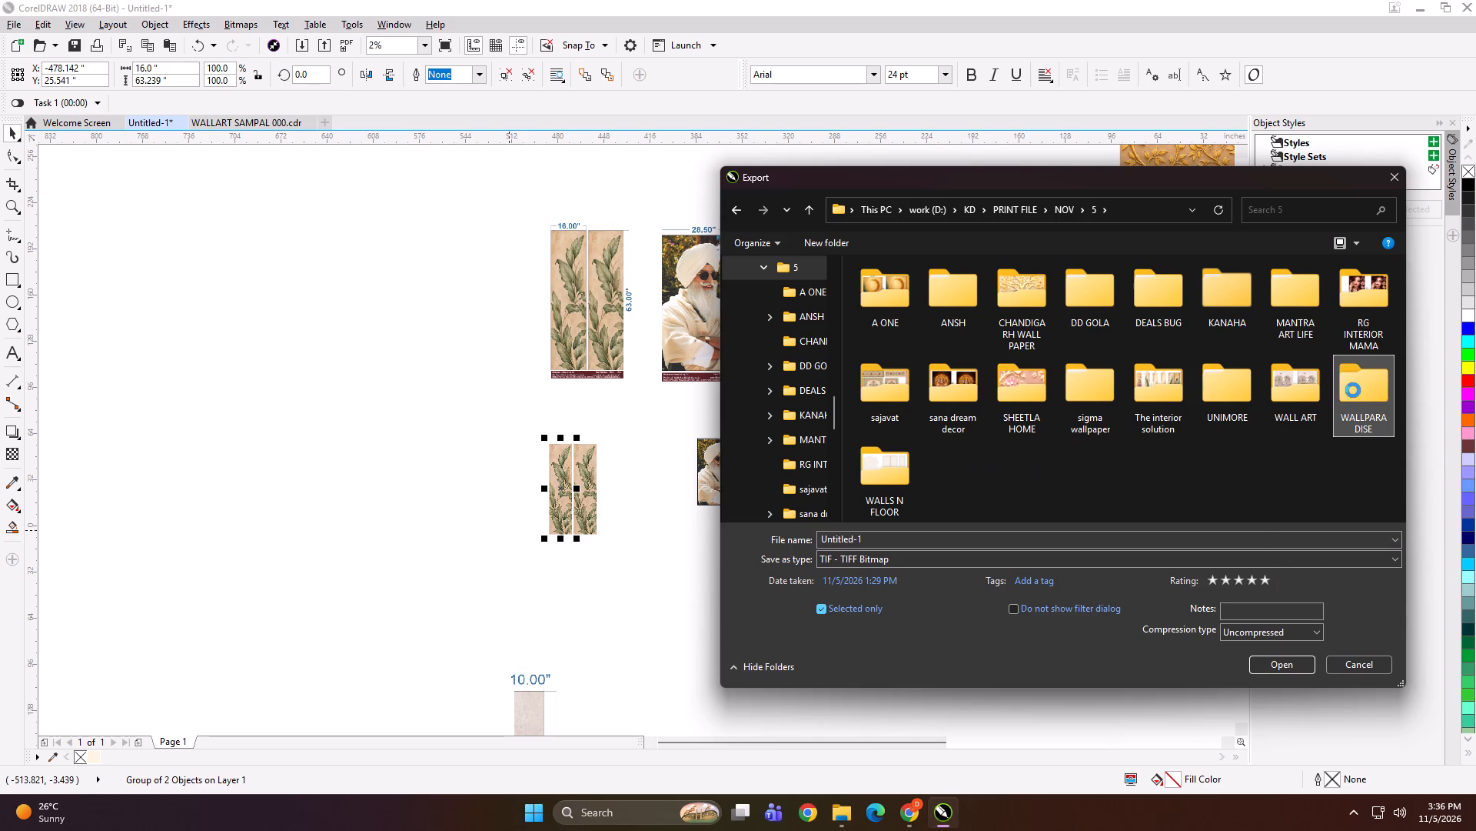
left_click(1311, 756)
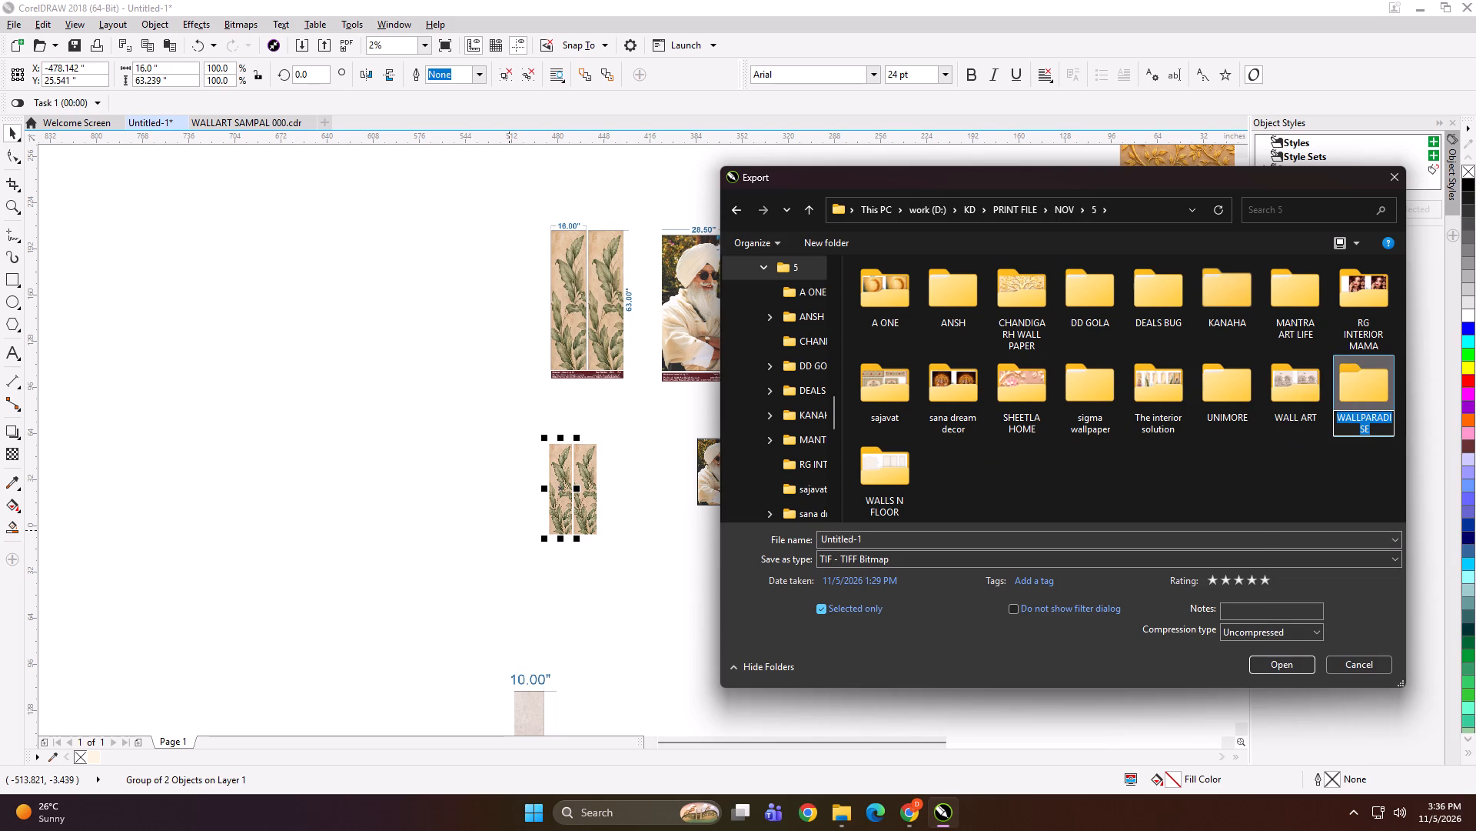
left_click(1361, 415)
key("space")
left_click(1265, 452)
double_click(1358, 395)
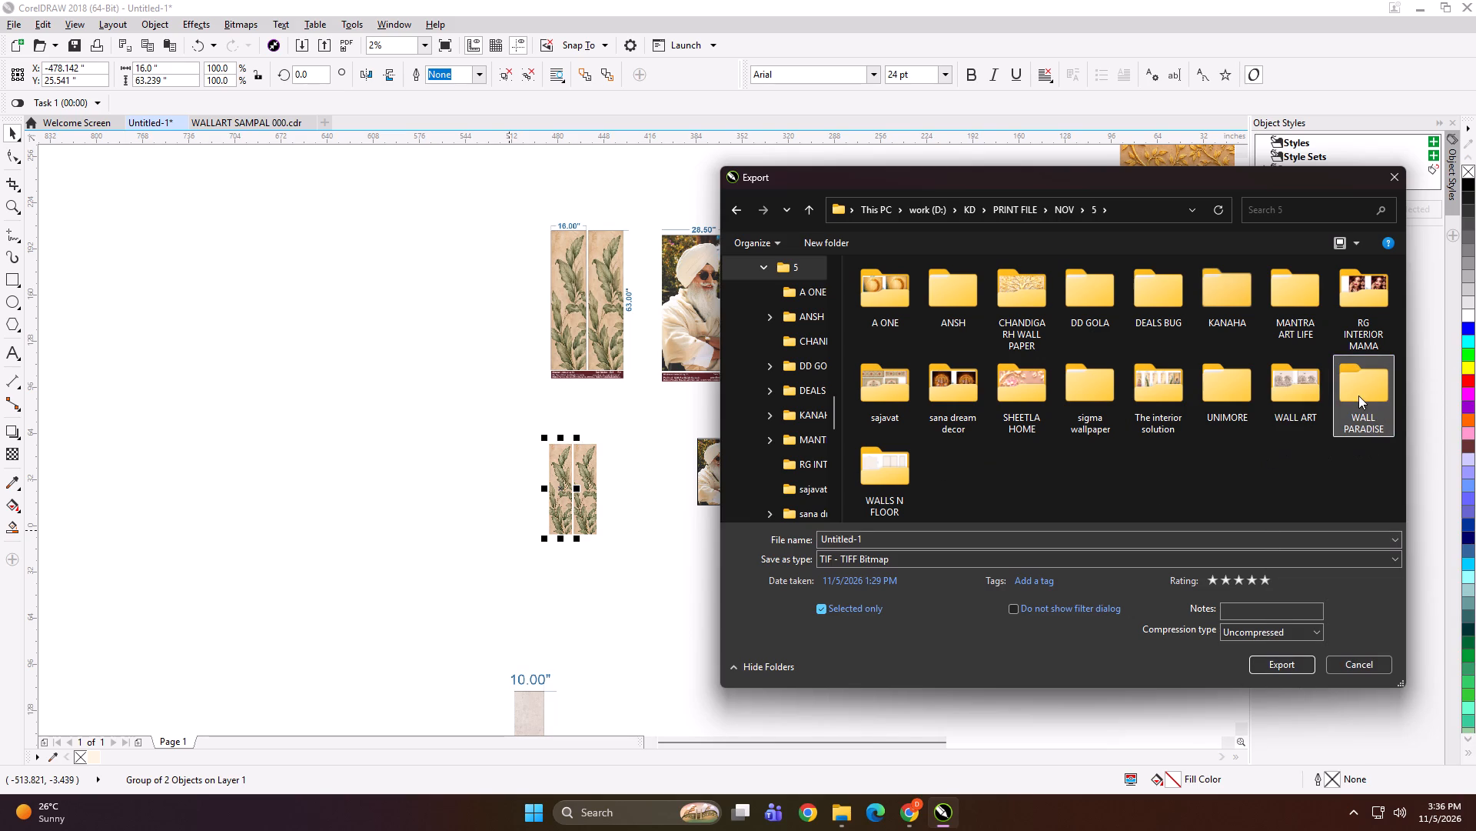
Export the first leaf panel as a TIFF named 16x63 in the WALL PARADISE folder.
left_click(994, 534)
type("16x3")
key("BackSpace")
type("63")
key("space")
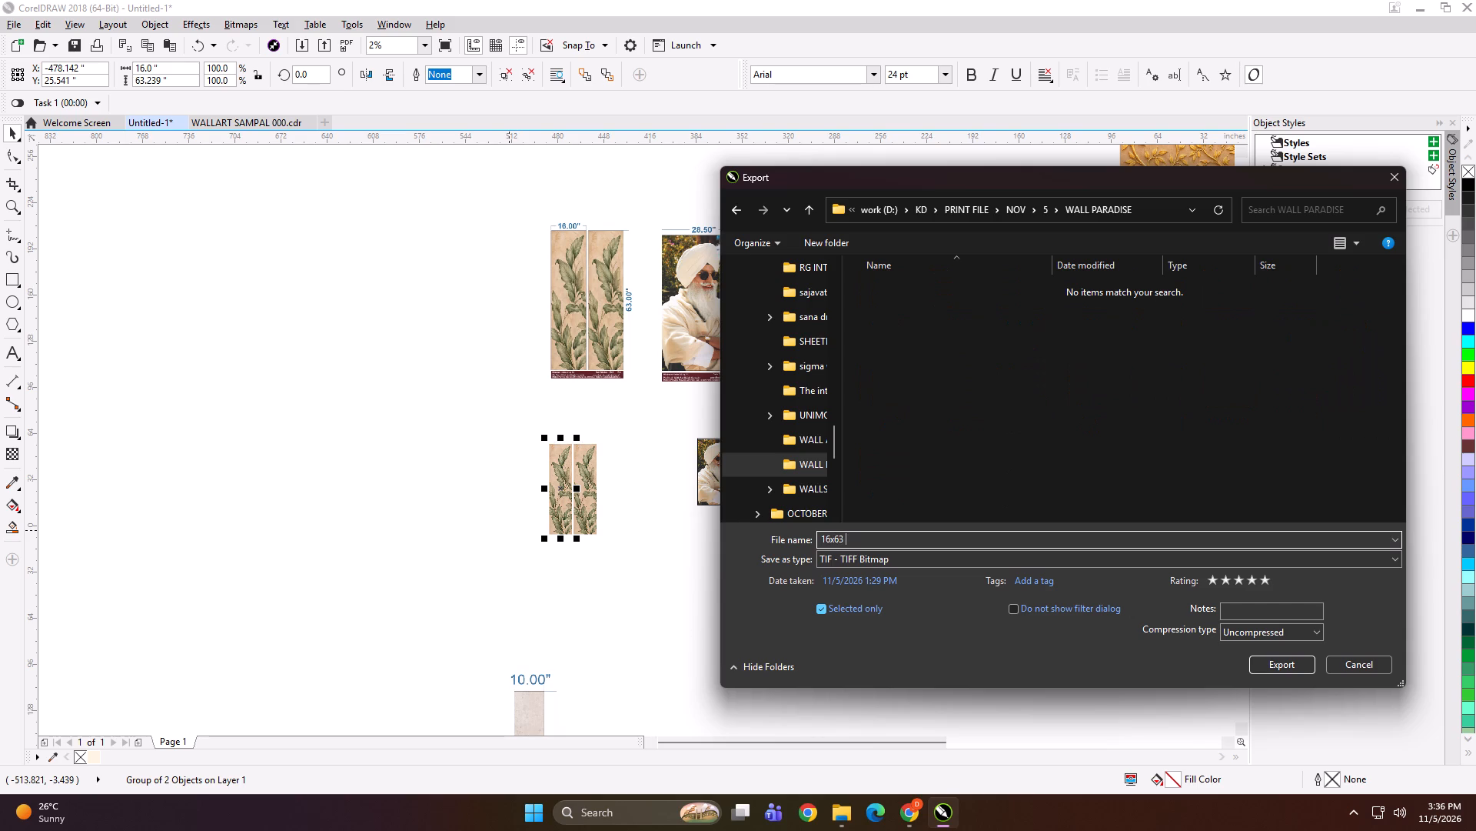
key("Return")
key("Return")
Export the second leaf panel to the same folder as a TIFF named 16x63 B.
left_click(593, 471)
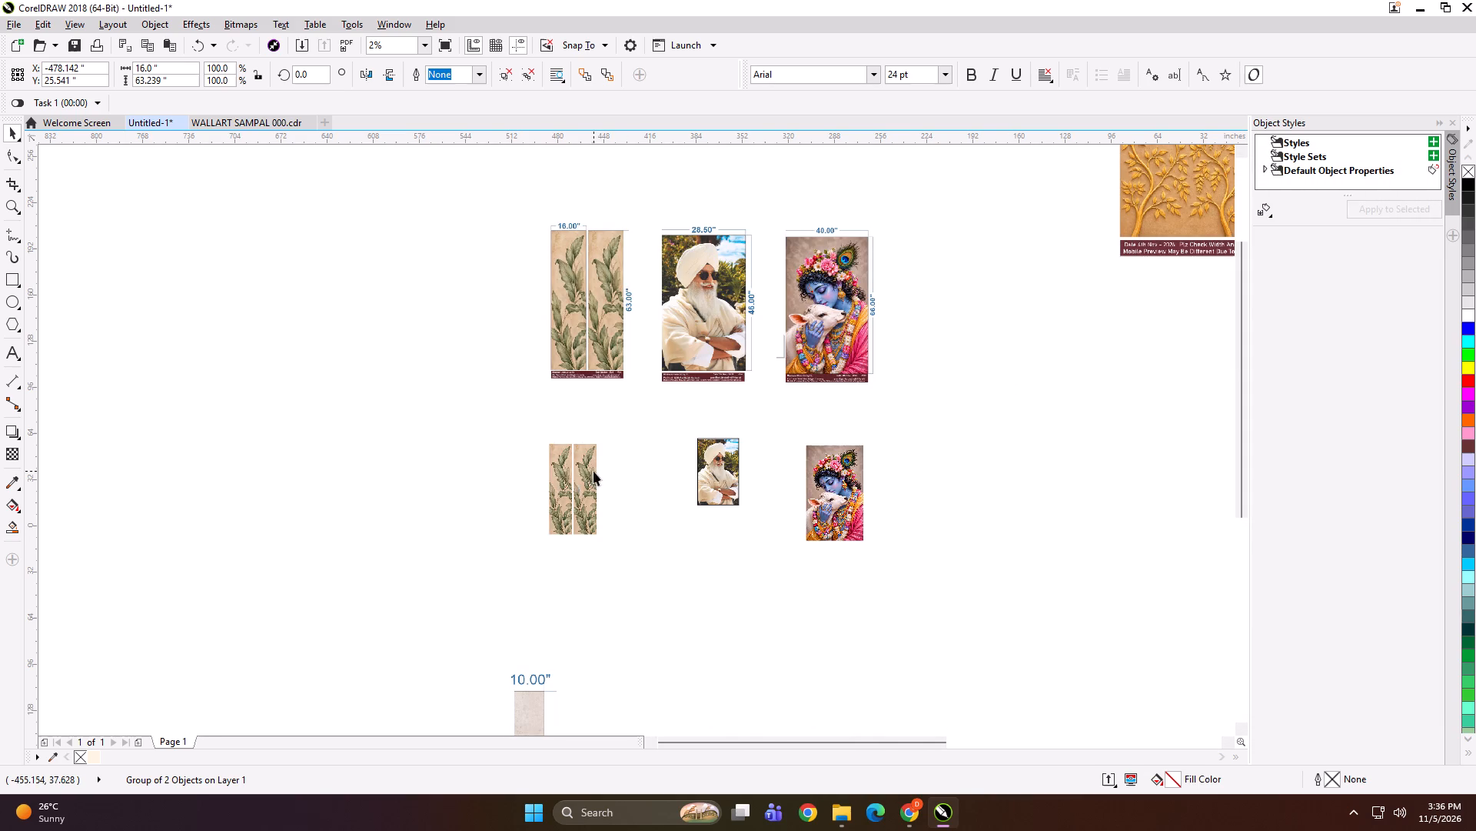
key("ctrl+e")
left_click(884, 326)
left_click(869, 529)
double_click(863, 539)
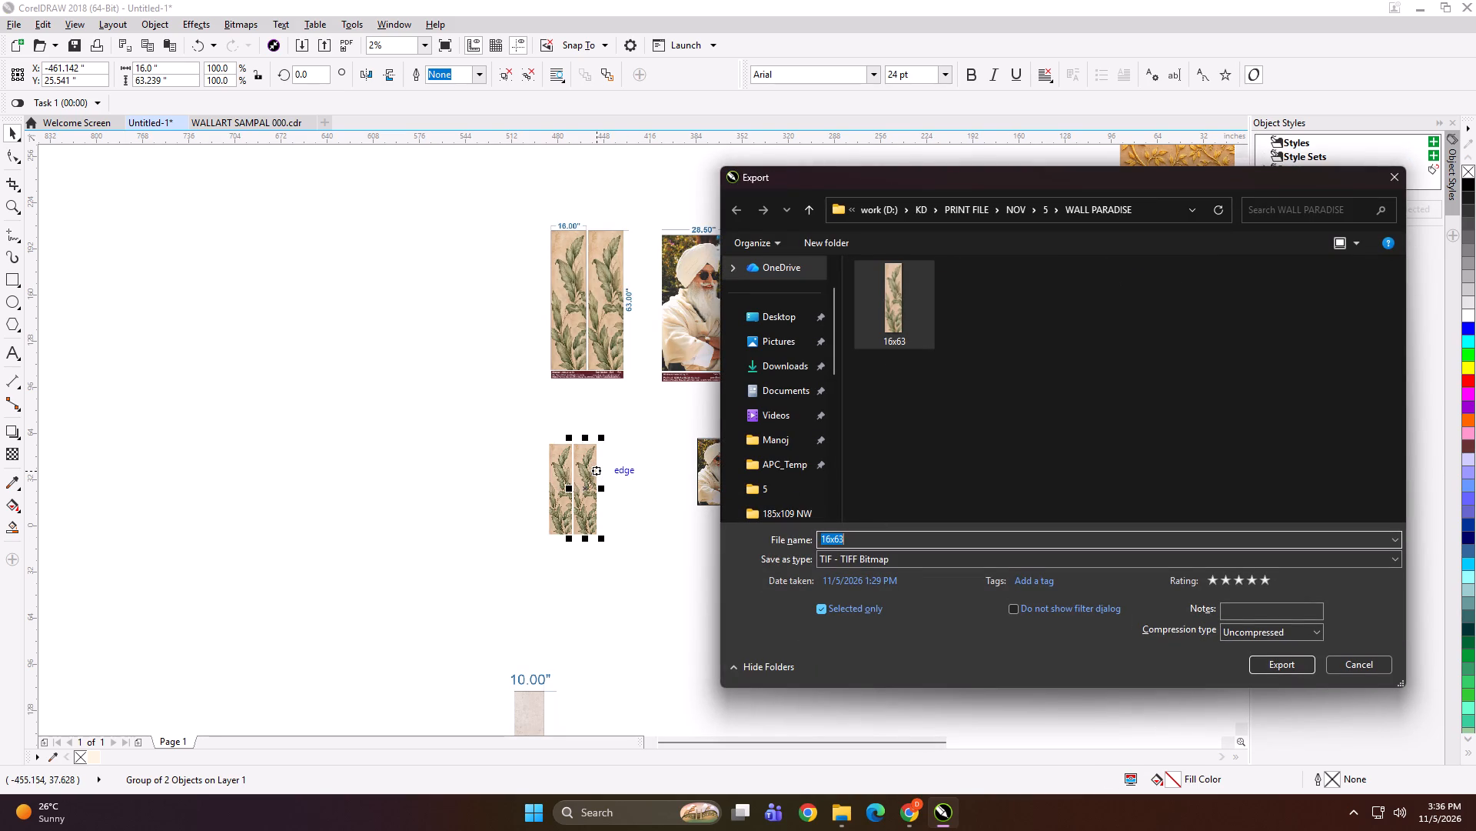
key("Right")
key("space")
type("B")
key("Return")
key("Return")
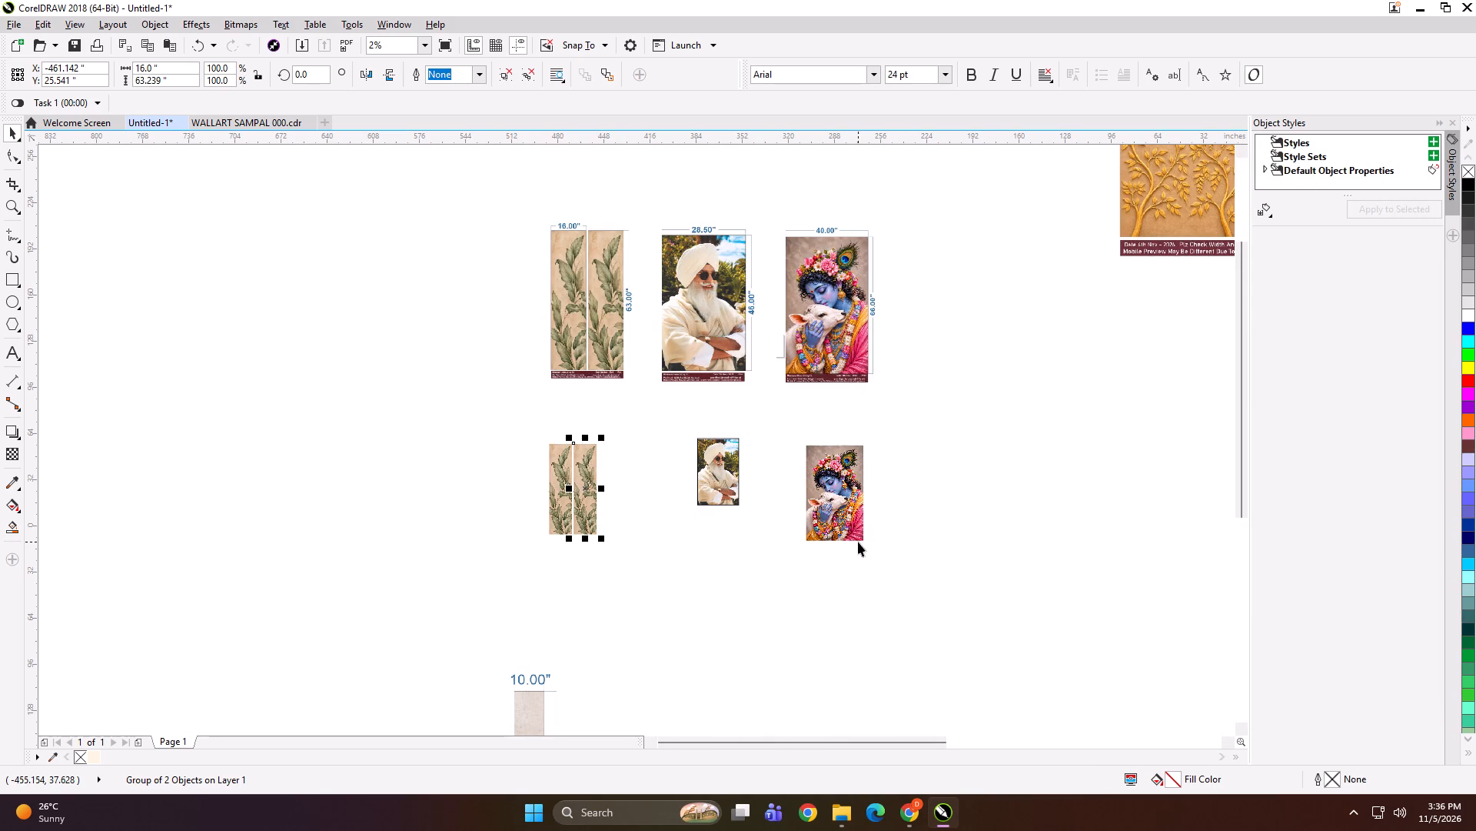
Export the small portrait of the man in the white turban as a TIFF named 28.5x46 A.
left_click_drag(676, 428, 760, 569)
key("ctrl+e")
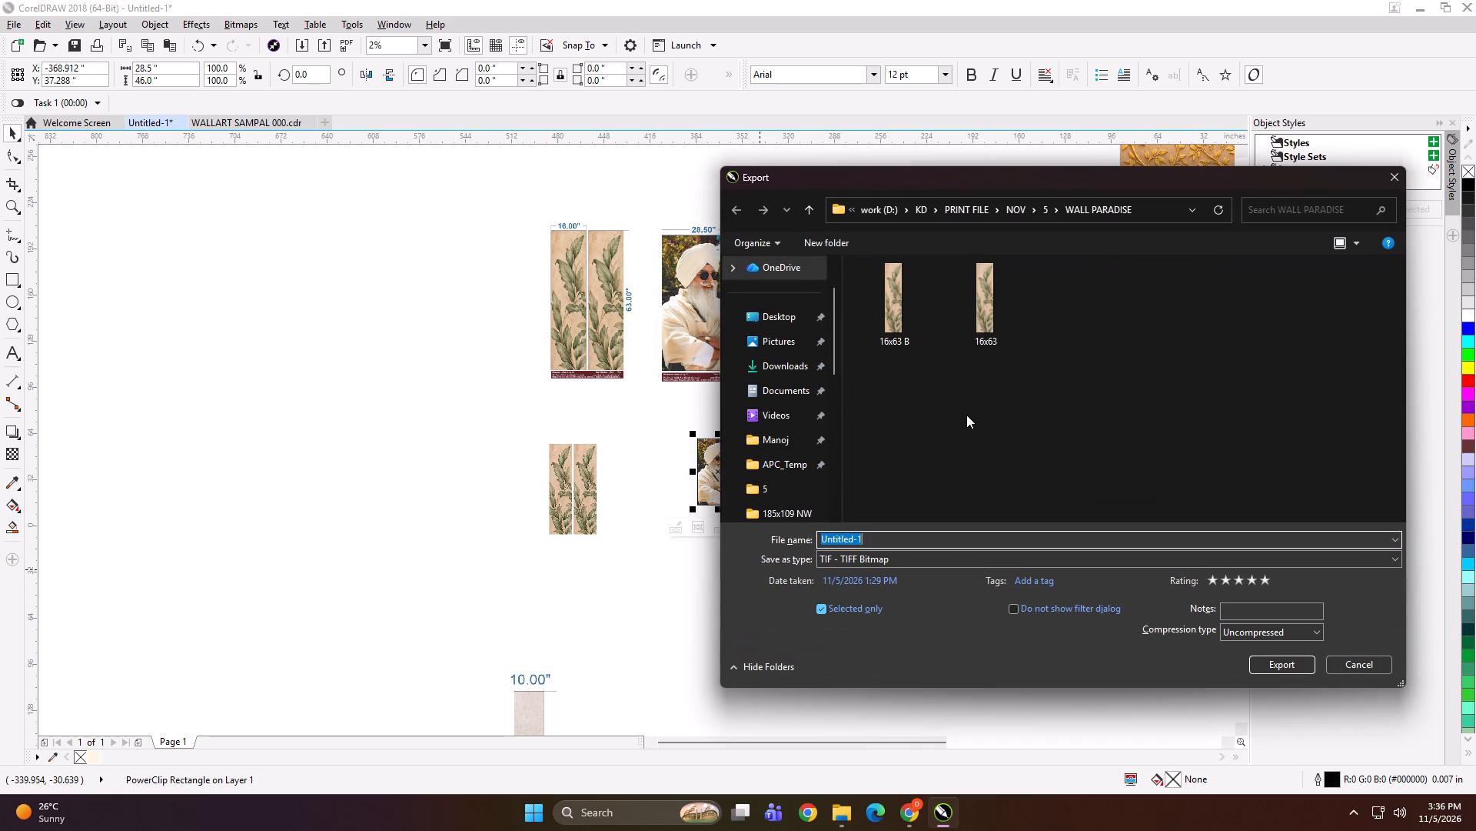
type("28.5")
type("x46 A")
key("Return")
key("Return")
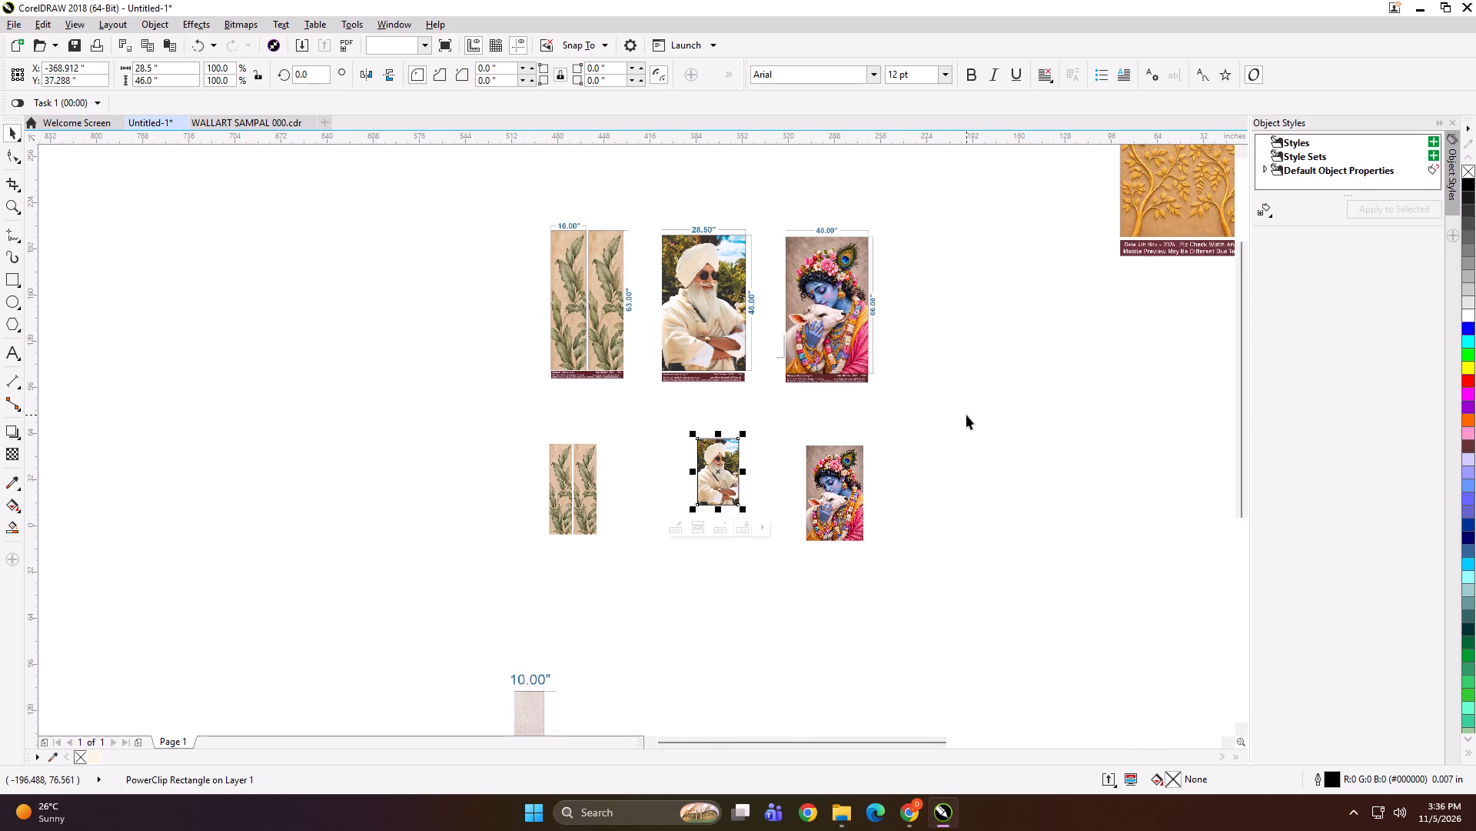
Export the small Krishna artwork as a TIFF in the WALL PARADISE folder, keeping the default file name Untitled-1.
left_click(831, 477)
key("ctrl+e")
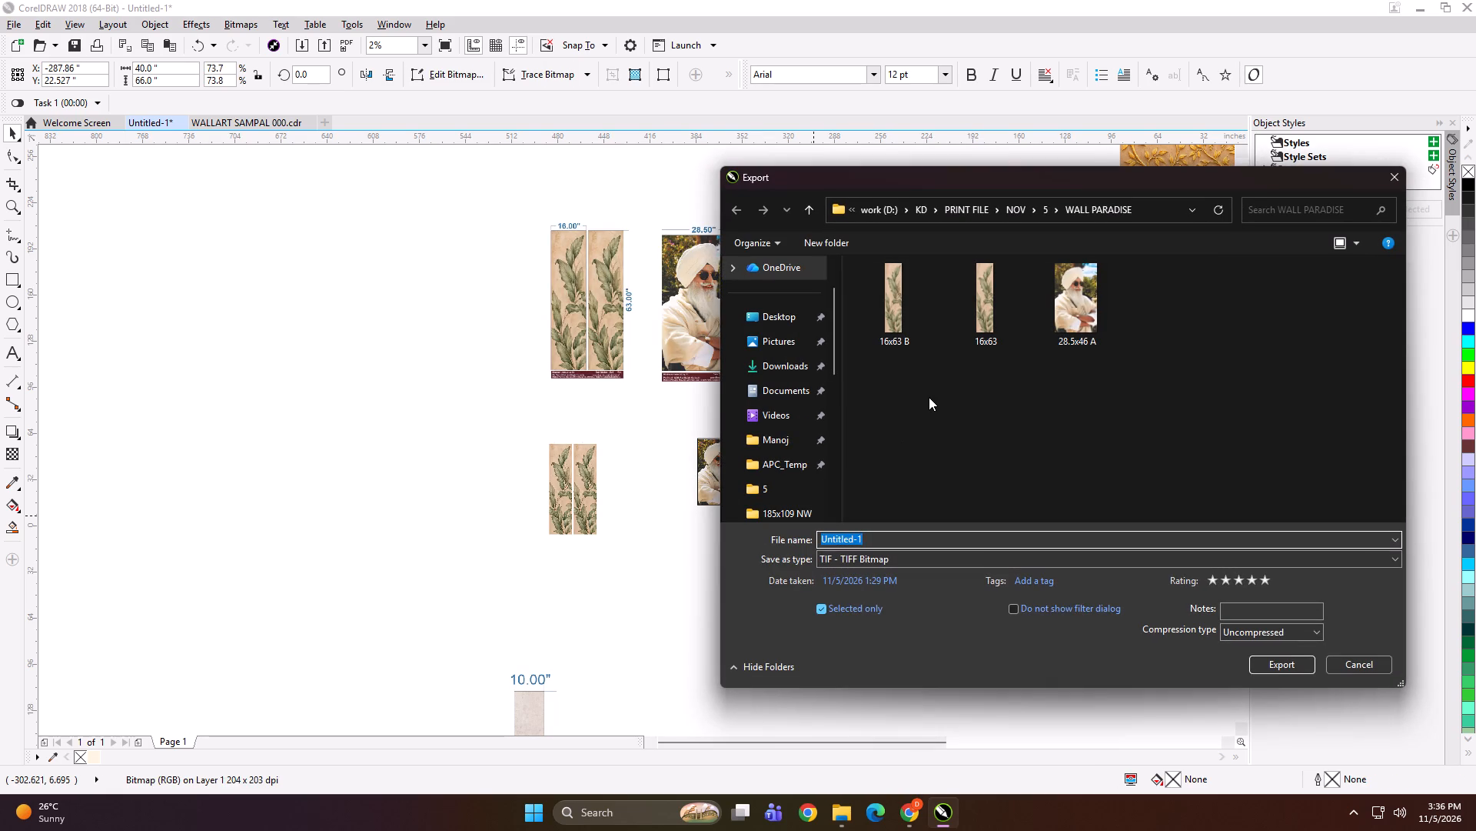
key("Return")
key("Return")
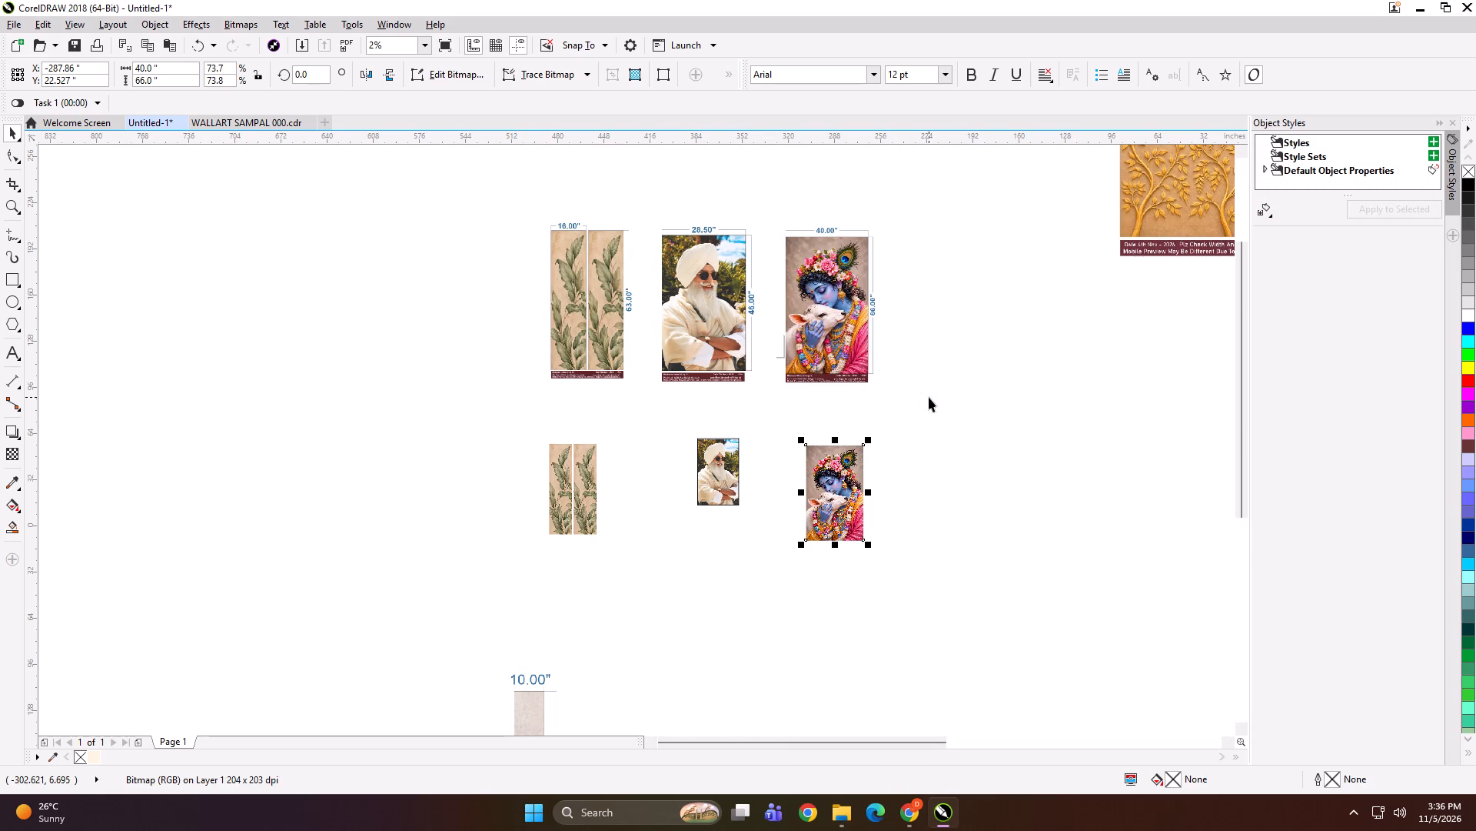
Separate the two leaf panels, top-align the row of print artworks, and enlarge them together to about 142%.
left_click_drag(579, 466, 588, 466)
left_click_drag(524, 423, 897, 570)
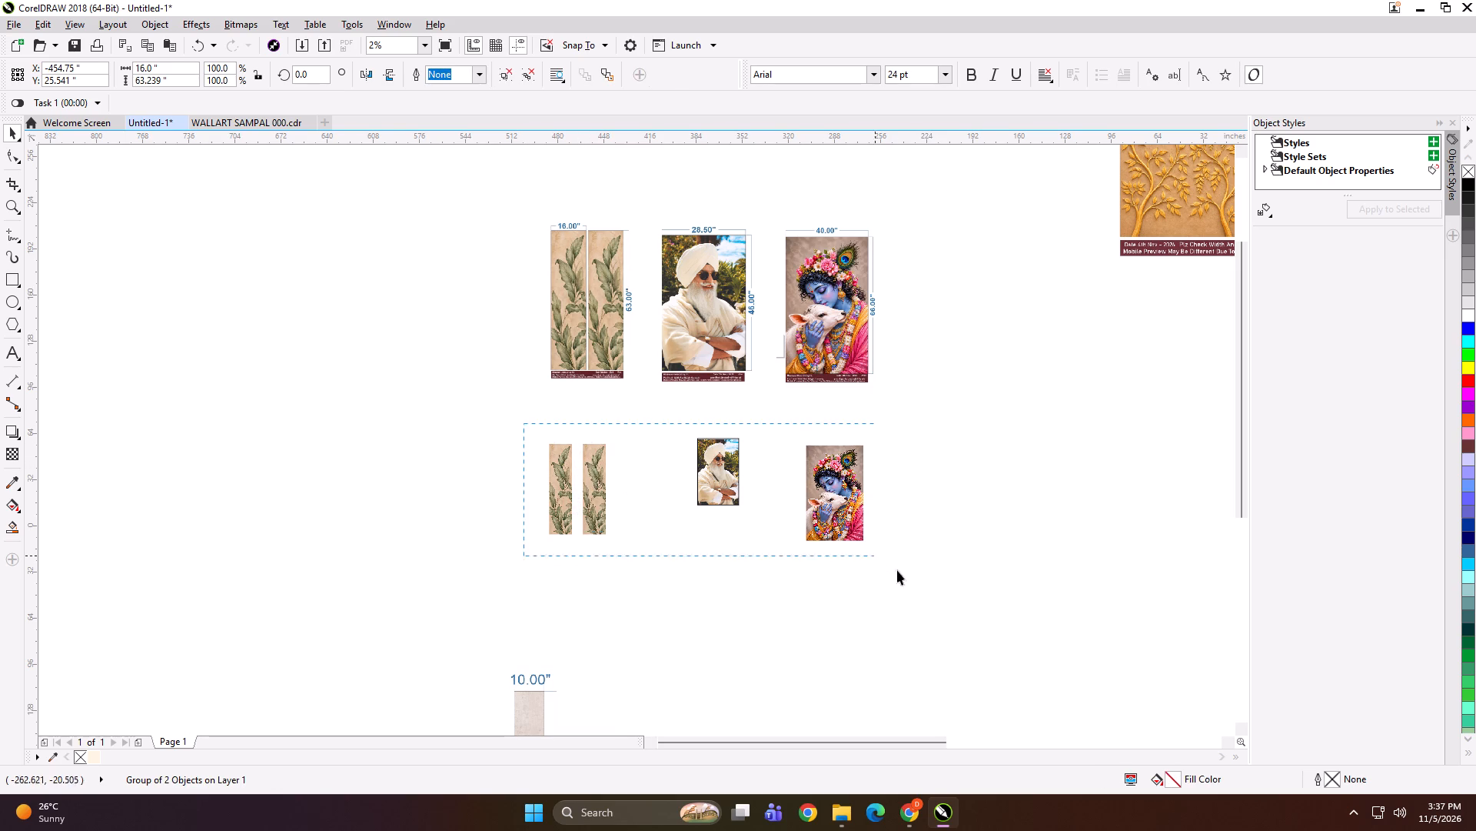
left_click_drag(897, 570, 916, 582)
key("t")
left_click_drag(868, 551, 932, 582, "shift")
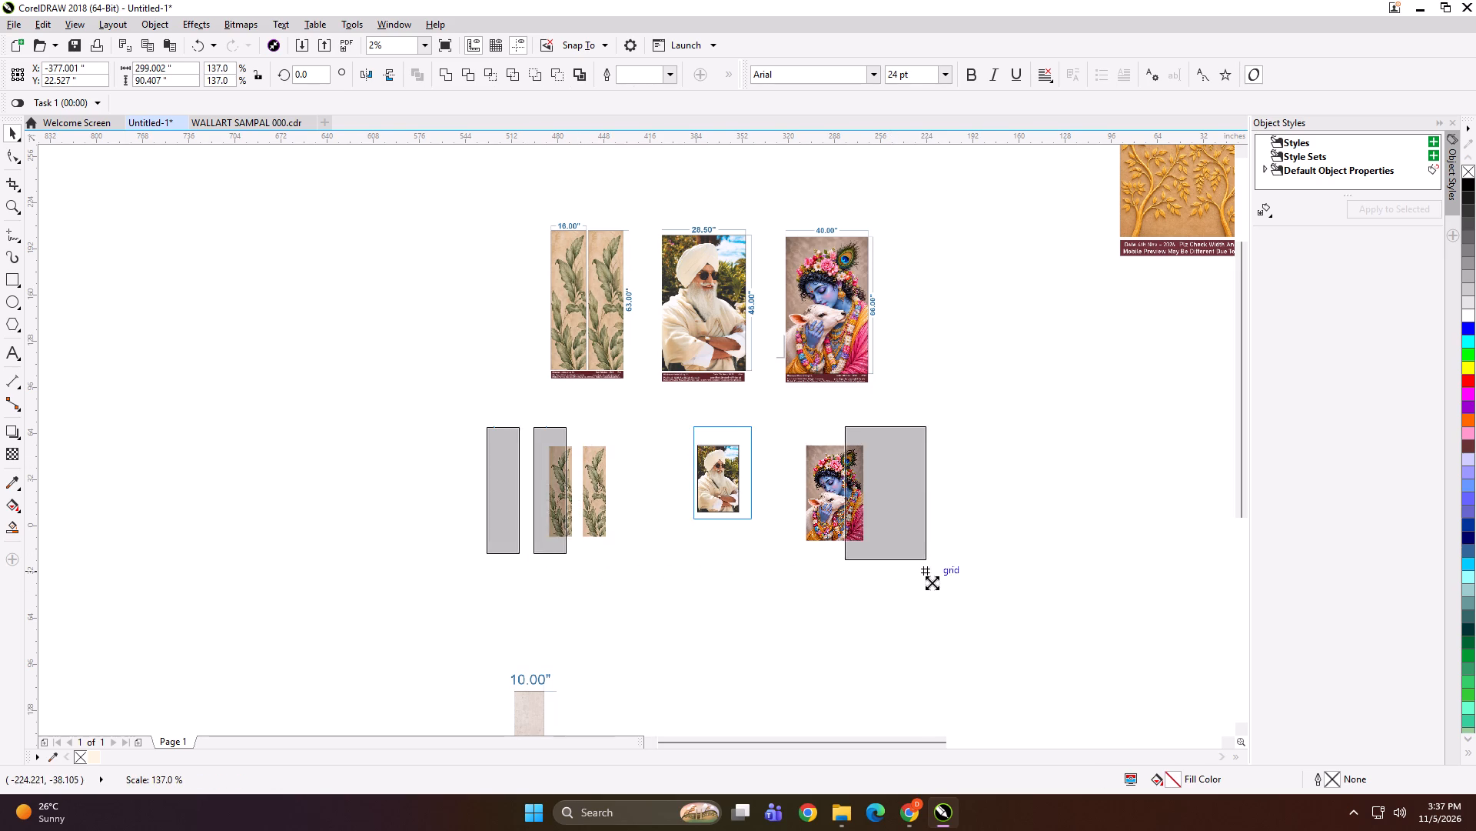
left_click_drag(932, 582, 934, 582, "shift")
Place the leaf panels, portrait and Krishna artwork beneath their matching previews, enlarging the portrait to its preview's width.
left_click(462, 457)
left_click_drag(440, 408, 606, 580)
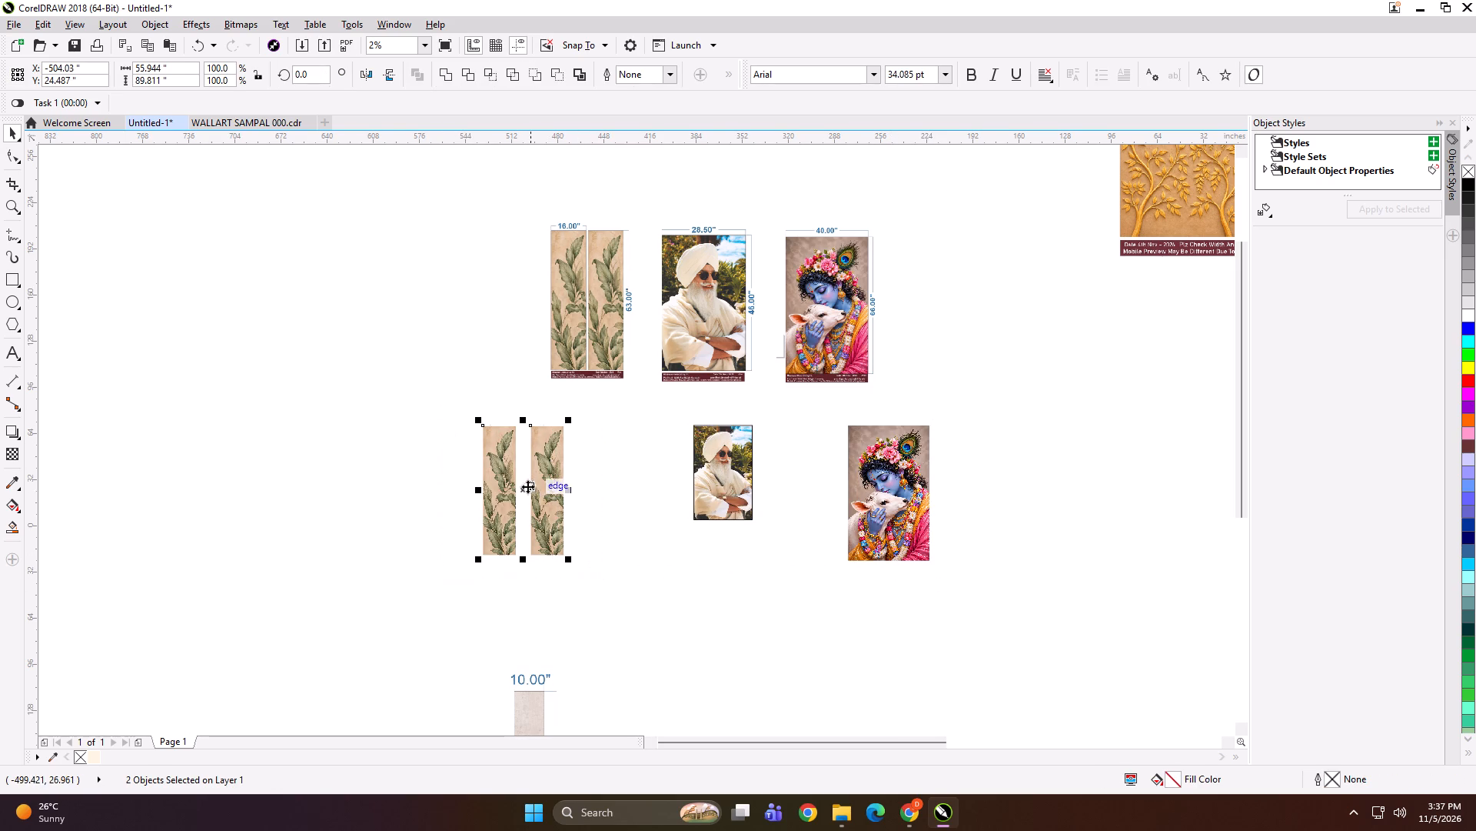
left_click_drag(525, 486, 590, 479)
left_click_drag(730, 460, 698, 451)
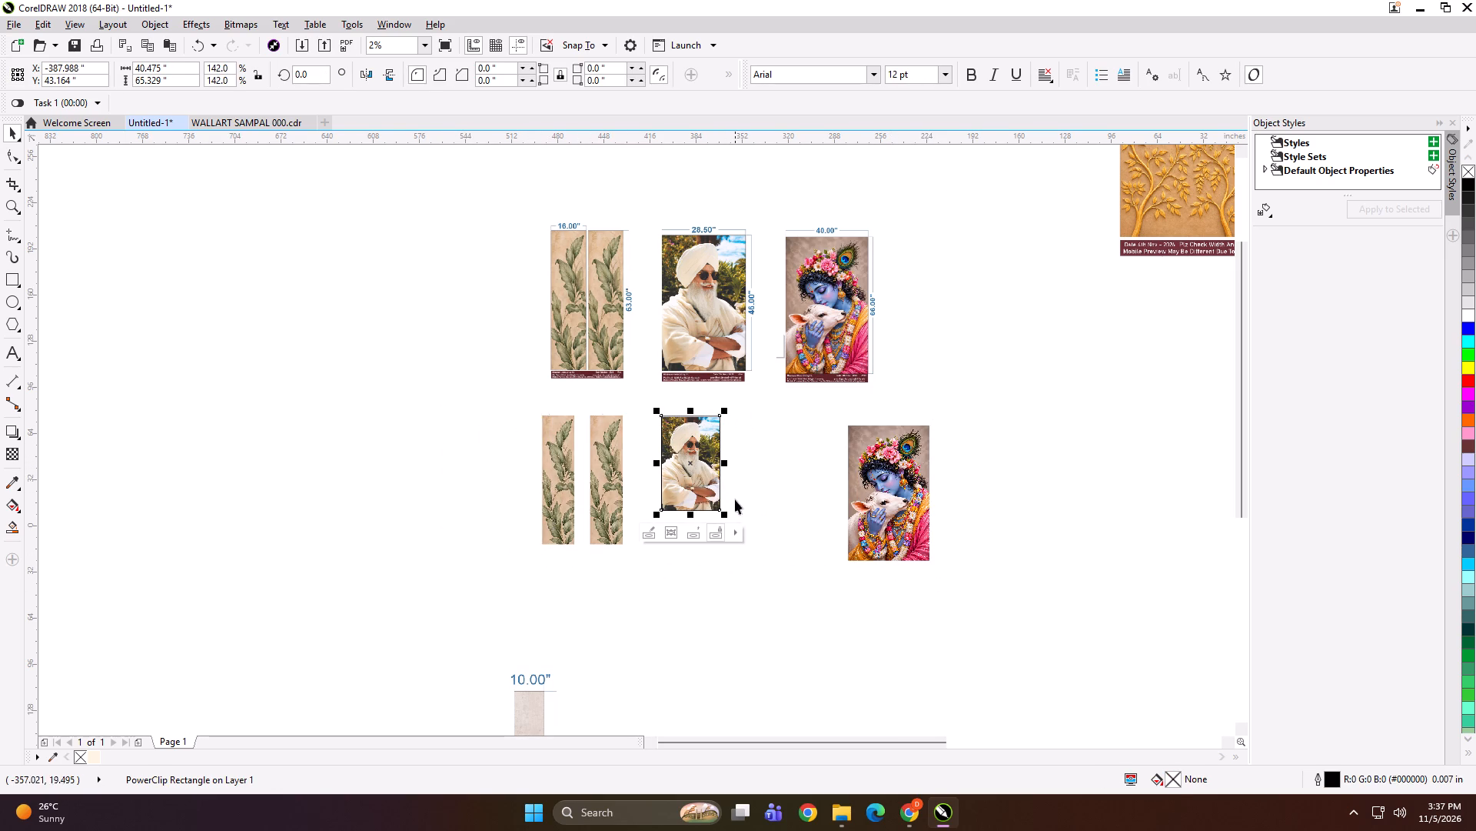
left_click_drag(729, 512, 781, 551)
left_click_drag(890, 479, 839, 472)
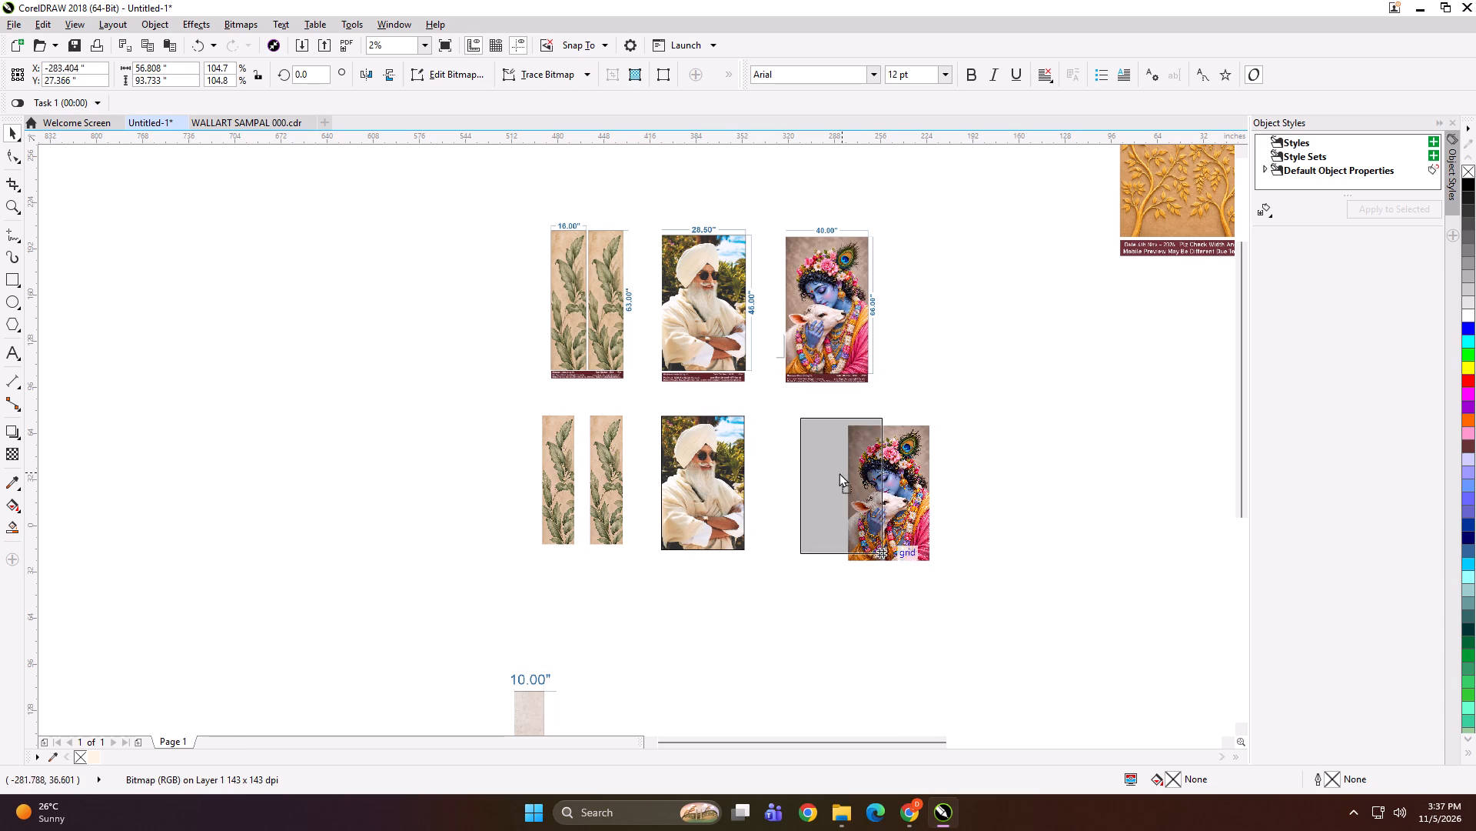
left_click_drag(839, 472, 827, 472)
Group the three dimensioned previews with the artworks below them and scale the group down.
left_click_drag(444, 174, 981, 605)
key("ctrl+g")
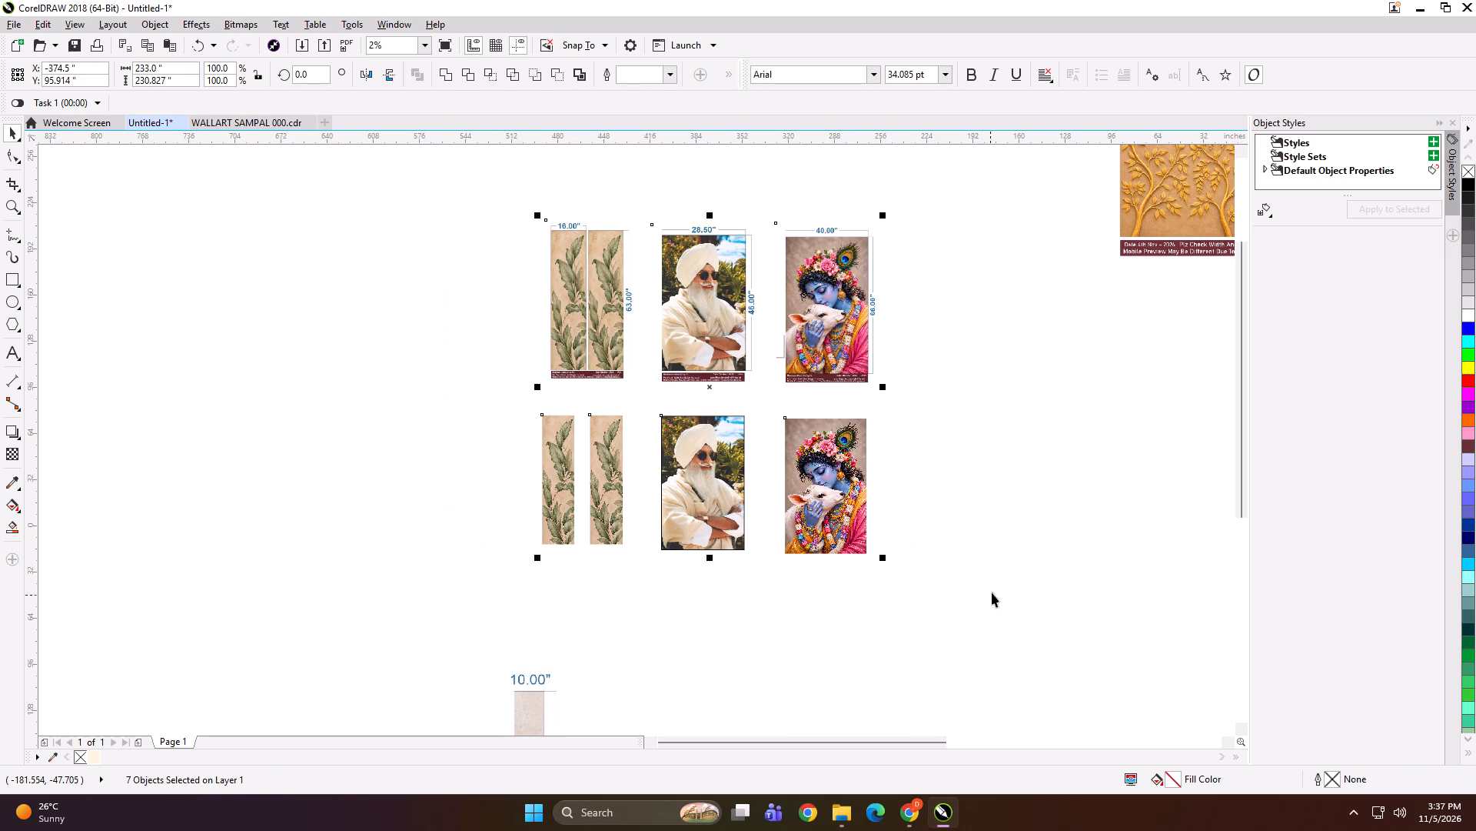
left_click_drag(883, 559, 728, 439, "shift")
scroll(709, 392, "up", 4)
left_click_drag(913, 659, 746, 520, "shift")
Export the reduced preview group under the file name SSG.
key("ctrl+e")
type("SSG")
key("Return")
key("Return")
Delete the exported preview group from the drawing and show all remaining artwork.
key("Delete")
key("F4")
left_click(746, 520)
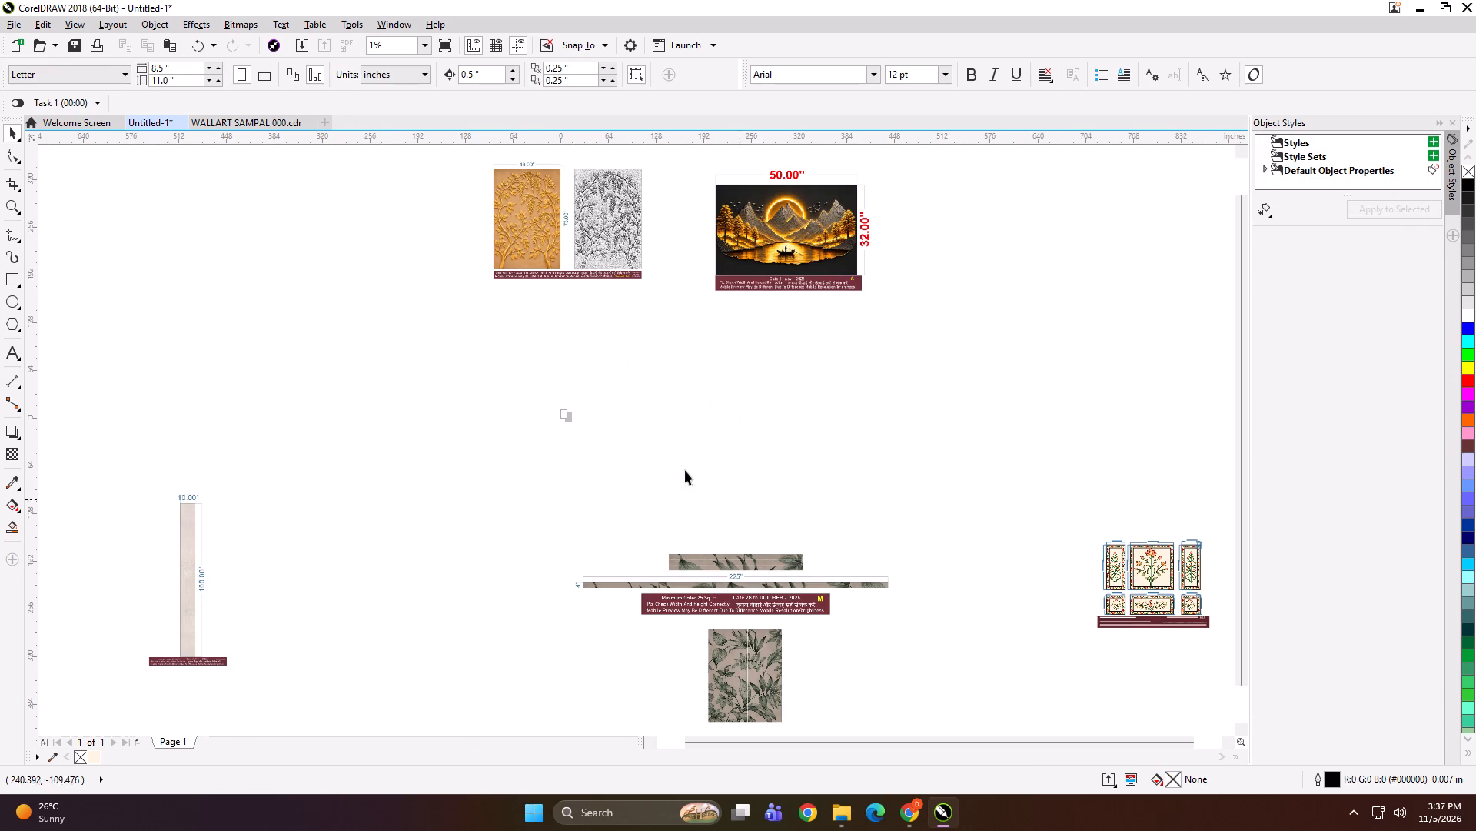
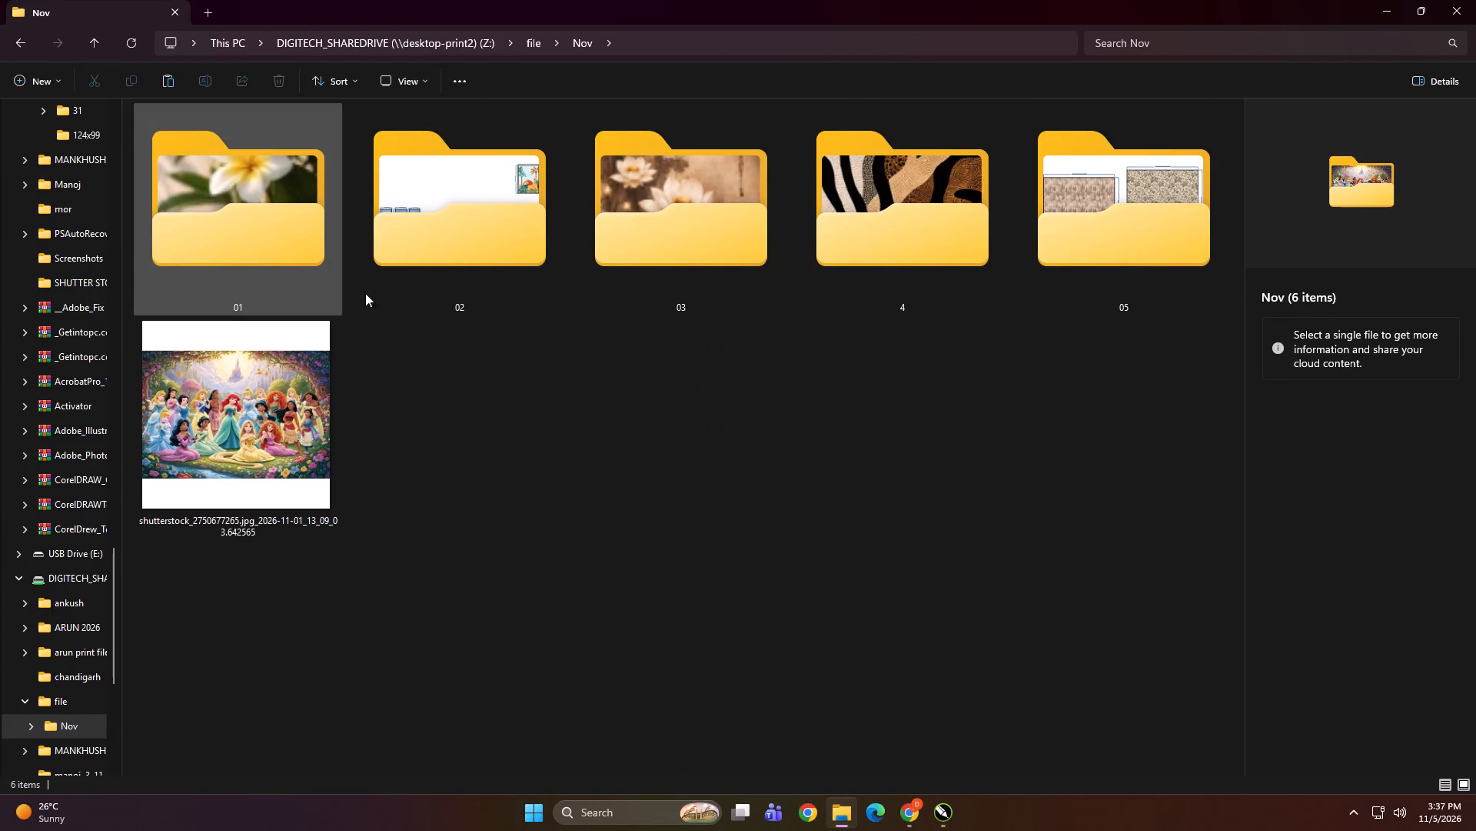
Look through the 05 folder under file > Nov on the shared drive and return to the drive's top level.
left_click(570, 381)
double_click(1108, 243)
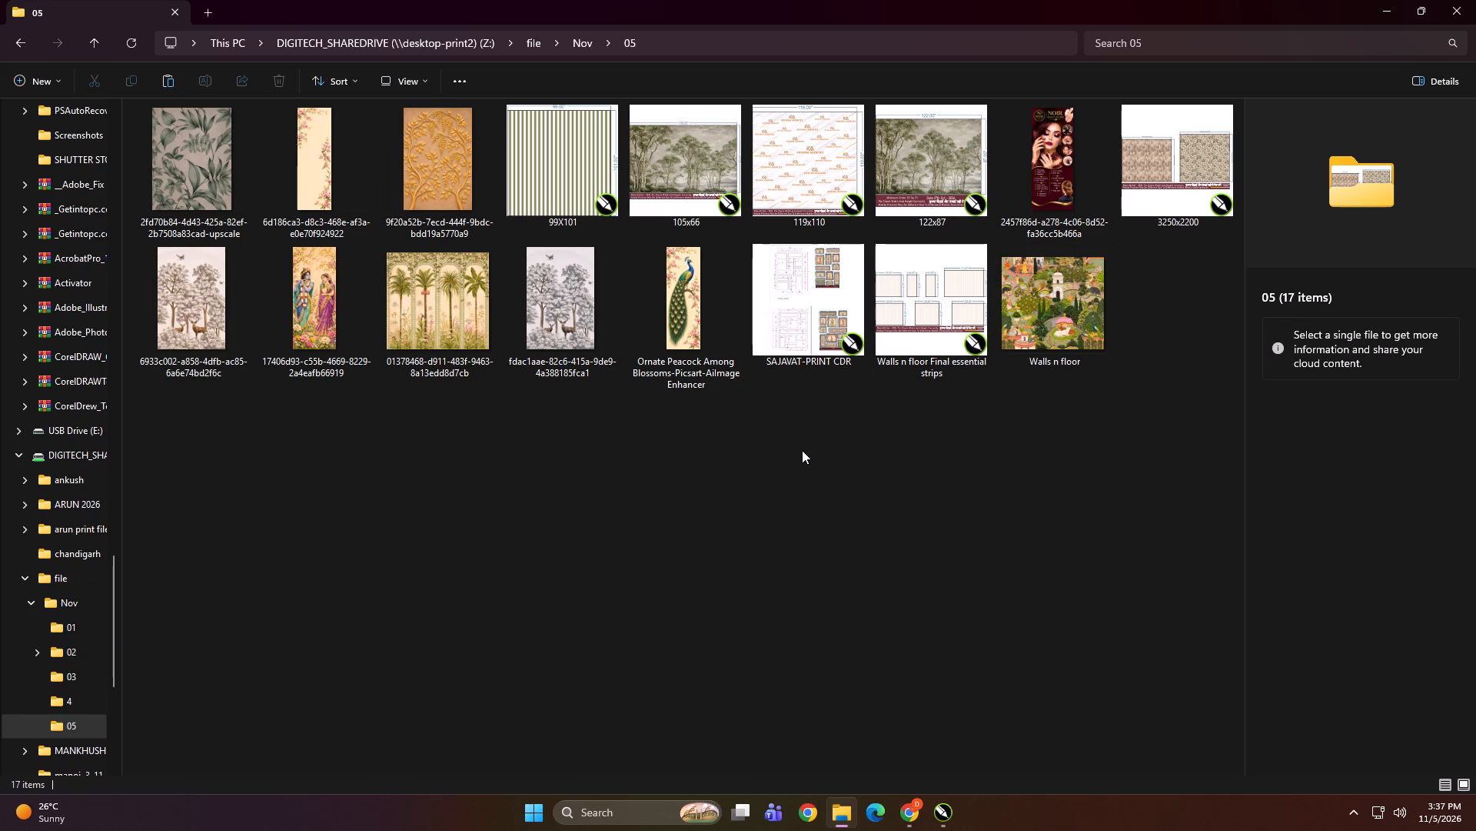
double_click(802, 450)
key("BackSpace")
double_click(802, 450)
key("BackSpace")
left_click(802, 450)
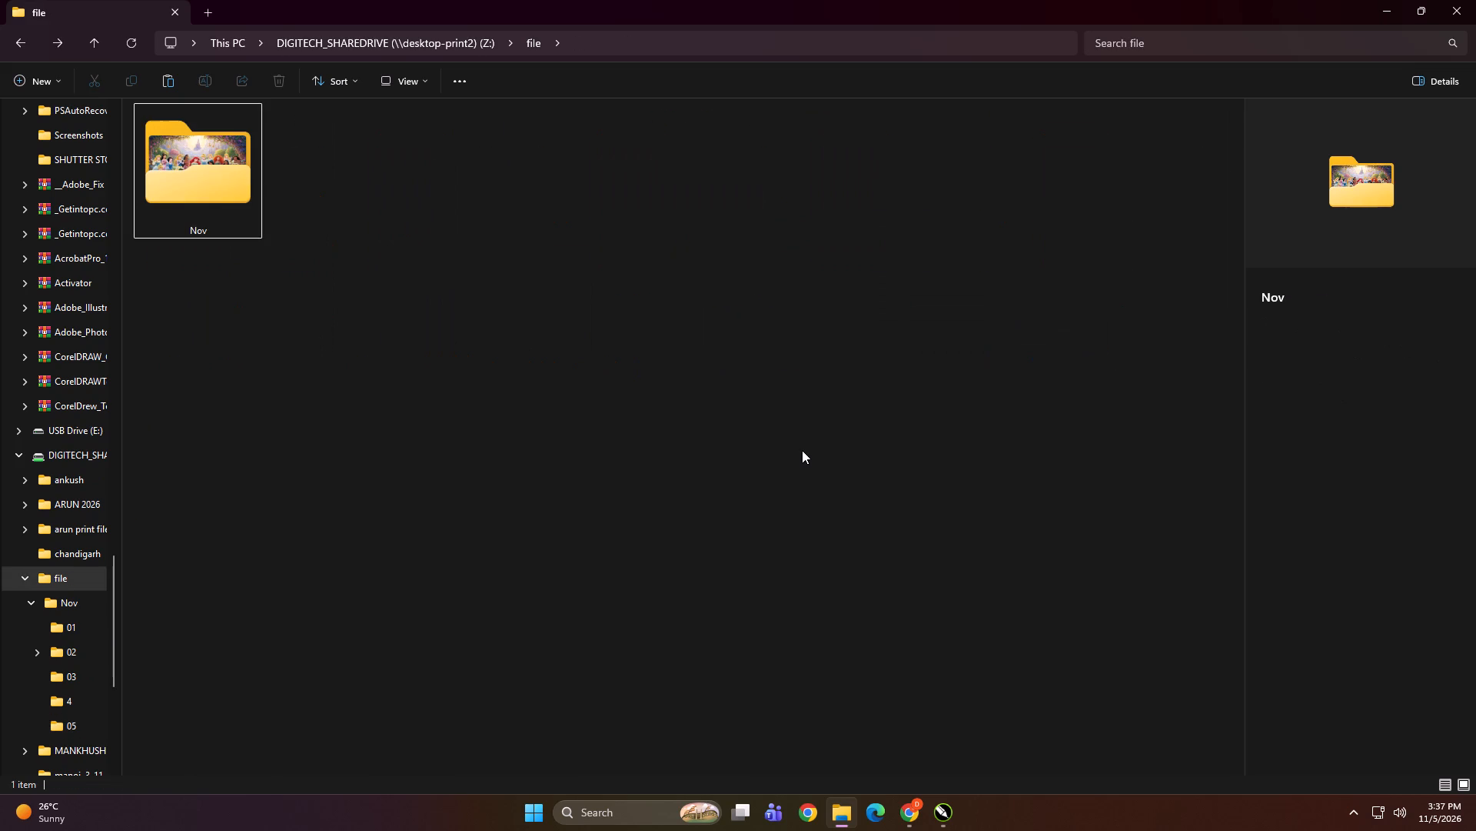
left_click(802, 450)
key("BackSpace")
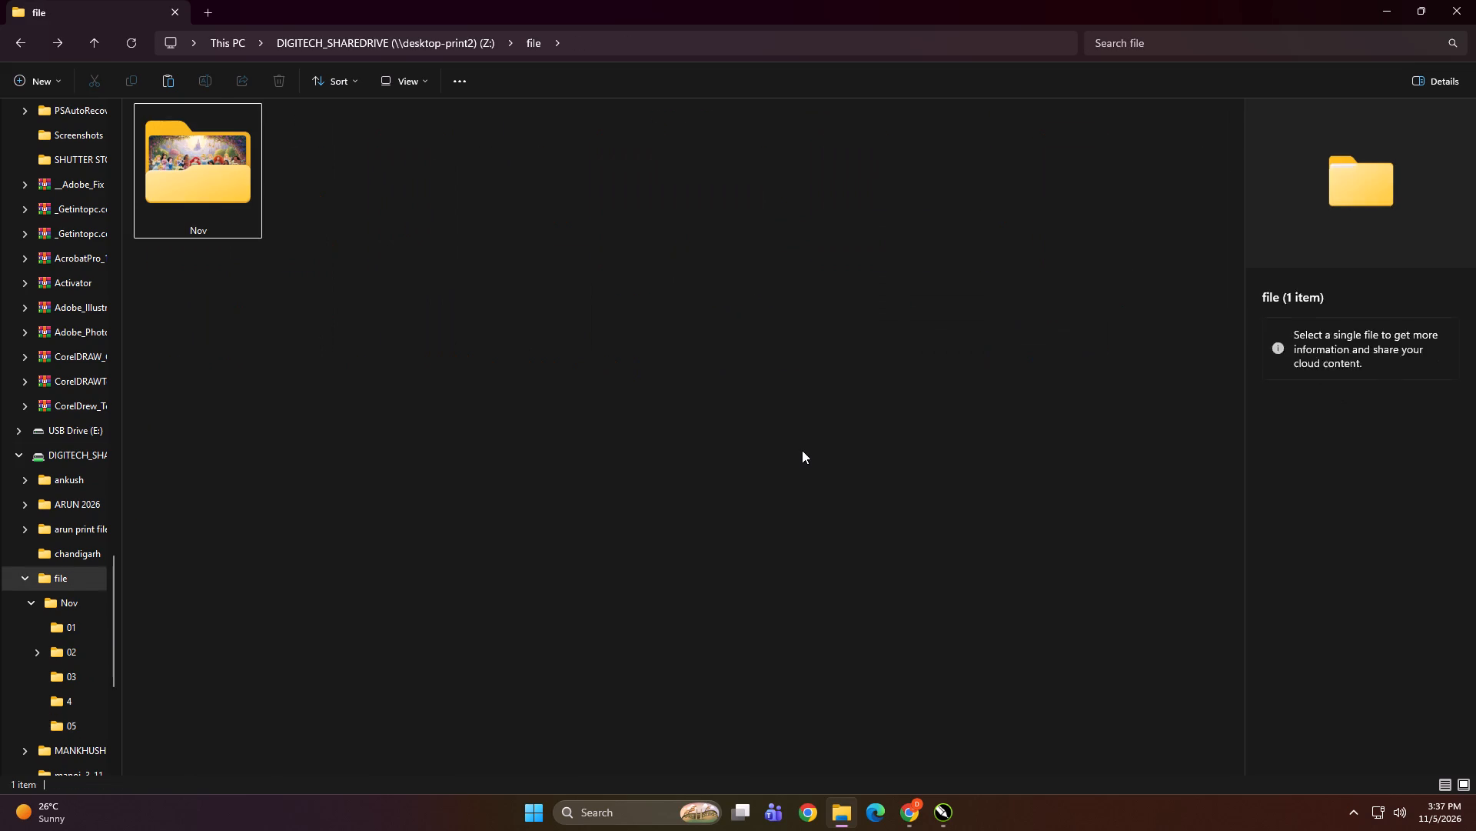
Open Print > NOV > 5 on the shared Z: drive and examine which customer folders it contains.
left_click(721, 537)
double_click(600, 387)
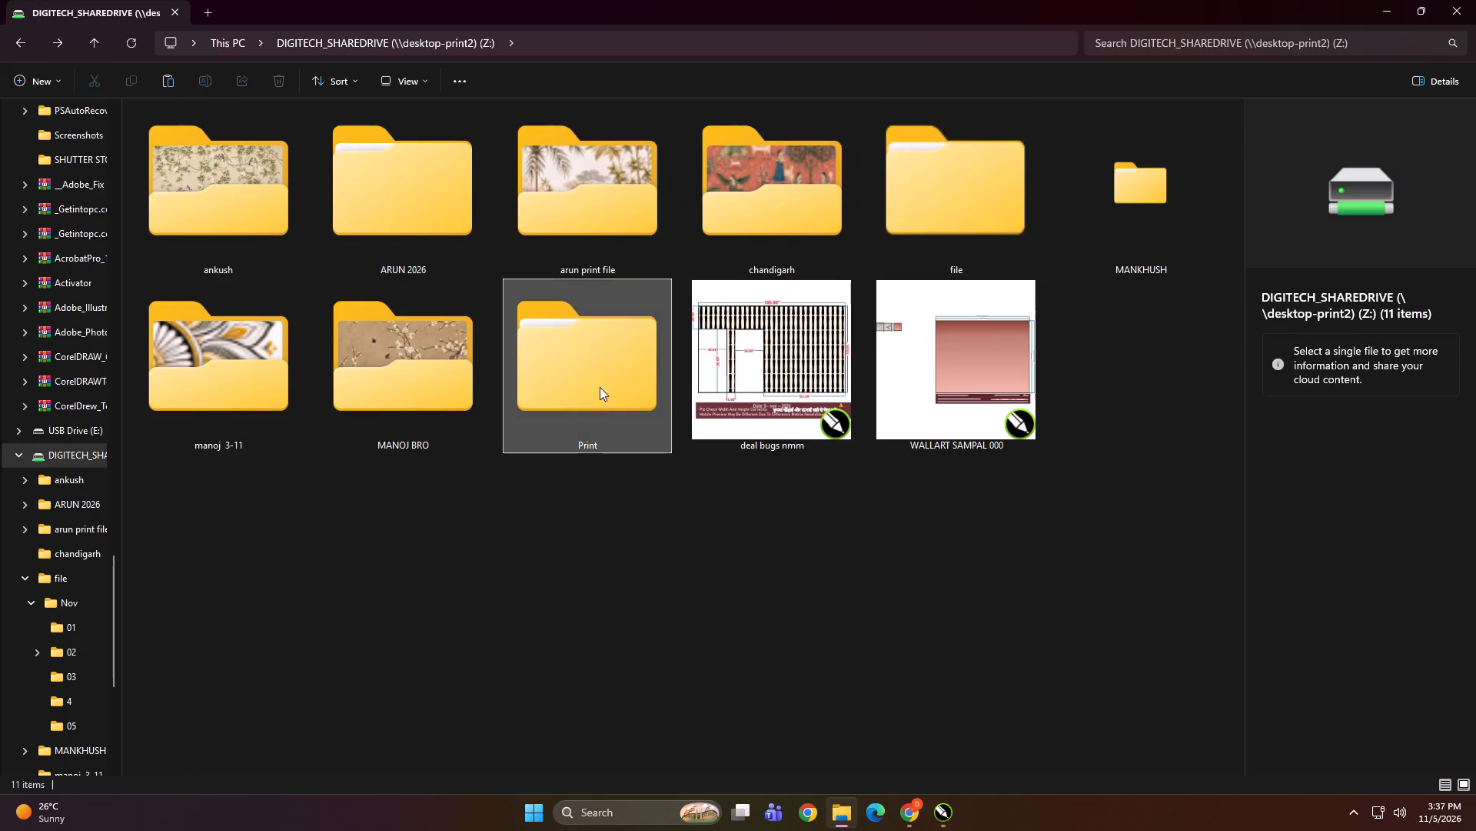
double_click(289, 254)
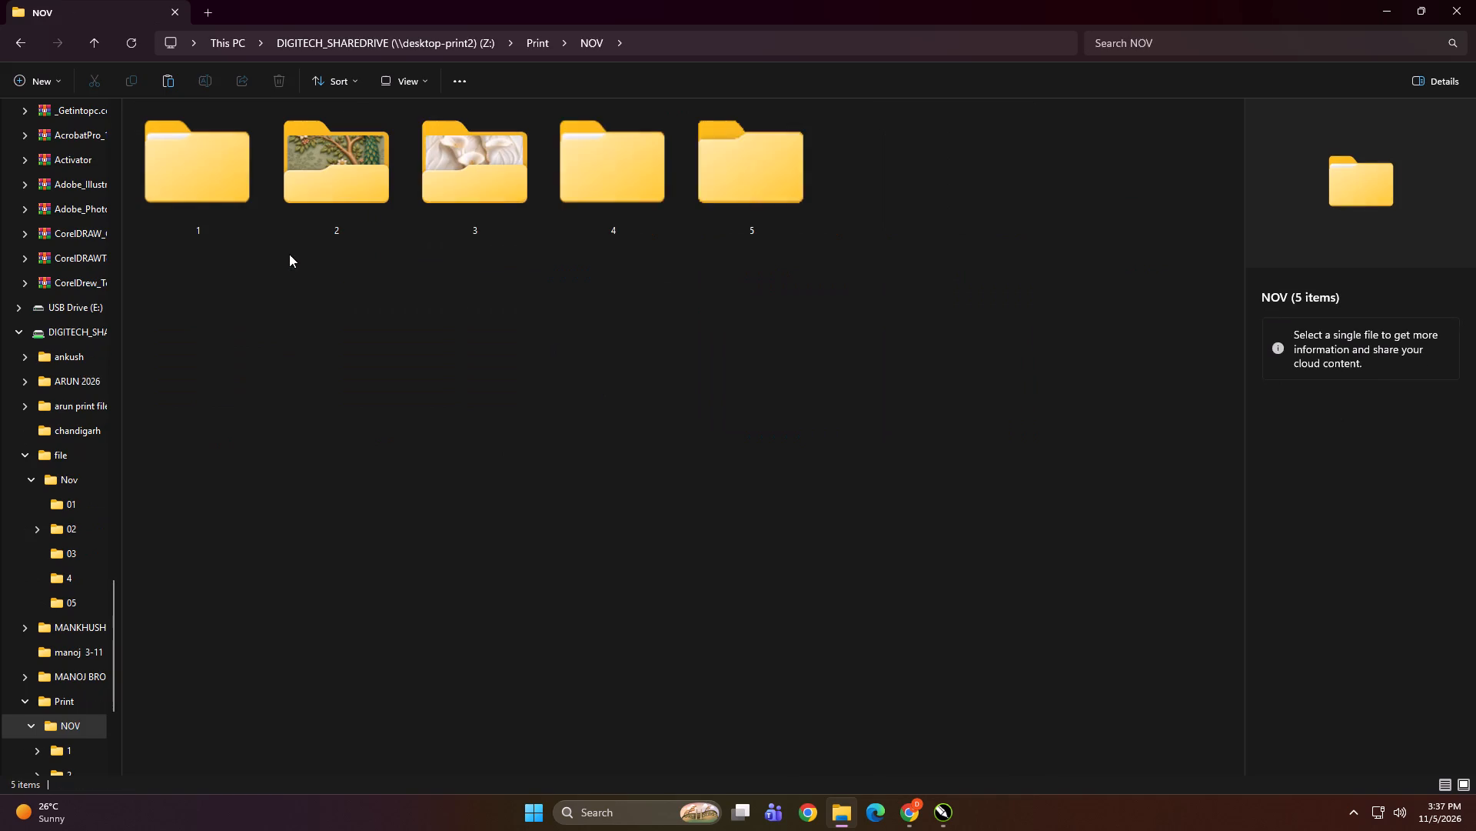
left_click(780, 189)
left_click(780, 189)
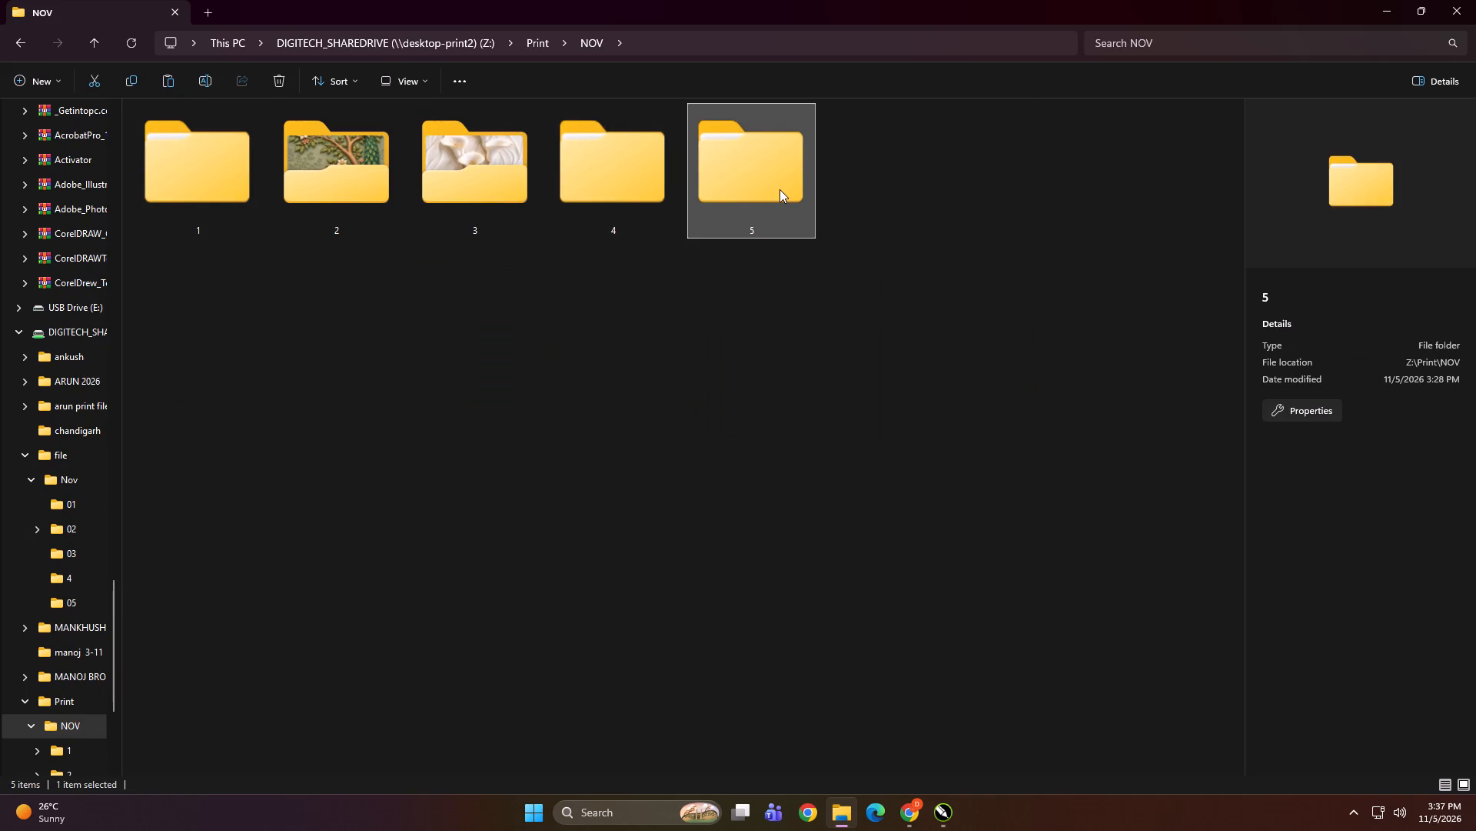
double_click(763, 171)
left_click(688, 458)
scroll(688, 458, "down", 1, "ctrl")
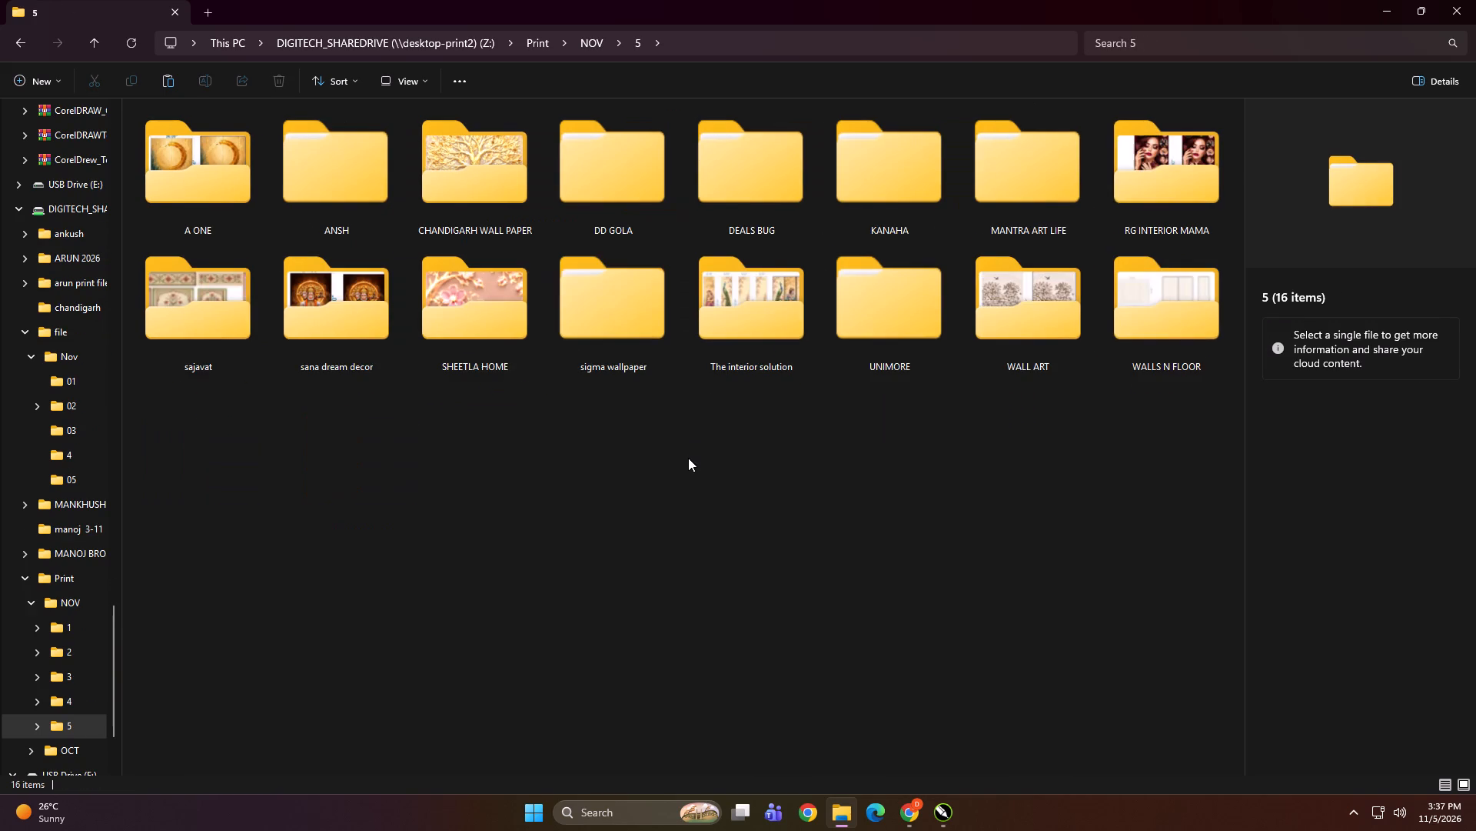
scroll(759, 476, "up", 6, "ctrl")
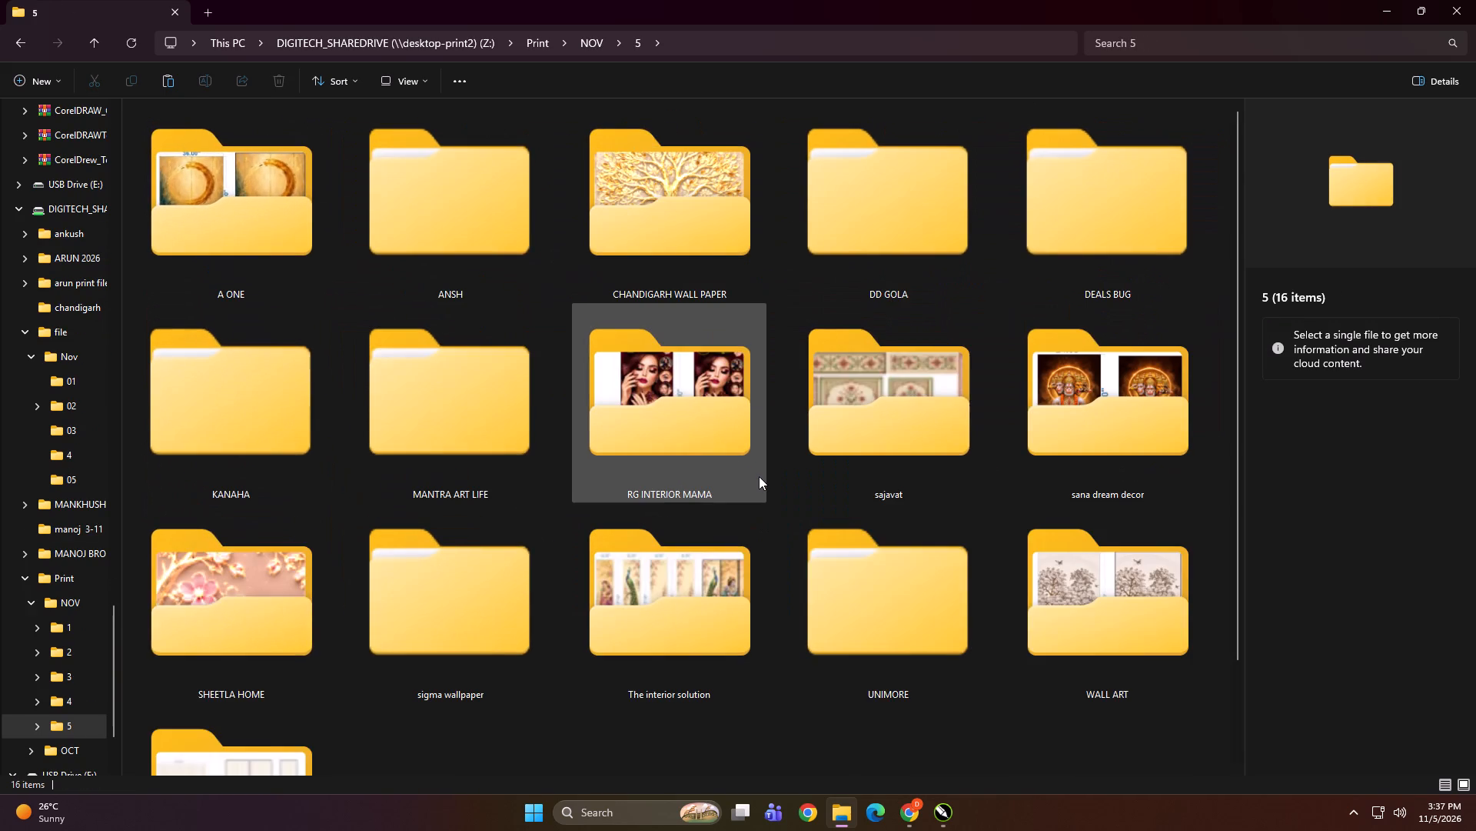
scroll(759, 476, "down", 1, "ctrl")
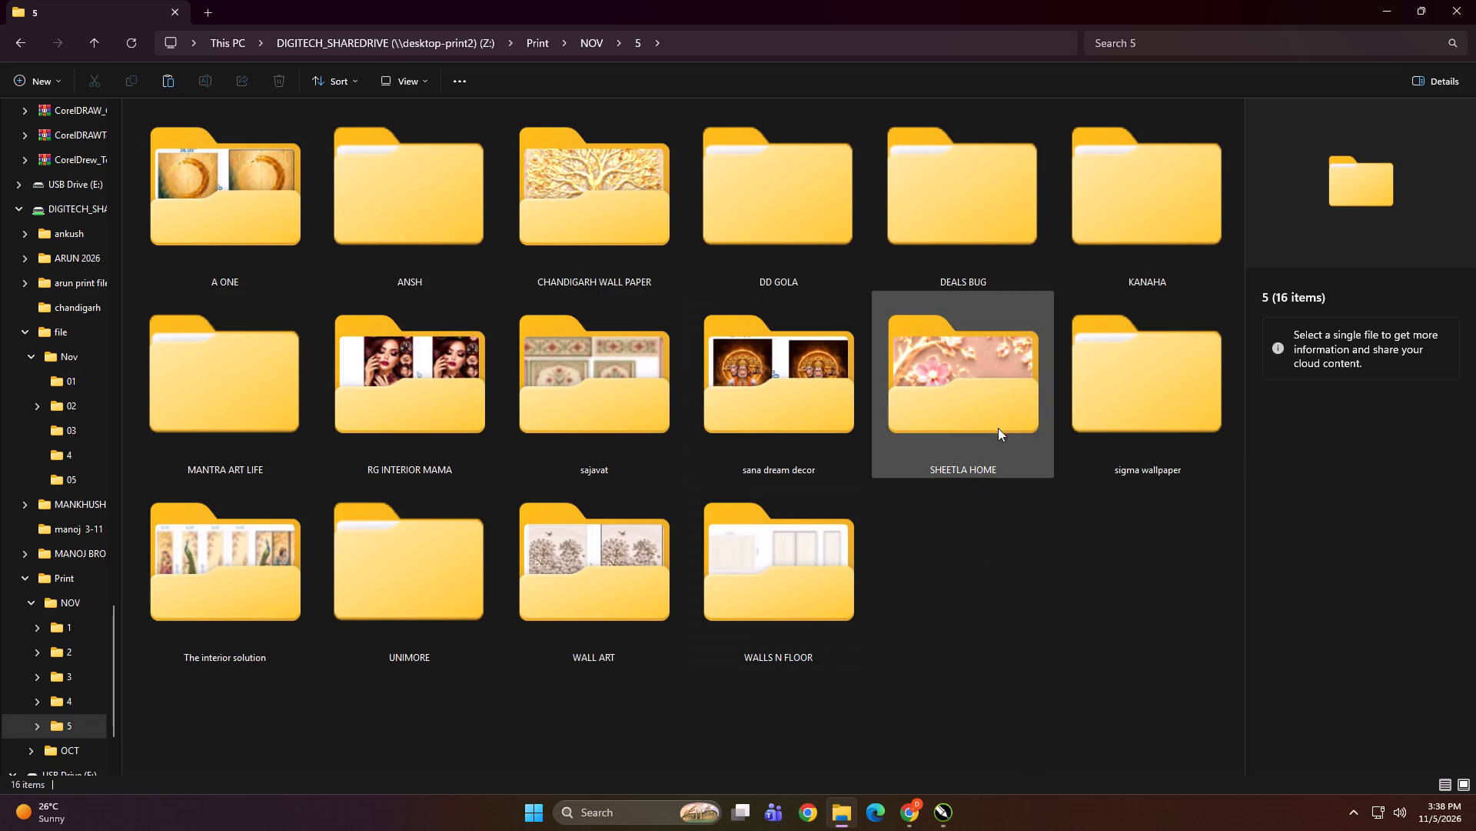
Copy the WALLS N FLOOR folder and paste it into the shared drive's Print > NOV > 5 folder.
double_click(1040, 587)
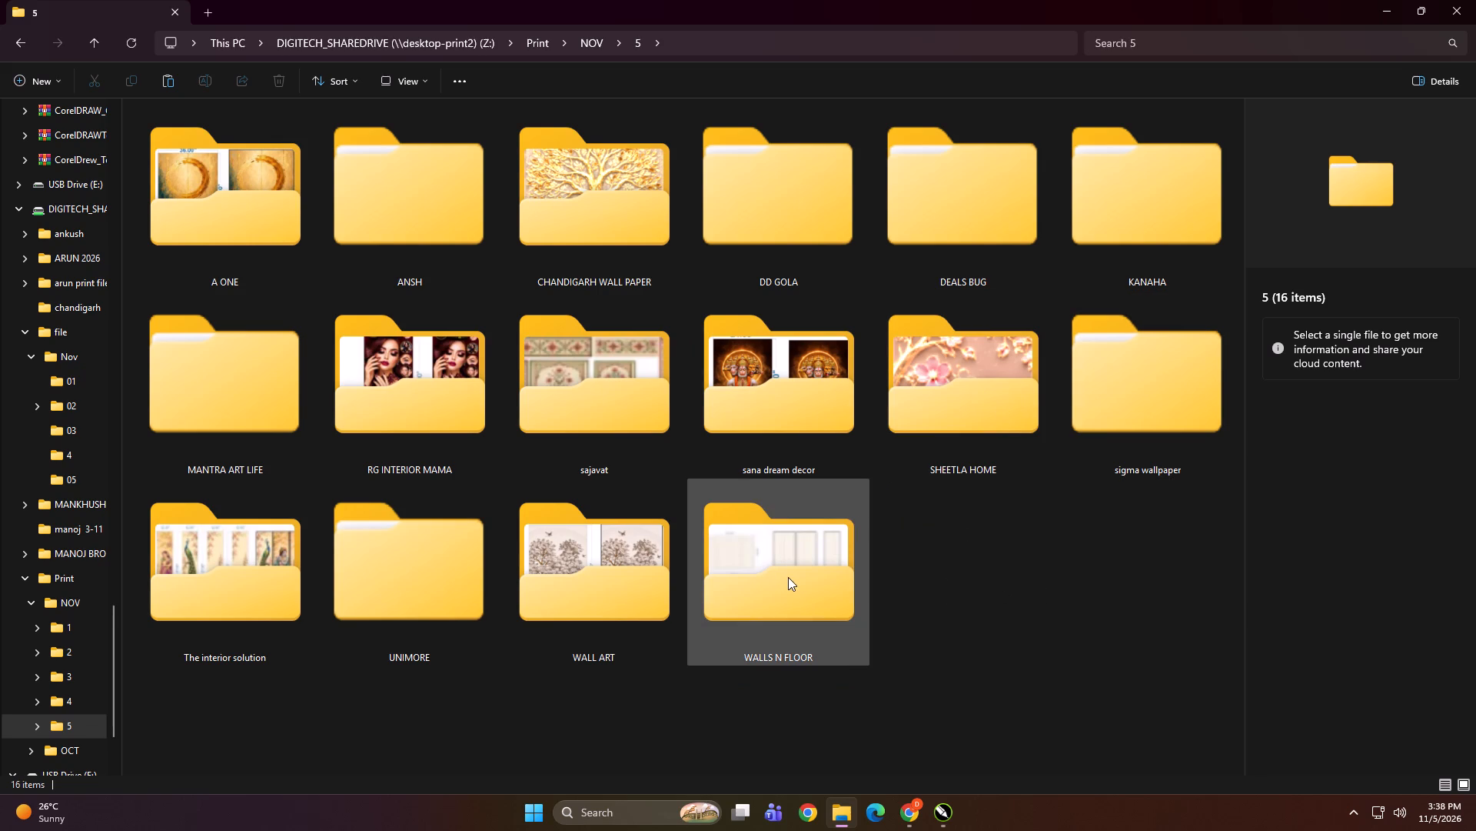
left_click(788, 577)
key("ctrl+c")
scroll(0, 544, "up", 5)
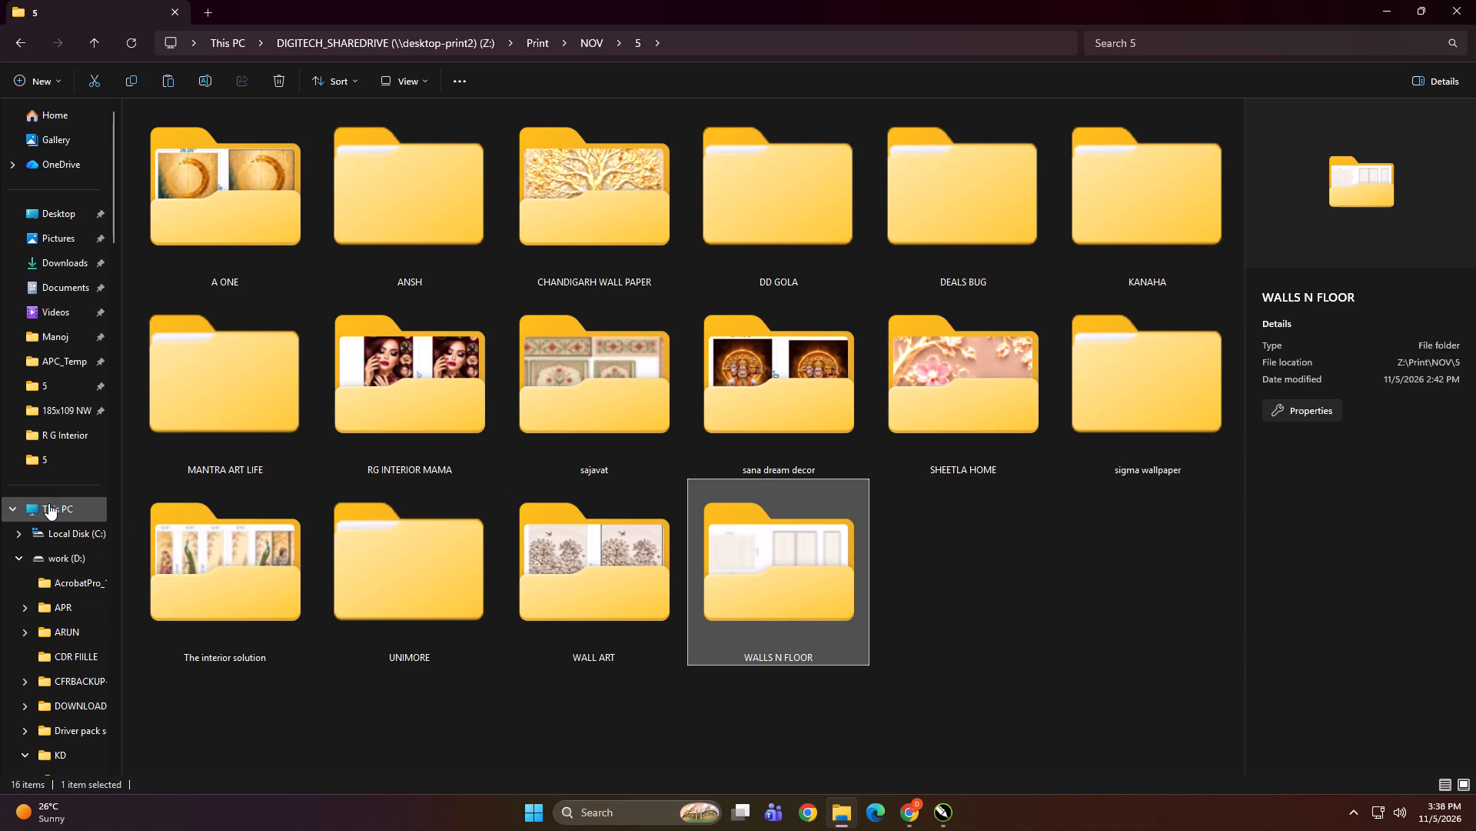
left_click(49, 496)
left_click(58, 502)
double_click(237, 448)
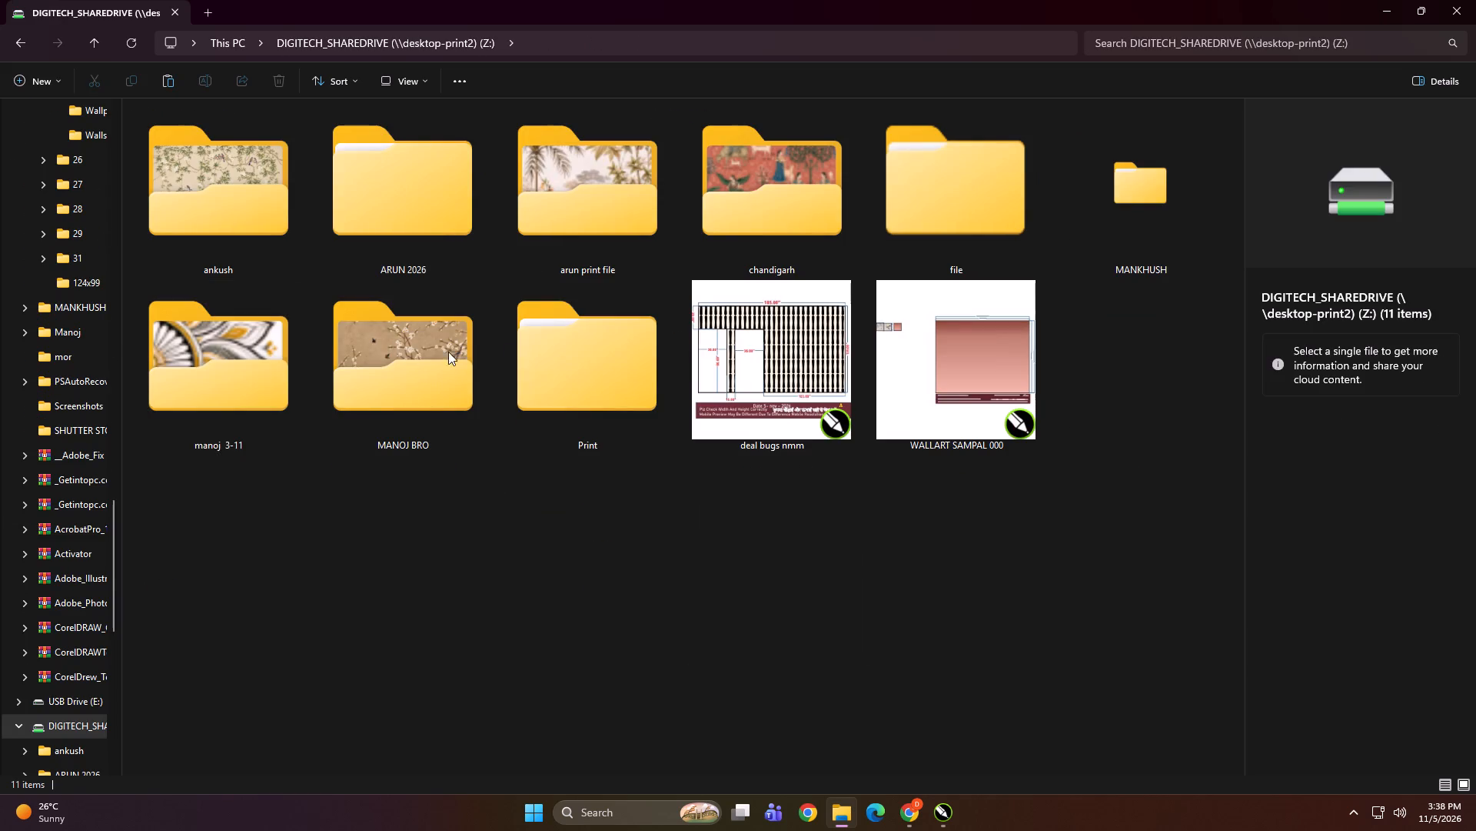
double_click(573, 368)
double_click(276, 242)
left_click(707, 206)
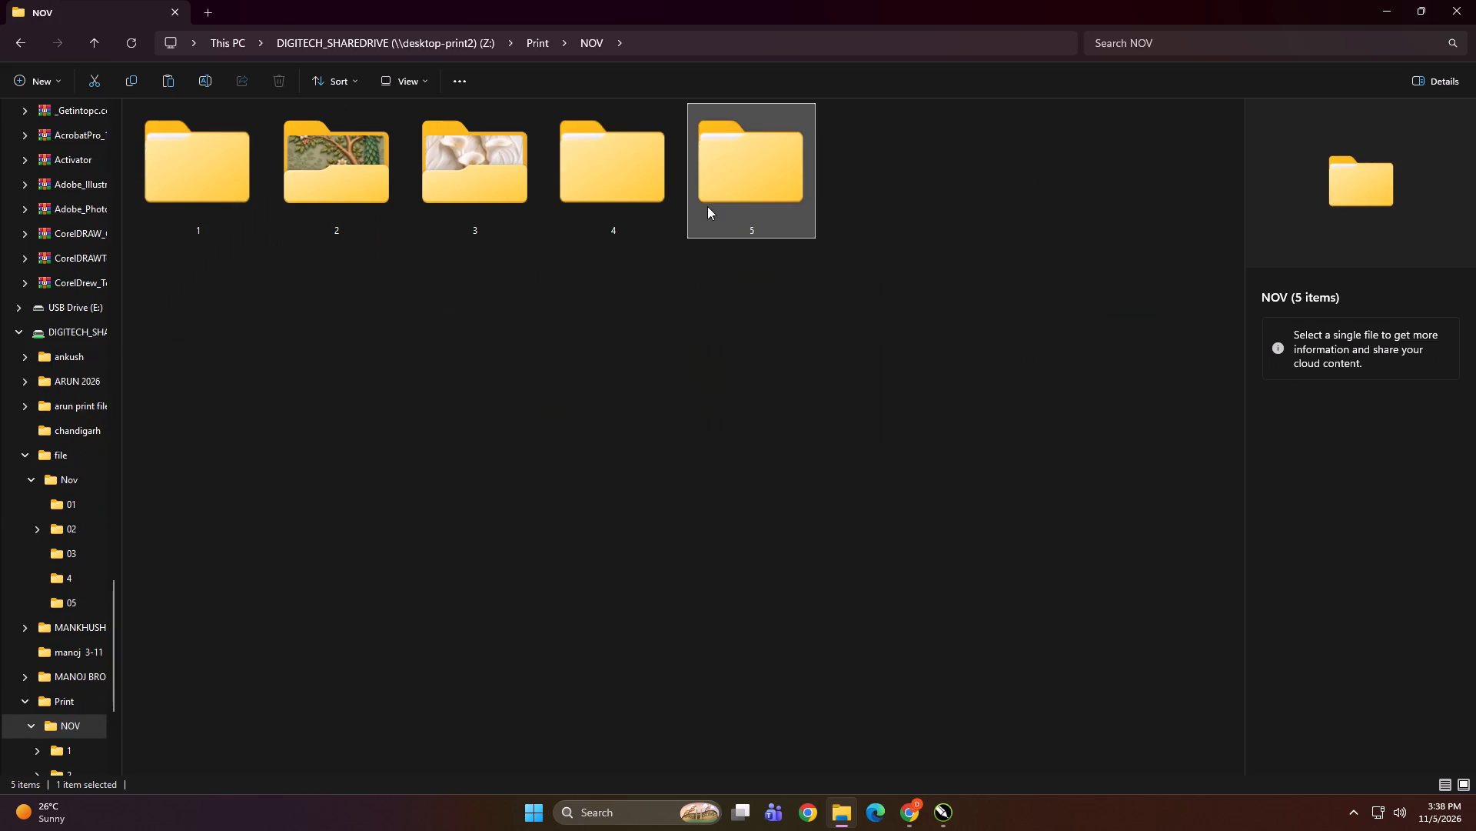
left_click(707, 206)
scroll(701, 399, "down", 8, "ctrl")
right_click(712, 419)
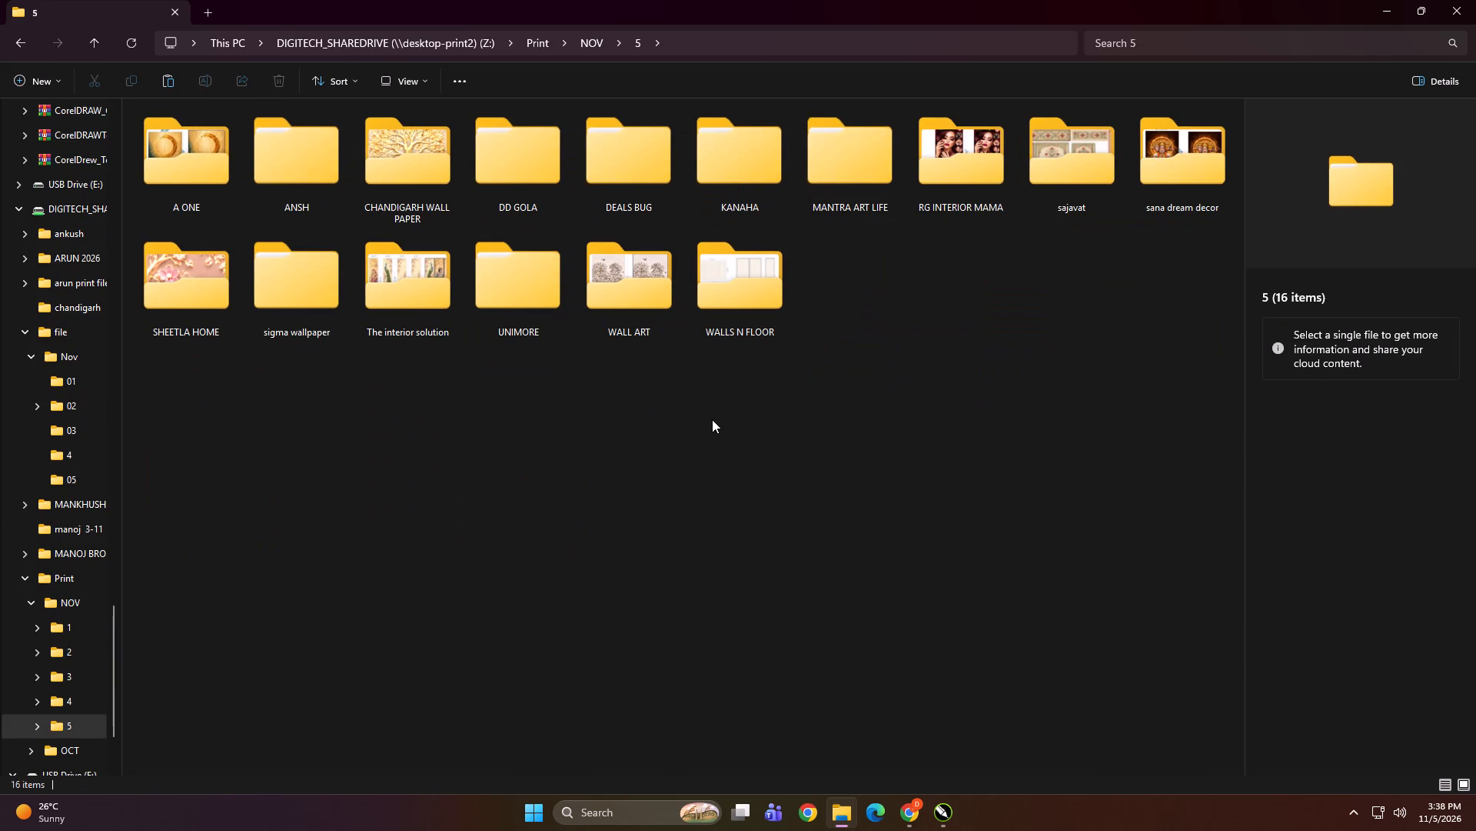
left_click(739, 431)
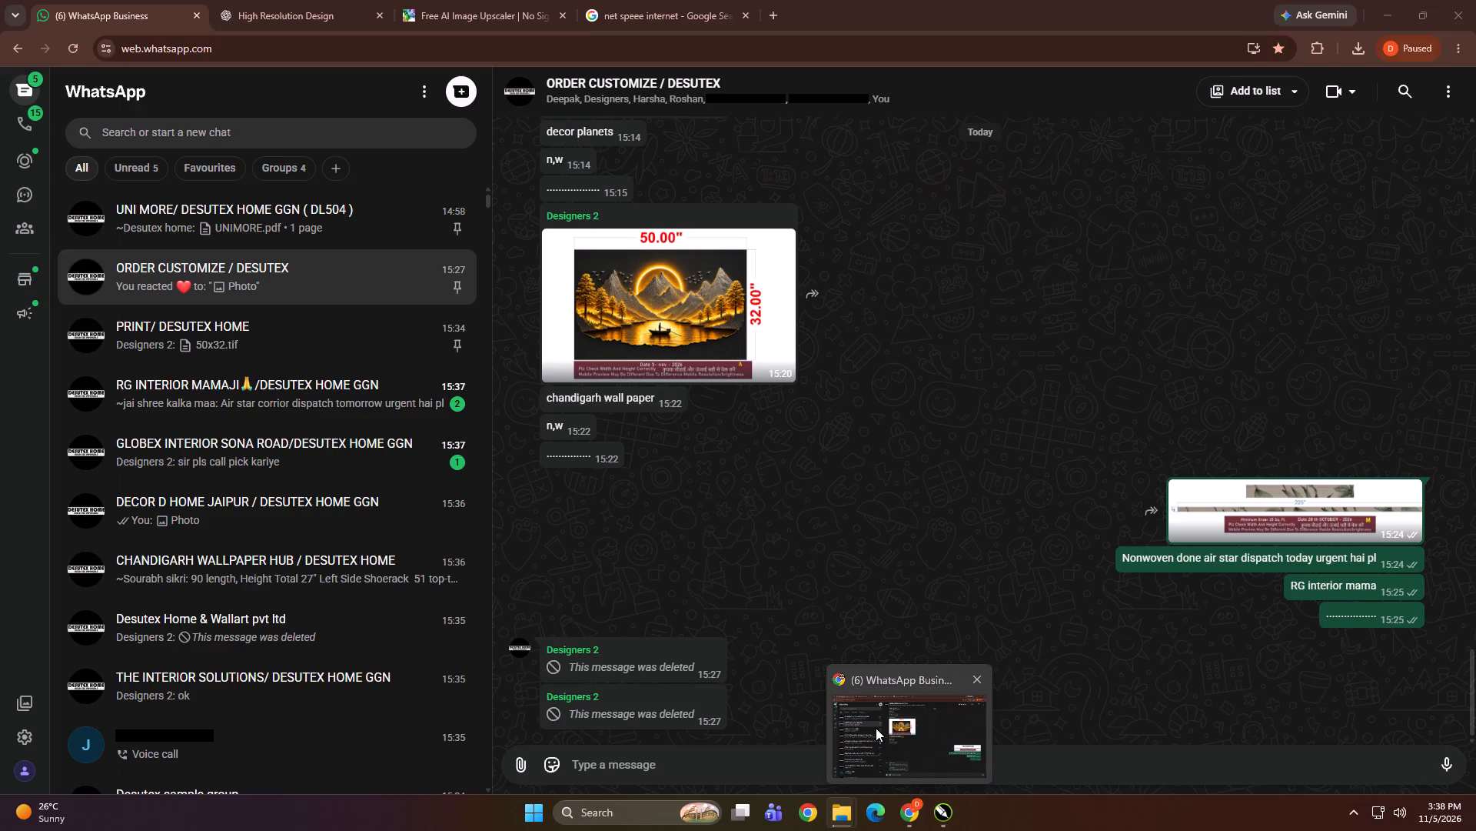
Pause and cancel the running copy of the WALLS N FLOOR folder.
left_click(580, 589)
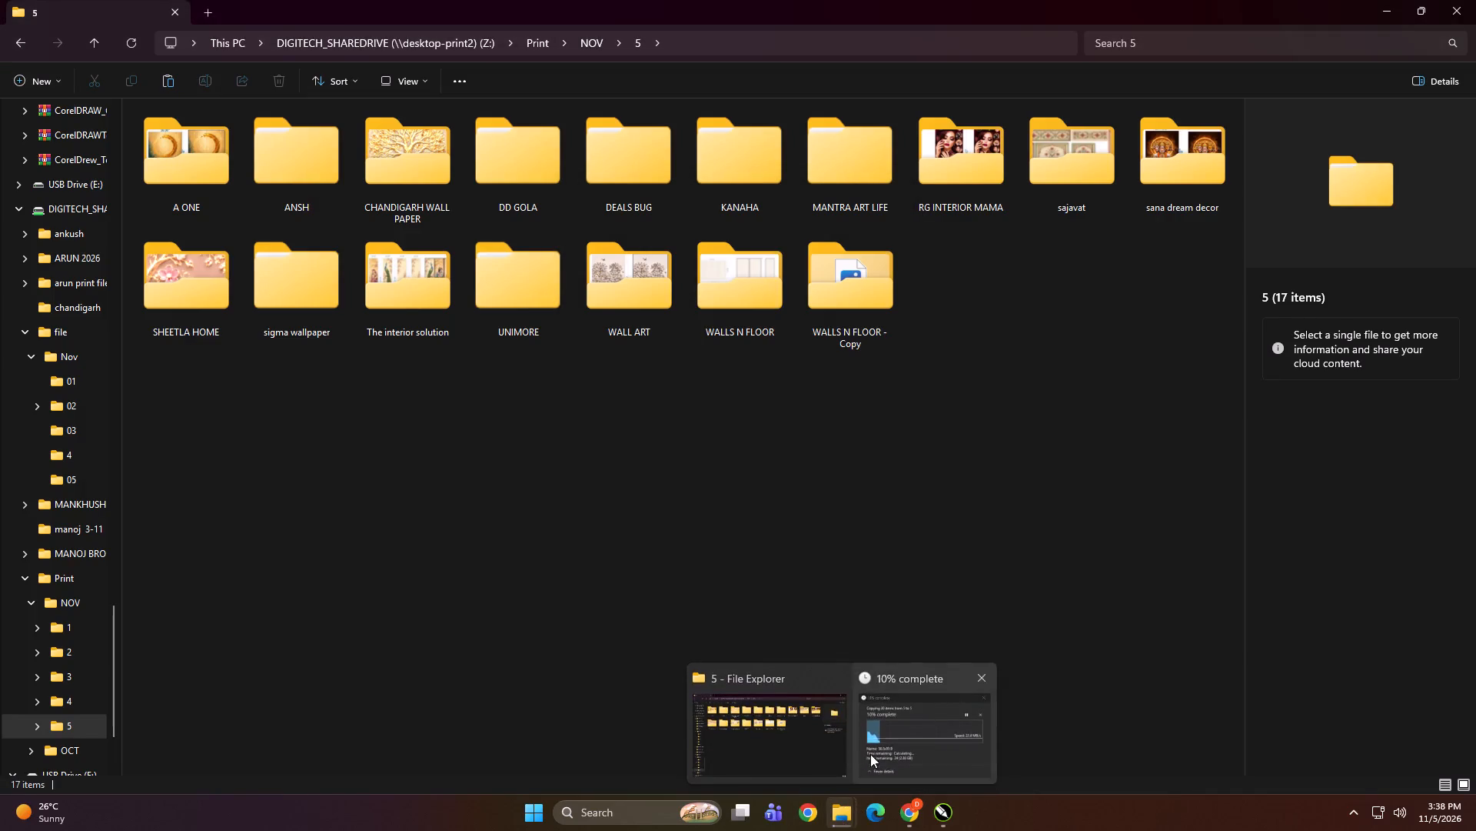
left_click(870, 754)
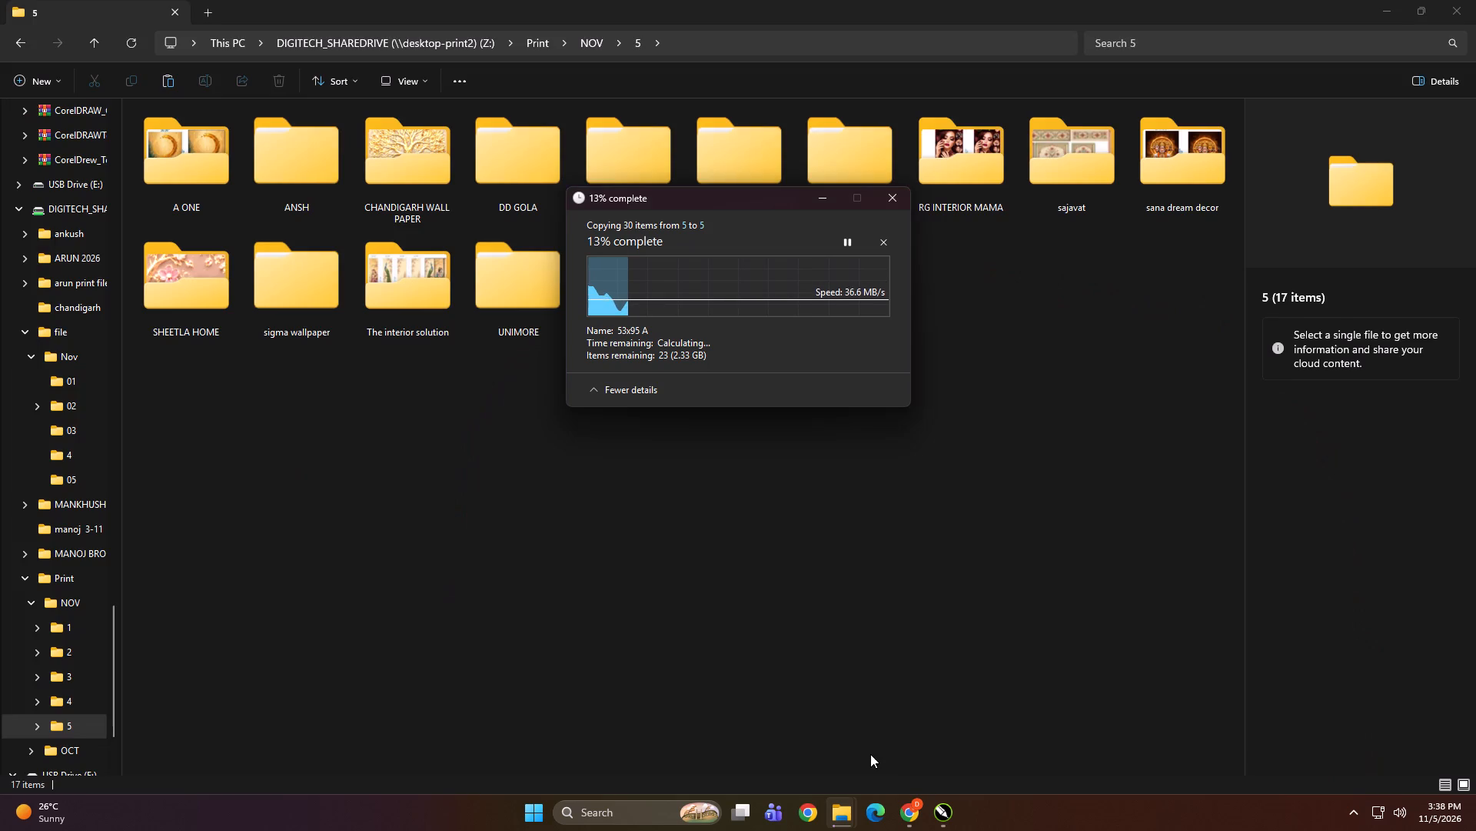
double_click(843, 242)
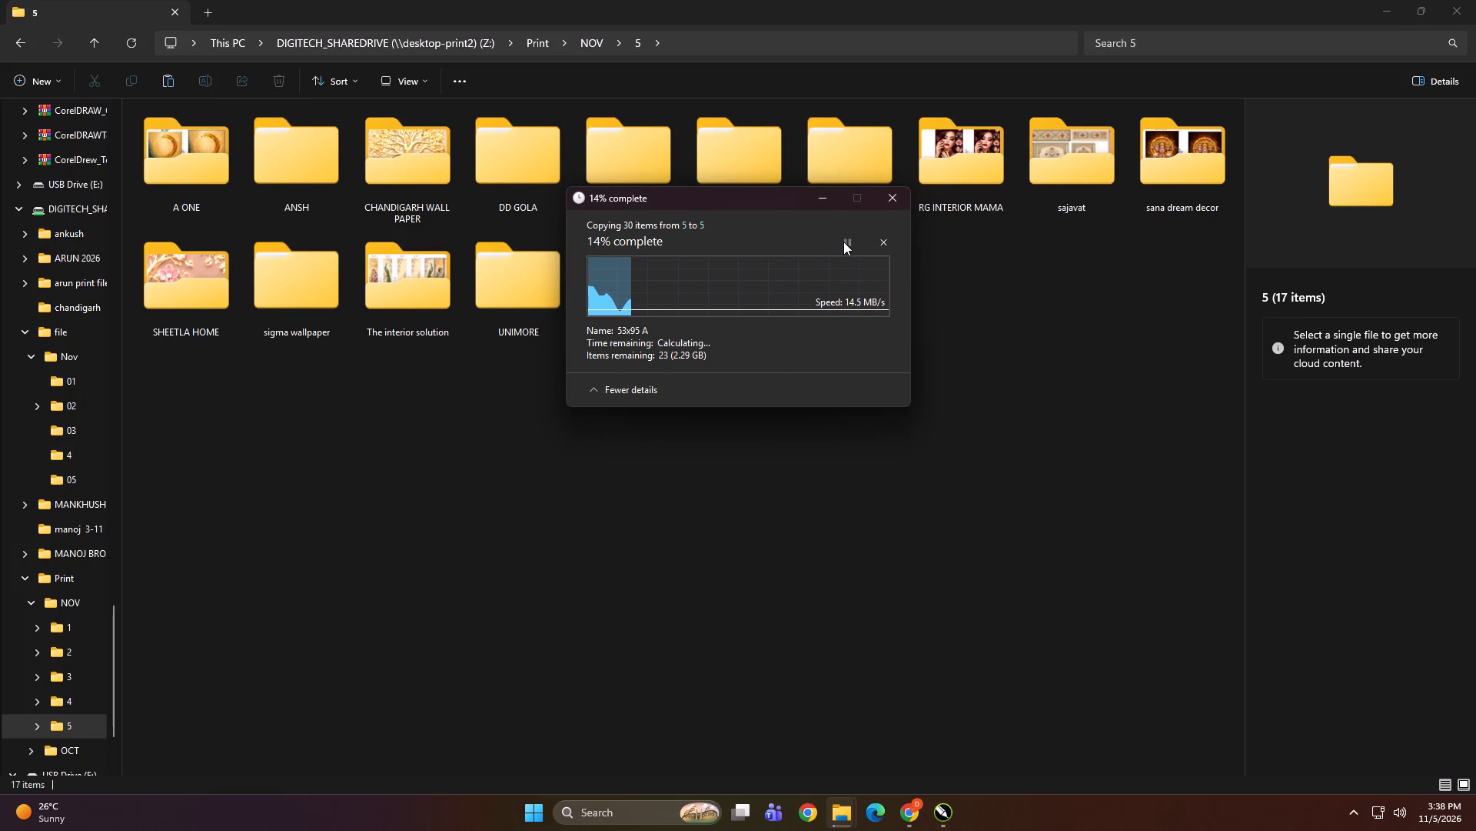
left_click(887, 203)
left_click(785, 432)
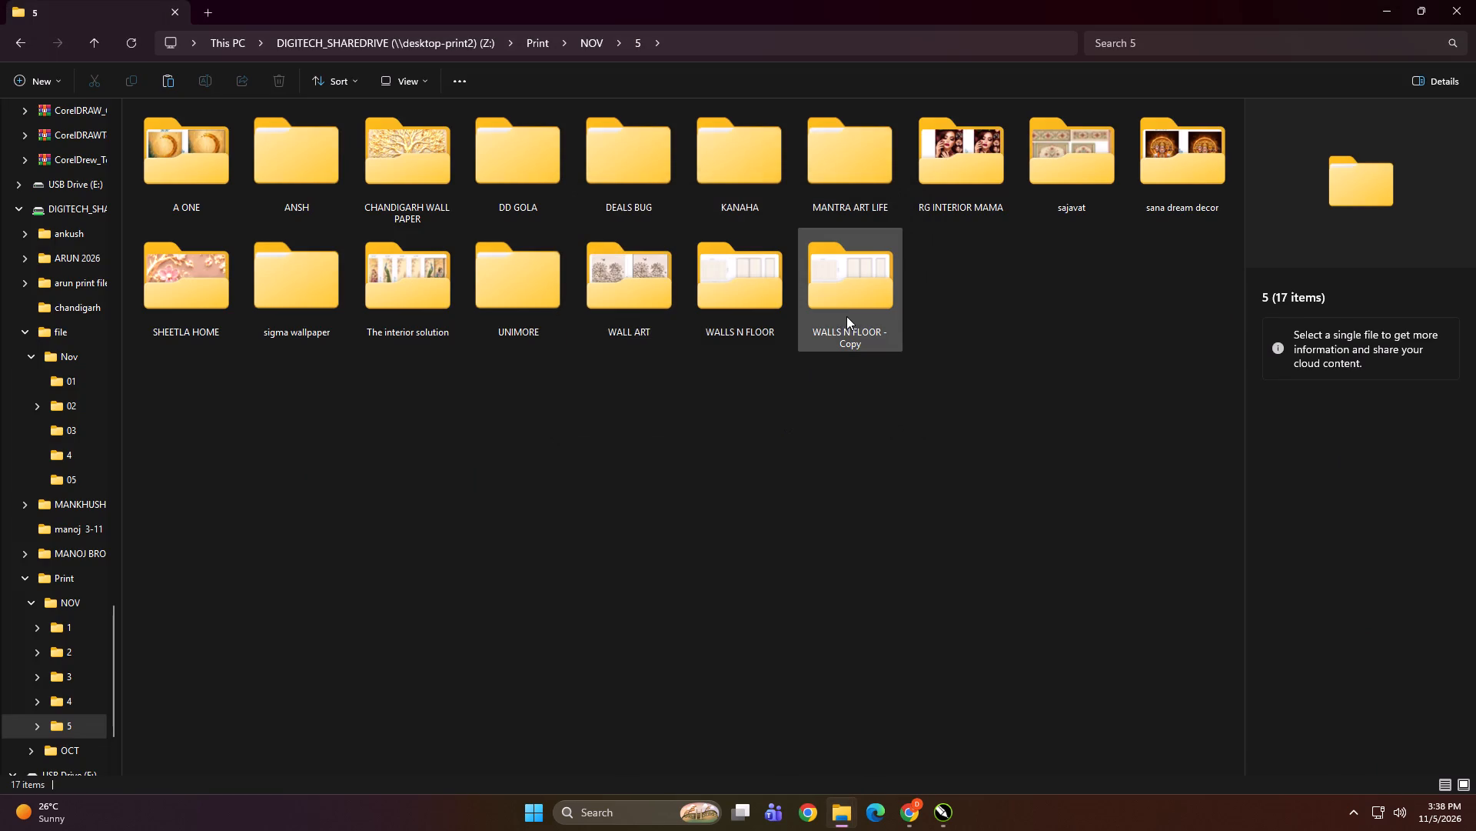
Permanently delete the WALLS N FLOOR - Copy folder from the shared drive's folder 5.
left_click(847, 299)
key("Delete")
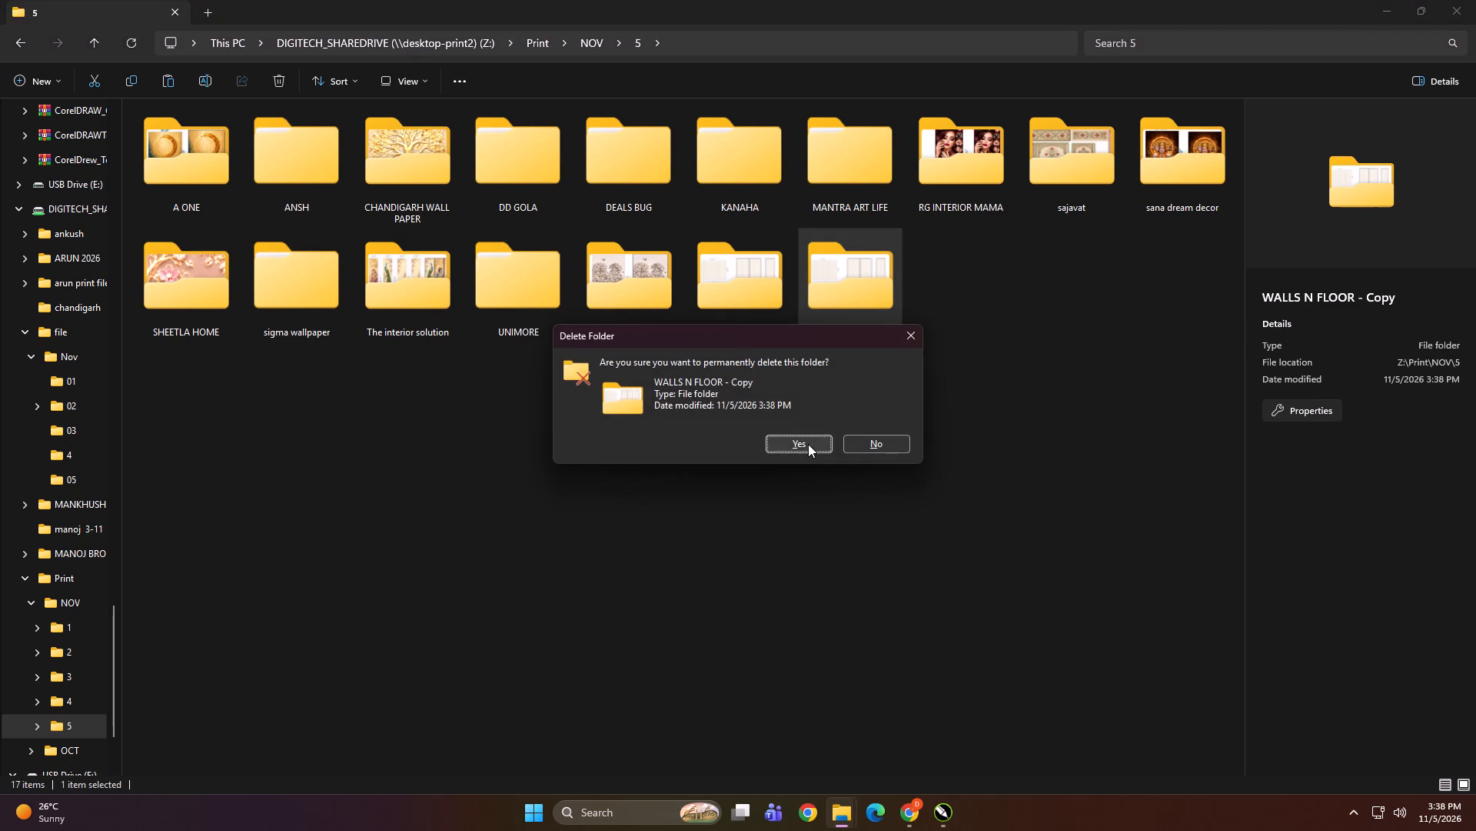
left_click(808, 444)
Copy the WALL PARADISE folder from KD > PRINT FILE > NOV > 5 on the work (D:) drive.
scroll(32, 557, "up", 6)
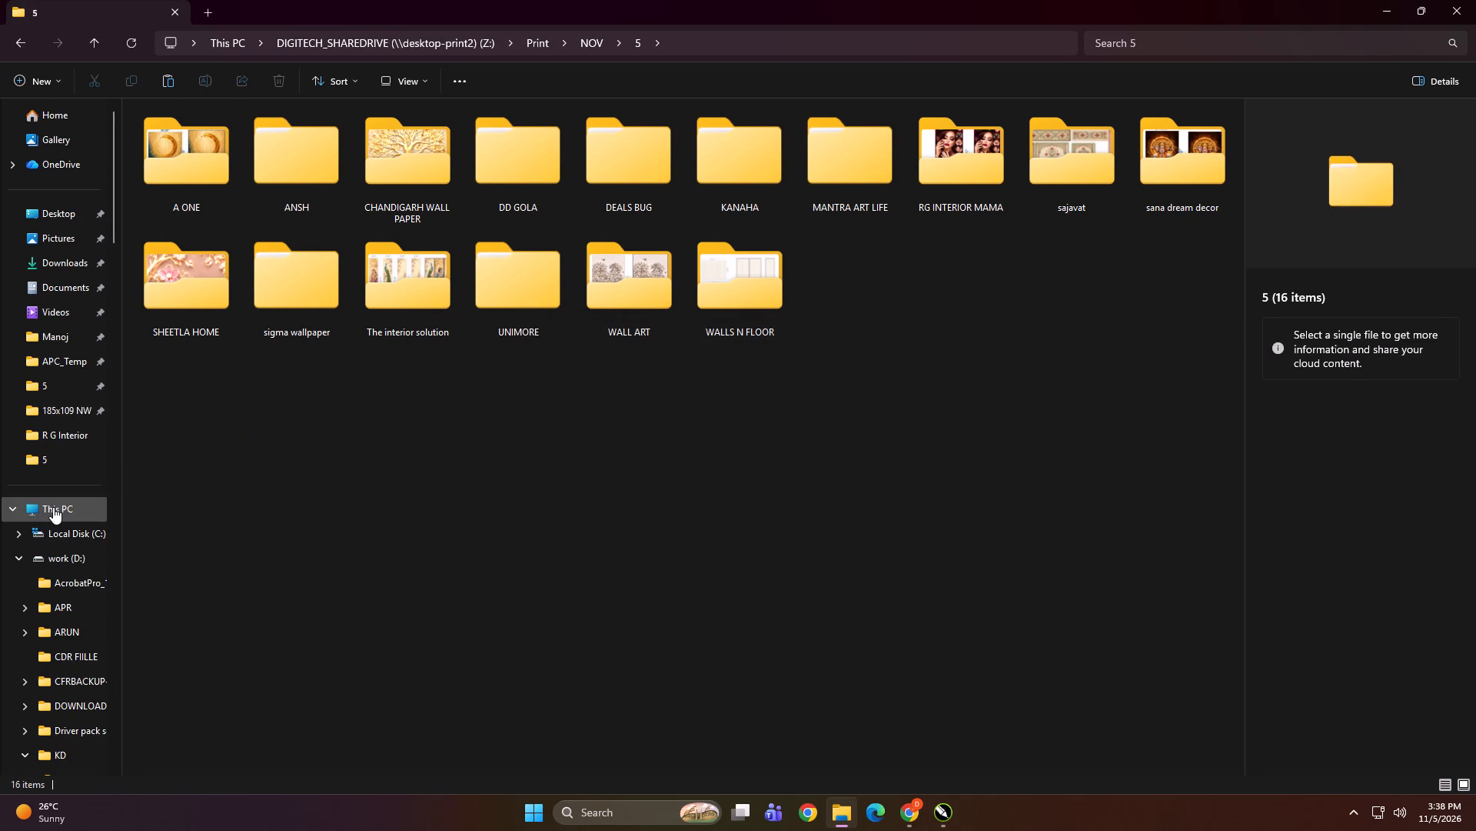
left_click(53, 507)
triple_click(460, 249)
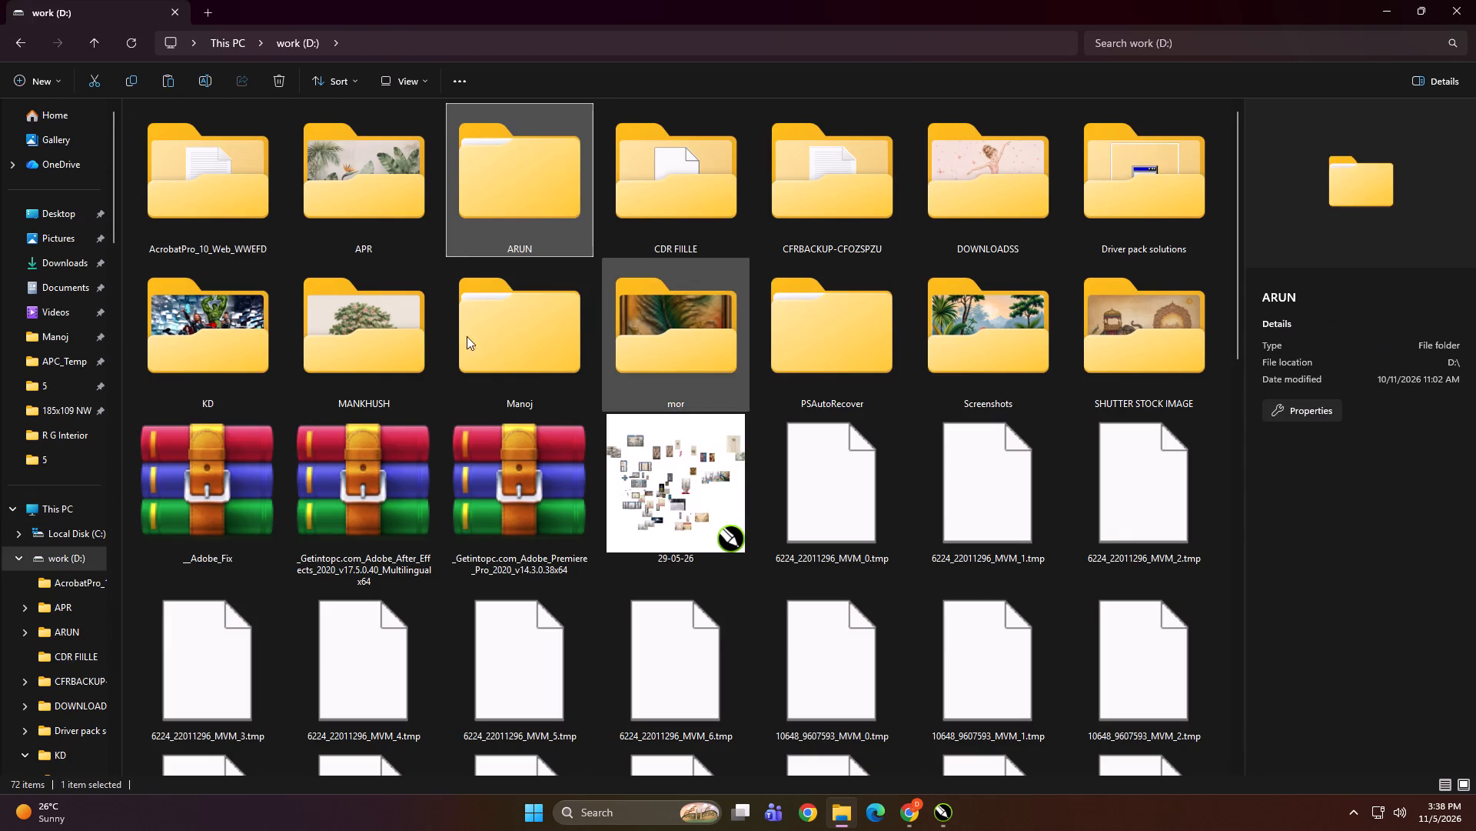
double_click(234, 357)
double_click(658, 242)
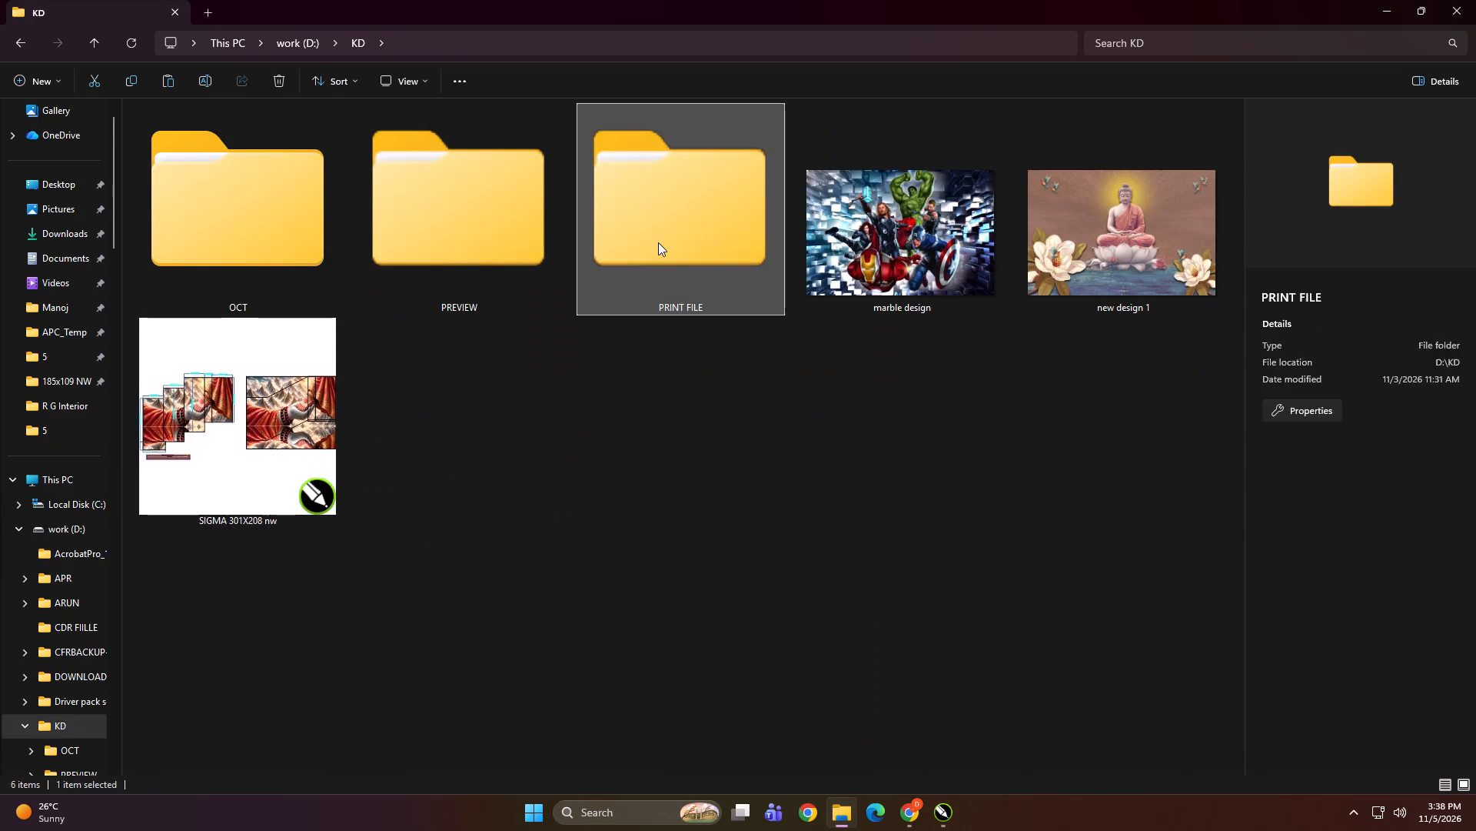
triple_click(319, 233)
double_click(1149, 242)
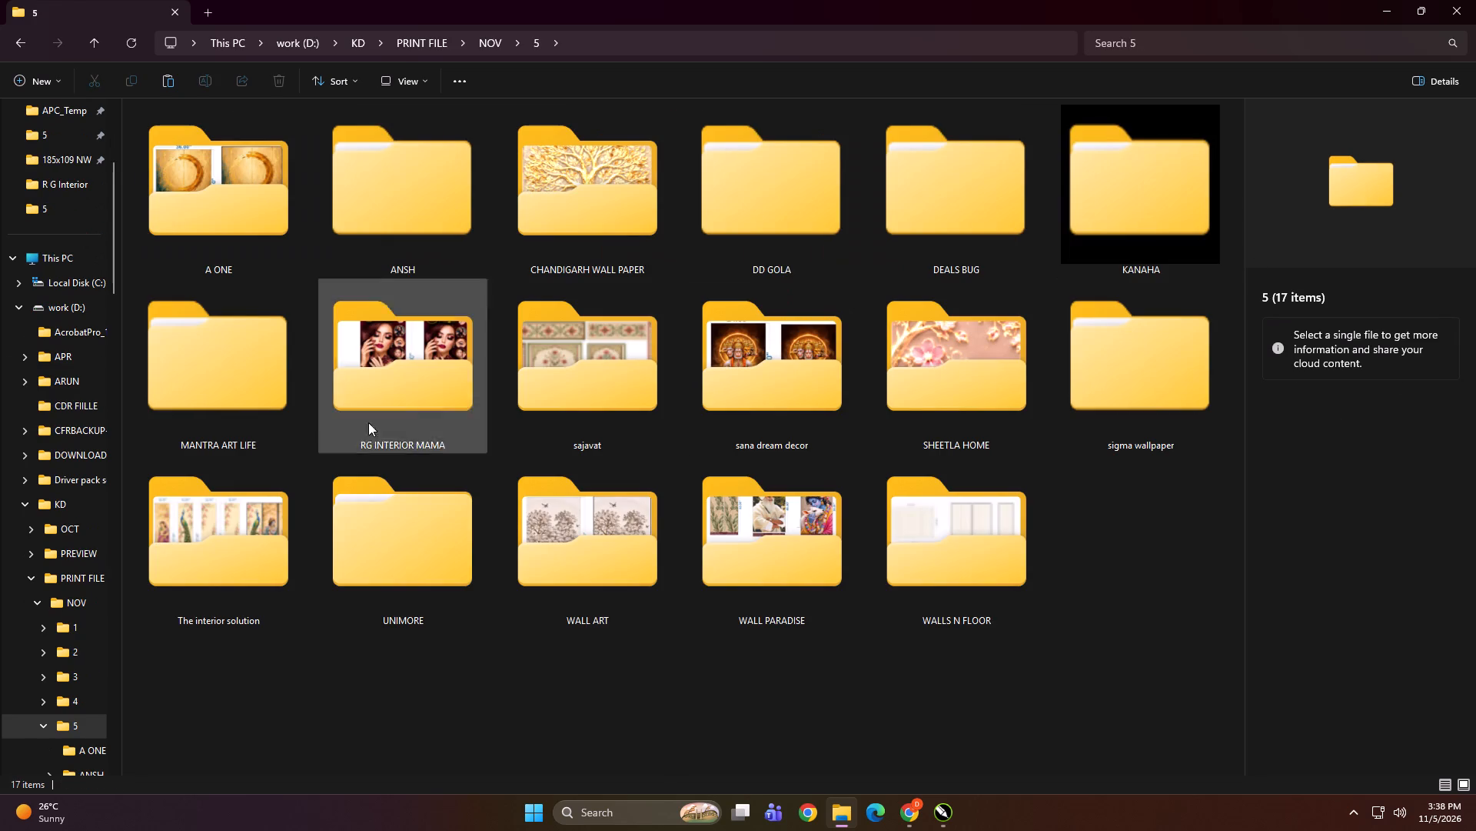
left_click(800, 571)
key("ctrl+c")
Open Print > NOV > 5 on the shared Z: drive as the destination for the copied WALL PARADISE folder.
scroll(30, 479, "up", 2)
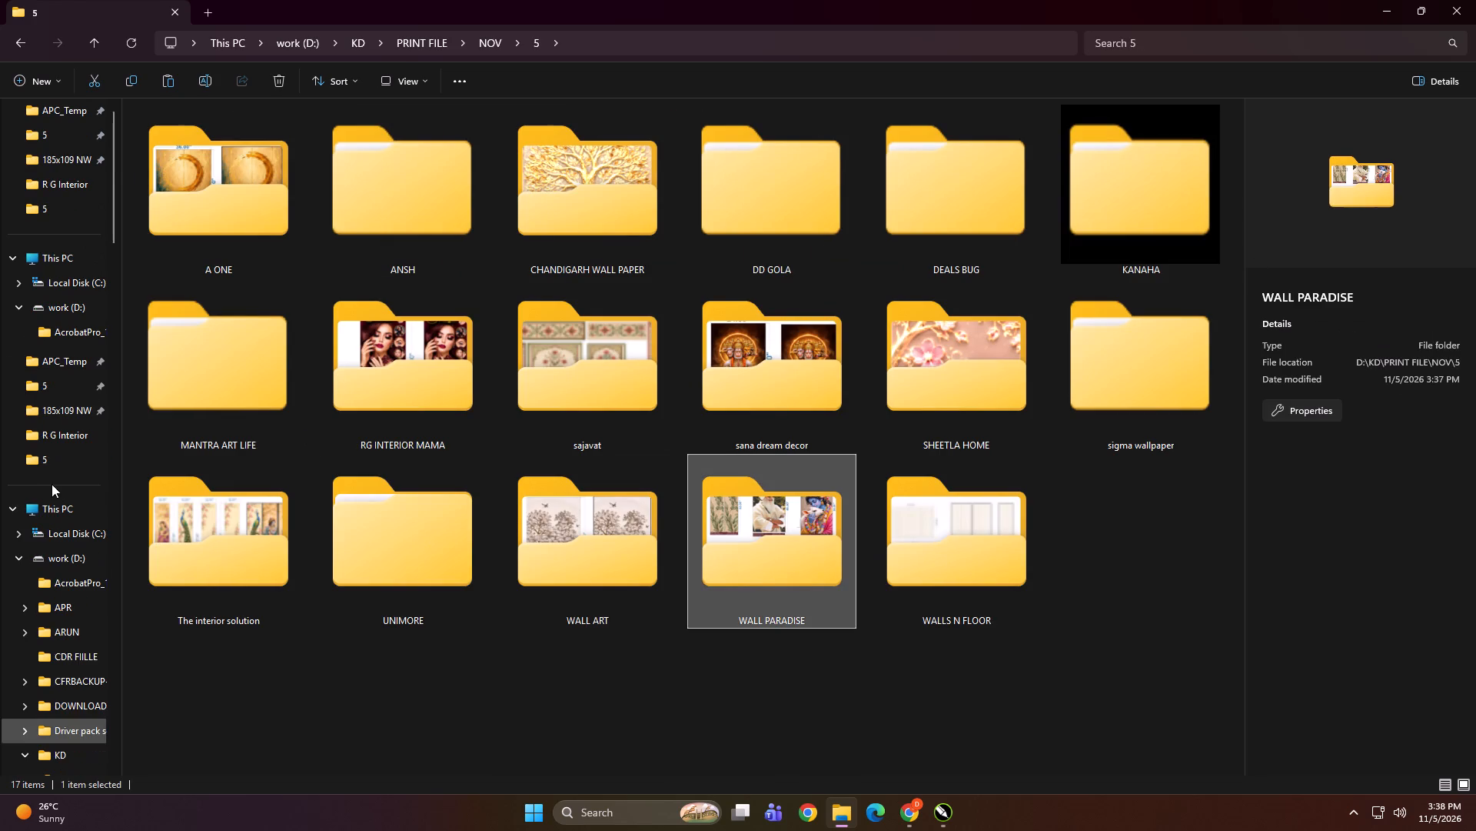
scroll(52, 484, "up", 3)
double_click(57, 502)
left_click(266, 418)
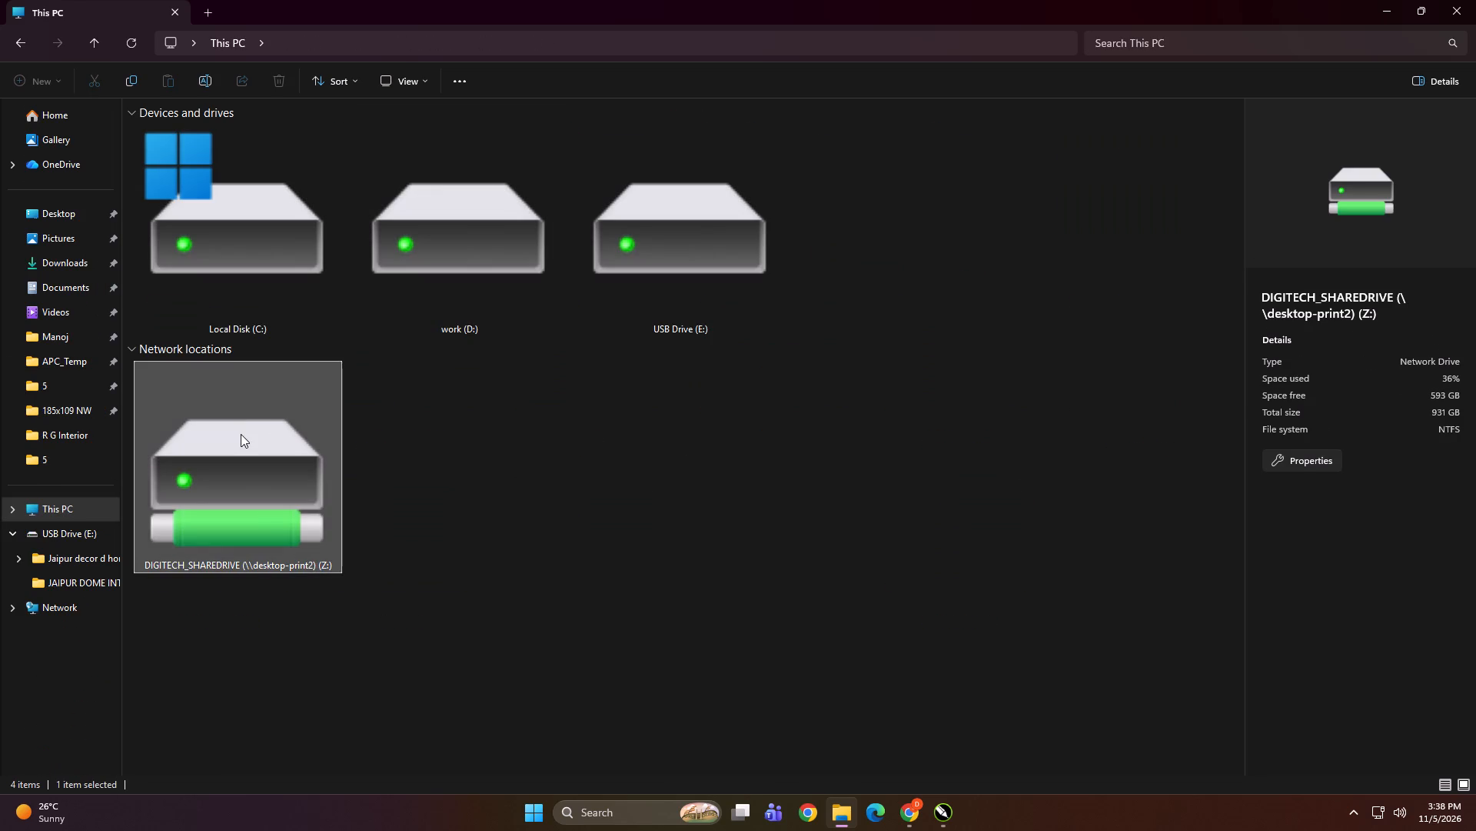
double_click(221, 426)
double_click(535, 345)
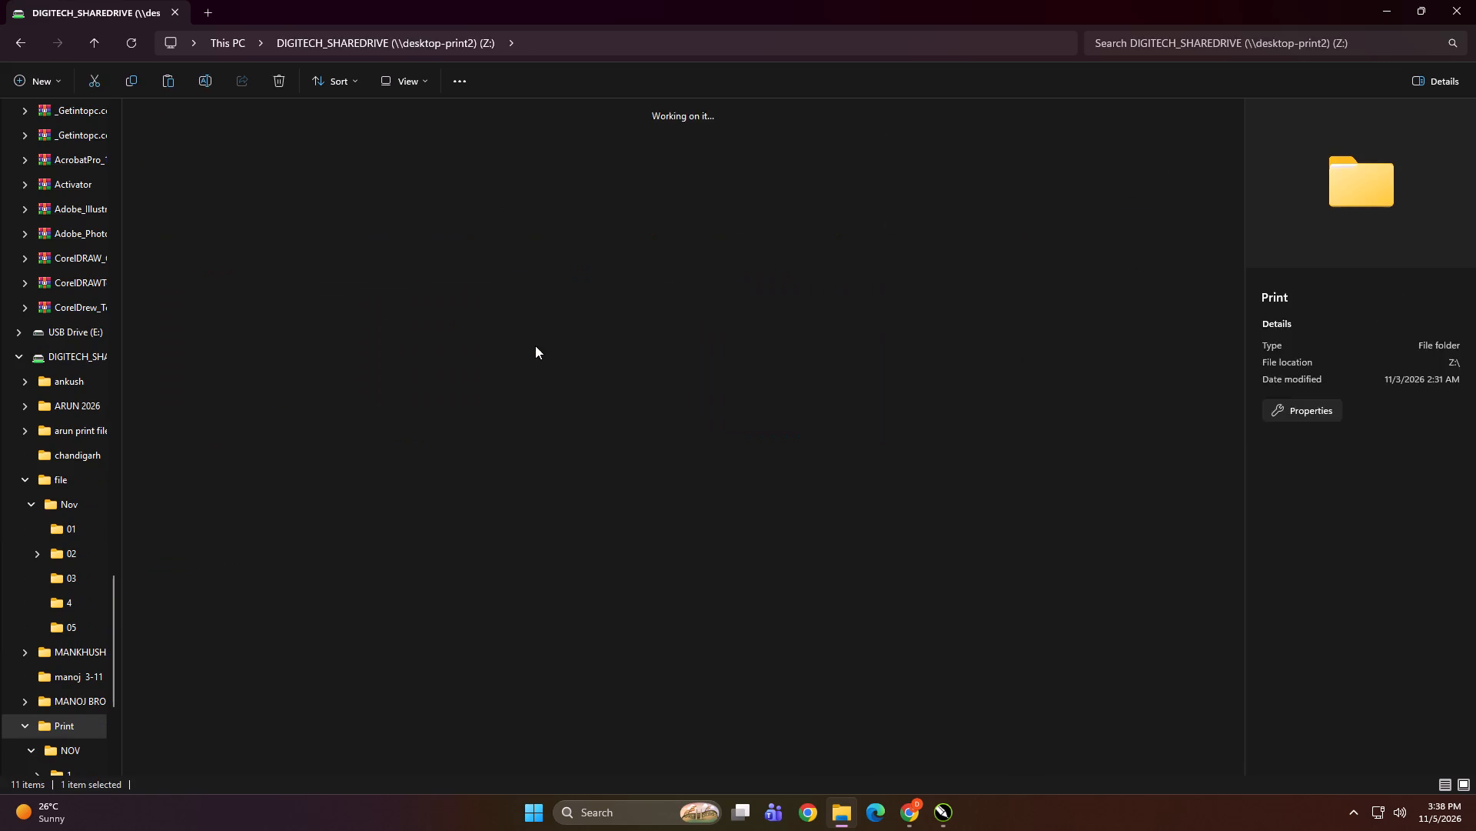
left_click(287, 211)
left_click(287, 211)
double_click(751, 159)
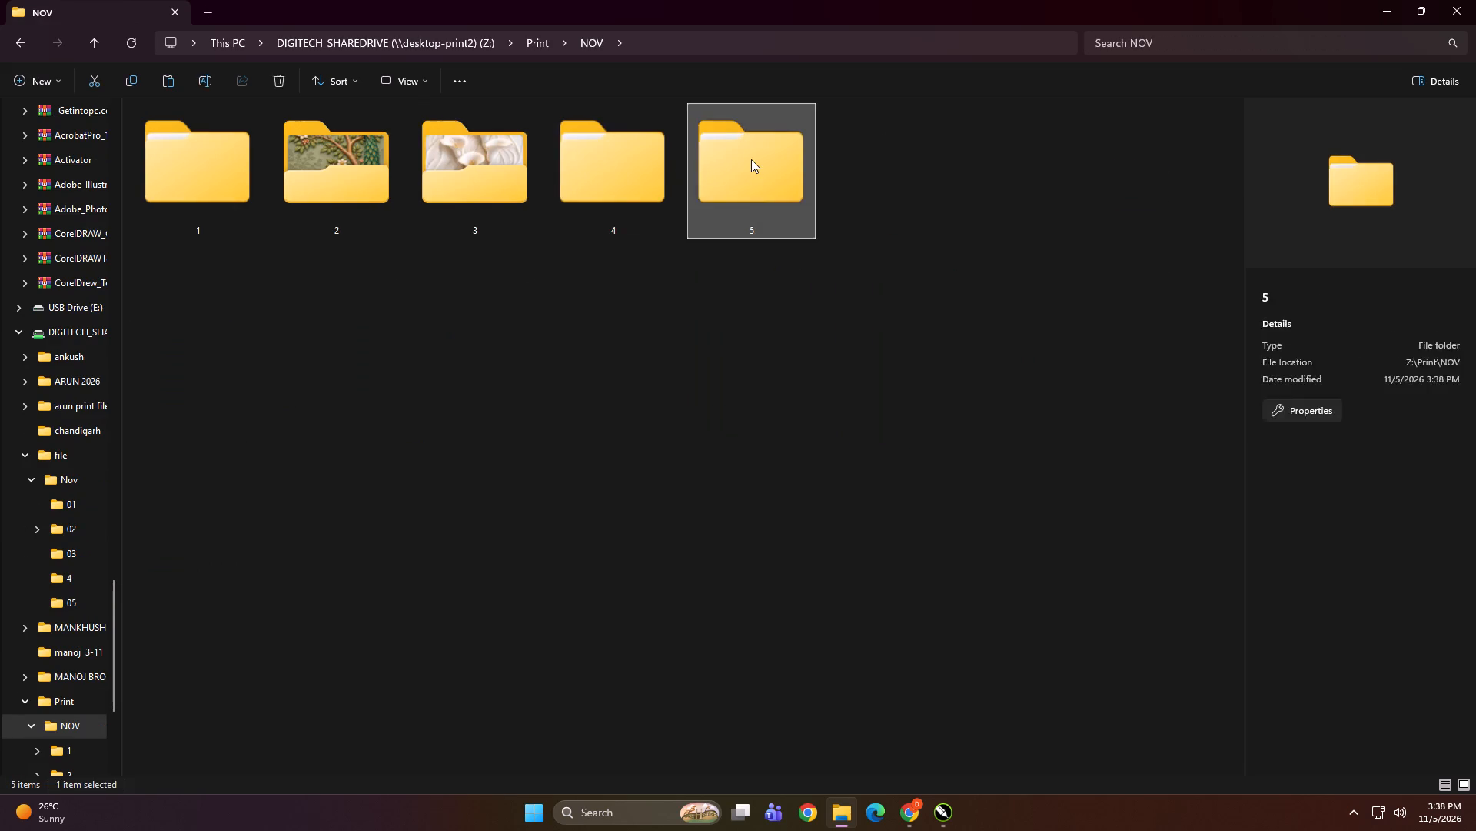
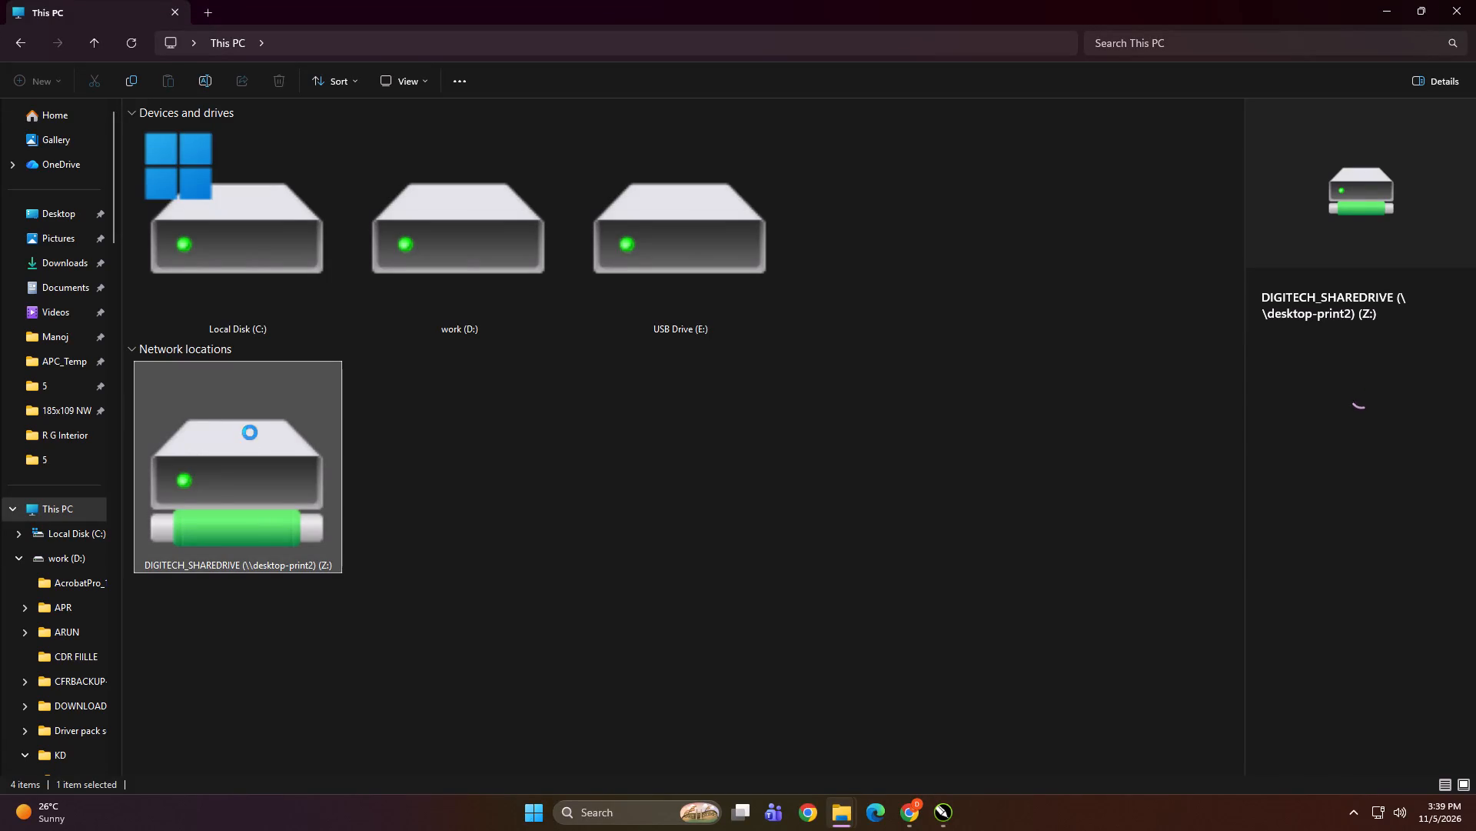
Bring the gold embossed tree image from file > Nov > 05 on the shared Z: drive into the CorelDRAW document Untitled-1.
left_click(468, 442)
double_click(963, 184)
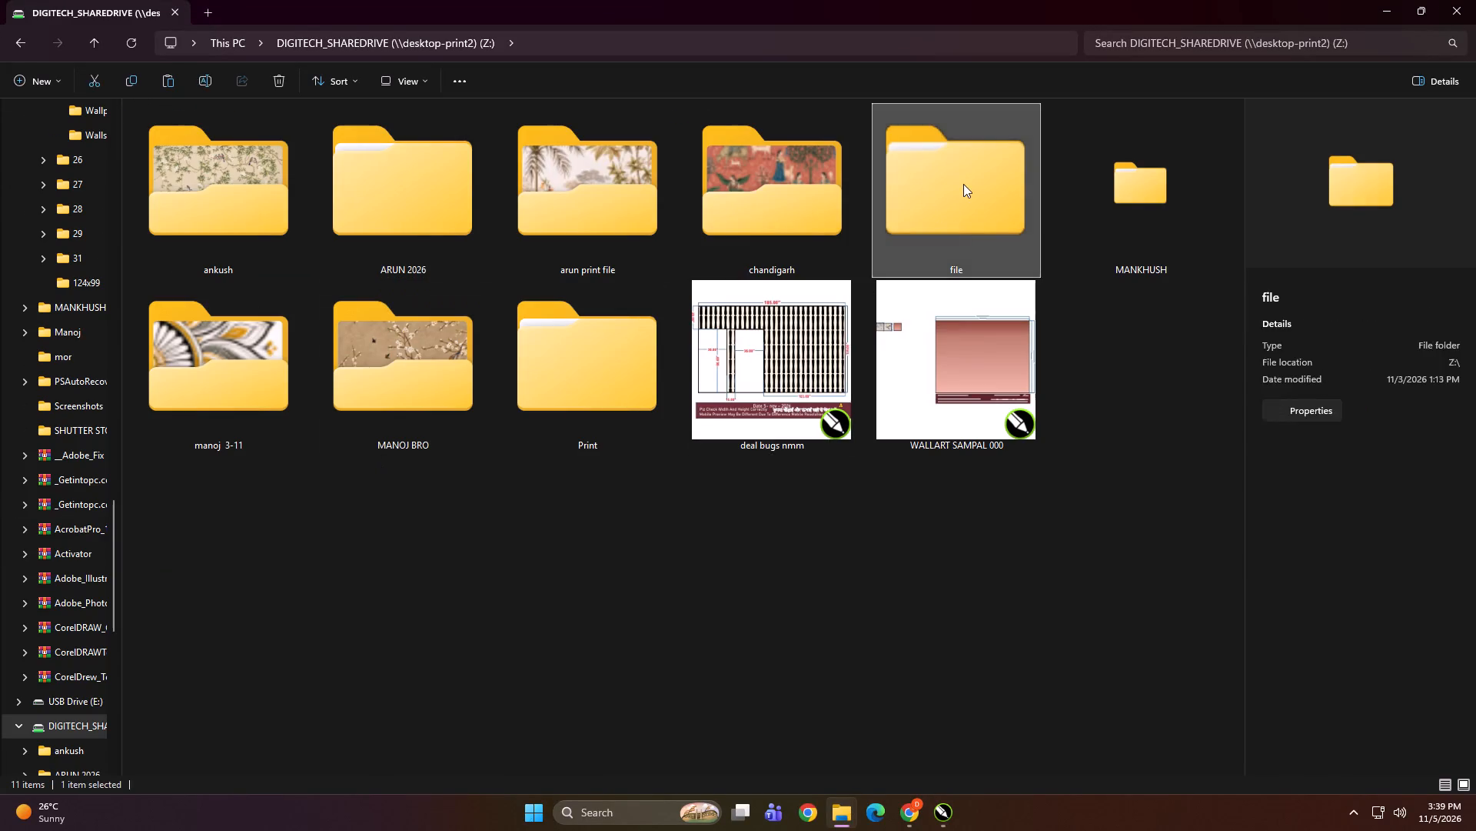
triple_click(169, 177)
triple_click(1026, 236)
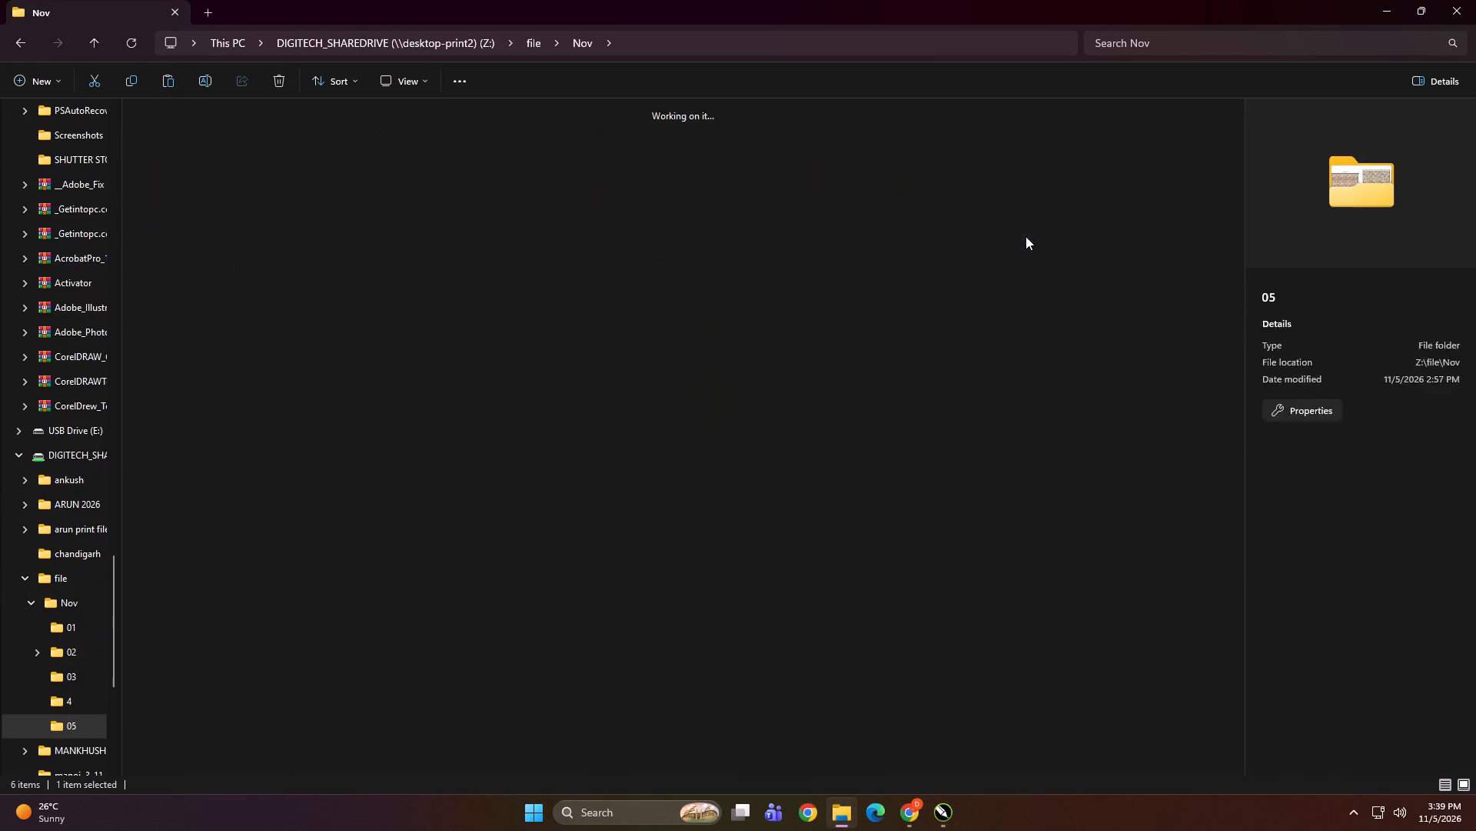
double_click(494, 471)
left_click(420, 195)
left_click_drag(440, 144, 735, 476)
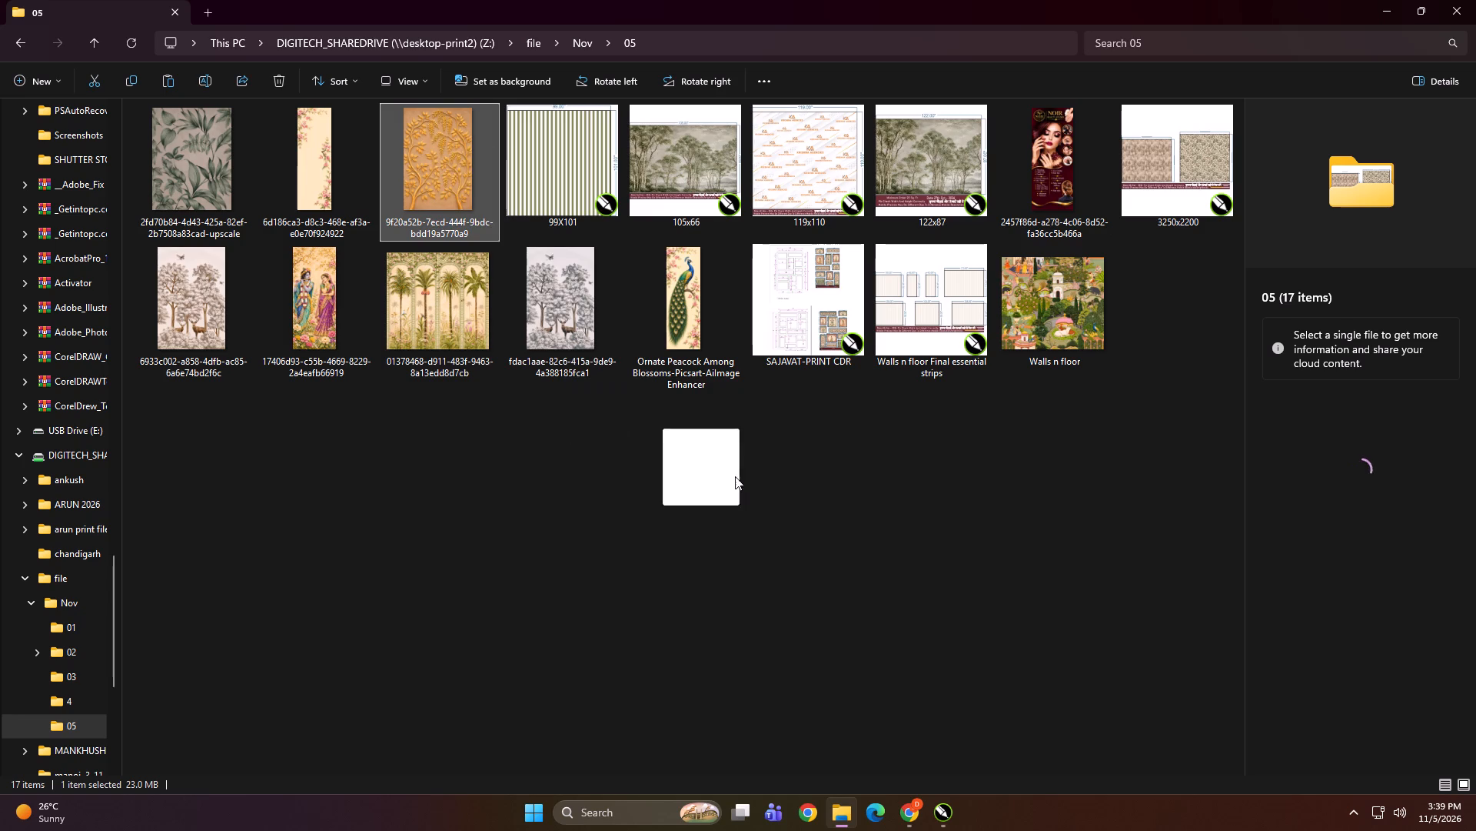
left_click_drag(735, 476, 434, 235)
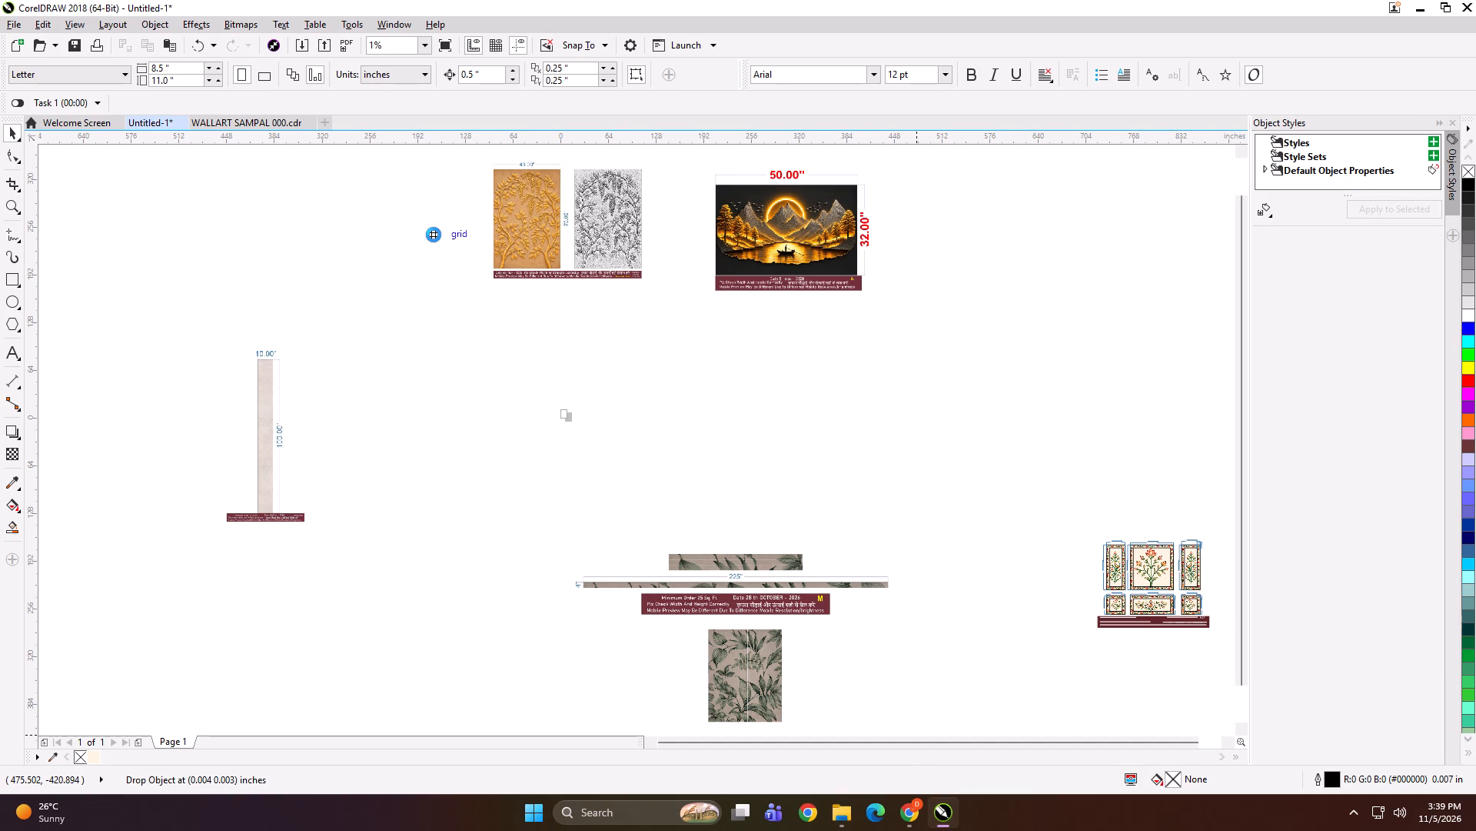
Set the imported gold tree image's size to 49 inches wide by 73 inches high.
scroll(423, 162, "up", 1)
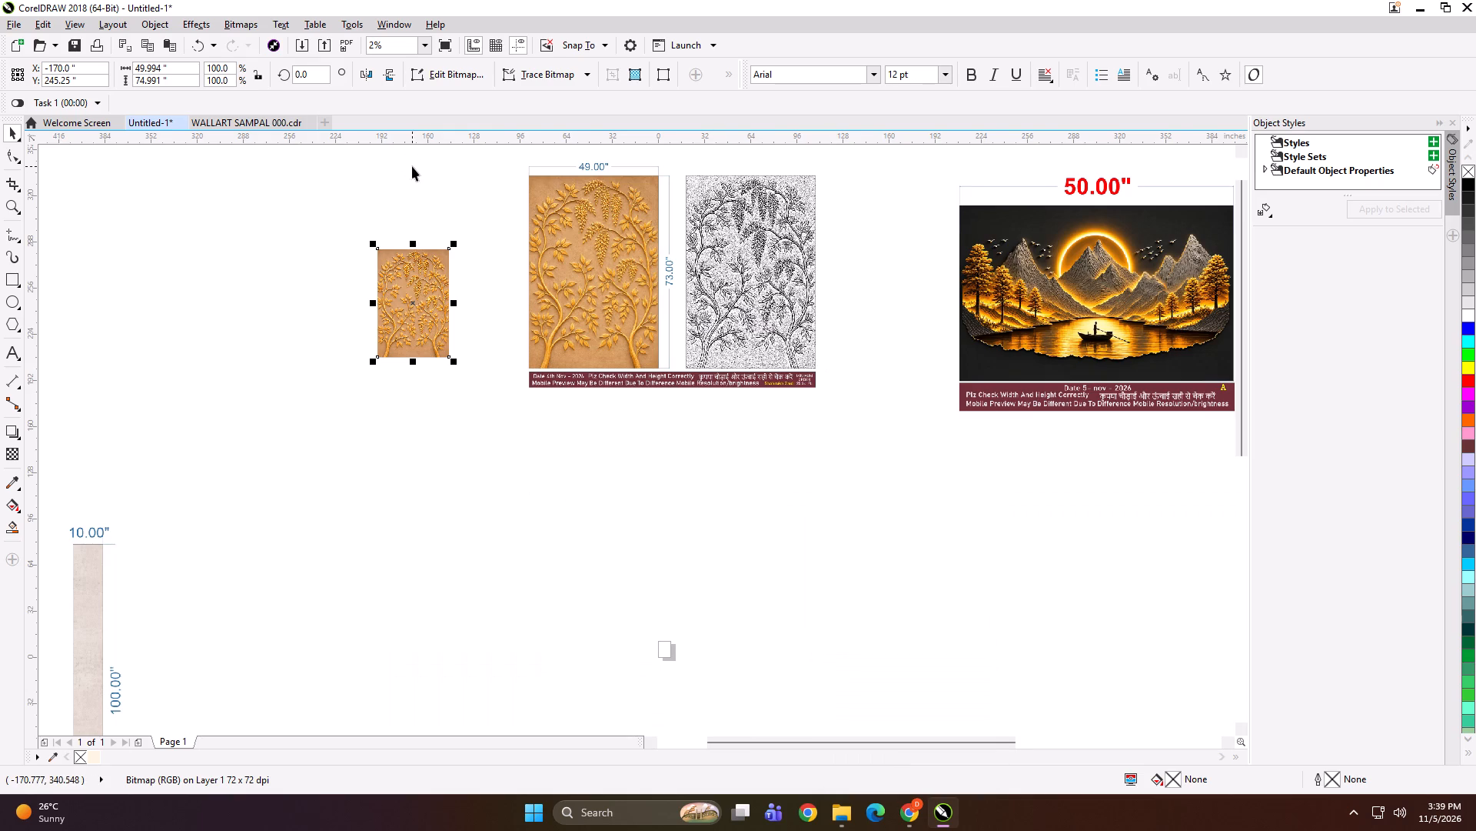
scroll(412, 166, "up", 1)
left_click(178, 65)
key("ctrl+a")
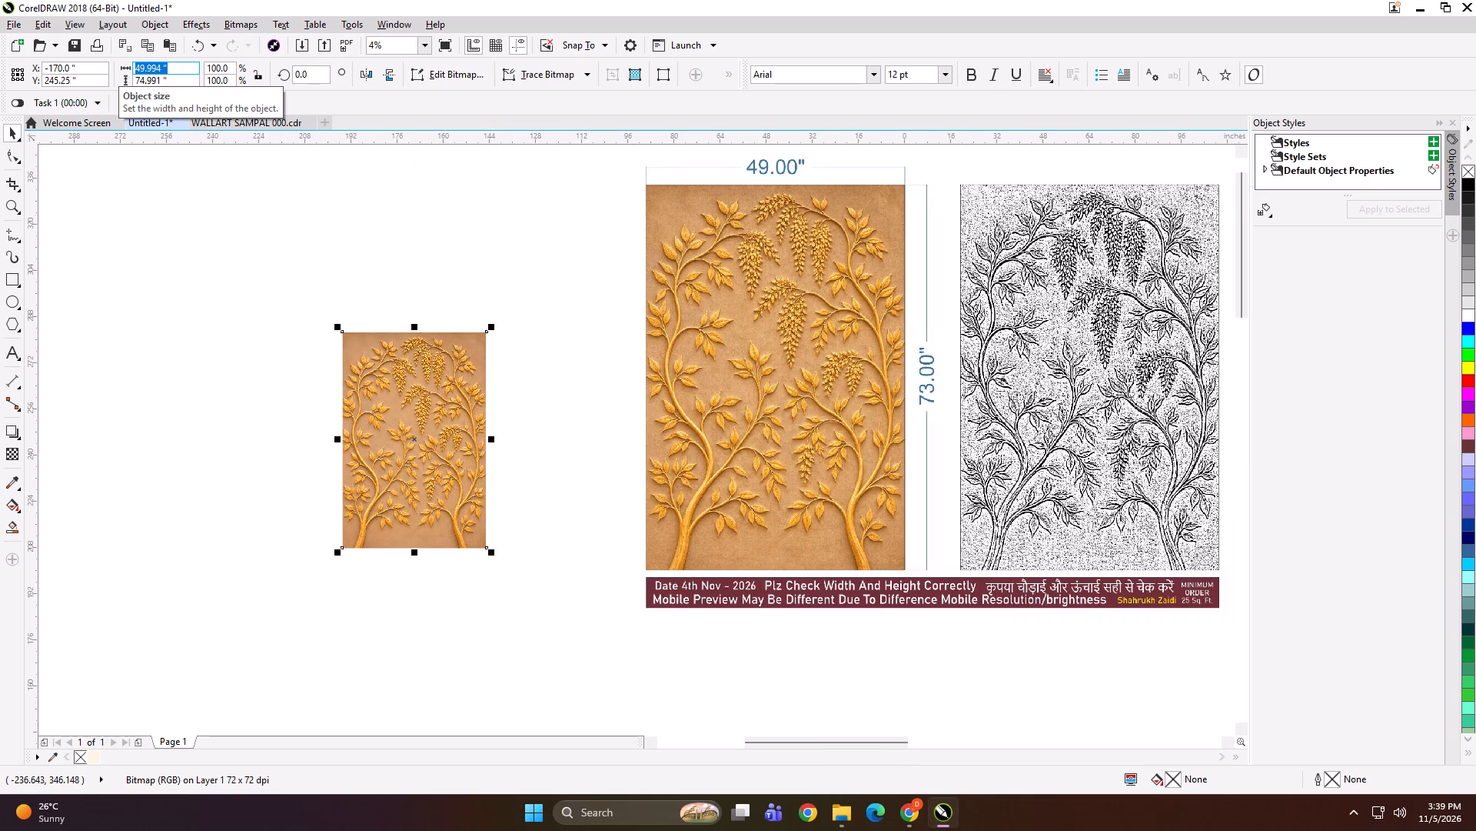
type("49")
key("Tab")
type("73")
key("Return")
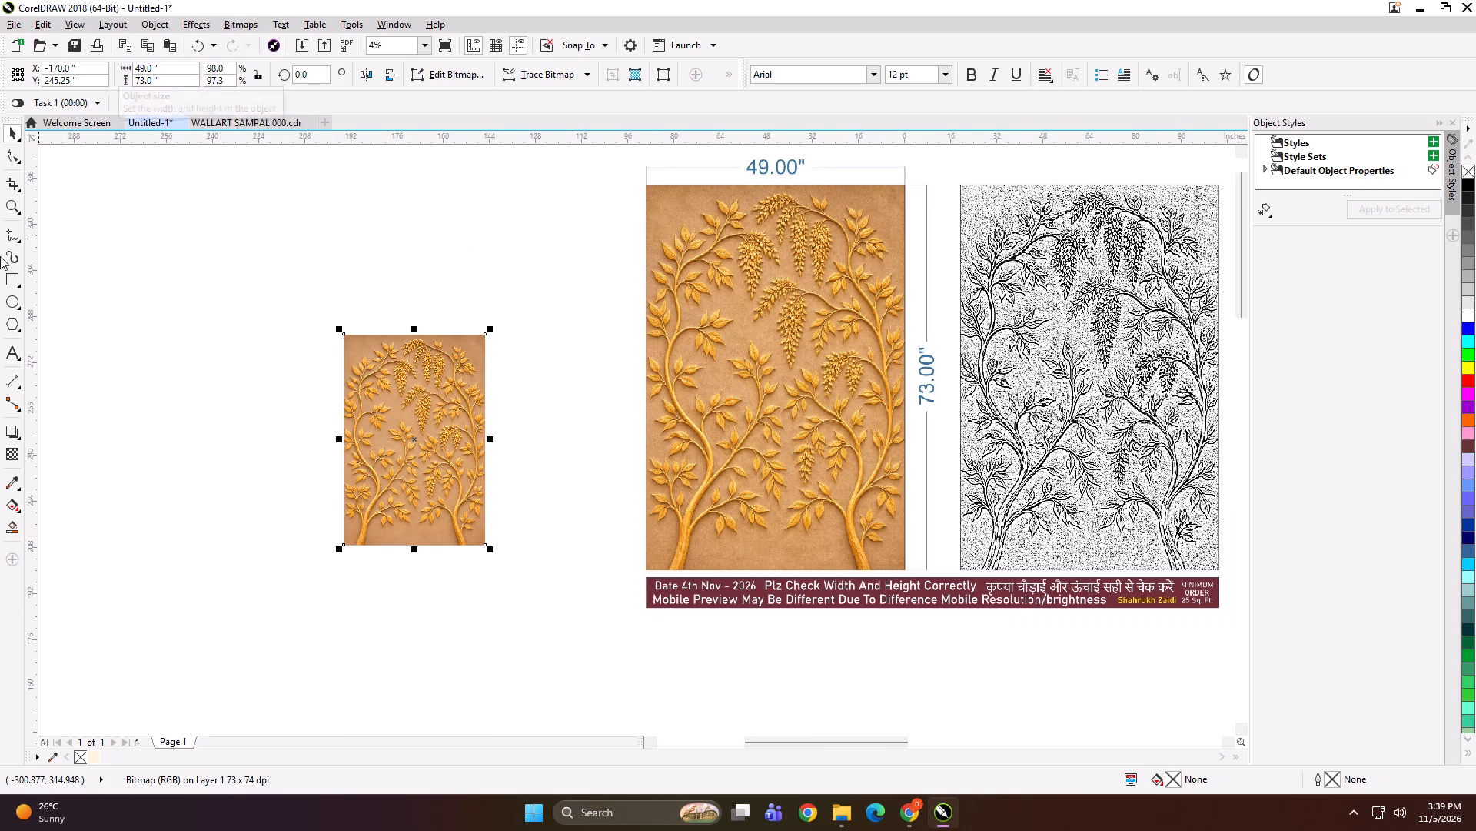
Frame the resized tree image with a 49 x 73 inch rectangle and group the two objects.
double_click(10, 282, "shift")
key("shift+space")
left_click_drag(228, 290, 561, 653)
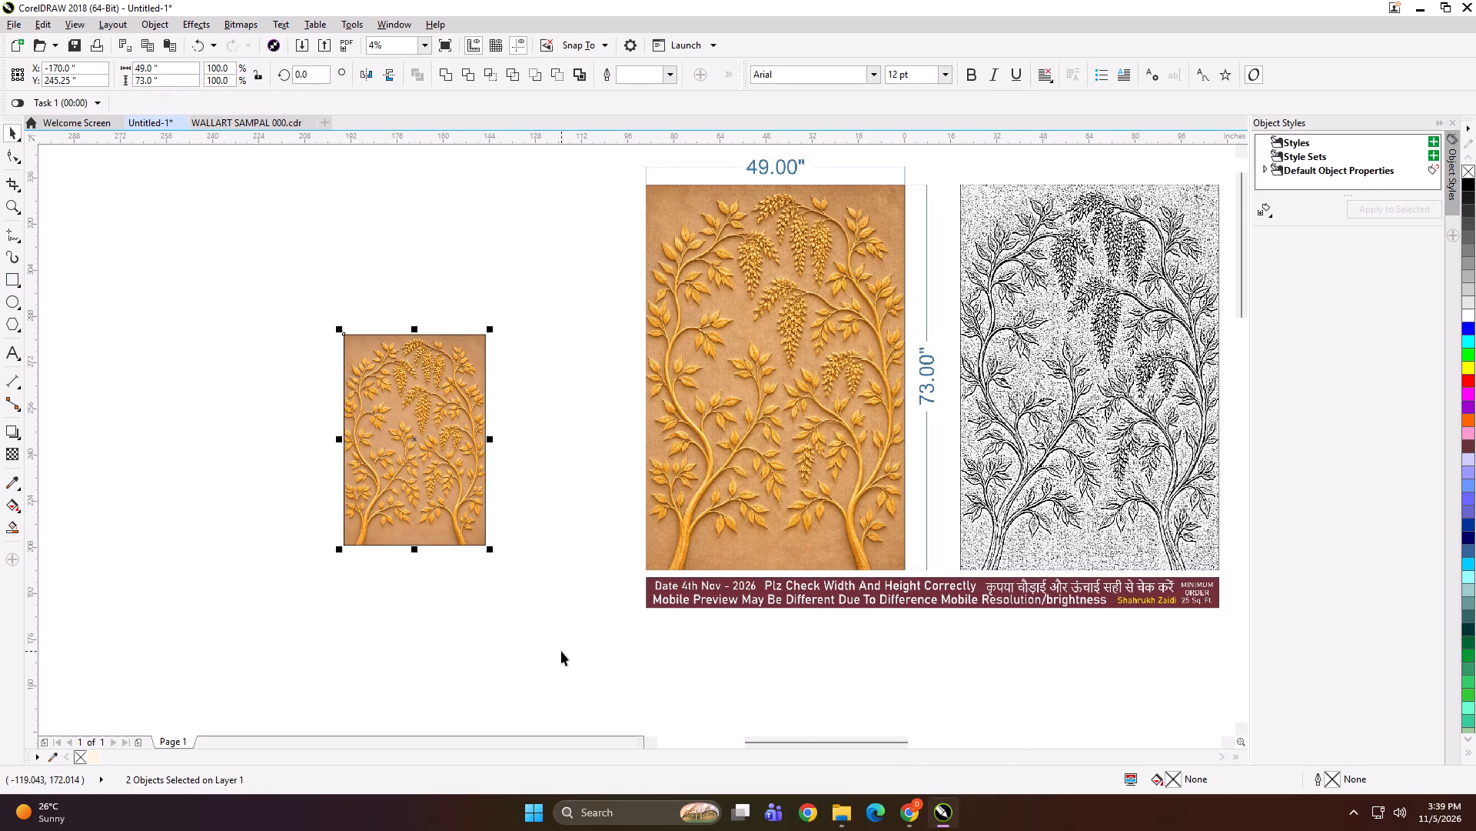
key("ctrl+g")
Export the framed group as an uncompressed TIFF with GOLDFOIL in its file name into the SHEETLA HOME folder.
key("ctrl+e")
left_click(805, 208)
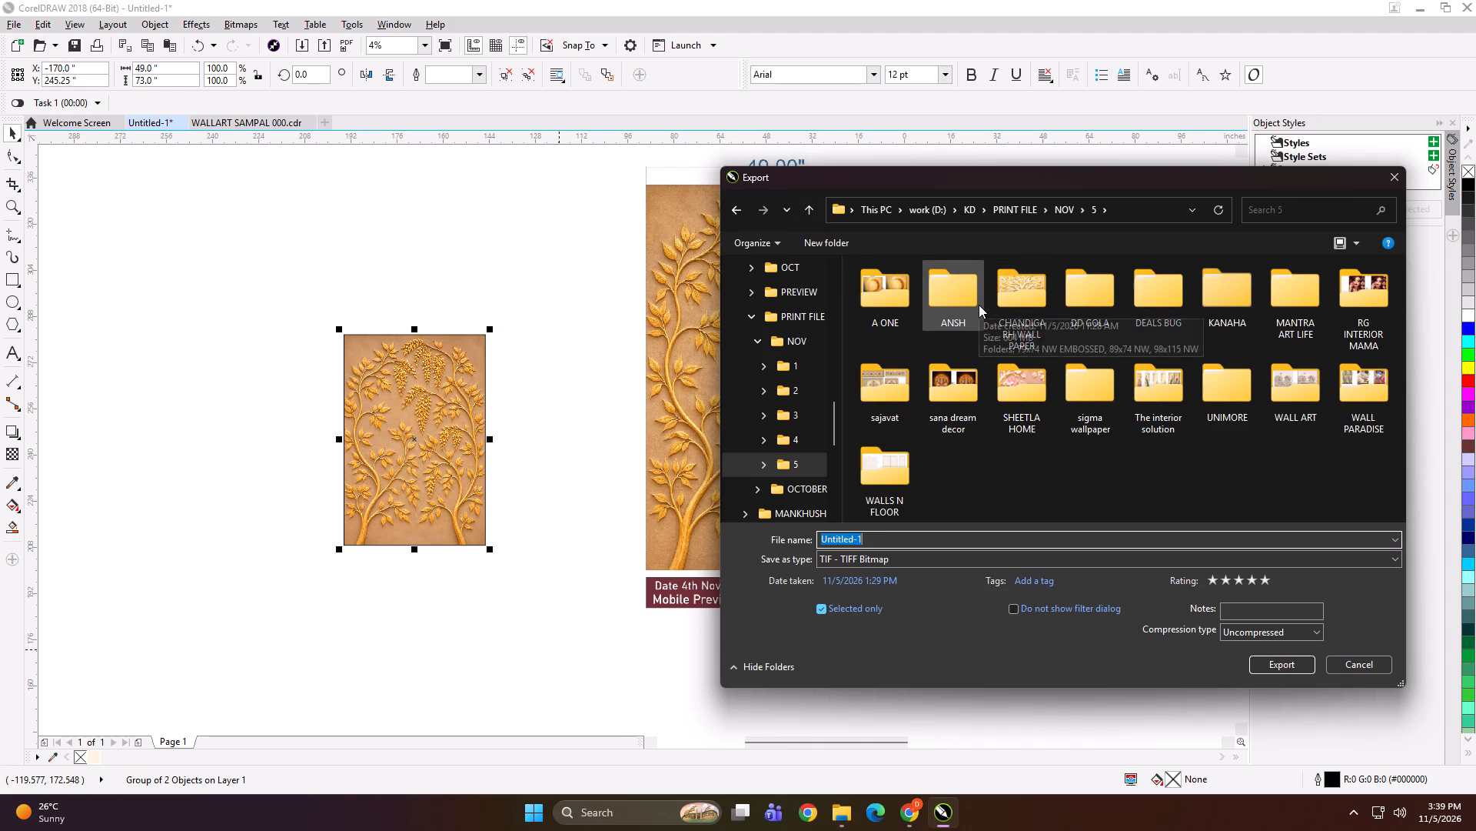
double_click(1029, 393)
left_click(1029, 393)
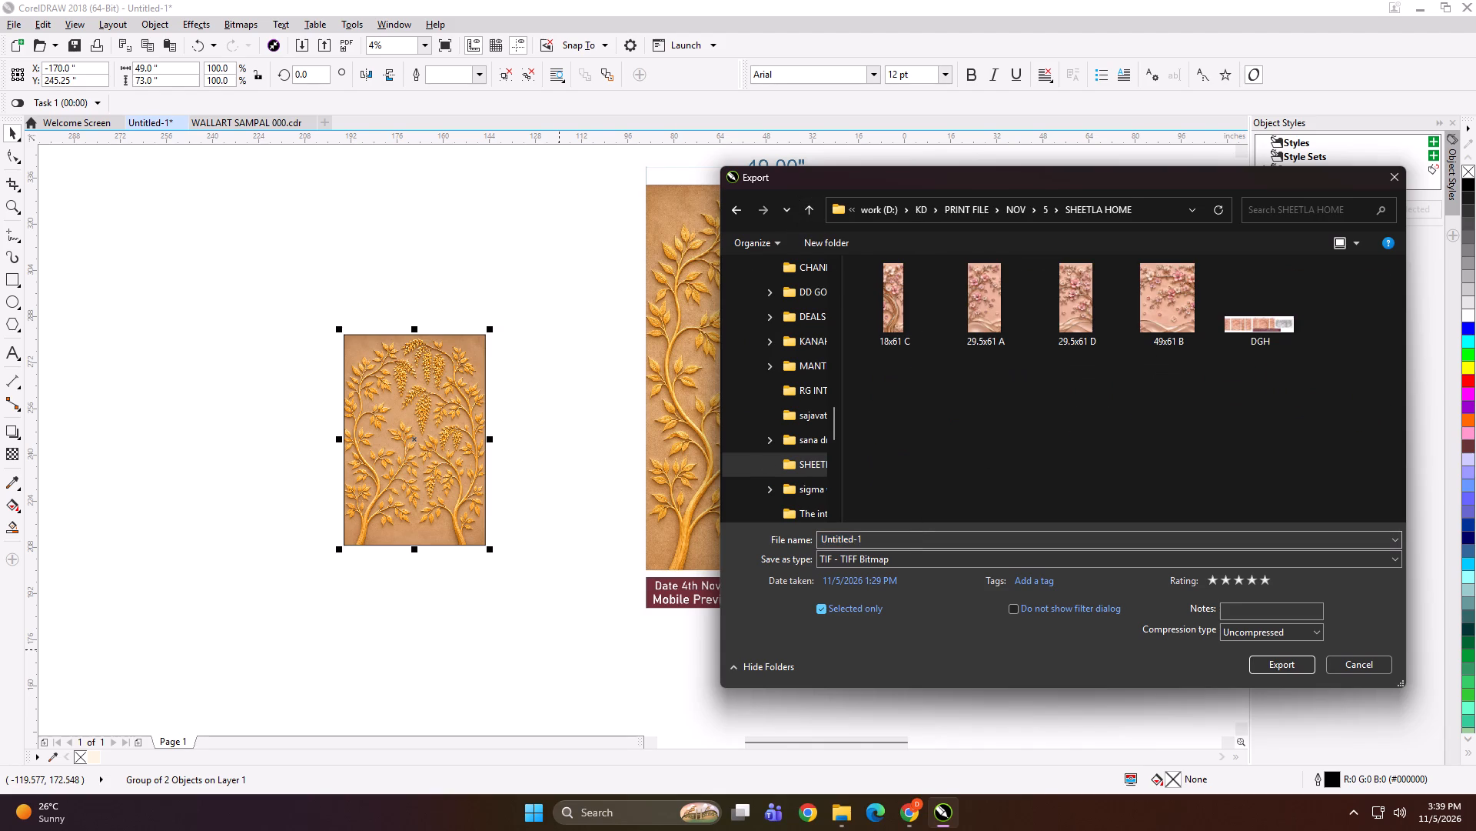
left_click(910, 534)
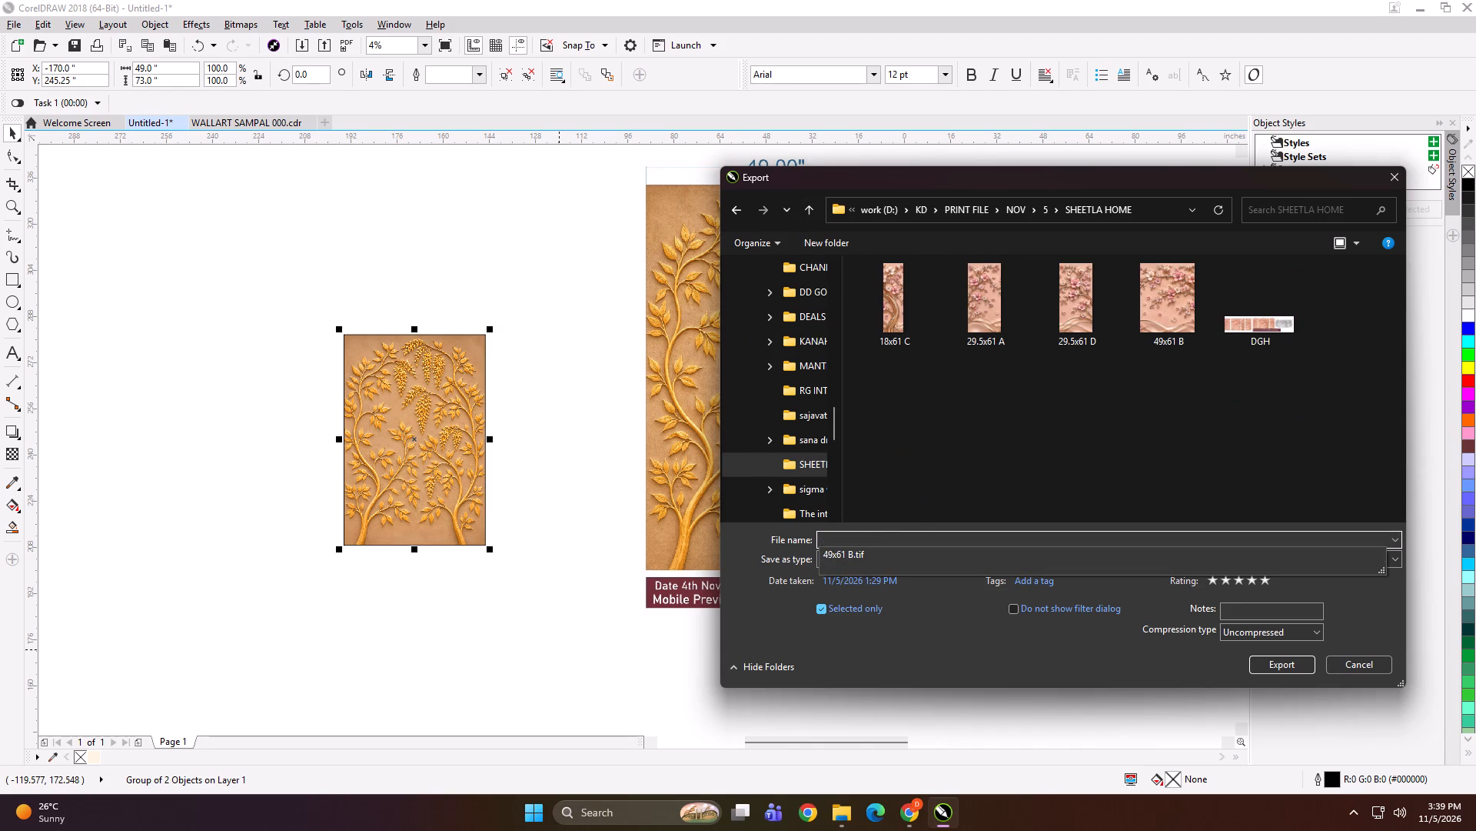
key("BackSpace")
key("BackSpace")
type("GOLDFOIL")
key("Return")
key("Return")
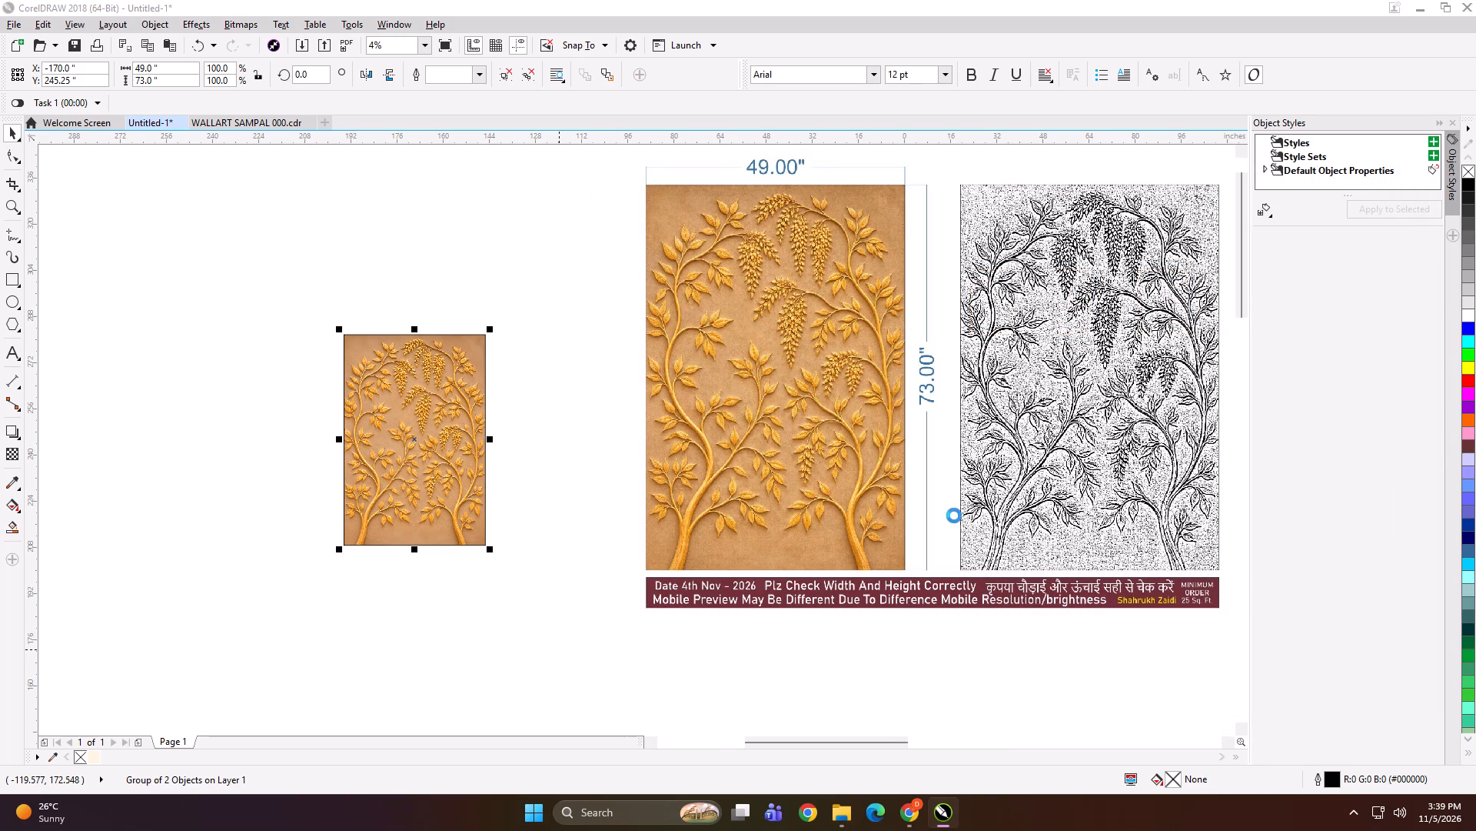
Enlarge the framed tree to about 87.6 x 130.5 inches, place it beside the 49 x 73 inch layout and group them together.
left_click_drag(492, 549, 580, 632, "shift")
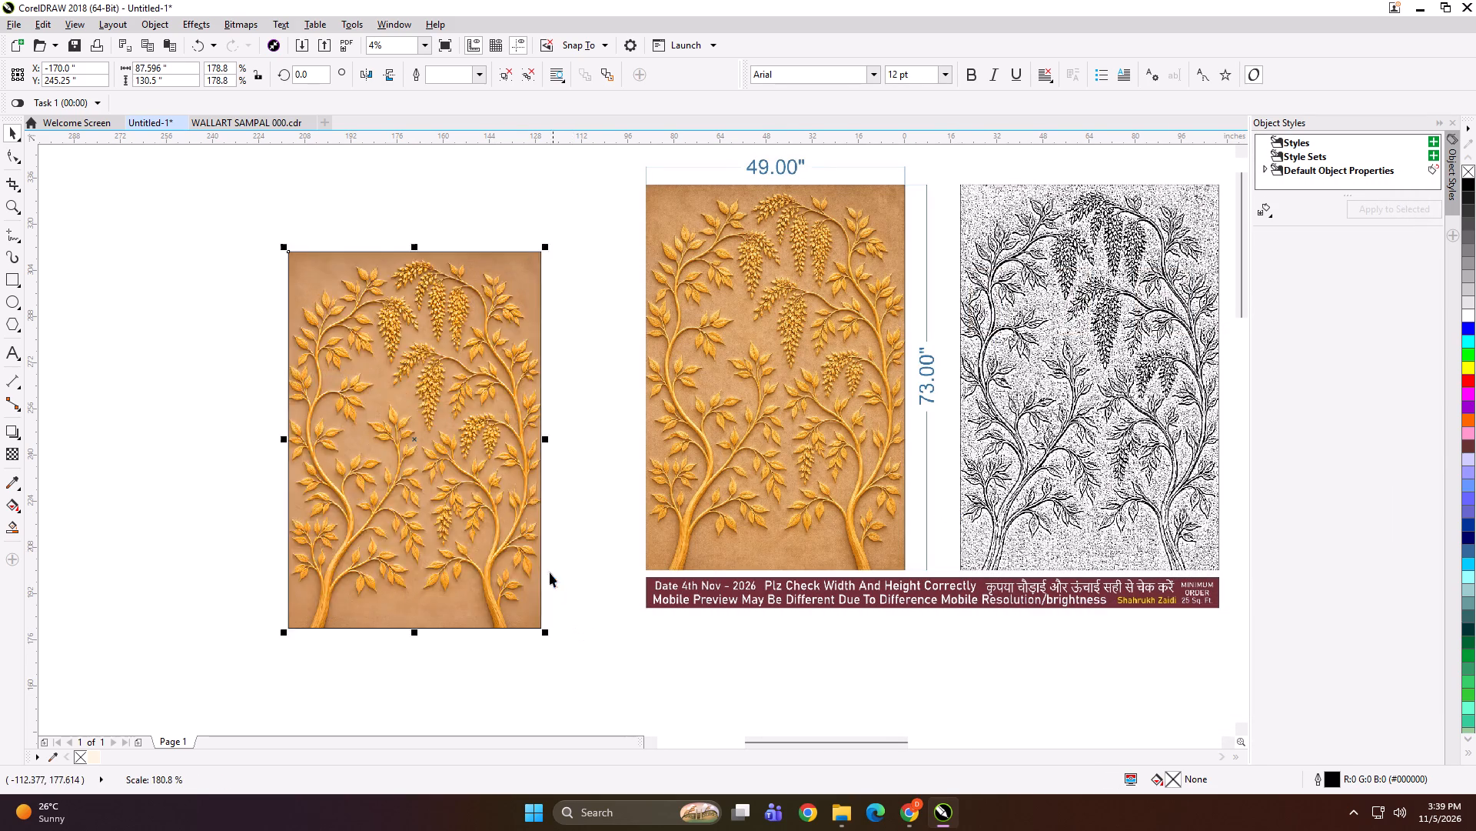
left_click_drag(530, 489, 573, 430)
left_click(737, 452, "shift")
key("ctrl+g")
Scale the combined layout group down to about 4.7 x 2.3 inches for the preview.
scroll(642, 440, "down", 1)
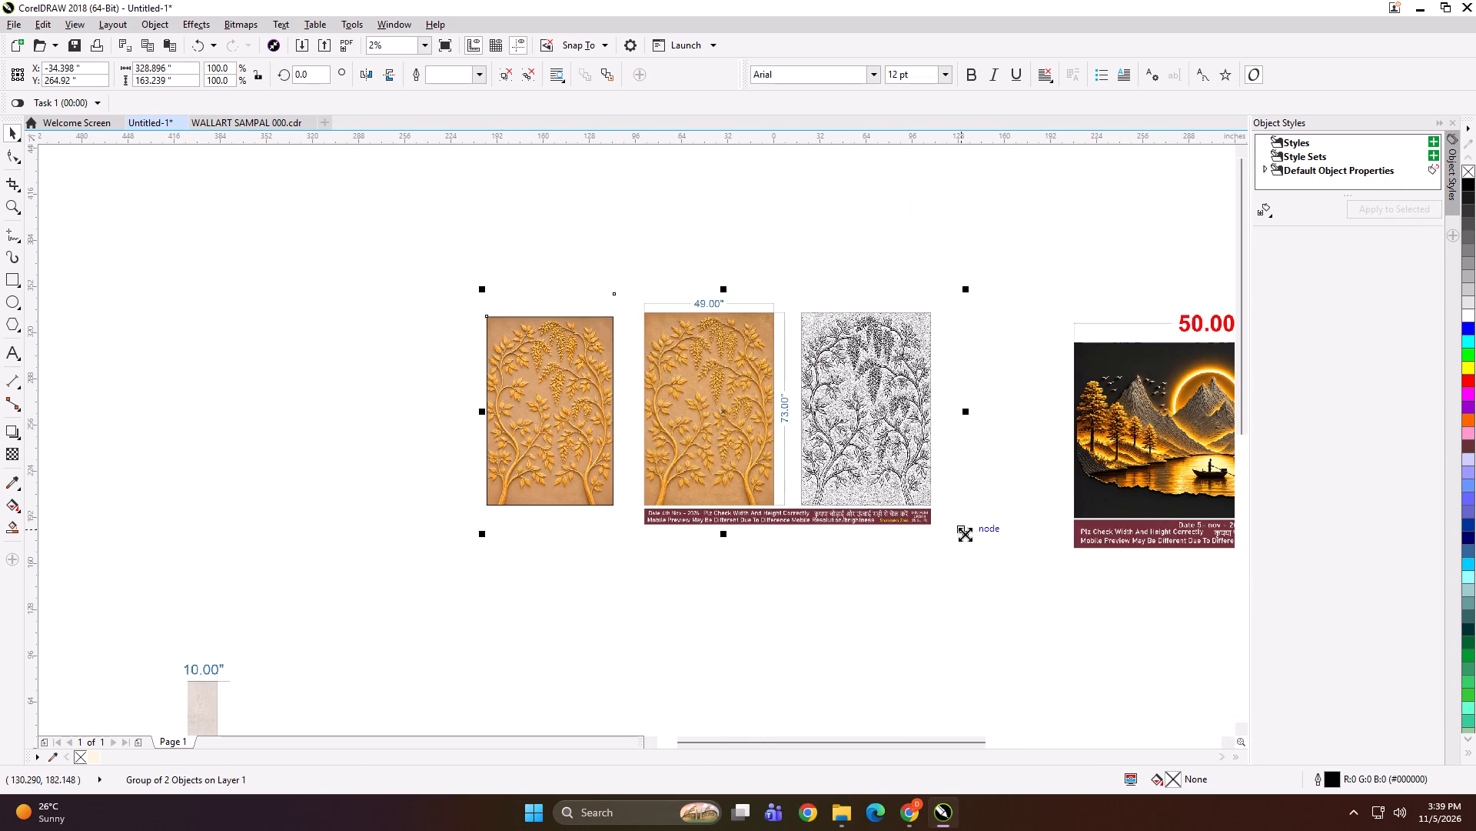
left_click_drag(967, 534, 739, 435, "shift")
scroll(729, 408, "up", 3)
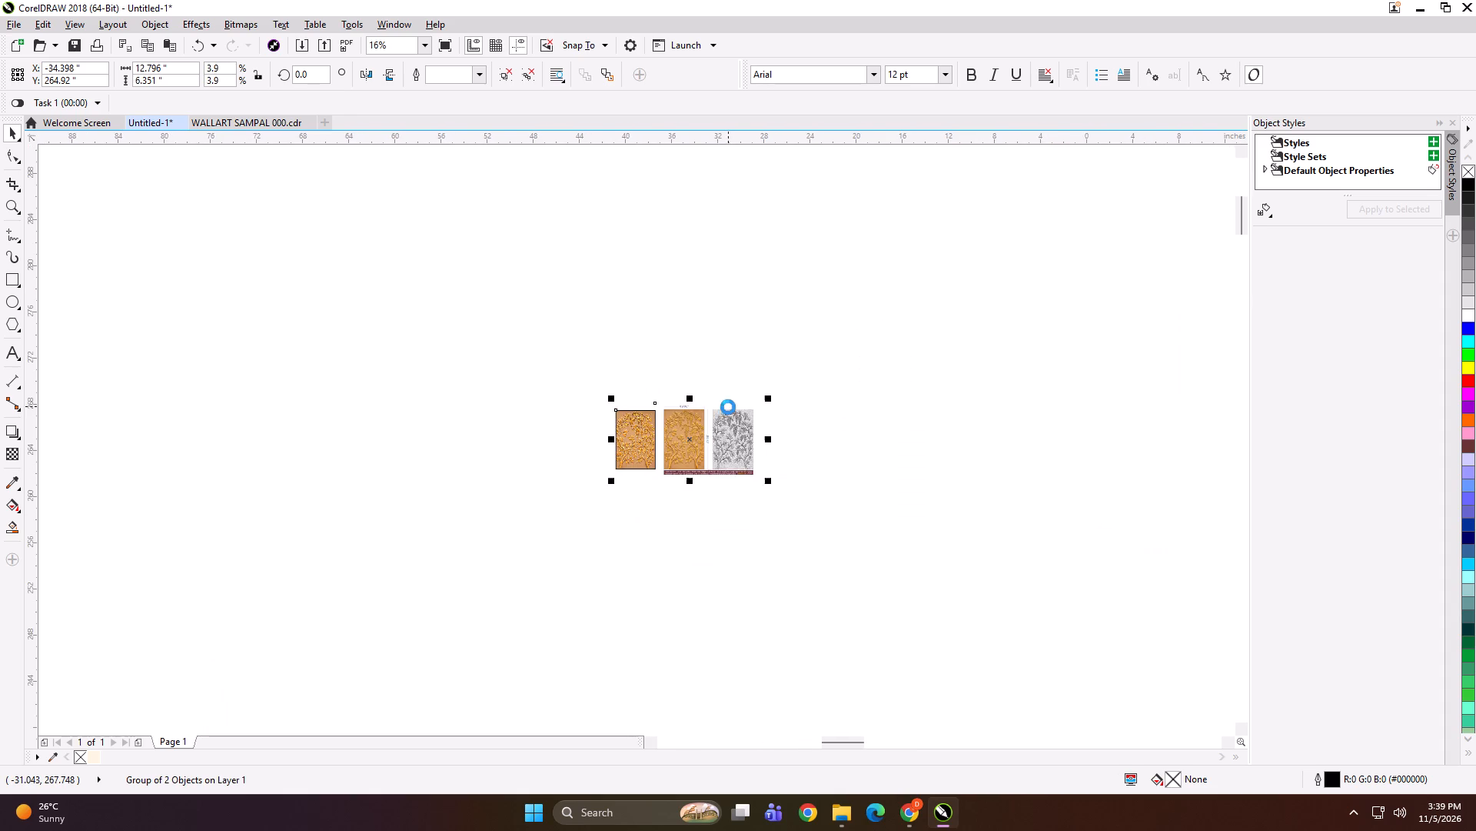
scroll(698, 432, "up", 1)
scroll(775, 487, "up", 1)
left_click_drag(890, 559, 783, 490, "shift")
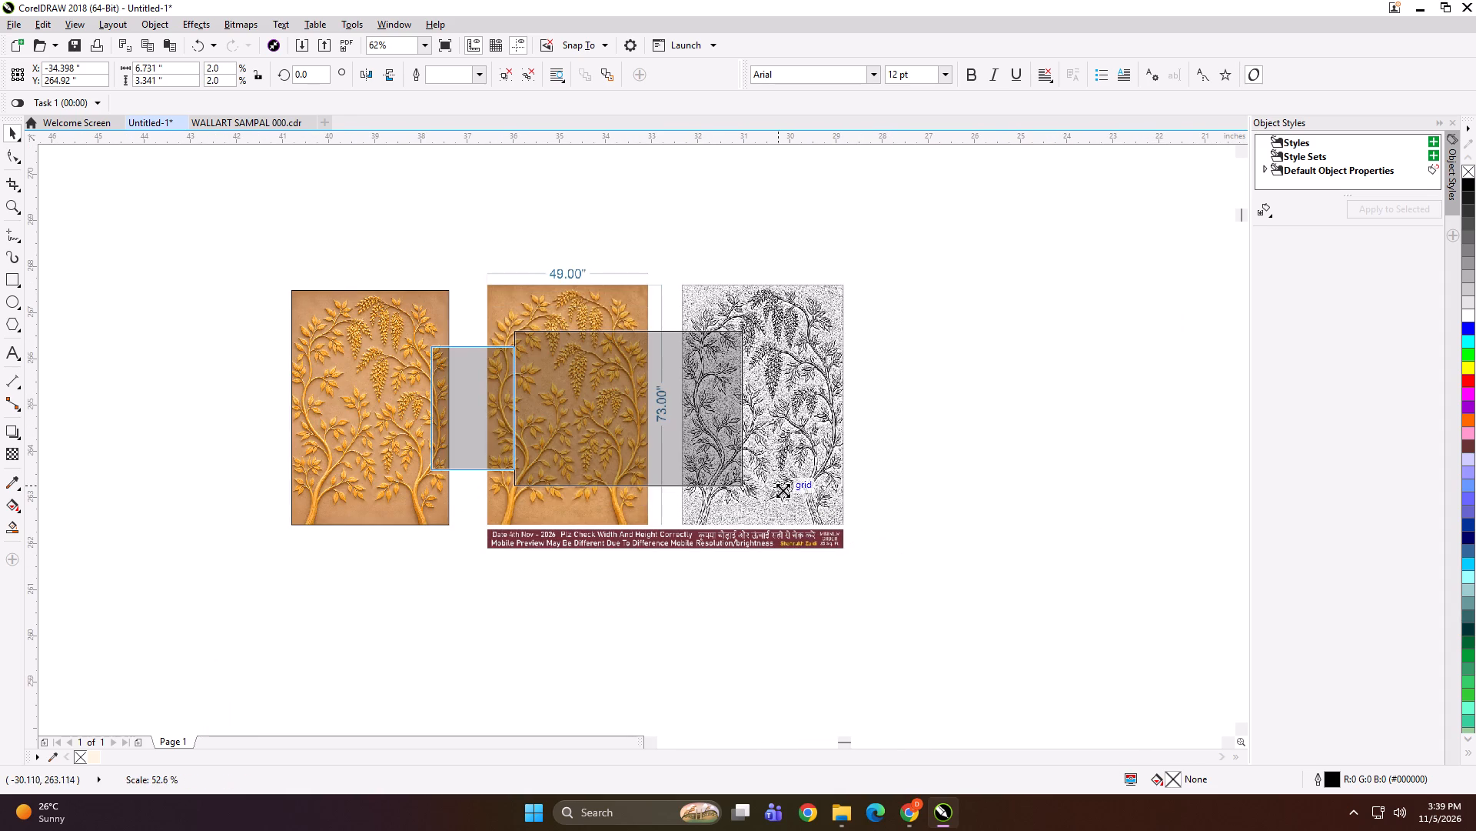
left_click_drag(783, 490, 743, 465, "shift")
Export the scaled-down layout group as a preview file named SFG.
key("ctrl+e")
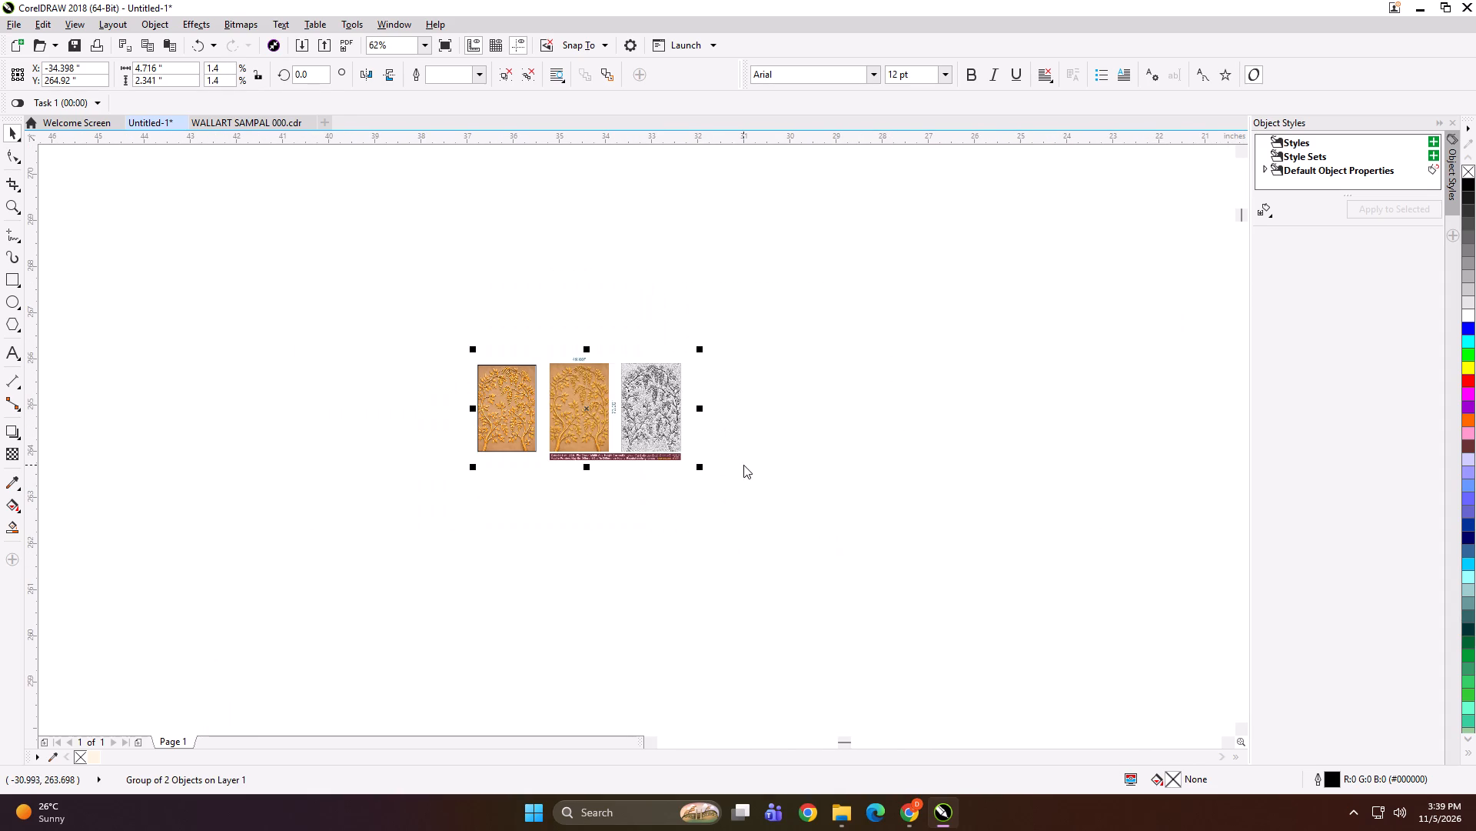
type("SFG")
key("Return")
key("Return")
Delete the exported layout group from the canvas and fit the remaining objects in view.
key("Delete")
key("F4")
left_click(743, 465)
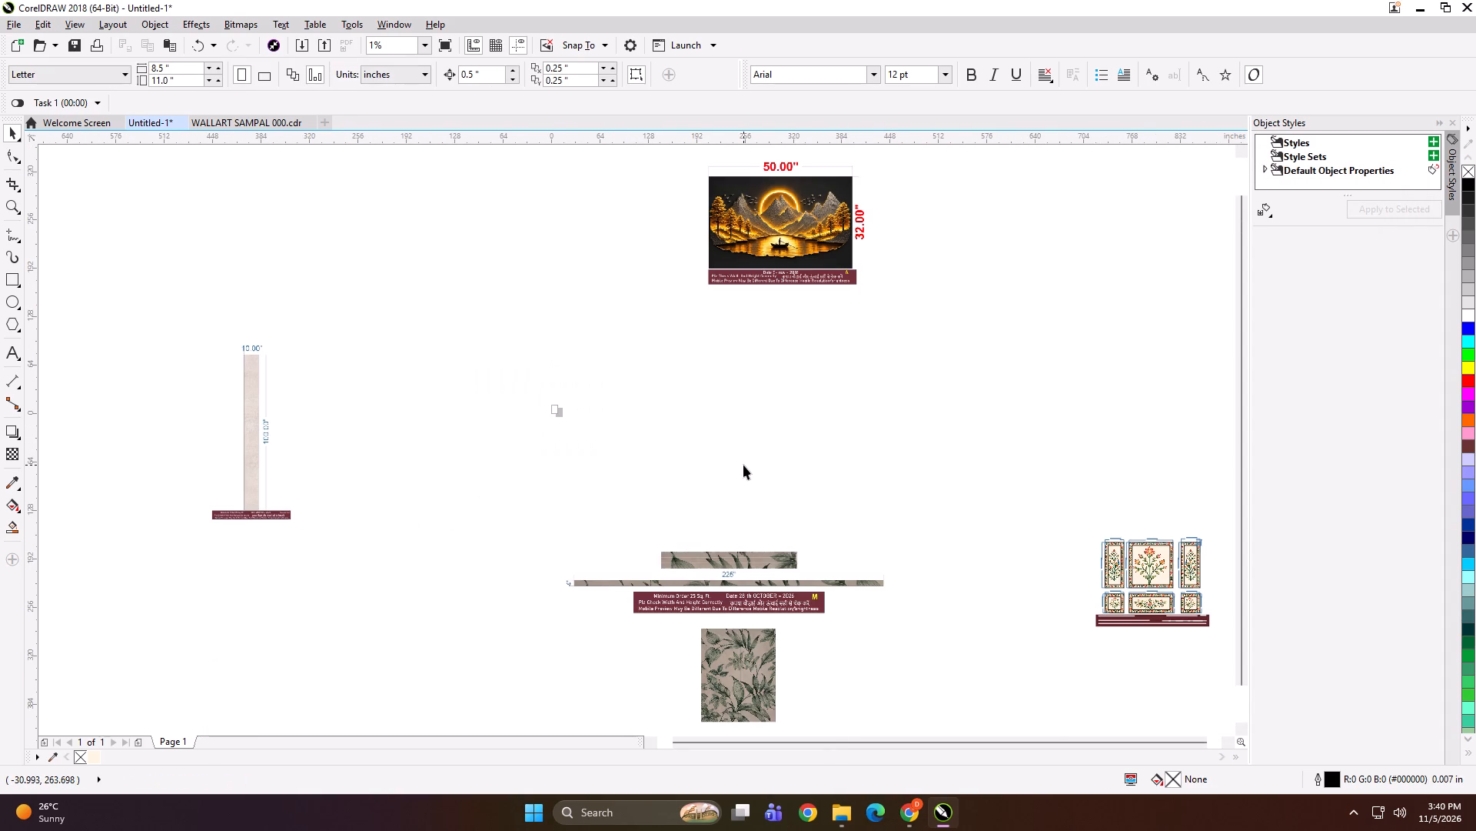
Search the computer for PHOTO and launch Adobe Photoshop 2020.
left_click(629, 814)
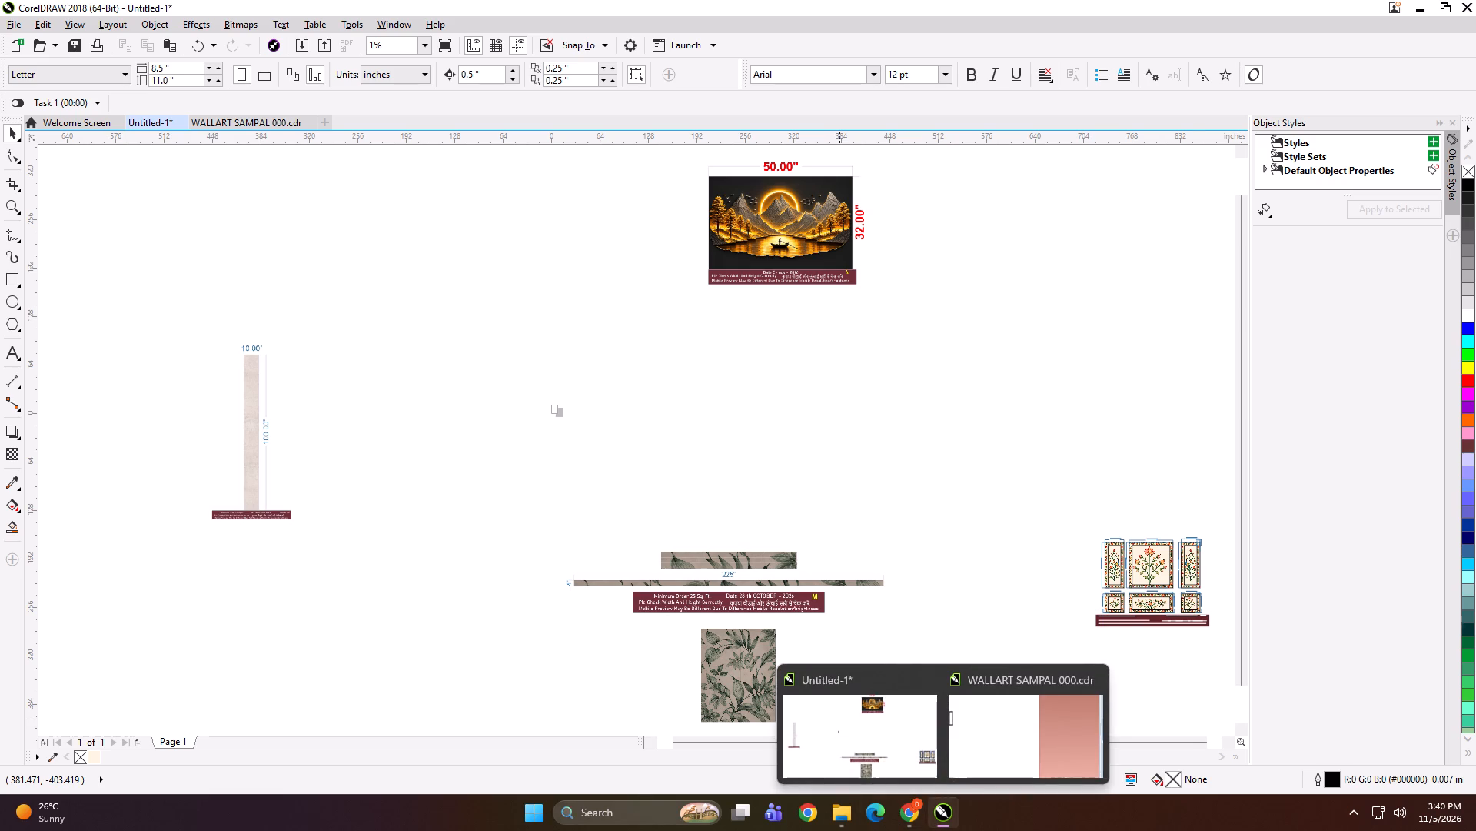
type("PHOTO")
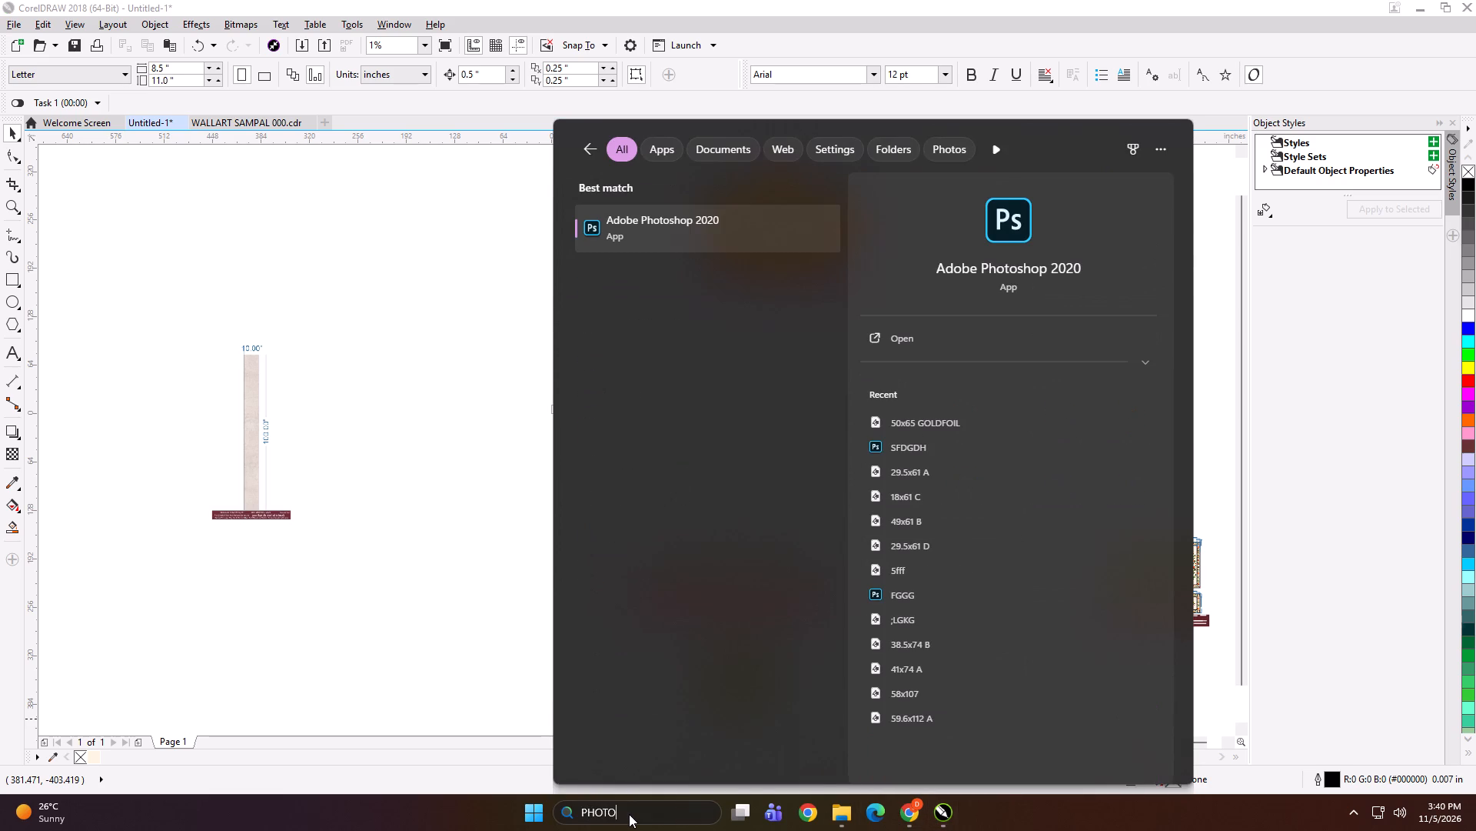
key("Return")
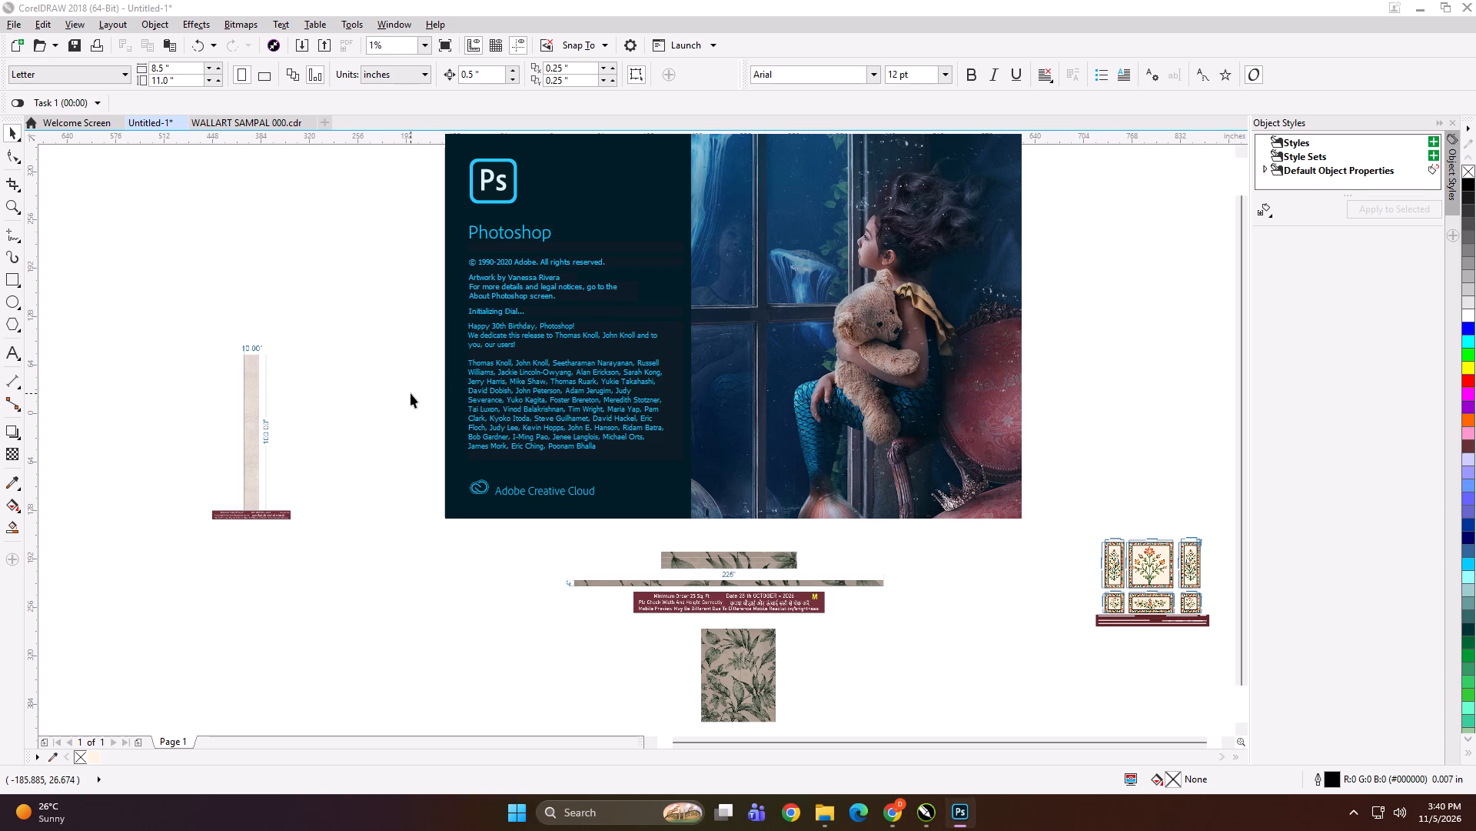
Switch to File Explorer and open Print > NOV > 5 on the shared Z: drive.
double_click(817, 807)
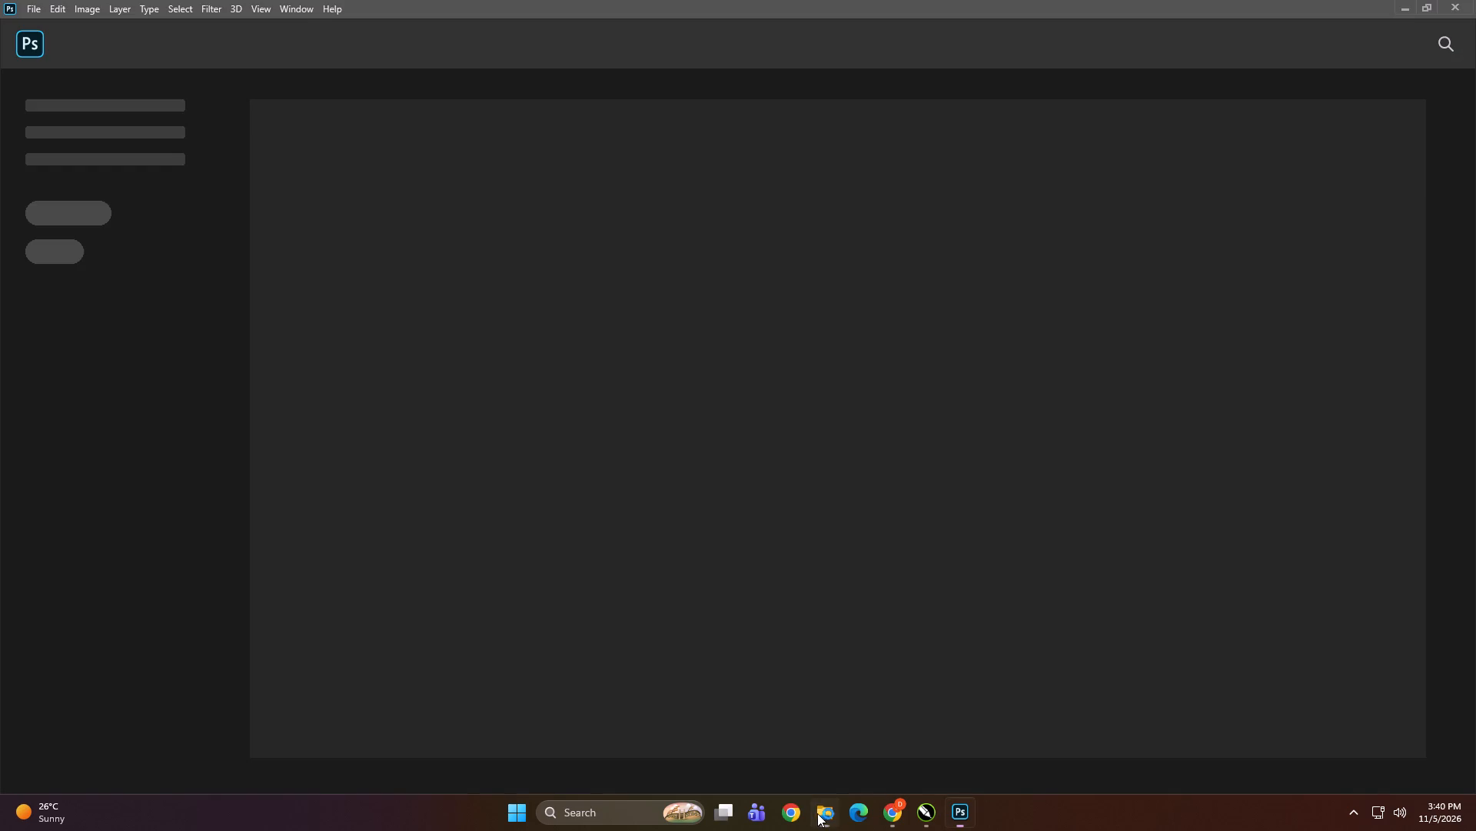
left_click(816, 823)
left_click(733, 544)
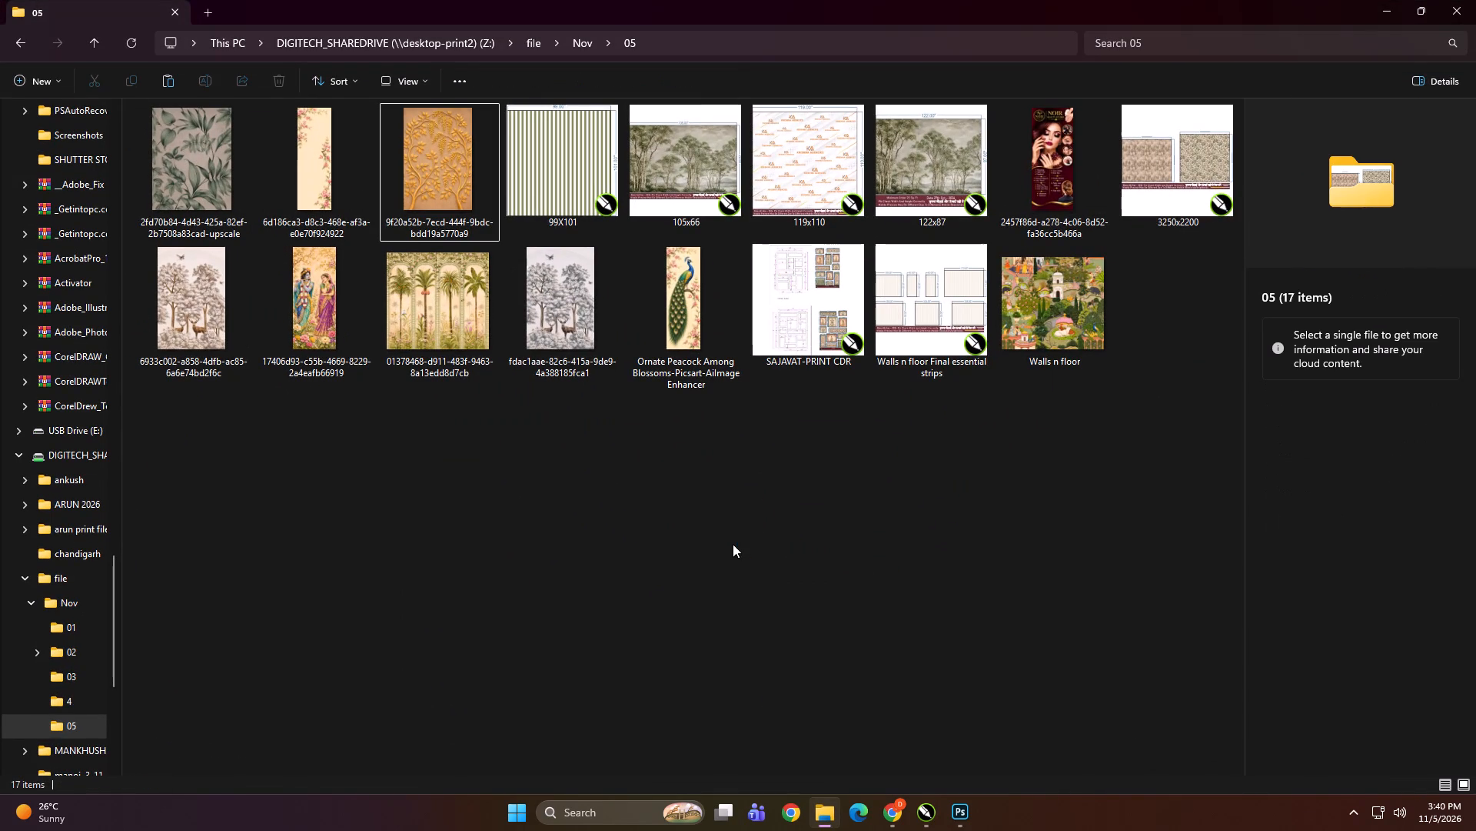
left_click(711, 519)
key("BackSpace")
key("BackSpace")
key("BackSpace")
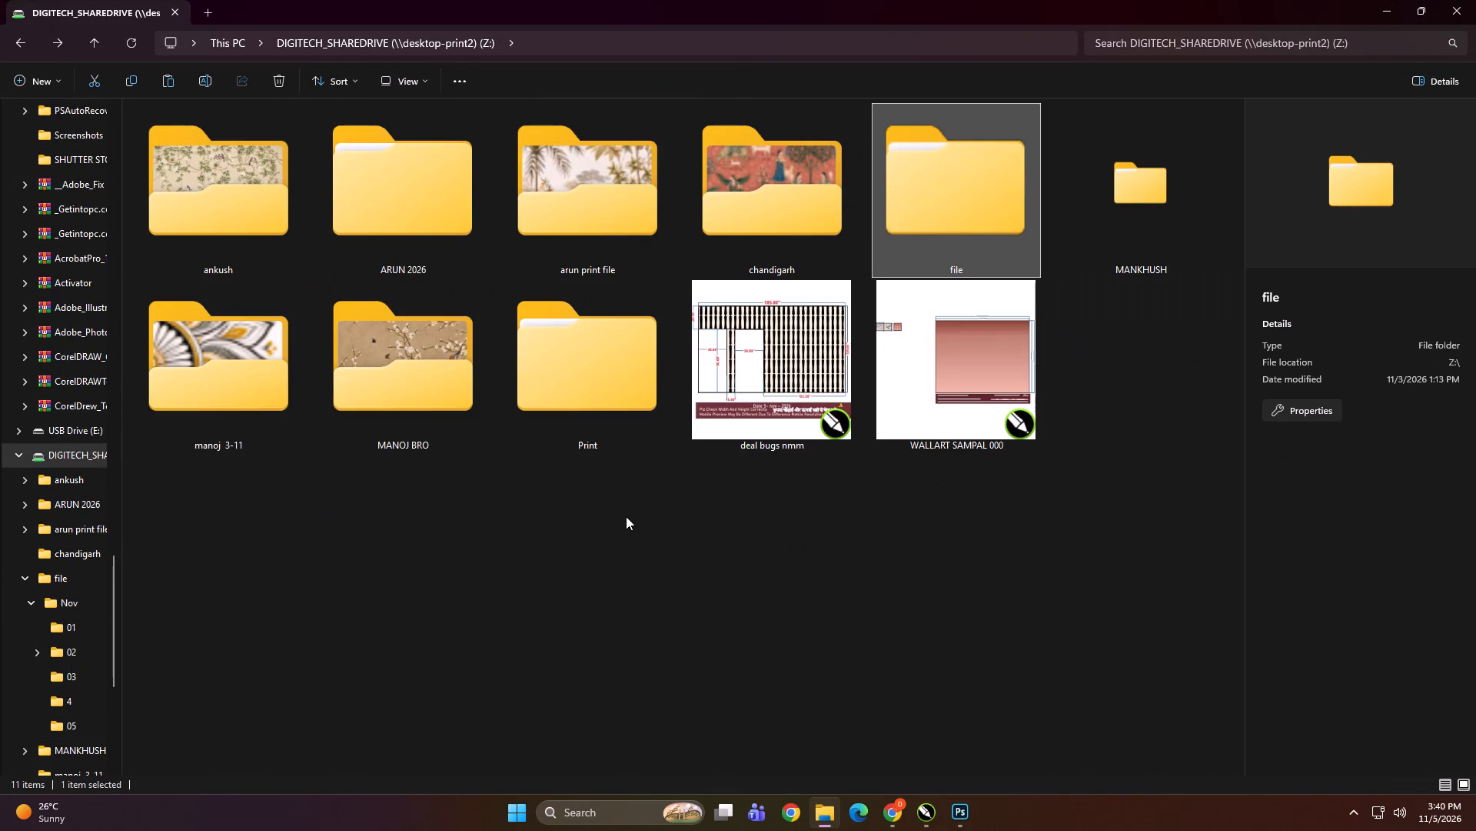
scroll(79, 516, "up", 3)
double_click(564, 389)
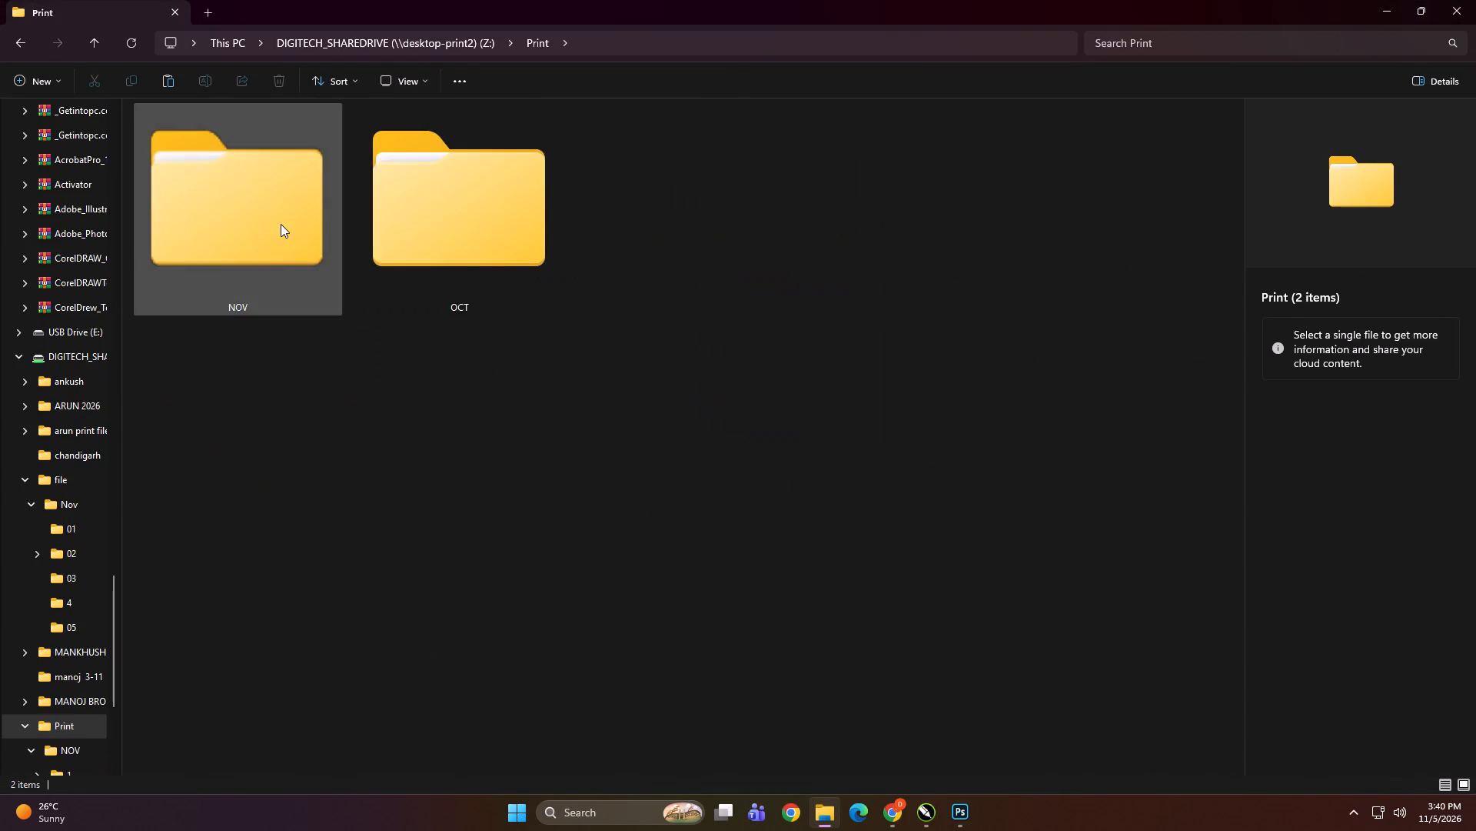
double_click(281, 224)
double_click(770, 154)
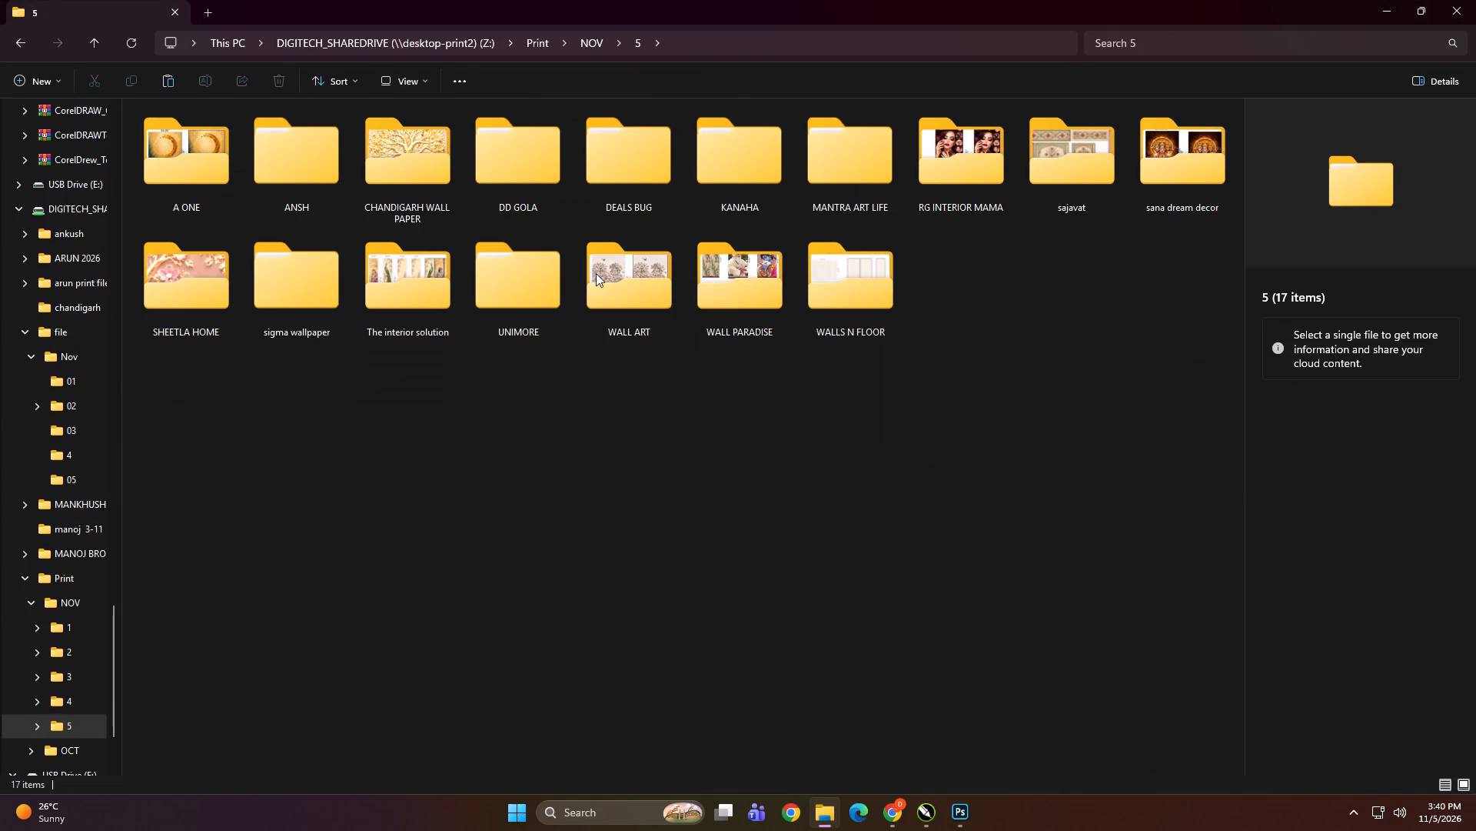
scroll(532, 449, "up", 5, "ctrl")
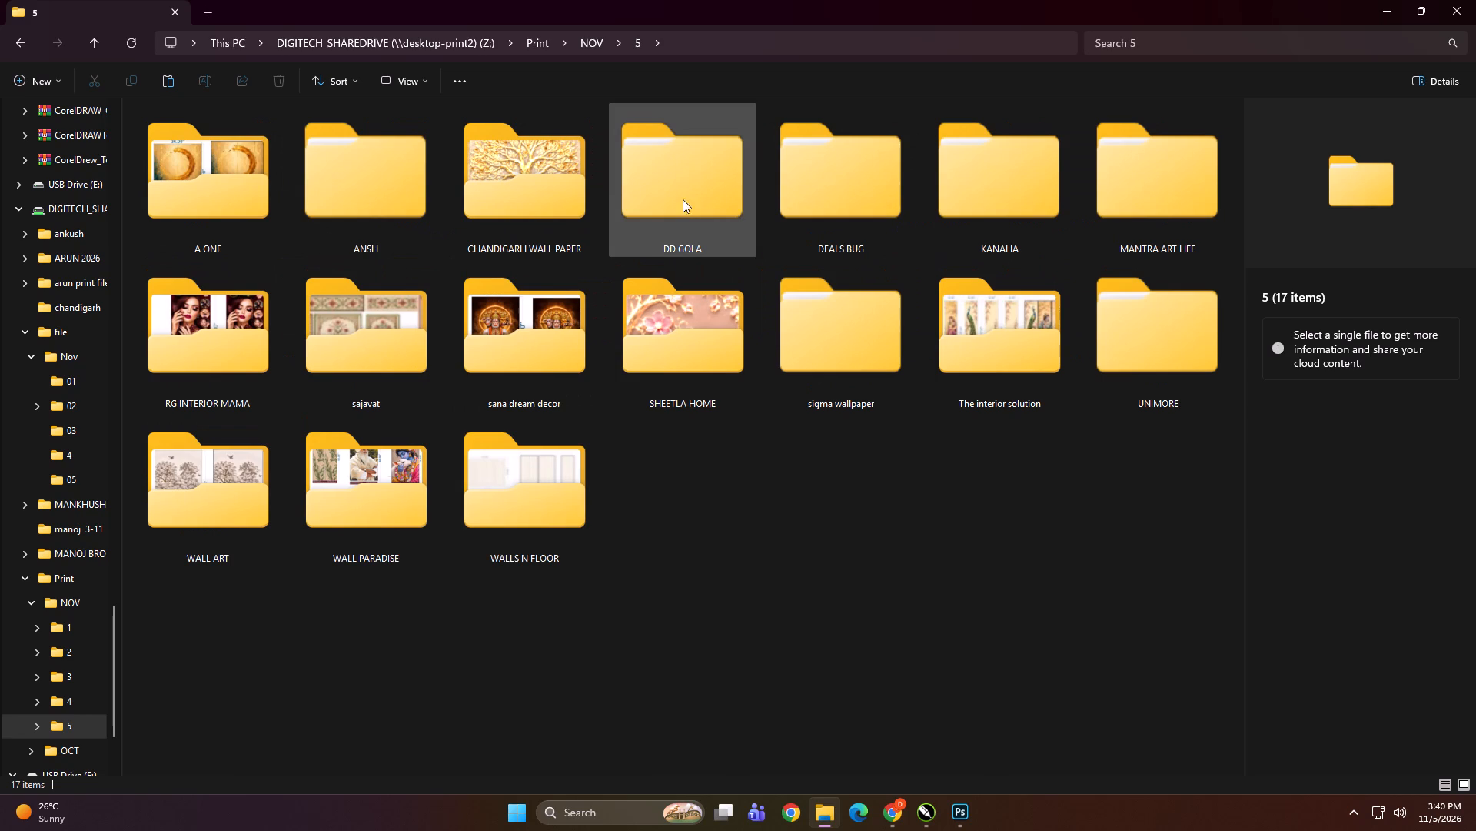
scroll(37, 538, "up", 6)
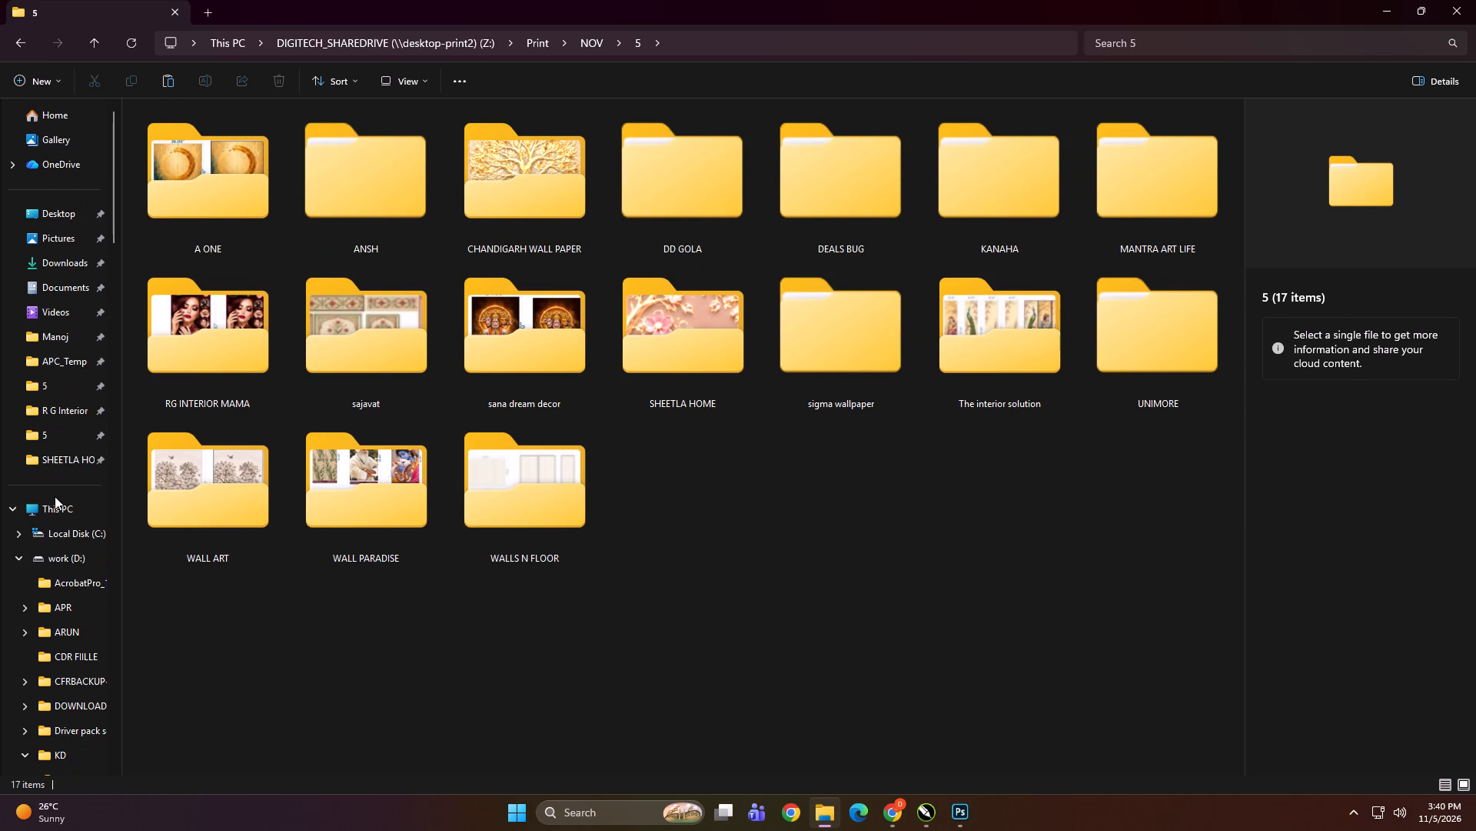
Open the folder KD > PRINT FILE > NOV > 5 on the work (D:) drive.
left_click(55, 497)
triple_click(458, 235)
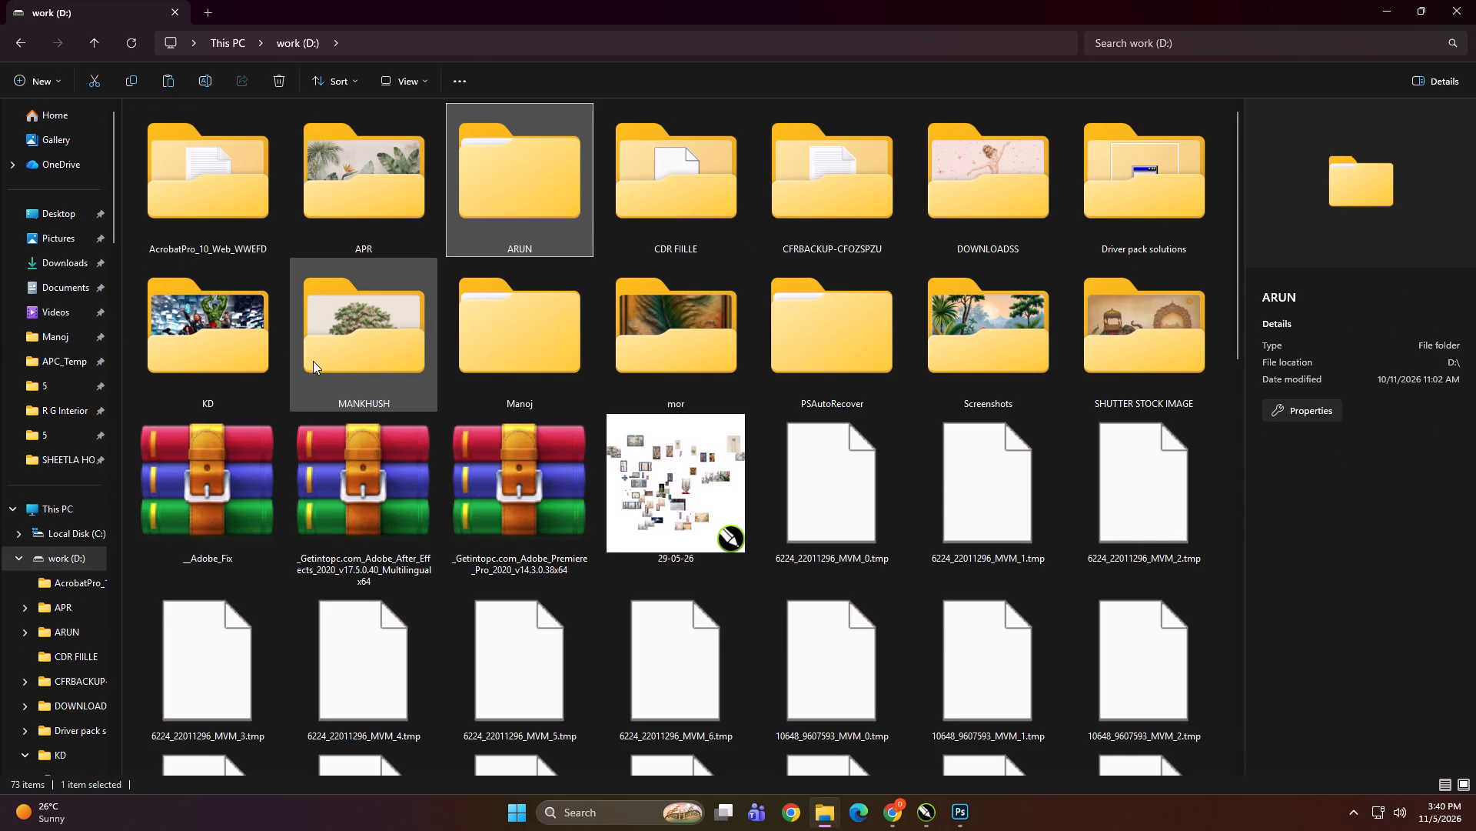
left_click(224, 354)
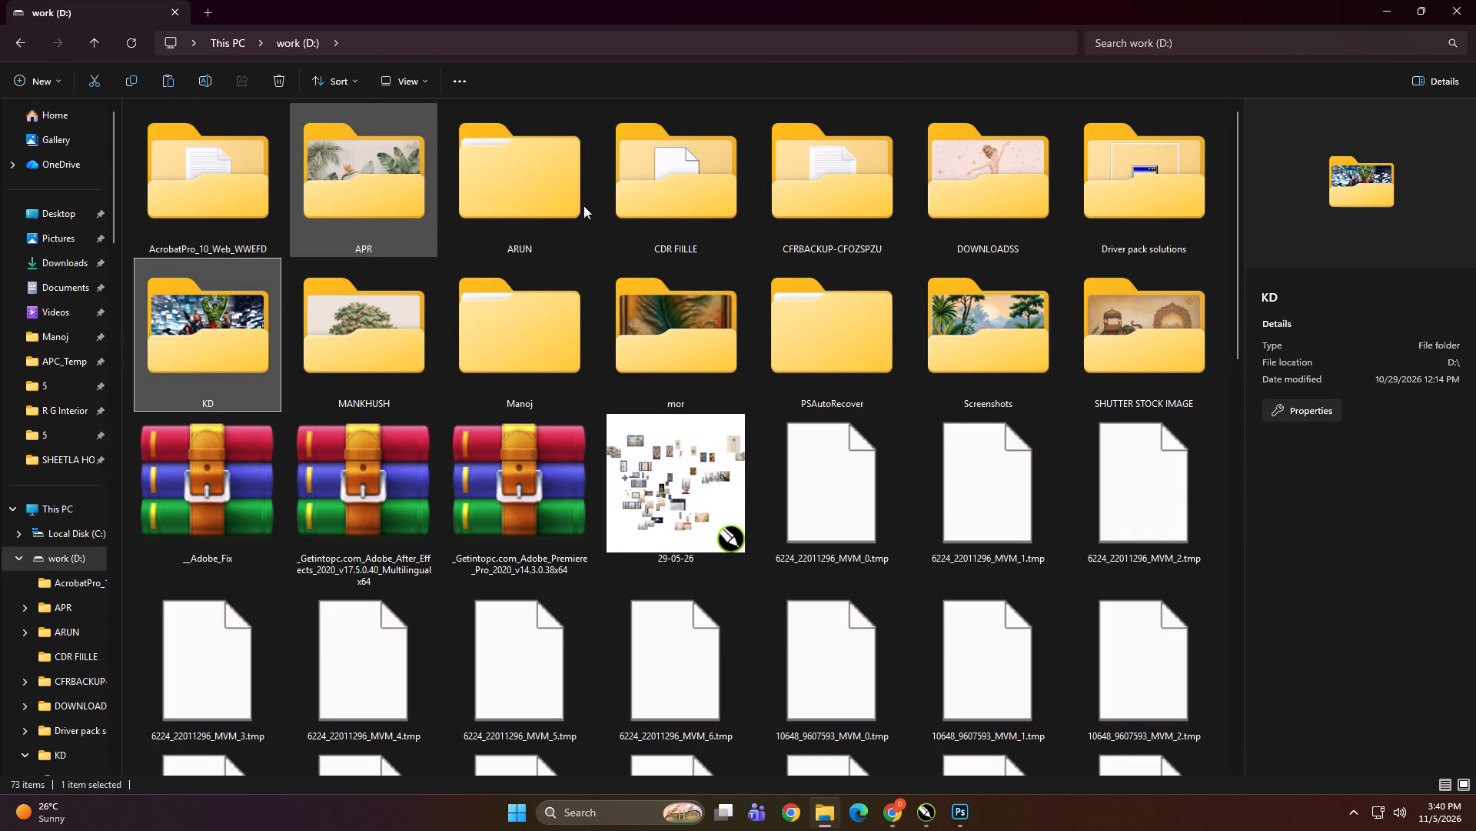
double_click(225, 352)
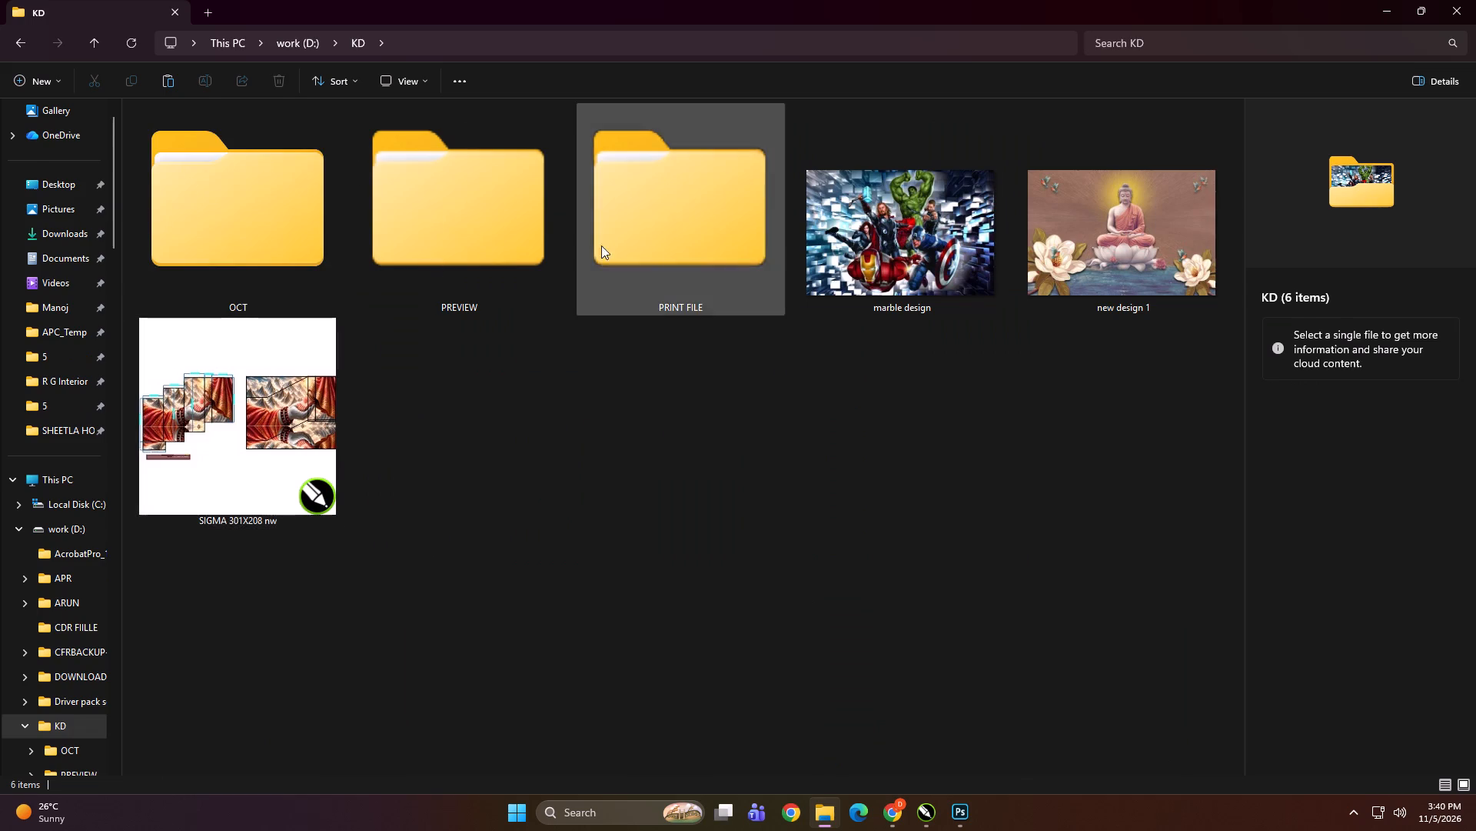
double_click(668, 241)
double_click(281, 217)
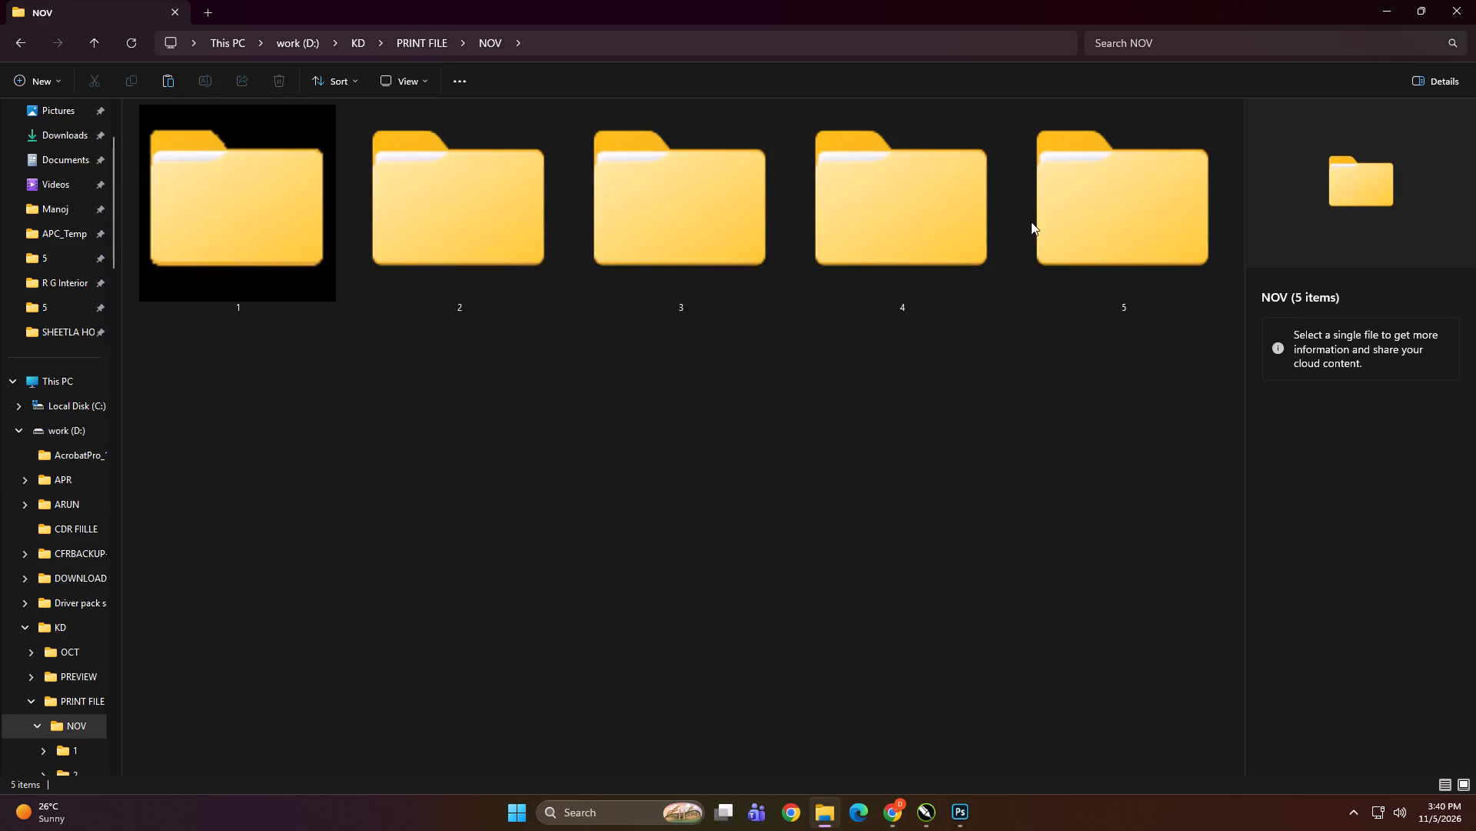
triple_click(1067, 225)
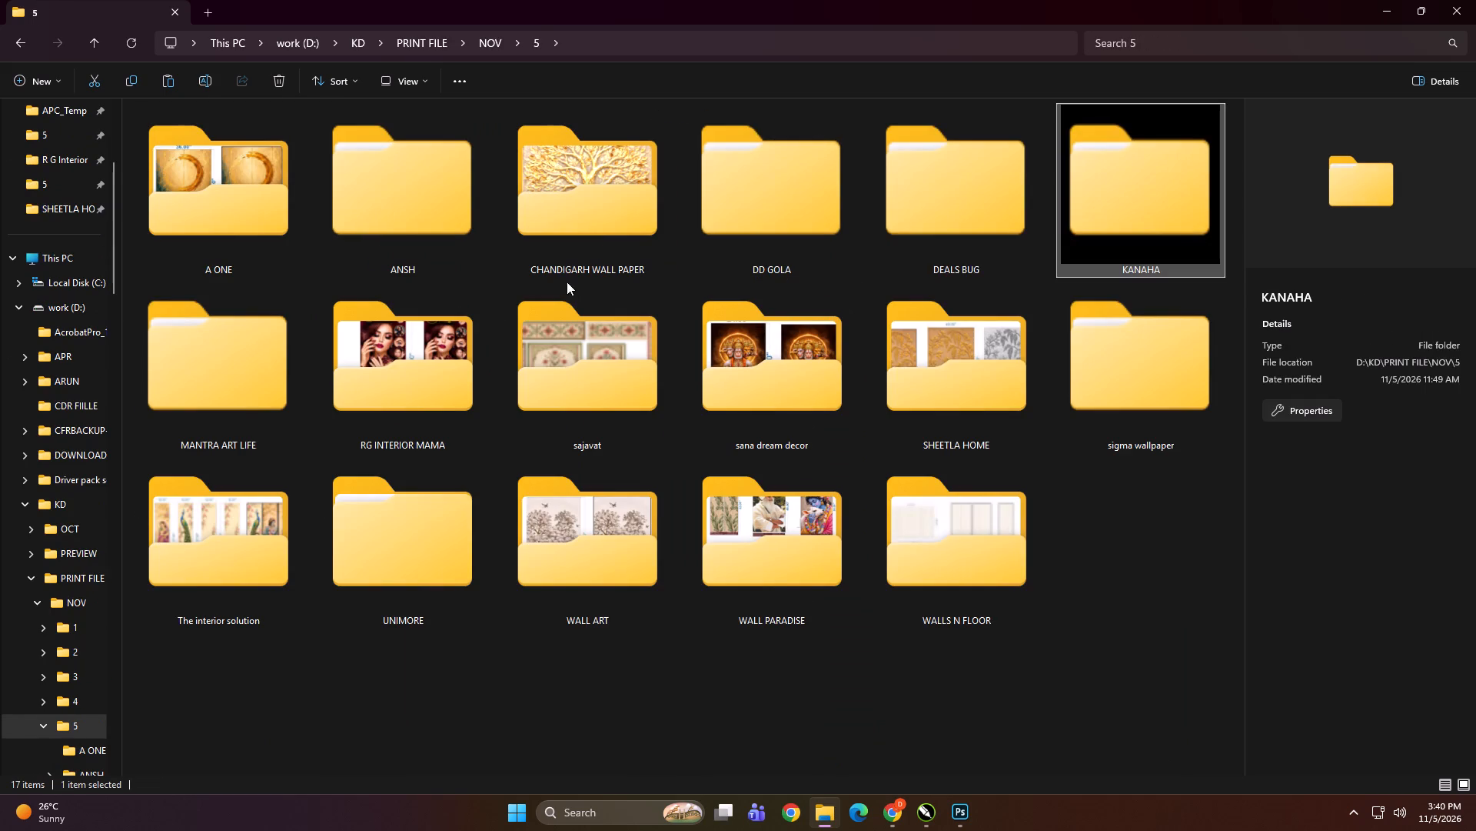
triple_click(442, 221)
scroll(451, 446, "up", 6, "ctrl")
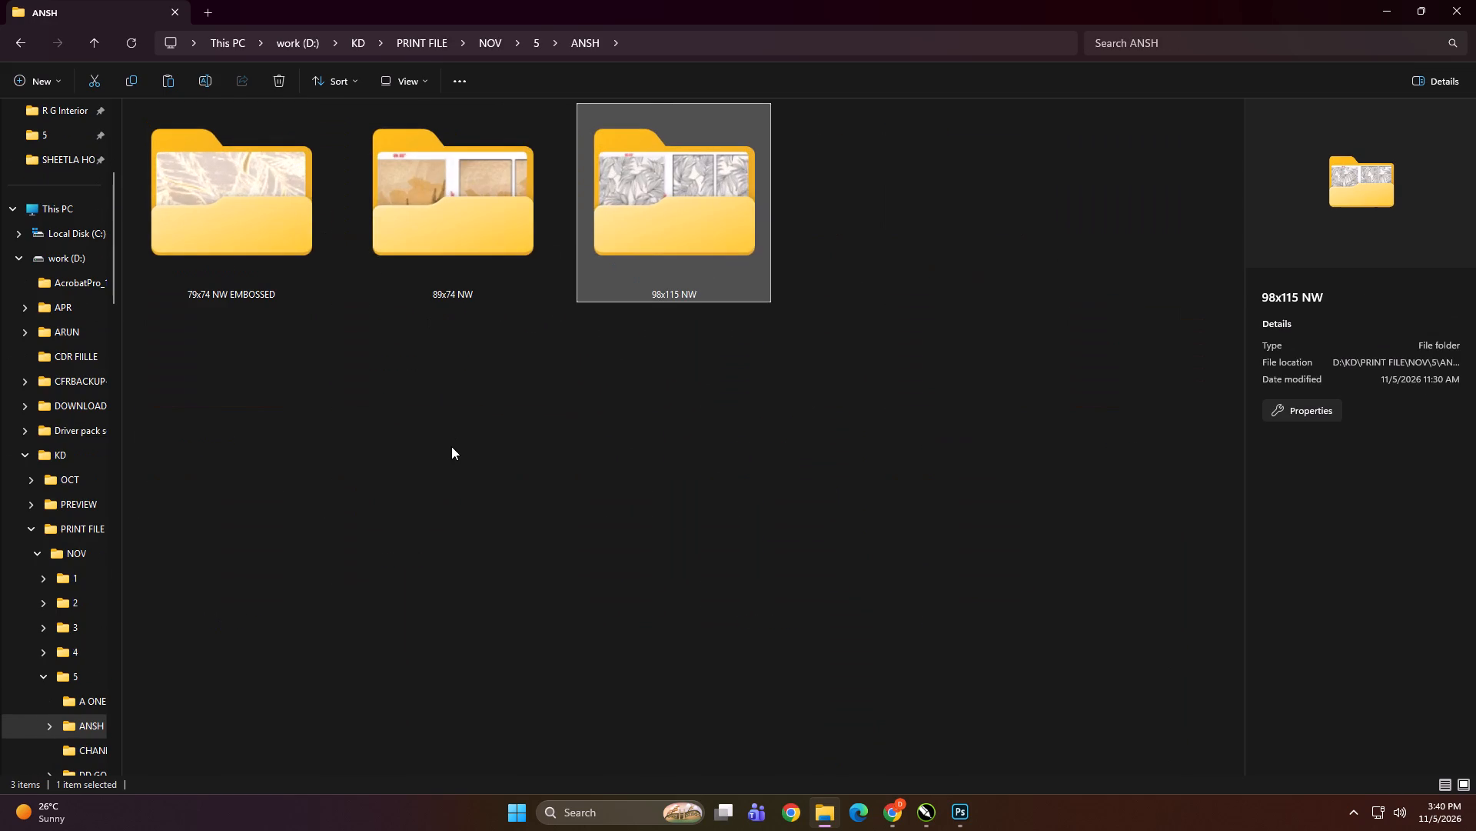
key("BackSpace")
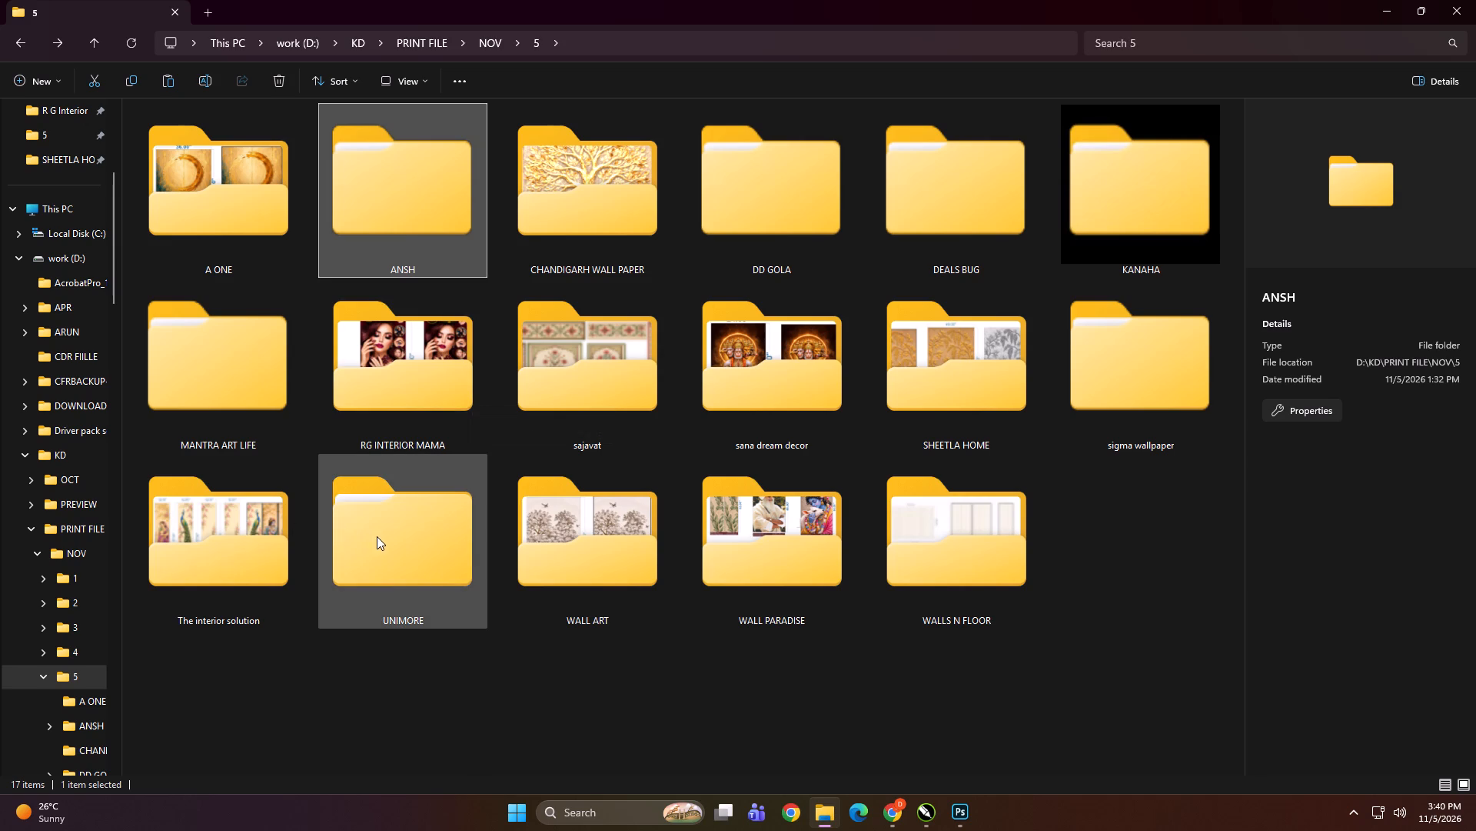
Look through the WALL PARADISE, A ONE, ANSH and CHANDIGARH WALL PAPER customer folders to check their print files.
double_click(733, 559)
key("BackSpace")
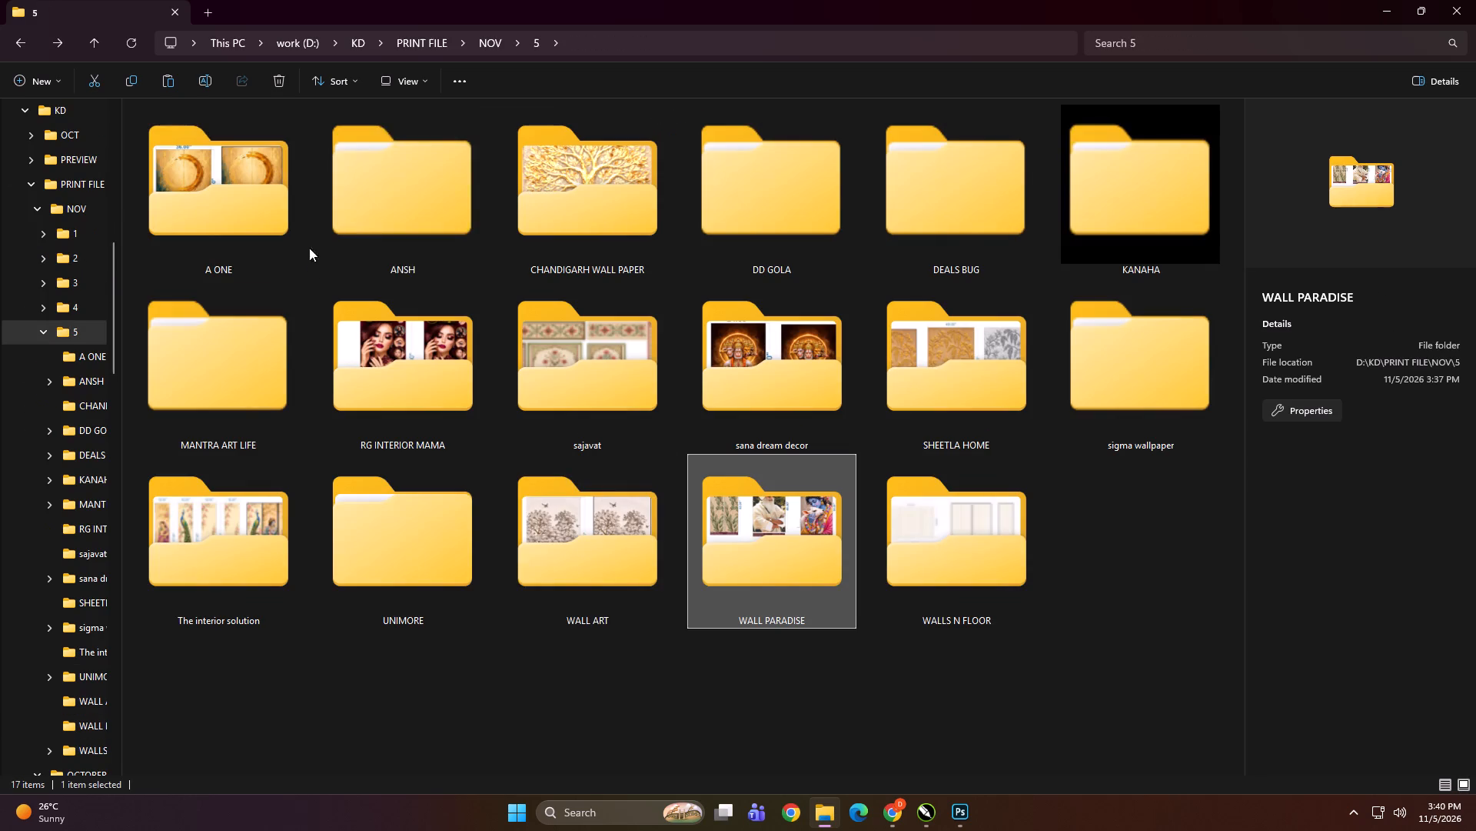
left_click(359, 222)
double_click(242, 222)
key("BackSpace")
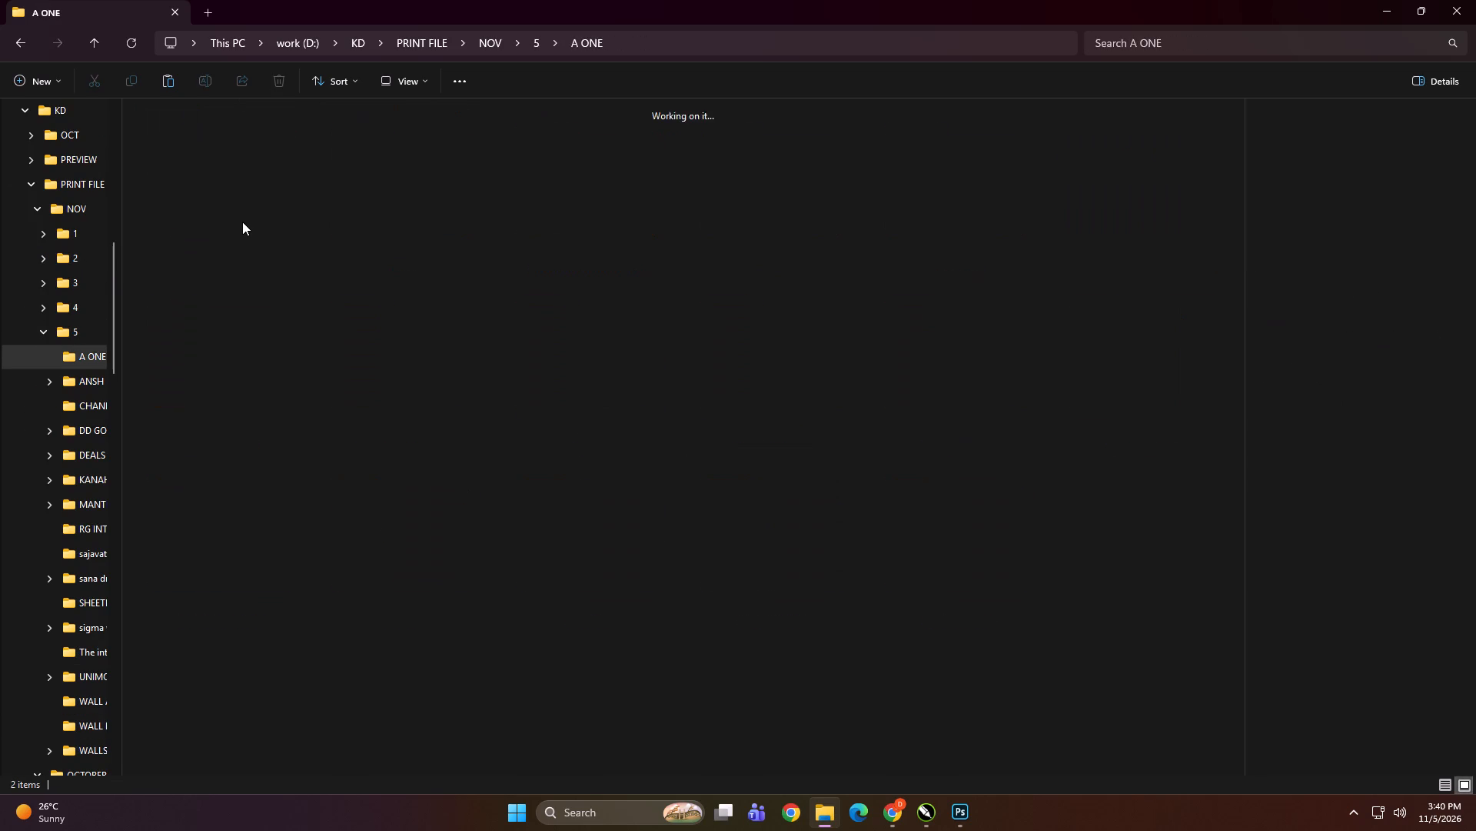
double_click(414, 209)
key("BackSpace")
double_click(604, 212)
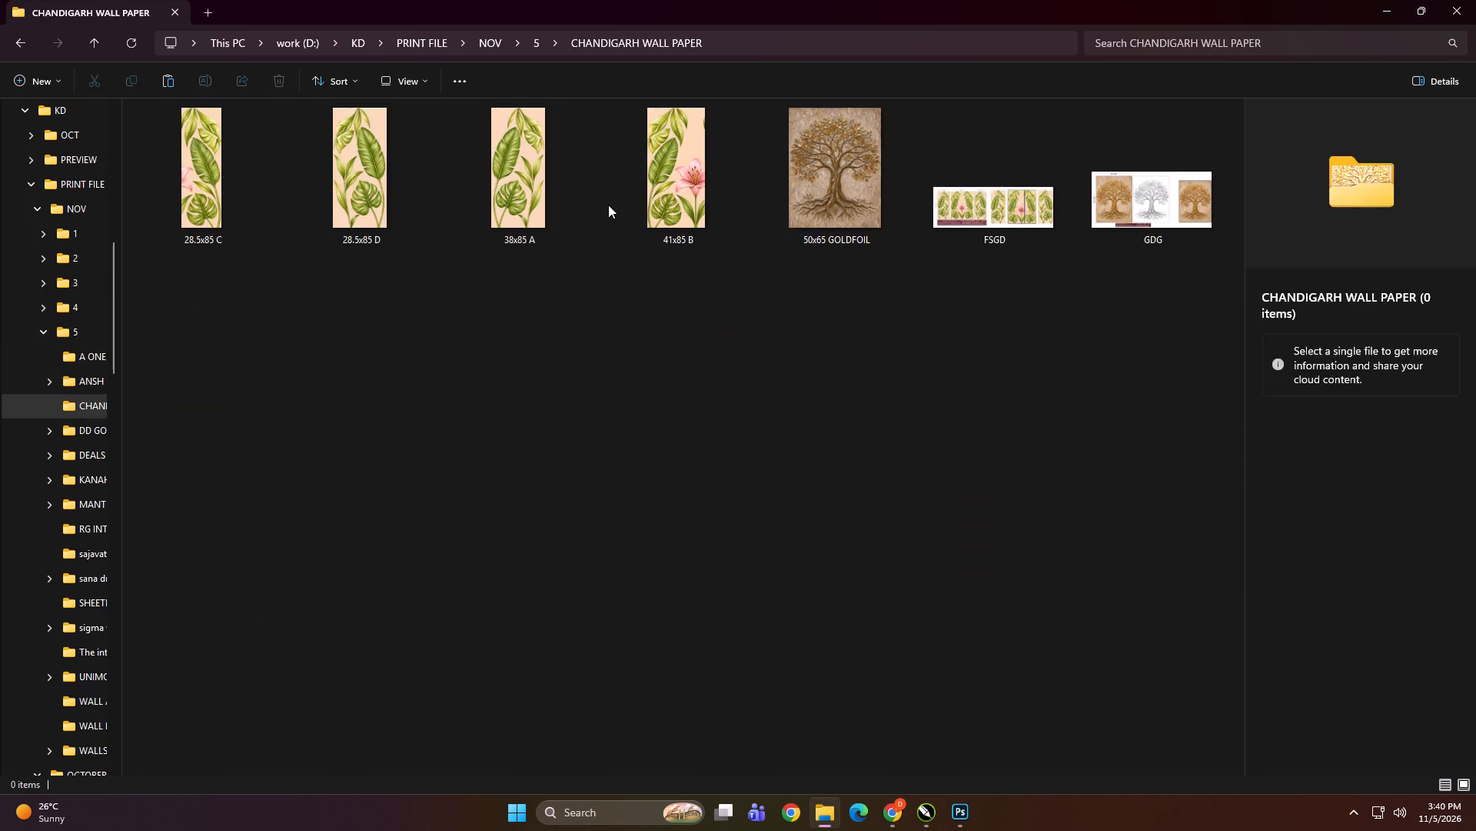
key("BackSpace")
double_click(598, 203)
key("BackSpace")
double_click(617, 203)
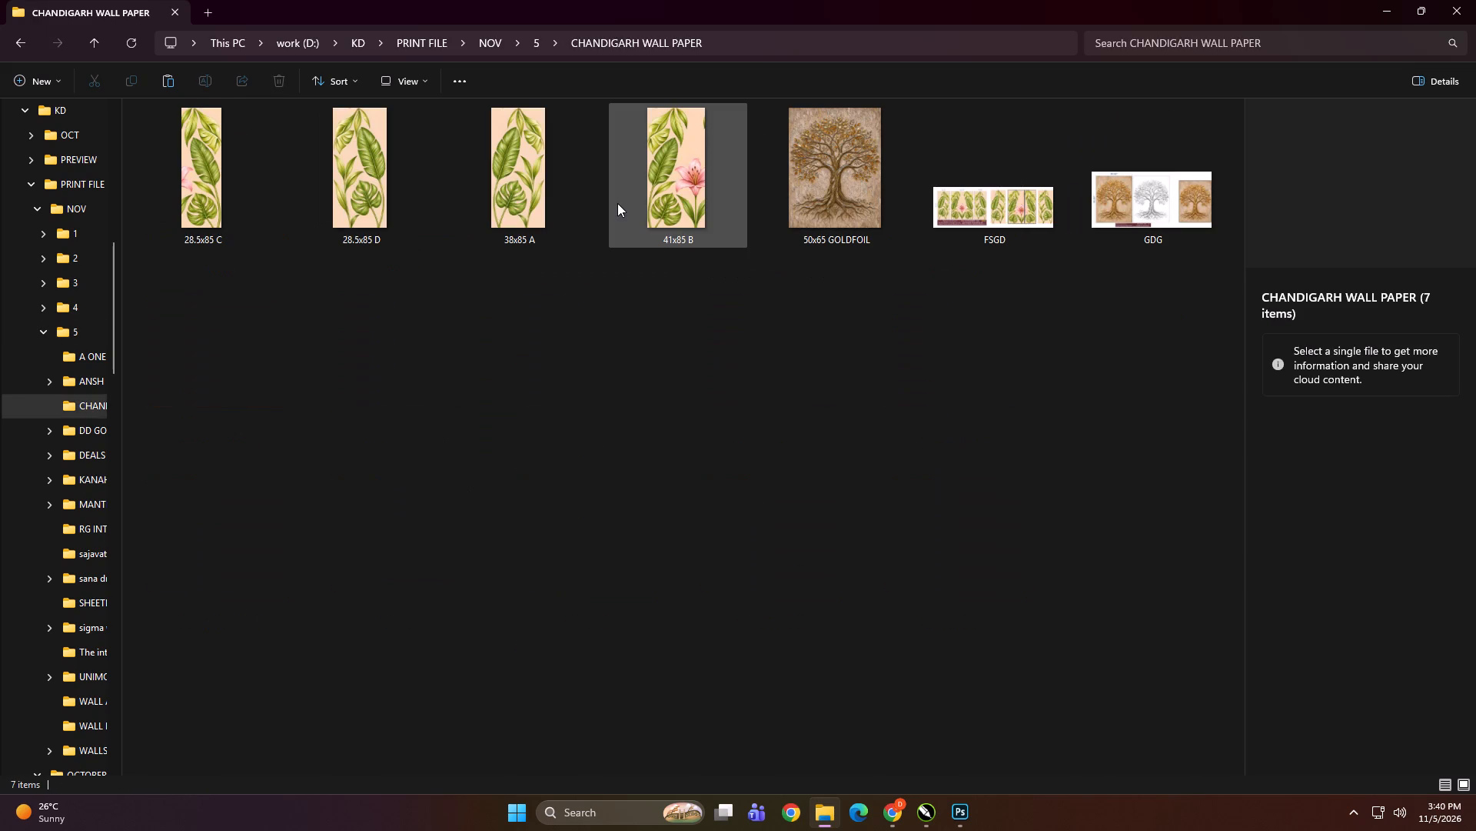
key("BackSpace")
Switch to the Untitled-1 document in CorelDRAW and undo the deletion of the exported layout group.
left_click(929, 823)
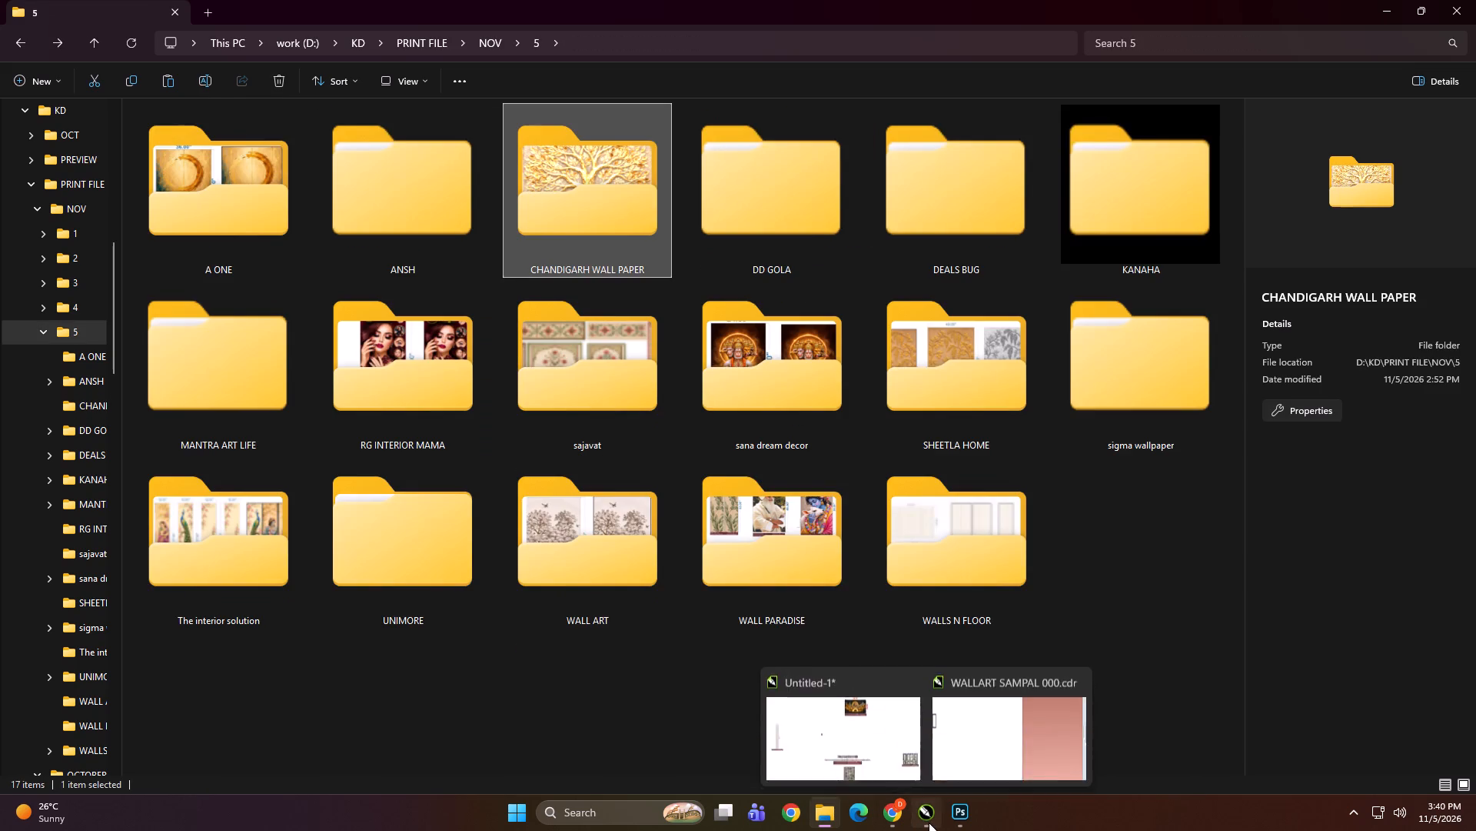
key("ctrl+z")
scroll(502, 227, "up", 2)
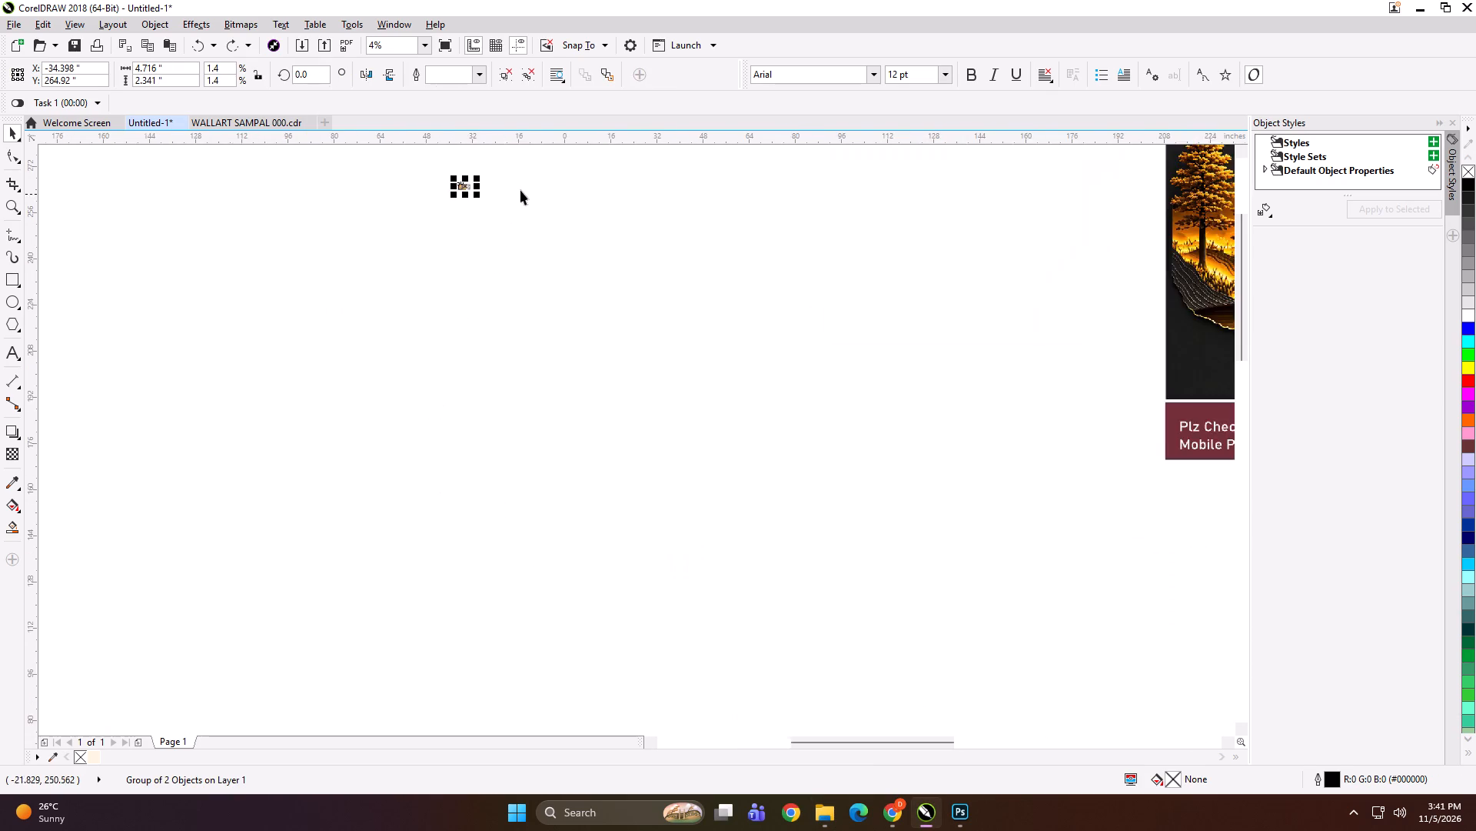
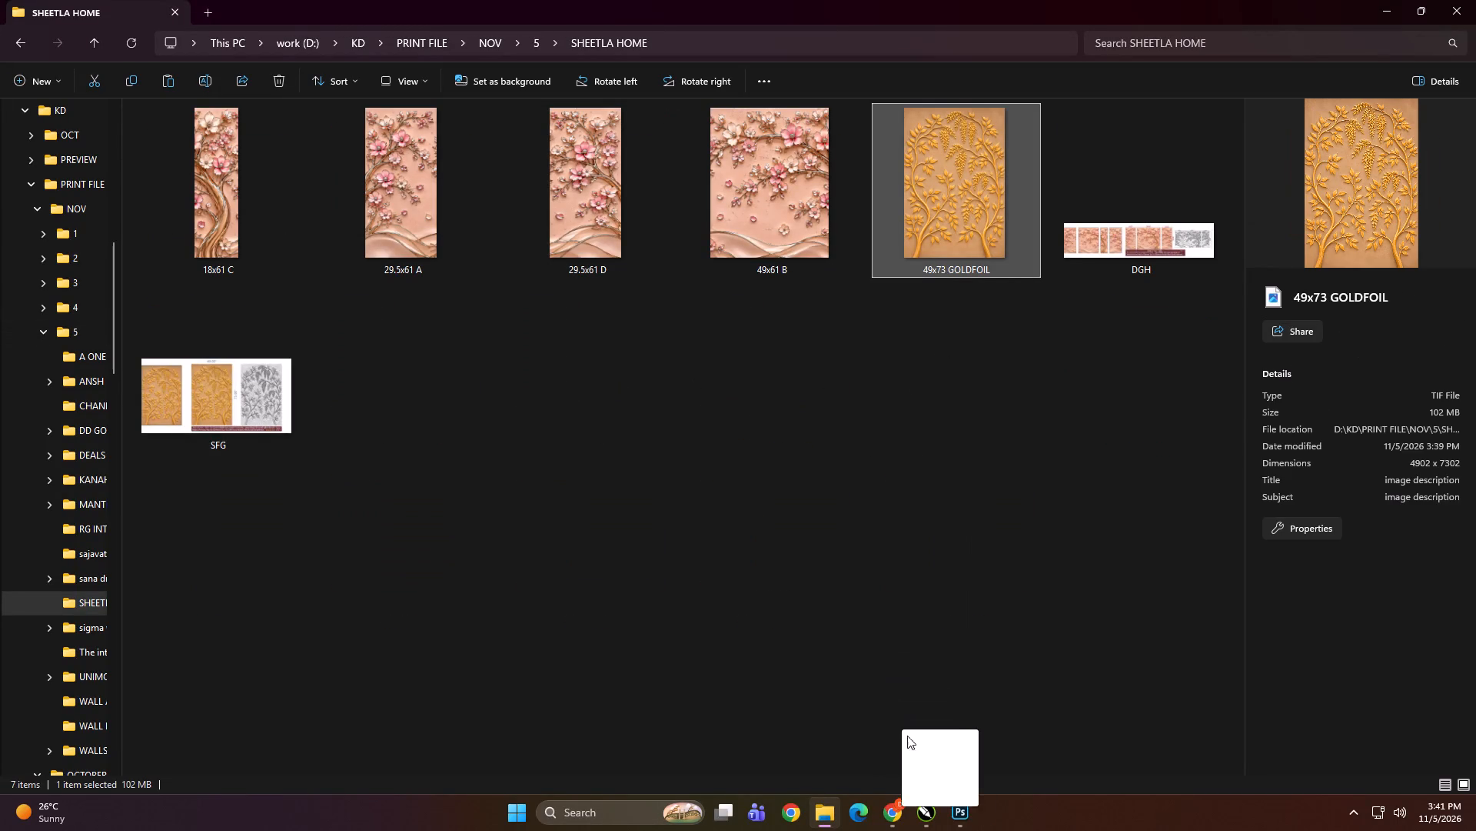
Open the 49x73 GOLDFOIL TIFF from the SHEETLA HOME folder in Photoshop.
left_click_drag(907, 736, 939, 710)
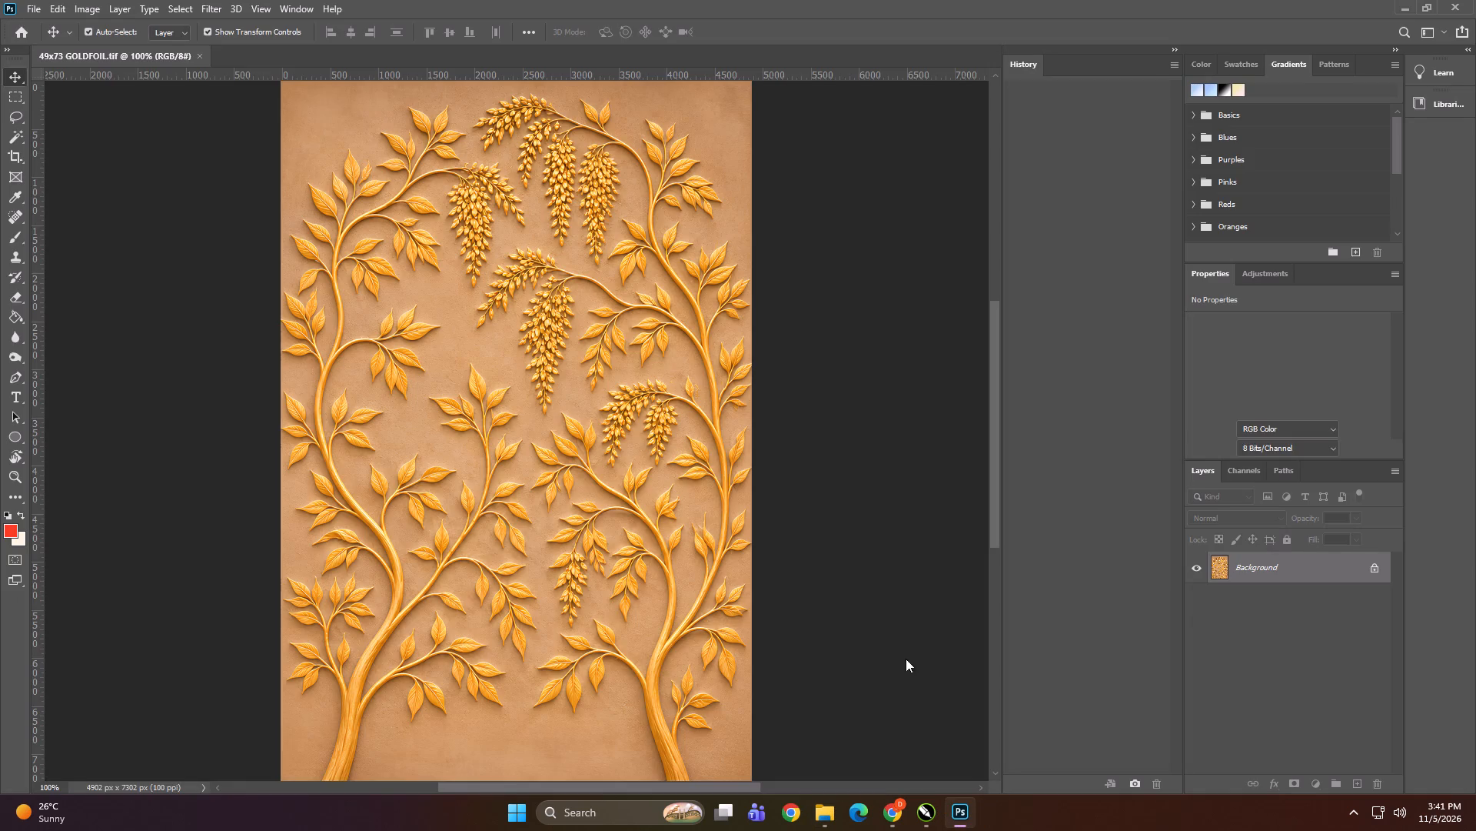
Duplicate the background layer and apply the Filter Gallery's Photocopy effect with detail 4 and darkness 24.
key("ctrl+j")
left_click(204, 15)
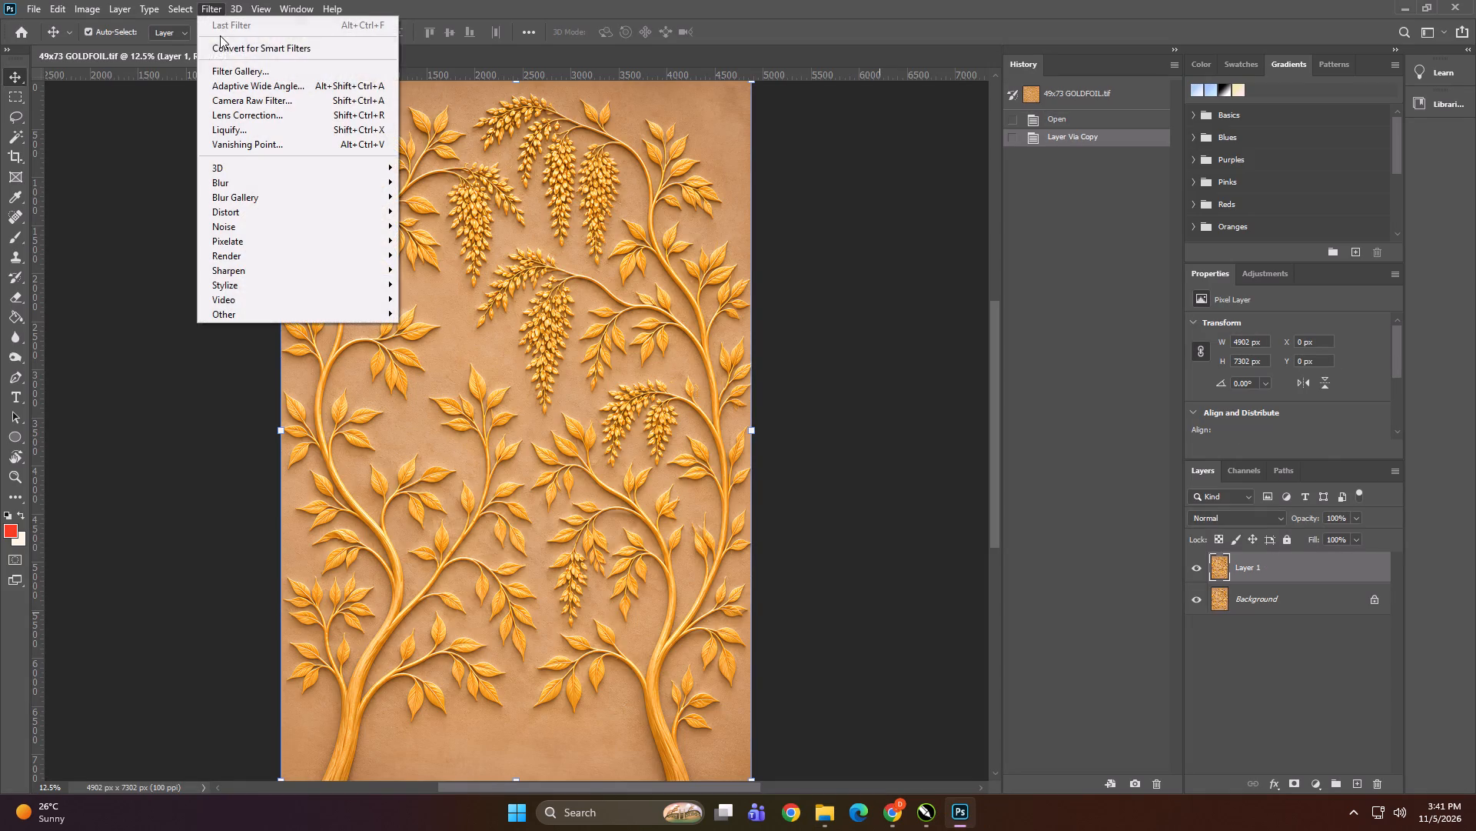
left_click(234, 67)
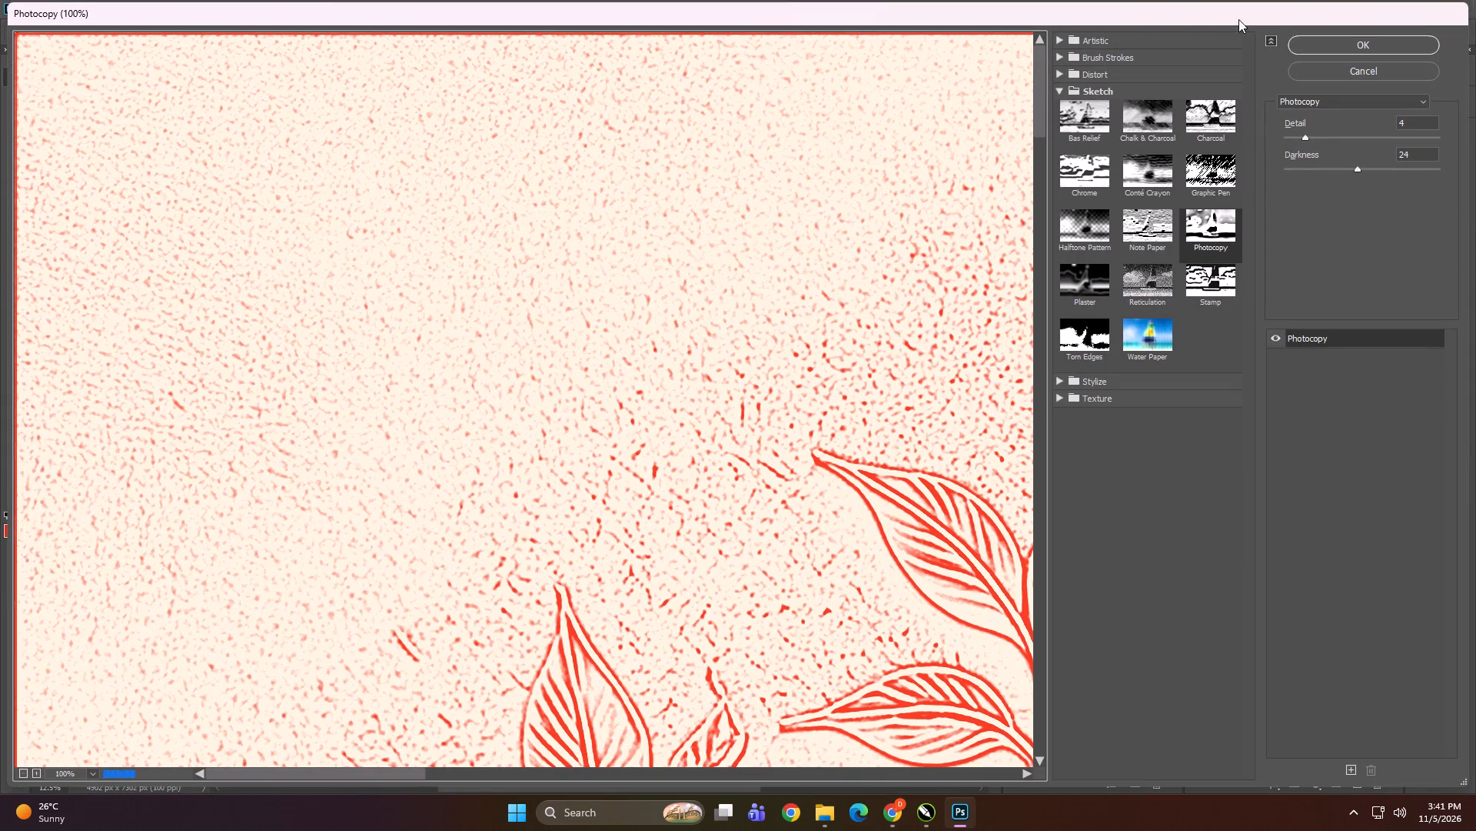
left_click(1310, 42)
Select a red outline of the foliage with the Magic Wand and extend the selection to all similar areas.
scroll(609, 340, "up", 14, "alt")
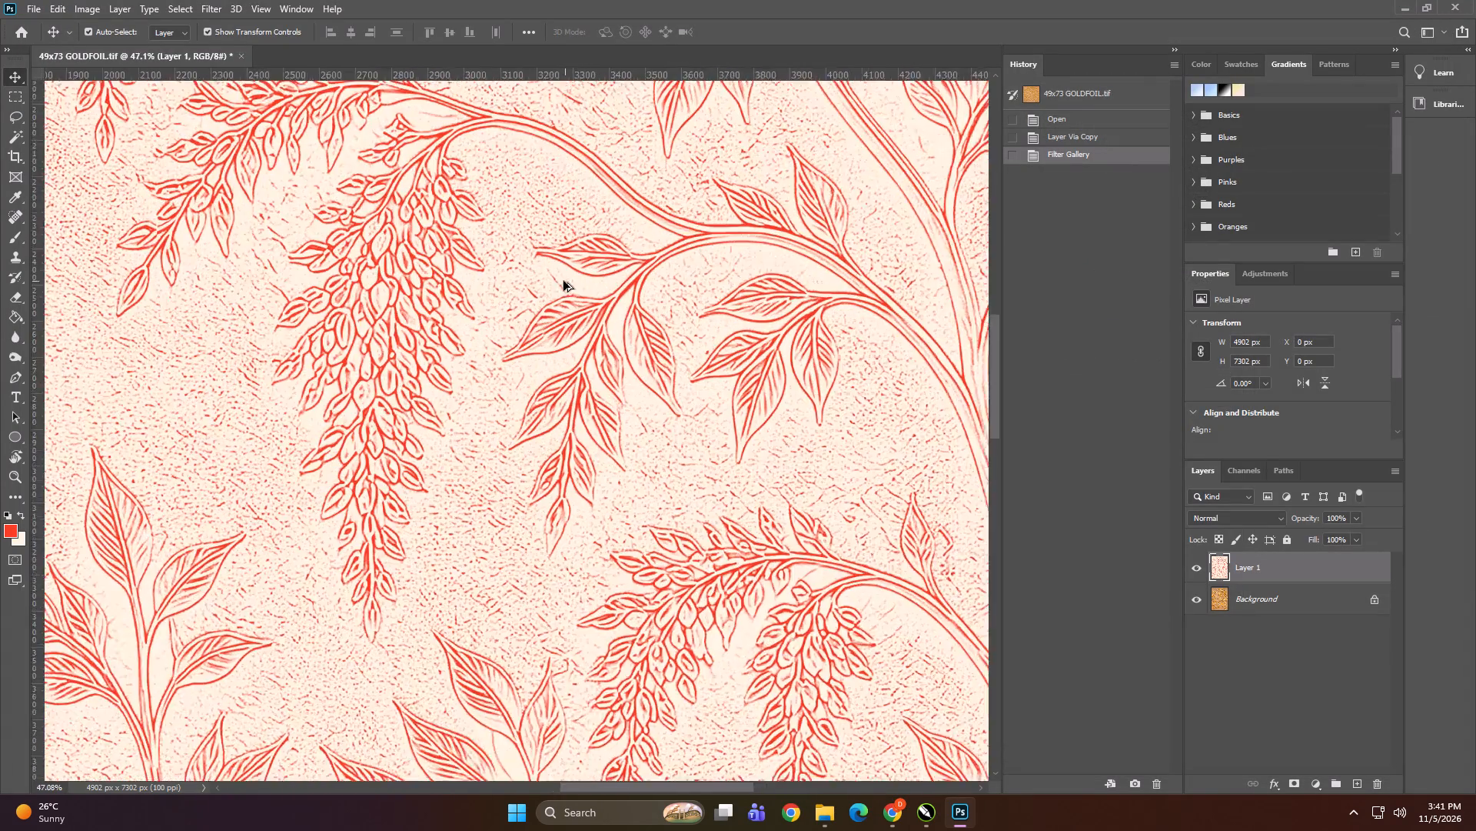
scroll(563, 281, "up", 7, "alt")
scroll(693, 289, "up", 11, "alt")
key("w")
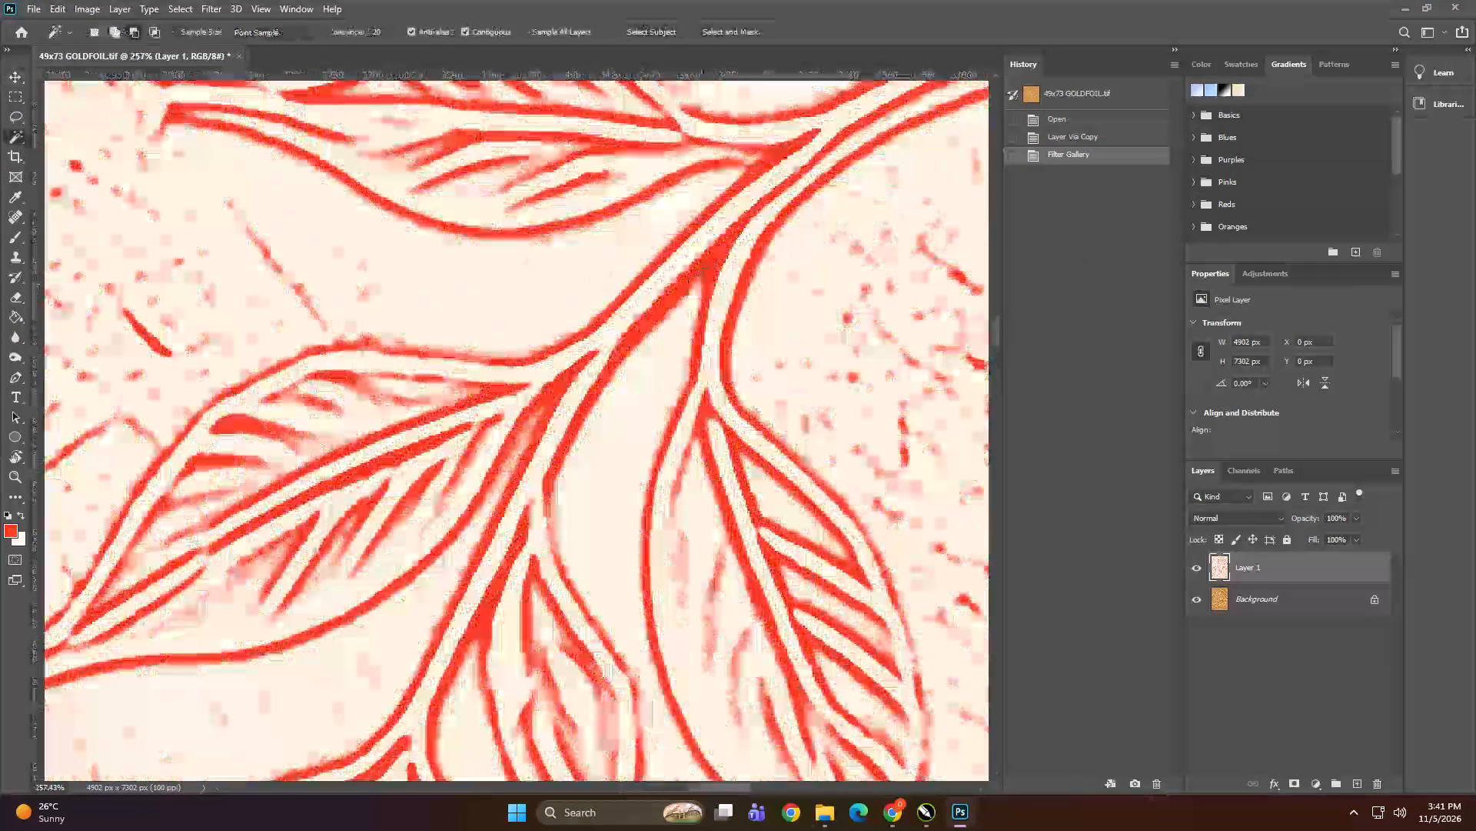
left_click(708, 259, "shift")
right_click(708, 259)
left_click(746, 429)
scroll(705, 318, "down", 2, "alt")
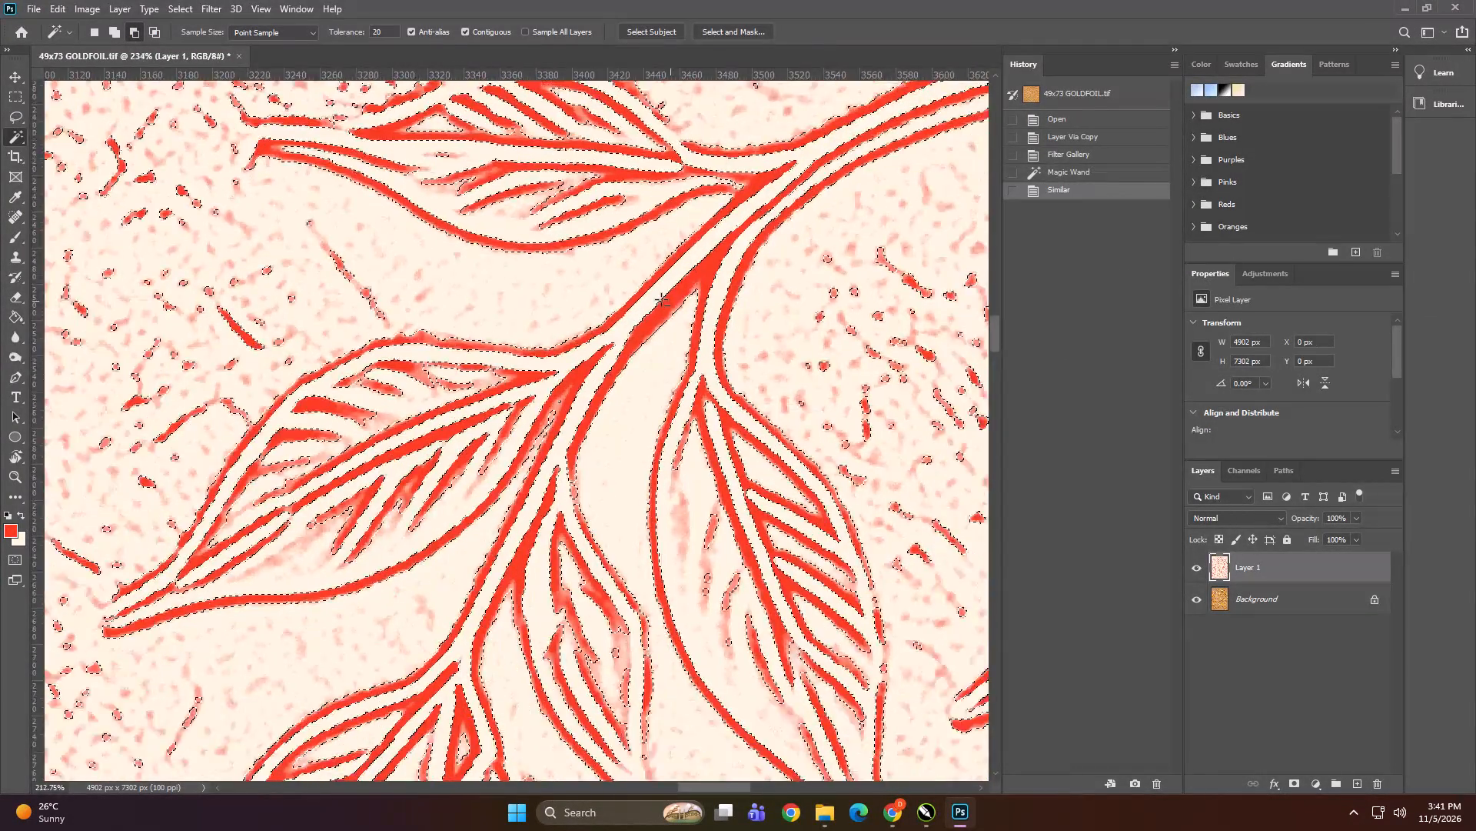
scroll(661, 299, "down", 20, "alt")
scroll(661, 299, "down", 13, "alt")
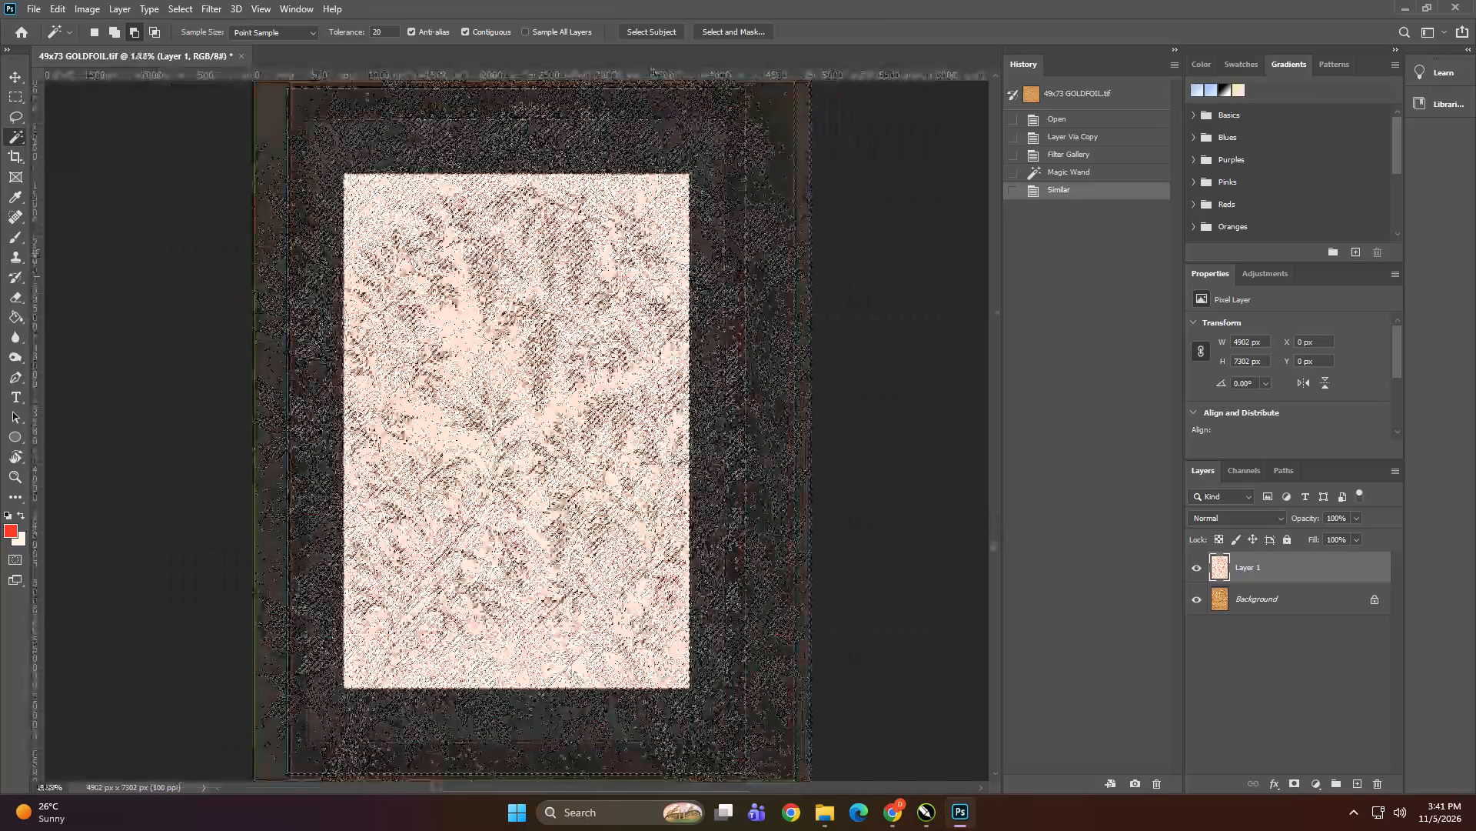
scroll(656, 304, "down", 1, "alt")
With the Background layer active, create the spot channel Spot 1 from the selection at 100% solidity.
left_click(1291, 597)
left_click(1242, 472)
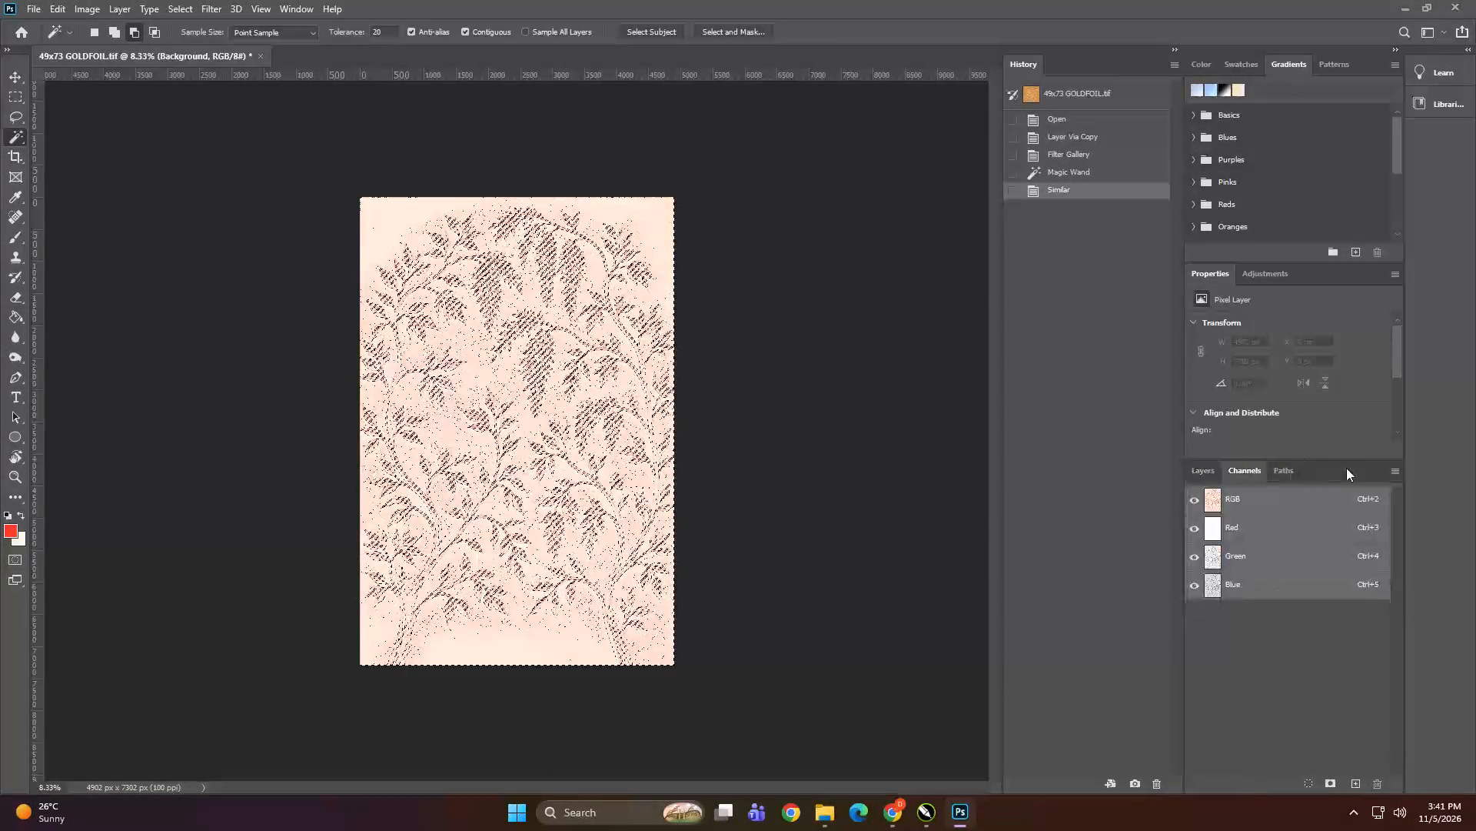
left_click(1397, 474)
left_click(1398, 541)
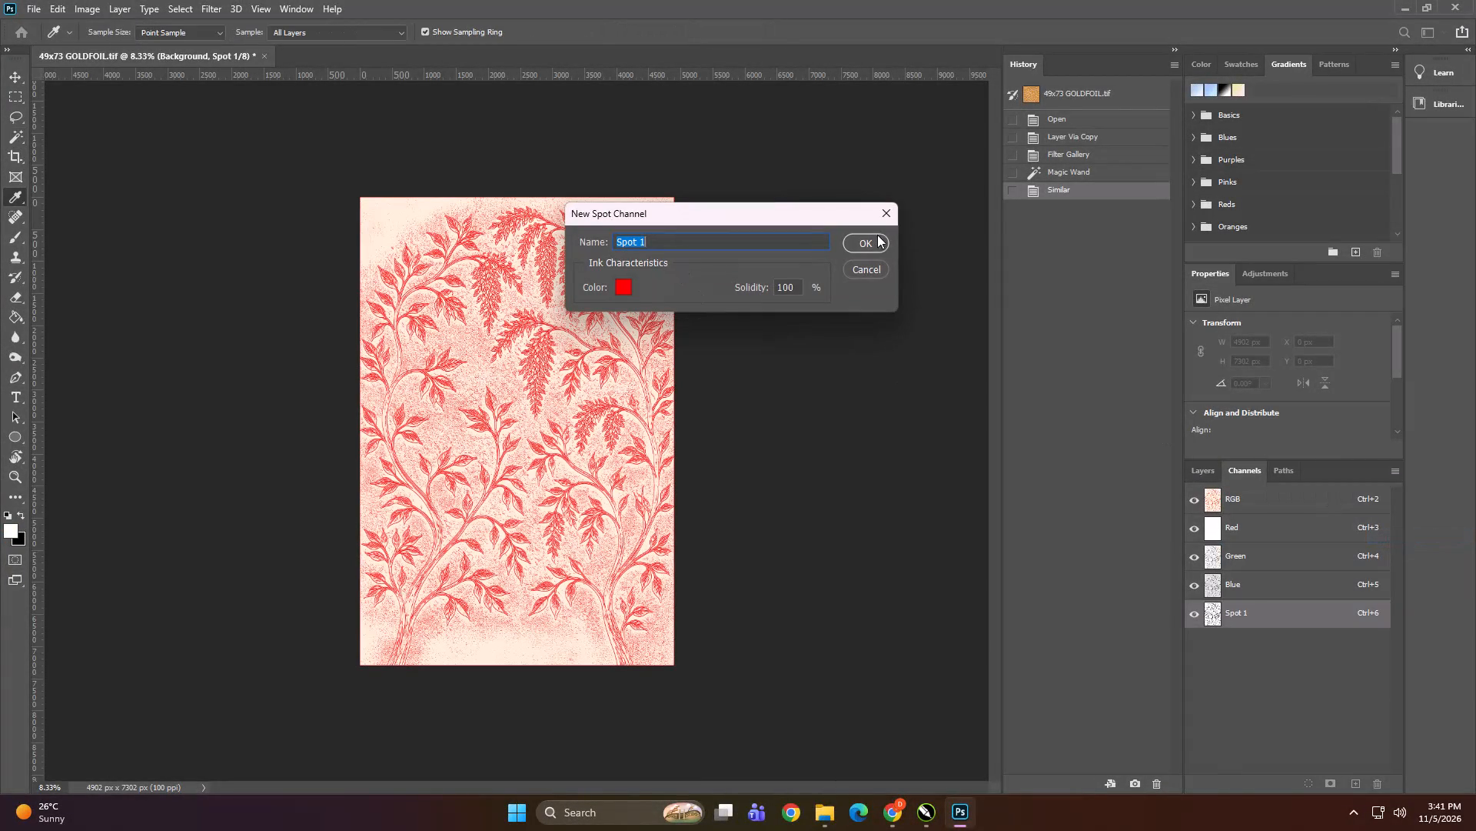
left_click(877, 236)
Duplicate the Spot 1 channel under the name Spot 2 and make the copy visible.
right_click(1284, 612)
left_click(1295, 617)
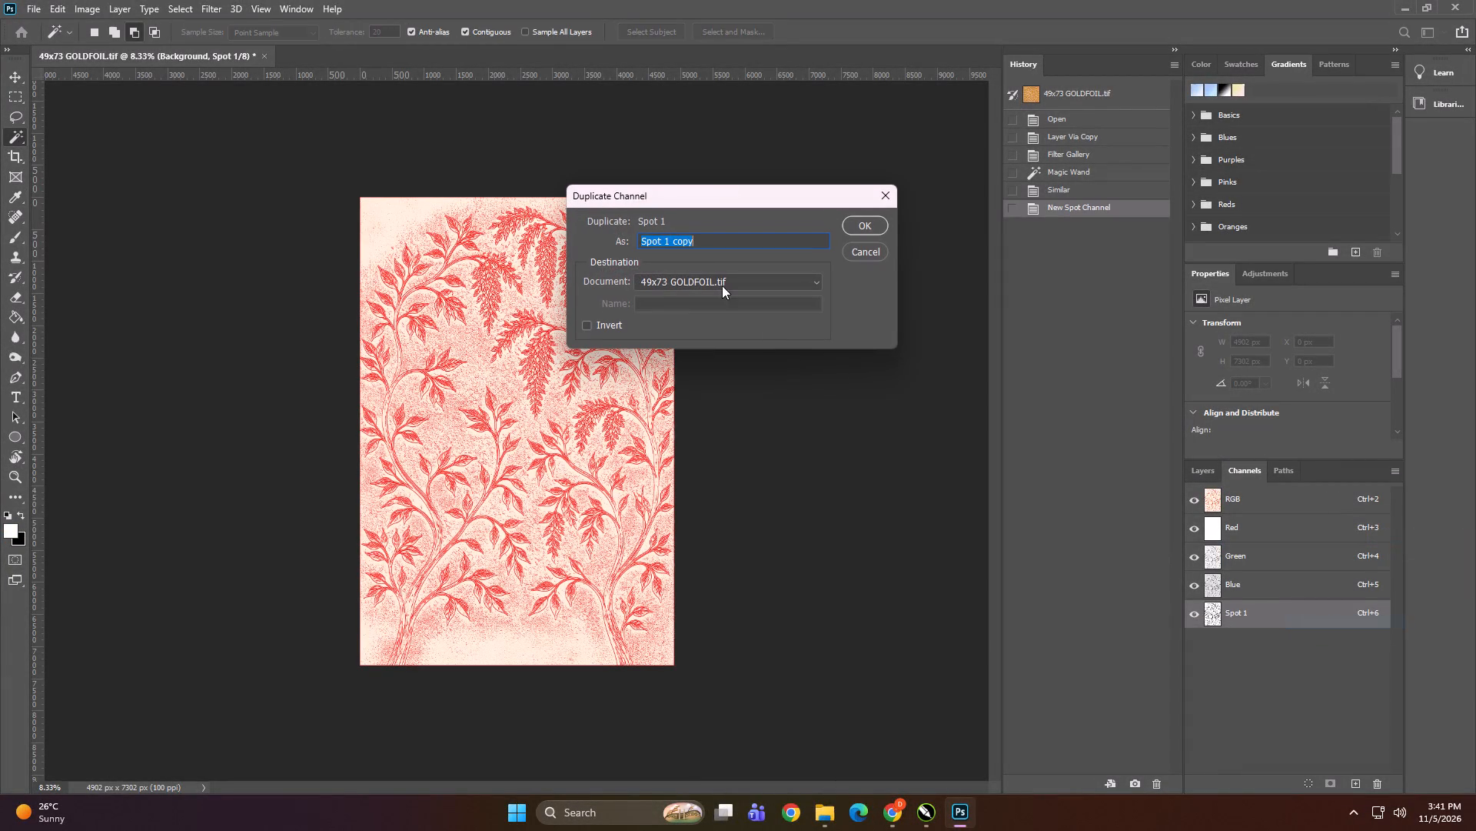
key("Right")
key("BackSpace")
key("BackSpace")
key("BackSpace")
key("BackSpace")
key("BackSpace")
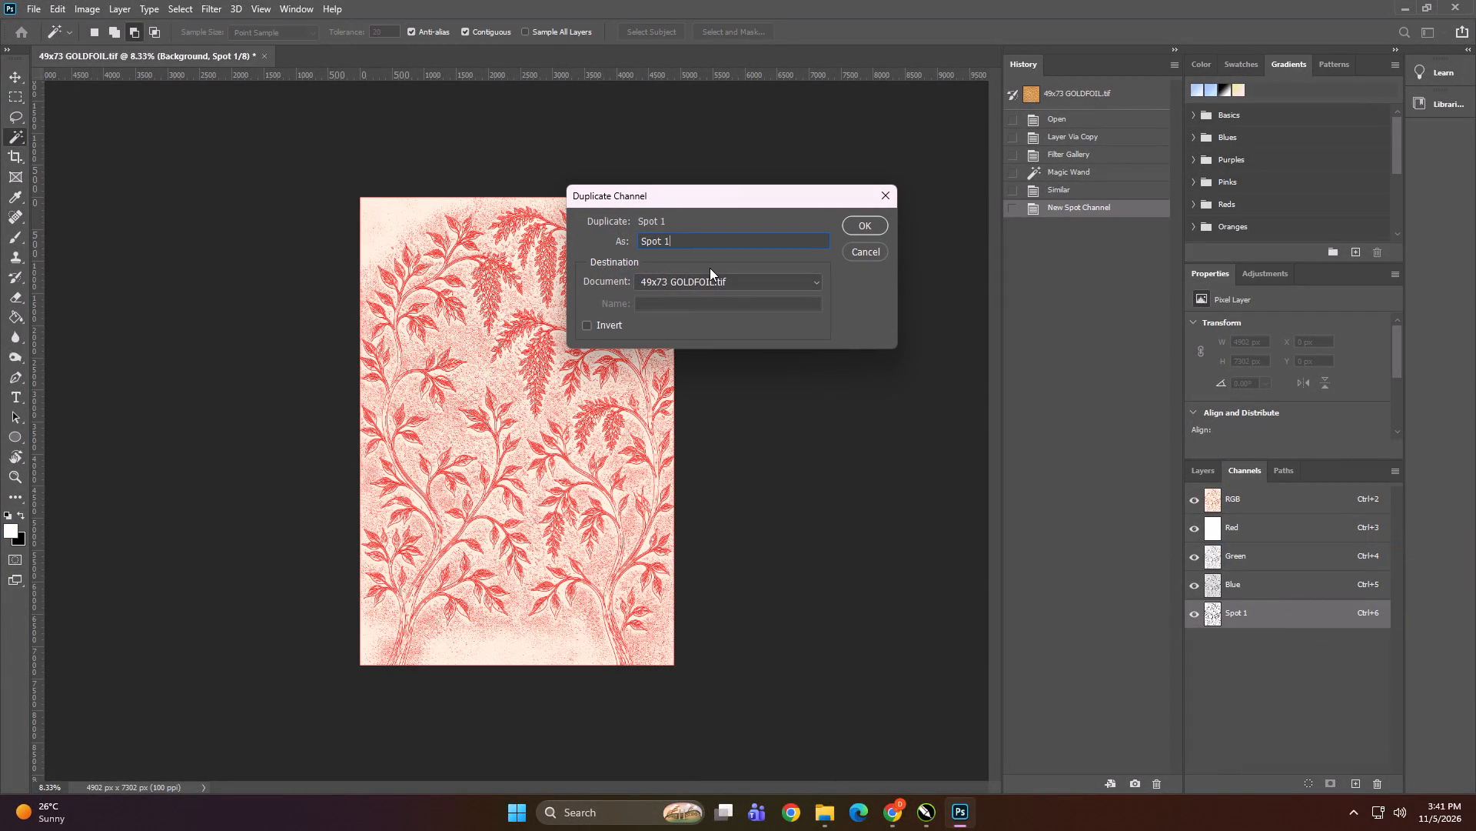
key("BackSpace")
key("2")
left_click(852, 225)
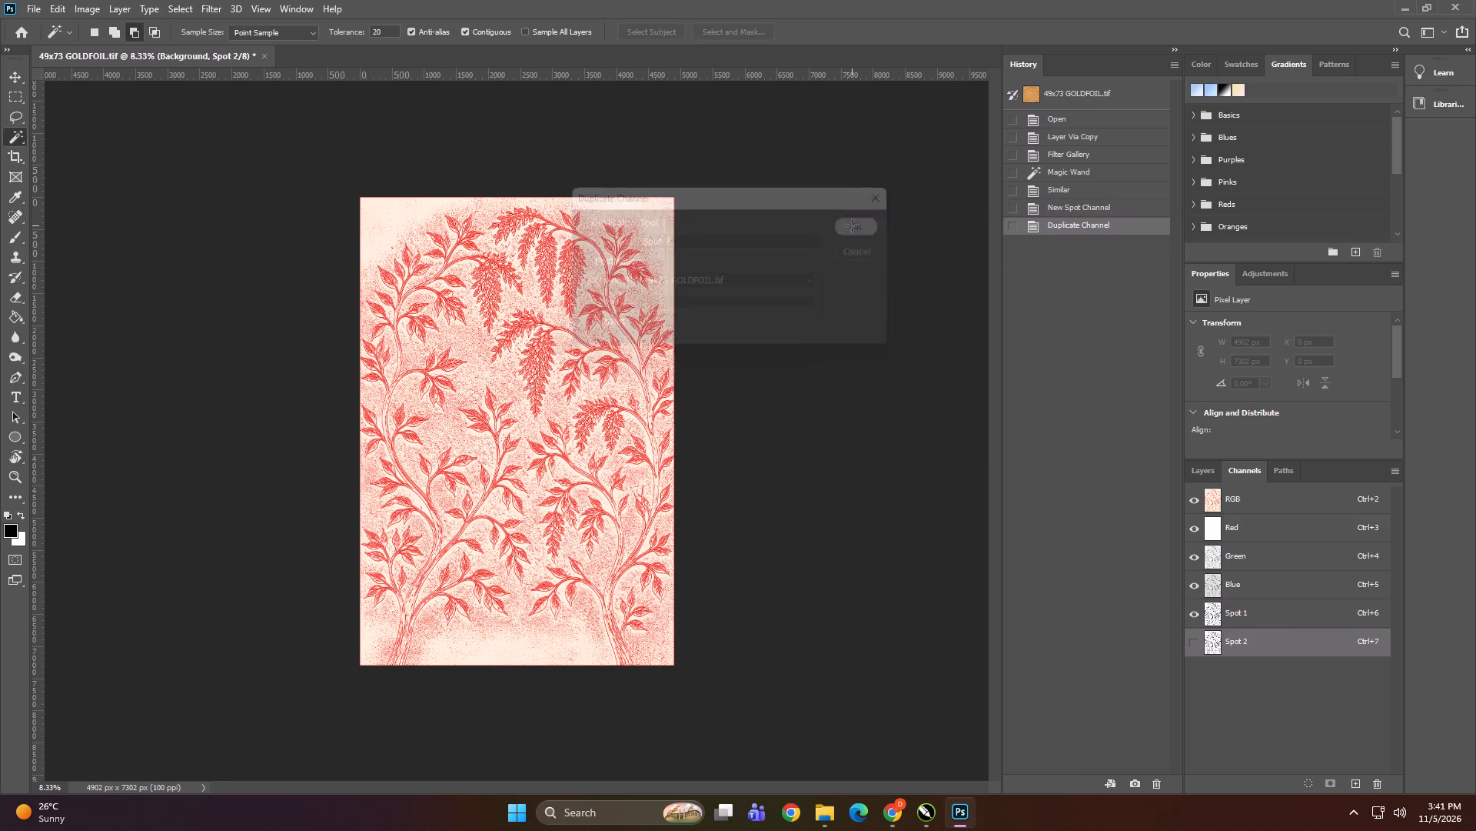
left_click(1197, 653)
Delete the filtered Layer 1, keeping only the Background layer.
left_click(1196, 478)
left_click(1268, 578)
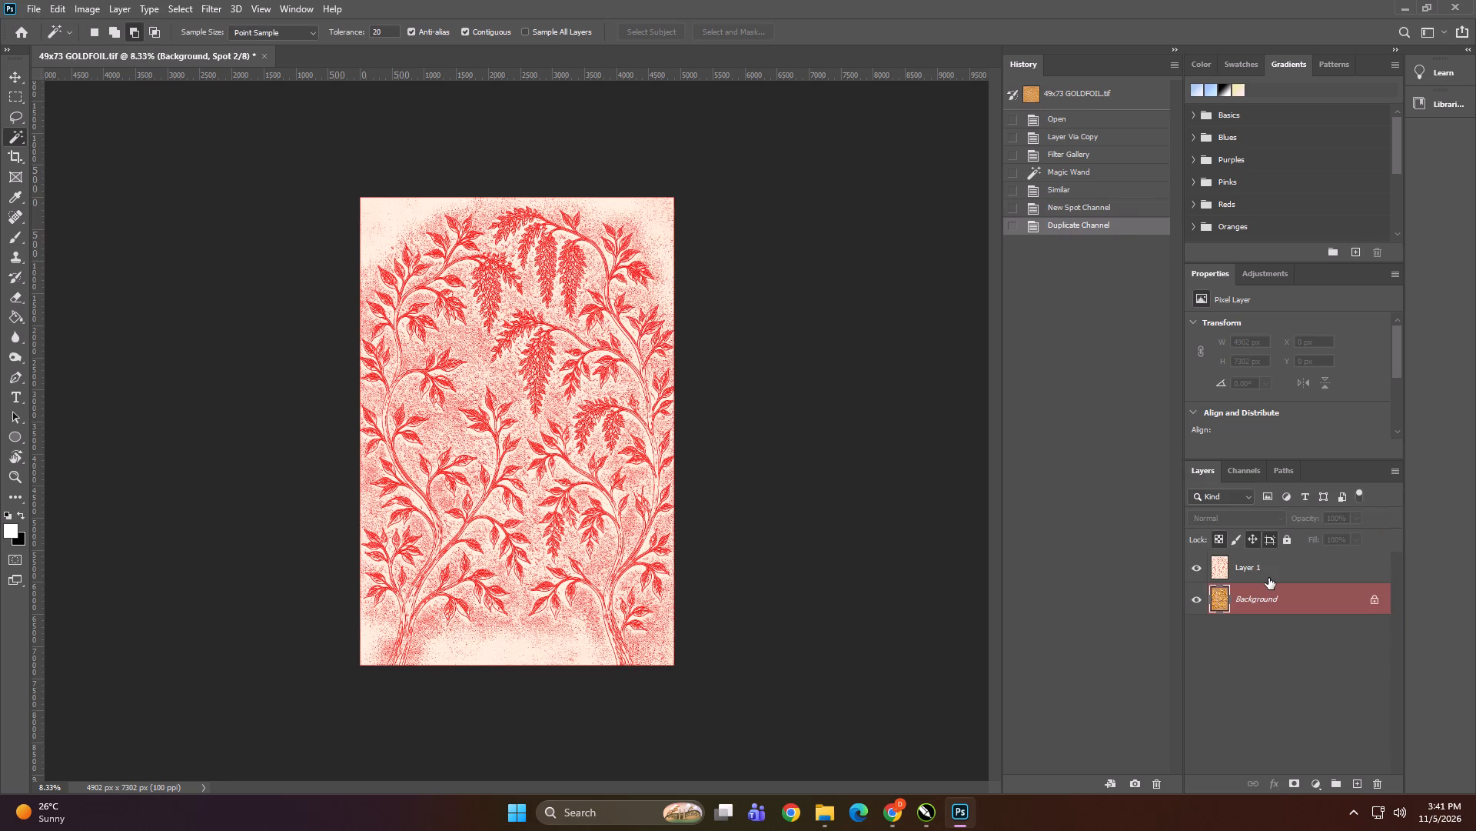
key("Delete")
Save over 49x73 GOLDFOIL as a TIFF in SHEETLA HOME with spot colors and LZW compression.
key("ctrl+shift+s")
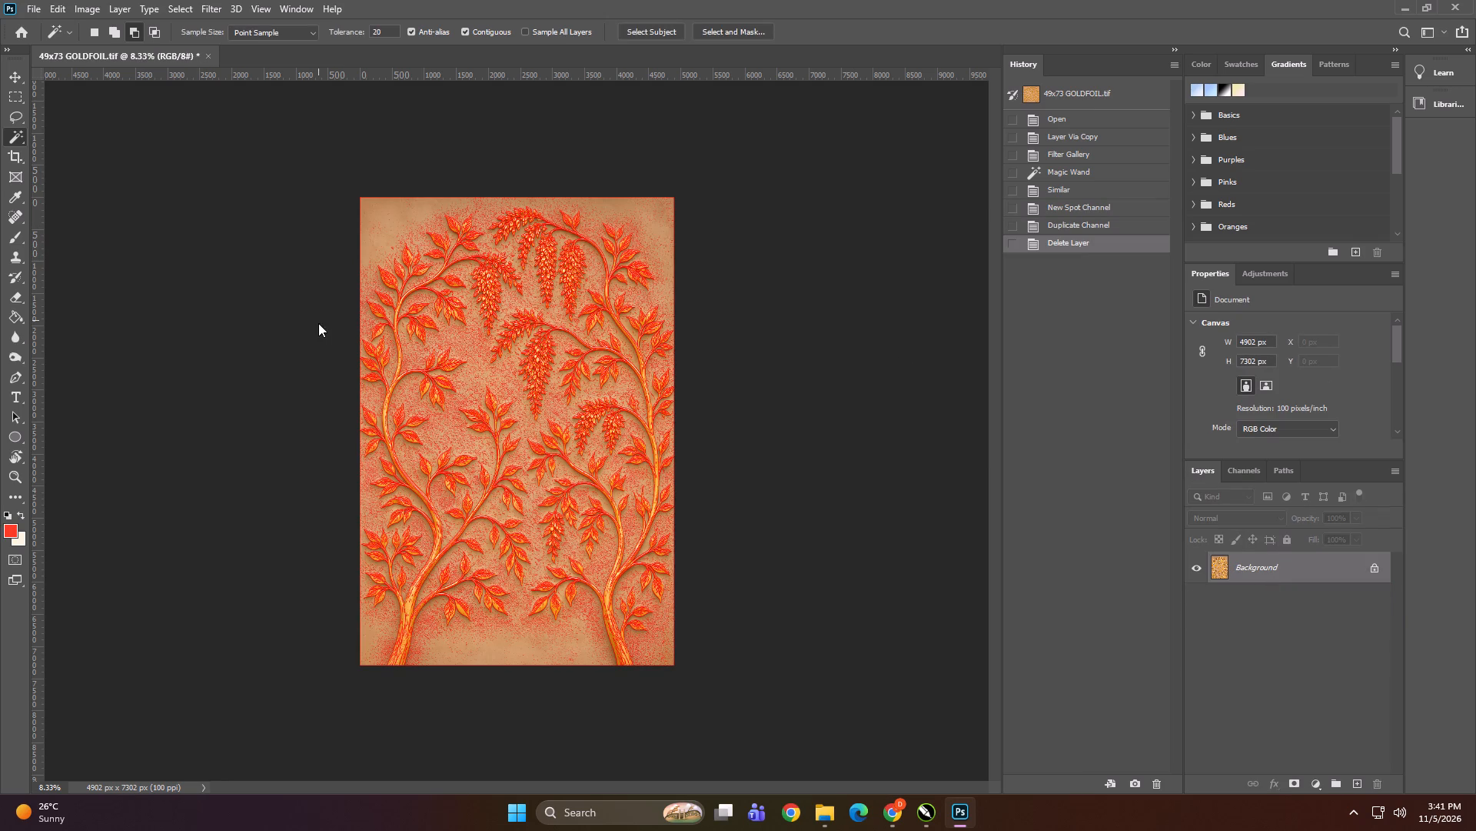
left_click(214, 308)
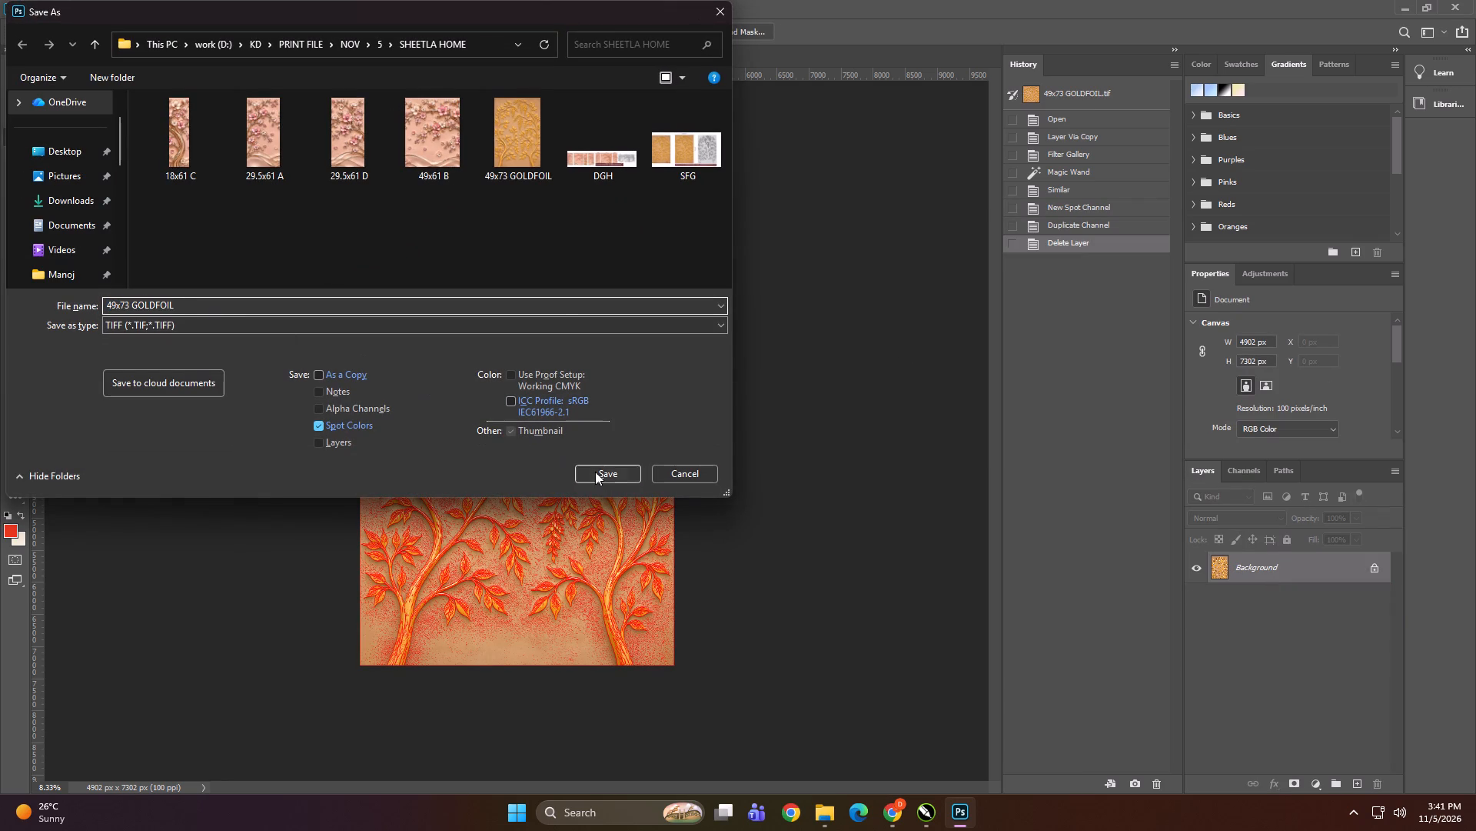
double_click(595, 472)
double_click(773, 403)
left_click(539, 236)
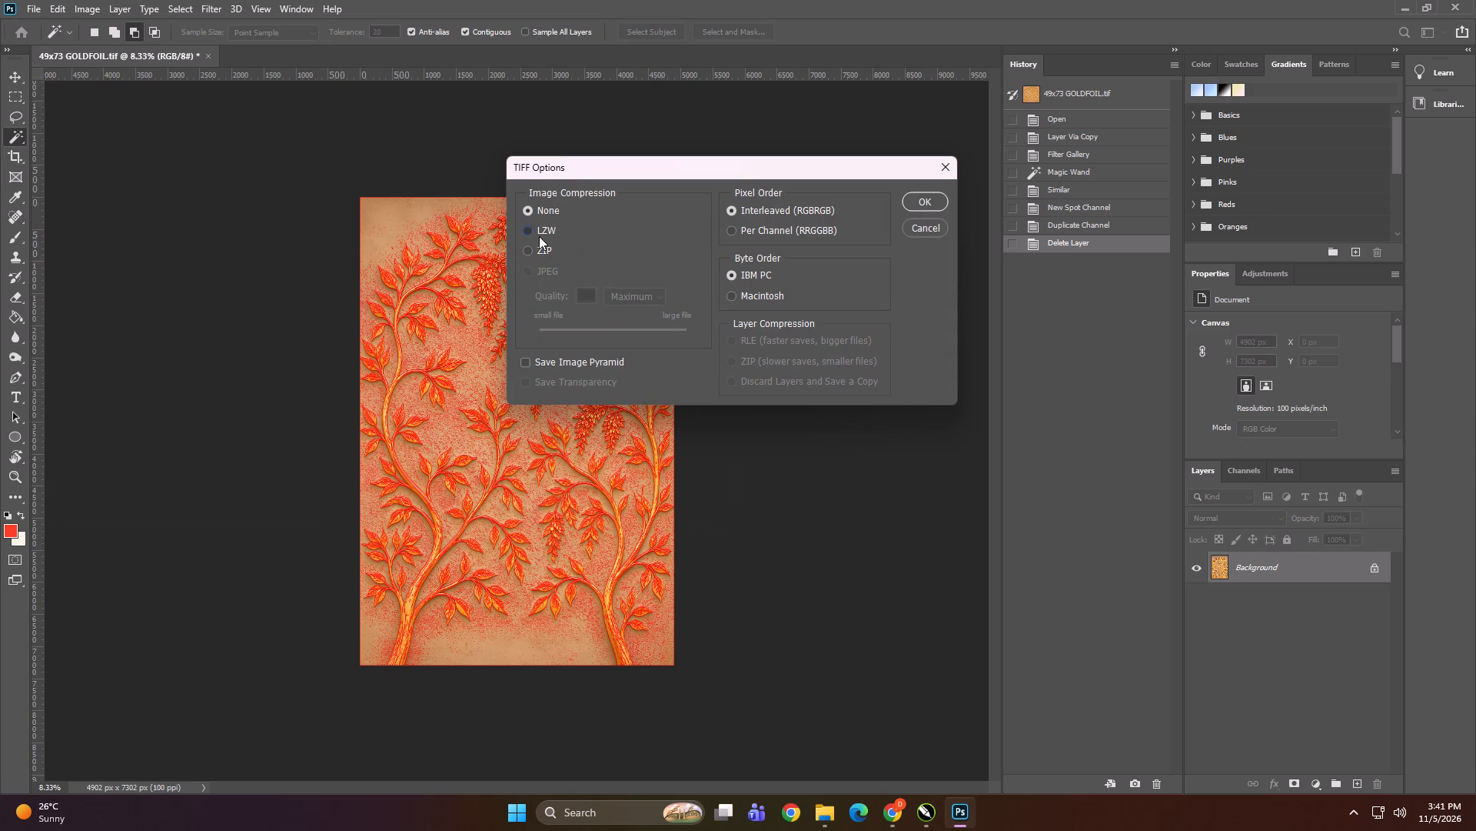
double_click(921, 198)
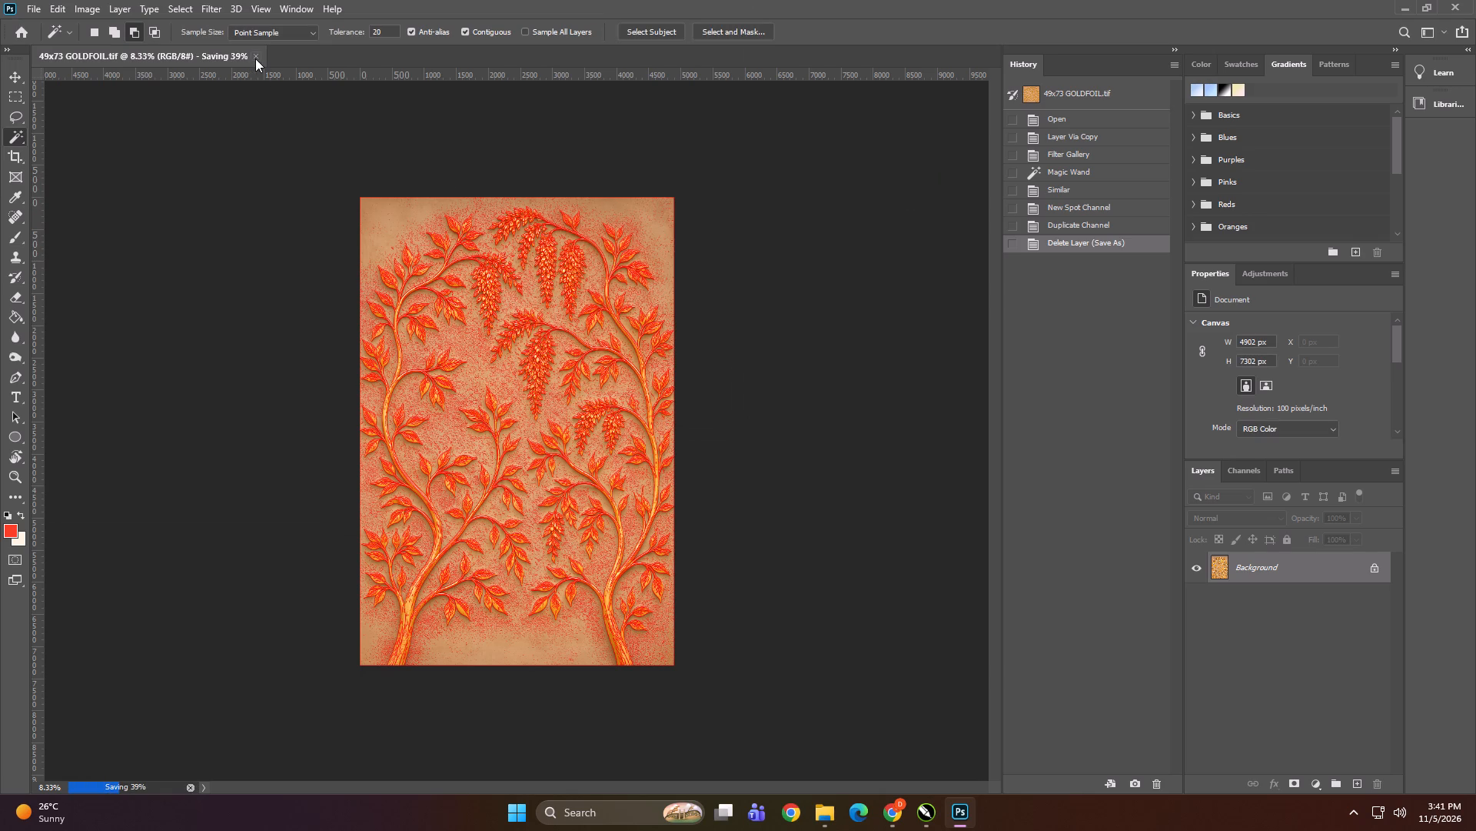
Close the 49x73 GOLDFOIL document and switch back to the SHEETLA HOME folder in File Explorer.
left_click(255, 58)
left_click(731, 302)
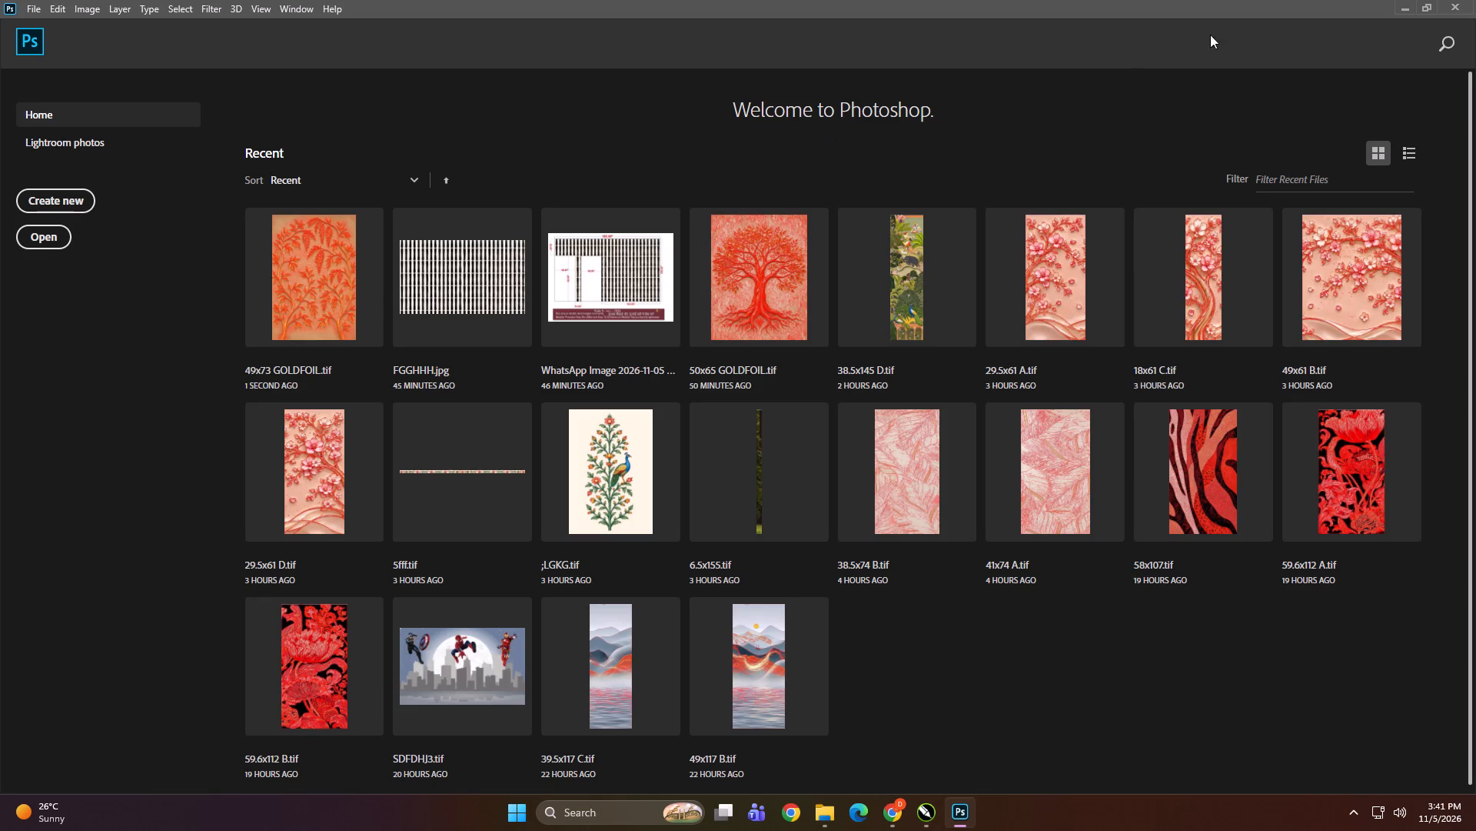
left_click(1402, 1)
Copy the 49x73 GOLDFOIL and SFG files into Print > NOV > 5 > SHEETLA HOME on the shared Z: drive.
left_click(733, 389)
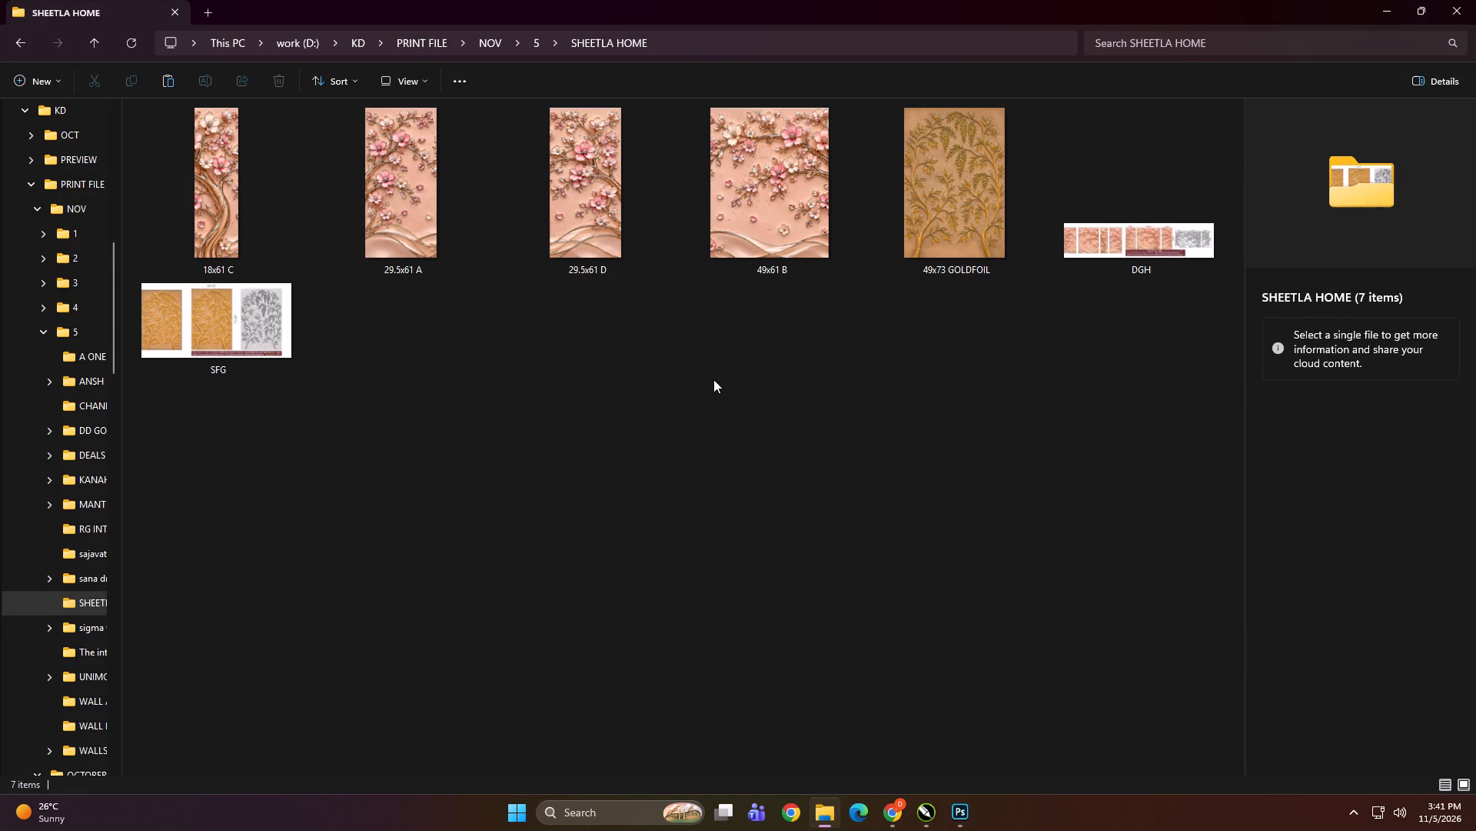
left_click(240, 329)
left_click(926, 220, "ctrl")
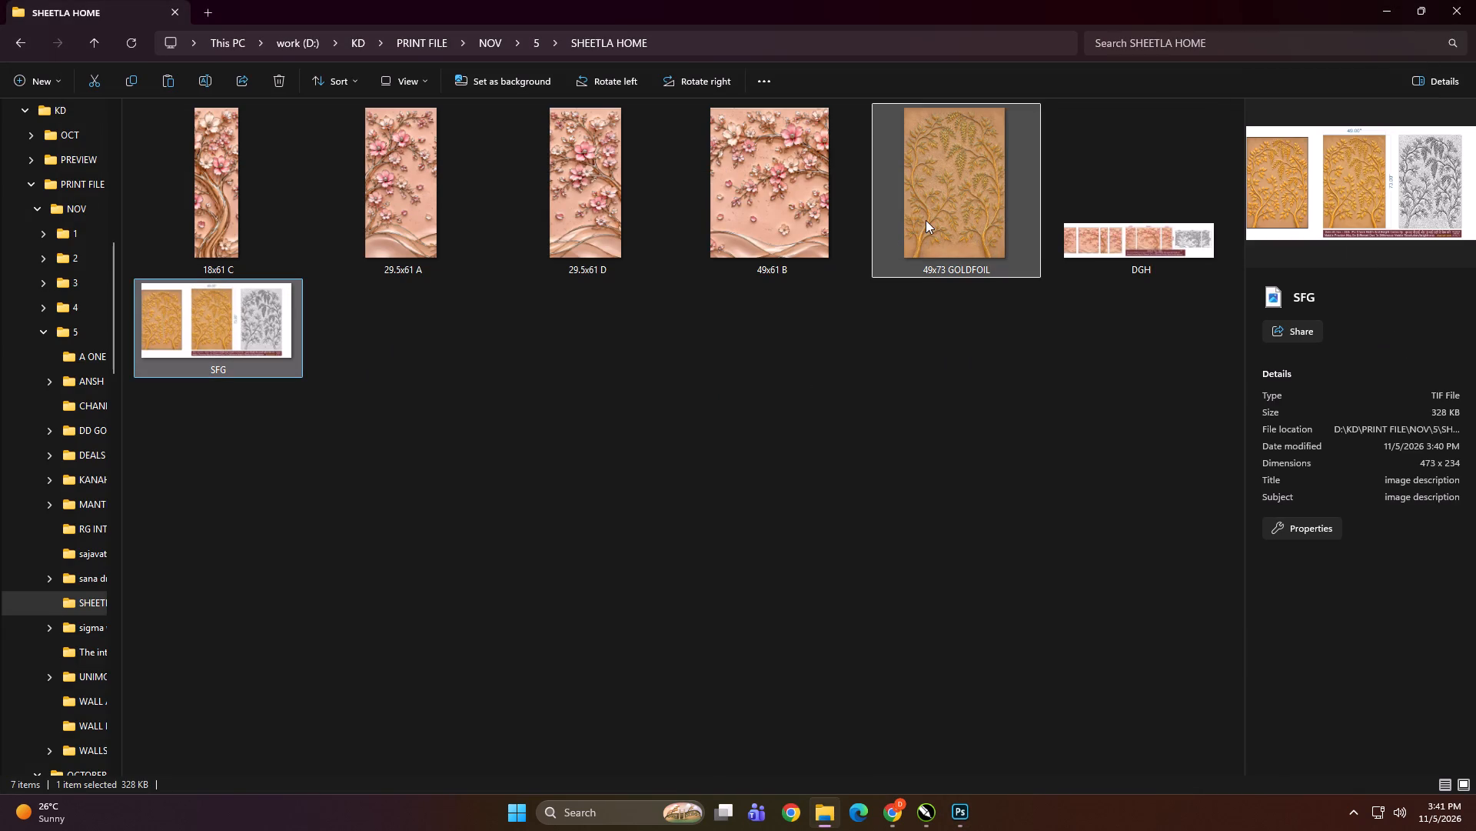
key("ctrl+c")
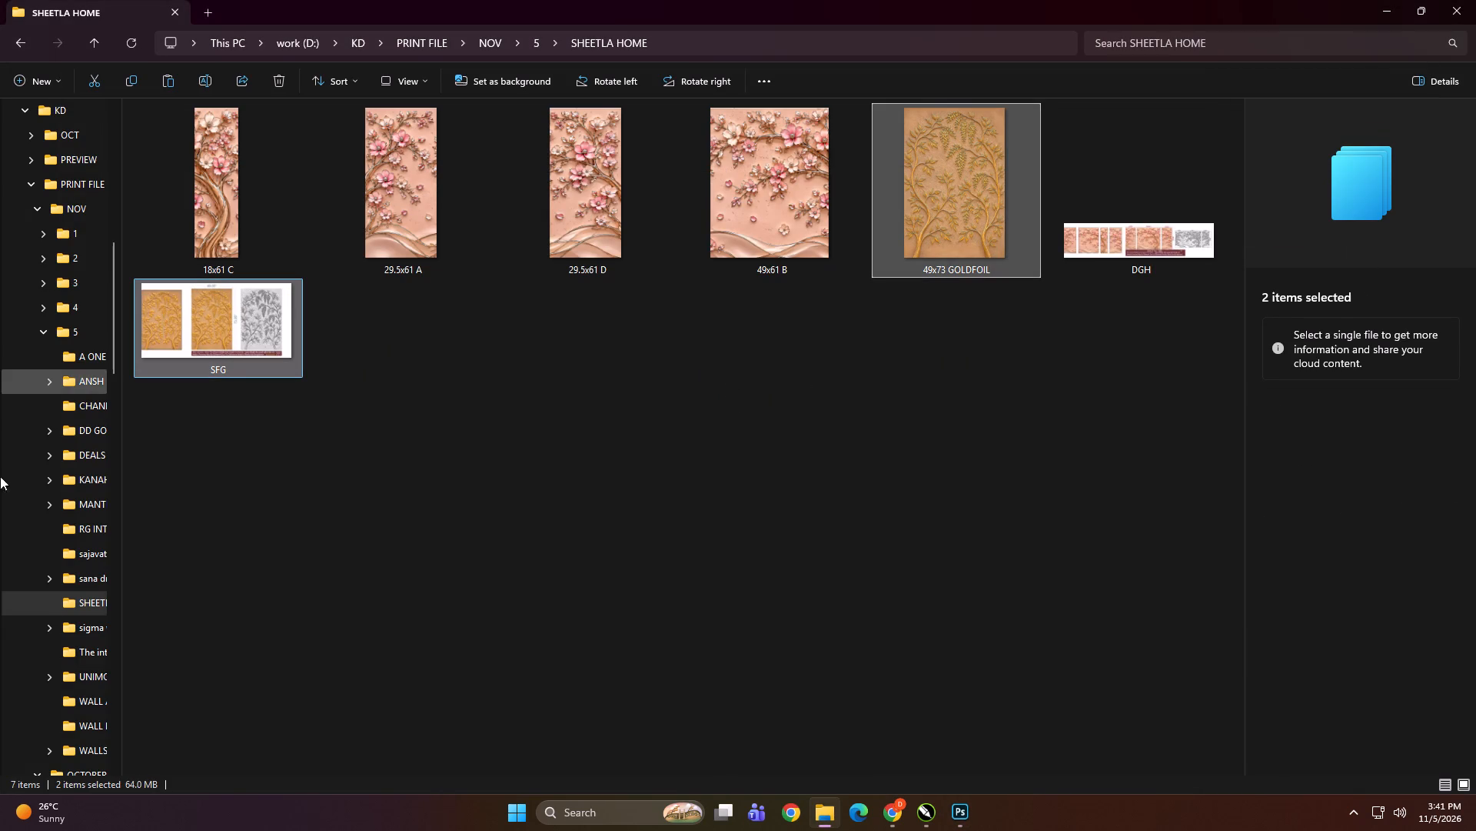
scroll(5, 533, "up", 4)
left_click(60, 516)
triple_click(253, 473)
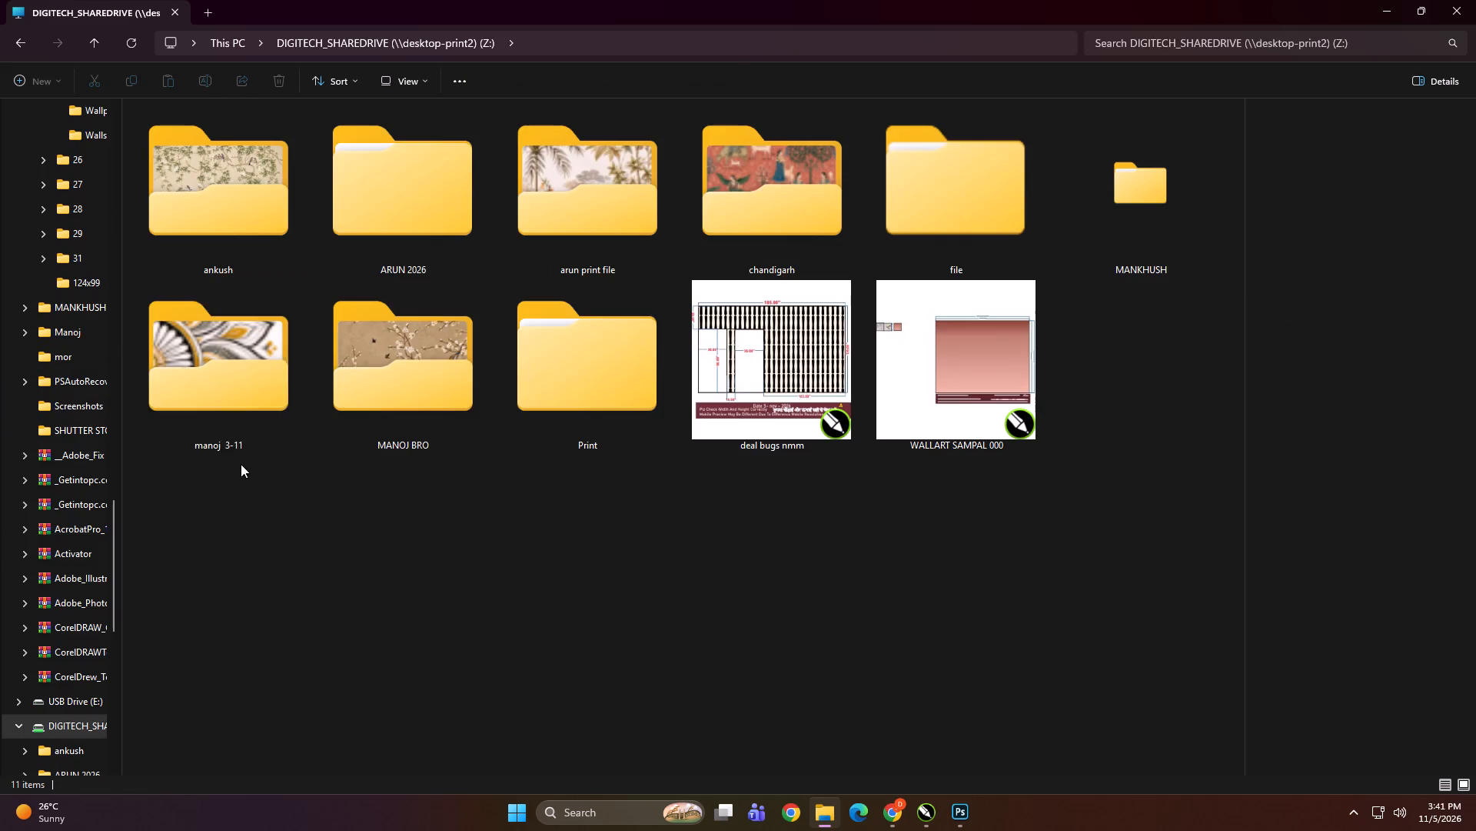
triple_click(553, 357)
double_click(291, 249)
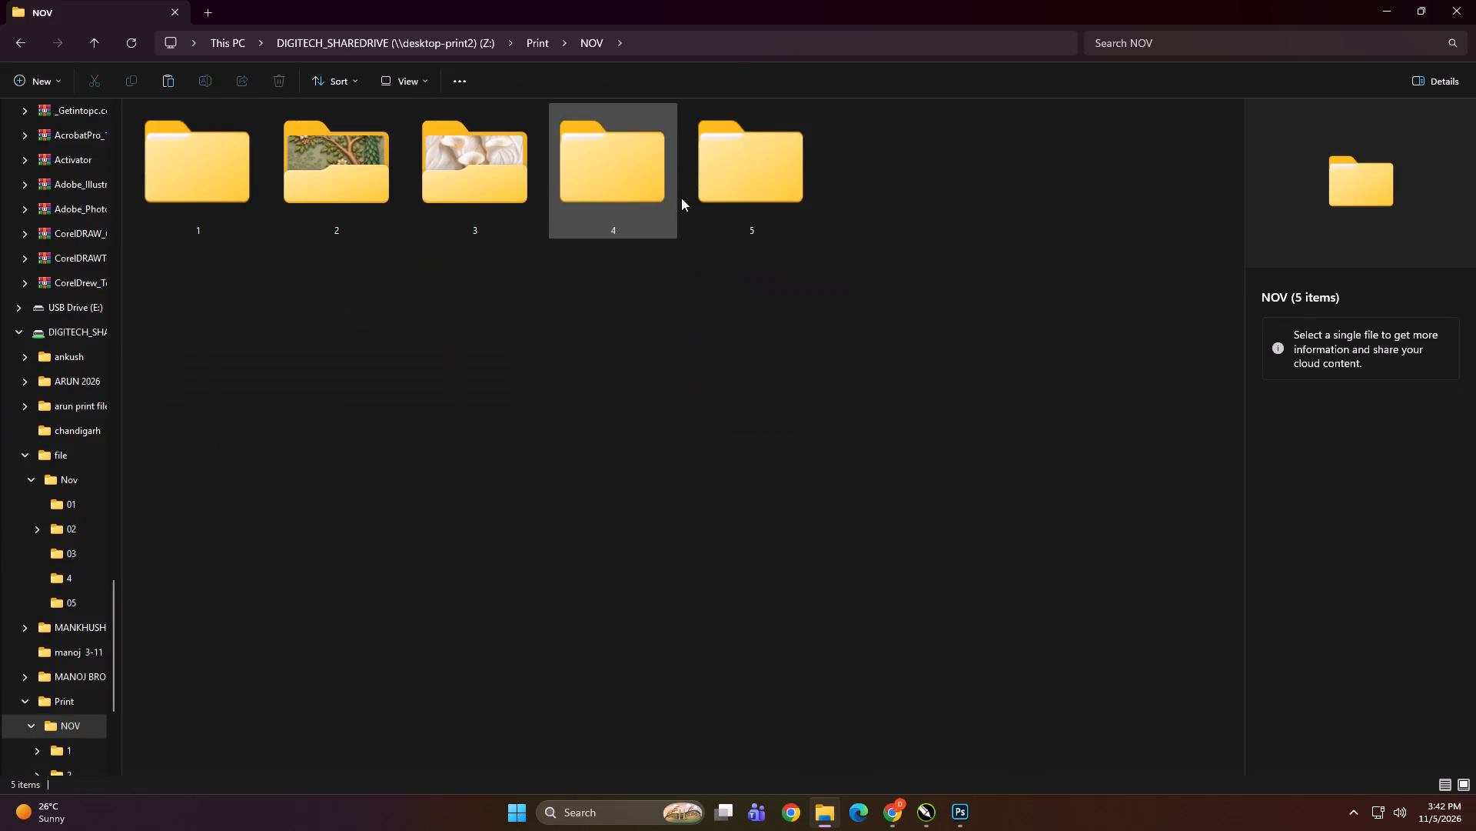
triple_click(740, 189)
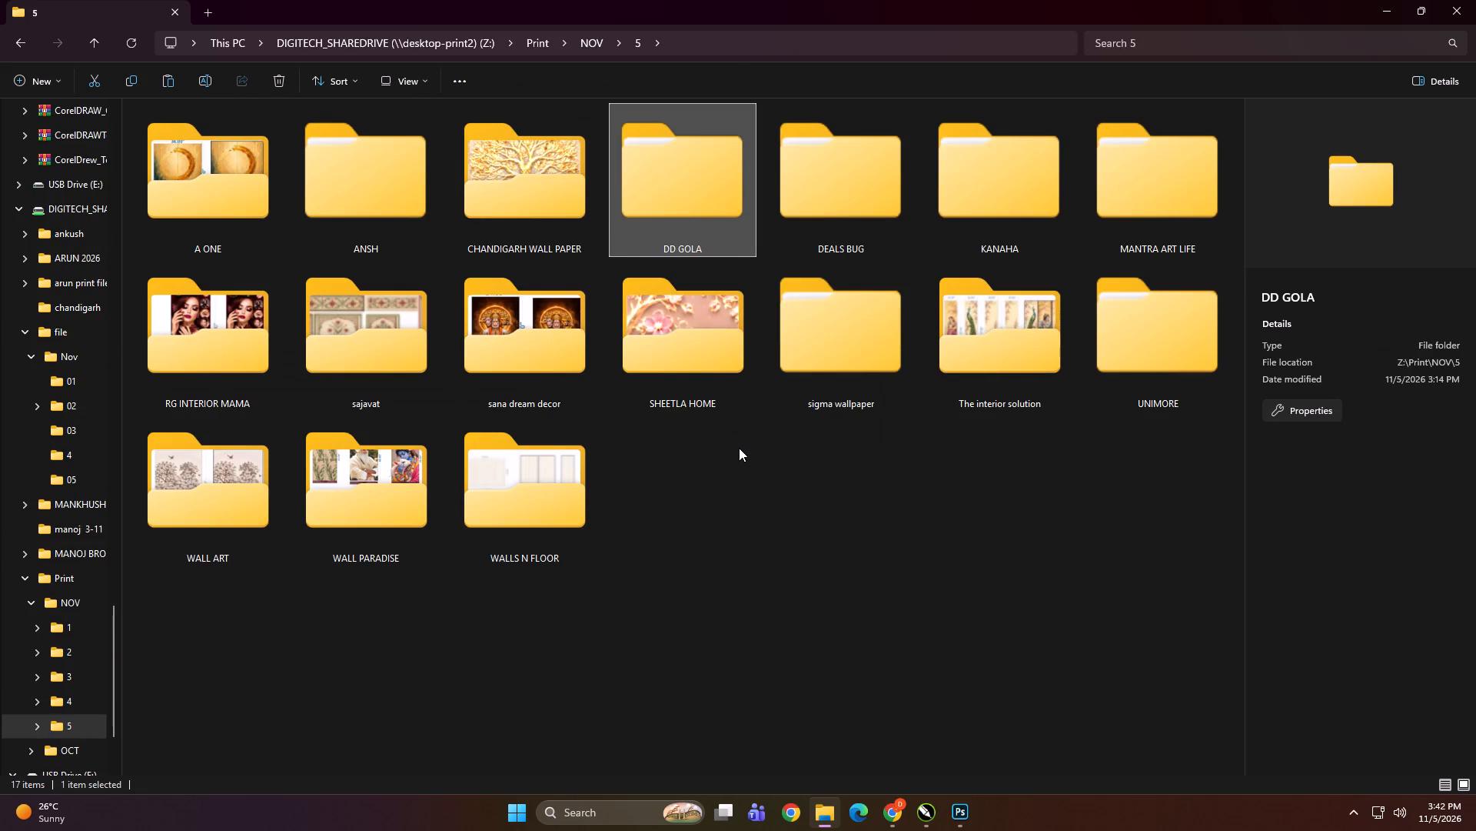
double_click(696, 335)
right_click(555, 393)
left_click(573, 412)
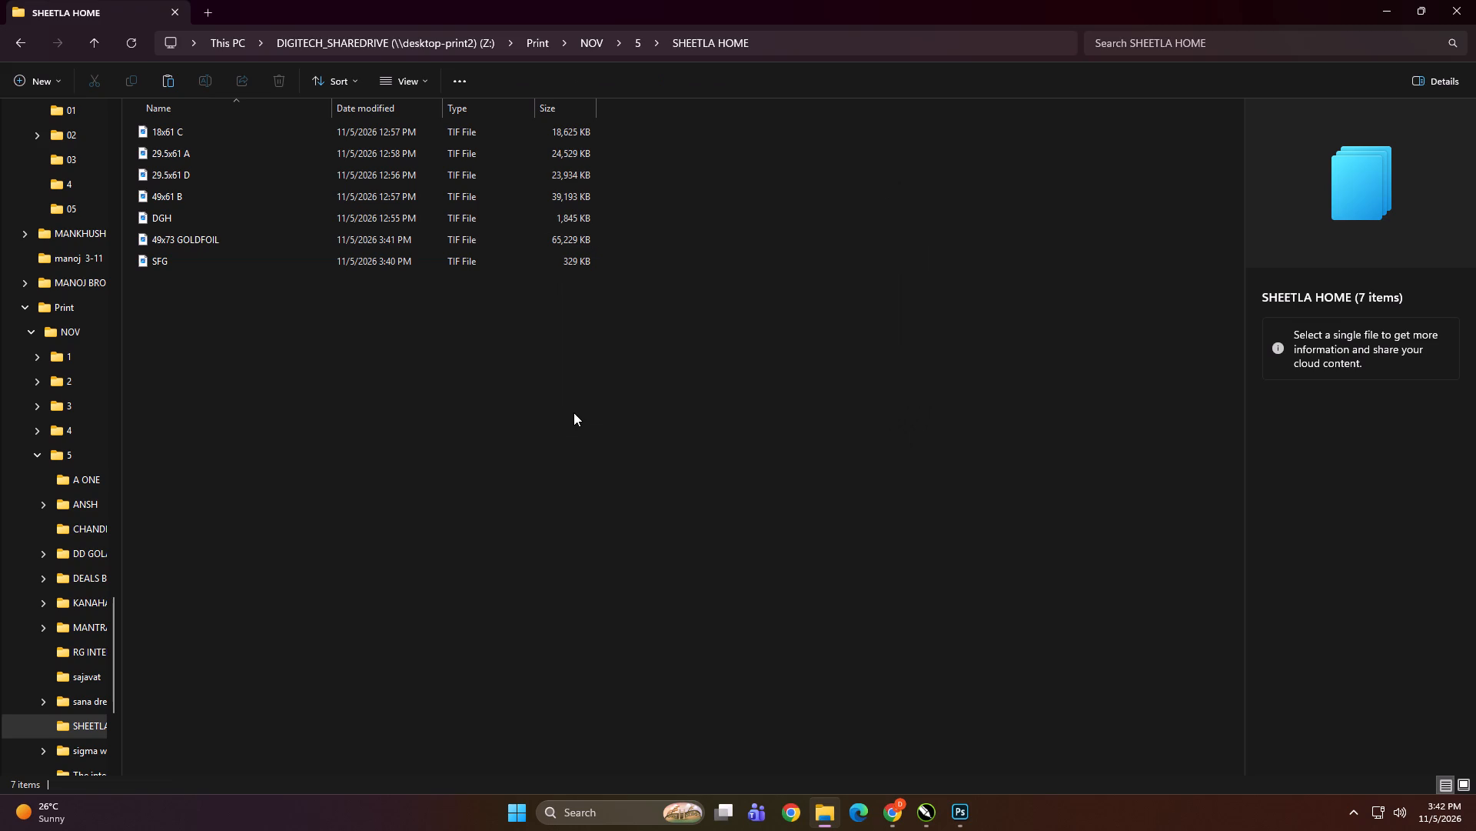
Open USB Drive (E:) from This PC.
scroll(0, 391, "up", 11)
scroll(79, 518, "up", 4)
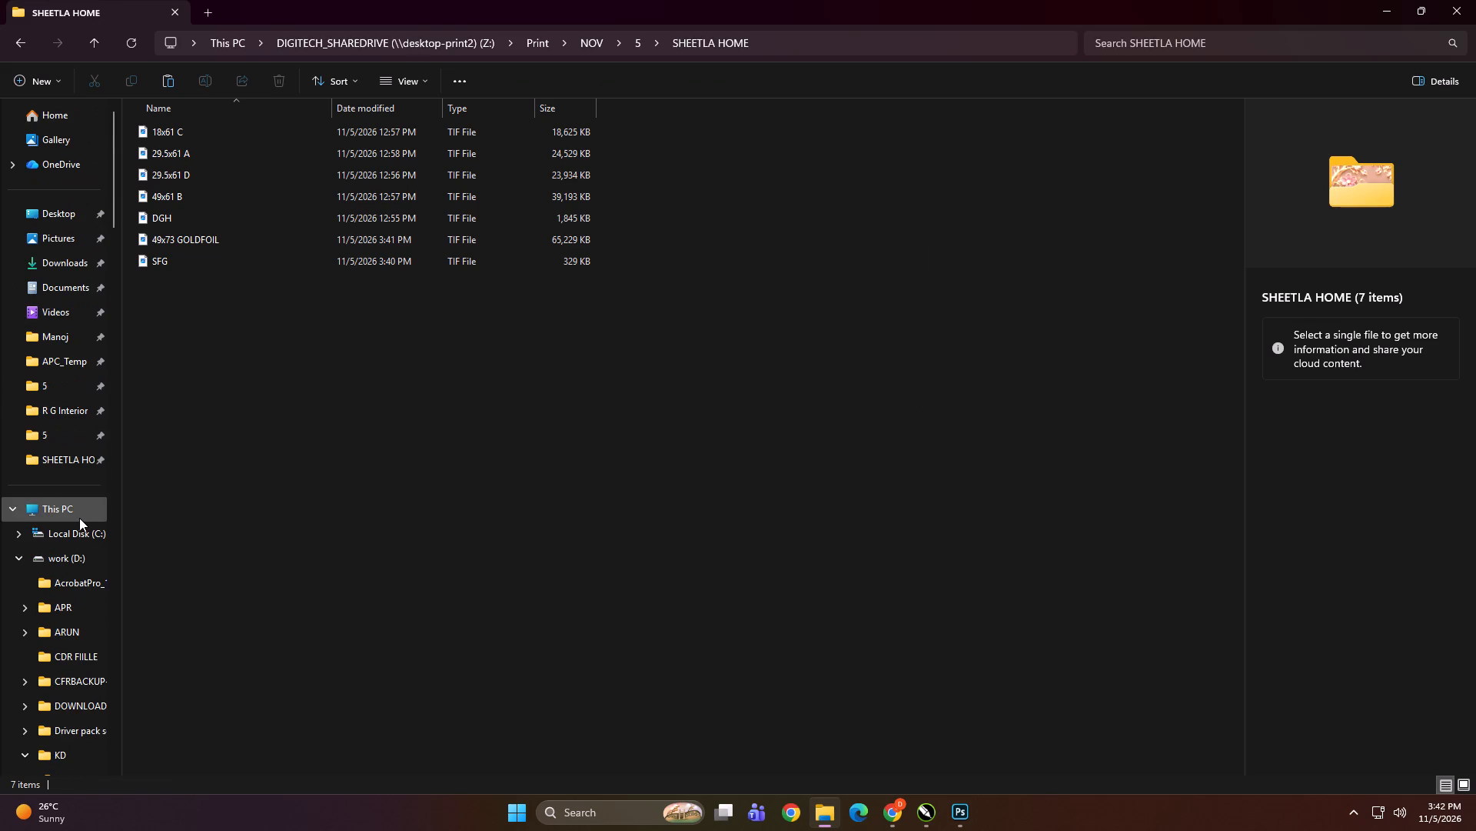
scroll(79, 518, "up", 1)
left_click(79, 518)
double_click(651, 253)
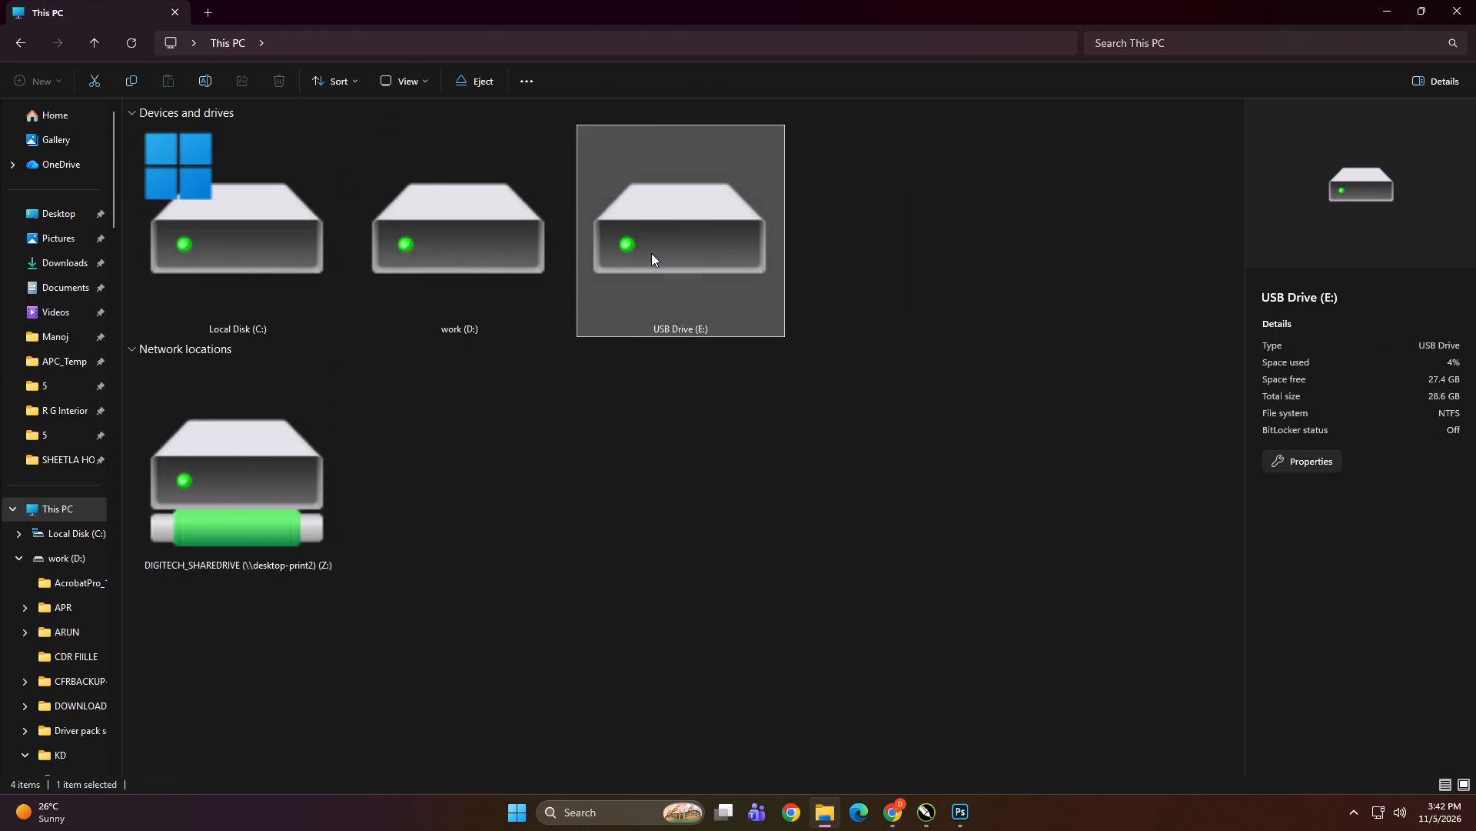
scroll(548, 335, "down", 5, "ctrl")
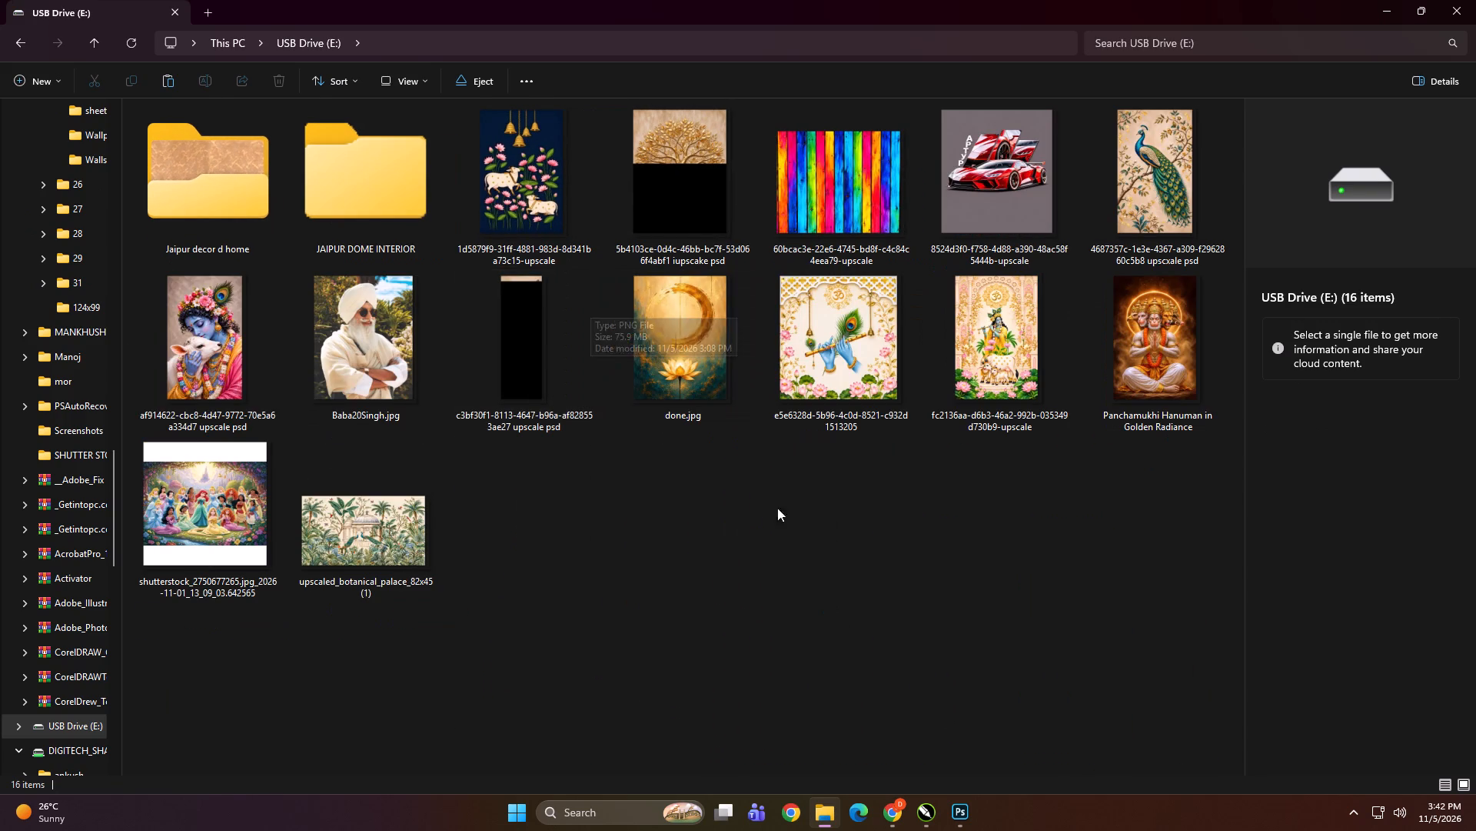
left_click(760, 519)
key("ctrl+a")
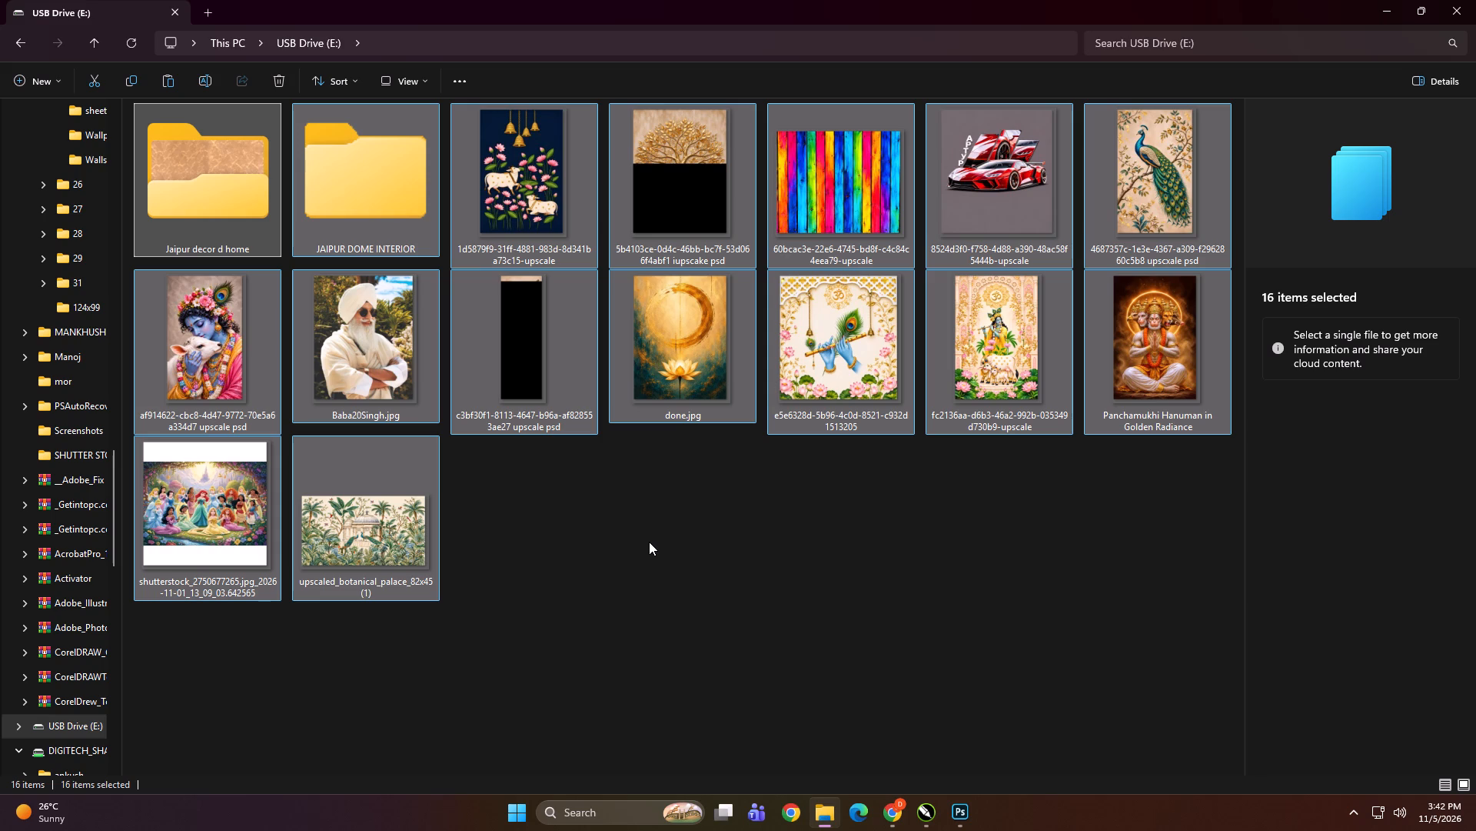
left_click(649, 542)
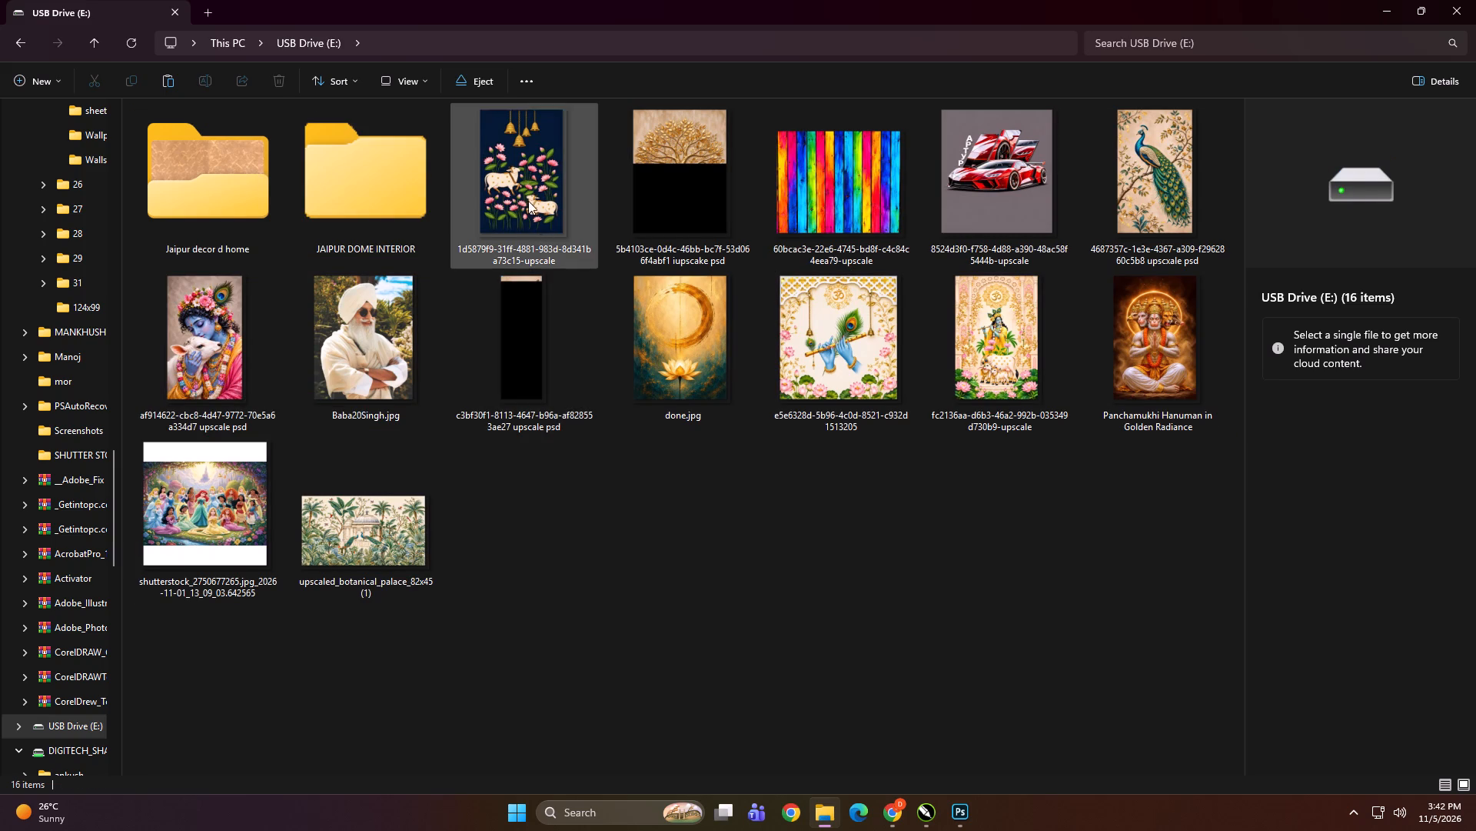
Select all the image files on USB Drive (E:), leaving out the two Jaipur folders.
left_click(528, 199)
left_click(390, 514, "shift")
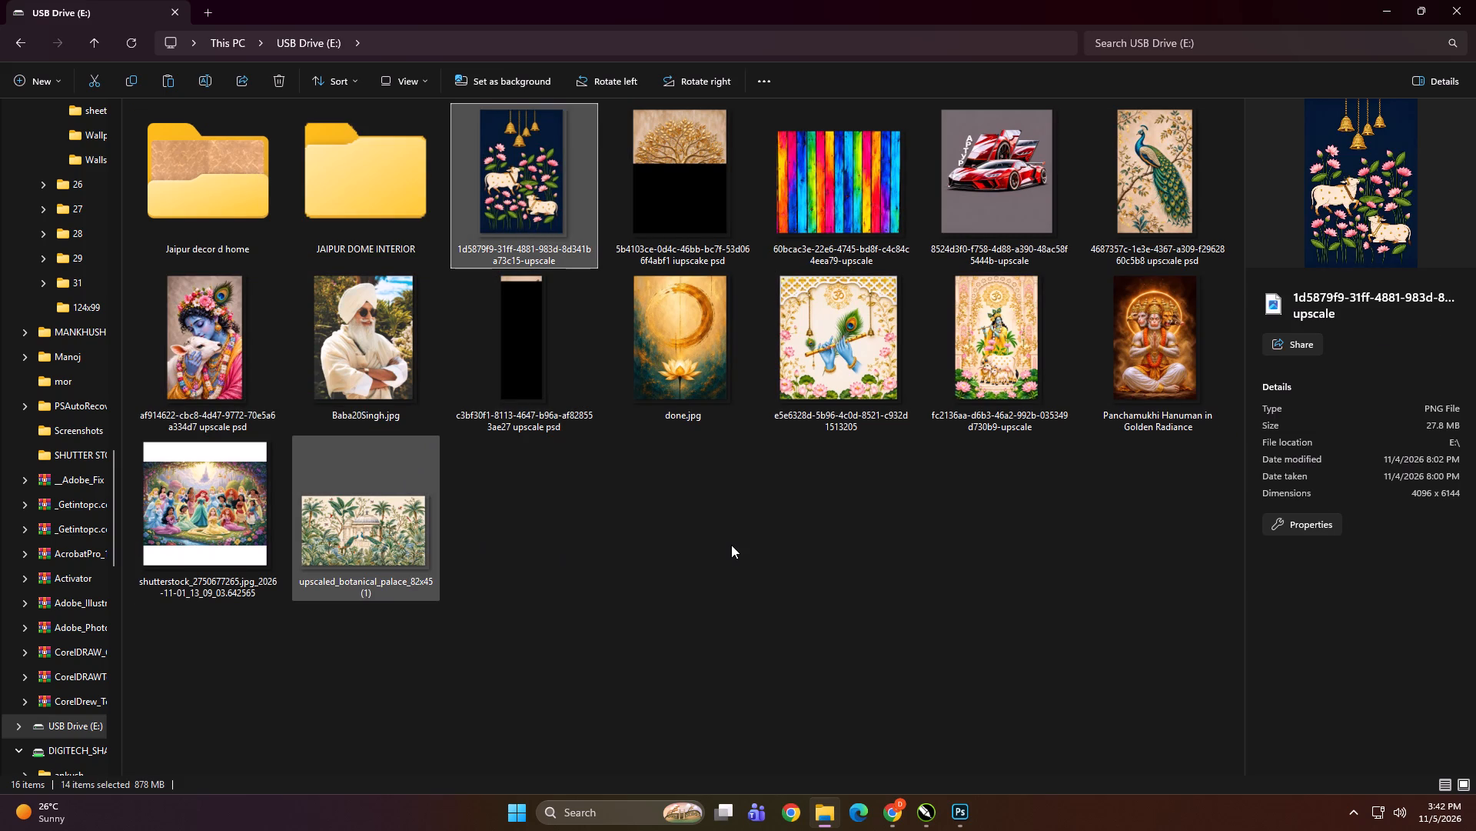
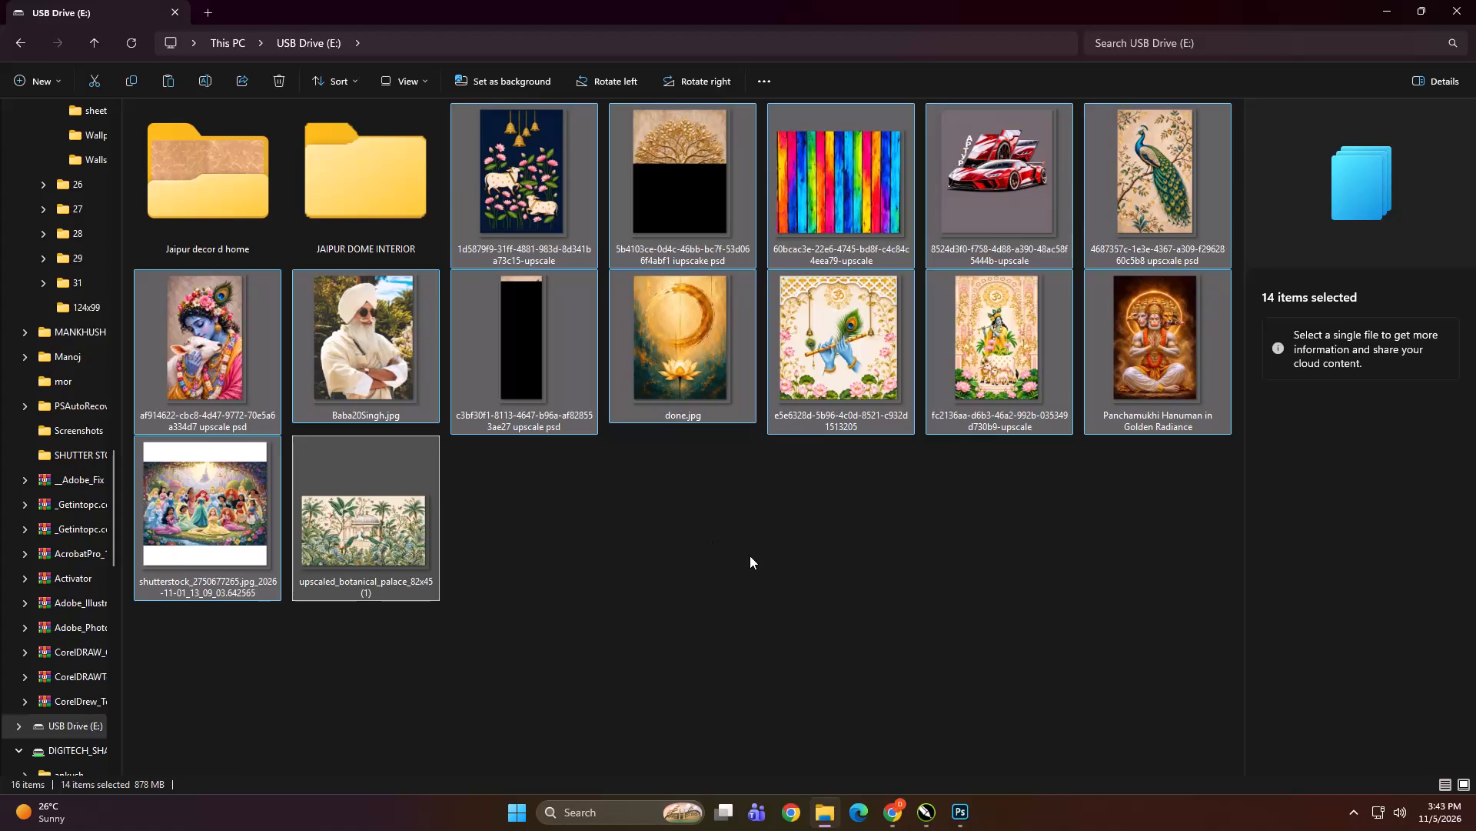
Permanently delete all the files and folders on USB Drive (E:), including both Jaipur folders and the Thumbs system file.
left_click(722, 560)
key("ctrl+a")
key("Delete")
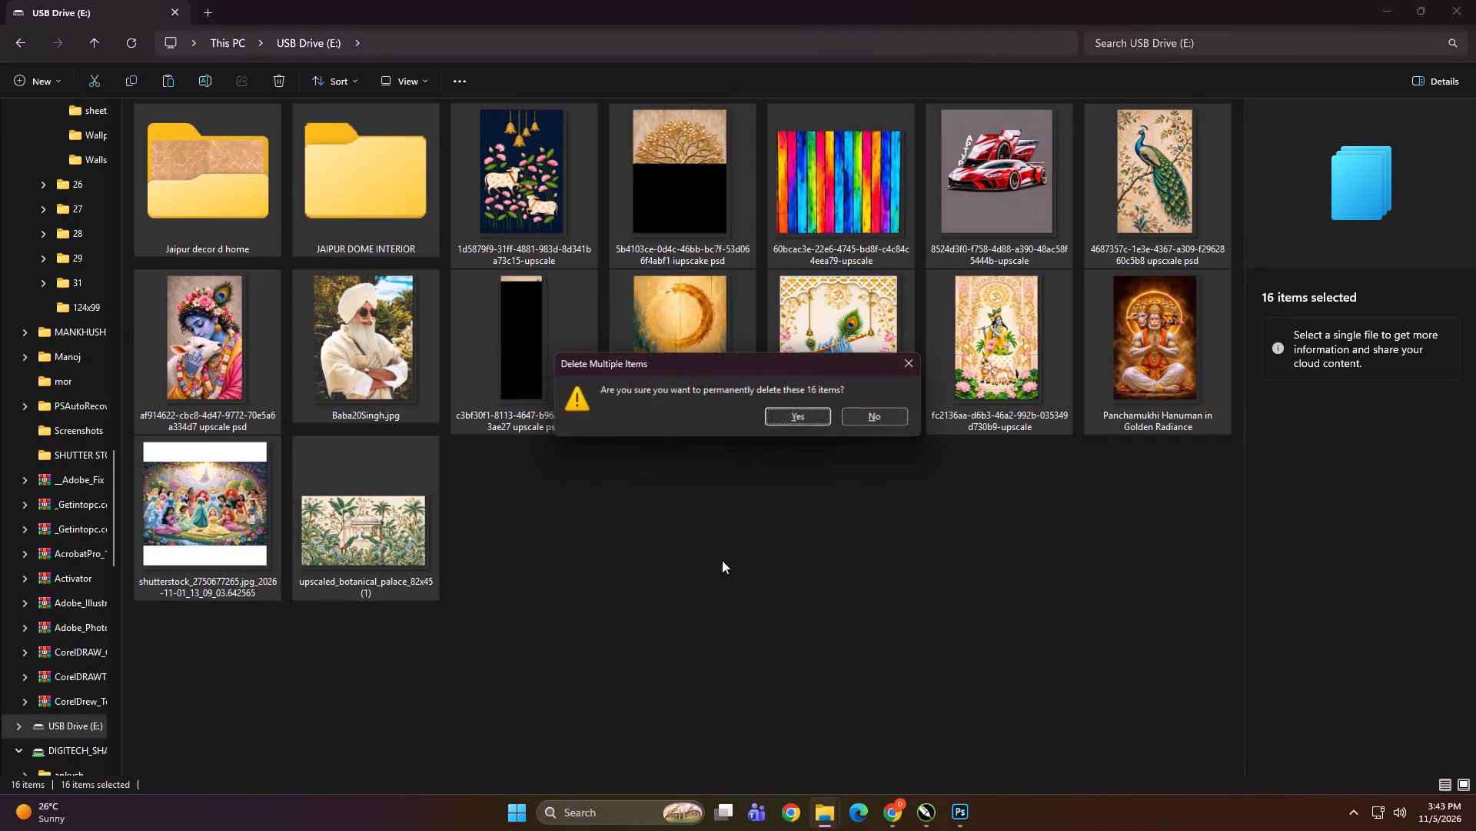
key("Return")
left_click(655, 342)
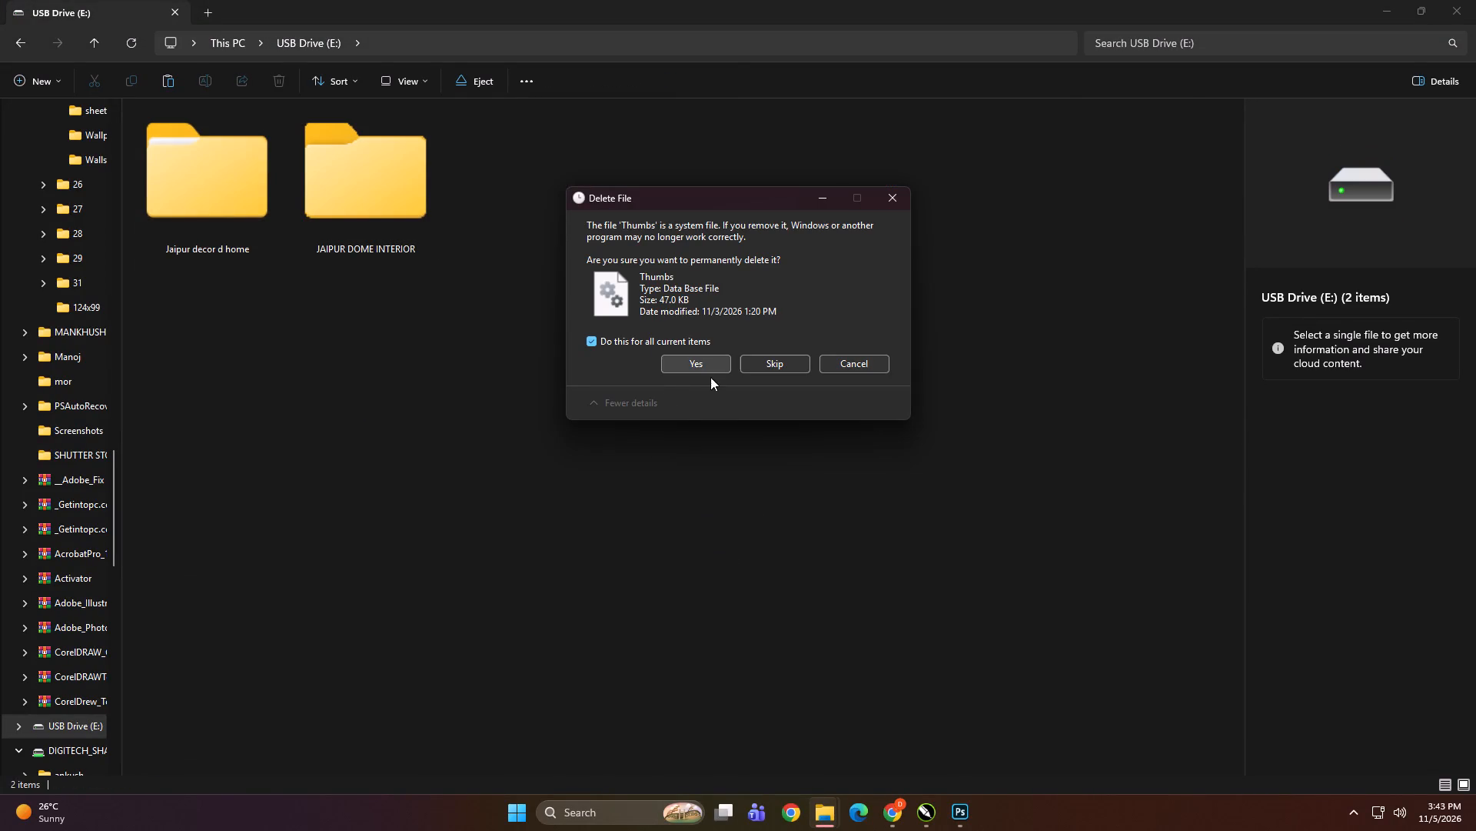
left_click(712, 378)
left_click(702, 364)
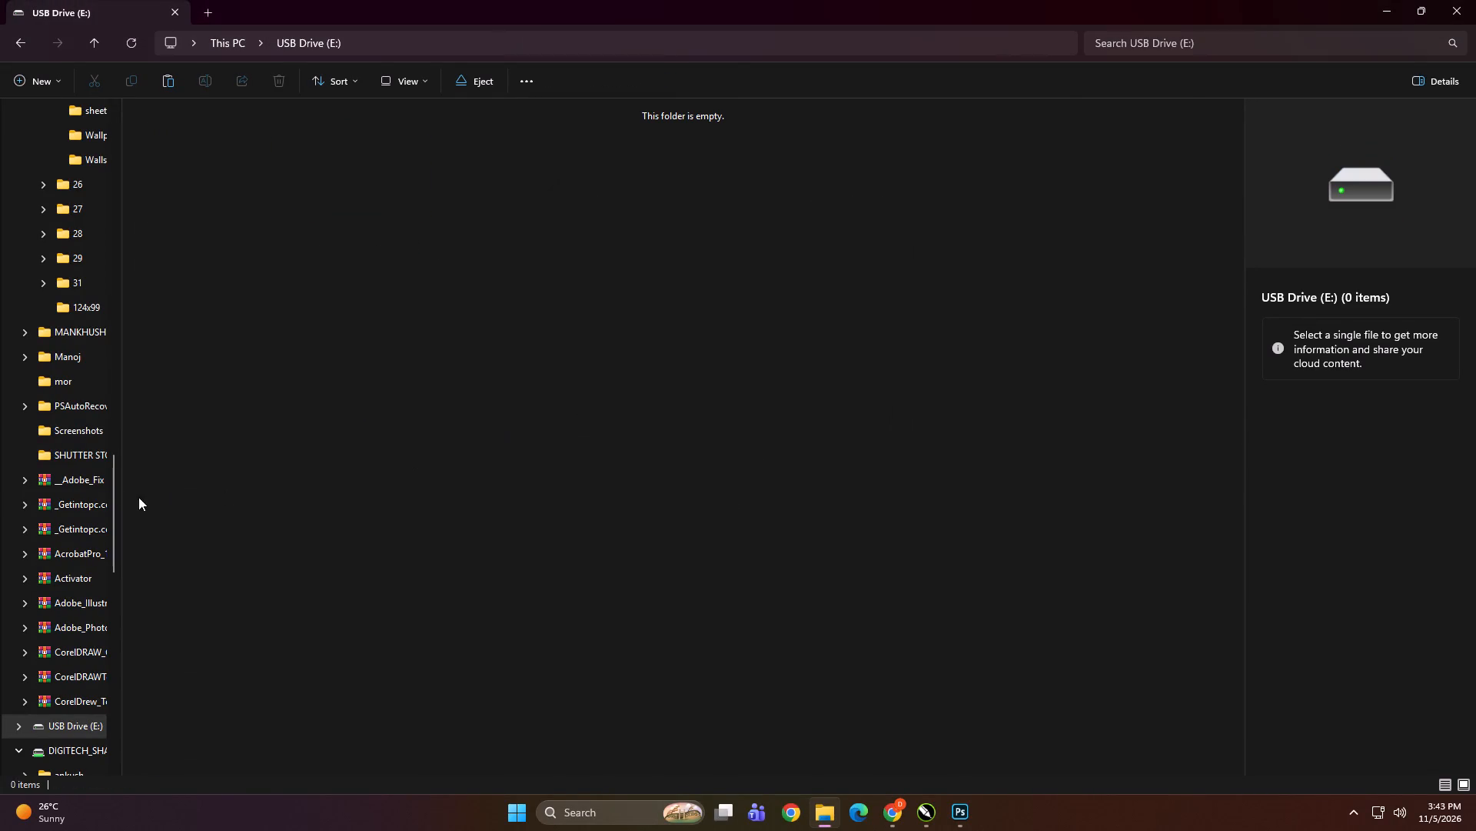
Open the PRINT FILE folder inside KD on the work (D:) drive.
scroll(80, 496, "up", 7)
left_click(72, 496)
left_click(68, 516)
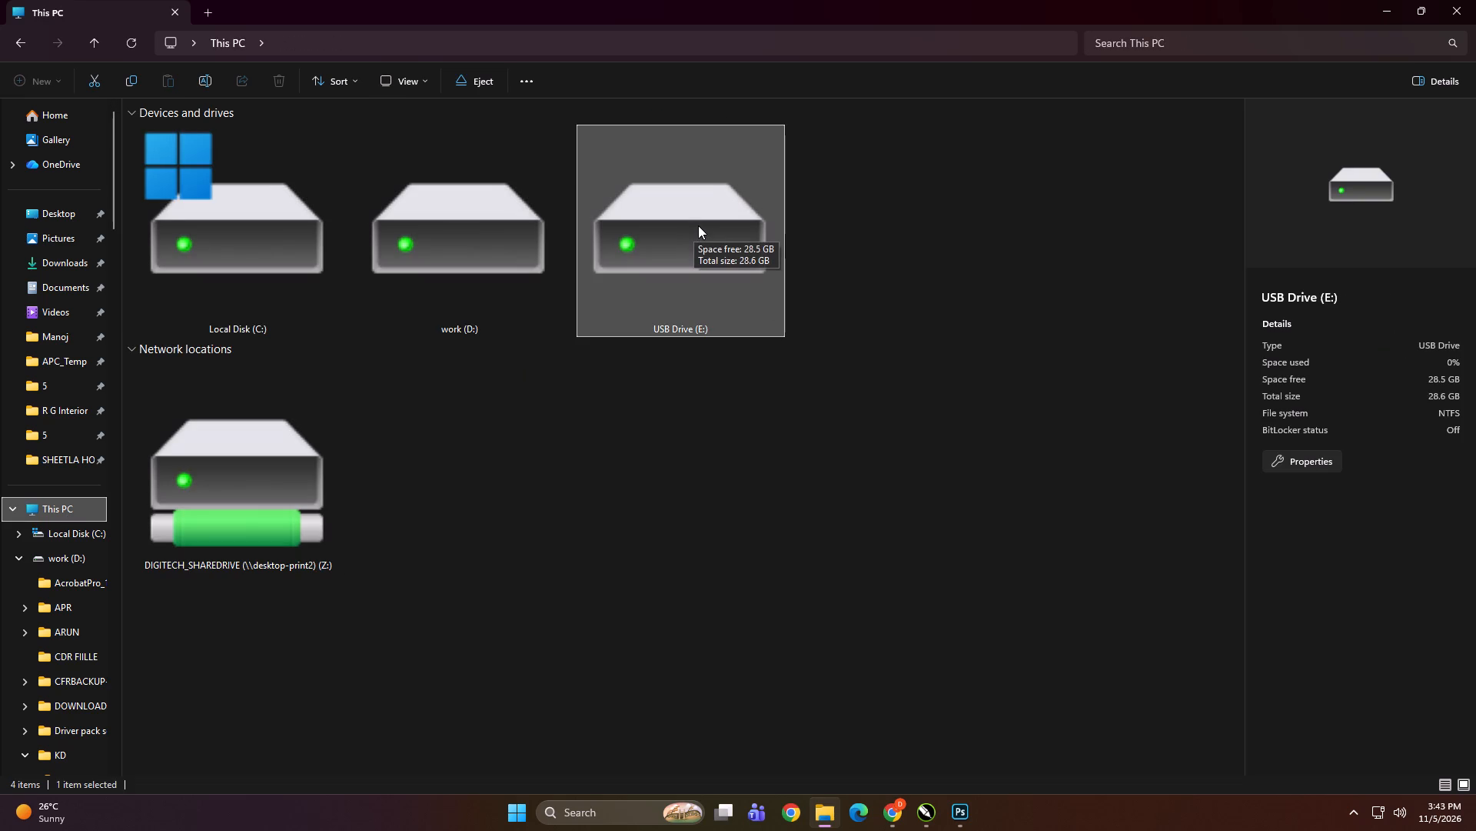
double_click(477, 222)
double_click(257, 350)
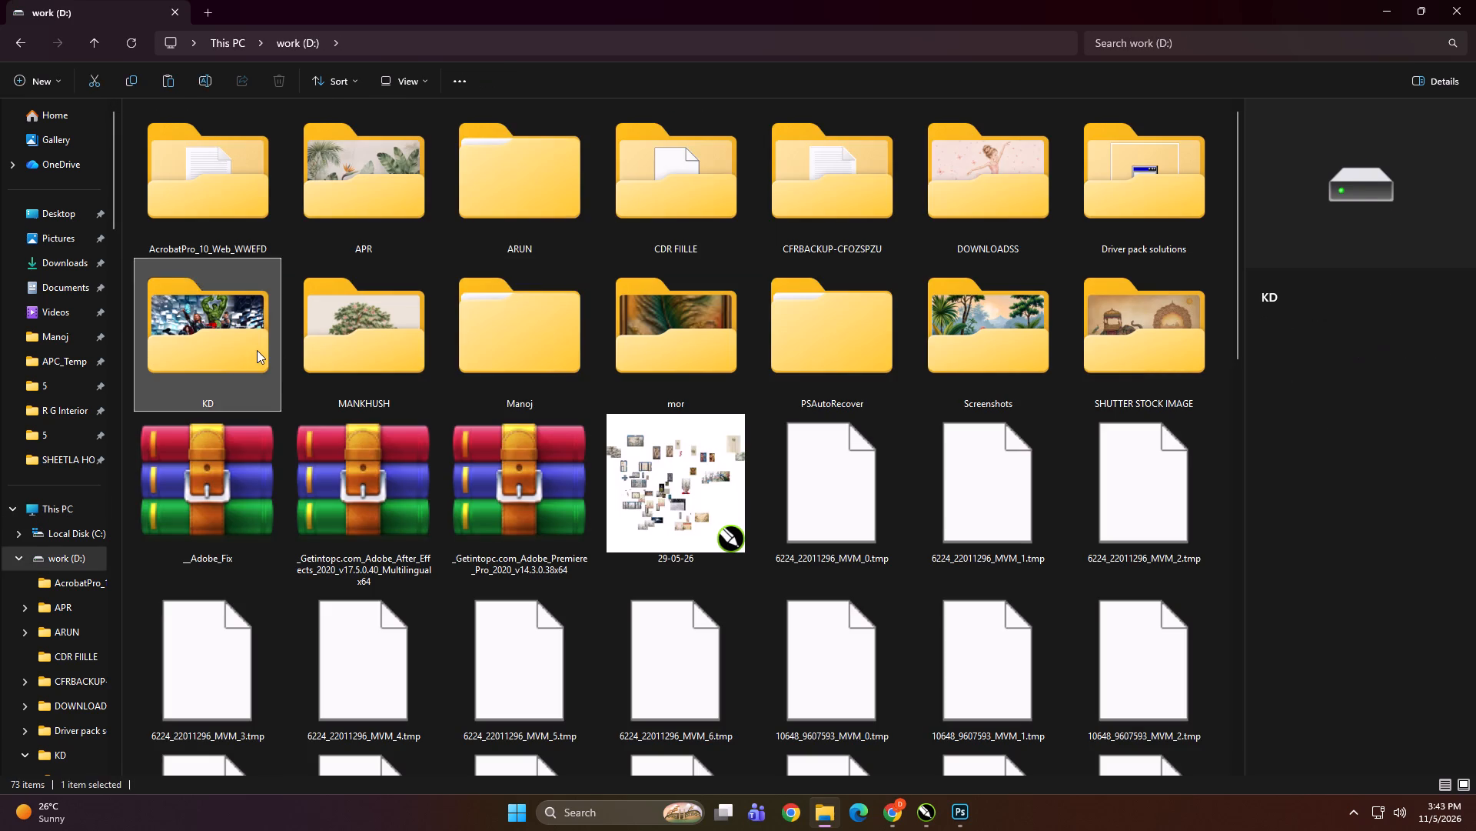
double_click(696, 206)
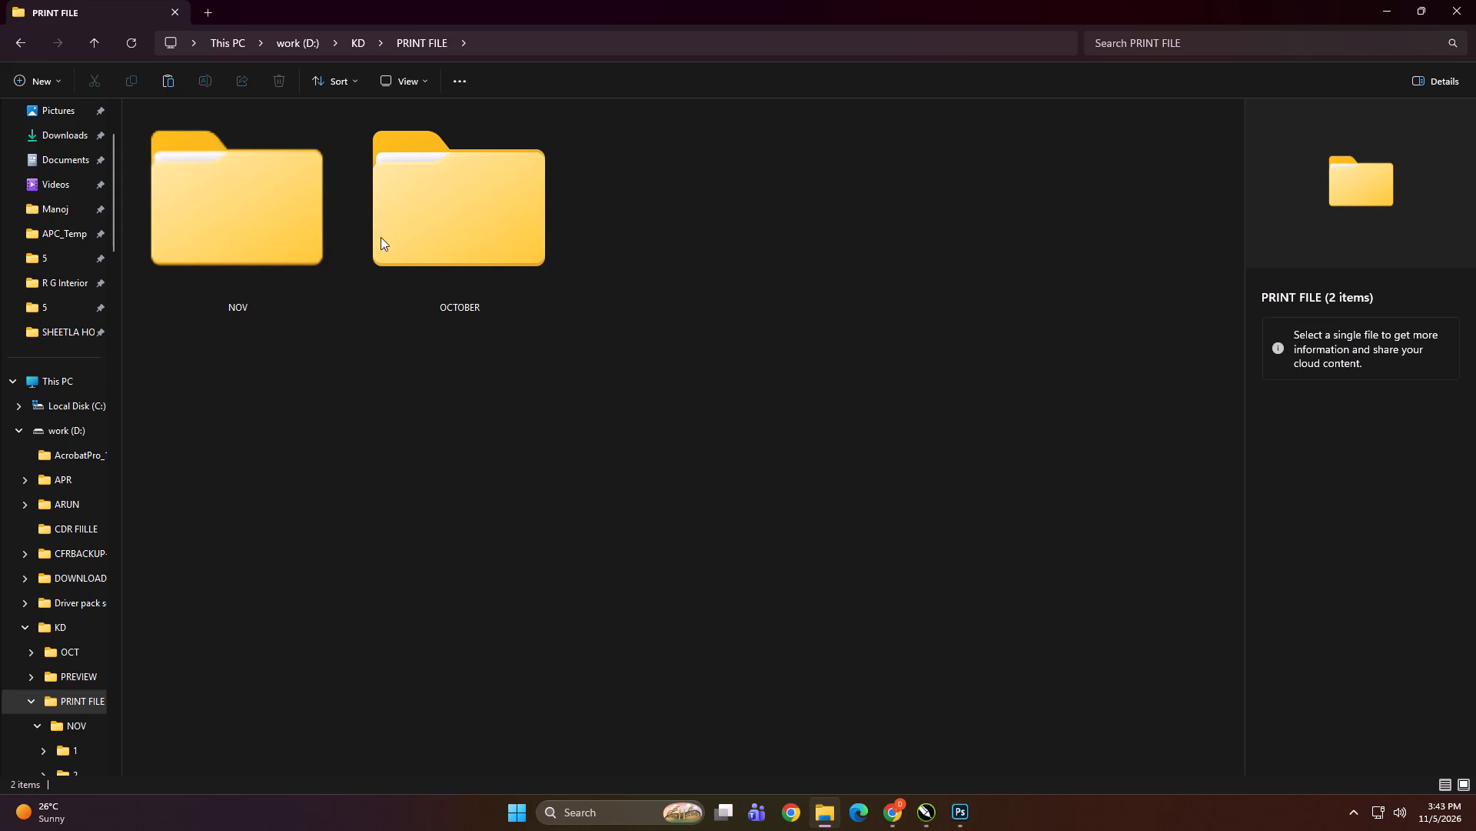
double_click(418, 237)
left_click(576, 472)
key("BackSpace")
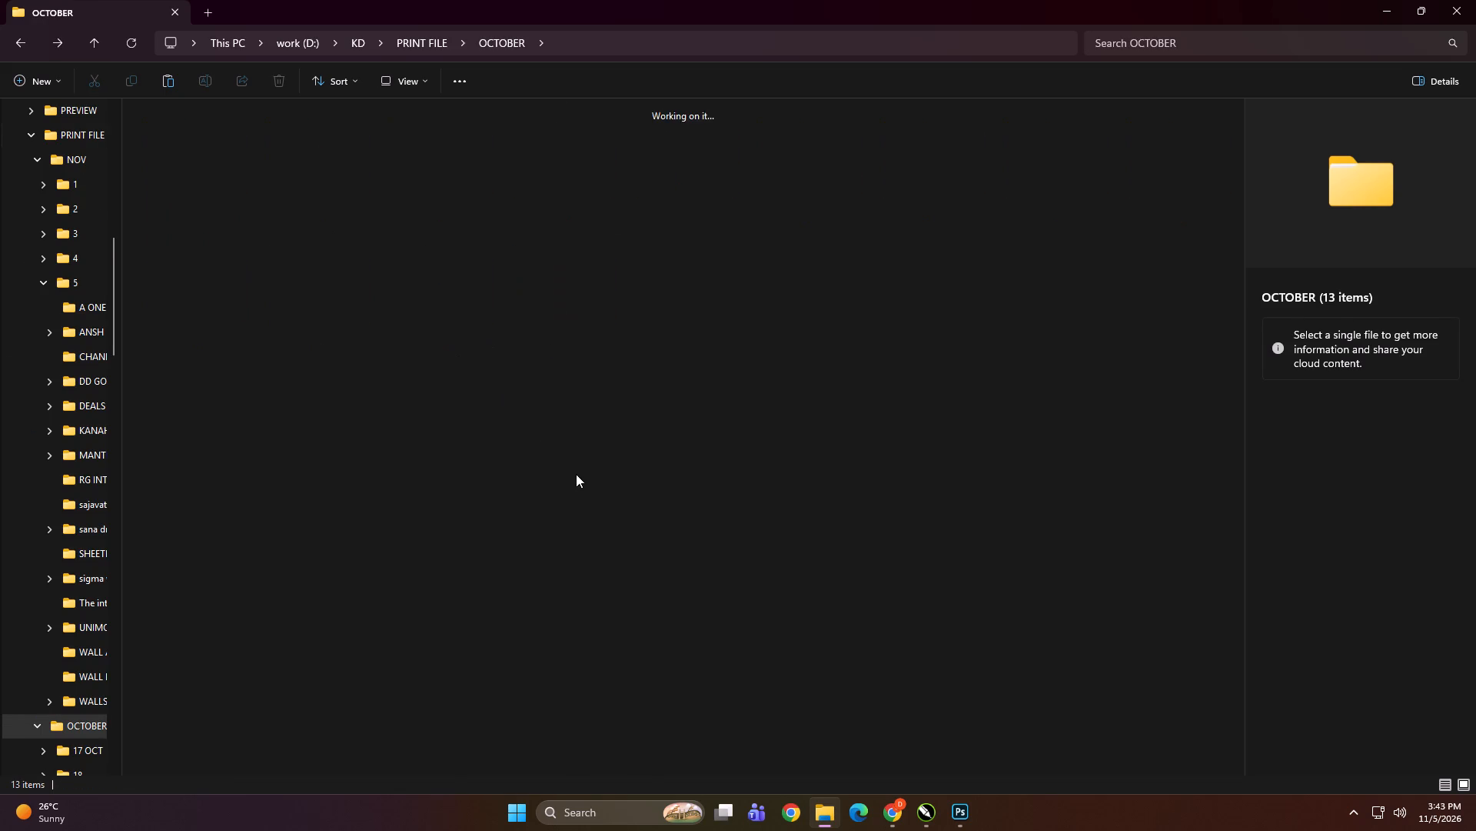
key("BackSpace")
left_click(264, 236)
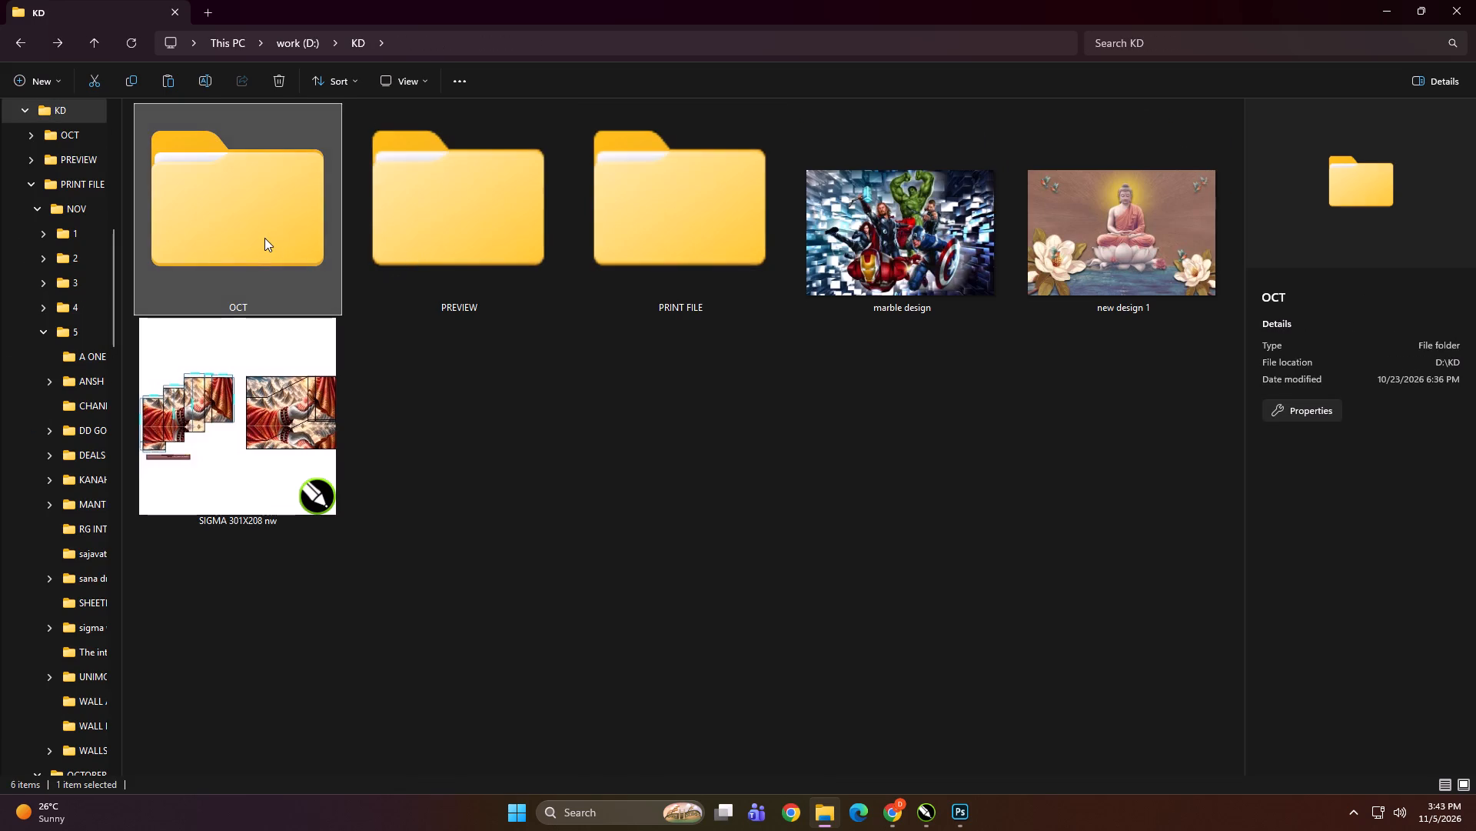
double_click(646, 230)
Open the NOV folder inside PRINT FILE.
double_click(268, 219)
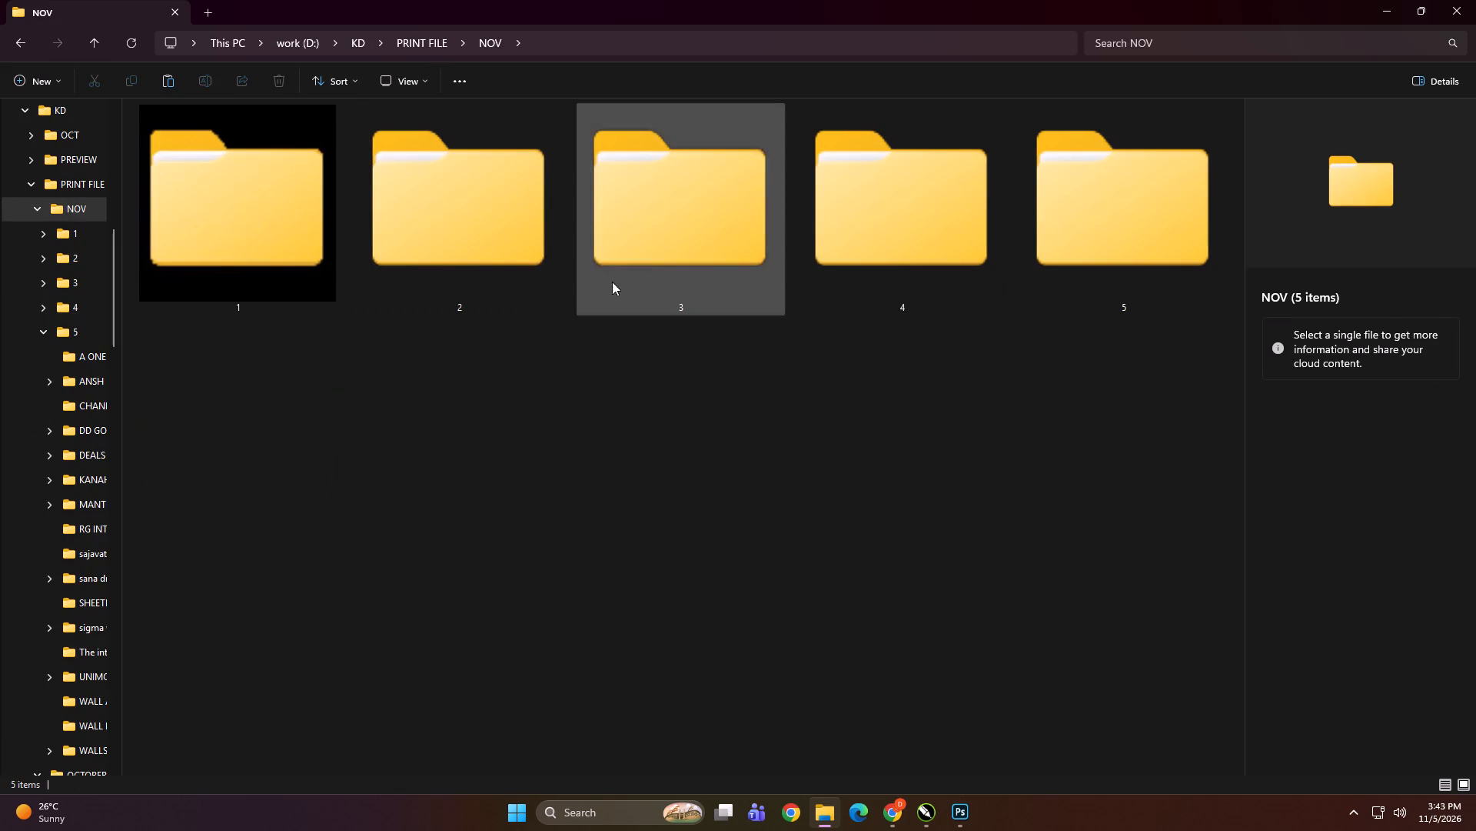
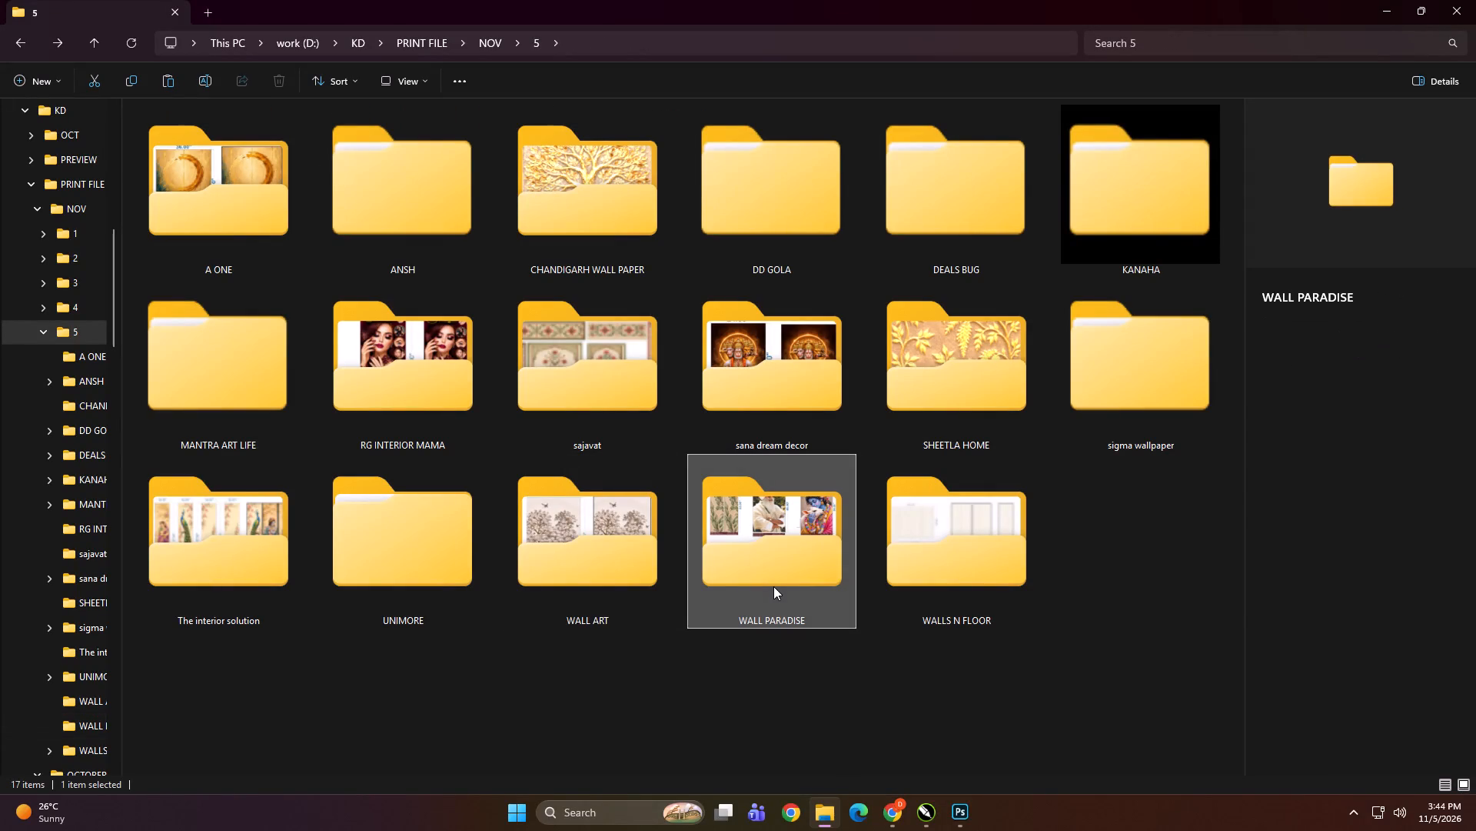
Copy the WALL PARADISE folder from folder 5 of NOV and go to This PC to reach the destination drive.
key("ctrl+c")
scroll(7, 415, "up", 5)
left_click(39, 502)
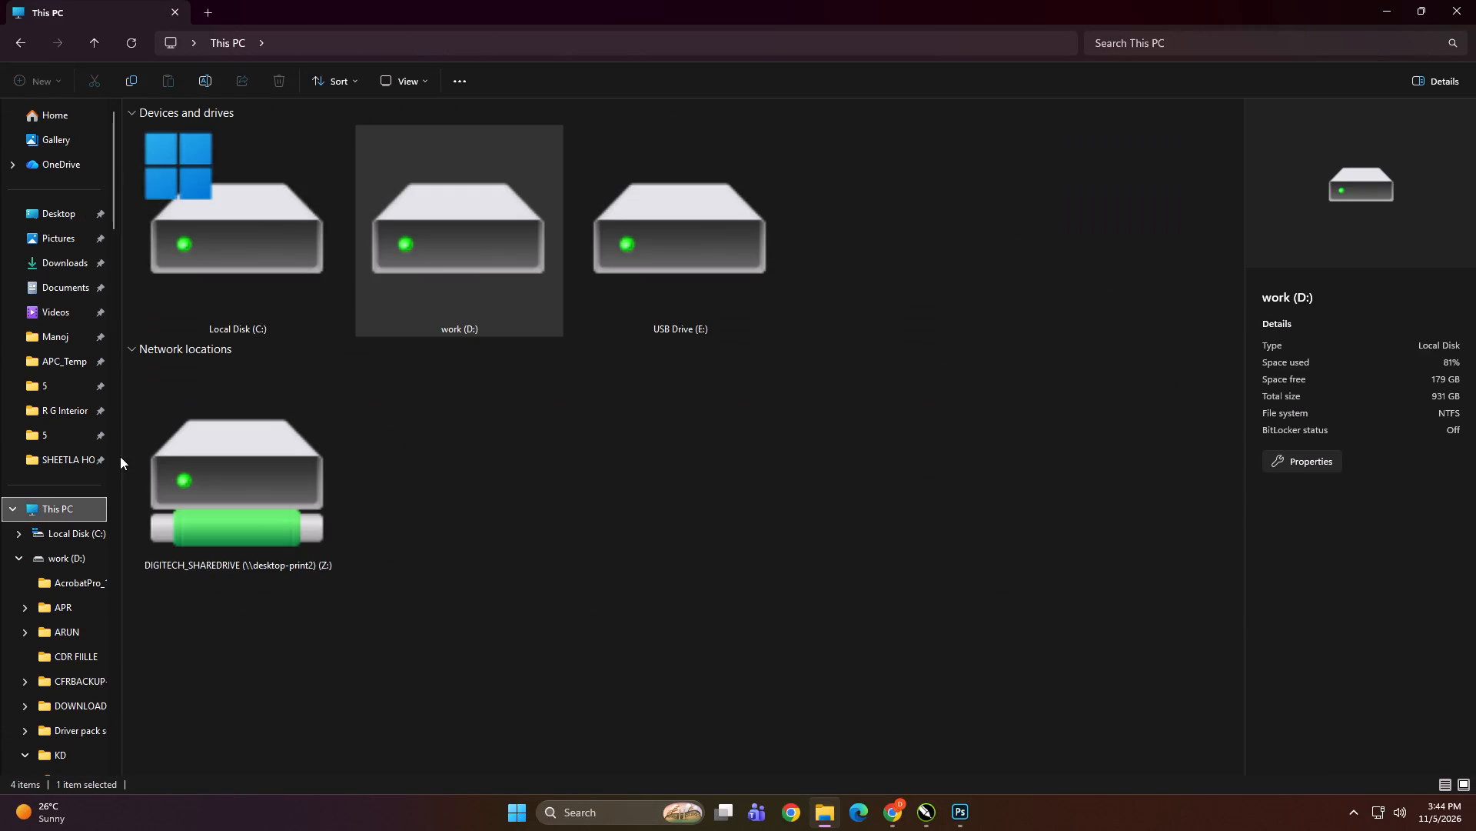
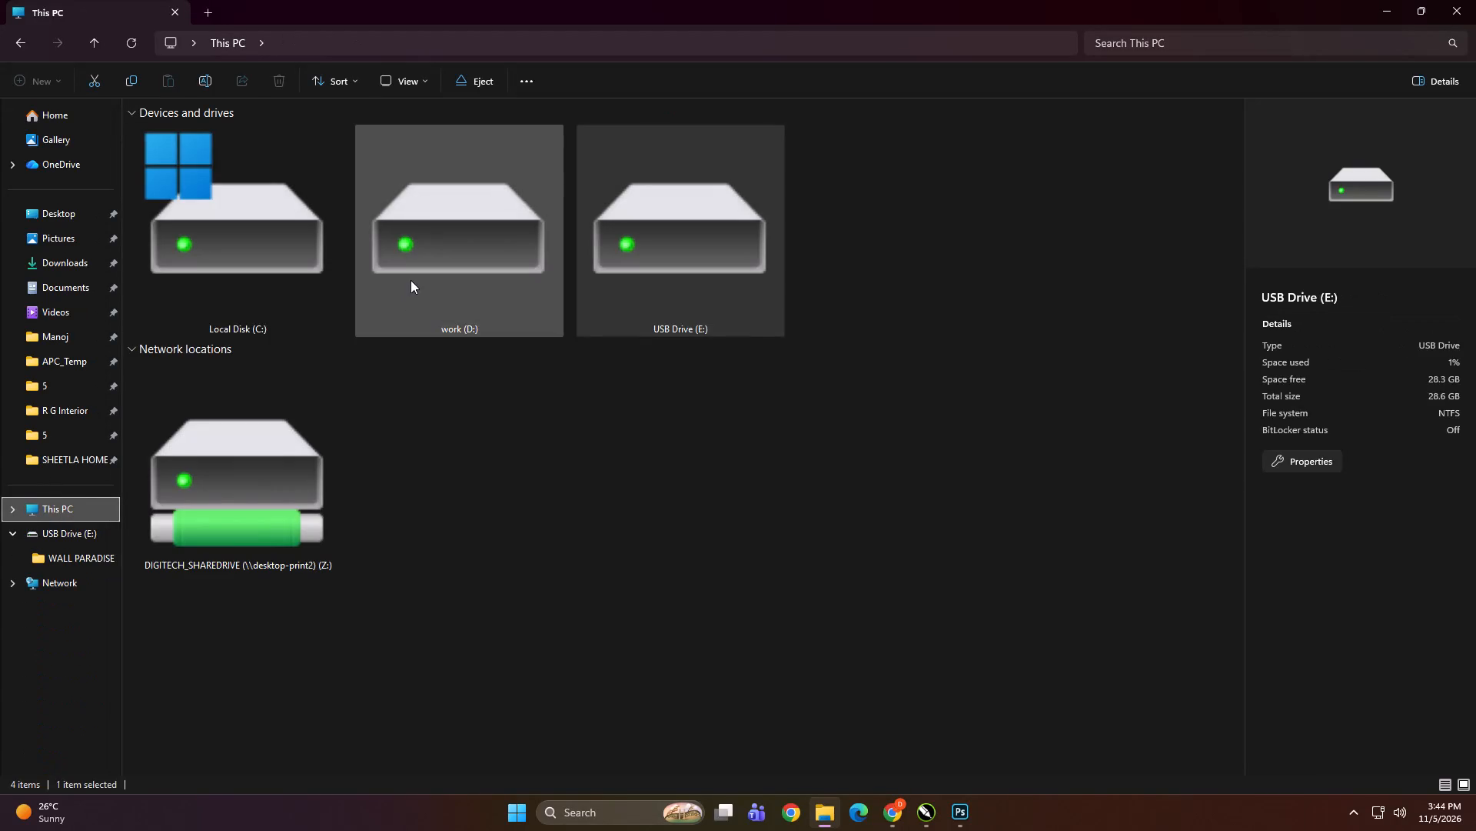
Go to folder 5 of NOV, inside PRINT FILE in the KD folder on the work (D:) drive.
double_click(231, 364)
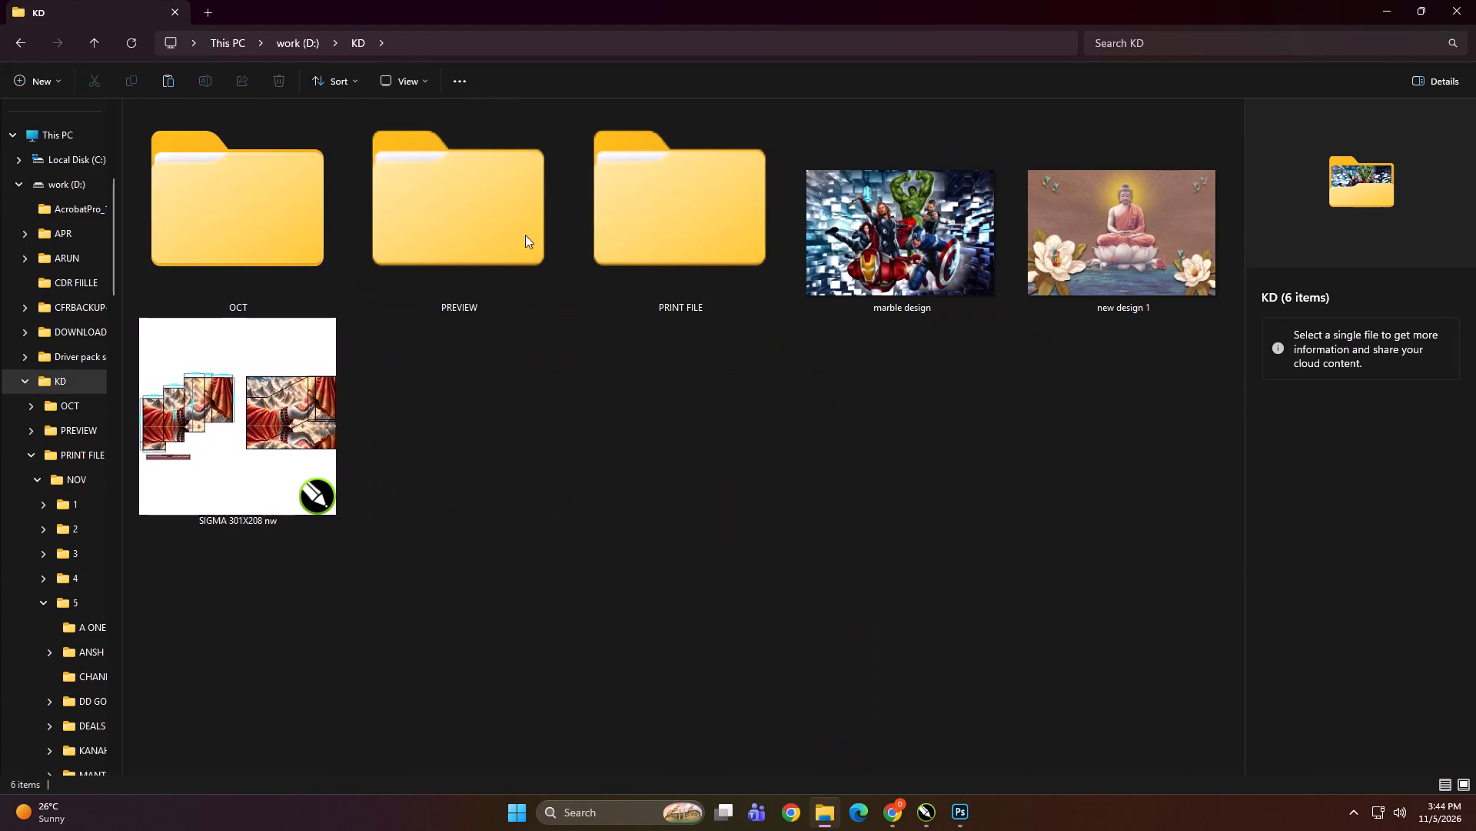
double_click(688, 219)
left_click(359, 238)
double_click(254, 232)
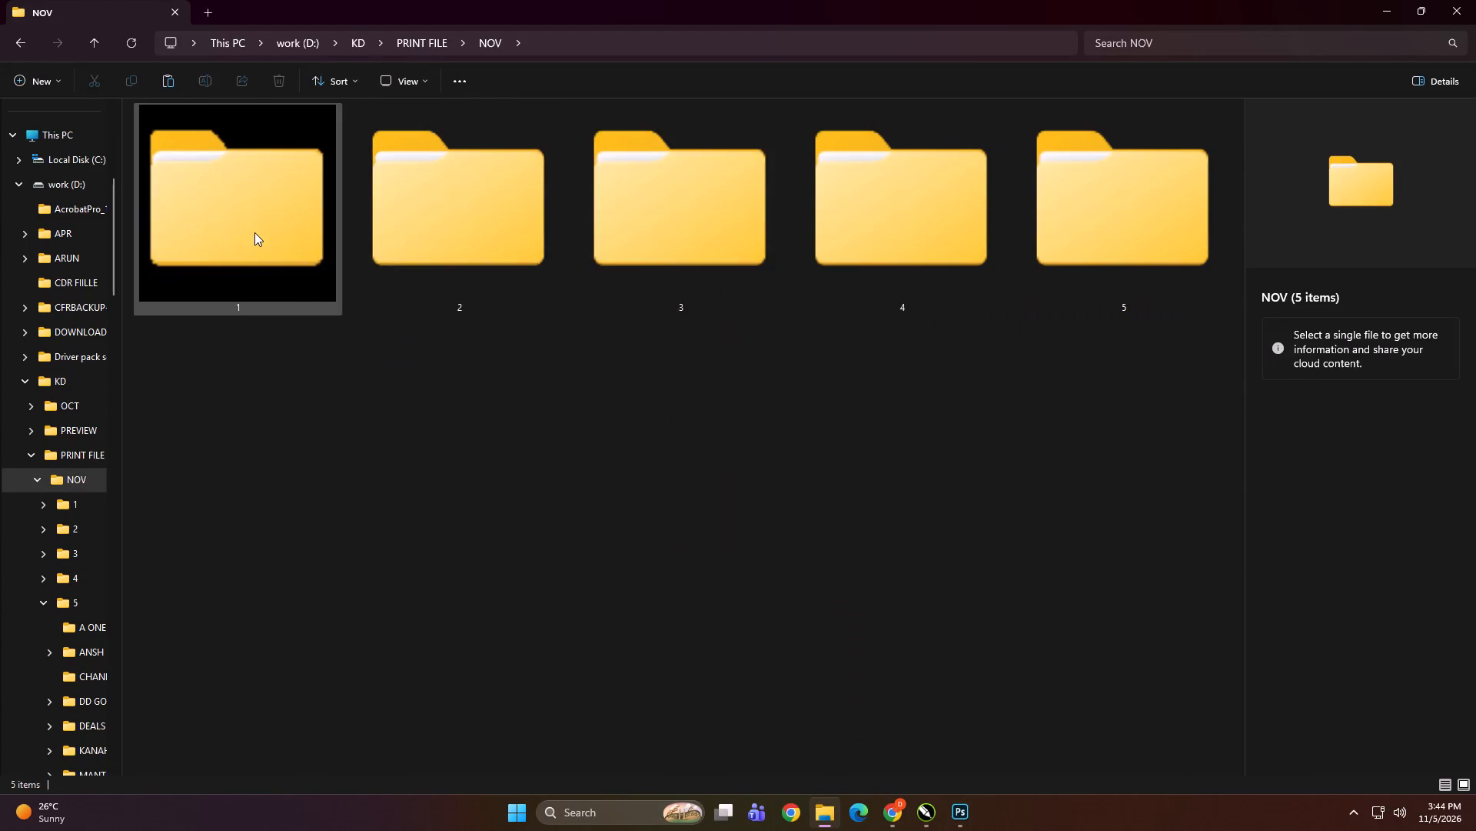
triple_click(1081, 221)
left_click(1081, 221)
key("BackSpace")
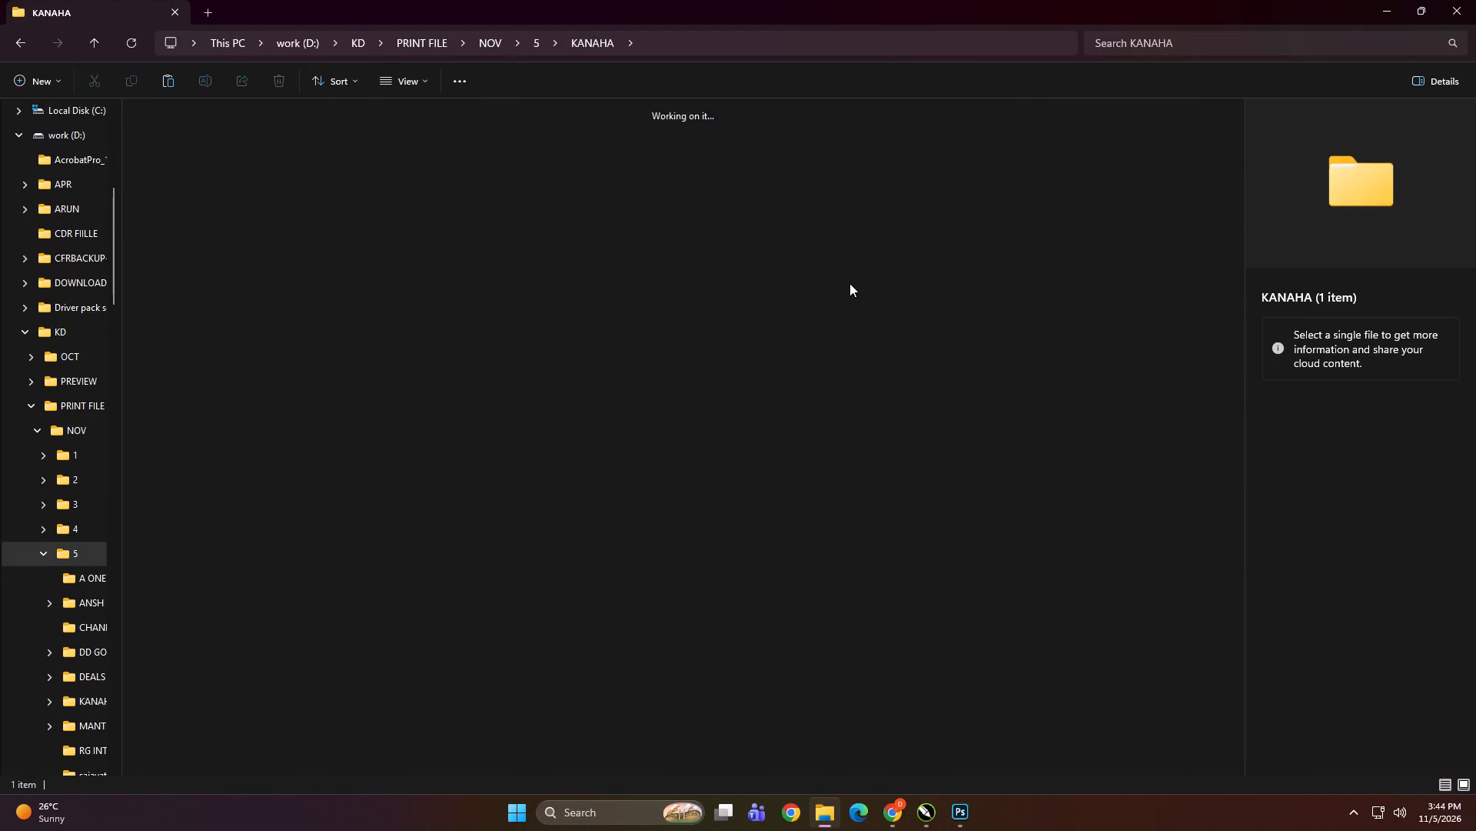
left_click(546, 707)
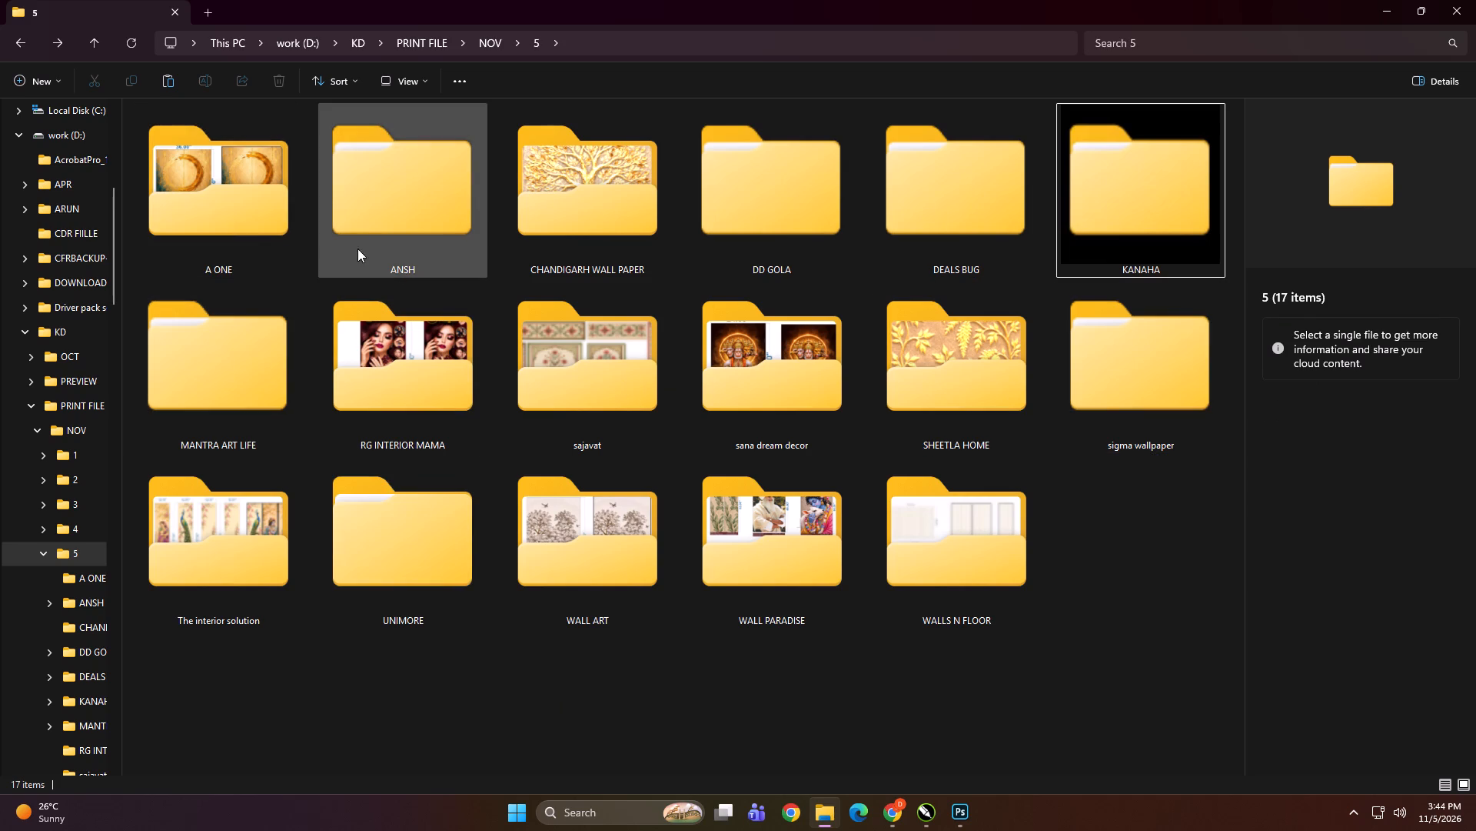
Look through the customer folders from ANSH to KANAHA for the next one to transfer.
left_click(355, 226)
left_click(553, 225)
left_click(780, 219)
left_click(977, 200)
left_click(1118, 201)
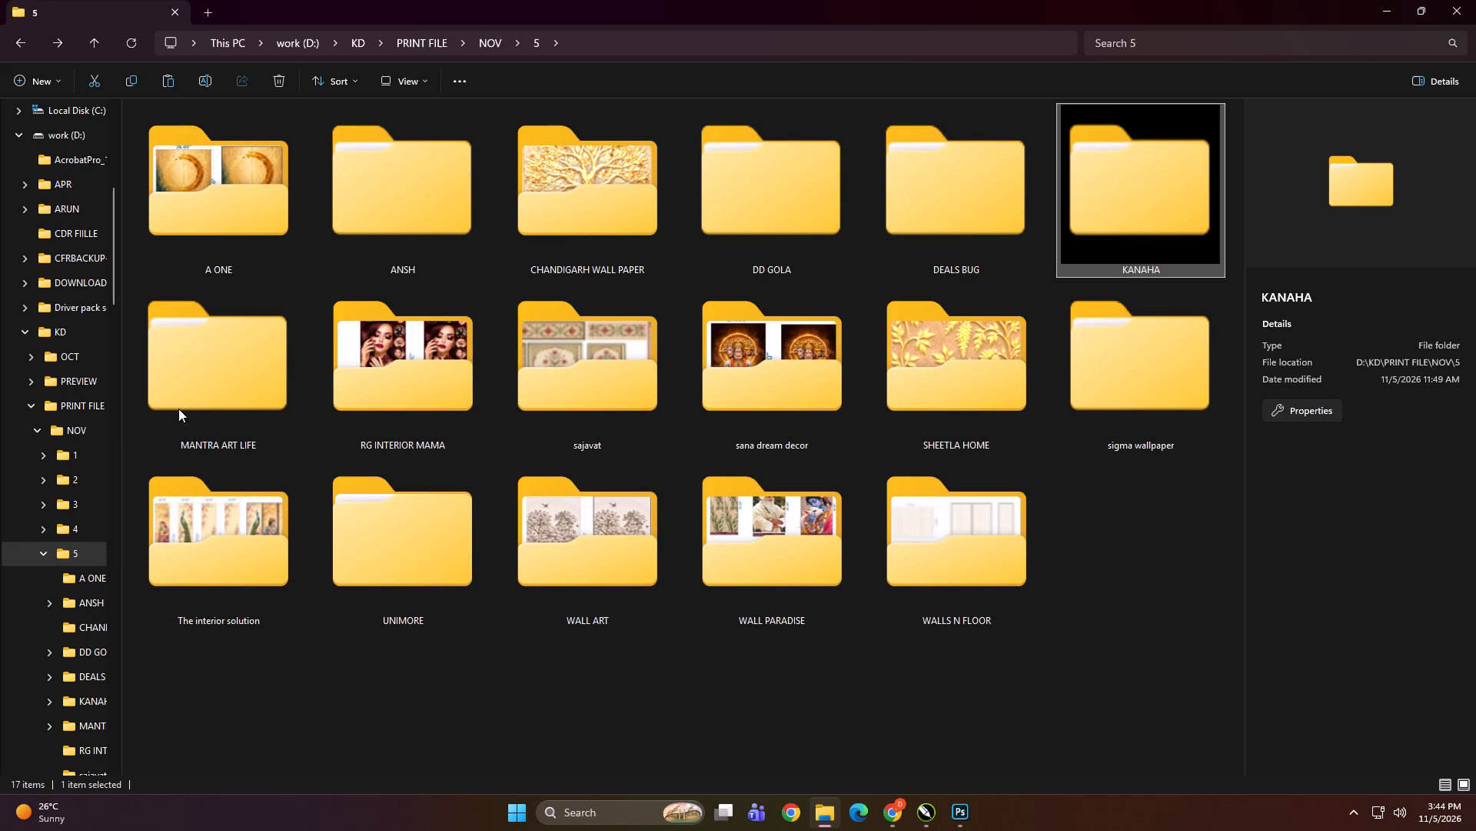
left_click(477, 677)
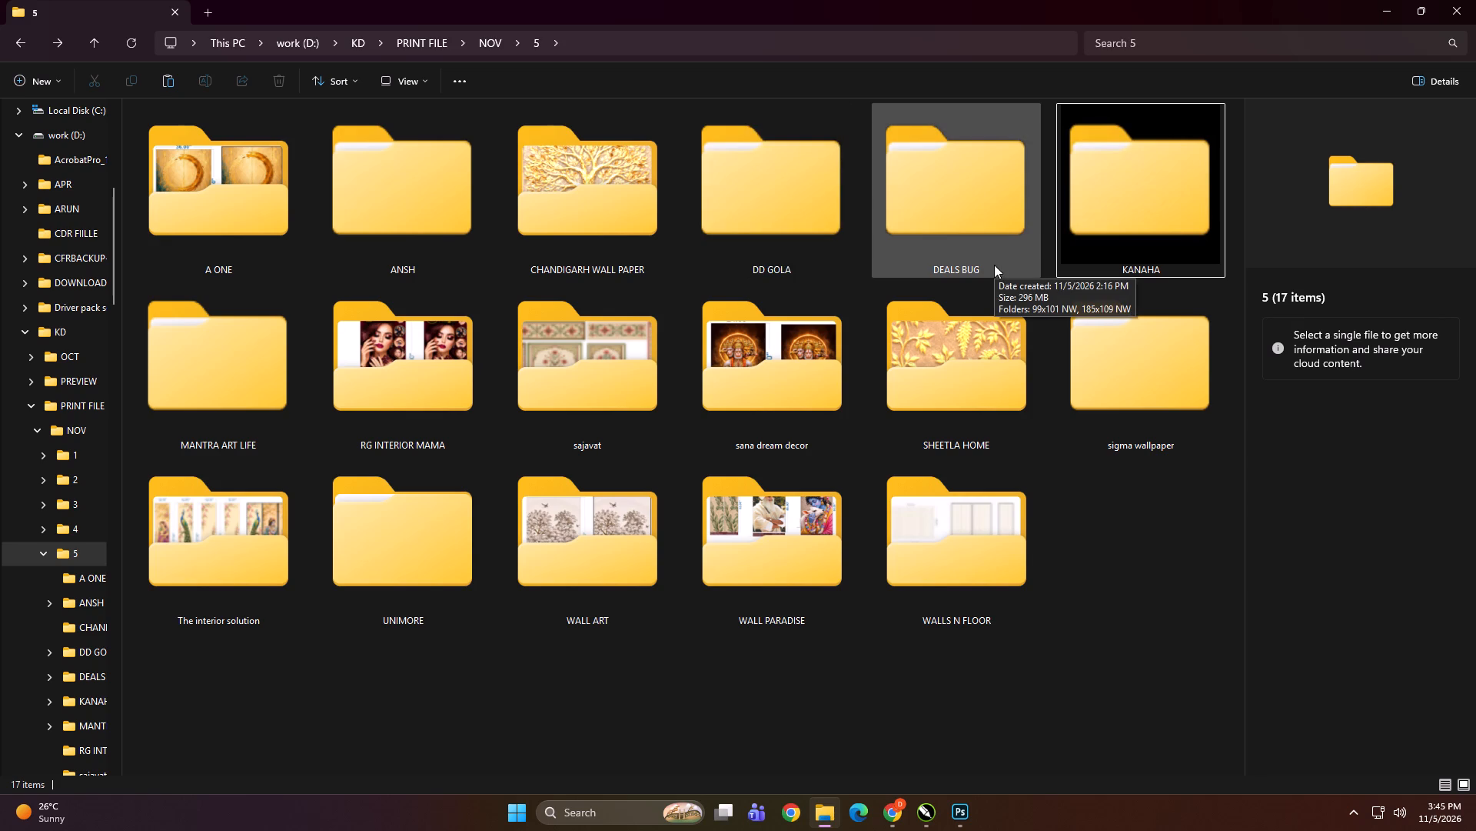
Copy the sana dream decor folder and open USB Drive (E:) as its destination.
left_click(800, 381)
key("ctrl+c")
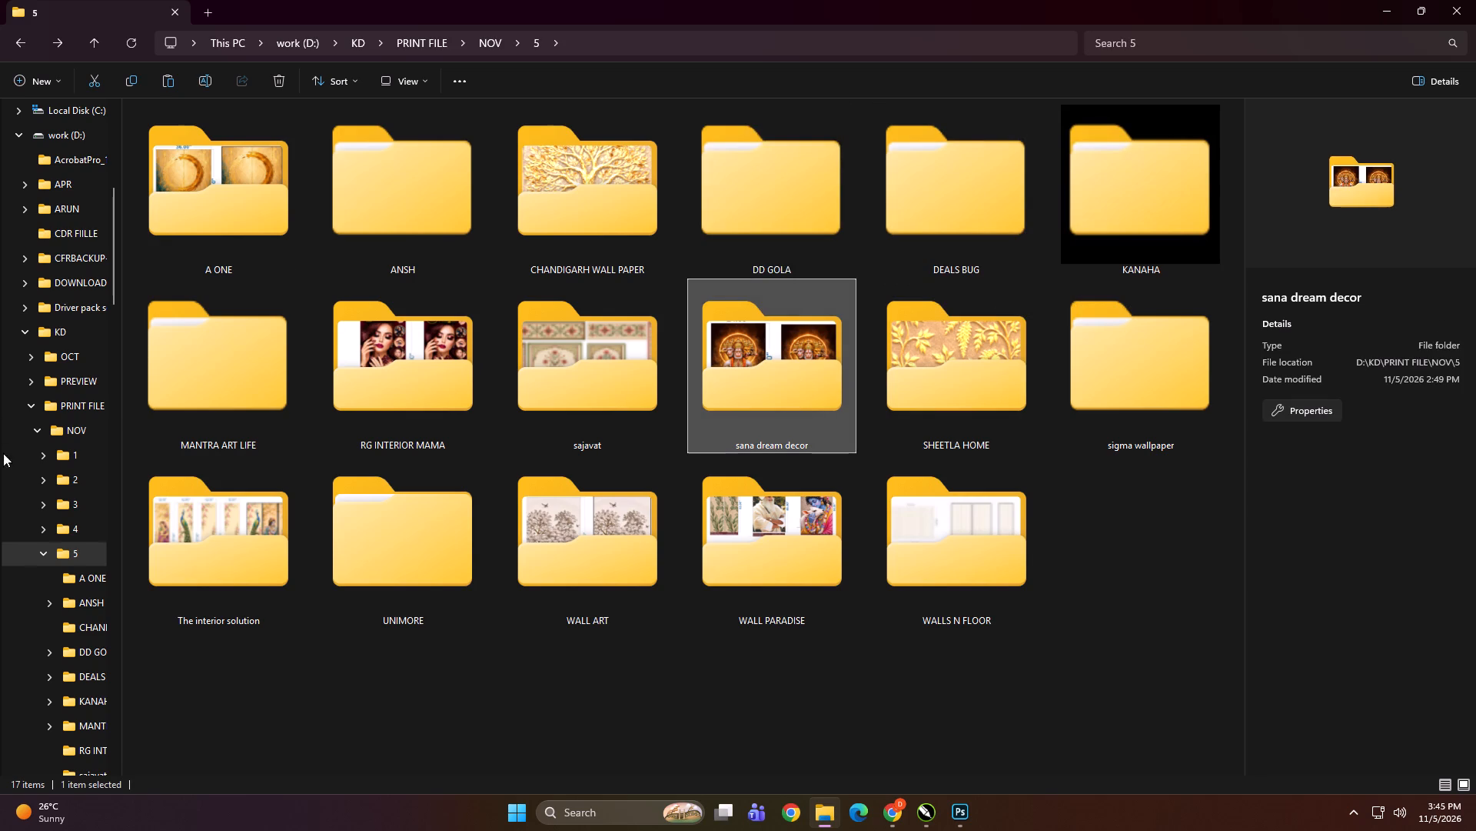
scroll(45, 526, "up", 5)
left_click(46, 514)
double_click(608, 250)
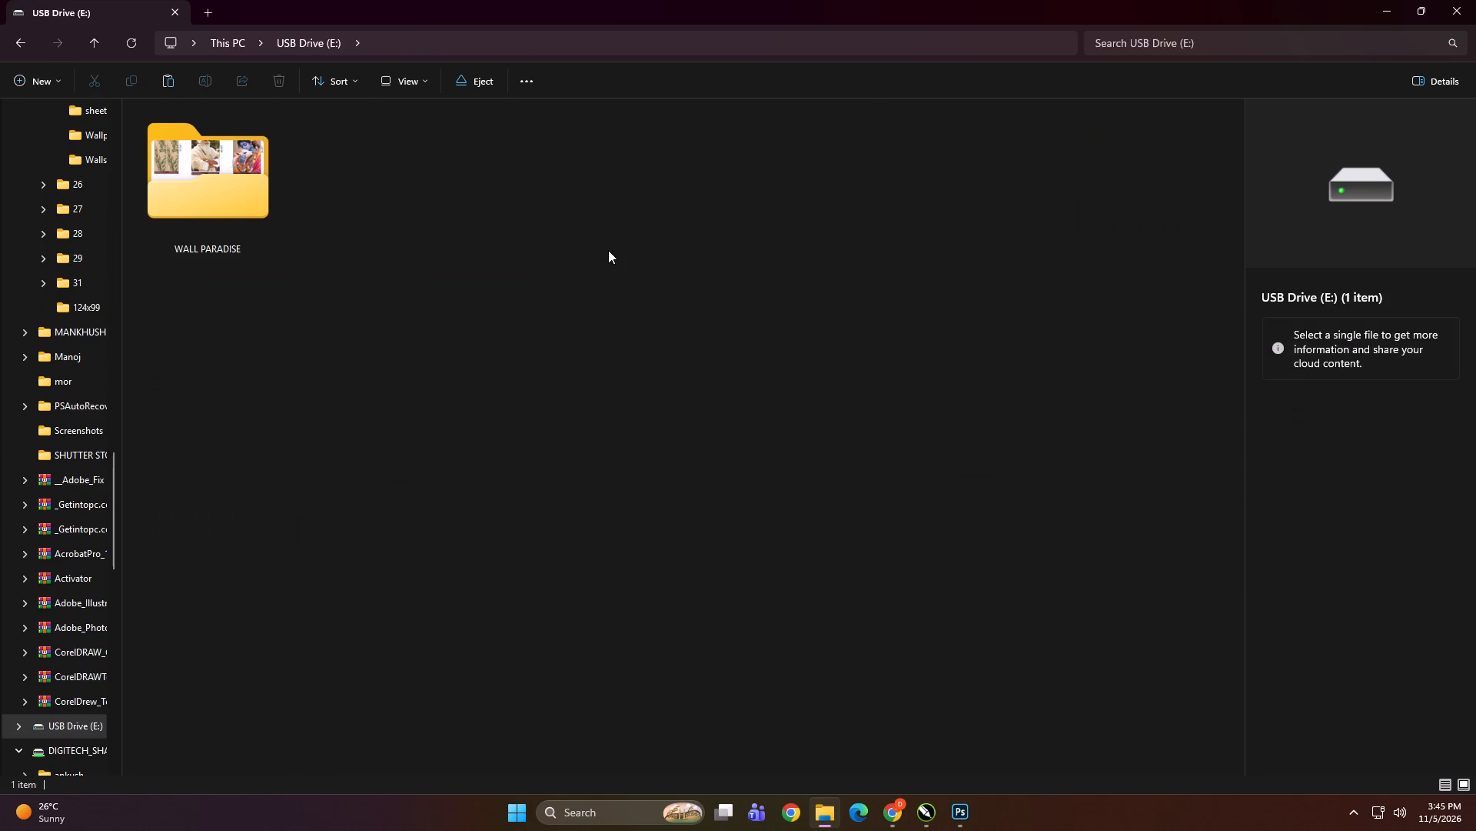
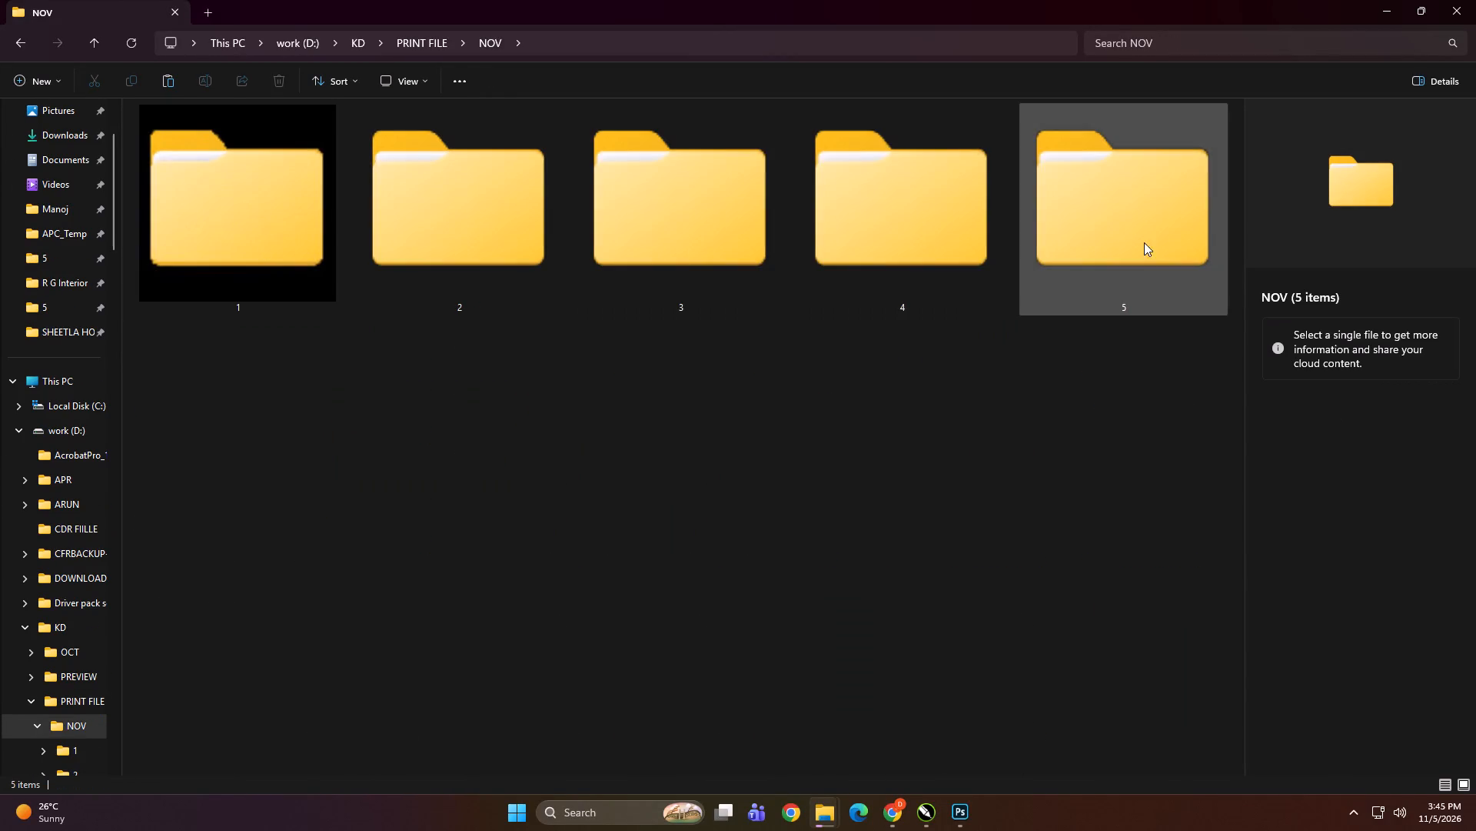
Copy the sajavat folder from folder 5 of NOV and paste it into USB Drive (E:).
double_click(1156, 241)
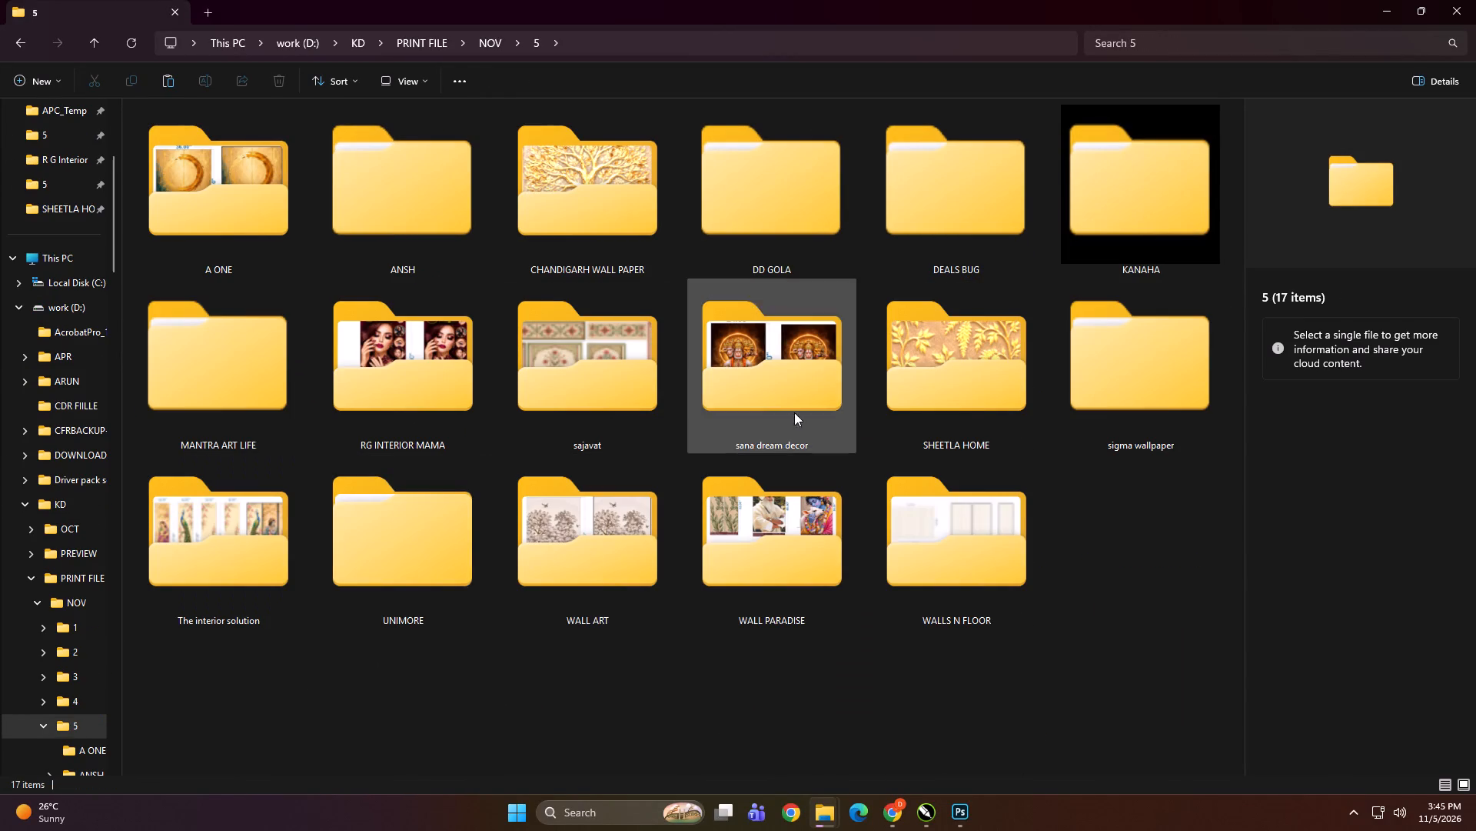
left_click(586, 405)
key("ctrl+c")
scroll(120, 554, "up", 6)
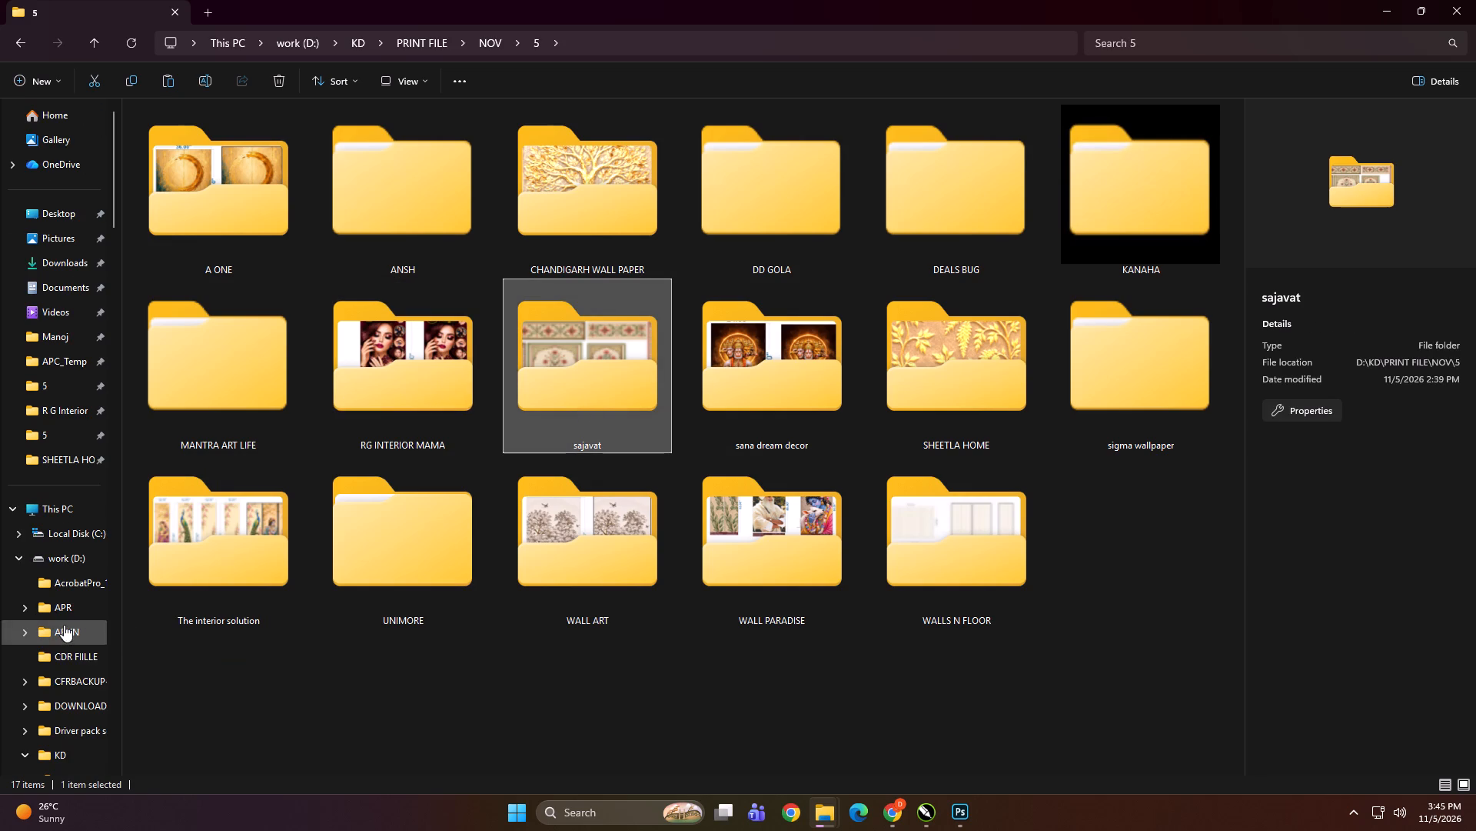
left_click(63, 511)
double_click(682, 259)
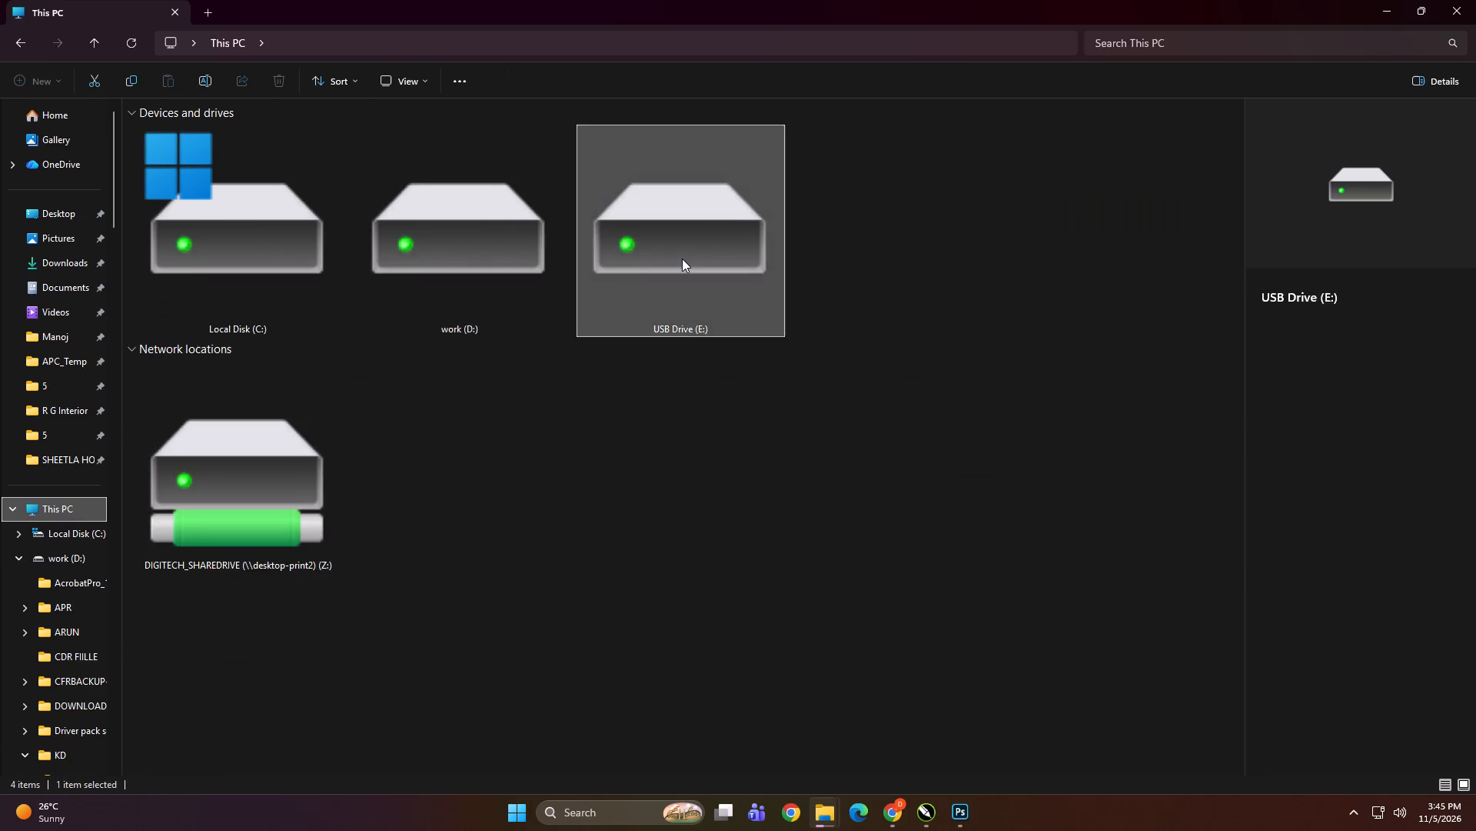
right_click(546, 329)
left_click(569, 346)
scroll(104, 560, "up", 2)
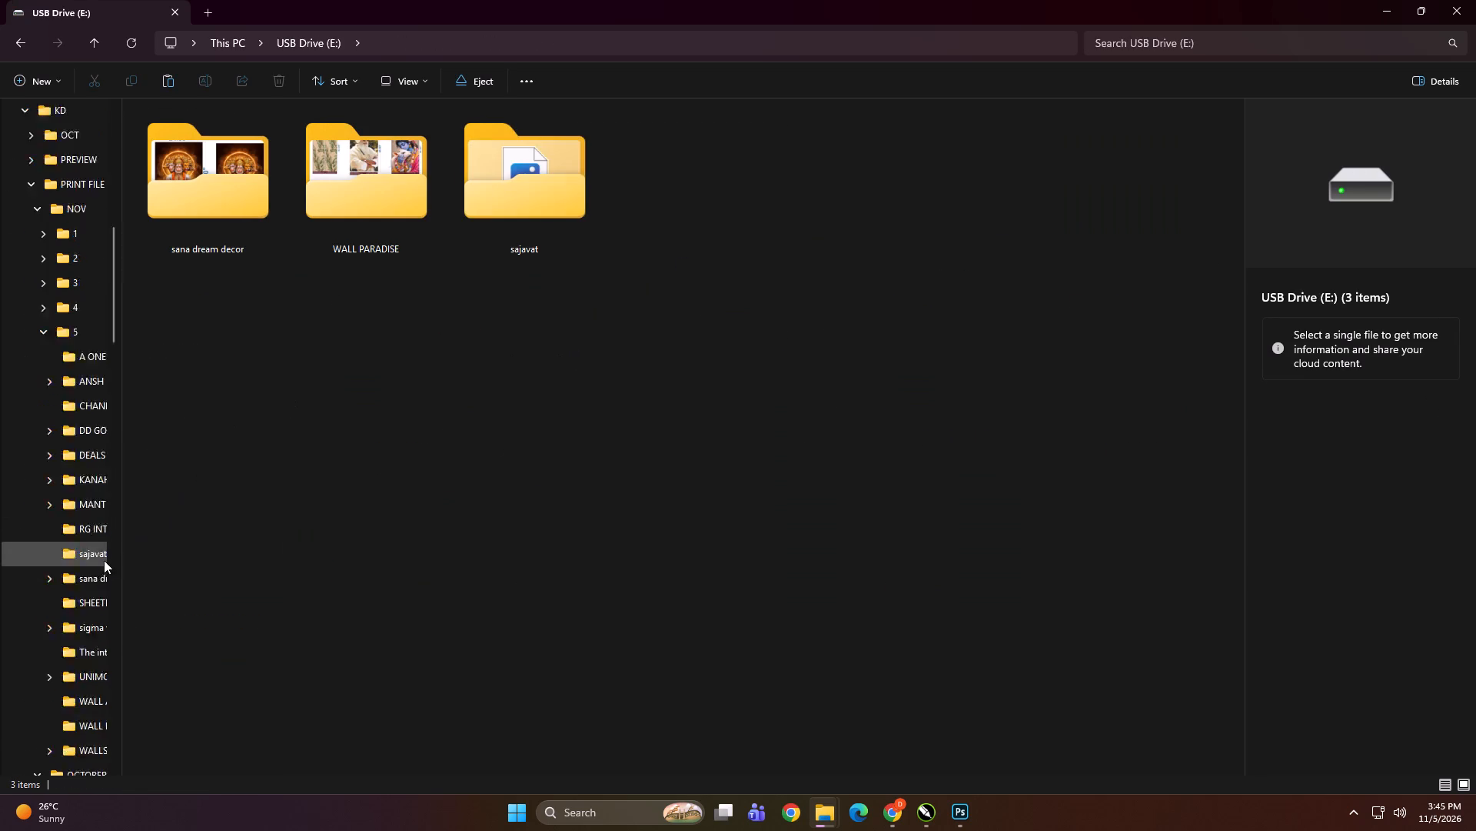
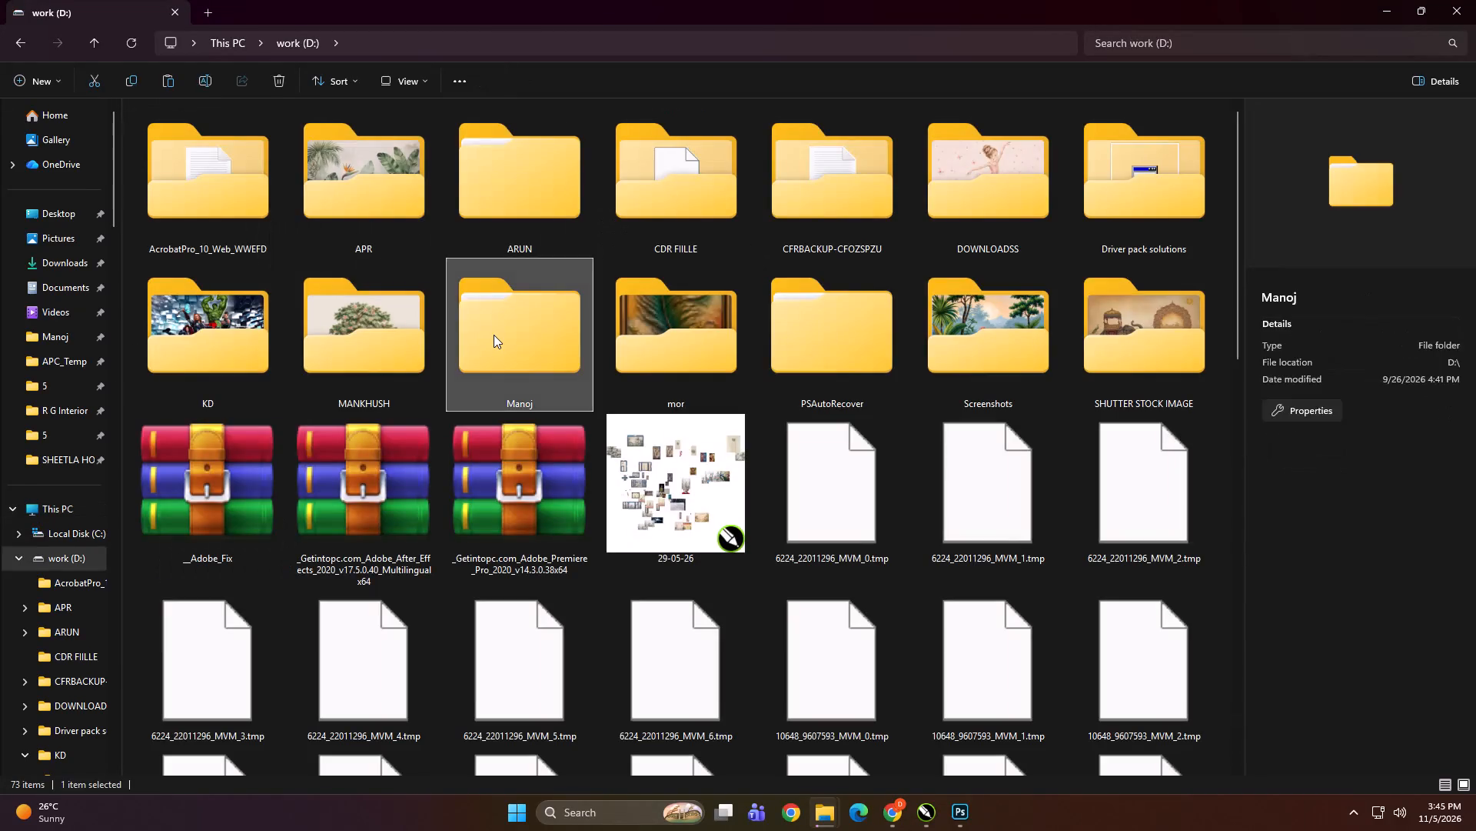
Copy the RG INTERIOR MAMA folder from folder 5 of NOV in KD's PRINT FILE to USB Drive (E:).
key("BackSpace")
double_click(239, 348)
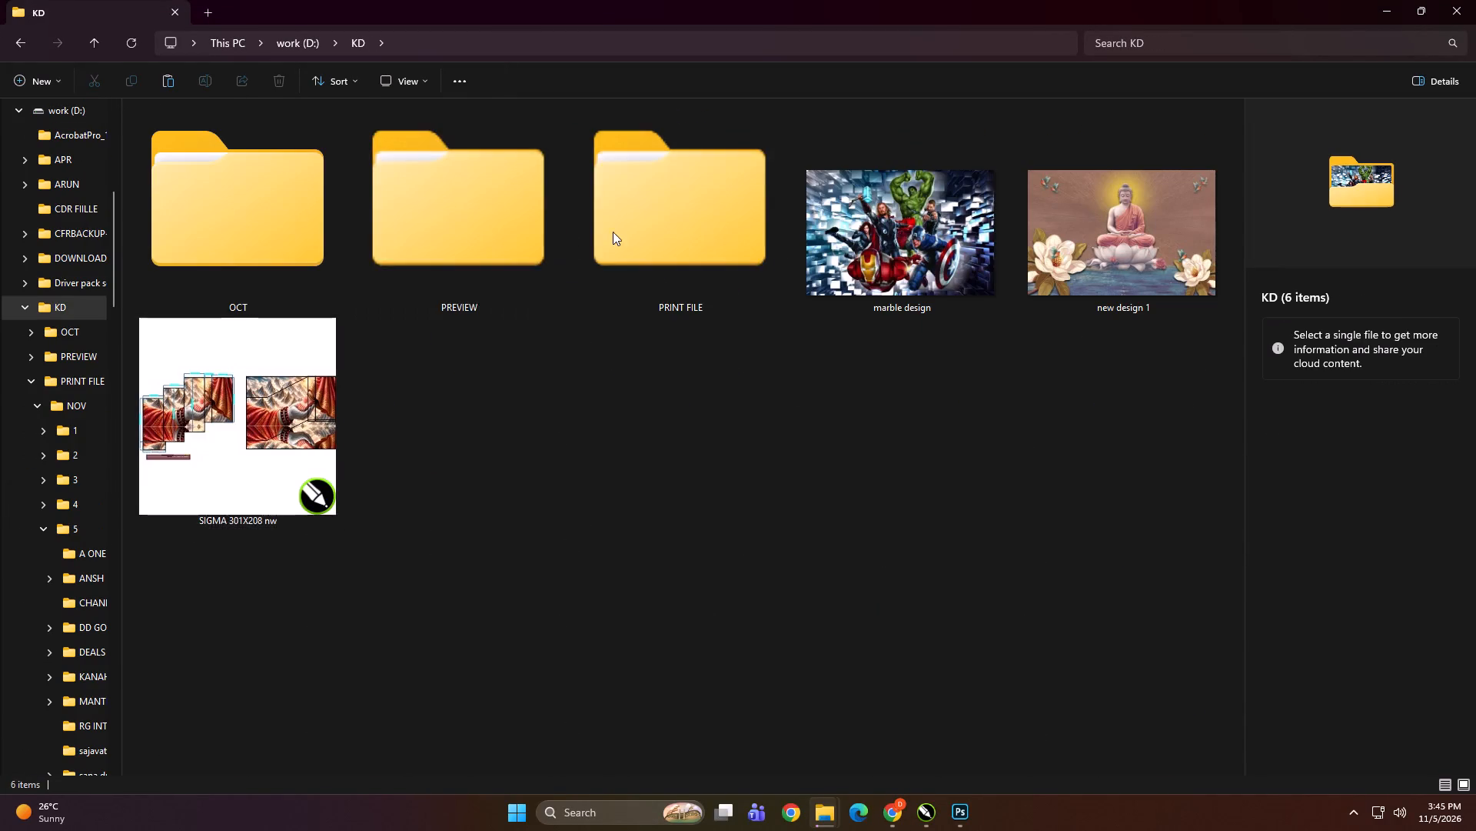
double_click(644, 225)
left_click(294, 225)
left_click(294, 225)
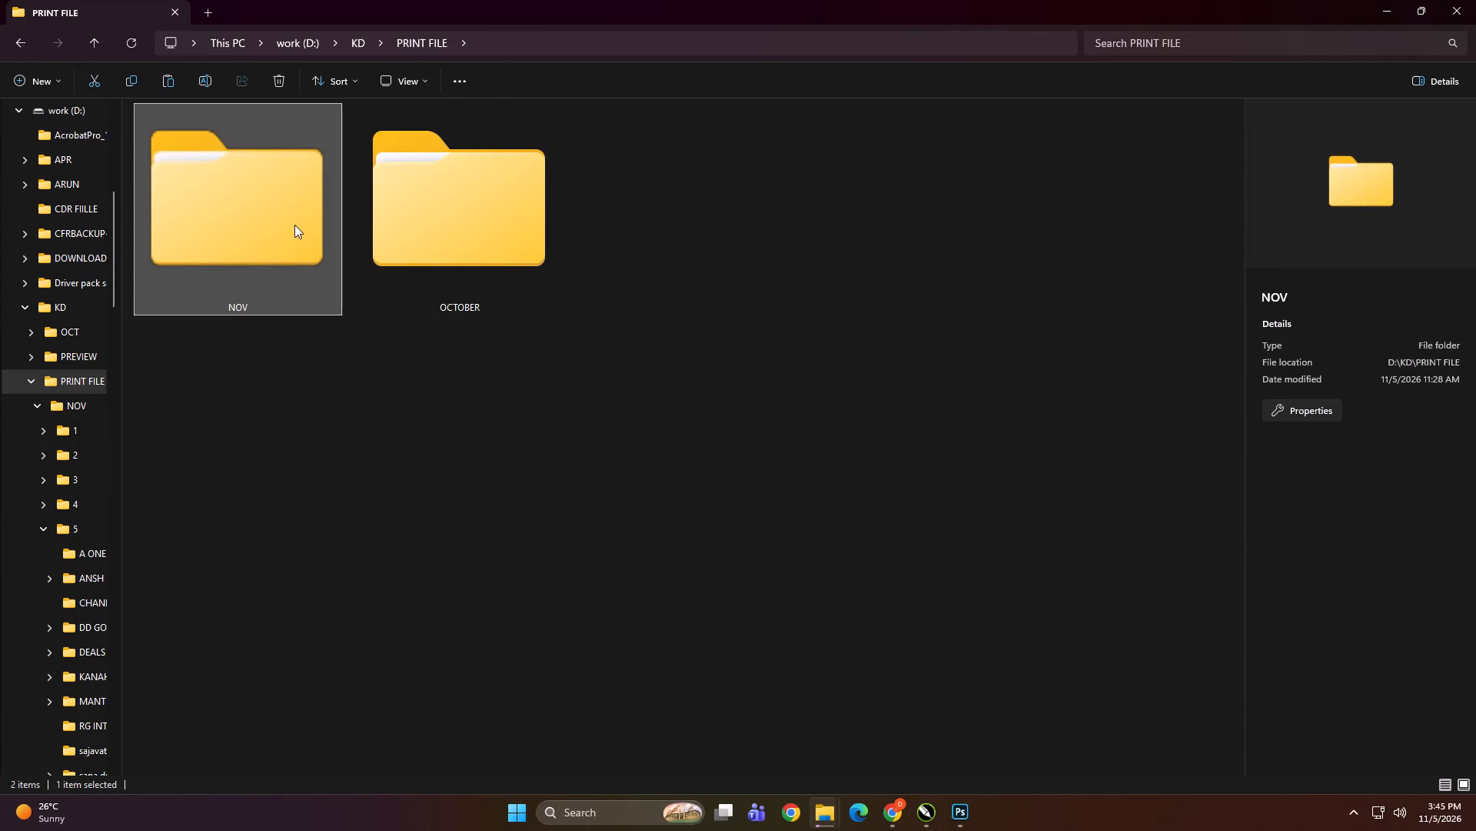
double_click(292, 240)
double_click(1151, 252)
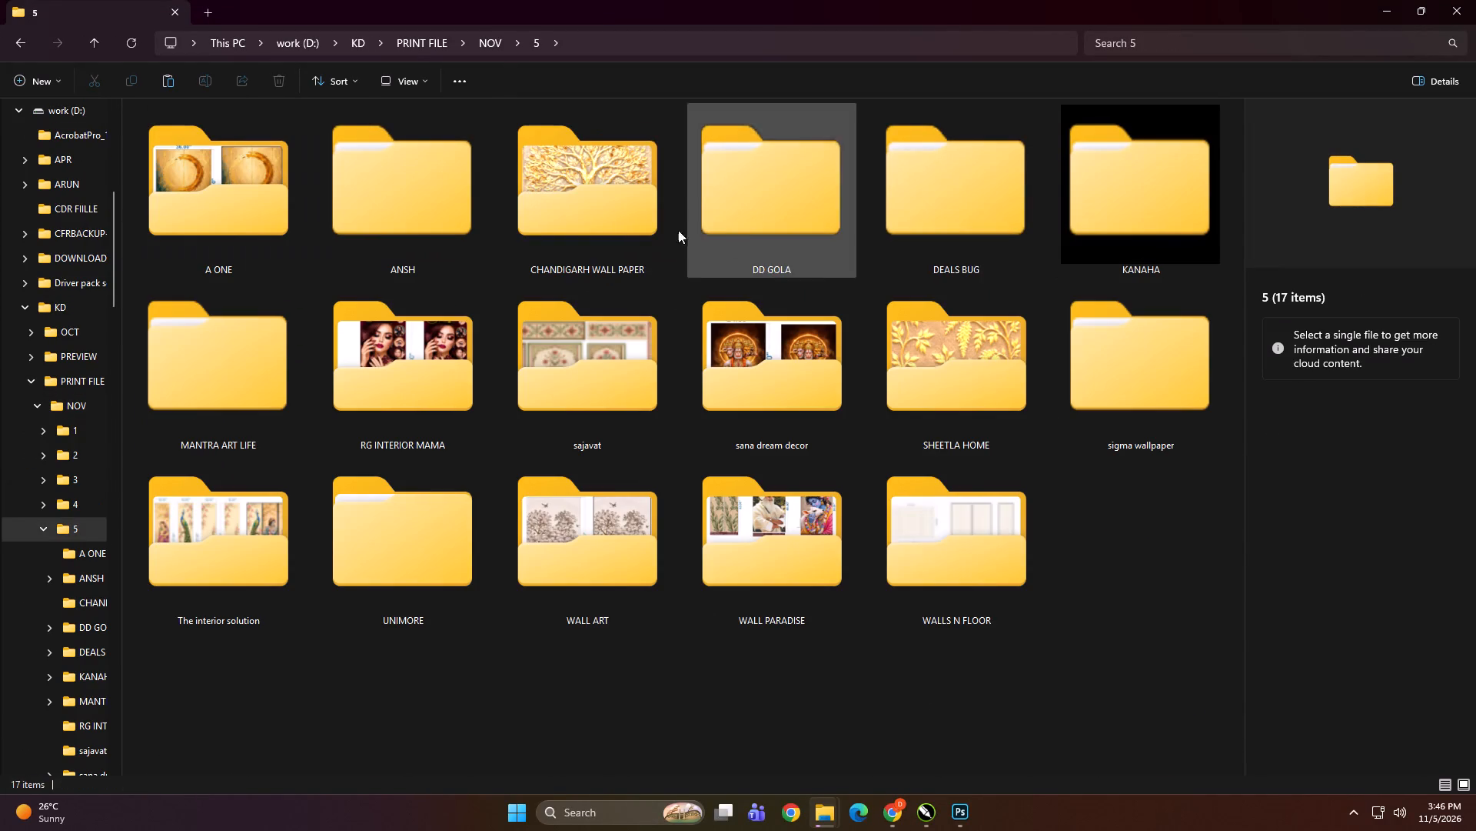
left_click(447, 399)
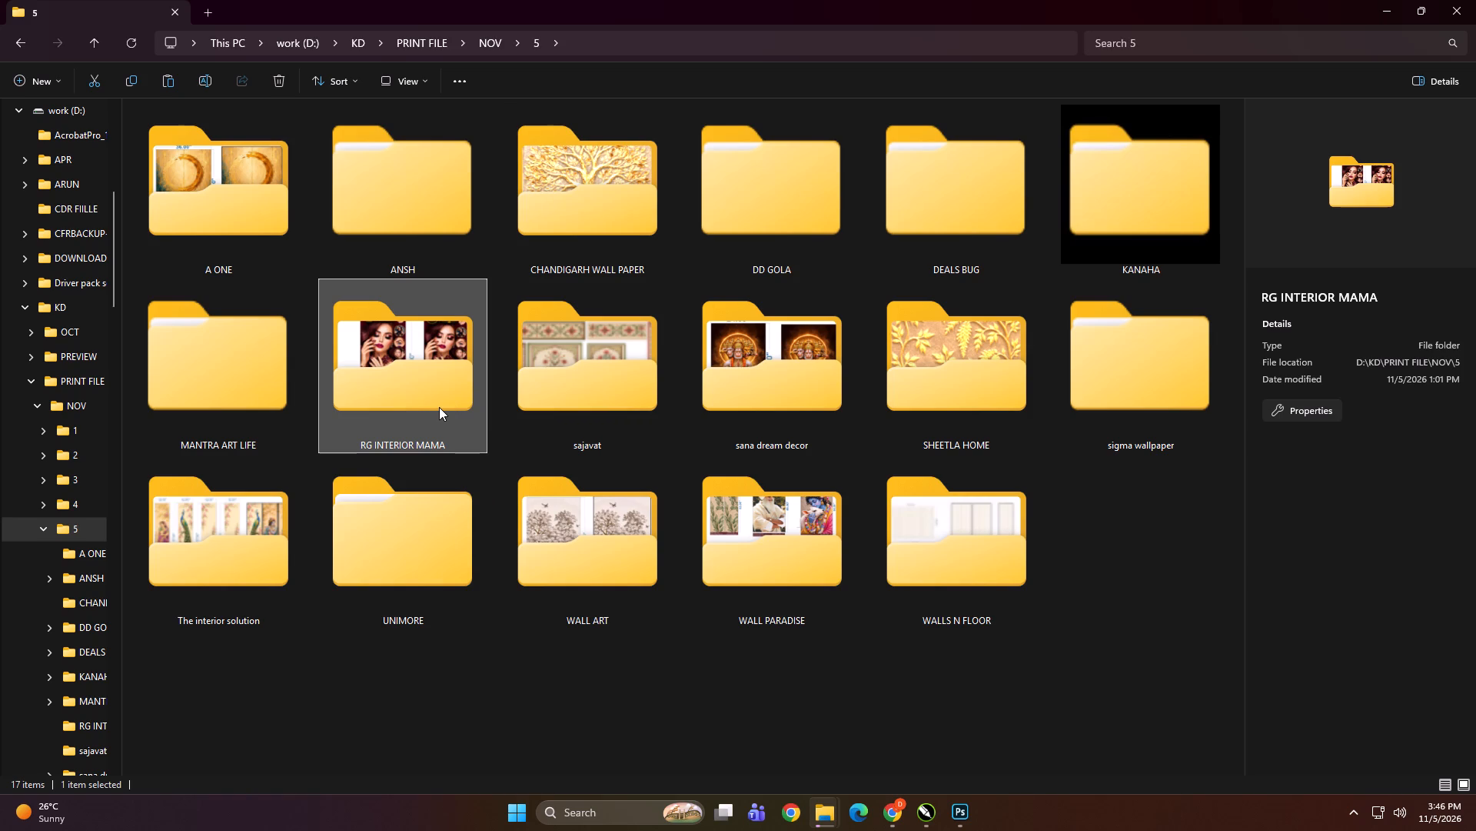
key("ctrl+c")
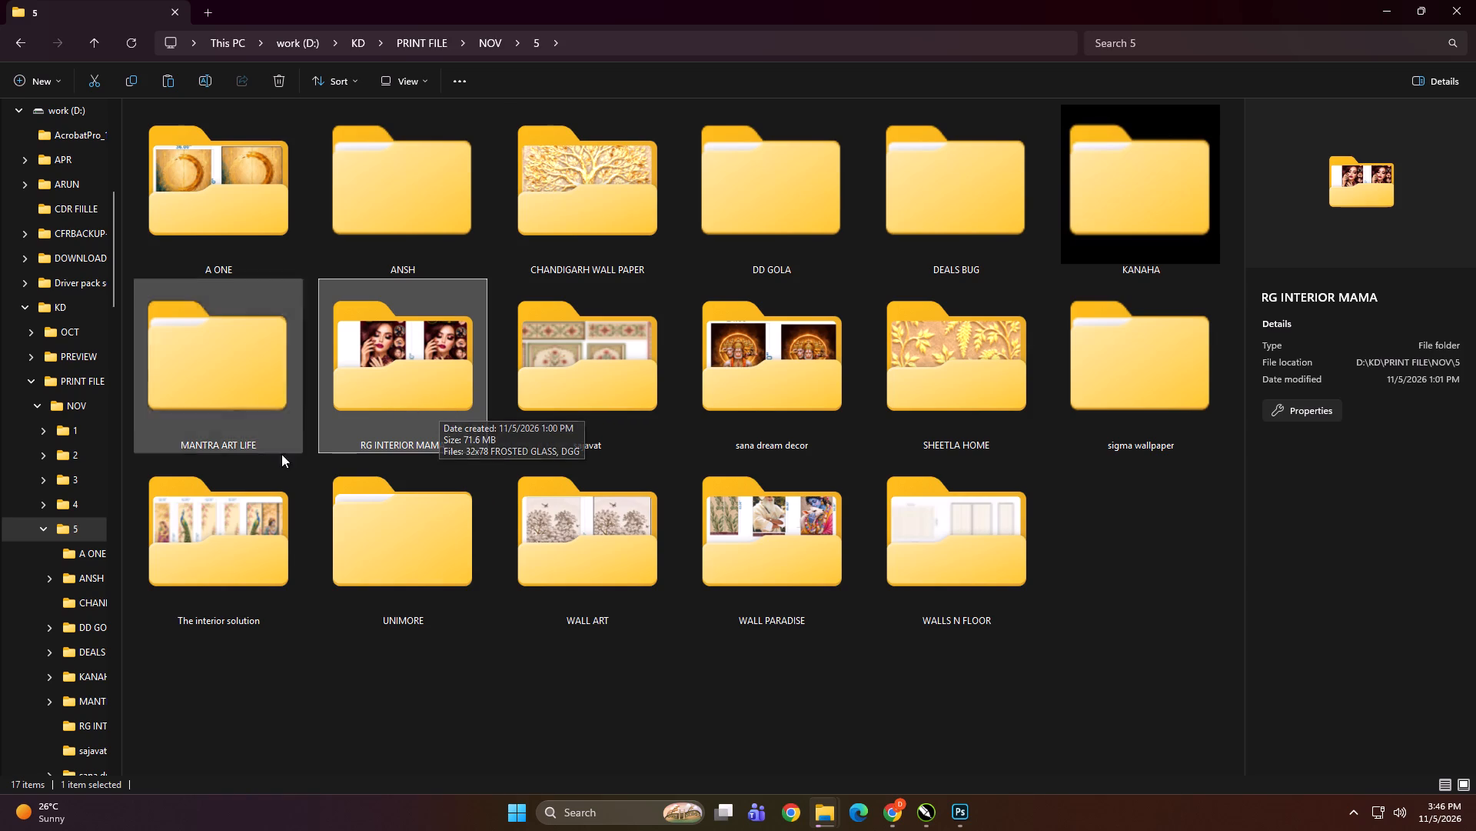
scroll(18, 499, "up", 4)
left_click(43, 506)
double_click(629, 231)
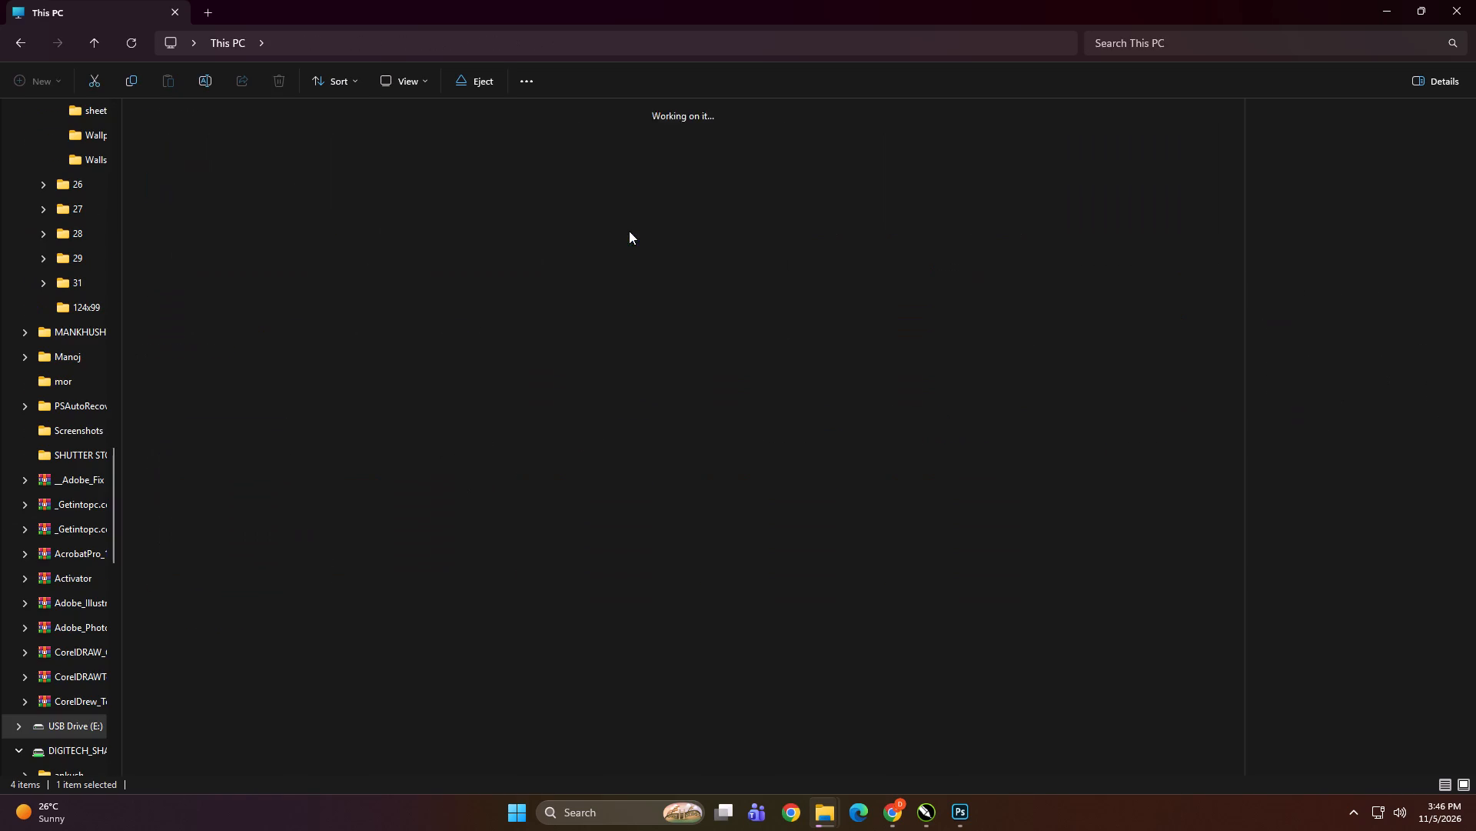
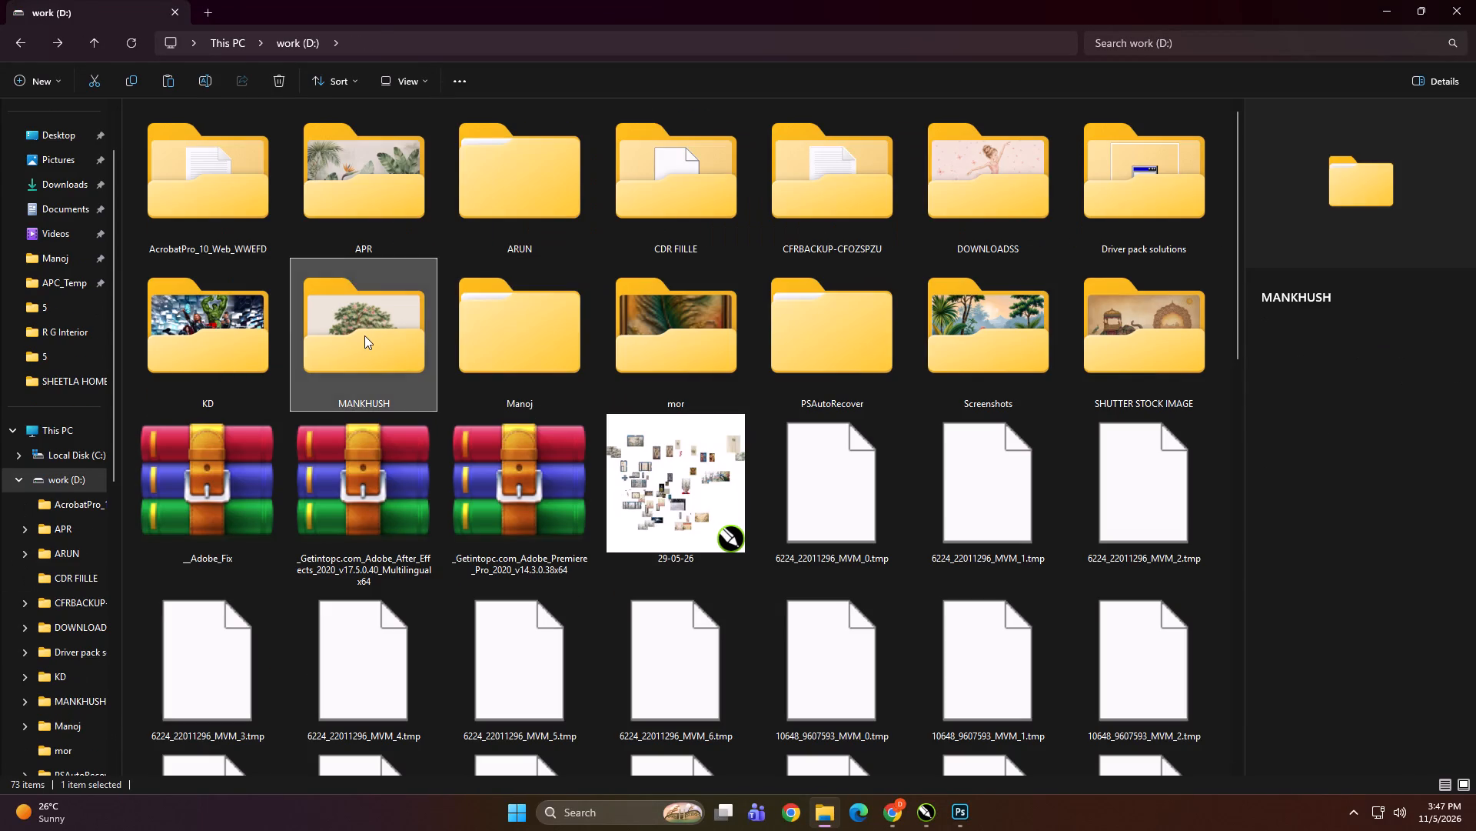
Copy the KANAHA and SHEETLA HOME folders from folder 5 of NOV in KD's PRINT FILE to USB Drive (E:).
double_click(205, 331)
left_click(644, 272)
double_click(655, 231)
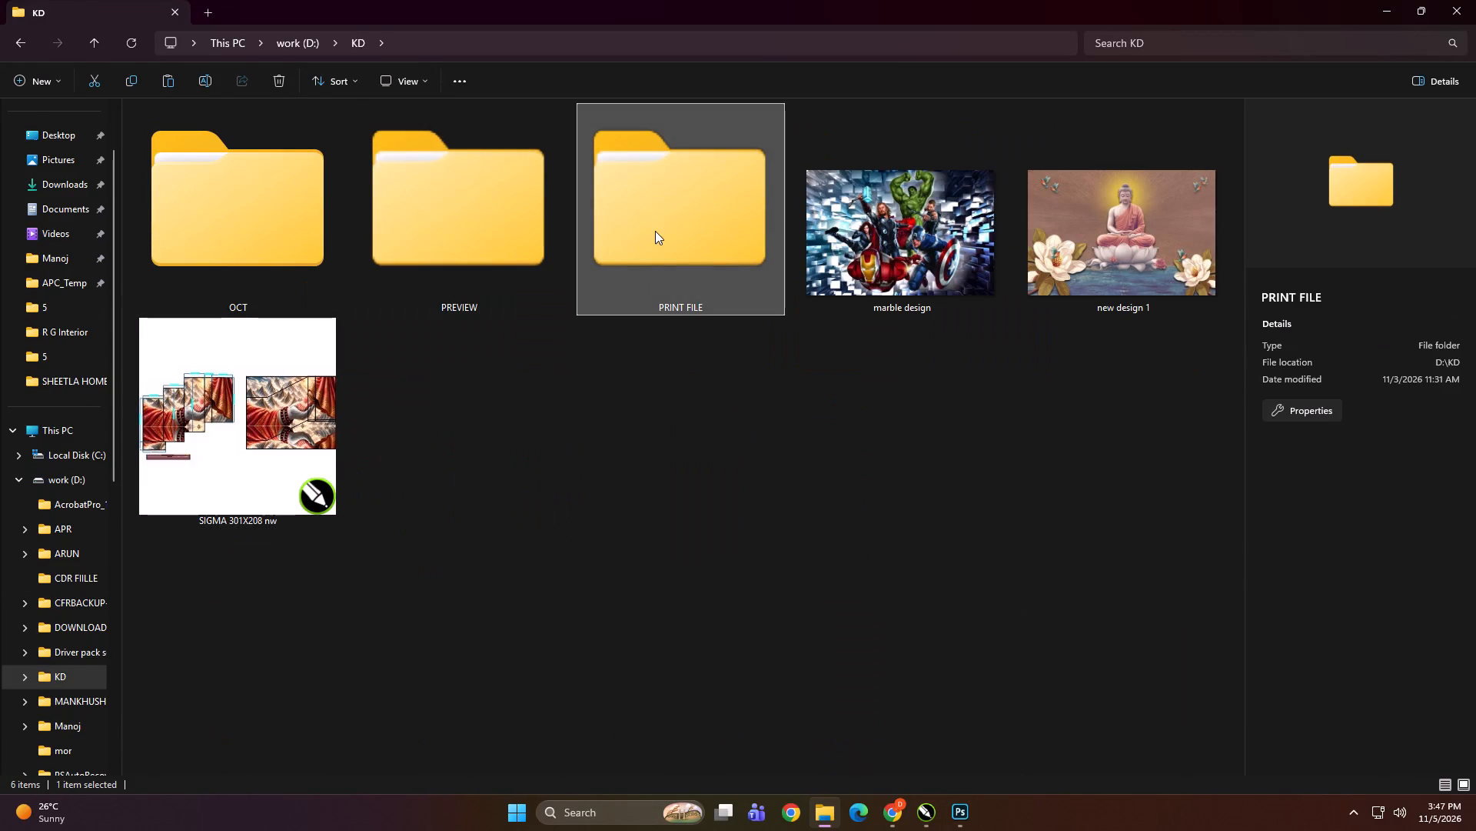
double_click(301, 199)
double_click(1151, 224)
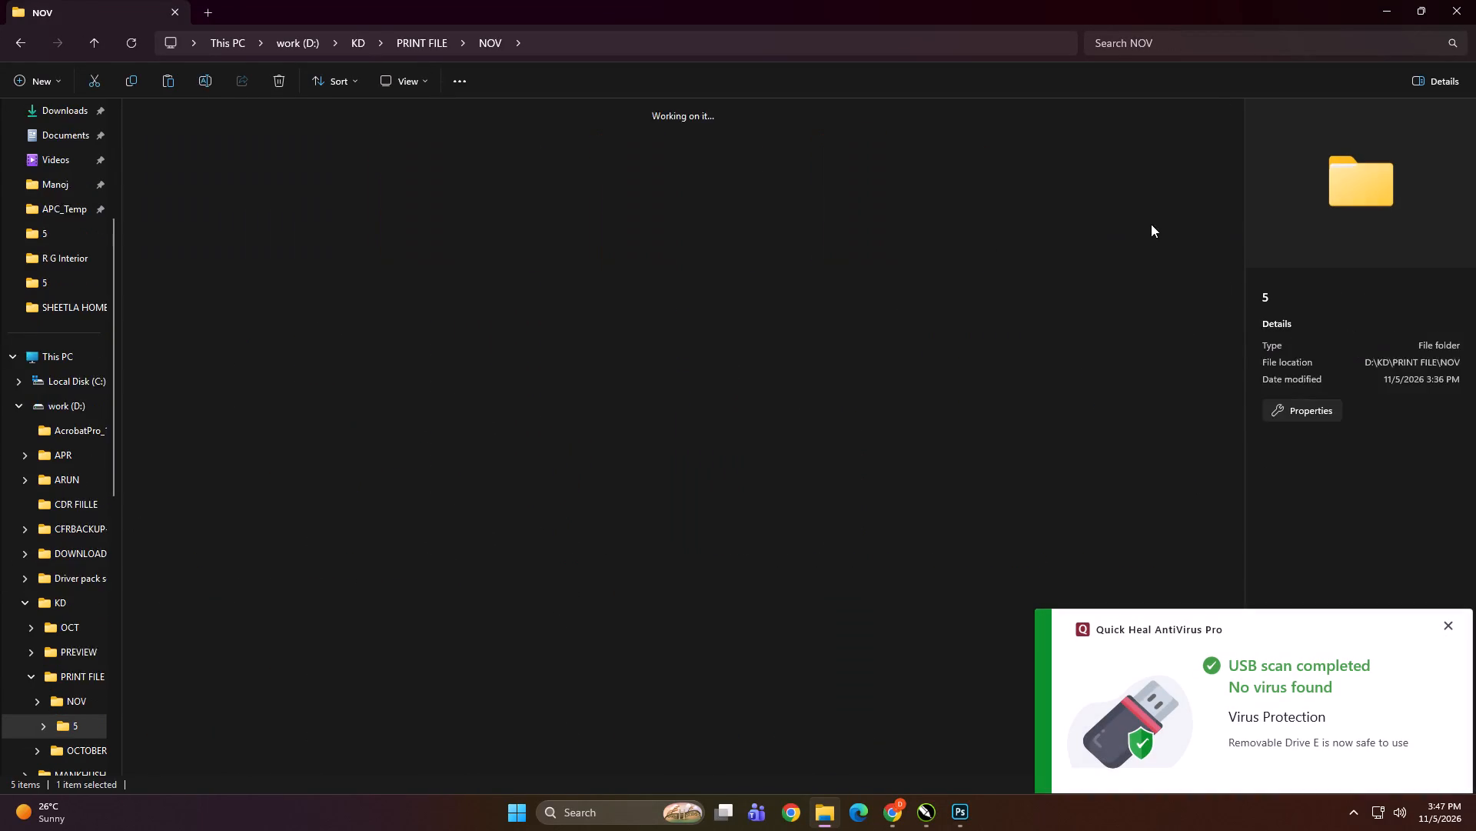
left_click(1099, 215)
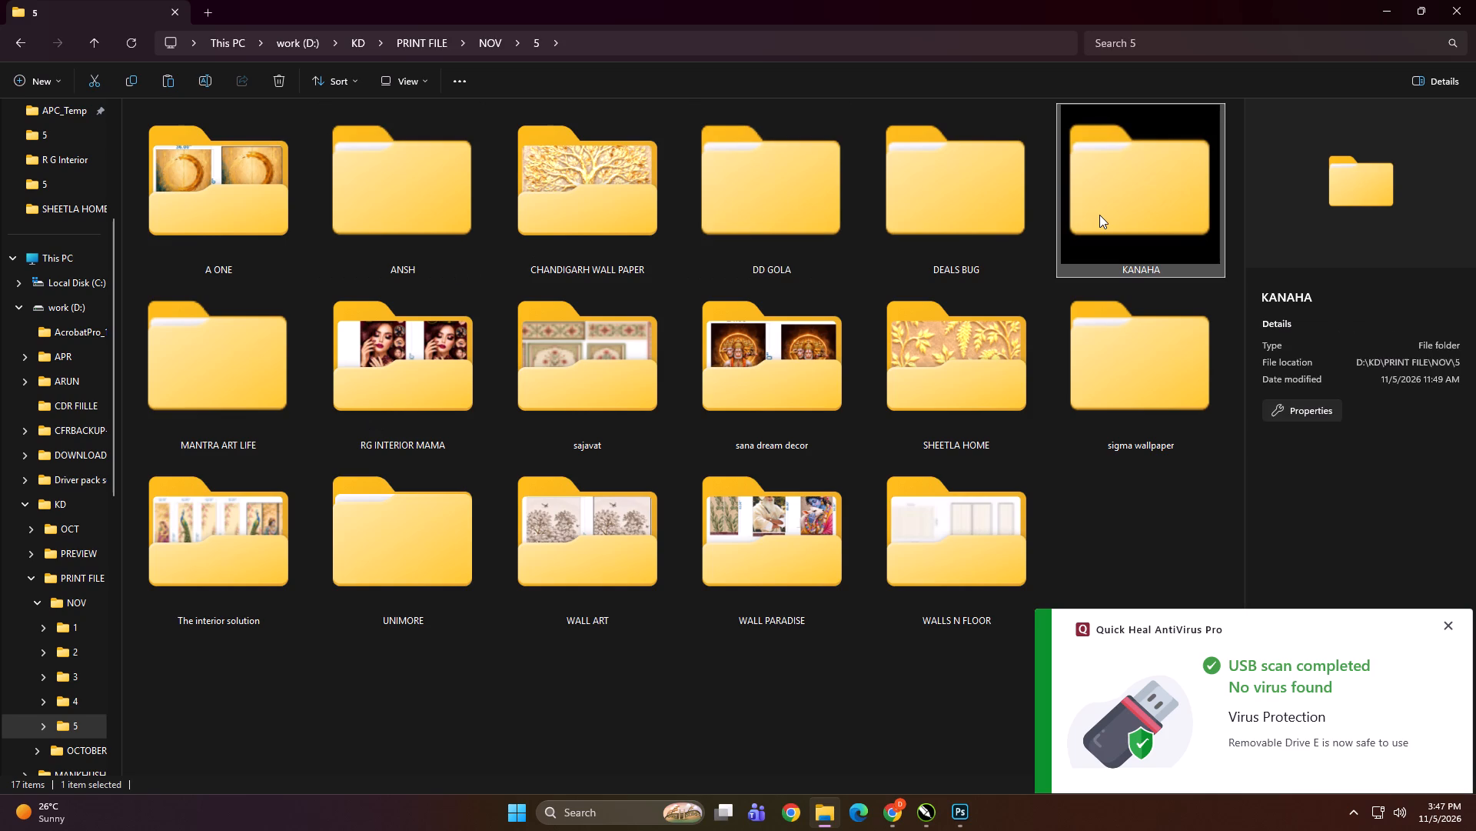
key("ctrl+c")
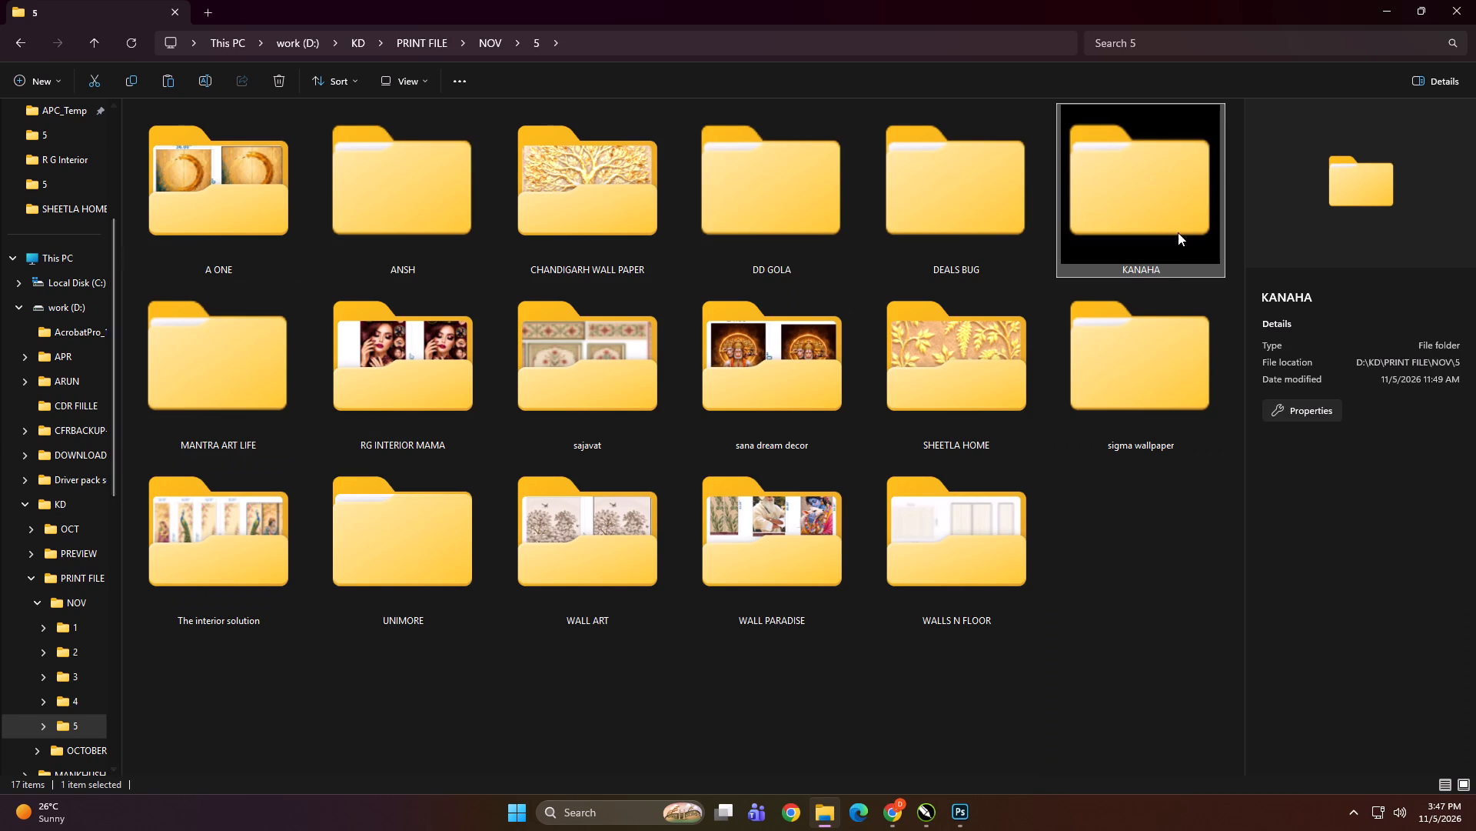
left_click(974, 382, "ctrl")
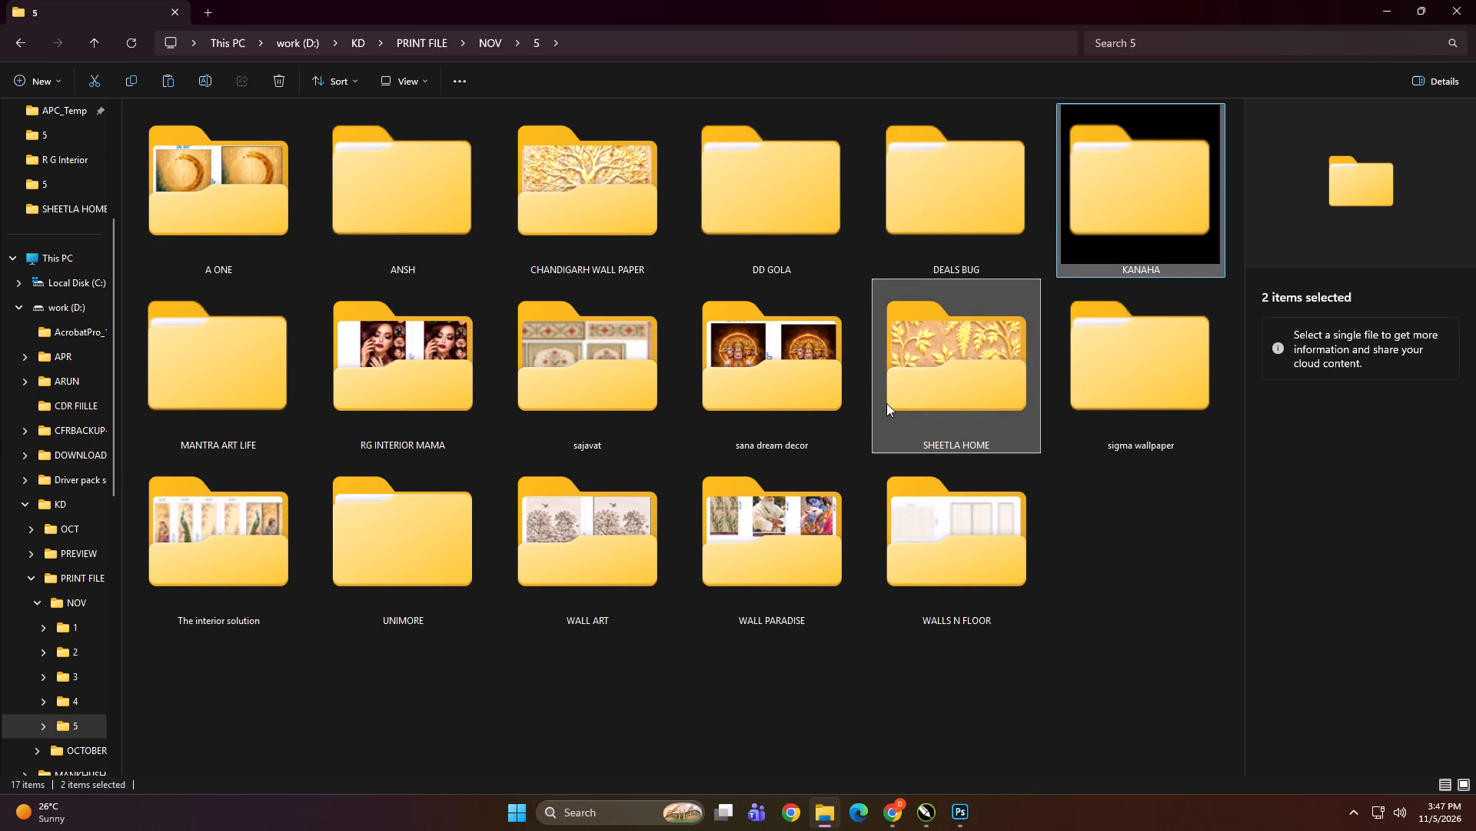
key("ctrl+c")
scroll(28, 537, "up", 4)
left_click(87, 490)
left_click(85, 494)
left_click(78, 505)
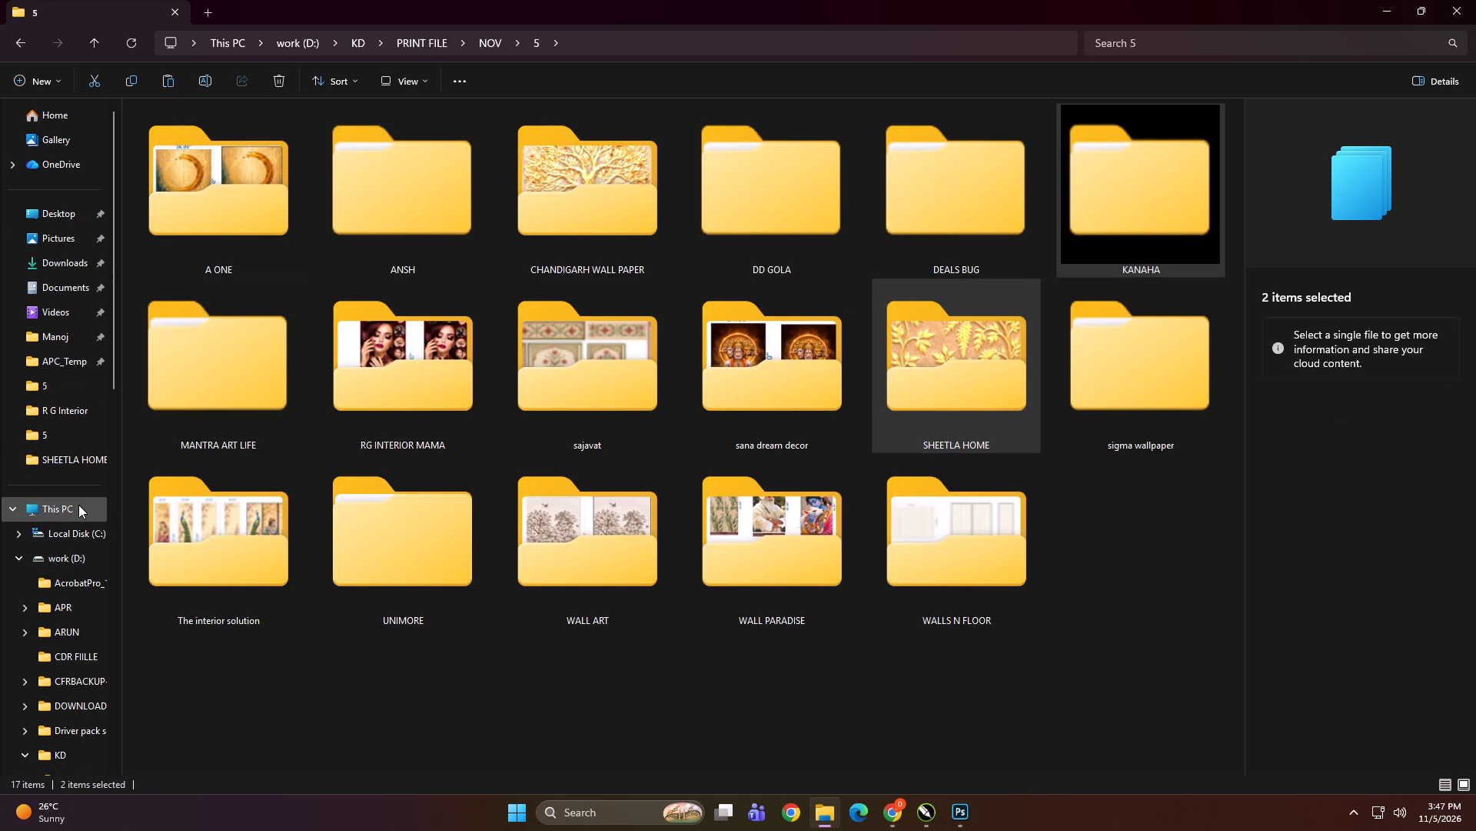
triple_click(702, 252)
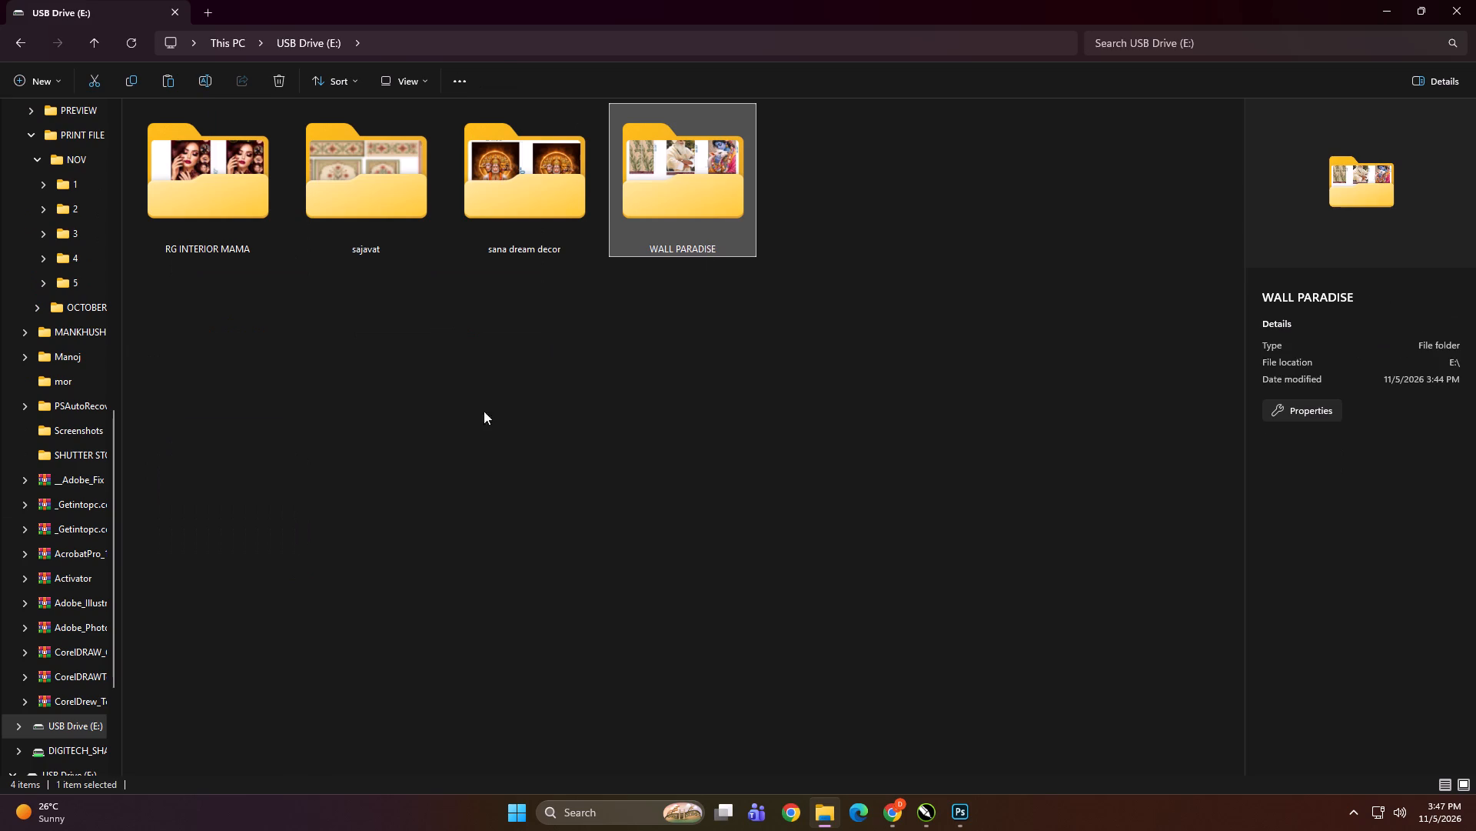
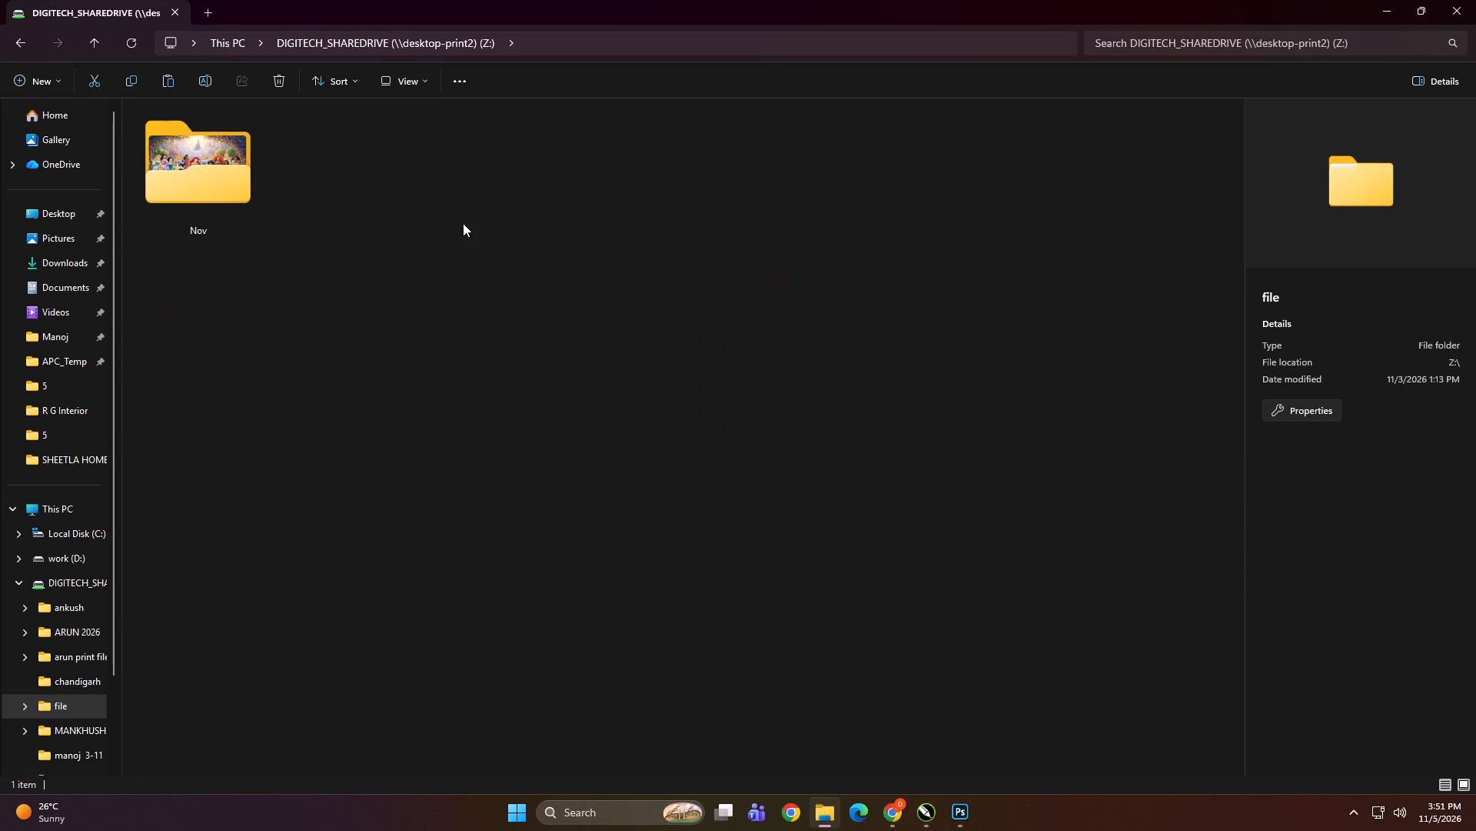
Import the 3b4aec1a-7083-476f upscale image from folder 05 of Nov on the Z: share into CorelDRAW's Untitled-1 document.
double_click(214, 185)
double_click(1106, 227)
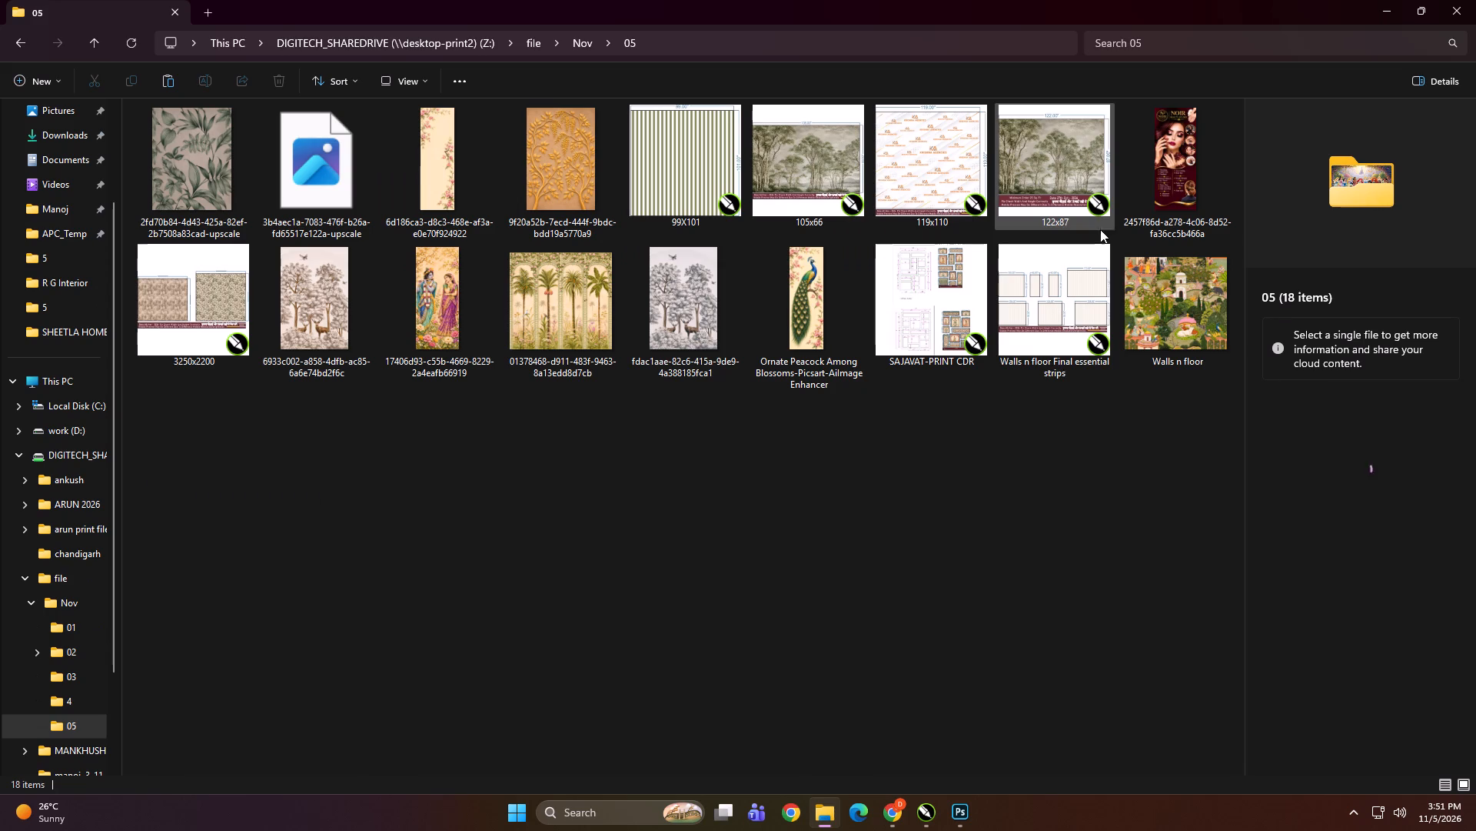
left_click(354, 164)
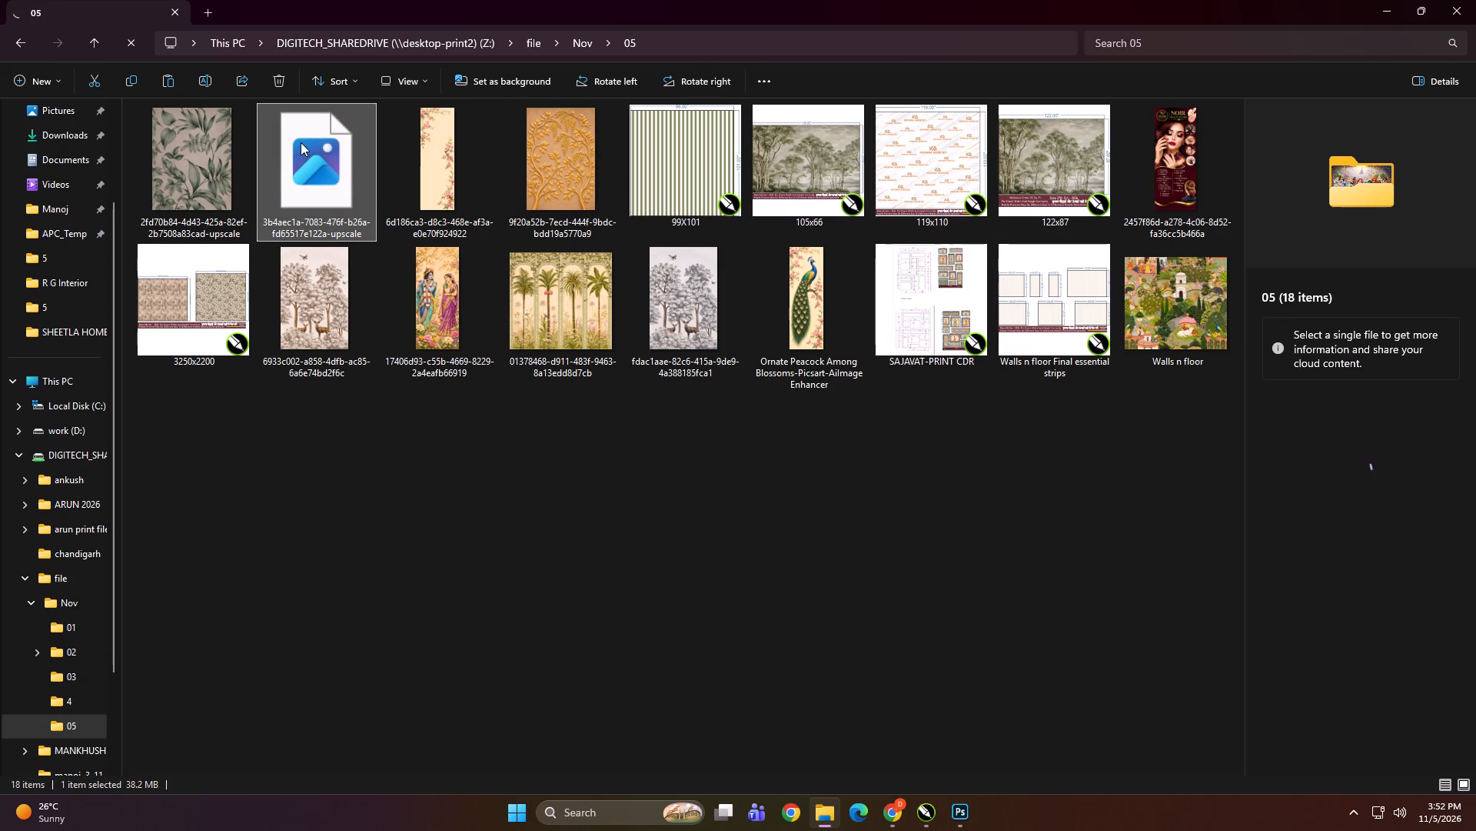
left_click_drag(301, 136, 929, 810)
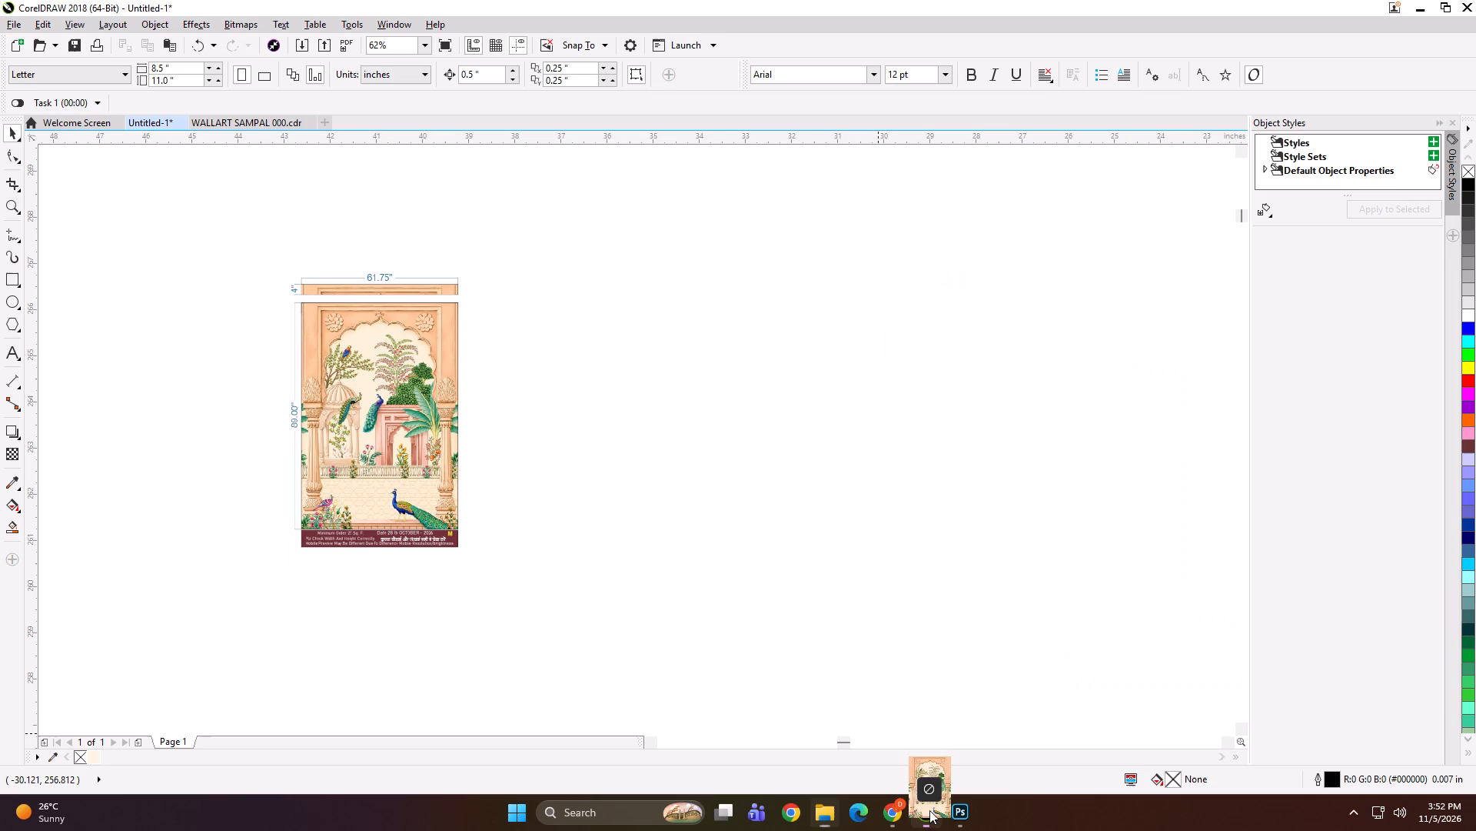
left_click_drag(929, 810, 612, 485)
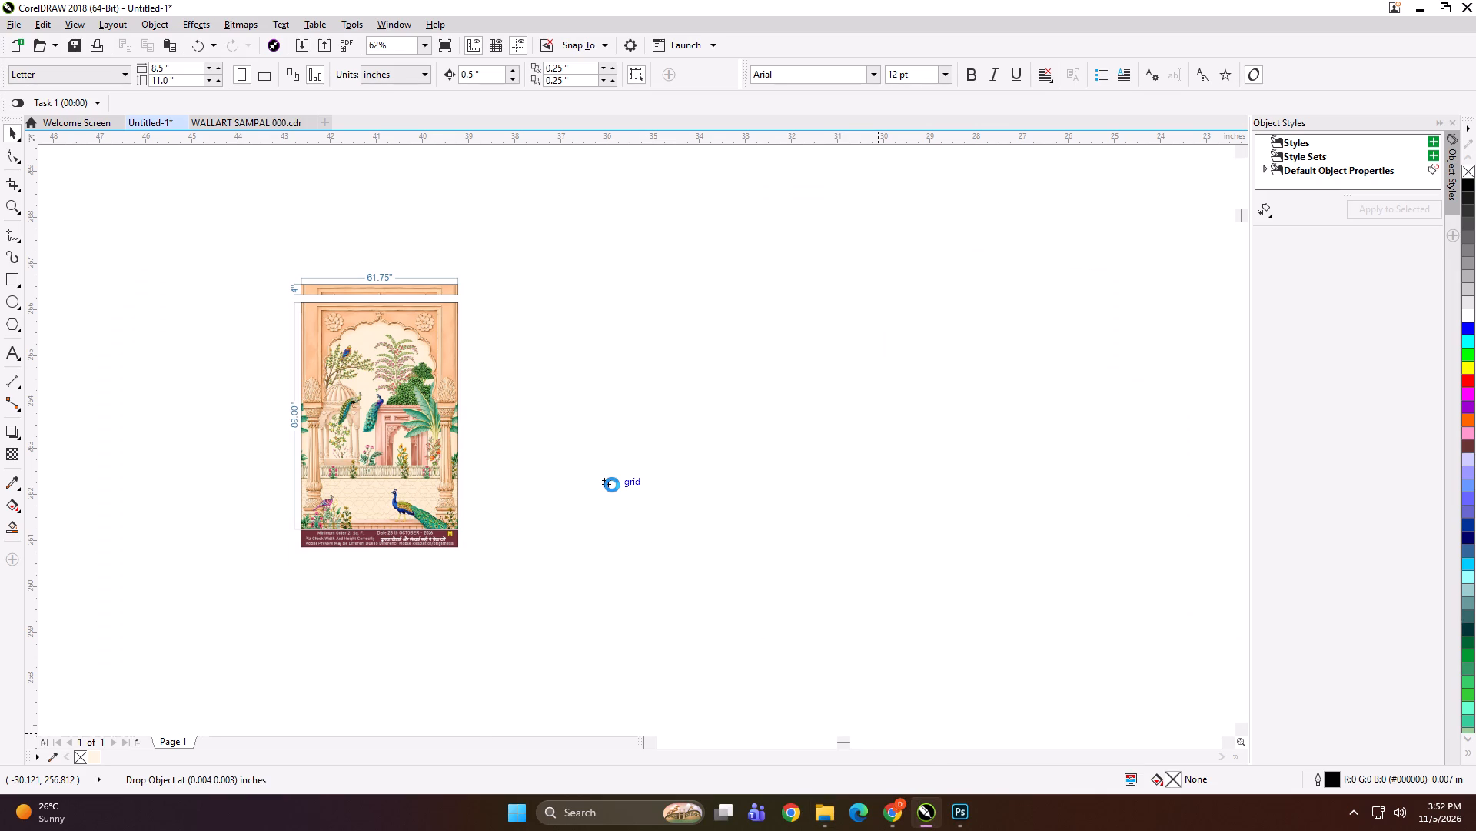
Enlarge the small peacock reference layout to about 80 x 125 inches and place the imported artwork to its left.
scroll(550, 370, "down", 4)
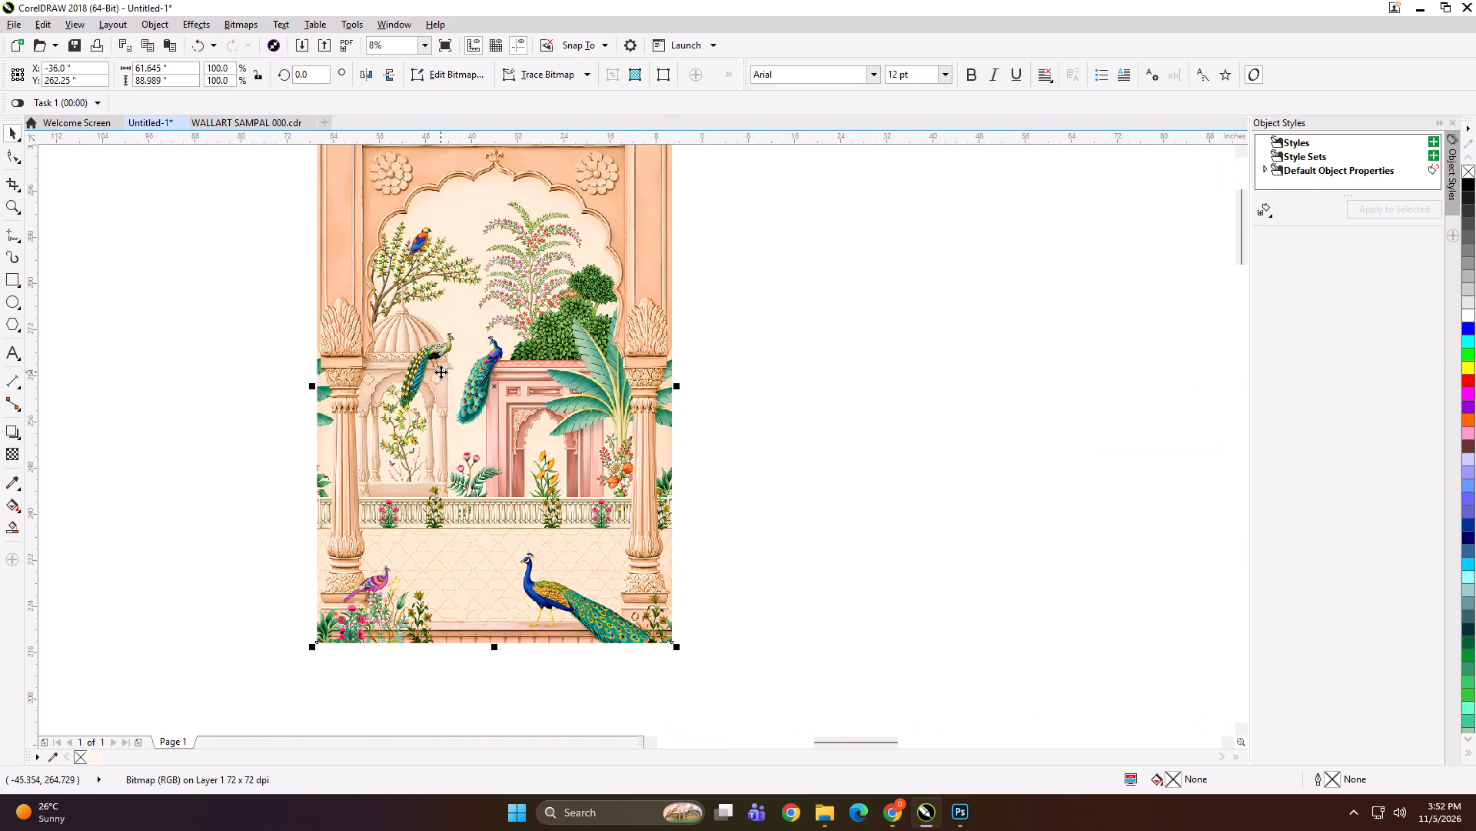
scroll(440, 385, "down", 2)
left_click(557, 439)
left_click_drag(483, 400, 357, 395)
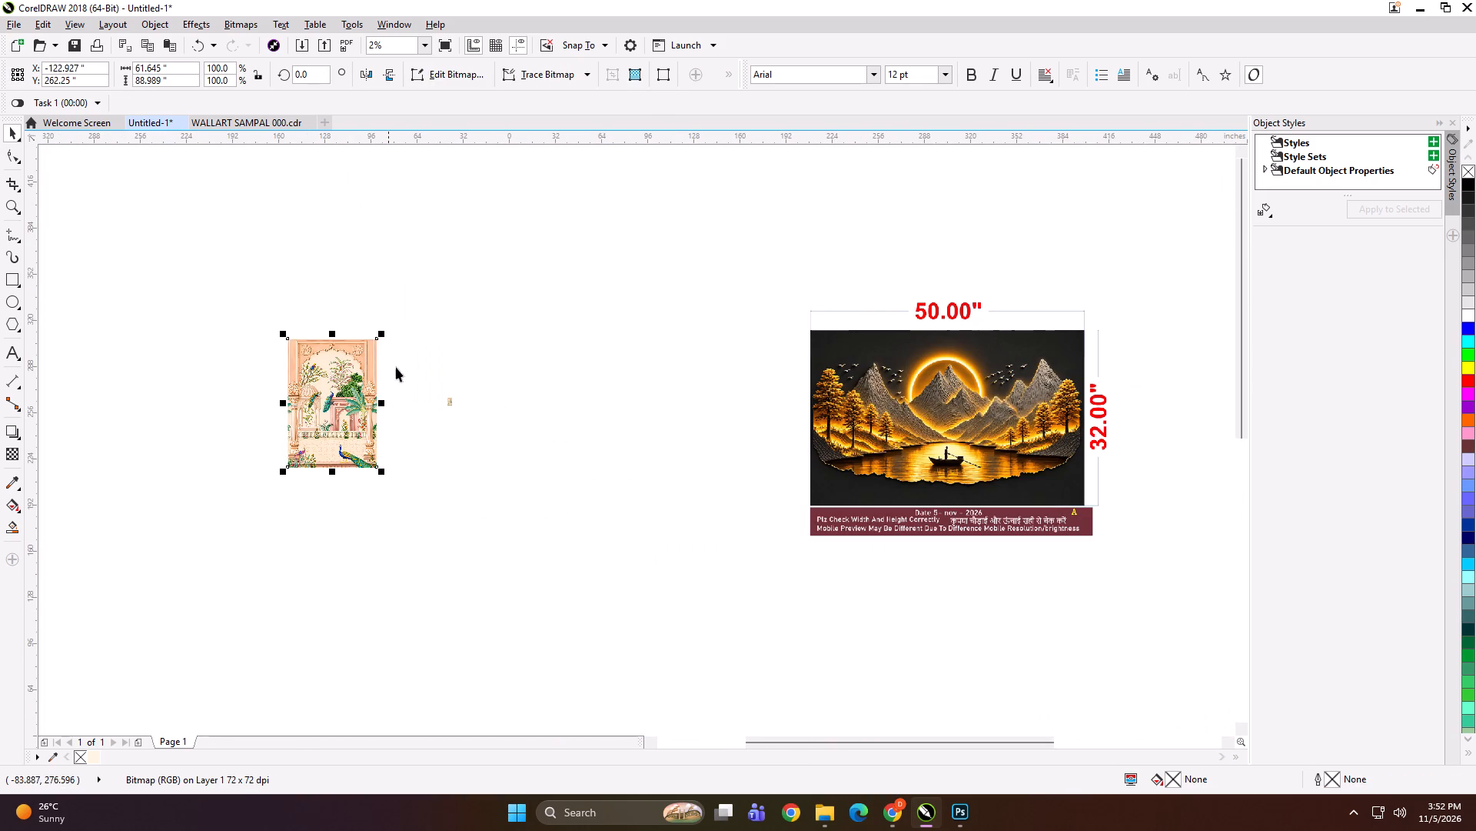
left_click_drag(398, 351, 471, 430)
left_click_drag(458, 410, 540, 496, "shift")
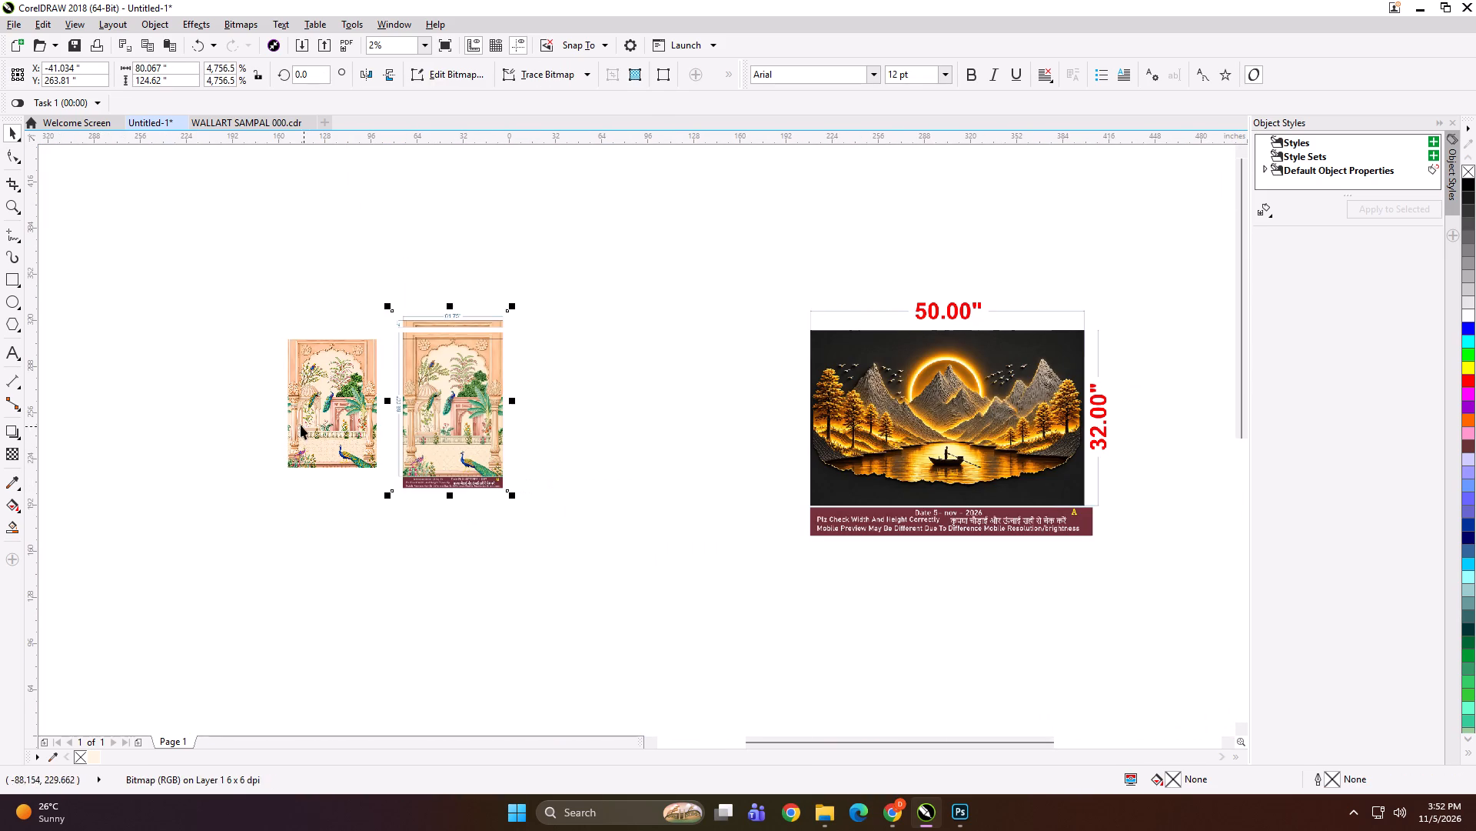
left_click(301, 425, "shift")
key("shift+F2")
left_click(226, 375)
left_click_drag(416, 360, 327, 362)
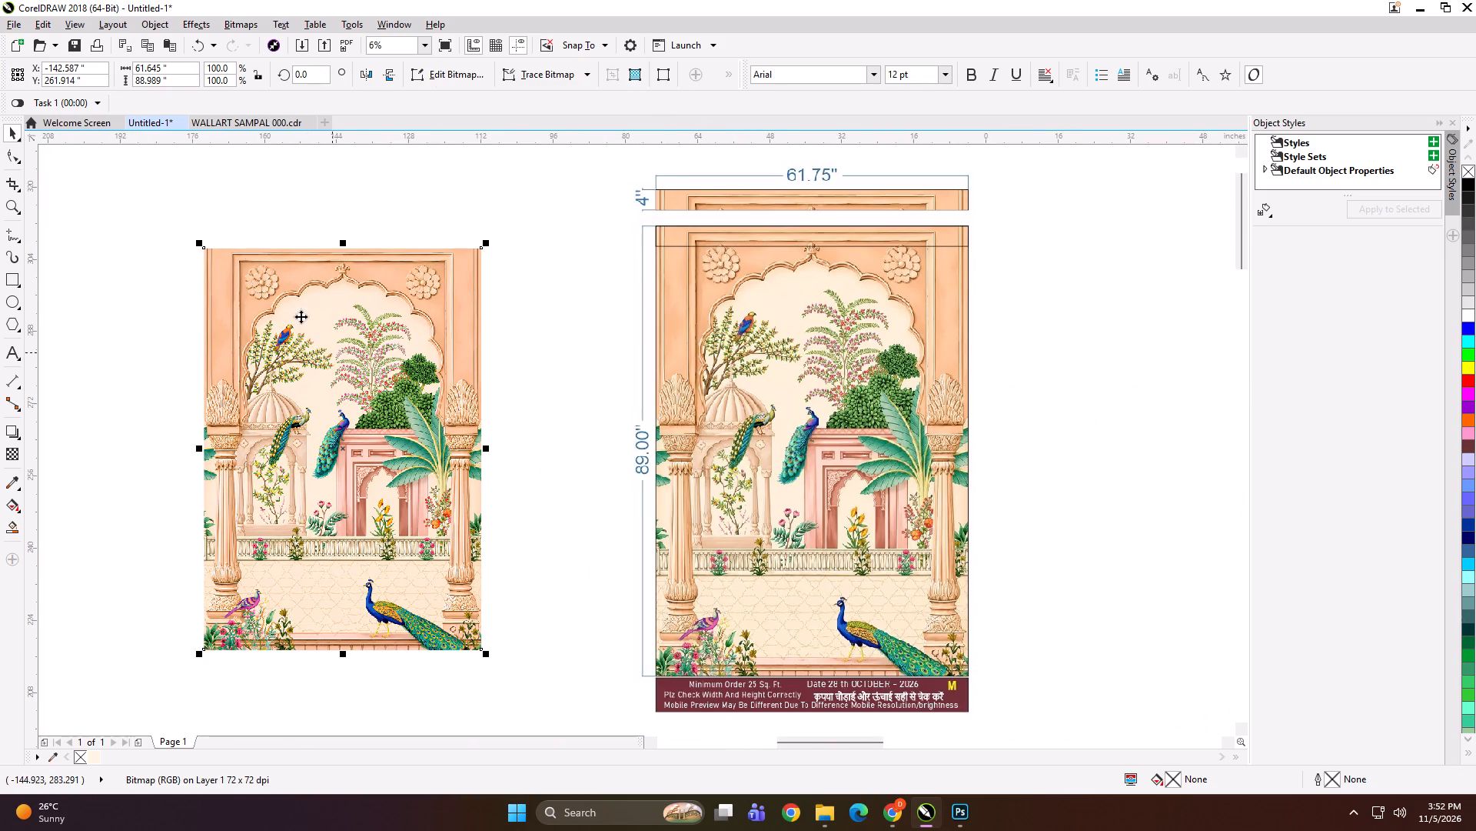
Resize the imported peacock artwork to 61.75 inches wide and 89 inches high.
left_click(177, 66)
key("ctrl+a")
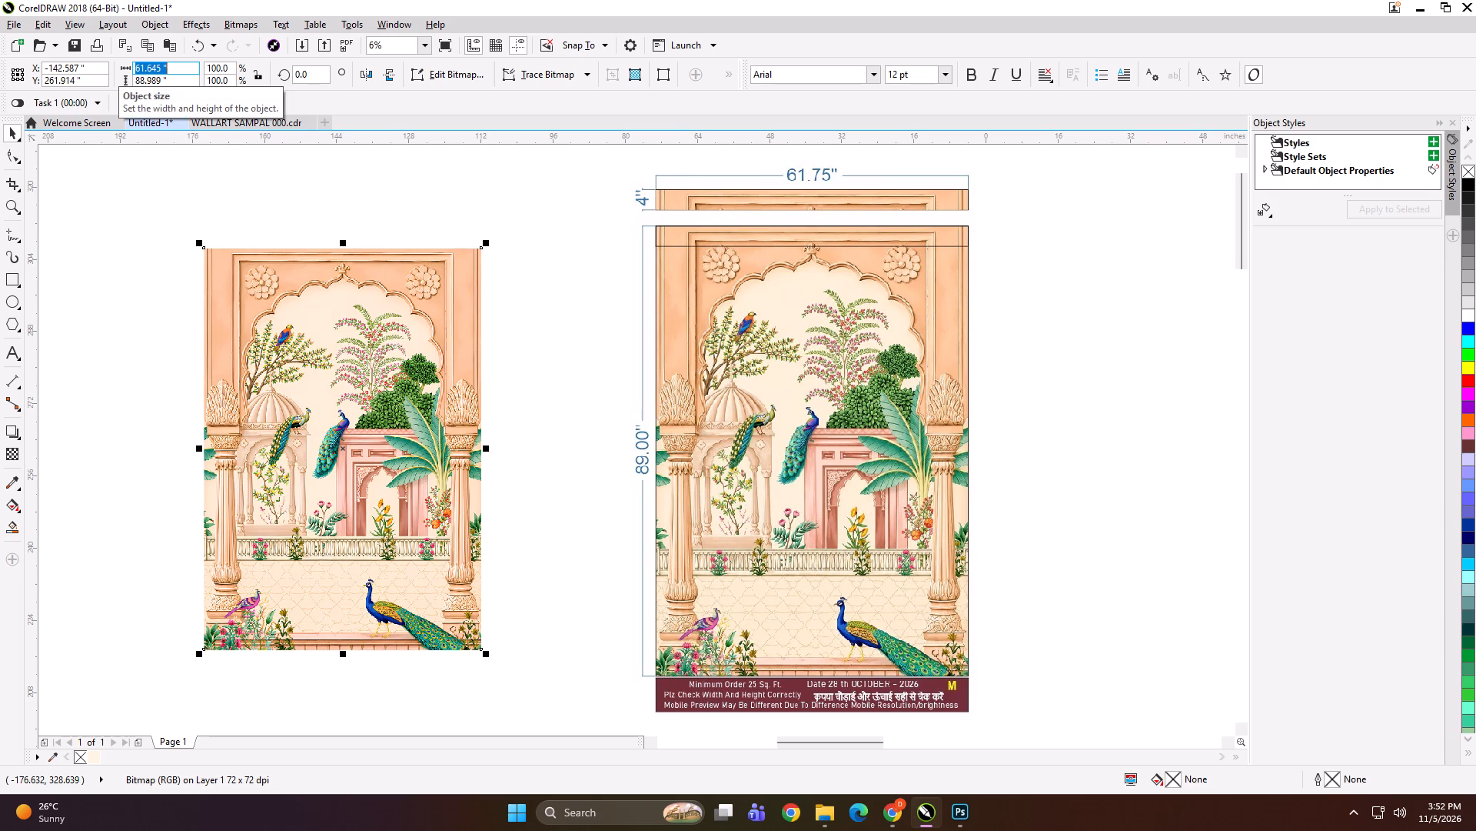
type("61.75")
key("Tab")
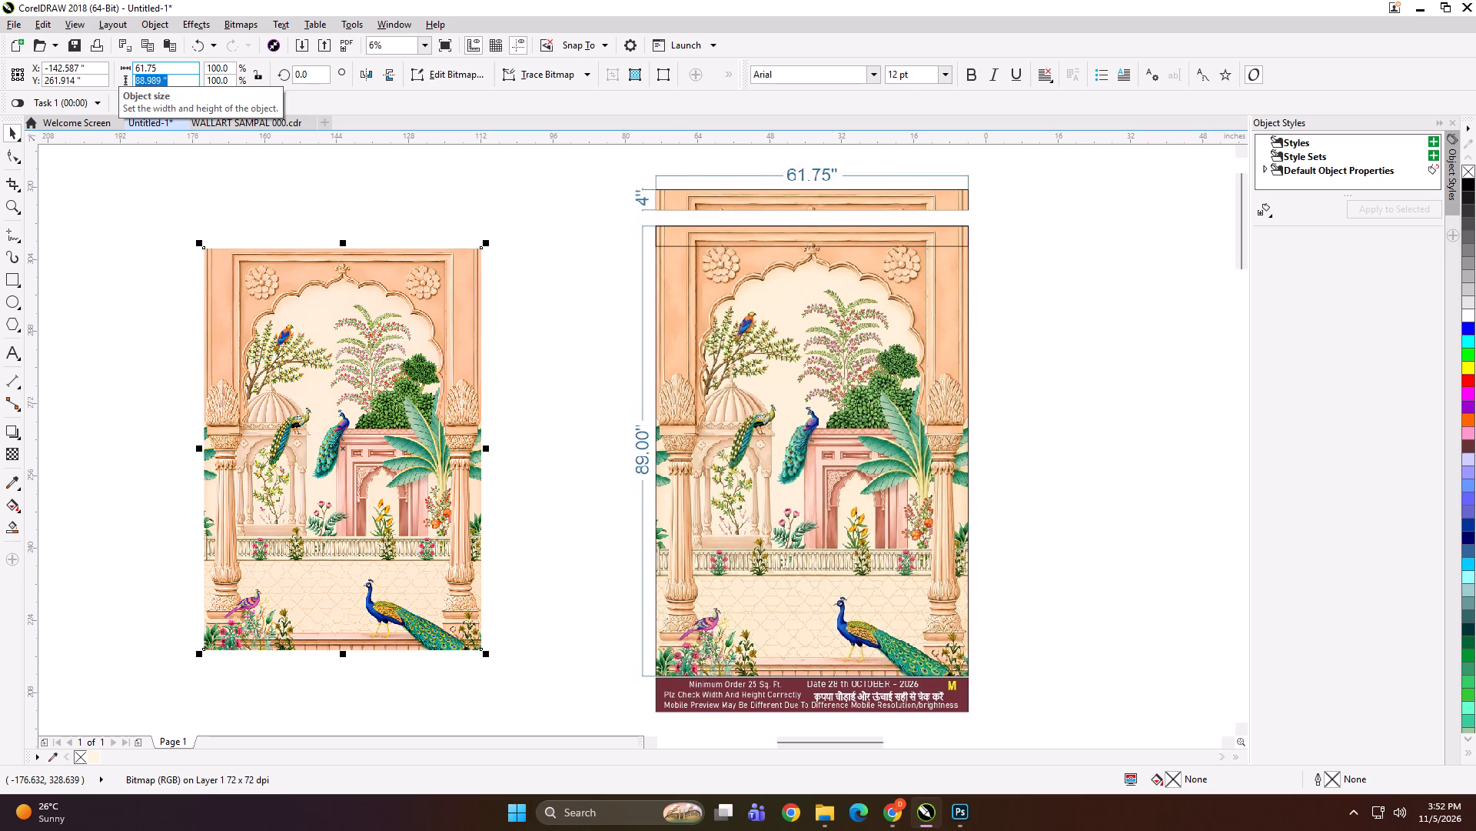
key("8")
key("Return")
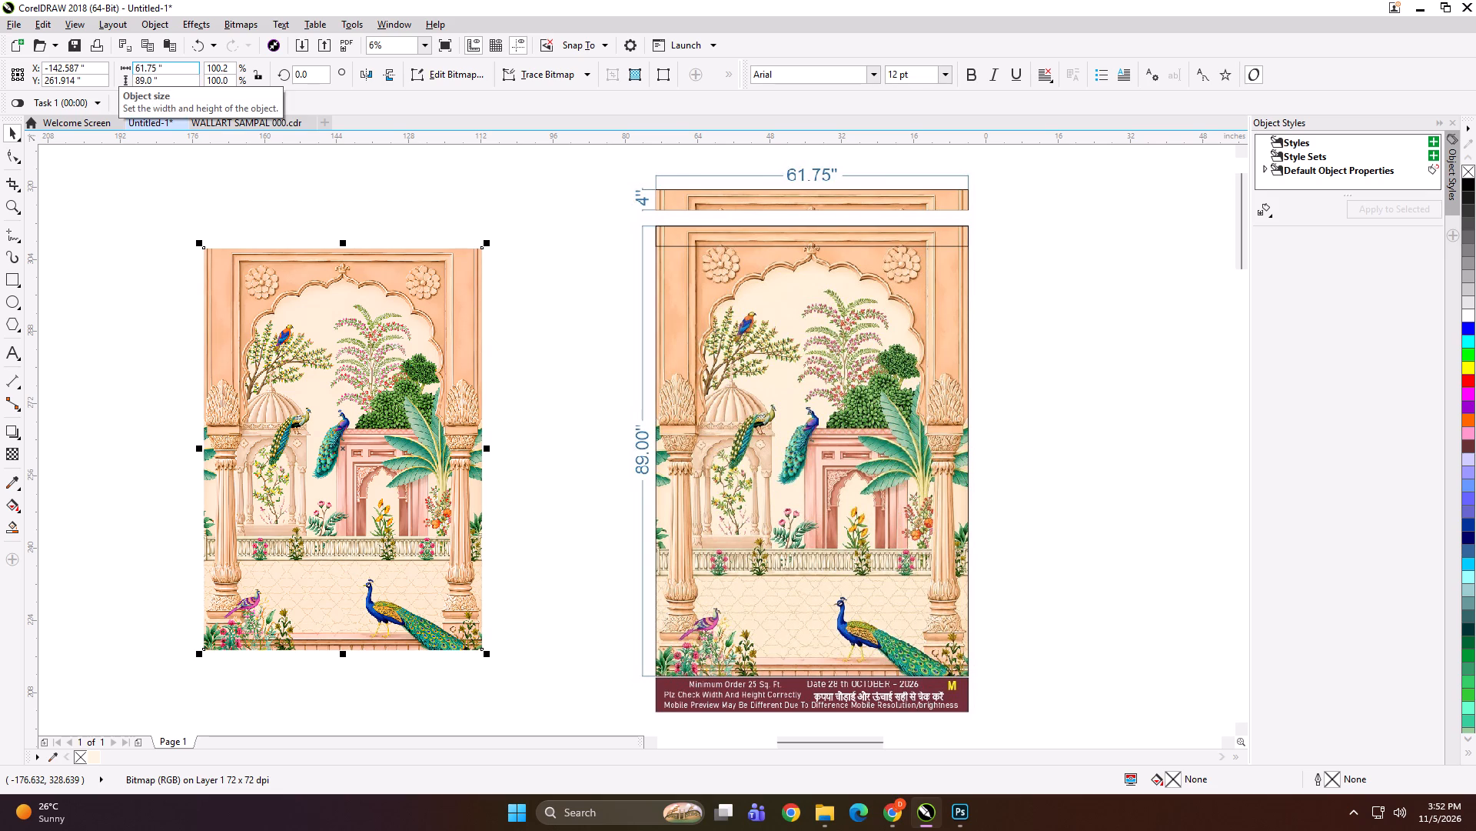
left_click(126, 272)
Duplicate the artwork and add a 61.75 x 3 inch rectangle aligned to its top edge.
left_click(296, 392)
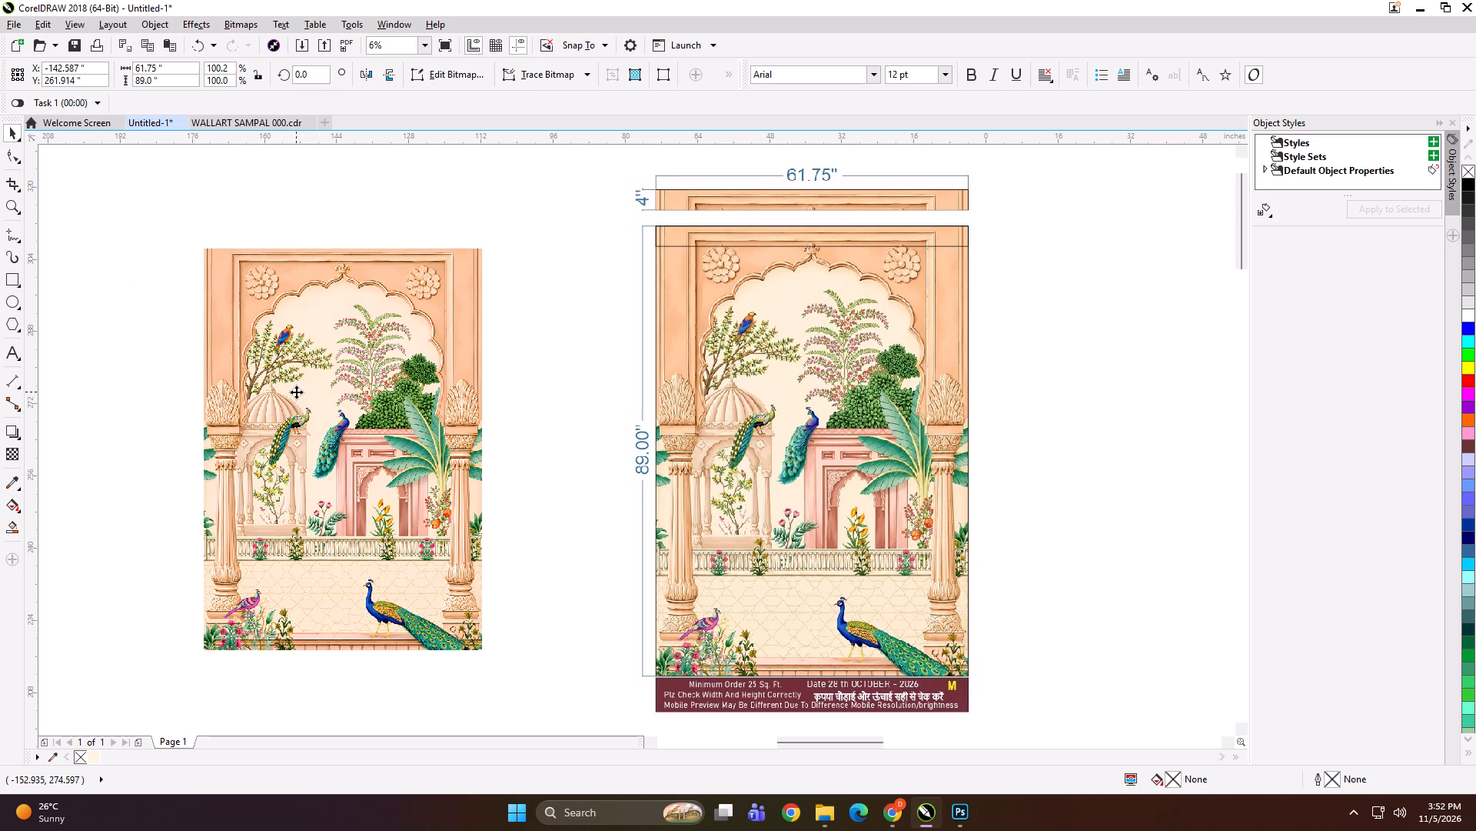
key("plus")
double_click(16, 279, "shift")
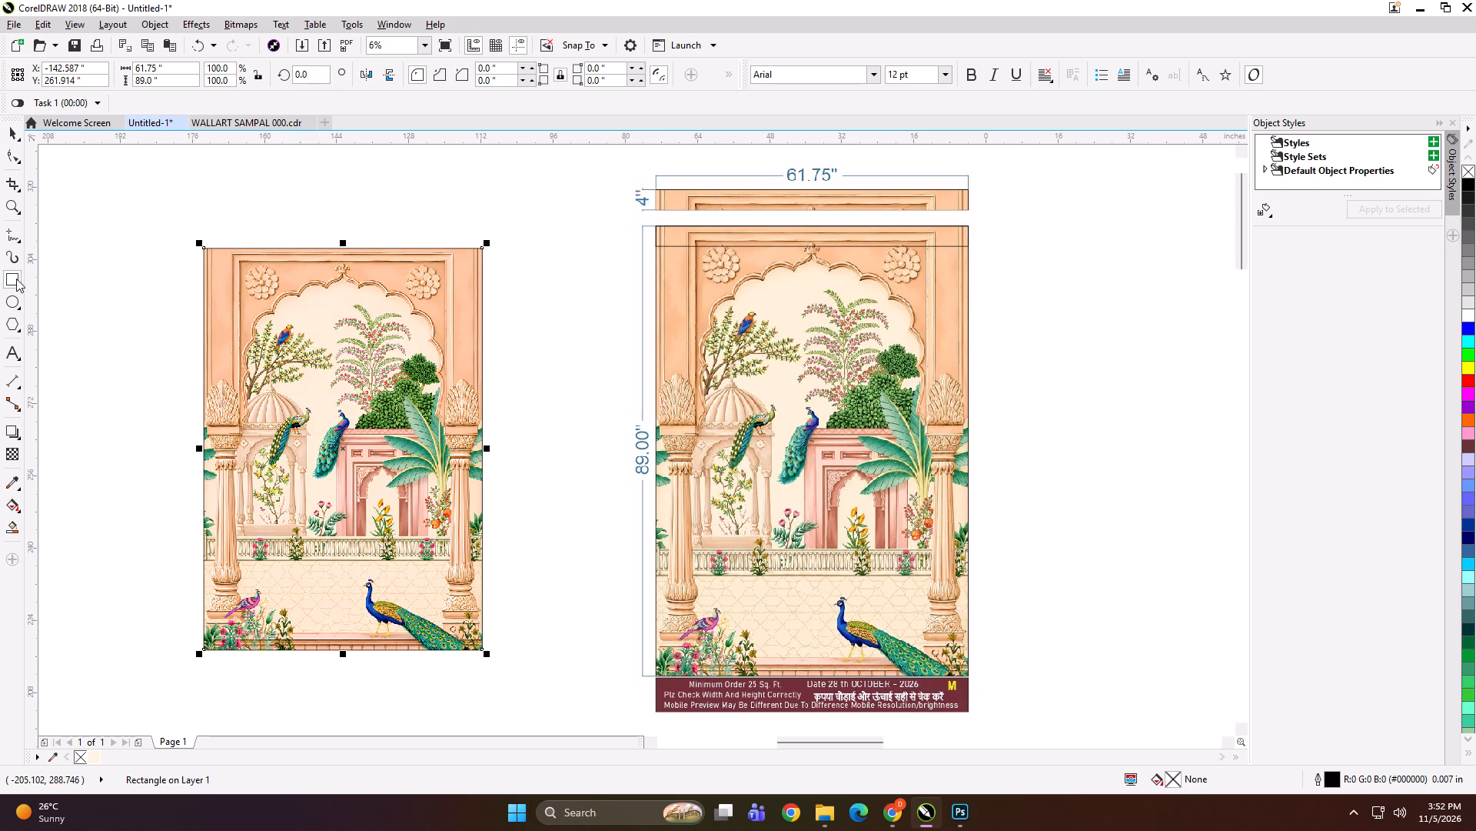
key("shift+space")
left_click_drag(170, 79, 105, 86)
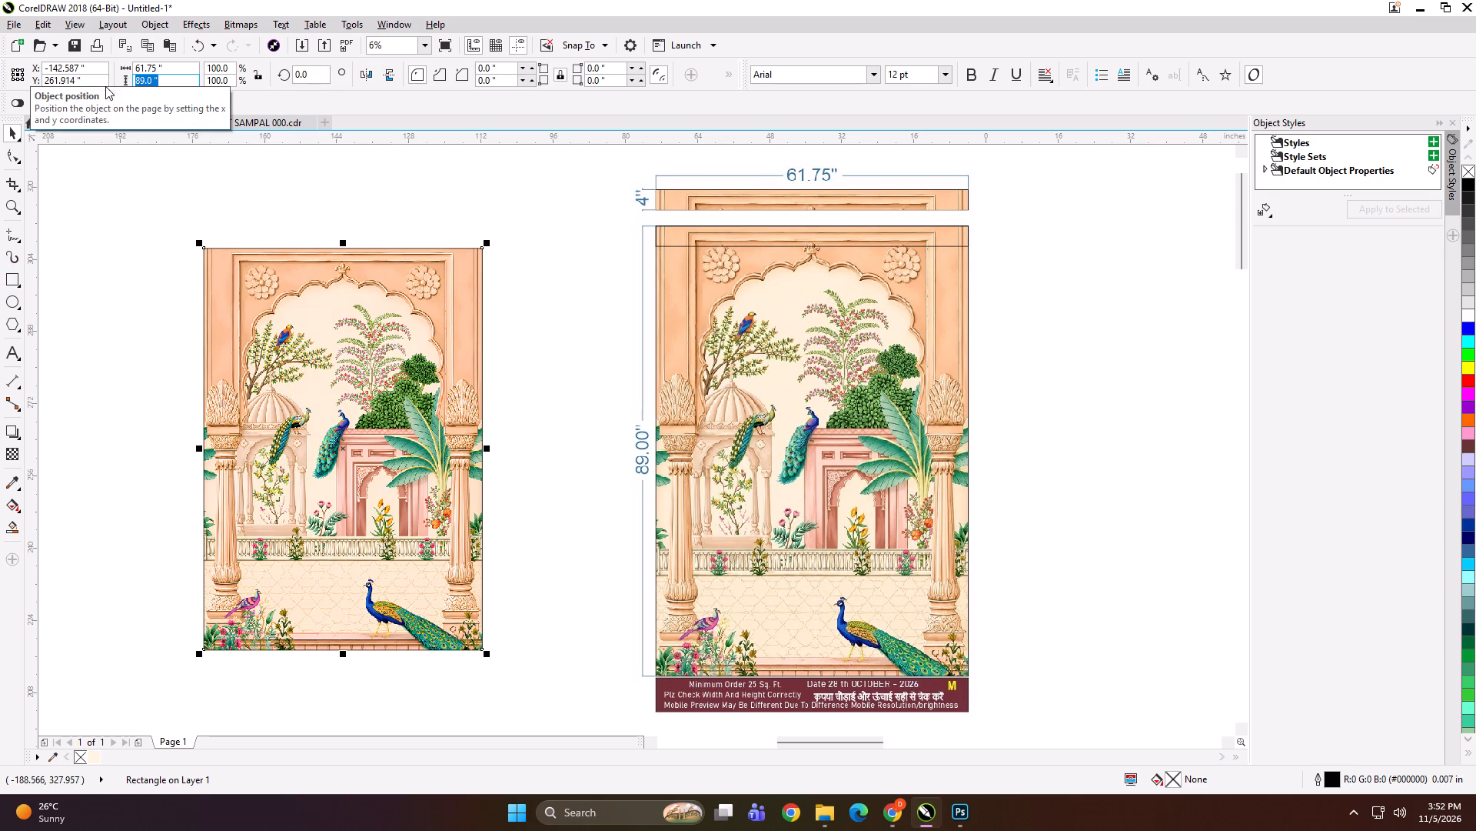
key("3")
key("Return")
left_click(294, 272, "shift")
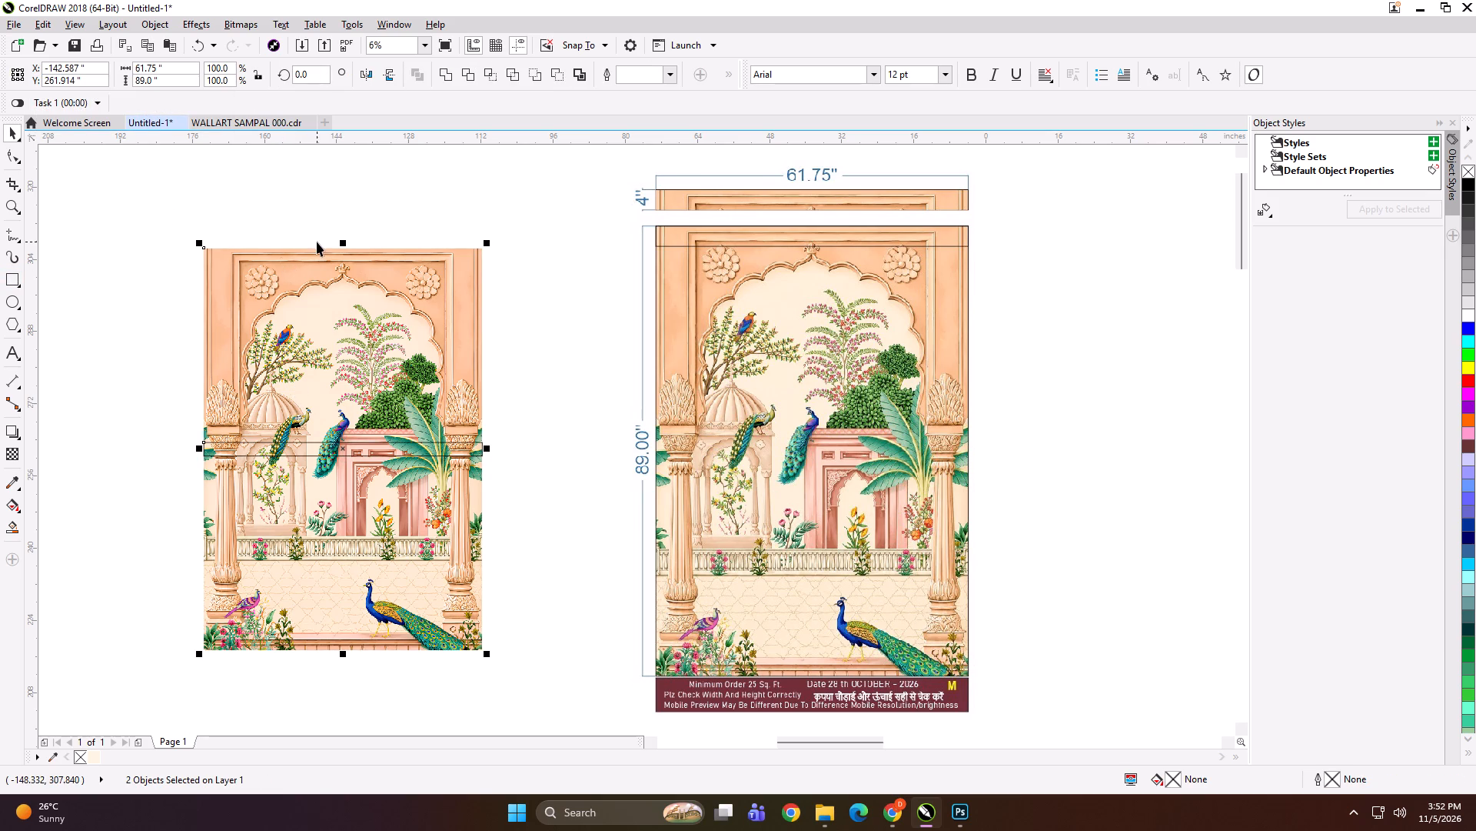
key("t")
left_click(291, 211)
PowerClip the duplicate artwork inside the 3-inch rectangle to make the top strip.
left_click(354, 364)
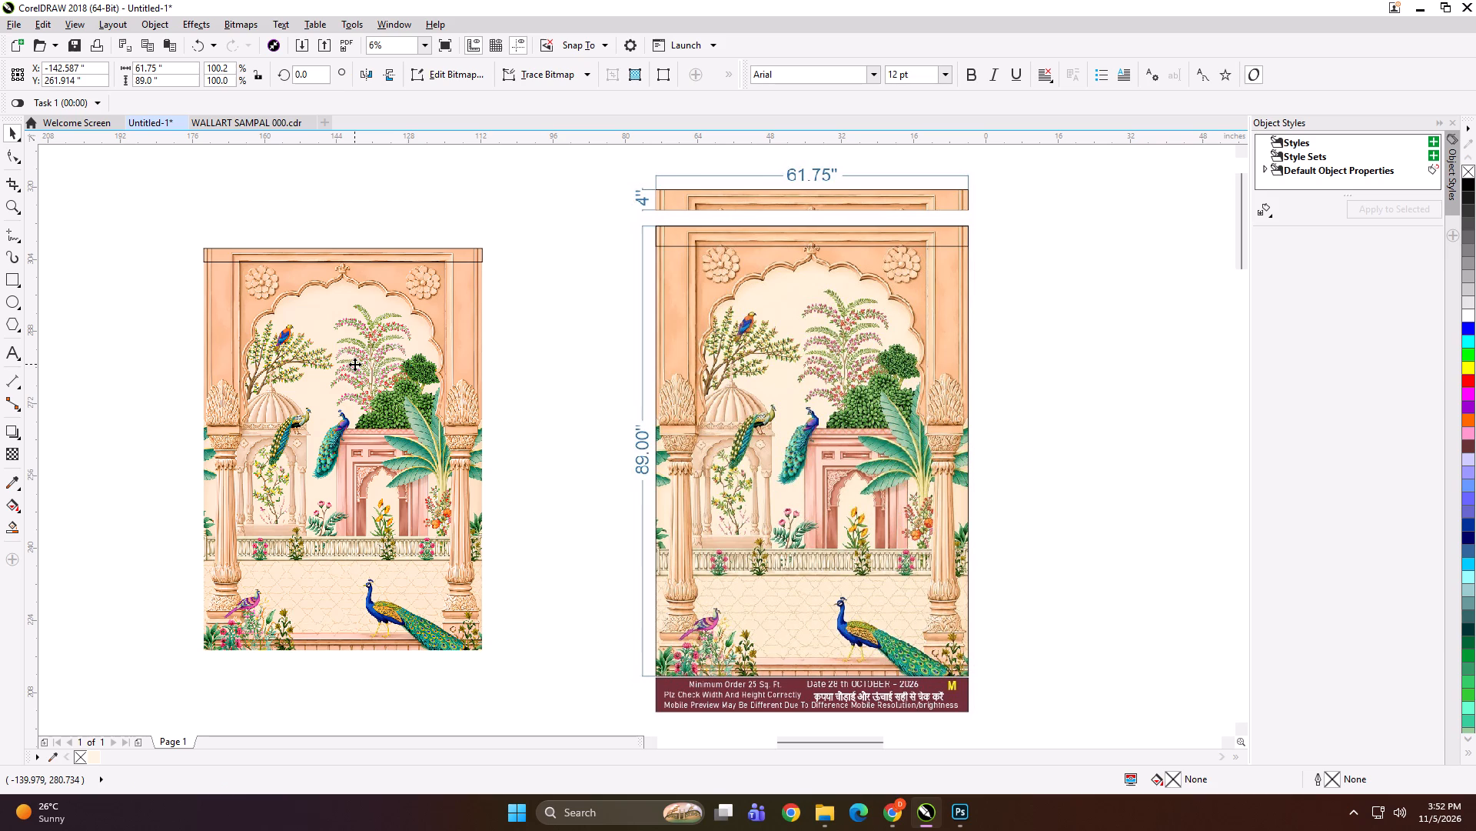
key("shift+Return")
left_click(286, 258)
left_click(292, 224)
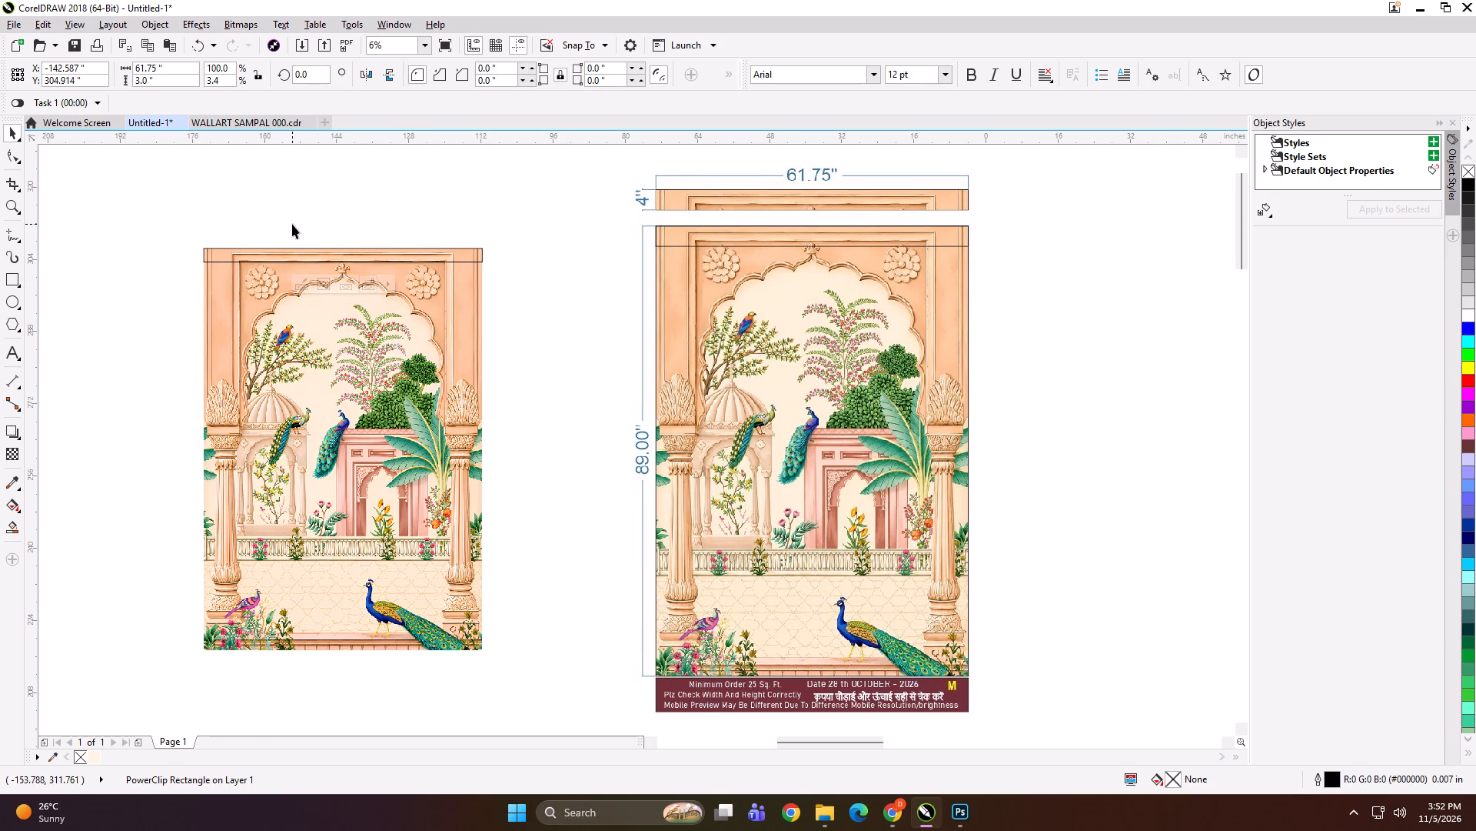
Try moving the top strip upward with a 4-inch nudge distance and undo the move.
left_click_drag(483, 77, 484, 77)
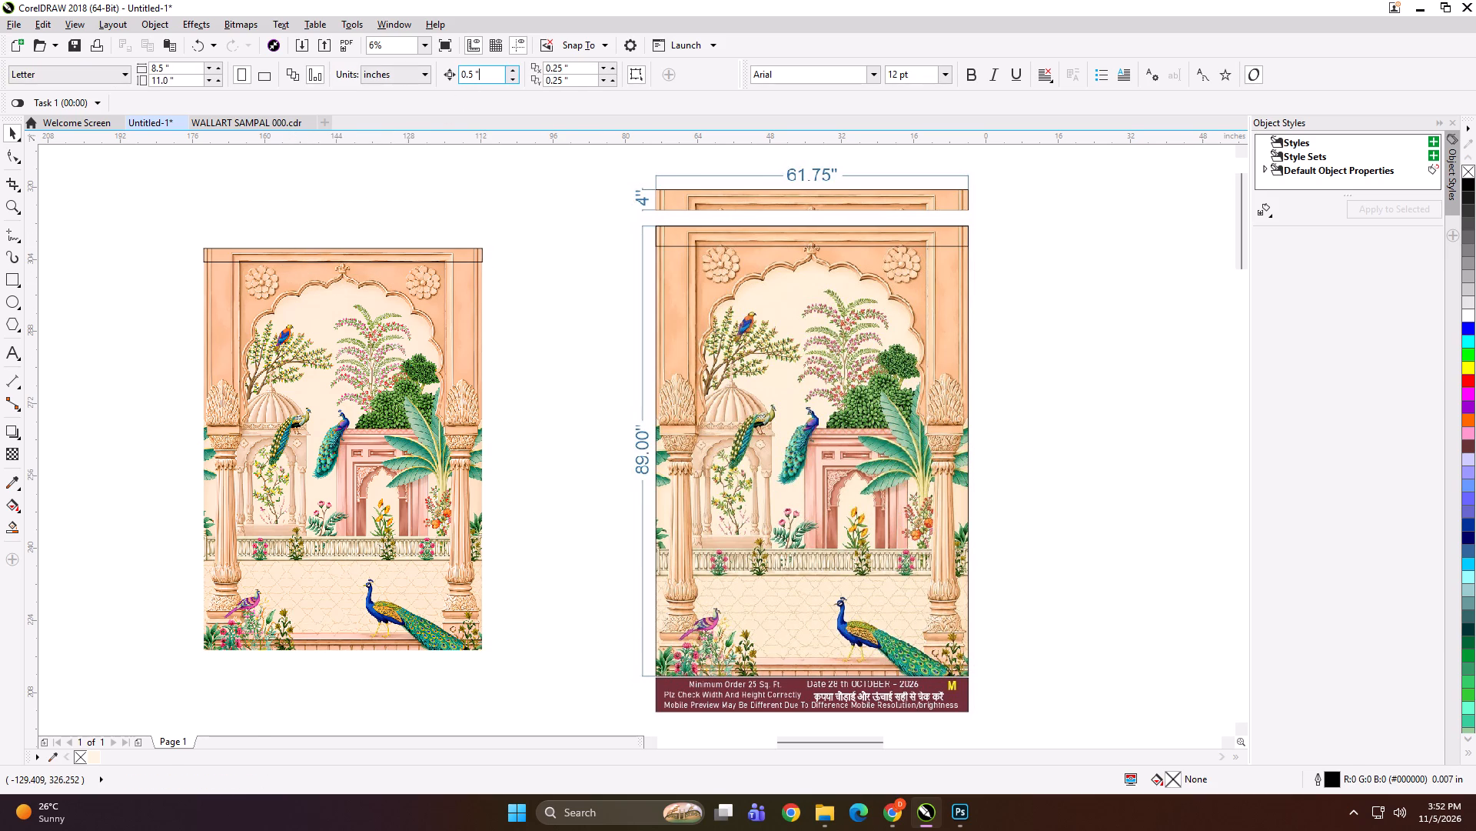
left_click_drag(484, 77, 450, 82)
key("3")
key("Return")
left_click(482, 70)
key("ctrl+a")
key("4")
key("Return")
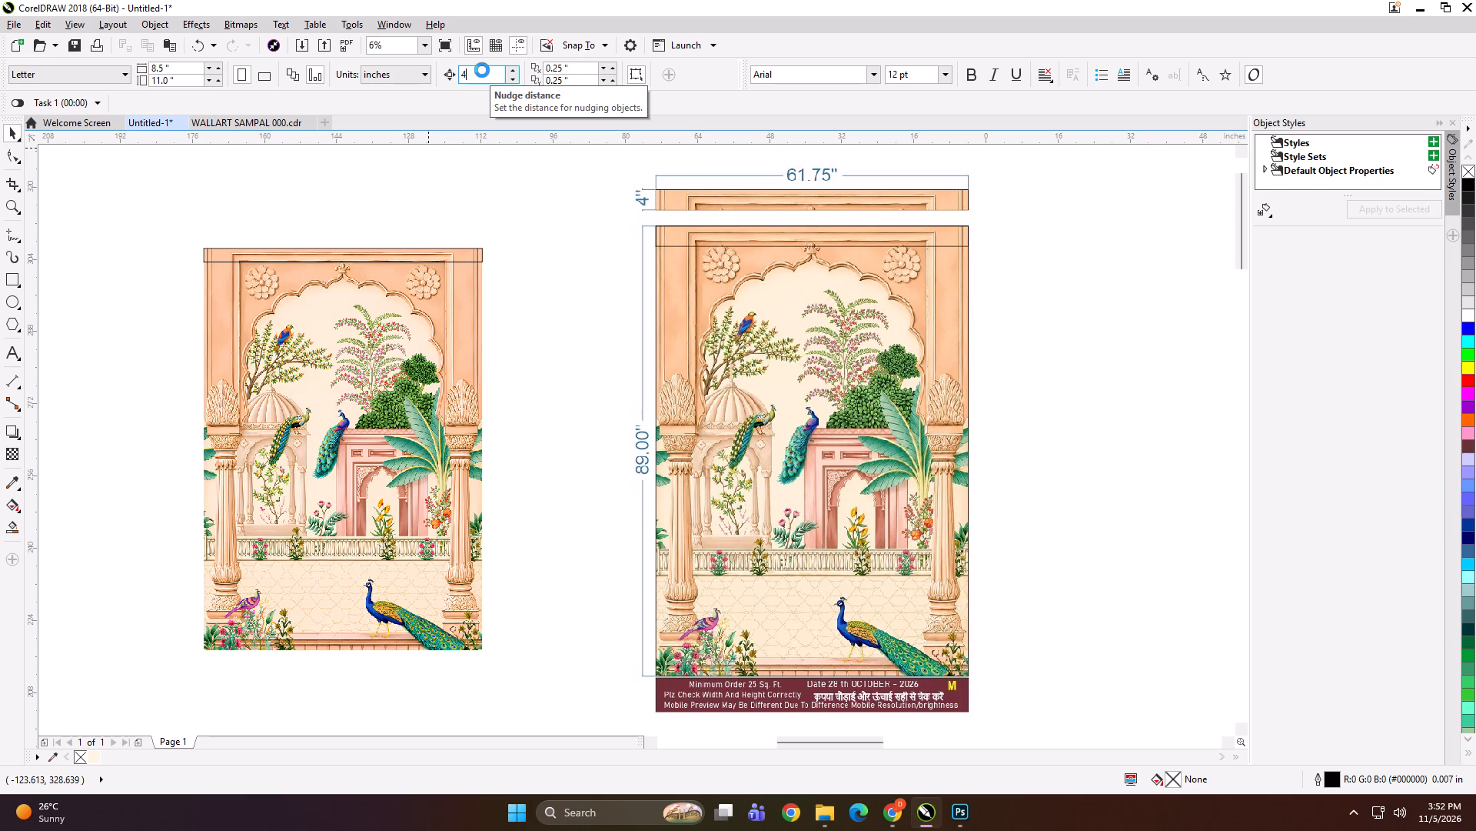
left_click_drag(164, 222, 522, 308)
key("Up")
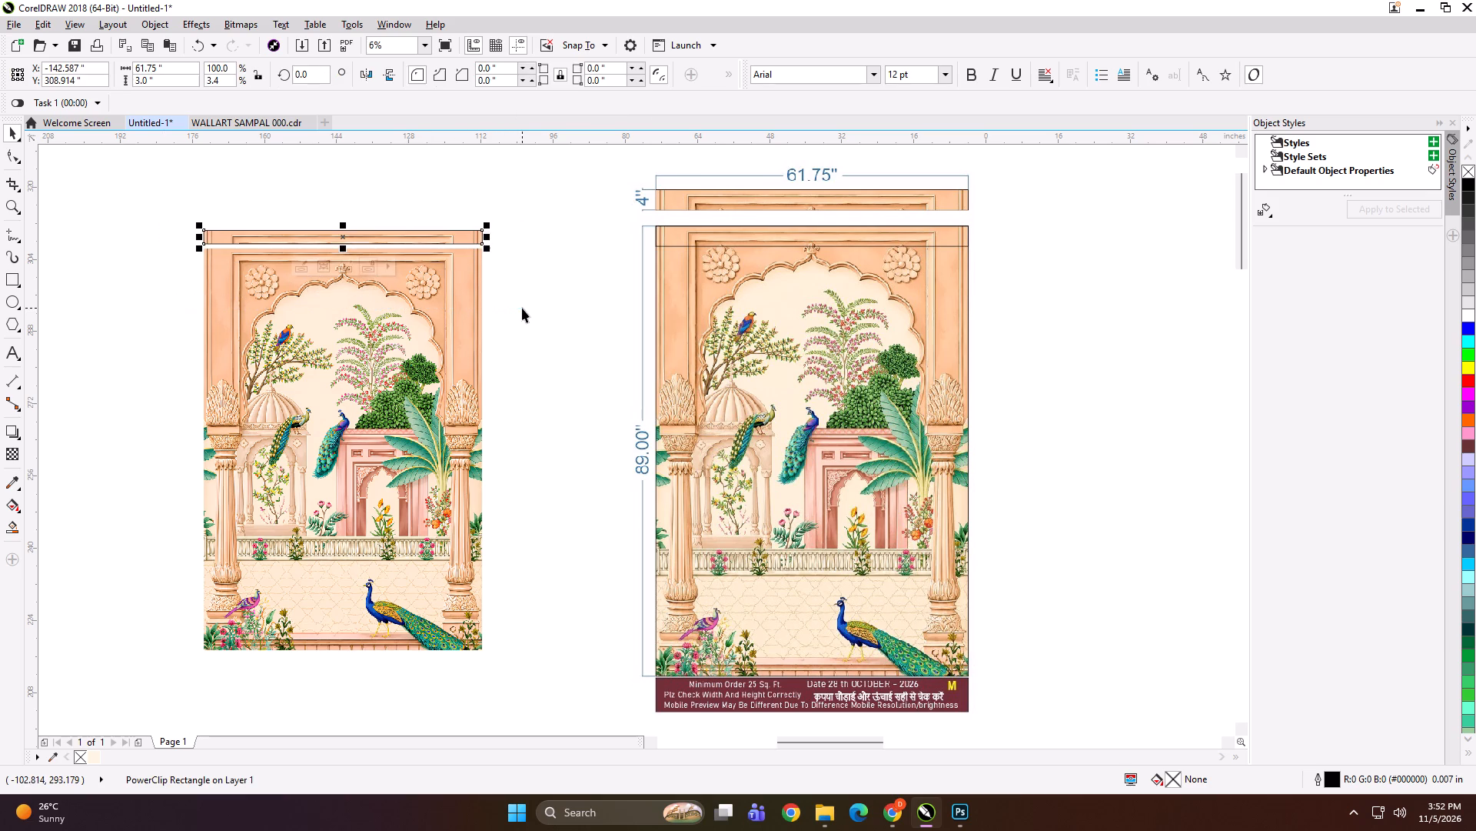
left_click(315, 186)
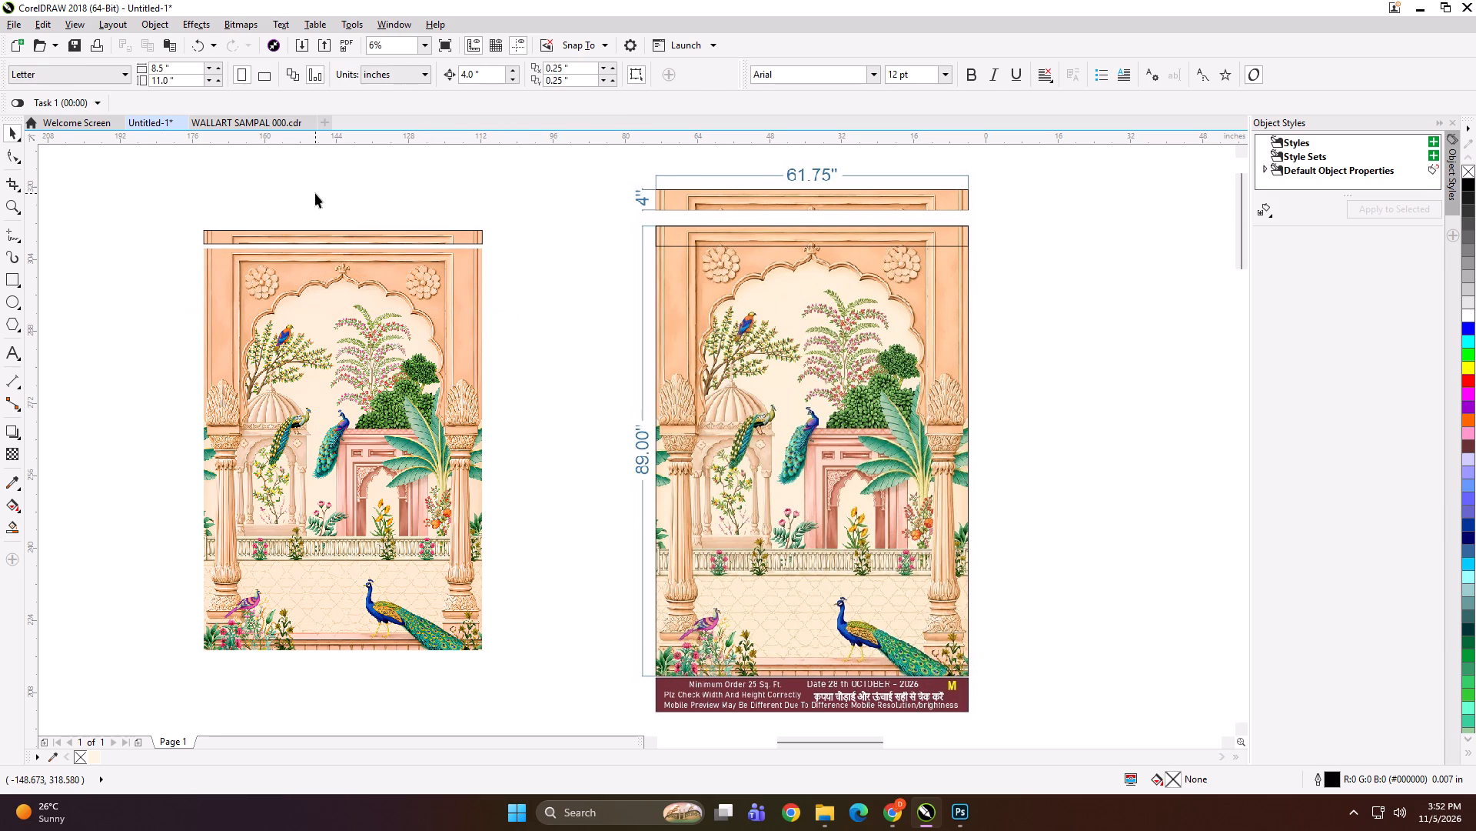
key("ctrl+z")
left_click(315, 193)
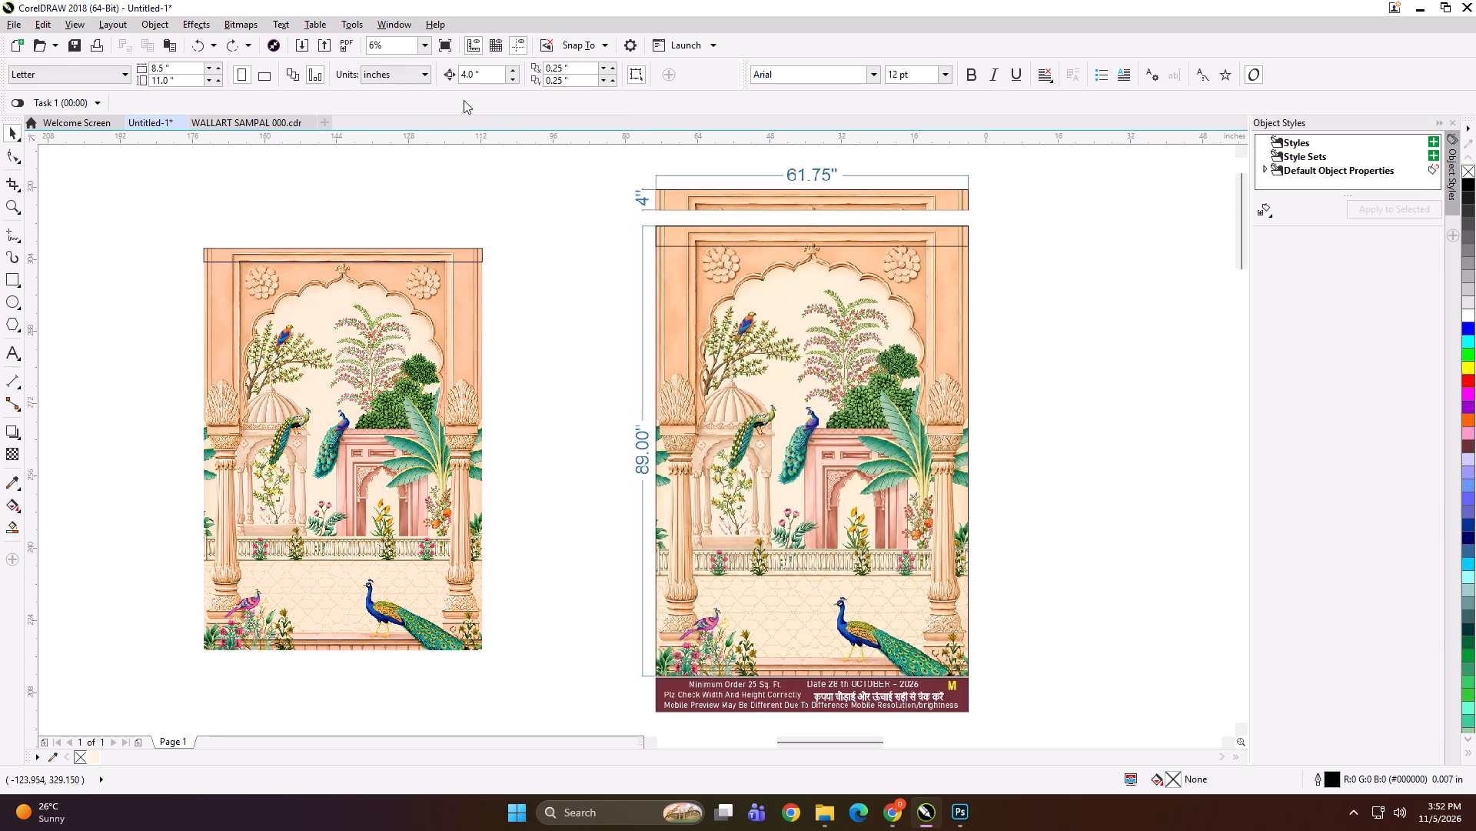
Set the nudge distance to 7 inches and nudge the top strip upward once, above the main artwork.
left_click_drag(489, 76, 422, 79)
key("7")
key("Return")
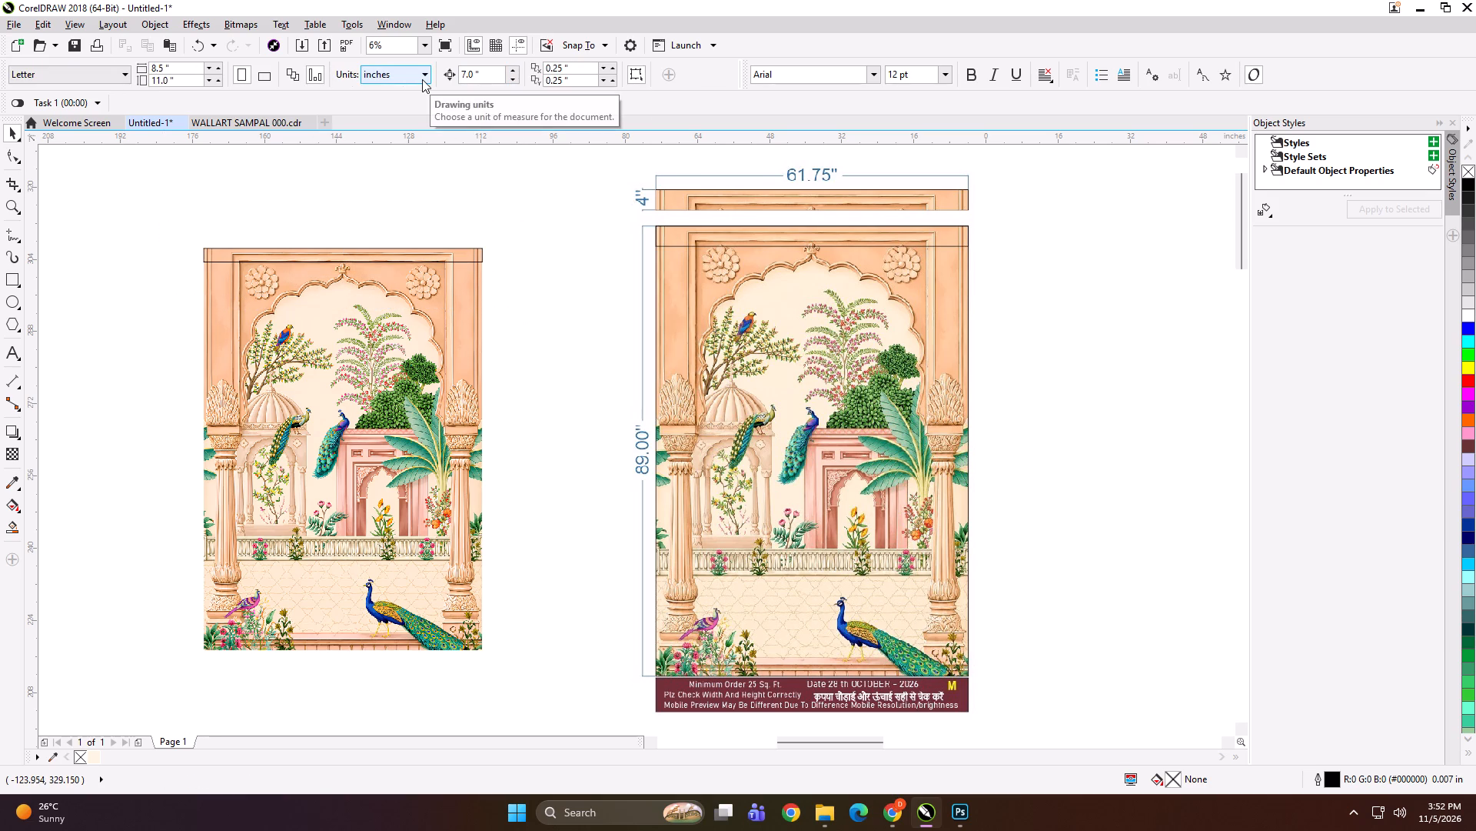
left_click_drag(155, 215, 542, 348)
key("Up")
left_click(268, 172)
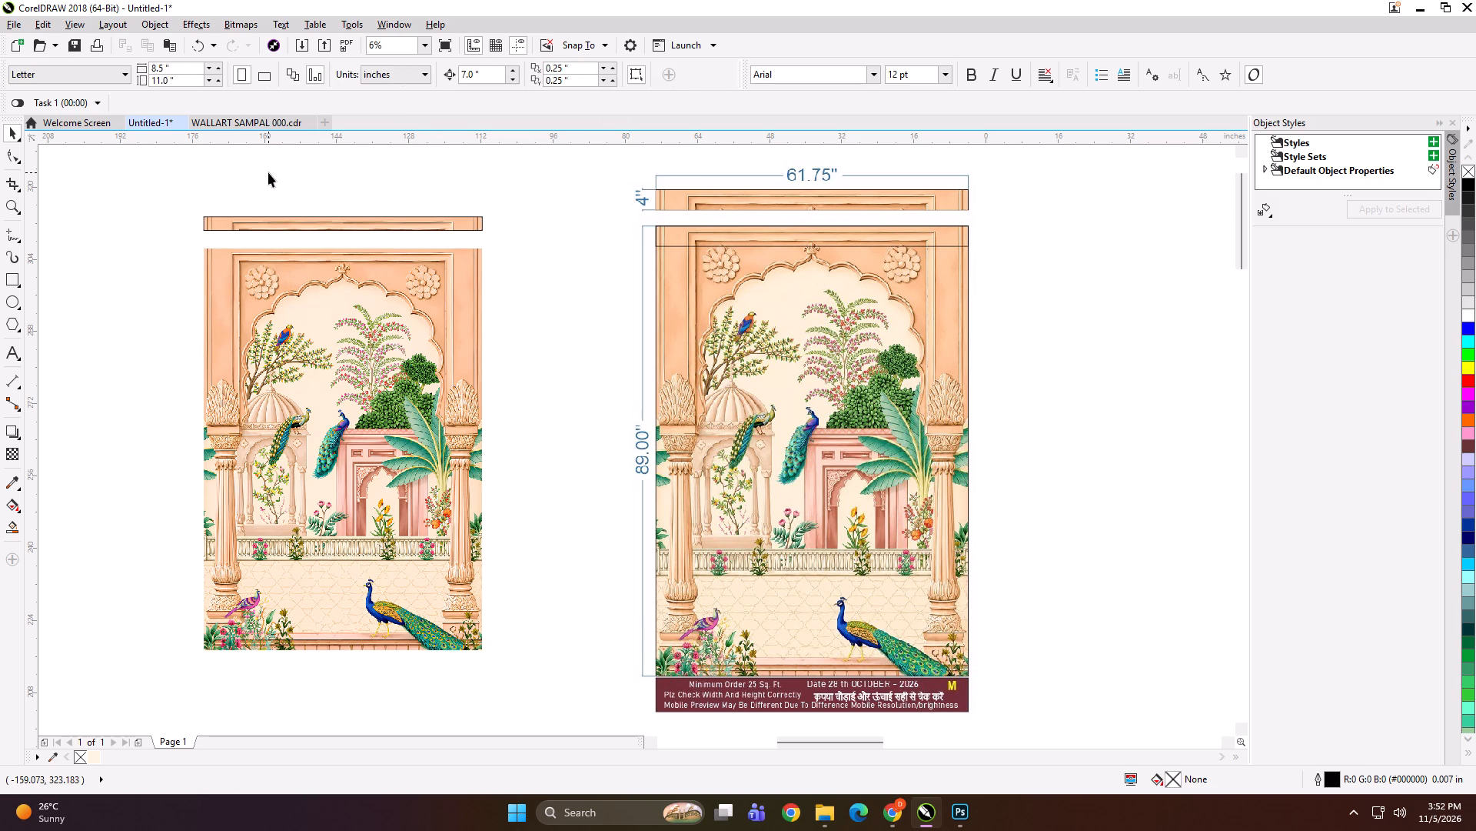
Add a rectangular frame around the main peacock artwork and set its height to 93 inches.
left_click(329, 262)
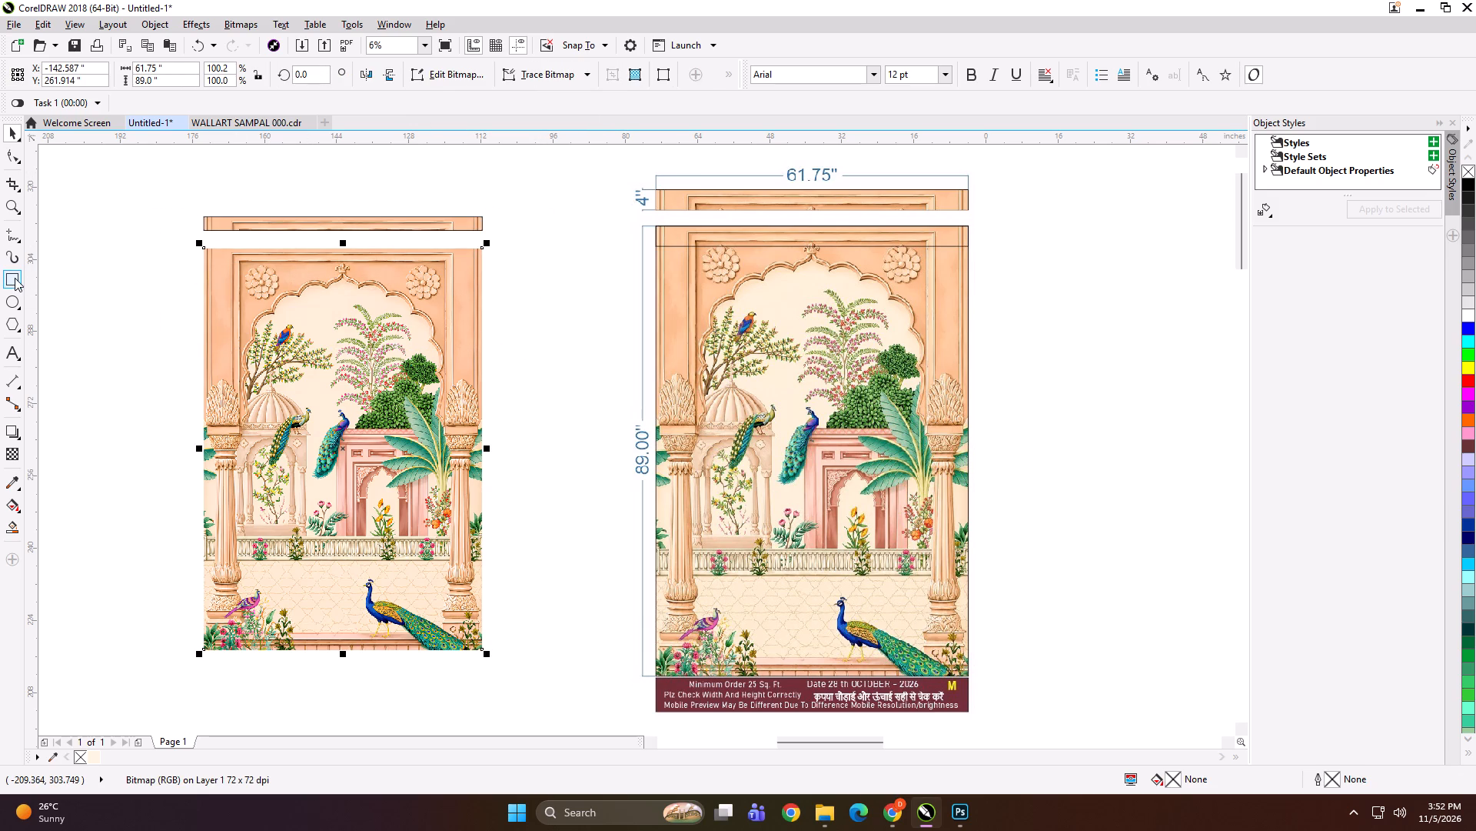
double_click(15, 278, "shift")
key("space")
left_click(108, 292)
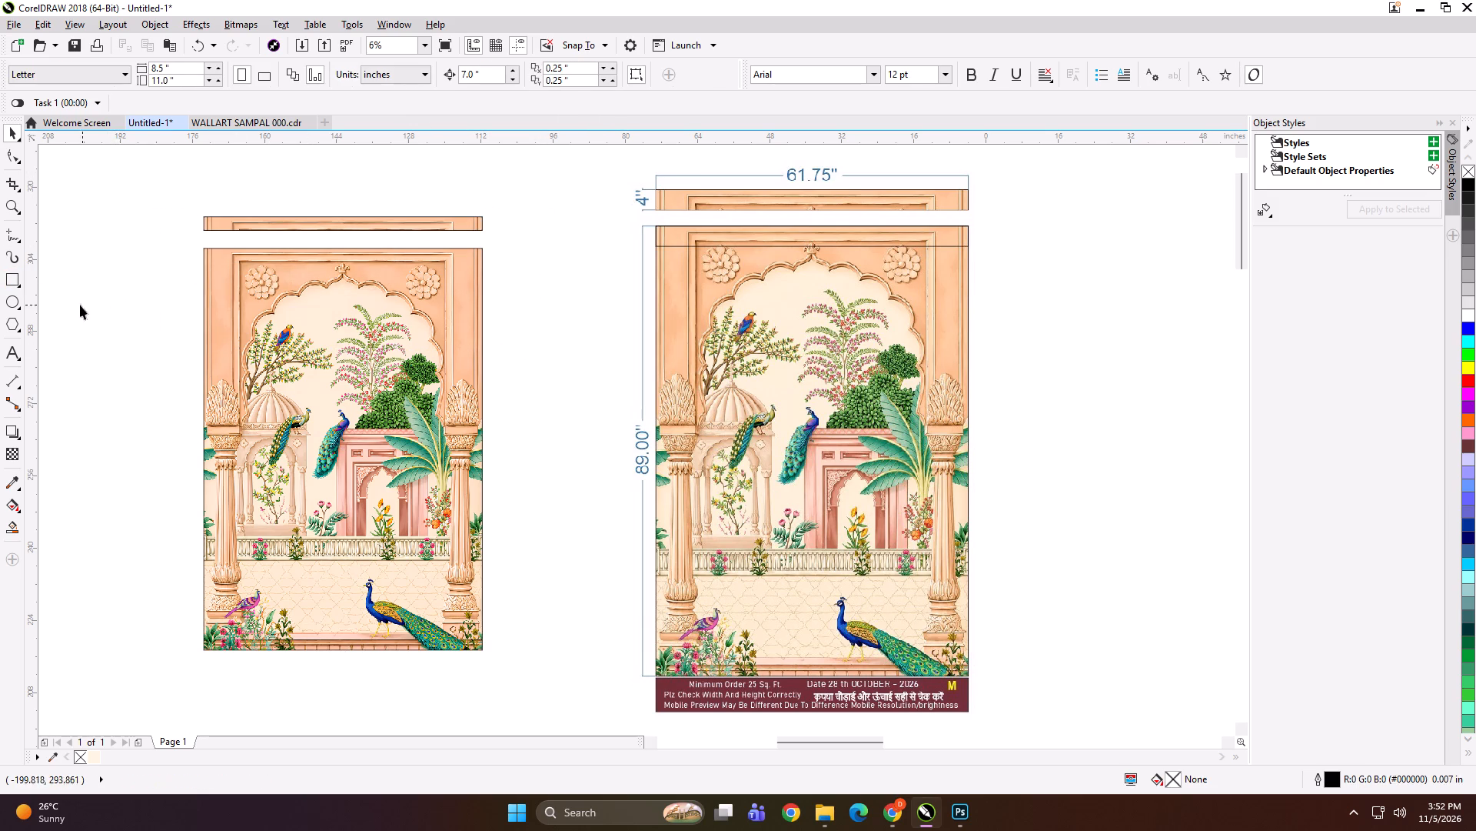
double_click(294, 305)
left_click(77, 294)
left_click(285, 271)
left_click(168, 81)
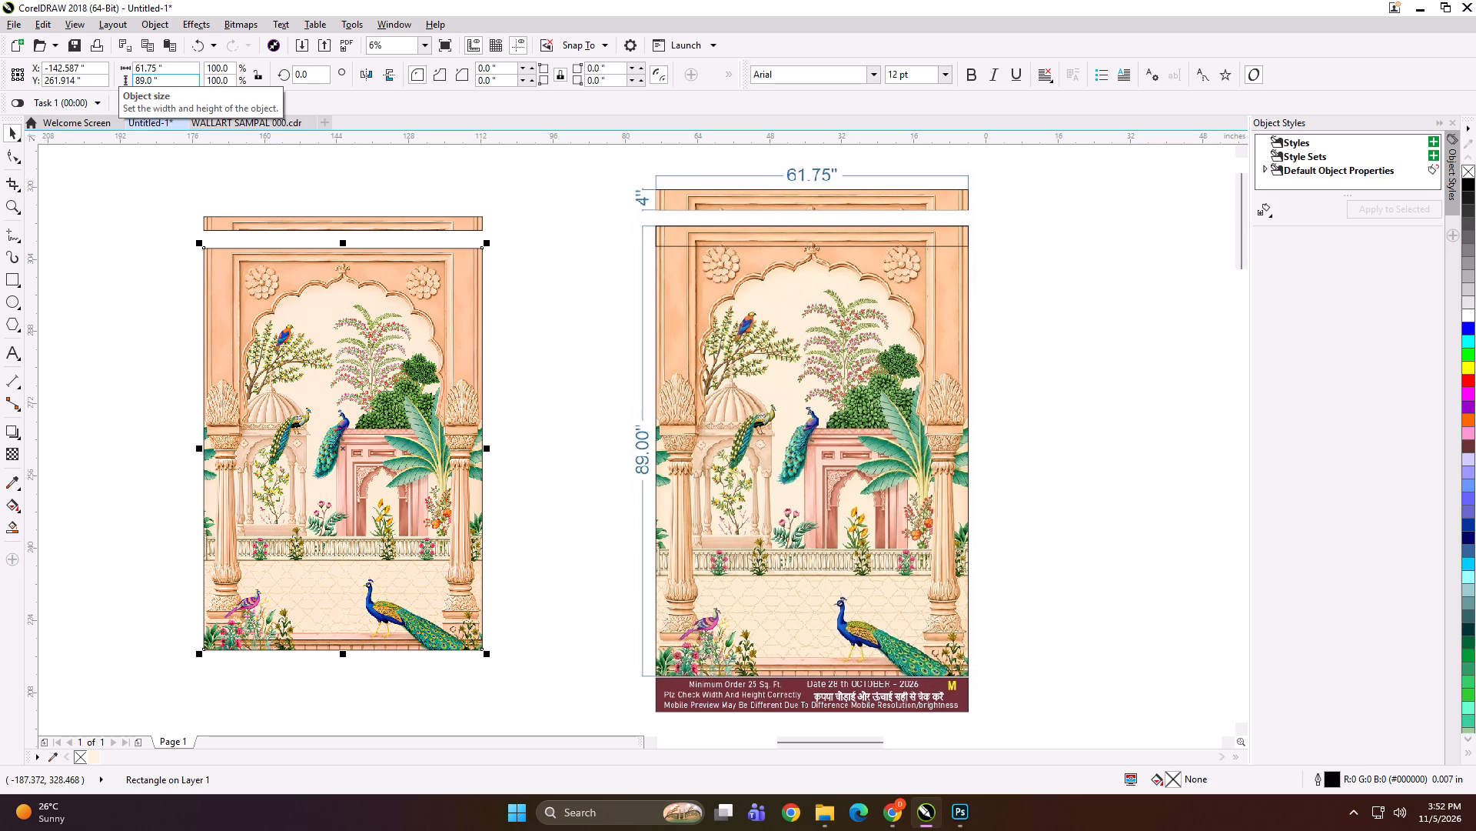
key("4")
key("Return")
left_click(158, 288)
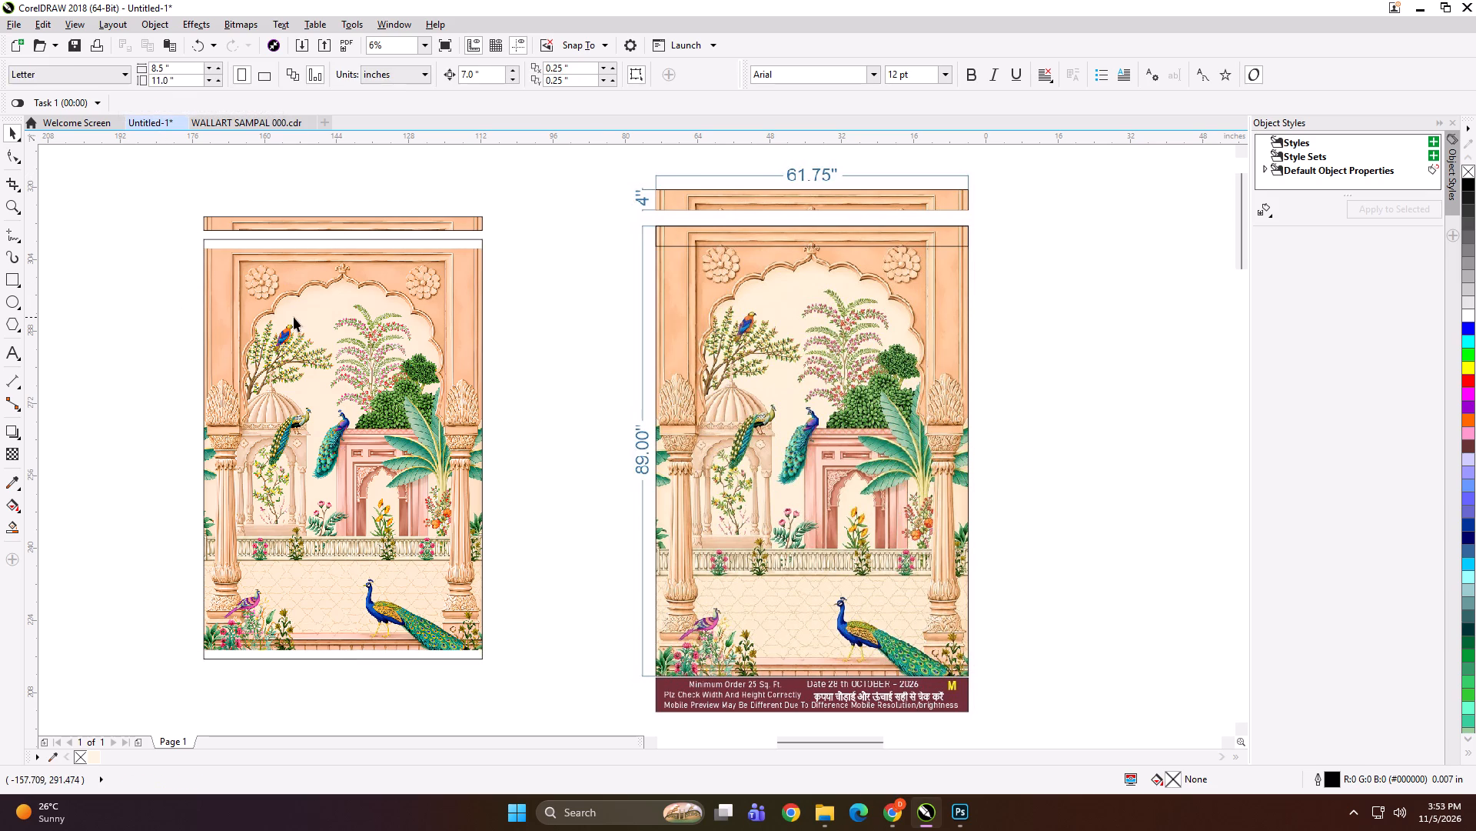
Align the main peacock artwork to the bottom edge of the frame.
double_click(294, 317, "alt")
key("b")
left_click(178, 339)
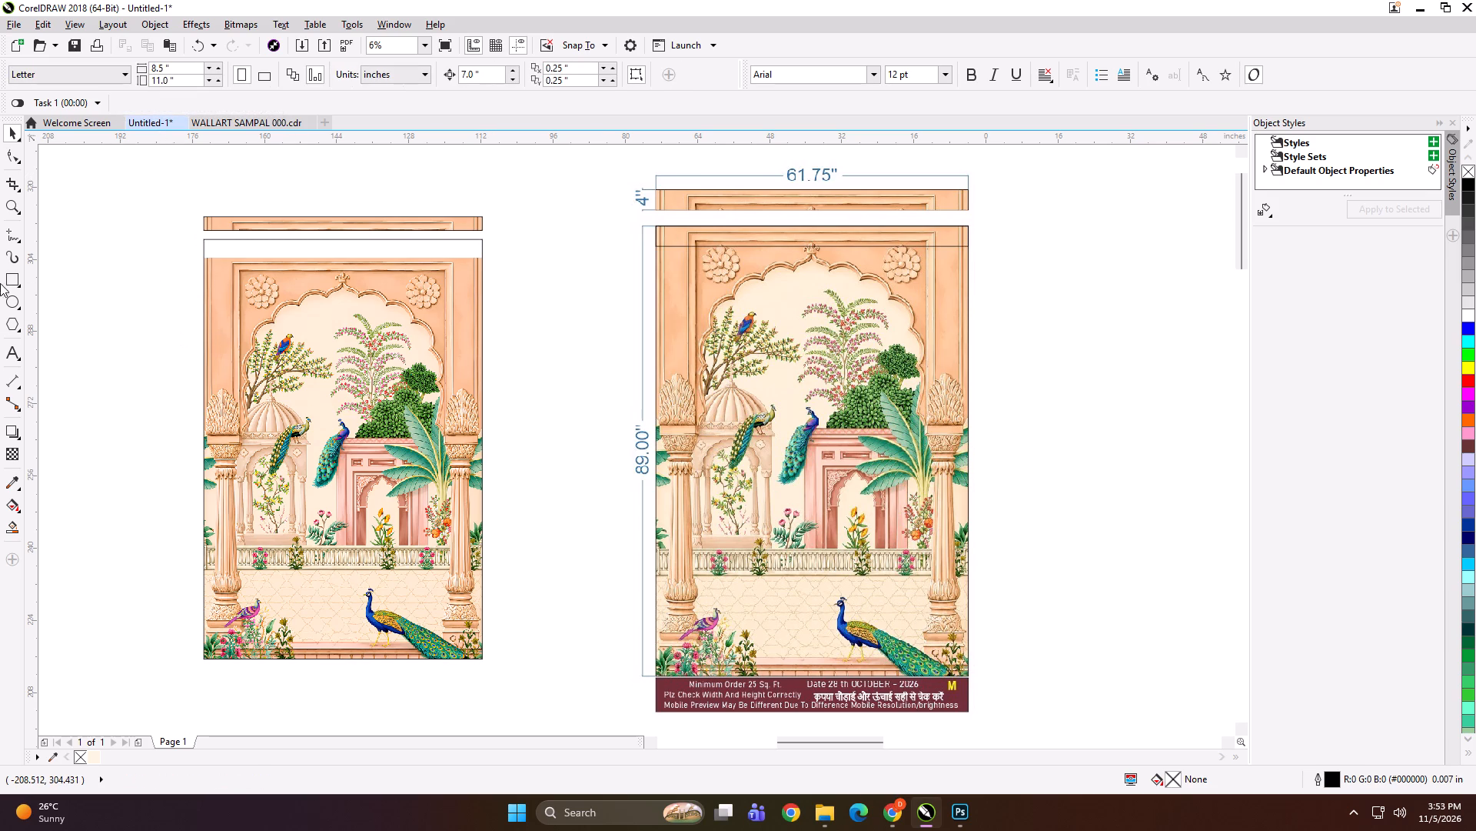
Fill the frame with the peach colour (R255 G206 B166) sampled from the artwork's top edge.
left_click(12, 476)
scroll(287, 254, "up", 3)
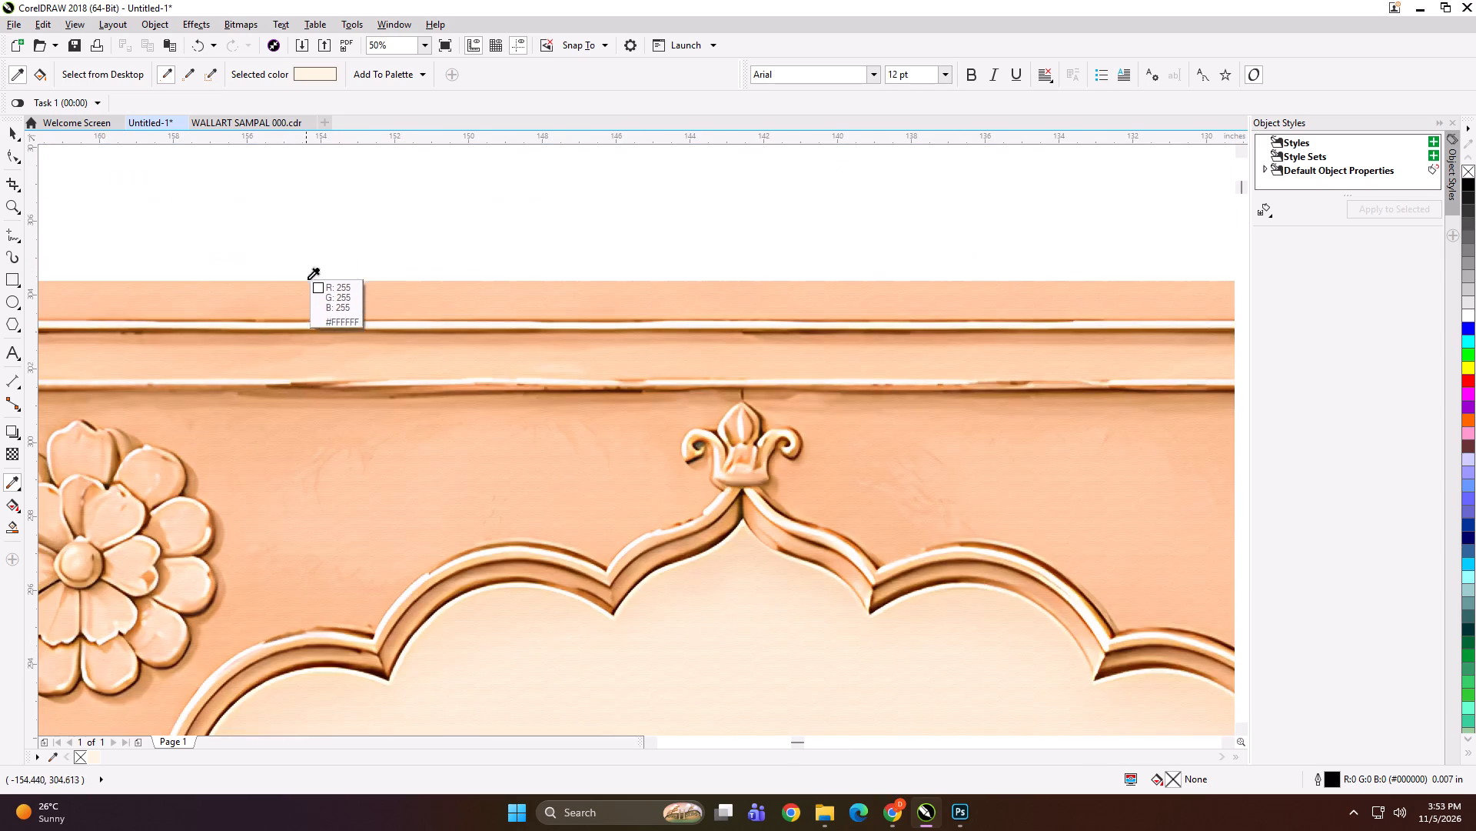
scroll(314, 292, "up", 1)
double_click(314, 292)
scroll(314, 292, "down", 3)
key("space")
scroll(387, 268, "down", 1)
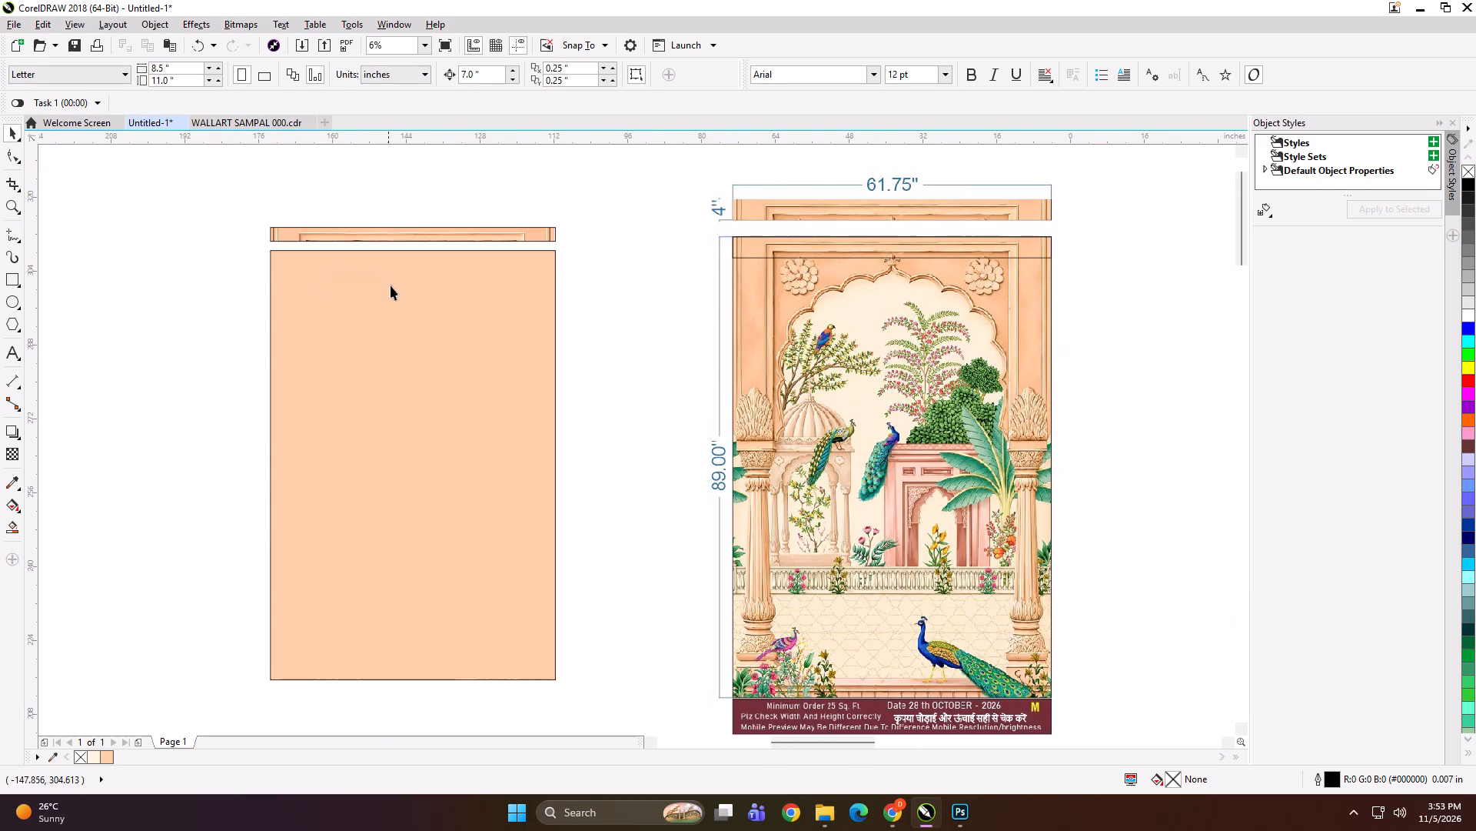
PowerClip the main peacock artwork inside the peach-filled frame.
double_click(382, 392, "alt")
left_click(377, 449, "alt")
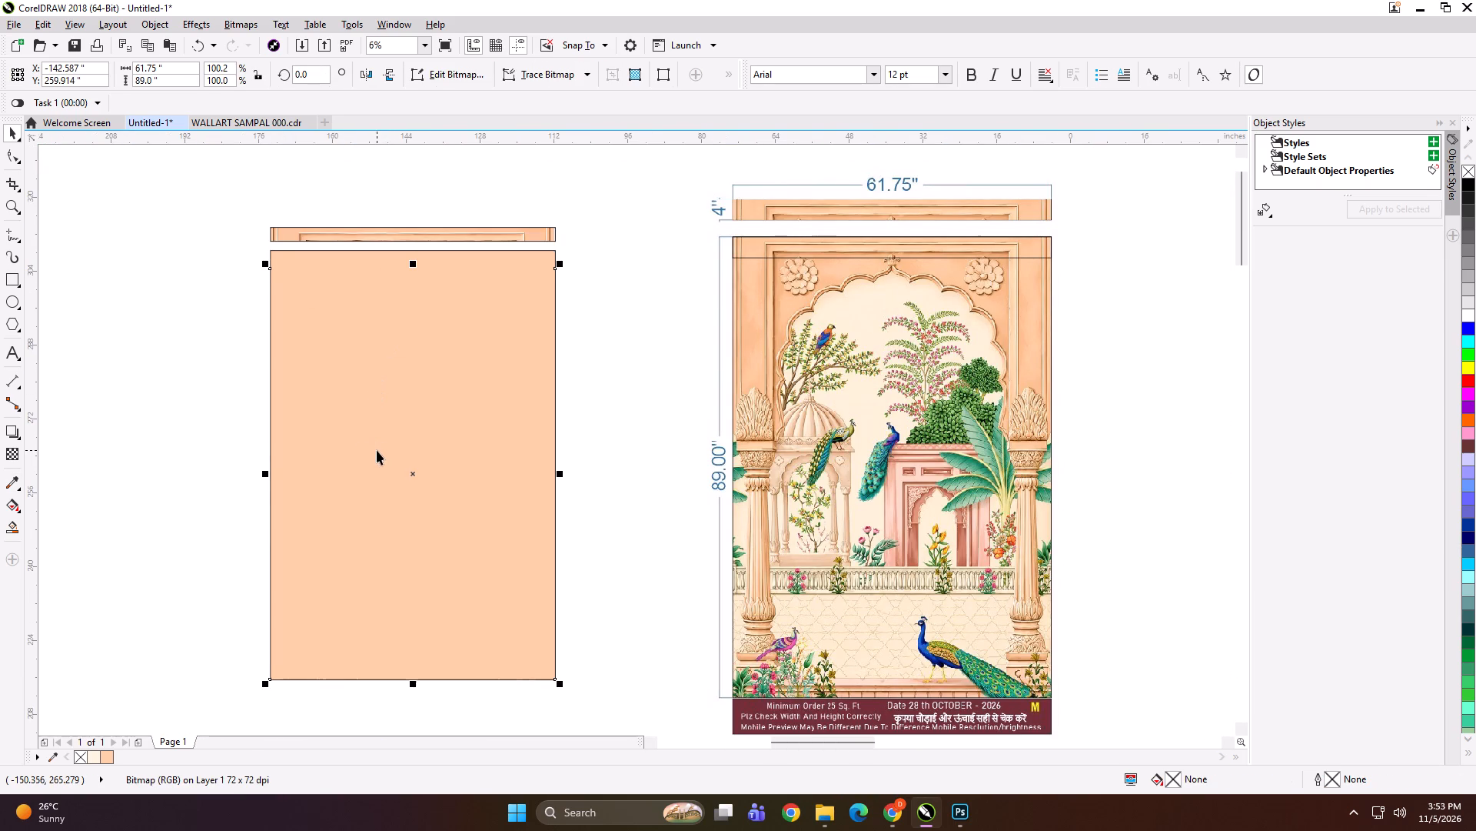
key("shift+Return")
Open the peach frame's PowerClip contents to check the peacock artwork's placement, and finish editing.
double_click(372, 432)
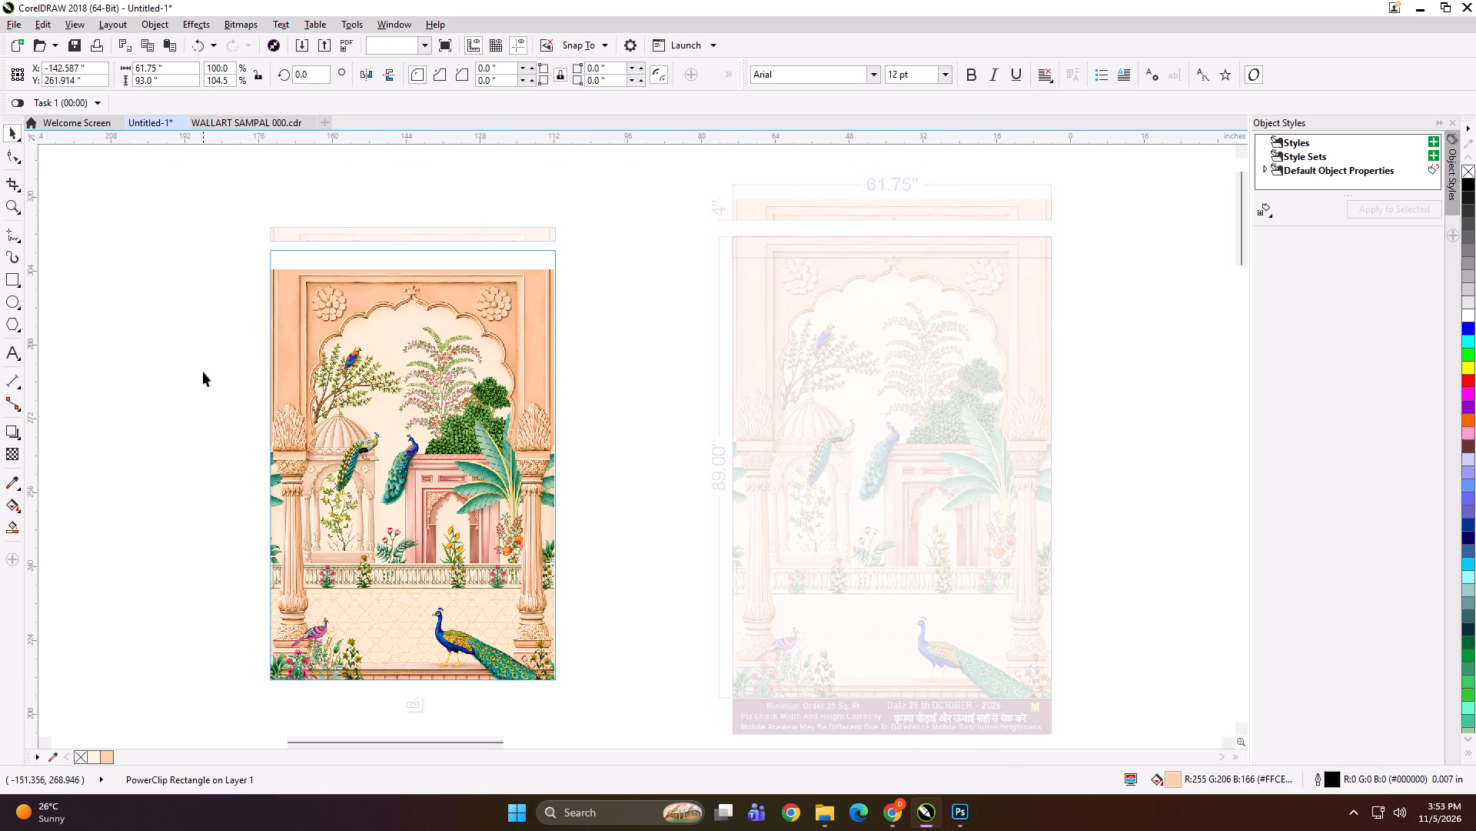
left_click(201, 385)
left_click(410, 702)
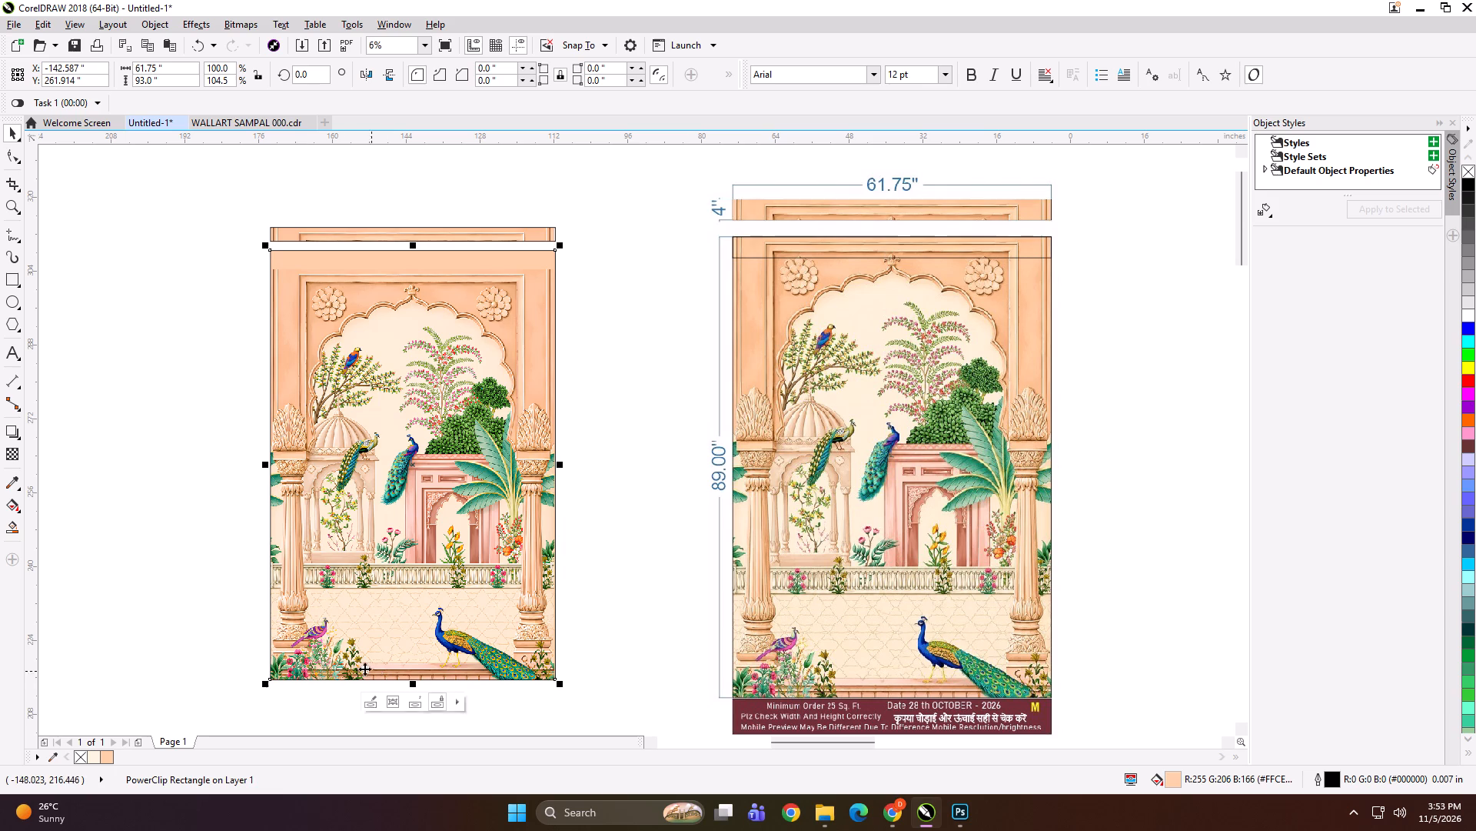
left_click(145, 515)
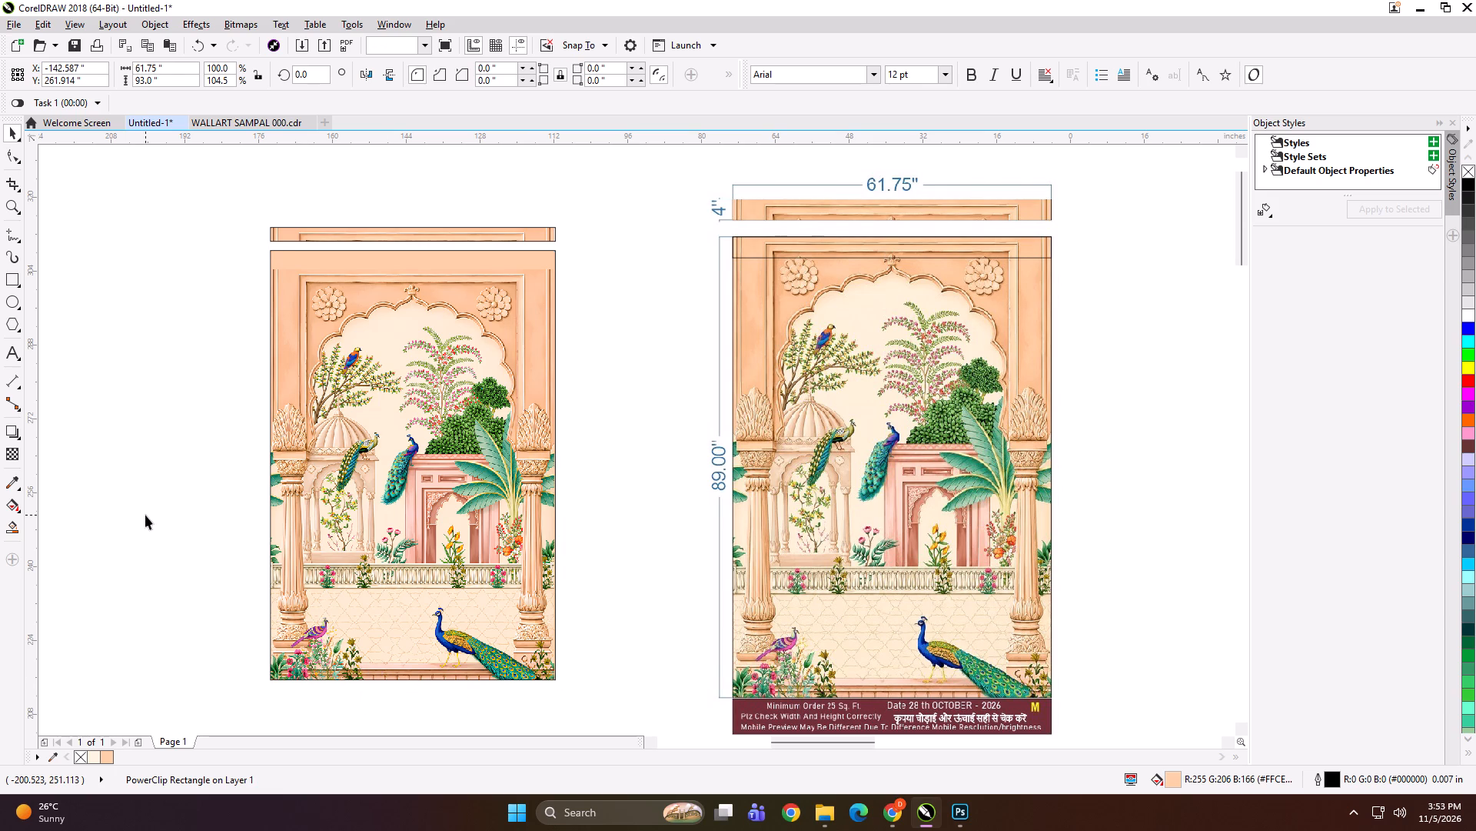
Reduce the main peacock panel's width by 1 inch to 60.75 inches.
left_click(377, 398)
left_click(174, 72)
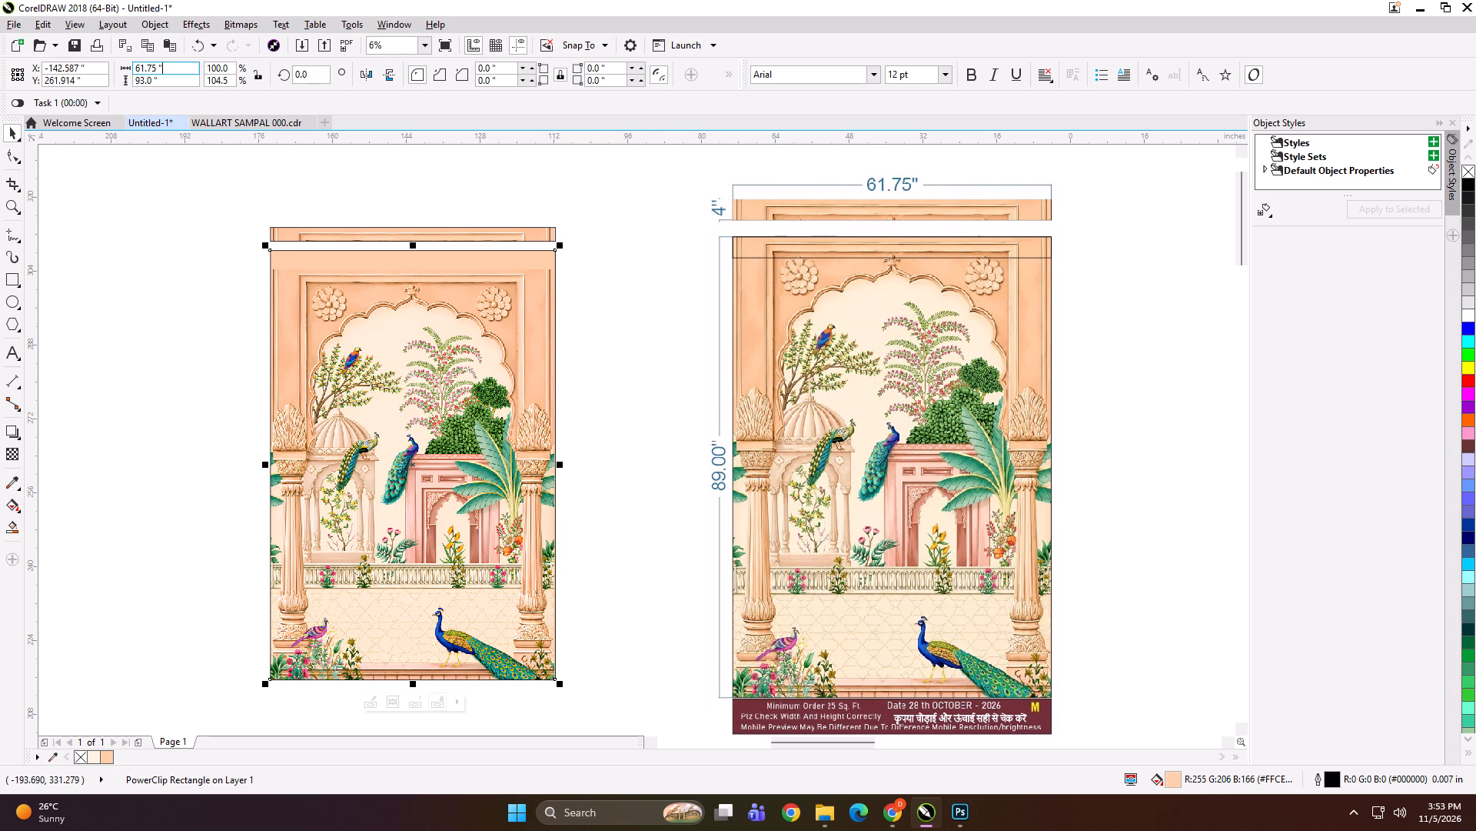
type("-1")
key("Return")
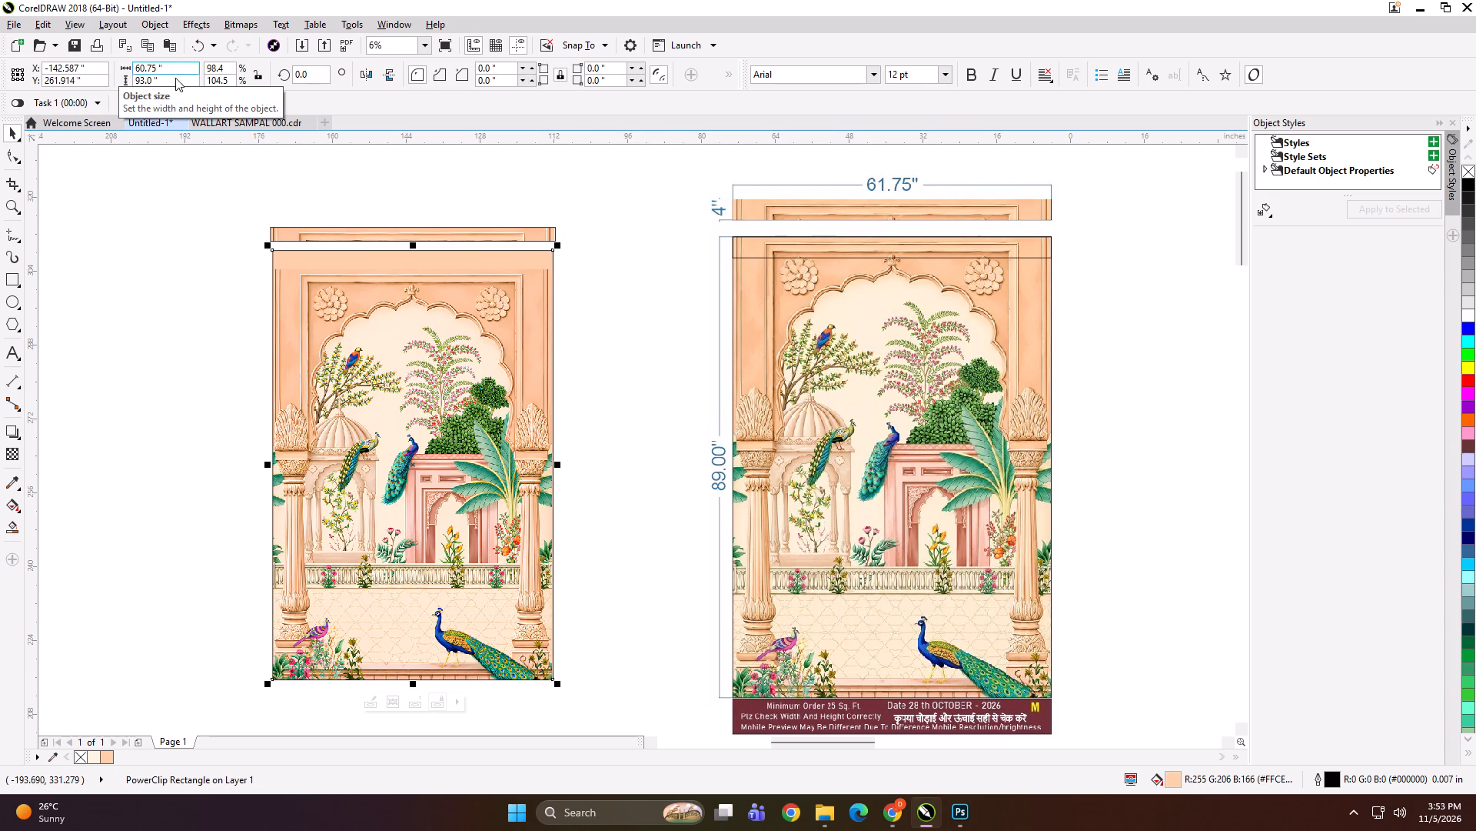
Move the top strip down so it sits directly against the upper edge of the main peacock panel.
left_click(192, 209)
left_click_drag(192, 209, 279, 296)
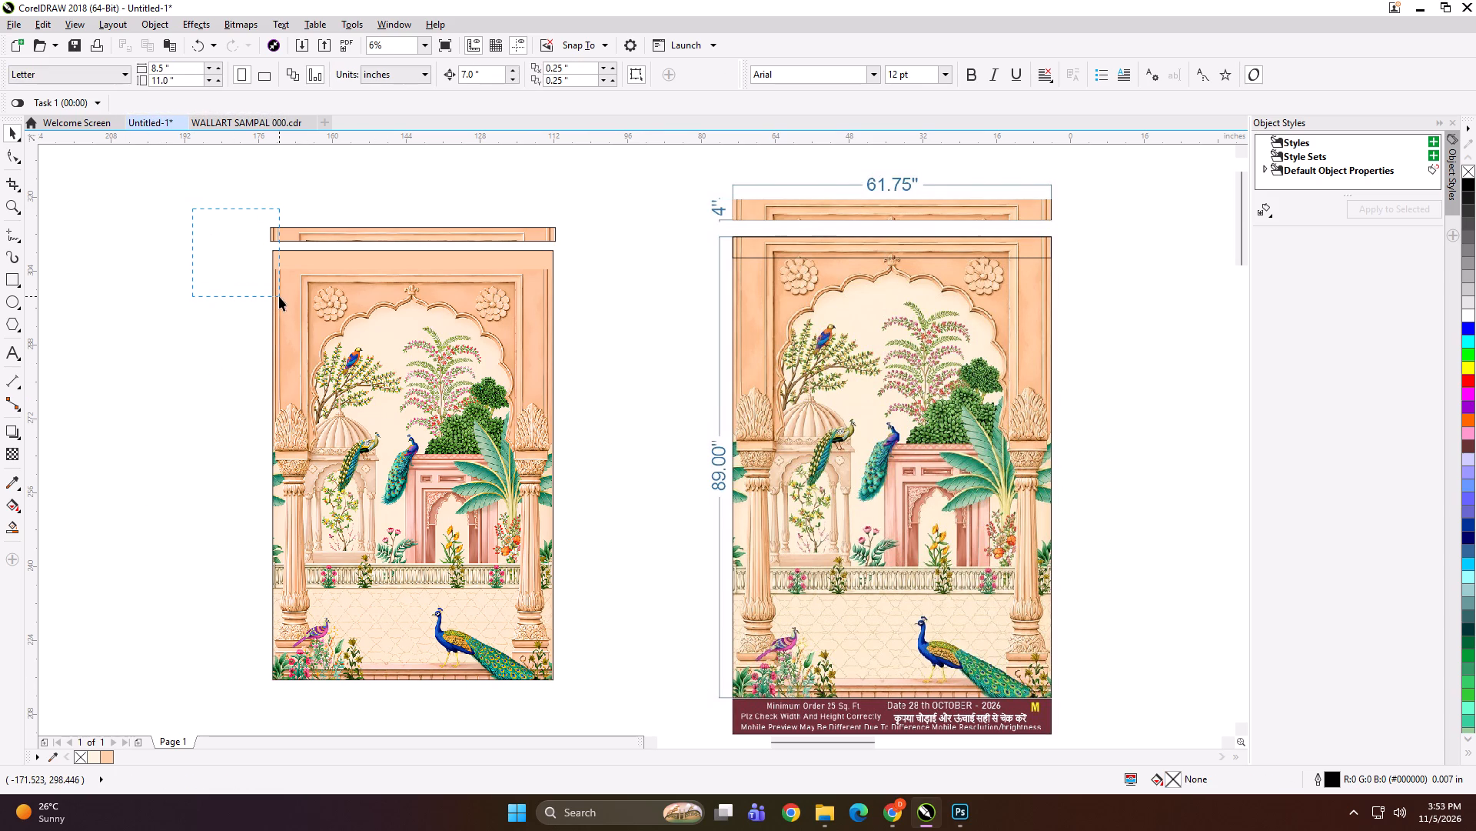
left_click_drag(279, 296, 234, 277)
scroll(411, 240, "up", 2)
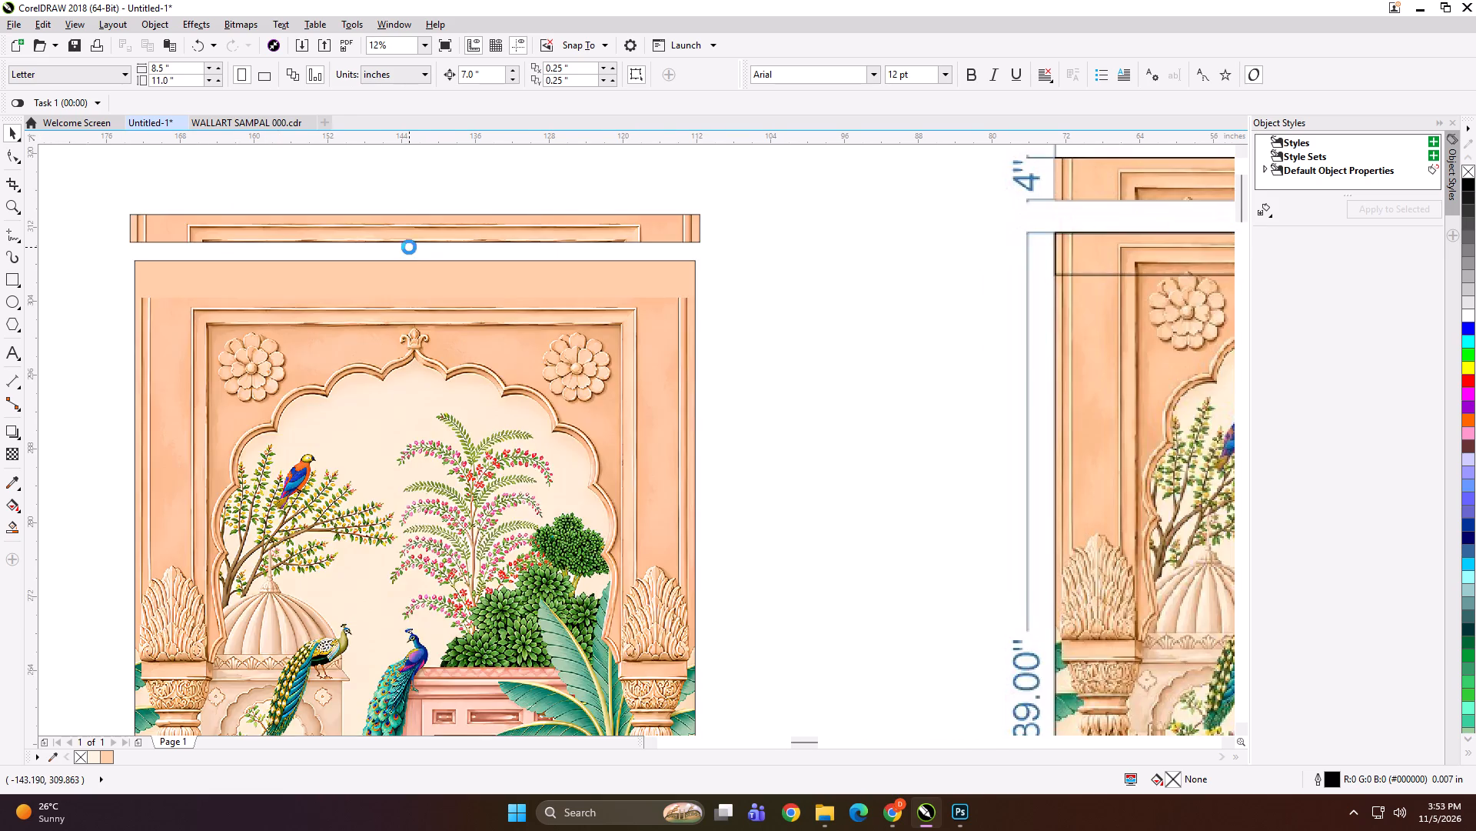
left_click_drag(420, 226, 421, 261)
scroll(531, 221, "down", 2)
scroll(476, 228, "up", 2)
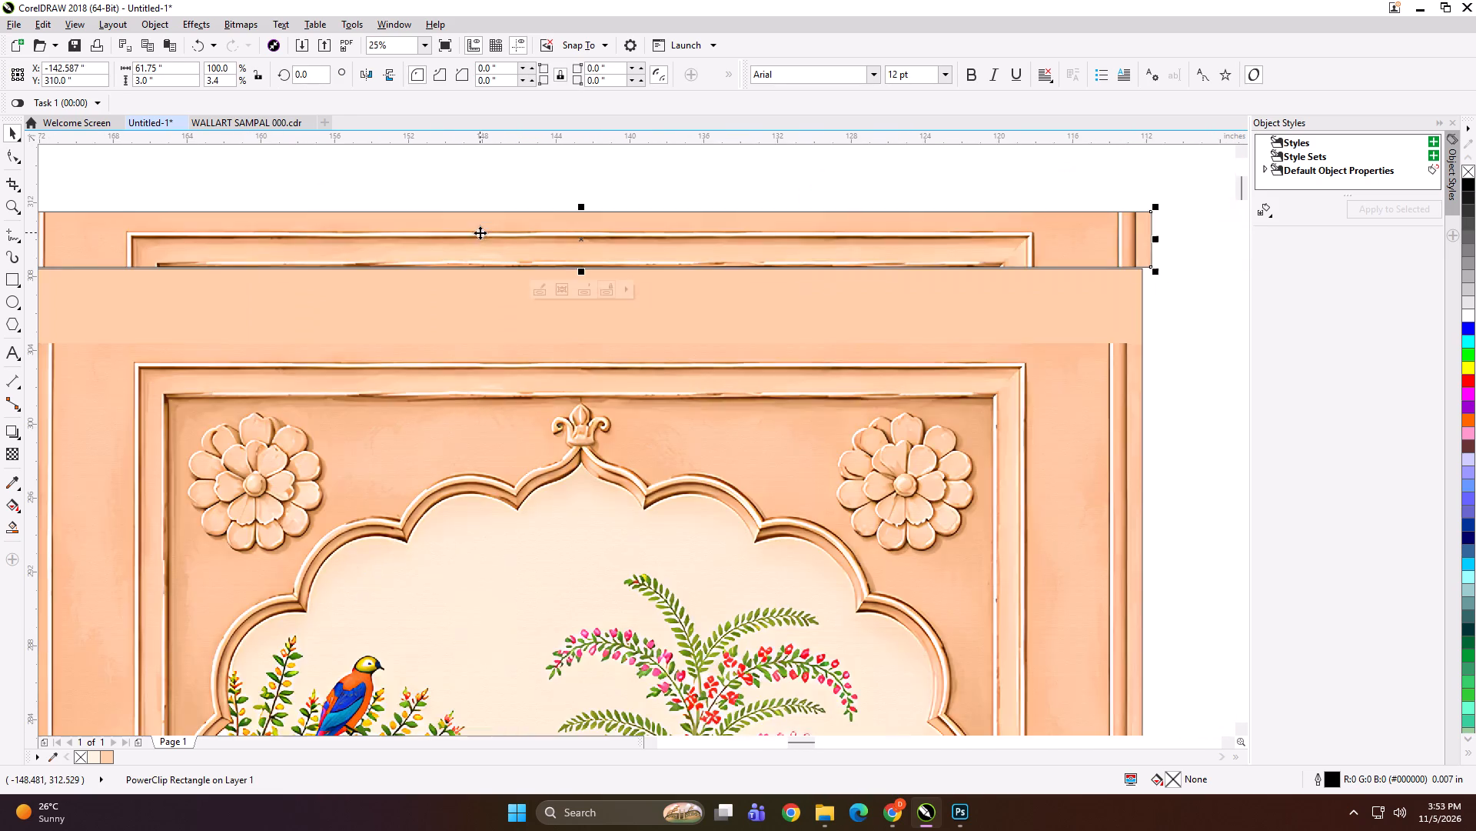
scroll(531, 253, "up", 2)
left_click(667, 275)
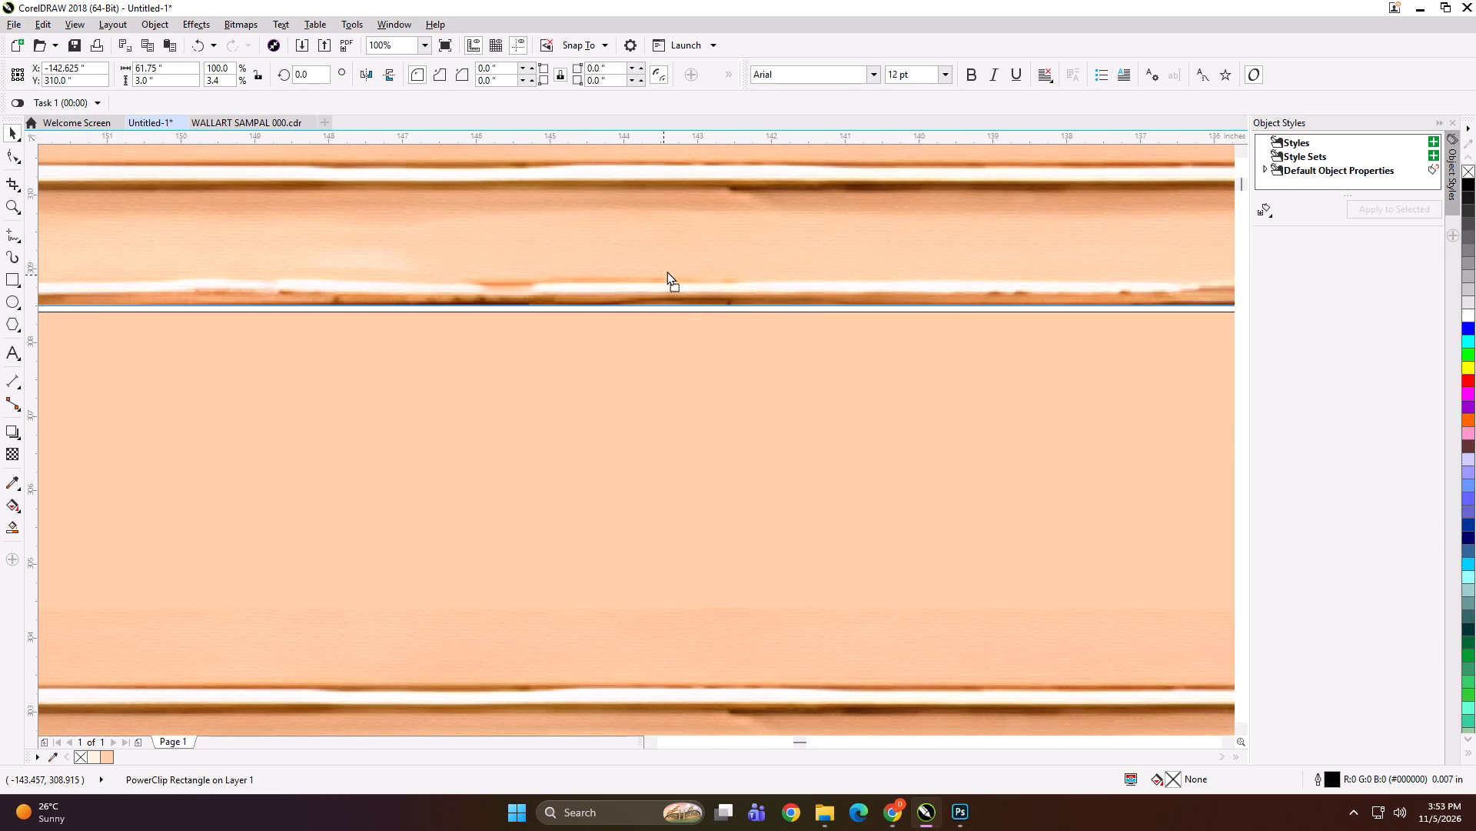
scroll(649, 245, "down", 1)
left_click(673, 260)
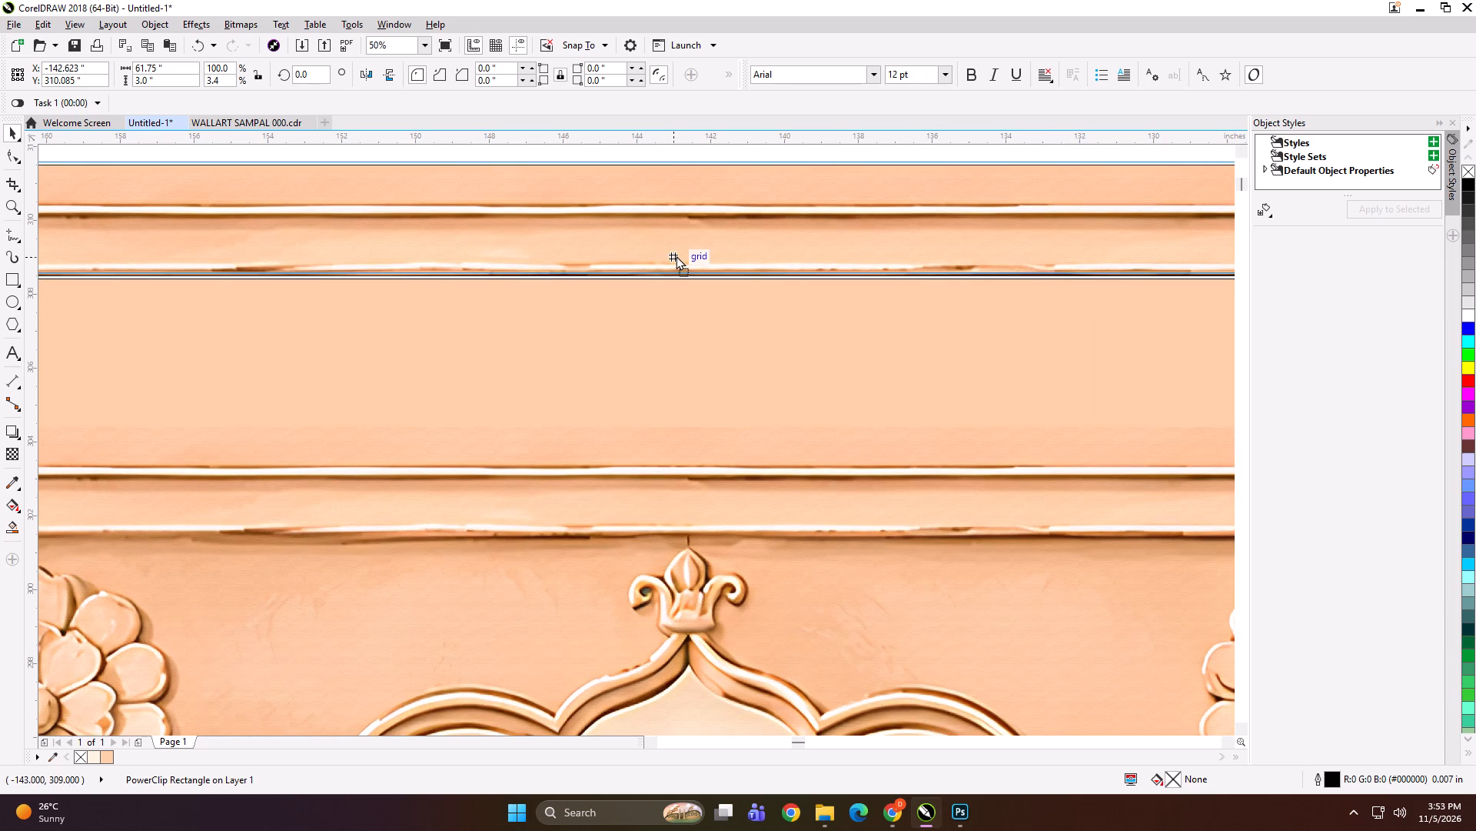
Centre-align the top strip and the main peacock panel with each other horizontally.
left_click(617, 312, "shift")
key("c")
Group the top strip with the main peacock panel.
scroll(533, 265, "down", 4)
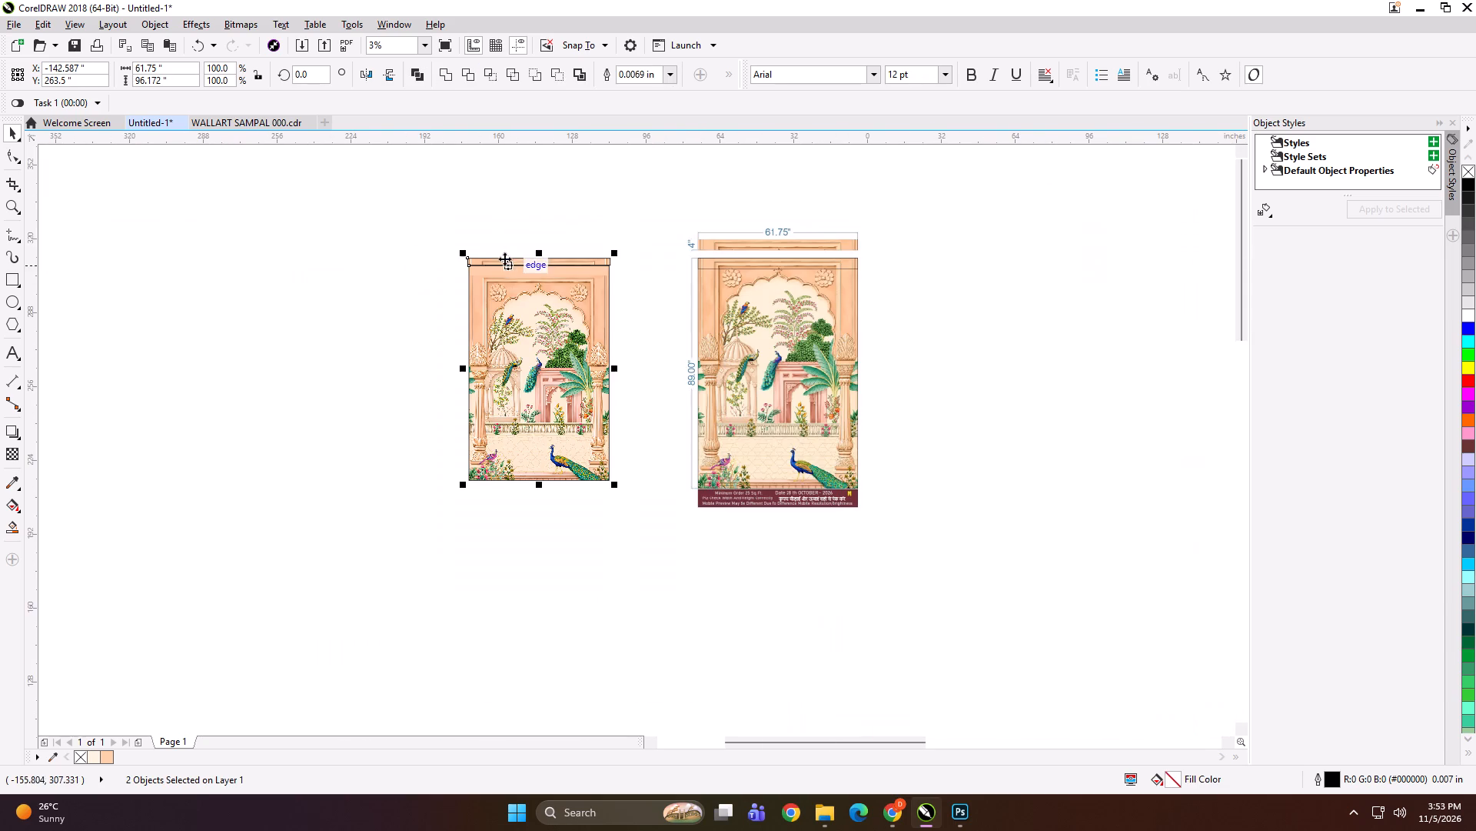
left_click(377, 220)
left_click_drag(377, 221, 654, 562)
key("ctrl+g")
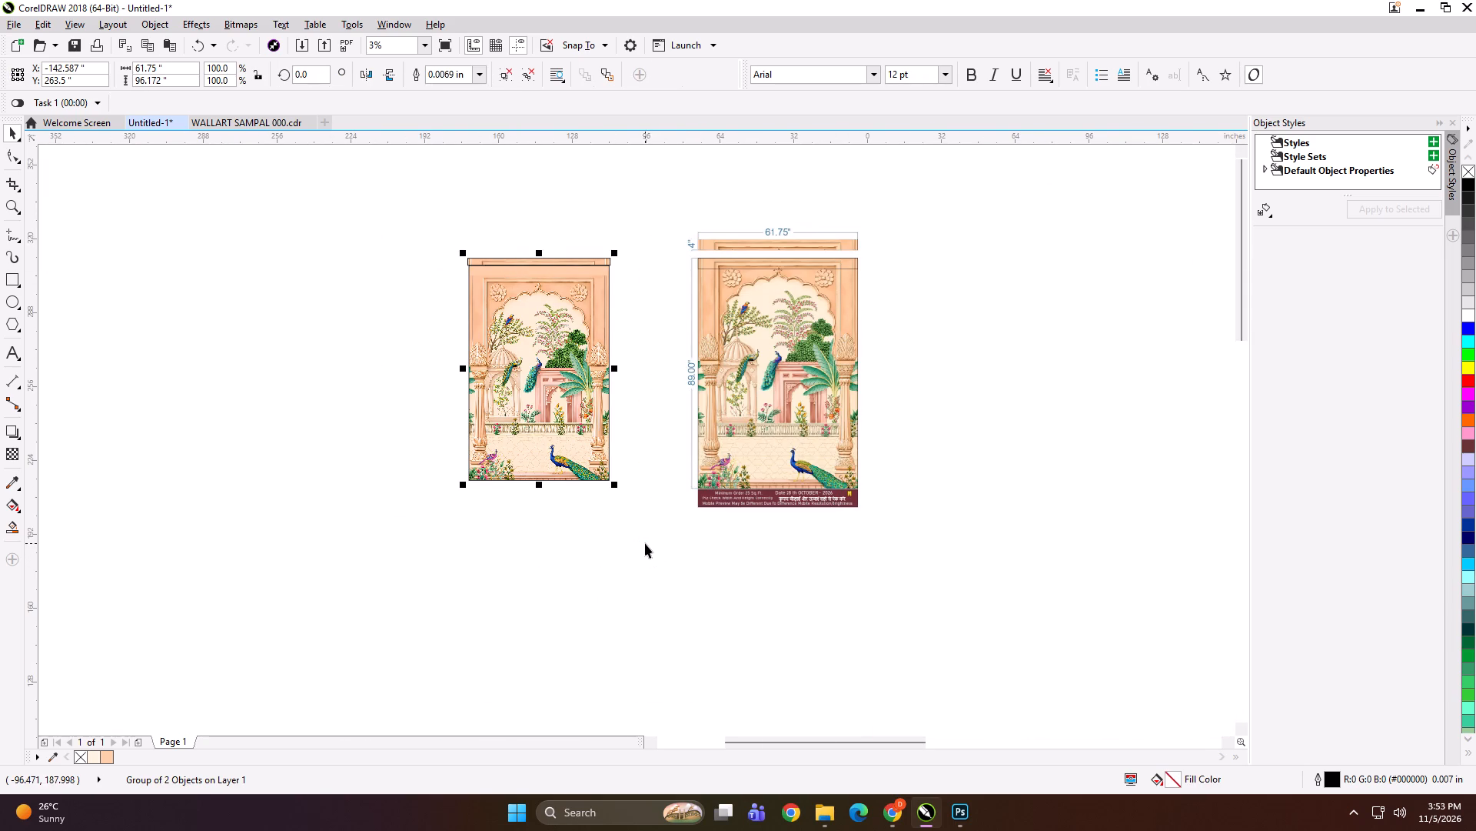
Export the grouped peacock artwork as an uncompressed TIFF named 61.75x96 in the NOV > 5 > RG INTERIOR MAMA folder.
key("ctrl+e")
left_click(806, 206)
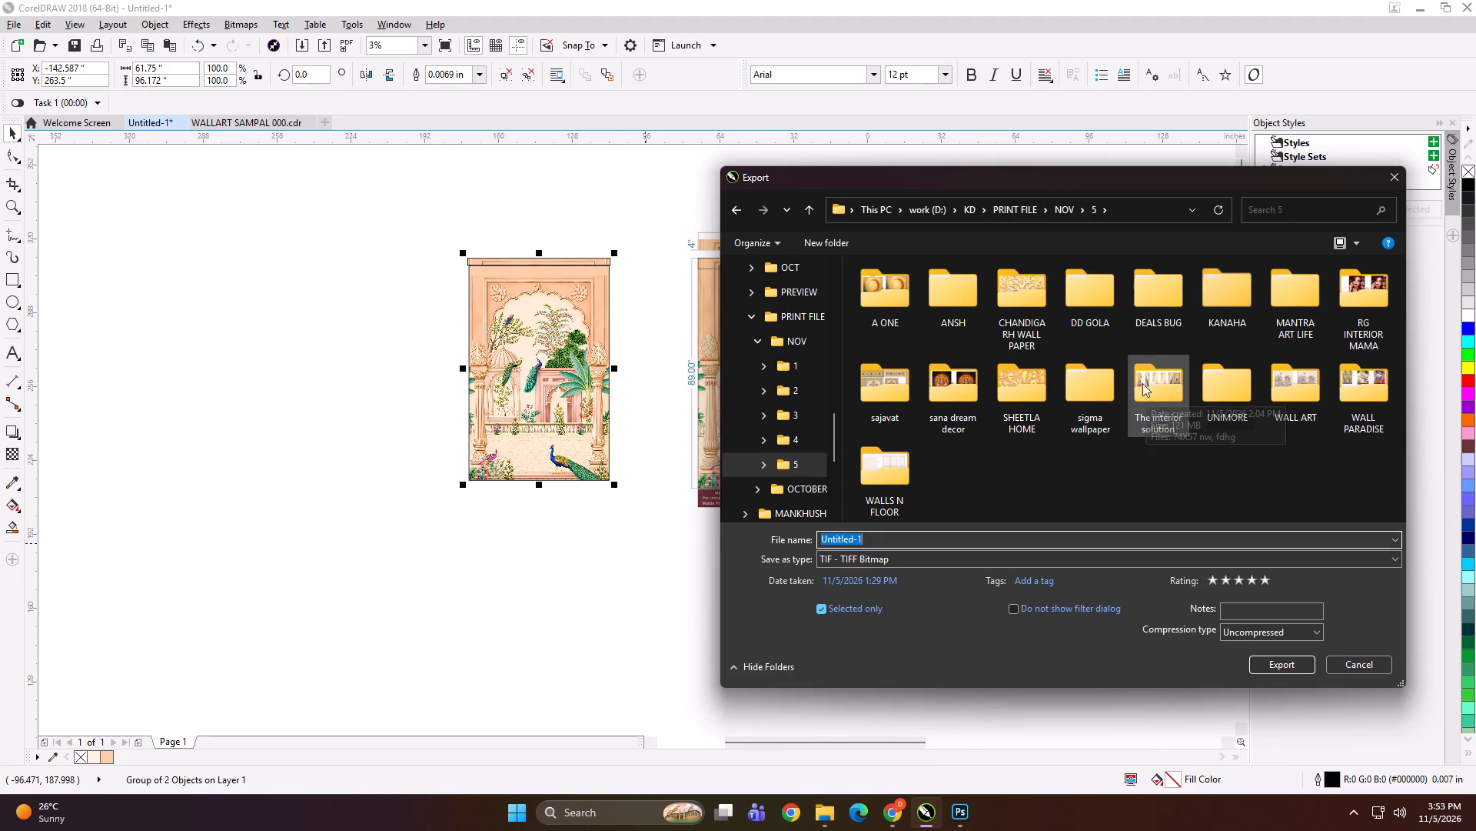
double_click(1345, 286)
double_click(938, 536)
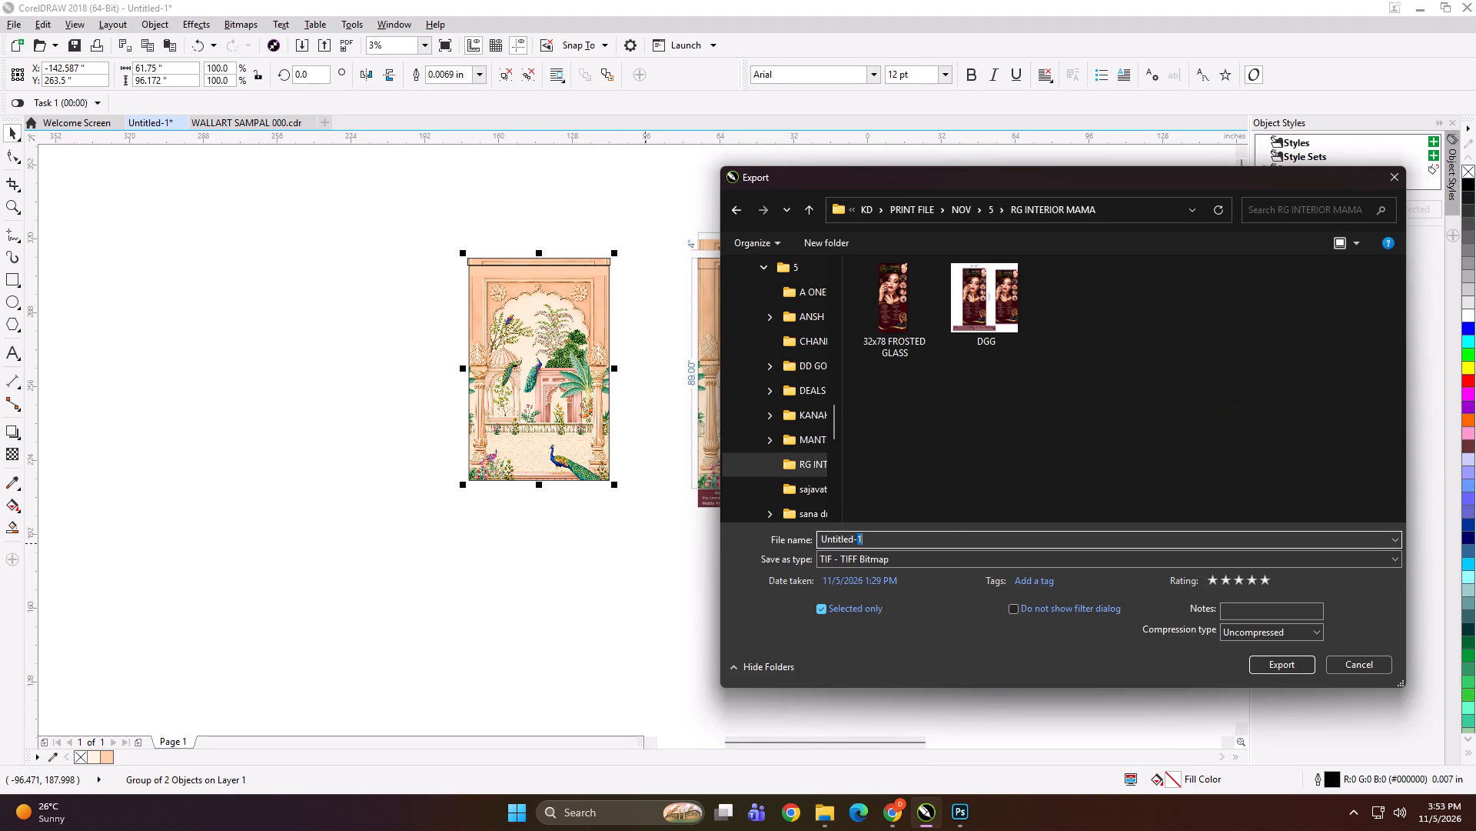
key("ctrl+a")
type("61.75x96")
key("space")
key("Return")
key("Return")
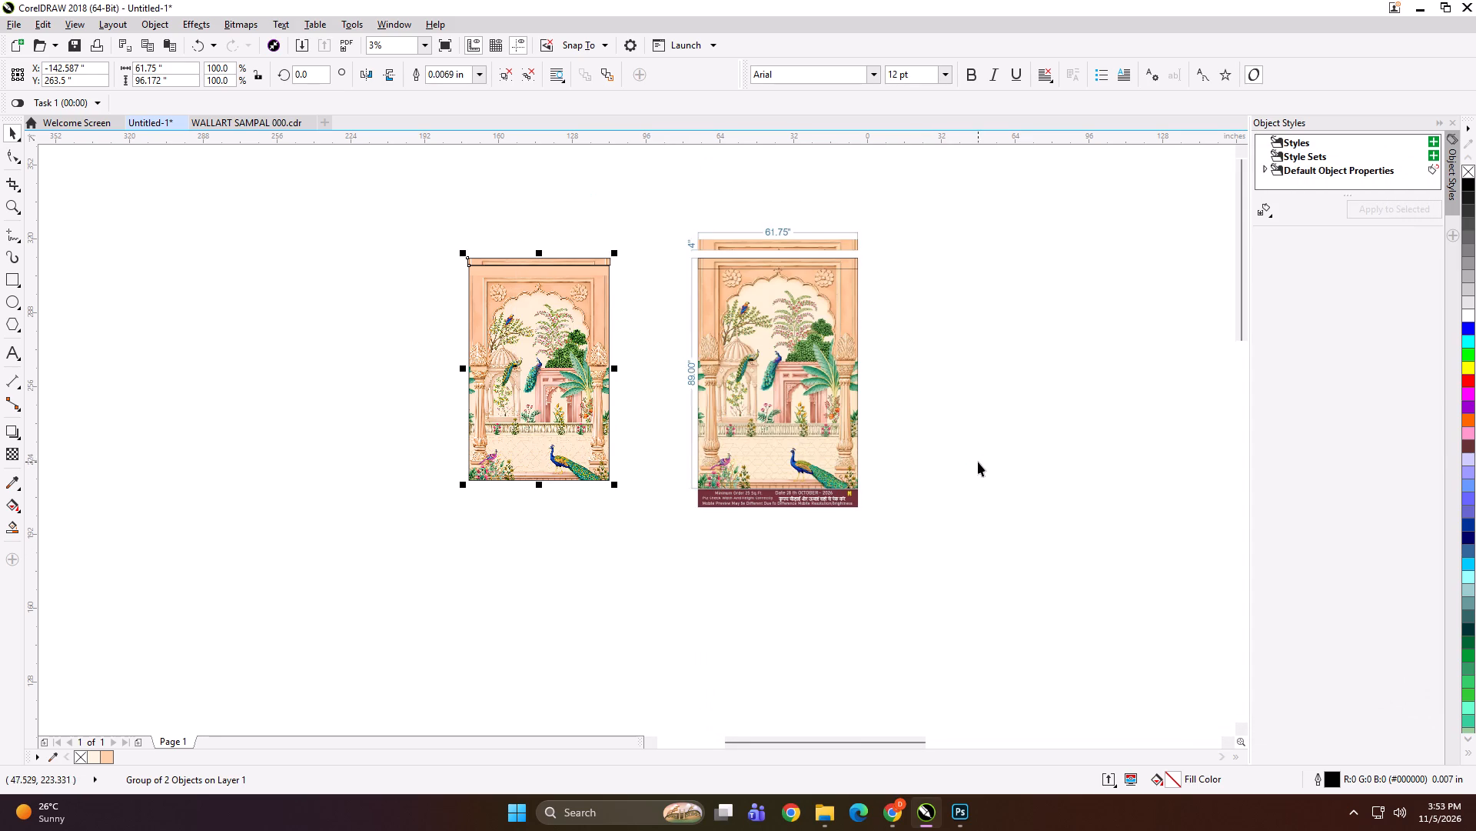
Enlarge the peacock print group slightly and group it with the dimensioned customer layout beside it.
left_click_drag(613, 486, 634, 498, "shift")
left_click(724, 446, "shift")
key("ctrl+g")
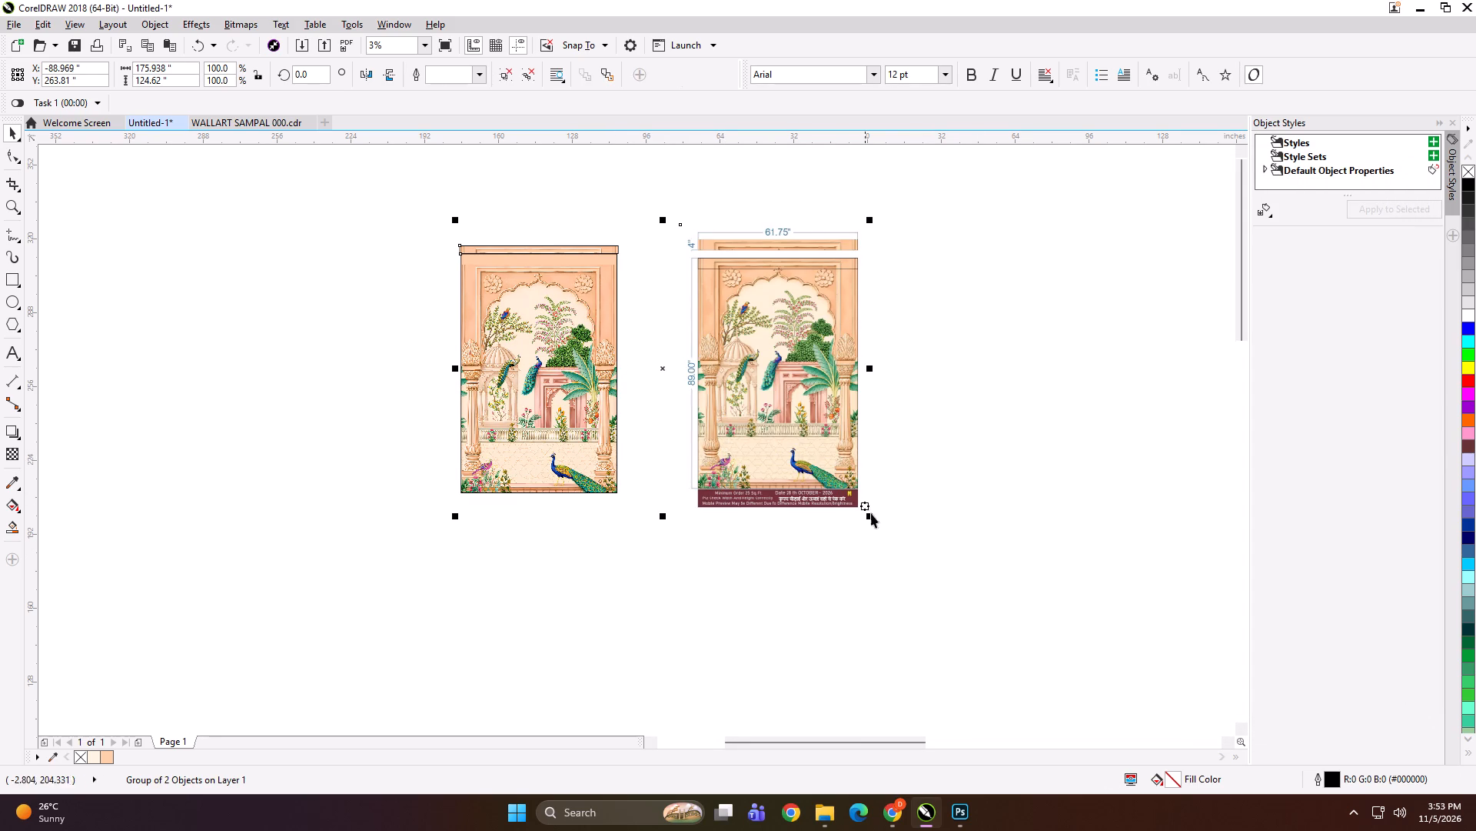
Scale the combined group down proportionally to about 5.94 by 4.21 inches.
left_click_drag(871, 518, 680, 389, "shift")
scroll(662, 369, "up", 1)
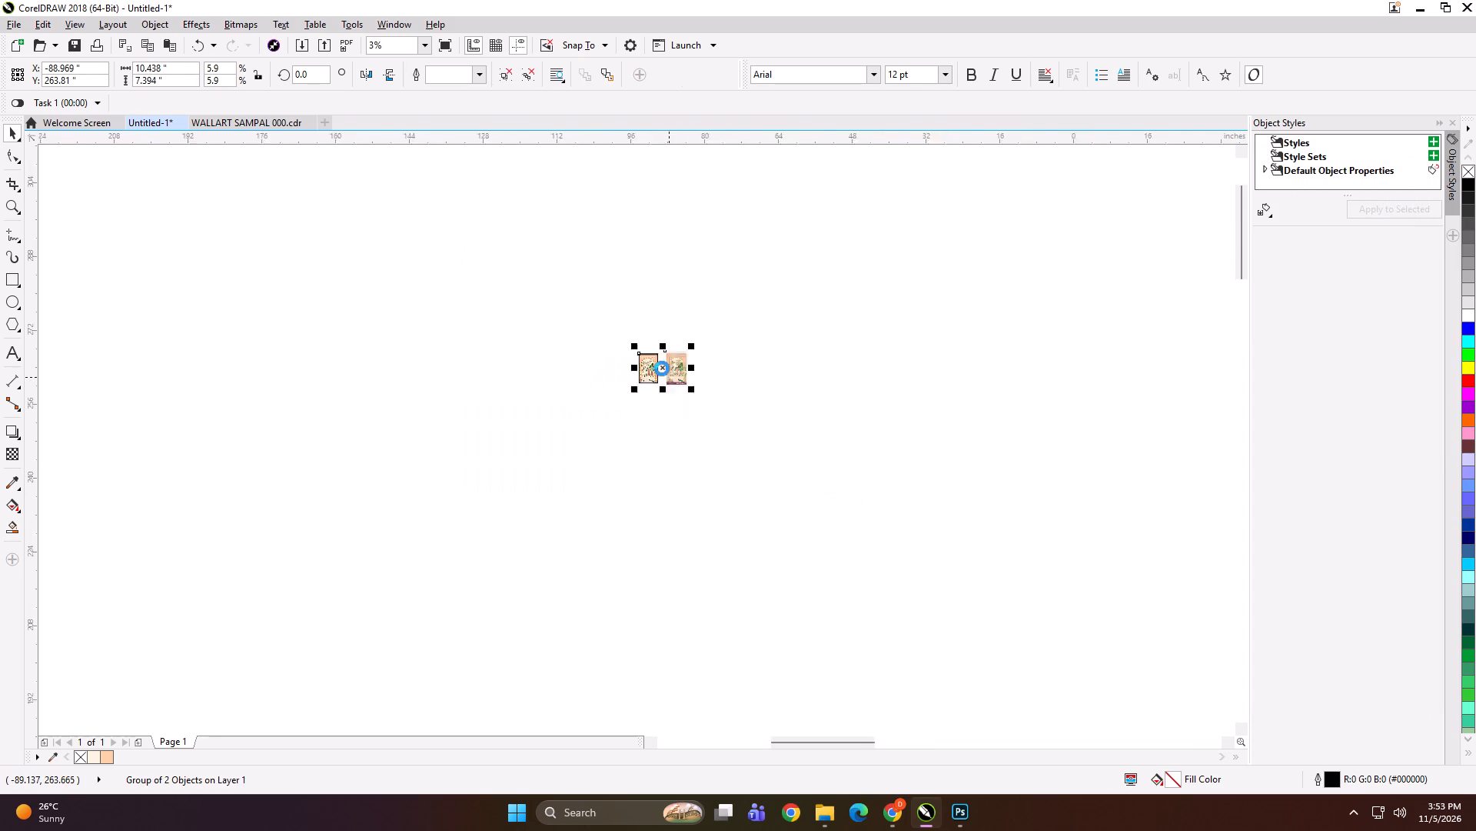
scroll(662, 369, "up", 2)
left_click_drag(771, 447, 731, 421, "shift")
Rename the exported 61.75x96 file in the RG INTERIOR MAMA folder as 61.75x96 BLINDS.
key("ctrl+e")
type("SFGDG")
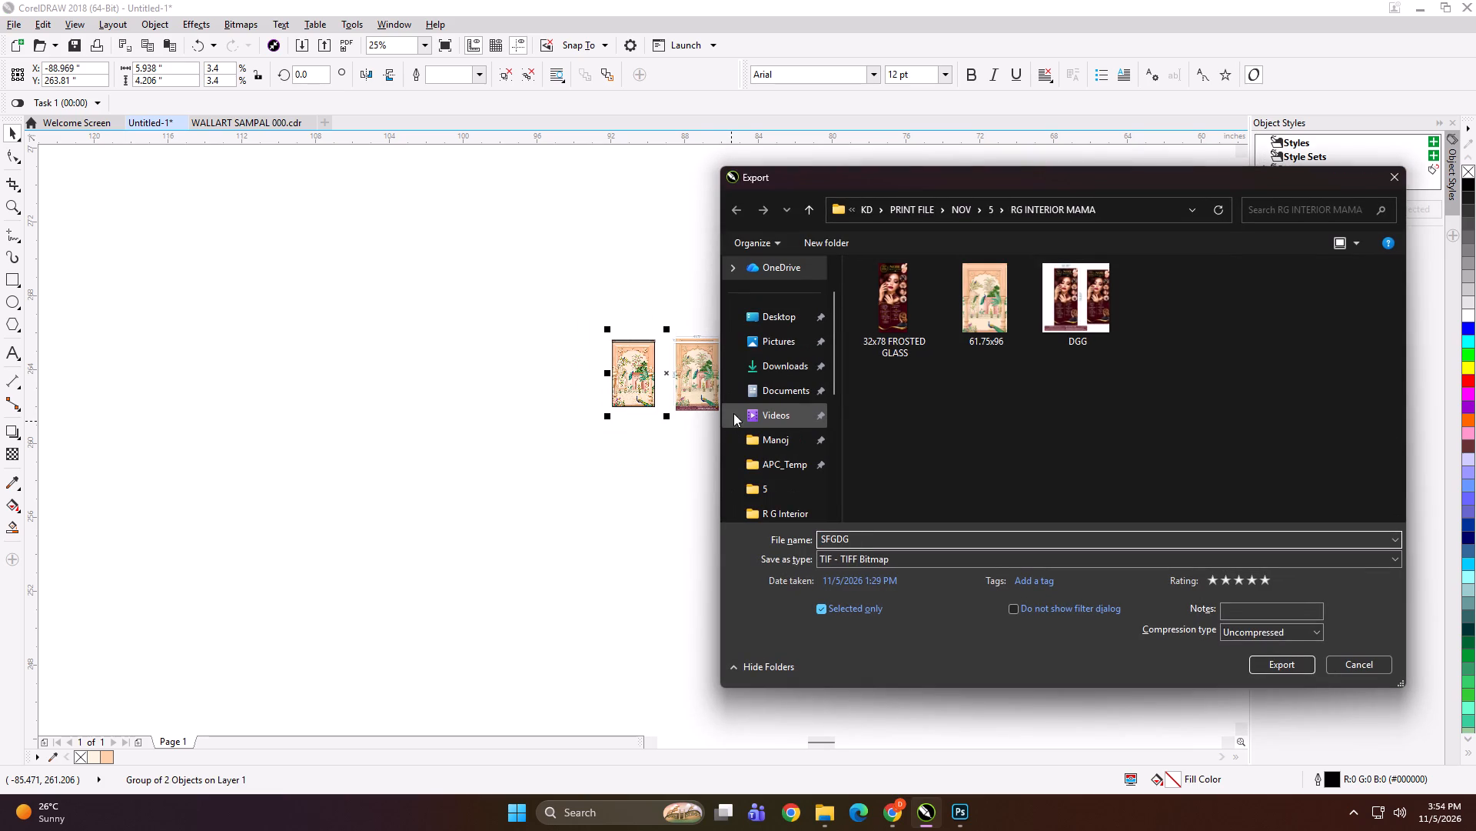
left_click(966, 297)
right_click(968, 296)
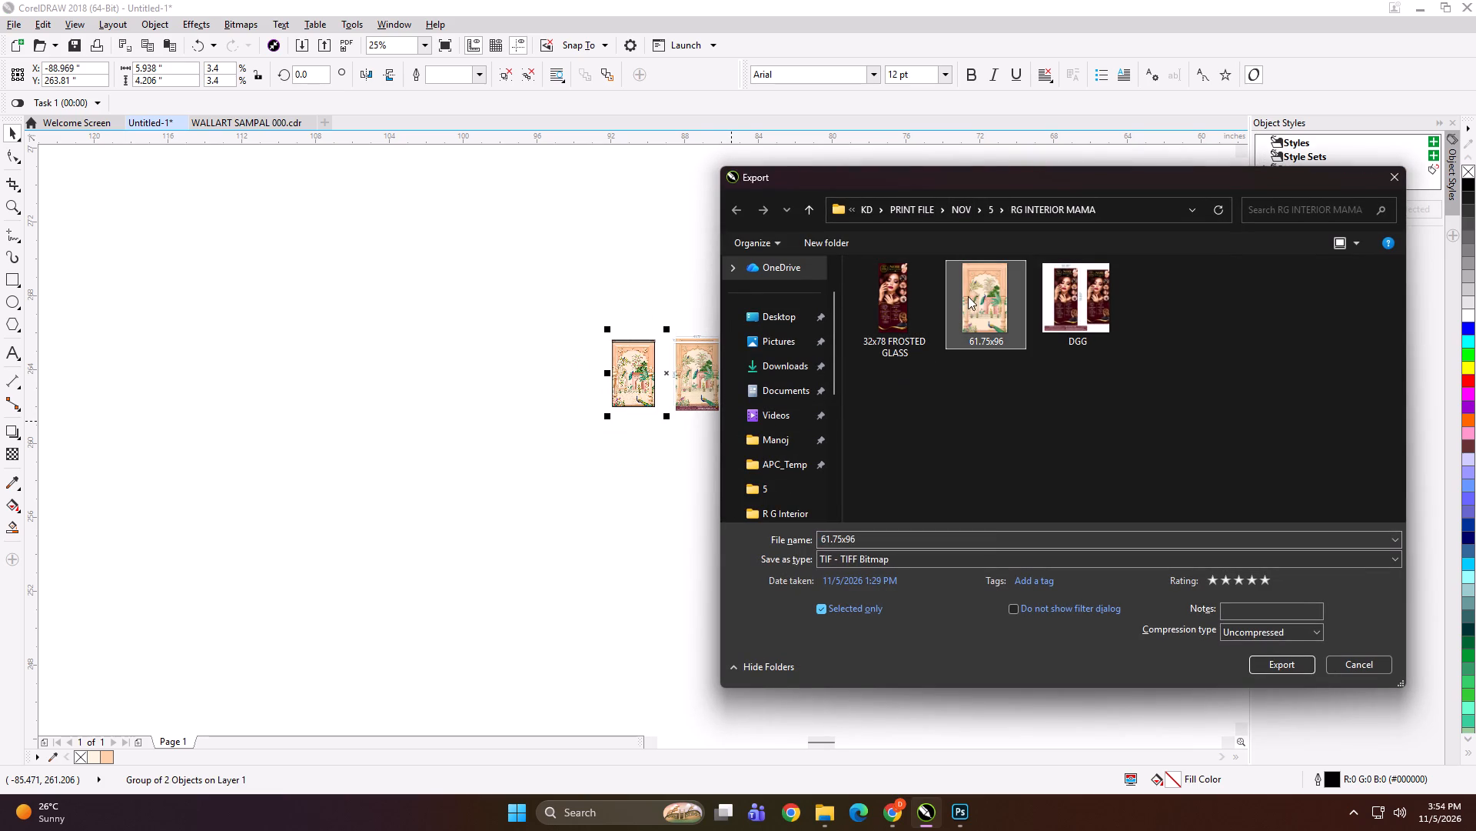
left_click(1018, 756)
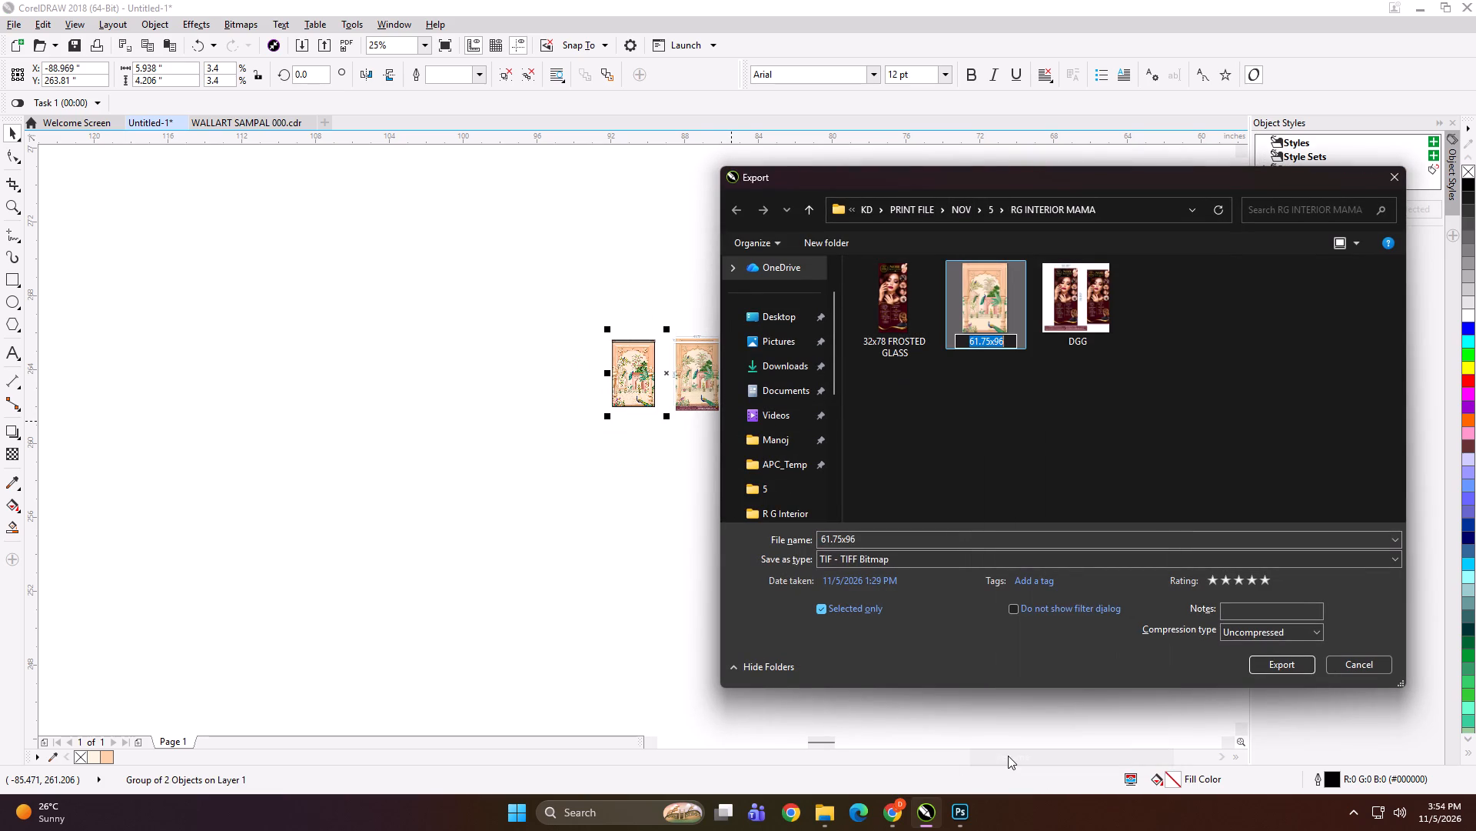
key("Right")
key("space")
type("BLINDS")
key("Return")
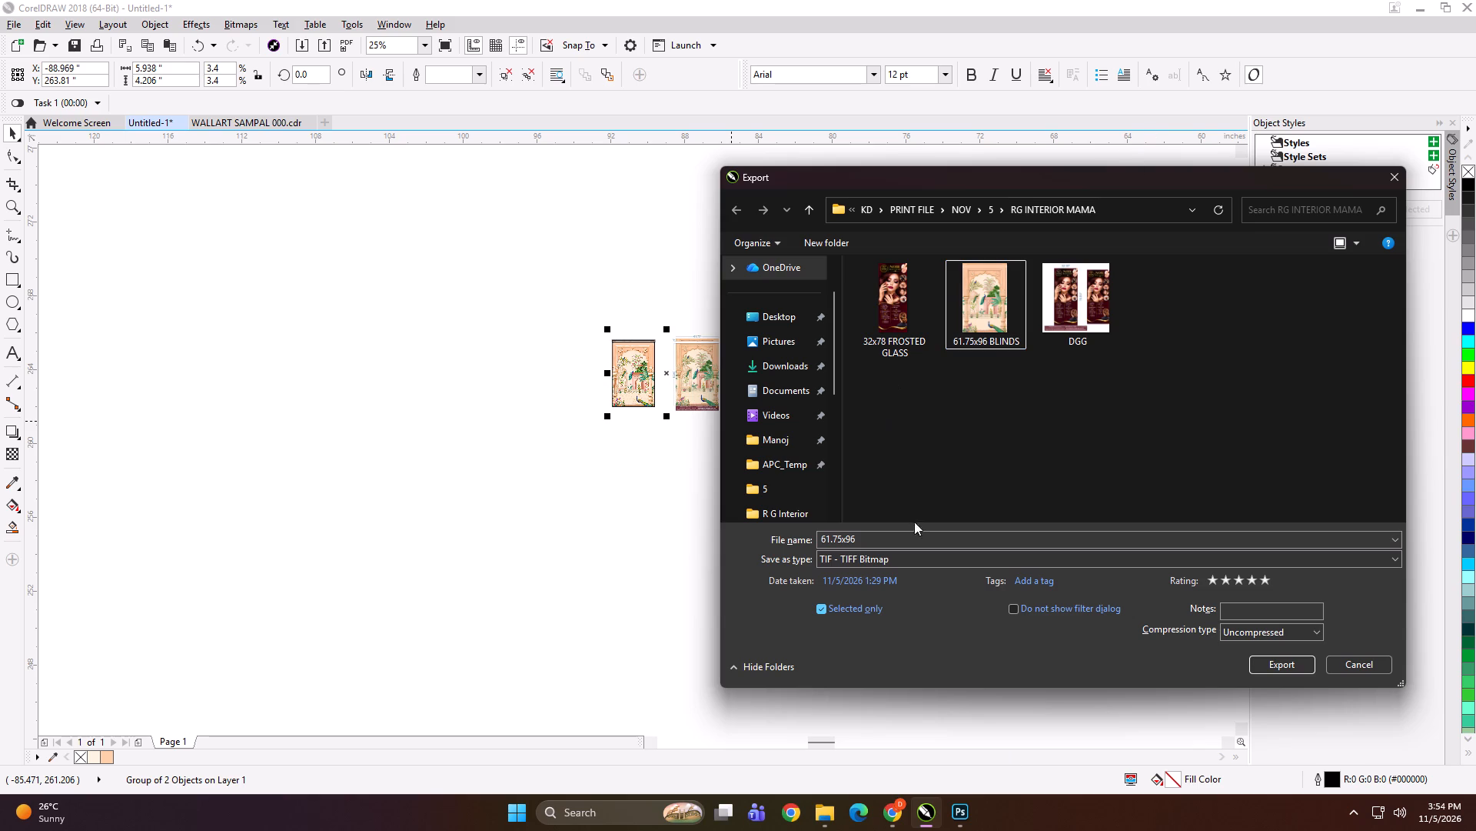
Export the small combined preview group as a TIFF named DFG6 in the RG INTERIOR MAMA folder.
left_click(911, 540)
type("DFG6")
key("Return")
key("Return")
key("Return")
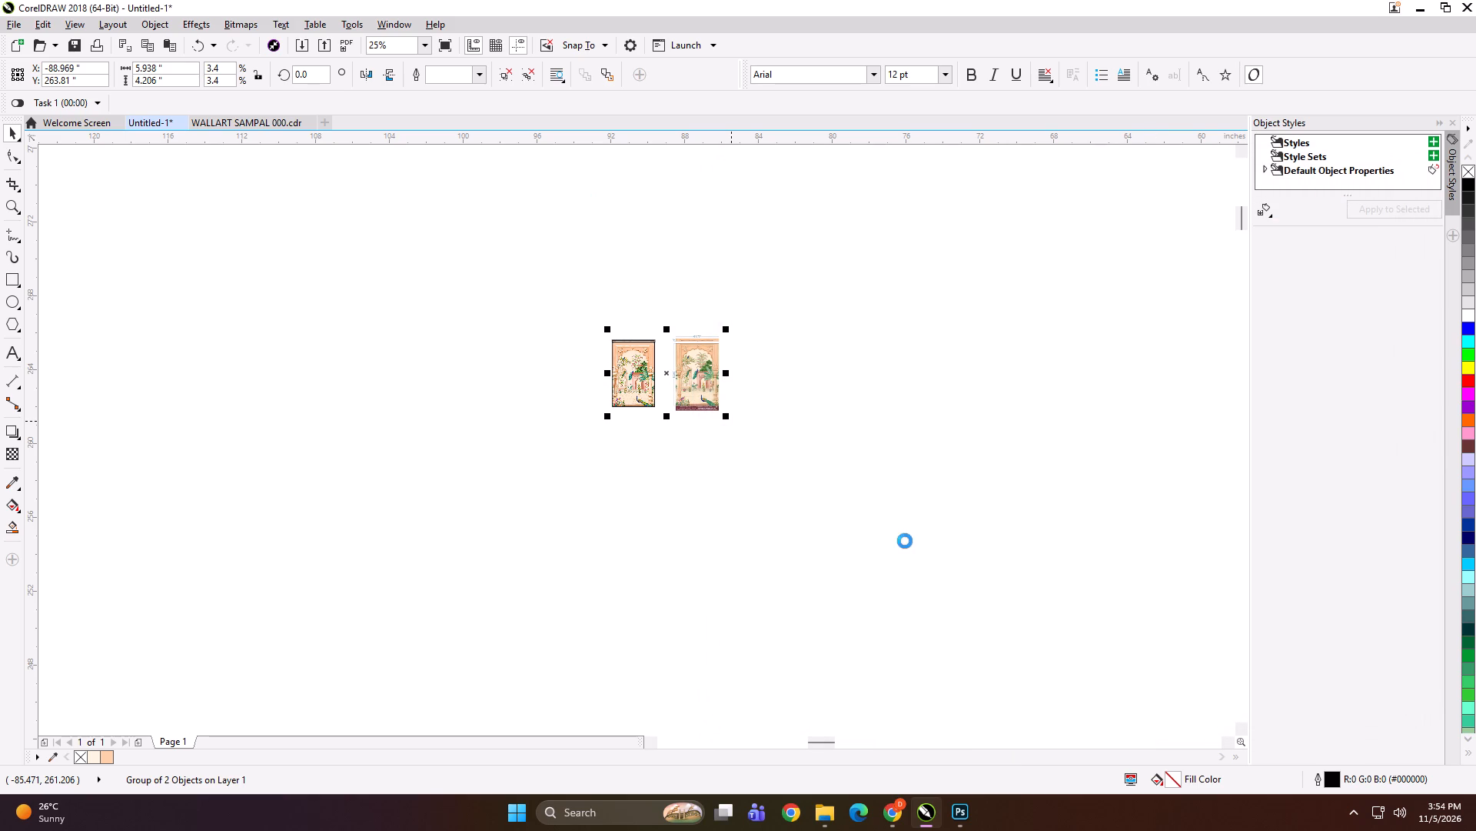
Delete the small combined peacock preview group from the drawing.
key("Delete")
Move the bitmap of the 50 by 32 inch golden mountain wall-art layout sideways.
key("F4")
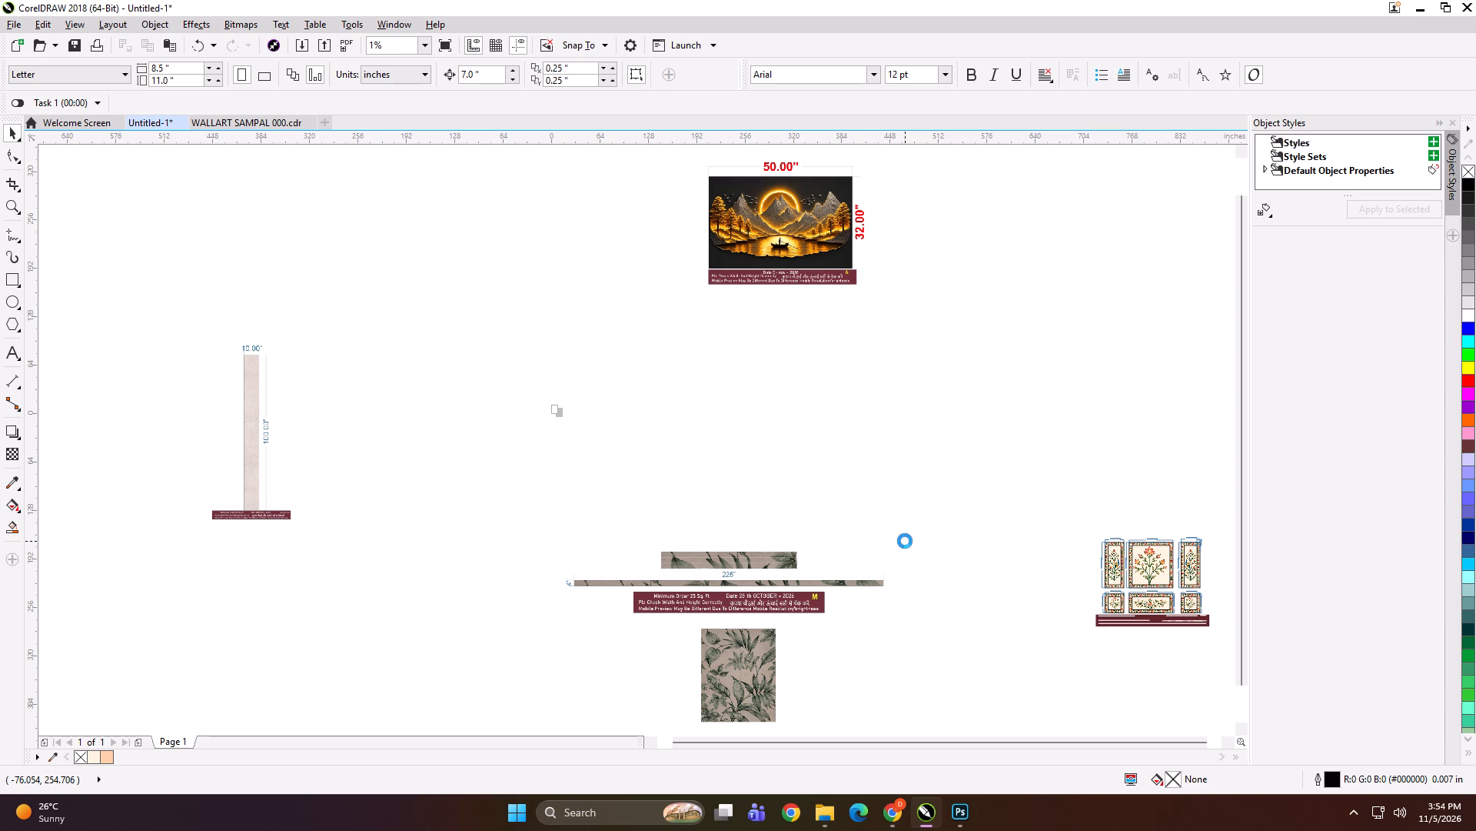
key("F4")
left_click_drag(772, 247, 674, 256)
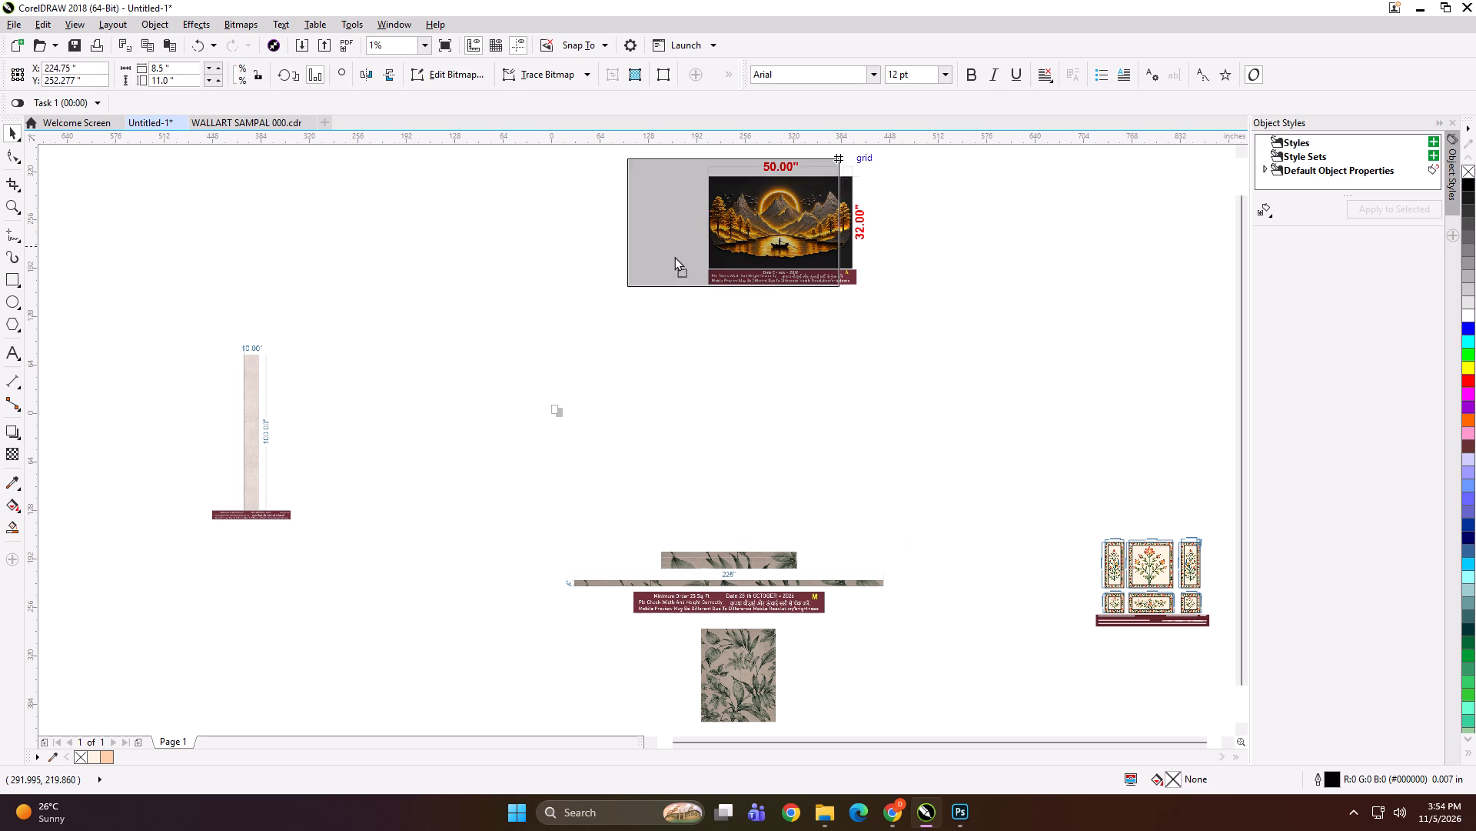
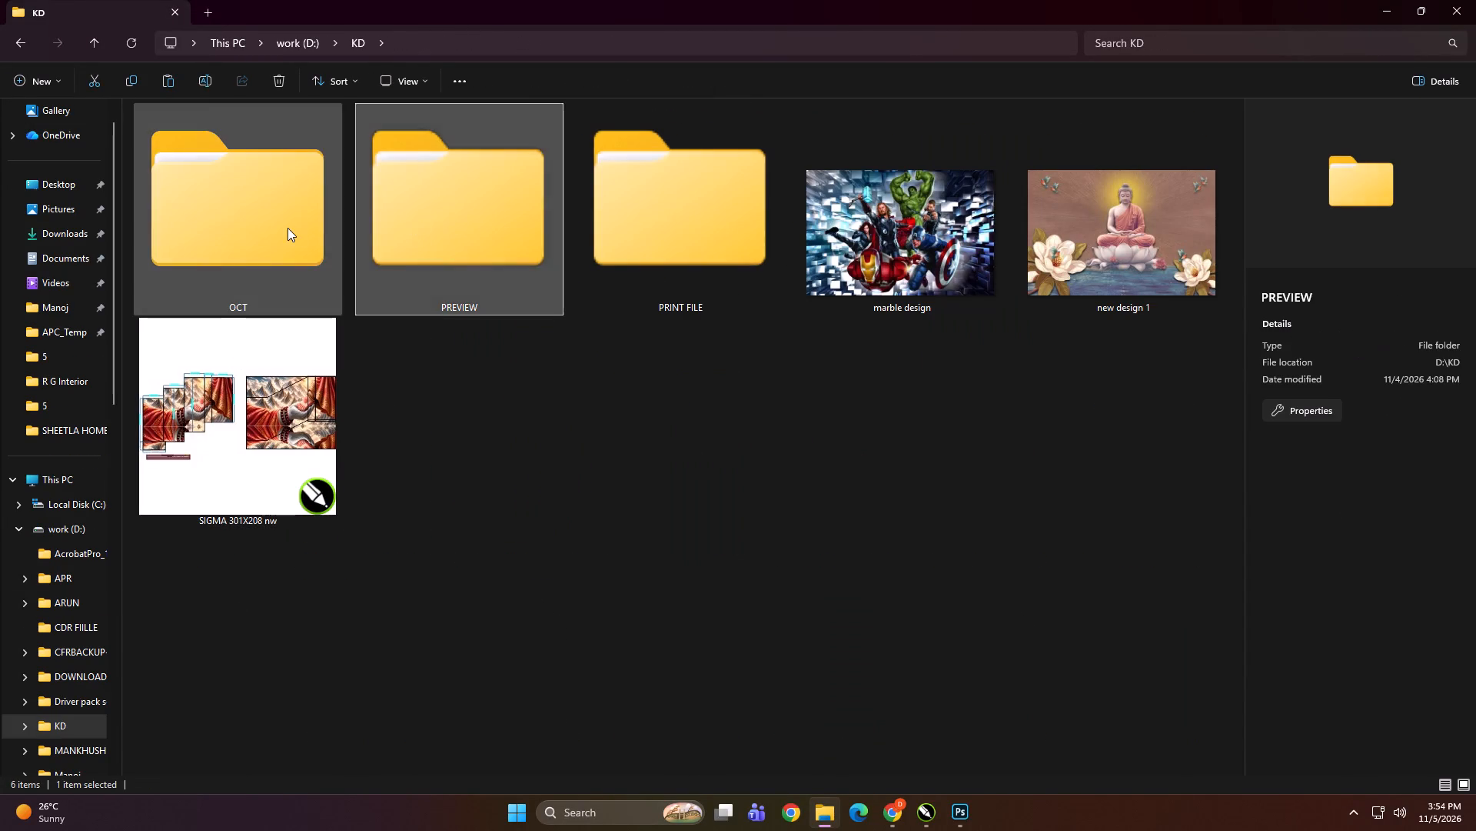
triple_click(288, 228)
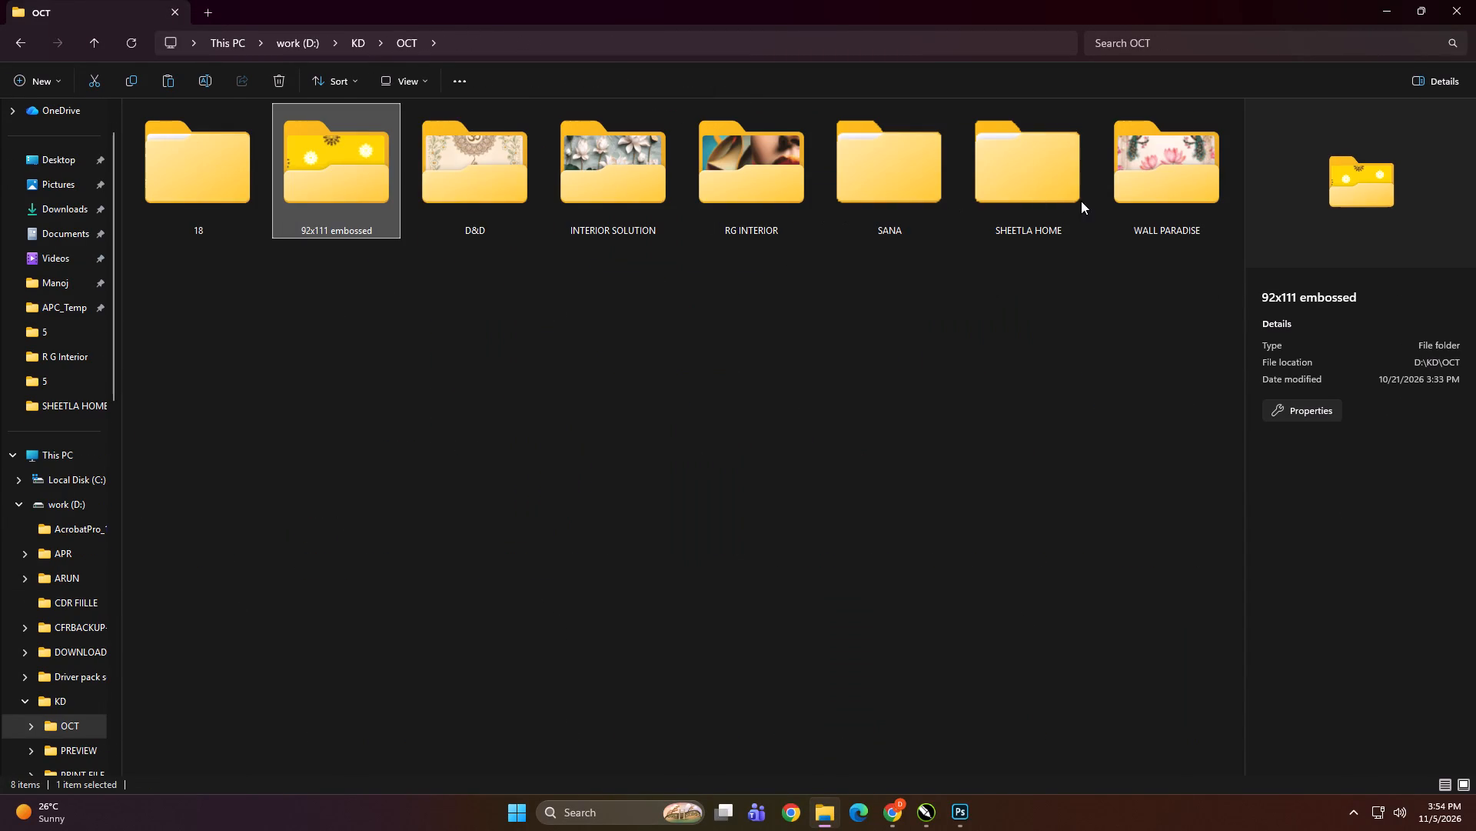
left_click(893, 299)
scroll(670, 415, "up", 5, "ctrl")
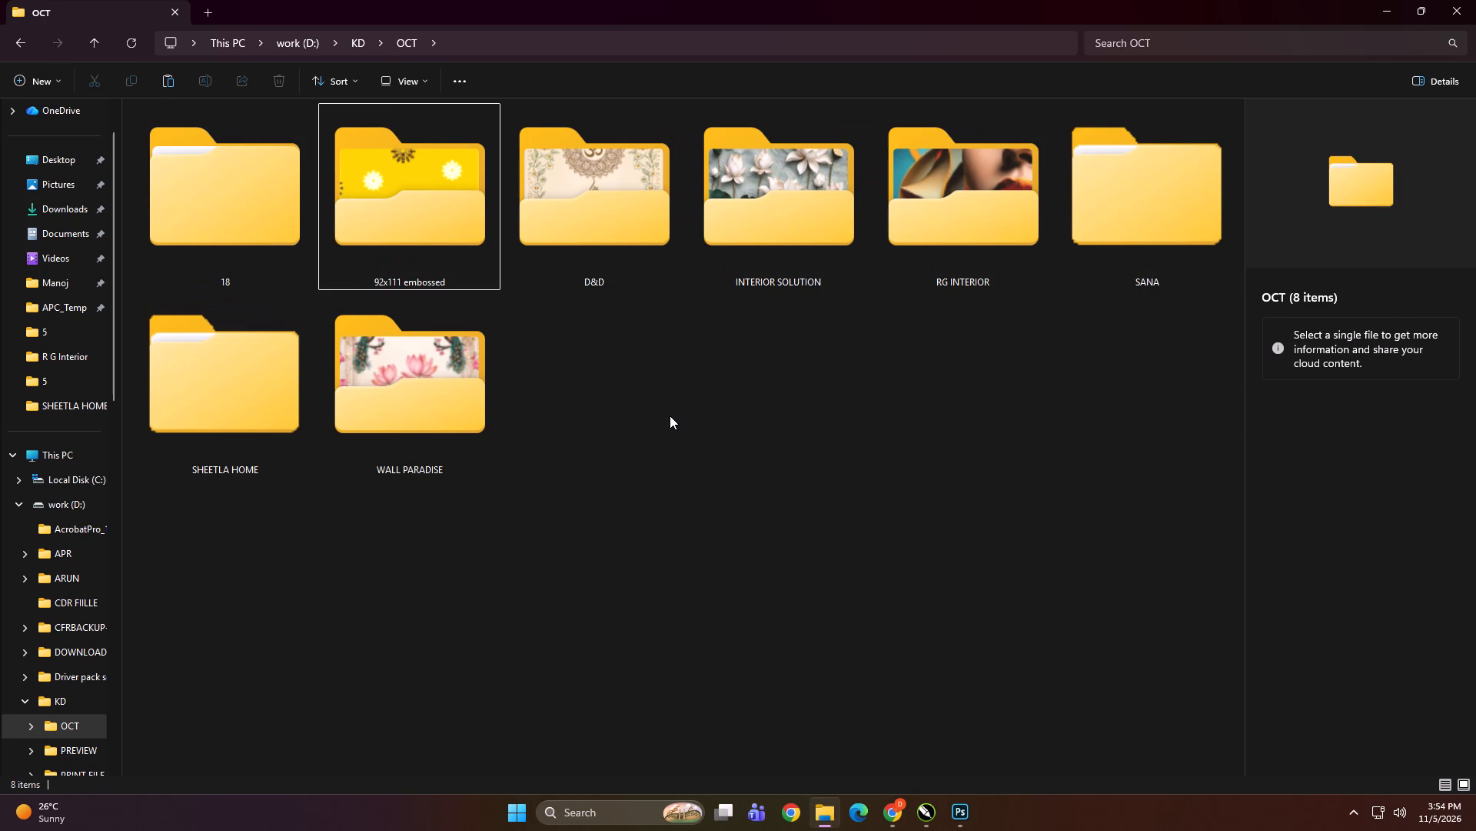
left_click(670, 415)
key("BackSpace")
Copy the 61.75x96 BLINDS and DFG6 files from the RG INTERIOR MAMA folder in KD > PRINT FILE > NOV > 5.
double_click(659, 231)
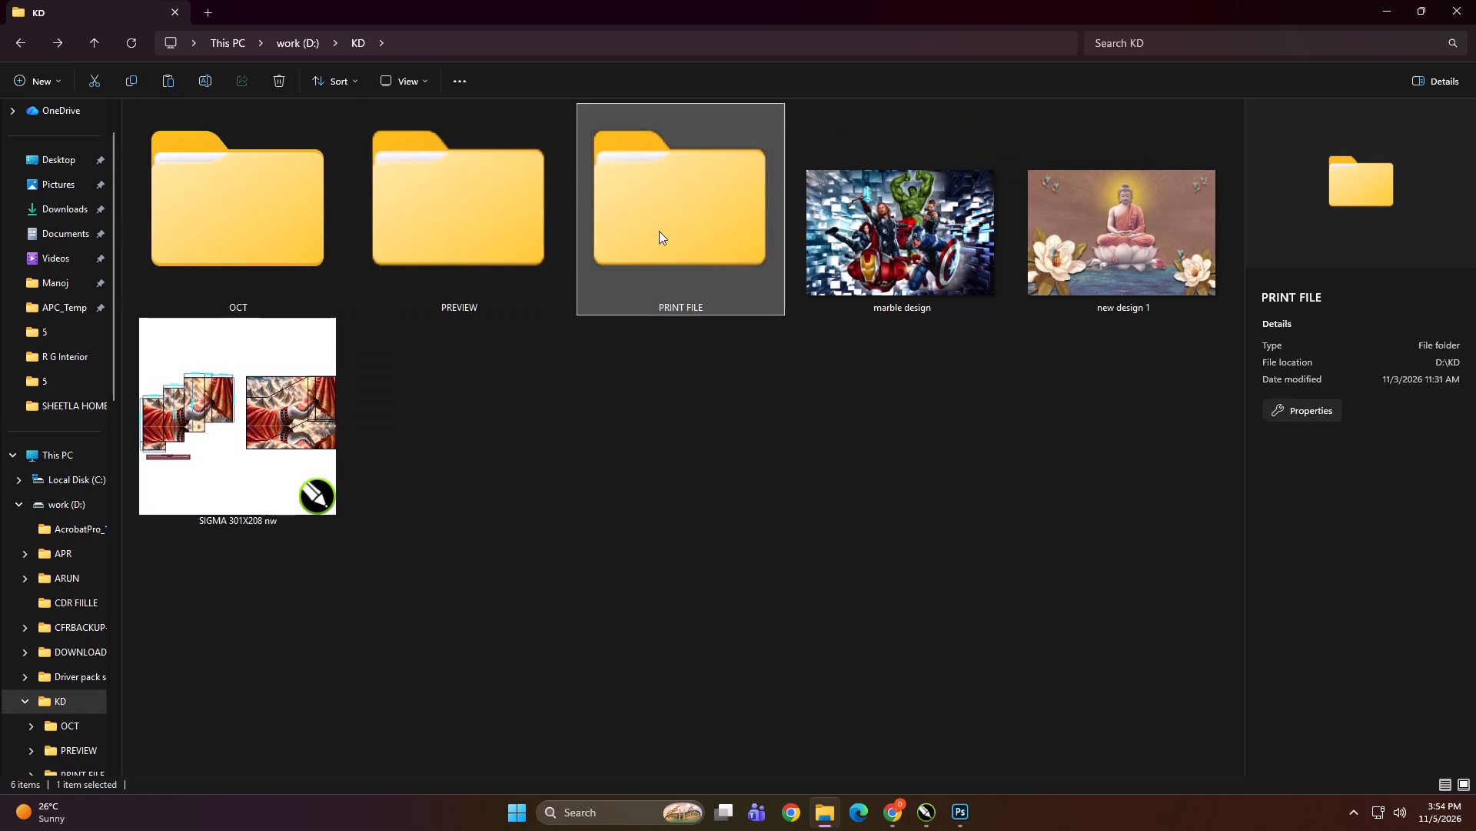
double_click(305, 227)
double_click(1155, 218)
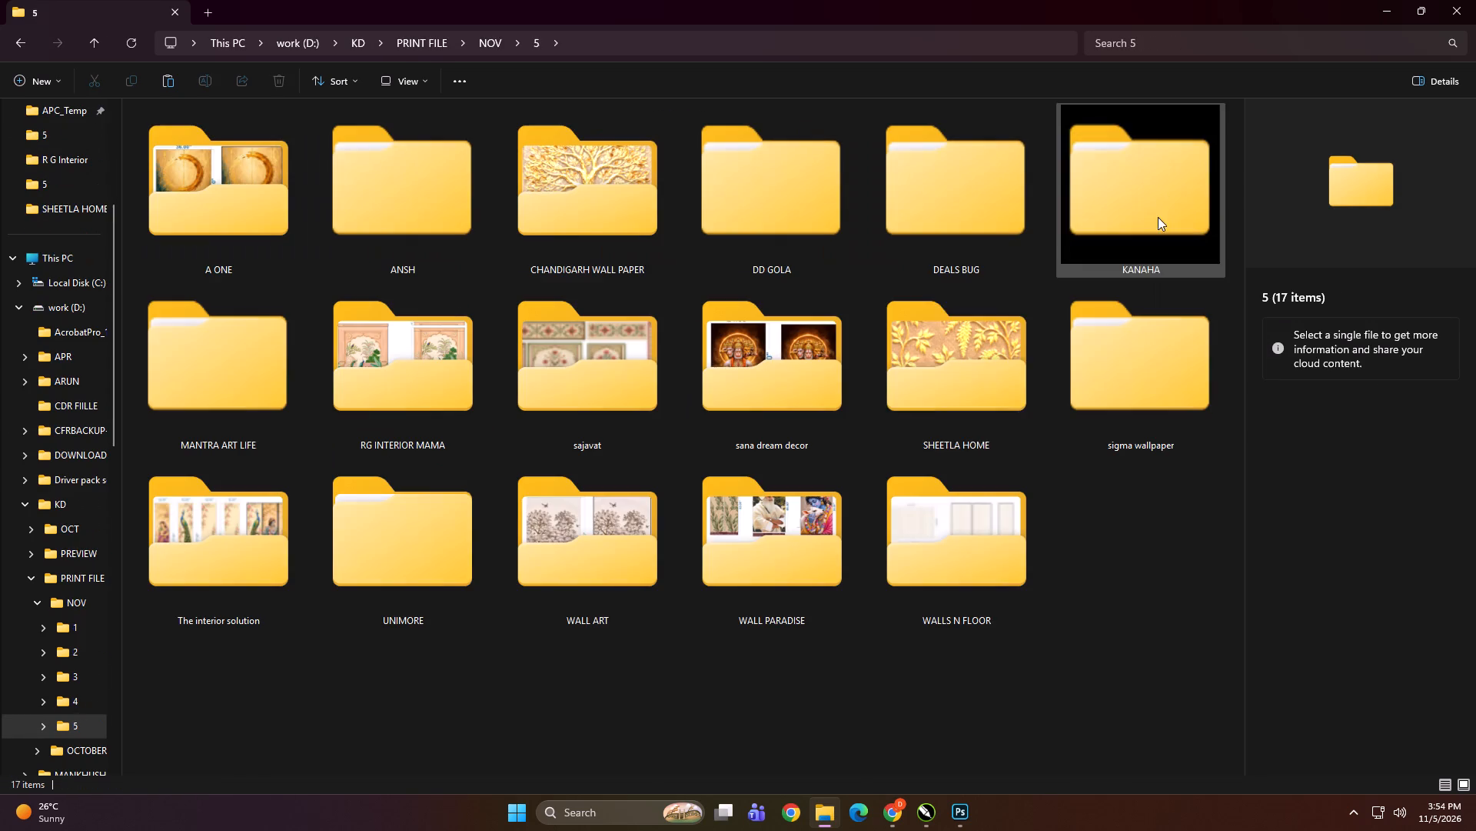
scroll(813, 325, "down", 3, "ctrl")
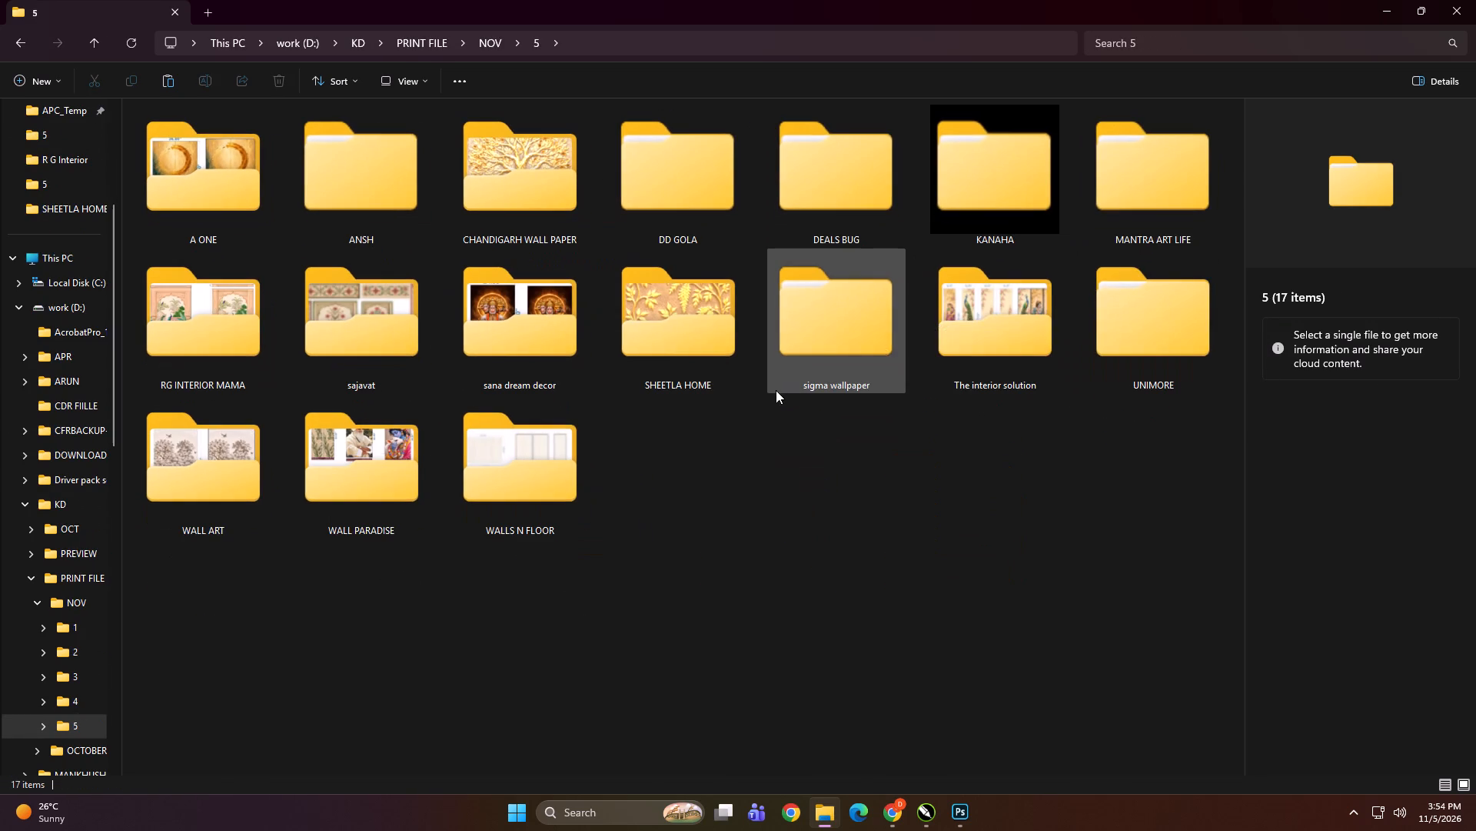
scroll(720, 470, "down", 2, "ctrl")
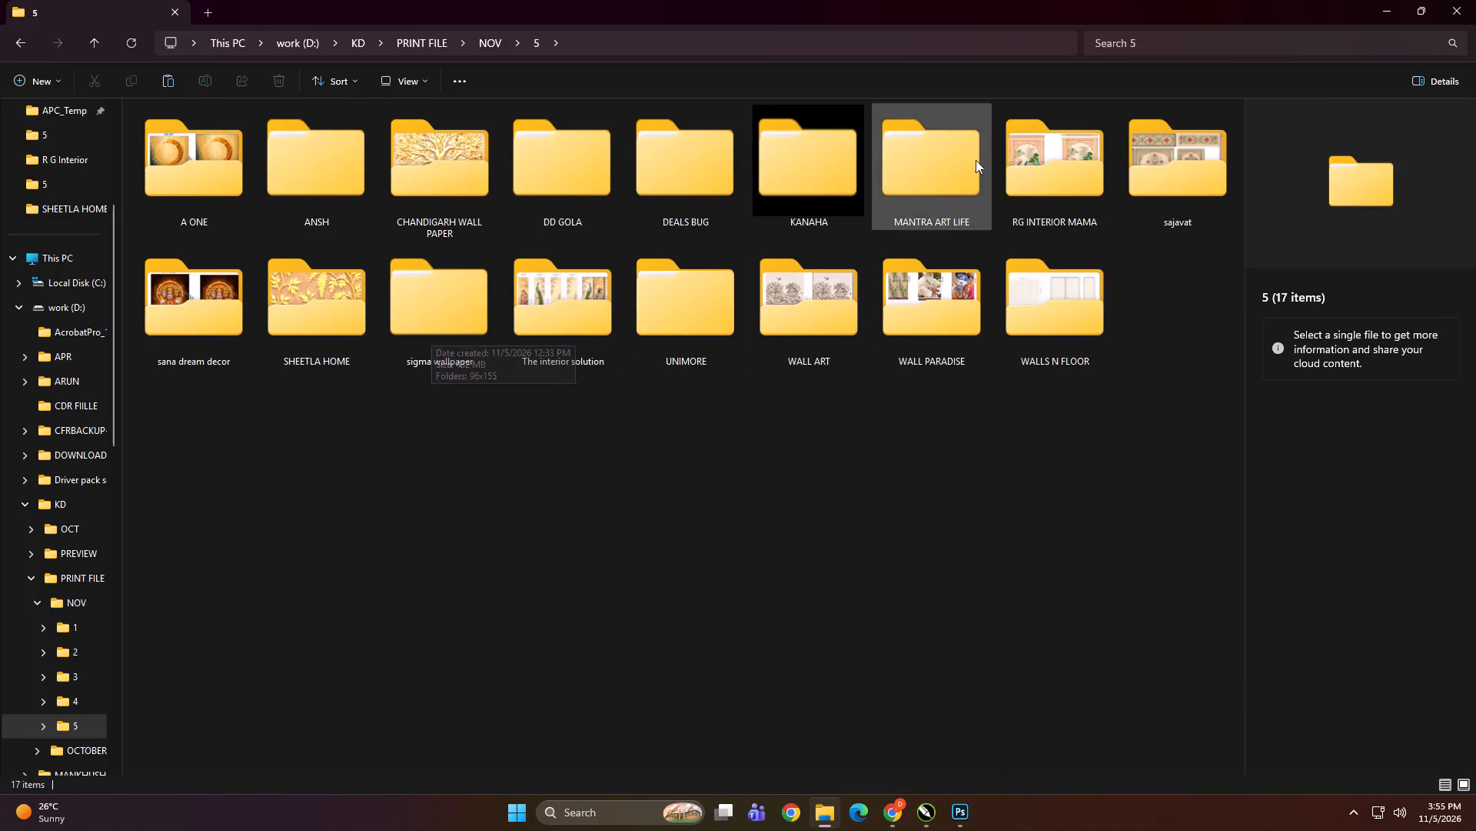
double_click(1045, 164)
scroll(406, 432, "up", 8, "ctrl")
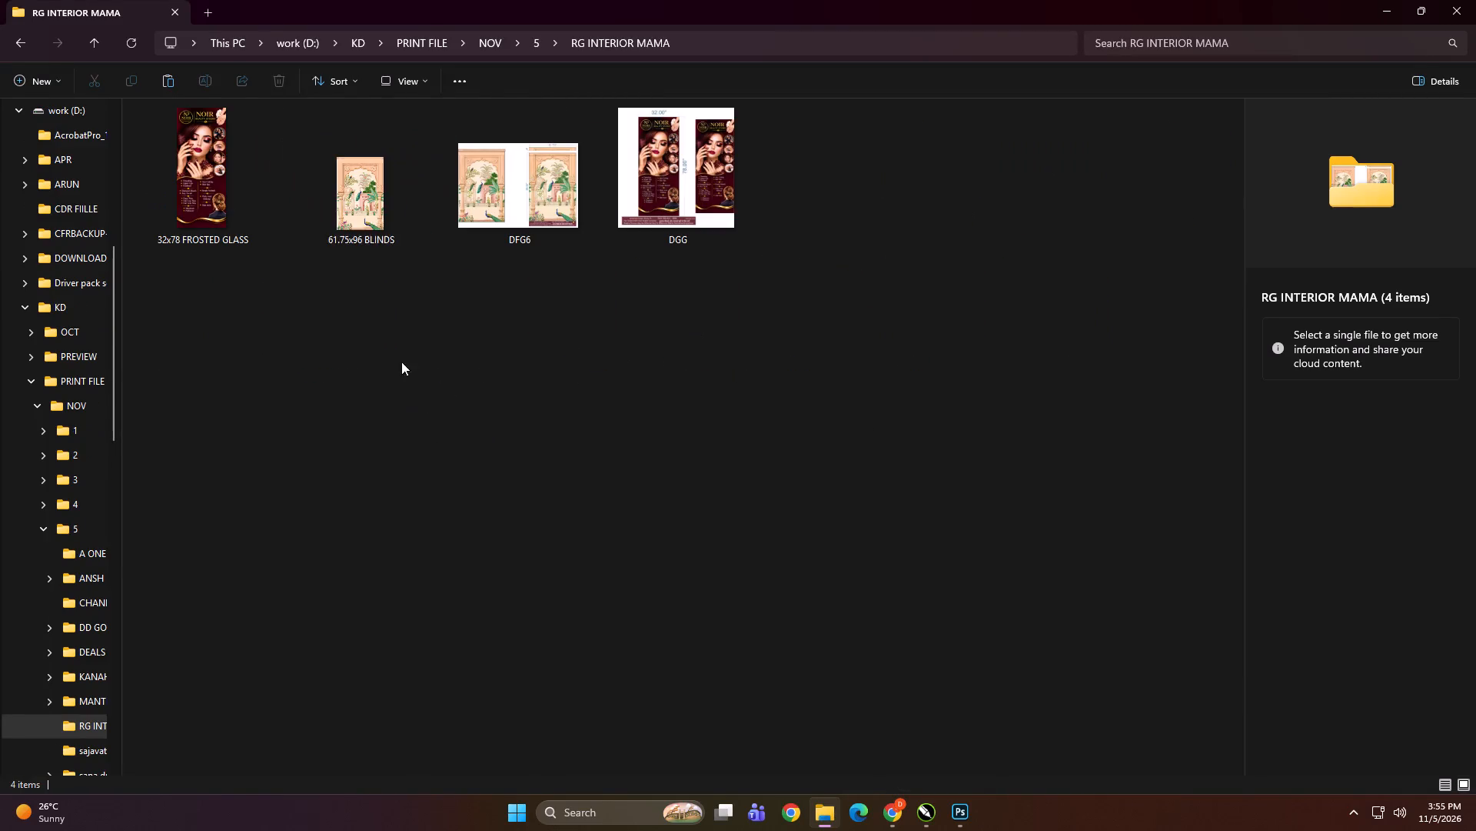
left_click(361, 200)
left_click(479, 197, "ctrl")
key("ctrl+c")
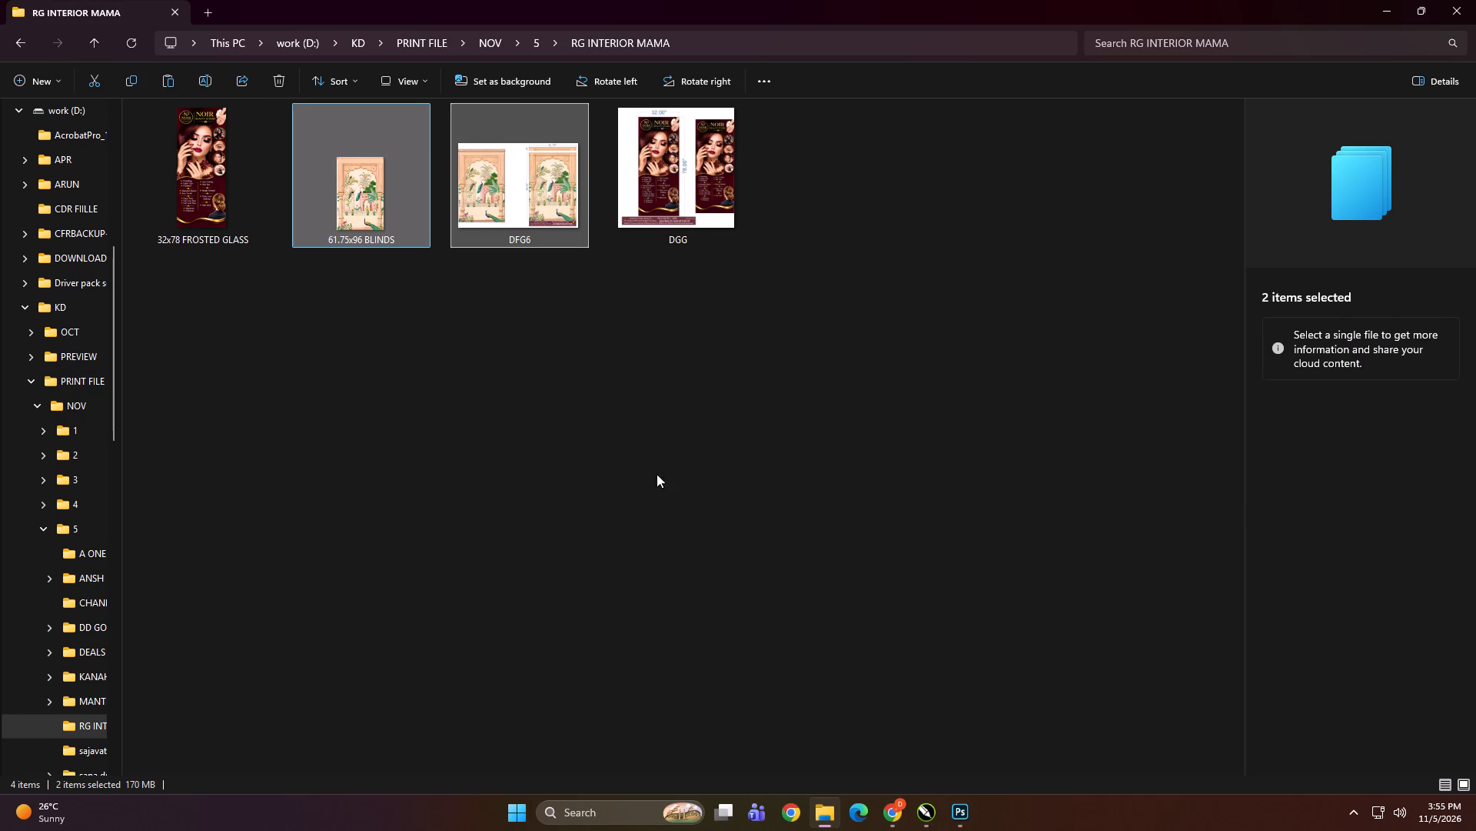
Open the DIGITECH_SHAREDRIVE (Z:) network drive.
scroll(36, 615, "up", 5)
left_click(65, 507)
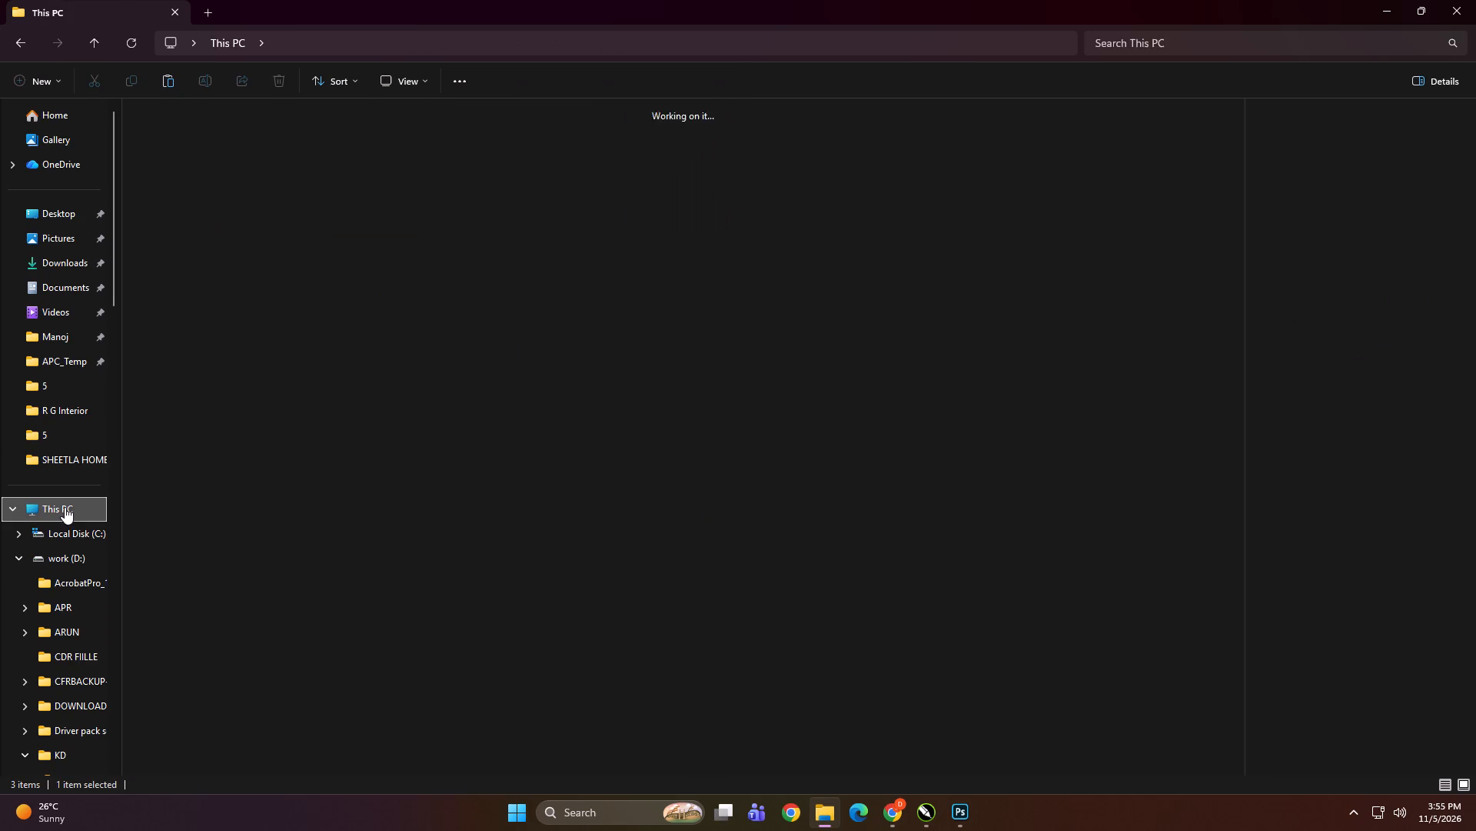
double_click(256, 464)
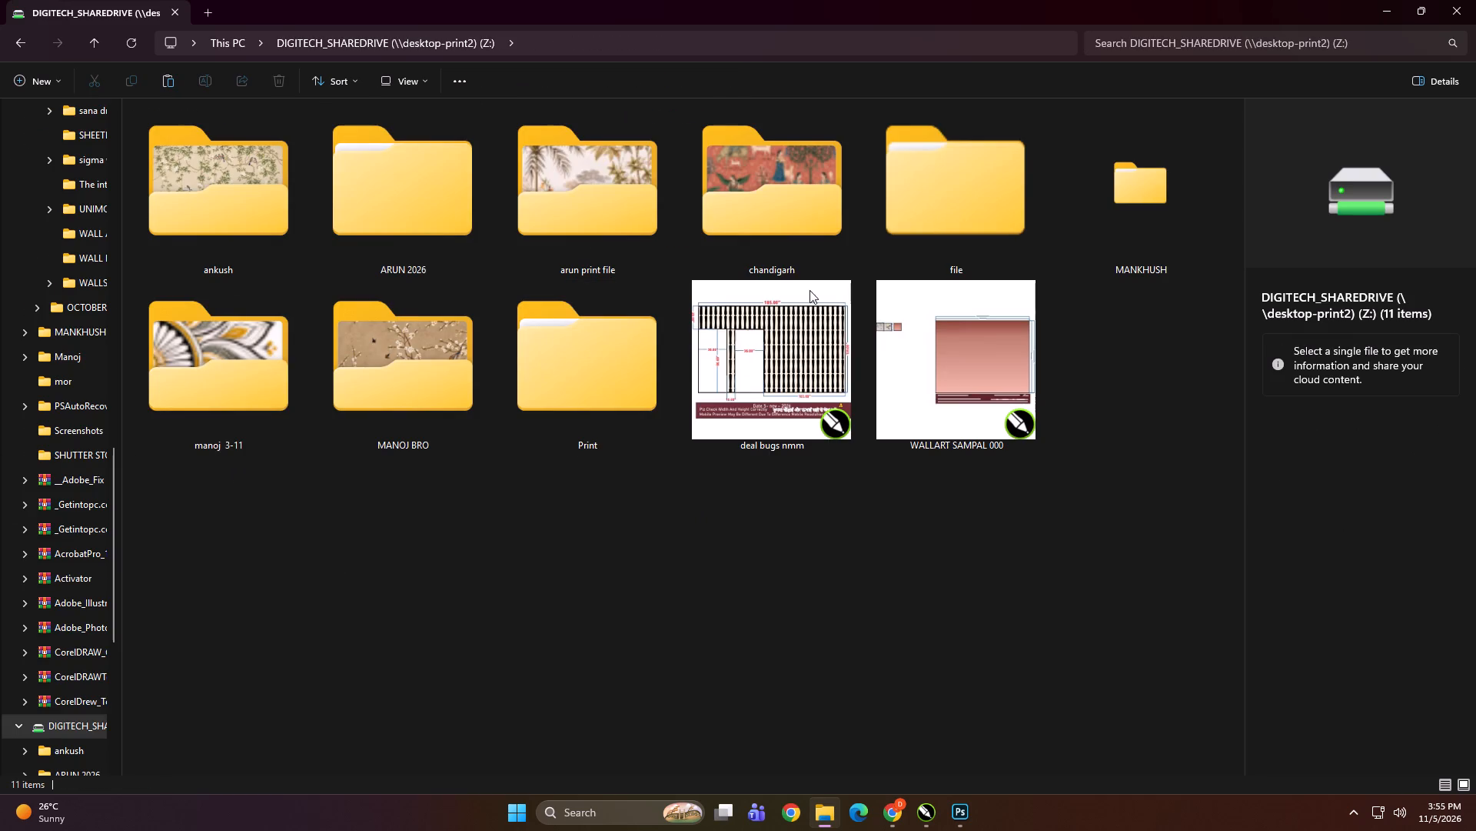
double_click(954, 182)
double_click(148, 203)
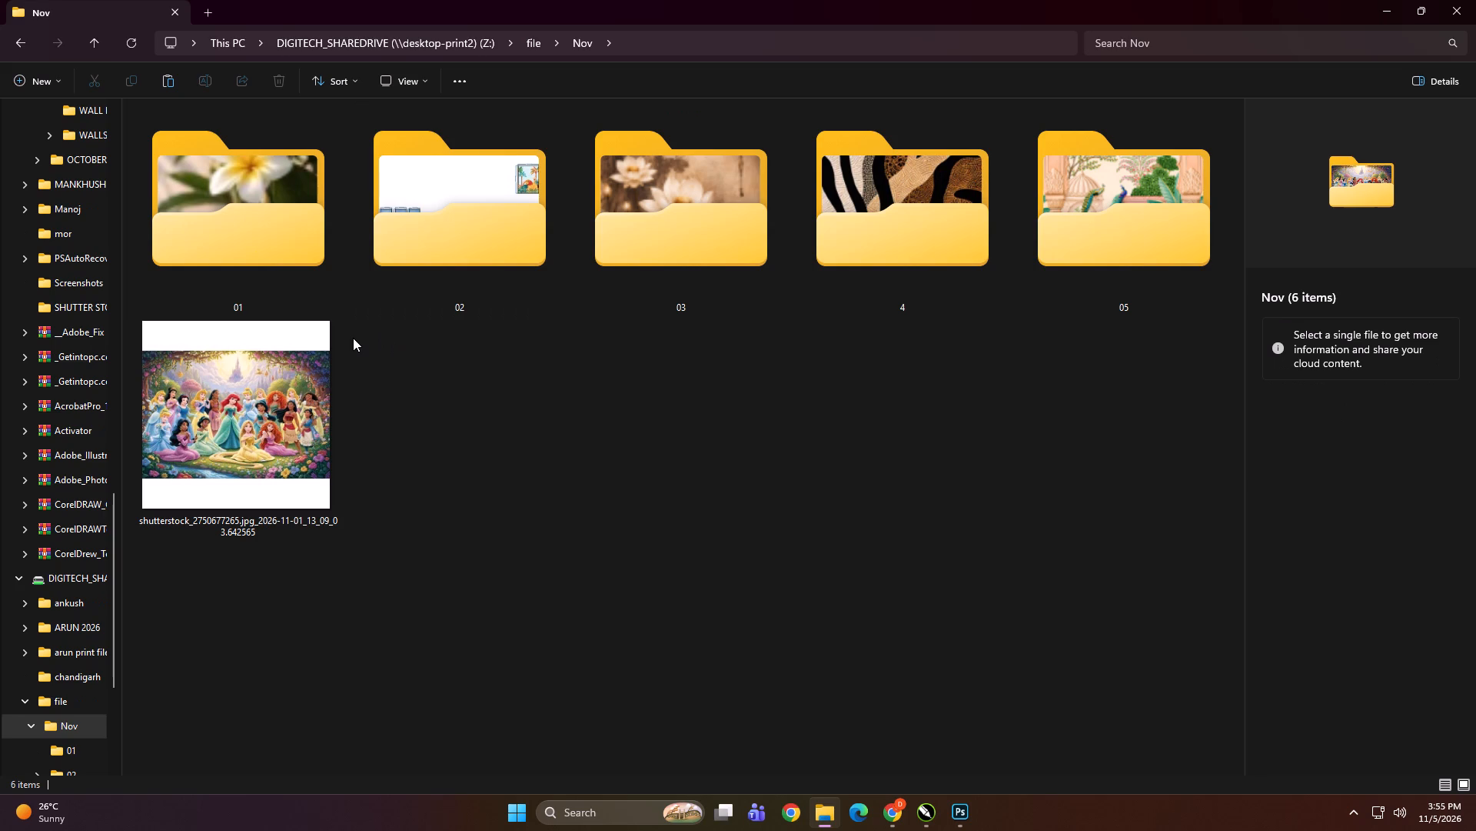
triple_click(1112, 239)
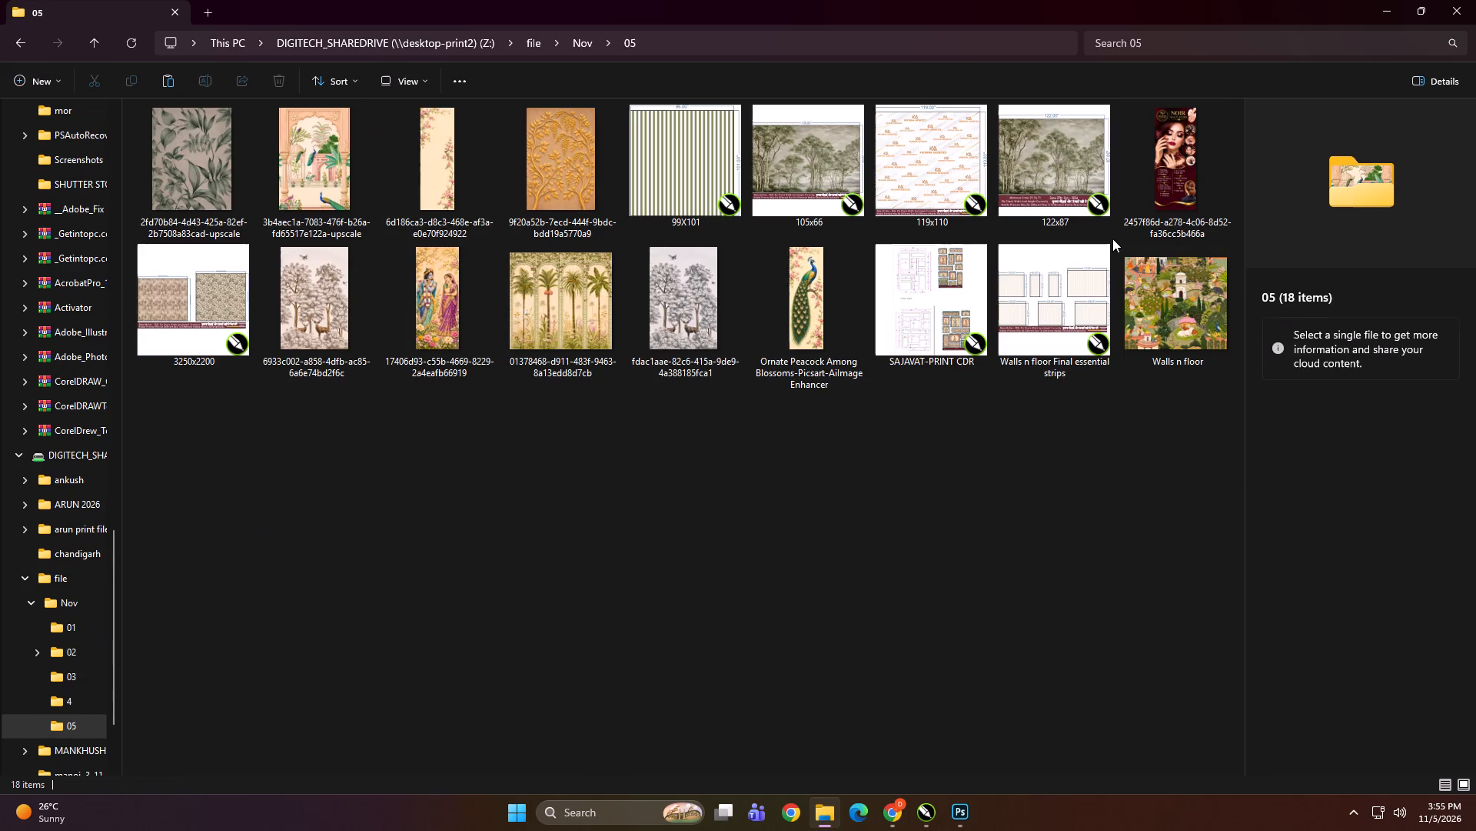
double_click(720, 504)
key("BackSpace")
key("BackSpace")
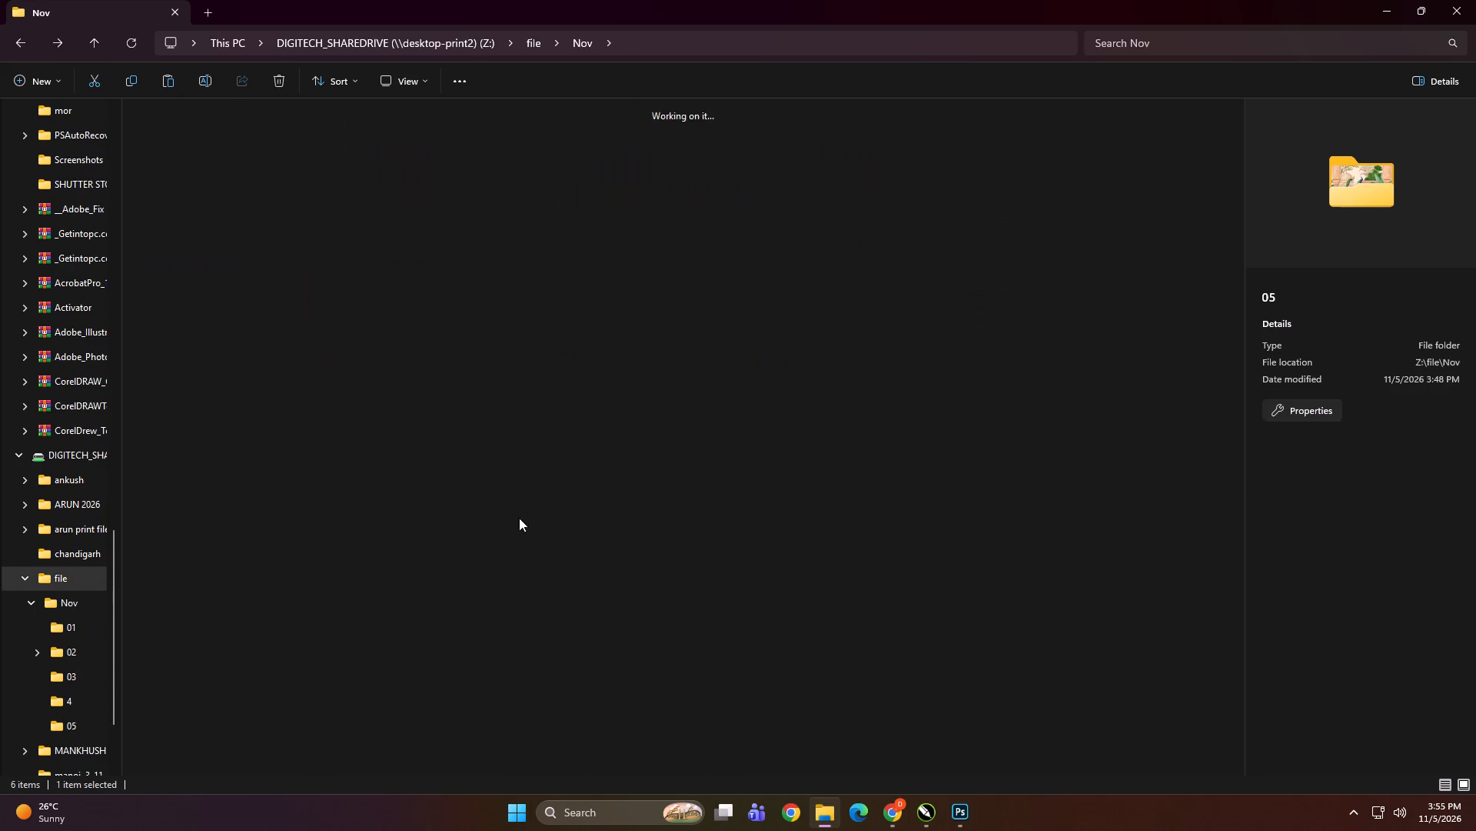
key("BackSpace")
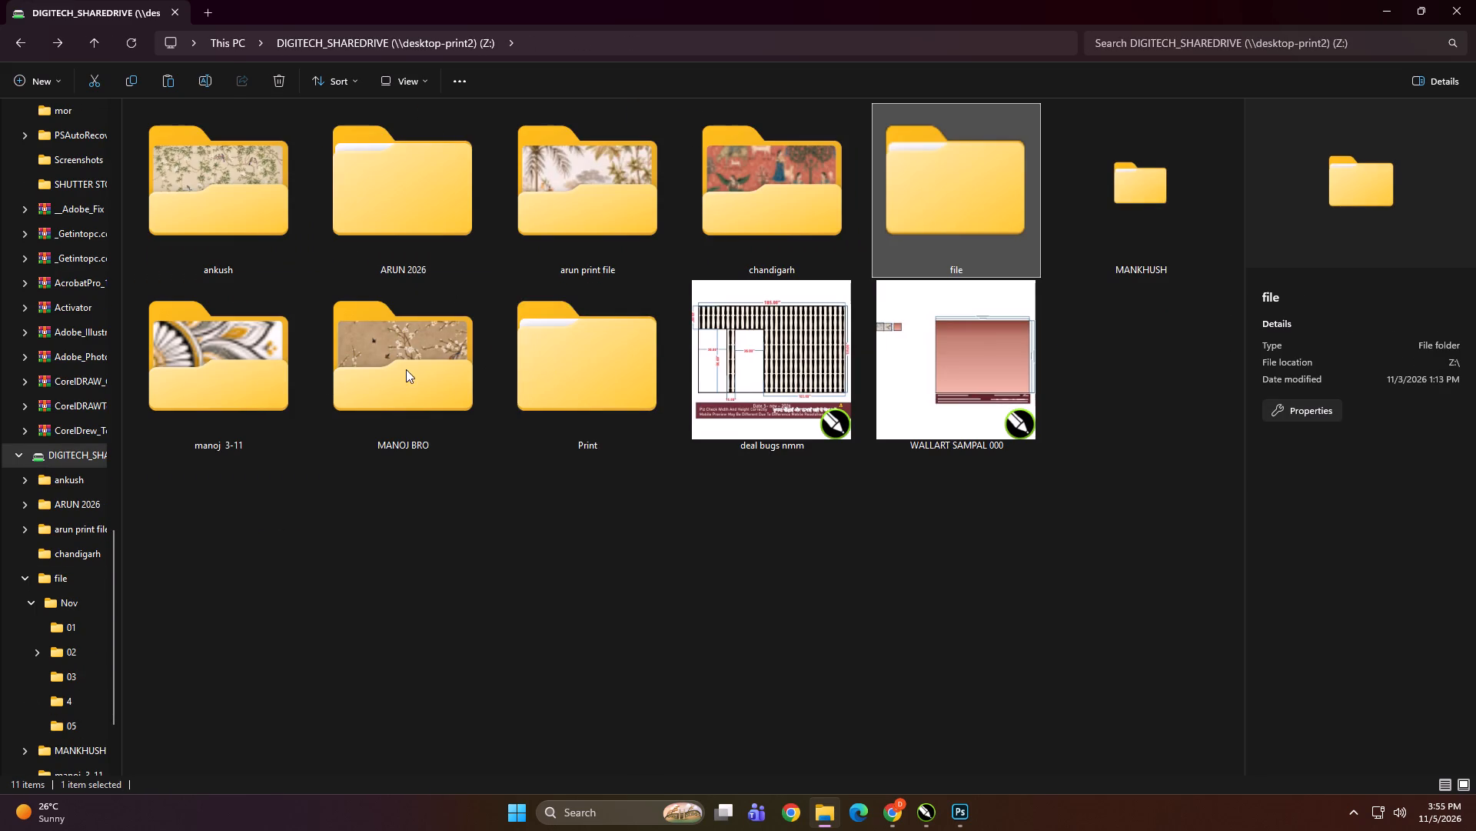
Paste the copied files into the RG INTERIOR MAMA folder under Print > NOV > 5 on the shared drive.
double_click(550, 389)
triple_click(261, 259)
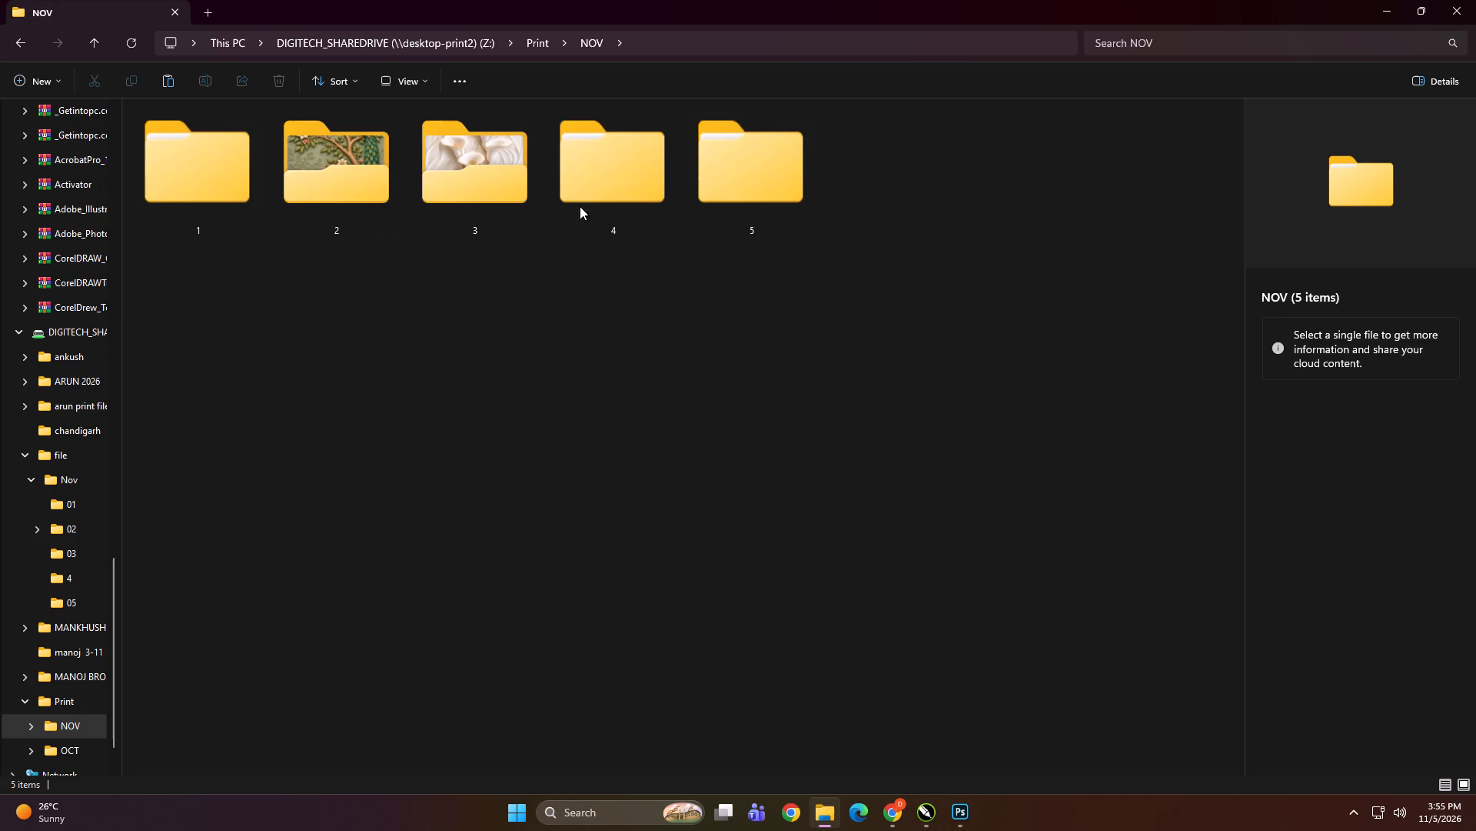
double_click(762, 199)
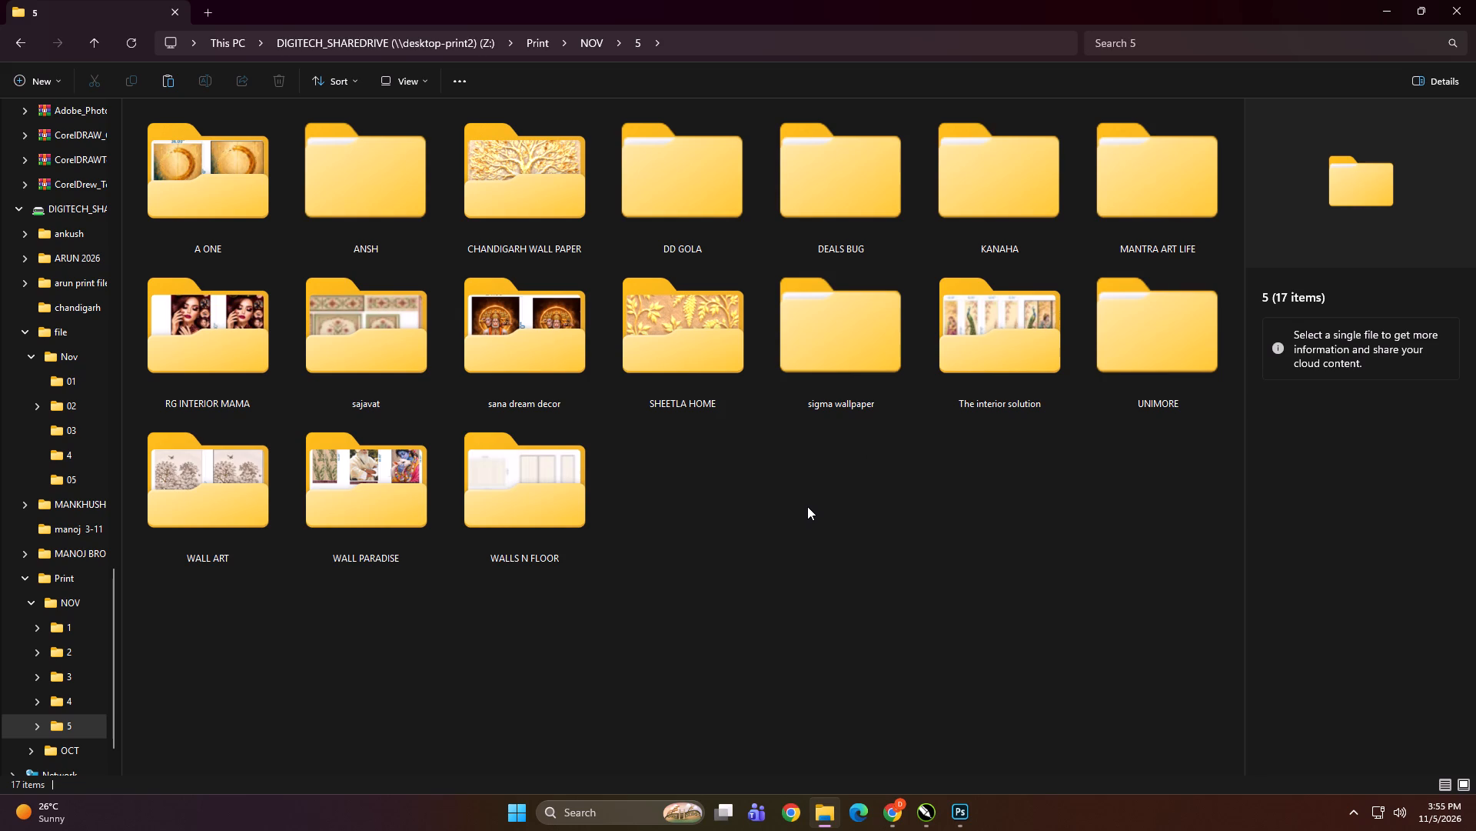
double_click(244, 355)
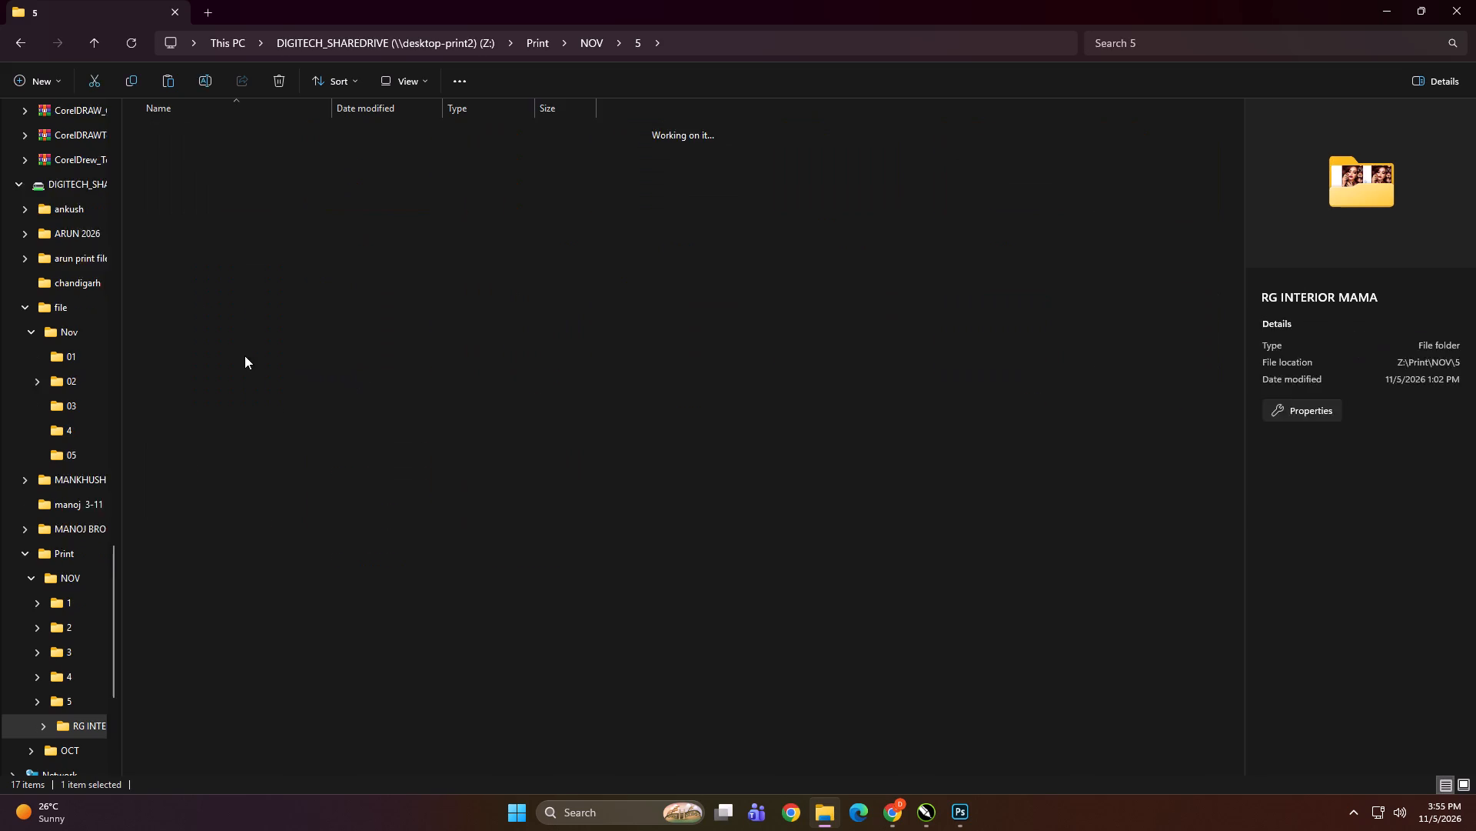
right_click(450, 365)
left_click(472, 379)
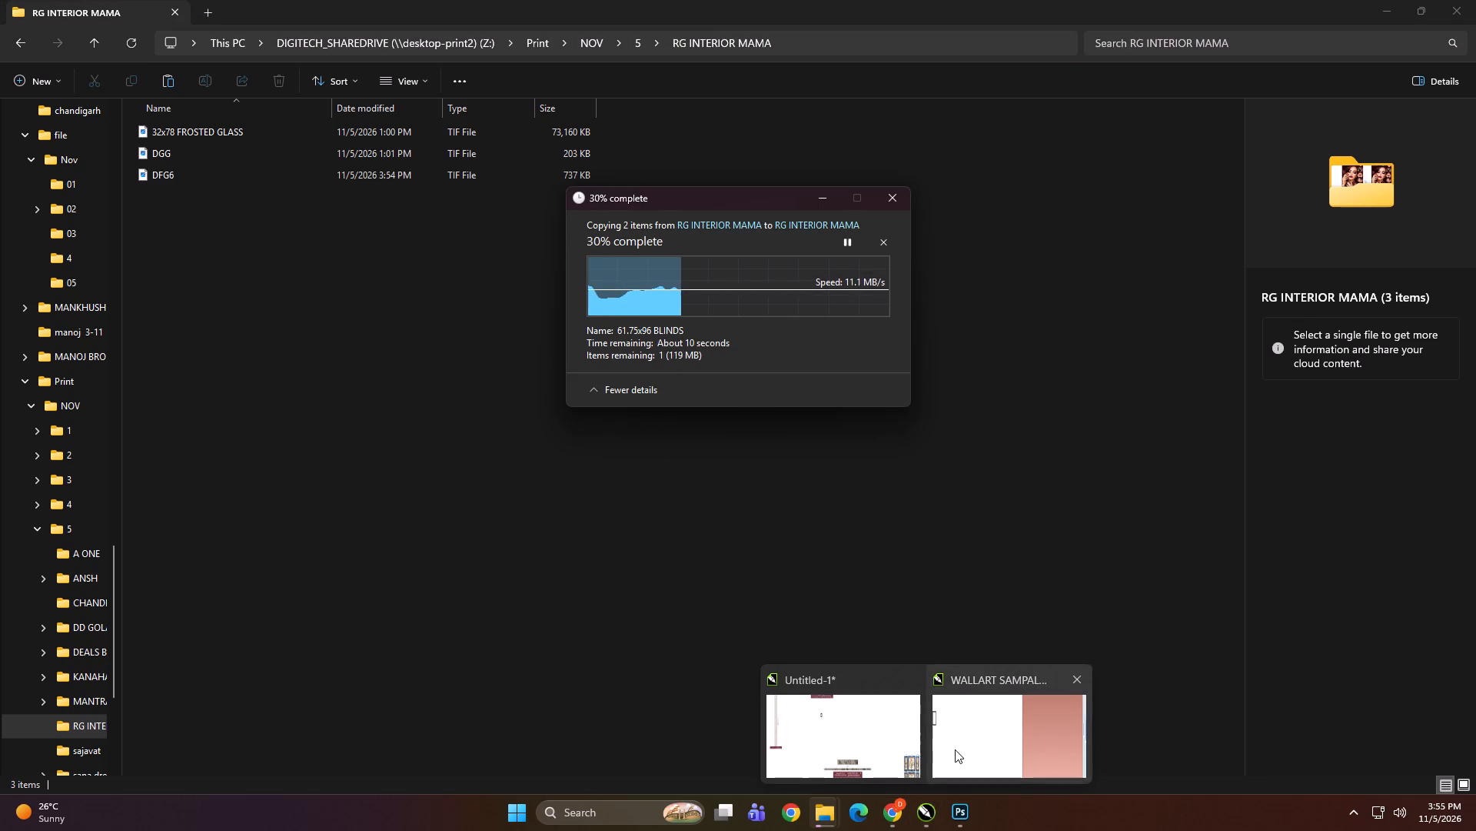
Close the WALLART SAMPAL drawing window and switch to the Untitled-1 drawing in CorelDRAW.
left_click(1075, 679)
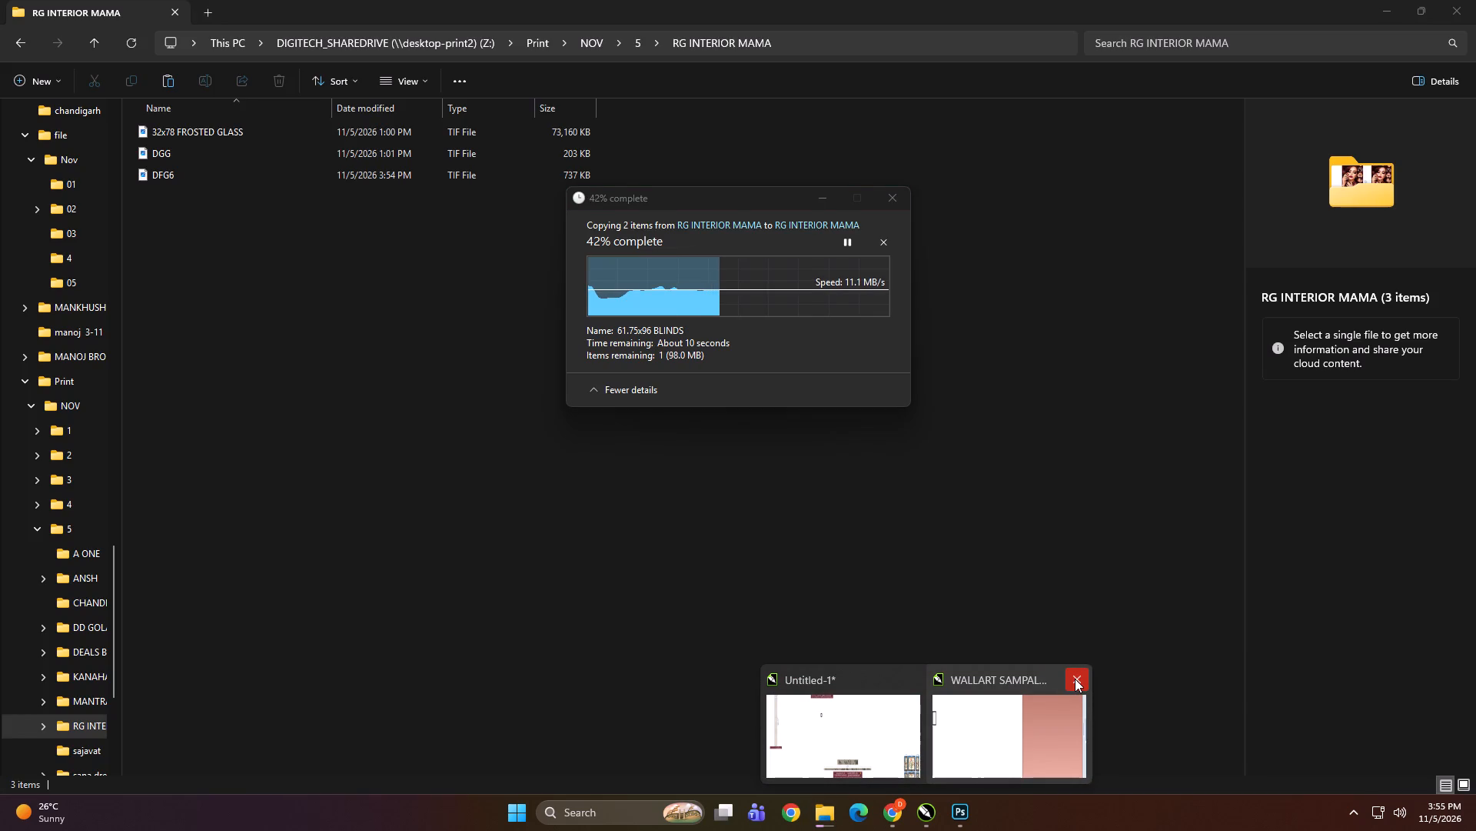
double_click(1075, 679)
left_click(863, 710)
left_click(763, 536)
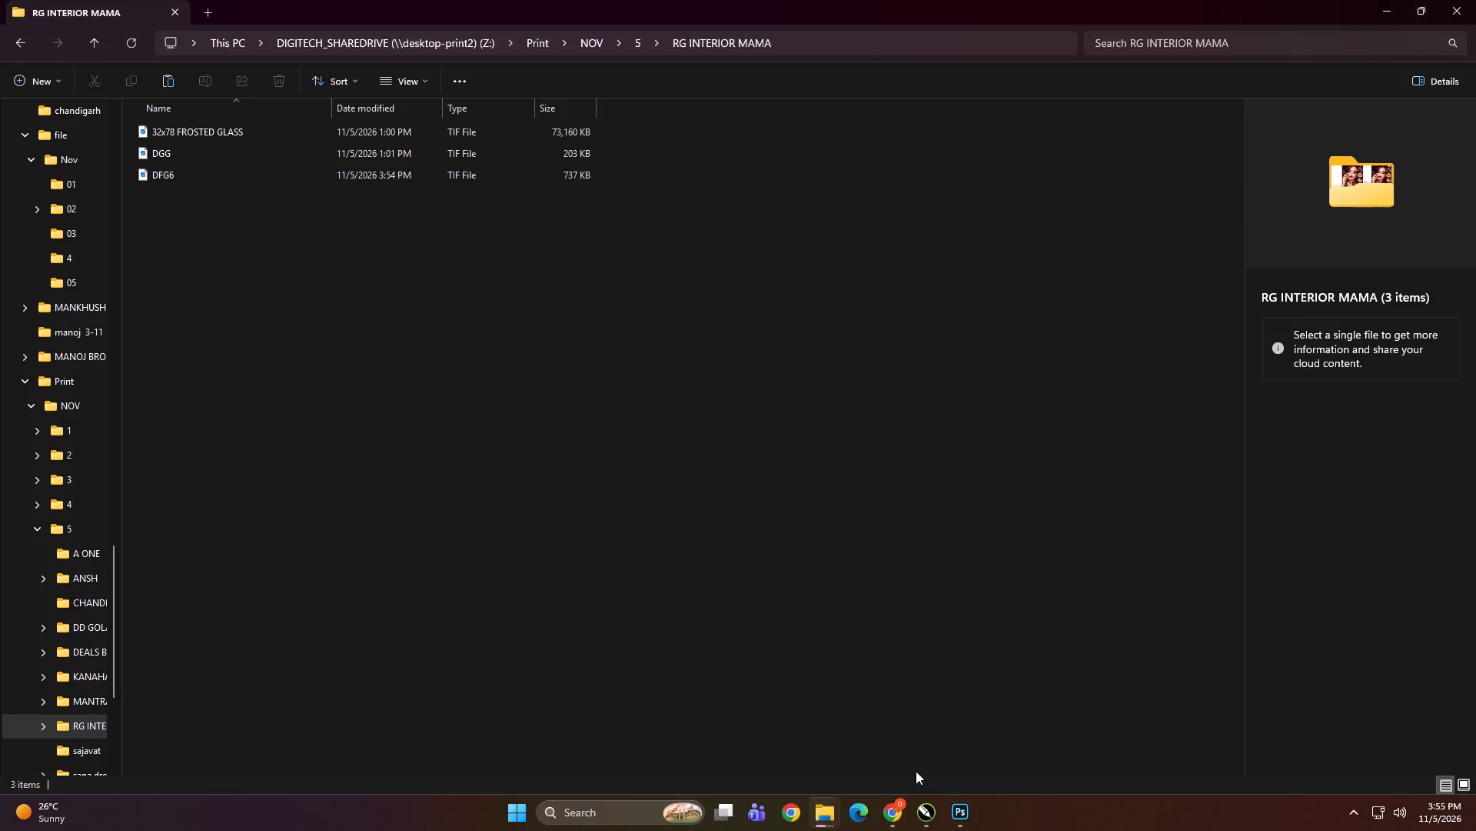
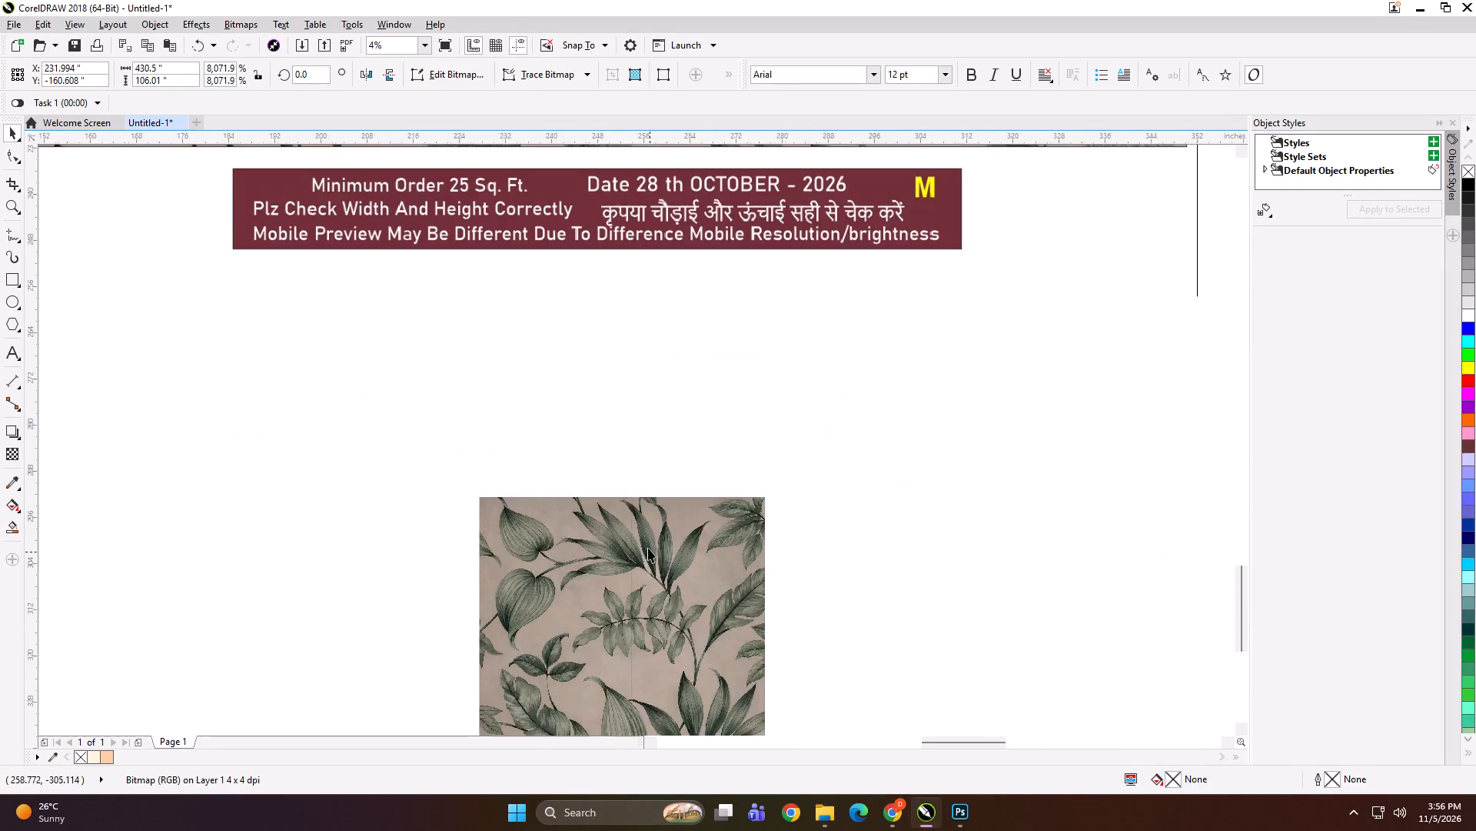
Move the right leaf panel against the left leaf panel, closing the gap between them.
scroll(648, 548, "up", 1)
scroll(573, 411, "up", 2)
left_click_drag(677, 377, 696, 377)
scroll(601, 323, "up", 1)
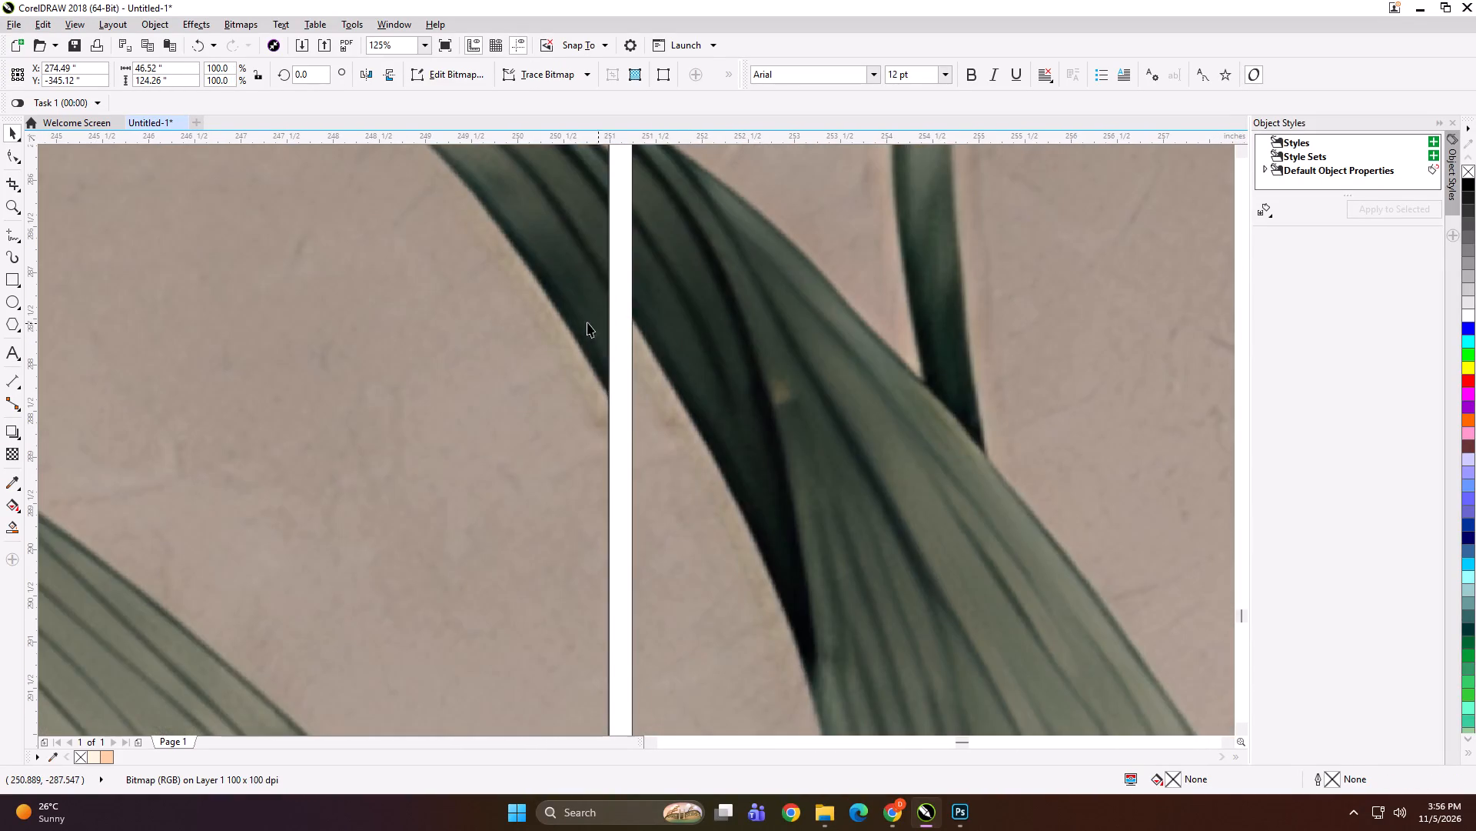
scroll(618, 362, "up", 1)
left_click(693, 375)
left_click_drag(681, 375, 673, 374, "shift")
left_click_drag(672, 374, 630, 371, "shift")
left_click(630, 371, "shift")
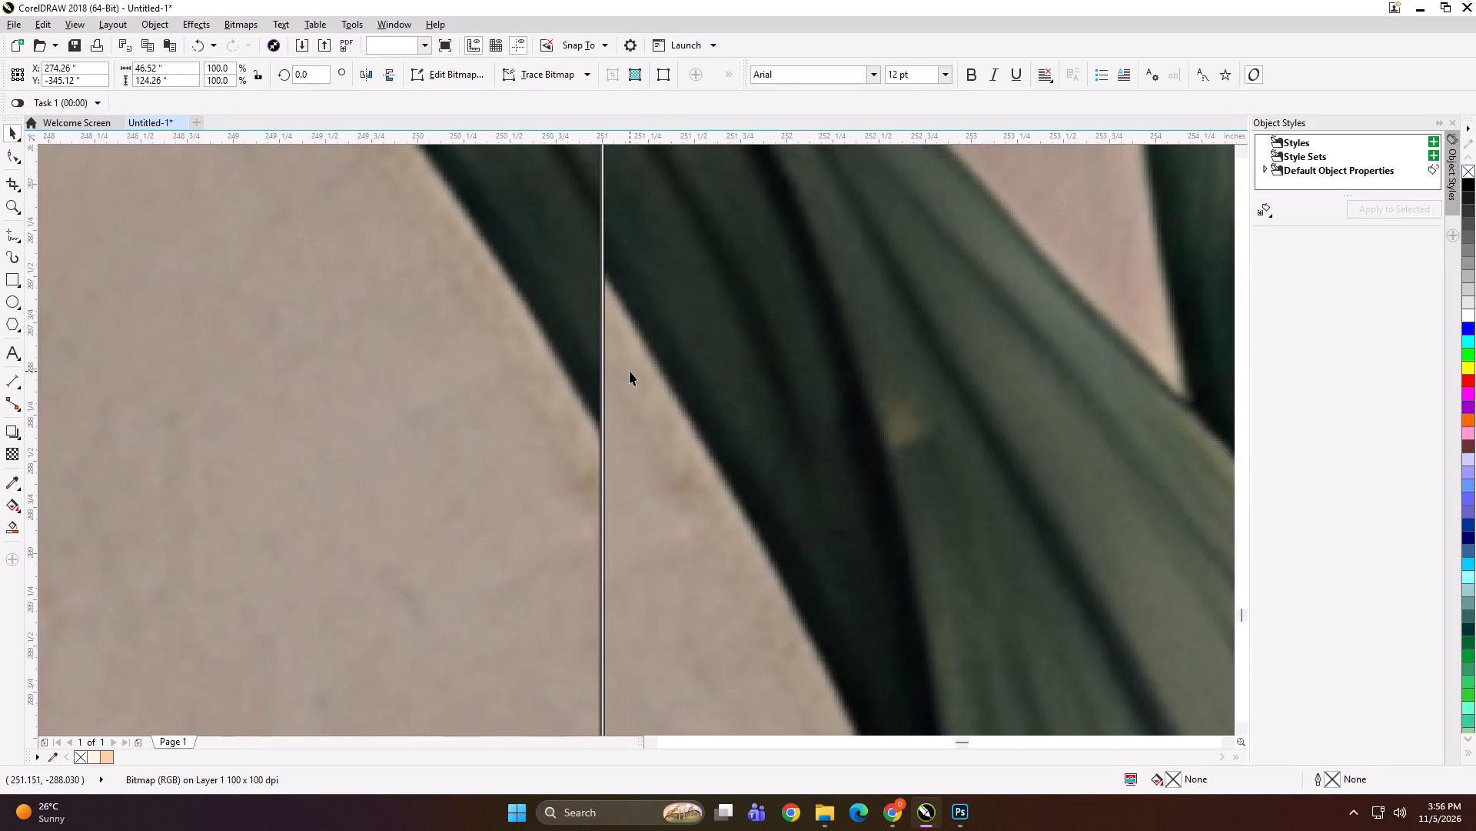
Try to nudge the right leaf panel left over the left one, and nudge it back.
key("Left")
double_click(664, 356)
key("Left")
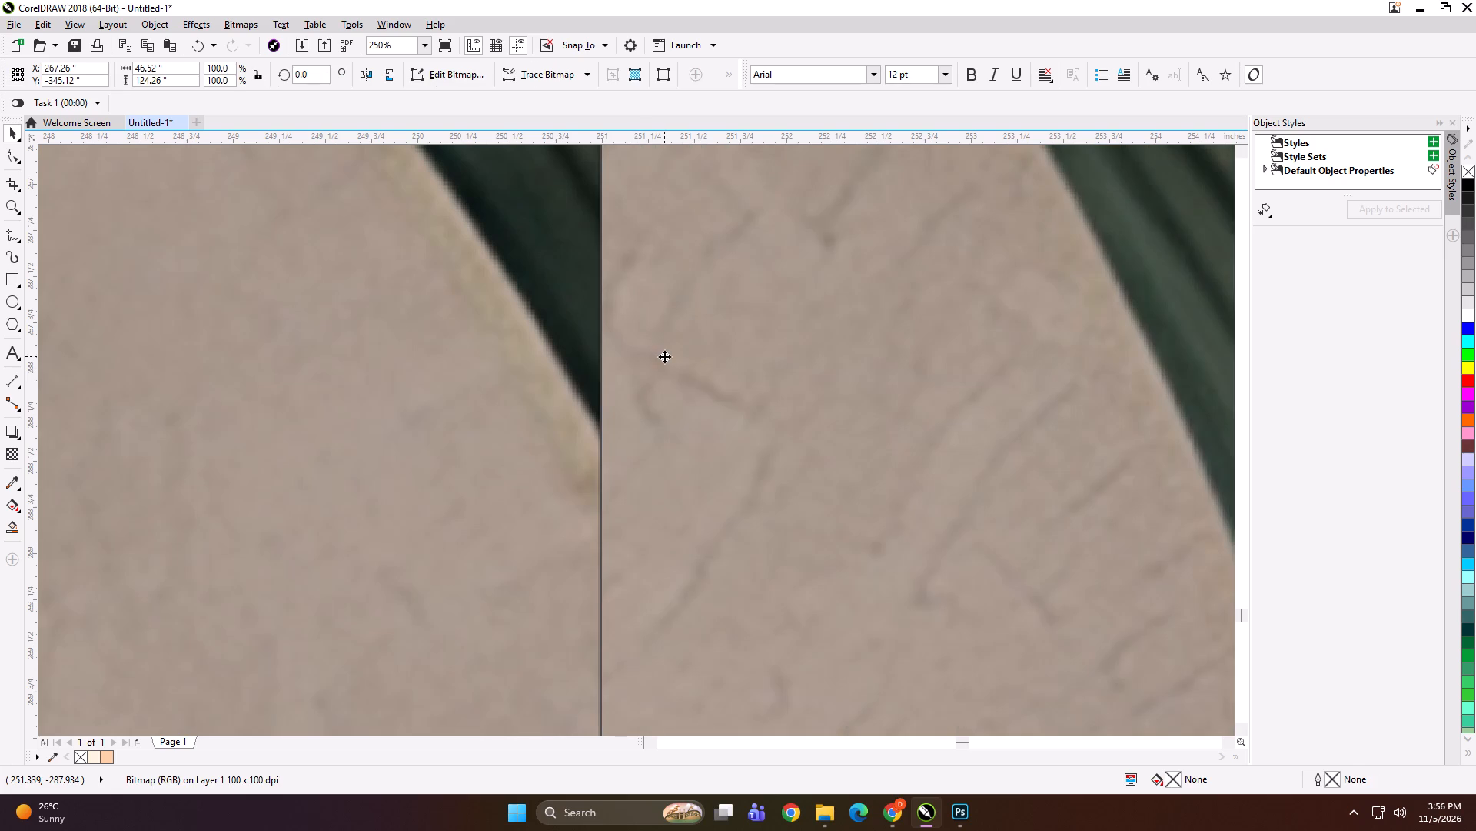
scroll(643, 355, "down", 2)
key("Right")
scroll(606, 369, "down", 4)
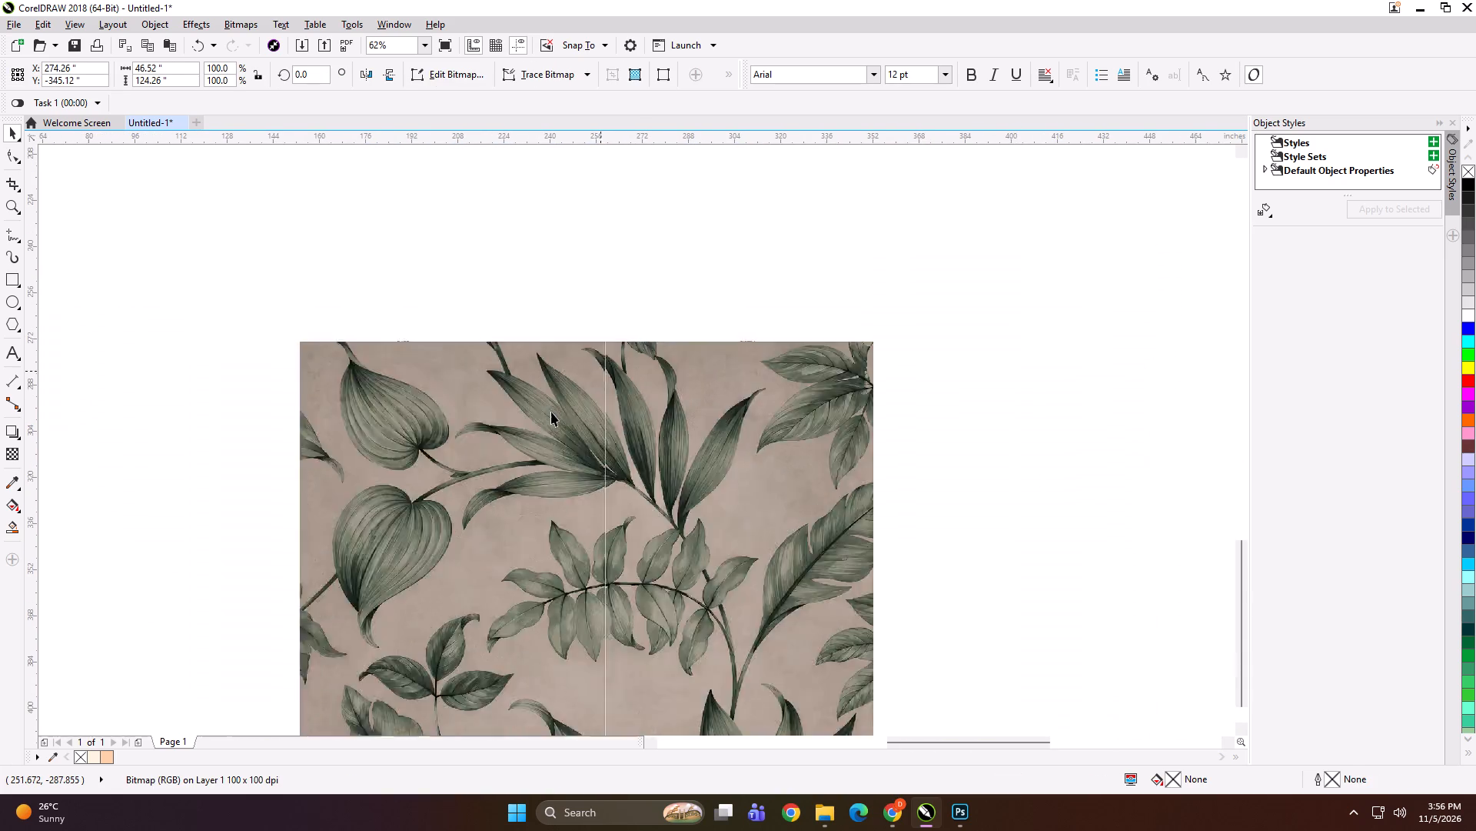
Set the nudge distance to 0.5 inch and nudge the right leaf panel left once over the left panel.
left_click(639, 292)
left_click_drag(487, 73, 407, 81)
type(".5")
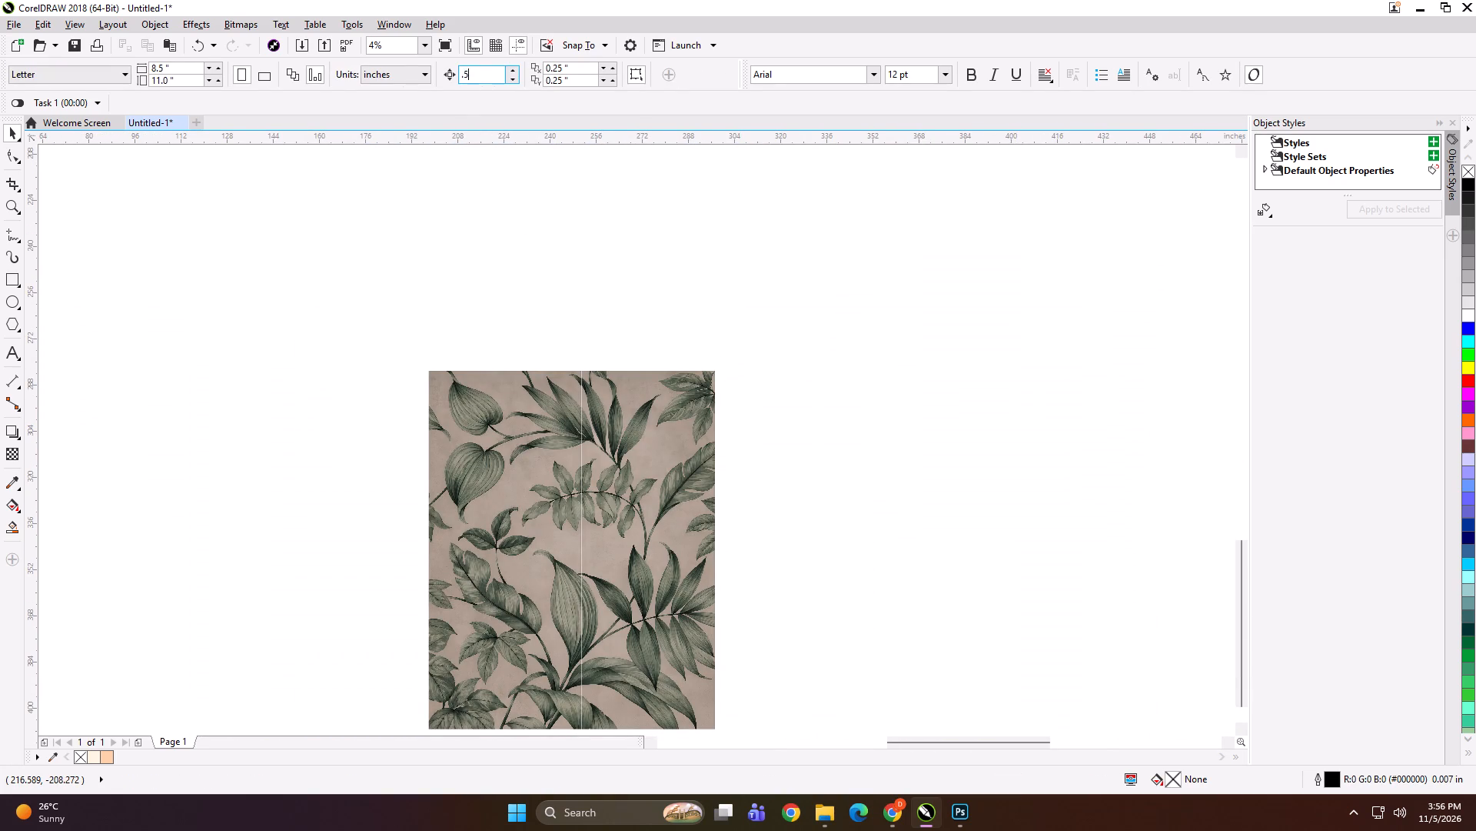
key("Return")
left_click(658, 506)
scroll(596, 444, "up", 2)
scroll(537, 379, "up", 2)
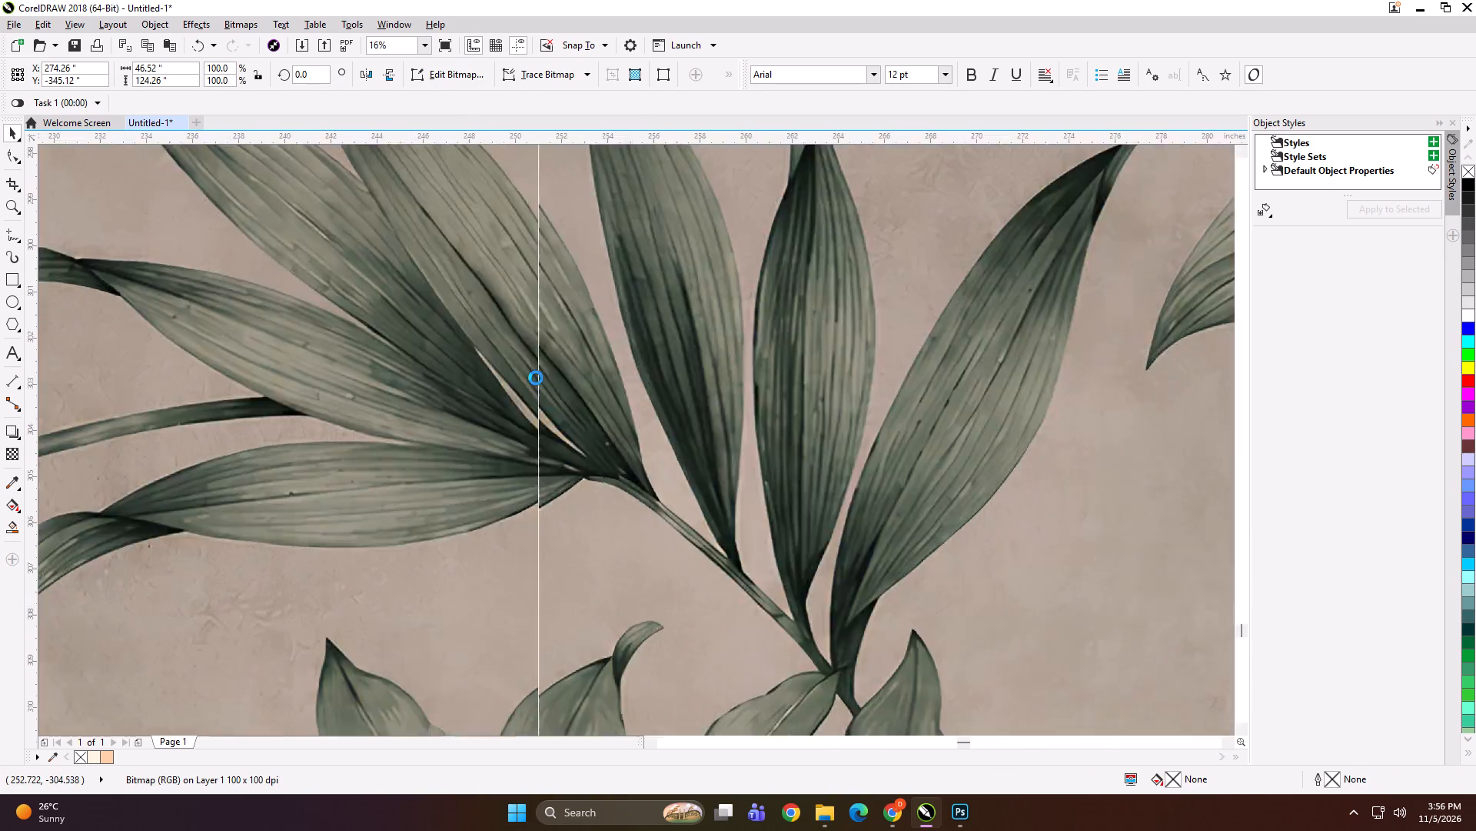
scroll(536, 378, "up", 1)
key("Left")
scroll(549, 530, "up", 1)
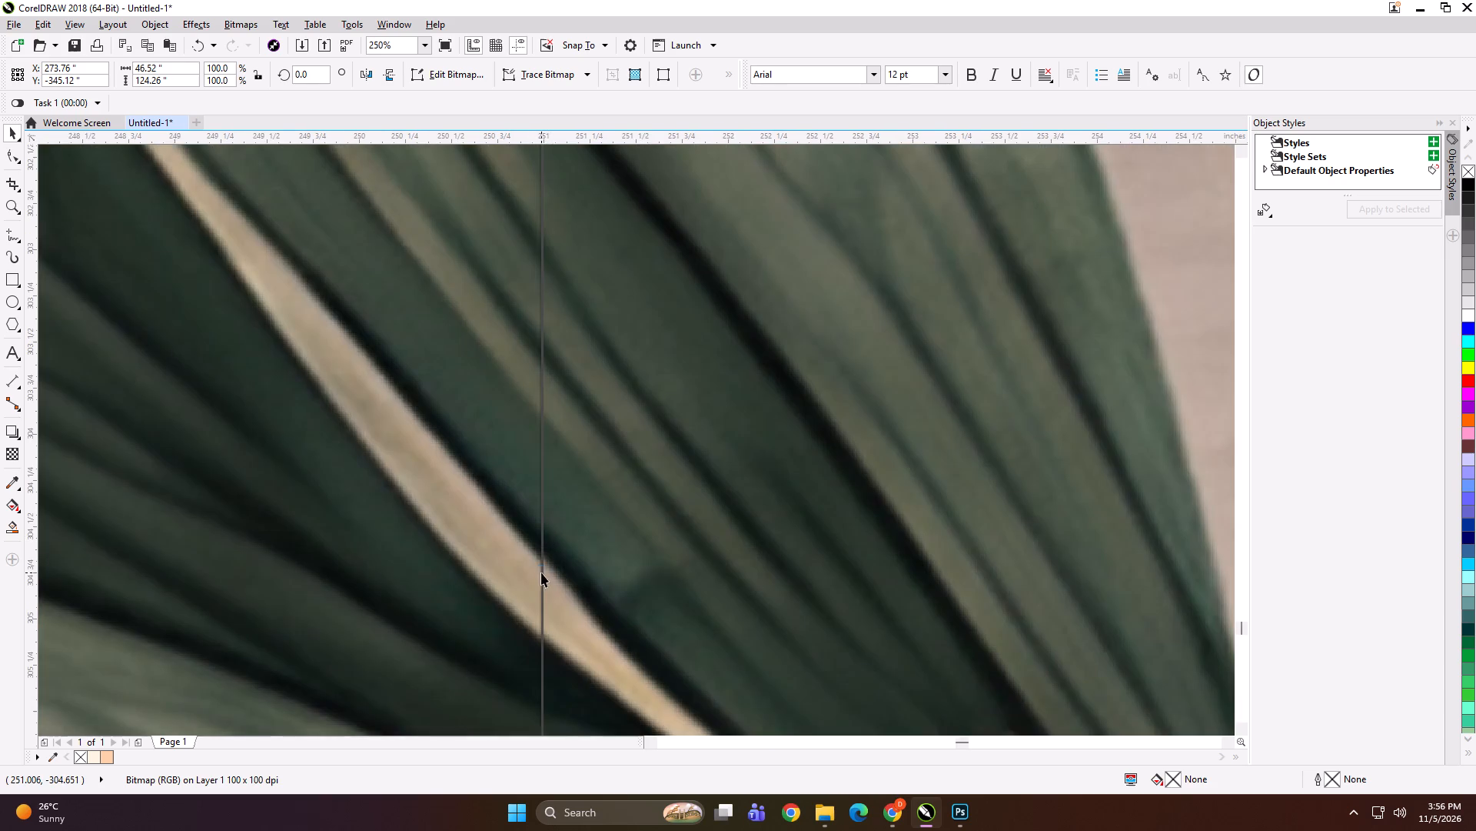
scroll(541, 572, "up", 1)
scroll(573, 455, "down", 2)
scroll(633, 419, "down", 4)
scroll(637, 332, "down", 2)
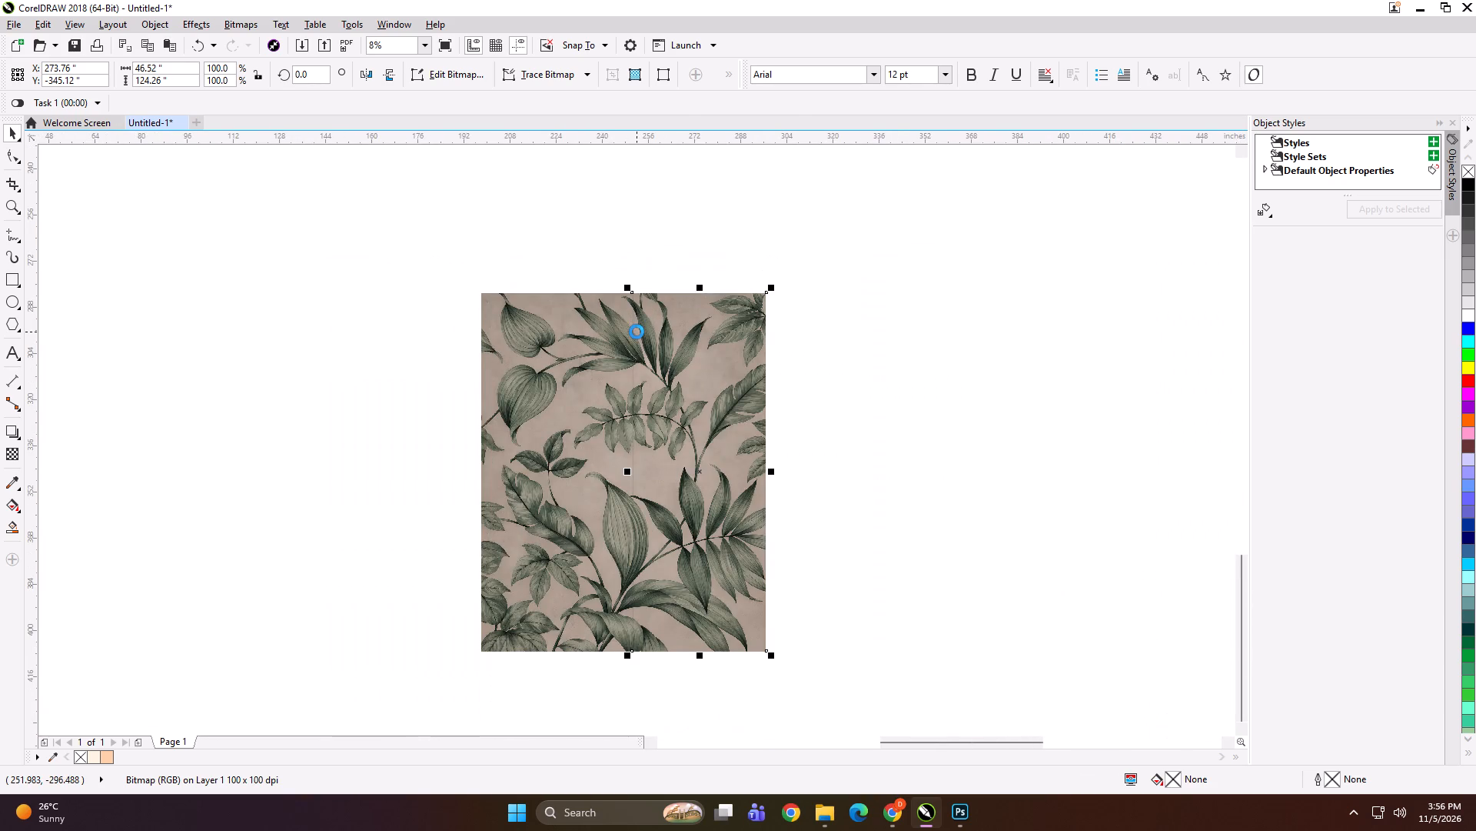
Bring the right leaf panel to the front and trim about 0.03 inch off its left edge to remove the seam line.
key("shift+Page_Up")
key("F10")
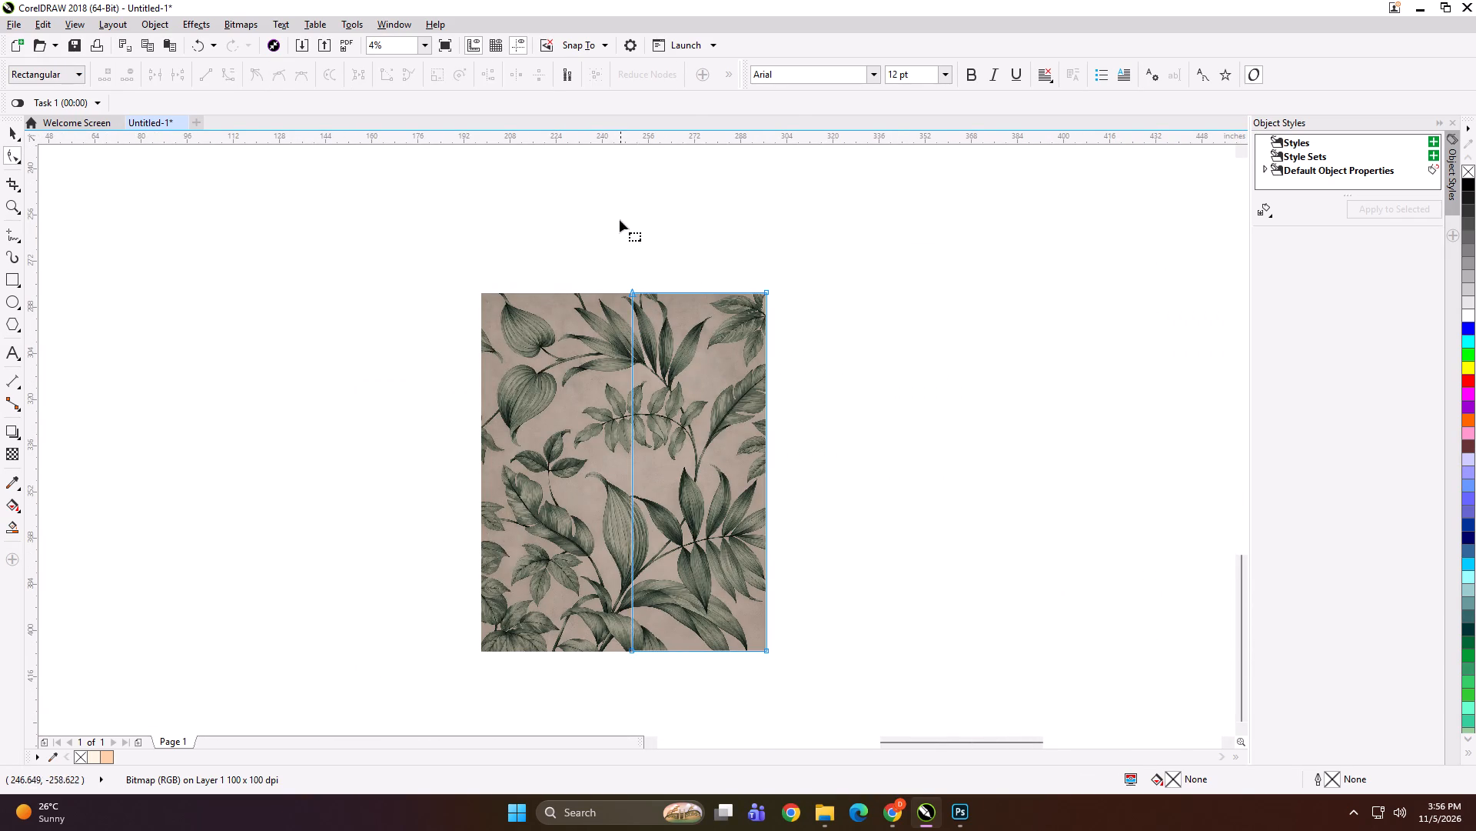
left_click_drag(620, 219, 639, 727)
scroll(627, 446, "up", 2)
scroll(649, 292, "up", 3)
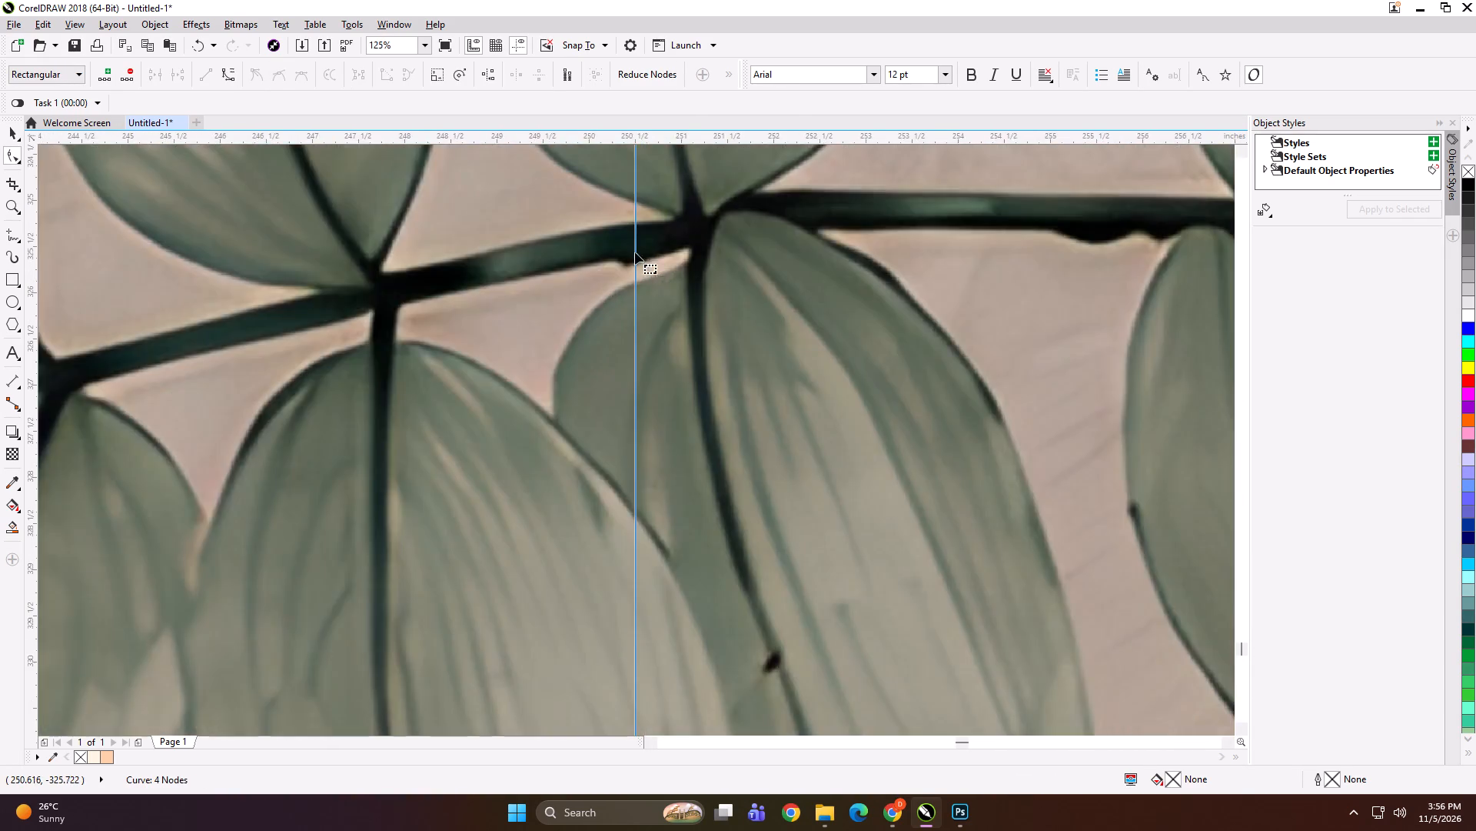
scroll(631, 239, "up", 2)
scroll(663, 365, "up", 4)
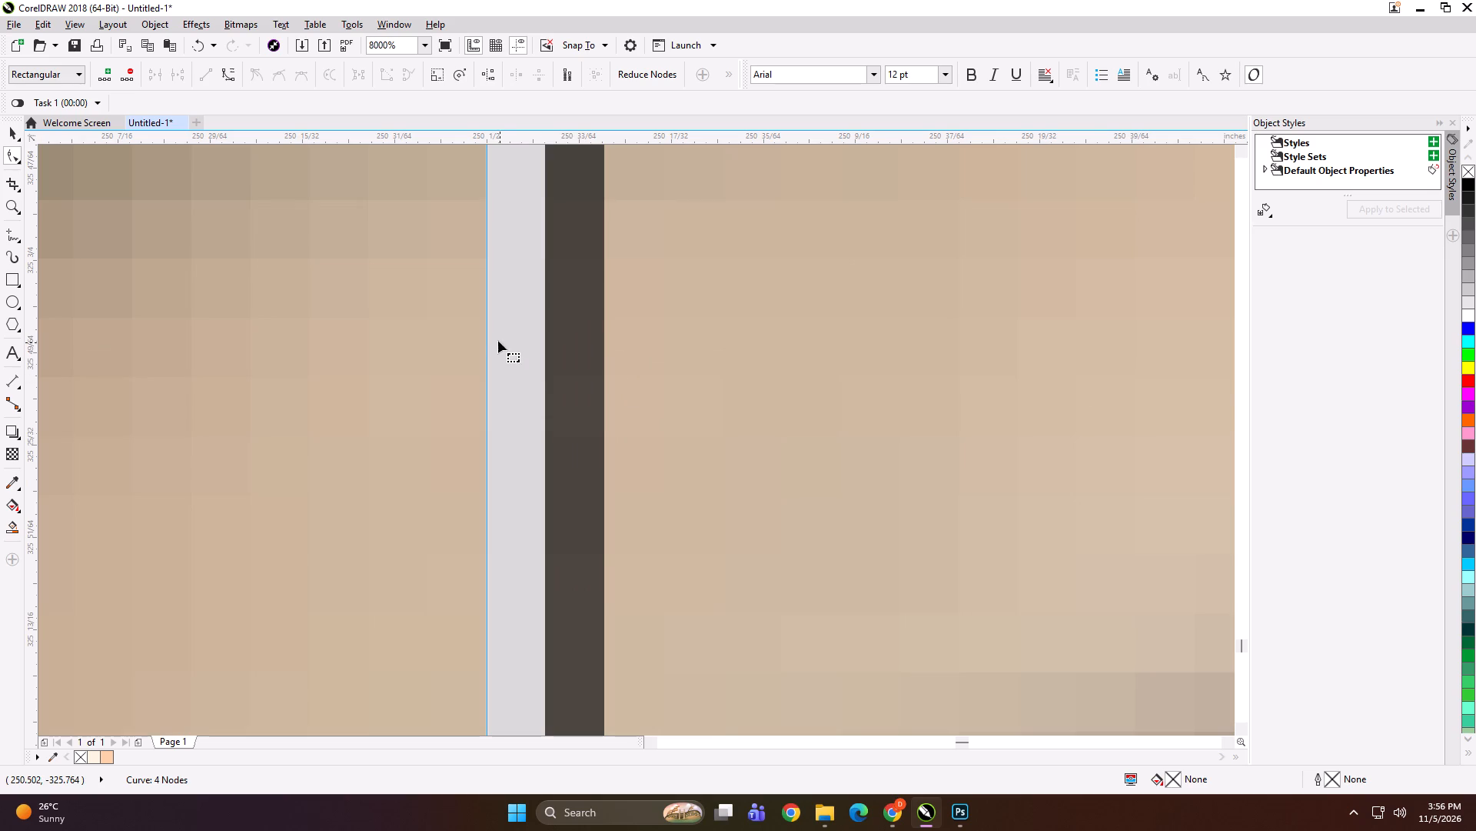
left_click_drag(487, 327, 670, 333)
key("space")
Bottom-align the two leaf panels and group them.
scroll(666, 337, "down", 2)
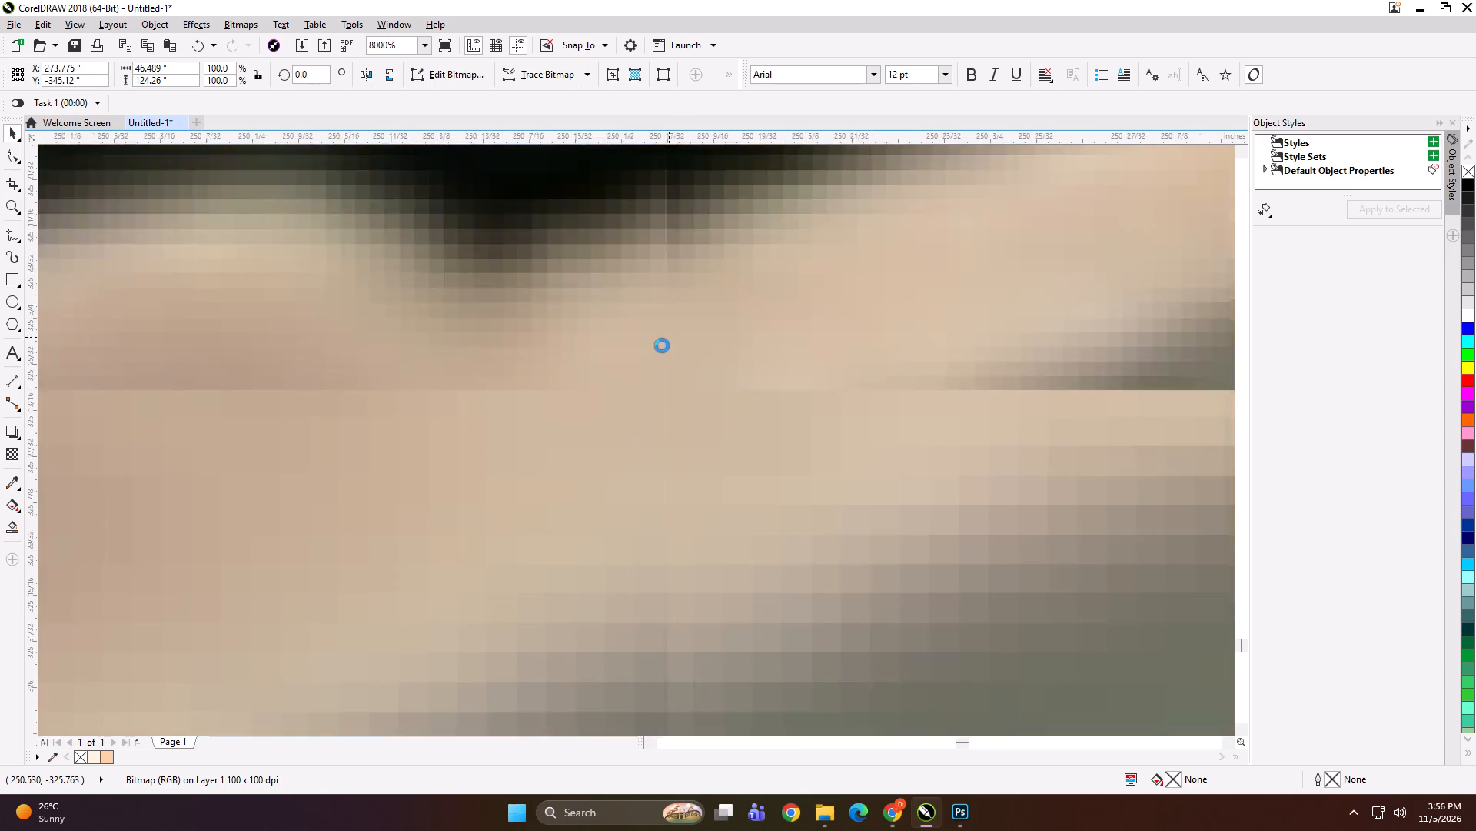
scroll(662, 345, "down", 10)
left_click(677, 325, "shift")
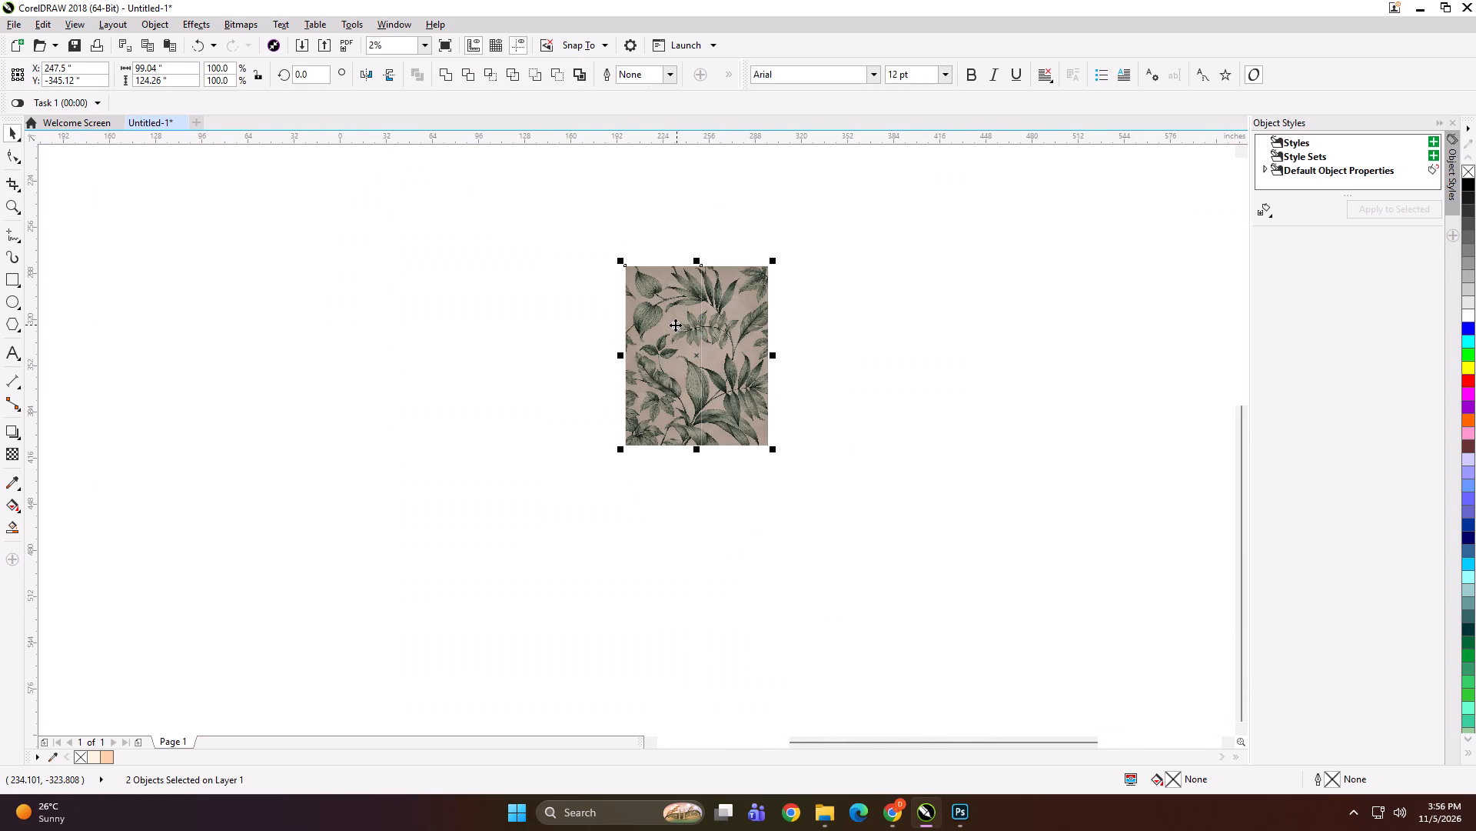
key("b")
left_click(515, 329)
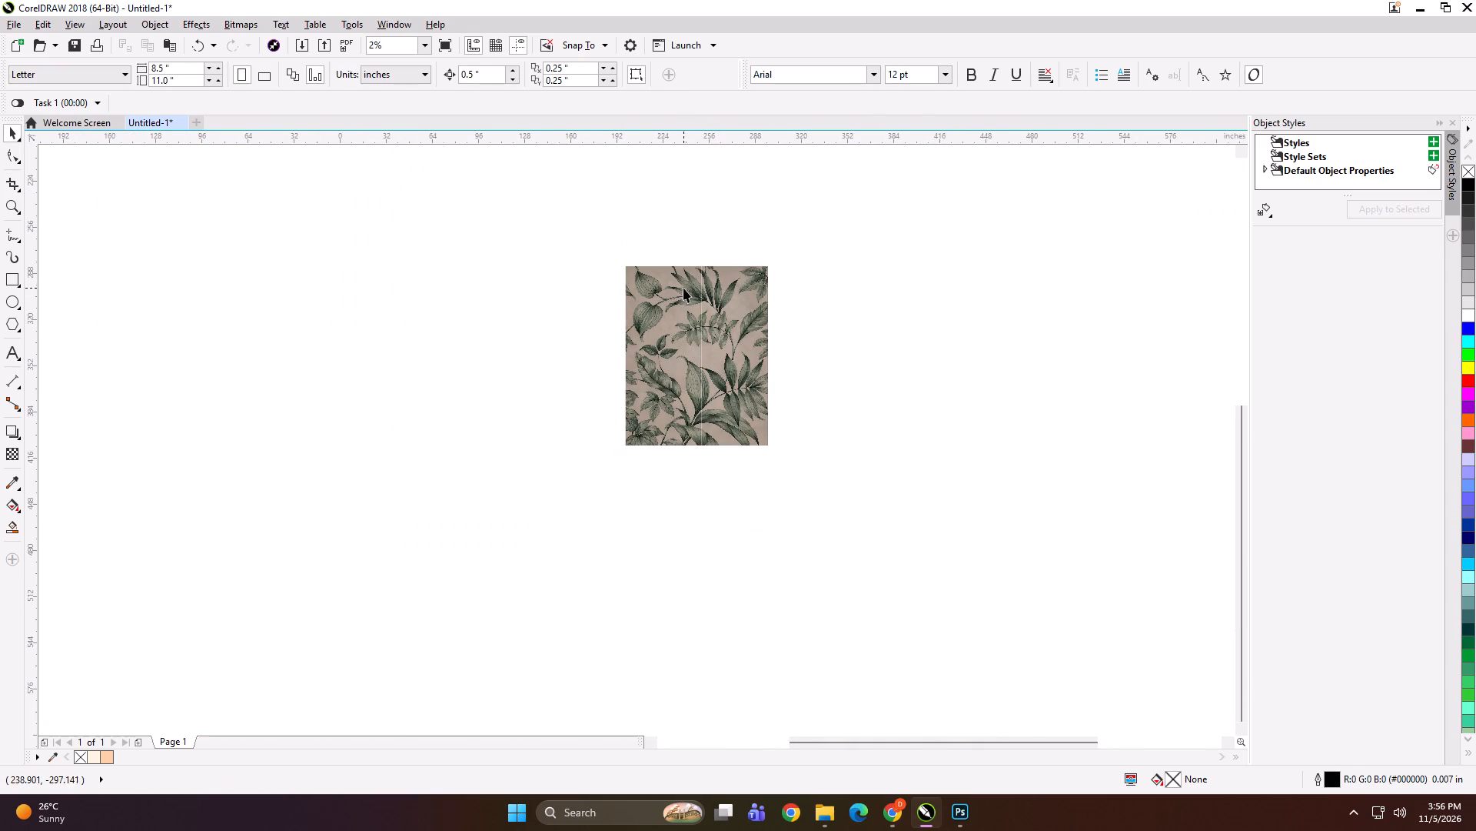
left_click(683, 288)
left_click(733, 292, "shift")
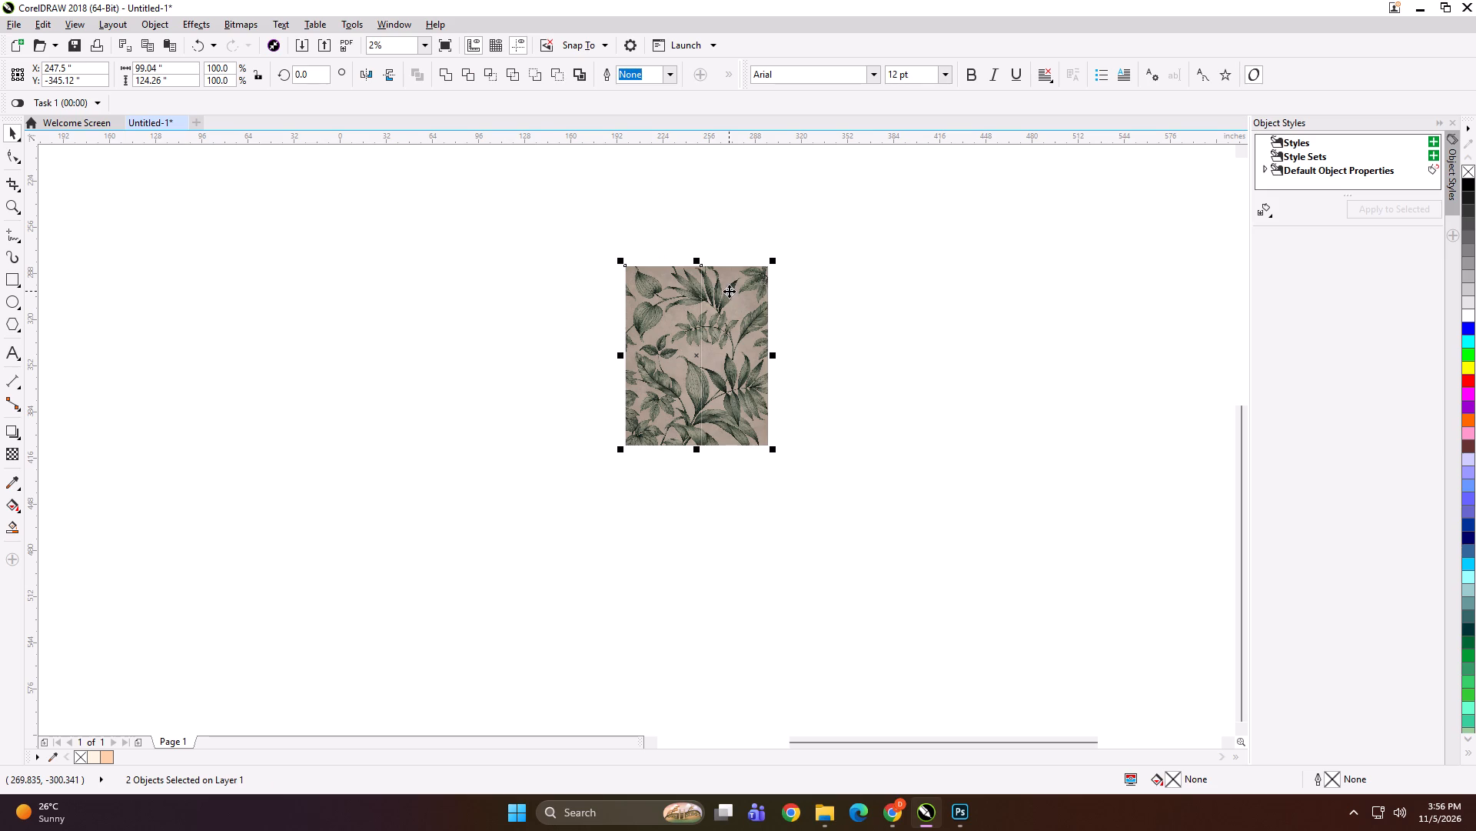
key("ctrl+g")
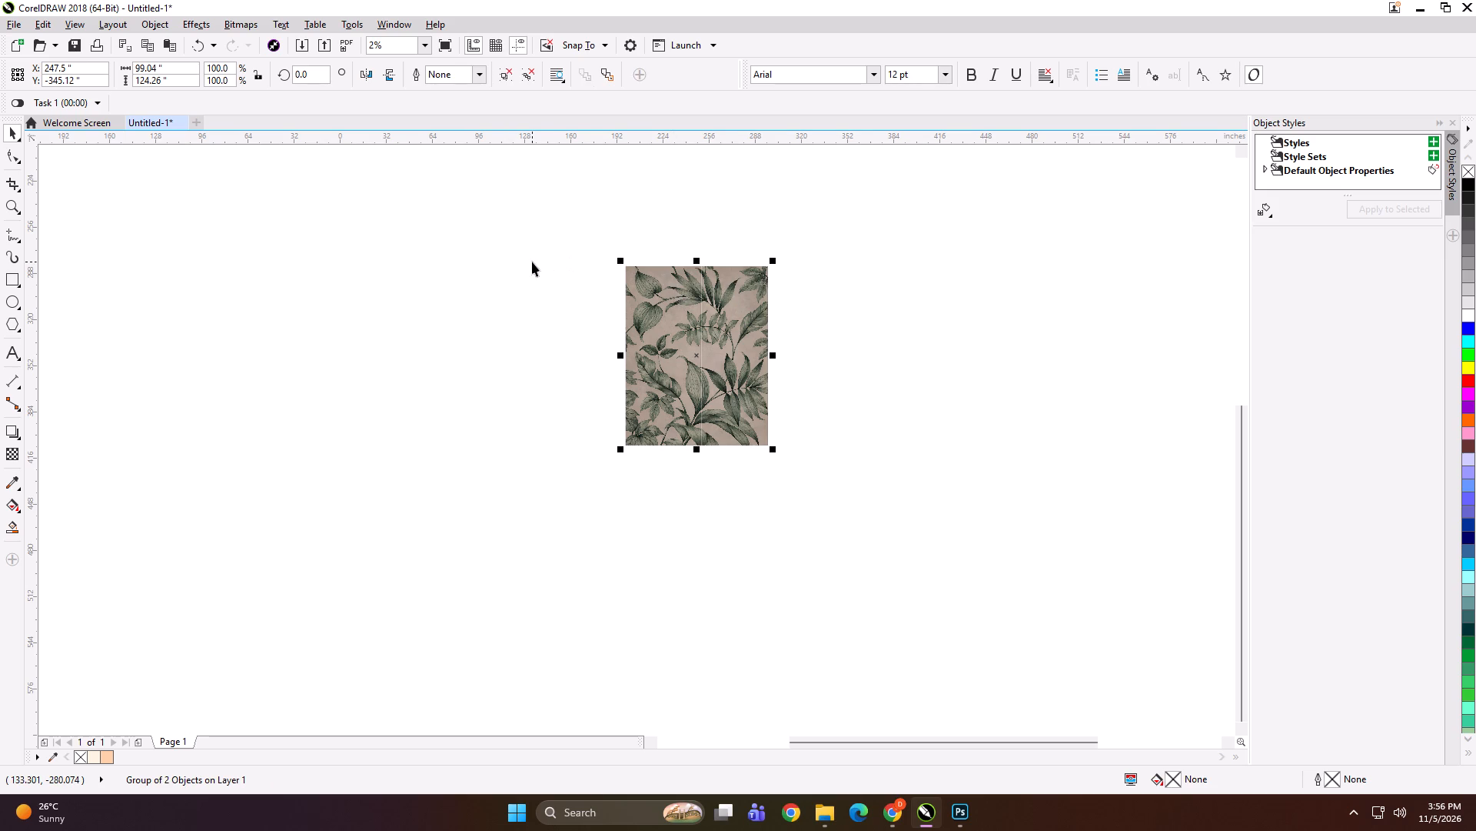
Create a rectangle around the grouped leaf panels and lower its top edge onto the artwork, about 124 inches tall.
double_click(10, 279, "shift")
key("shift+space")
scroll(686, 268, "up", 2)
scroll(746, 251, "up", 2)
scroll(657, 279, "up", 3)
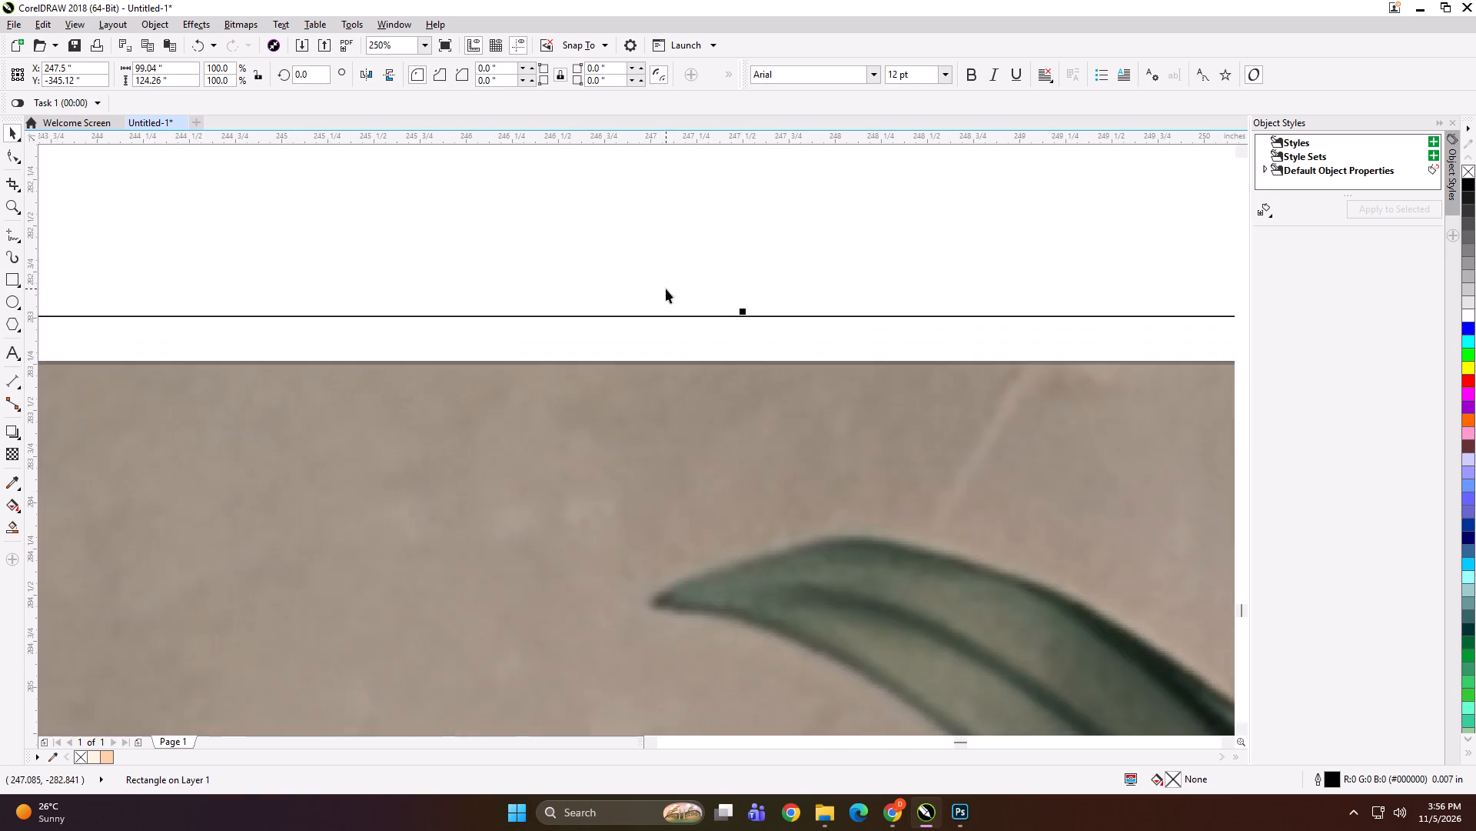
scroll(756, 363, "up", 2)
left_click_drag(703, 169, 715, 312)
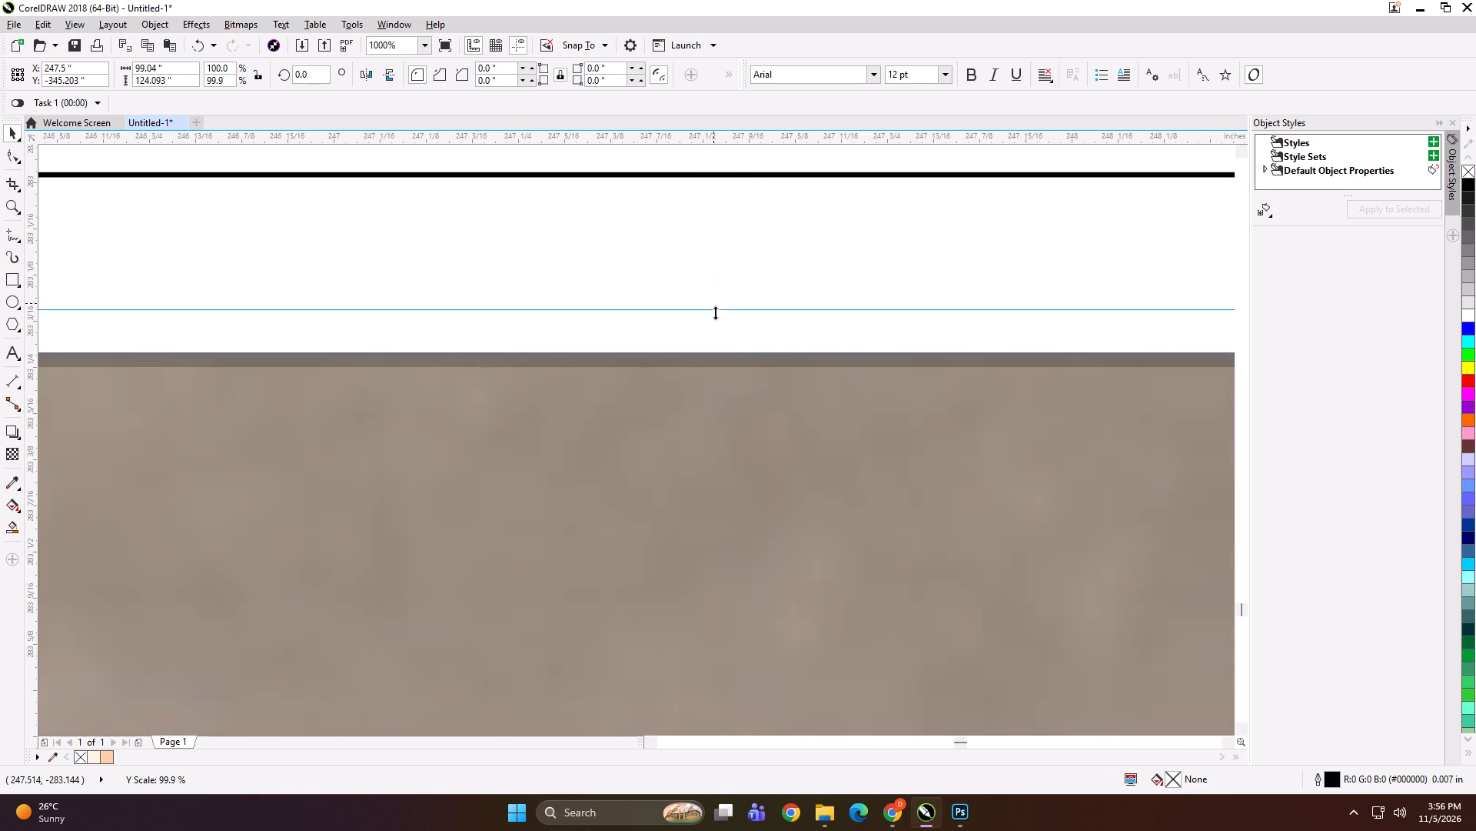
left_click_drag(715, 312, 726, 361)
PowerClip the grouped leaf panels inside the rectangle and remove its outline.
left_click(732, 353)
scroll(695, 307, "down", 6)
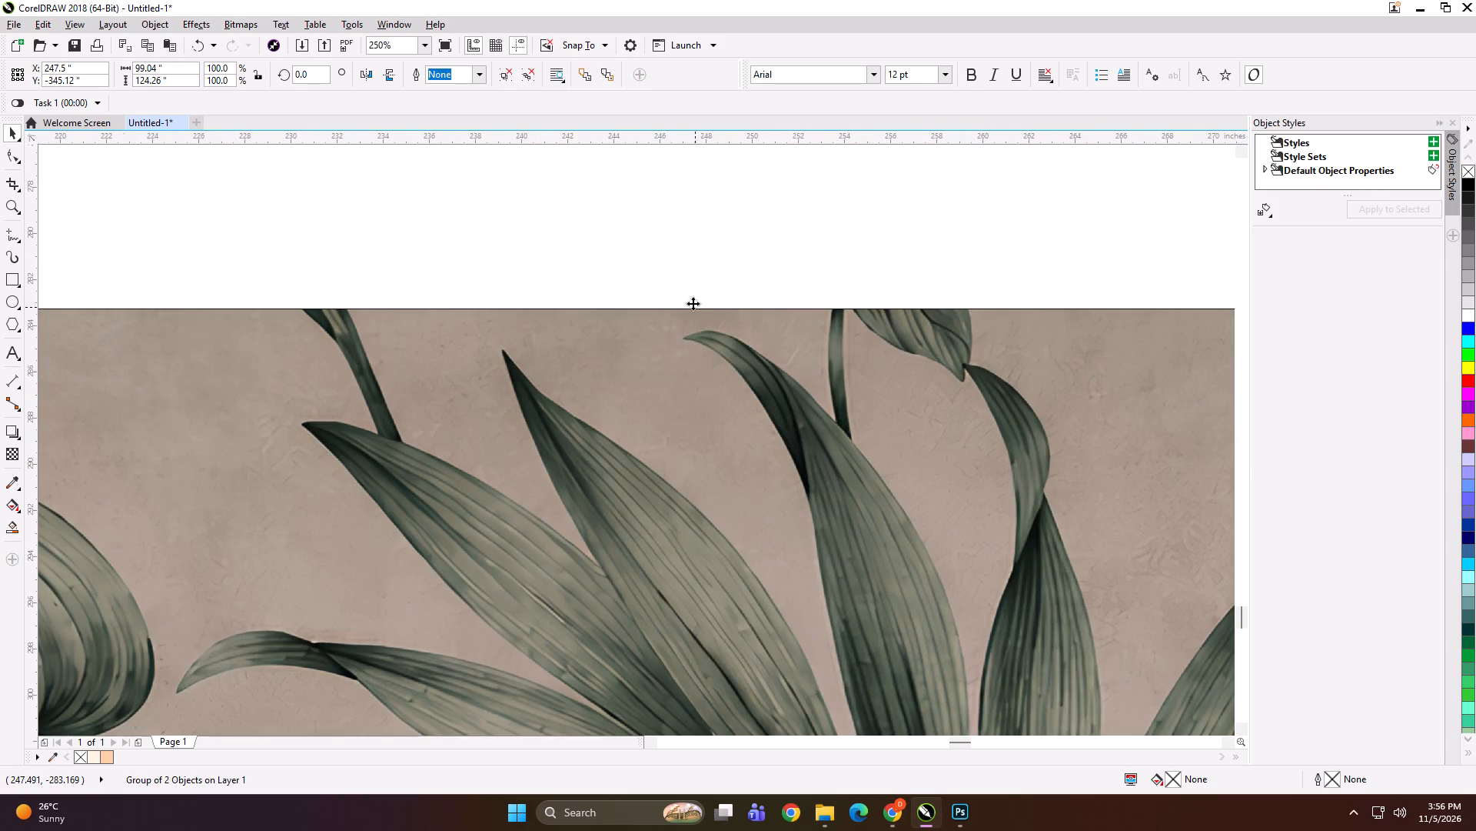
key("shift+Return")
left_click(710, 392)
scroll(663, 310, "down", 4)
right_click(1465, 173)
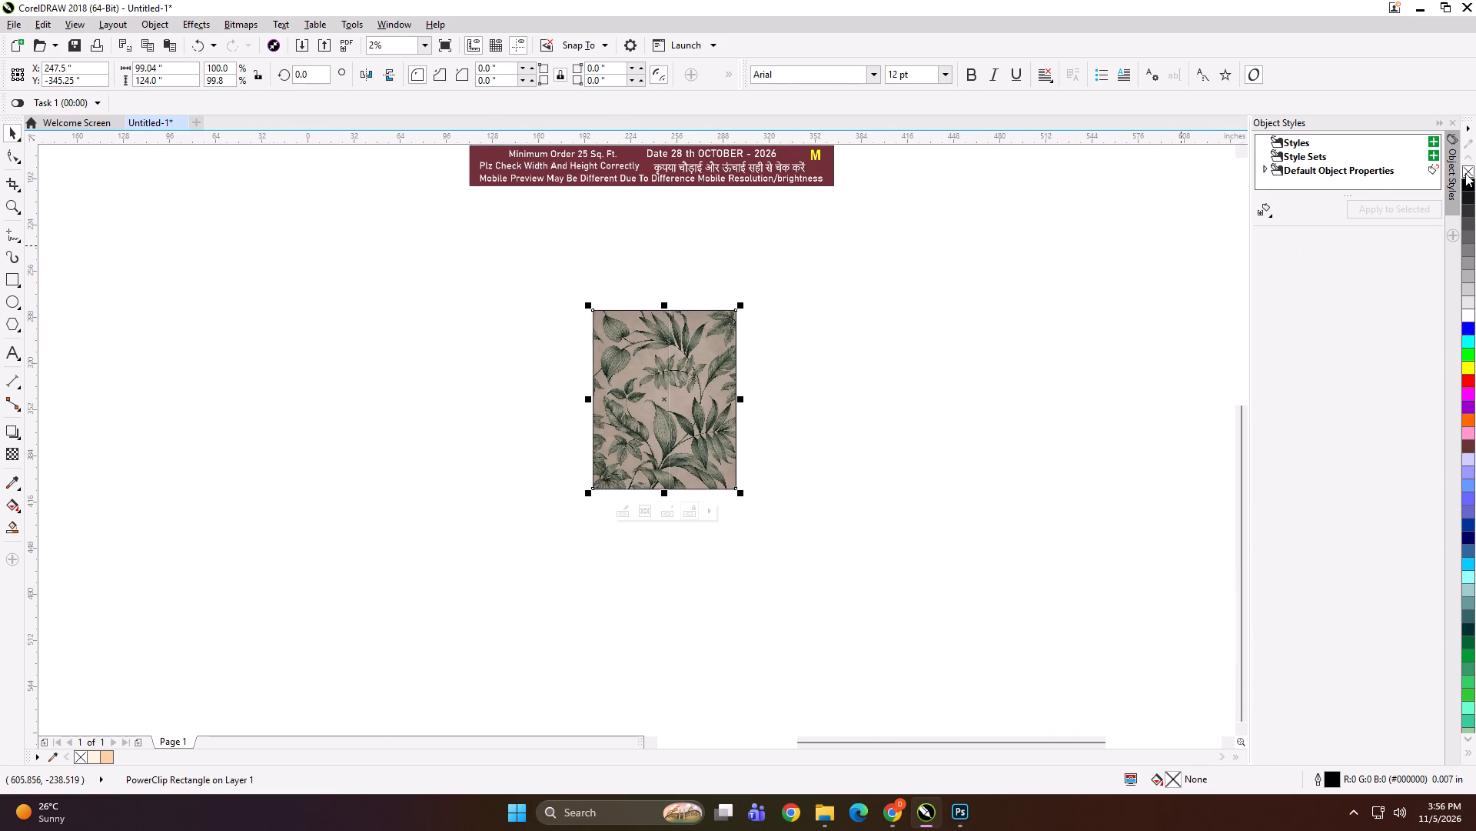
Move the clipped leaf panel to the open area below the order-notice banner, at about X 112.6 and Y -315.2 inches.
left_click_drag(690, 359, 554, 380)
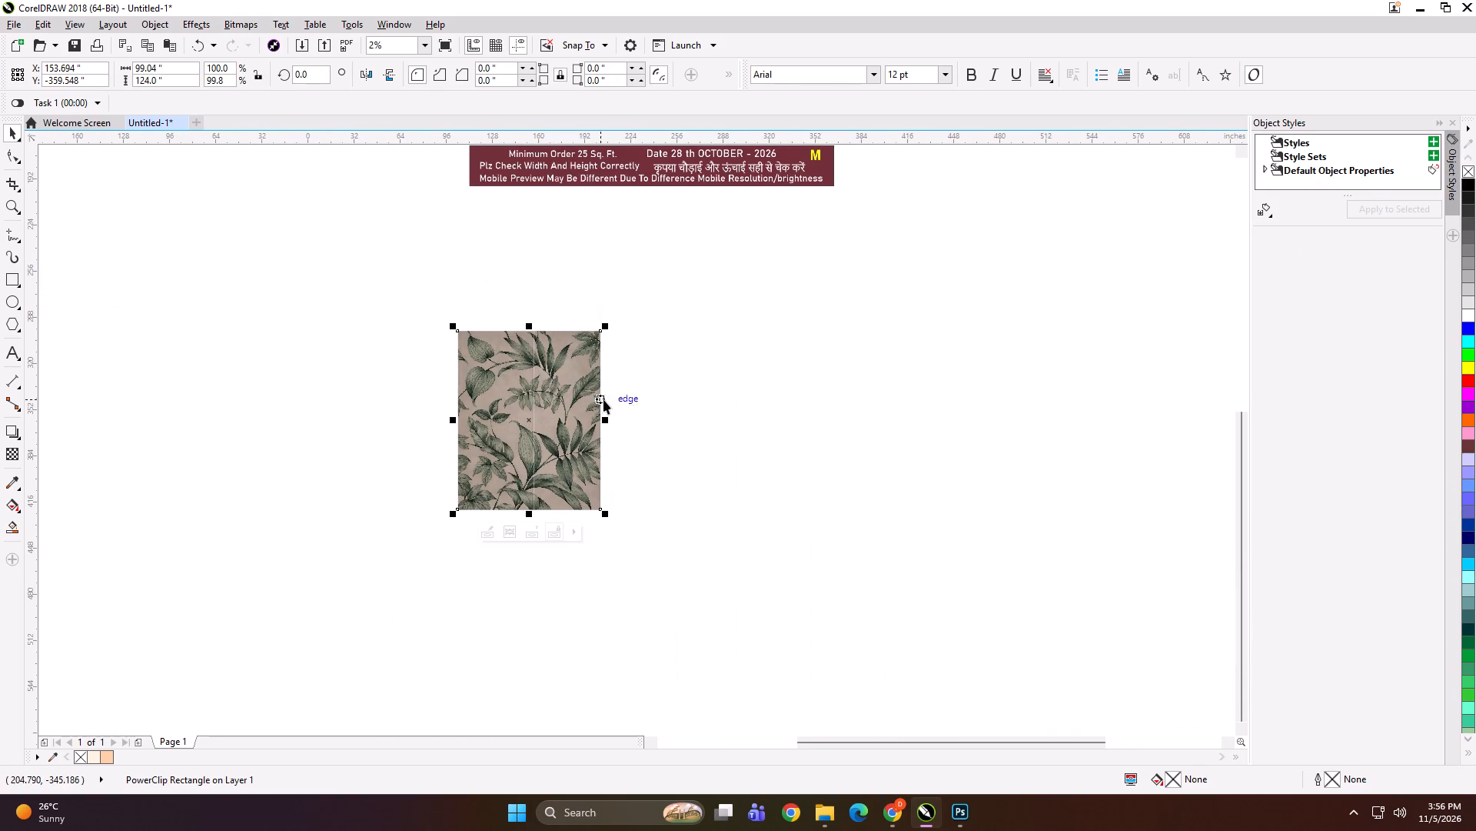
scroll(647, 400, "down", 1)
scroll(804, 319, "up", 1)
left_click_drag(457, 508, 417, 466)
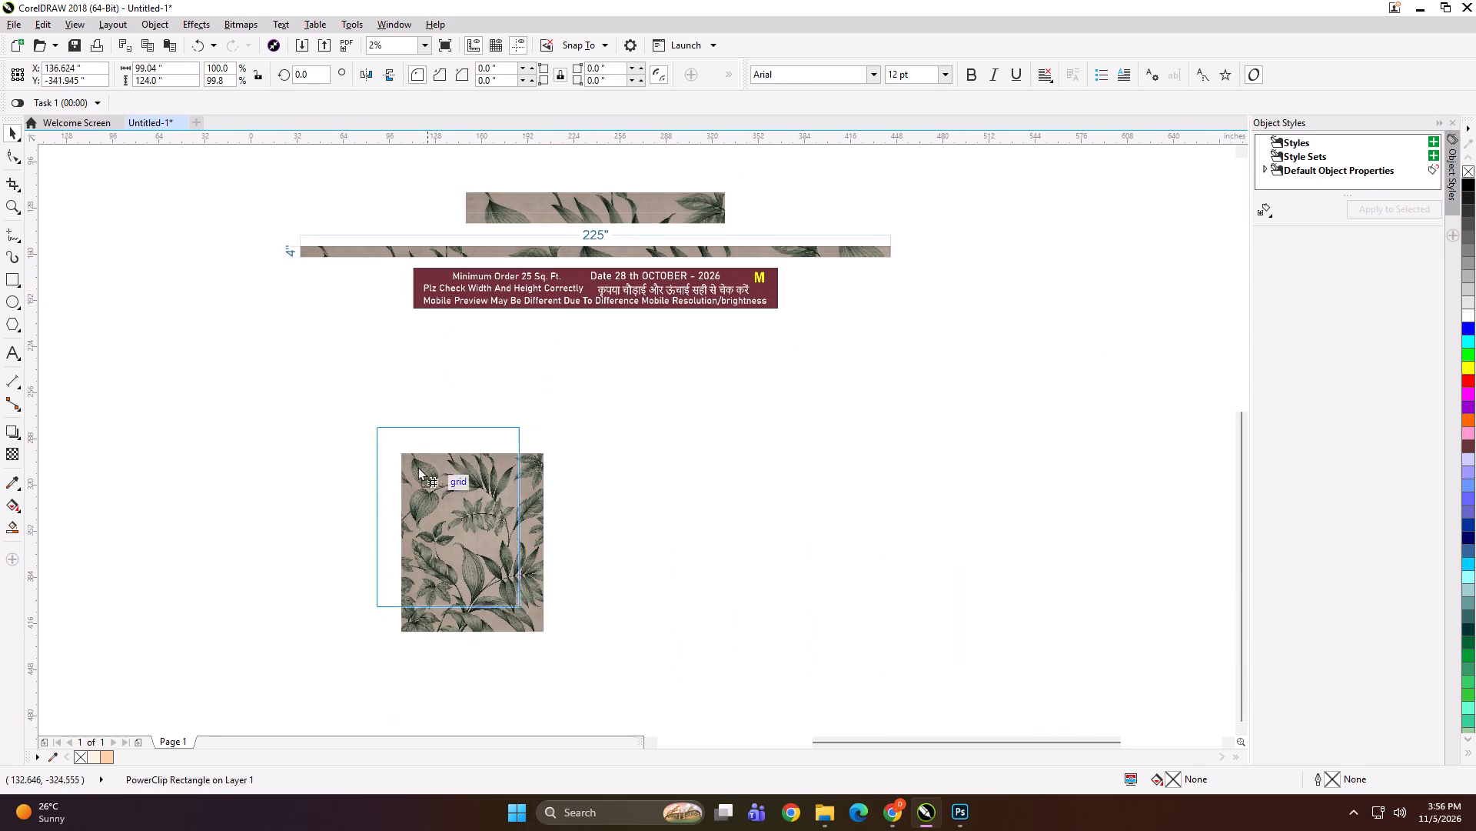
left_click_drag(417, 466, 398, 444)
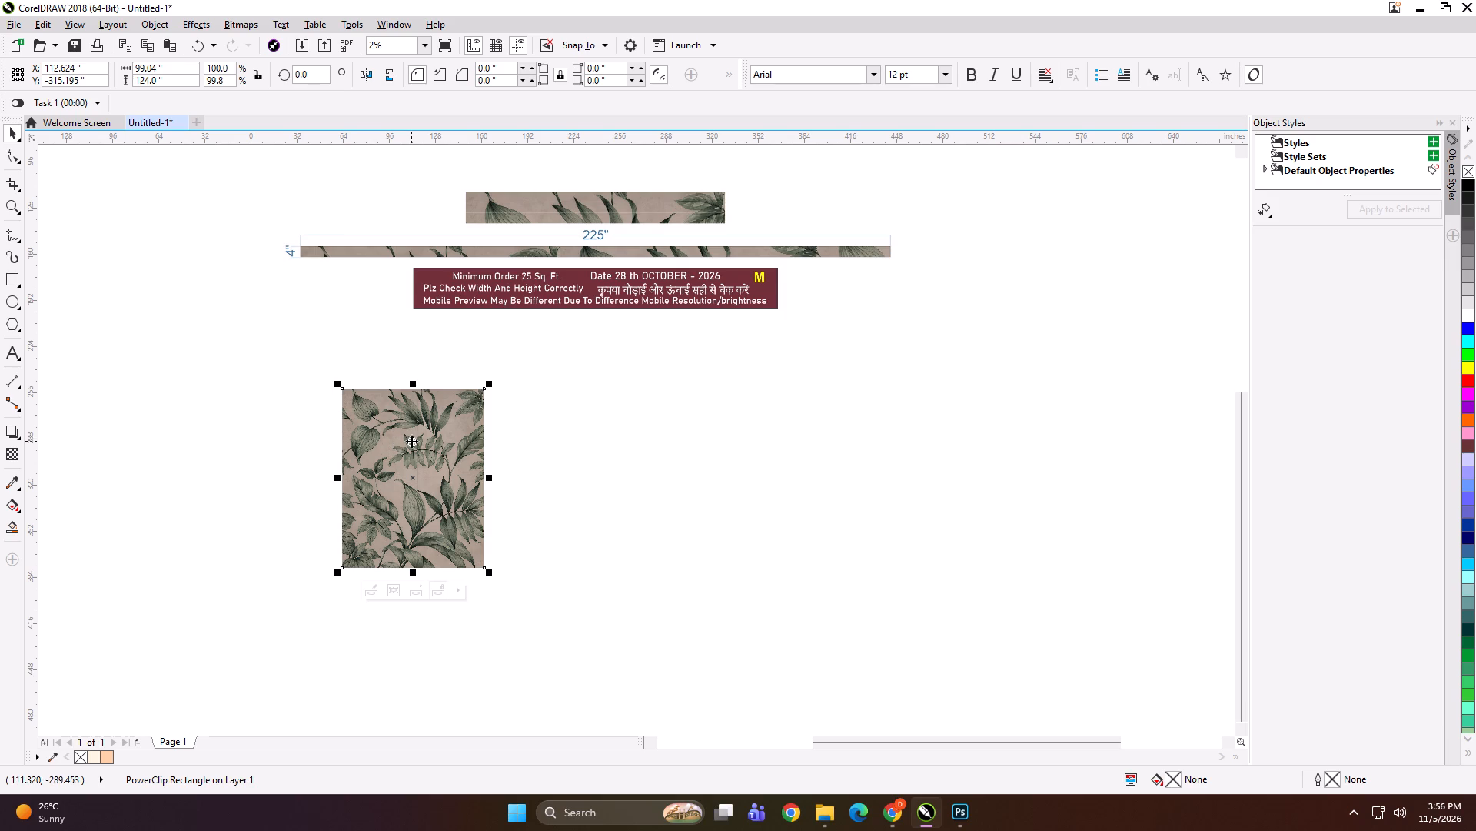
Create a panel-wide rectangle 4 inches high and align it to the top of the clipped leaf panel.
scroll(460, 186, "up", 1)
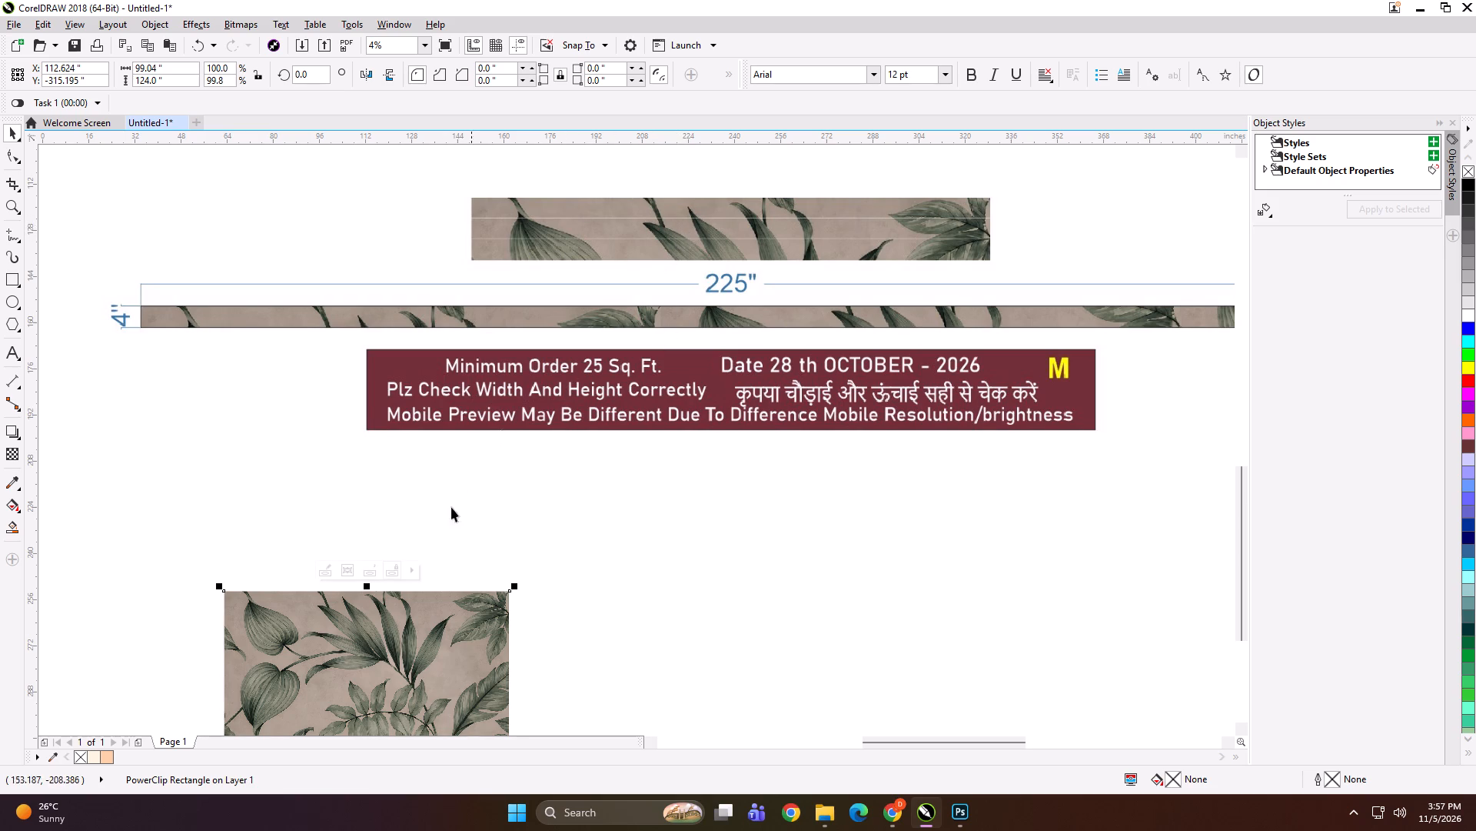
triple_click(12, 277, "shift")
left_click(12, 277, "shift")
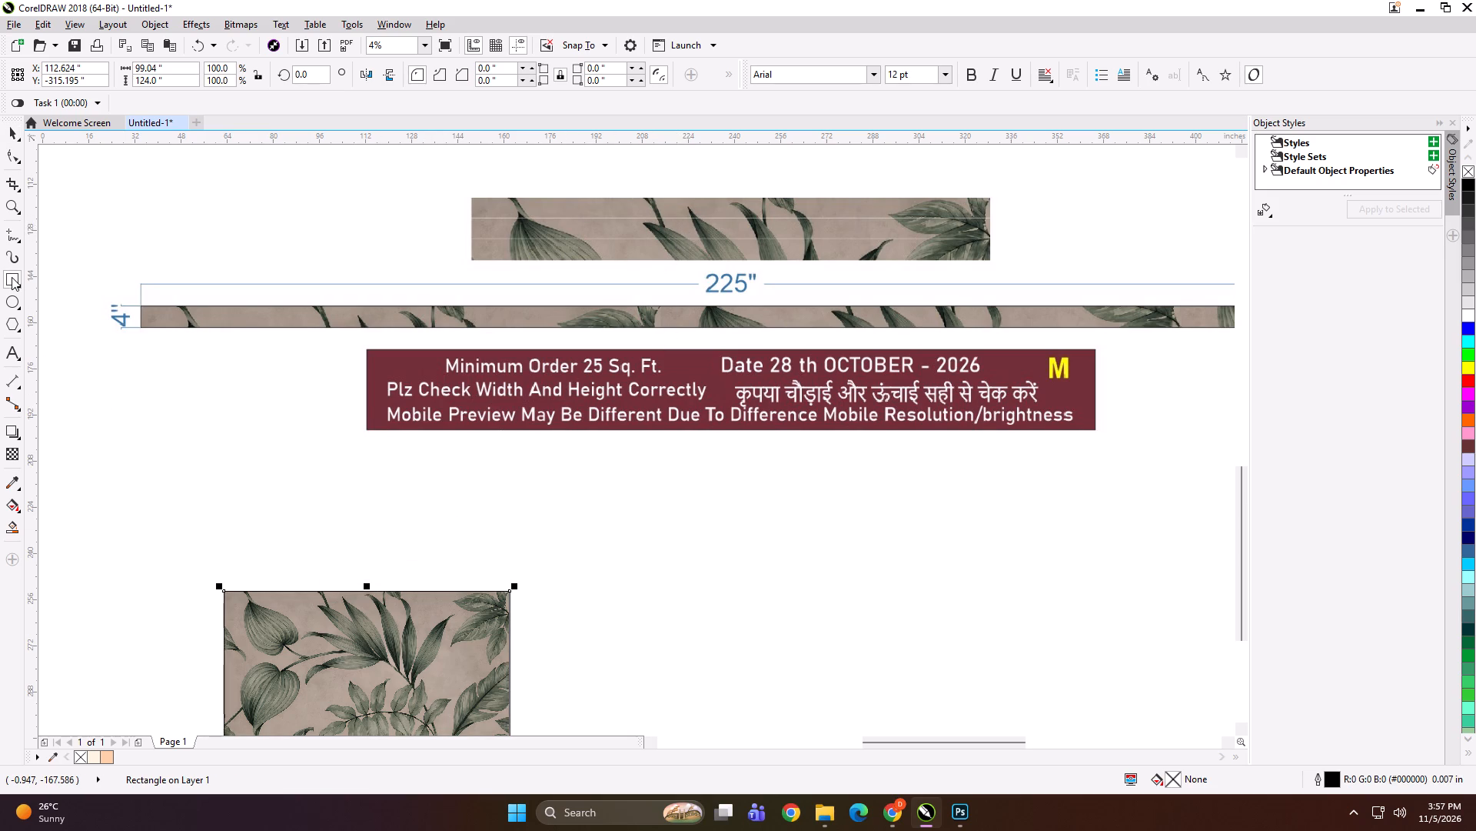
key("shift+space")
left_click_drag(170, 76, 88, 88)
type("4.")
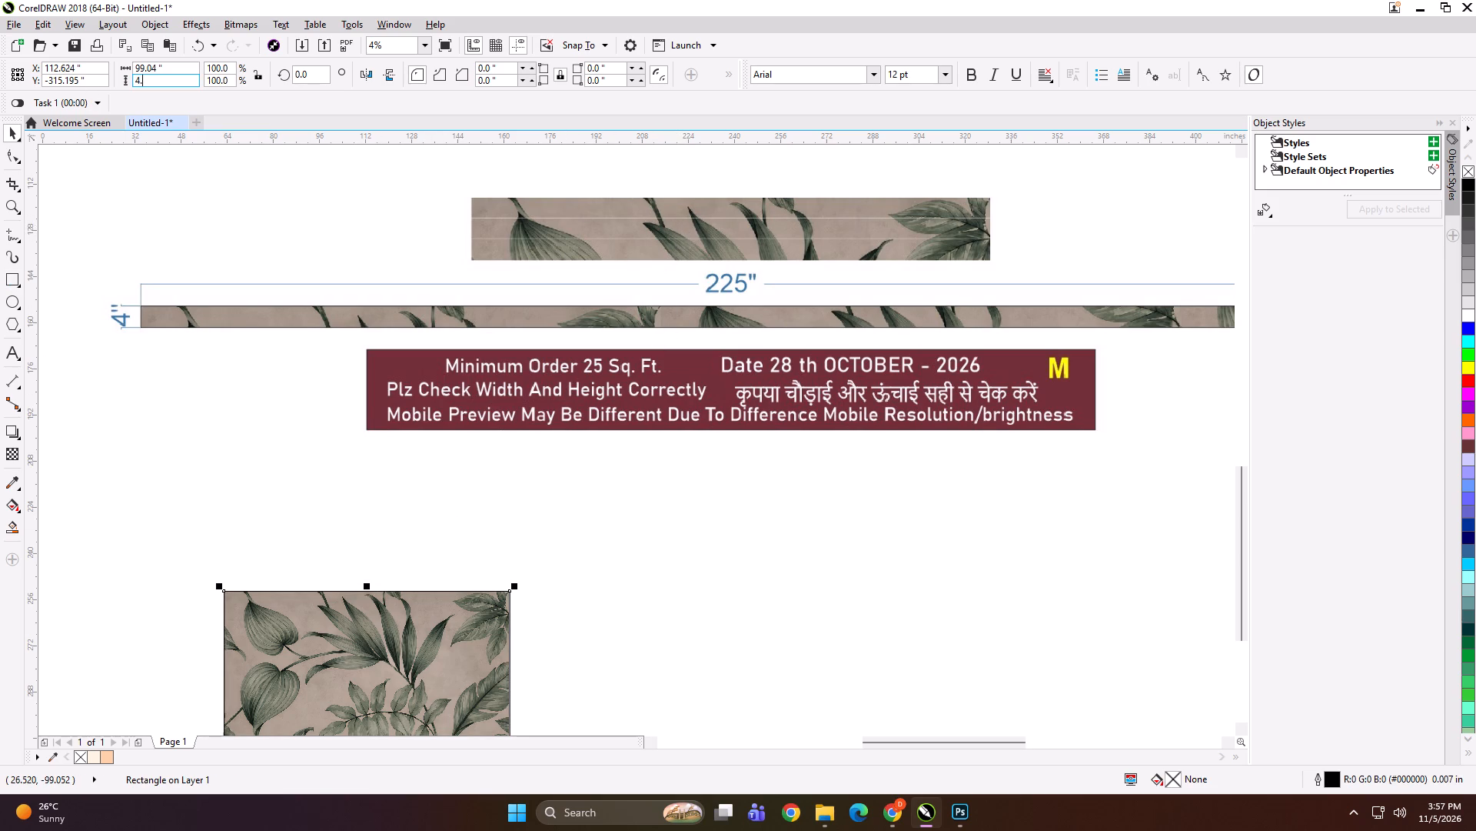
key("BackSpace")
key("Return")
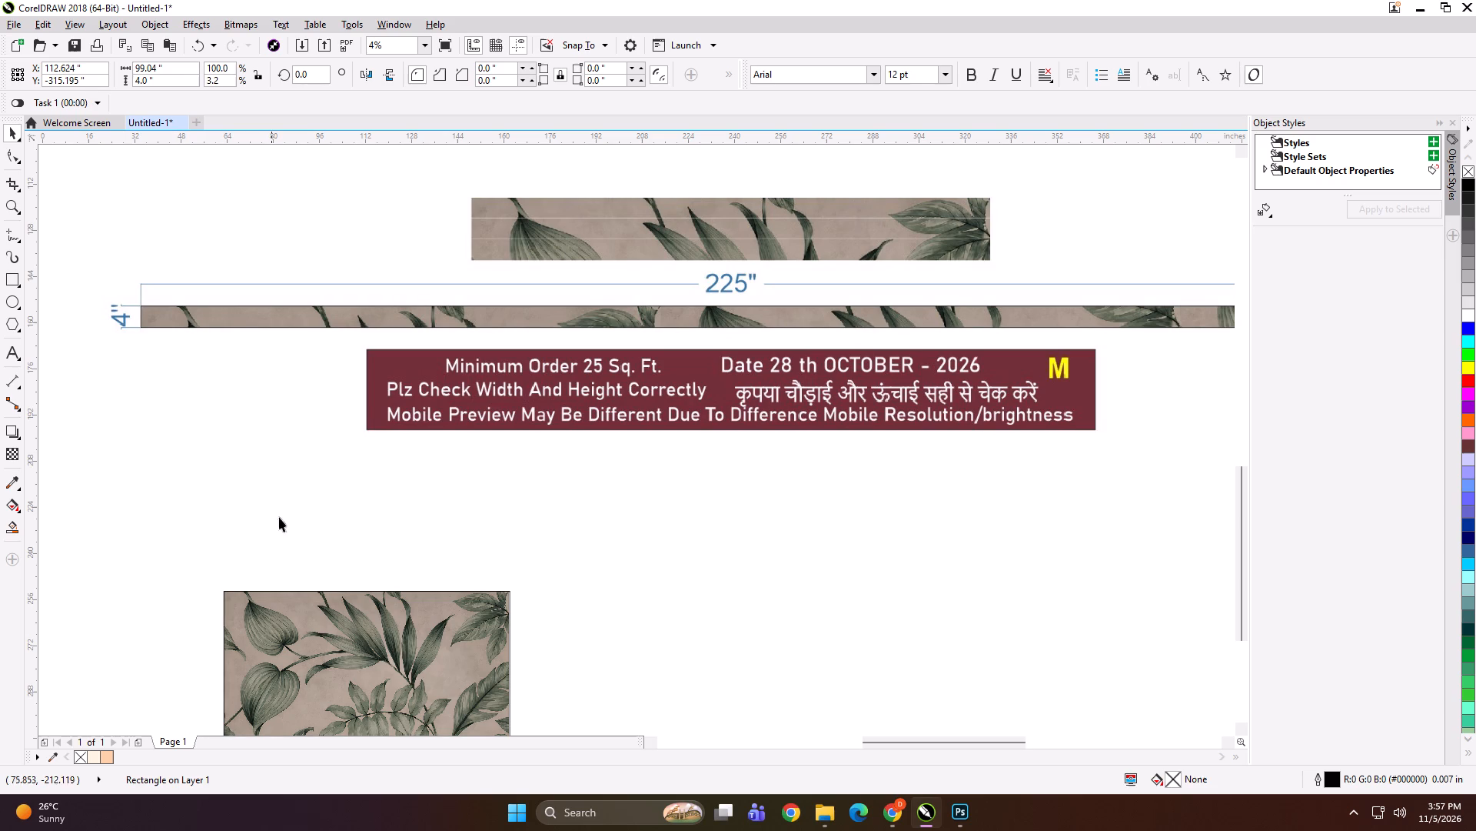
left_click(333, 677, "shift")
key("t")
left_click(228, 526)
Duplicate the 4-inch rectangle twice, stacking the copies directly below it on the leaf panel.
left_click_drag(146, 559, 573, 669)
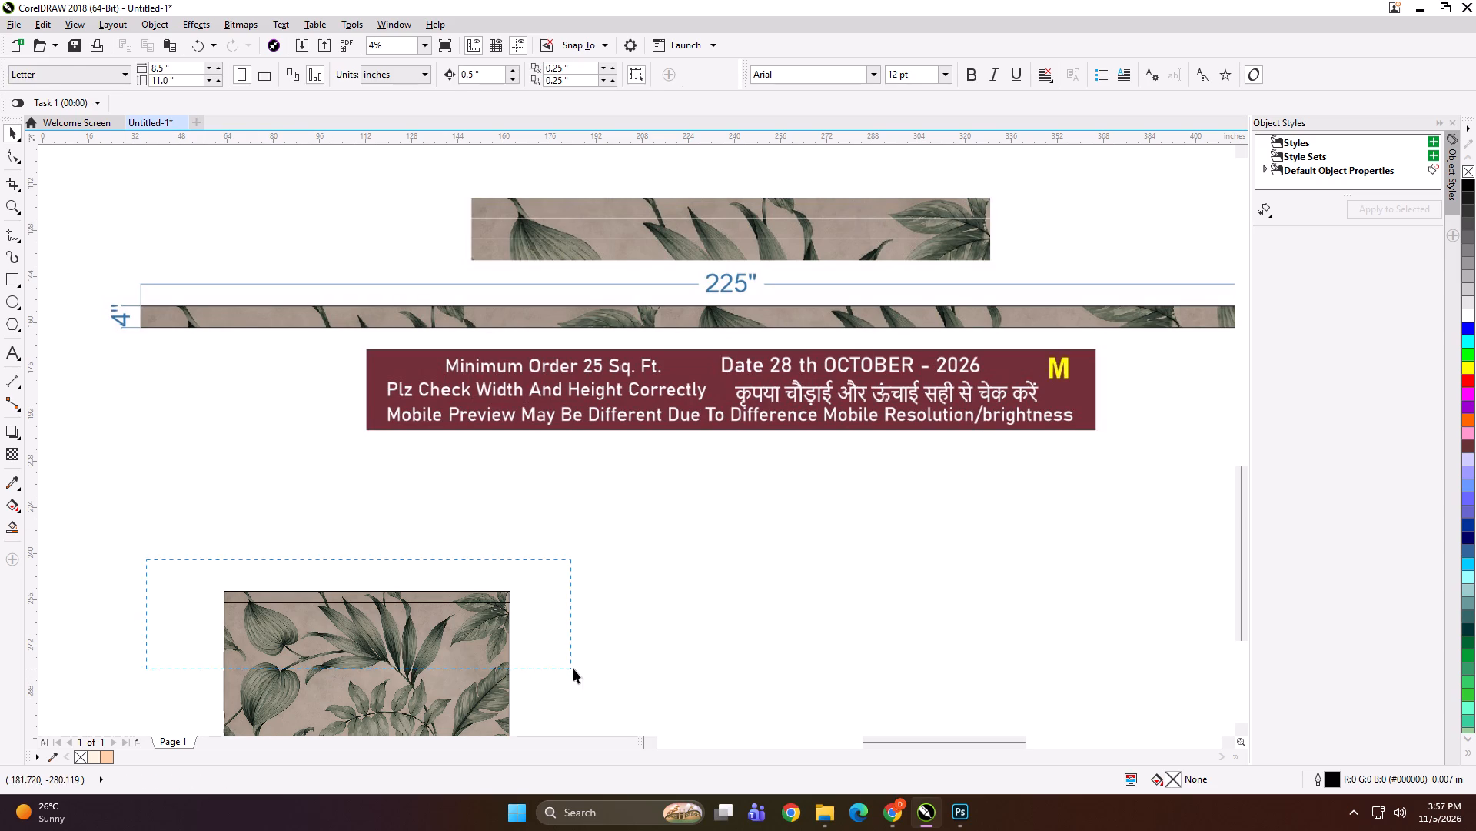
left_click_drag(573, 669, 579, 666)
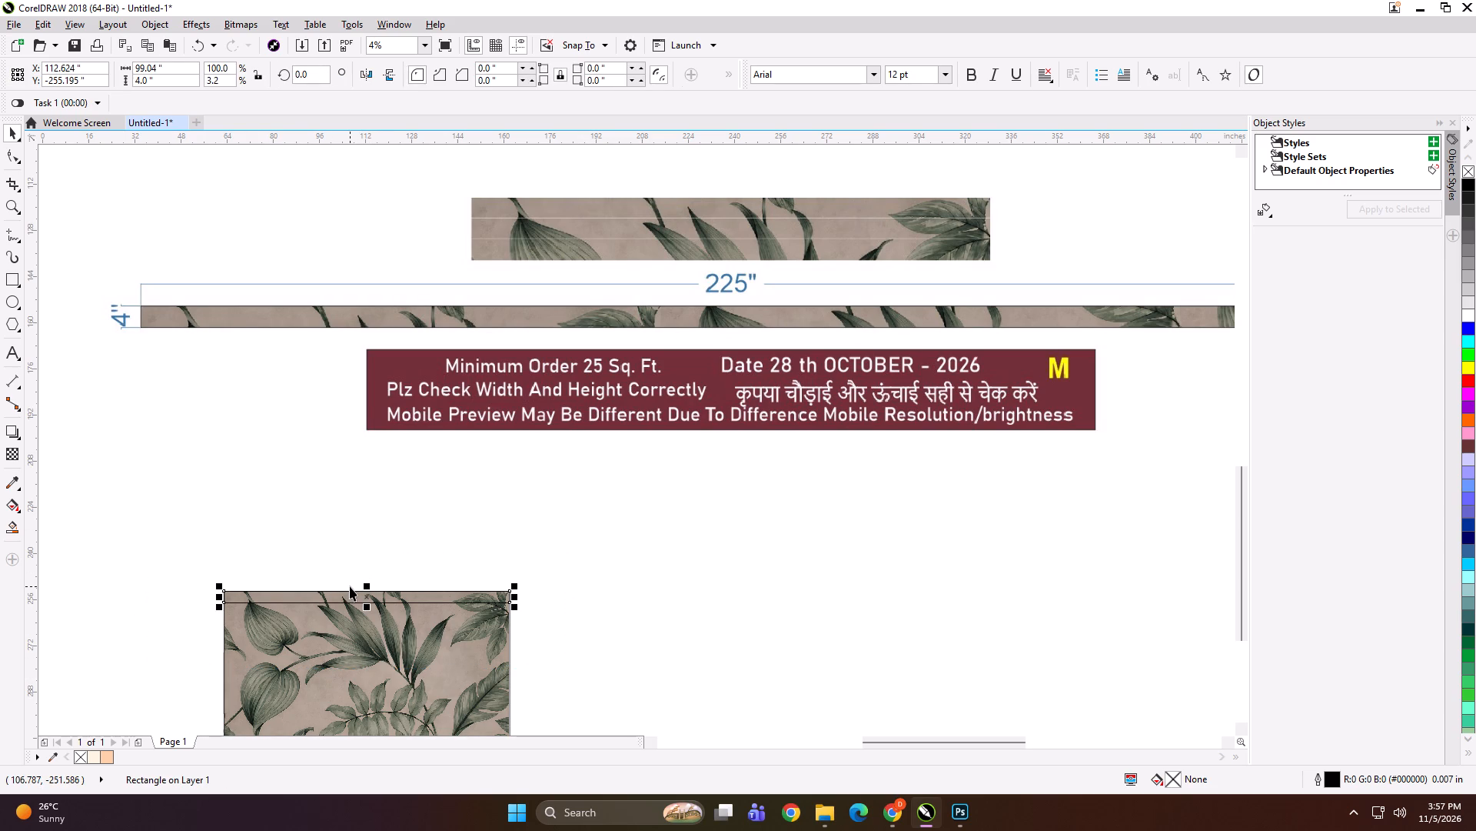
key("plus")
left_click_drag(368, 586, 368, 601)
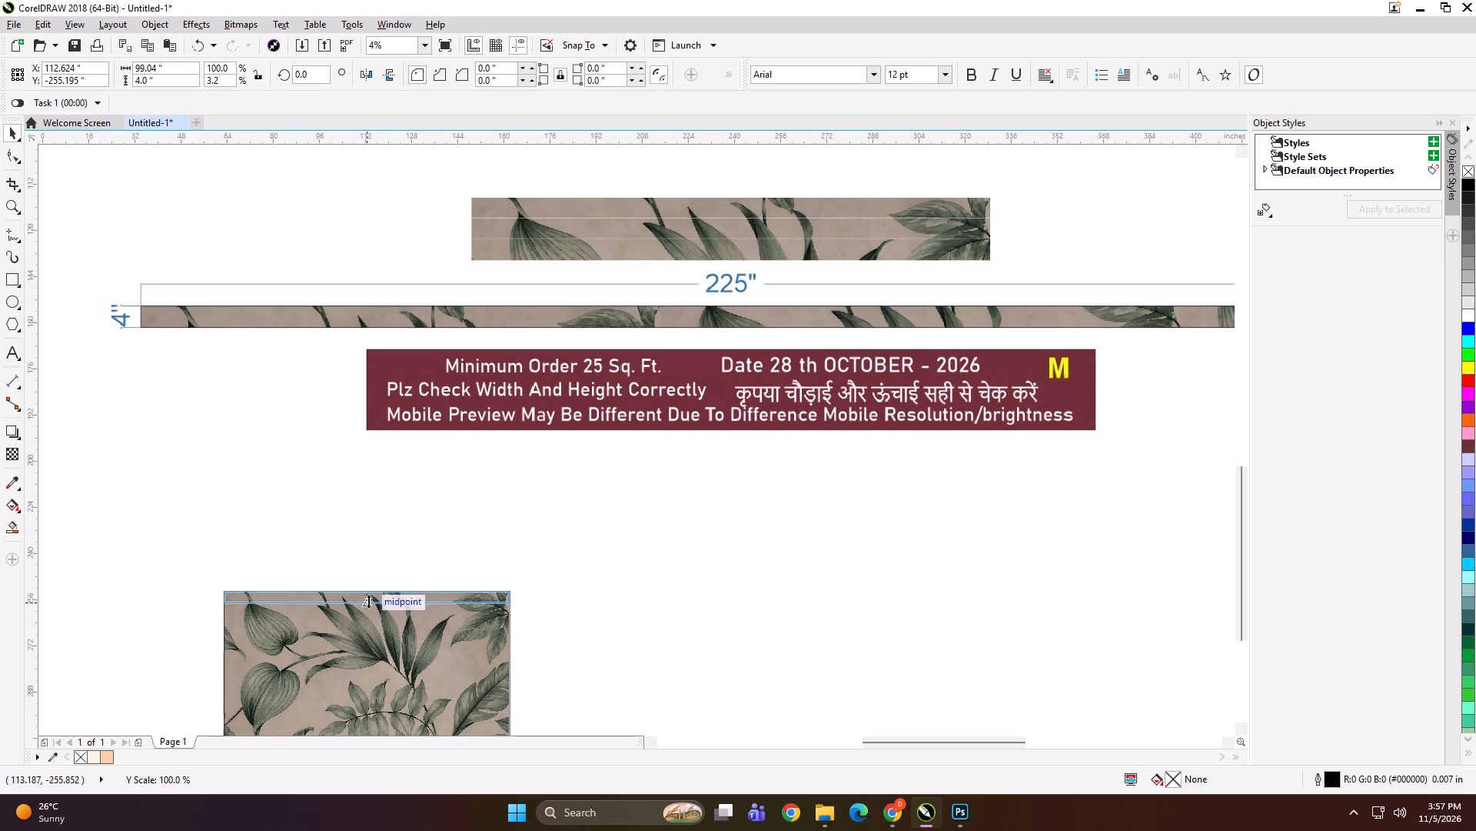
left_click_drag(368, 601, 368, 606)
key("plus")
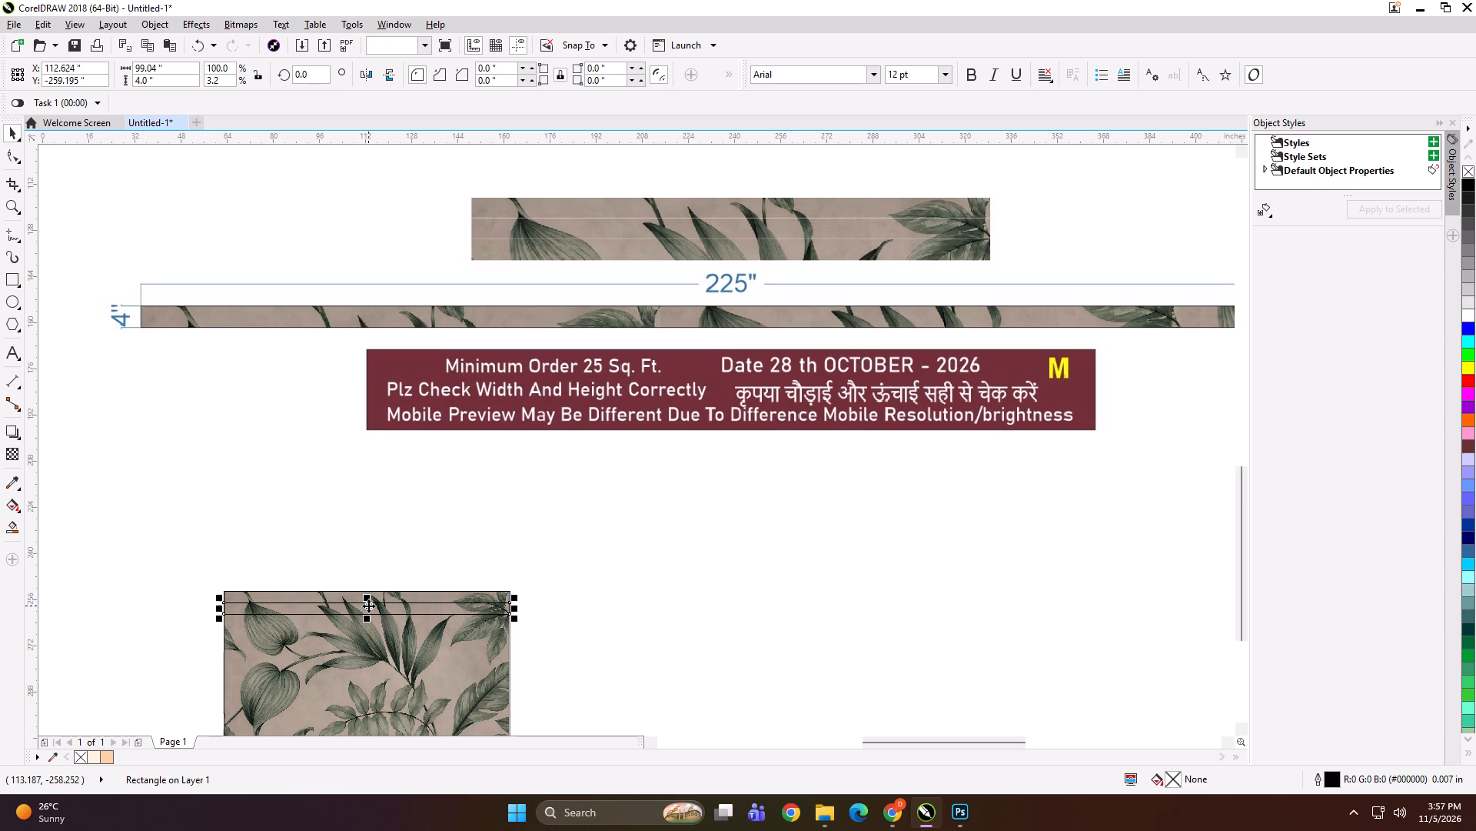
left_click_drag(364, 596, 370, 620)
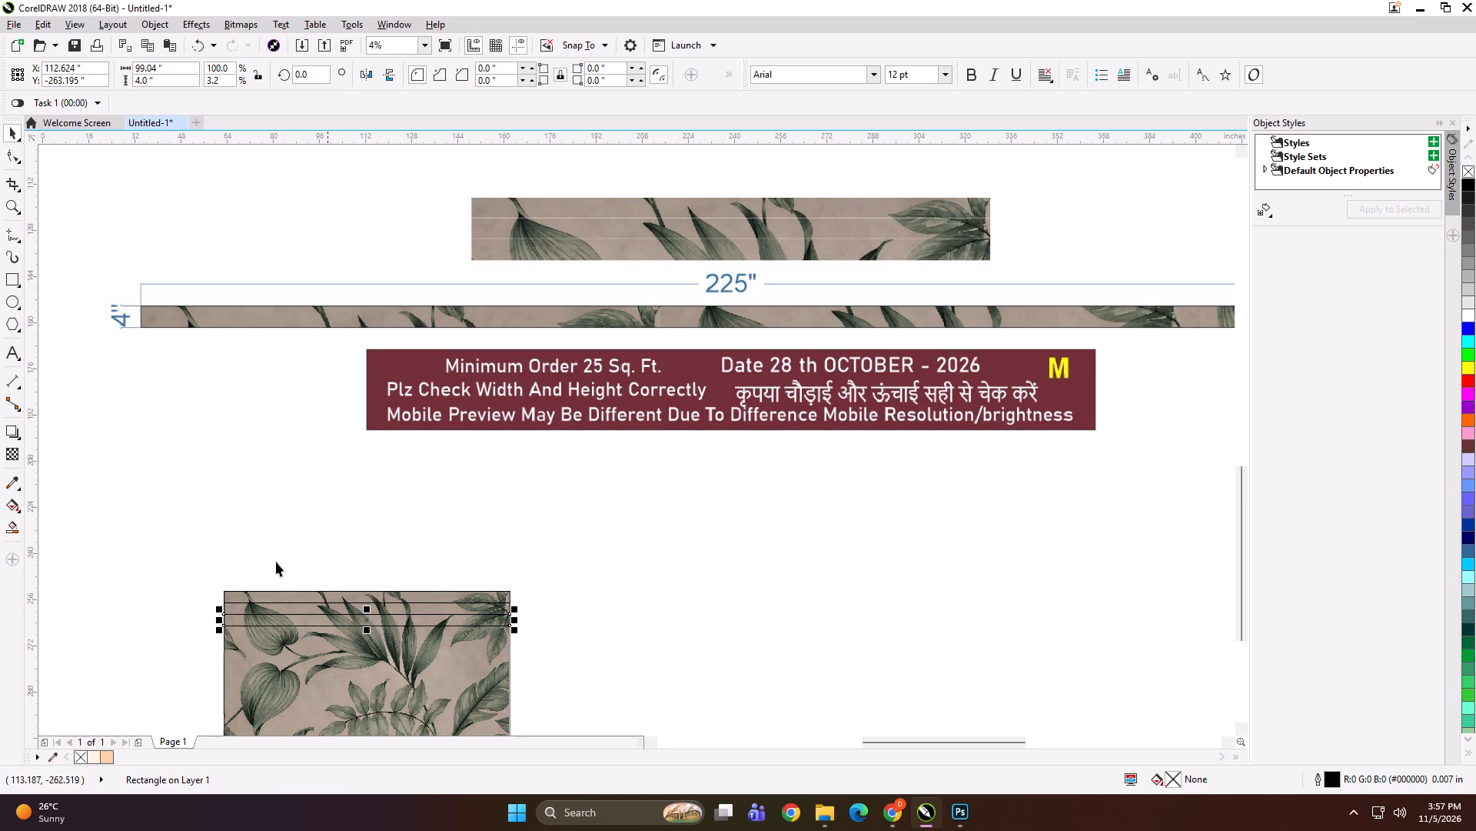
left_click_drag(173, 556, 547, 636)
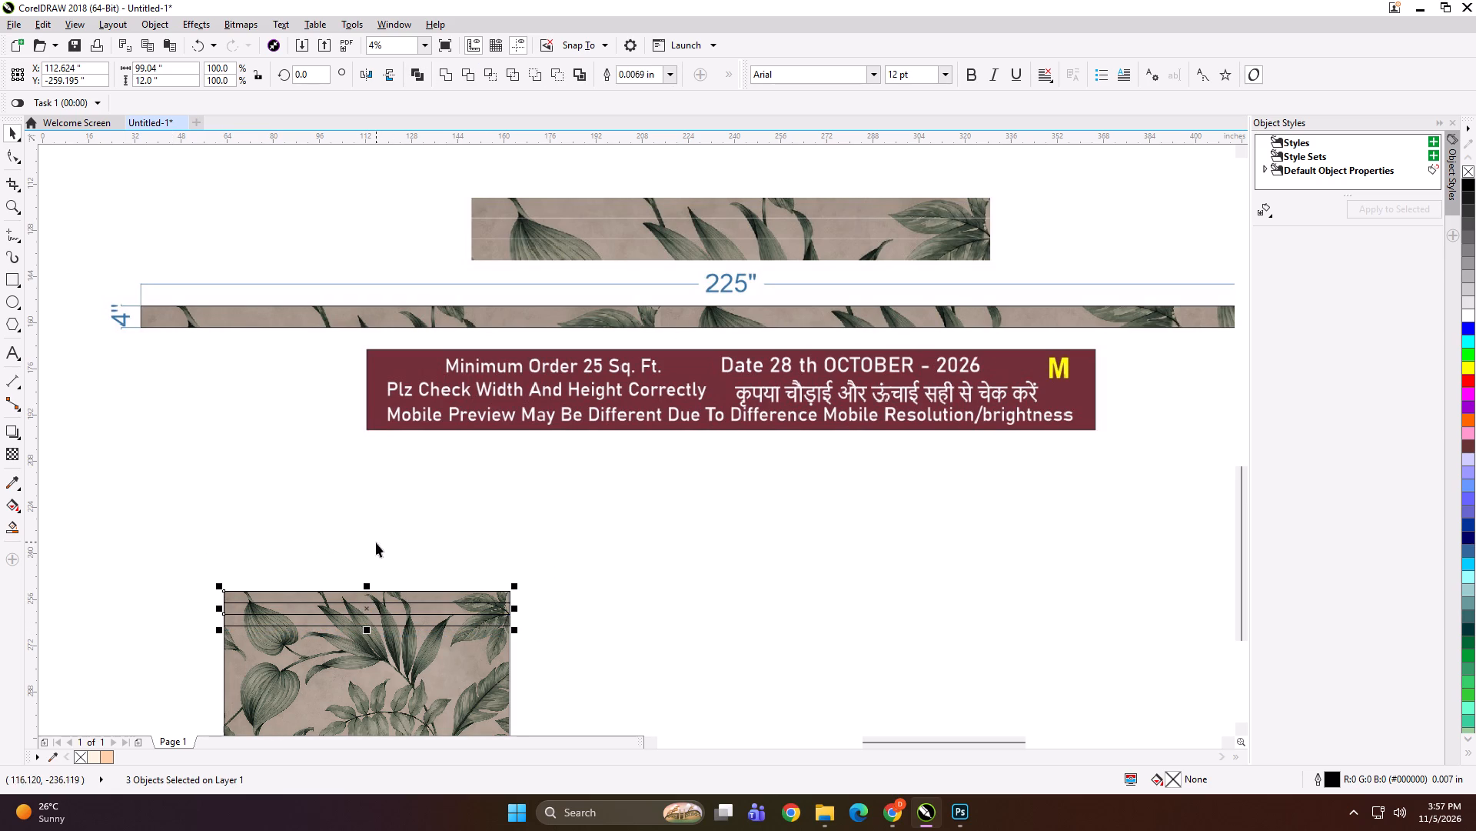
left_click(358, 528)
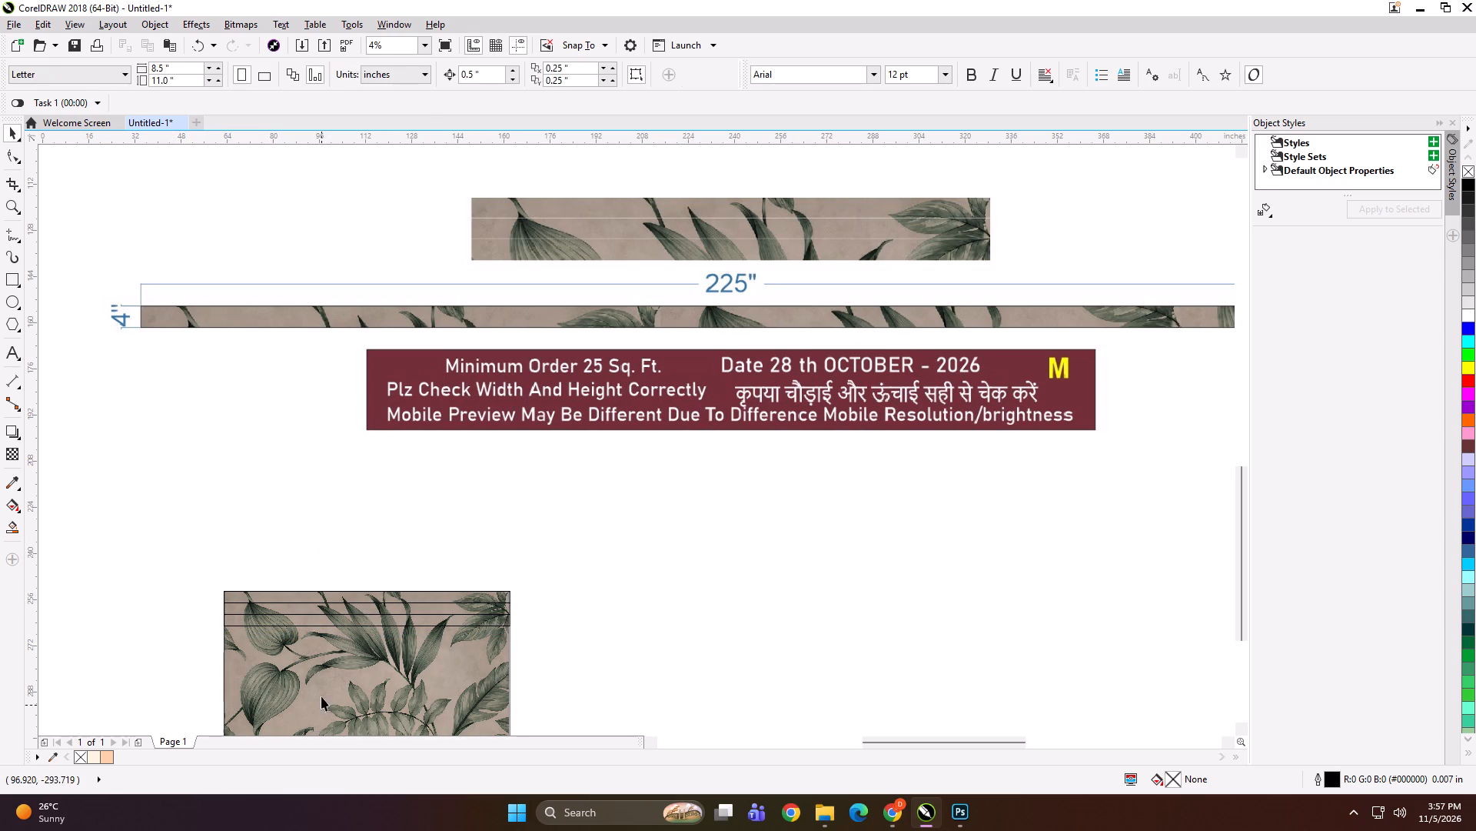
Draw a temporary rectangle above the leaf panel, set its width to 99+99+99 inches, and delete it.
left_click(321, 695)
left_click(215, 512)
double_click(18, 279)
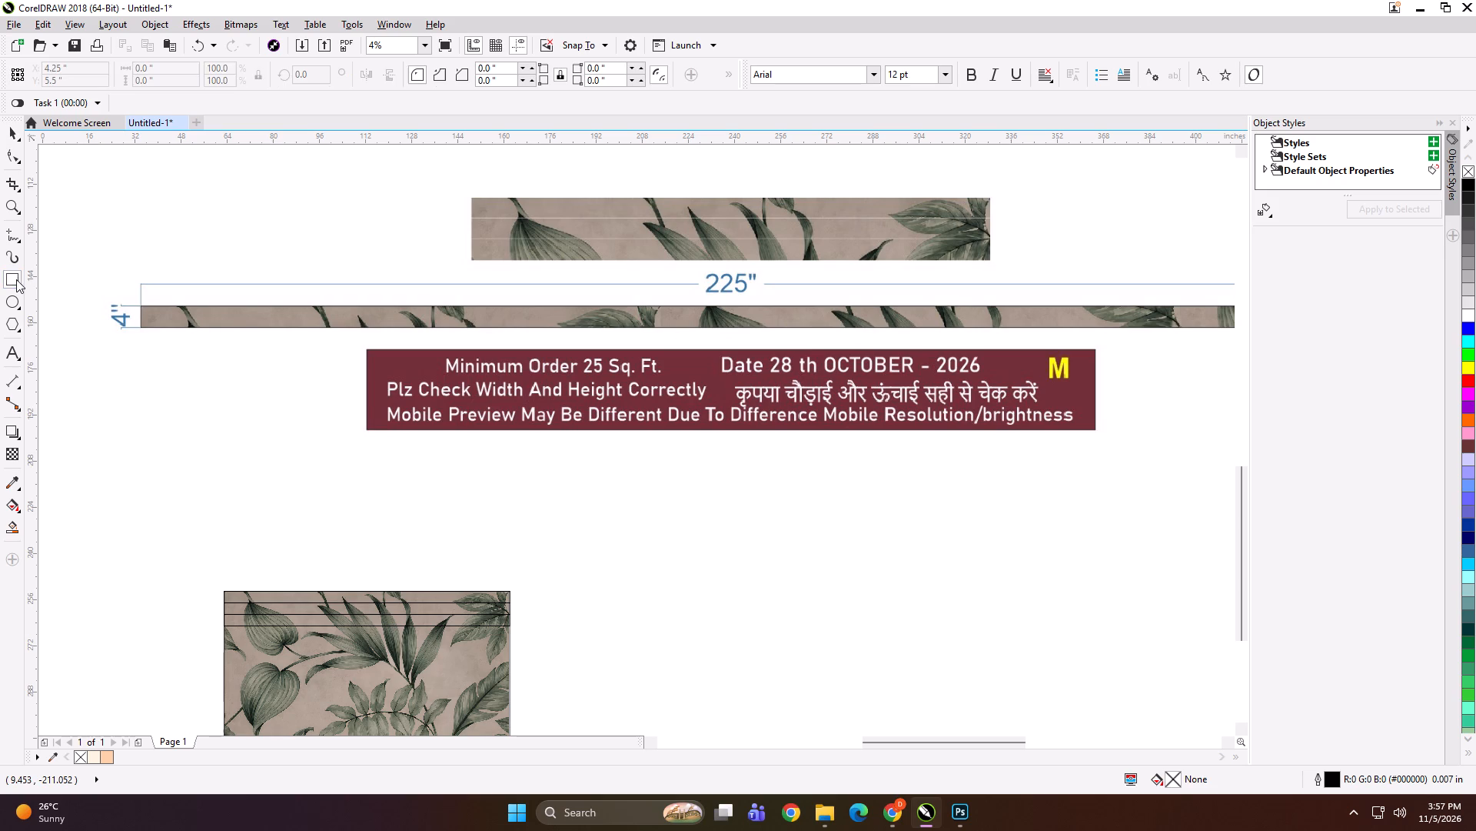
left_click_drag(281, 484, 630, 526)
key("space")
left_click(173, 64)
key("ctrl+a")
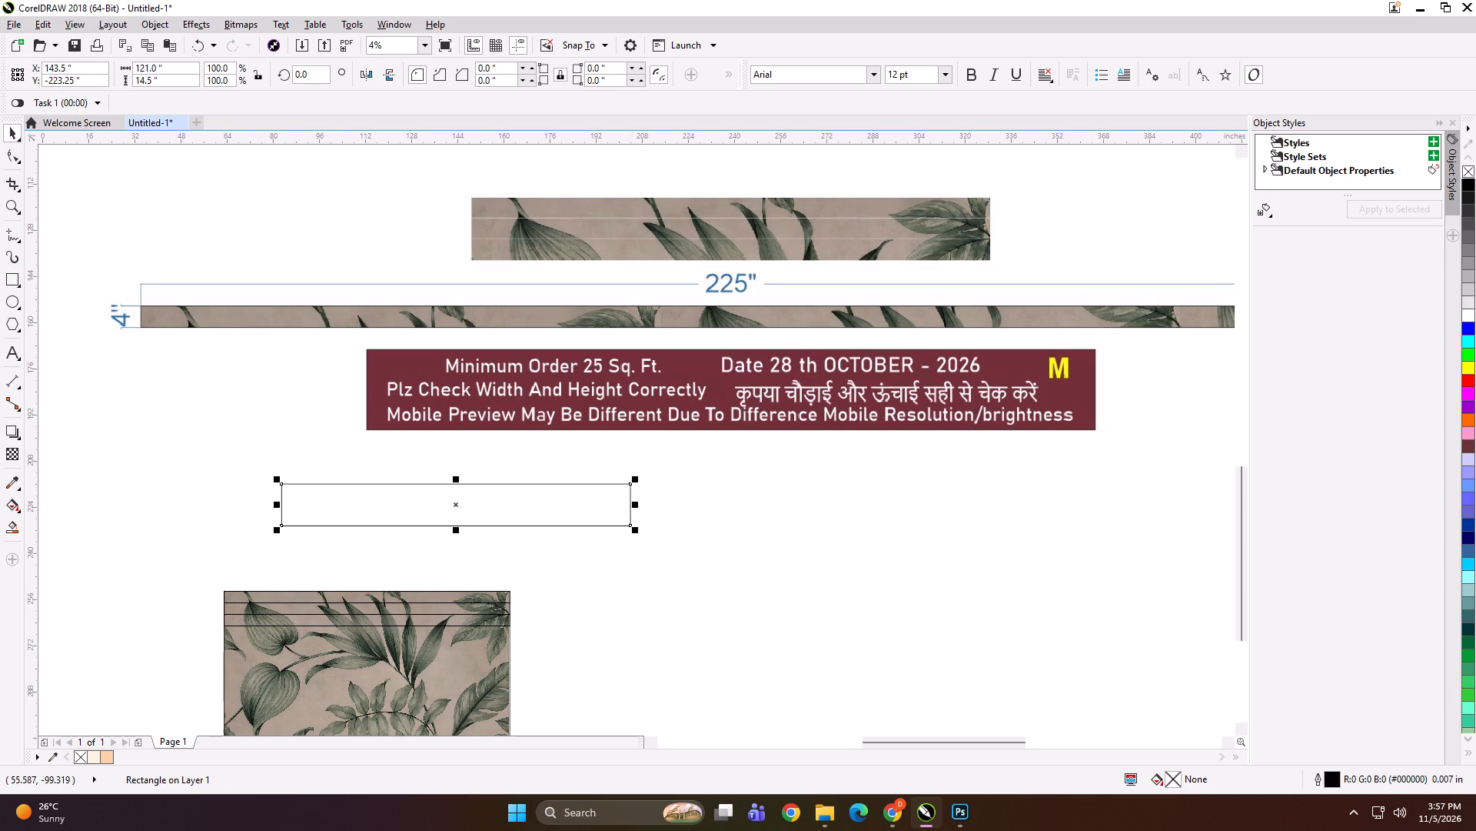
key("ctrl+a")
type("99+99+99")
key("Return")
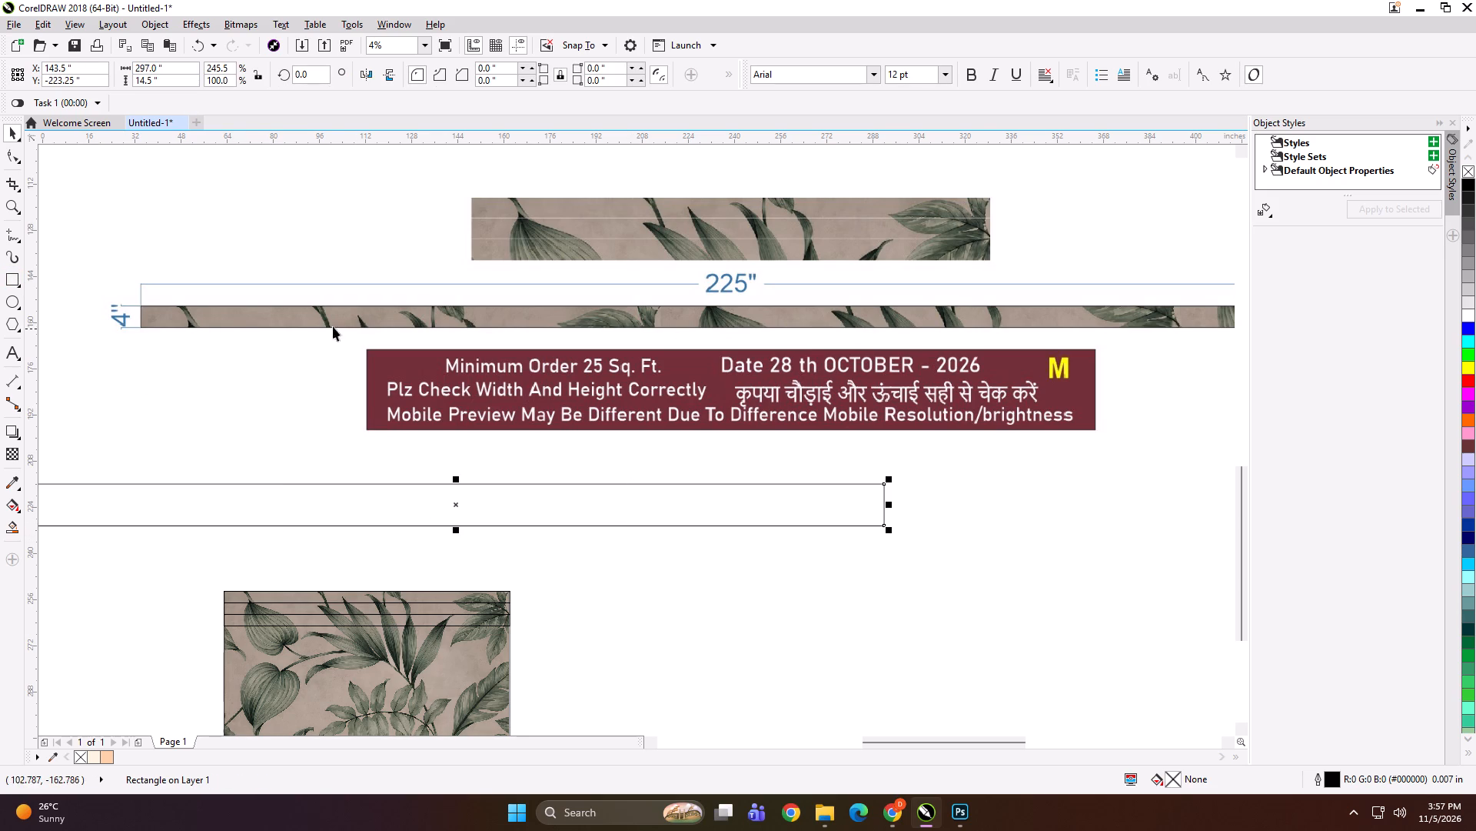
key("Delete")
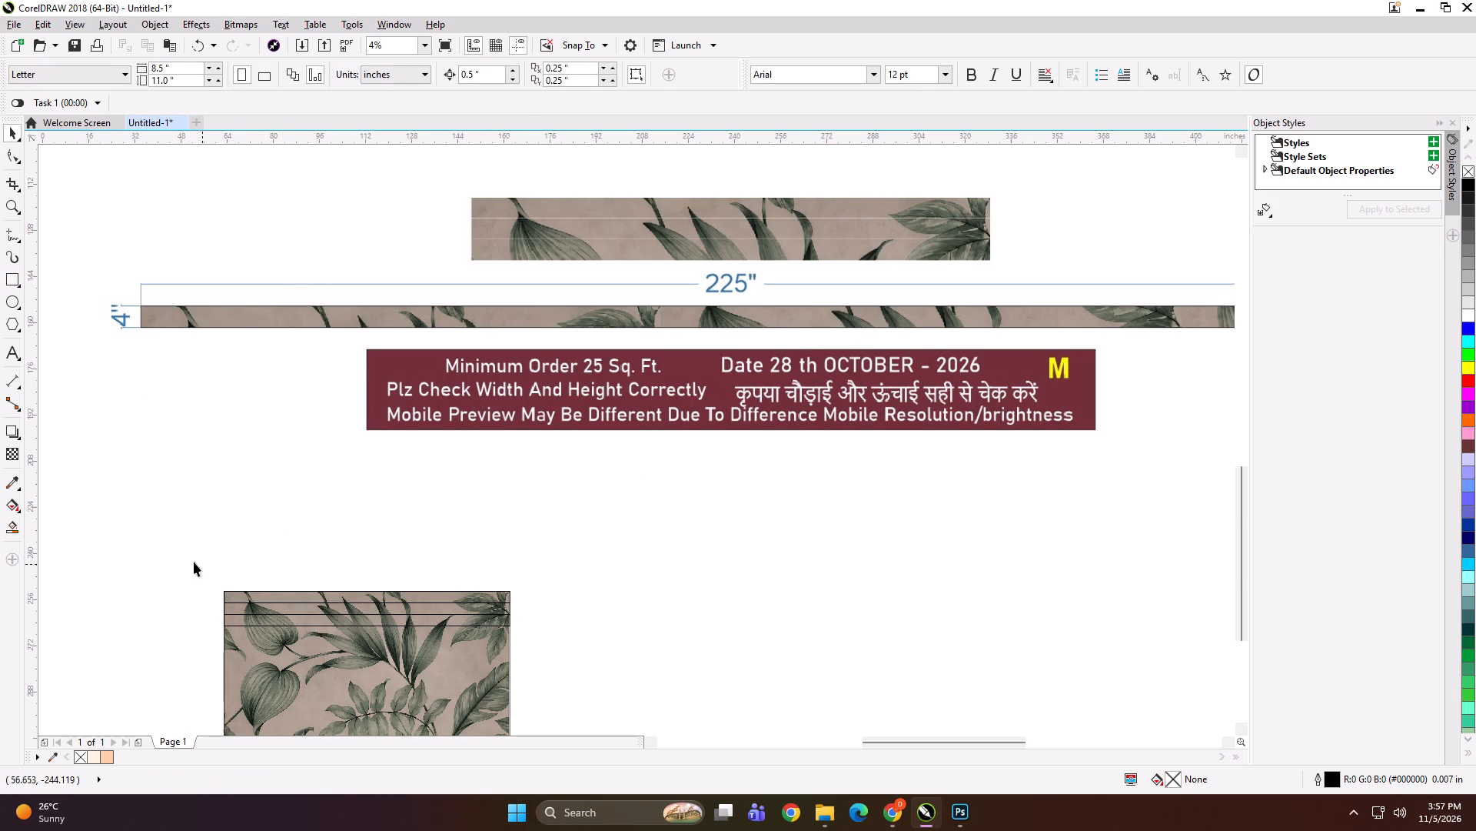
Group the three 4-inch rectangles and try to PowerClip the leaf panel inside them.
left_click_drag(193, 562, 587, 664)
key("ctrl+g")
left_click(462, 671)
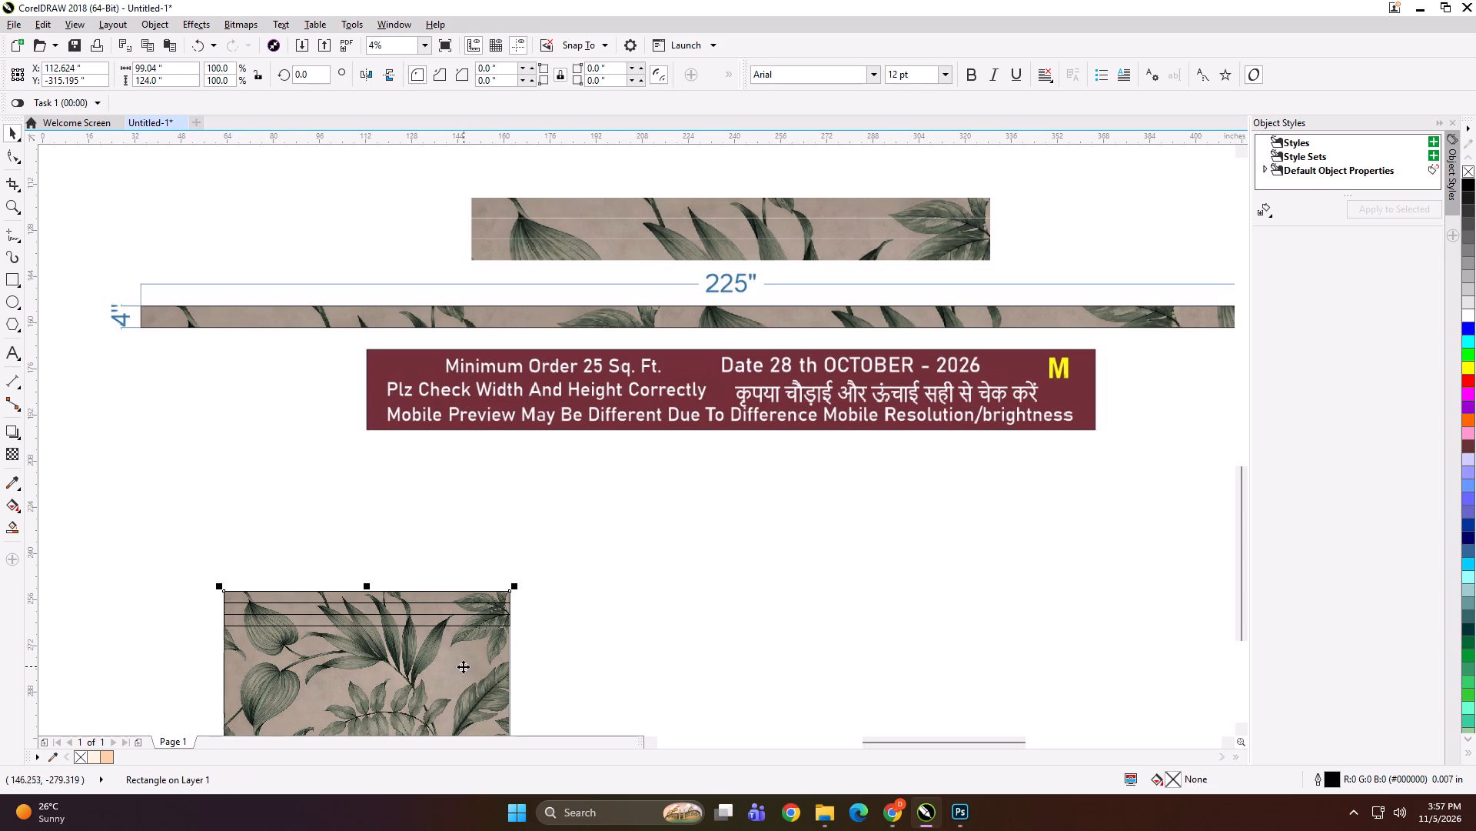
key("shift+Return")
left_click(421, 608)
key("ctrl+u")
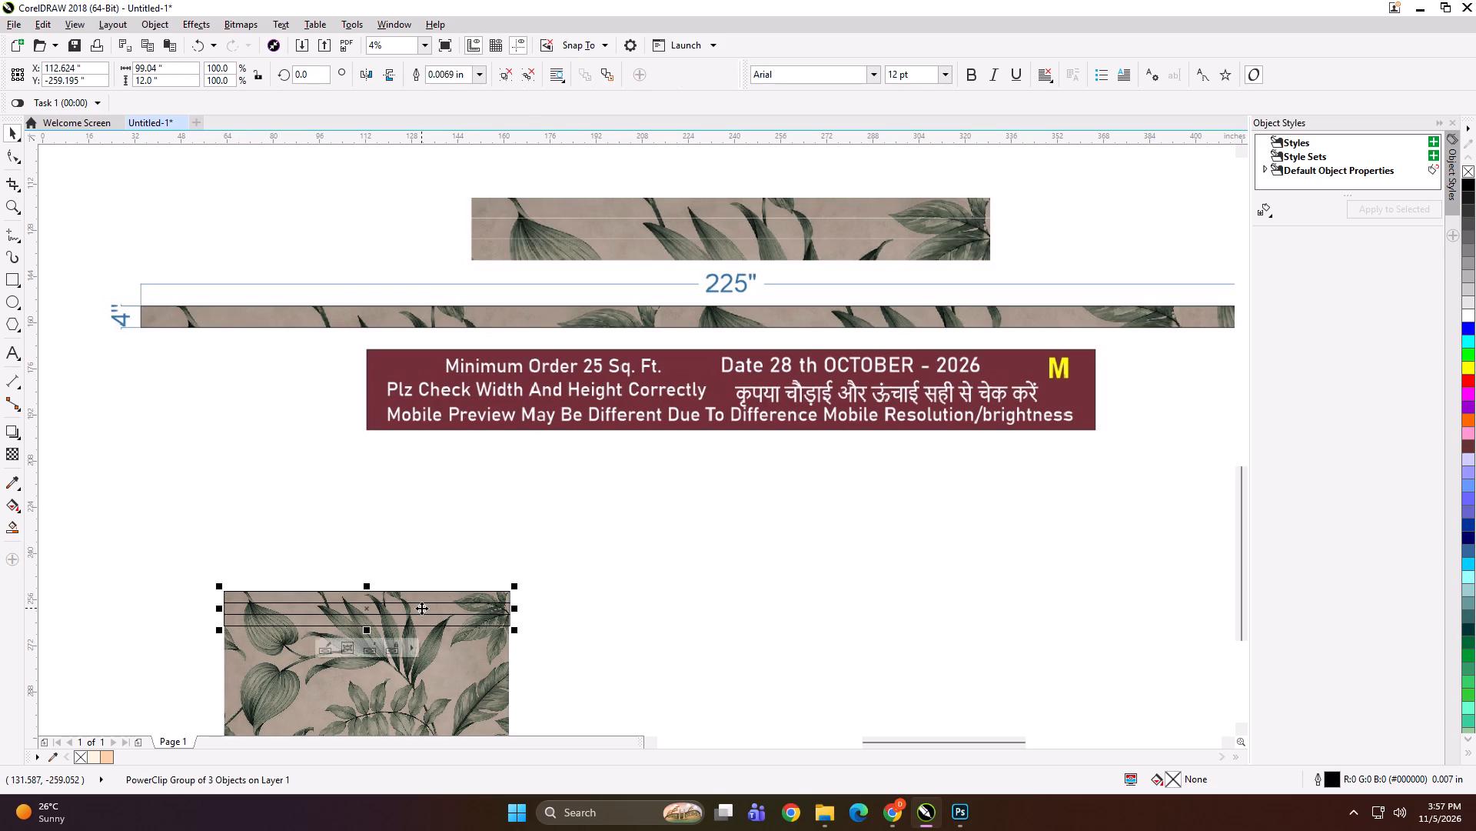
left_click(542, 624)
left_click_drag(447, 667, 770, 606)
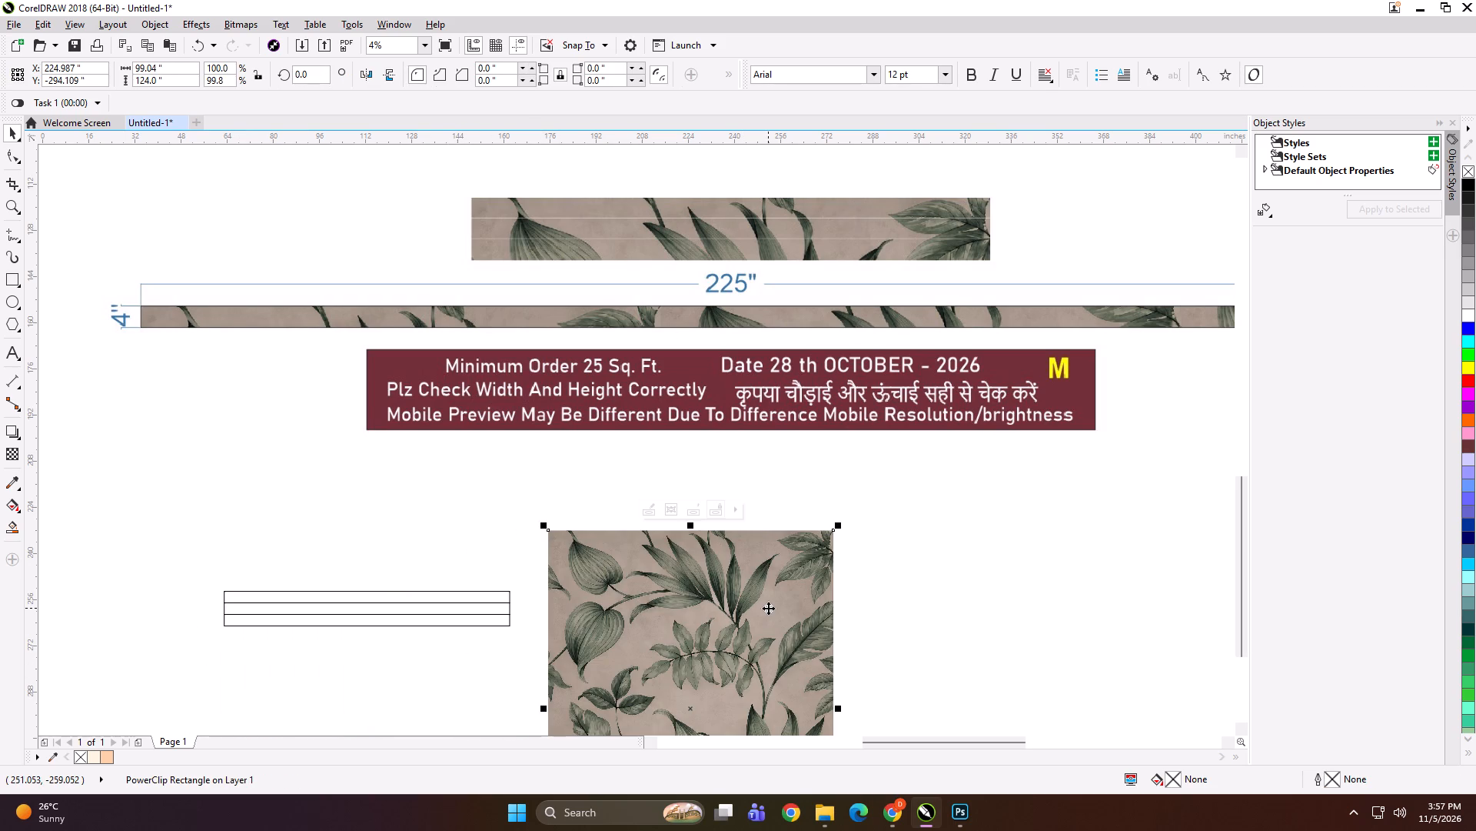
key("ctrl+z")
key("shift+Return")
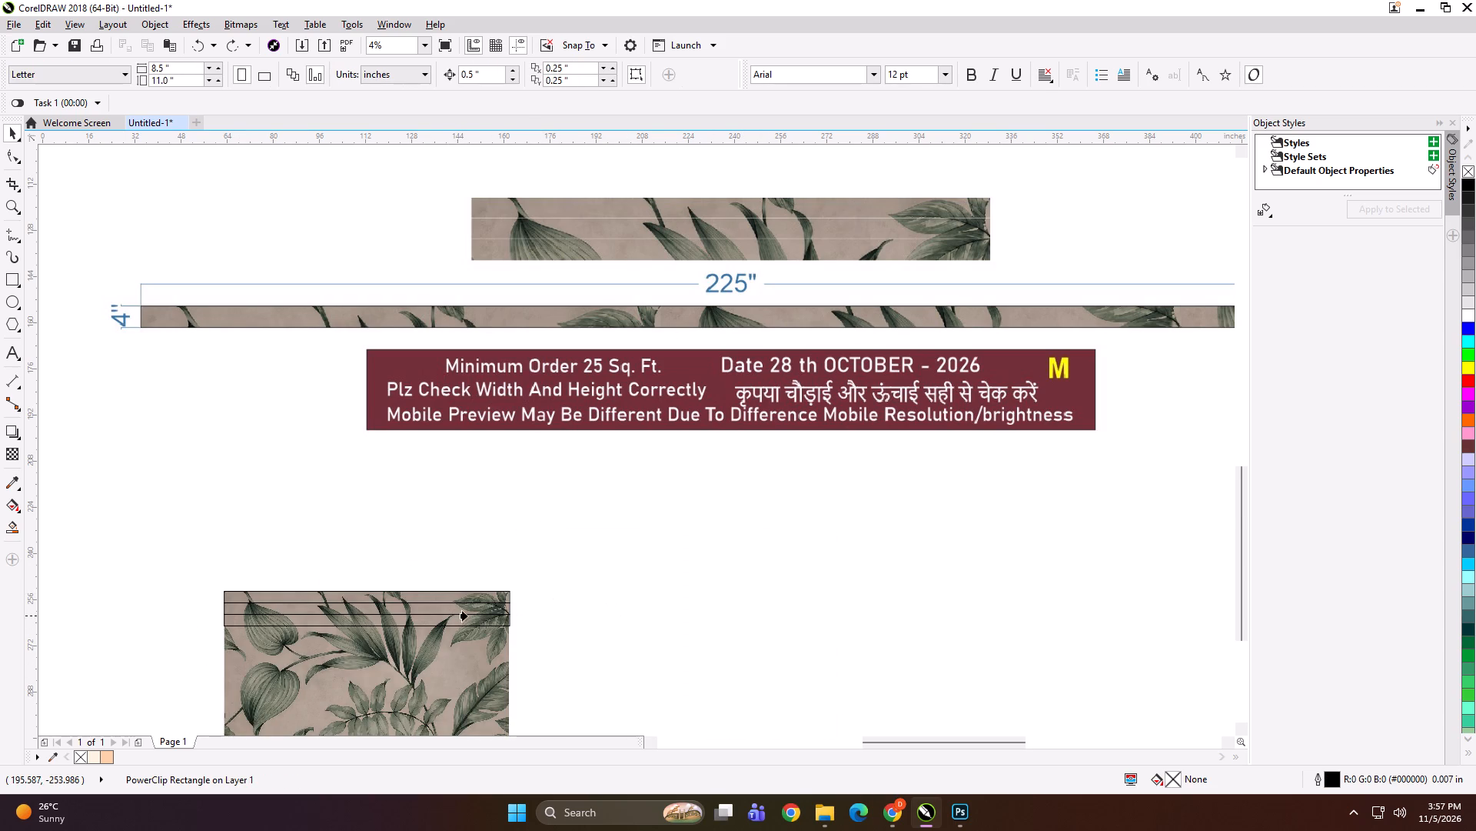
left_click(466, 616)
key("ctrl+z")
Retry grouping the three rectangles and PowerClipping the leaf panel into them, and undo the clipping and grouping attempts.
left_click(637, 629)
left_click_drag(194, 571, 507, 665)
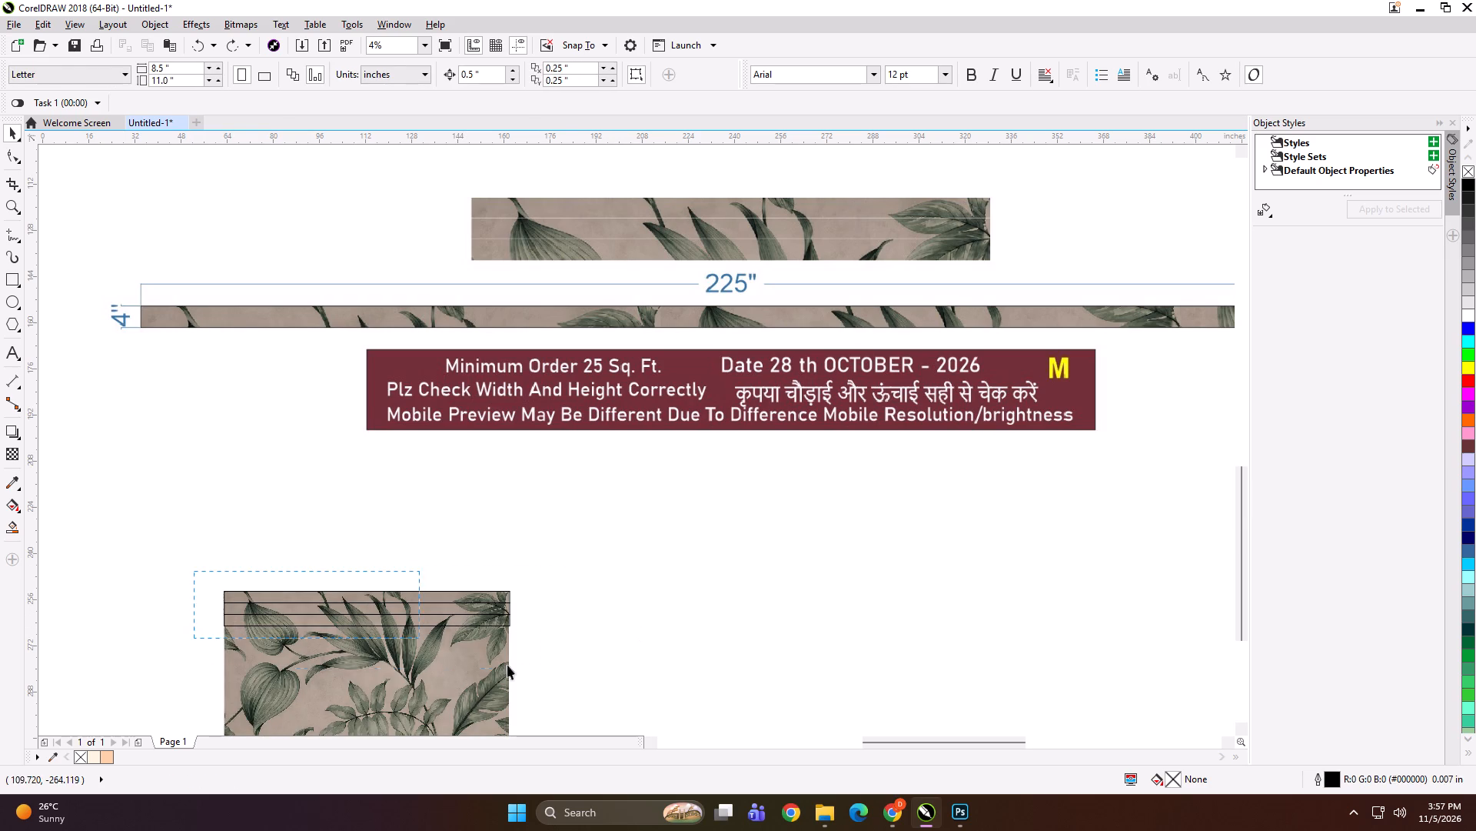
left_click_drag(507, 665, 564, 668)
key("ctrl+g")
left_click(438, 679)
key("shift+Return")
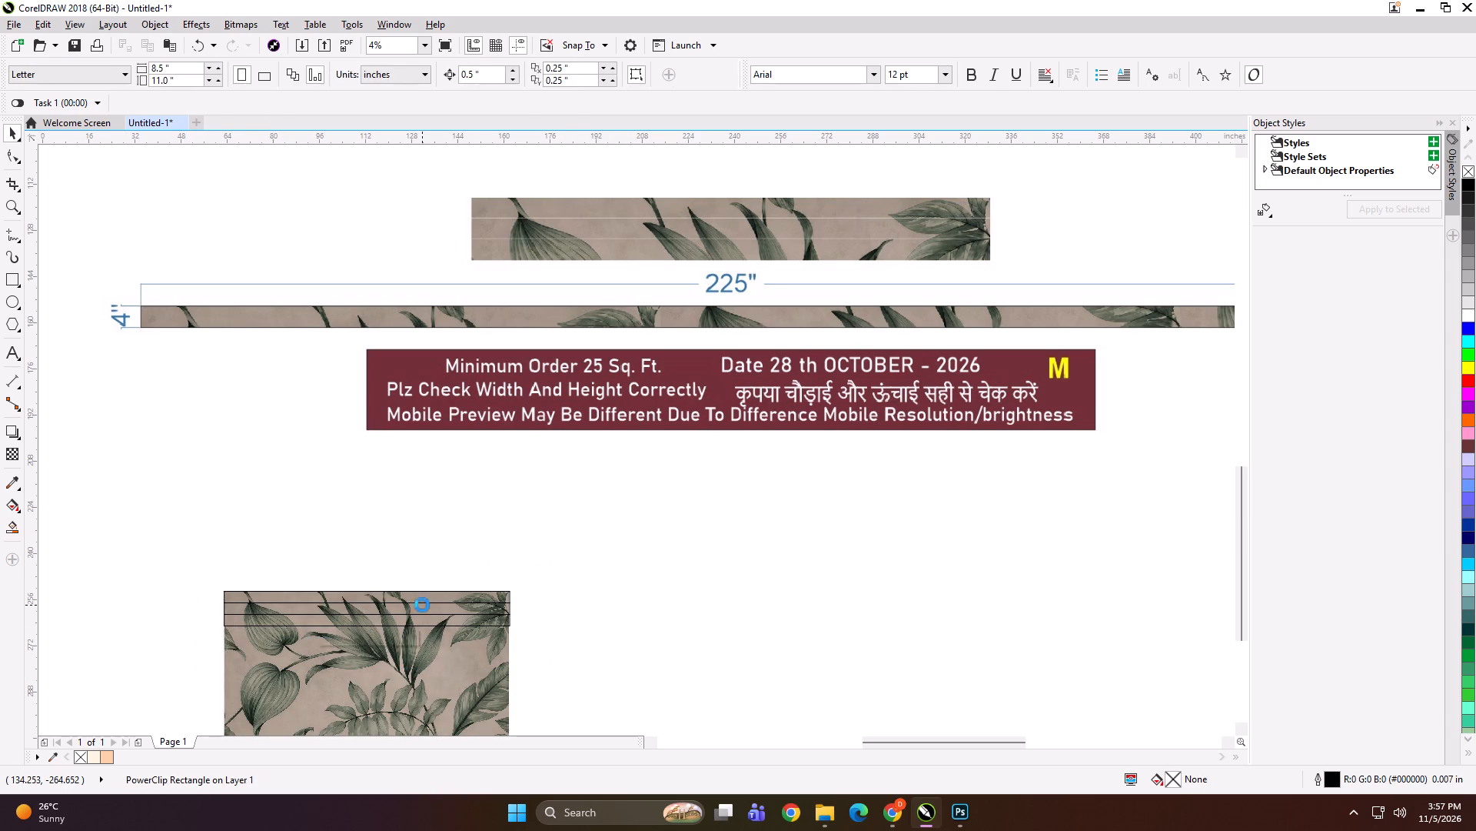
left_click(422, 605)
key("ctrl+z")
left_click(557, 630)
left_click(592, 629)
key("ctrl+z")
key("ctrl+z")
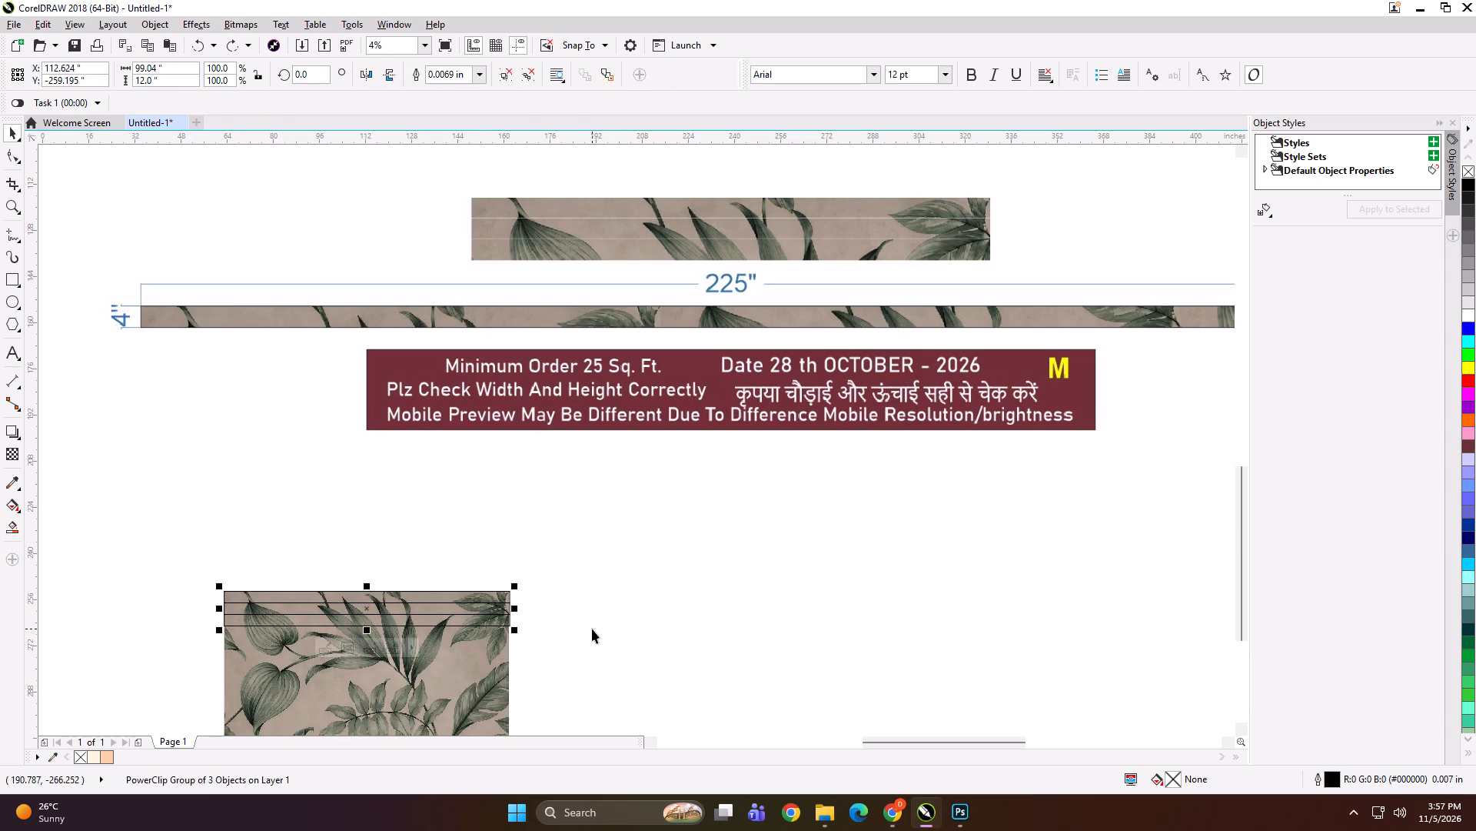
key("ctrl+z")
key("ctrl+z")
Pull the empty outlined rectangle off the leaf panel and delete it.
left_click(592, 629)
left_click_drag(484, 649, 726, 625)
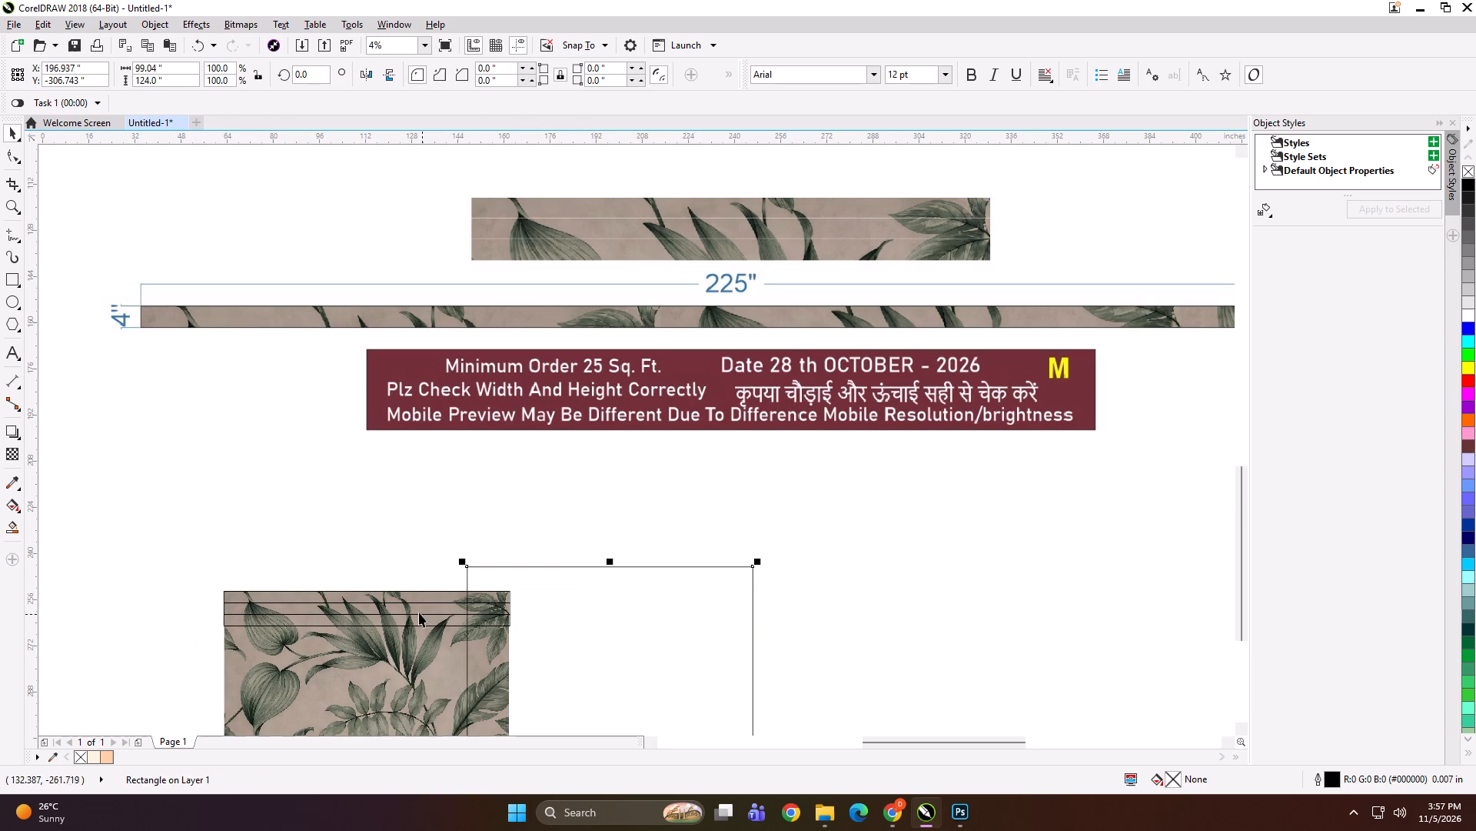
left_click(403, 603)
left_click(595, 603)
key("Delete")
Move the leaf panel clear of the three 4-inch rectangles, group the rectangles, and align the group to the panel's top-left corner.
left_click_drag(470, 651, 570, 648)
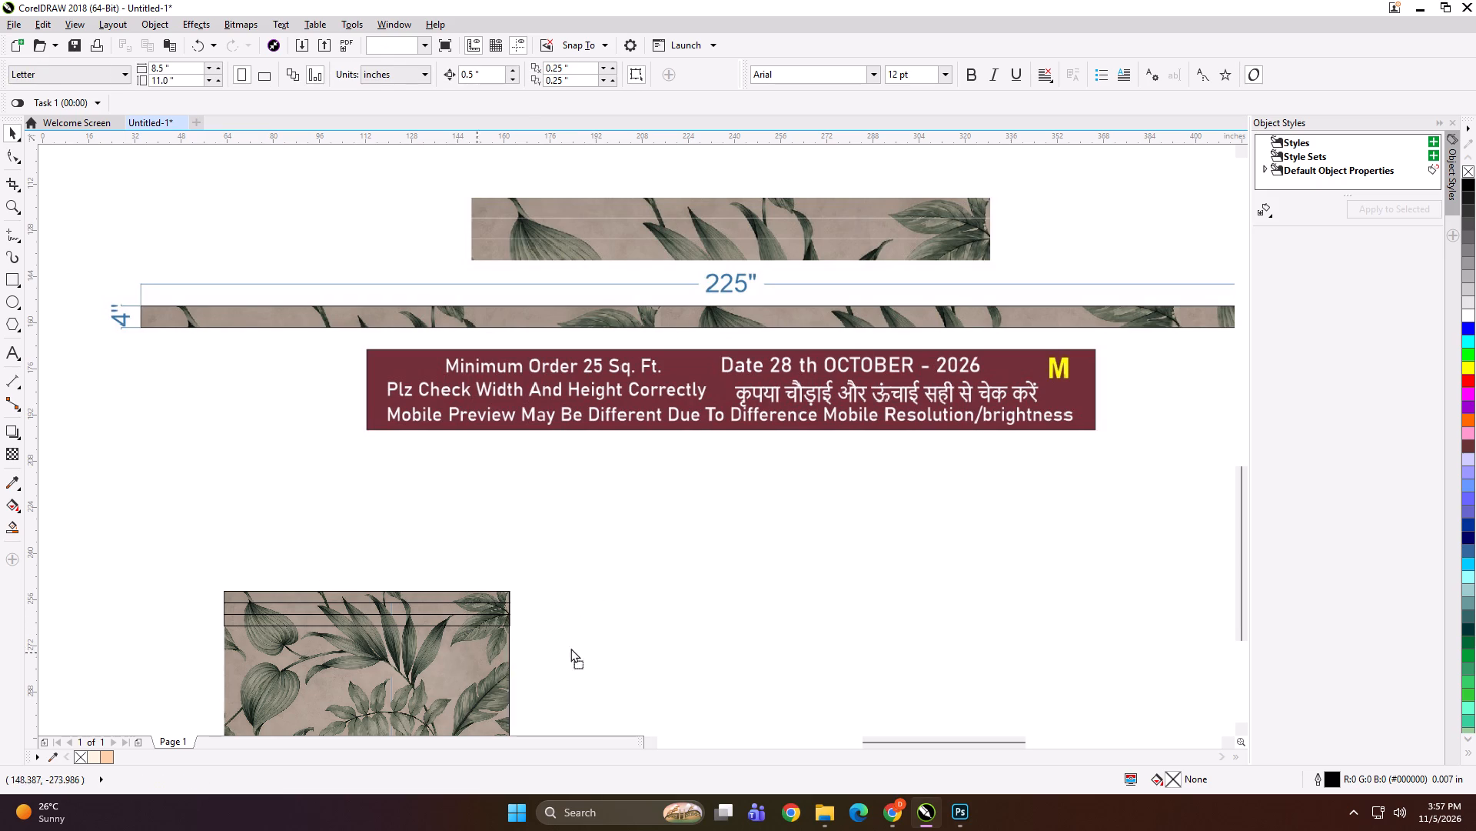
left_click_drag(570, 648, 637, 638)
left_click(320, 593)
left_click_drag(181, 559, 441, 635)
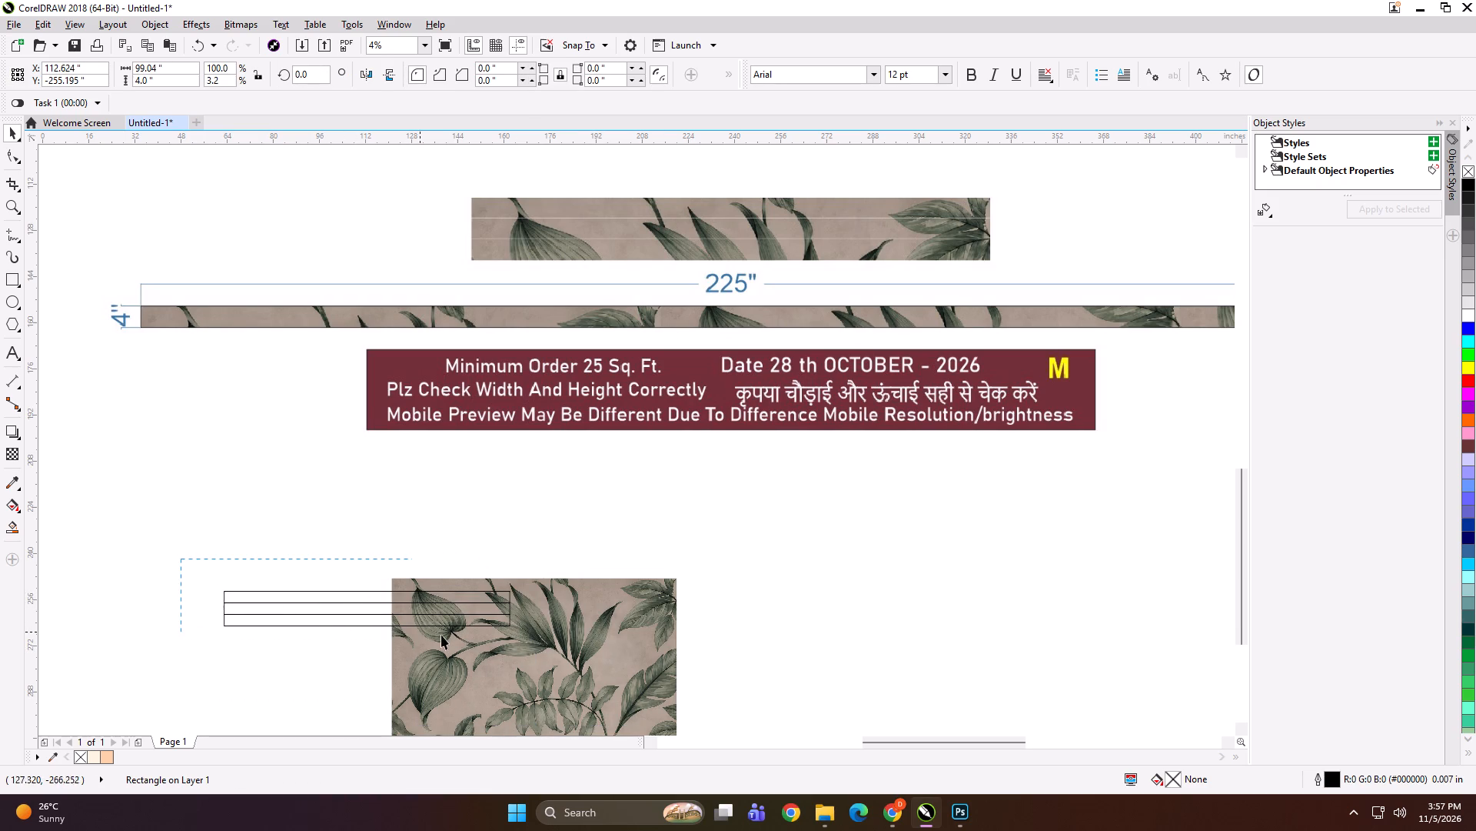
left_click_drag(441, 635, 540, 644)
key("ctrl+g")
left_click(560, 633, "shift")
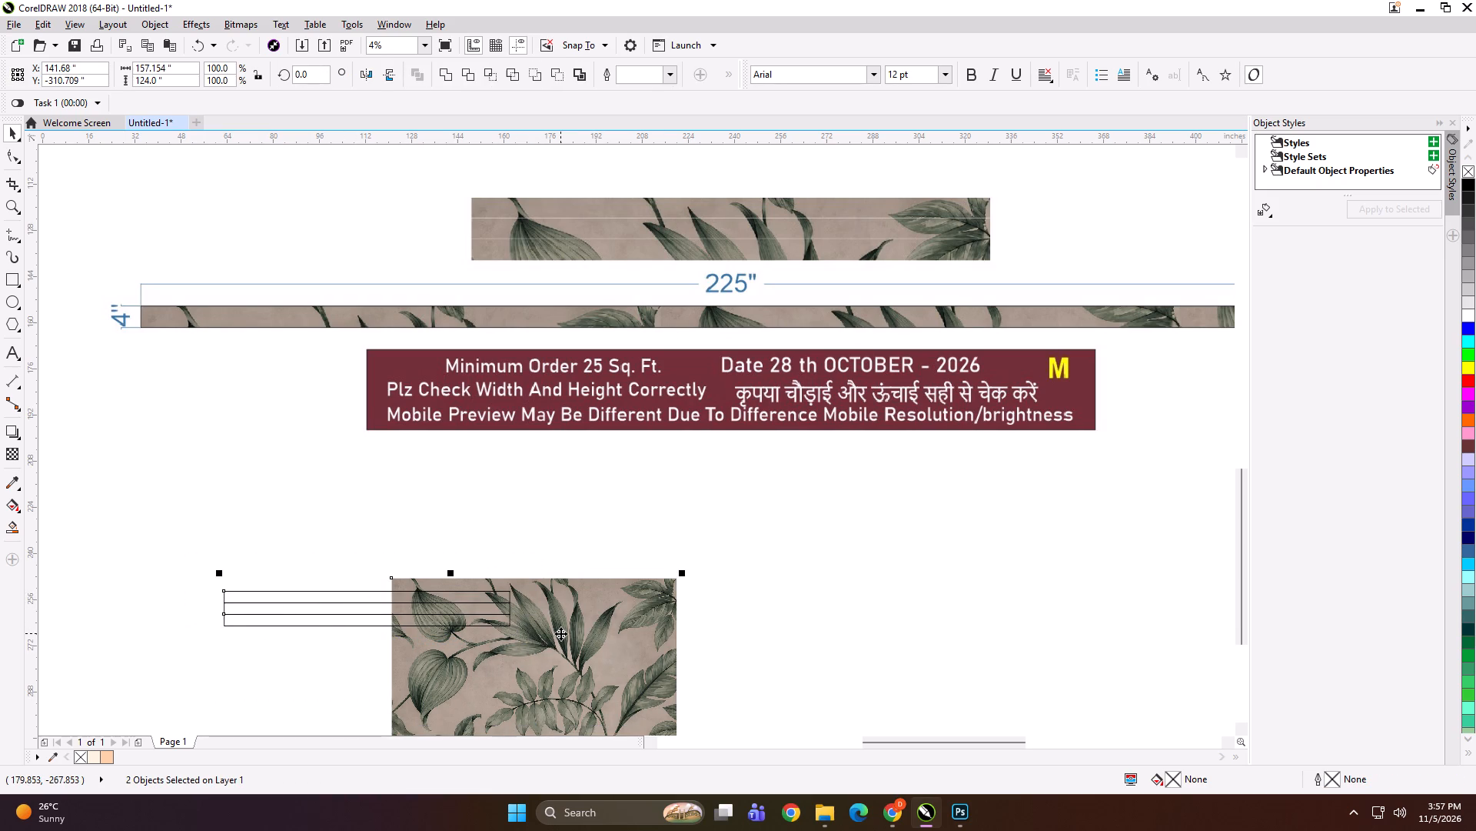
type("TL")
left_click(312, 663)
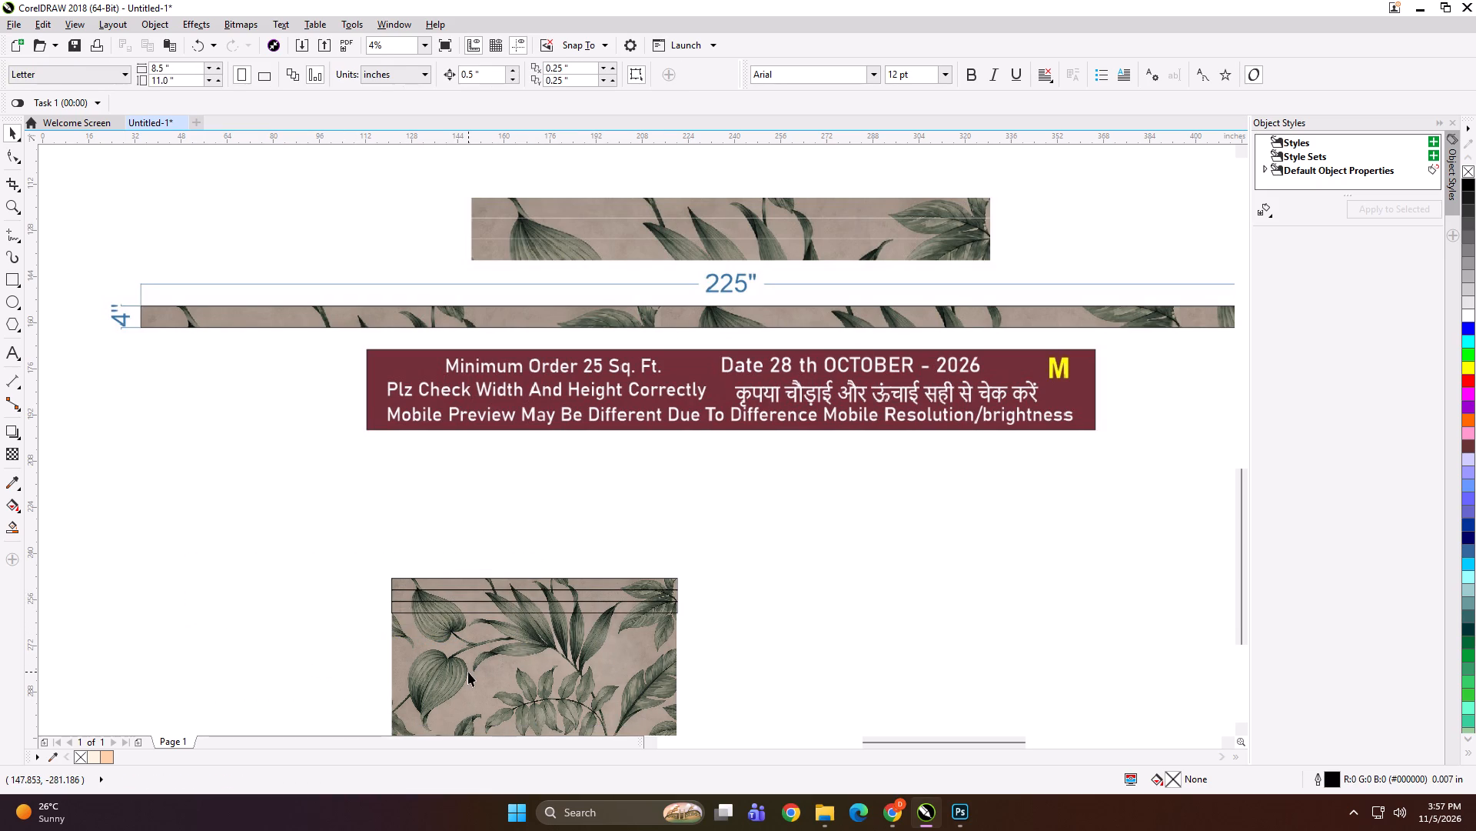
PowerClip the leaf panel inside the grouped 4-inch rectangles and ungroup them into separate strips.
left_click(468, 672)
key("shift+Return")
left_click(478, 610)
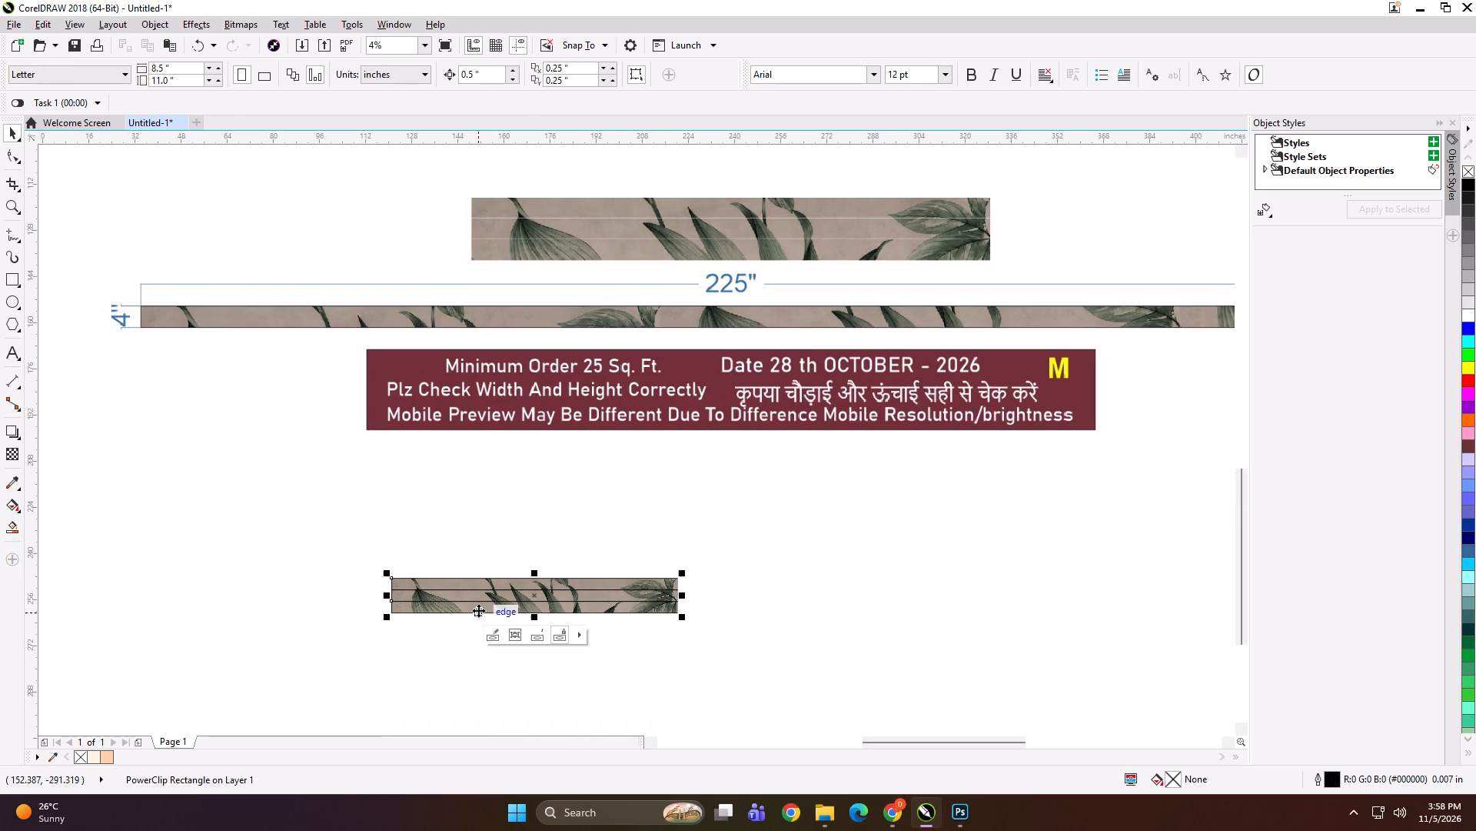
key("ctrl+u")
key("ctrl+u")
left_click(361, 593)
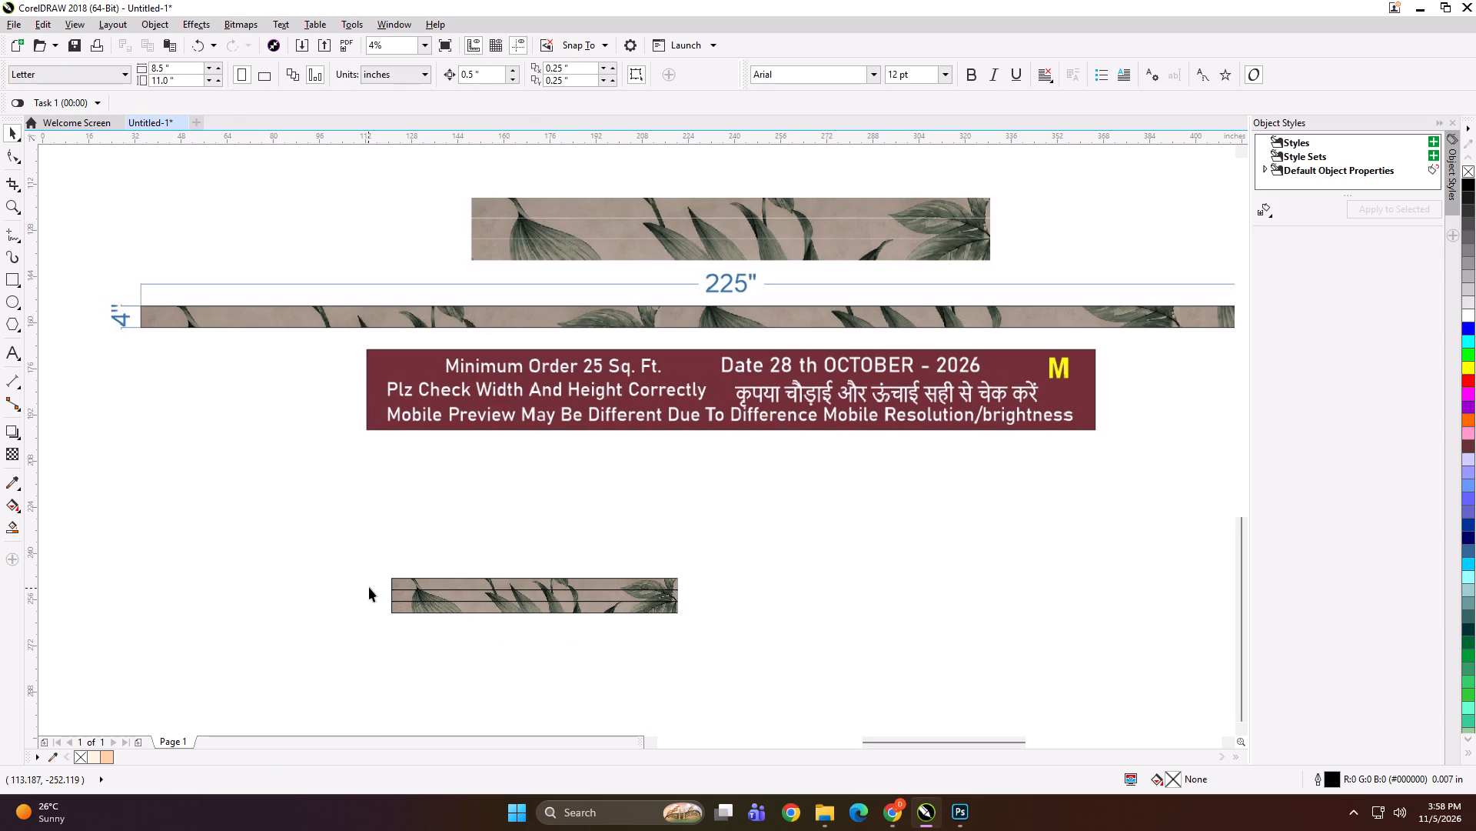
Space the three clipped leaf strips 0.5 inch apart by nudging the lower strips downward.
left_click_drag(374, 583, 710, 652)
key("Down")
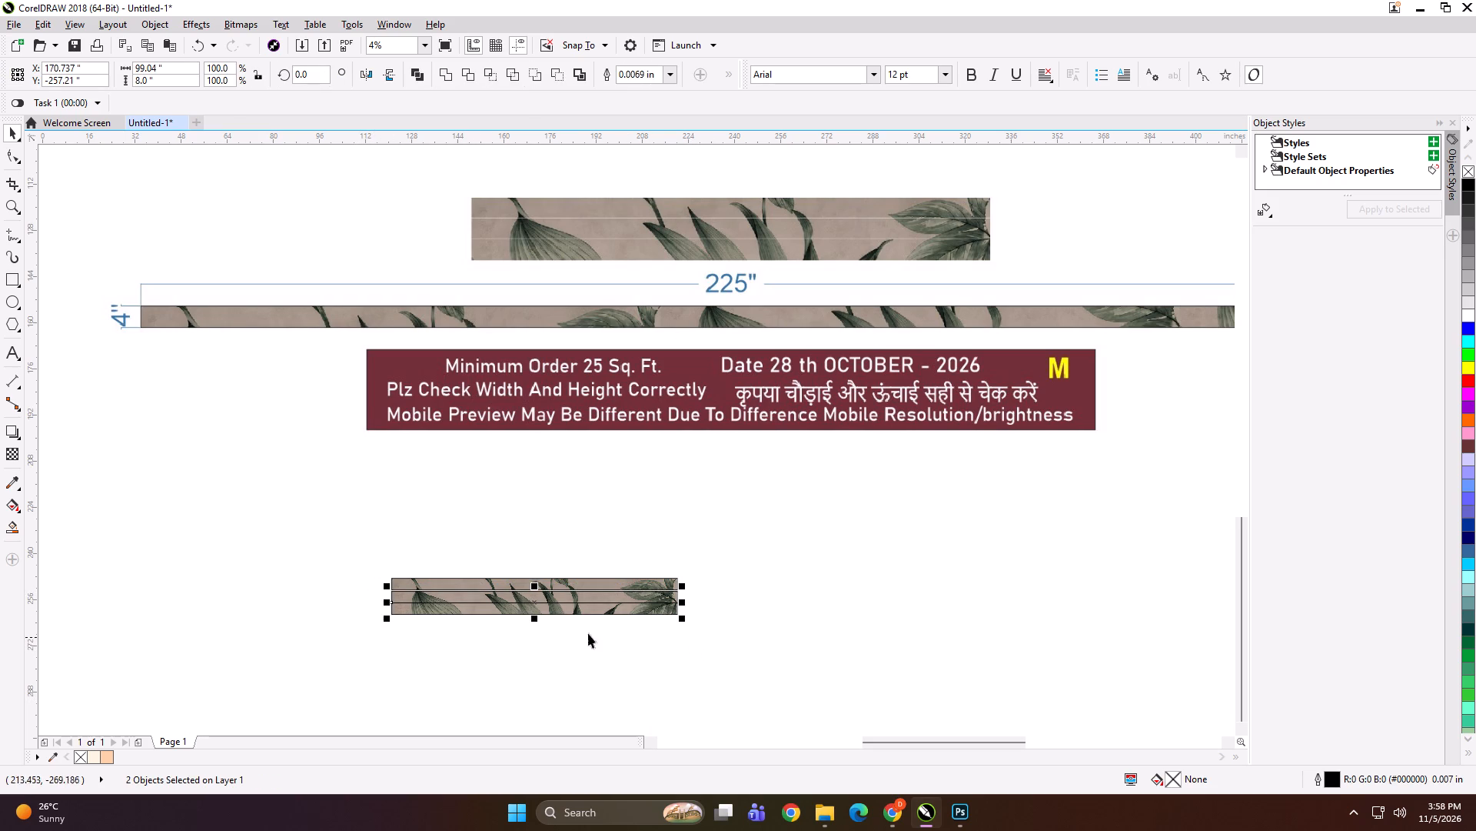
left_click(375, 595)
left_click_drag(375, 595, 777, 669)
key("Down")
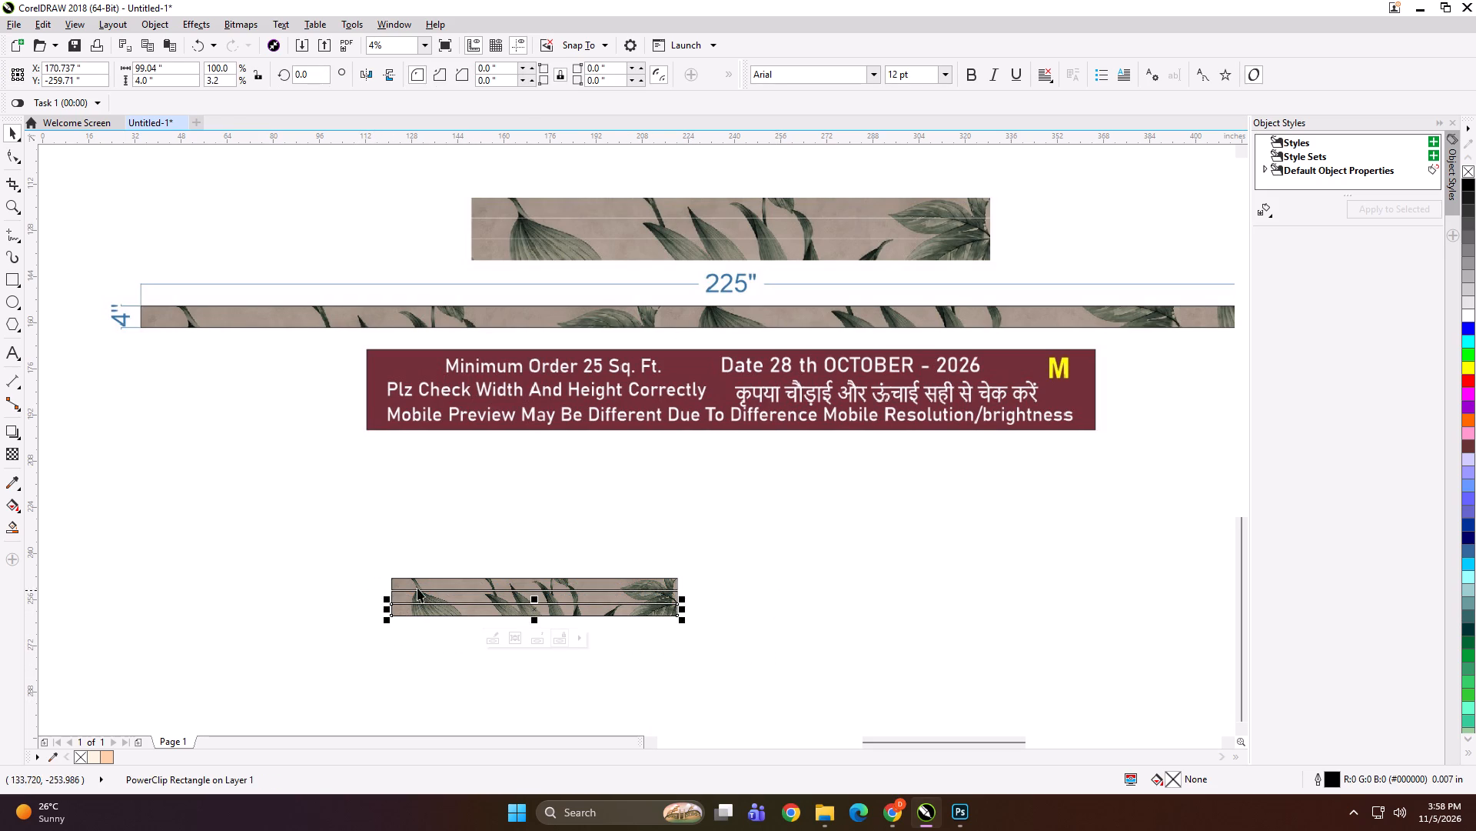
Select all three spaced leaf strips.
left_click_drag(335, 555, 786, 669)
scroll(547, 612, "up", 1)
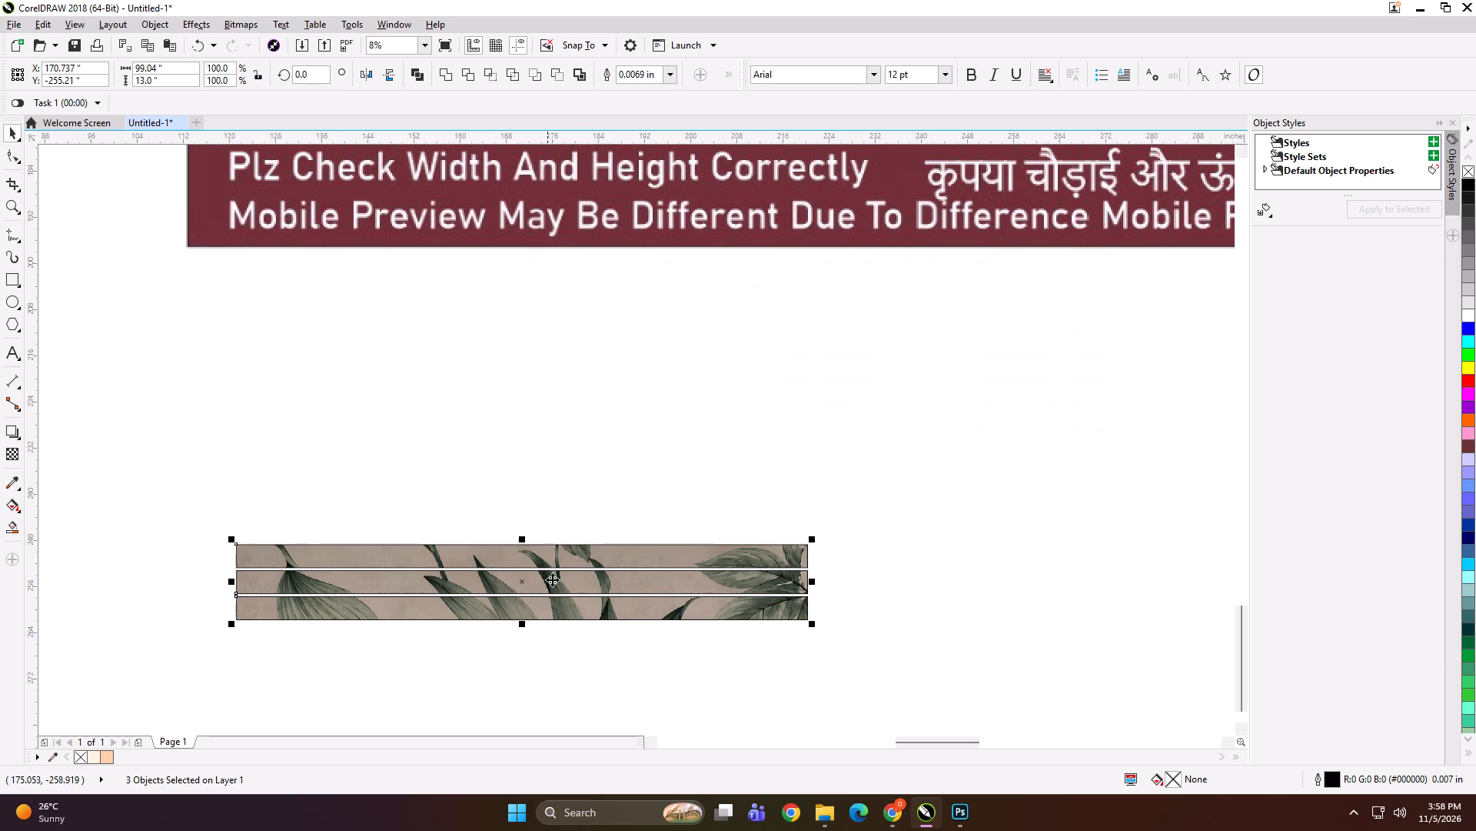
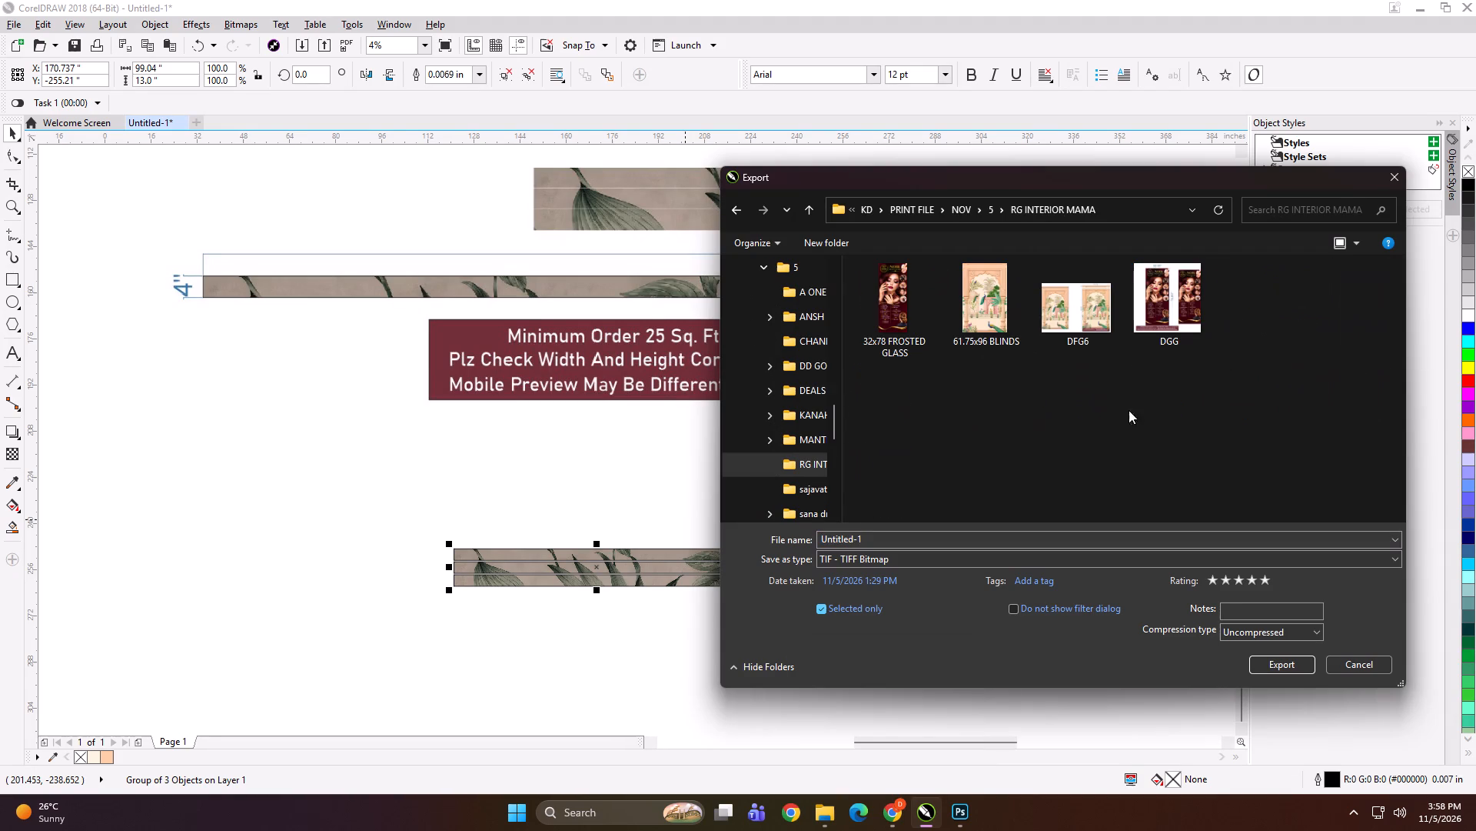
Export only the selected leaf strips as an uncompressed TIFF named 99x13 NW in the RG INTERIOR MAMA folder.
left_click(922, 536)
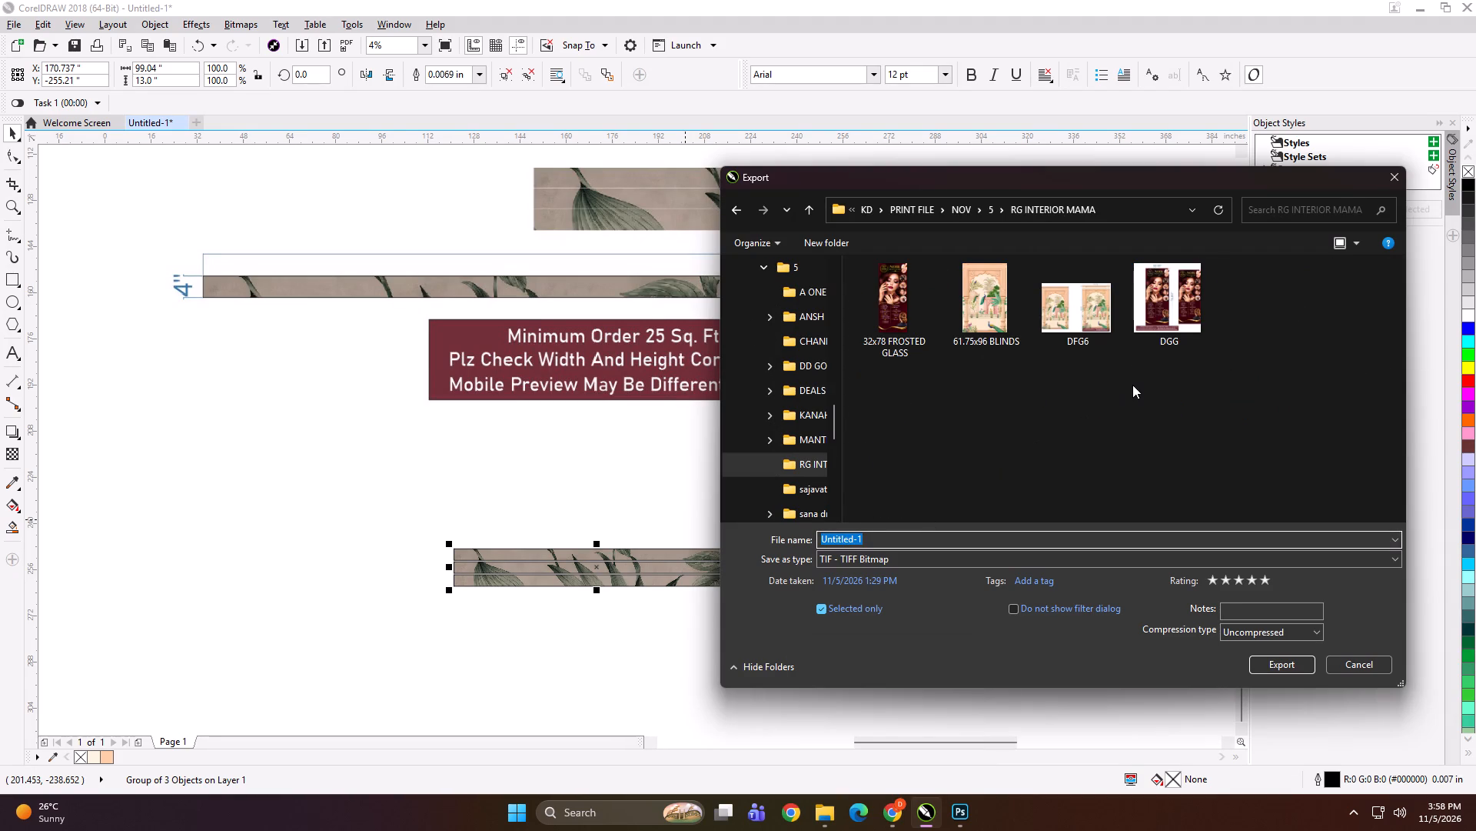
type("99x13")
key("space")
type("NW")
key("Return")
key("Return")
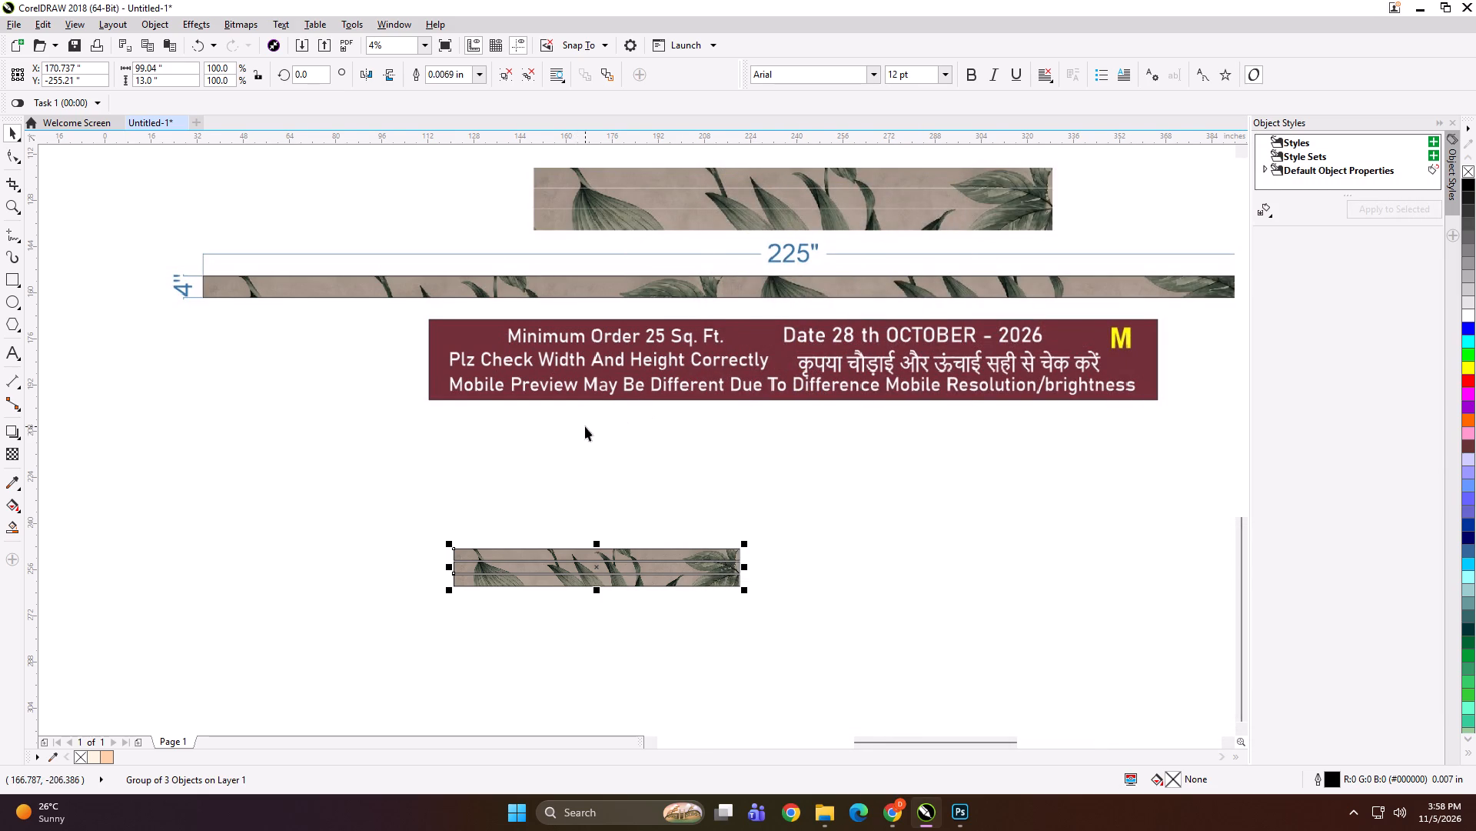
Enlarge the leaf strip group to about 248 inches wide and place it just below the maroon order-note banner.
scroll(585, 432, "down", 1)
left_click_drag(666, 516, 773, 566, "shift")
left_click_drag(676, 512, 773, 492)
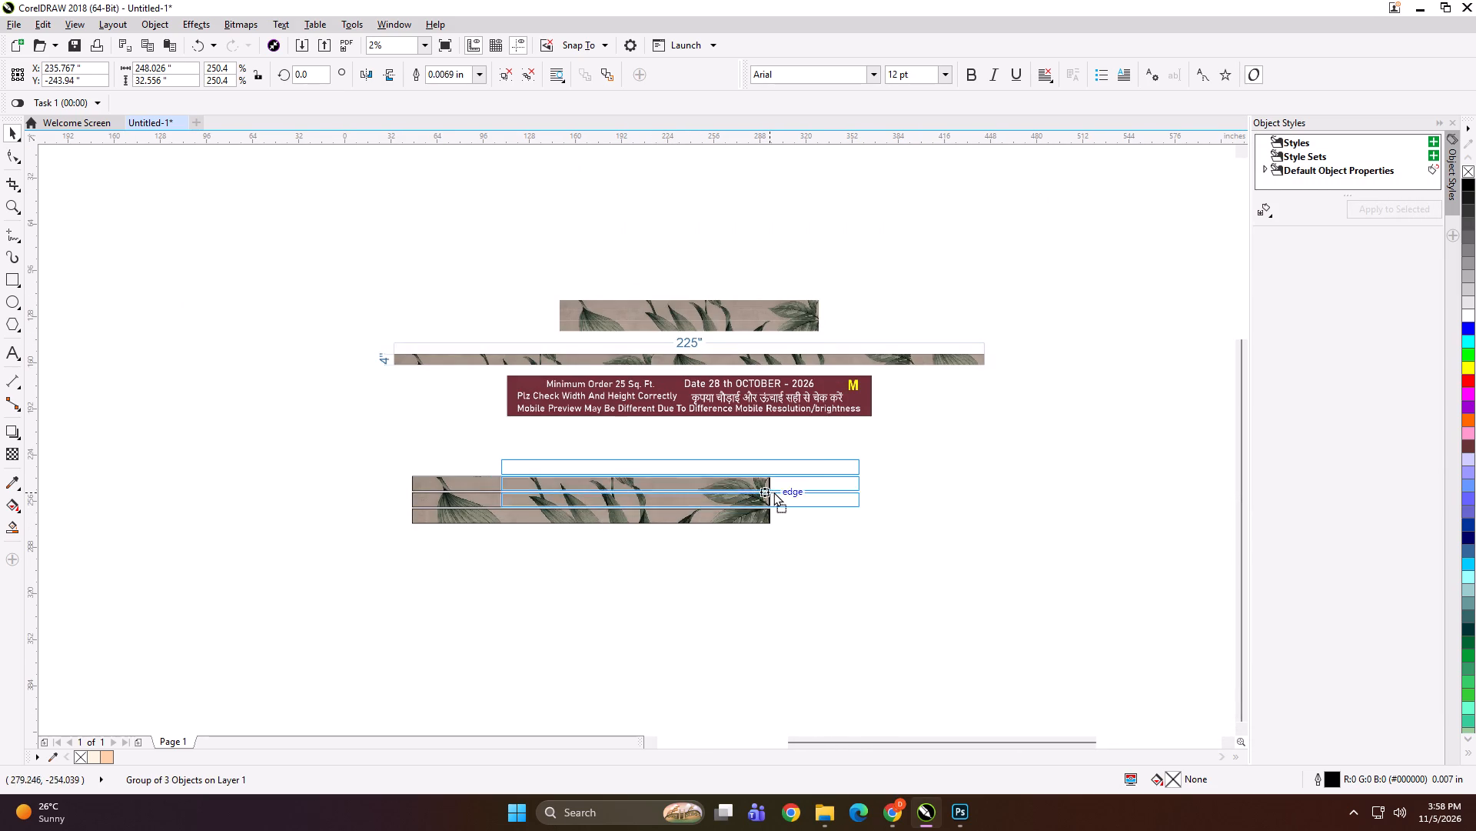
left_click_drag(773, 492, 785, 461)
Group the enlarged strips with the layout and banner above, and shrink the whole group to about 18 inches wide.
left_click(737, 400, "shift")
key("ctrl+g")
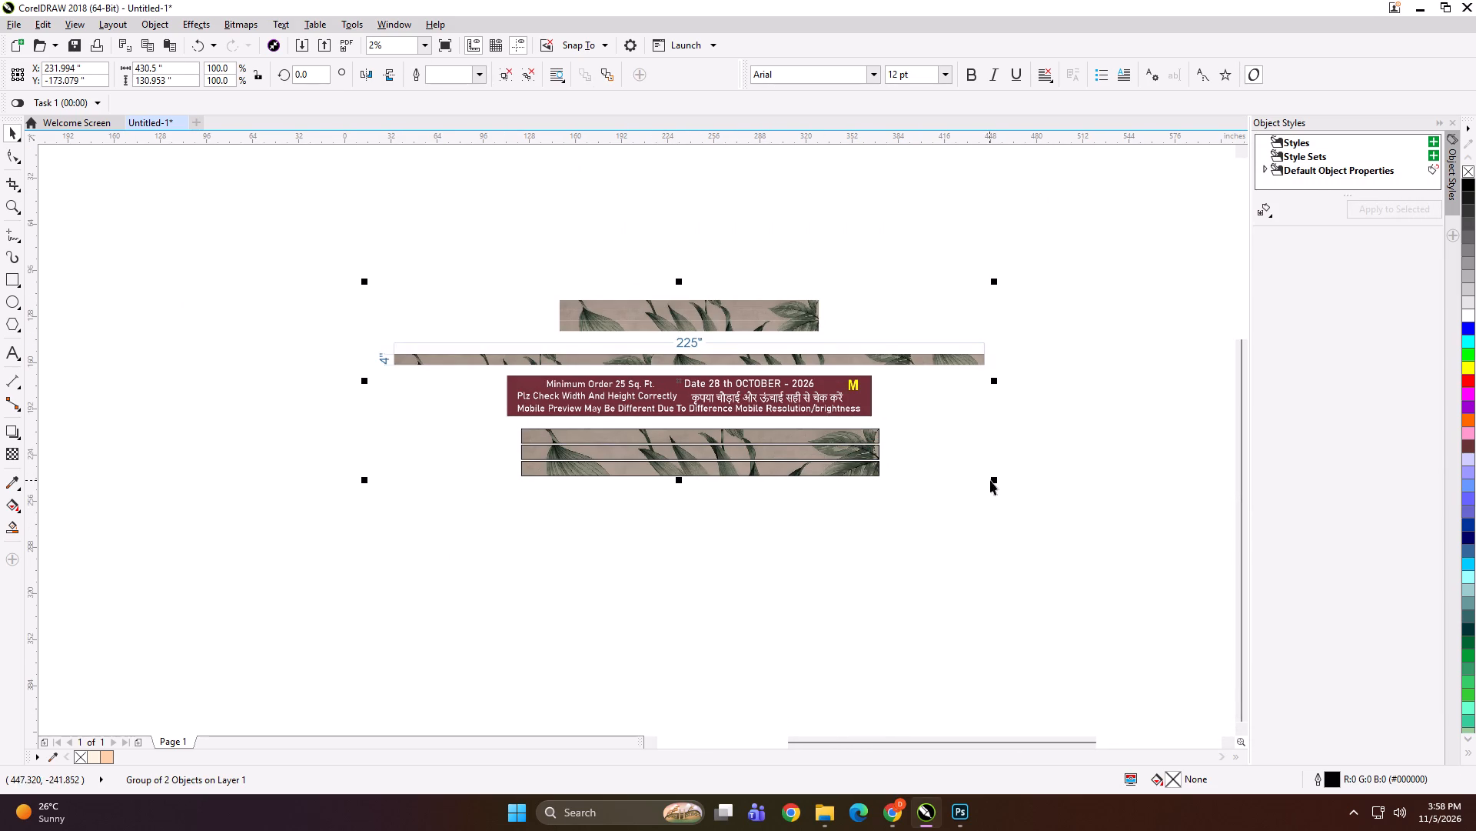
left_click_drag(995, 479, 697, 393, "shift")
Export the shrunken preview group as a TIFF named SFGDH with the default bitmap settings.
scroll(674, 372, "up", 2)
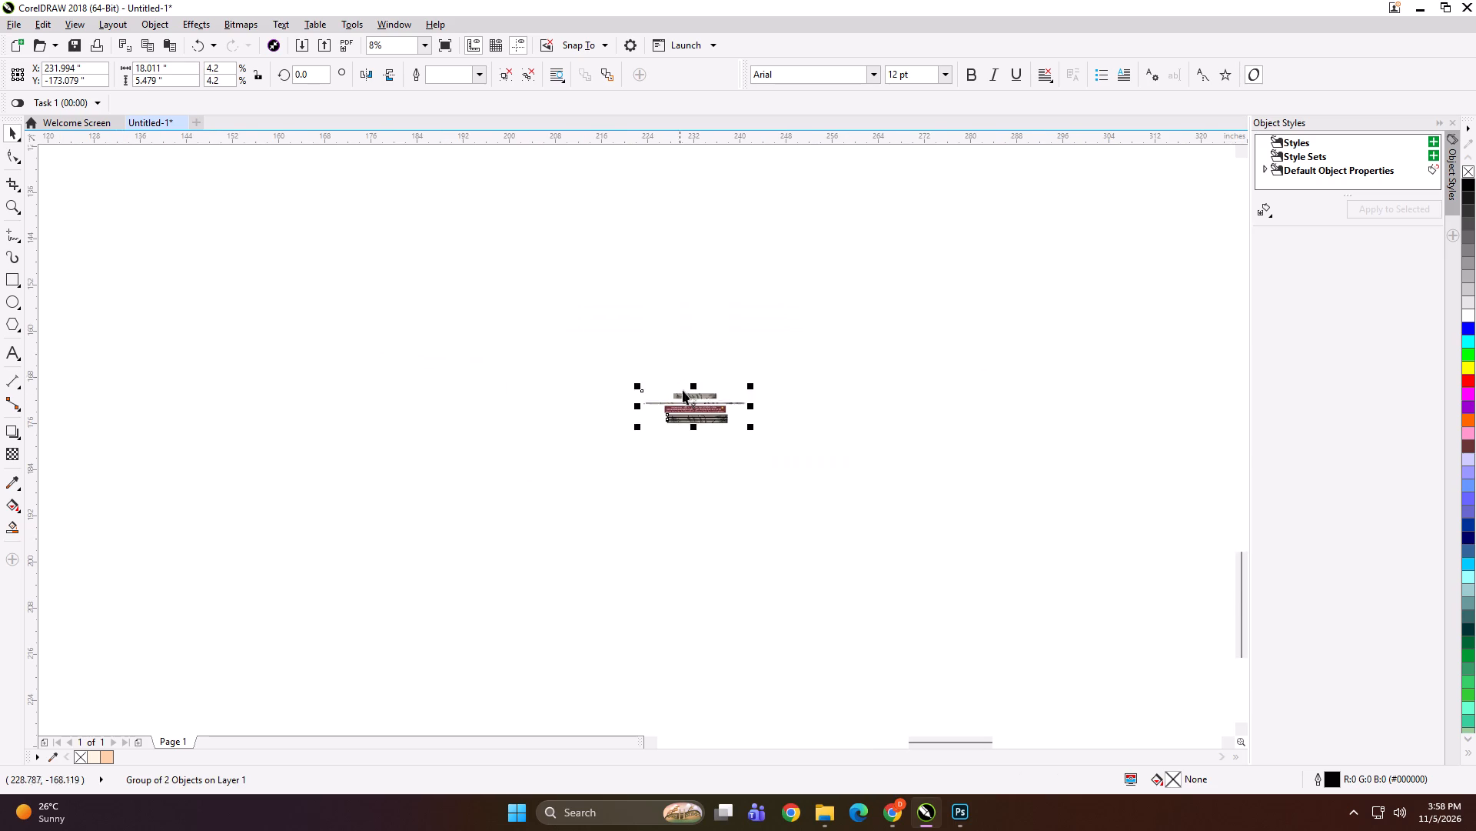
scroll(686, 402, "up", 2)
key("ctrl+e")
type("SFGDH")
key("Return")
key("Return")
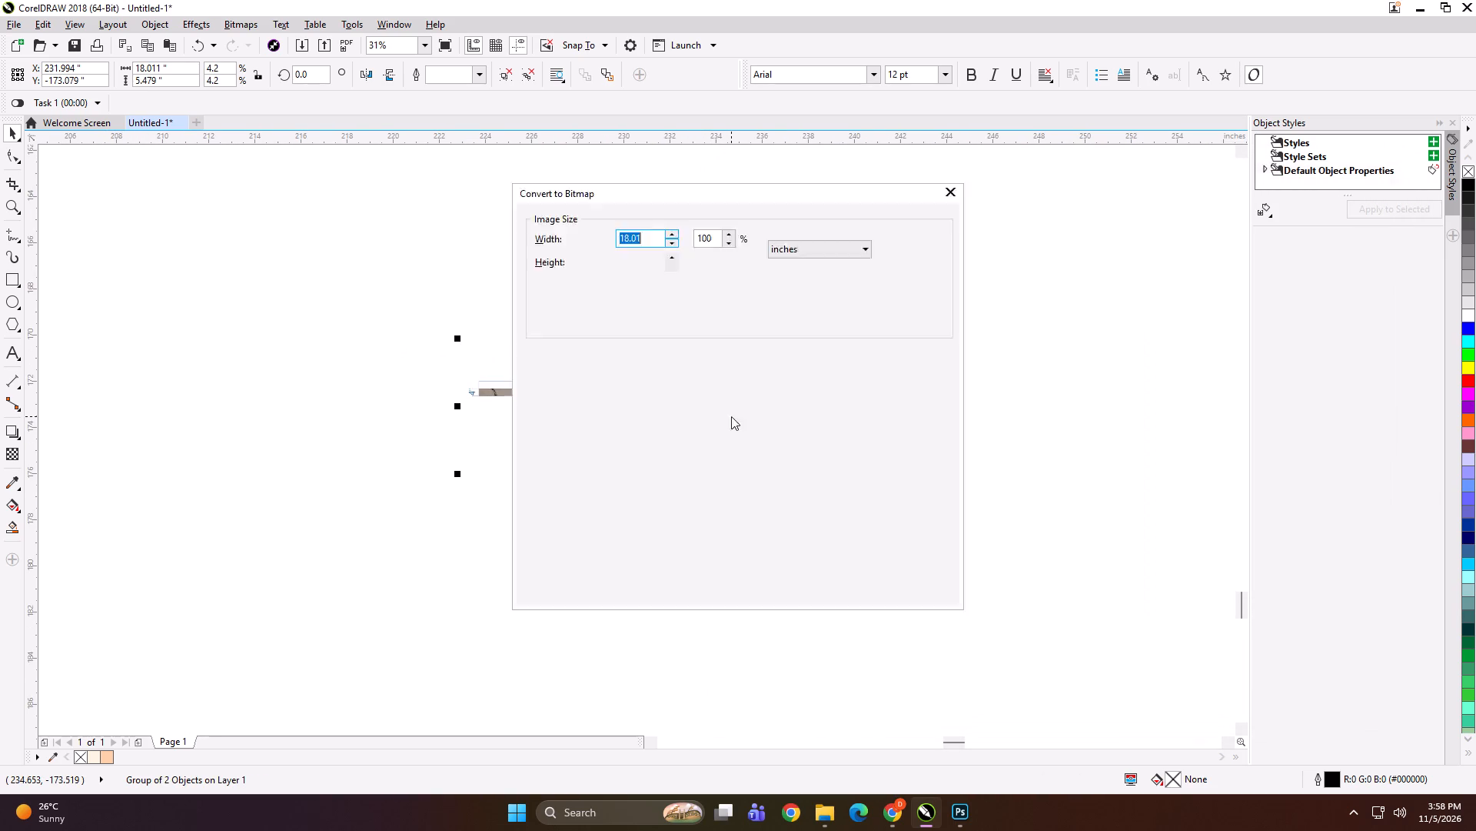
key("Return")
Delete the exported preview group from the page.
key("Delete")
key("F4")
left_click(731, 416)
In File Explorer, open the local RG INTERIOR MAMA folder under work (D:) > KD > PRINT FILE > NOV > 5.
left_click(818, 813)
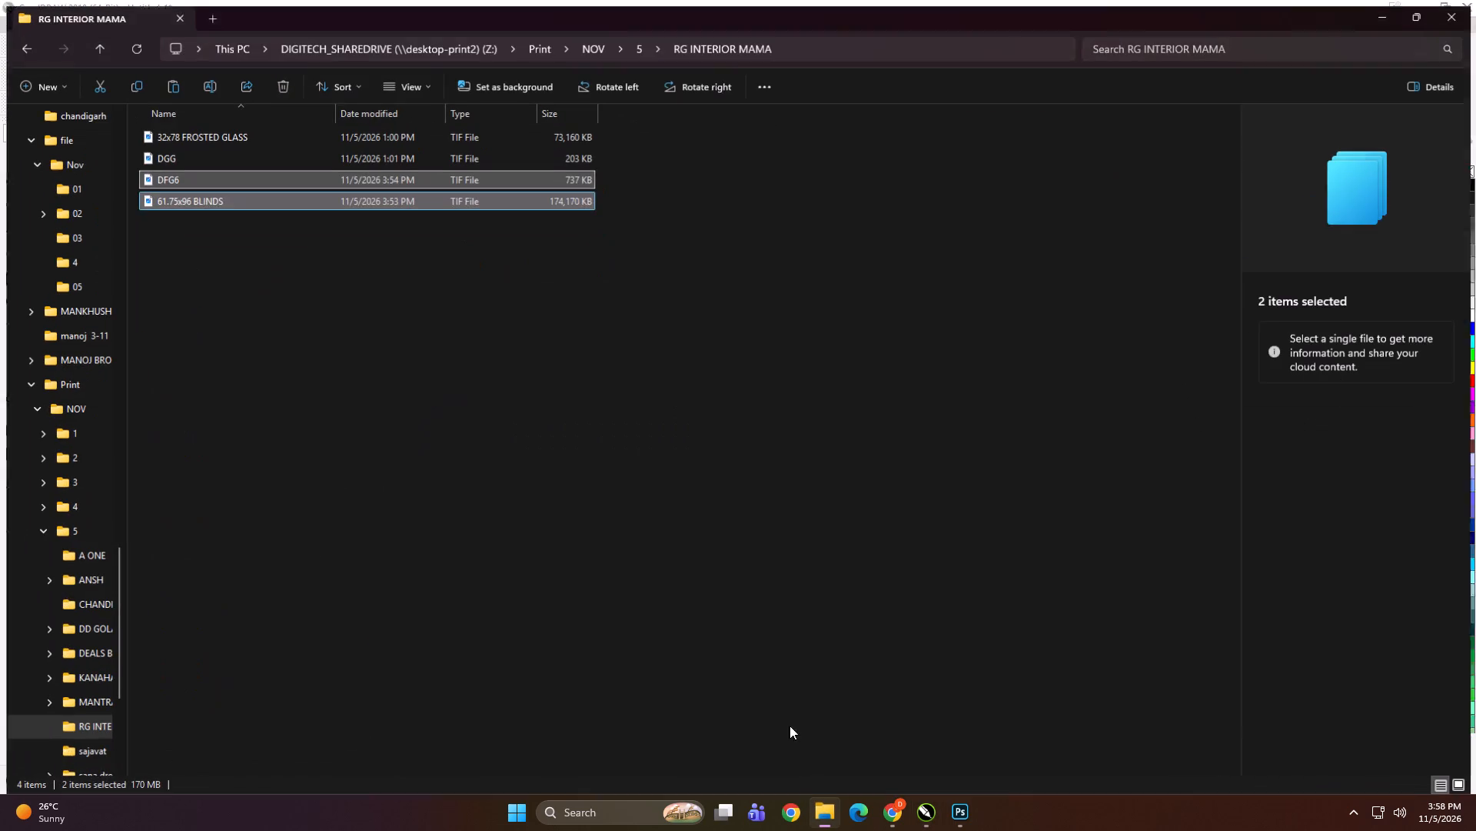
scroll(439, 509, "up", 20)
scroll(439, 509, "up", 7)
left_click(439, 509)
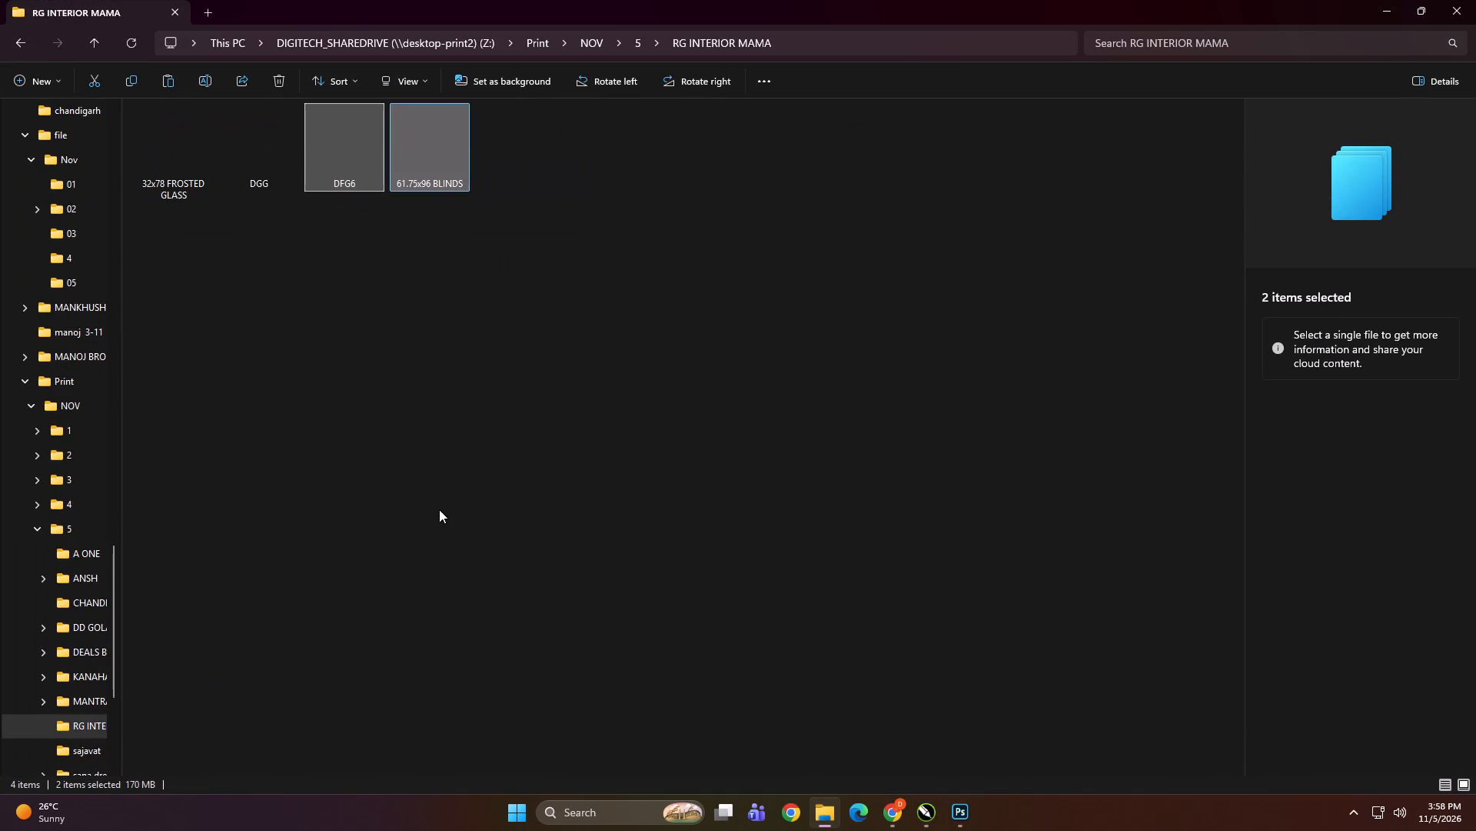
scroll(0, 499, "up", 7)
left_click(55, 516)
double_click(433, 252)
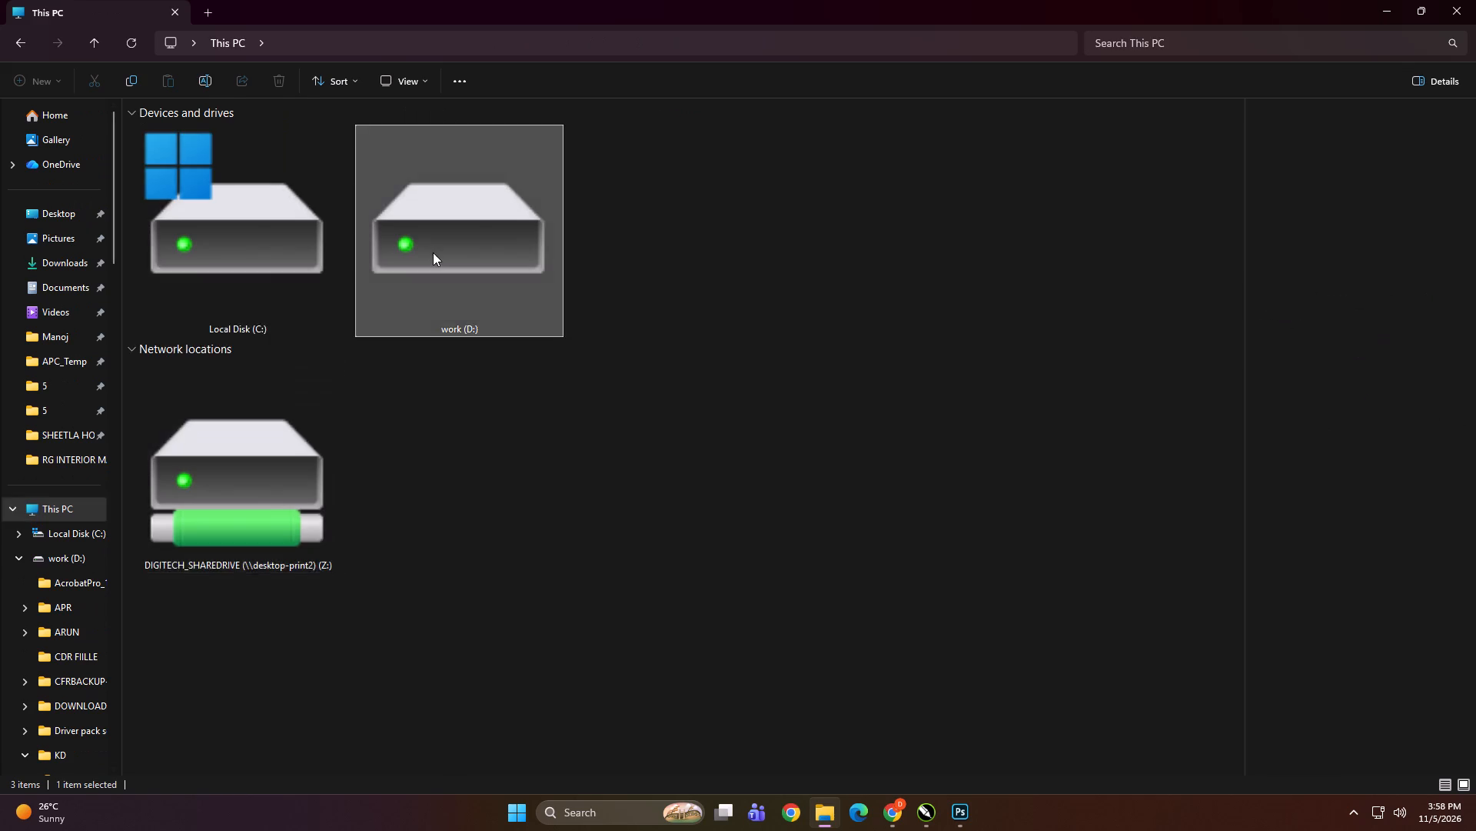
double_click(158, 342)
double_click(655, 229)
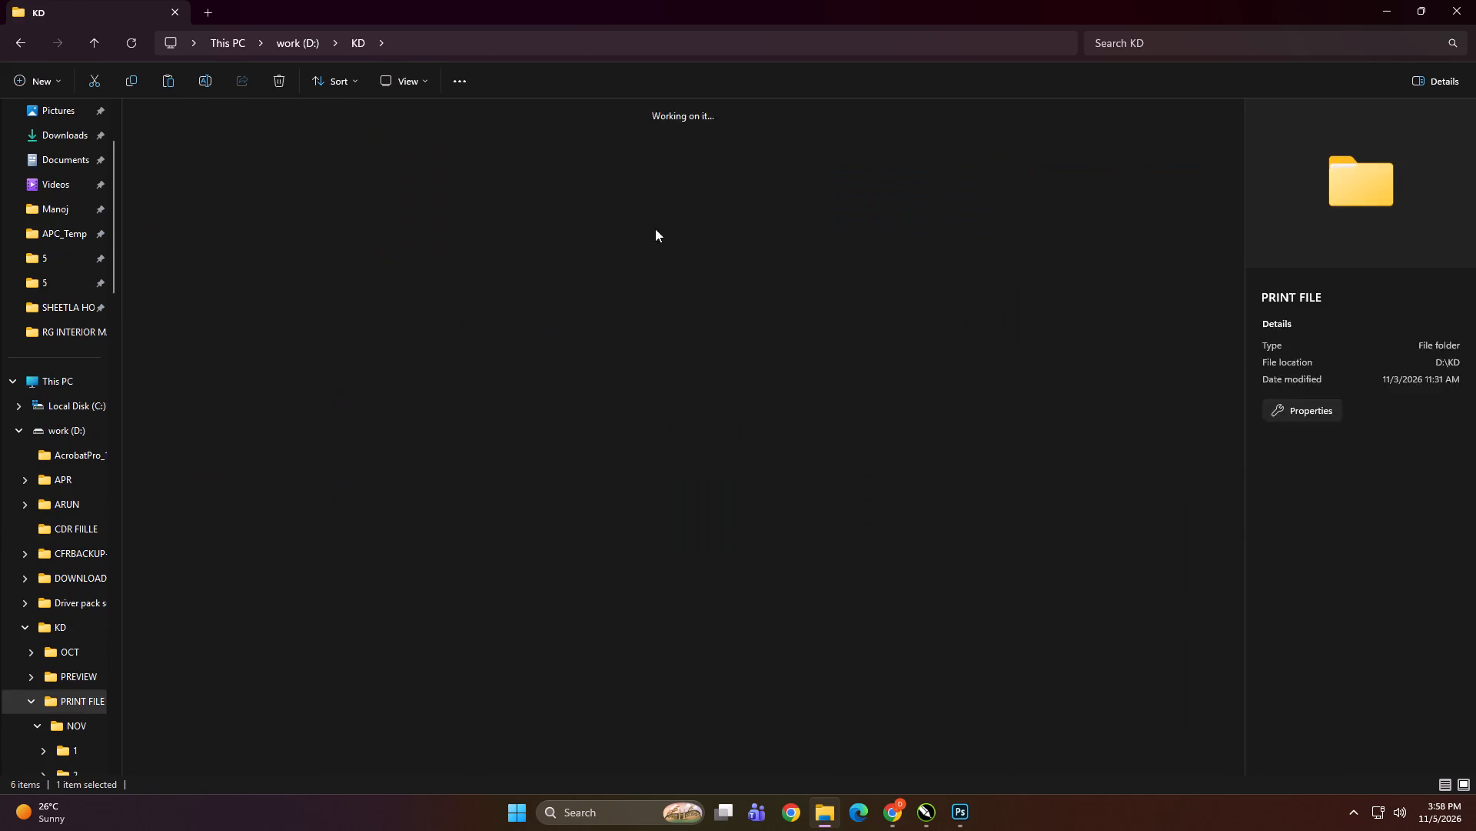
double_click(264, 263)
double_click(1202, 201)
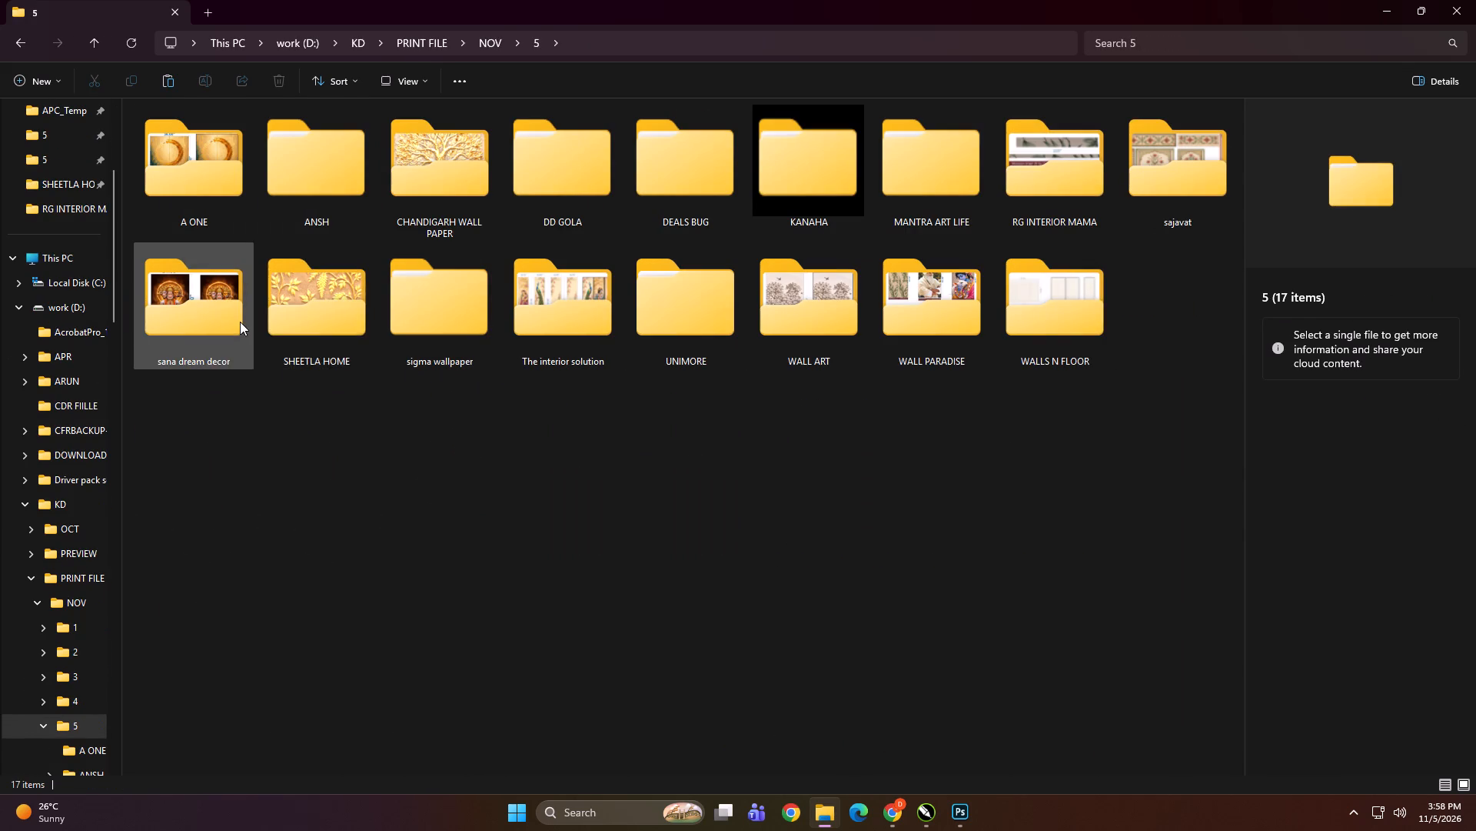
double_click(1024, 155)
Copy the 99x13 NW and SFGDH files.
scroll(586, 440, "up", 3, "ctrl")
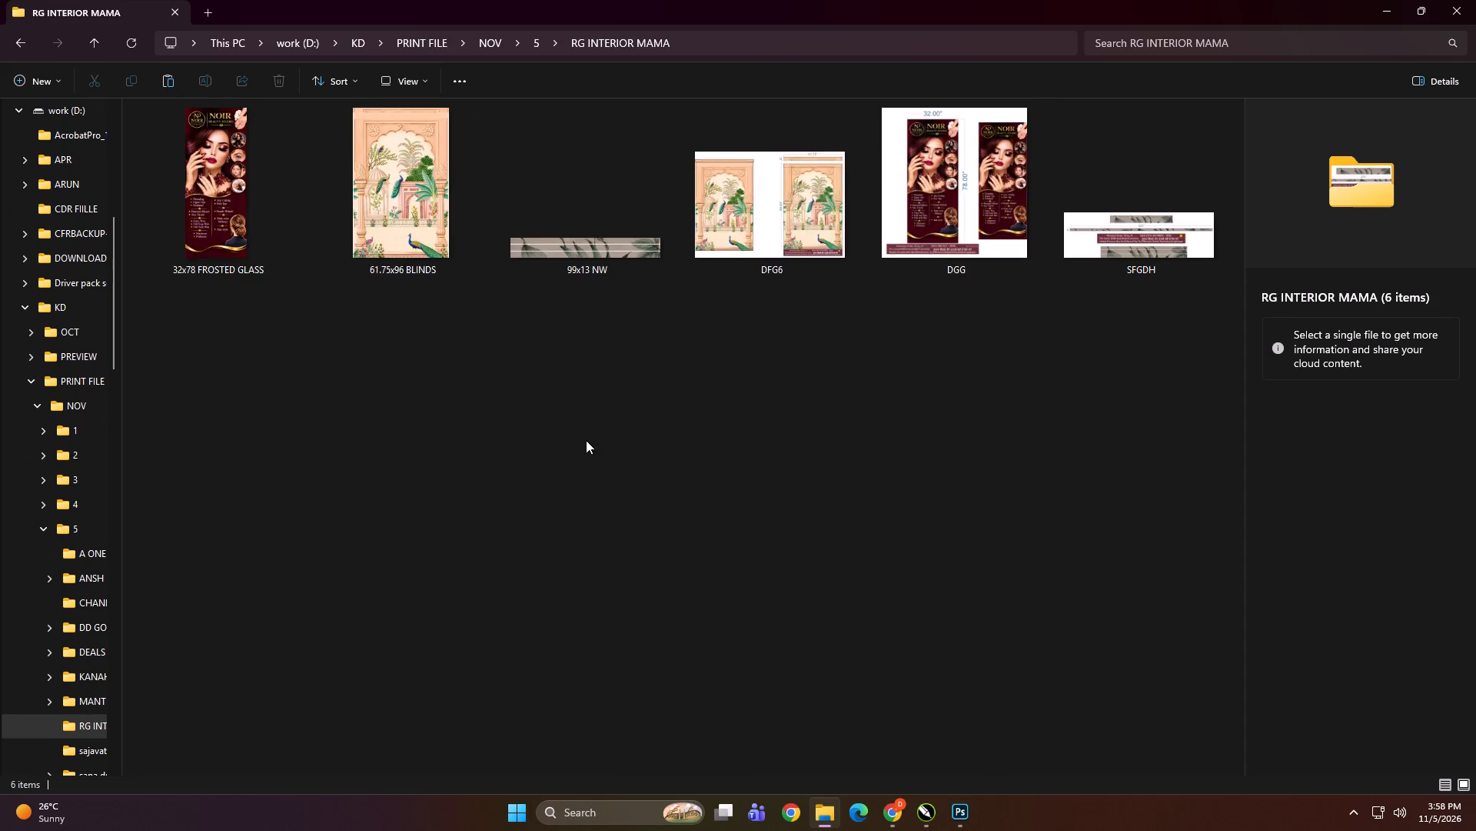
scroll(586, 440, "up", 2, "ctrl")
left_click(683, 280)
left_click(287, 339, "ctrl")
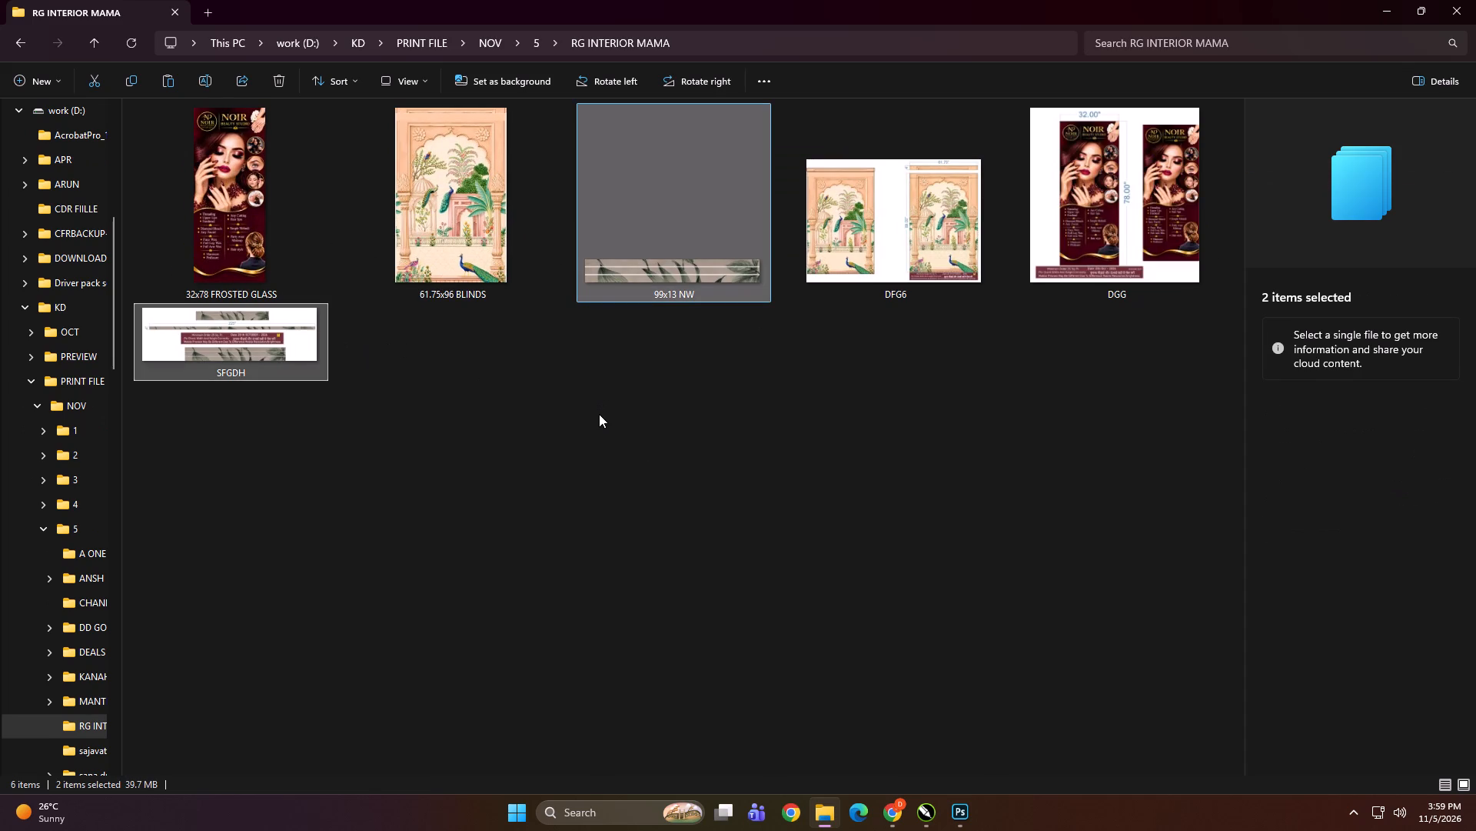
key("ctrl+c")
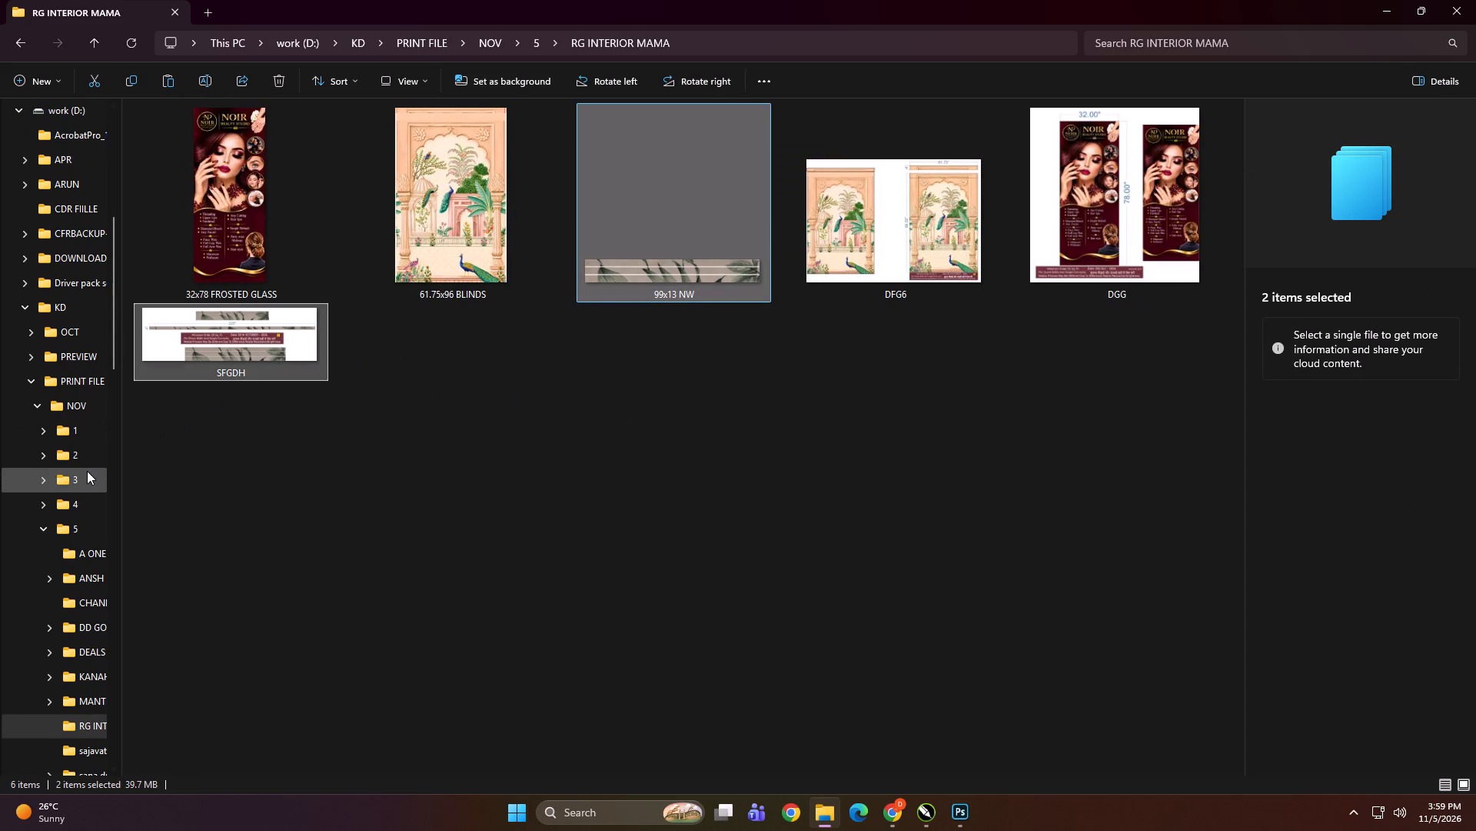
Open the RG INTERIOR MAMA folder under Print > NOV > 5 on the DIGITECH_SHAREDRIVE (Z:) network drive.
scroll(87, 473, "up", 3)
left_click(91, 499)
double_click(284, 472)
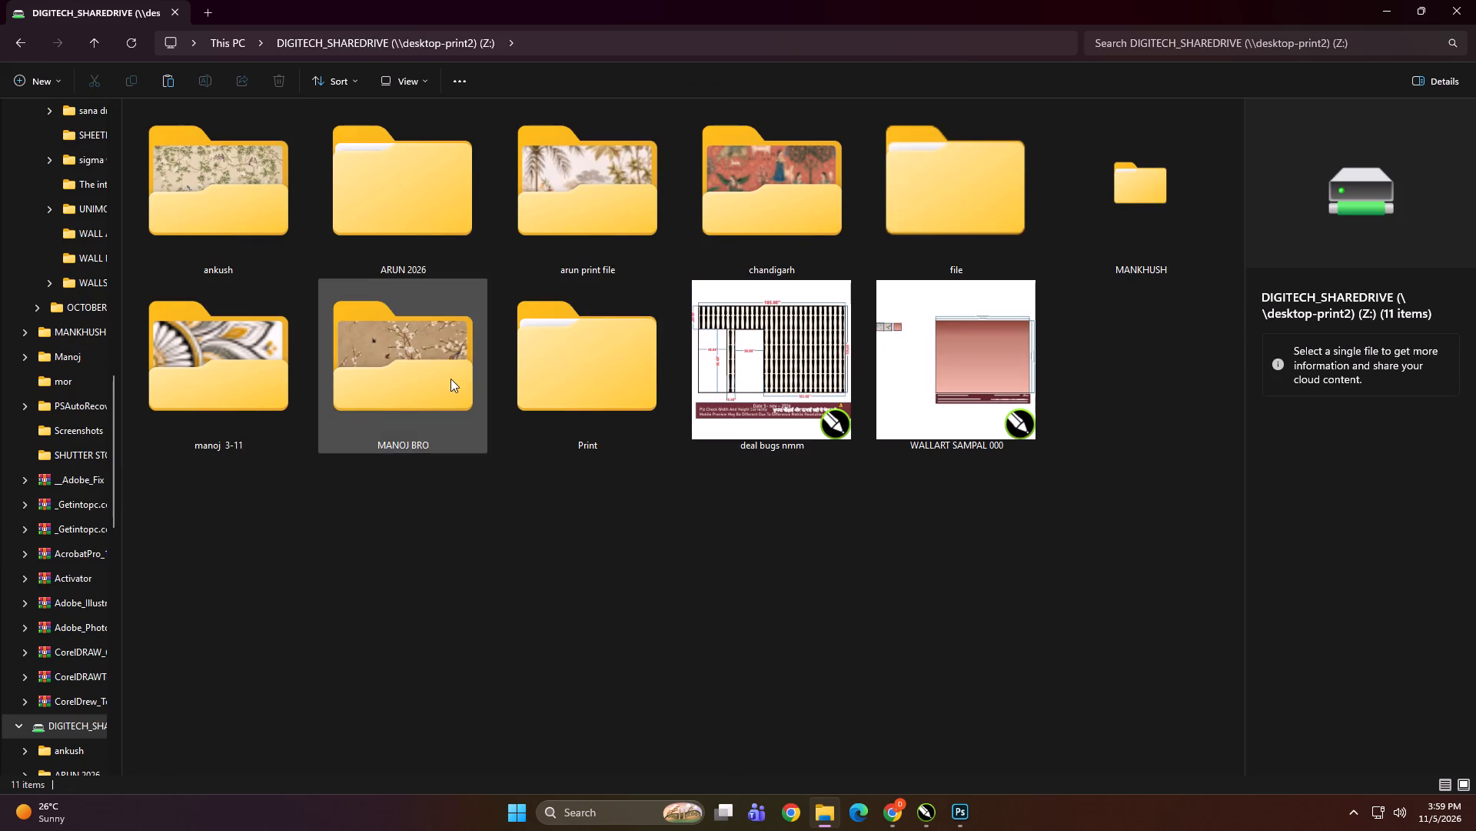
double_click(936, 201)
key("BackSpace")
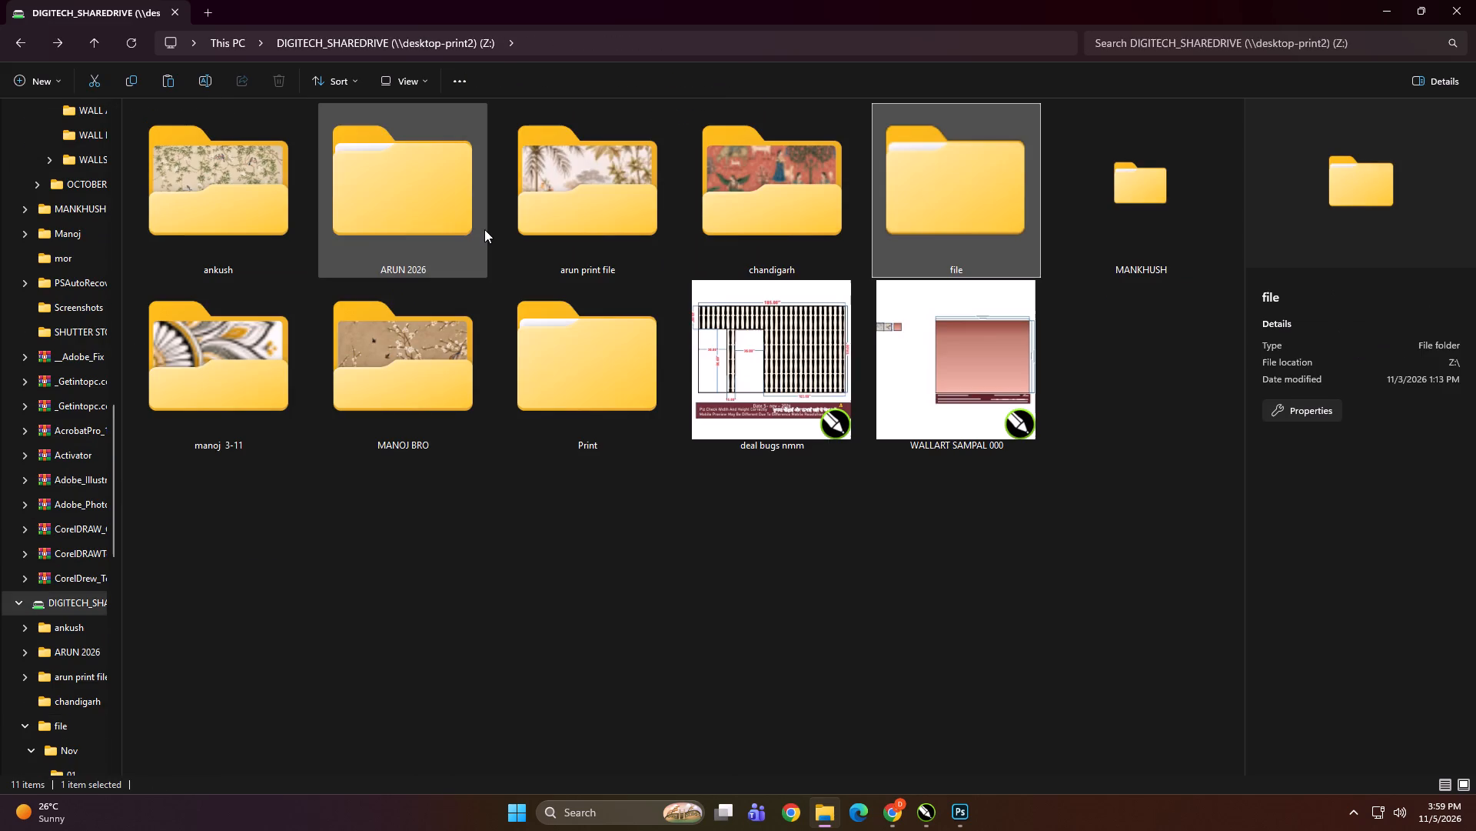
triple_click(560, 388)
double_click(284, 208)
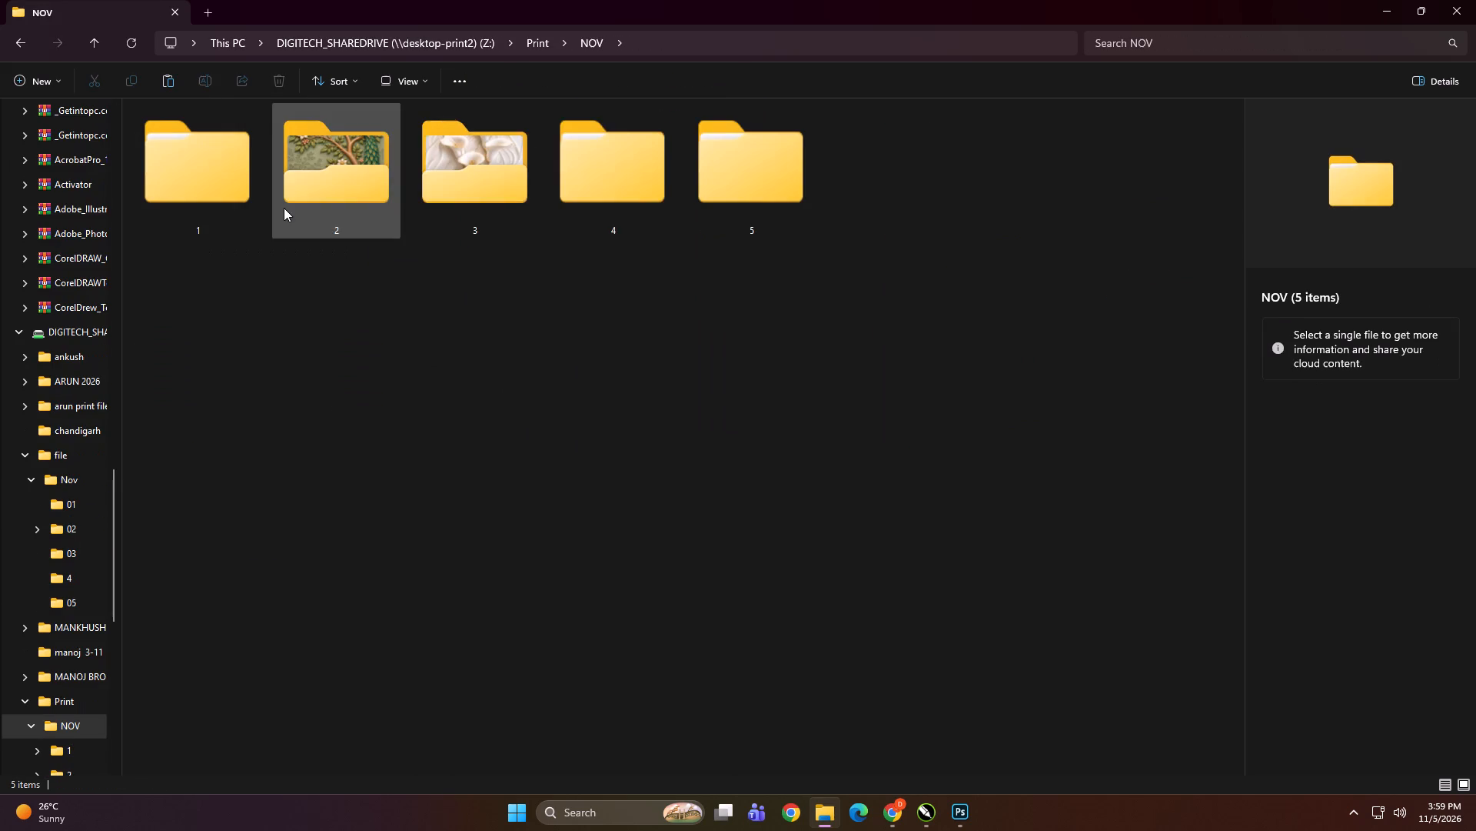
double_click(722, 186)
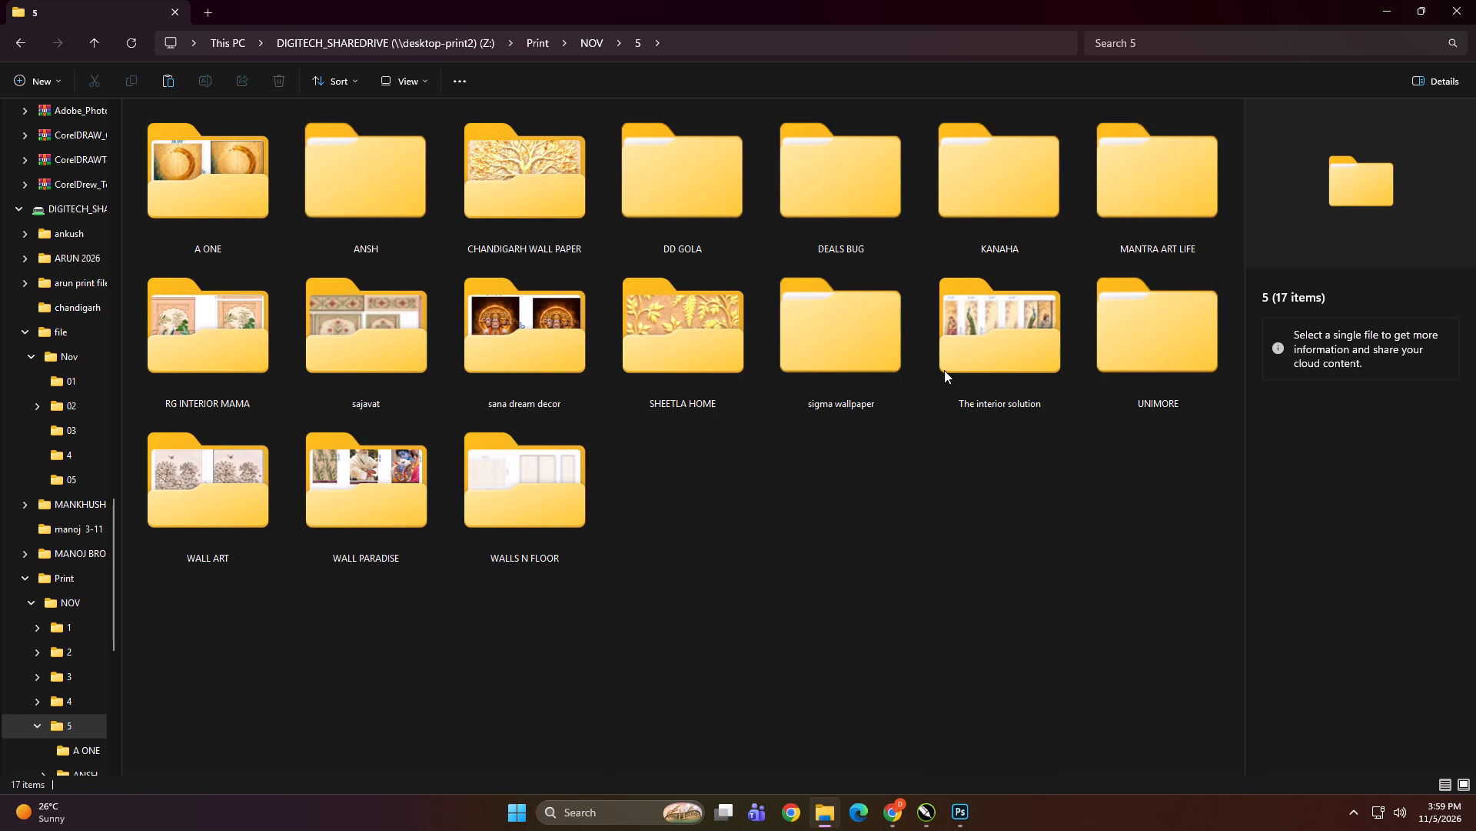
double_click(230, 355)
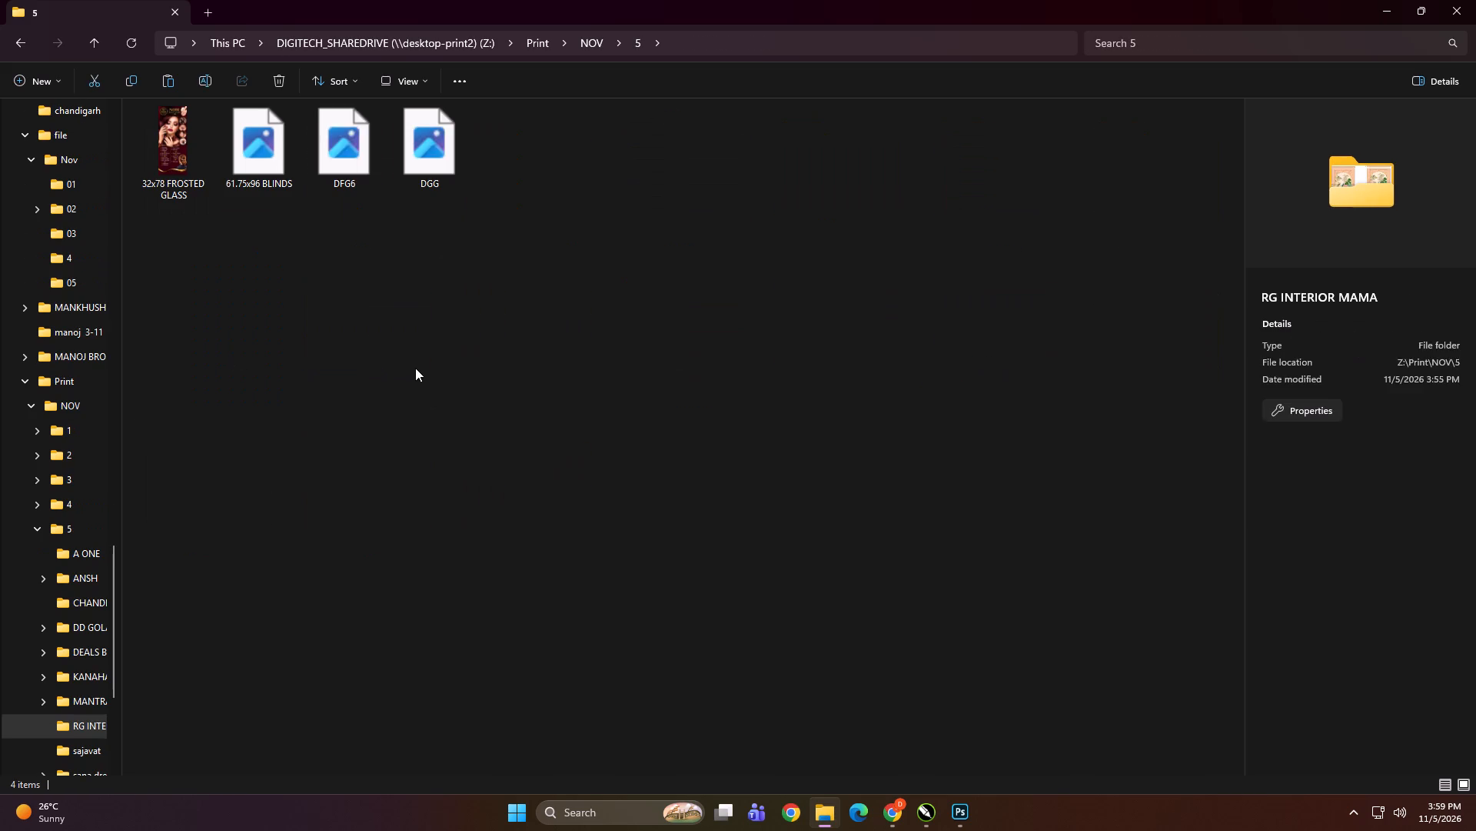
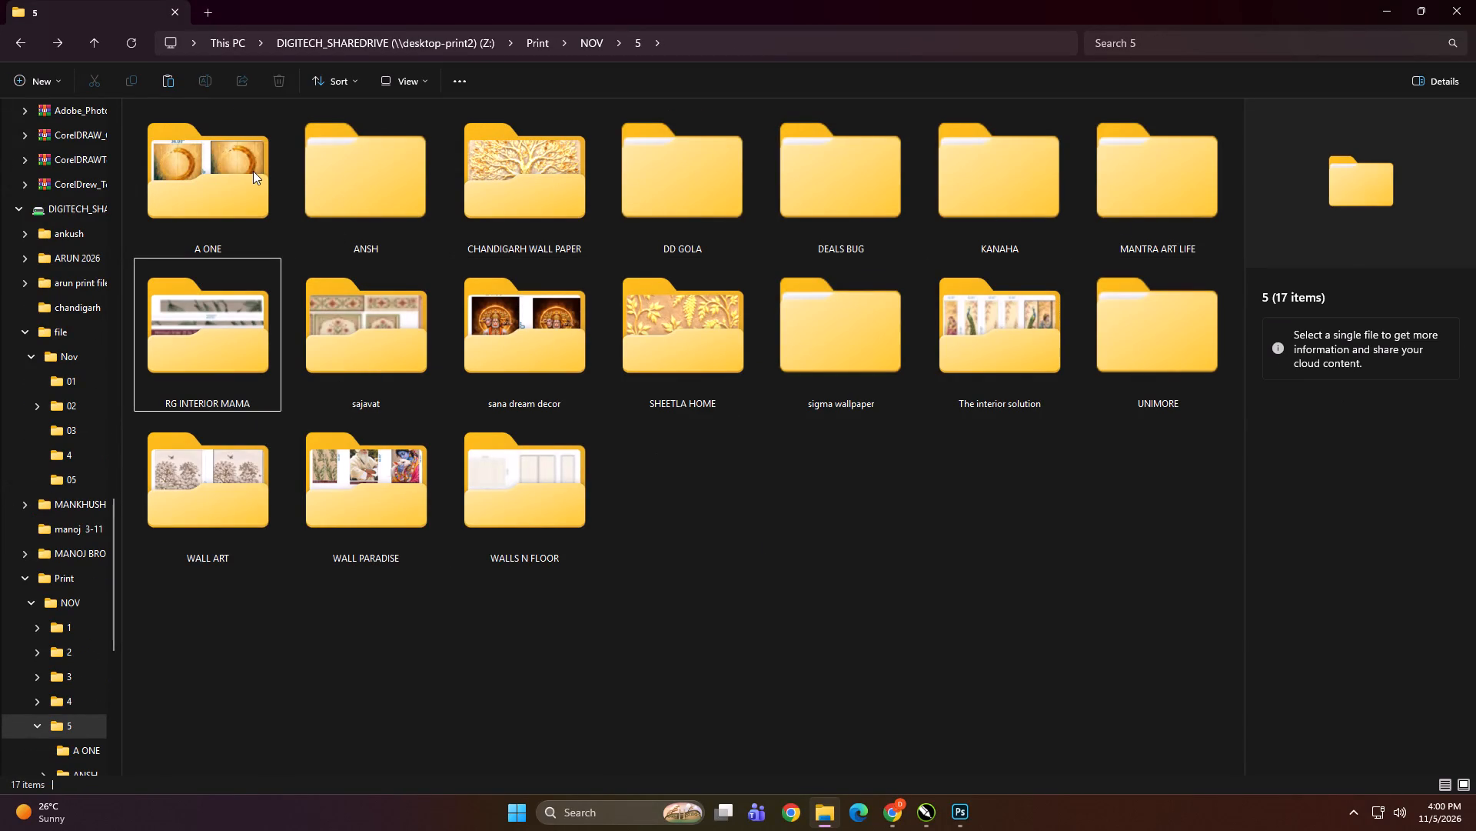
Open the 49x73 GOLDFOIL image from the SHEETLA HOME folder in a maximized Photos window to examine it.
double_click(684, 348)
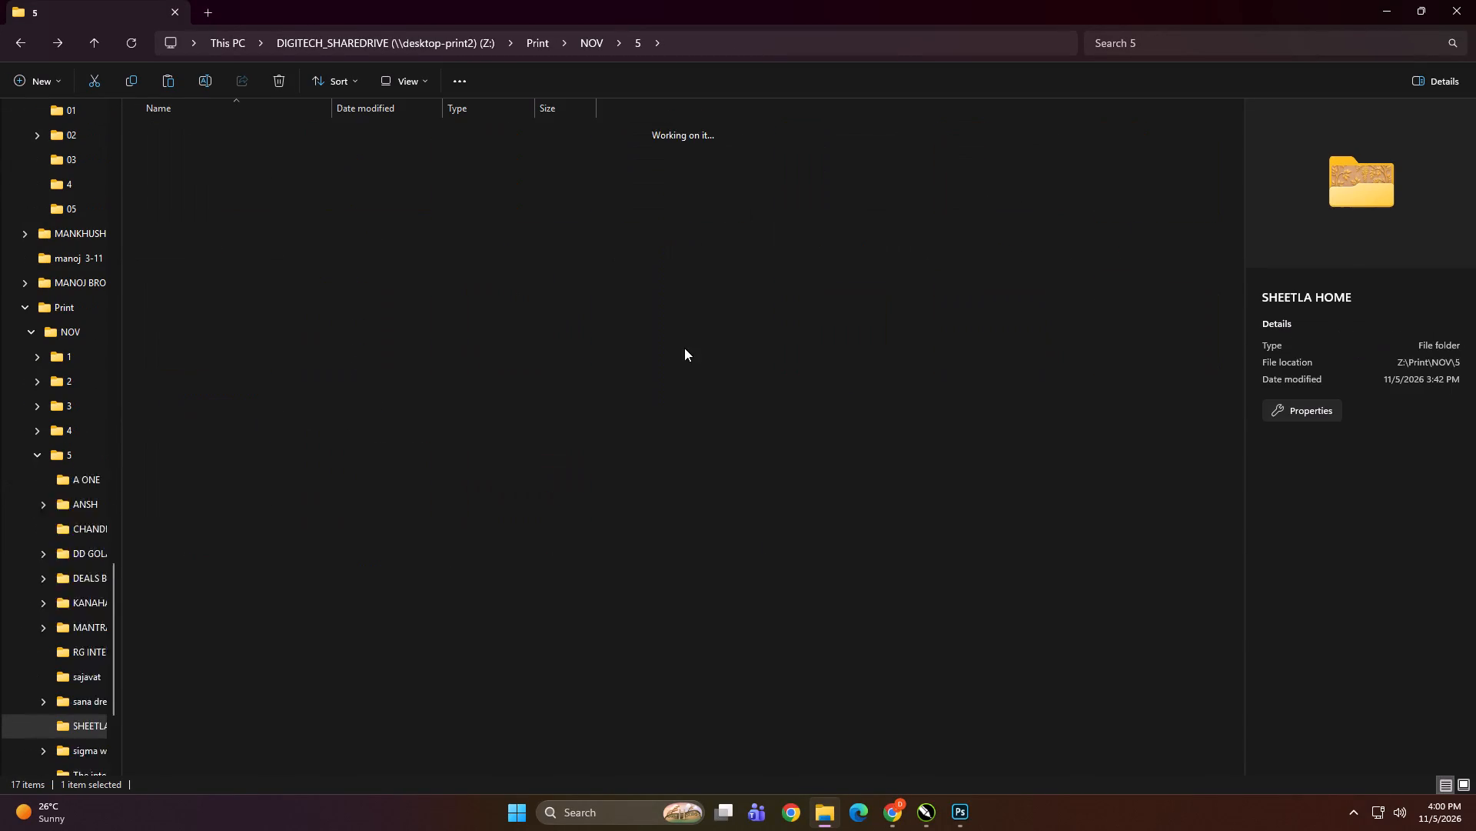
scroll(490, 499, "up", 20, "ctrl")
scroll(490, 499, "up", 3, "ctrl")
scroll(490, 499, "down", 1, "ctrl")
scroll(490, 499, "up", 5, "ctrl")
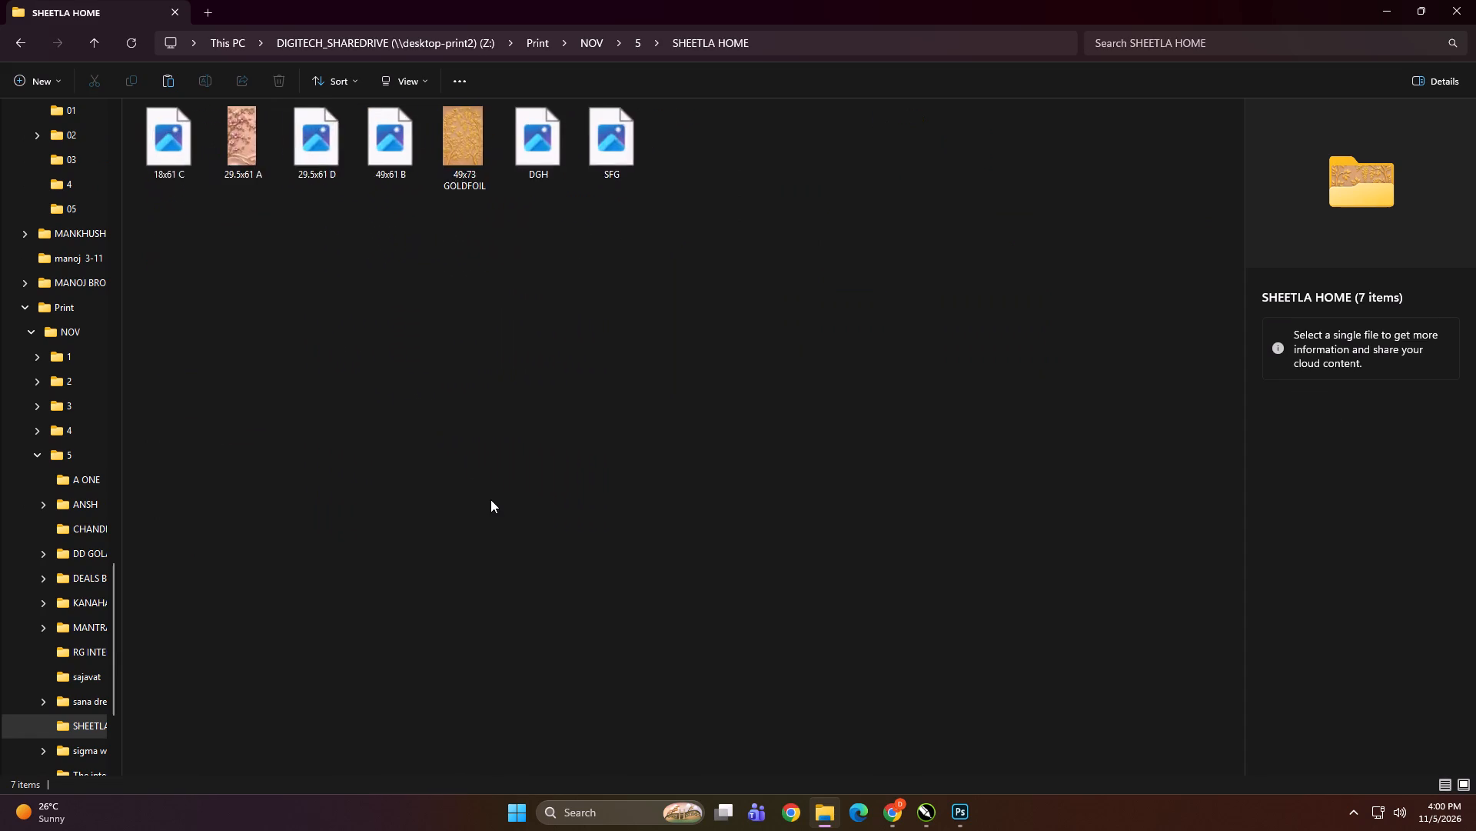
scroll(490, 499, "up", 10, "ctrl")
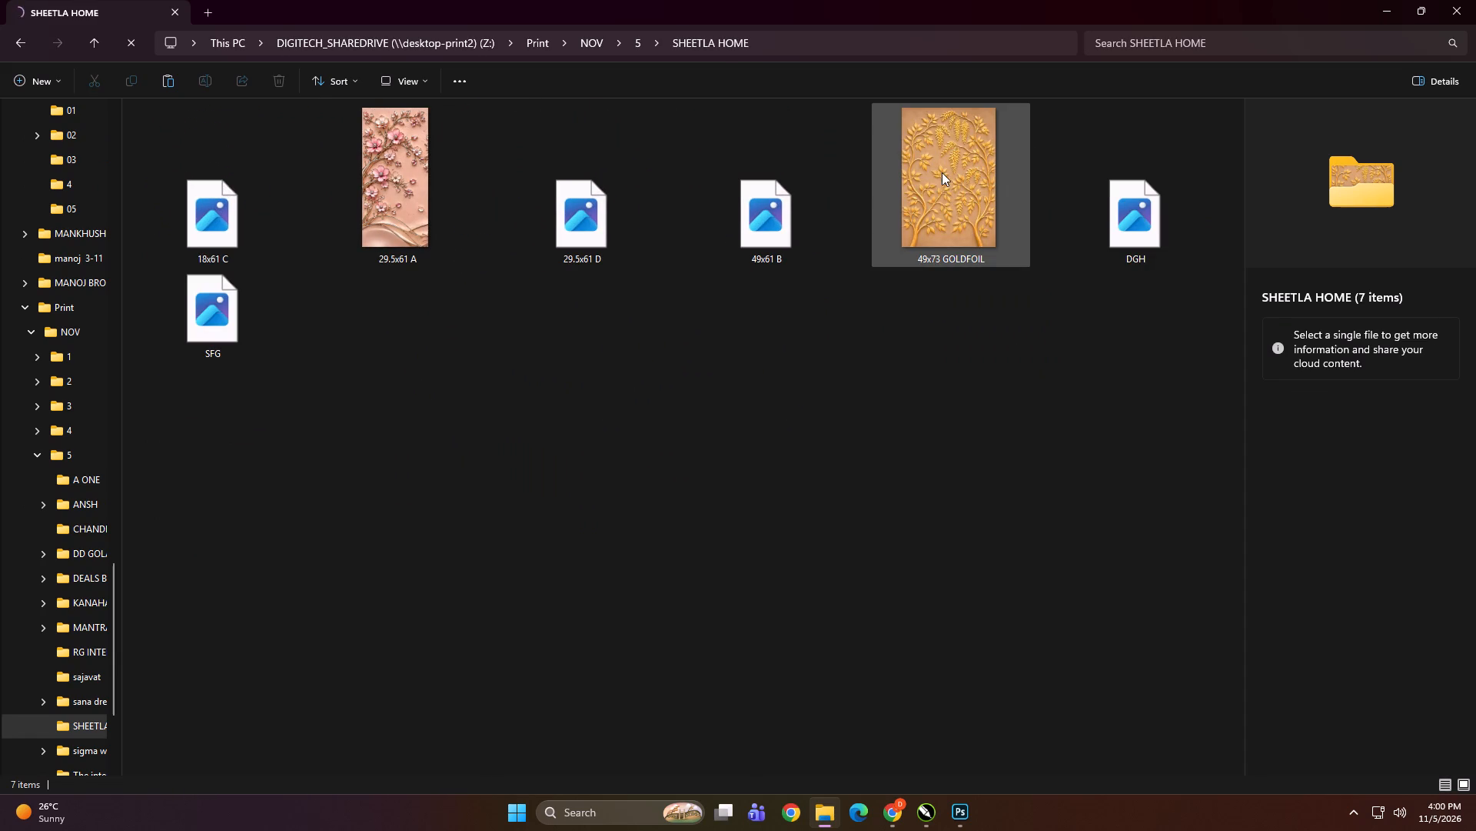
double_click(947, 175)
scroll(908, 270, "up", 1)
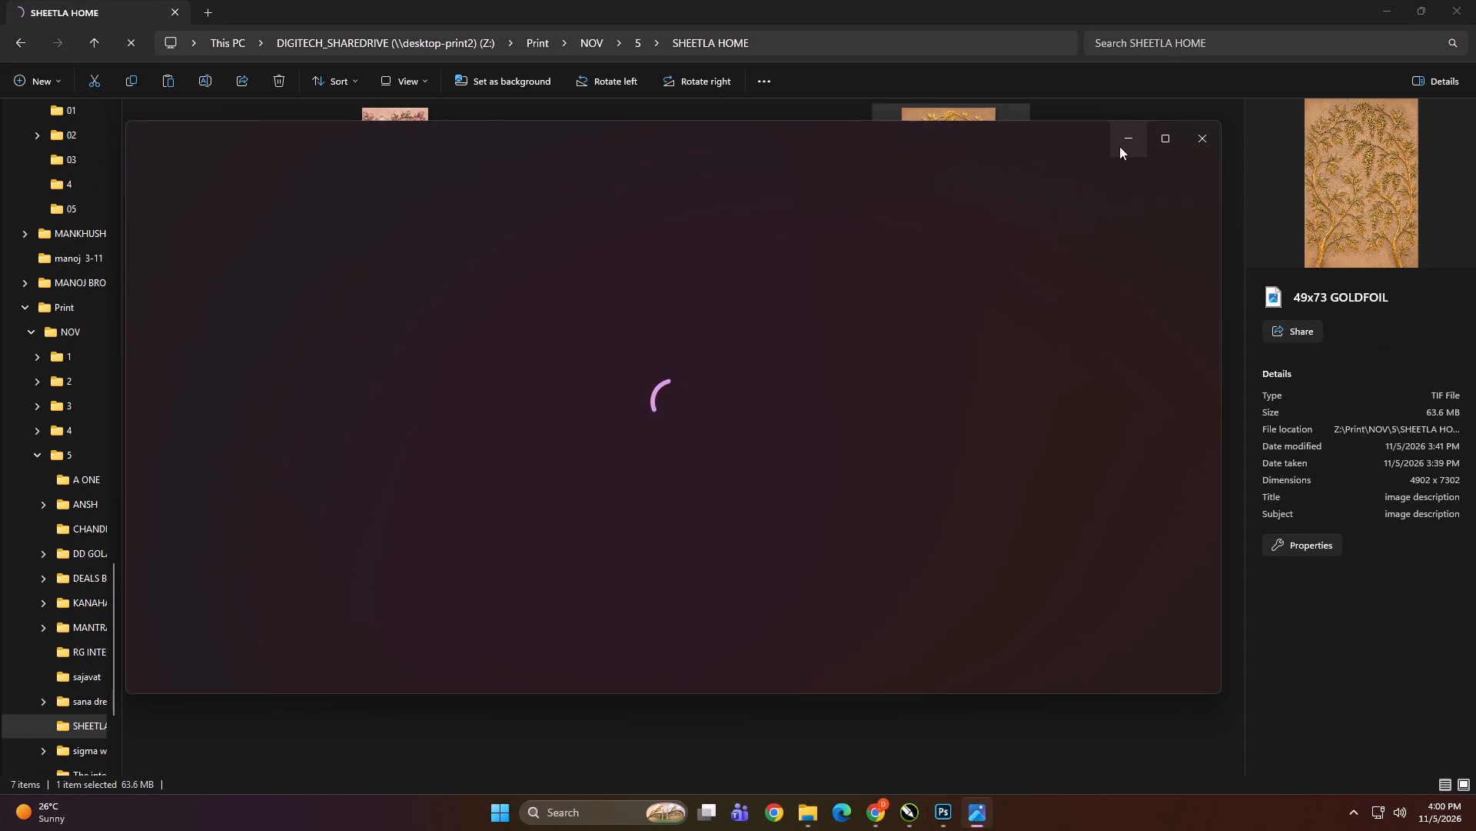
left_click(1165, 144)
scroll(780, 373, "up", 10)
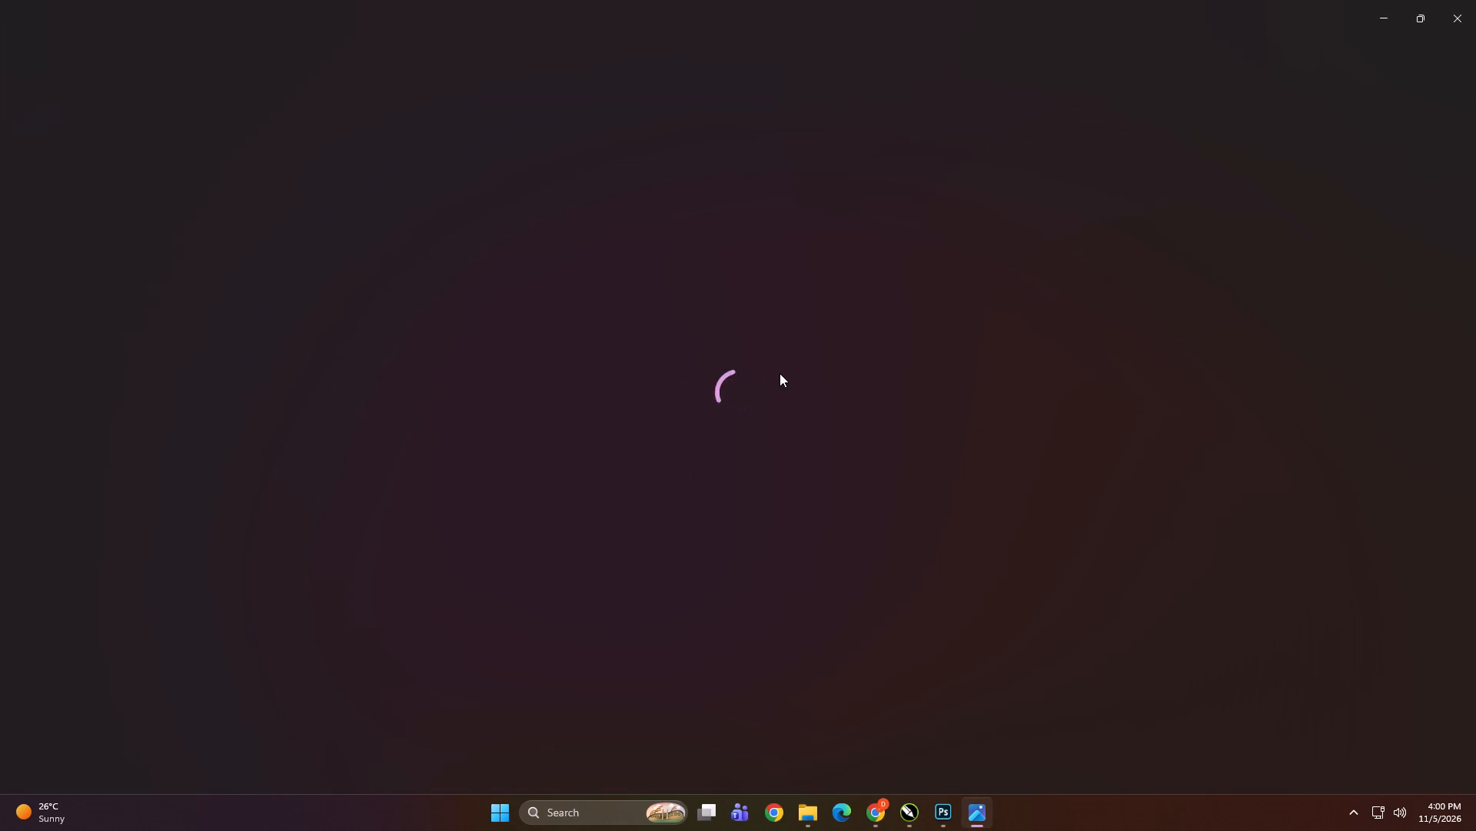
scroll(780, 373, "up", 8)
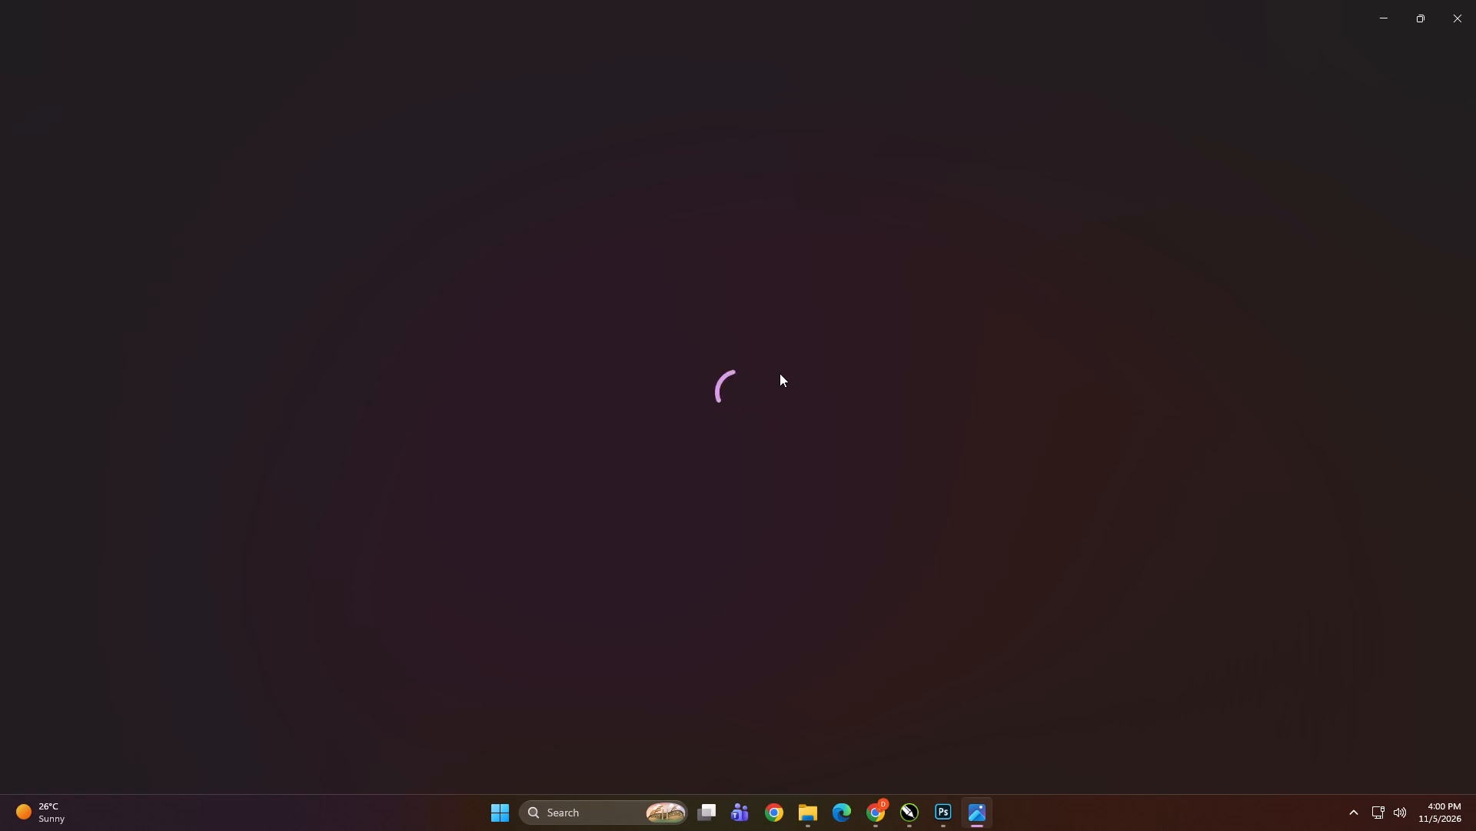
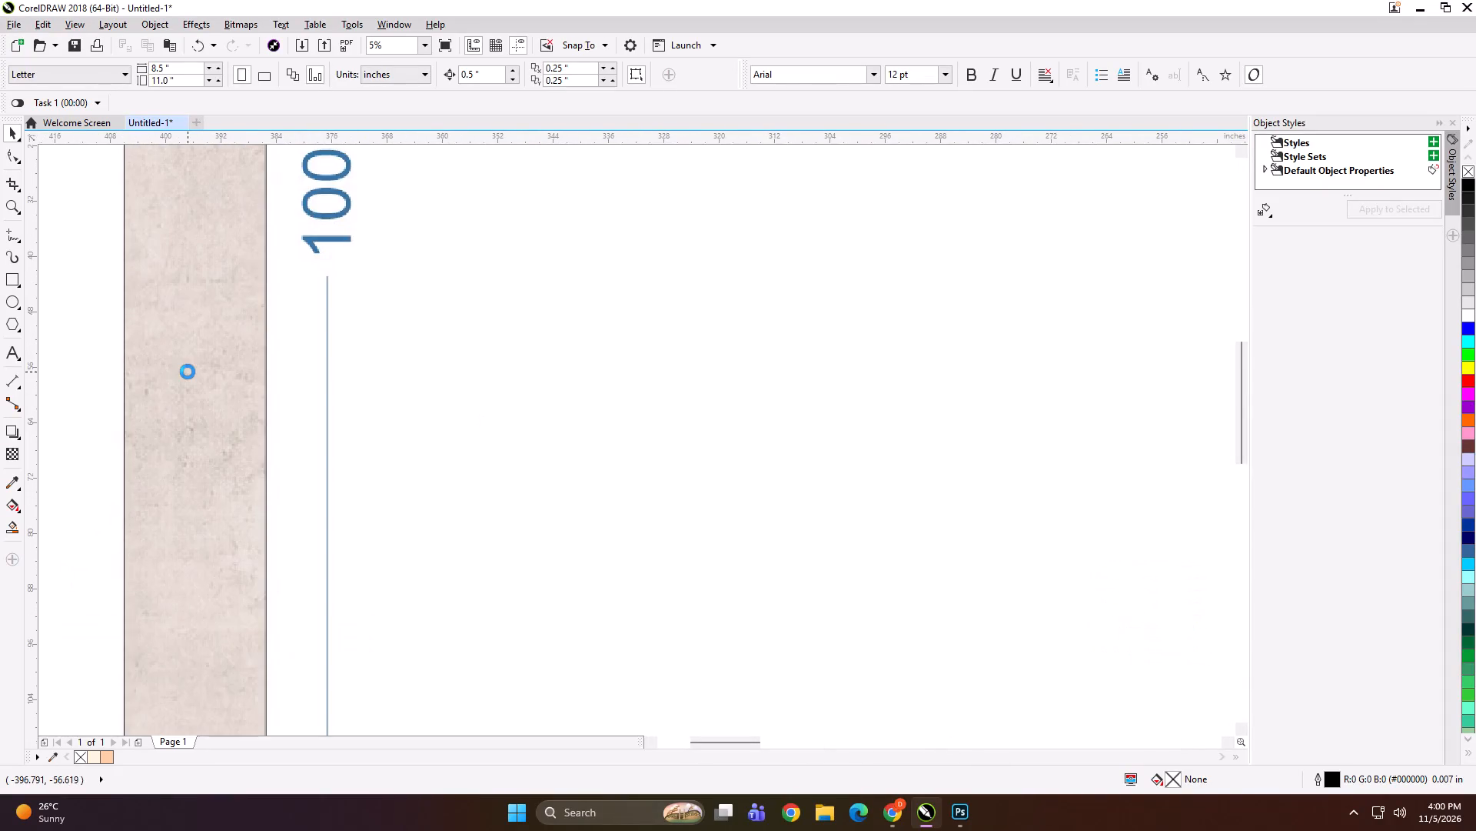
Move the 10.00" x 100.00" strip bitmap down and left on the drawing desktop, centering it at about X -410.8", Y -70.8".
scroll(480, 308, "down", 1)
scroll(367, 415, "down", 1)
left_click_drag(370, 326, 343, 406)
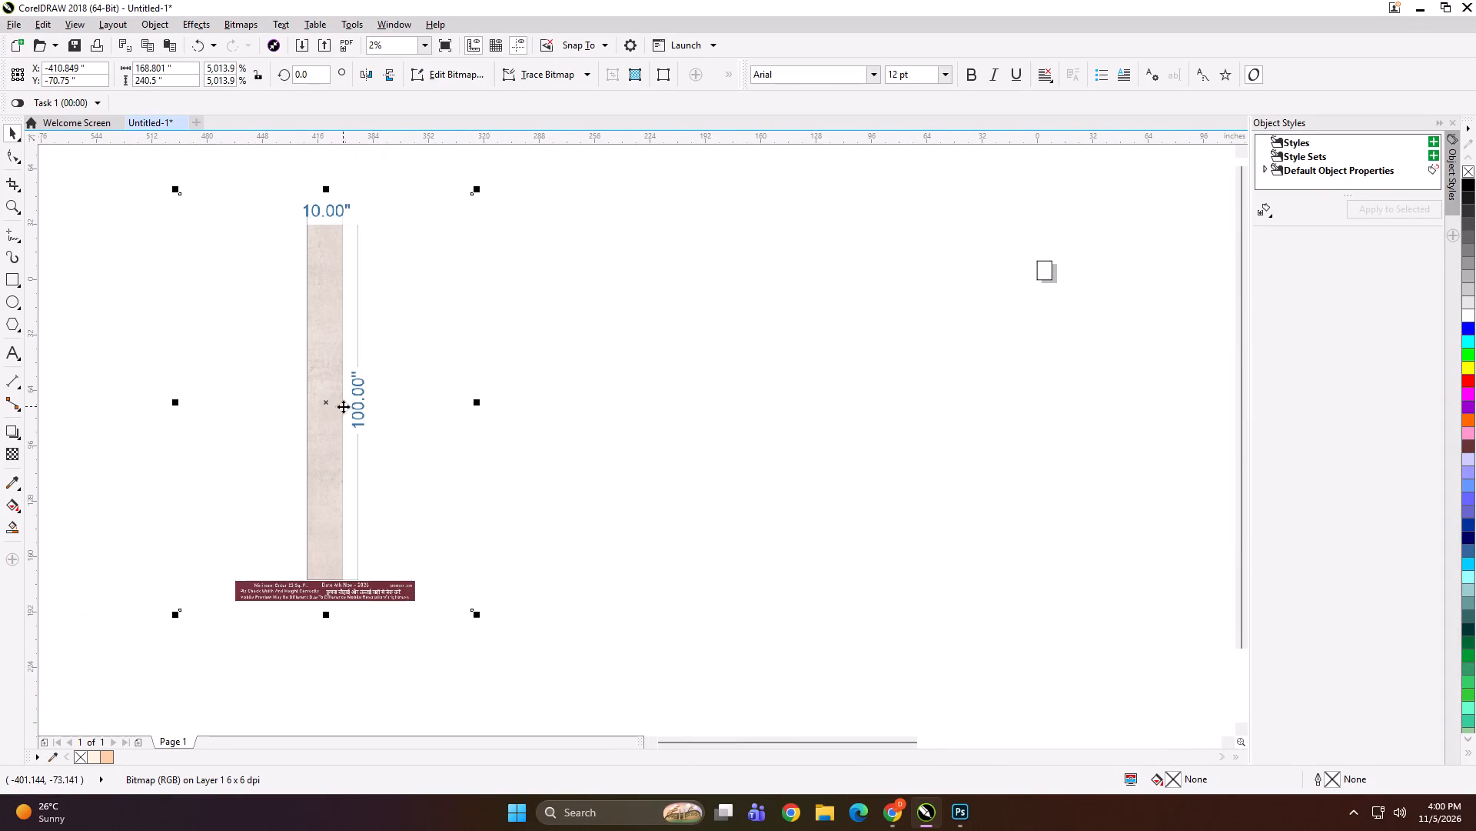
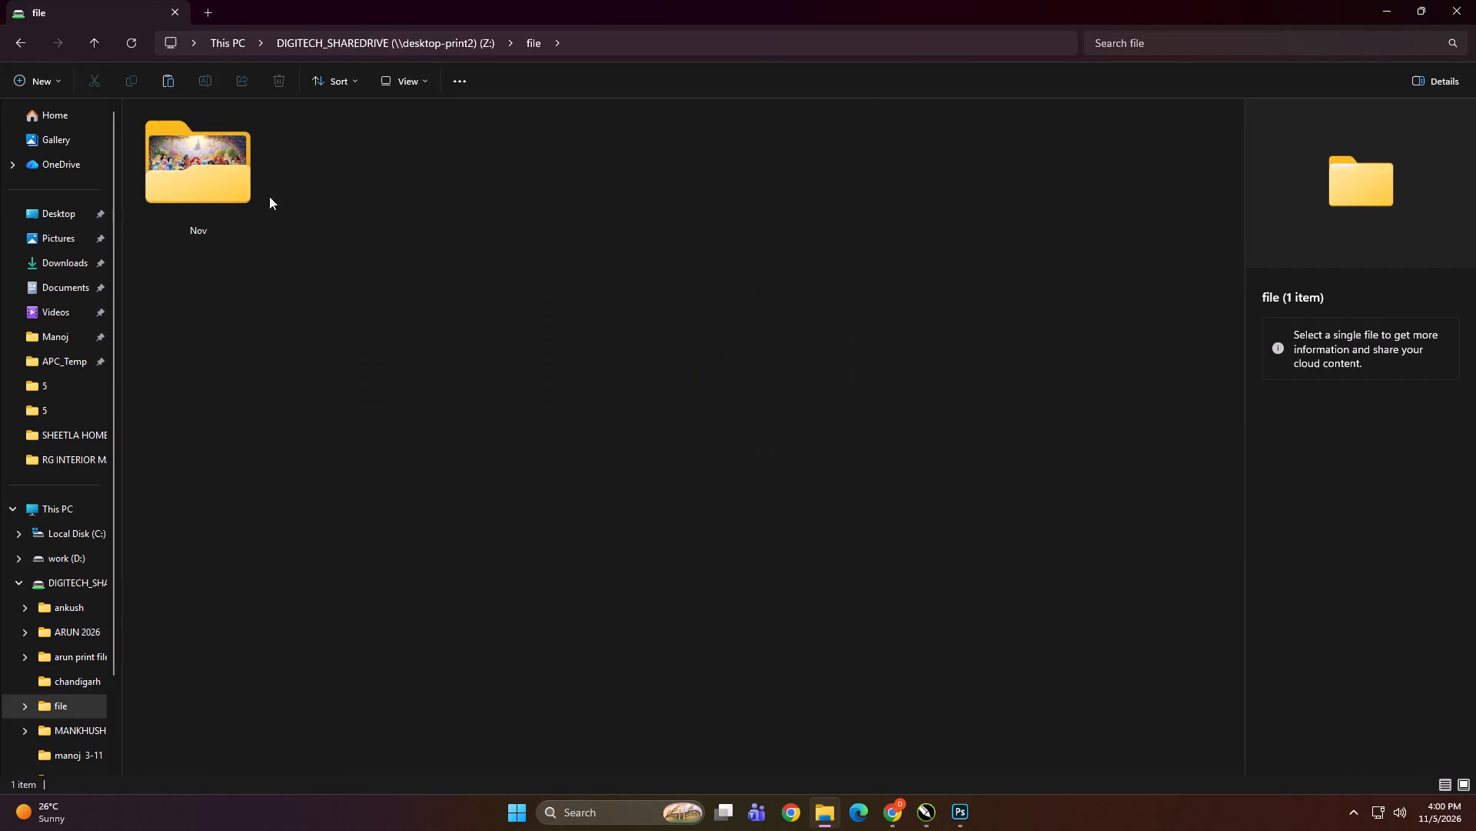
Open the 05 folder inside the Nov folder on the shared print drive to view its print files.
double_click(220, 184)
double_click(1139, 218)
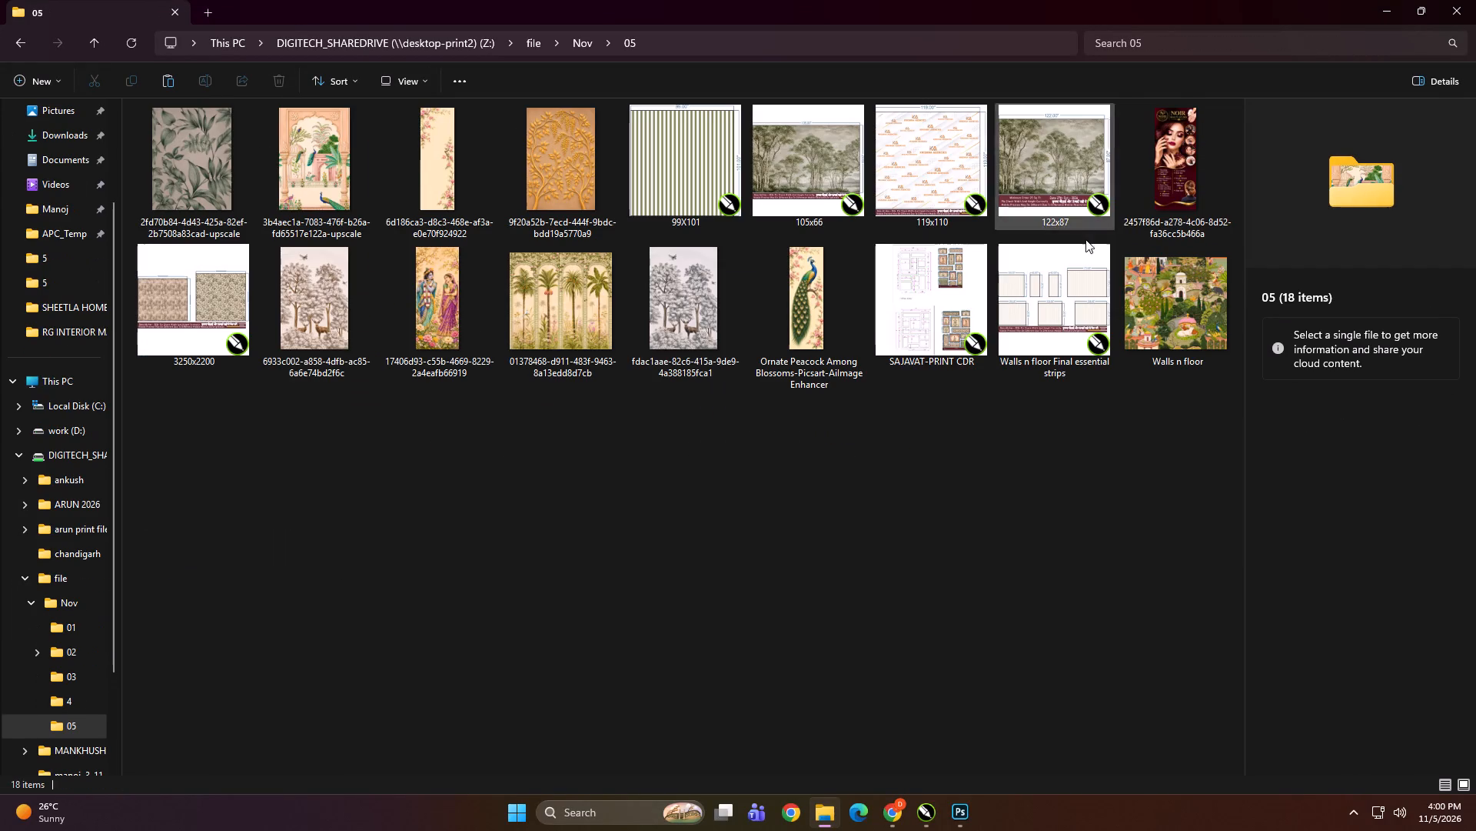
left_click(410, 518)
scroll(556, 479, "down", 4)
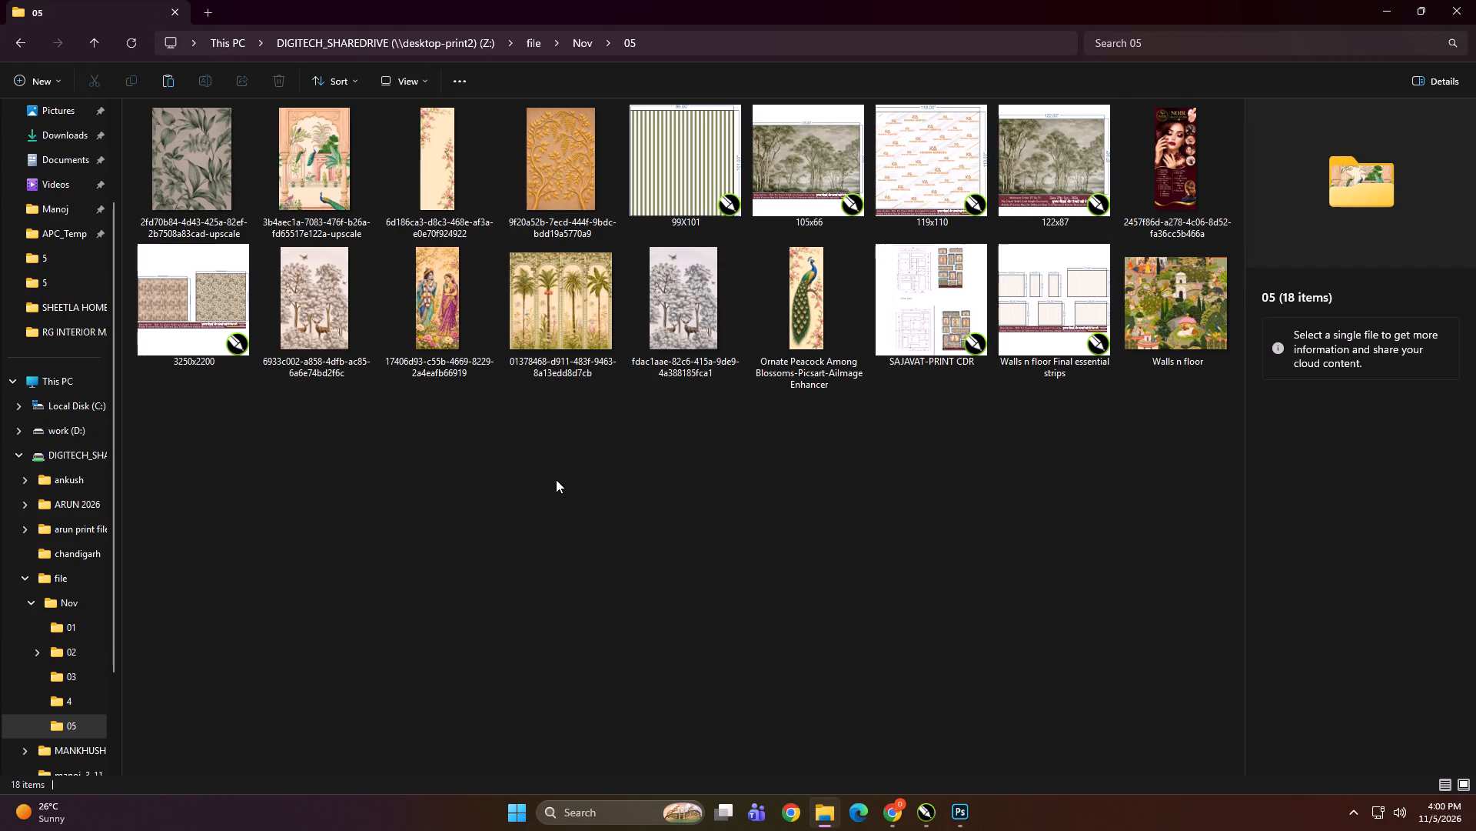
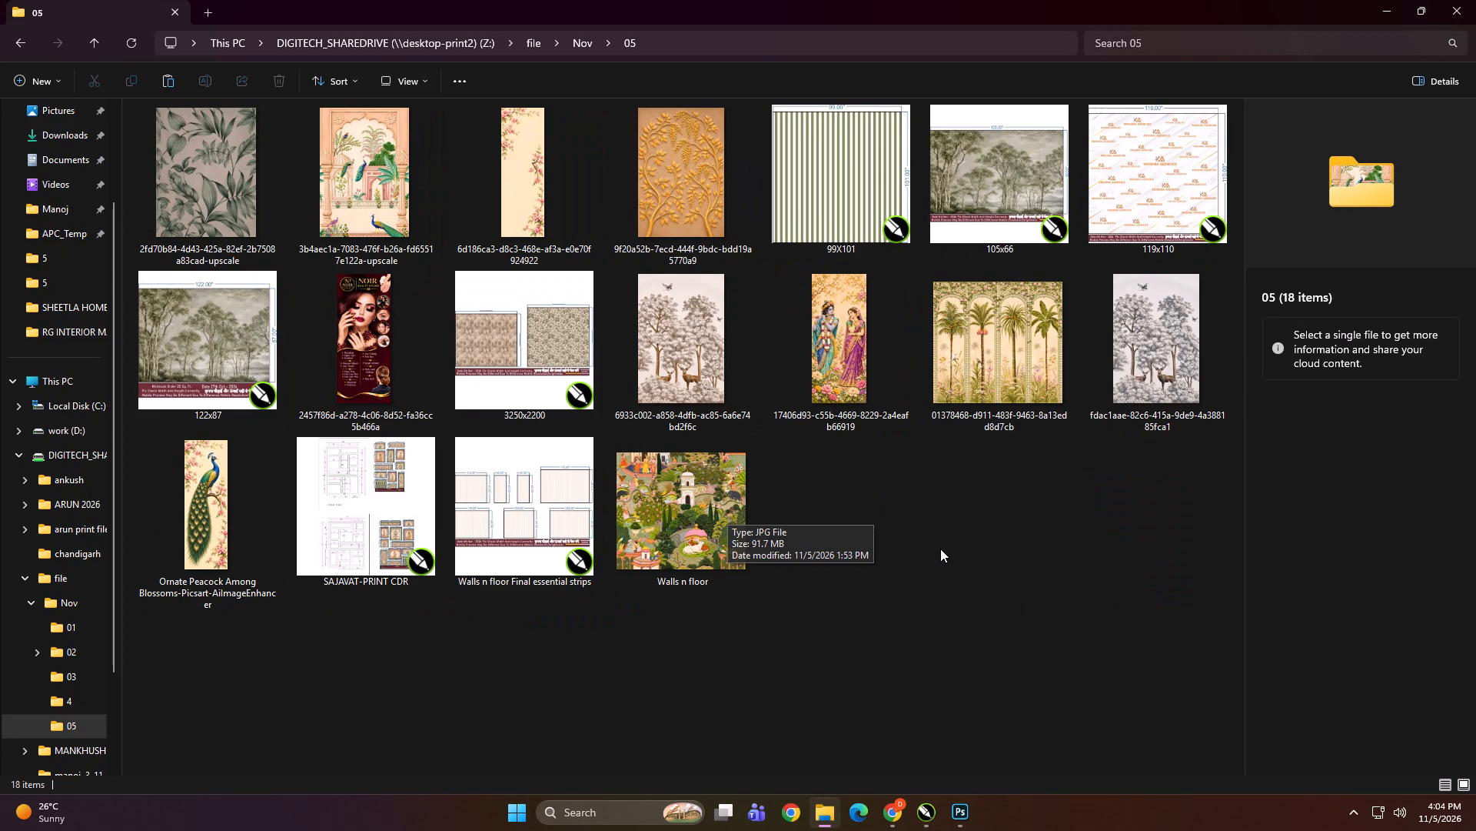
Leave the 05 folder, check the NOV folder under Print on the shared drive, and return to the drive's root.
left_click(940, 549)
key("BackSpace")
key("BackSpace")
key("BackSpace")
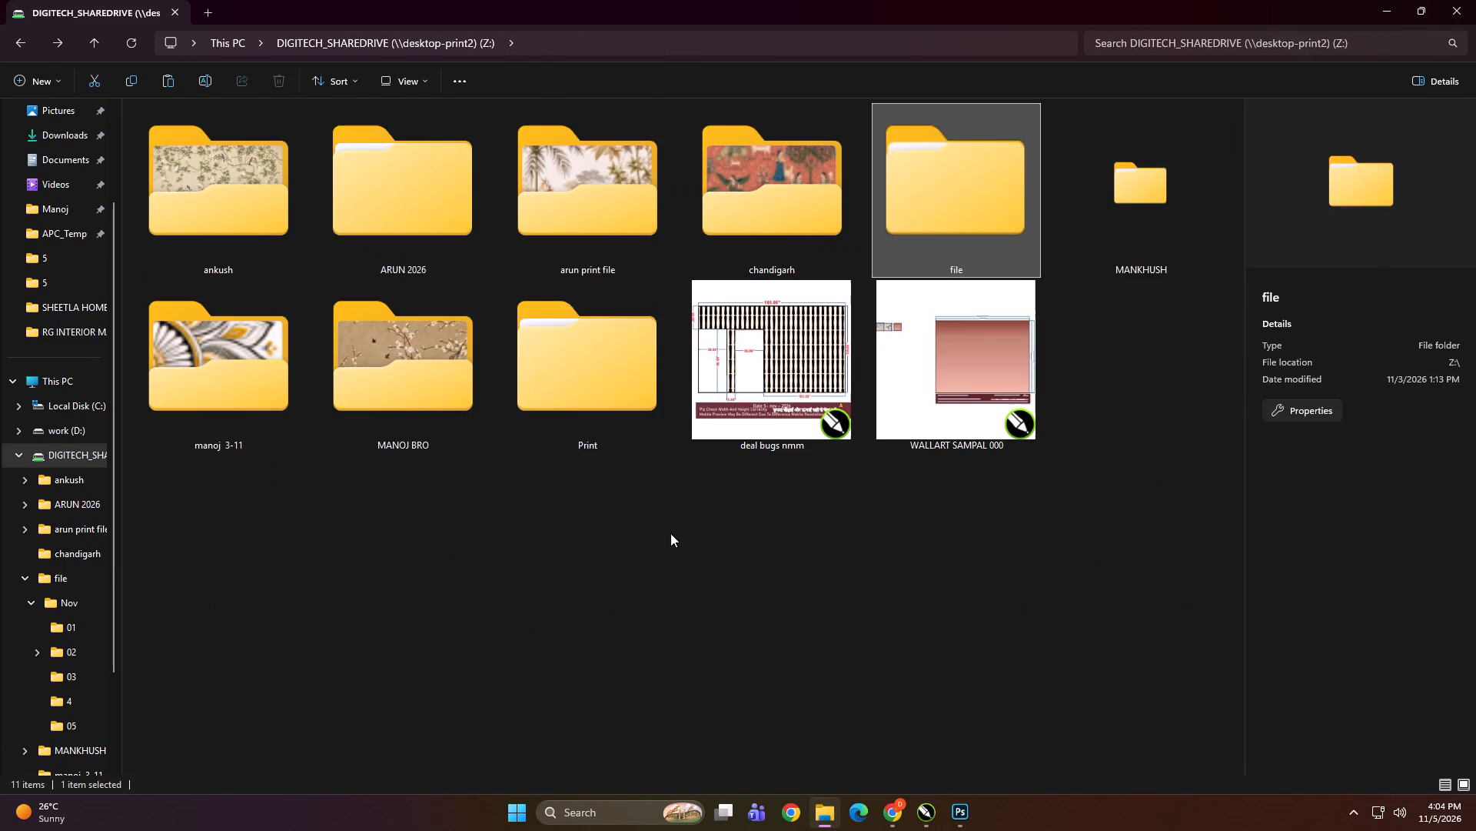
double_click(591, 379)
double_click(295, 239)
left_click(672, 195)
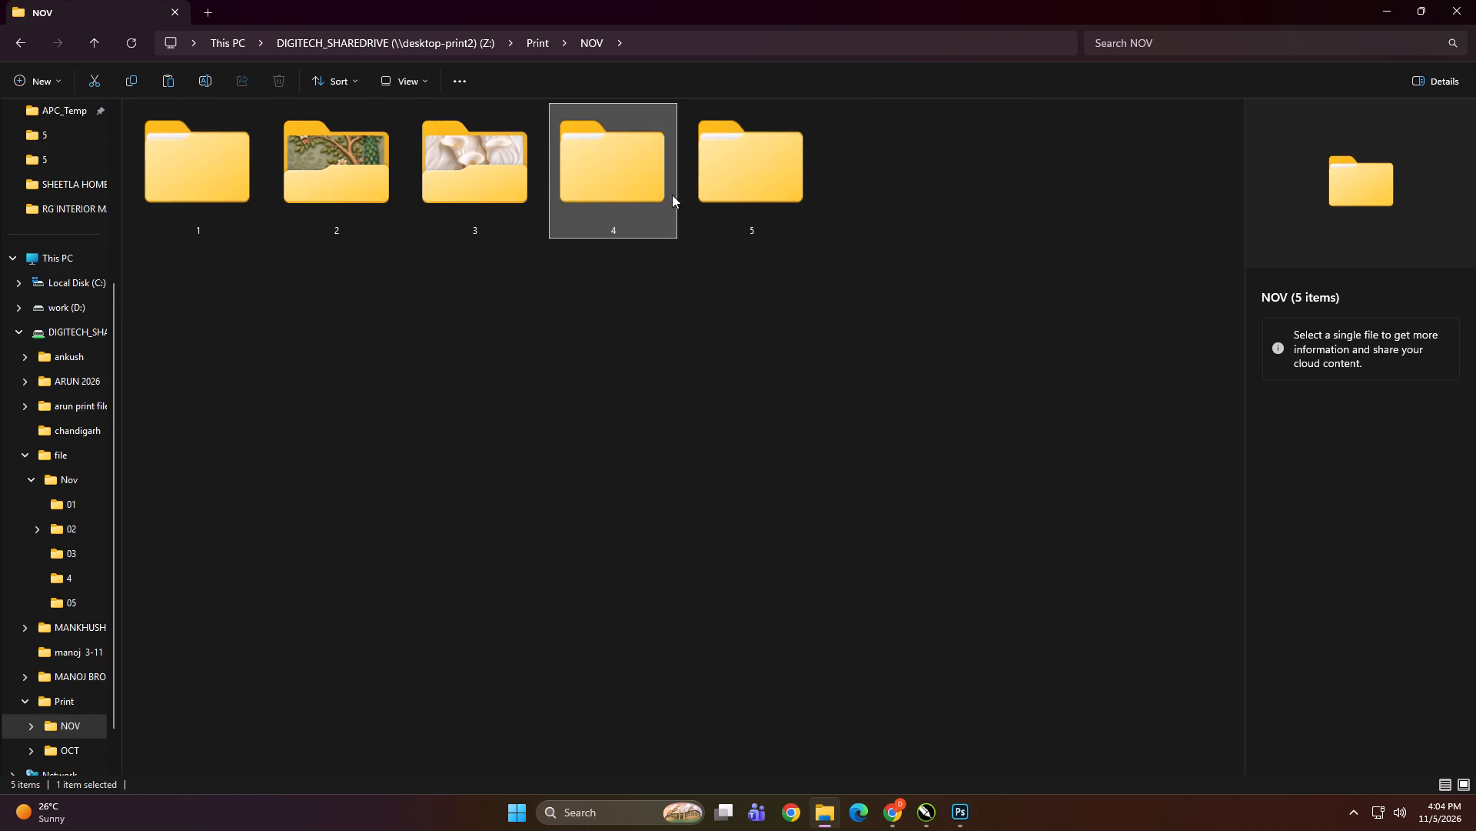
left_click(617, 195)
key("BackSpace")
key("BackSpace")
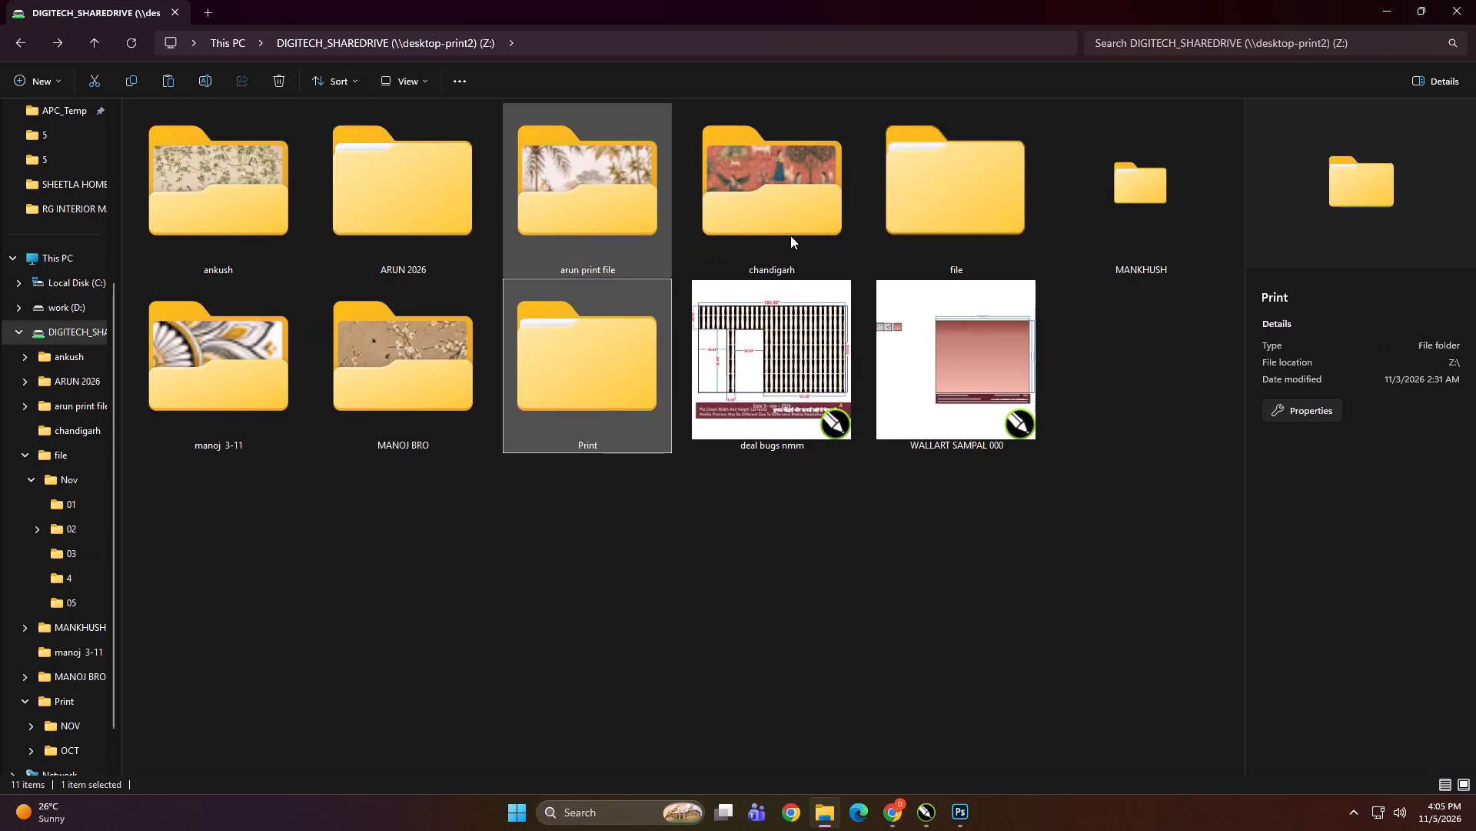
Open folder 2 under KD > PRINT FILE > NOV on the work (D:) drive.
key("BackSpace")
scroll(379, 326, "up", 2)
double_click(435, 269)
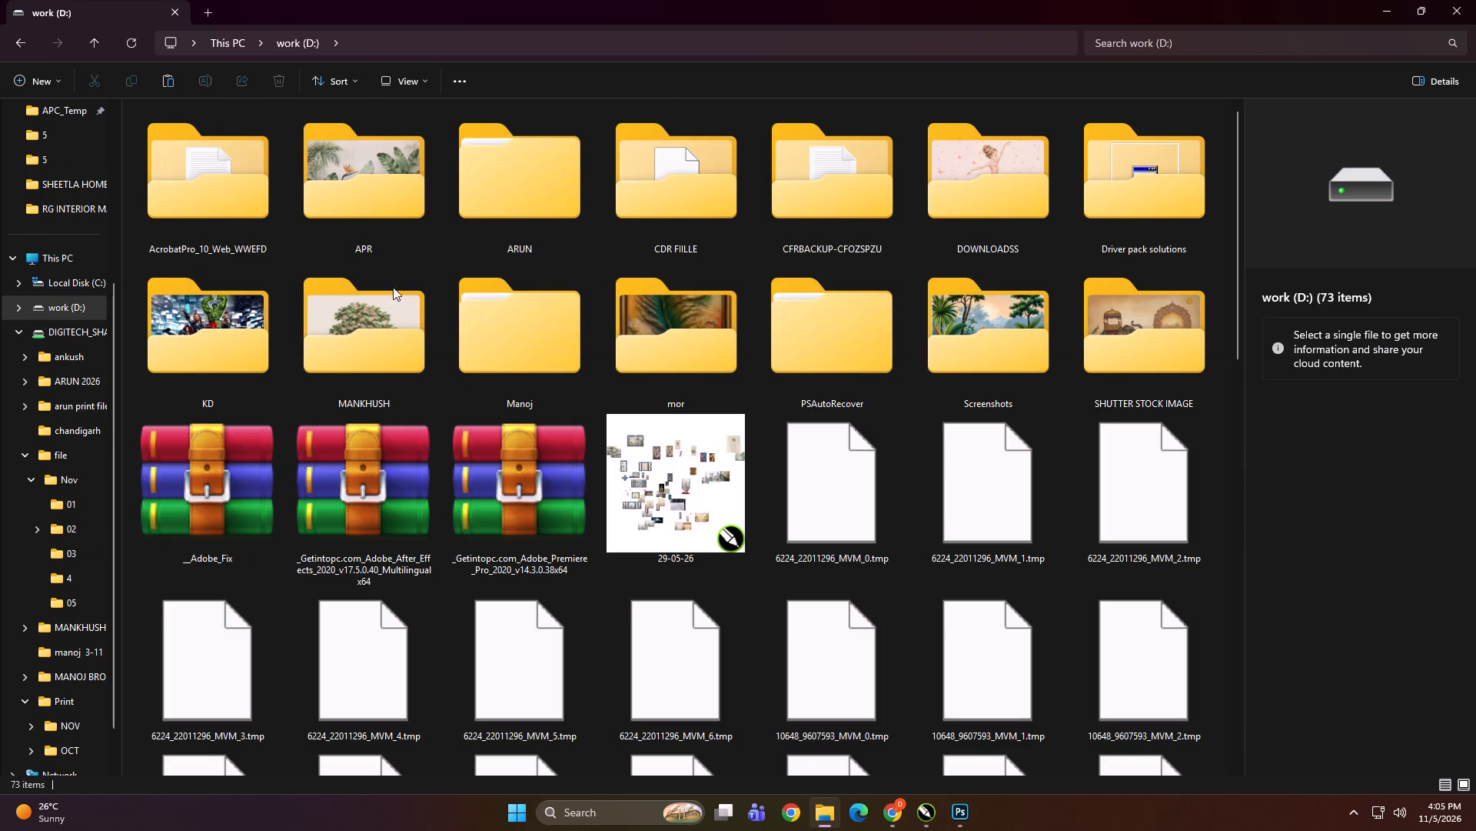
double_click(214, 348)
double_click(667, 193)
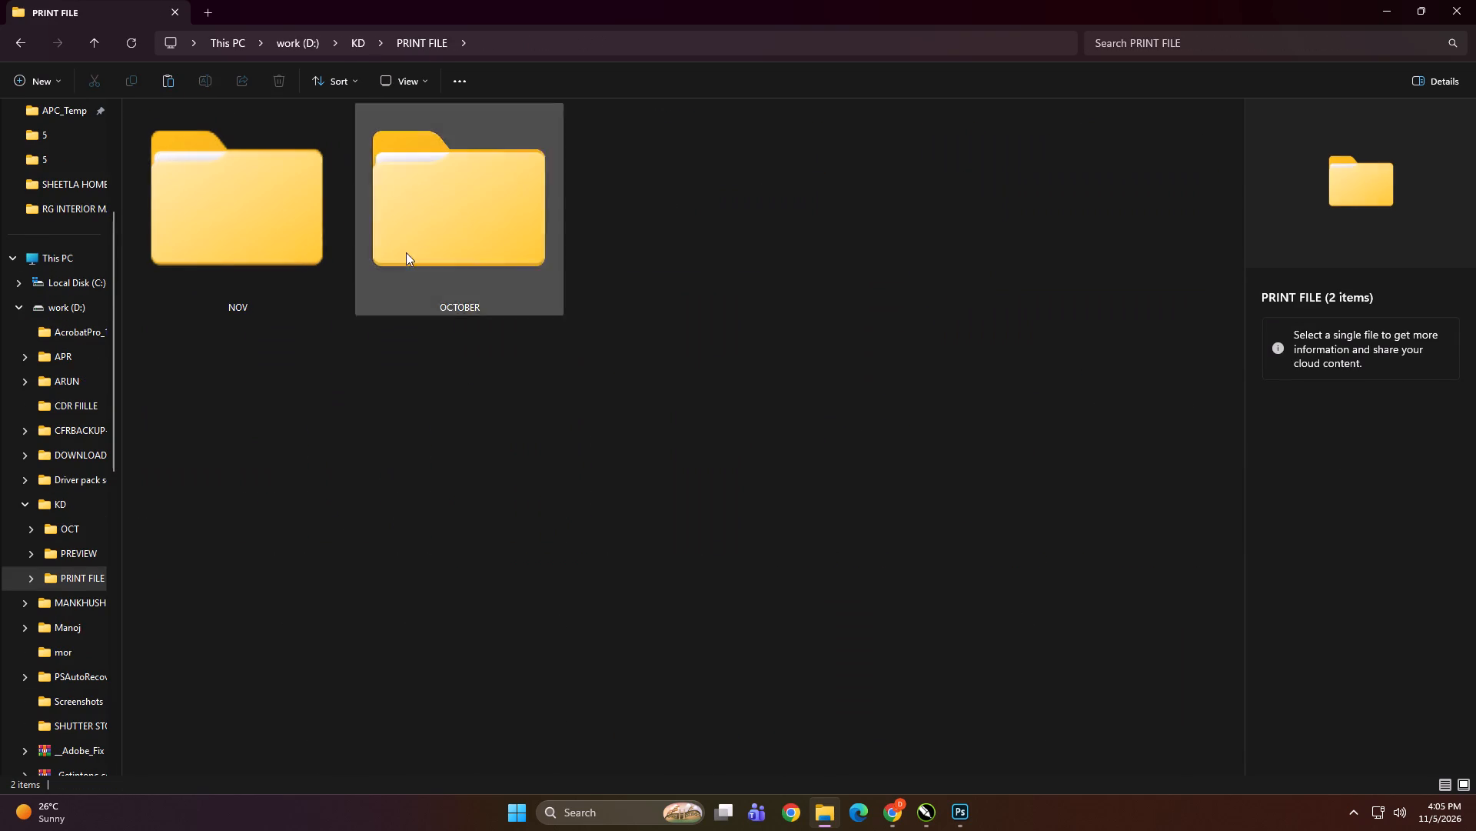
double_click(216, 264)
double_click(400, 229)
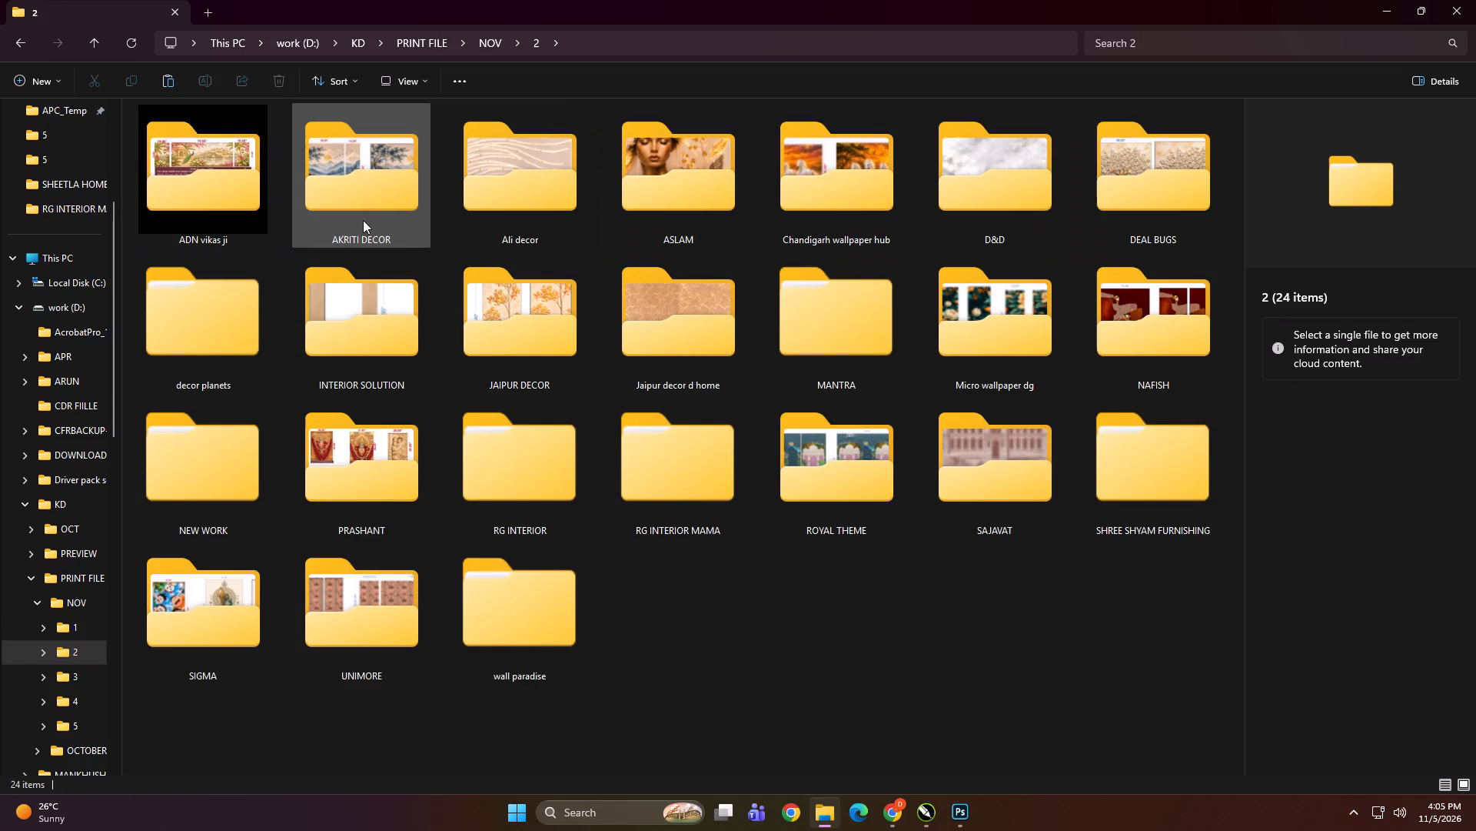
Check the contents of the INTERIOR SOLUTION and decor planets folders, and return to the NOV folder.
double_click(338, 321)
key("BackSpace")
double_click(237, 320)
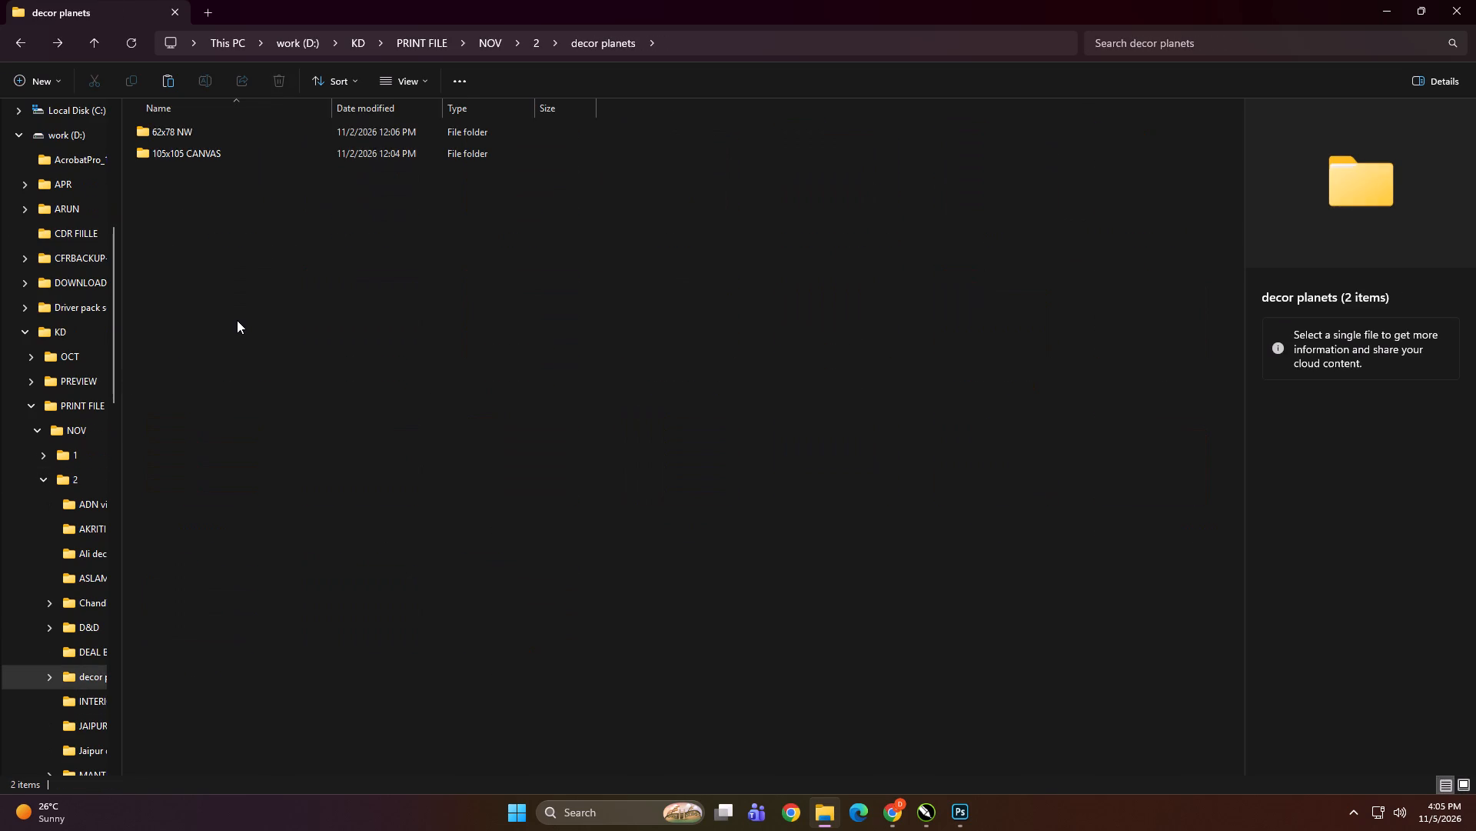
key("BackSpace")
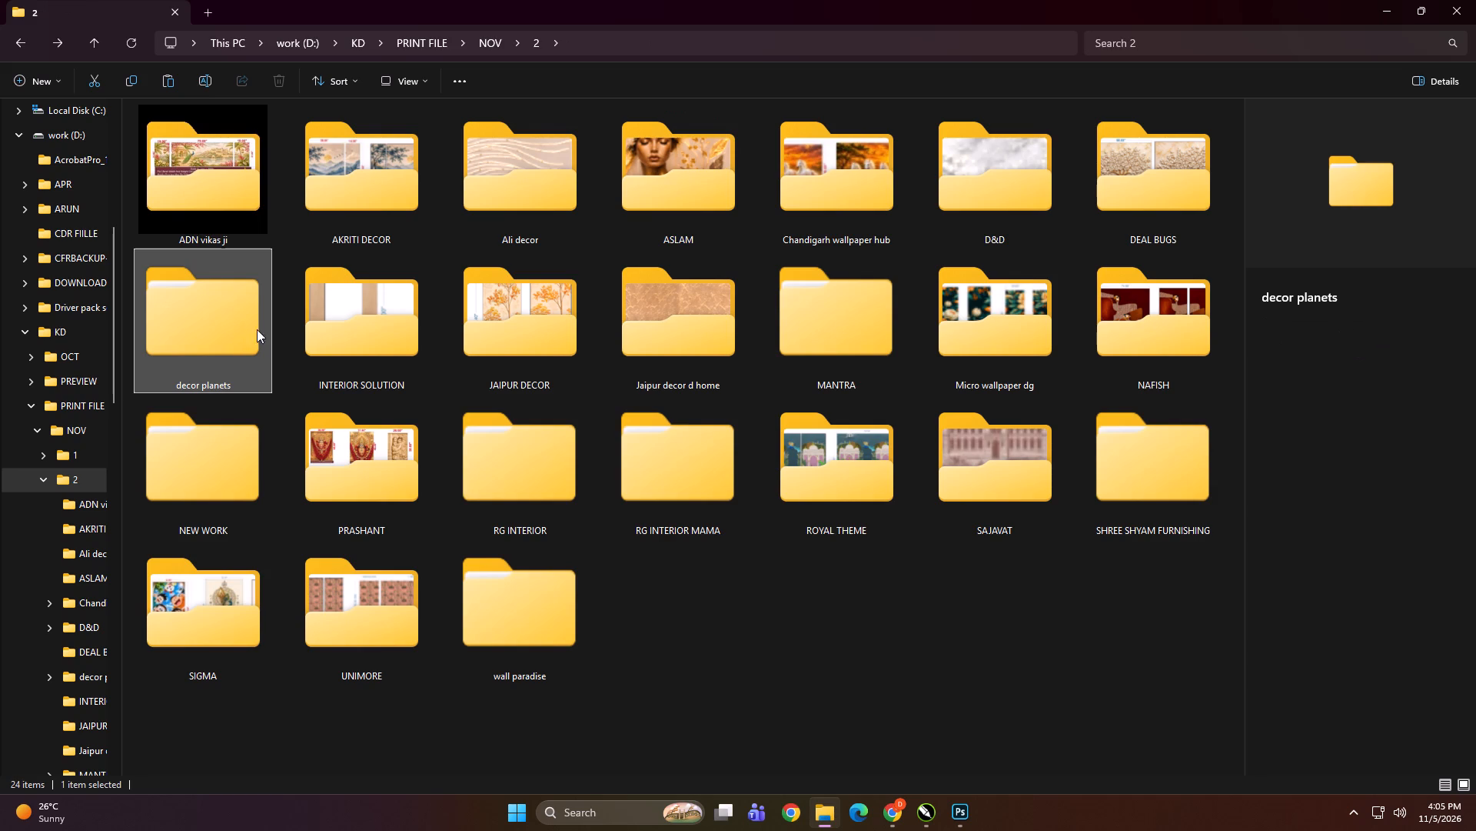
left_click(771, 629)
left_click(771, 629)
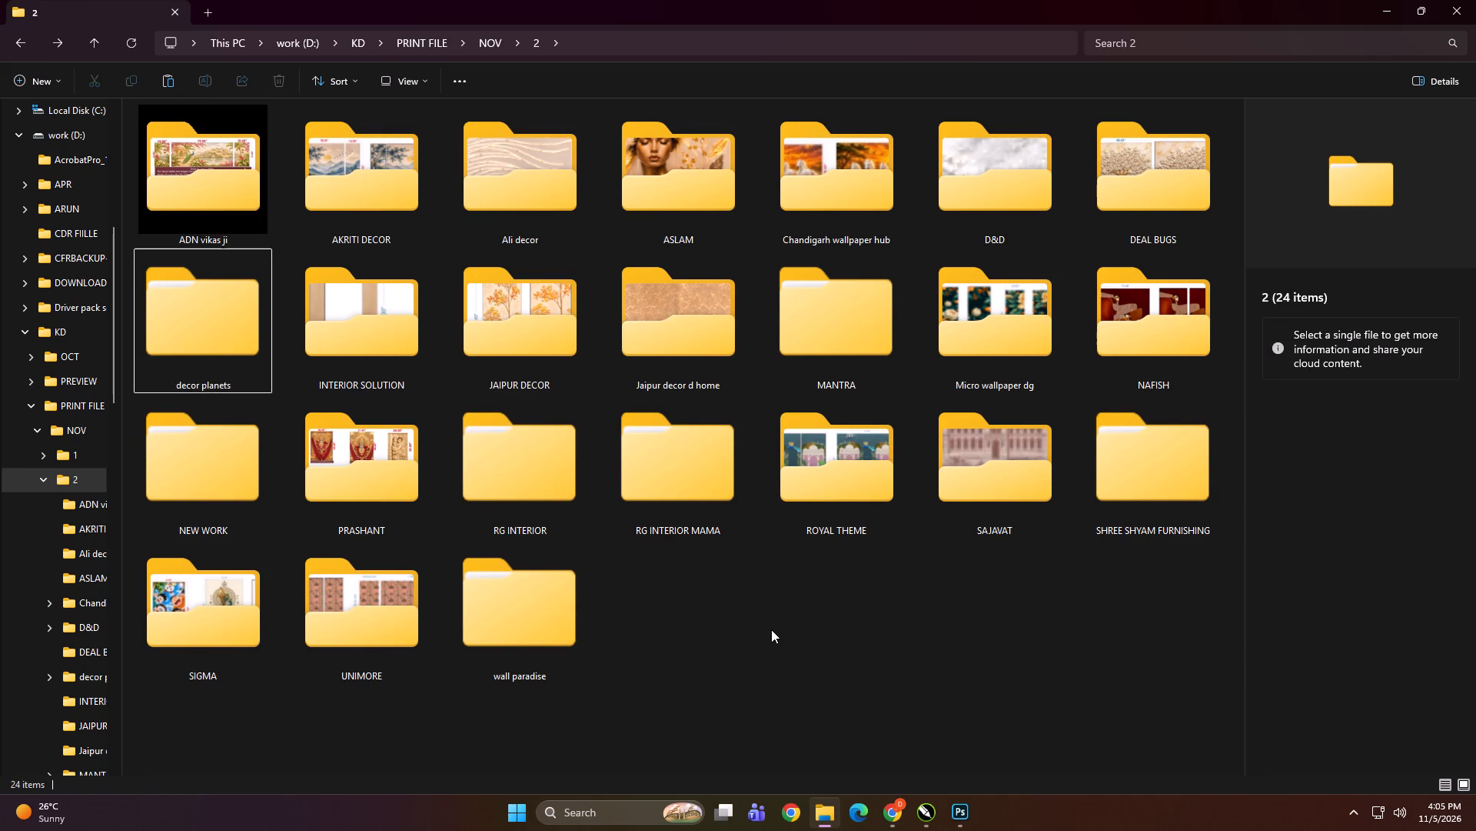
left_click(771, 629)
key("BackSpace")
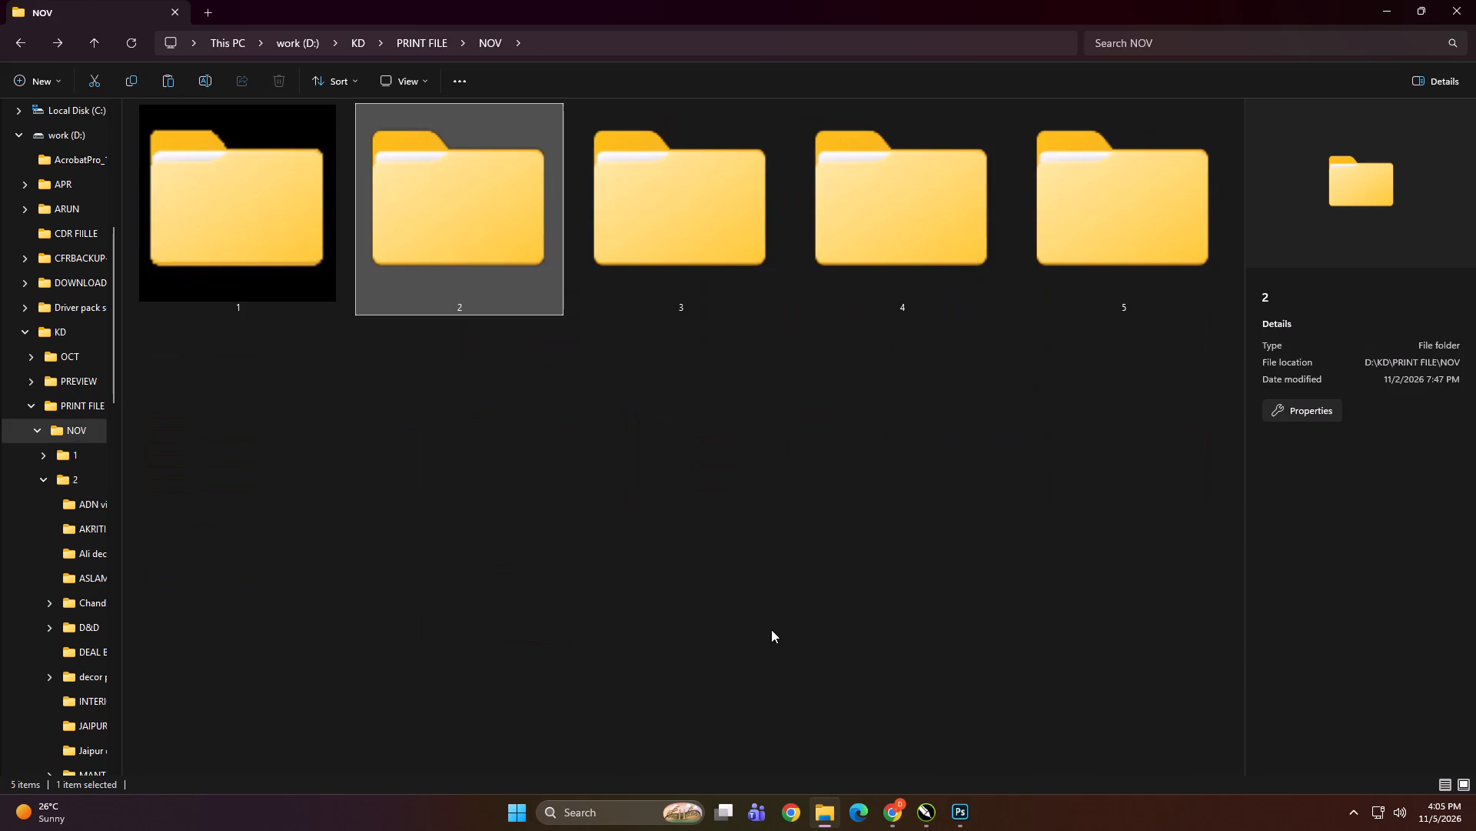
Search the NOV folder for DECOR and look through the matching customer folders.
left_click(726, 537)
left_click(1128, 49)
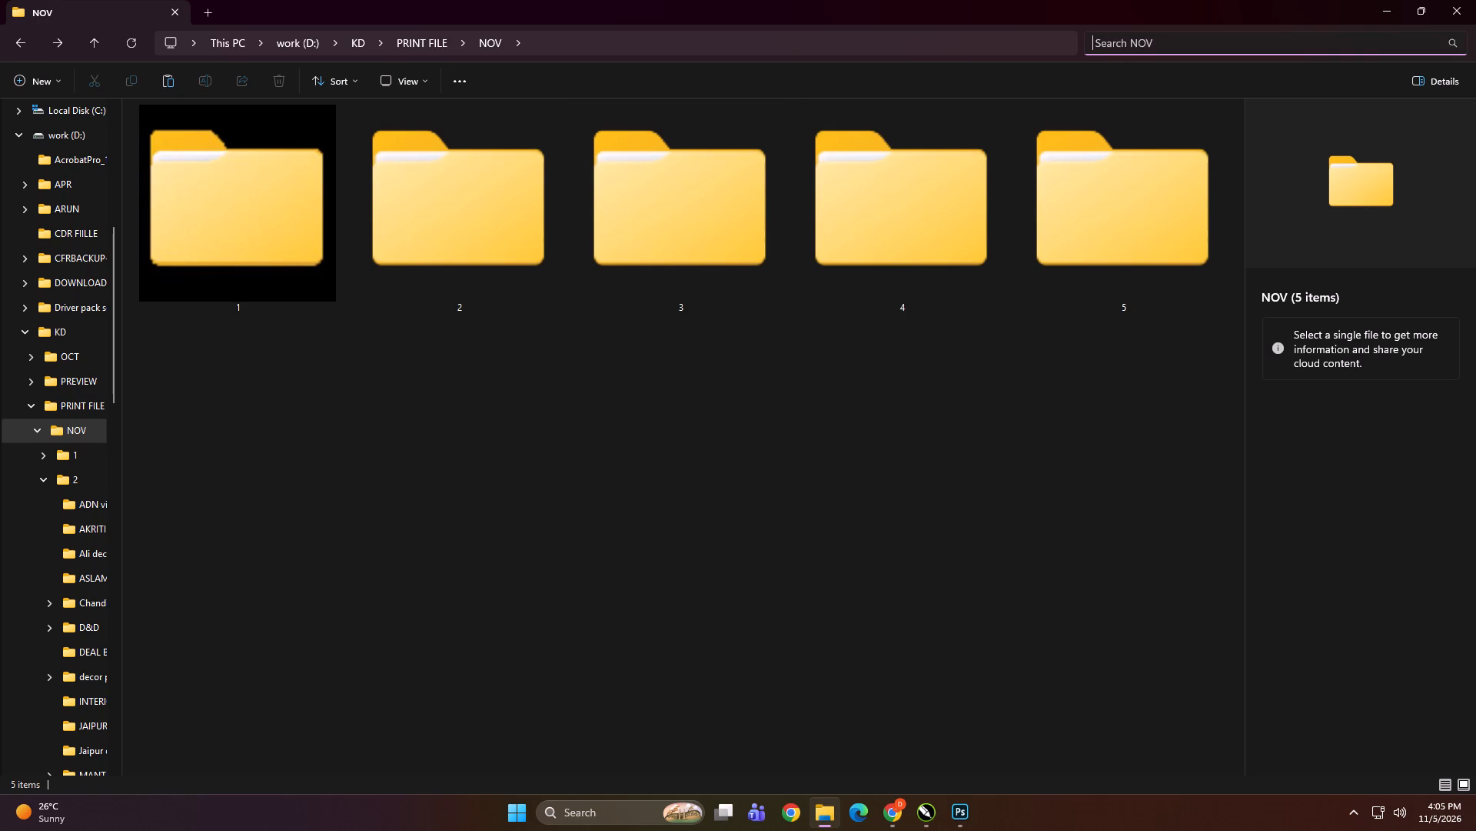
type("DECOR")
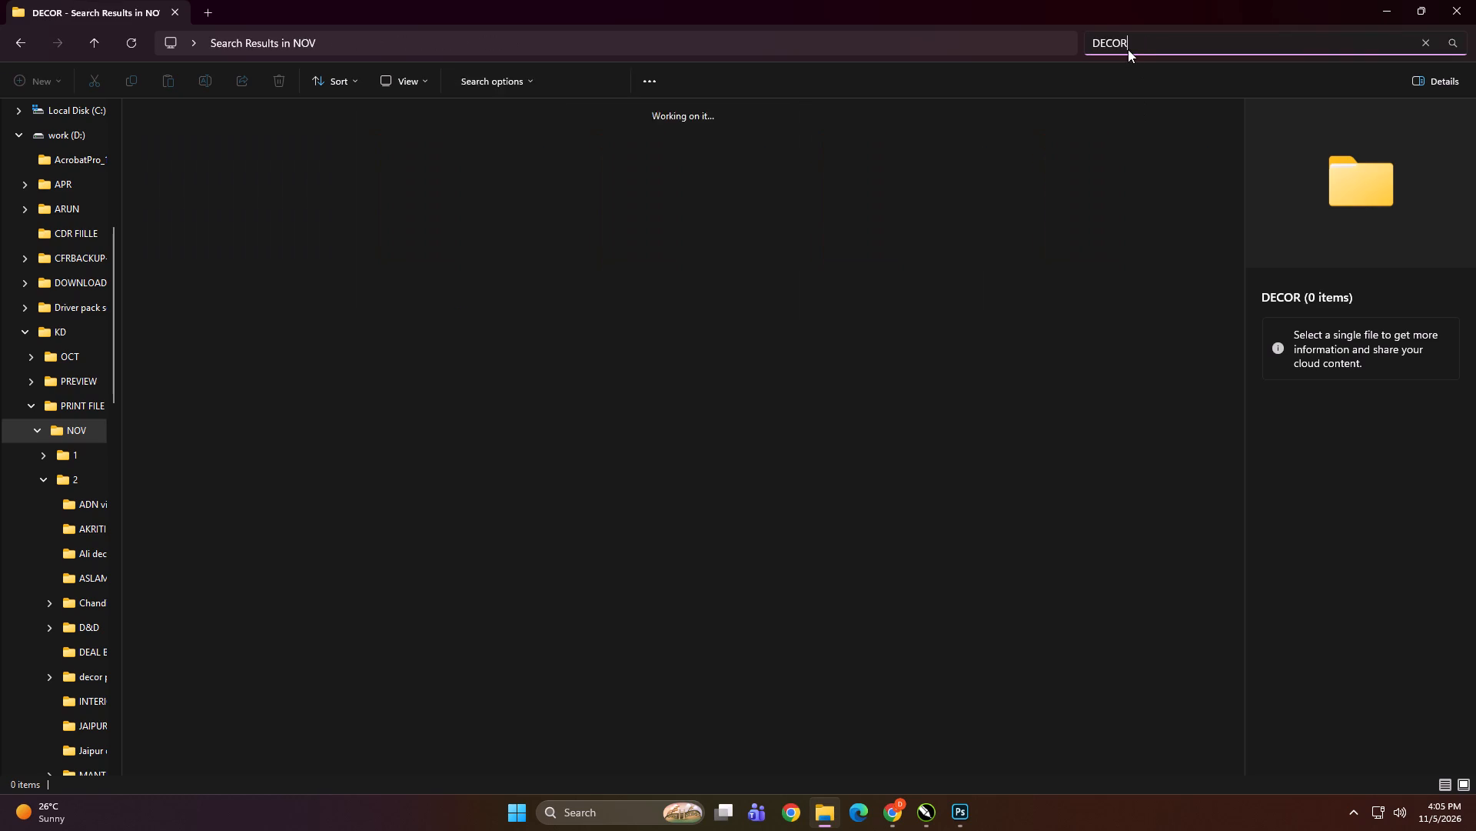
scroll(729, 275, "down", 1, "ctrl")
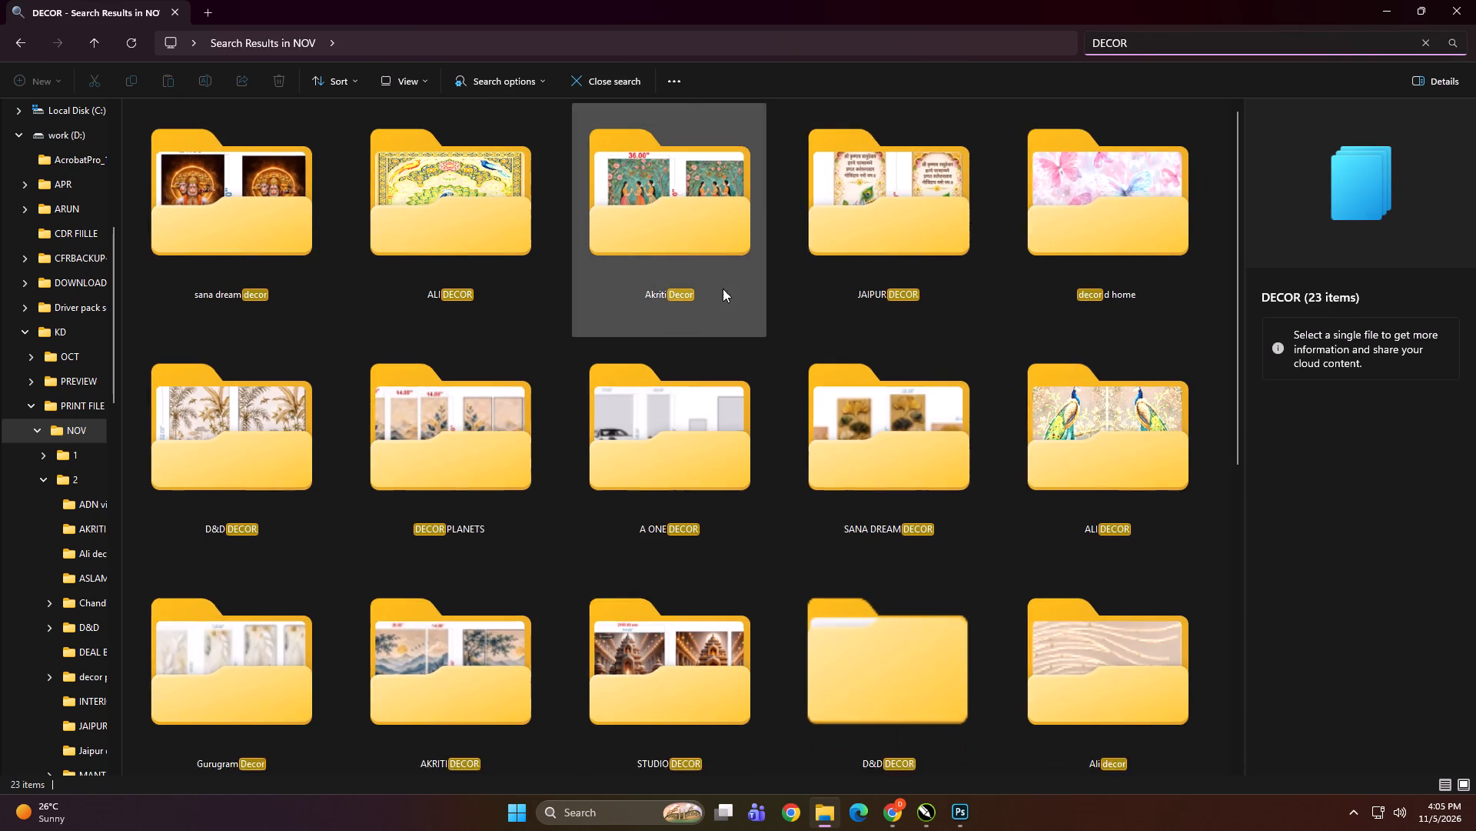
scroll(723, 289, "down", 5, "ctrl")
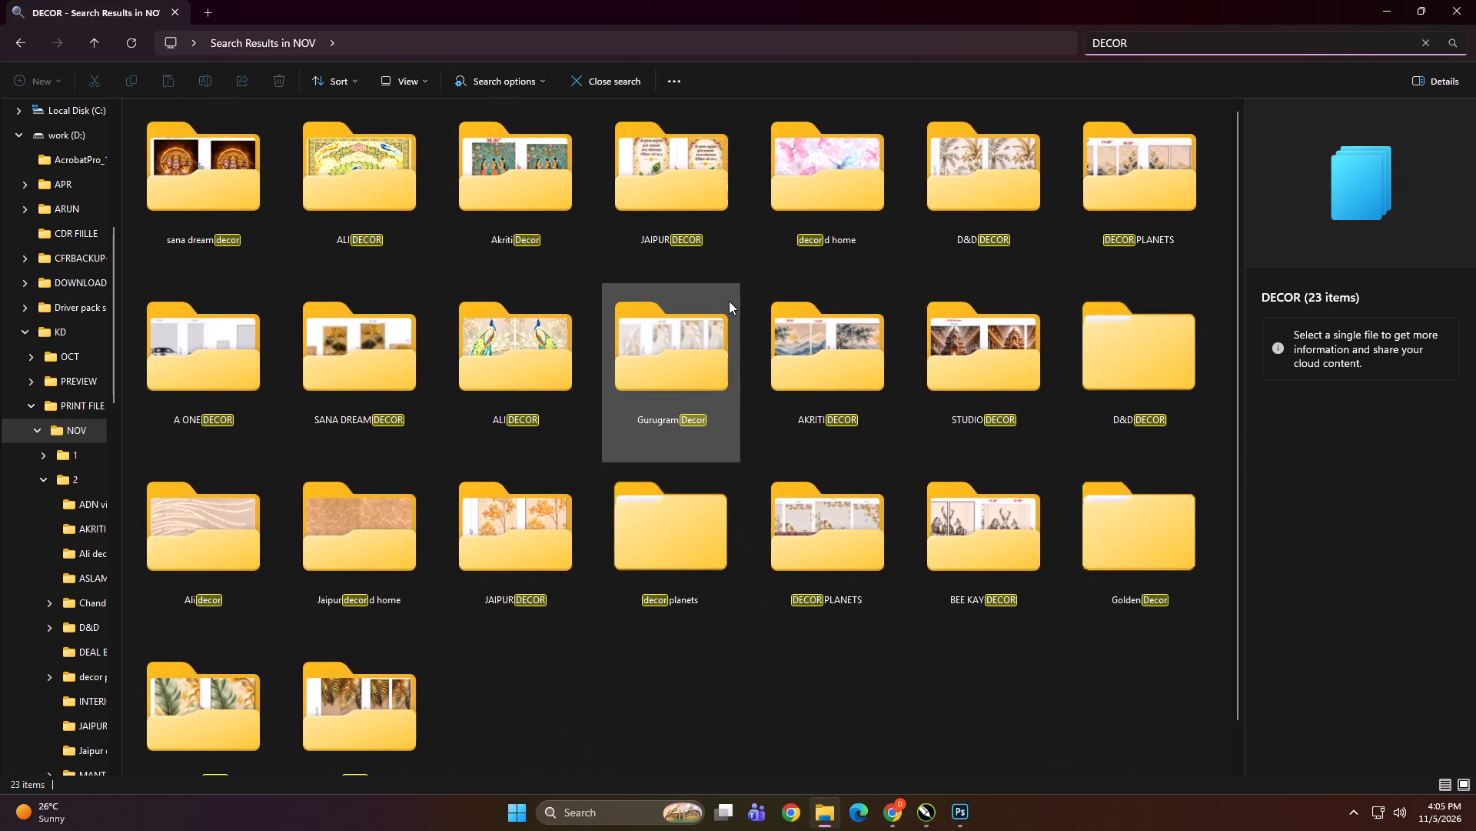
scroll(729, 301, "down", 2, "ctrl")
scroll(724, 403, "up", 1, "ctrl")
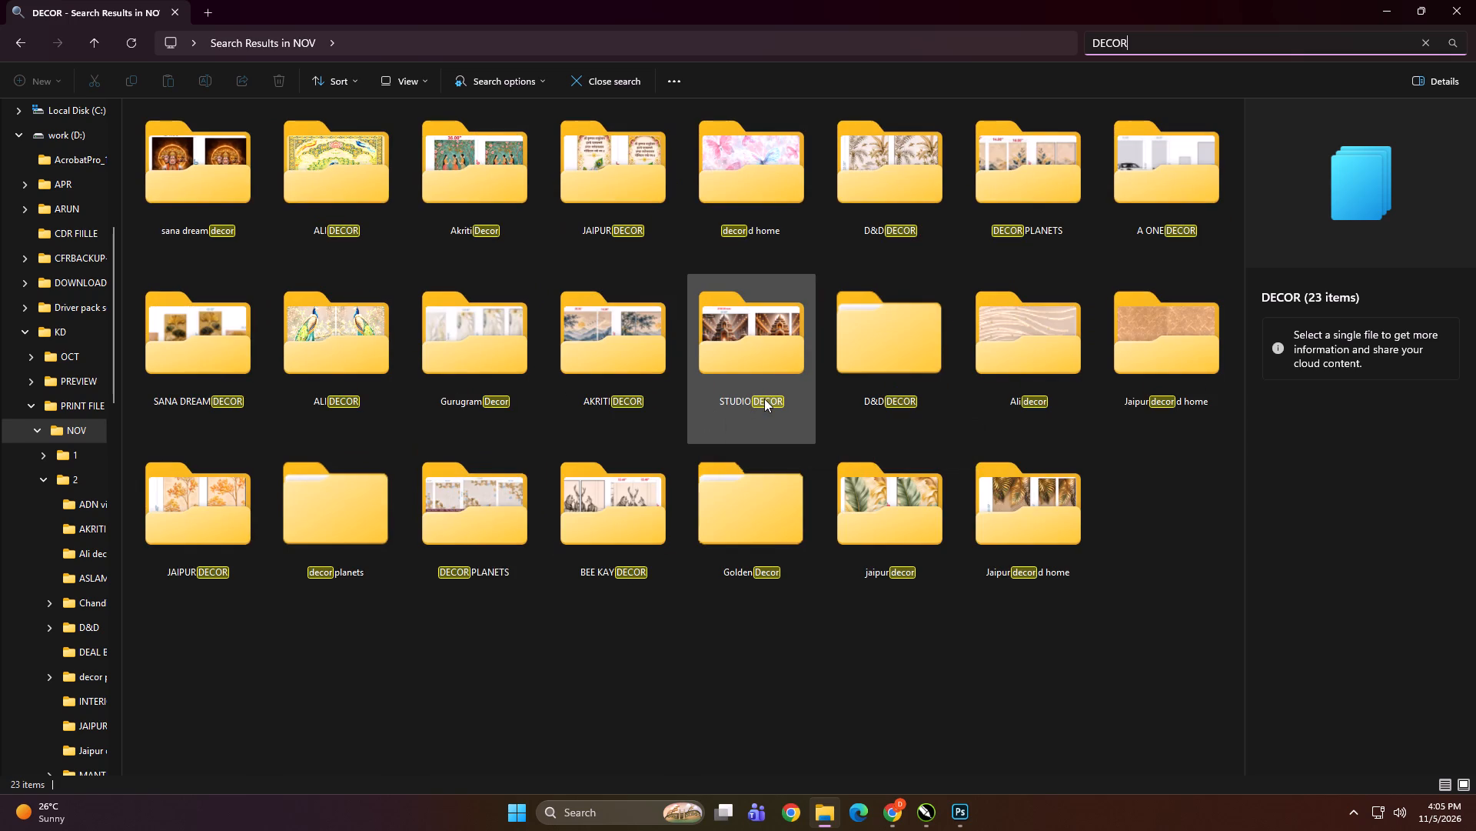
Bring 41x92 D, 53x92 A, 53x92 B, 53x92 C and 87x45 E from DECOR PLANETS' 286x92 folder into the CorelDRAW drawing.
double_click(489, 510)
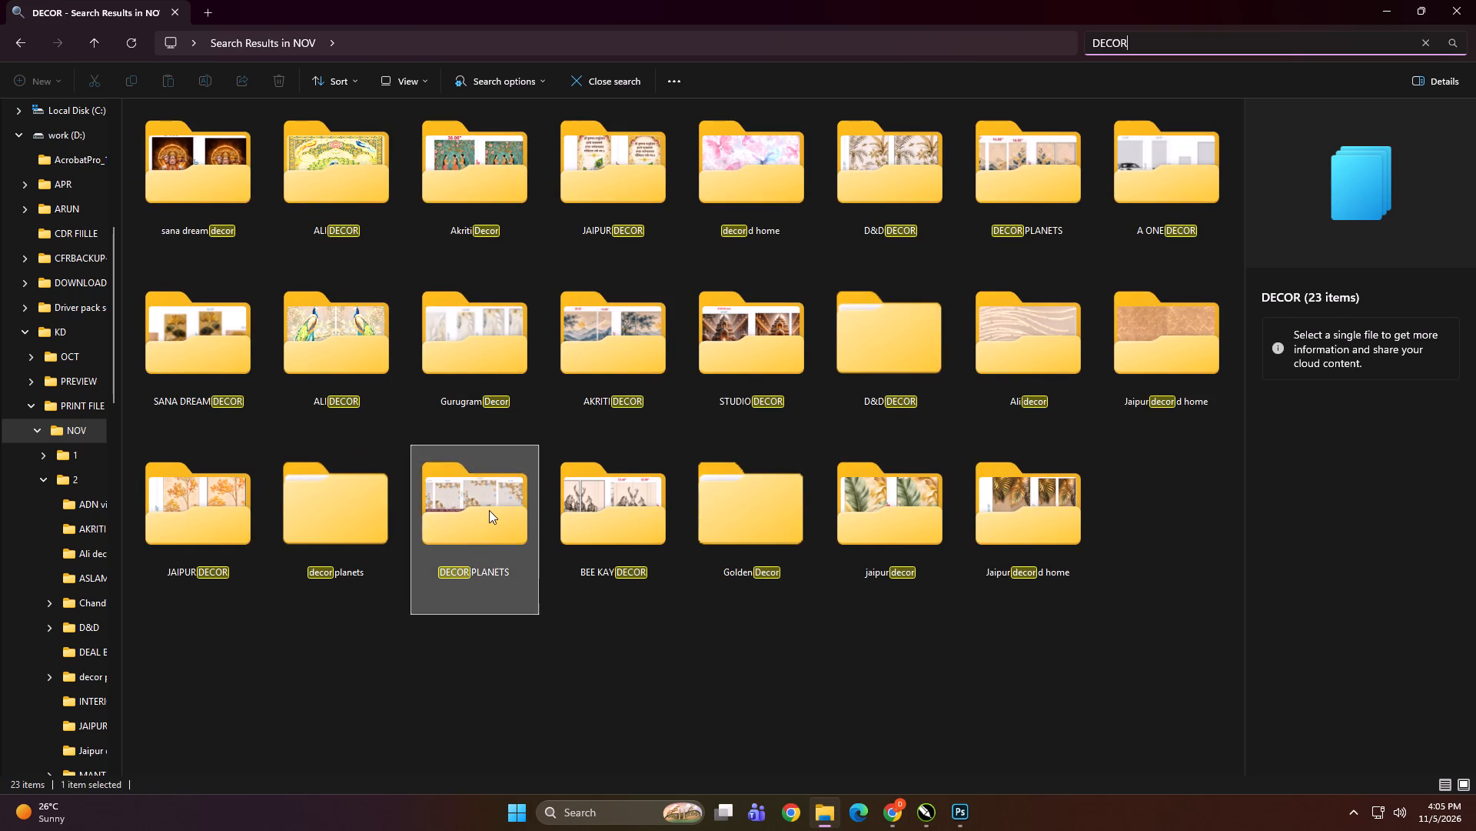
scroll(489, 510, "up", 20, "ctrl")
scroll(489, 510, "up", 16, "ctrl")
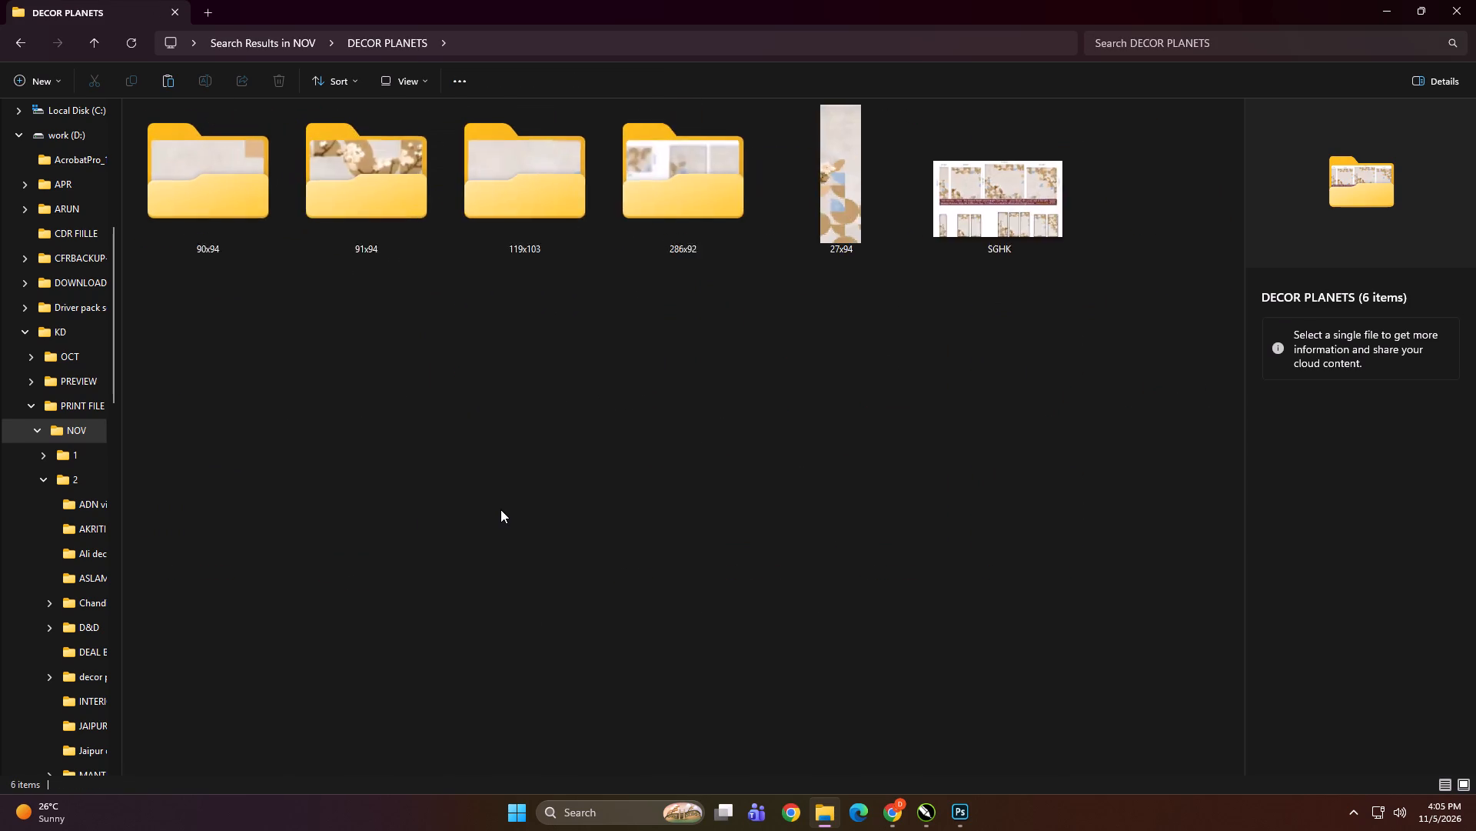
scroll(500, 509, "up", 2, "ctrl")
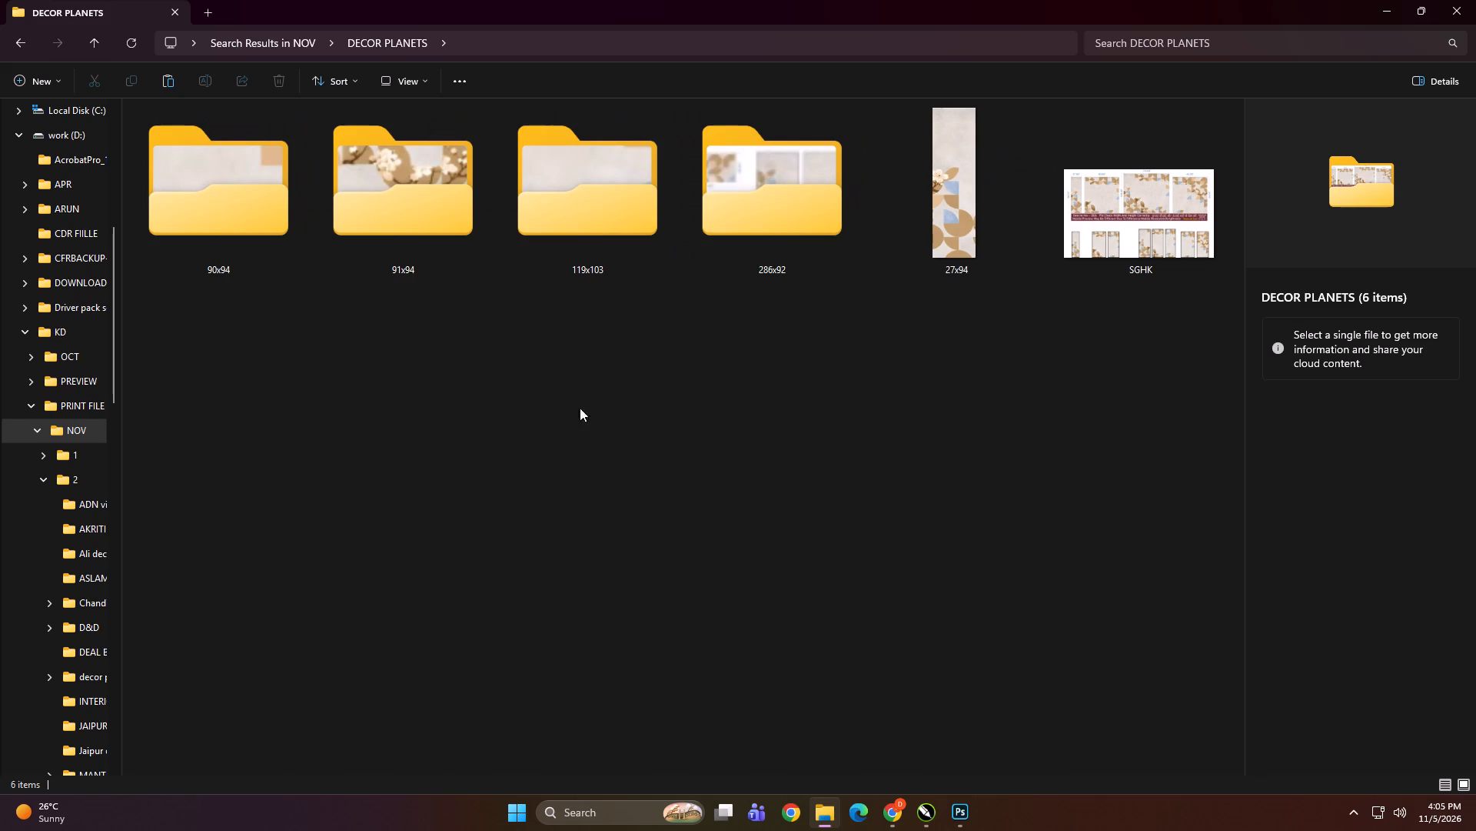
double_click(767, 217)
scroll(588, 394, "up", 13, "ctrl")
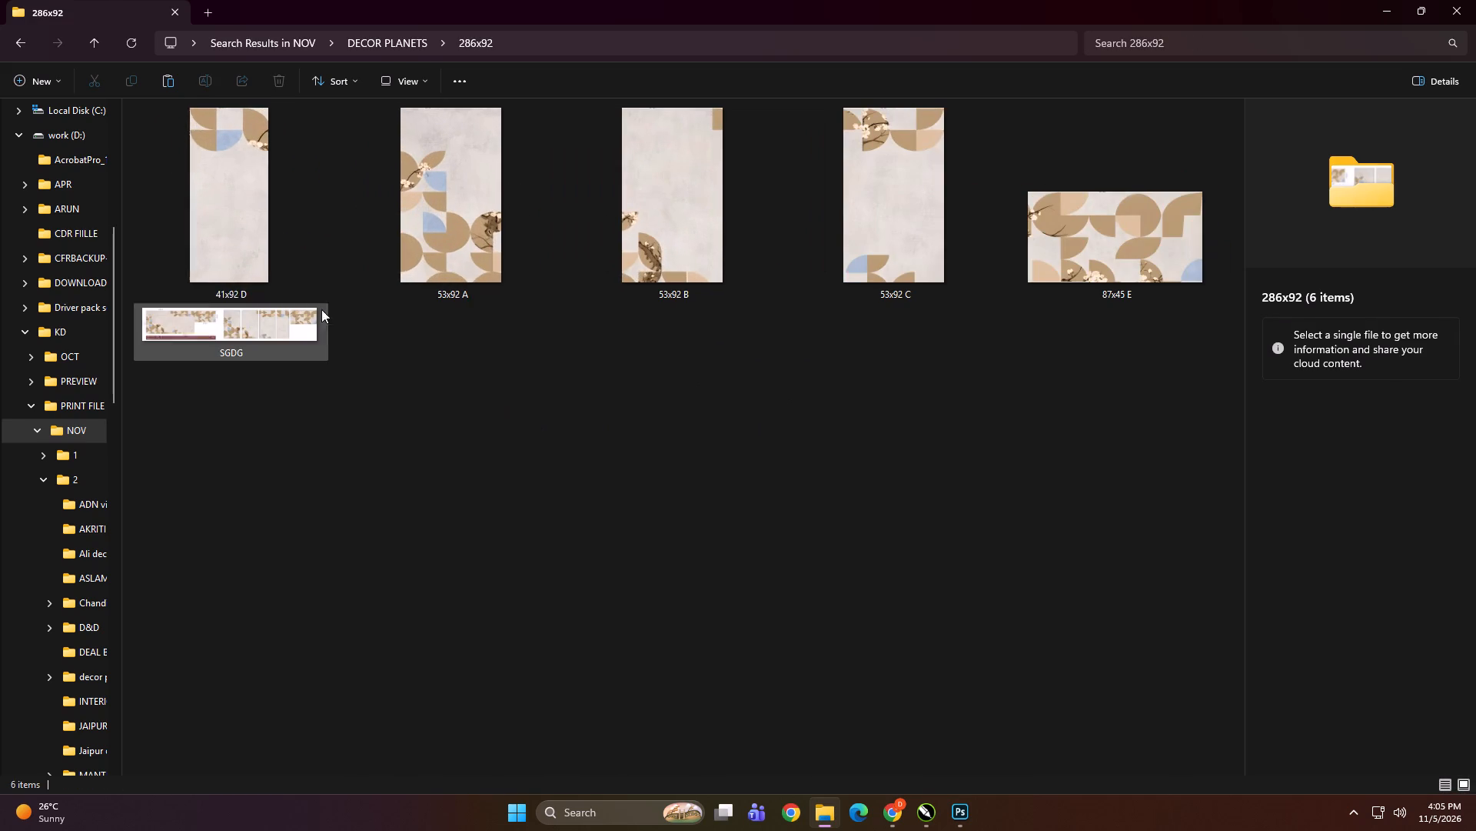
left_click(283, 252)
left_click(1094, 256, "shift")
left_click_drag(897, 202, 885, 331)
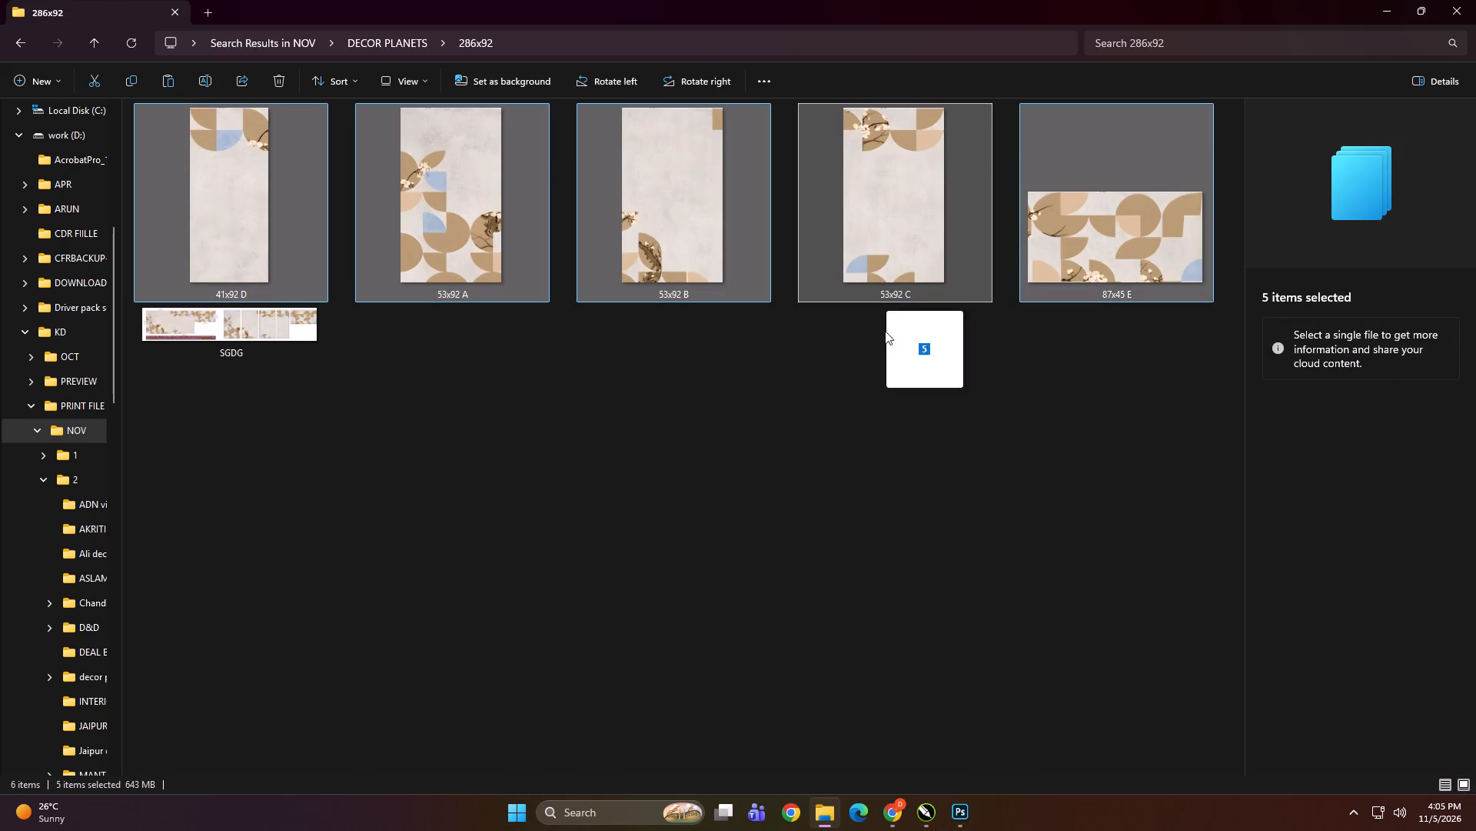
left_click_drag(885, 331, 719, 446)
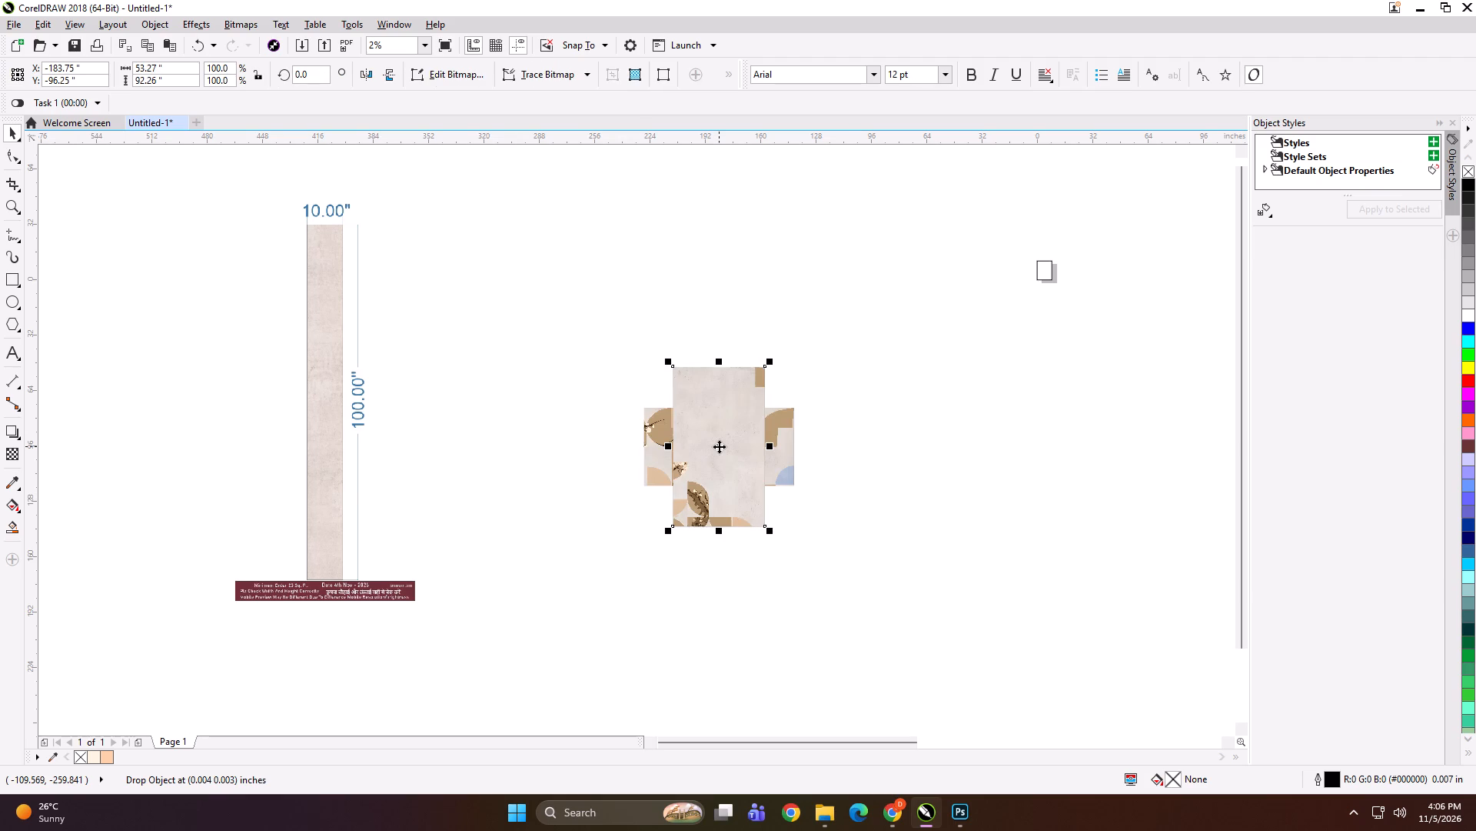
Spread the stacked panels apart, setting 53x92 B and C side by side and moving A, D and E clear of them.
left_click(760, 292)
left_click_drag(700, 426, 597, 276)
left_click_drag(692, 429, 706, 334)
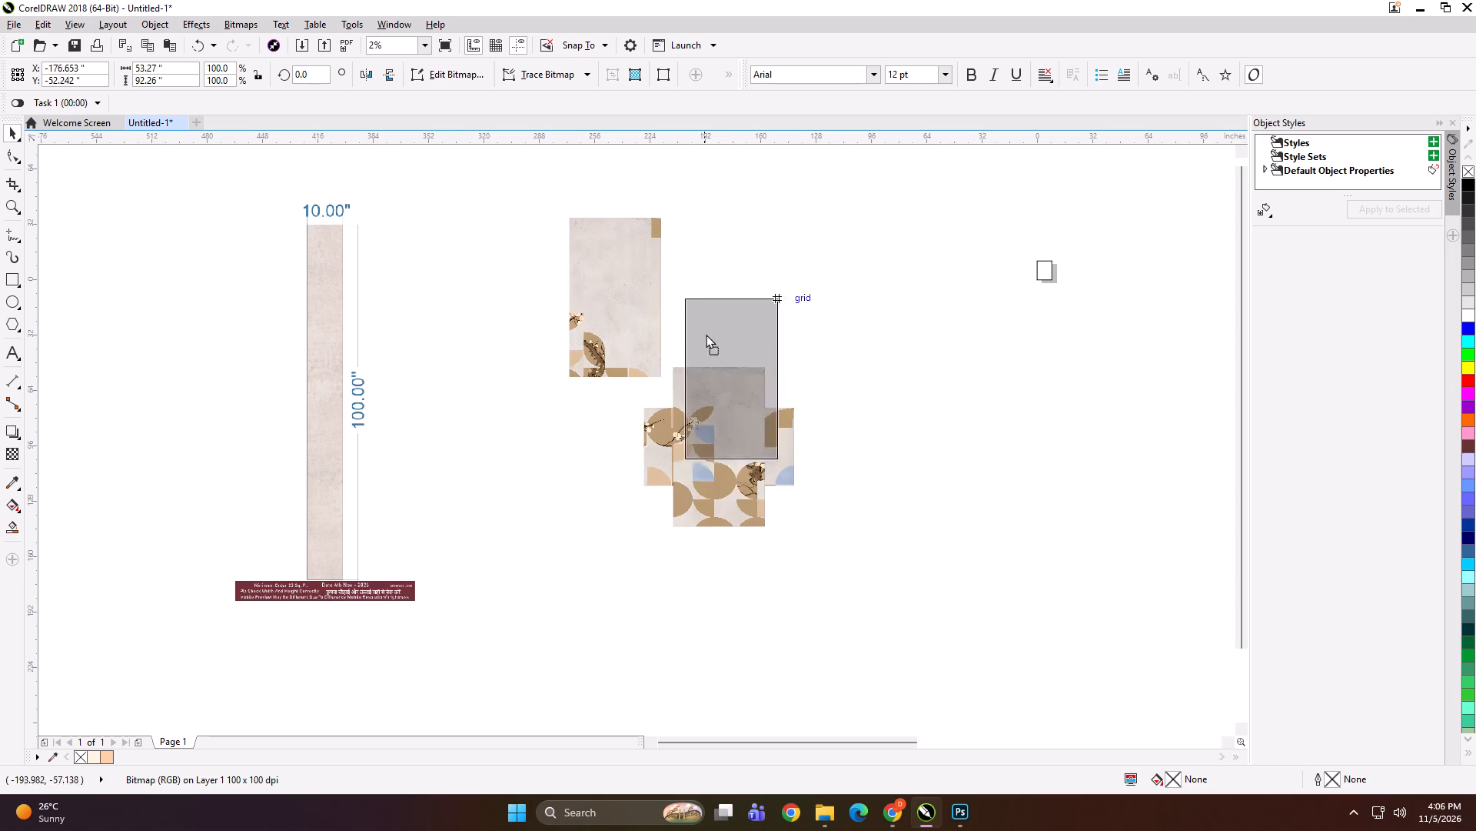
left_click_drag(706, 334, 685, 271)
left_click_drag(708, 315, 935, 479)
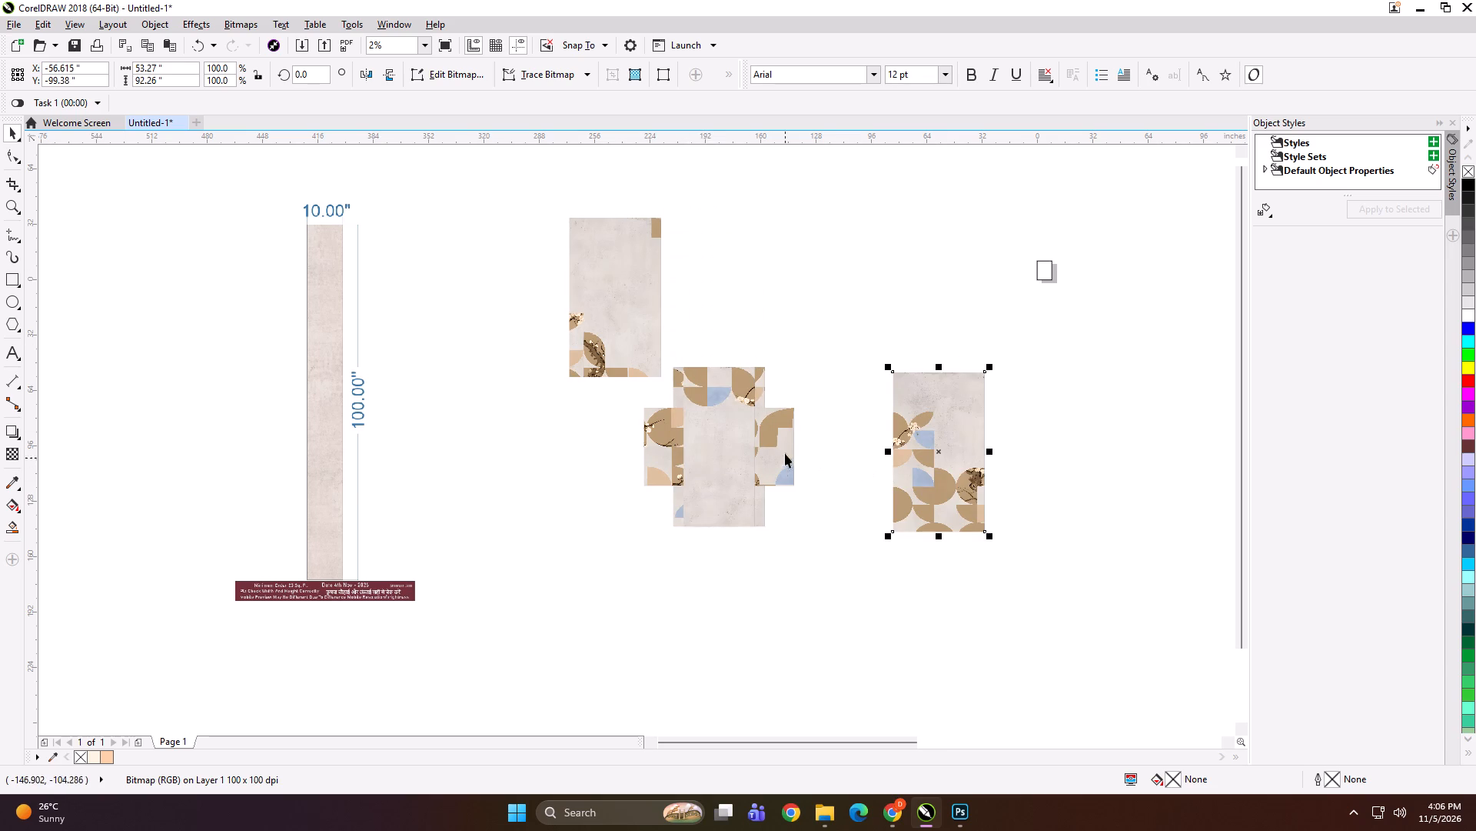
left_click_drag(730, 393, 707, 247)
left_click_drag(713, 272, 958, 265)
left_click_drag(722, 372, 707, 222)
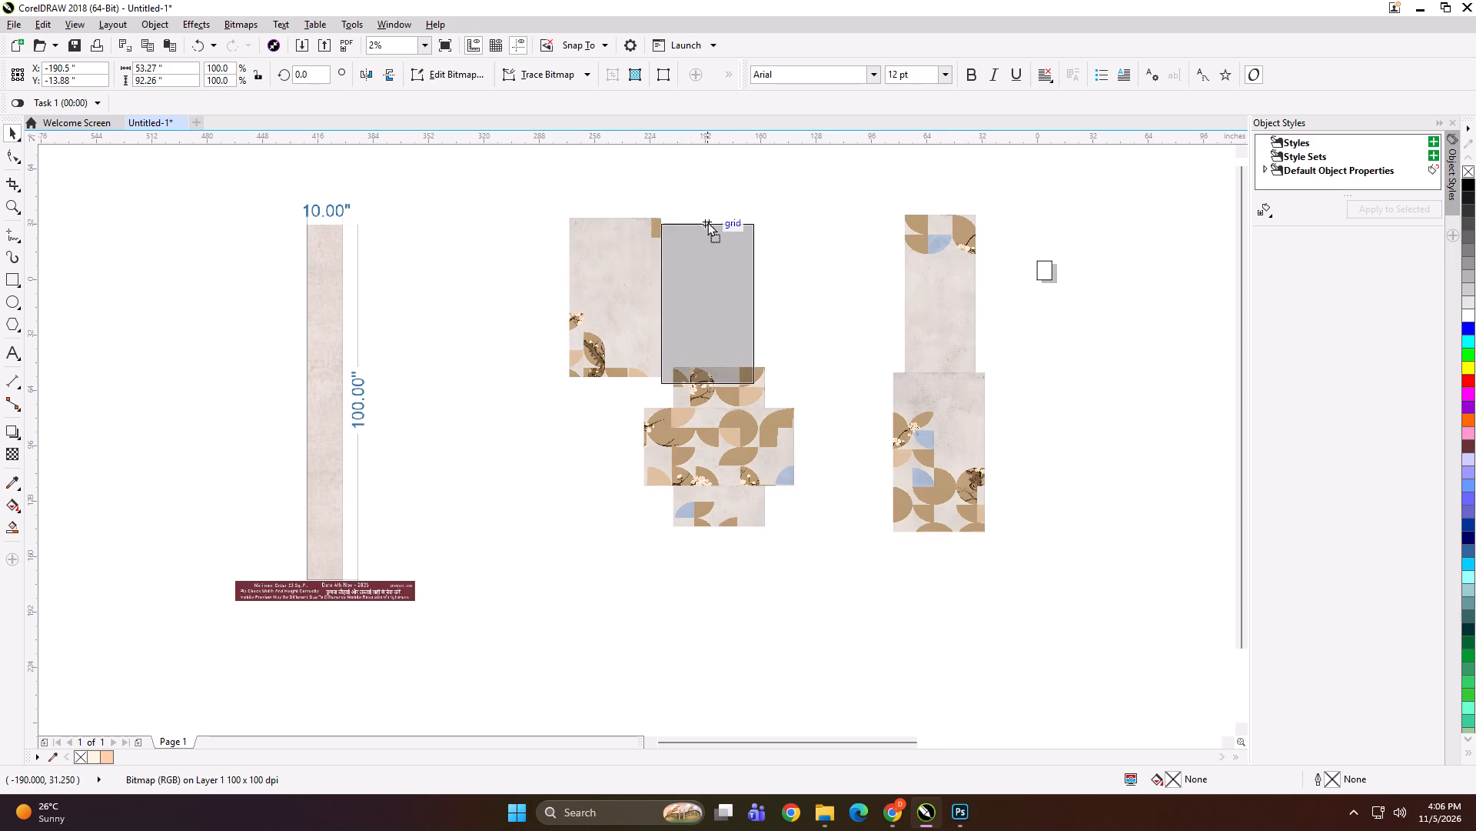
left_click_drag(707, 222, 706, 218)
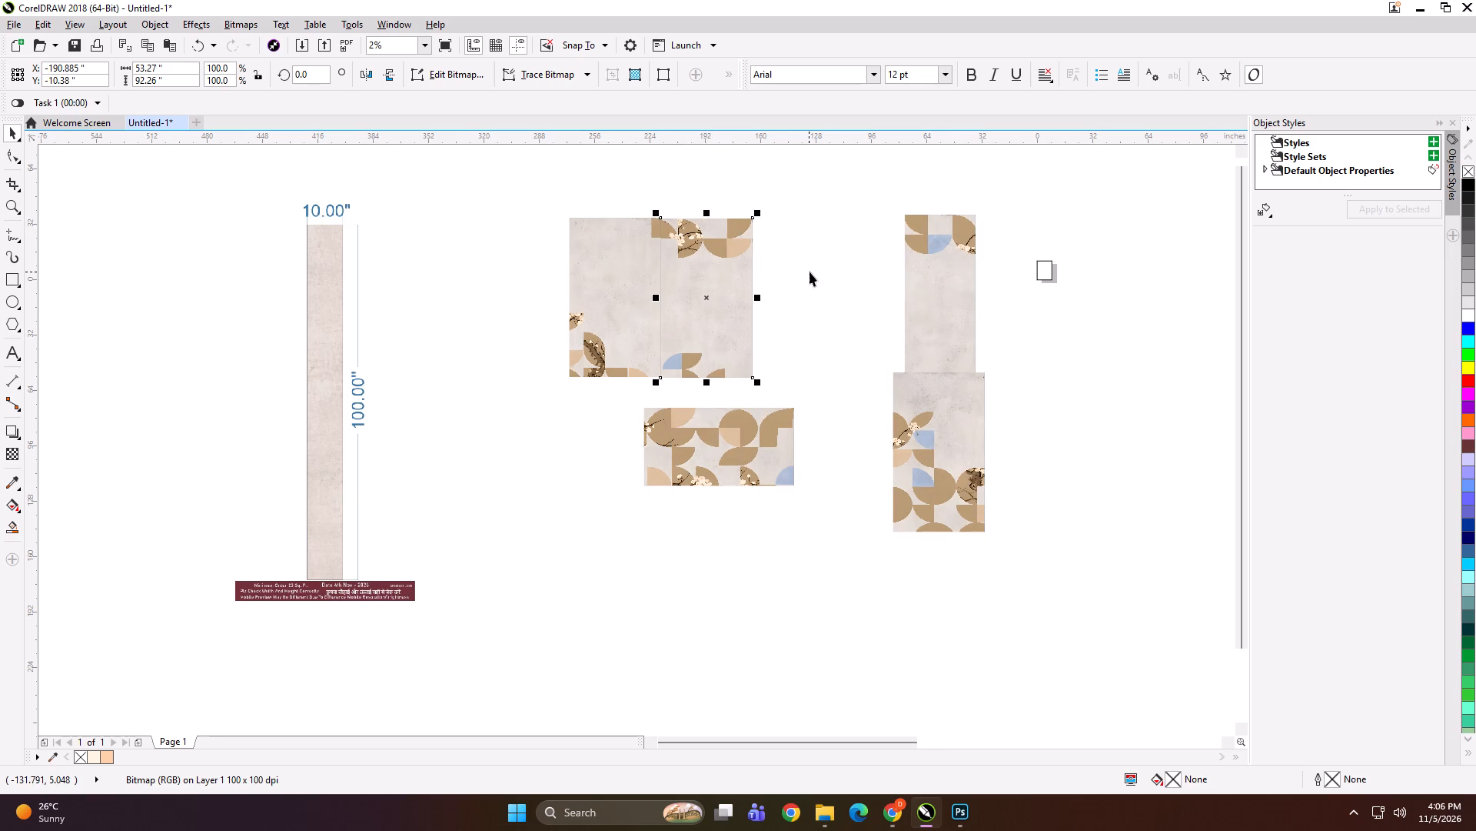
left_click(809, 272)
left_click_drag(743, 437, 663, 483)
left_click(834, 629)
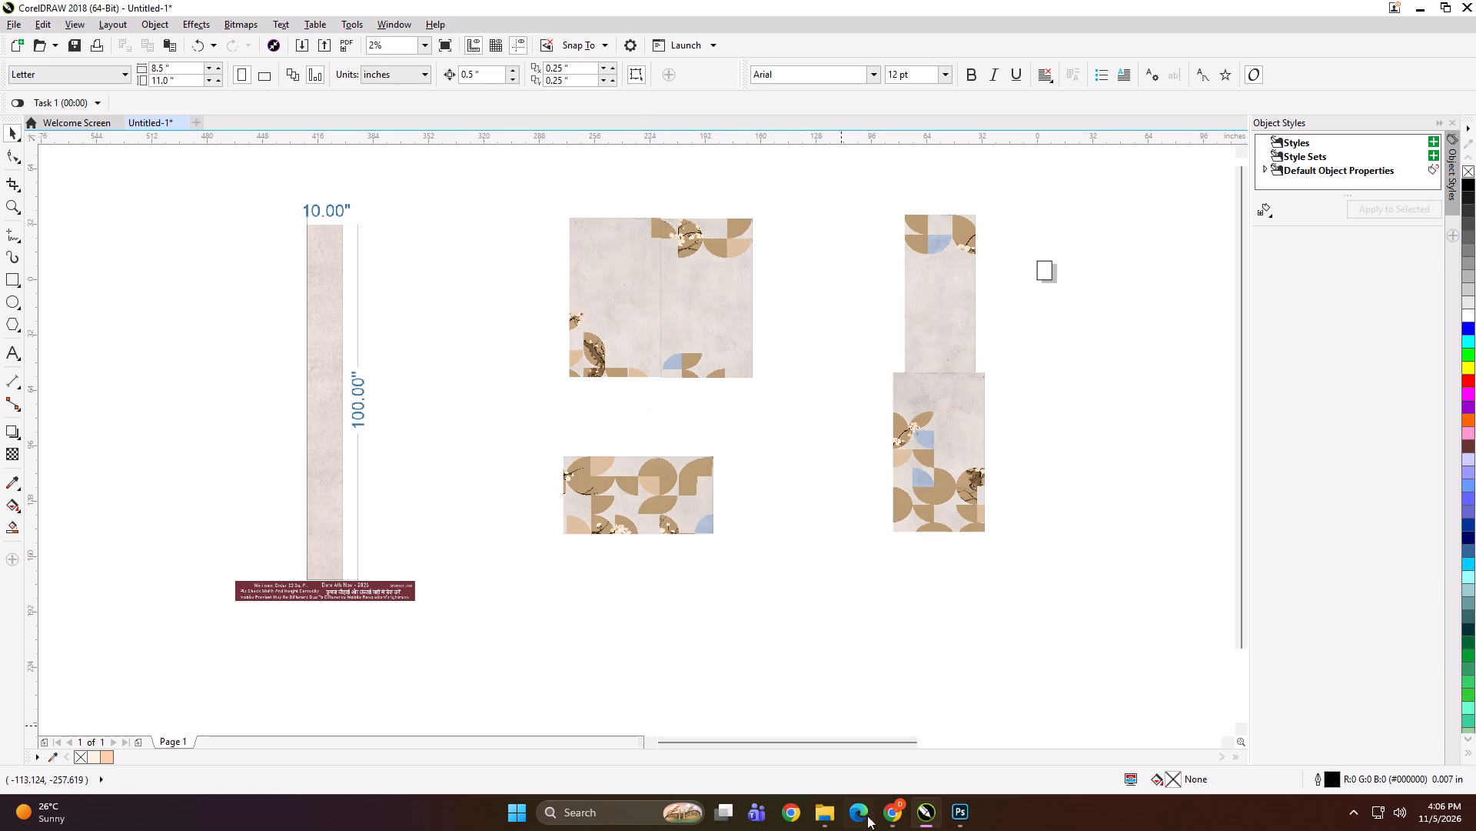
Check the panel order in the 286x92 folder and line up panels 53x92 A, 41x92 D and 87x45 E beside C.
left_click(817, 822)
left_click(835, 400)
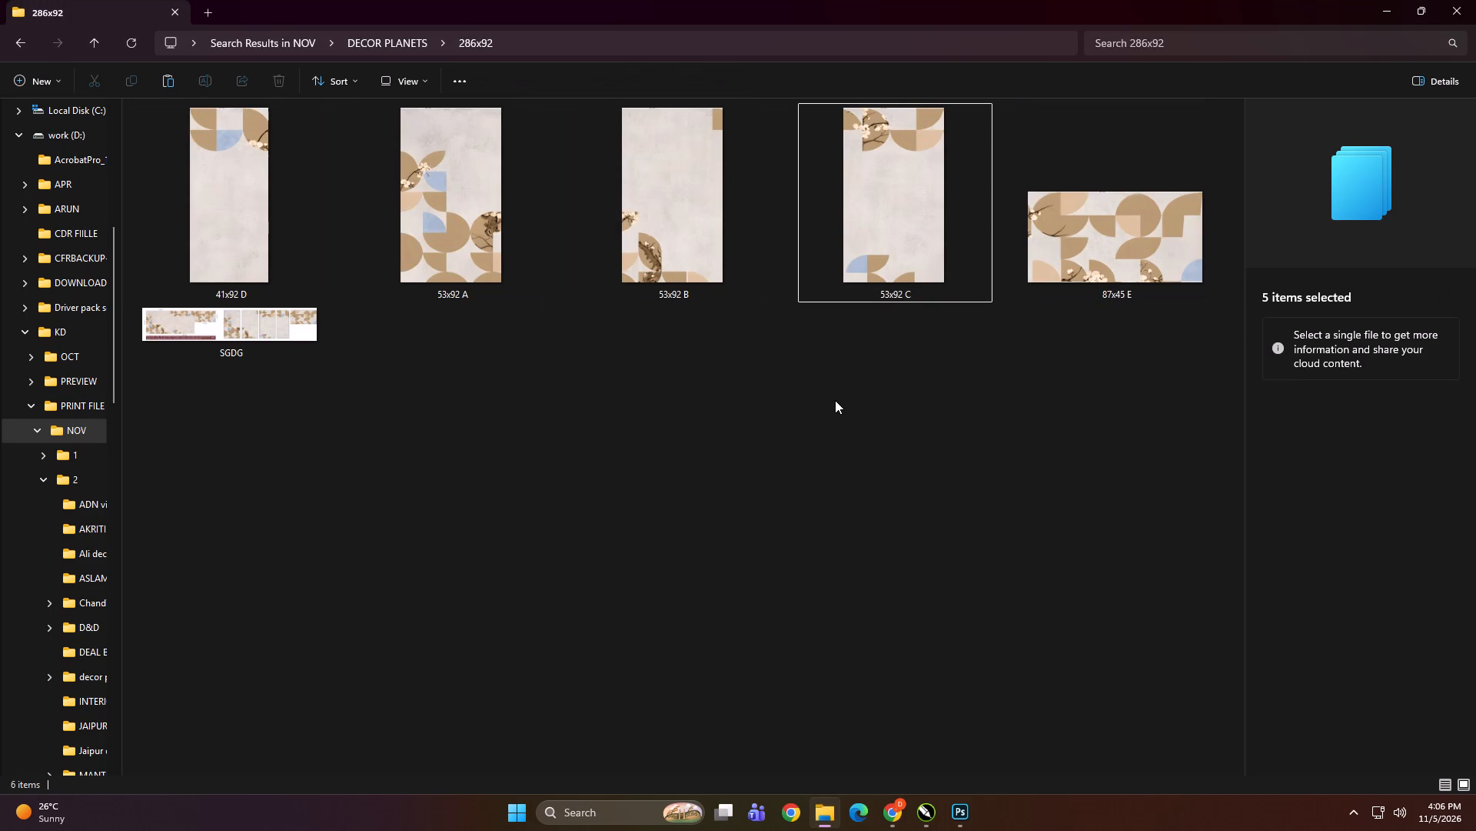
left_click(930, 815)
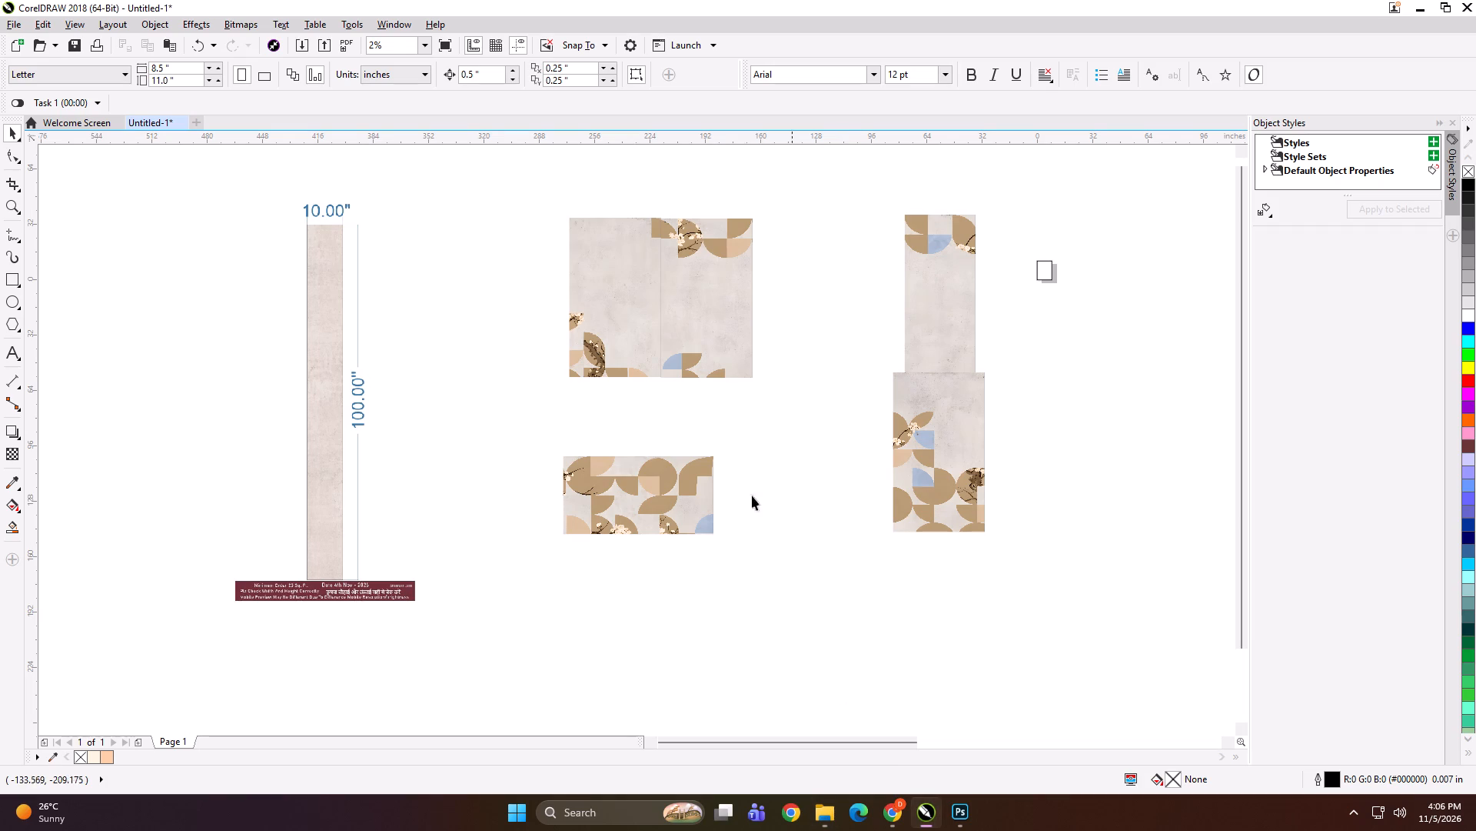
left_click_drag(639, 476, 1095, 222)
left_click_drag(935, 431, 800, 271)
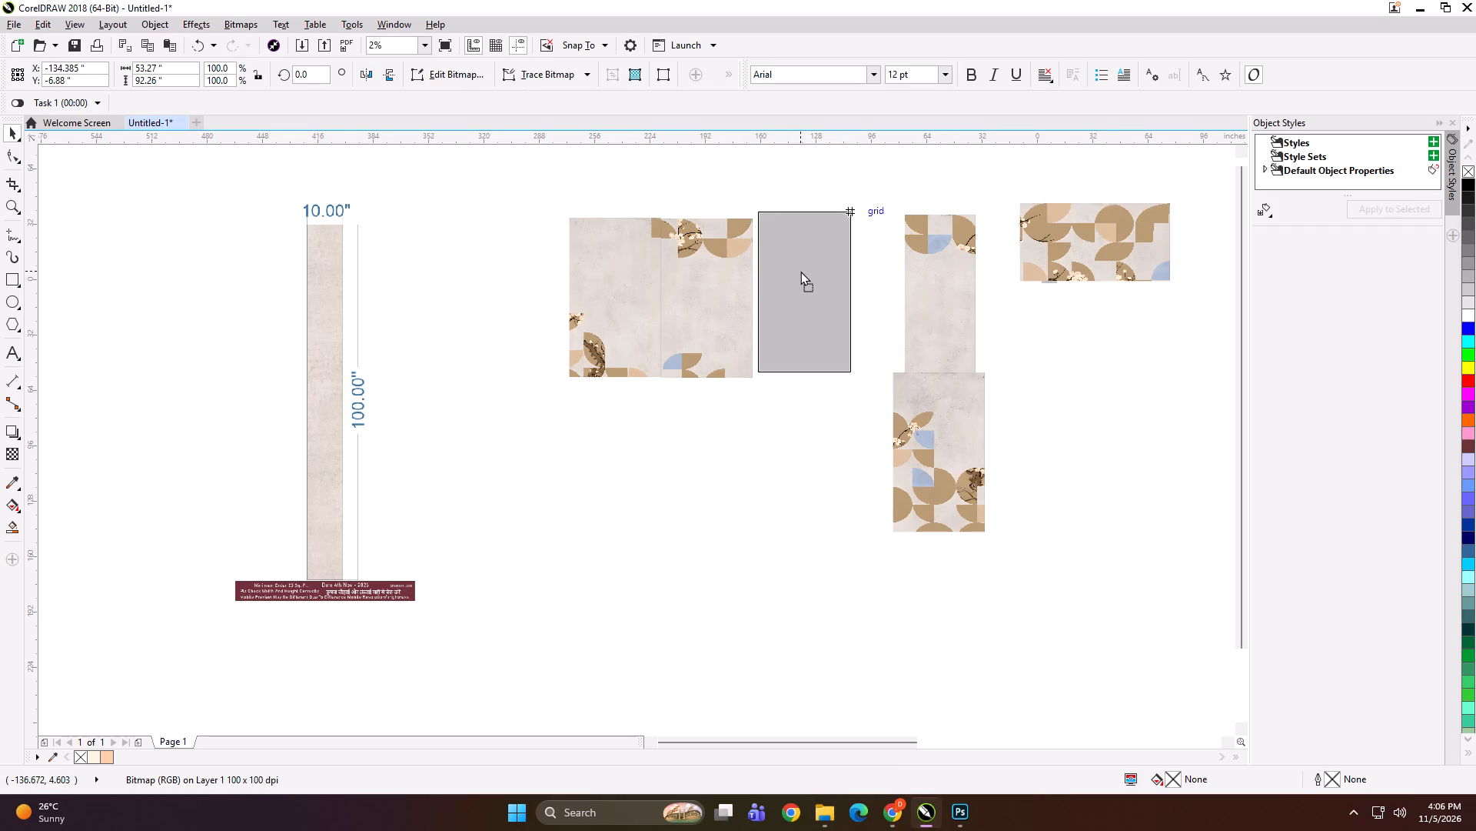
left_click_drag(800, 271, 796, 279)
left_click(795, 279)
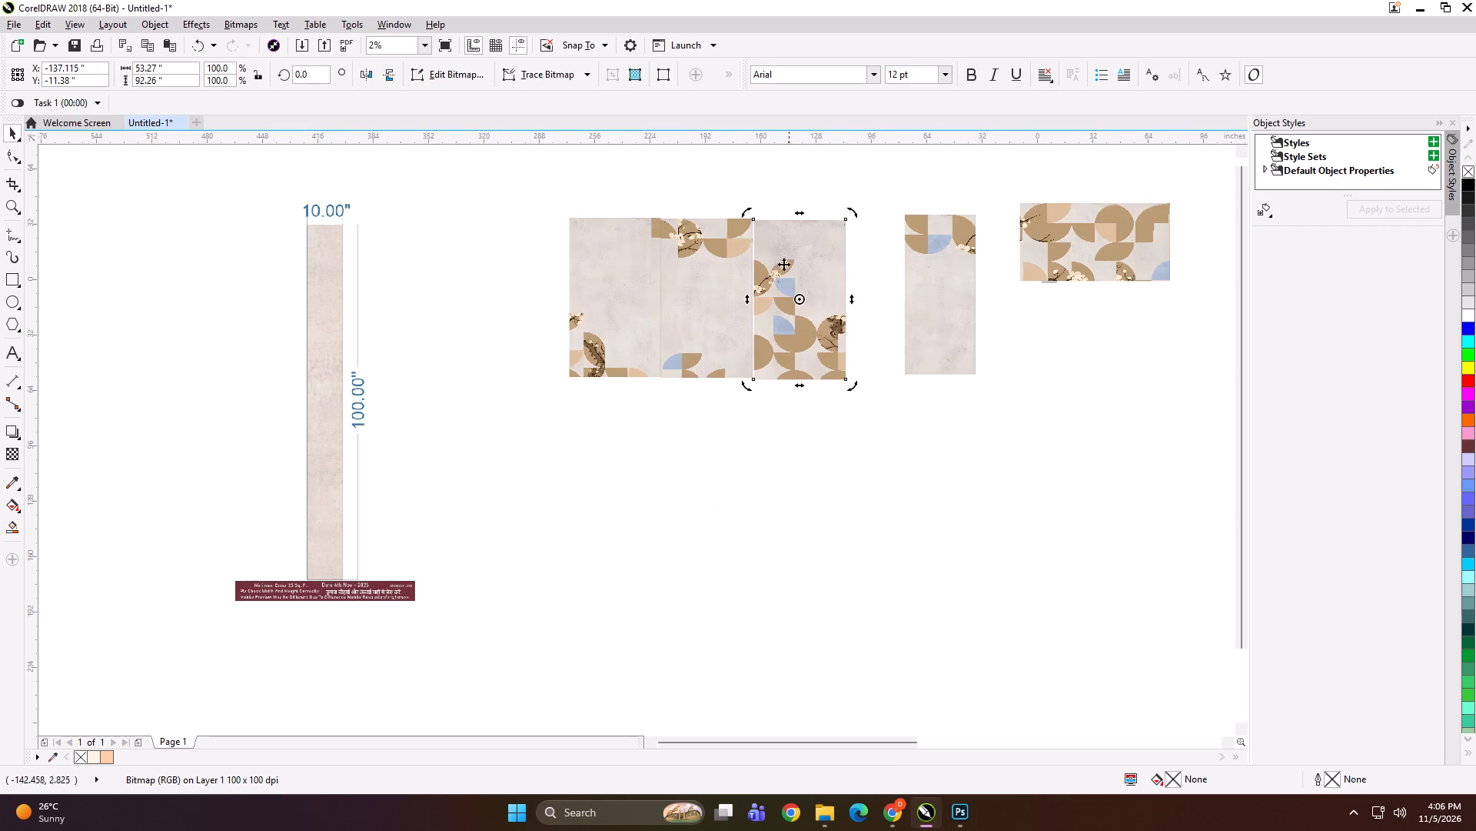
left_click_drag(935, 260, 900, 259)
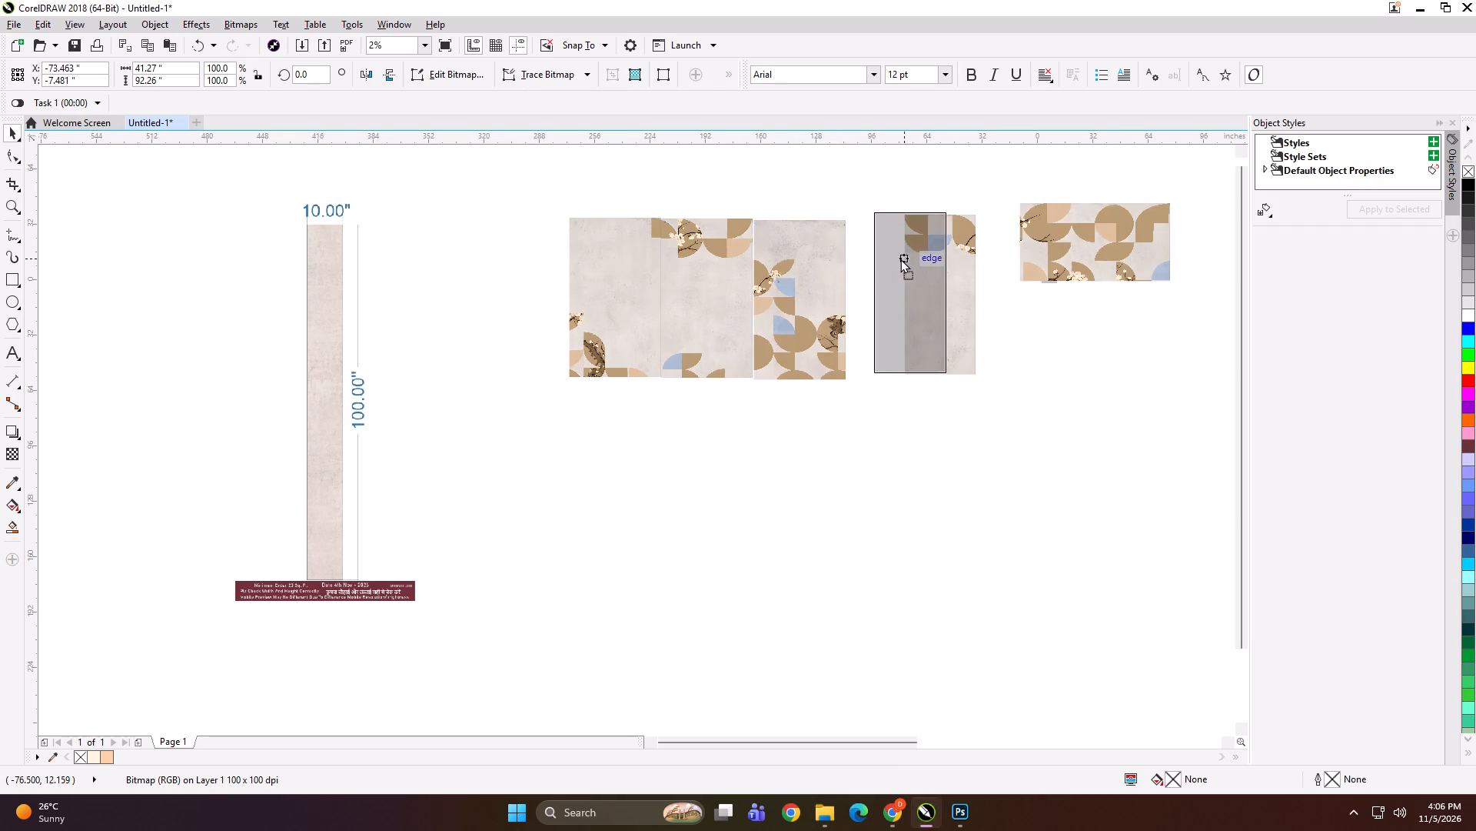
left_click_drag(900, 259, 877, 266)
left_click_drag(1029, 234, 930, 254)
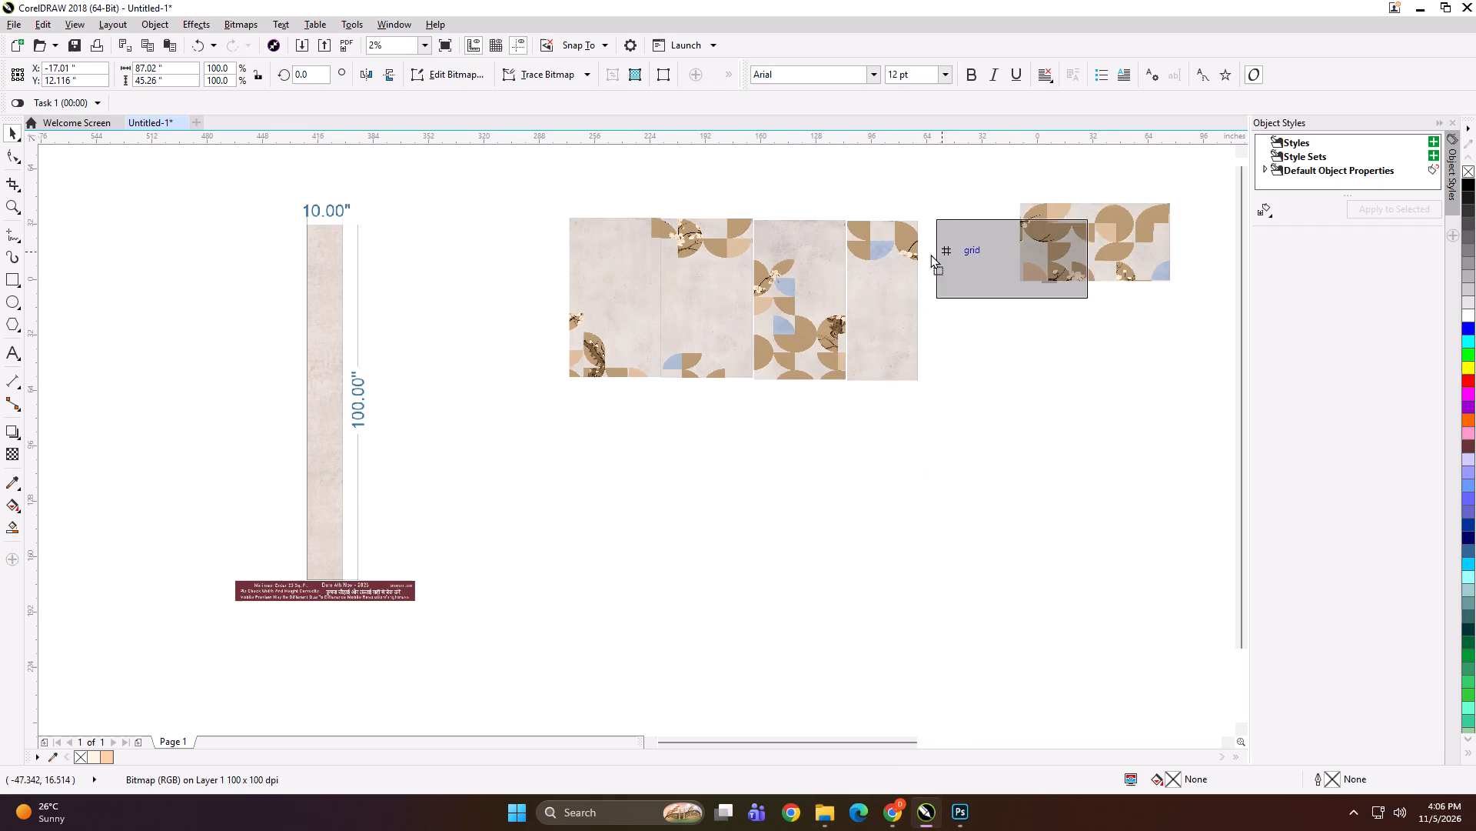
left_click_drag(930, 254, 926, 252)
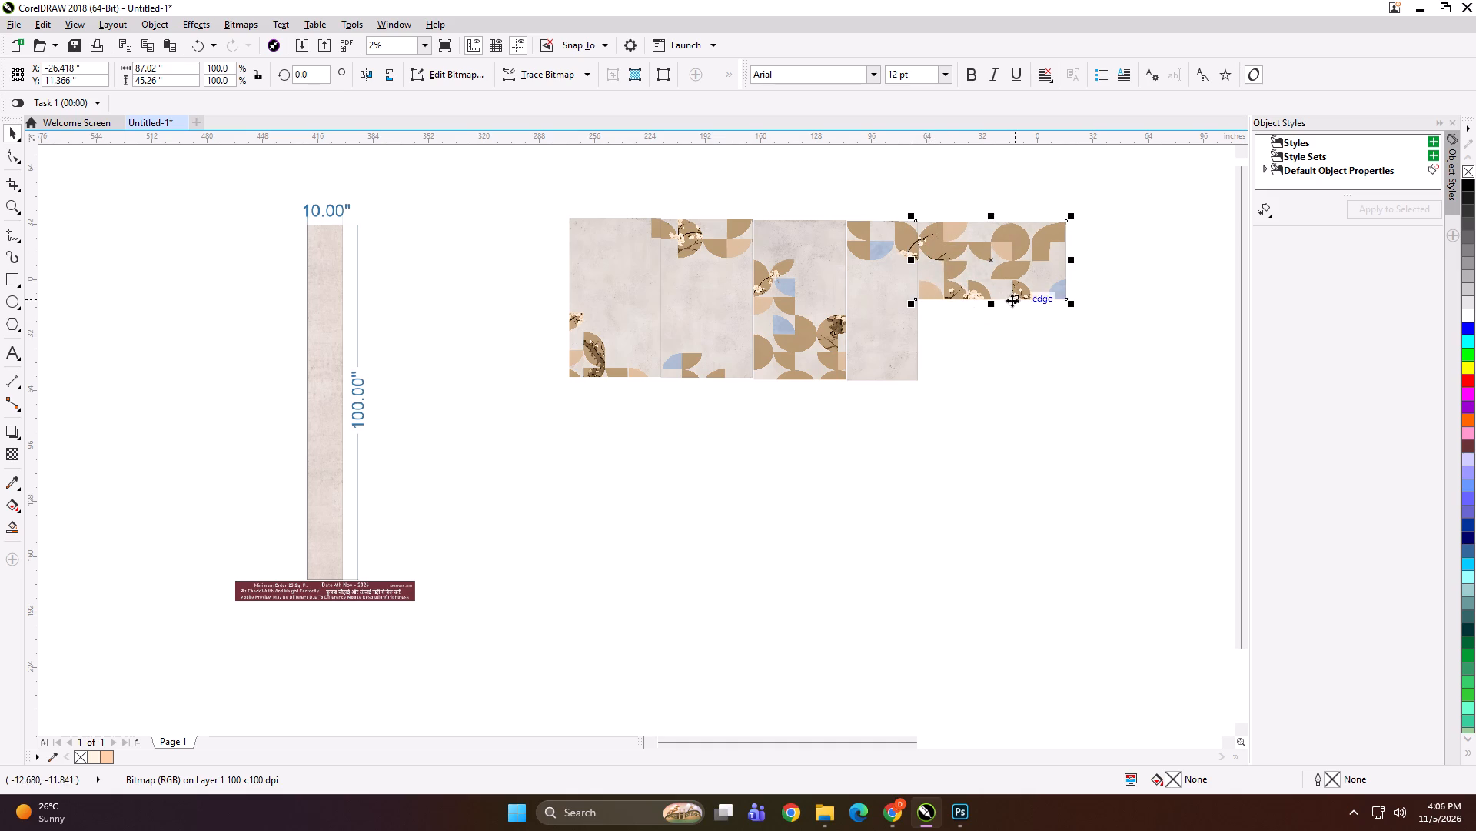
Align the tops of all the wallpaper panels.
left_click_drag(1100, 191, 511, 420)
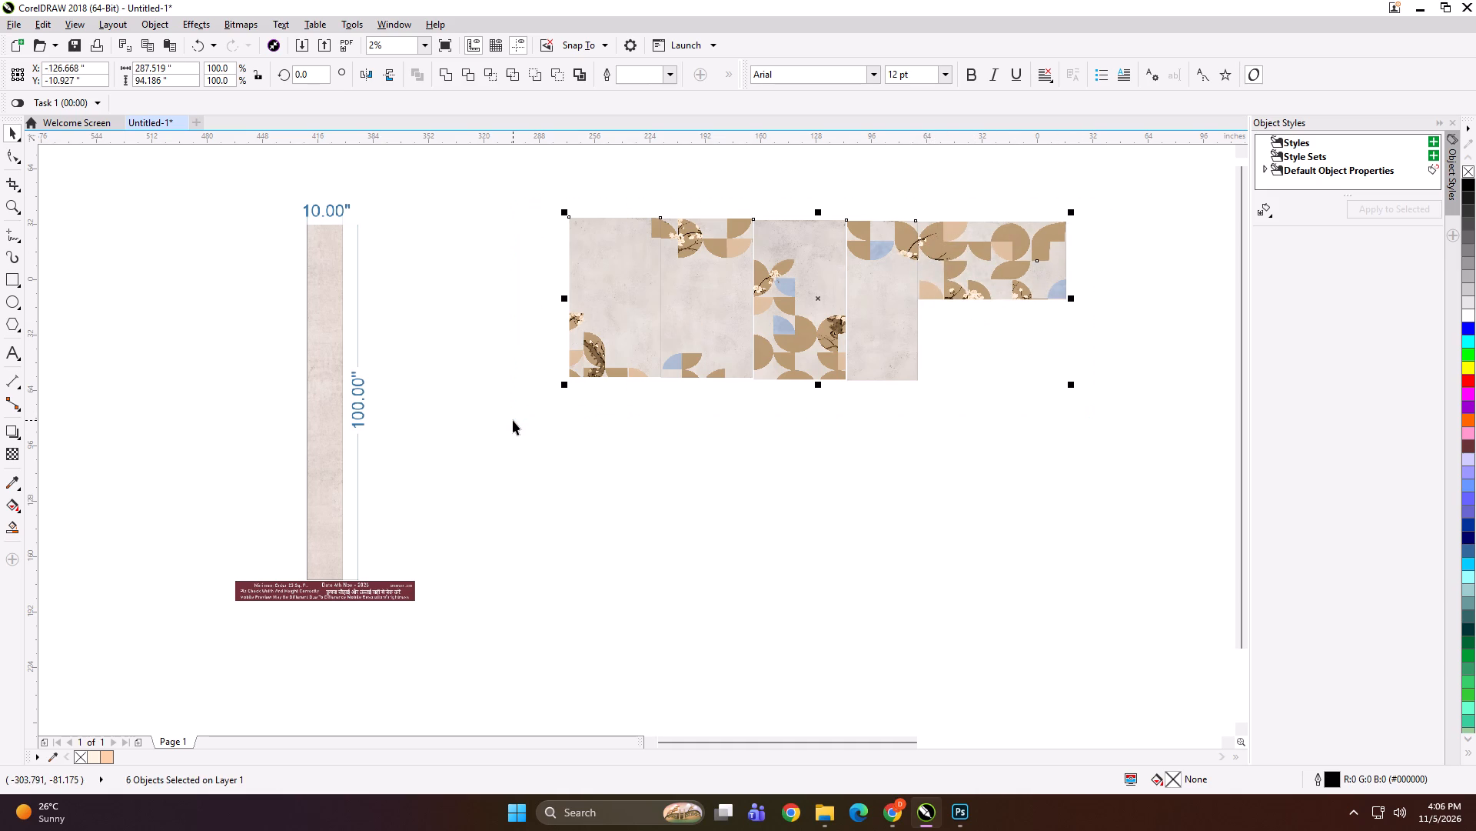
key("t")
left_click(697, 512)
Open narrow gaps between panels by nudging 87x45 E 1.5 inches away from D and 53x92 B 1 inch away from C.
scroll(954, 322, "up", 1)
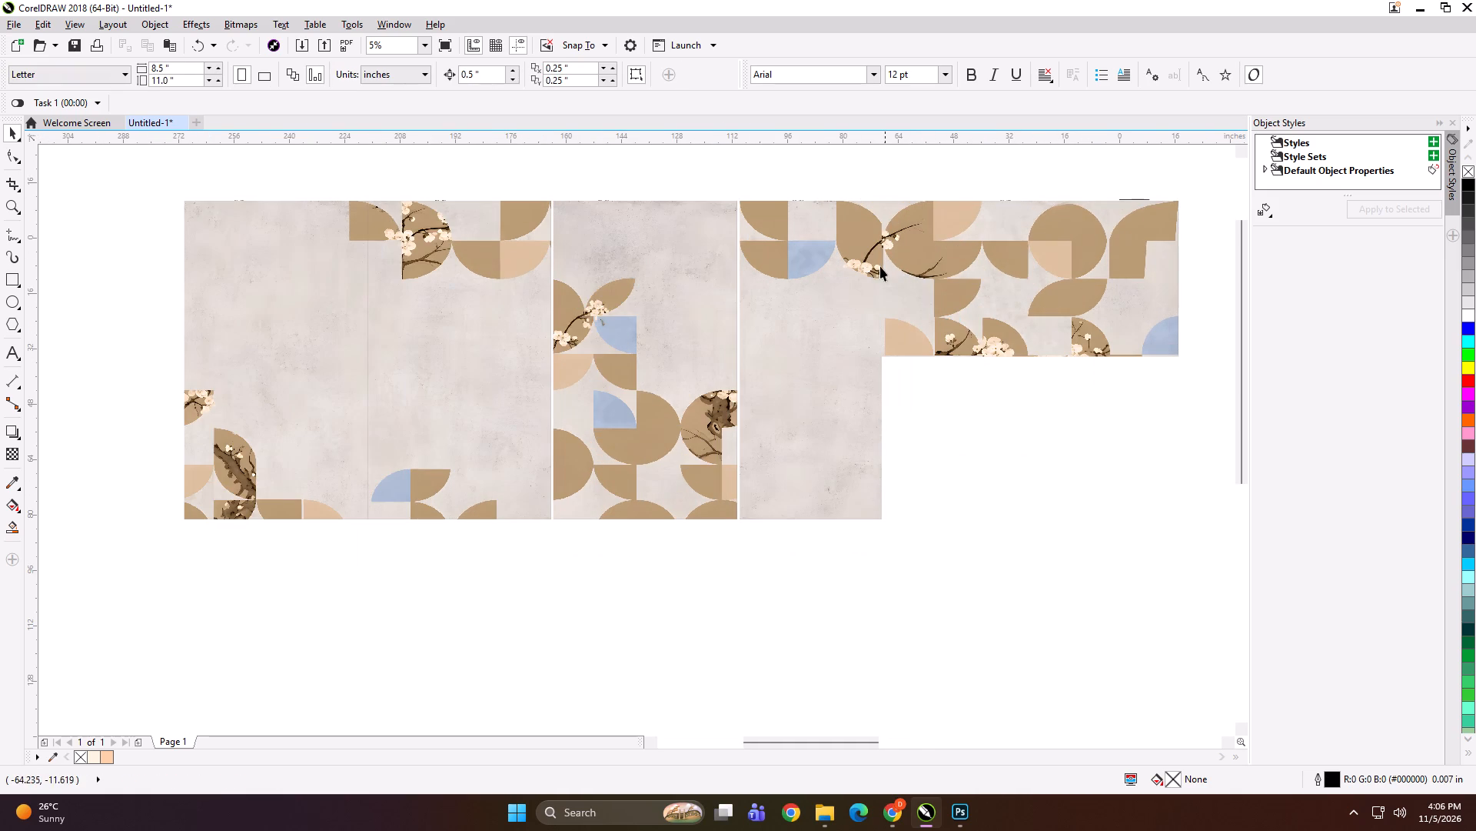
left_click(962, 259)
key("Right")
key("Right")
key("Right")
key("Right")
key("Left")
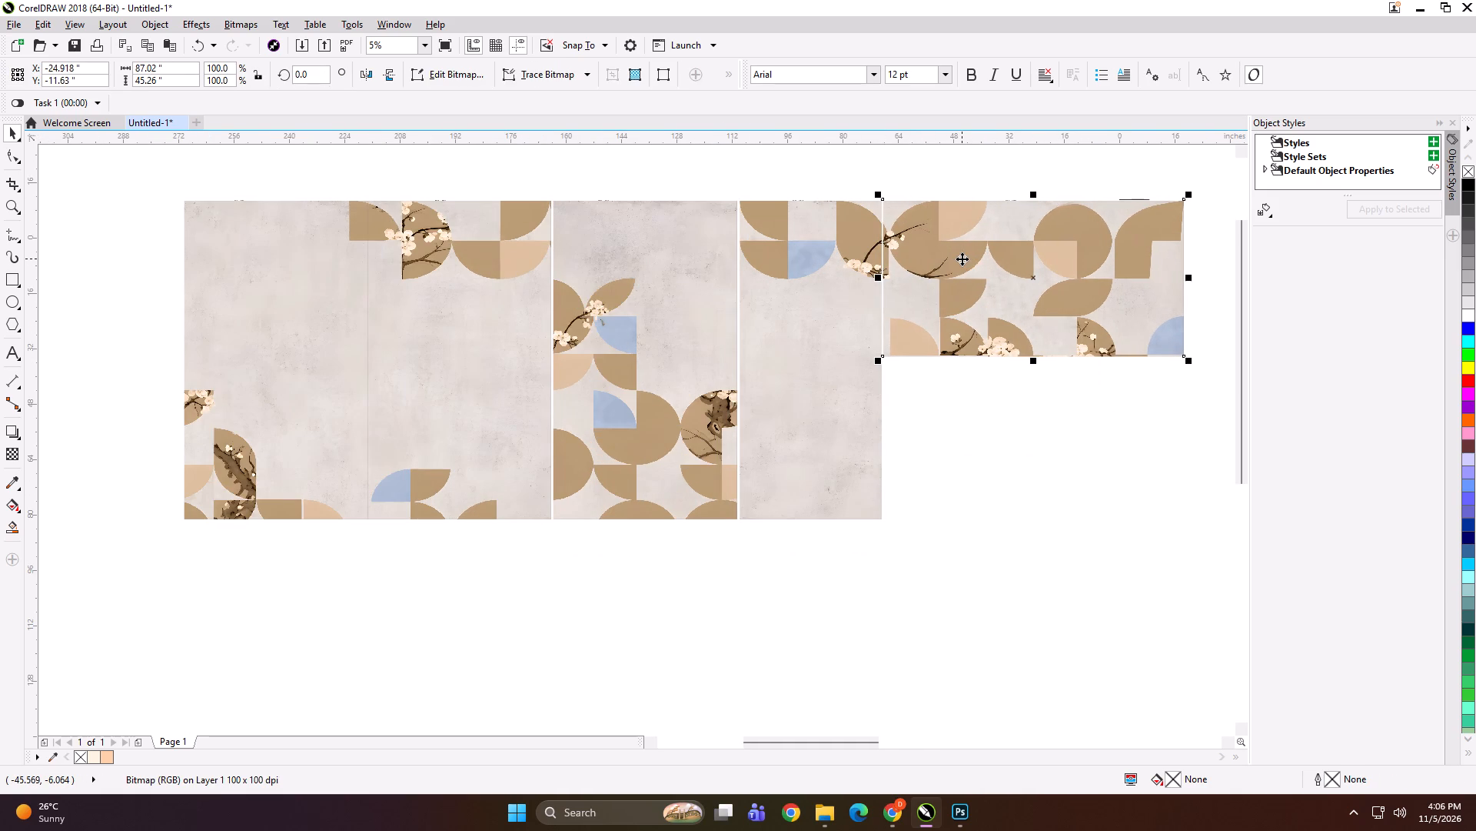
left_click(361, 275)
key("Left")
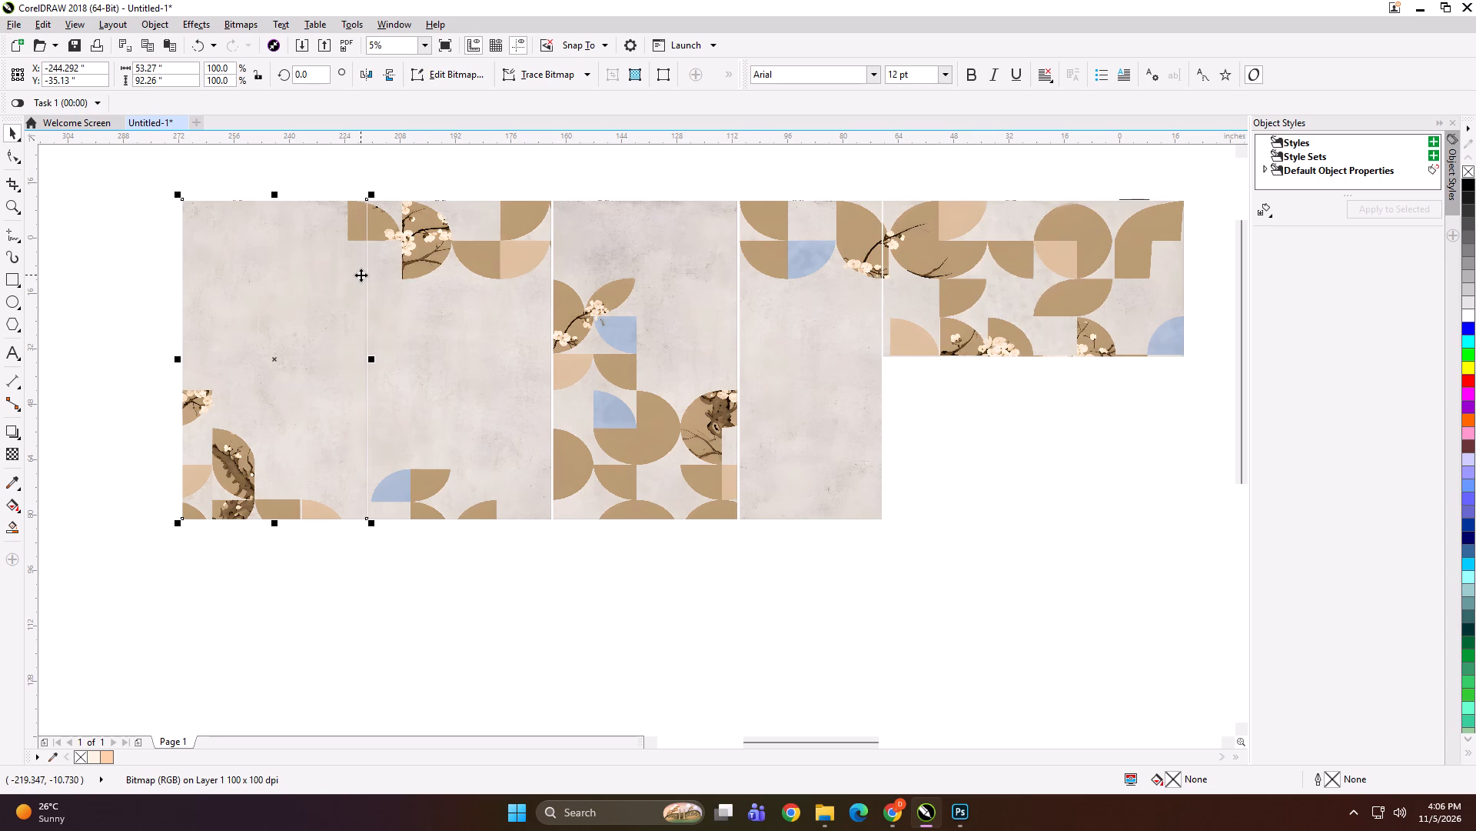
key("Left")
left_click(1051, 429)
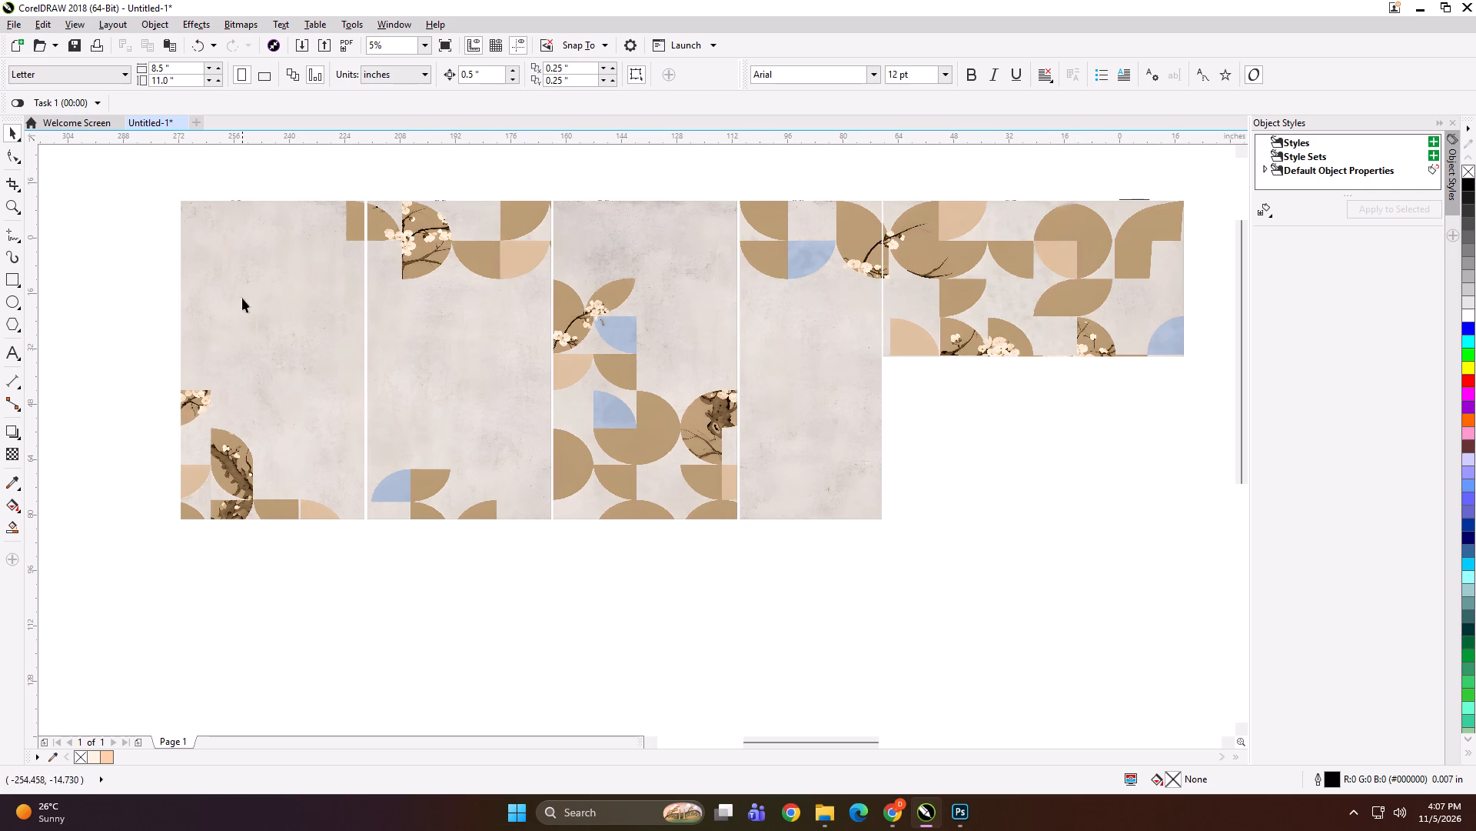
Reorder the wallpaper panels so 53x92 A comes first, with 53x92 B directly after it and C moved over toward D.
left_click_drag(170, 321, 1032, 515)
left_click_drag(604, 341, 576, 447)
left_click_drag(583, 426, 298, 519)
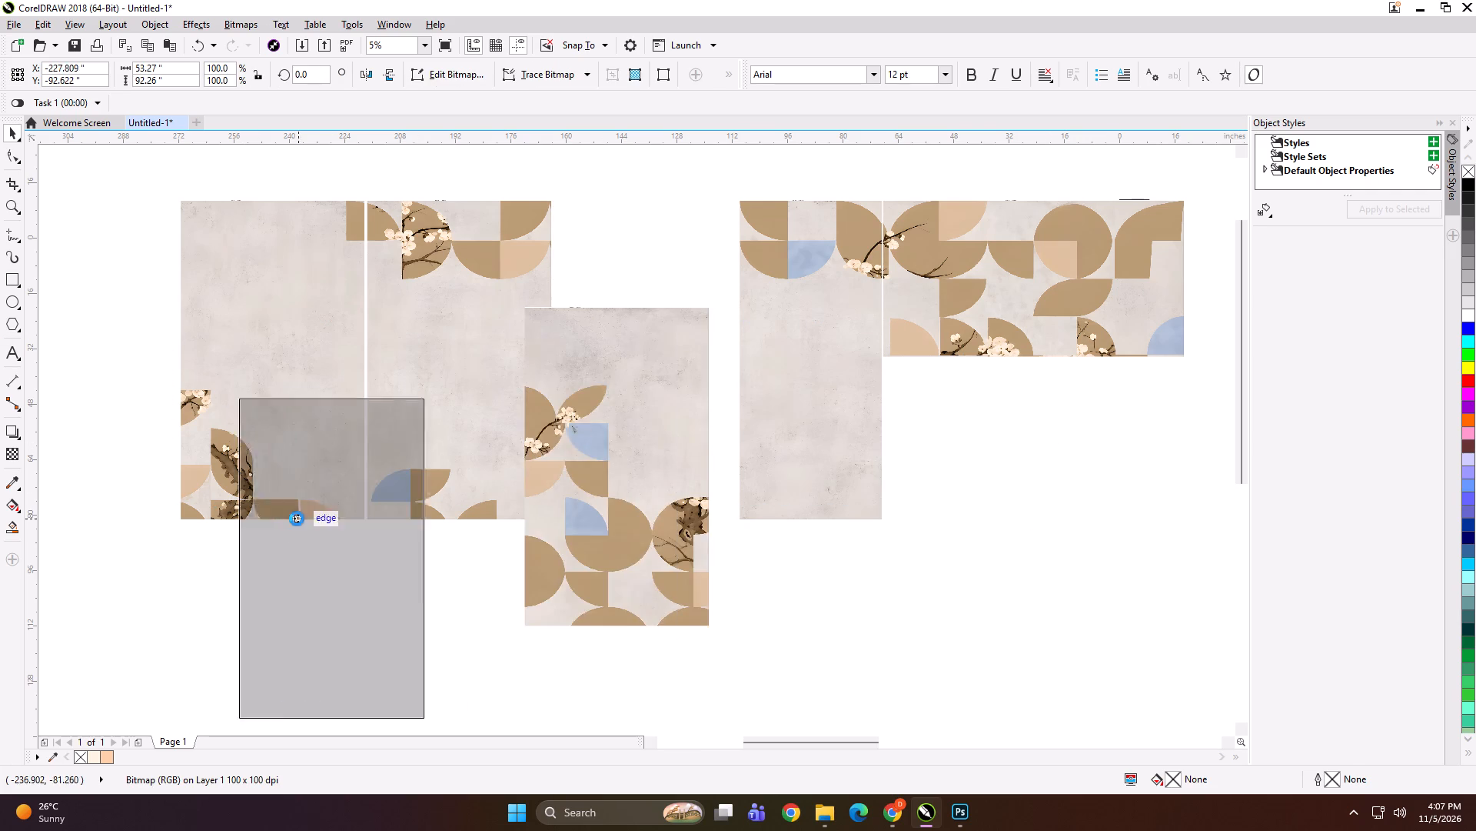
left_click_drag(407, 308, 578, 262)
left_click_drag(347, 507, 170, 556)
left_click_drag(301, 500, 309, 354)
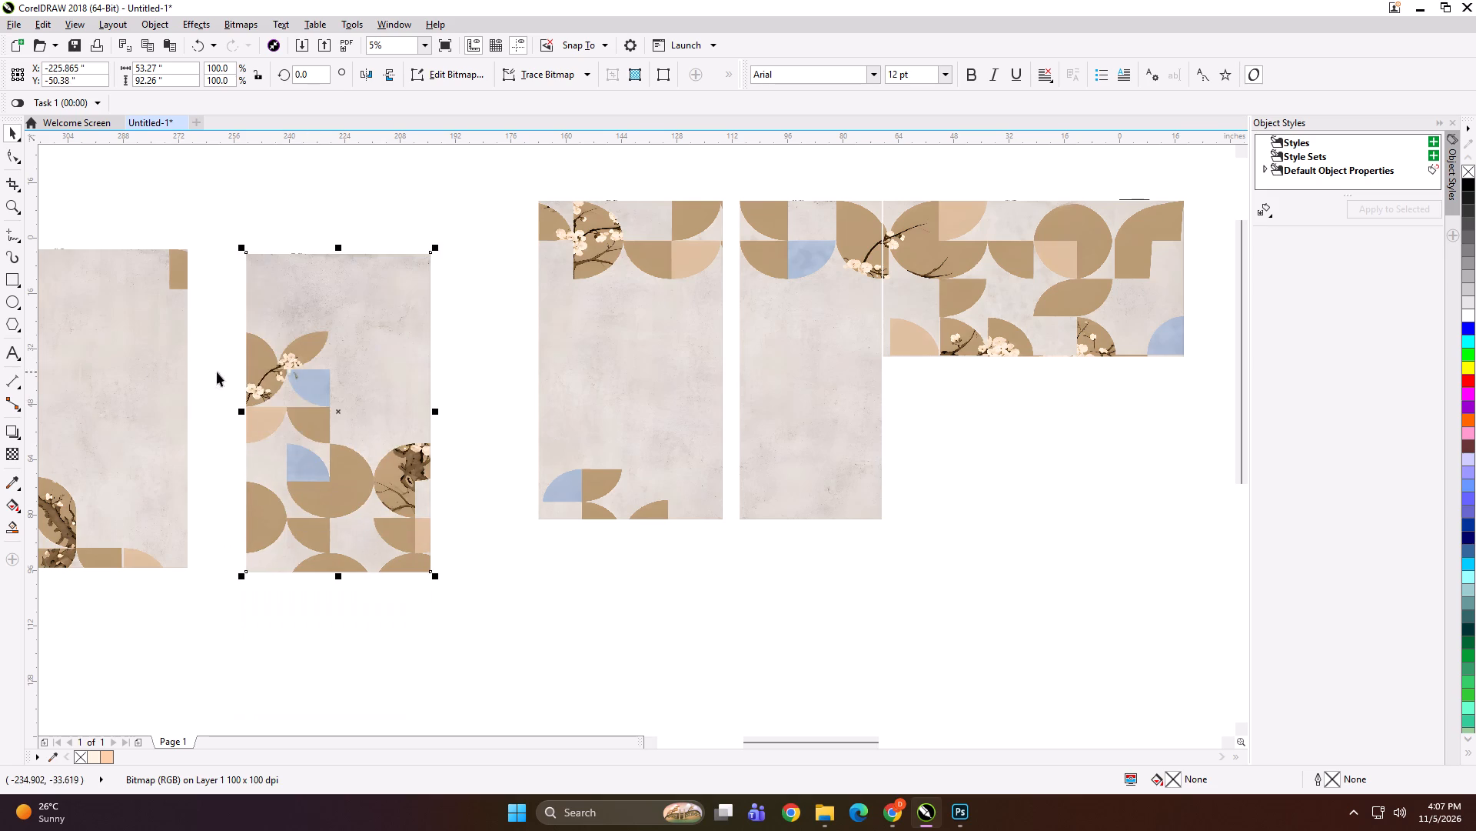
left_click_drag(151, 365, 568, 349)
left_click(408, 355)
left_click_drag(367, 355, 298, 344)
left_click_drag(460, 380, 414, 382)
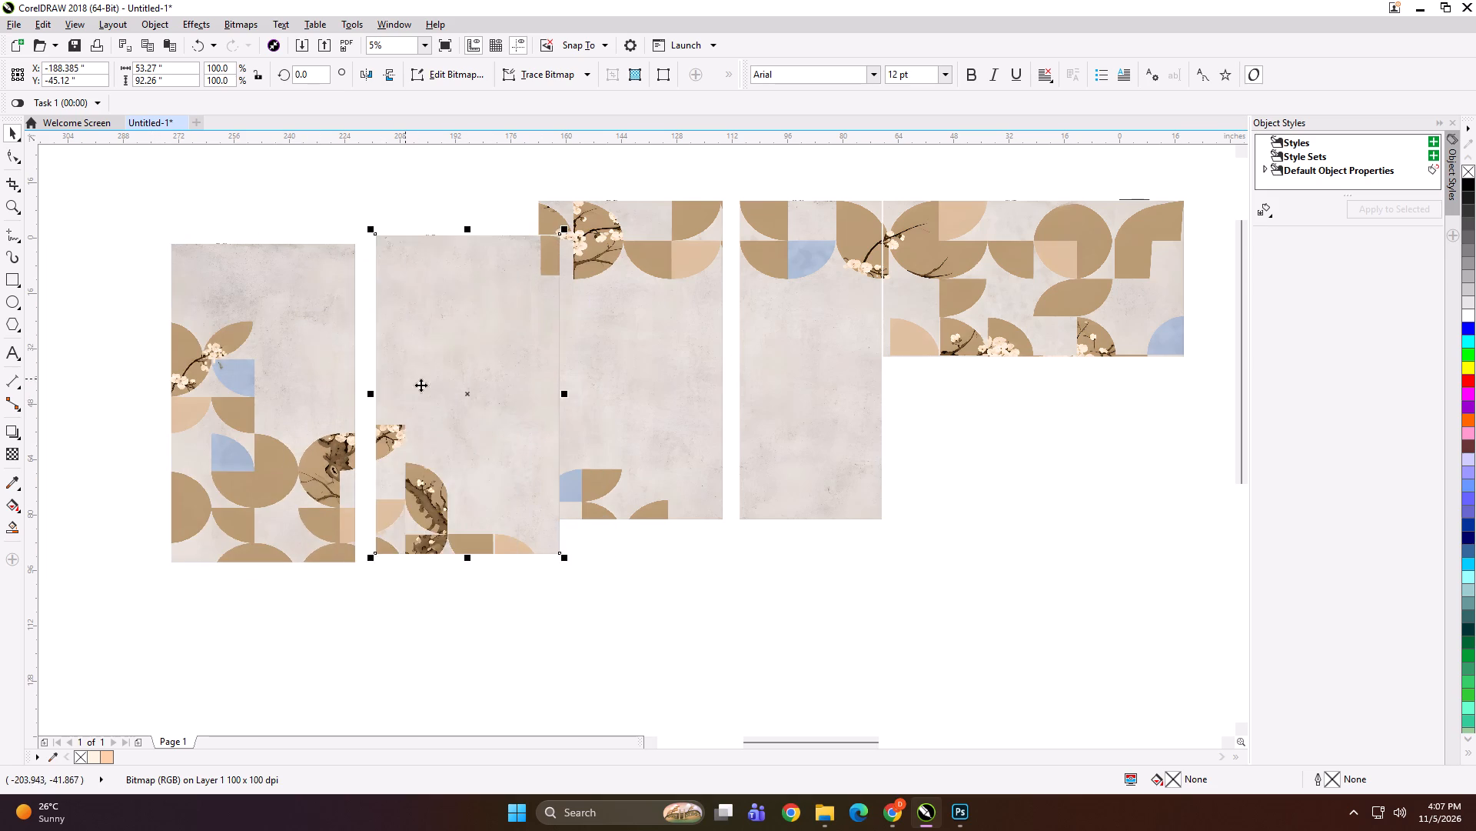
left_click_drag(448, 390, 425, 395)
Move panels 53x92 C, 41x92 D and 87x45 E slightly down and close up beside B to continue the row.
left_click_drag(595, 319, 617, 350)
left_click_drag(610, 341, 585, 341)
left_click(602, 334)
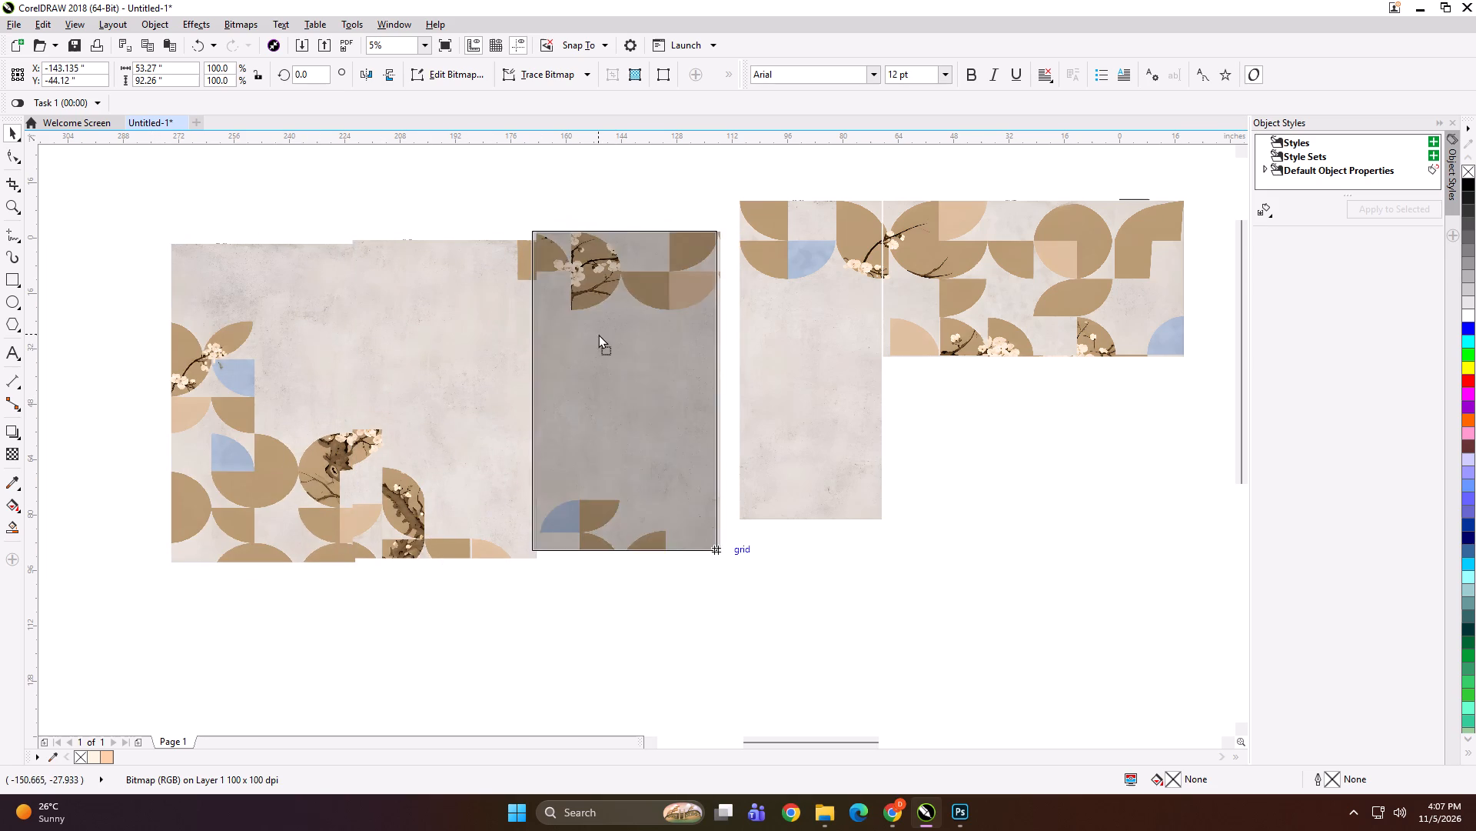
left_click_drag(756, 320, 763, 352)
left_click_drag(786, 361, 761, 361)
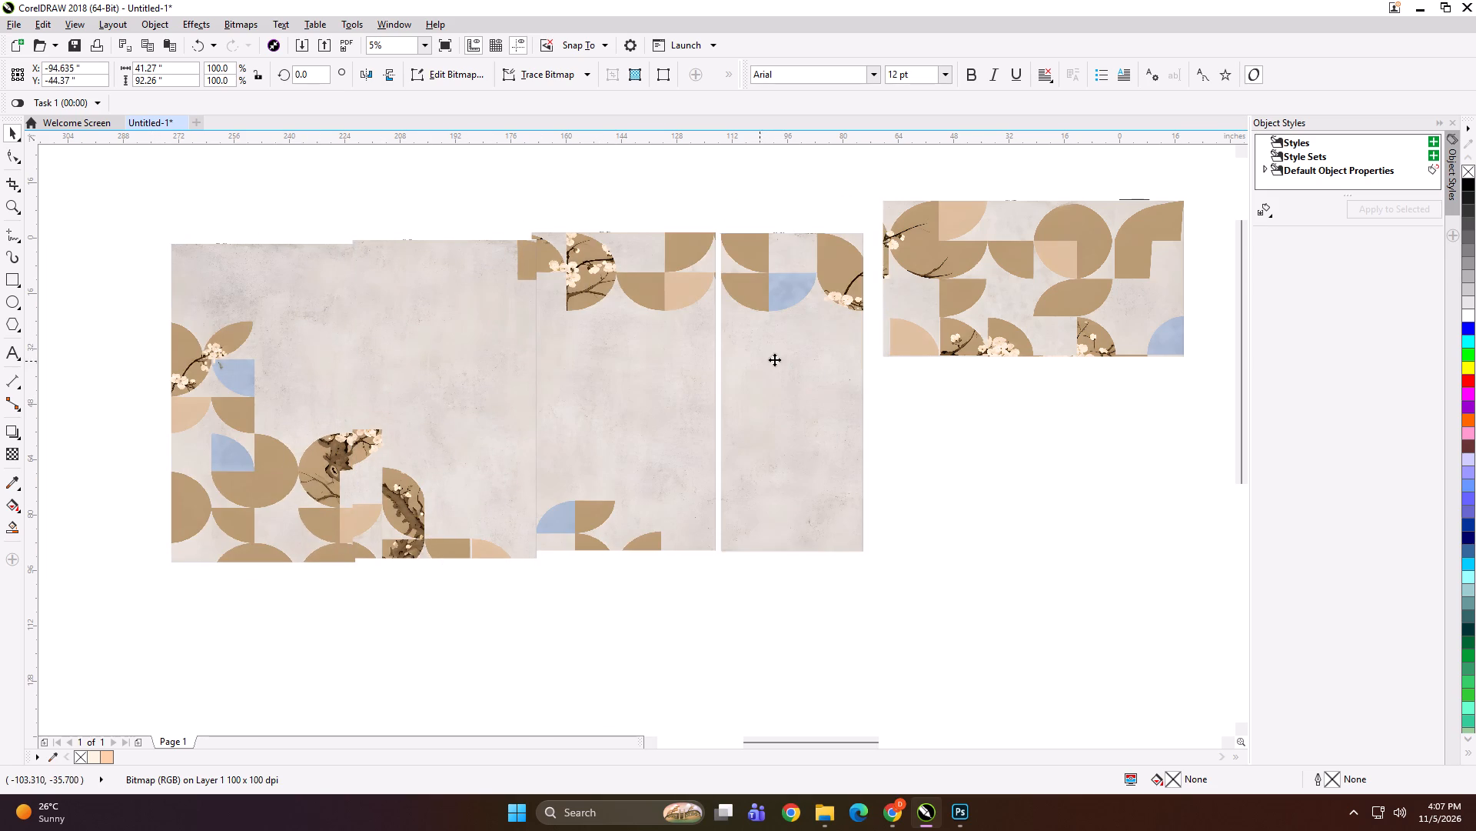
left_click_drag(982, 312, 989, 333)
left_click_drag(988, 314, 964, 317)
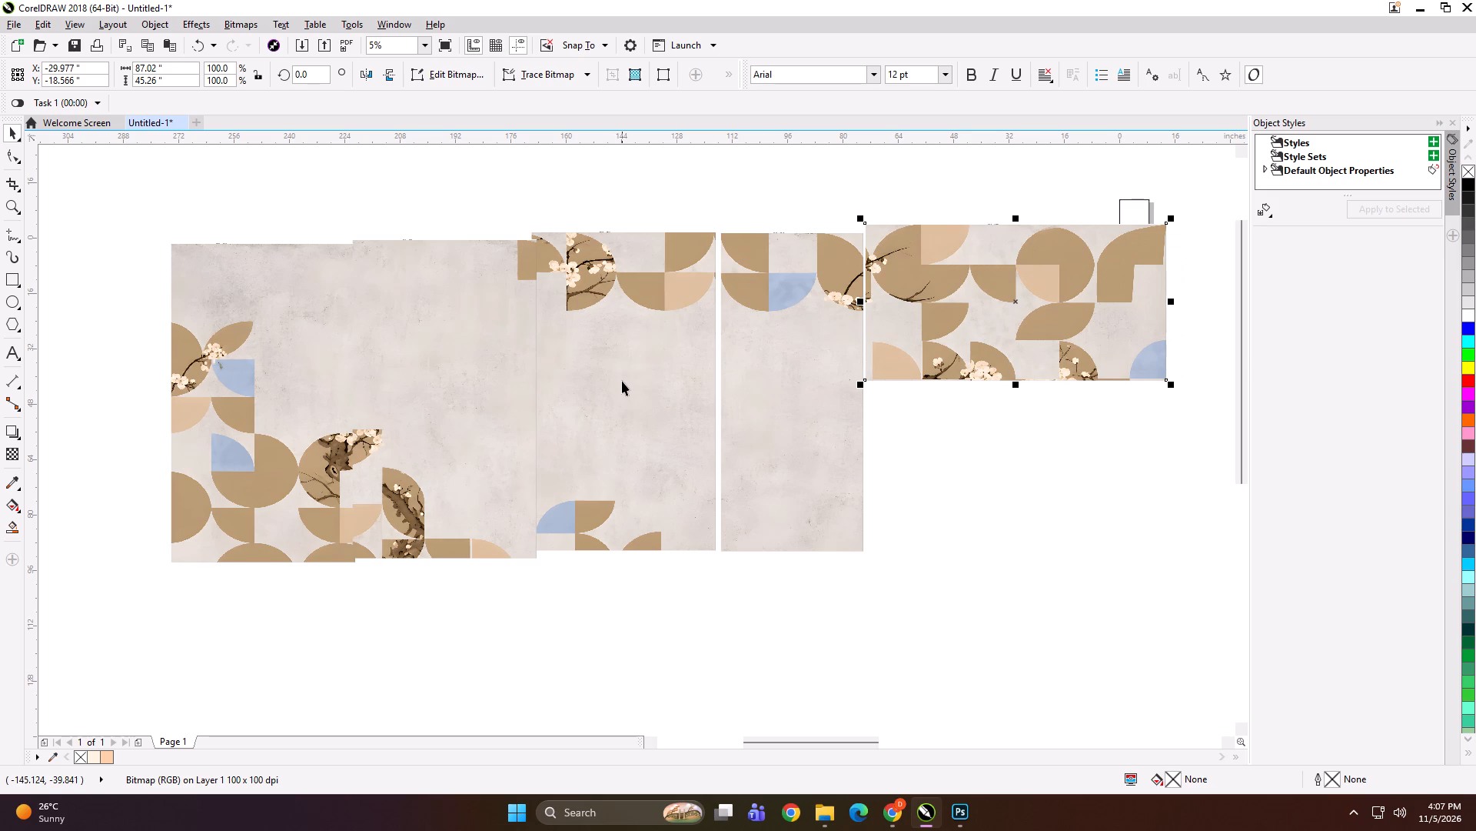
Align the tops of all the panels in the rearranged row.
scroll(724, 264, "down", 1)
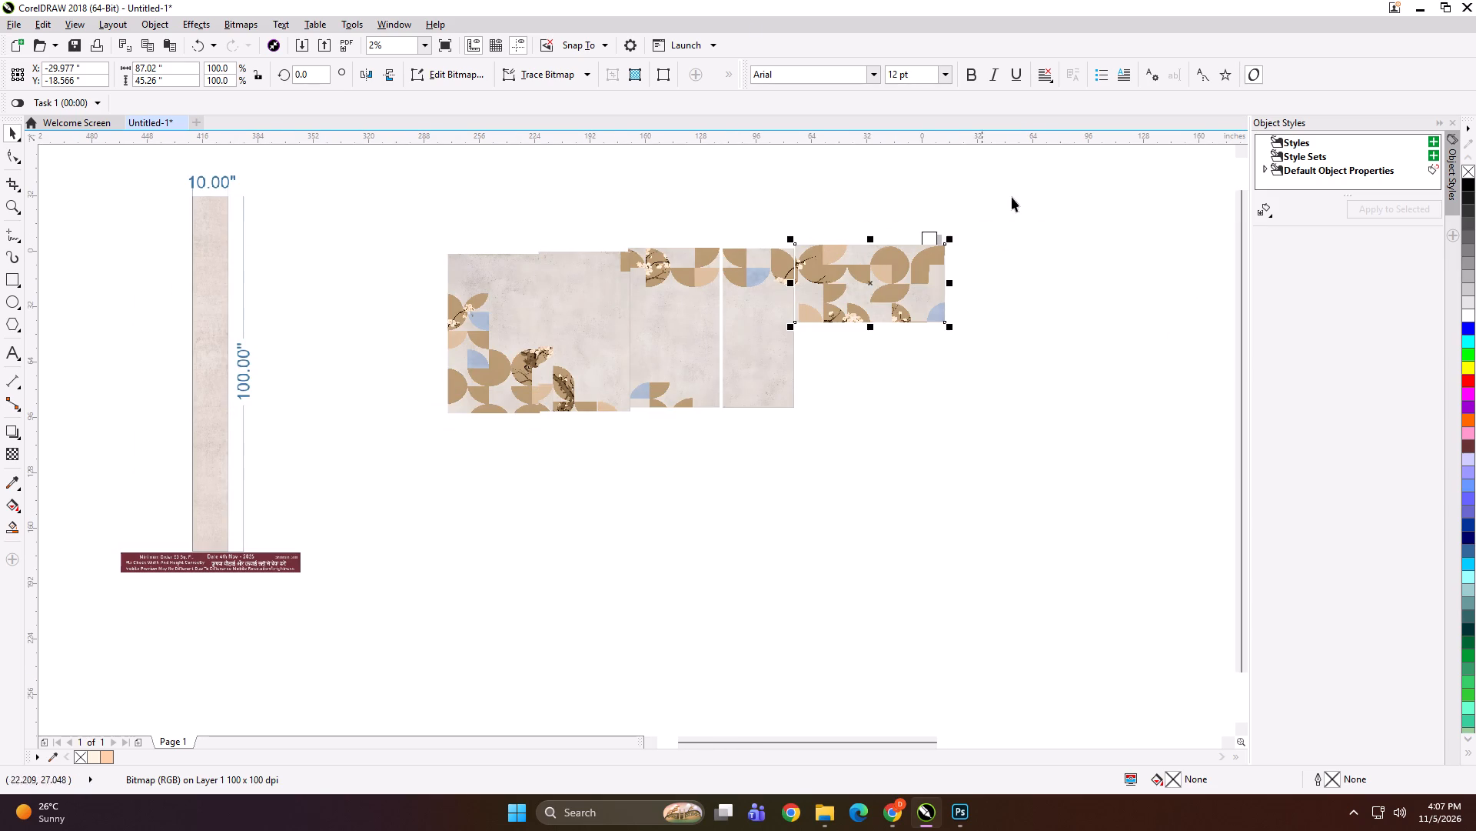
left_click_drag(1020, 201, 410, 459)
key("t")
left_click(666, 468)
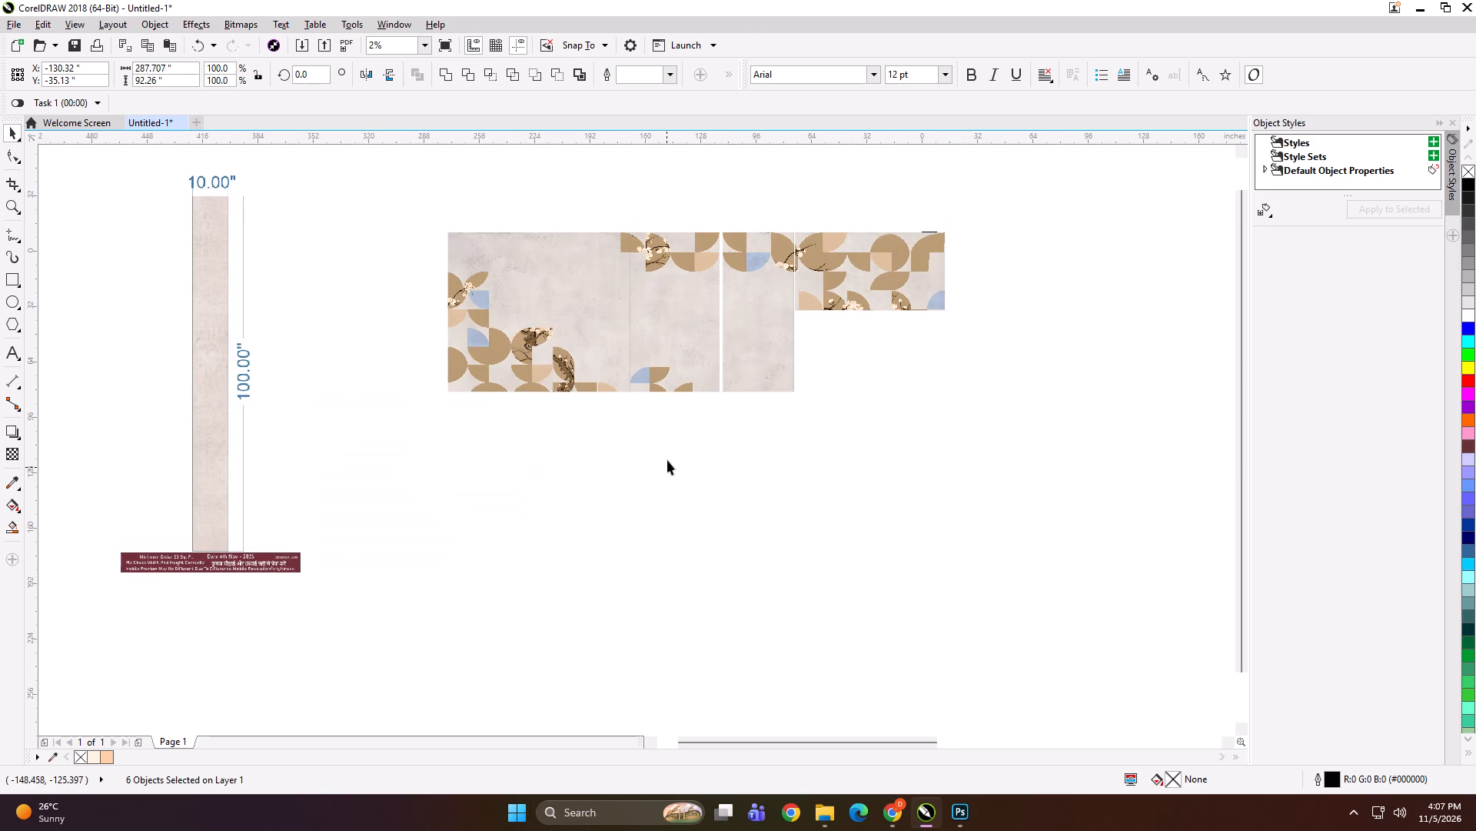
Nudge panel 53x92 A 1.5 inches left to leave a narrow gap before B.
left_click(489, 312)
key("Left")
key("Left")
key("Left")
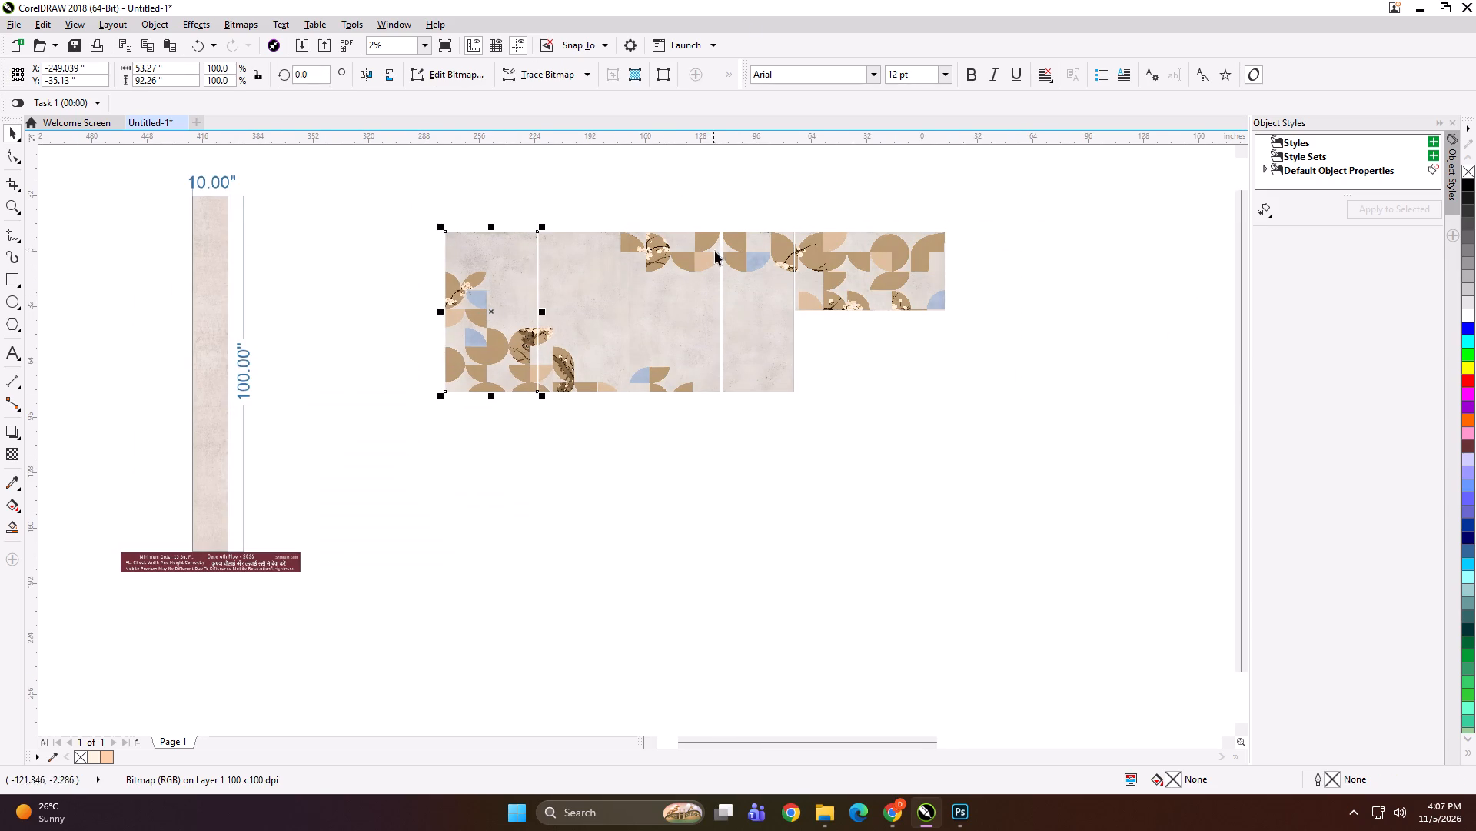
Nudge panel 41x92 D 1.5 inches left toward C and panel 87x45 E about 2.5 inches left against D.
scroll(768, 244, "up", 1)
left_click(766, 255)
key("Left")
key("Left")
key("Left")
left_click(900, 284)
key("Left")
key("Left")
key("Left")
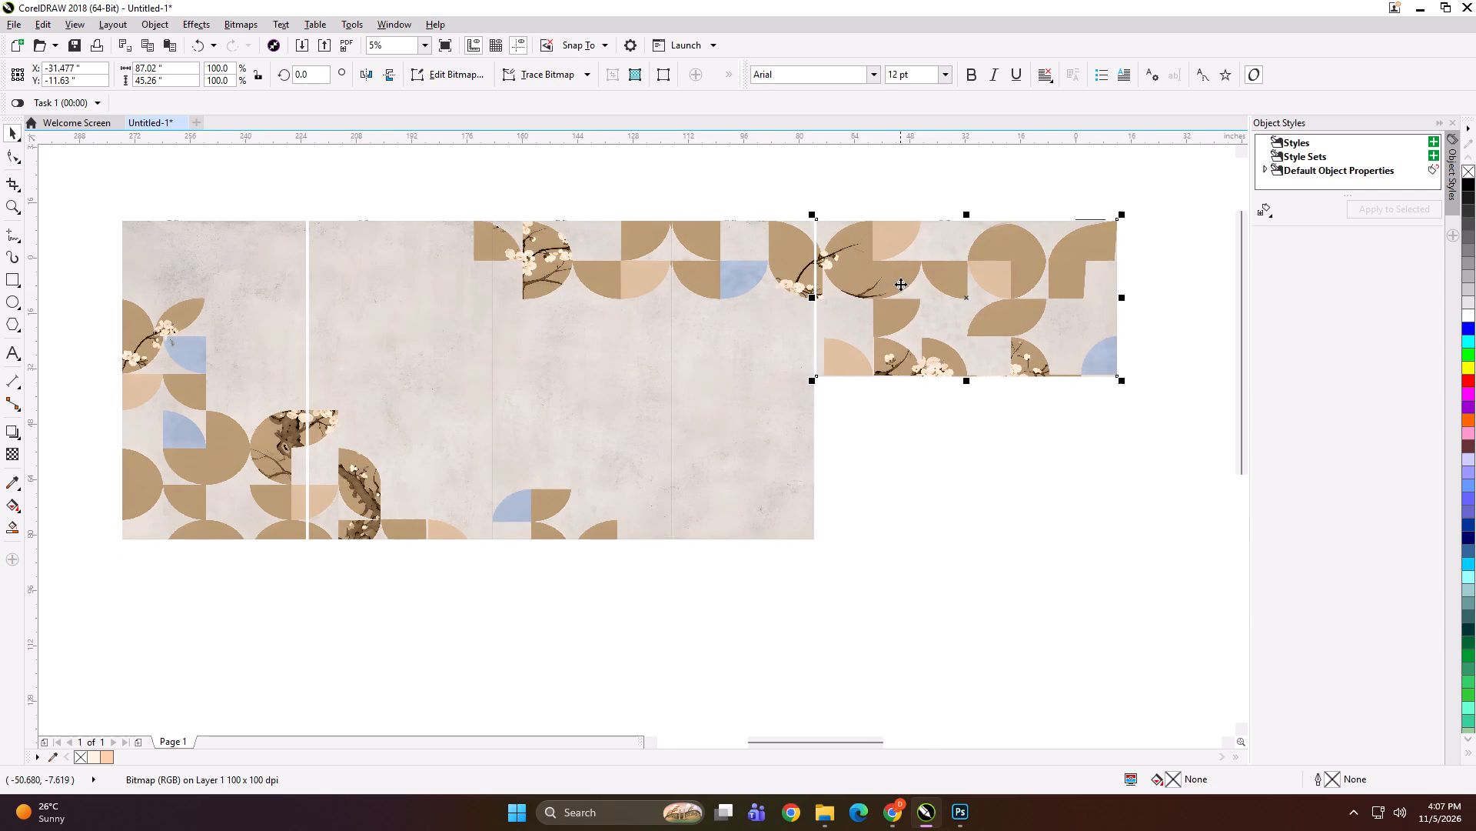
key("Left")
key("Left")
left_click(710, 176)
scroll(710, 179, "down", 1)
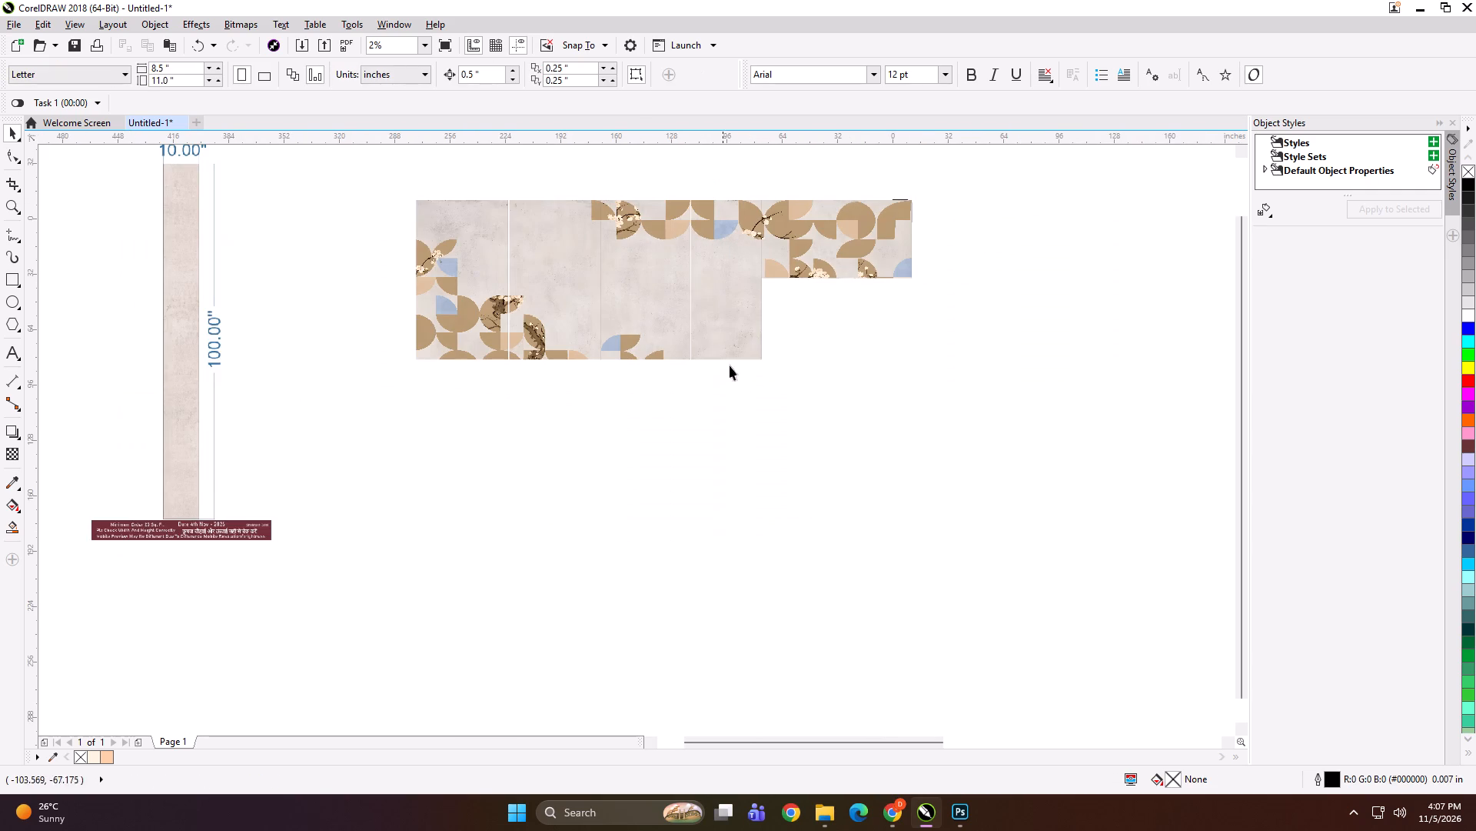
left_click(867, 409)
Switch to File Explorer and look through the preview images in the Downloads folder, from today's back to those dated 2026-11-02.
left_click(830, 810)
left_click(745, 475)
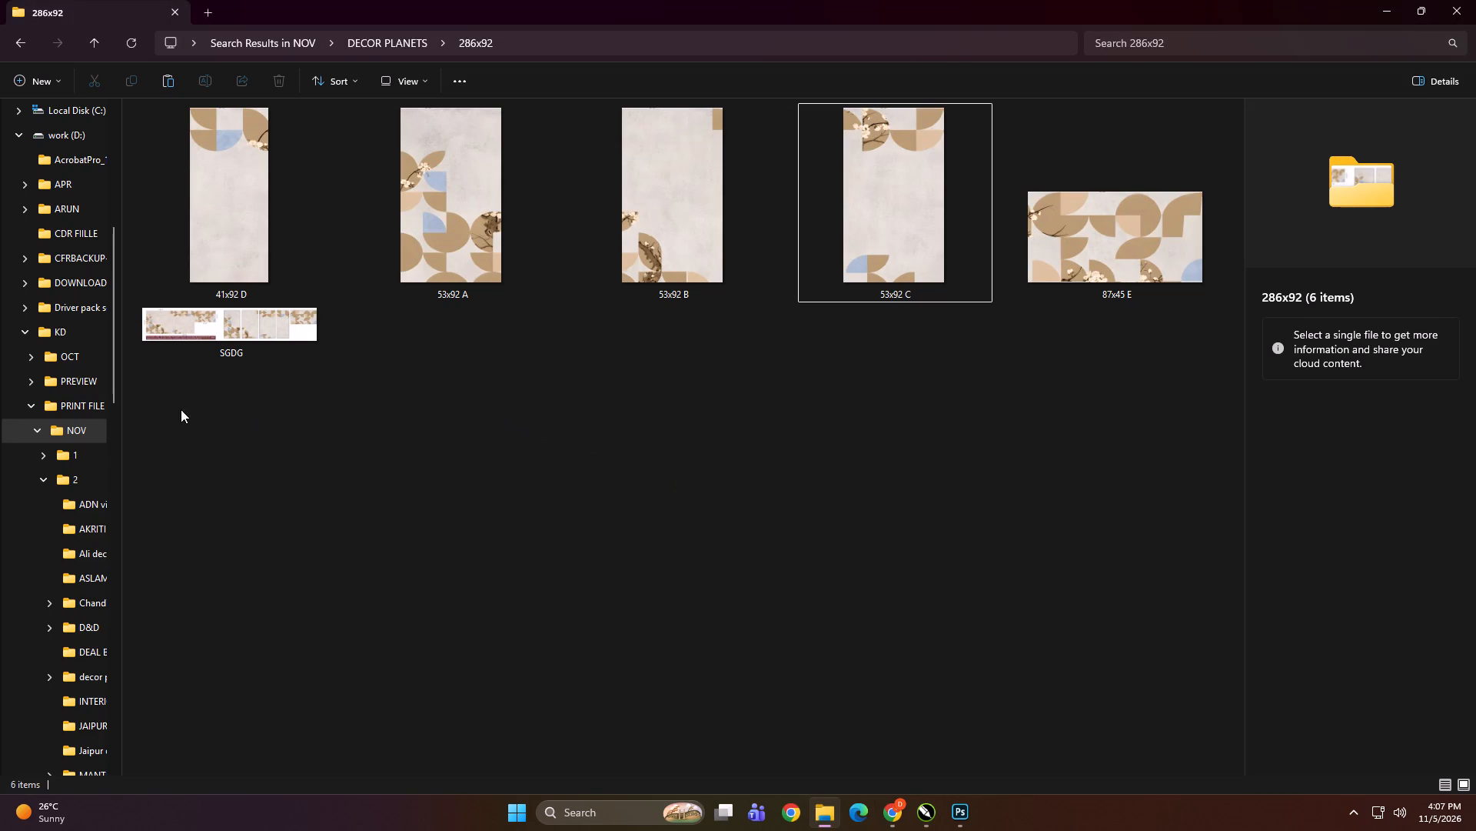
scroll(16, 464, "up", 9)
left_click(60, 534)
left_click(59, 511)
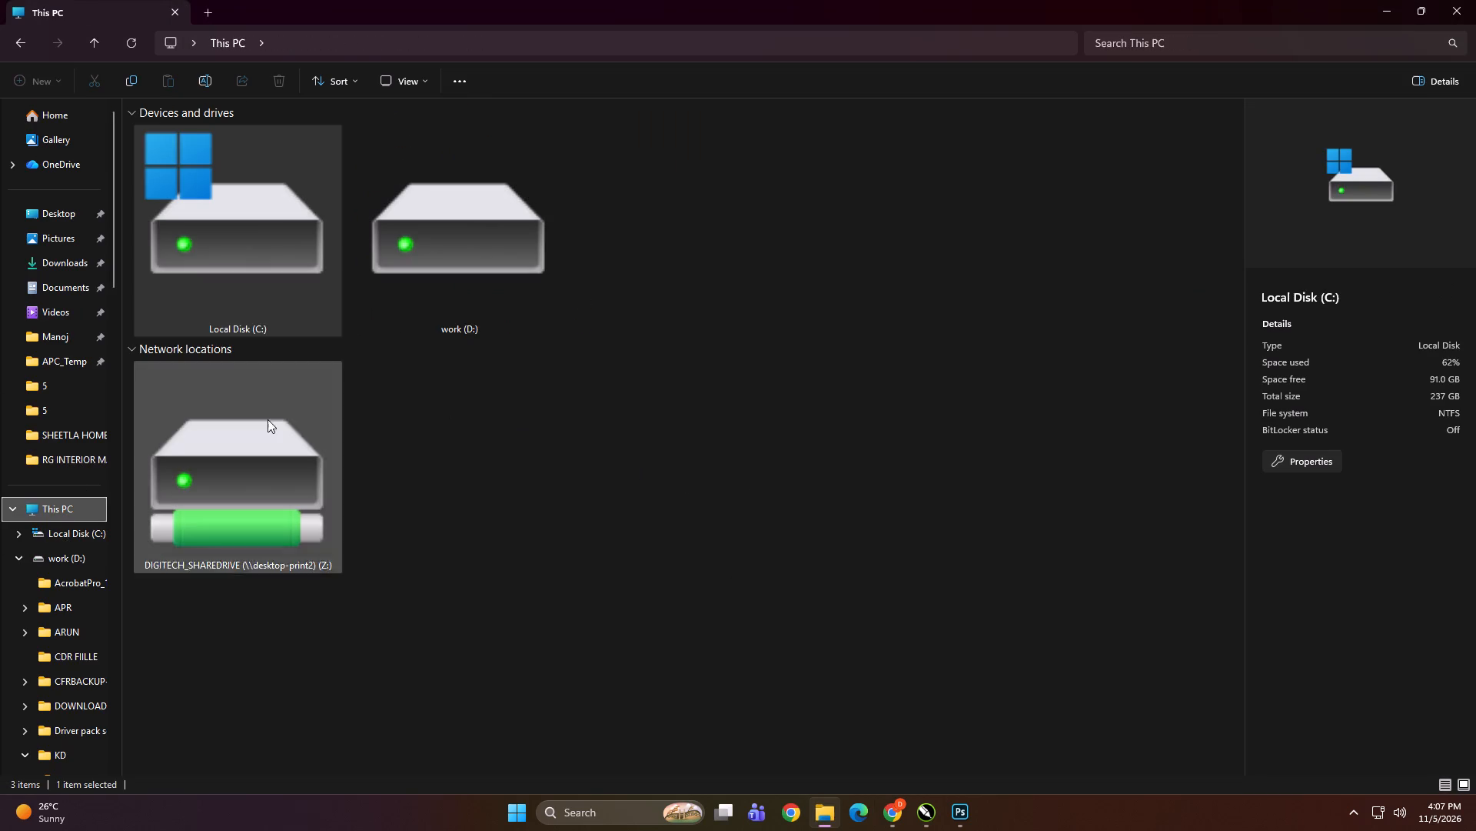
scroll(61, 262, "up", 3)
left_click(61, 263)
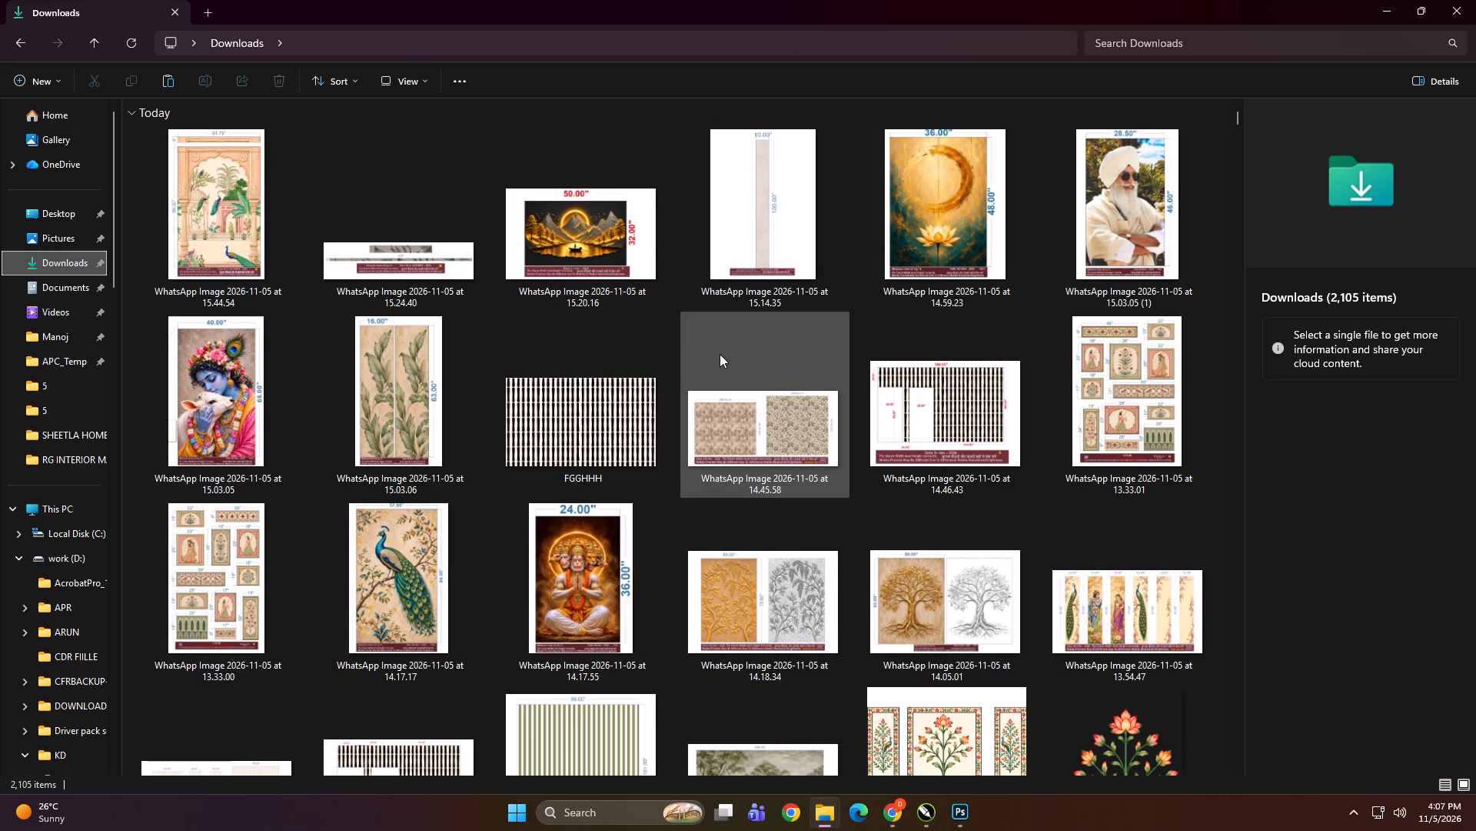
scroll(720, 355, "down", 4)
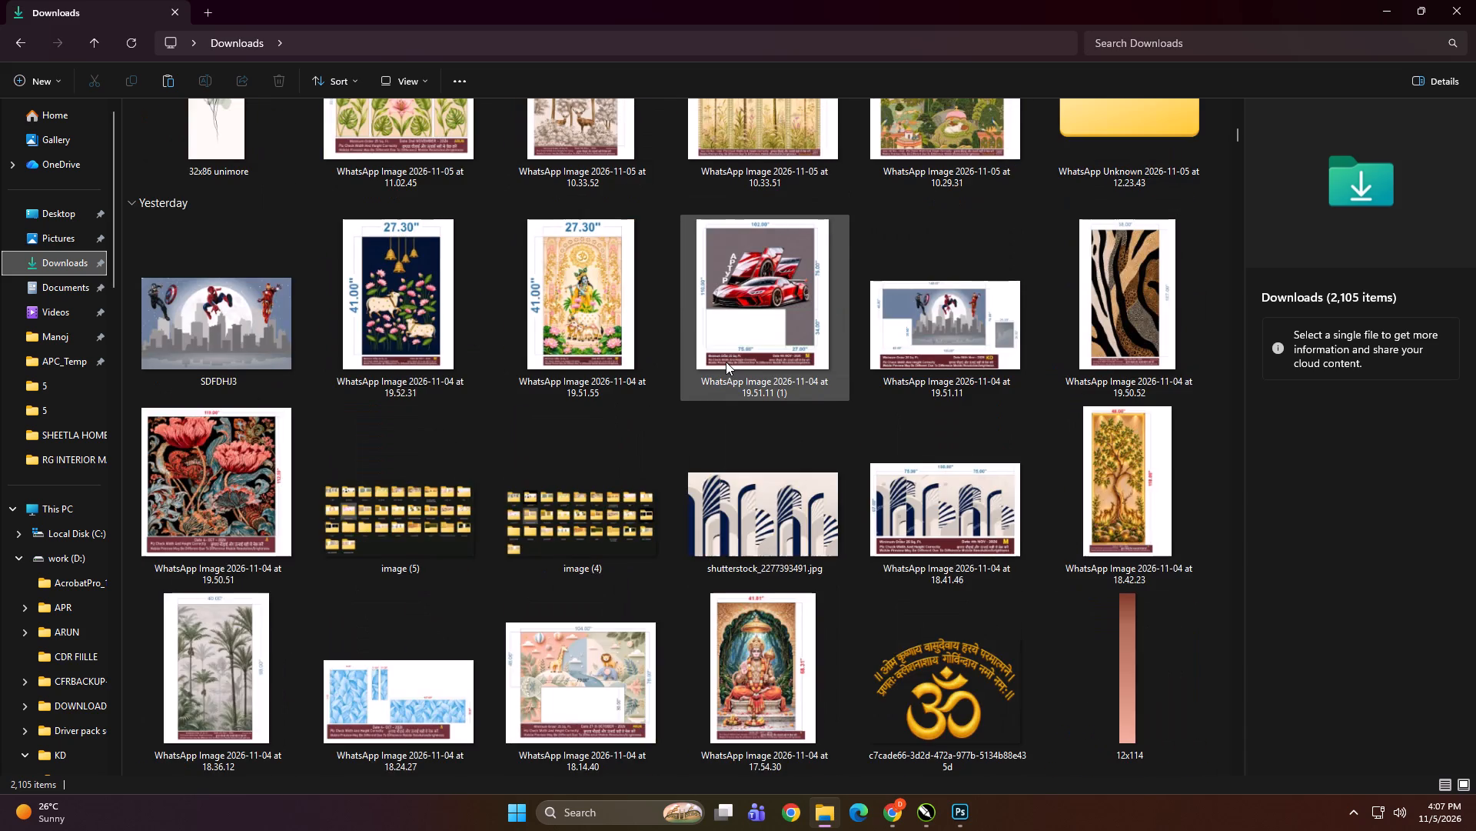
scroll(726, 362, "up", 1)
scroll(726, 362, "down", 3)
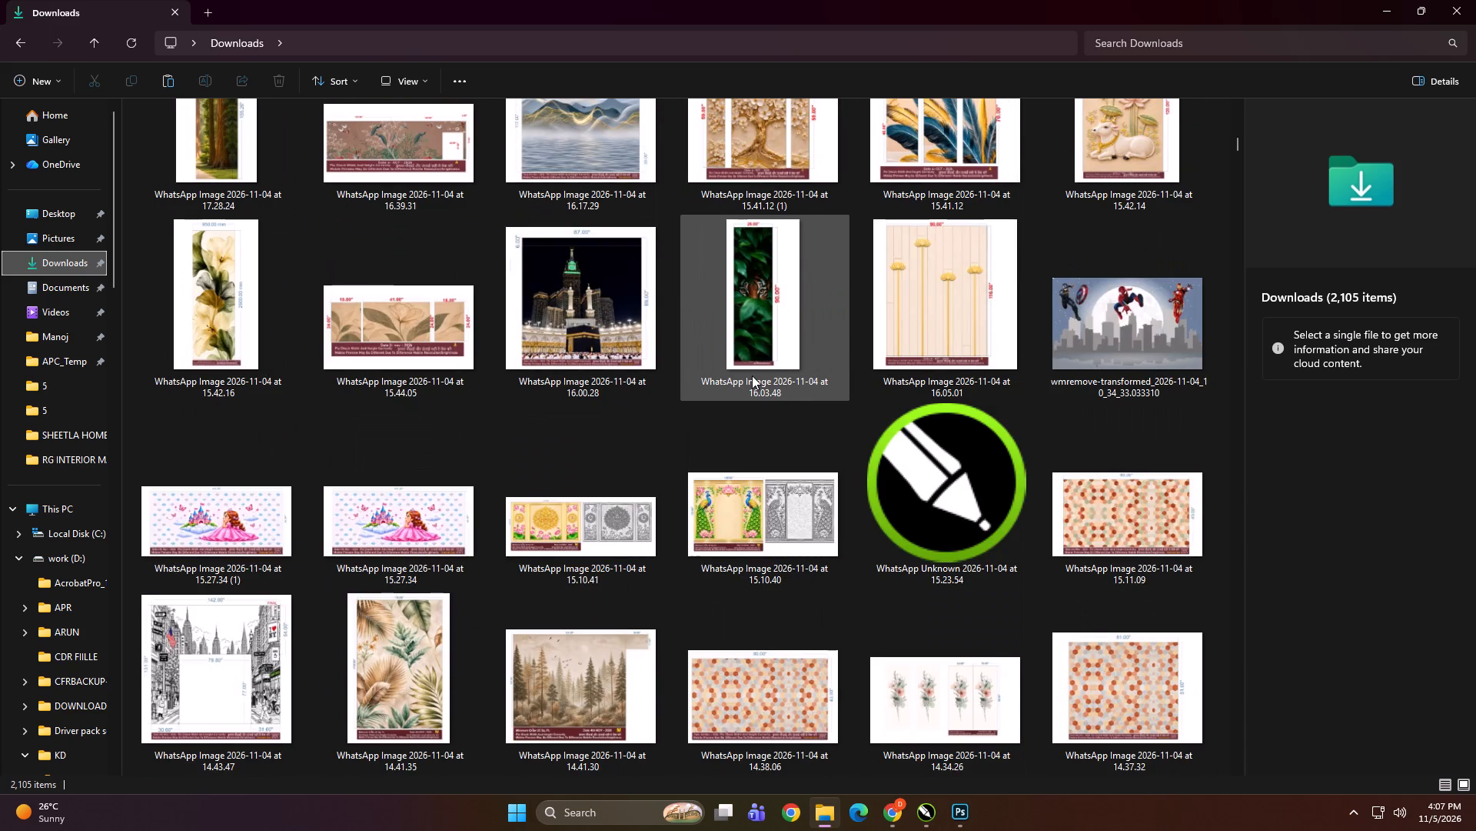
scroll(752, 375, "down", 2)
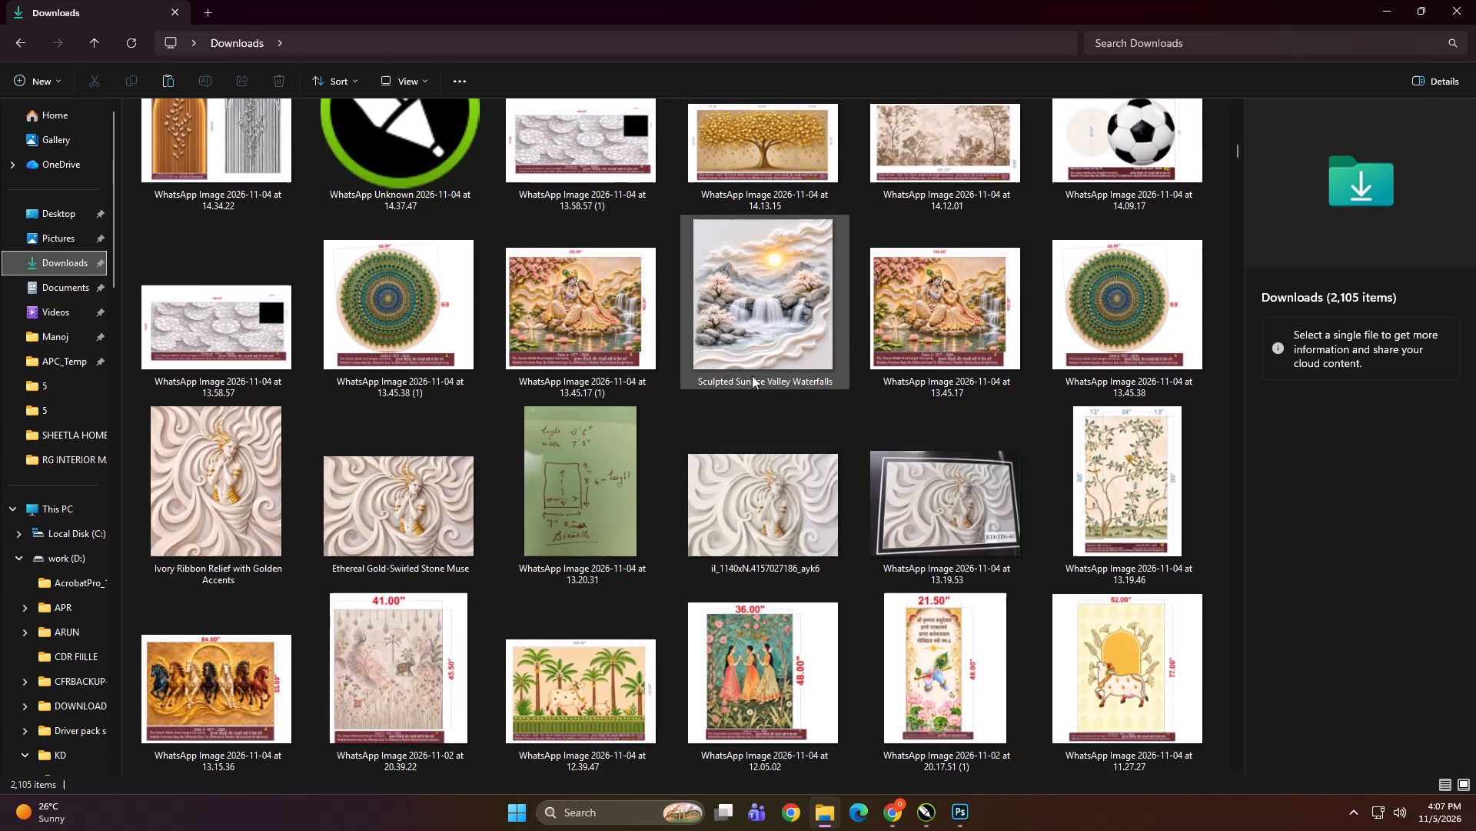
scroll(752, 375, "down", 2)
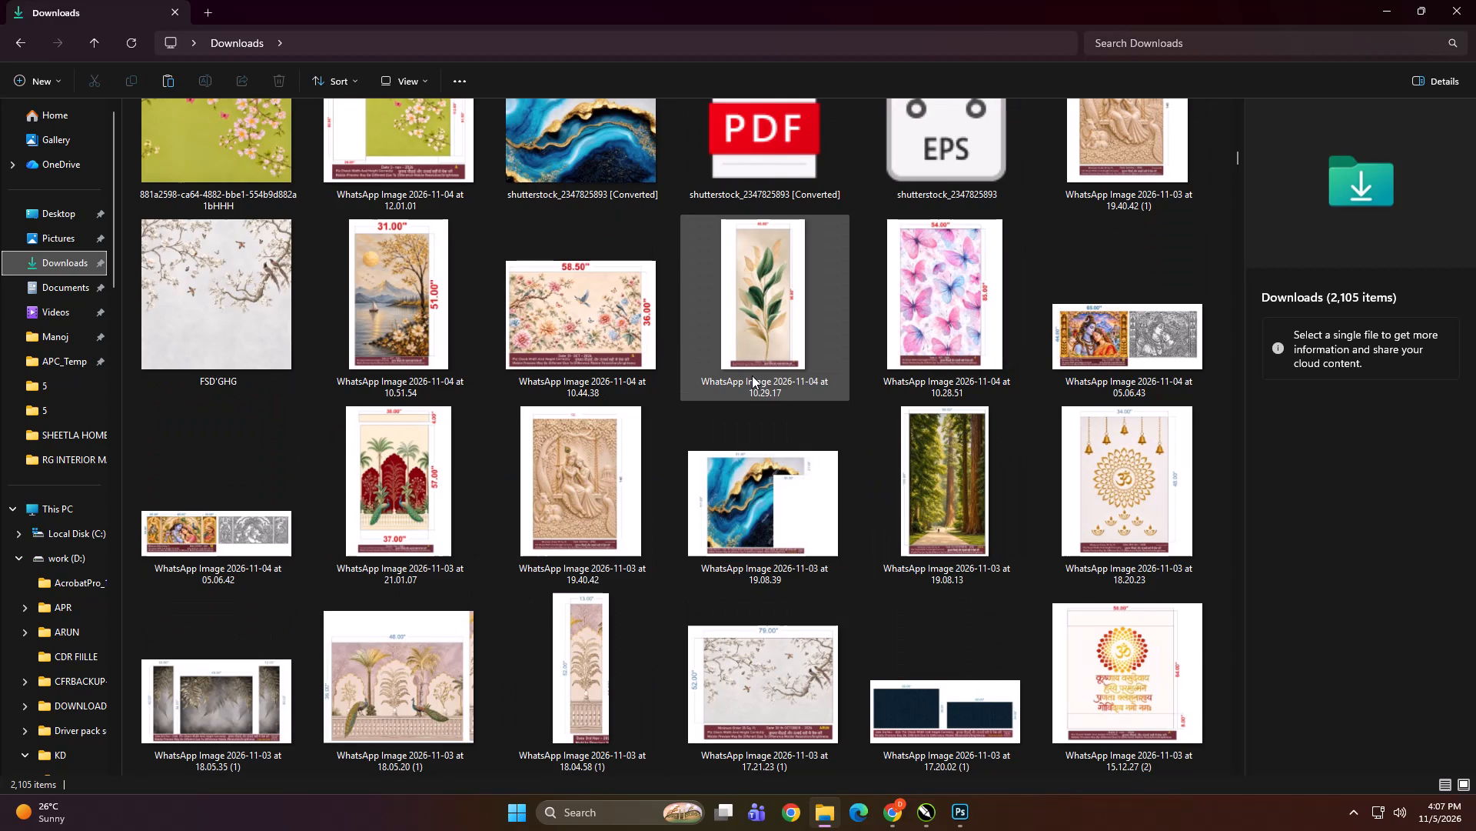
scroll(752, 375, "down", 2)
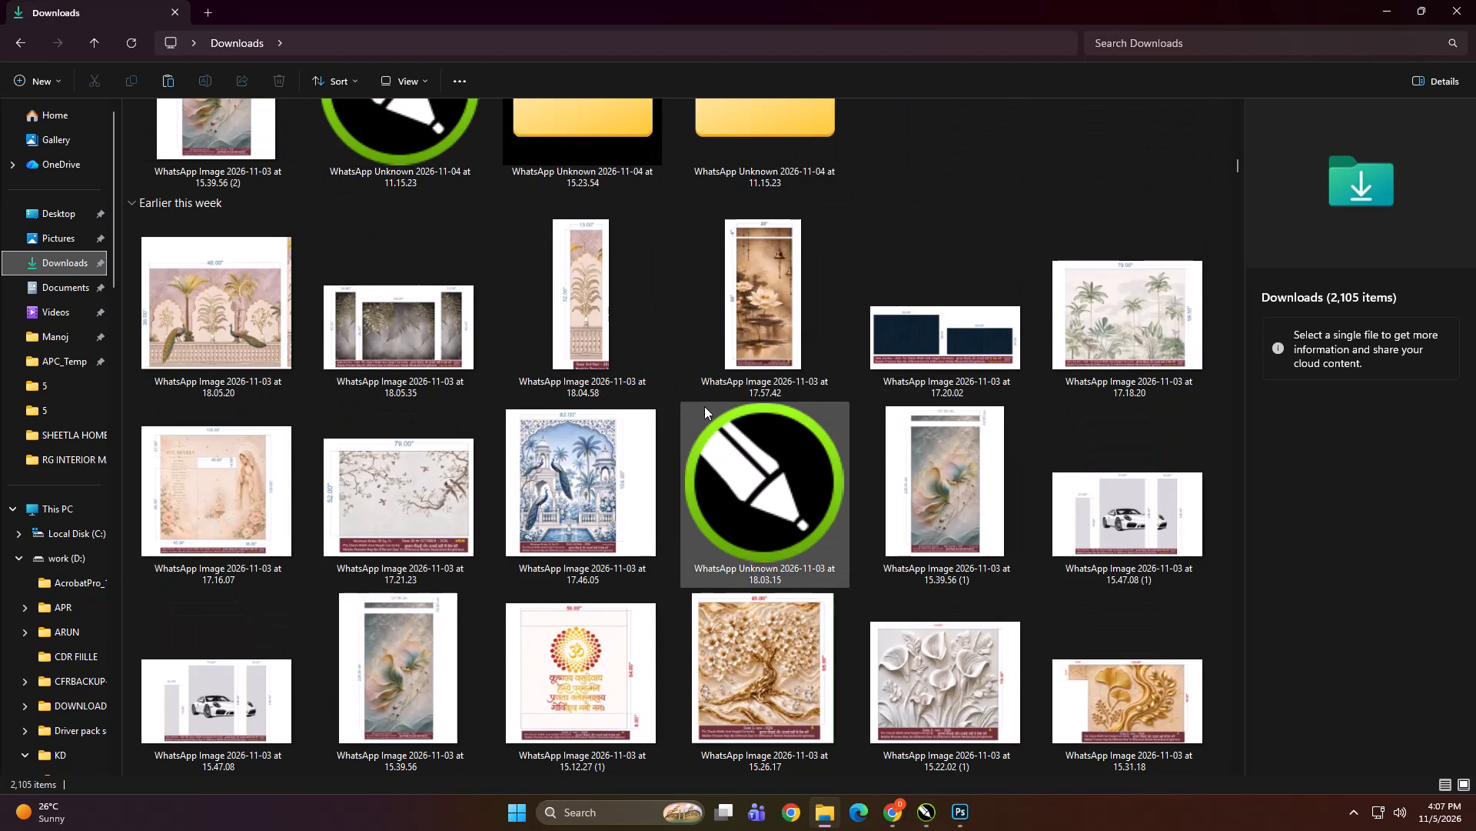
scroll(704, 406, "down", 1)
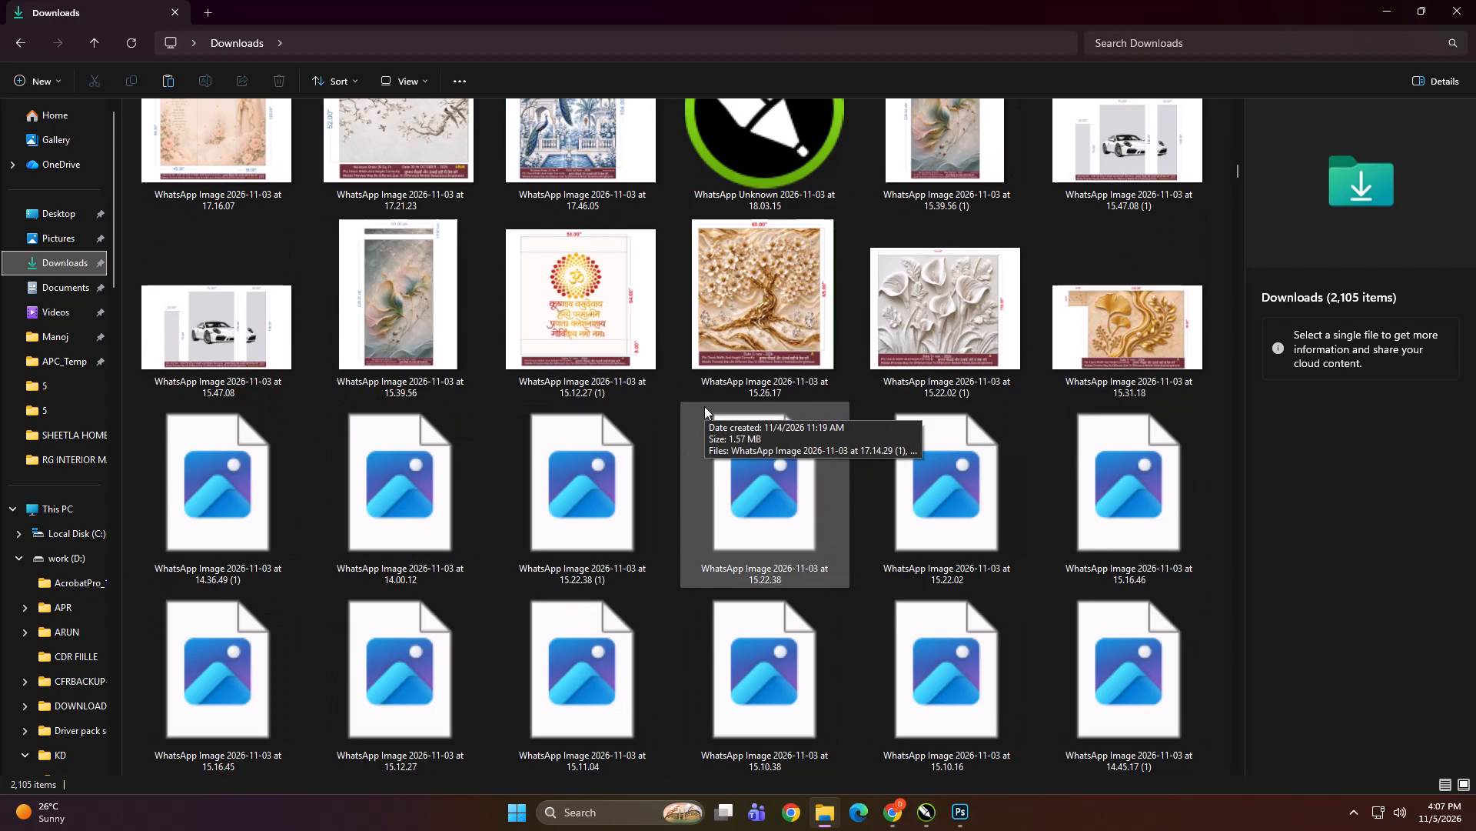
scroll(704, 406, "down", 2)
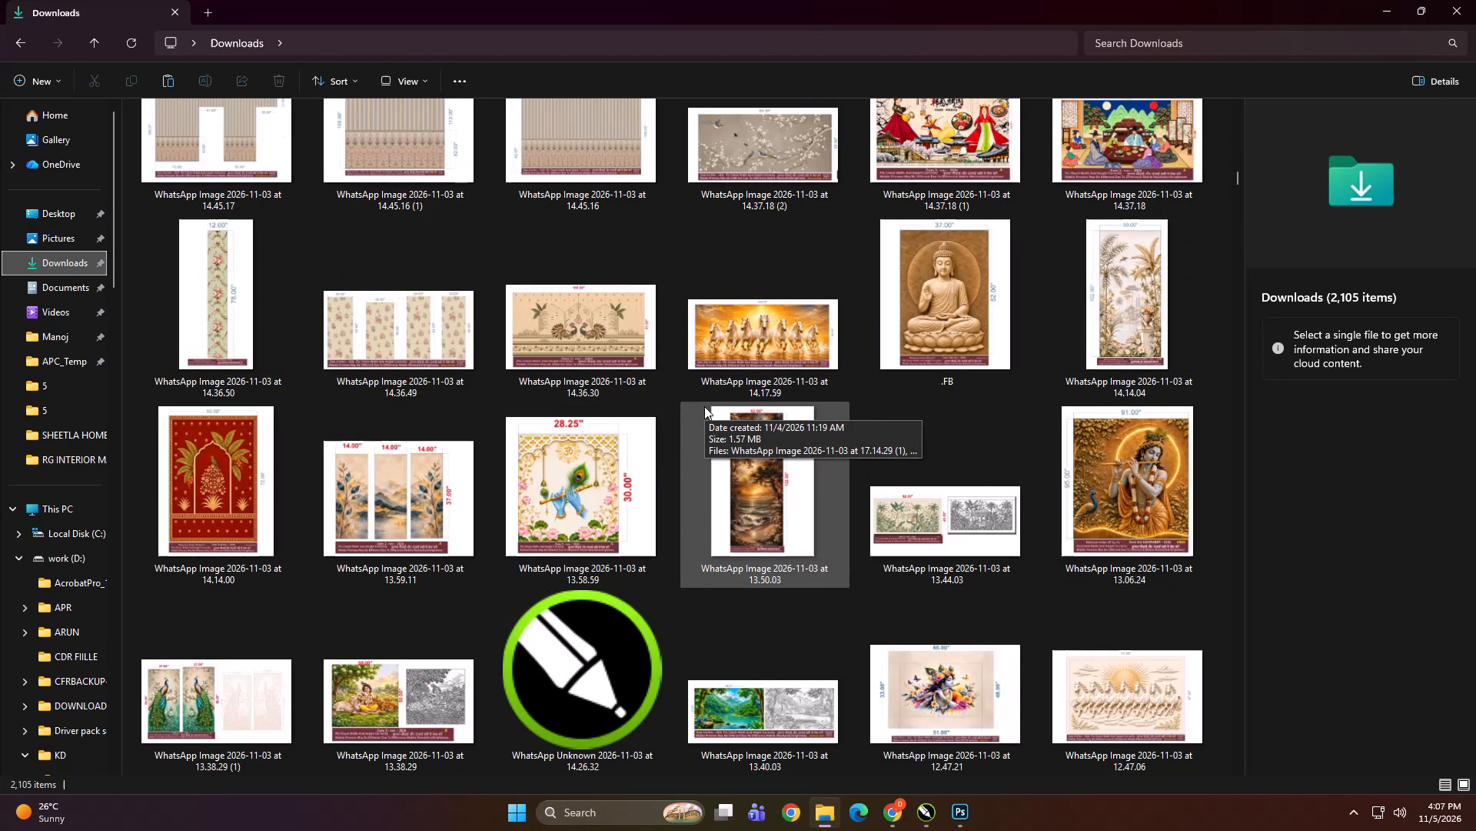
scroll(704, 406, "down", 2)
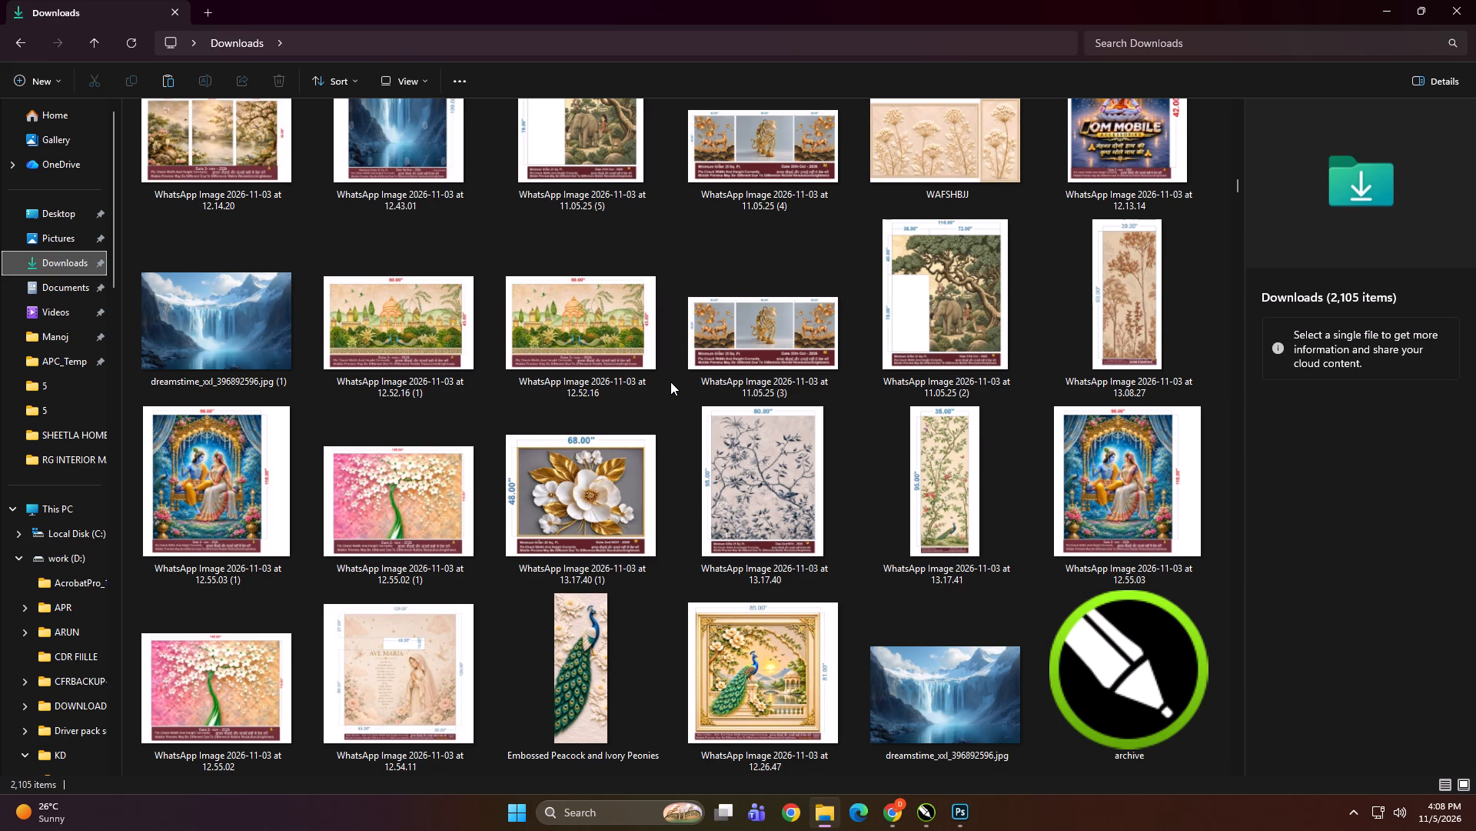
left_click(670, 382)
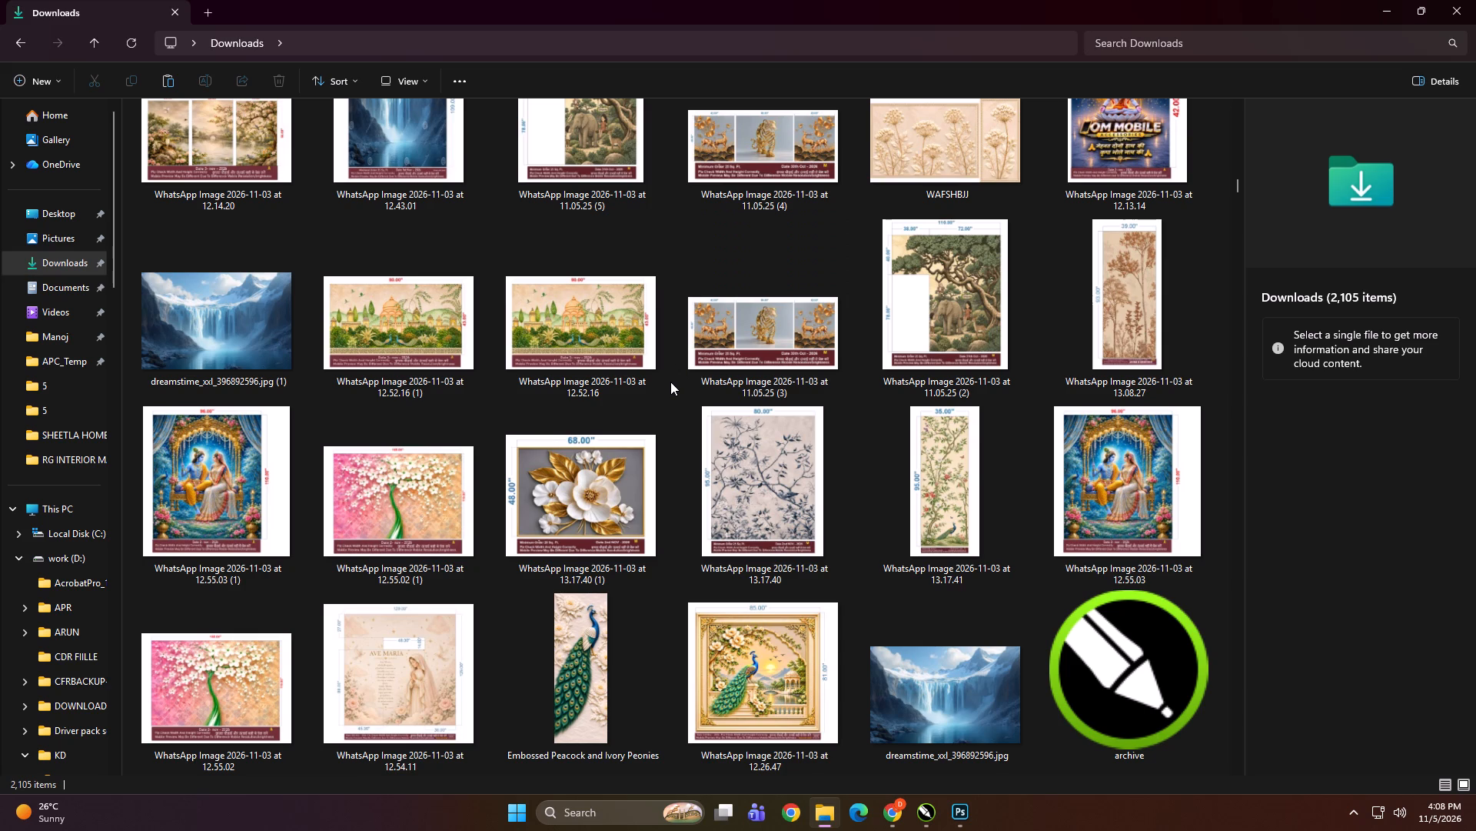
scroll(670, 382, "down", 1)
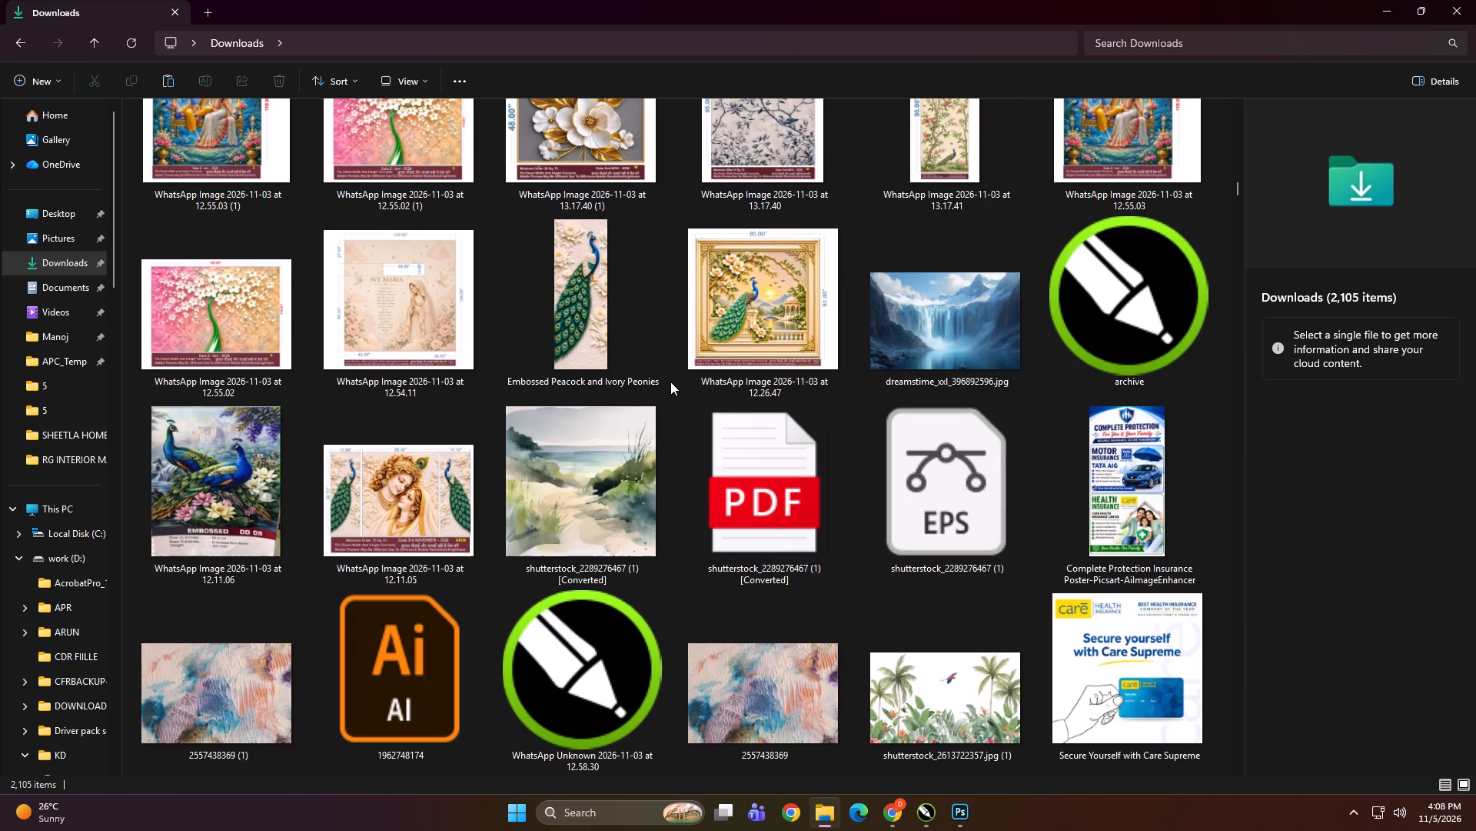
scroll(670, 382, "down", 1)
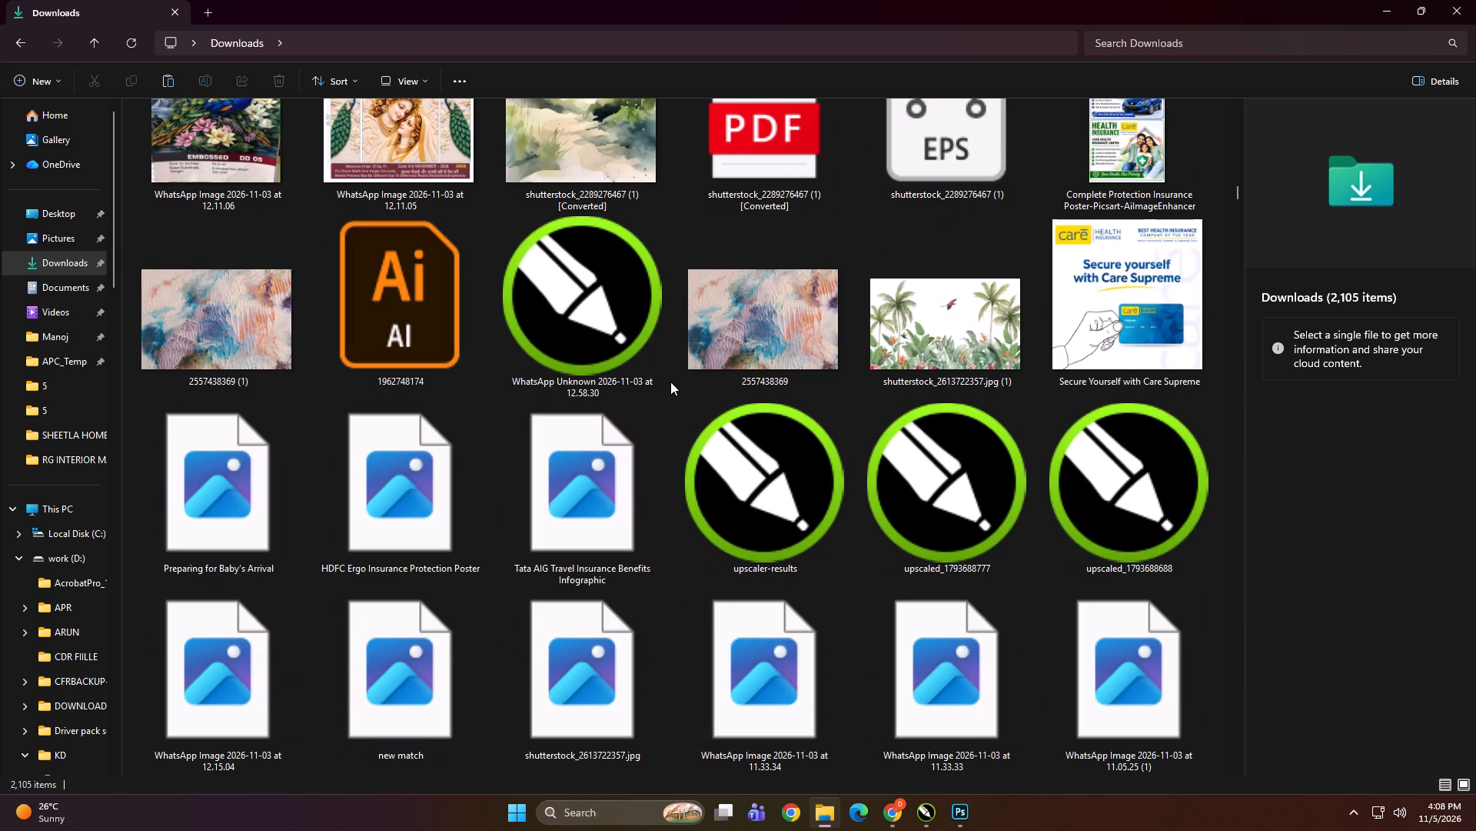
scroll(670, 382, "up", 2)
scroll(670, 382, "down", 3)
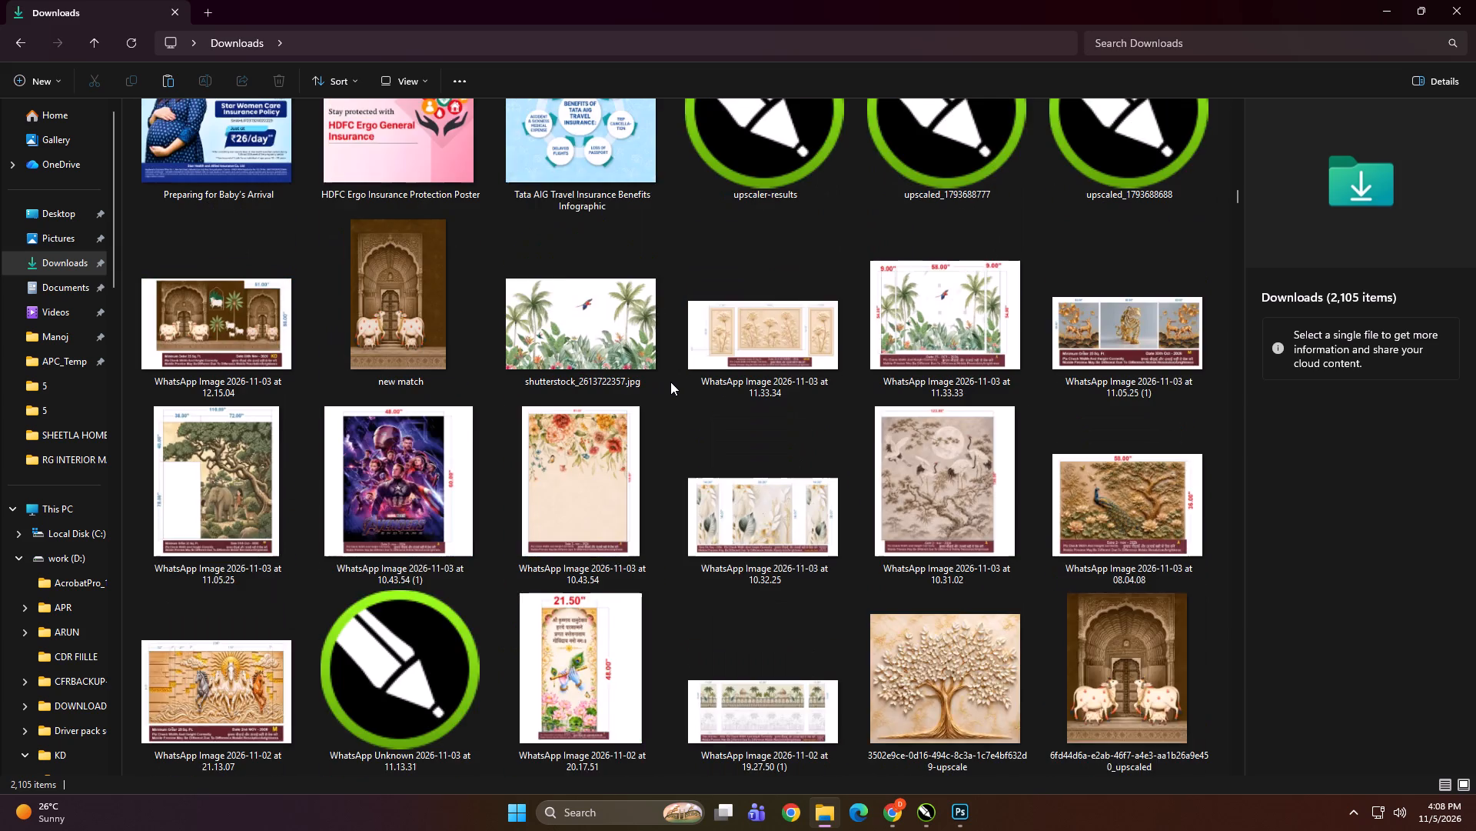
scroll(670, 382, "down", 3)
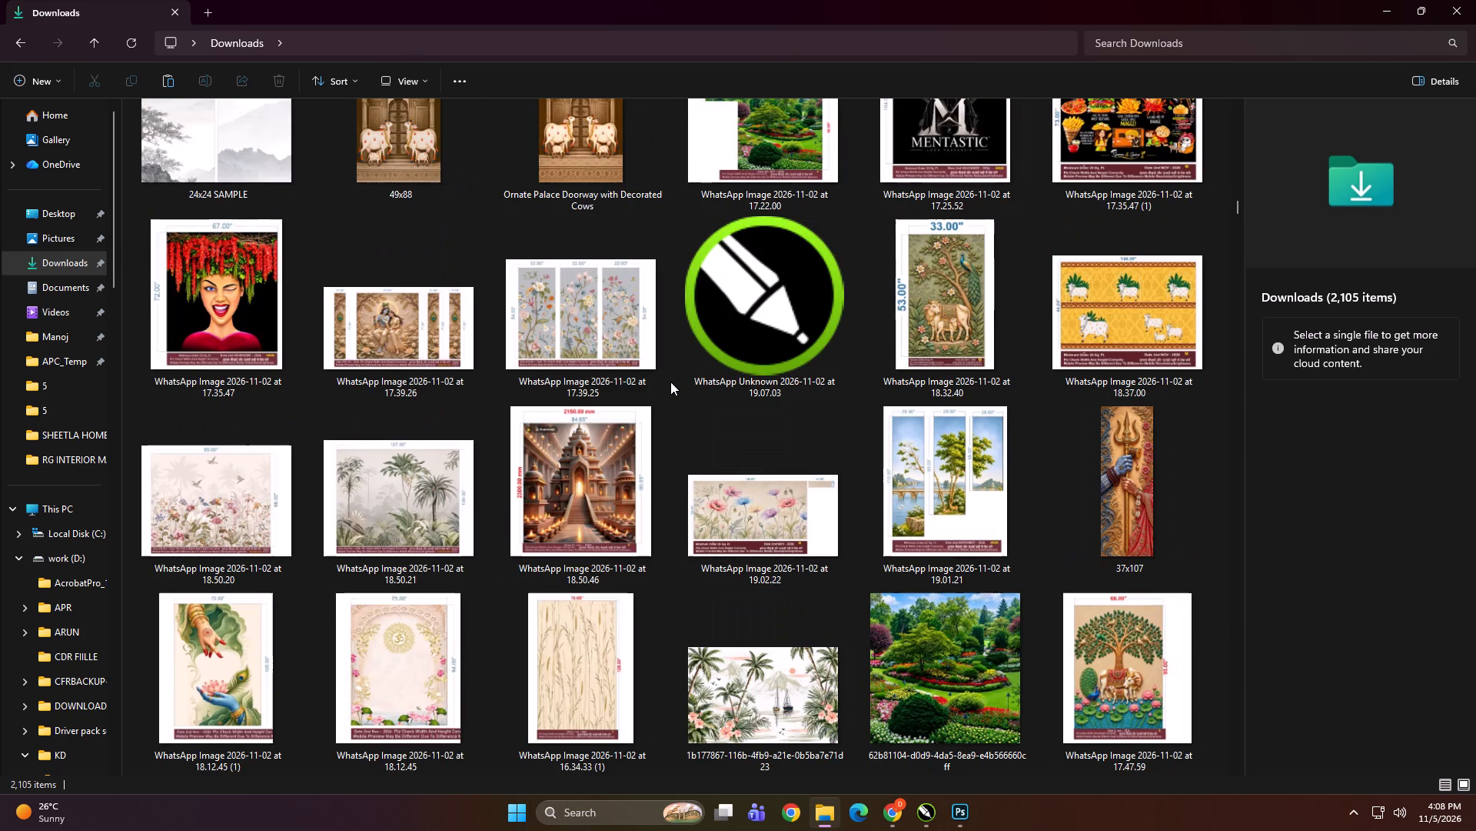
scroll(670, 382, "up", 1)
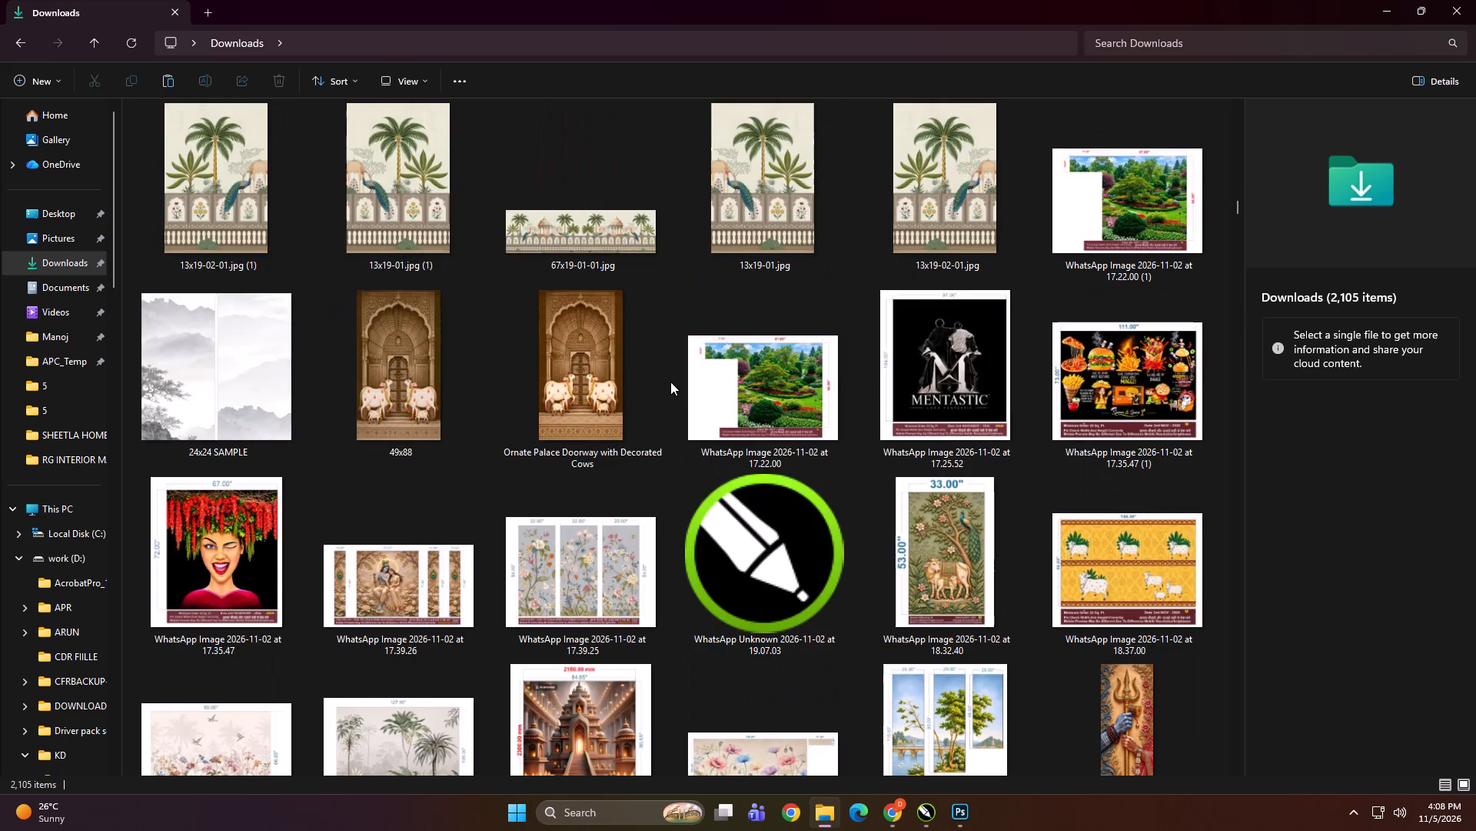
scroll(670, 382, "down", 2)
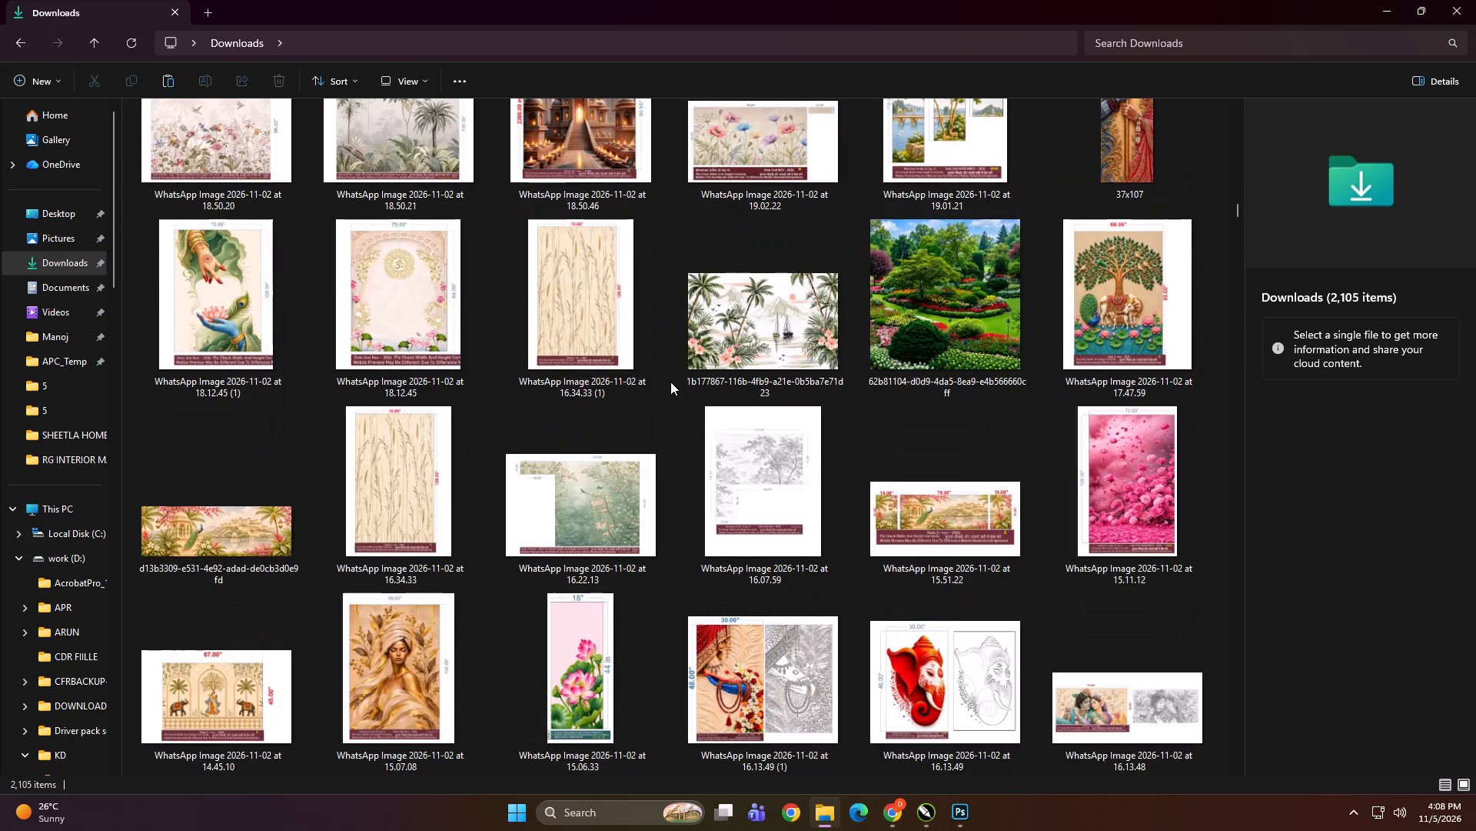
scroll(670, 382, "down", 2)
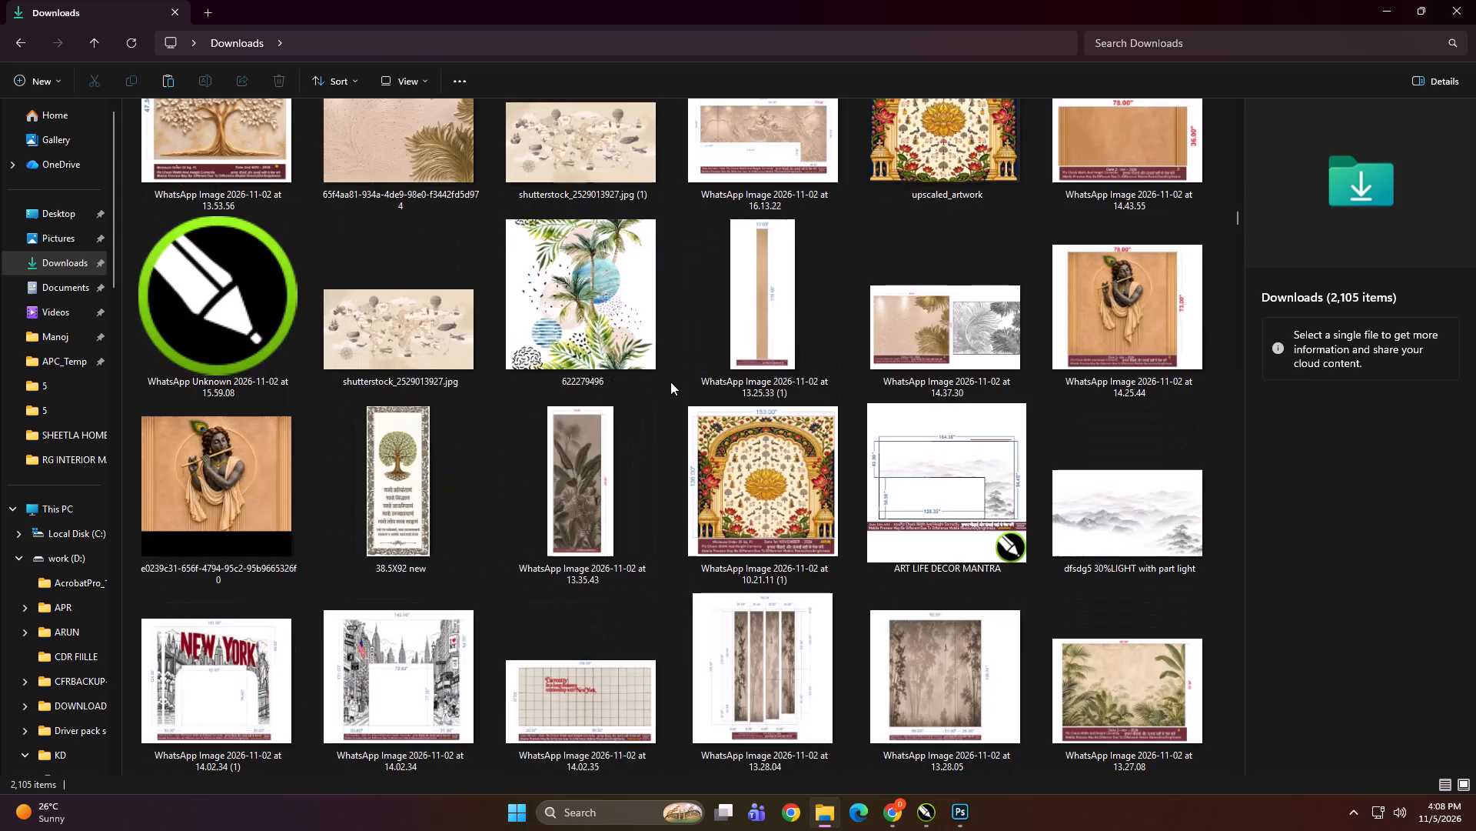
Look through the Downloads previews dated 2026-11-02 and 2026-11-01 for the source artwork of the geometric blossom panels.
scroll(670, 382, "down", 1)
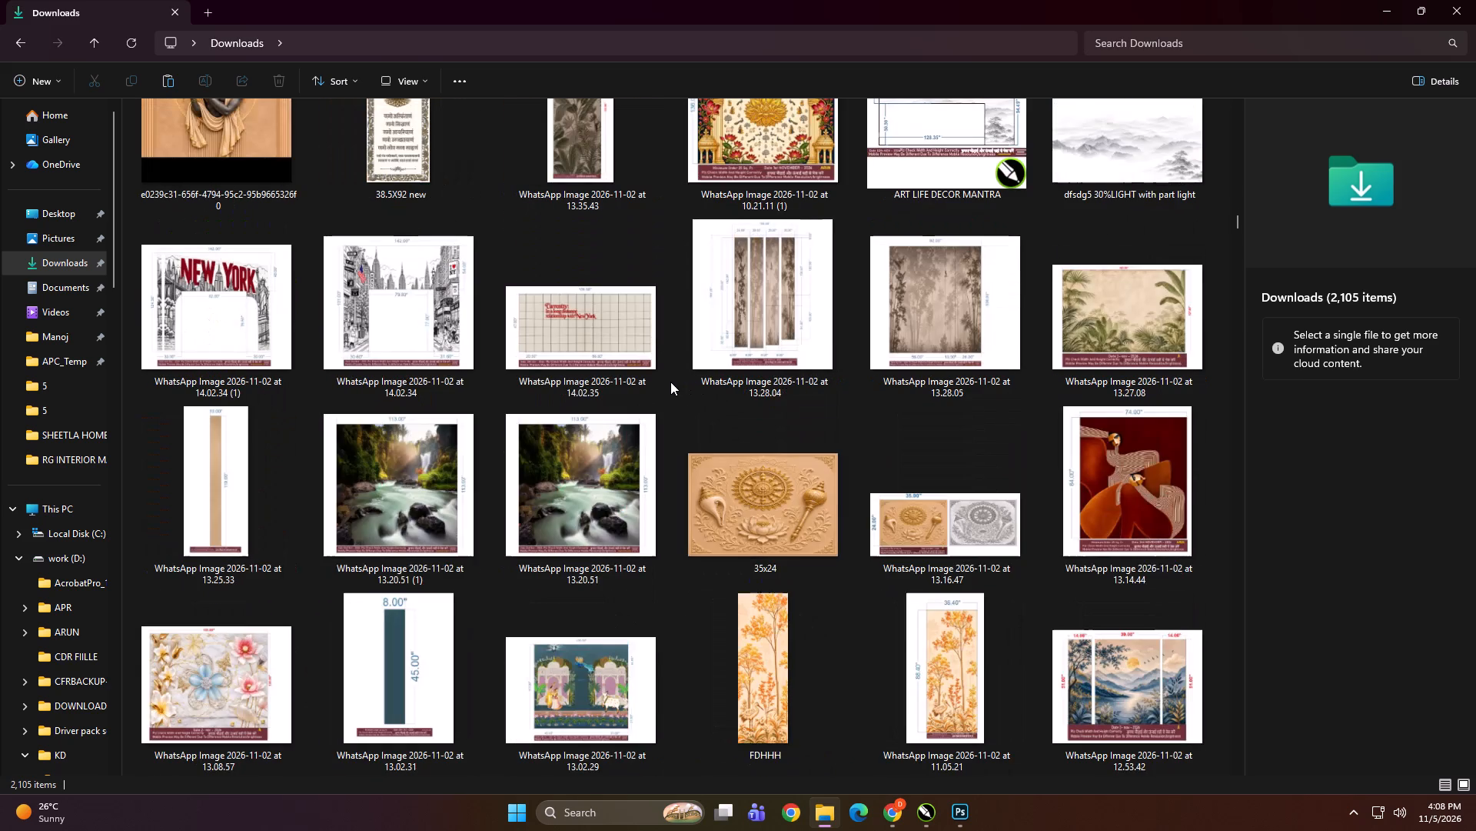
scroll(670, 382, "down", 1)
scroll(670, 382, "up", 1)
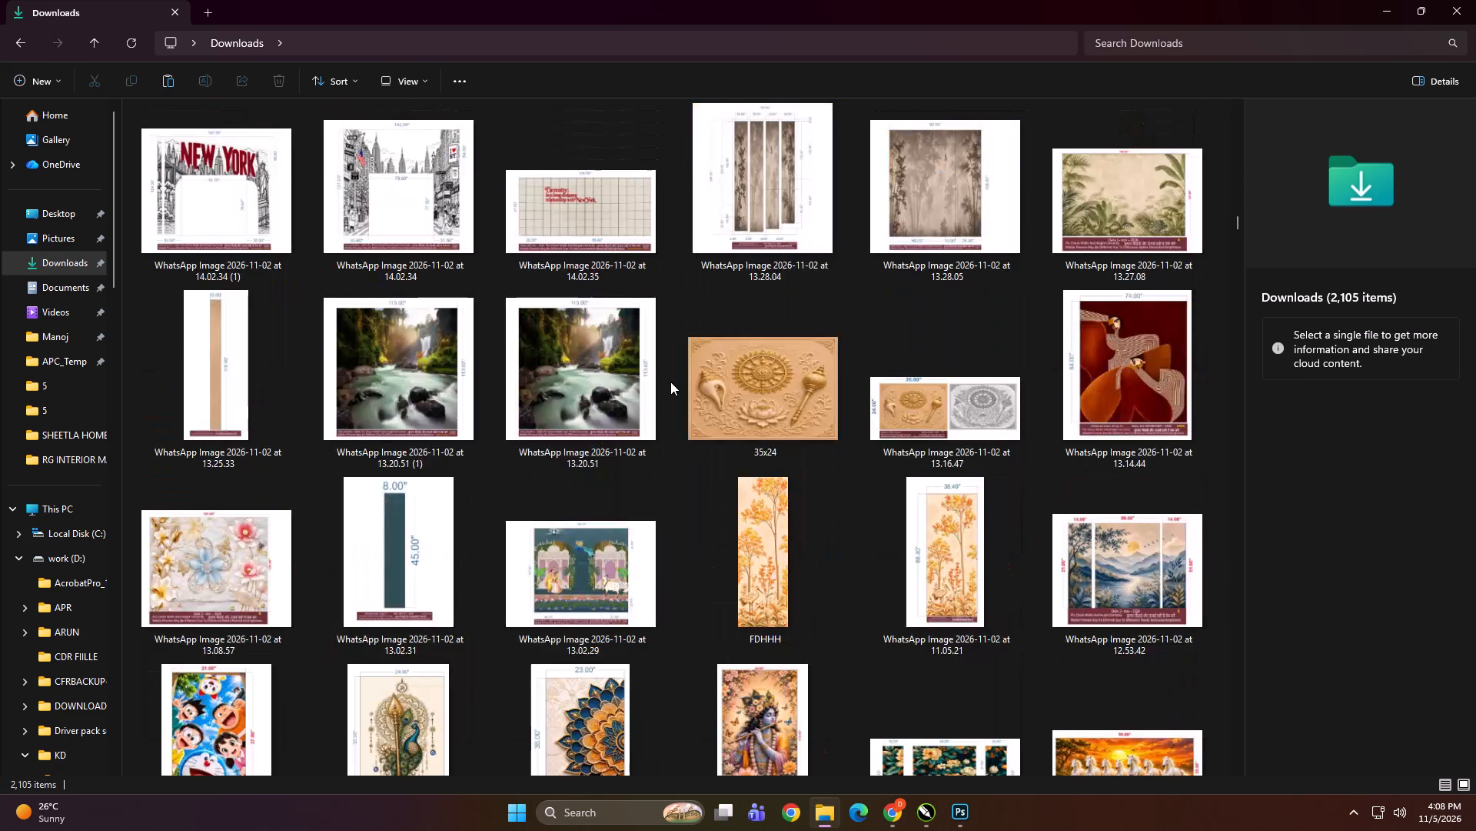
scroll(670, 382, "down", 2)
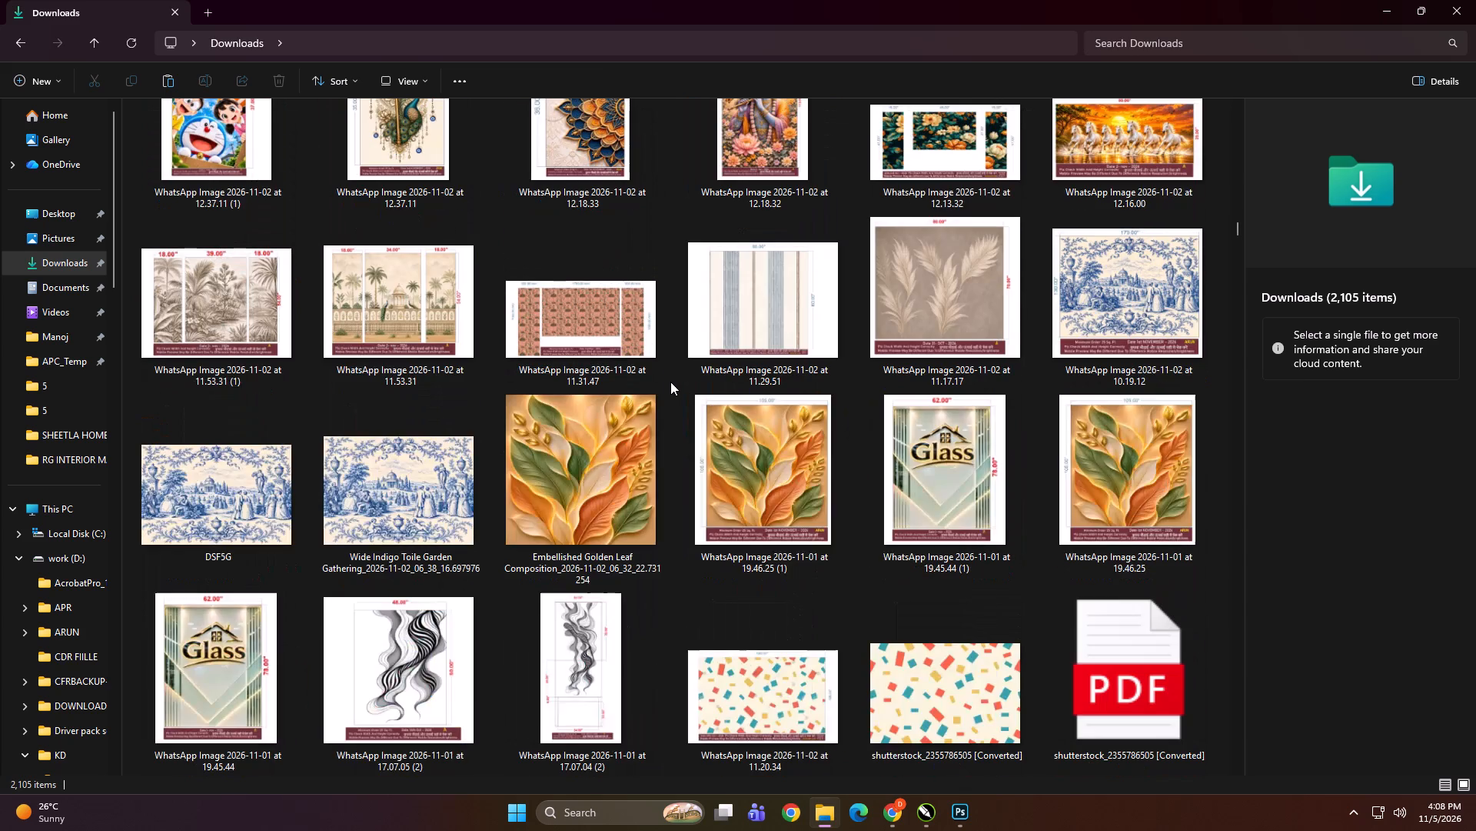
scroll(670, 382, "down", 1)
scroll(670, 382, "up", 1)
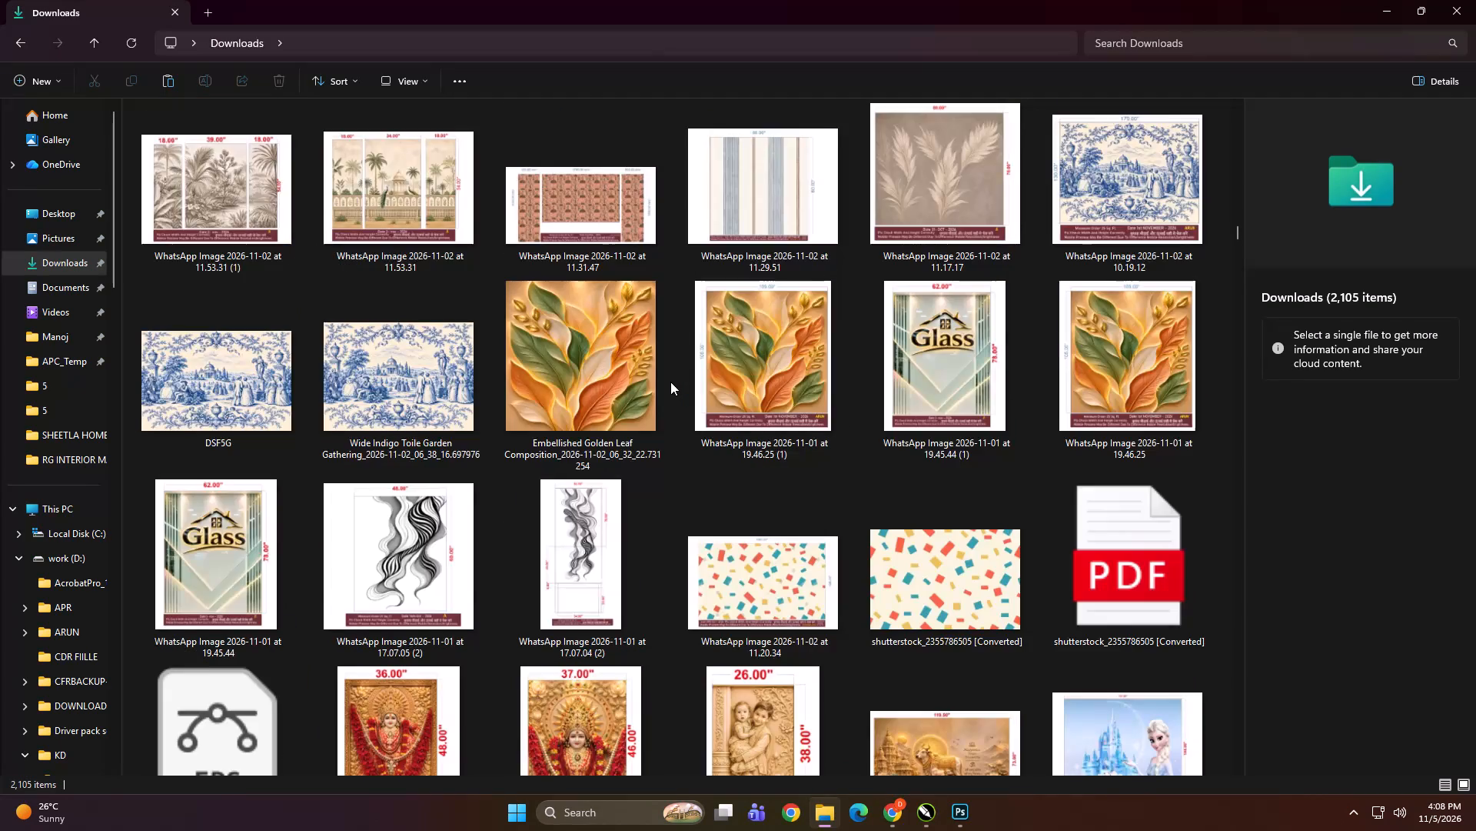
scroll(670, 382, "down", 2)
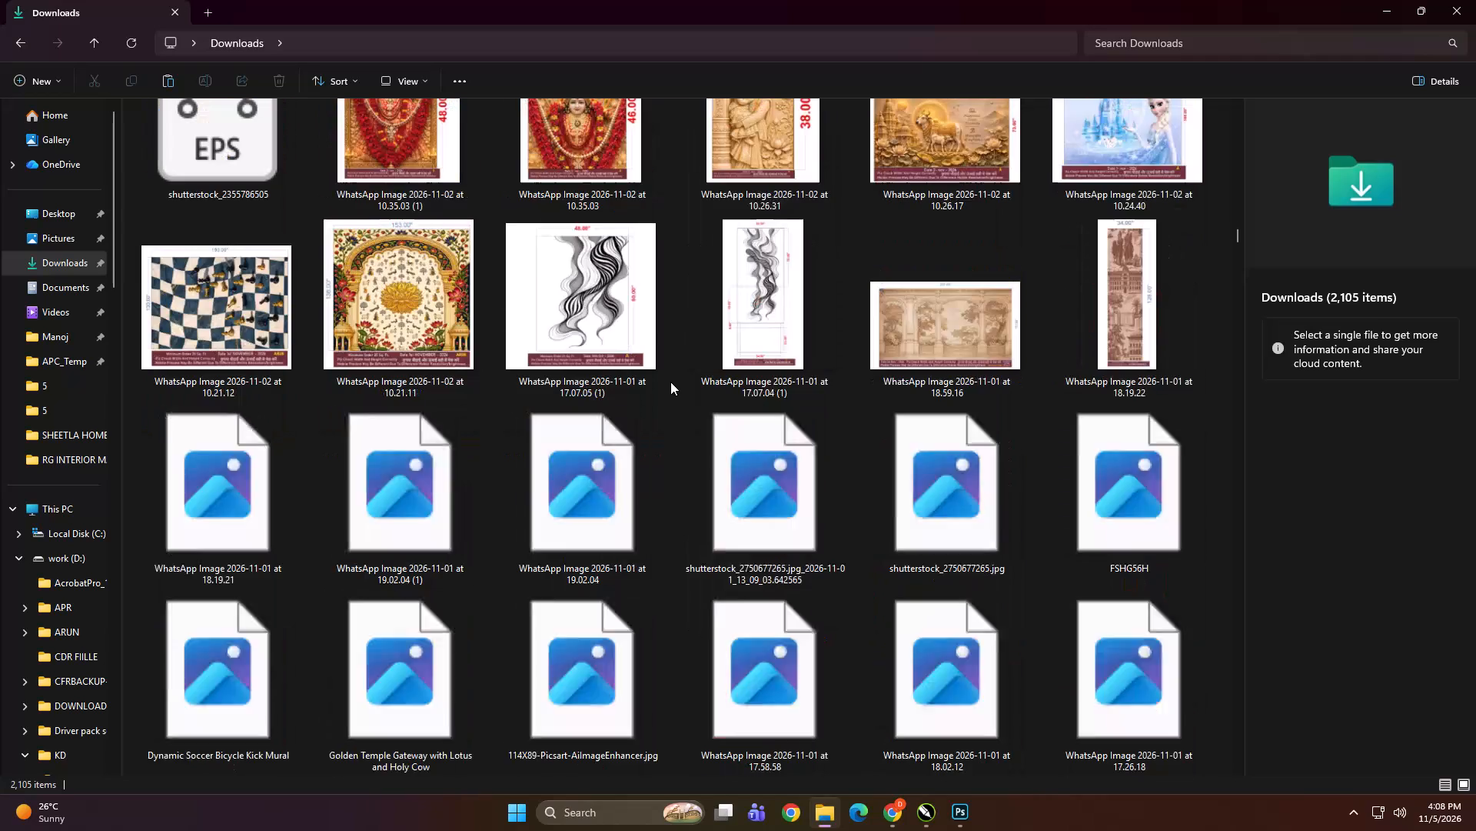
scroll(670, 382, "up", 2)
scroll(670, 382, "down", 1)
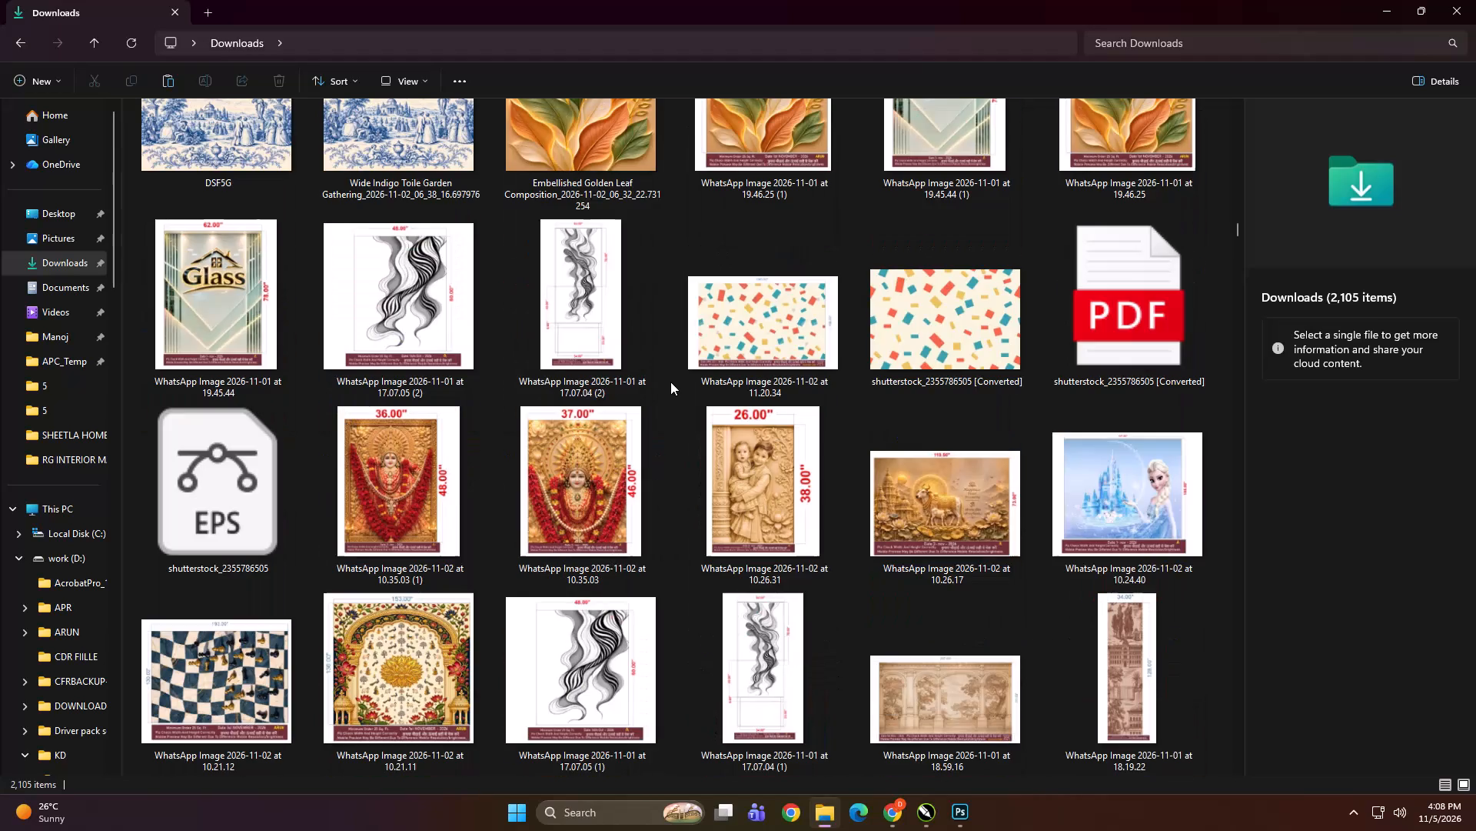
scroll(670, 382, "down", 2)
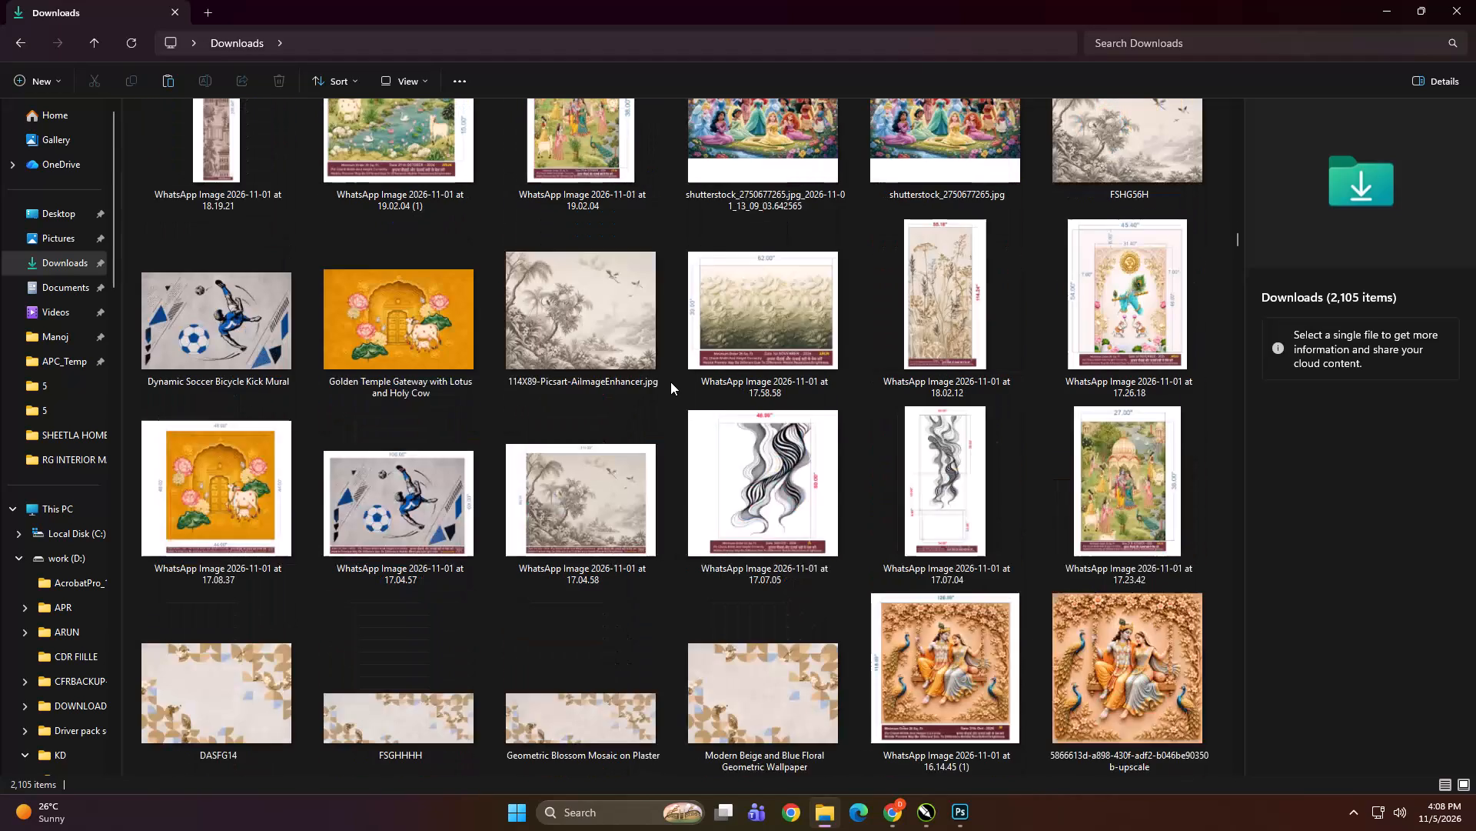
scroll(670, 382, "up", 1)
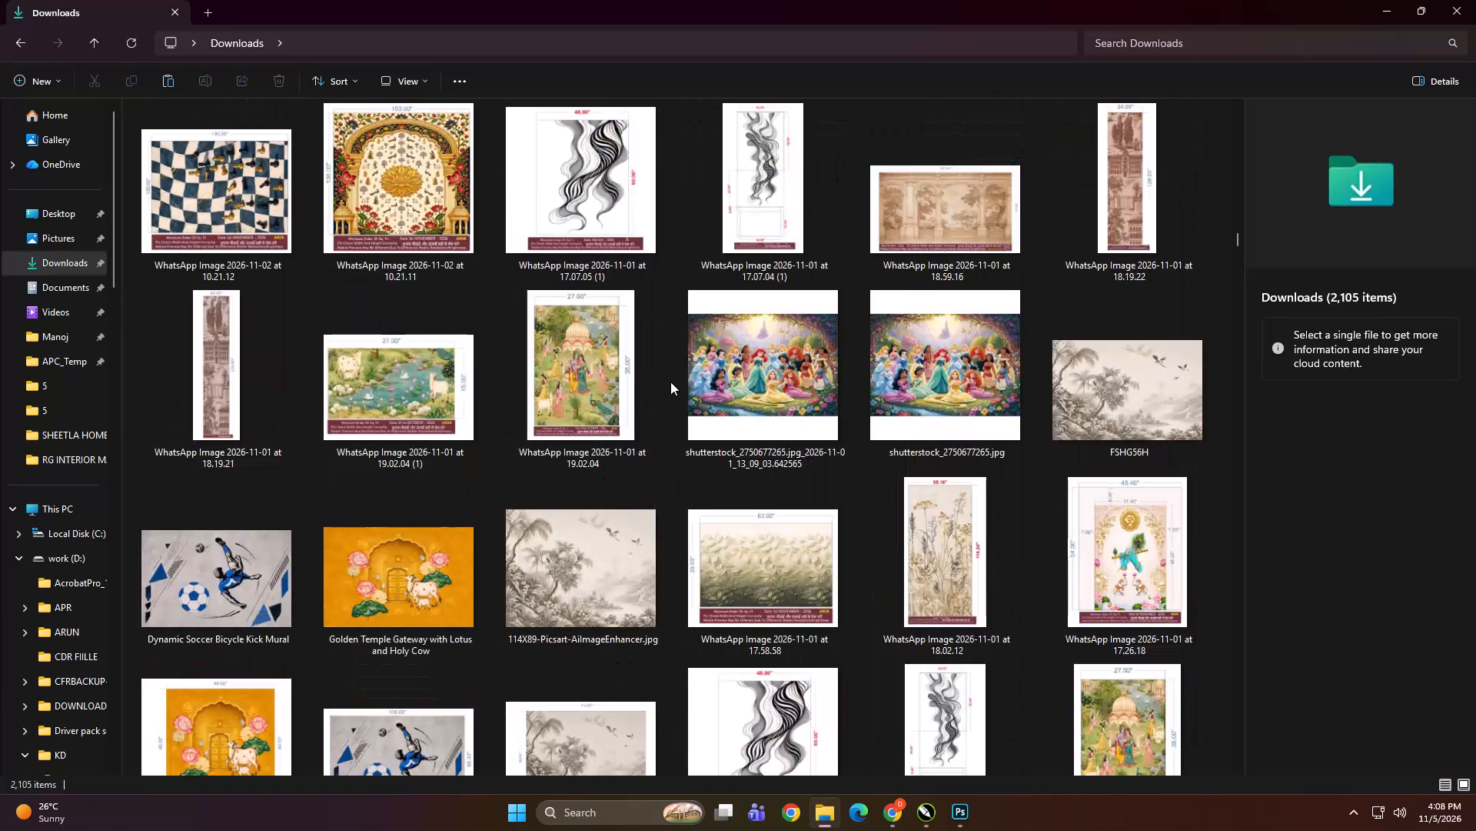
scroll(670, 382, "down", 1)
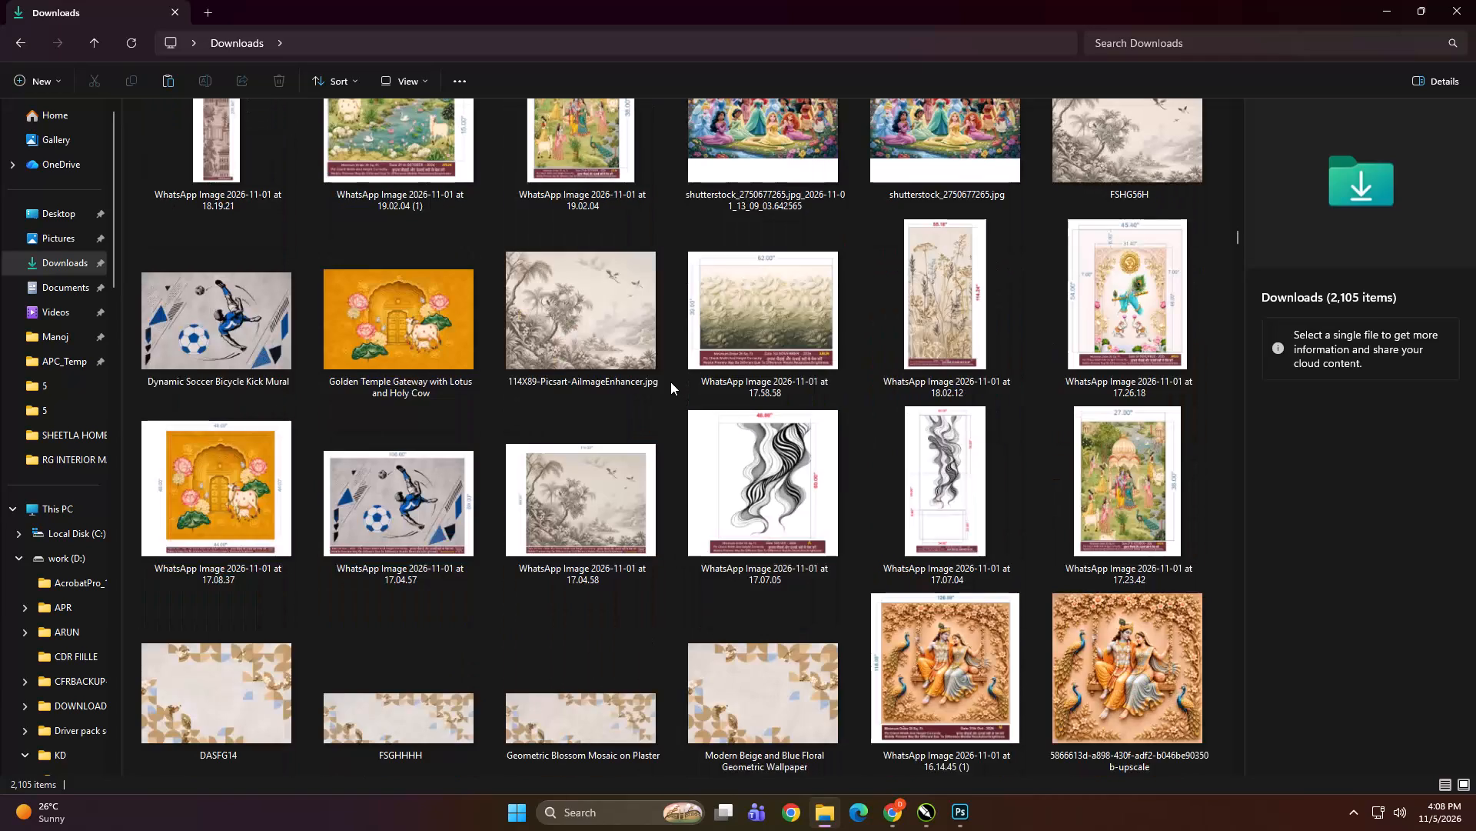
scroll(670, 382, "down", 1)
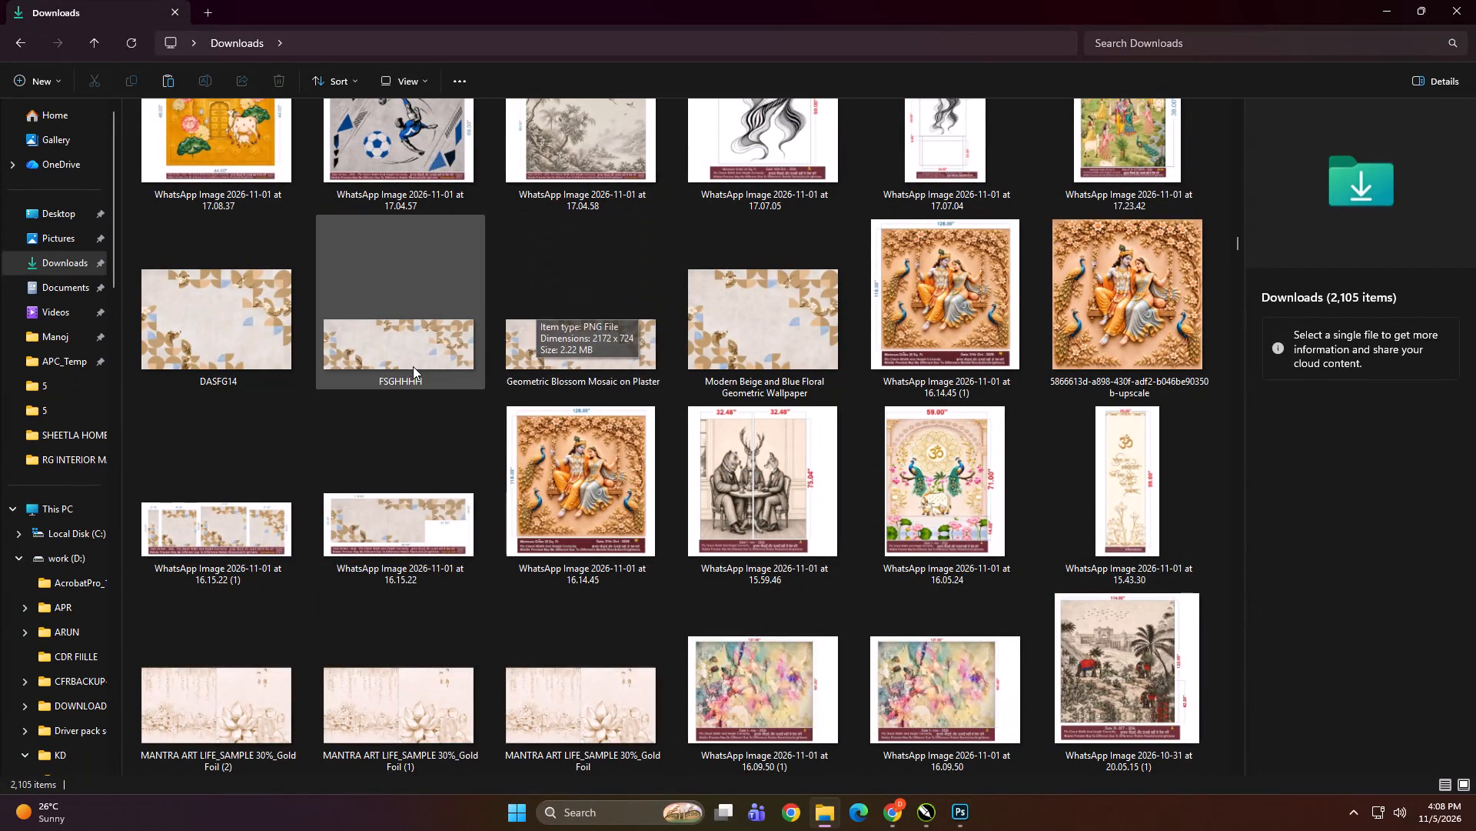
Bring the FSGHHHH image from Downloads into the CorelDRAW layout and place it just below the panel row as a reference.
left_click(421, 348)
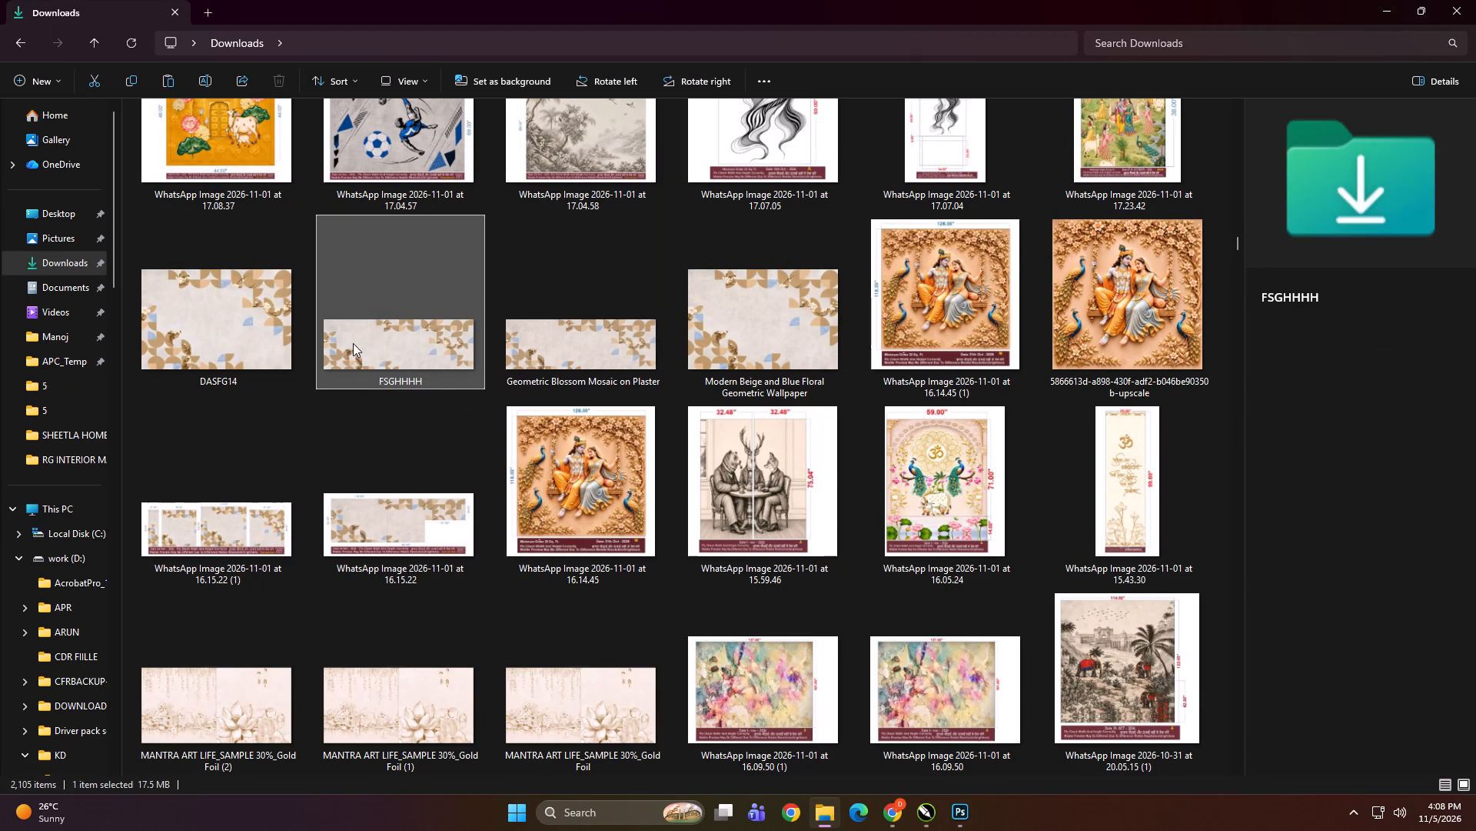
left_click_drag(353, 343, 923, 802)
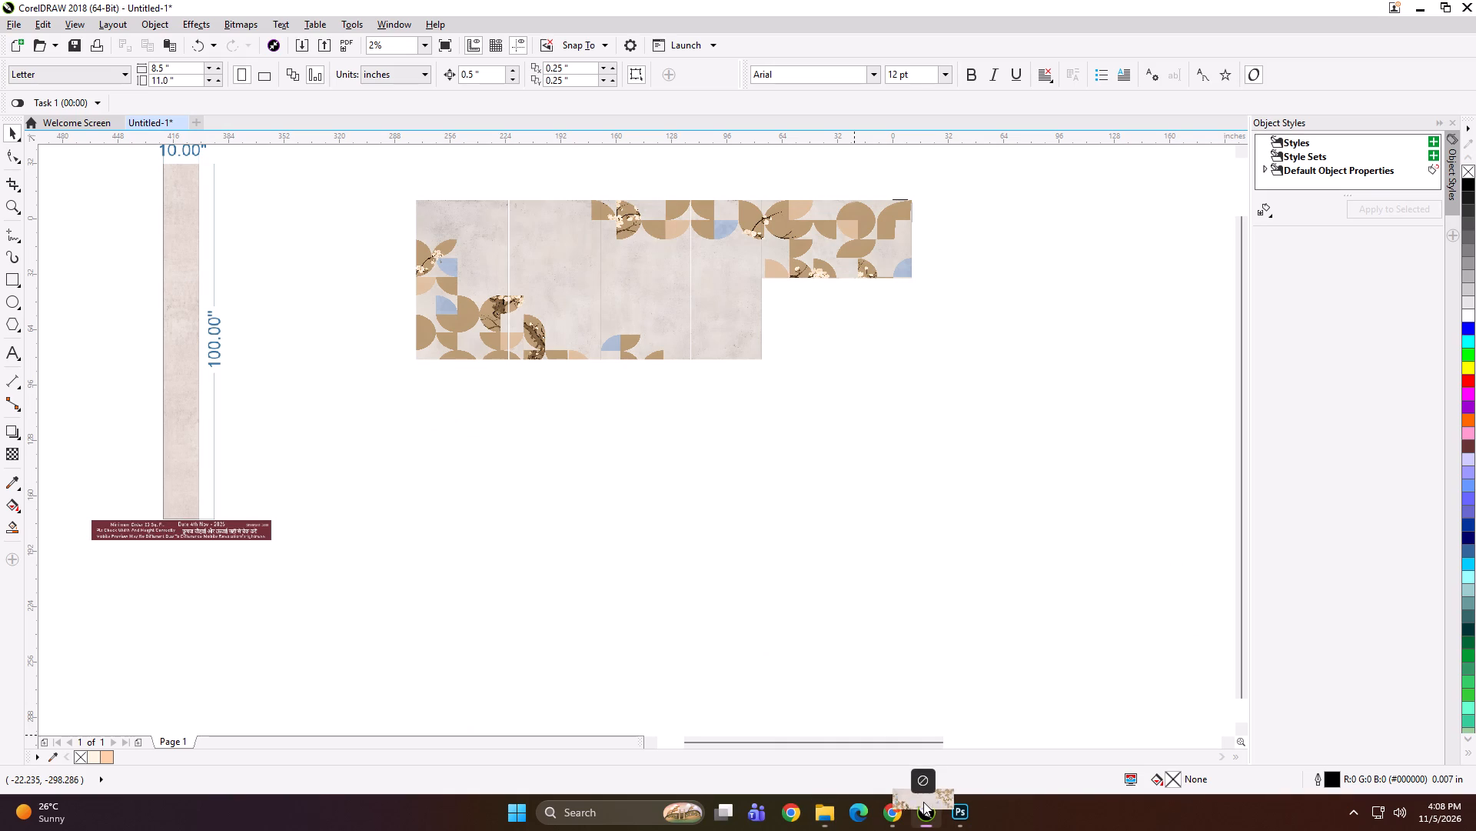
left_click_drag(923, 802, 733, 529)
left_click_drag(763, 533, 749, 524)
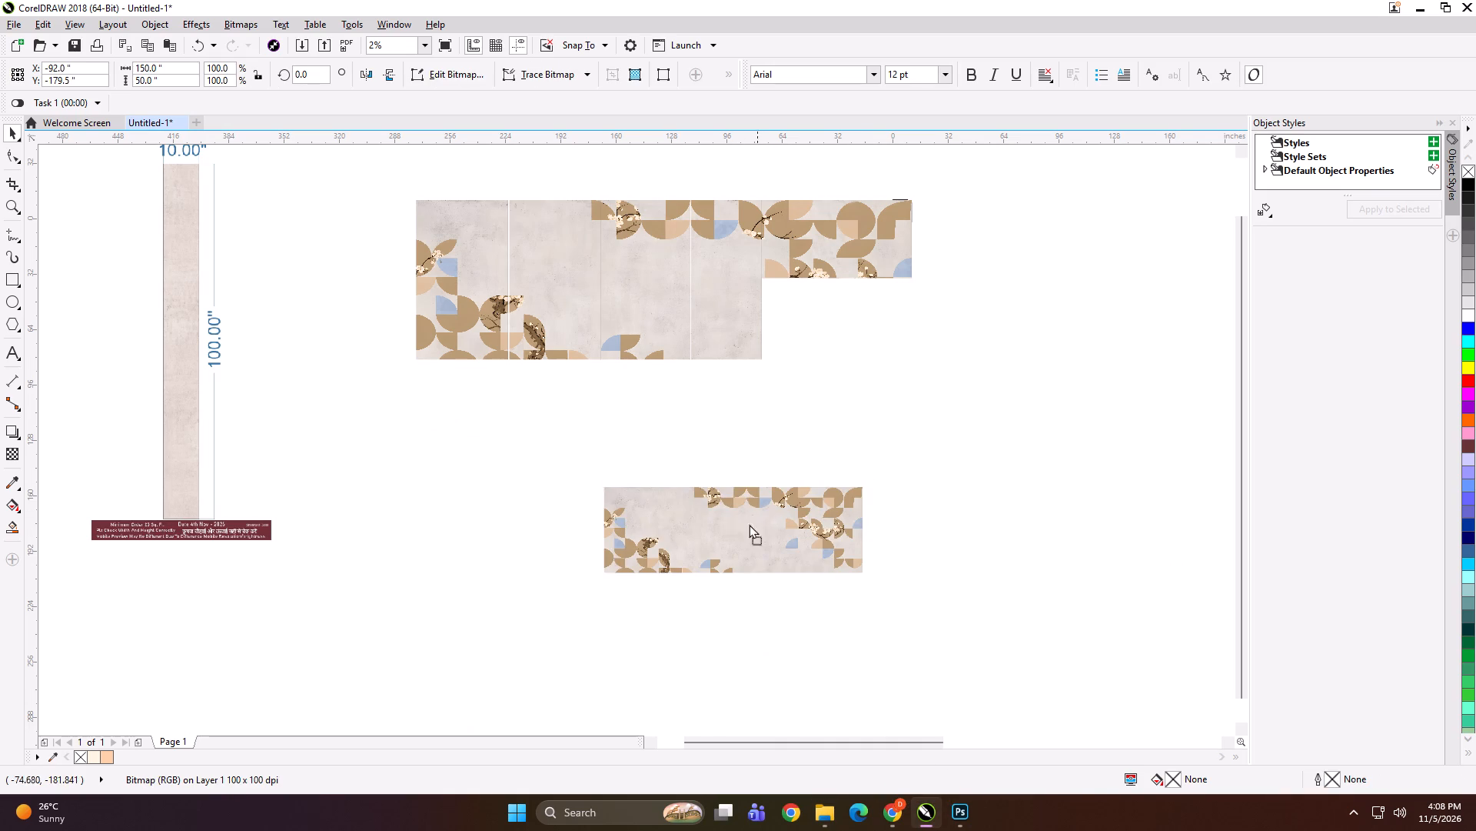
left_click_drag(749, 524, 592, 442)
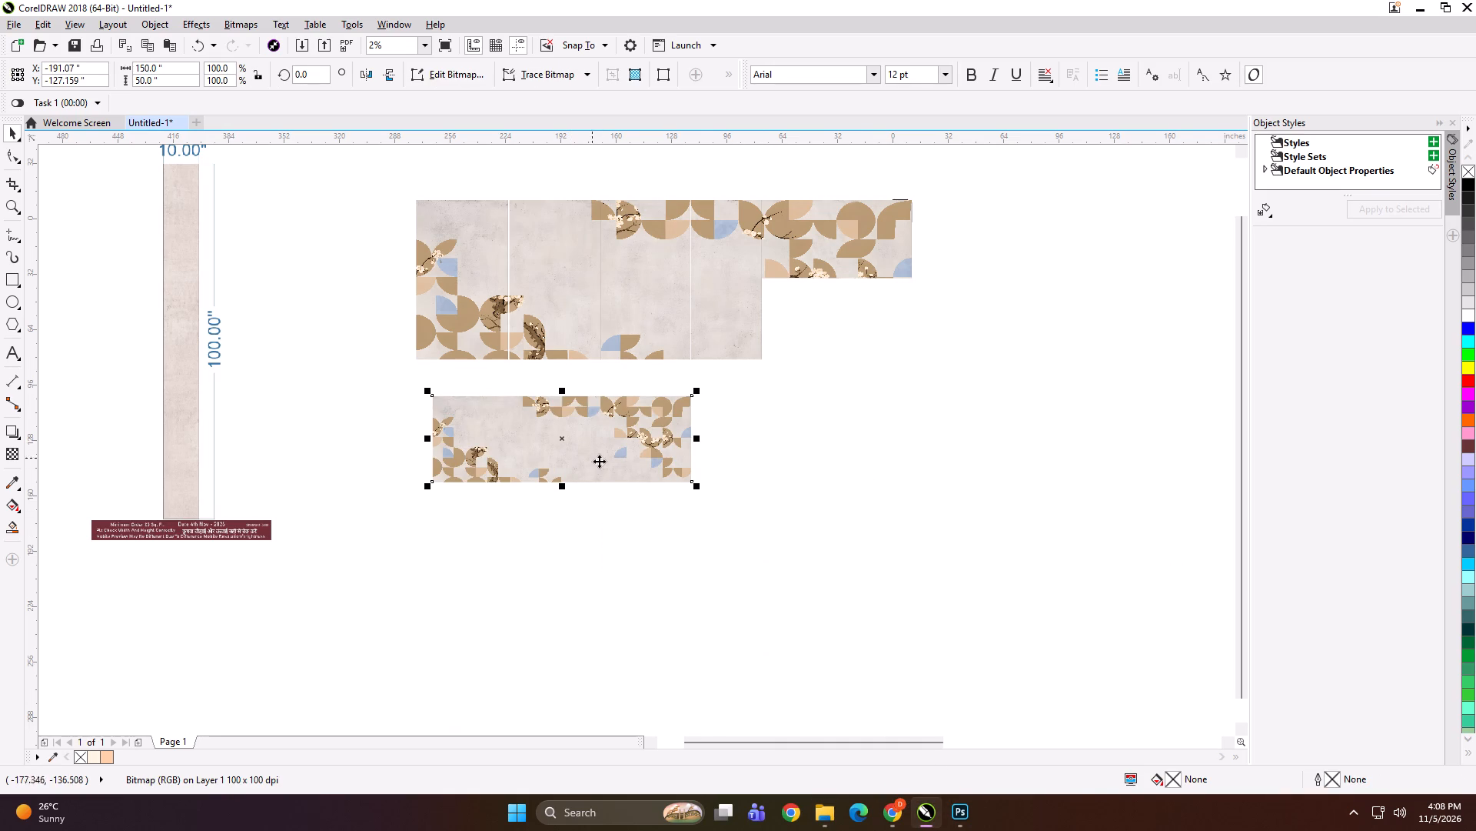
left_click(892, 432)
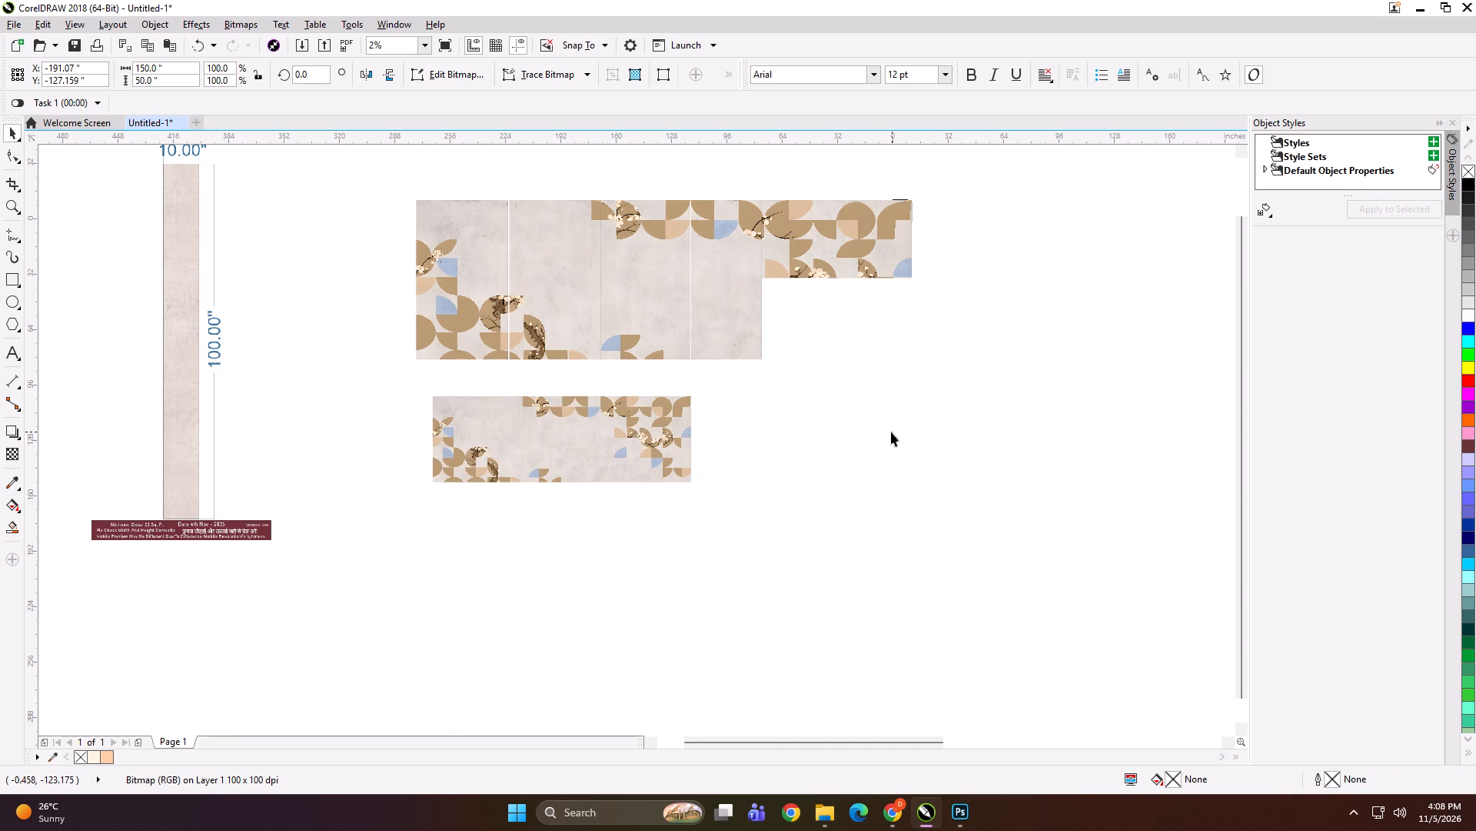
Shift panel 53x92 A toward B until their edges meet and the blossom tree pattern continues across the seam.
left_click(460, 294)
scroll(497, 290, "up", 2)
scroll(560, 315, "up", 2)
key("Right")
key("Right")
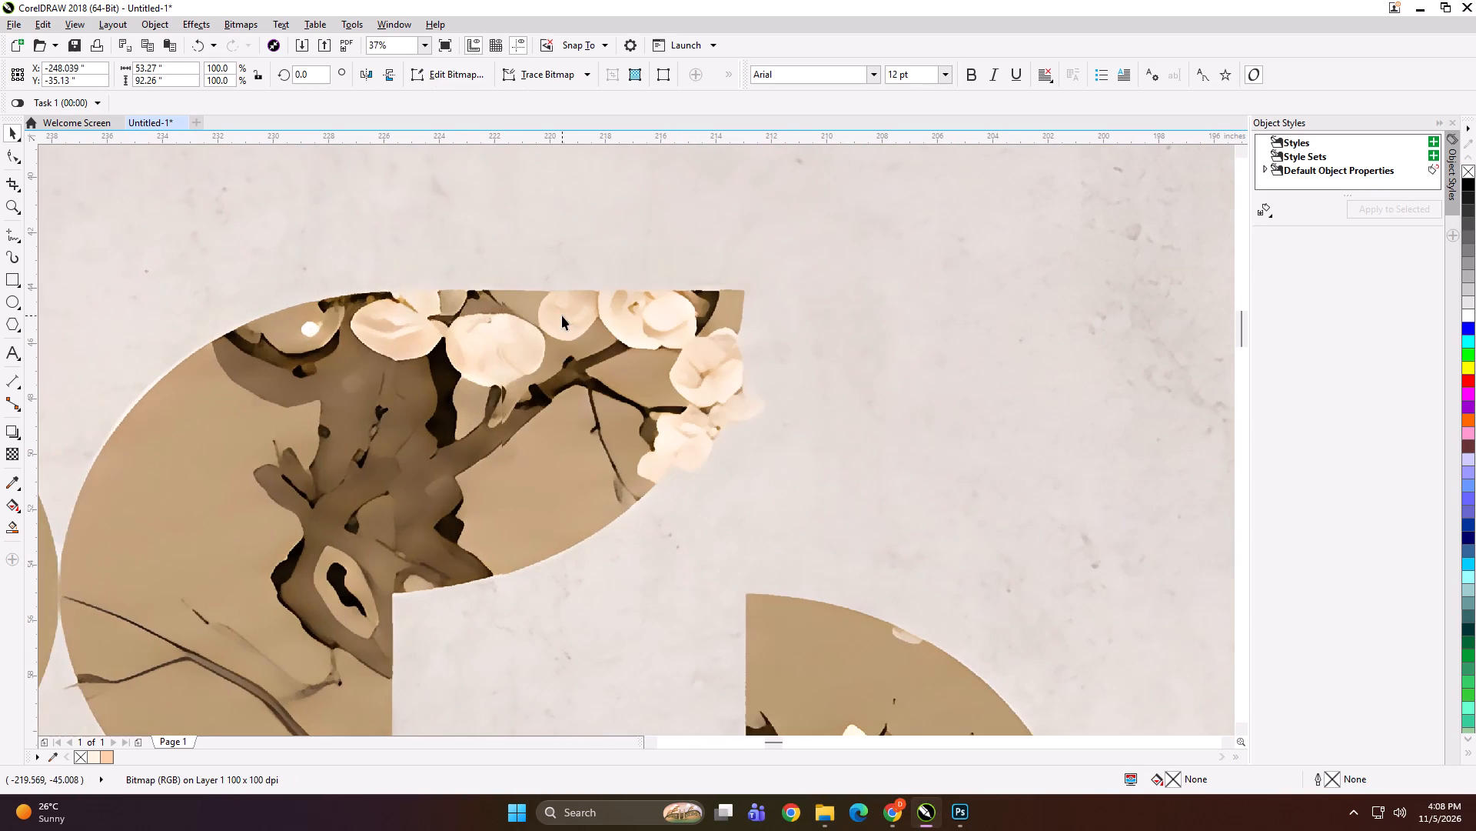
scroll(506, 365, "up", 3)
left_click_drag(464, 414, 434, 419)
left_click_drag(467, 414, 430, 409)
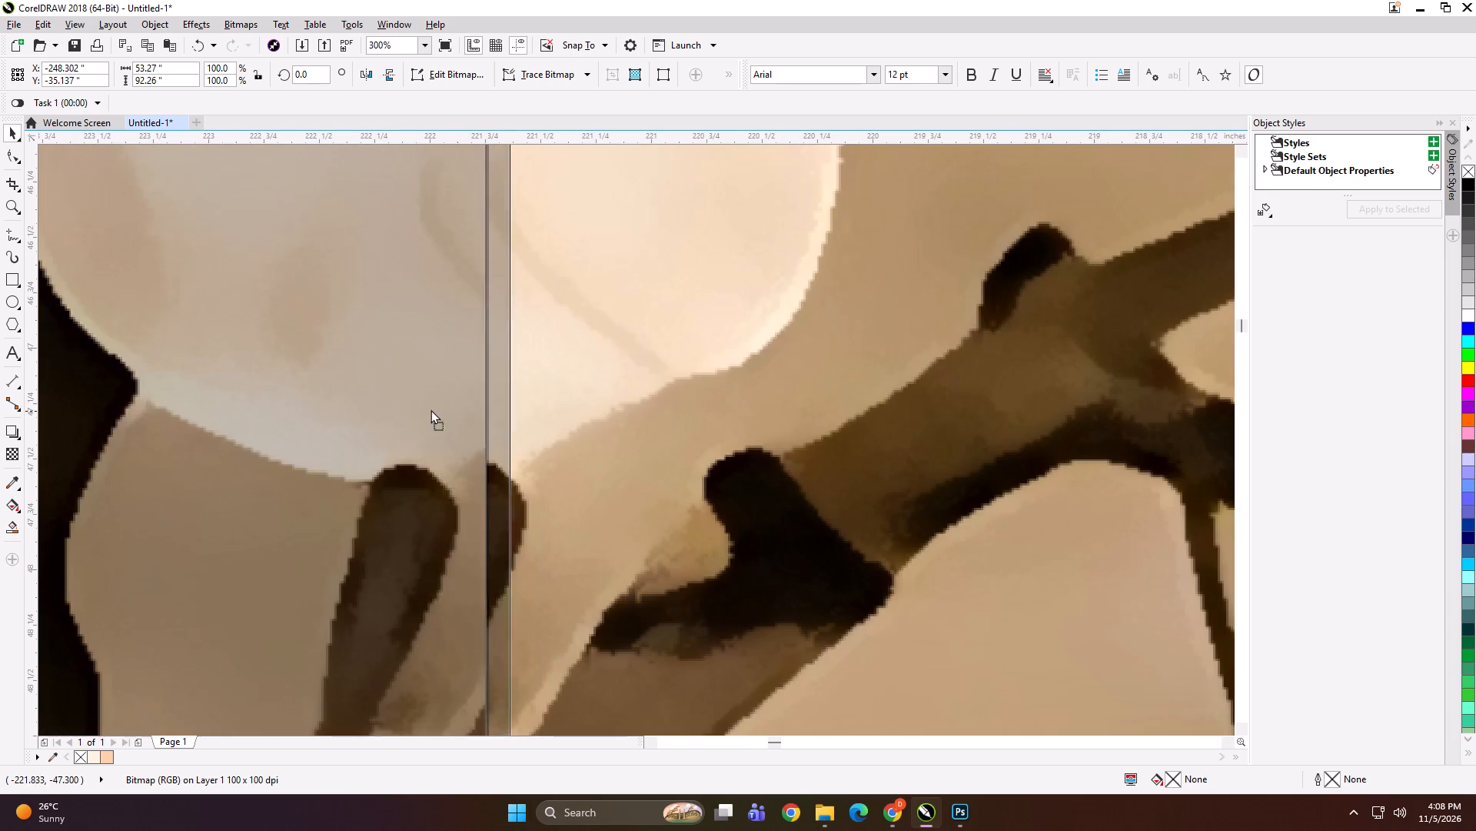
left_click_drag(430, 409, 370, 409)
left_click_drag(391, 436, 408, 440)
left_click_drag(411, 440, 451, 440, "shift")
left_click(429, 434)
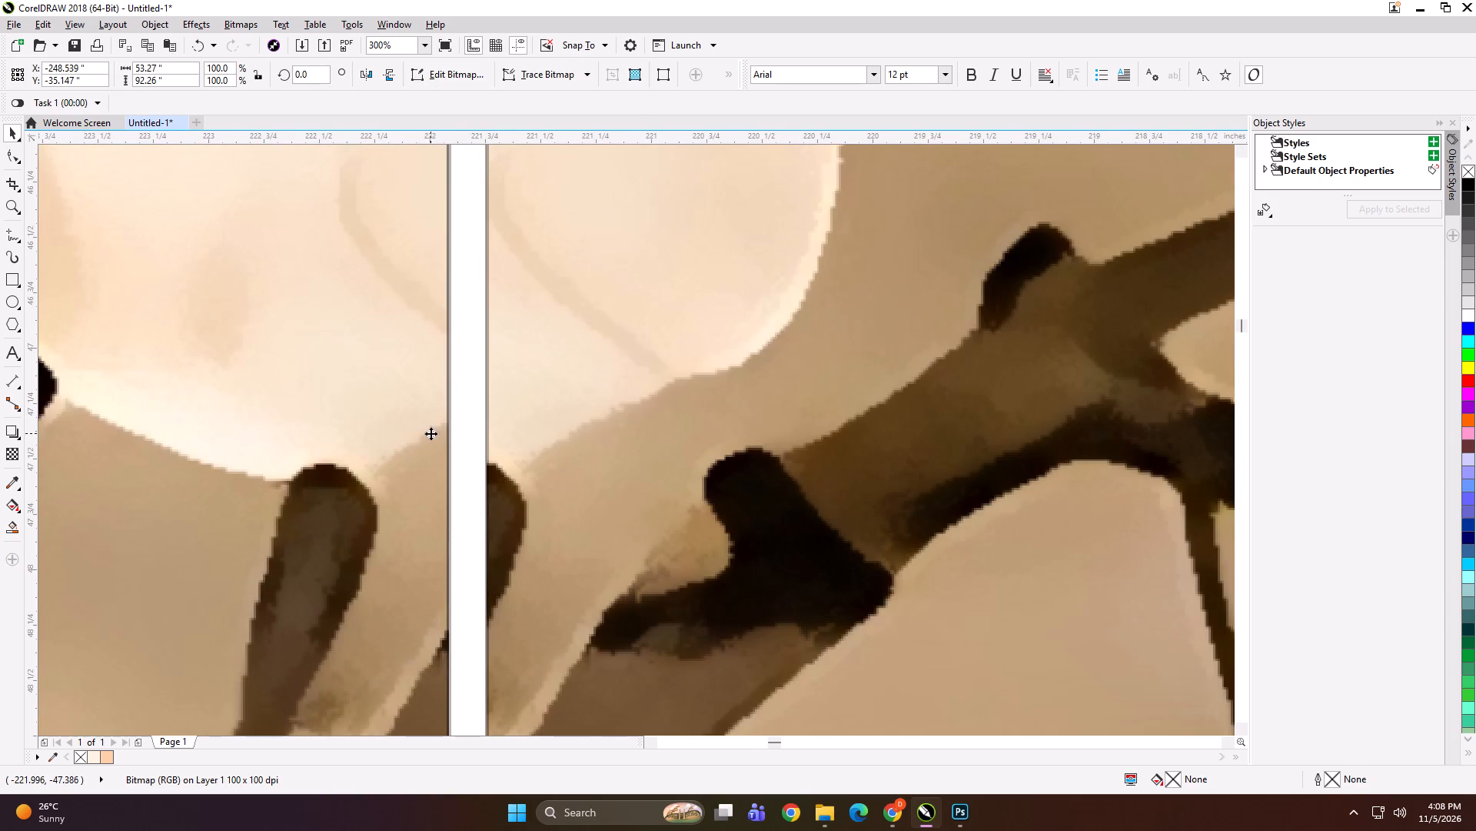
scroll(455, 433, "up", 1)
left_click_drag(409, 416, 486, 419)
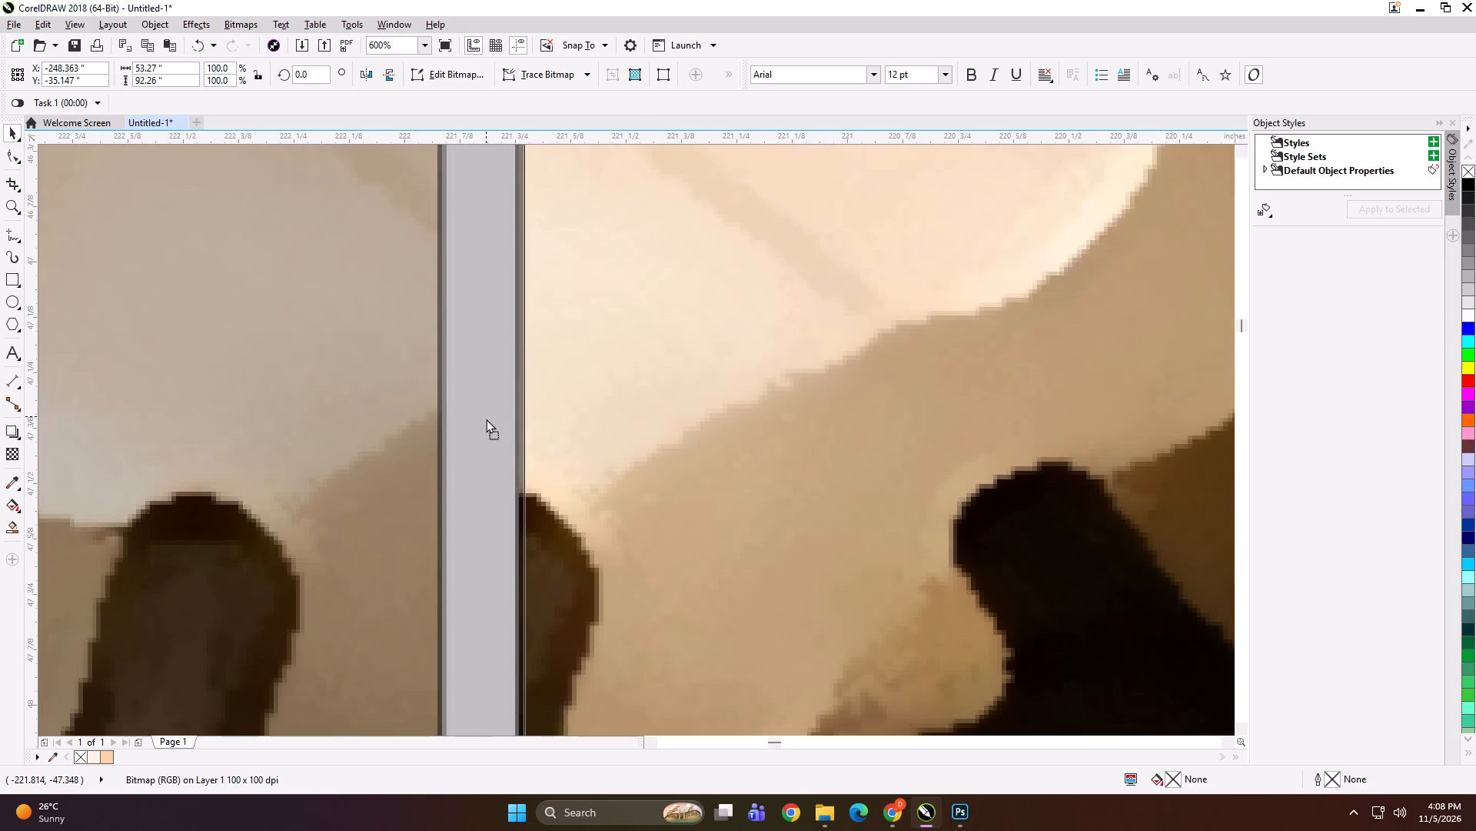
left_click_drag(486, 419, 485, 419)
key("Right")
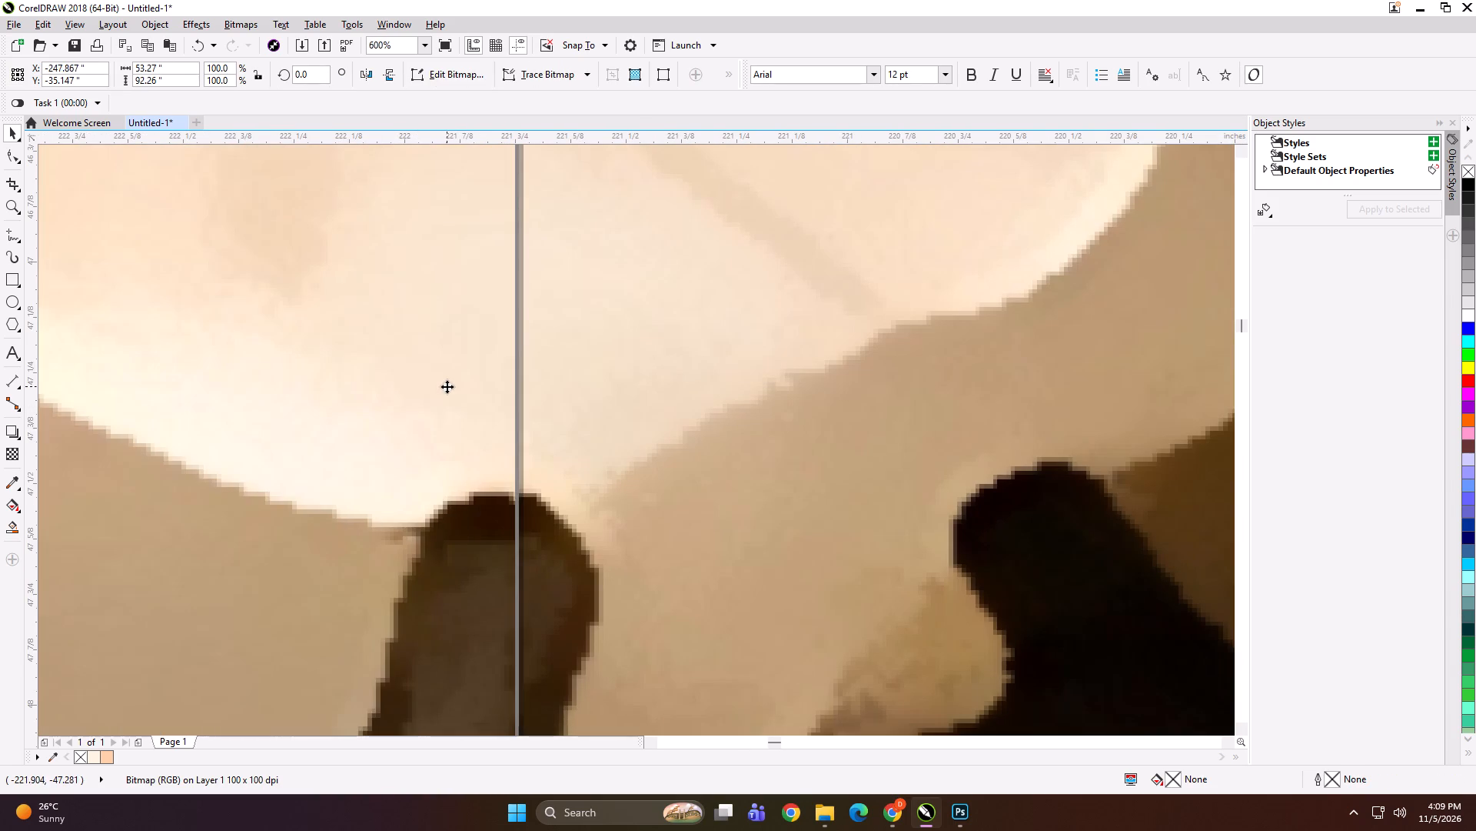
Align the bottoms of panels A and B and group the two.
scroll(465, 355, "down", 5)
left_click(503, 371, "shift")
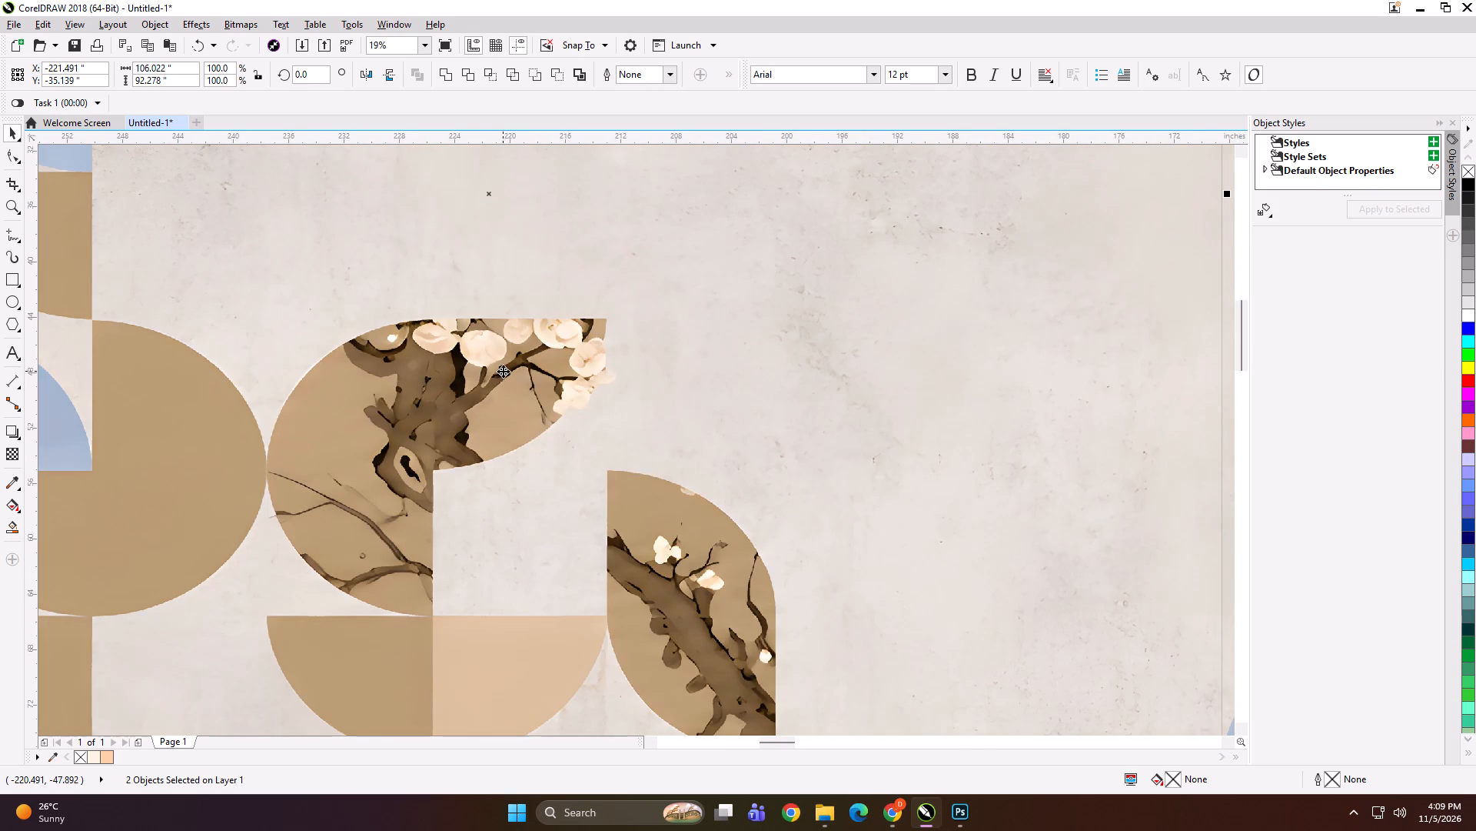
key("b")
scroll(503, 371, "down", 1)
key("ctrl+g")
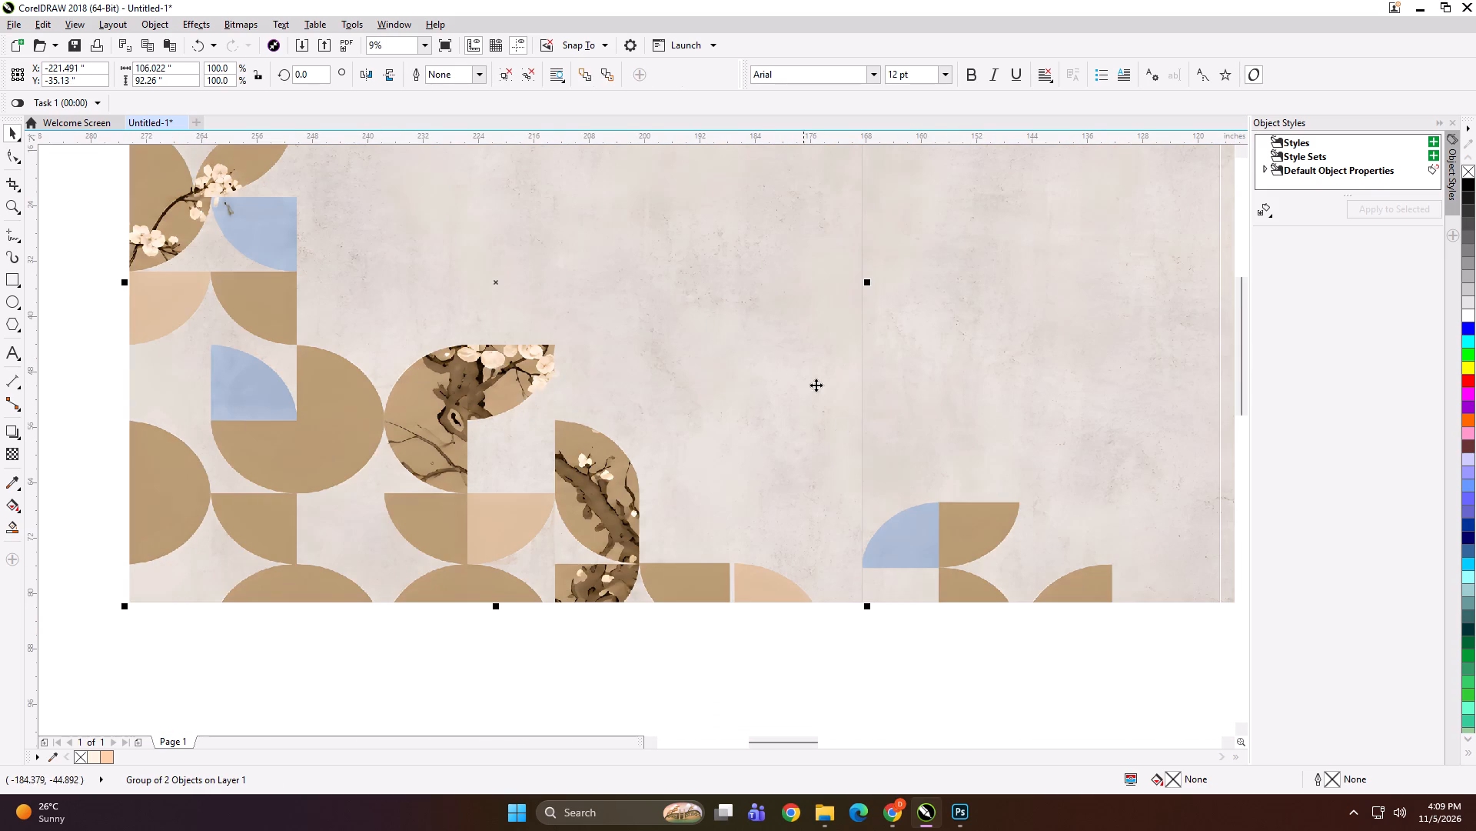
Adjust the A-B group's position beside panel C so that their edges meet near the blue quarter circle.
scroll(864, 559, "up", 3)
left_click_drag(753, 564, 741, 564)
scroll(849, 598, "up", 1)
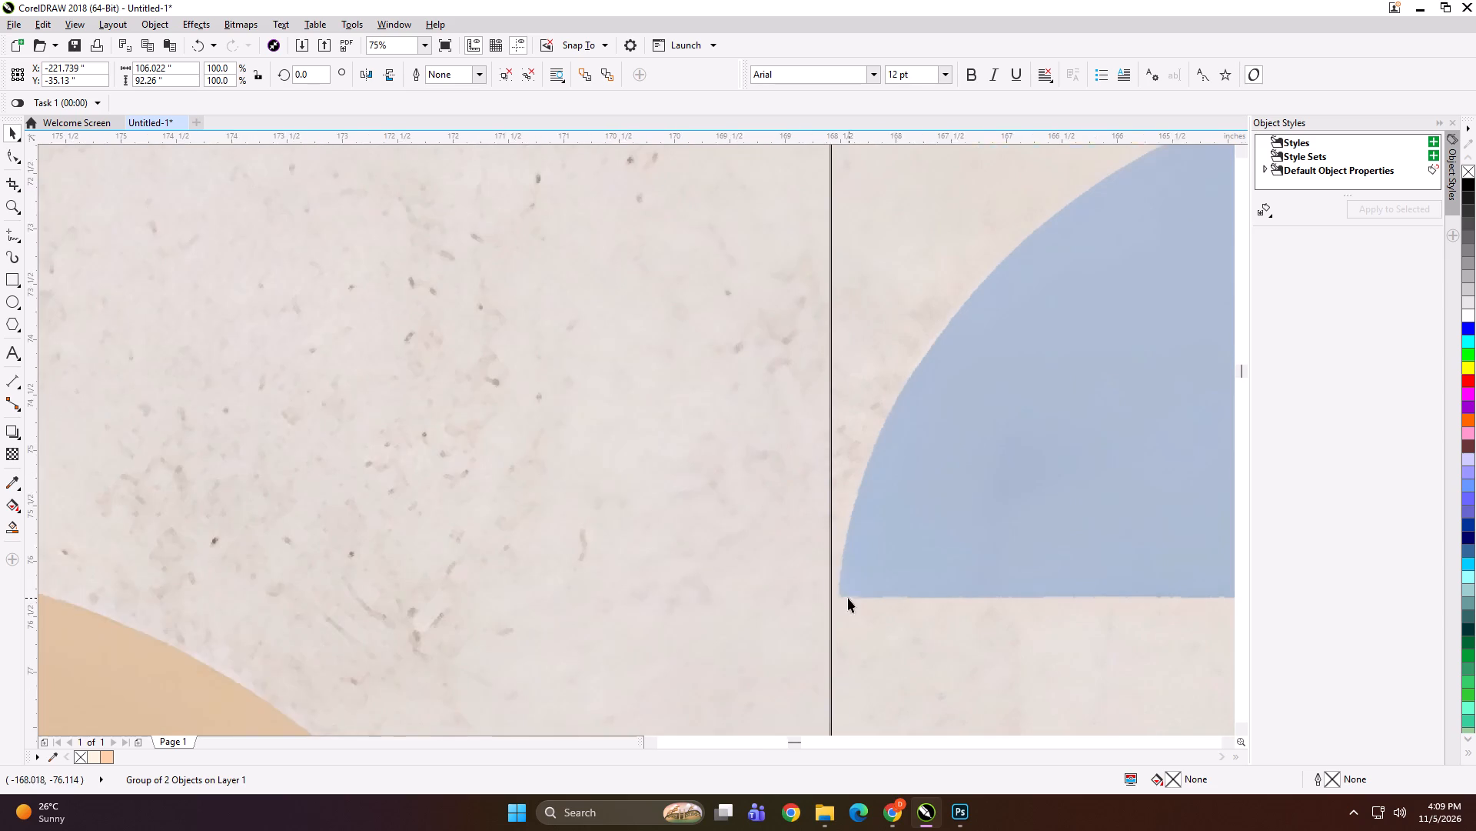
scroll(848, 598, "up", 1)
left_click_drag(726, 546, 683, 538)
left_click_drag(658, 548, 512, 546)
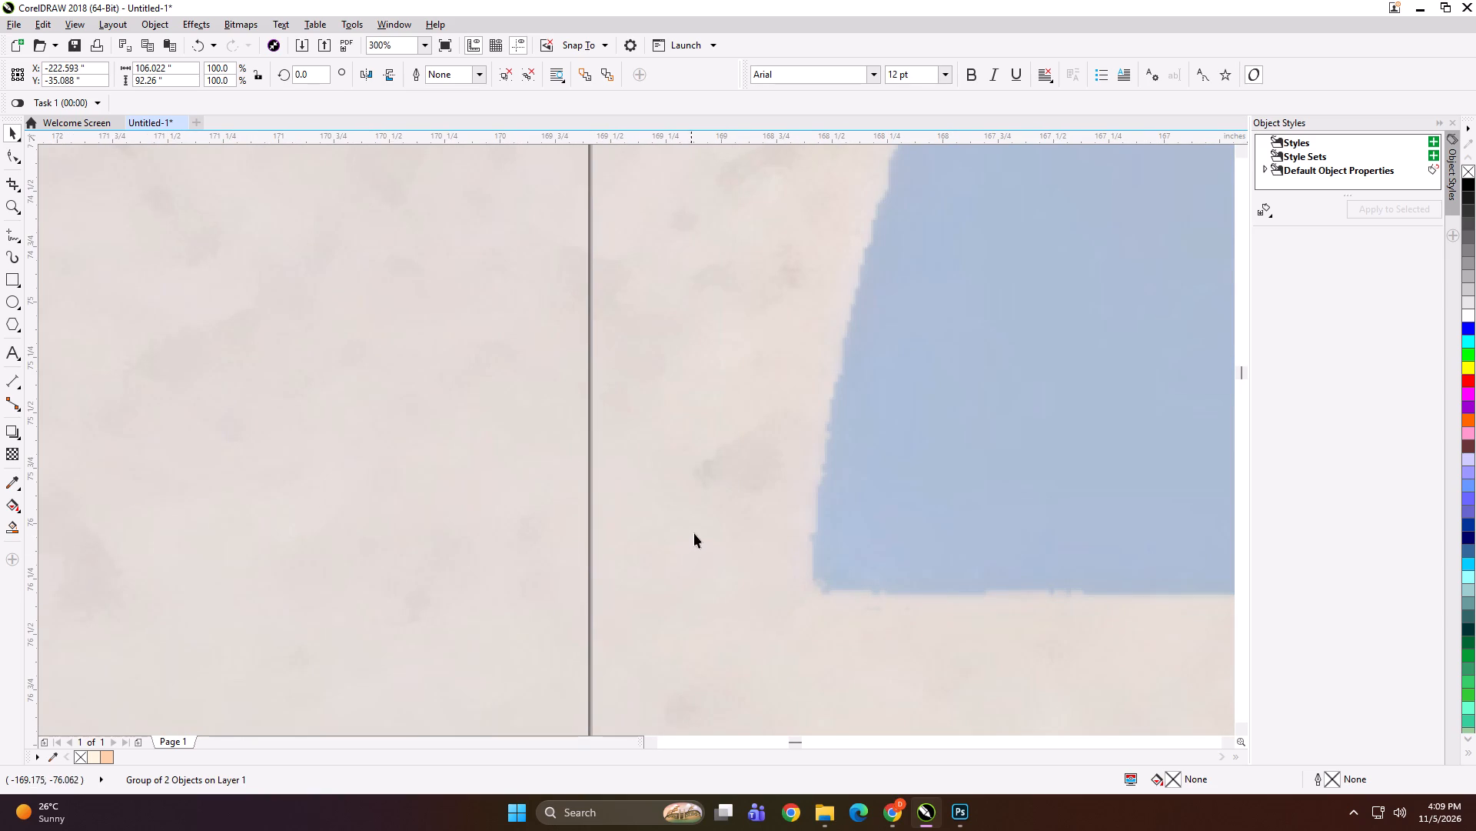
scroll(755, 499, "down", 2)
left_click_drag(657, 507, 612, 499)
left_click_drag(653, 509, 686, 510)
scroll(690, 510, "up", 2)
key("Right")
scroll(694, 479, "down", 3)
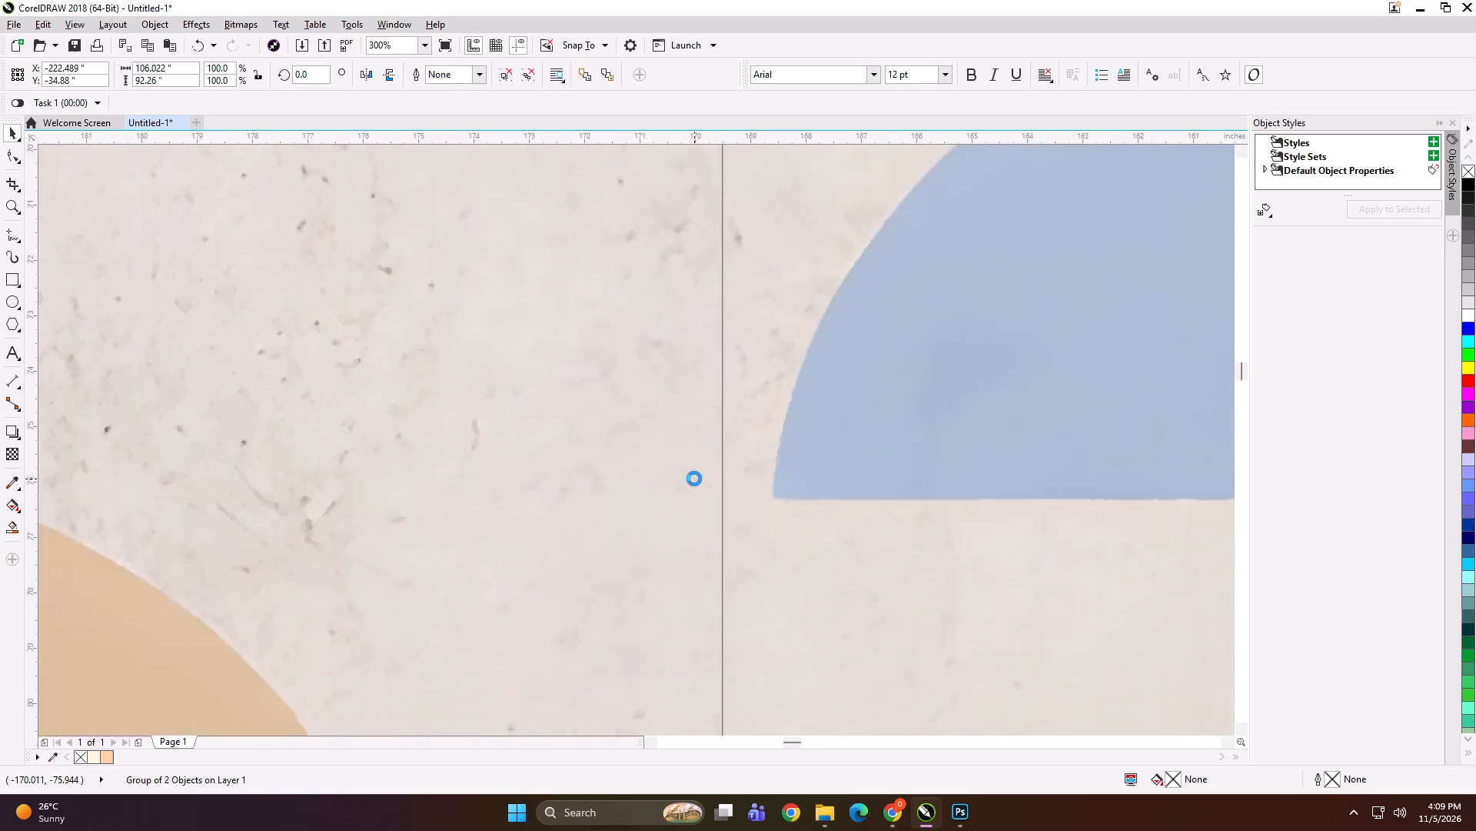
Align the bottoms of the A-B group and panel C.
scroll(694, 479, "down", 3)
left_click(762, 407, "shift")
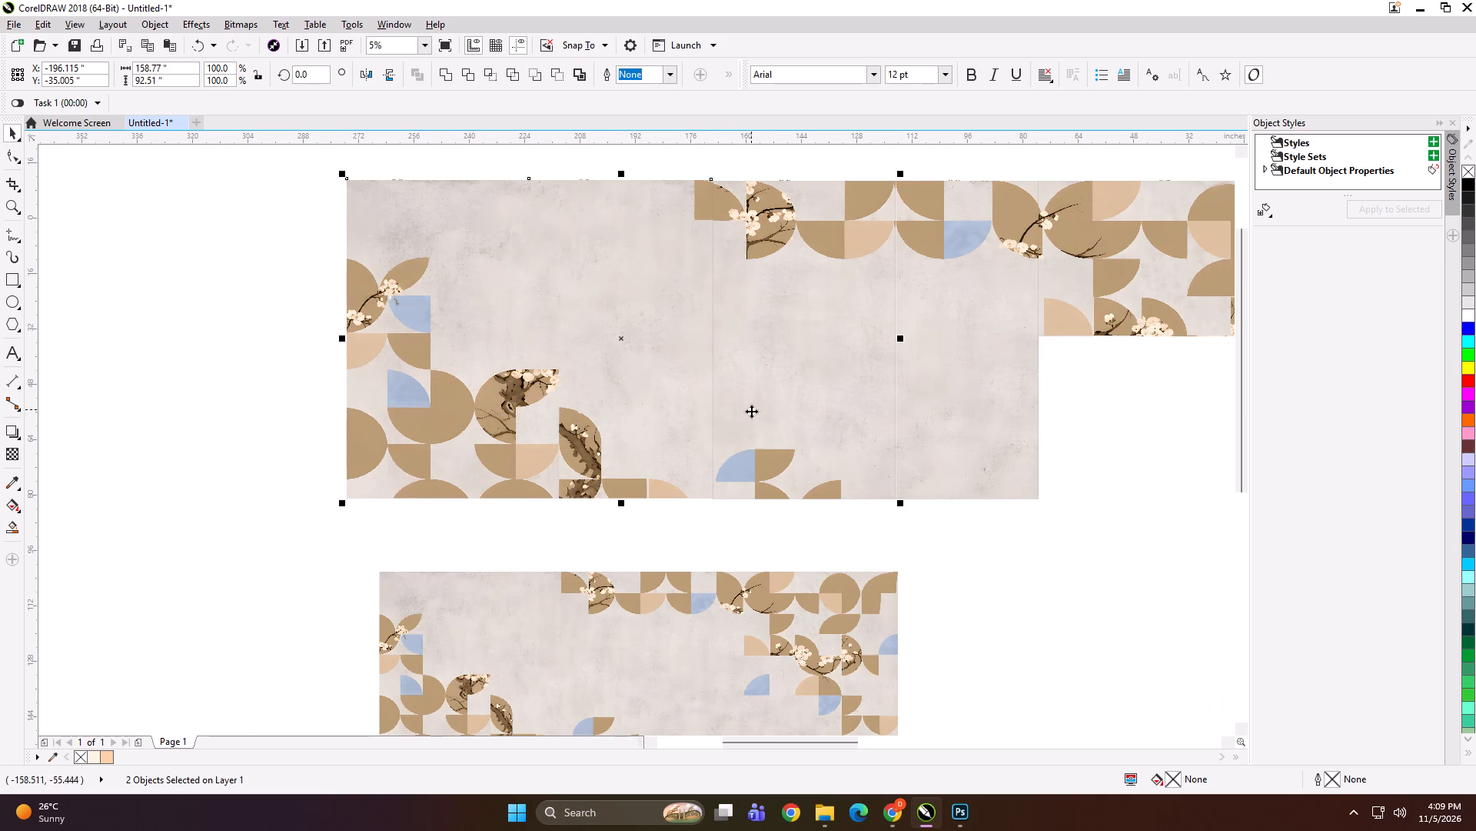
key("b")
Shift the A-B group and panel C together about 0.5 inches toward D so the arch pattern matches at the seam.
scroll(721, 198, "up", 3)
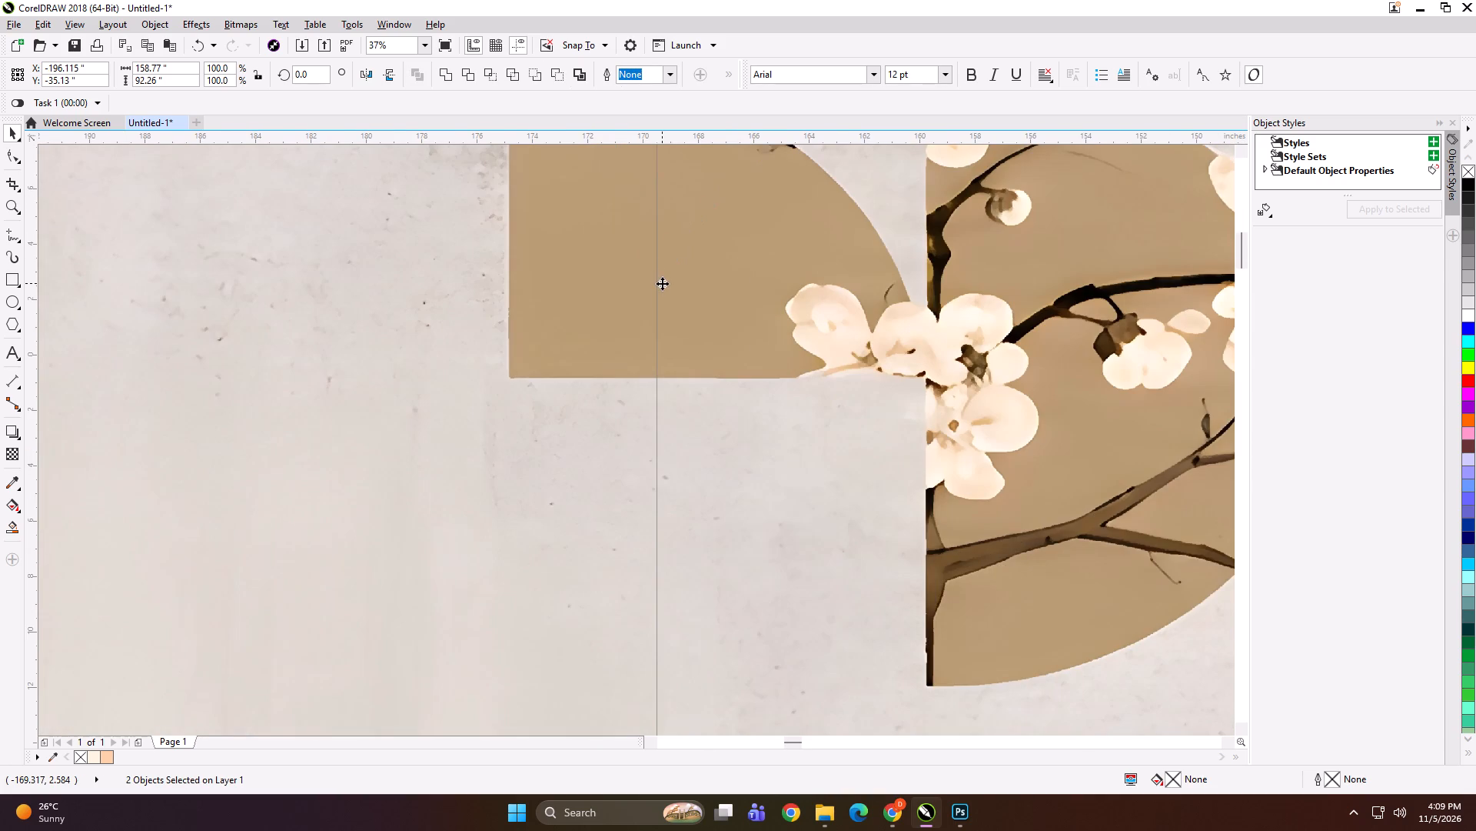
scroll(618, 291, "down", 3)
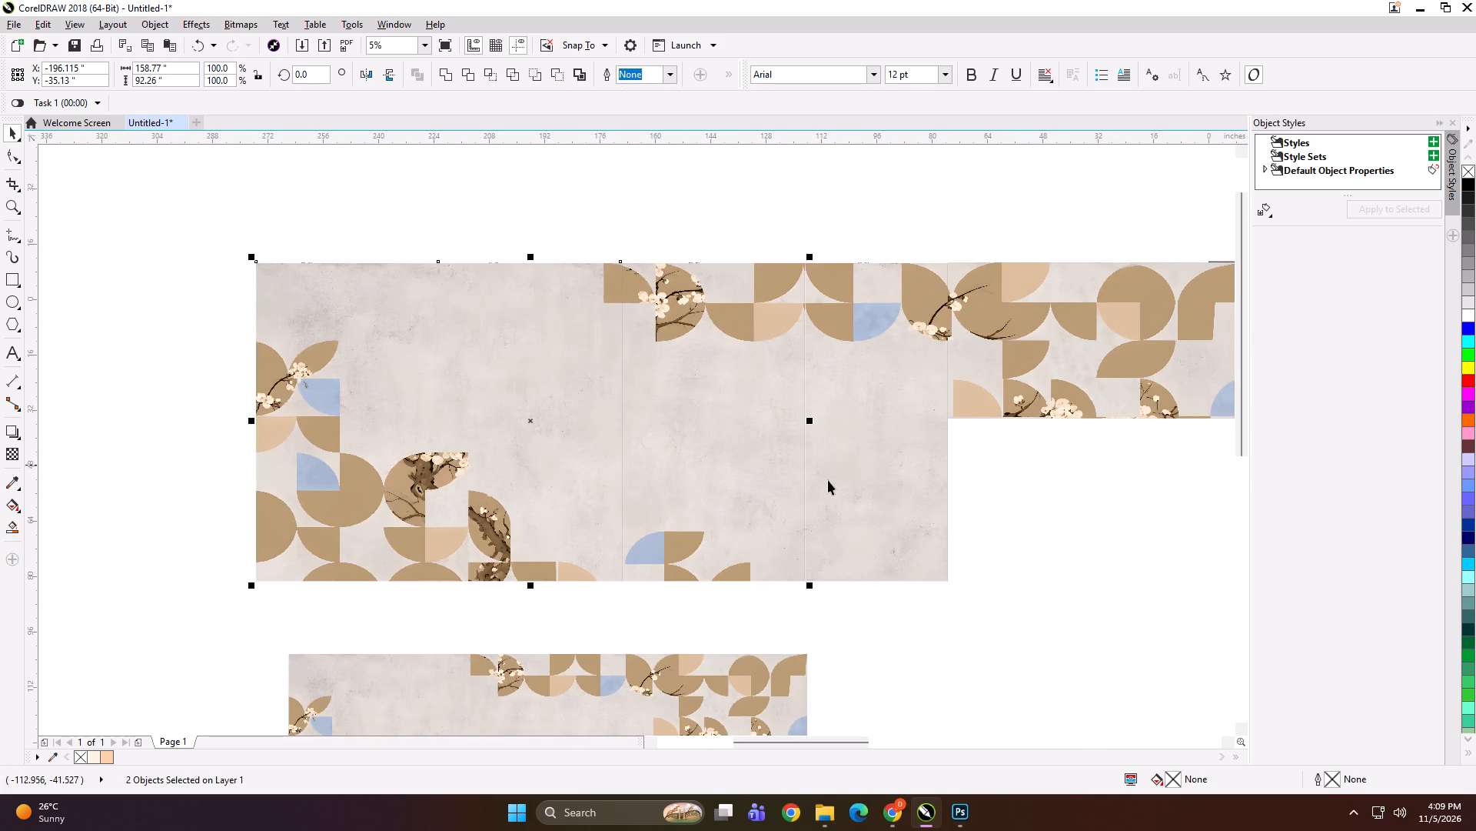
scroll(807, 446, "up", 2)
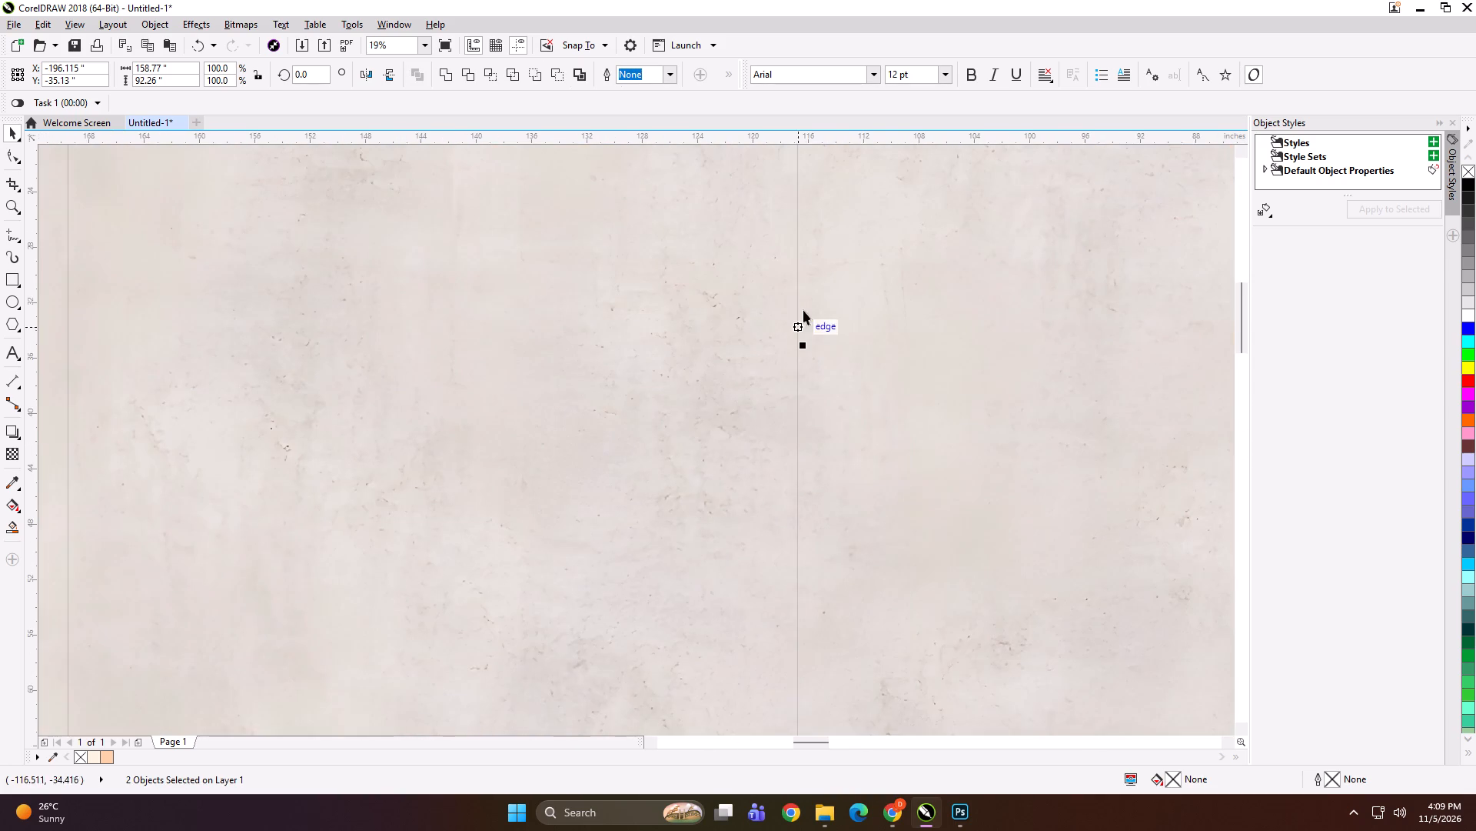
scroll(807, 384, "down", 1)
scroll(805, 293, "down", 1)
scroll(806, 169, "up", 2)
scroll(802, 276, "up", 2)
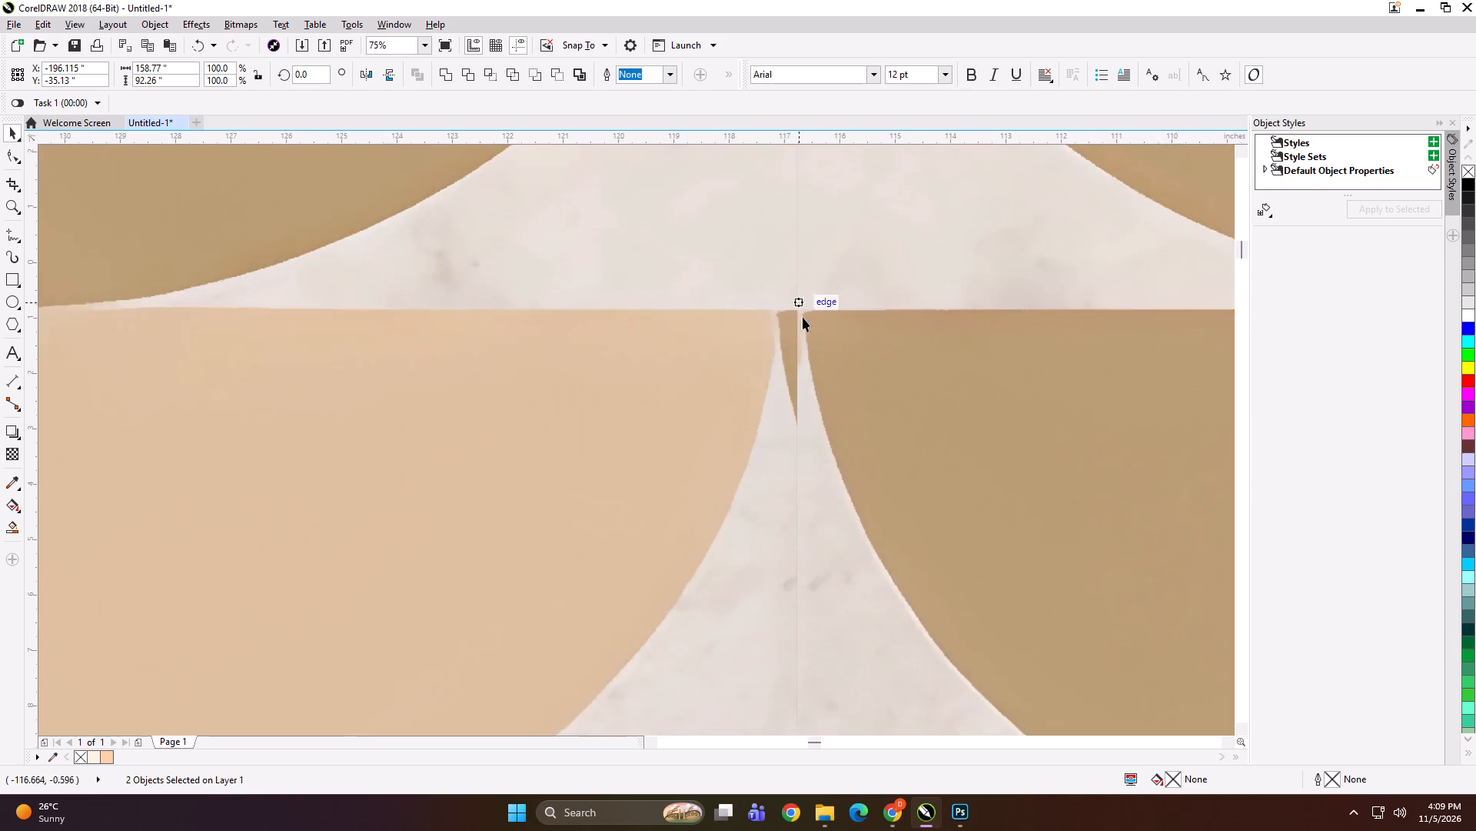
scroll(803, 328, "up", 1)
left_click_drag(776, 339, 718, 343)
left_click_drag(710, 342, 761, 342)
key("Right")
Add panel 41x92 D to the selection and align its bottom with the A-B group and panel C.
scroll(700, 329, "down", 4)
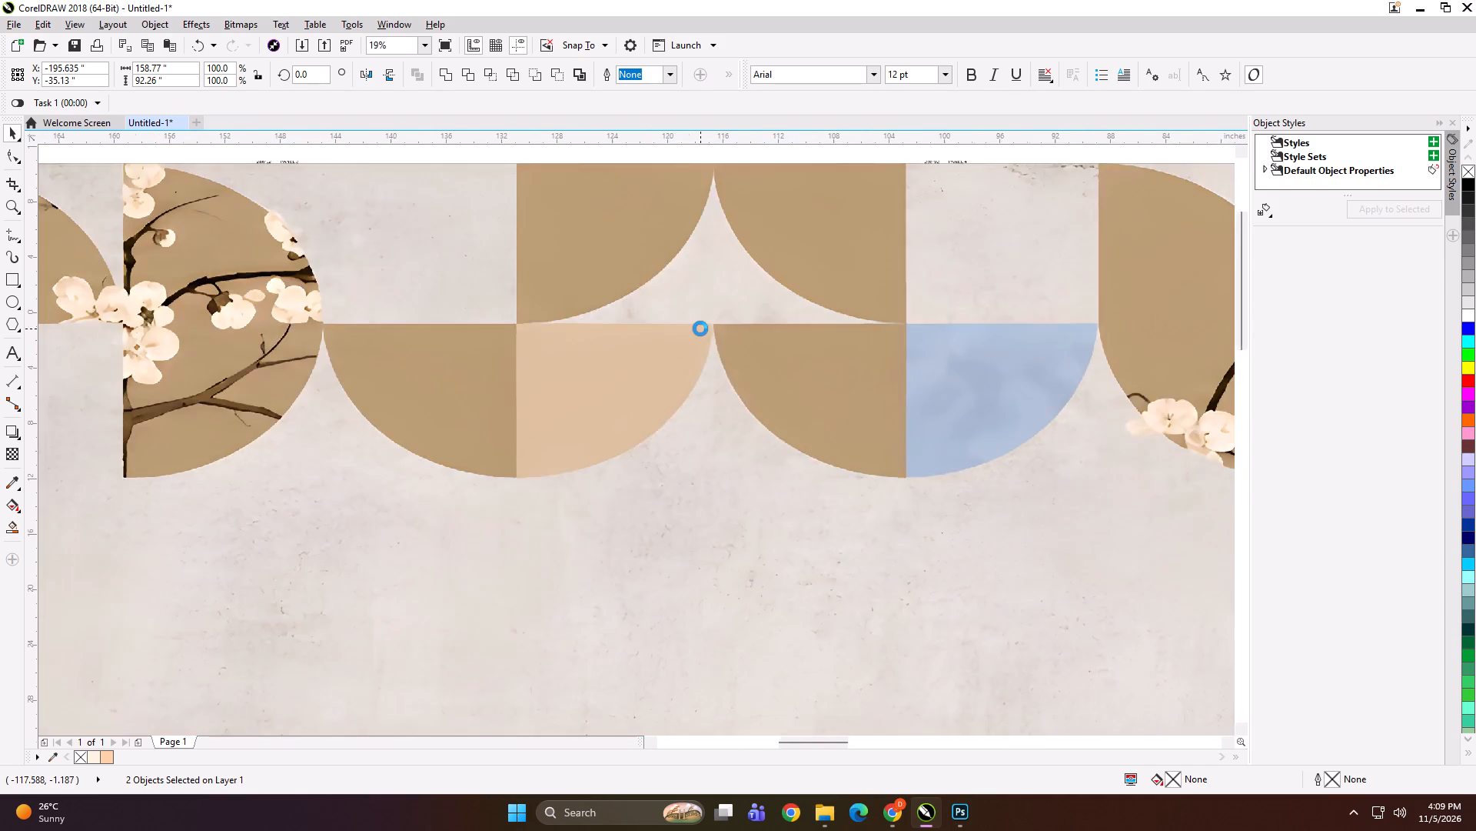
scroll(700, 329, "down", 1)
left_click(799, 360, "shift")
key("b")
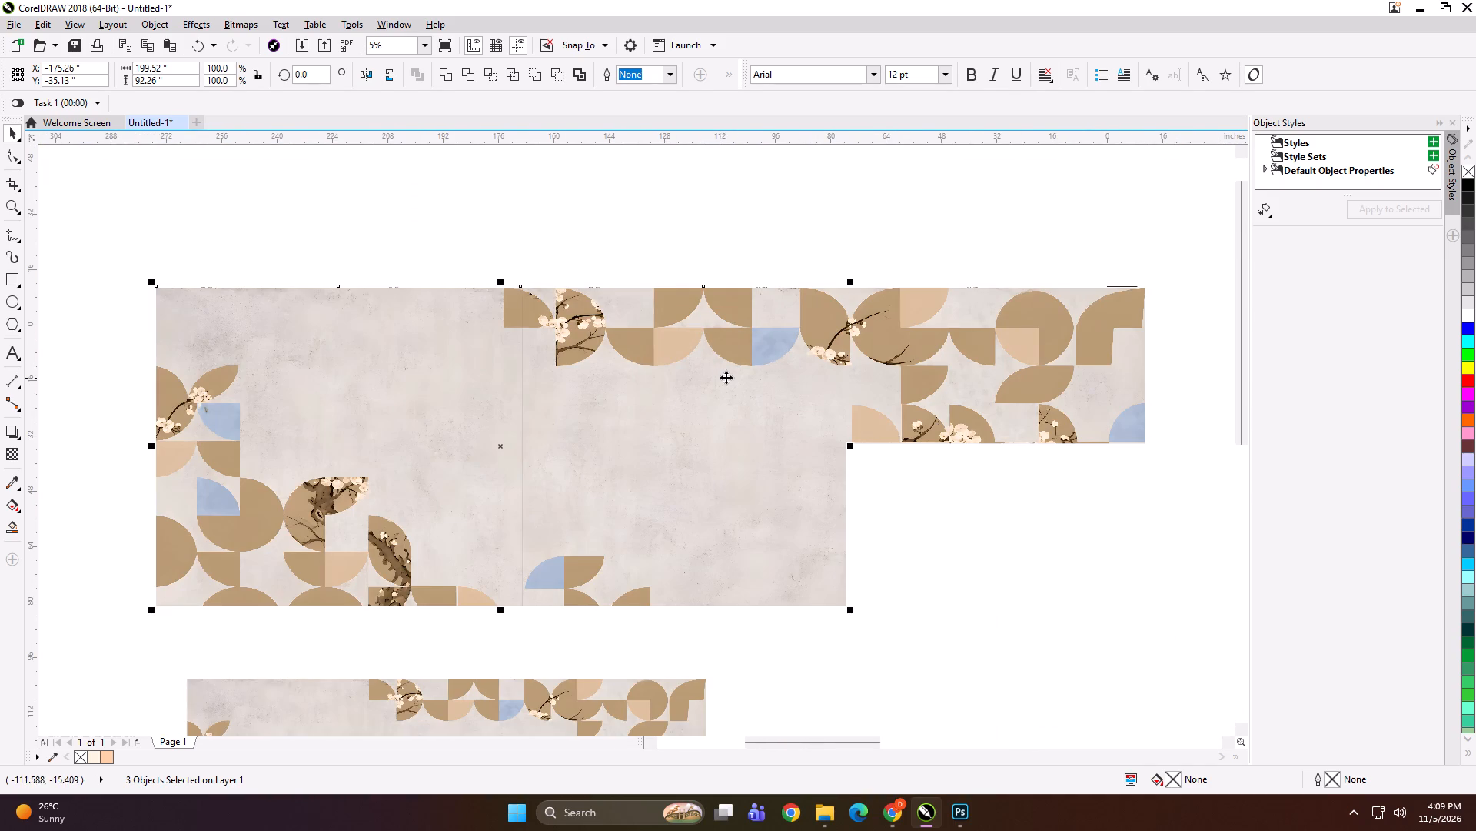
Shift the joined A-B-C panels toward panel D until their edges meet and the blossom branch continues across the seam.
scroll(846, 432, "up", 1)
left_click_drag(790, 434, 773, 436)
scroll(850, 299, "up", 2)
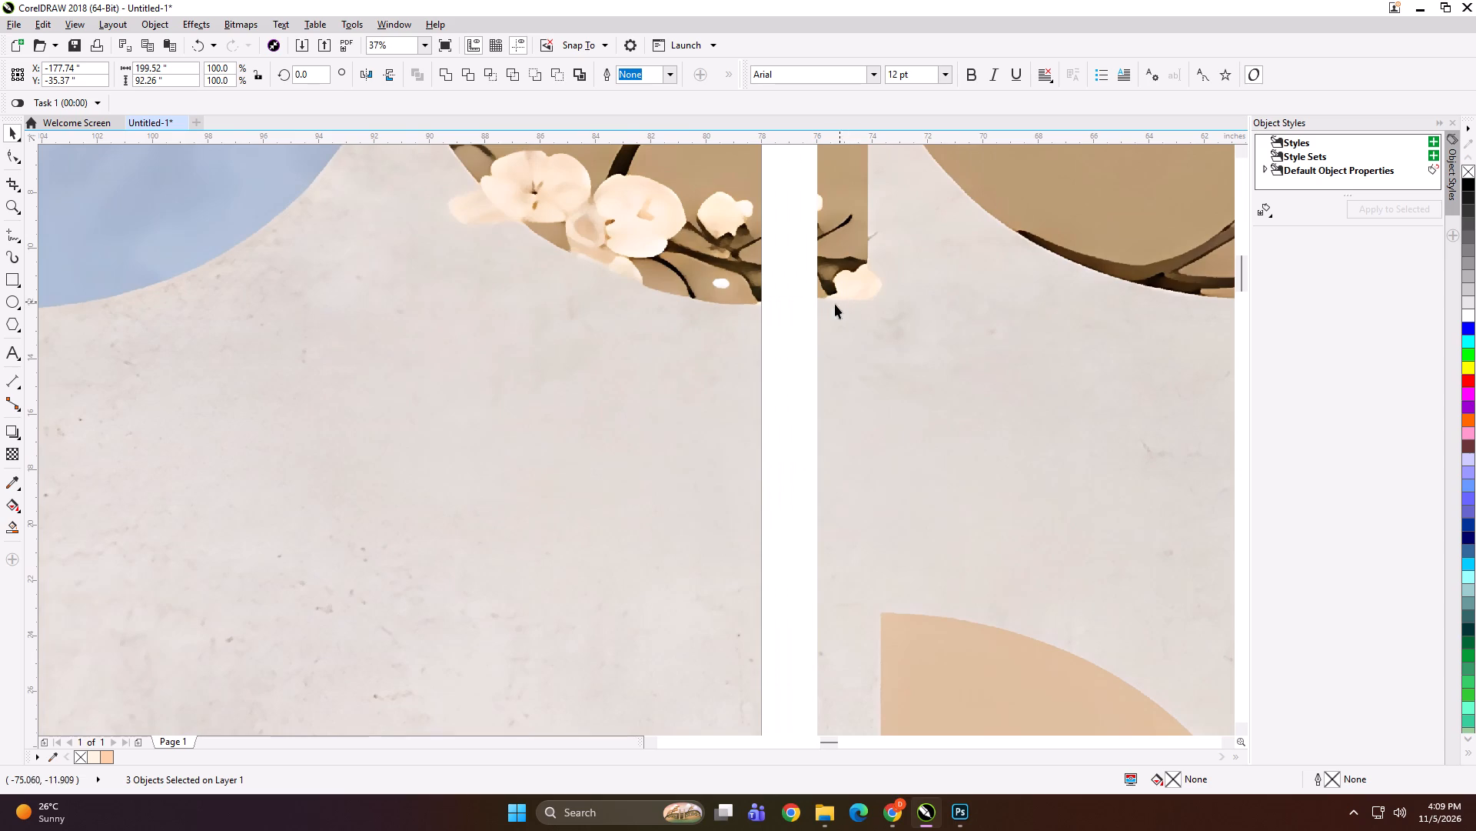
scroll(816, 300, "up", 1)
left_click_drag(692, 315, 803, 312)
scroll(799, 282, "up", 2)
key("Right")
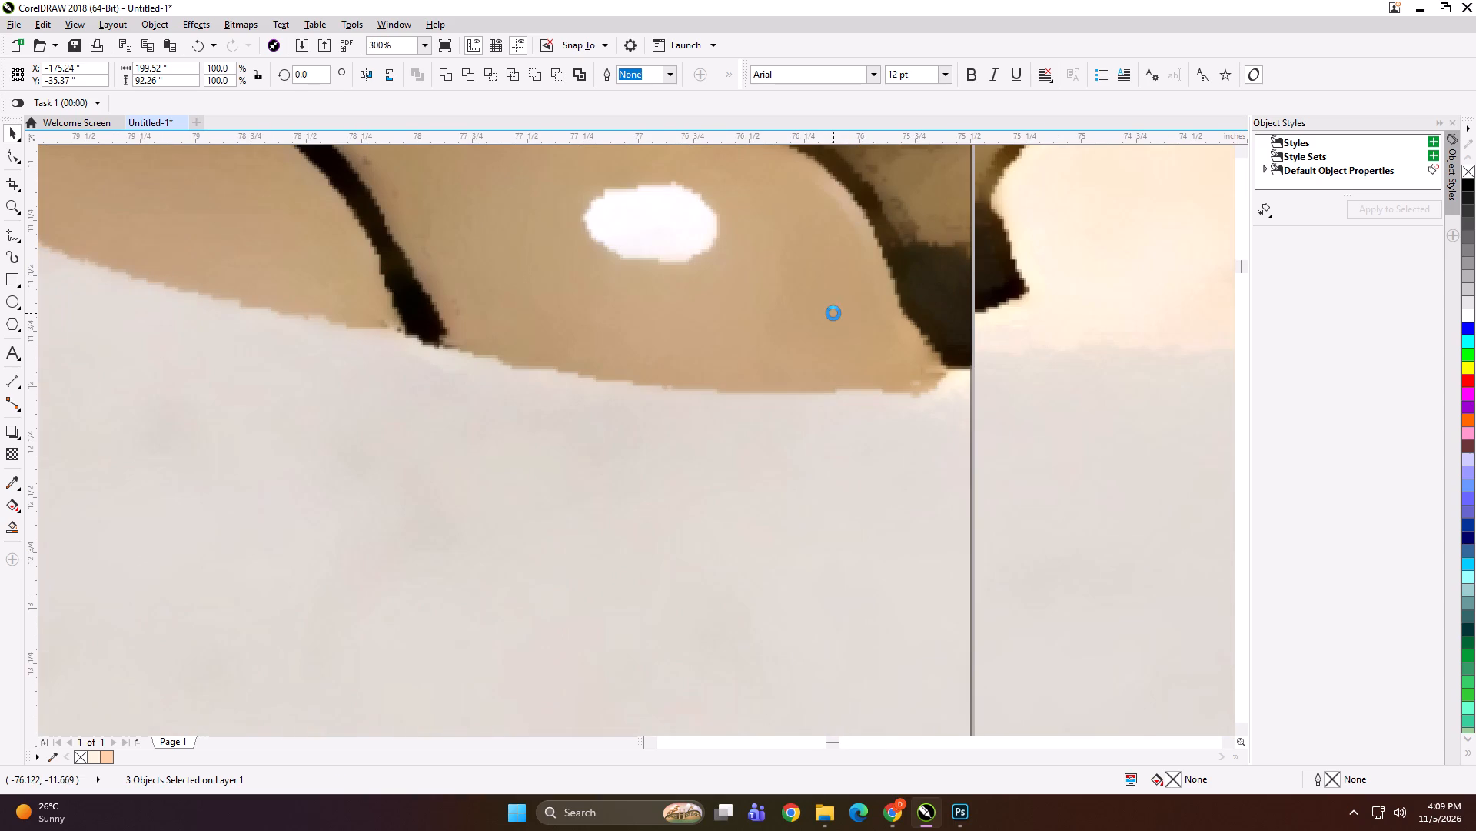
scroll(833, 339, "down", 3)
key("Left")
key("Left")
scroll(827, 338, "up", 1)
left_click_drag(770, 350, 783, 347)
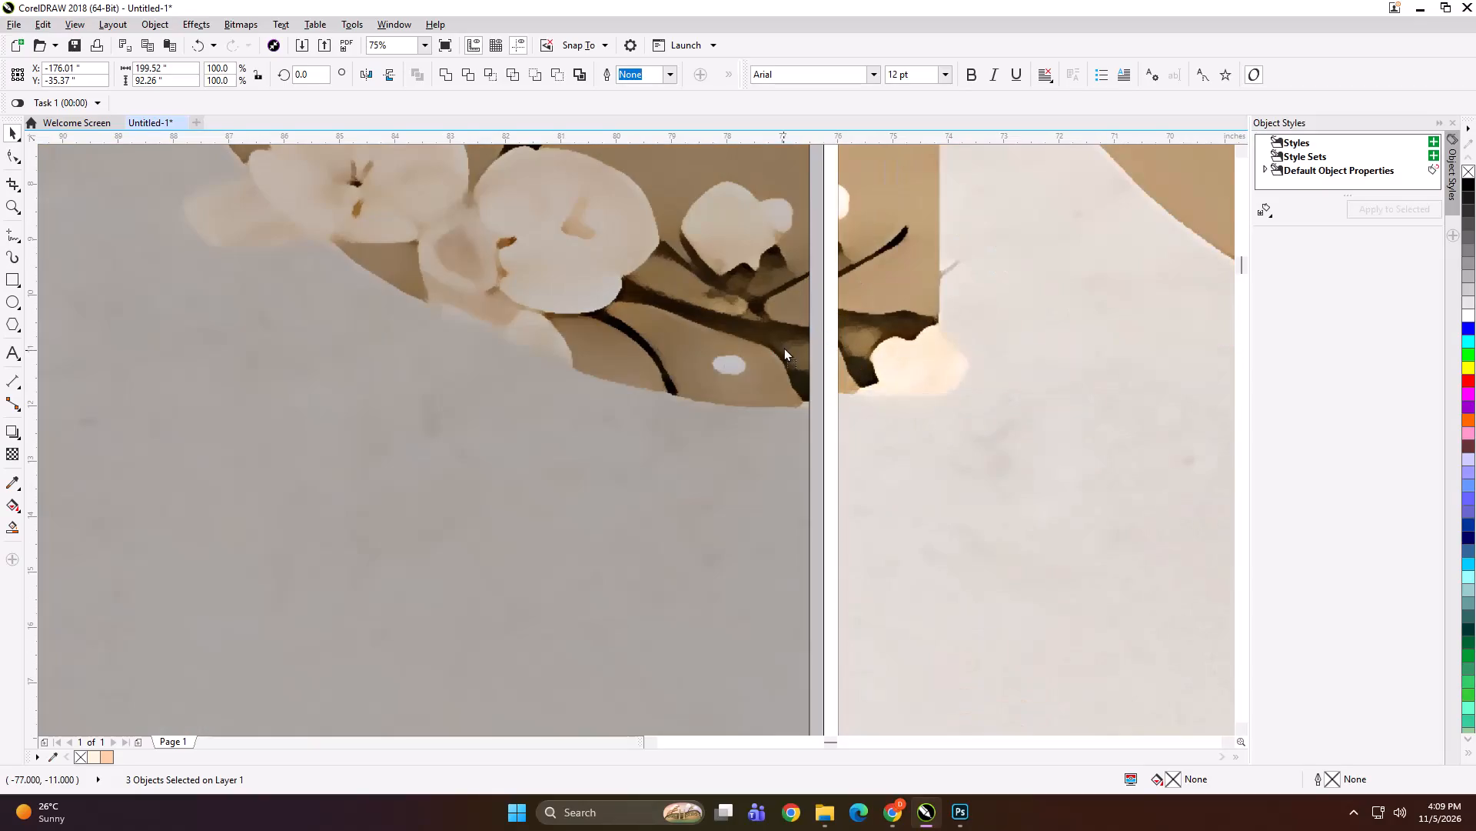
left_click_drag(783, 347, 799, 345)
key("Right")
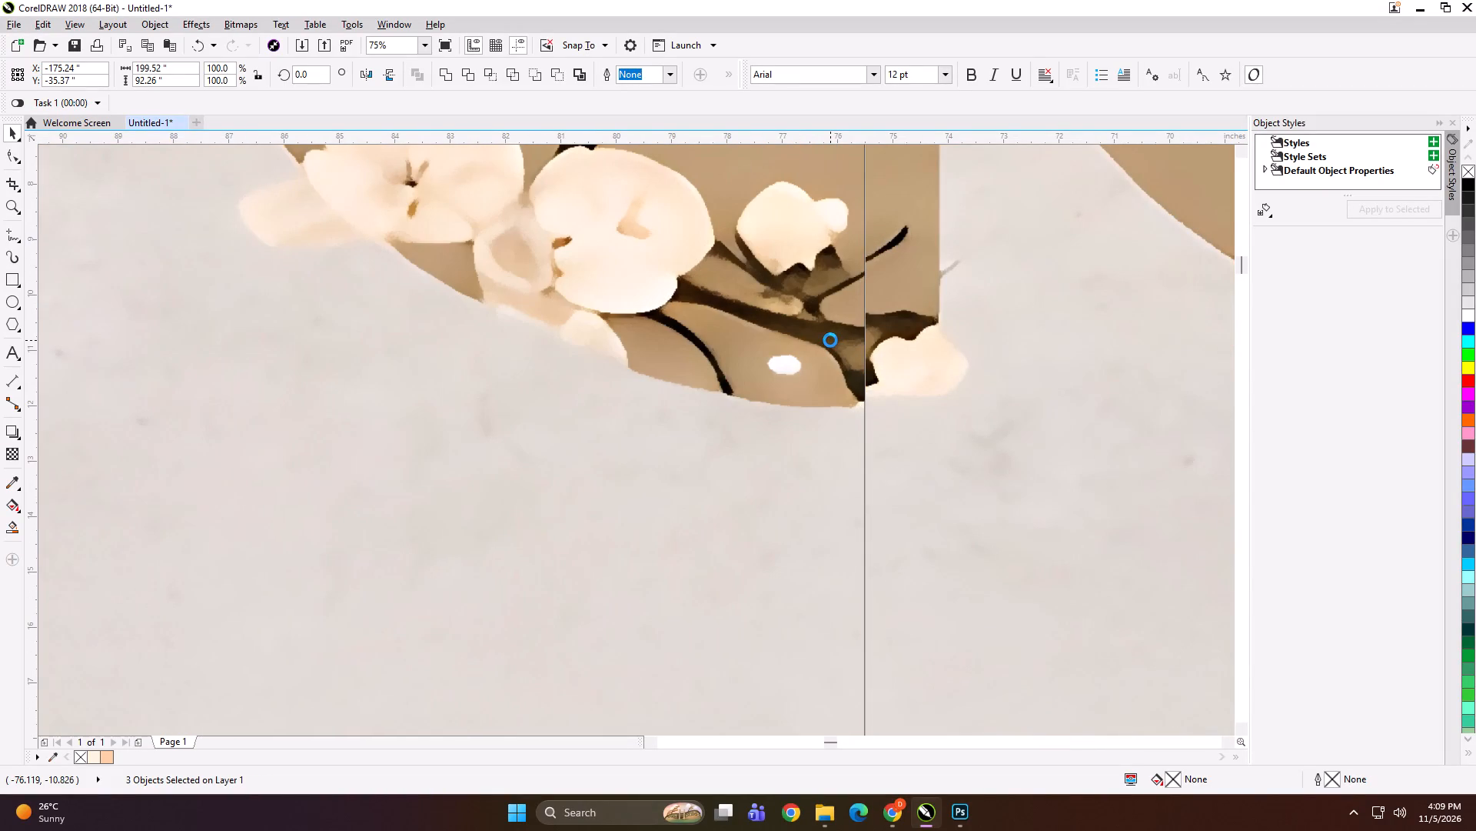
scroll(816, 344, "down", 4)
left_click(853, 235)
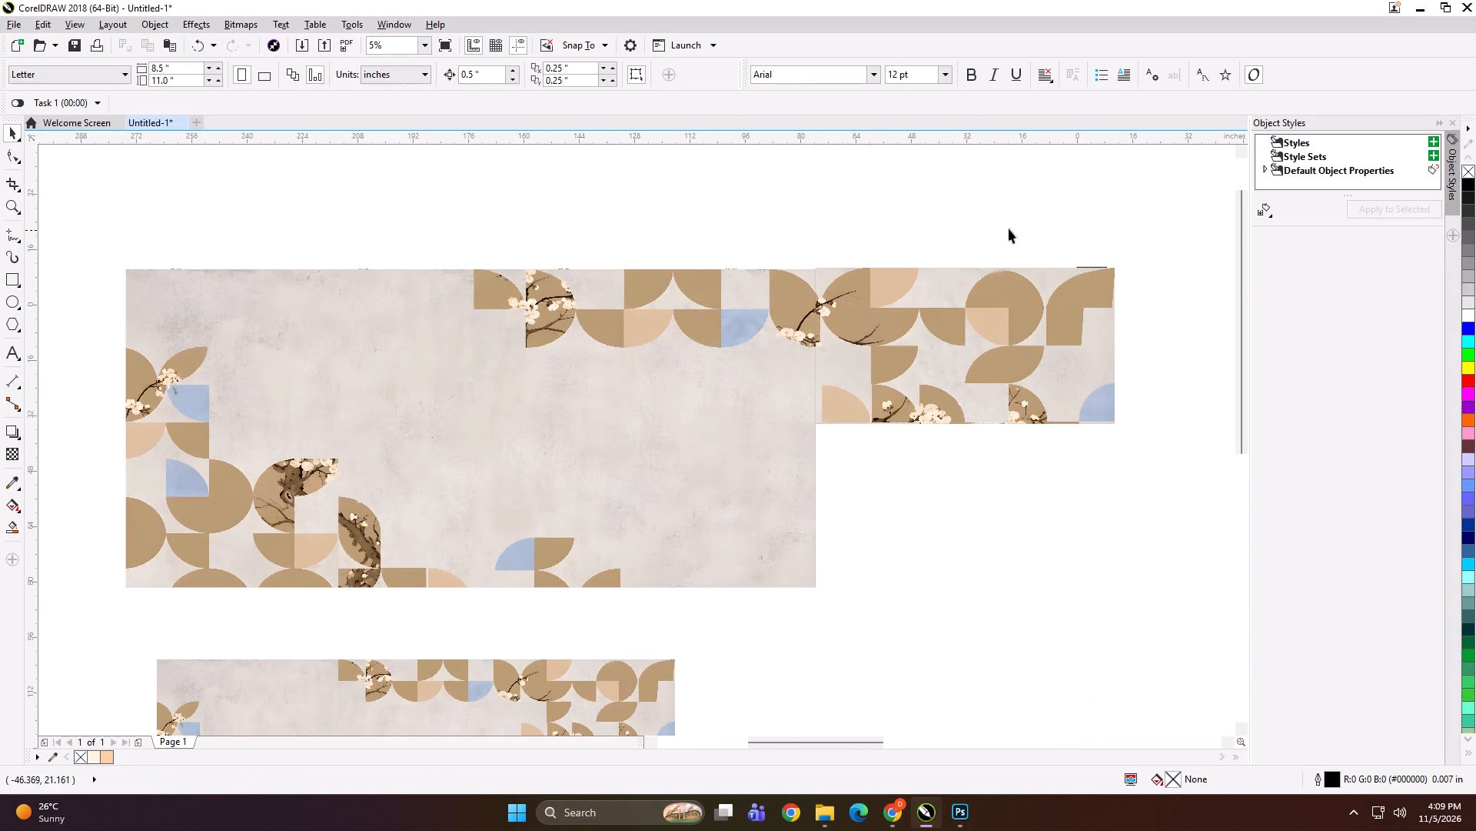
Select all the joined panels and align their top edges, including the shorter section on the D side.
left_click_drag(1149, 232, 101, 596)
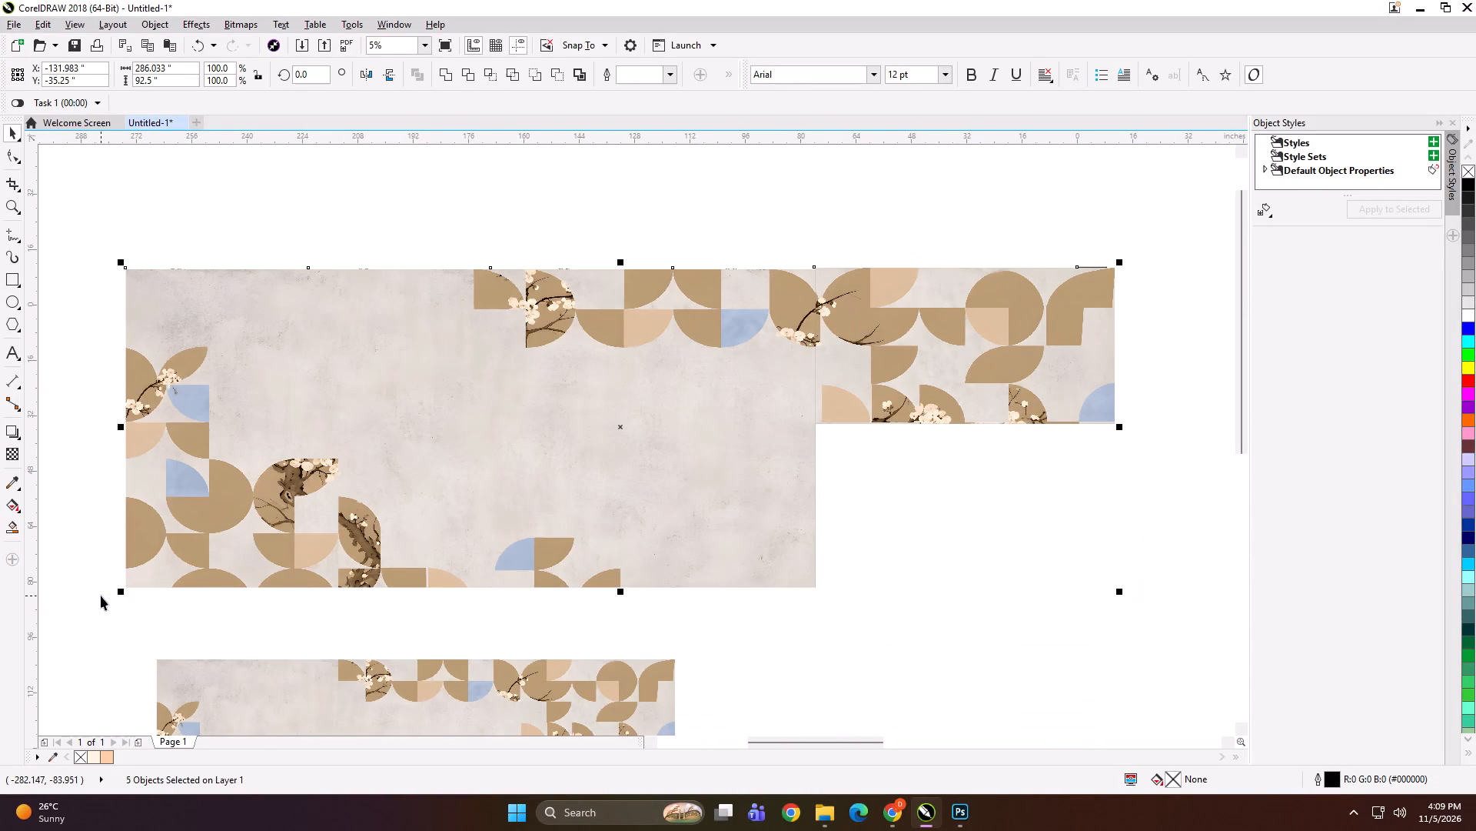
key("t")
left_click(835, 225)
scroll(824, 327, "up", 2)
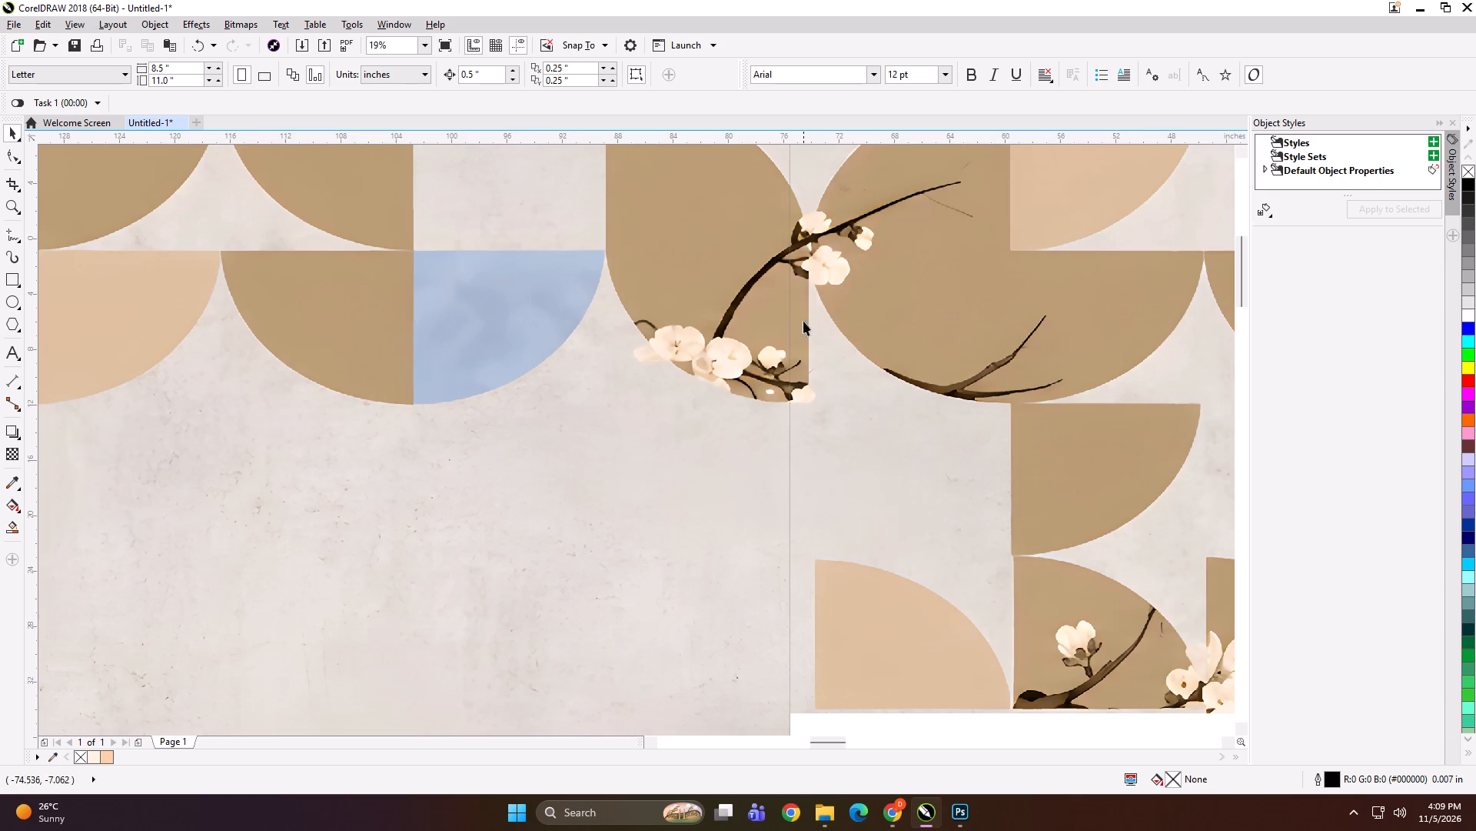
scroll(809, 254, "down", 4)
left_click_drag(540, 292, 817, 429)
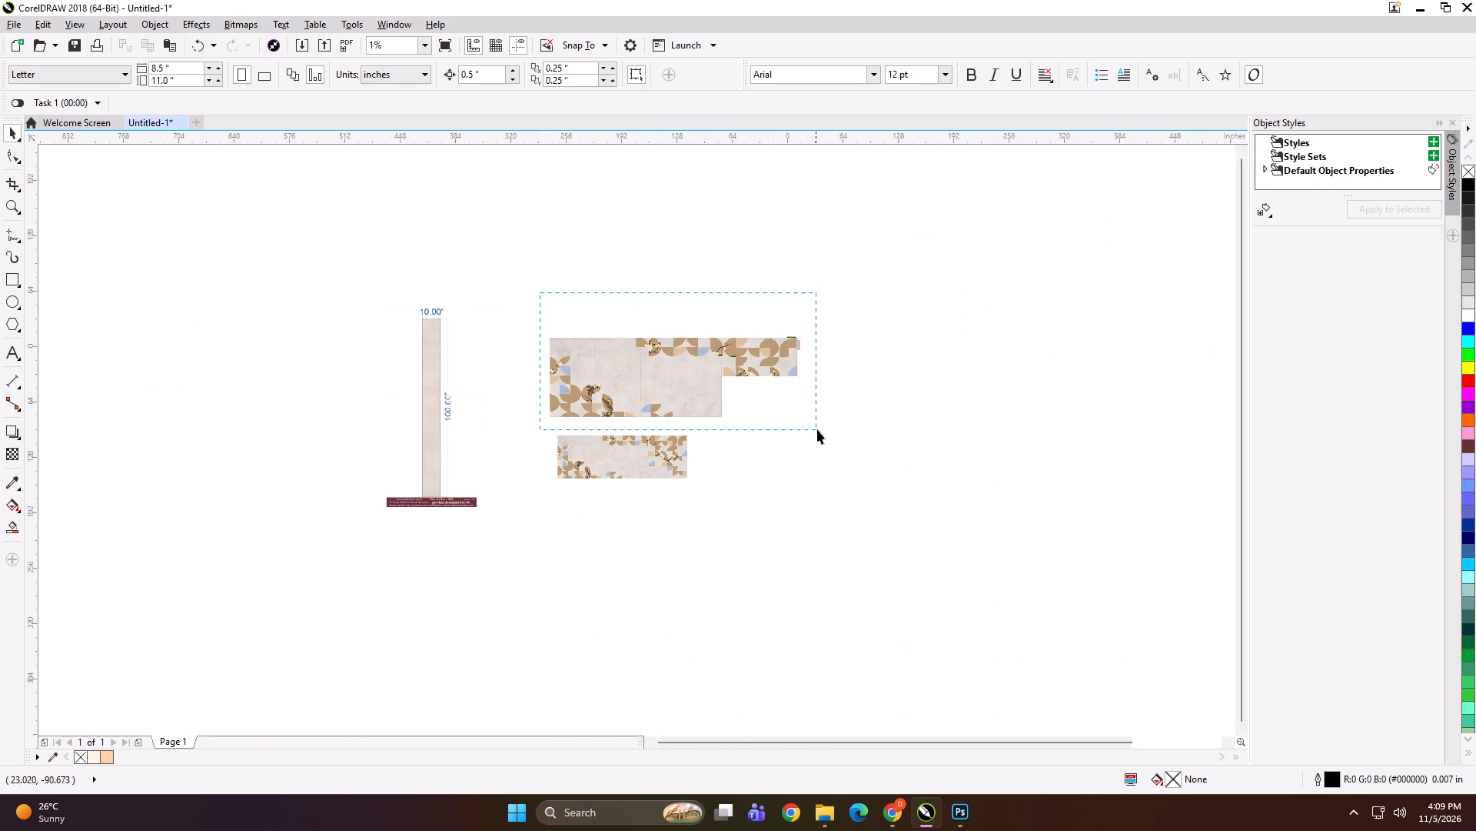
left_click_drag(817, 429, 823, 430)
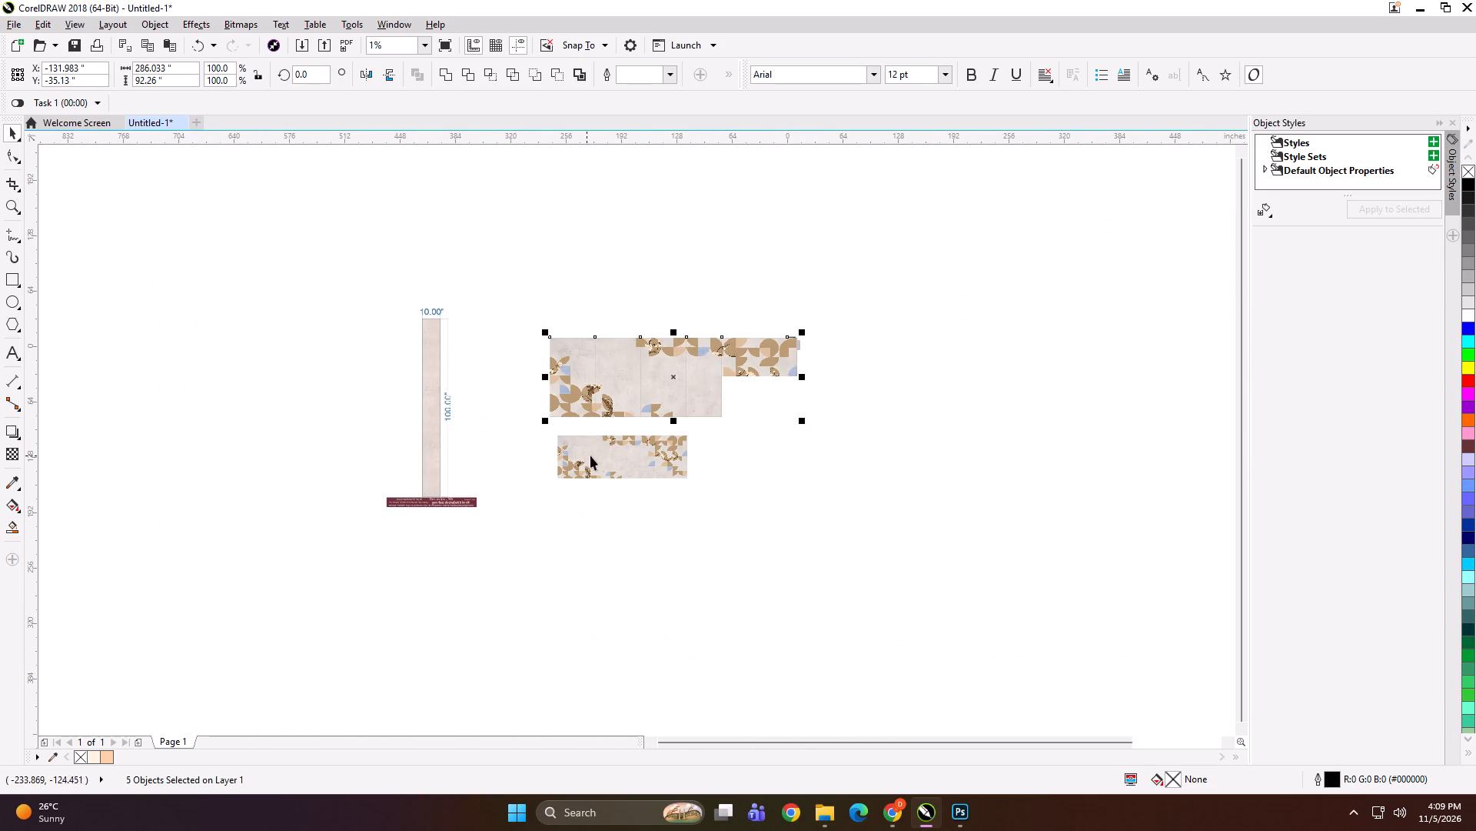
Resize the reference artwork to 286 x 92 inches and place it directly beneath the joined panels for comparison.
left_click(613, 462)
left_click(178, 72)
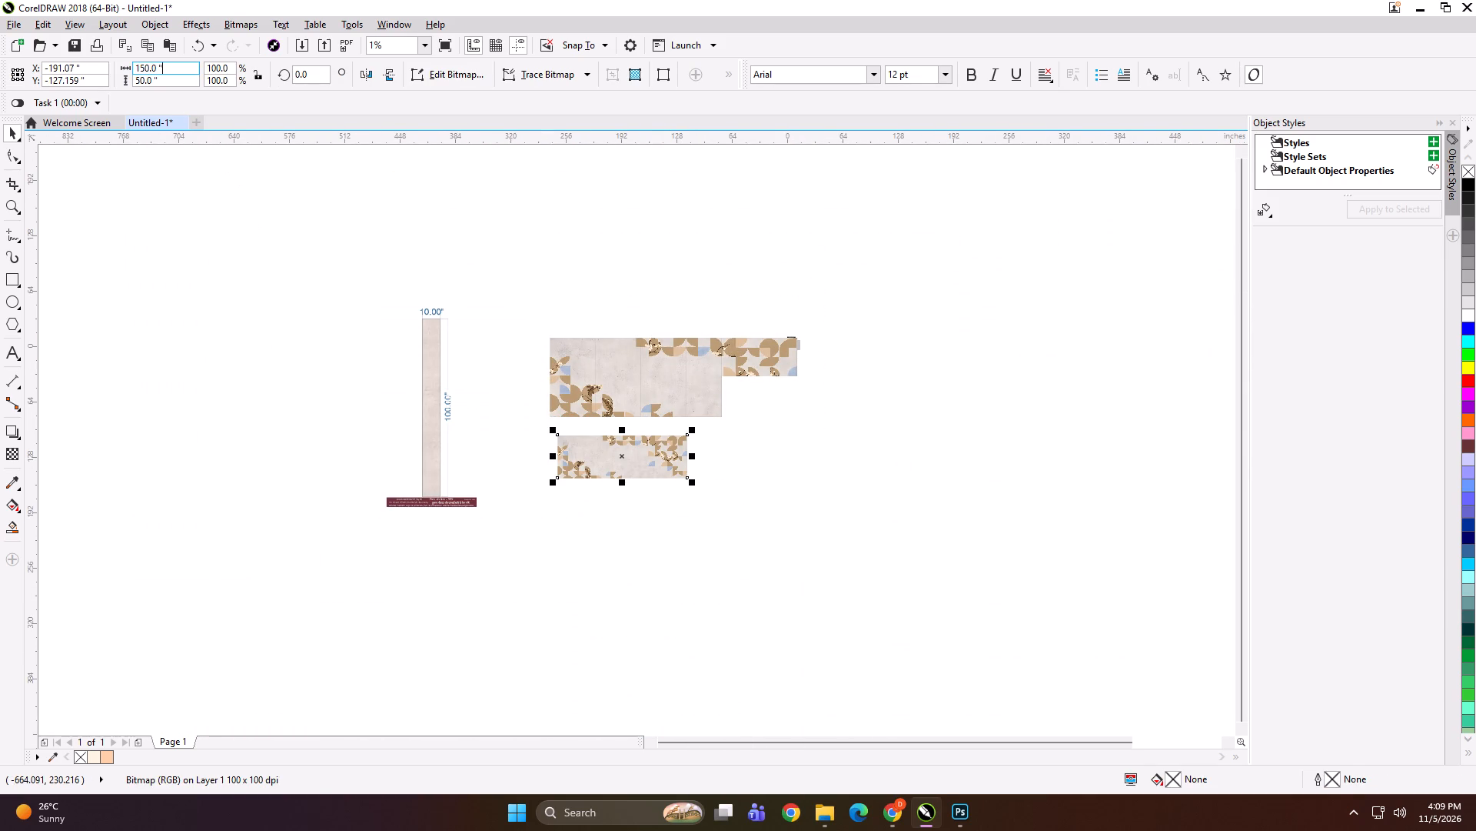
key("ctrl+a")
type("286")
key("Tab")
type("92")
key("Return")
left_click_drag(628, 462, 676, 481)
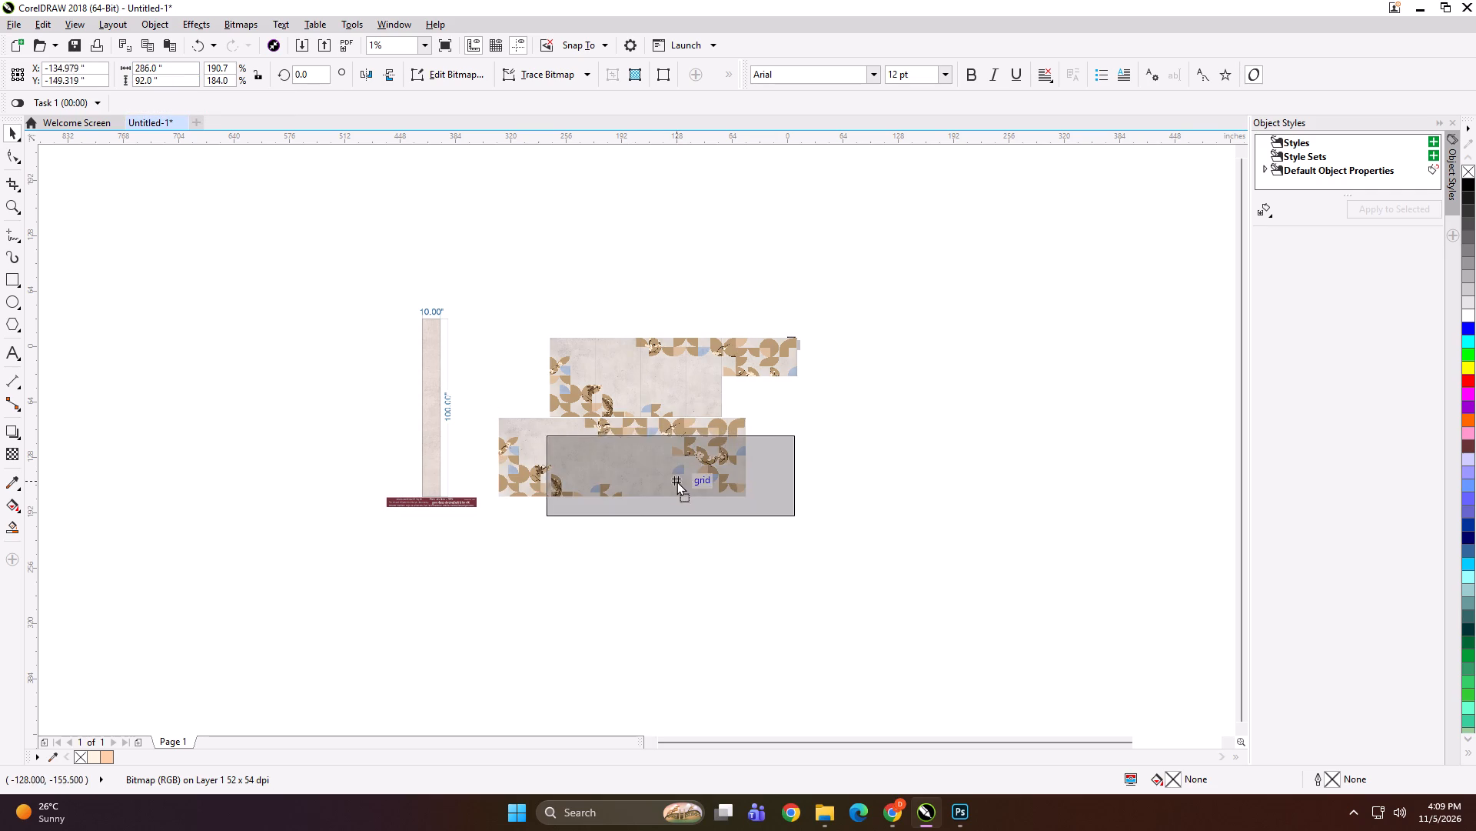
left_click_drag(676, 481, 684, 479)
left_click(1088, 470)
Switch to File Explorer and browse to the NOV folder under KD > PRINT FILE on the work (D:) drive.
left_click(831, 823)
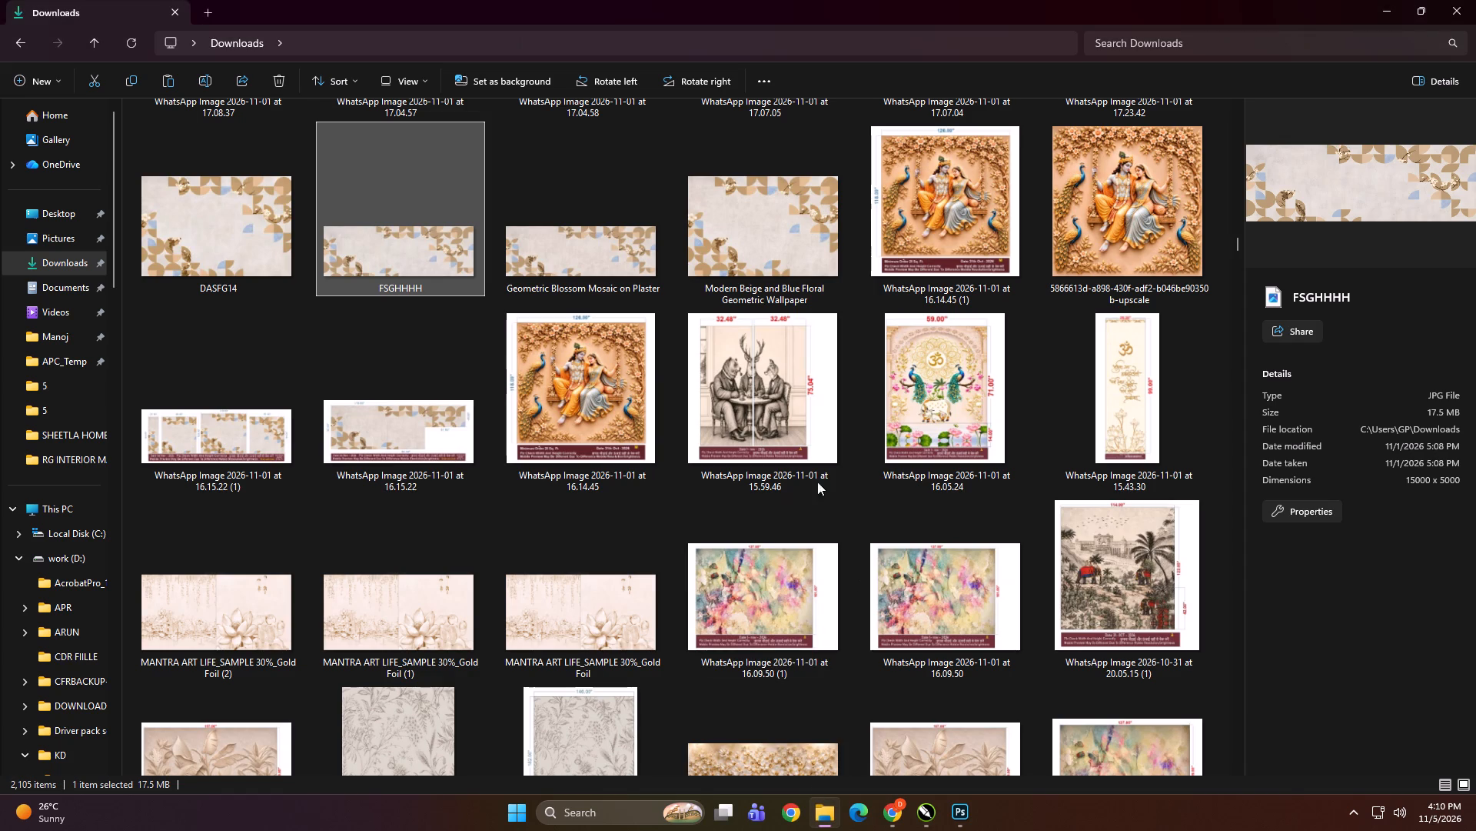
scroll(575, 426, "up", 4)
scroll(178, 490, "up", 9)
left_click(84, 513)
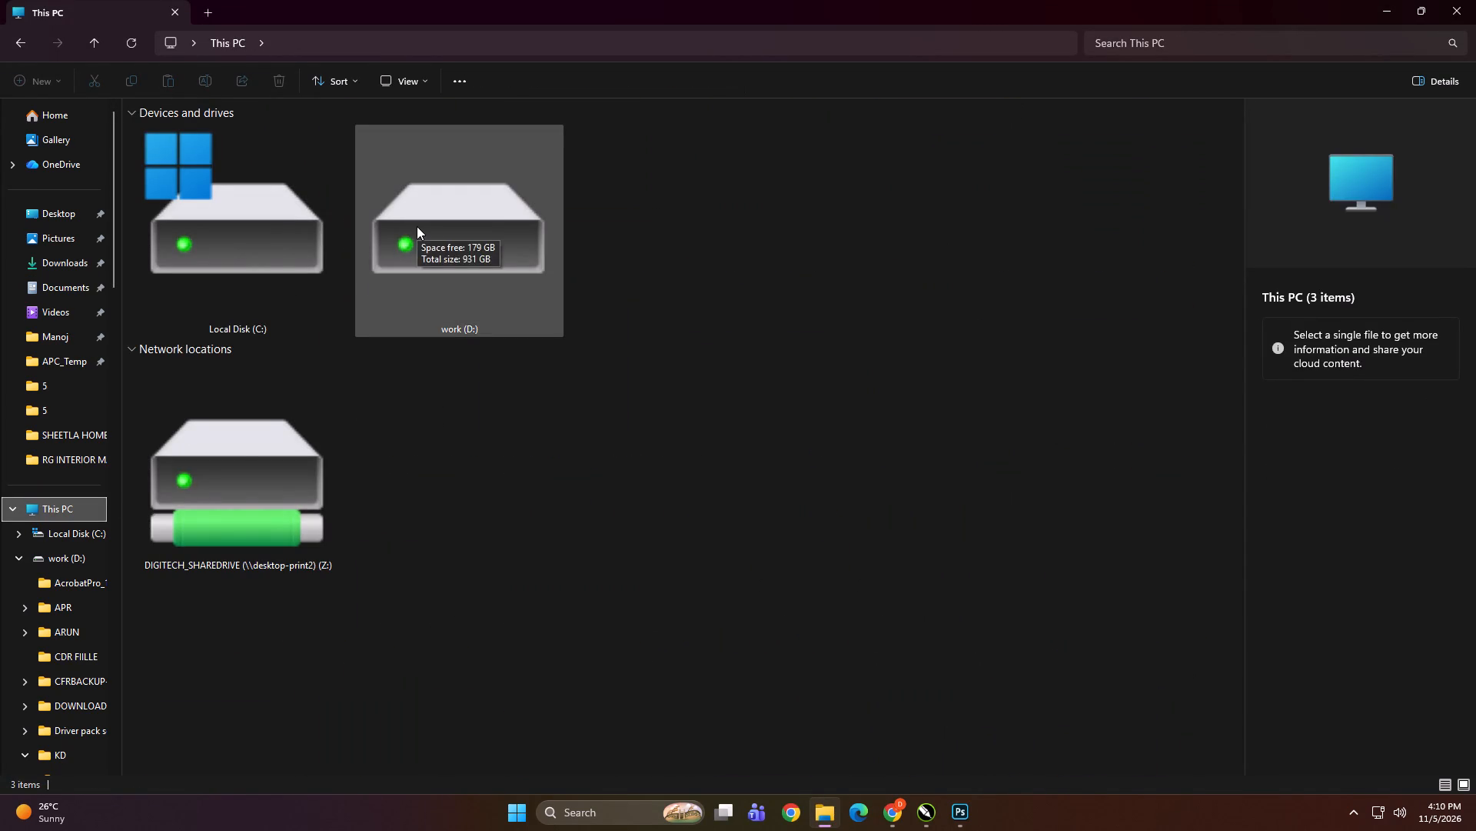
double_click(417, 226)
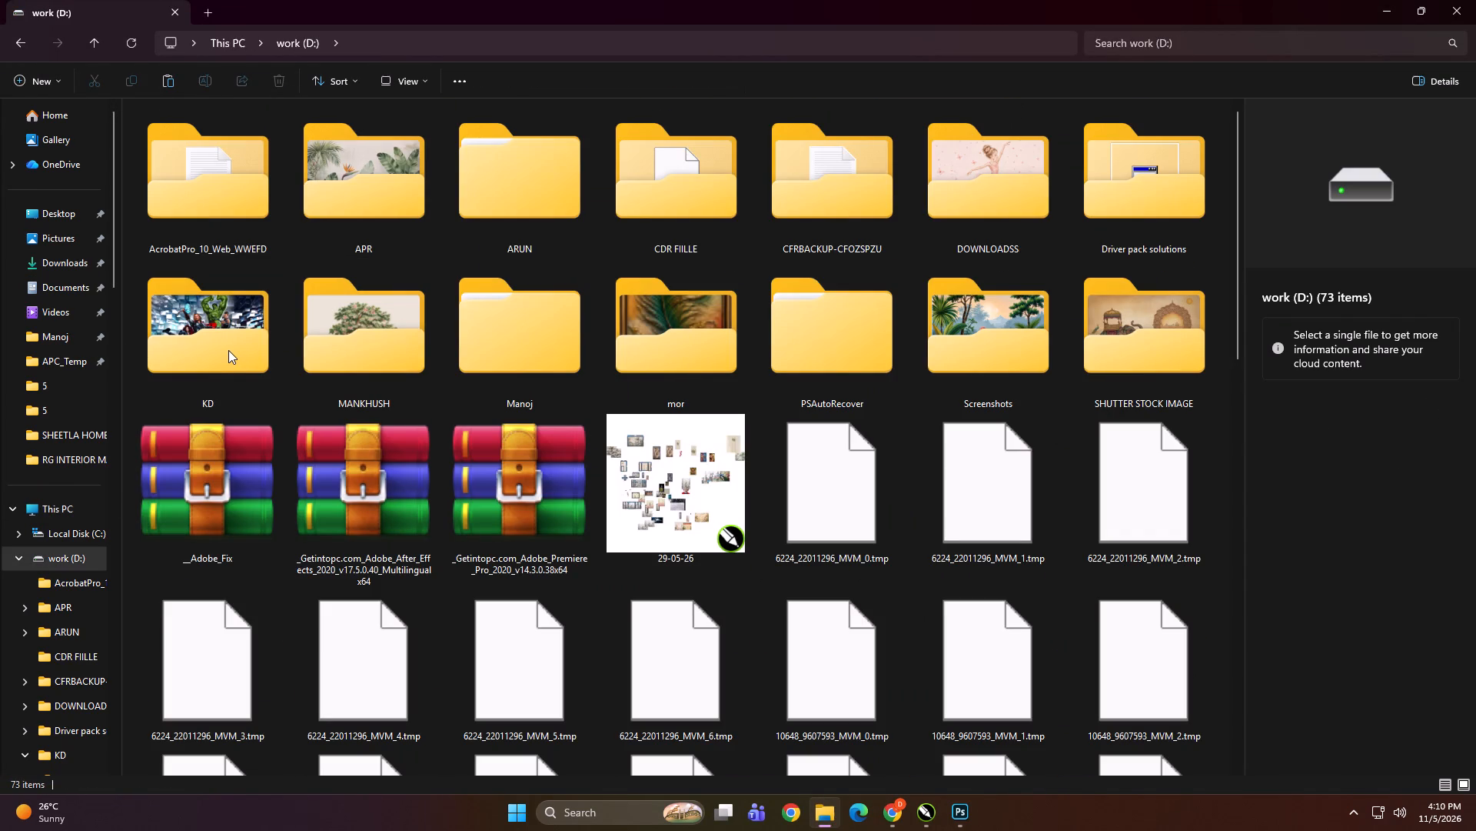
left_click(228, 350)
left_click(228, 350)
double_click(601, 259)
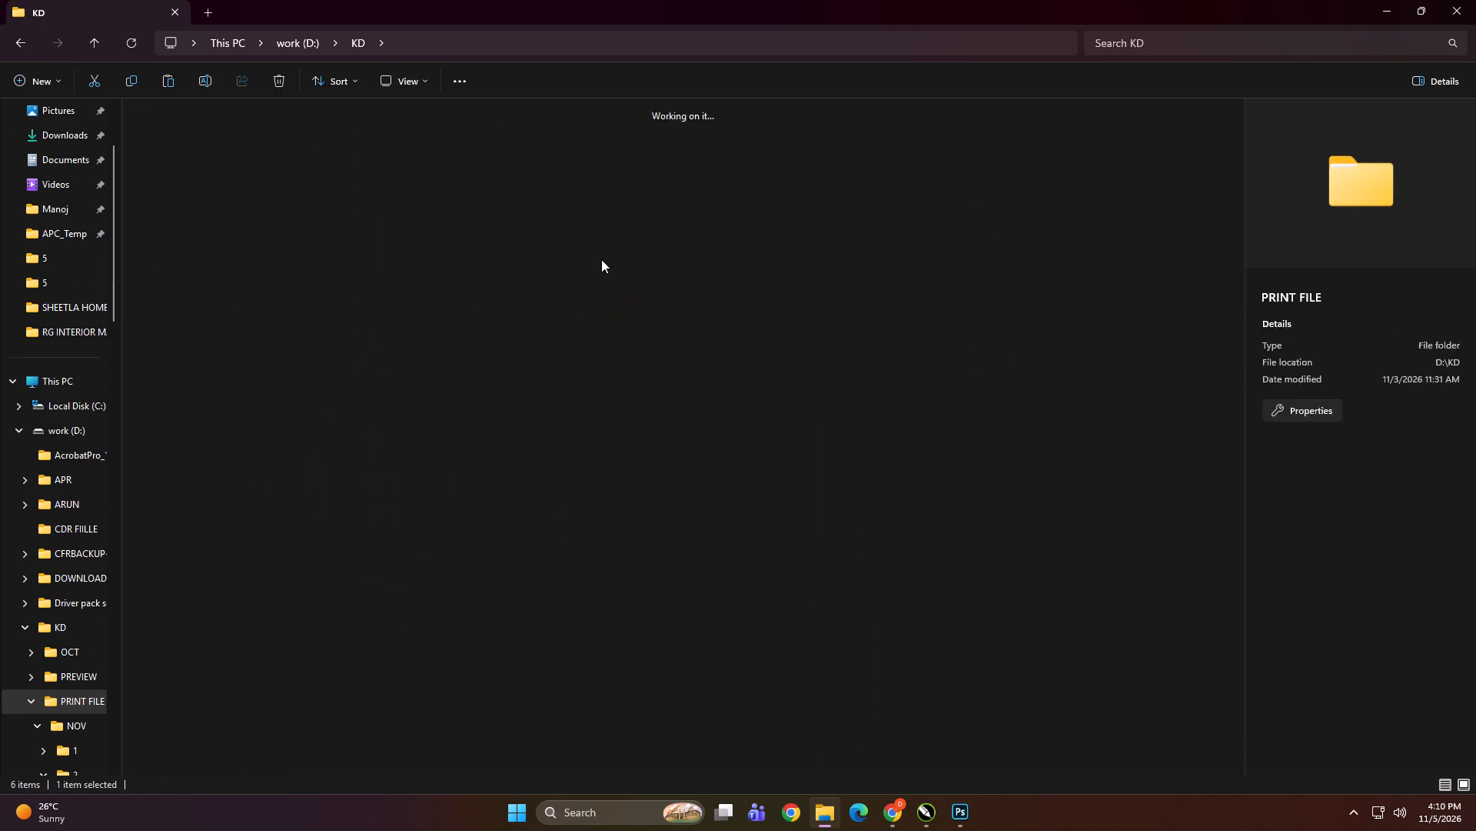
triple_click(277, 262)
left_click(721, 407)
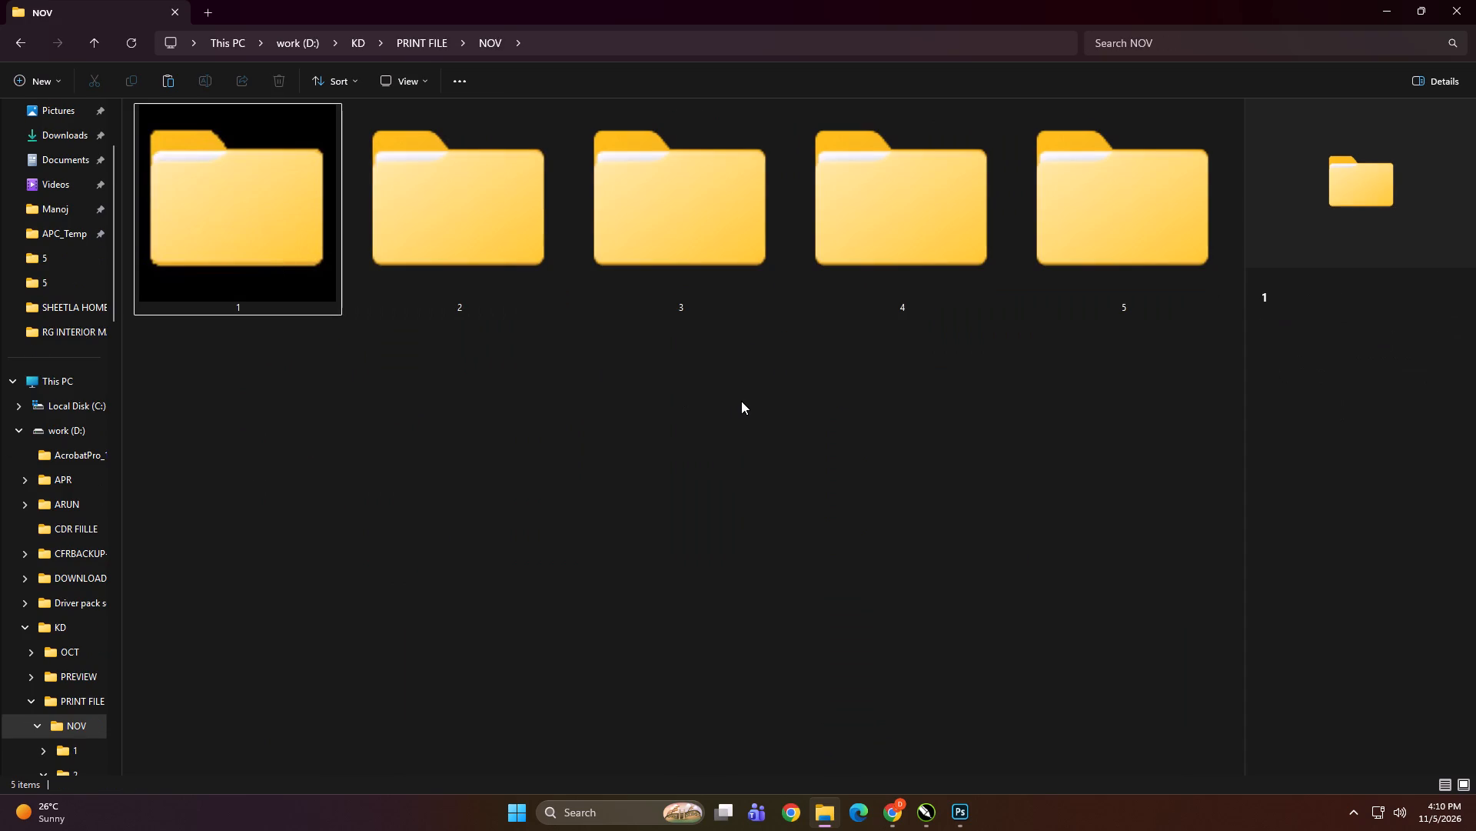
key("BackSpace")
scroll(147, 453, "up", 4)
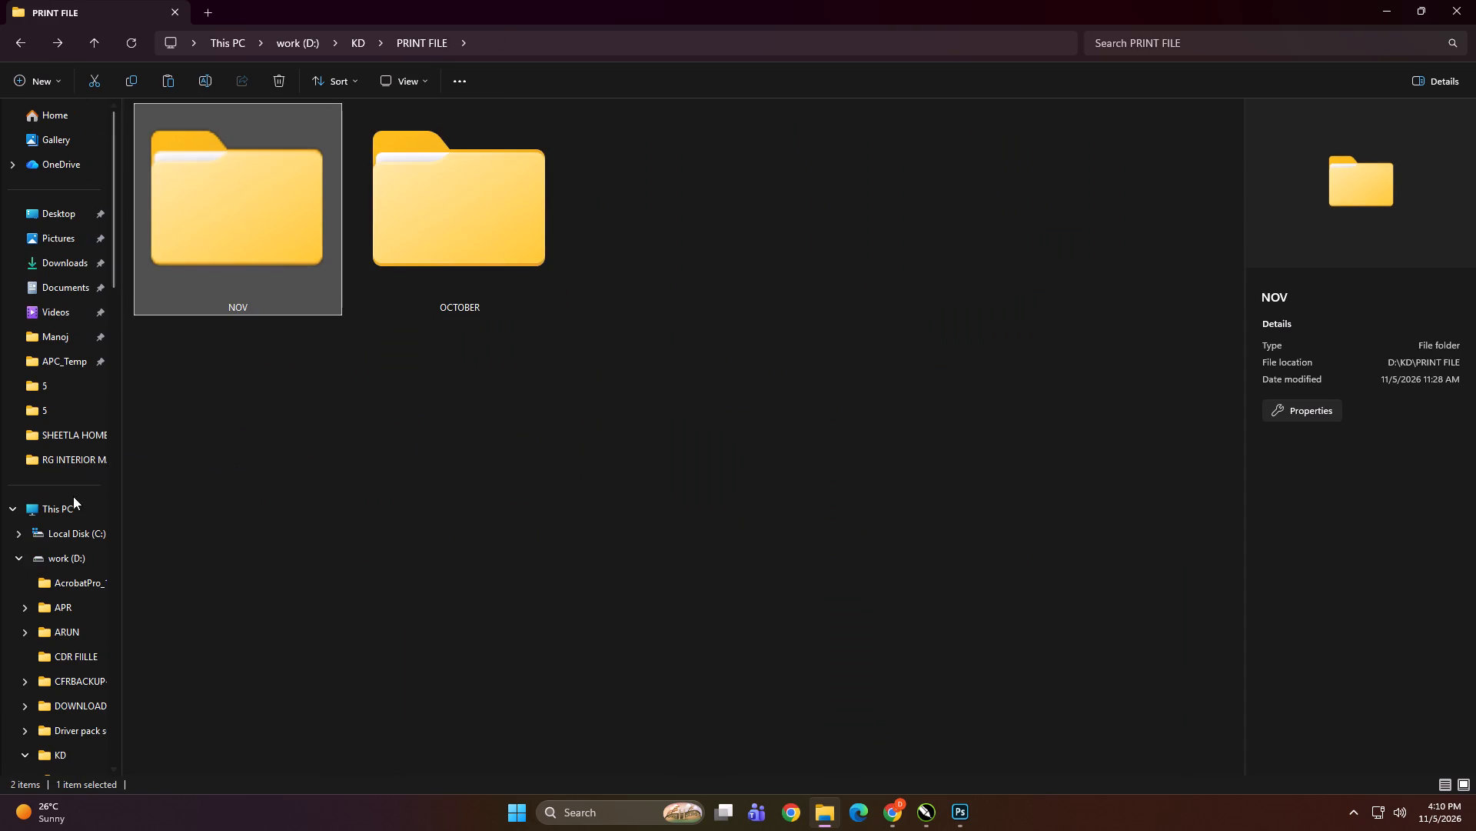
Examine the GR INTERIOR job folder in Print > NOV > 4 on the DIGITECH_SHAREDRIVE network drive.
left_click(72, 499)
double_click(274, 455)
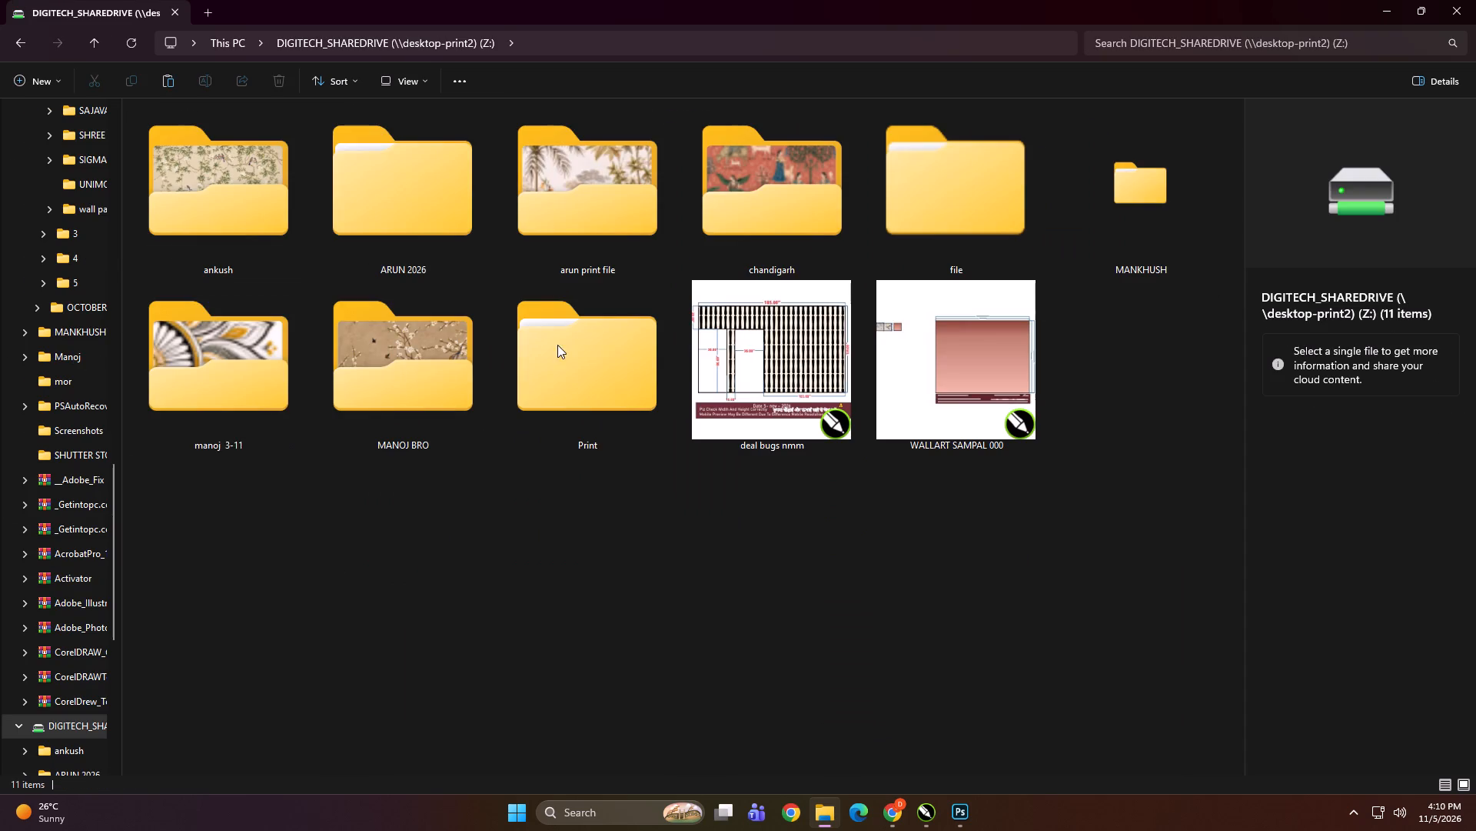
double_click(573, 345)
double_click(247, 222)
double_click(610, 185)
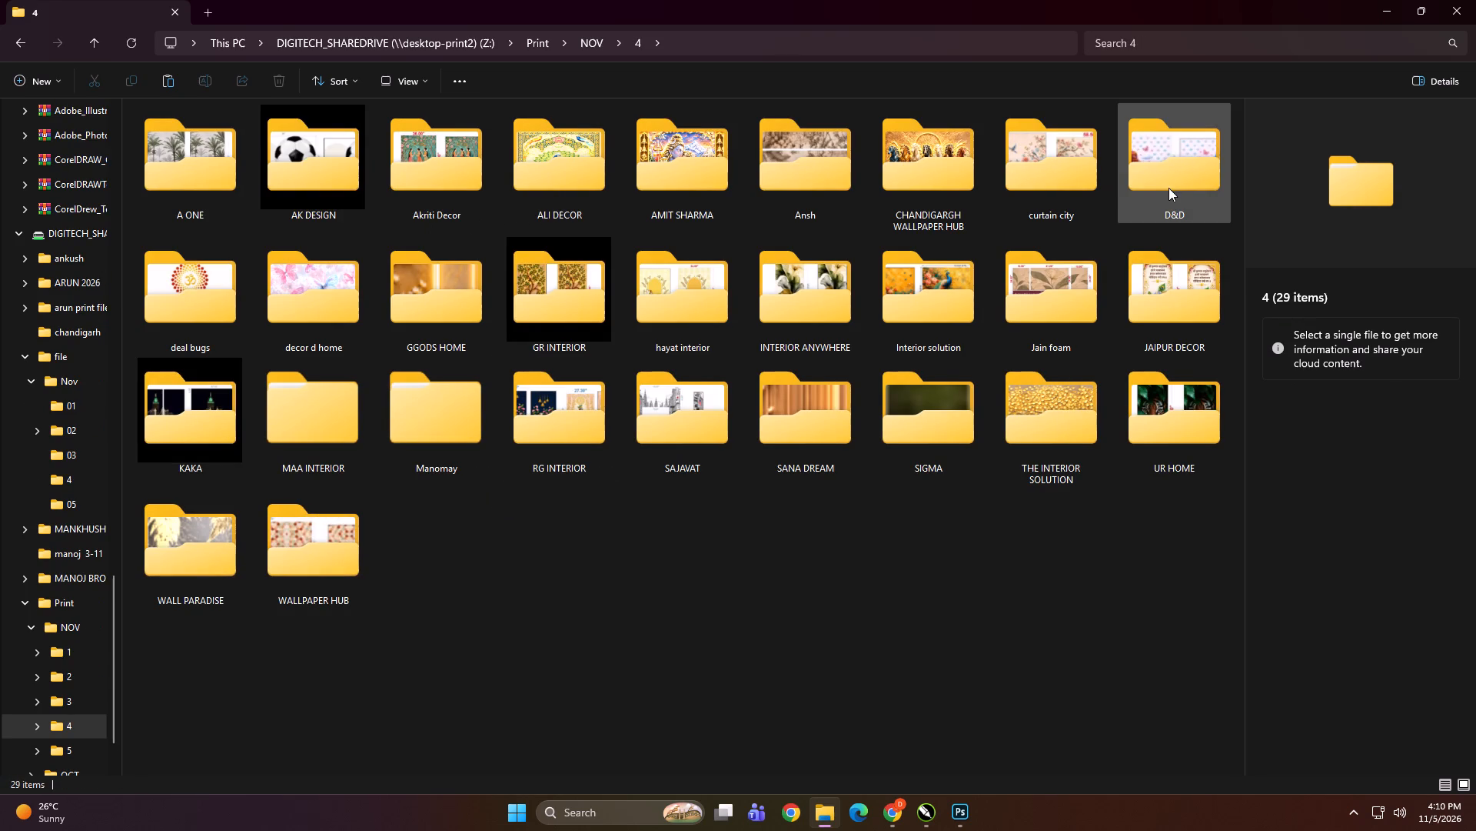
double_click(600, 299)
scroll(540, 462, "up", 8, "ctrl")
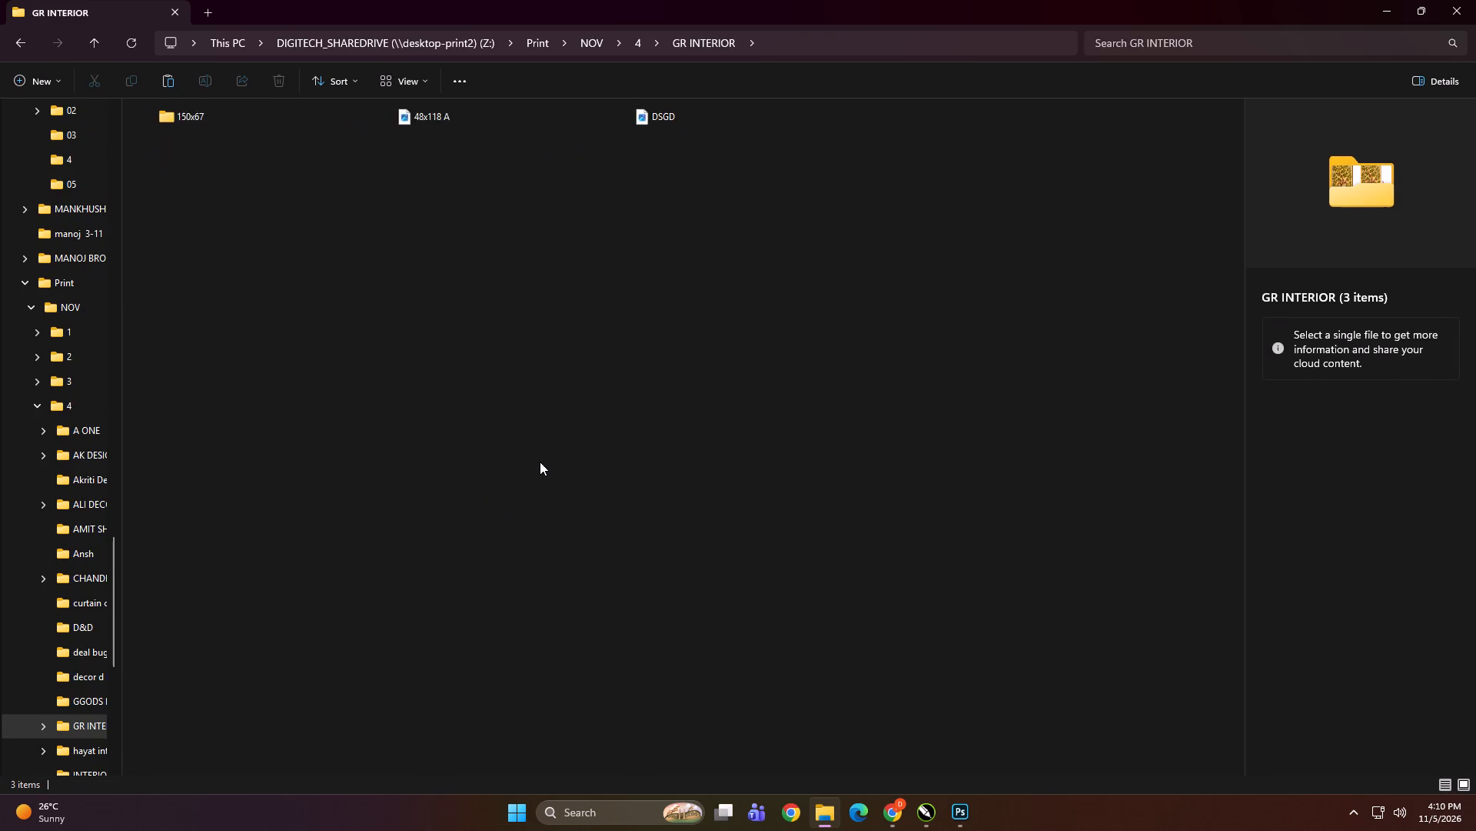
scroll(540, 462, "up", 20, "ctrl")
scroll(540, 462, "up", 11, "ctrl")
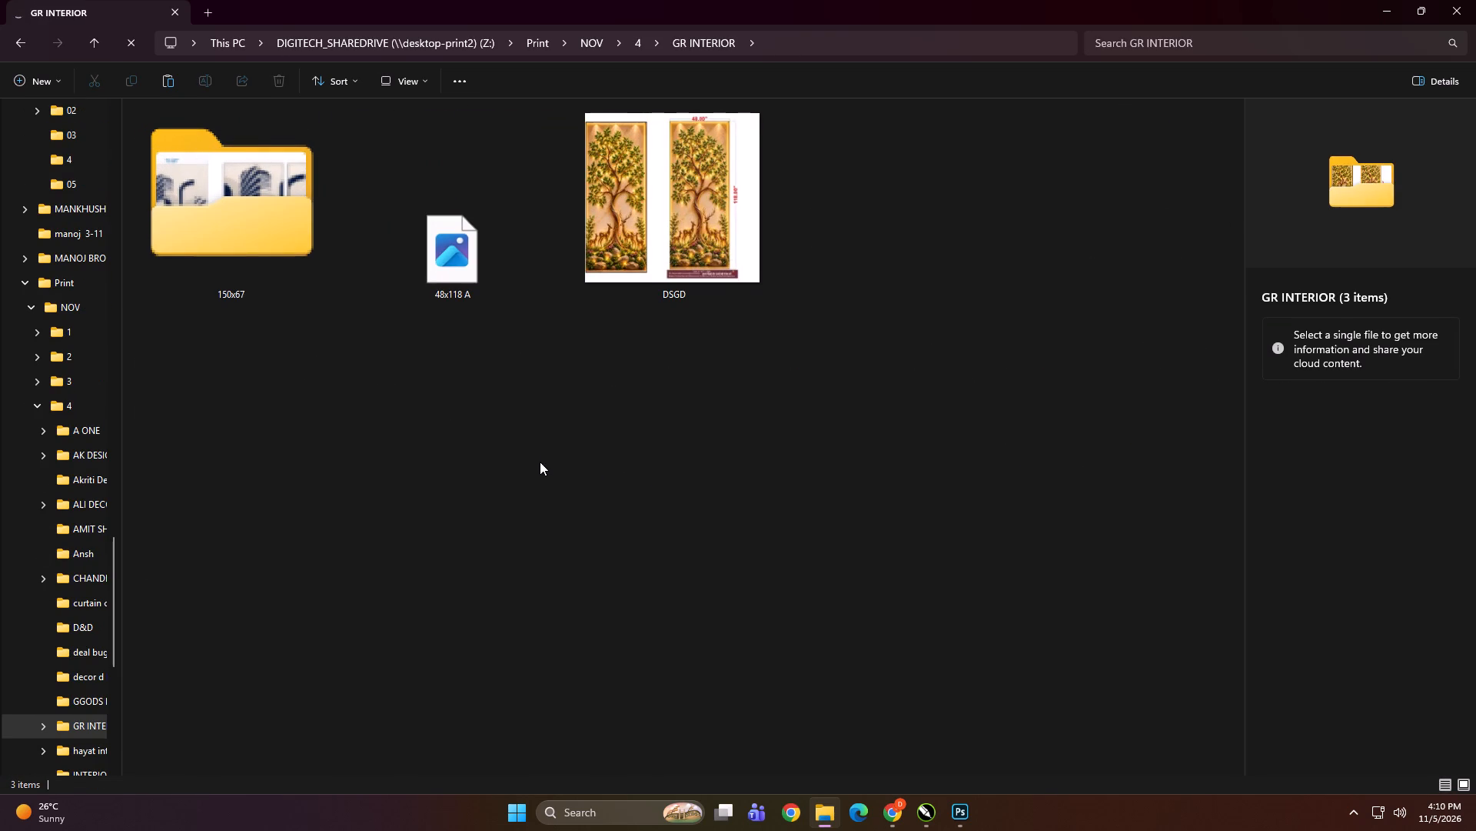
left_click(540, 462)
key("BackSpace")
left_click(630, 598)
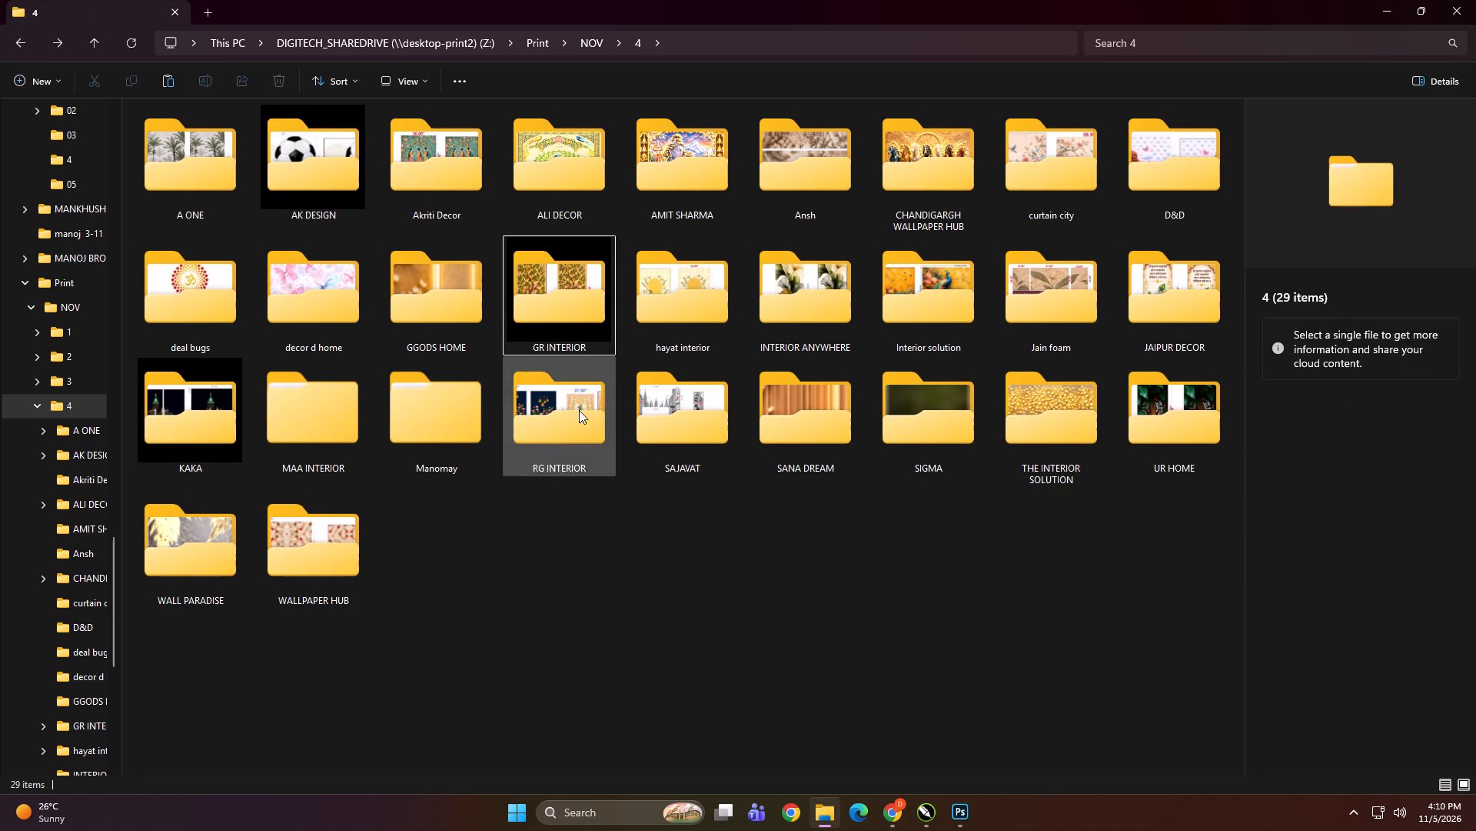
triple_click(557, 319)
left_click(583, 462)
key("BackSpace")
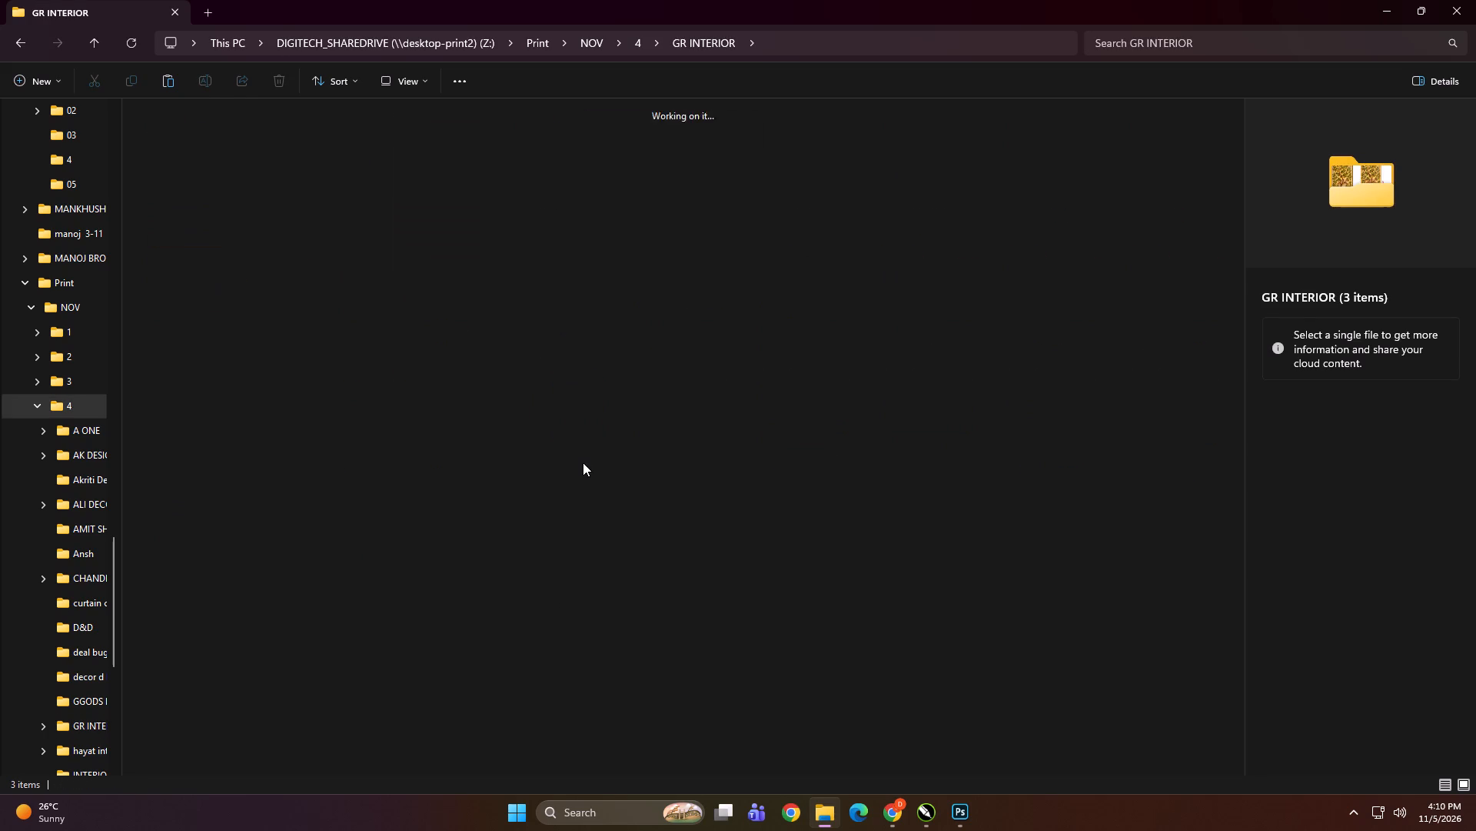
left_click(593, 622)
key("BackSpace")
key("BackSpace")
key("BackSpace")
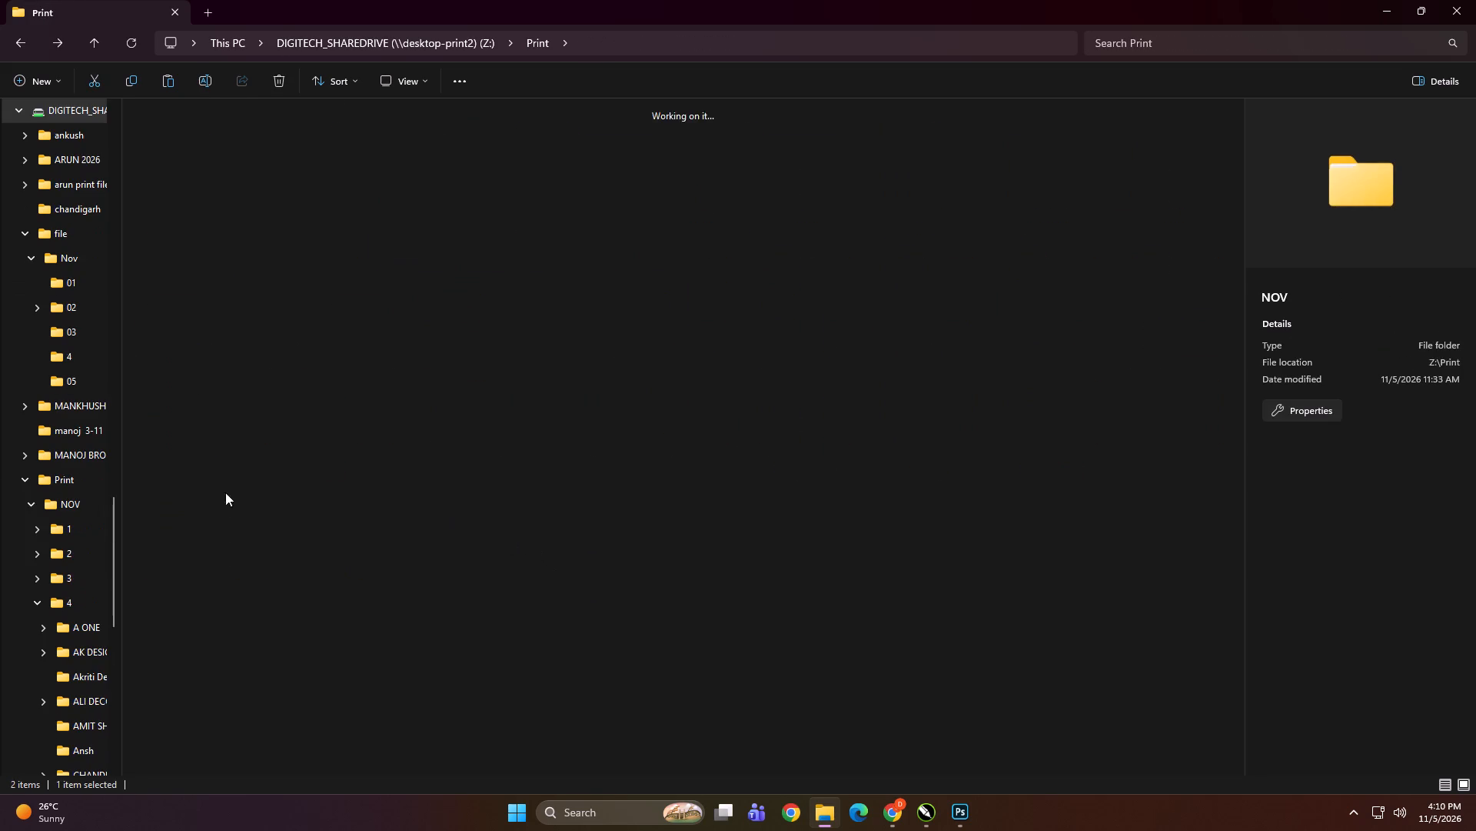
Look over the client folders in KD > PRINT FILE > NOV > 5 on the work (D:) drive.
scroll(0, 501, "up", 4)
scroll(67, 526, "up", 3)
left_click(65, 503)
triple_click(431, 278)
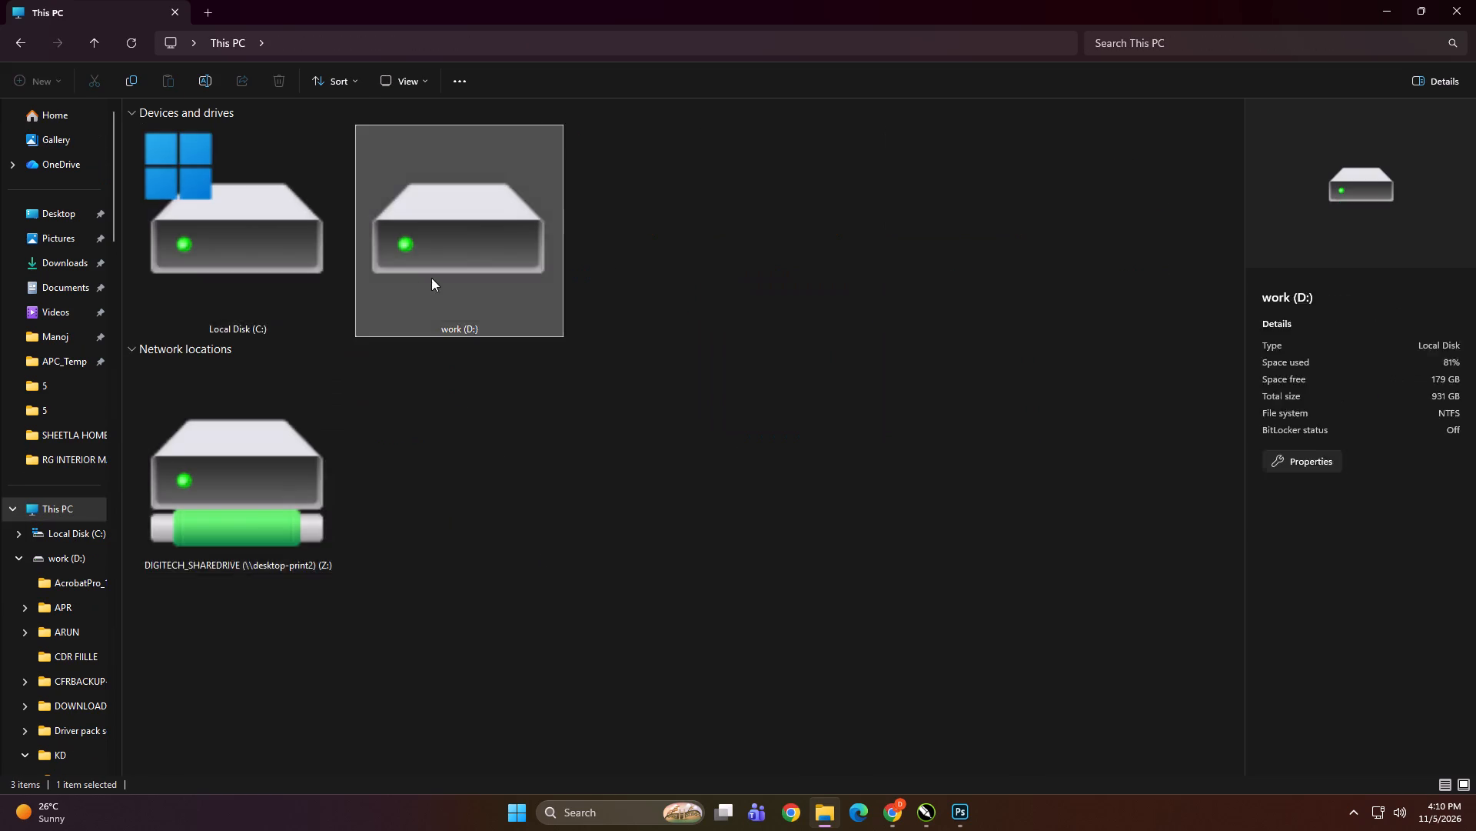
double_click(228, 367)
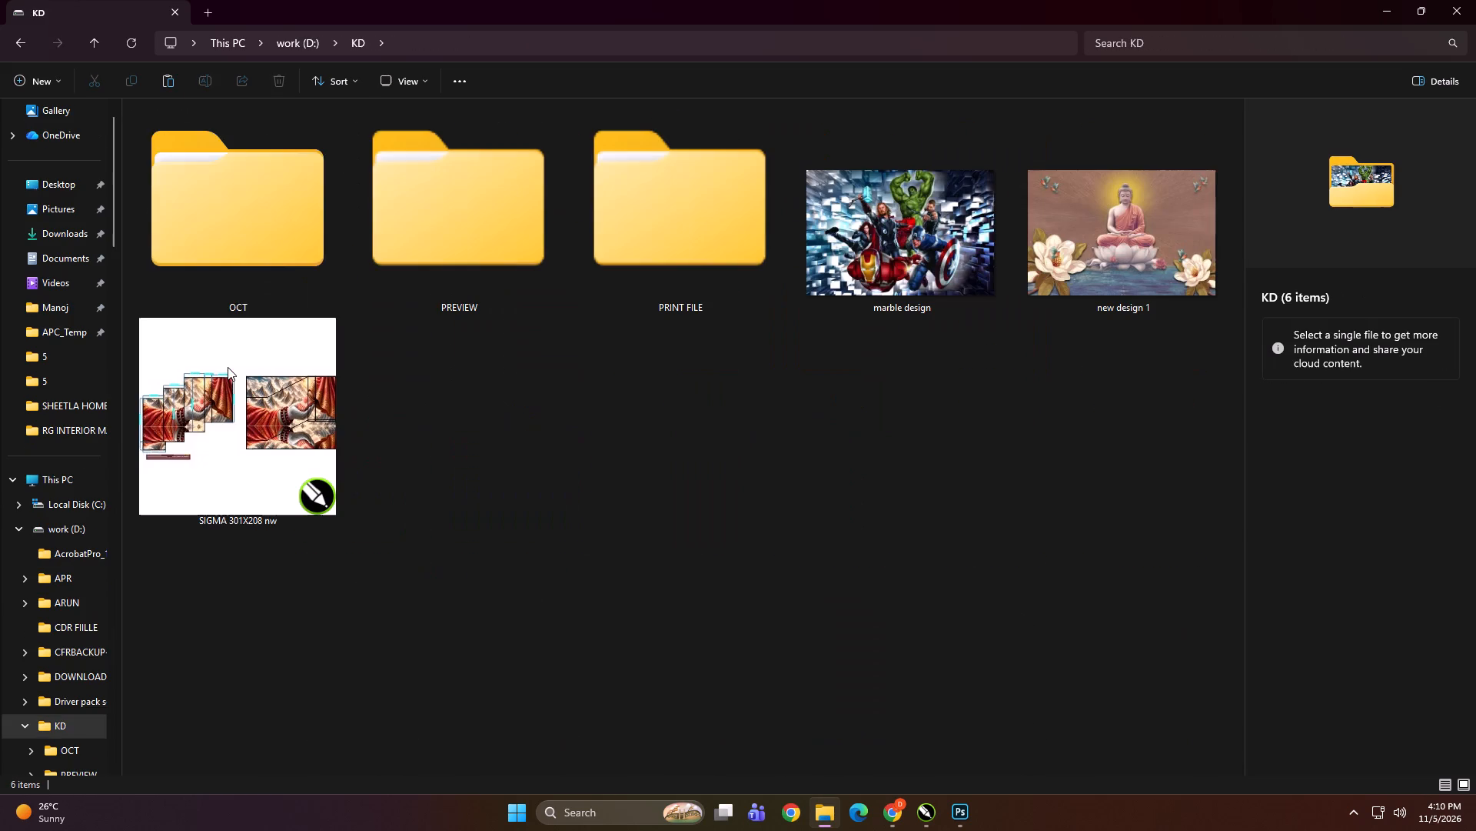
double_click(617, 221)
double_click(251, 246)
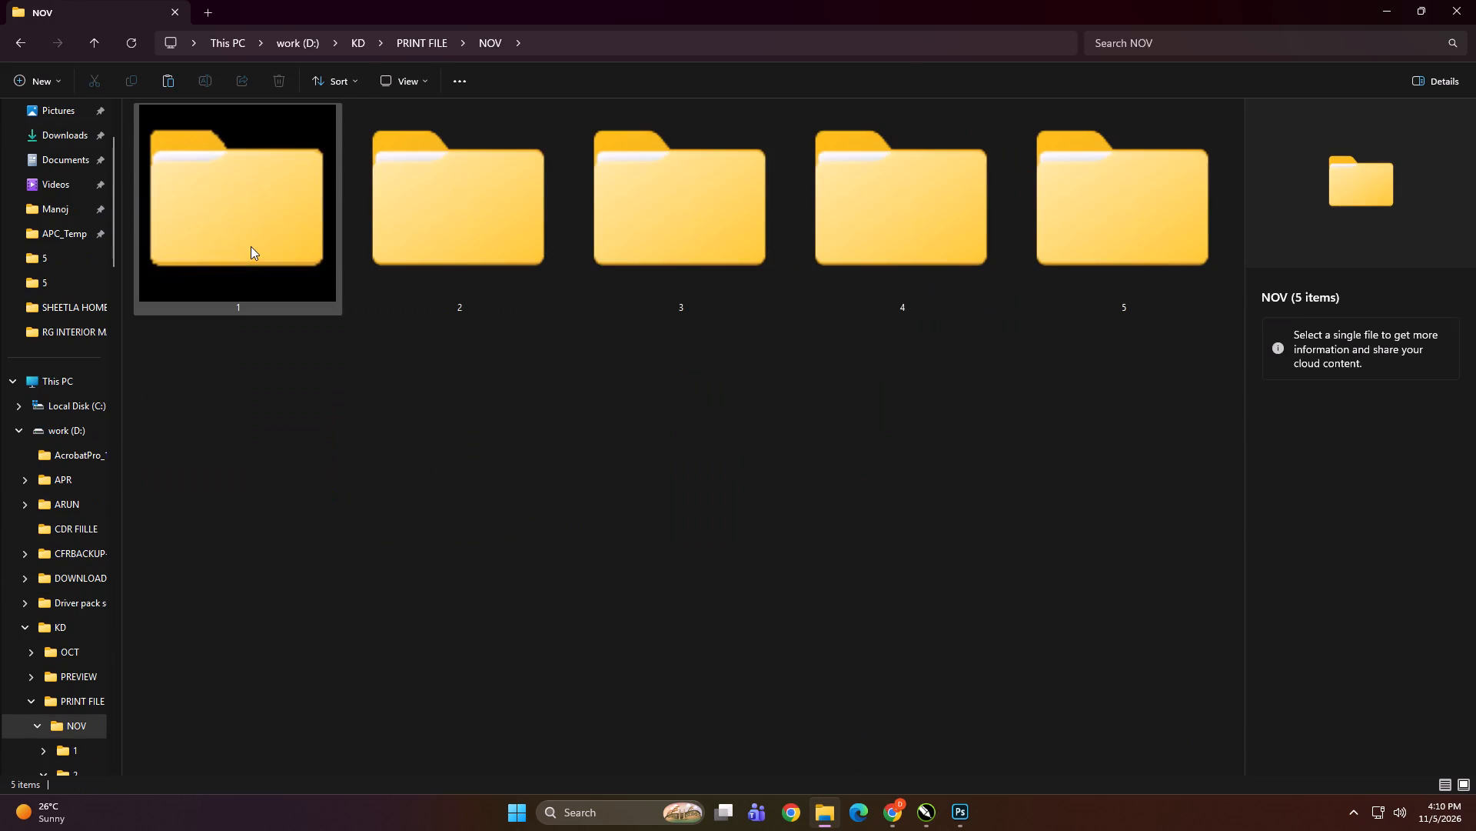
triple_click(1060, 245)
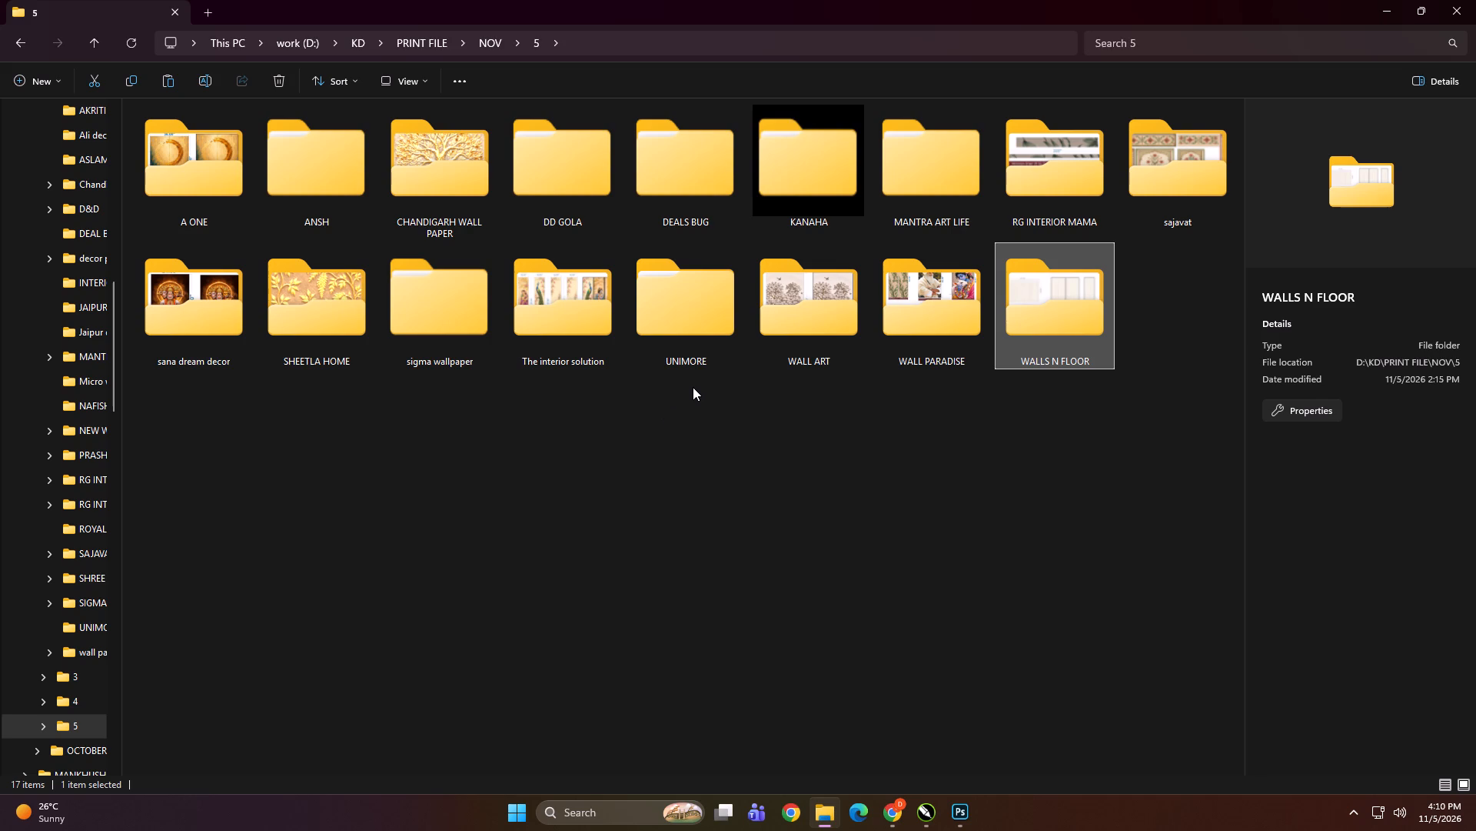
scroll(676, 433, "up", 2, "ctrl")
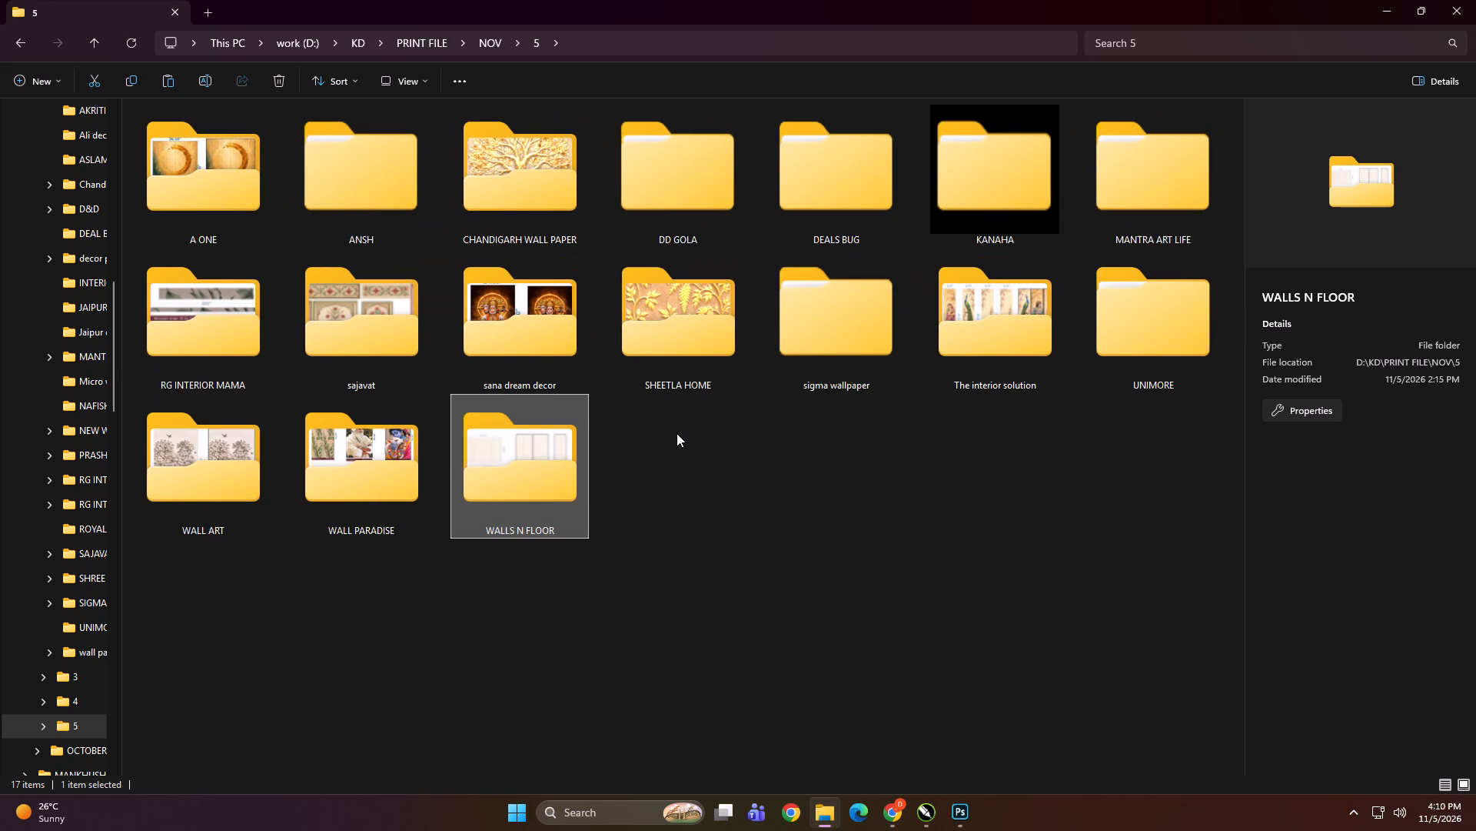
scroll(695, 476, "up", 1, "ctrl")
left_click(695, 476)
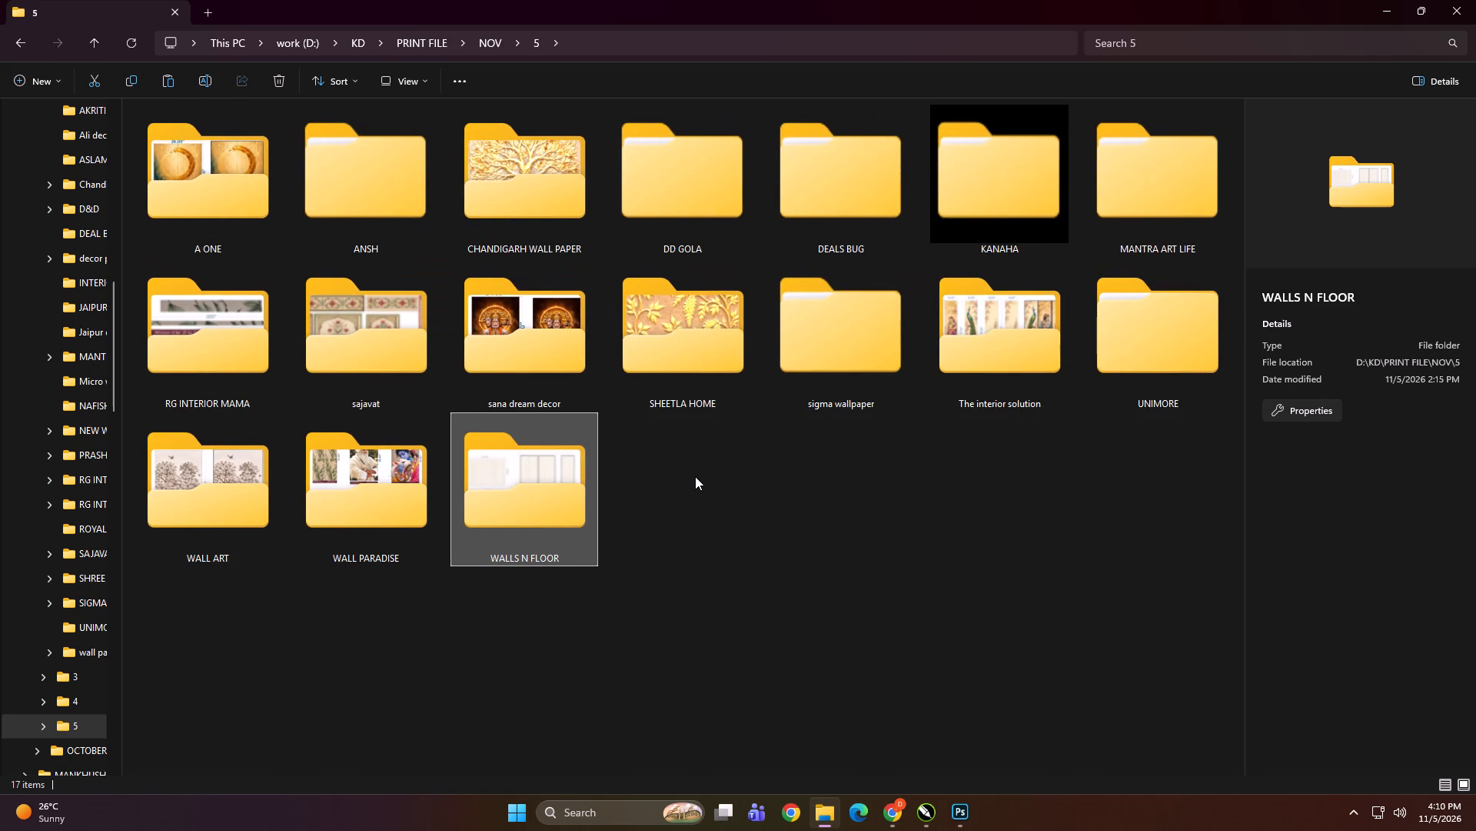
key("BackSpace")
Examine the GR INTERIOR job folder in KD > PRINT FILE > NOV > 4 on the work (D:) drive.
double_click(869, 236)
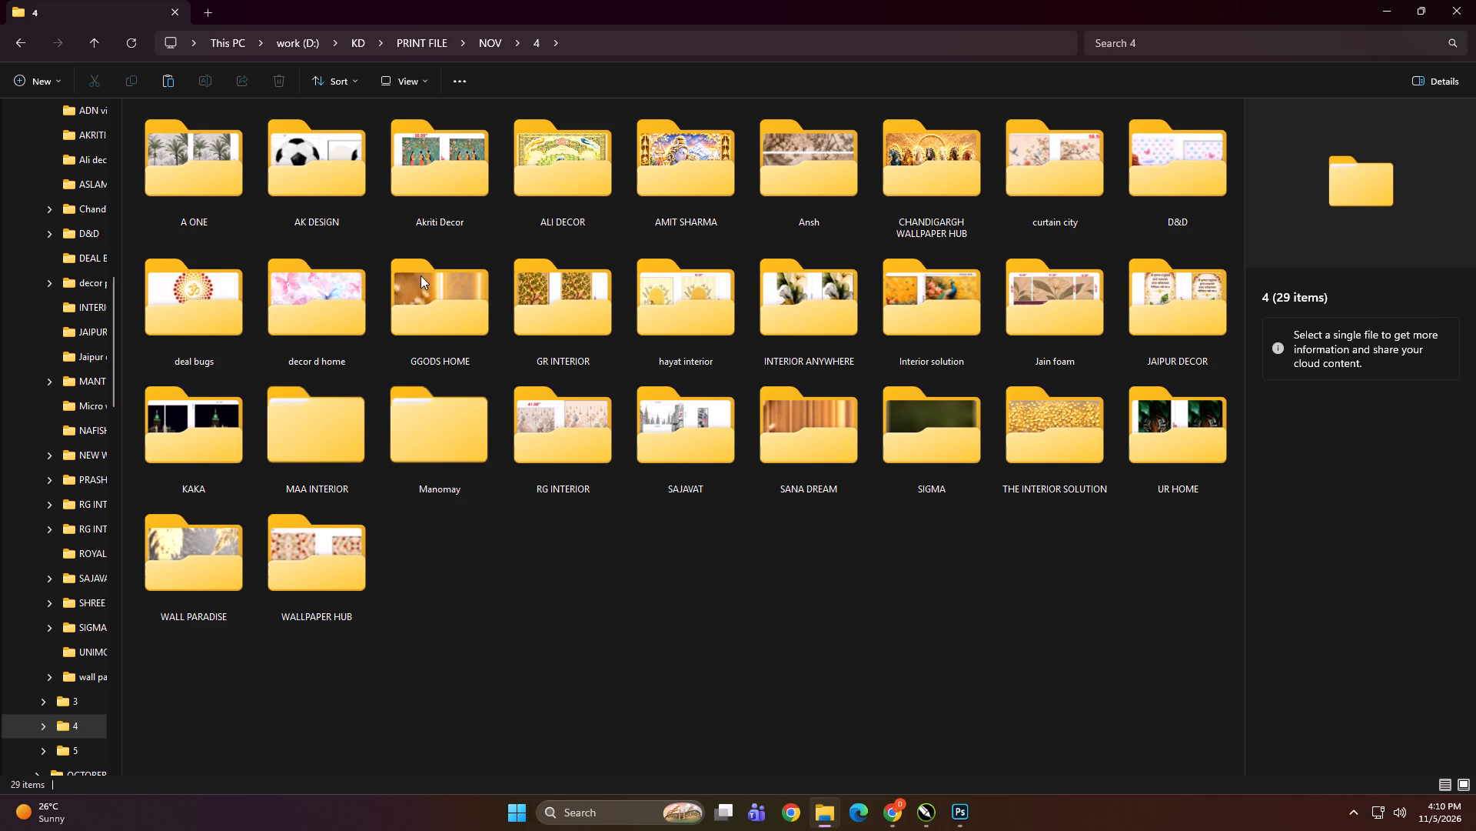
triple_click(590, 299)
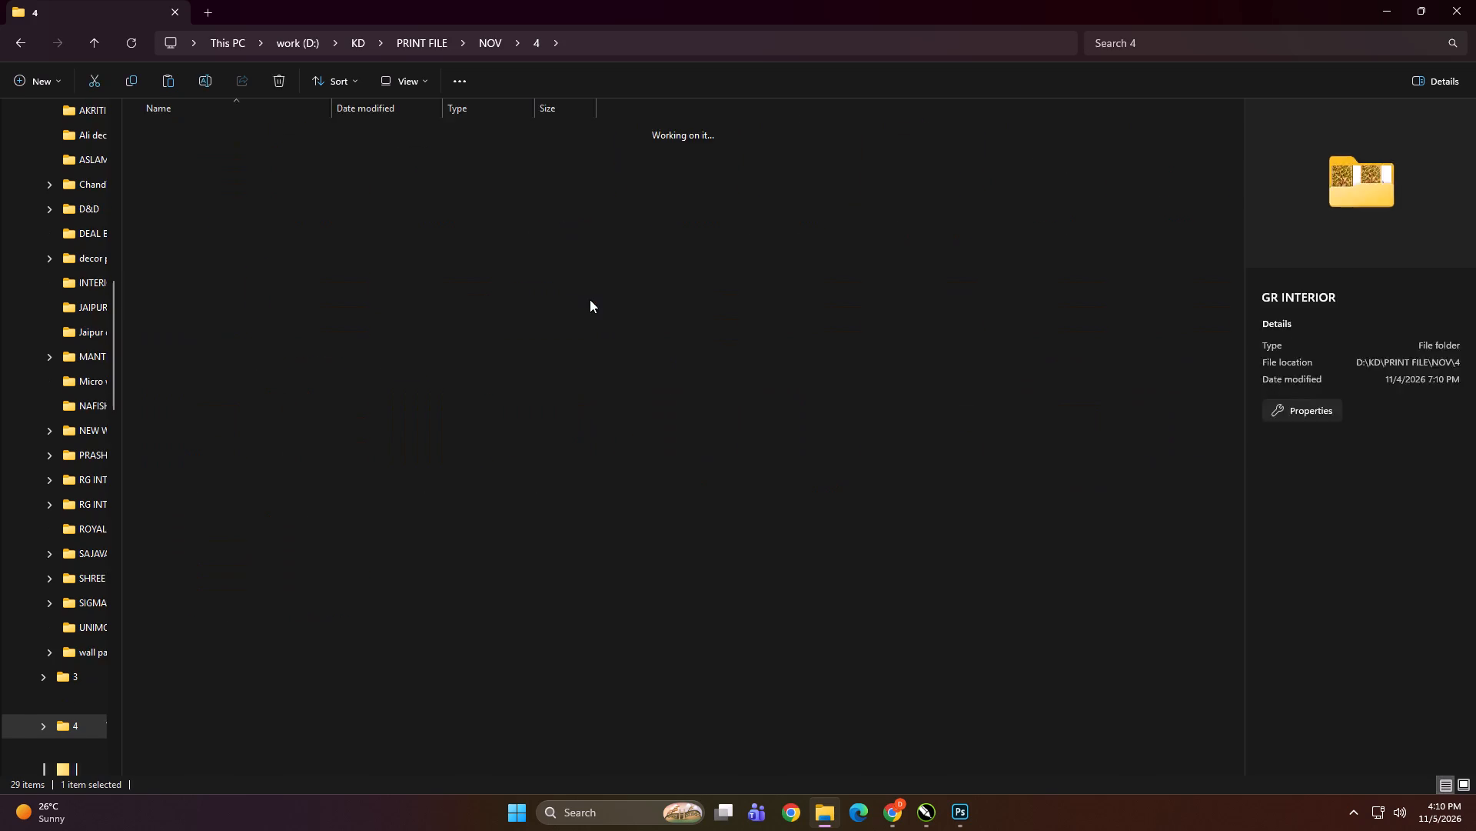
scroll(568, 423, "up", 11, "ctrl")
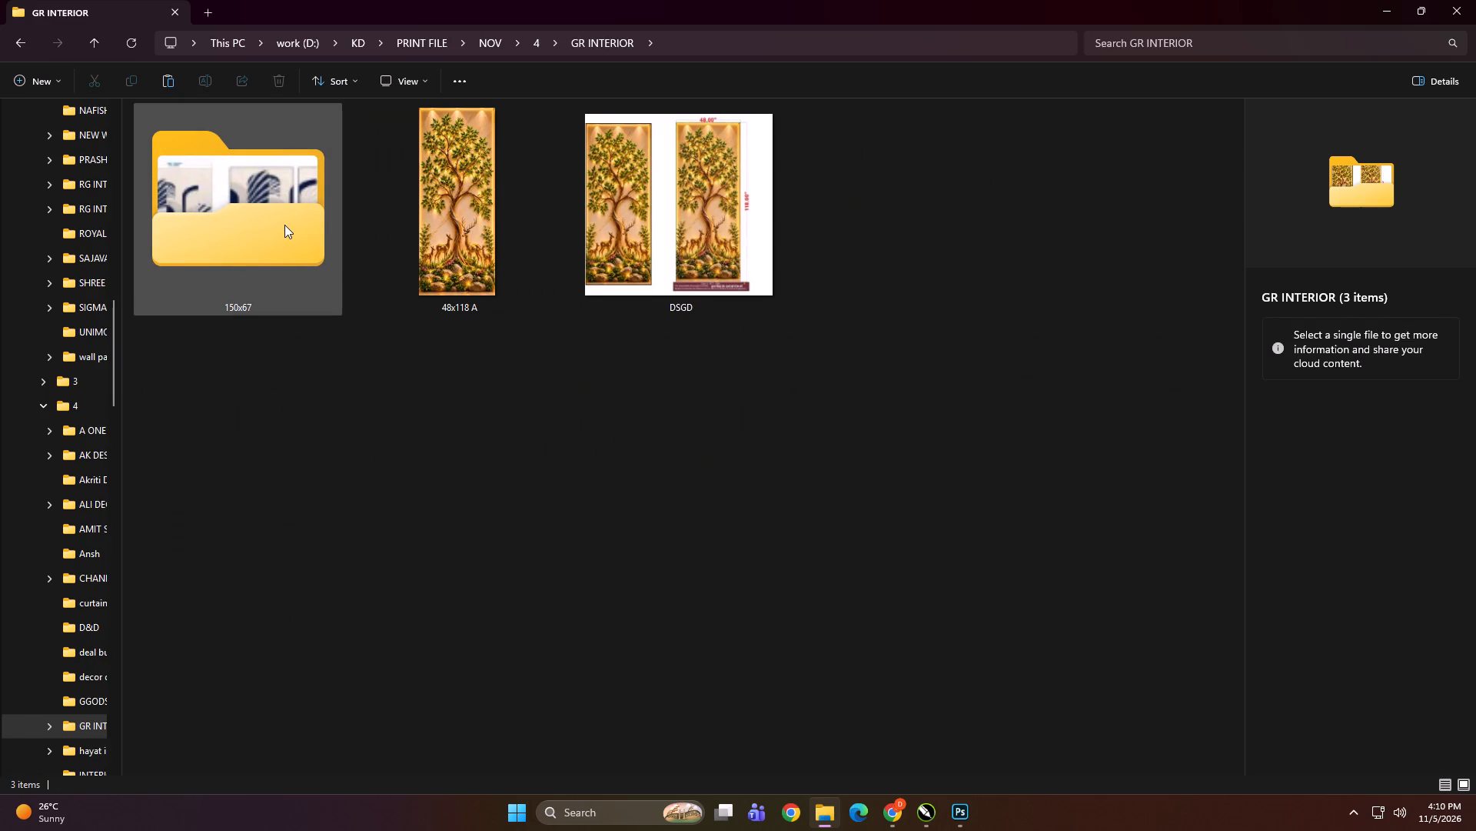
left_click(773, 556)
key("BackSpace")
Examine the RG INTERIOR job folder in NOV > 4, including its New folder and the 119x112 GOLDFOIL subfolder.
double_click(584, 448)
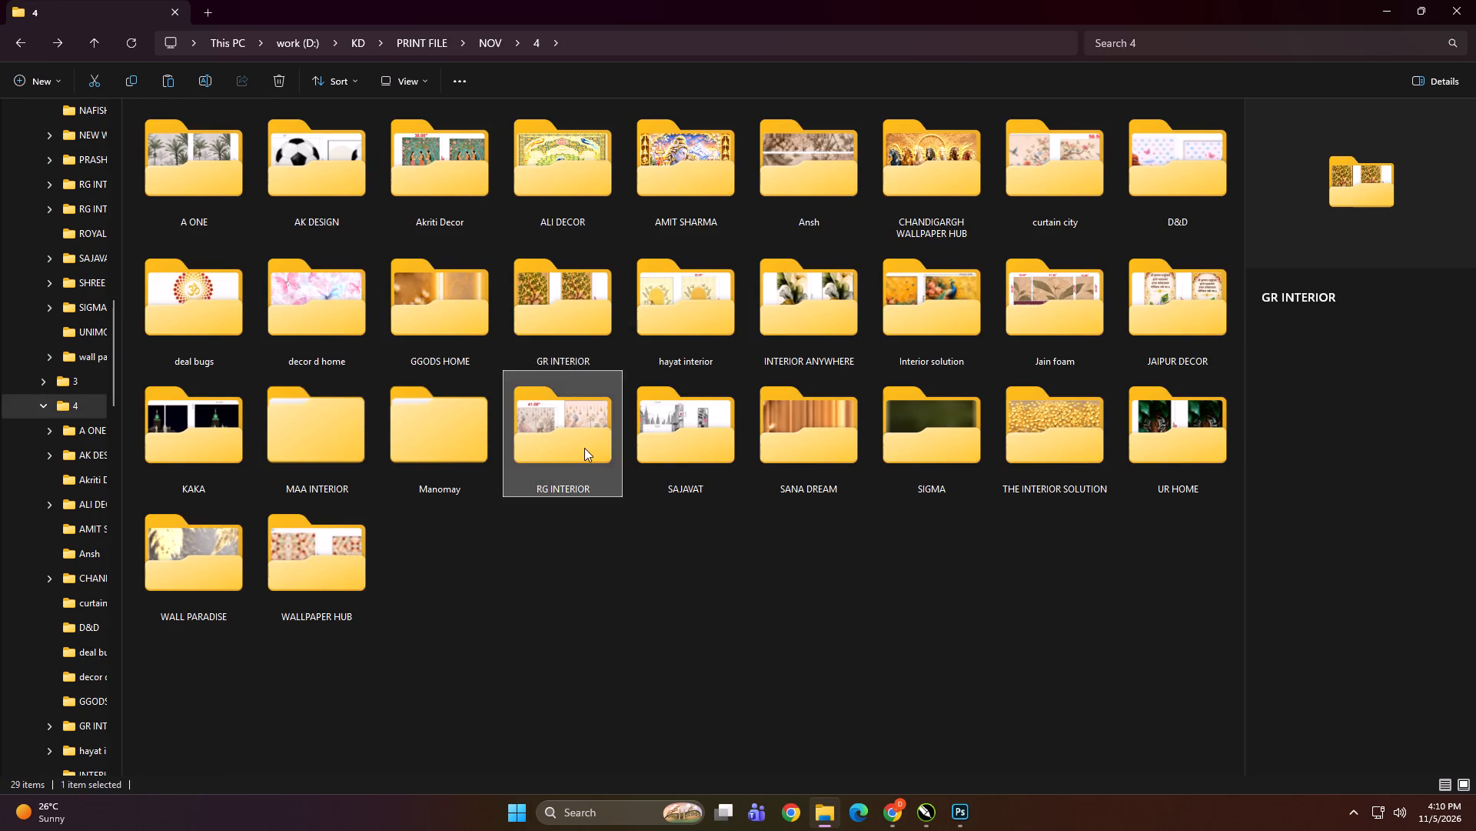
scroll(559, 453, "up", 5, "ctrl")
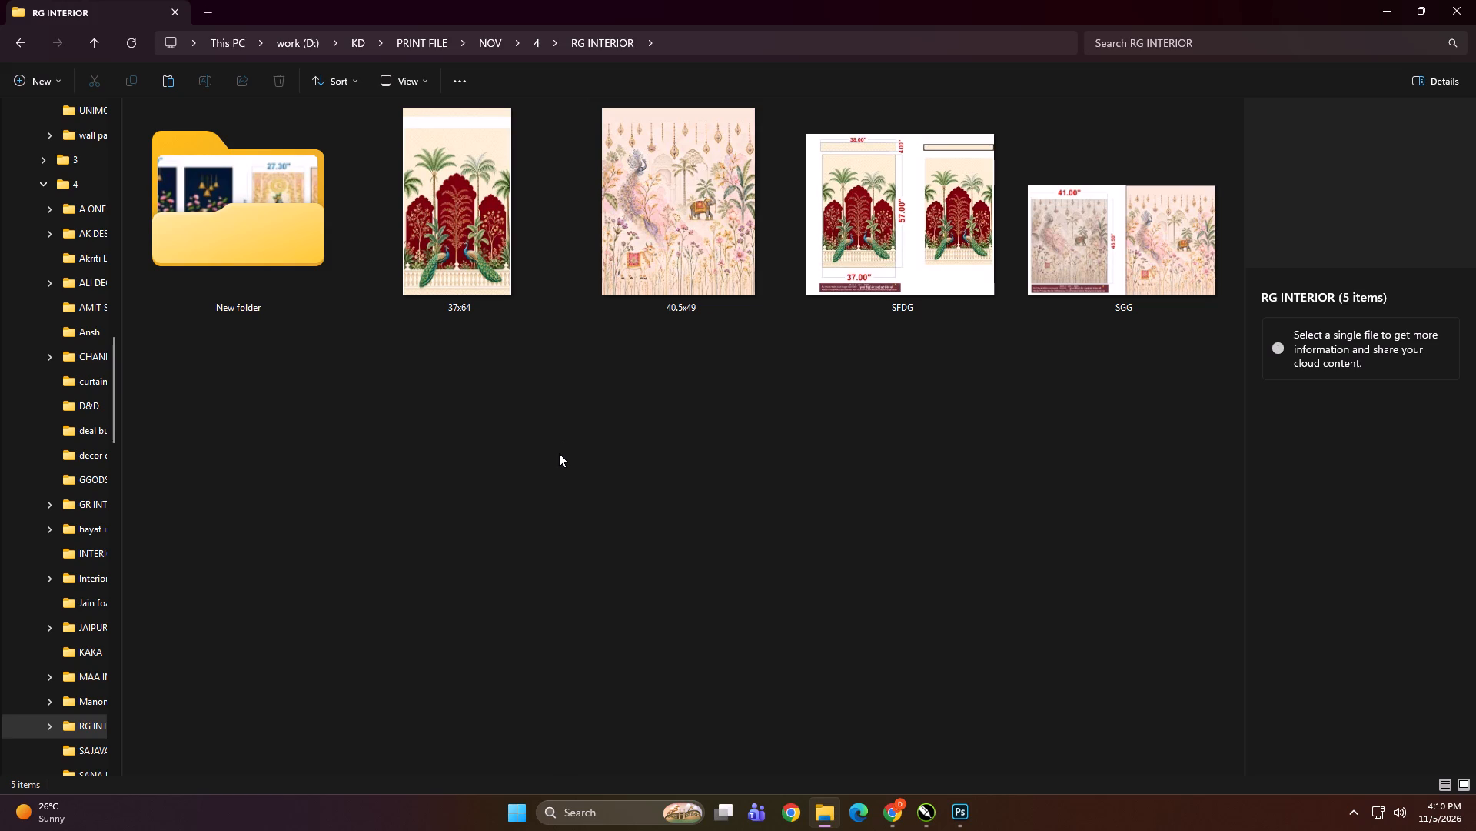
double_click(211, 199)
scroll(442, 350, "up", 14, "ctrl")
scroll(399, 452, "down", 1, "ctrl")
scroll(399, 452, "up", 3, "ctrl")
scroll(399, 452, "down", 1, "ctrl")
scroll(399, 452, "up", 16, "ctrl")
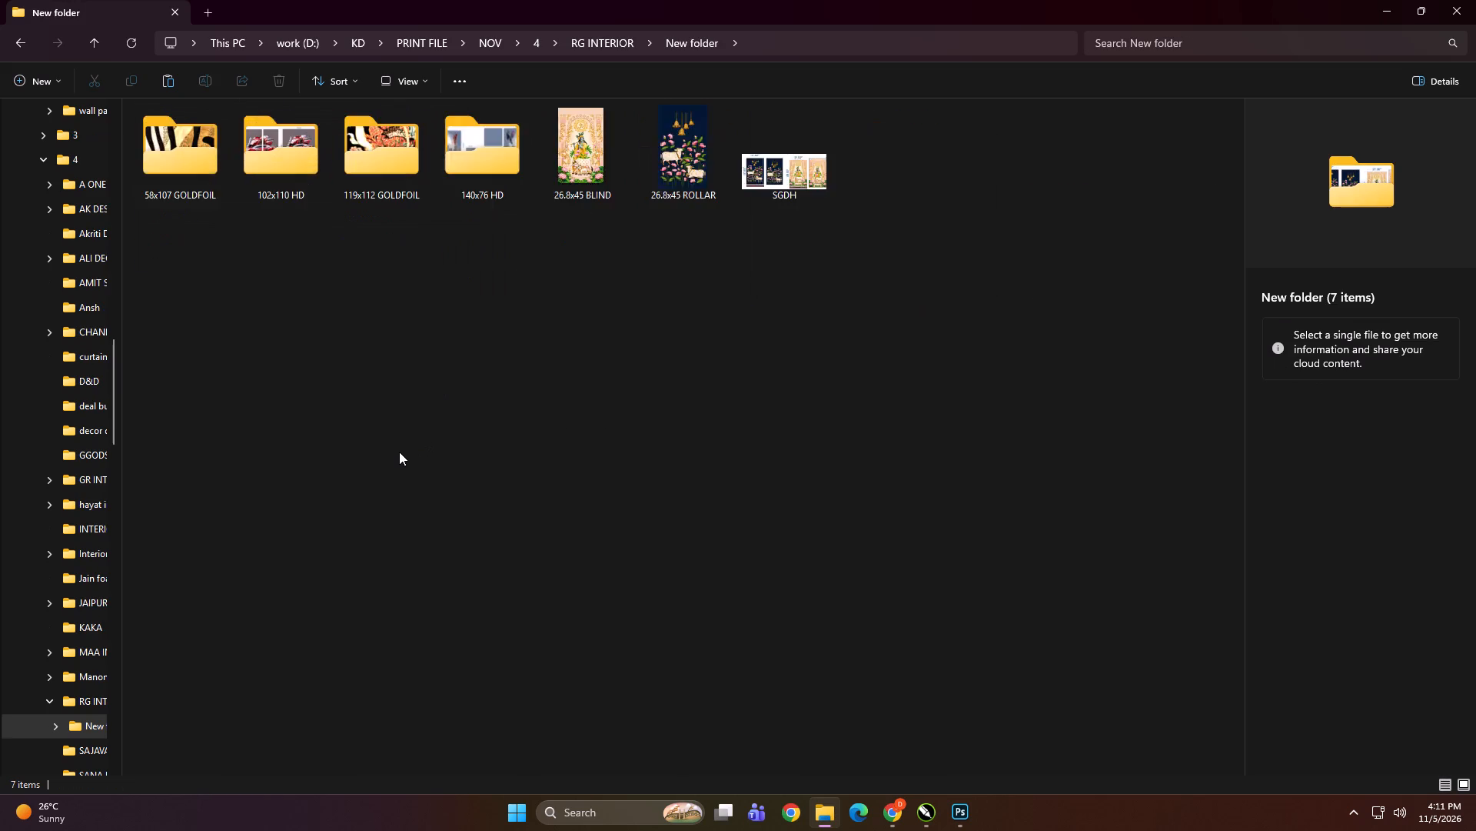
scroll(399, 452, "up", 9, "ctrl")
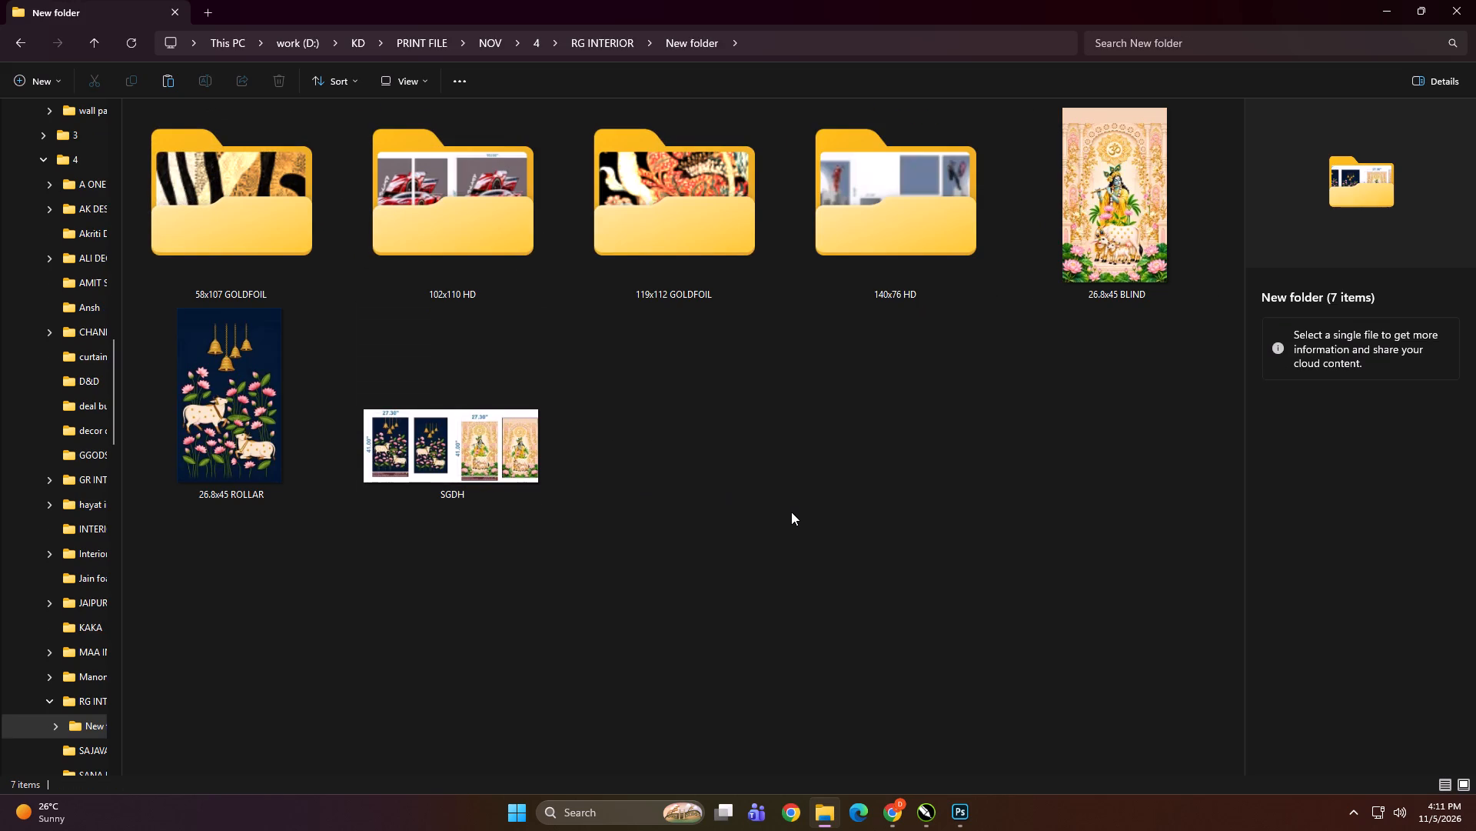
left_click(791, 512)
triple_click(703, 146)
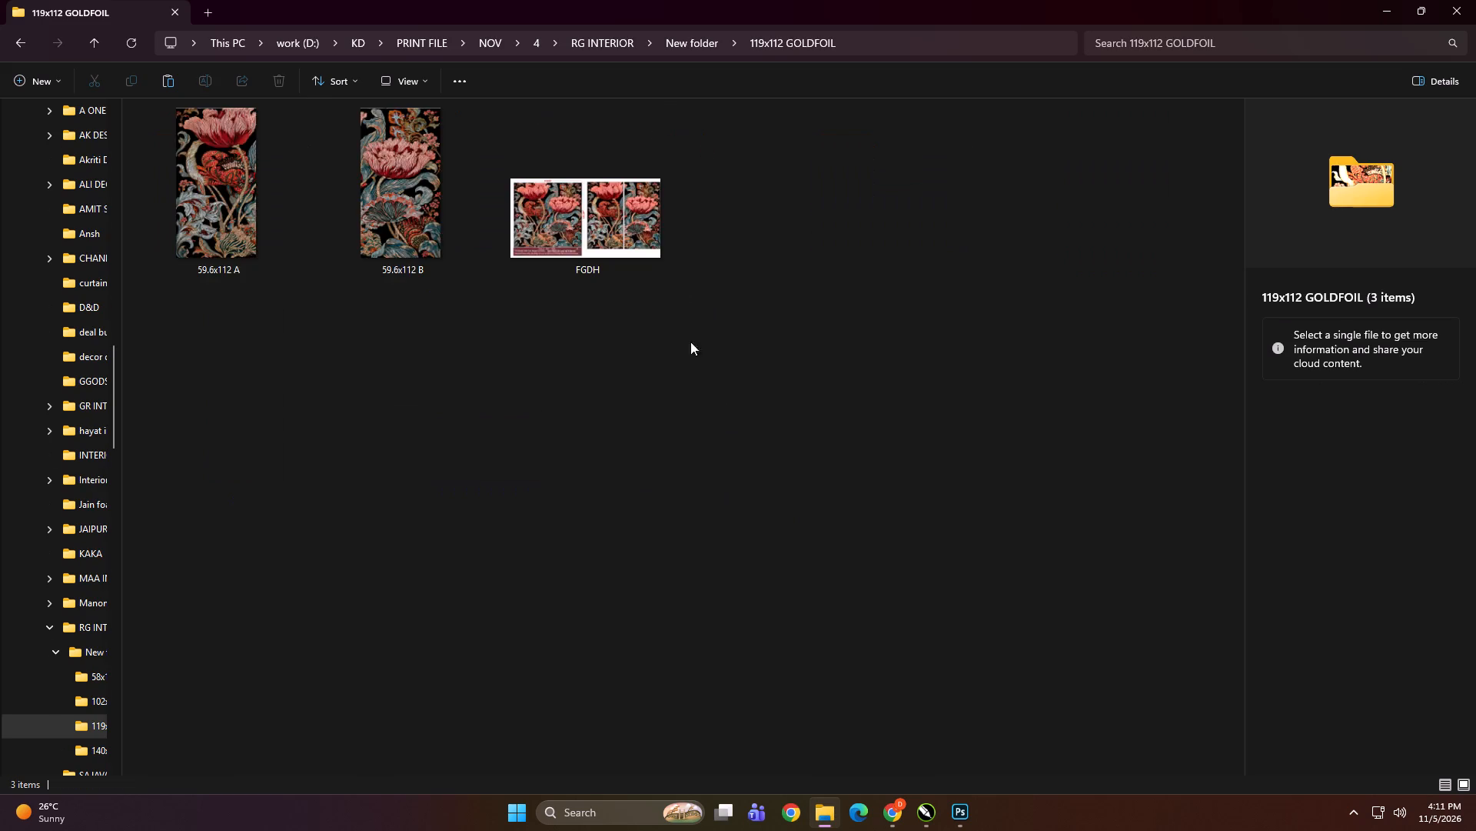
scroll(686, 357, "up", 16, "ctrl")
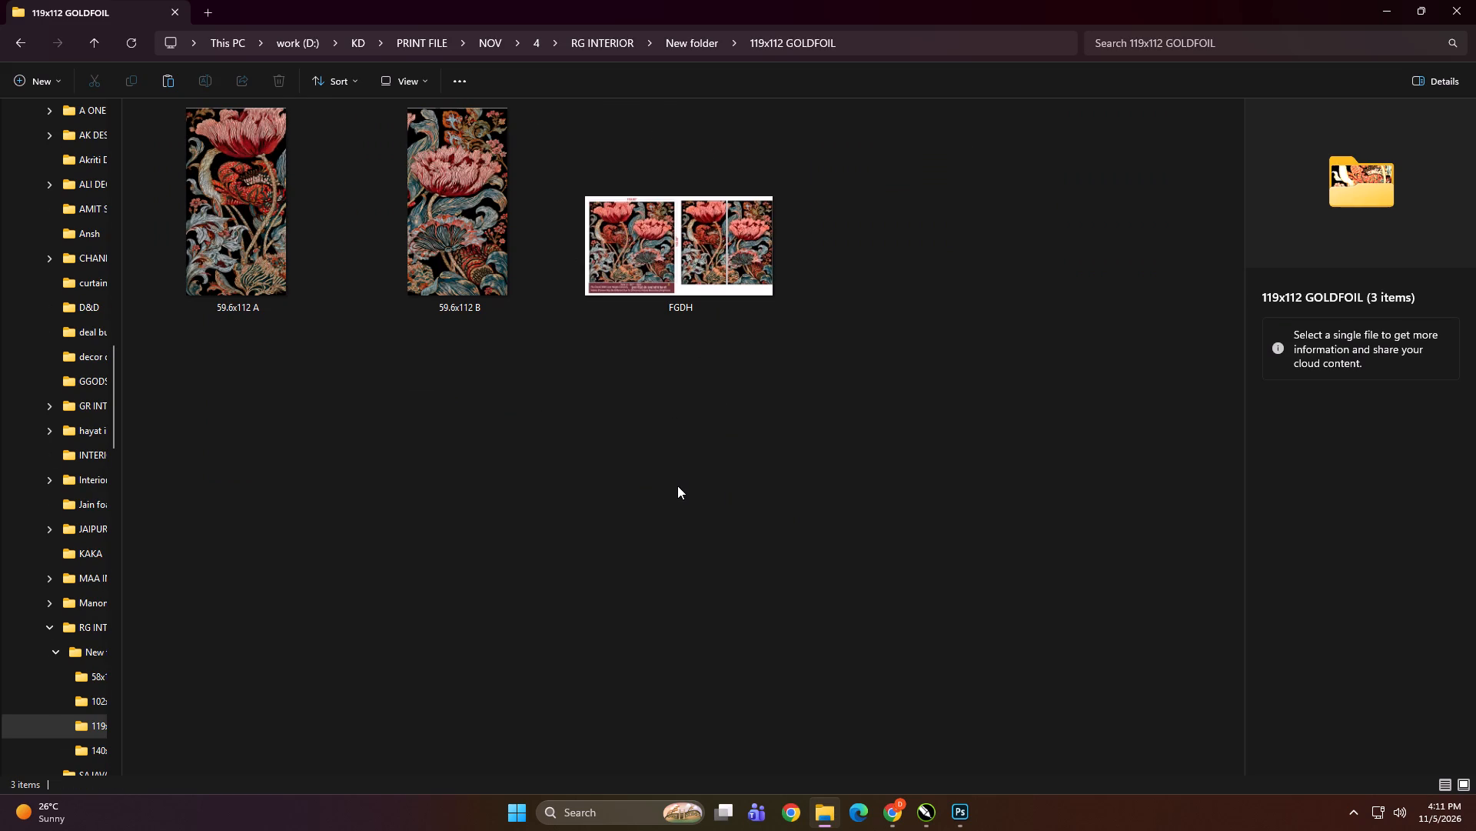
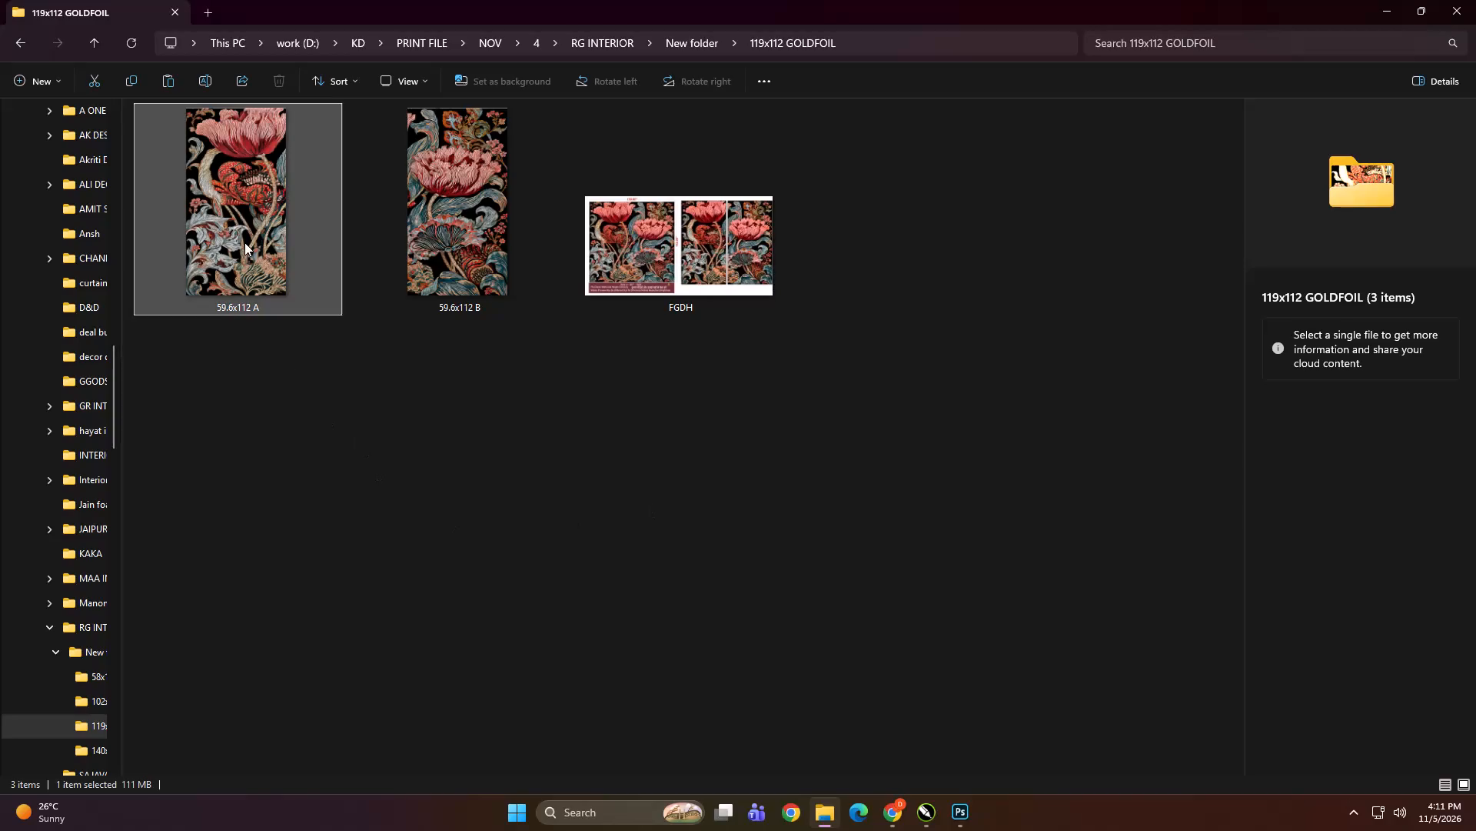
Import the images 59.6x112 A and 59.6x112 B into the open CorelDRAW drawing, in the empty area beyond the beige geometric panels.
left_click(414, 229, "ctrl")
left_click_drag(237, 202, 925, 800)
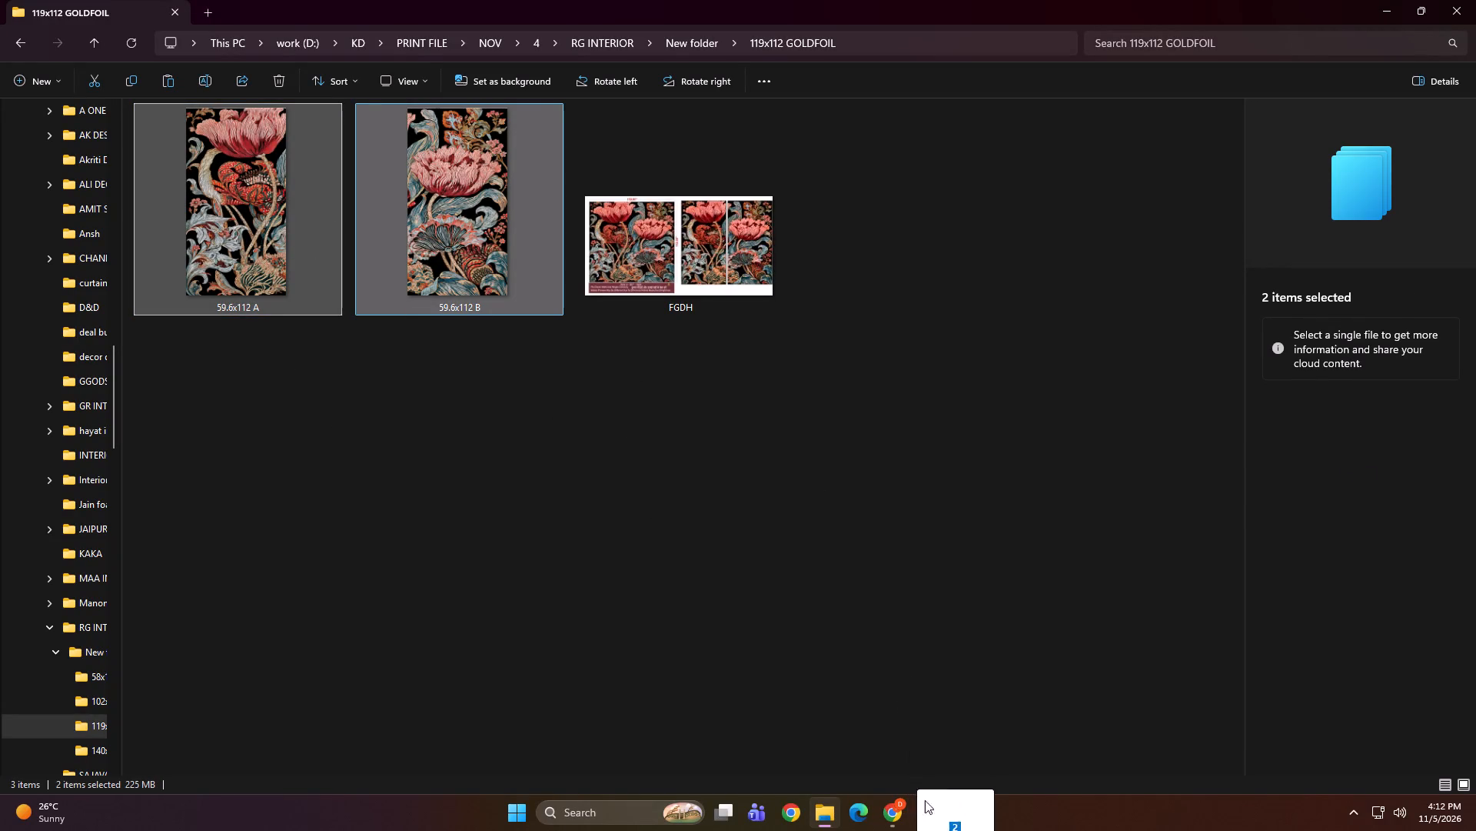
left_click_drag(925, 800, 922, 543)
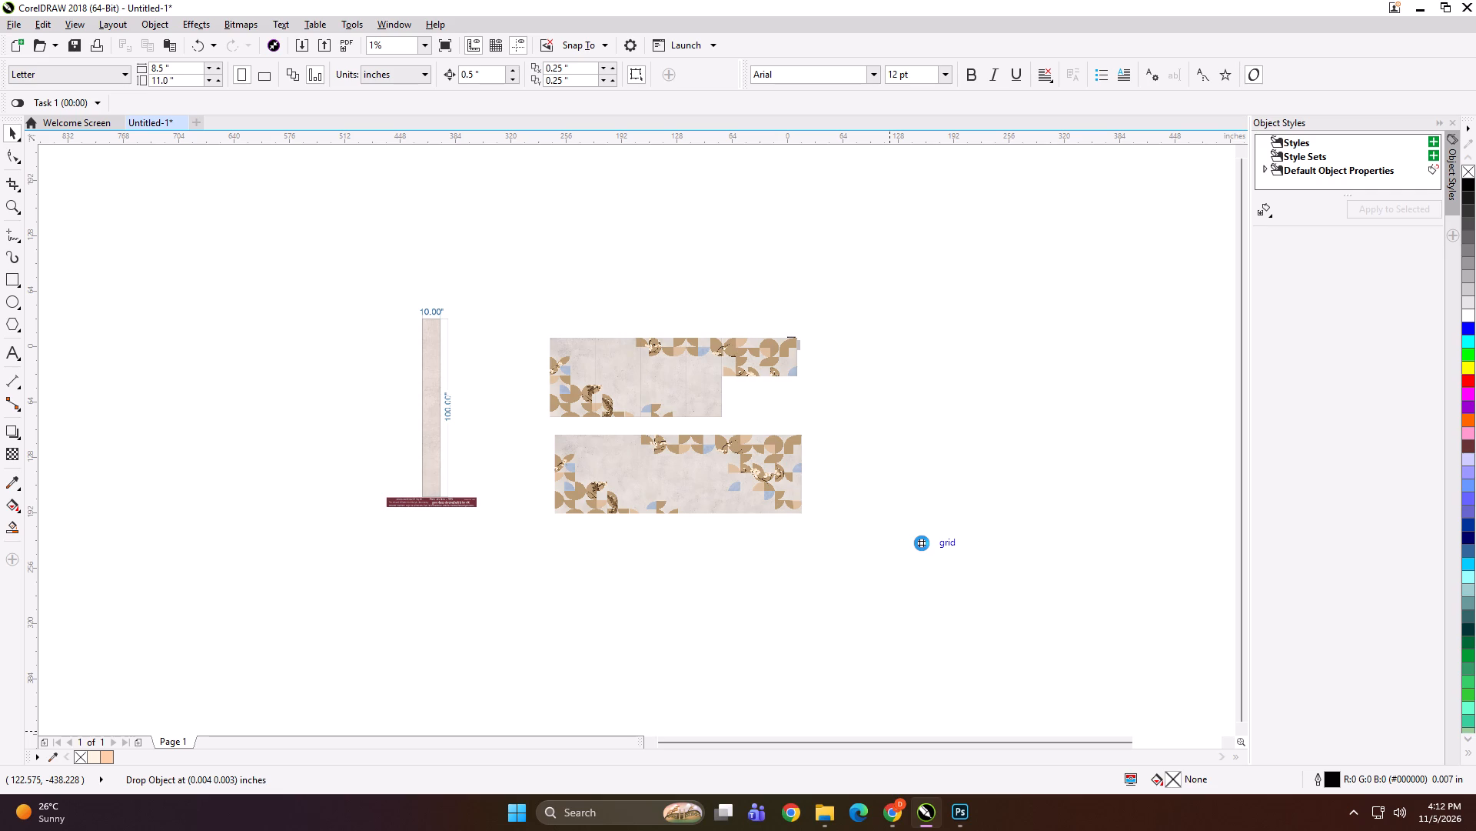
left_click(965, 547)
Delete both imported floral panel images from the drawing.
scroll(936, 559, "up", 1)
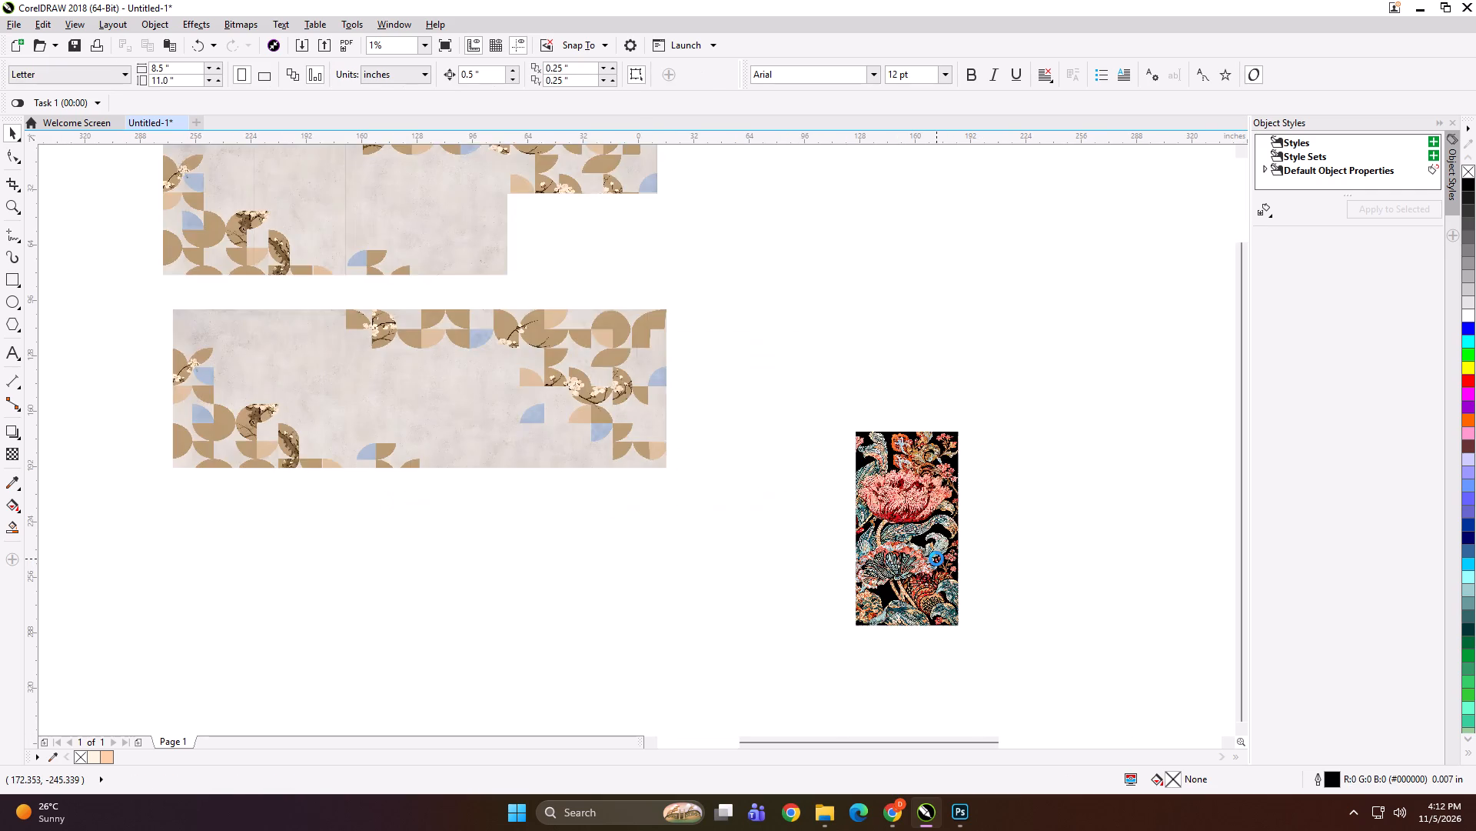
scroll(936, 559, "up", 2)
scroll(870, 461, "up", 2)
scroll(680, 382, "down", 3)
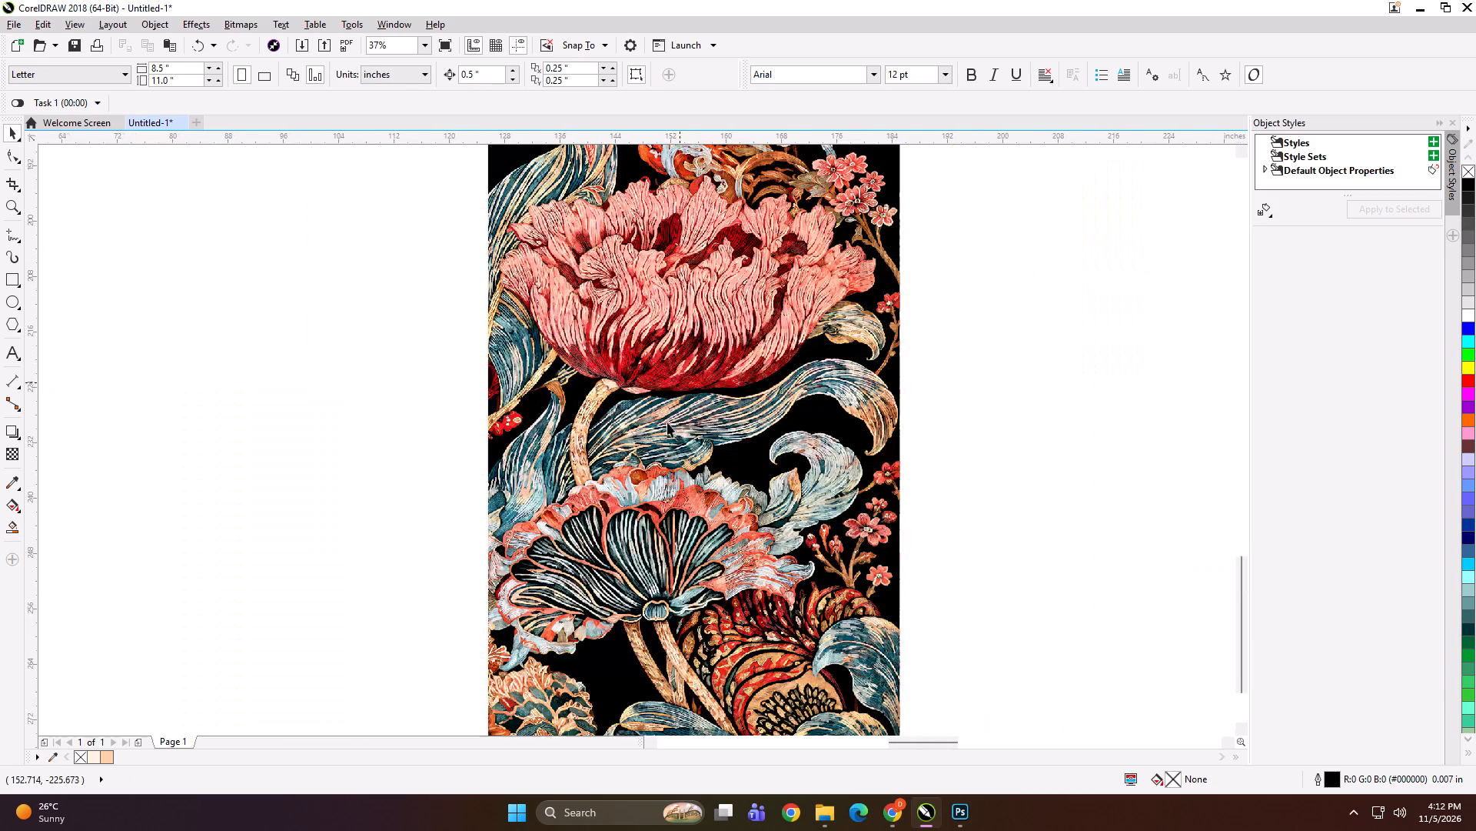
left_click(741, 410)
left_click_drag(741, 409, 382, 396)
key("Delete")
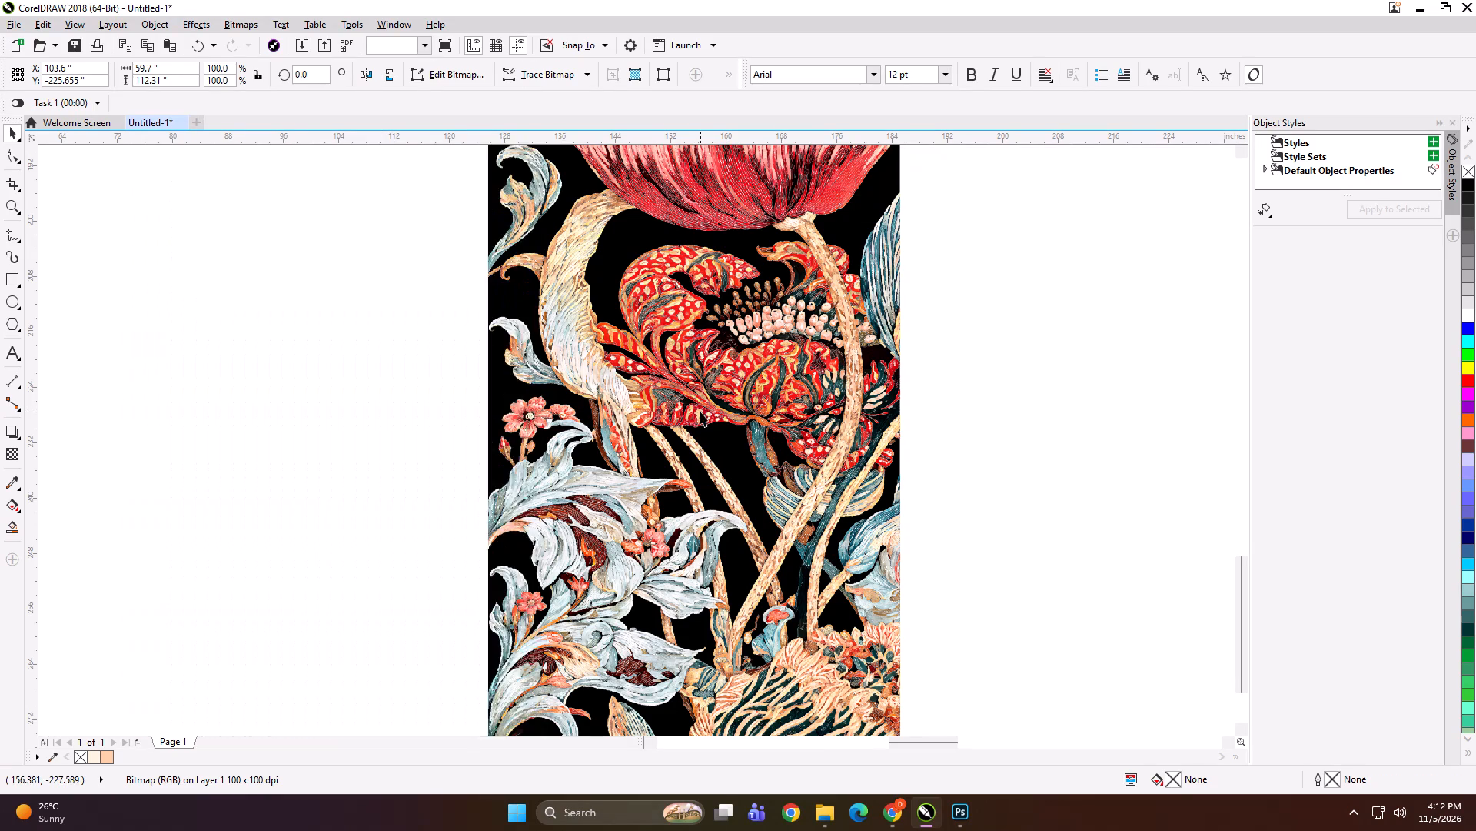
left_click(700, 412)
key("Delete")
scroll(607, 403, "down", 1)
Switch to File Explorer and open the 4-11-25 folder inside ankush on the DIGITECH_SHAREDRIVE network drive, checking 5-11-25 first.
left_click(829, 803)
left_click_drag(804, 576, 786, 565)
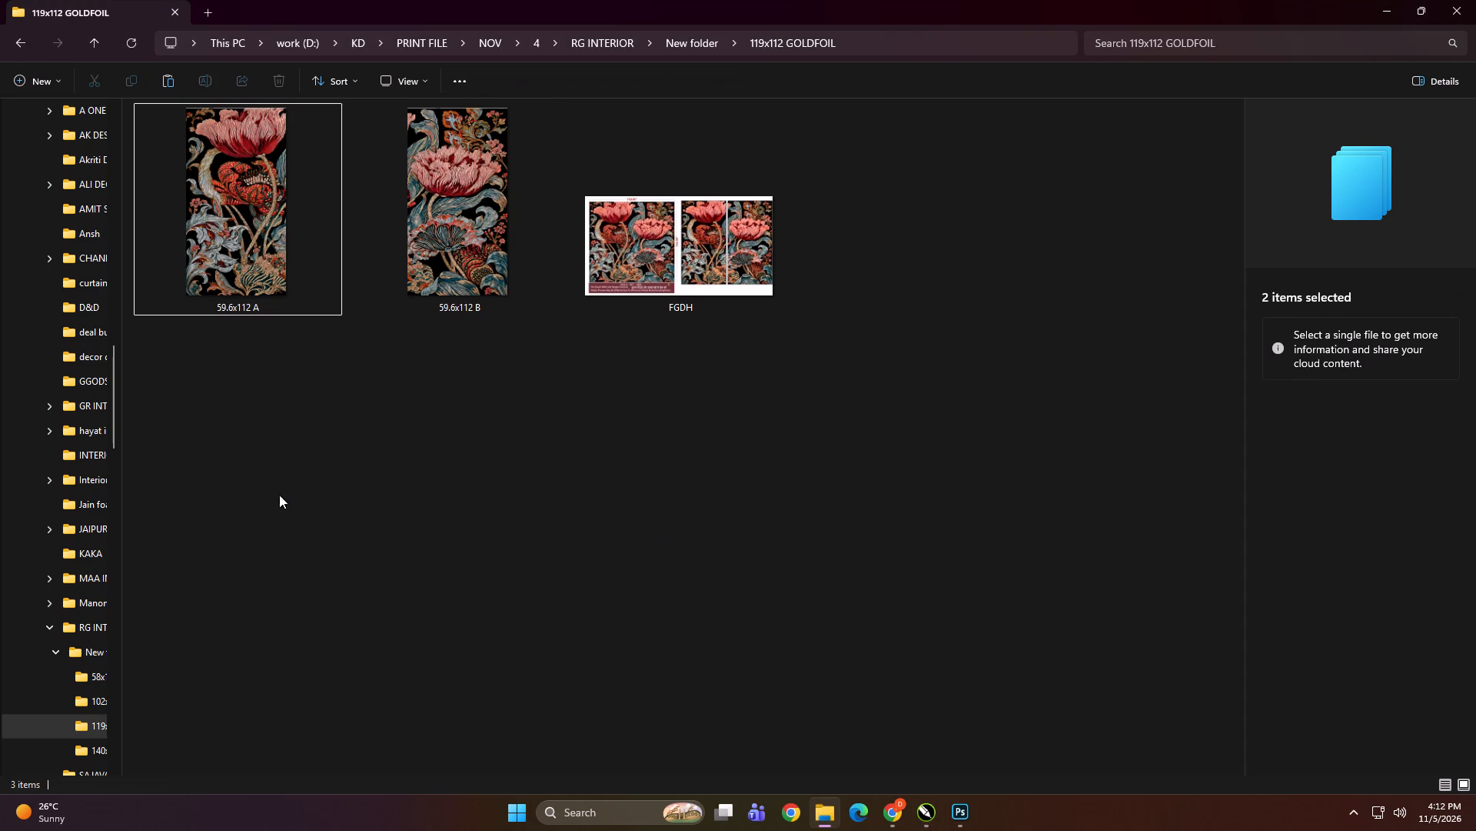
scroll(88, 536, "up", 6)
left_click(72, 508)
double_click(263, 452)
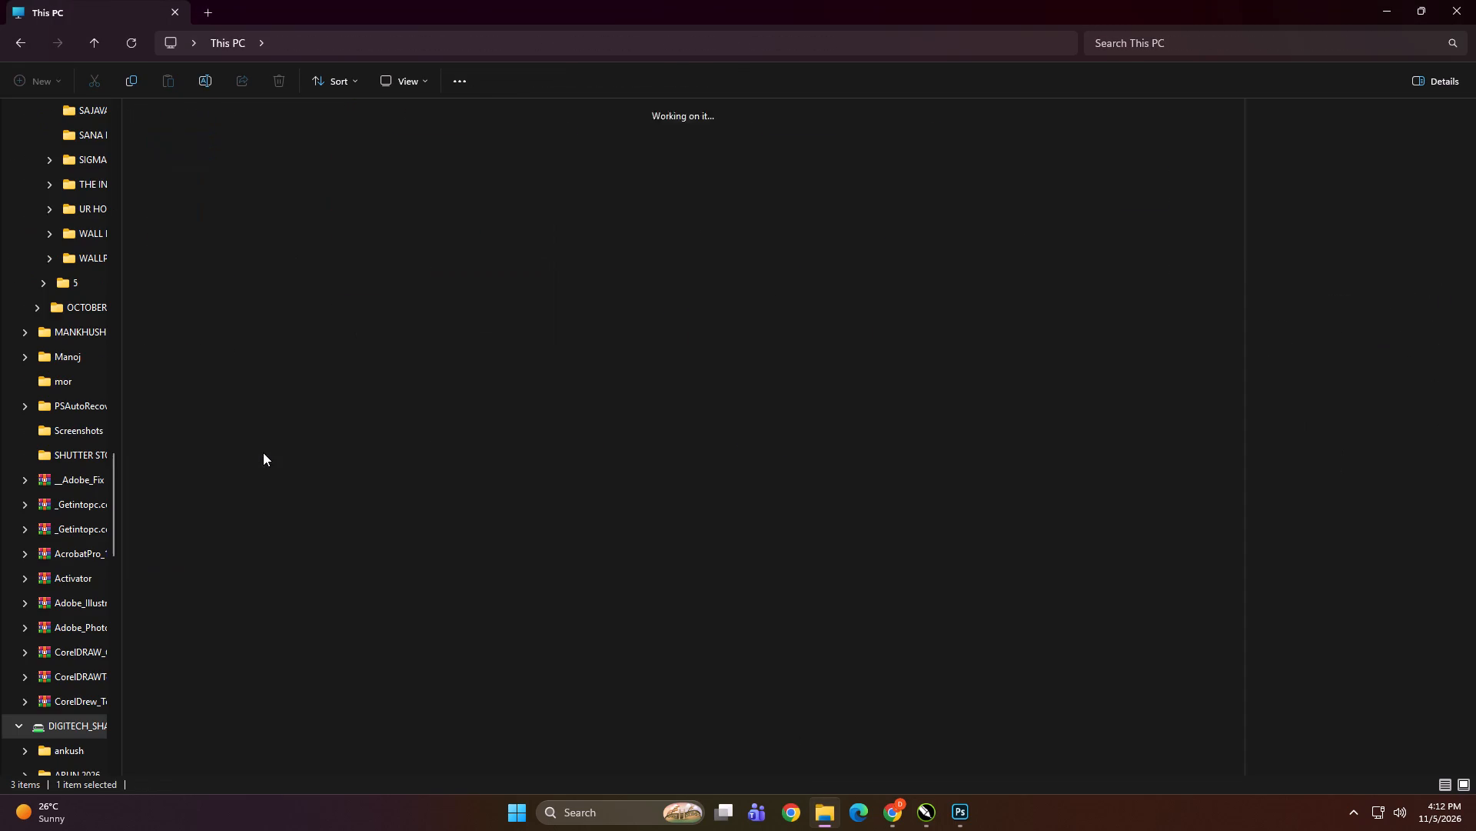
double_click(224, 205)
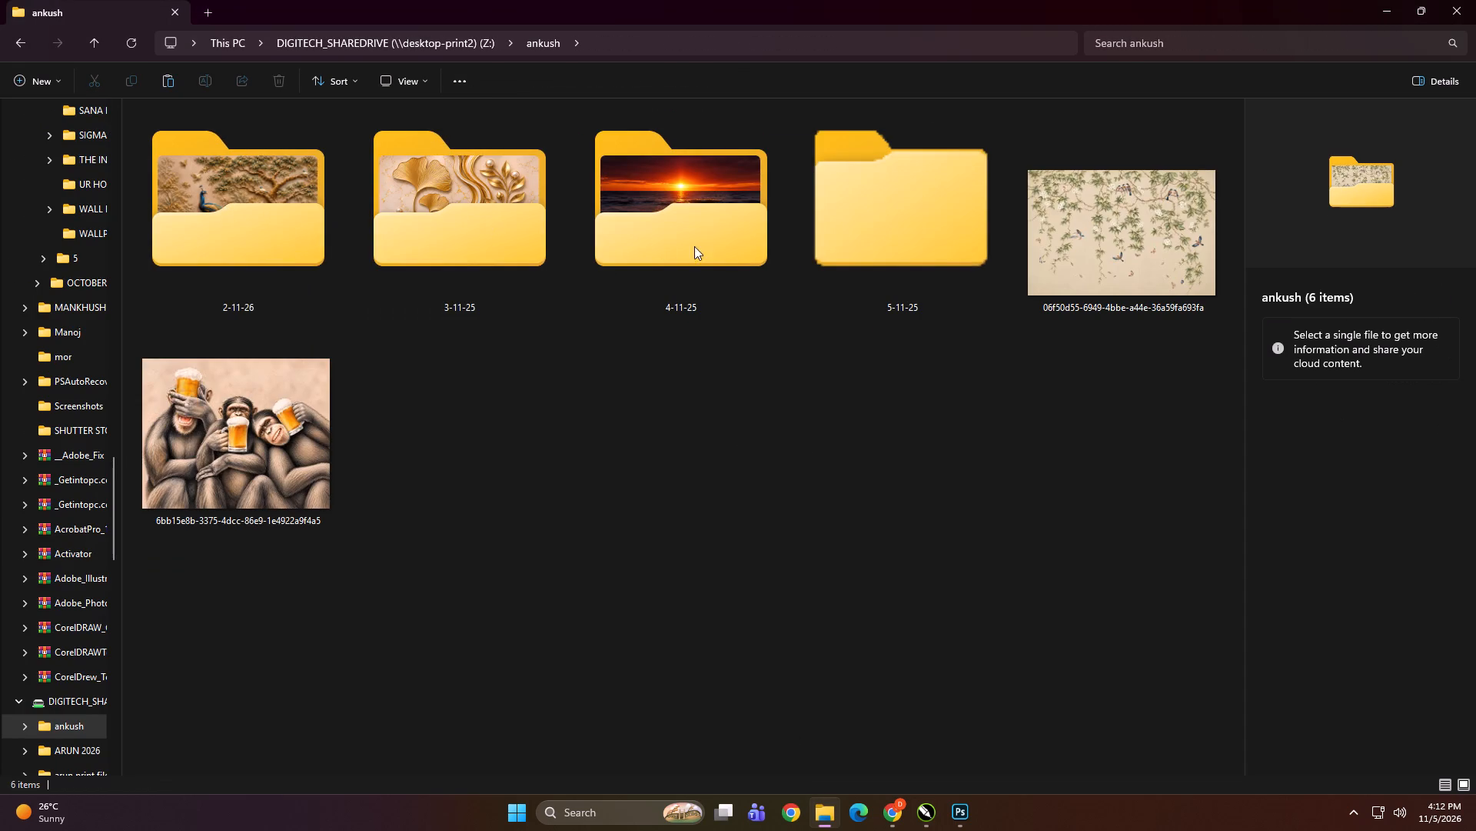
double_click(865, 232)
left_click(860, 444)
key("BackSpace")
double_click(653, 189)
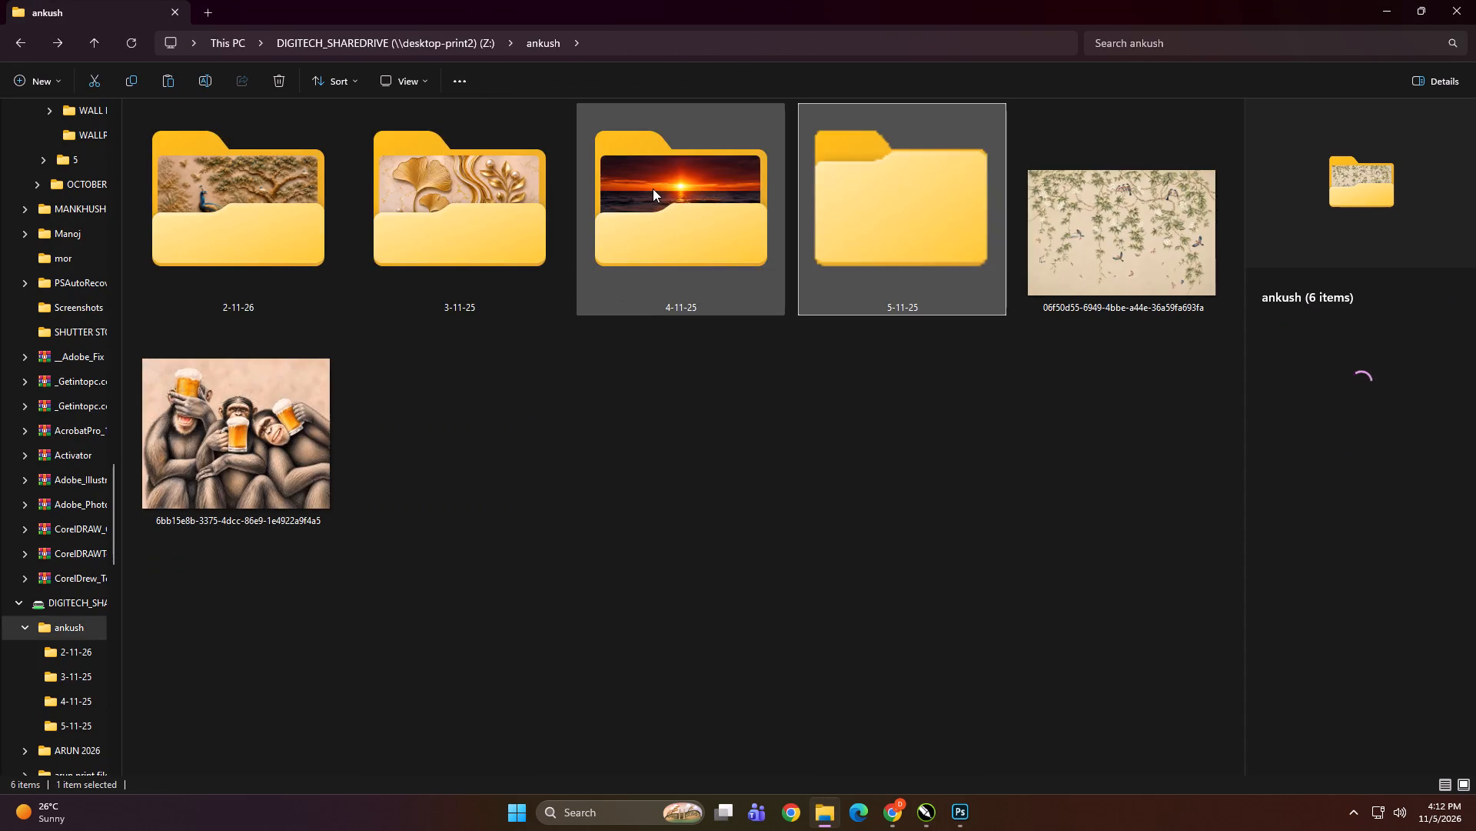
double_click(1168, 175)
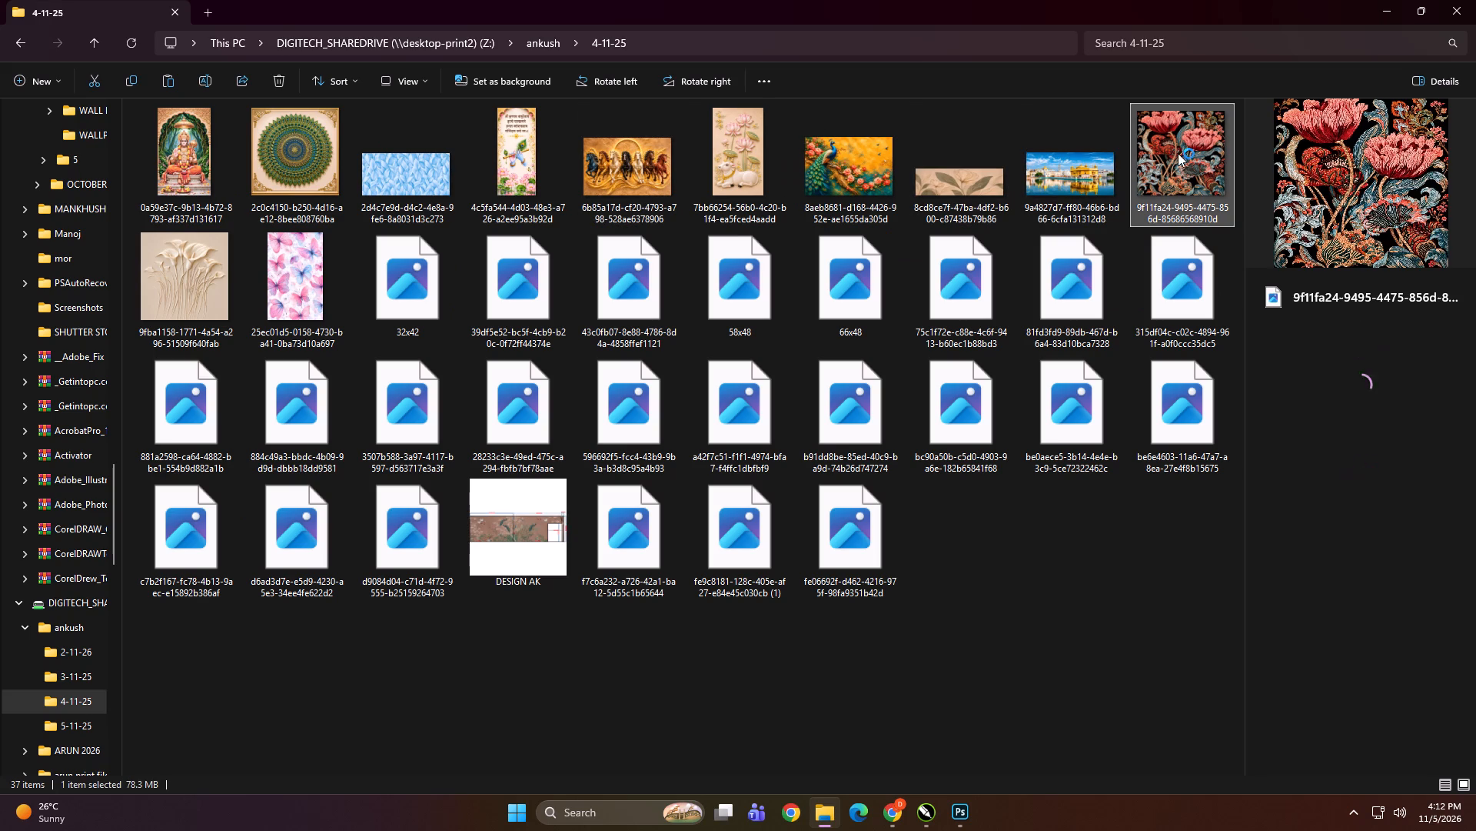
left_click_drag(1149, 217, 916, 799)
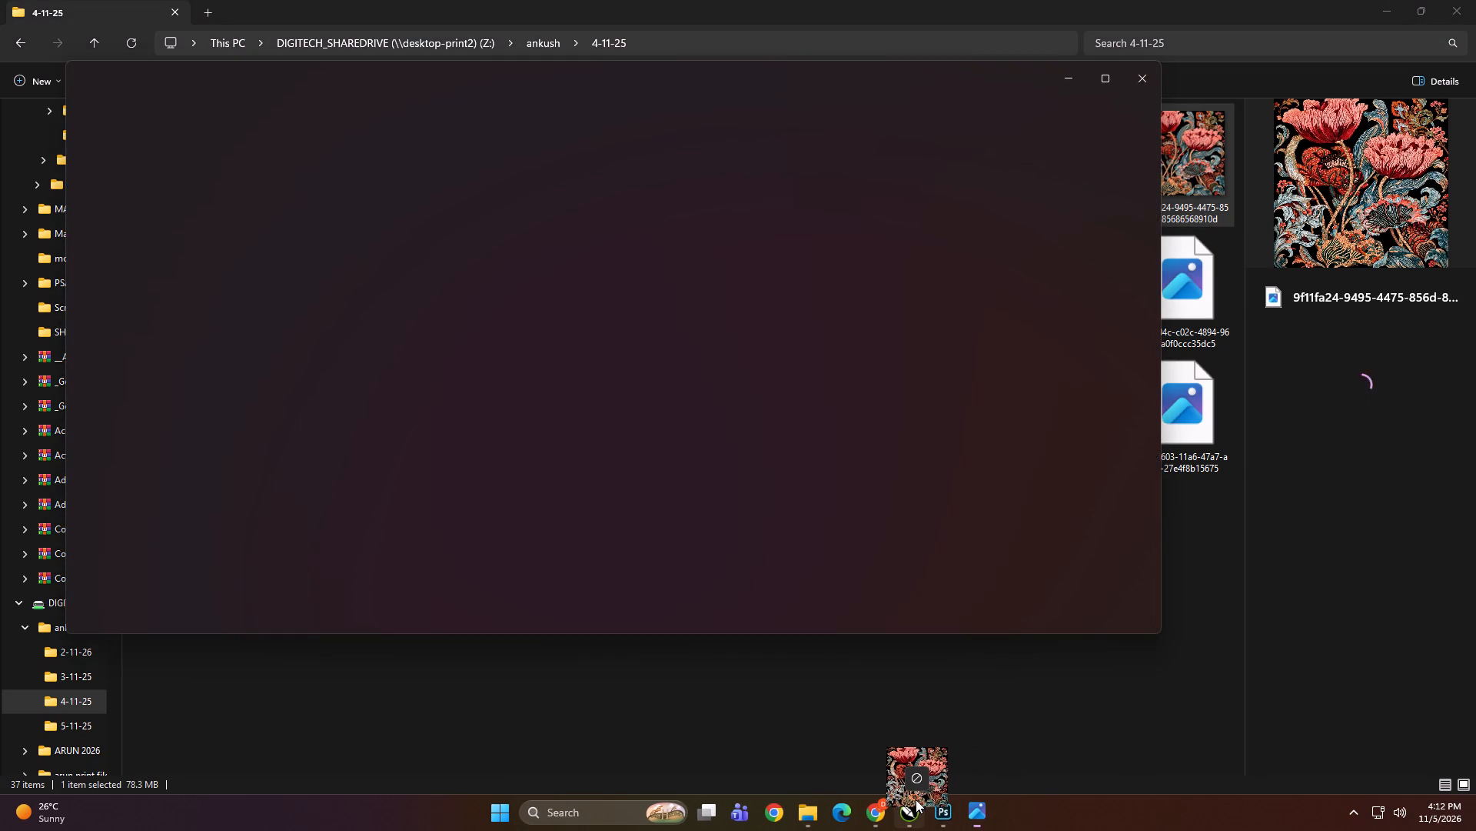
left_click_drag(916, 799, 725, 550)
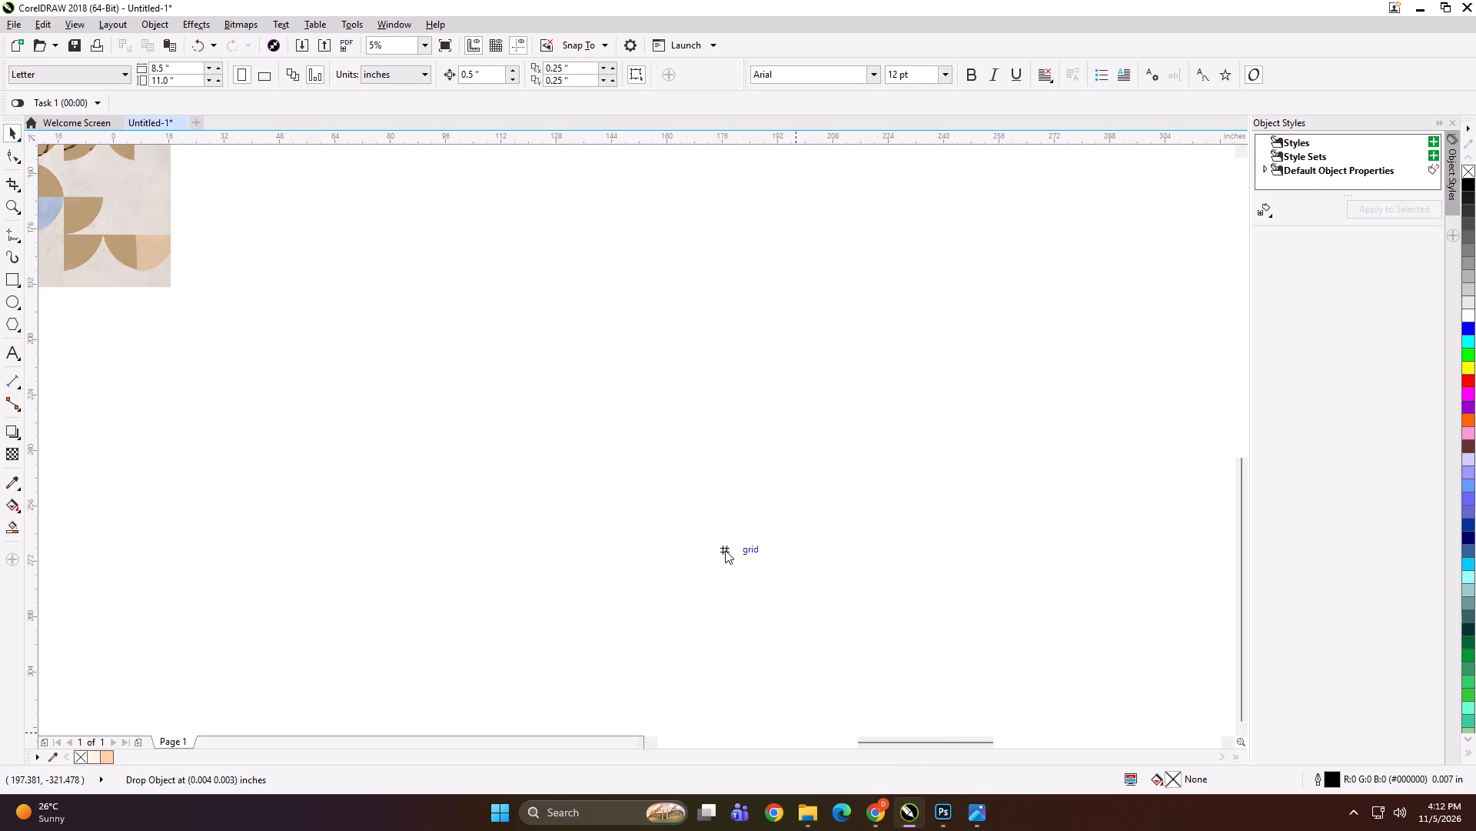
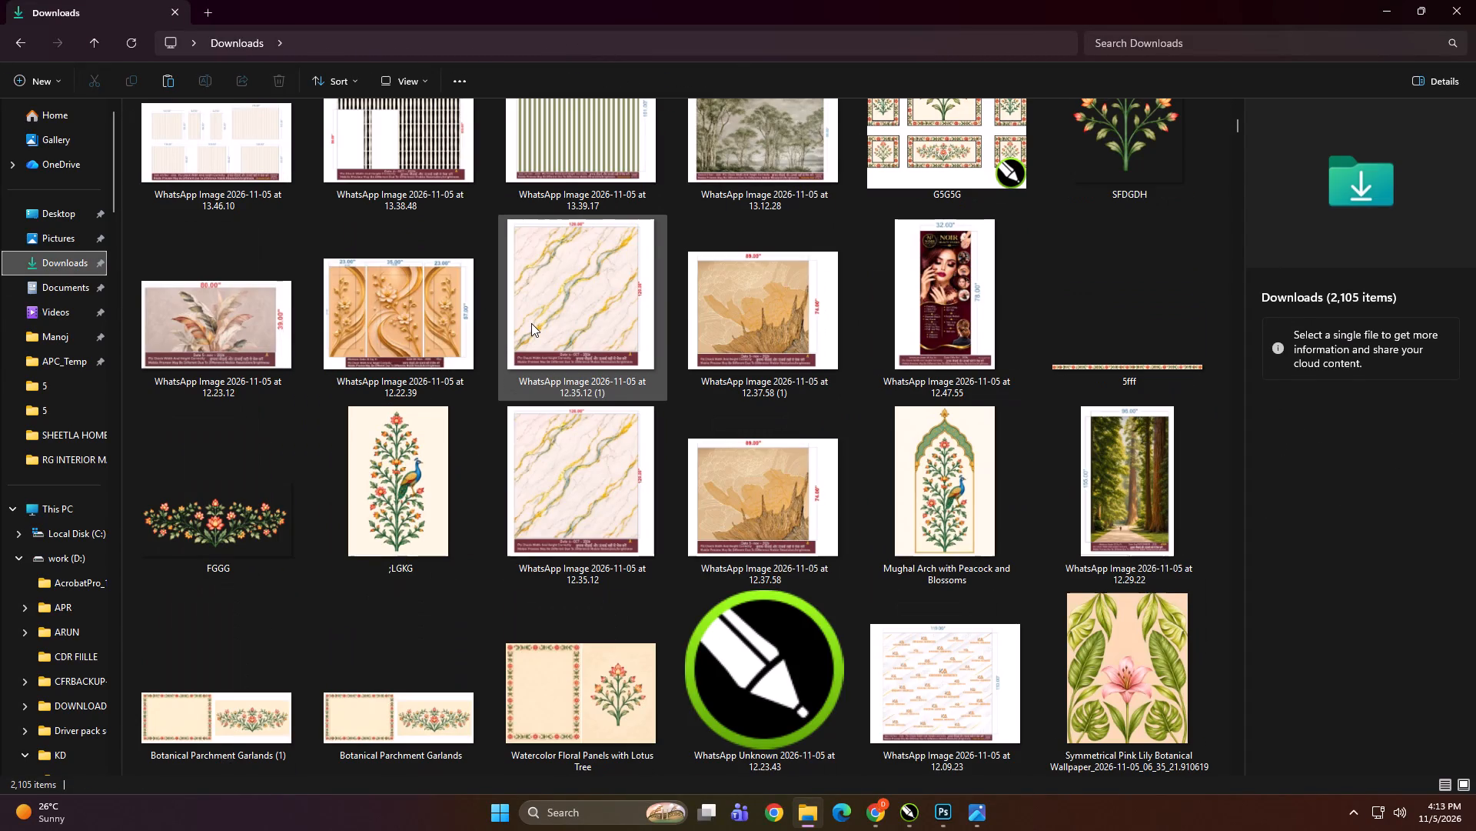
Import WhatsApp Image 2026-11-04 at 19.50.51 from Downloads into the drawing, in the empty area beside the full floral image.
scroll(531, 323, "down", 2)
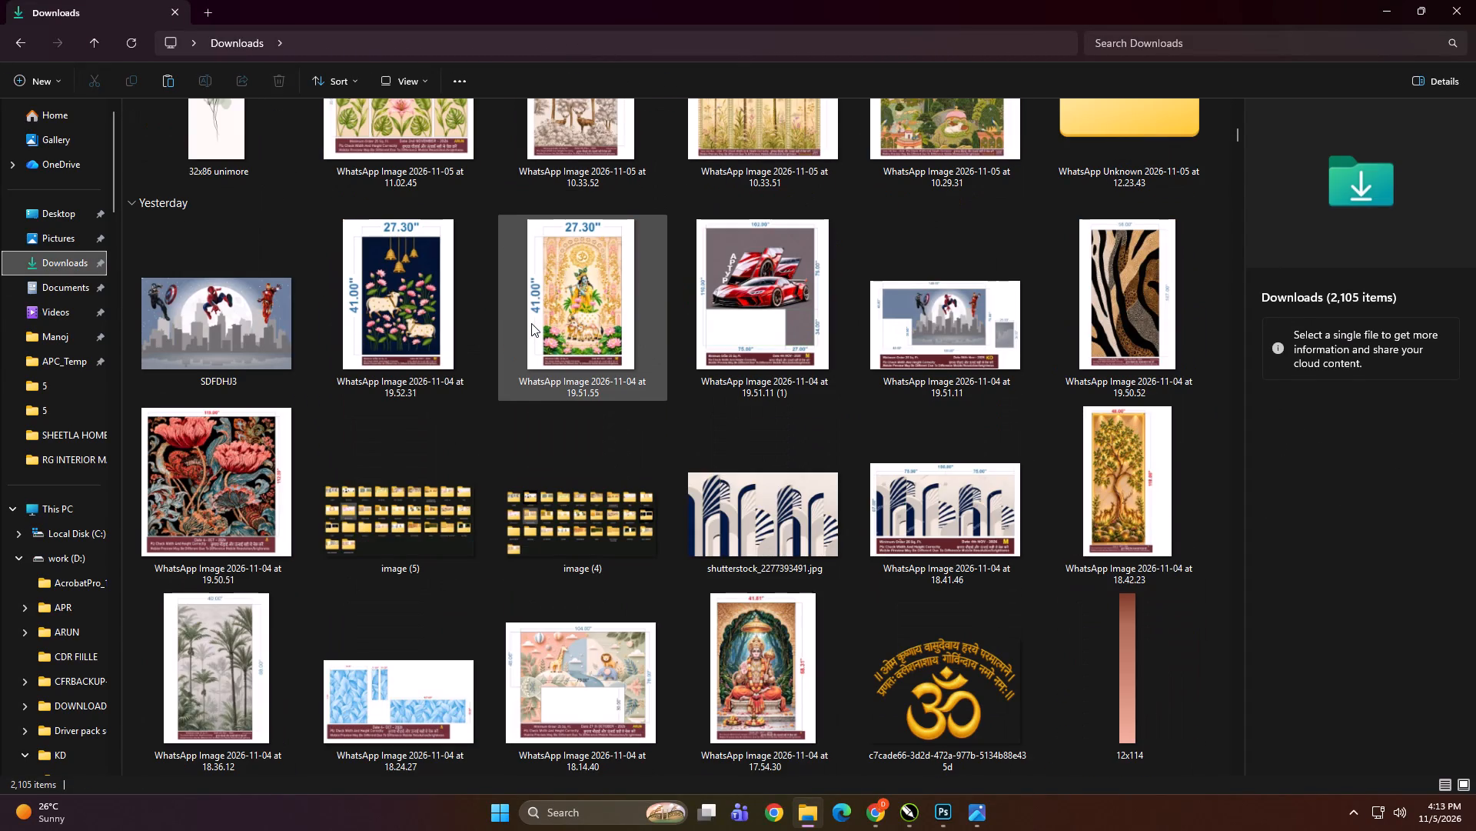
left_click(279, 492)
left_click_drag(221, 454, 906, 803)
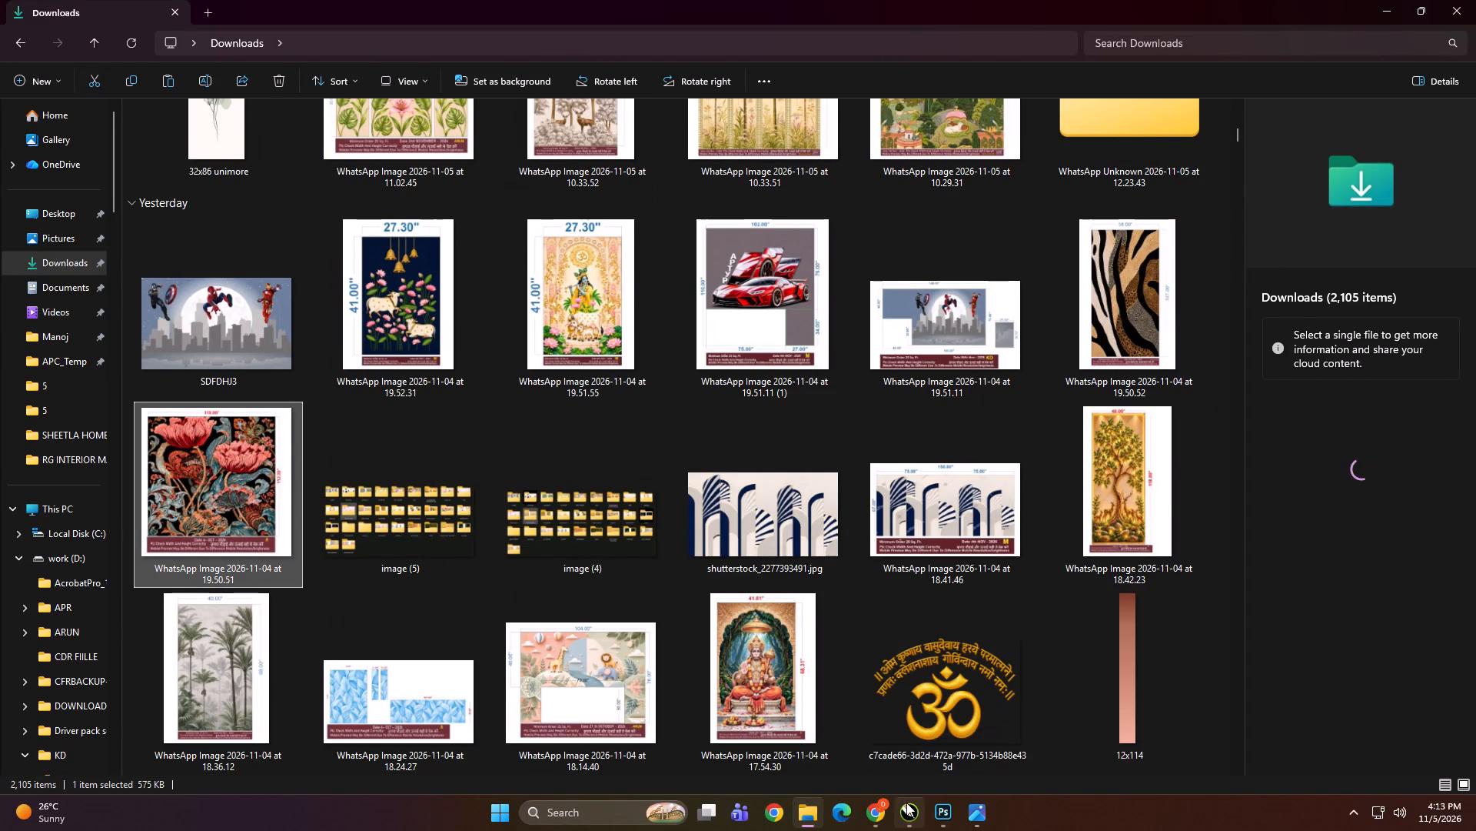
left_click_drag(906, 803, 561, 492)
left_click_drag(573, 502, 696, 622, "shift")
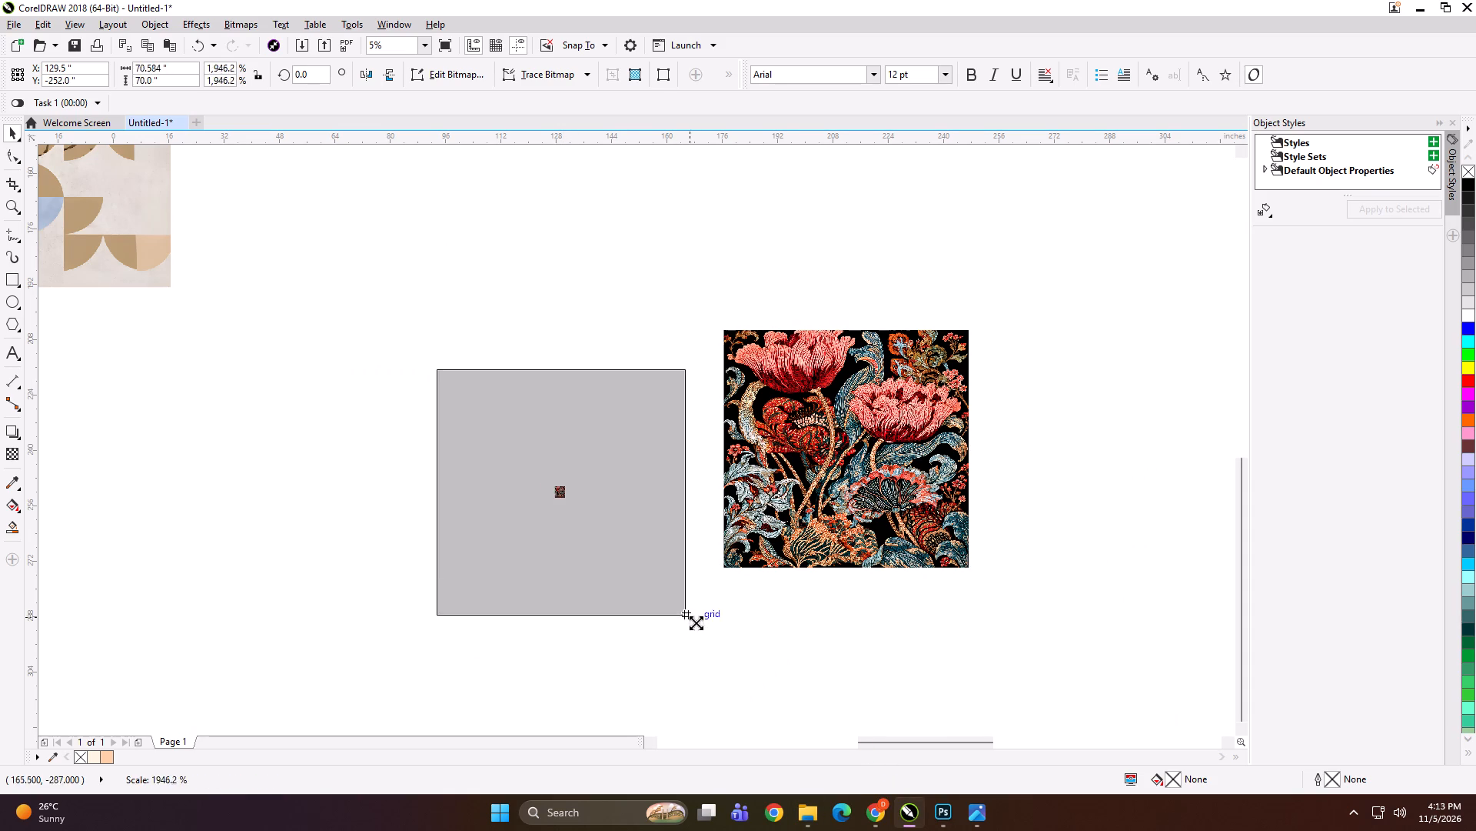
left_click_drag(696, 622, 699, 623, "shift")
left_click_drag(650, 524, 652, 472)
left_click(809, 507, "shift")
key("shift+F2")
left_click(667, 238)
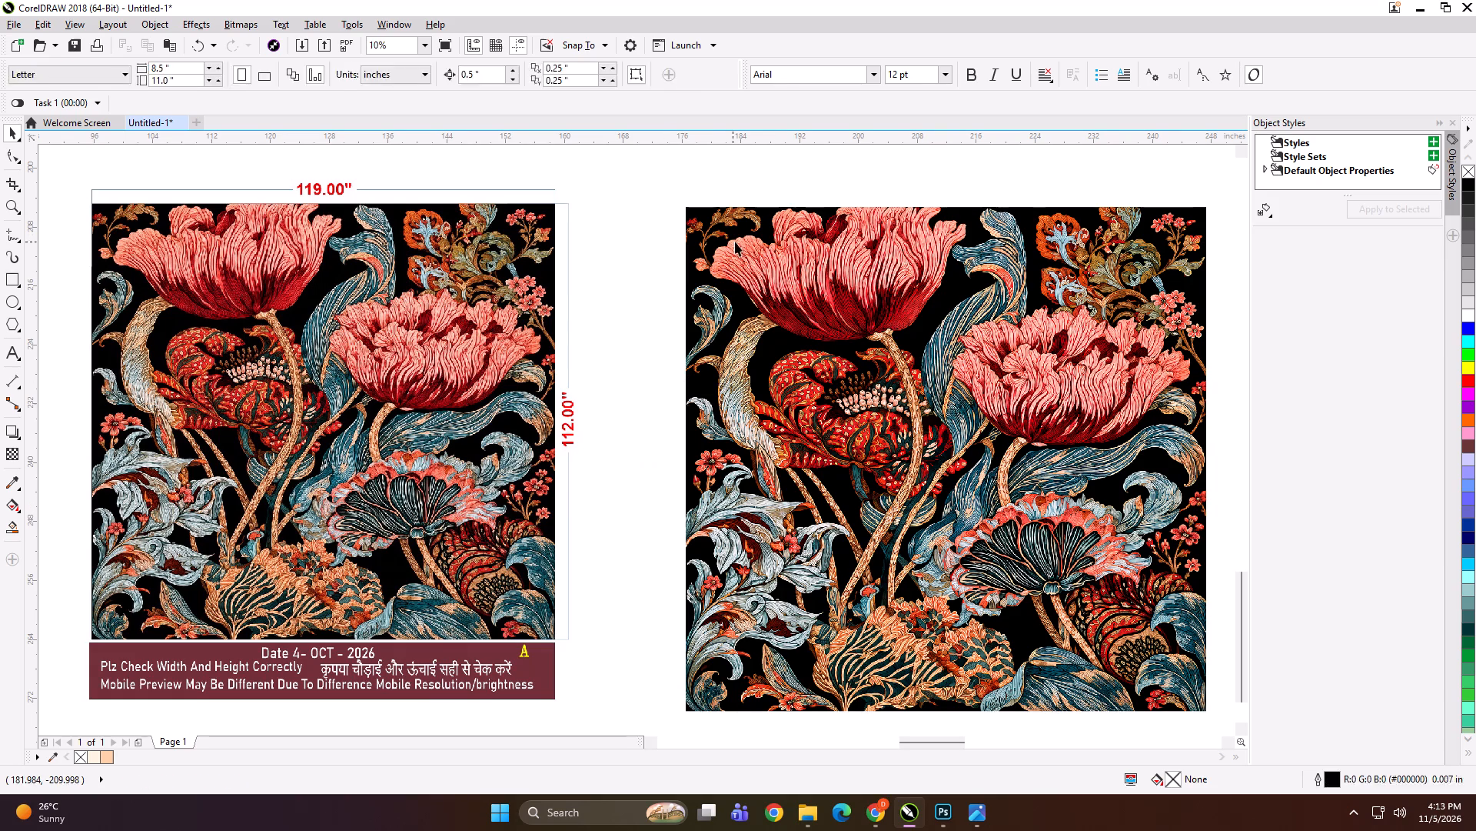
Set the full floral image's size to 119 inches wide by 112 inches high.
left_click(736, 242)
left_click(187, 65)
key("ctrl+a")
type("119")
key("Tab")
type("112")
key("Return")
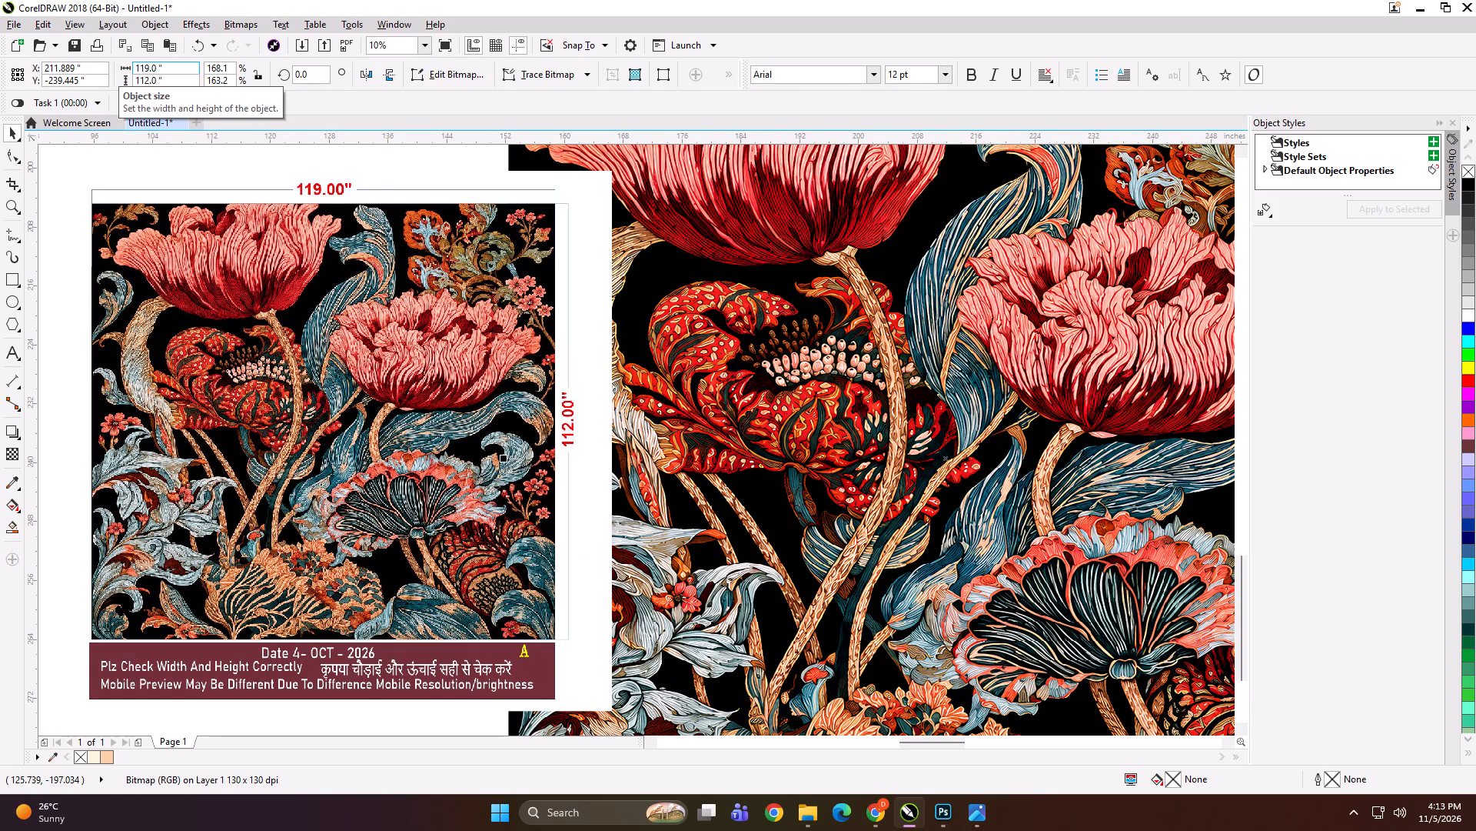
Move the imported preview image clear of the full floral image and enlarge it to about 102 inches wide.
scroll(696, 383, "down", 1)
left_click_drag(584, 402, 480, 402)
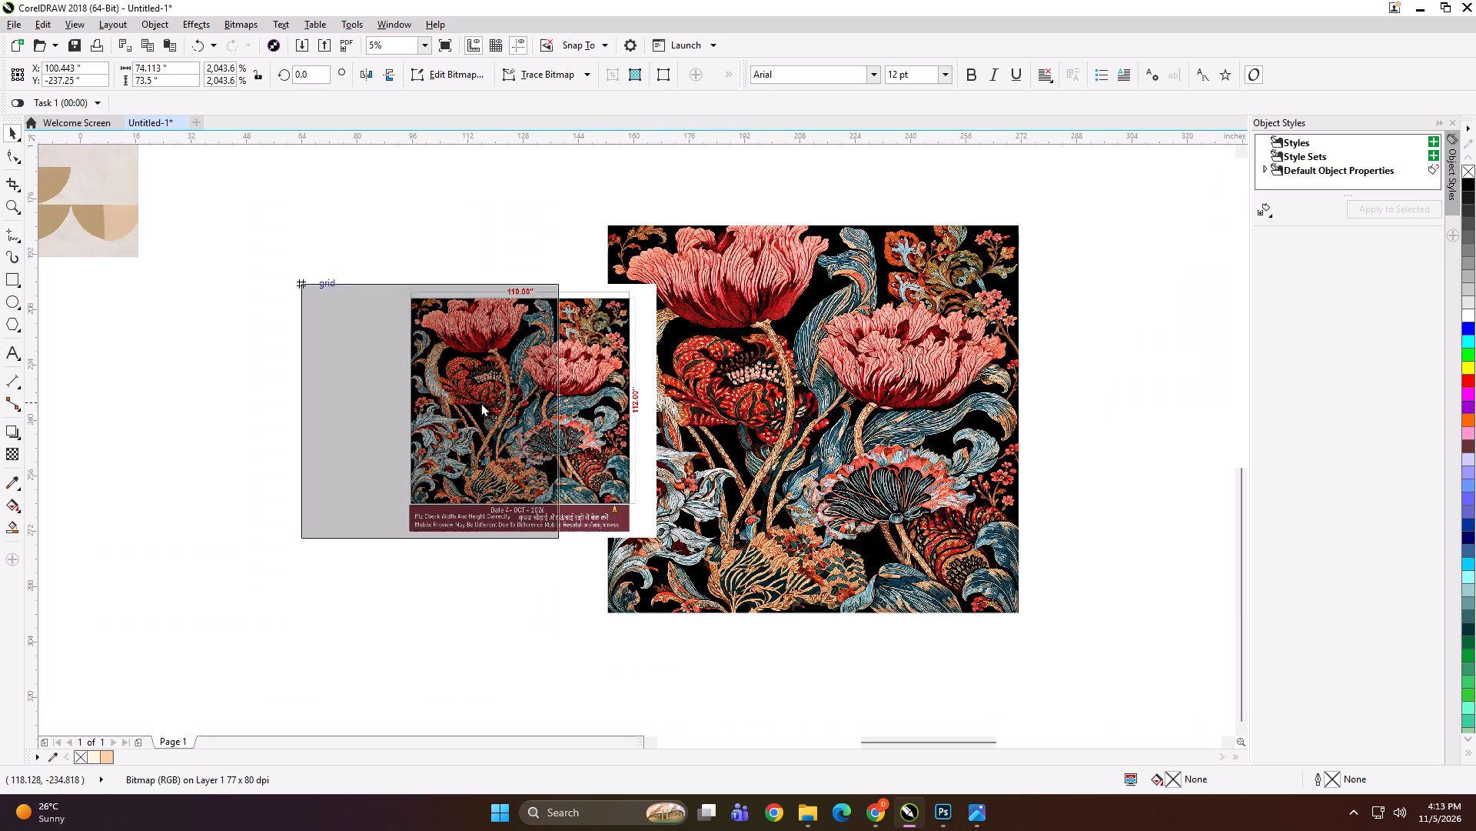
left_click_drag(480, 402, 470, 402)
left_click_drag(549, 545, 597, 618, "shift")
left_click_drag(542, 512, 530, 514)
left_click(650, 506, "shift")
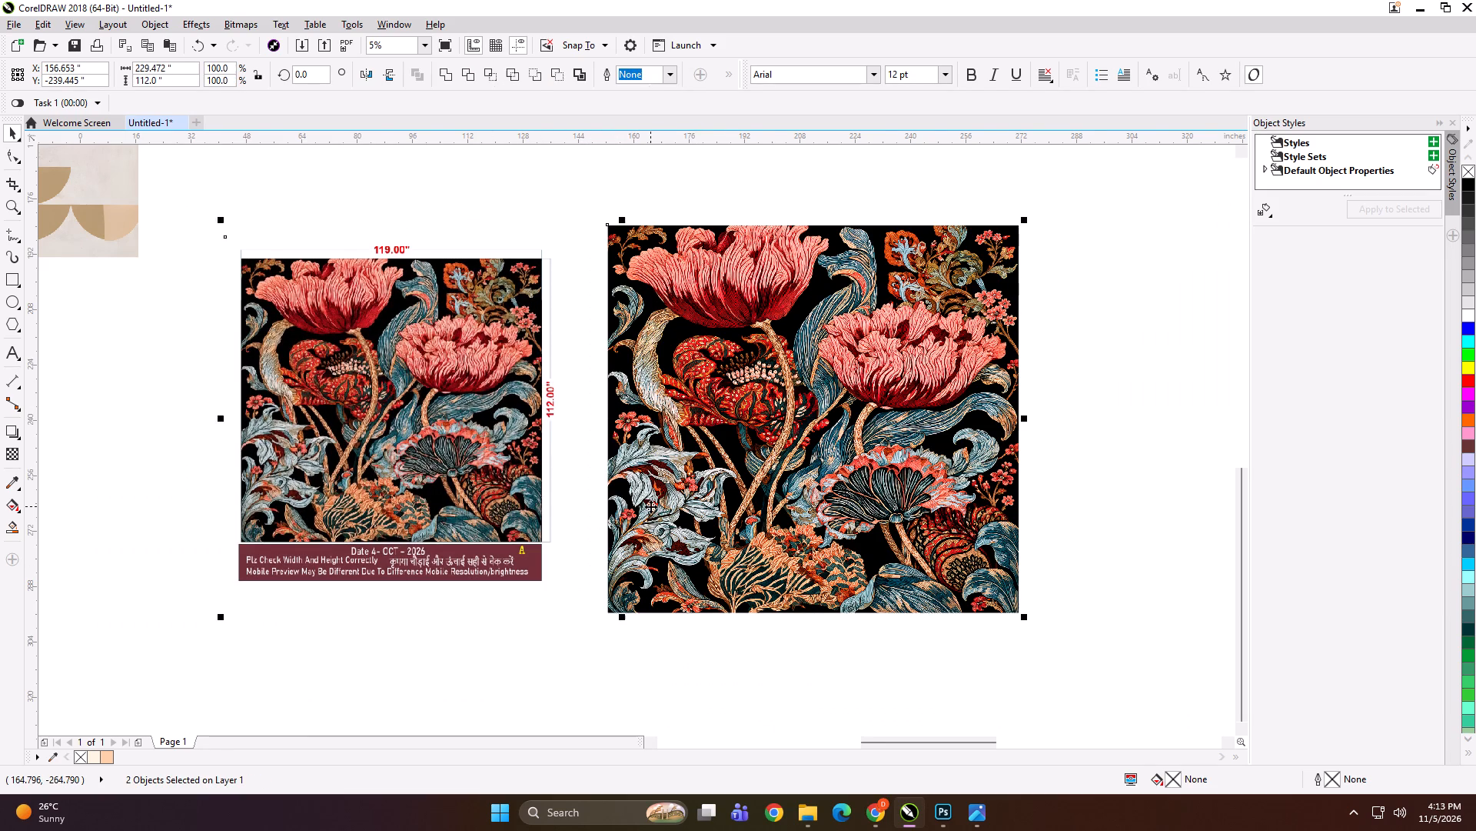
key("shift+F2")
left_click(603, 336)
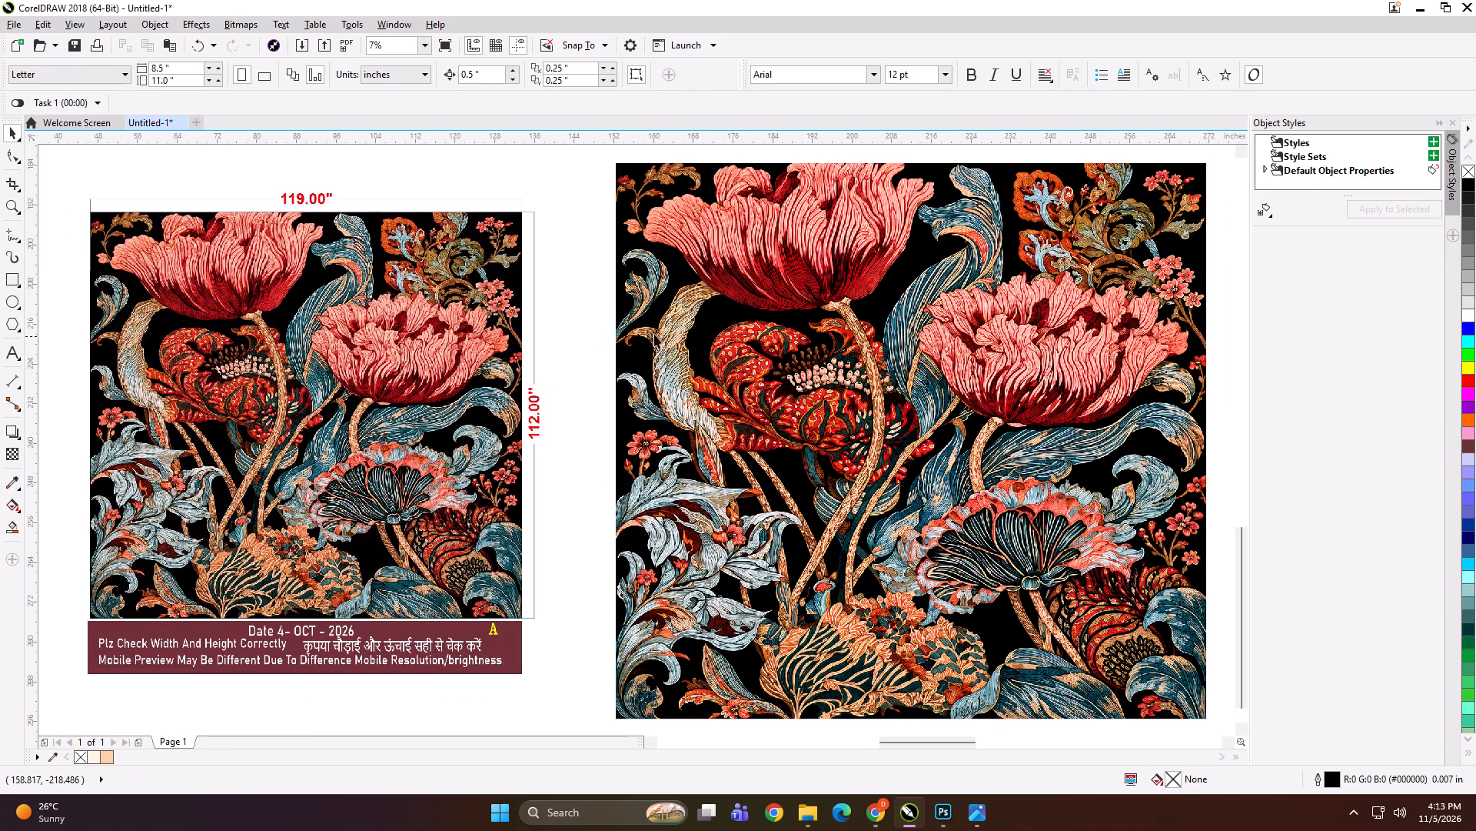
Shift the full floral image slightly so its centre sits at X 210.5, Y -239.75 inches.
left_click(657, 333)
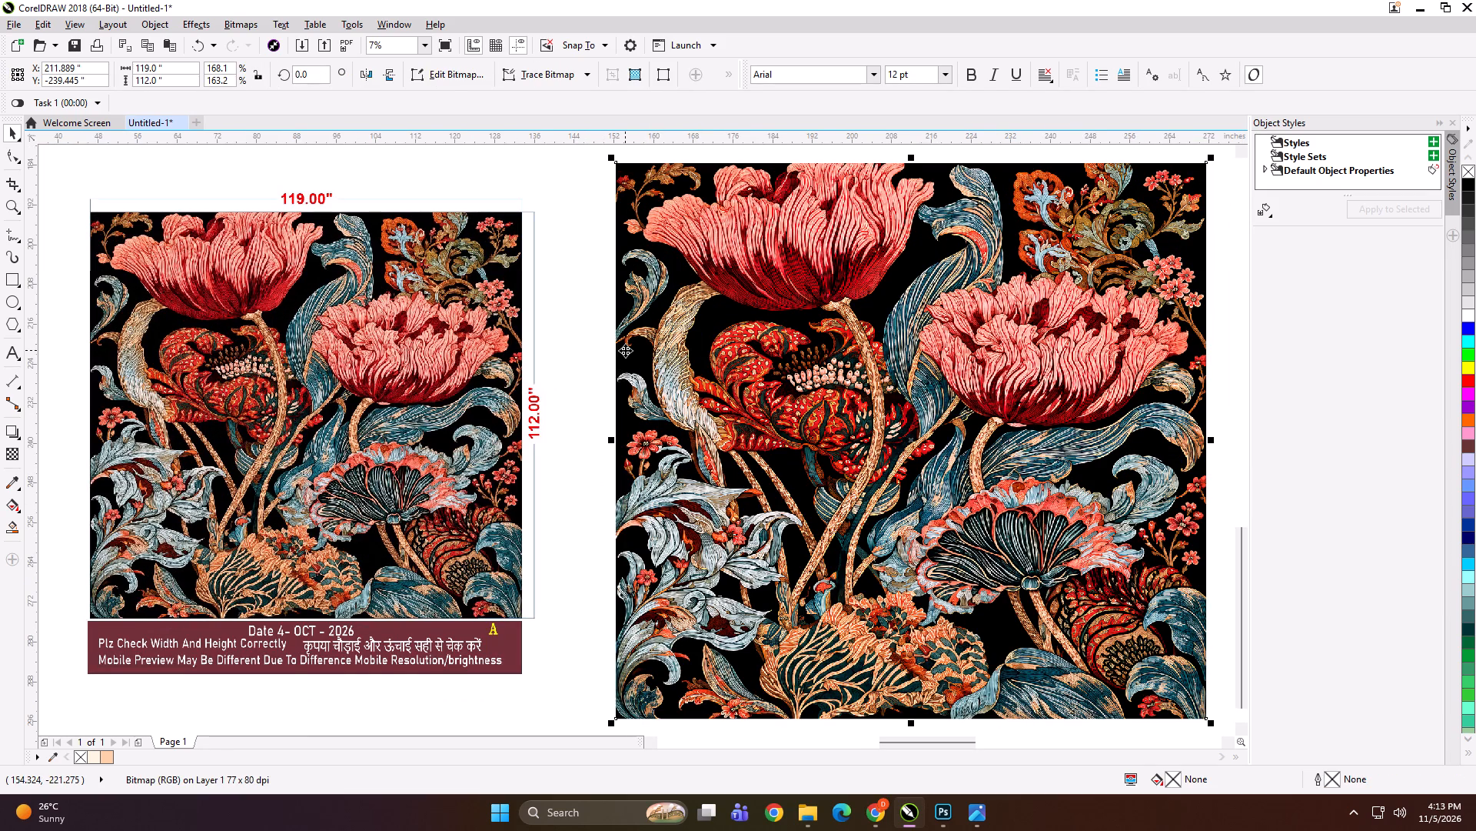
left_click(582, 322)
left_click(687, 322)
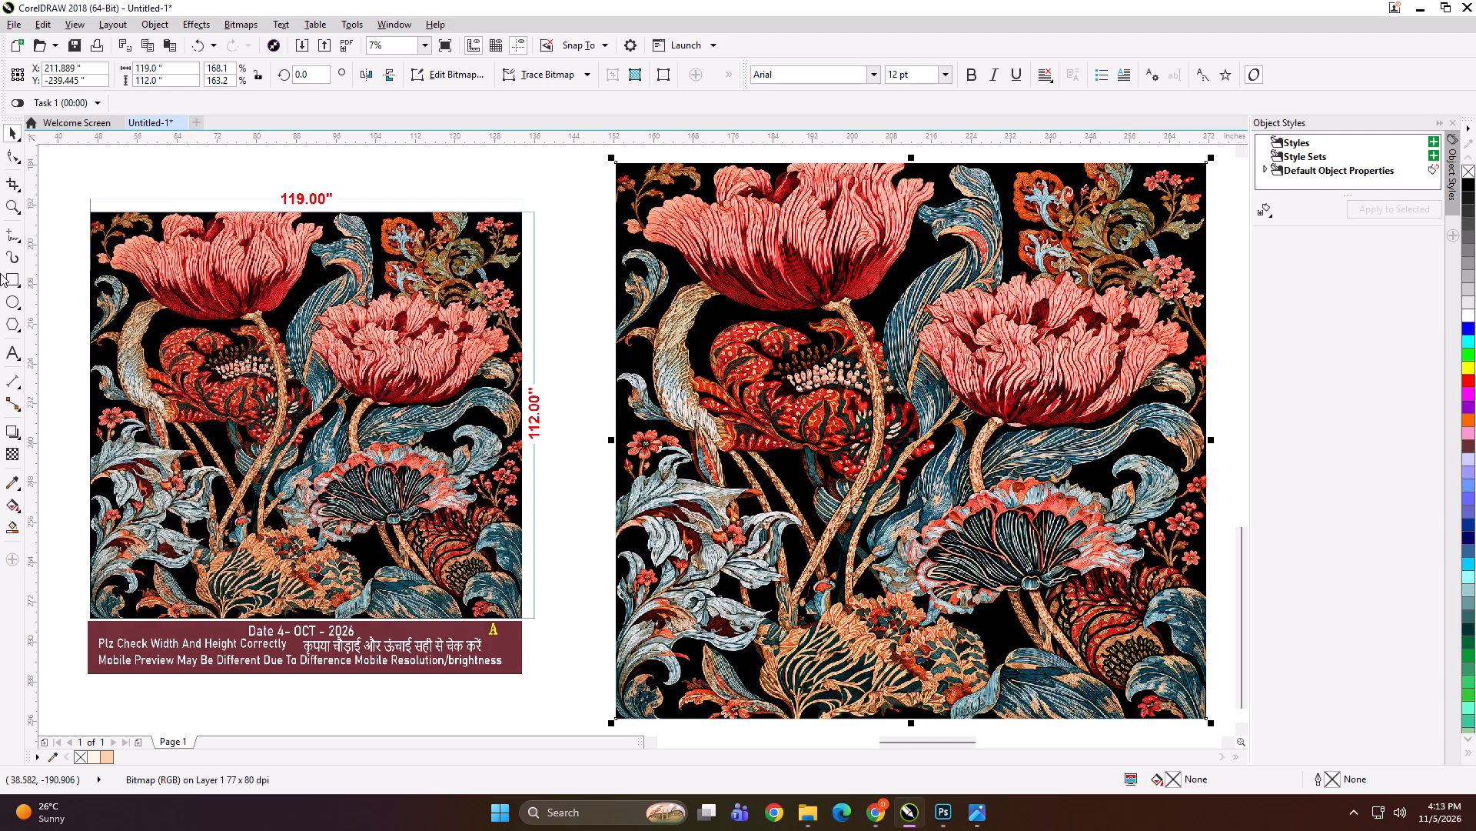
left_click(9, 282, "shift")
key("shift+space")
left_click(643, 204)
left_click(698, 198)
left_click(701, 219)
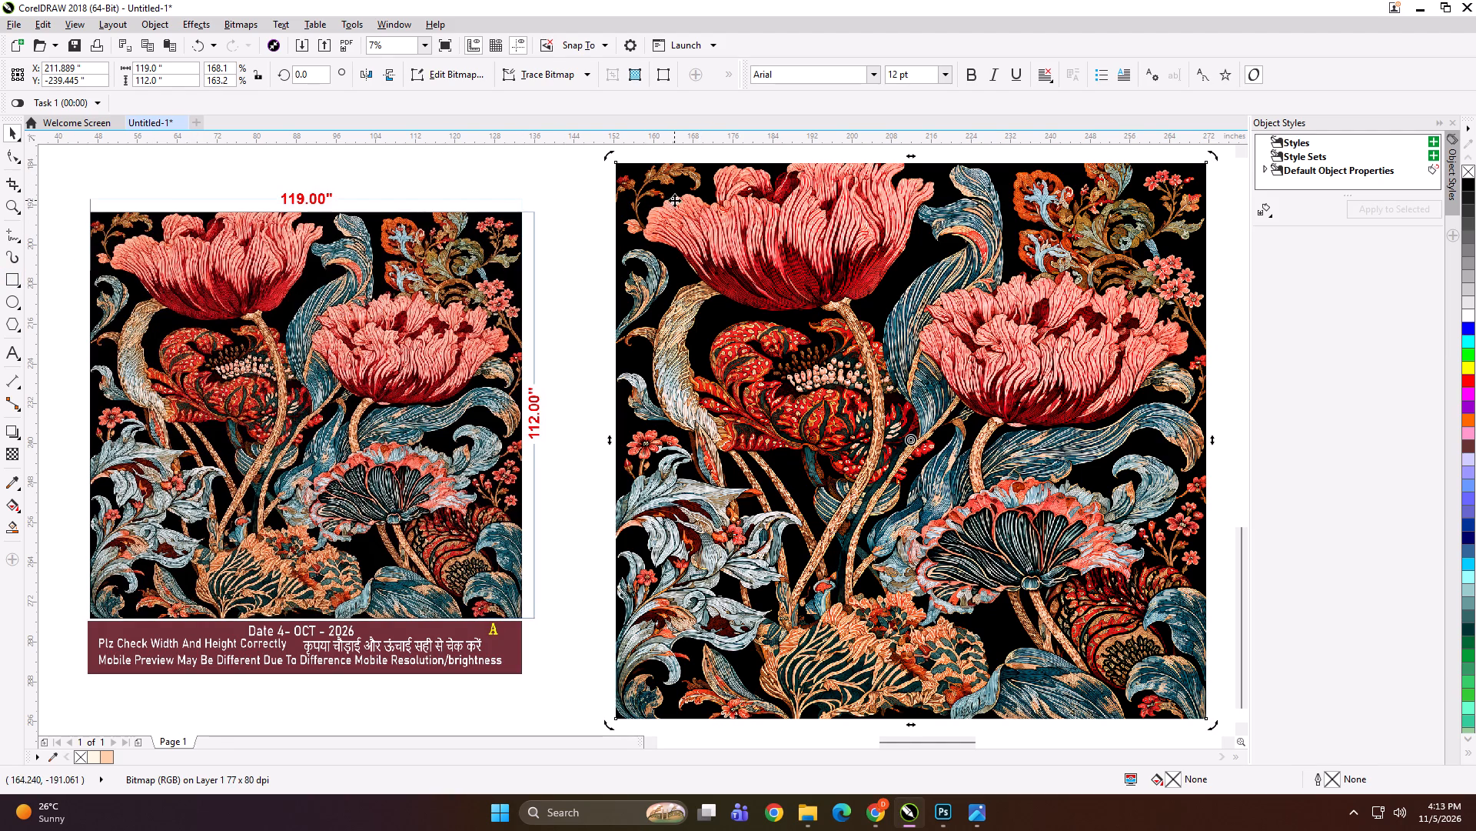
left_click(598, 192)
left_click_drag(676, 182, 668, 197)
left_click_drag(668, 205, 670, 191)
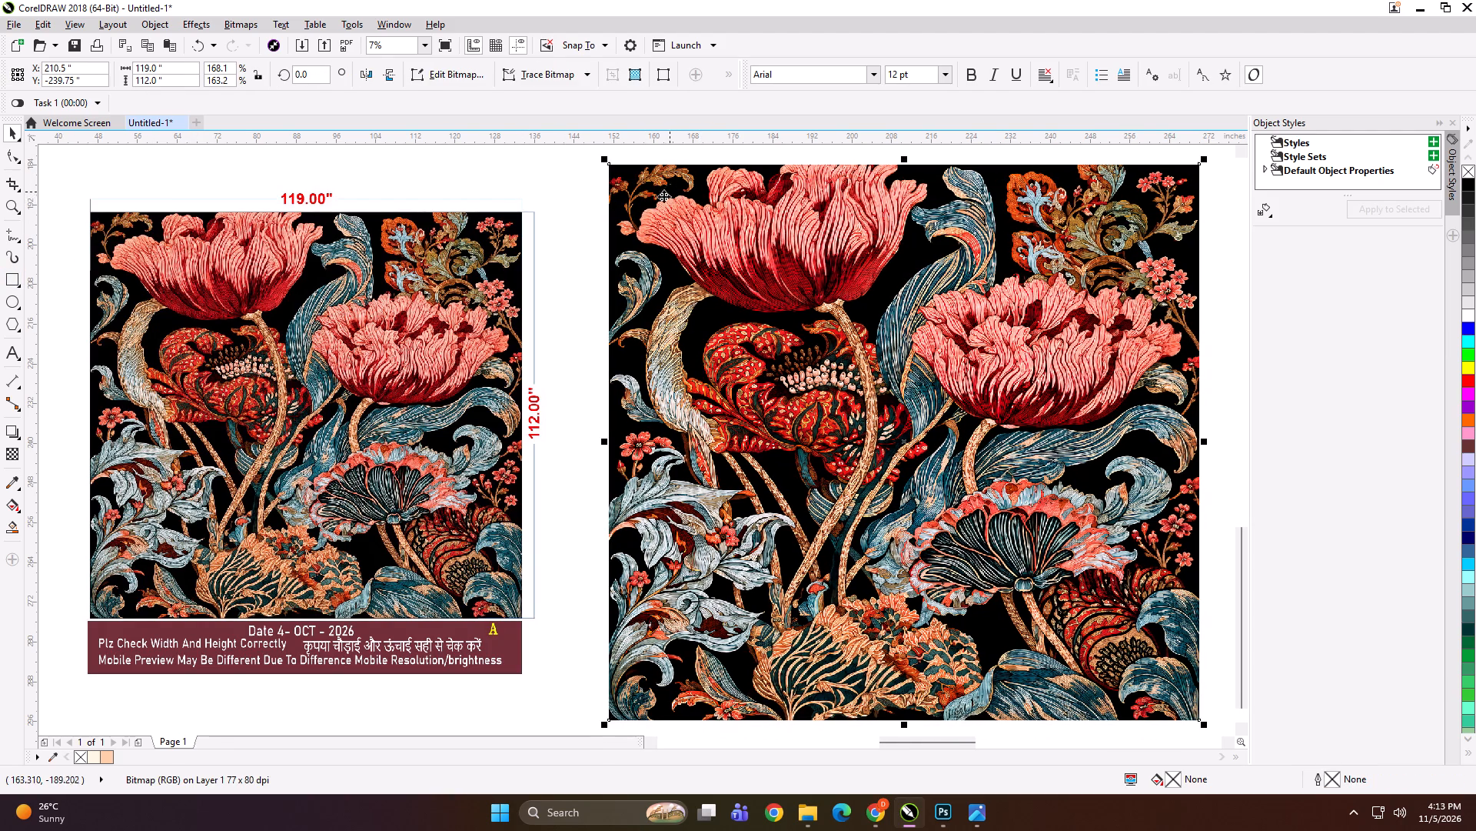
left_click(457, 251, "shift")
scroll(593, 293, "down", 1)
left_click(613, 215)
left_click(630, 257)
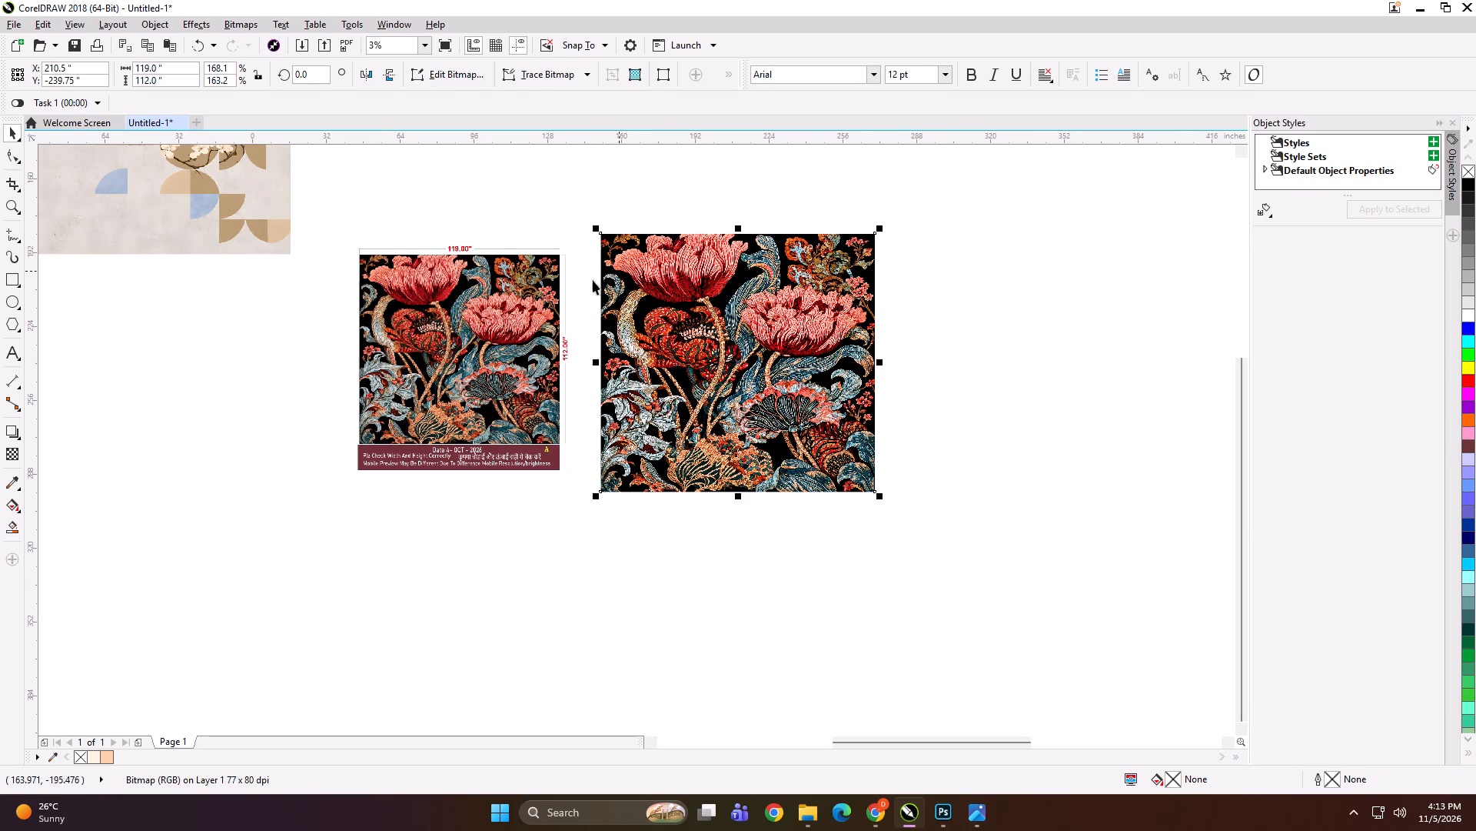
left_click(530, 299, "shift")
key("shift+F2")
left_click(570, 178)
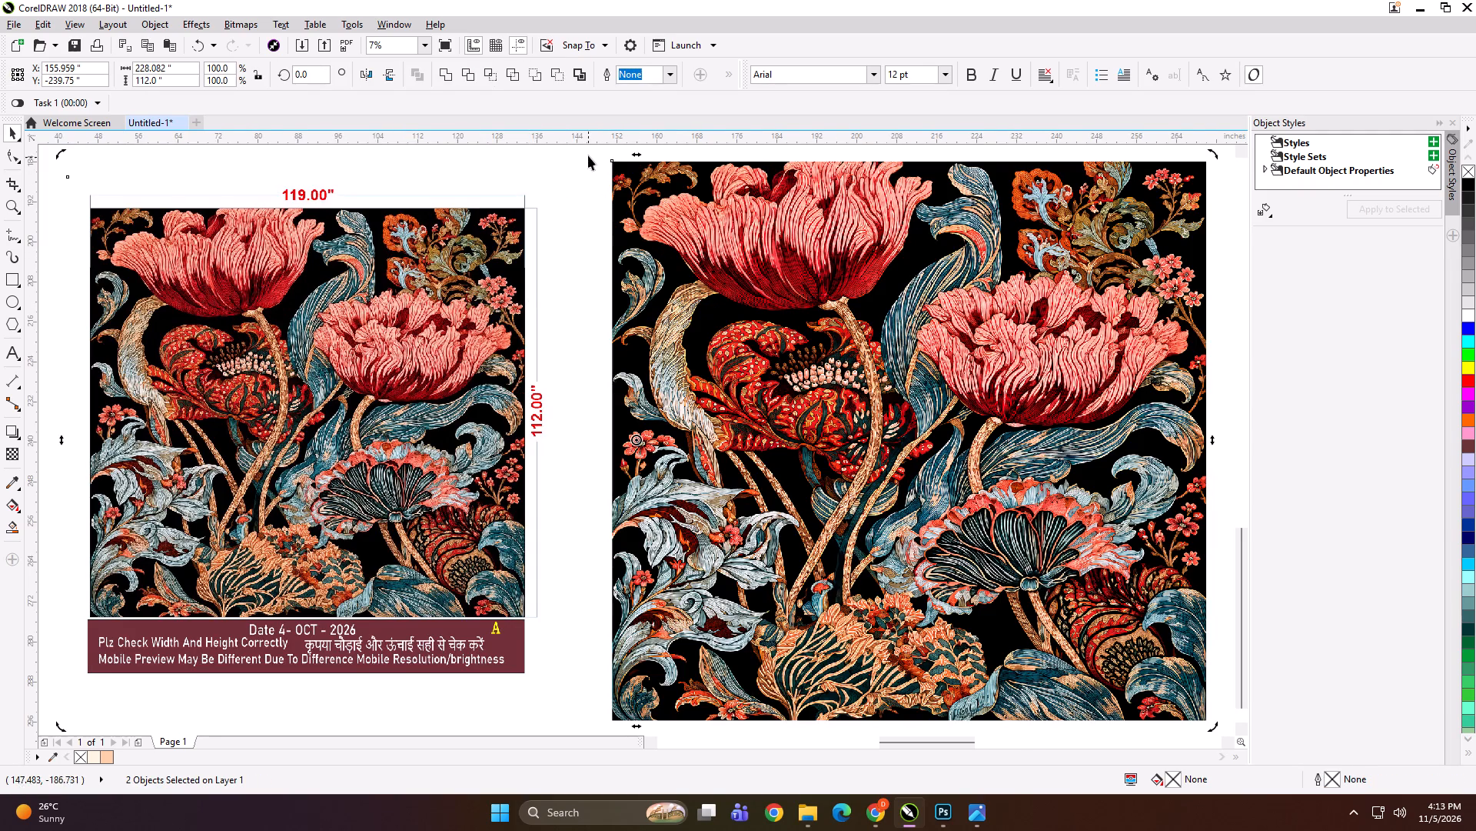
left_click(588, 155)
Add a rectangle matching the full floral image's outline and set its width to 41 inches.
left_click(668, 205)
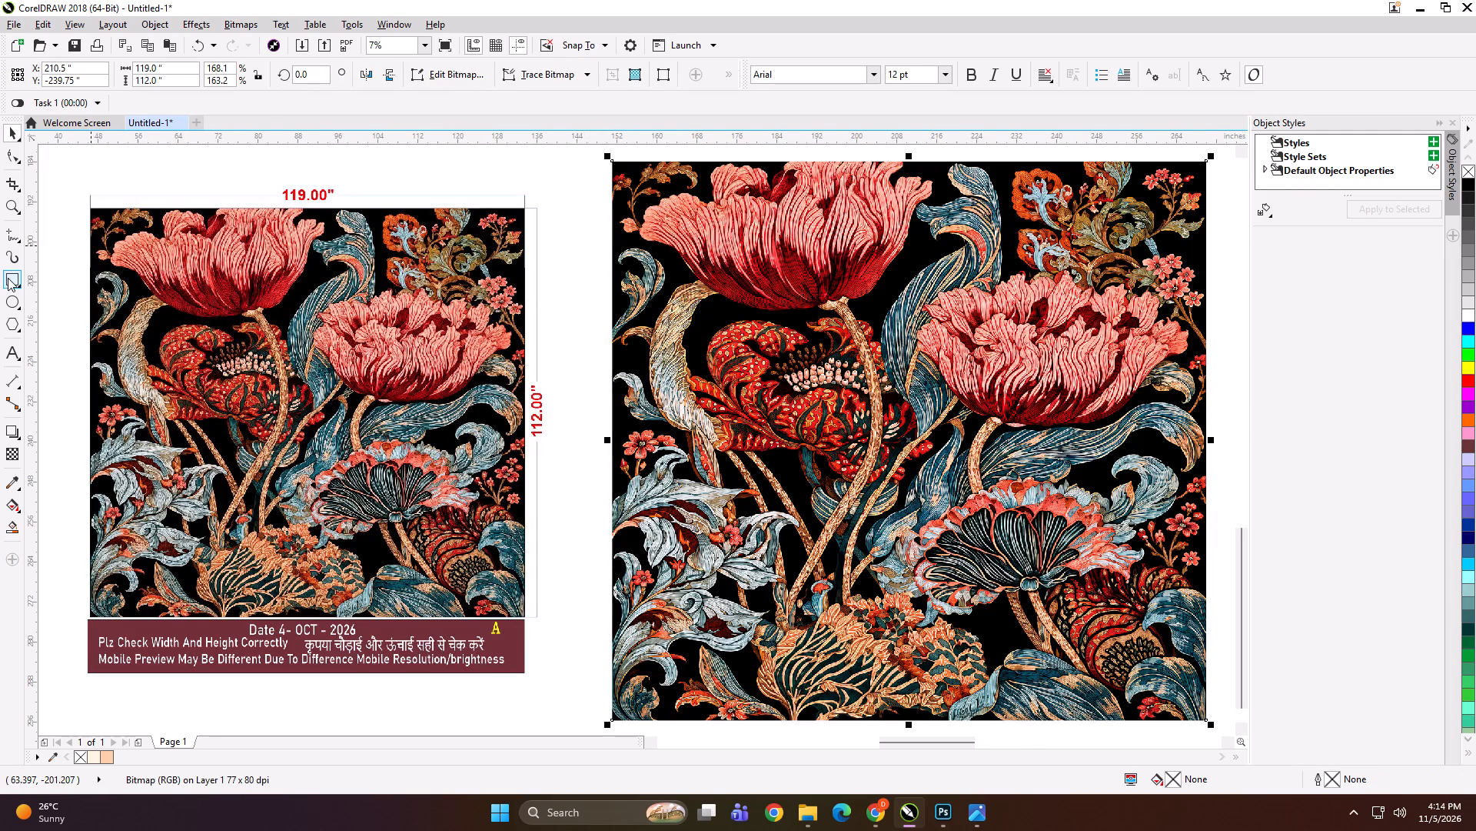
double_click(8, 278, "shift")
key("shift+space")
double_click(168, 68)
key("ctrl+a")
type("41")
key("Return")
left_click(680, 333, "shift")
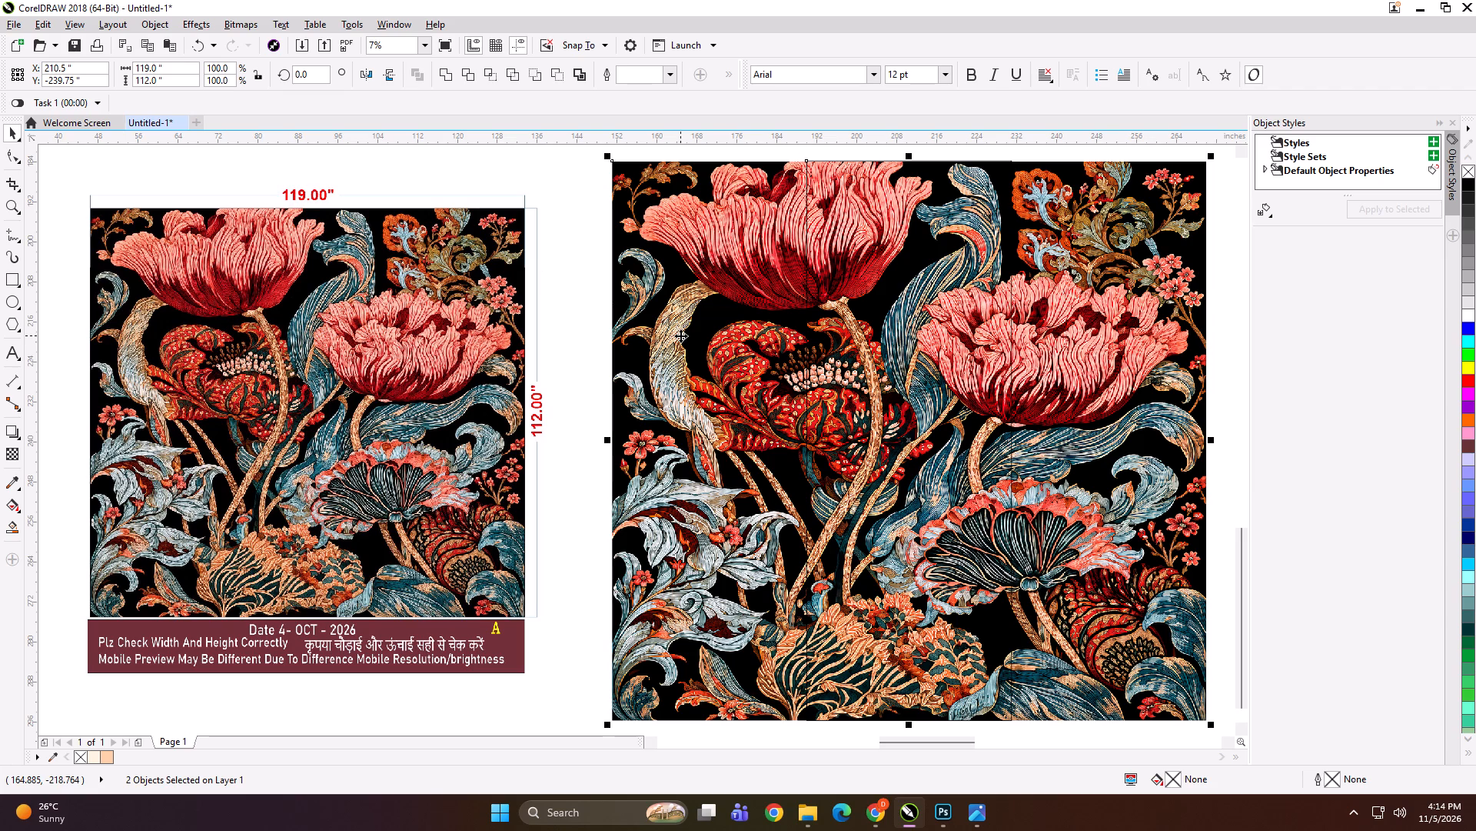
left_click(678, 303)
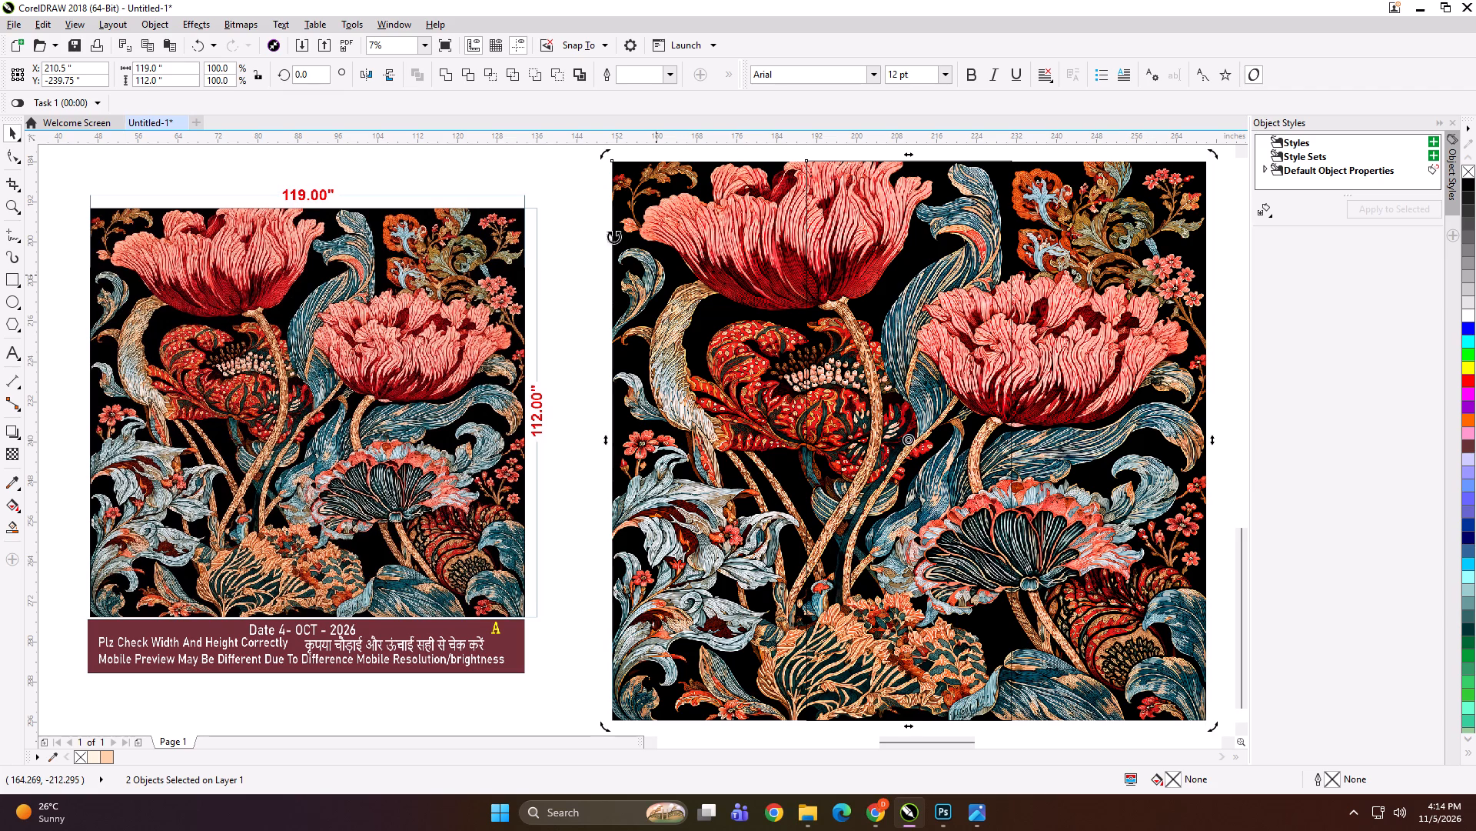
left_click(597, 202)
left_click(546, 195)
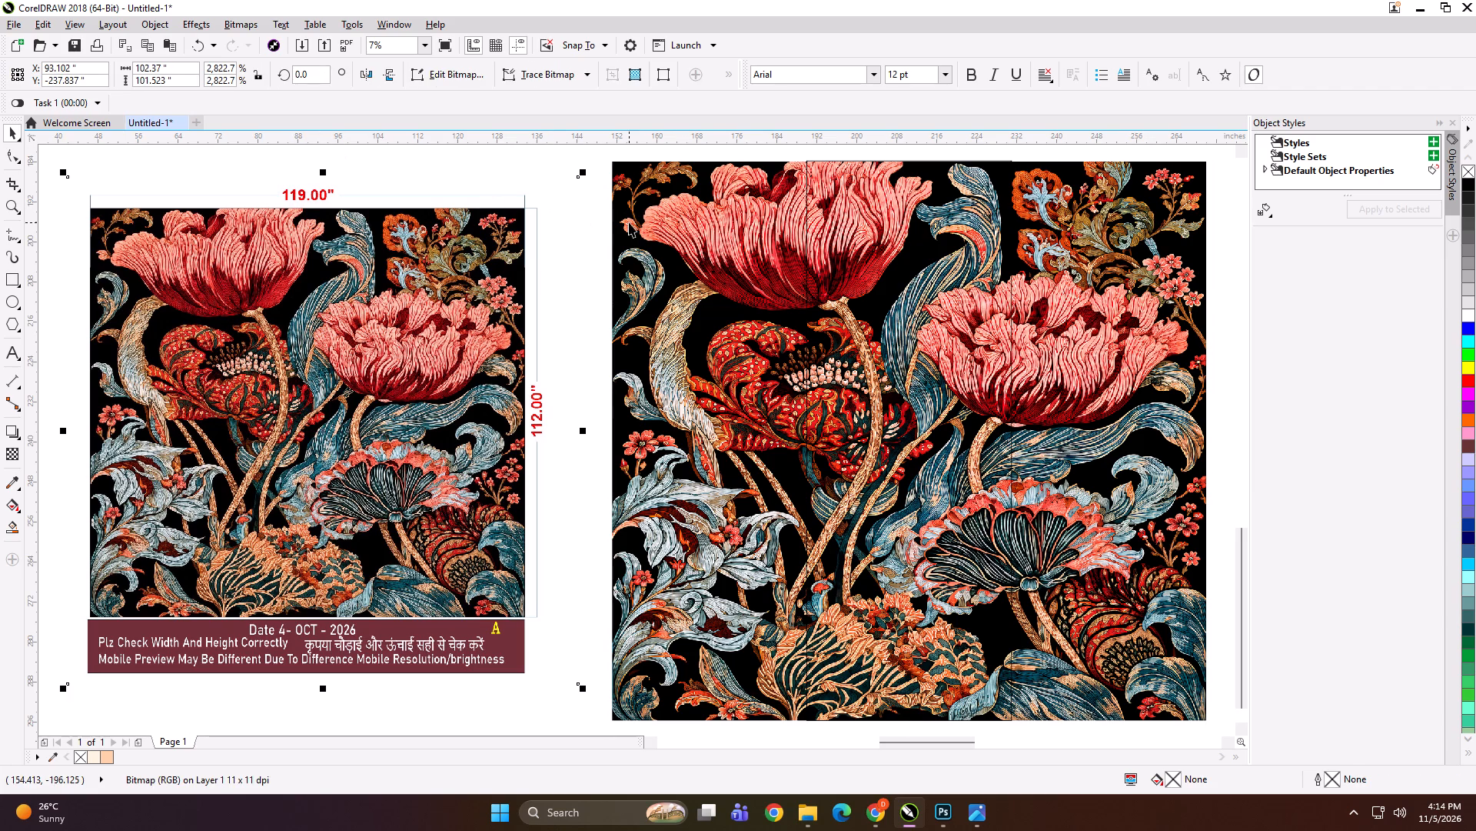
Add one inch to each dimension of the full floral image, making it 120 by 113 inches.
left_click(629, 222)
double_click(181, 65)
key("Right")
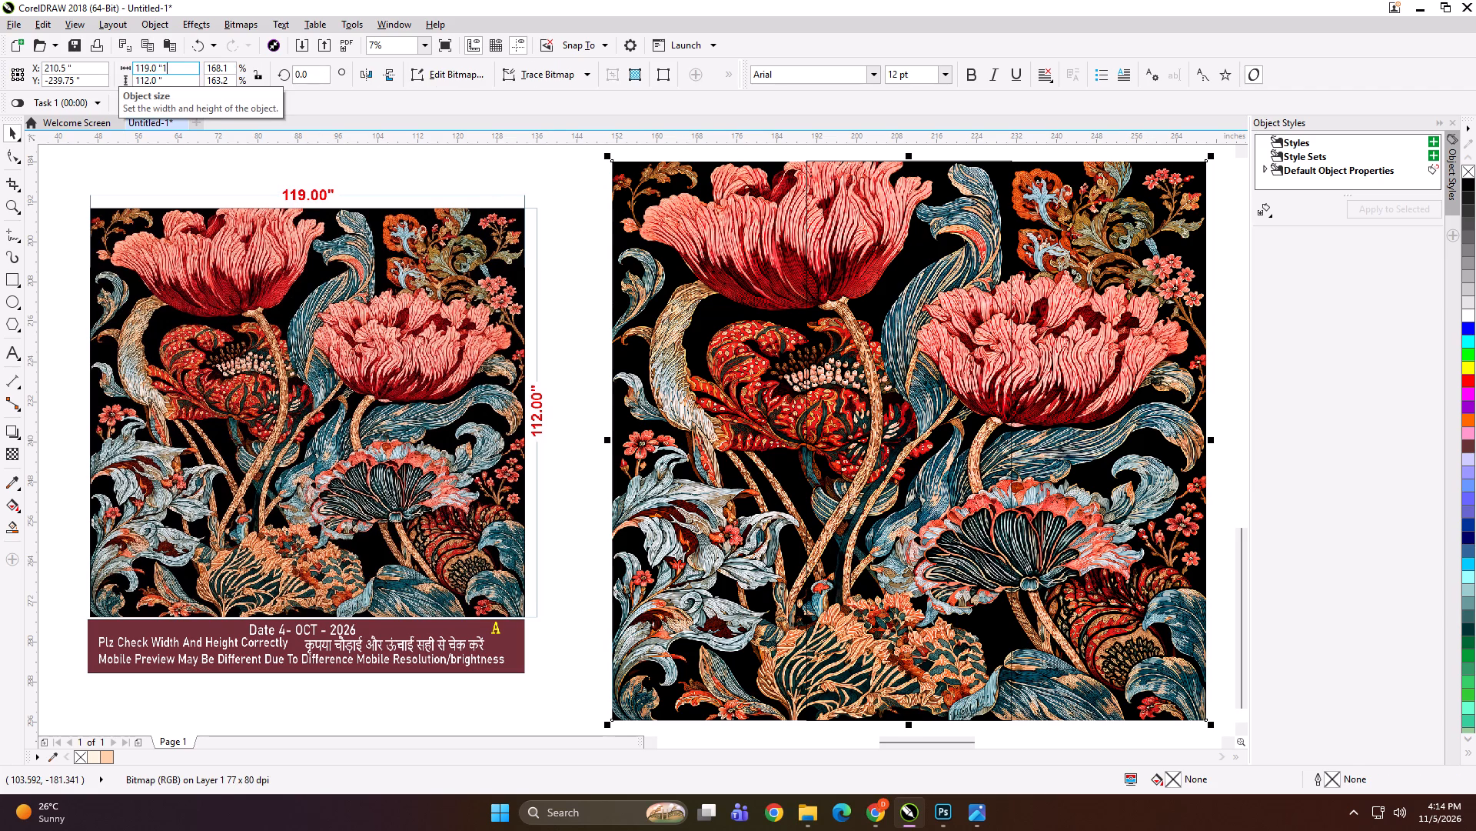
key("1")
key("Tab")
key("Right")
key("1")
key("Return")
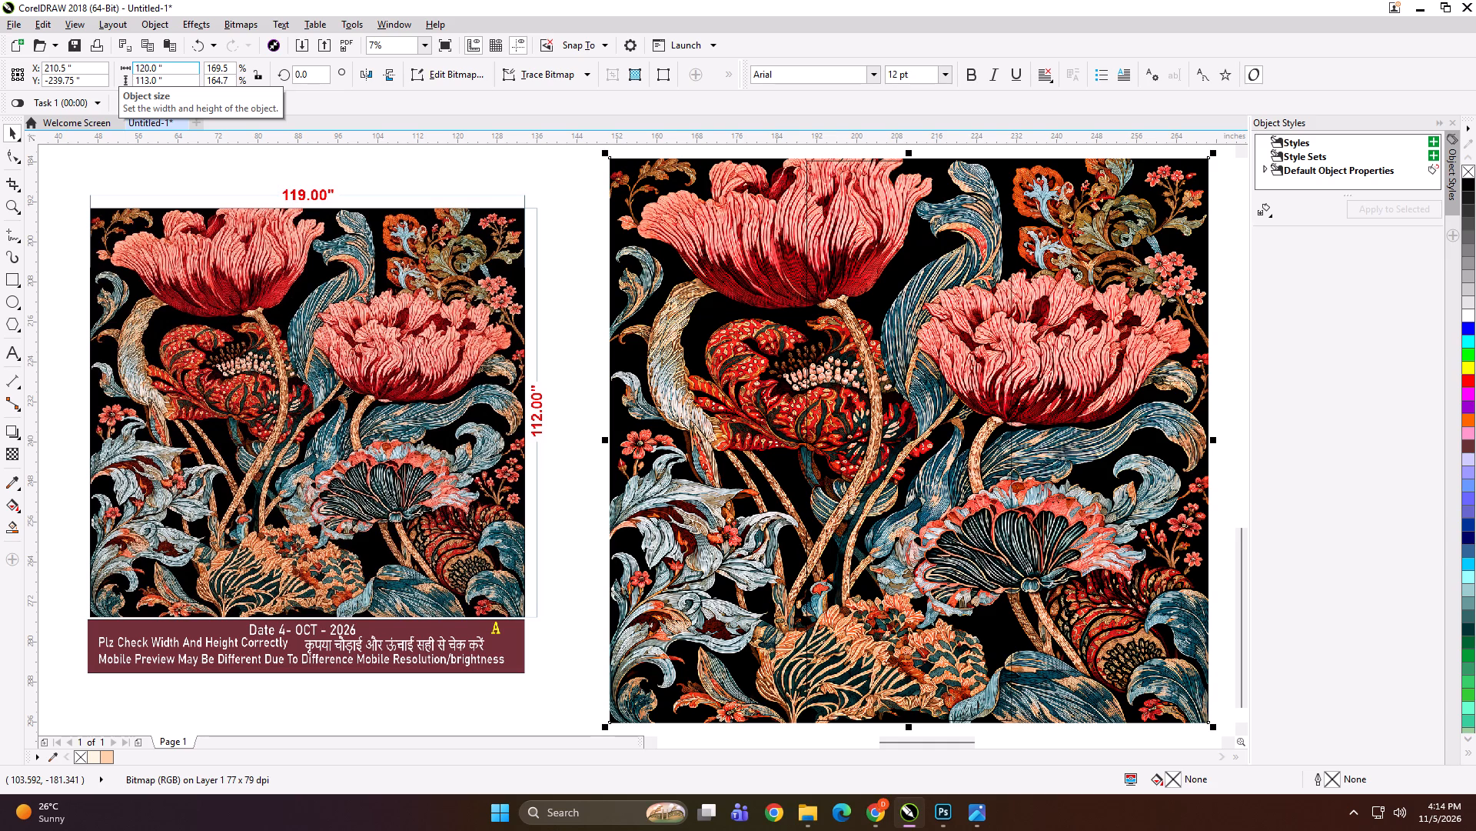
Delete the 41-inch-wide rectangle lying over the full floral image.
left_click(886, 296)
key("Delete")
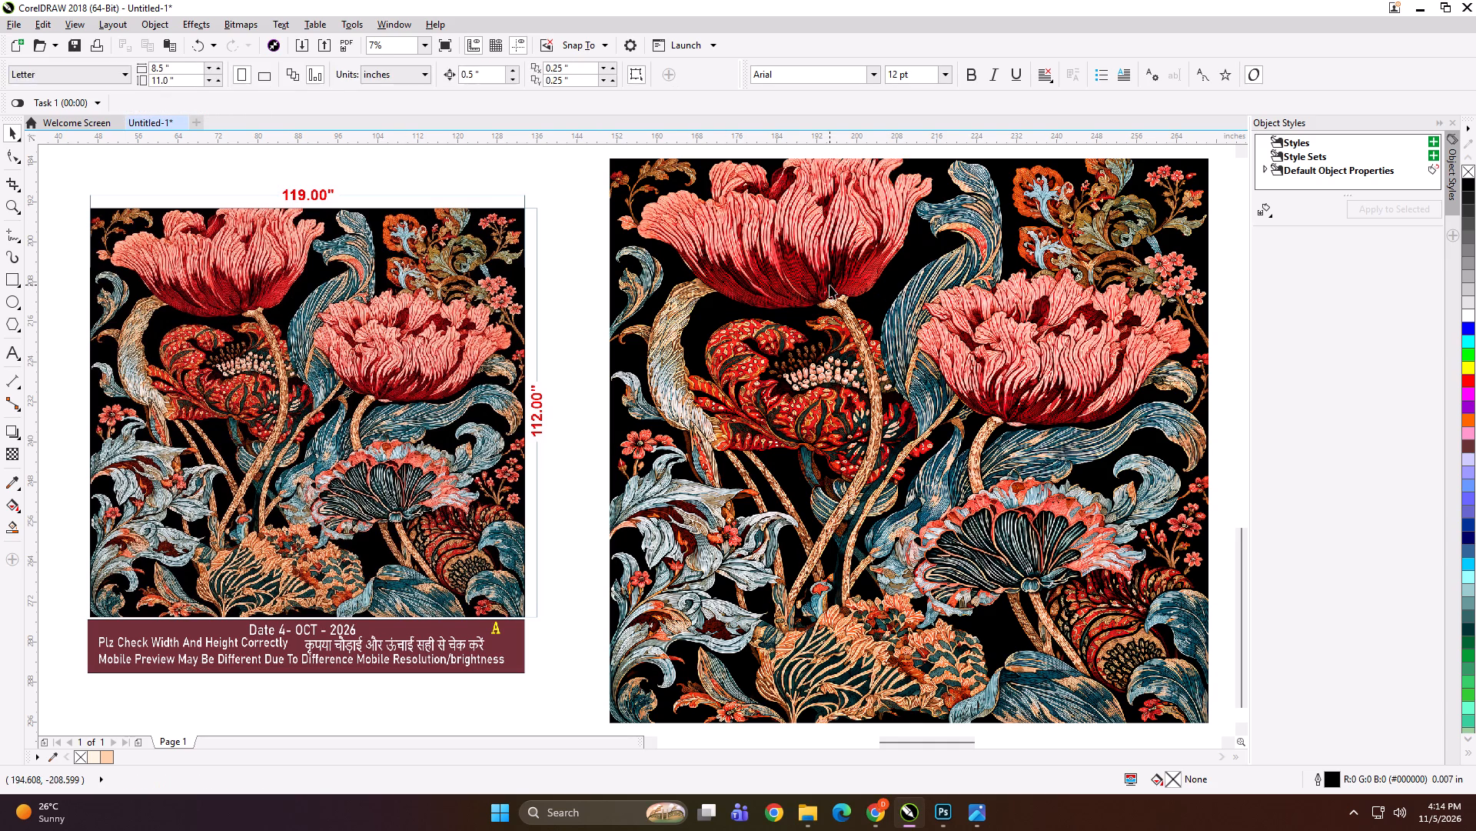
Add a rectangle matching the full floral image's outline, set its width to 41 inches and align it to the image's left edge.
left_click(829, 285)
double_click(9, 273, "shift")
key("shift+space")
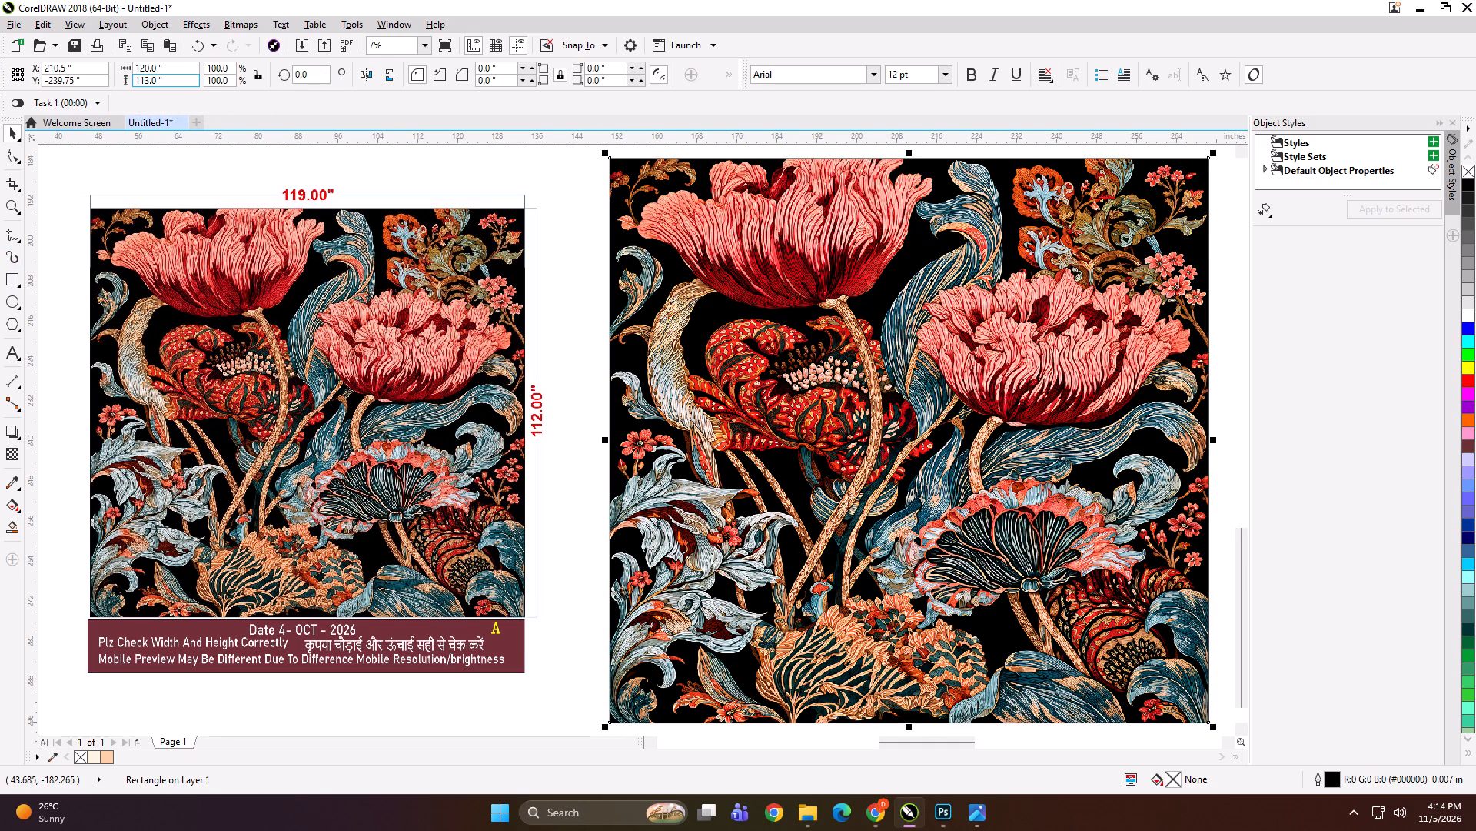
left_click(166, 67)
key("ctrl+a")
type("41")
key("Return")
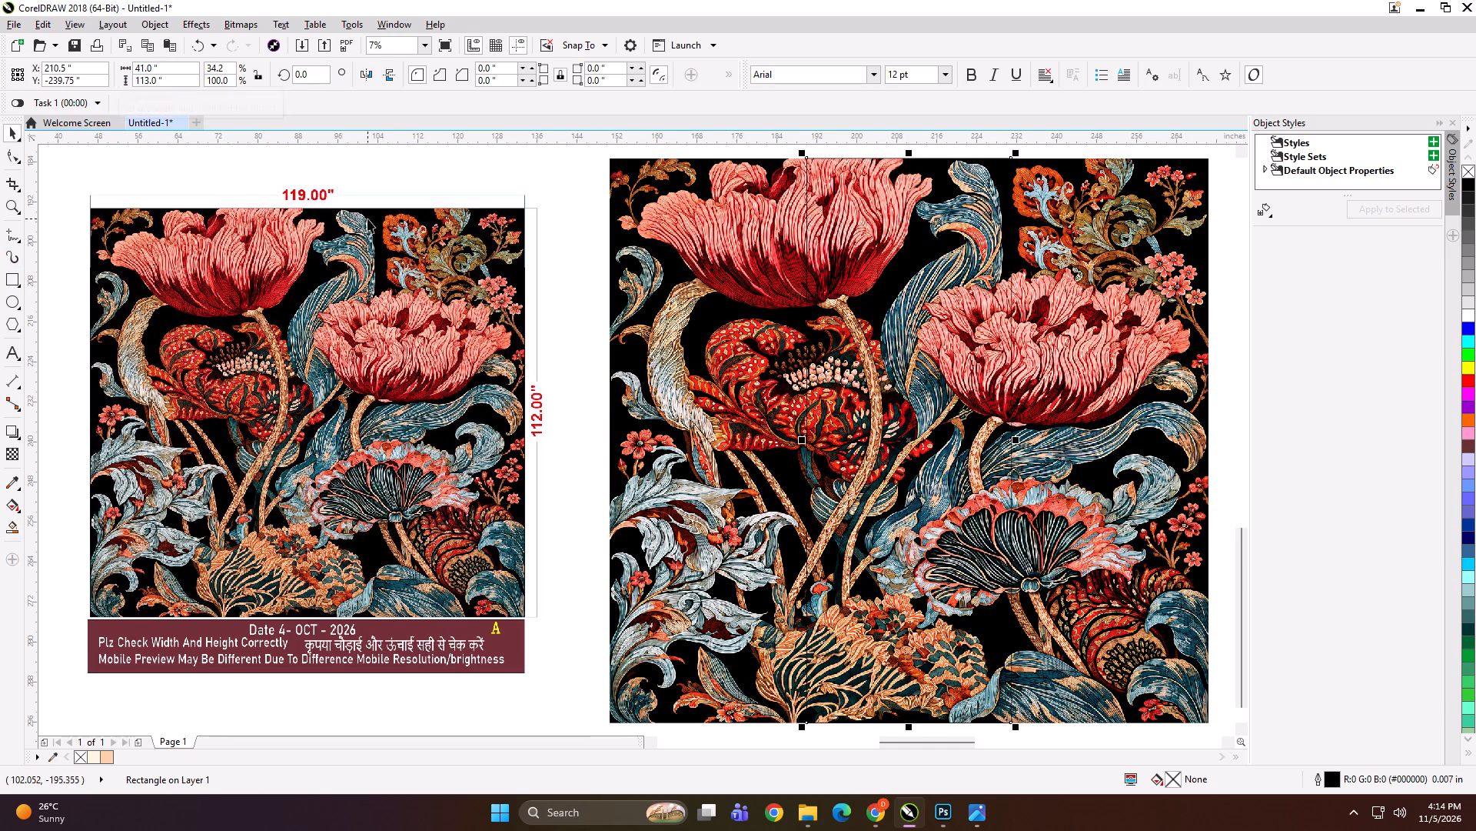
left_click(726, 274, "shift")
key("l")
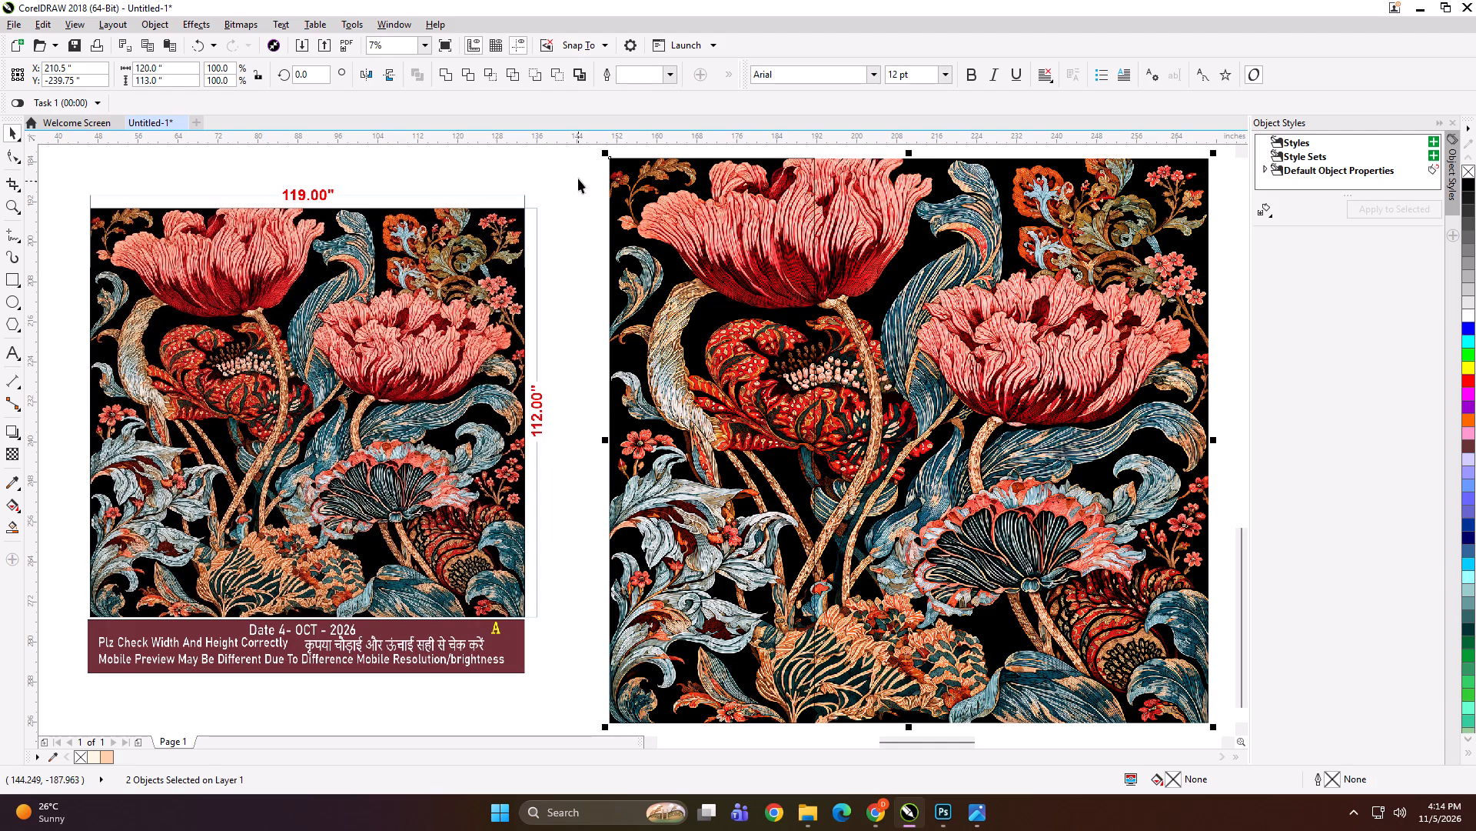
left_click(578, 179)
Mirror two copies of the 41-inch rectangle successively across the floral image, nudging each back to overlap its neighbour by 0.5 inches.
left_click(698, 263)
left_click_drag(602, 437, 866, 429)
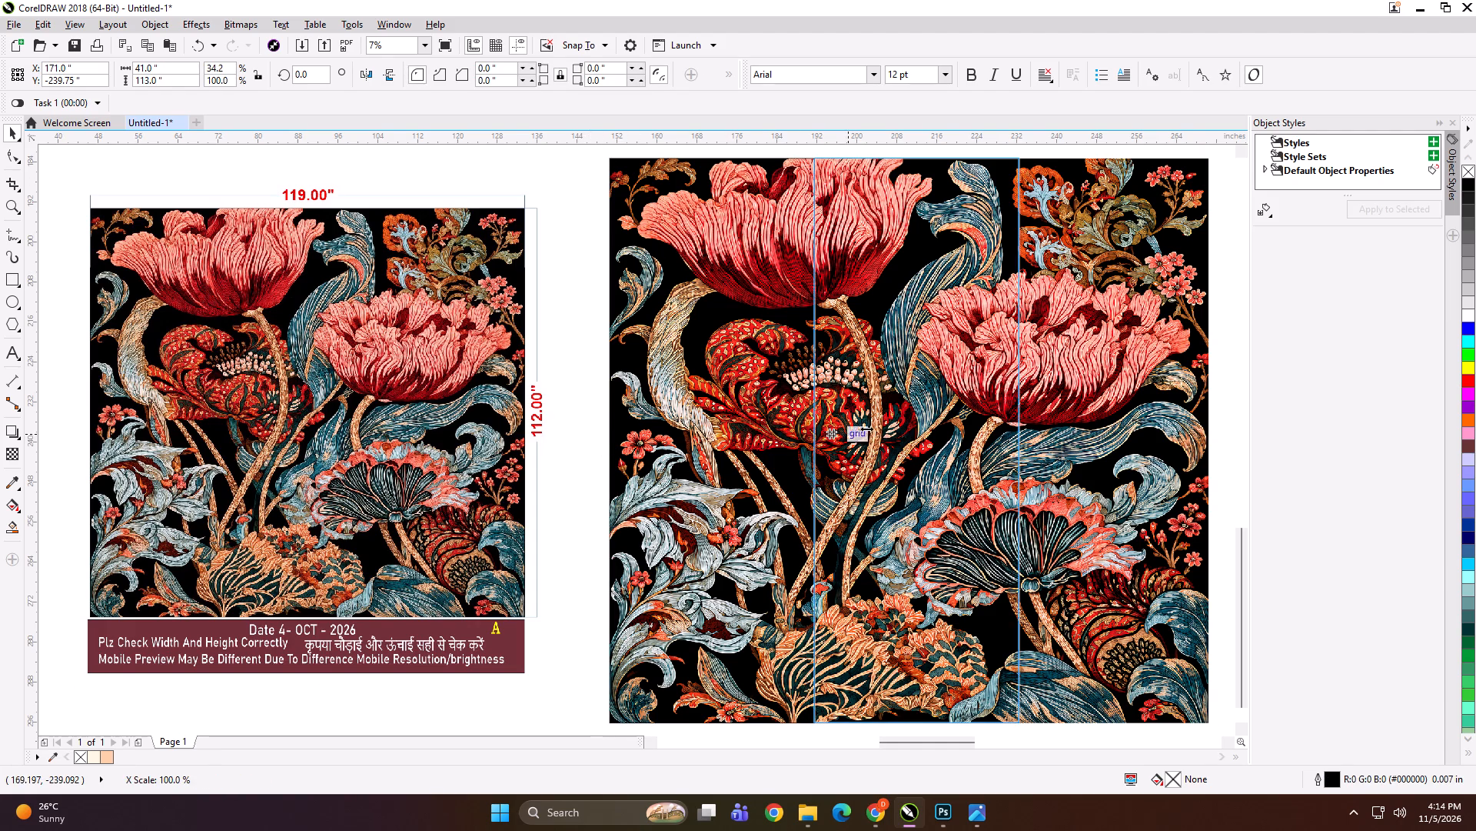
left_click_drag(866, 429, 886, 427)
right_click(886, 428, "ctrl")
key("Left")
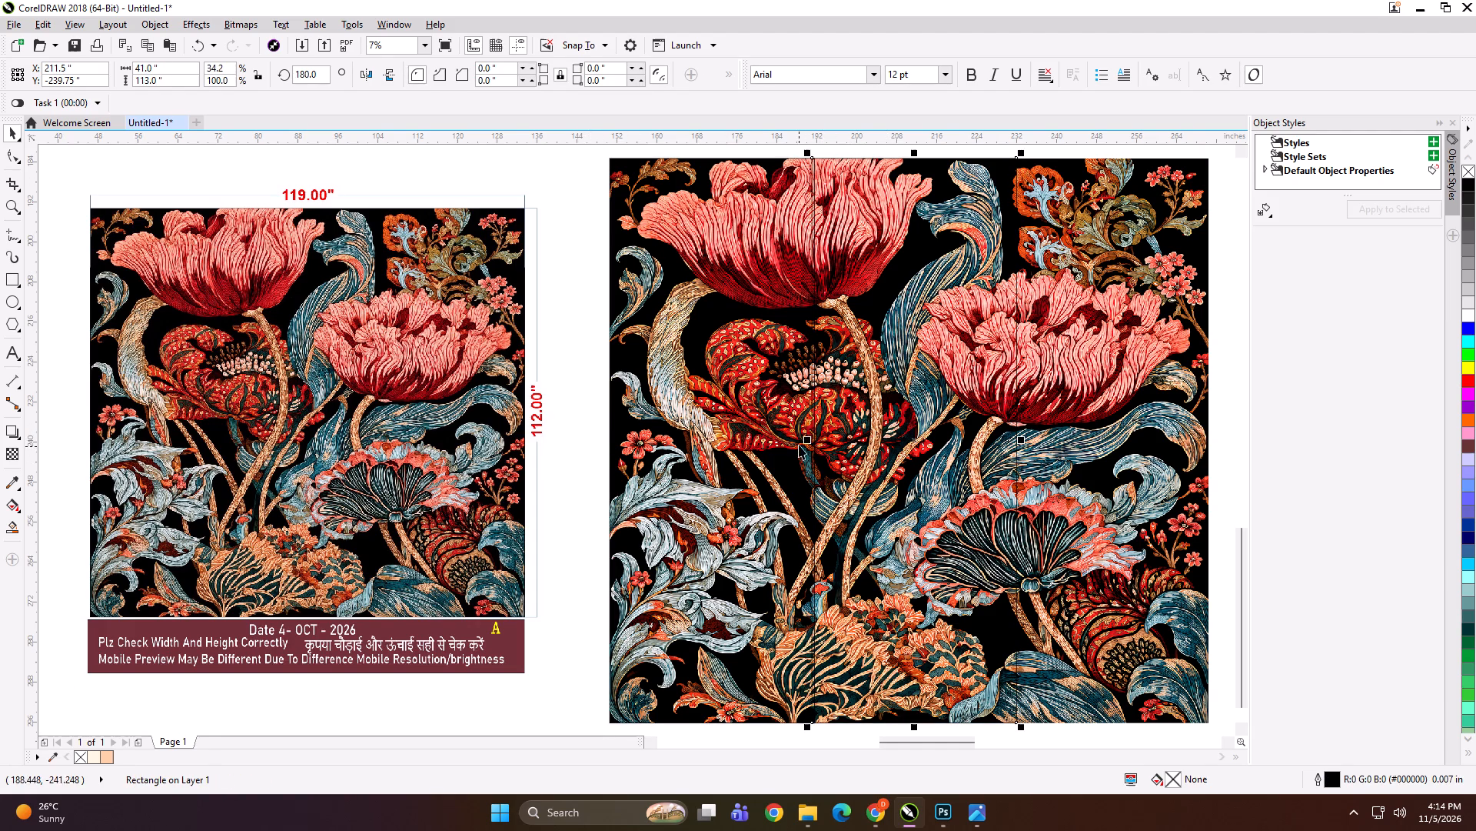
left_click_drag(806, 442, 1070, 418)
right_click(1070, 418, "ctrl")
key("Left")
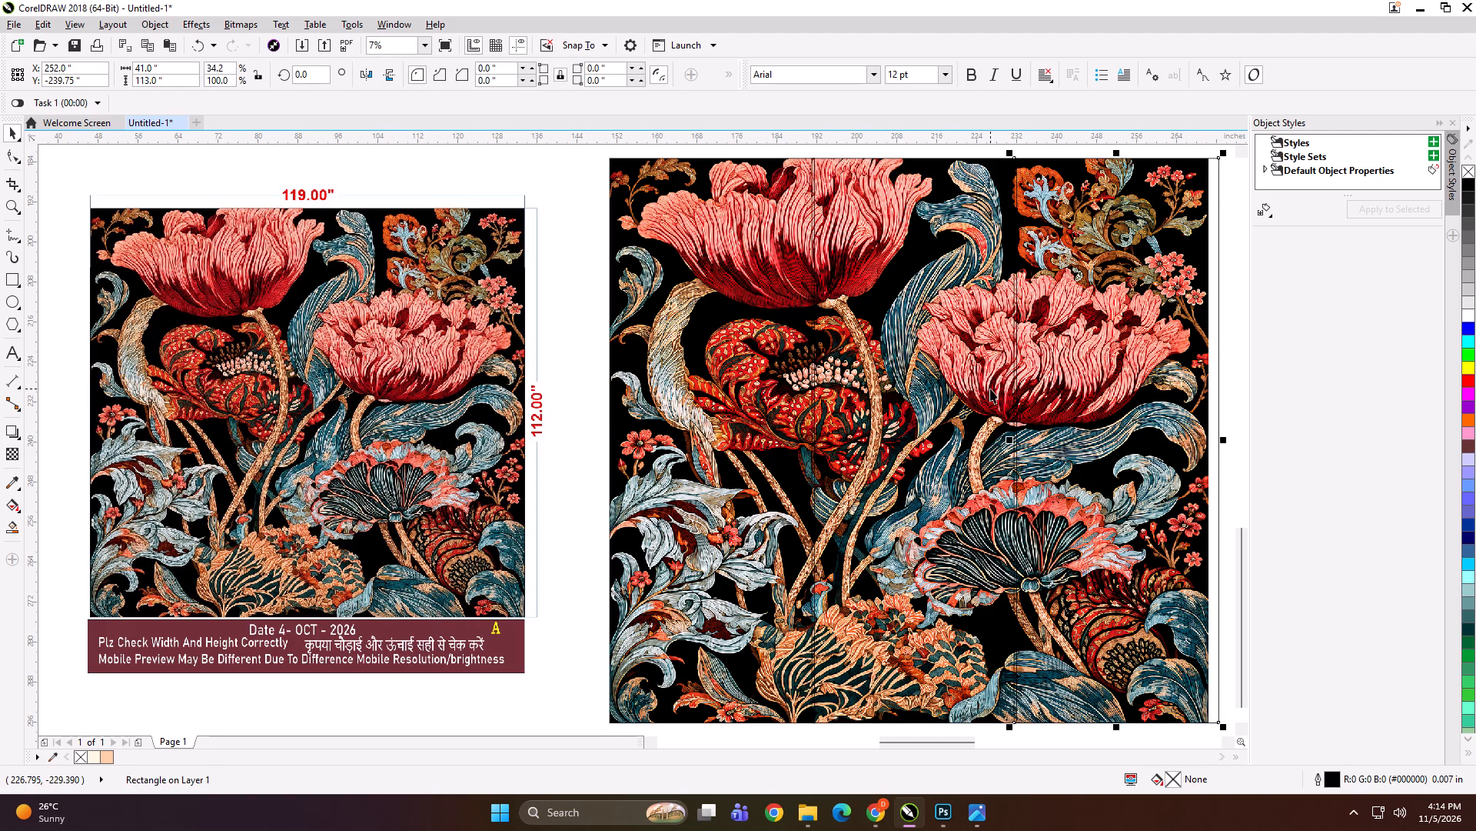
Narrow the last rectangle to 39 inches so its outer edge meets the right edge of the floral image.
scroll(1238, 442, "up", 2)
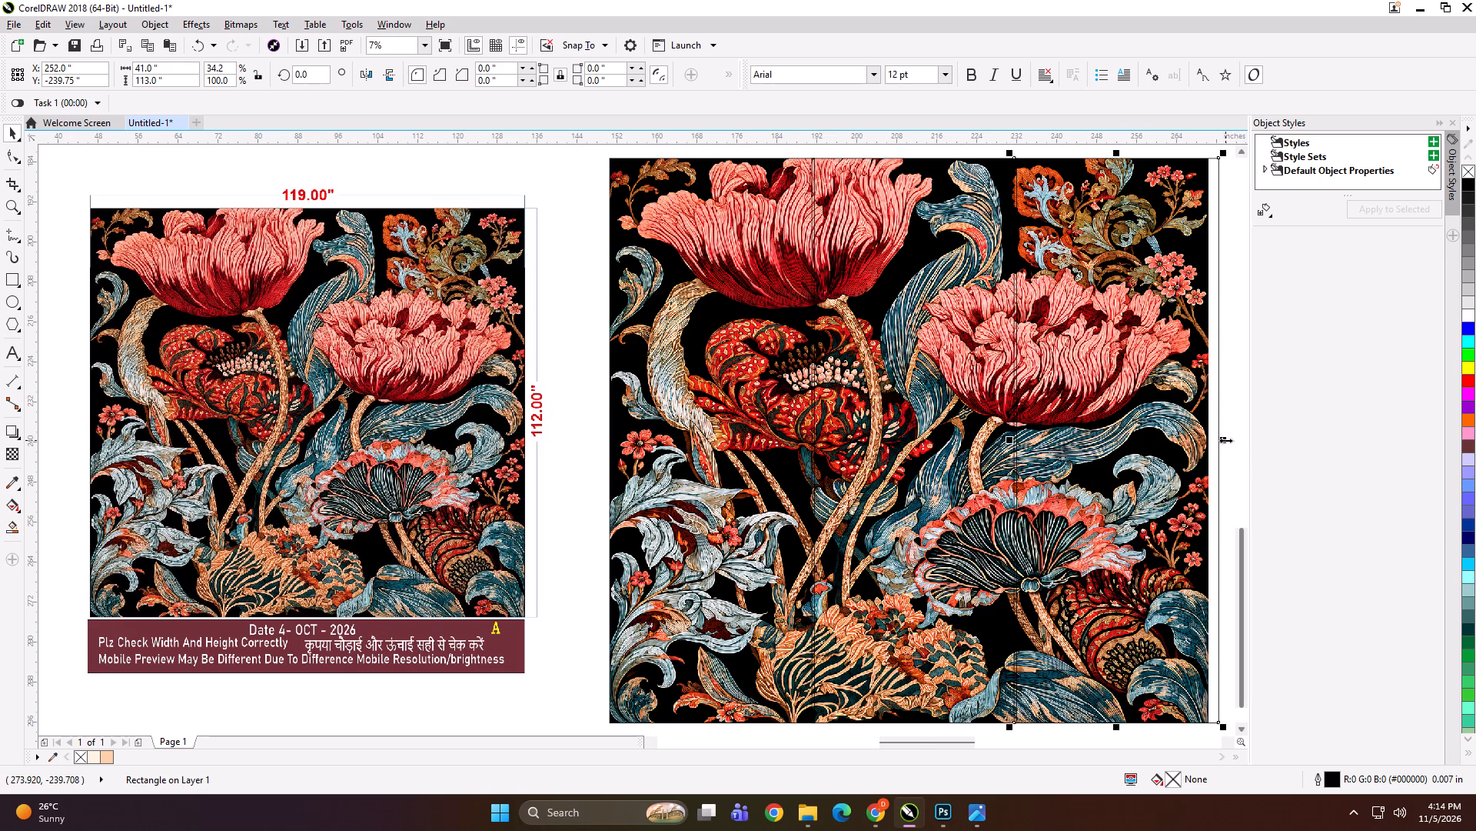
scroll(1225, 440, "up", 1)
scroll(717, 435, "down", 1)
scroll(927, 431, "up", 3)
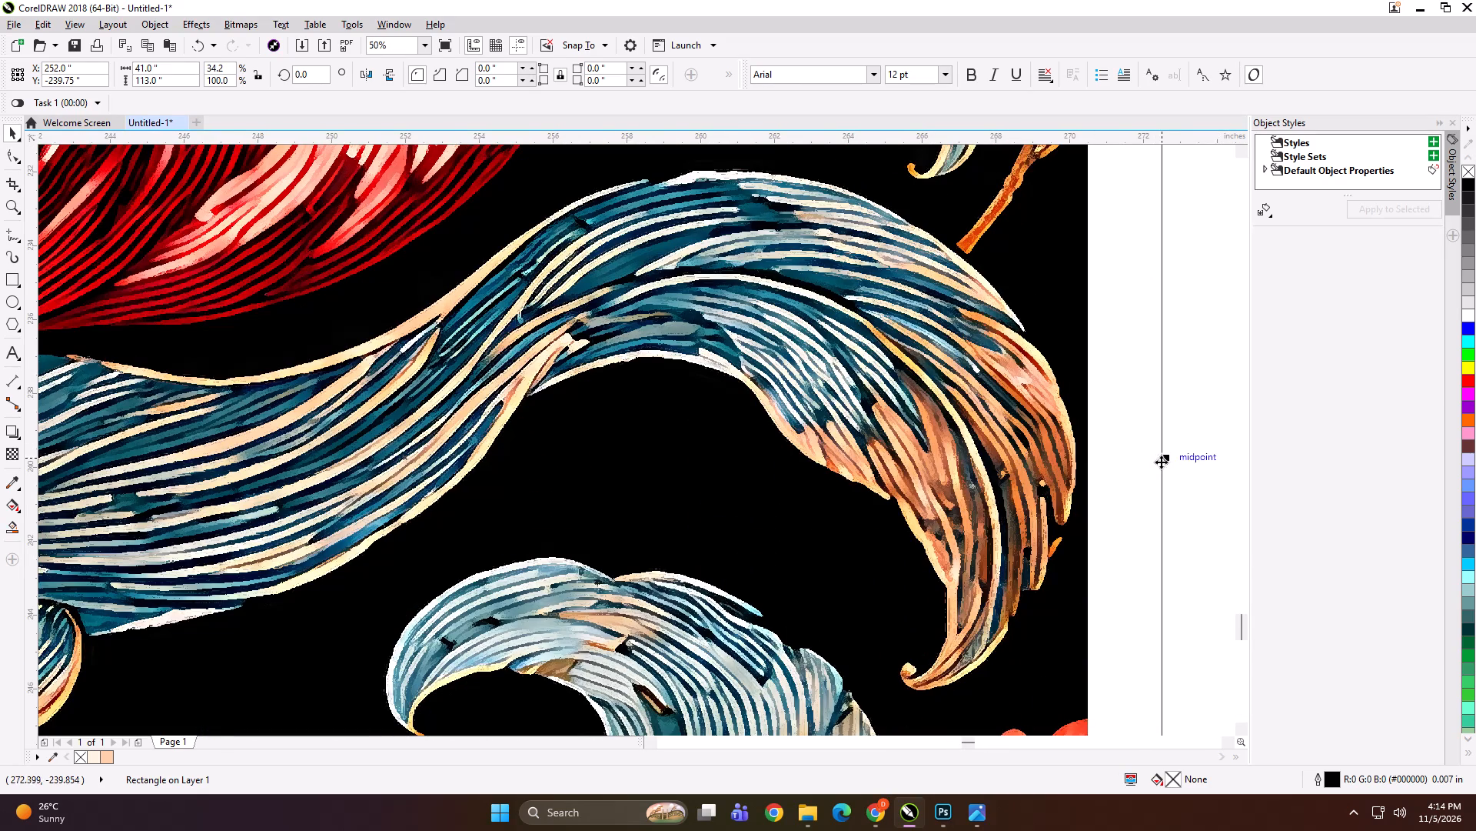
left_click_drag(1168, 459, 1089, 454)
scroll(988, 405, "down", 2)
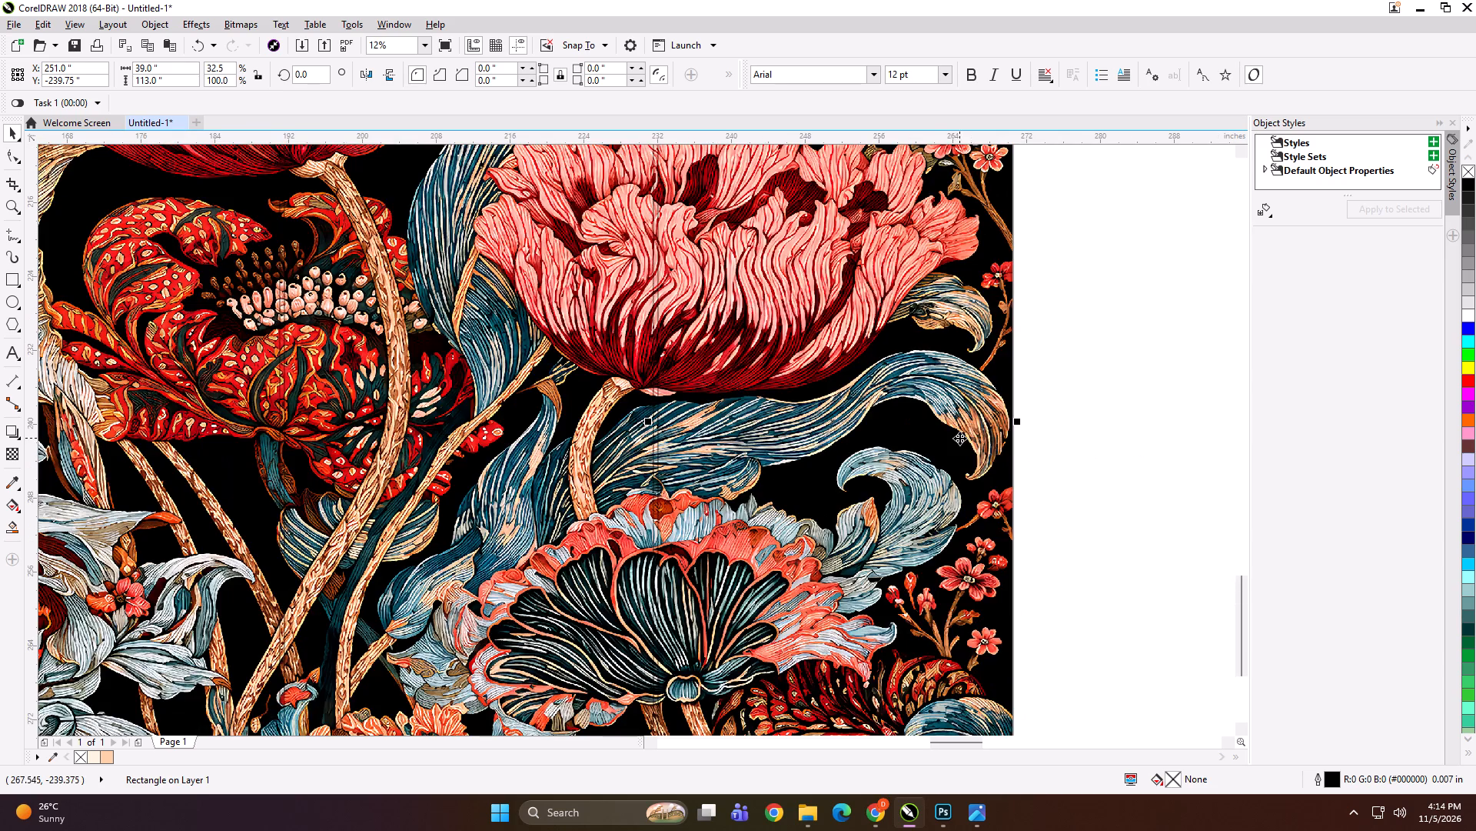
PowerClip the full floral image into the three panel rectangles as a group, and ungroup them into separate panels.
scroll(961, 428, "down", 1)
left_click(706, 389, "shift")
left_click(556, 382, "shift")
key("ctrl+g")
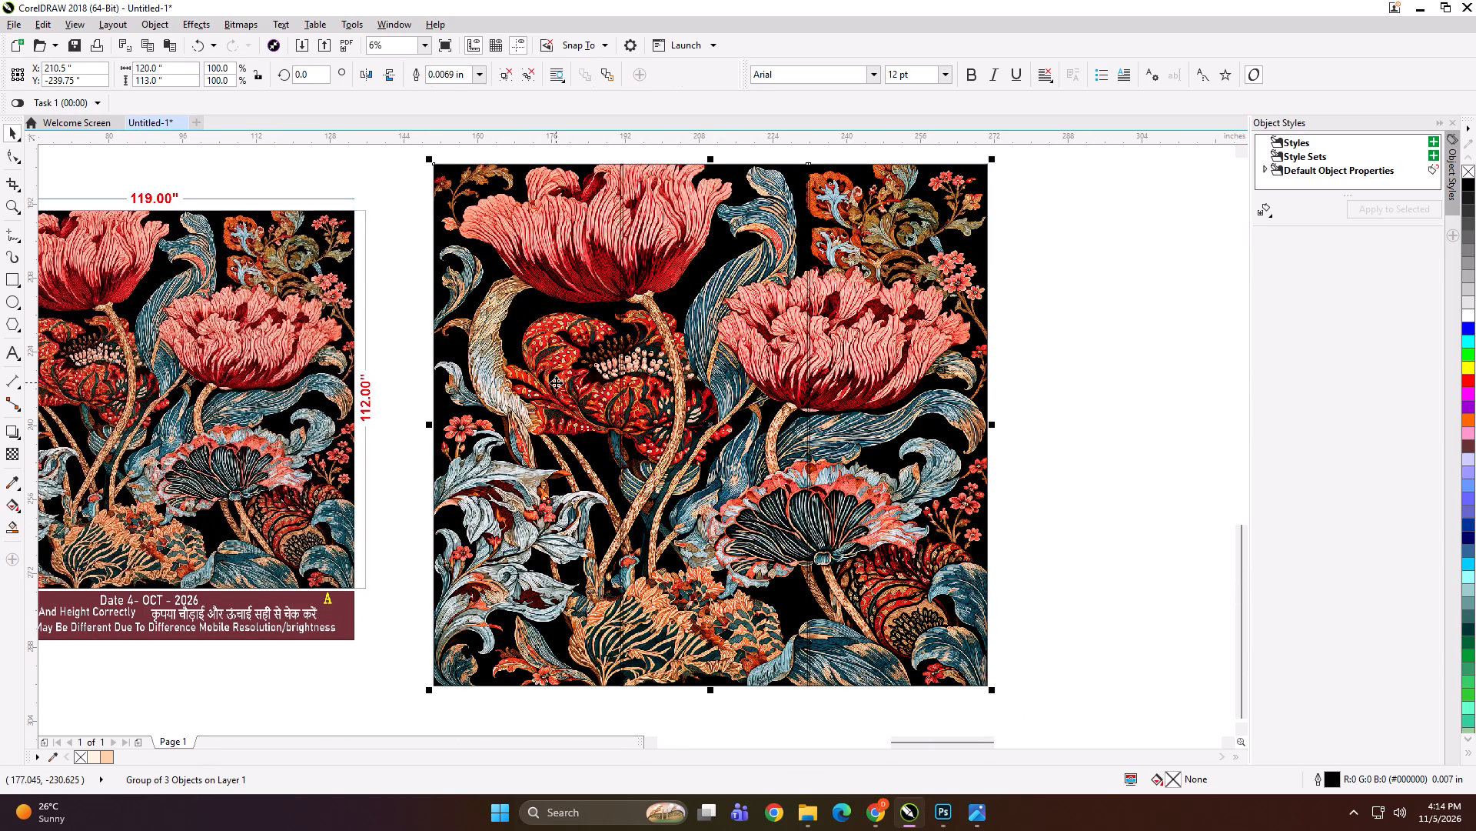
left_click(1052, 443)
left_click(756, 412, "alt")
key("shift+Return")
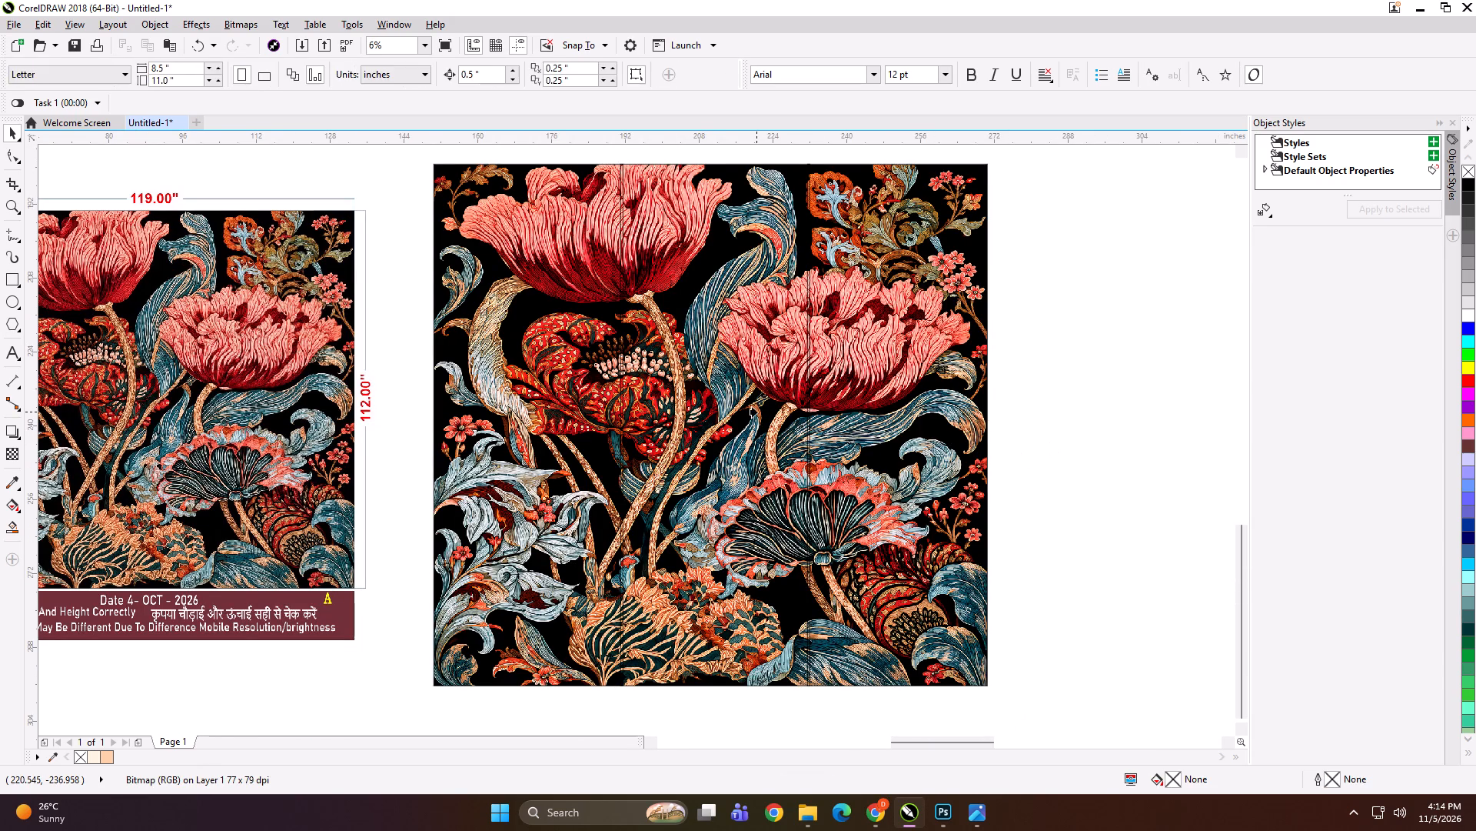
left_click(756, 412)
key("ctrl+u")
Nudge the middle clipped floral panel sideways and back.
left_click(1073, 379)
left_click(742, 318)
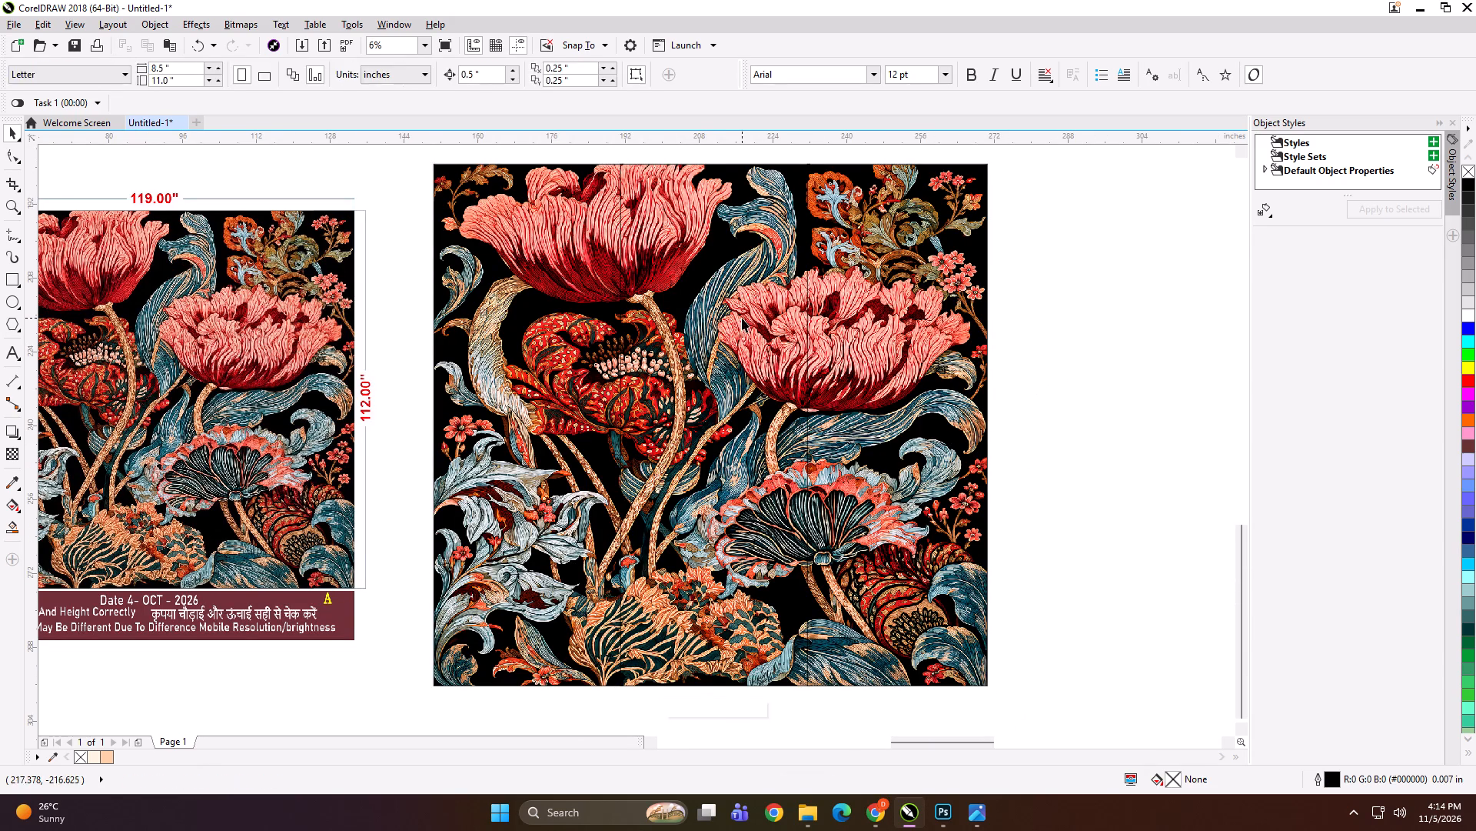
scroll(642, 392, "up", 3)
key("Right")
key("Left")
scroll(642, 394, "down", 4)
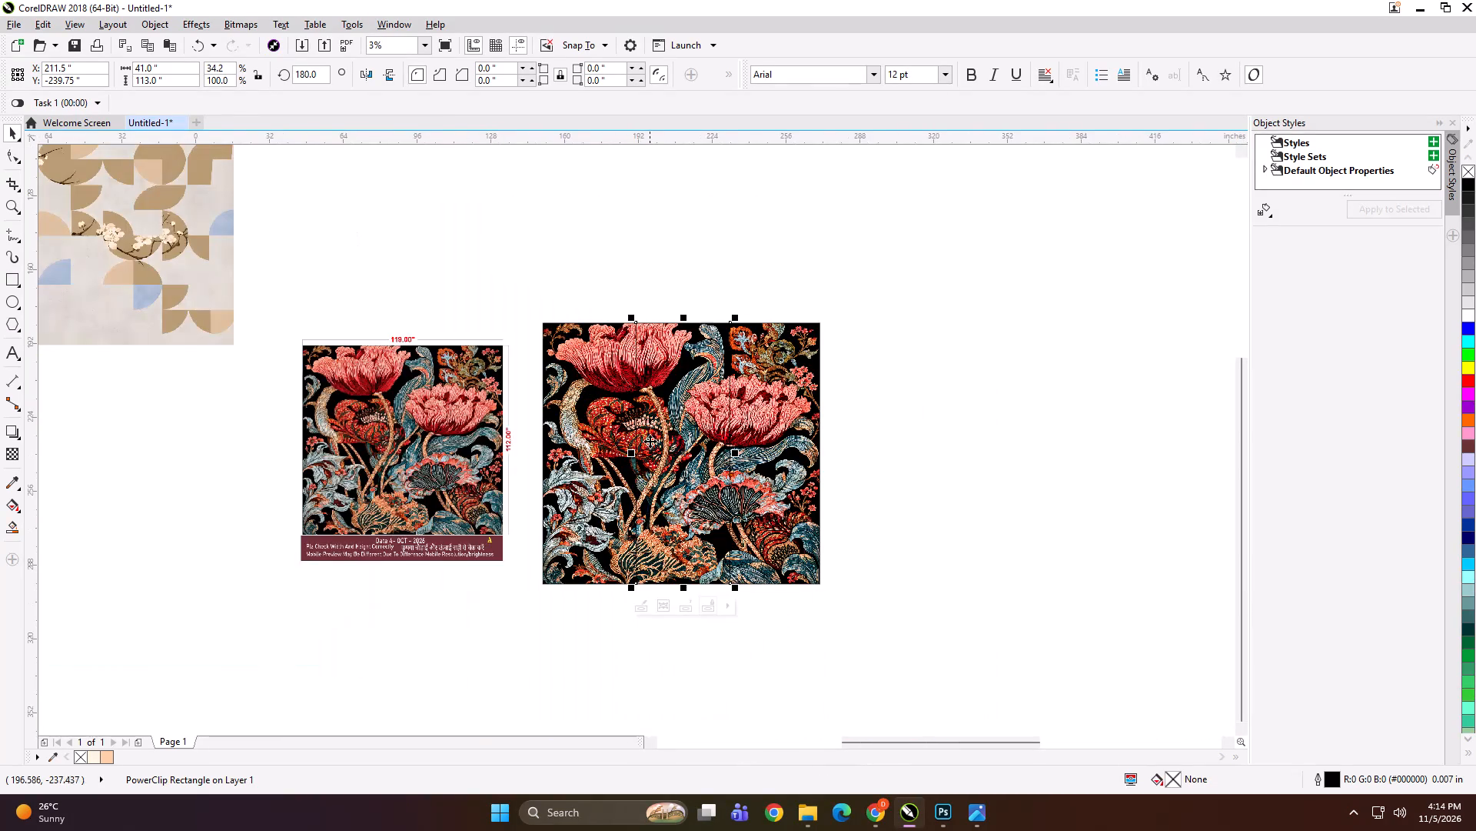
Add the text label "119*112 PANEL 1" along the top edge of the first floral panel and copy it.
left_click(949, 377)
left_click_drag(900, 269, 458, 672)
left_click(450, 503, "shift")
key("shift+F2")
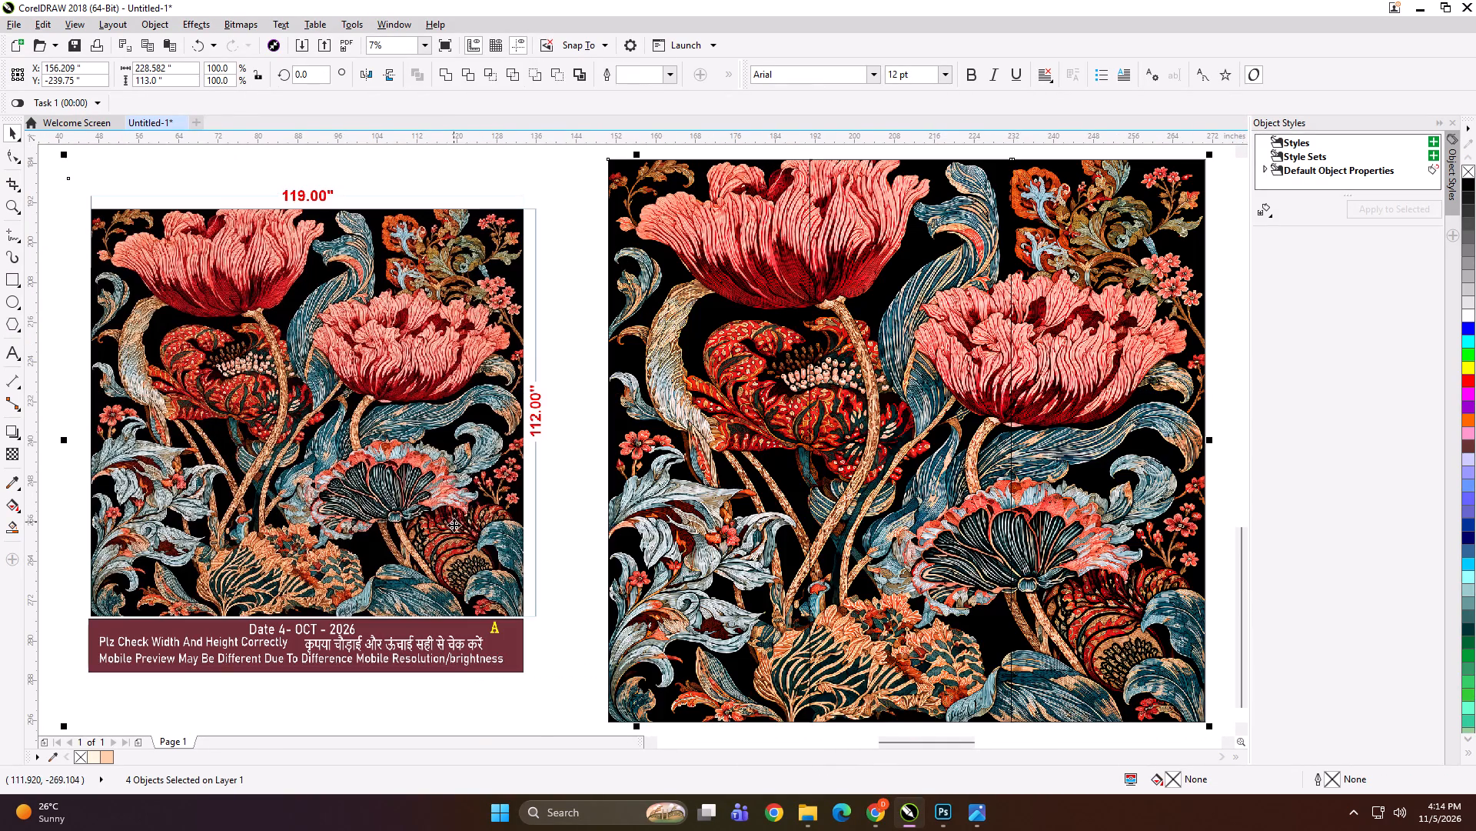
left_click(570, 284)
scroll(576, 407, "down", 1)
left_click(579, 265)
scroll(581, 265, "up", 1)
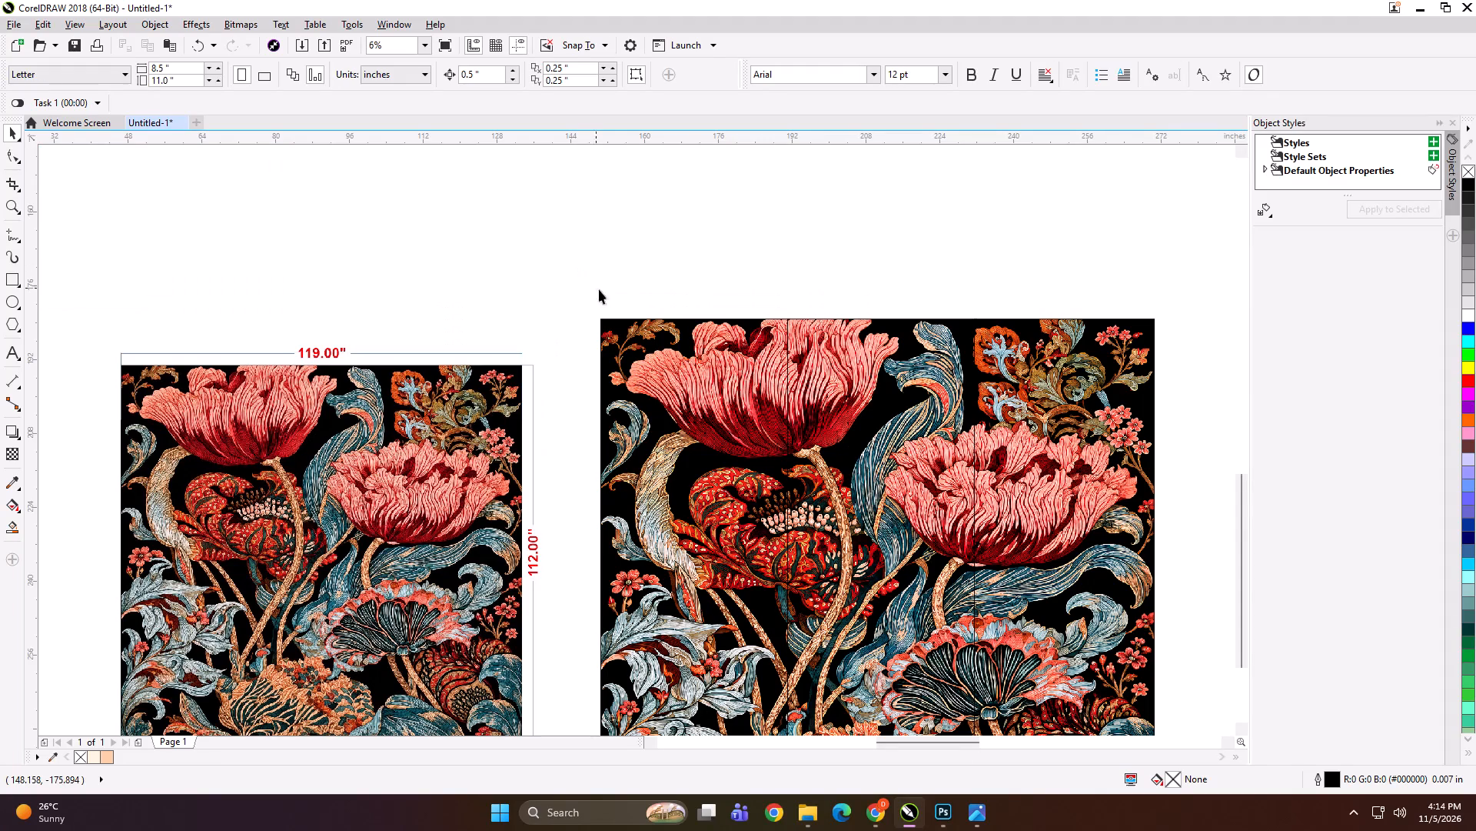
left_click(696, 242)
left_click(12, 356)
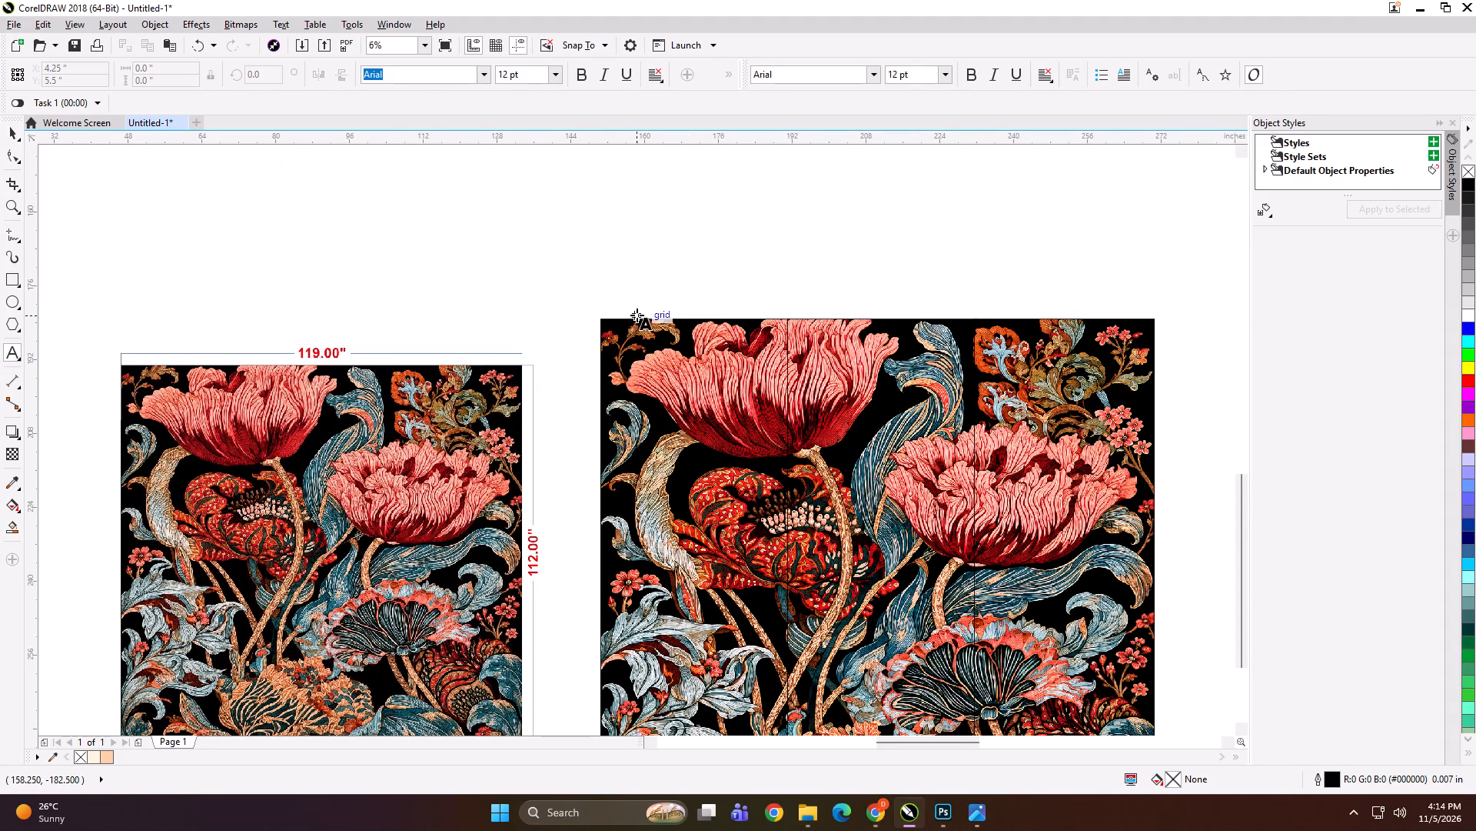
left_click(637, 315)
type("119*112 PANEL 1")
key("ctrl+a")
key("ctrl+c")
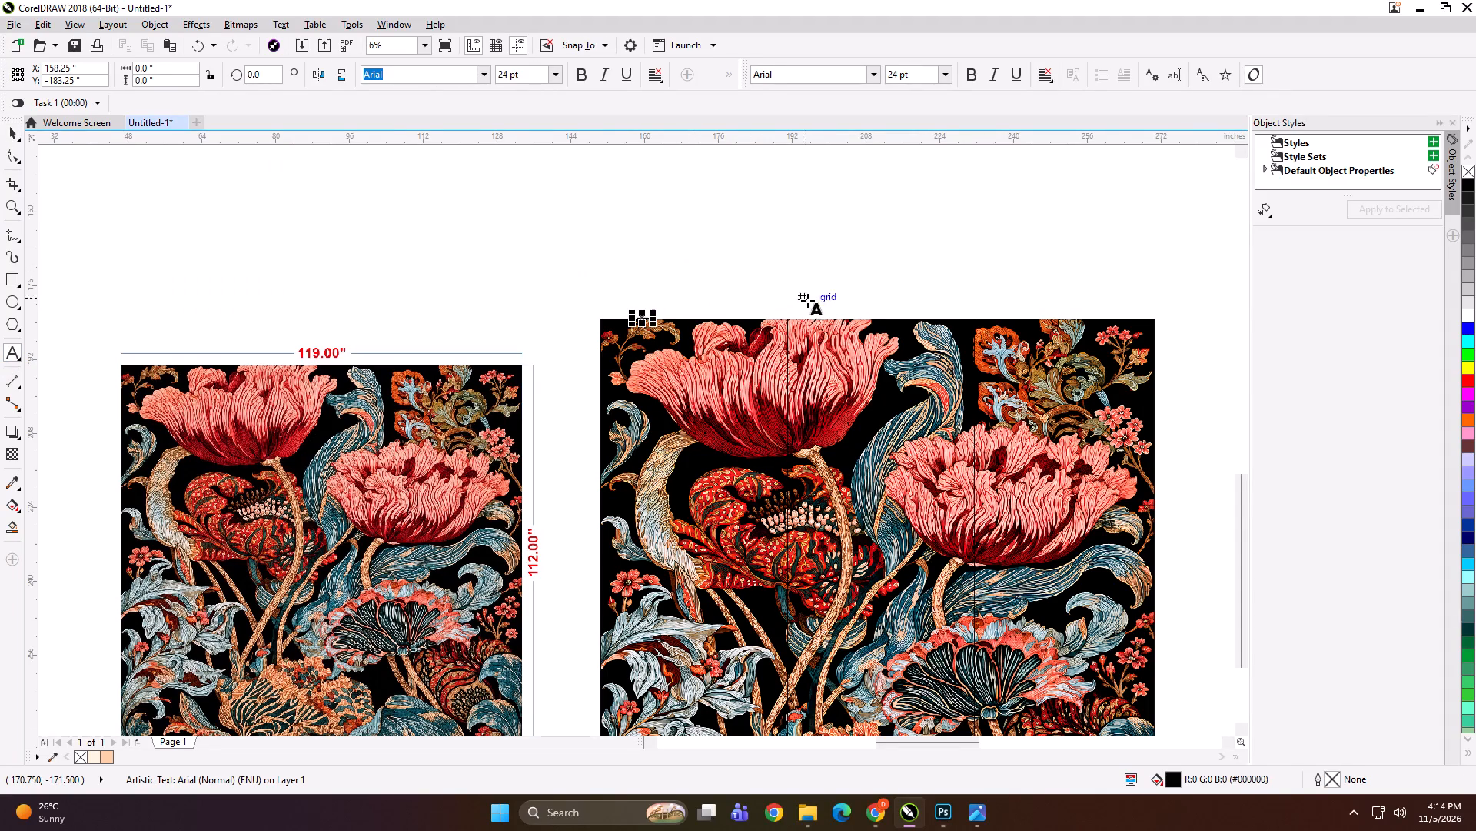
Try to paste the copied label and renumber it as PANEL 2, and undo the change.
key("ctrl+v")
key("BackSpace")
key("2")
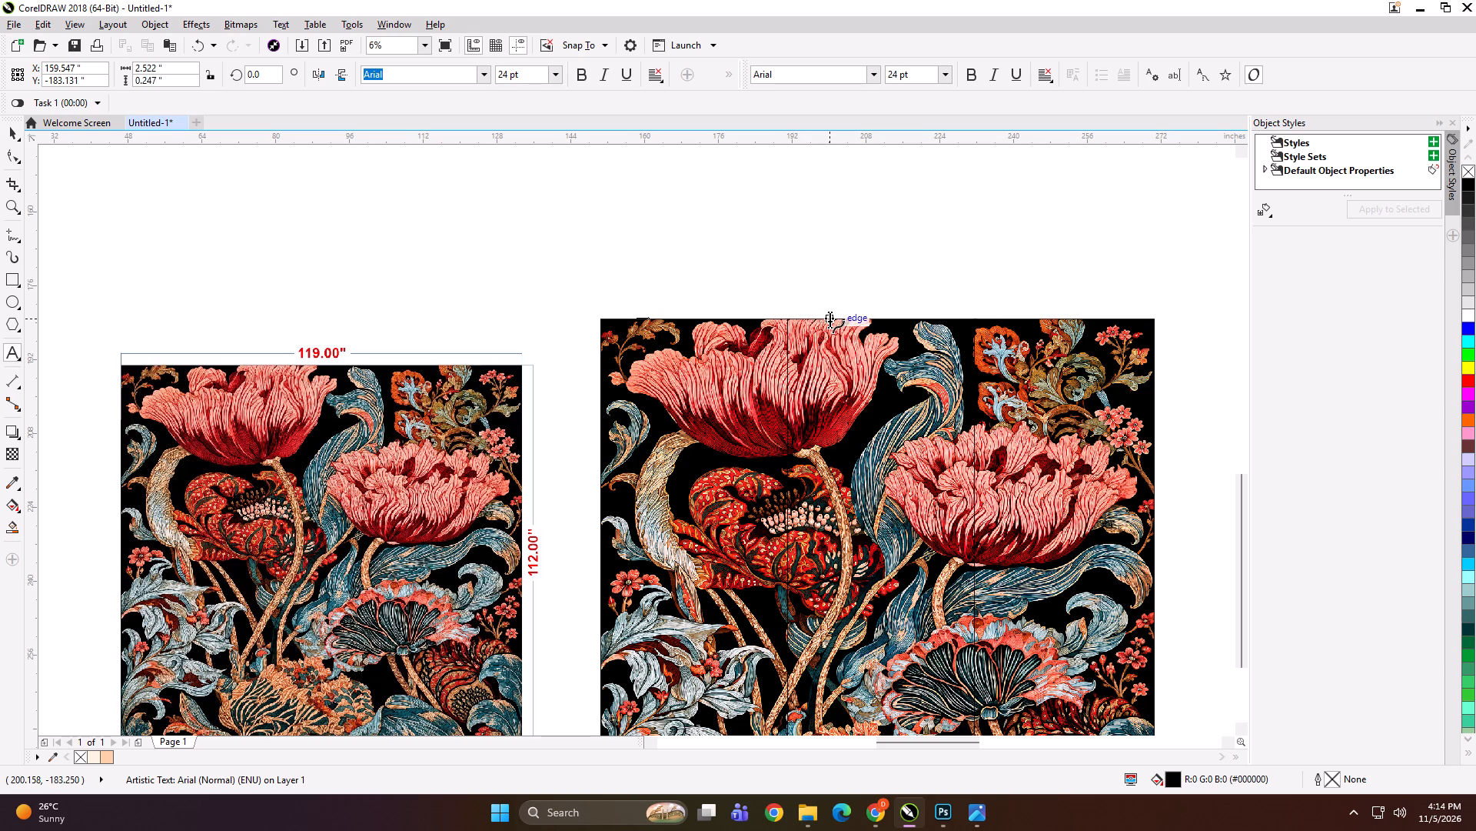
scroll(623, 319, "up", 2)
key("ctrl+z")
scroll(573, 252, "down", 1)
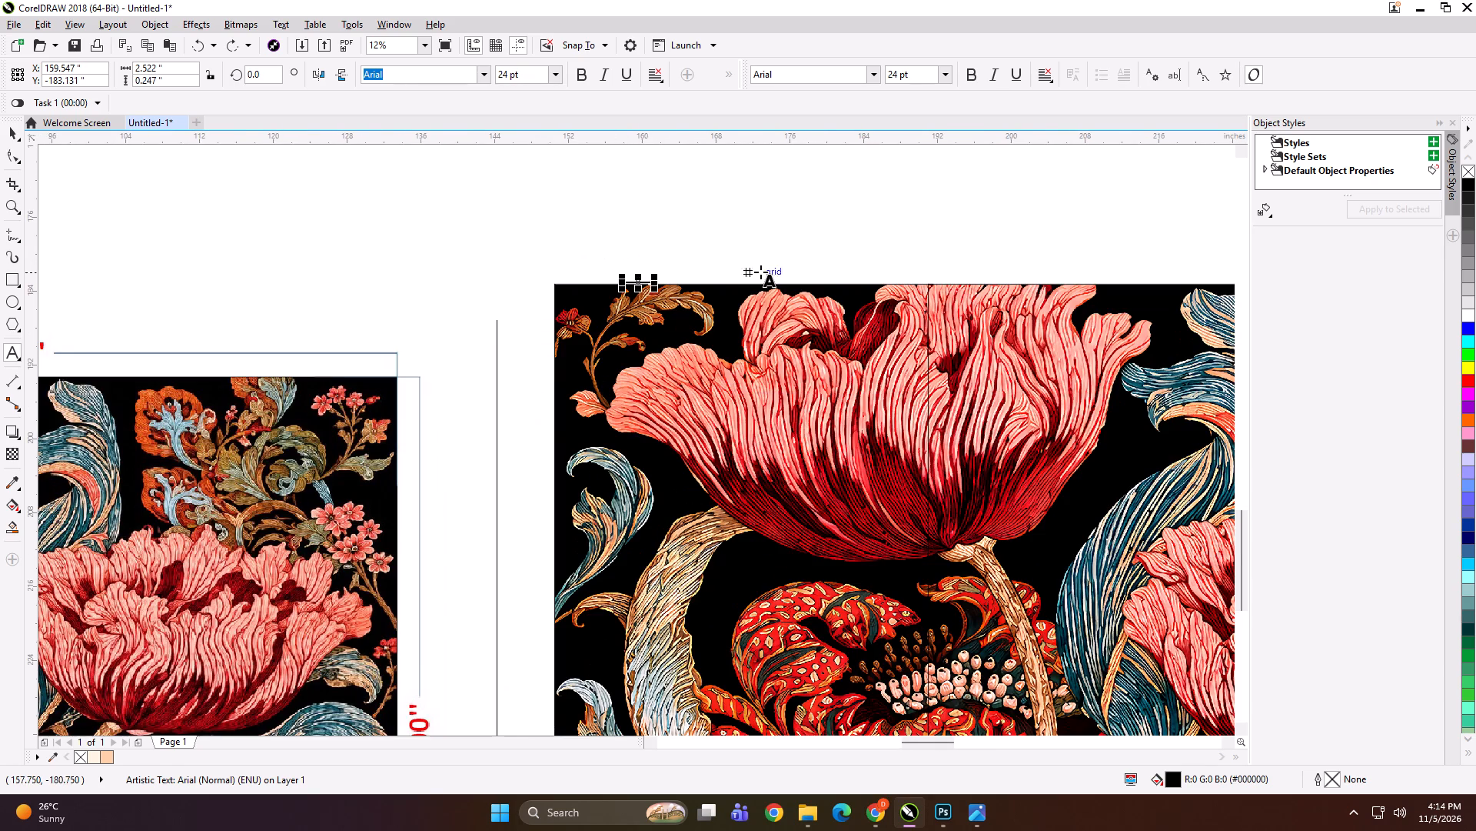
Paste the label along the middle panel's top edge and change its text to "119*112 PANEL 2".
left_click(1005, 282)
scroll(1057, 275, "up", 1)
key("ctrl+v")
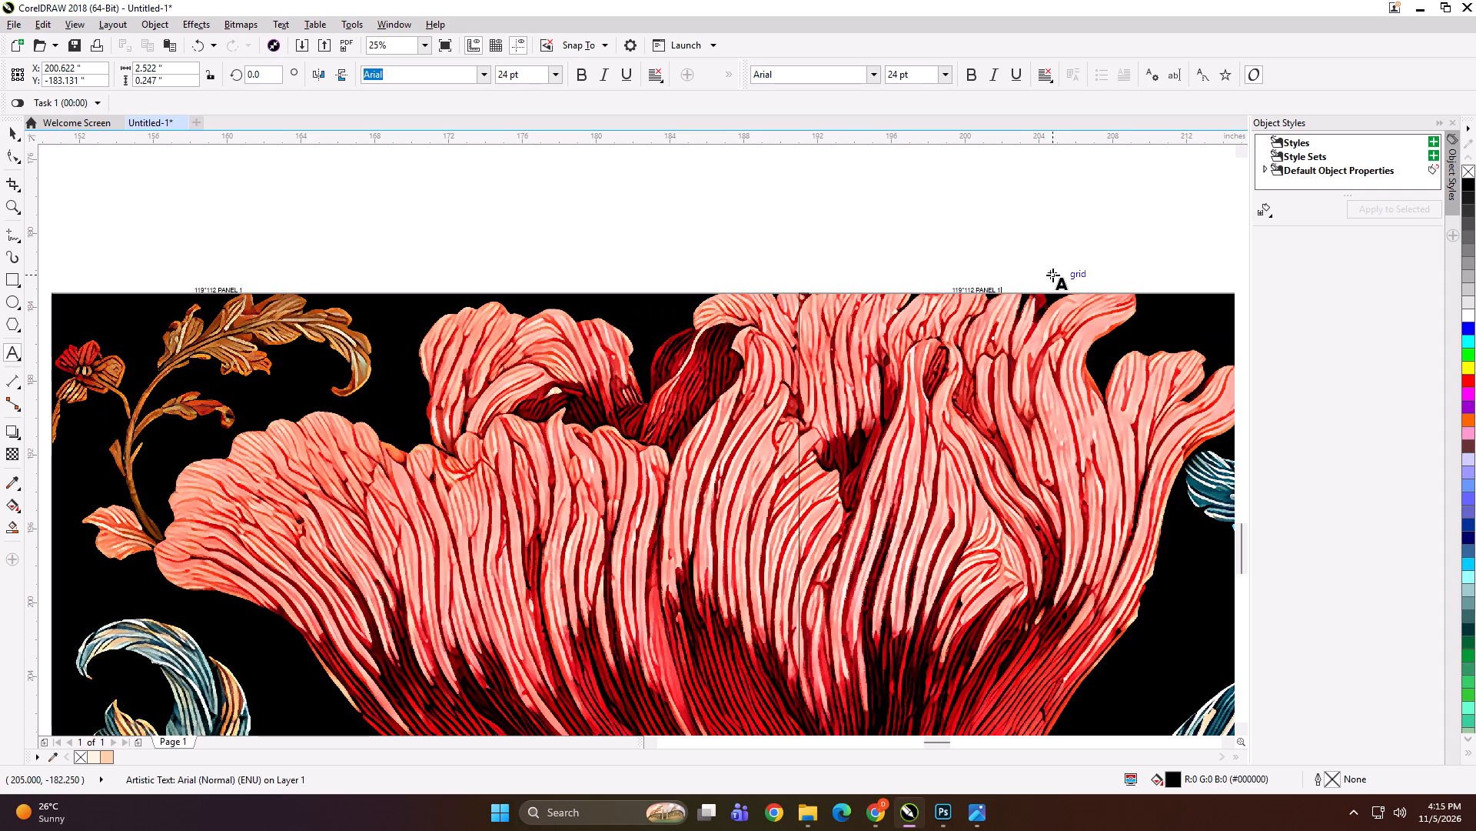
key("BackSpace")
key("2")
Paste the label along the last panel's top edge and change its text to "119*112 PANEL 3".
scroll(679, 367, "down", 2)
scroll(938, 351, "up", 2)
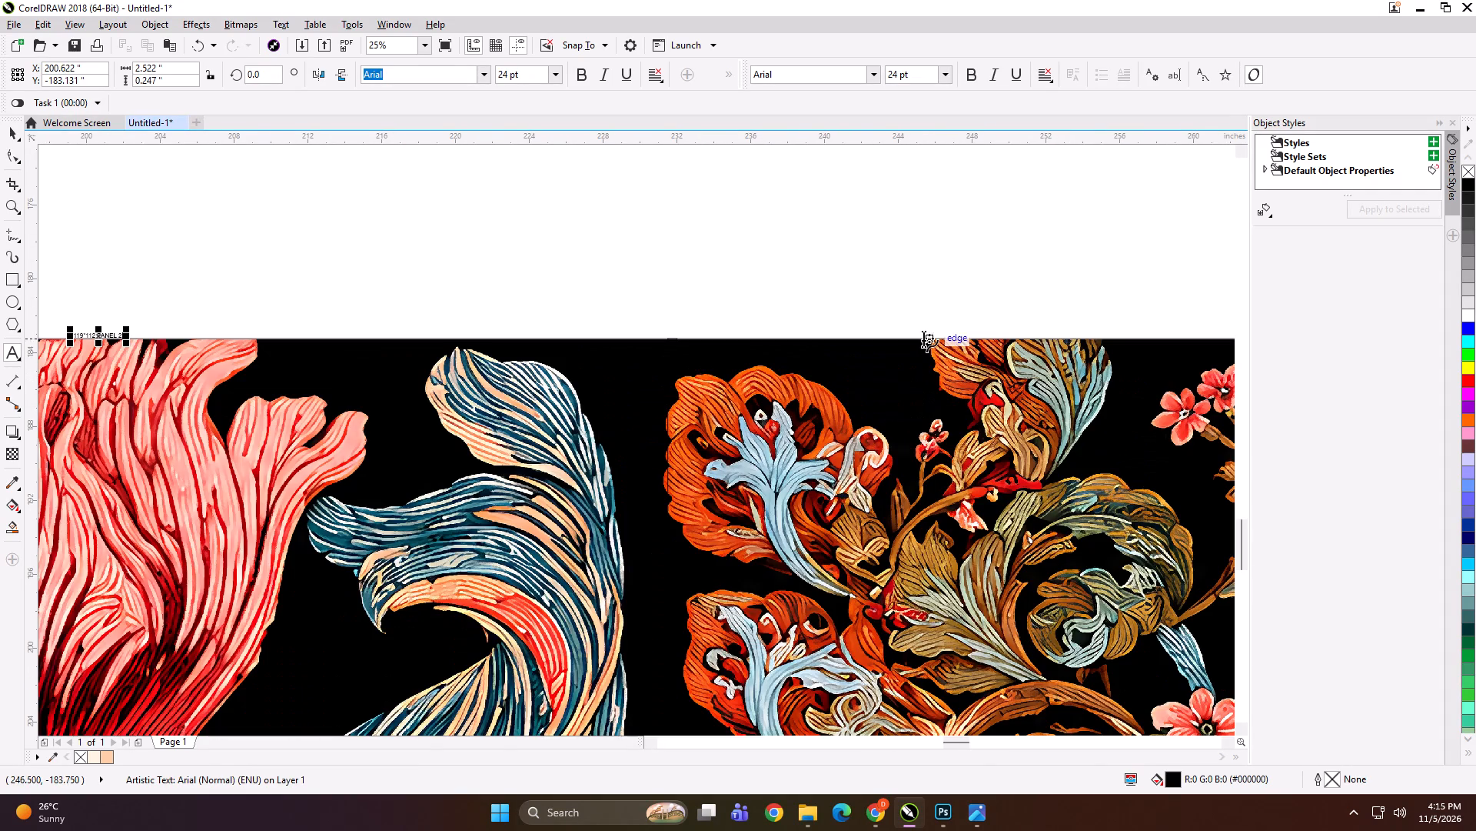
left_click(932, 335)
key("ctrl+v")
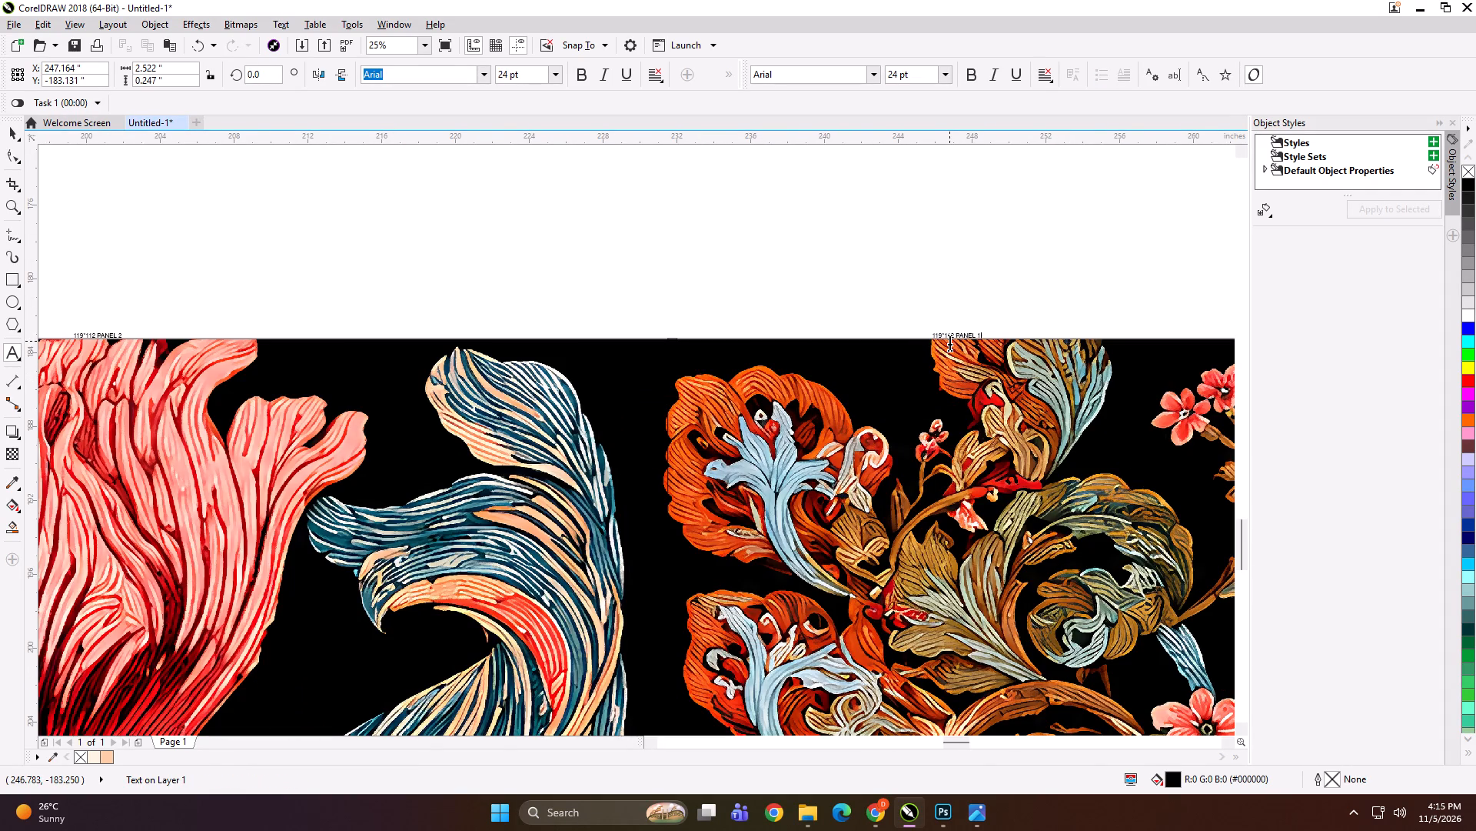
key("BackSpace")
key("3")
Group each of the three floral panels with its own number label.
scroll(949, 341, "down", 3)
left_click(9, 130)
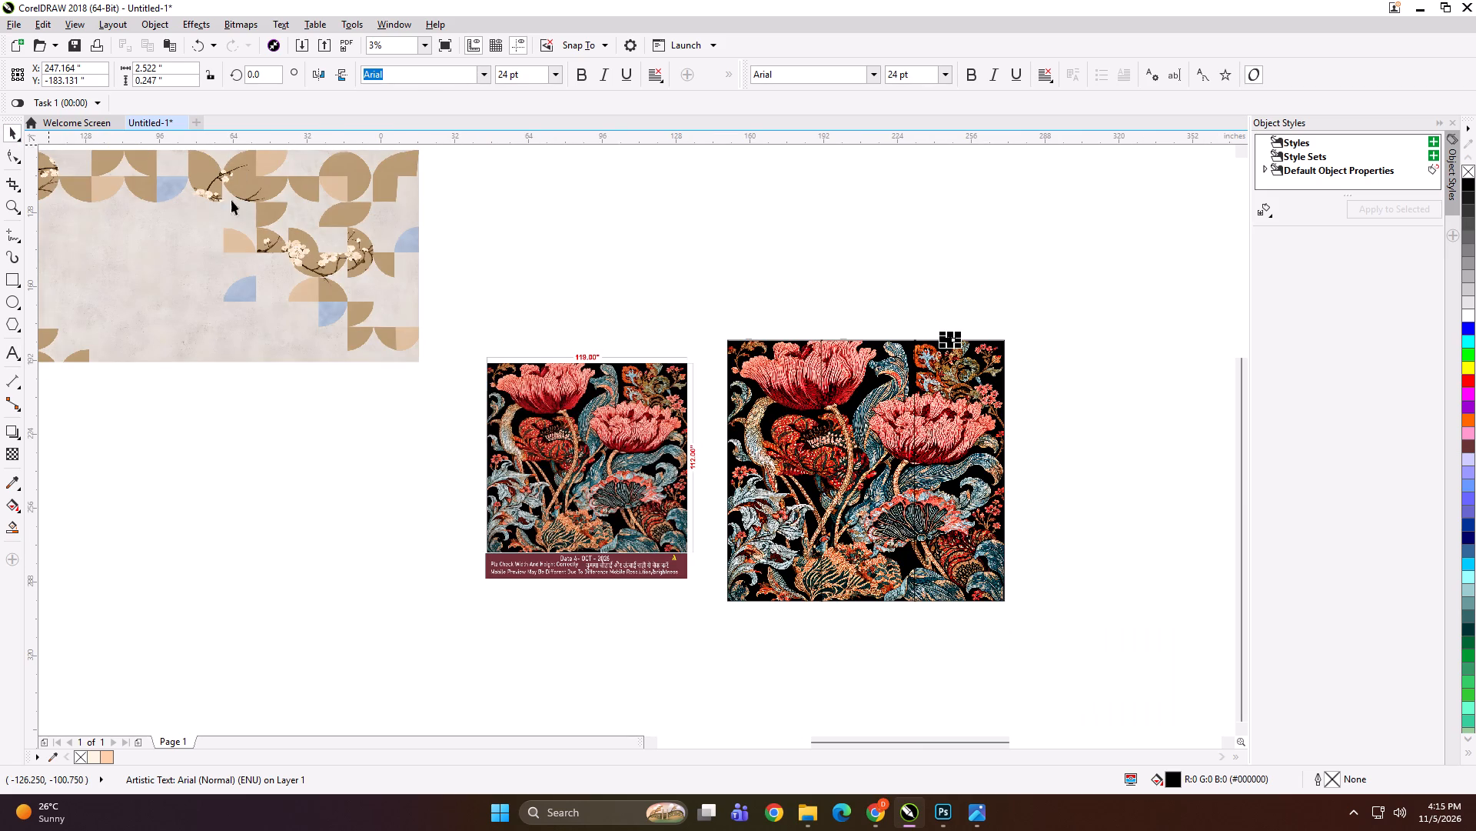
left_click(942, 423, "shift")
key("ctrl+g")
left_click_drag(909, 289, 811, 409)
left_click(832, 405, "shift")
key("ctrl+g")
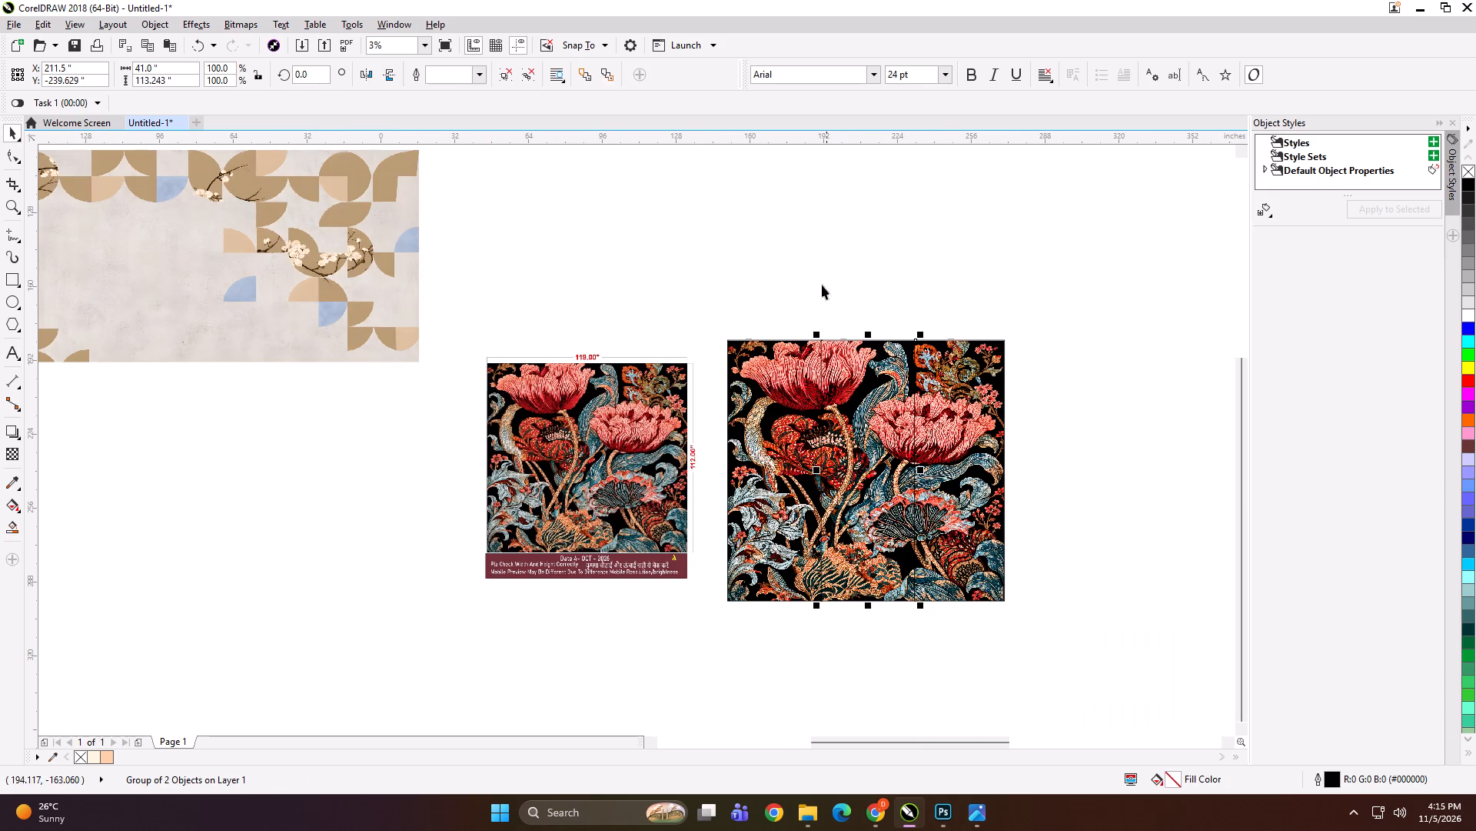
left_click_drag(822, 284, 745, 422)
left_click(755, 400, "shift")
key("ctrl+g")
Start exporting the first panel group and browse to NOV > 4 > RG INTERIOR > New folder > 119x112 GOLDFOIL.
key("ctrl+e")
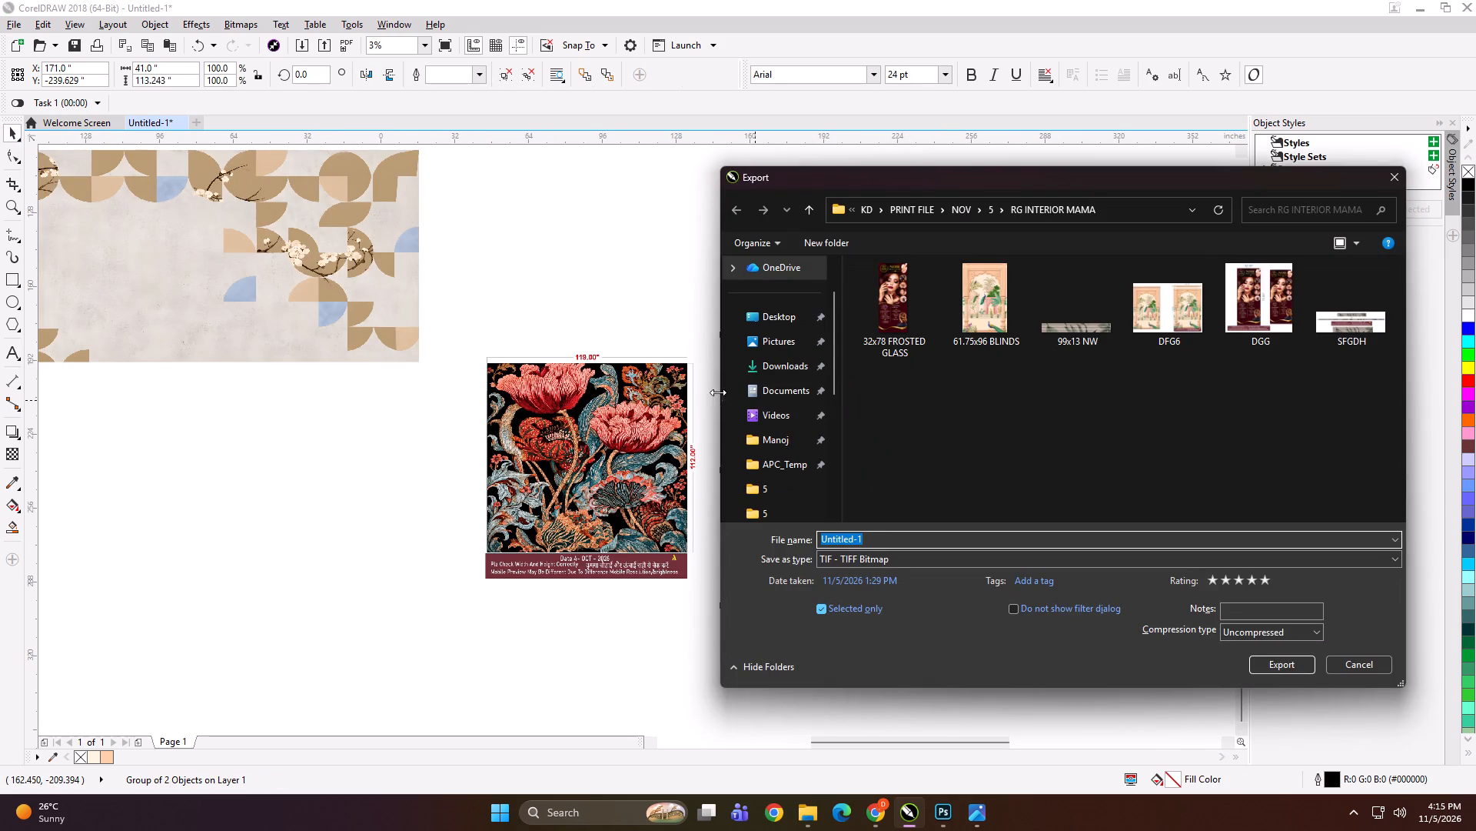
left_click(814, 217)
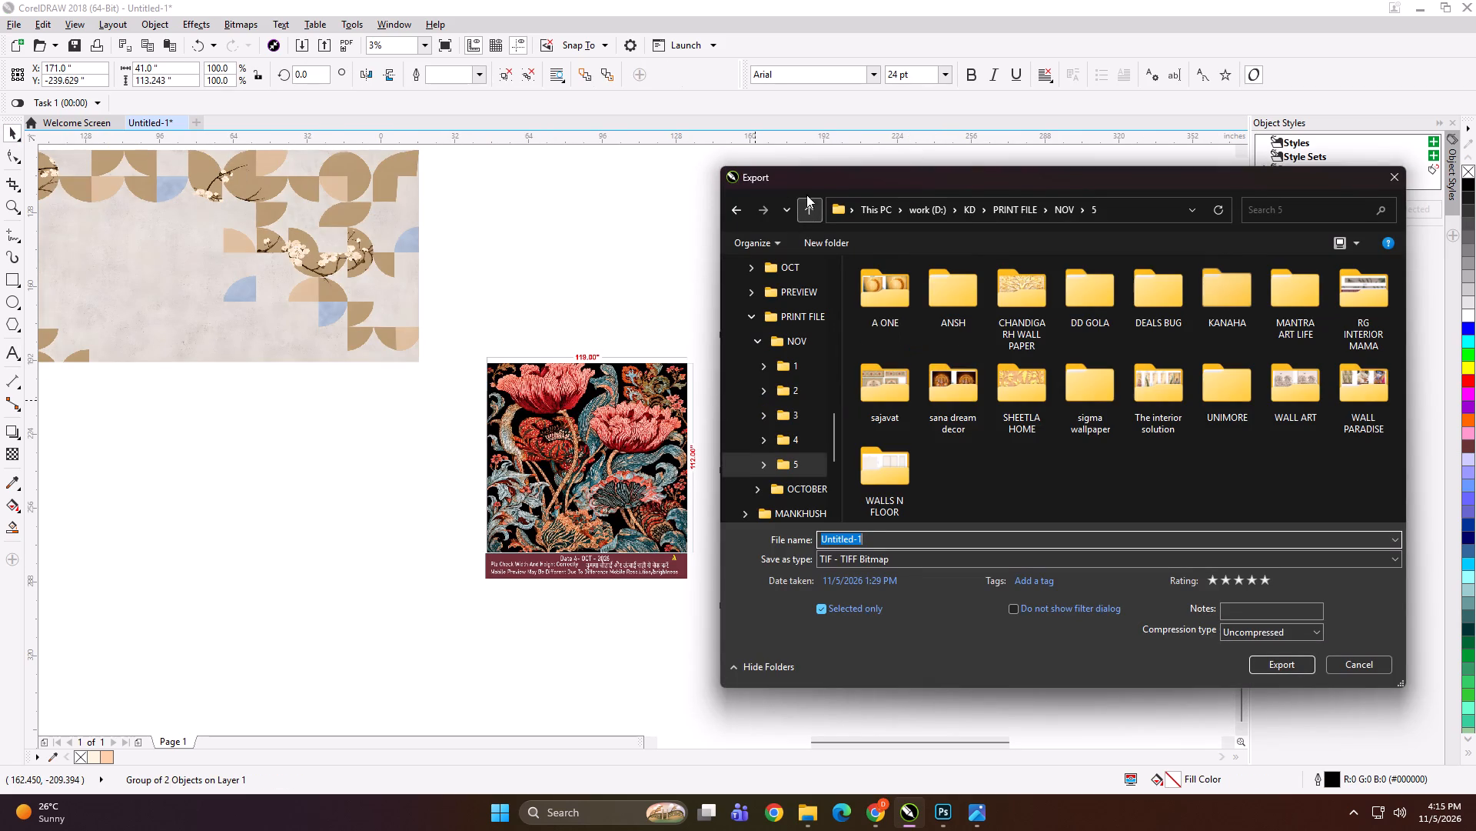
left_click(809, 202)
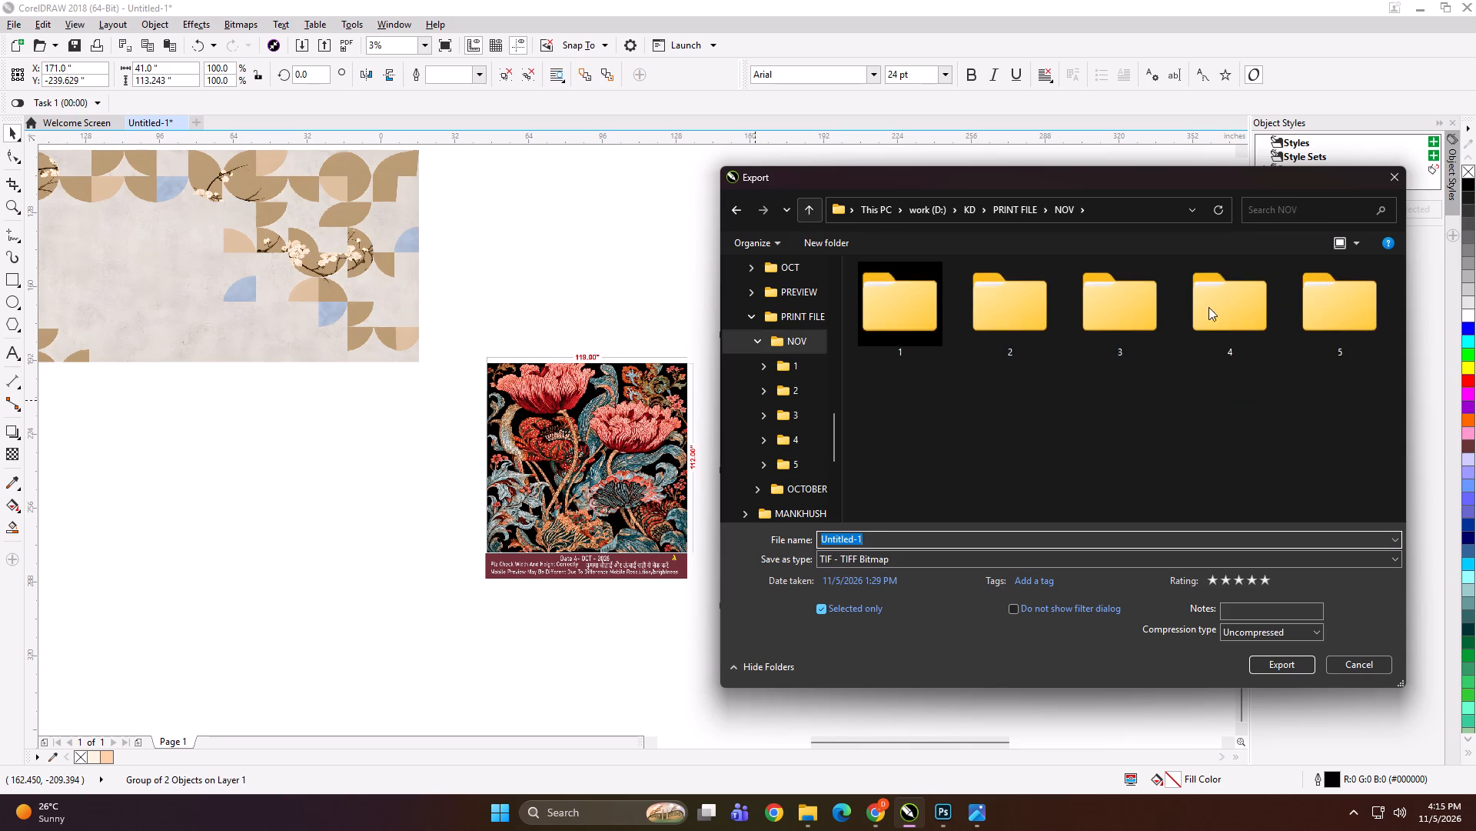
triple_click(1250, 305)
scroll(1067, 355, "down", 4, "ctrl")
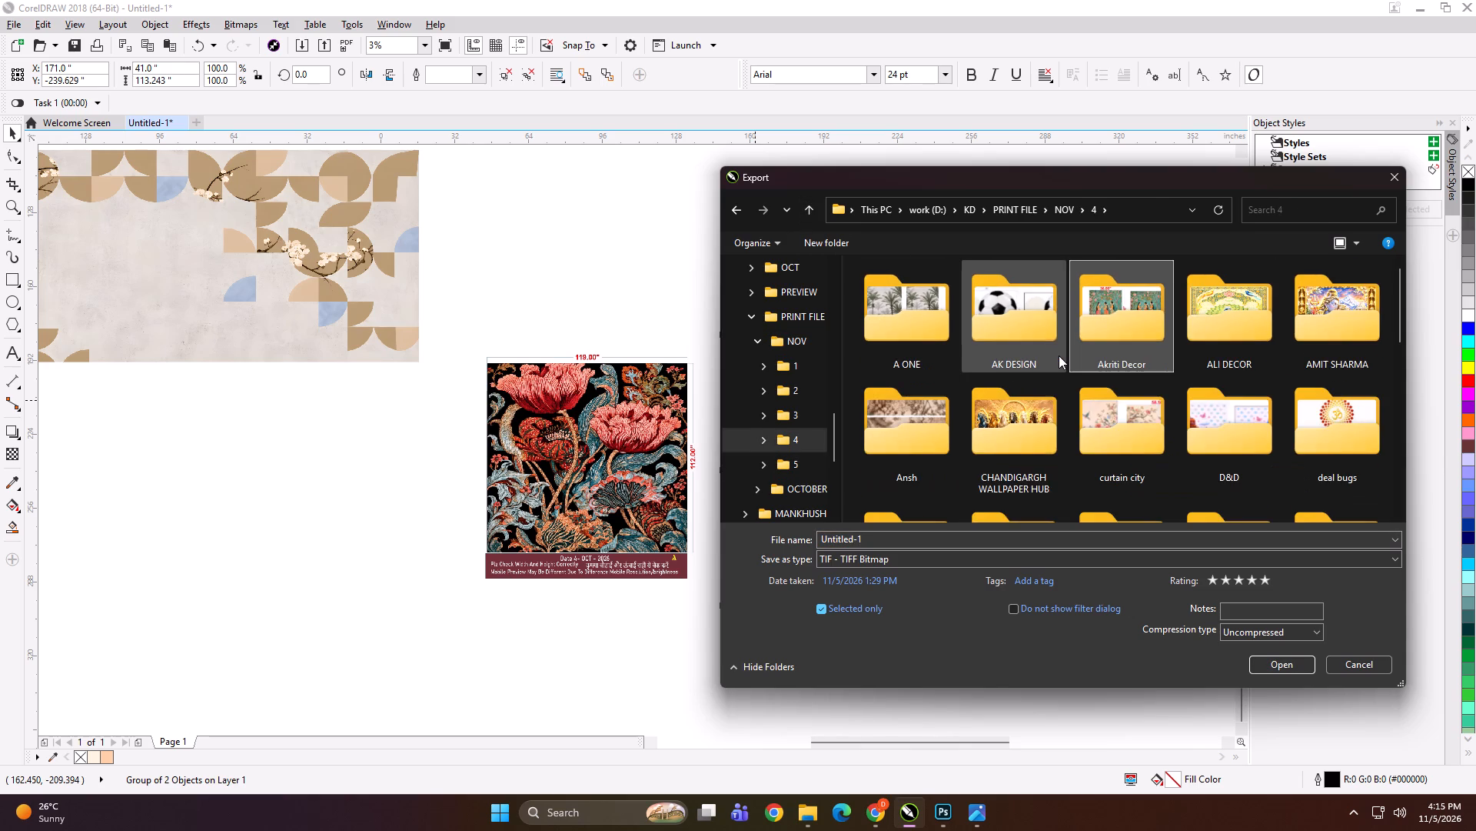
scroll(1059, 355, "down", 2)
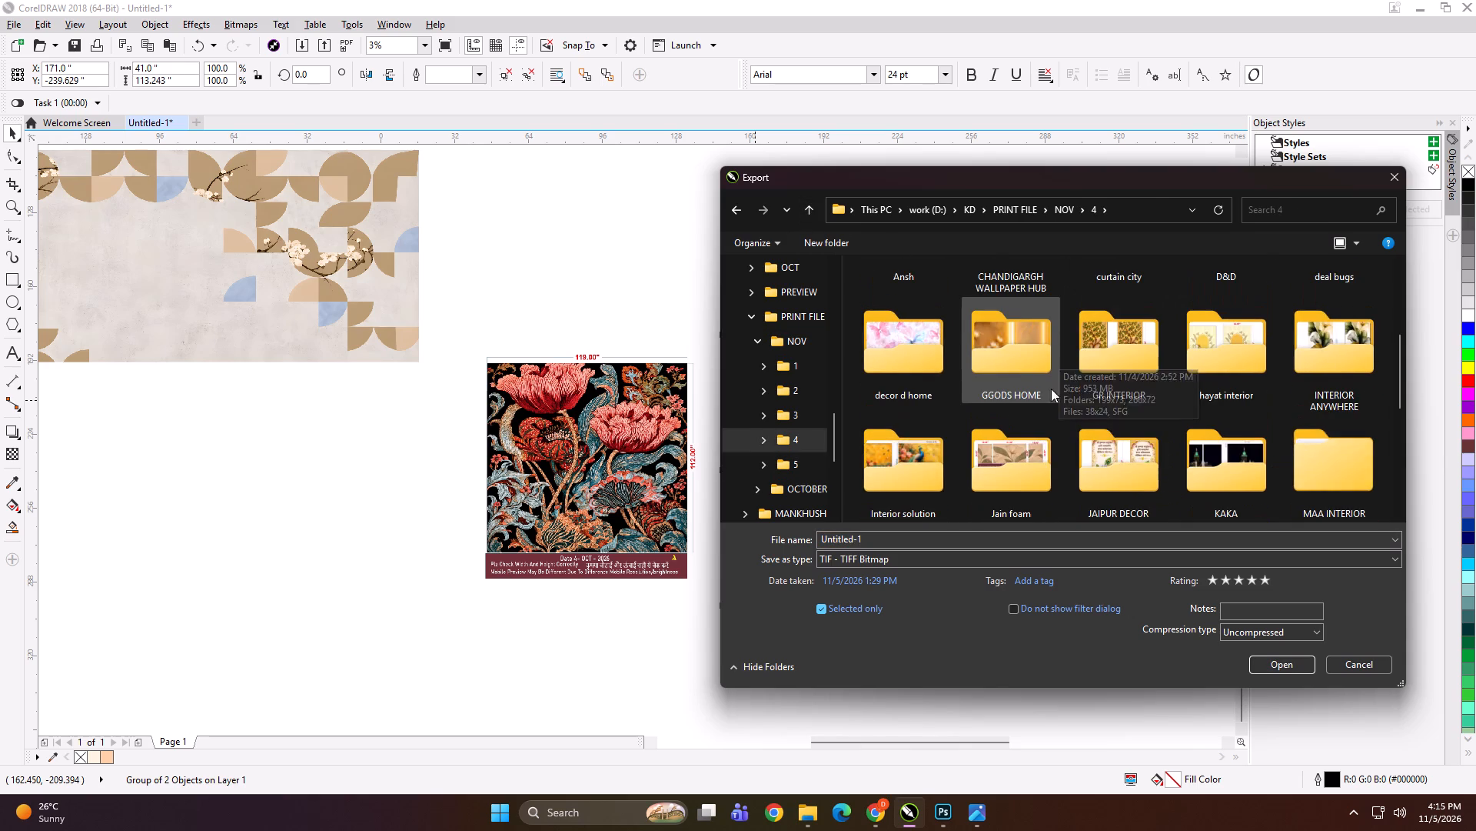
scroll(1055, 367, "down", 7)
scroll(1062, 403, "up", 1)
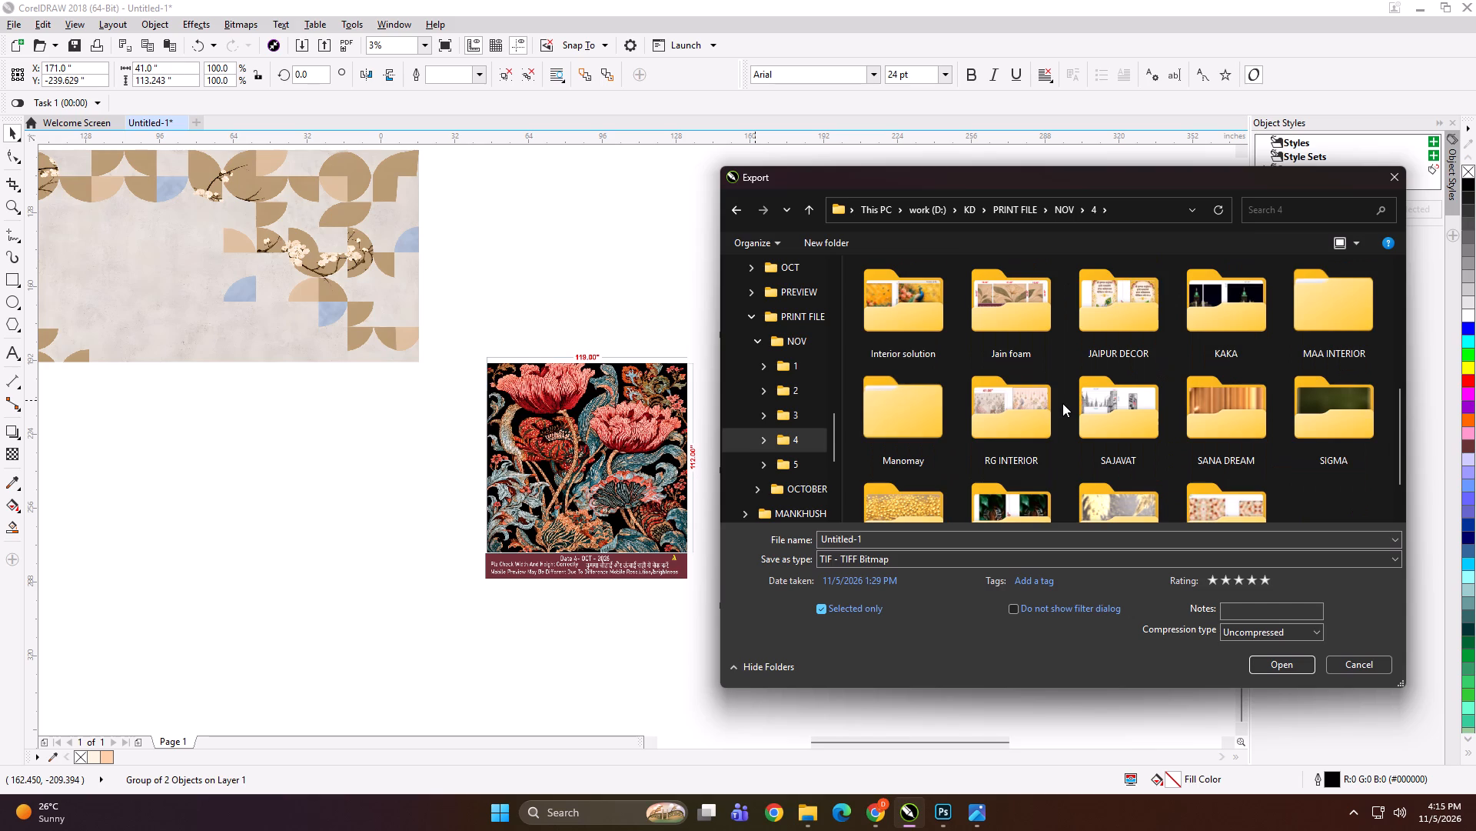
scroll(1062, 403, "down", 1)
scroll(1062, 403, "up", 1)
scroll(1023, 385, "down", 3)
scroll(1036, 395, "up", 1)
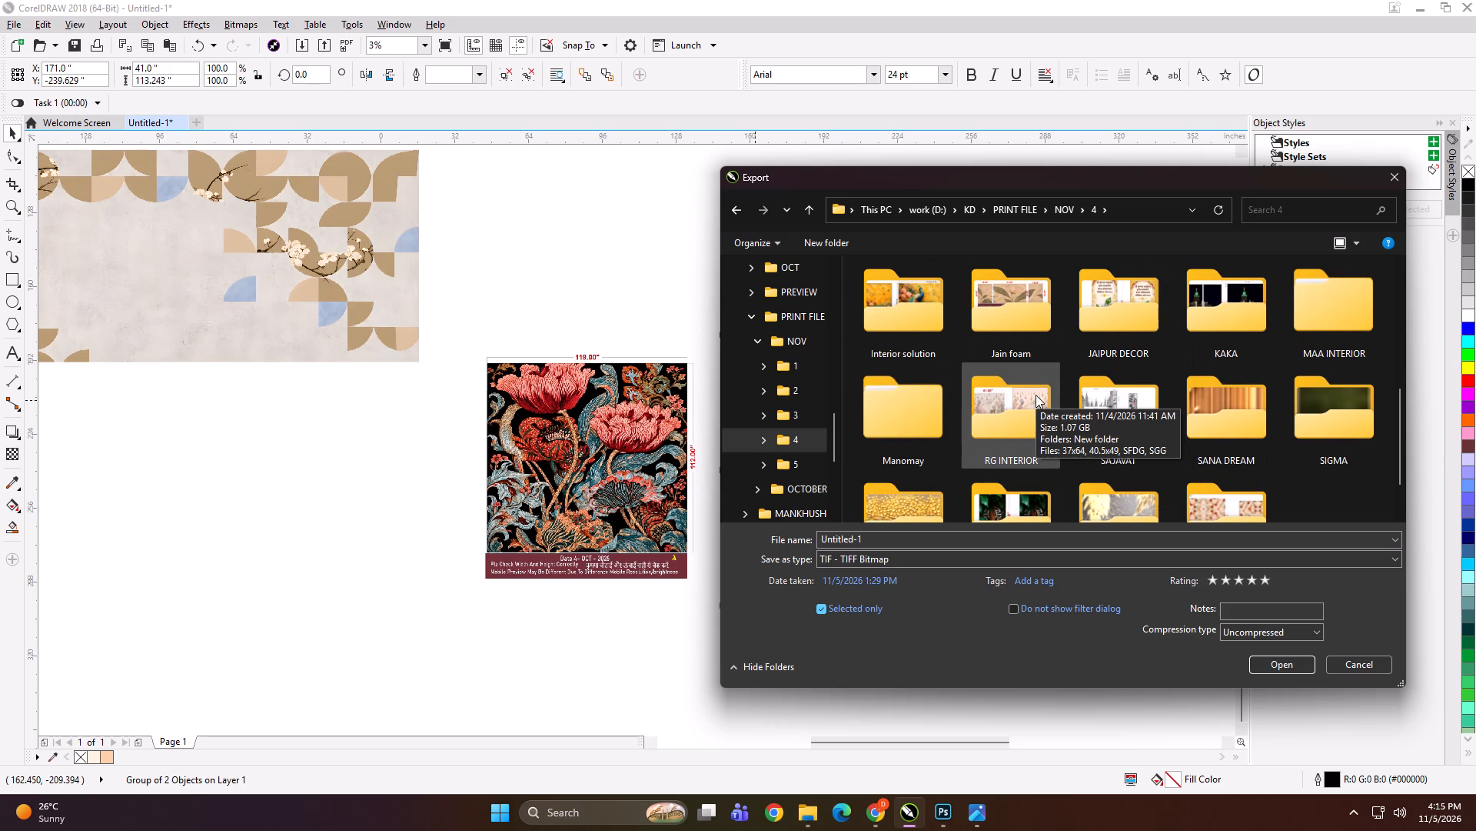
scroll(1036, 395, "down", 2)
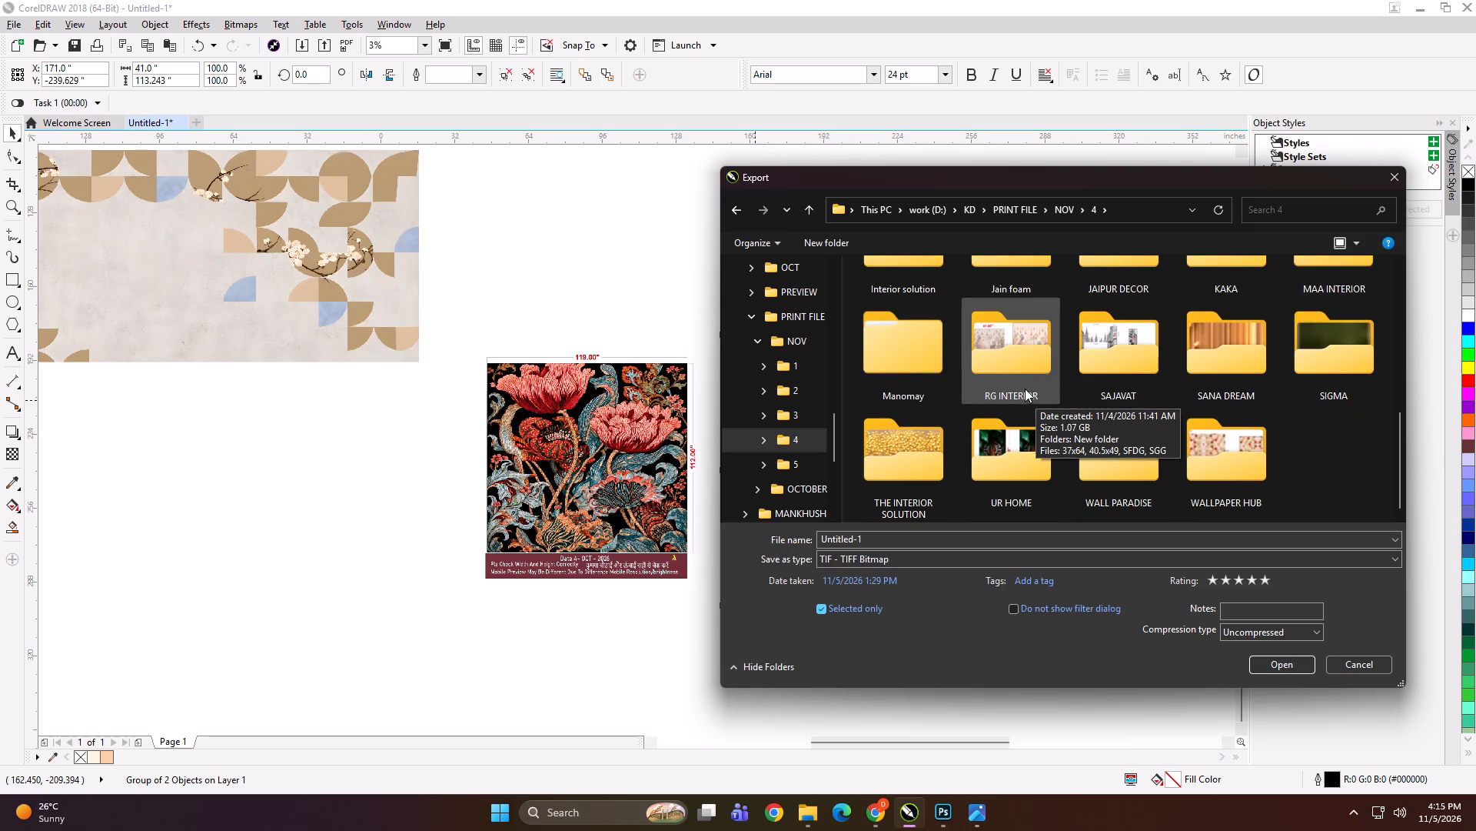
double_click(1025, 369)
double_click(933, 319)
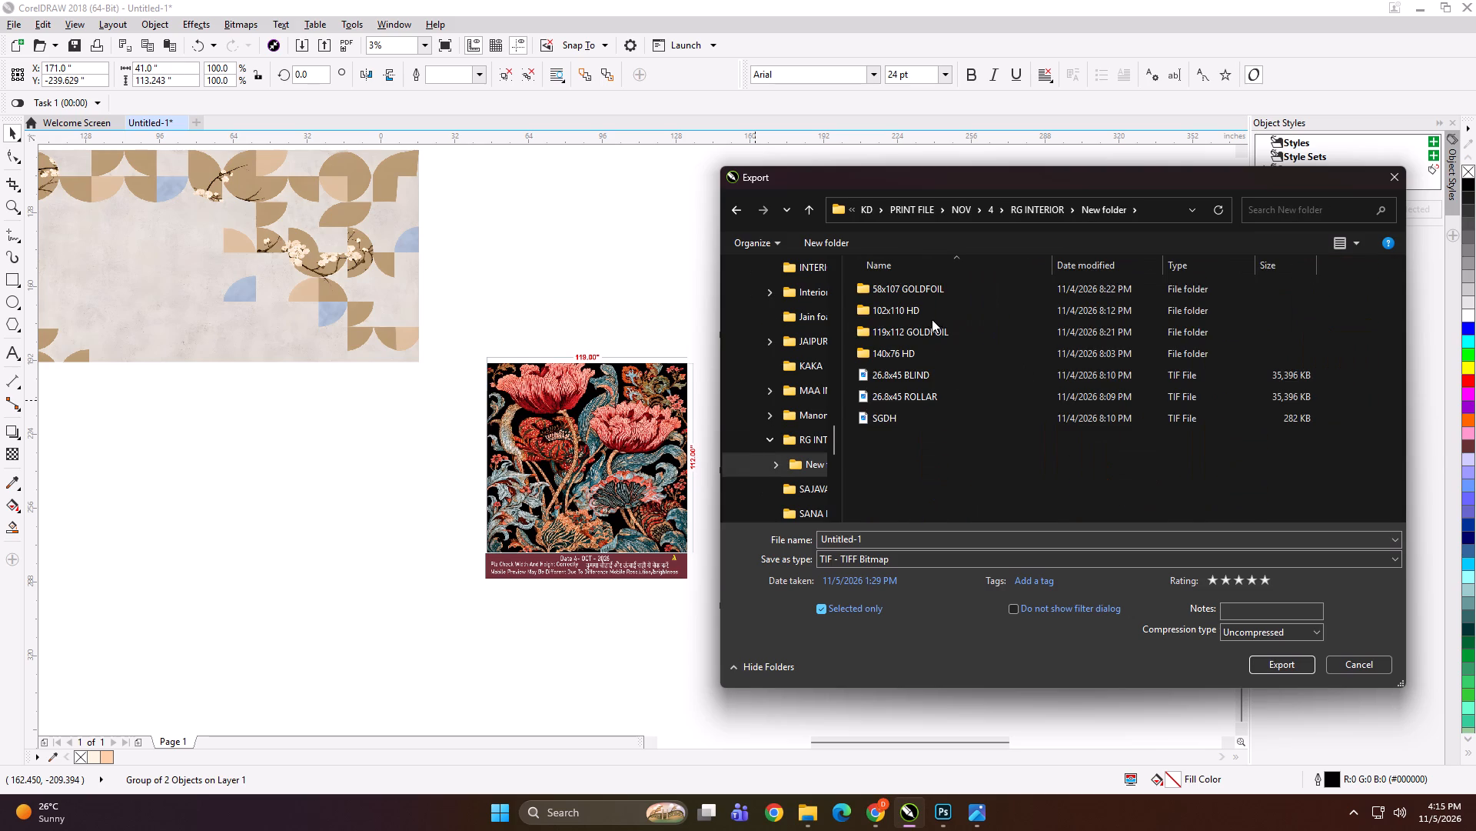
scroll(965, 375, "up", 20, "ctrl")
scroll(965, 375, "up", 11, "ctrl")
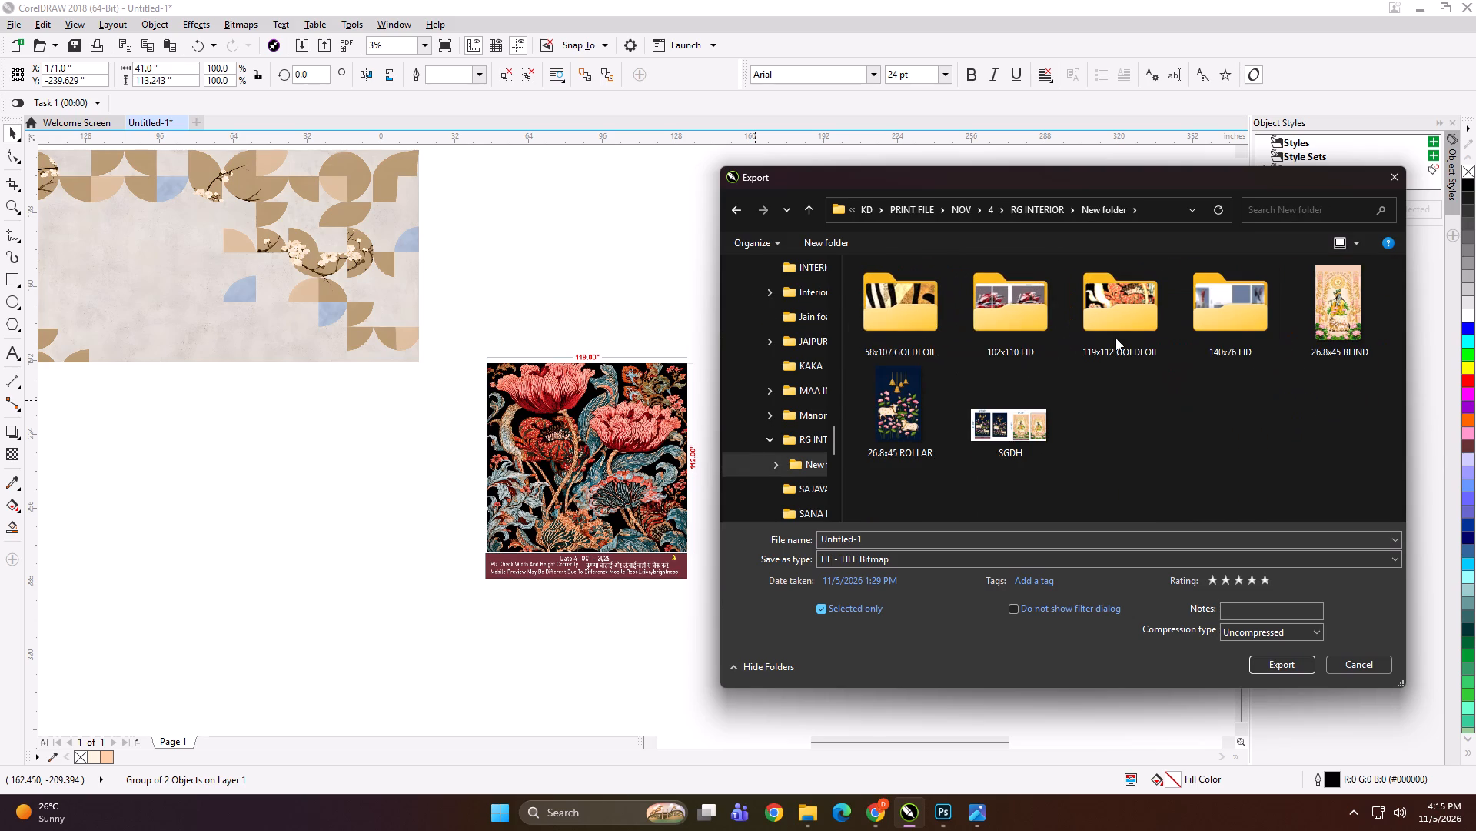
double_click(1140, 319)
Delete the old files 59.6x112 A, 59.6x112 B and FGDH from the 119x112 GOLDFOIL folder.
left_click(913, 341)
key("Delete")
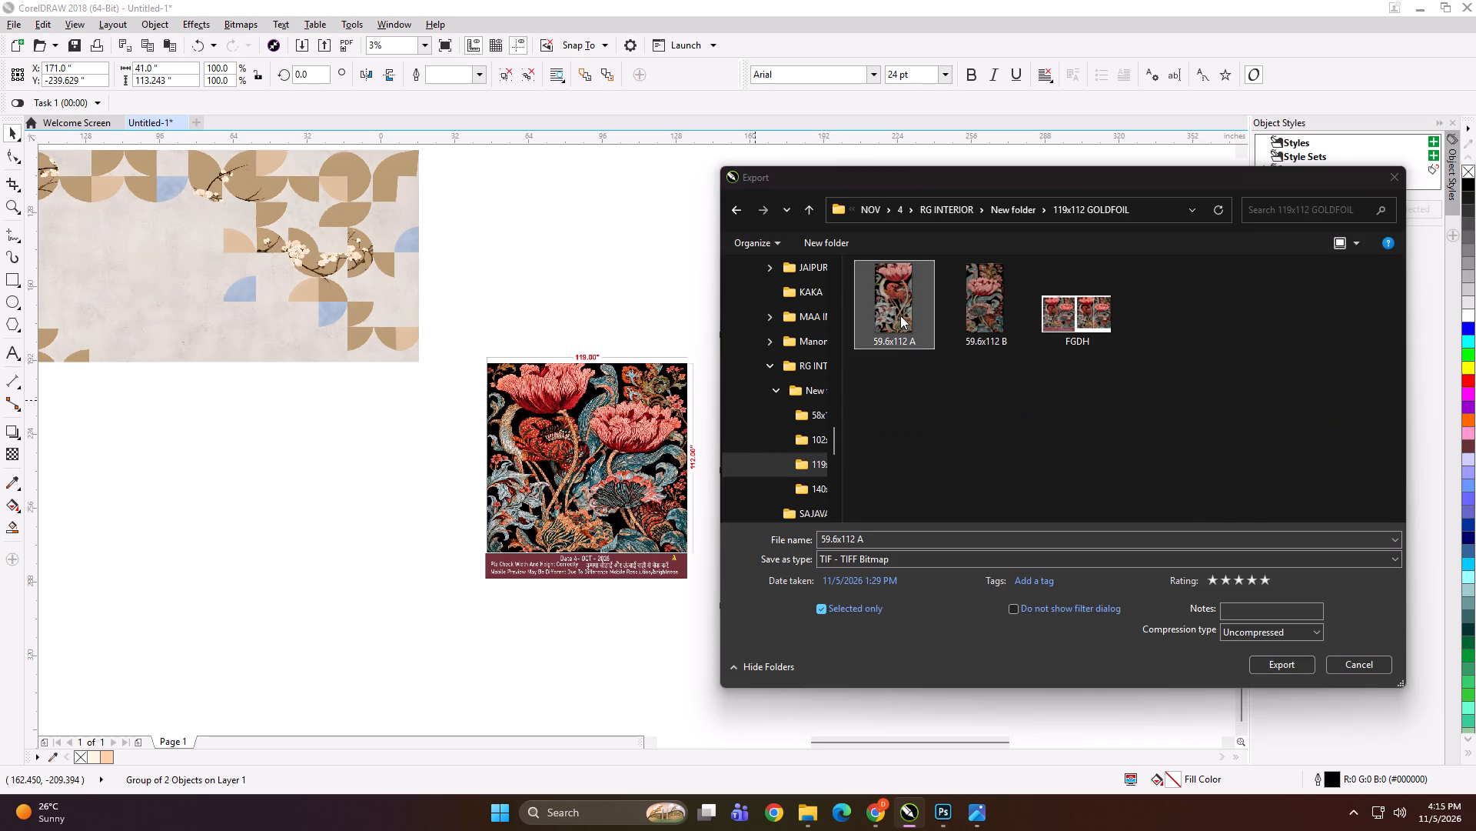
left_click(897, 314)
key("Delete")
left_click(893, 279)
key("Delete")
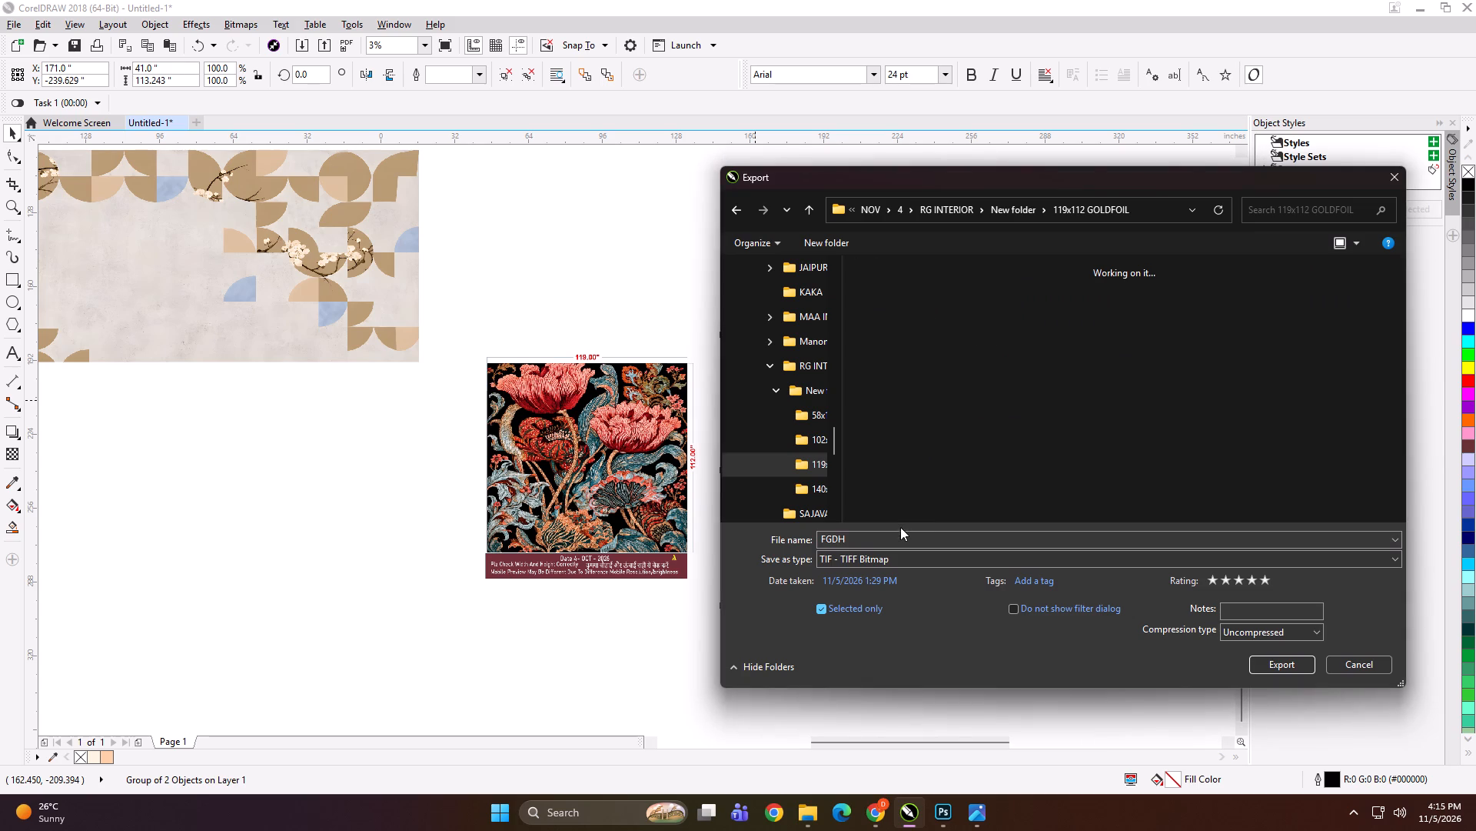
Export the first panel group as an uncompressed TIFF named "41x113 A".
left_click(899, 538)
type("41")
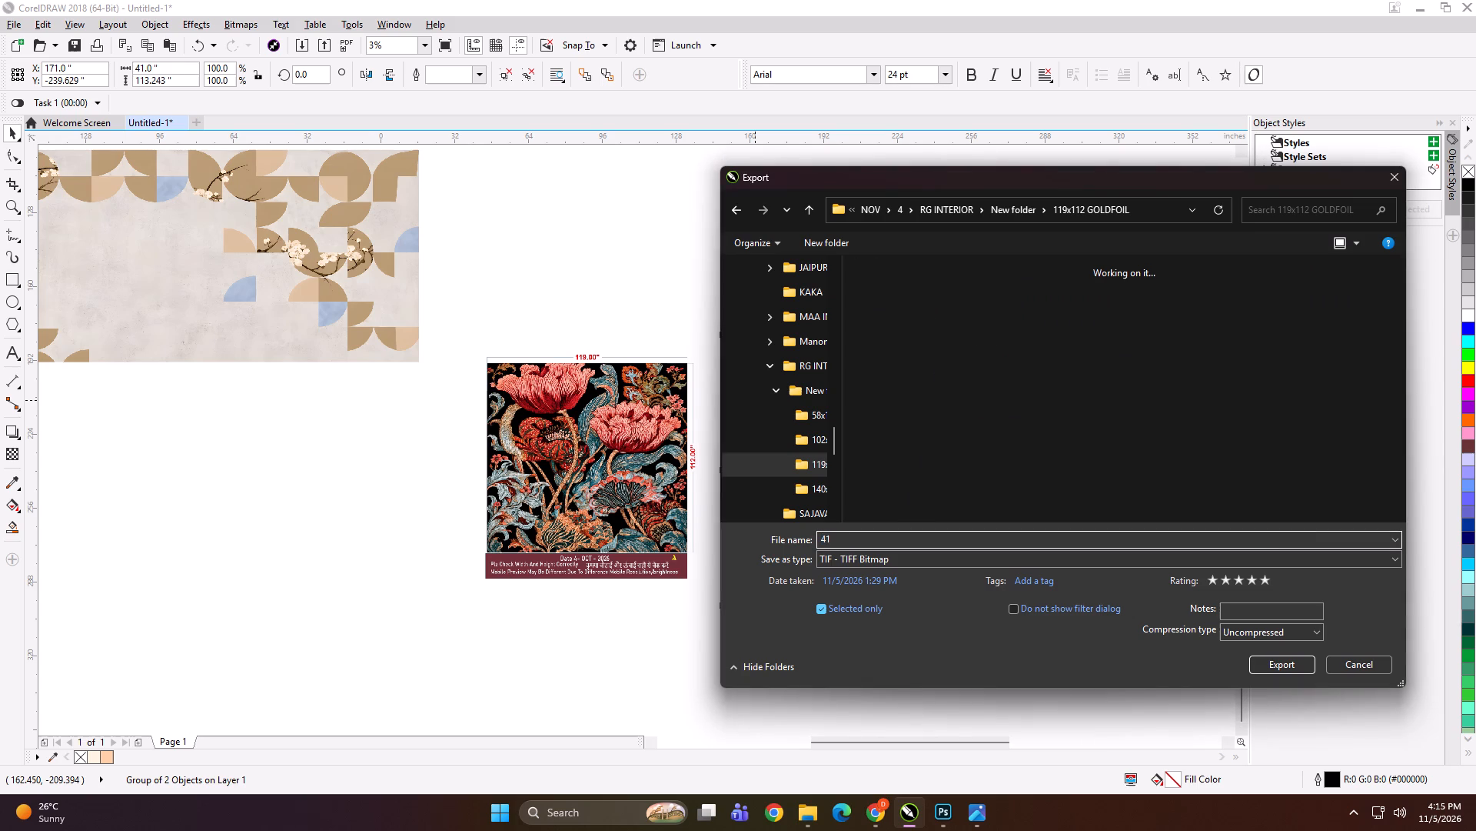
type("x113 A")
key("space")
key("Return")
key("Return")
Export the middle panel group to the same folder as a TIFF named "41x113 AB".
left_click(859, 402)
key("ctrl+e")
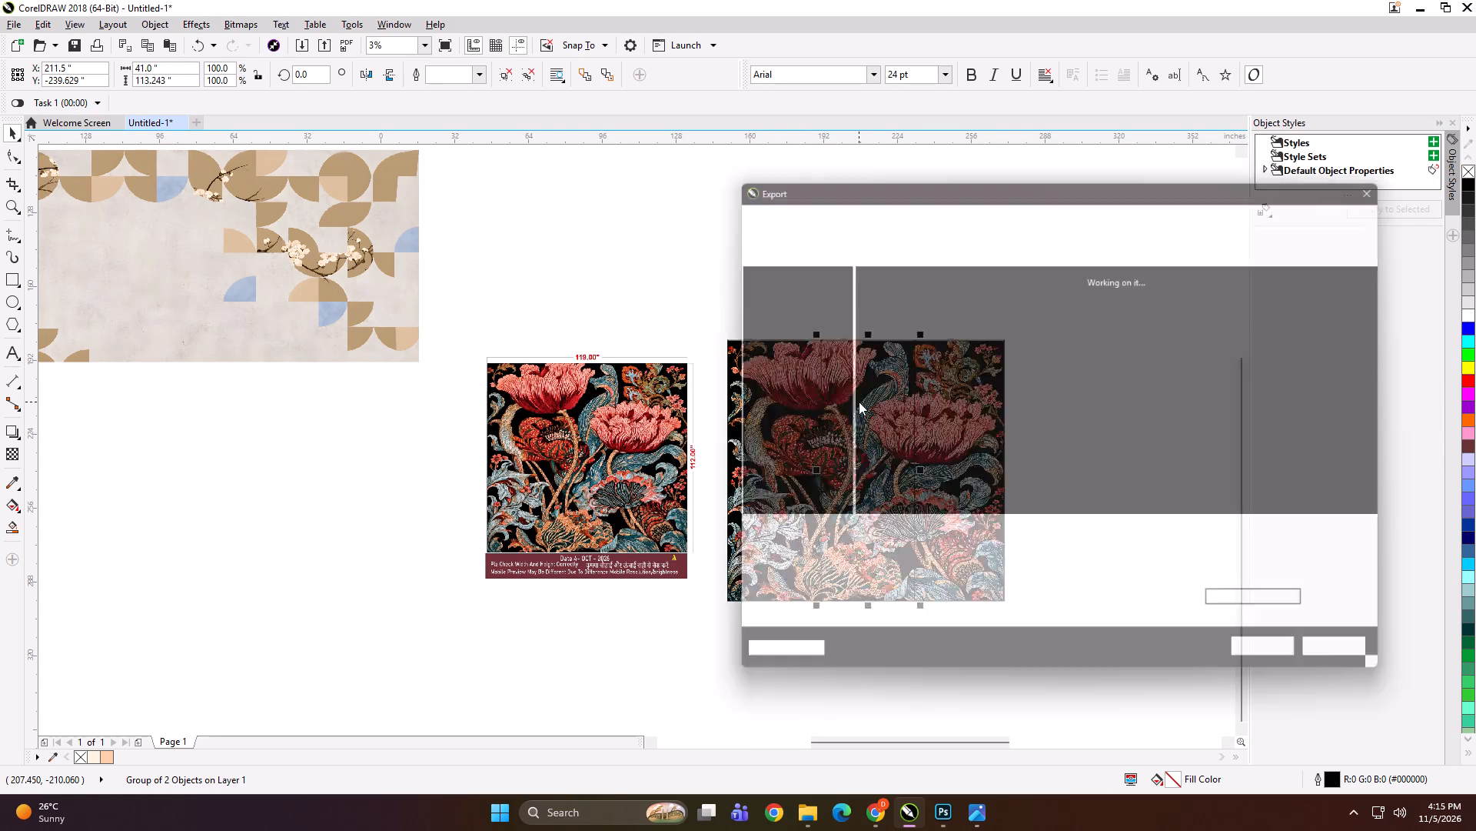
left_click(904, 312)
triple_click(869, 535)
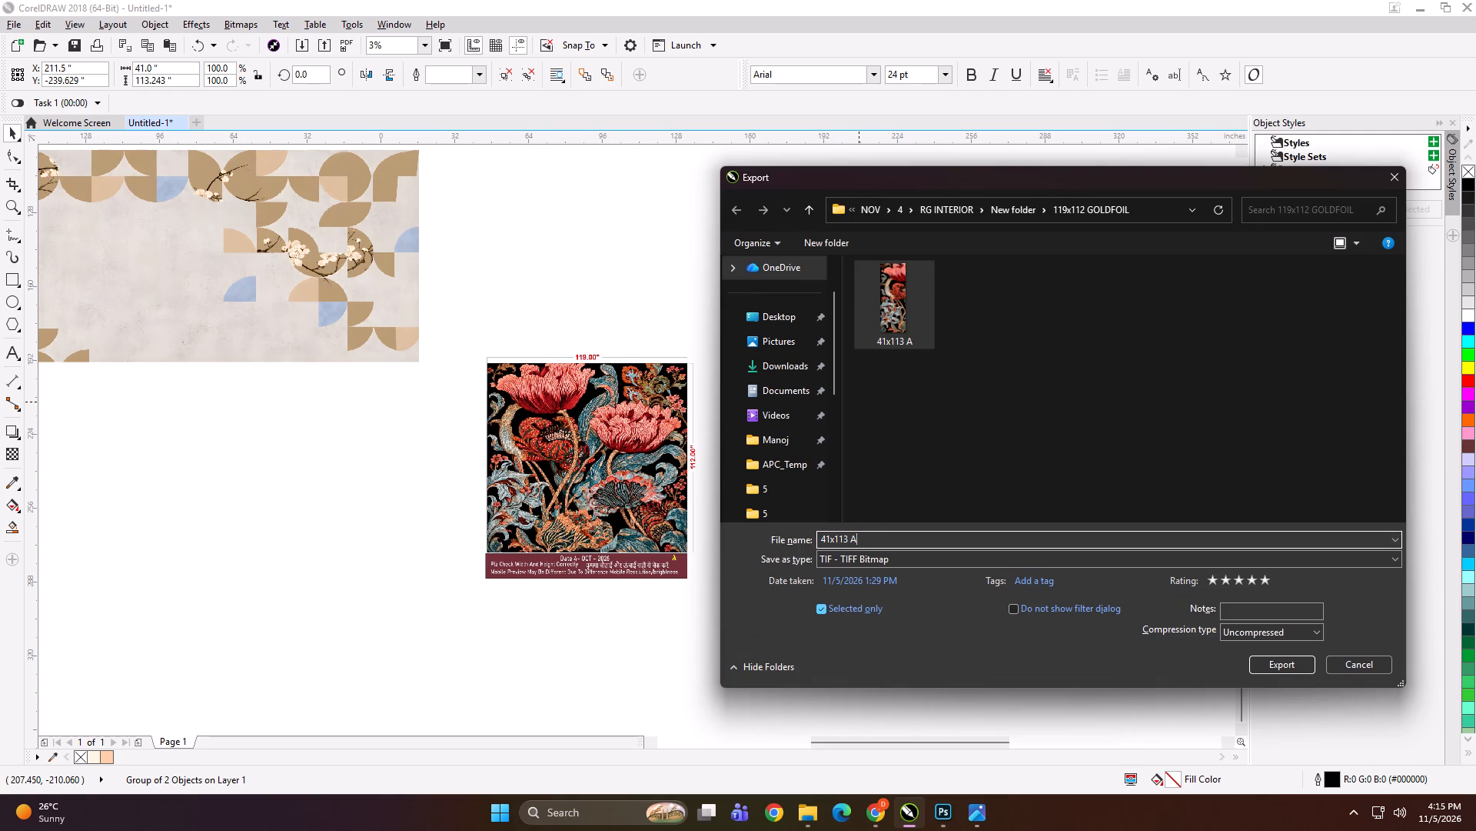
key("b")
key("Return")
key("Return")
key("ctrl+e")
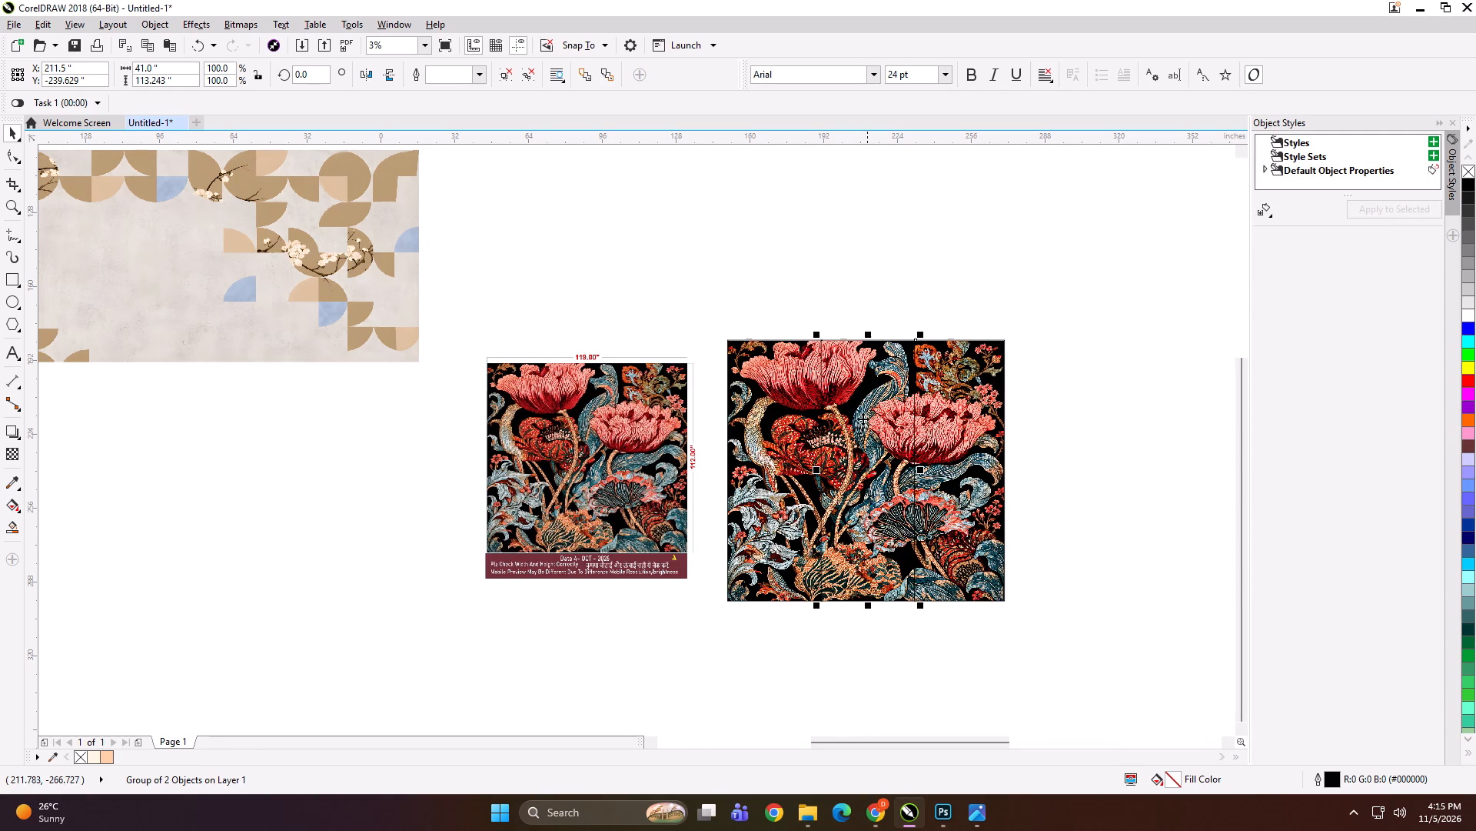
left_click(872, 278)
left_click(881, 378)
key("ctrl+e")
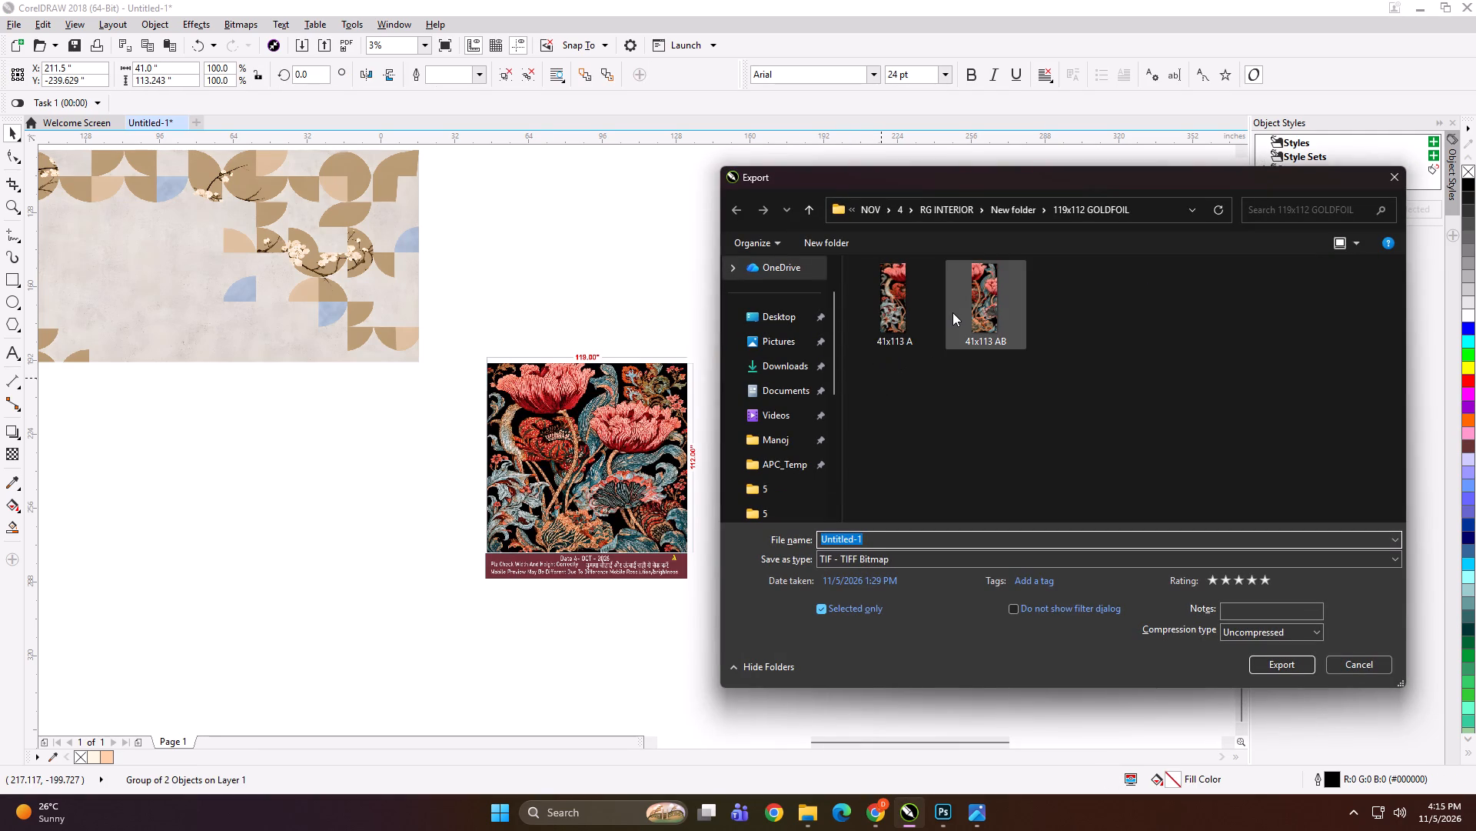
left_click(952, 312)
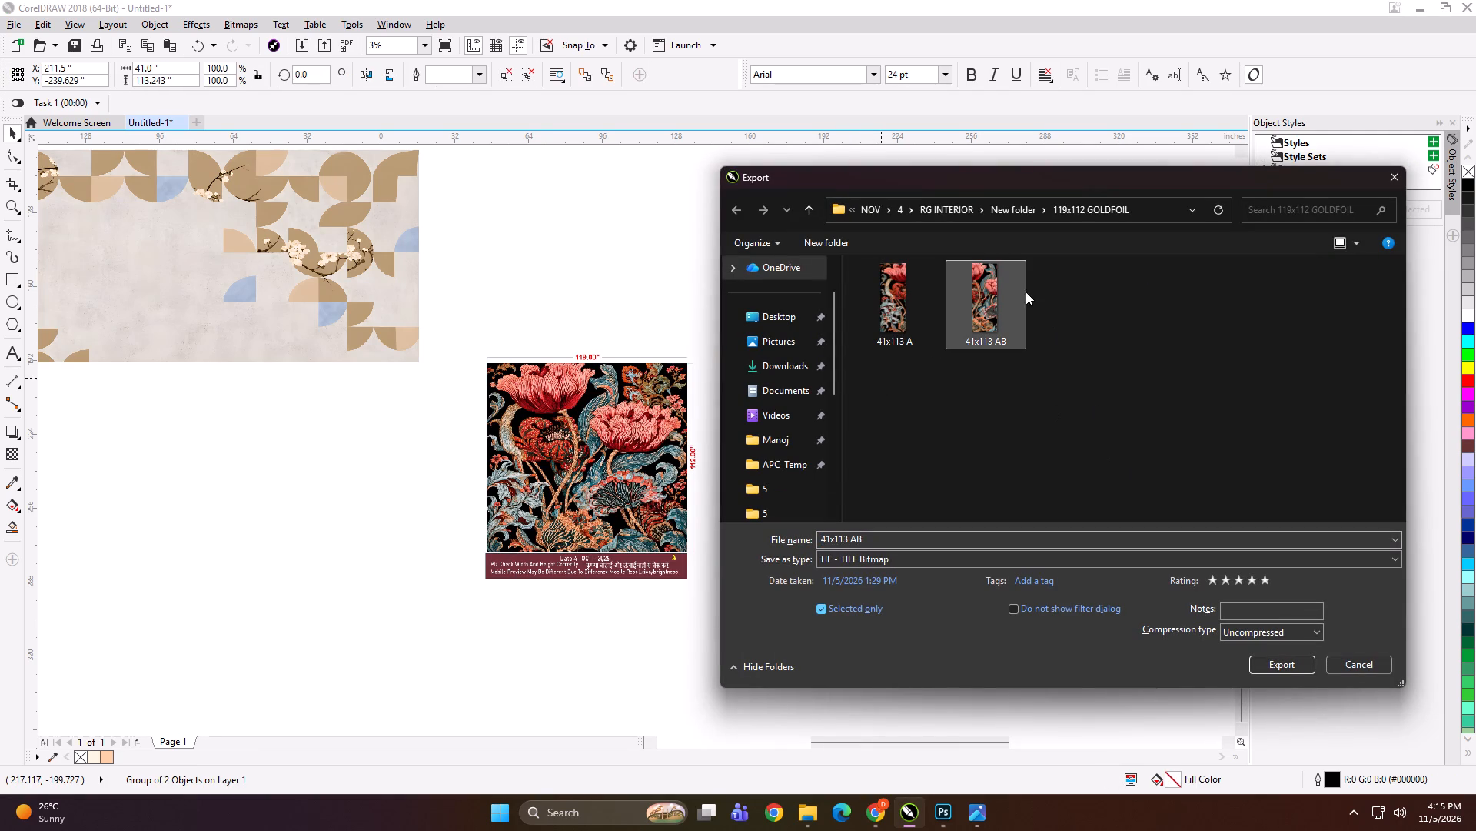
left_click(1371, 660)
Open the export for the 39-inch panel group and rename the existing file 41x113 AB as "41x113 B".
left_click(964, 493)
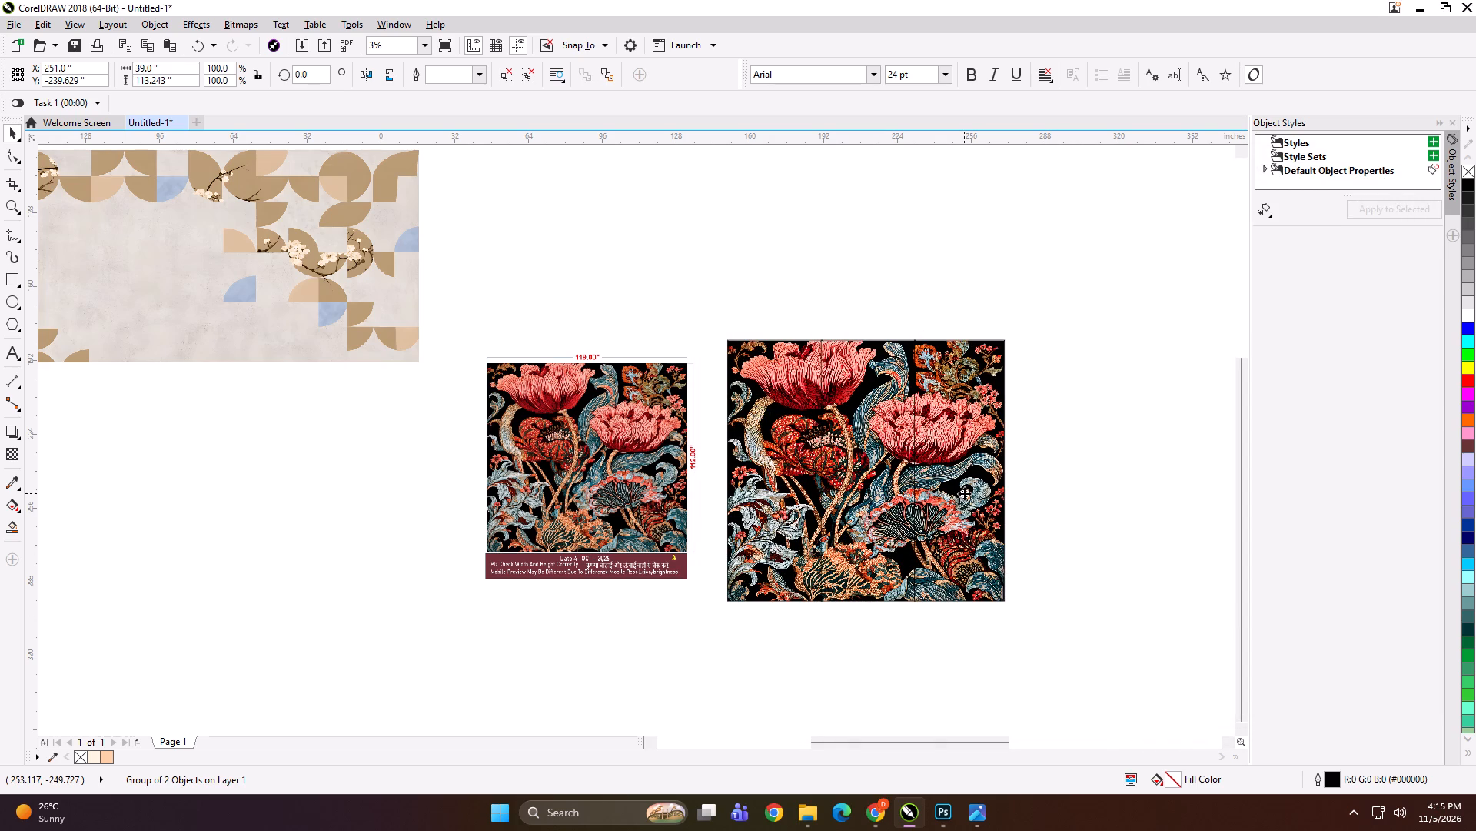
key("ctrl+e")
left_click(985, 295)
right_click(985, 295)
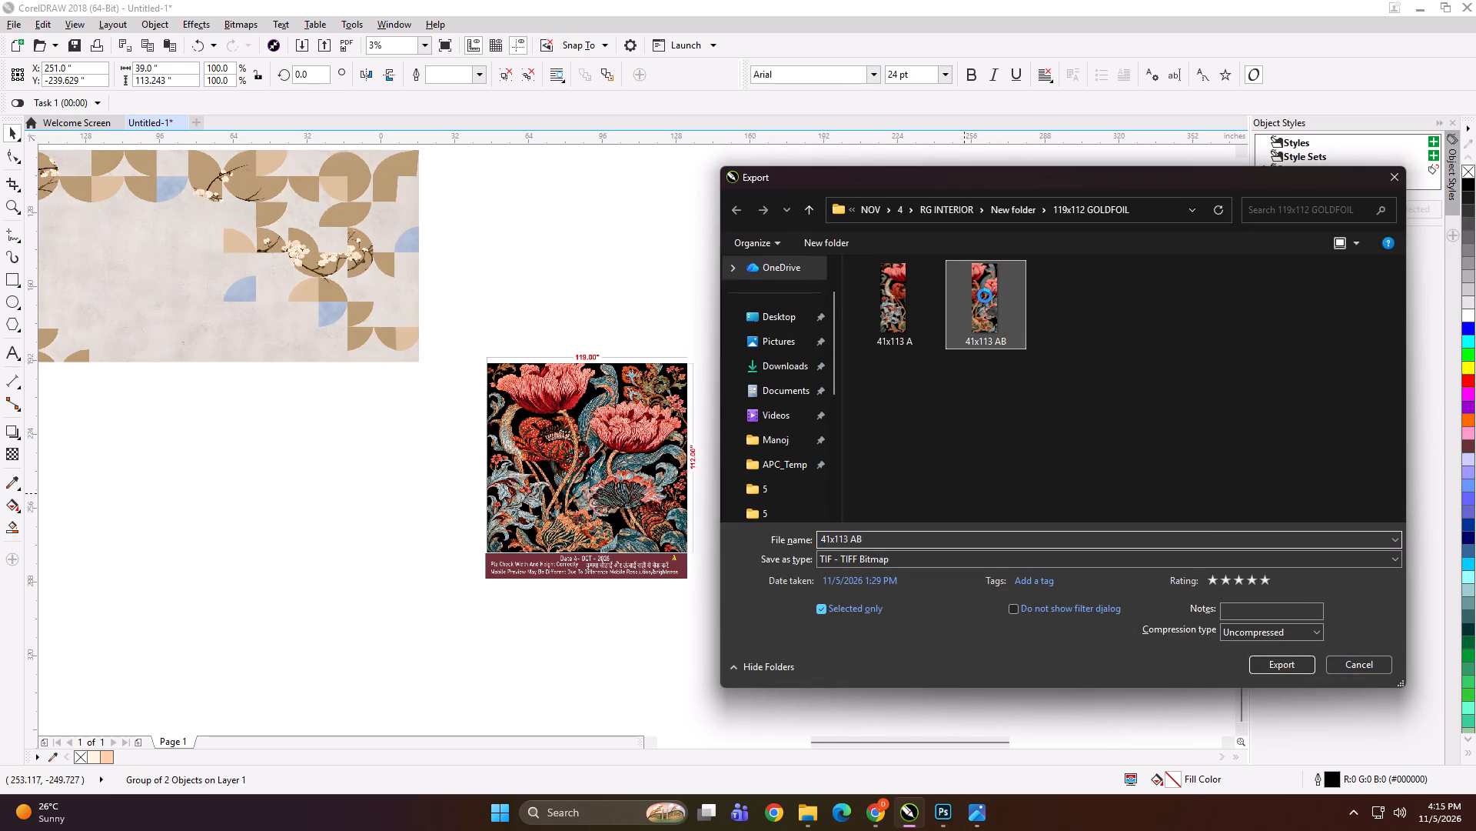
left_click(1042, 763)
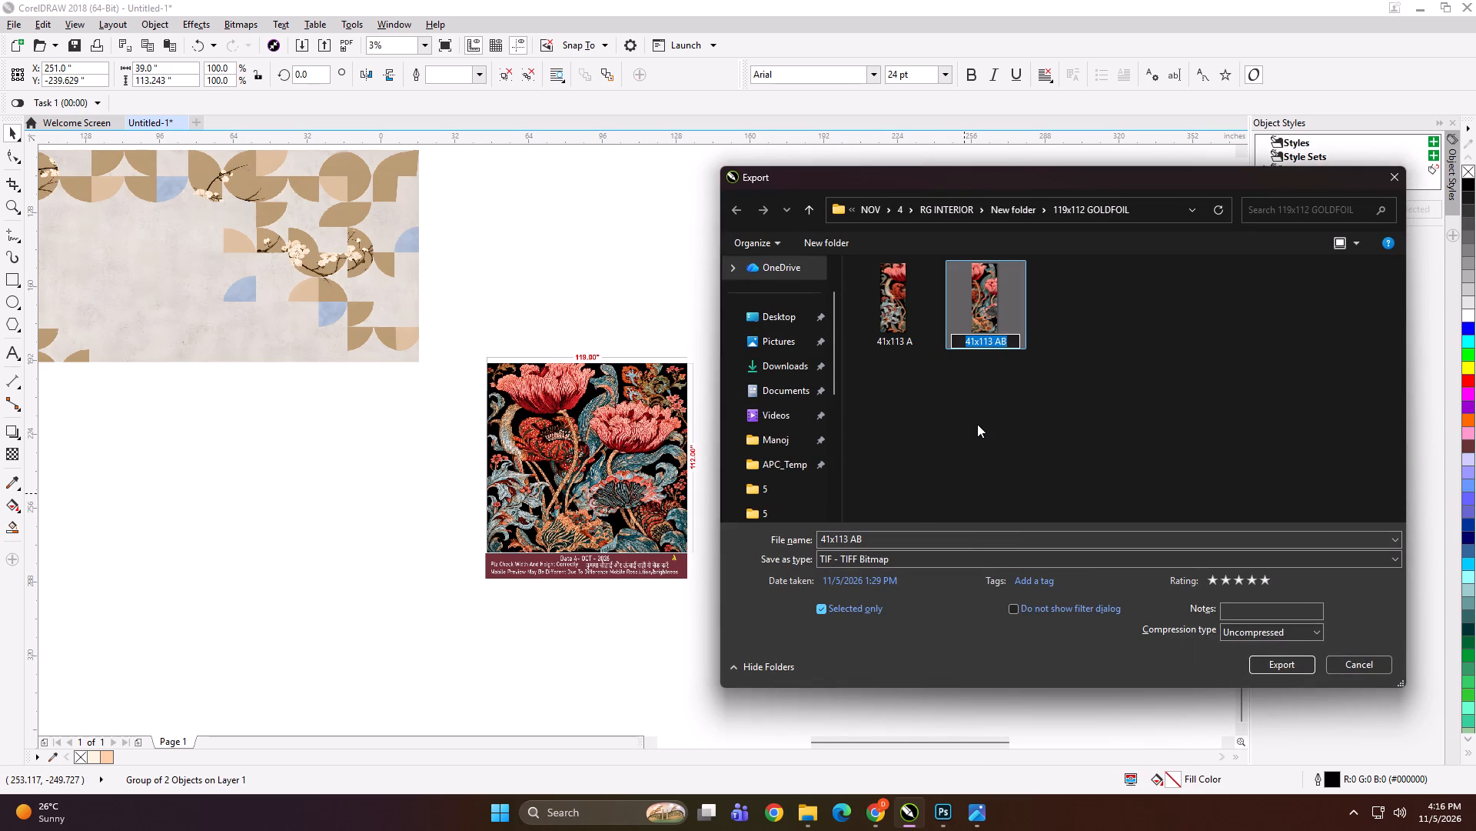
key("Right")
key("Left")
key("Left")
key("Right")
key("BackSpace")
key("Return")
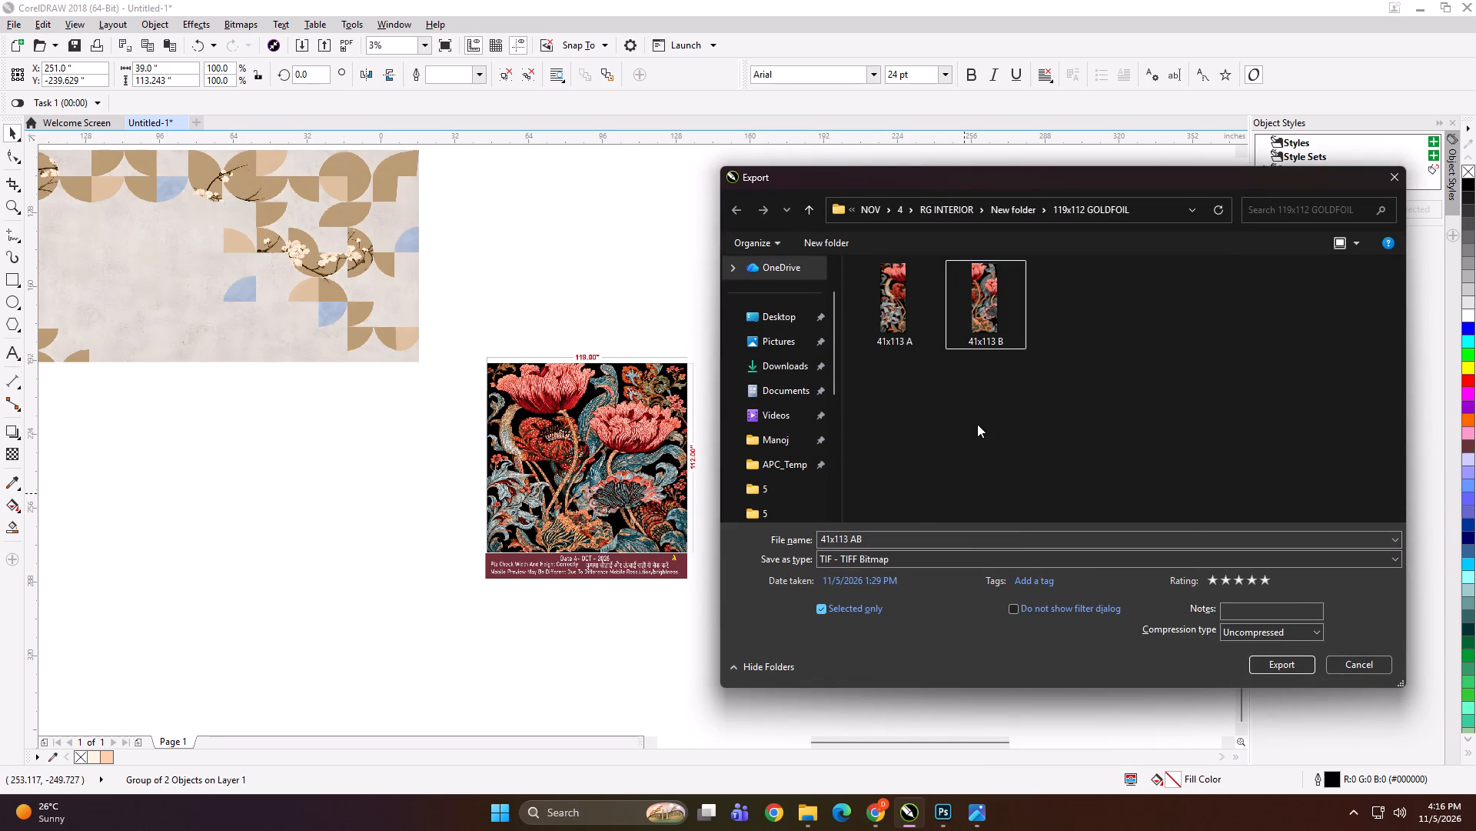
Export the 39-inch panel group as an uncompressed TIFF named "39x113 C".
left_click(908, 541)
type("39x113 C")
key("Return")
key("Return")
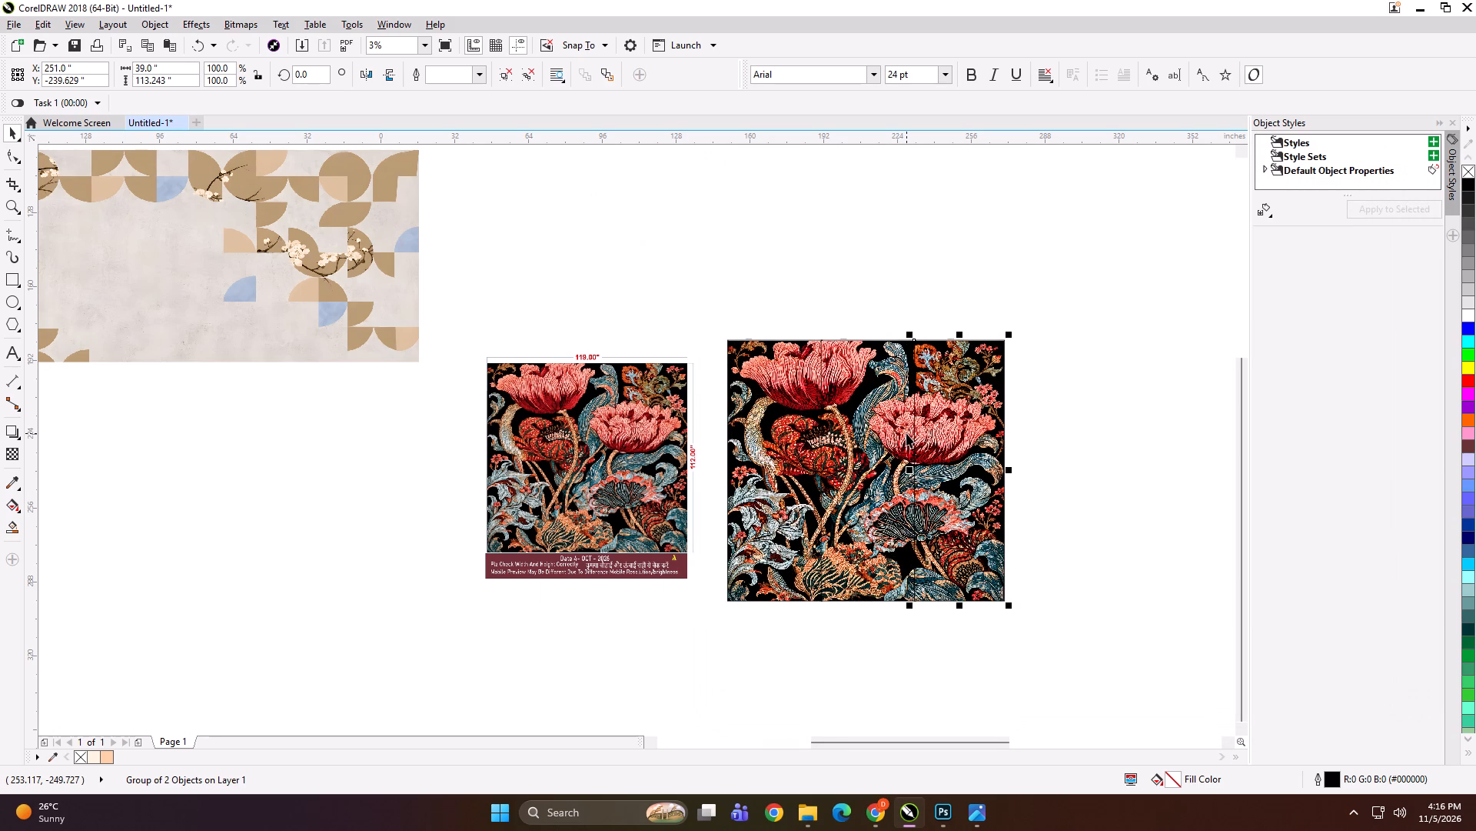
Nudge the two outer panel groups outward so visible gaps separate the three panels.
key("Right")
key("Right")
key("Right")
key("Right")
key("Right")
key("Right")
key("Right")
key("Right")
left_click(768, 401)
key("Left")
key("Left")
key("Left")
key("Left")
key("Left")
key("Left")
key("Left")
key("Left")
key("Left")
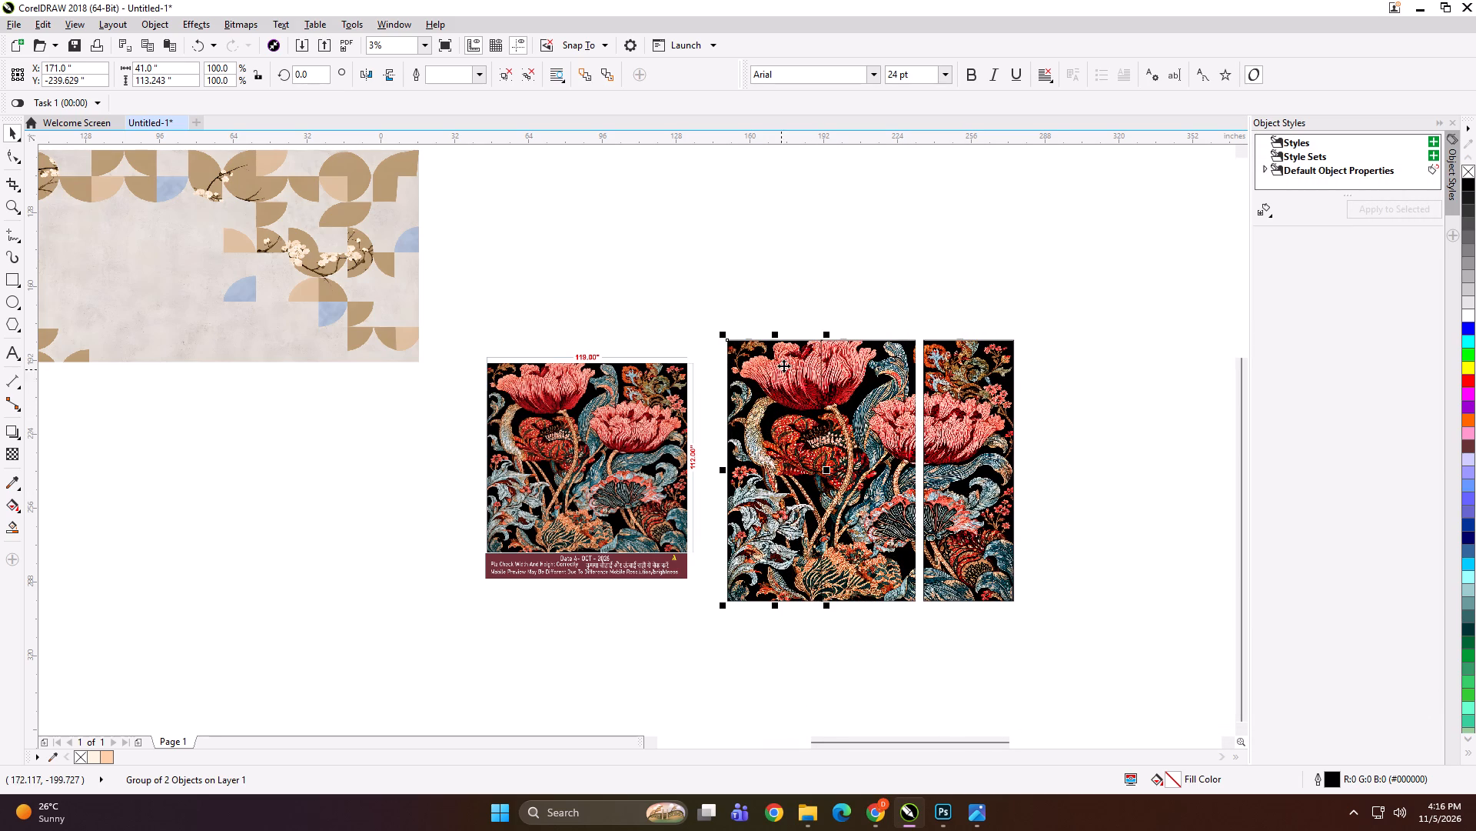
Scale the three panels down to match the preview's height, place them beside the 119x112 preview, and group everything together.
left_click_drag(1057, 288, 672, 618)
left_click_drag(712, 335, 723, 359, "shift")
left_click_drag(754, 439, 720, 436)
left_click(693, 435, "shift")
key("ctrl+g")
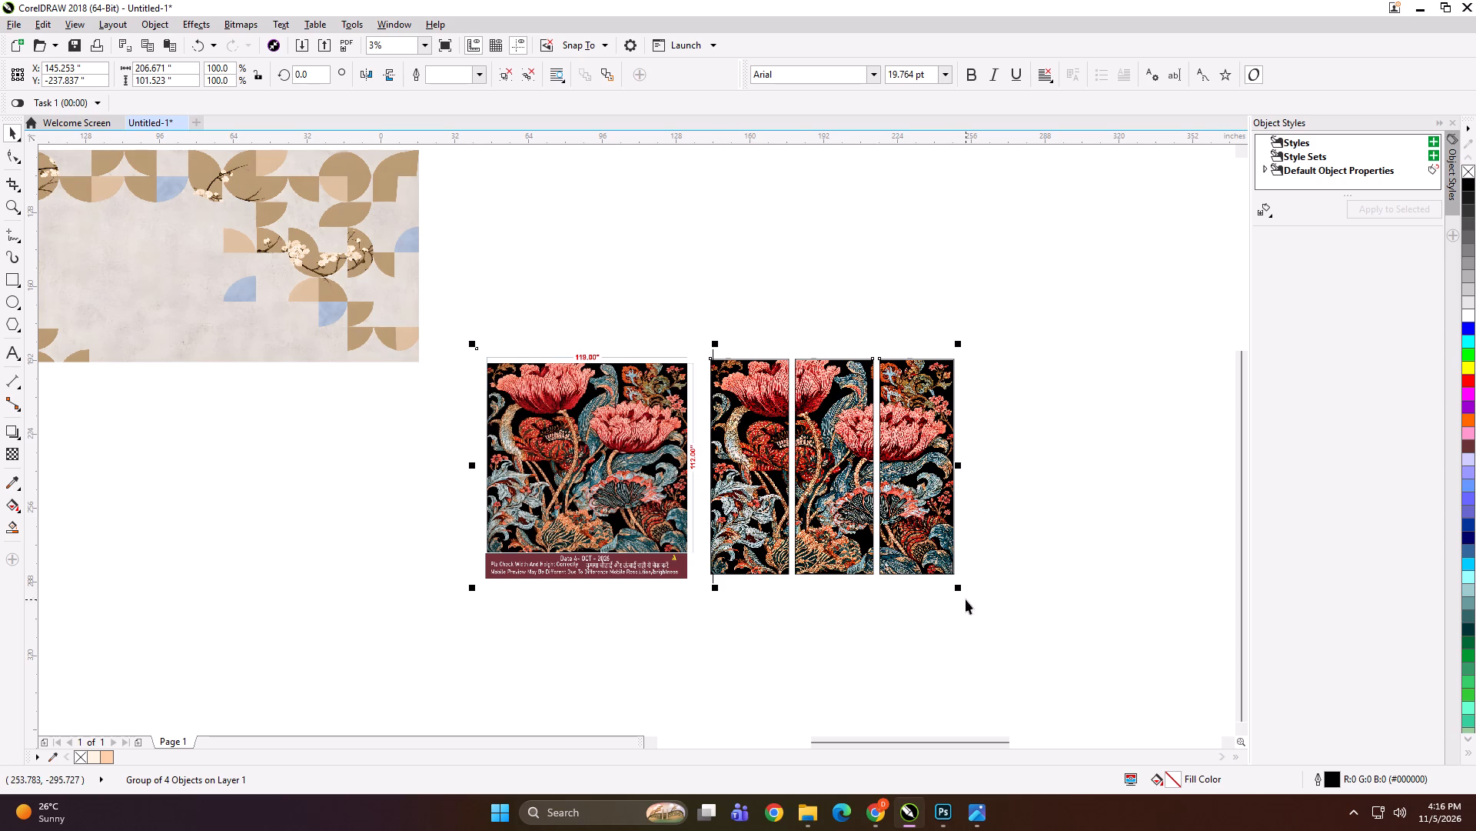
Shrink the combined preview group to about 5.5 x 2.7 inches and export it to the same folder as a TIFF named "SDHGH".
left_click_drag(956, 589, 725, 476, "shift")
scroll(714, 458, "up", 3)
scroll(743, 569, "up", 1)
scroll(708, 503, "up", 1)
key("ctrl+e")
type("SDHGH")
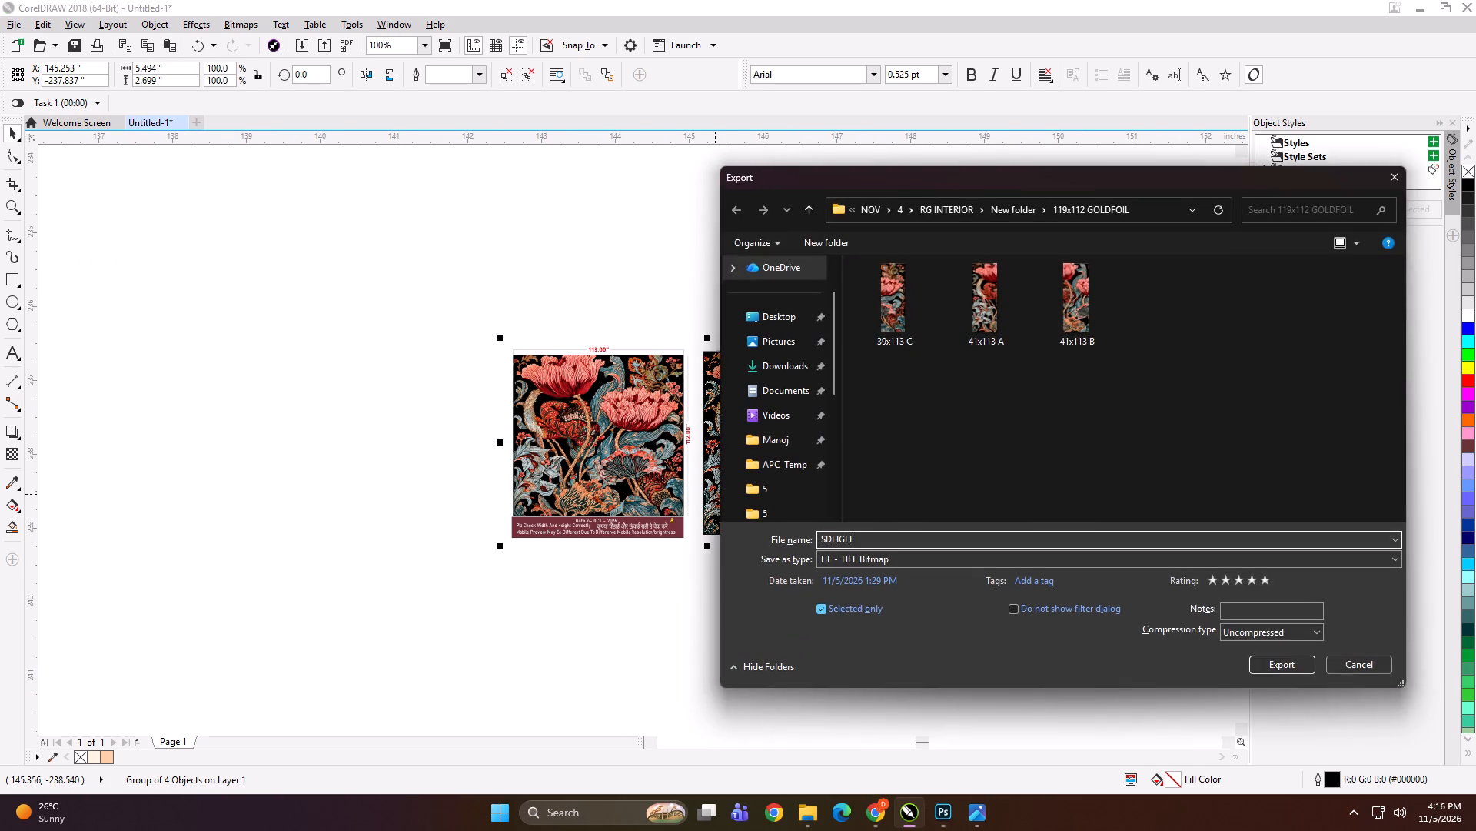
key("Return")
key("Return")
key("Return")
Delete the exported preview group from the page and fit all remaining artwork in view.
key("Delete")
key("F4")
left_click(715, 494)
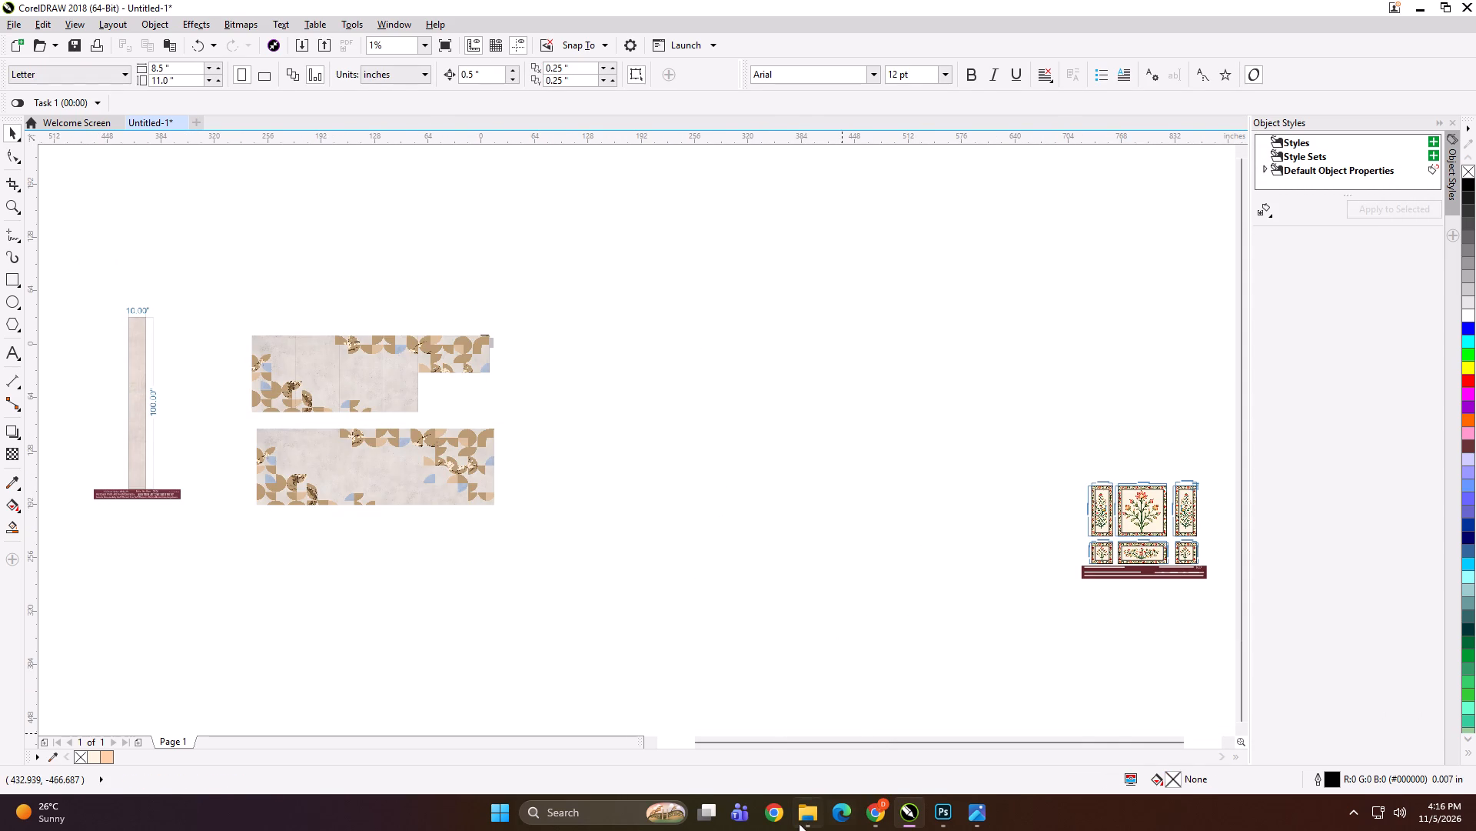
In File Explorer, open the folder D:\KD\PRINT FILE\NOV\4\RG INTERIOR\New folder\119x112 GOLDFOIL.
left_click(799, 822)
scroll(45, 572, "up", 3)
left_click(48, 519)
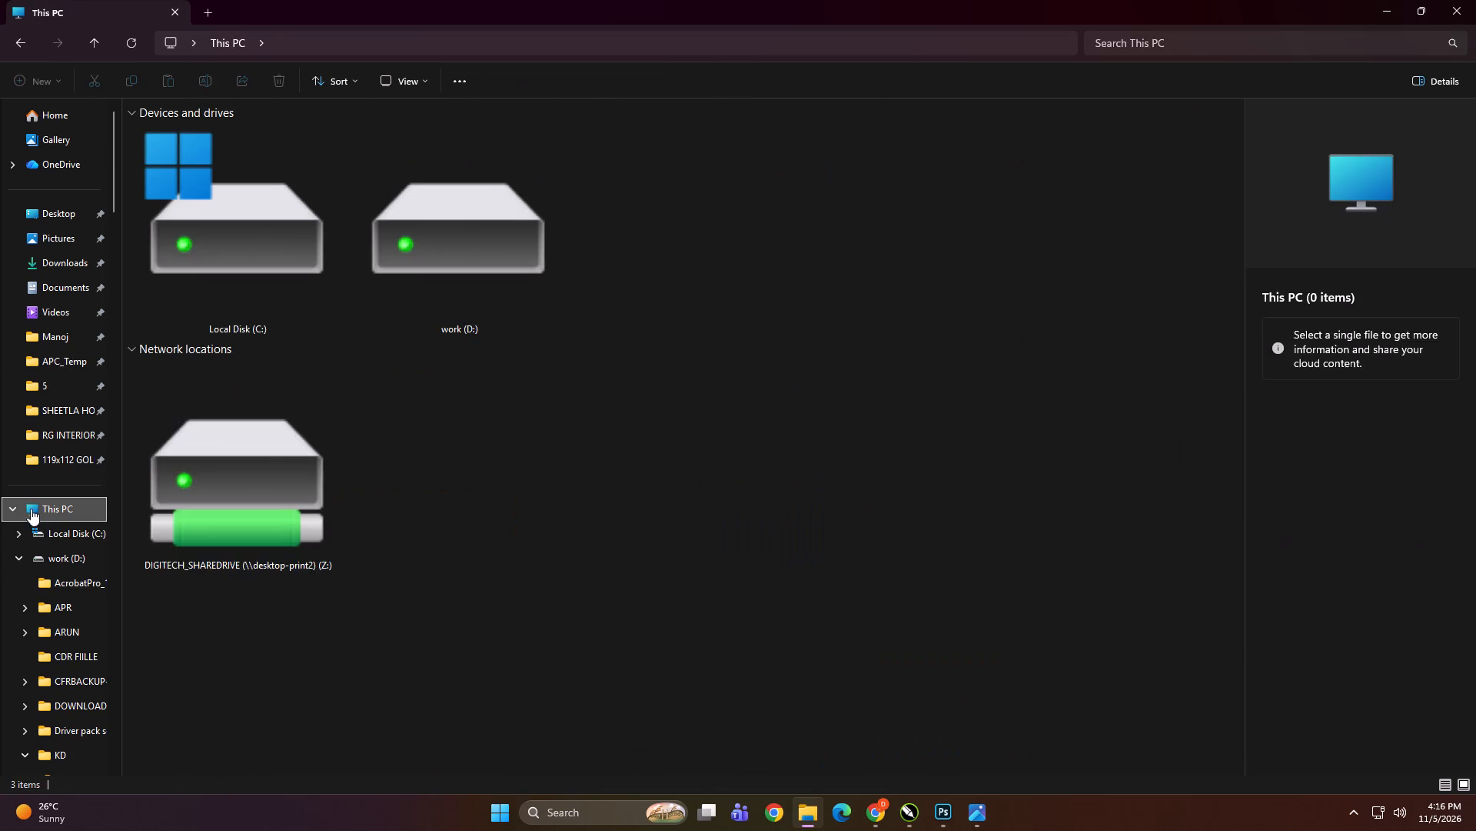
double_click(443, 241)
double_click(217, 335)
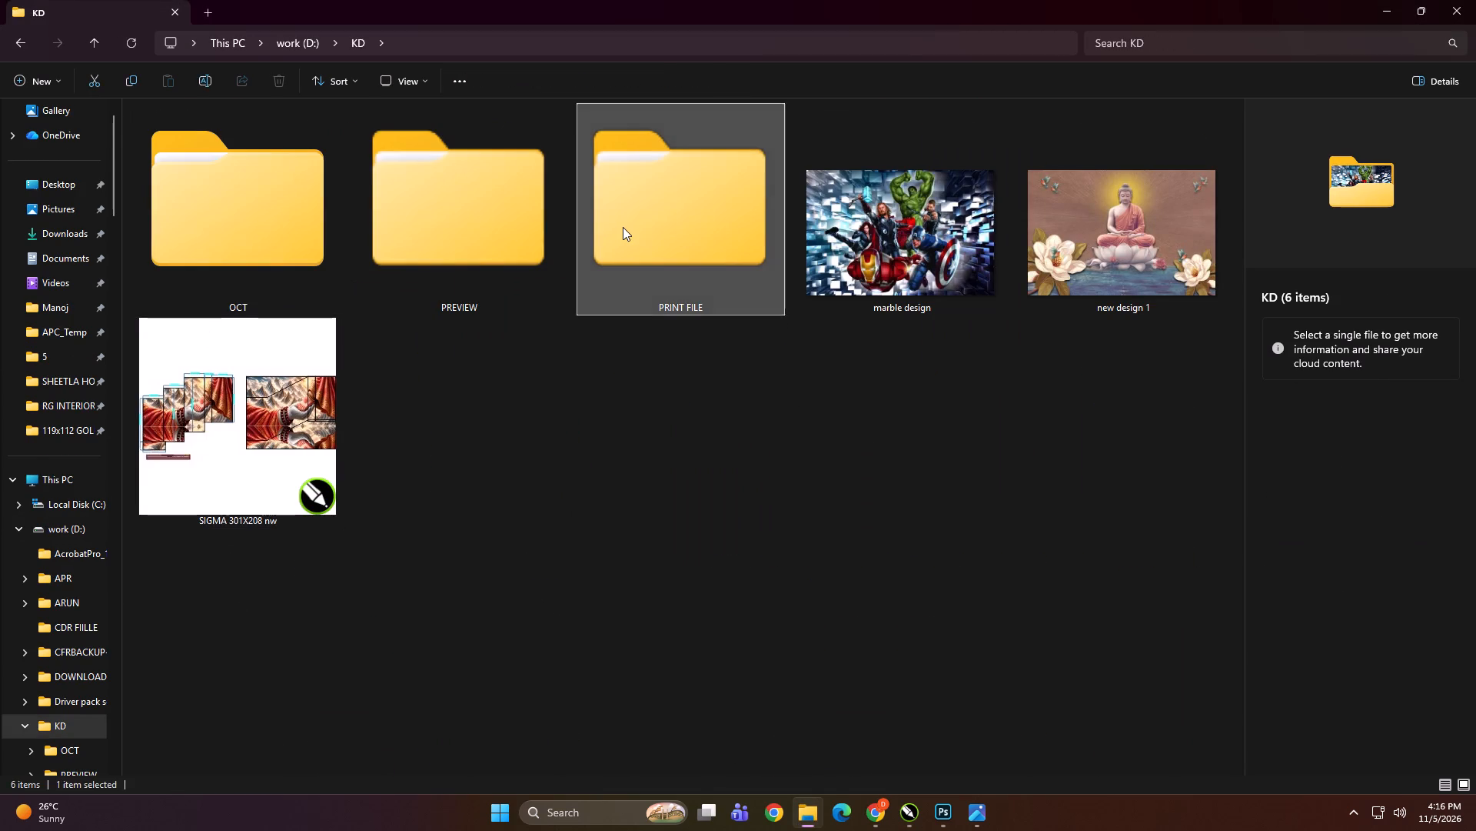
double_click(623, 227)
double_click(294, 230)
double_click(875, 226)
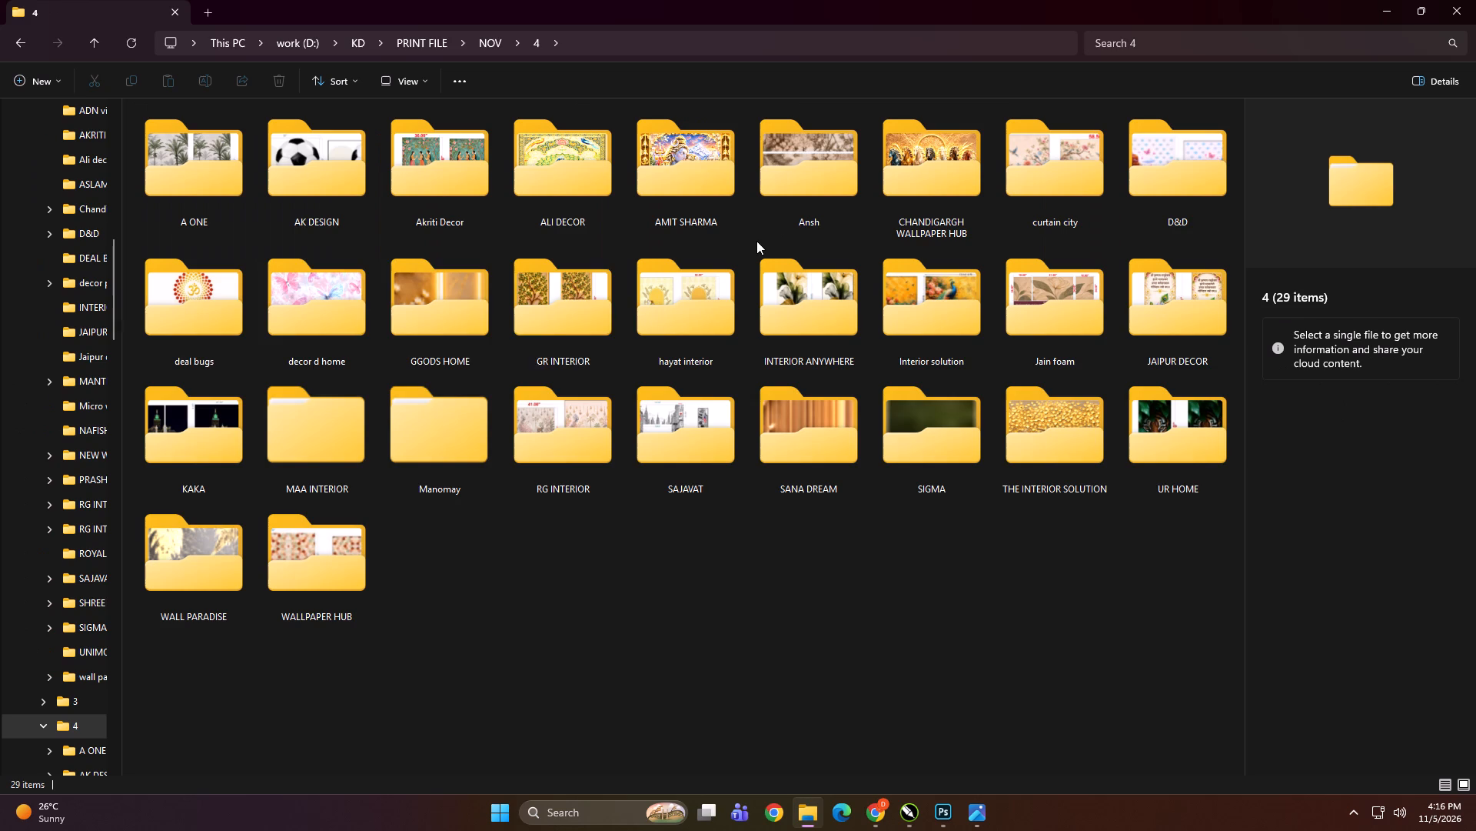
left_click(553, 325)
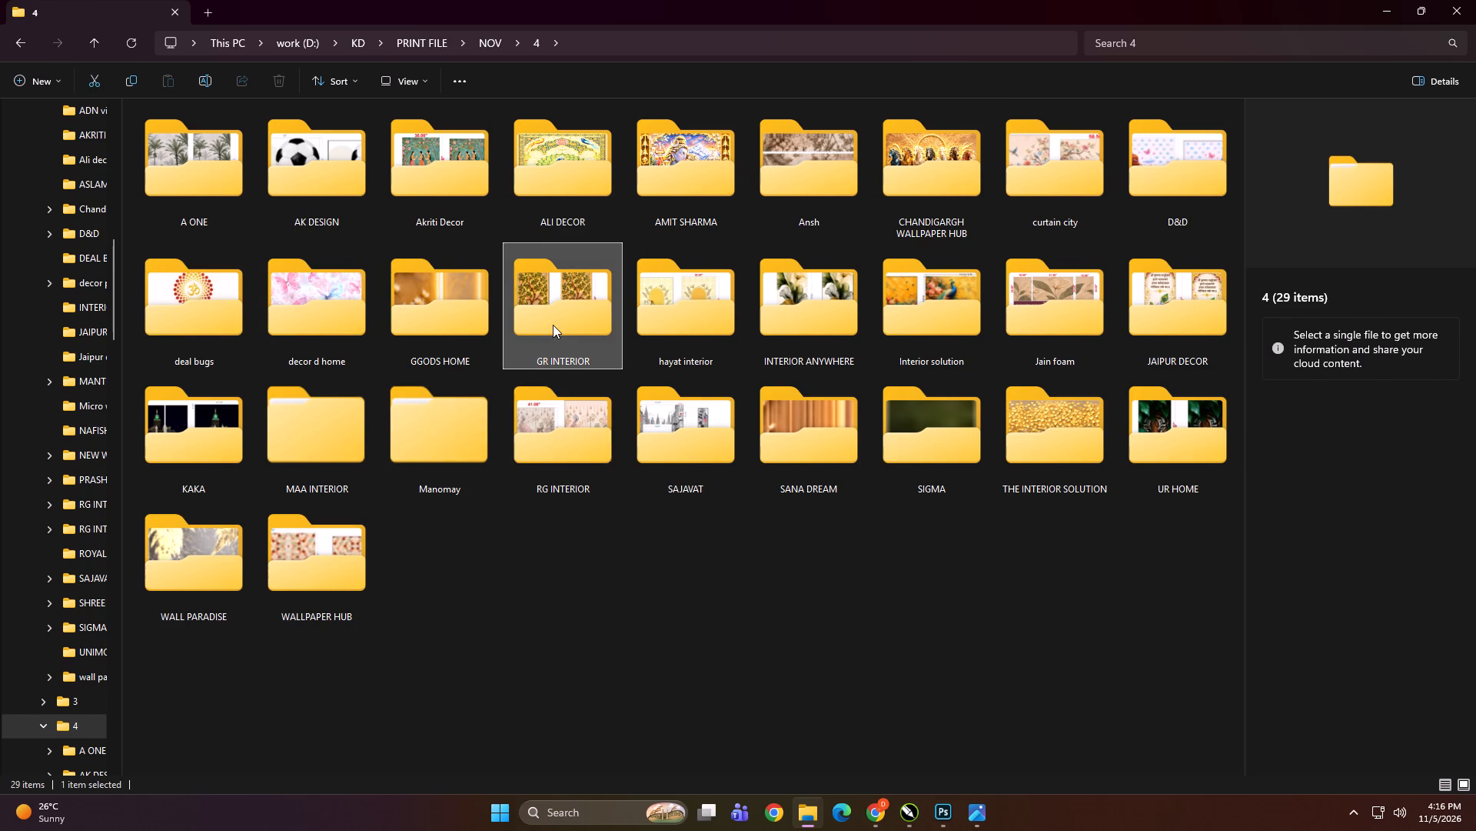
triple_click(544, 419)
double_click(265, 244)
double_click(615, 221)
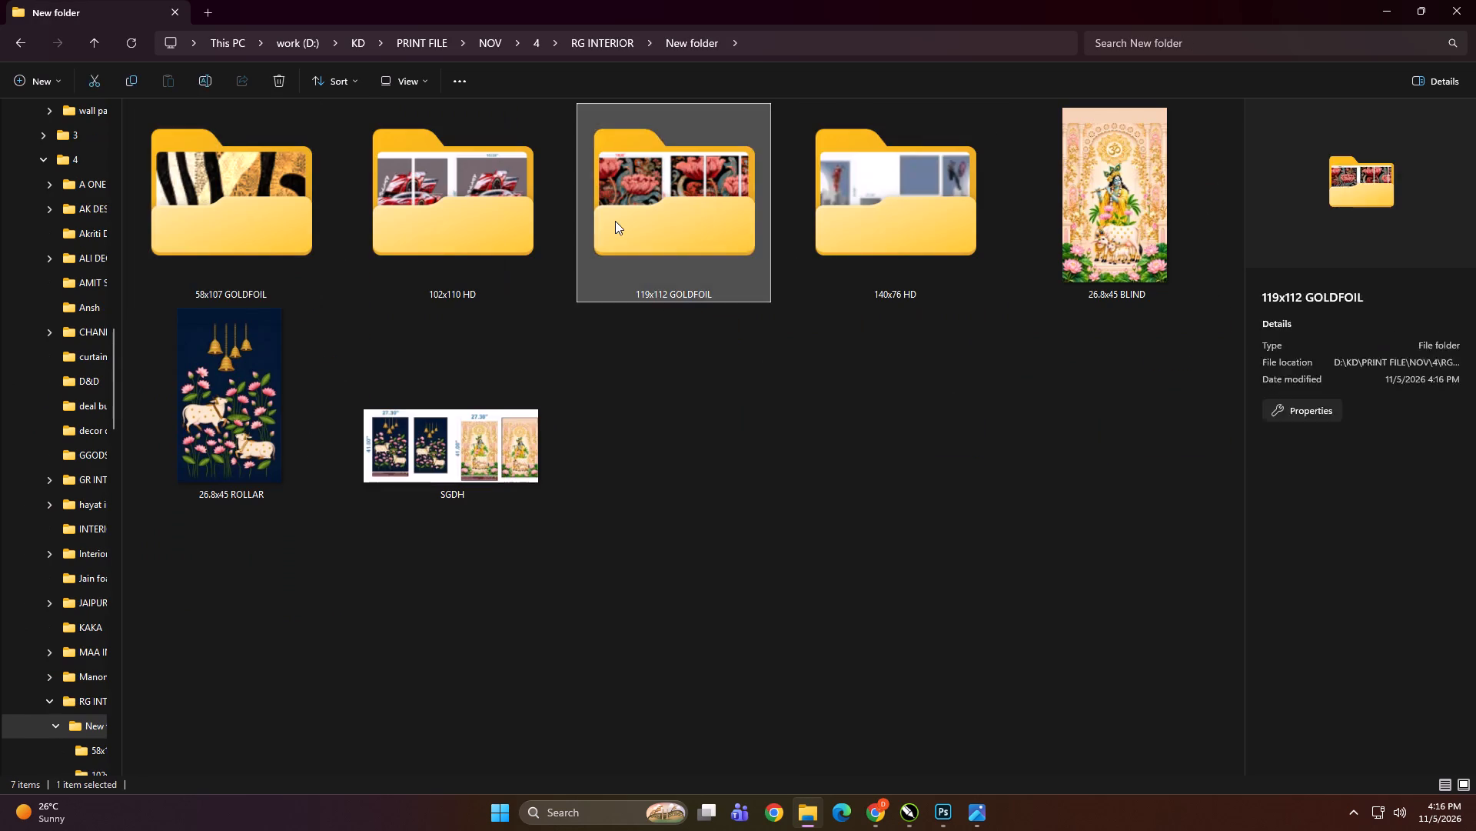
Open the panel files 39x113 C, 41x113 A and 41x113 B together in Photoshop.
scroll(562, 339, "up", 2, "ctrl")
scroll(524, 395, "down", 1, "ctrl")
scroll(516, 405, "up", 5, "ctrl")
left_click(252, 234)
left_click(639, 239, "shift")
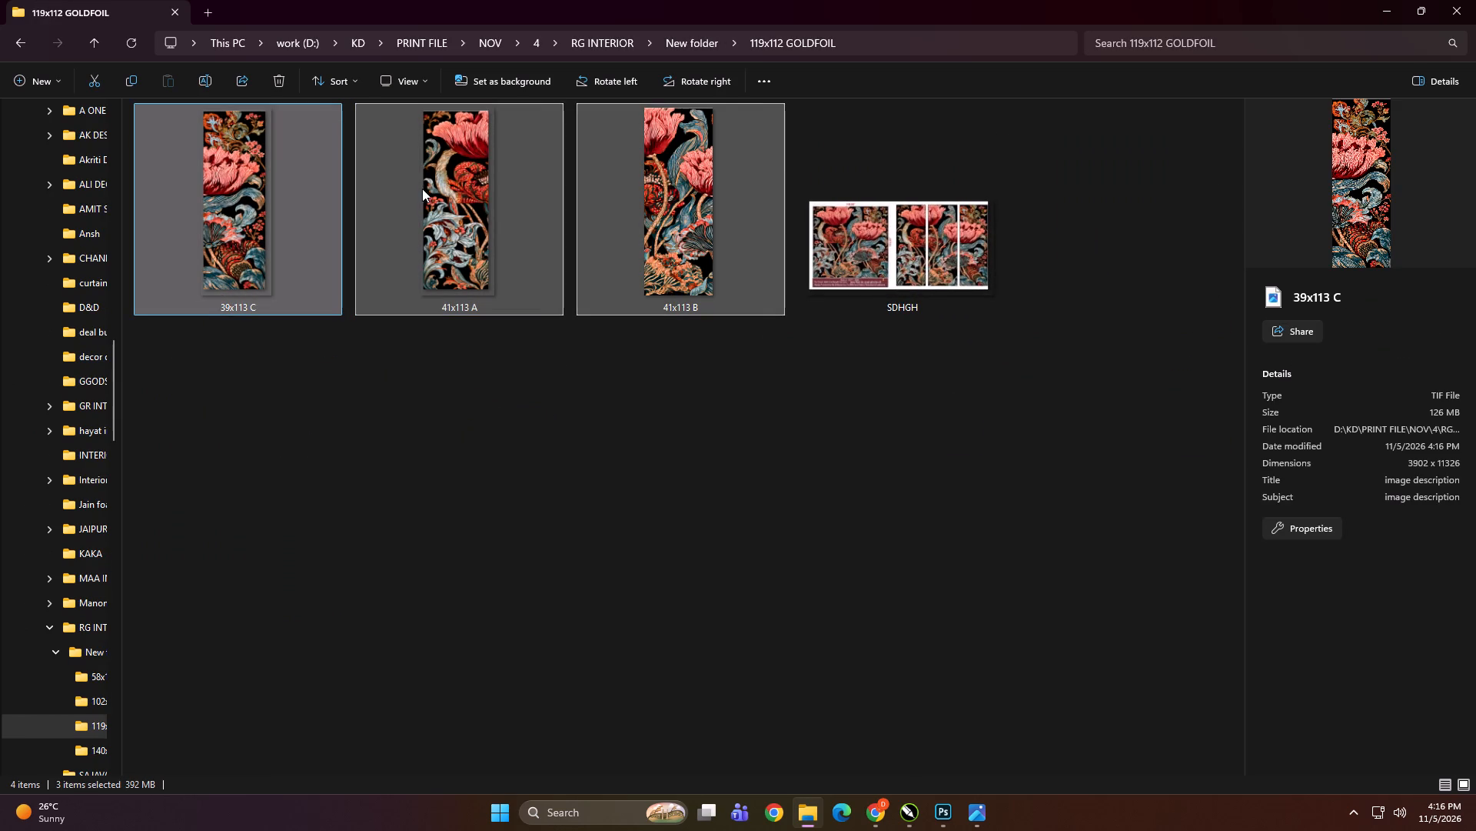
left_click_drag(433, 165, 944, 682)
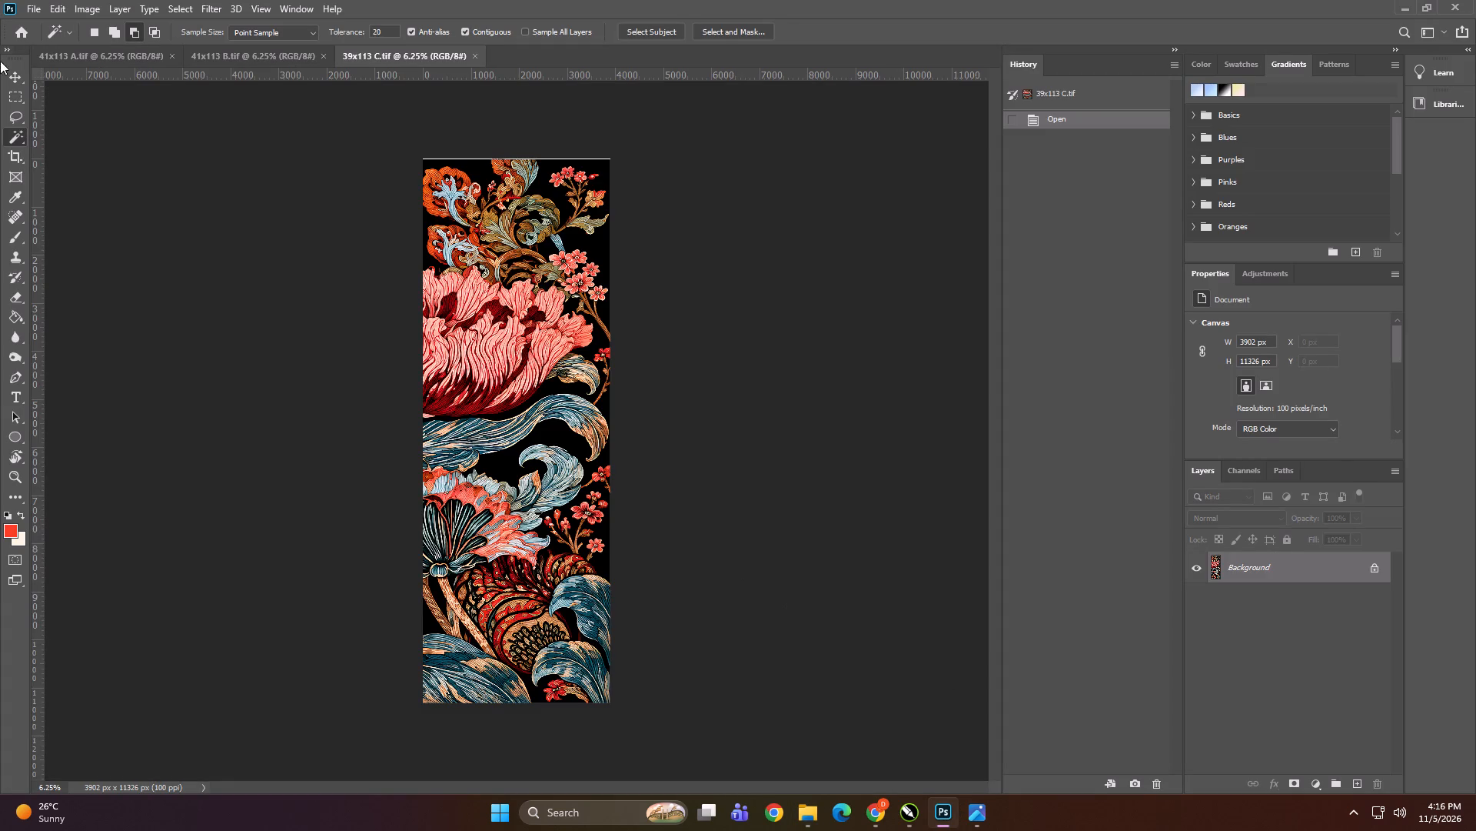
In 41x113 A, duplicate the Background layer and apply the Photocopy filter to the copy with Detail 4 and Darkness 24.
left_click(10, 78)
left_click(55, 60)
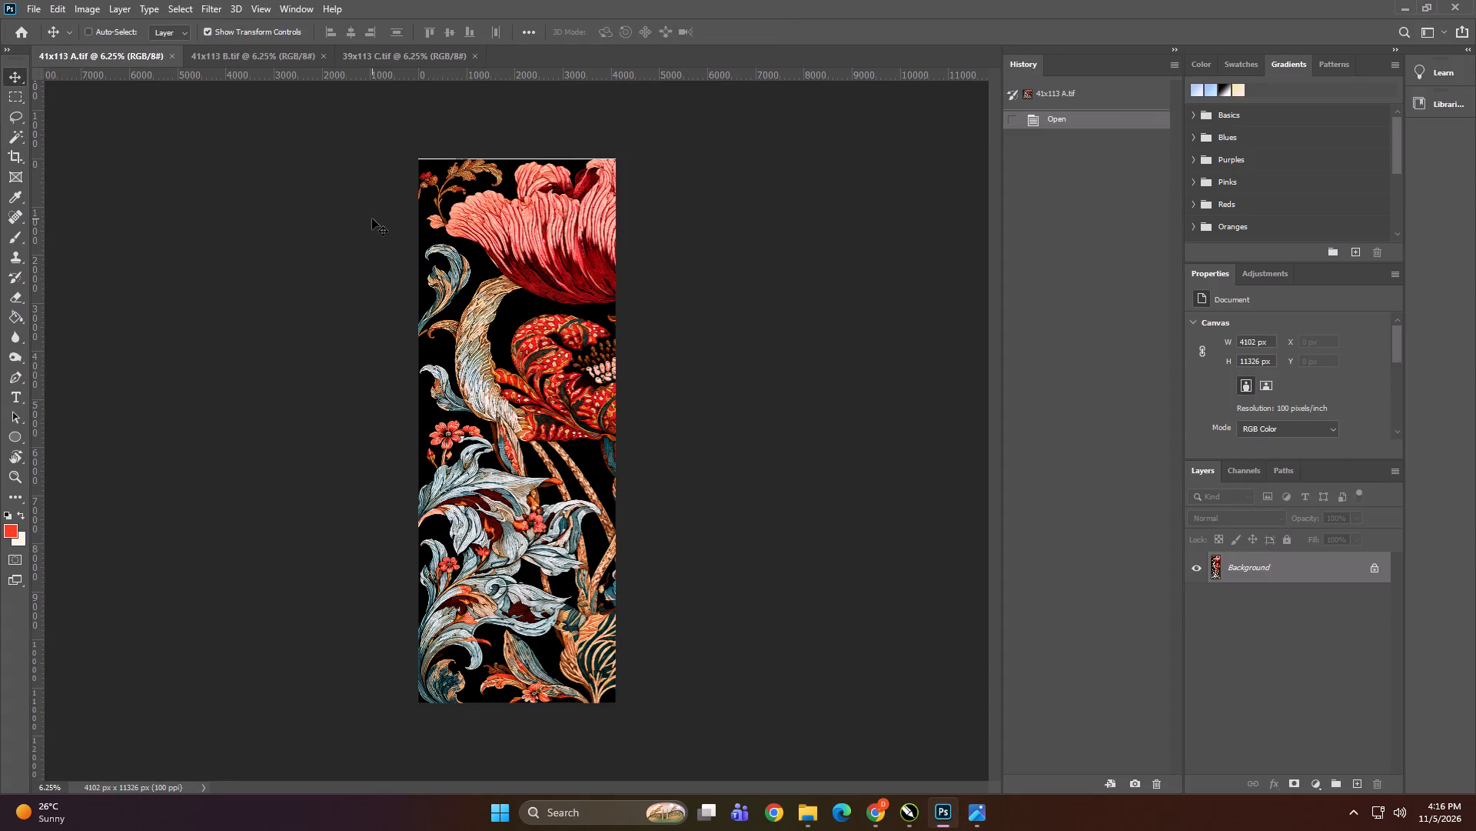
key("ctrl+j")
left_click(204, 190)
left_click(419, 222)
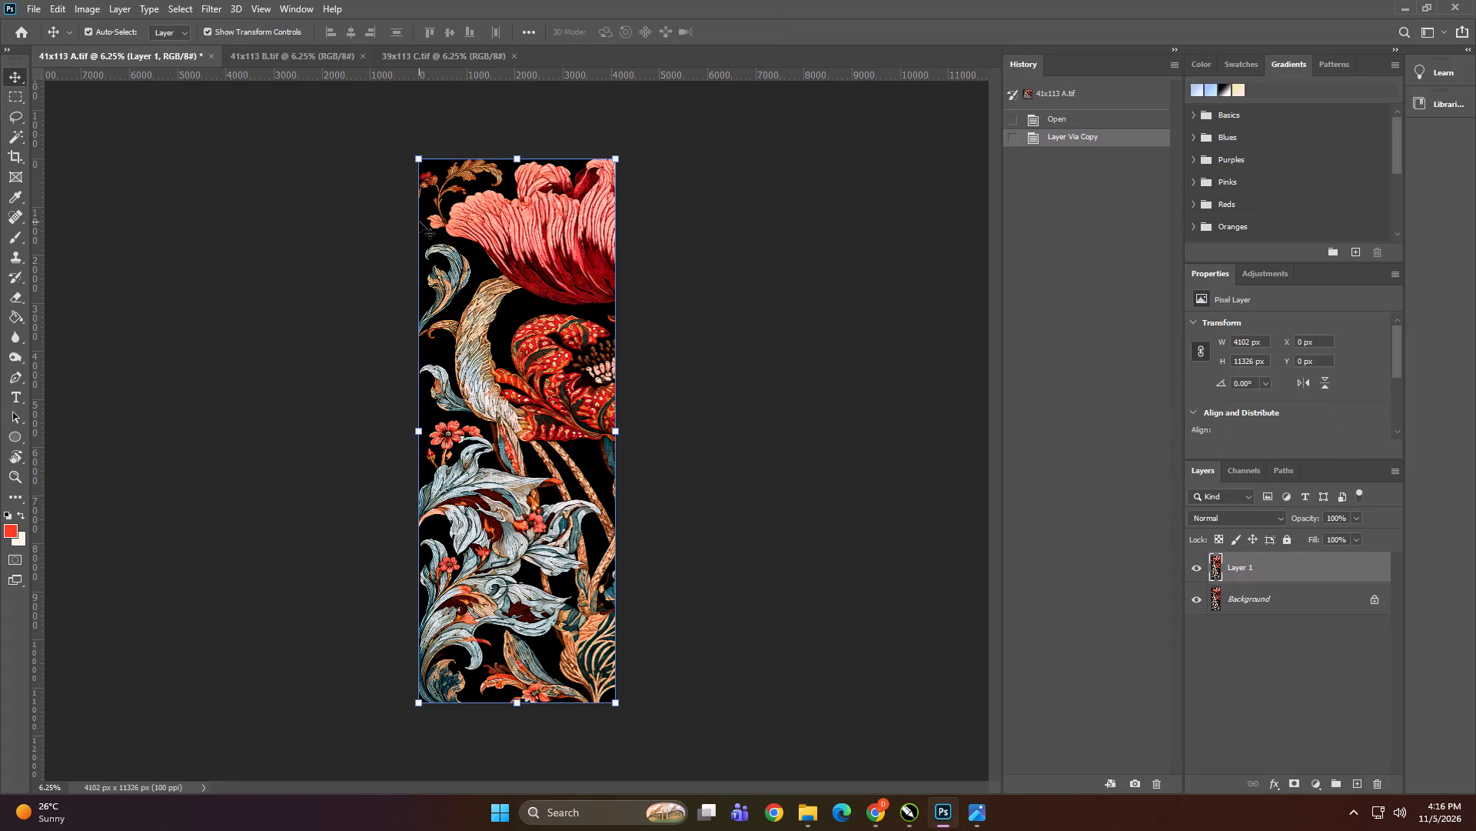
left_click(199, 6)
left_click(234, 72)
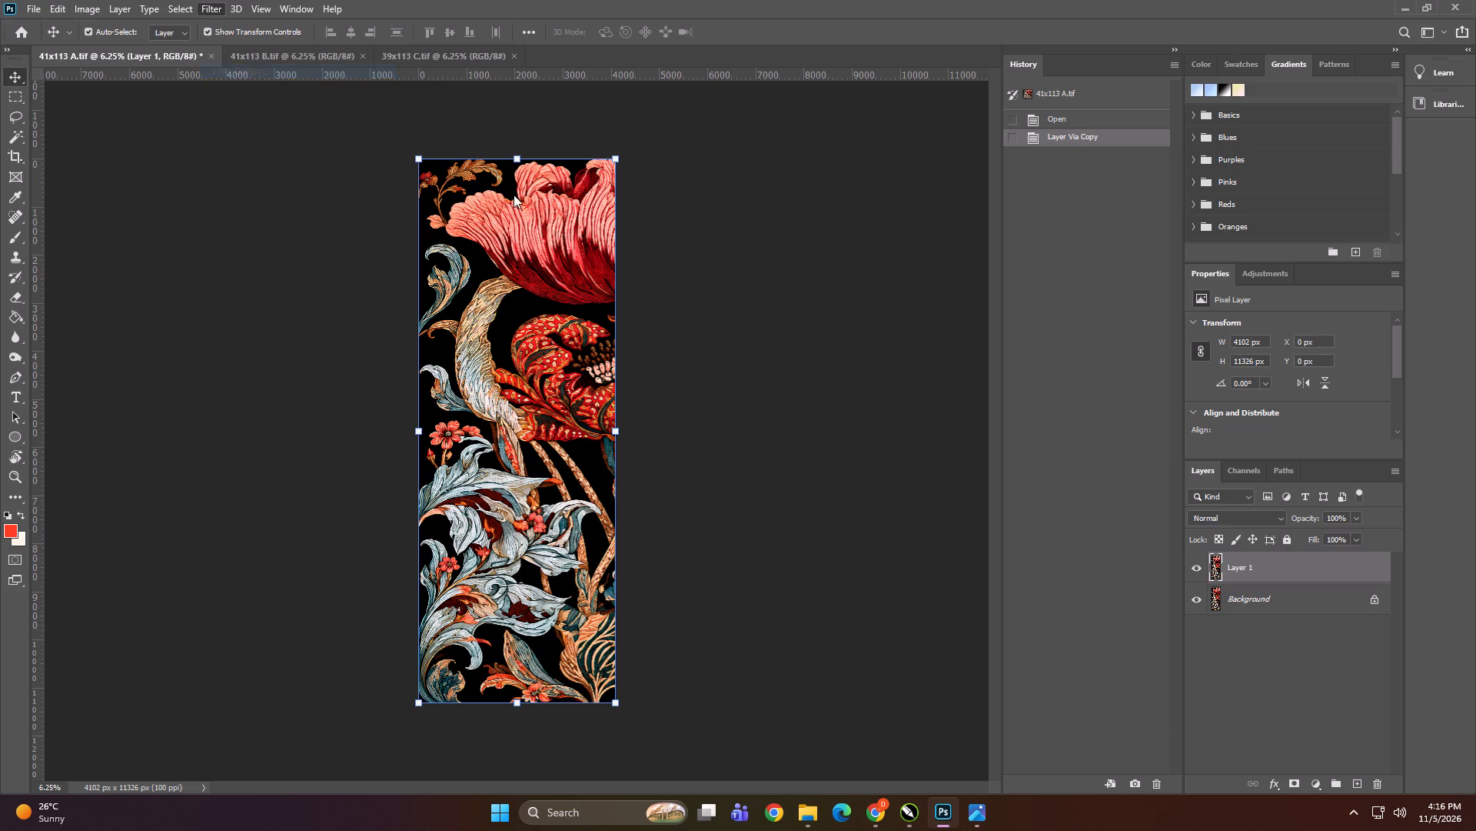
left_click(1388, 48)
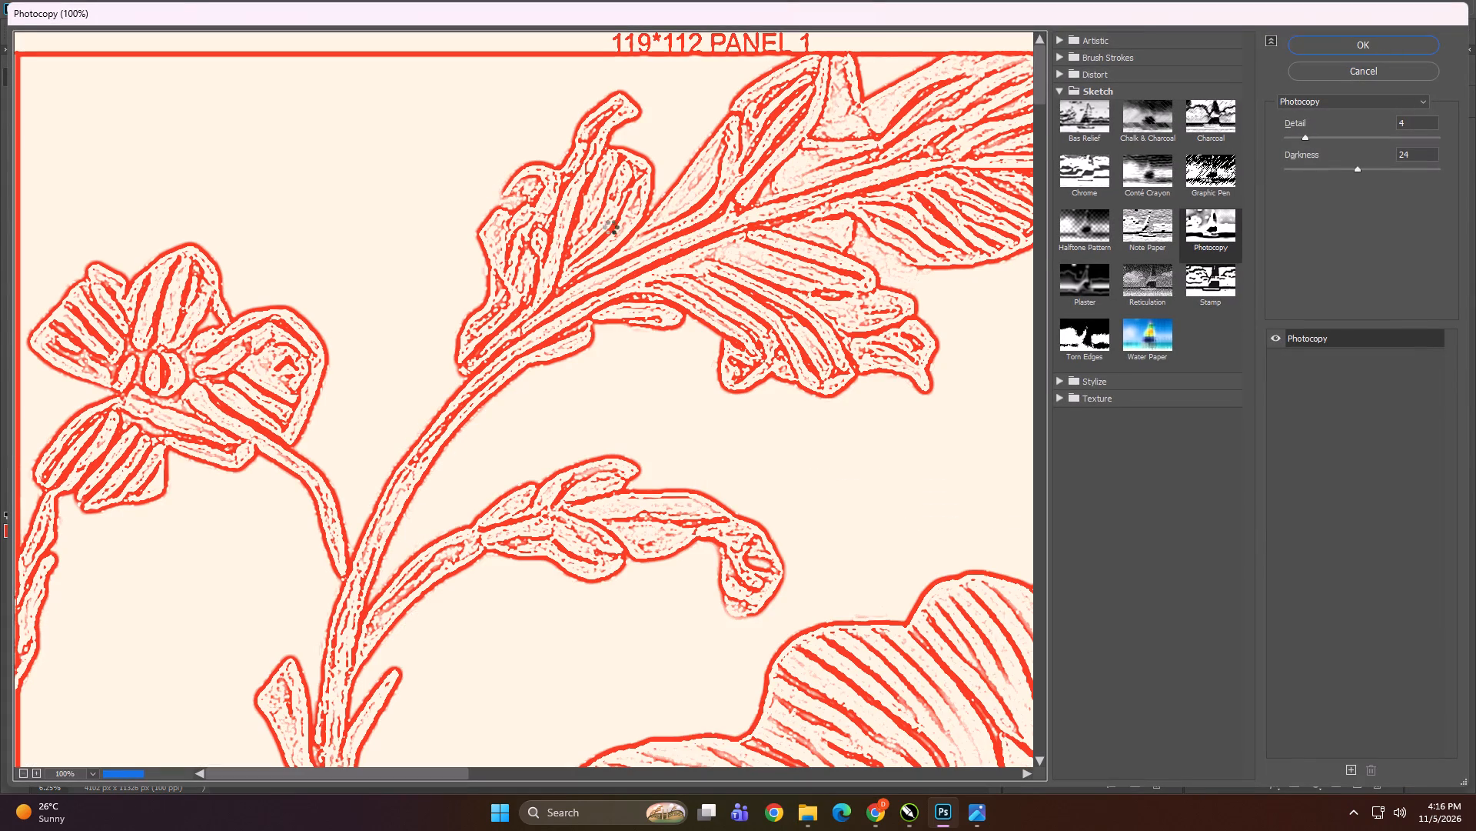
Select a red line of the Photocopy layer with the Magic Wand and extend the selection to all similar colours.
scroll(552, 255, "up", 20, "alt")
scroll(552, 255, "up", 10, "alt")
scroll(435, 299, "down", 1, "alt")
scroll(435, 299, "up", 3, "alt")
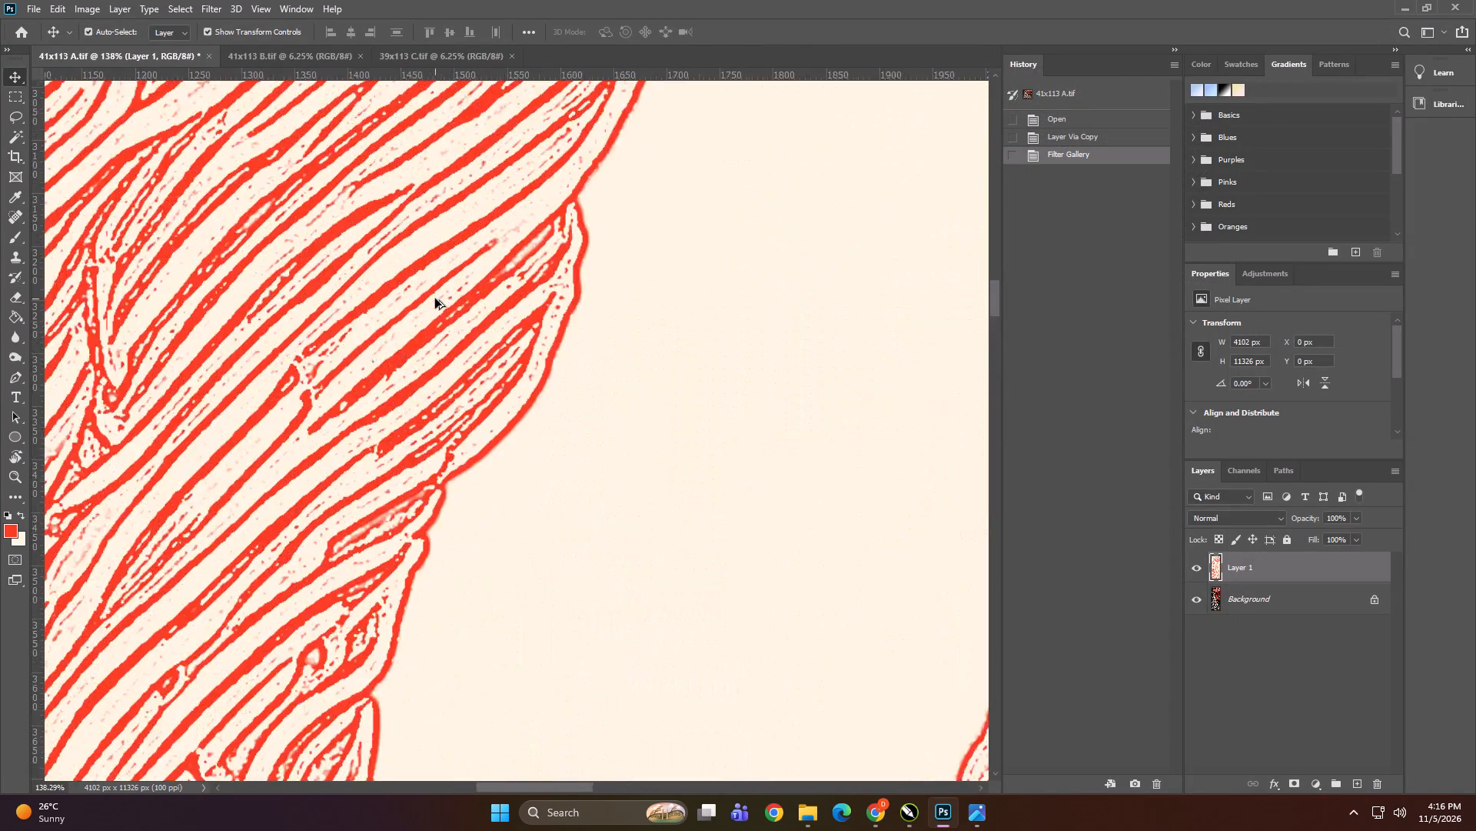
scroll(435, 299, "up", 6, "alt")
key("w")
left_click(514, 283, "shift")
right_click(514, 283)
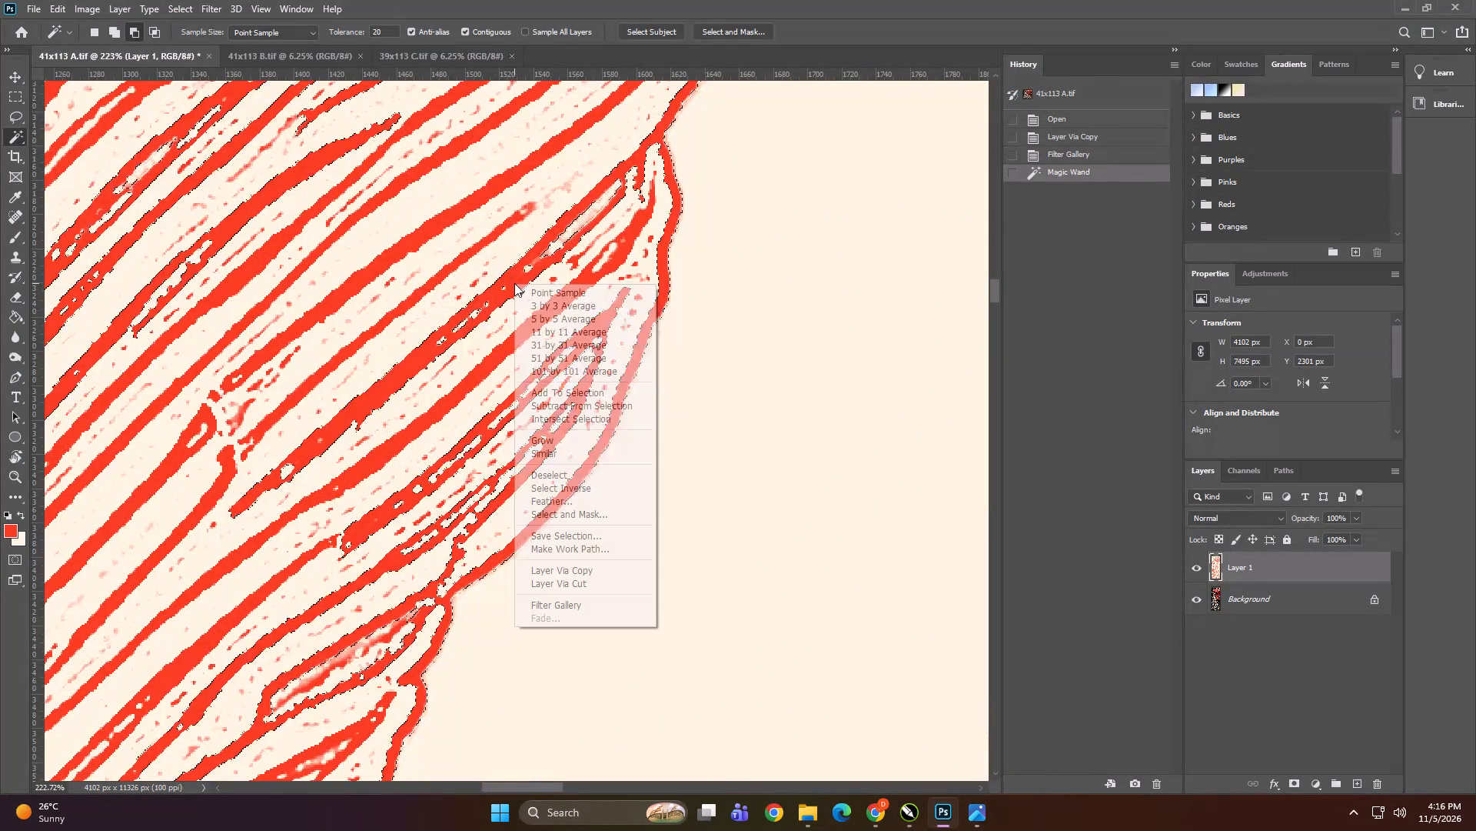
left_click(552, 448)
scroll(688, 369, "down", 10, "alt")
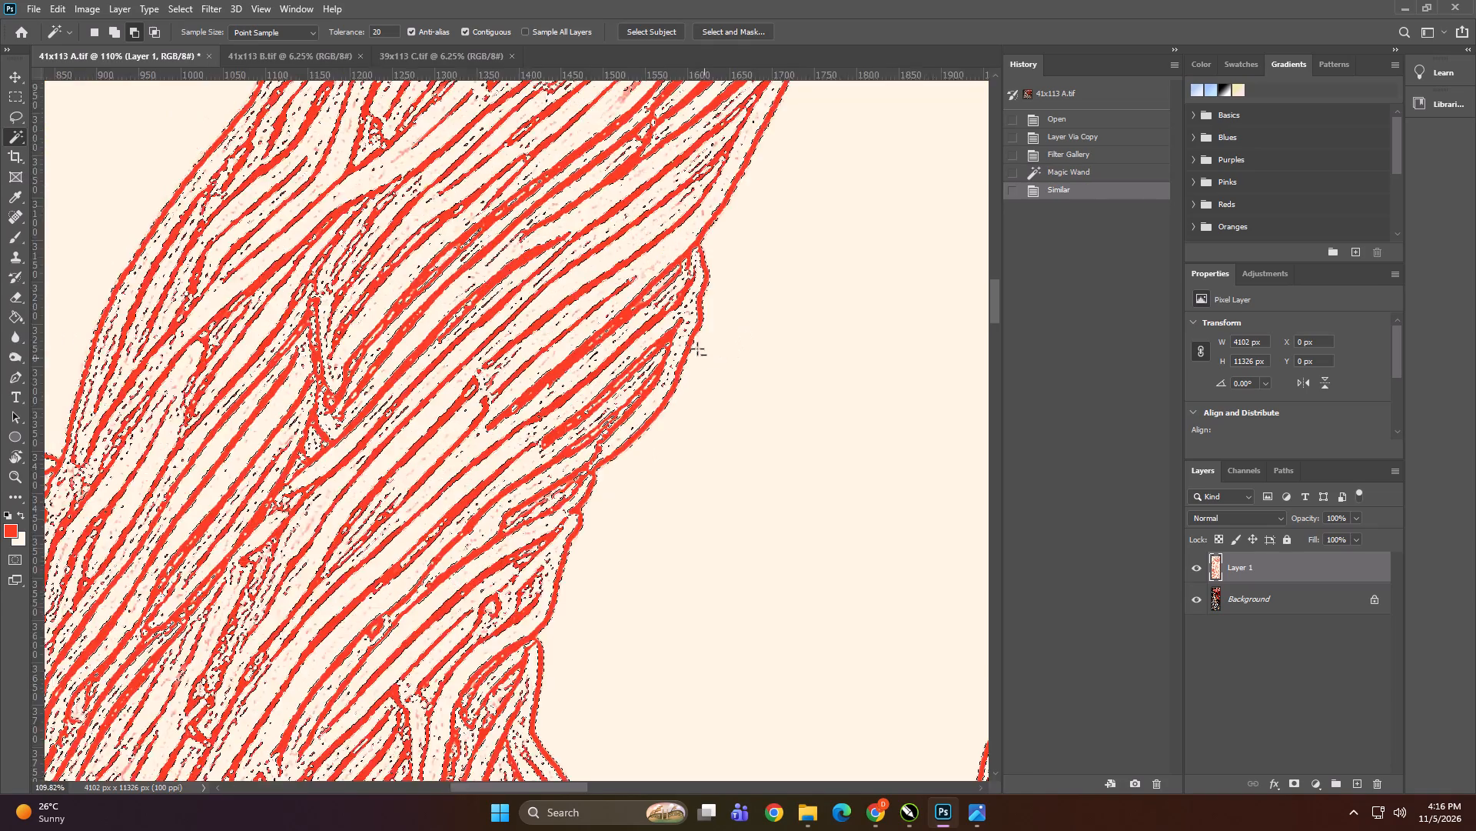
scroll(697, 349, "down", 20, "alt")
scroll(697, 349, "down", 11, "alt")
With the Background layer active, create a red spot channel "Spot 1" at 100% solidity from the selection.
left_click(1277, 604)
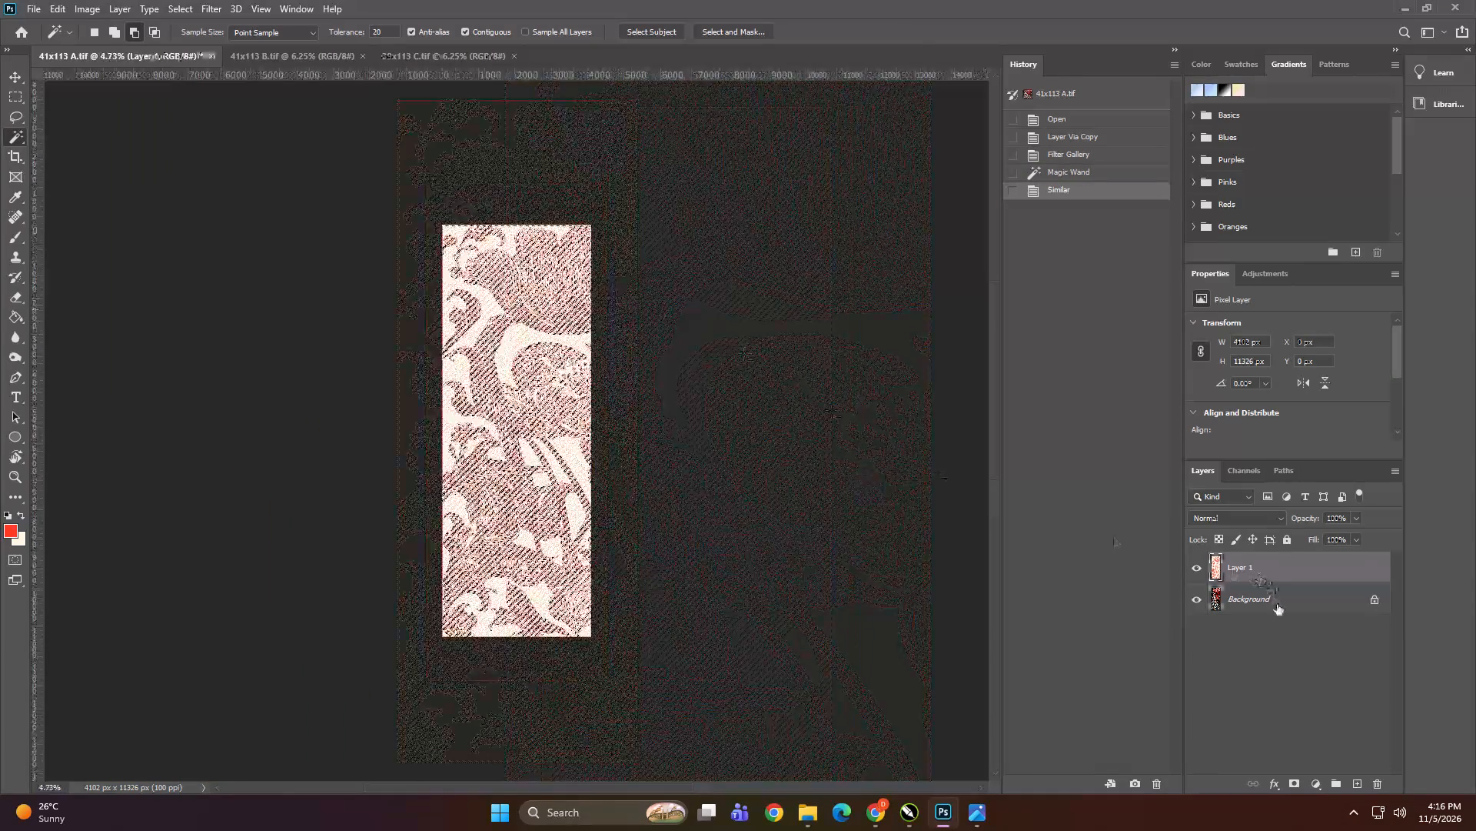
left_click(1241, 474)
double_click(1394, 469)
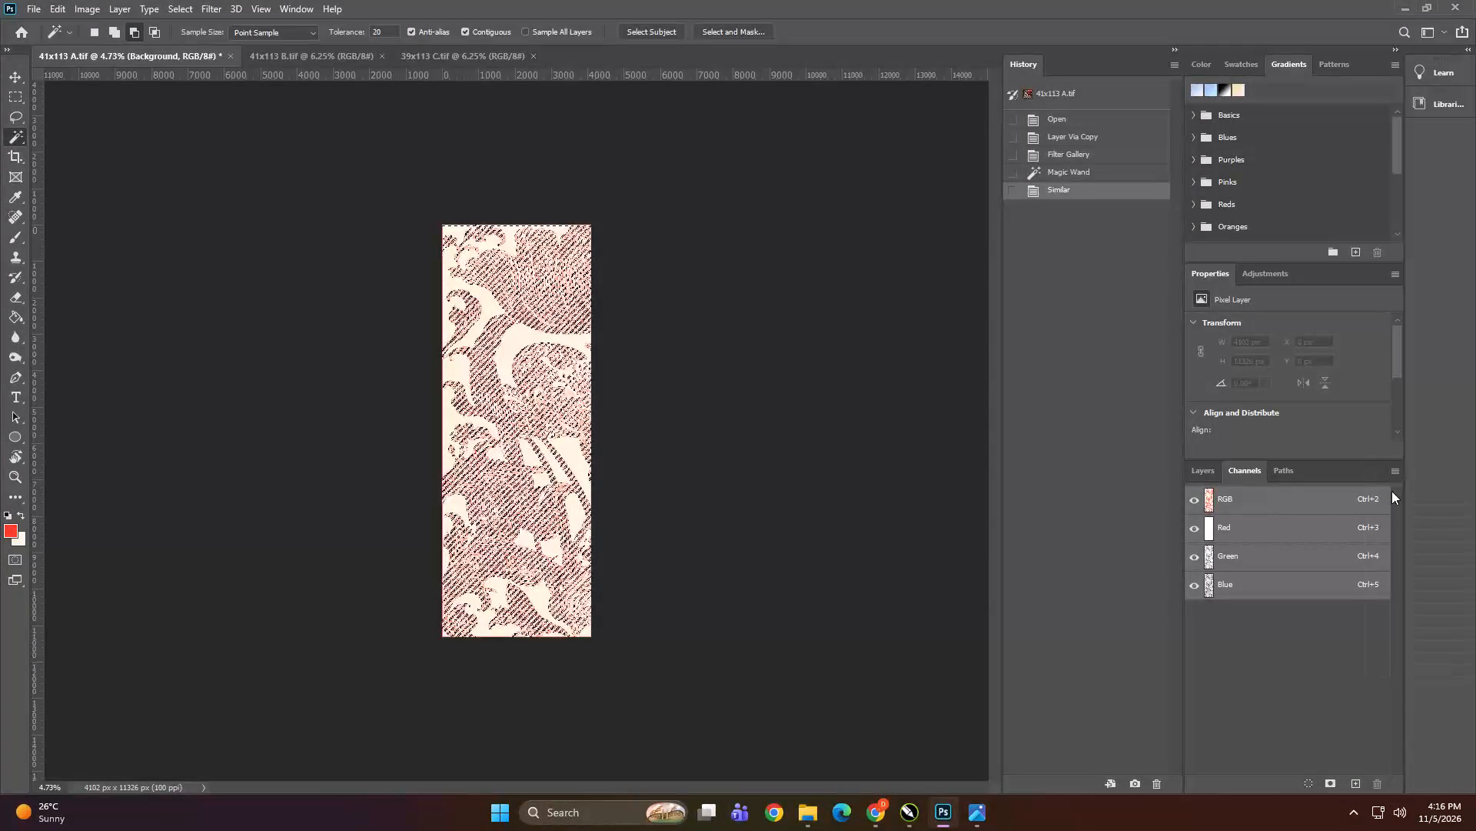
left_click(1396, 472)
left_click(1388, 535)
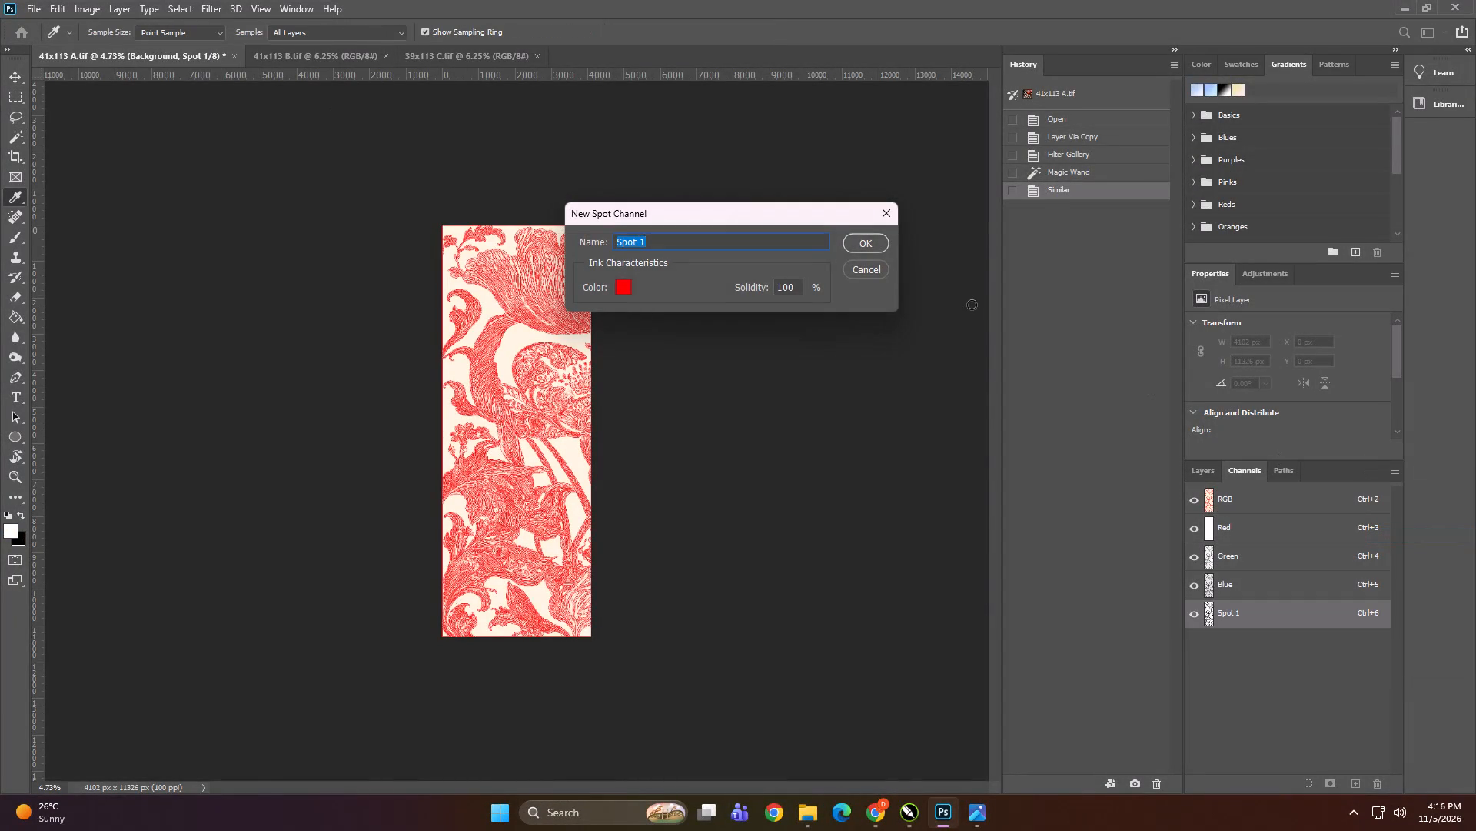
key("Return")
Duplicate the Spot 1 channel as "Spot 2" within 41x113 A and make the duplicate visible.
right_click(1288, 616)
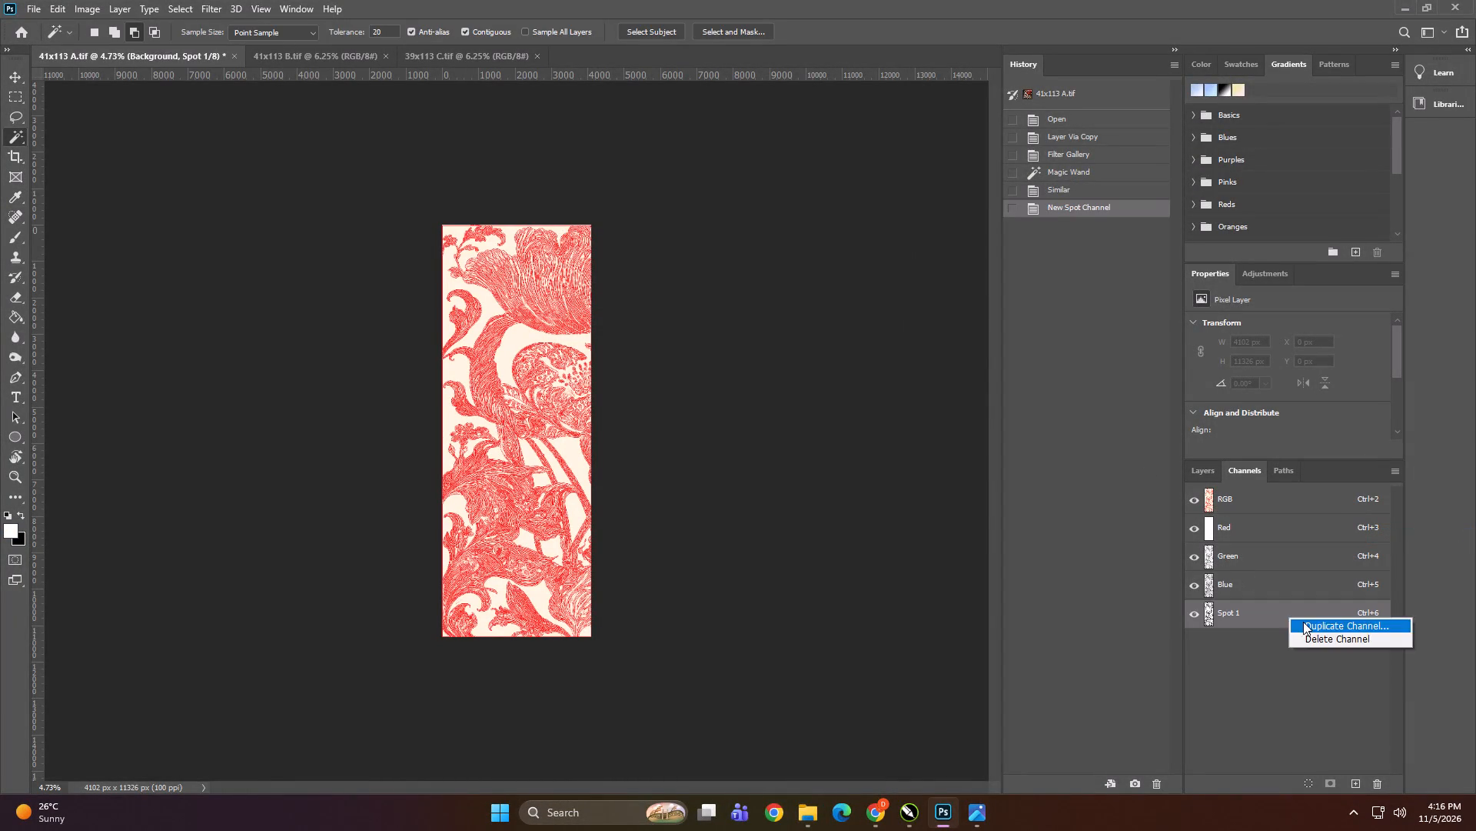
left_click(1303, 622)
key("Right")
key("BackSpace")
key("BackSpace")
key("BackSpace")
key("BackSpace")
key("BackSpace")
key("BackSpace")
key("2")
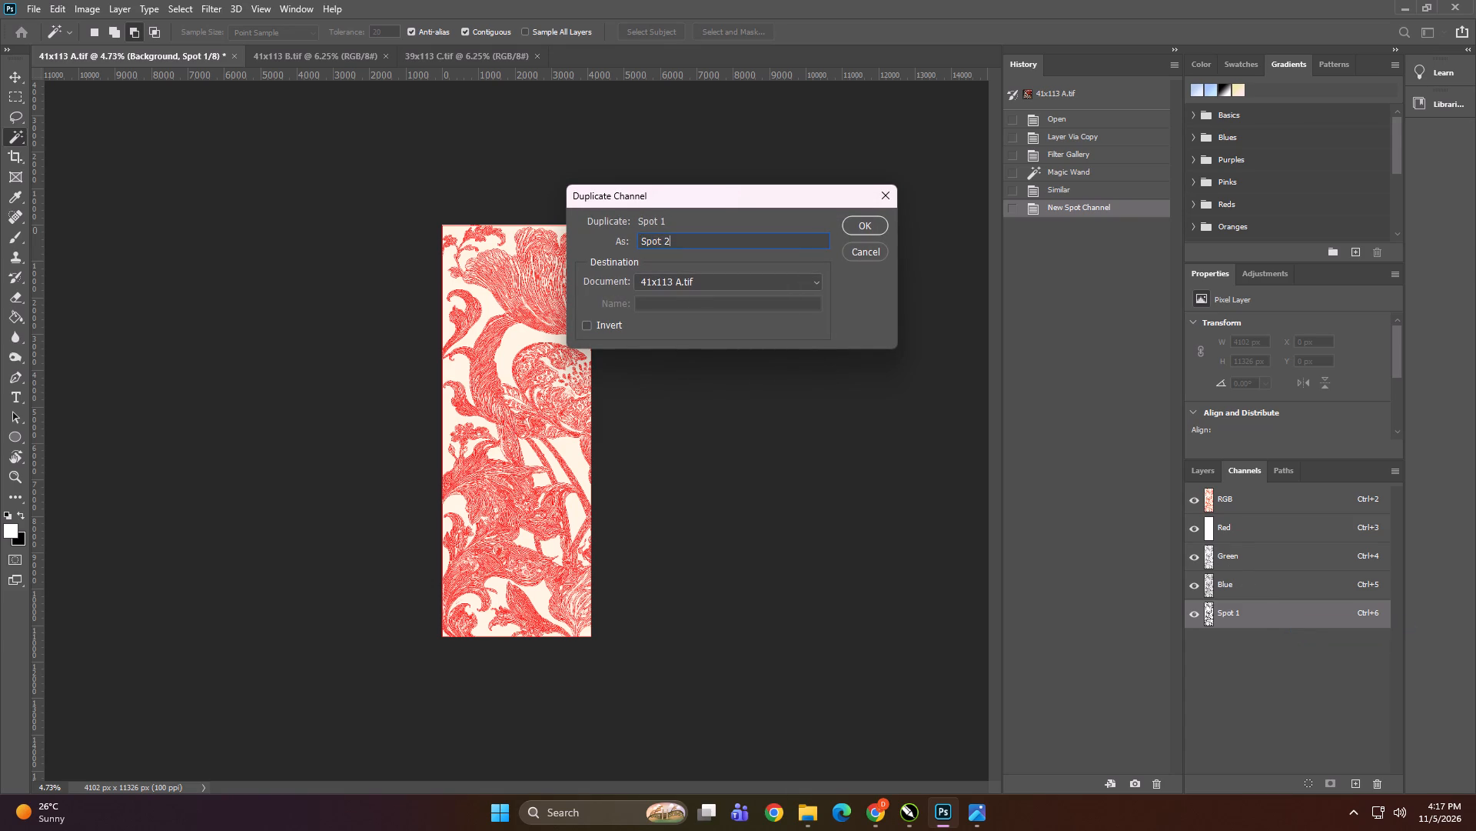
left_click(868, 222)
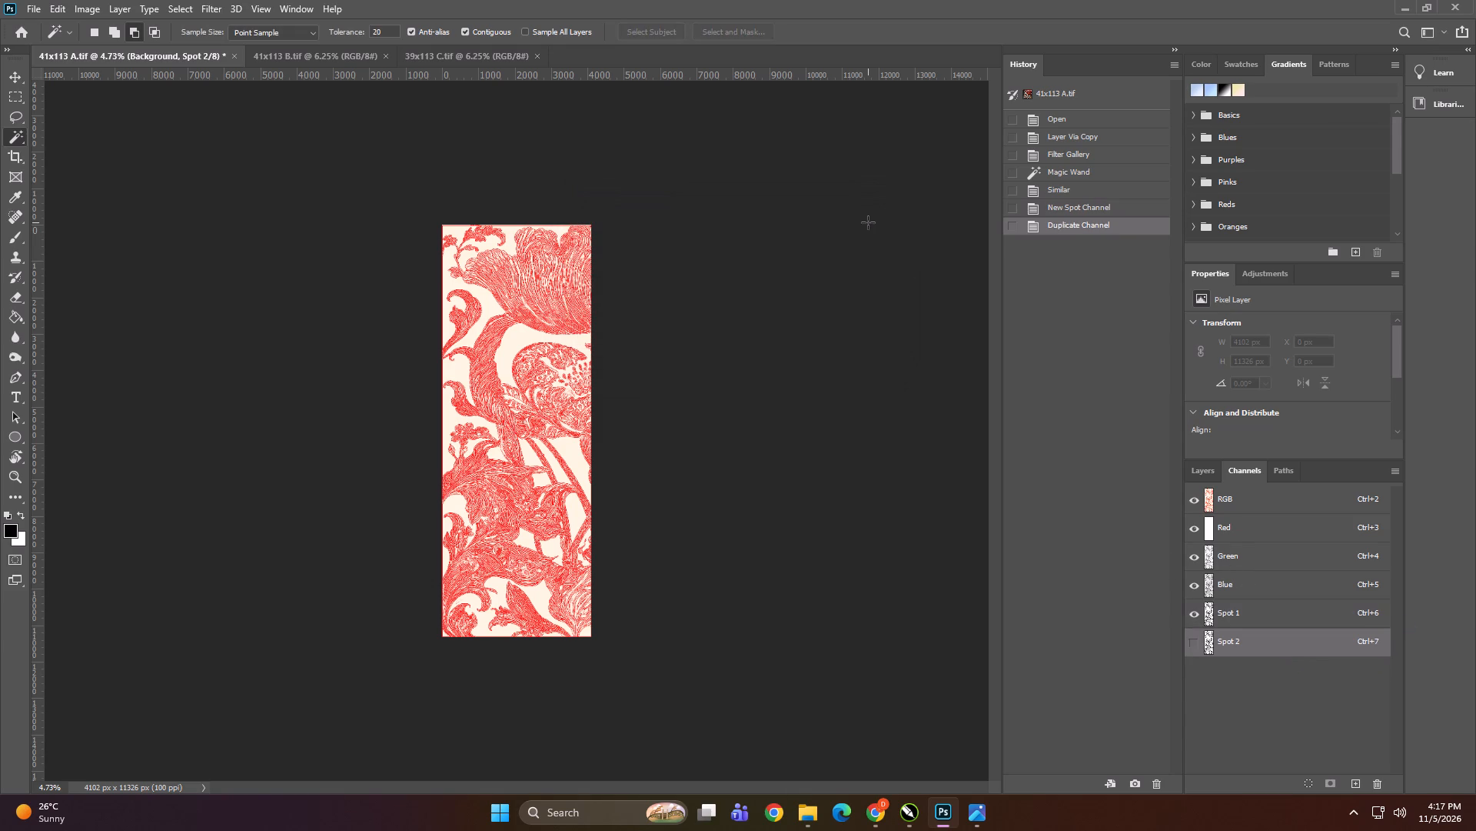
left_click(1188, 642)
Delete the Photocopy layer from 41x113 A, keeping the Background layer and spot channels.
left_click(1195, 474)
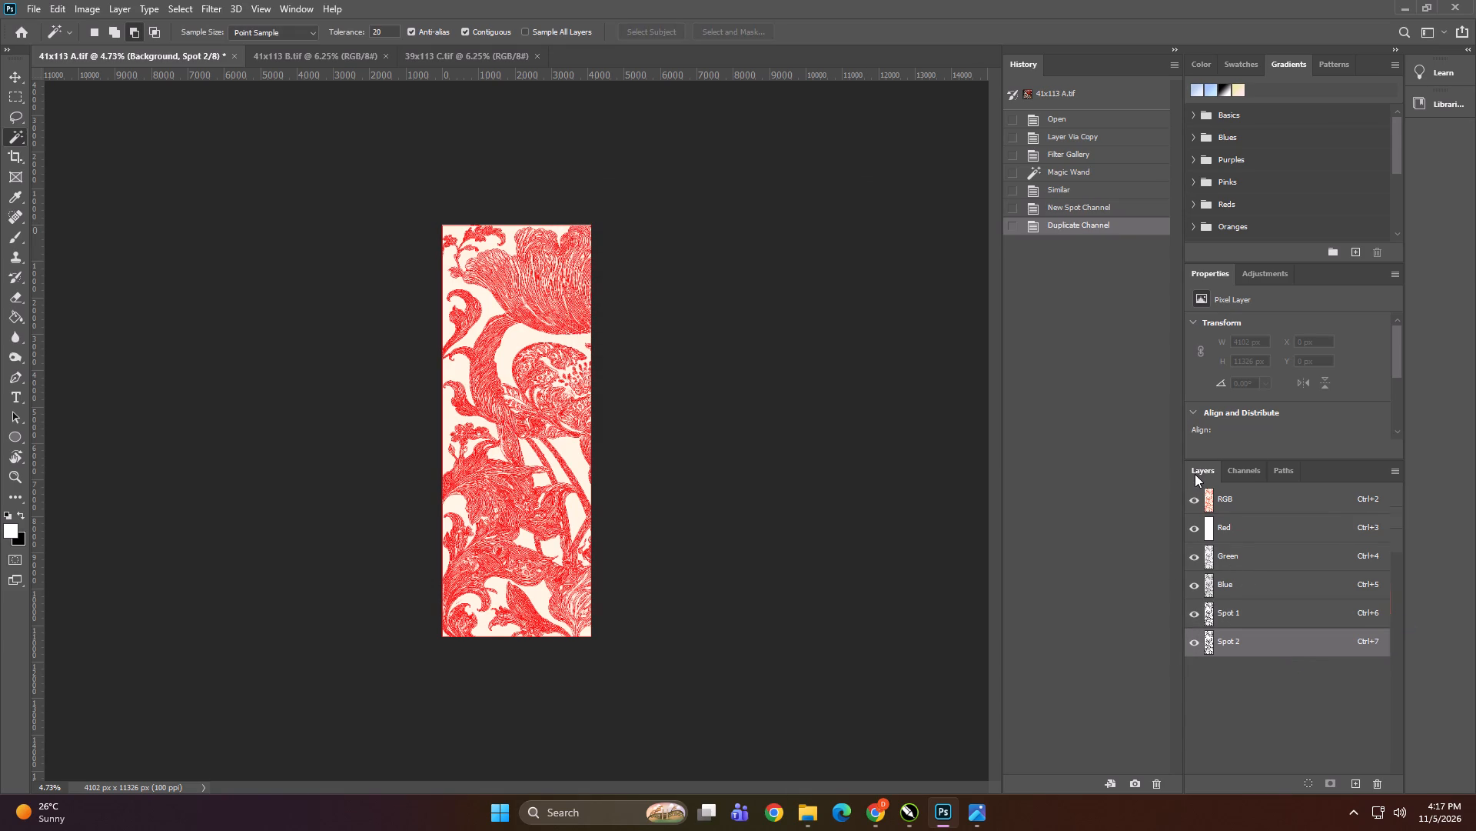
left_click(1256, 566)
key("Delete")
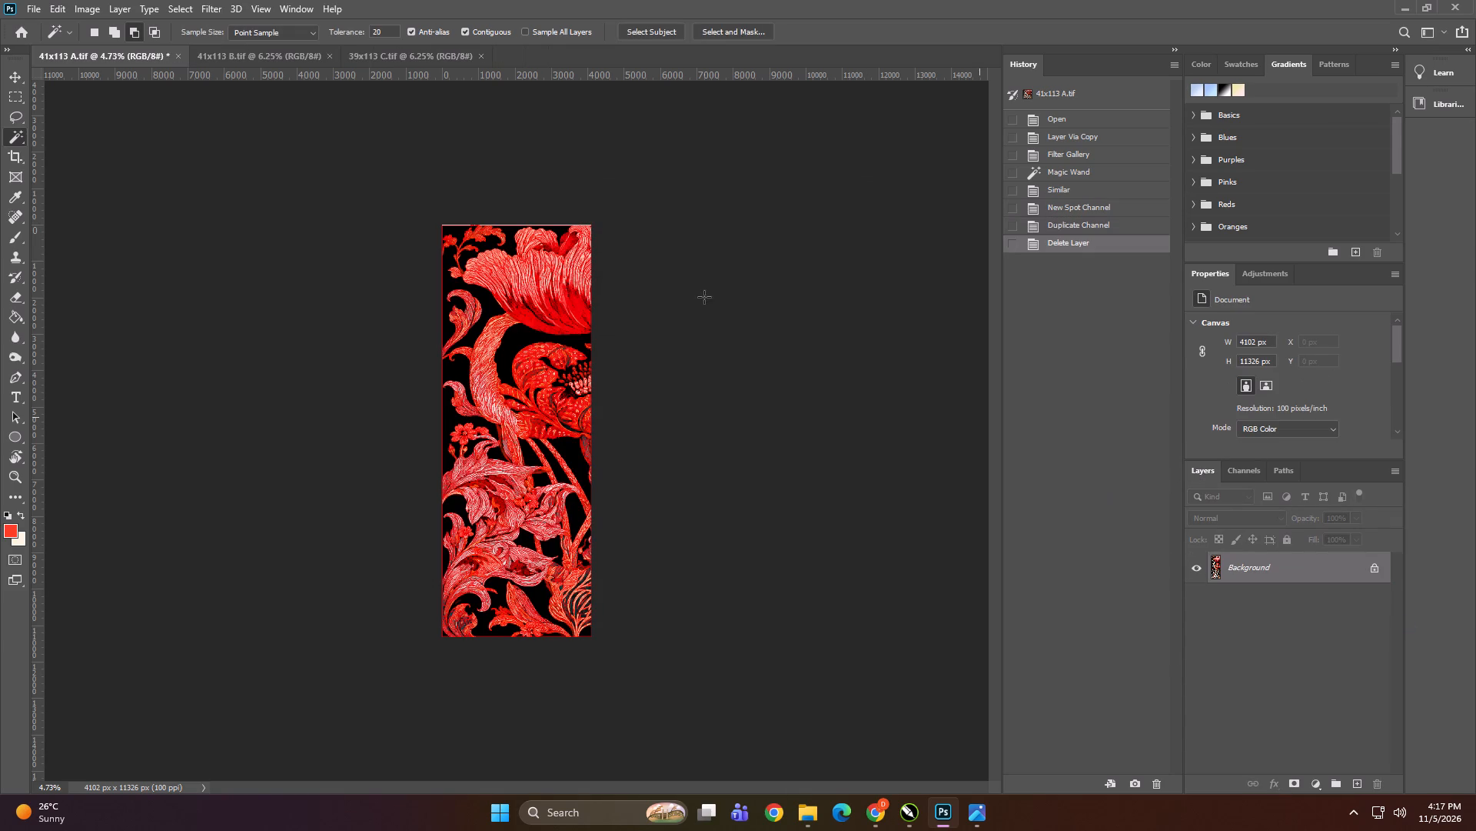
In 41x113 B, duplicate the Background layer and apply the Photocopy filter to the copy with Detail 4 and Darkness 24.
left_click(293, 55)
key("ctrl+j")
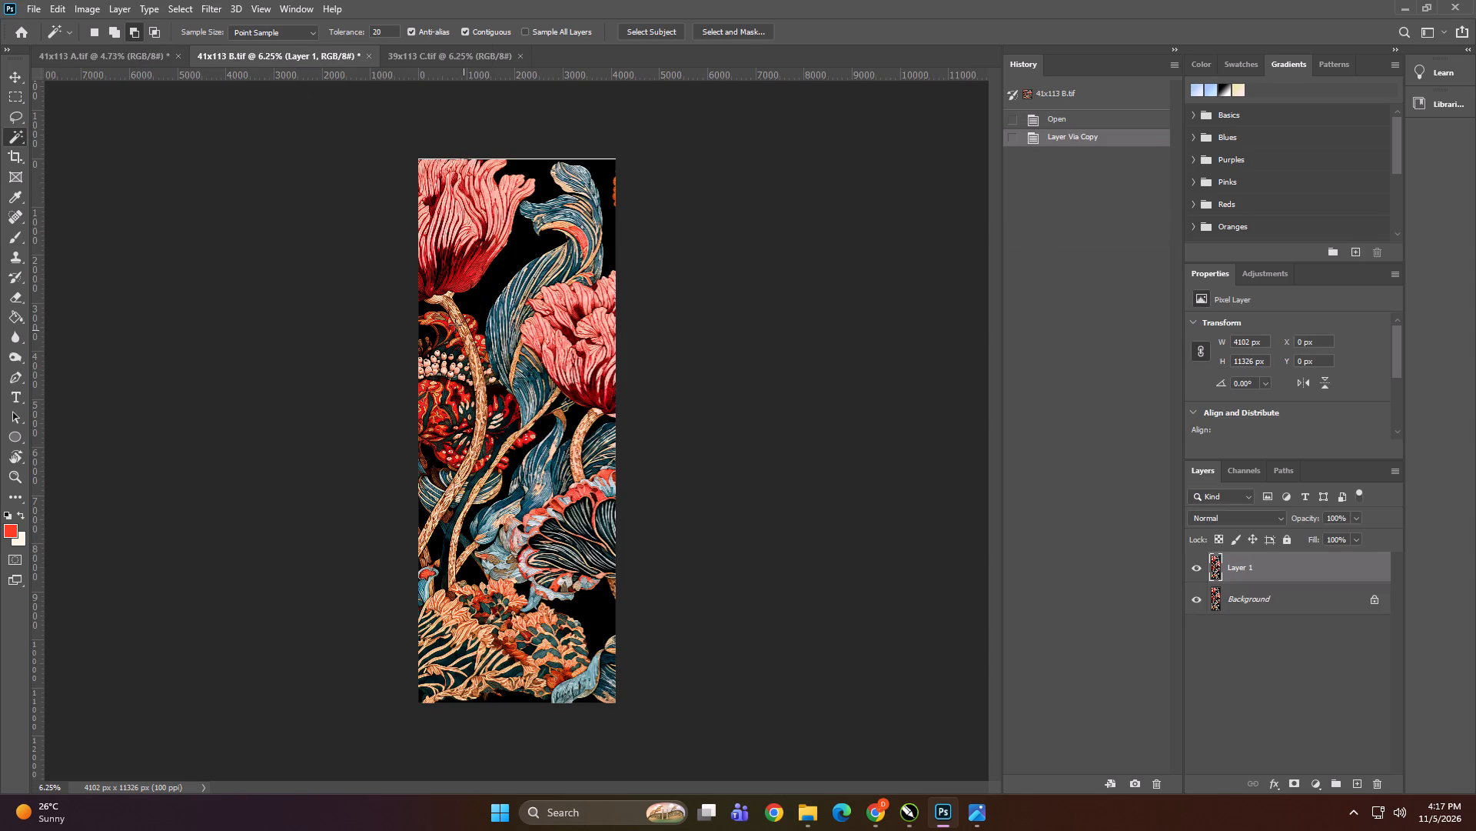
left_click(205, 4)
left_click(223, 66)
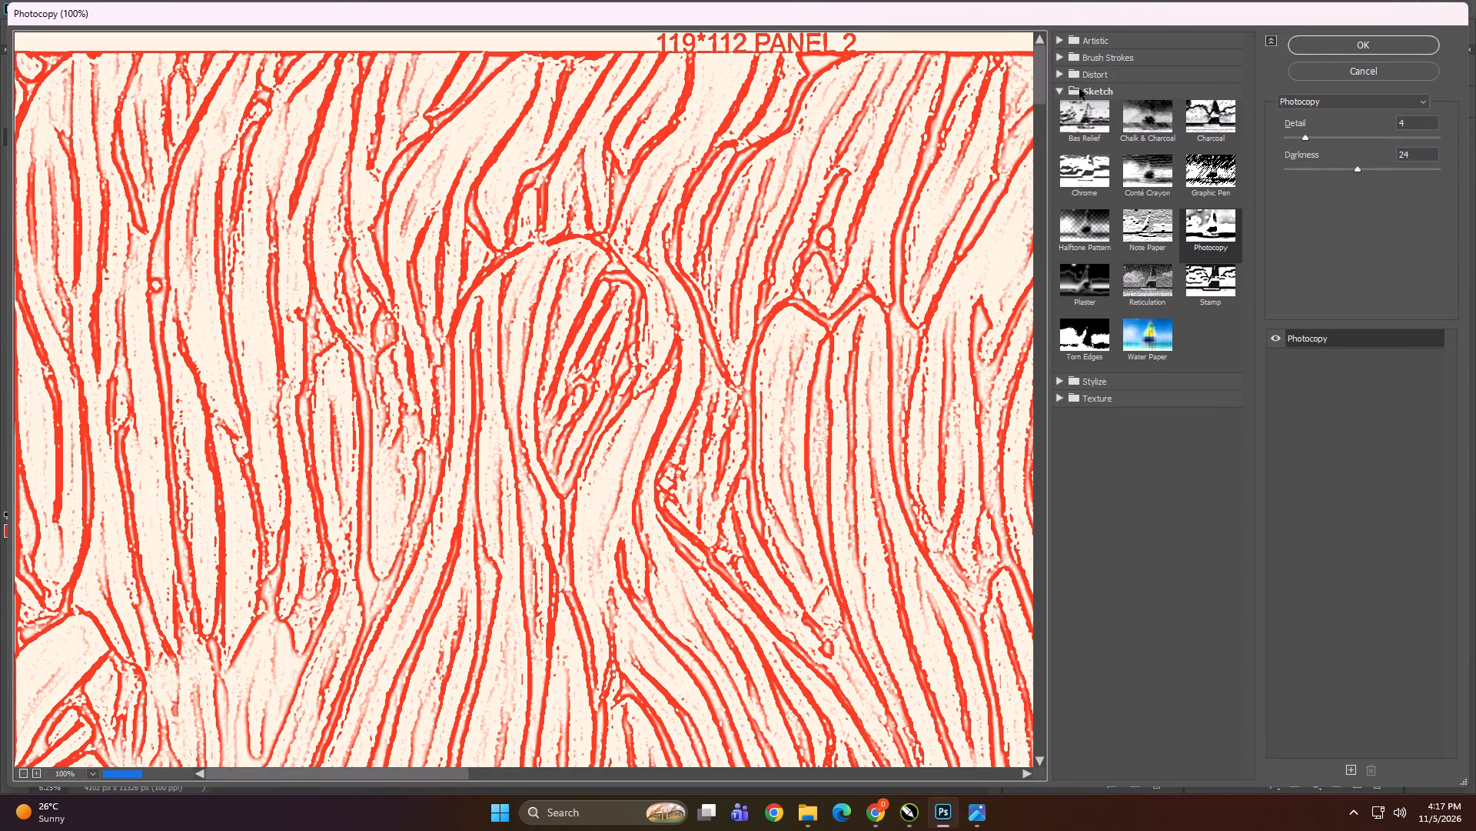
left_click(1328, 39)
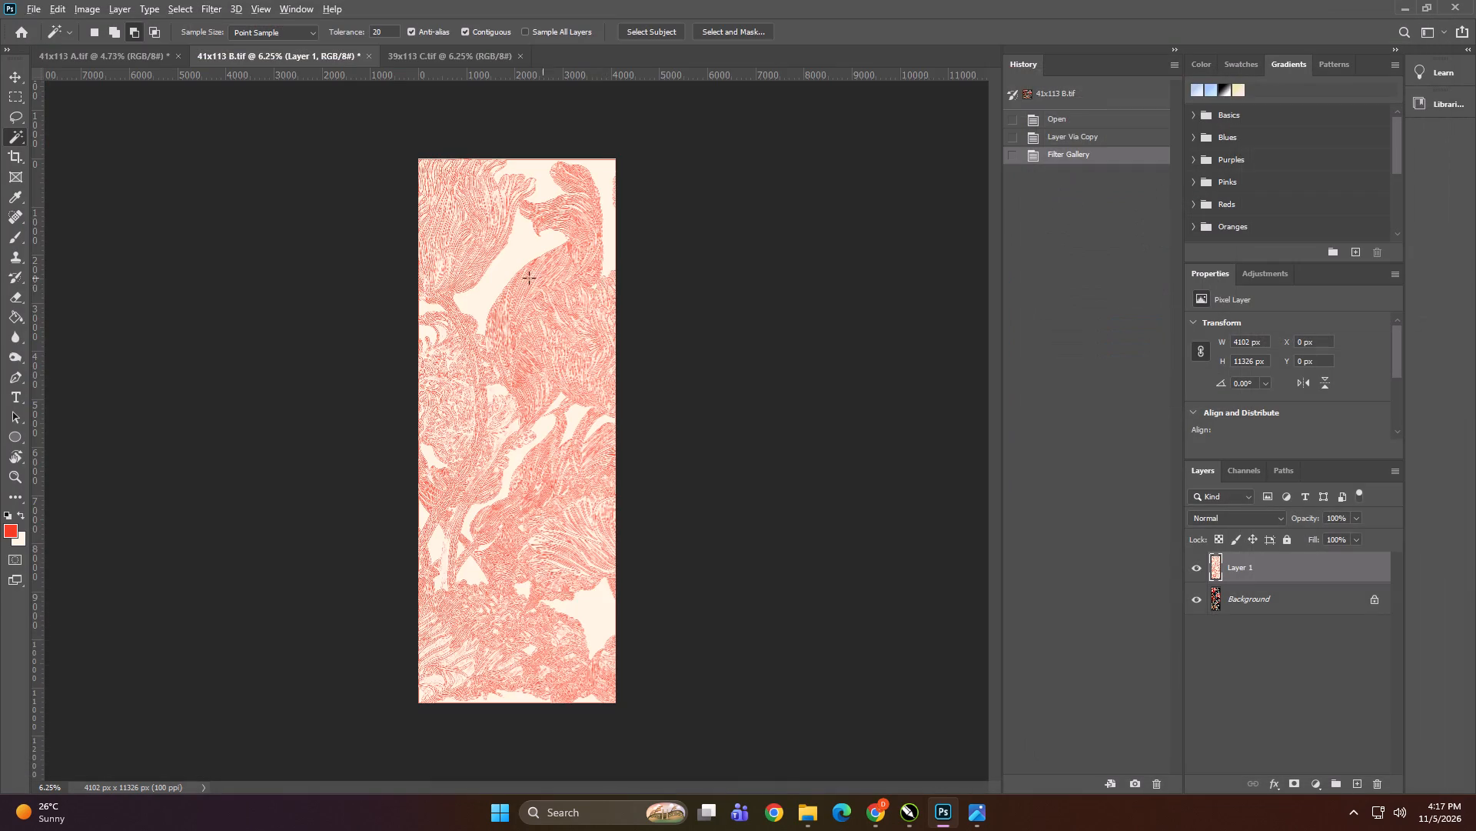
Select a red line of panel B's Photocopy layer with the Magic Wand and extend the selection to all similar colours.
scroll(522, 281, "up", 18, "alt")
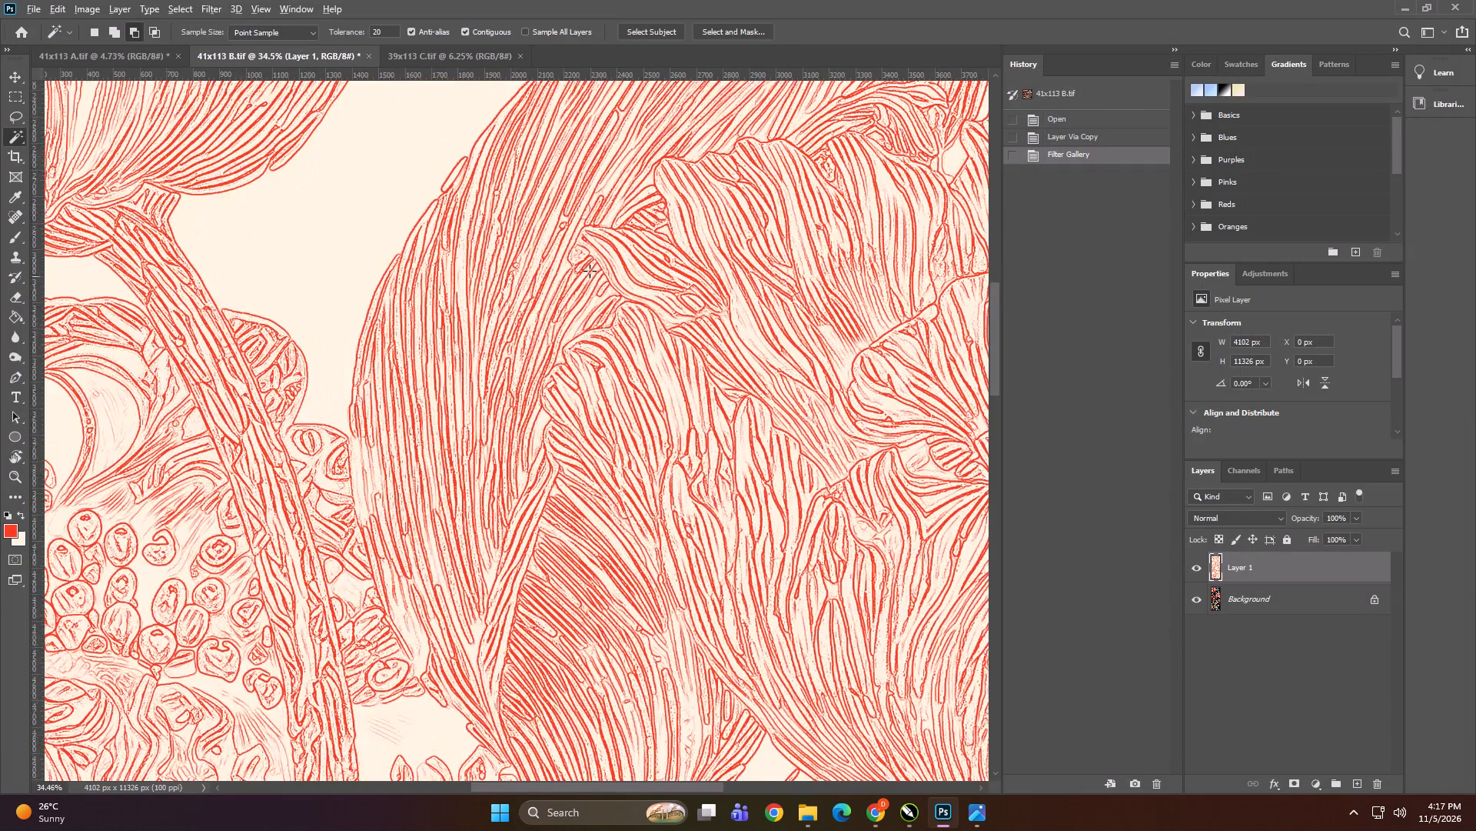
scroll(590, 271, "up", 12, "alt")
scroll(580, 220, "up", 9, "alt")
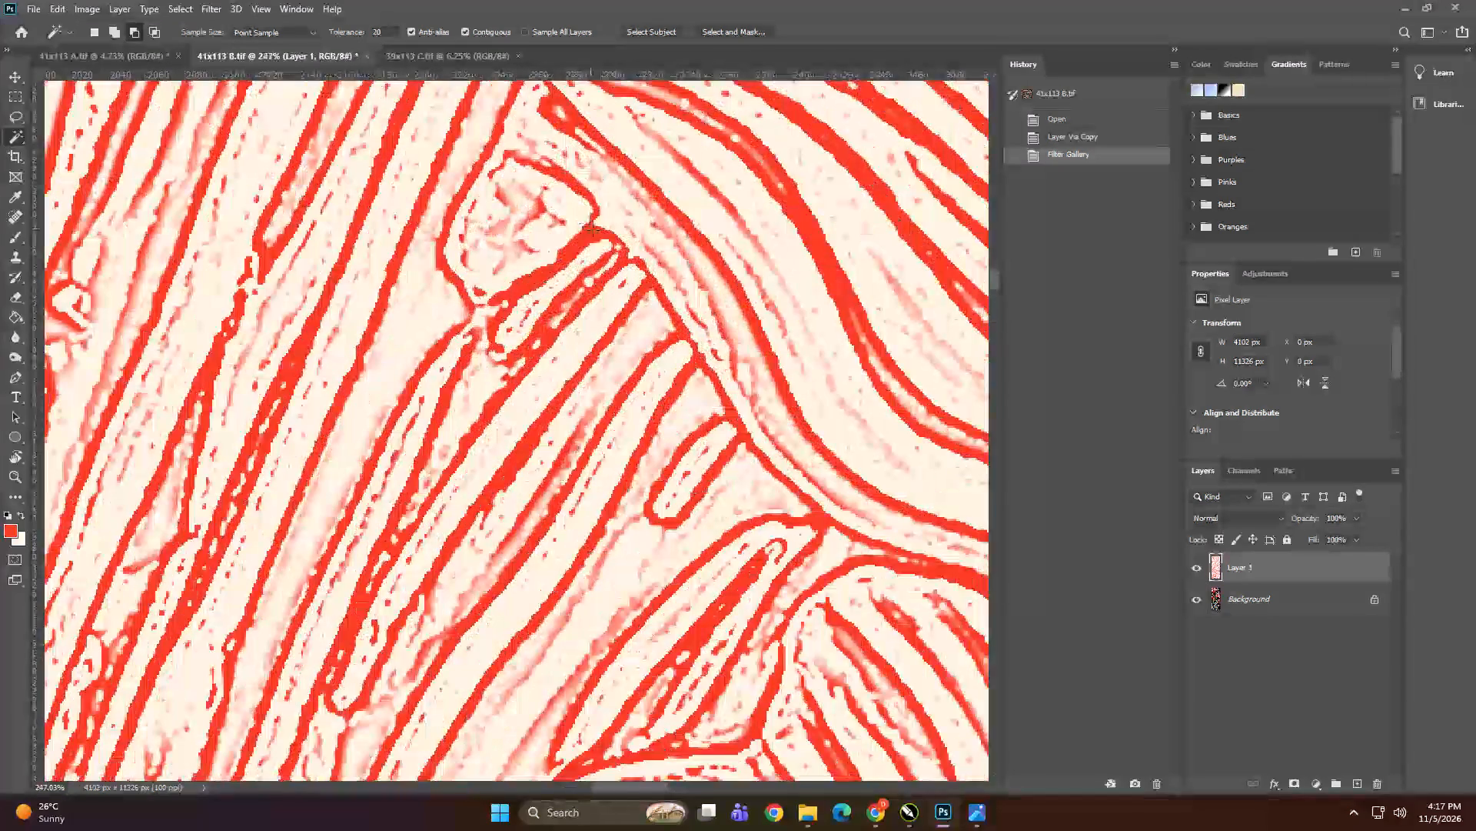
left_click(593, 231, "shift")
right_click(593, 231)
left_click(637, 397)
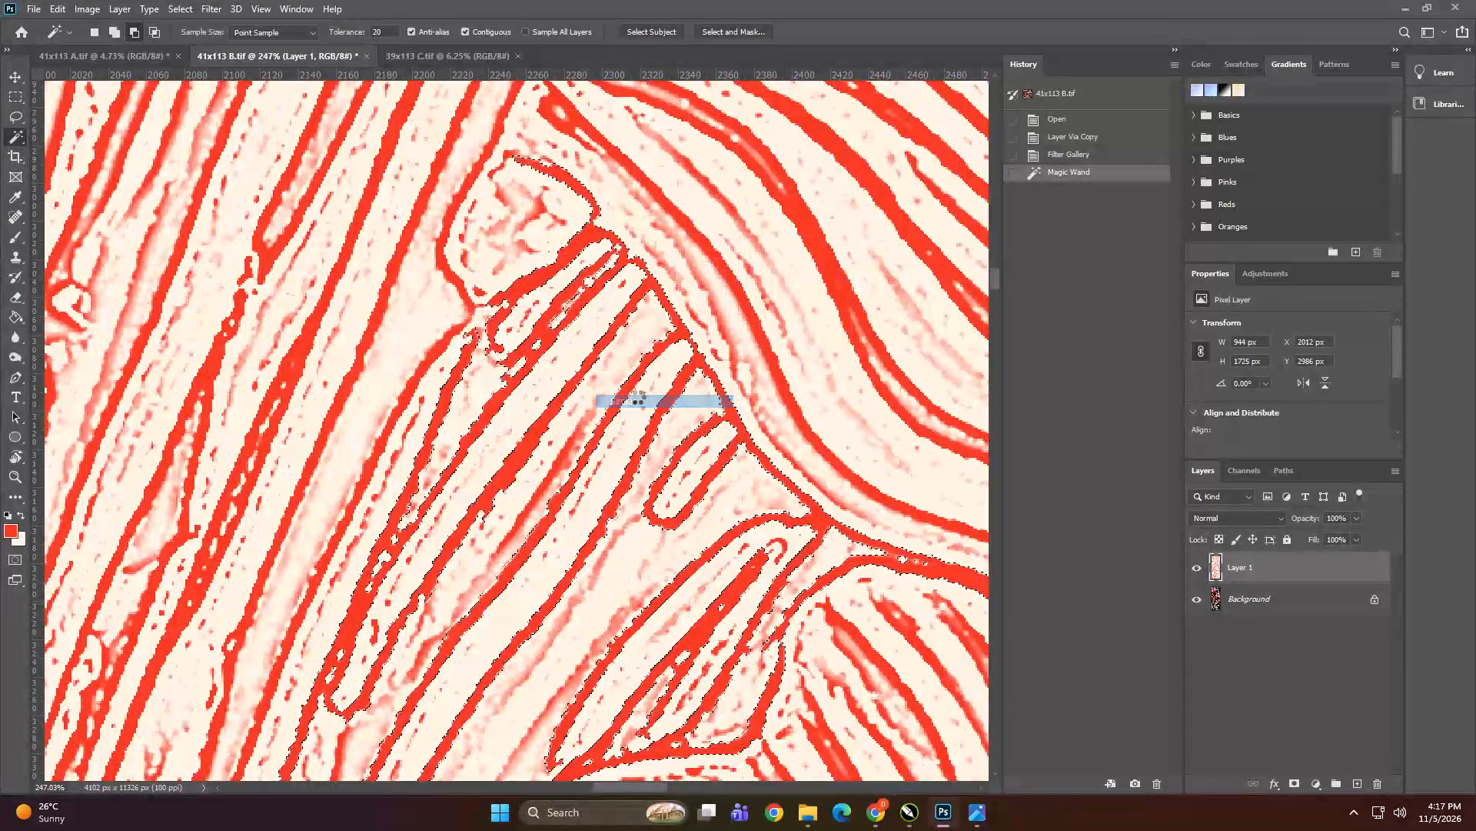
scroll(616, 349, "down", 20, "alt")
scroll(616, 349, "down", 18, "alt")
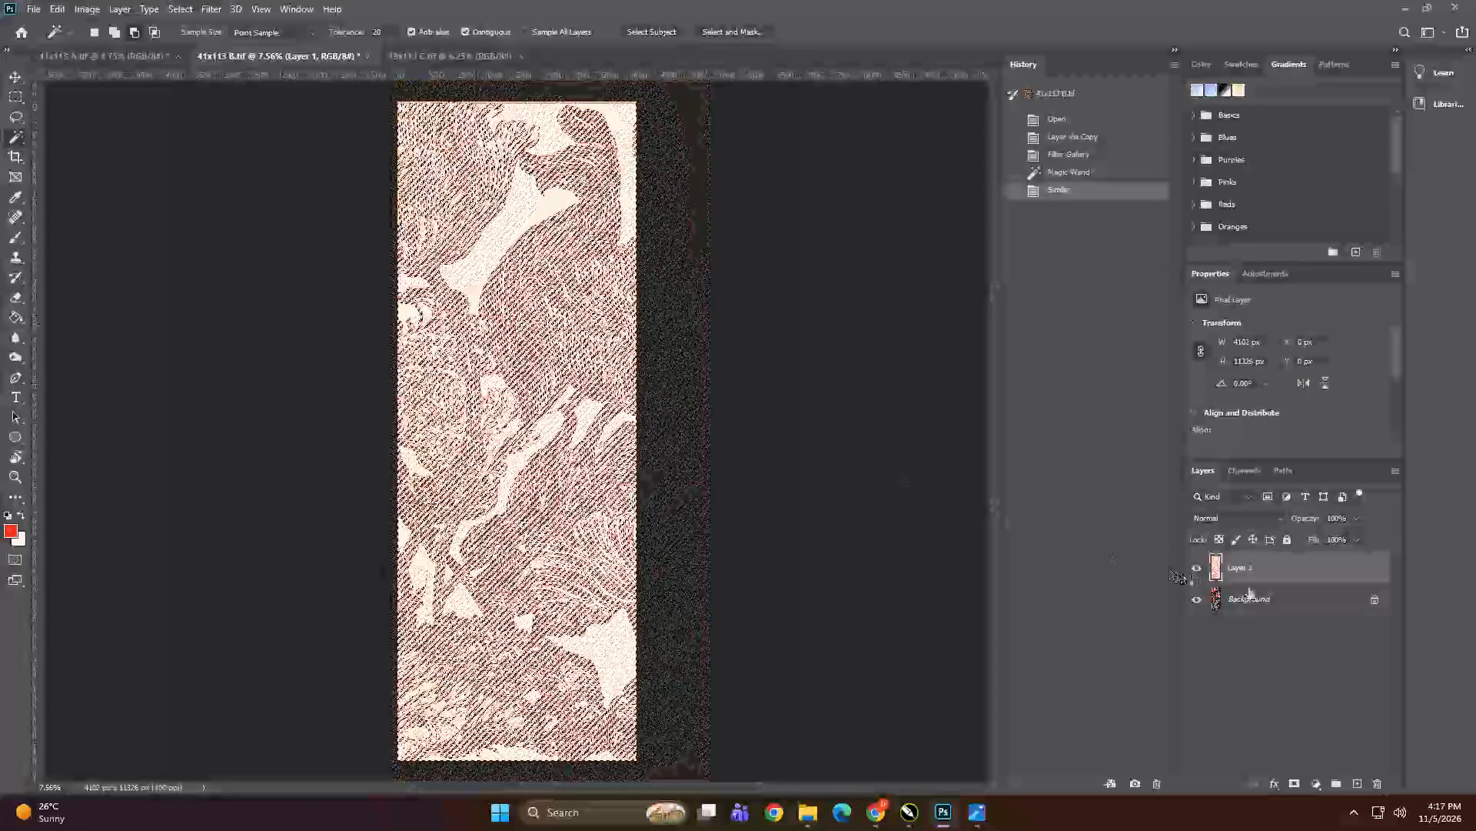
On 41x113 B's Background layer, create a spot channel from the selected lines with red ink at 100% solidity.
left_click(1295, 599)
left_click(1245, 477)
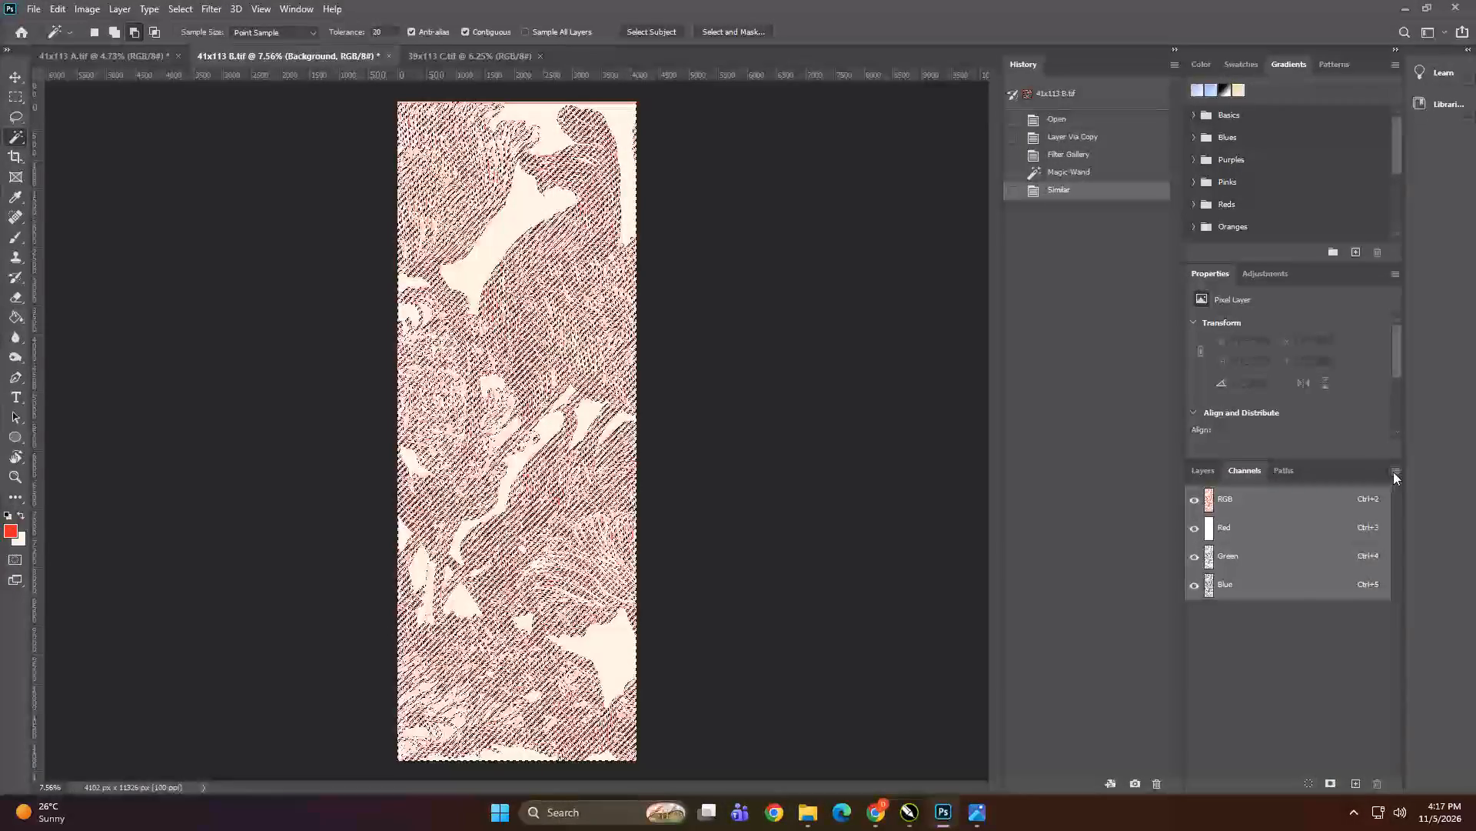
left_click(1393, 472)
left_click(1397, 531)
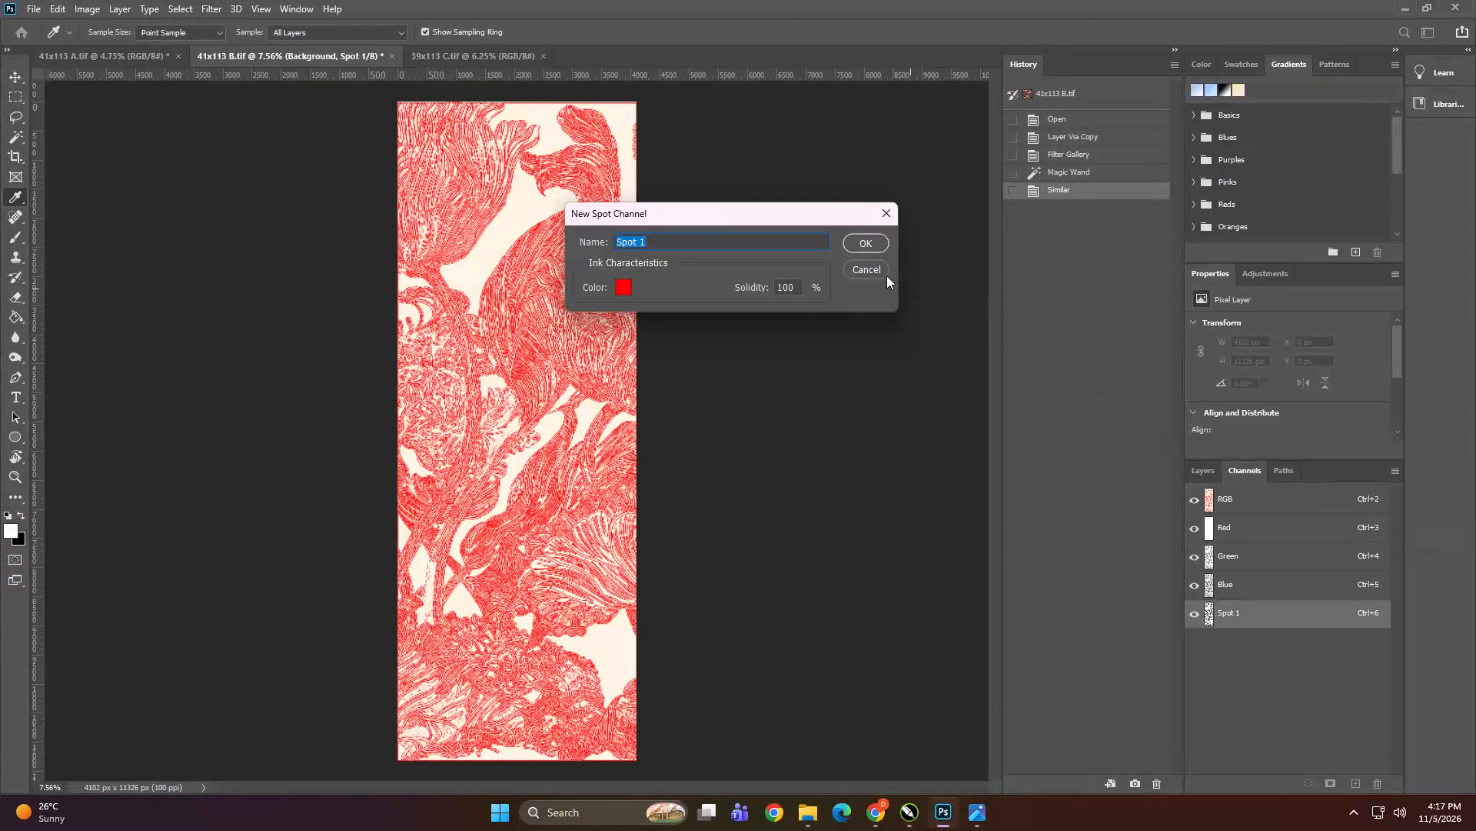
left_click(865, 246)
Duplicate the Spot 1 channel as "Spot 2" within 41x113 B and make the duplicate visible.
right_click(1254, 610)
left_click(1268, 614)
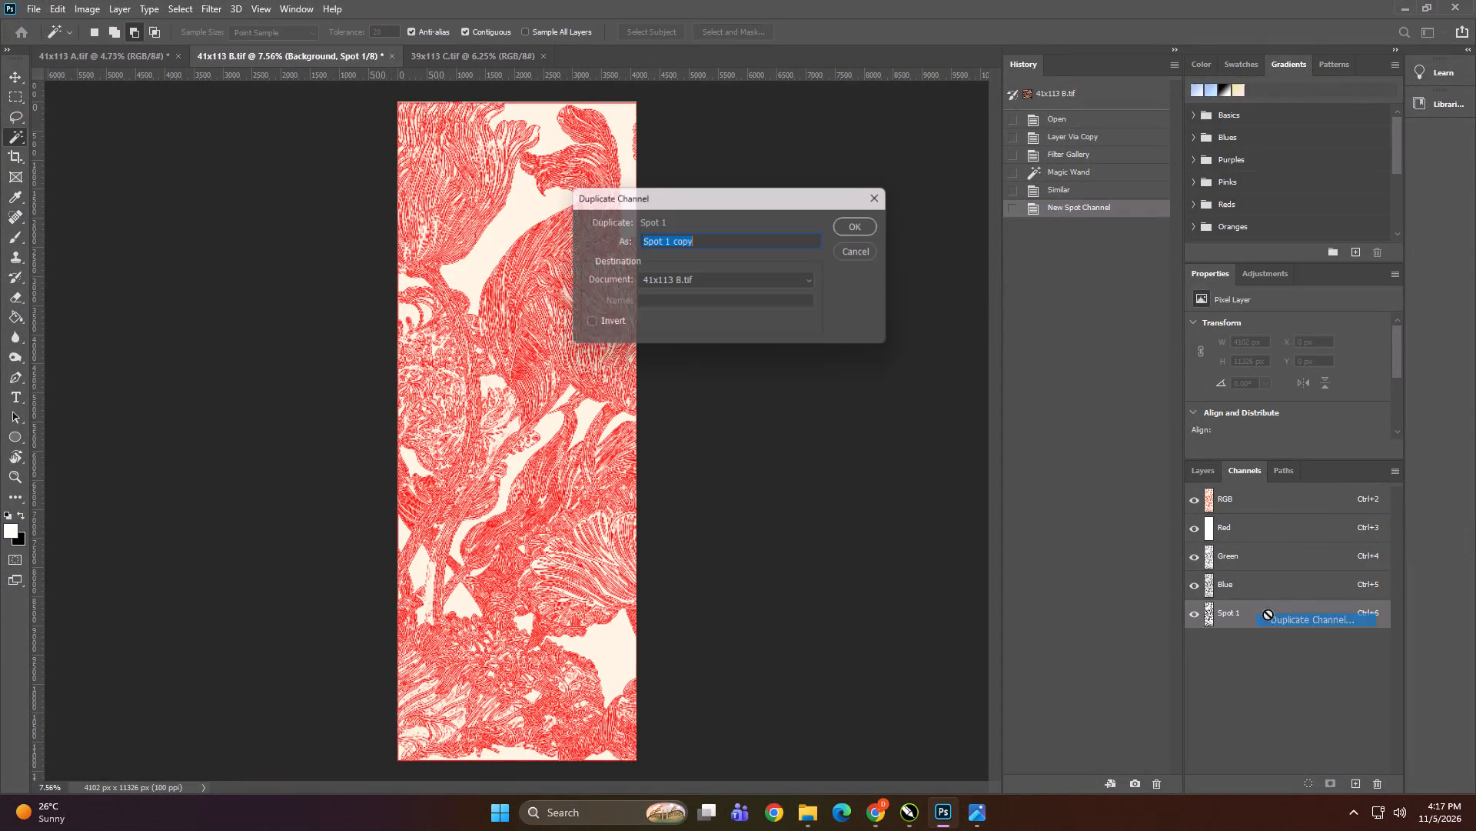
key("Right")
key("BackSpace")
key("BackSpace")
key("BackSpace")
key("BackSpace")
key("BackSpace")
key("BackSpace")
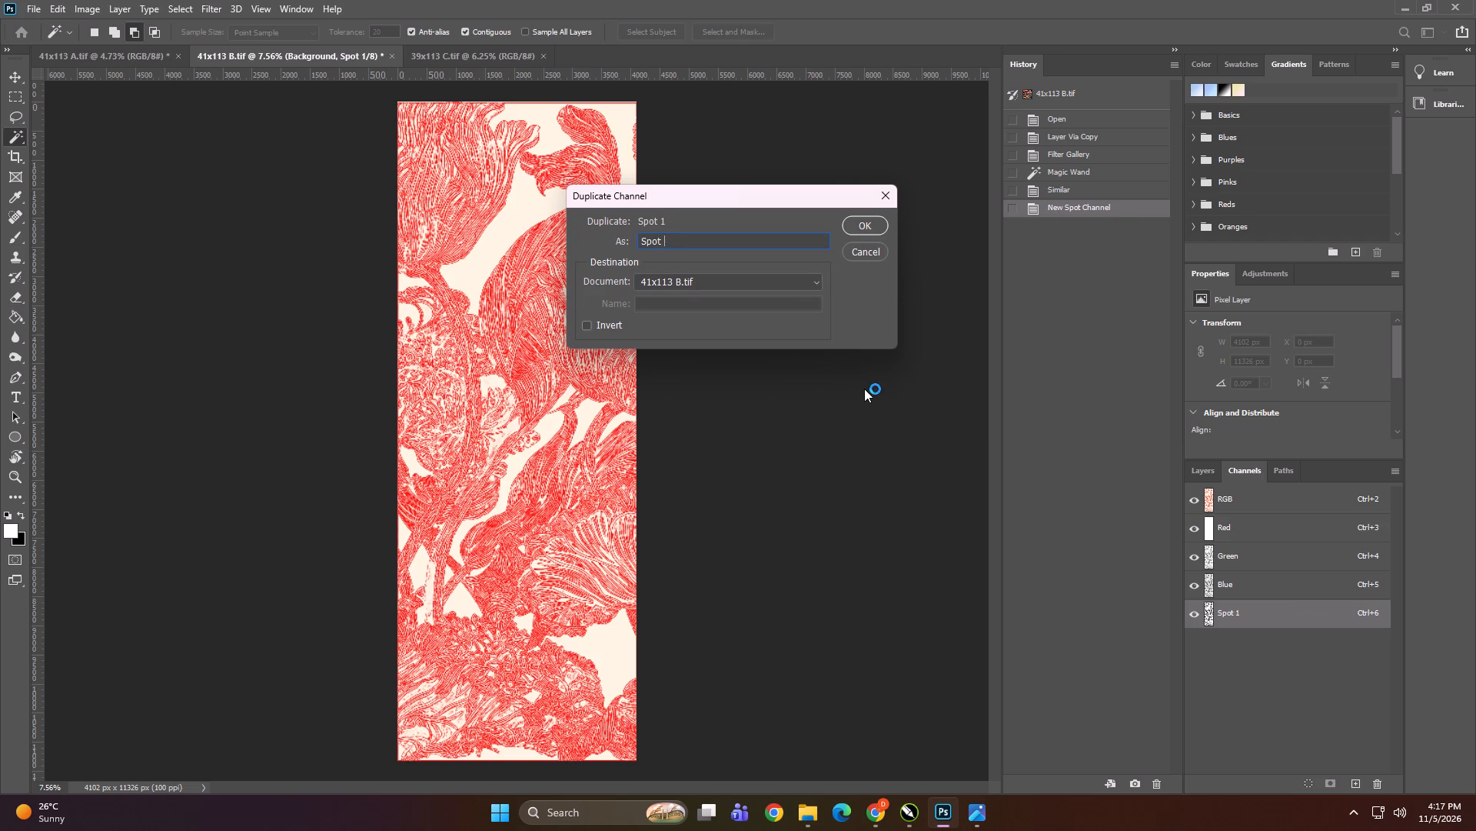
key("2")
left_click(866, 228)
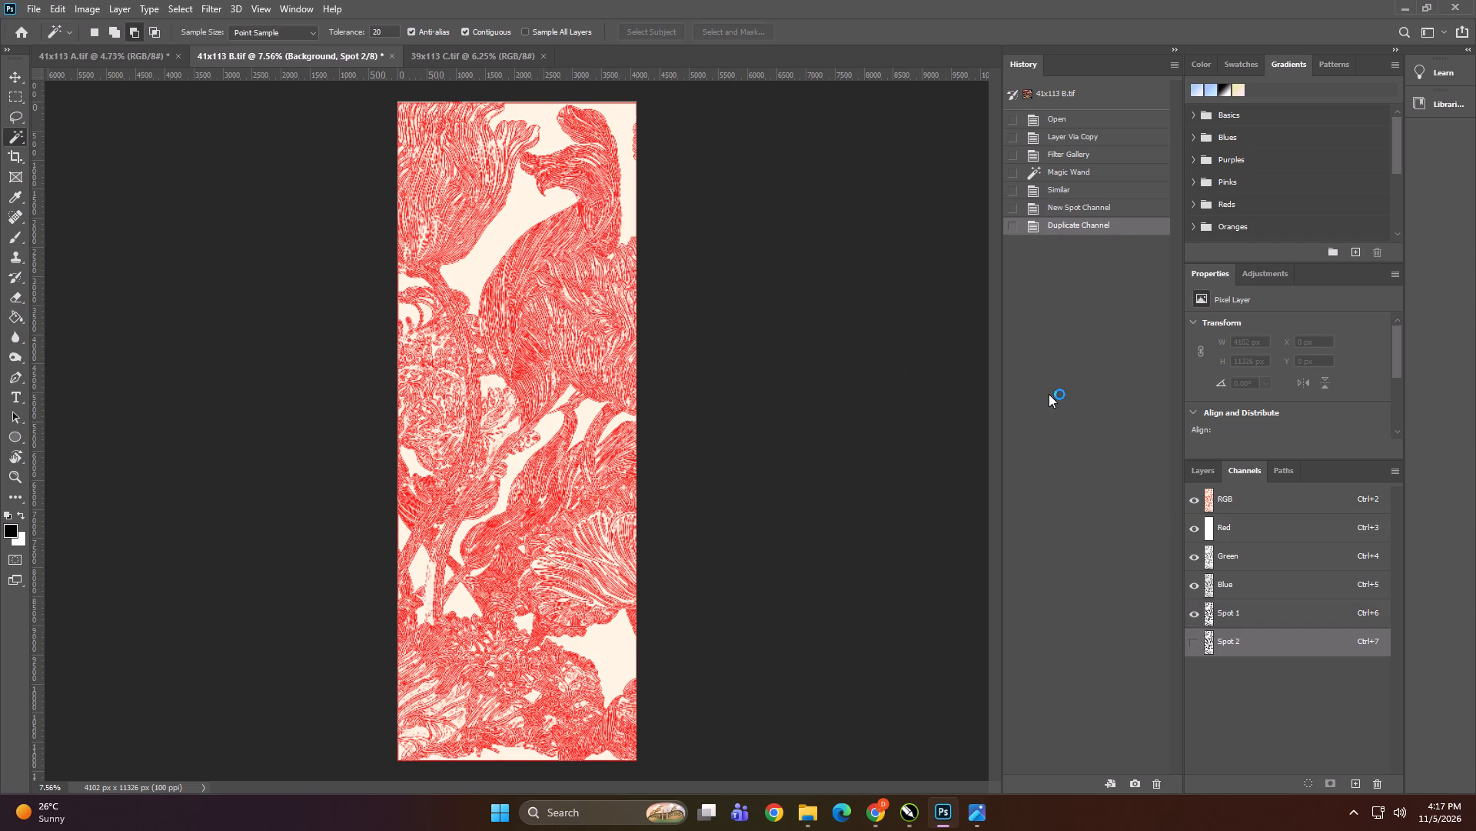
left_click(1194, 636)
Delete the Photocopy layer from 41x113 B, keeping the Background layer and spot channels.
left_click(1199, 472)
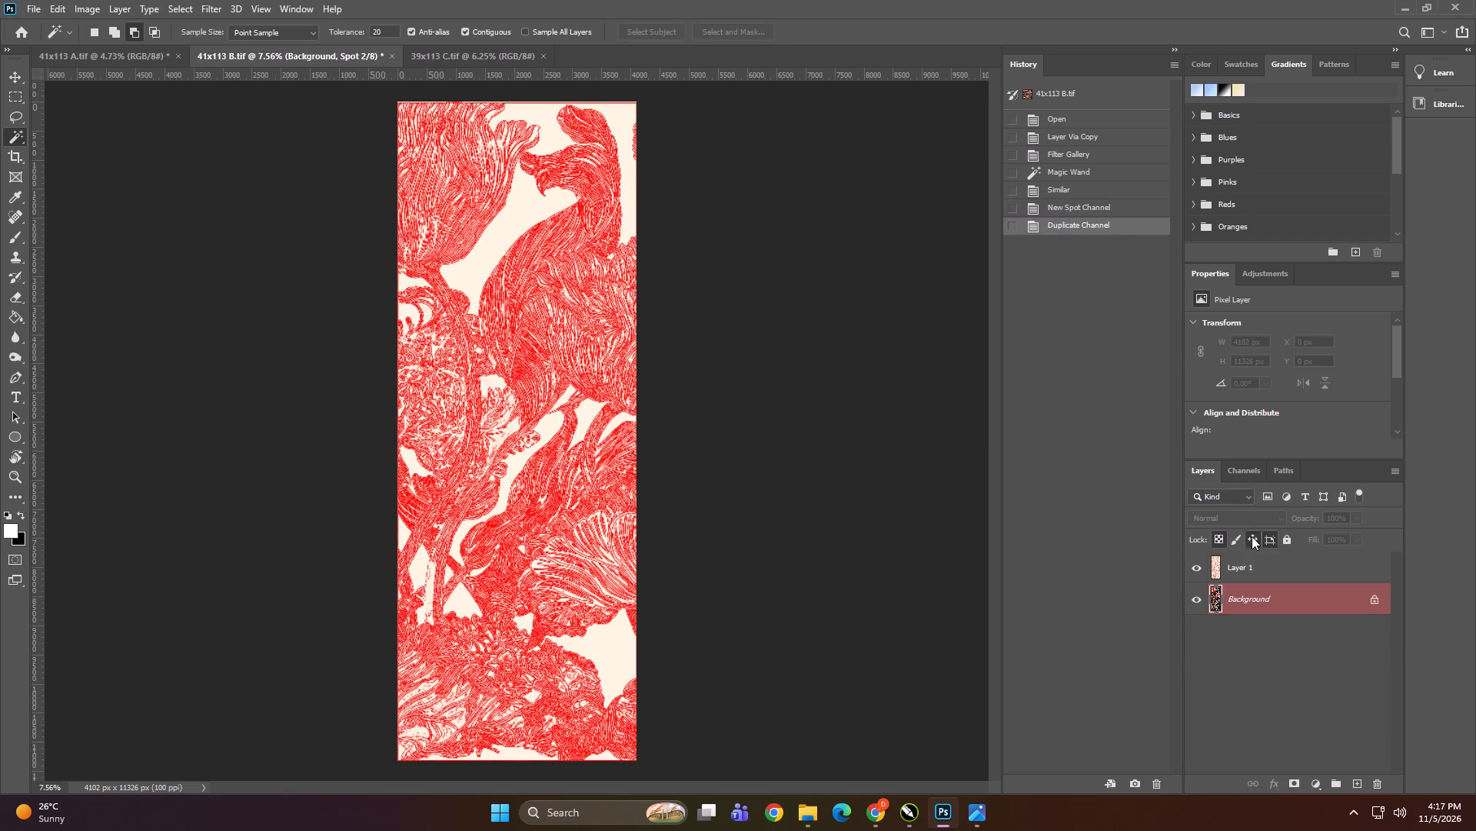
left_click(1257, 566)
key("Delete")
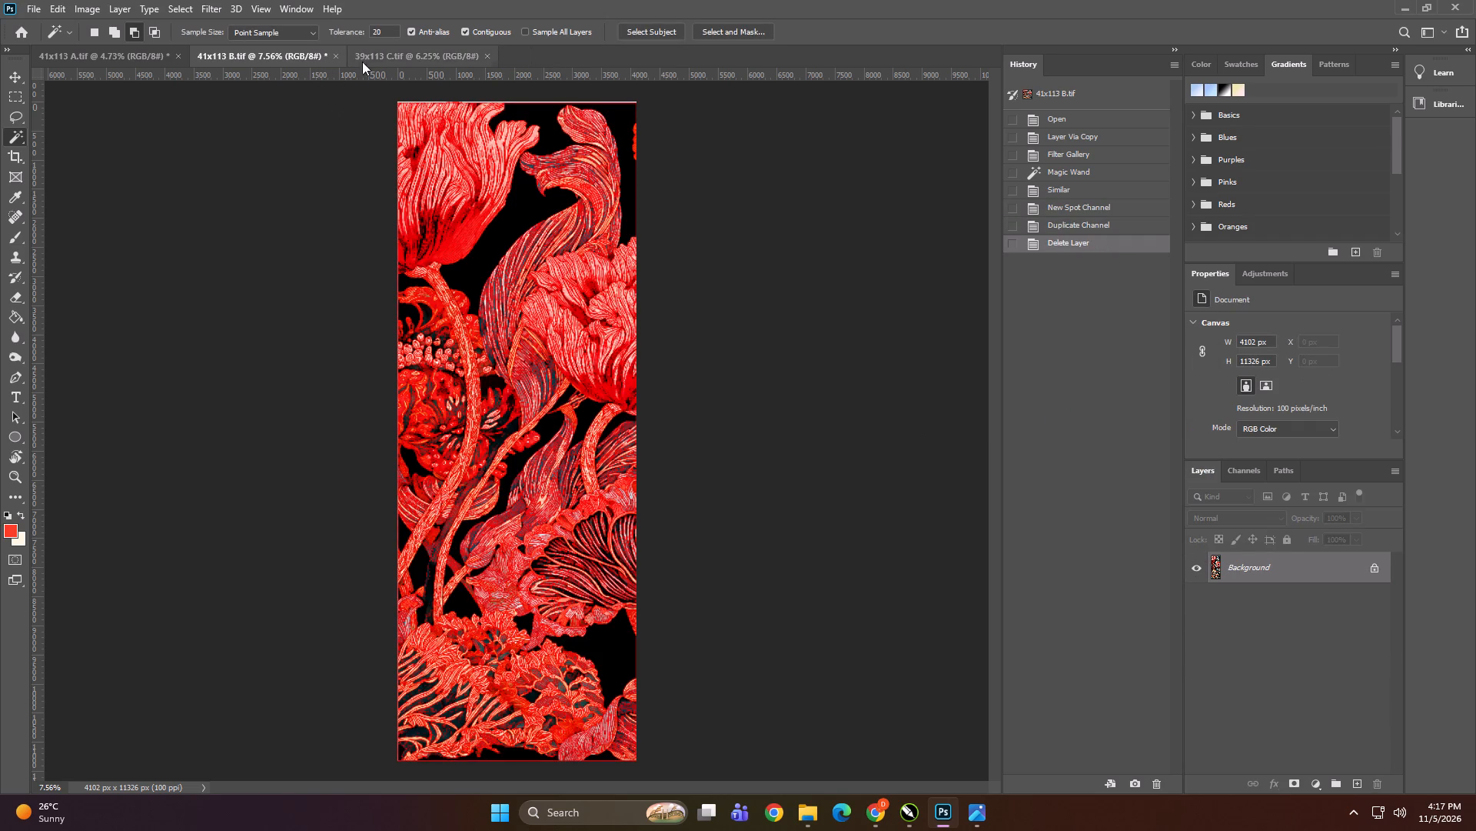
In 39x113 C, duplicate the Background layer and apply the Photocopy filter to the copy with Detail 4 and Darkness 24.
left_click(428, 57)
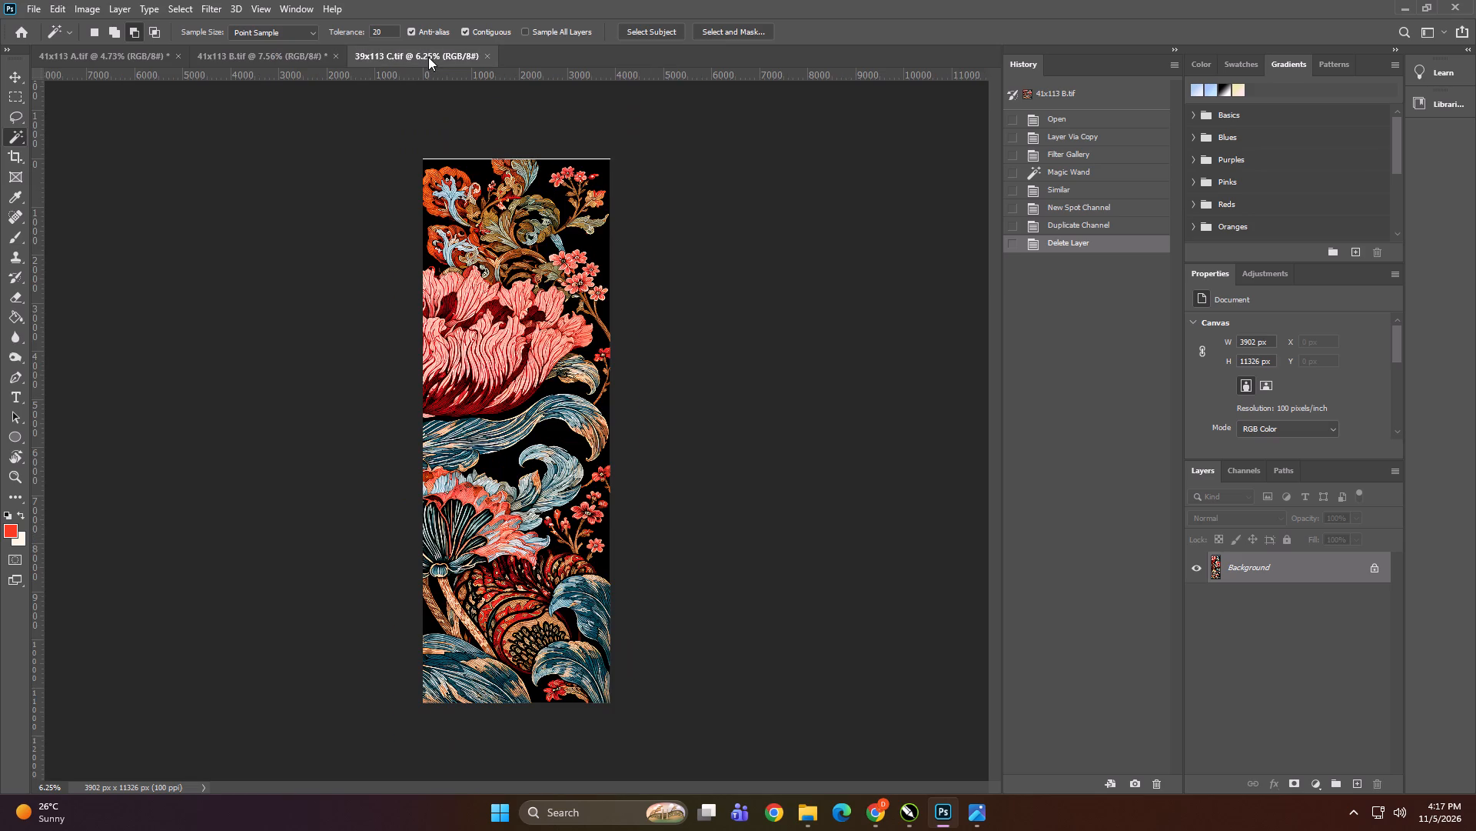
key("ctrl+j")
left_click(211, 6)
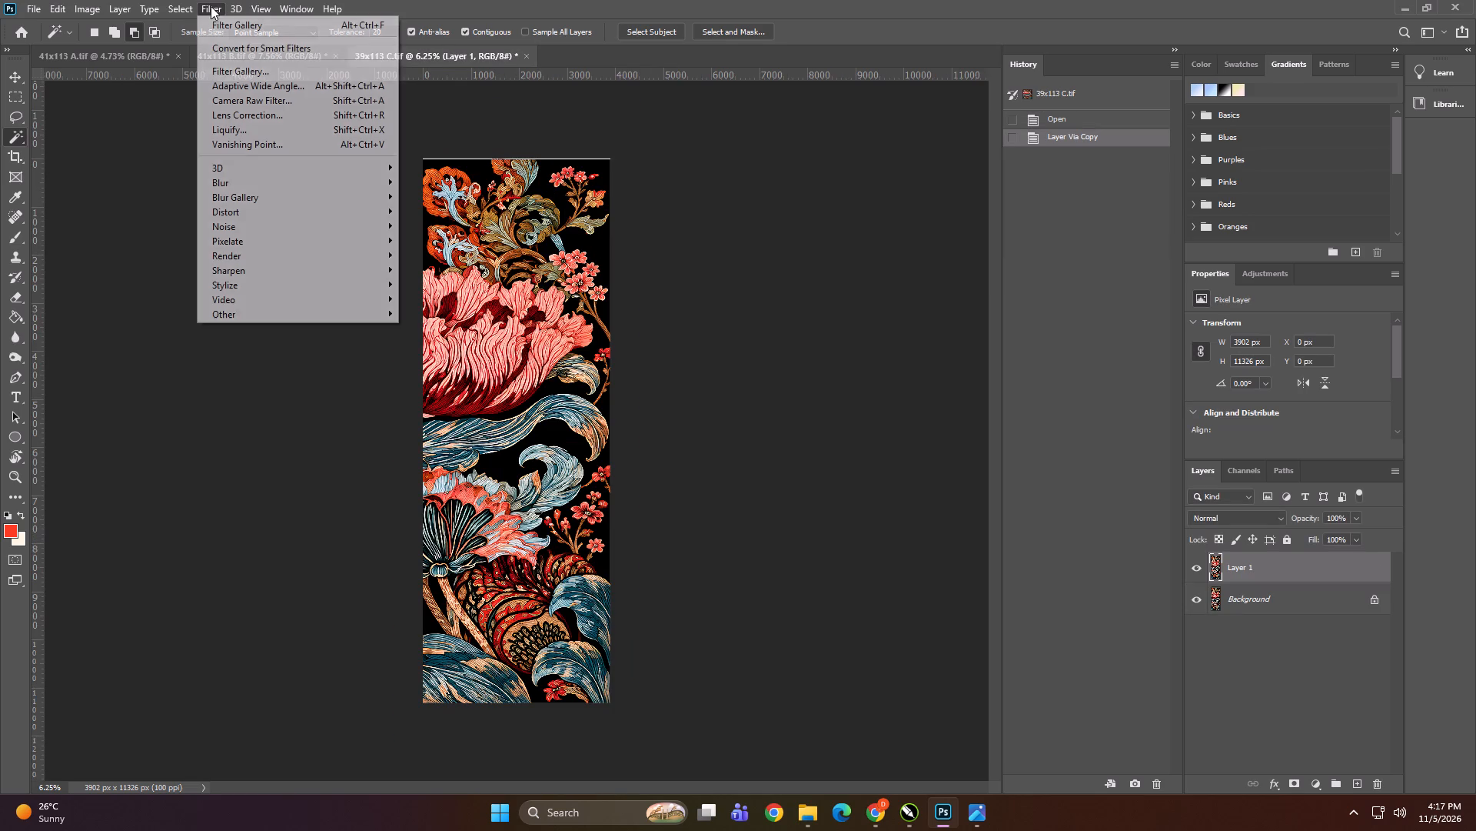
left_click(247, 65)
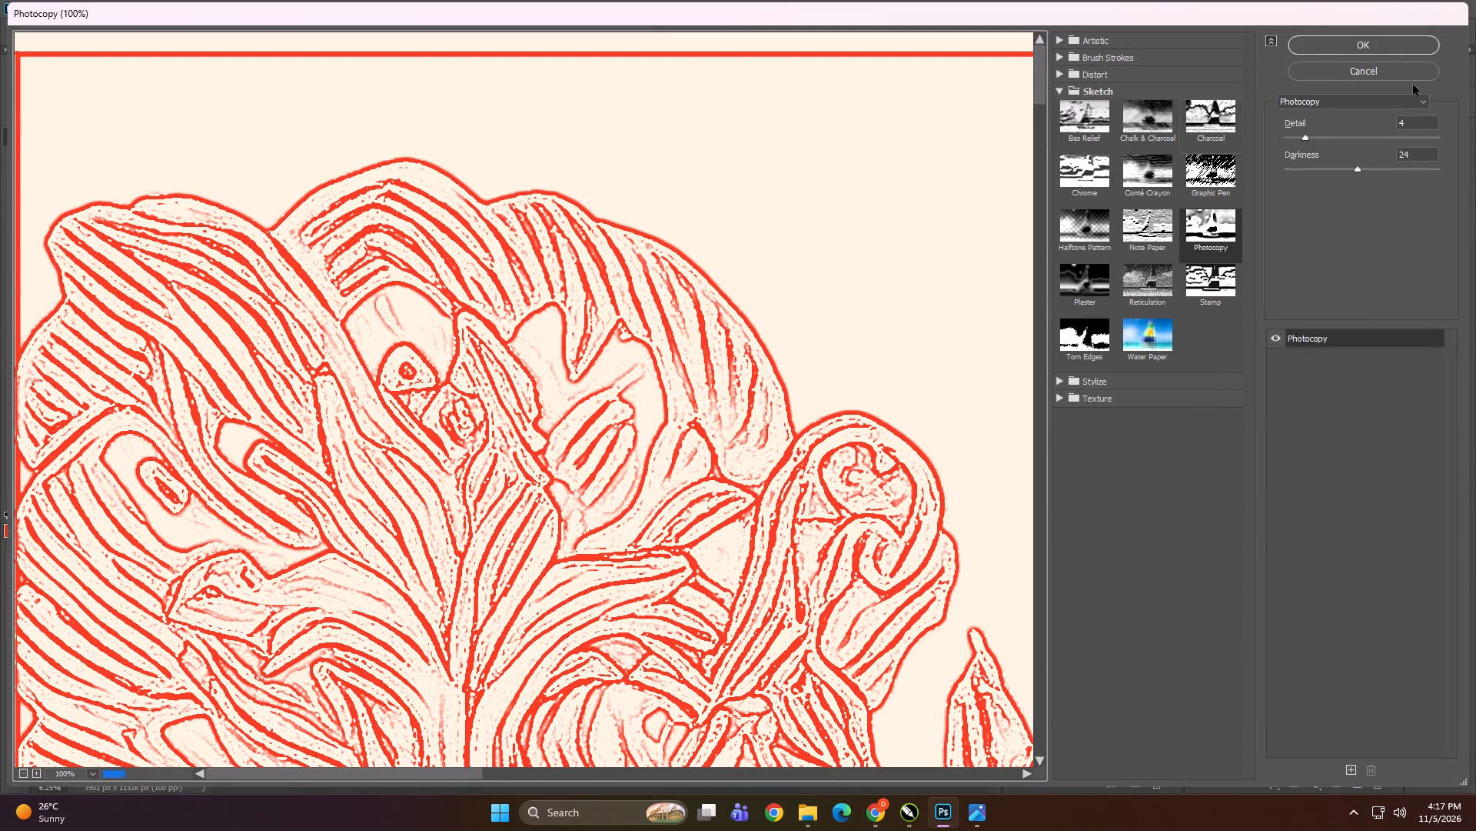
left_click(1405, 45)
Select a red line of panel C's Photocopy layer with the Magic Wand and extend the selection to all similar colours.
scroll(485, 315, "up", 13, "alt")
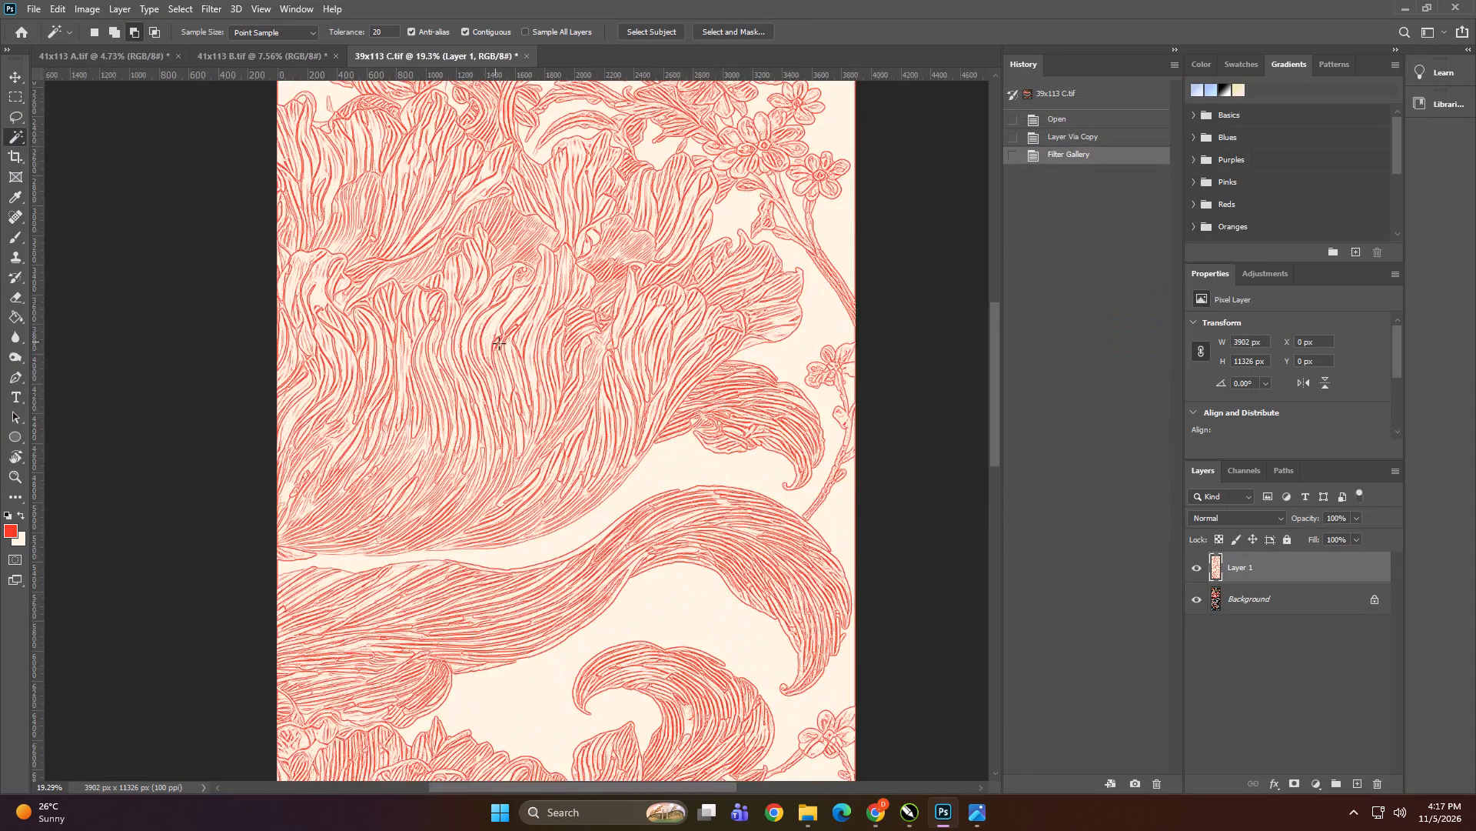
scroll(499, 343, "up", 16, "alt")
scroll(512, 302, "up", 5, "alt")
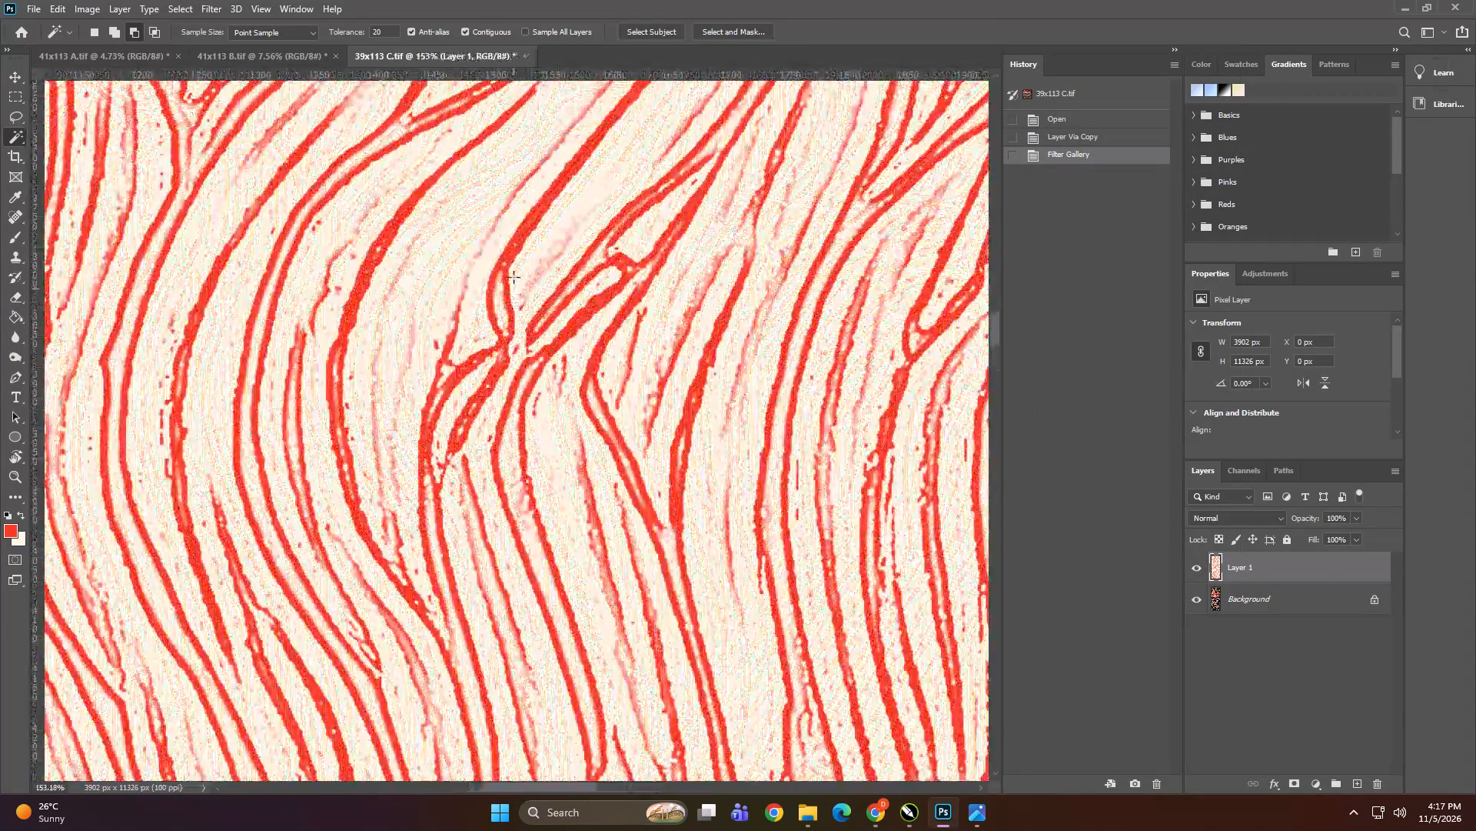
left_click(530, 218, "shift")
right_click(530, 218)
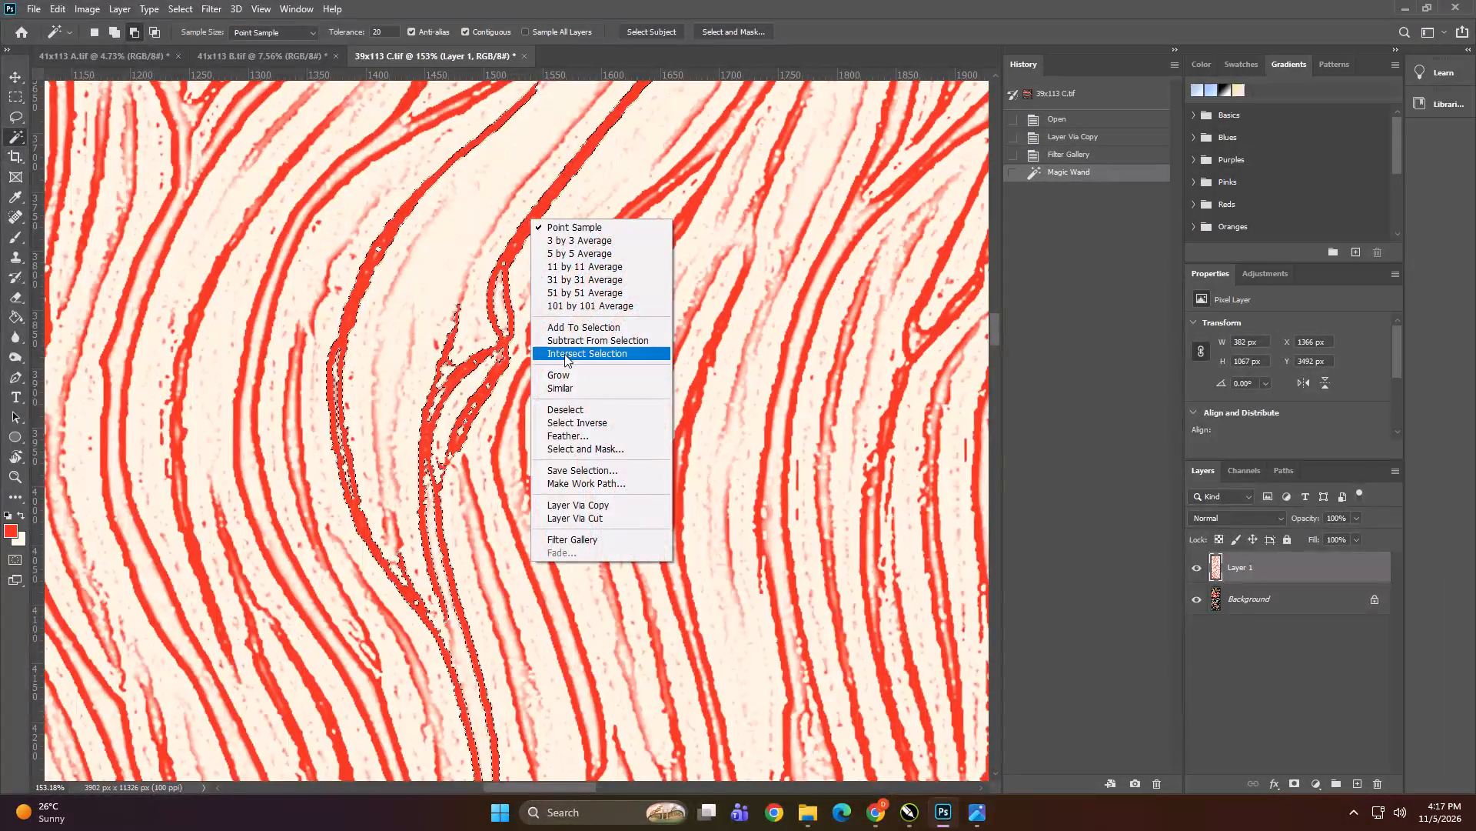
left_click(570, 385)
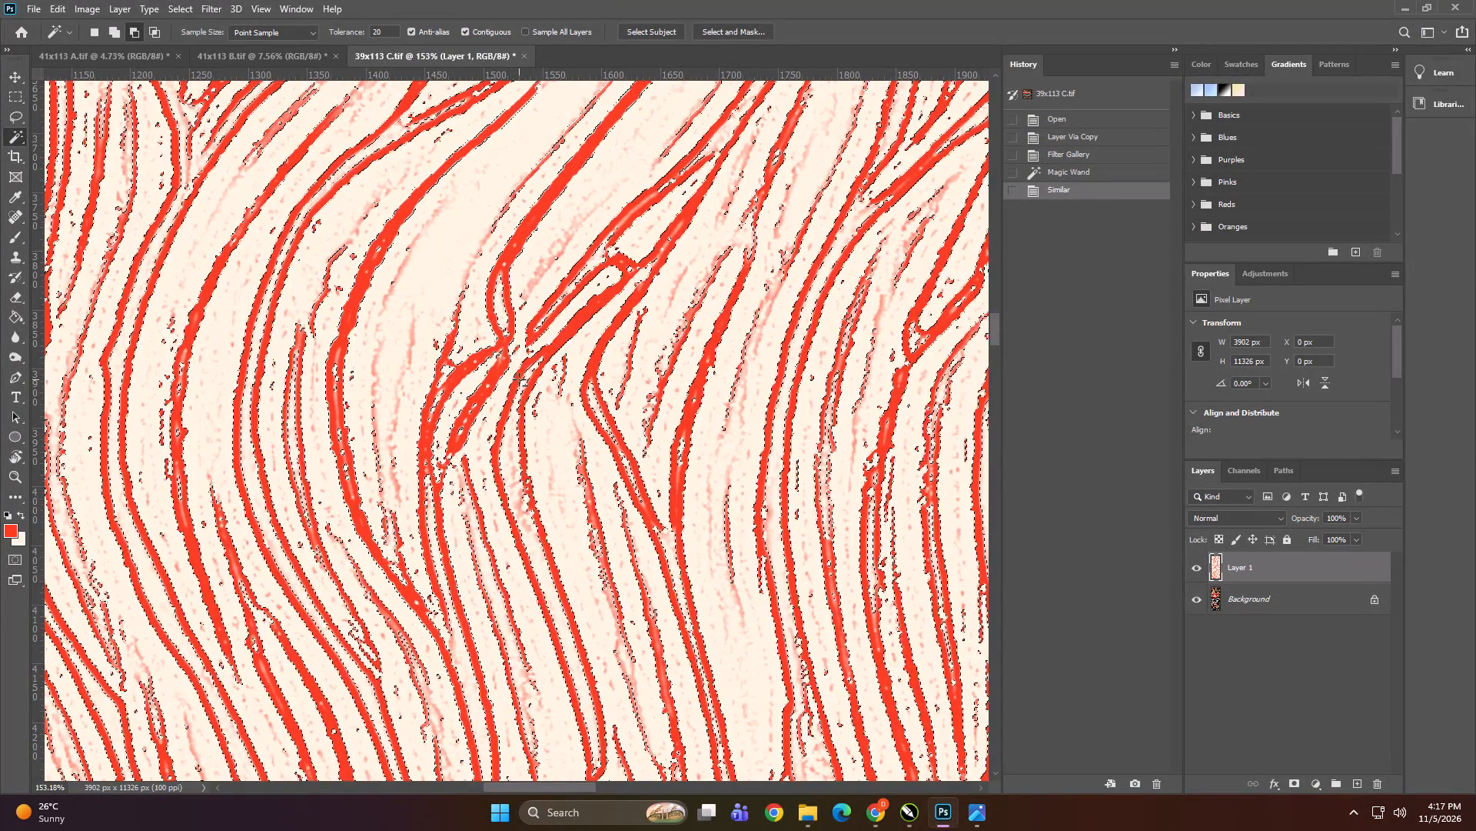
On 39x113 C's Background layer, create a spot channel from the selected lines with red ink at 100% solidity.
left_click(1314, 612)
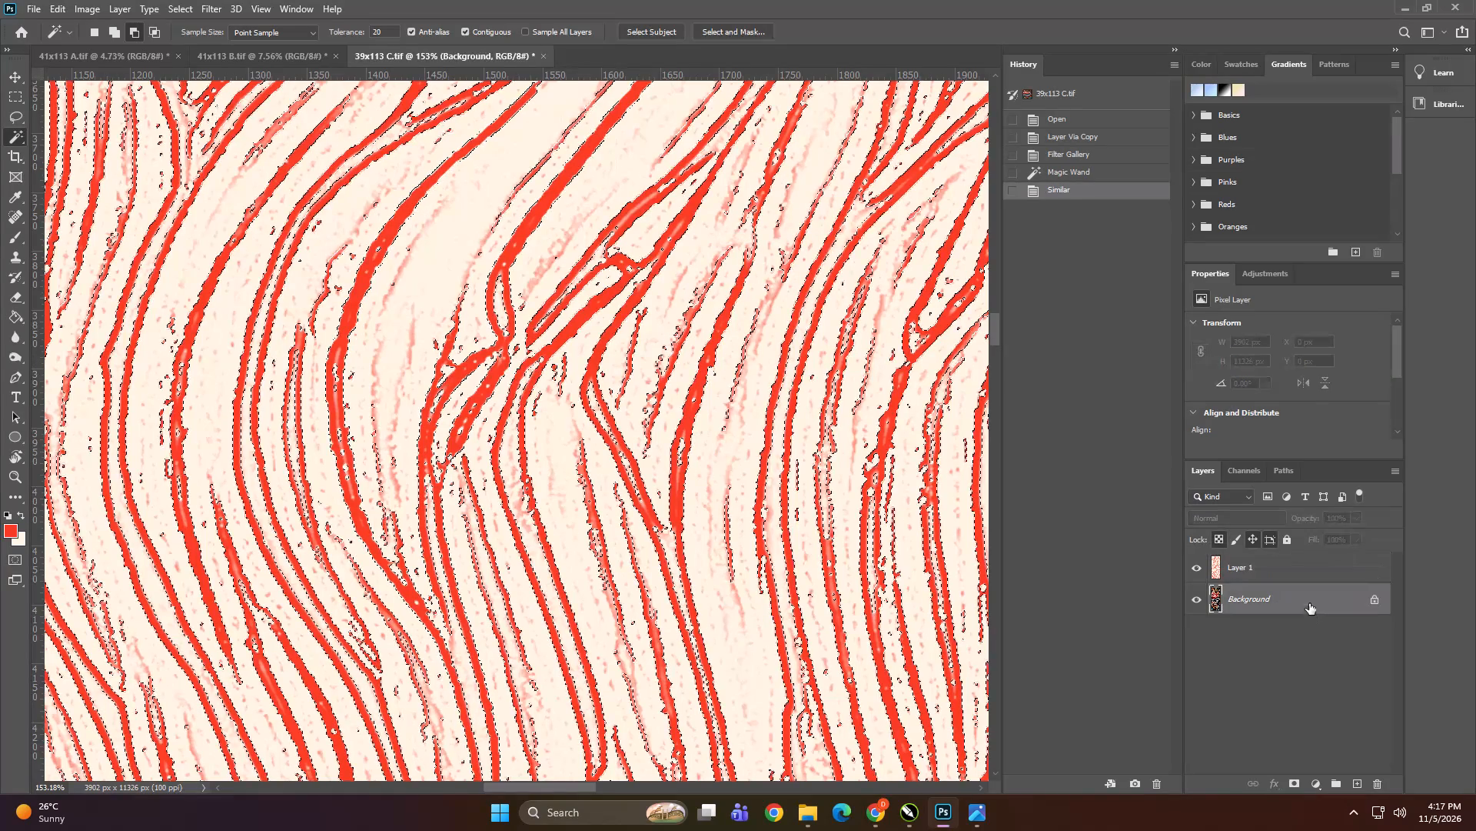
left_click(1252, 474)
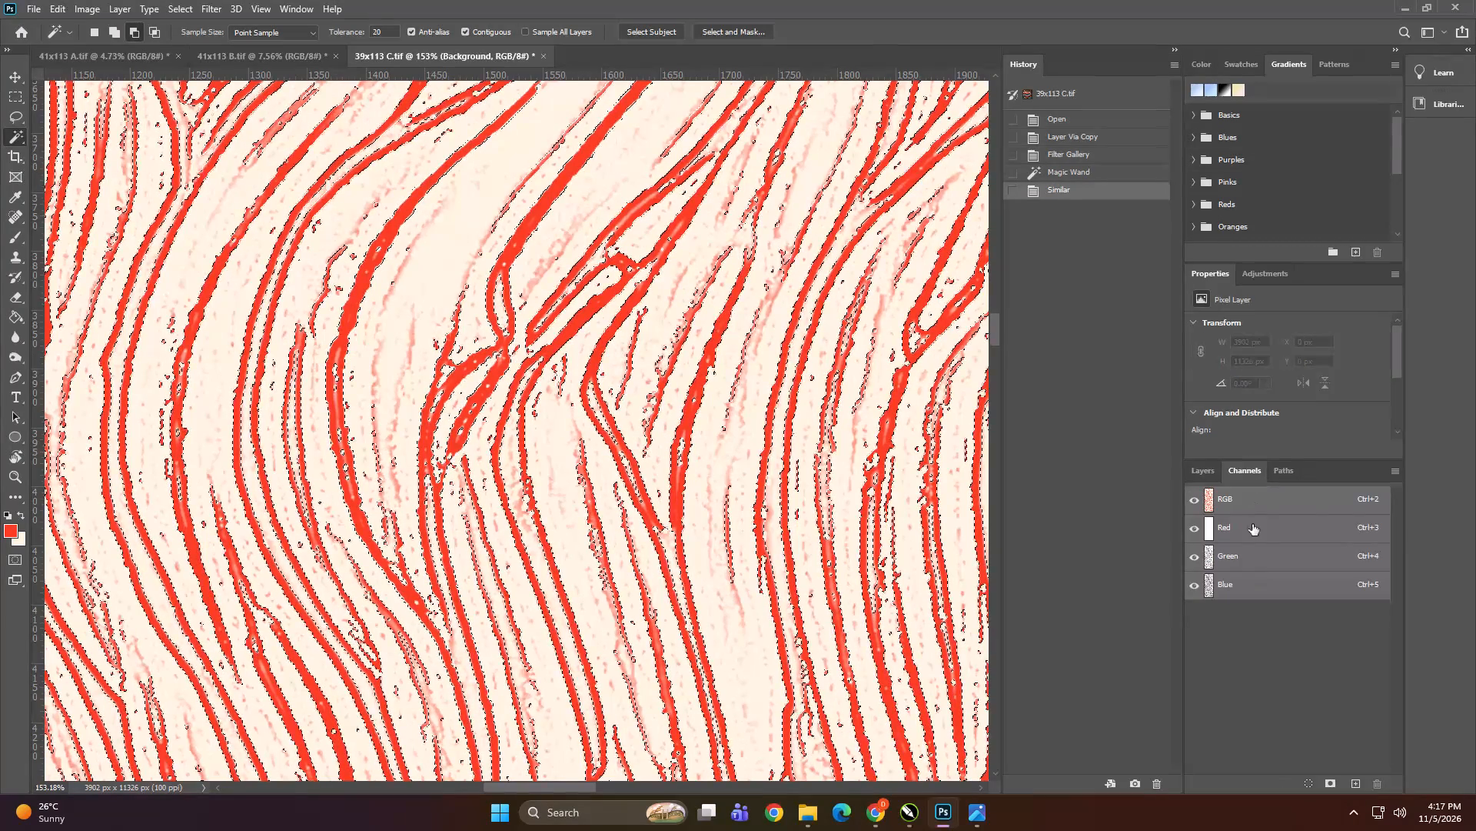
left_click(1396, 474)
left_click(1400, 532)
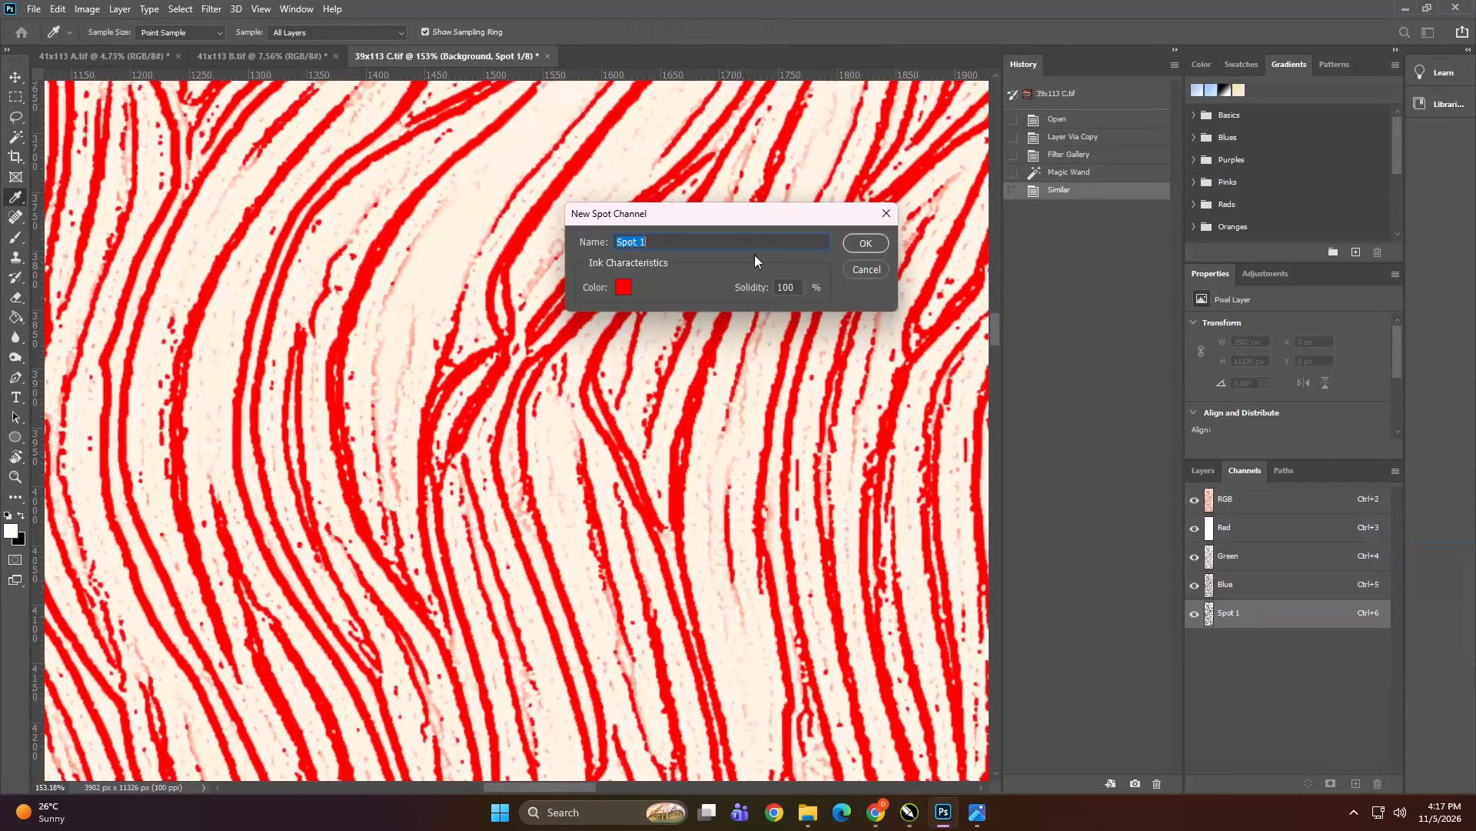
left_click(851, 242)
Duplicate the Spot 1 channel as "Spot 2" within 39x113 C and make the duplicate visible.
right_click(1278, 616)
left_click(1286, 617)
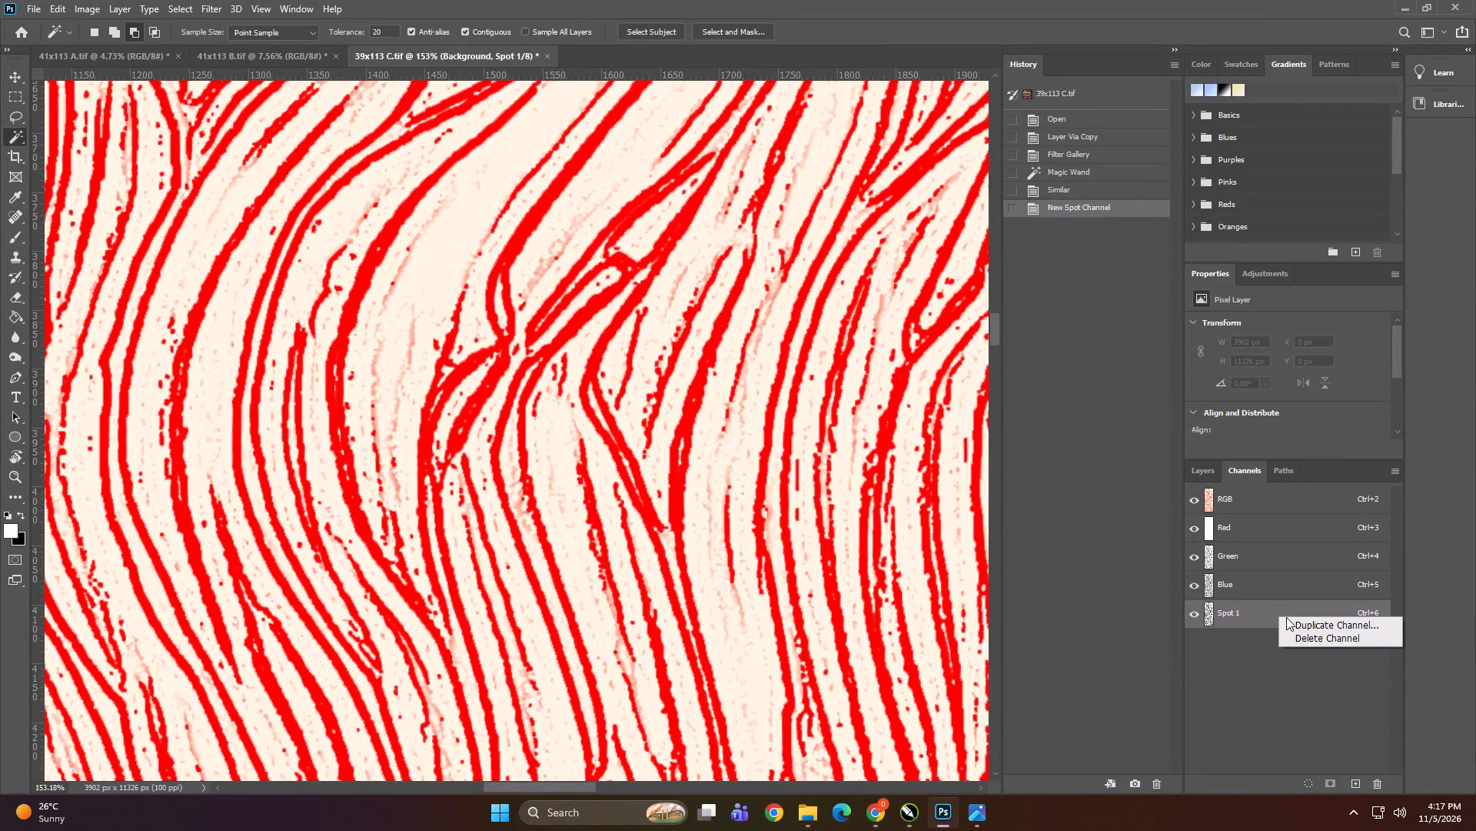
left_click(1292, 626)
key("Right")
key("BackSpace")
key("BackSpace")
key("BackSpace")
key("BackSpace")
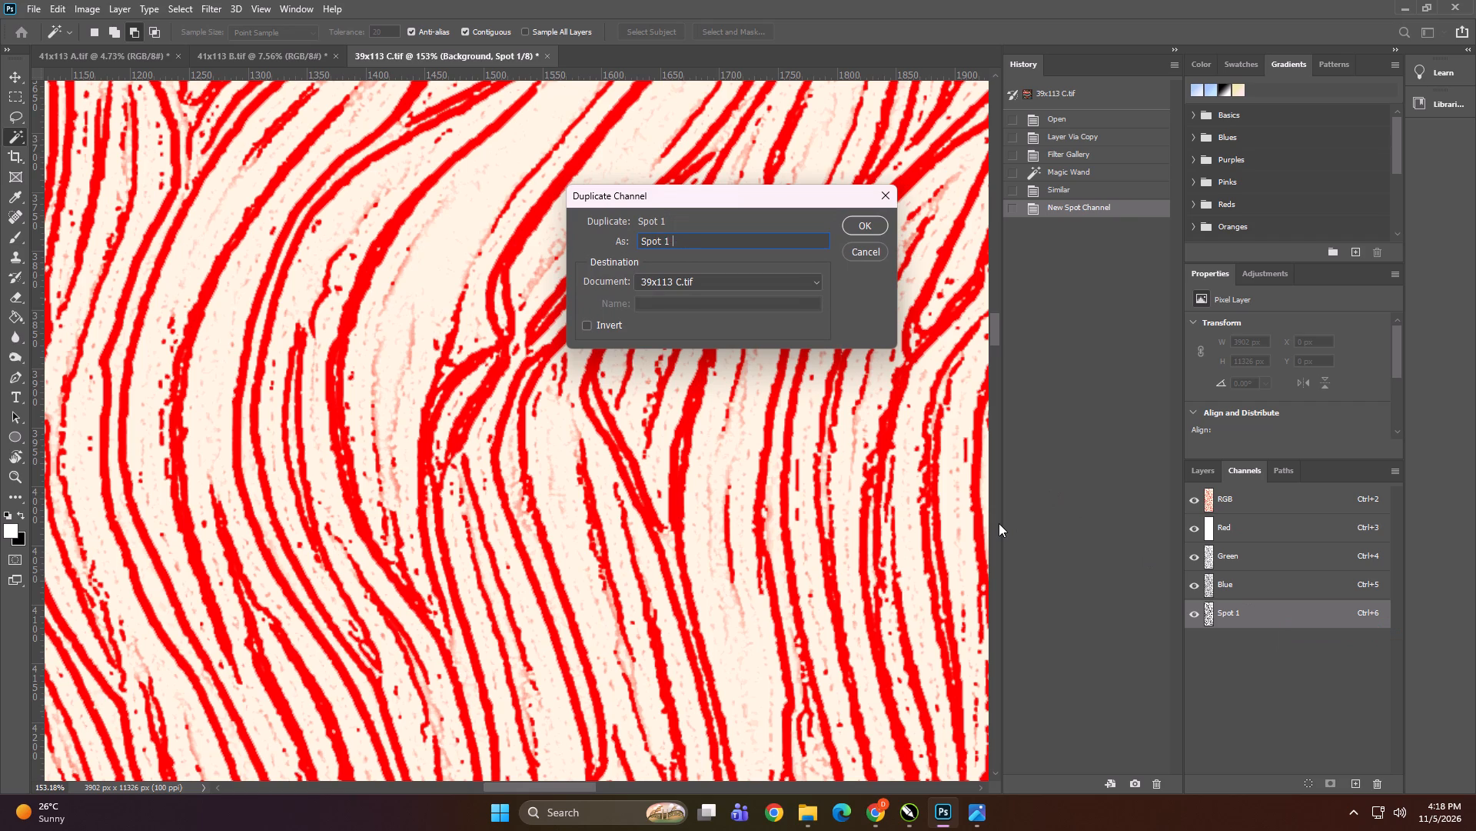
key("BackSpace")
key("BackSpace")
key("2")
left_click(875, 228)
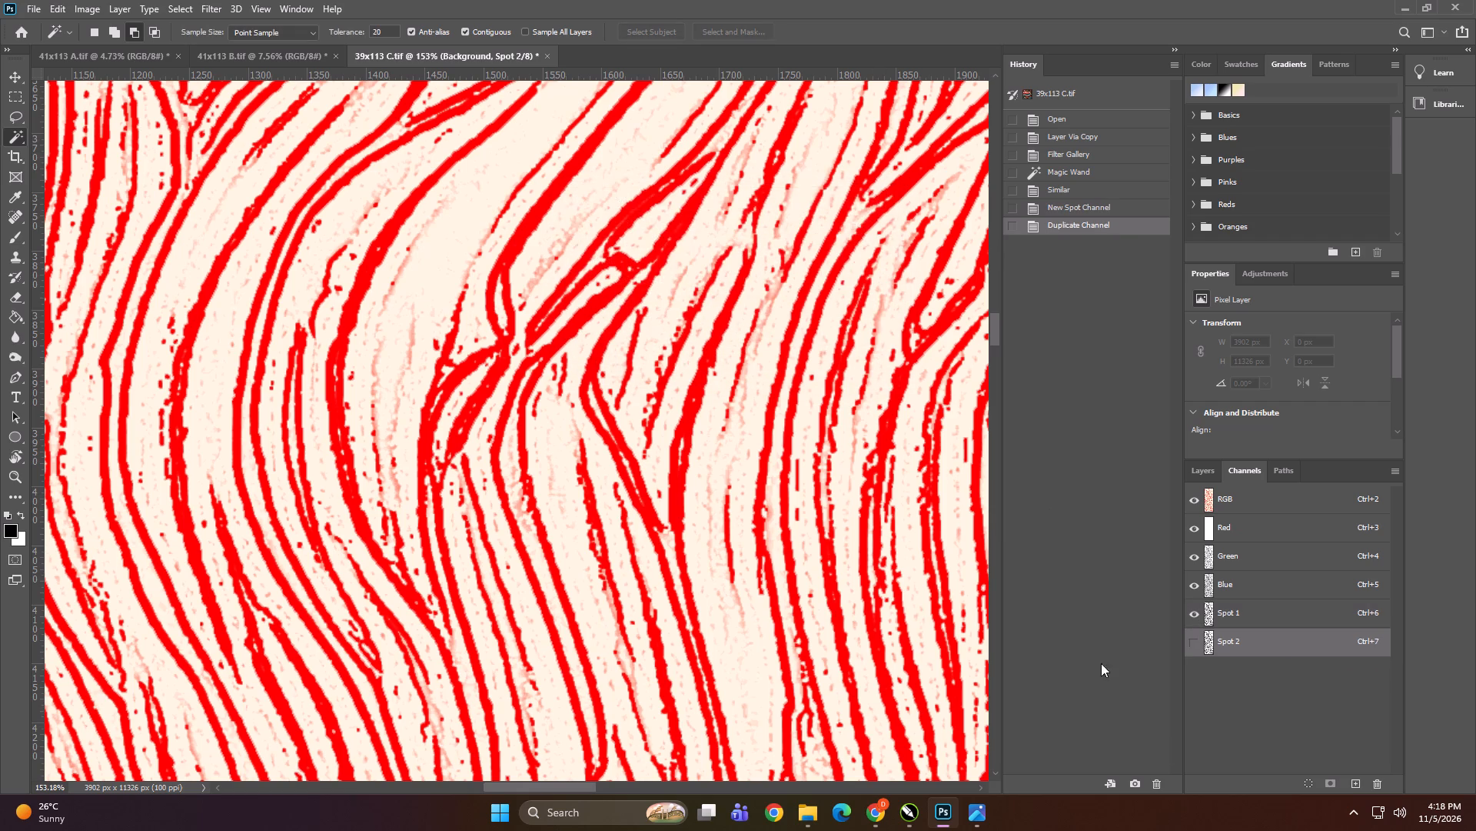
double_click(1195, 644)
left_click(1195, 639)
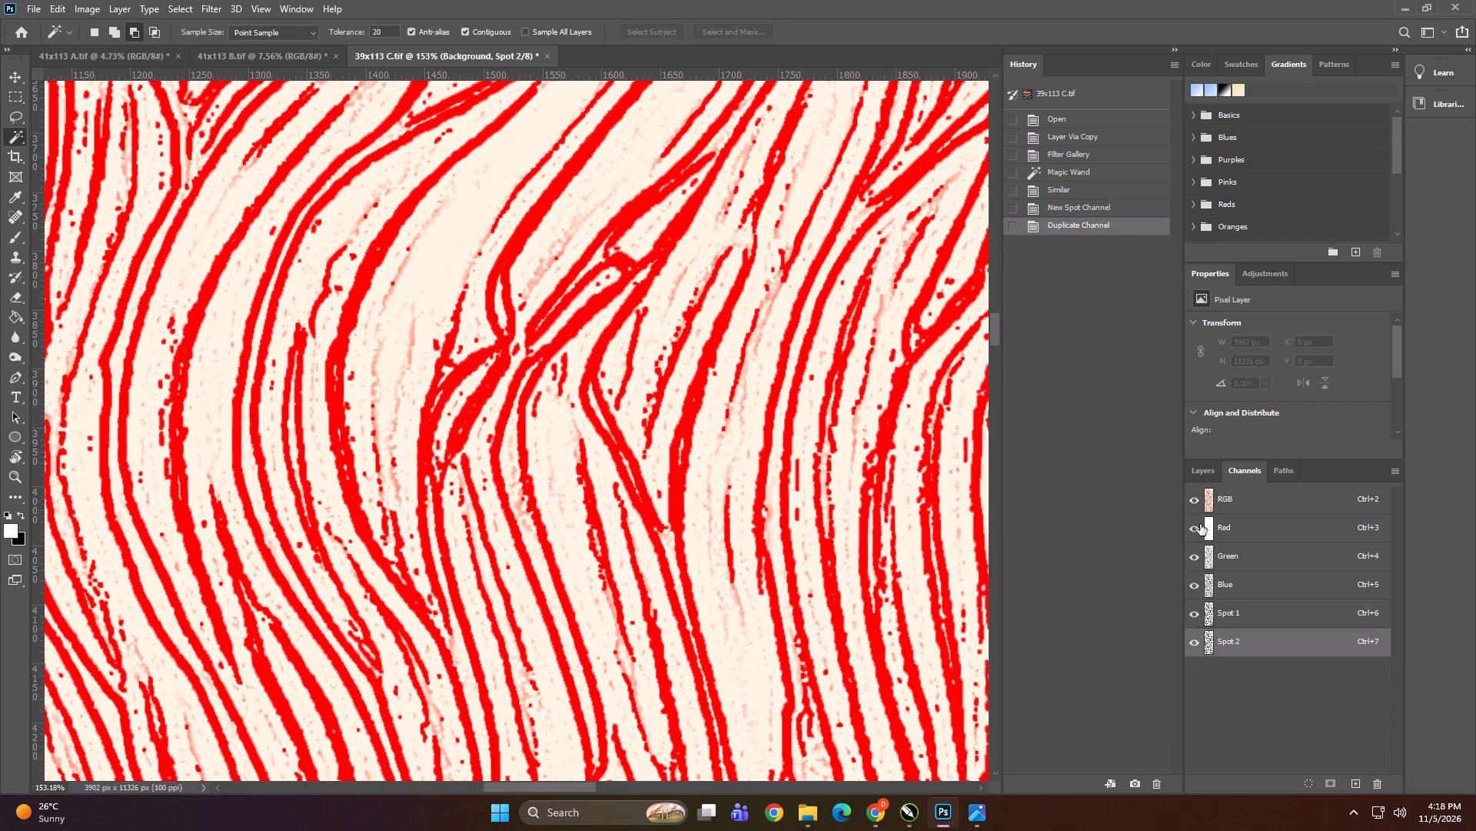
Delete the Photocopy layer from 39x113 C, keeping the Background layer and spot channels.
left_click(1196, 476)
left_click(1262, 564)
key("Delete")
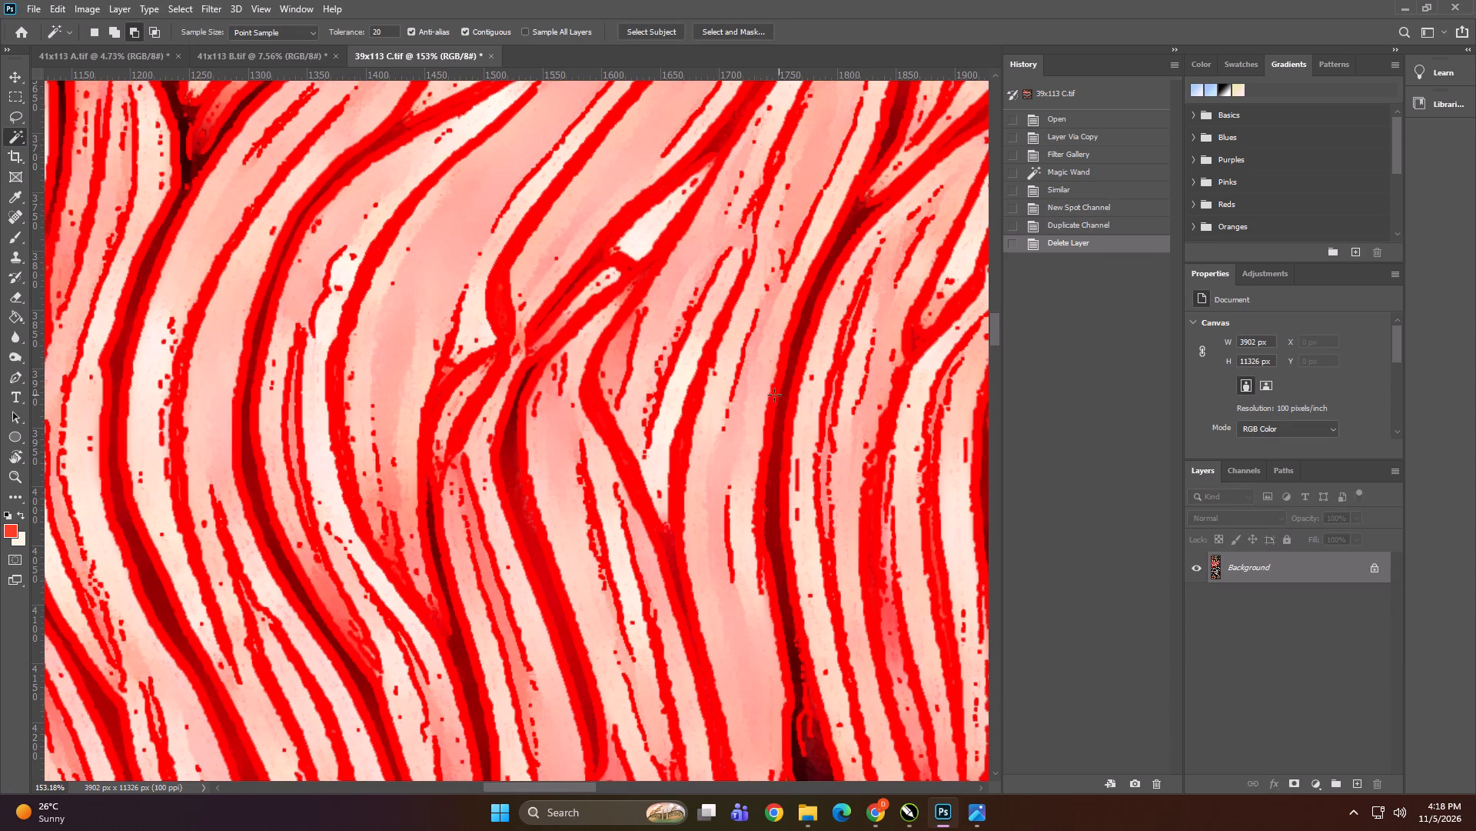
scroll(732, 395, "down", 20, "alt")
scroll(732, 395, "down", 5, "alt")
scroll(671, 422, "down", 4, "alt")
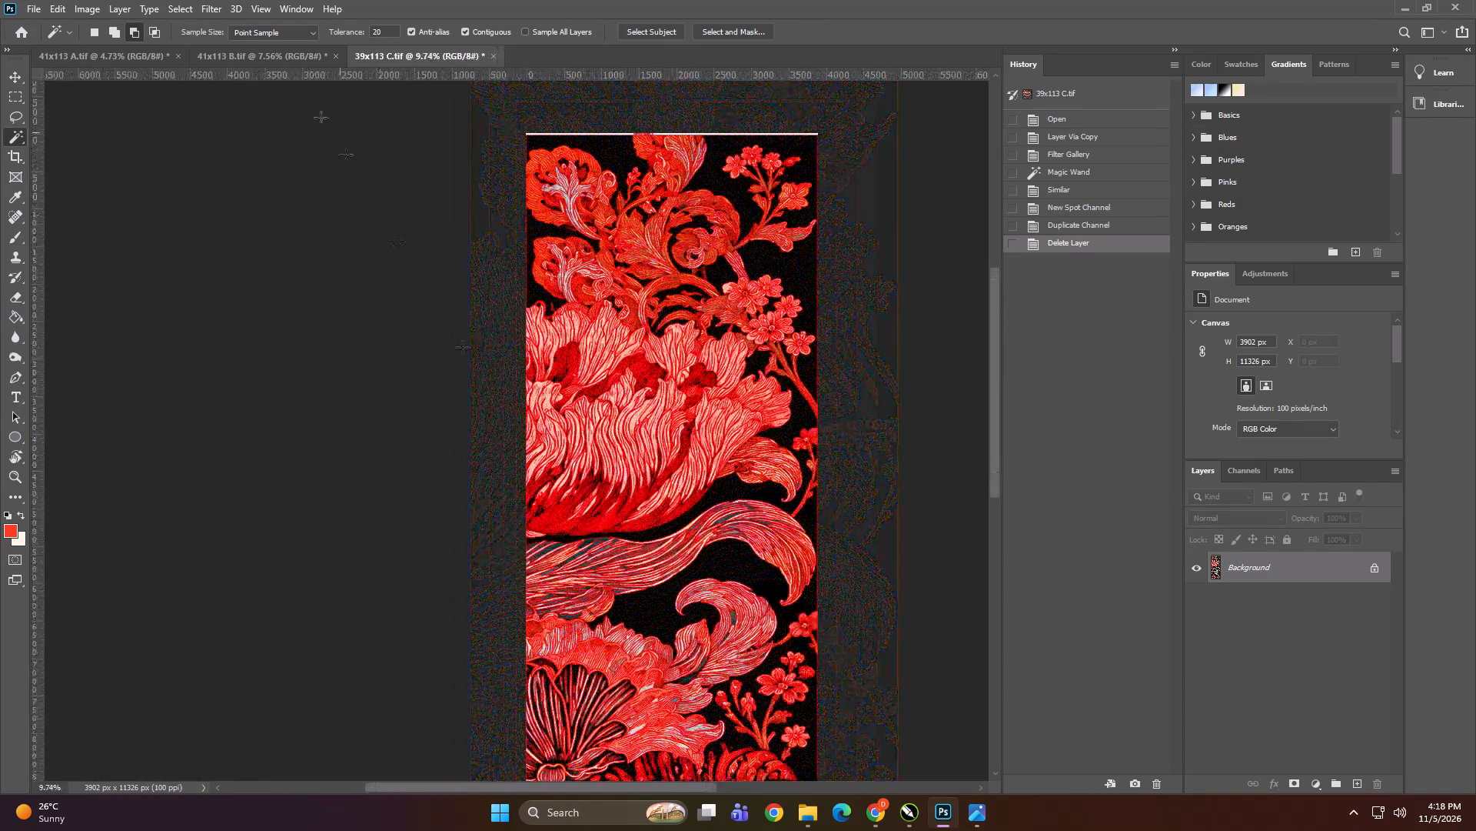
Save 41x113 A as a TIFF with spot colours and LZW compression, replacing the existing file in 119x112 GOLDFOIL.
left_click(133, 62)
key("ctrl+shift+s")
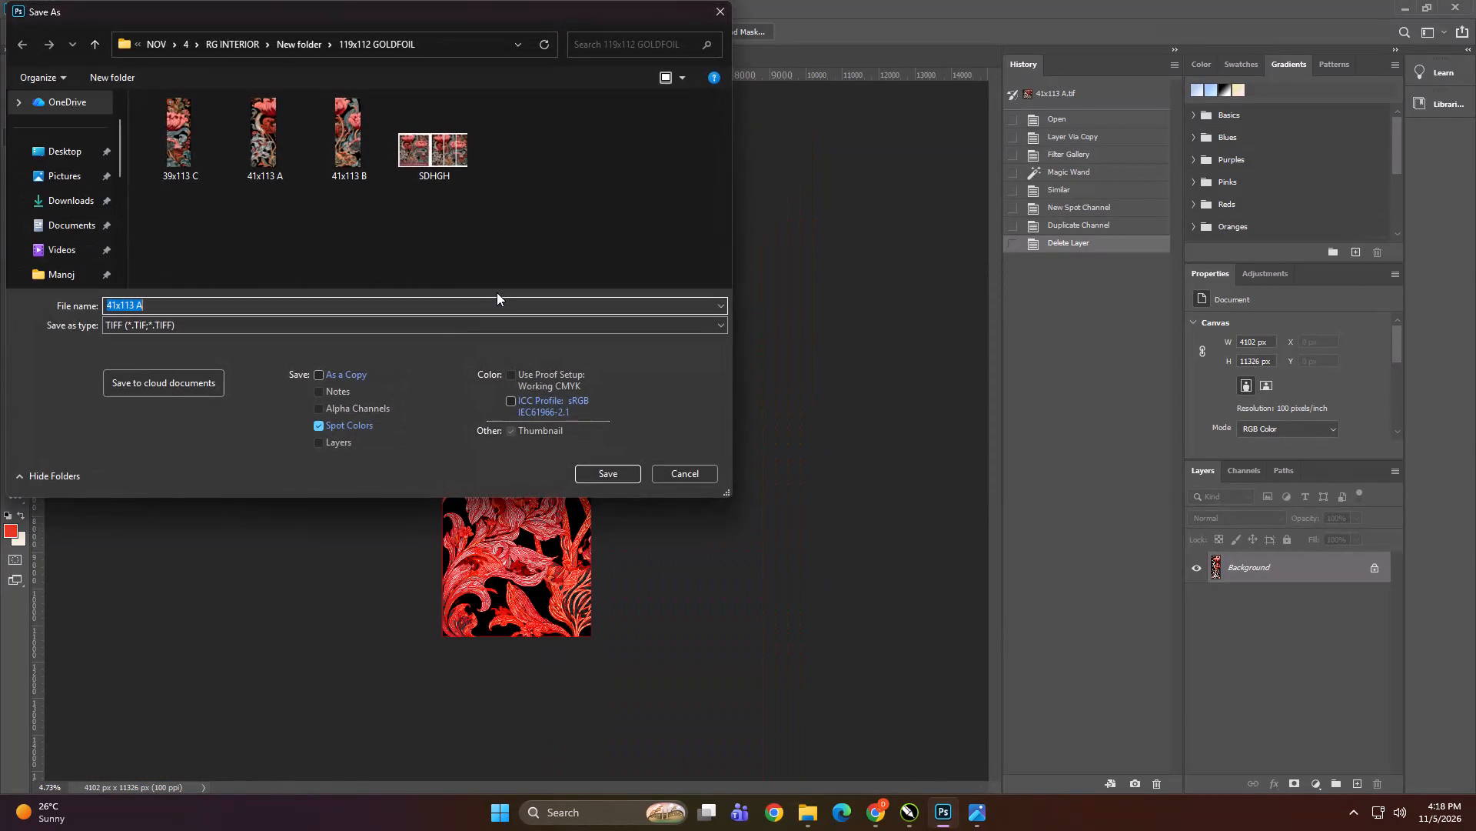
left_click(598, 474)
double_click(776, 399)
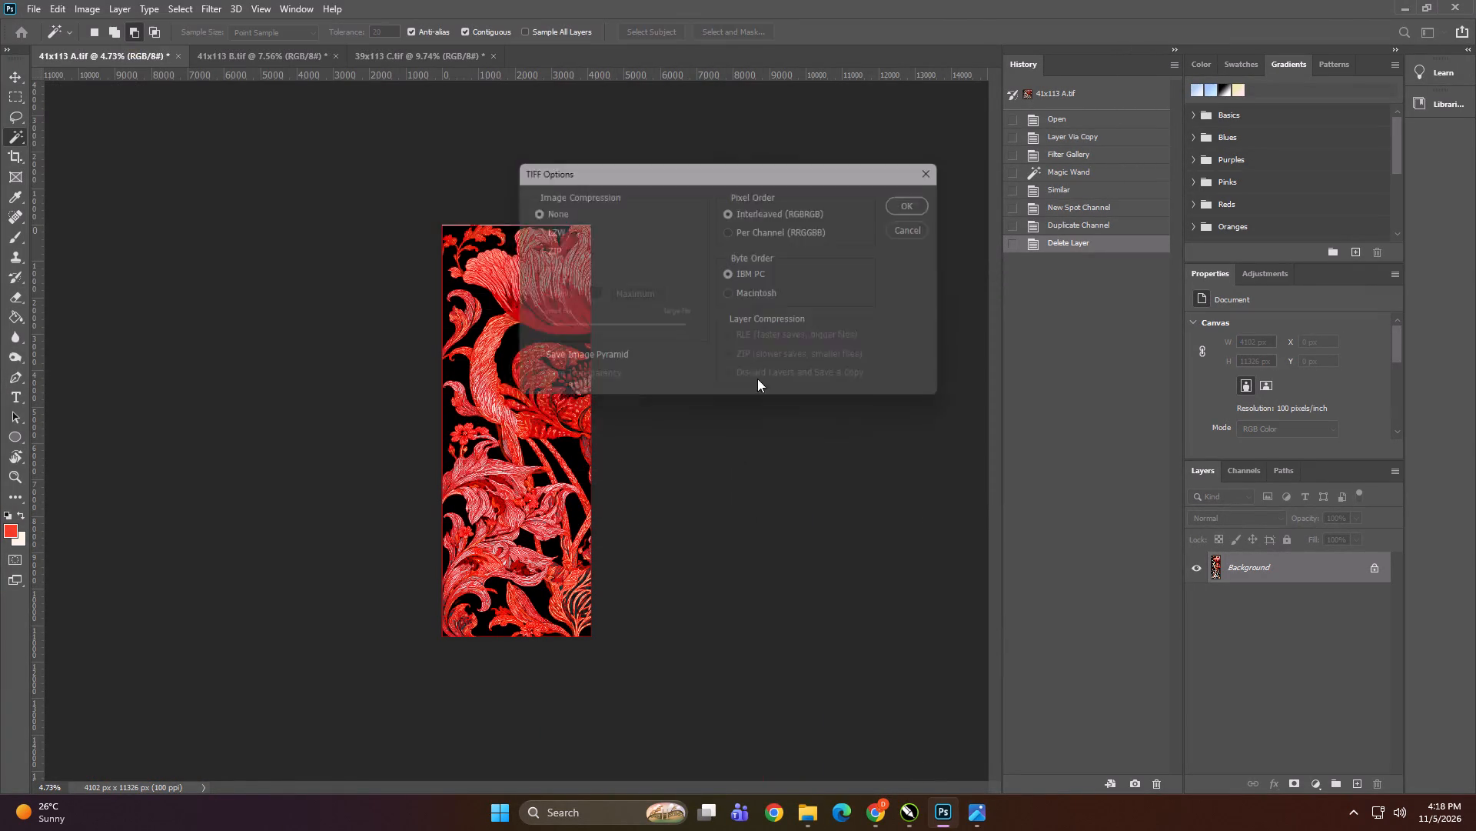
left_click(543, 229)
left_click(918, 200)
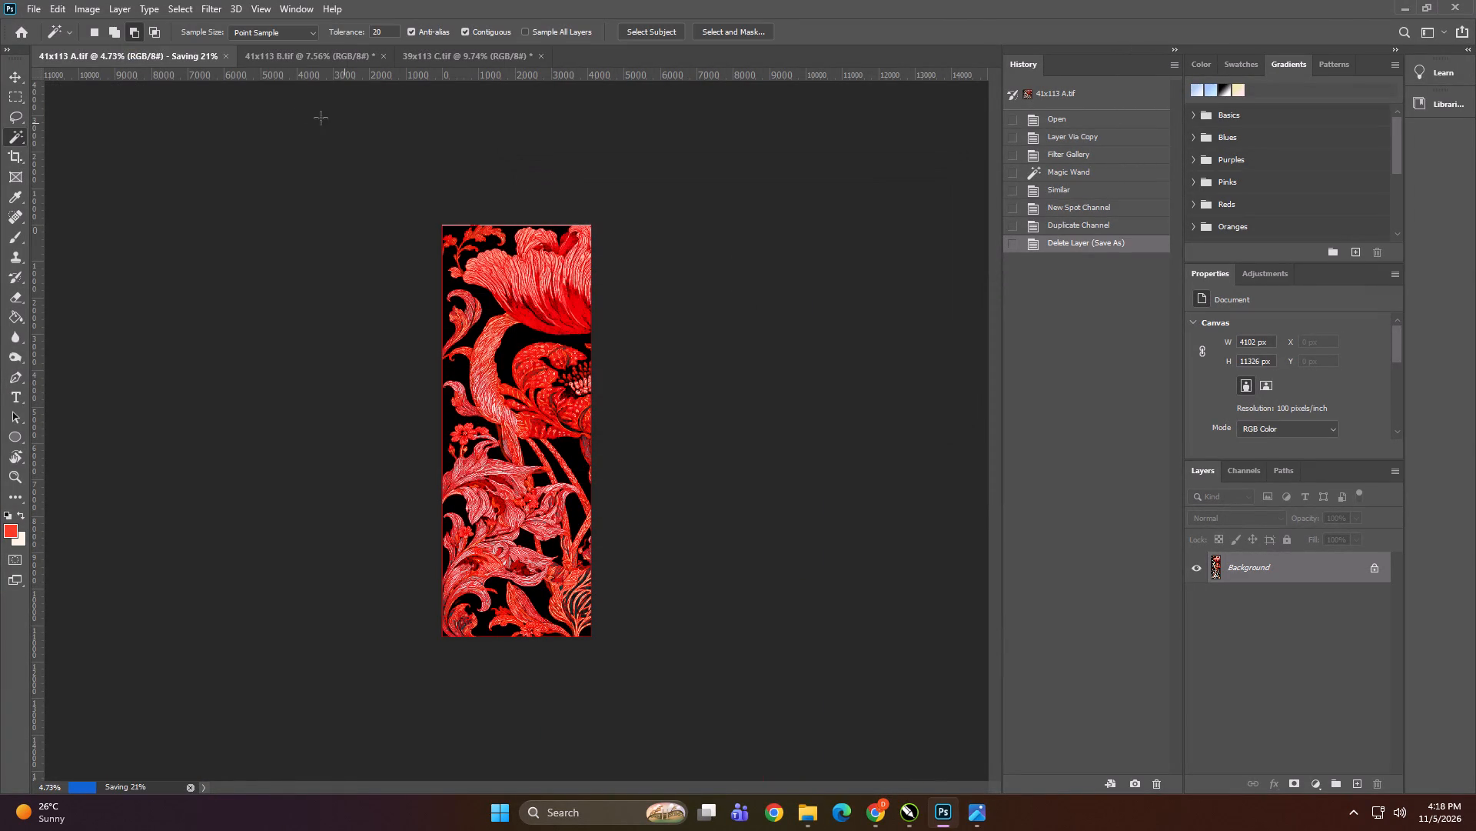
Save 41x113 B as a TIFF with spot colours and LZW compression, replacing the existing file in 119x112 GOLDFOIL.
left_click(272, 59)
key("ctrl+shift+s")
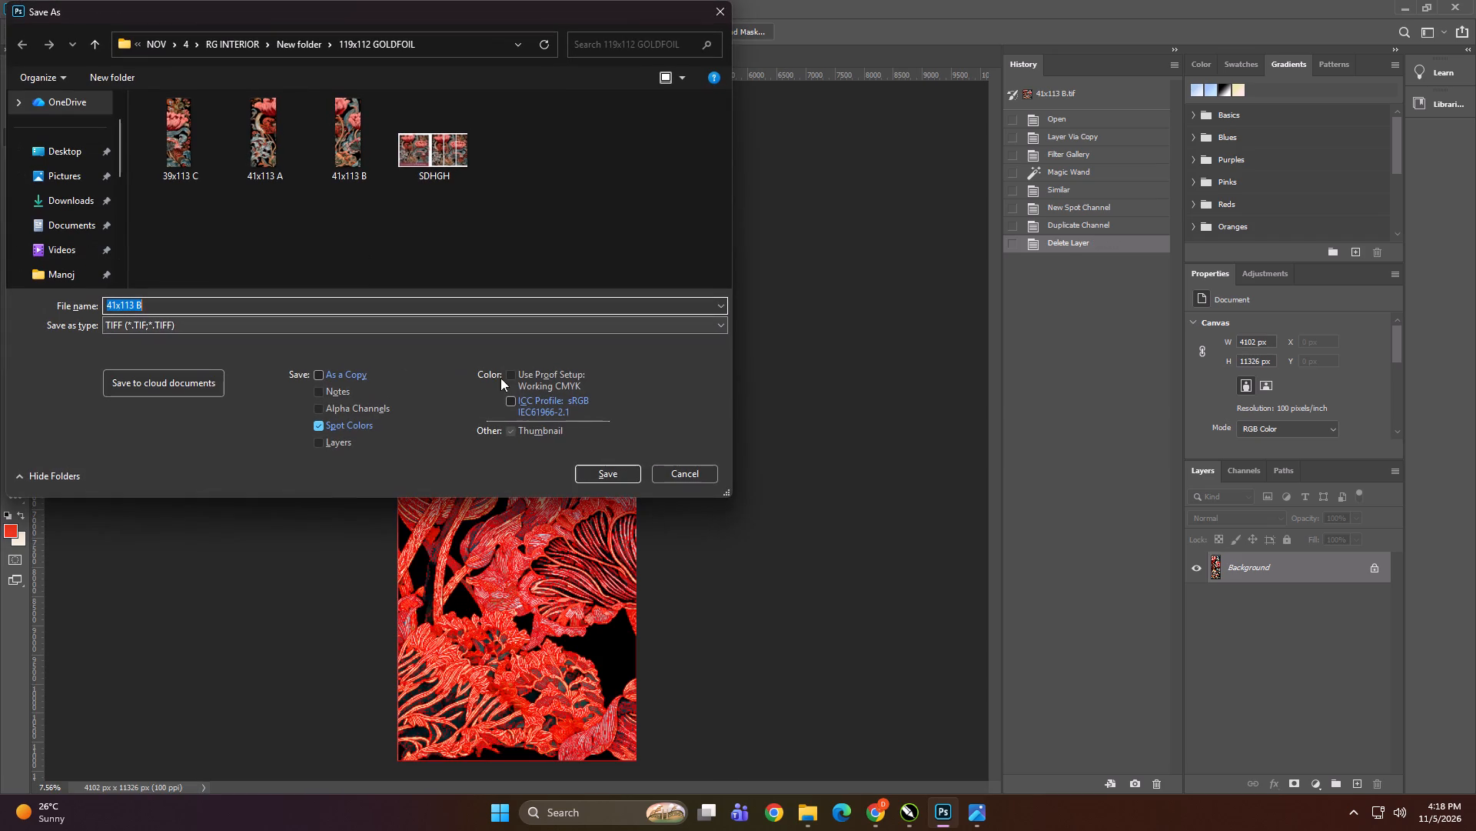
left_click(591, 476)
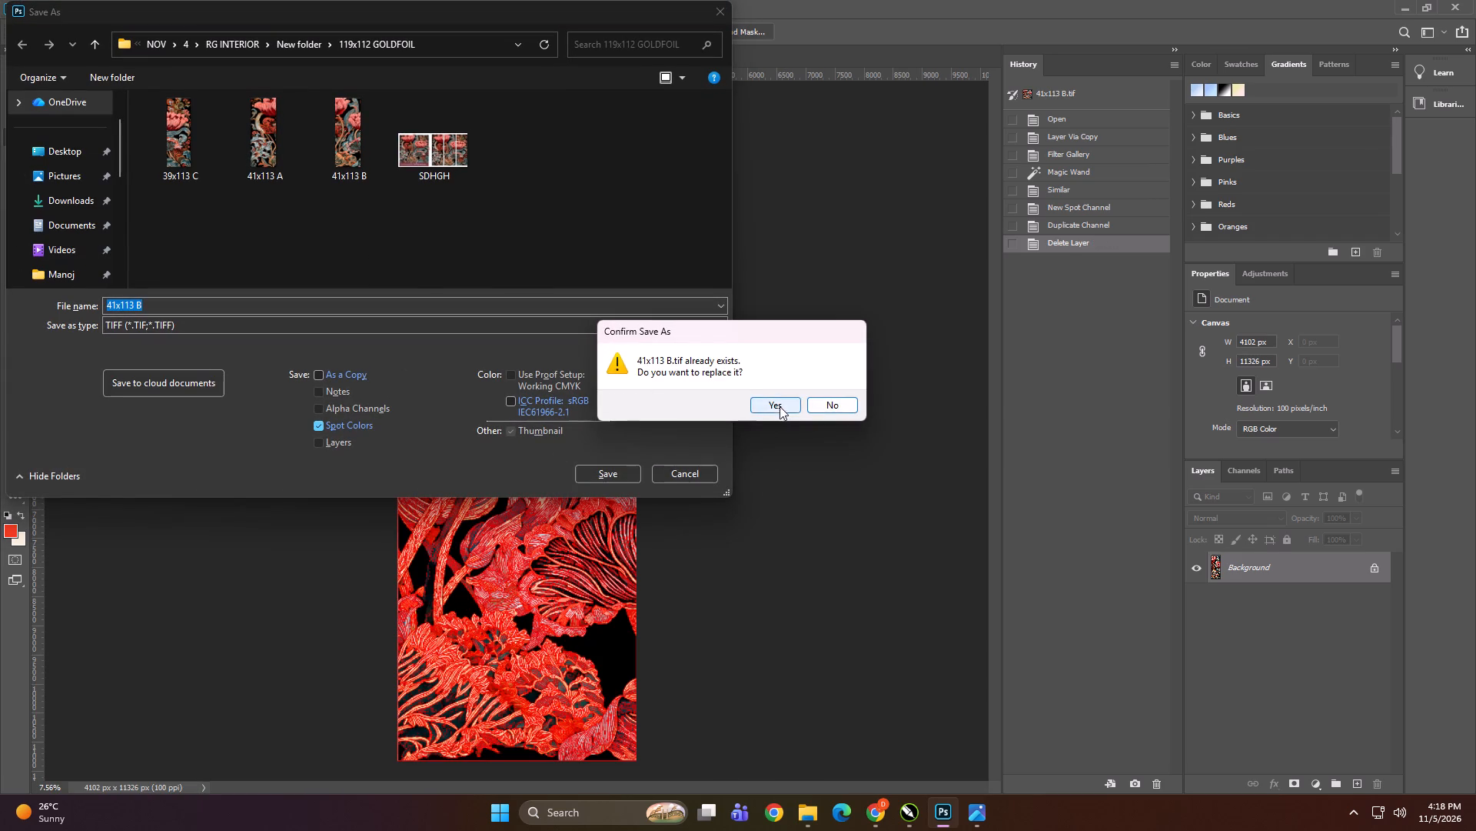
left_click(780, 403)
left_click(540, 225)
left_click(909, 195)
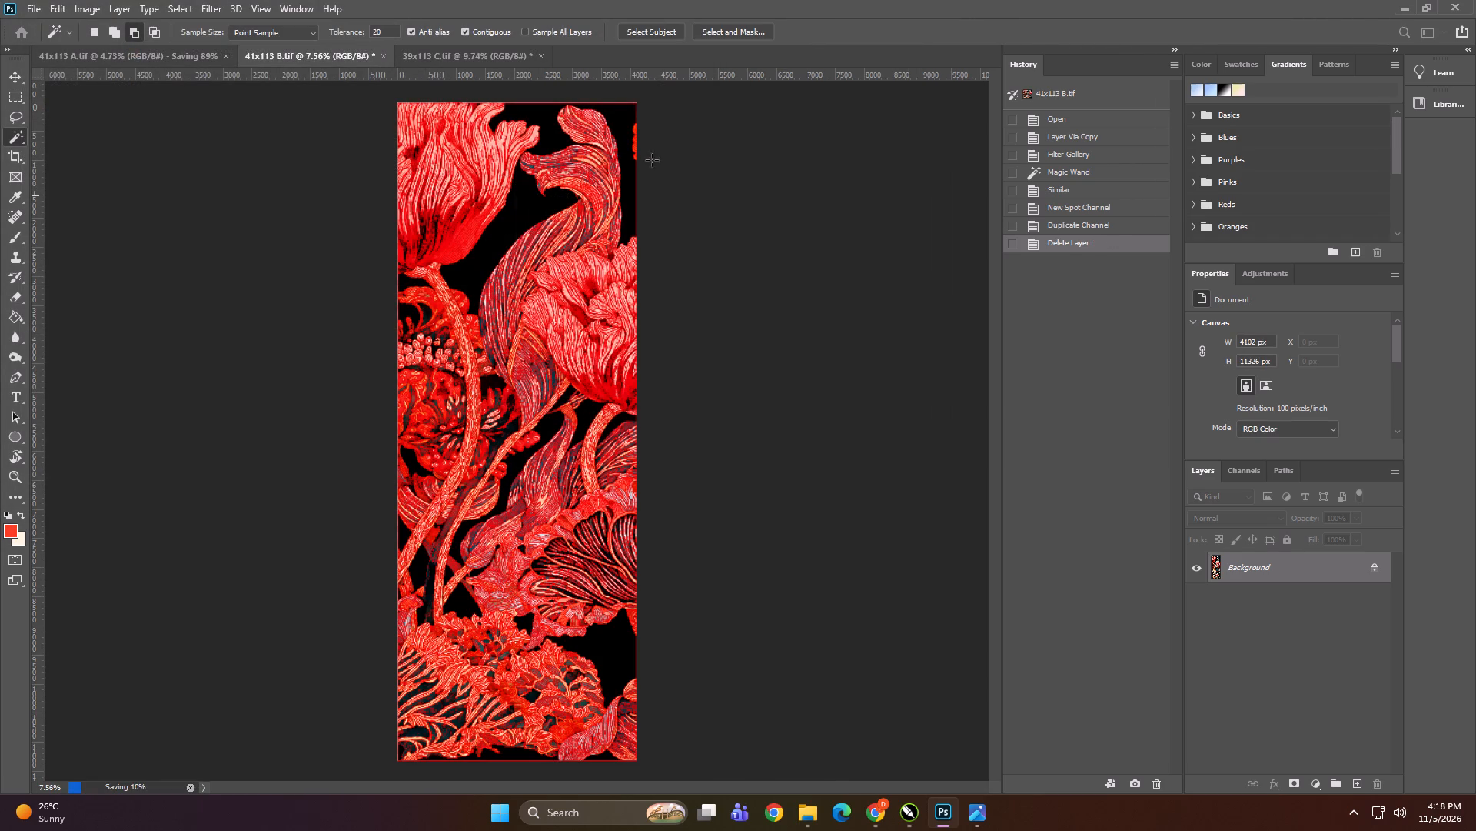
Save 39x113 C as a TIFF with spot colours and LZW compression, replacing the existing file in 119x112 GOLDFOIL.
left_click(438, 55)
key("ctrl+shift+s")
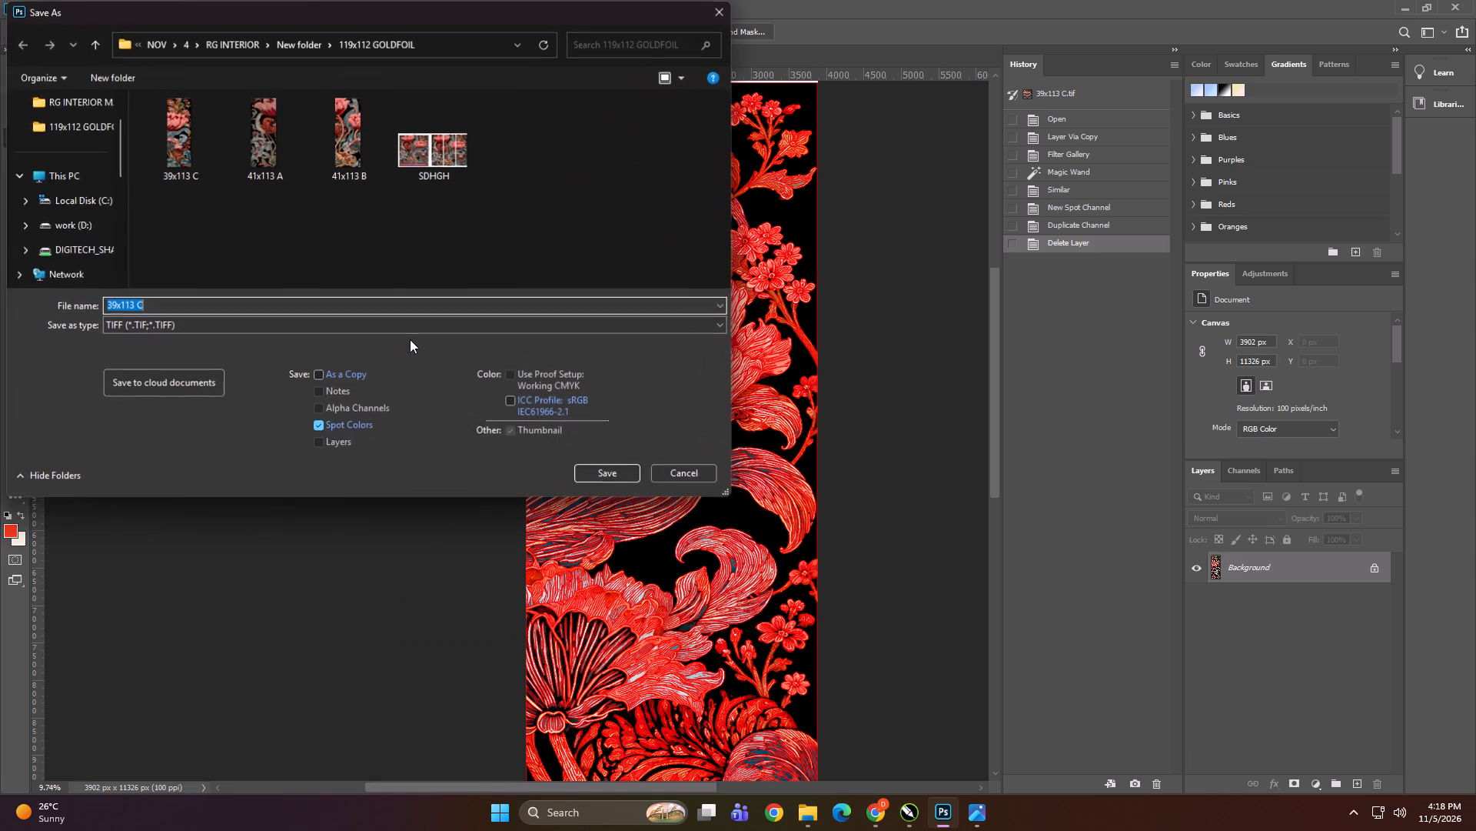
left_click(607, 475)
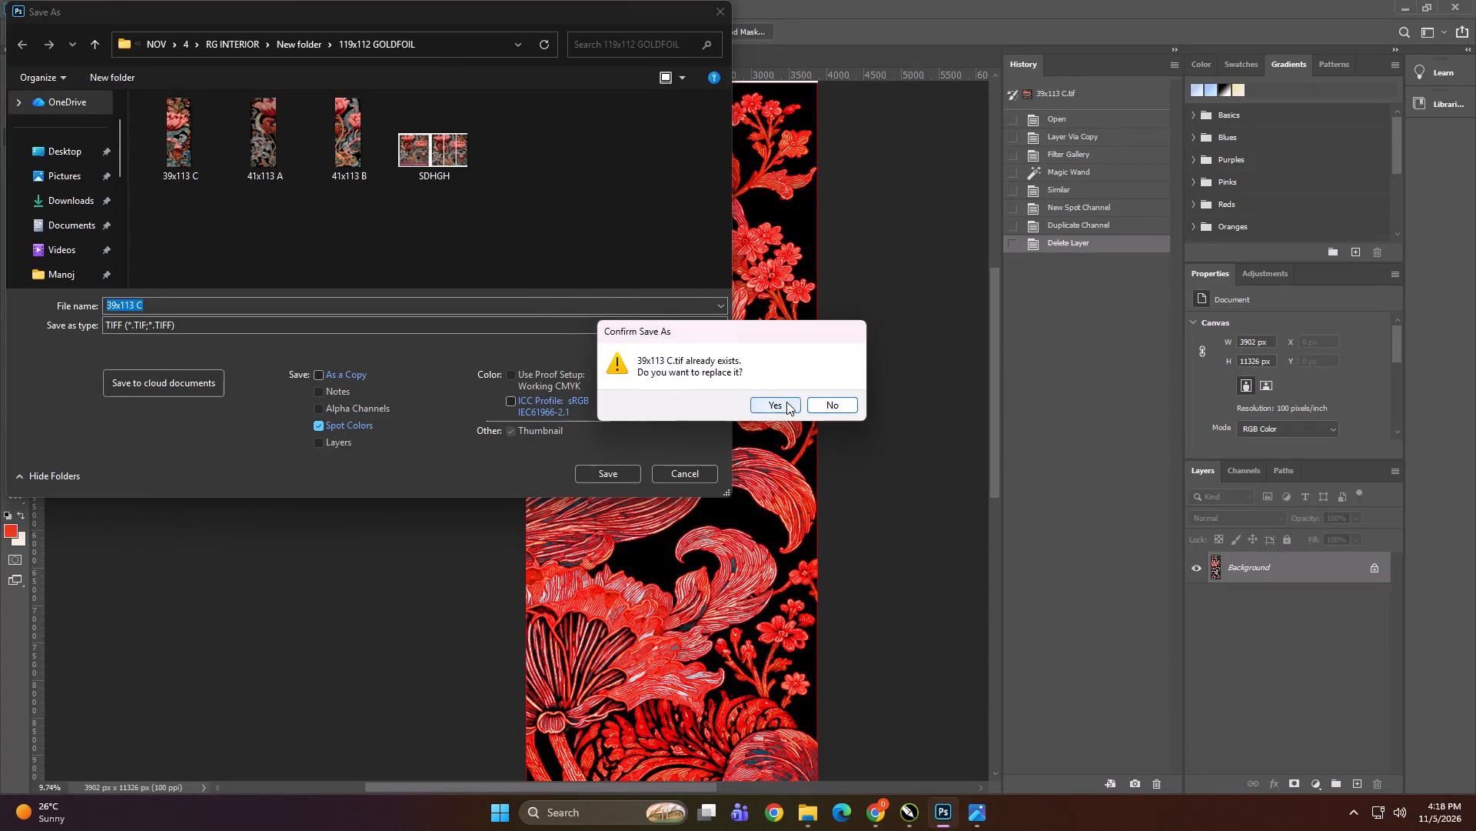
left_click(786, 402)
left_click(549, 232)
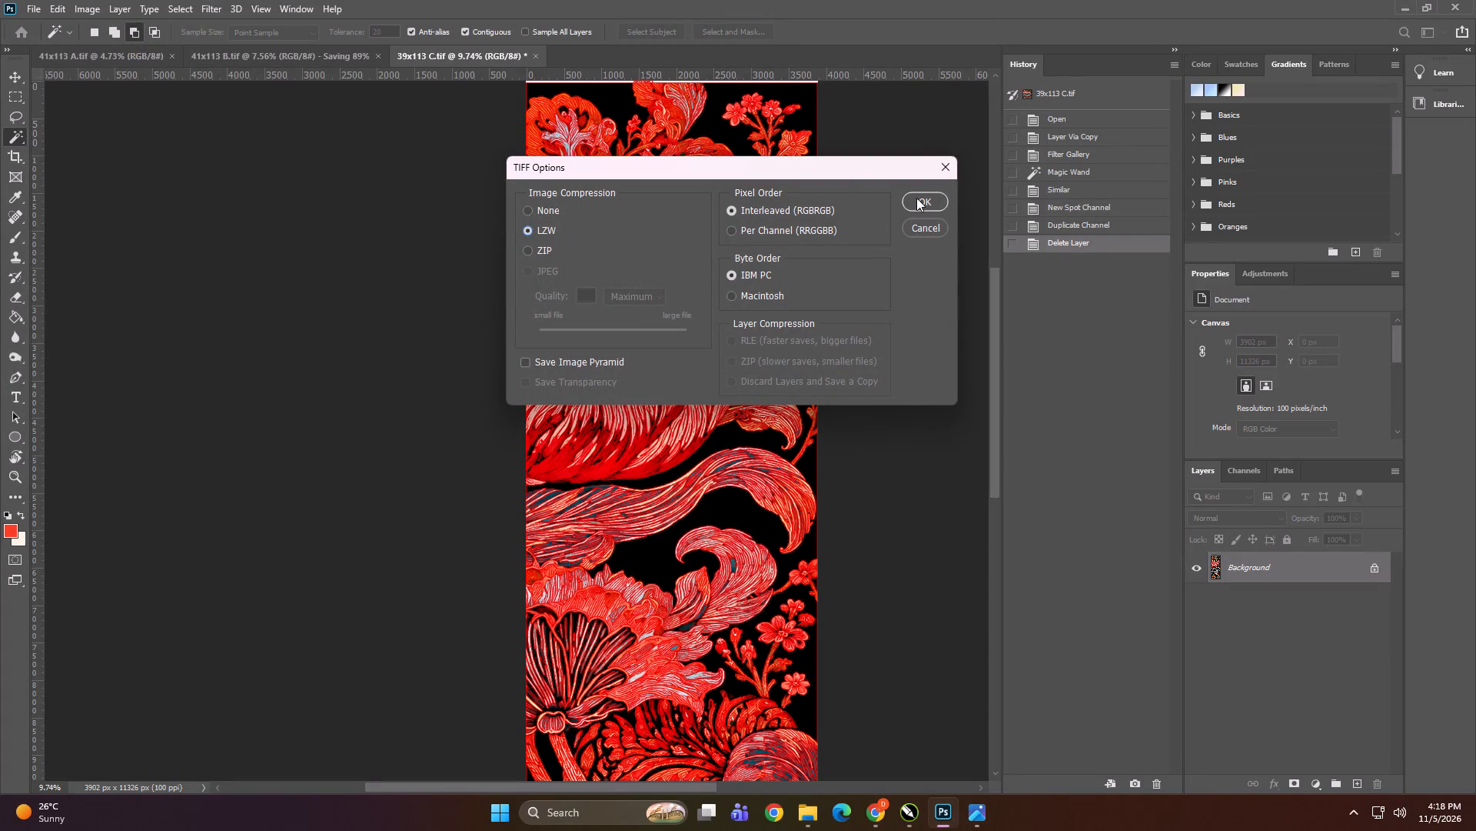
left_click(916, 198)
Close all three saved panel documents, 41x113 A, 41x113 B and 39x113 C.
left_click(174, 54)
left_click(174, 54)
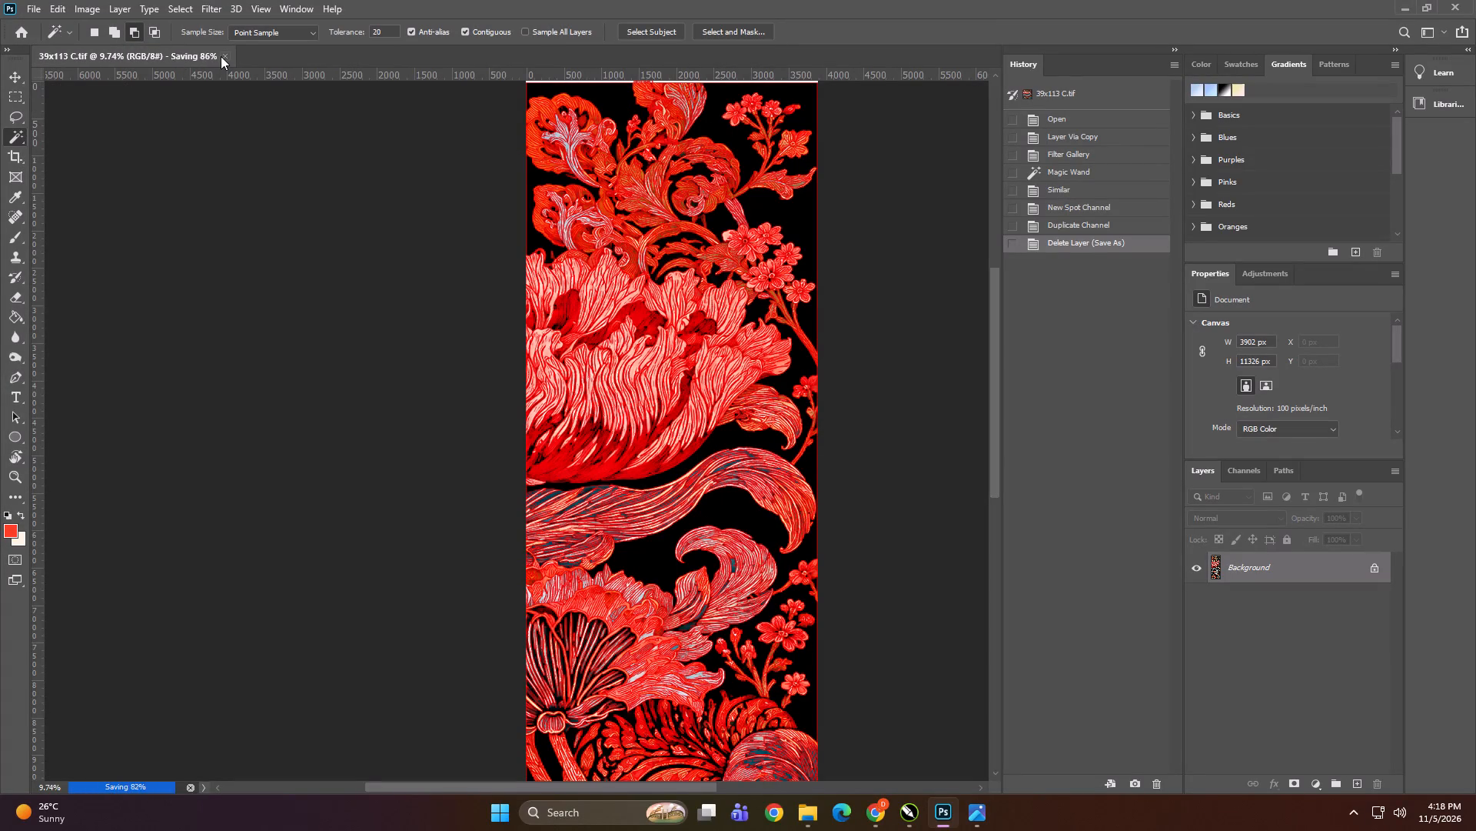
left_click(167, 56)
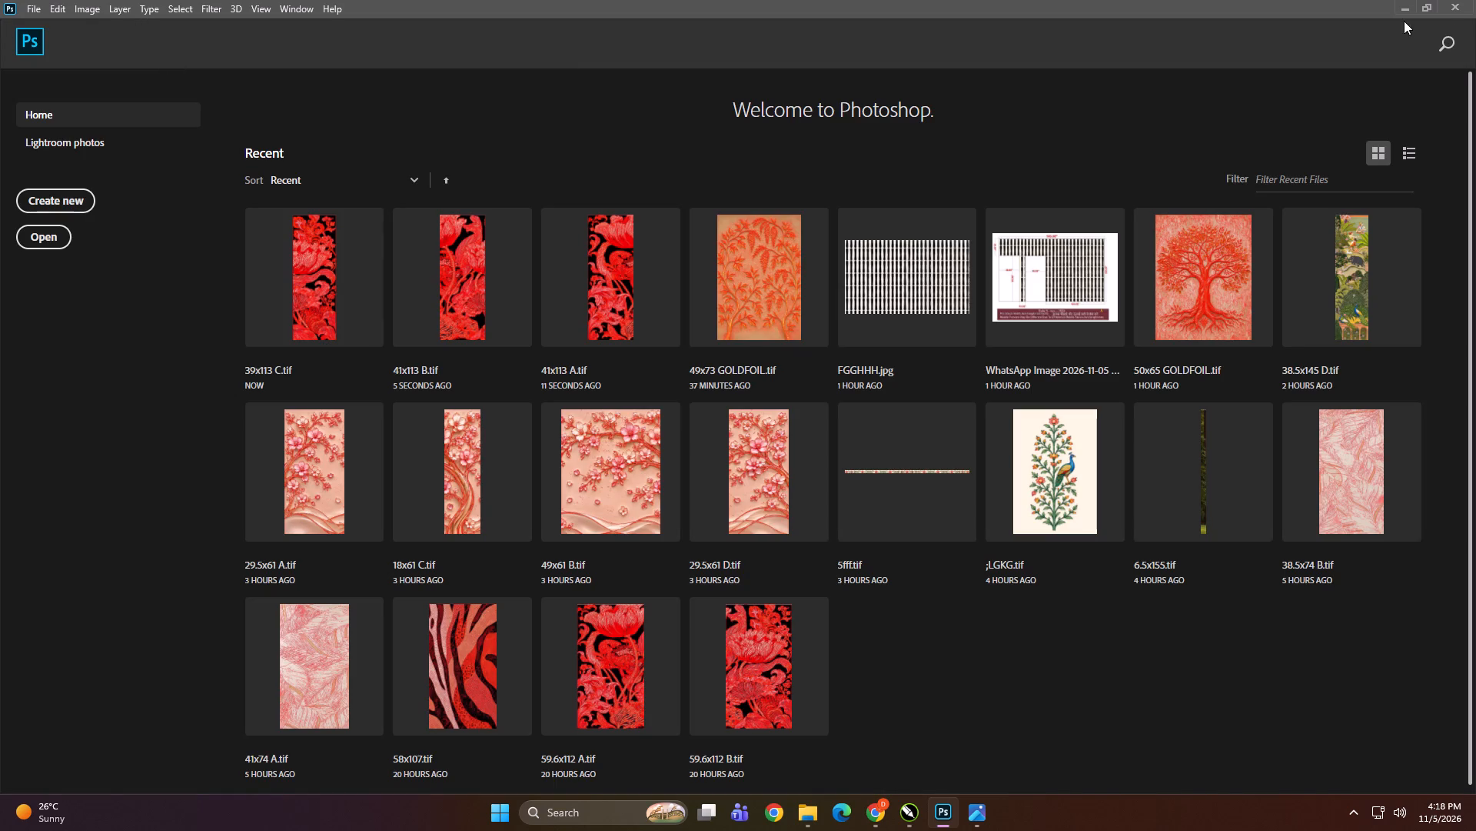
Switch to File Explorer and return from the 119x112 GOLDFOIL folder to RG INTERIOR's New folder.
left_click(1404, 9)
left_click(743, 474)
key("BackSpace")
left_click(696, 516)
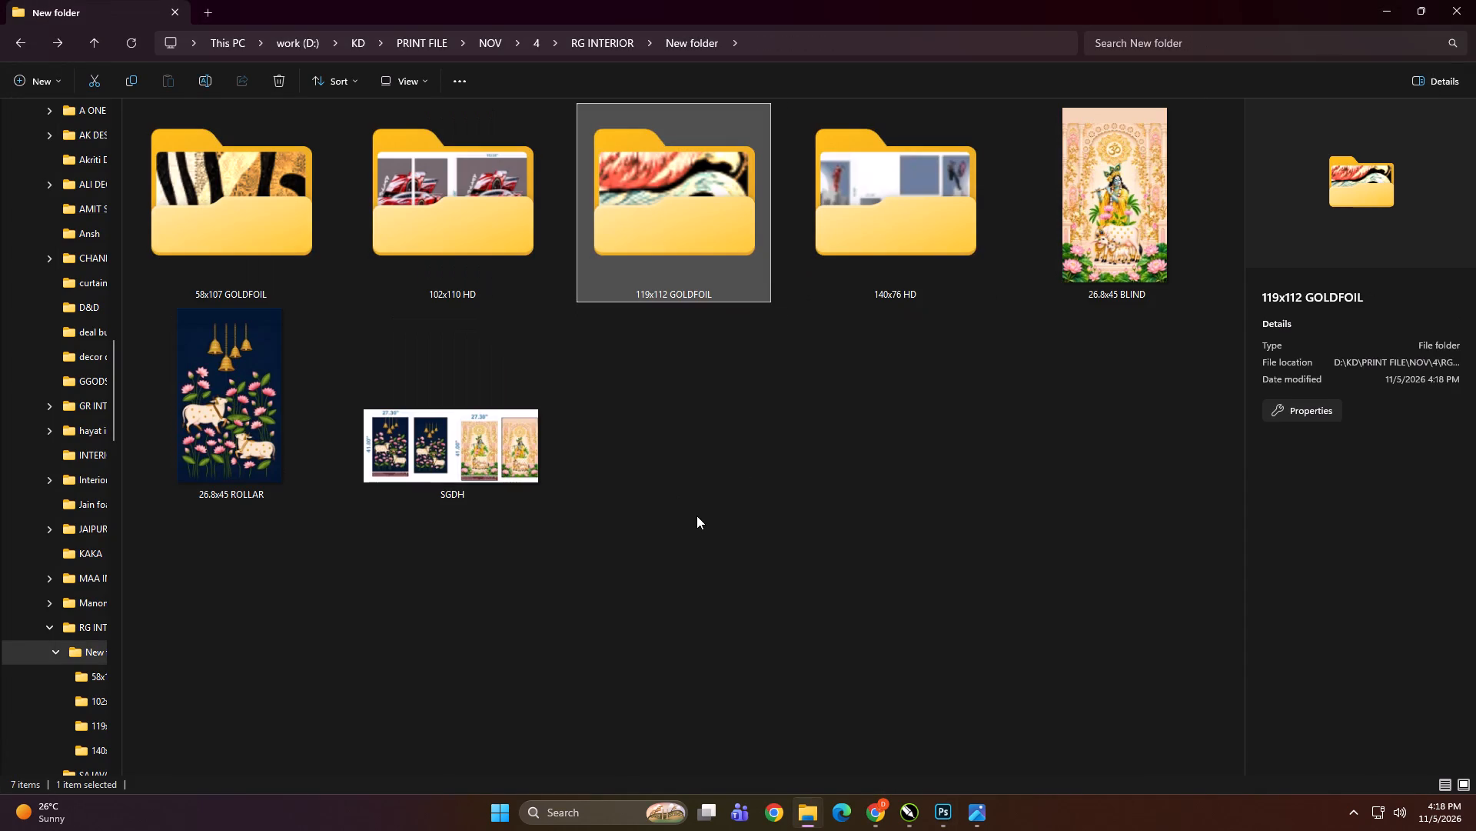
Copy RG INTERIOR's New folder to the root of USB Drive (E:).
key("BackSpace")
left_click(395, 513)
left_click(254, 250)
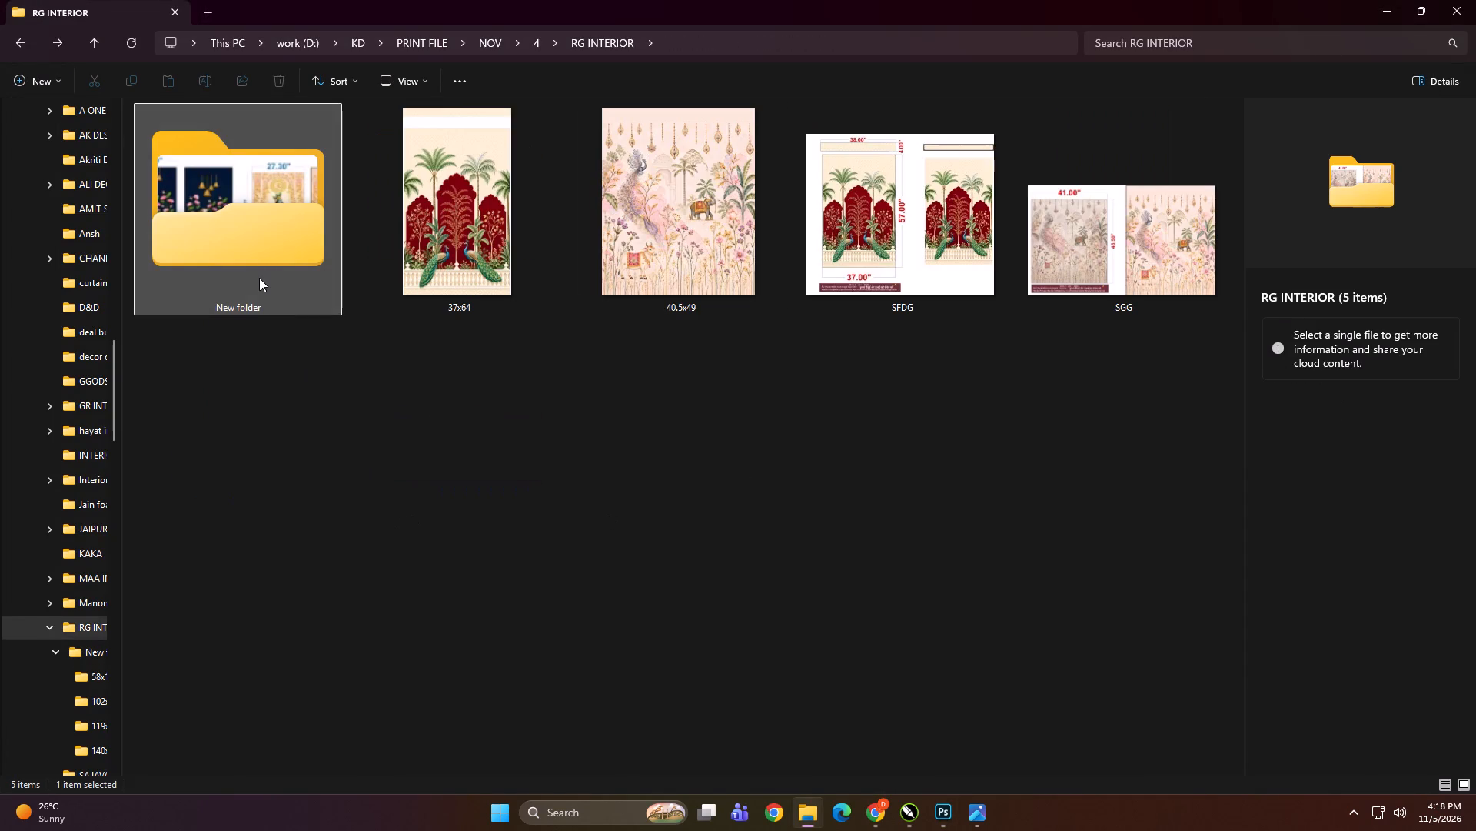
key("ctrl+c")
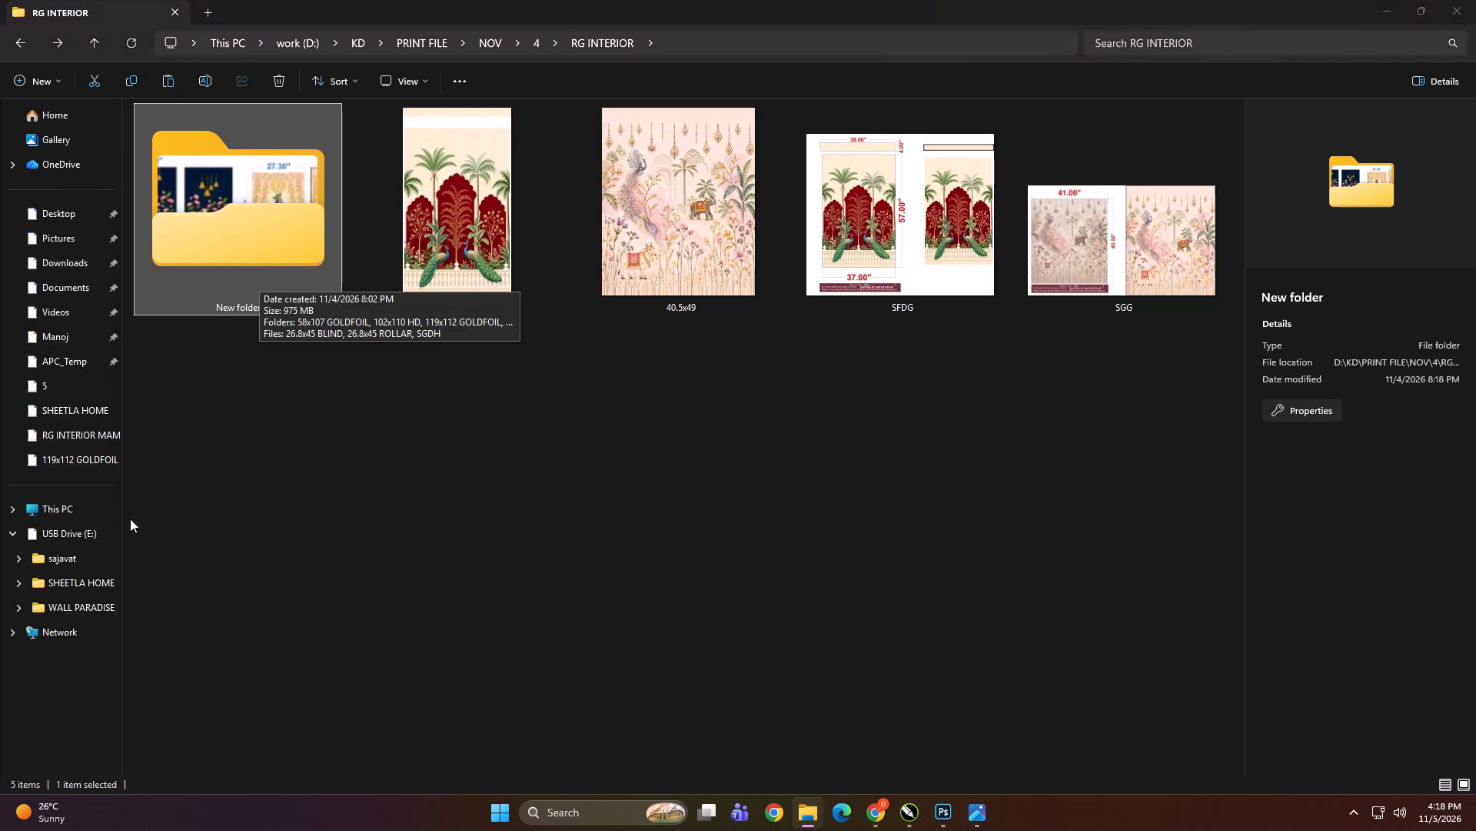
scroll(75, 525, "up", 7)
left_click(70, 501)
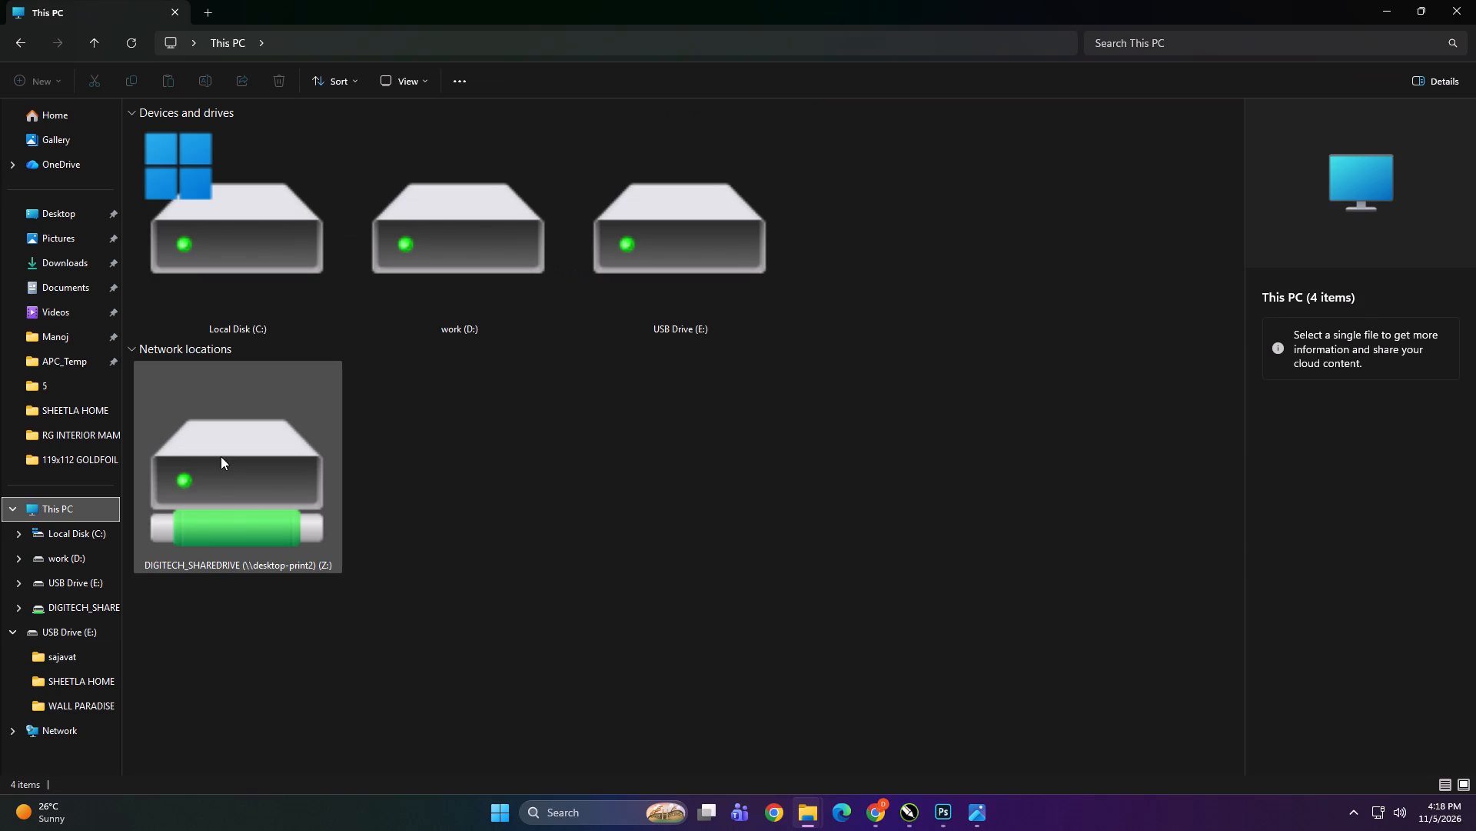
double_click(645, 273)
right_click(516, 360)
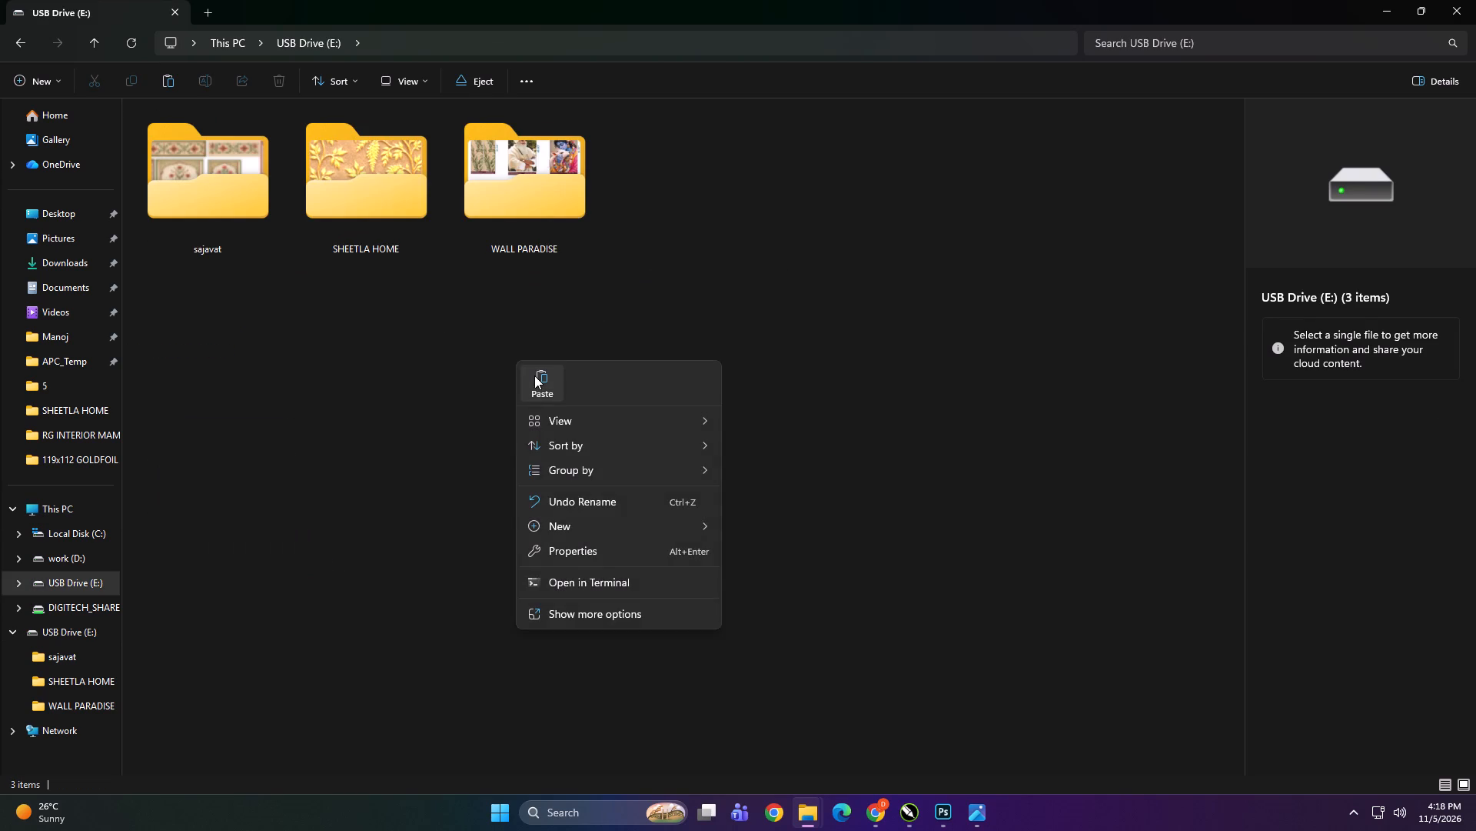
left_click(534, 375)
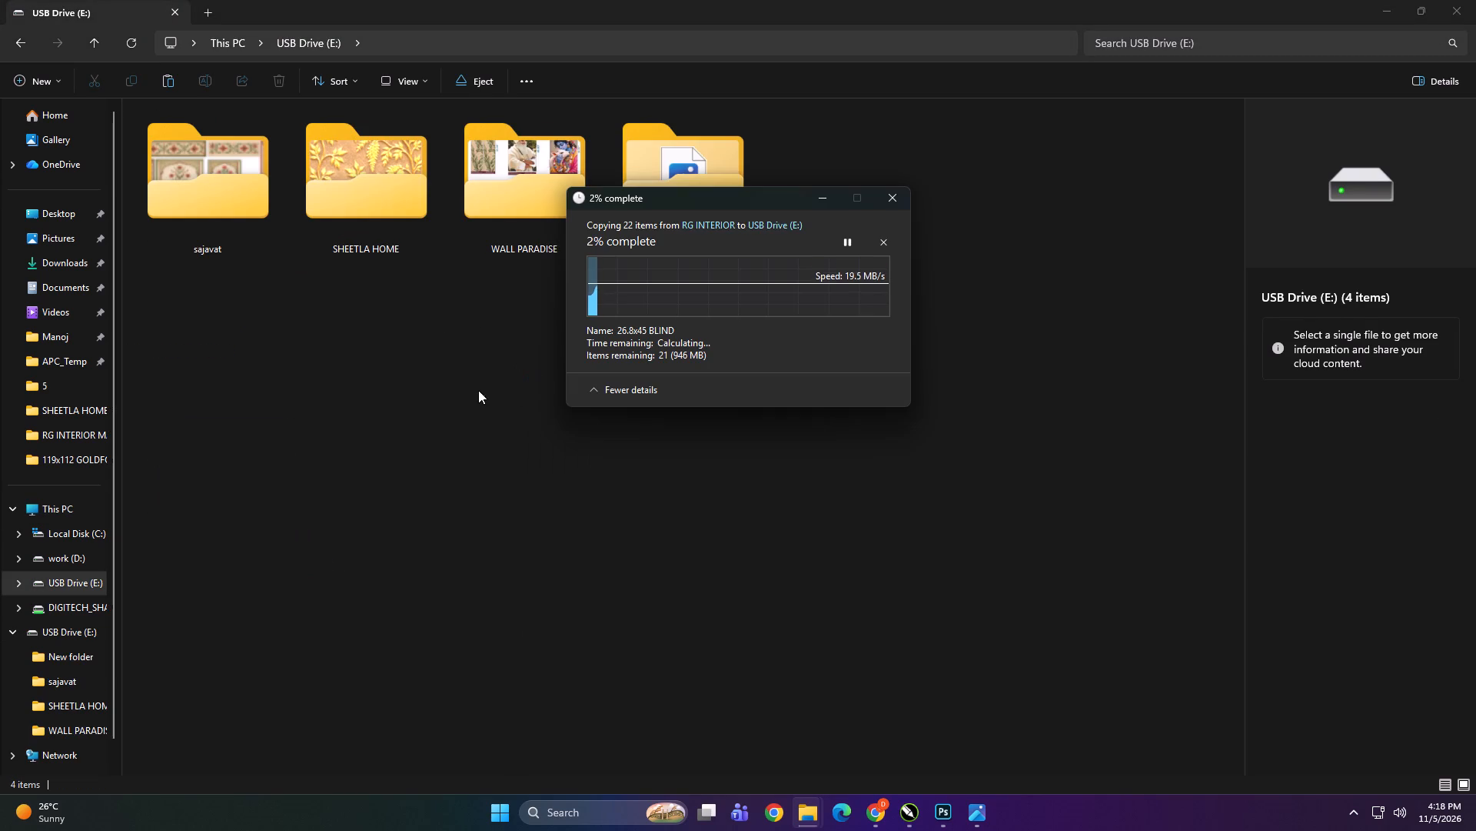
Open the SHEETLA HOME folder in D:\KD\PRINT FILE\NOV\5 to check its print files.
left_click(408, 389)
scroll(98, 490, "up", 4)
left_click(72, 513)
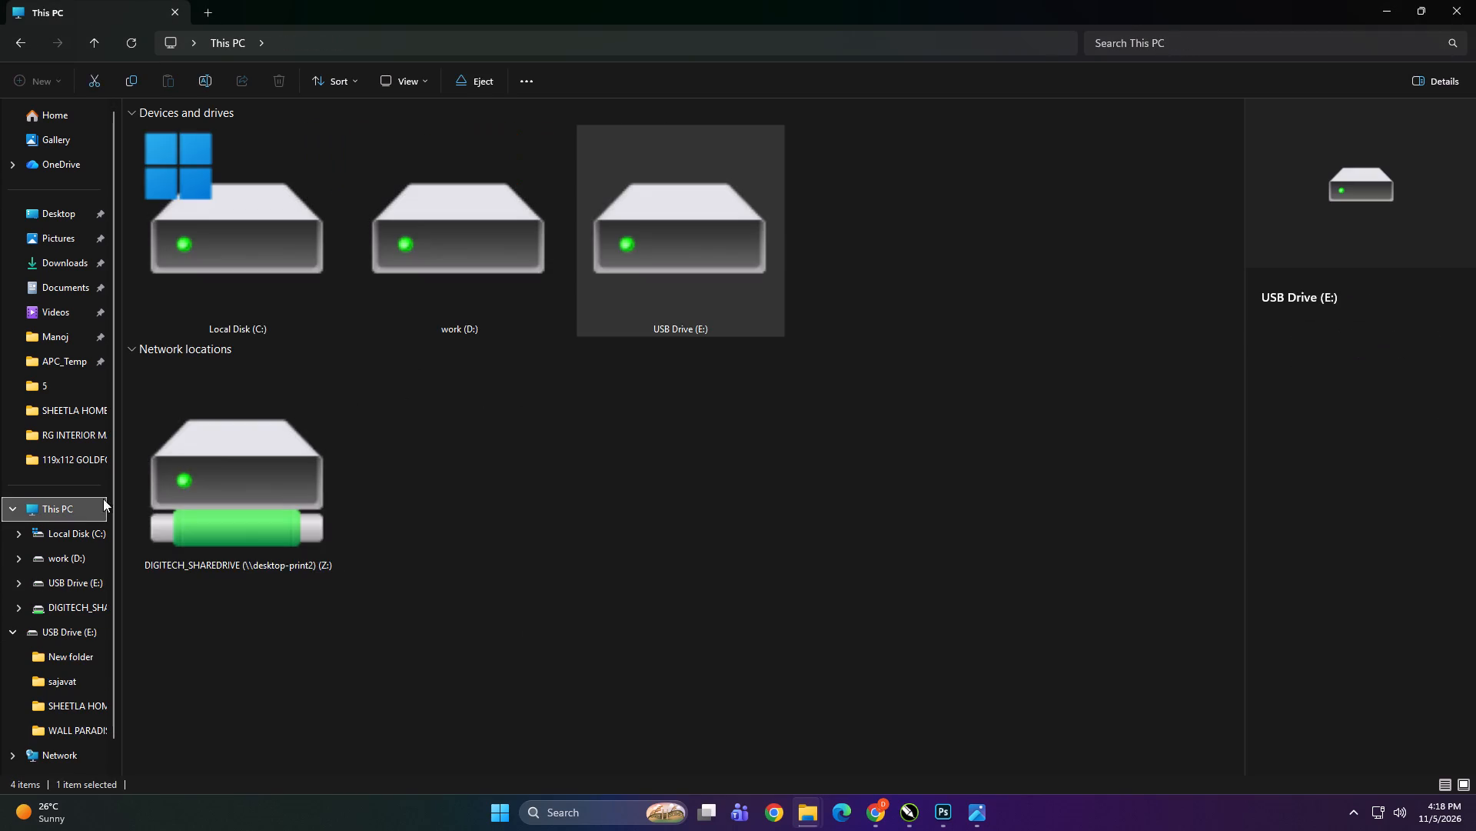
left_click(224, 463)
double_click(372, 331)
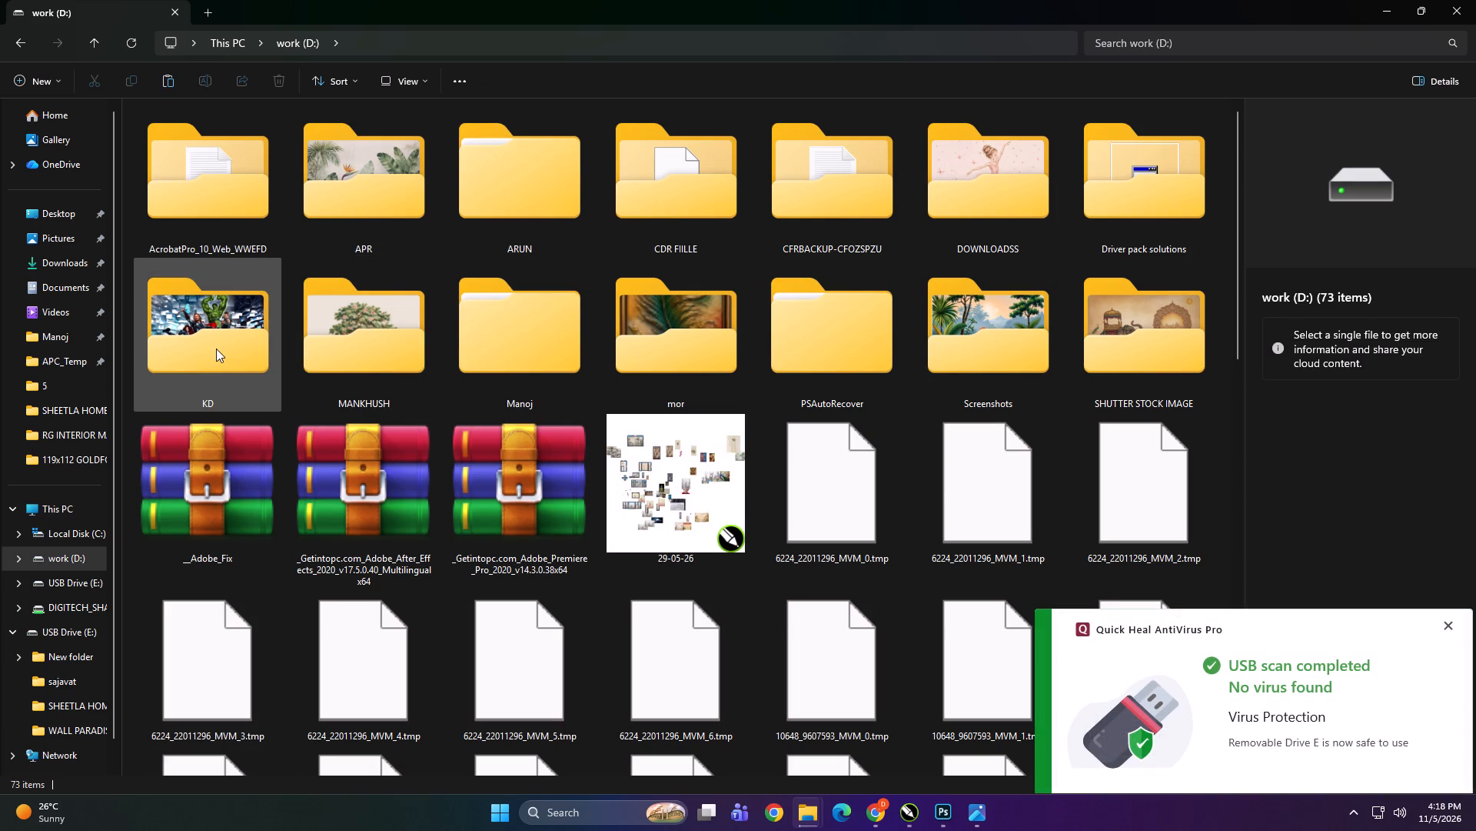
left_click(225, 355)
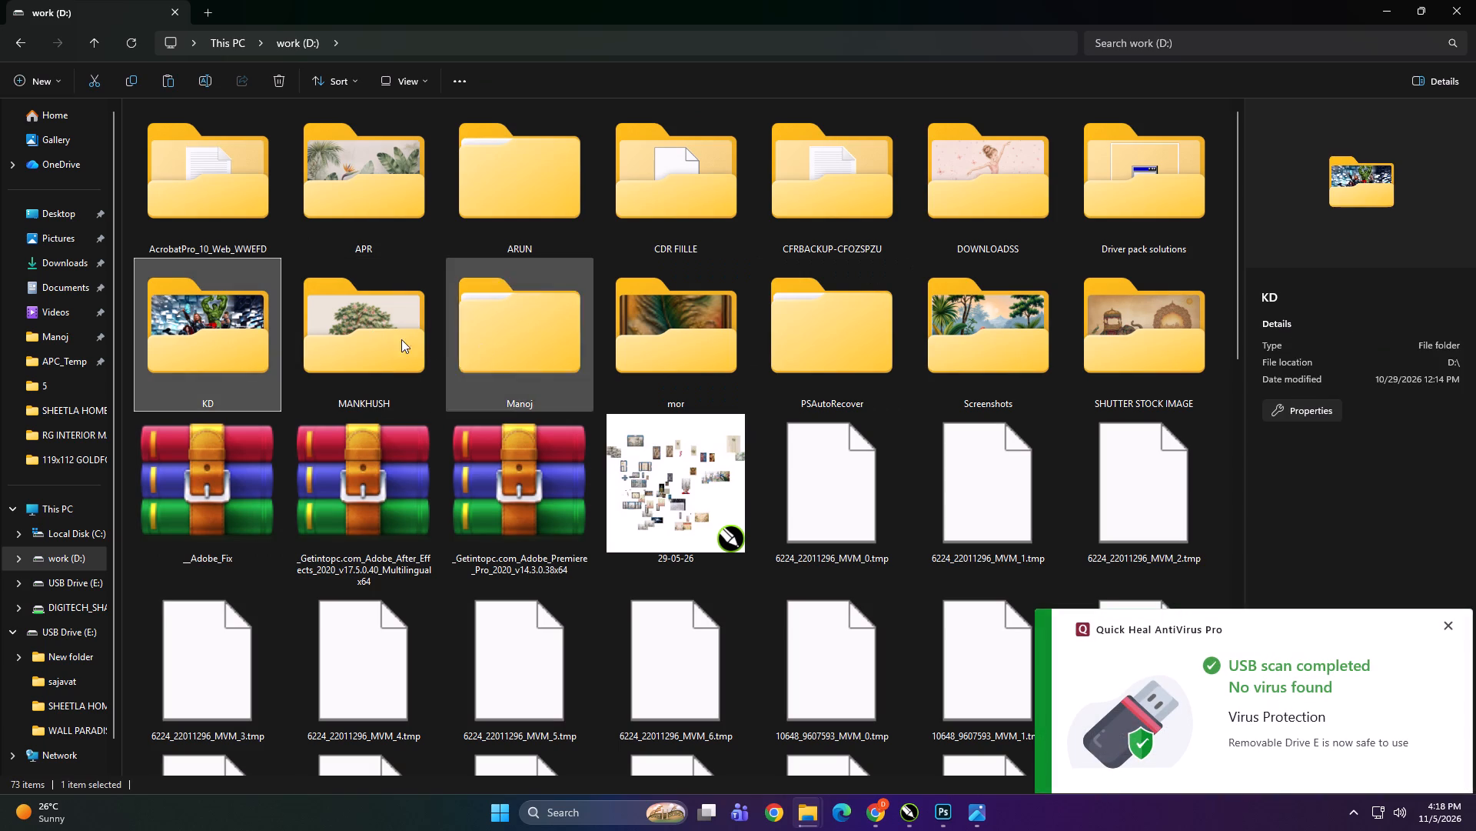
double_click(228, 352)
double_click(676, 221)
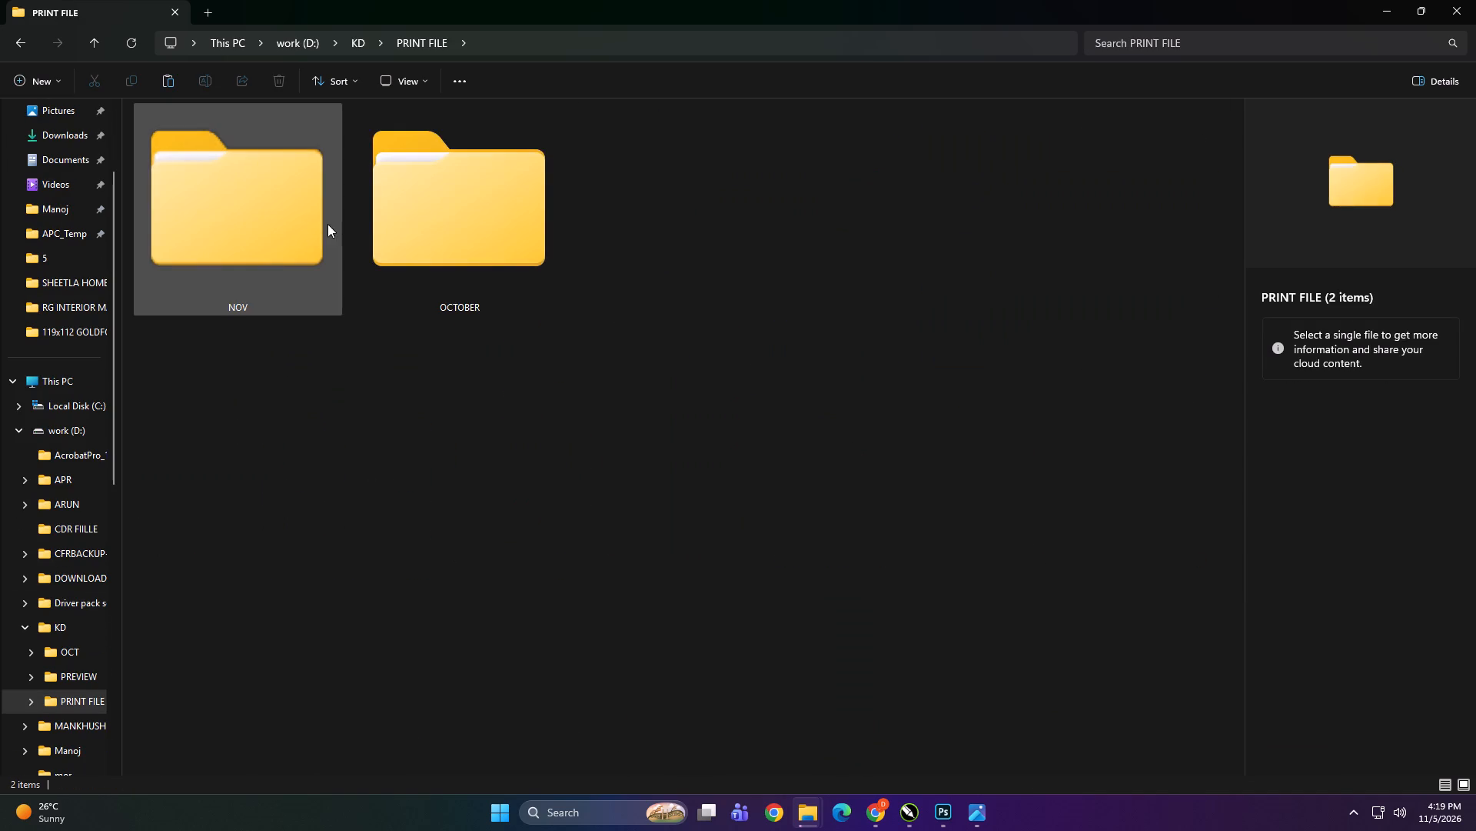
double_click(288, 219)
double_click(1063, 228)
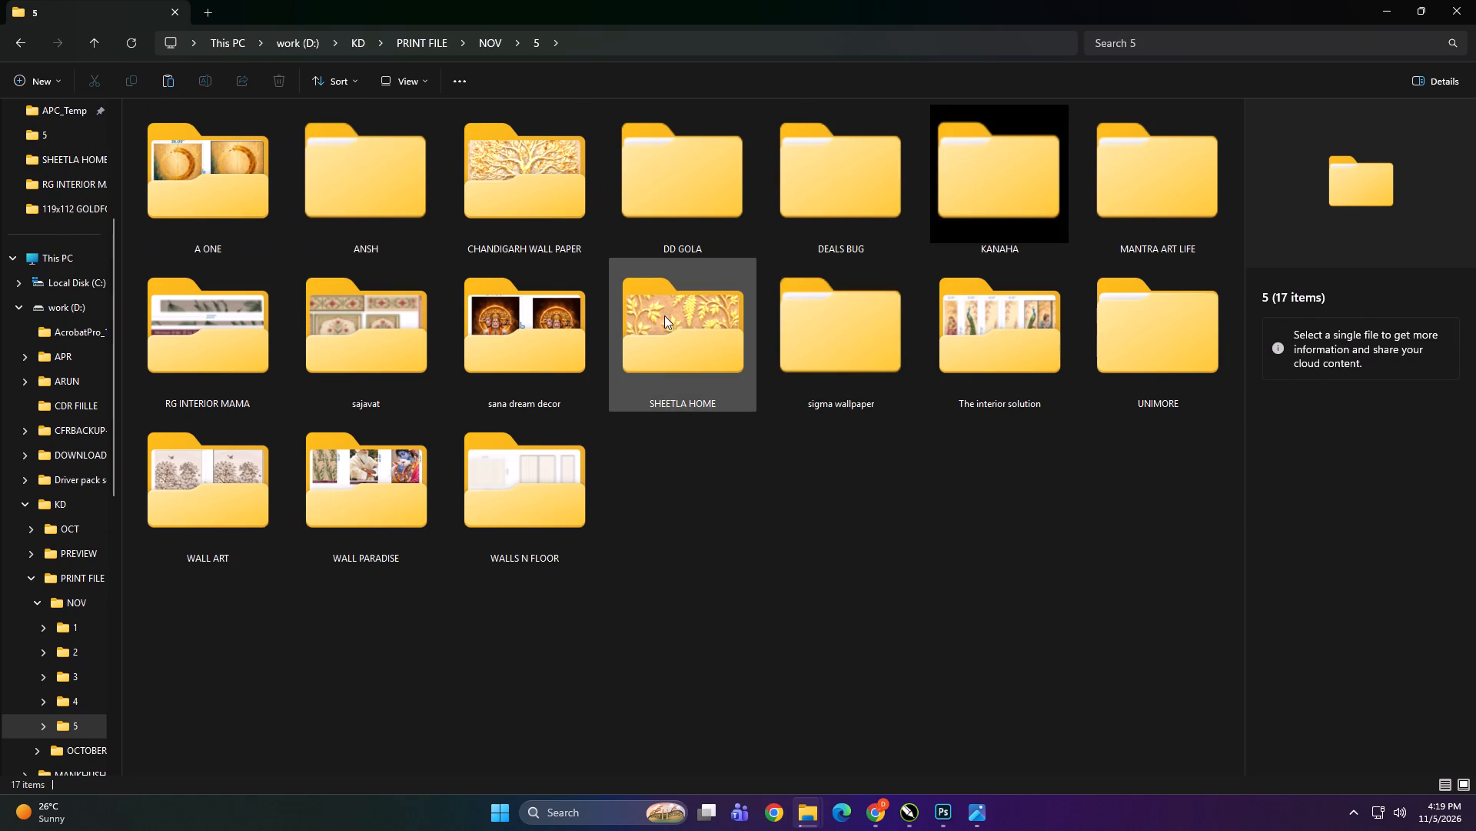
double_click(698, 372)
left_click(668, 498)
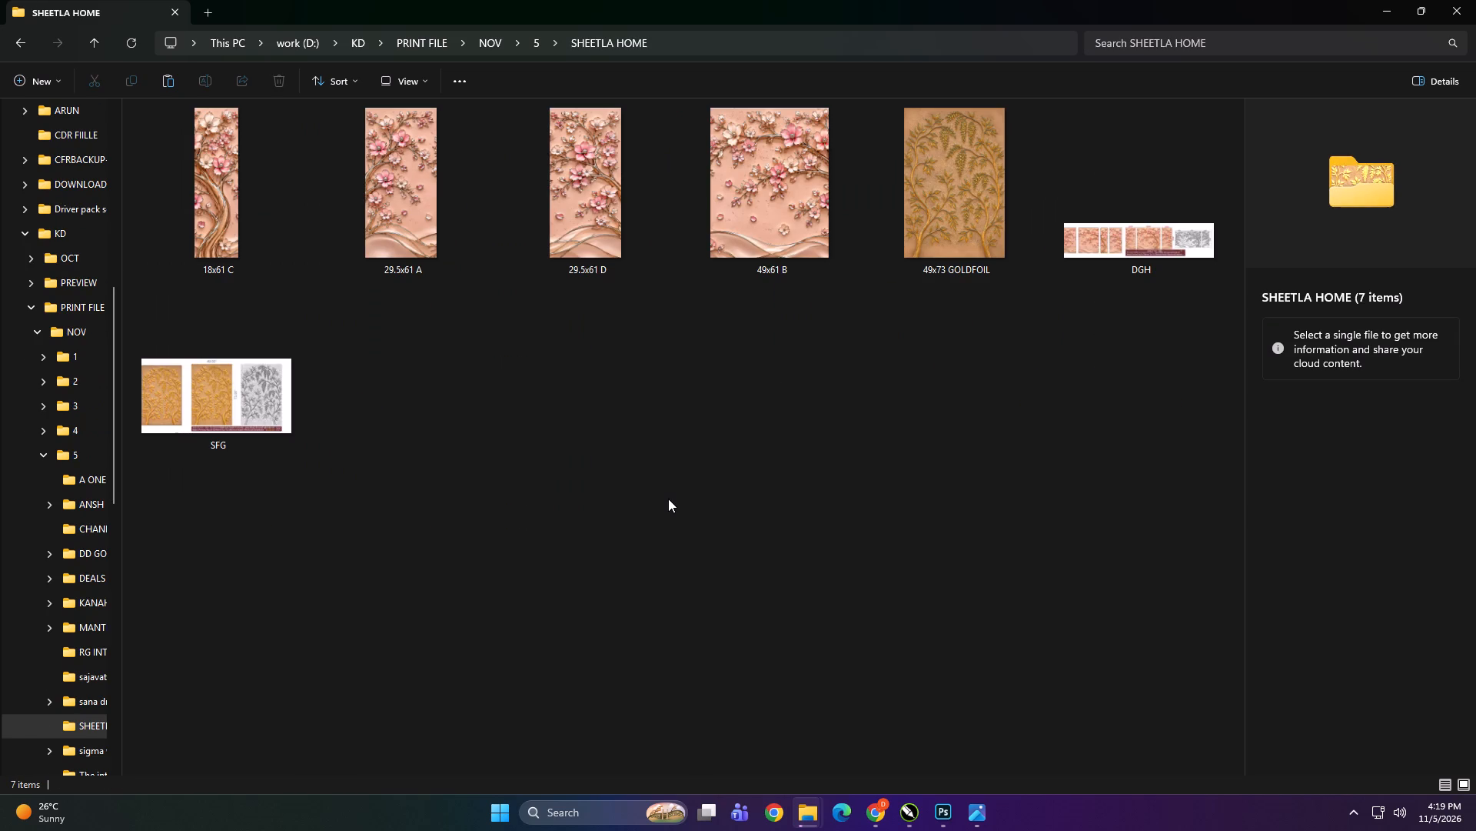
Leave the SHEETLA HOME folder and reopen USB Drive (E:) to check the folders on it.
key("BackSpace")
left_click(721, 530)
scroll(94, 553, "up", 4)
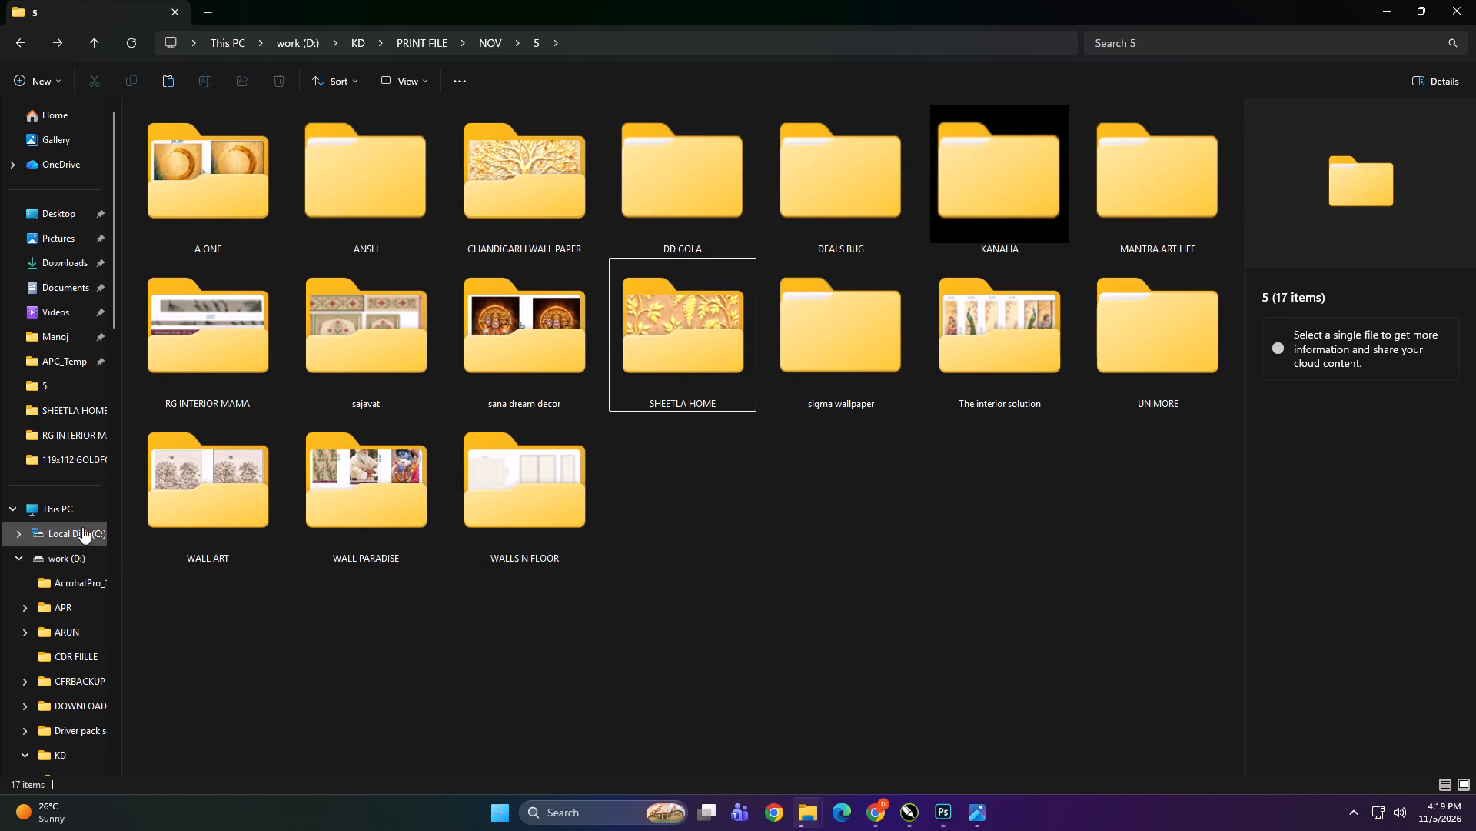
left_click(78, 516)
double_click(800, 246)
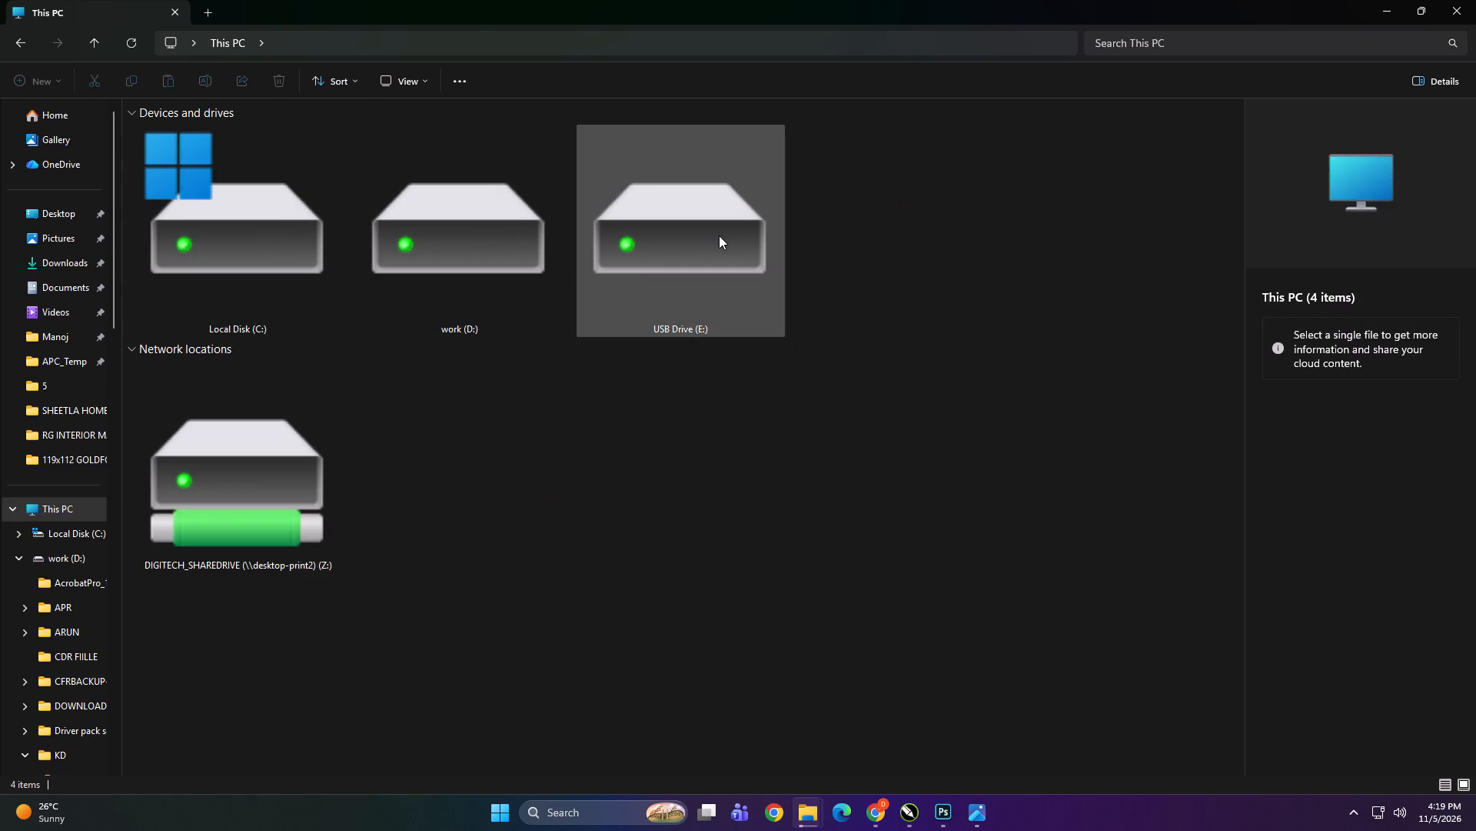
left_click(719, 235)
double_click(732, 224)
scroll(624, 383, "up", 6, "ctrl")
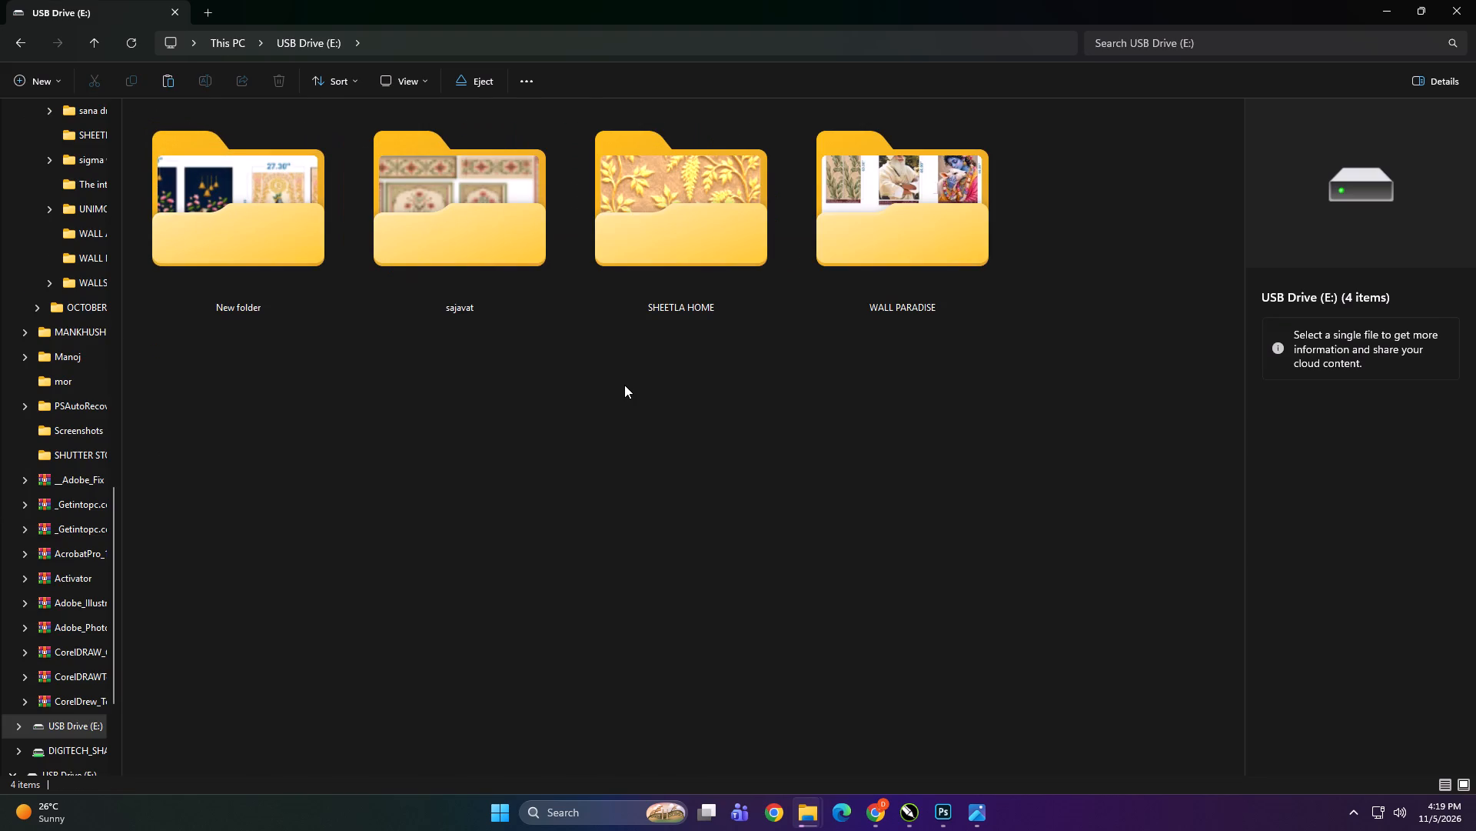
left_click(620, 439)
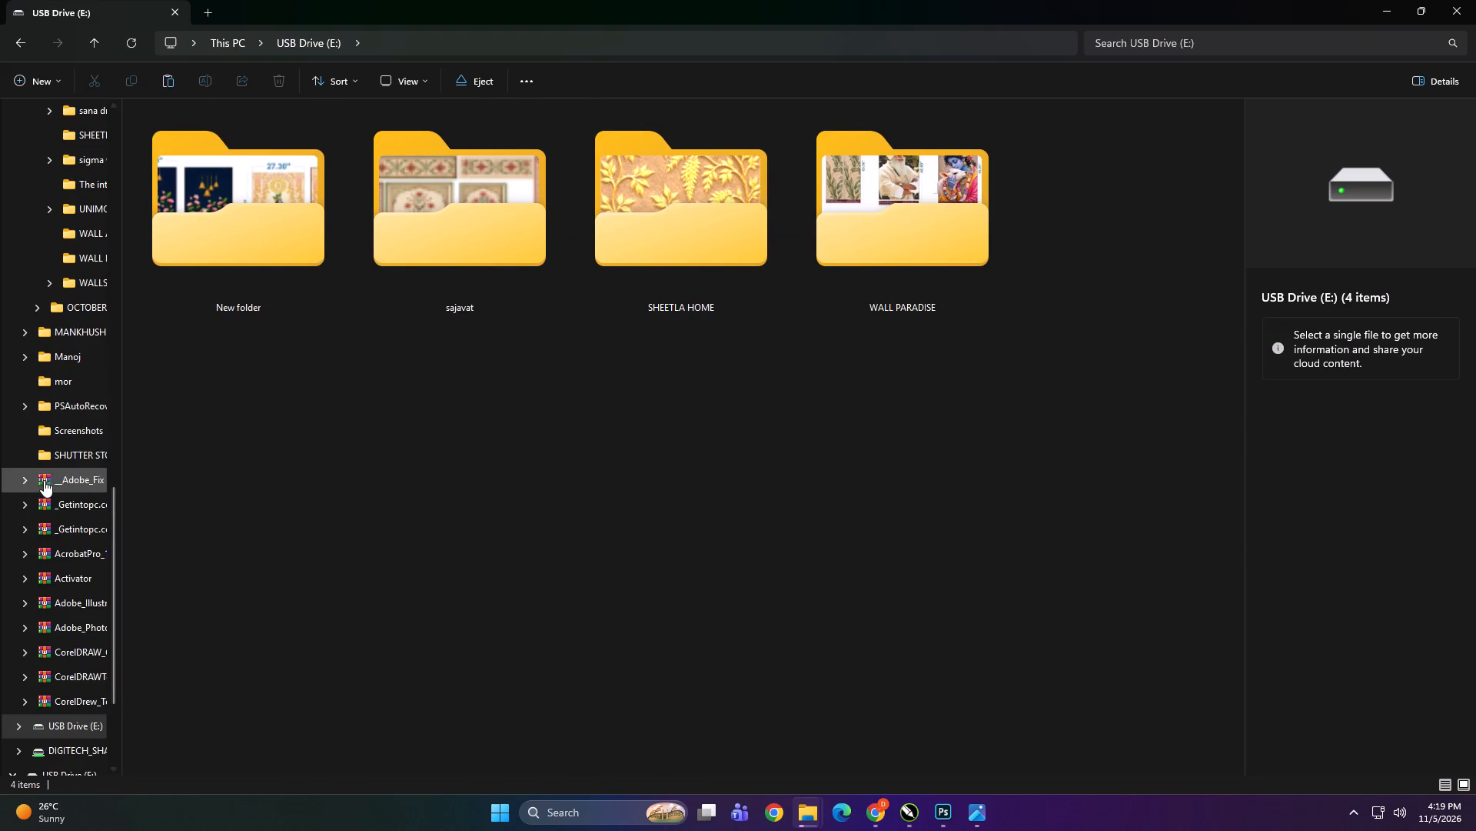
Leave USB Drive (E:) and open the PRINT FILE folder inside KD on the work (D:) drive.
scroll(49, 481, "up", 8)
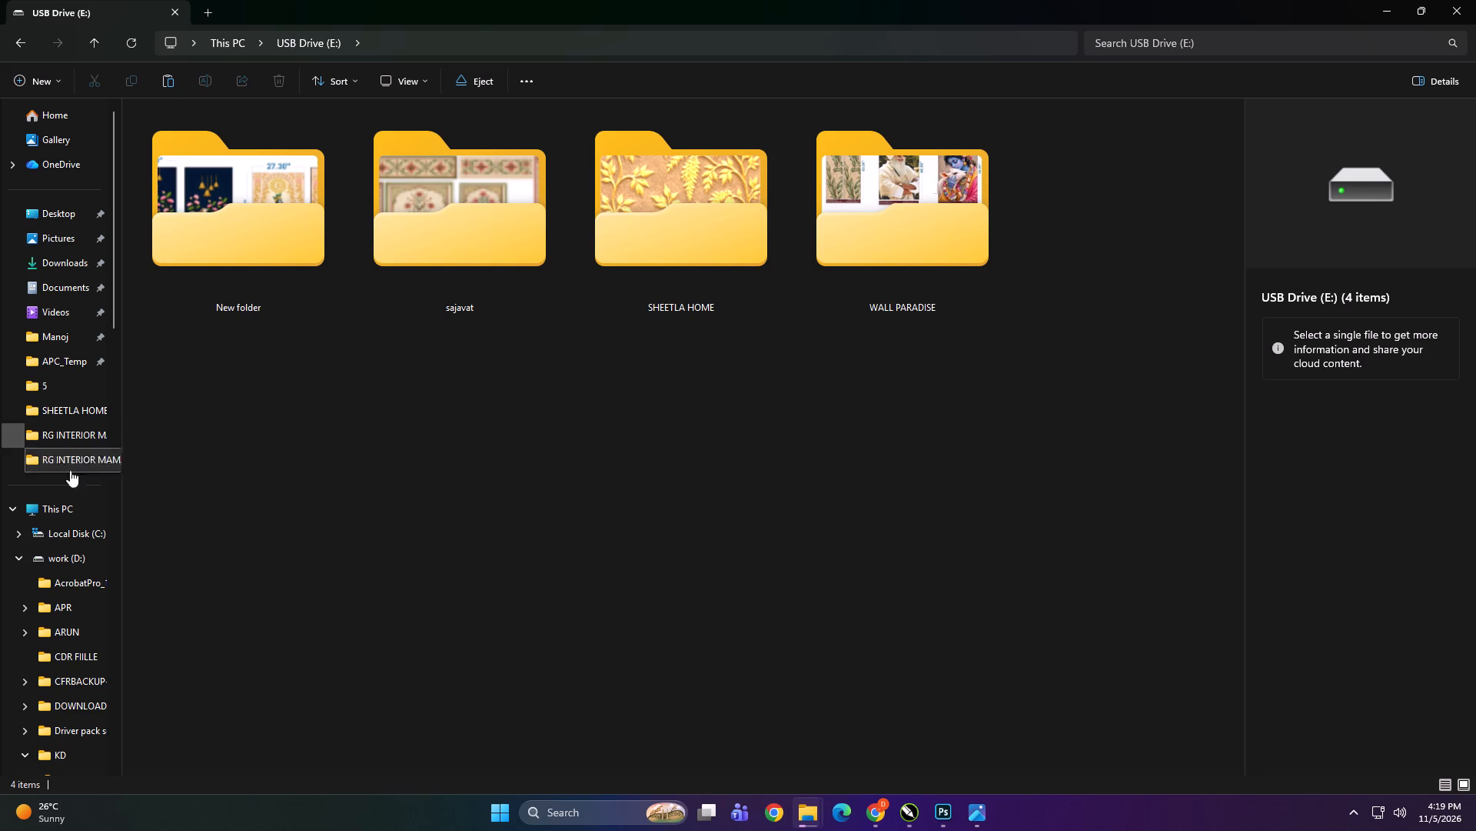
scroll(84, 513, "up", 2)
left_click(84, 513)
left_click(413, 252)
double_click(426, 232)
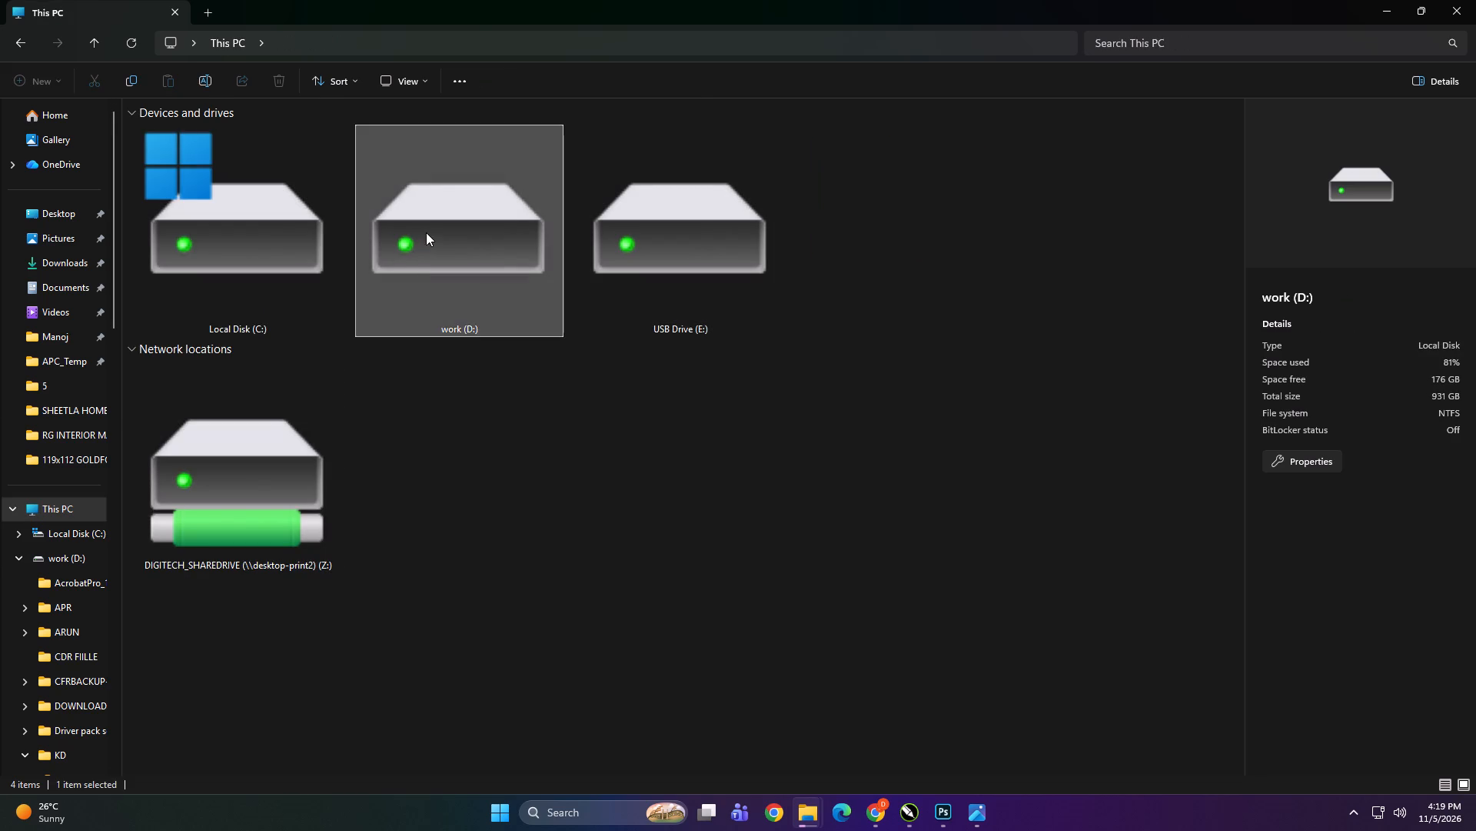
double_click(190, 328)
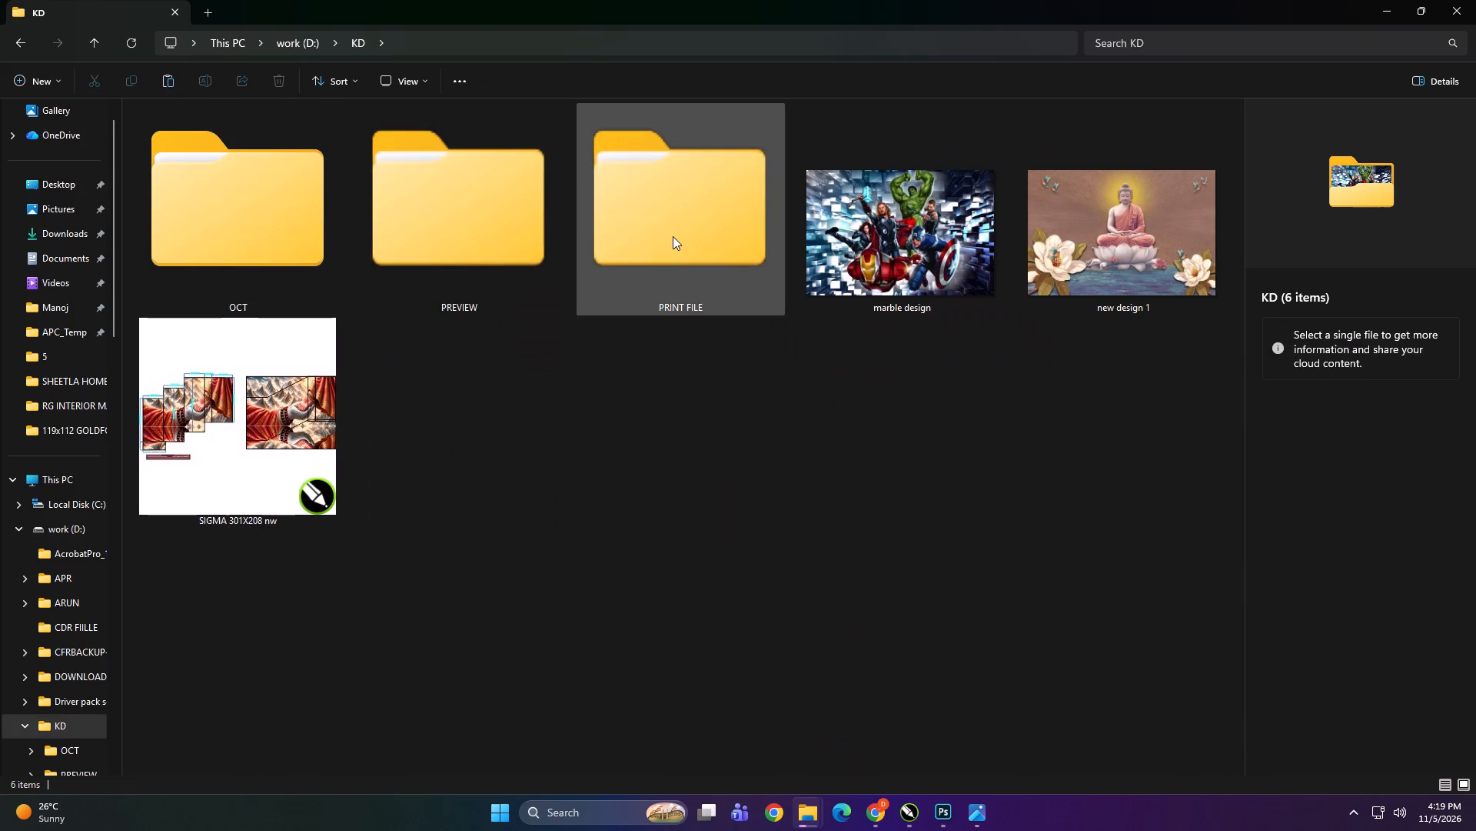
left_click(673, 236)
double_click(673, 236)
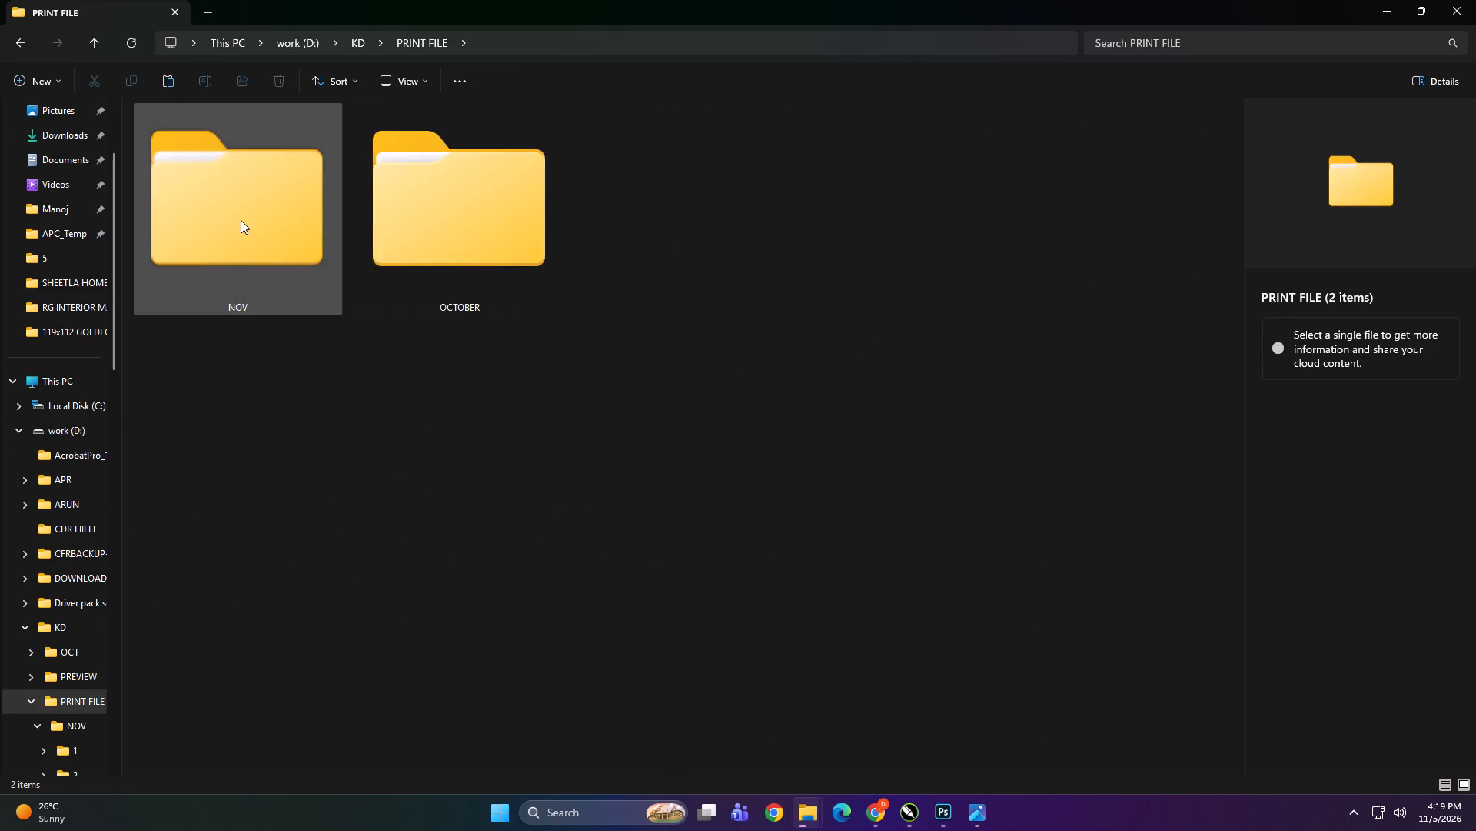
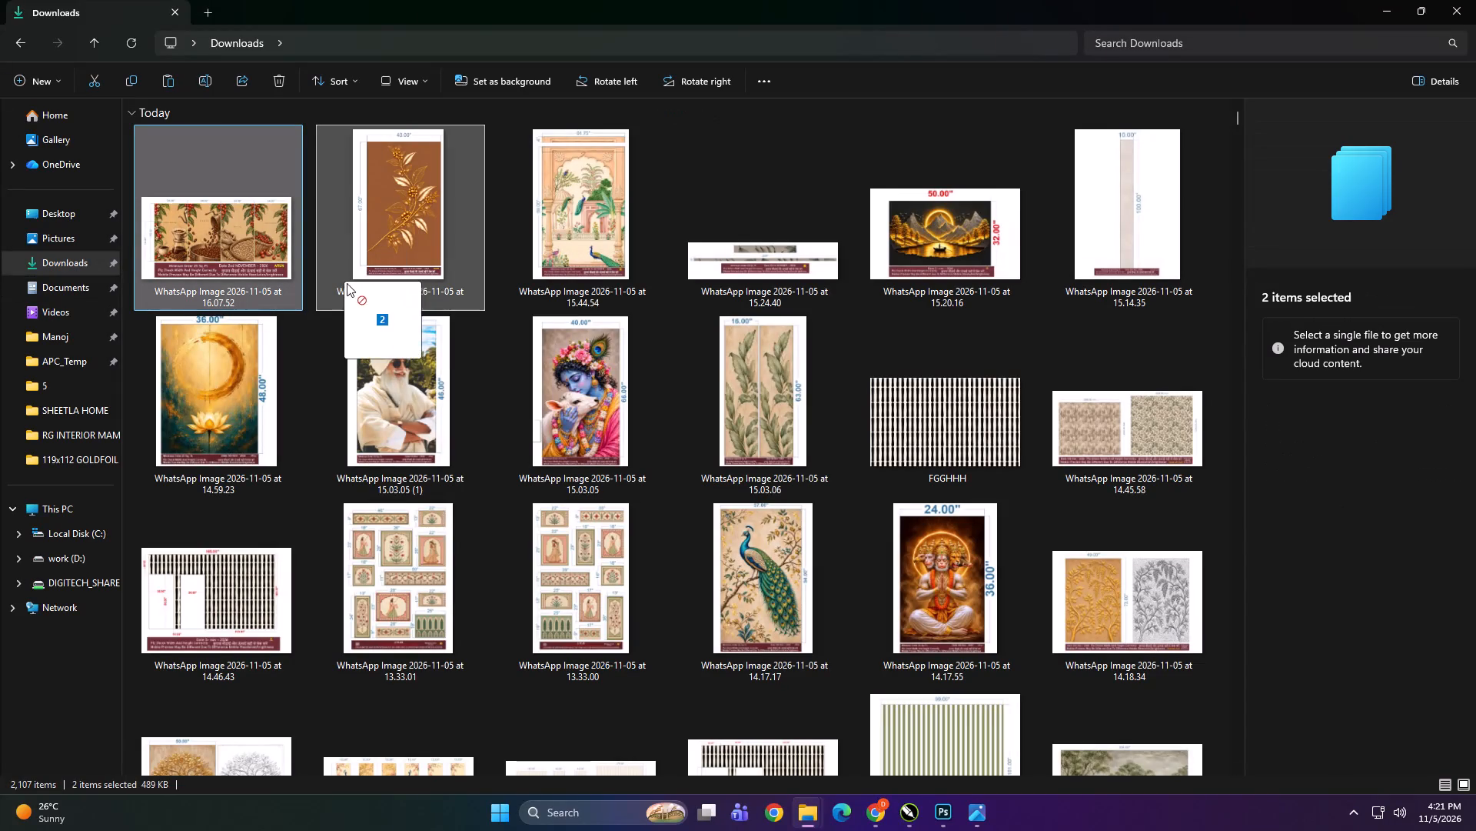
Import the WhatsApp images timestamped 16.07.52 and 16.07.53 from Downloads into empty space in the Untitled-1 CorelDRAW drawing.
left_click_drag(347, 283, 736, 468)
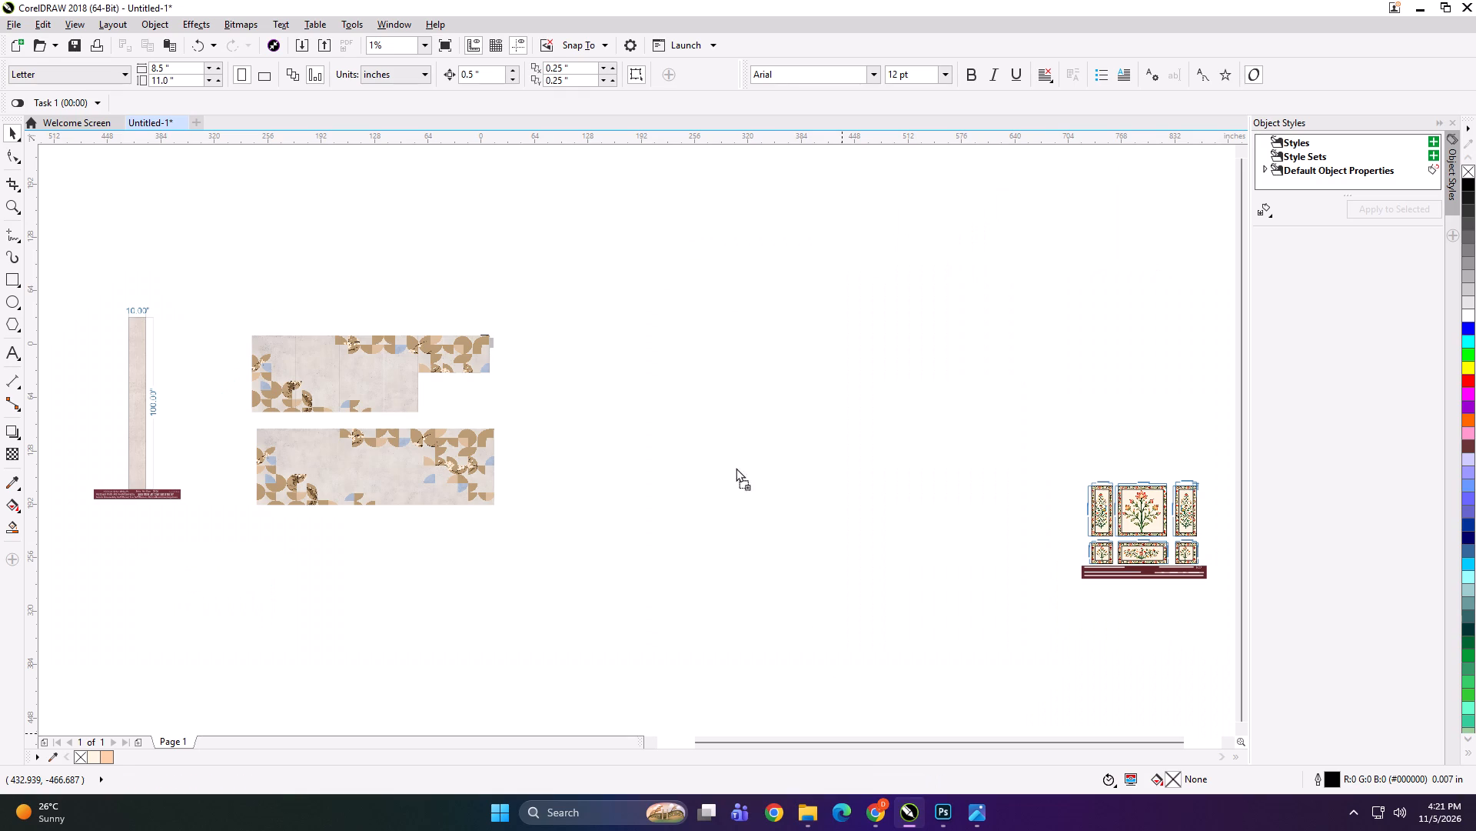
left_click_drag(736, 468, 720, 432)
Enlarge both imported images and set them side by side above the empty area, the brown gold-leaf panel before the coffee-themed one.
left_click_drag(673, 359, 793, 524)
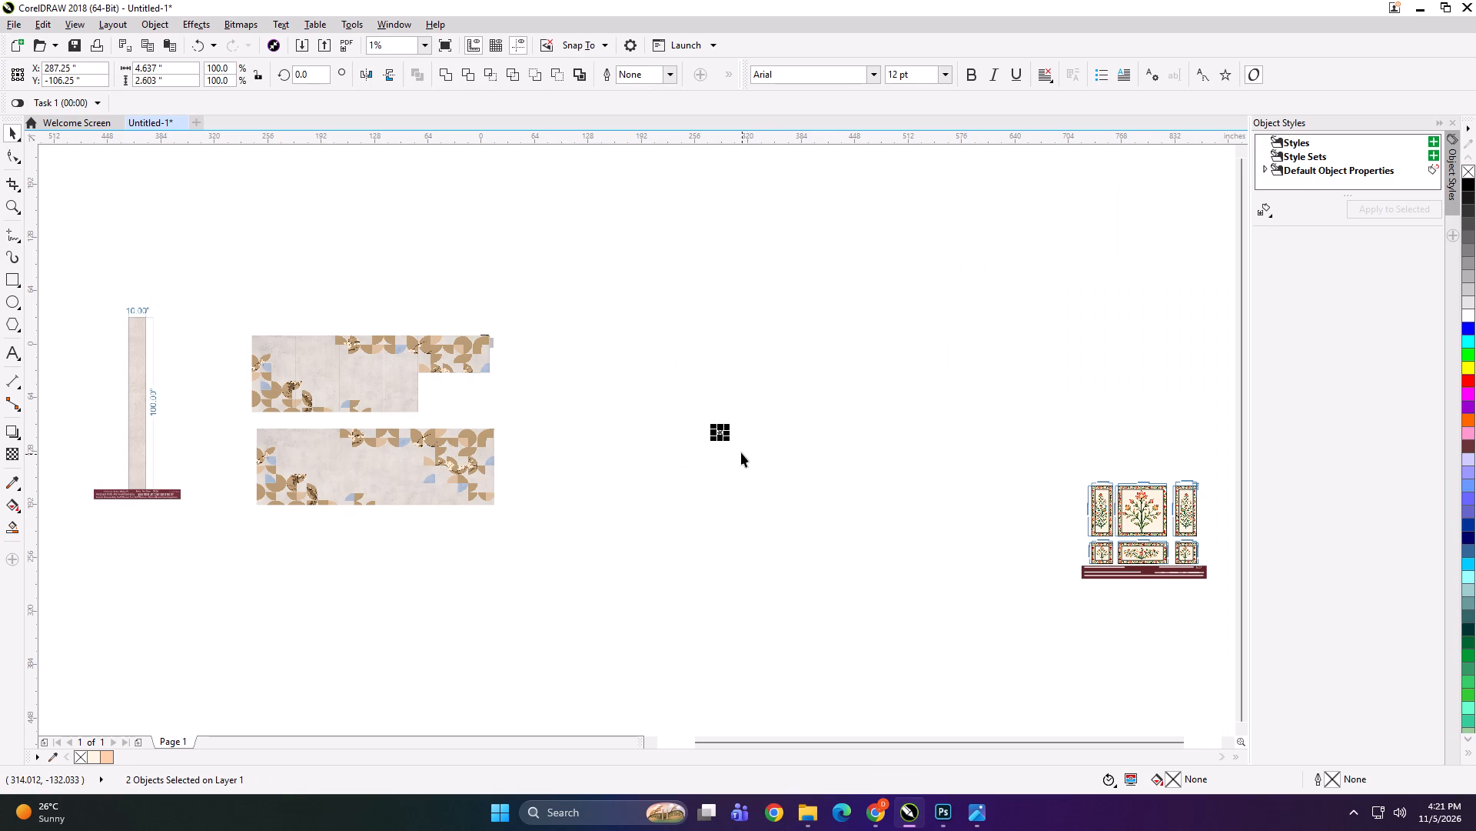
left_click_drag(730, 441, 800, 519, "shift")
left_click_drag(722, 448, 682, 272)
left_click(688, 385)
left_click_drag(687, 248, 839, 241)
left_click(796, 418)
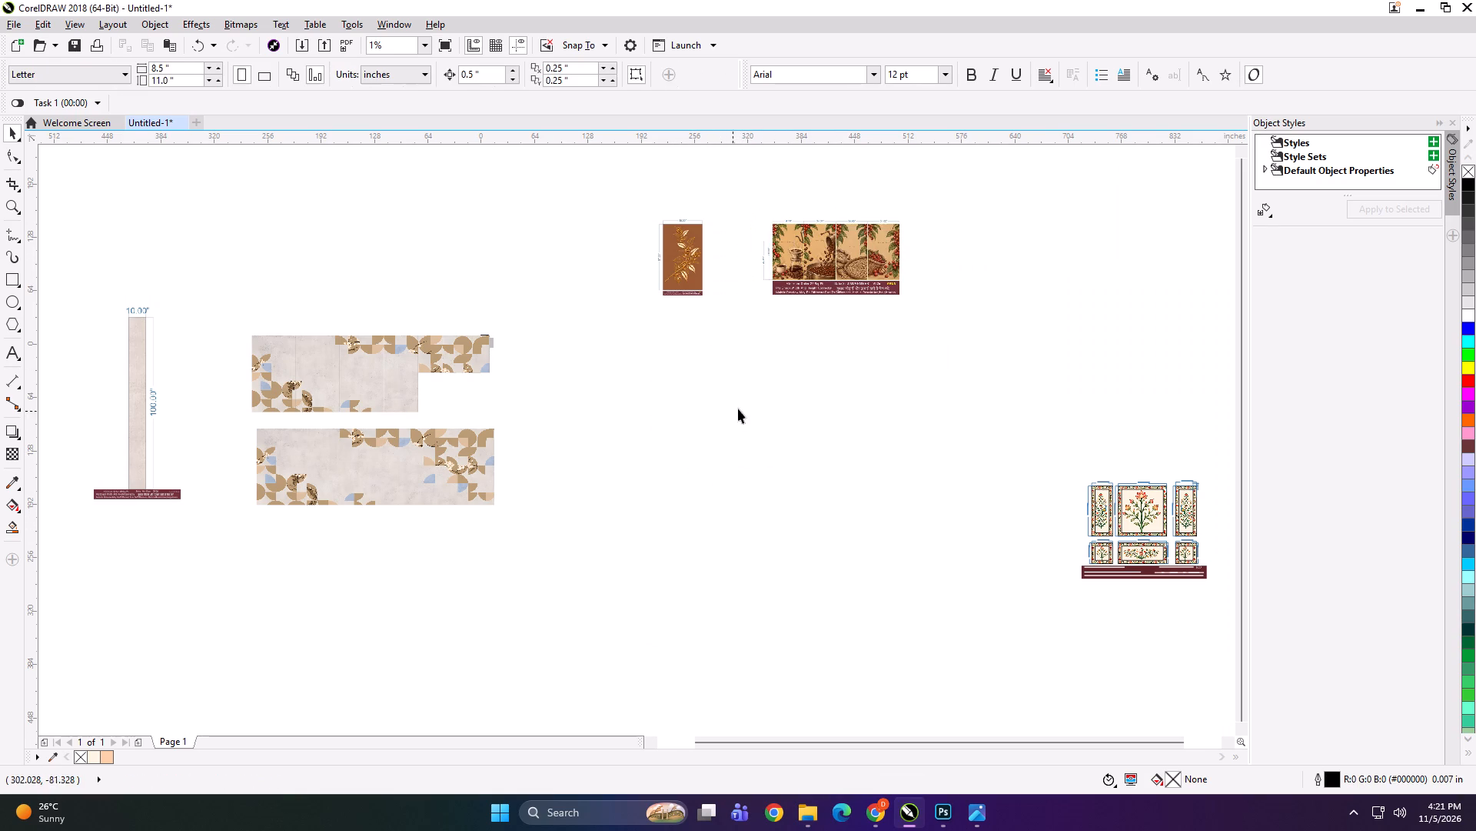
Switch to the File Explorer window showing Downloads and open the folder D:\KD\PRINT FILE\NOV\5.
left_click(817, 799)
left_click(769, 745)
scroll(9, 478, "up", 3)
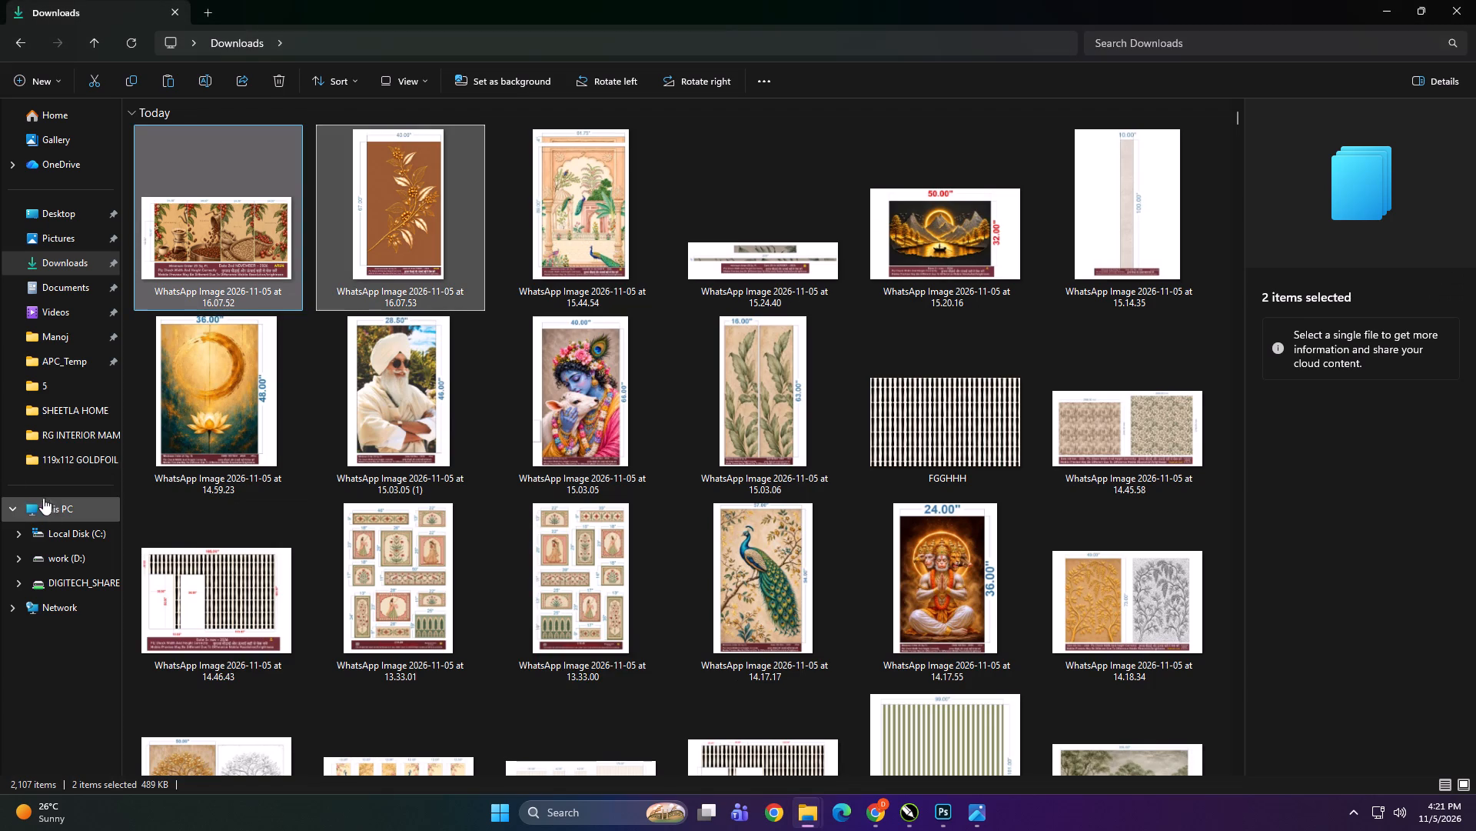
left_click(52, 502)
double_click(373, 280)
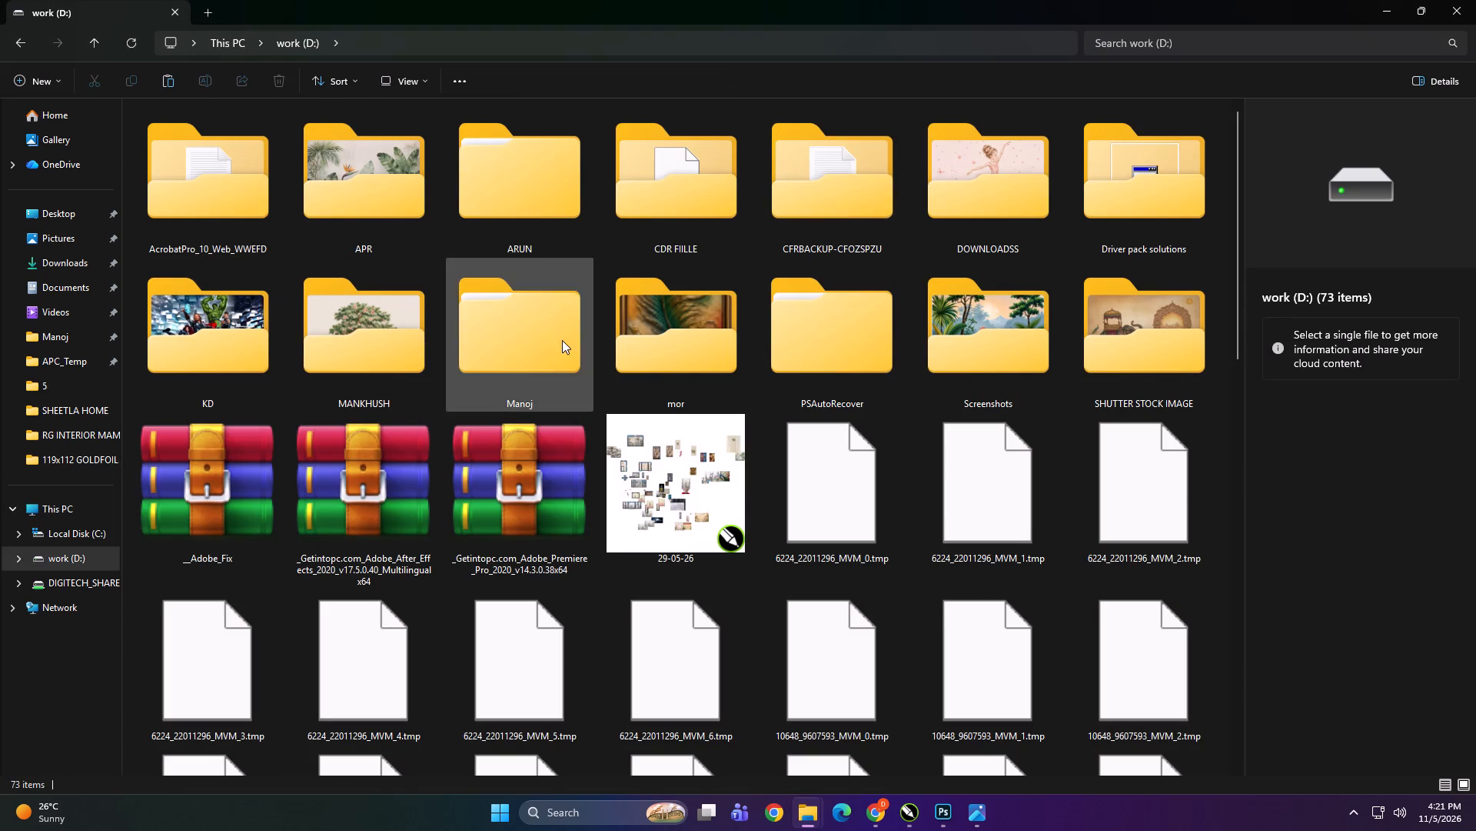
double_click(199, 349)
double_click(647, 247)
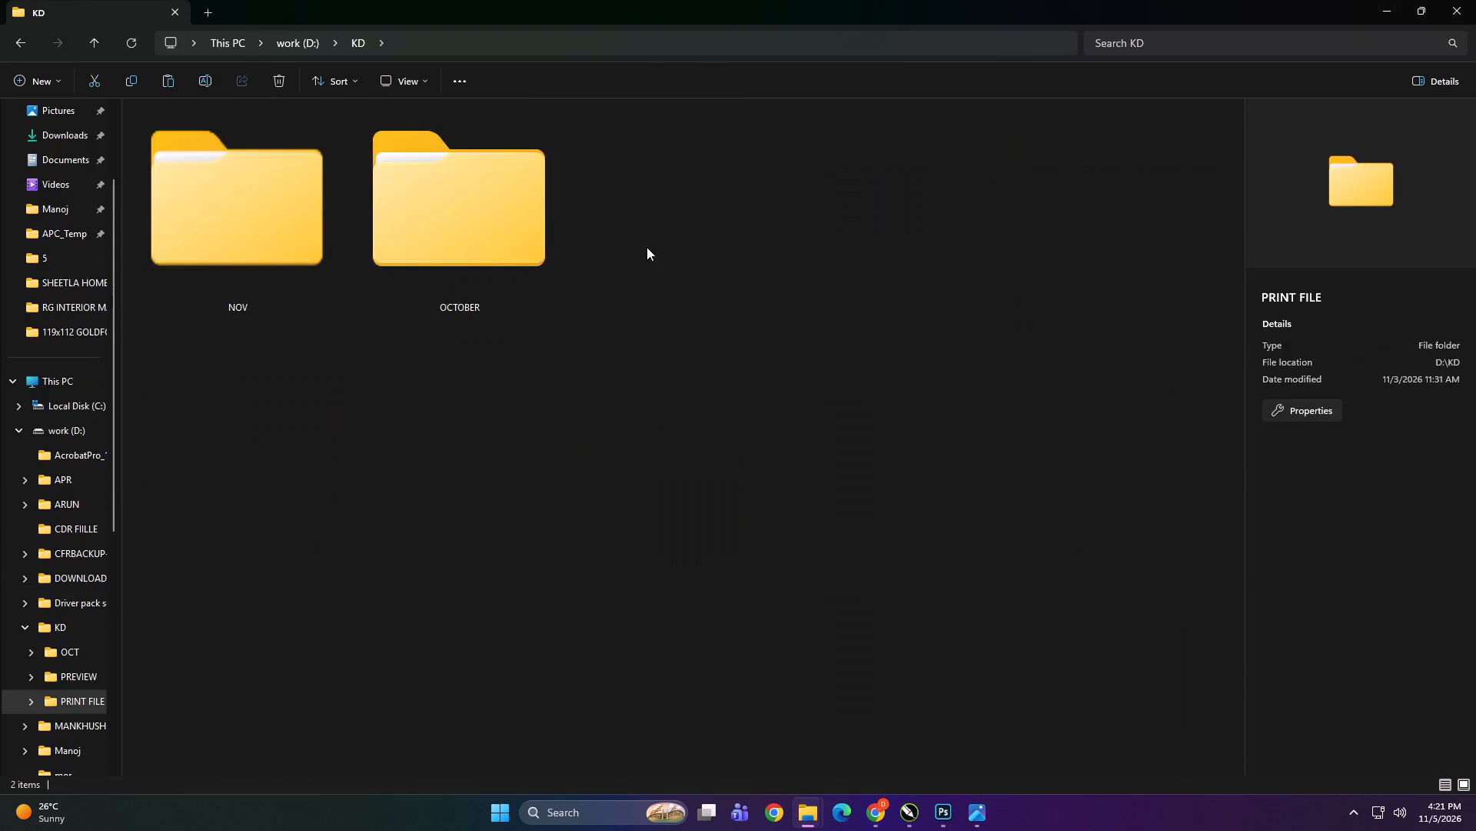
double_click(312, 240)
double_click(1137, 234)
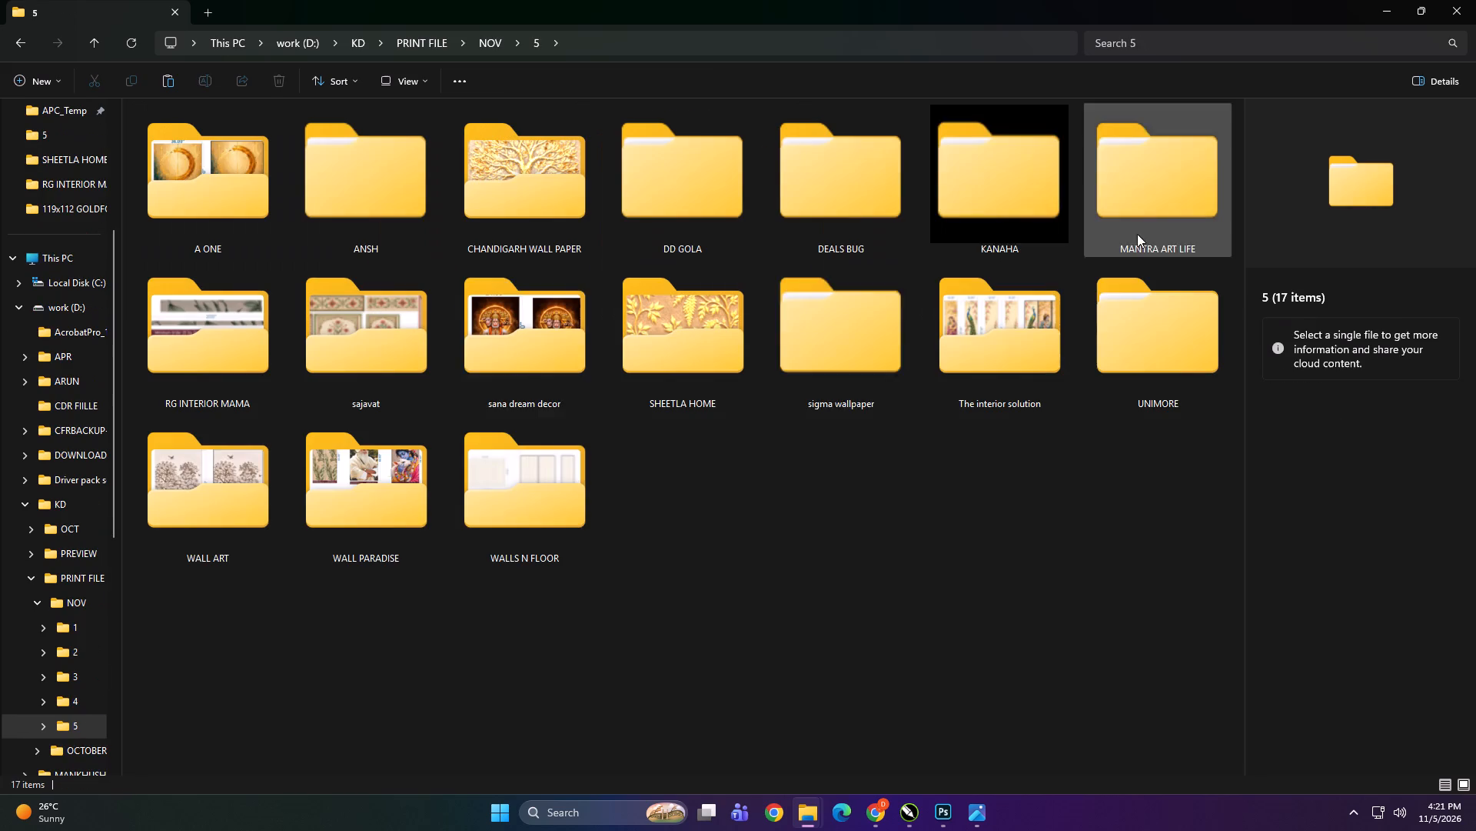
left_click(776, 512)
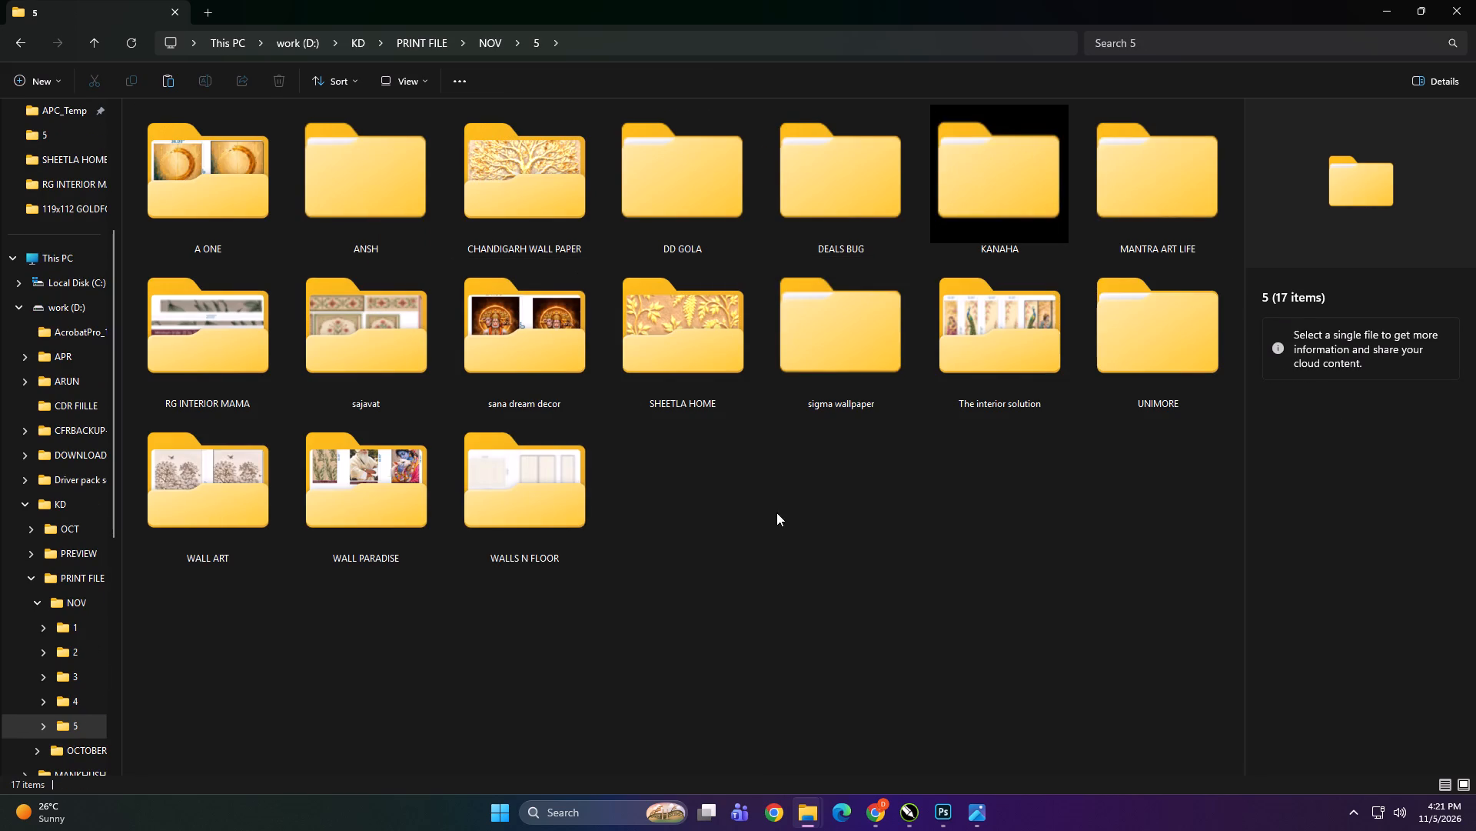
Leave D:\KD\PRINT FILE\NOV\5 and open the file\Nov\05 folder on the DIGITECH_SHAREDRIVE (Z:) network drive.
key("BackSpace")
key("BackSpace")
left_click(737, 515)
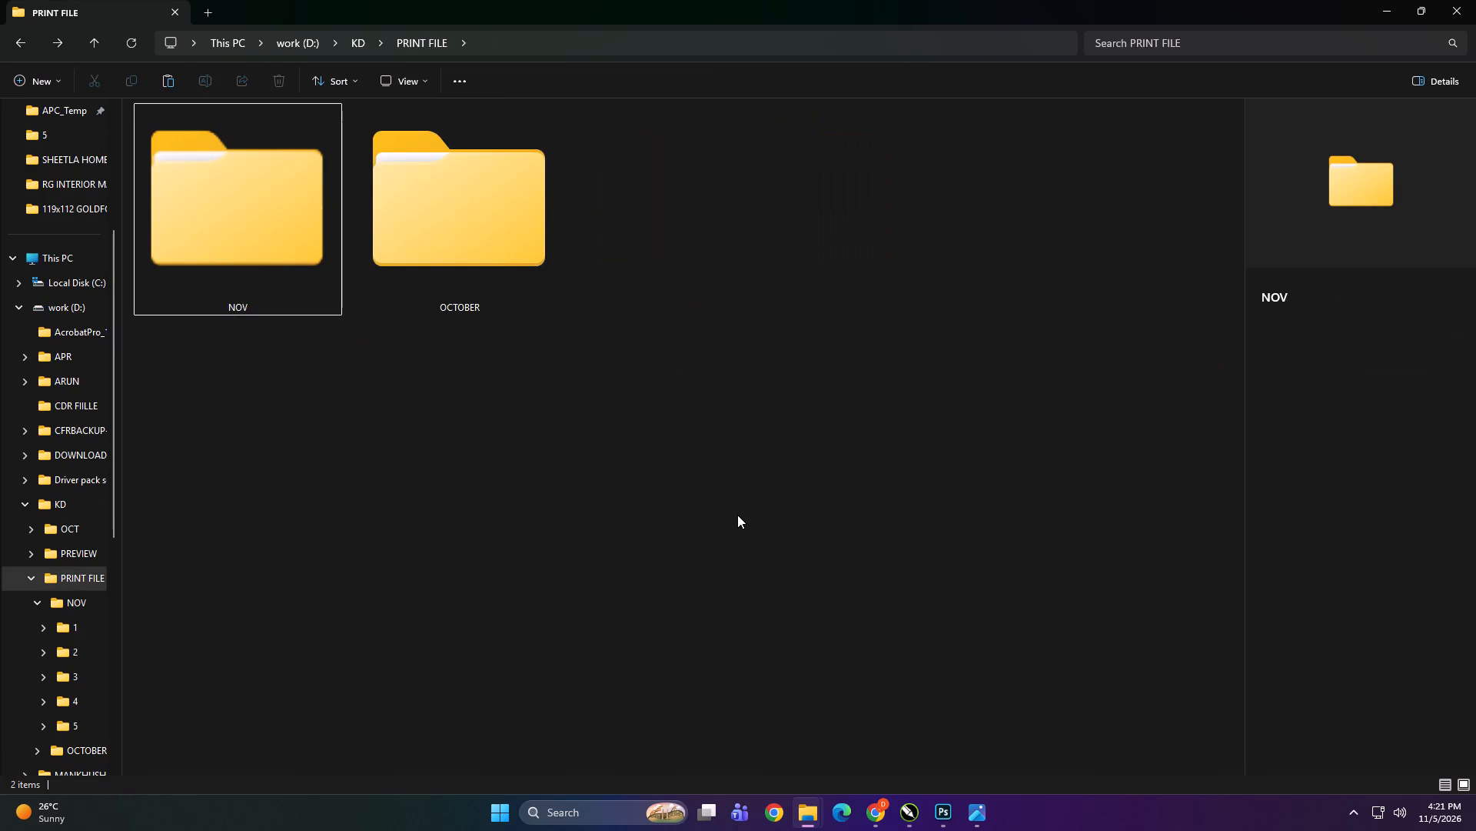
key("BackSpace")
key("Insert")
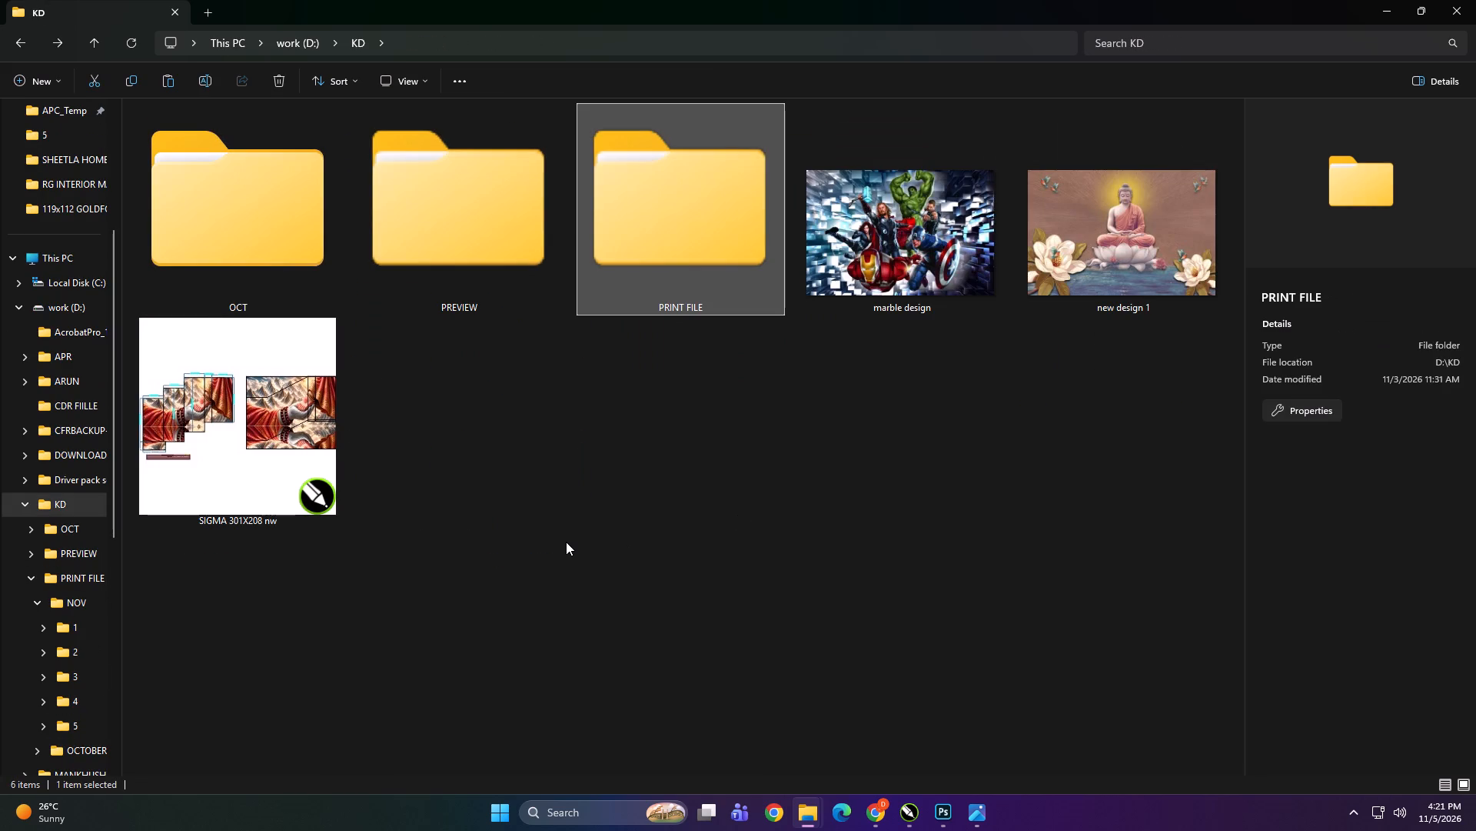
key("BackSpace")
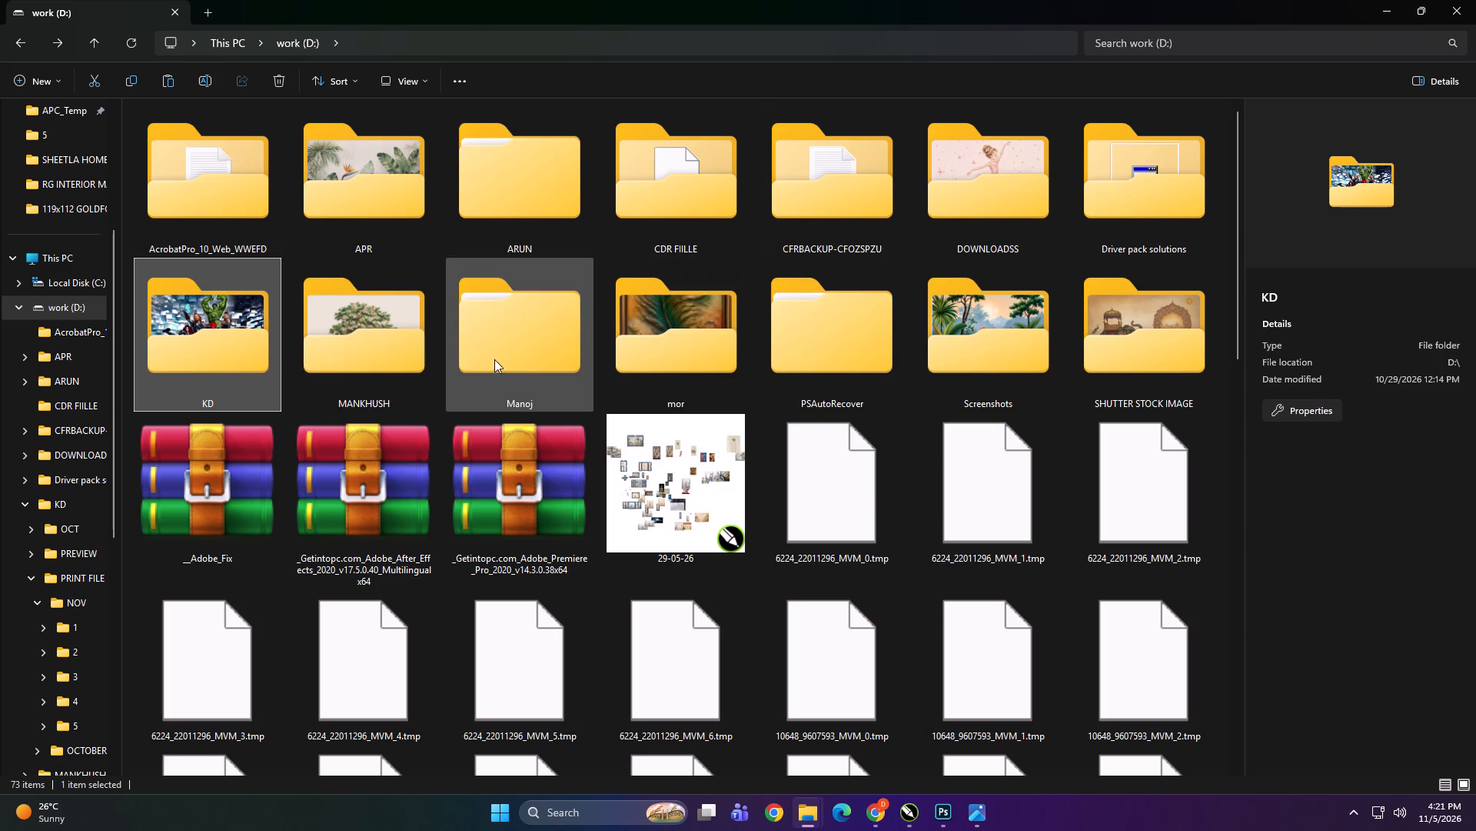
scroll(671, 232, "up", 2)
scroll(38, 525, "up", 3)
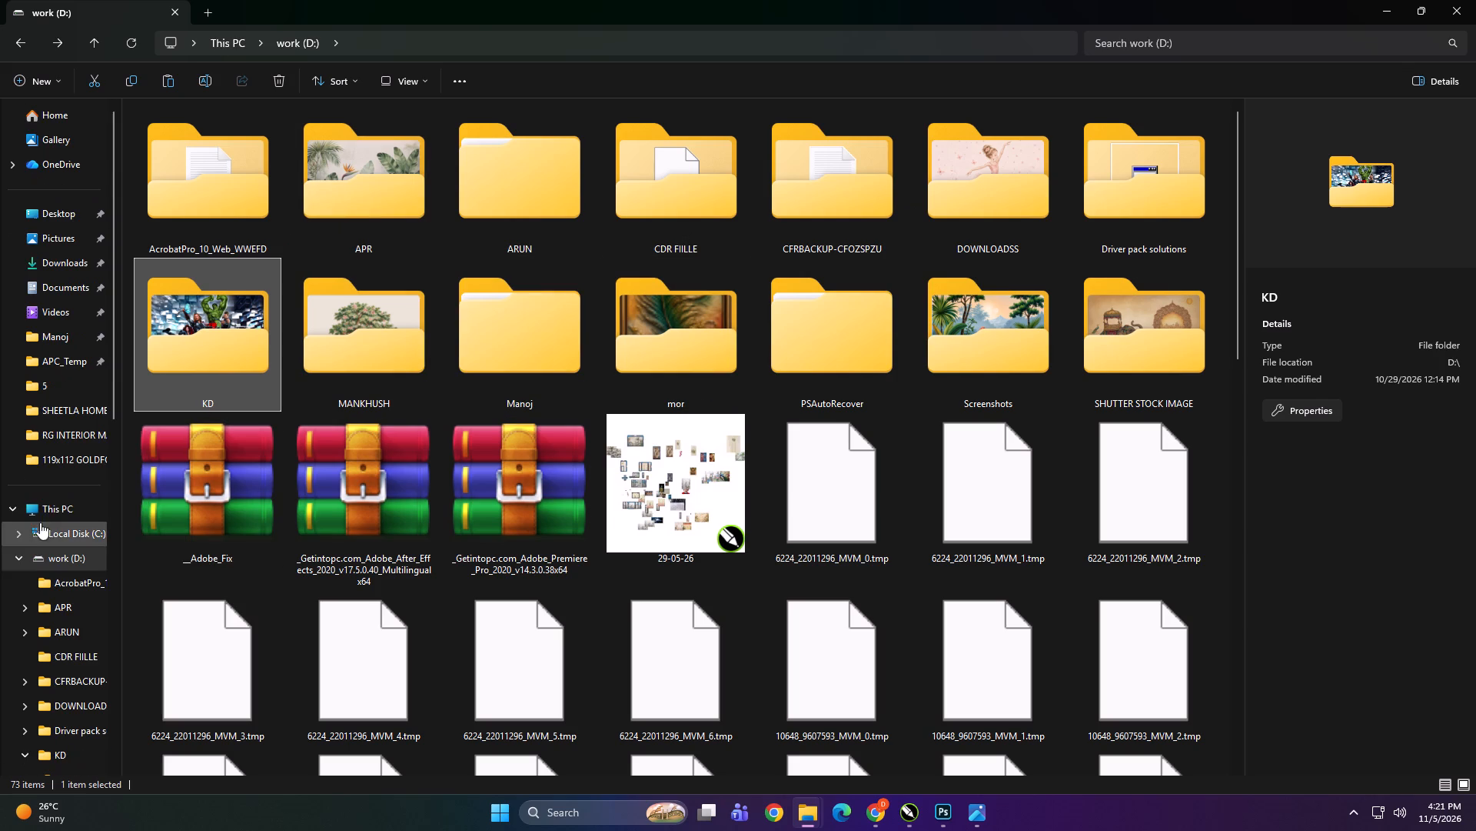
scroll(40, 522, "up", 1)
left_click(52, 507)
double_click(270, 504)
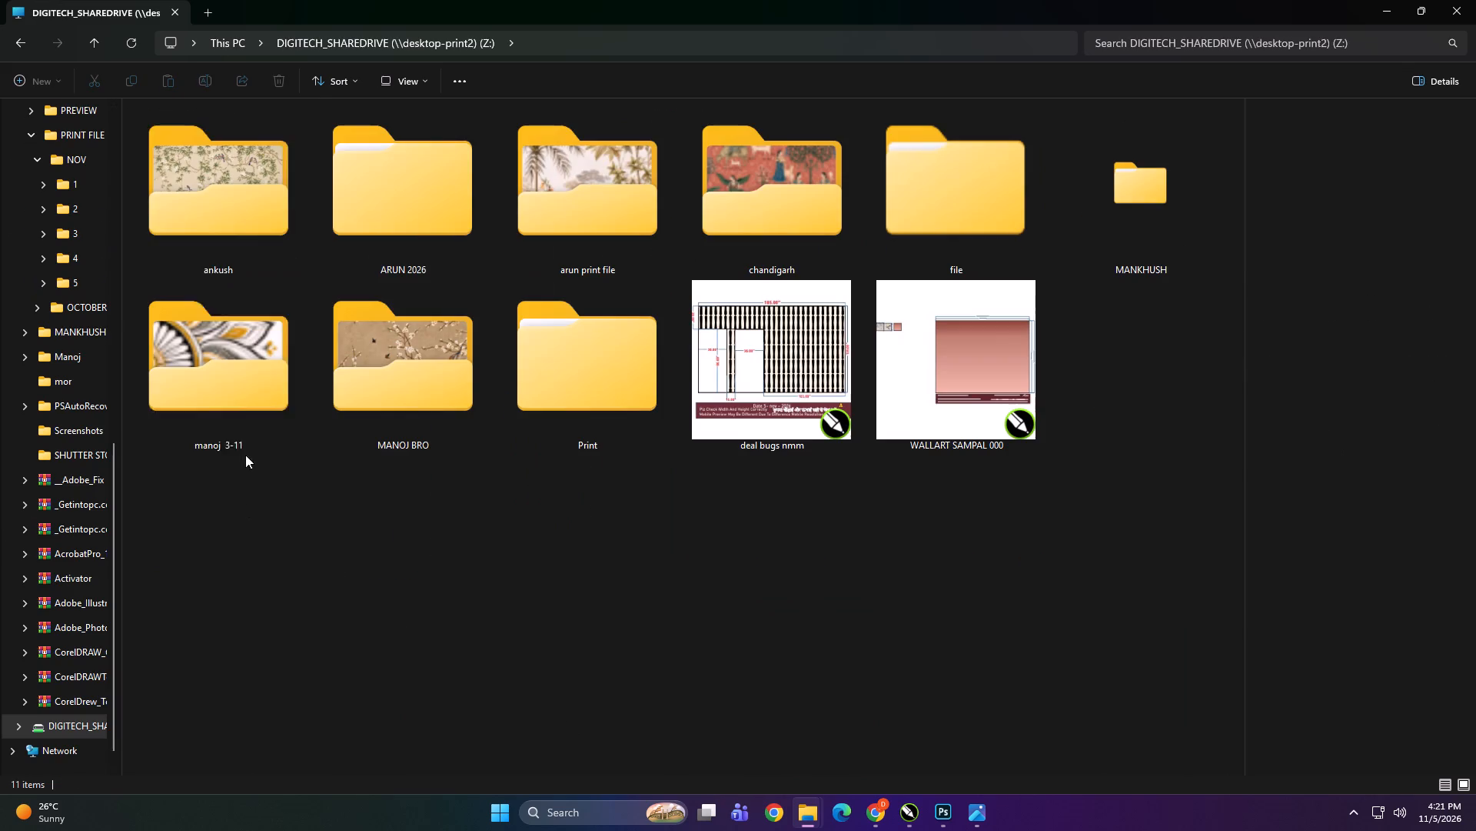
double_click(902, 187)
double_click(210, 178)
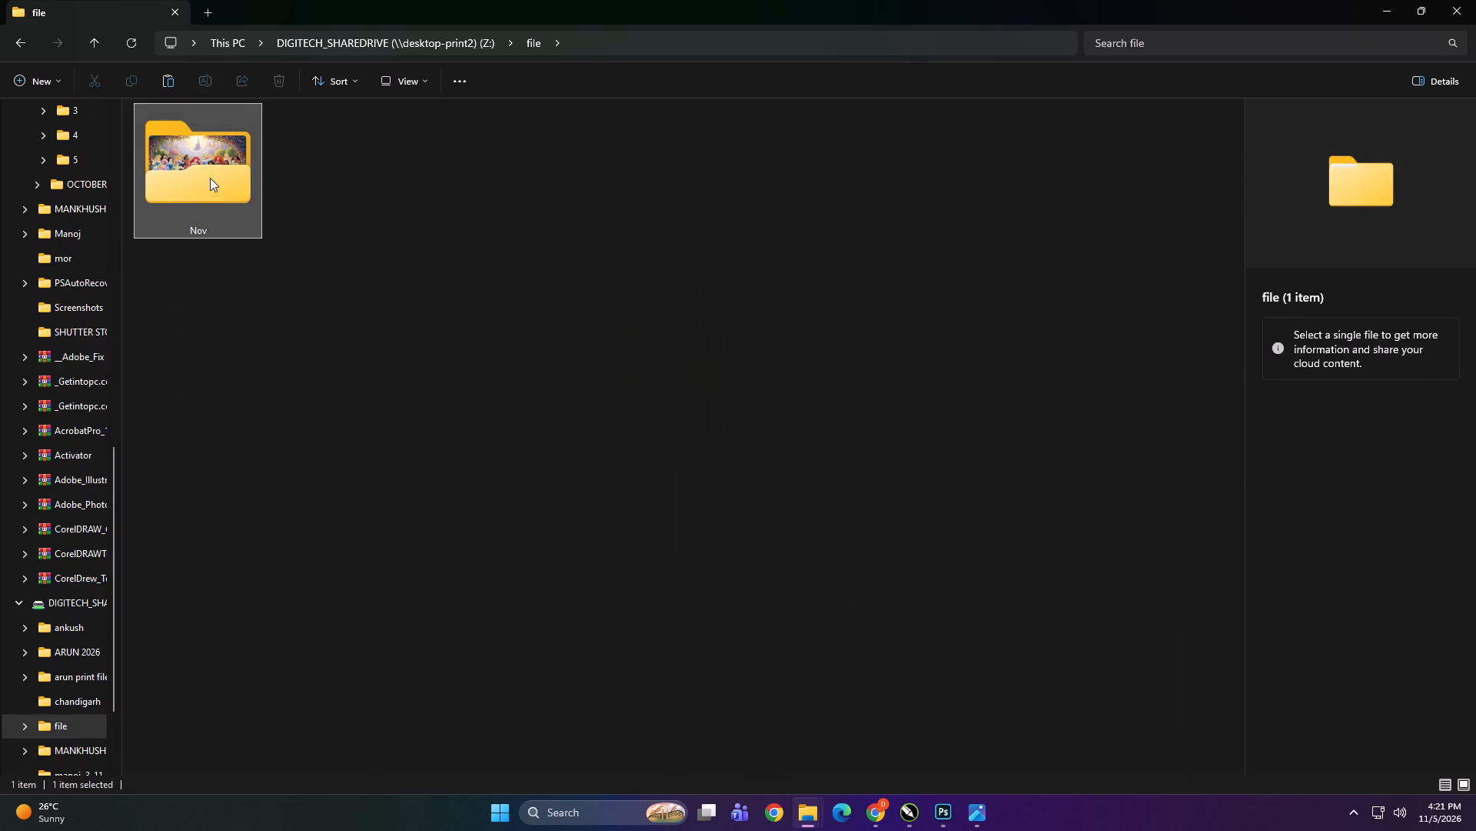
left_click(1120, 226)
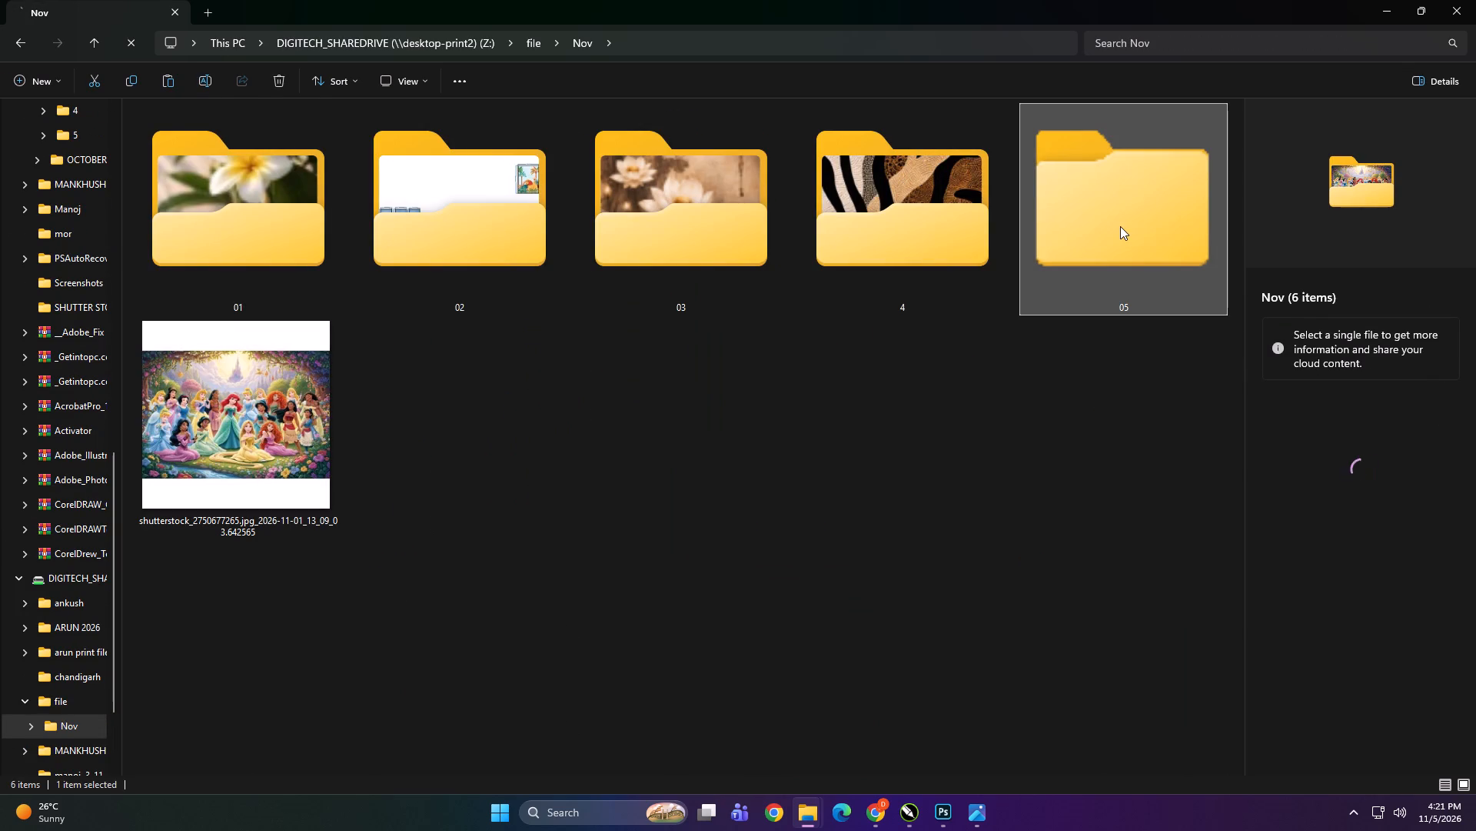
double_click(1120, 226)
Bring the brown gold-leaf image whose name ends in UPSCALE into CorelDRAW and place it beside the matching 40 x 67 inch panel.
scroll(679, 307, "down", 2, "ctrl")
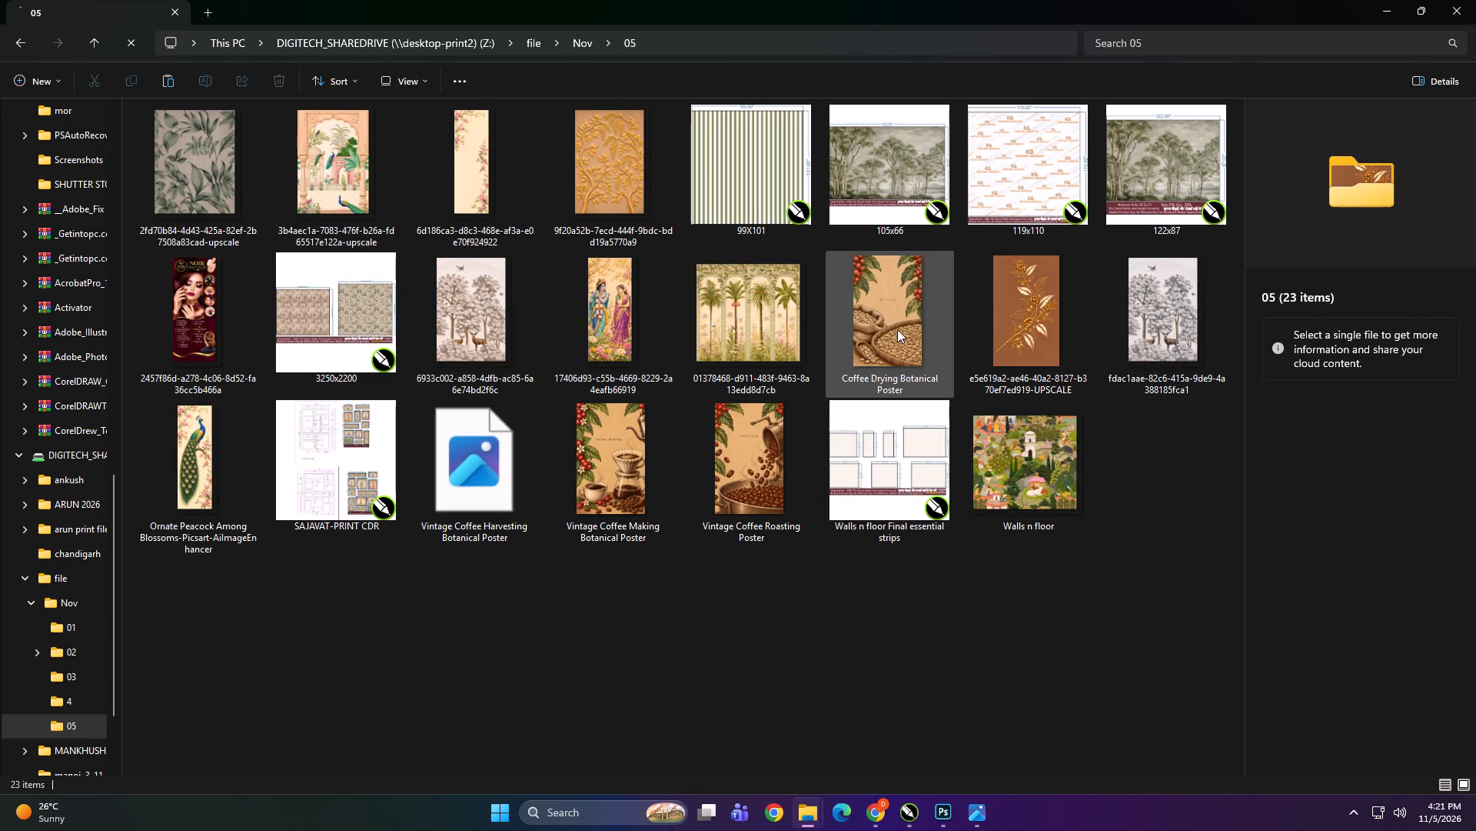
left_click(1031, 317)
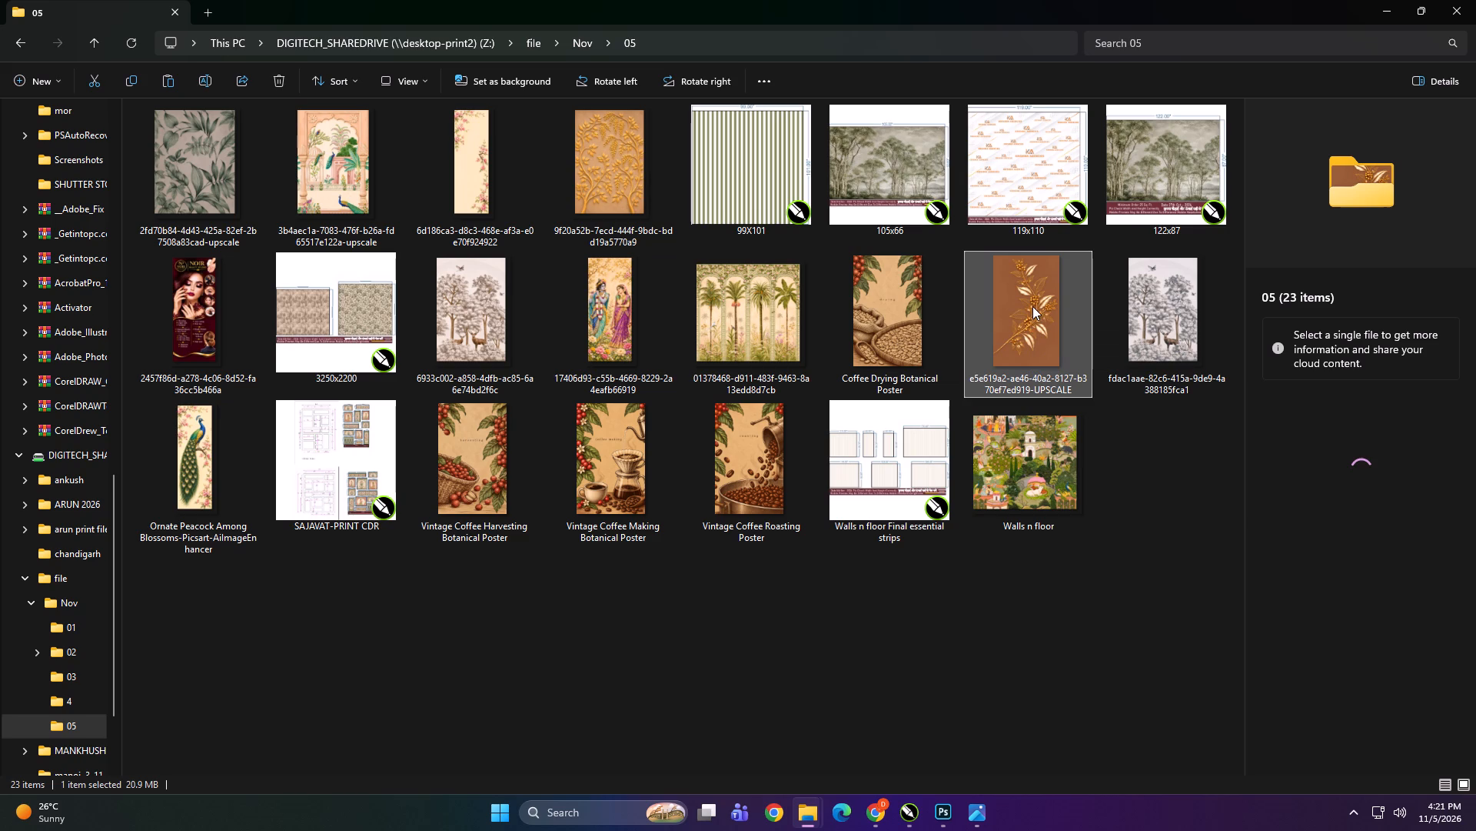
left_click_drag(1027, 332, 710, 457)
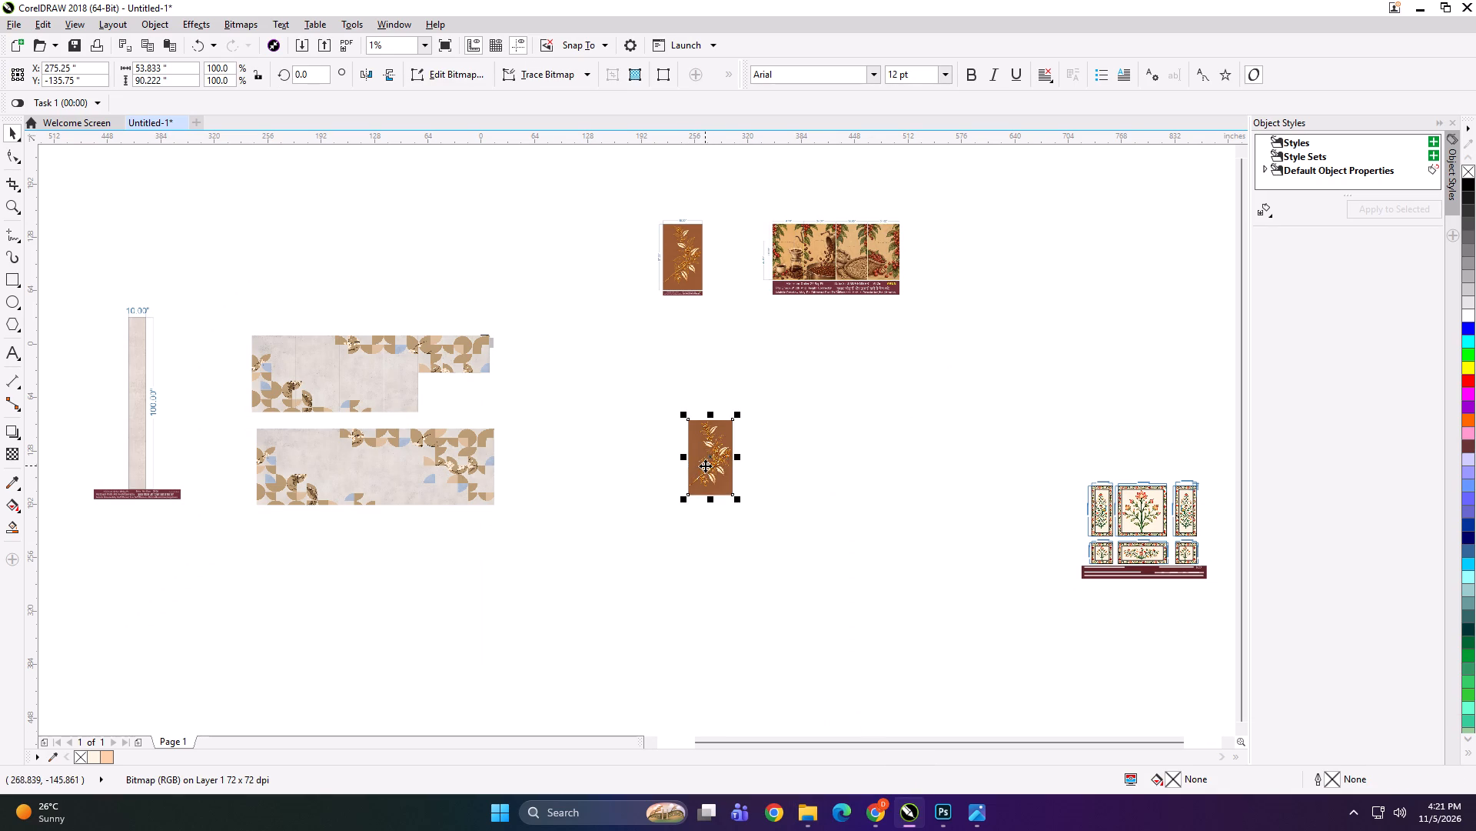
left_click_drag(708, 466, 625, 264)
left_click(784, 380)
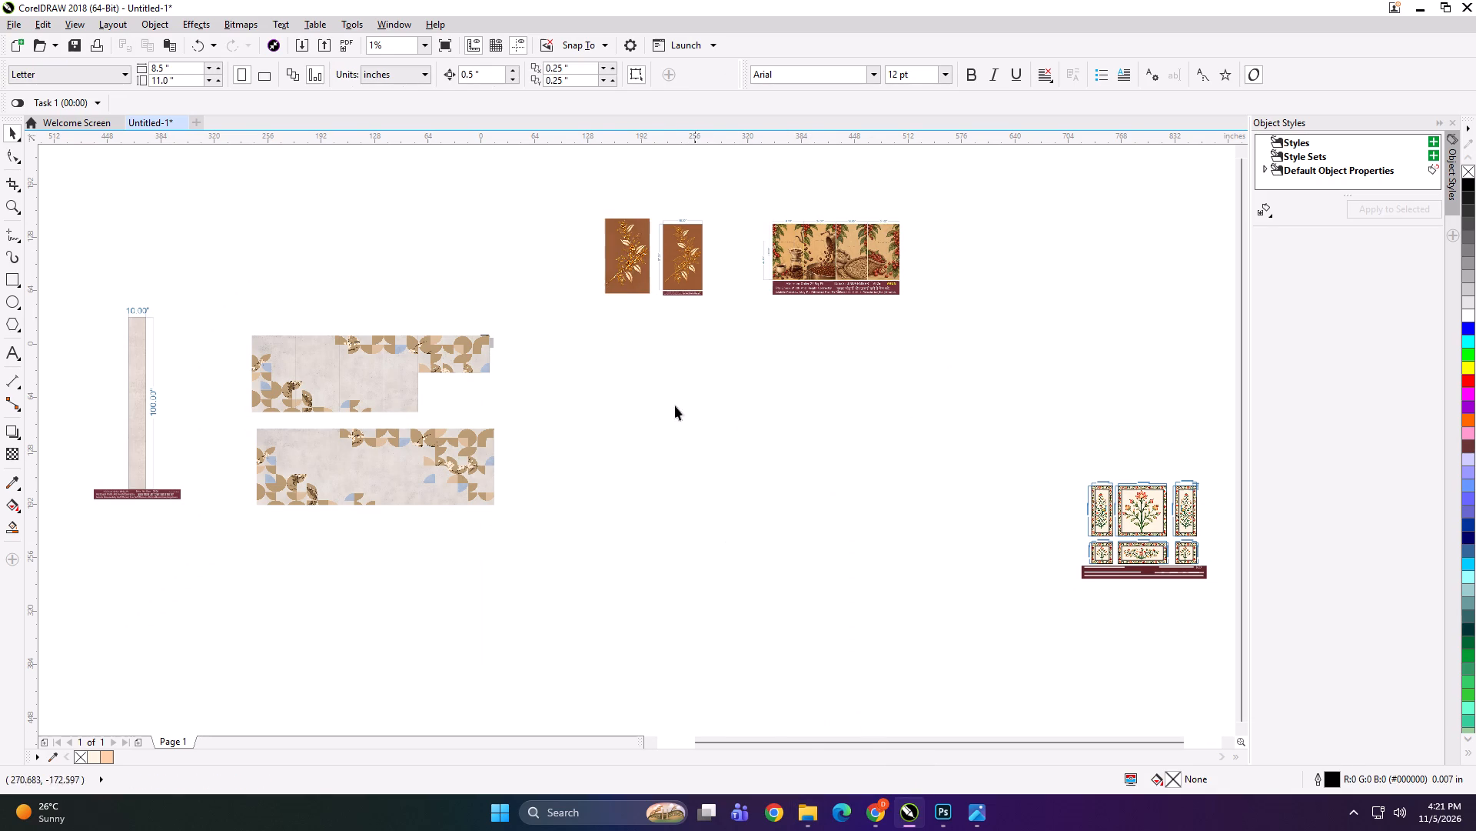
scroll(652, 239, "up", 3)
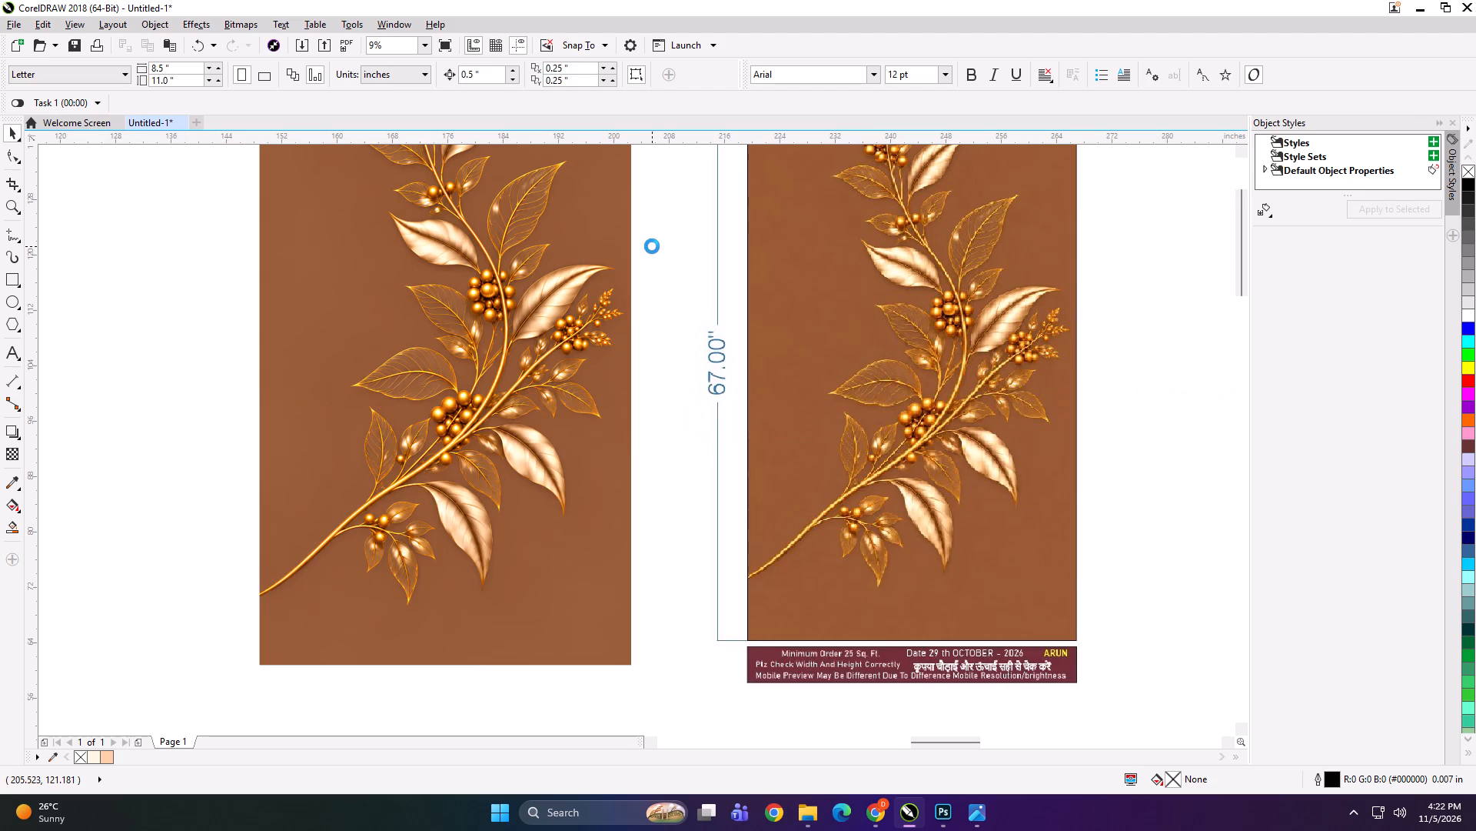
scroll(641, 322, "down", 1)
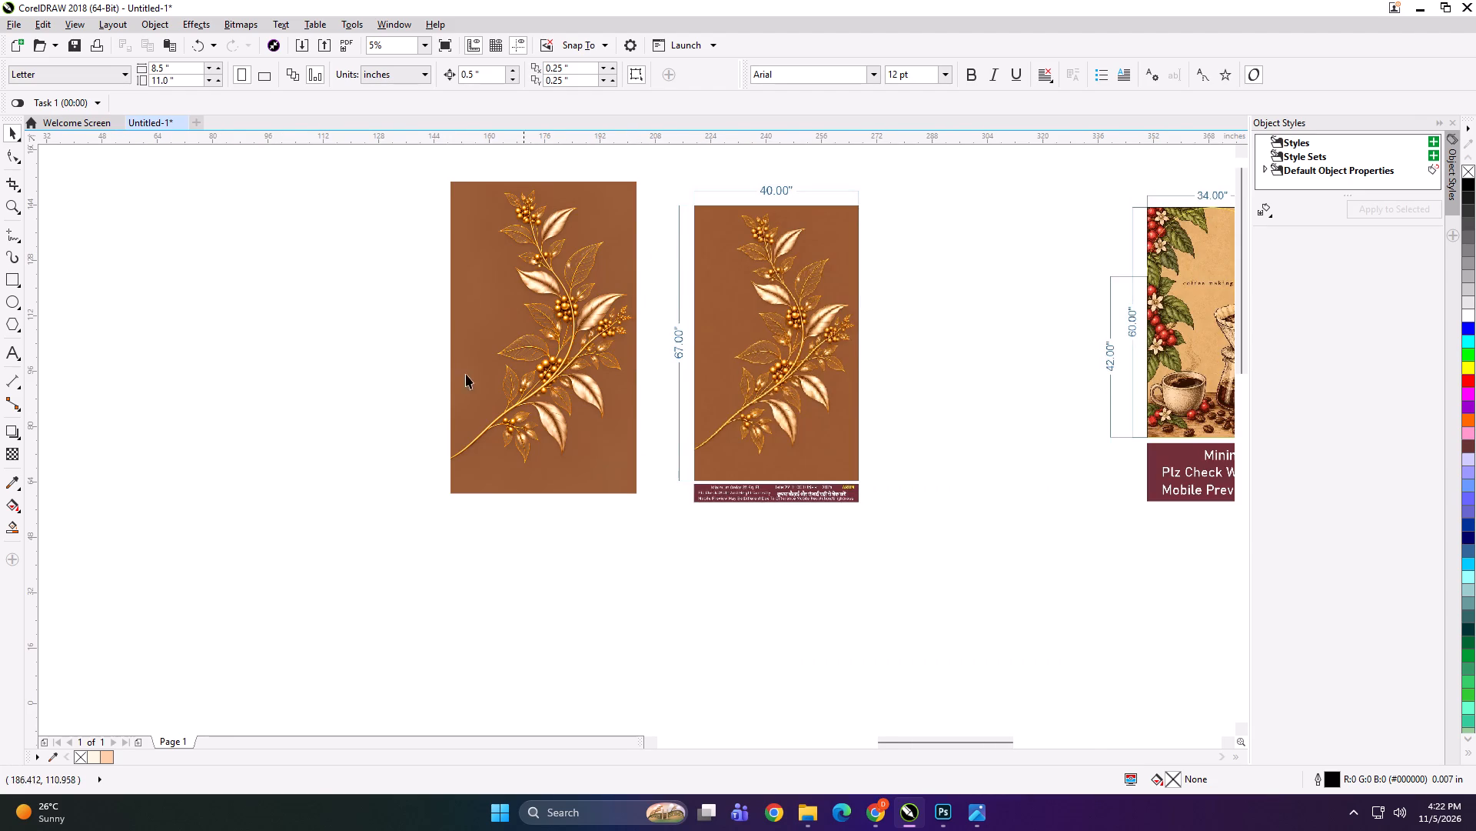
scroll(451, 374, "down", 1)
left_click(659, 232)
Switch back to File Explorer.
left_click(806, 811)
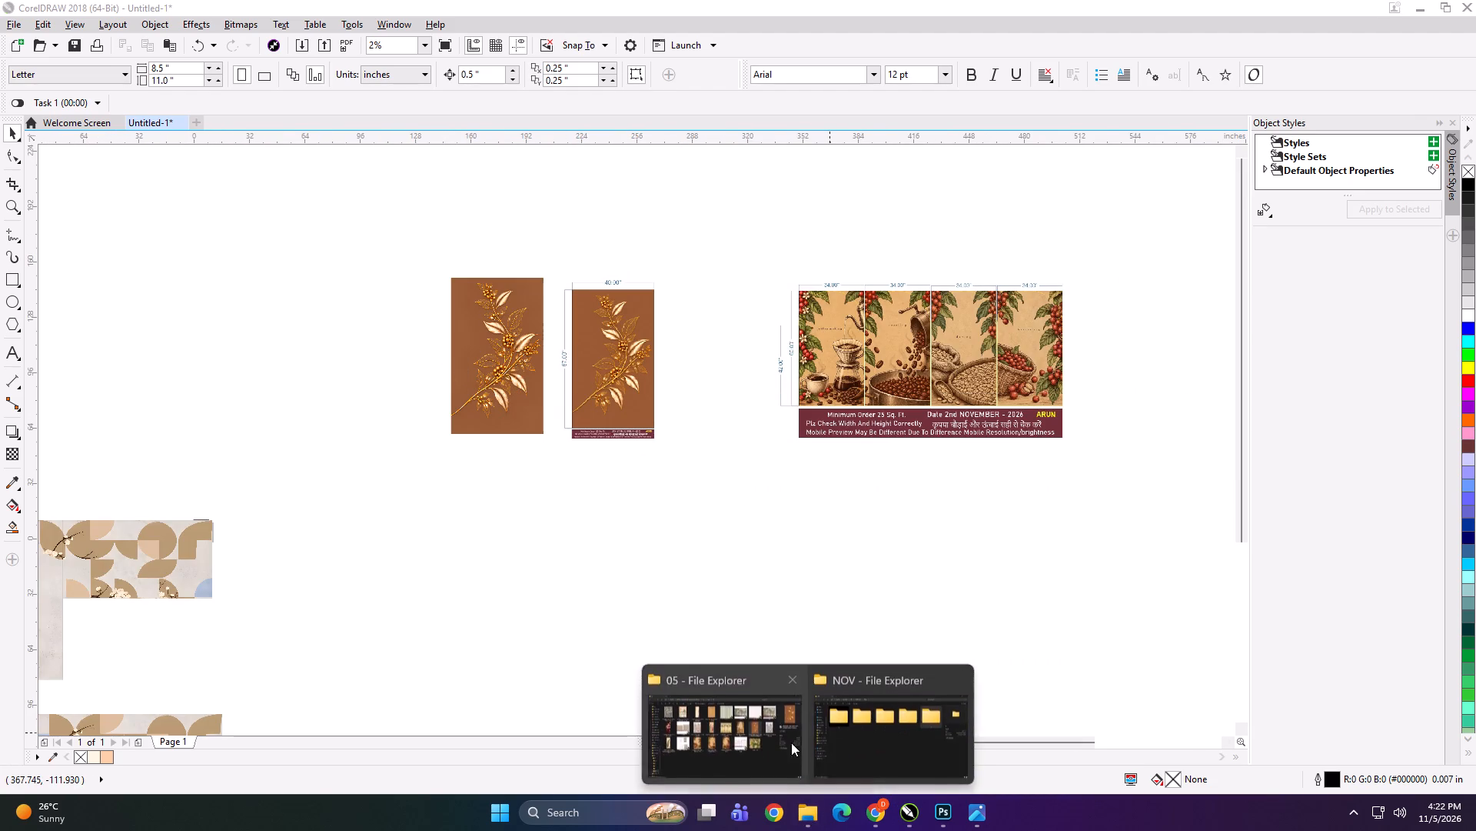
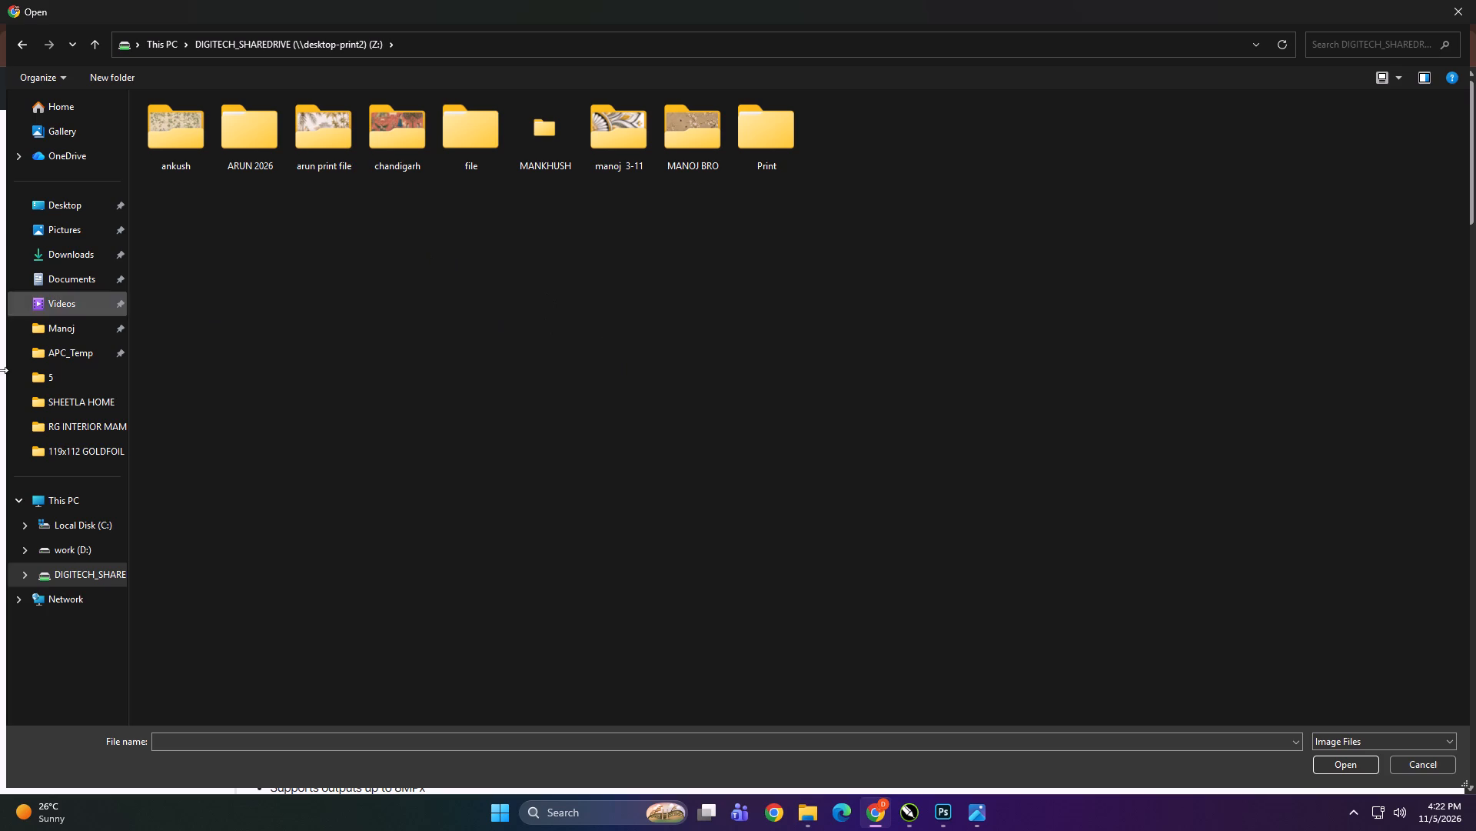
Browse to the file\Nov\05 folder on the DIGITECH_SHAREDRIVE (Z:) network drive to pick images for Chrome.
scroll(80, 456, "up", 3)
left_click(79, 504)
double_click(301, 194)
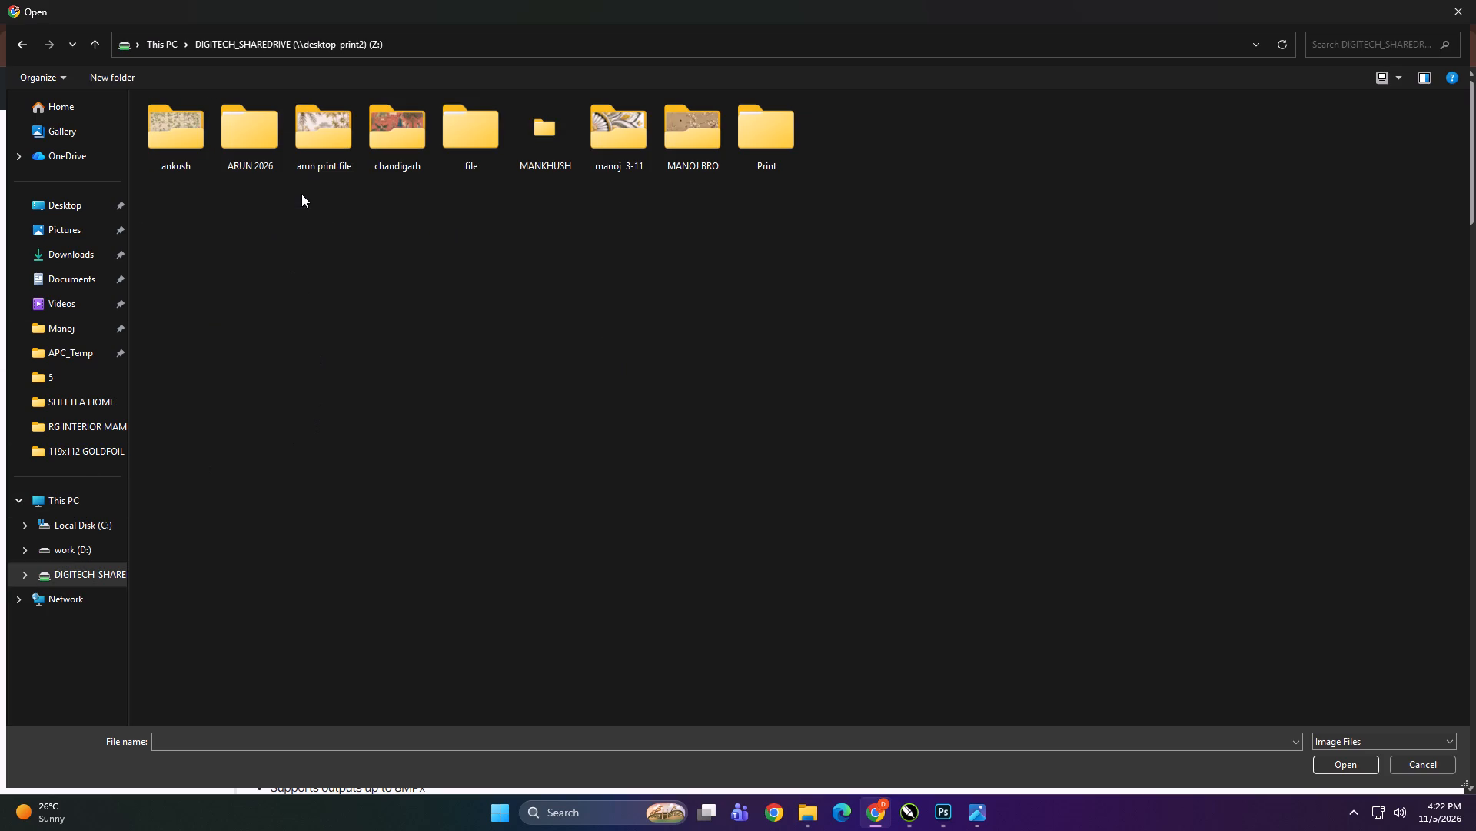
double_click(448, 141)
double_click(312, 199)
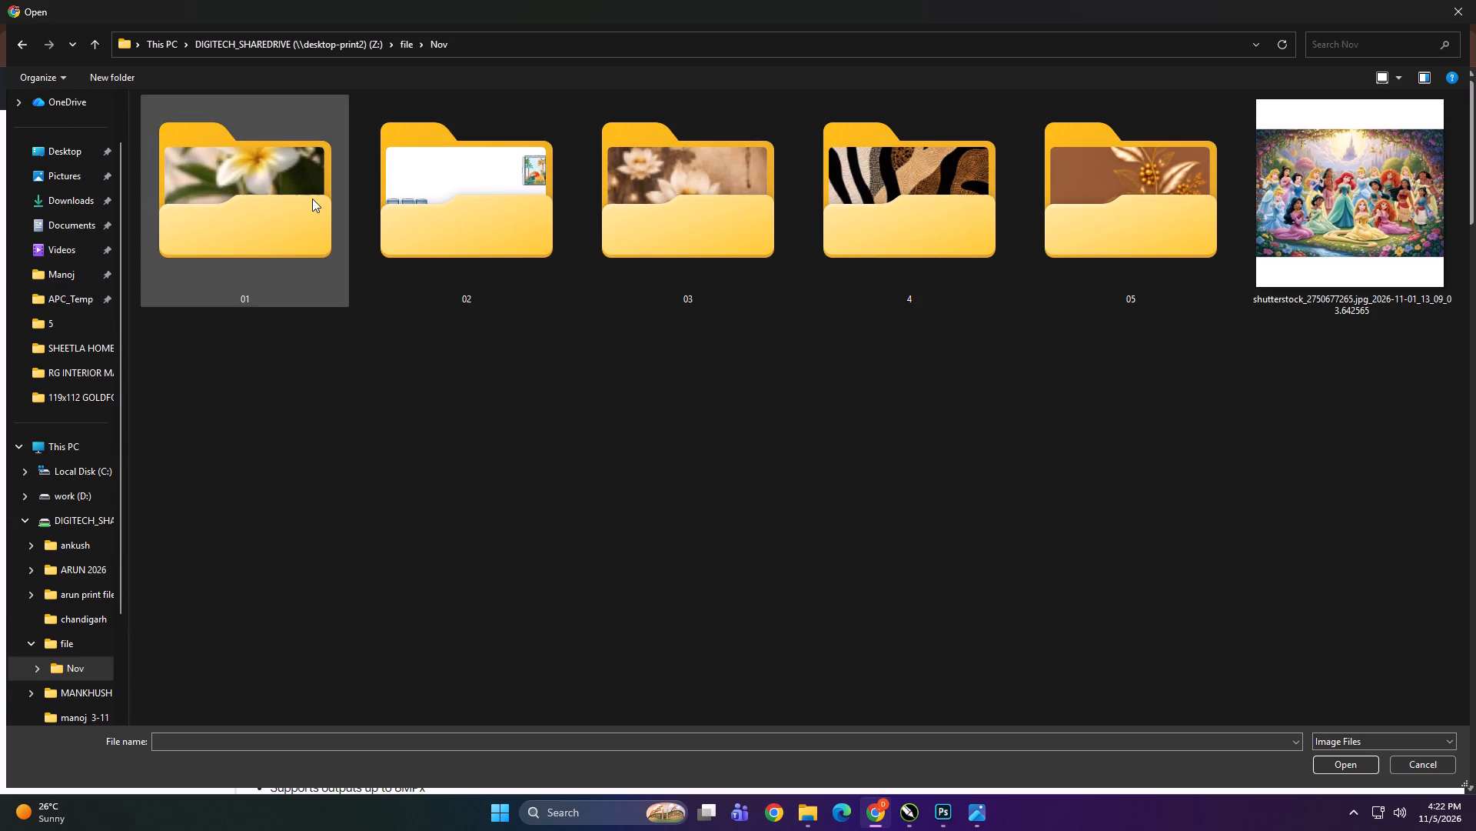
double_click(1095, 220)
Choose the Coffee Drying, Vintage Coffee Harvesting, Coffee Making and Coffee Roasting Botanical Poster images together for opening in the browser.
scroll(607, 499, "up", 4, "ctrl")
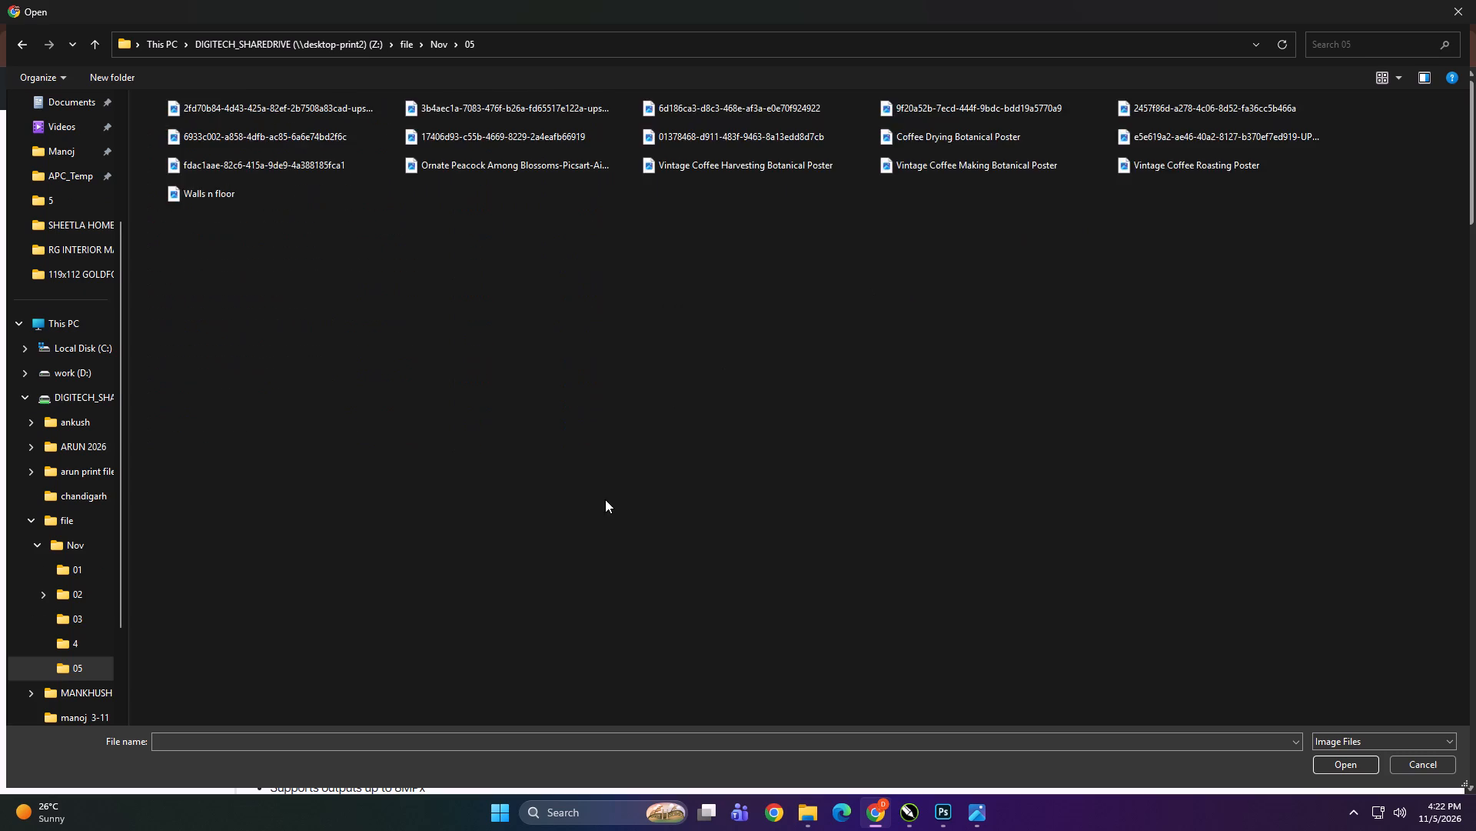
scroll(605, 499, "up", 20, "ctrl")
scroll(605, 499, "up", 12, "ctrl")
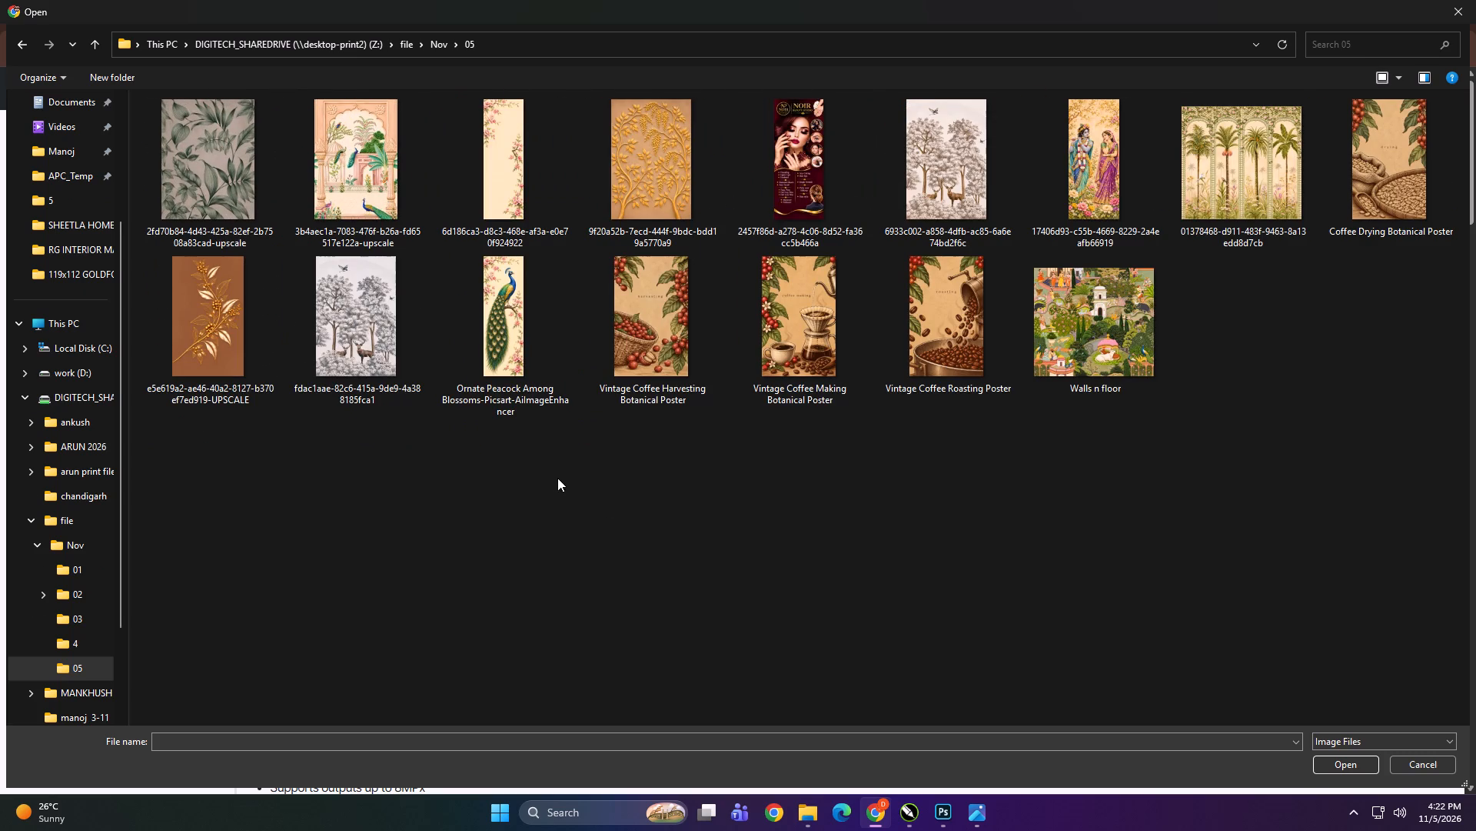
left_click(186, 345)
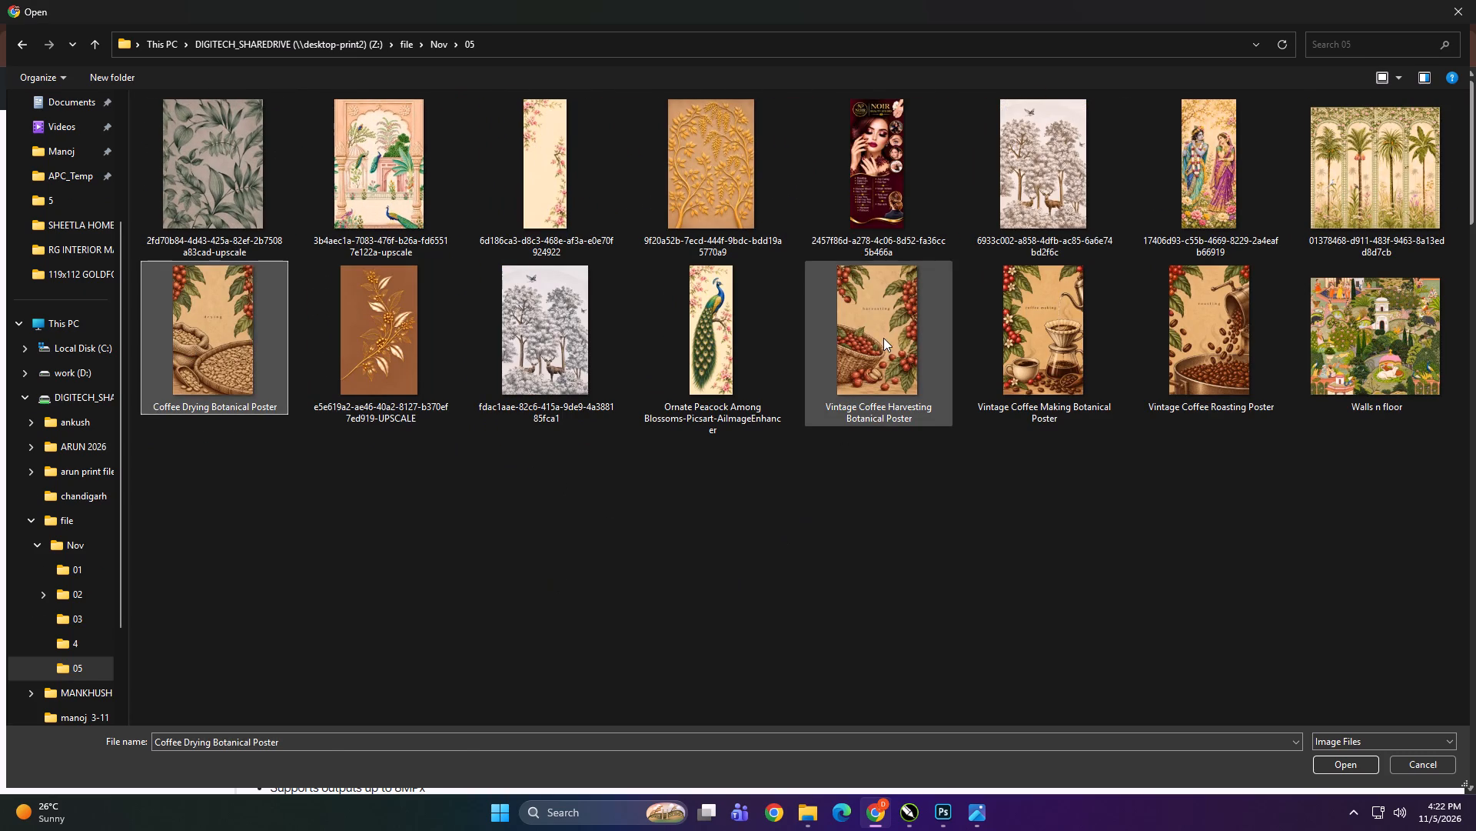
left_click(883, 338, "ctrl")
left_click(1028, 345, "ctrl")
left_click(1178, 344, "ctrl")
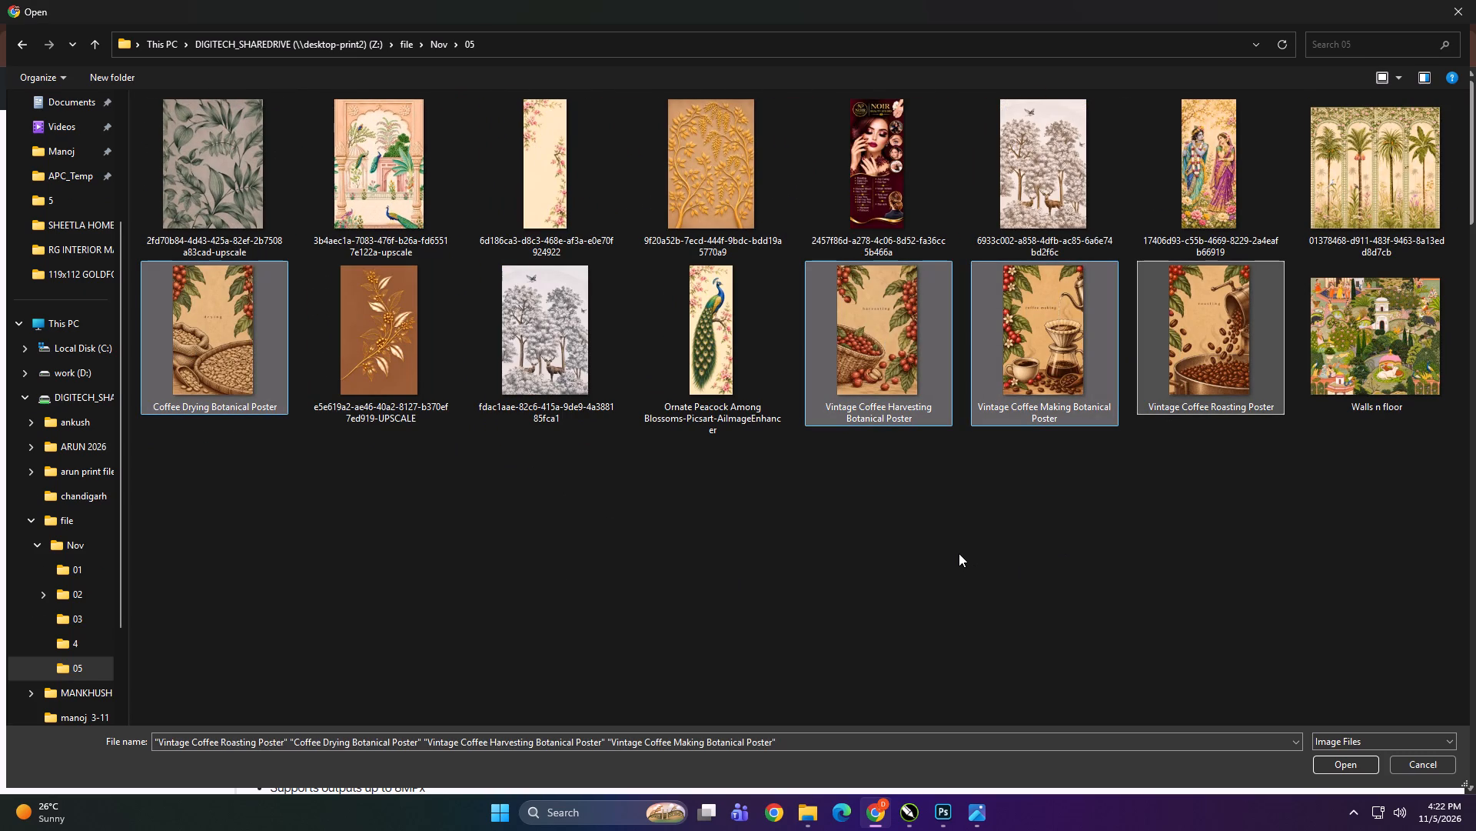
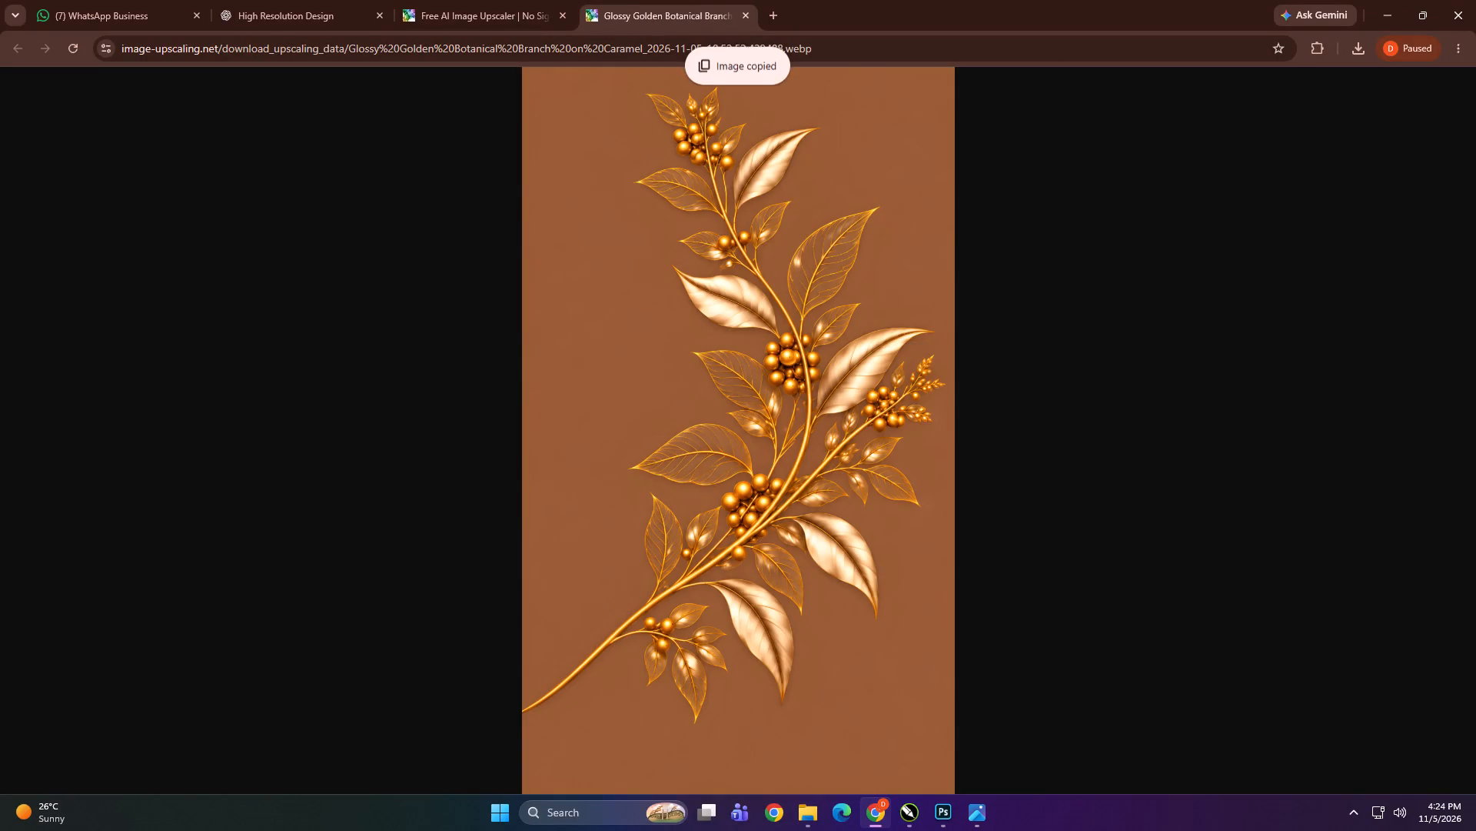
Switch to CorelDRAW, paste the copied upscaled golden botanical image, place it alongside the earlier large copy and bring it to the front.
left_click(899, 830)
left_click(808, 595)
key("ctrl+v")
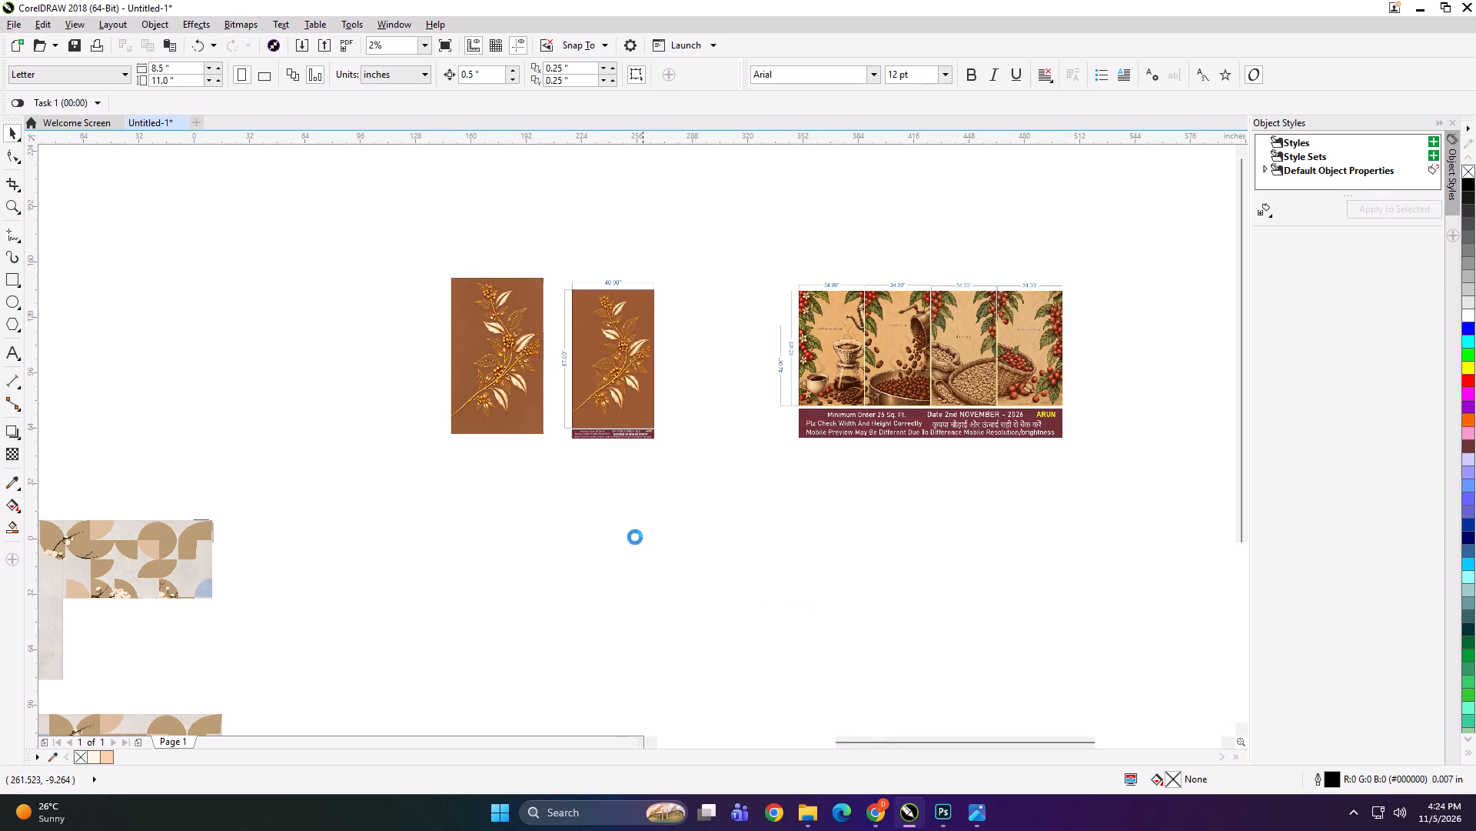
left_click_drag(200, 514, 406, 349)
scroll(437, 344, "up", 3)
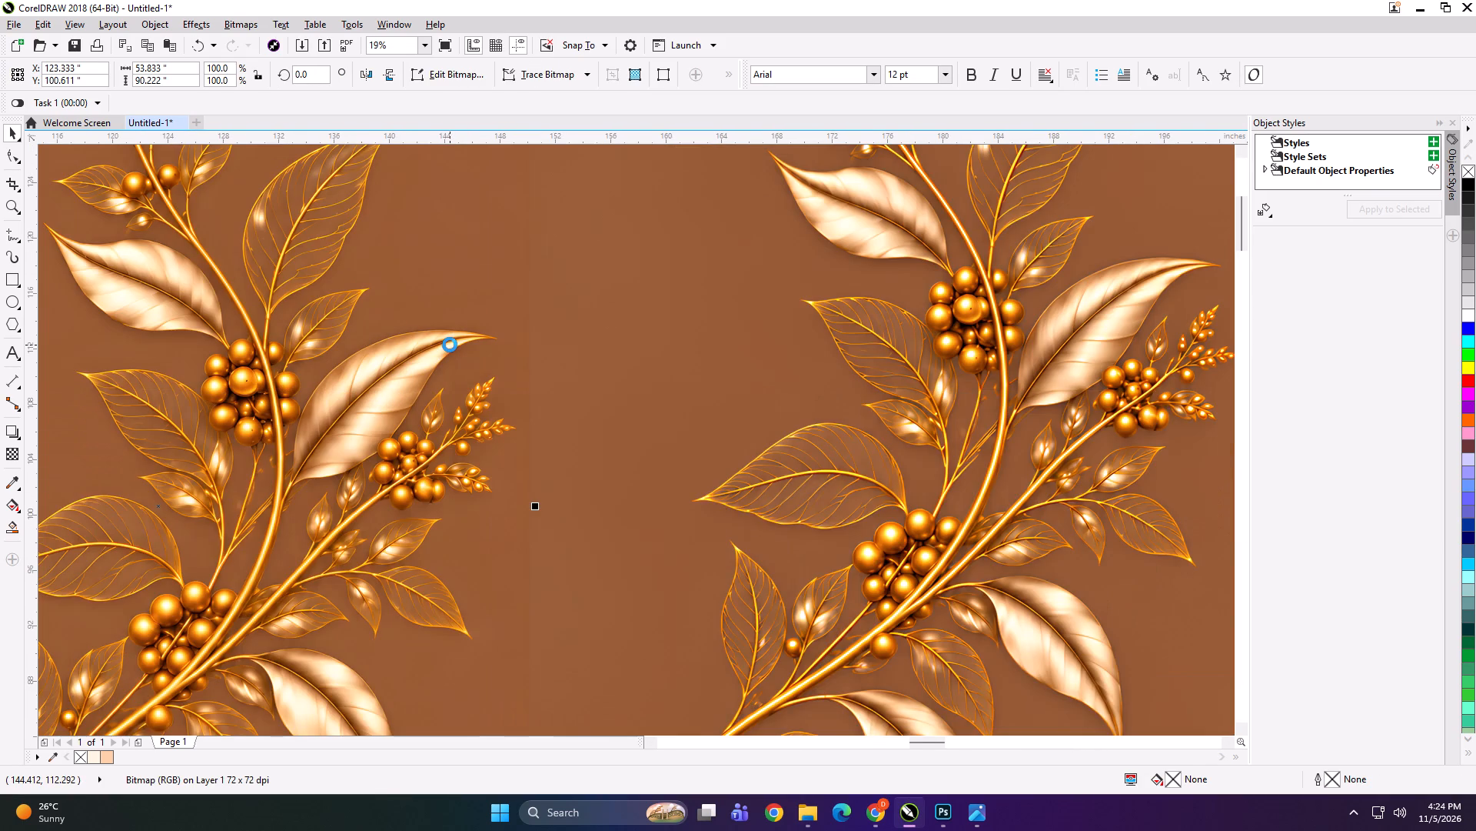
key("shift+Page_Up")
Compare the two large golden branch images up close, then delete the earlier copy and keep the newly pasted one.
scroll(469, 355, "down", 2)
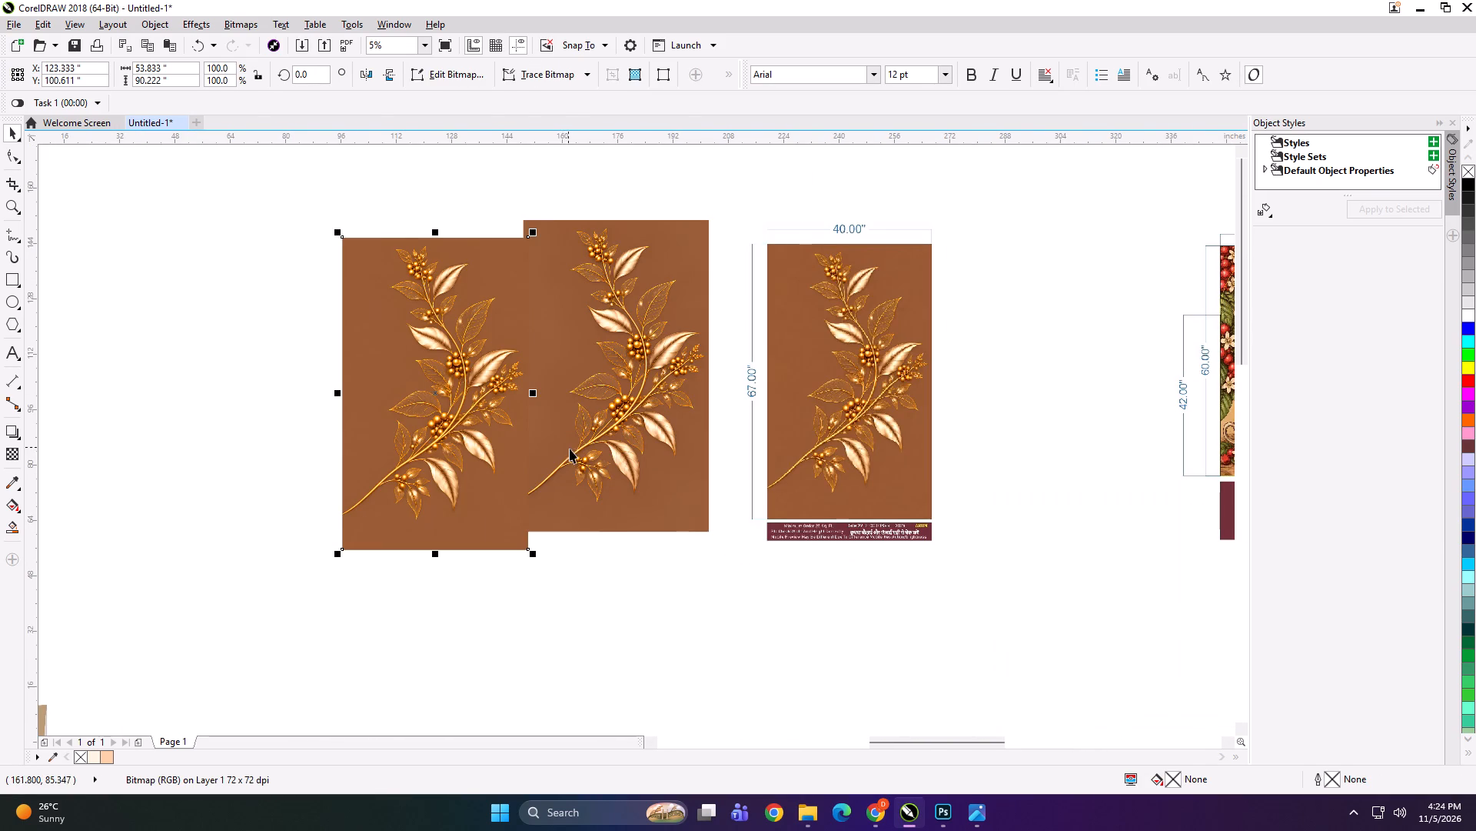
scroll(520, 499, "up", 1)
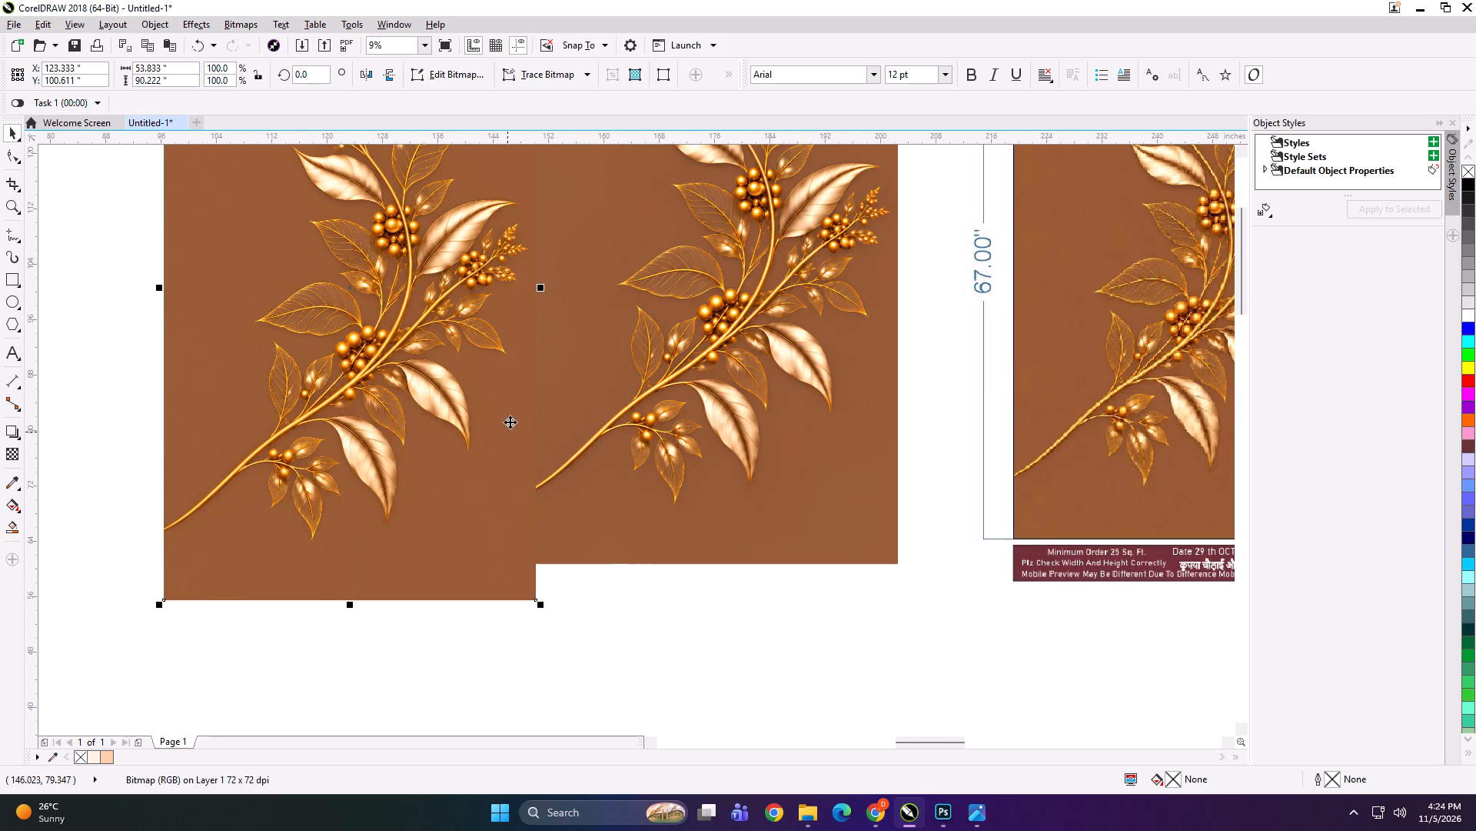
scroll(522, 327, "up", 2)
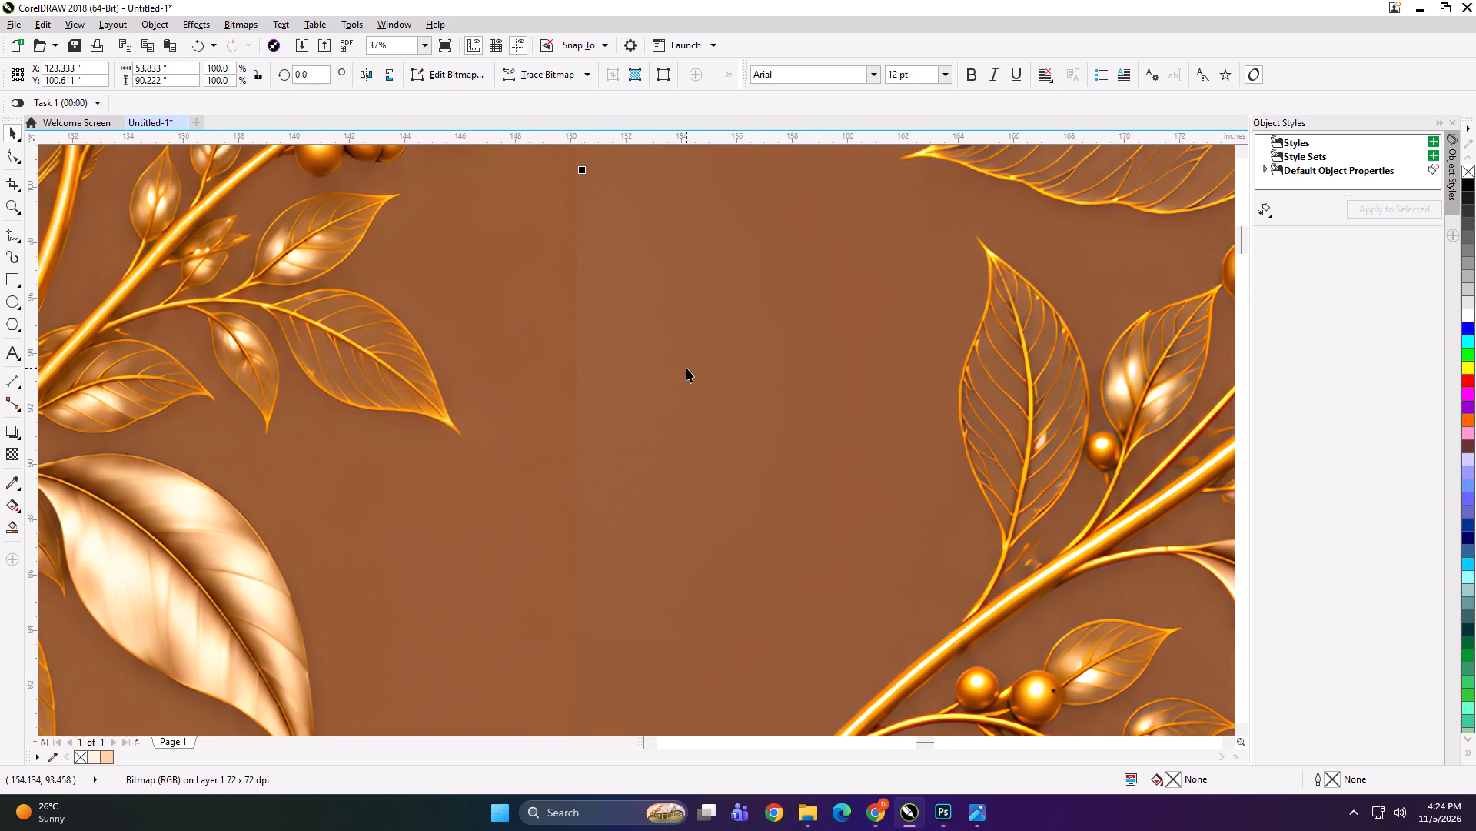
scroll(686, 368, "down", 3)
left_click_drag(761, 352, 790, 447)
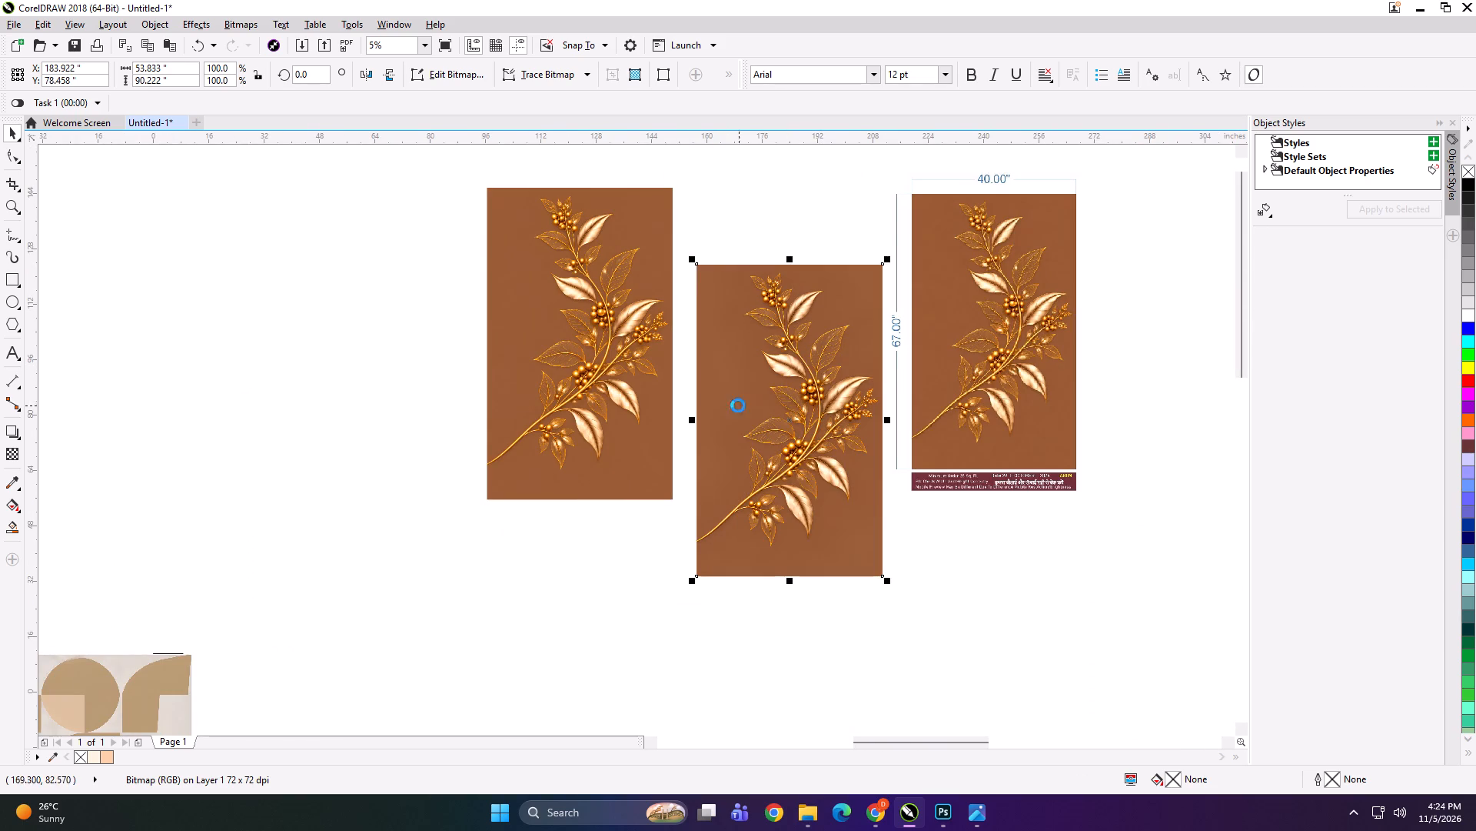
key("Delete")
Move the newly pasted golden branch image next to the 40 x 67 inch panel layout.
left_click_drag(647, 352, 847, 358)
scroll(534, 319, "down", 2)
scroll(928, 487, "up", 1)
scroll(845, 238, "up", 1)
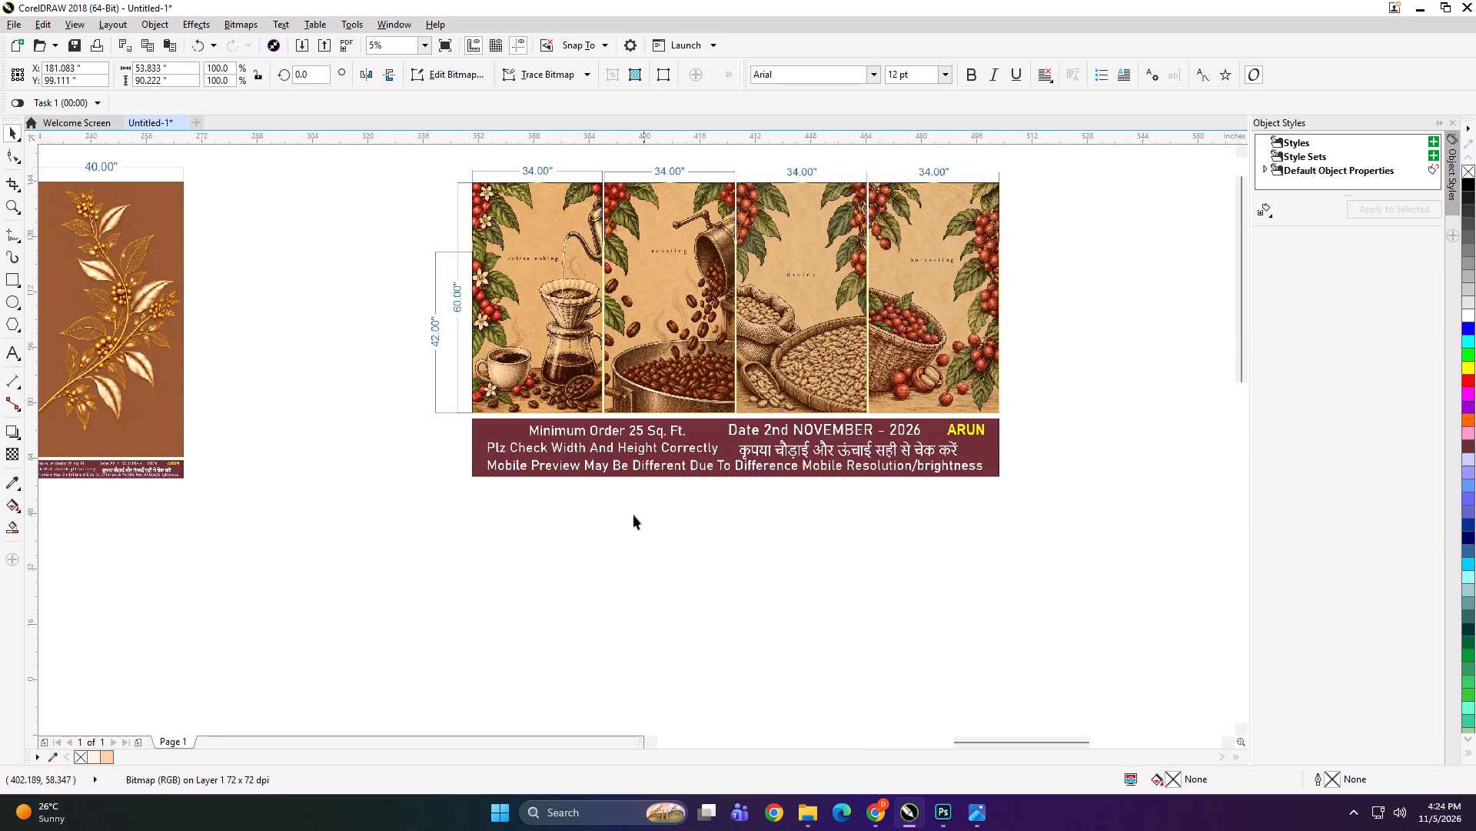
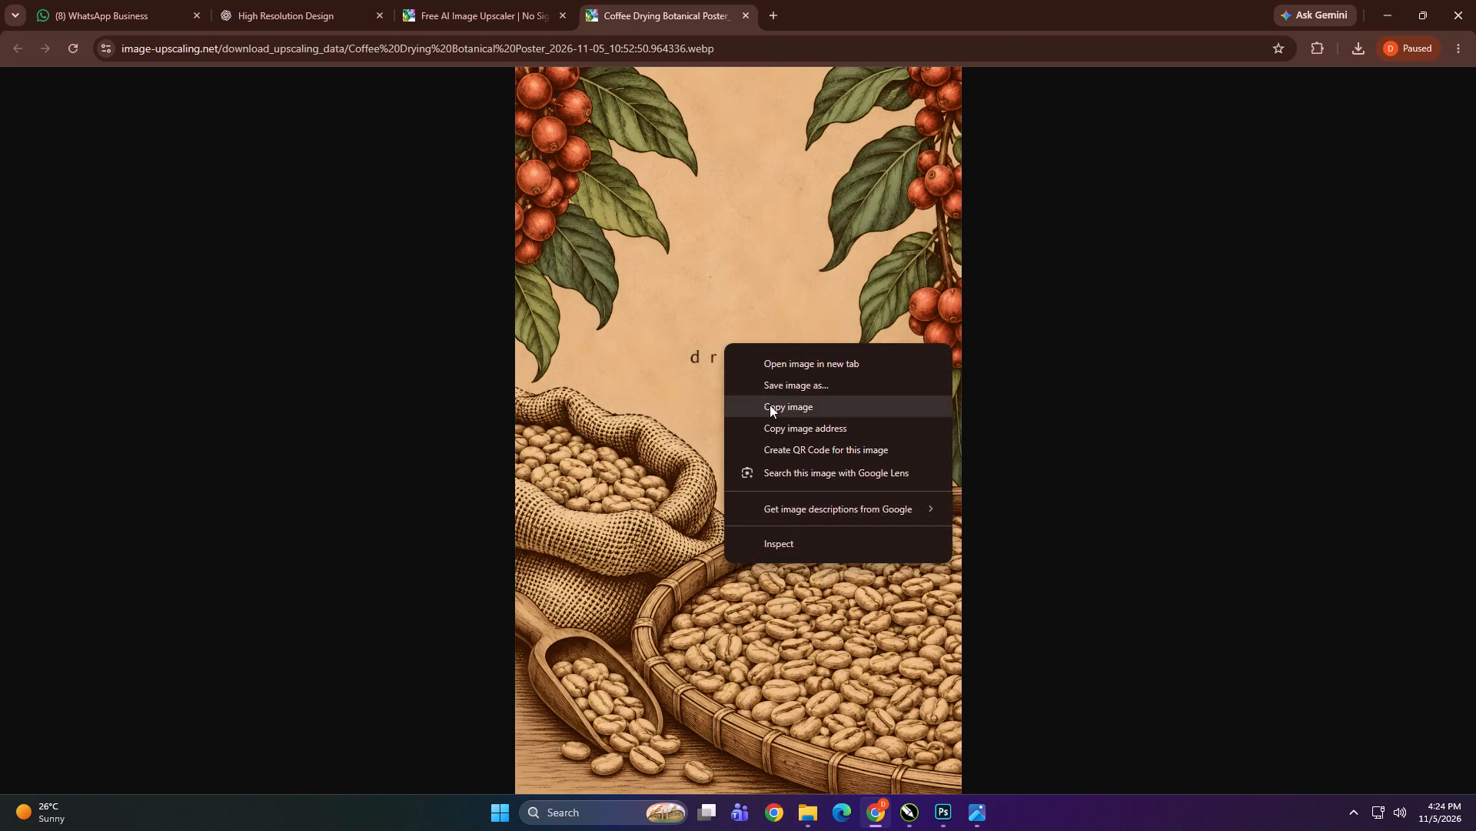
Copy the upscaled Coffee Drying Botanical Poster image, switch to CorelDRAW and paste it into the document.
left_click(770, 405)
left_click(942, 830)
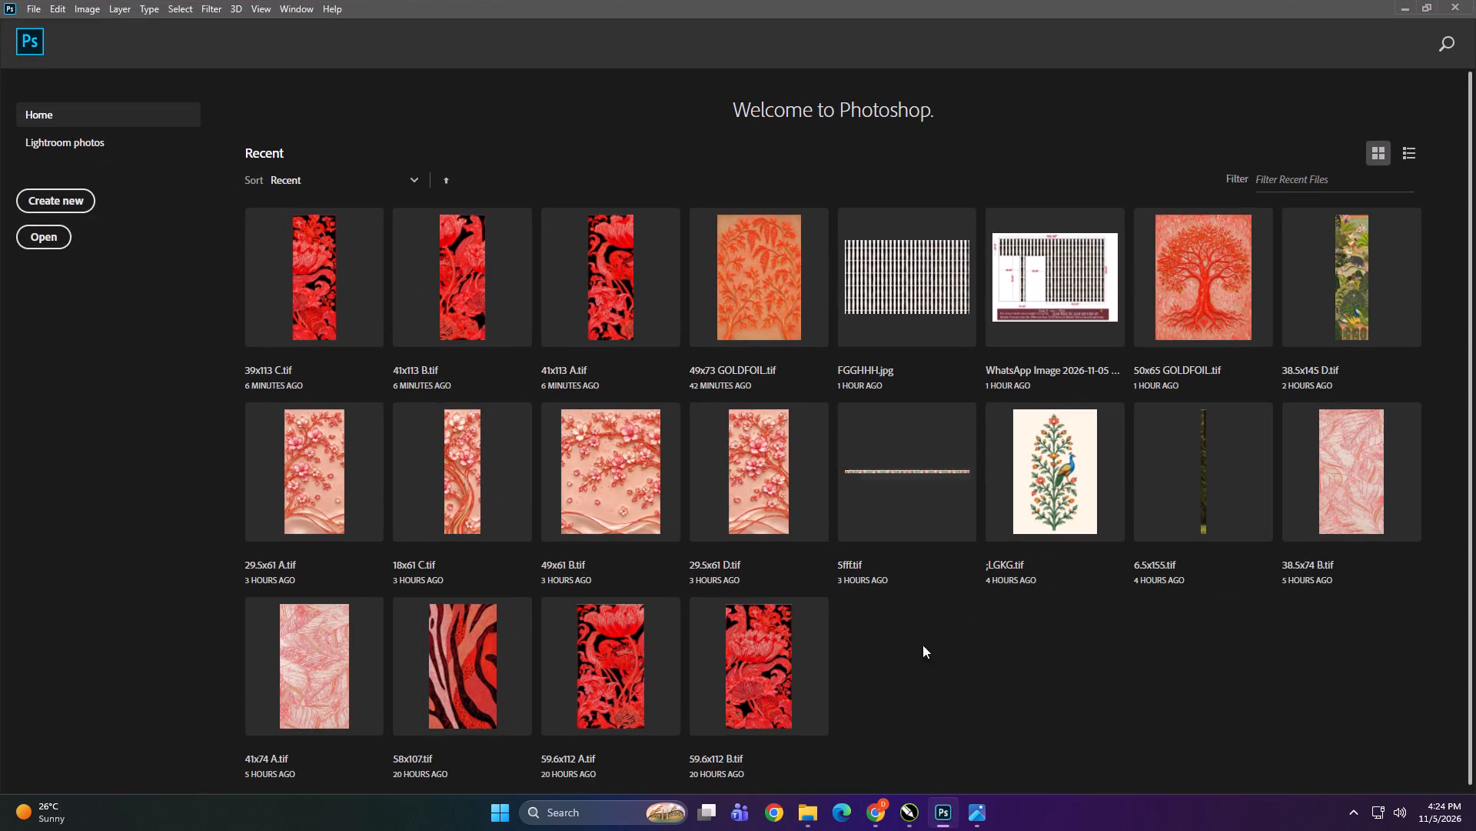
left_click(913, 820)
double_click(785, 549)
key("ctrl+v")
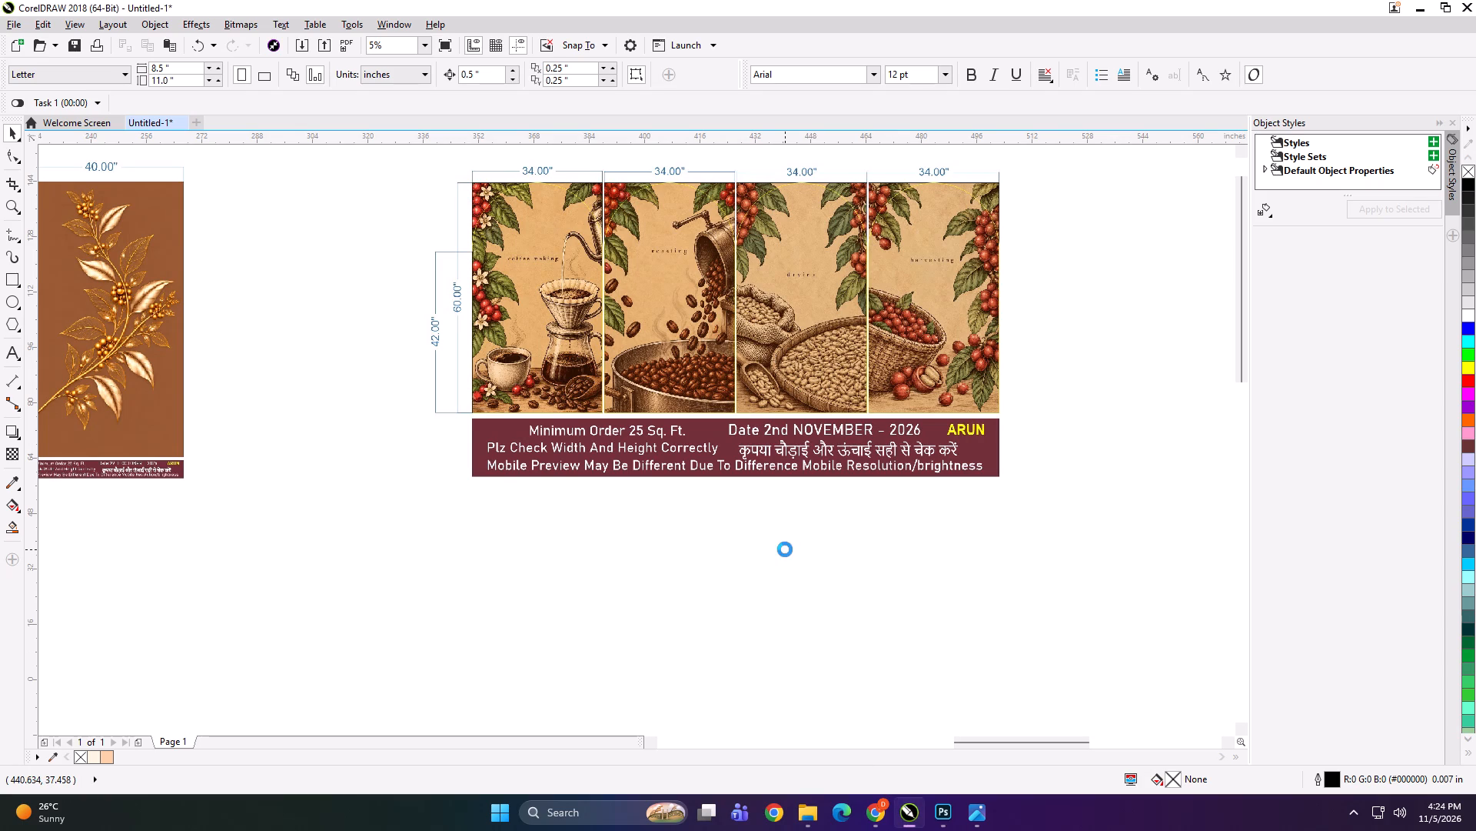
Move the pasted coffee drying poster directly below the layout of four 34-inch coffee panels, then deselect it.
key("F4")
left_click_drag(486, 379, 735, 392)
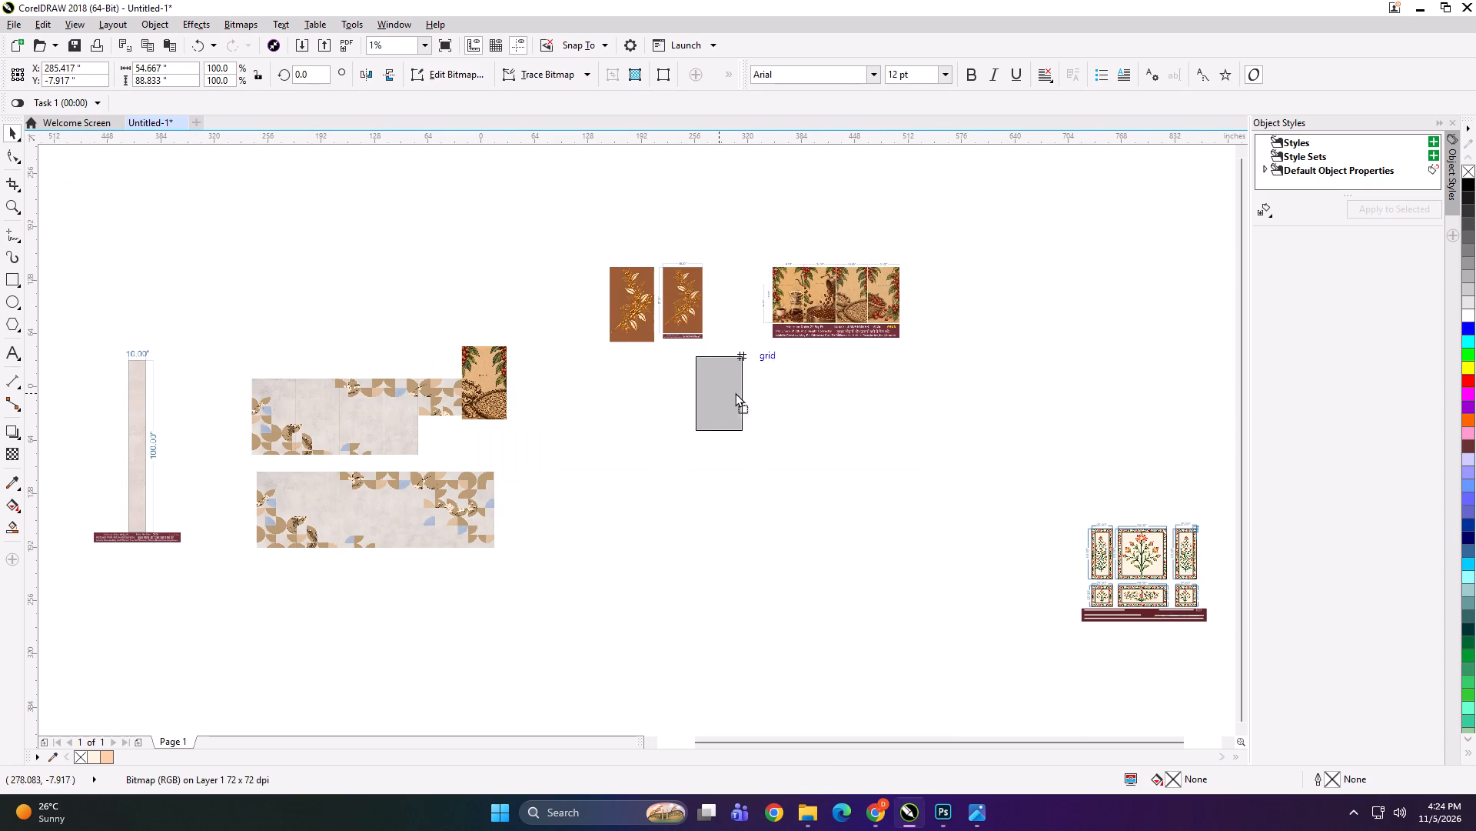
left_click_drag(735, 392, 793, 383)
scroll(883, 372, "up", 1)
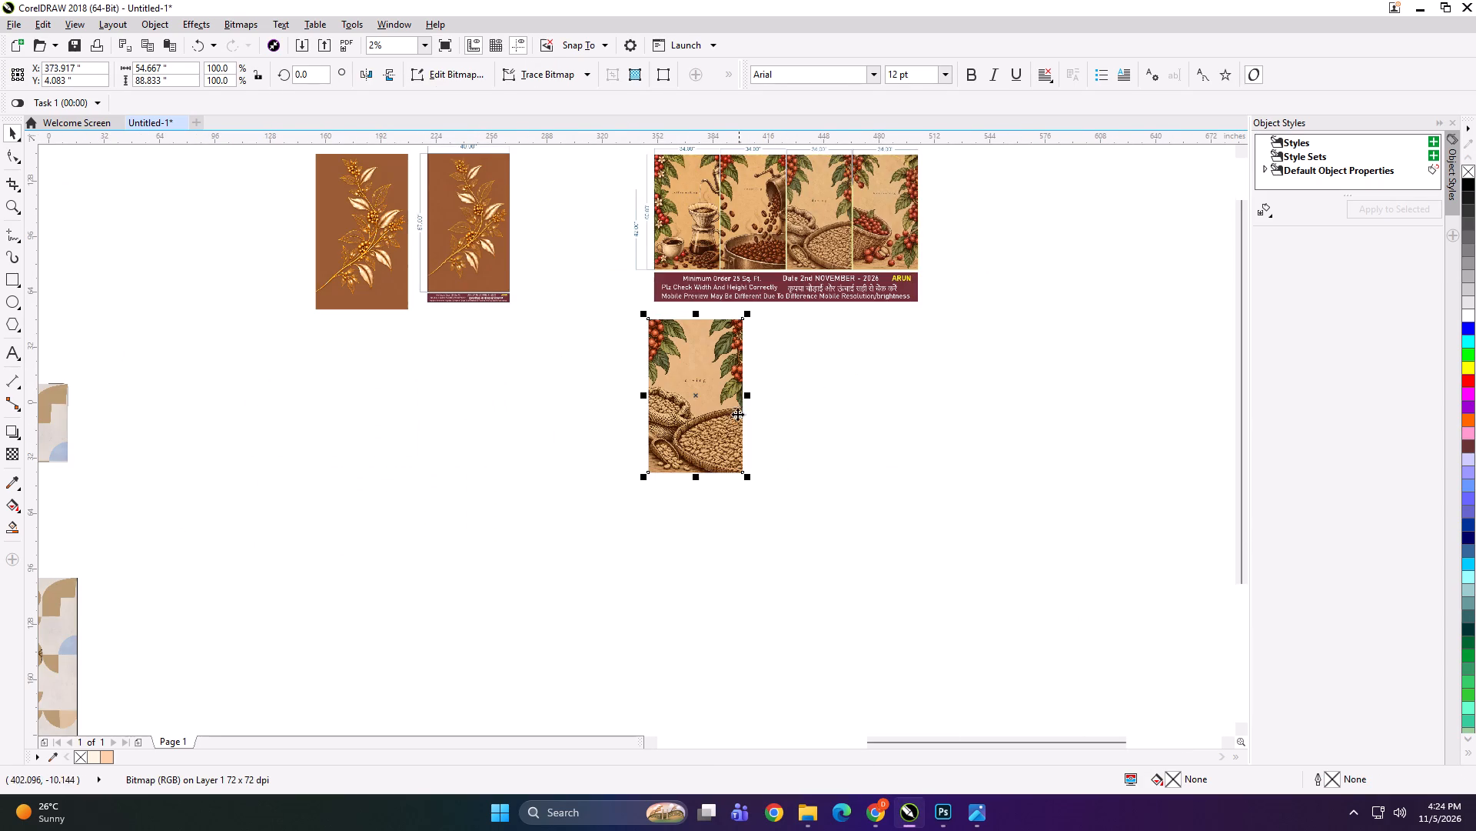
left_click_drag(699, 379, 832, 375)
left_click(739, 480)
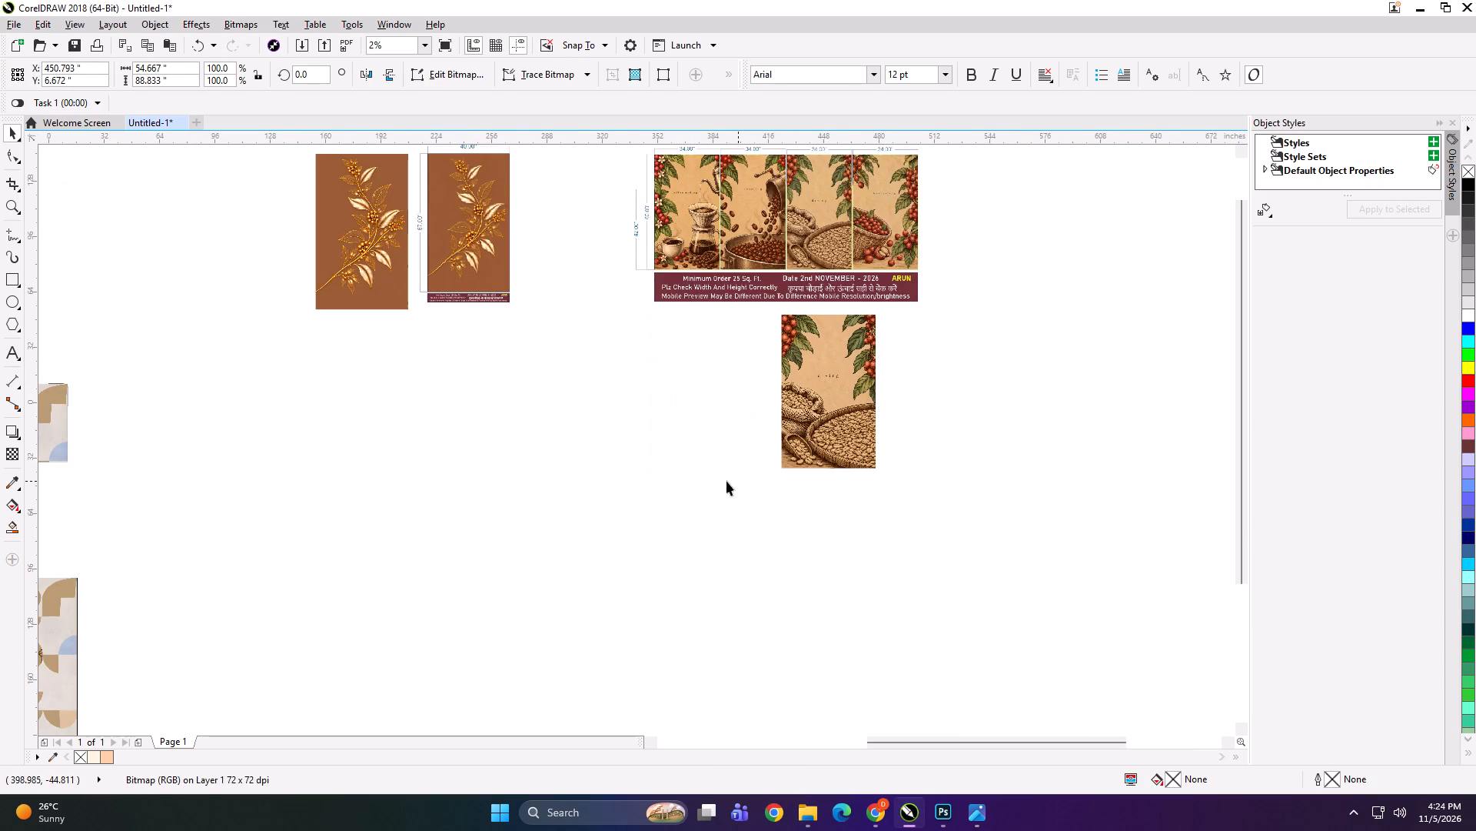
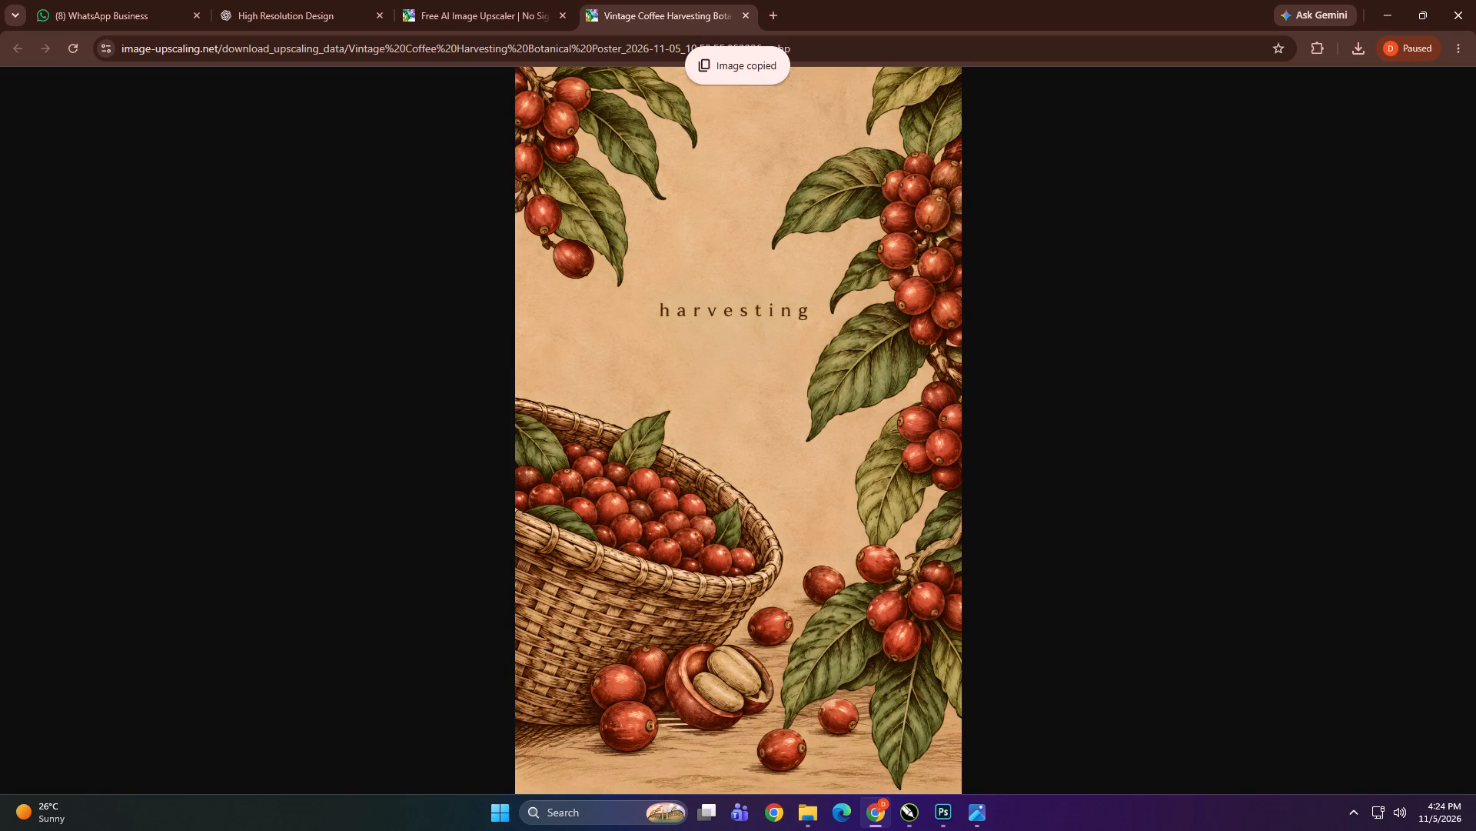
Switch to CorelDRAW and paste the copied upscaled Coffee Harvesting Botanical Poster image into the document.
left_click(920, 816)
left_click(660, 495)
key("ctrl+v")
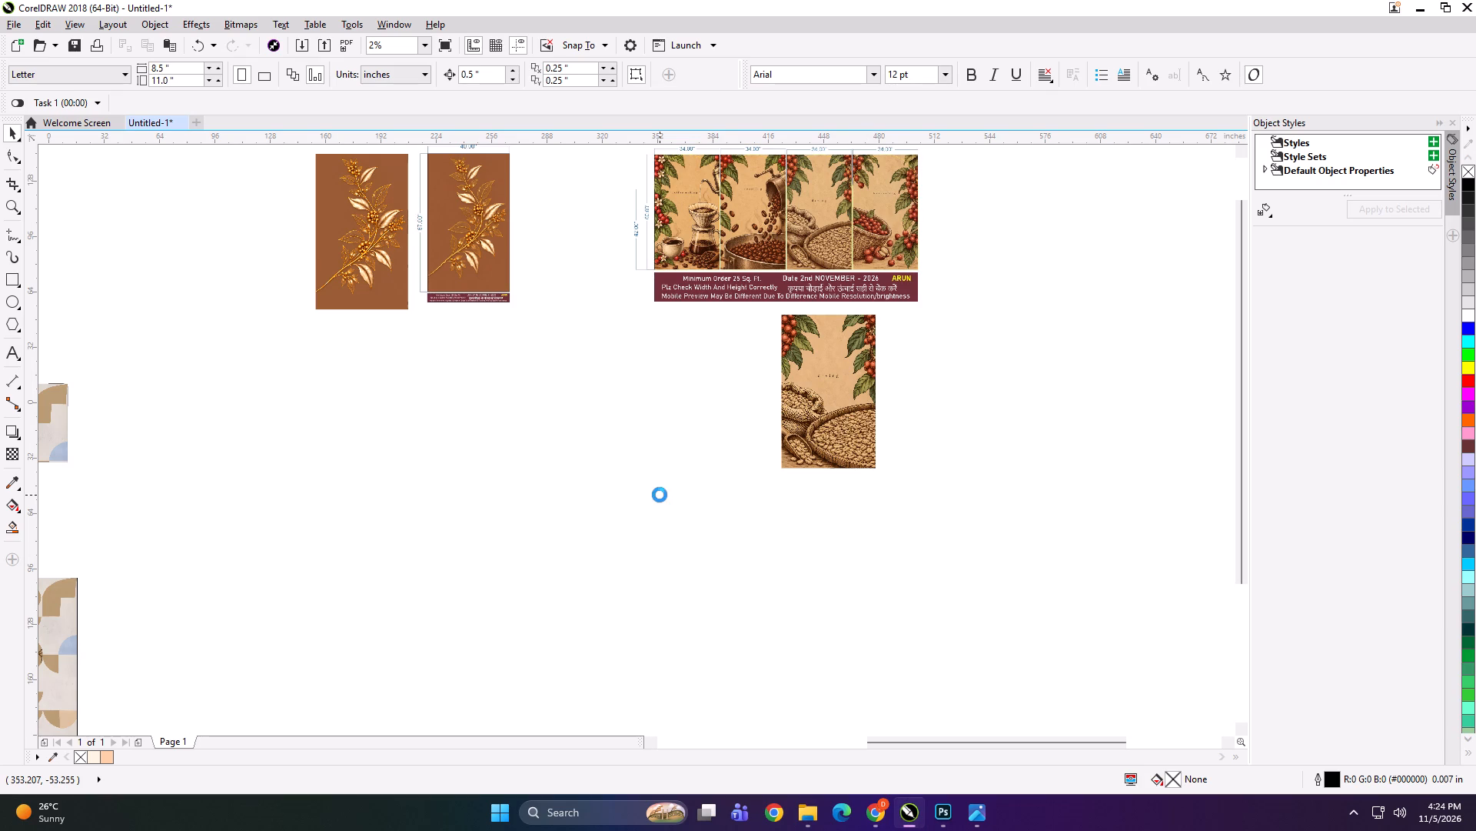
Move the pasted coffee harvesting poster below the four-panel coffee layout, directly to the right of the drying poster.
key("F4")
left_click_drag(492, 379, 791, 385)
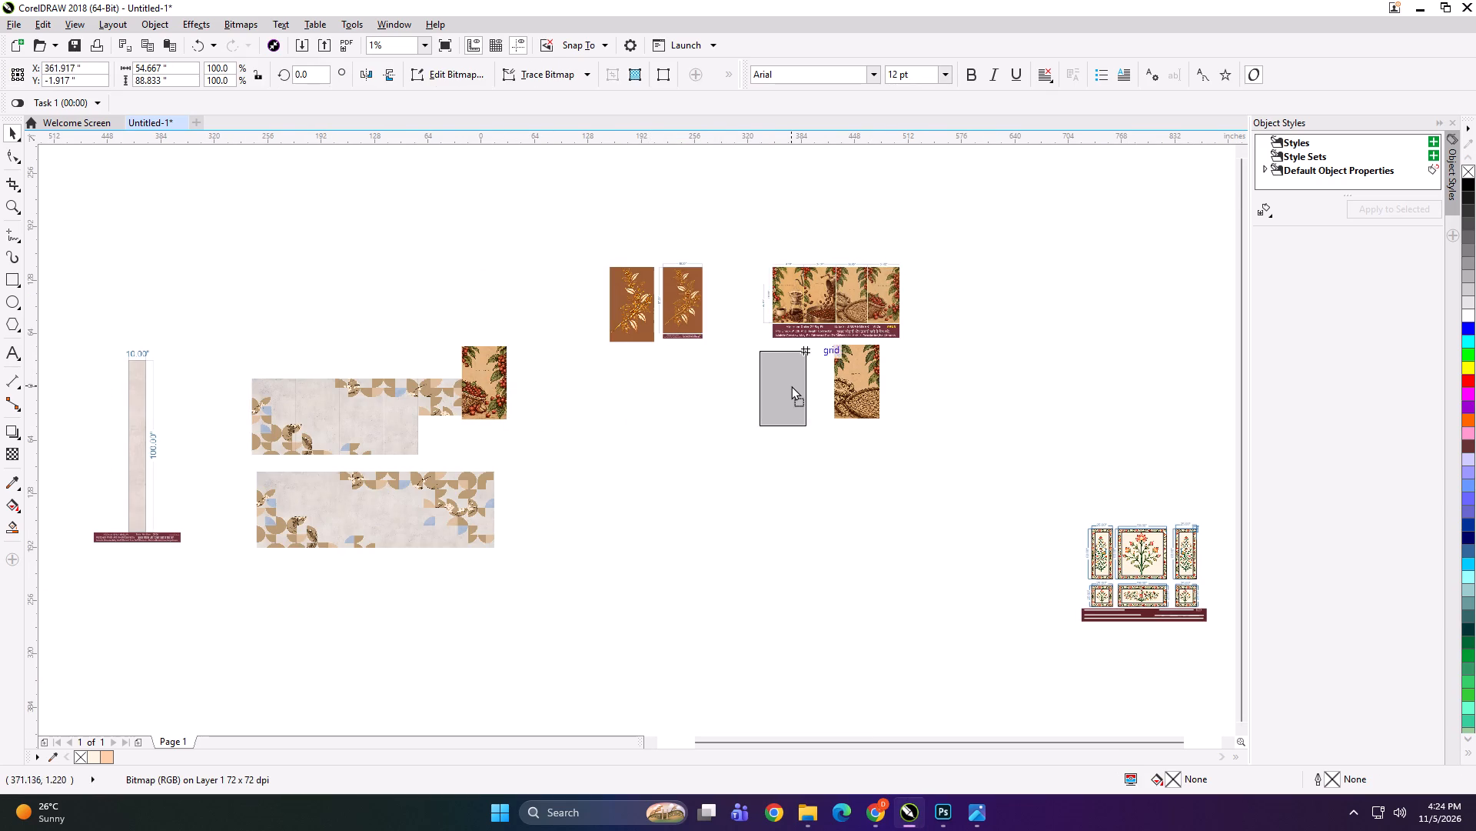
left_click_drag(791, 385, 813, 379)
scroll(904, 364, "up", 1)
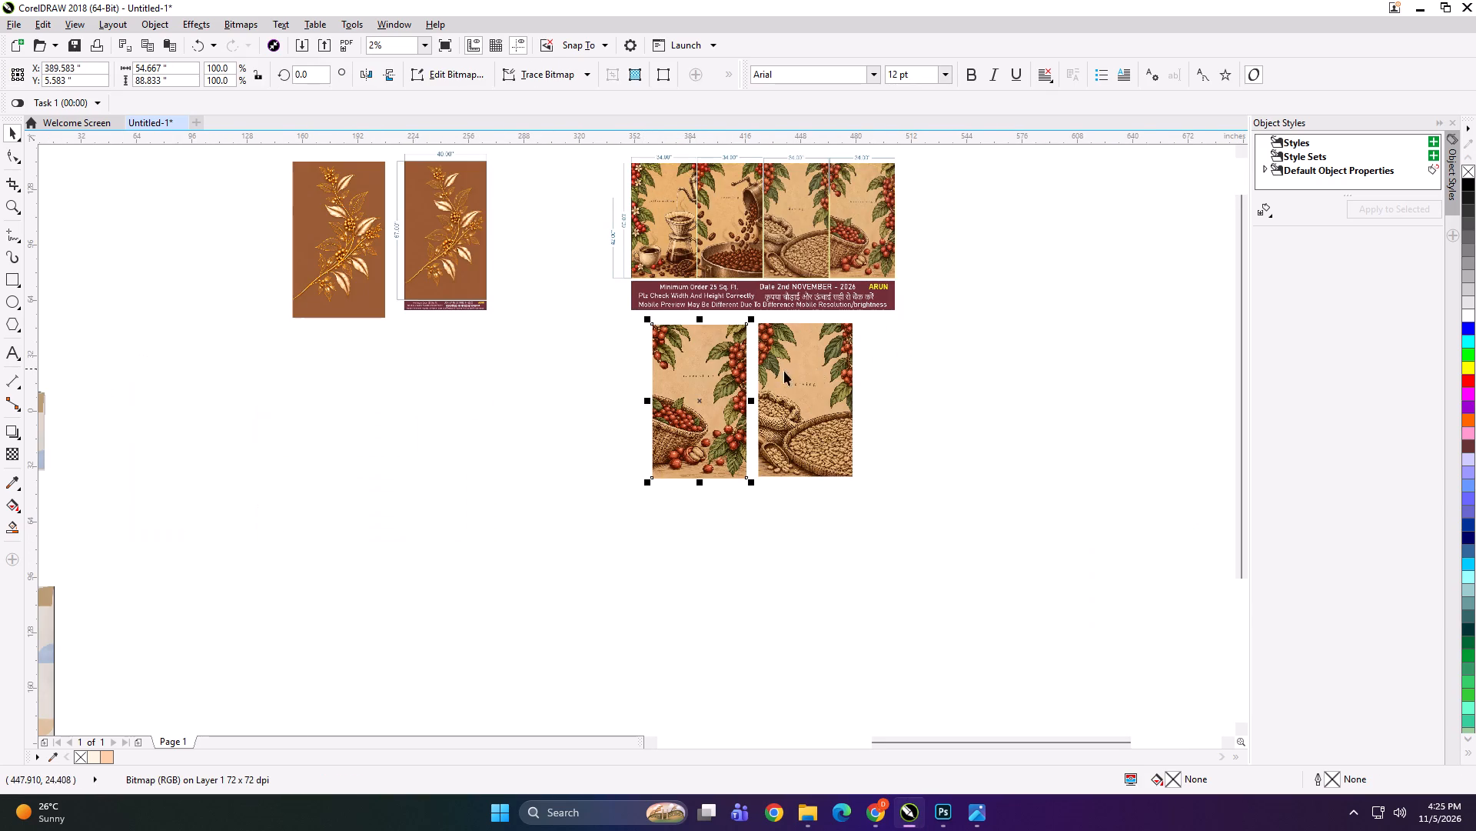
left_click_drag(707, 389, 911, 382)
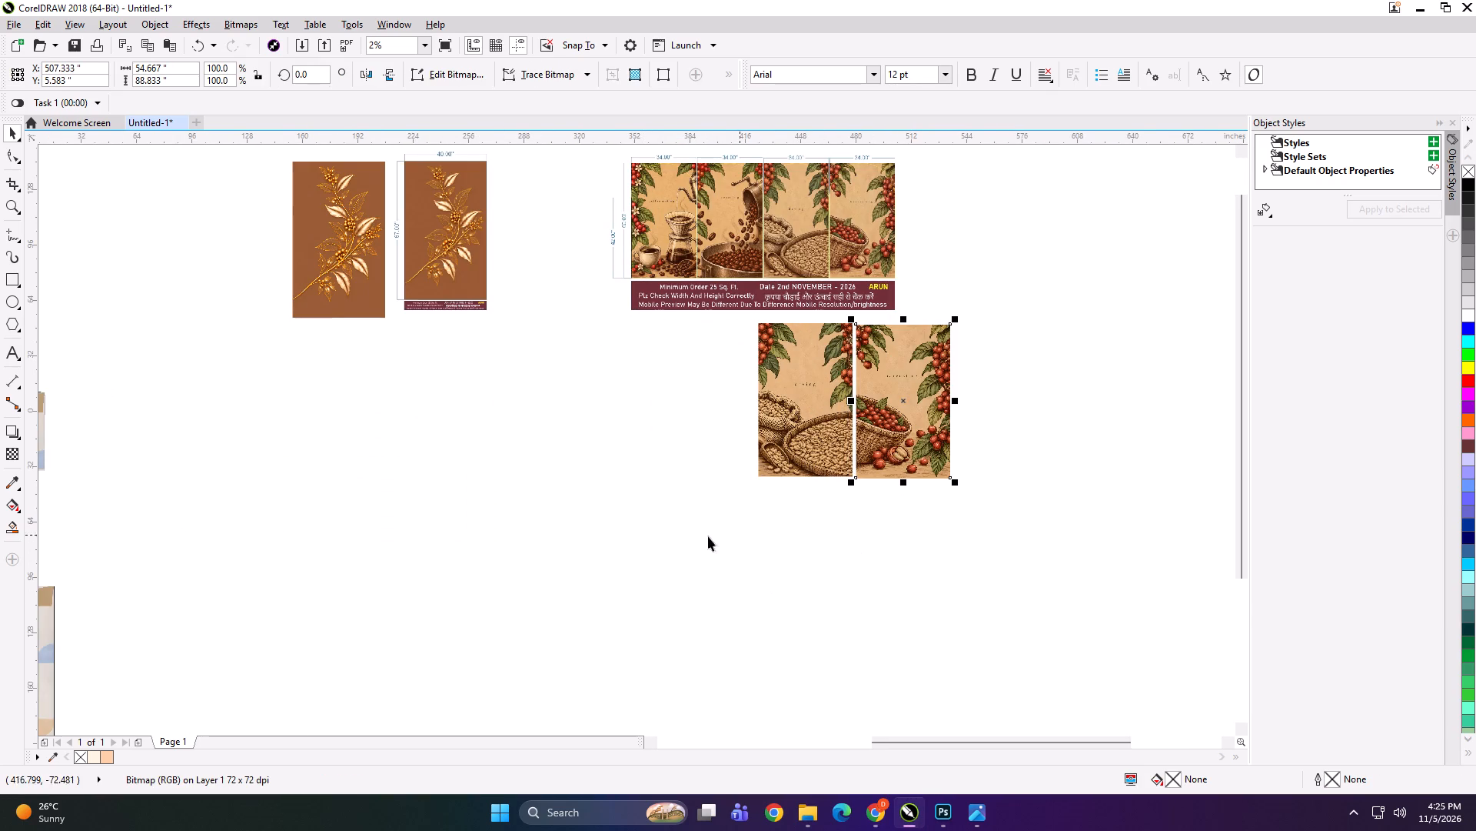
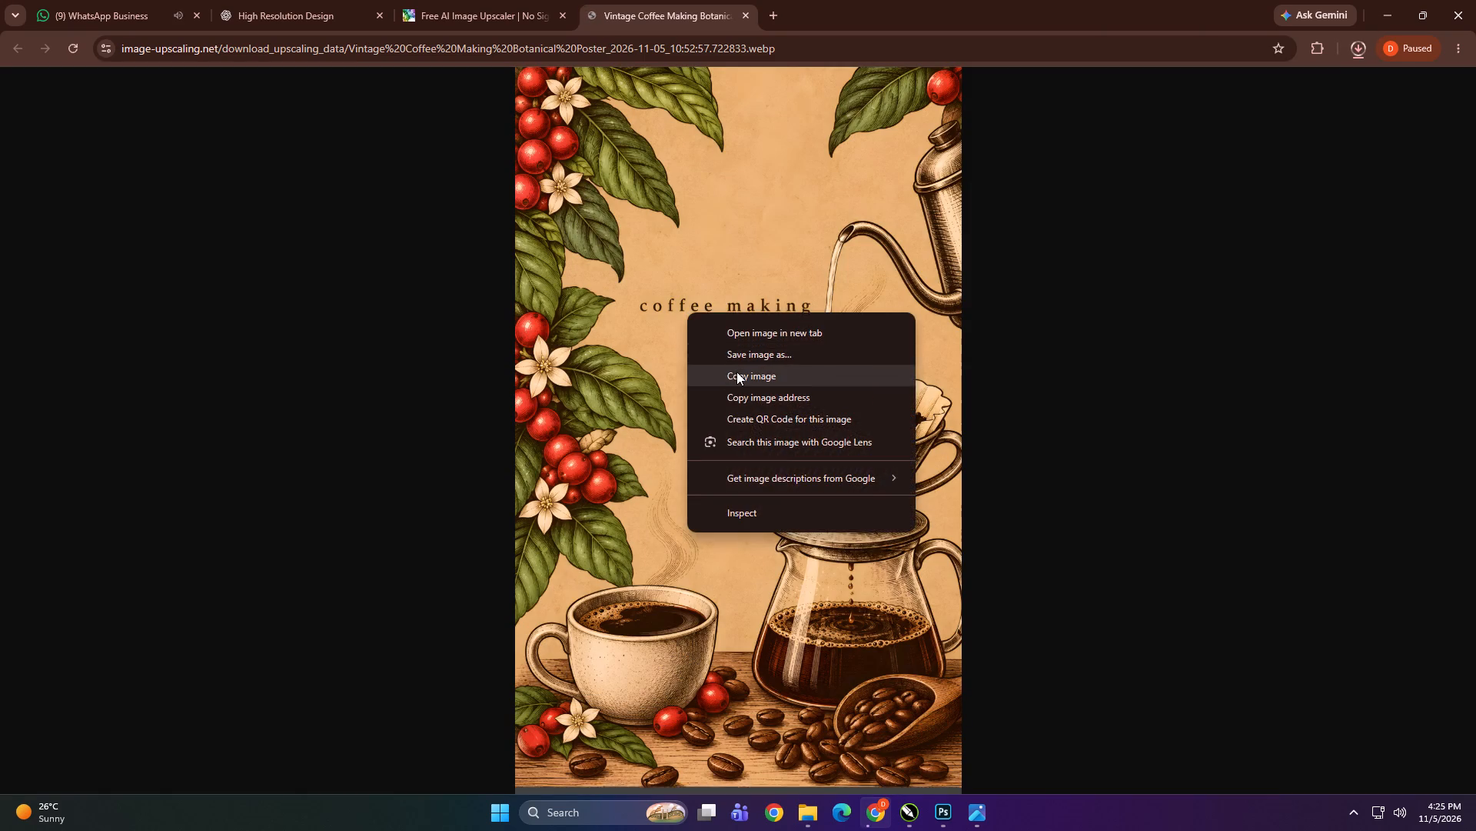
Copy the upscaled Vintage Coffee Making Botanical Poster image, switch to CorelDRAW and paste it into the document.
left_click(736, 372)
left_click(911, 817)
left_click(693, 513)
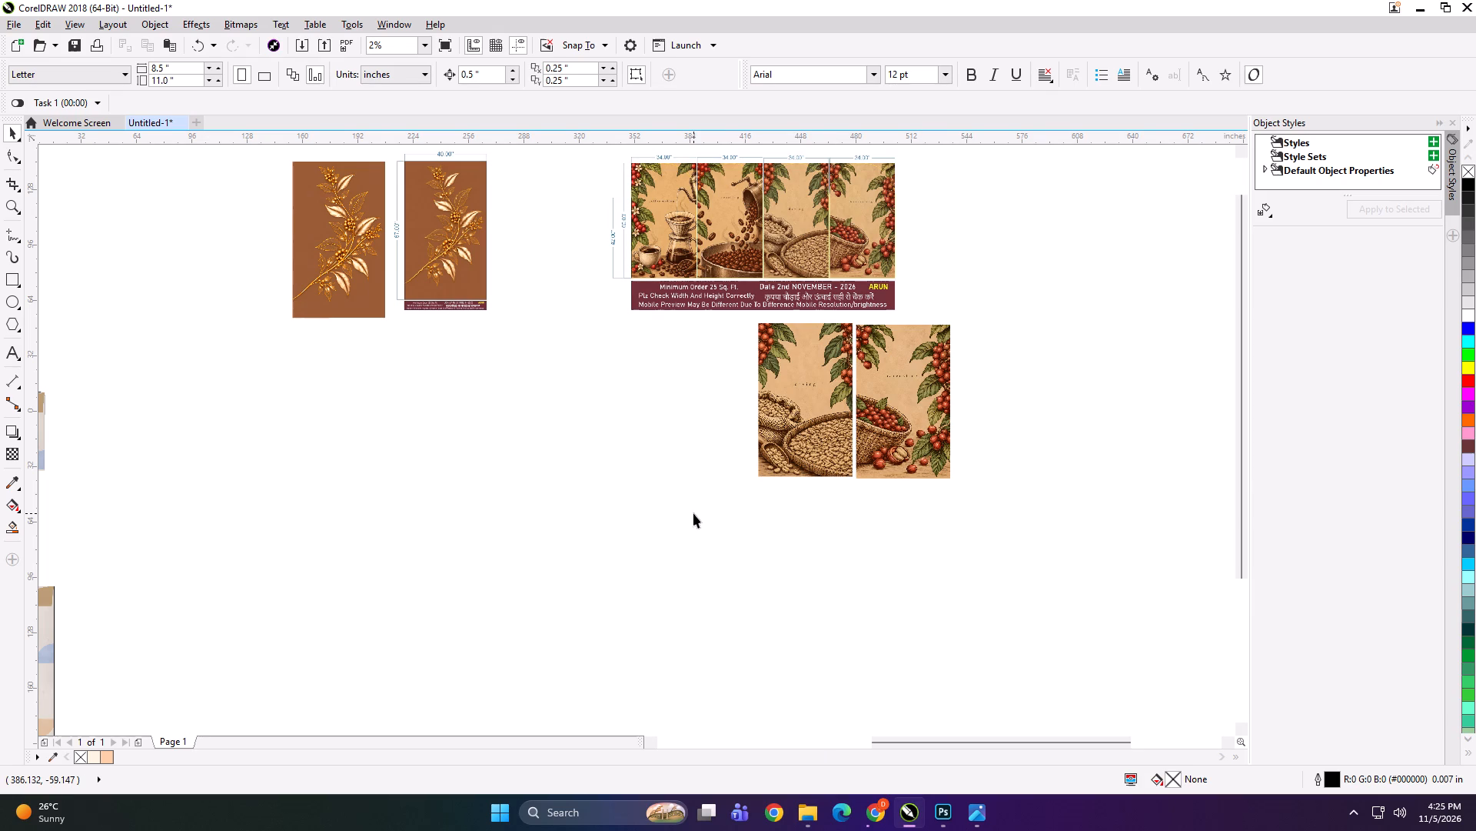
key("ctrl+v")
Move the pasted coffee making poster below the four-panel coffee layout, left of the drying poster with a gap between them.
left_click_drag(55, 371, 600, 386)
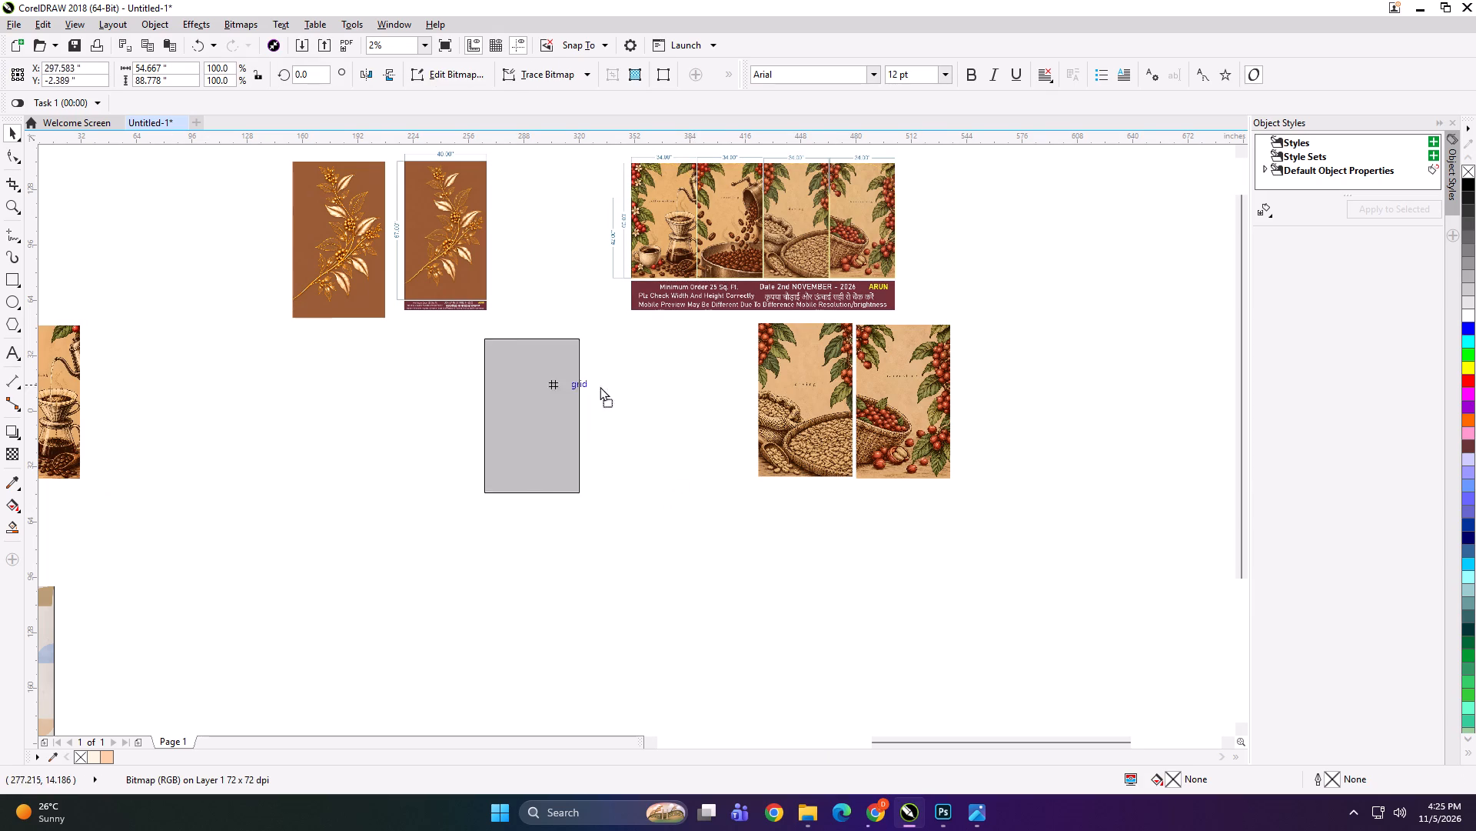
left_click_drag(600, 386, 665, 385)
left_click(746, 599)
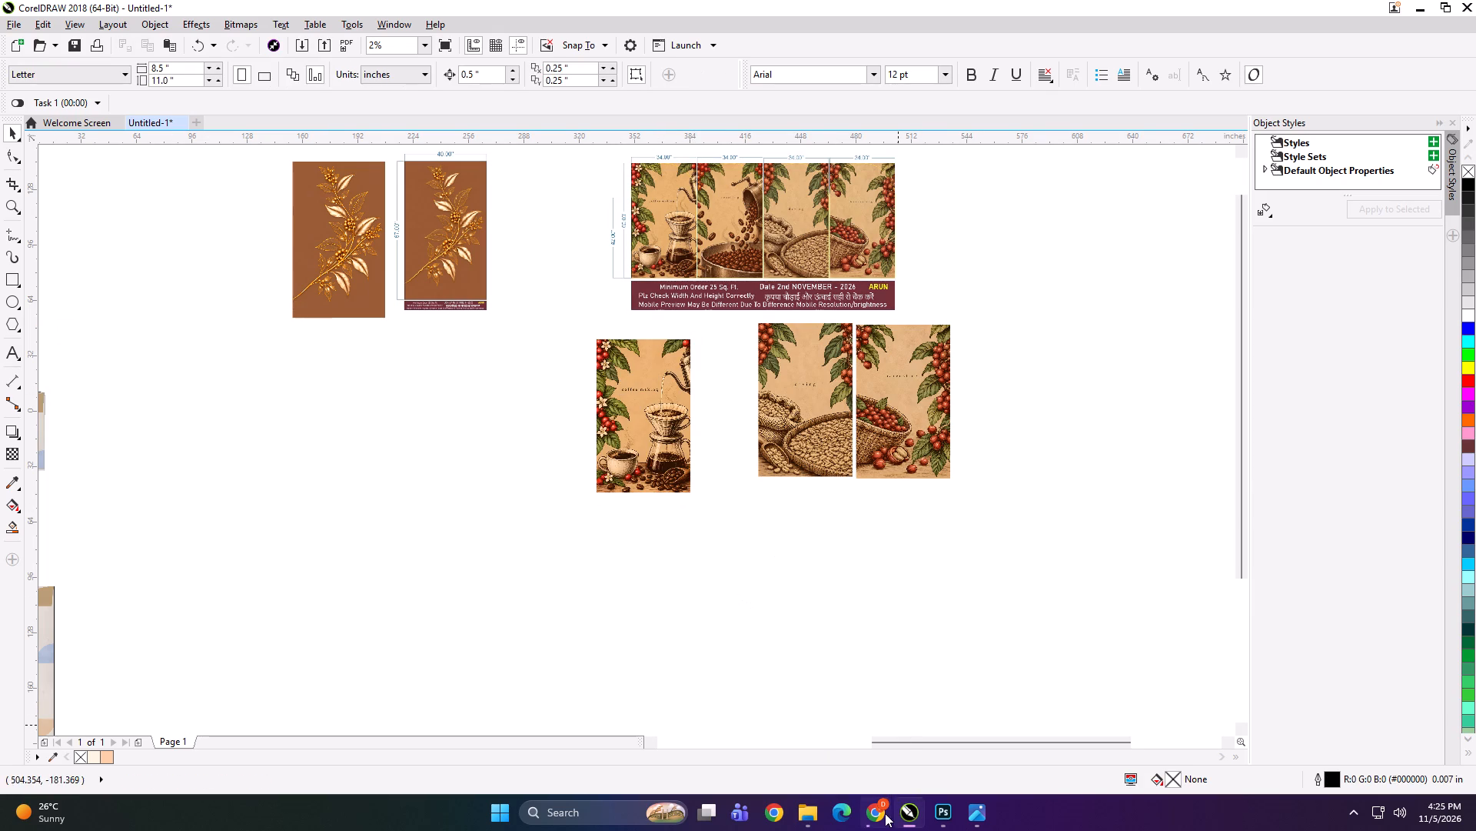
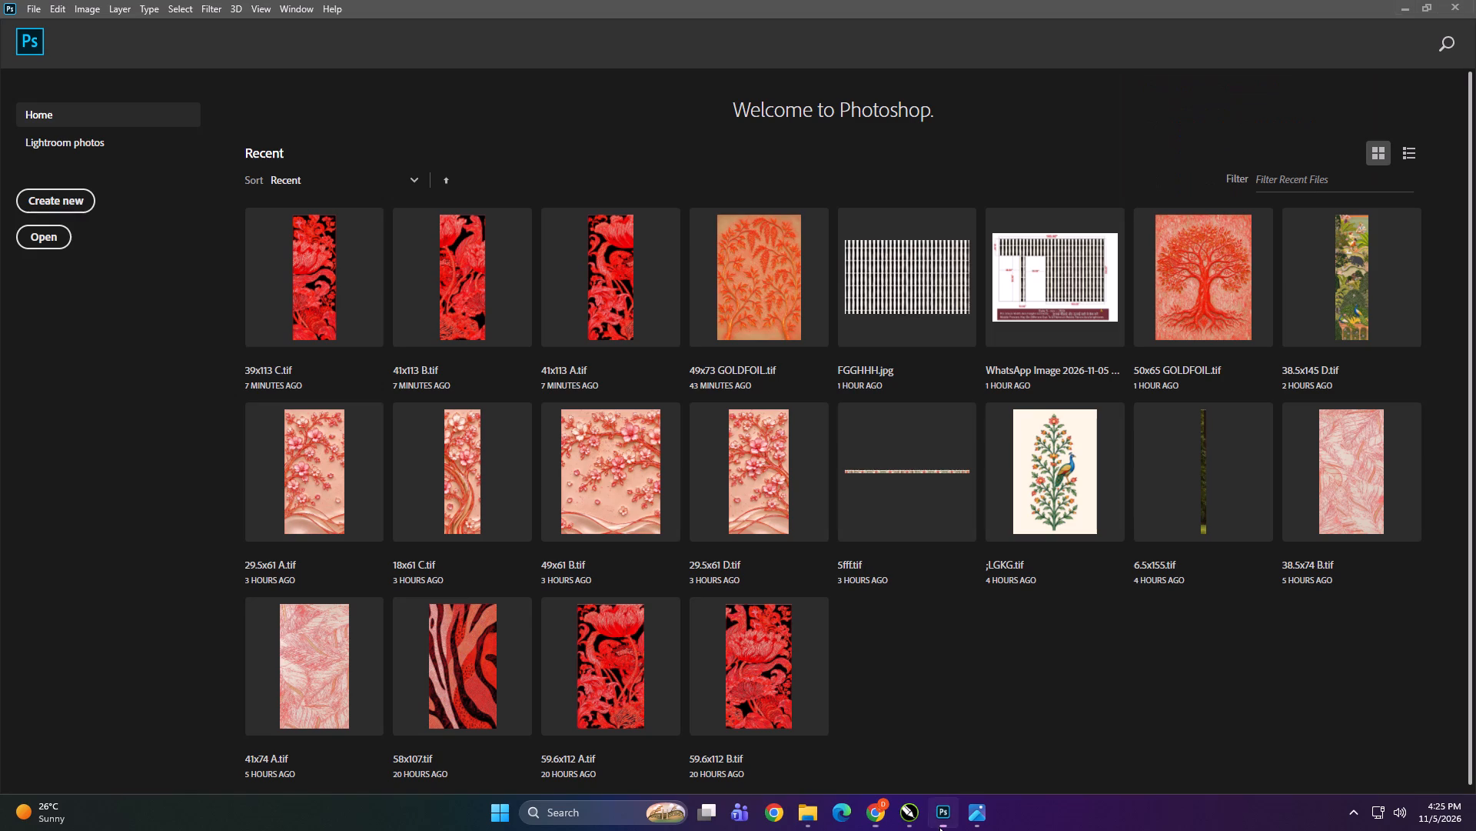
Switch to CorelDRAW, paste the copied bean-pouring coffee poster, and space the four posters in a row with it between the making and drying posters.
left_click(905, 816)
left_click(781, 626)
key("ctrl+v")
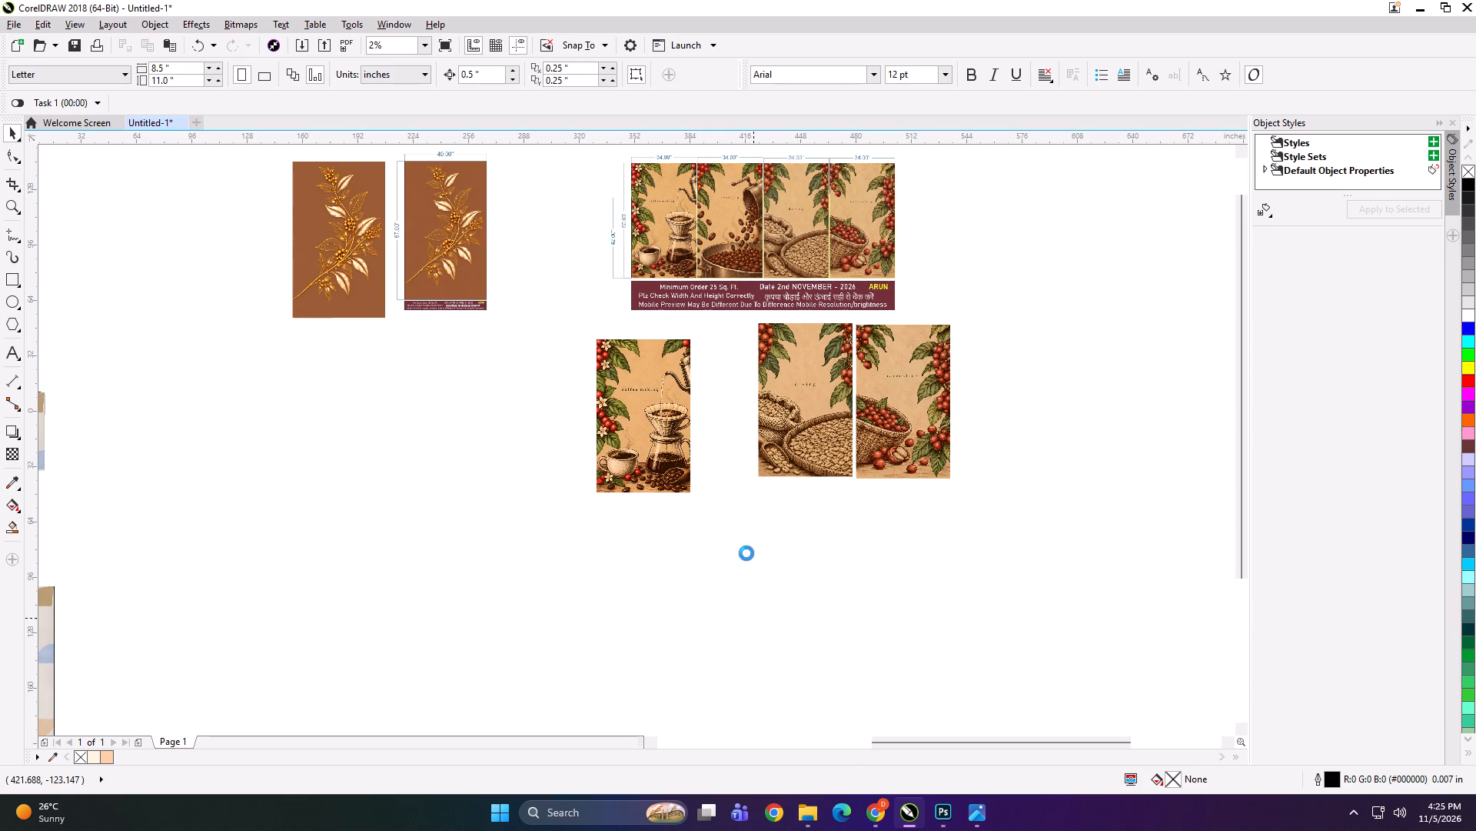
left_click_drag(71, 382, 753, 527)
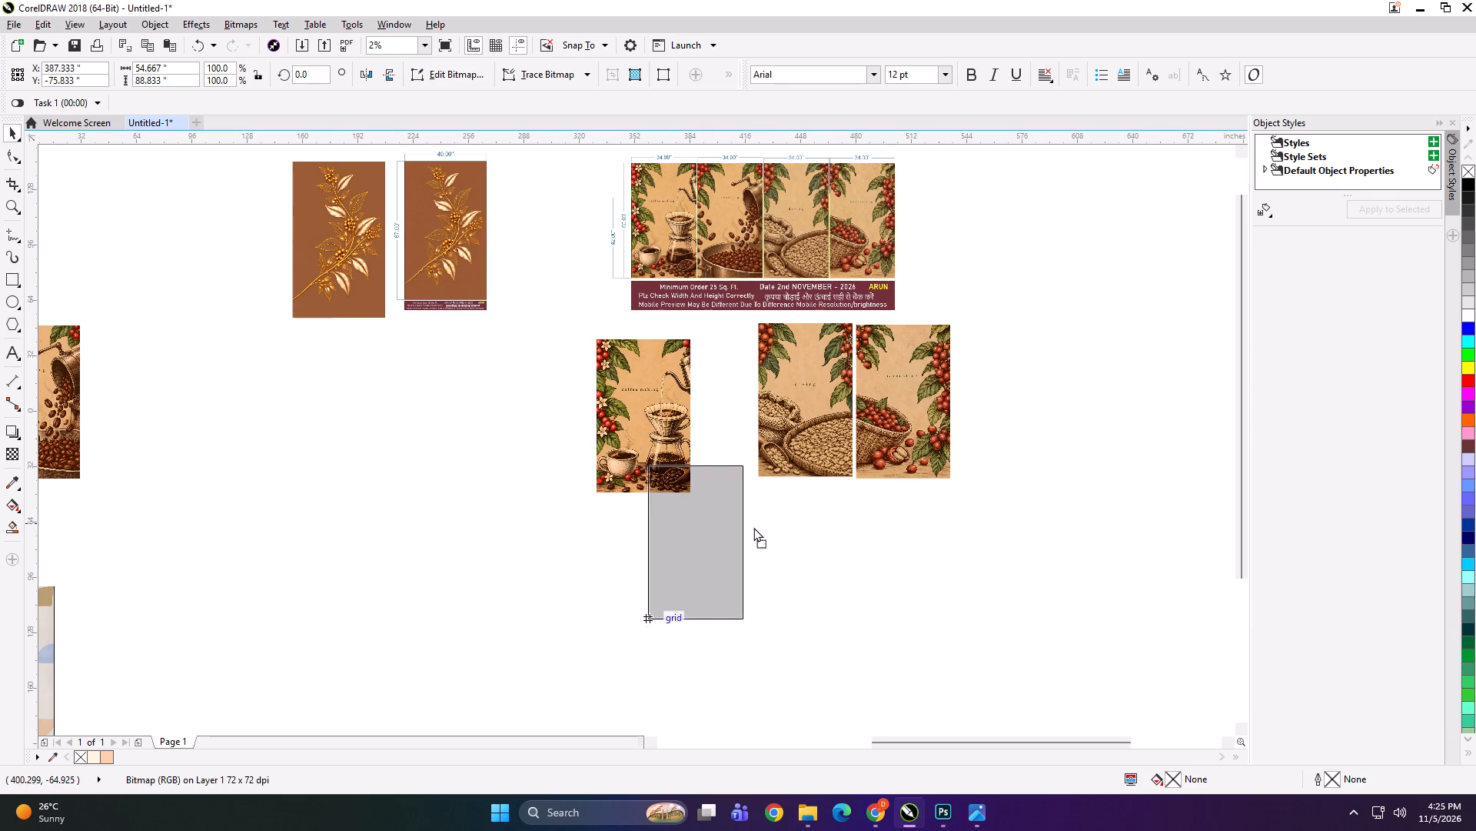
left_click_drag(753, 527, 757, 527)
left_click_drag(665, 395, 620, 395)
left_click_drag(736, 529, 717, 395)
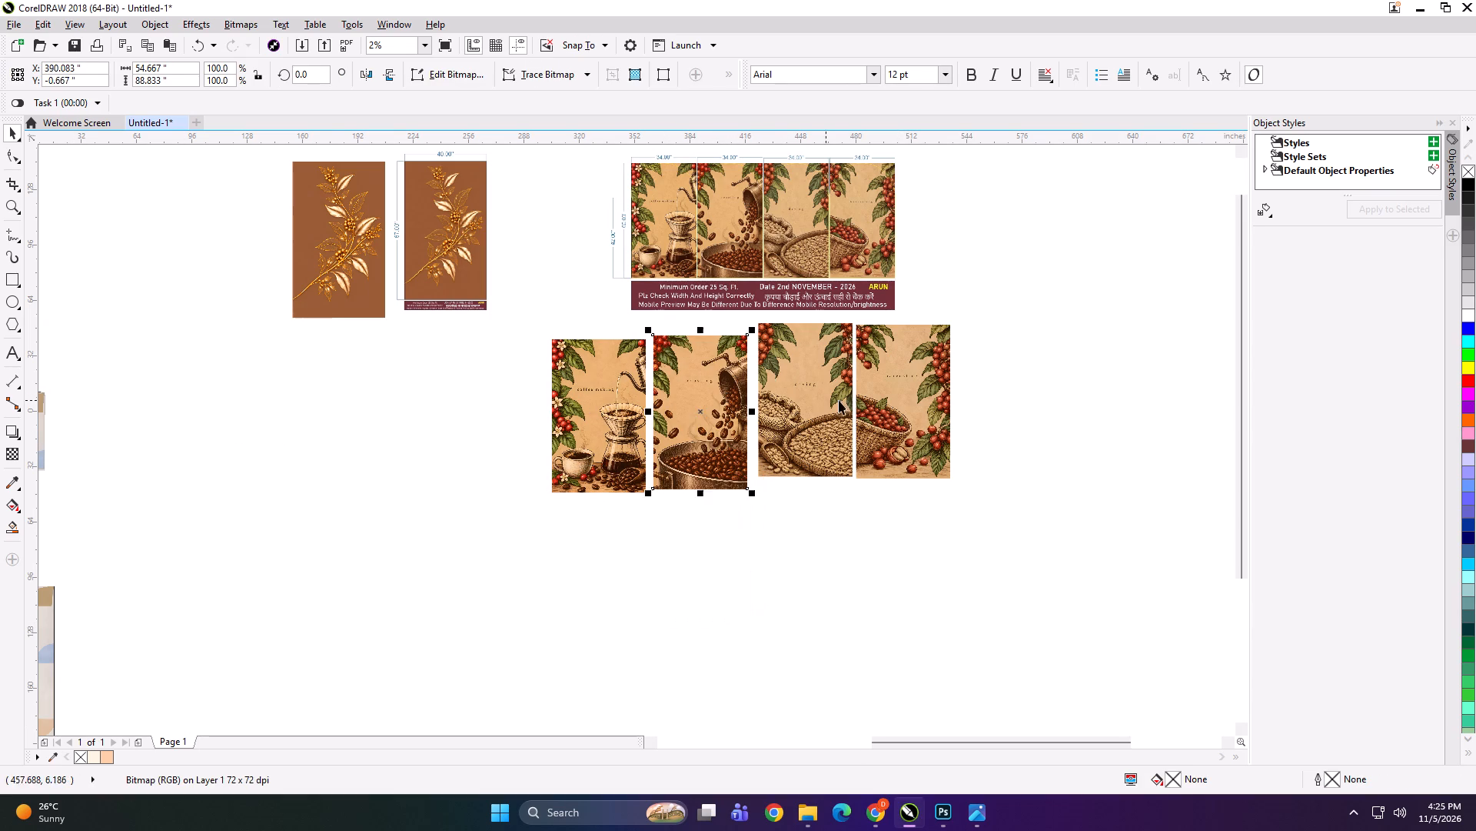
left_click_drag(906, 396, 916, 393)
left_click(886, 531)
Move the full-rectangle geometric wall image away from the stepped layout above it and rotate it 90 degrees.
scroll(939, 326, "down", 1)
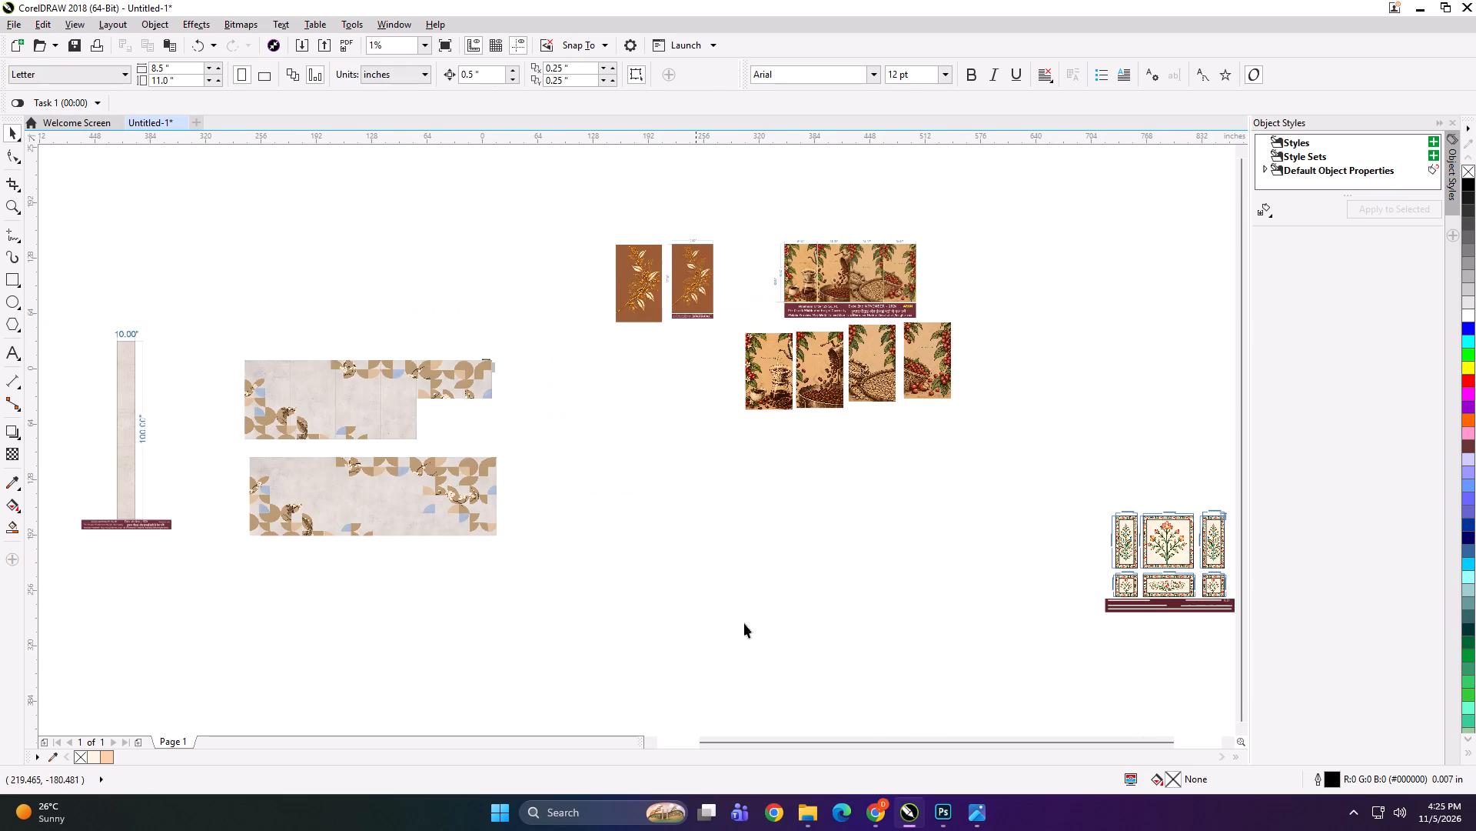
scroll(125, 446, "up", 1)
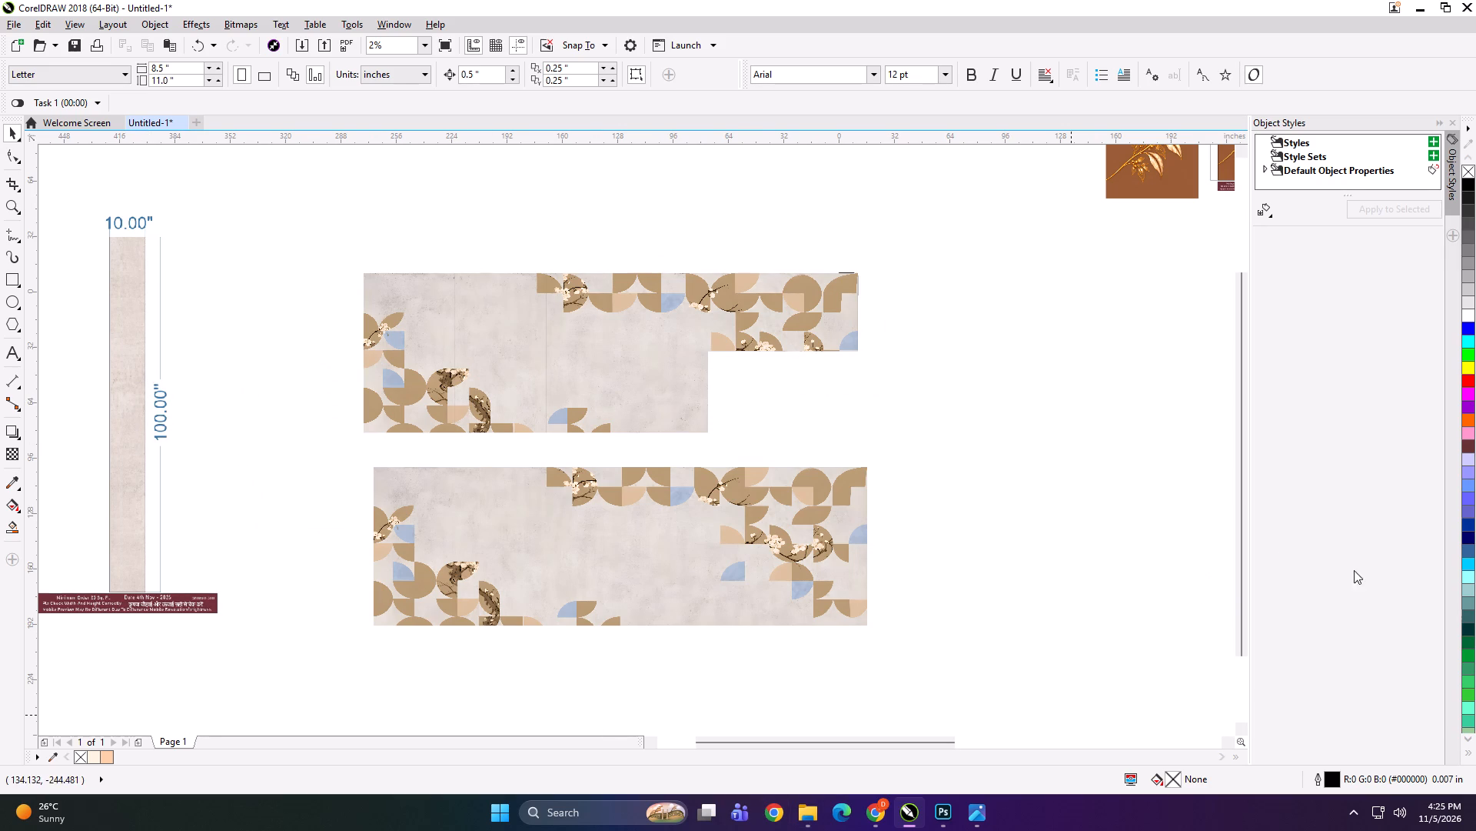
left_click_drag(809, 466, 695, 512)
left_click_drag(503, 553, 519, 546)
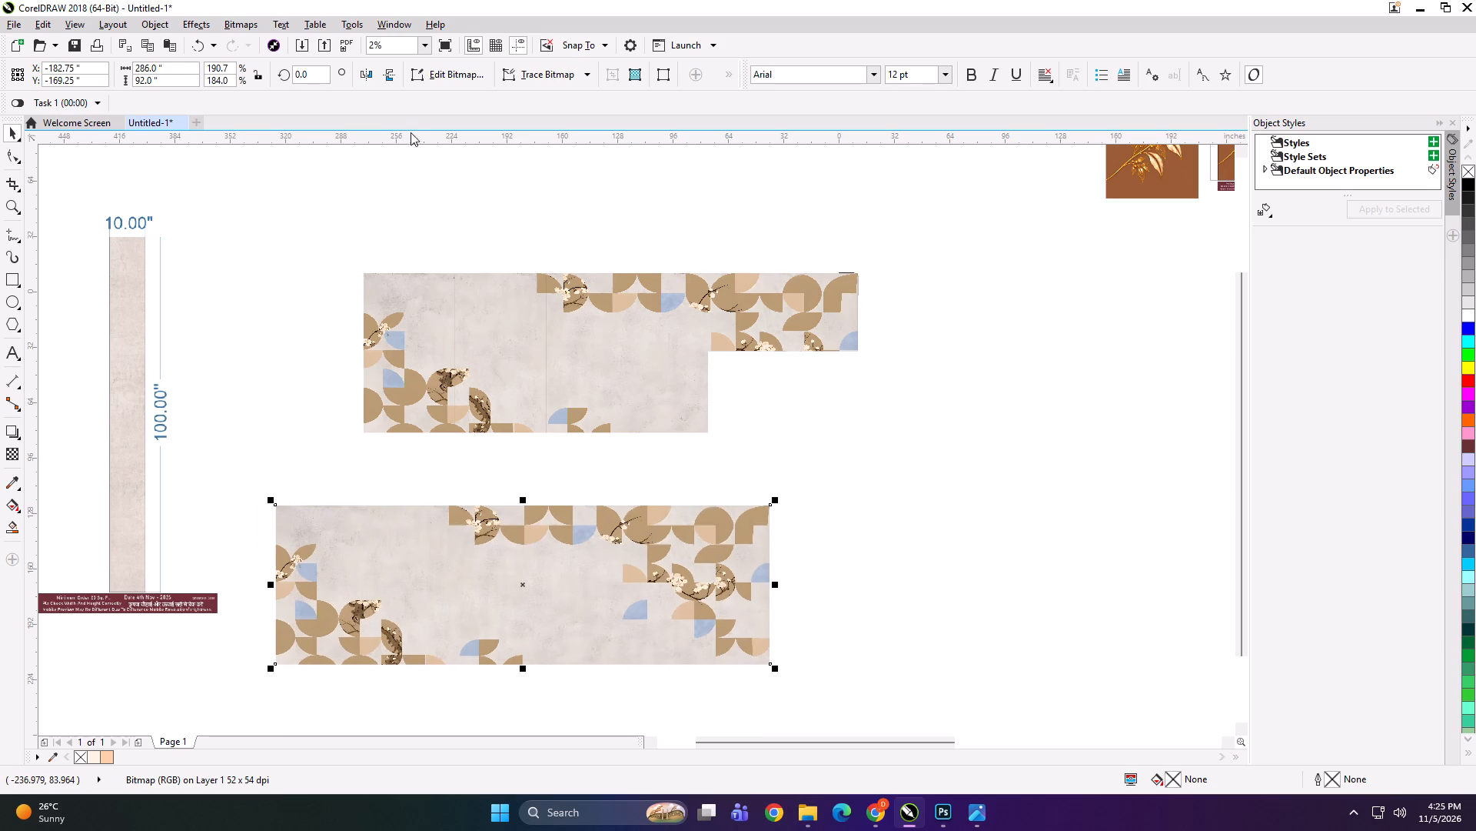
left_click_drag(321, 77, 261, 79)
key("9")
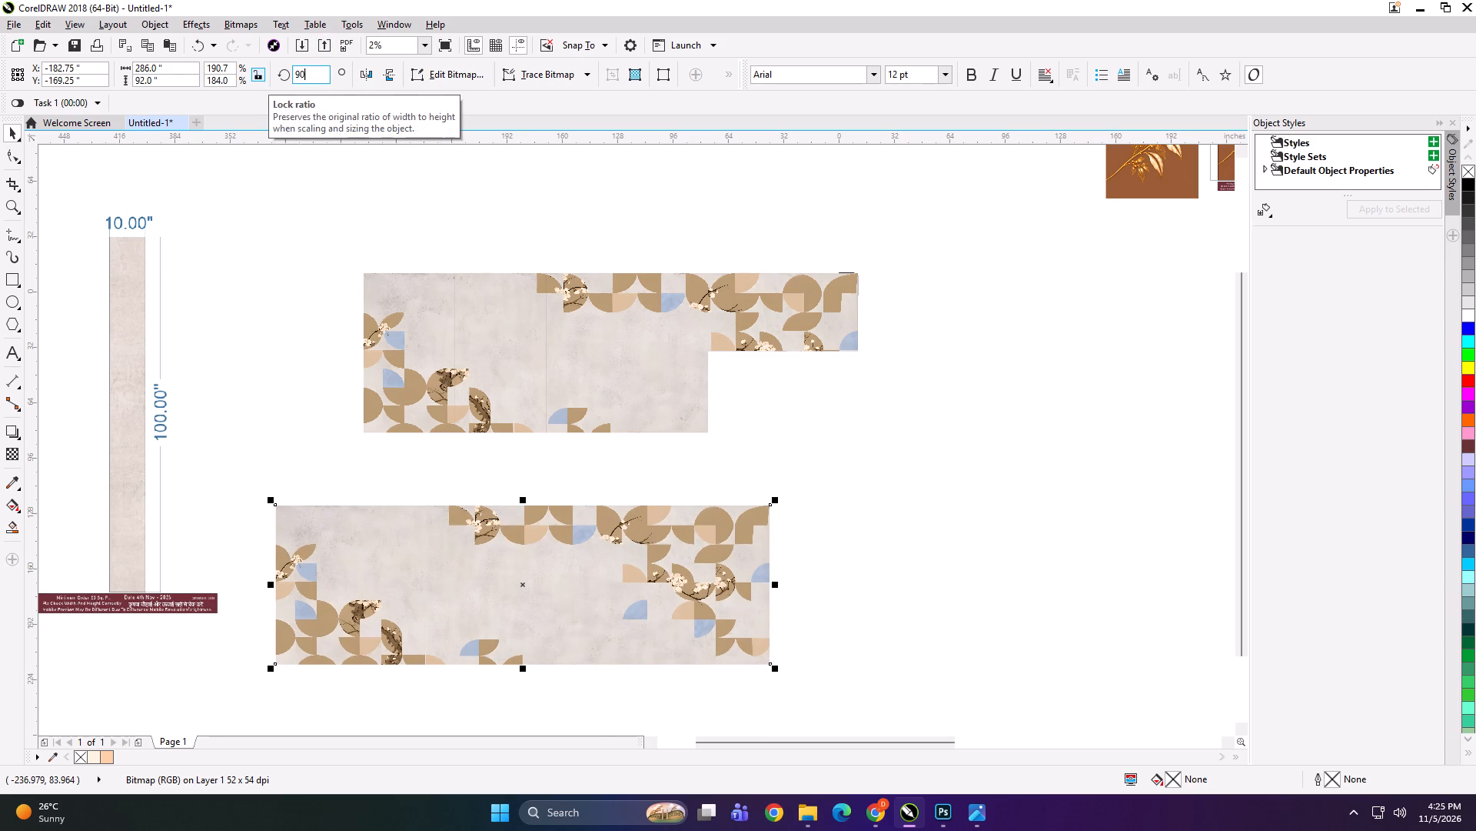
key("Return")
Shift the narrow strip preview toward the wall layout, and draw a rectangle sized 10 x 100 inches overlapping the stepped layout.
left_click_drag(115, 277, 194, 278)
left_click(9, 282)
left_click_drag(627, 187, 707, 309)
left_click_drag(184, 69, 37, 85)
type("10")
key("Tab")
type("100")
key("Return")
left_click(797, 626)
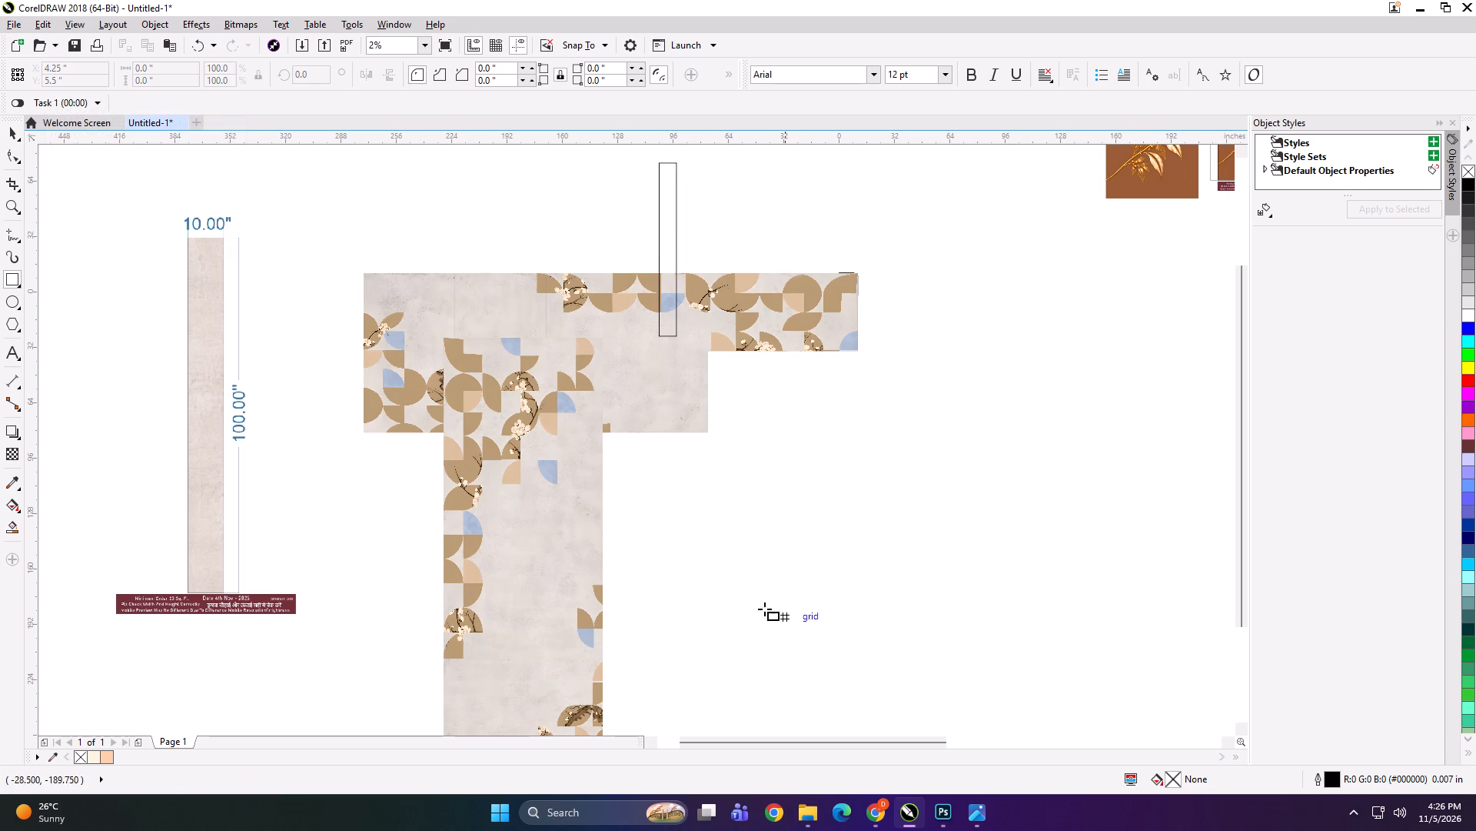
left_click(15, 131)
left_click(847, 617)
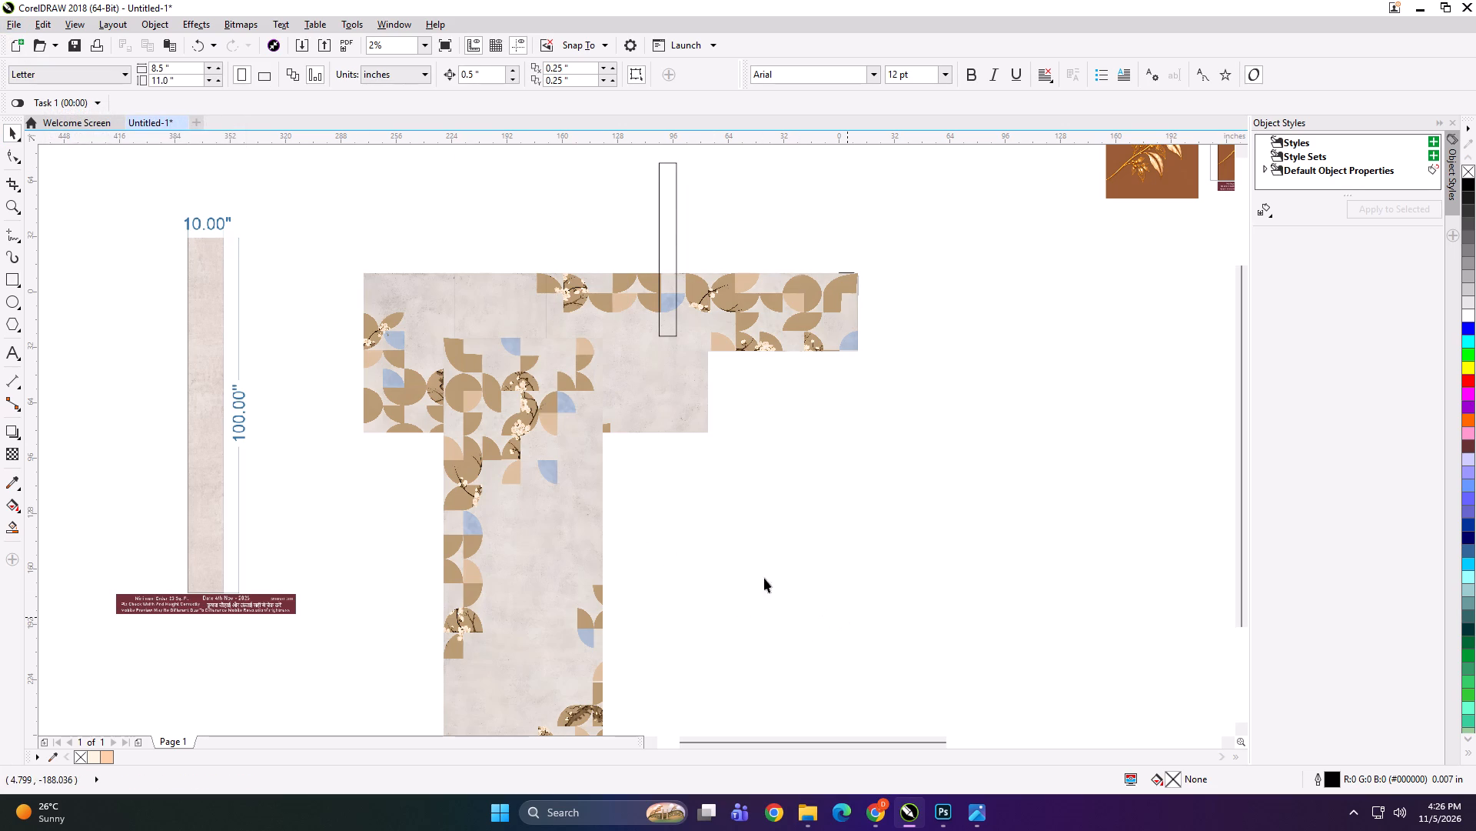
PowerClip the rotated geometric wall image inside the 10 x 100 inch rectangle.
right_click(569, 486)
left_click(618, 39)
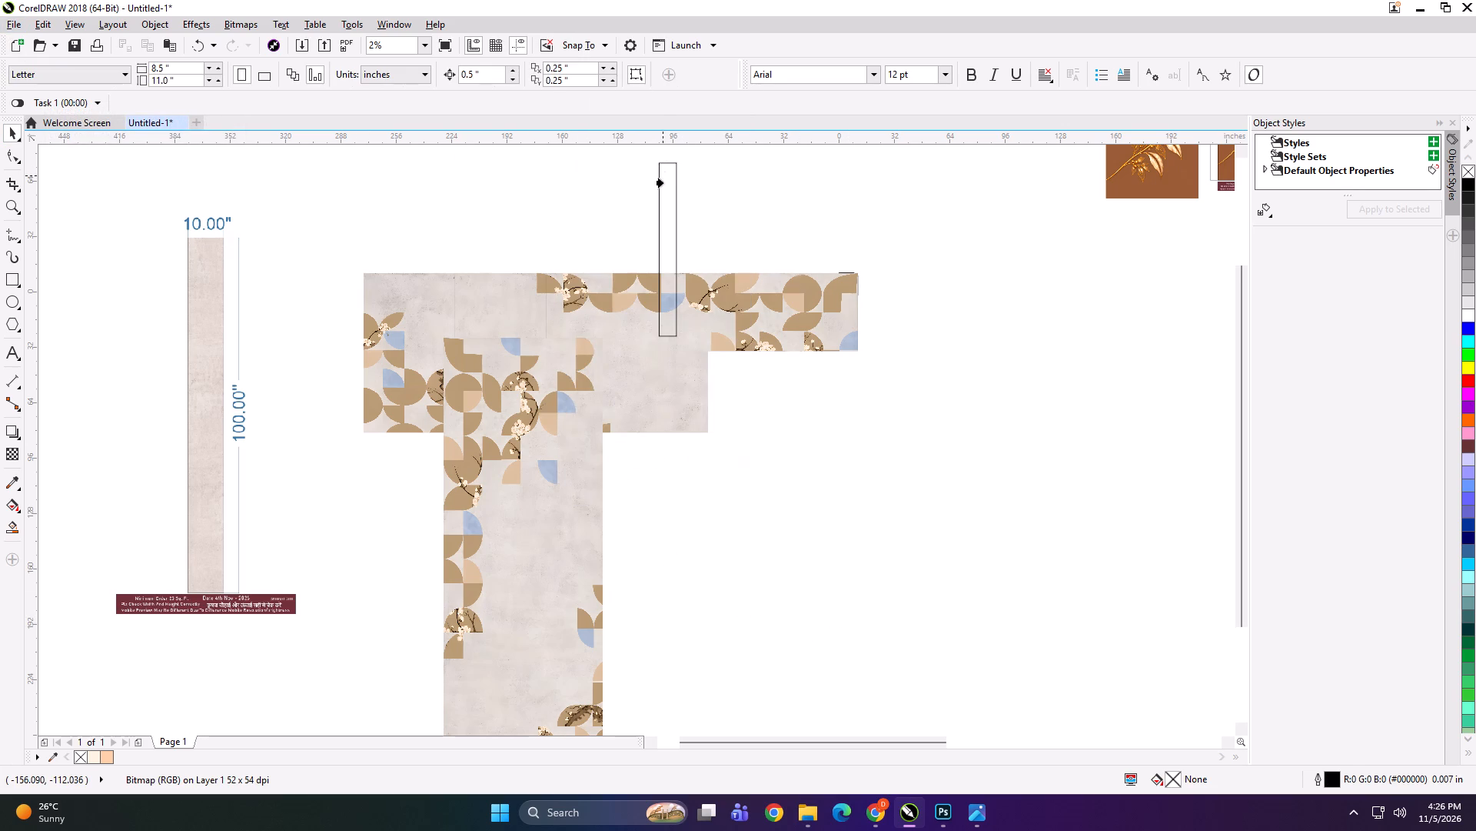
left_click(672, 186)
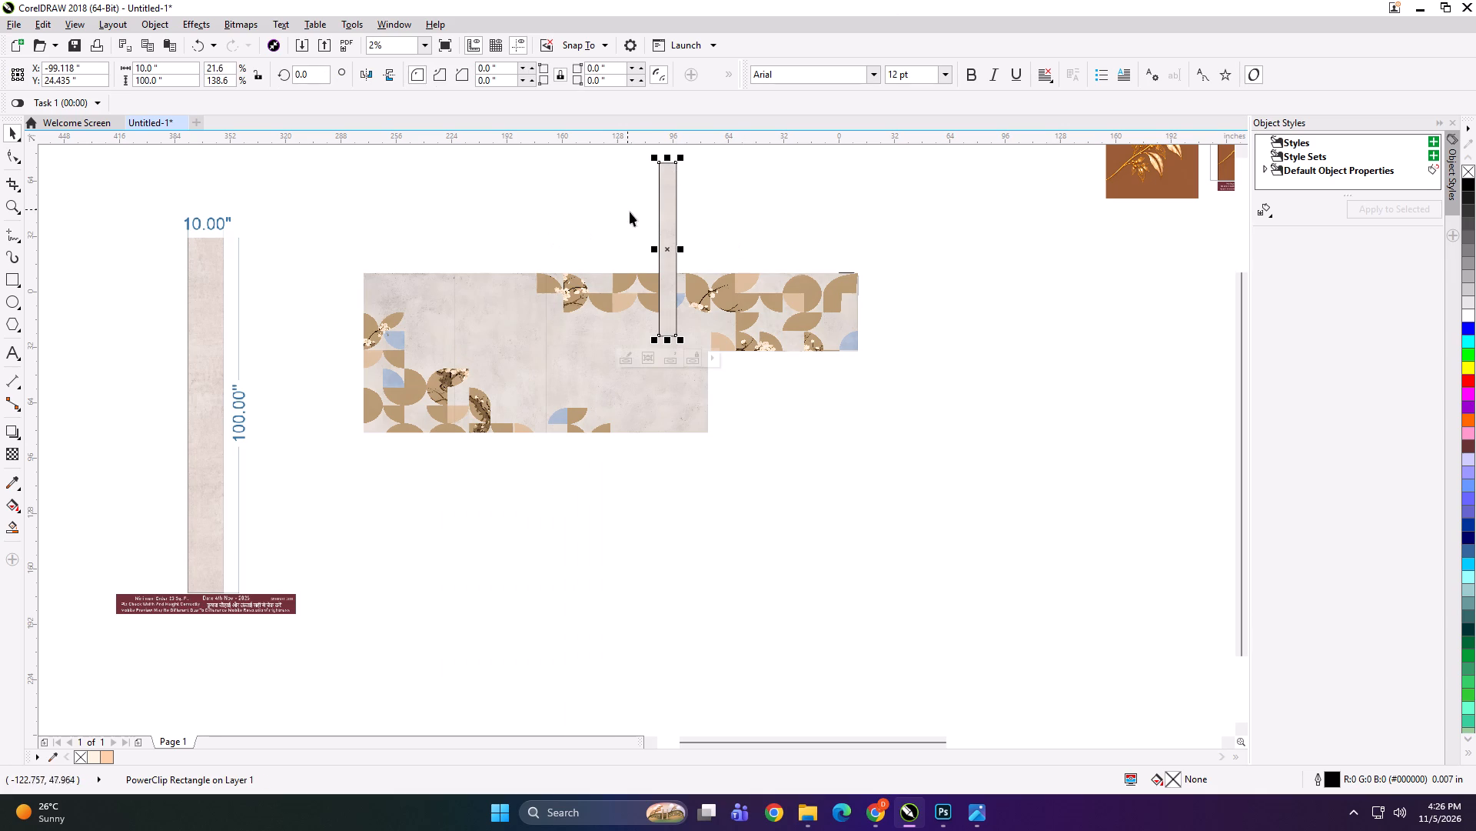
Move the clipped strip into the space left of the stepped wall layout, and shift the strip preview farther left of it.
left_click_drag(681, 228, 350, 329)
left_click_drag(667, 241, 285, 352)
left_click_drag(351, 227, 240, 232)
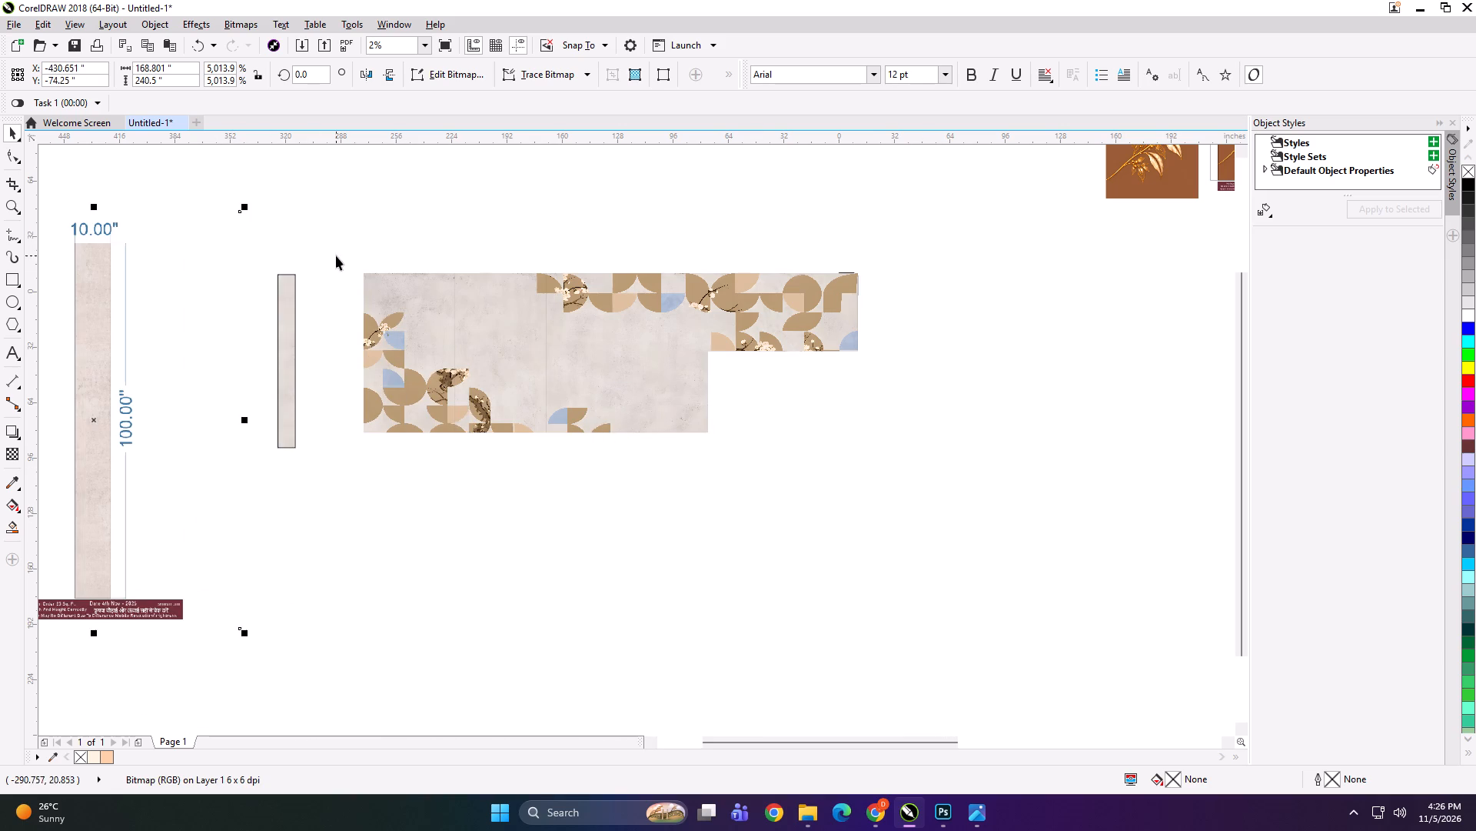
Delete the stepped geometric wall layout beside the clipped strip.
left_click_drag(336, 255, 1143, 587)
key("Delete")
Select the clipped 10 x 100 inch strip and open its export settings.
scroll(773, 412, "down", 1)
scroll(425, 427, "up", 1)
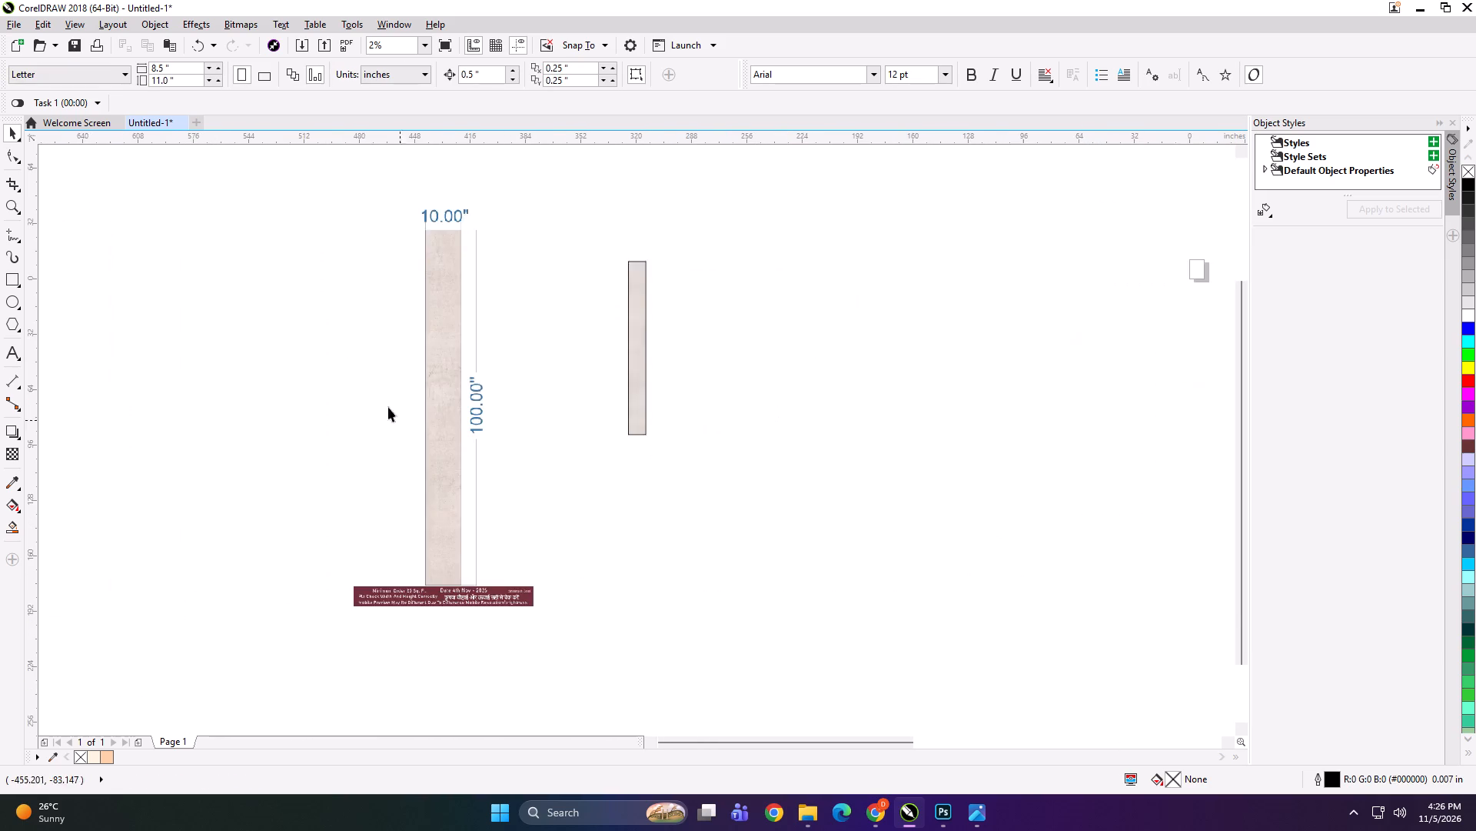
scroll(424, 298, "up", 1)
left_click_drag(913, 176, 723, 732)
scroll(770, 465, "down", 1)
key("ctrl+e")
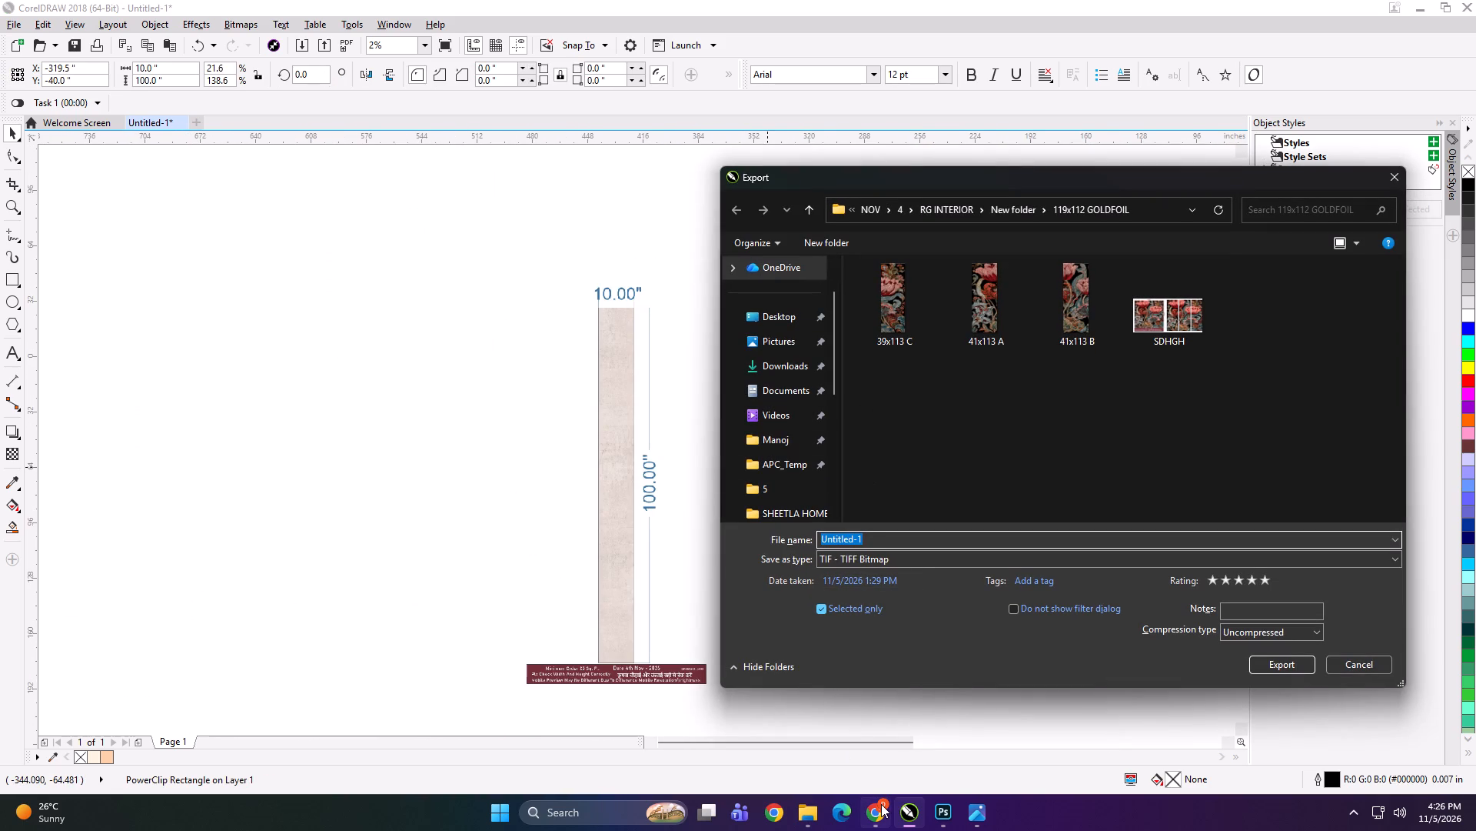
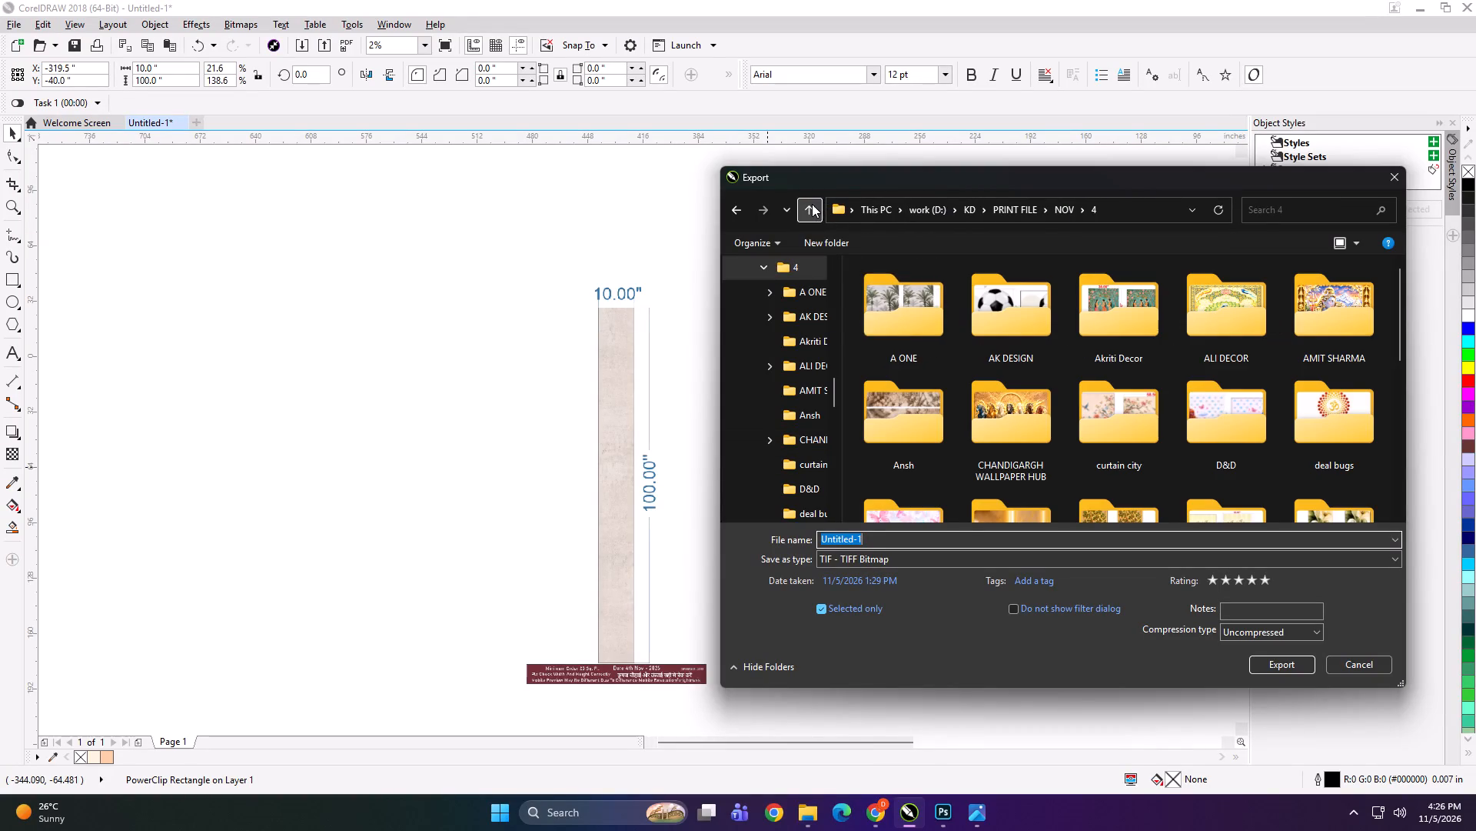
Check the customer folders inside the NOV print folder 4 for one belonging to this order.
scroll(966, 404, "down", 3, "ctrl")
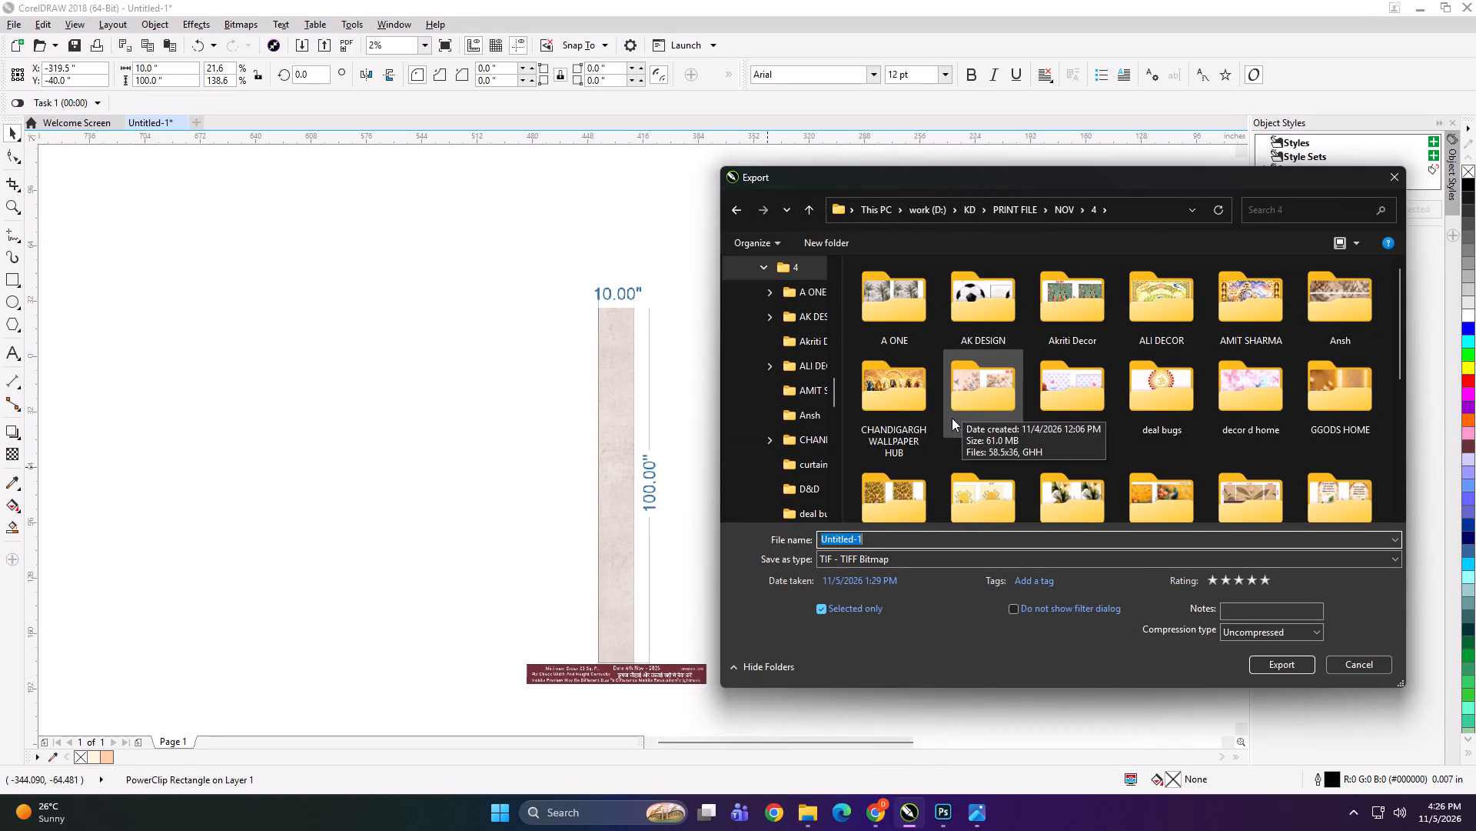
scroll(1144, 353, "down", 1)
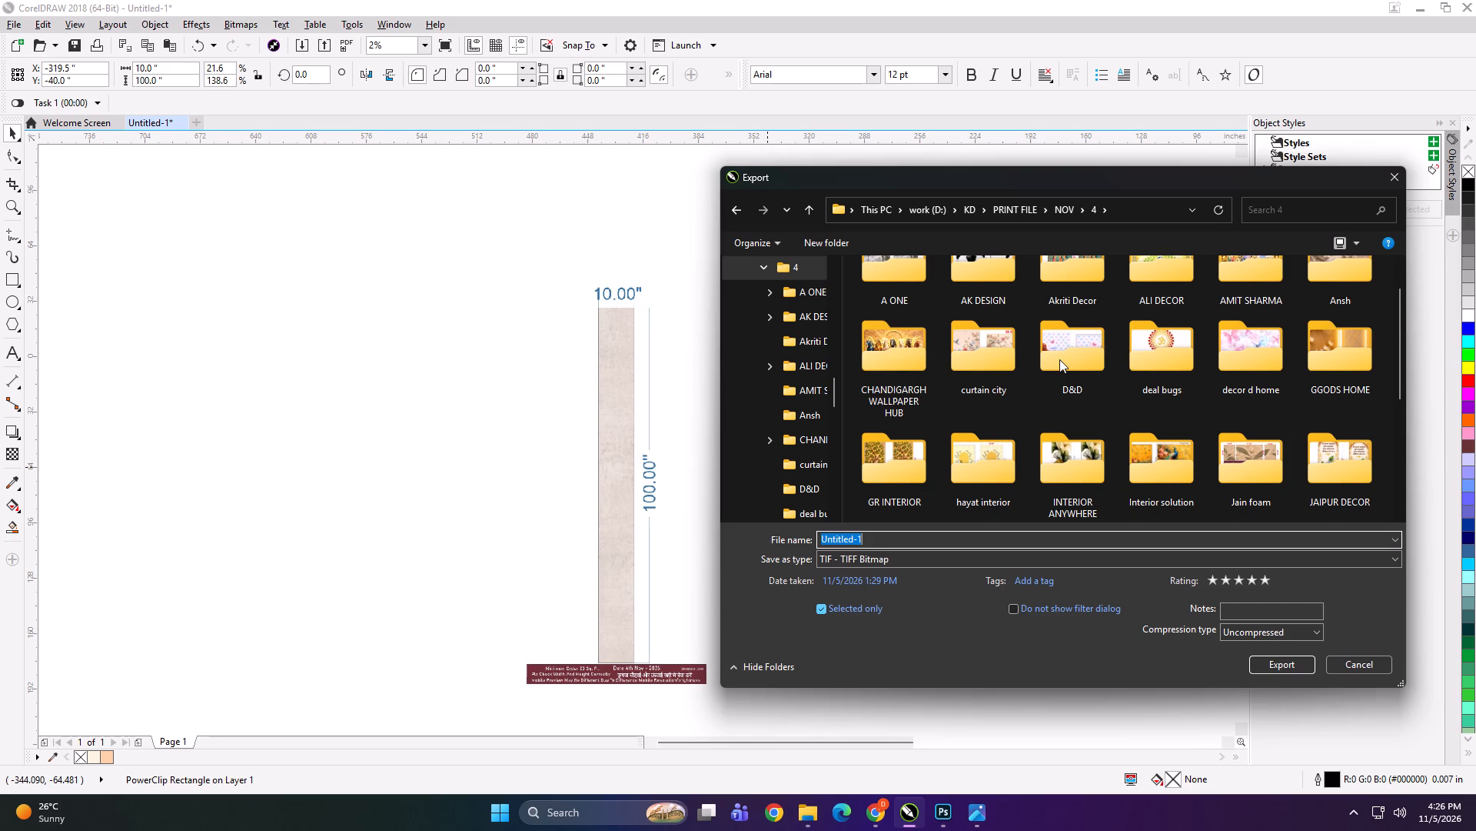
scroll(1050, 364, "down", 2)
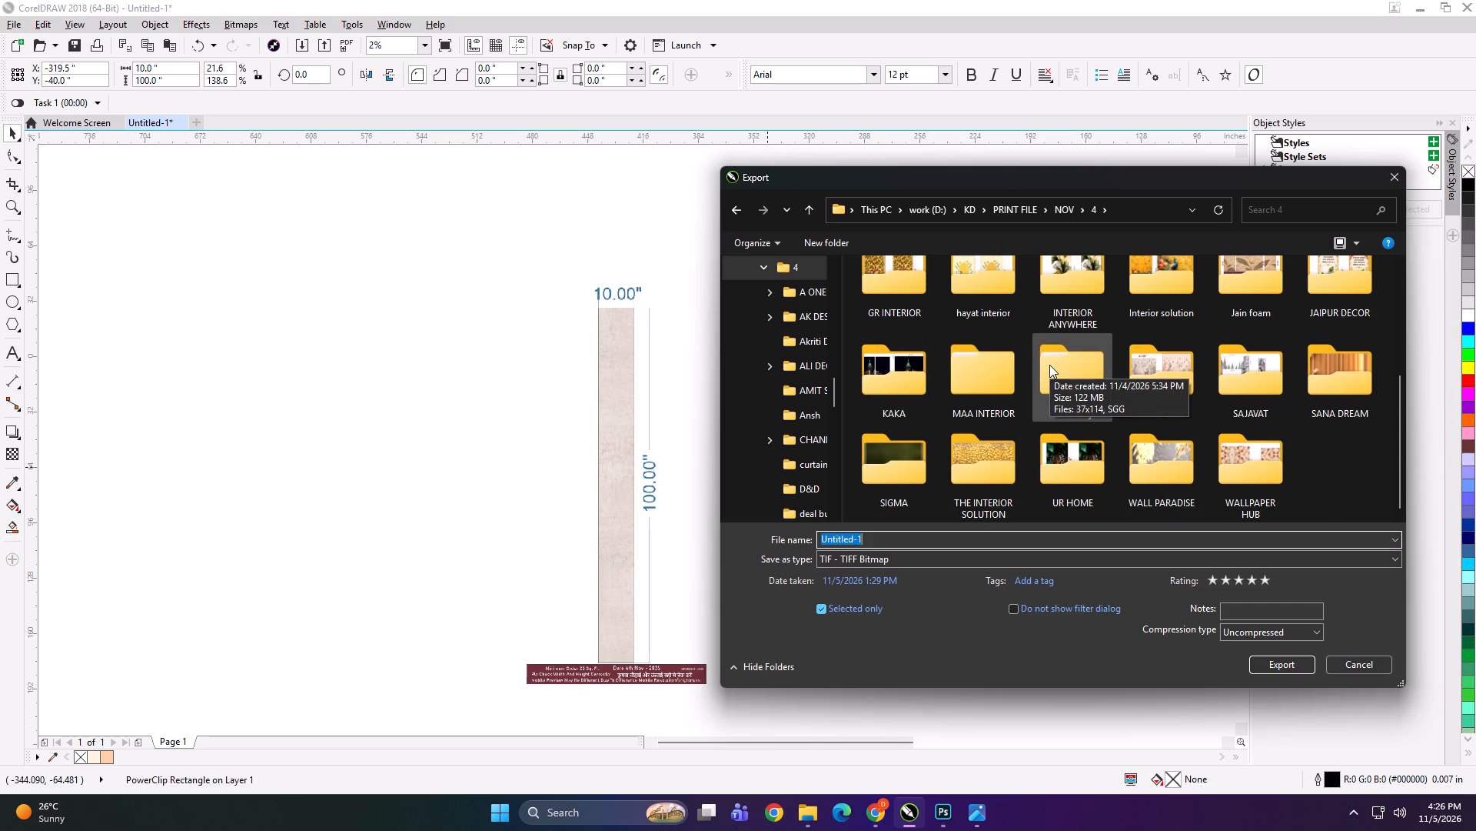
scroll(1049, 365, "down", 5)
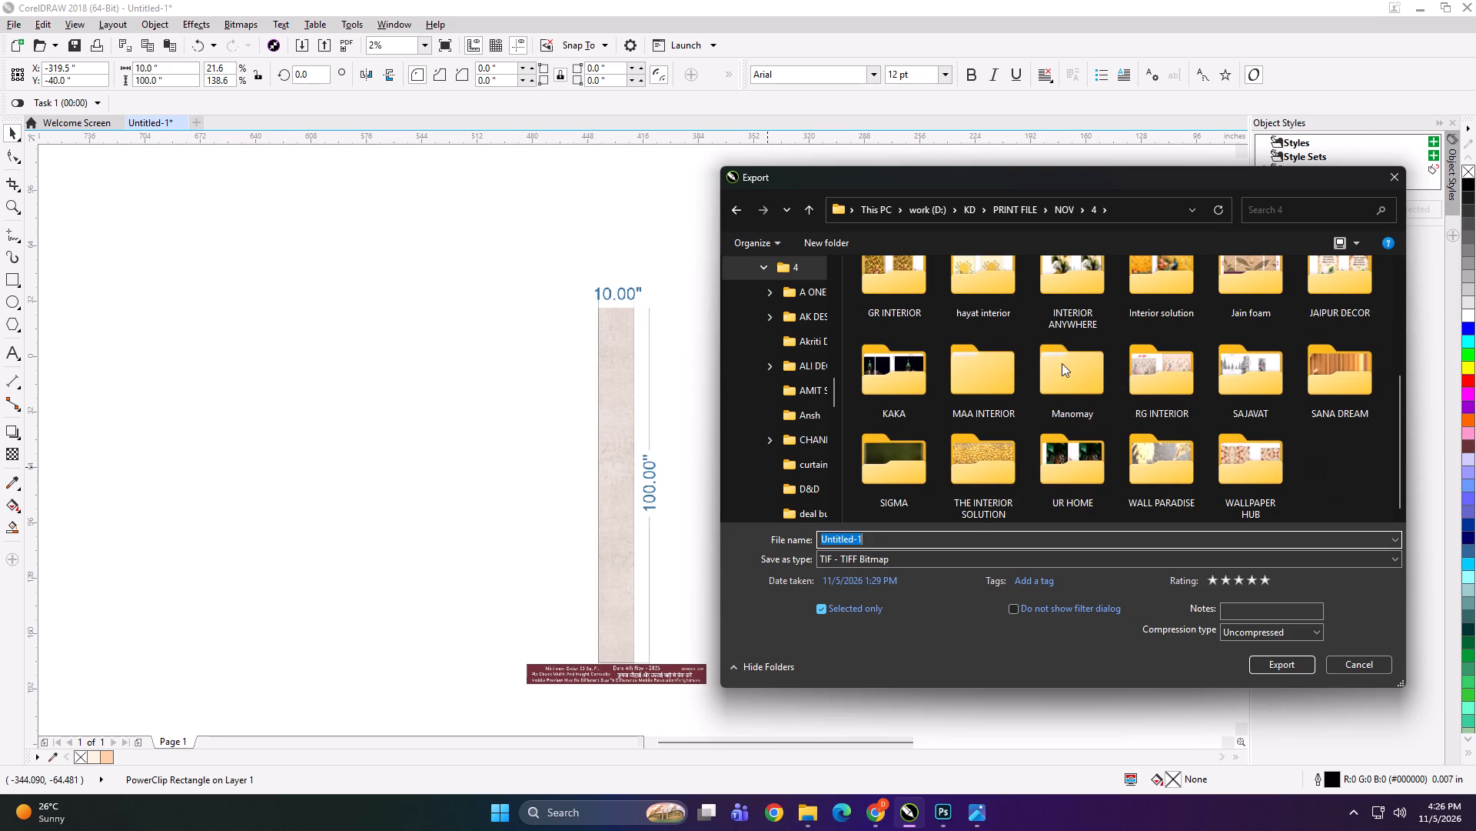
scroll(1062, 363, "up", 3)
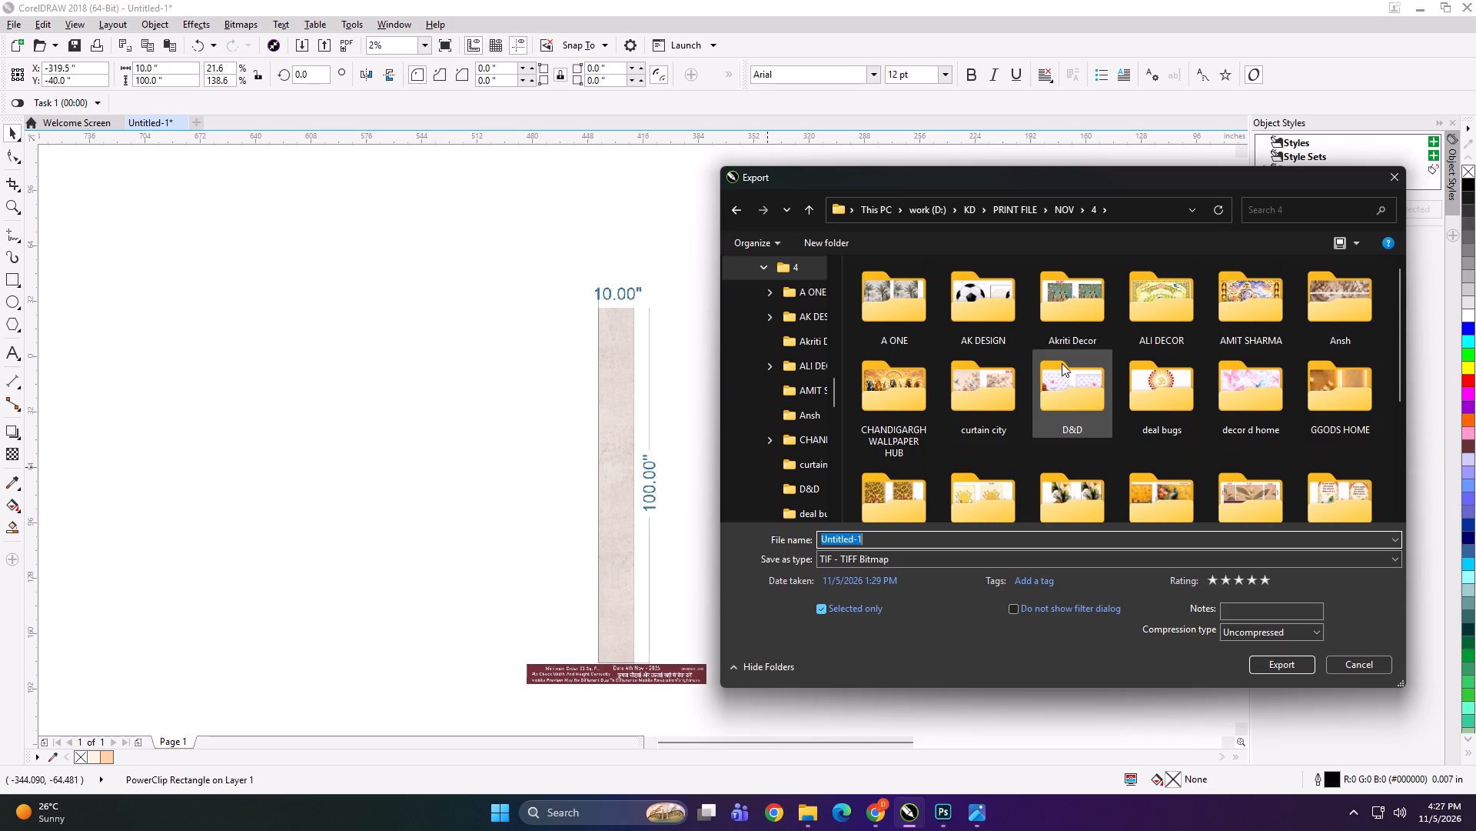
scroll(1062, 363, "down", 4)
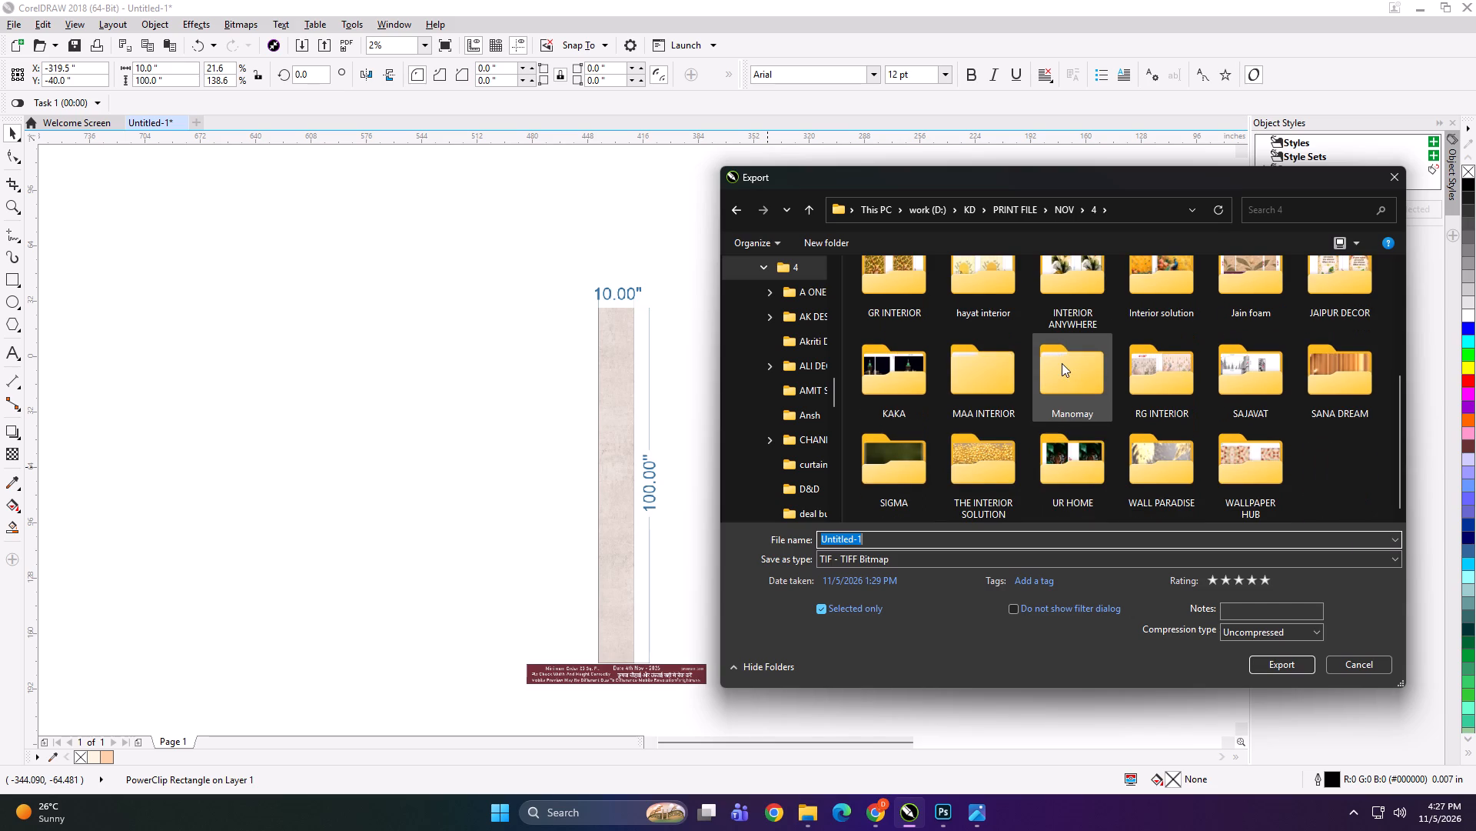
scroll(1062, 363, "down", 7, "ctrl")
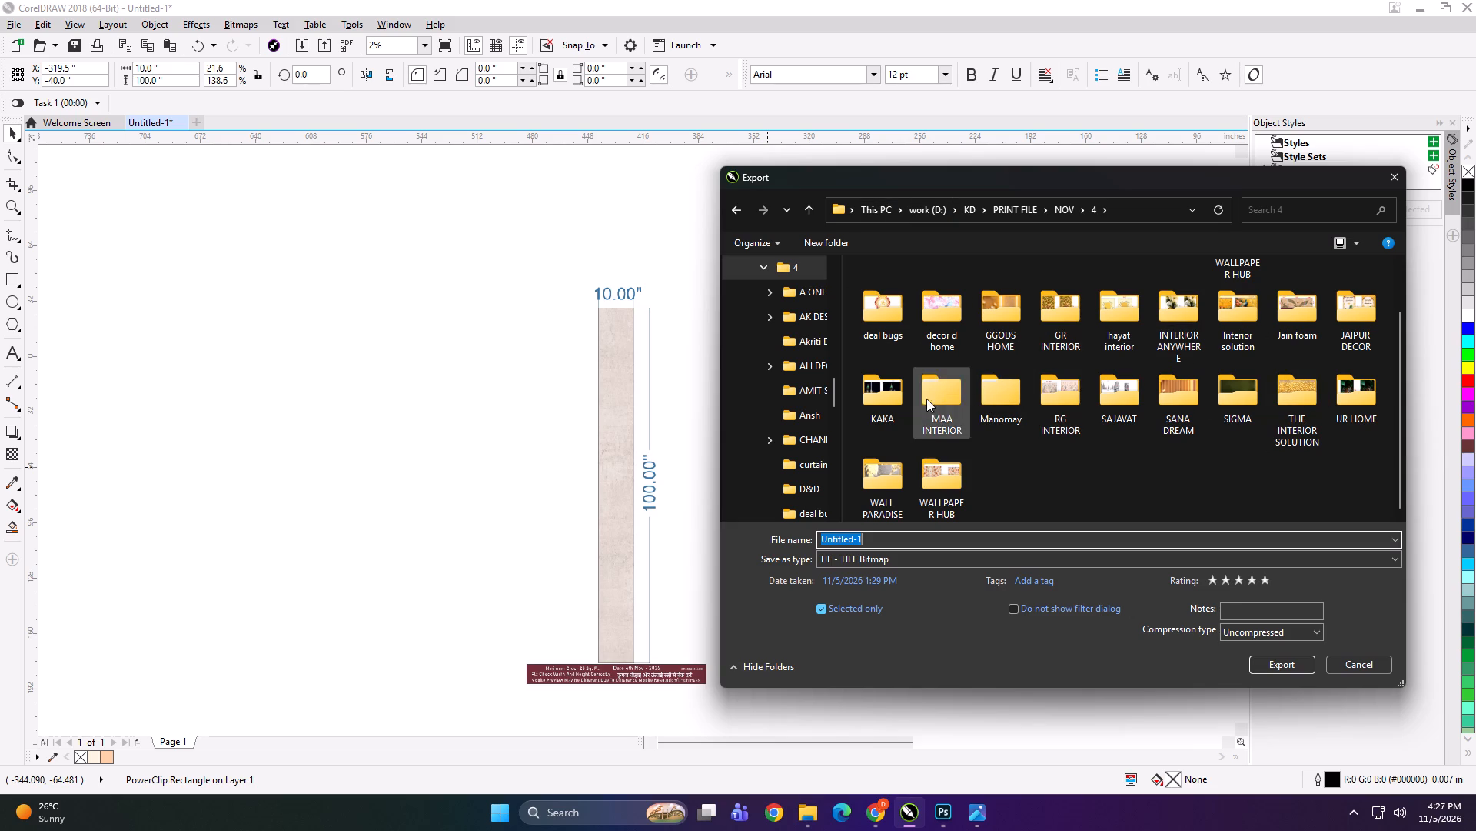
scroll(897, 468, "down", 2)
scroll(1039, 473, "up", 5)
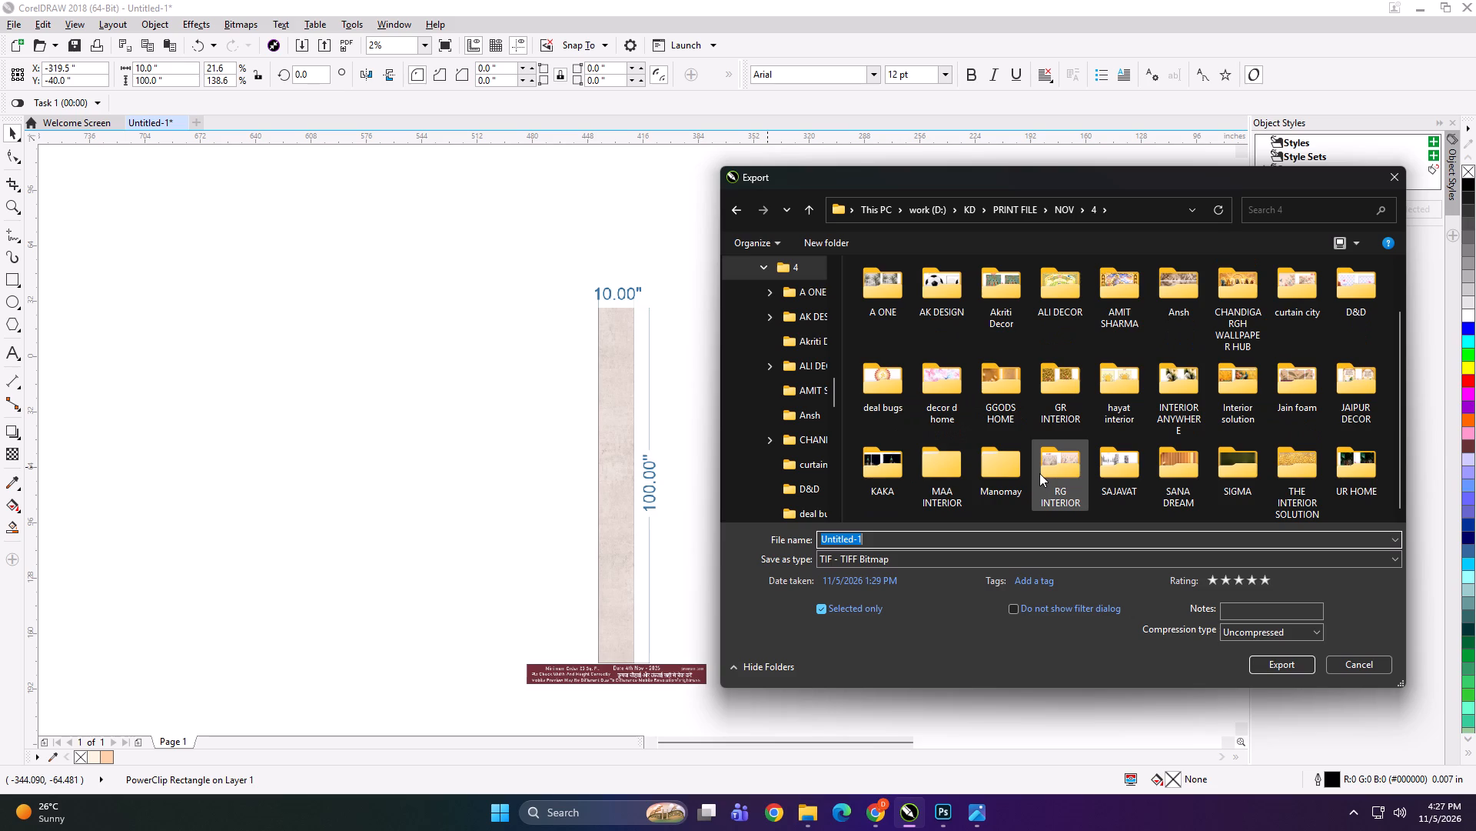
scroll(1039, 473, "down", 3)
scroll(1039, 473, "up", 2)
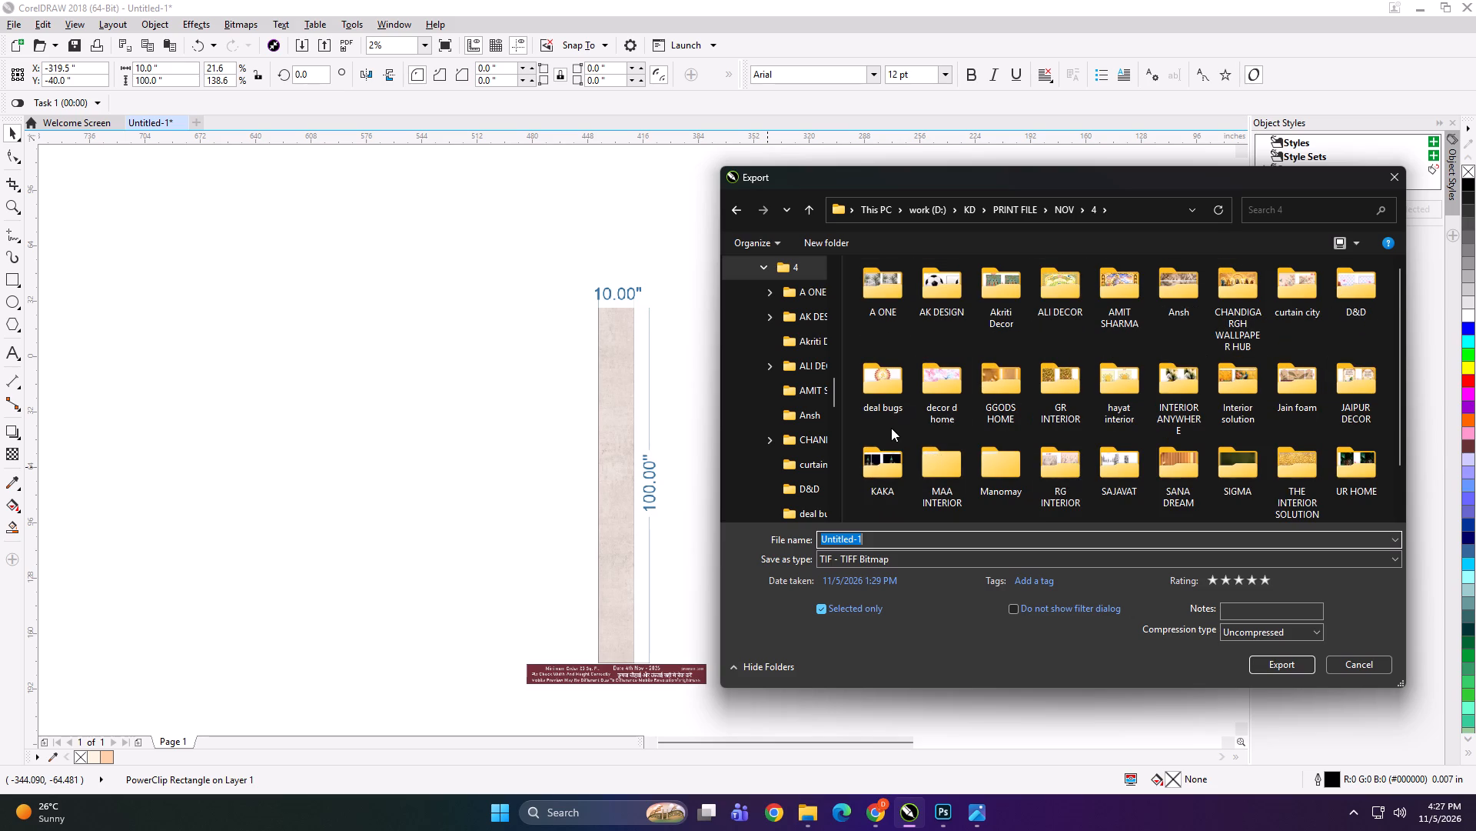
scroll(995, 423, "down", 2)
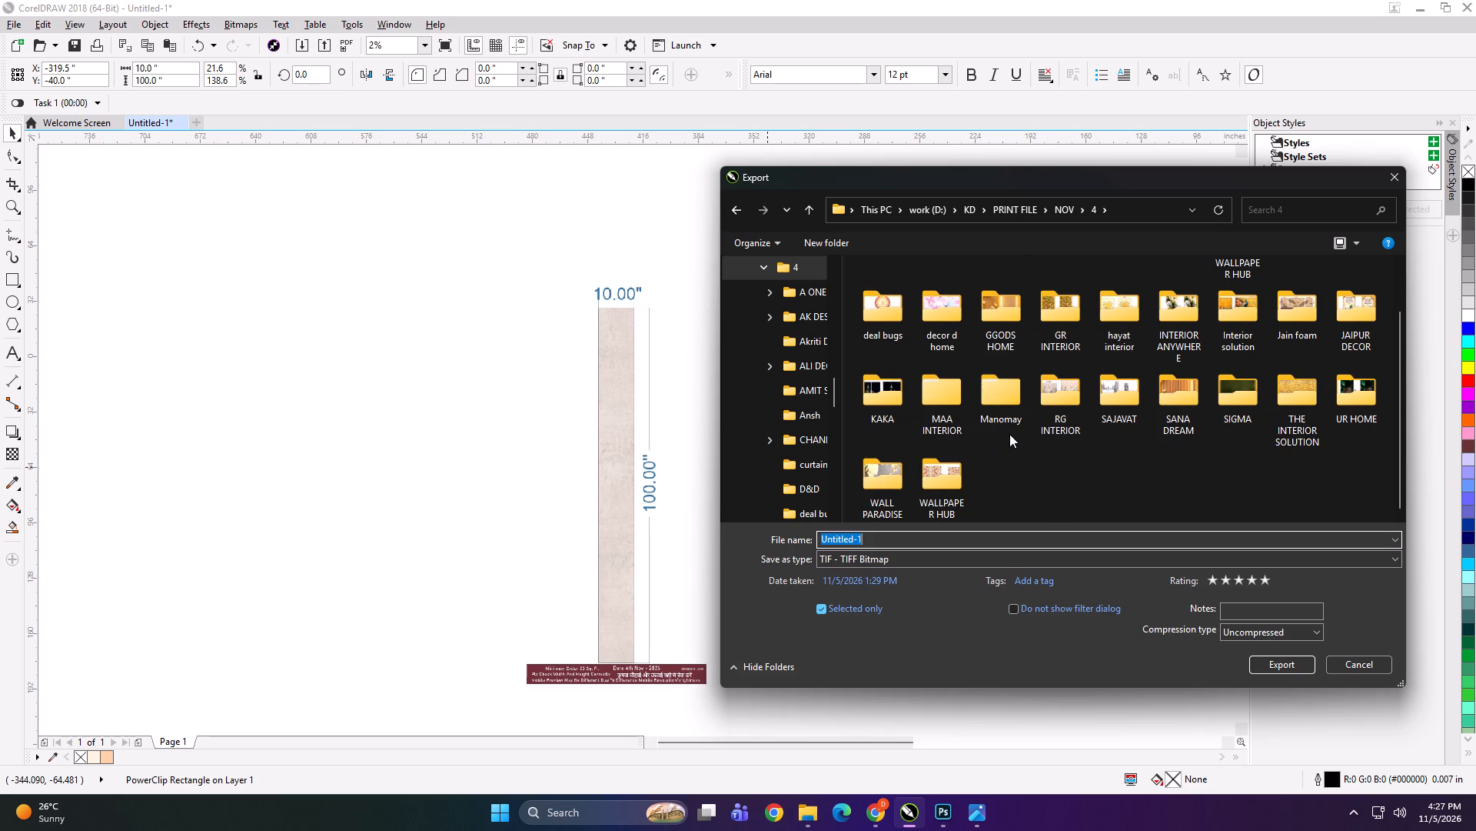
scroll(1009, 434, "up", 2)
Create a new folder named DECOR PLANETS in print folder 4 and open it as the export destination.
left_click(833, 247)
type("DECOR")
key("space")
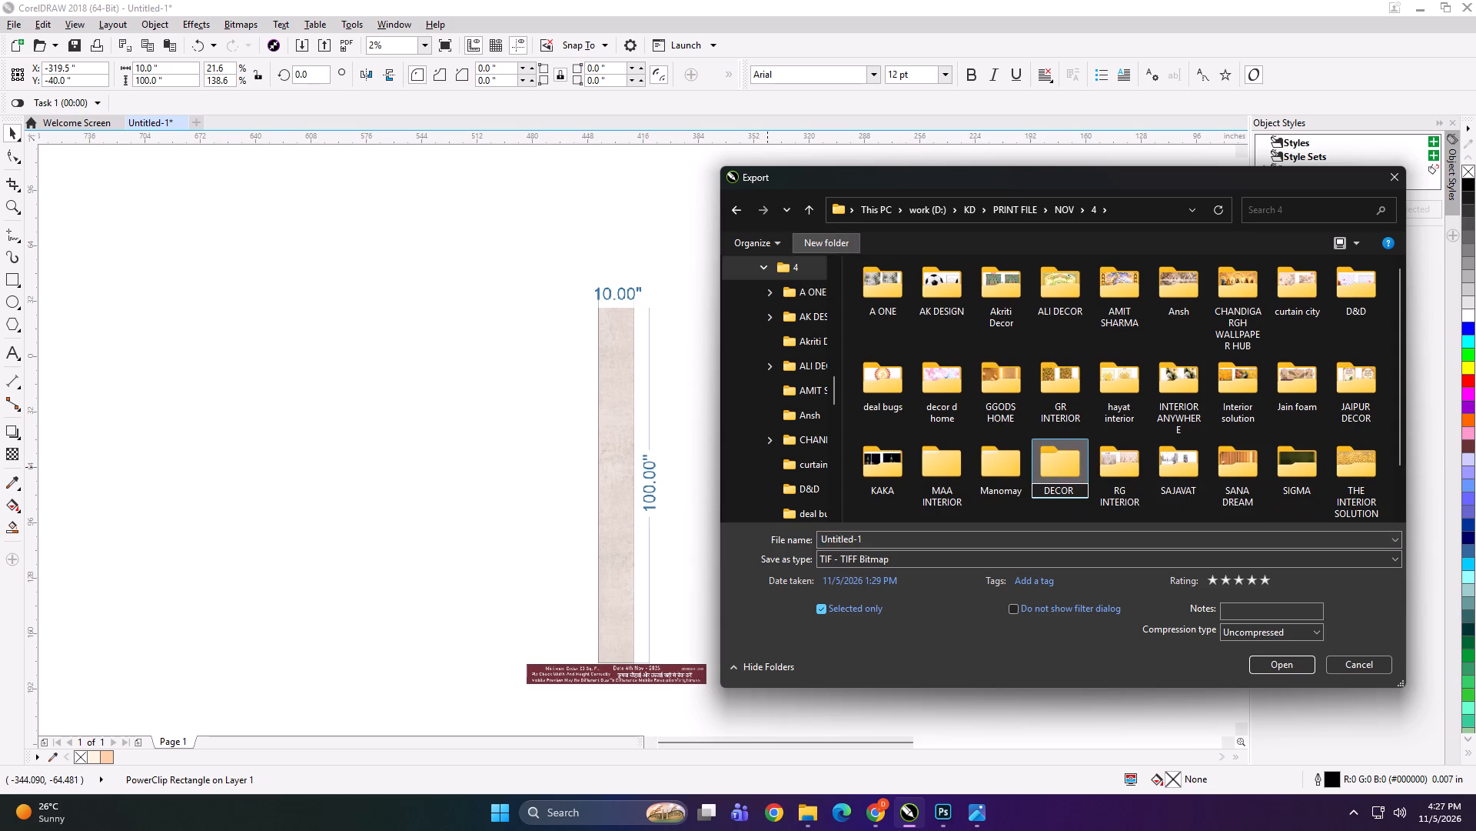
key("p")
type("LANETS")
key("Return")
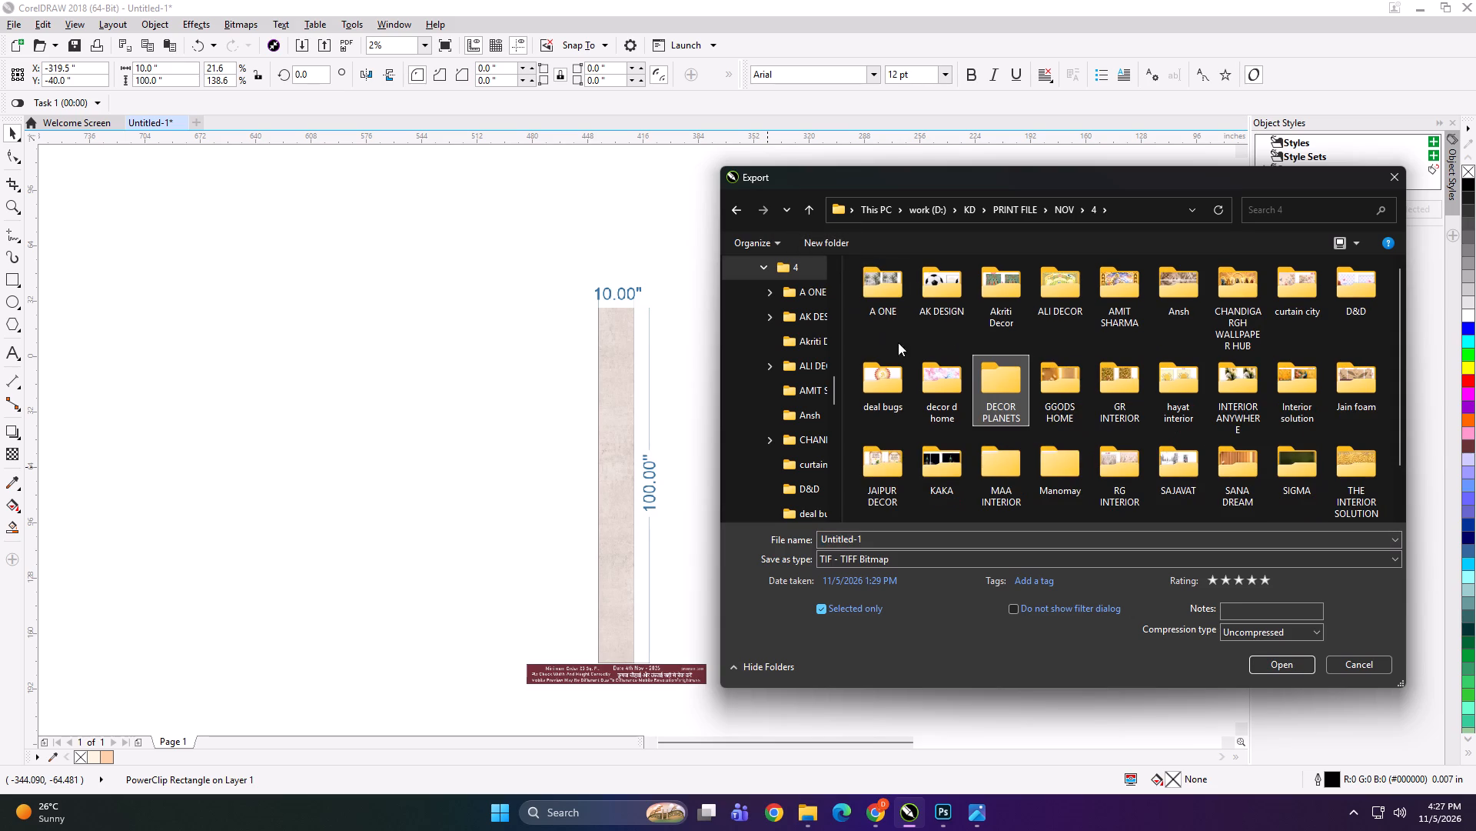
double_click(994, 388)
Export the selected clipped strip as a TIFF bitmap named 10x100.
left_click(896, 531)
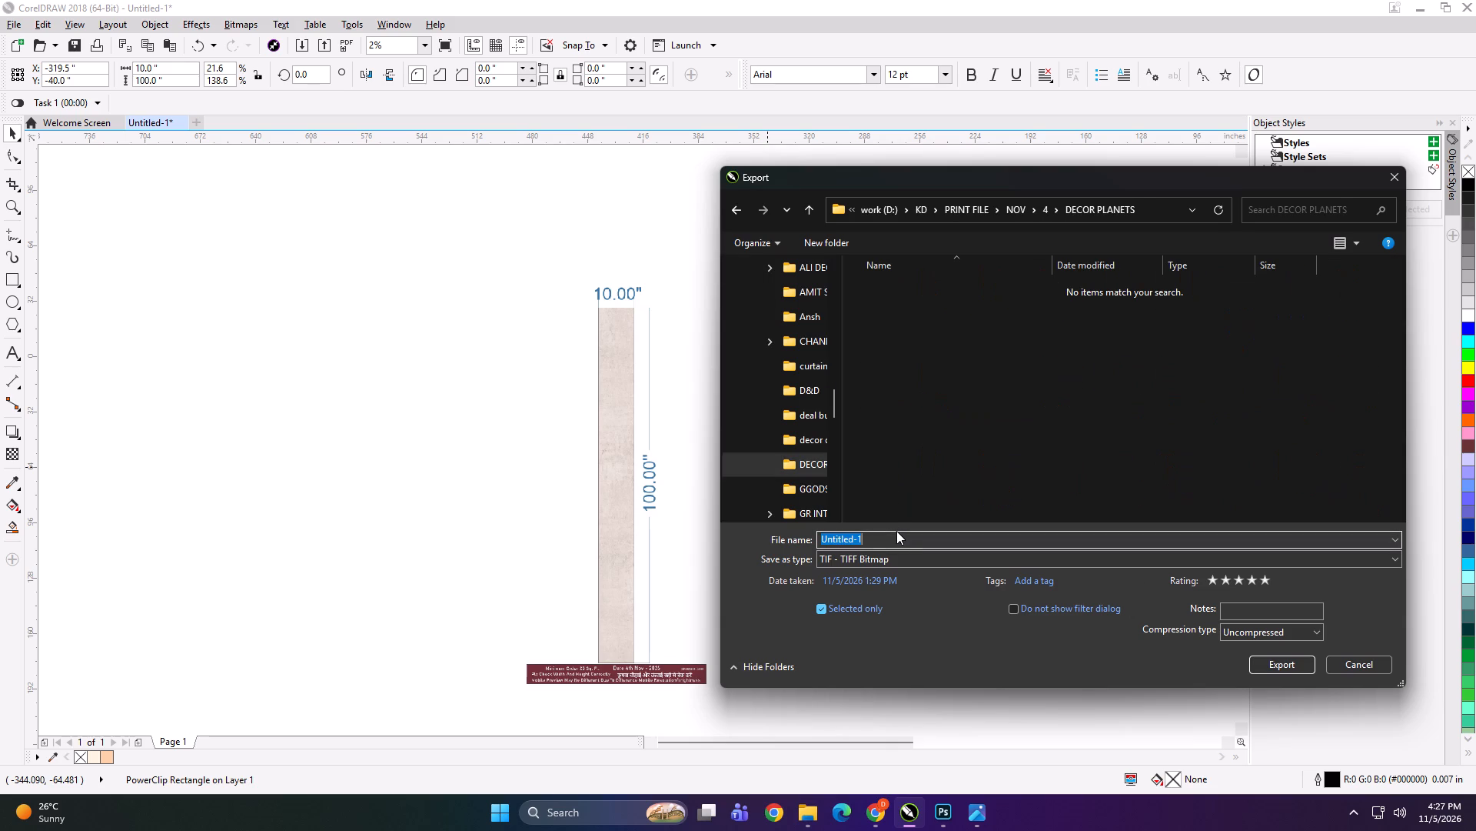
type("10x10")
key("space")
key("Return")
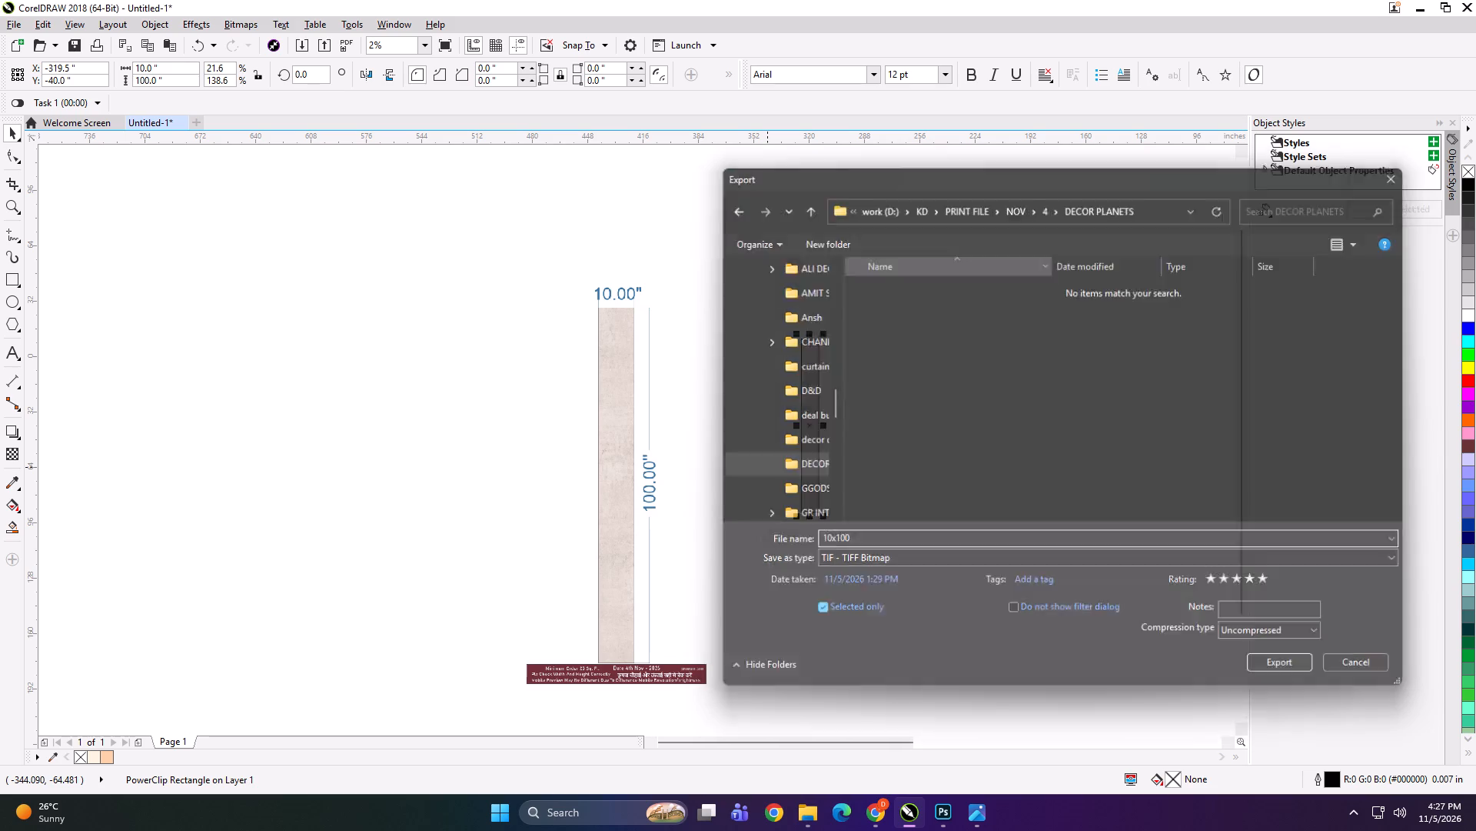
key("Return")
Enlarge the clipped strip to roughly the height of the dimensioned strip preview and place it beside that preview.
left_click_drag(827, 521, 833, 529, "shift")
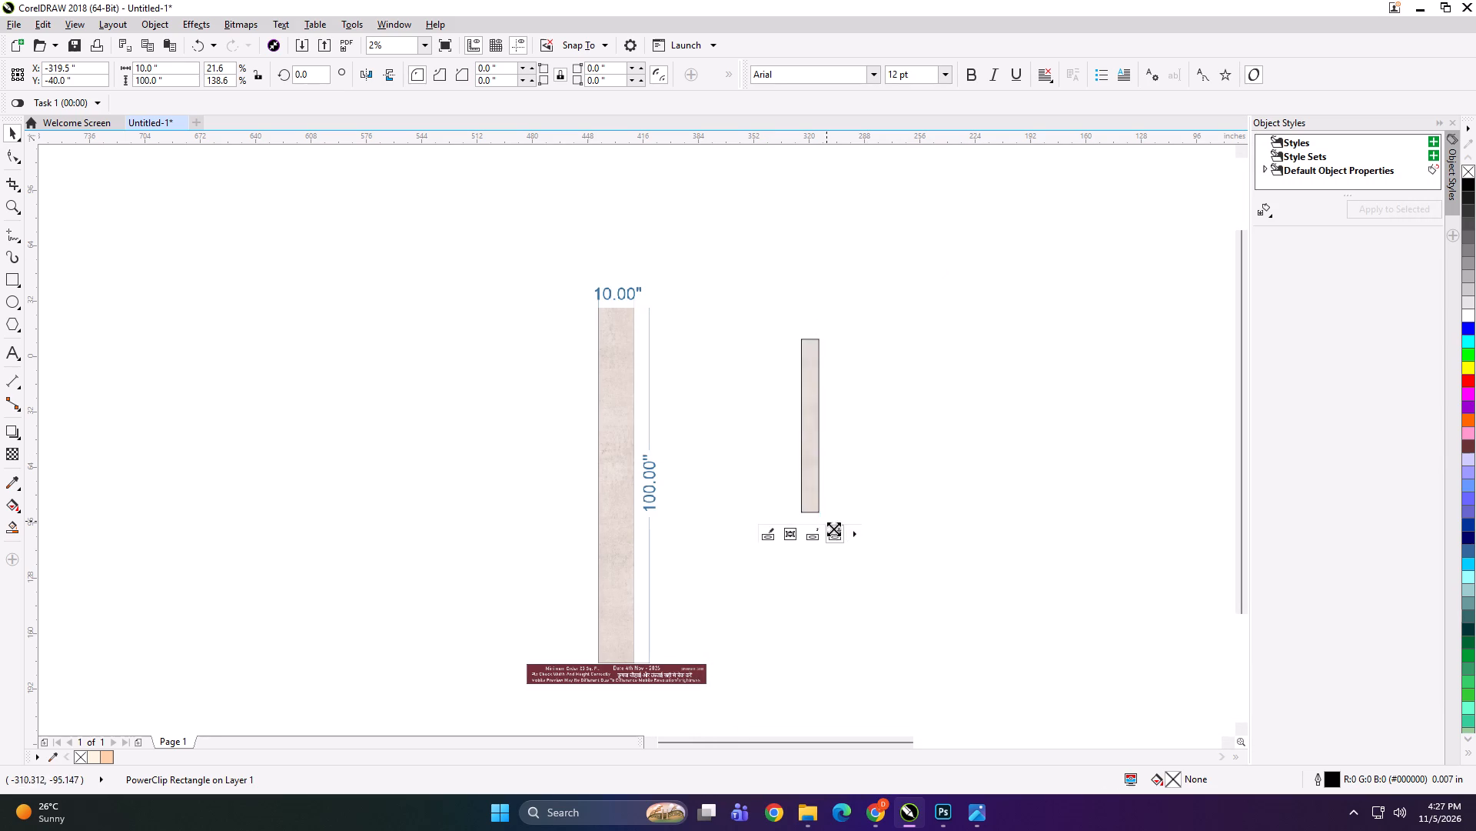
left_click_drag(833, 529, 886, 632, "shift")
left_click_drag(812, 408, 763, 455)
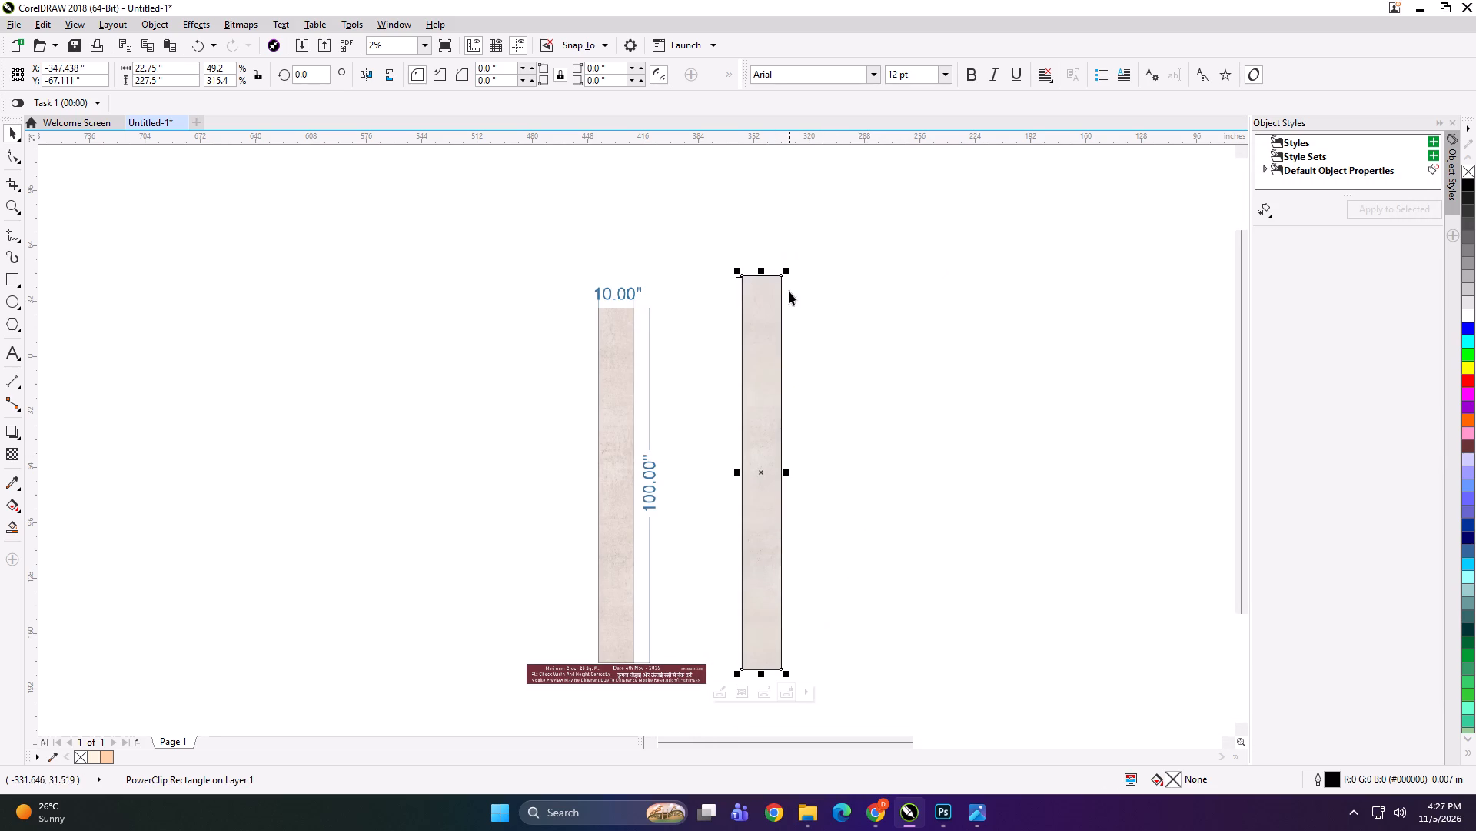
left_click_drag(790, 270, 784, 282)
left_click_drag(780, 323, 795, 300)
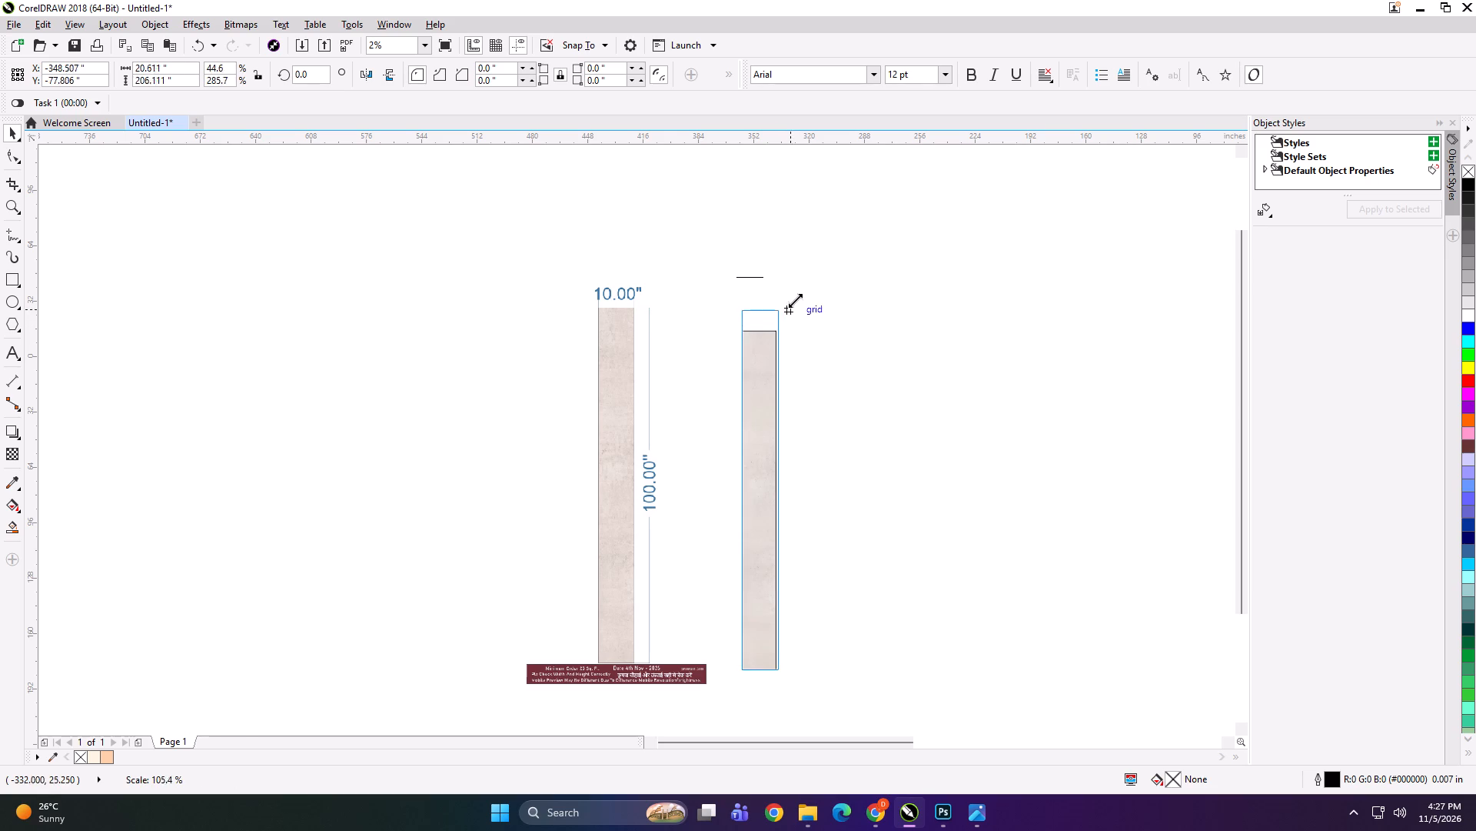
left_click_drag(795, 300, 797, 295)
Group the enlarged strip with the dimensioned preview and shrink the group to about 2.58 x 3.5 inches.
left_click(641, 380, "shift")
key("ctrl+g")
left_click_drag(783, 703, 693, 606, "shift")
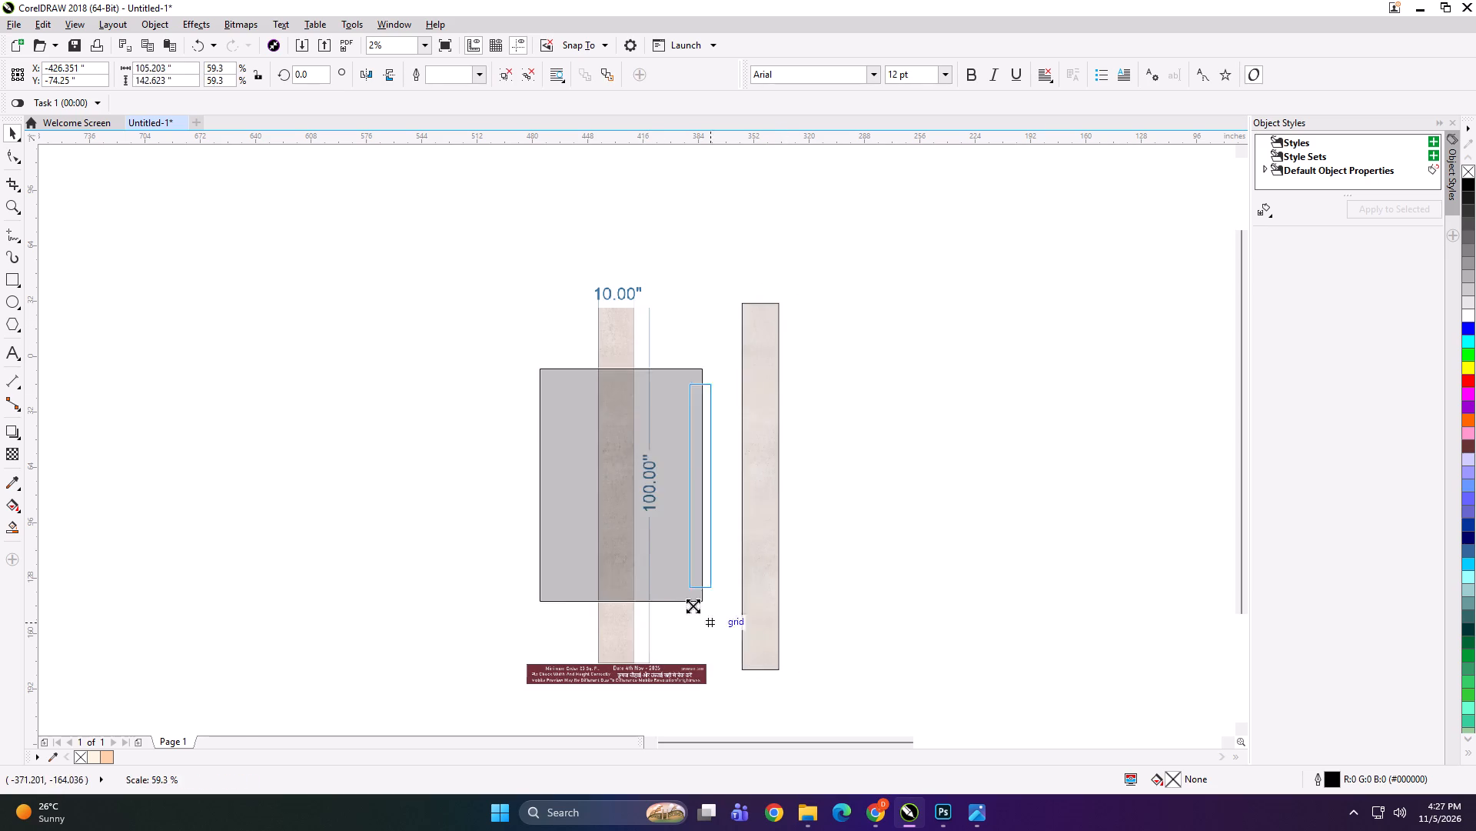
left_click_drag(693, 606, 634, 498, "shift")
scroll(629, 494, "up", 4)
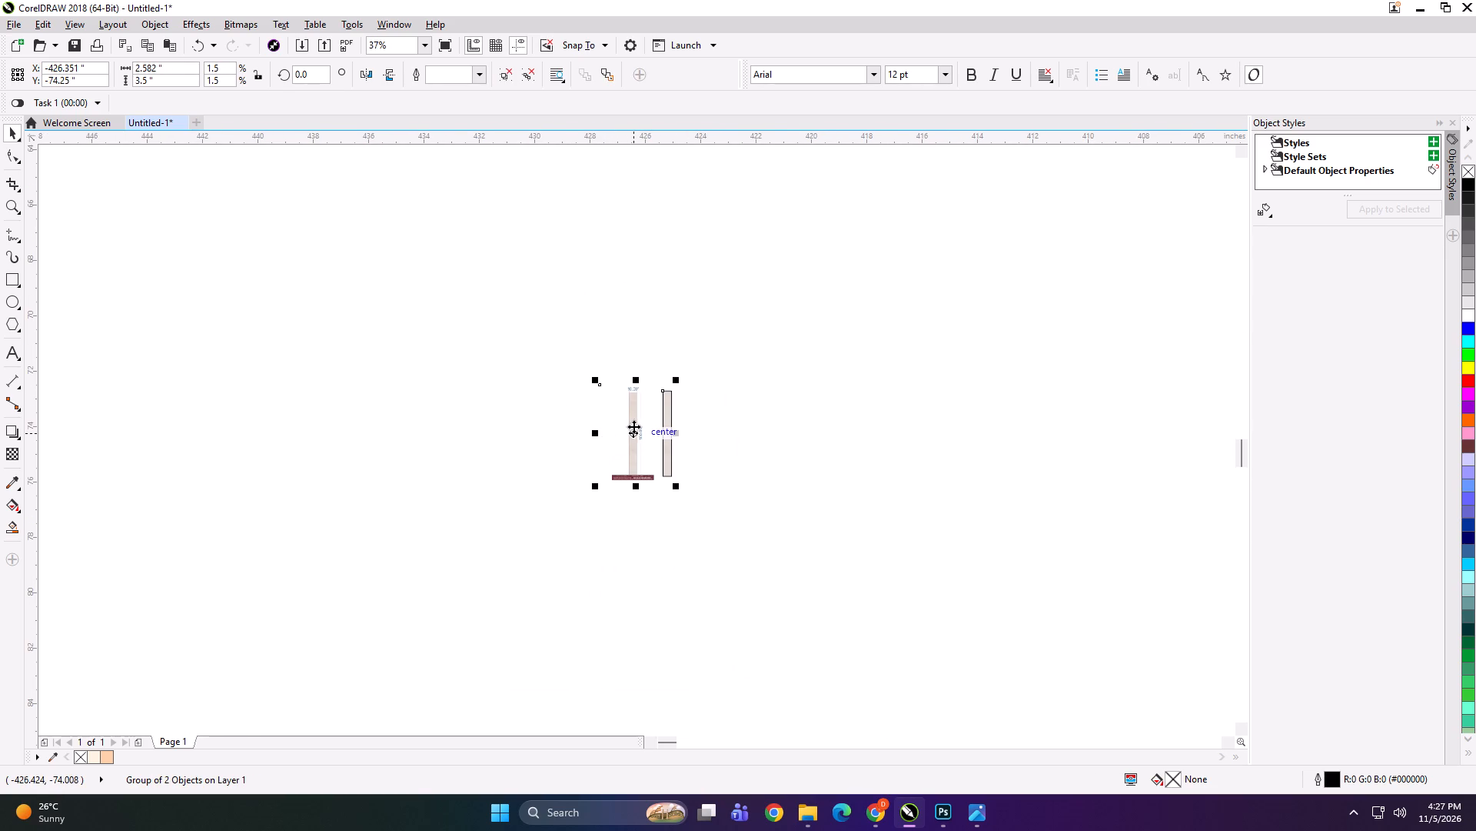
Export the shrunken strip preview group under the file name FSF.
key("ctrl+e")
type("FSF")
key("Return")
key("Return")
key("Return")
key("Return")
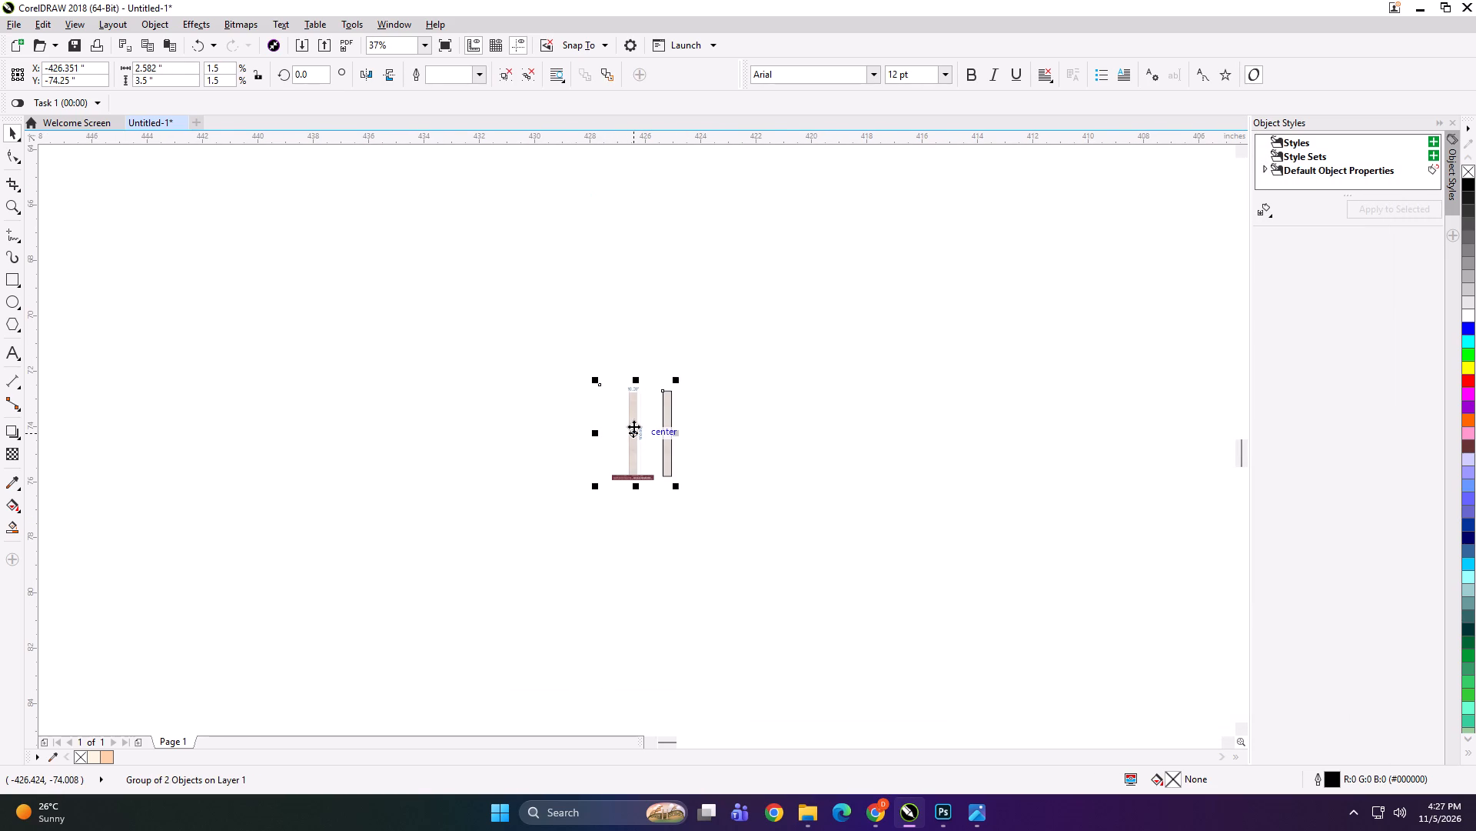
Delete the shrunken strip preview group from the page.
key("Delete")
key("F4")
left_click(633, 426)
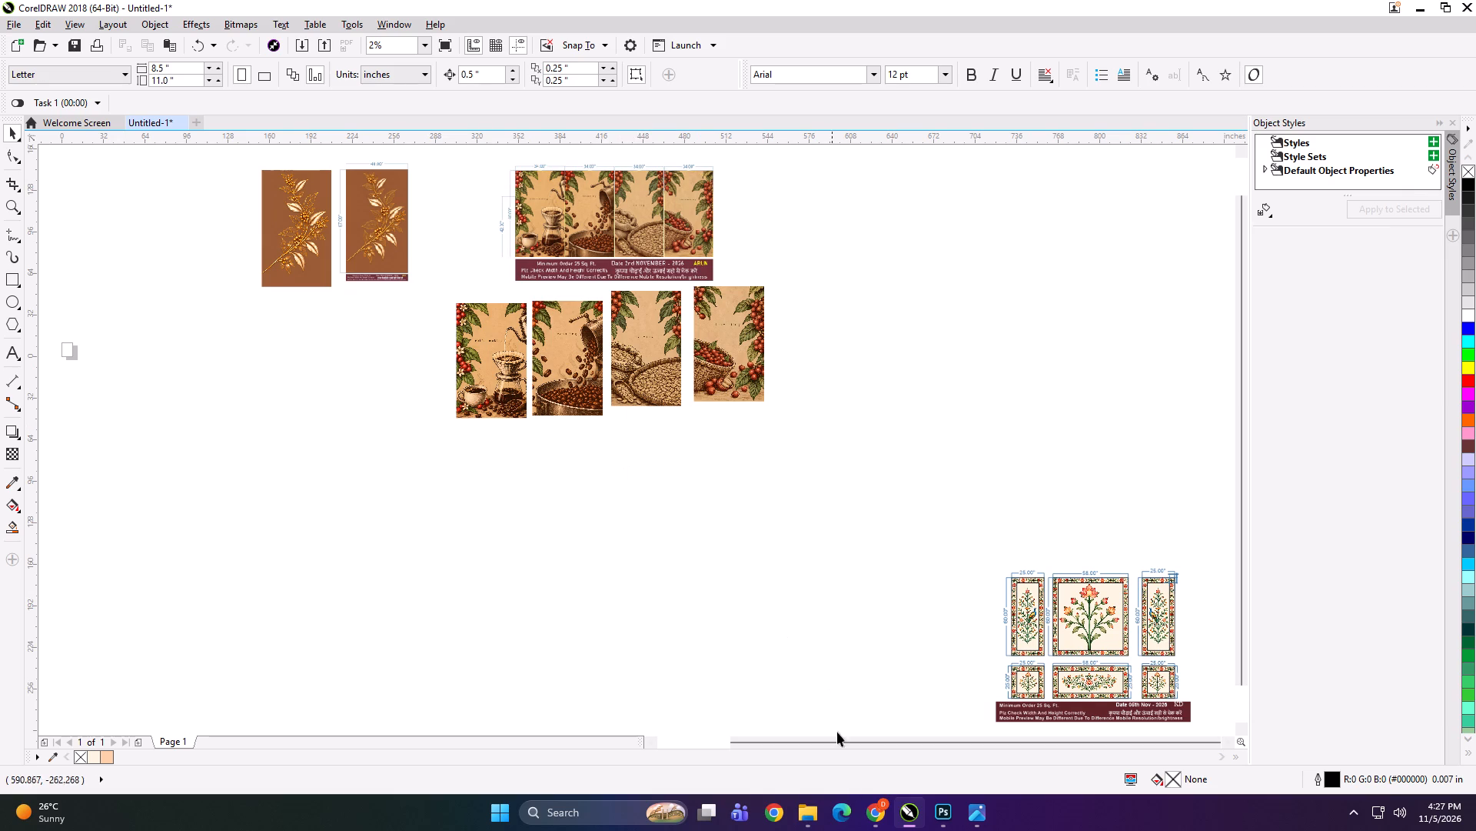
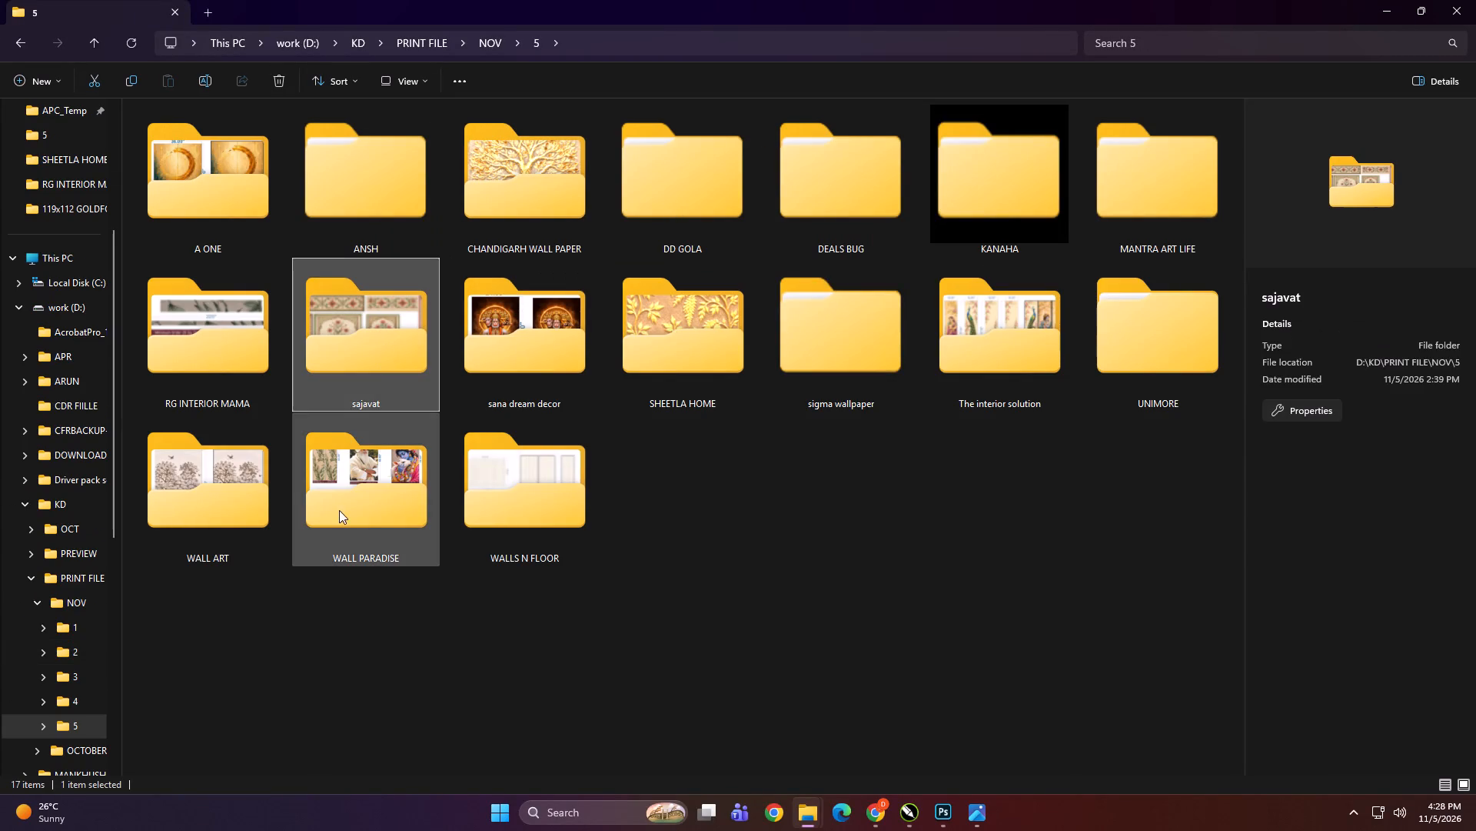
Look through the customer folders in D:\KD\PRINT FILE\NOV\5 for the DECOR PLANETS folder.
left_click(339, 510)
left_click(491, 517)
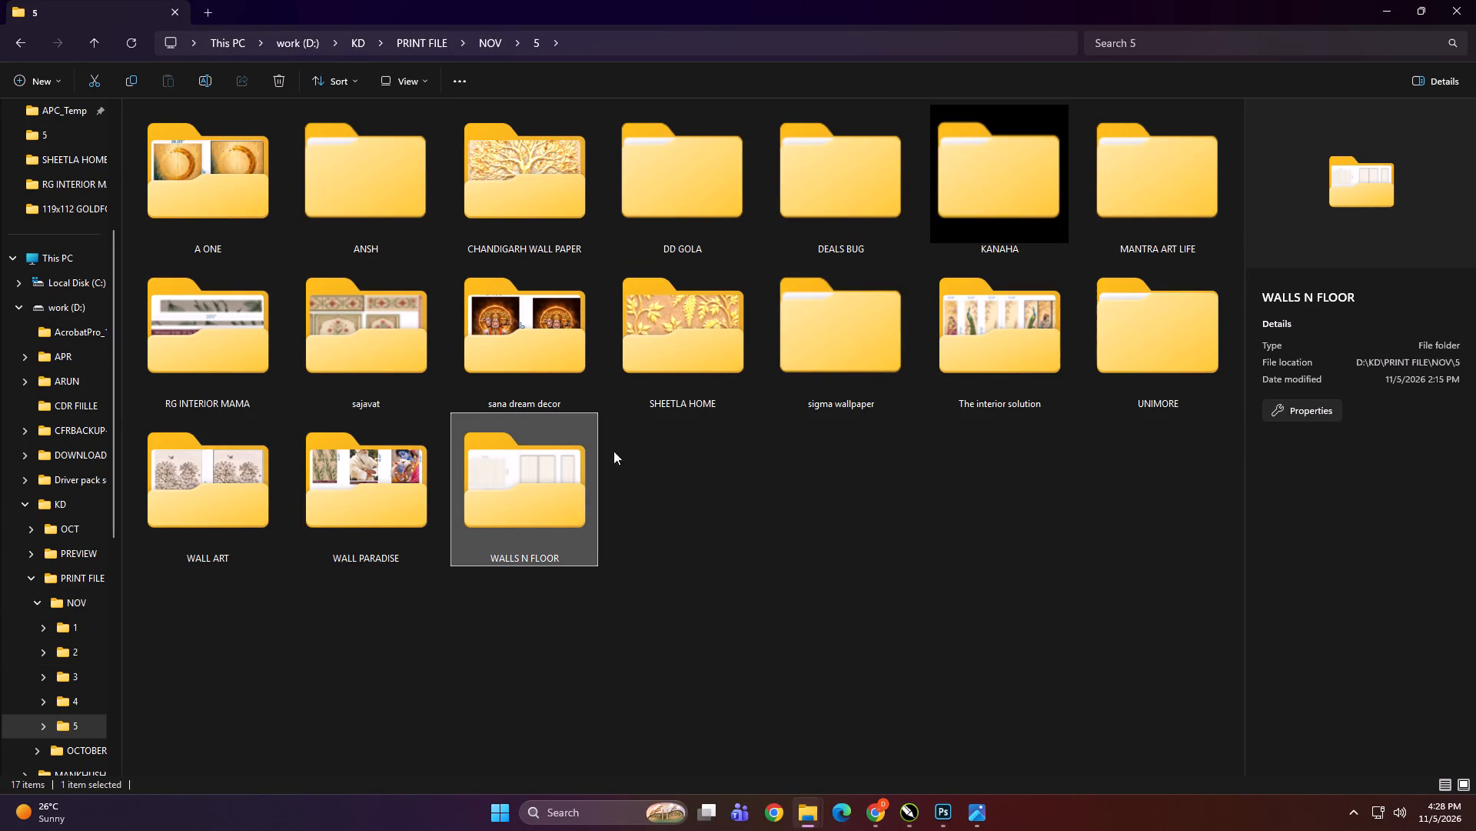
left_click(790, 534)
scroll(730, 499, "up", 2)
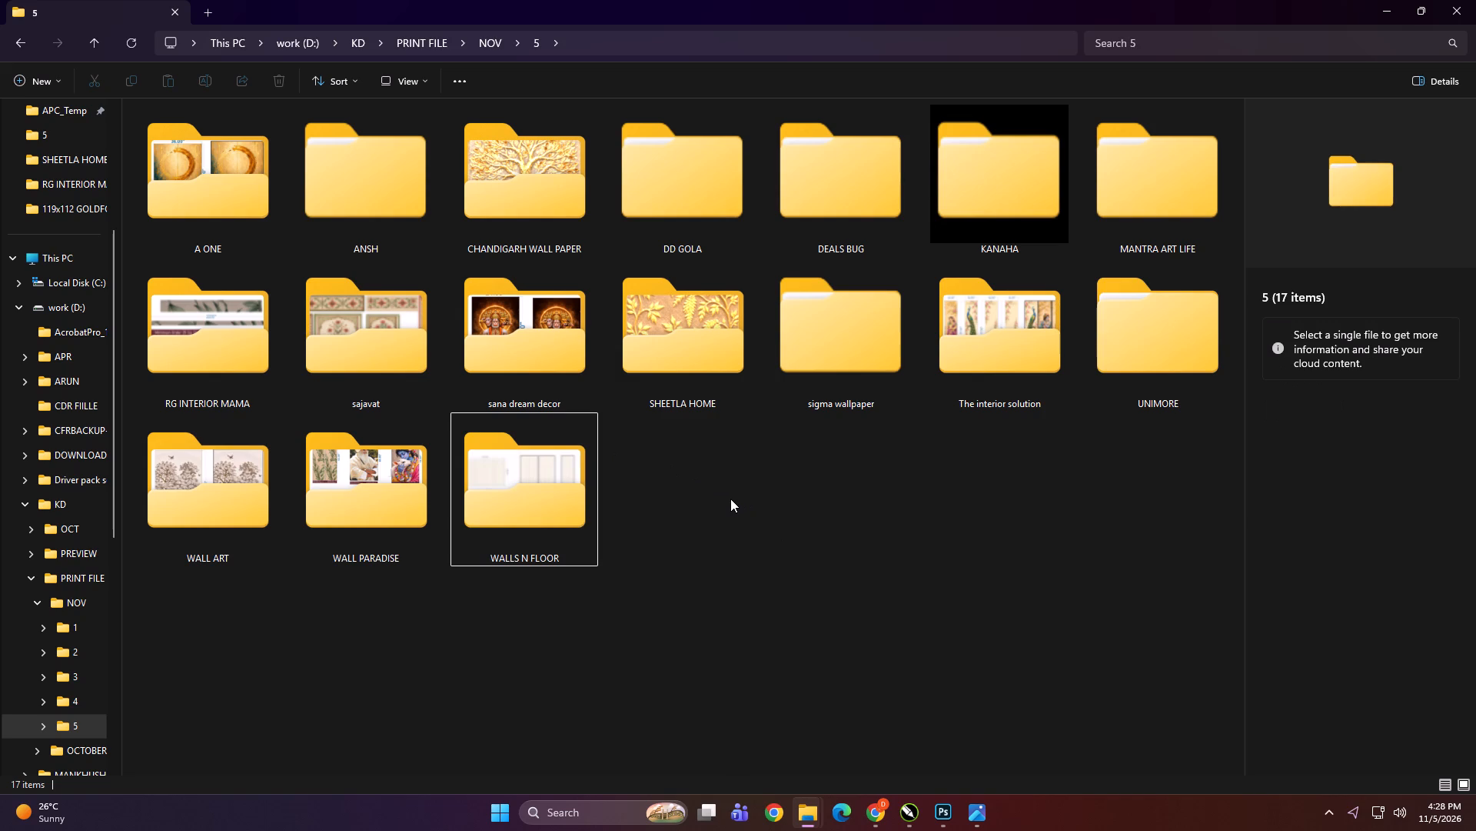
scroll(730, 499, "down", 5, "ctrl")
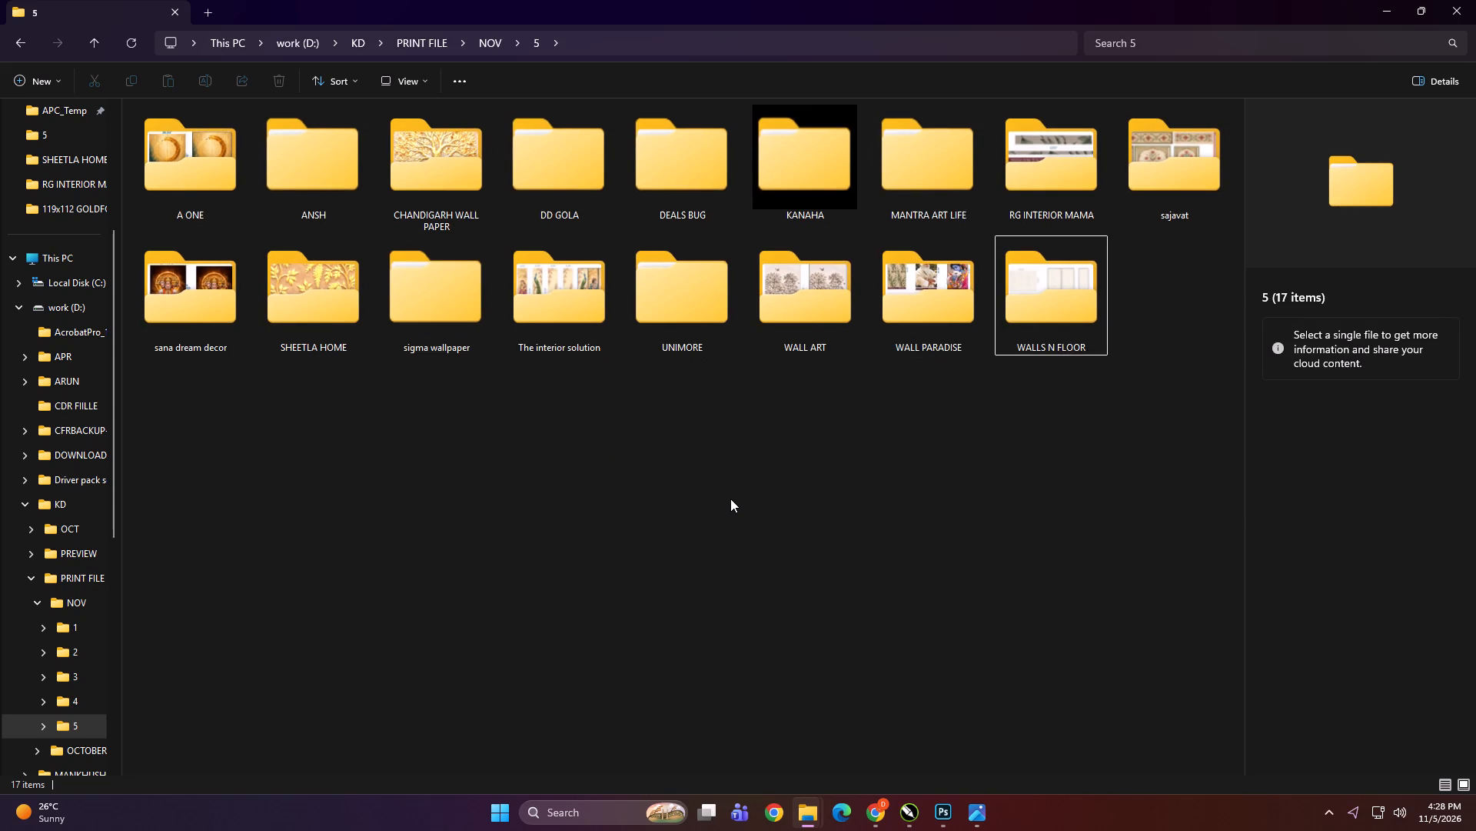
scroll(43, 569, "up", 4)
left_click(48, 510)
double_click(483, 225)
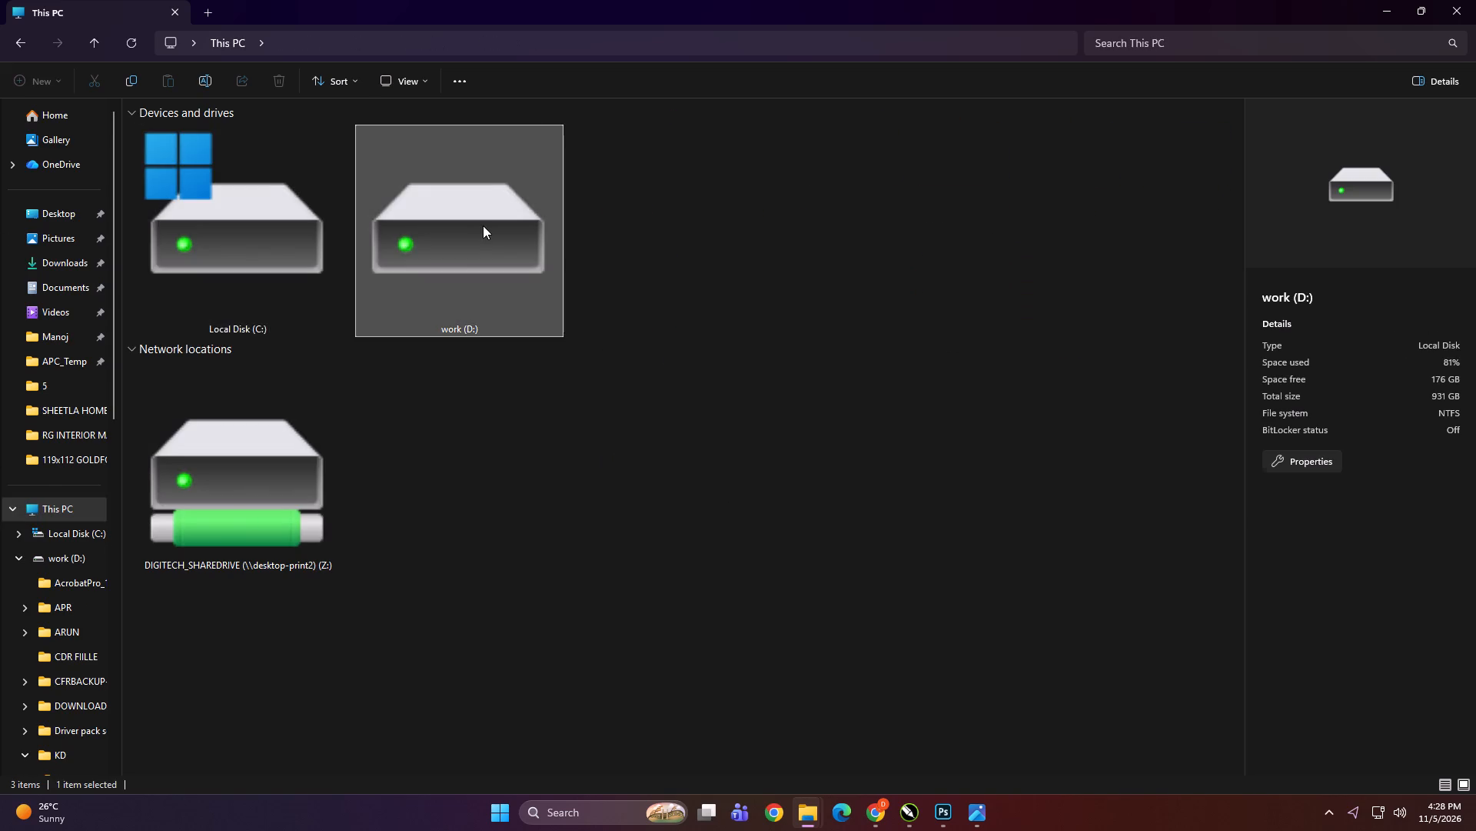
double_click(248, 336)
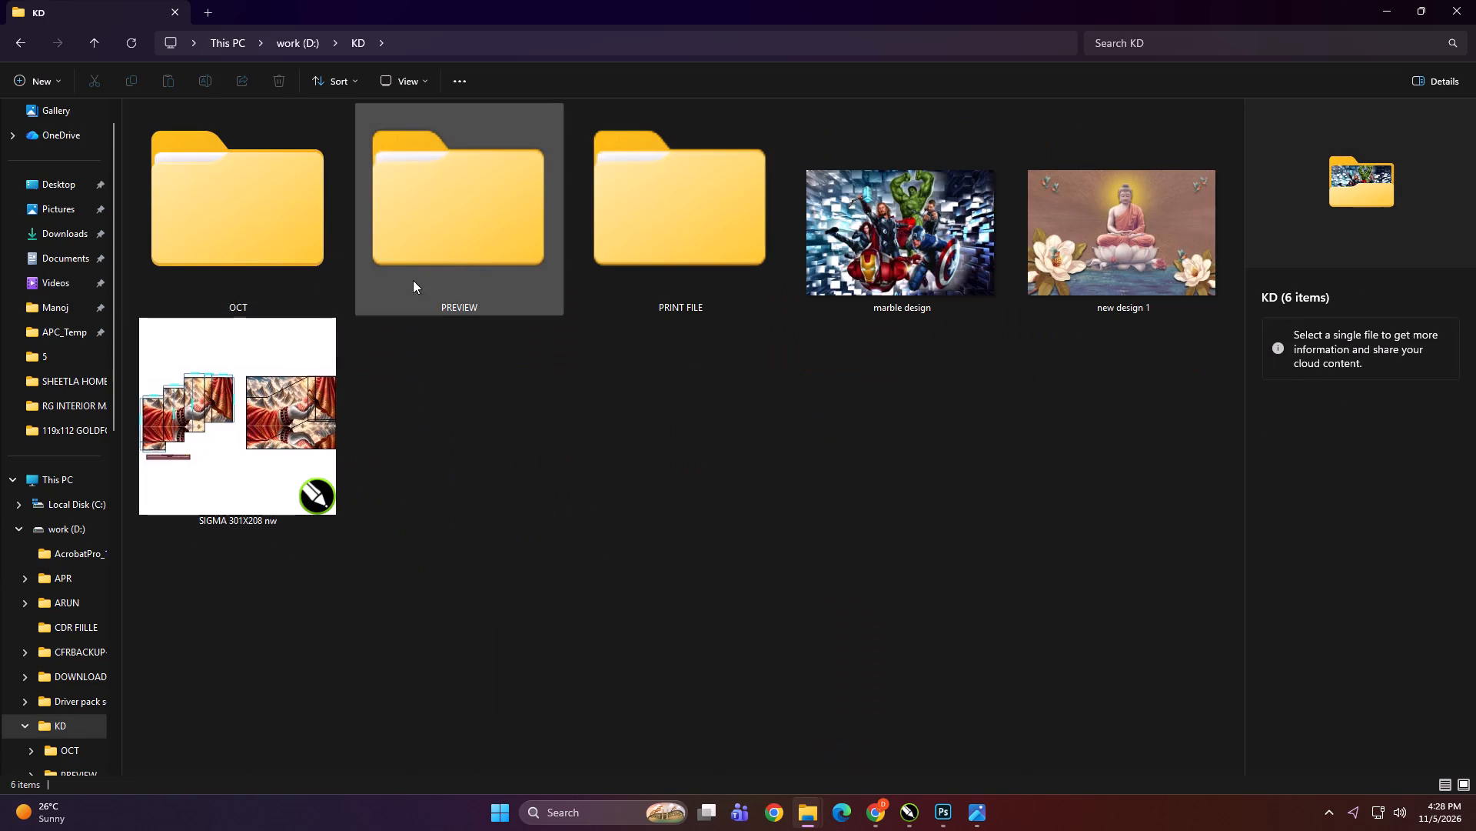
double_click(624, 226)
double_click(295, 239)
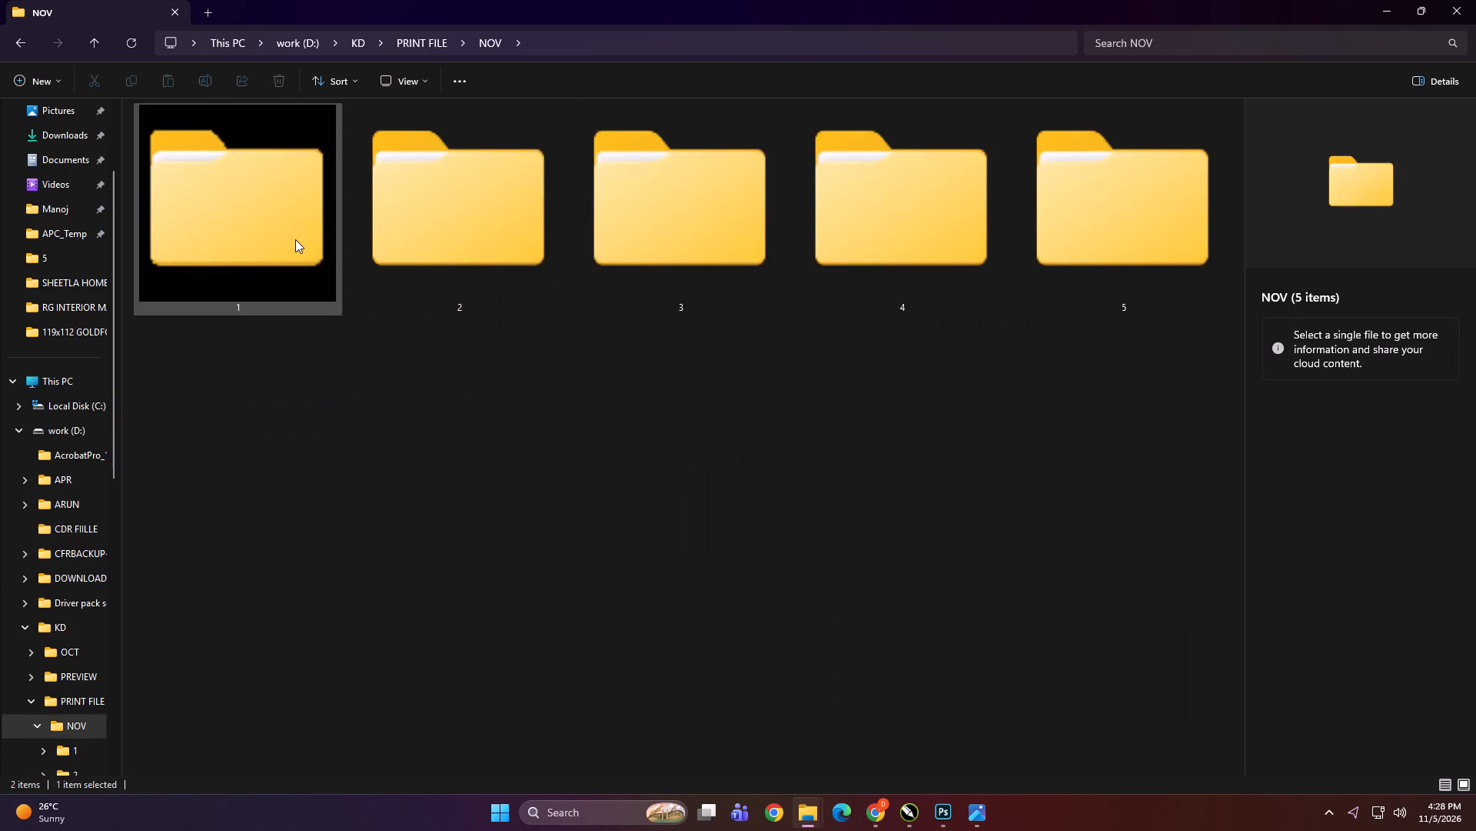
double_click(1101, 242)
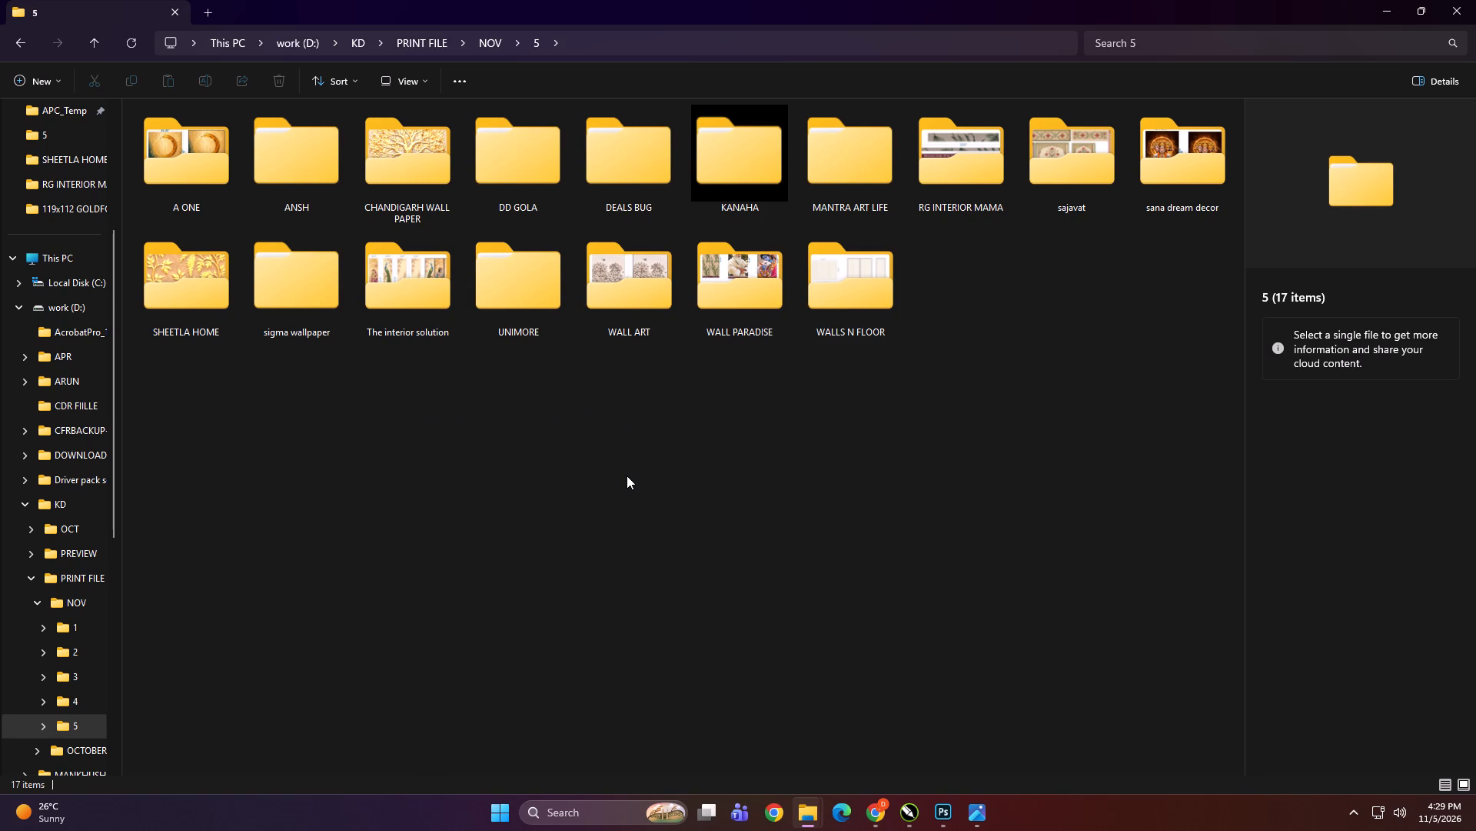
scroll(630, 491, "up", 5, "ctrl")
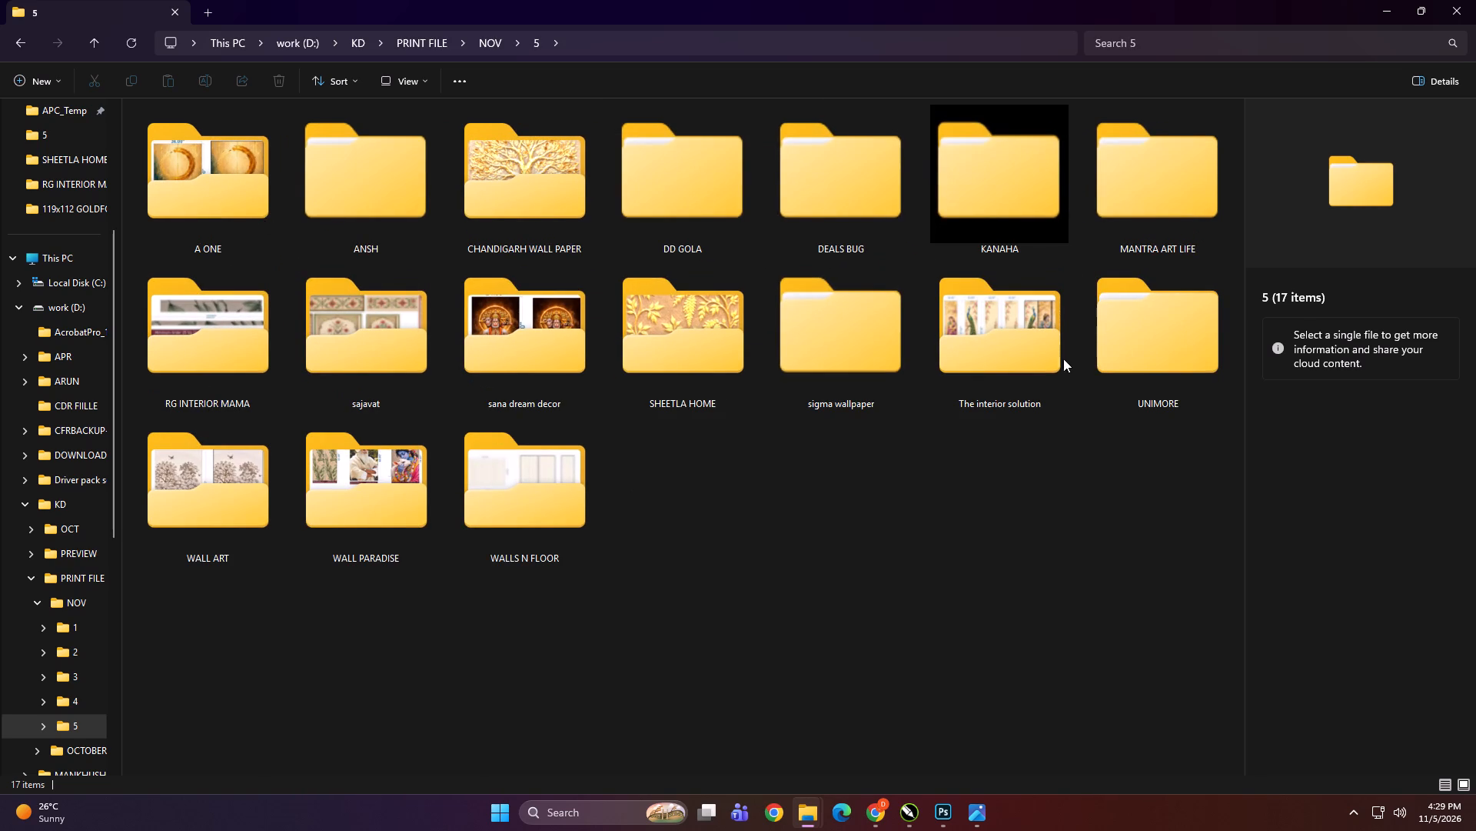
Move the DECOR PLANETS folder from PRINT FILE\NOV\4 into PRINT FILE\NOV\5.
left_click(652, 500)
key("BackSpace")
key("BackSpace")
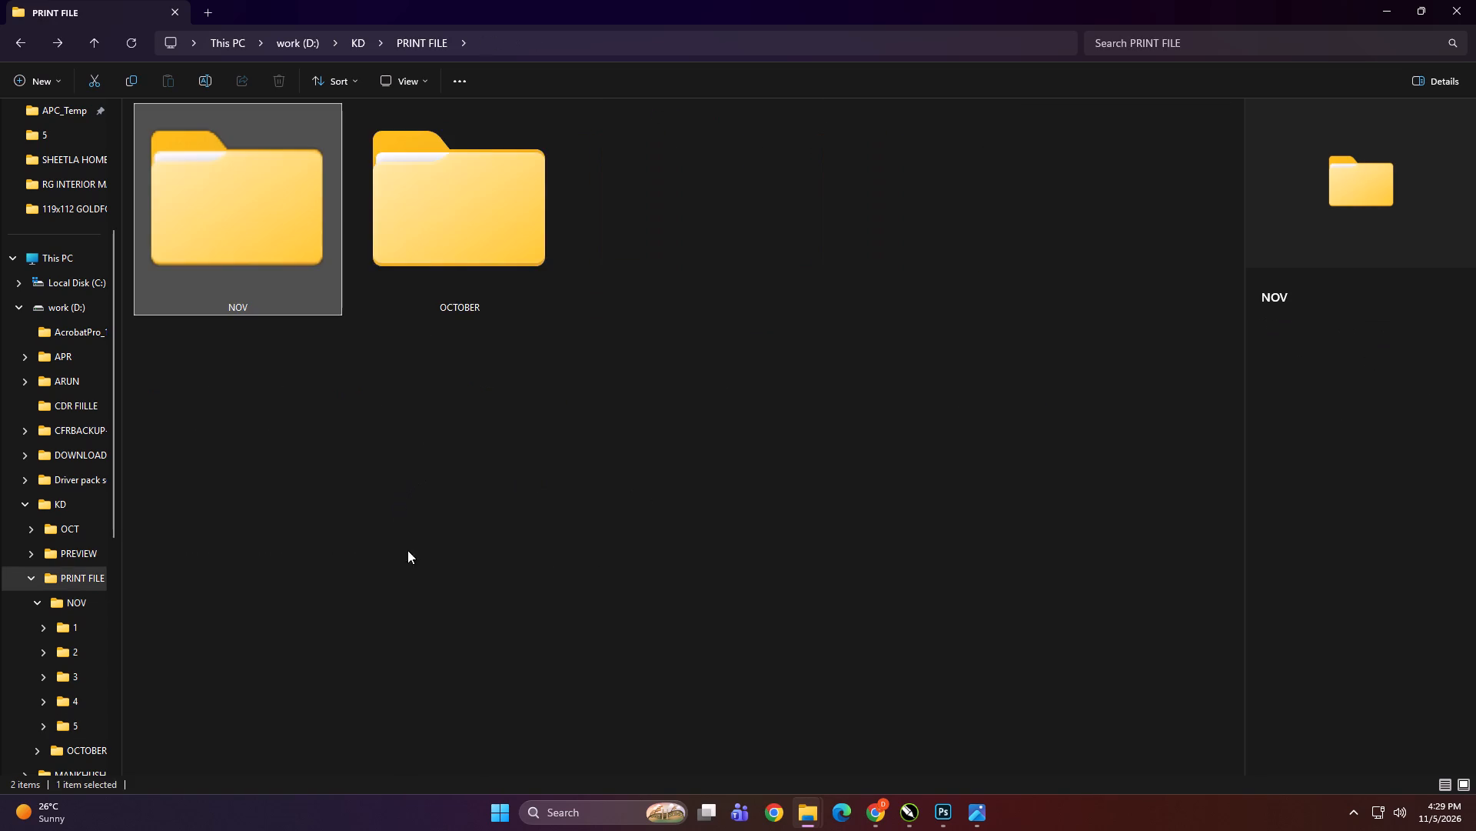
double_click(326, 254)
double_click(825, 225)
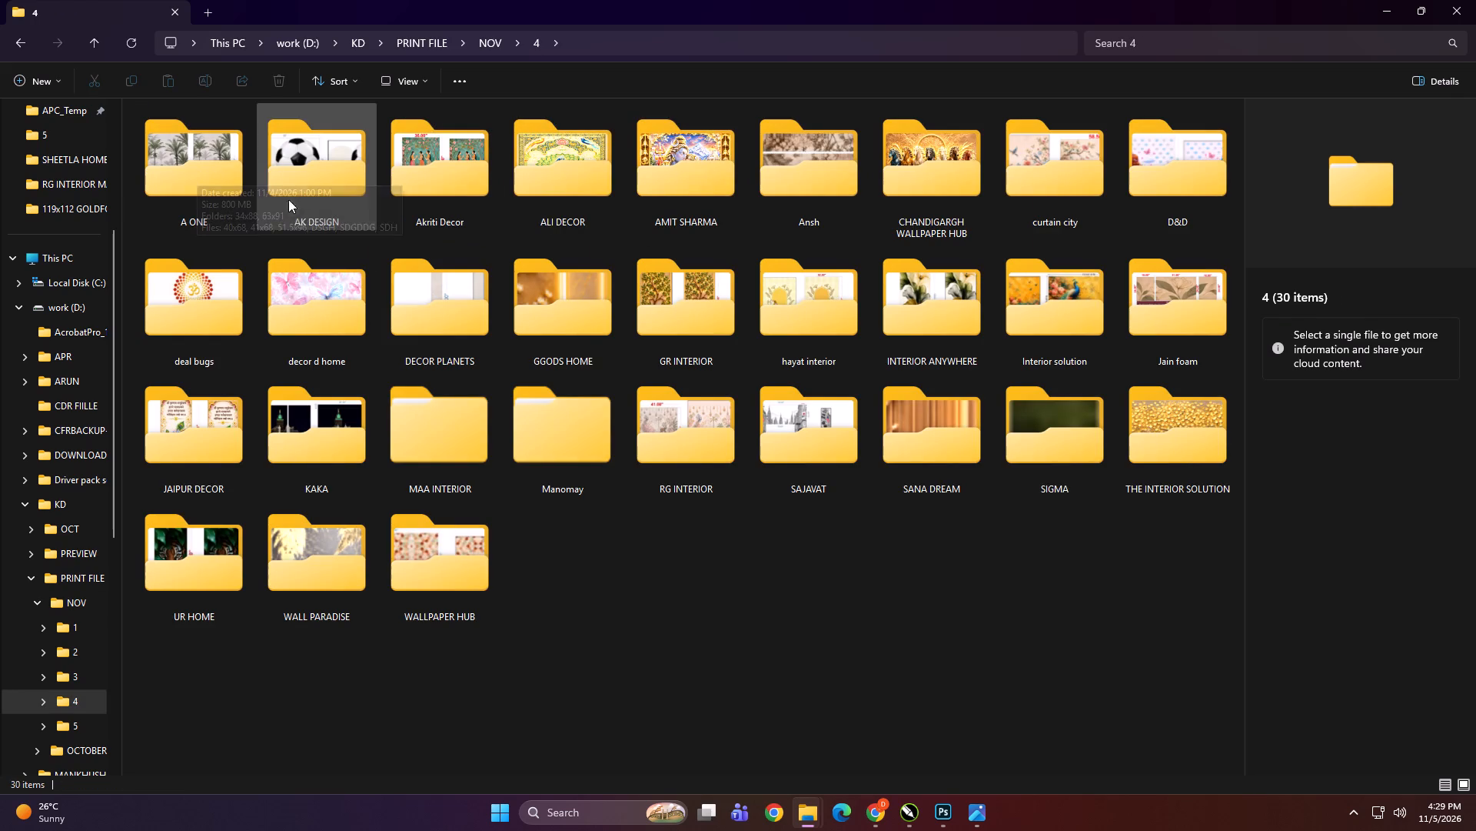
left_click(431, 318)
key("ctrl+x")
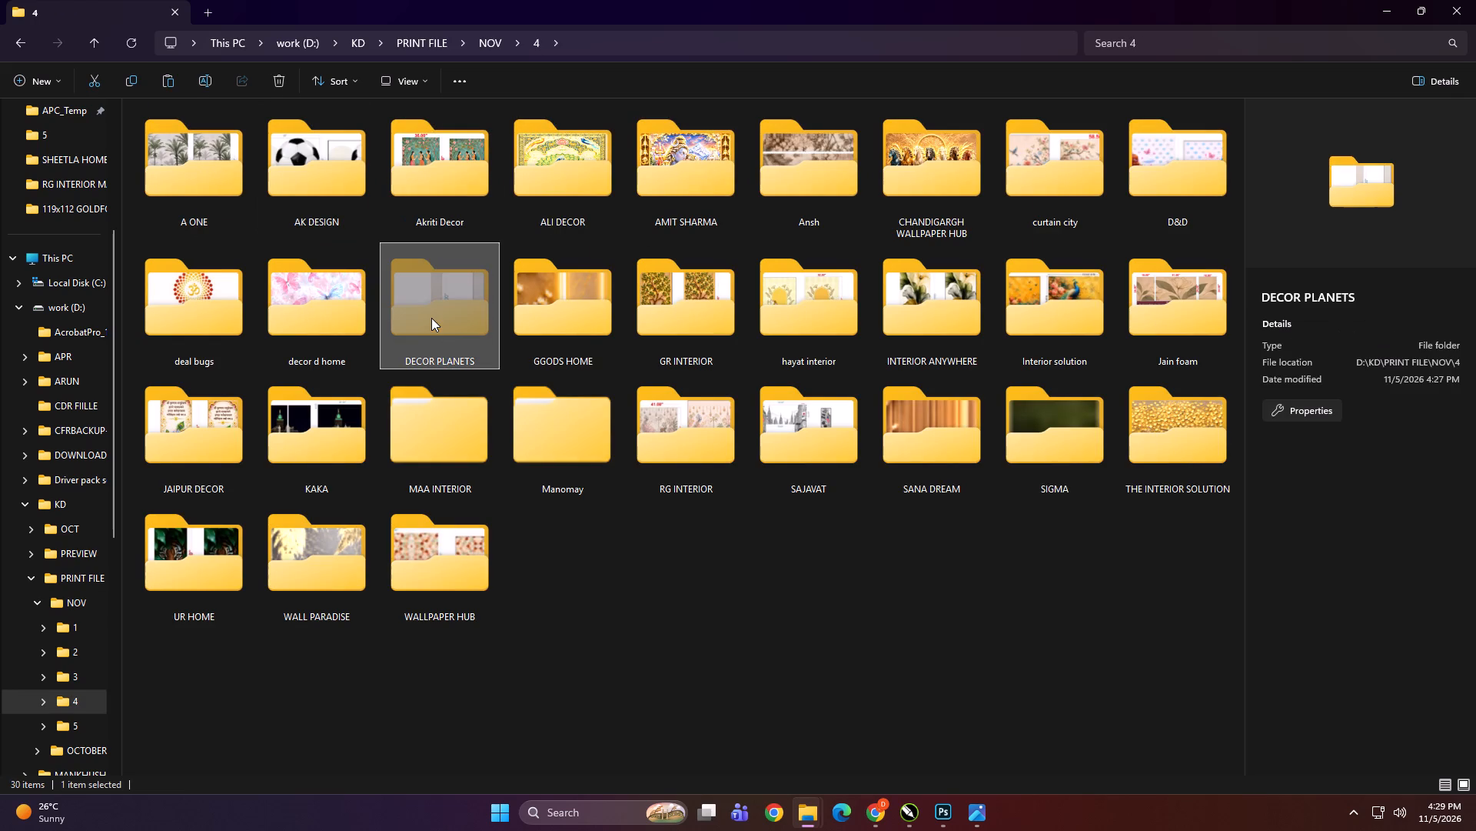
key("BackSpace")
double_click(1129, 183)
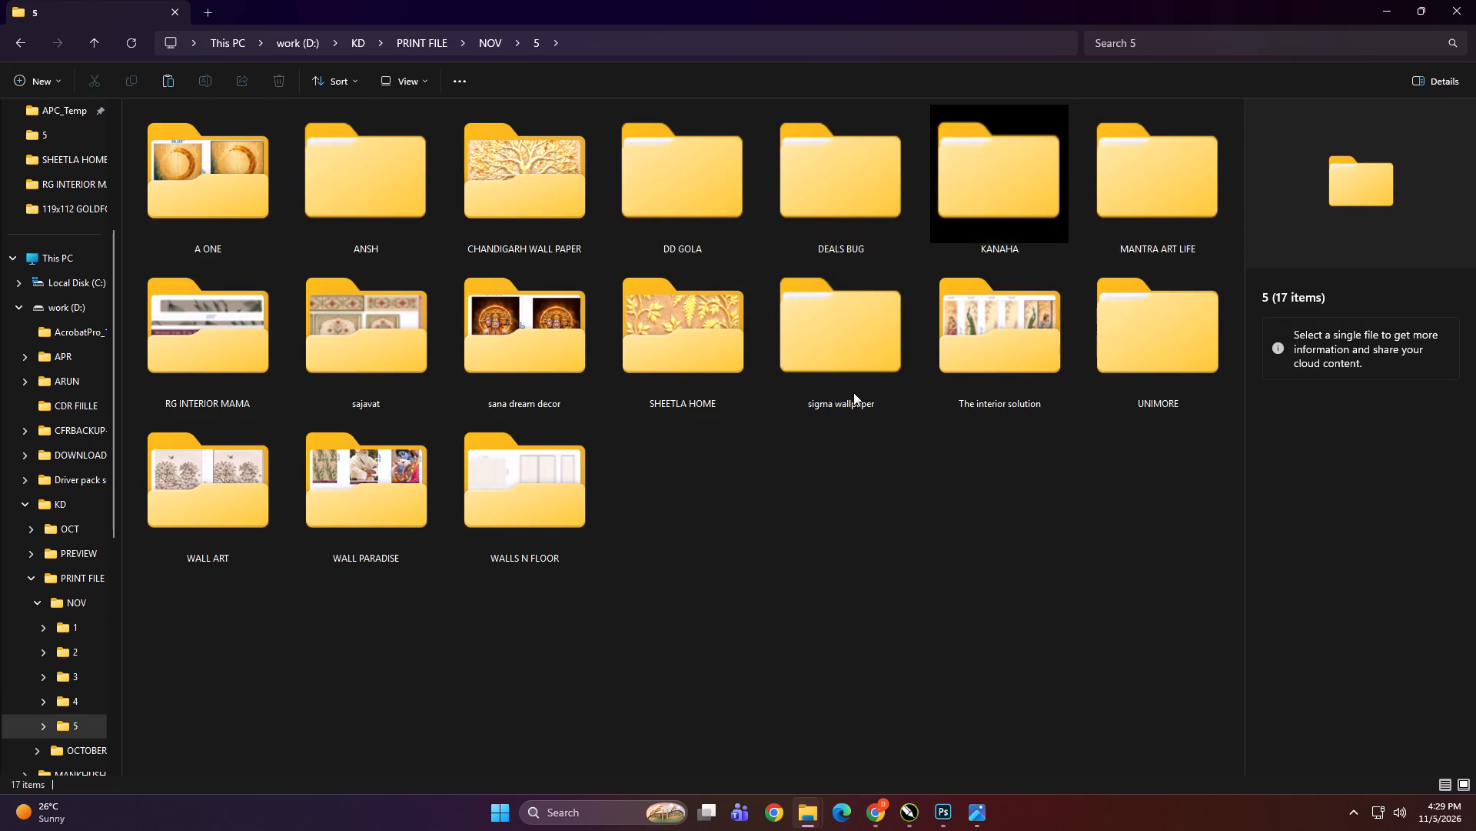
right_click(823, 519)
left_click(850, 539)
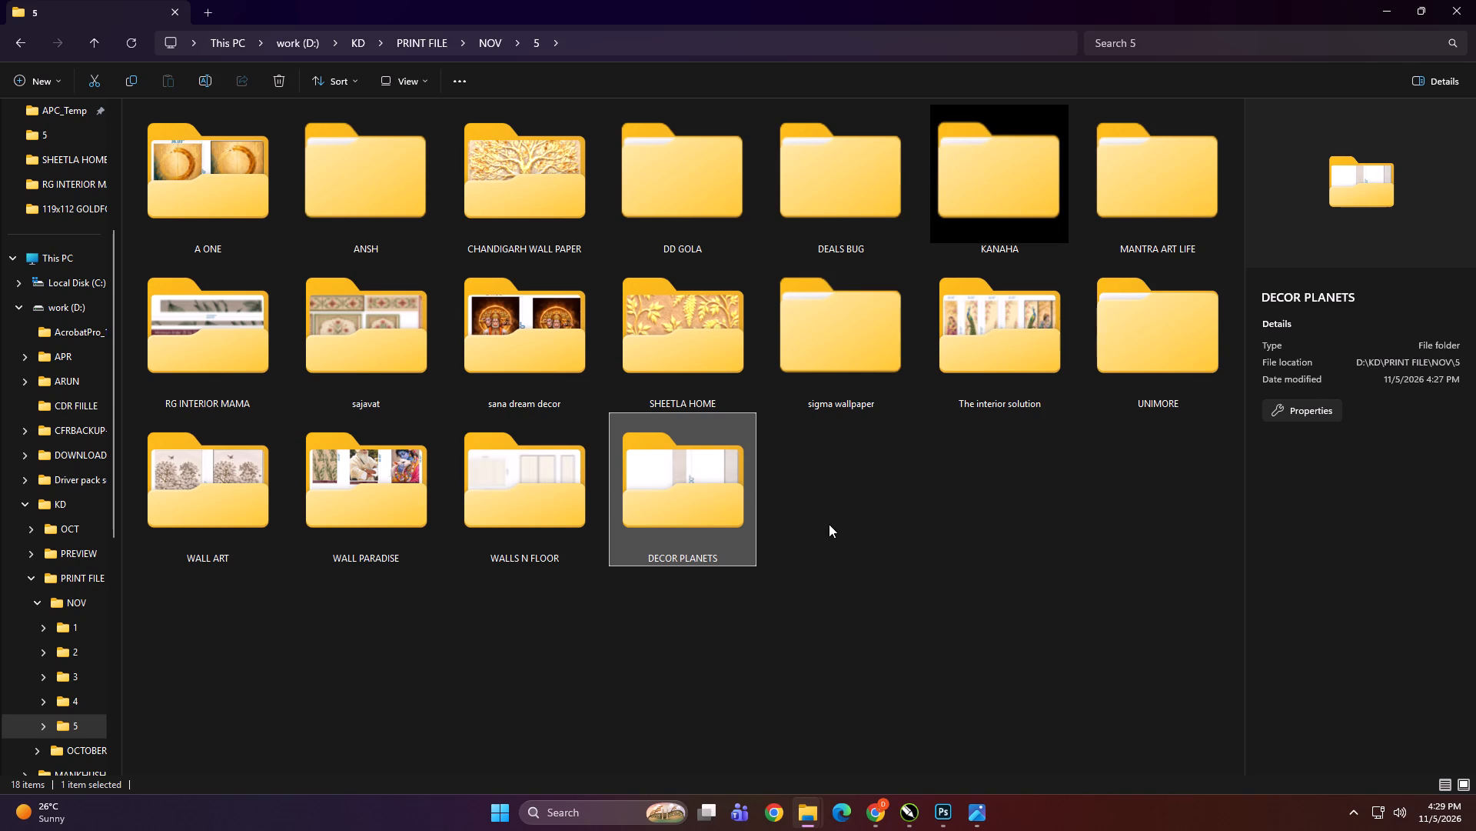
Copy the DECOR PLANETS folder and go to Print\NOV on the DIGITECH_SHAREDRIVE (Z:) network drive.
key("ctrl+c")
scroll(169, 505, "up", 6)
left_click(79, 509)
double_click(248, 457)
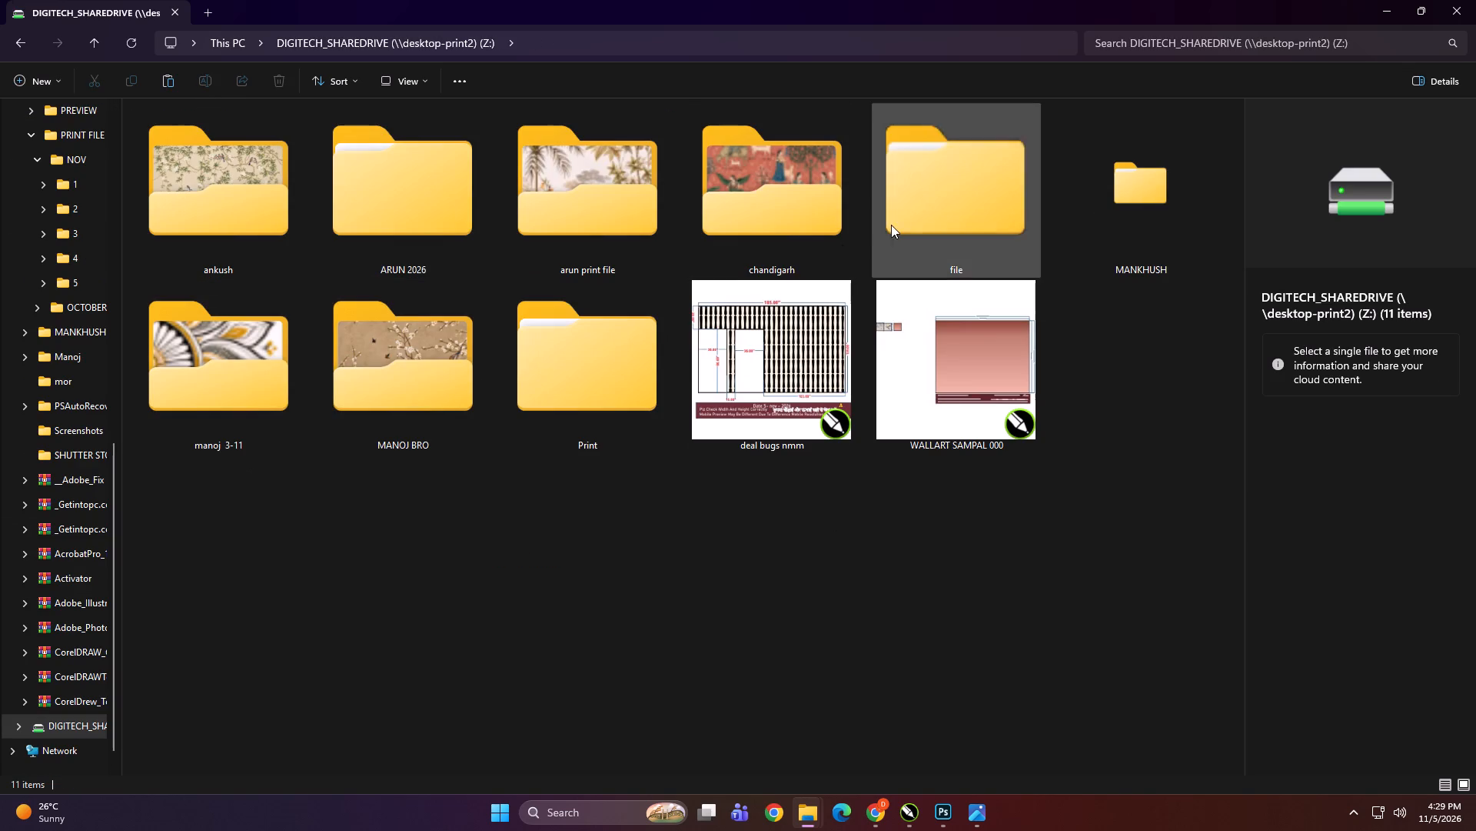
double_click(612, 350)
triple_click(251, 231)
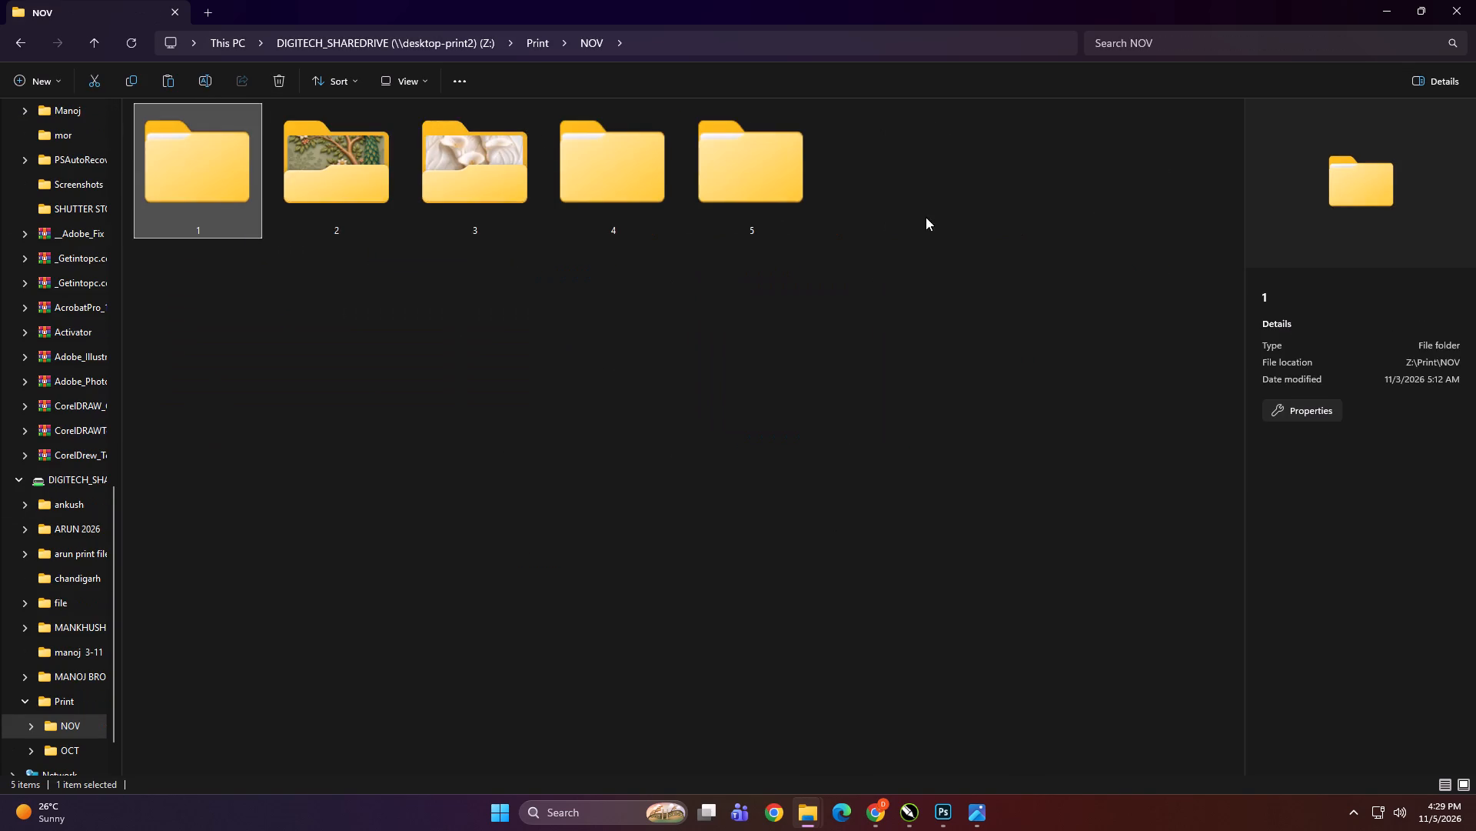
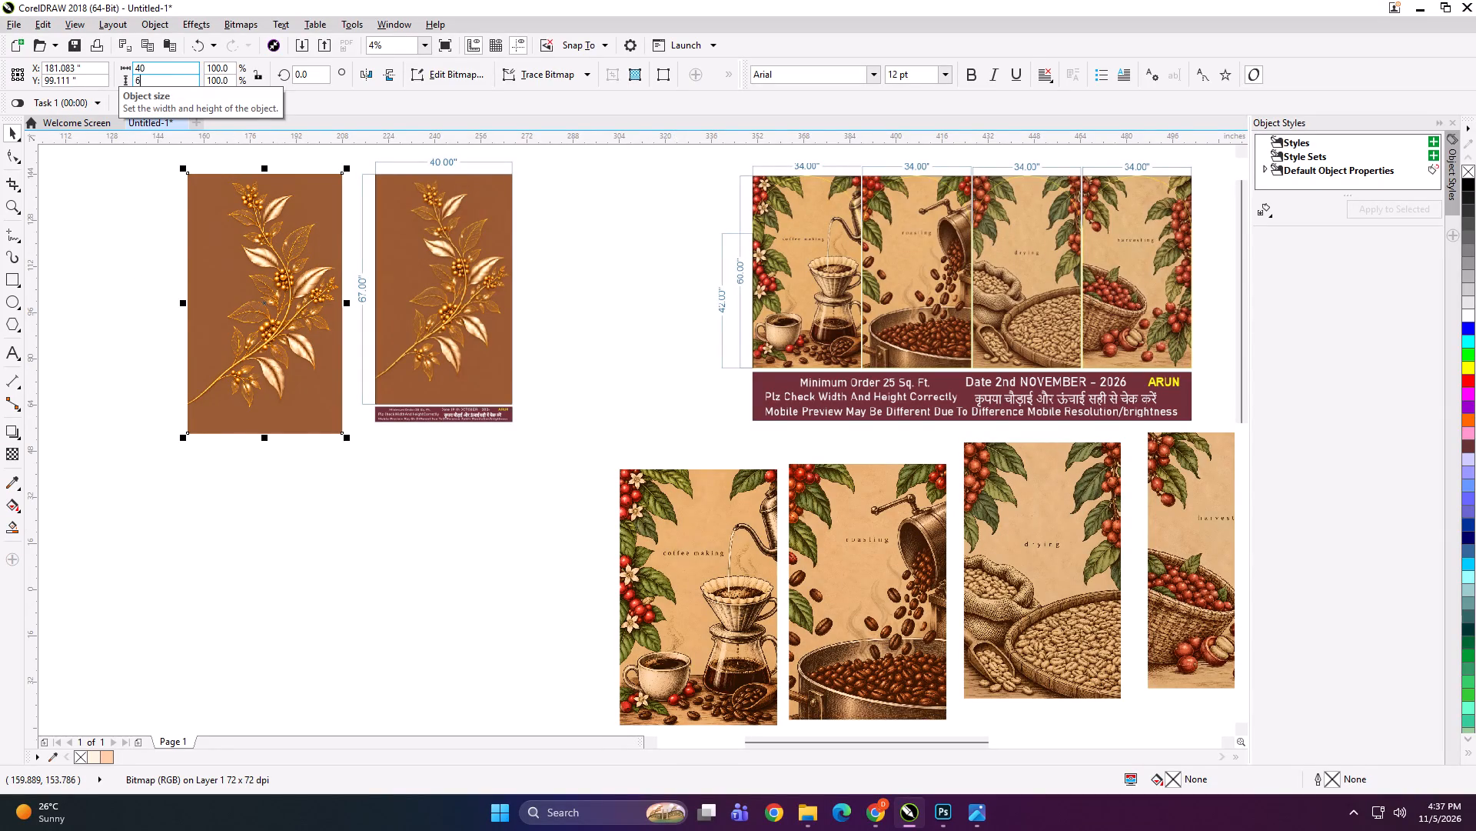
Set the size of the brown golden-leaf panel to 40 x 67 inches.
type("7")
key("Return")
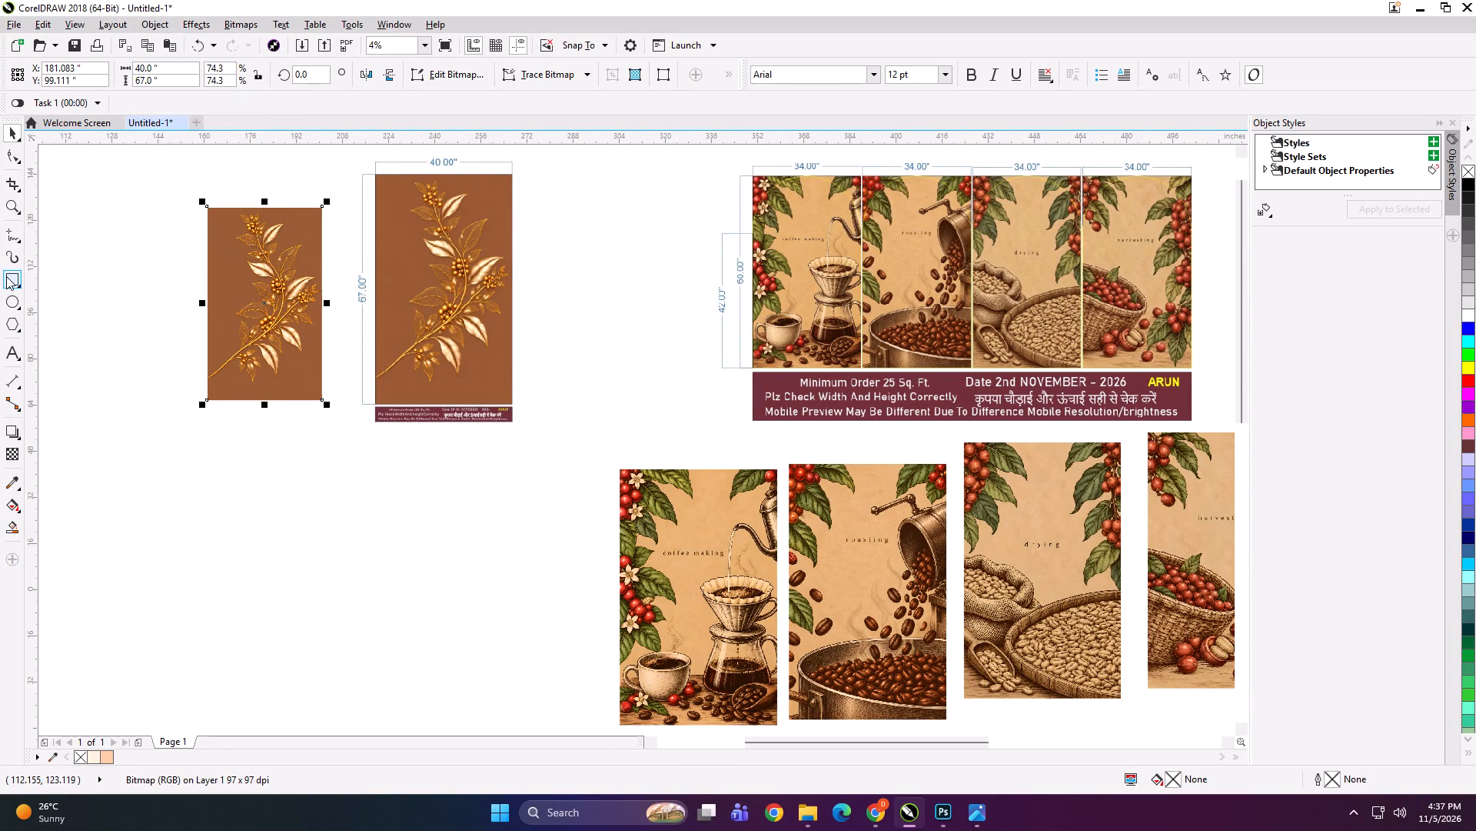
Add a rectangle frame around the resized brown golden-leaf panel and group the two objects.
left_click(7, 276, "shift")
left_click(7, 276, "shift")
key("shift+space")
left_click(158, 169)
left_click_drag(160, 169, 364, 459)
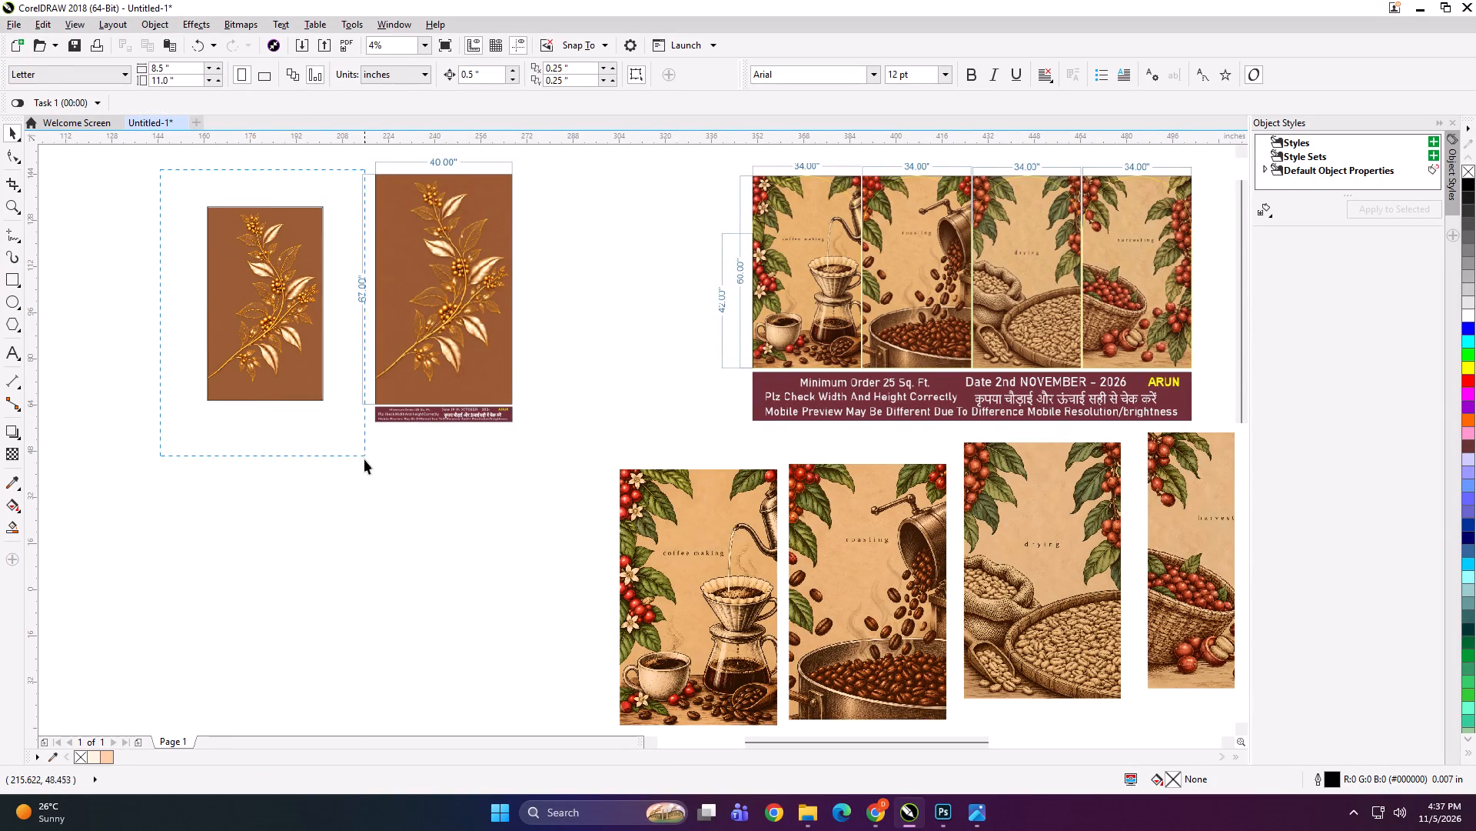
left_click_drag(364, 459, 364, 464)
key("ctrl+g")
Start exporting the grouped brown panel and create a folder named GOODS HOME in D:\KD\PRINT FILE\NOV\5.
key("ctrl+e")
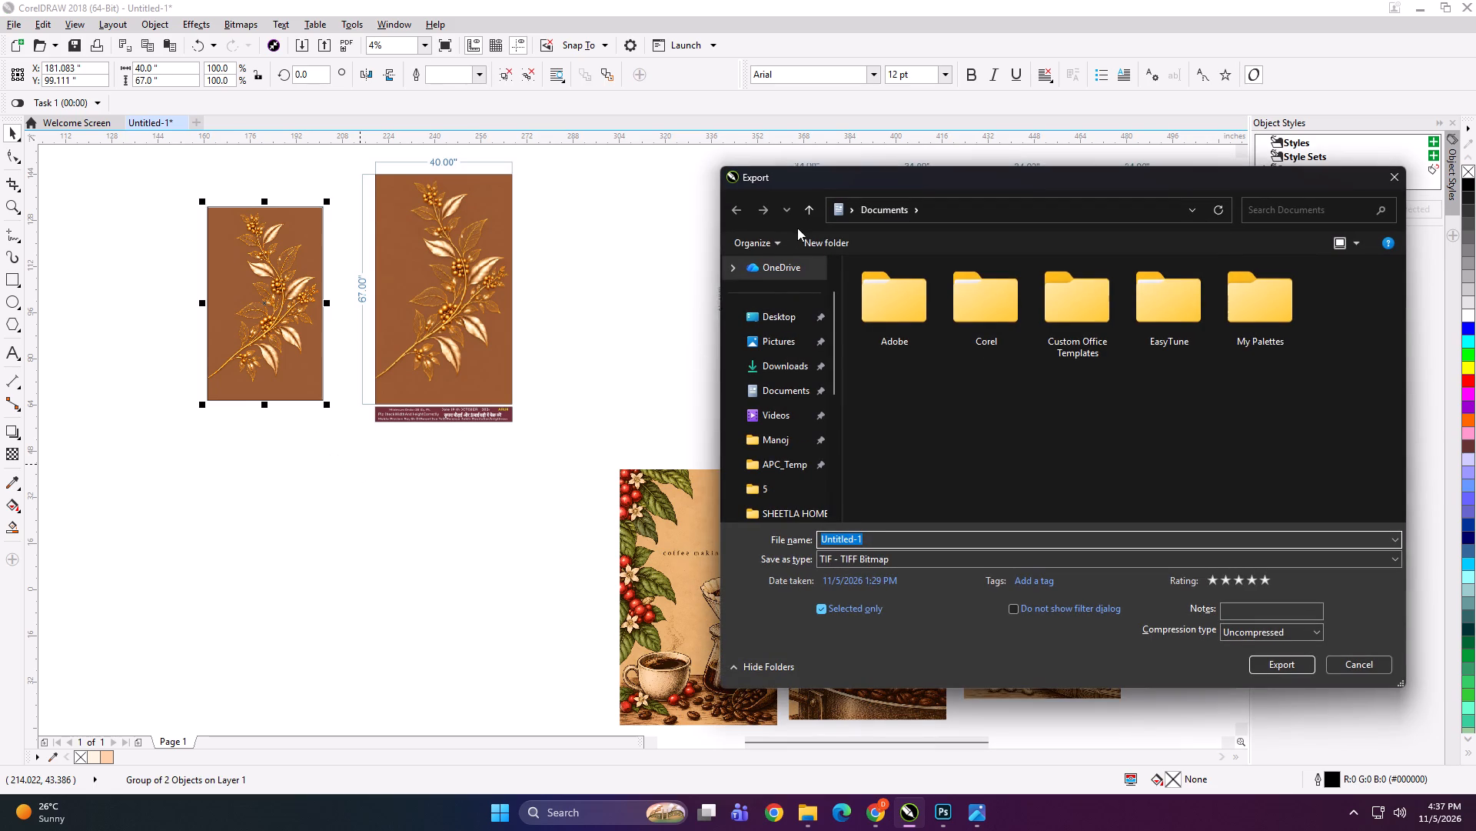
left_click(803, 214)
left_click(797, 359)
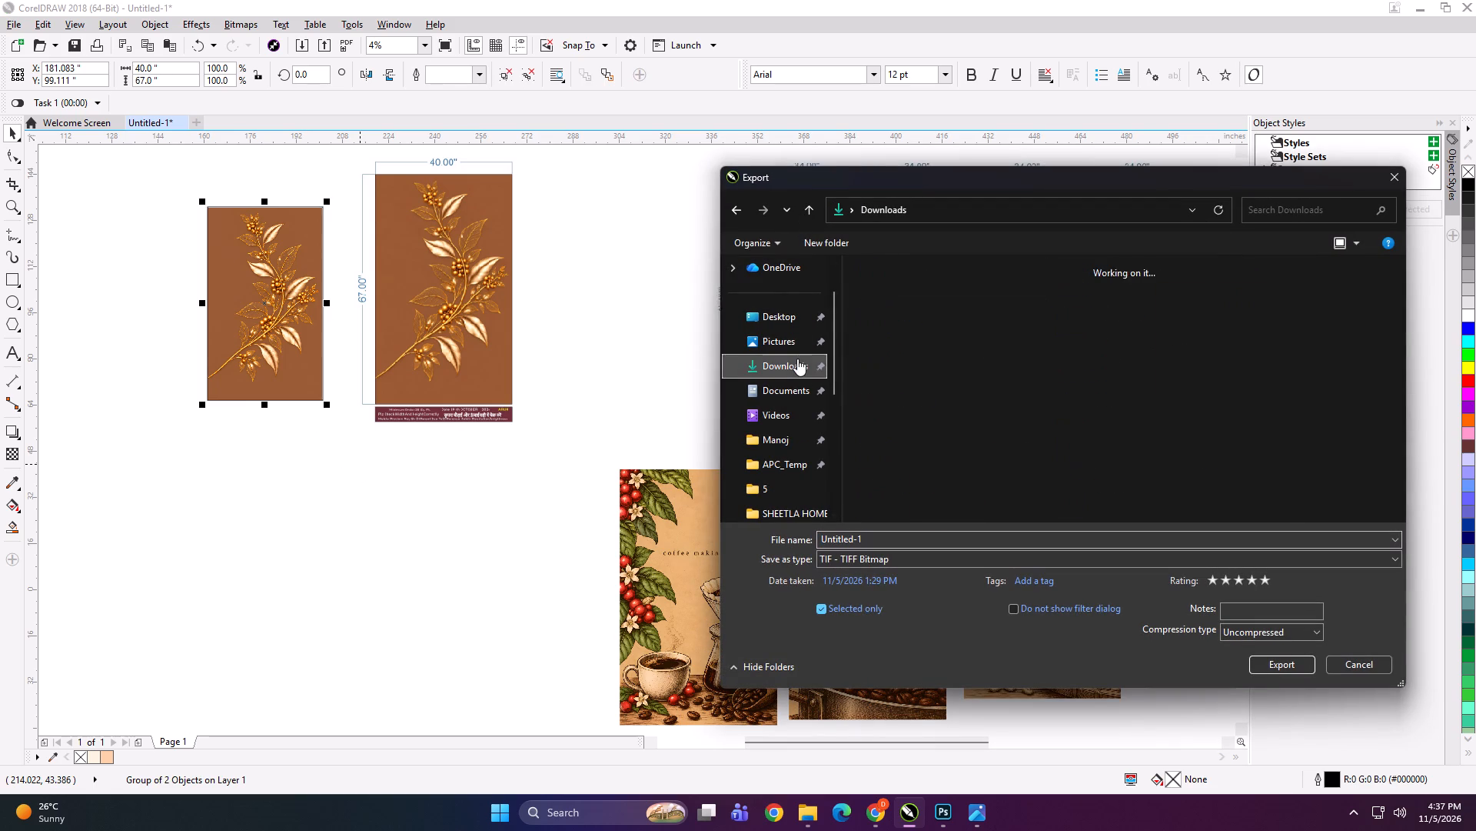
scroll(813, 395, "down", 2)
left_click(779, 362)
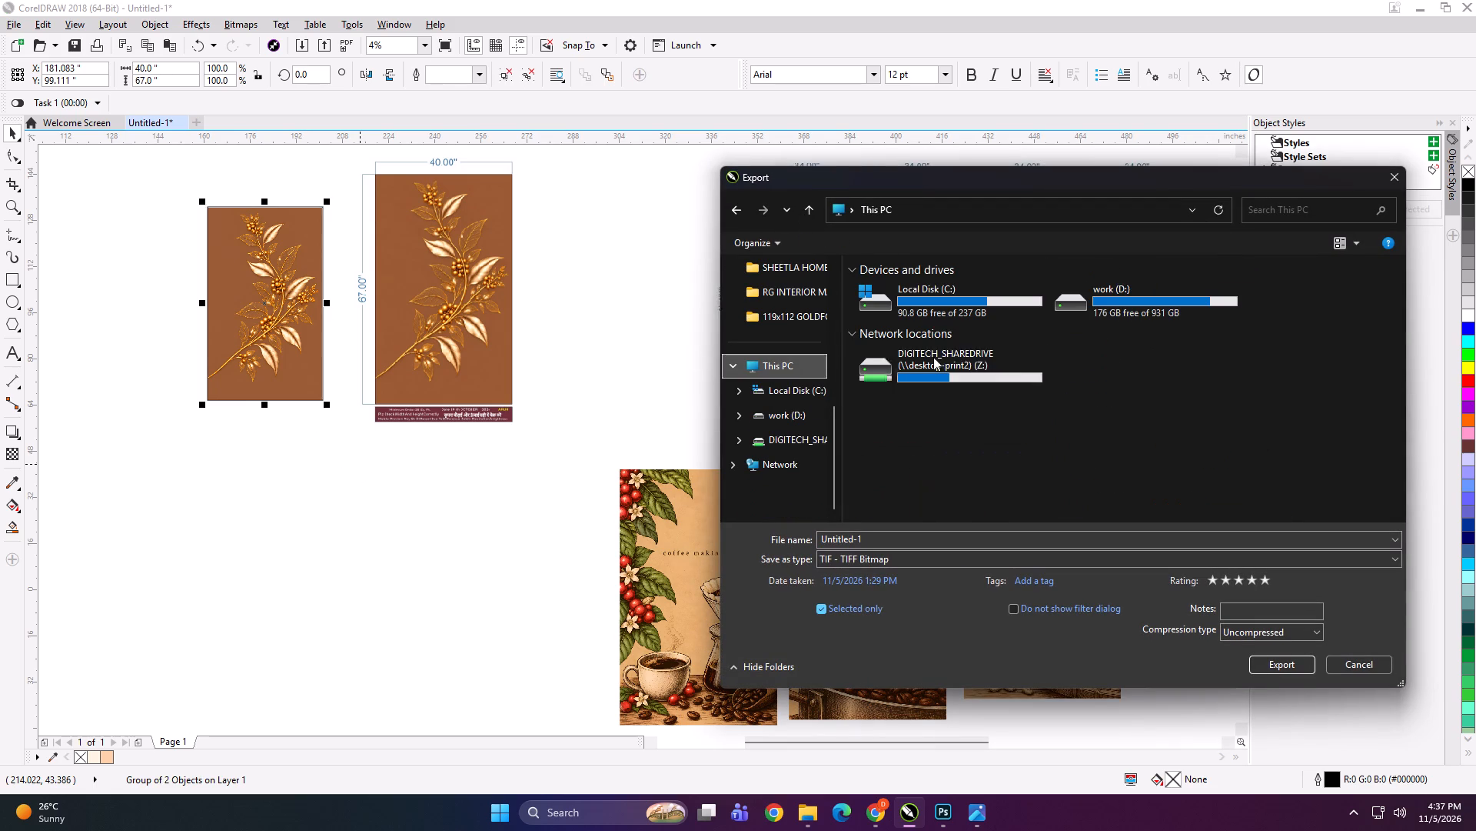
triple_click(1142, 296)
scroll(1000, 355, "down", 3, "ctrl")
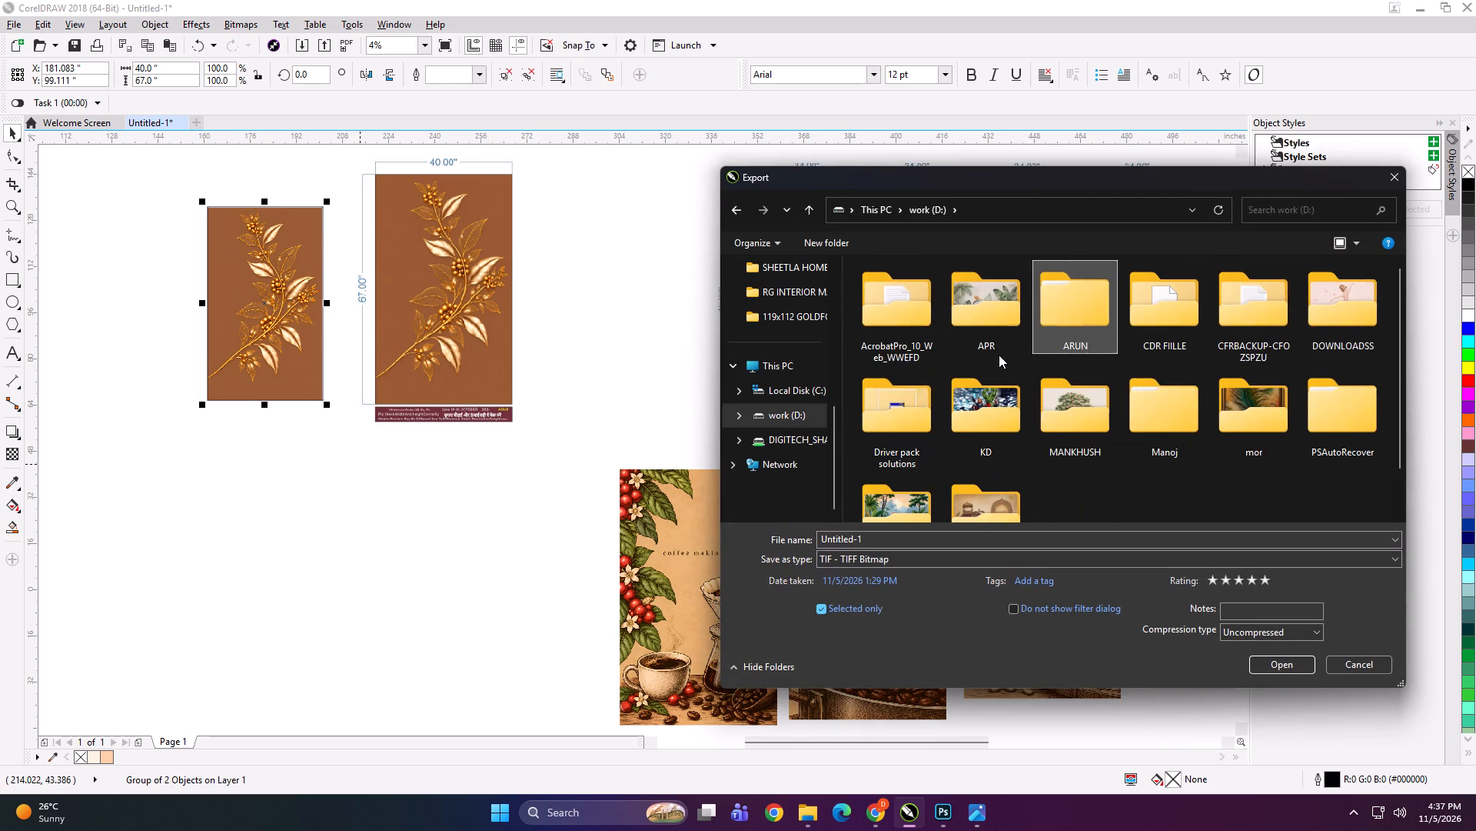
scroll(999, 355, "down", 1, "ctrl")
double_click(992, 397)
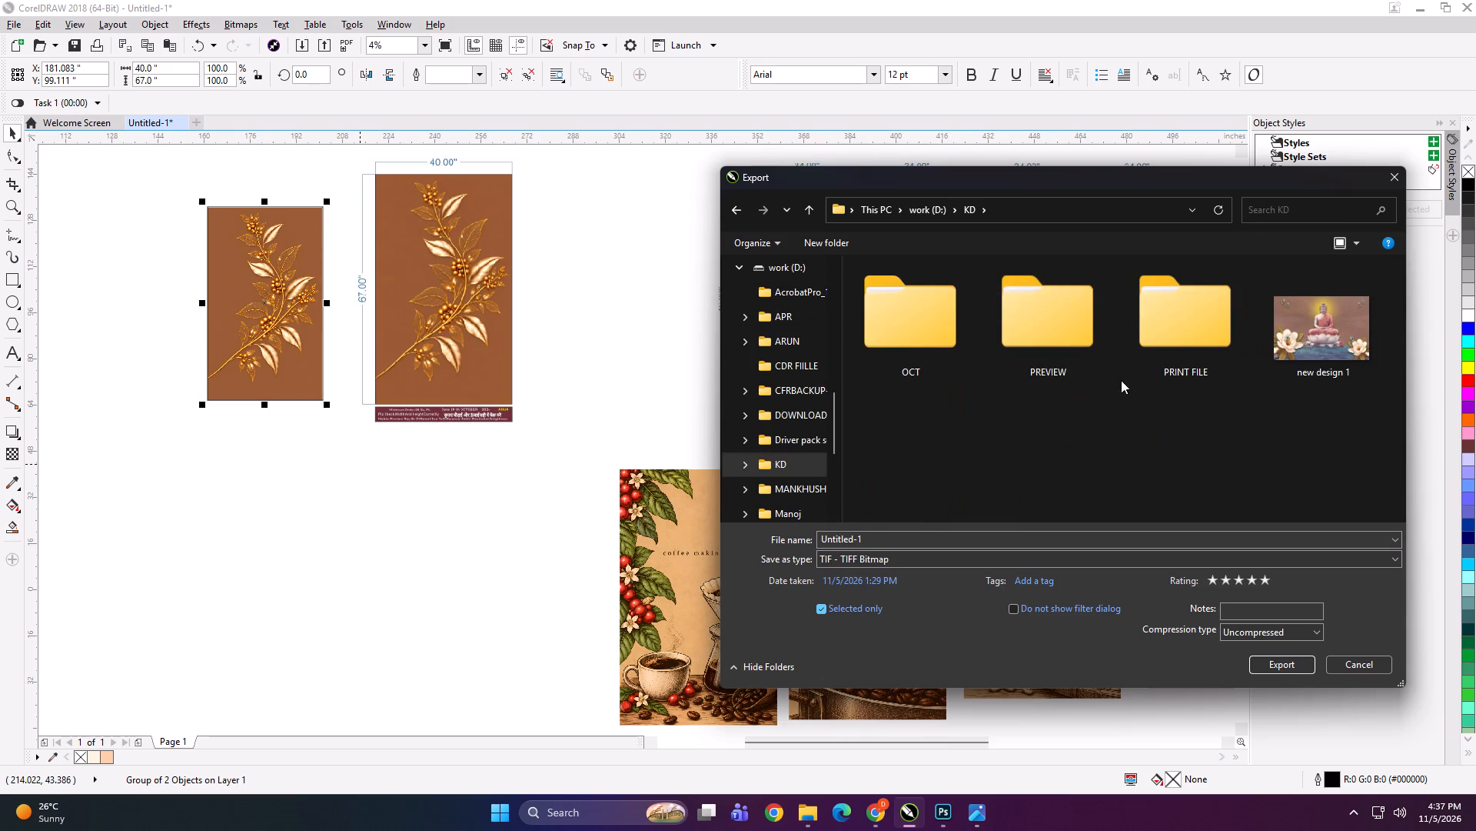
double_click(1164, 335)
double_click(917, 334)
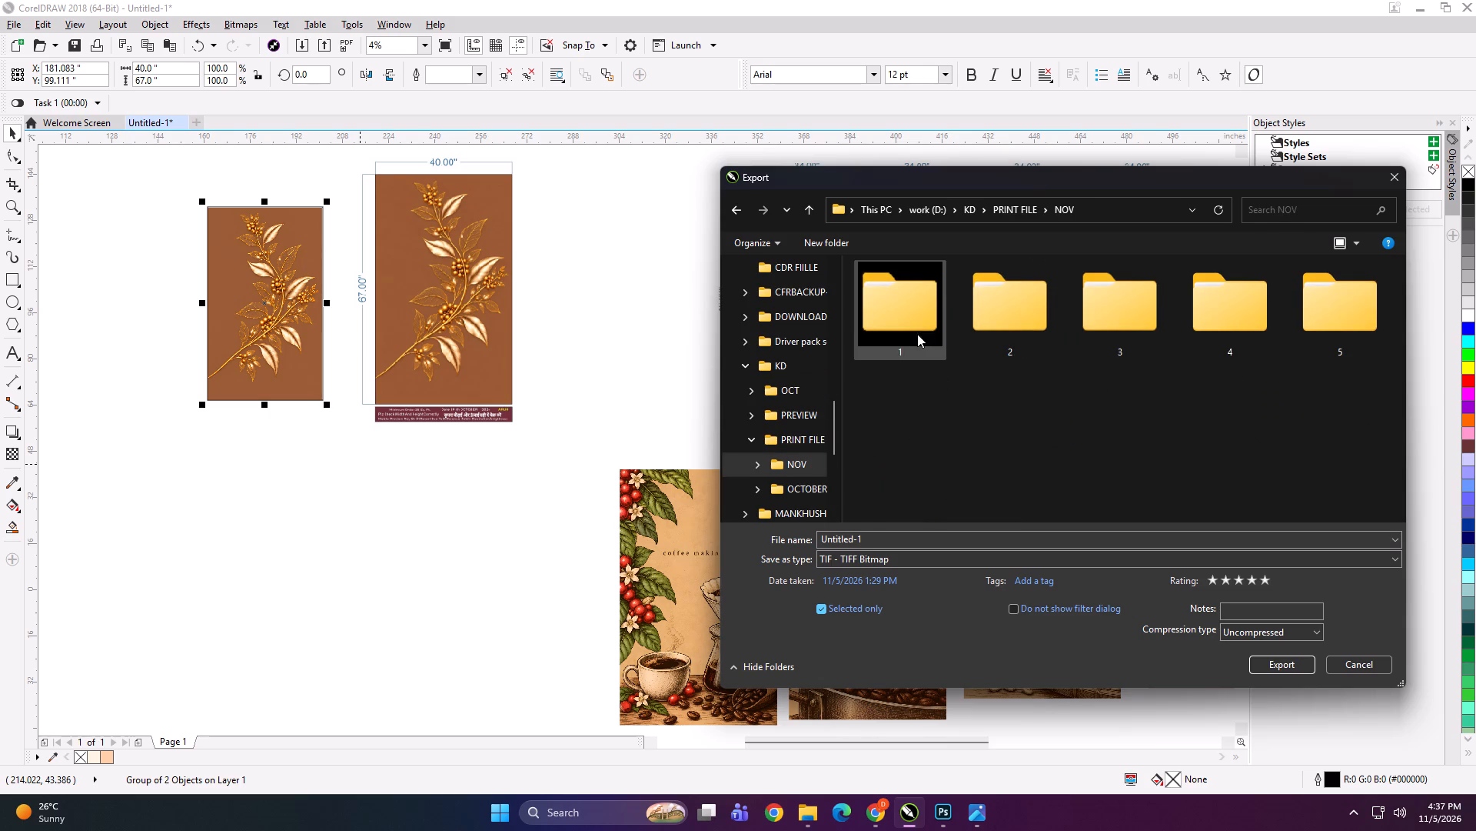
double_click(1314, 320)
scroll(992, 381, "down", 6, "ctrl")
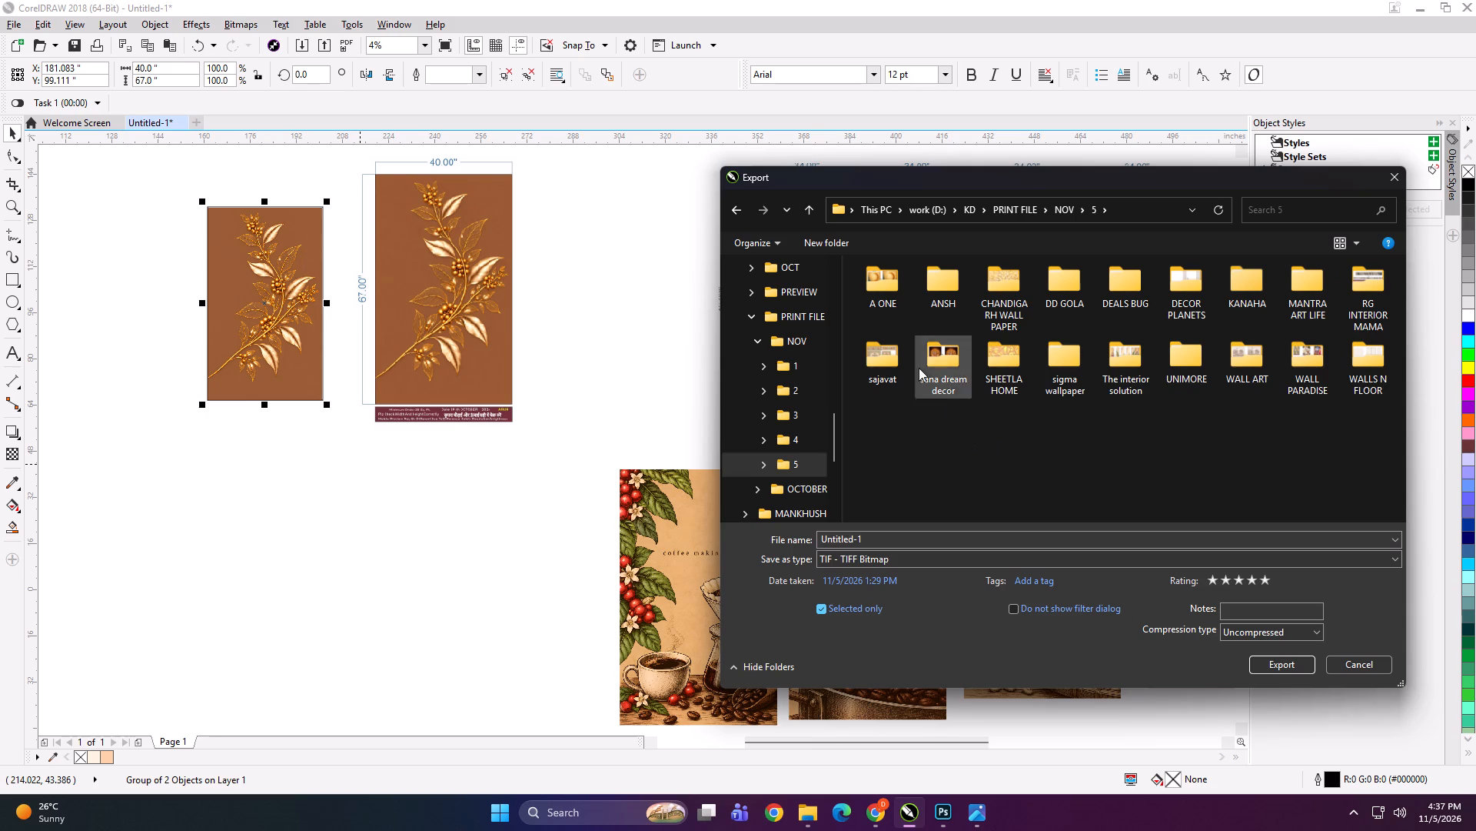
left_click(824, 249)
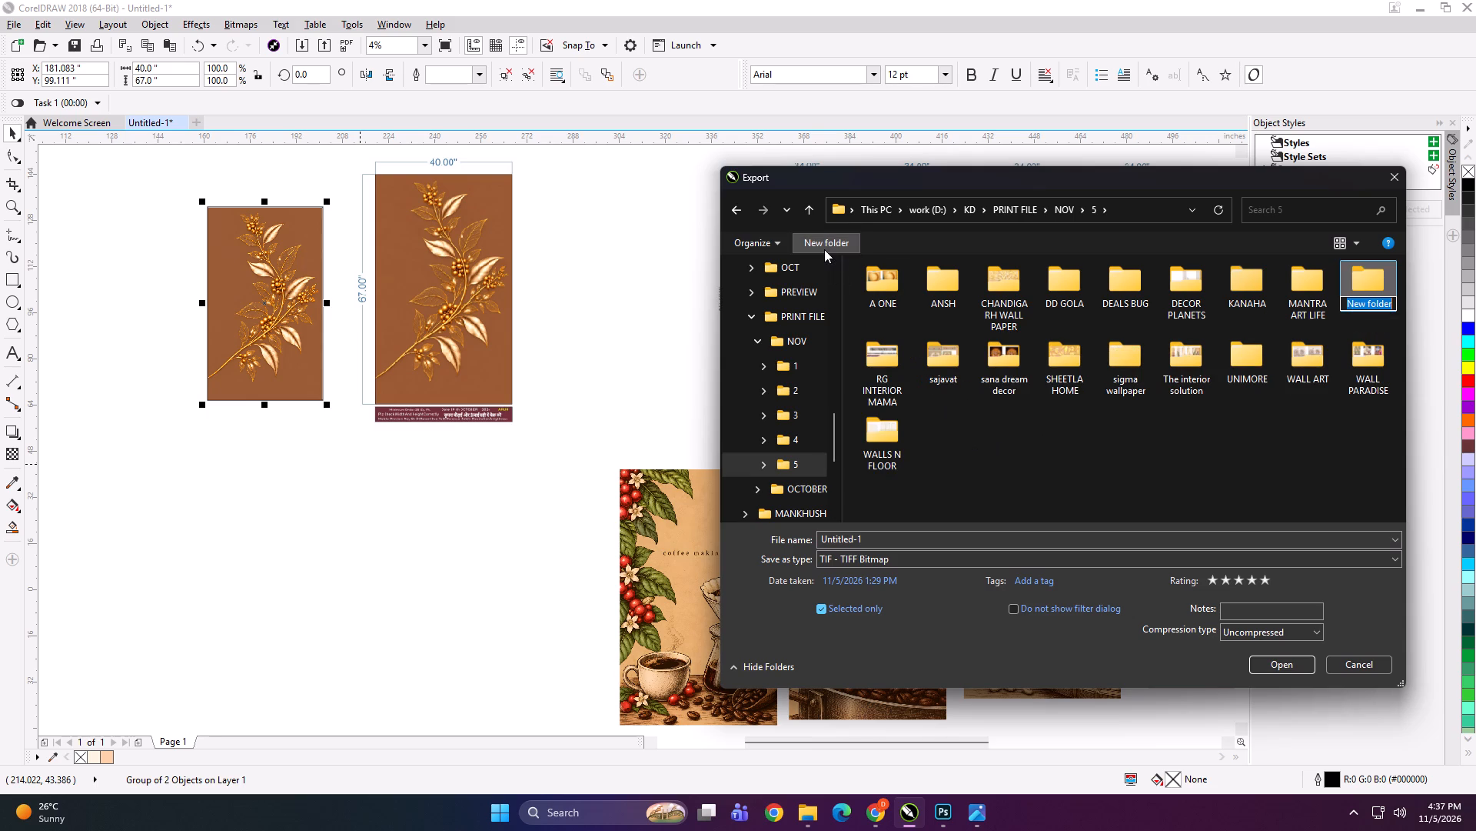
type("GOODS H")
type("OME")
key("Return")
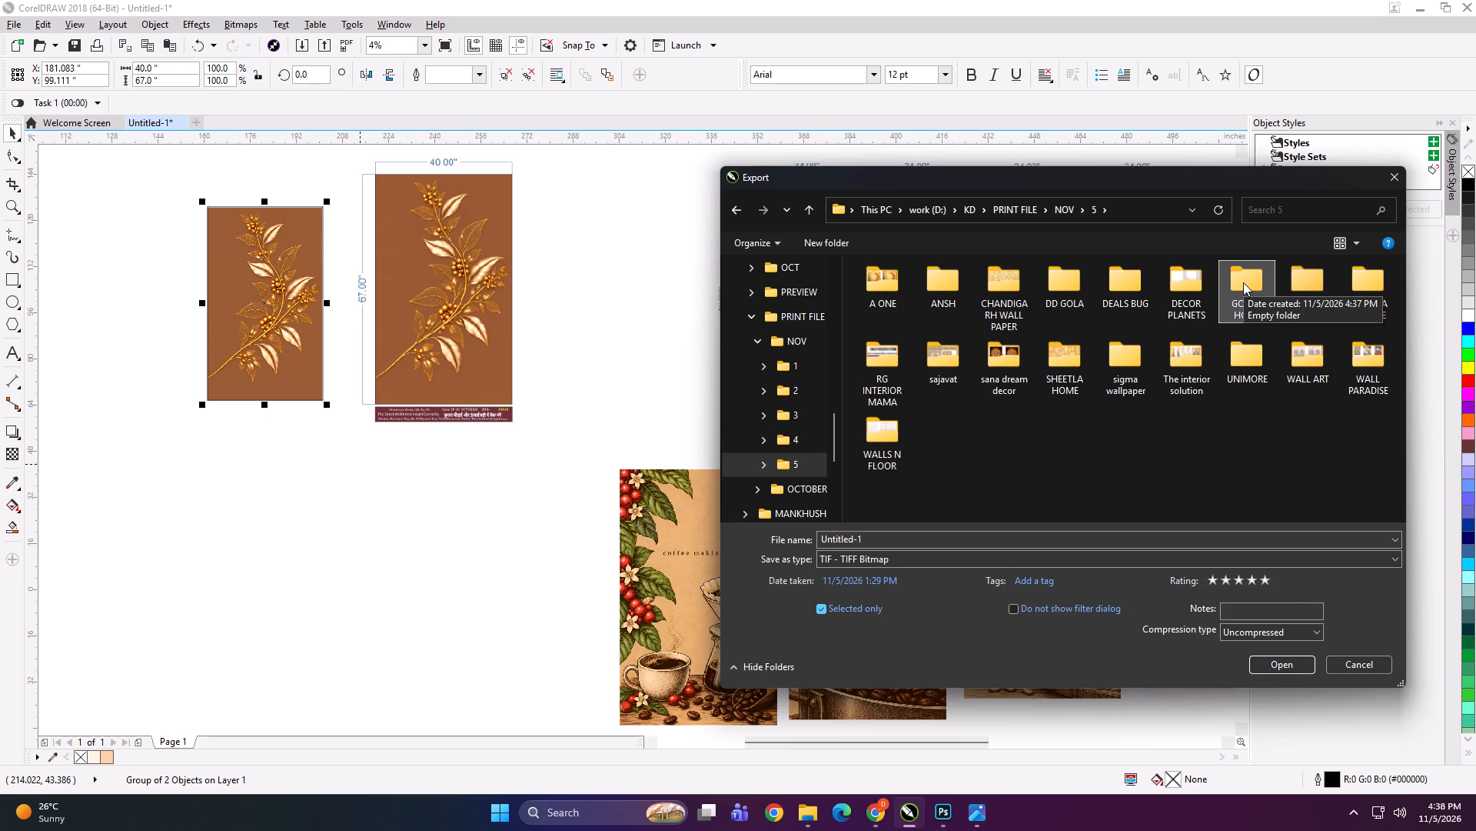
Export the grouped brown panel into the GOODS HOME folder as a TIFF named 40x67 A.
double_click(1243, 282)
left_click(935, 536)
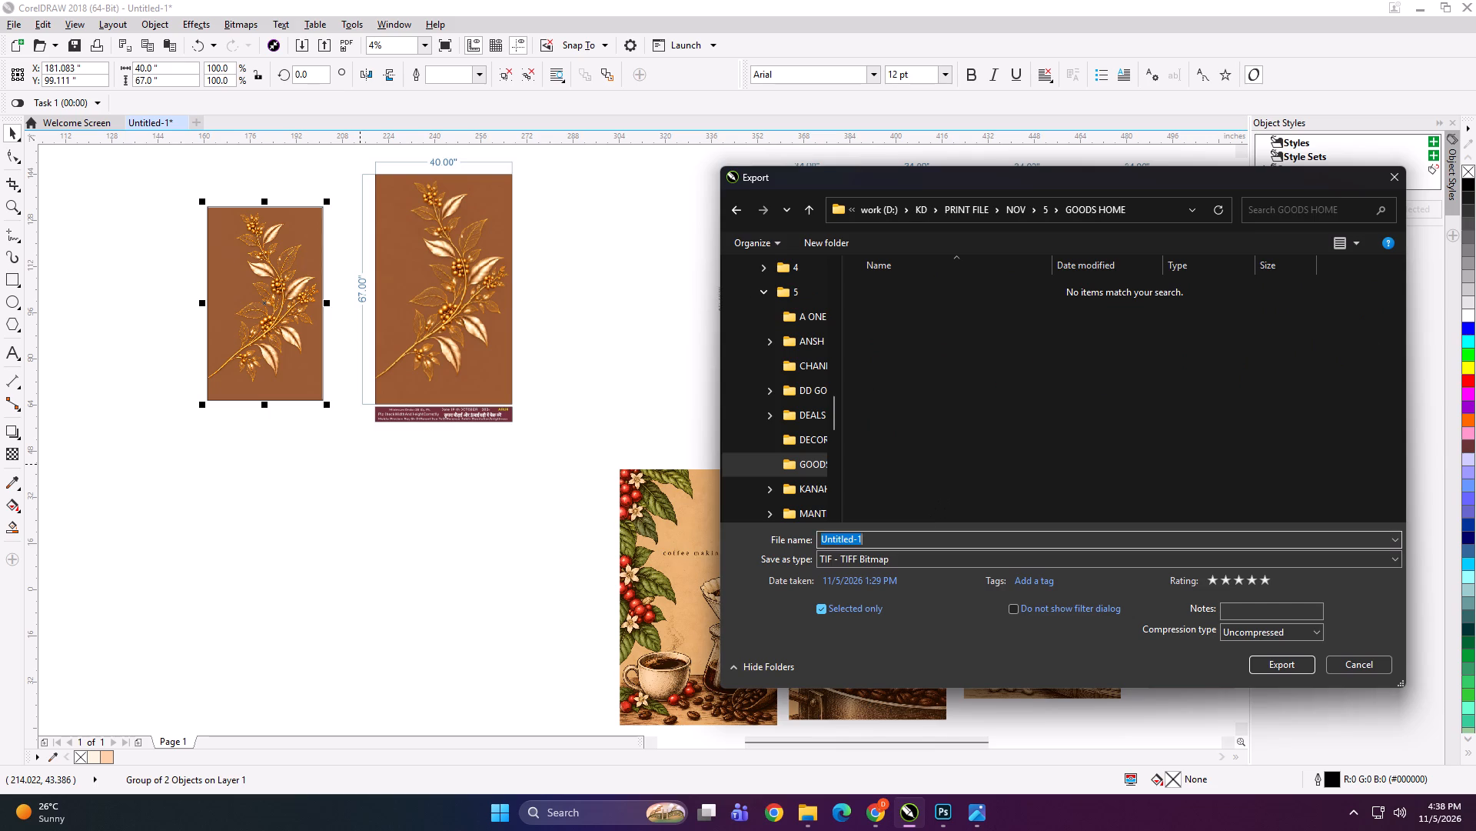
type("40x")
key("Right")
type("7 A")
key("BackSpace")
key("BackSpace")
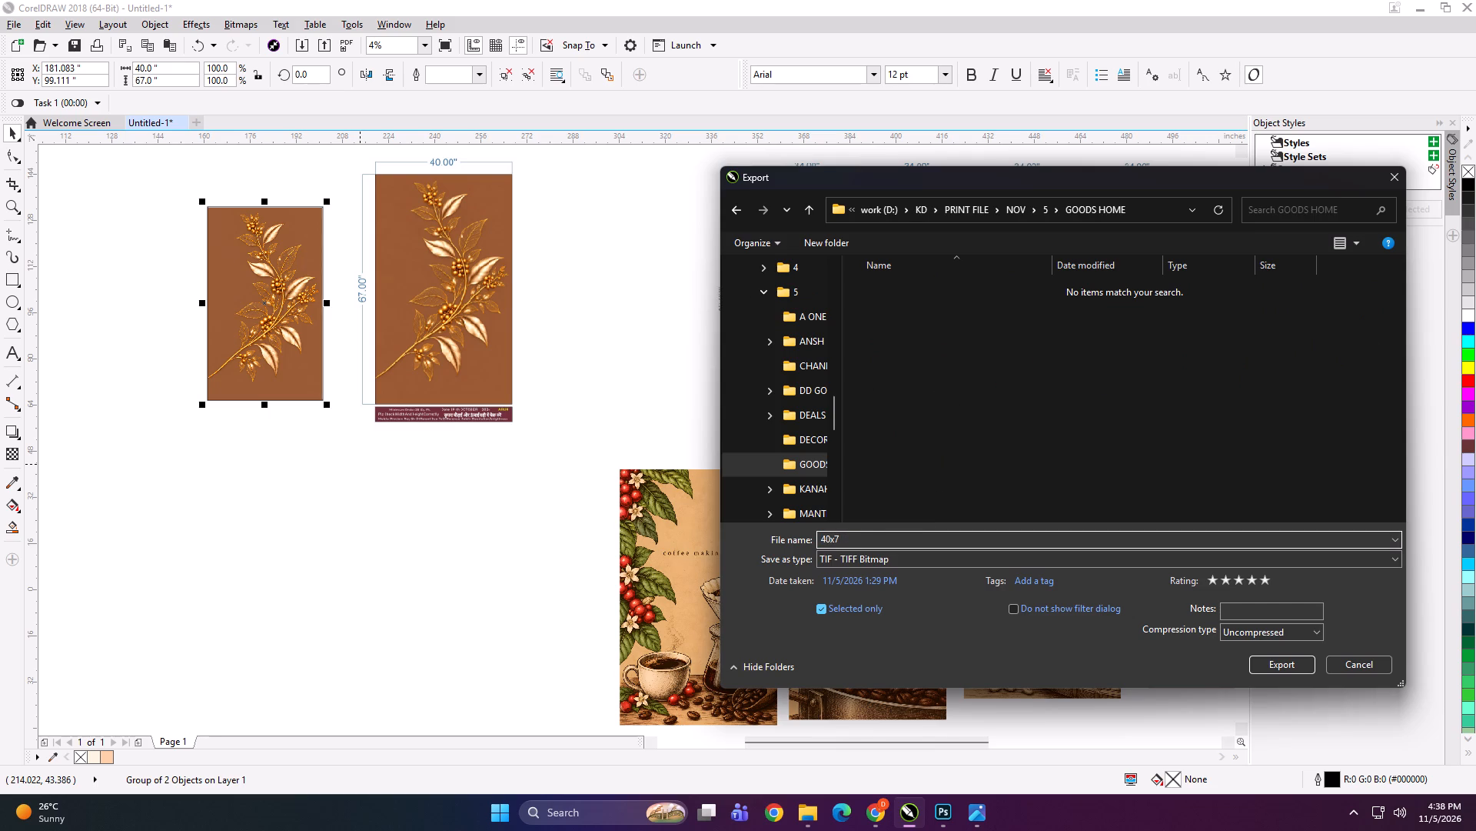
type("67")
key("space")
key("BackSpace")
key("BackSpace")
key("BackSpace")
key("BackSpace")
type("67 A")
key("Return")
key("Return")
Set the size of the separate coffee making panel to 34 x 60 inches.
scroll(773, 367, "down", 1)
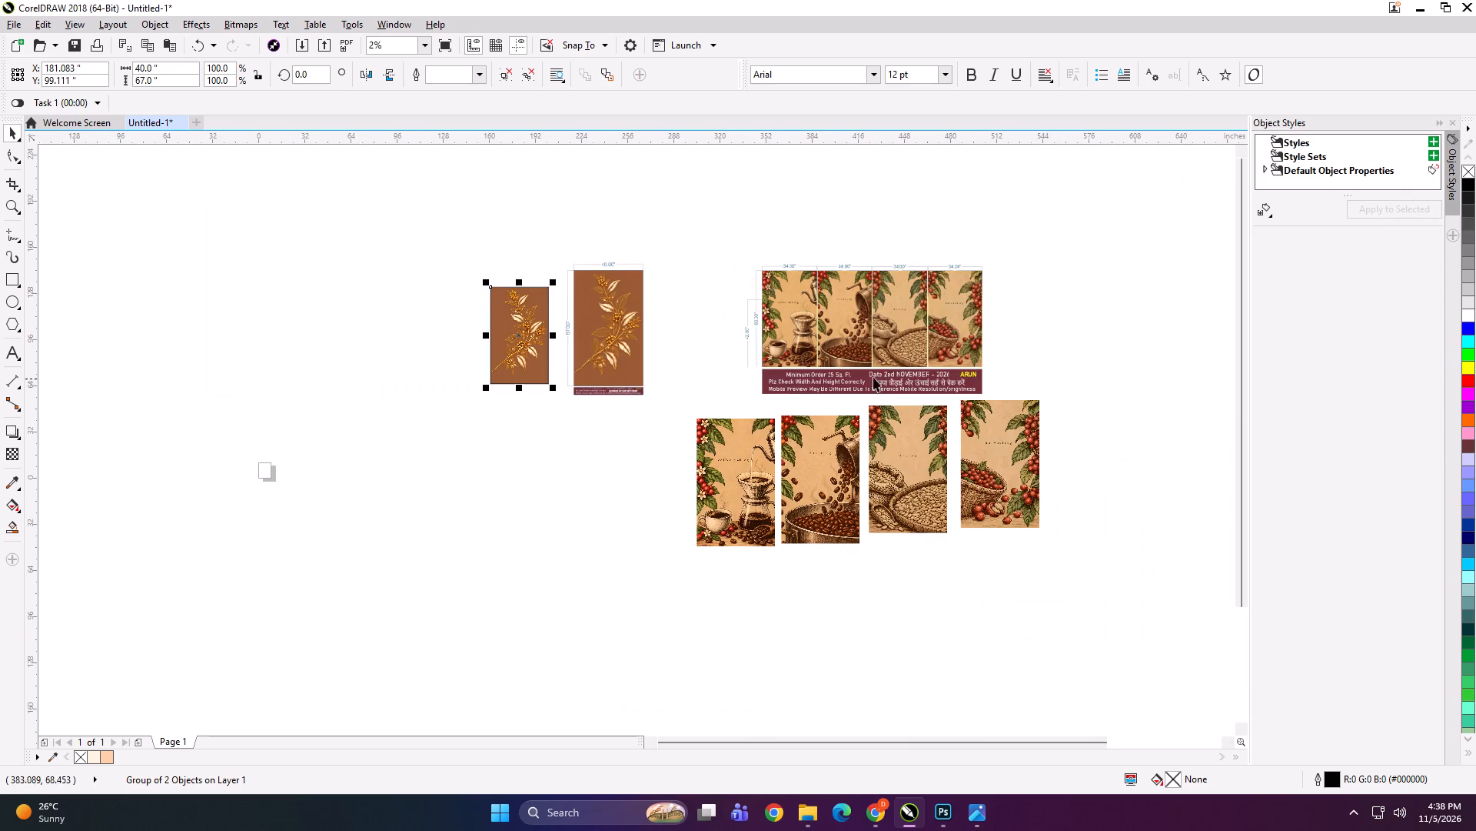
scroll(1021, 332, "up", 1)
left_click(474, 513)
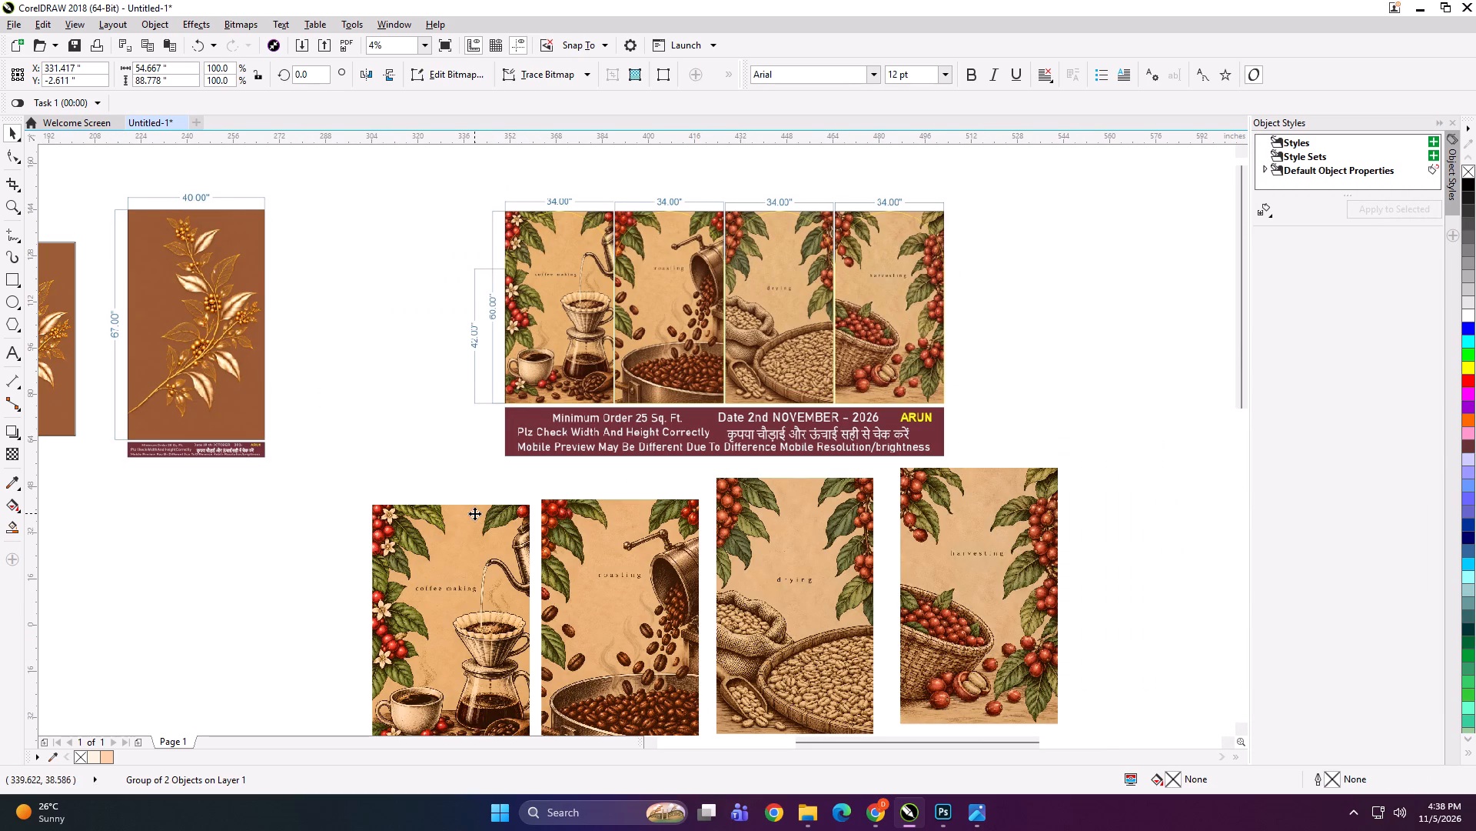
left_click(166, 68)
key("ctrl+a")
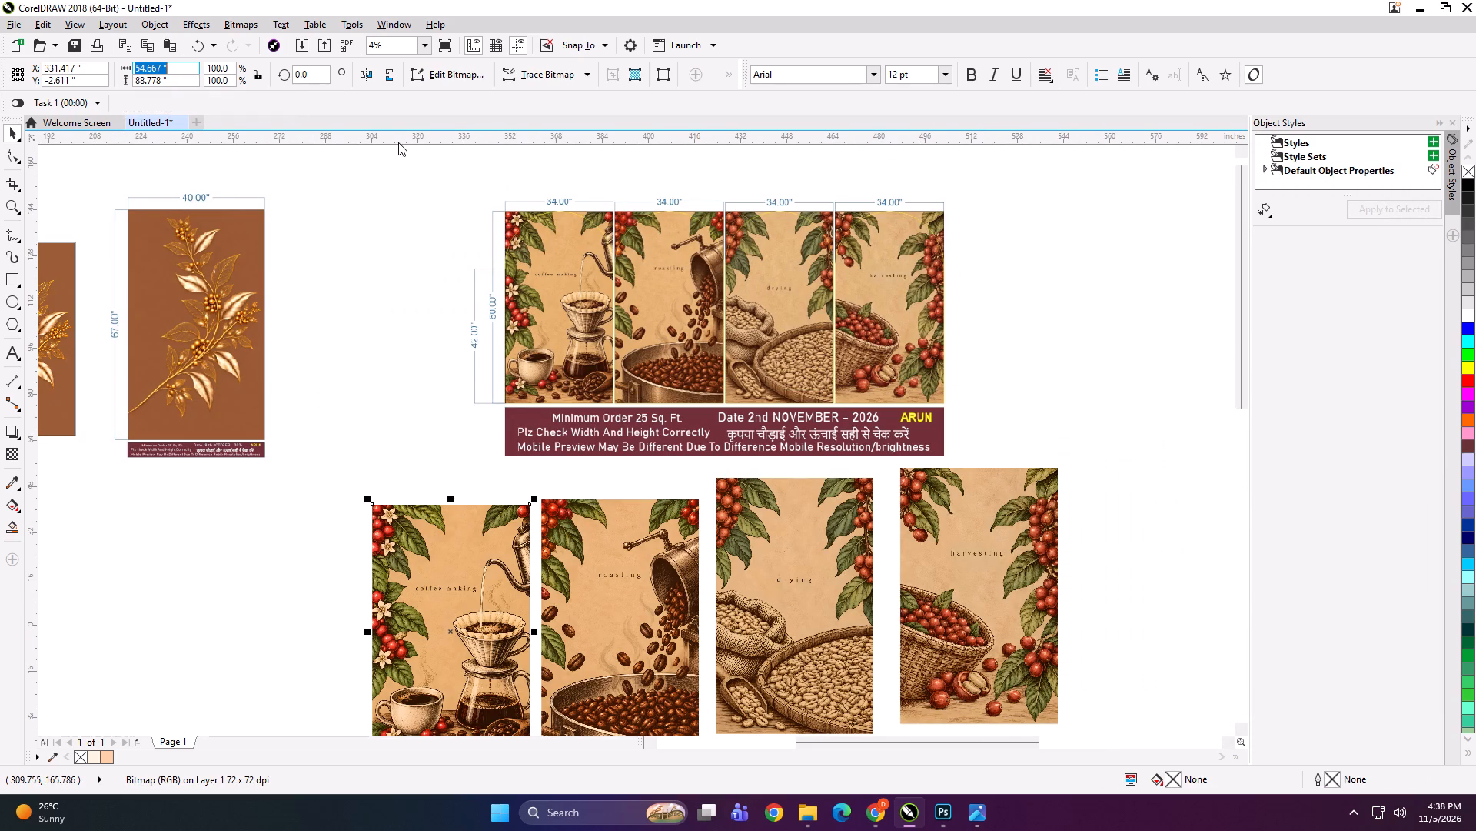
type("34")
key("Tab")
key("6")
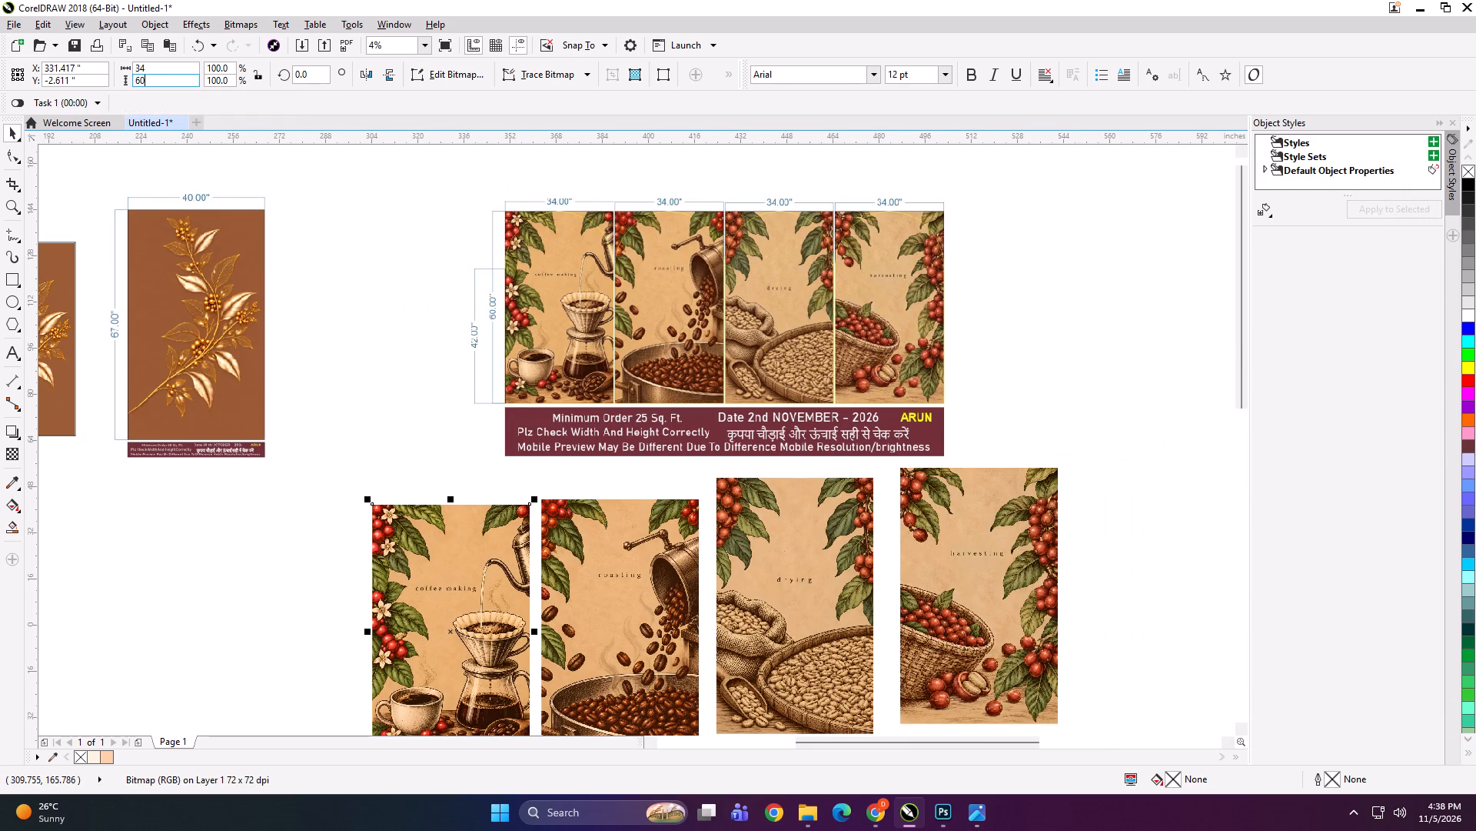
key("Return")
Repeat the 34 x 60 inch resize on the roasting, drying and harvesting panels.
left_click(617, 603)
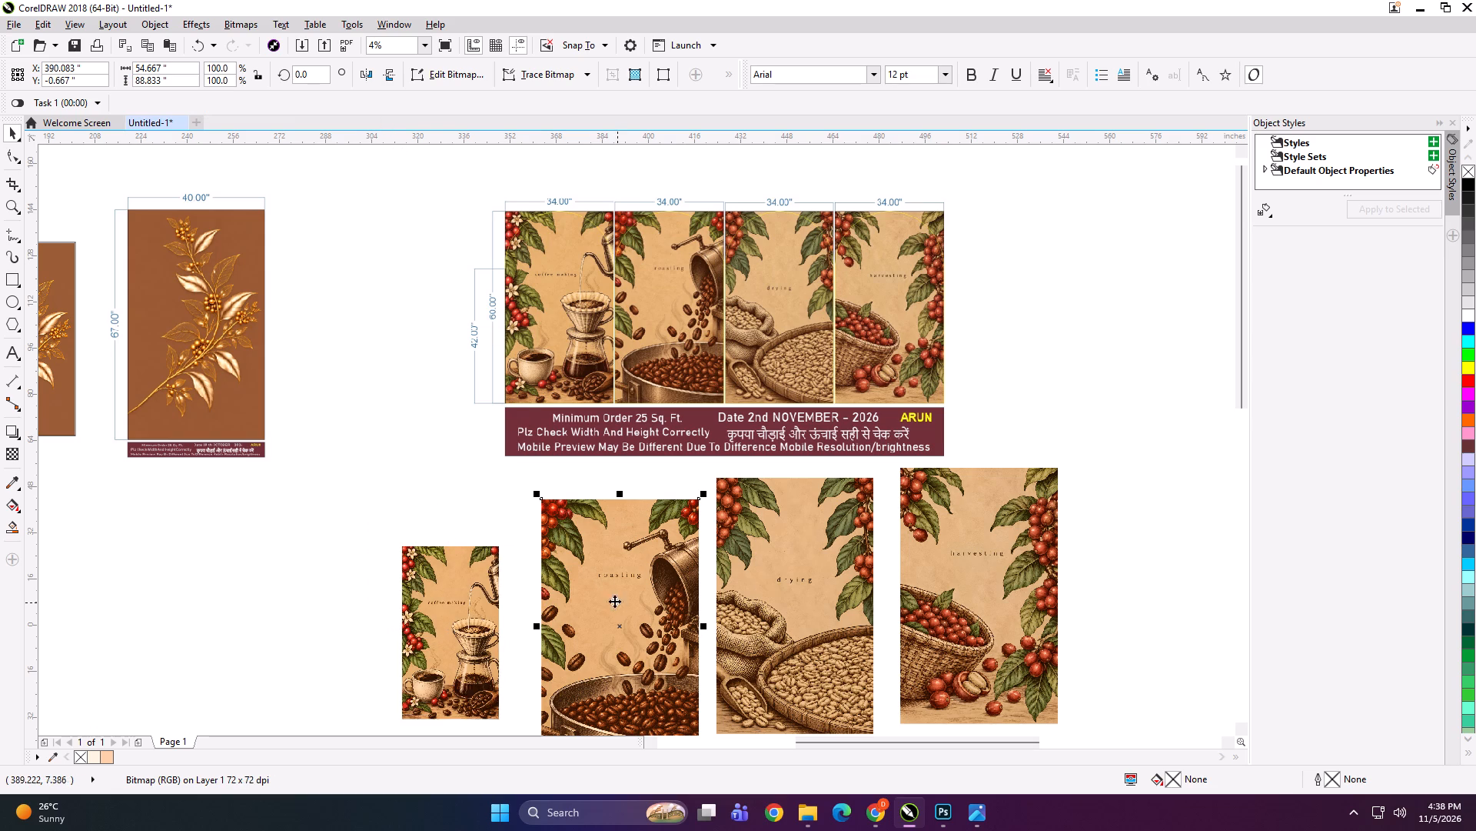
key("ctrl+r")
left_click(773, 527, "ctrl")
key("ctrl+r")
left_click(939, 537, "ctrl")
key("ctrl+r")
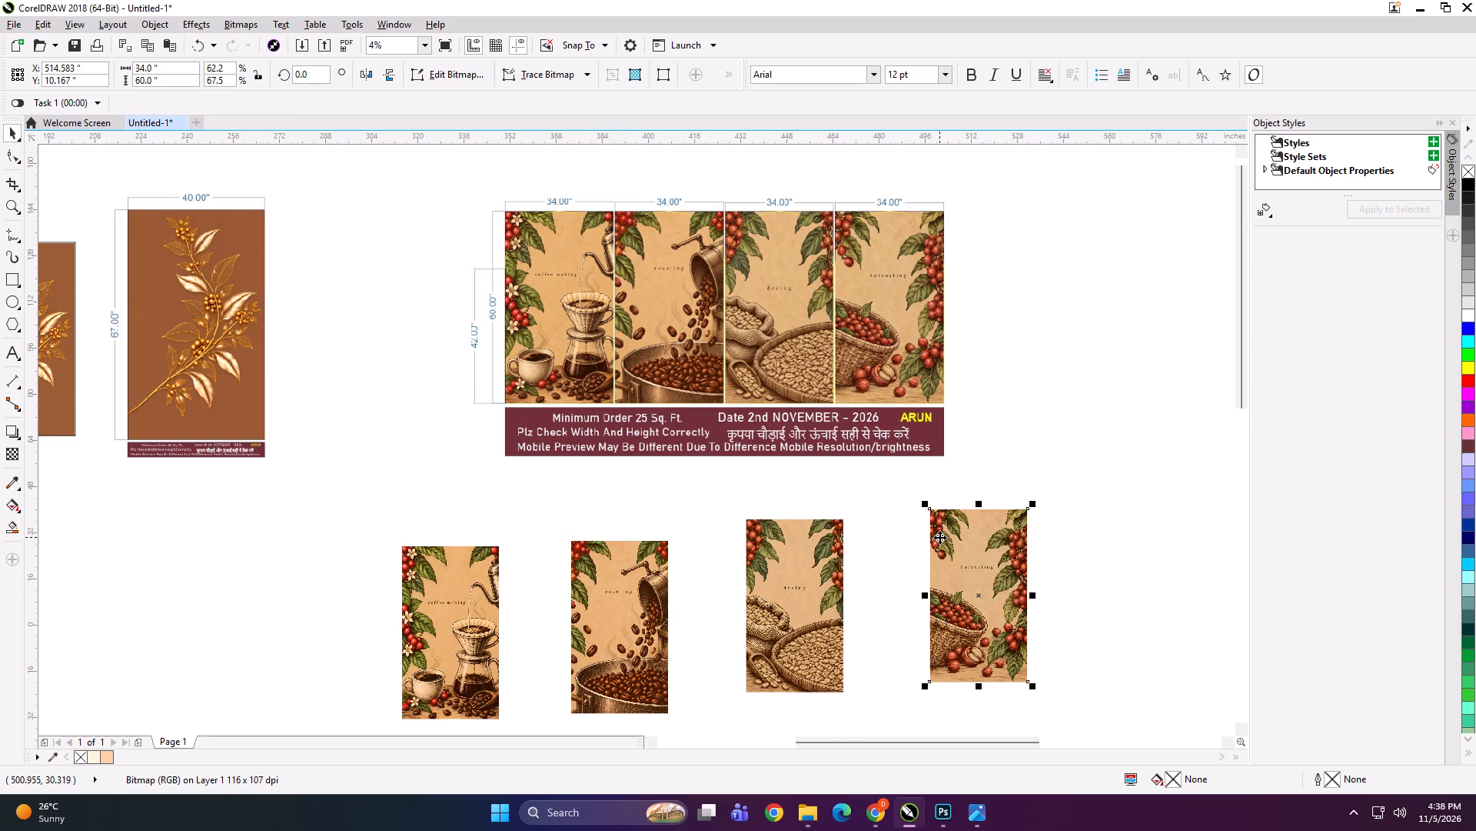
Align the four separate coffee panels along their bottom edges and shift the four-panel preview slightly.
left_click_drag(1112, 468, 335, 733)
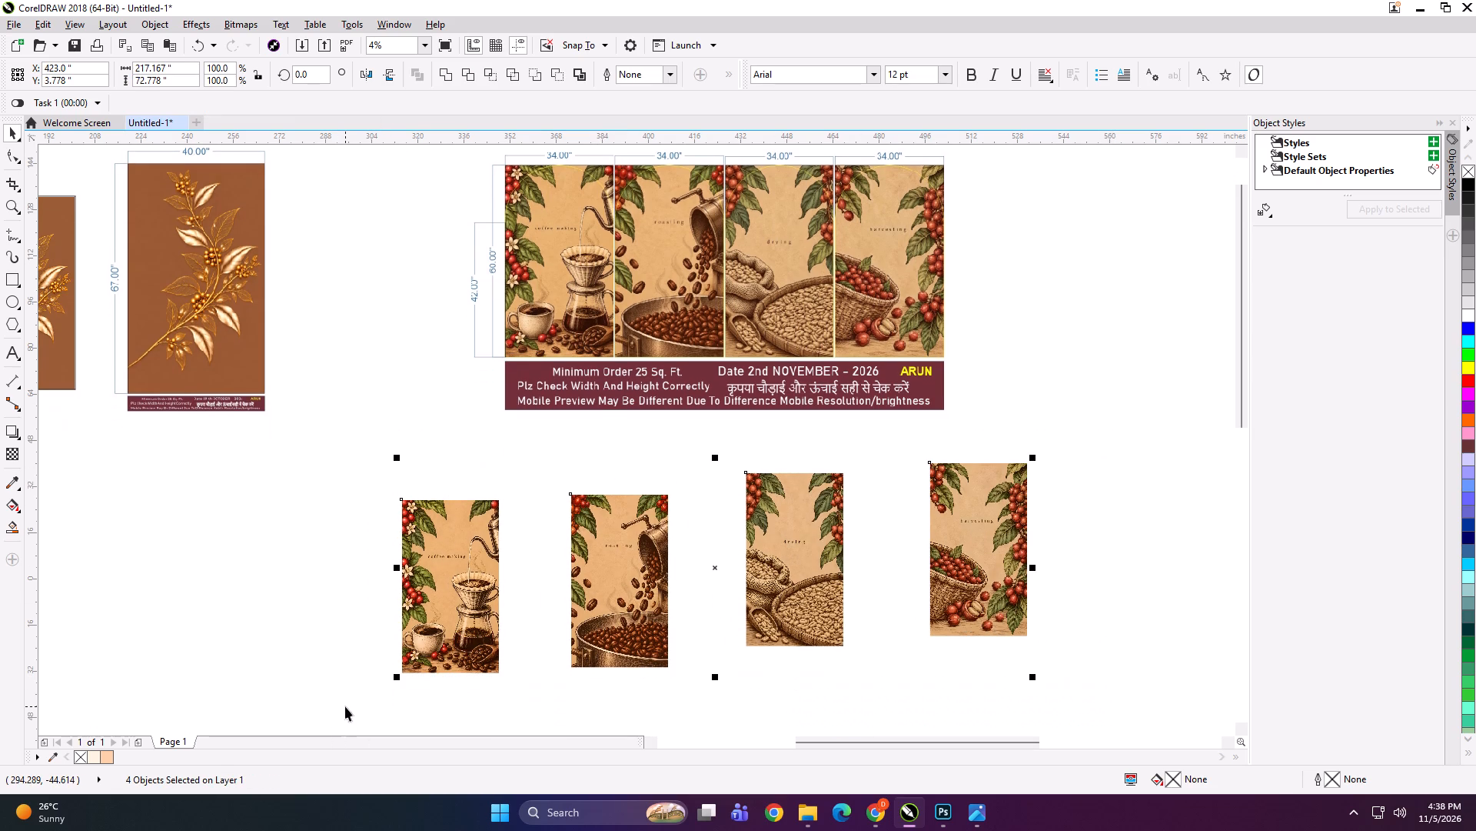
type("NB")
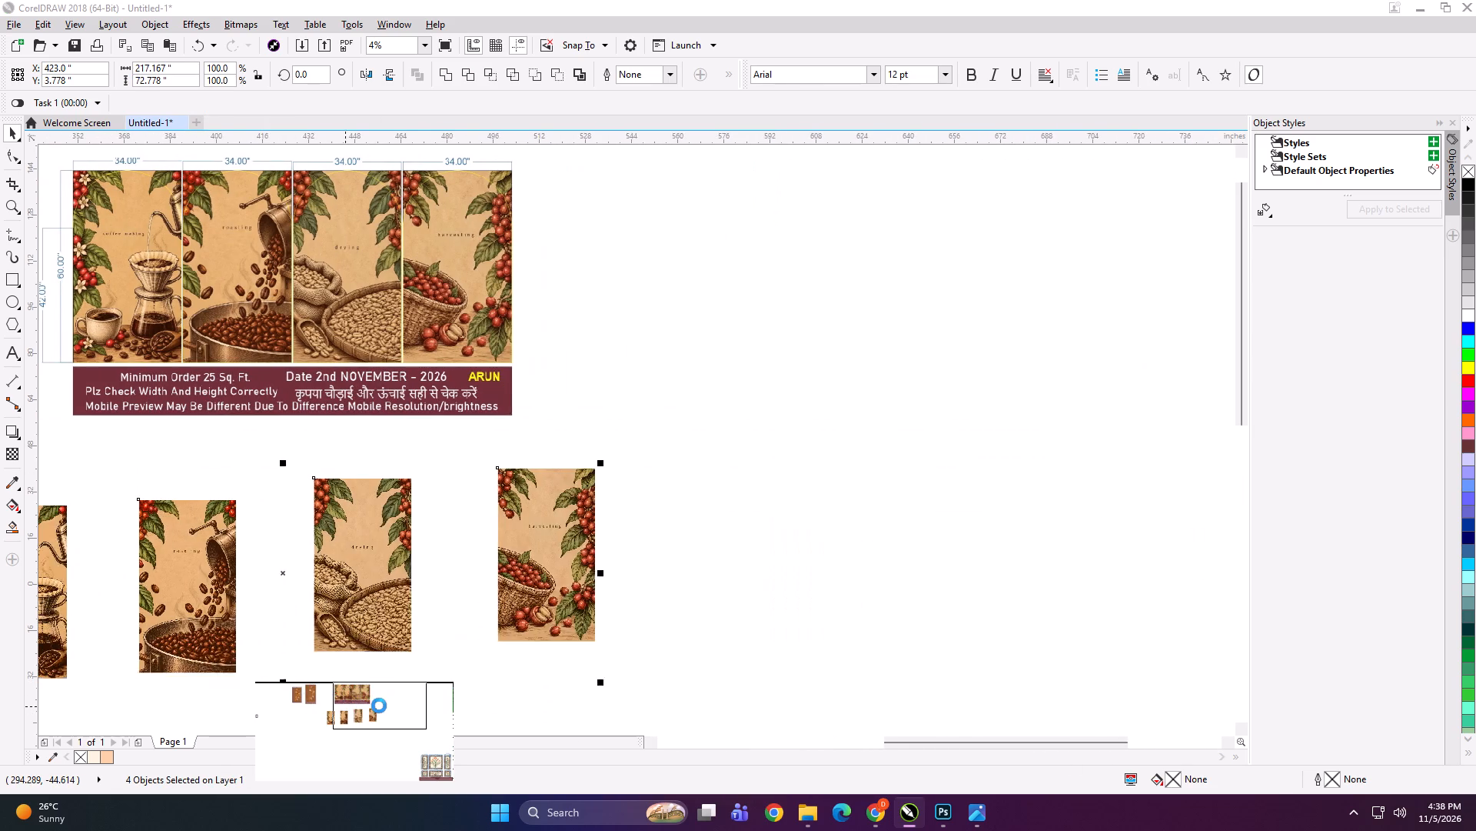
left_click(360, 706)
key("b")
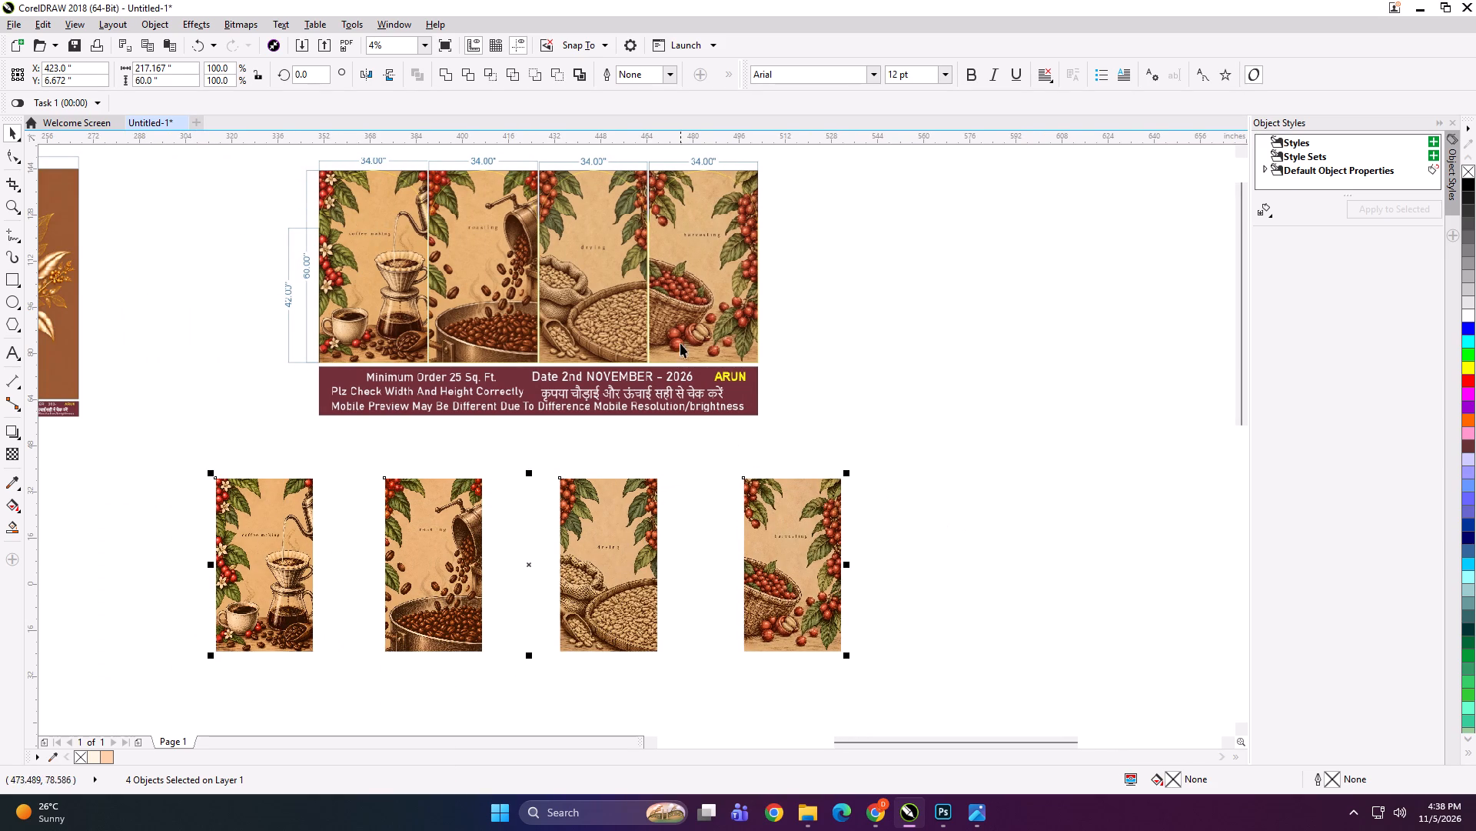
left_click_drag(680, 343, 694, 358)
left_click(956, 461)
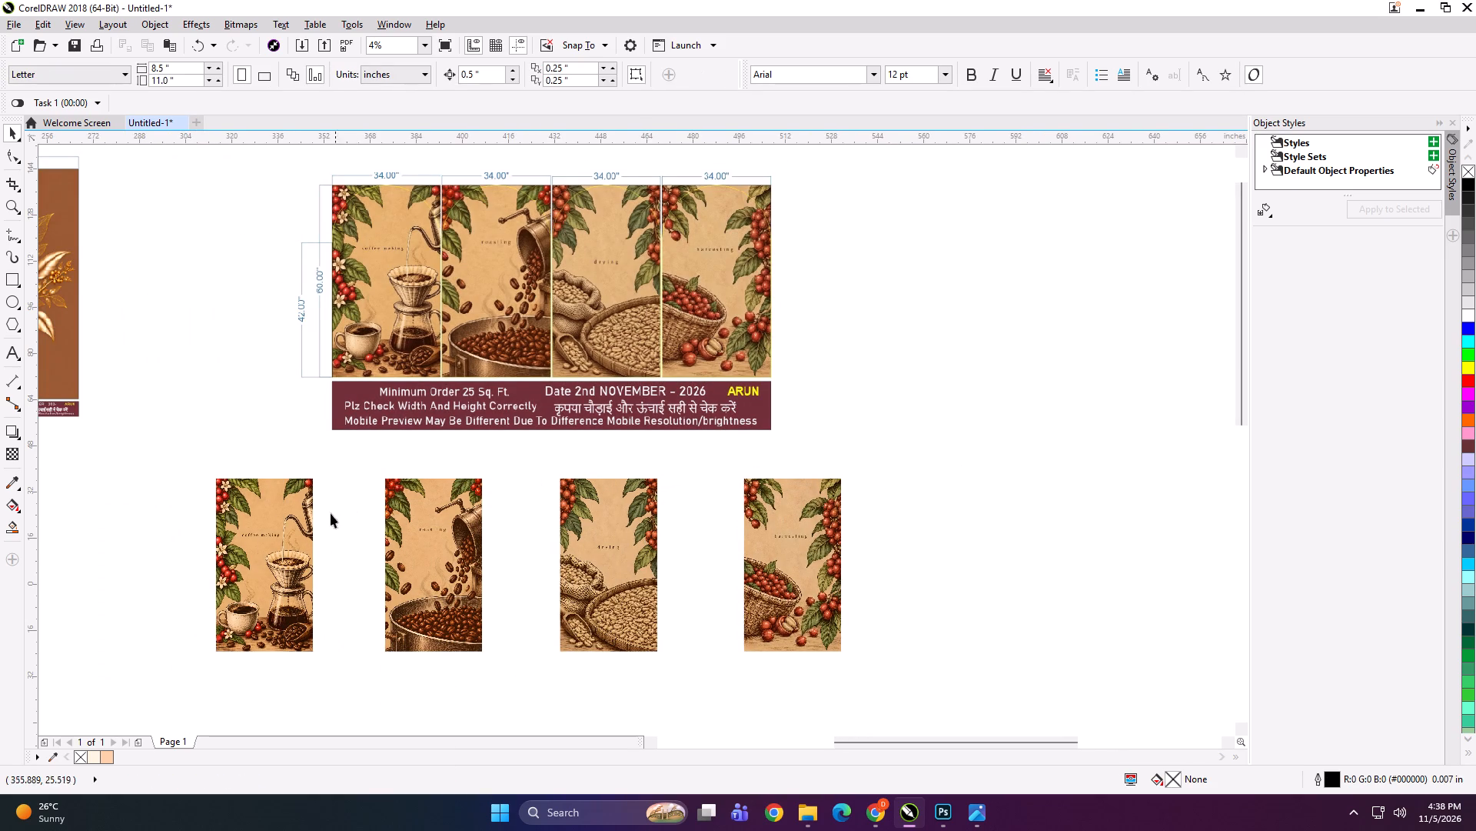
Check the four coffee panels' sizes and export the coffee making panel as a TIFF named 34x60 A in GOODS HOME.
left_click(279, 539)
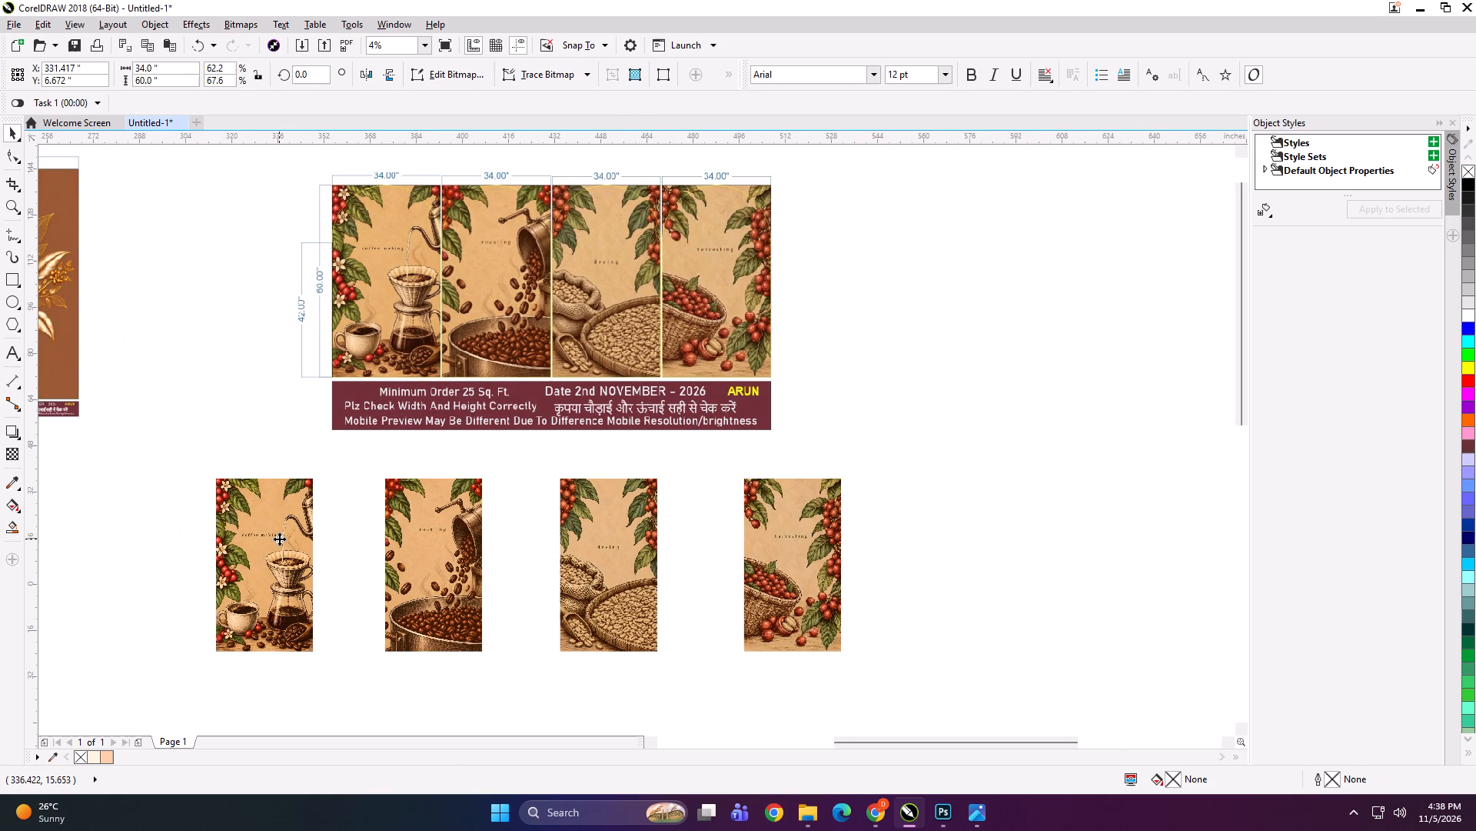
left_click(441, 556)
left_click(581, 546)
left_click(747, 531)
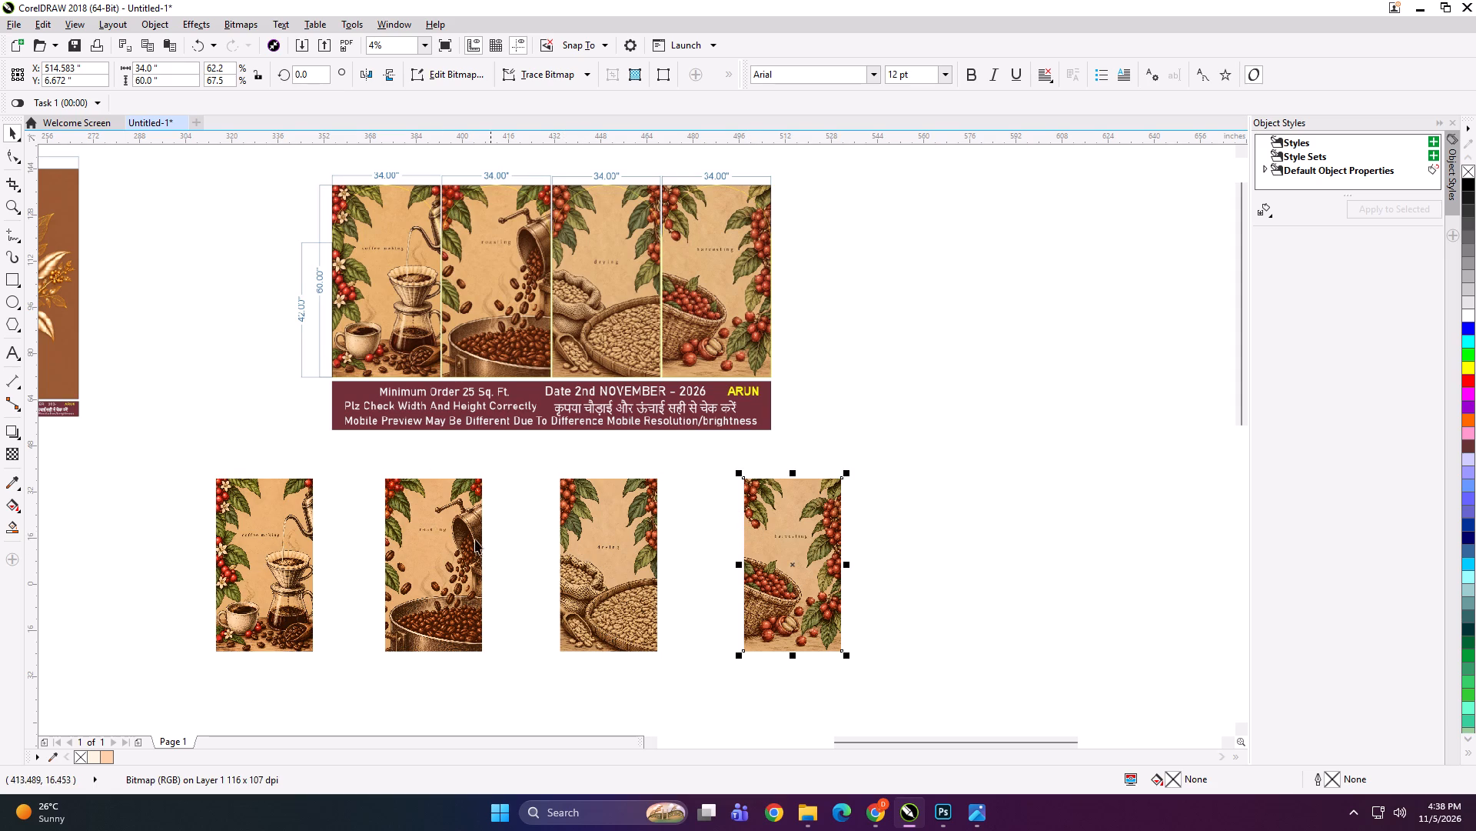
left_click(304, 542)
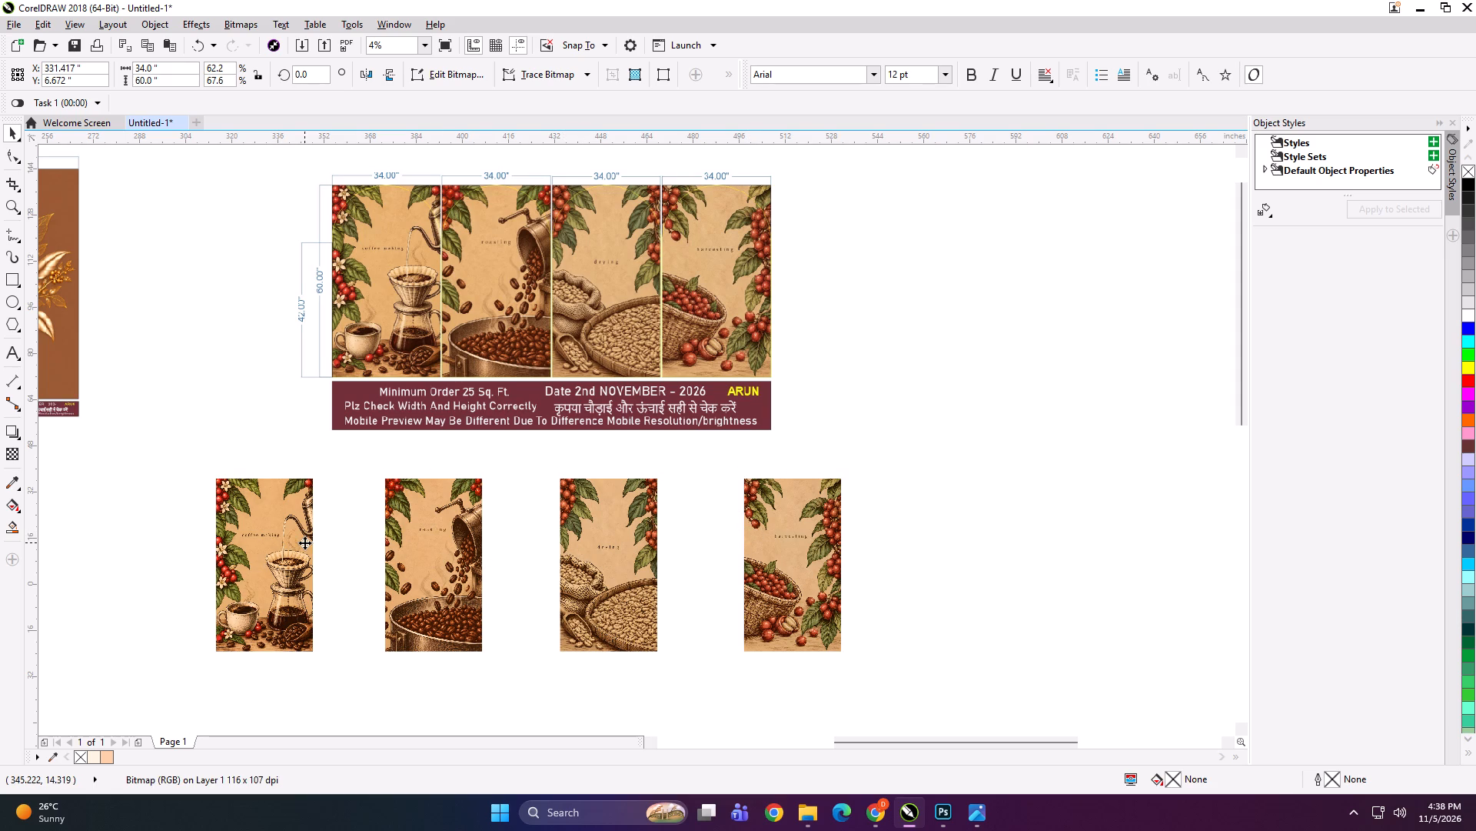
key("ctrl+e")
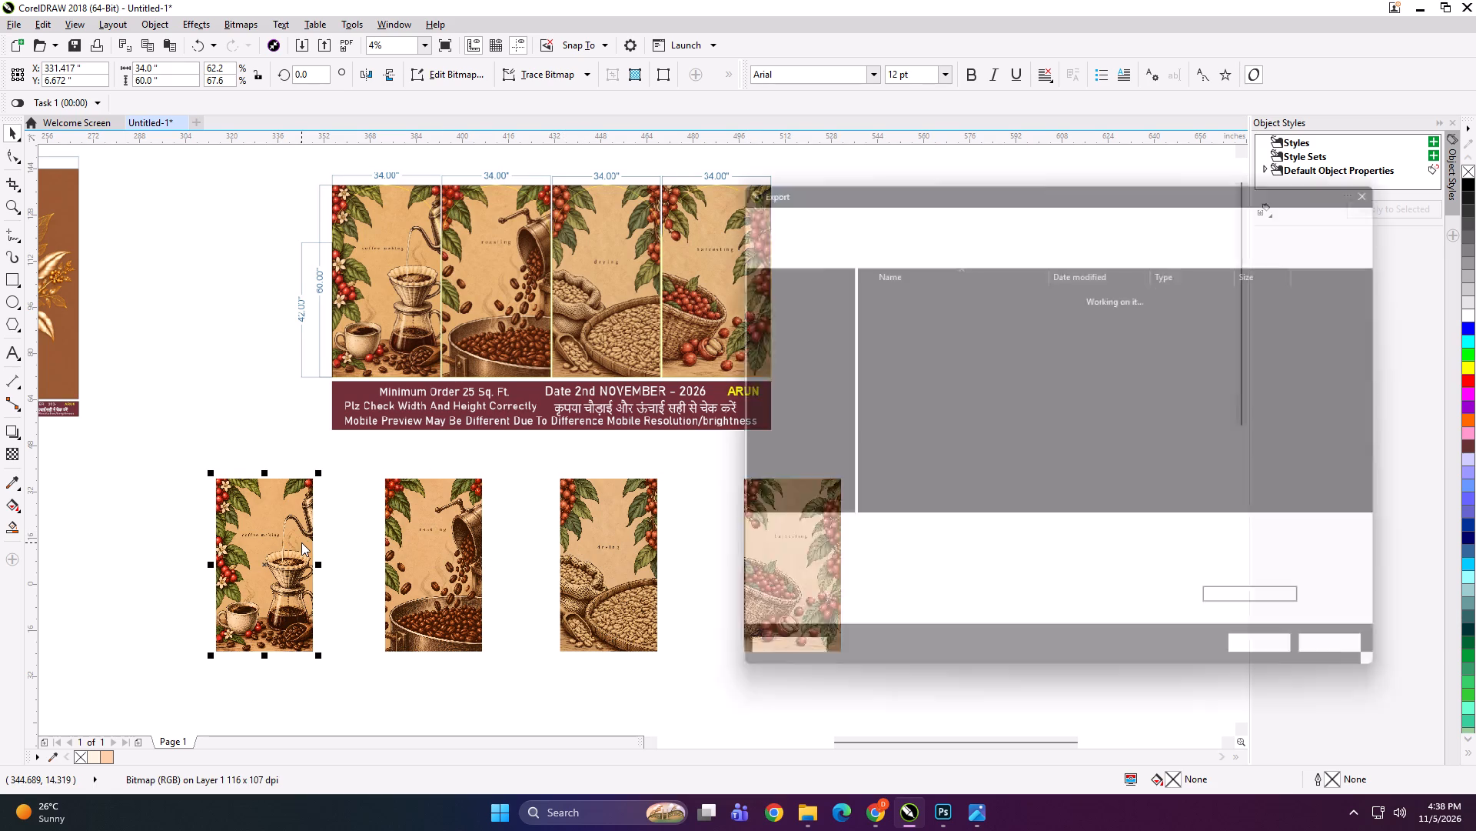
type("34x60 A")
key("Return")
key("Return")
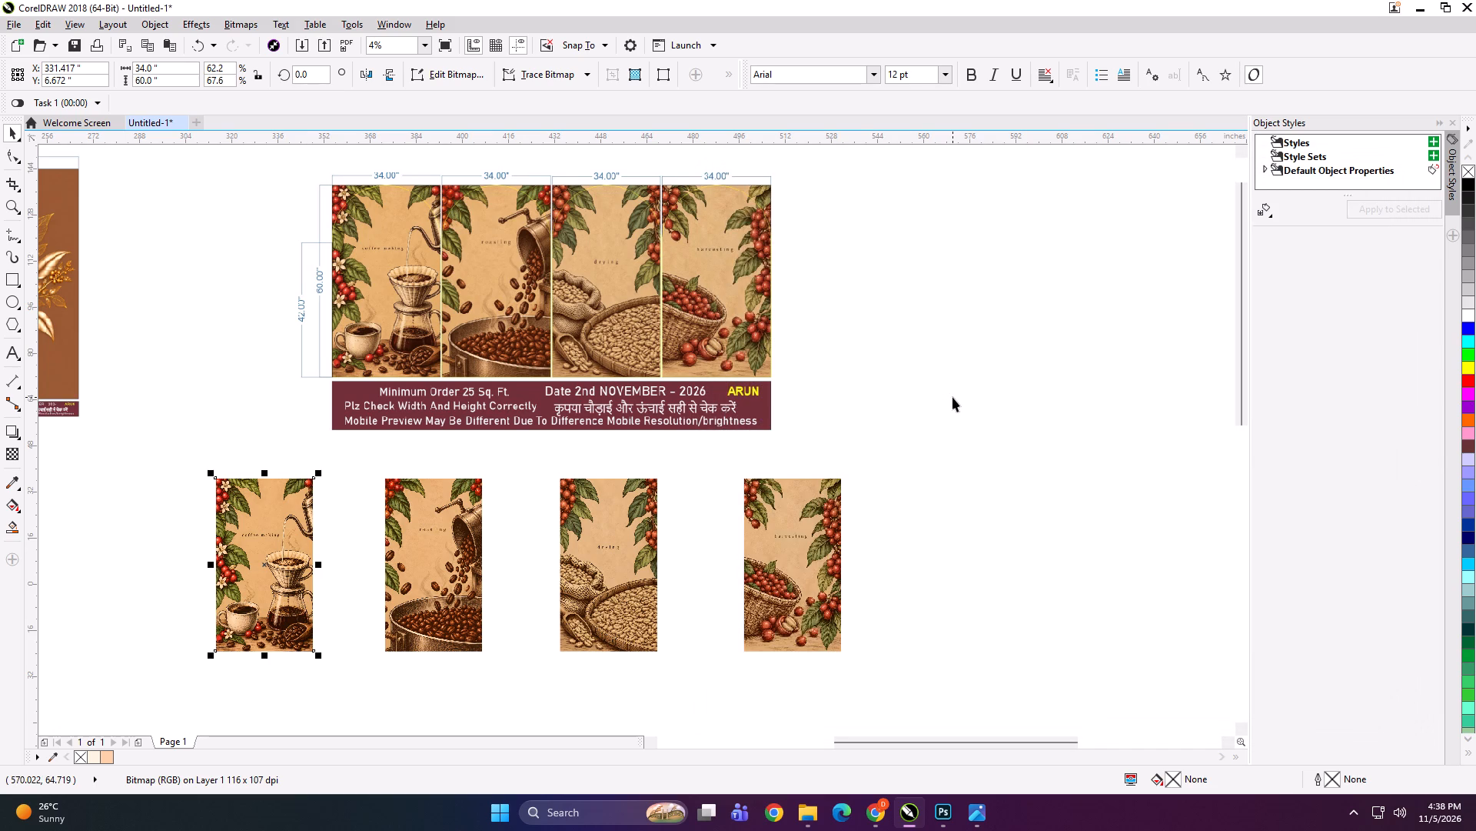
Export the roasting panel into GOODS HOME as a TIFF named 34x60 B.
left_click(453, 498)
key("ctrl+e")
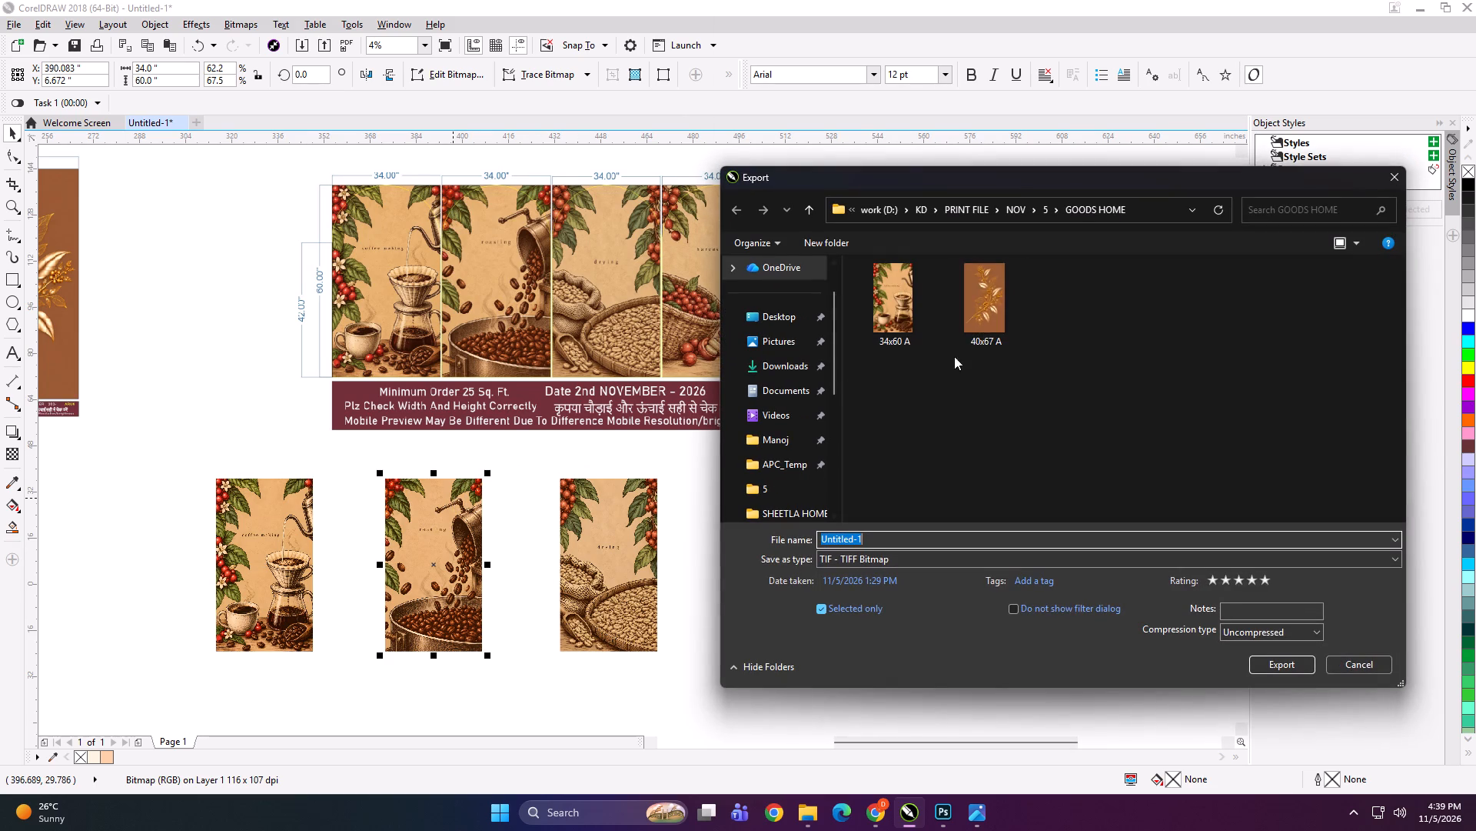
left_click(906, 329)
left_click(863, 532)
double_click(861, 537)
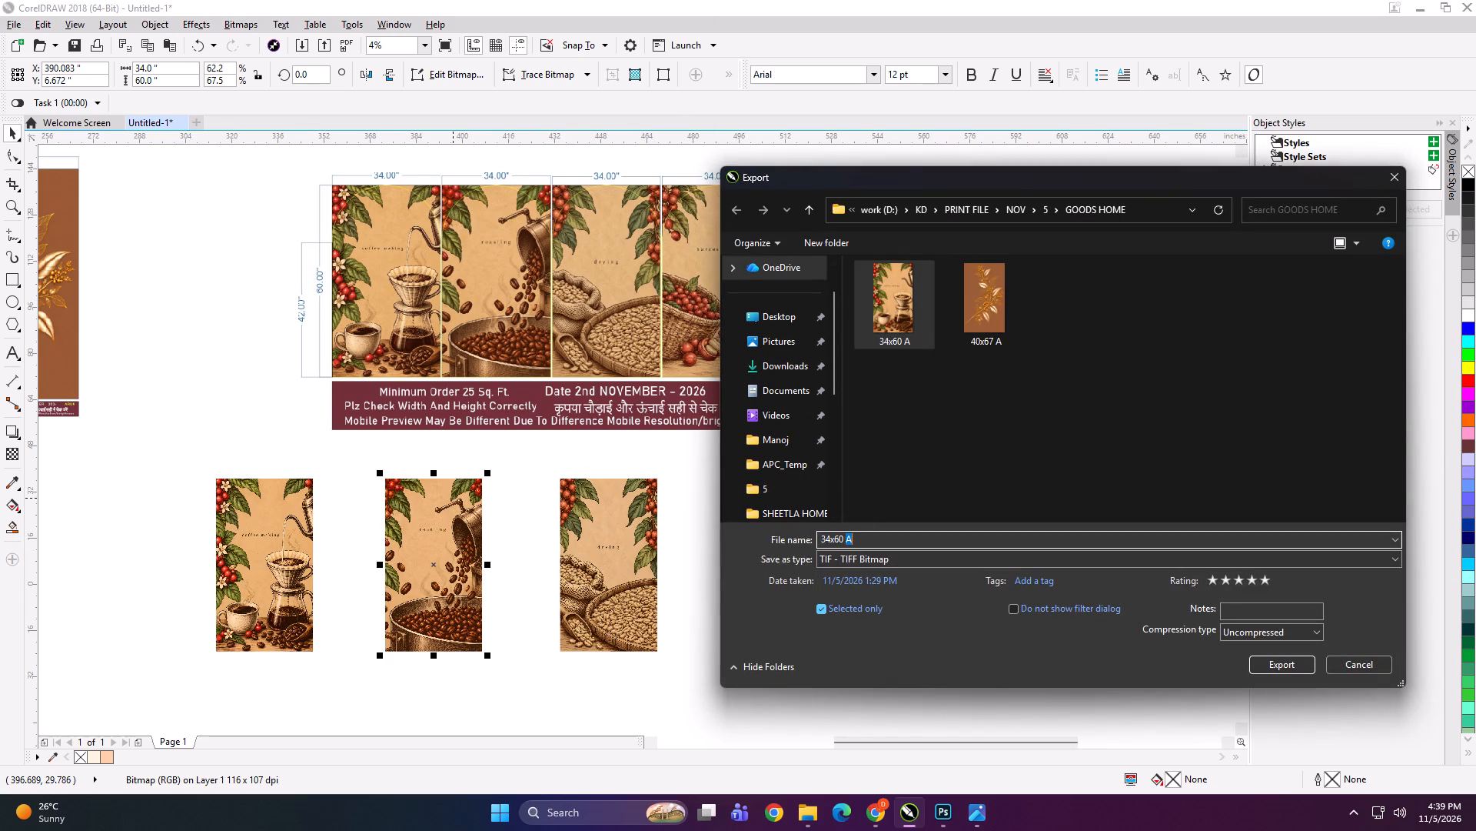
key("b")
key("Return")
key("Return")
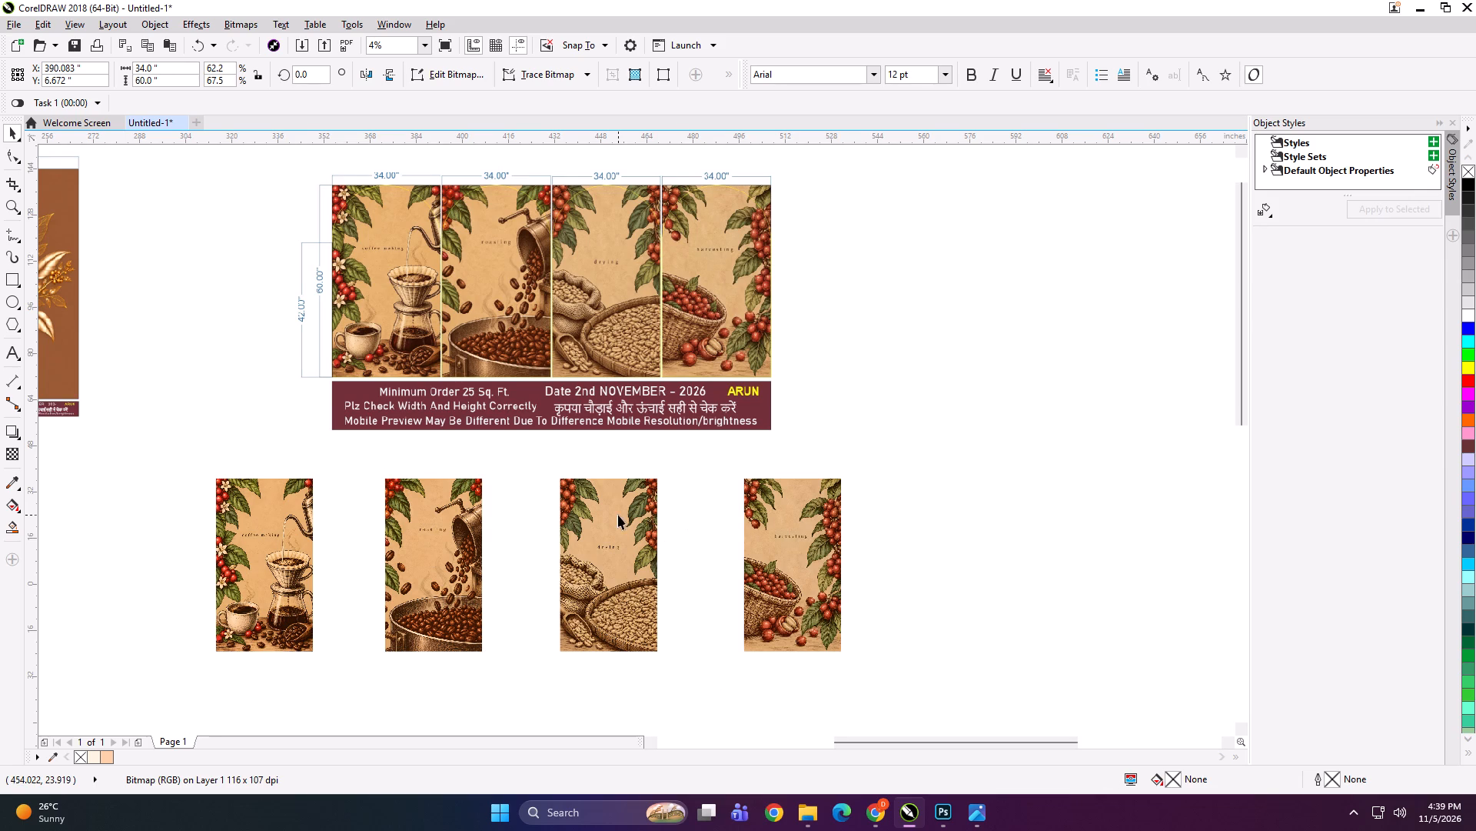
Export the drying panel into GOODS HOME as a TIFF named 34x60 C.
left_click(618, 515)
key("ctrl+e")
left_click(998, 323)
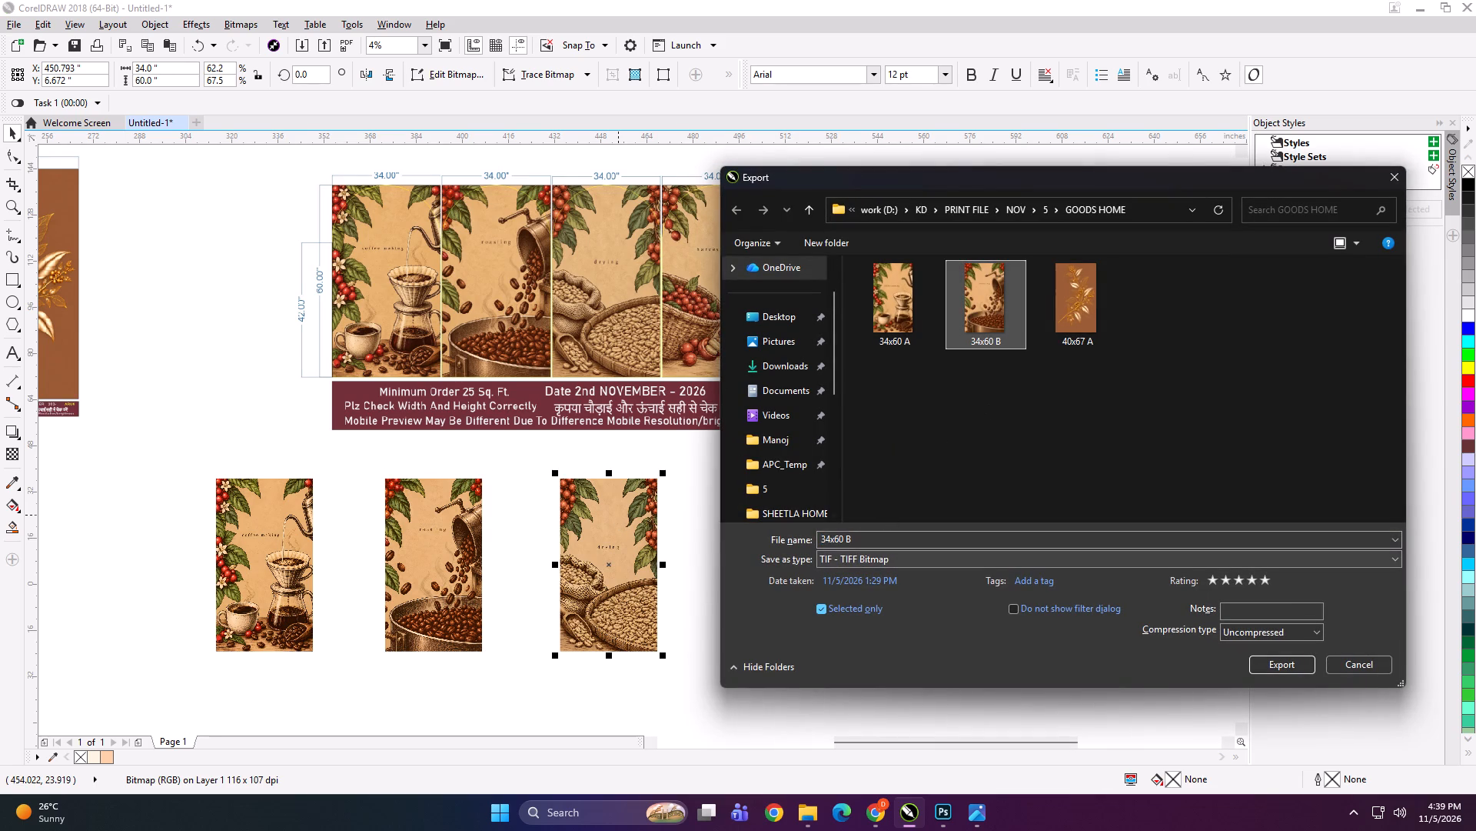
double_click(857, 540)
key("c")
key("Return")
key("Return")
Export the harvesting panel into GOODS HOME as a TIFF named 34x60 D.
left_click(829, 532)
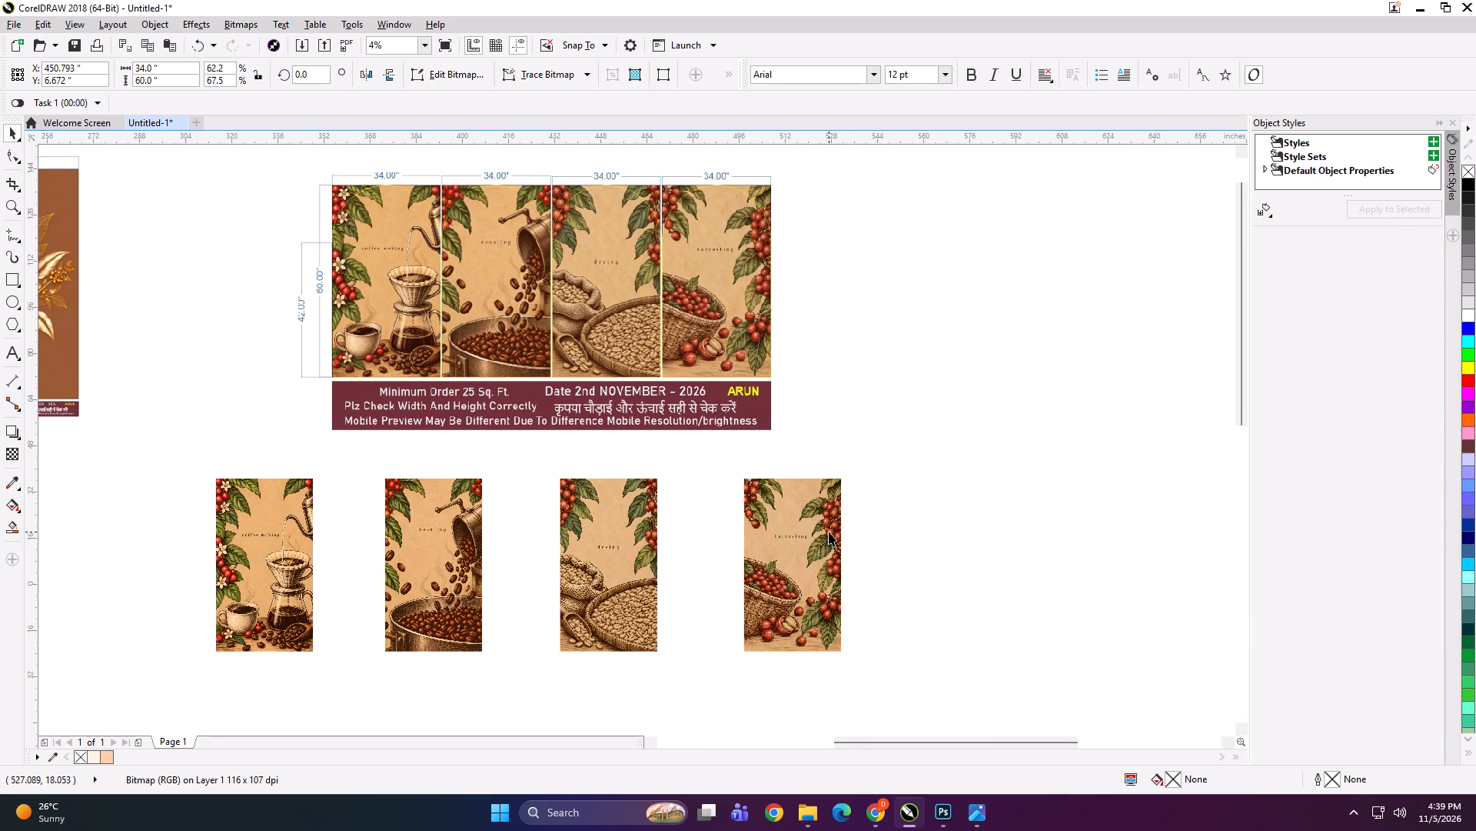
key("ctrl+e")
left_click(1072, 311)
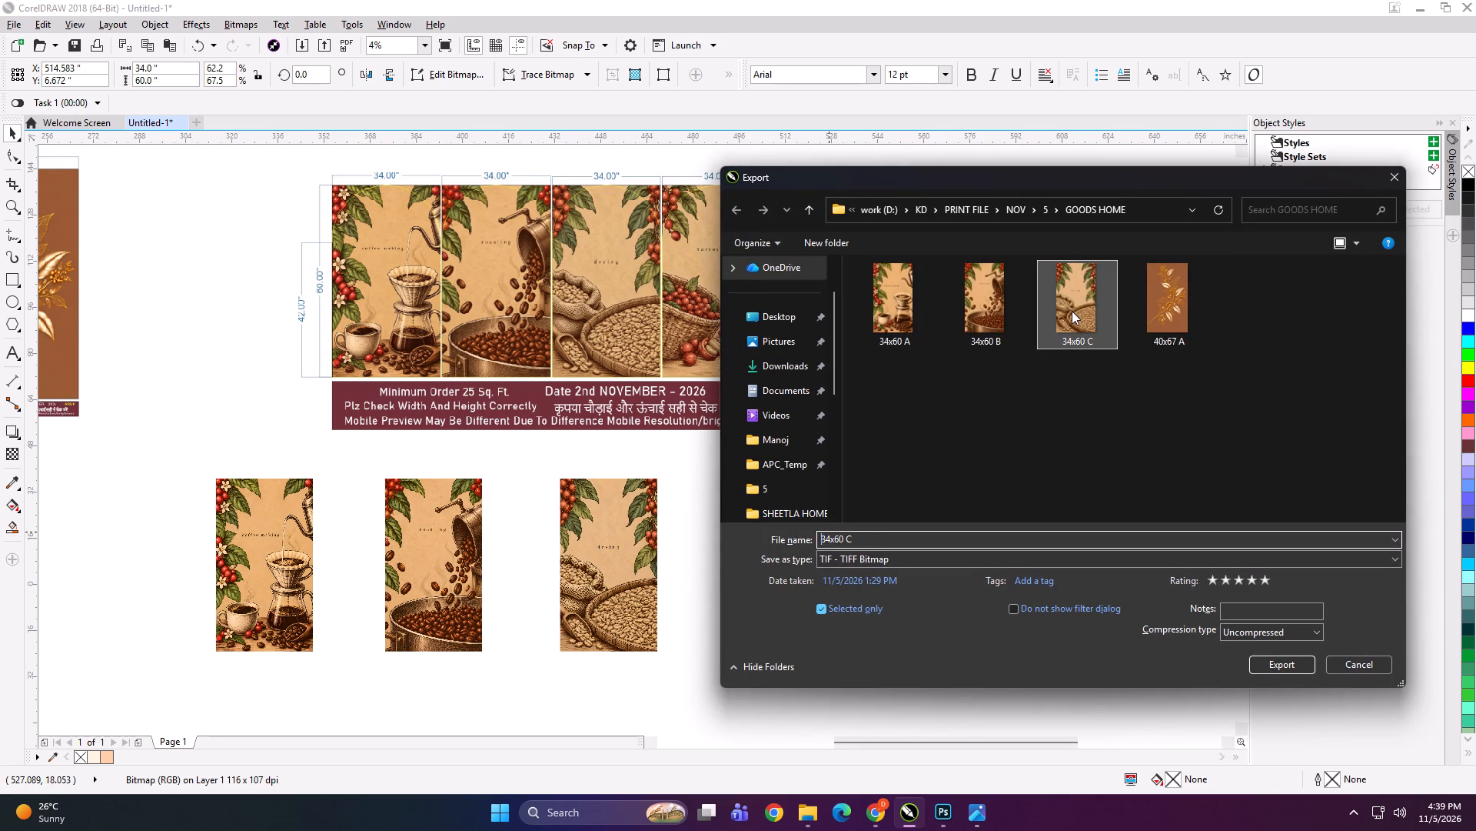
double_click(862, 538)
key("d")
key("Return")
key("Return")
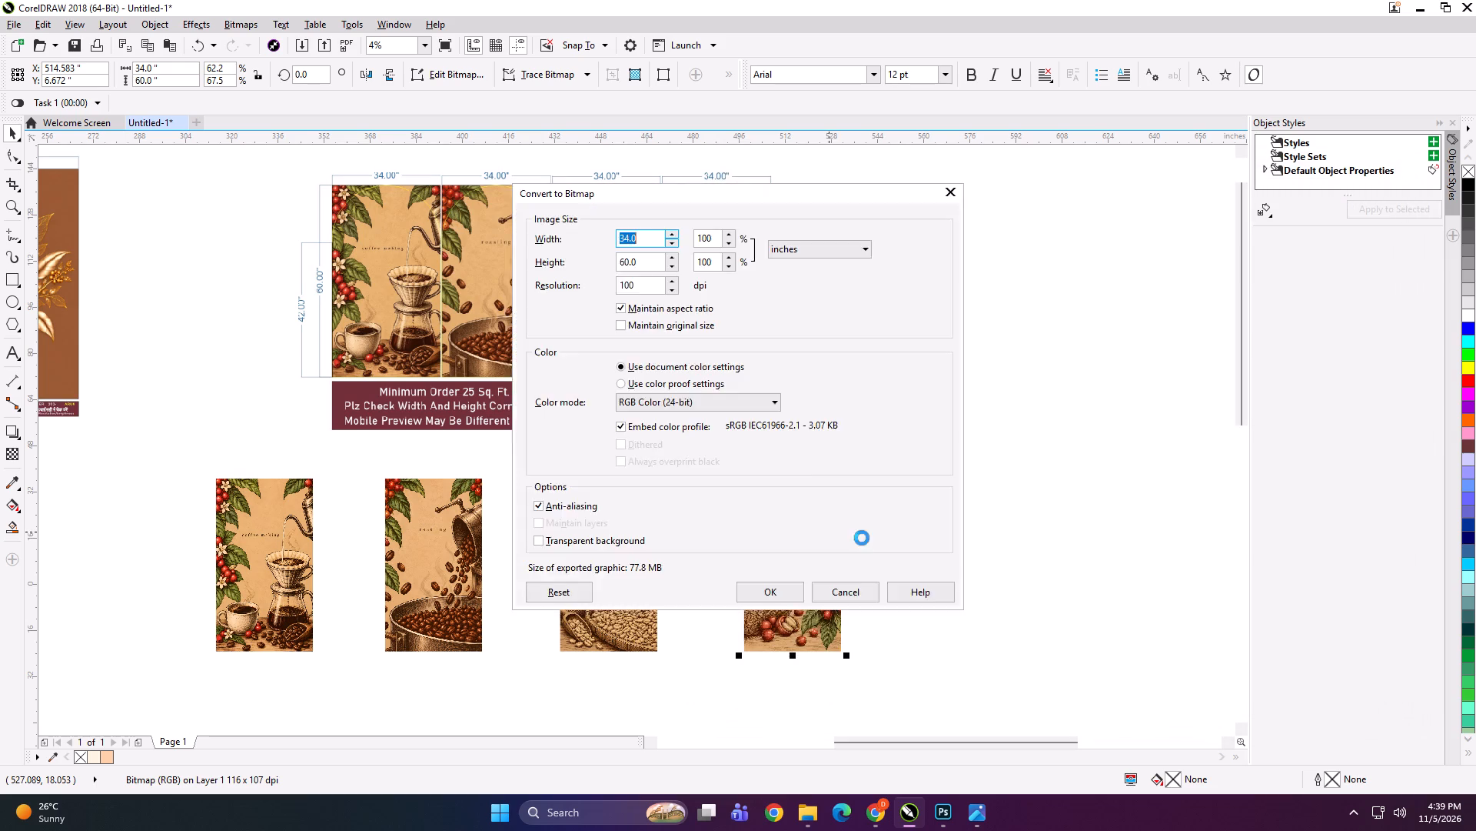
Move the coffee making, roasting and harvesting panels beside the drying panel to form a tight row with small gaps below the preview.
left_click_drag(288, 526, 355, 525)
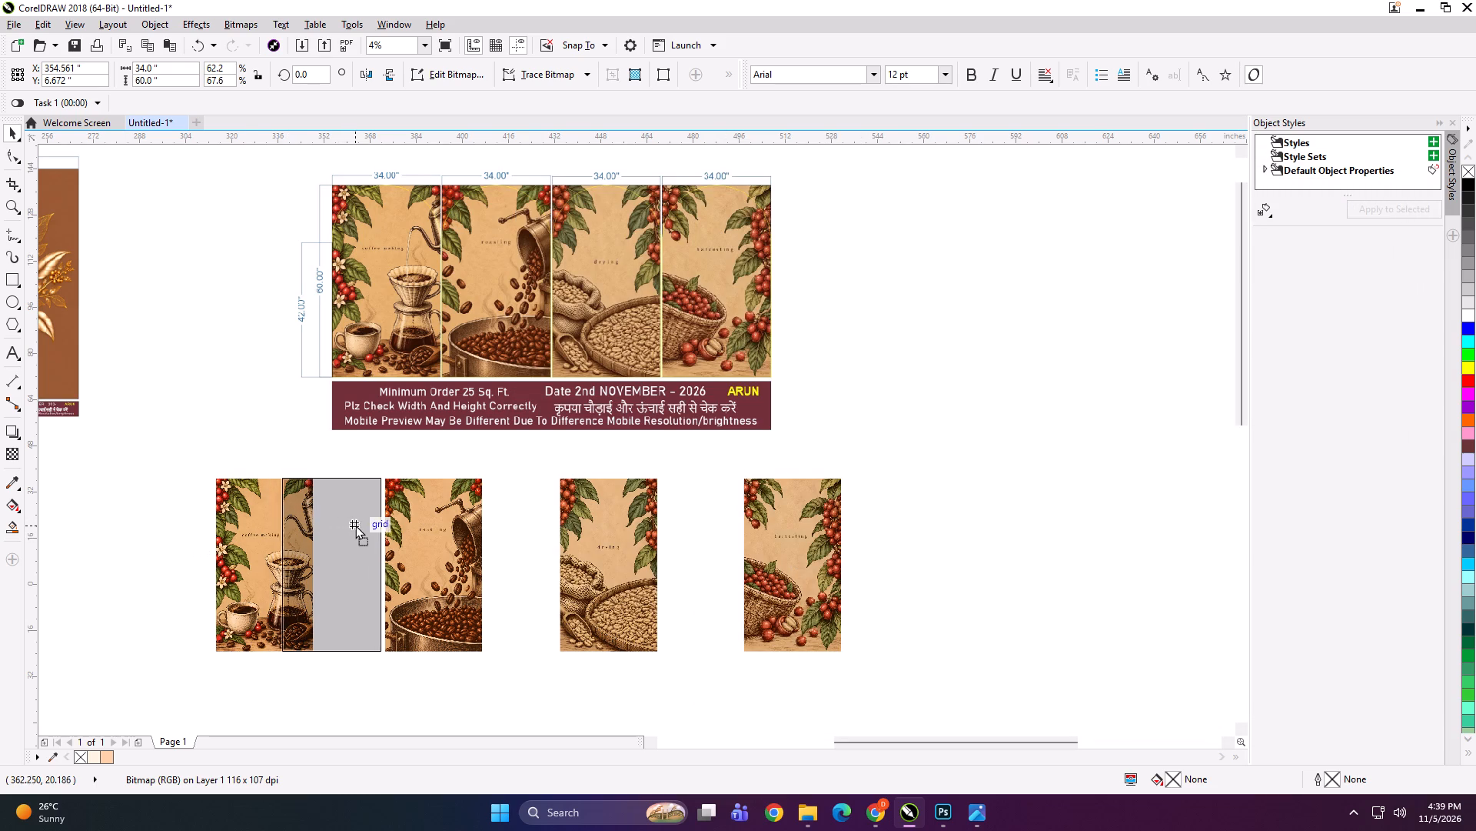
left_click_drag(355, 525, 351, 525)
left_click(417, 539, "shift")
left_click_drag(444, 539, 517, 534)
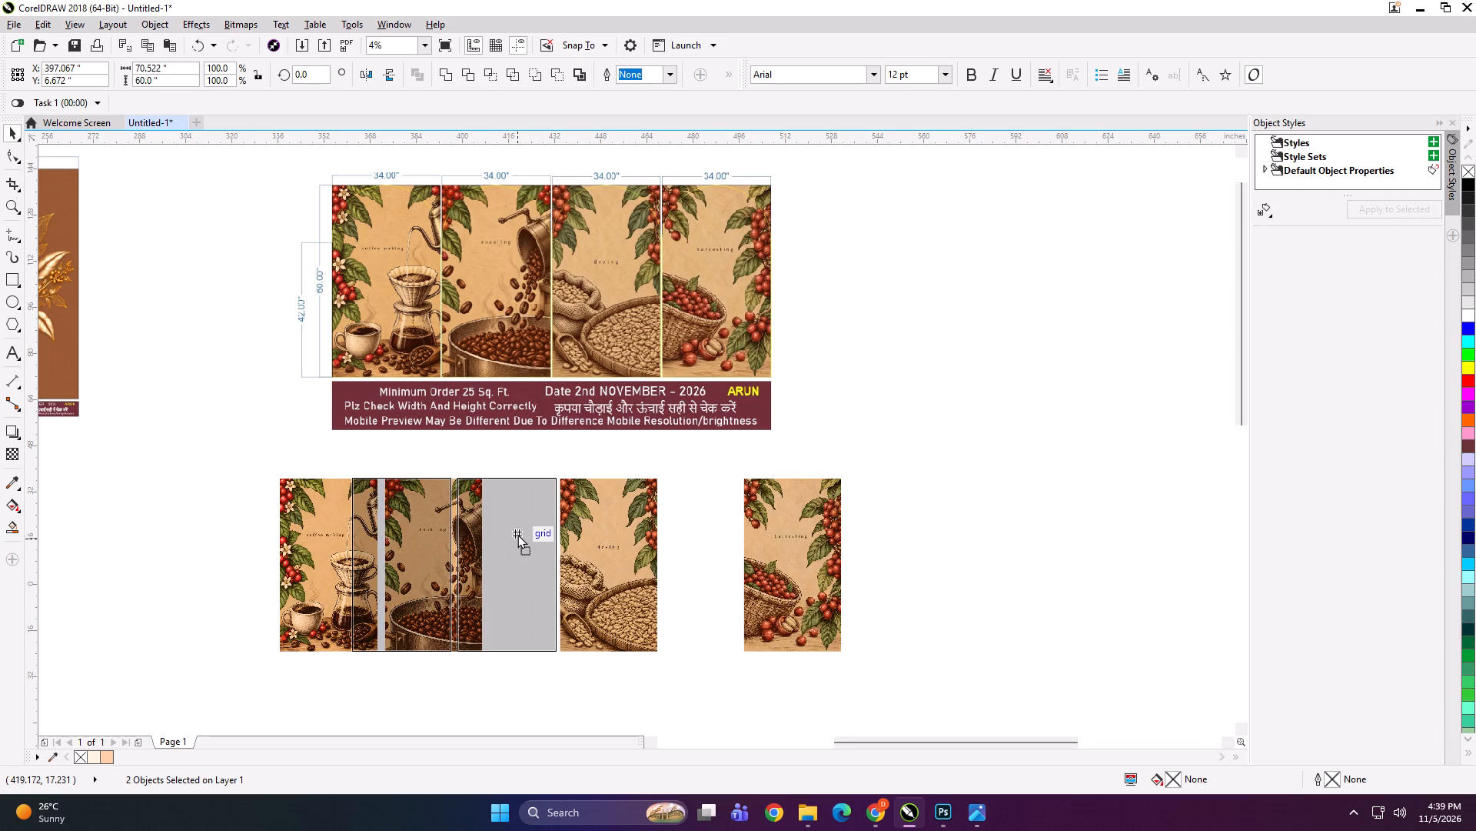
left_click_drag(517, 534, 513, 534)
left_click(790, 529)
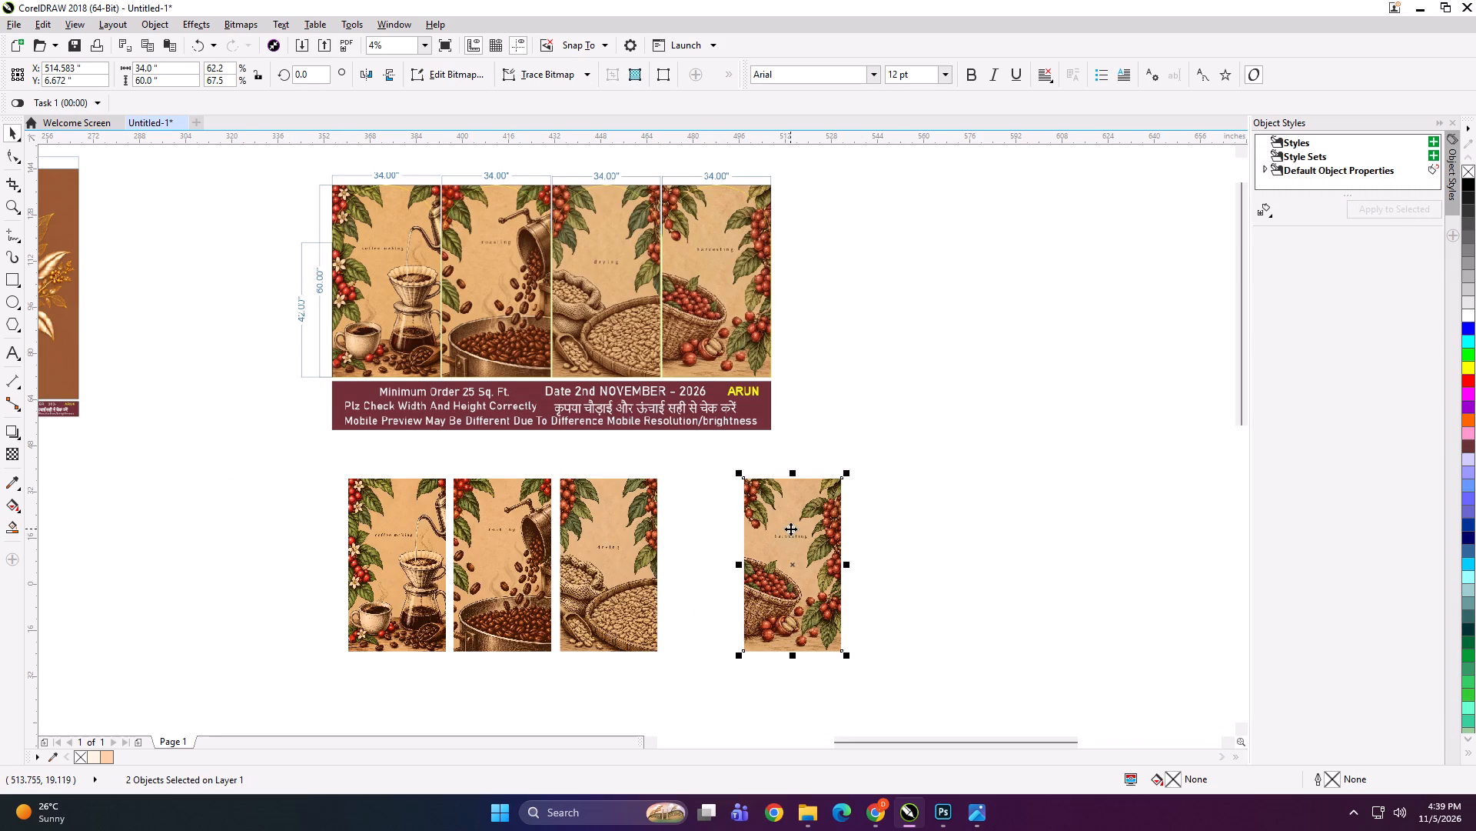
left_click_drag(786, 522, 710, 522)
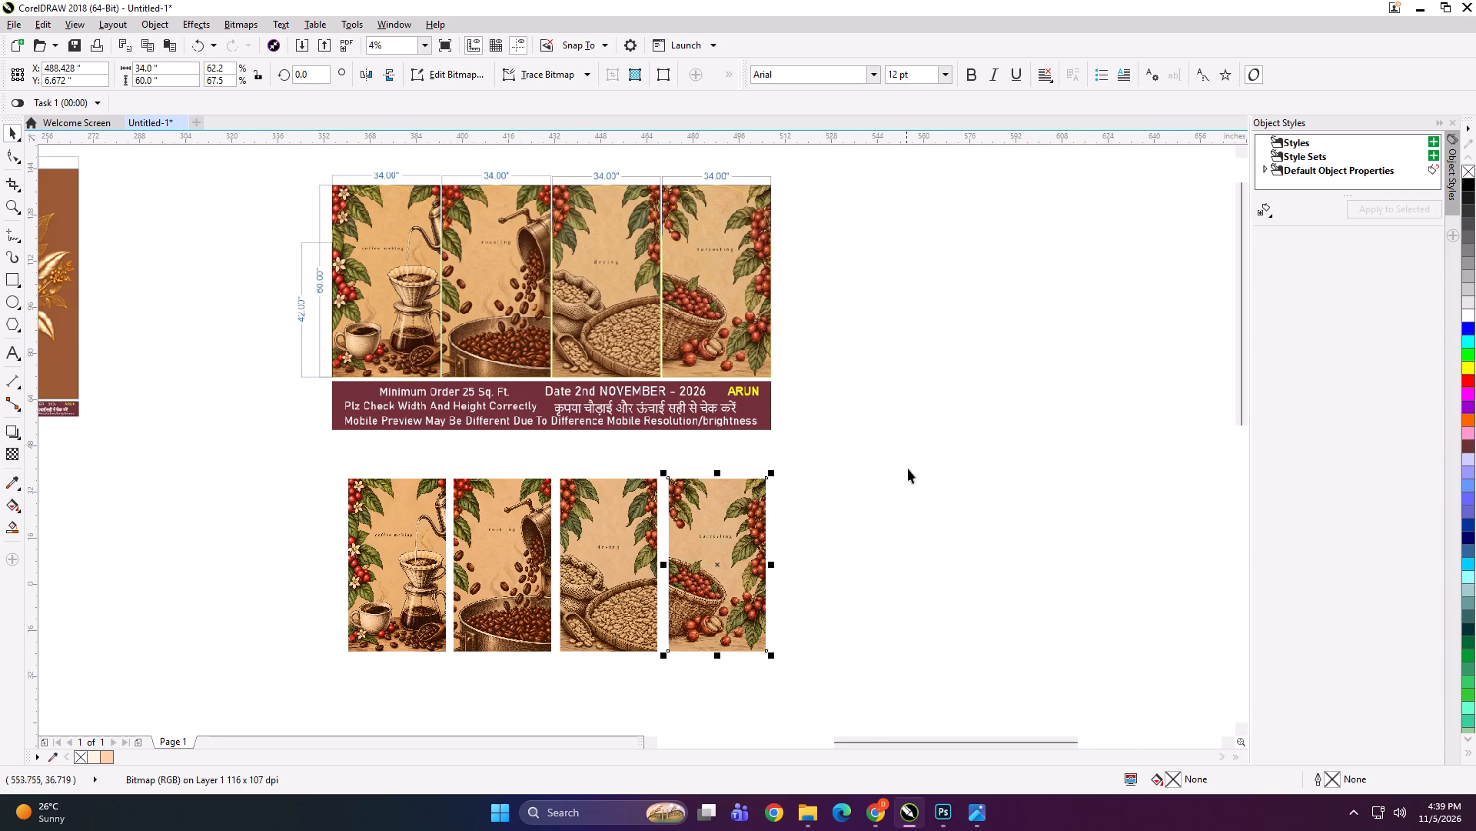
Move the brown floral 40 x 67 inch panel together with its dimensioned preview closer to the coffee panels.
scroll(908, 468, "down", 1)
left_click_drag(373, 368, 461, 499)
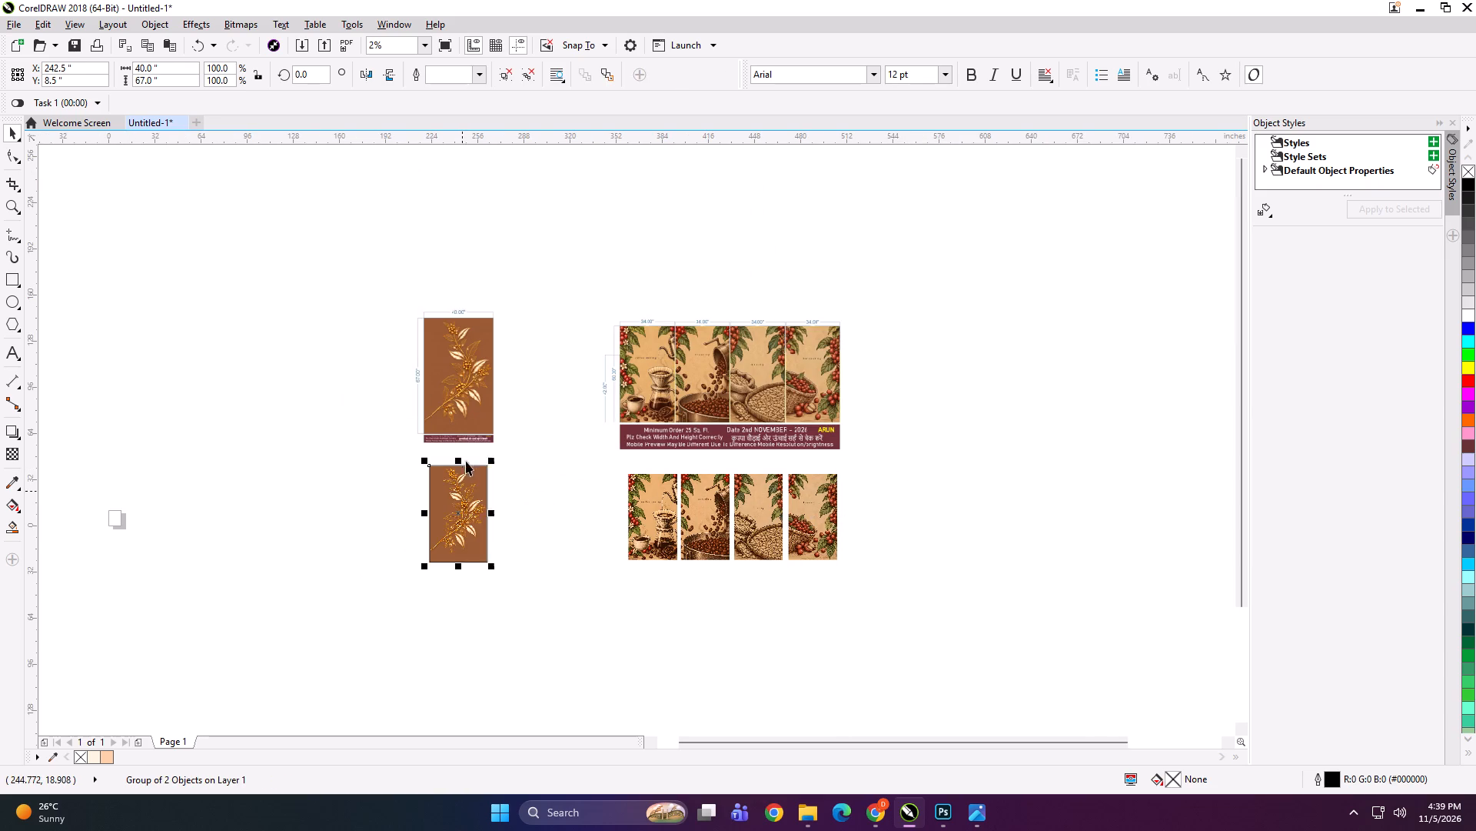
left_click(467, 410, "shift")
left_click_drag(467, 381, 553, 386)
Group the floral and coffee previews with all their print panels and scale the group down to about 9 x 6.6 inches.
left_click_drag(442, 256, 911, 649)
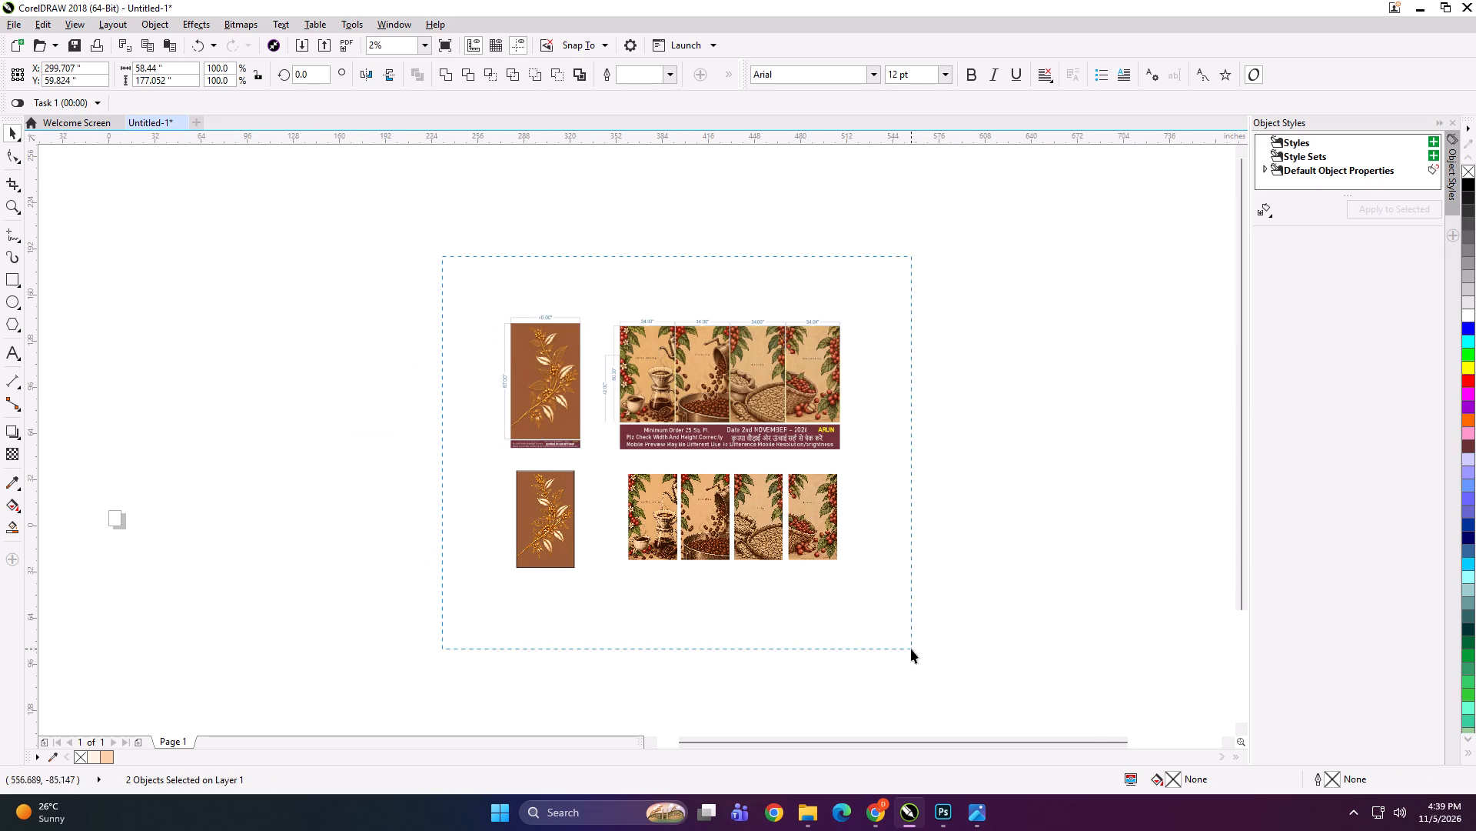
left_click_drag(911, 649, 912, 650)
key("ctrl+g")
left_click_drag(851, 576, 700, 476, "shift")
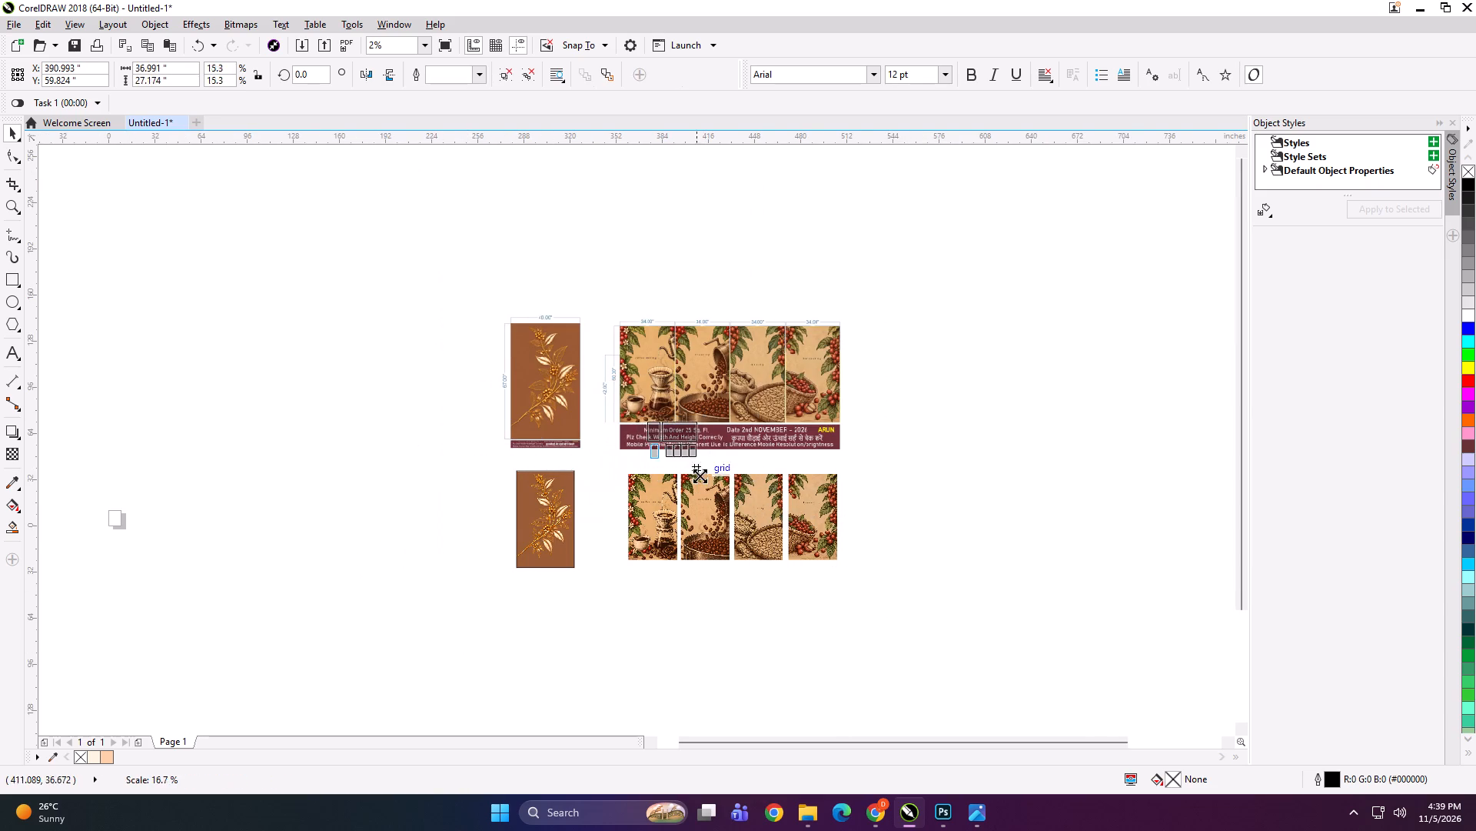
left_click_drag(700, 476, 693, 472, "shift")
scroll(670, 439, "up", 4)
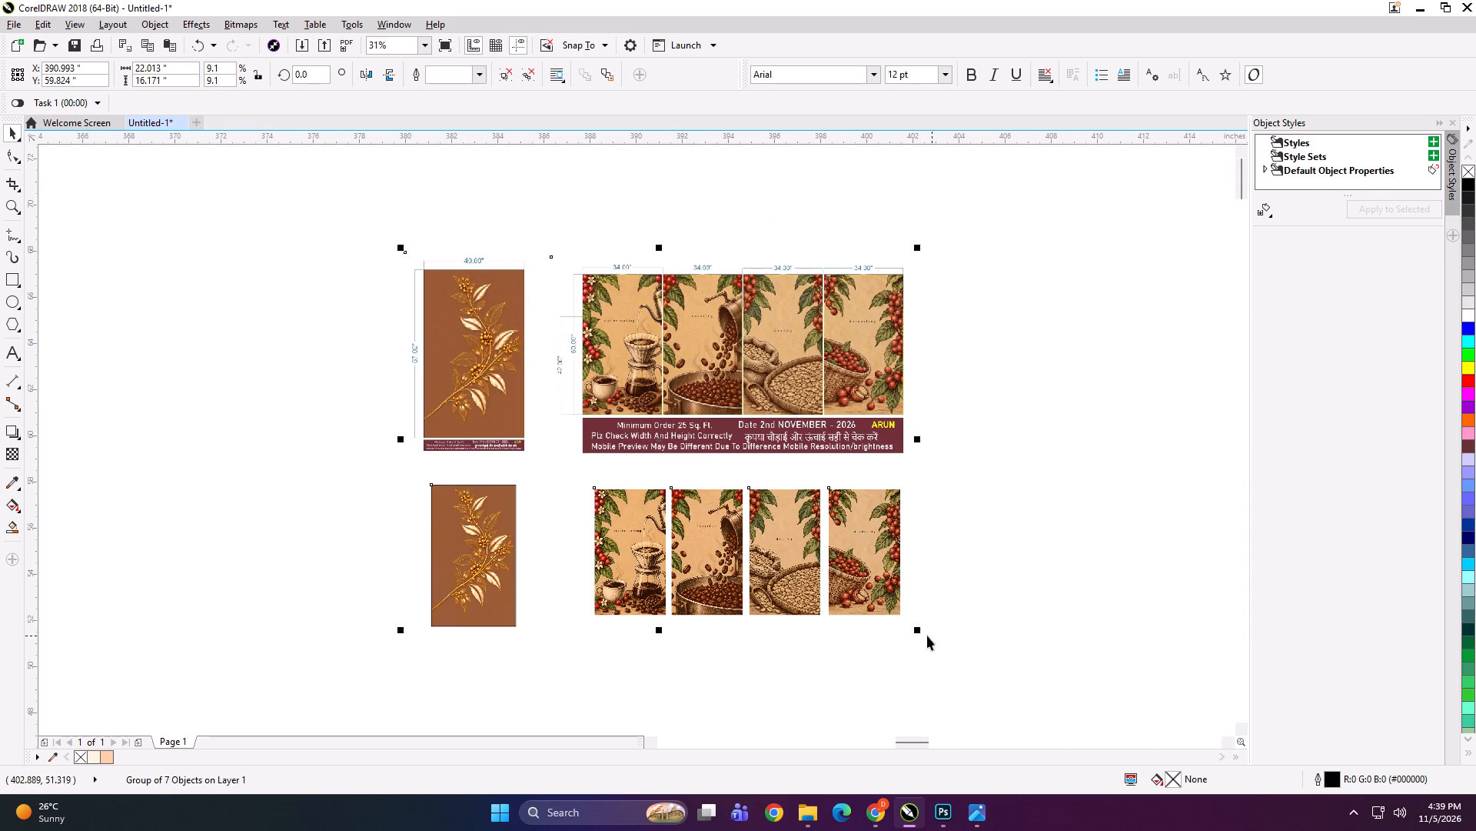
left_click_drag(918, 635, 780, 522, "shift")
Export the scaled-down group under the file name FSDG.
key("ctrl+e")
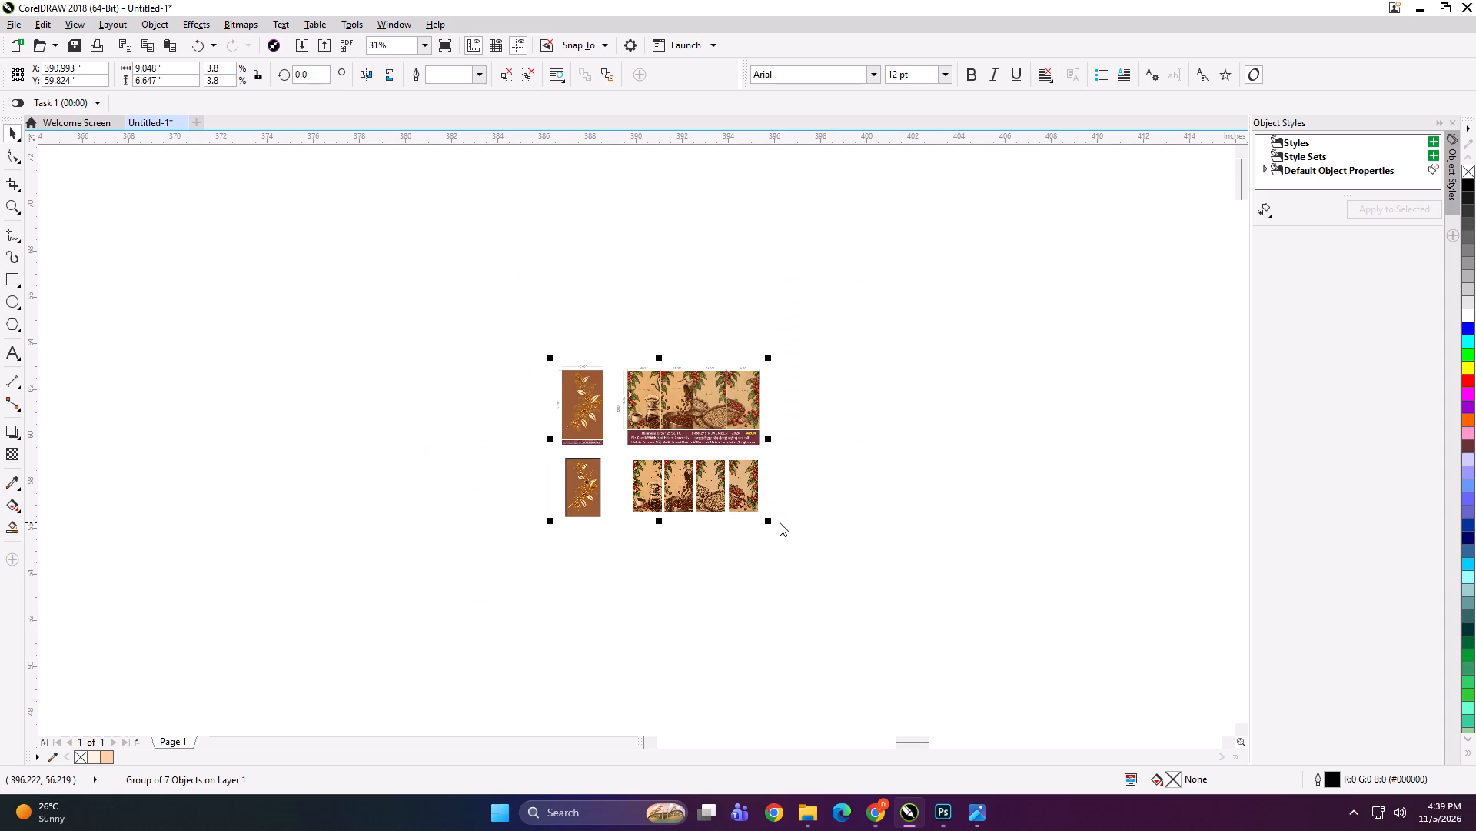
type("FSDG")
key("Return")
key("Return")
key("Return")
Delete the scaled-down group from the page and fit the remaining artwork in view.
key("Delete")
key("F4")
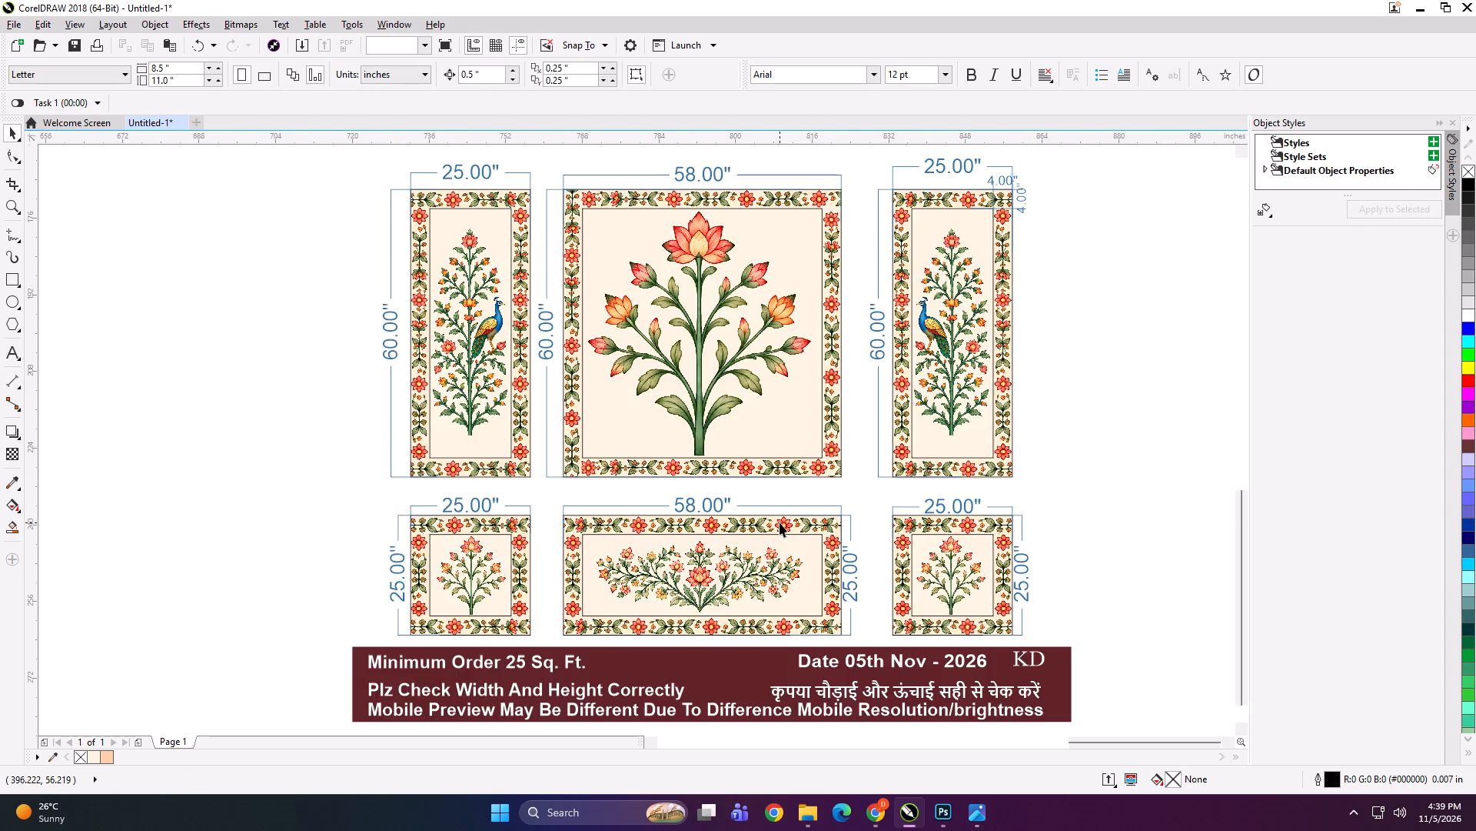
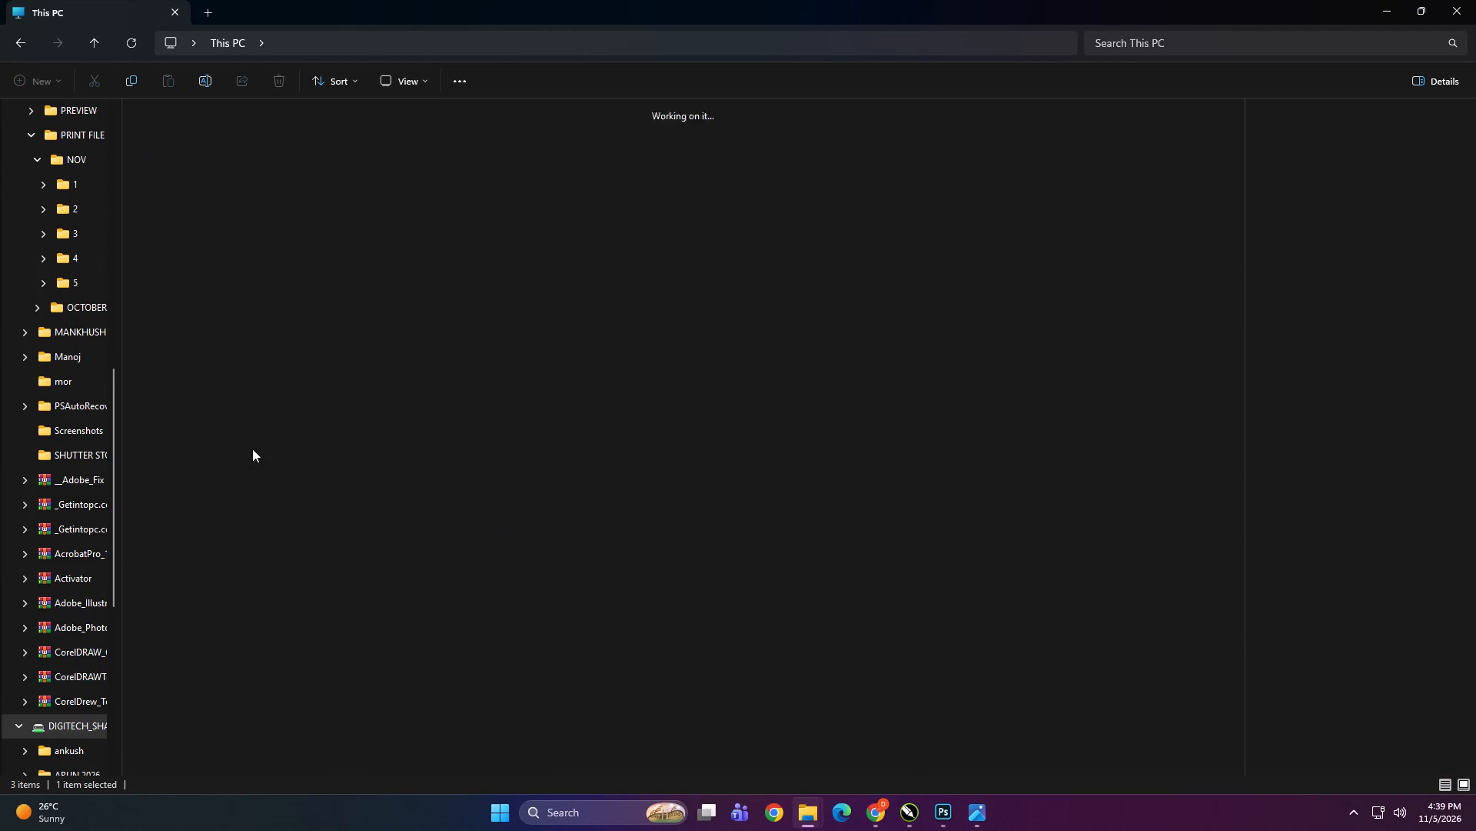
In File Explorer, copy the GOODS HOME folder from KD\PRINT FILE\NOV\5 on the work (D:) drive.
key("BackSpace")
double_click(447, 252)
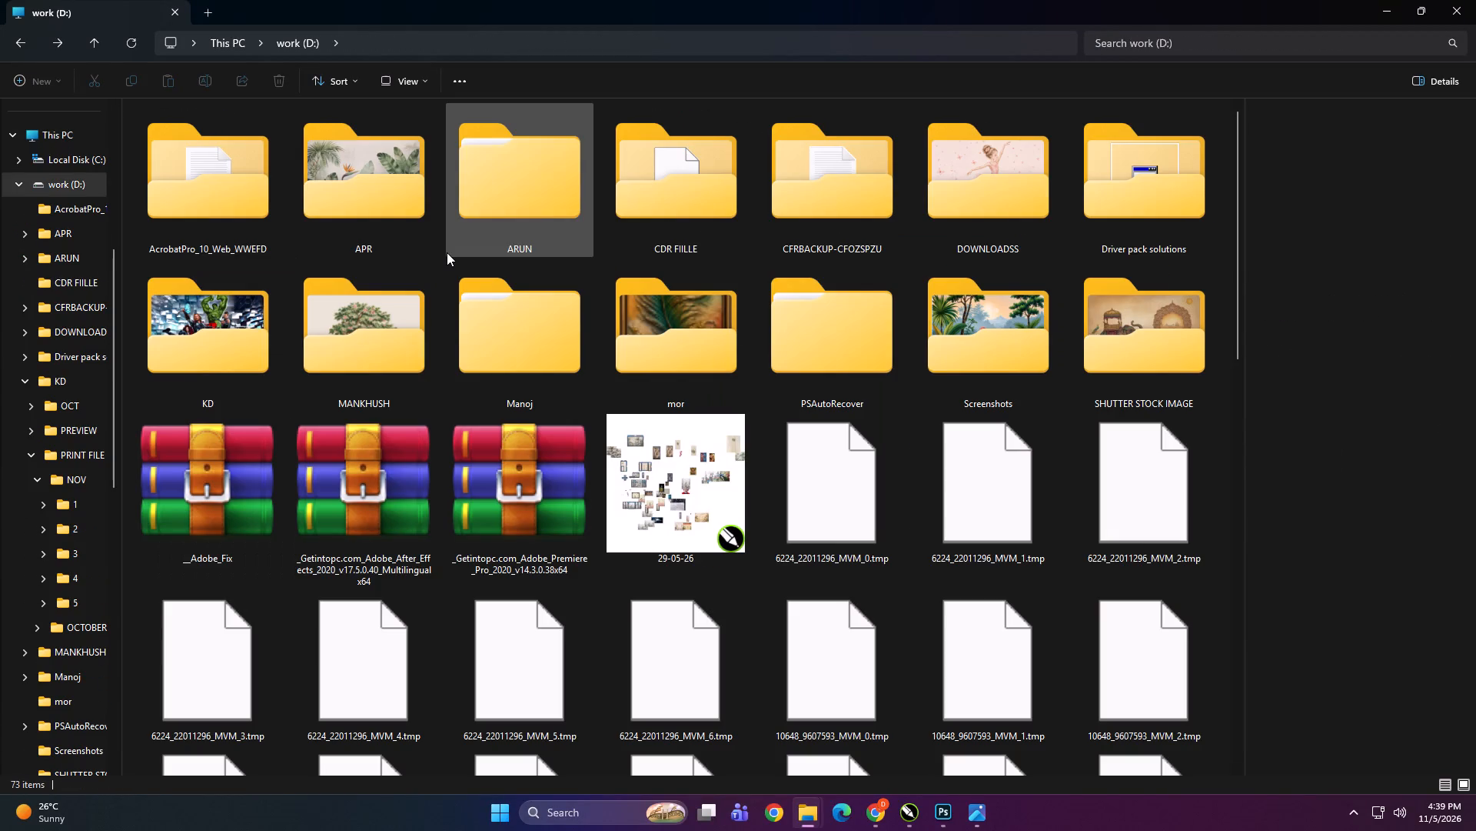
triple_click(222, 321)
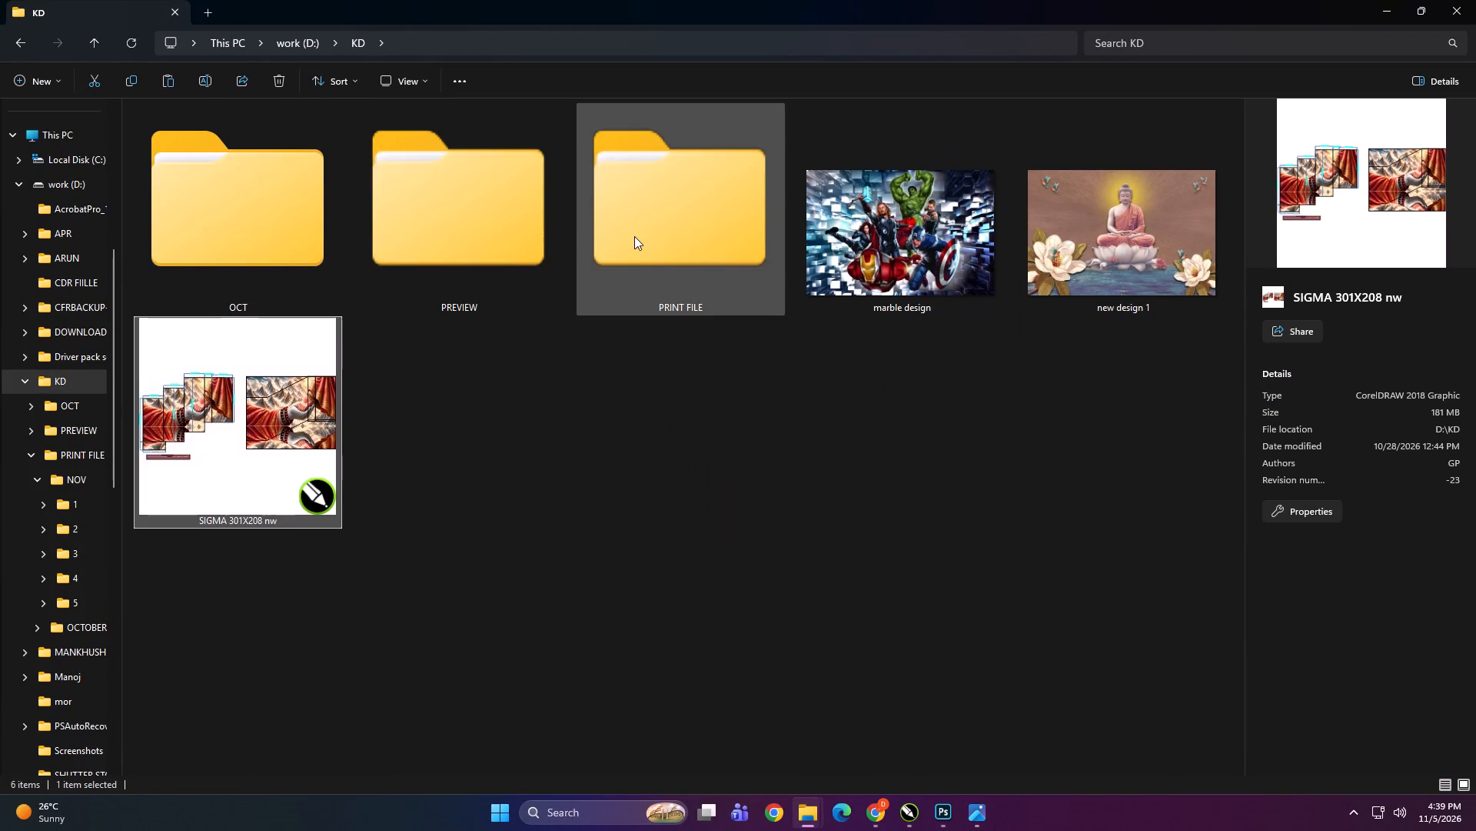
triple_click(634, 236)
double_click(257, 233)
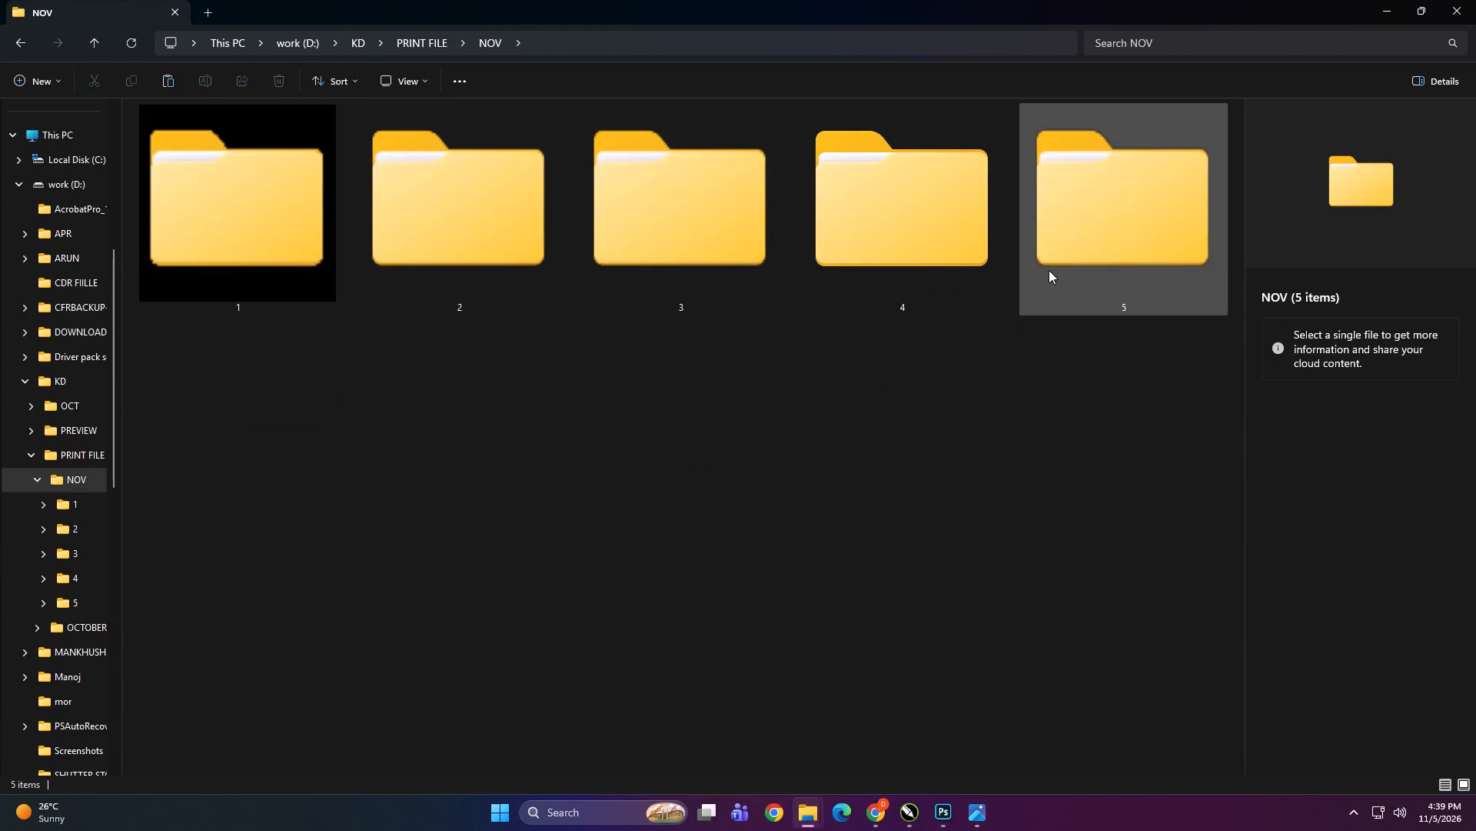
double_click(1079, 215)
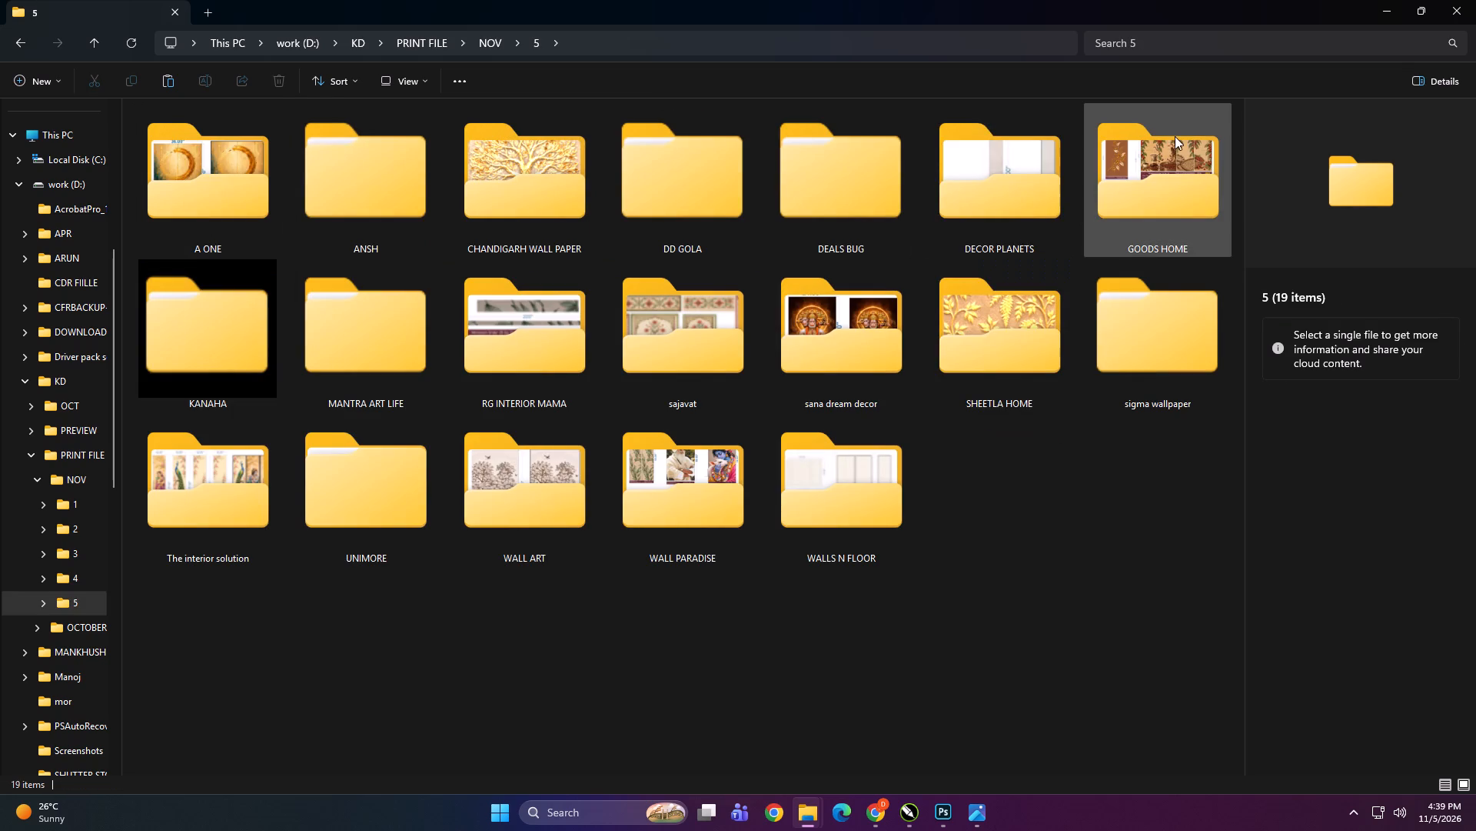
left_click(1172, 170)
key("ctrl+c")
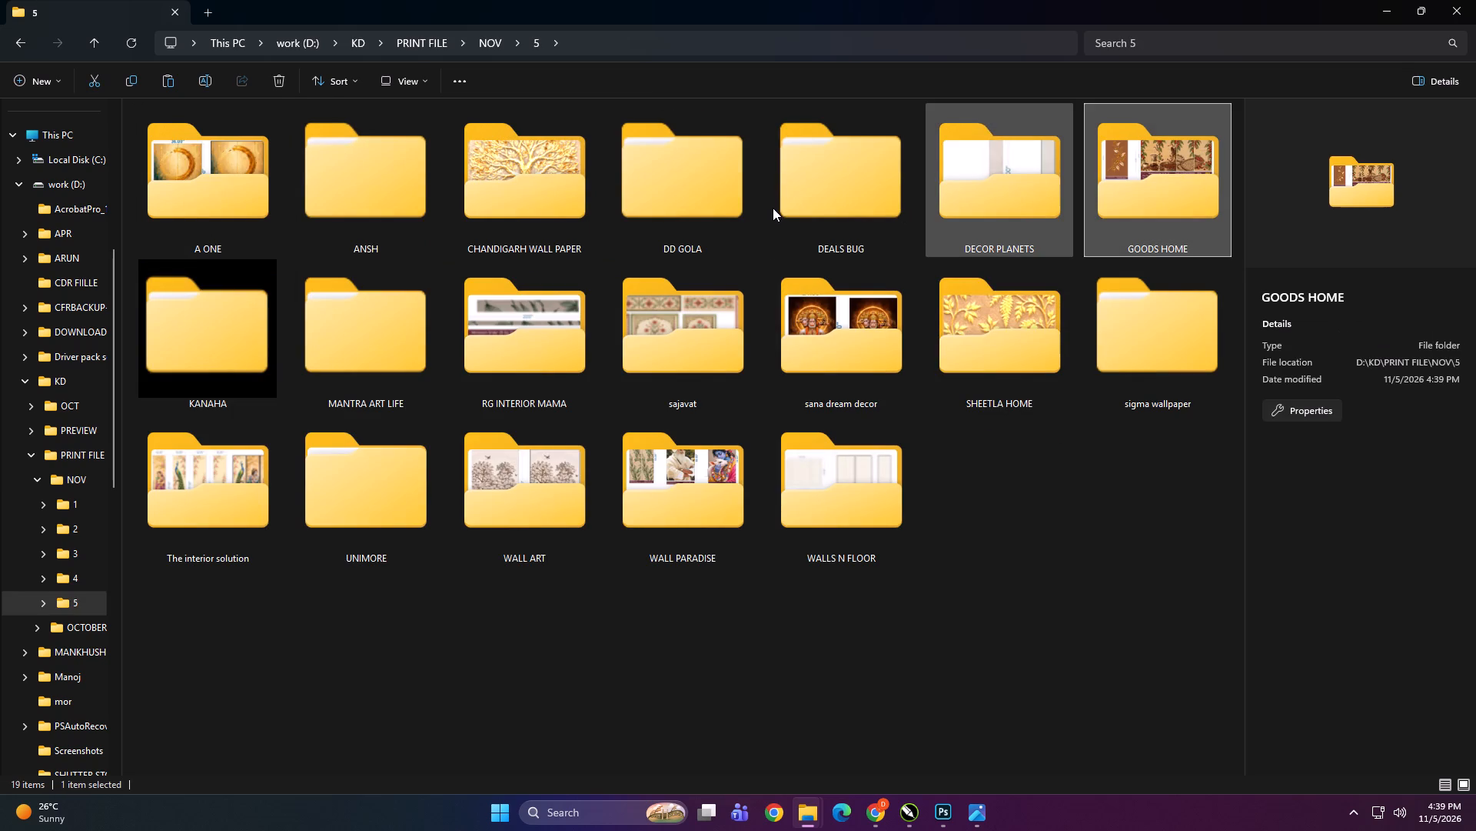
Paste the copied GOODS HOME folder into Print\NOV\5 on the DIGITECH_SHAREDRIVE (Z:) network drive.
scroll(68, 535, "up", 4)
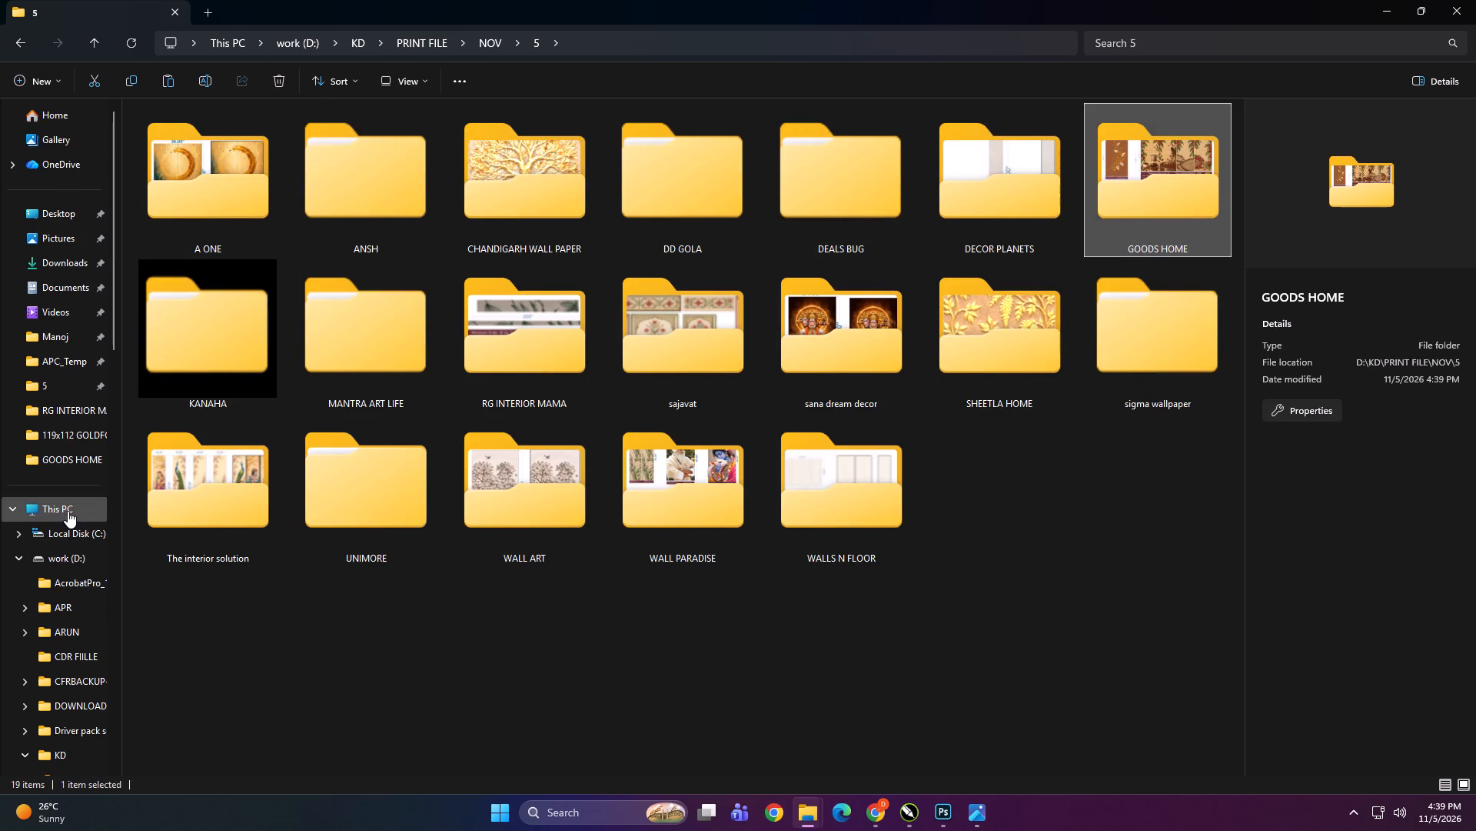
left_click(68, 511)
triple_click(234, 449)
double_click(569, 382)
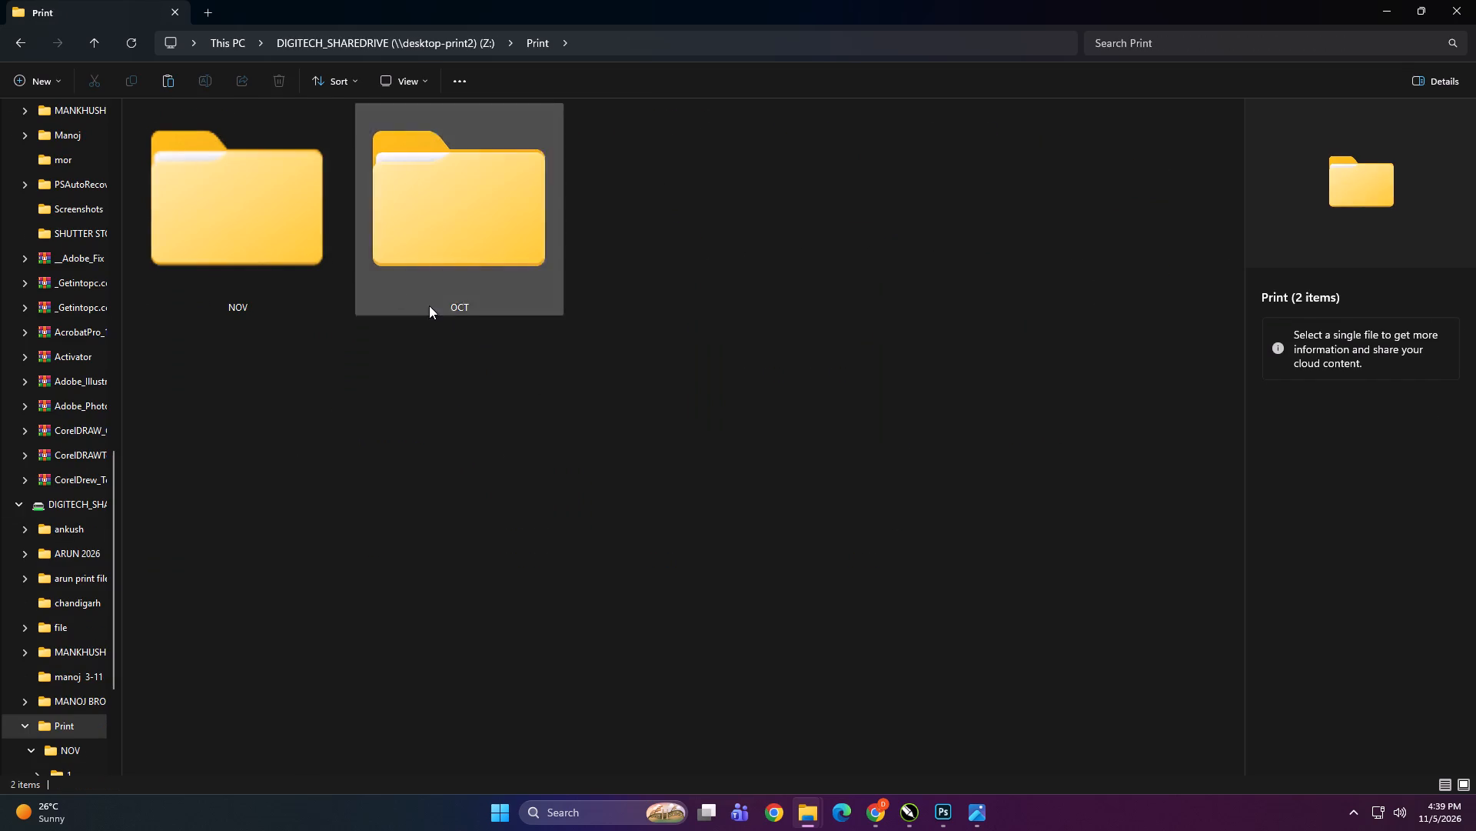
double_click(279, 235)
double_click(760, 180)
right_click(792, 499)
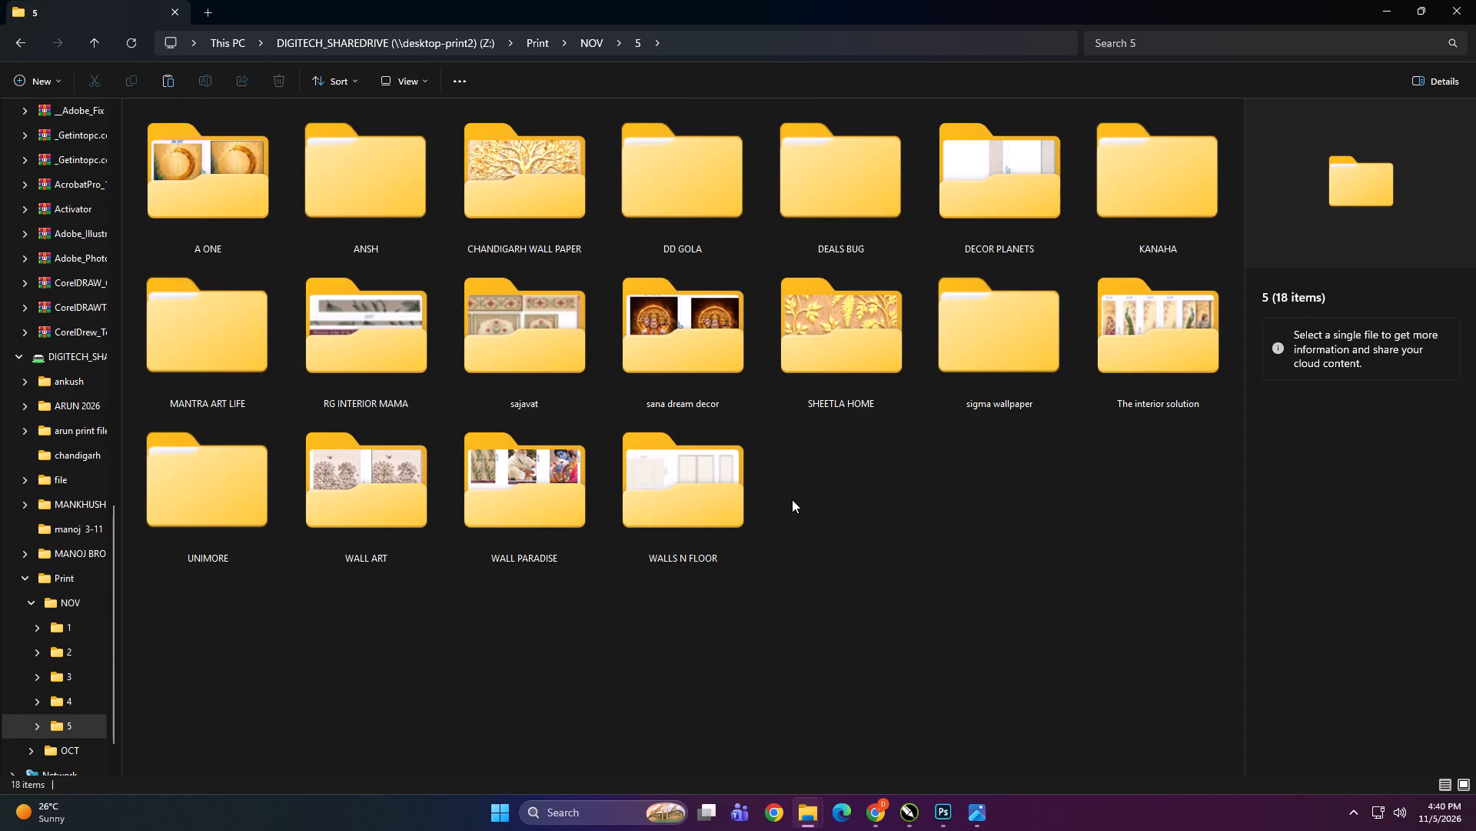
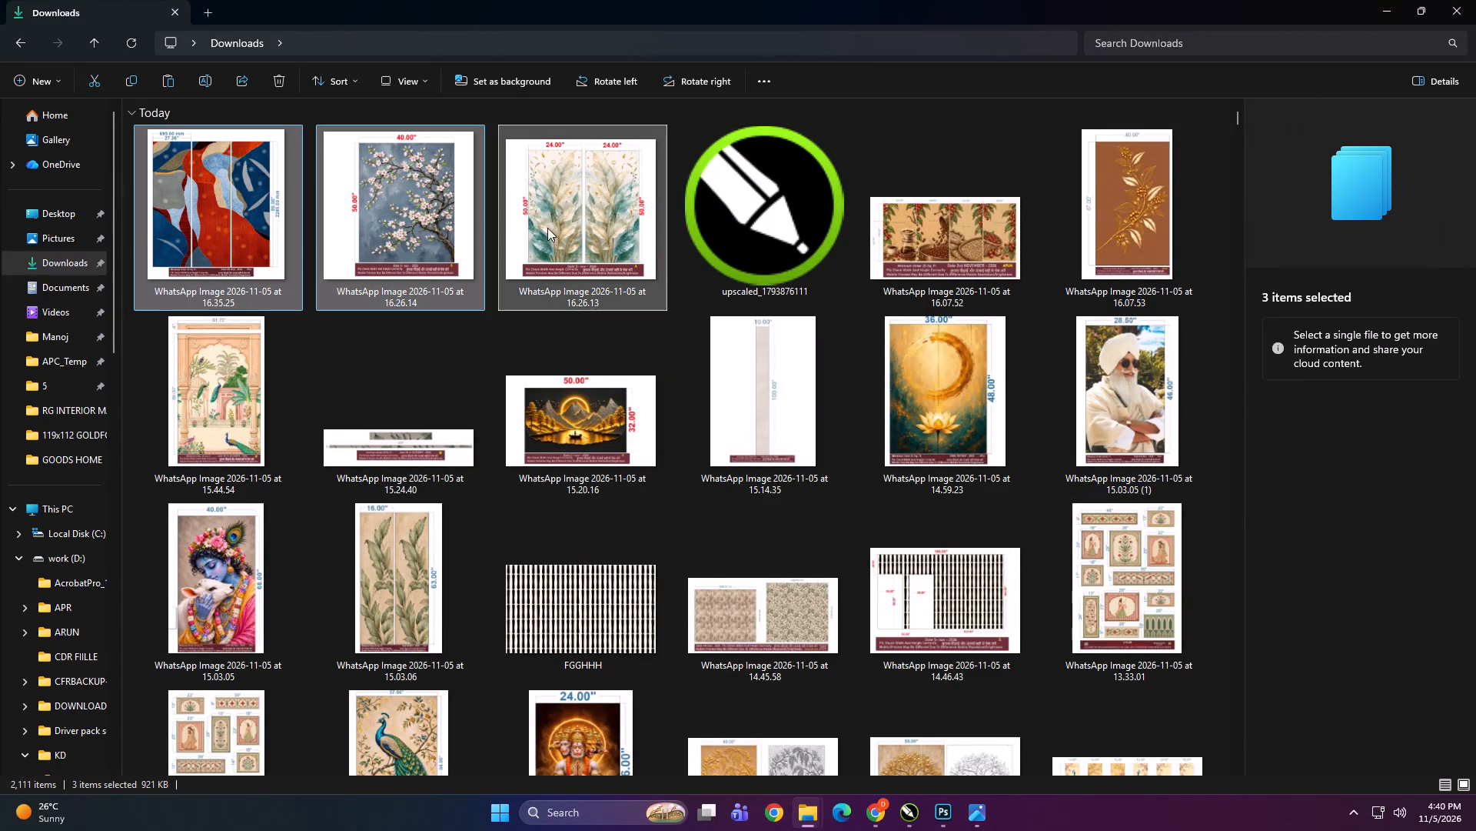
Bring the three selected WhatsApp images (16.35.25, 16.26.14 and 16.26.13) from Downloads into the Untitled-1 drawing in CorelDRAW.
left_click_drag(396, 189, 873, 776)
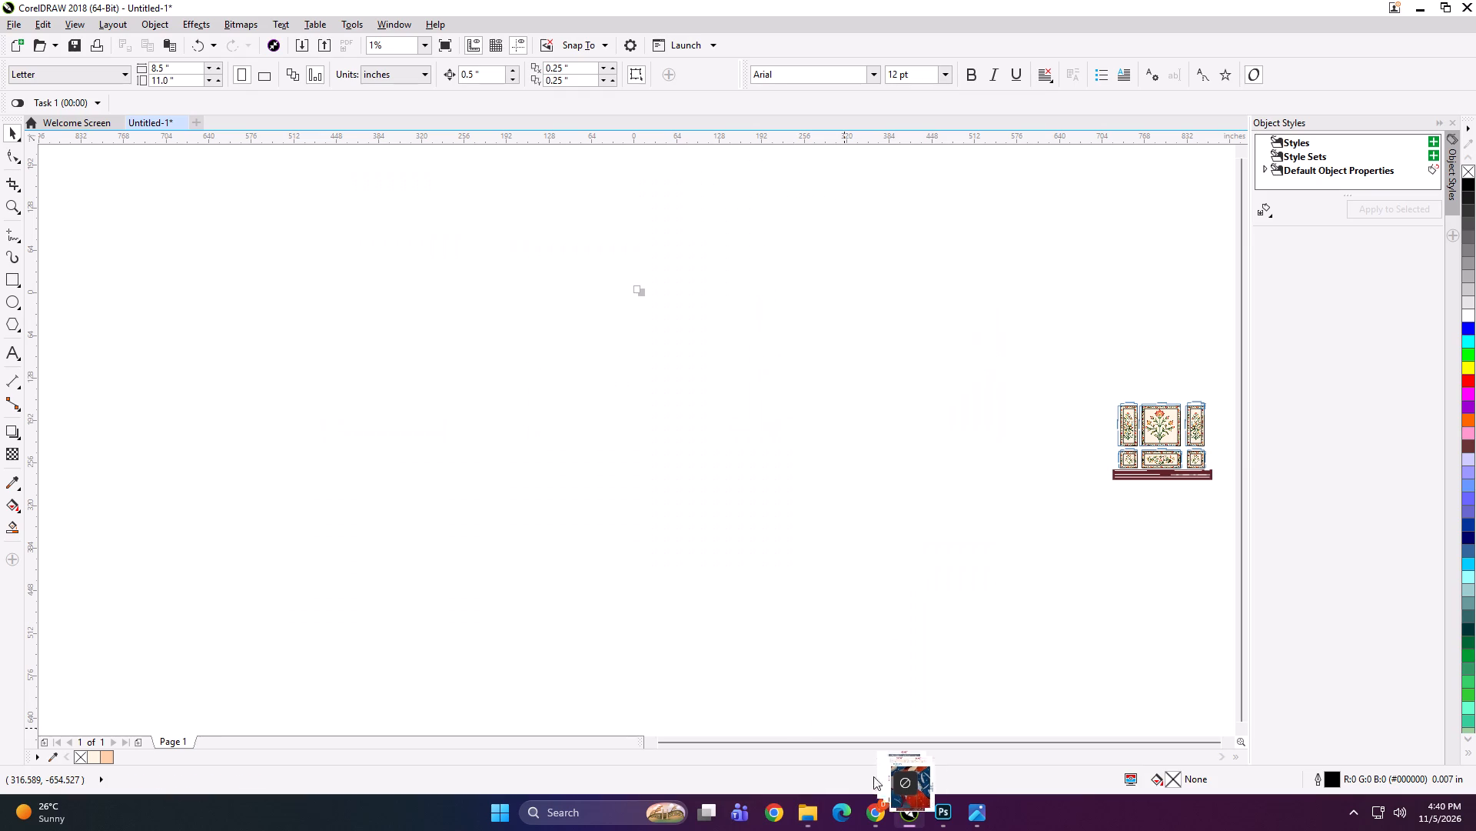
left_click_drag(873, 776, 558, 451)
left_click_drag(497, 399, 587, 526)
left_click_drag(567, 462, 673, 582, "shift")
double_click(833, 539)
Spread the imported images apart, with the red-blue three-panel design above the two-panel leaf design and the blossom design to their right.
left_click_drag(545, 467, 411, 419)
left_click_drag(306, 372, 276, 352)
left_click_drag(463, 405, 340, 307)
left_click_drag(550, 425, 443, 438)
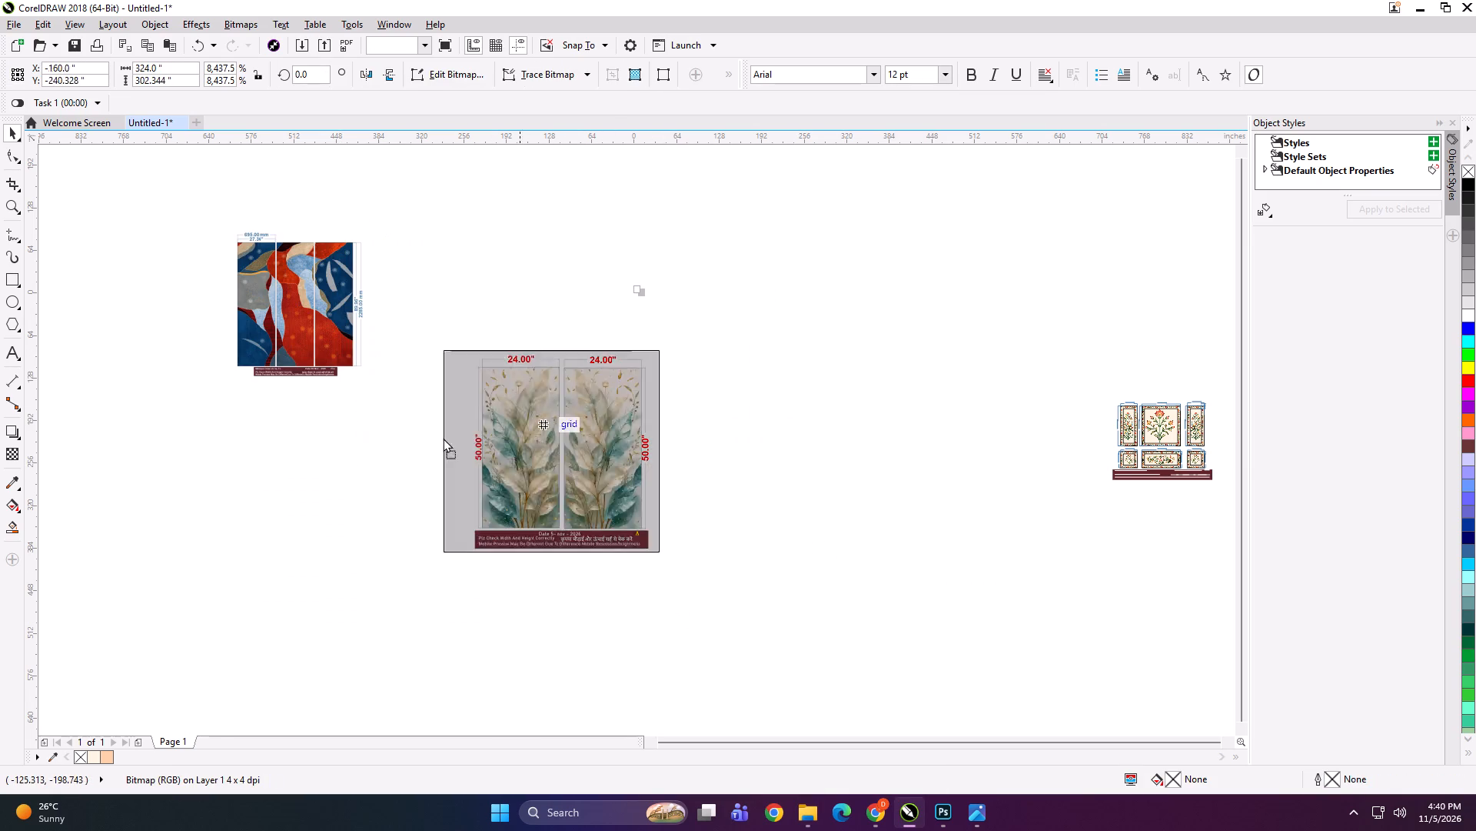
left_click_drag(443, 438, 354, 456)
left_click_drag(309, 472, 323, 482)
left_click_drag(567, 430, 580, 347)
left_click(646, 542)
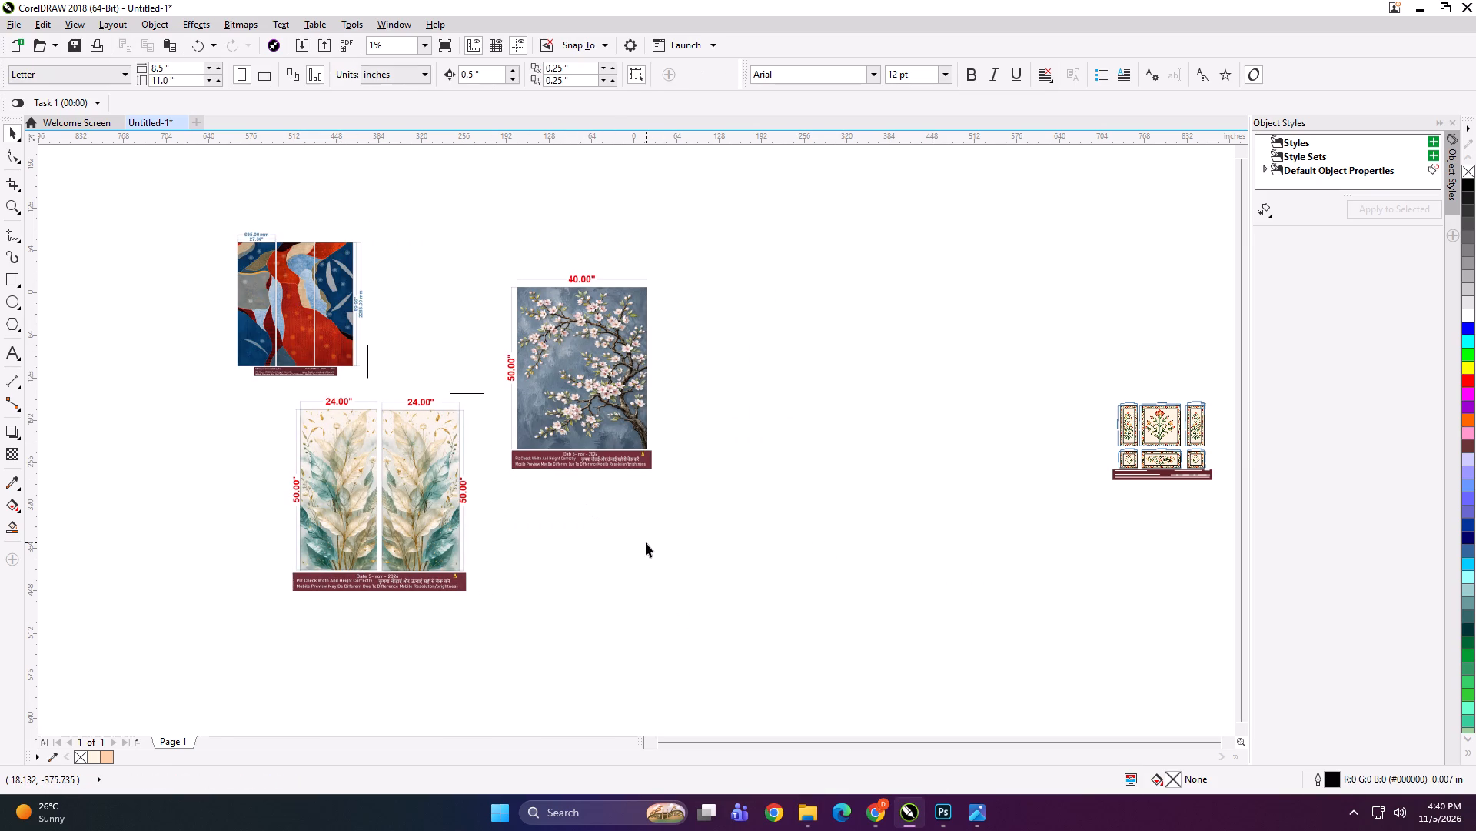
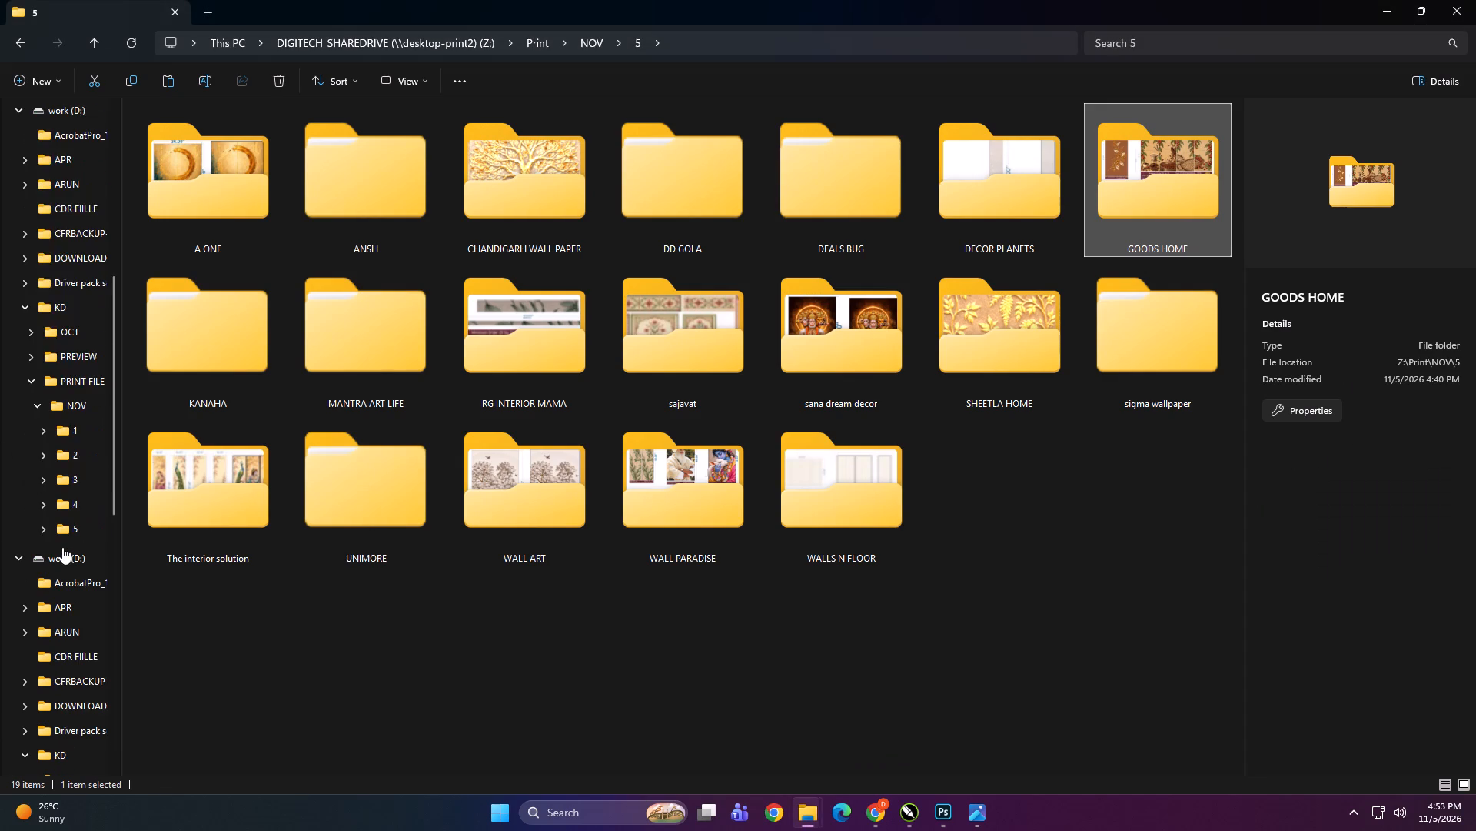
Open the 5-11-25 folder inside ankush on the DIGITECH_SHAREDRIVE (Z:) and look through its design images.
left_click(59, 511)
left_click(184, 262)
double_click(214, 391)
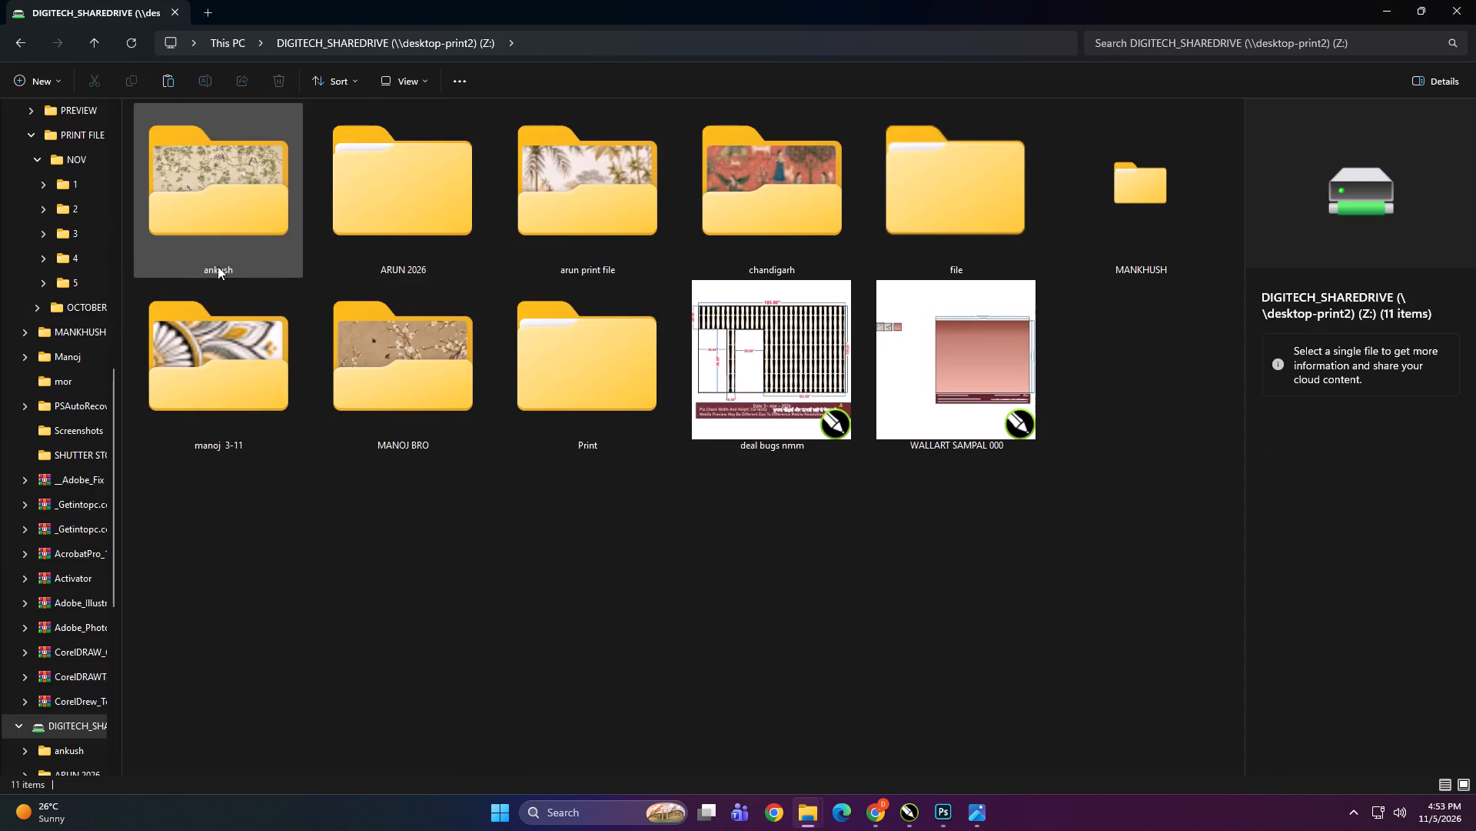
double_click(215, 243)
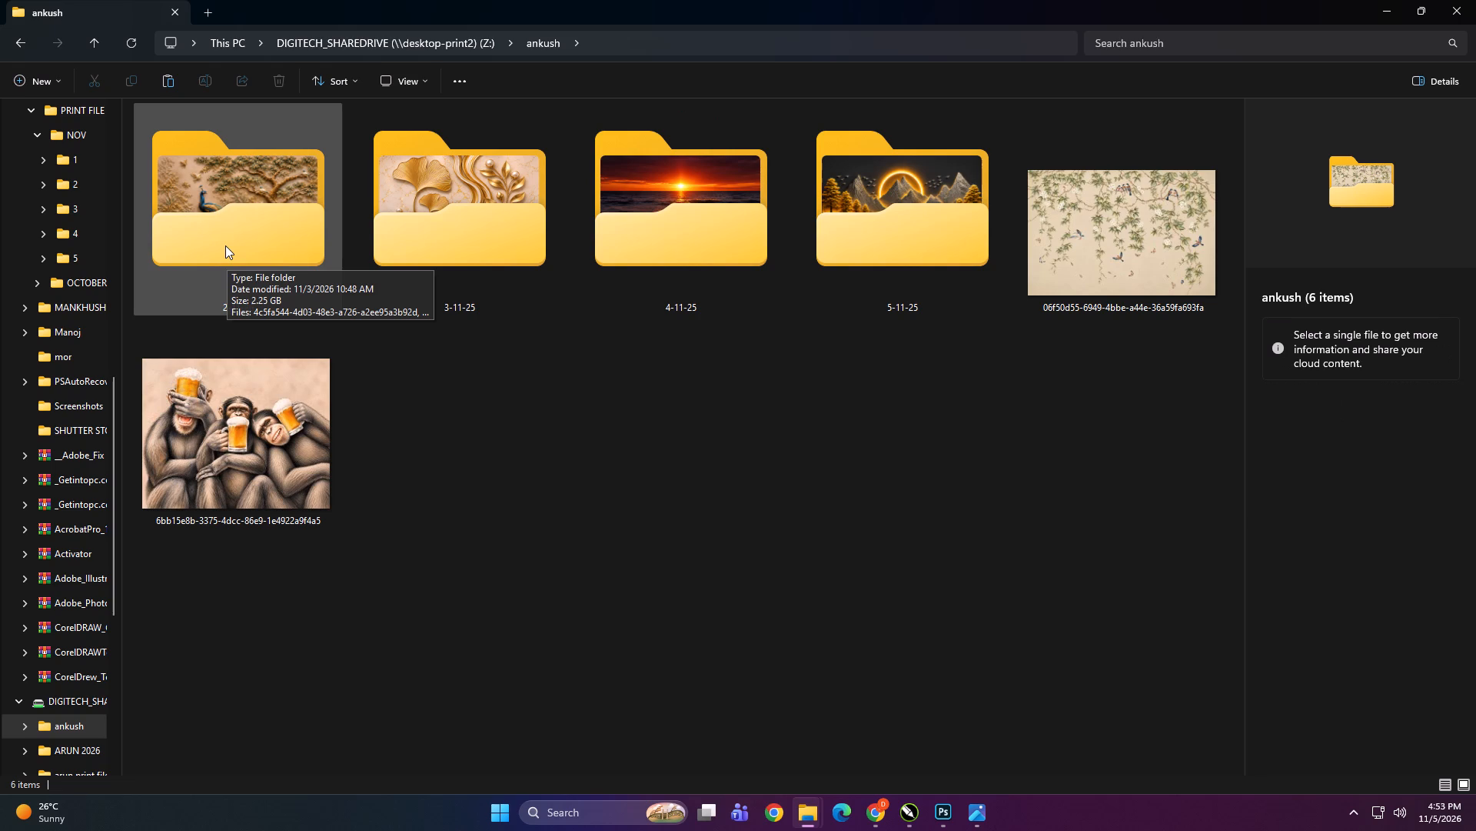
double_click(838, 179)
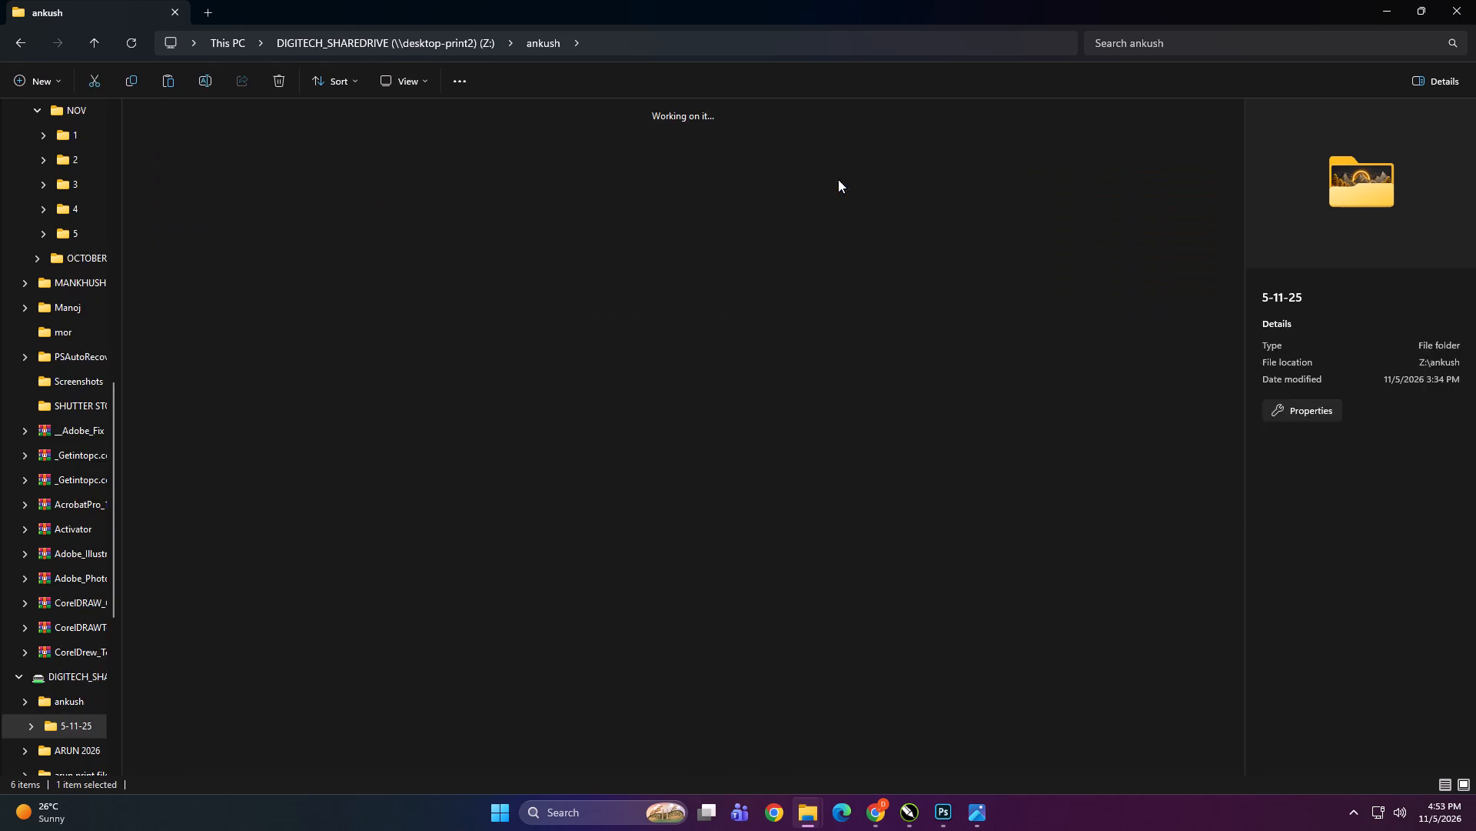
scroll(566, 301, "down", 1, "ctrl")
scroll(612, 379, "down", 1, "ctrl")
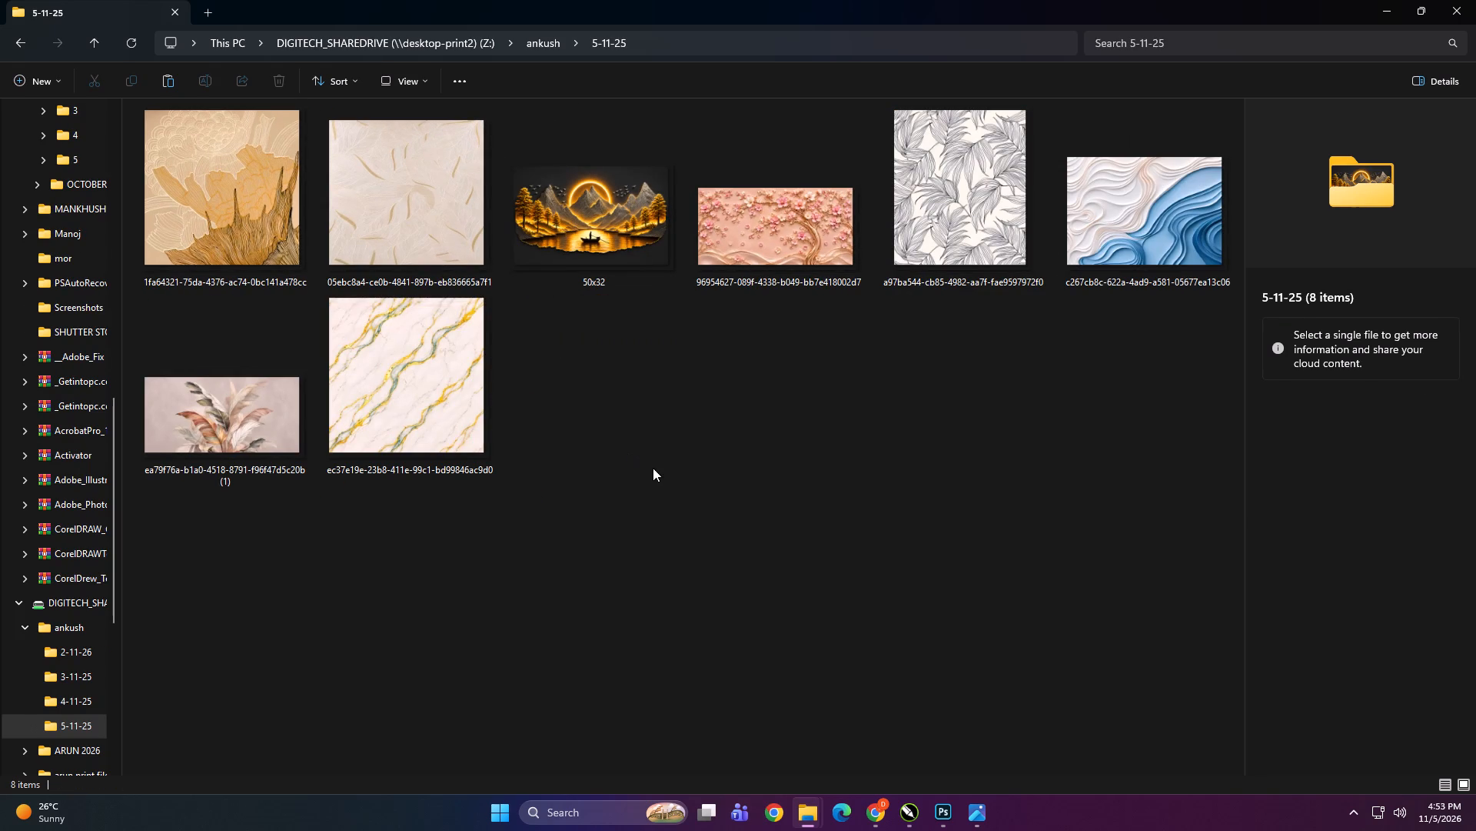
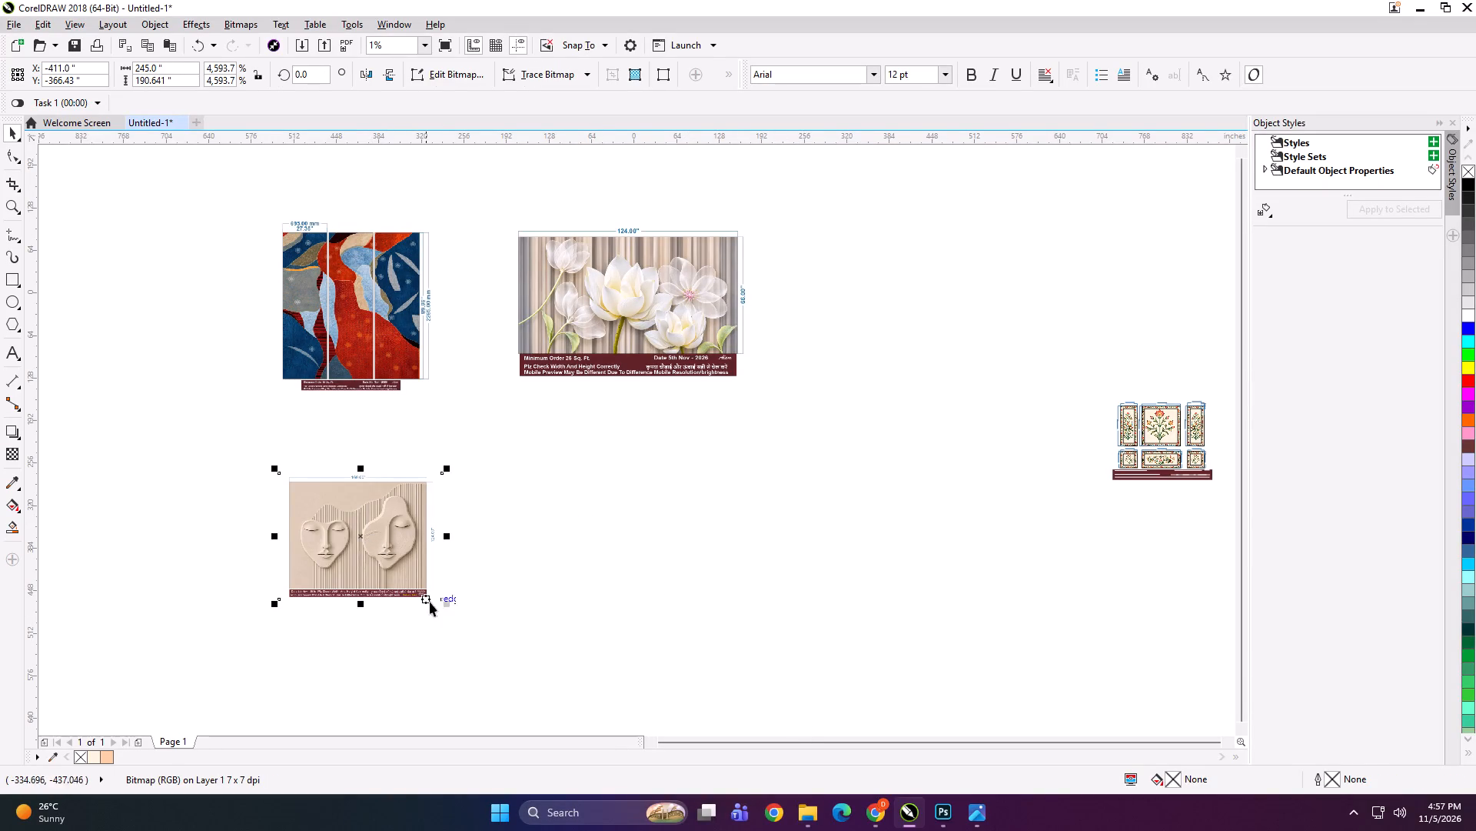
Enlarge the two-faces design image to about 360 by 280 inches and shift it farther left on the drawing area.
left_click_drag(448, 606, 494, 636, "shift")
left_click_drag(434, 545, 316, 551)
Shift the red-and-blue abstract panel image and the white-flower image together to the right, clear of the two-faces image.
left_click(420, 305)
left_click(658, 315, "shift")
left_click_drag(583, 317, 729, 302)
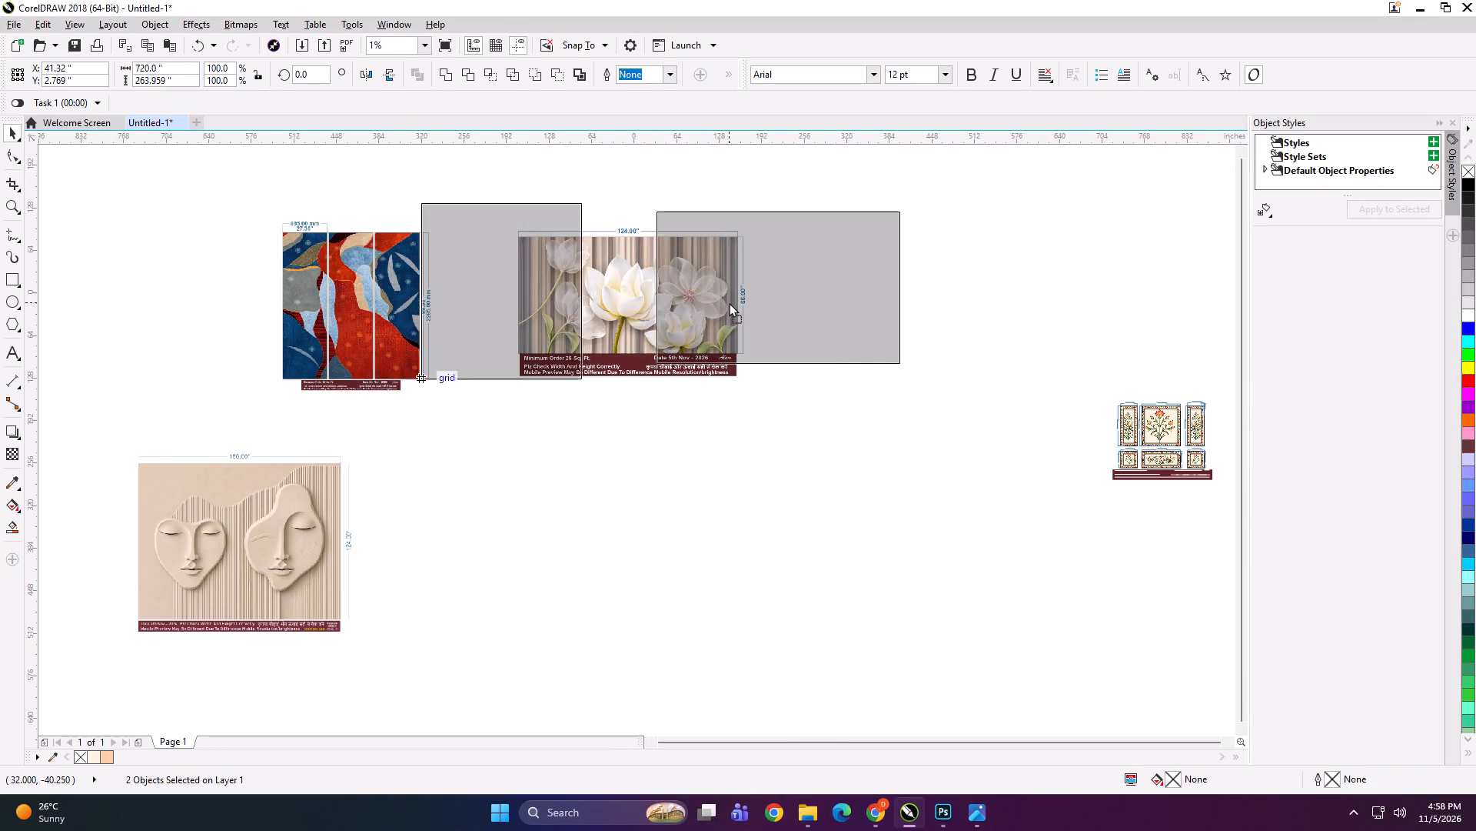
left_click_drag(729, 302, 738, 302)
Move the two-faces image slightly up and to the right, below and left of the abstract panel image.
left_click_drag(334, 519, 361, 479)
double_click(373, 478)
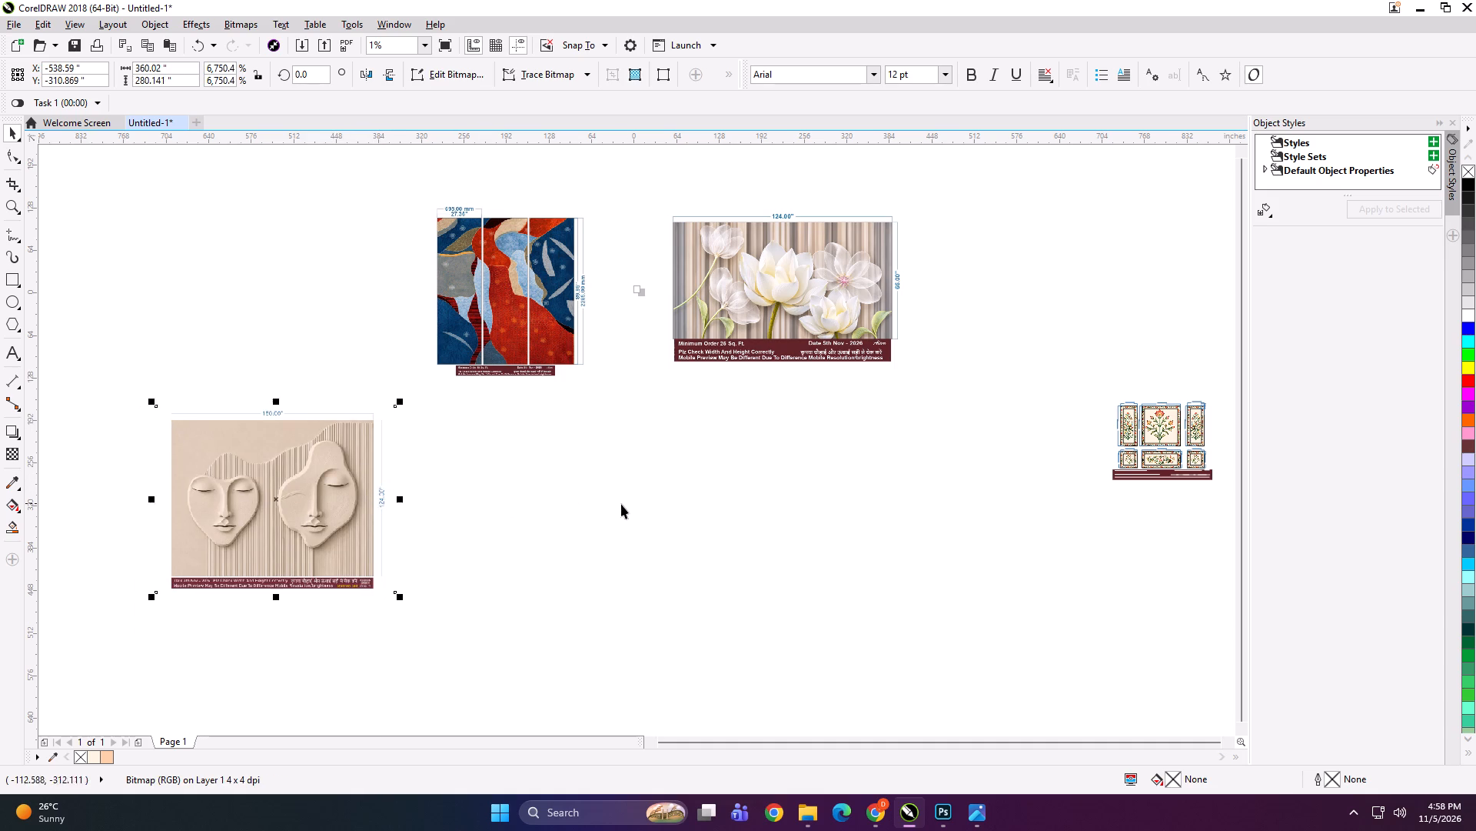
left_click(625, 504)
Shift the abstract panel image and the white-flower image slightly left, one at a time, keeping them side by side.
left_click_drag(529, 335, 521, 334)
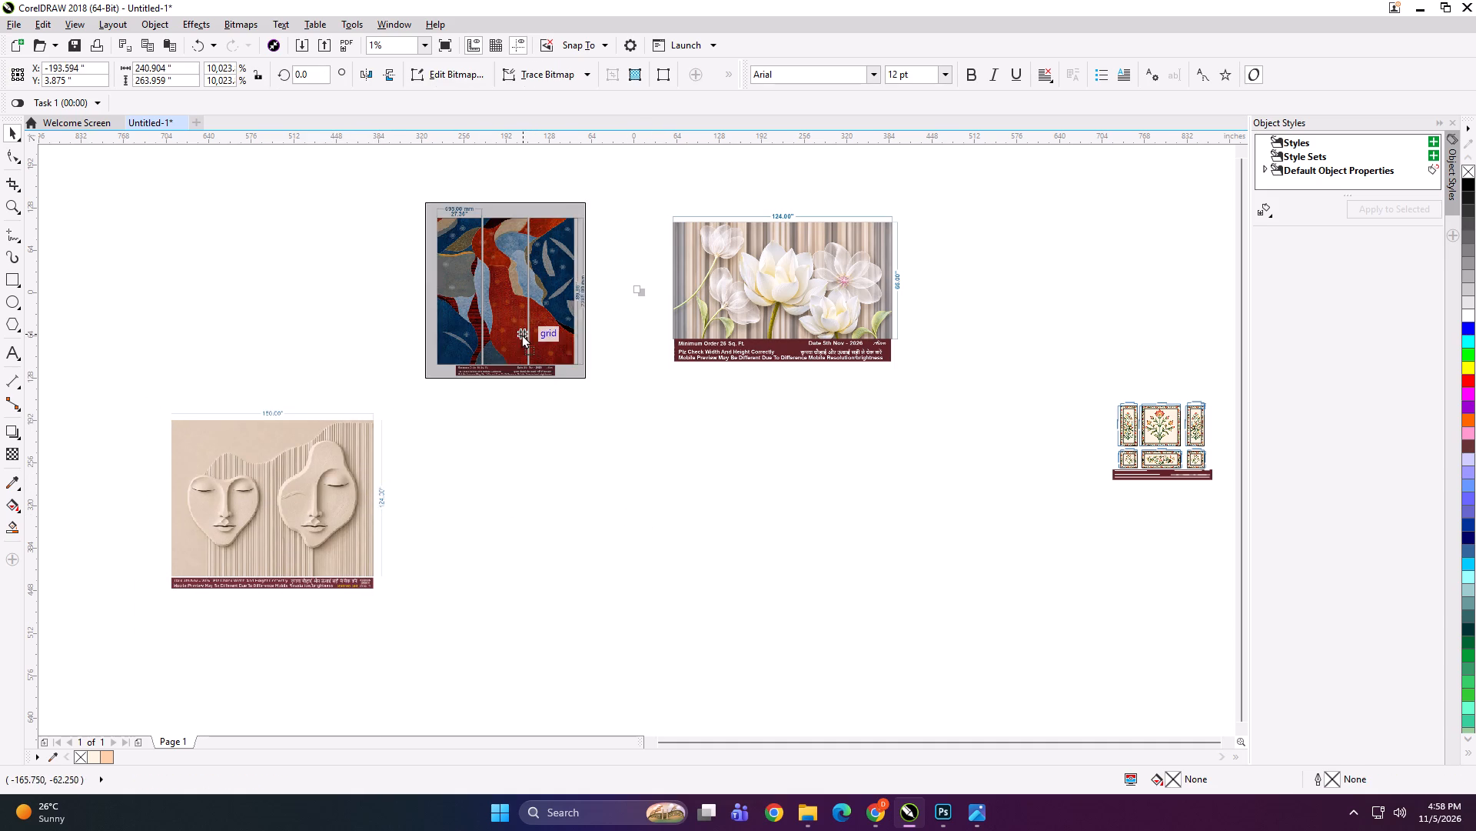
left_click_drag(521, 334, 503, 333)
left_click_drag(794, 315, 760, 315)
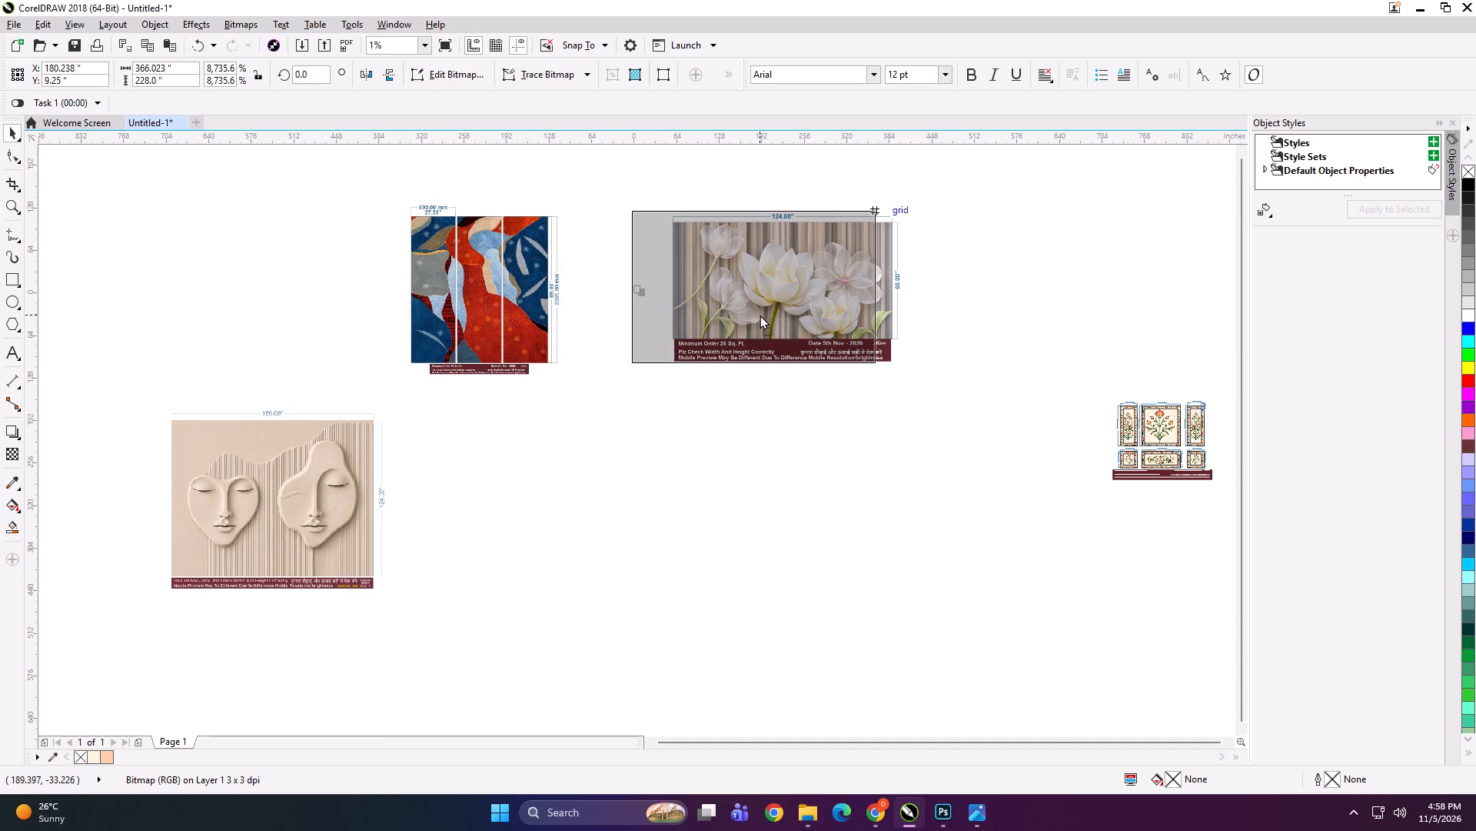
left_click_drag(760, 315, 757, 315)
Align the abstract panel image and the white-flower image along their bottom edges.
left_click_drag(317, 182, 488, 269)
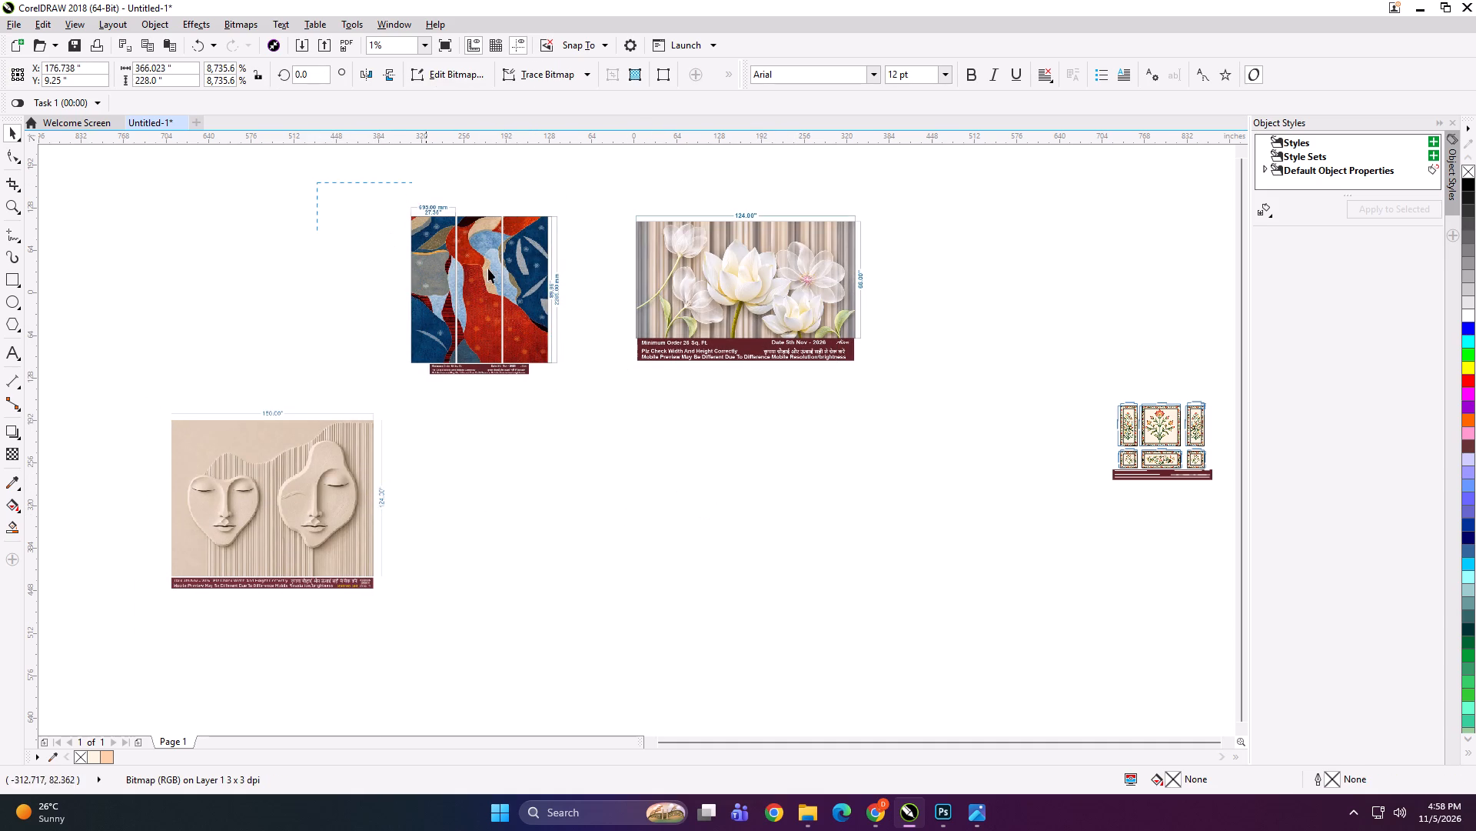
left_click_drag(488, 269, 959, 460)
key("b")
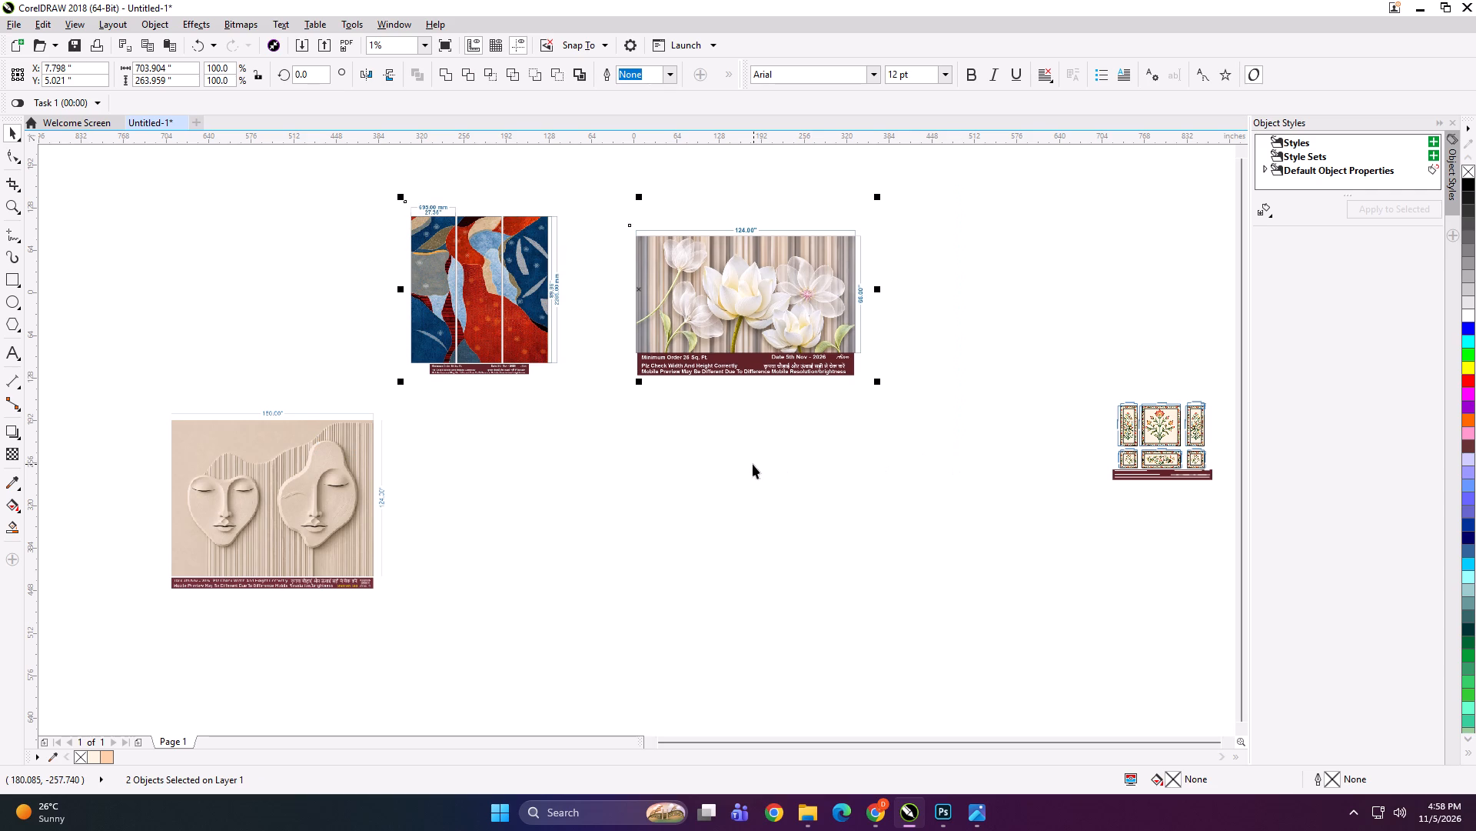
left_click(753, 464)
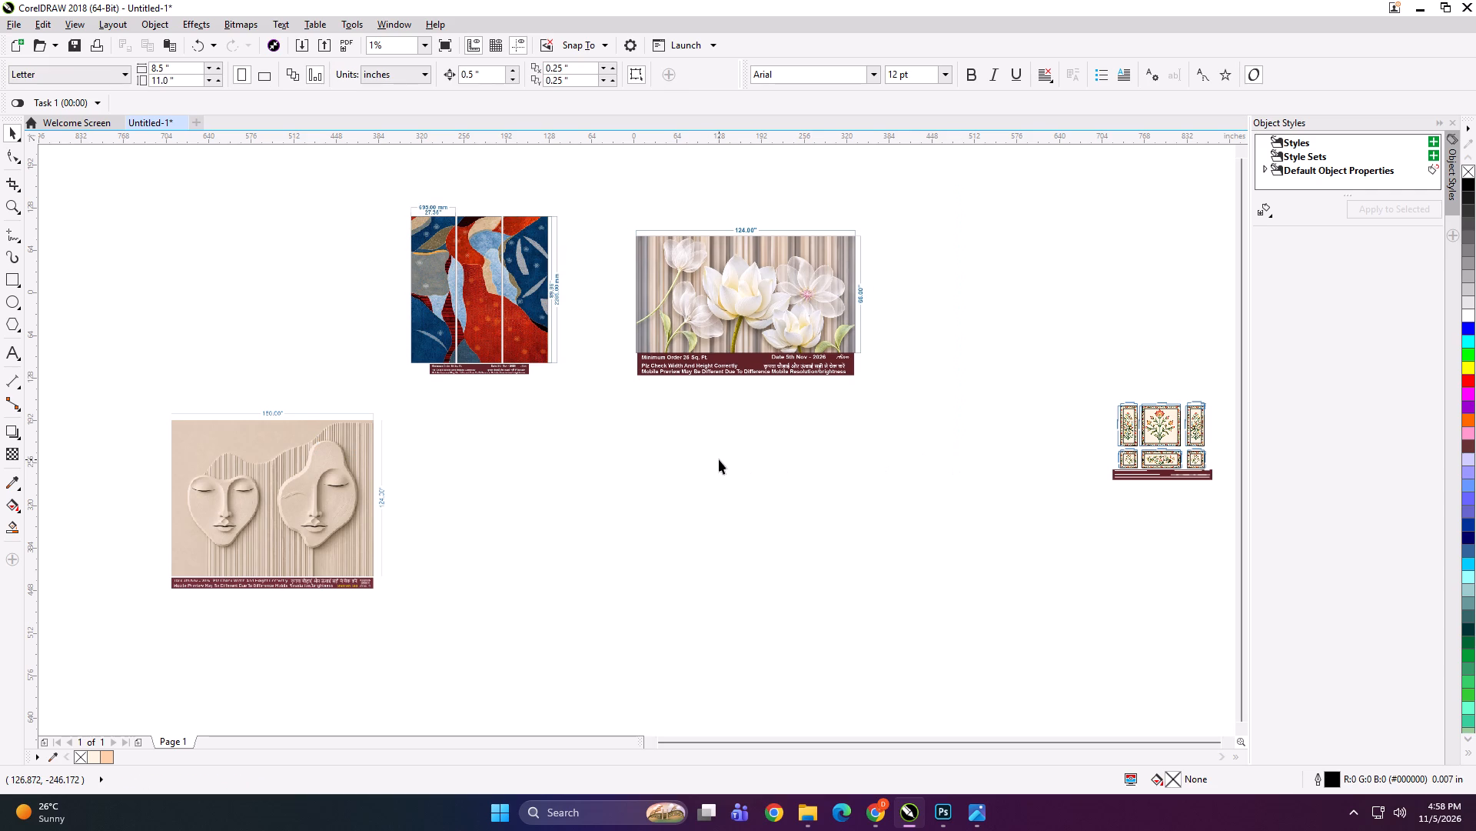
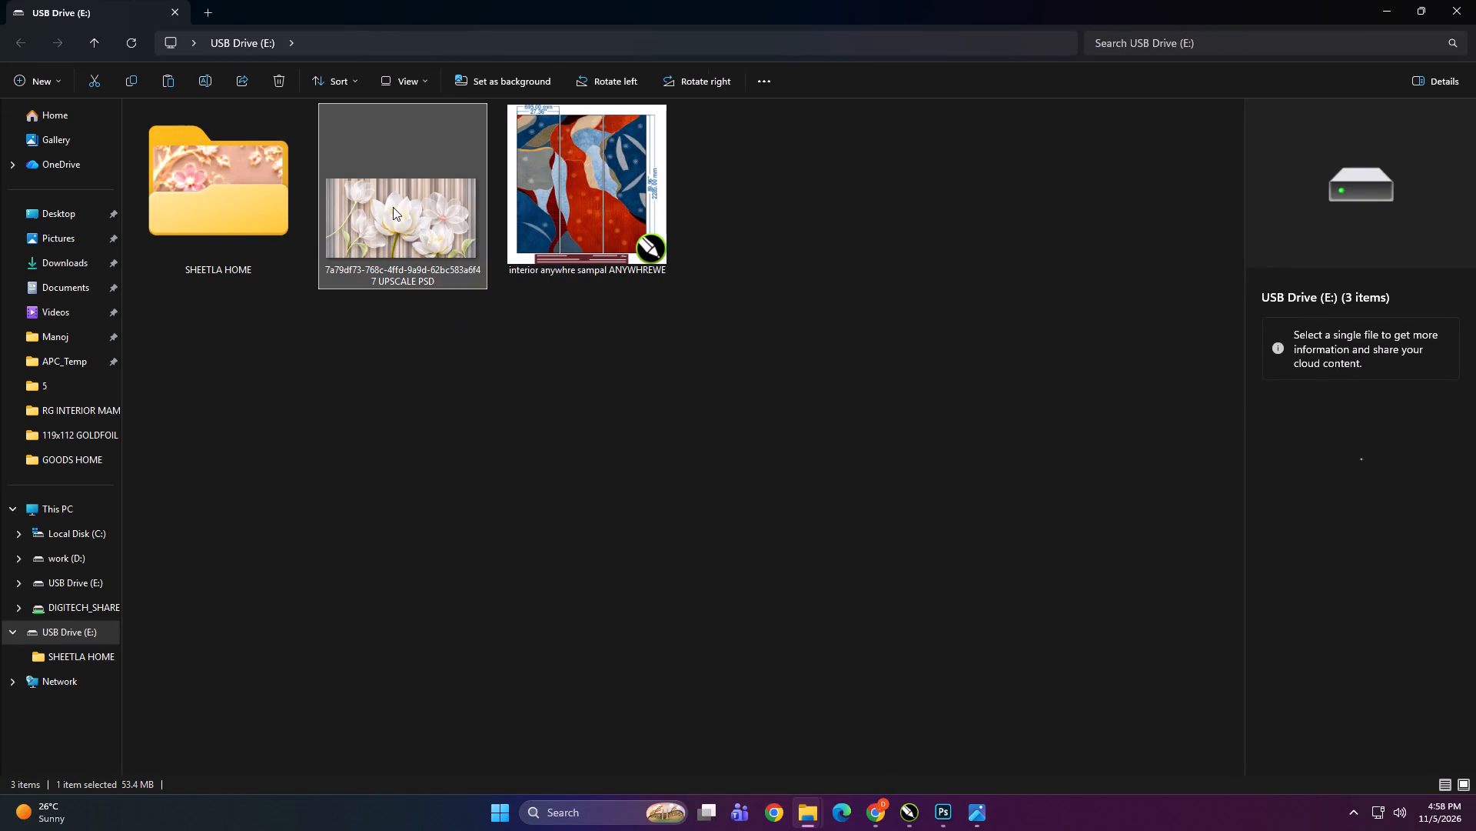
Place the white-flower UPSCALE PSD from the USB drive into the CorelDRAW layout and enlarge it to about 385 by 204 inches.
left_click_drag(388, 205, 759, 496)
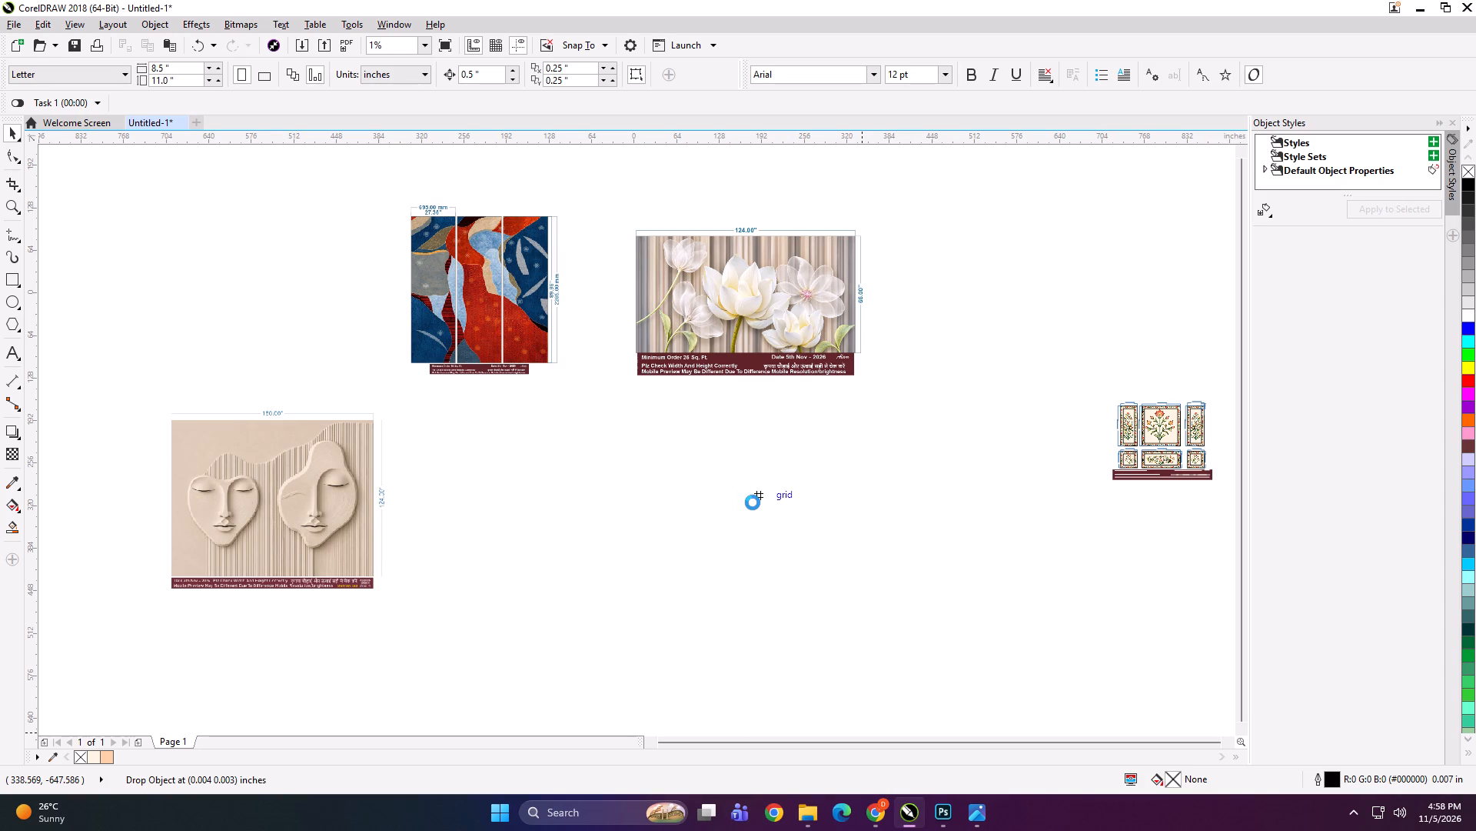
left_click_drag(756, 498, 739, 453)
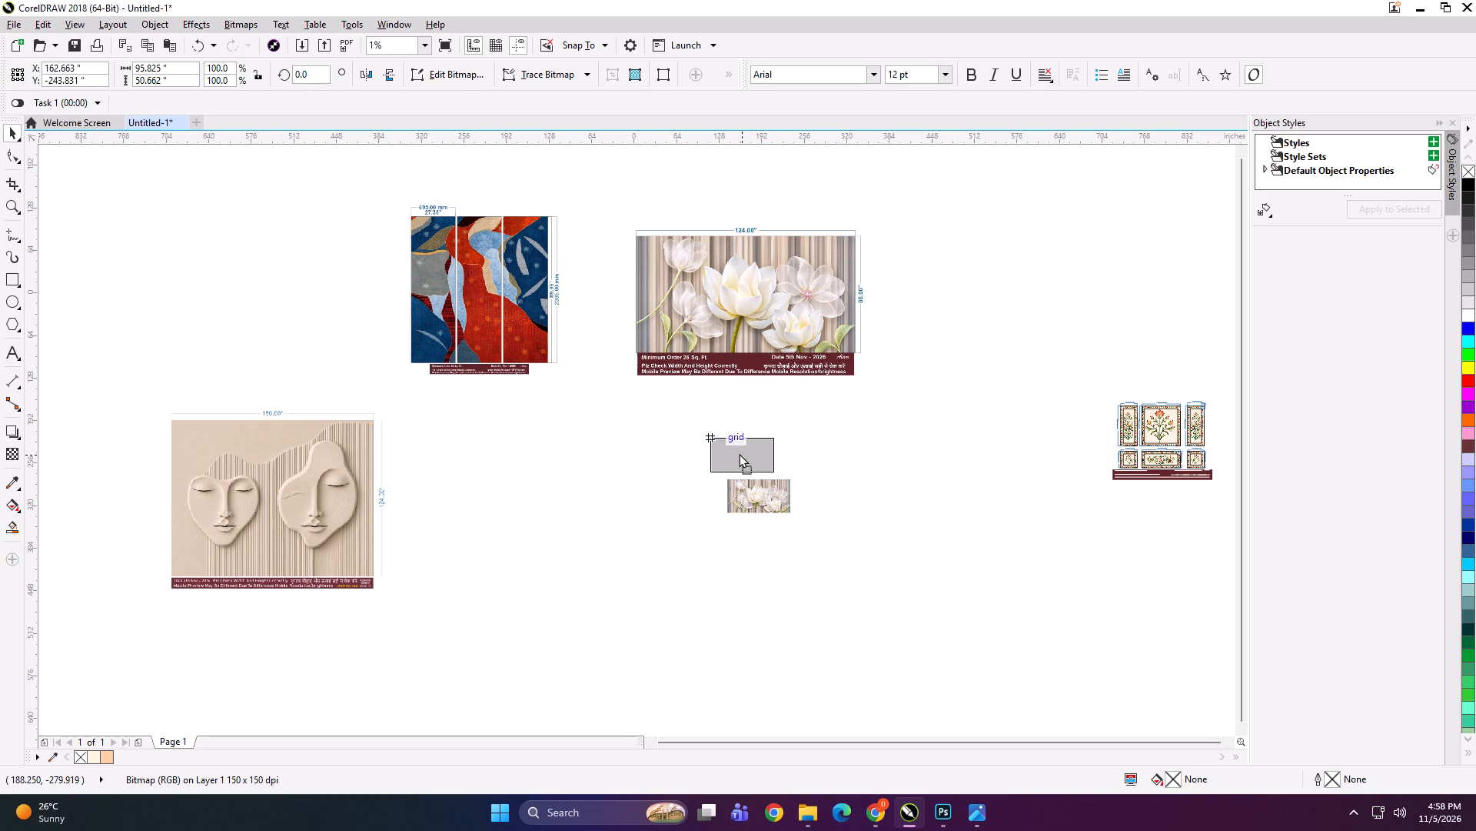
left_click_drag(739, 453, 706, 446)
left_click_drag(746, 467, 843, 518, "shift")
left_click_drag(760, 448, 829, 476)
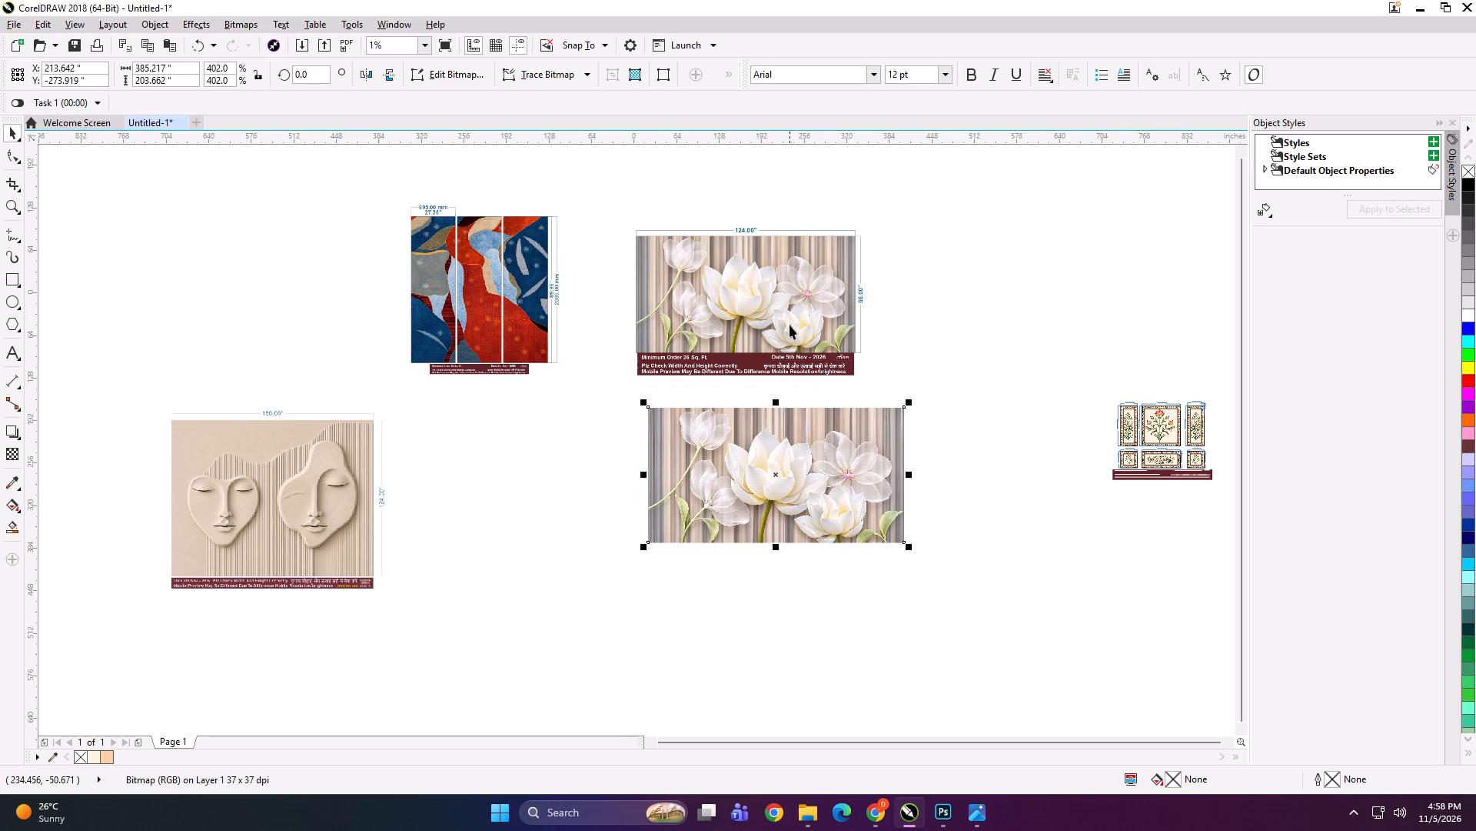
Move the placed flower image down and to the right, and bring the approved white-flower preview down beside it on its left.
left_click(790, 325, "shift")
left_click(597, 553)
left_click_drag(734, 477, 832, 542)
left_click_drag(791, 292, 766, 341)
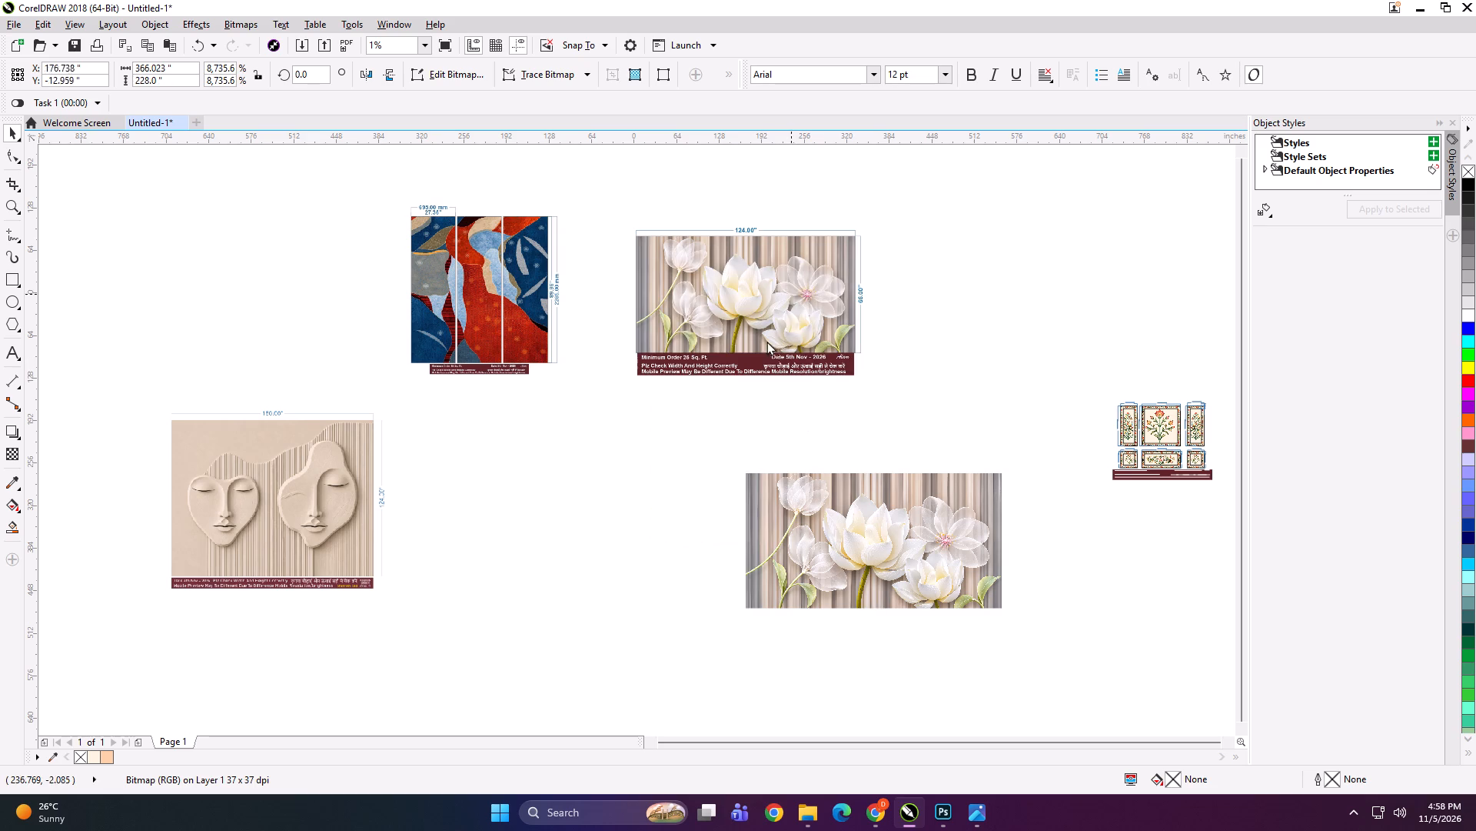
left_click_drag(766, 341, 656, 530)
Resize the placed flower image to 124 inches wide and 66 inches high, matching the approved preview.
left_click(803, 523, "shift")
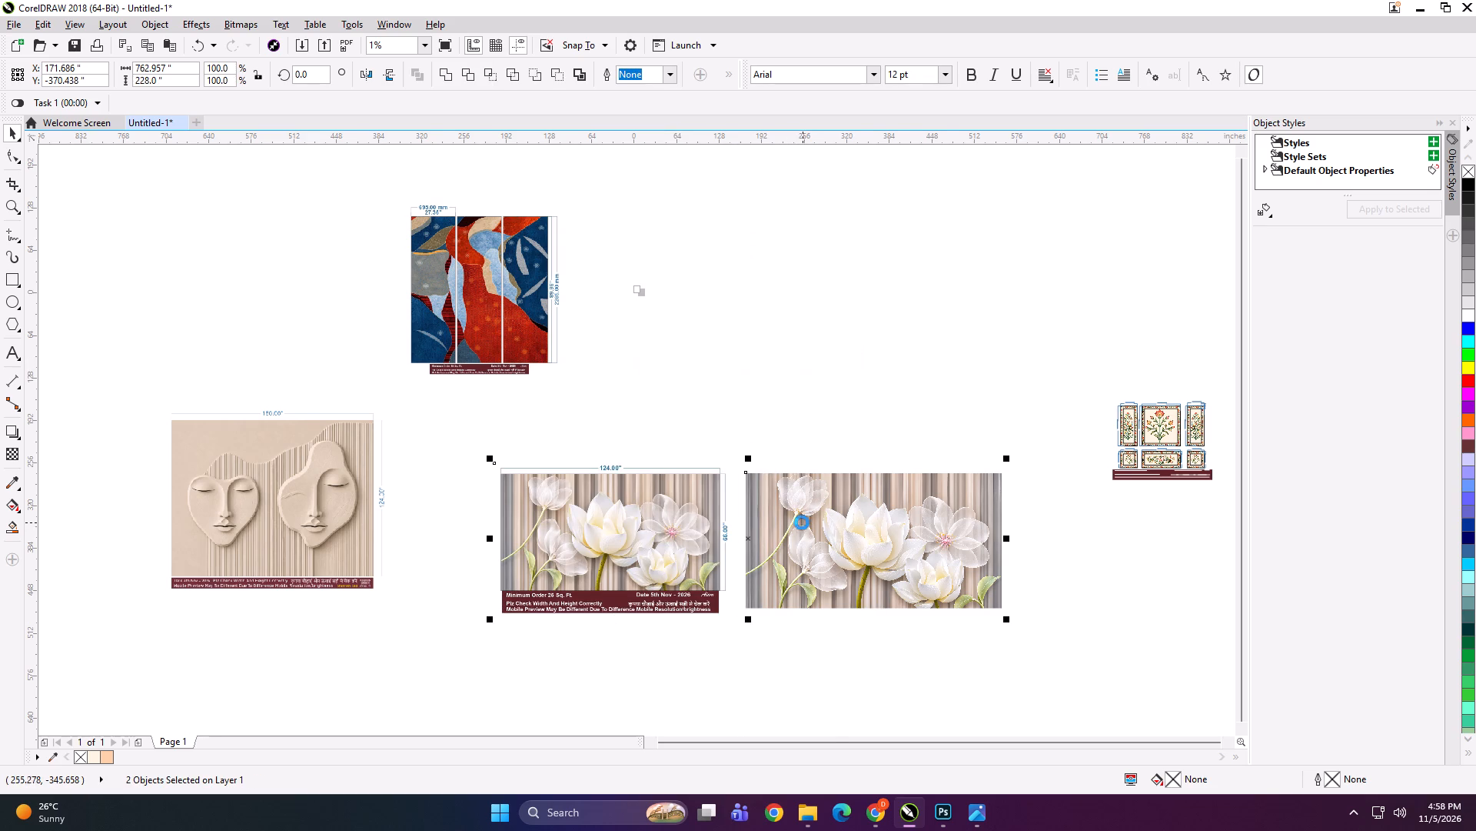
key("shift+F2")
left_click(690, 218)
left_click(678, 357)
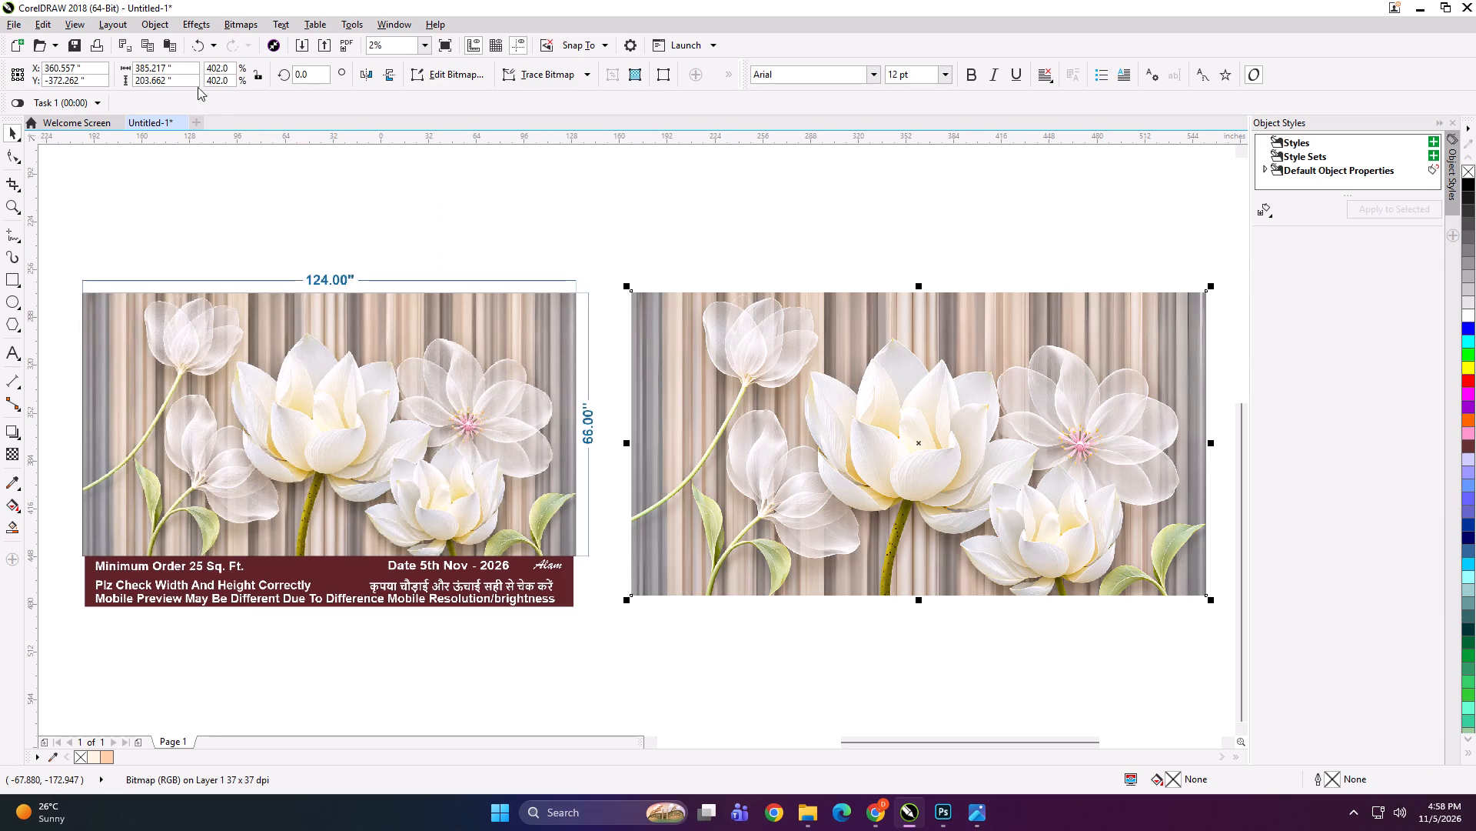
left_click(189, 73)
key("ctrl+a")
type("124")
key("Tab")
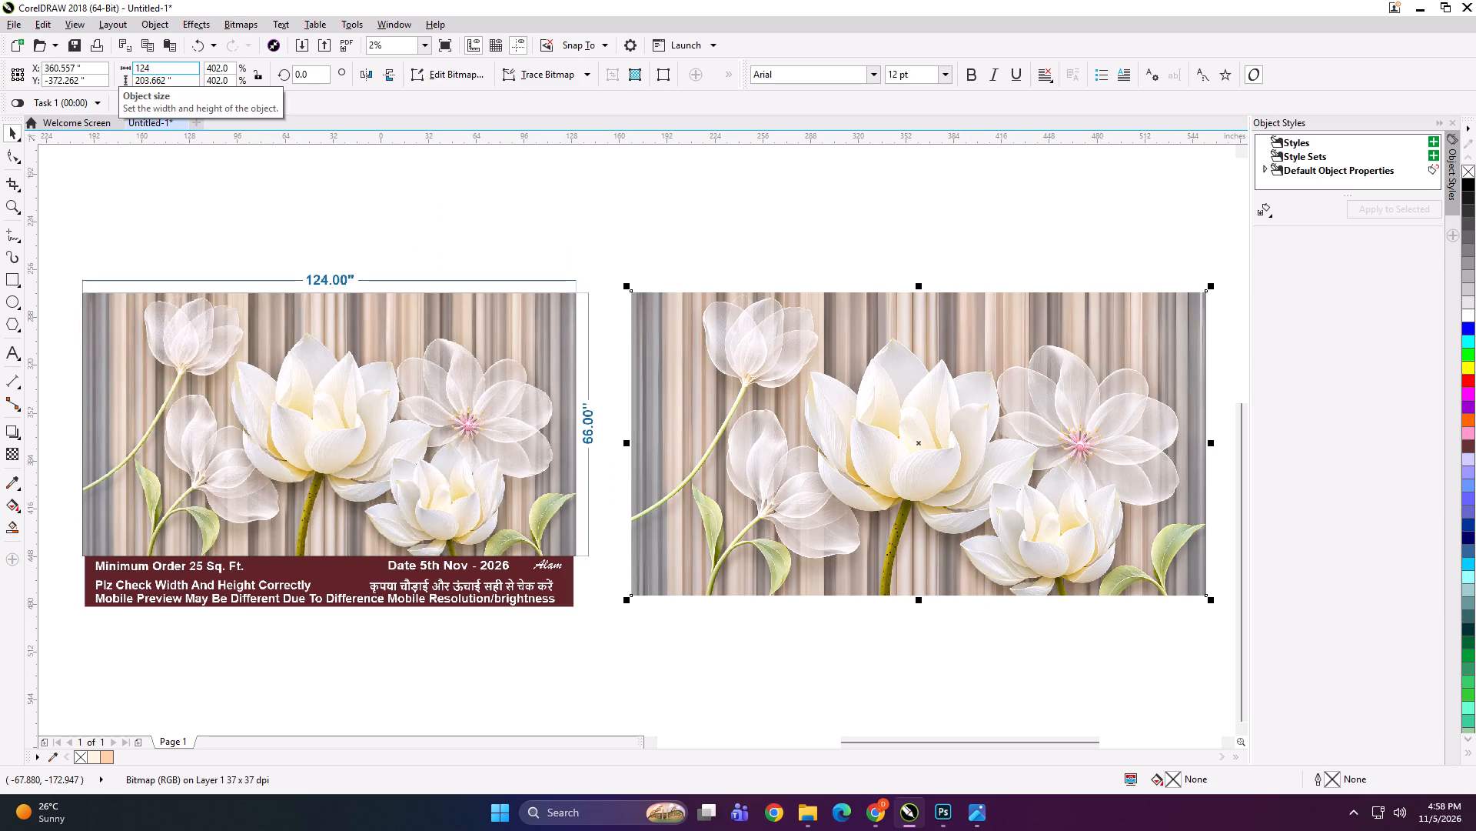
key("1")
key("BackSpace")
type("66")
key("Return")
Create a rectangle exactly around the resized flower image.
double_click(9, 278, "shift")
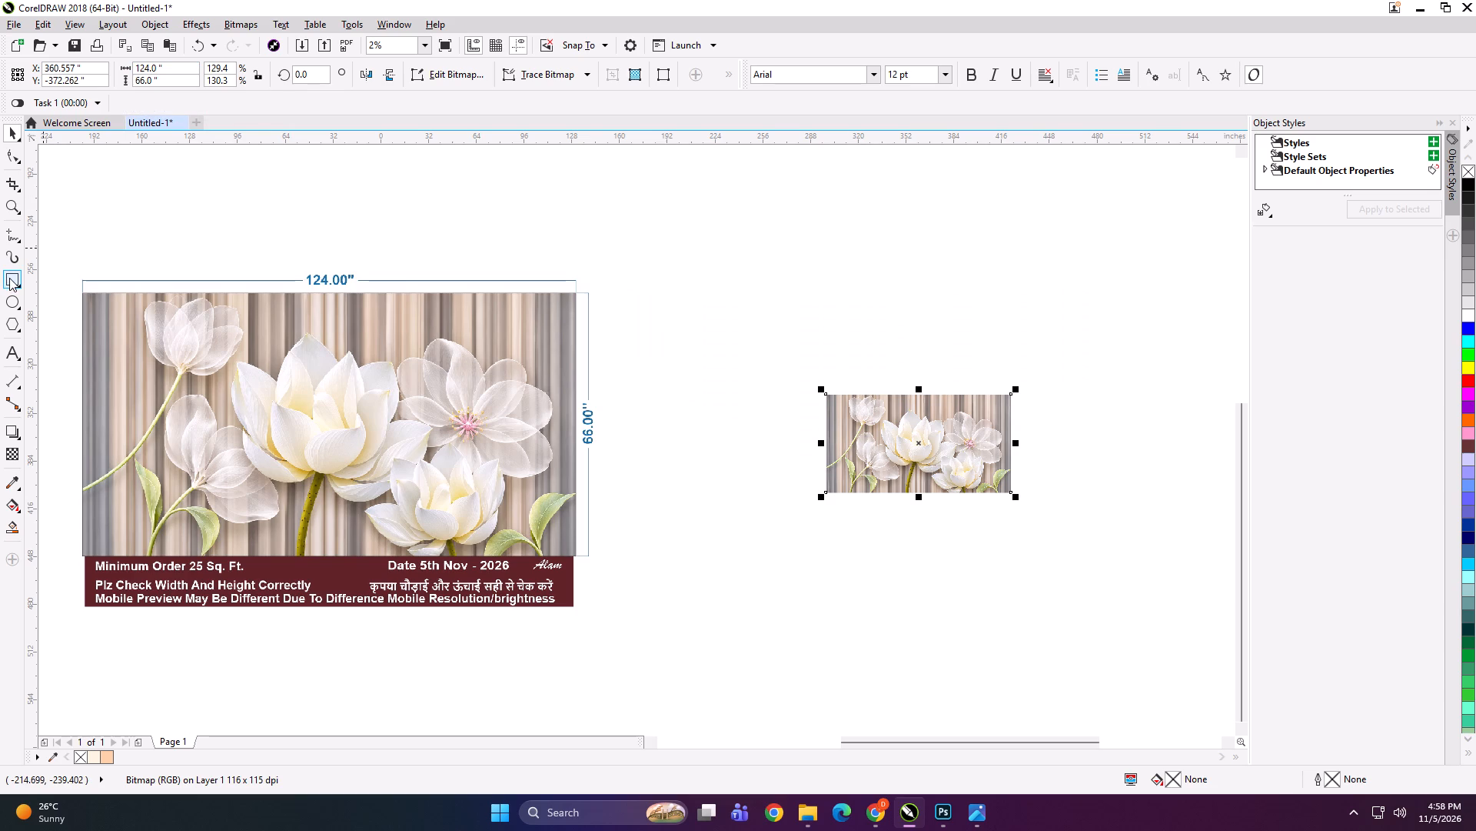
key("shift+space")
Open the new rectangle's width for editing.
left_click(175, 70)
key("ctrl+a")
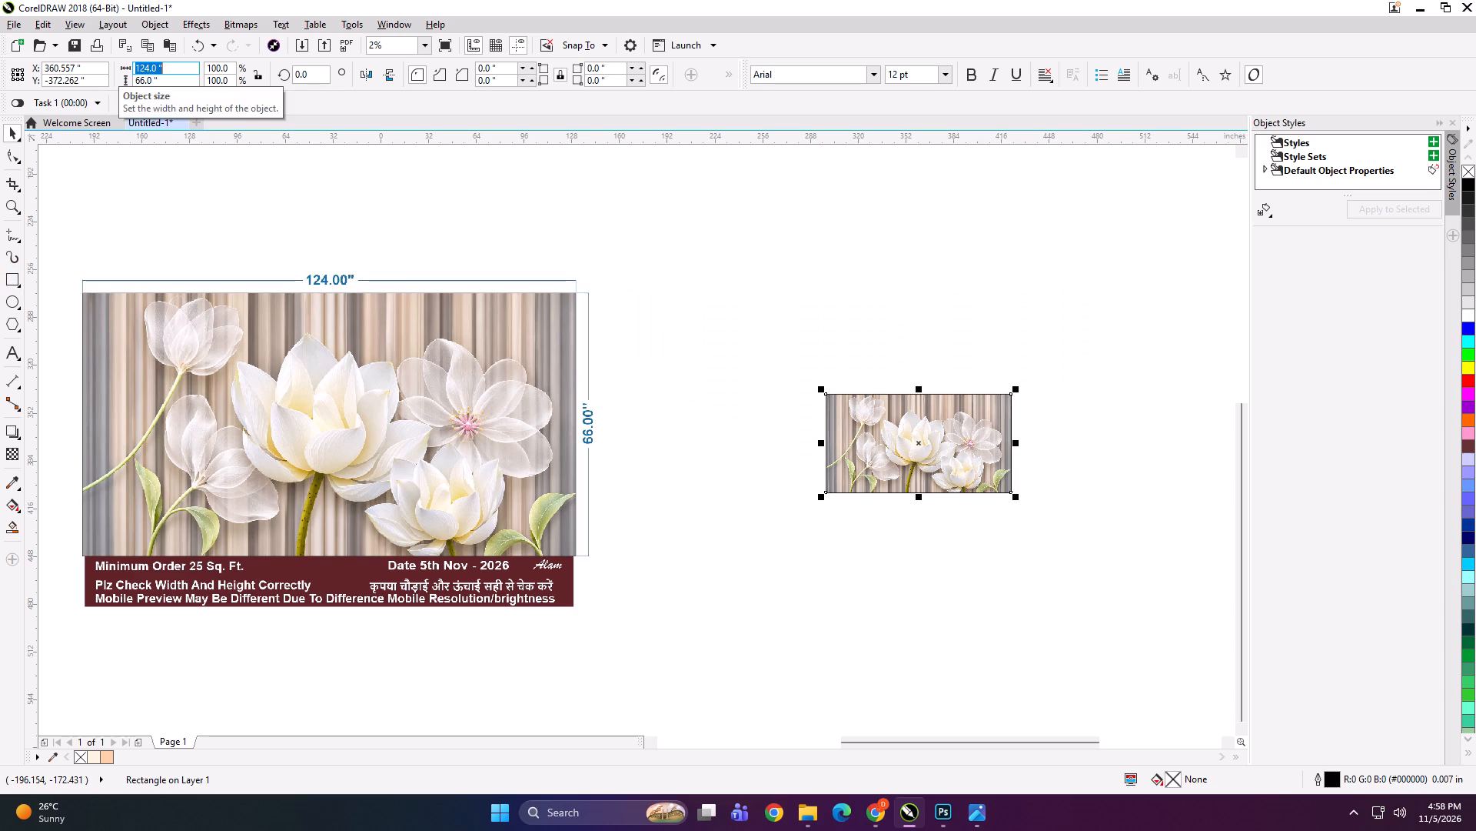
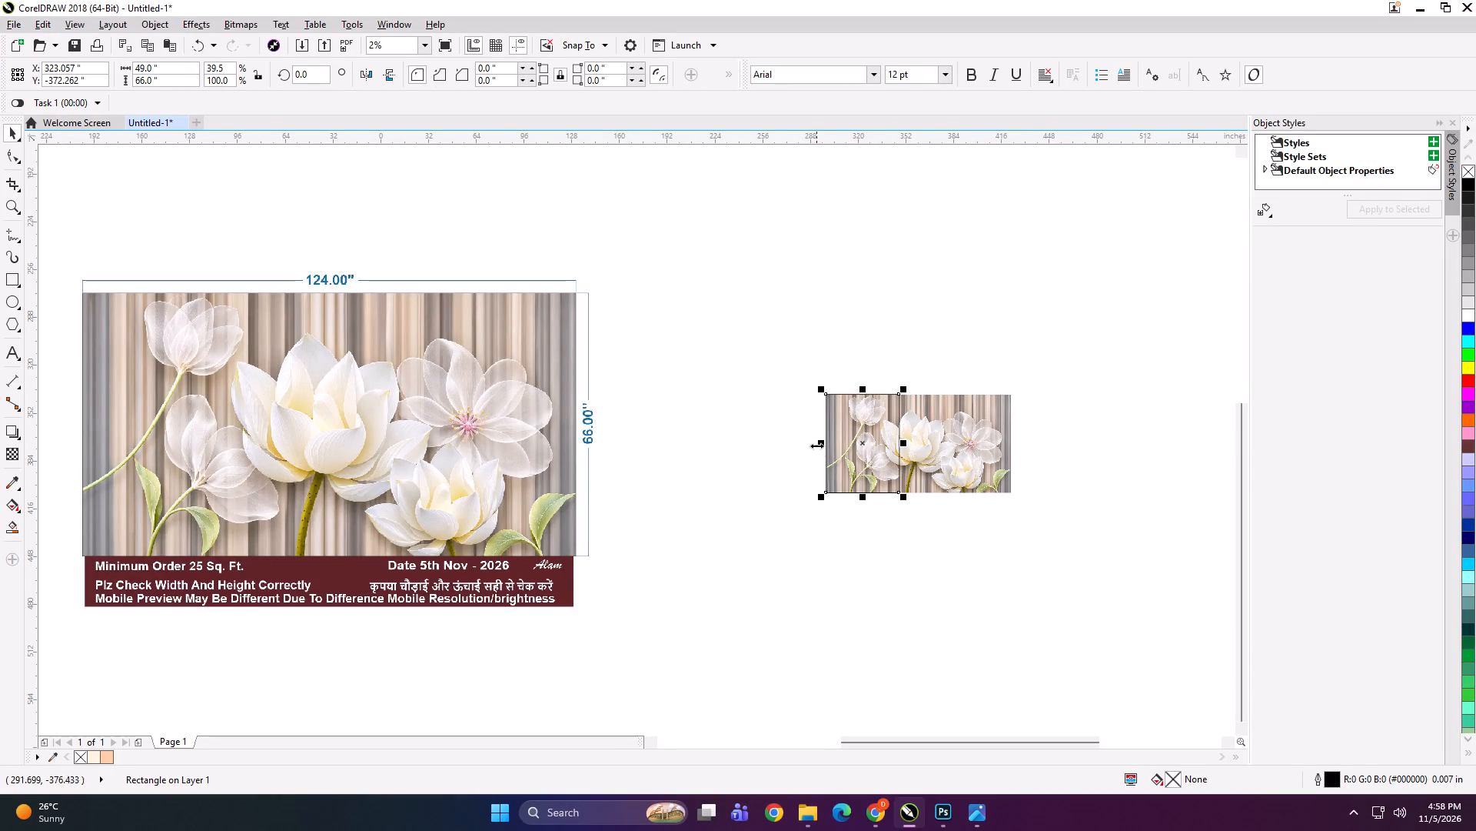
Copy the 49-inch panel rectangle to its right side, overlapping the first rectangle by 0.5 inch.
left_click_drag(818, 444, 916, 439)
right_click(916, 439, "ctrl")
scroll(962, 436, "up", 1)
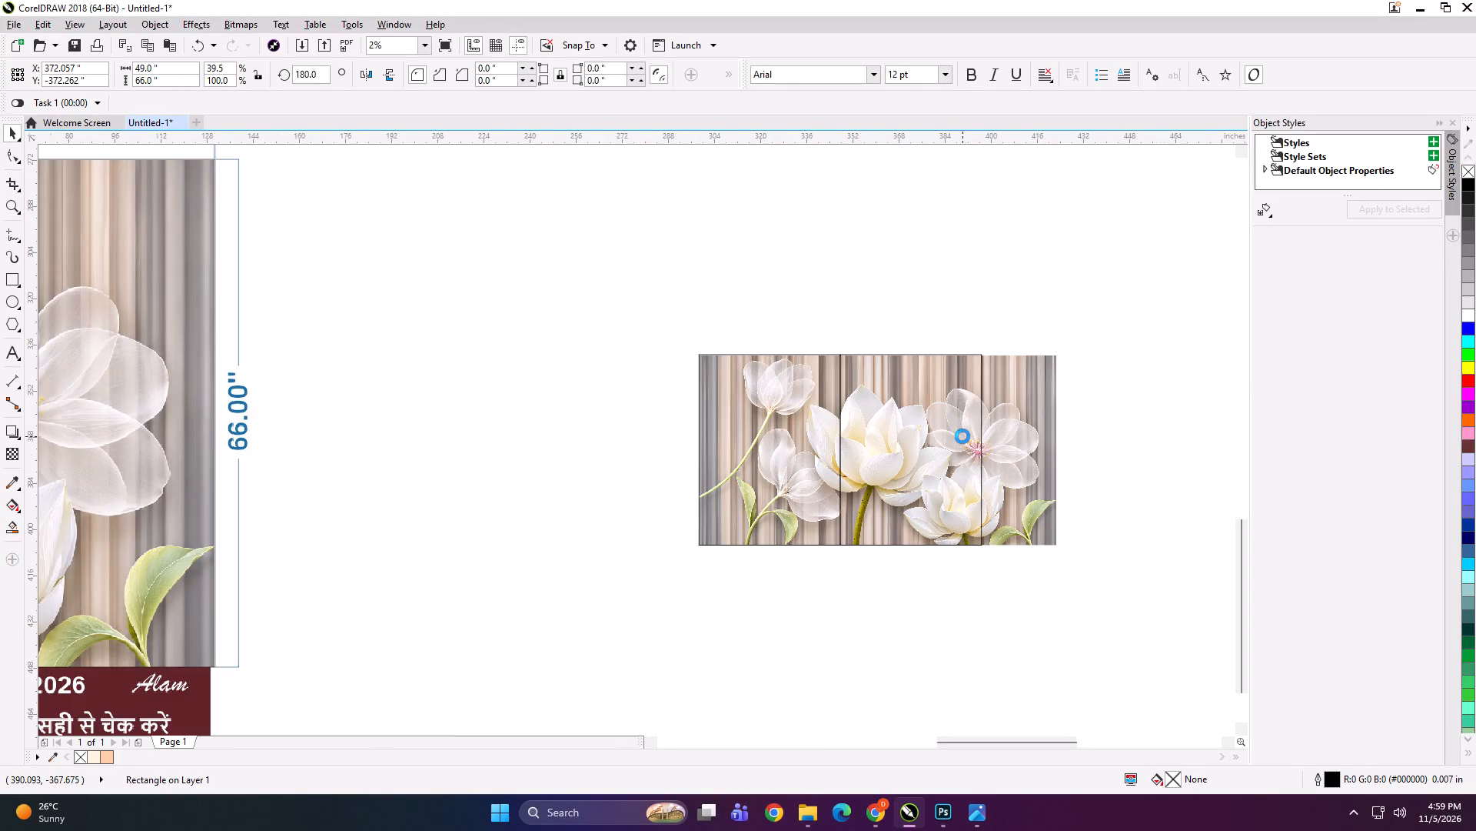
key("Left")
Copy the middle panel rectangle to its right with a 0.5-inch overlap and shorten it to the flower image's right edge, 27 inches wide.
scroll(733, 406, "down", 1)
scroll(827, 418, "up", 1)
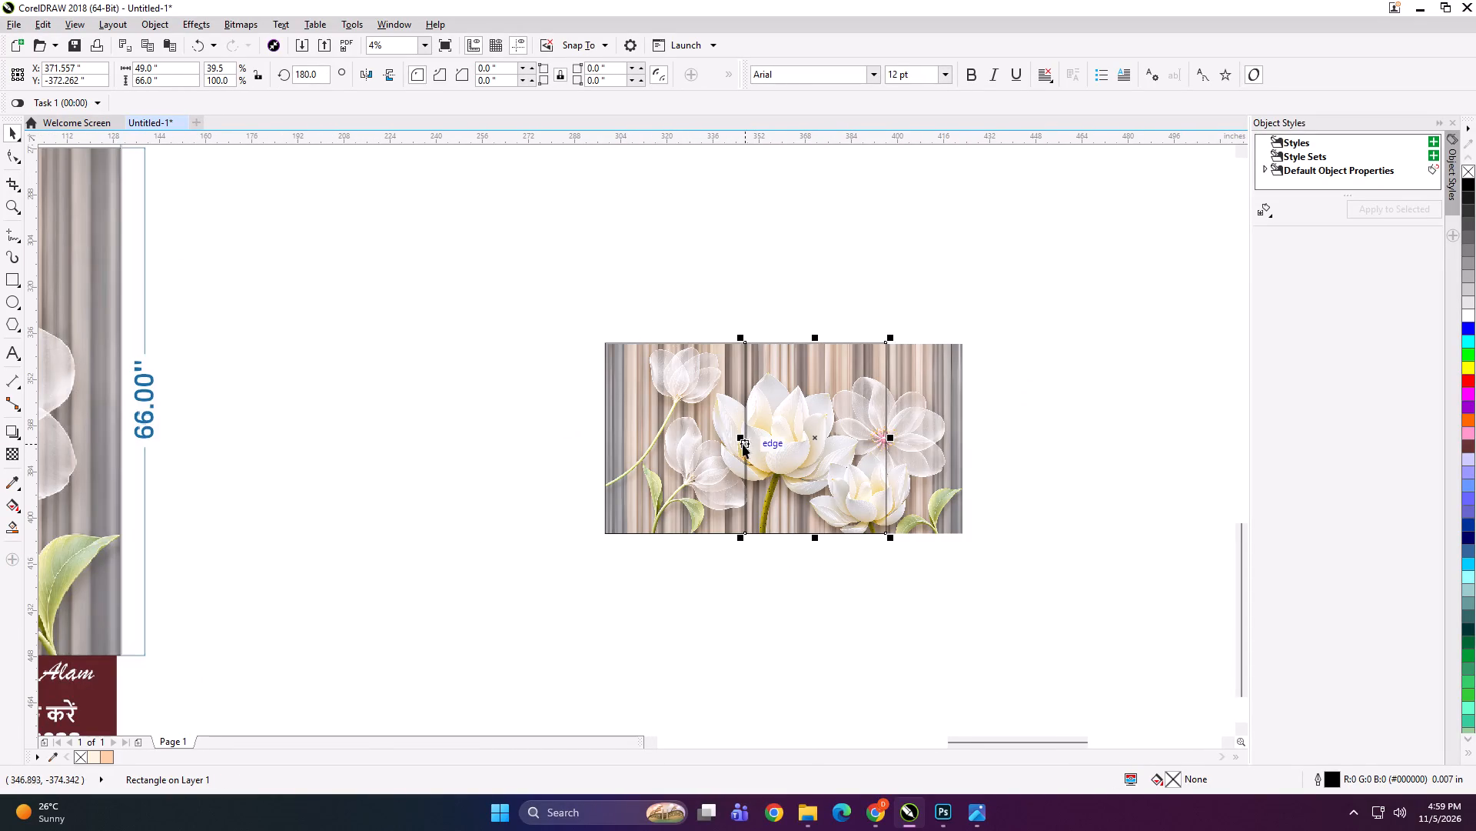
left_click_drag(736, 438, 973, 434)
right_click(973, 434, "ctrl")
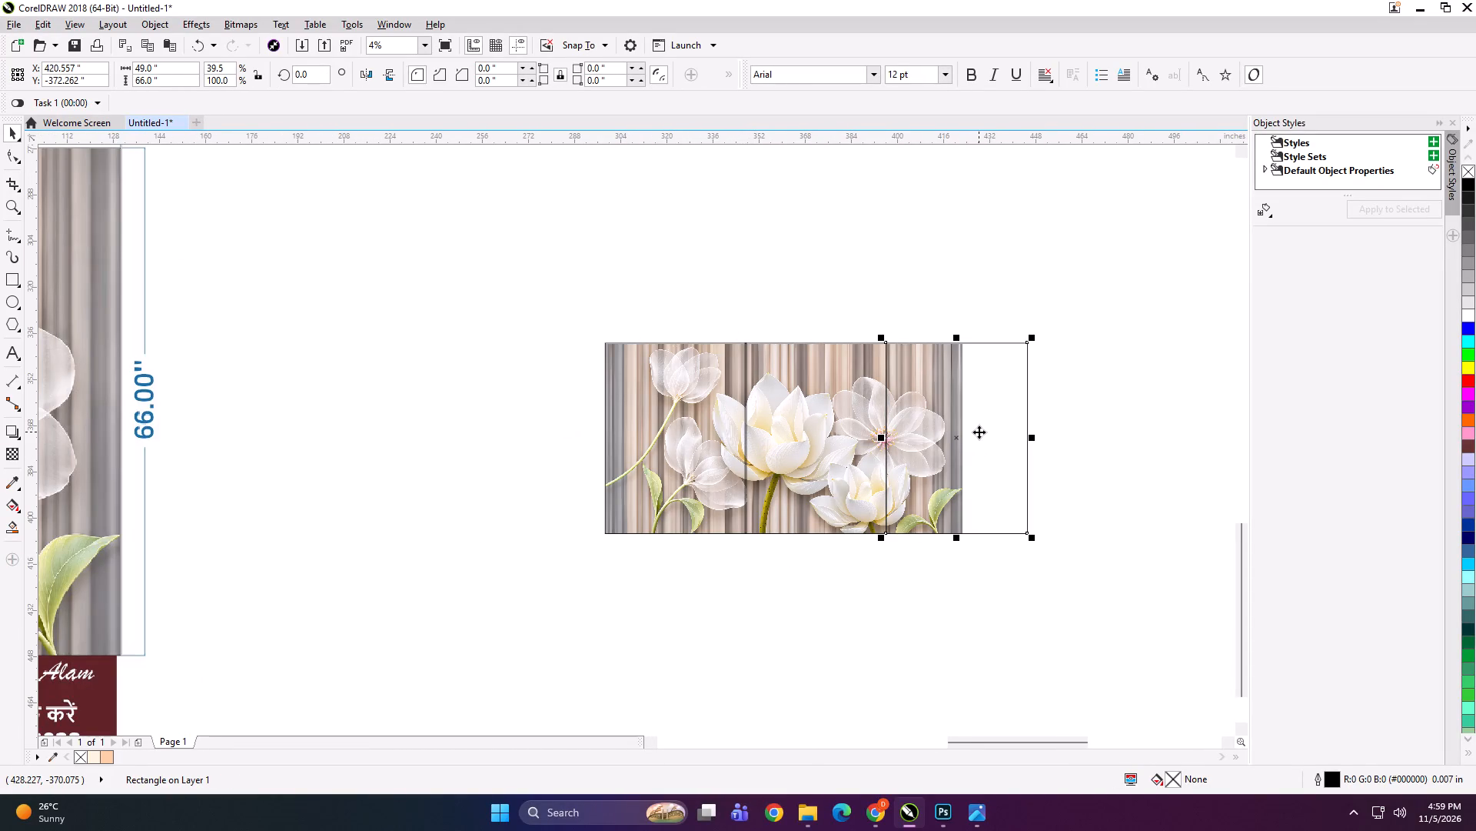
key("Left")
left_click_drag(1035, 441, 986, 429)
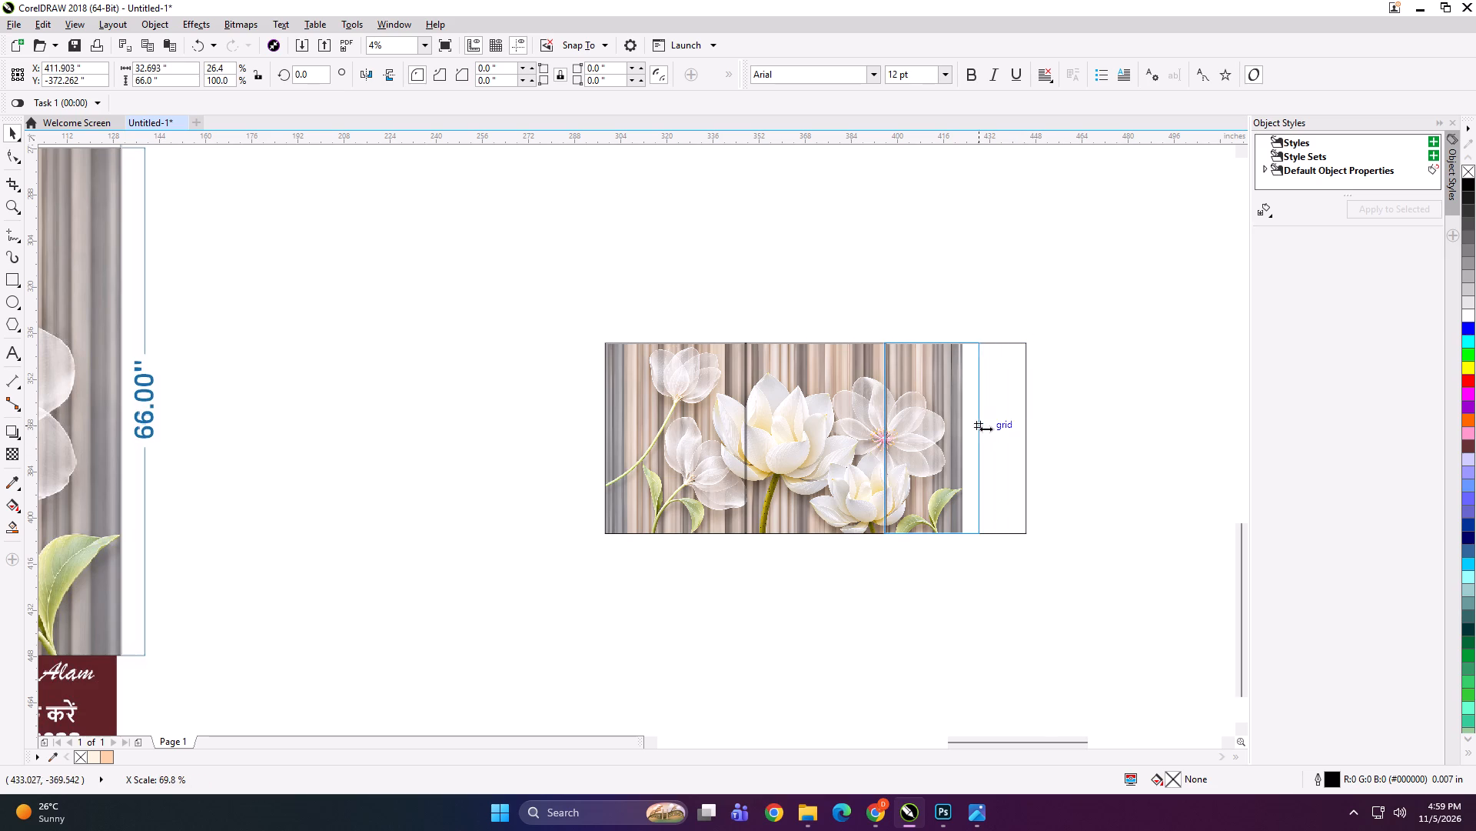
left_click_drag(986, 429, 973, 427)
Group the three panel rectangles together.
left_click(819, 415, "shift")
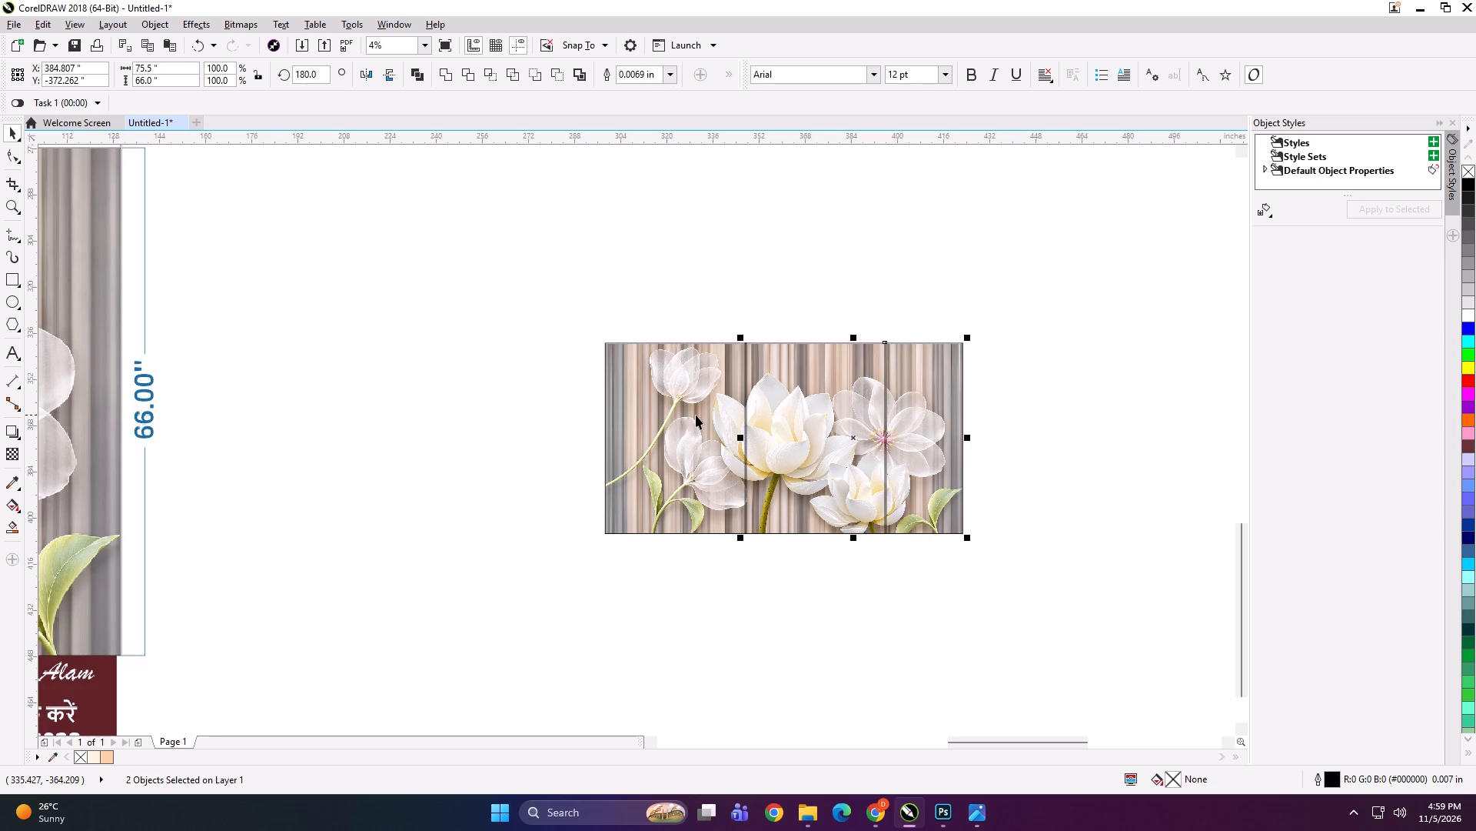
left_click(696, 415, "shift")
key("ctrl+g")
PowerClip the 124 by 66 inch flower image into the grouped panel rectangles and finish editing the clip contents.
left_click(769, 301)
left_click(814, 406, "alt")
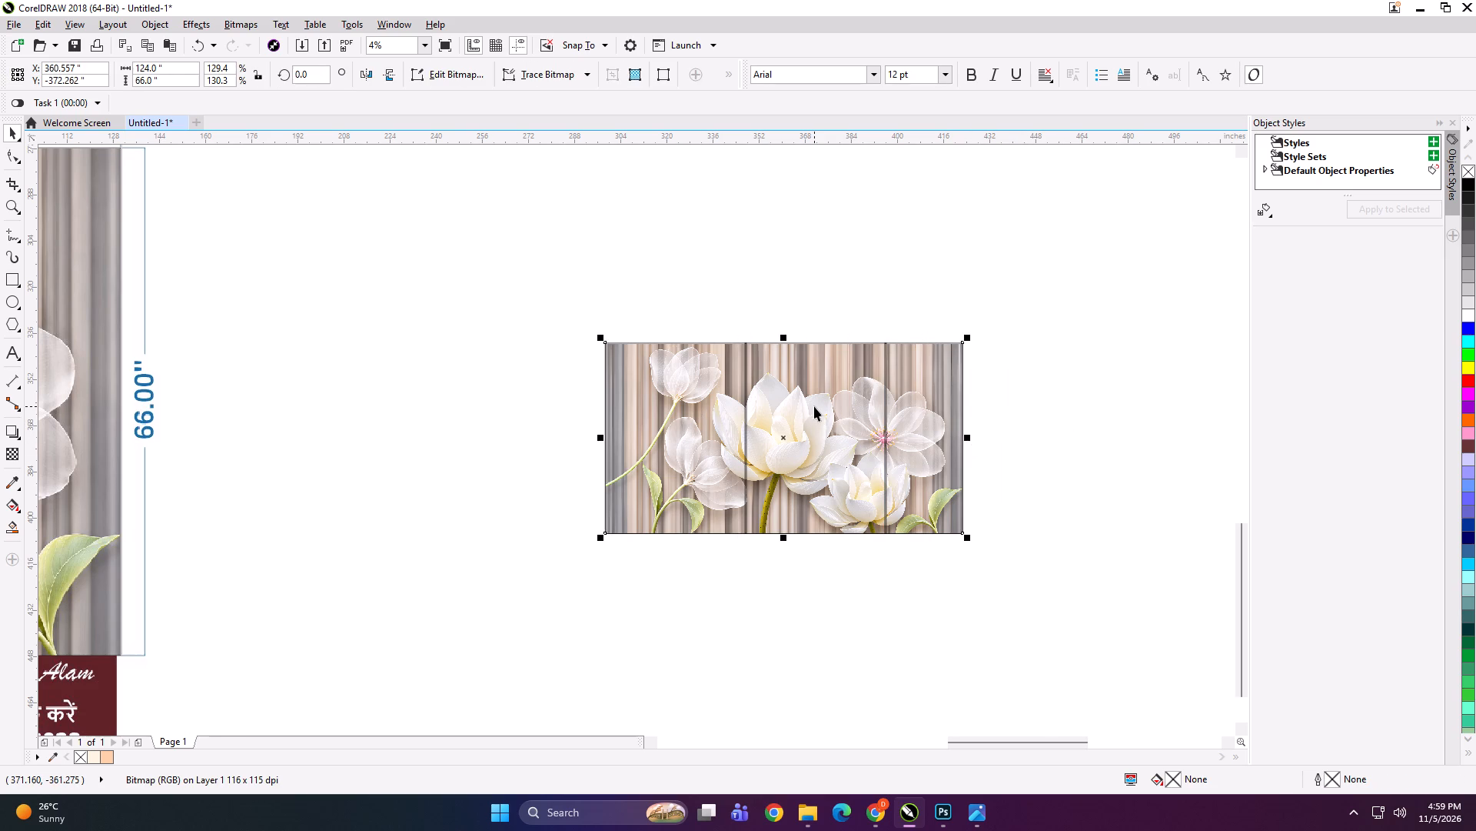
key("shift+Return")
double_click(814, 406)
left_click(793, 570)
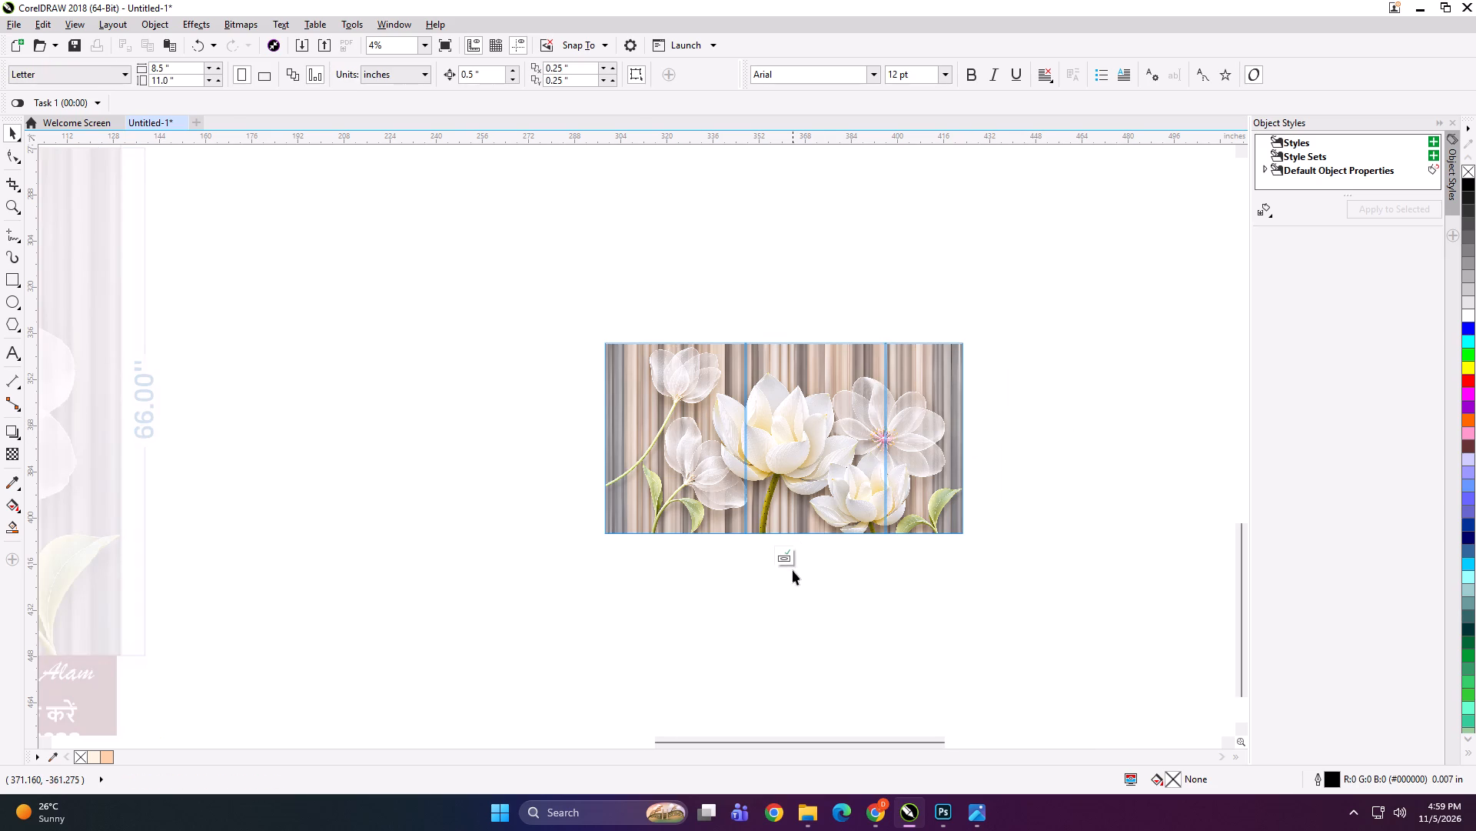
left_click(786, 558)
left_click(742, 265)
left_click(786, 346)
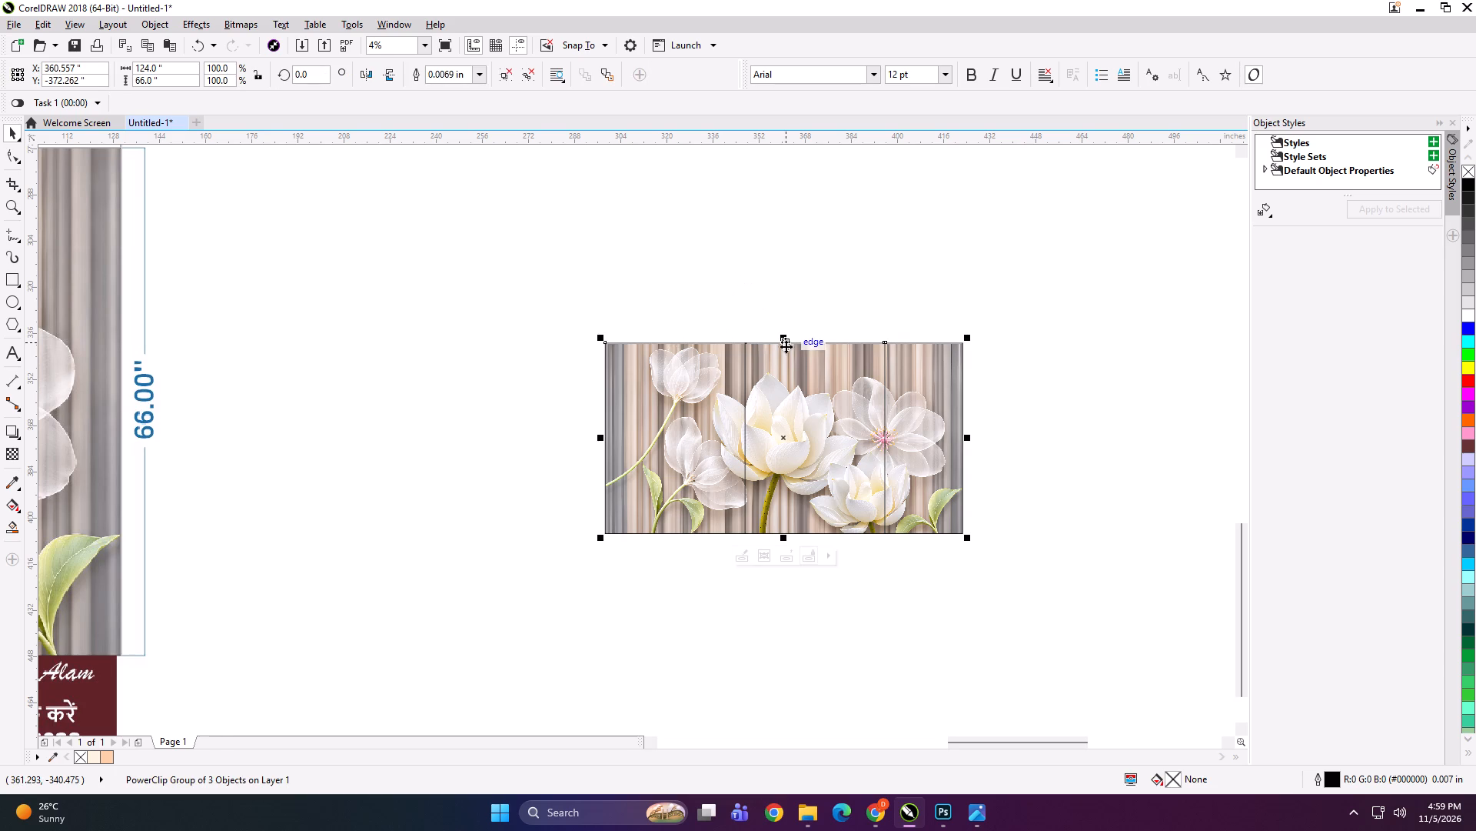
Ungroup the clipped panels and move the left panel 1 inch left and the right panel 1 inch right.
key("ctrl+u")
left_click(777, 295)
left_click(733, 355)
key("Left")
key("Left")
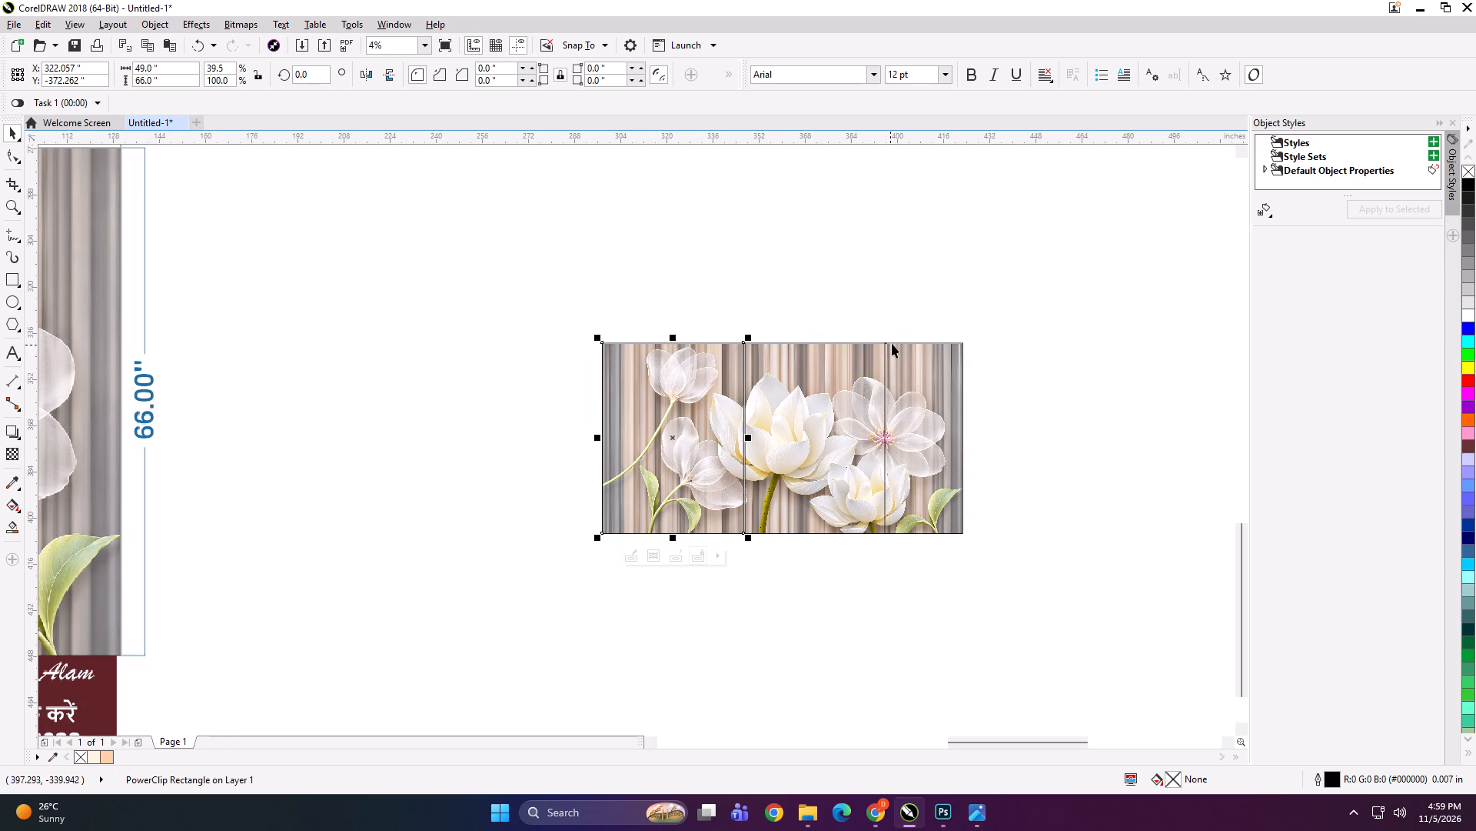
left_click(903, 353)
key("Right")
key("Right")
left_click(902, 259)
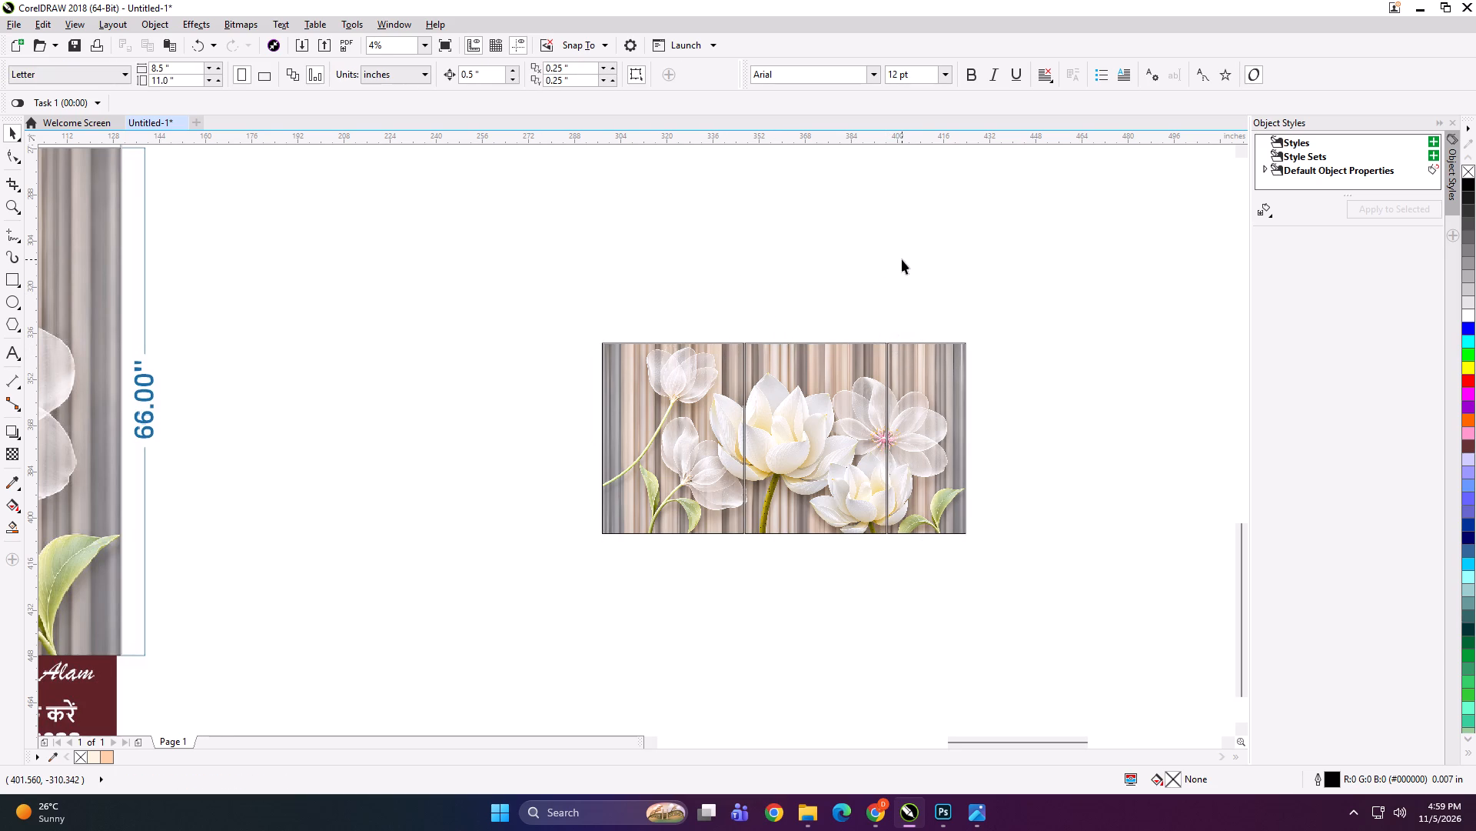
Add the text label "124*66 PANEL 1" at the left panel's top edge and copy the text.
scroll(906, 327, "down", 1)
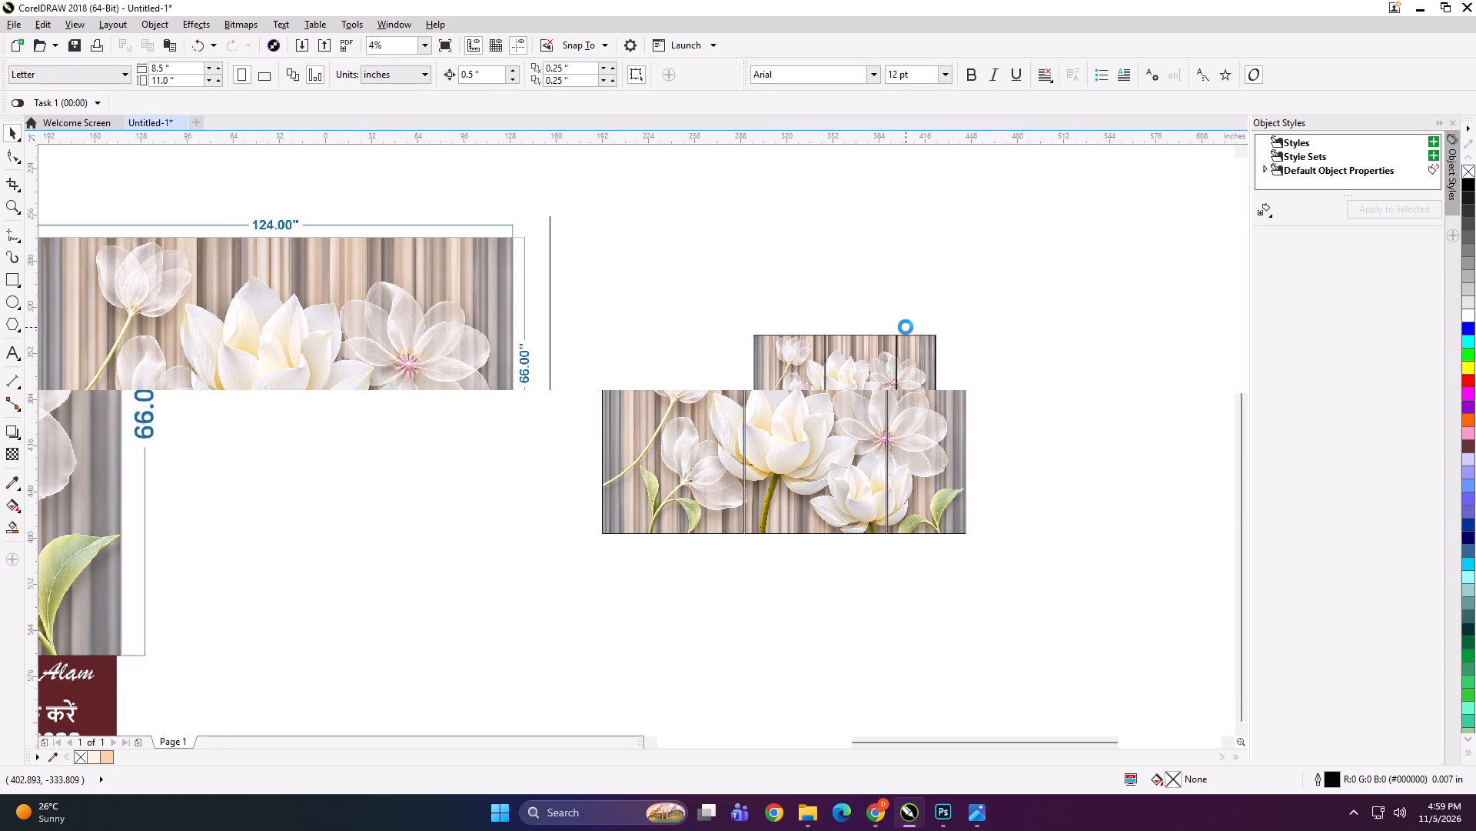
left_click(11, 349)
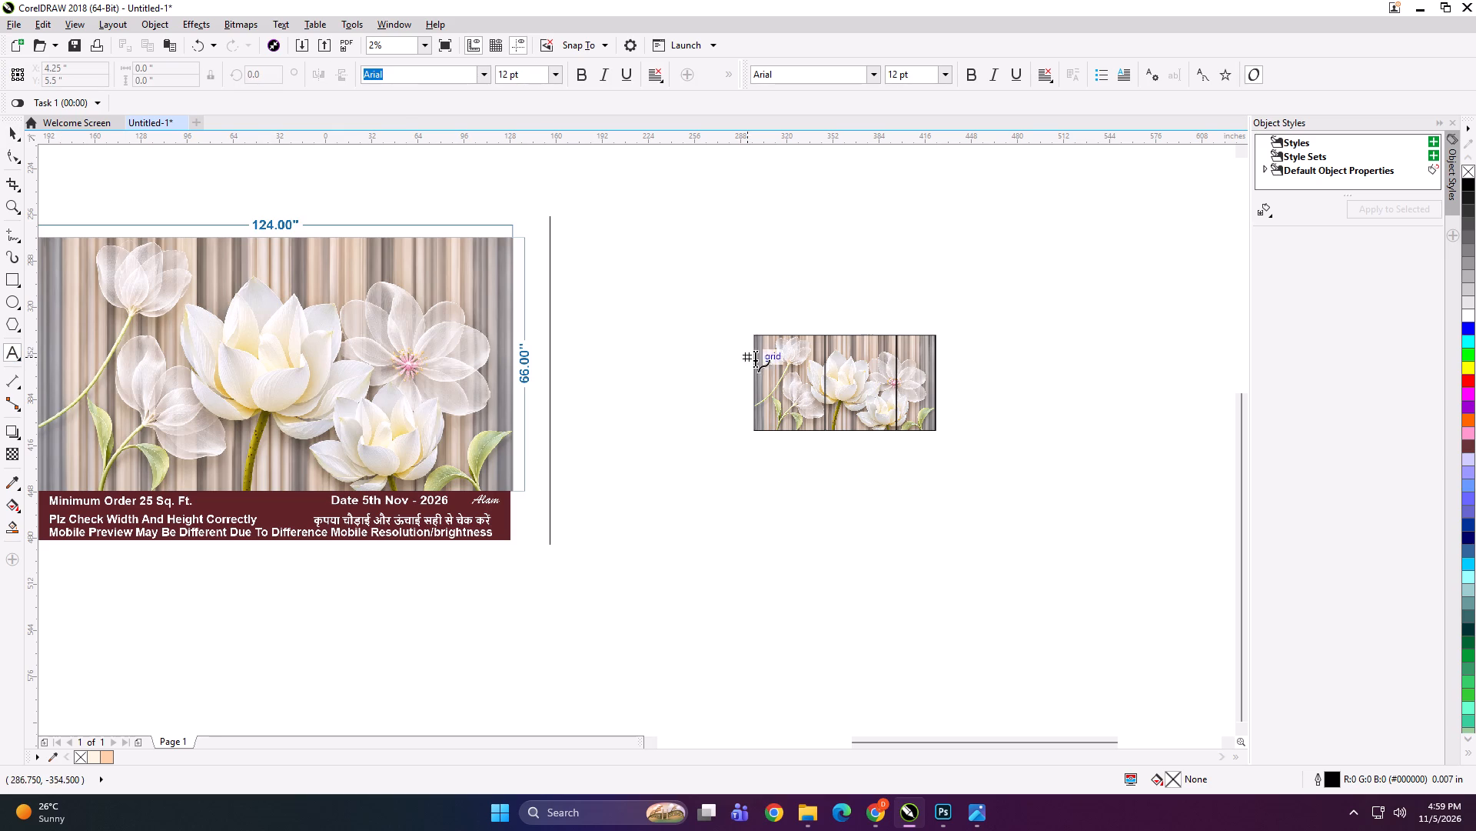
left_click(770, 332)
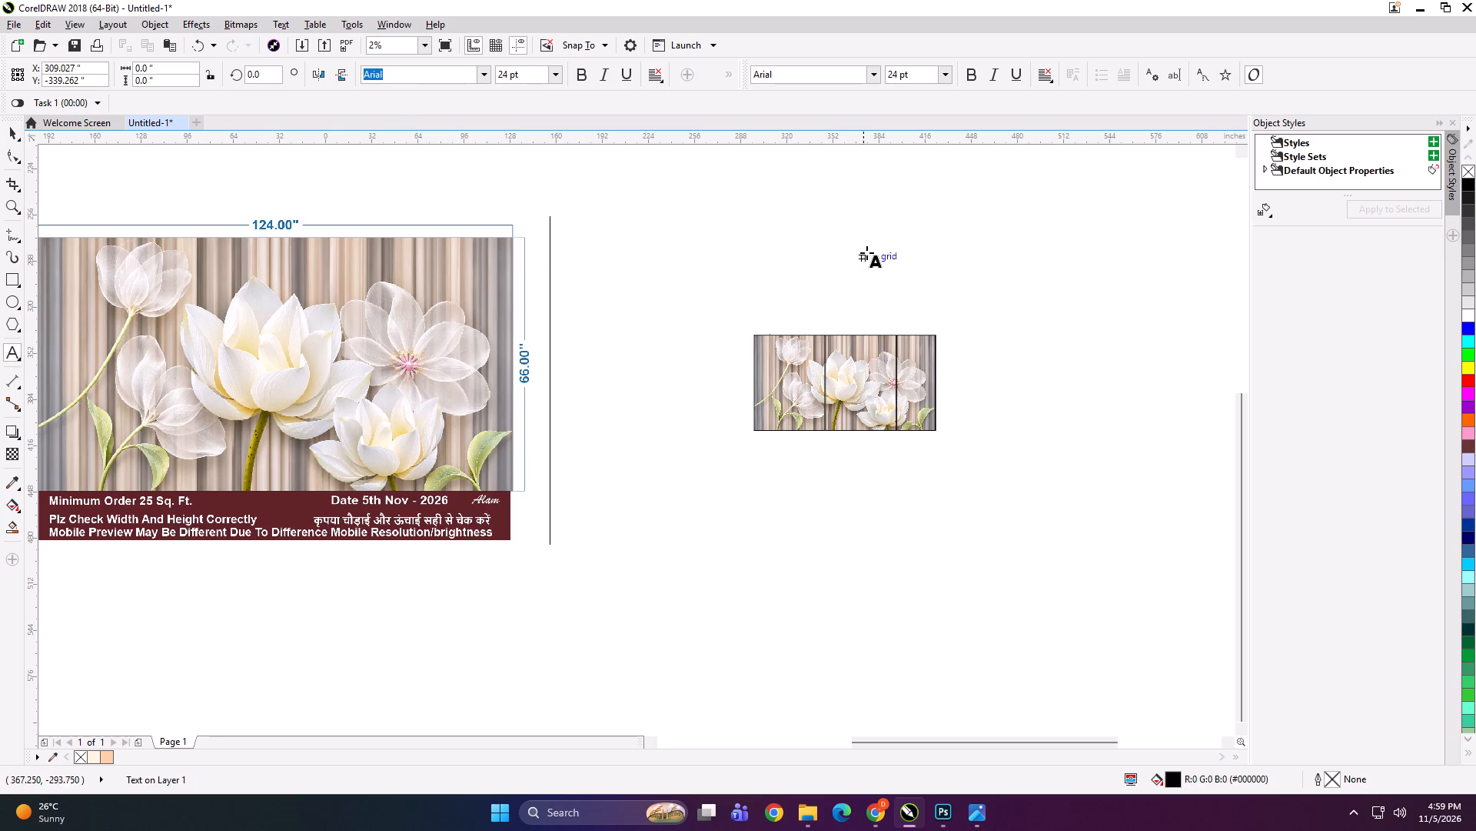
type("124*66 PANEL 1")
key("ctrl+a")
key("ctrl+c")
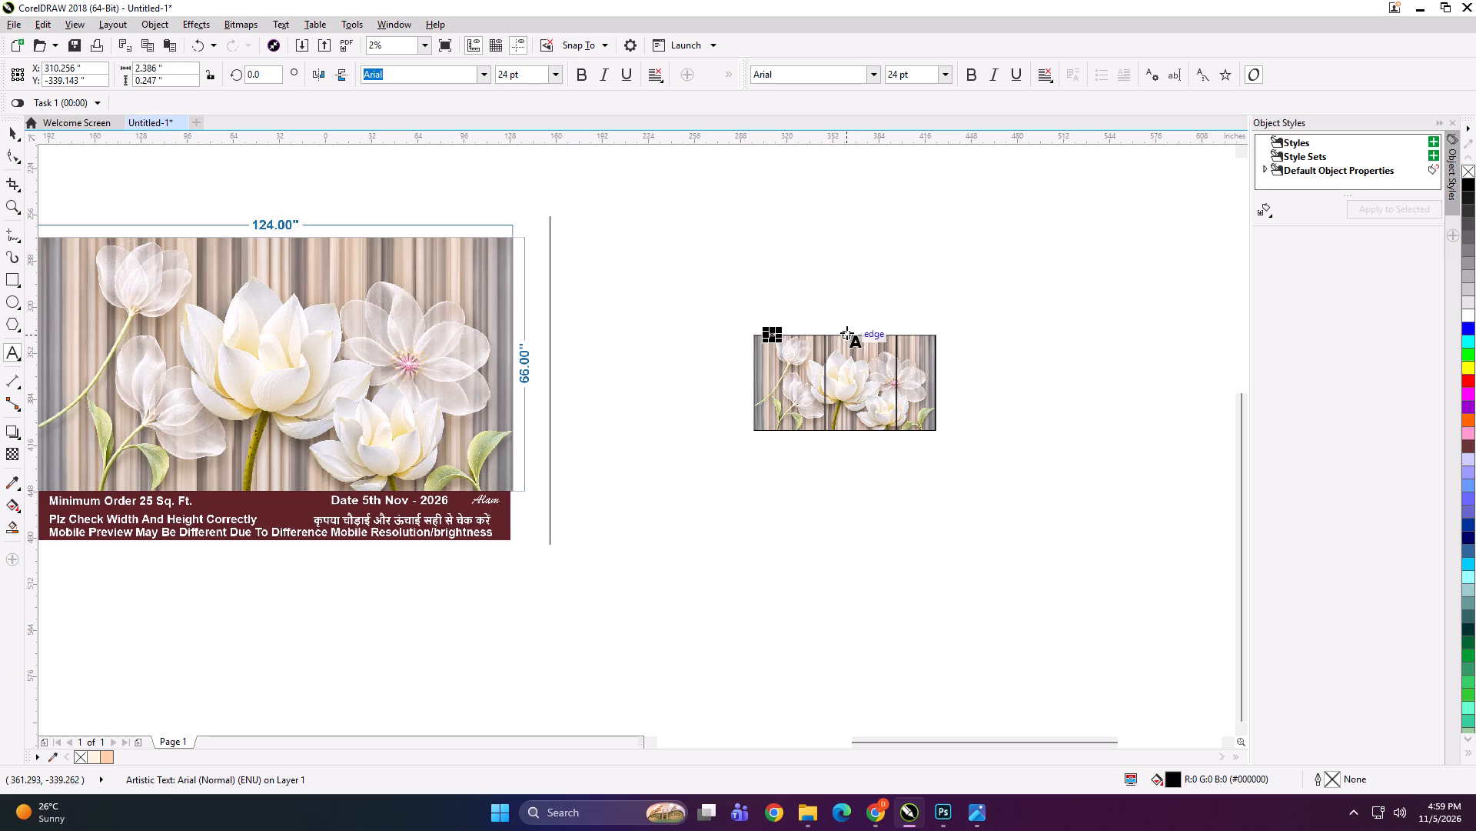
Paste the label at the top edges of the middle and right panels, changing them to "124*66 PANEL 2" and "124*66 PANEL 3".
double_click(846, 332)
key("ctrl+v")
key("BackSpace")
key("2")
left_click(913, 332)
scroll(923, 334, "up", 3)
key("ctrl+v")
scroll(889, 335, "up", 2)
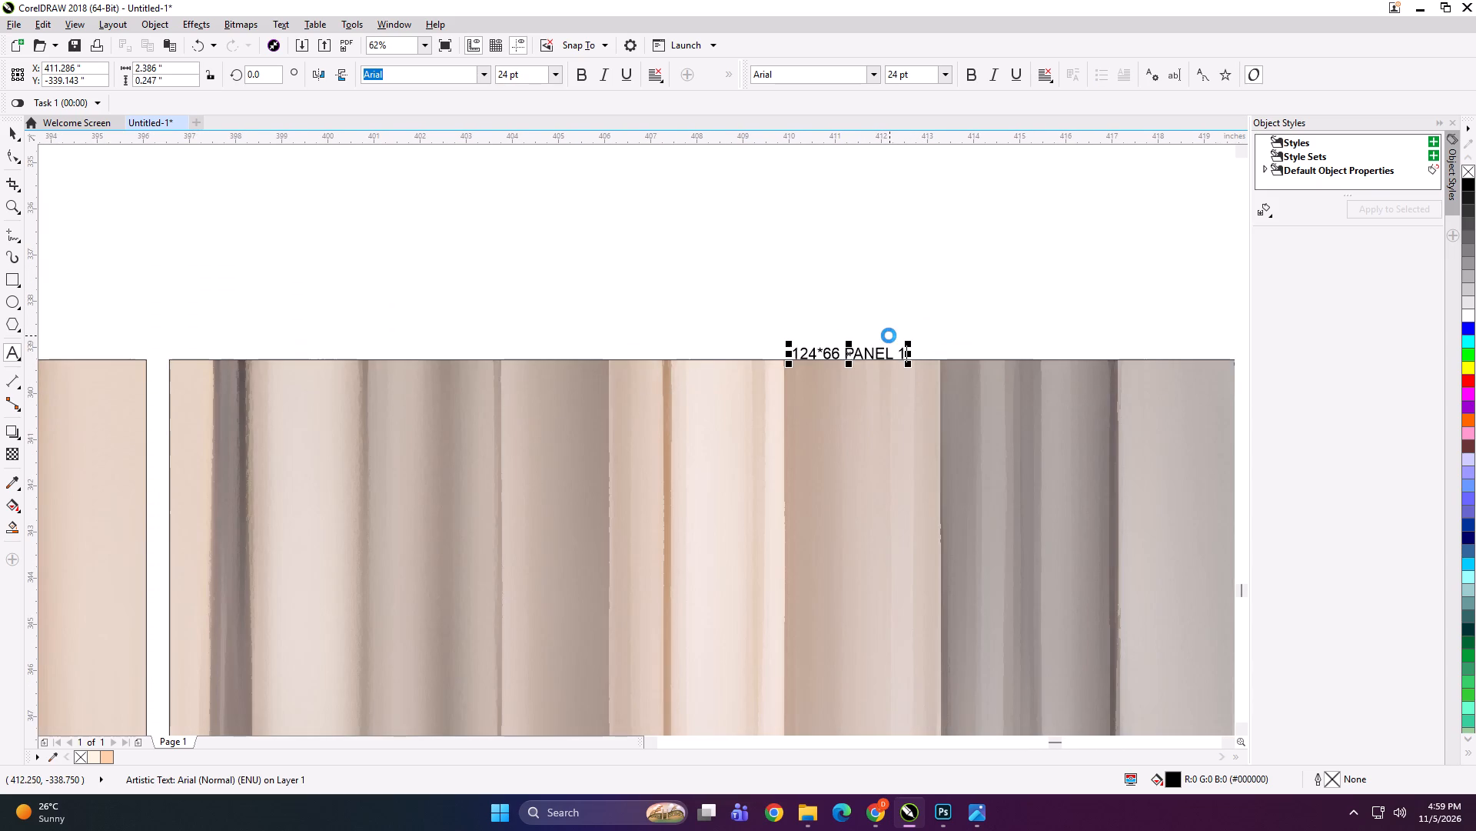
key("BackSpace")
key("3")
scroll(891, 285, "down", 3)
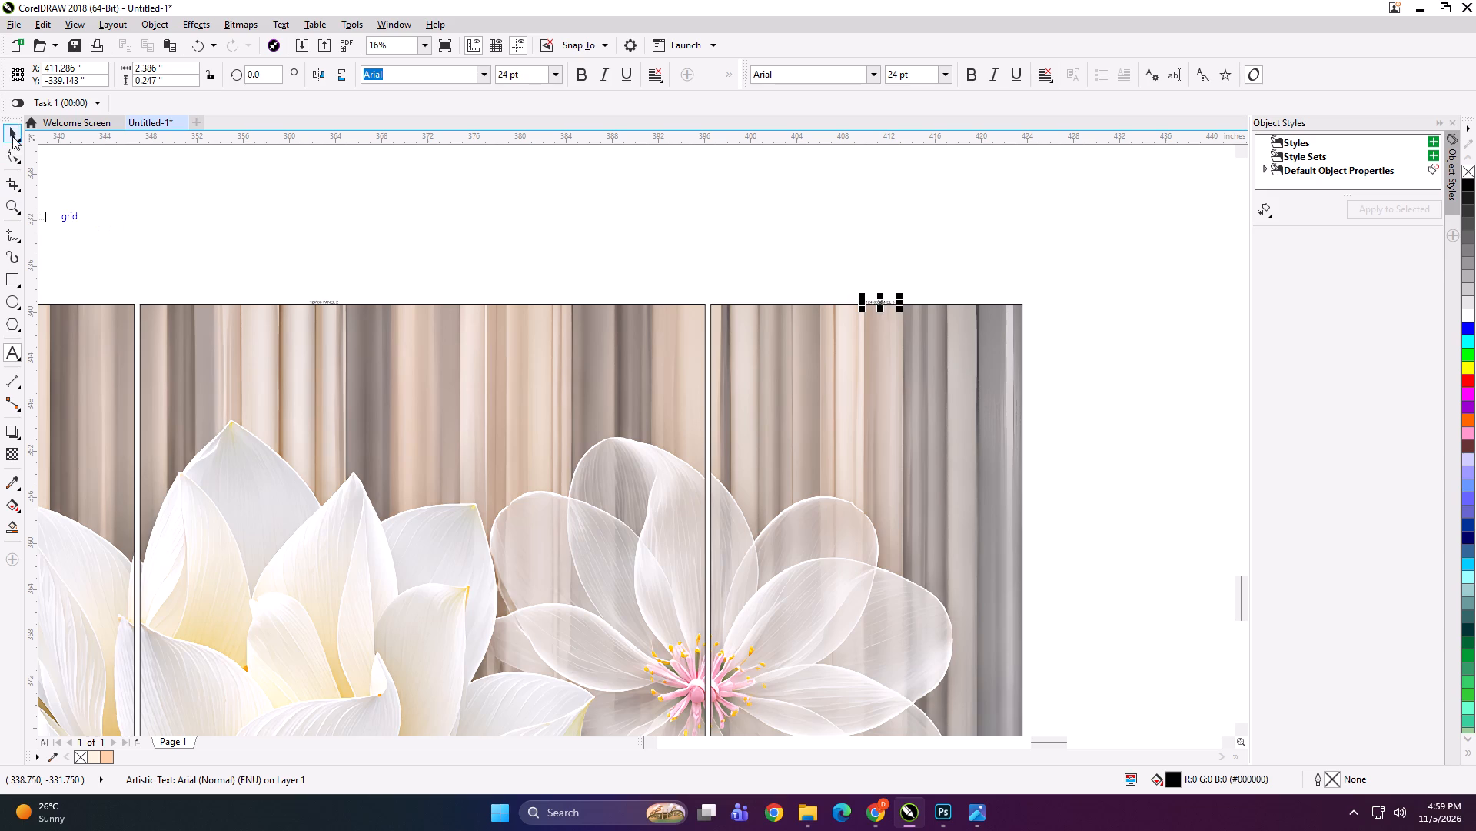
Group the right panel with its label and move the group about 2 inches to the right.
left_click(12, 136)
left_click(790, 375, "shift")
key("ctrl+g")
scroll(948, 306, "down", 1)
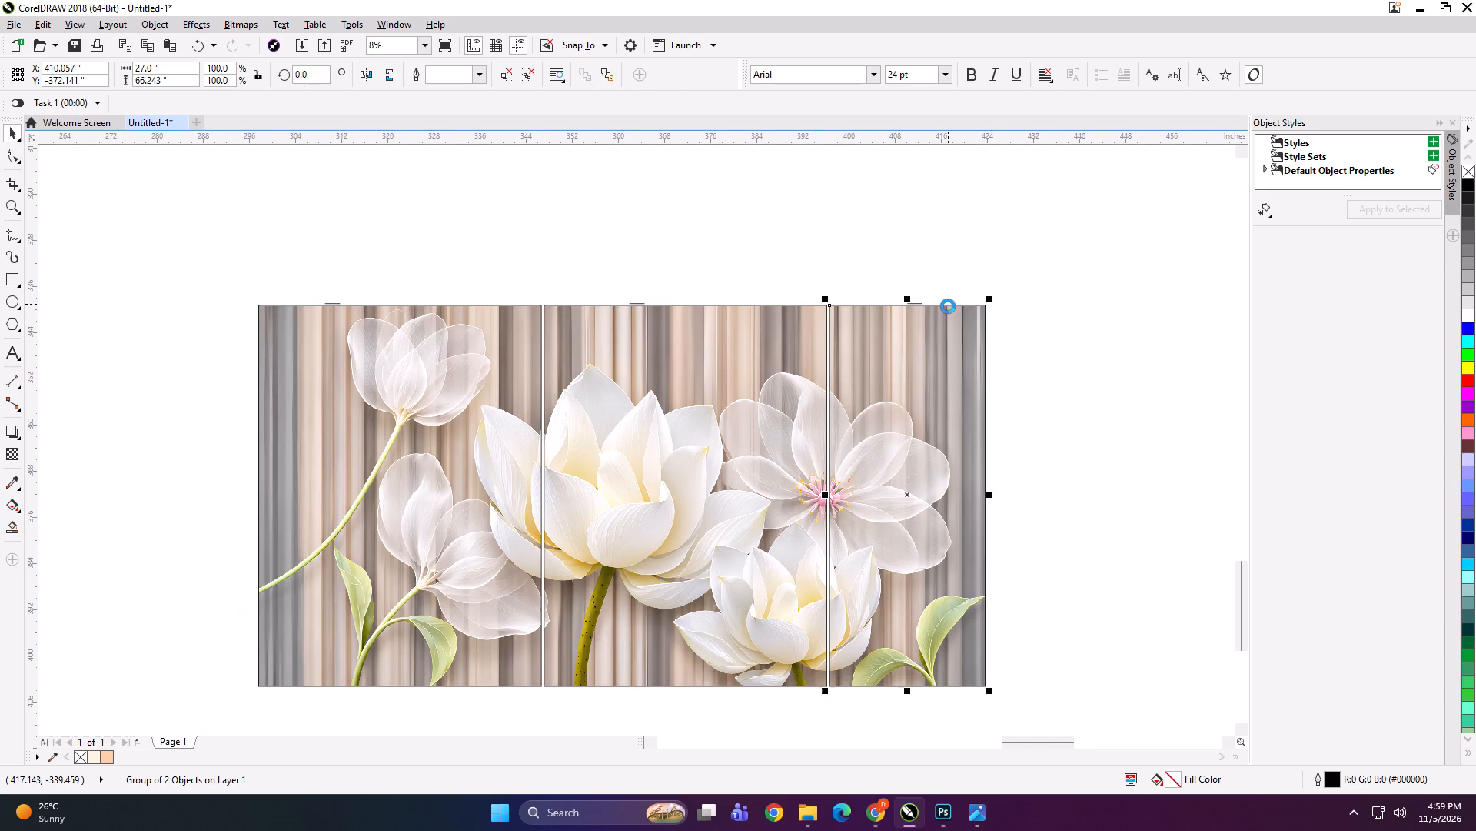
key("ctrl+g")
left_click(867, 253)
left_click_drag(884, 352, 897, 353)
Group the middle panel with its label, and the left panel with its own label.
left_click_drag(693, 274, 583, 372)
left_click(639, 372, "shift")
key("ctrl+g")
left_click_drag(407, 236, 303, 387)
left_click(357, 393, "shift")
key("ctrl+g")
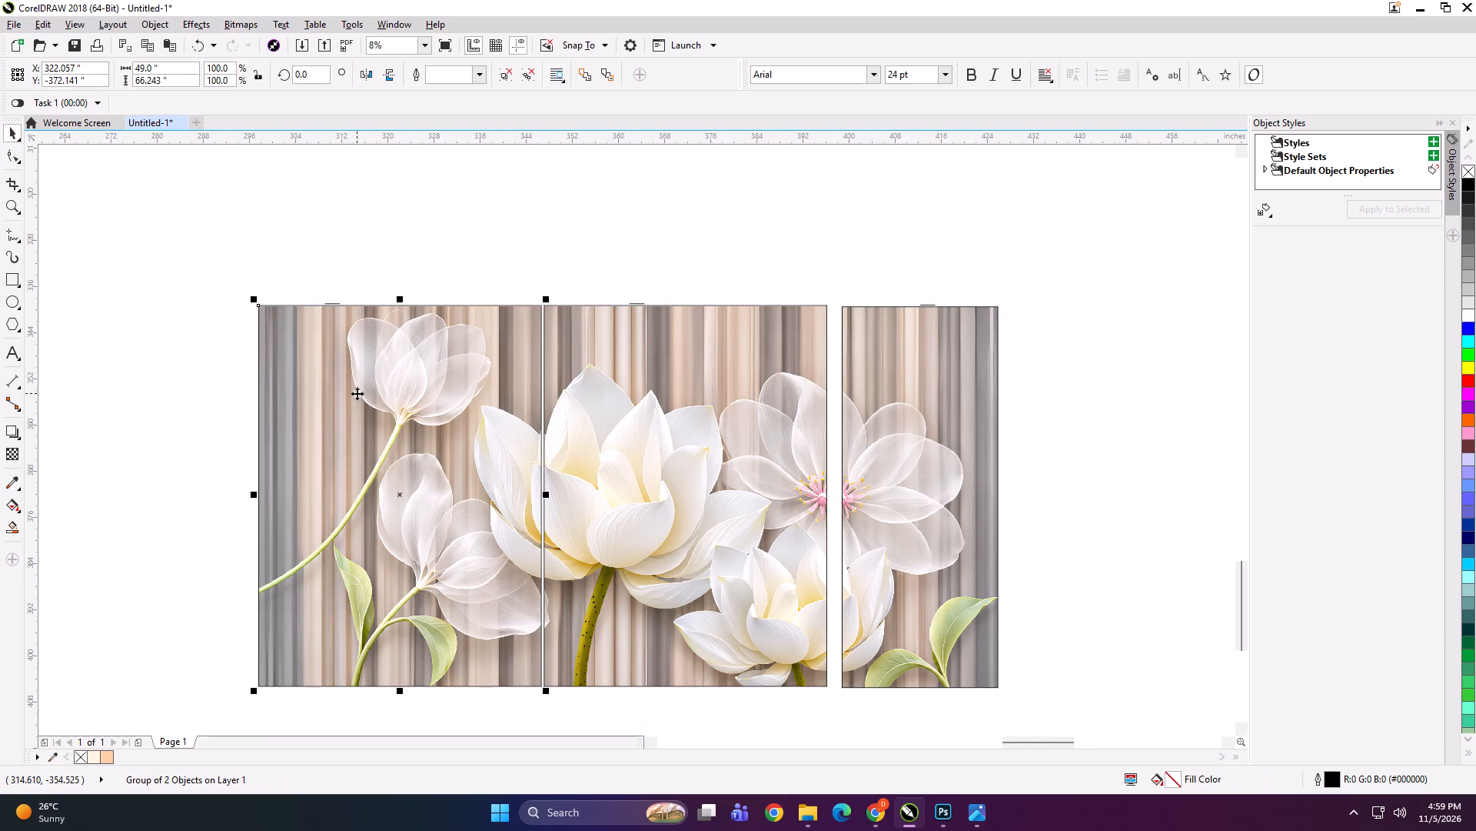
Start exporting the left panel, and create and open a folder named "D&D DECOR" inside PRINT FILE, NOV, 5.
key("ctrl+e")
left_click(813, 215)
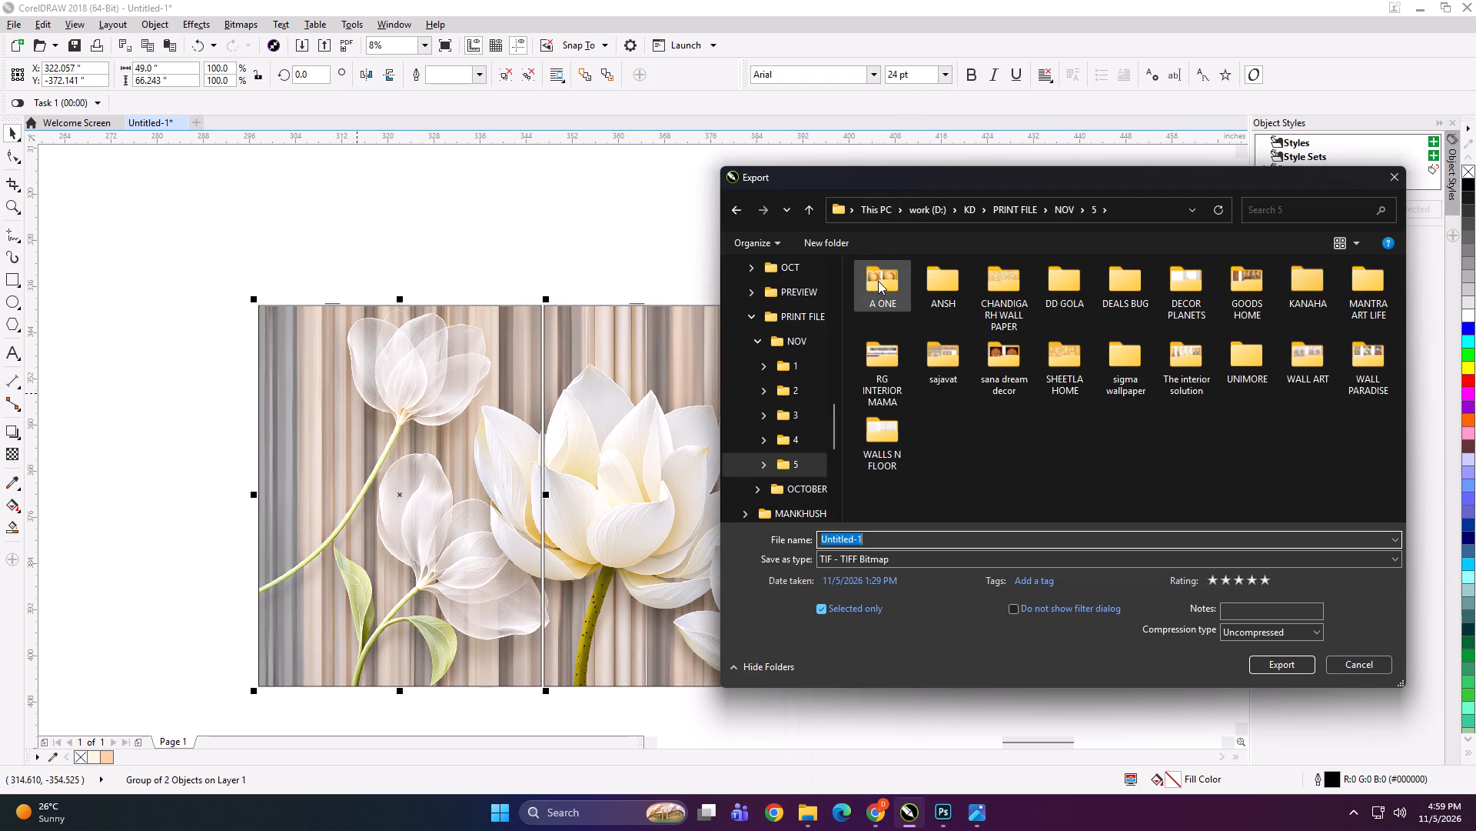
left_click(854, 239)
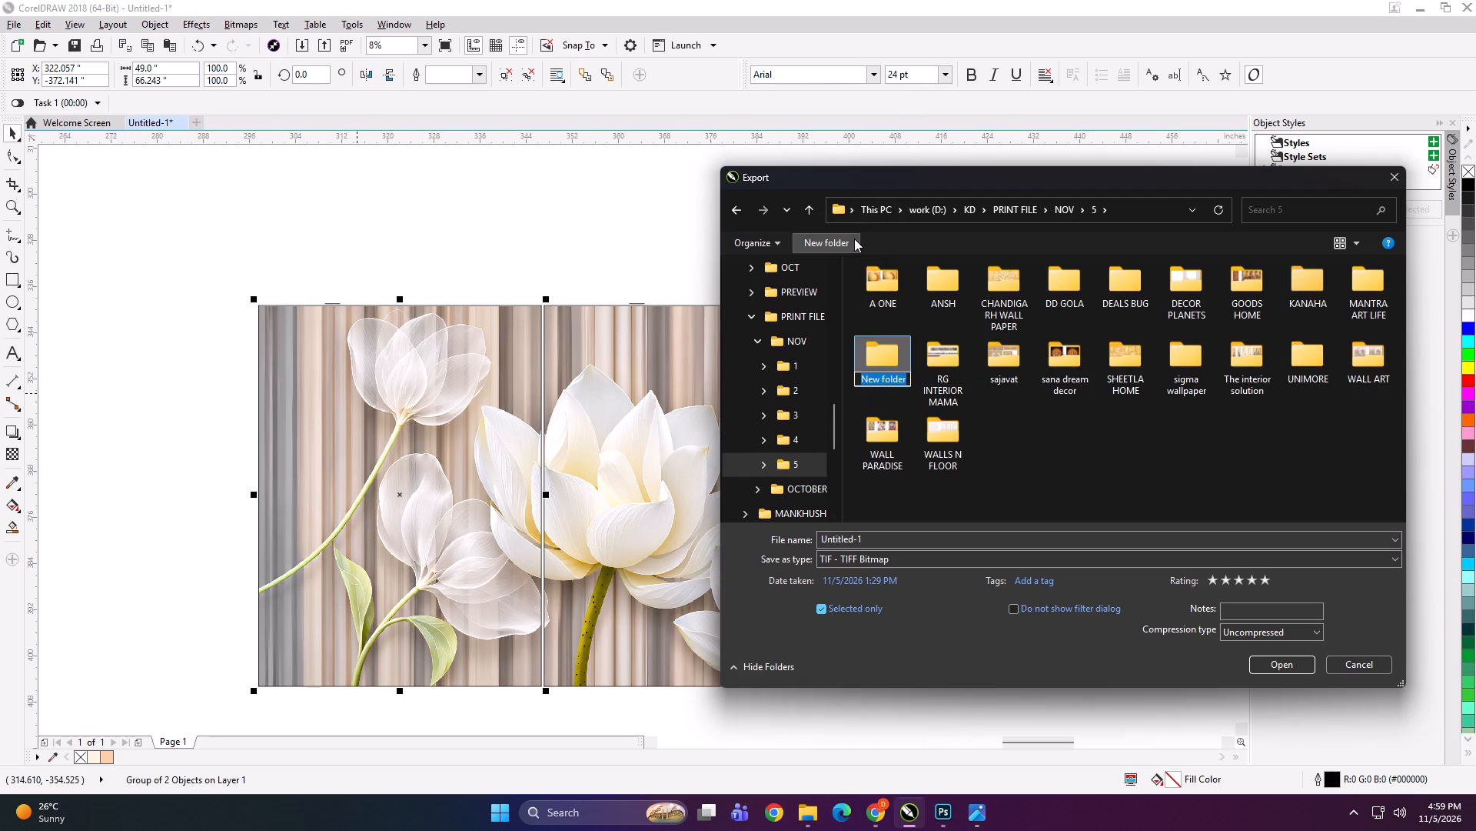
type("D&D DE")
type("COR")
key("Return")
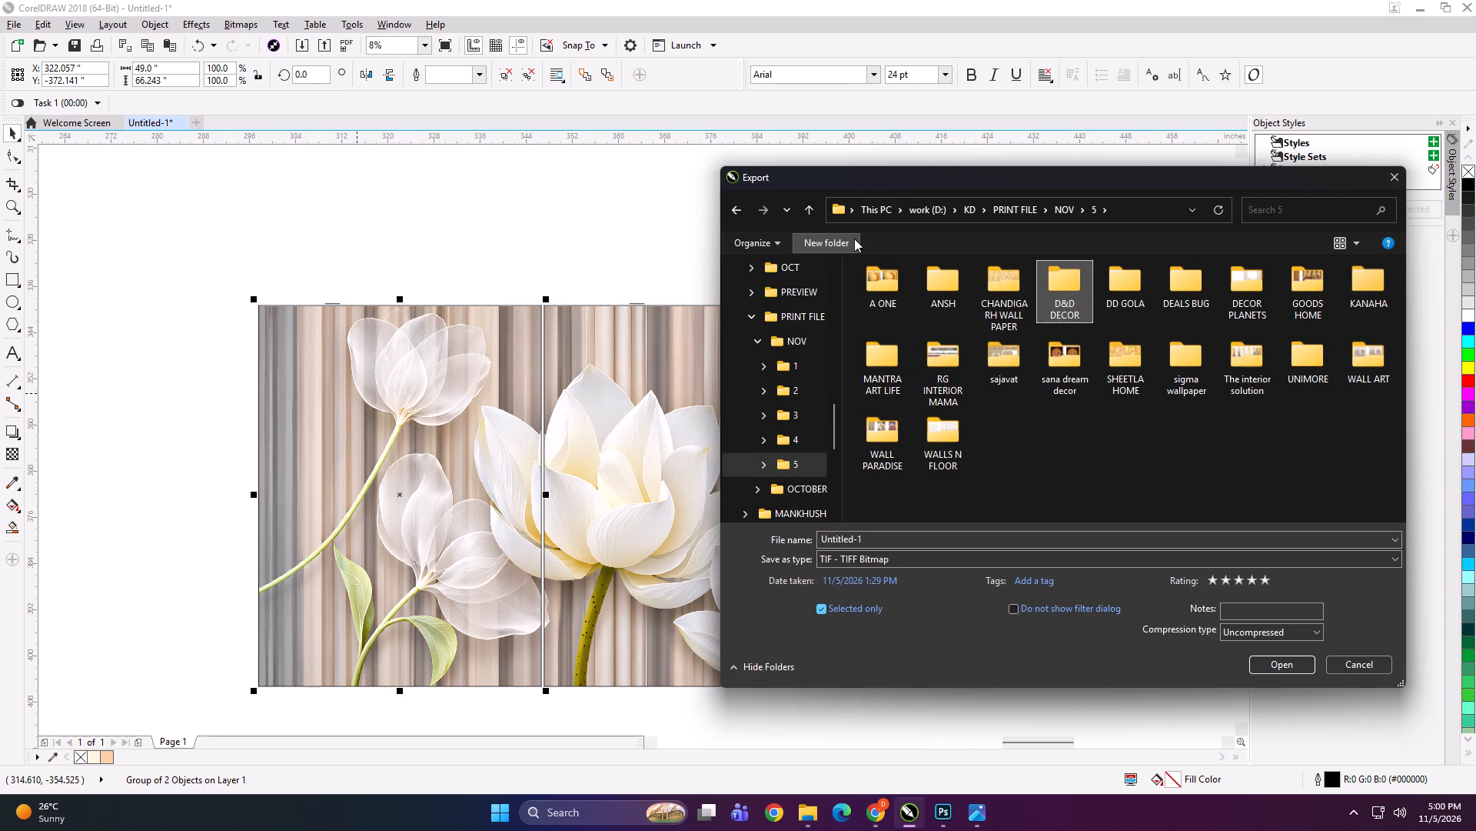
double_click(1056, 289)
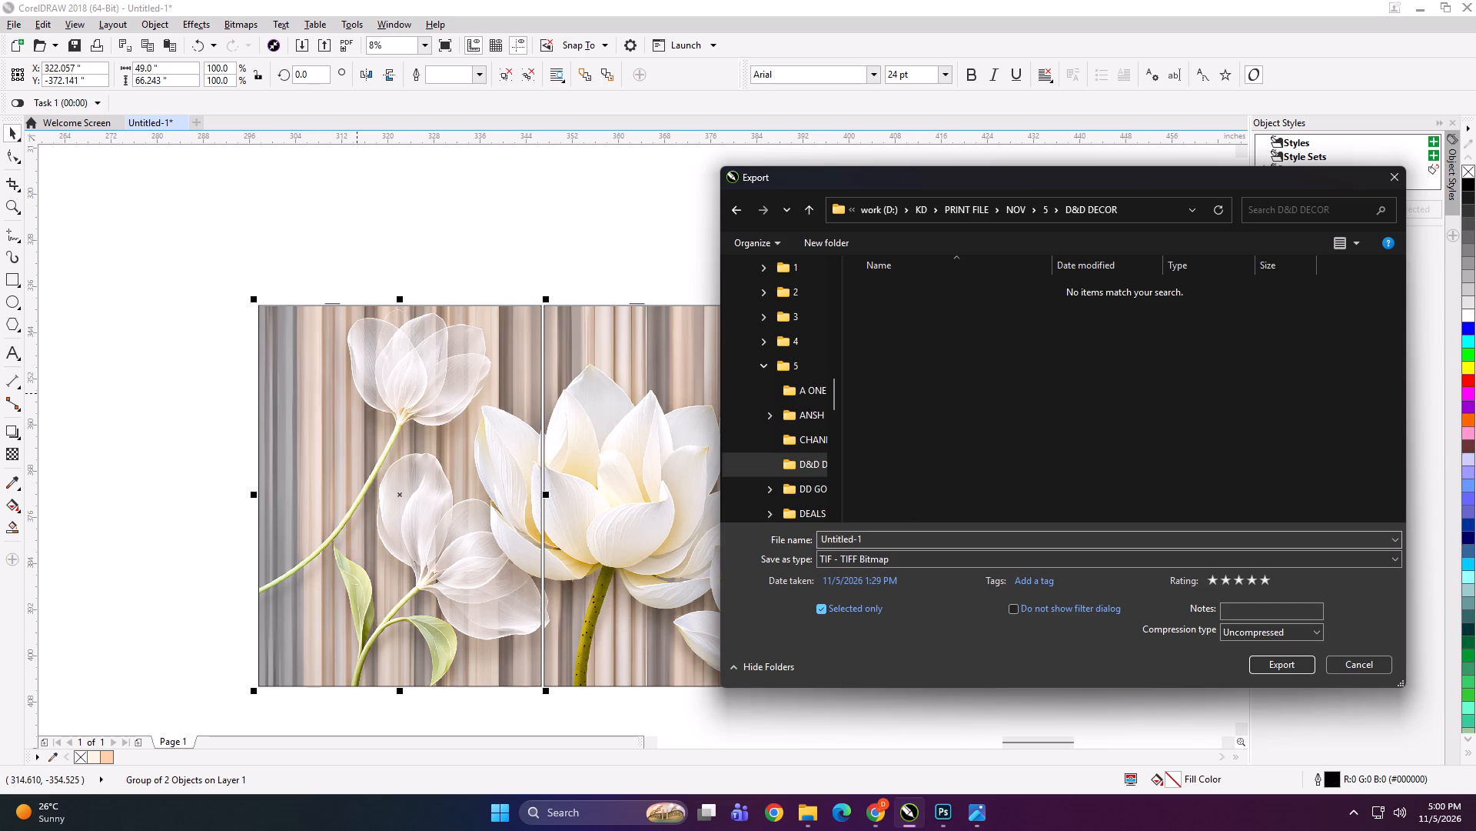
Check the order in the WhatsApp chat, and create and open a subfolder named "124x66 HD" within D&D DECOR.
left_click_drag(960, 181, 488, 200)
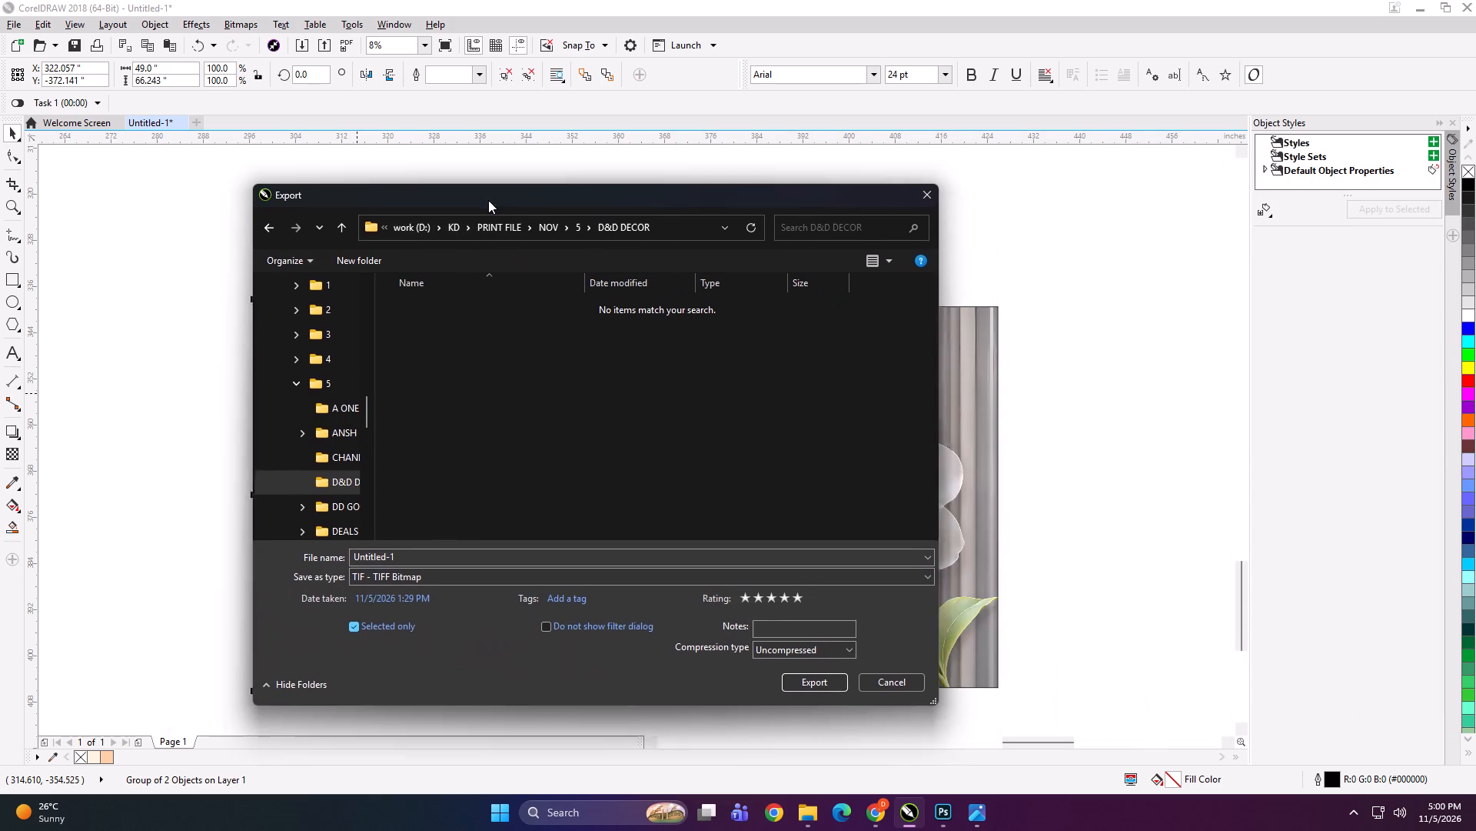
left_click_drag(488, 200, 643, 202)
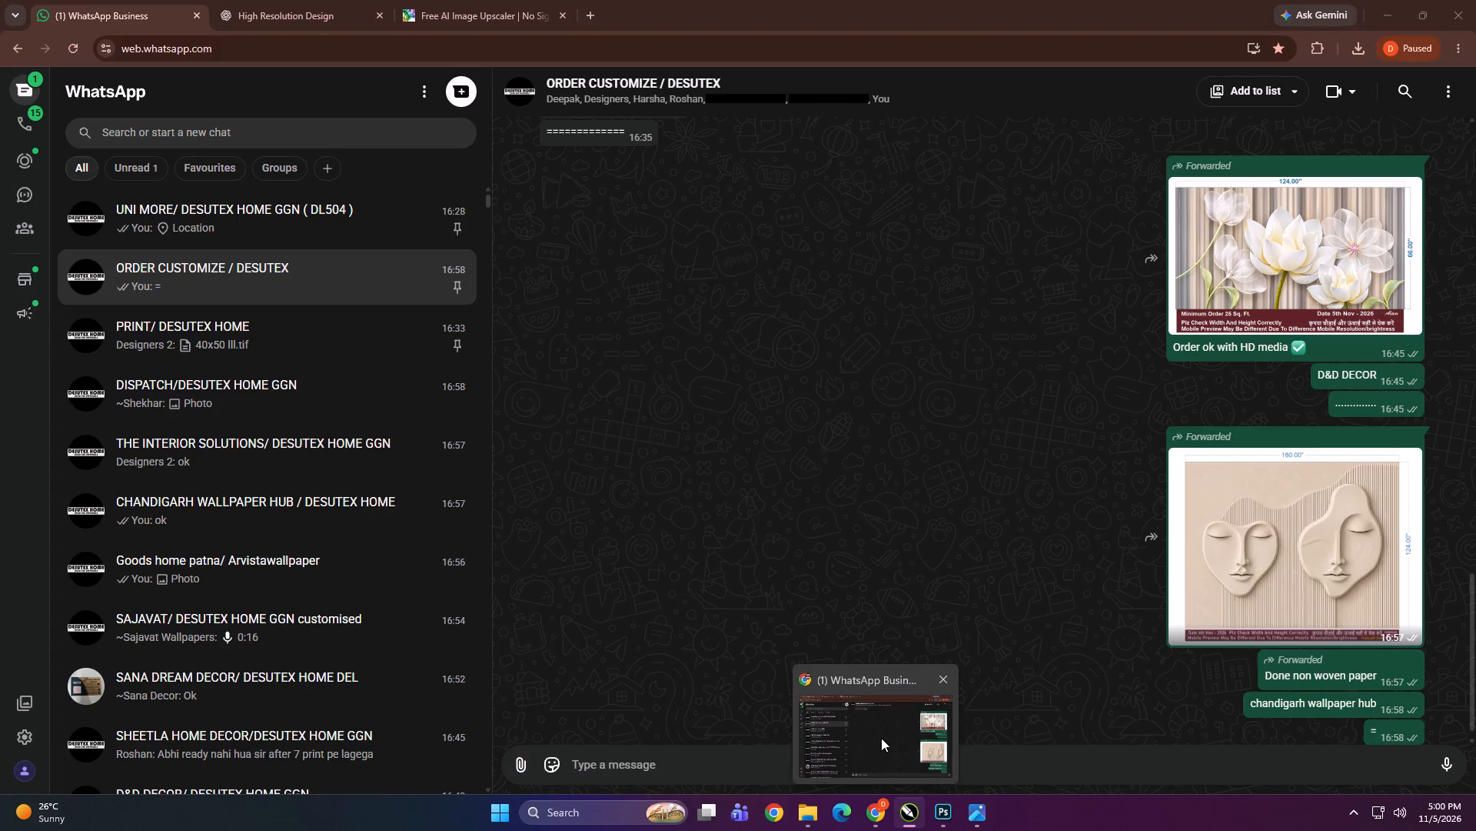
double_click(509, 274)
left_click(507, 265)
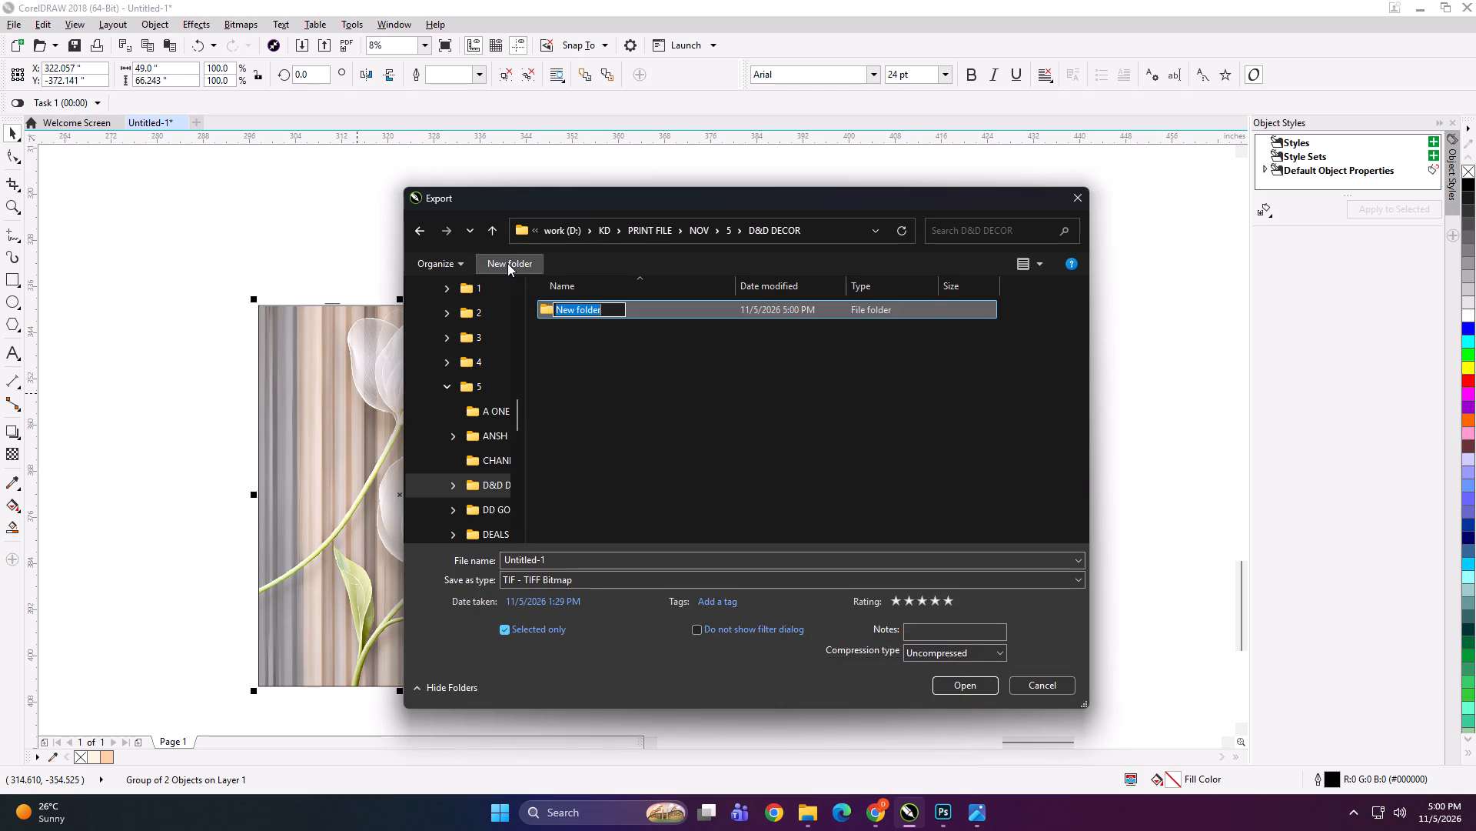
type("124x66 HD")
key("Return")
double_click(634, 314)
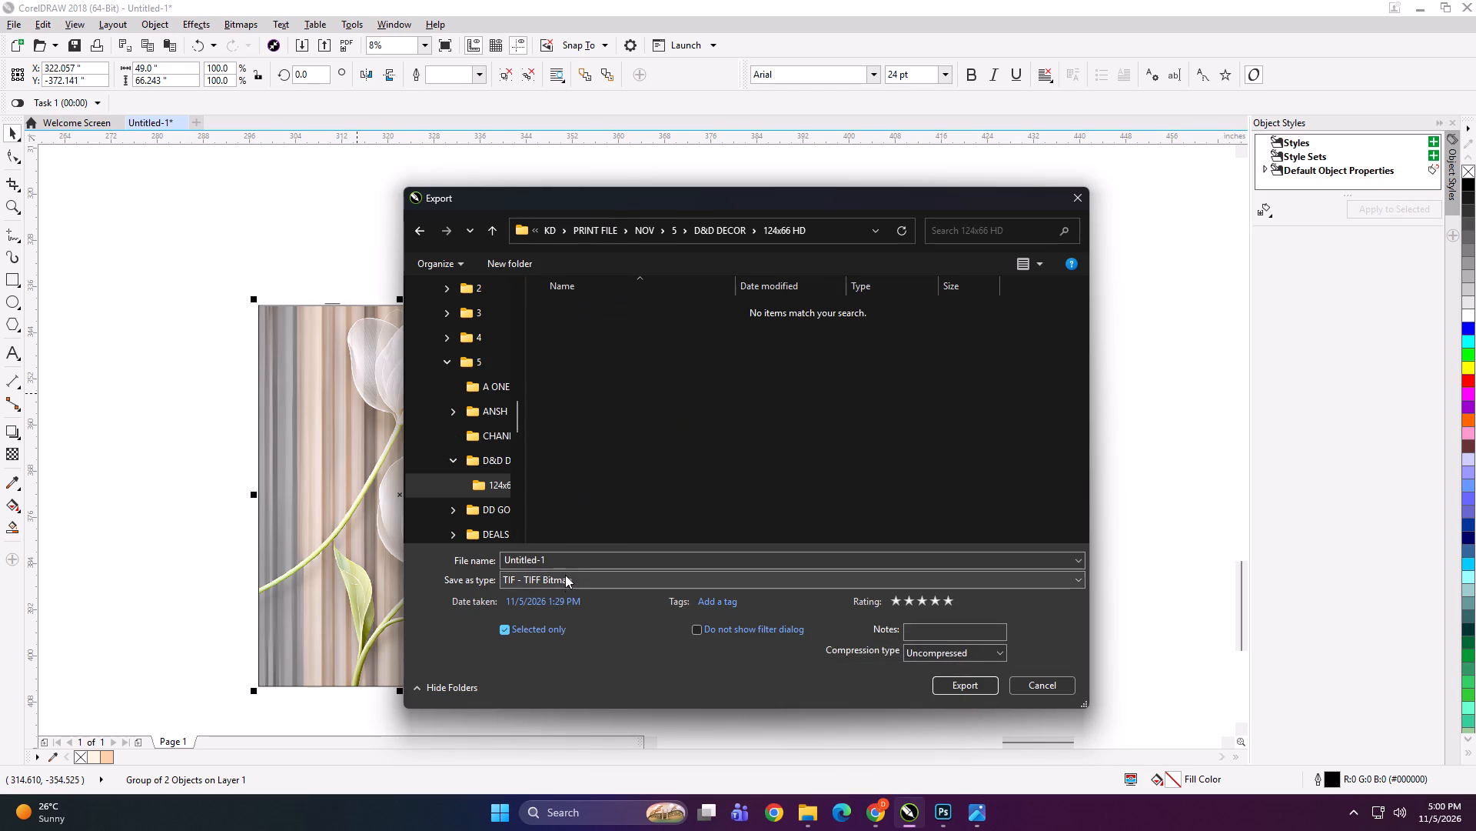
Export the left panel as an uncompressed TIFF named "49x66 A".
left_click(566, 562)
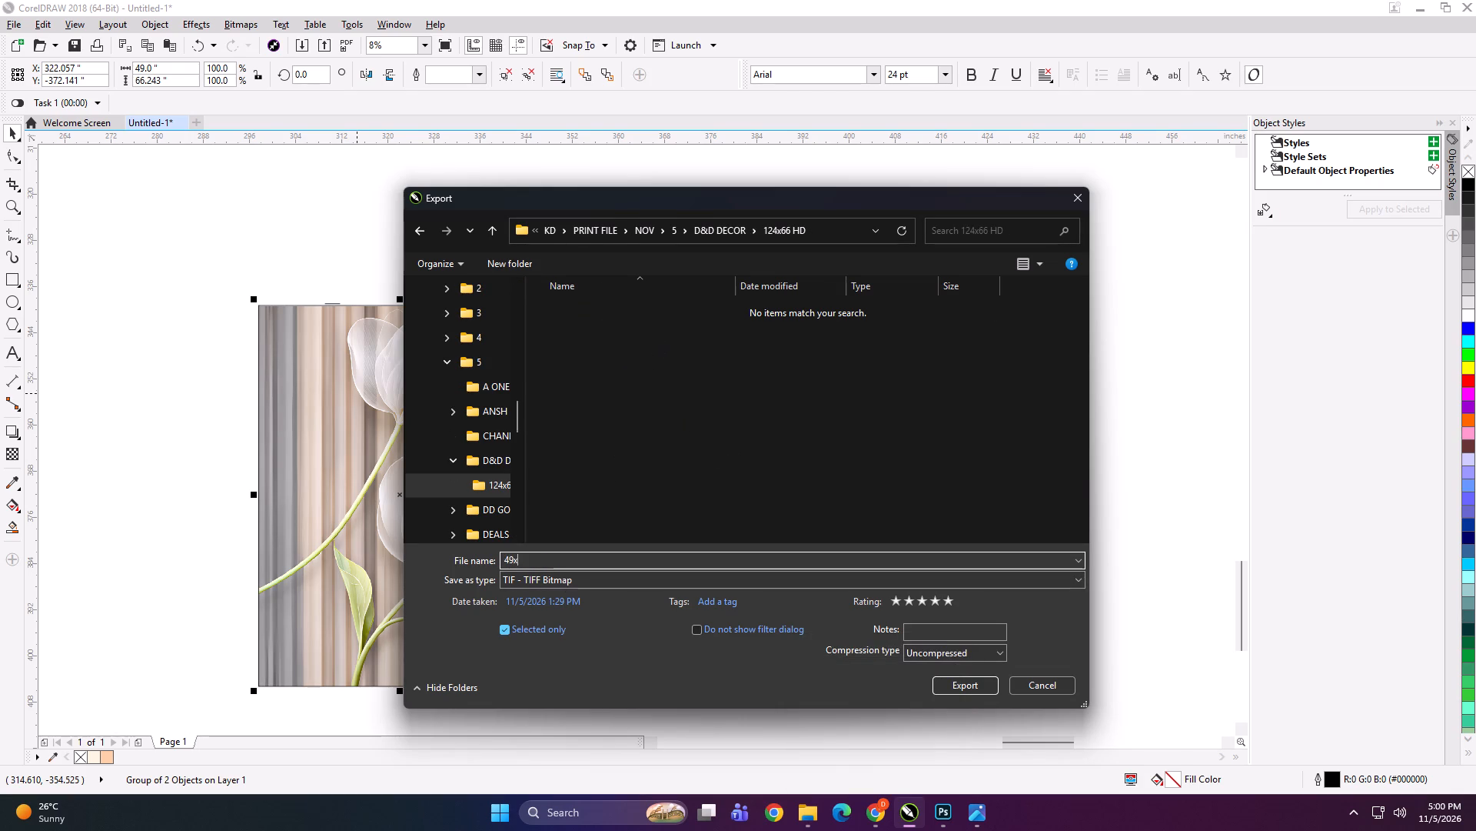
key("Return")
key("Return")
Export the middle panel to the same folder as a TIFF named "49x66 B".
left_click(658, 341)
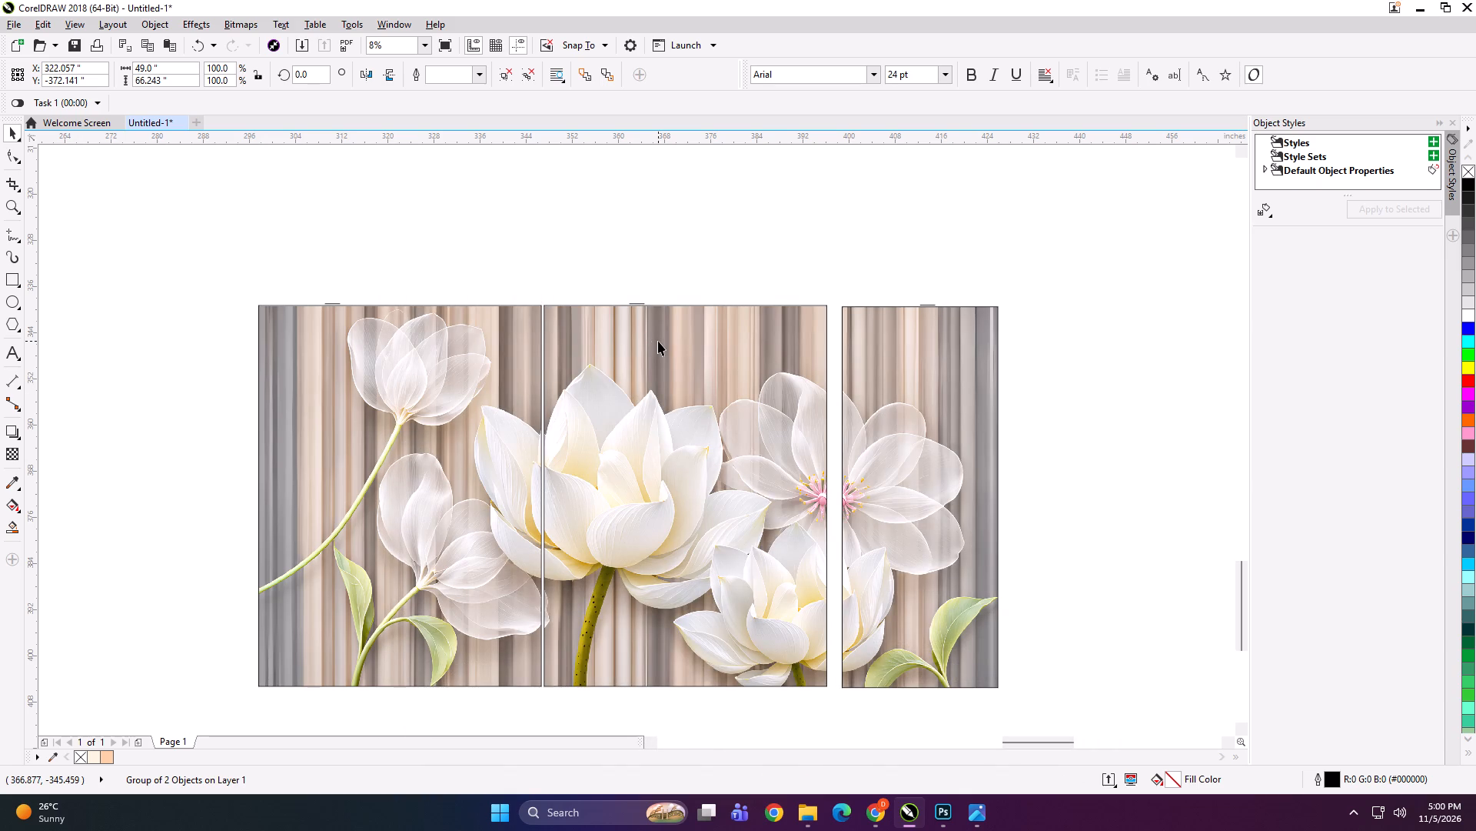
key("ctrl+e")
left_click(577, 322)
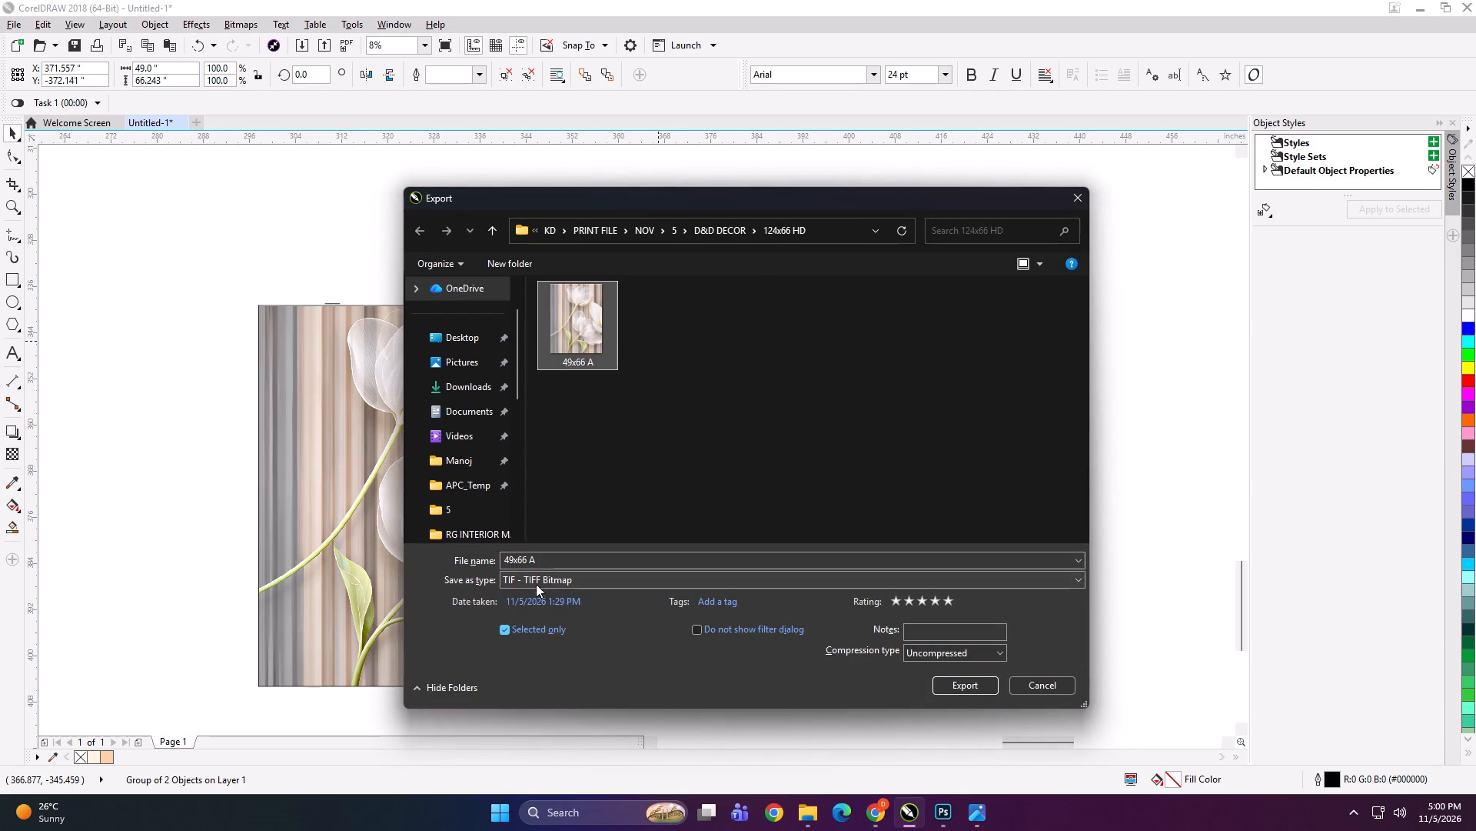
double_click(537, 558)
key("b")
key("Return")
key("Return")
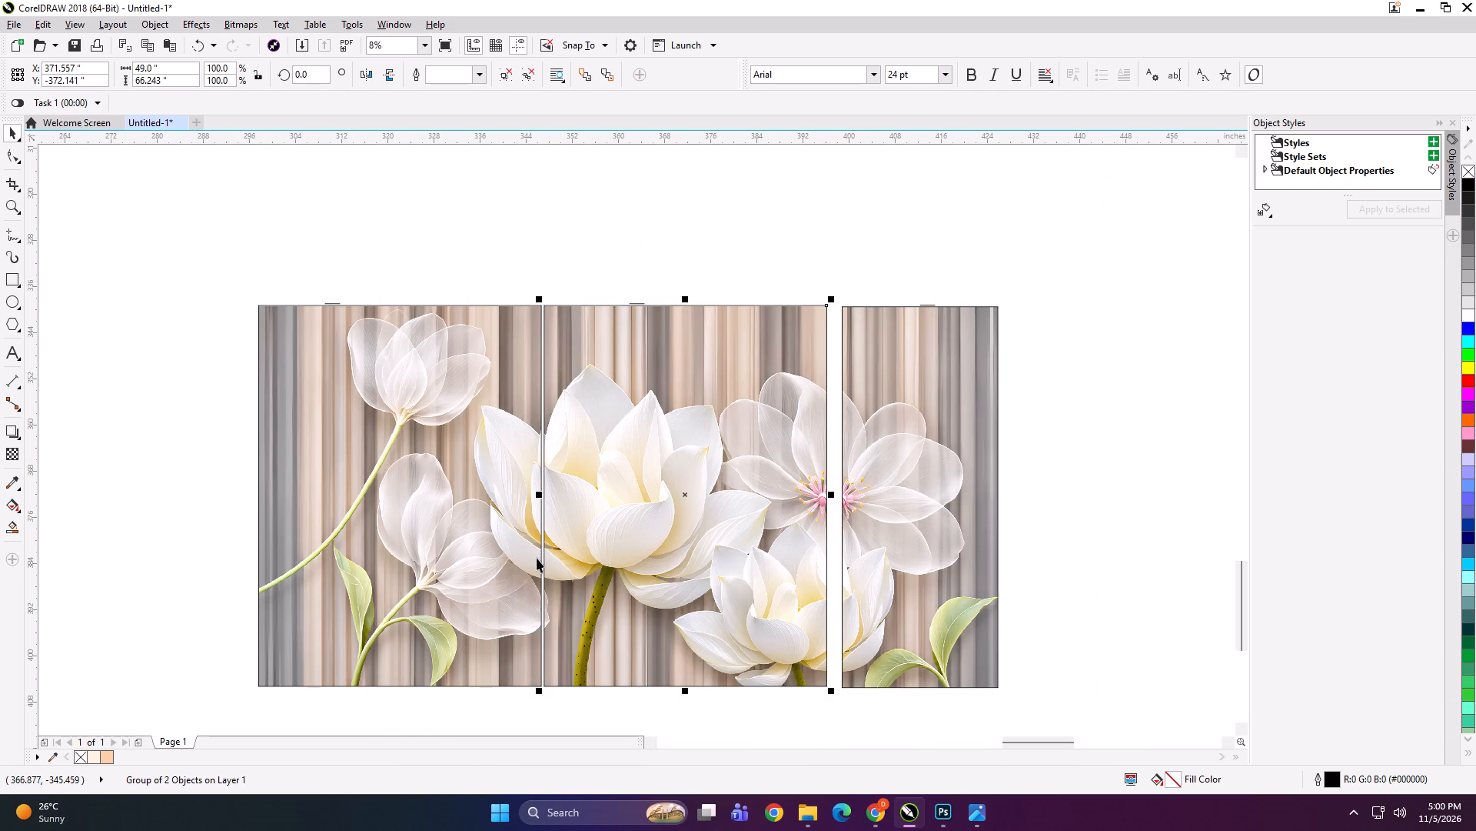
Export the right panel to the same 124x66 HD folder as an uncompressed TIFF.
left_click(845, 452)
key("ctrl+e")
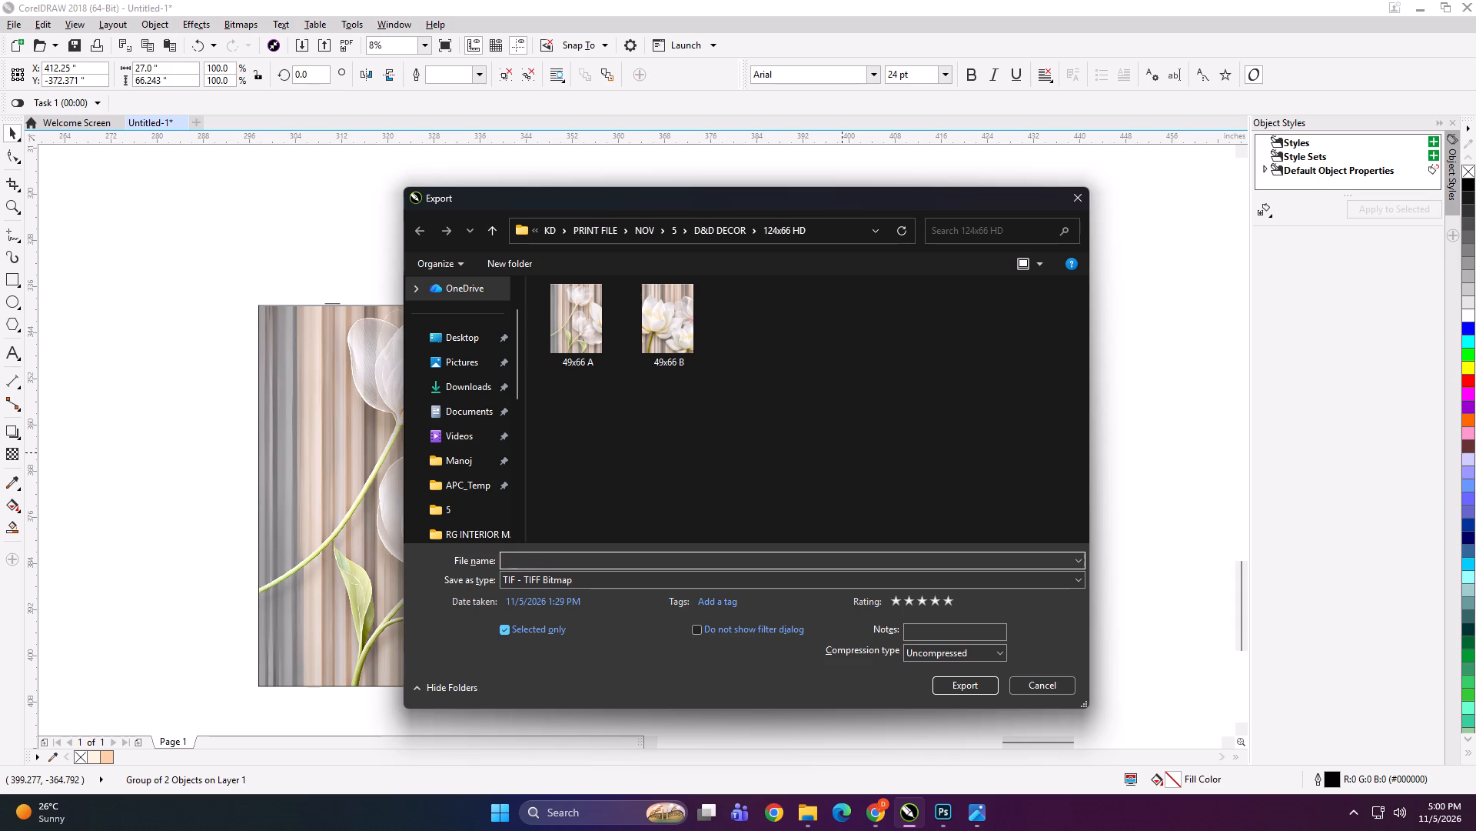
key("Return")
key("Return")
Move the left panel 1.5 inches left, away from the middle panel.
left_click(488, 438)
key("Left")
key("Left")
key("Left")
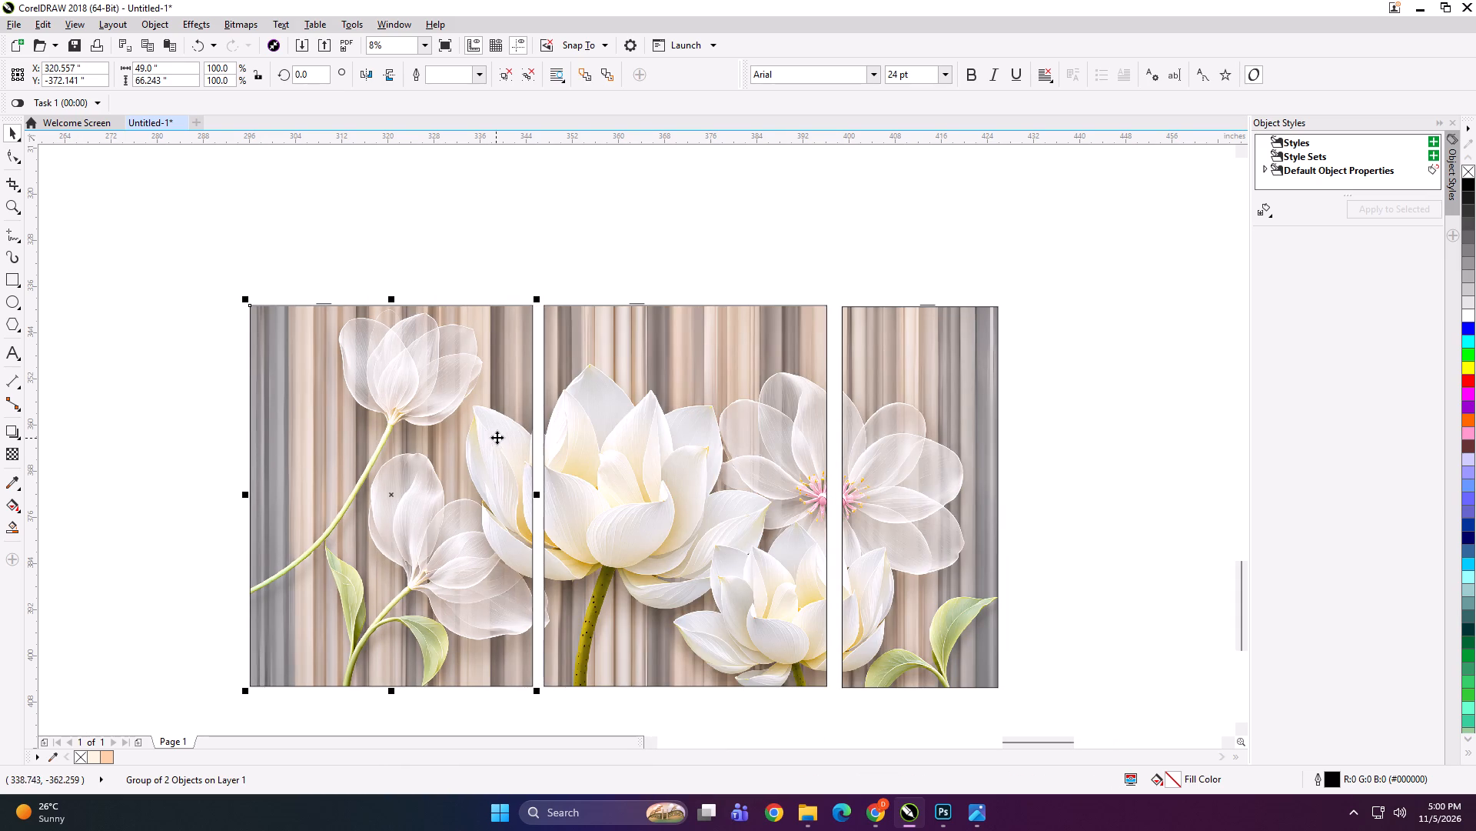
Group the three white-flower panels into a single object.
double_click(647, 417, "shift")
left_click(859, 412, "shift")
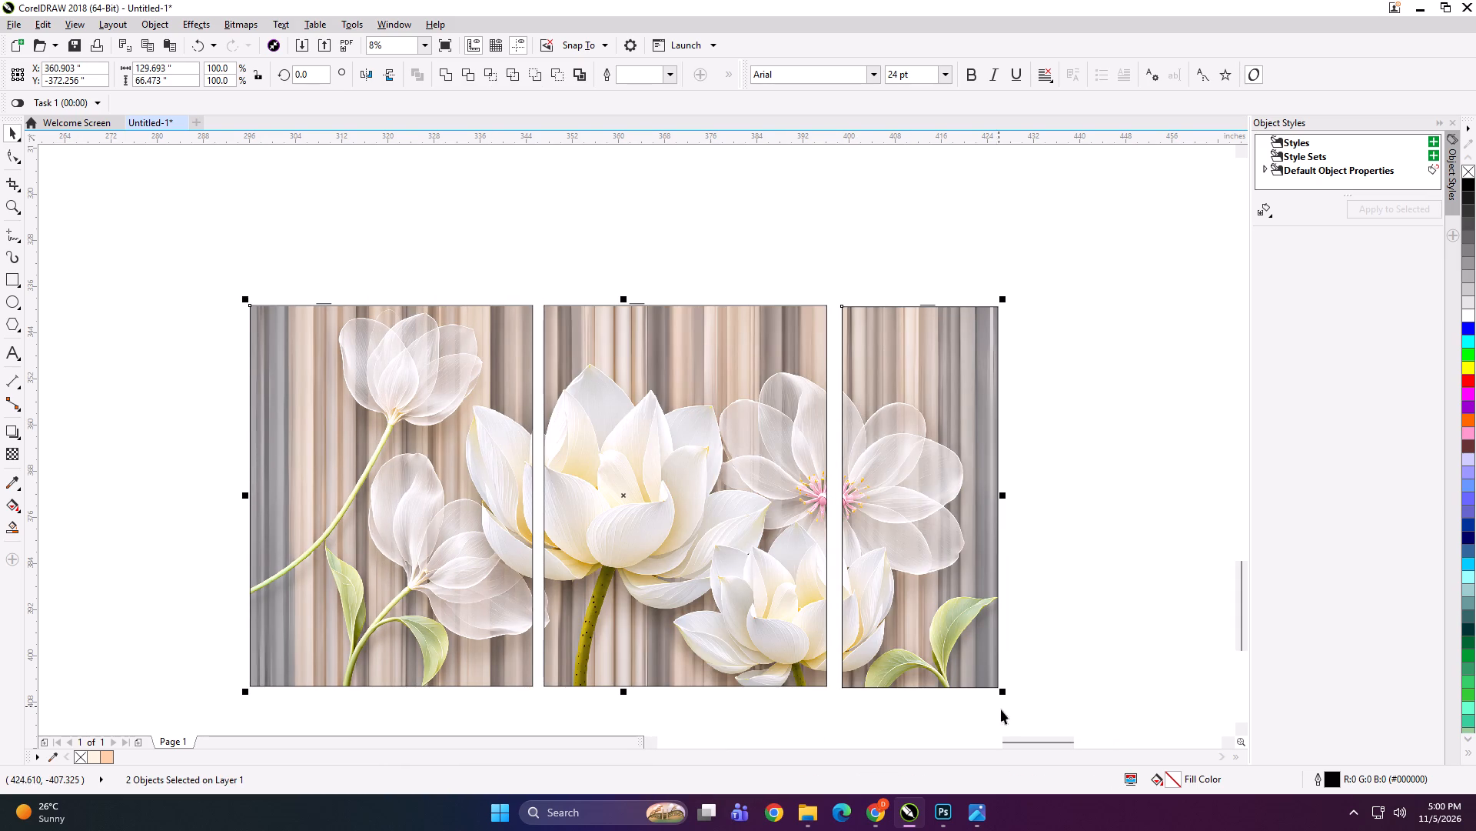
left_click_drag(1002, 694, 769, 547, "shift")
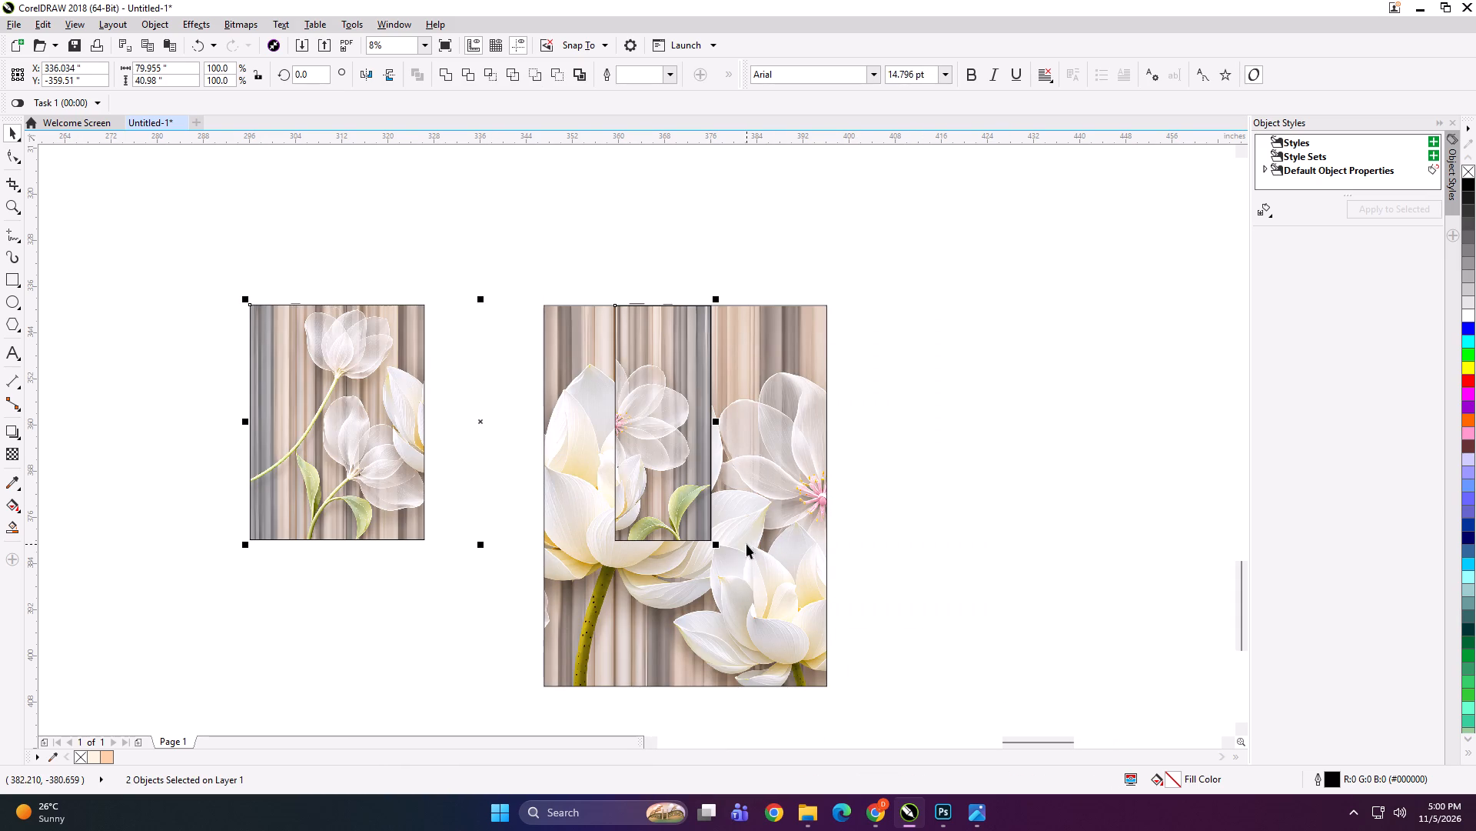
key("ctrl+z")
left_click(647, 484, "shift")
key("ctrl+g")
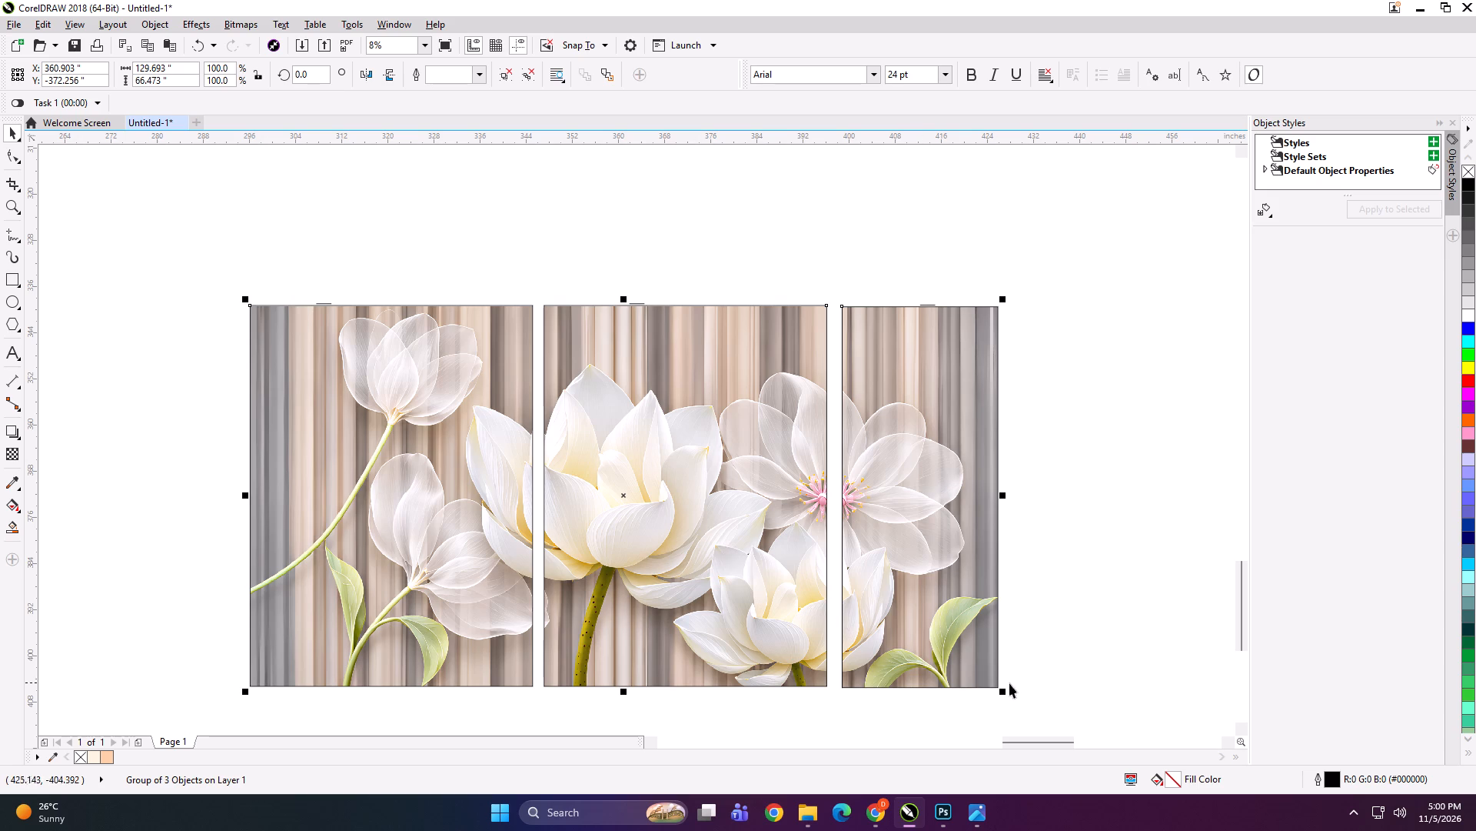
Shrink the three-panel group to about 4.7 x 2.4 inches and export it under the name "DDG".
left_click_drag(1004, 695, 643, 511, "shift")
scroll(631, 505, "up", 1)
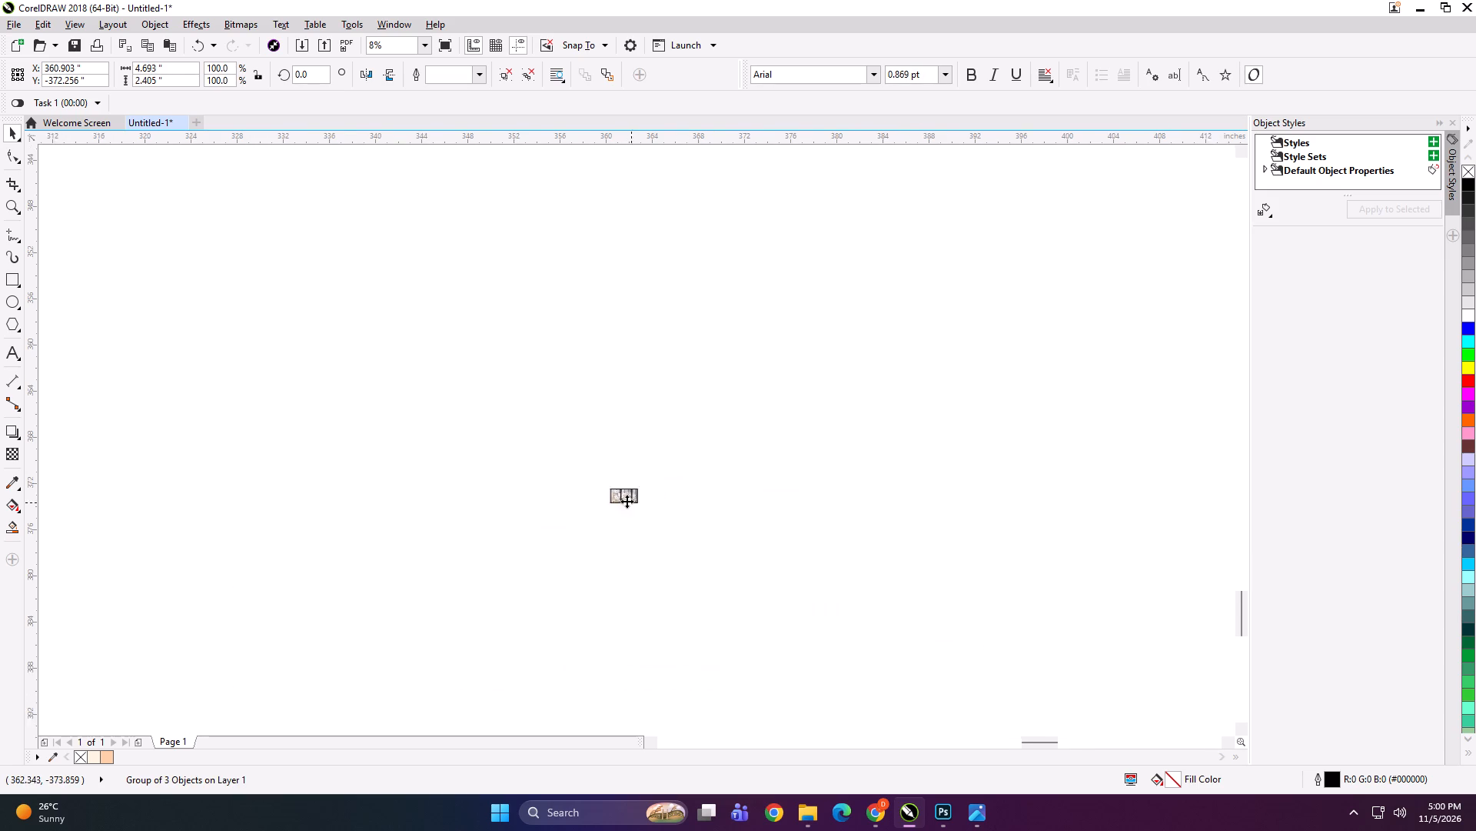
scroll(627, 501, "up", 3)
key("ctrl+e")
type("DDG")
key("Return")
key("Return")
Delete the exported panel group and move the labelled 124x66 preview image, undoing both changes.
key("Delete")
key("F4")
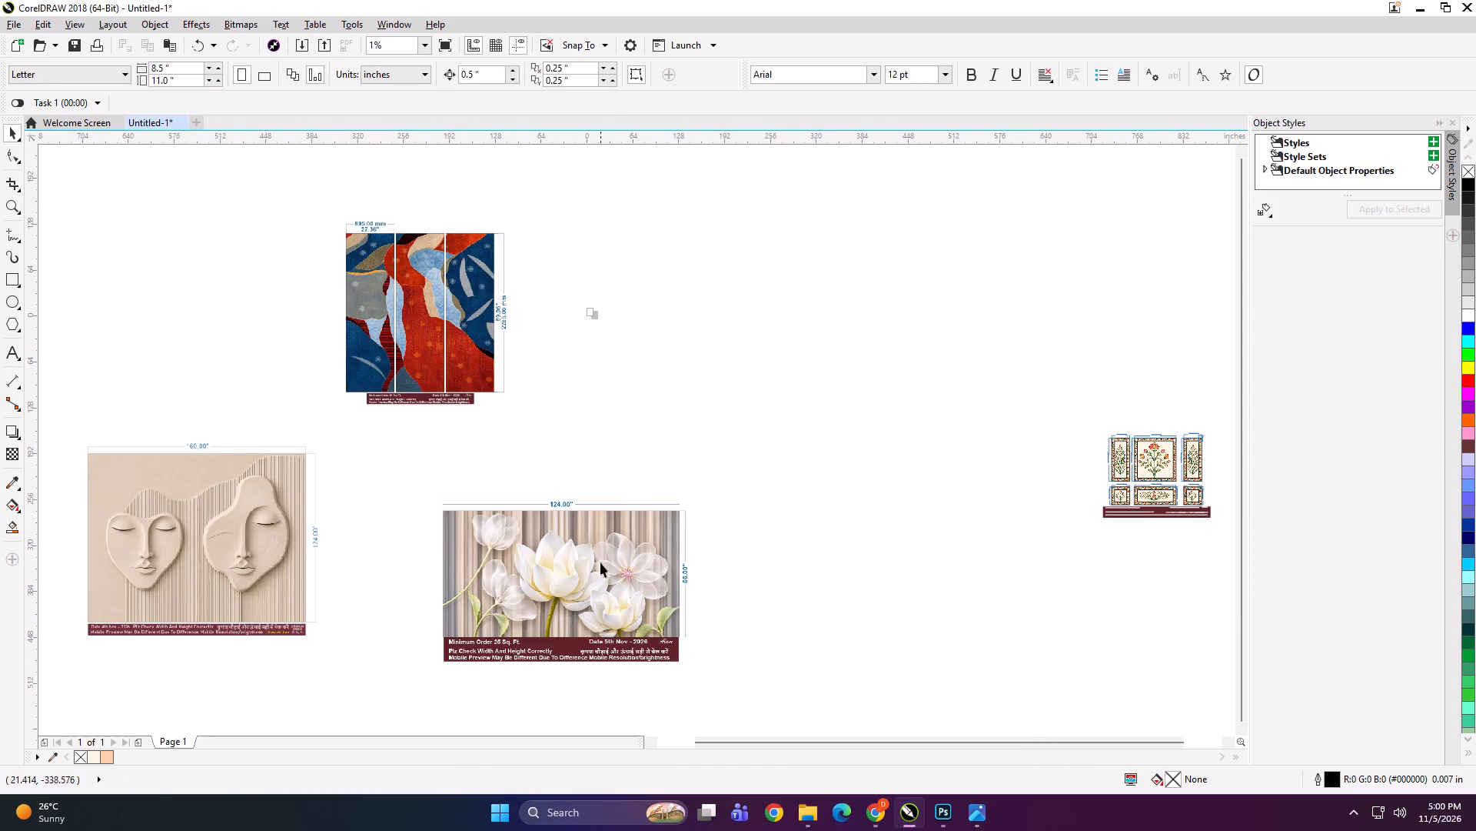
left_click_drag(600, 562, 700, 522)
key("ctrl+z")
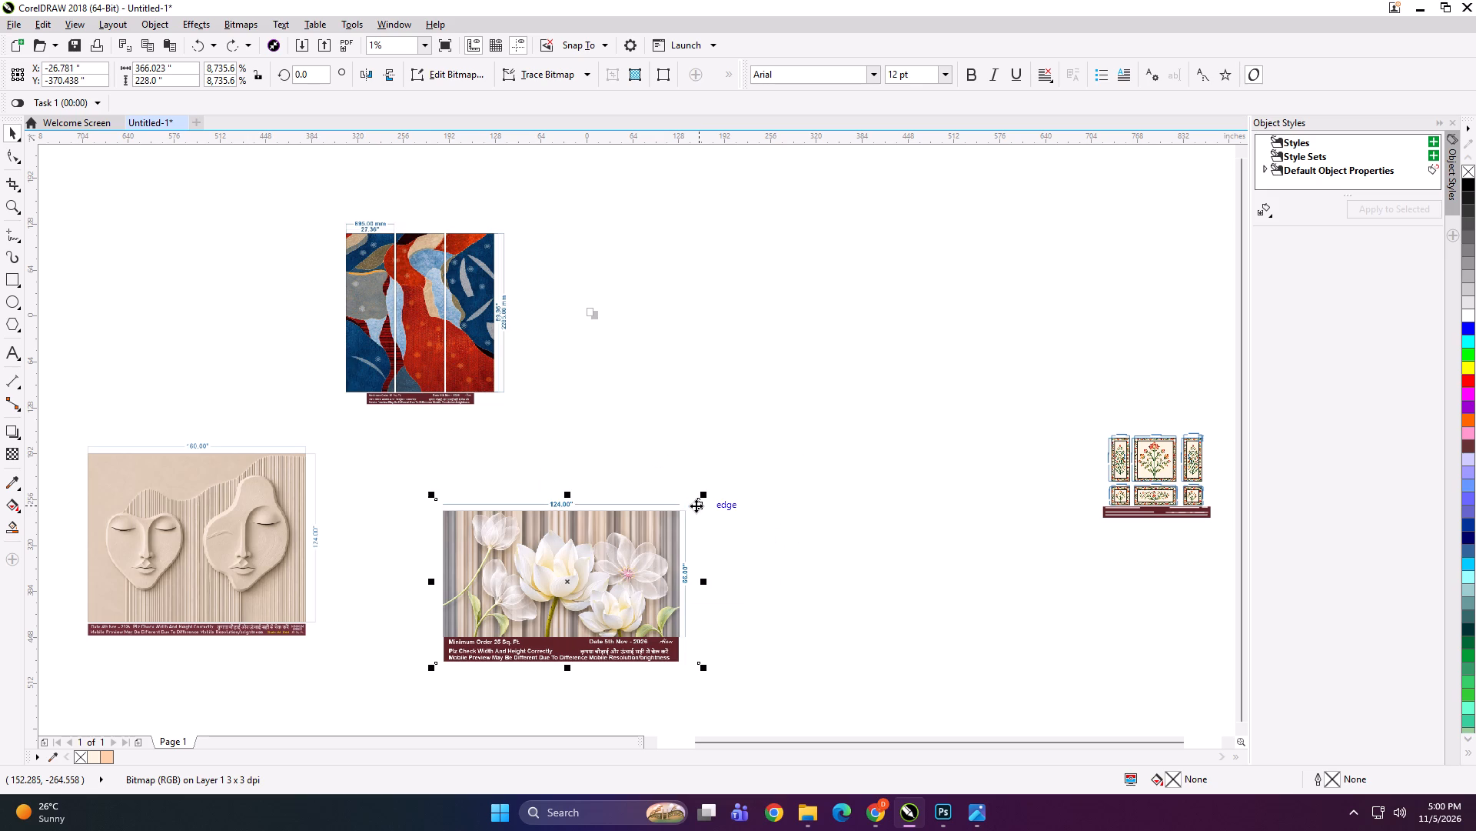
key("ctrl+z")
Undo the shrinking of the three-panel group.
scroll(836, 589, "up", 5)
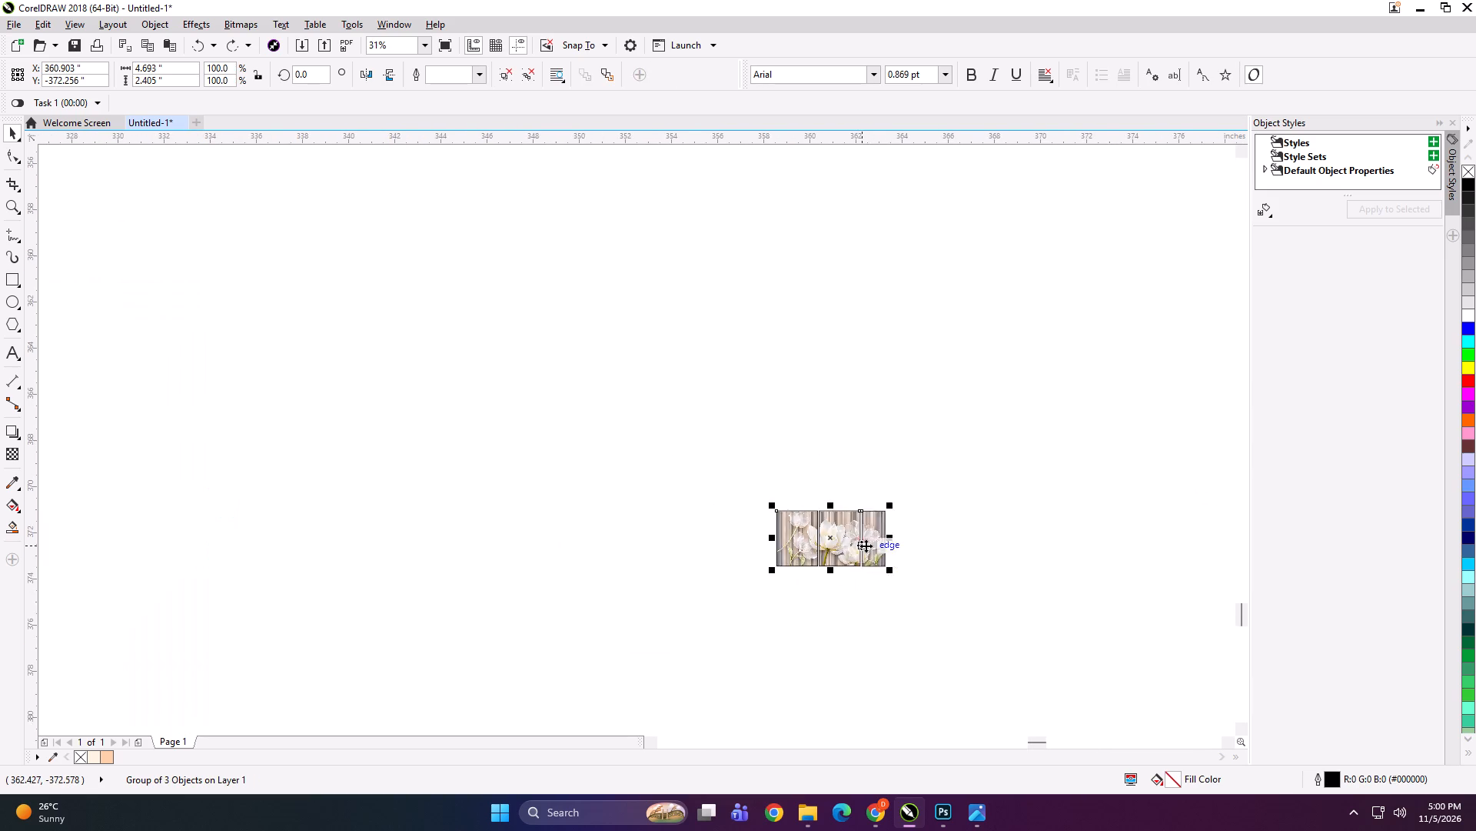
scroll(866, 546, "up", 2)
scroll(853, 447, "down", 4)
key("ctrl+z")
scroll(872, 432, "down", 2)
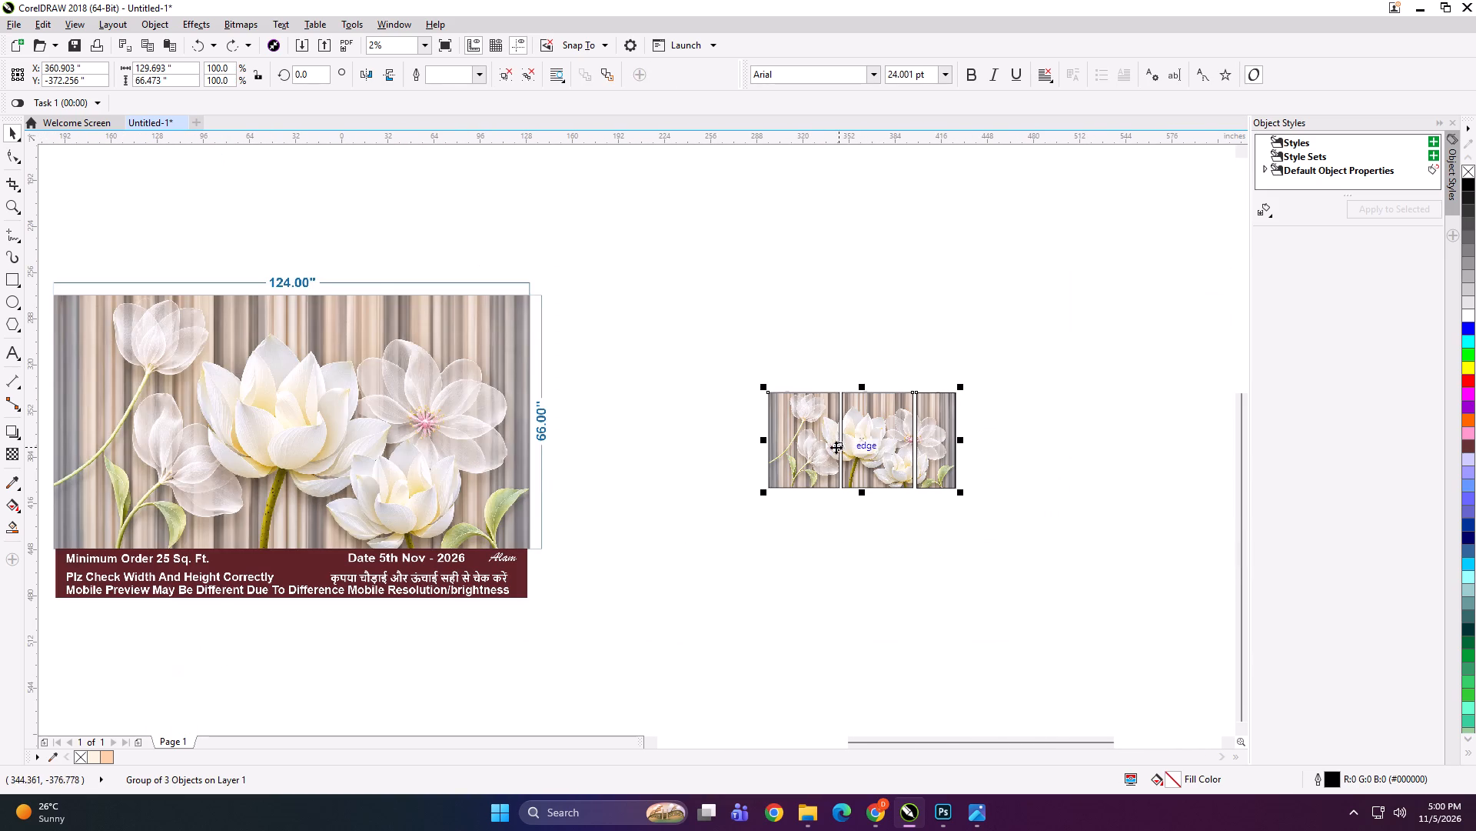
Scale the labelled 124x66 preview image down to about 128 x 80 inches and place it just left of the three panels.
left_click_drag(491, 452, 663, 440)
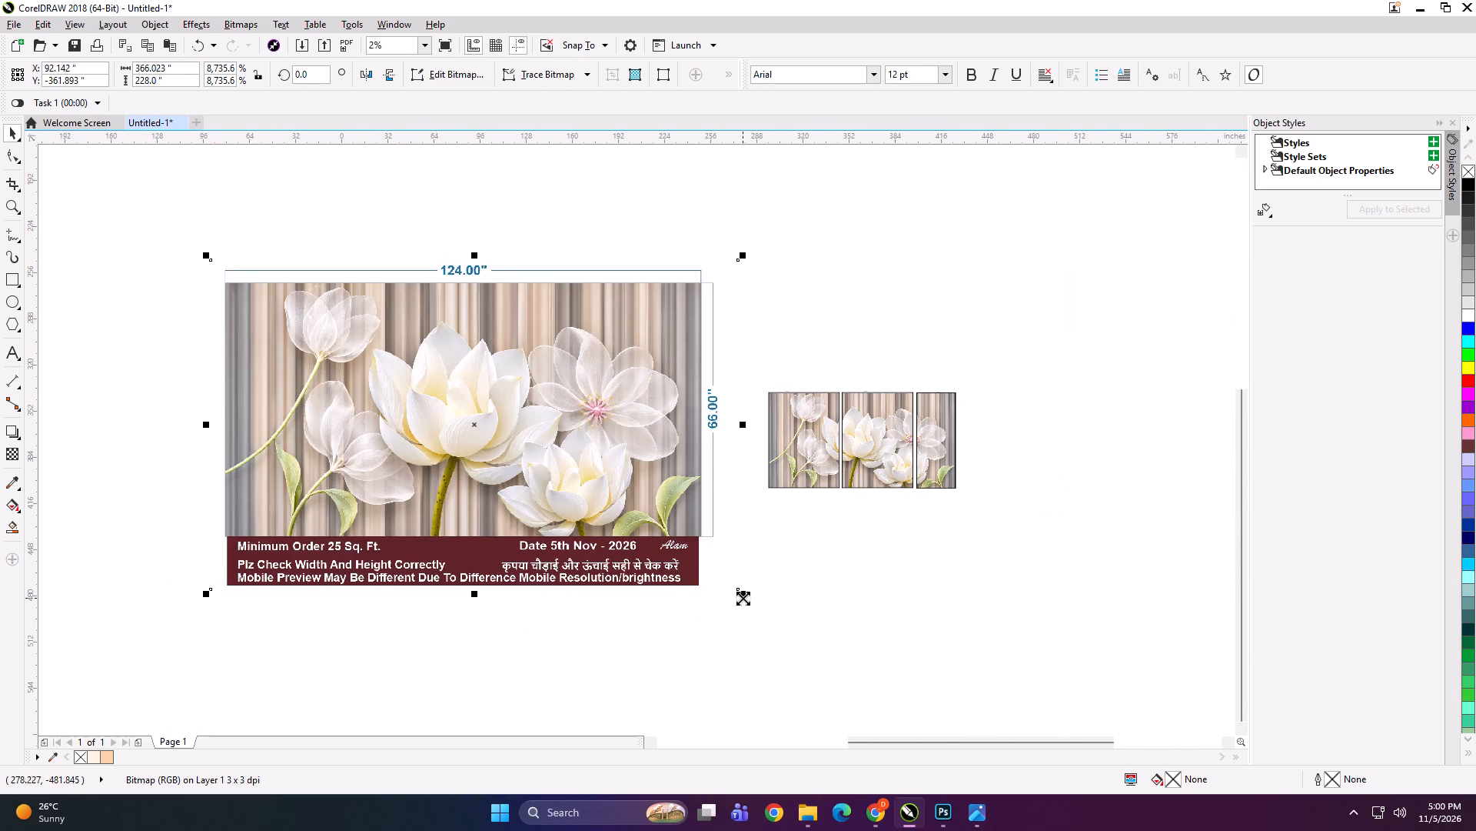
left_click_drag(743, 598, 640, 531, "shift")
left_click_drag(583, 429, 719, 444)
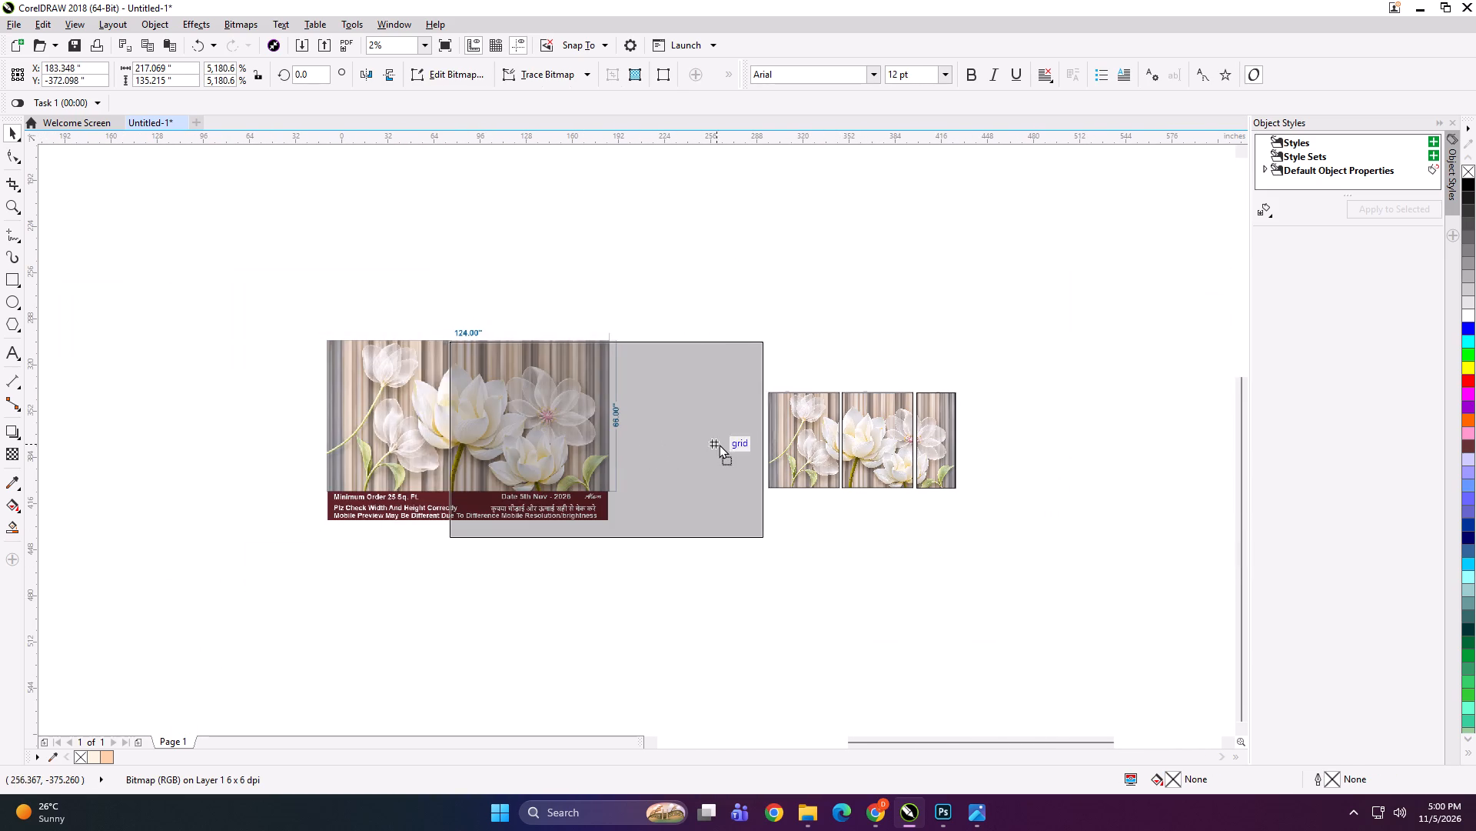
left_click_drag(719, 444, 720, 444)
left_click_drag(774, 540, 694, 509, "shift")
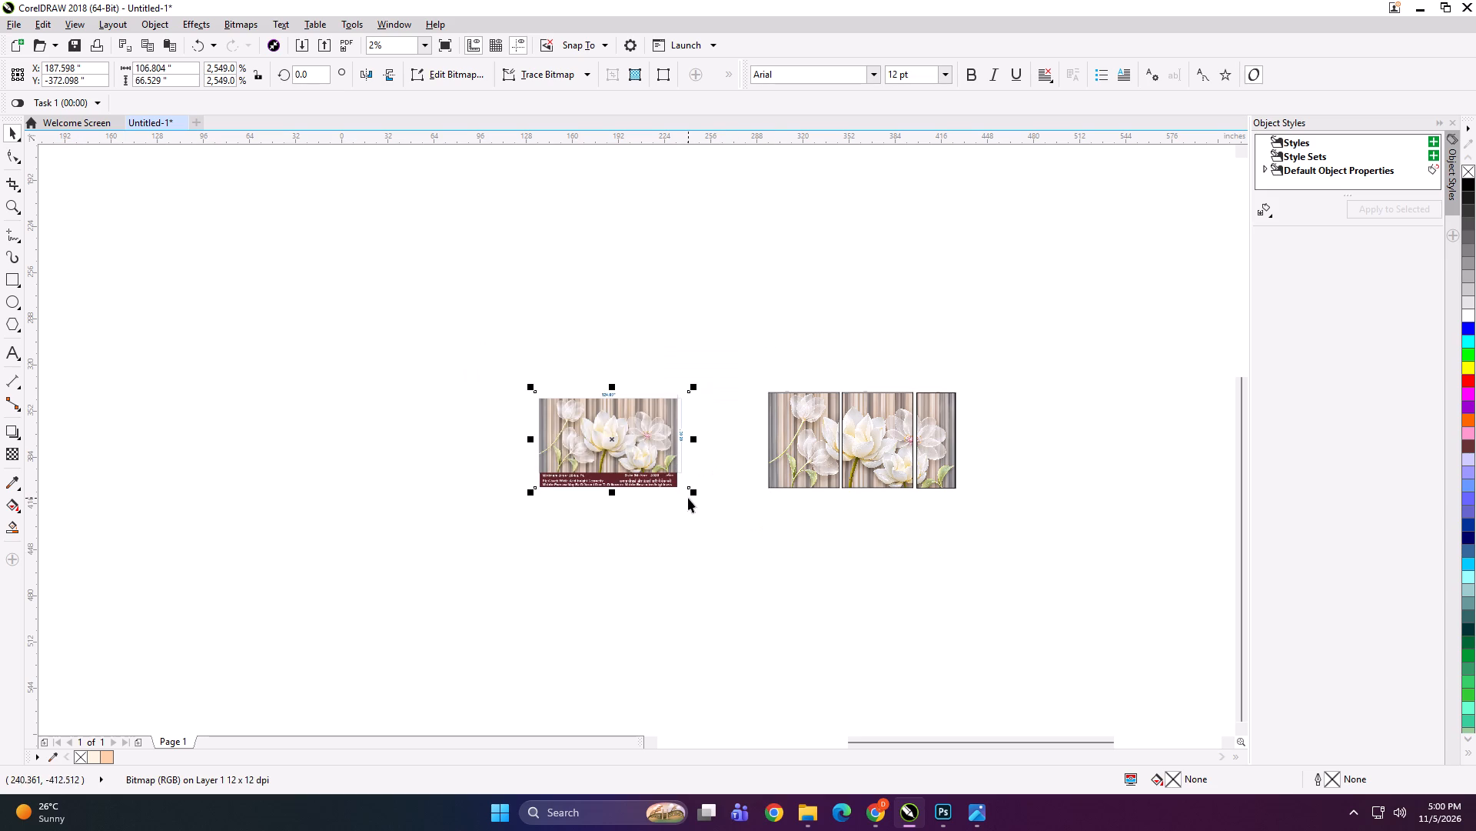
left_click_drag(693, 492, 716, 502, "shift")
left_click_drag(674, 423, 724, 425)
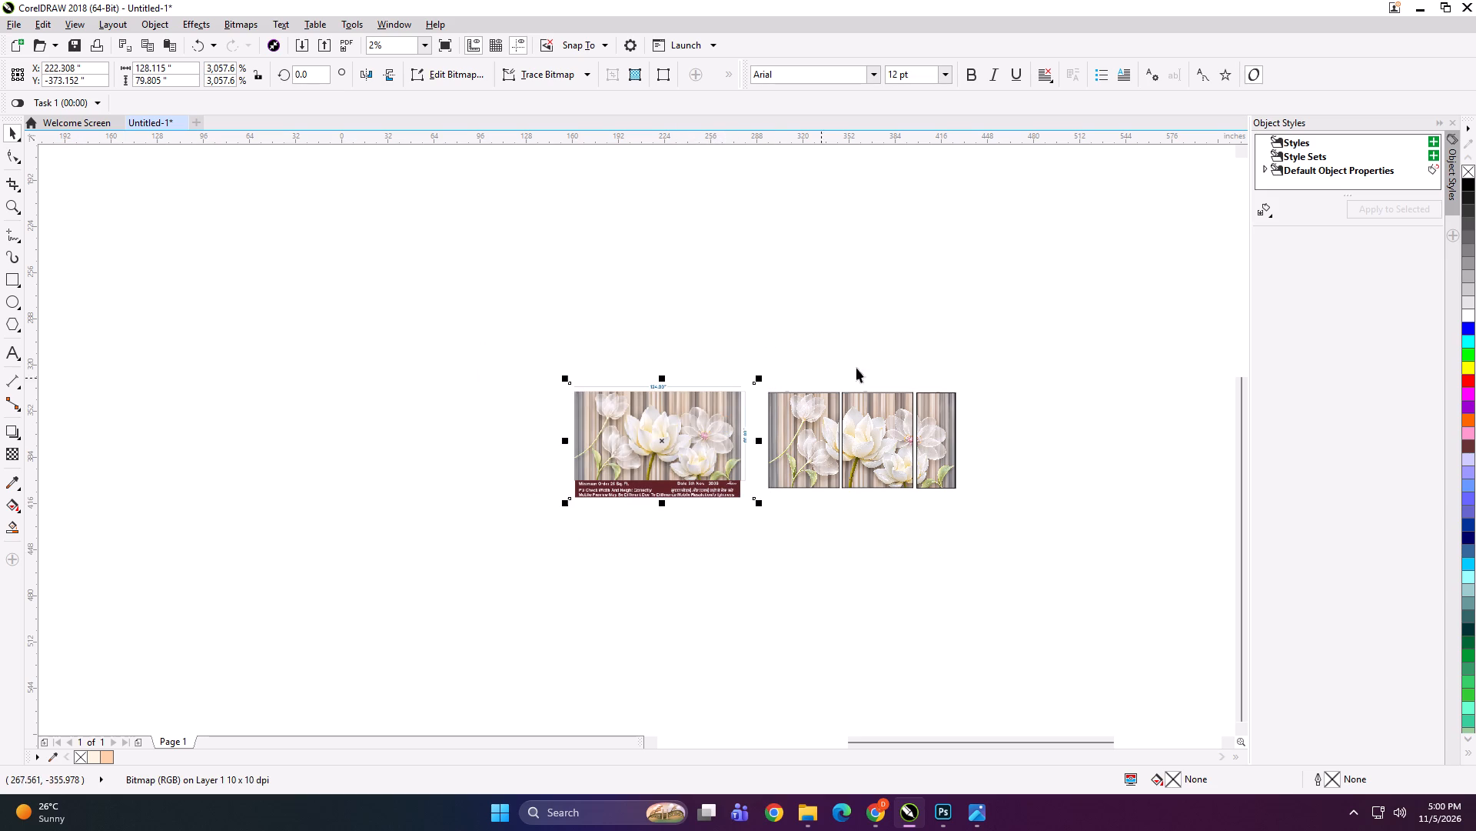
Group the preview image with the three panels and shrink the group to 16 inches wide.
left_click_drag(991, 338, 745, 566, "shift")
key("ctrl+g")
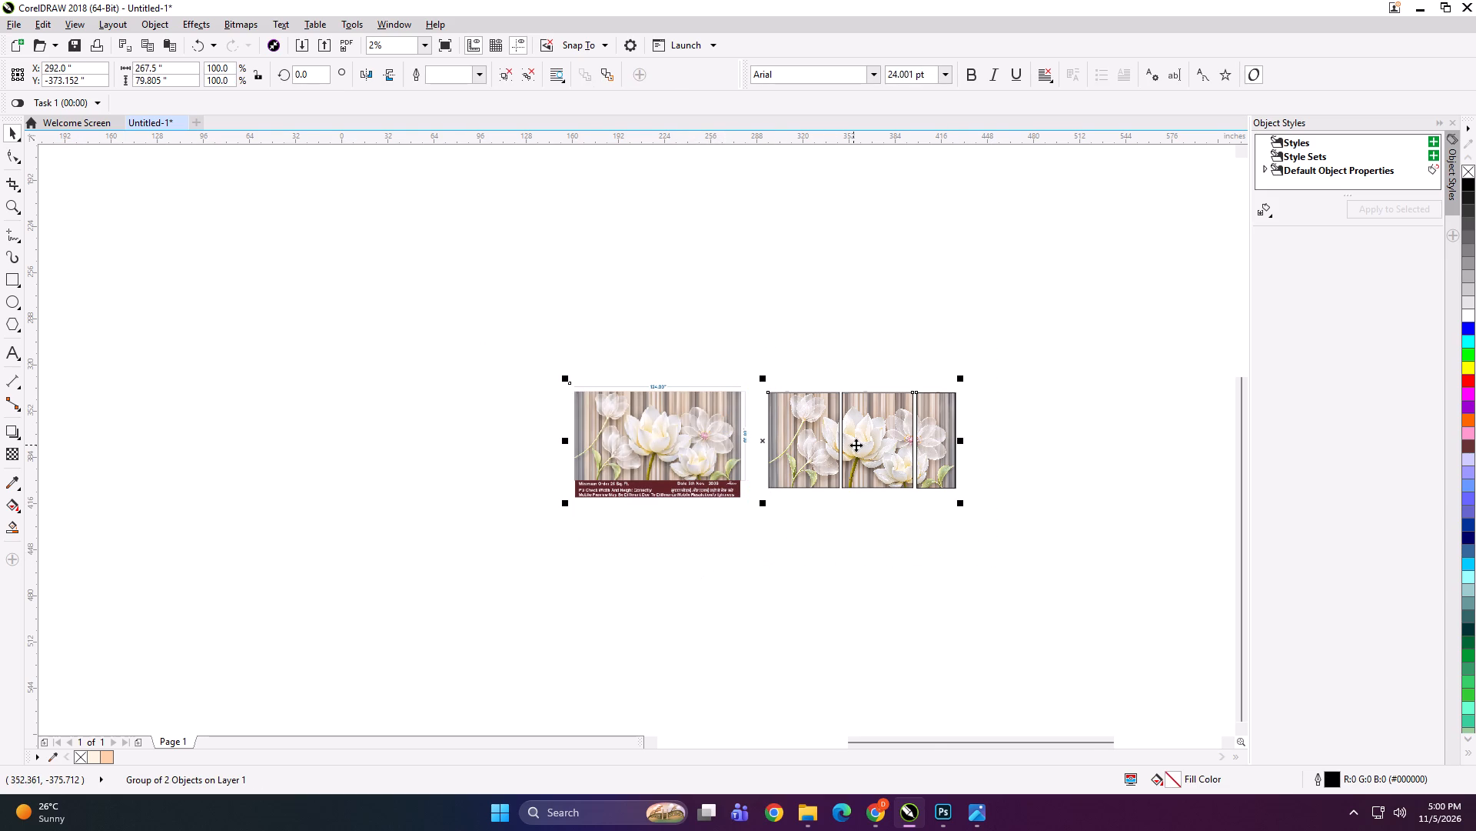
scroll(856, 445, "up", 1)
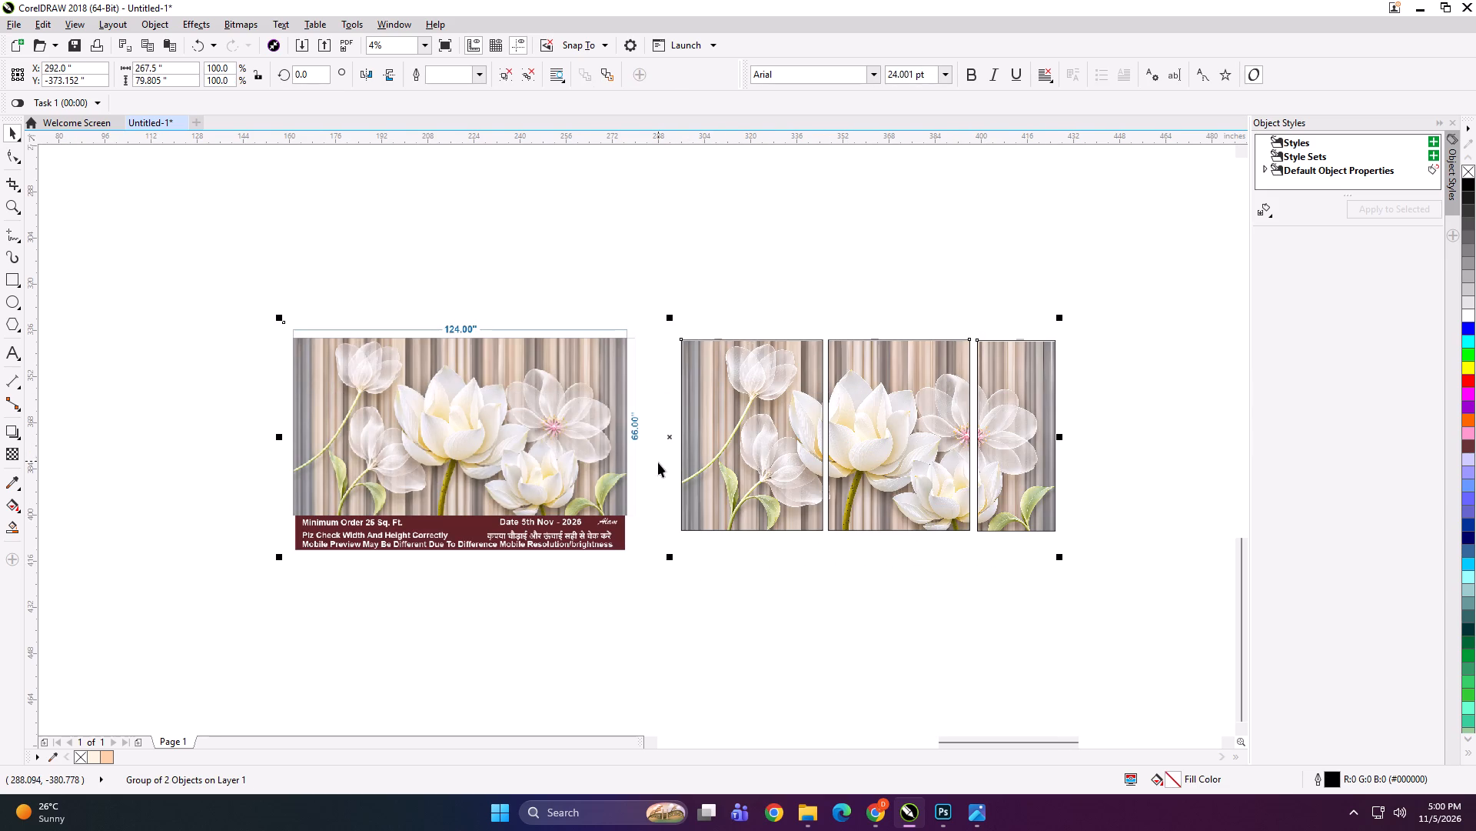
left_click_drag(1060, 556, 717, 476, "shift")
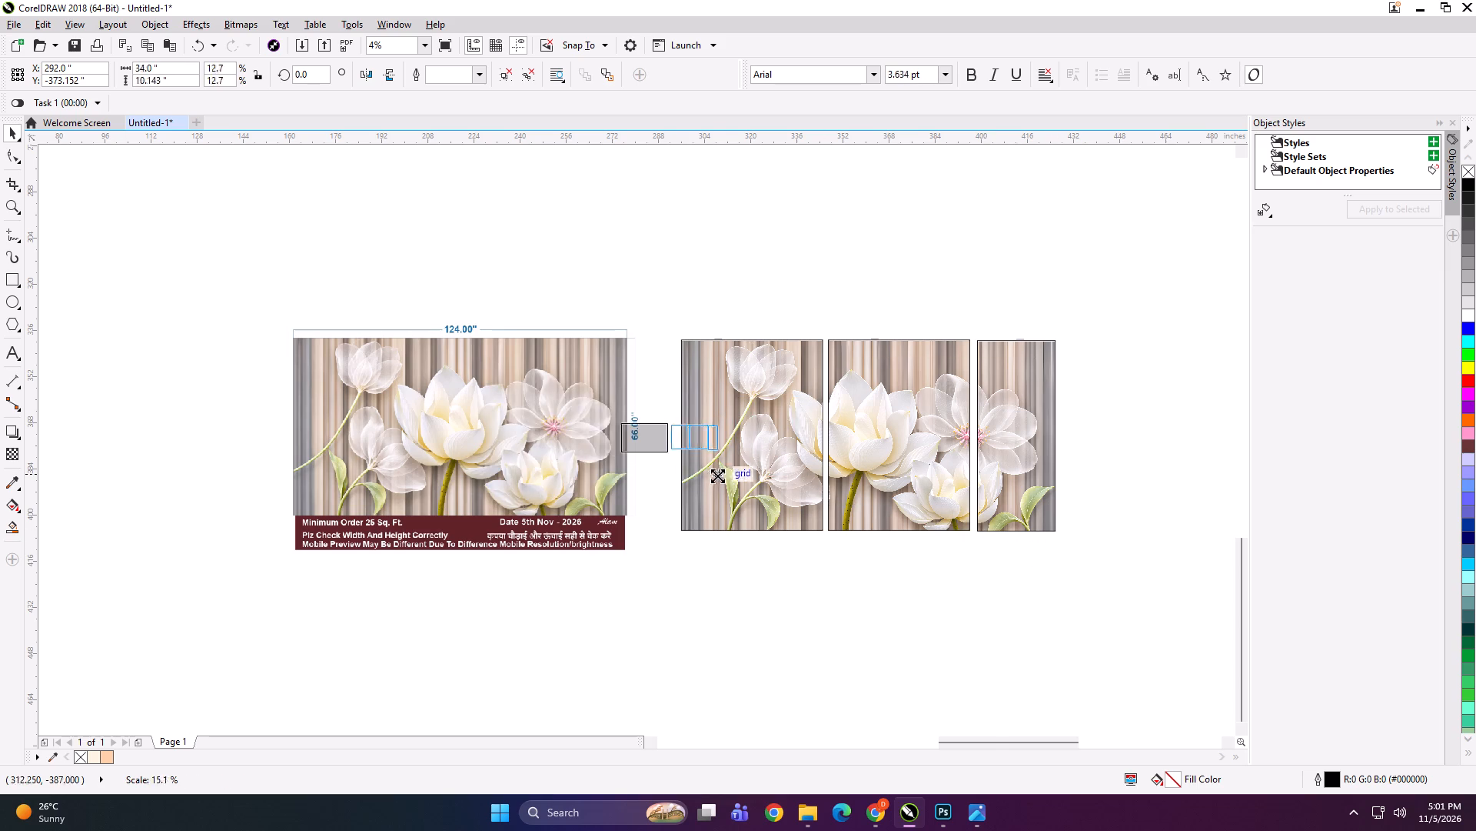
left_click_drag(717, 476, 698, 464, "shift")
Export the combined preview-and-panels group under the name "SFDG".
scroll(674, 443, "up", 4)
key("ctrl+e")
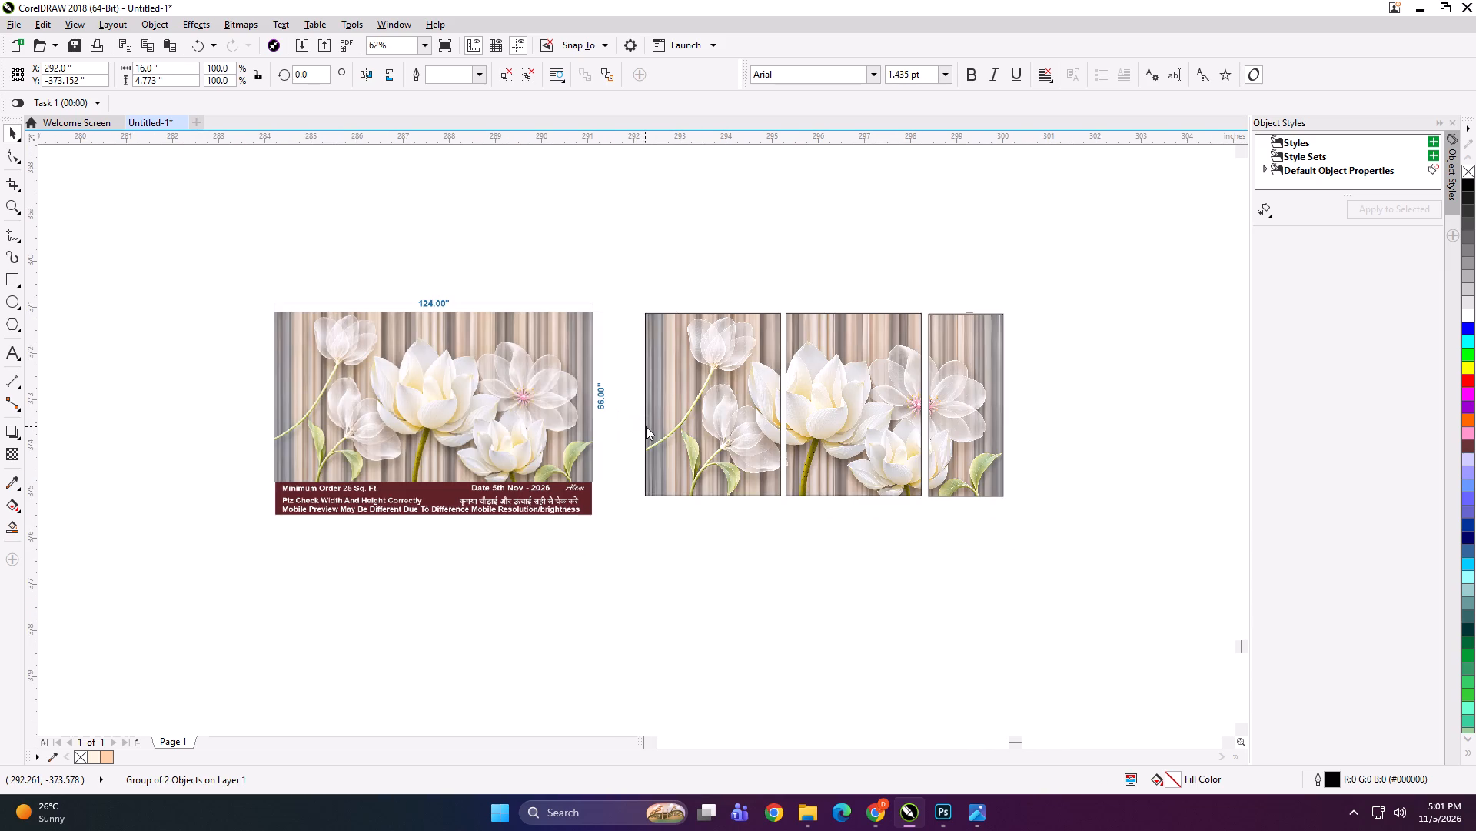
type("SFDG")
key("Return")
key("Return")
key("Return")
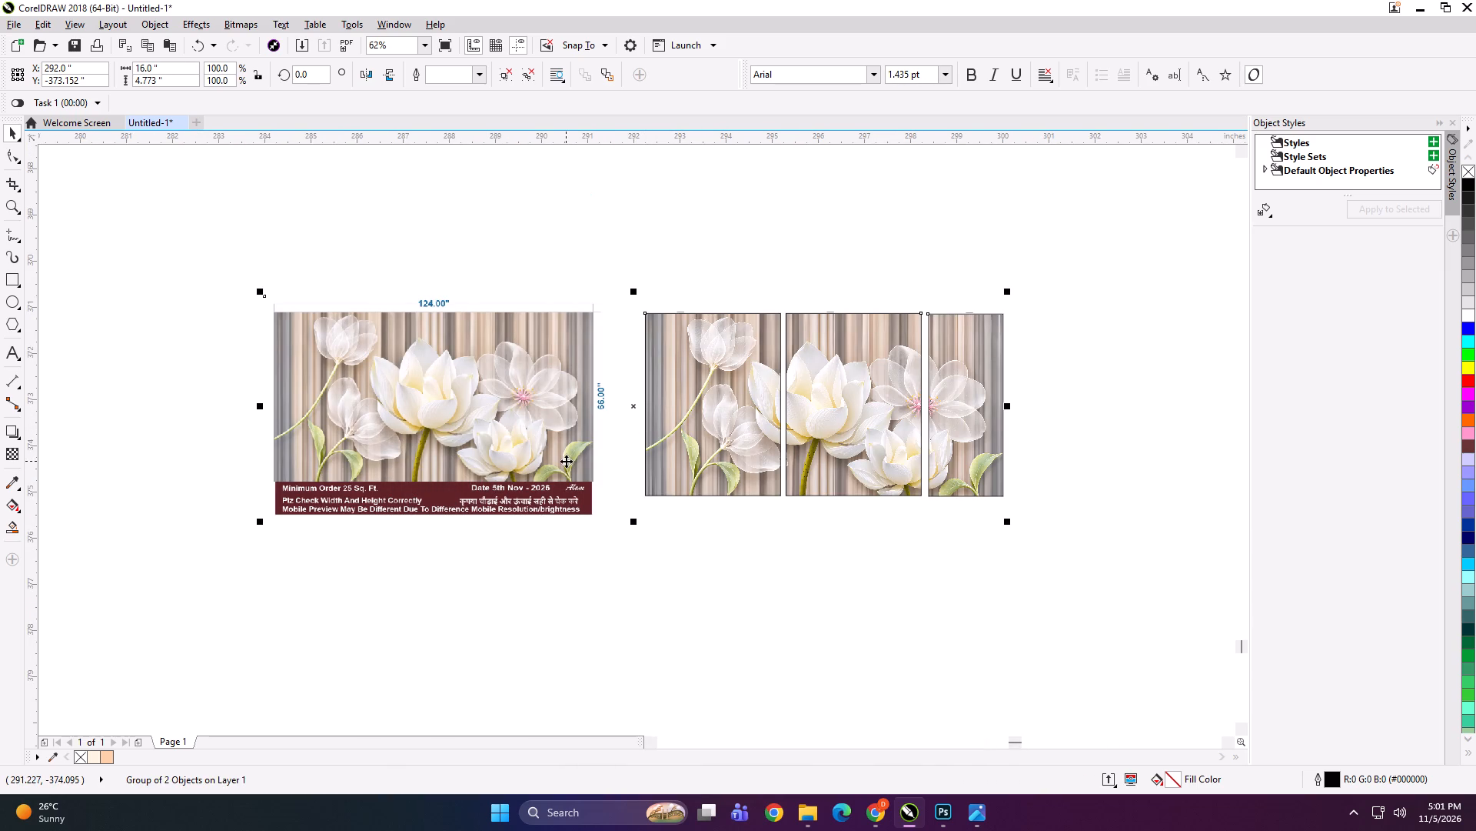
Delete the exported white-flower preview-and-panels group from the page.
key("Delete")
key("F4")
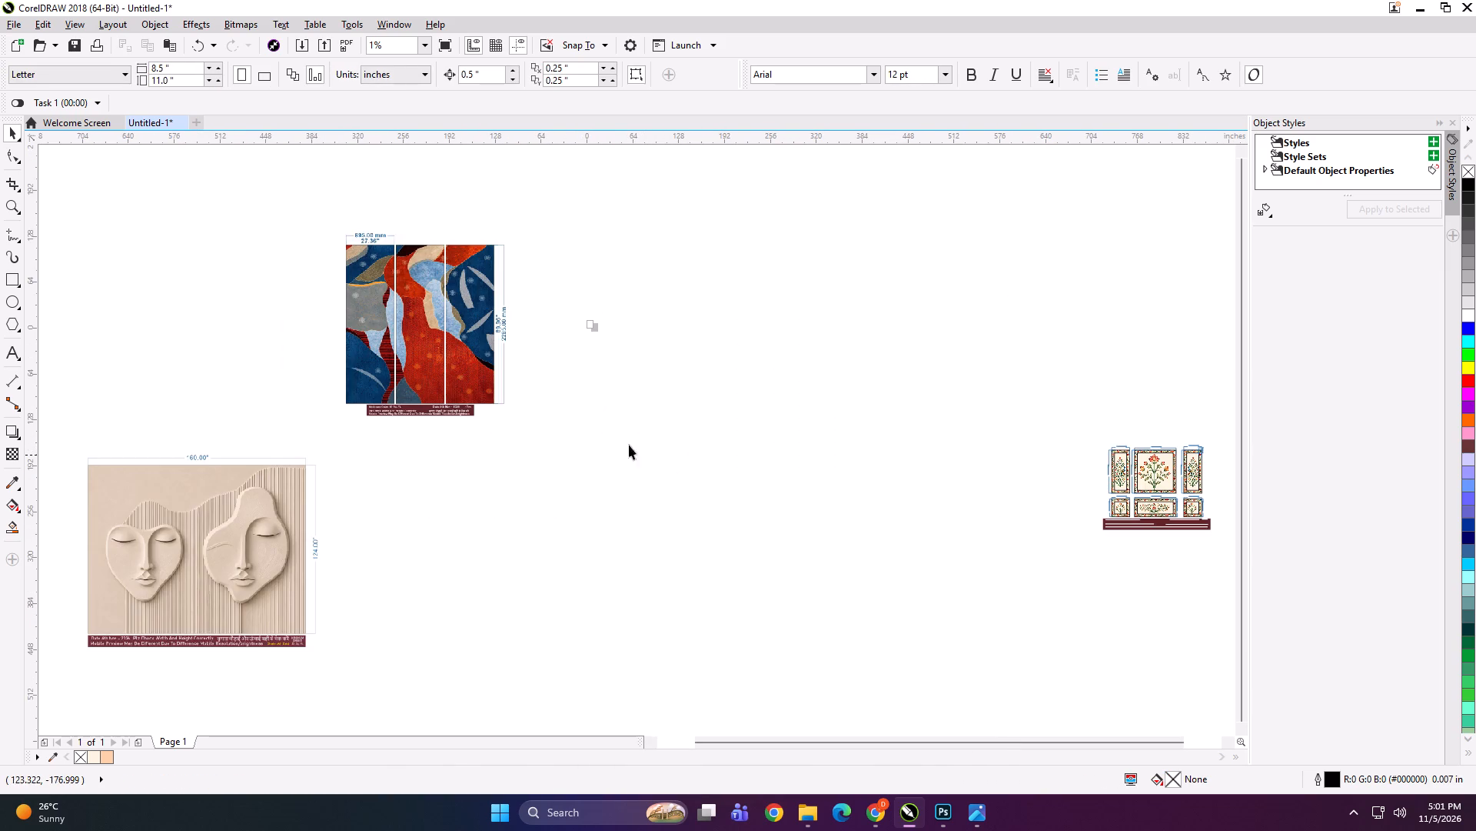
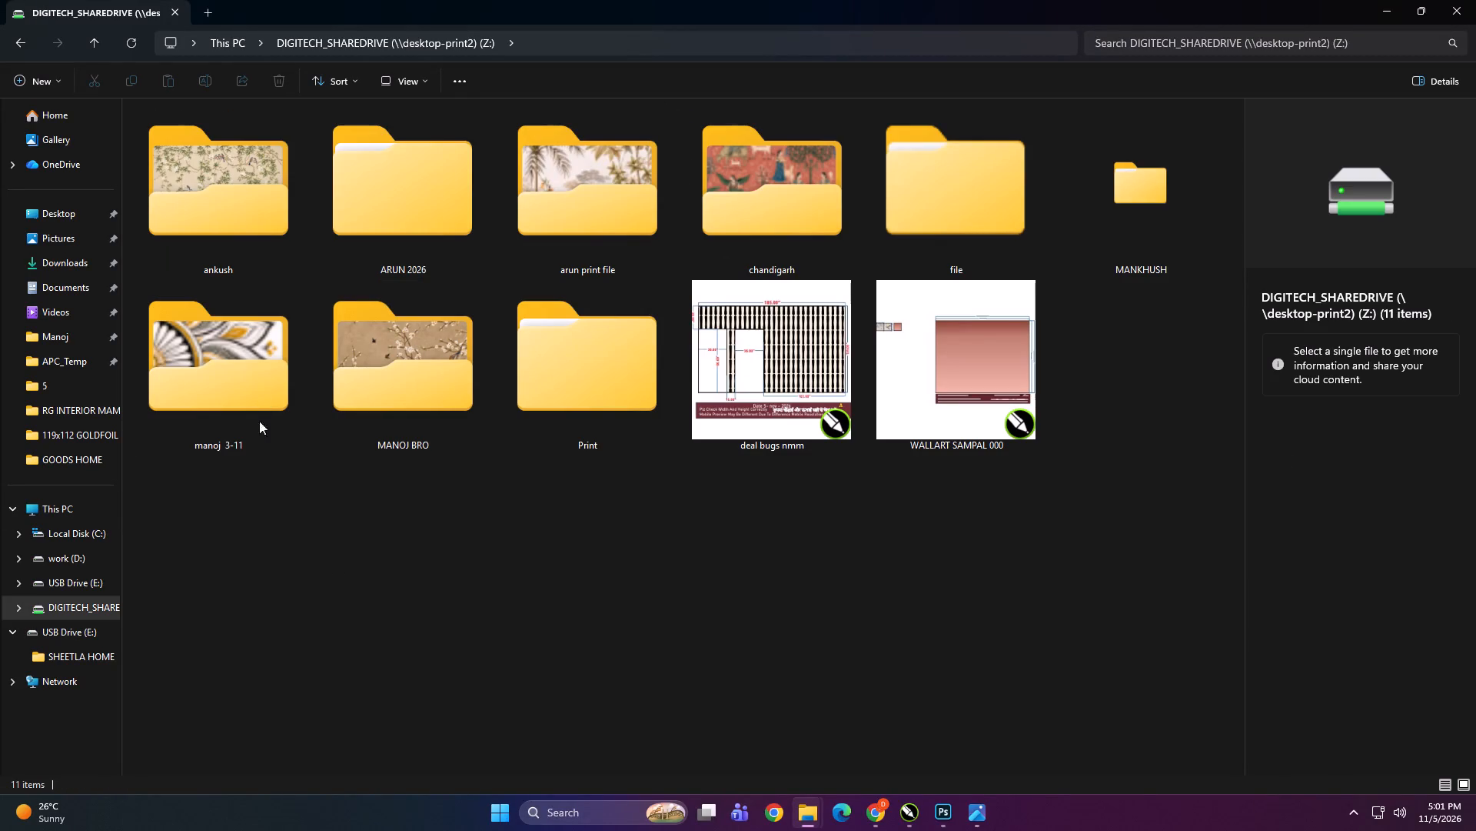
Look through the Print > NOV > 5 folder on DIGITECH_SHAREDRIVE, including its GOODS HOME subfolder.
scroll(259, 456, "up", 4)
scroll(151, 462, "up", 3)
triple_click(928, 188)
key("BackSpace")
double_click(570, 391)
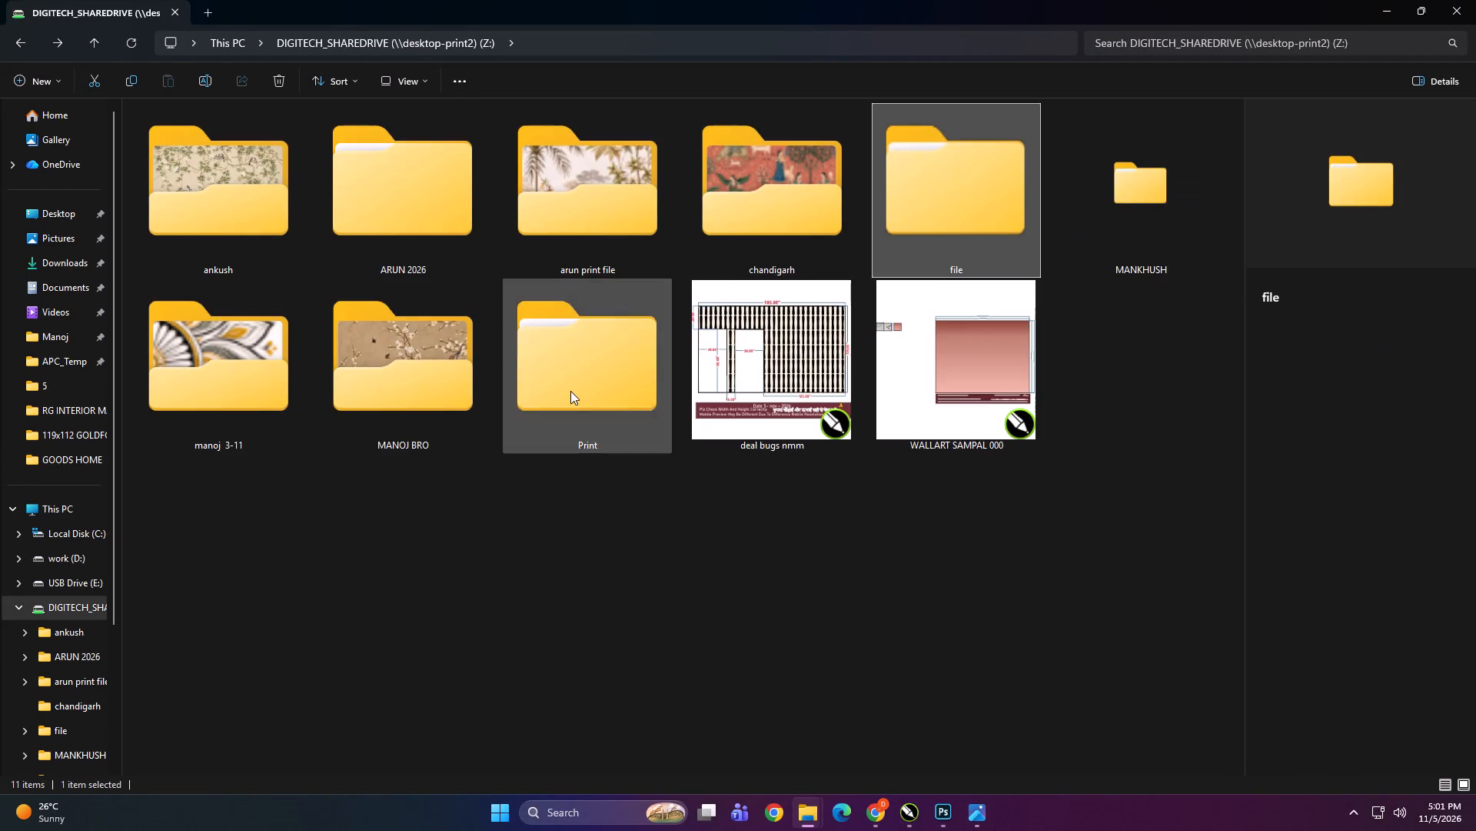
triple_click(241, 255)
left_click(241, 255)
triple_click(816, 165)
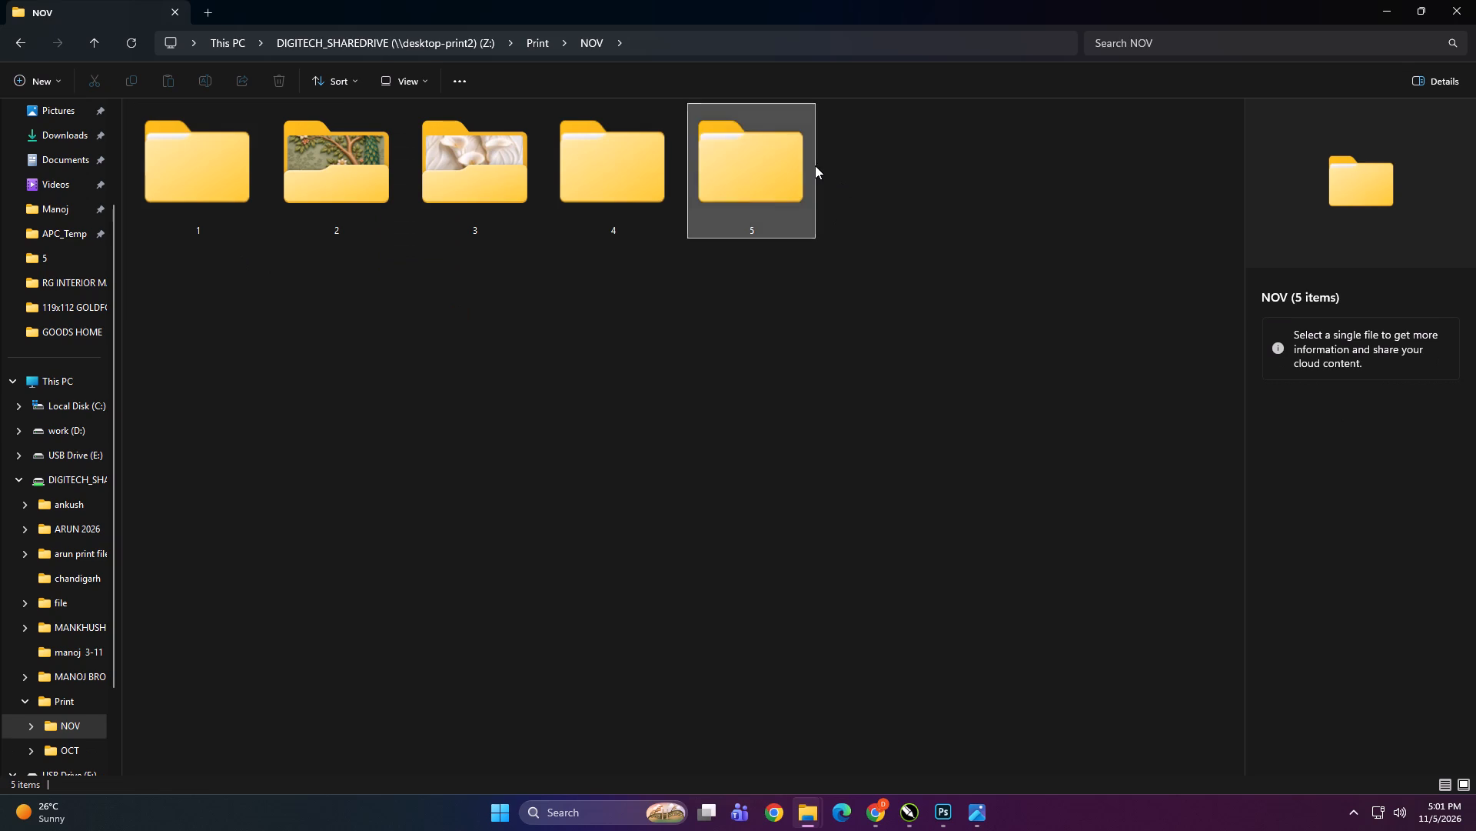
left_click(815, 165)
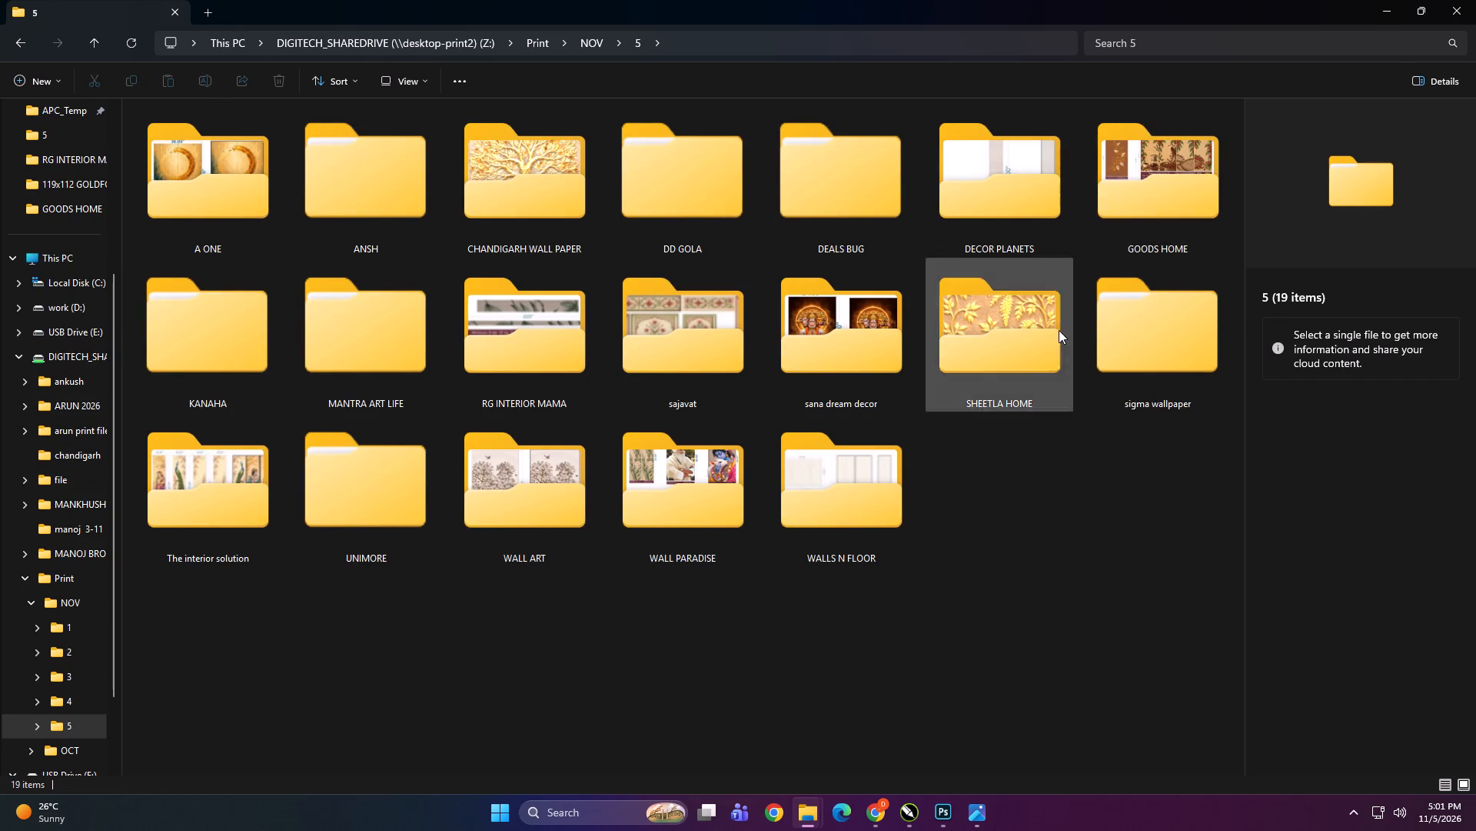
double_click(1107, 191)
scroll(808, 441, "up", 20, "ctrl")
scroll(808, 441, "up", 13, "ctrl")
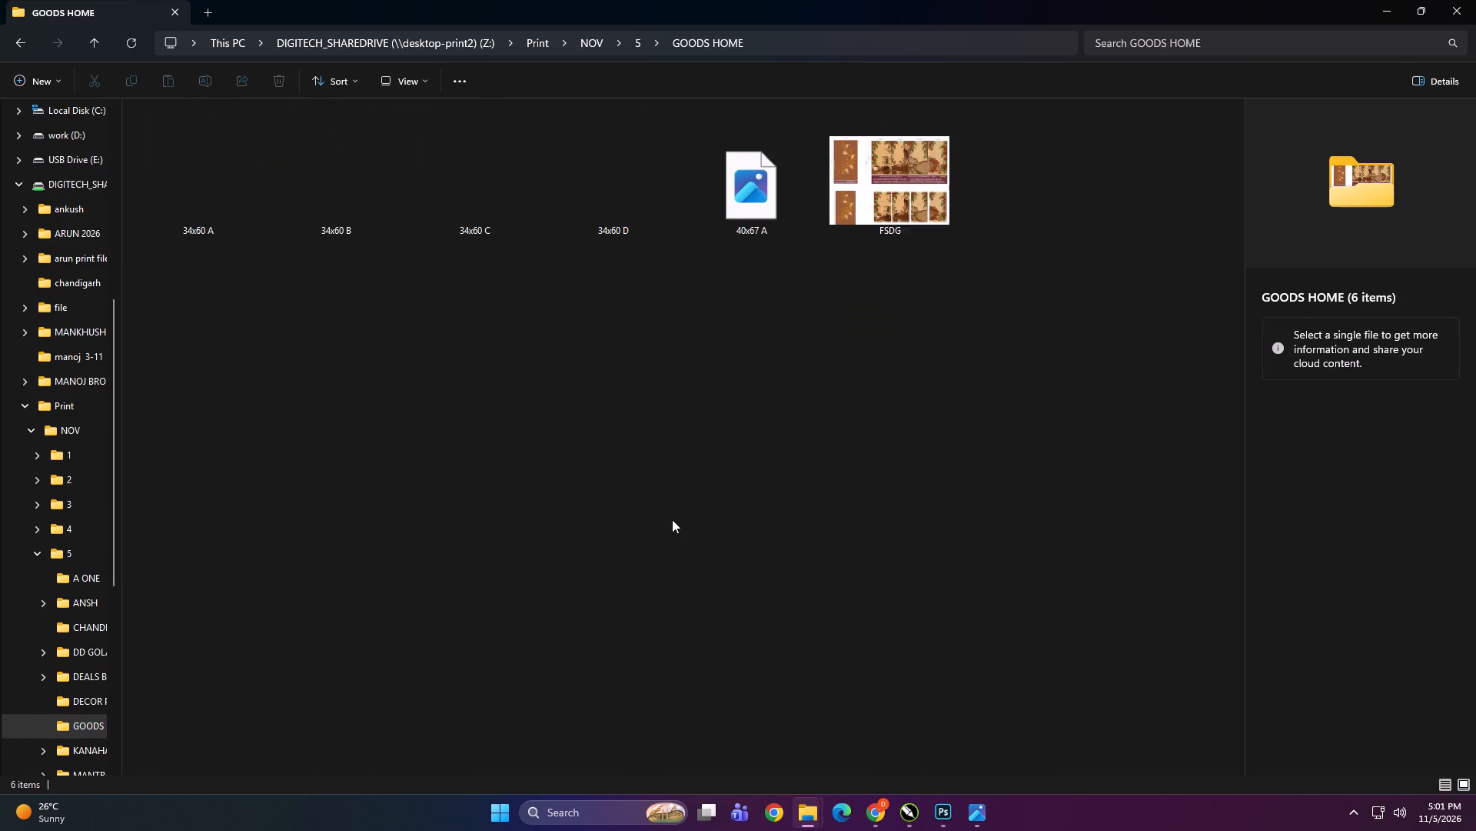
left_click(672, 519)
key("BackSpace")
key("BackSpace")
scroll(137, 586, "up", 4)
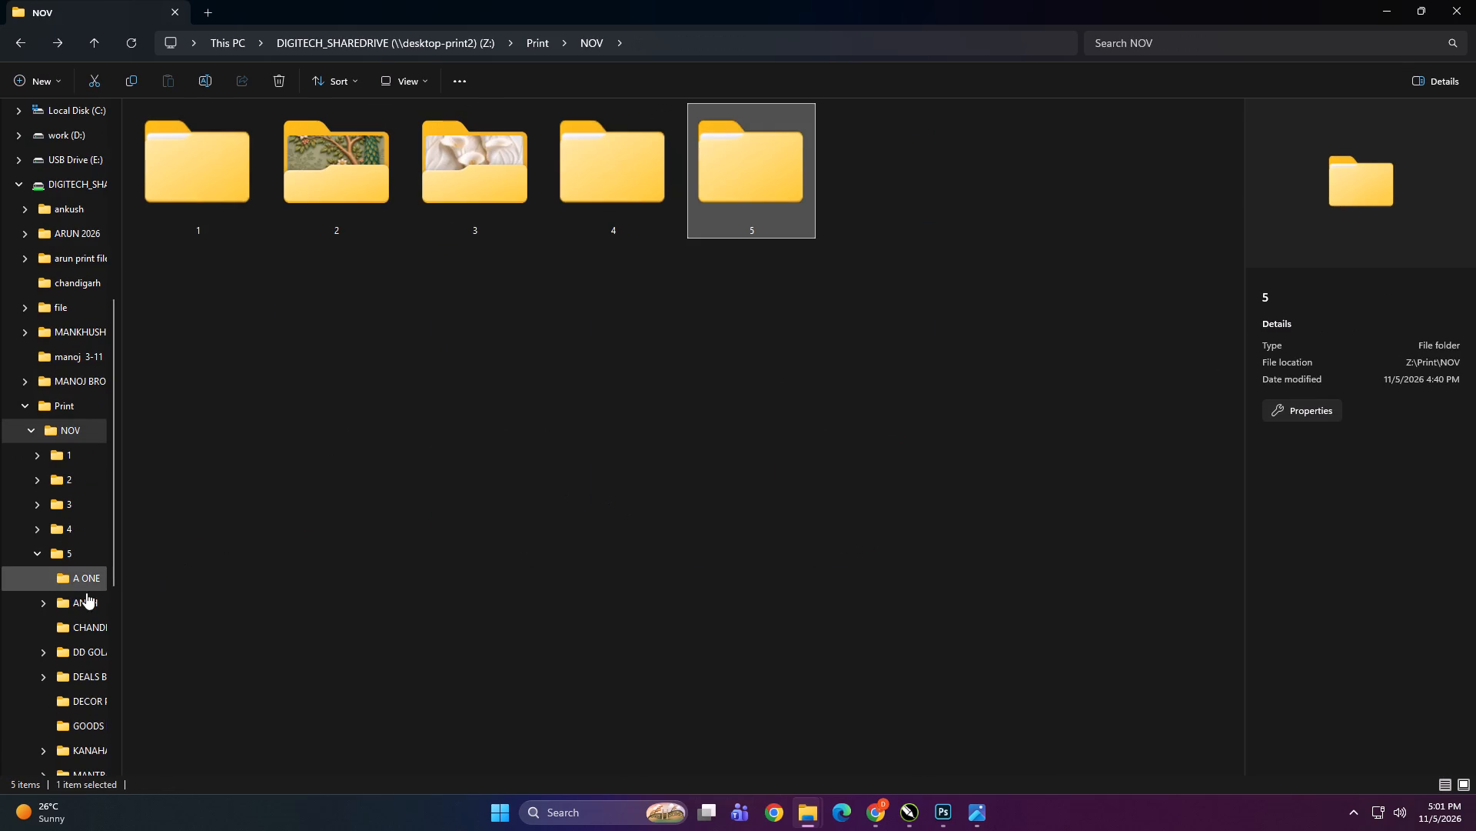
Copy the D&D DECOR folder from KD > PRINT FILE > NOV > 5 on the work (D:) drive.
left_click(74, 512)
triple_click(414, 263)
left_click(414, 263)
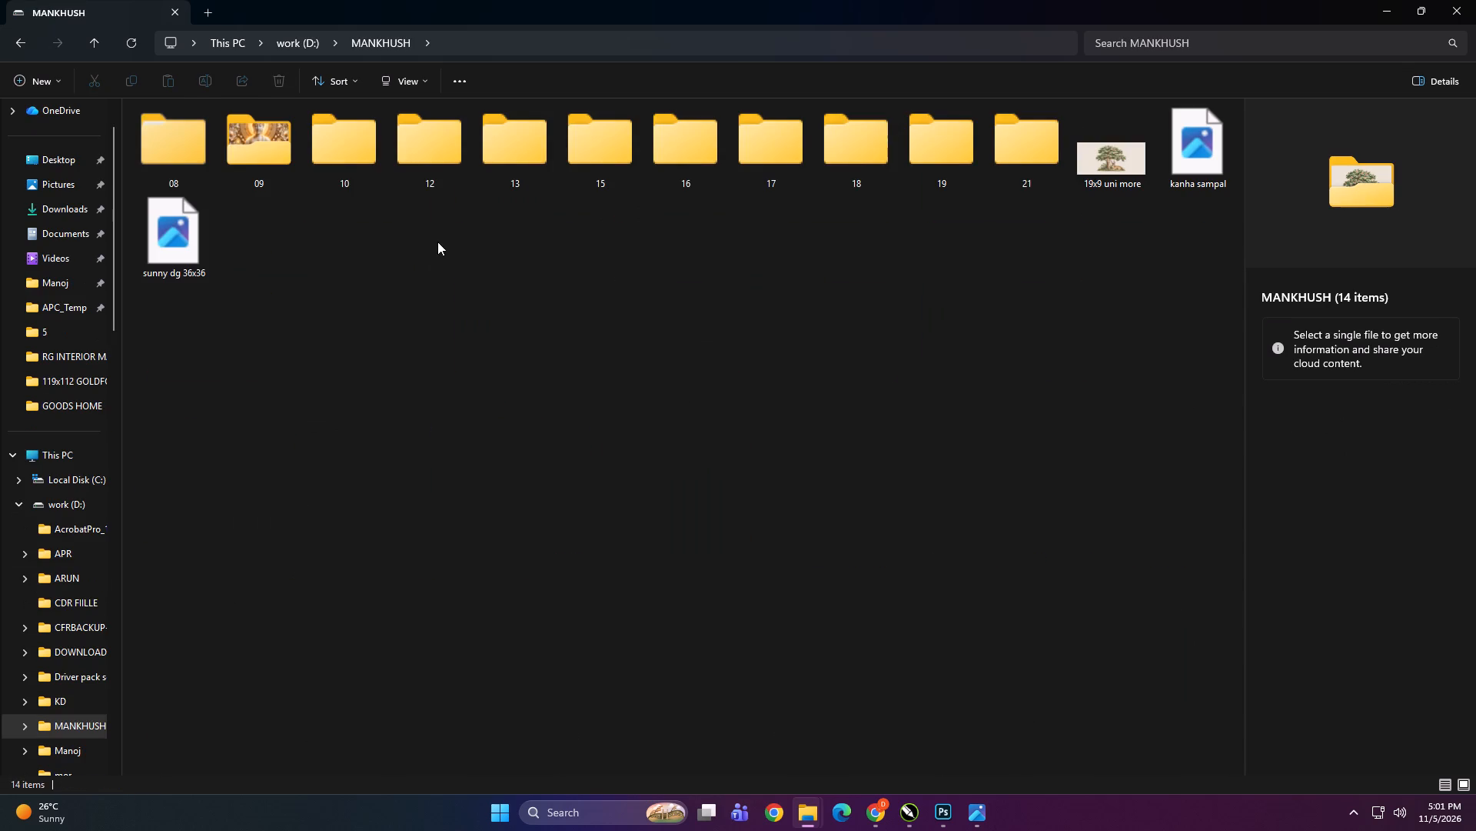
double_click(438, 300)
key("BackSpace")
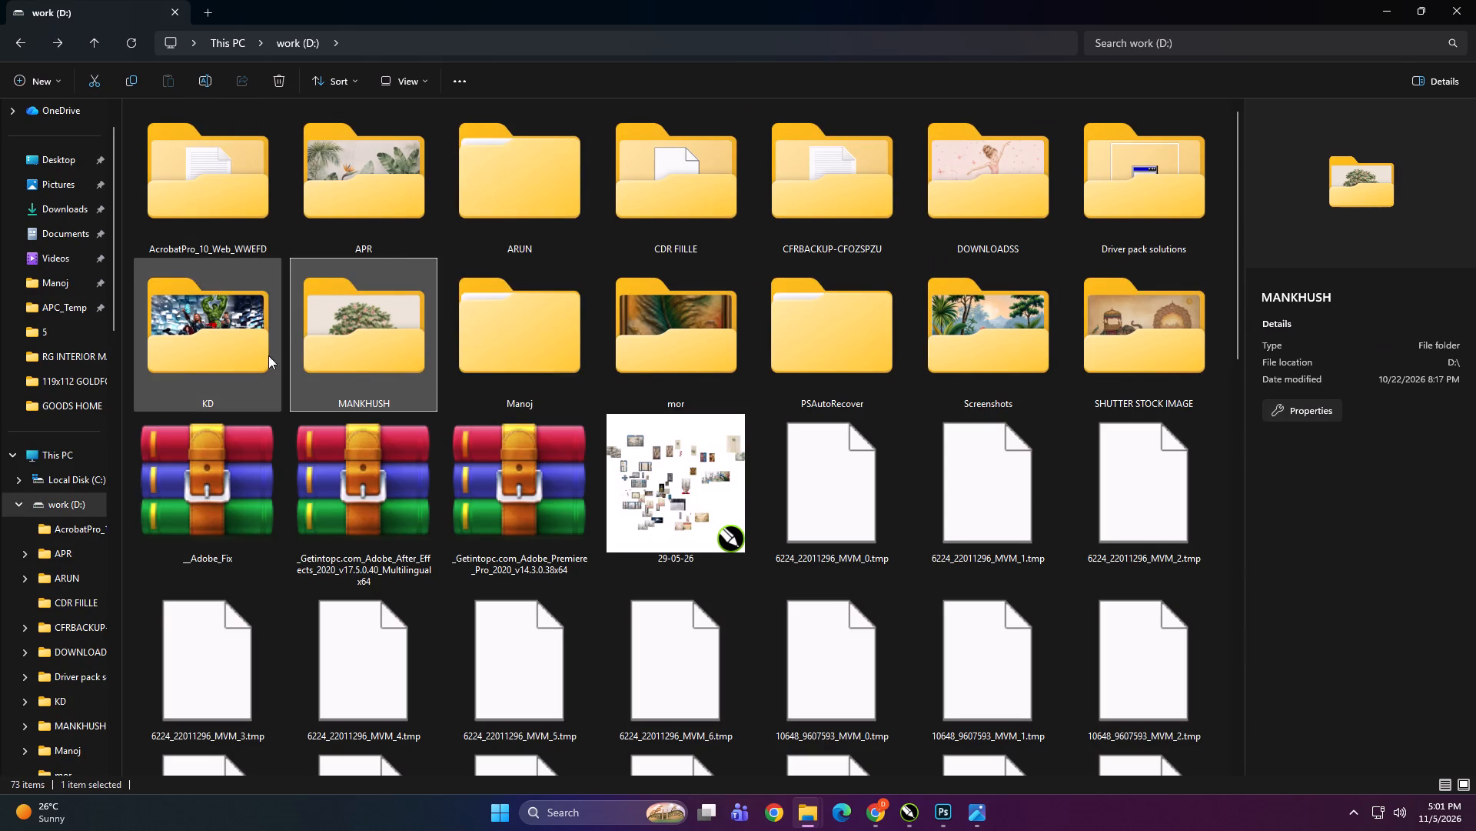
double_click(197, 363)
double_click(709, 216)
triple_click(298, 222)
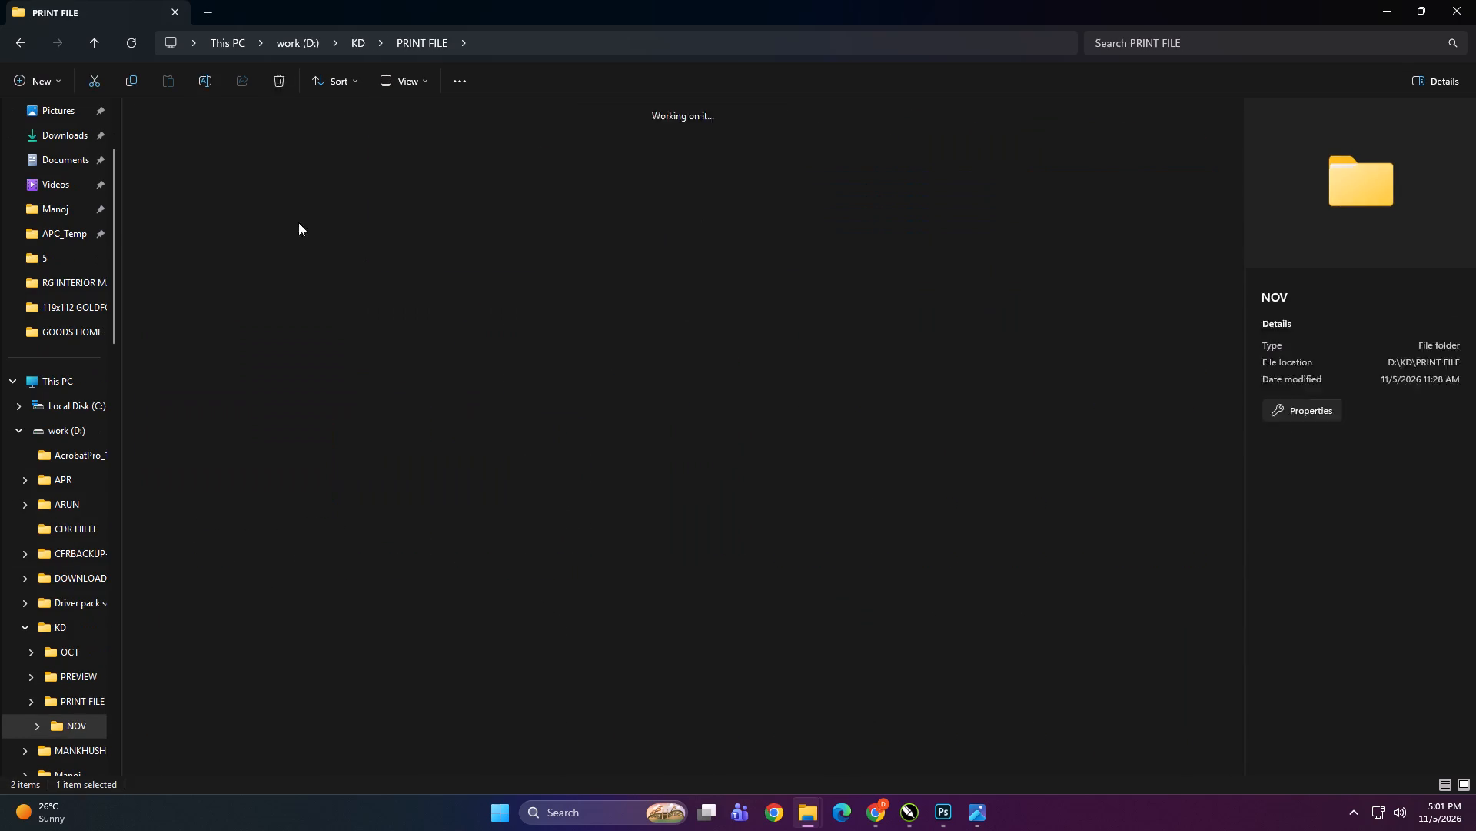
left_click(298, 222)
key("BackSpace")
left_click(986, 208)
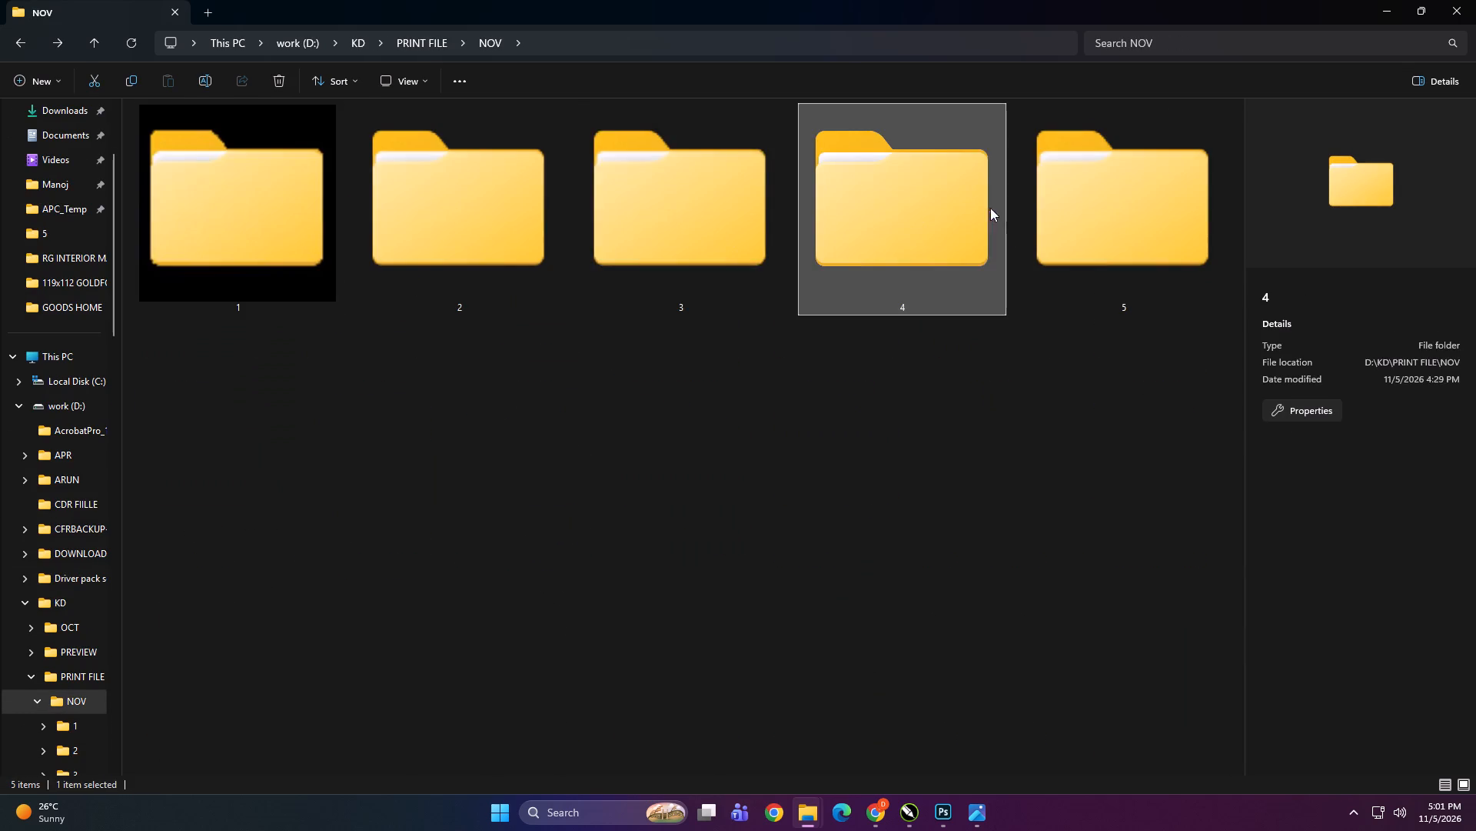
double_click(1132, 209)
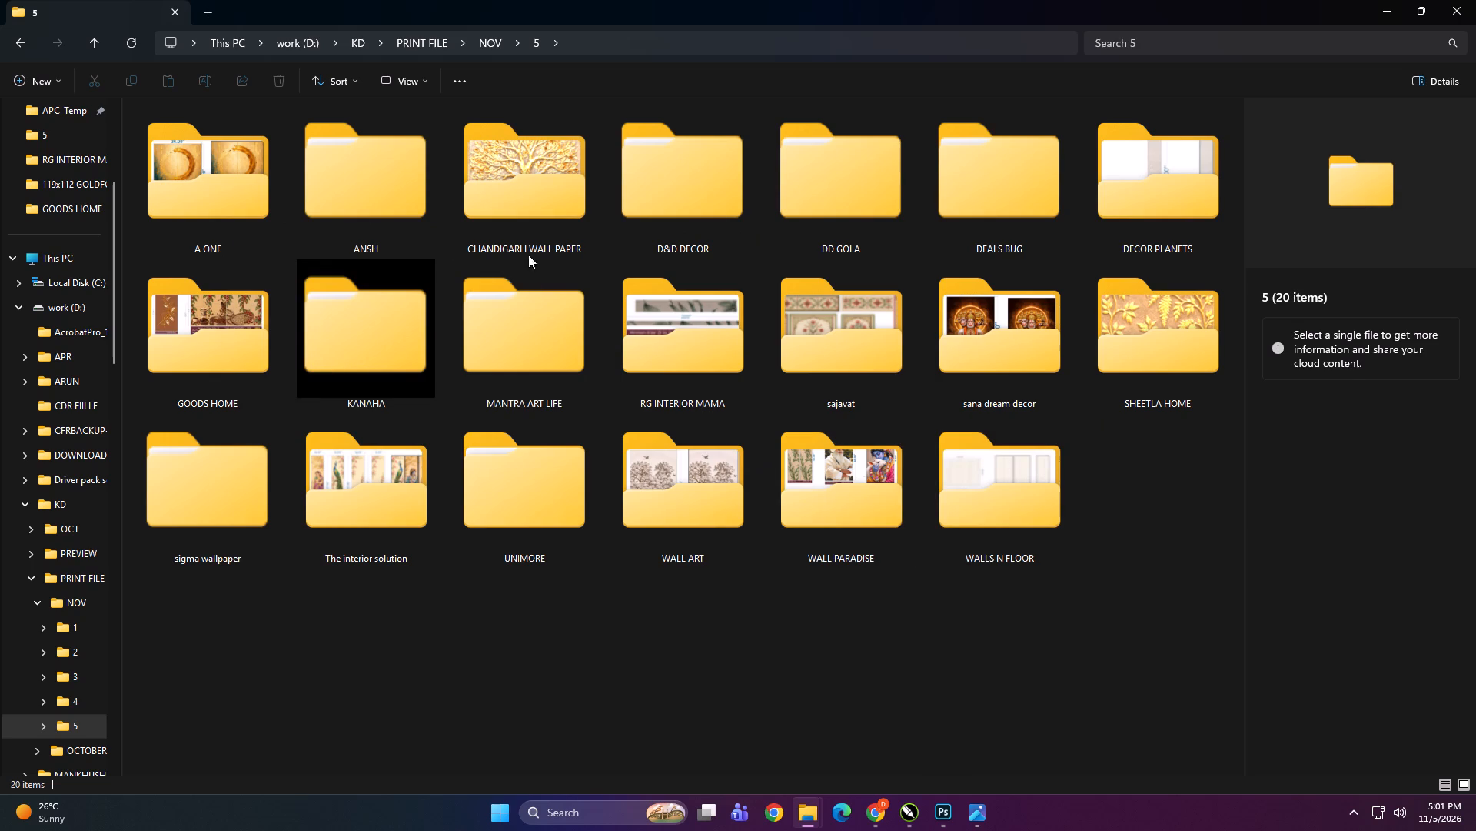
left_click(720, 177)
key("ctrl+c")
Paste the D&D DECOR folder into Print > NOV > 5 on DIGITECH_SHAREDRIVE (Z:).
scroll(103, 502, "up", 5)
double_click(52, 509)
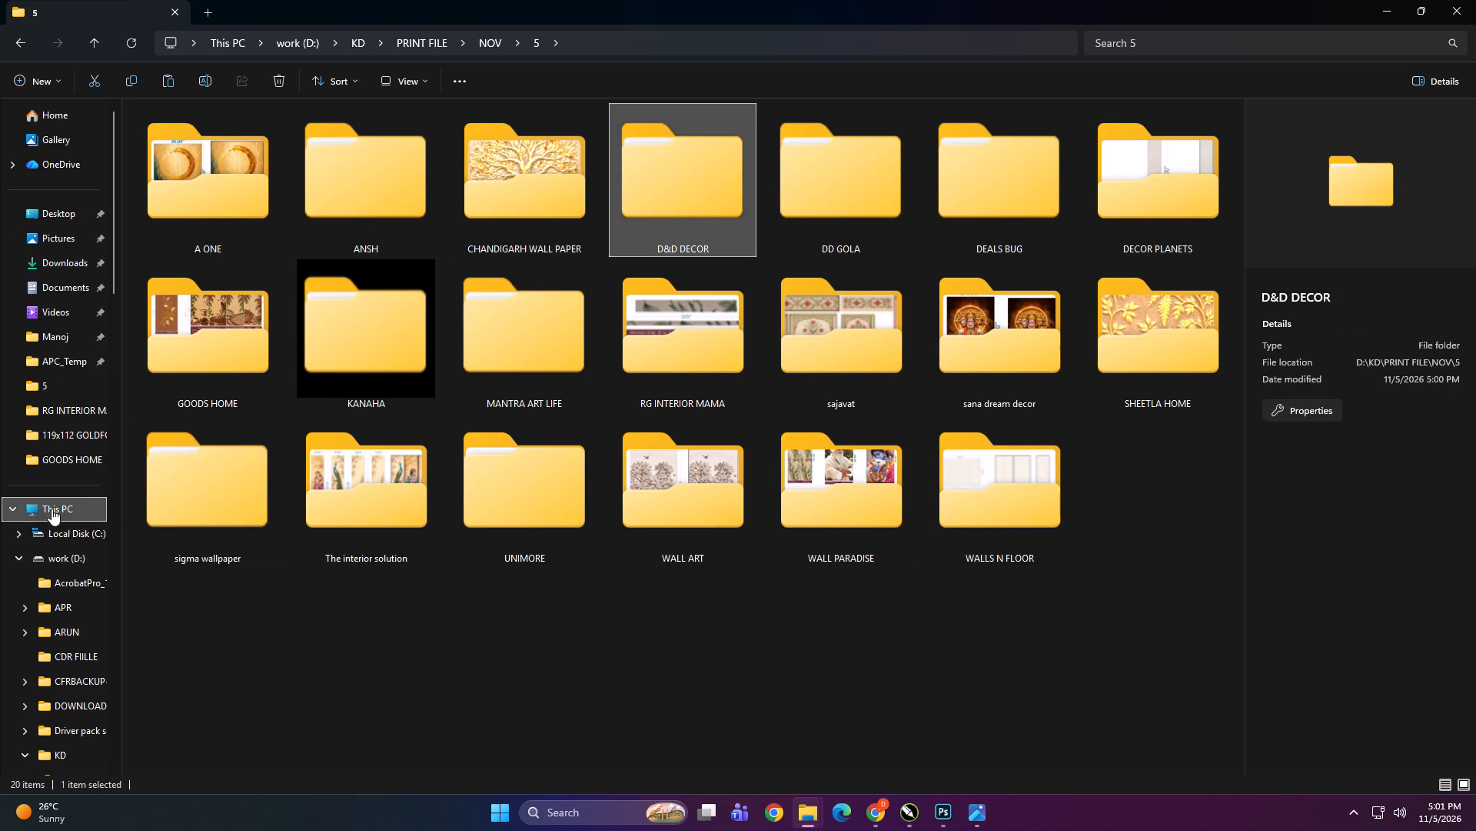
triple_click(251, 488)
double_click(568, 357)
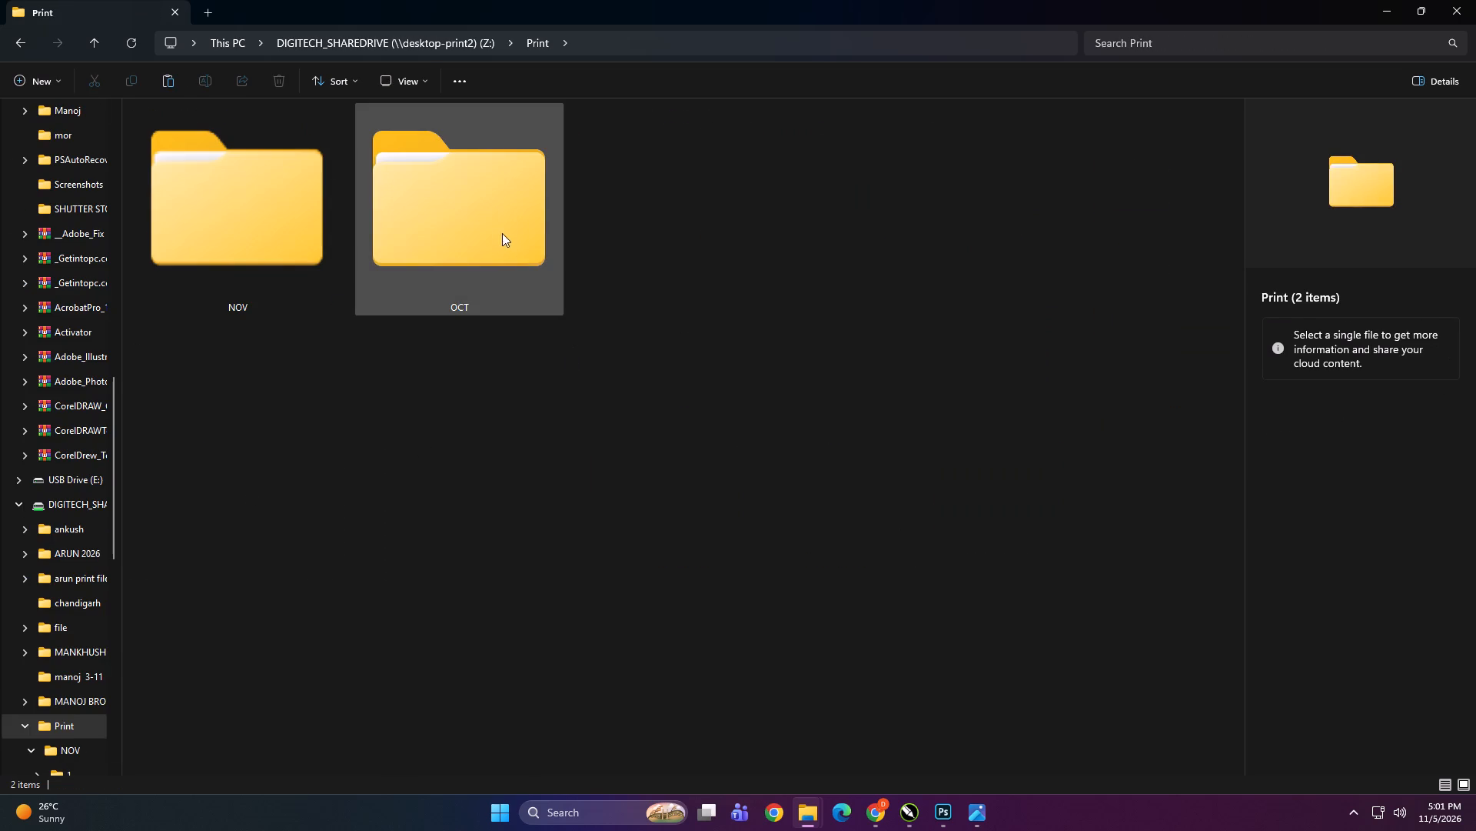
triple_click(314, 215)
triple_click(714, 176)
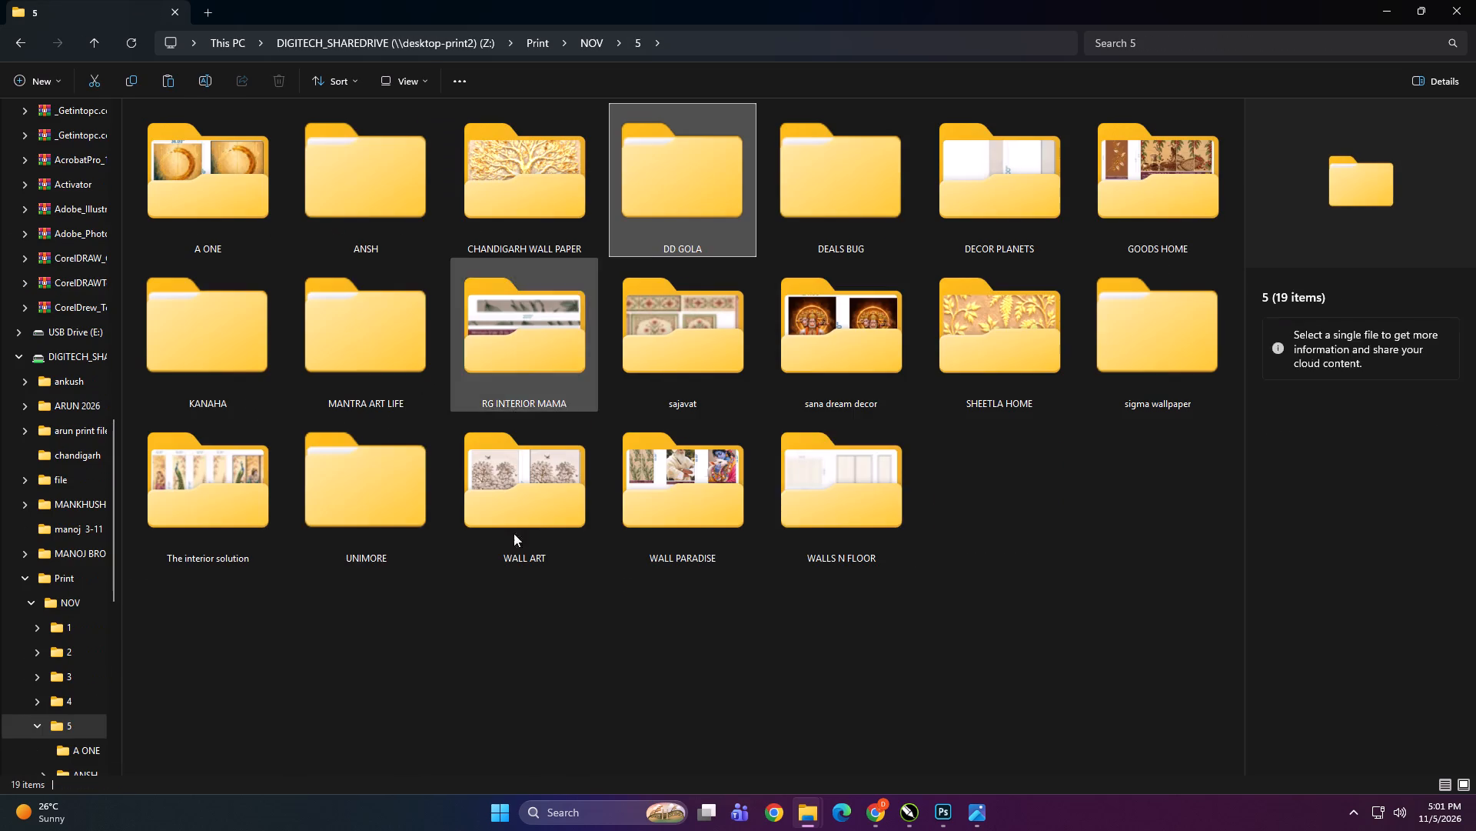
right_click(885, 510)
right_click(685, 619)
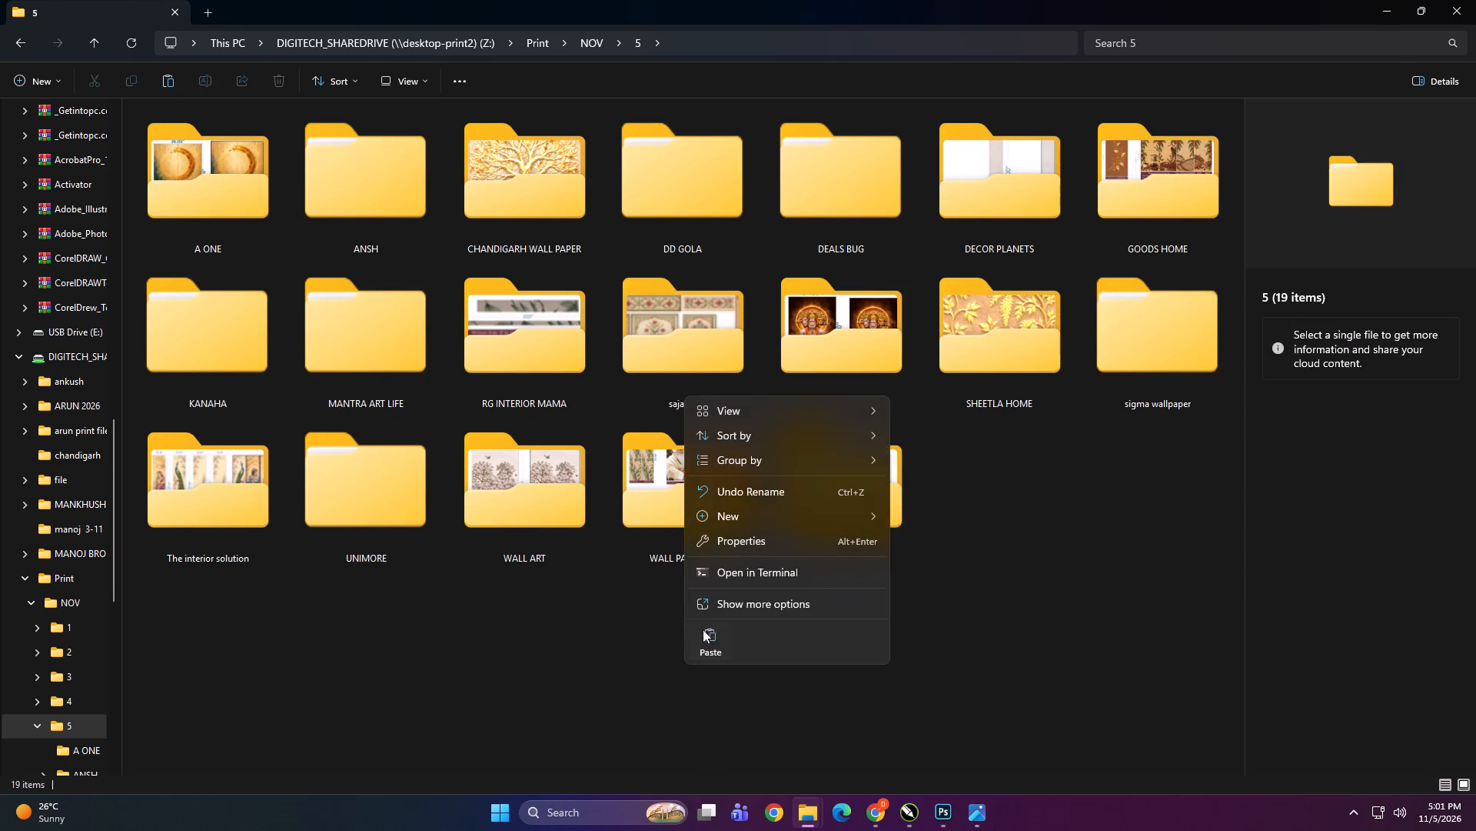
left_click(706, 633)
scroll(629, 485, "down", 4, "ctrl")
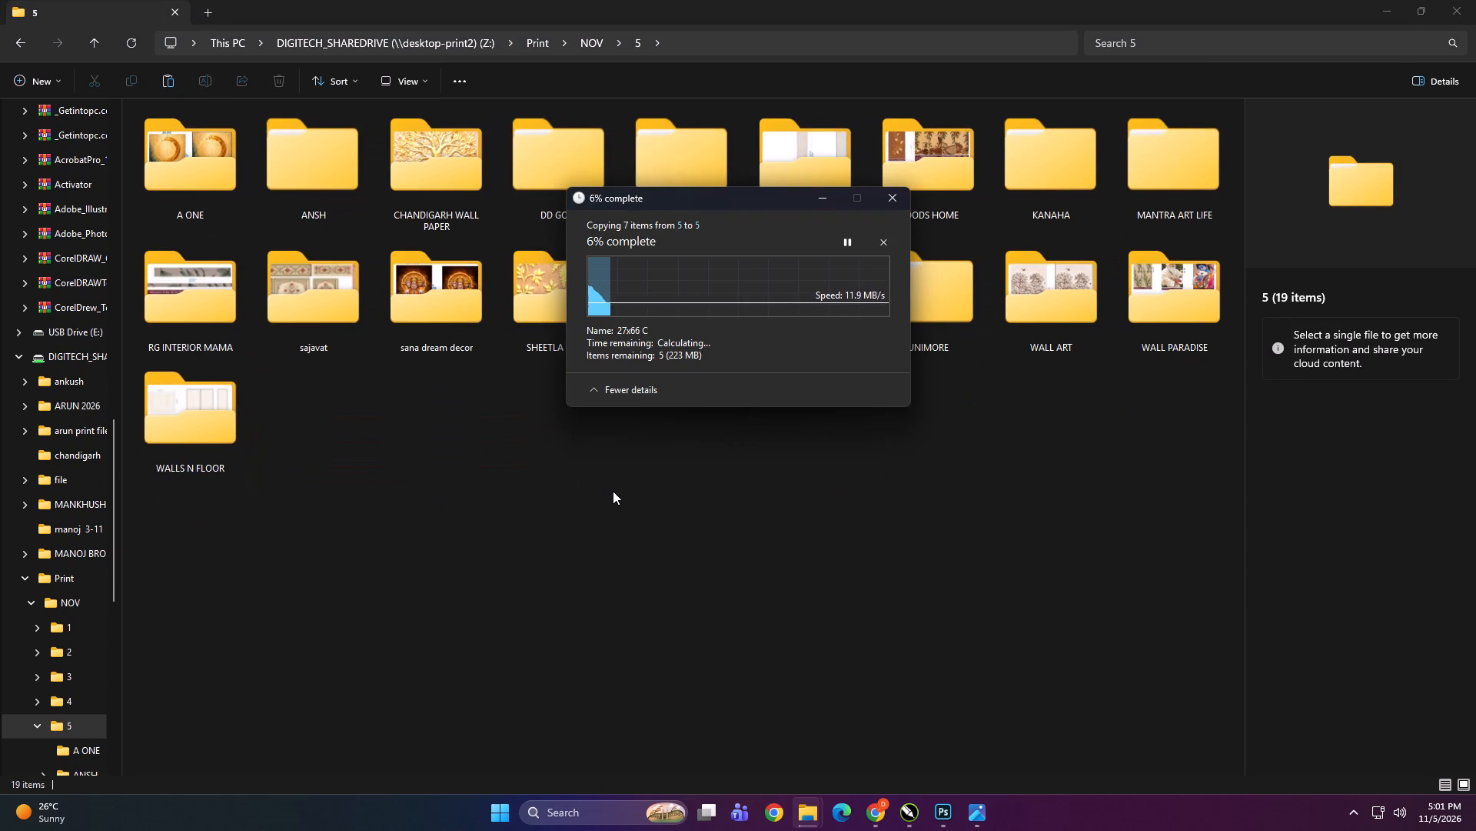
left_click(620, 579)
Import the blue-and-red abstract panel layout file into the CorelDRAW page beside its preview image, accepting the suggested permanent font substitutions.
left_click(910, 797)
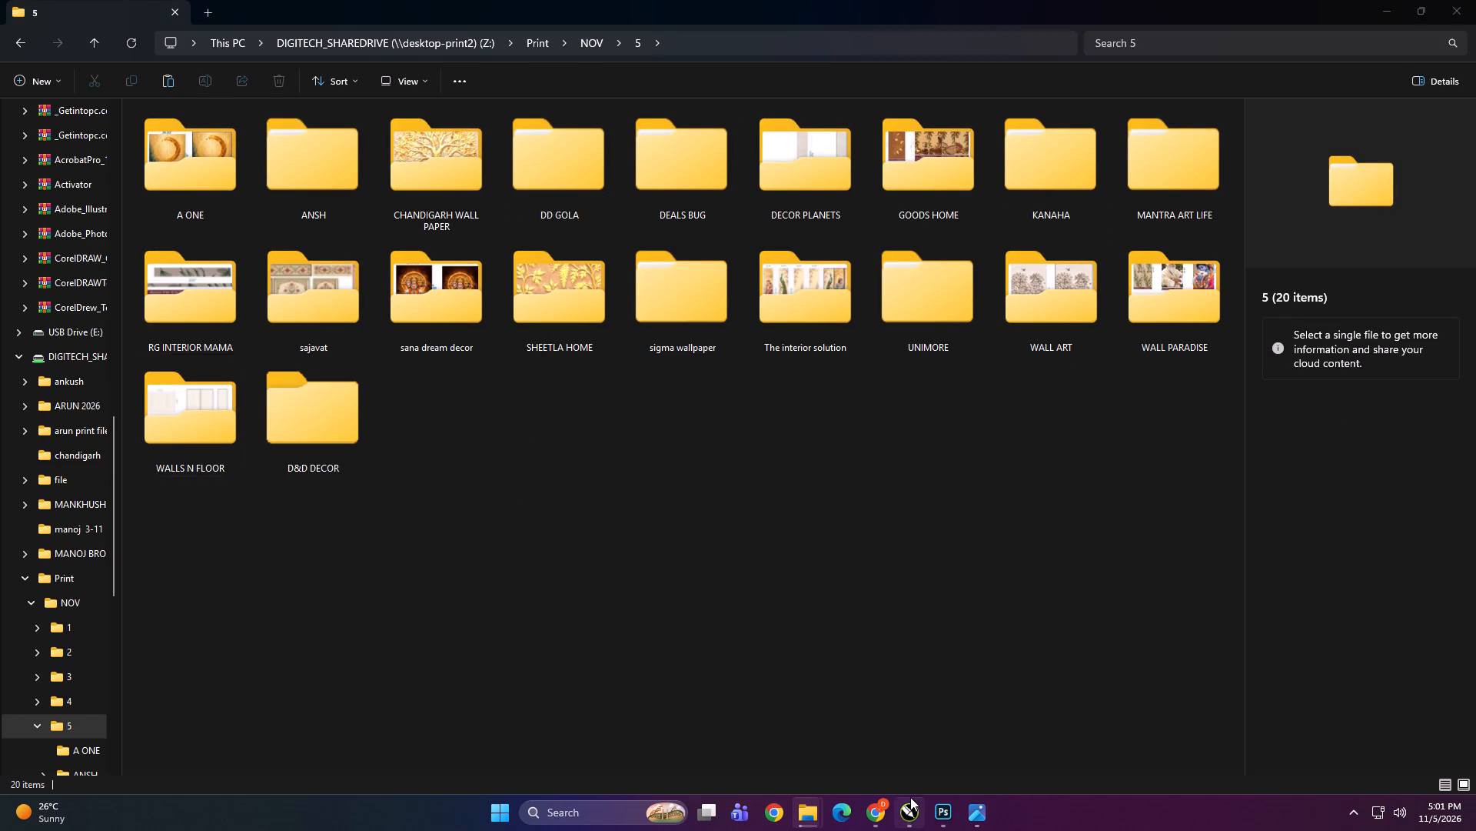
left_click(792, 440)
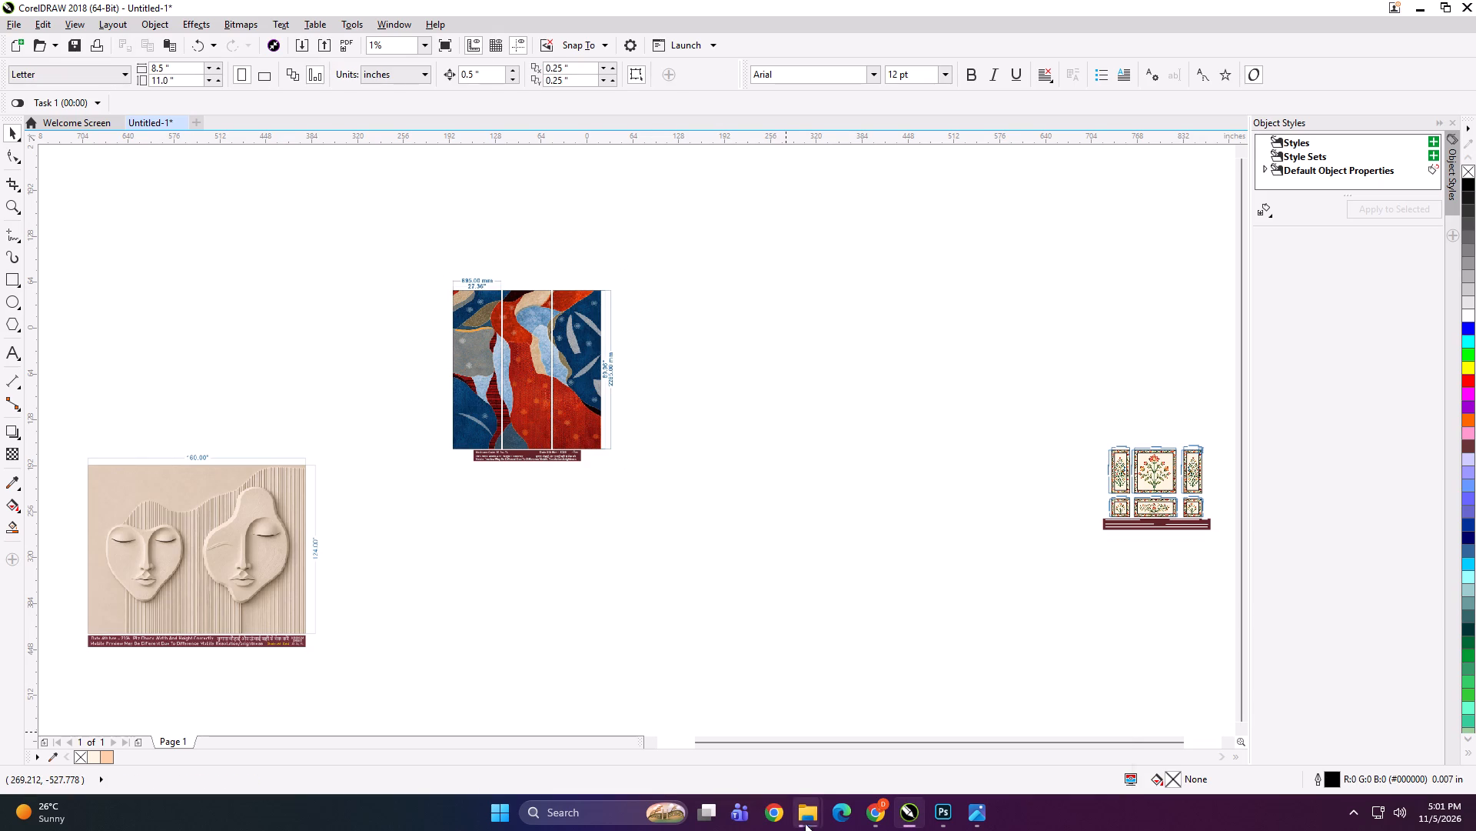
double_click(866, 725)
left_click(573, 213)
left_click_drag(569, 142, 749, 389)
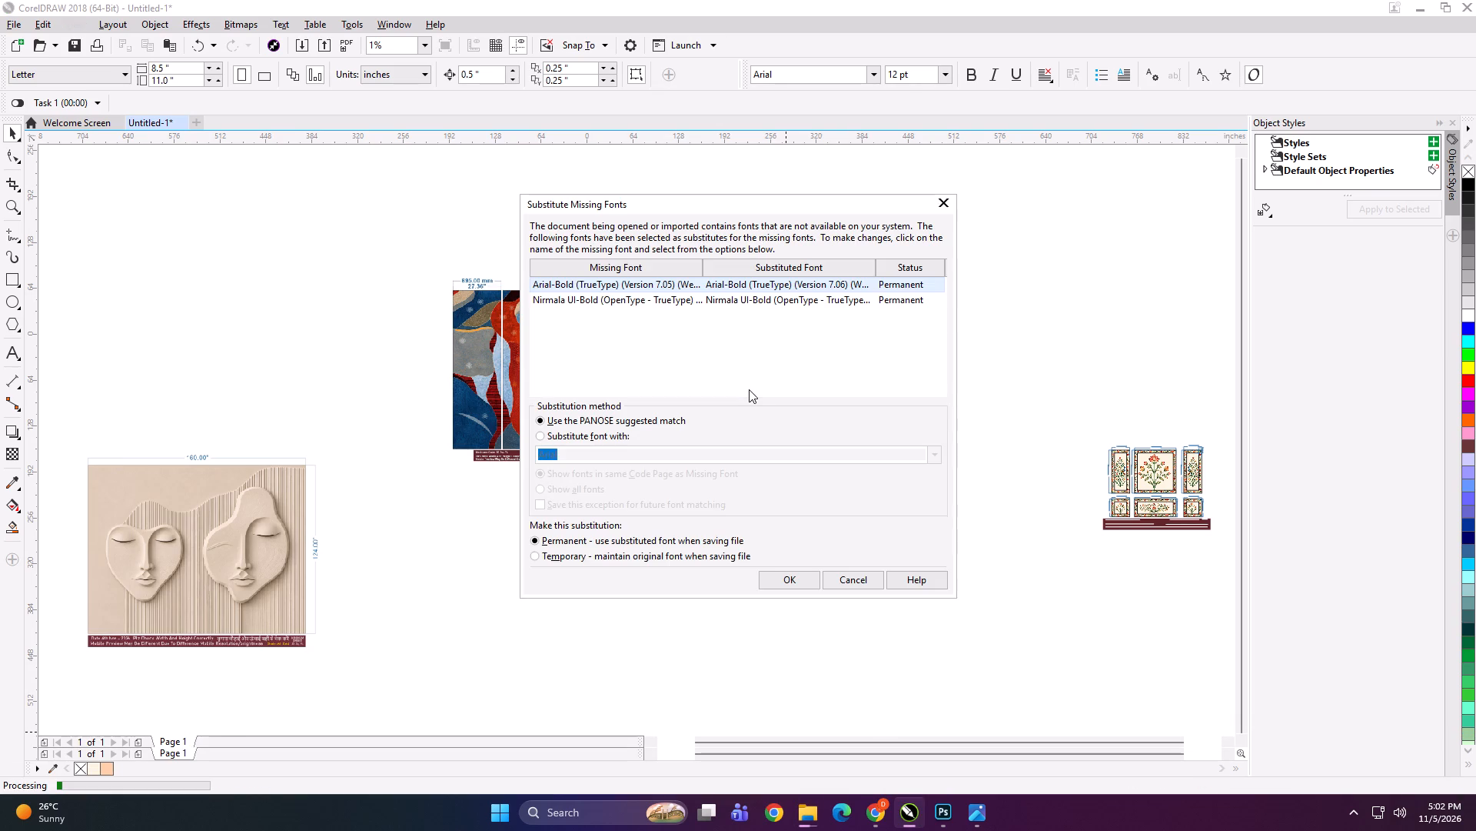
left_click(785, 582)
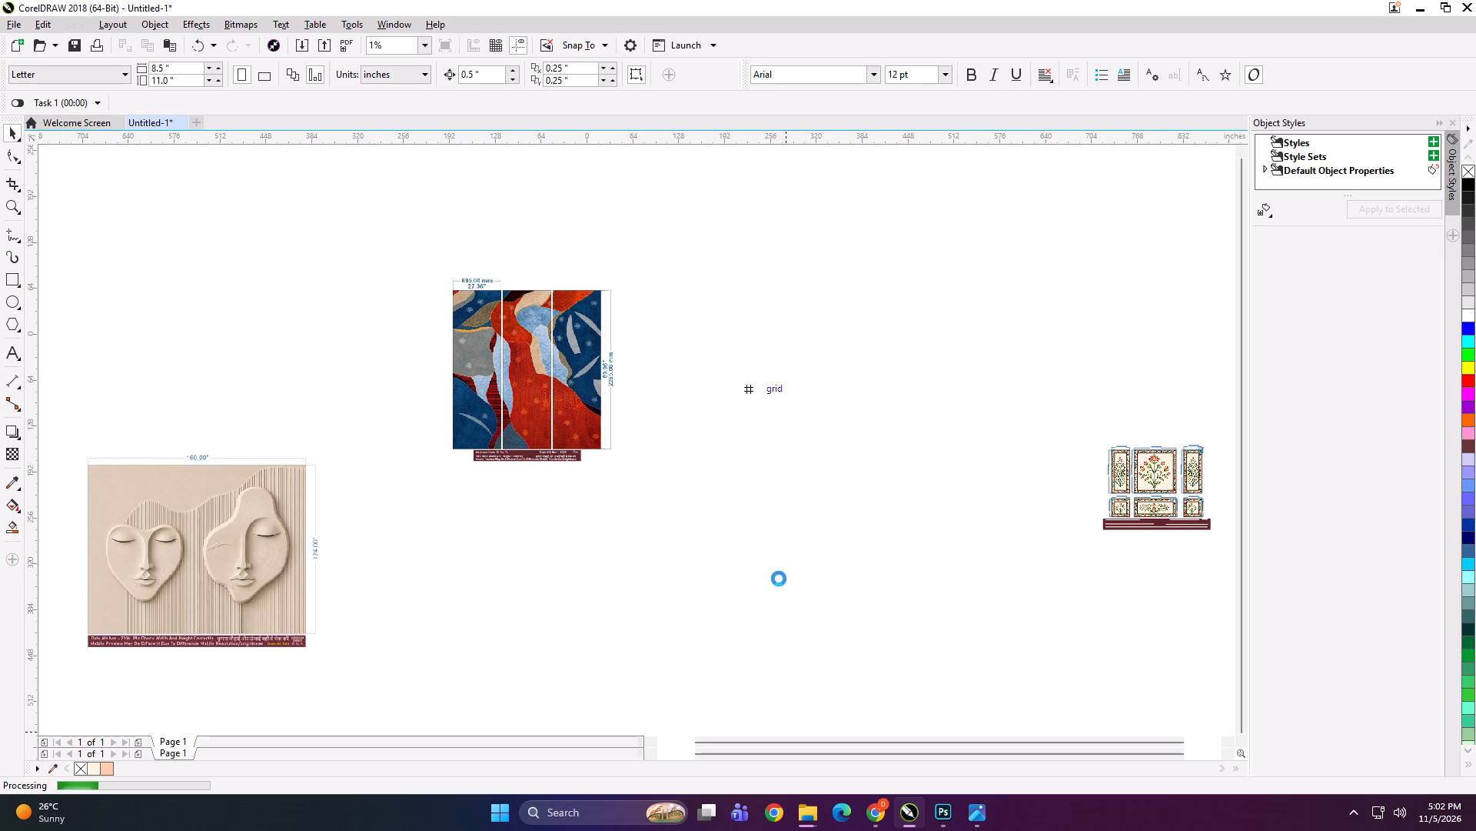
left_click_drag(751, 392, 678, 359)
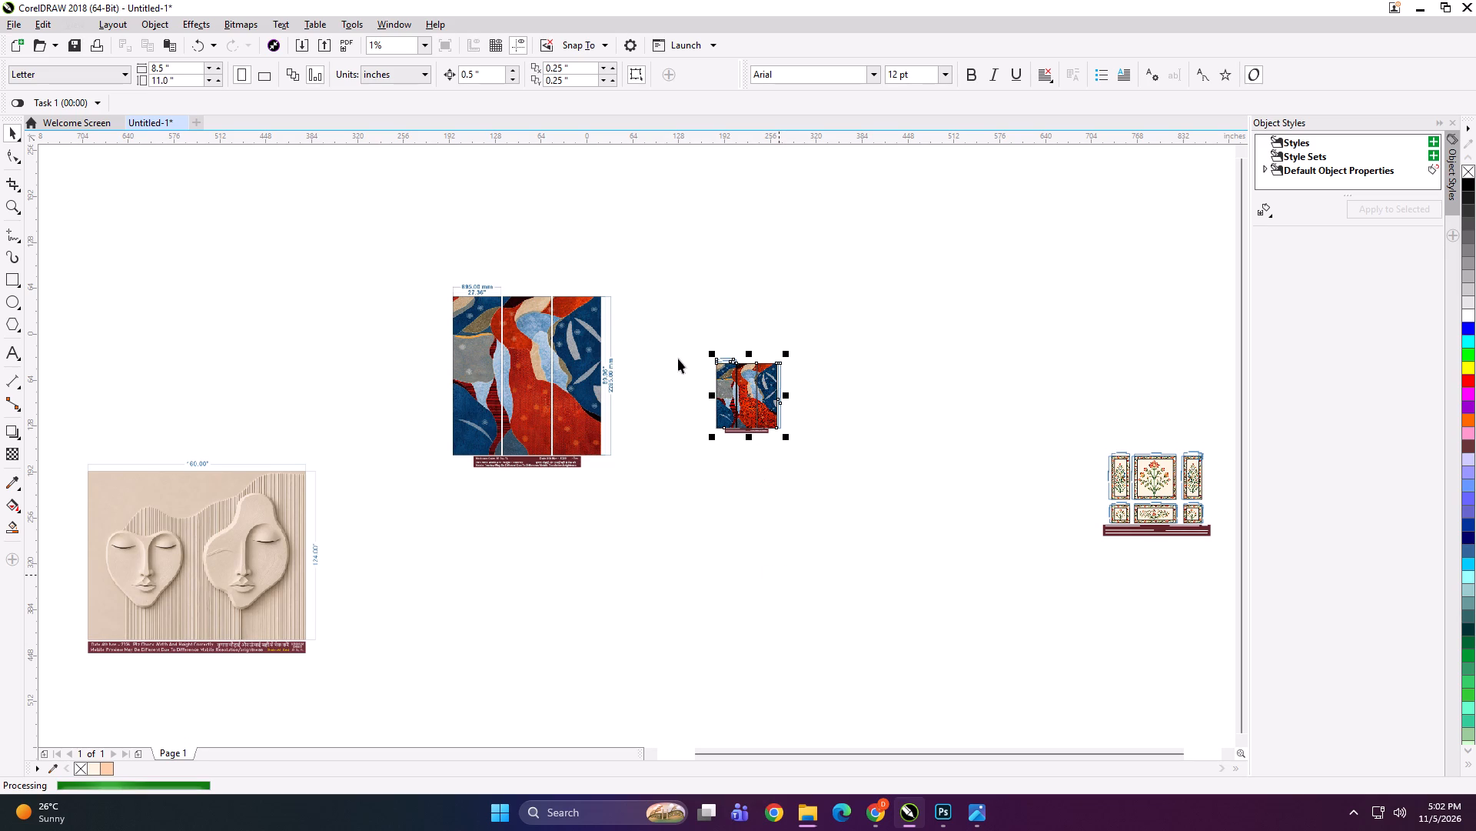
left_click_drag(678, 359, 677, 356)
Scale the blue-and-red abstract preview bitmap down about its centre to about 100 x 109 inches.
double_click(597, 363)
left_click(591, 338)
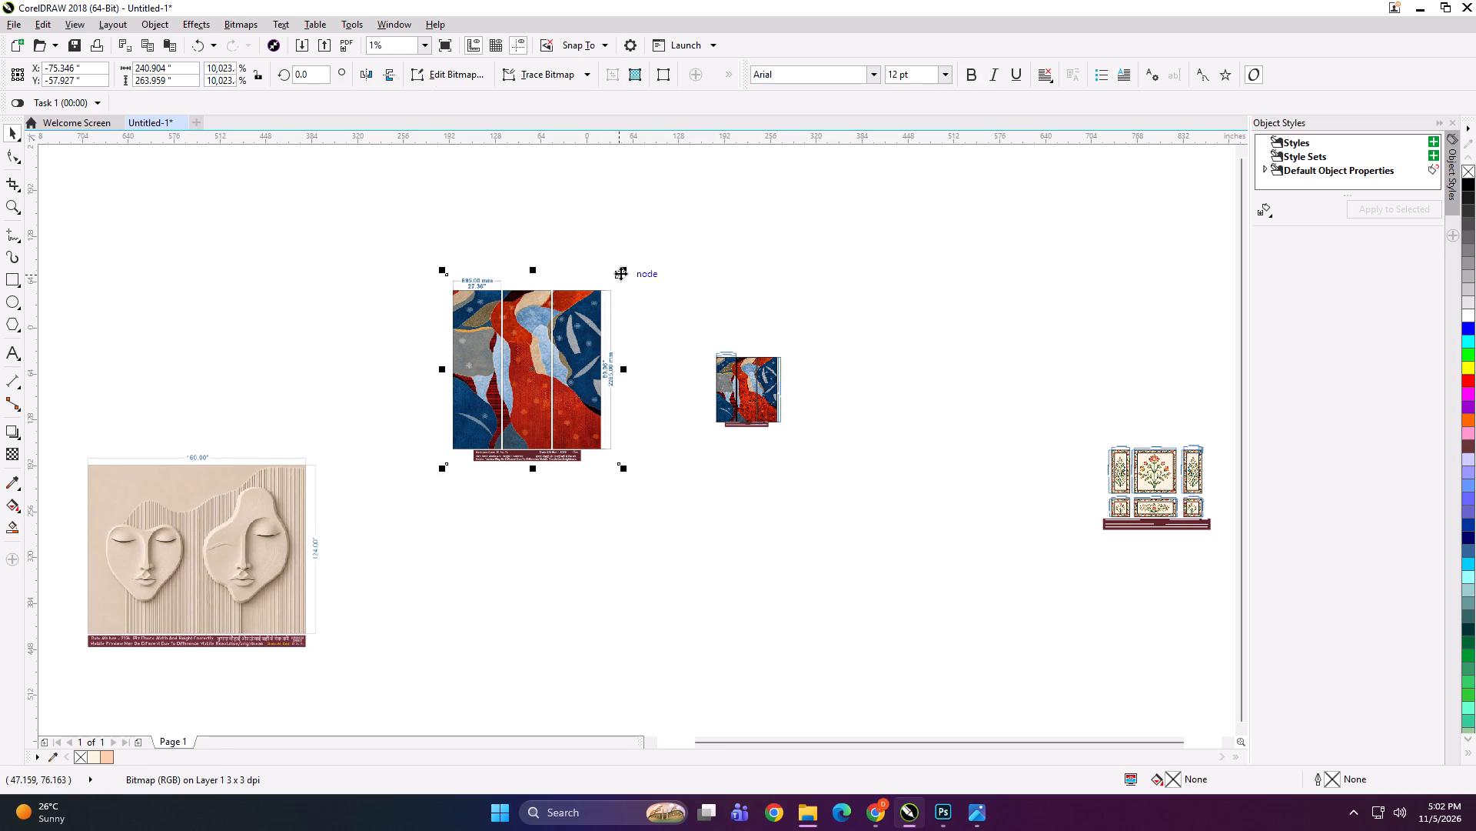
left_click_drag(623, 271, 625, 326, "shift")
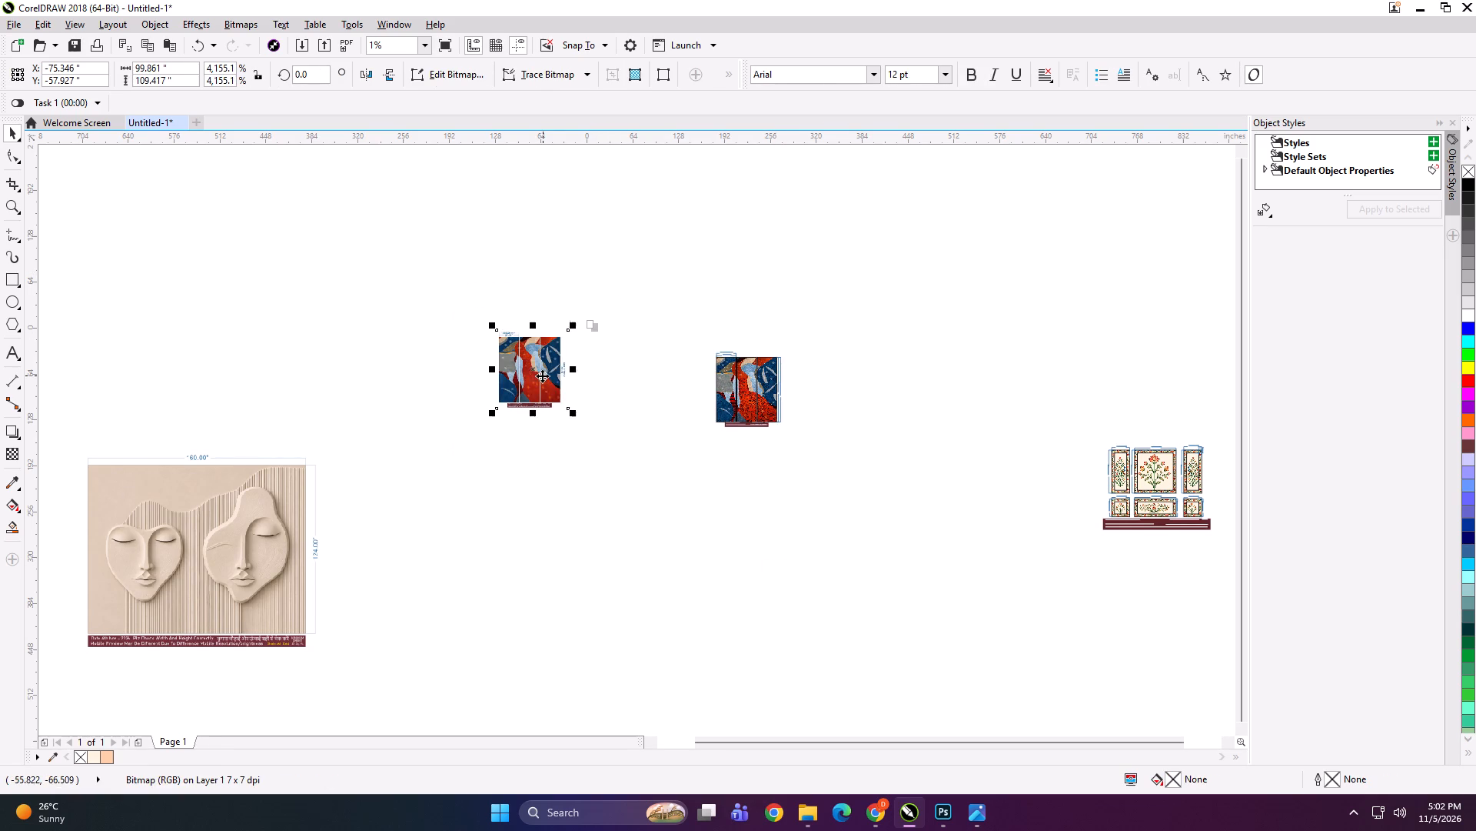
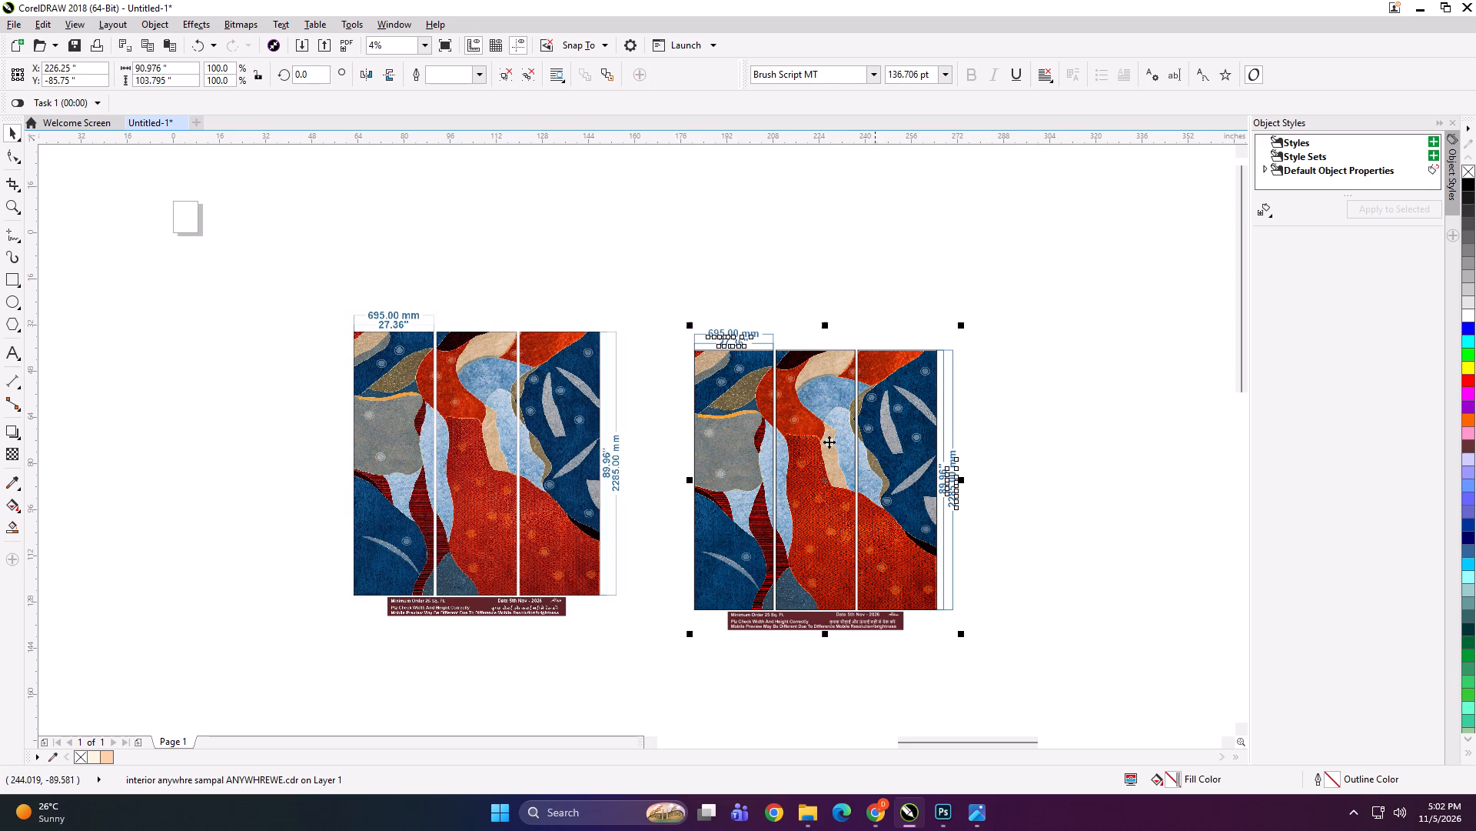
Delete the width and height dimension labels and the maroon note strip from around the imported three-panel layout.
left_click(632, 253)
left_click_drag(657, 275, 1004, 525)
key("Delete")
left_click_drag(1031, 517, 691, 670)
key("Delete")
Check the size of the imported layout's individual panels, starting with the left and middle ones.
left_click(728, 427)
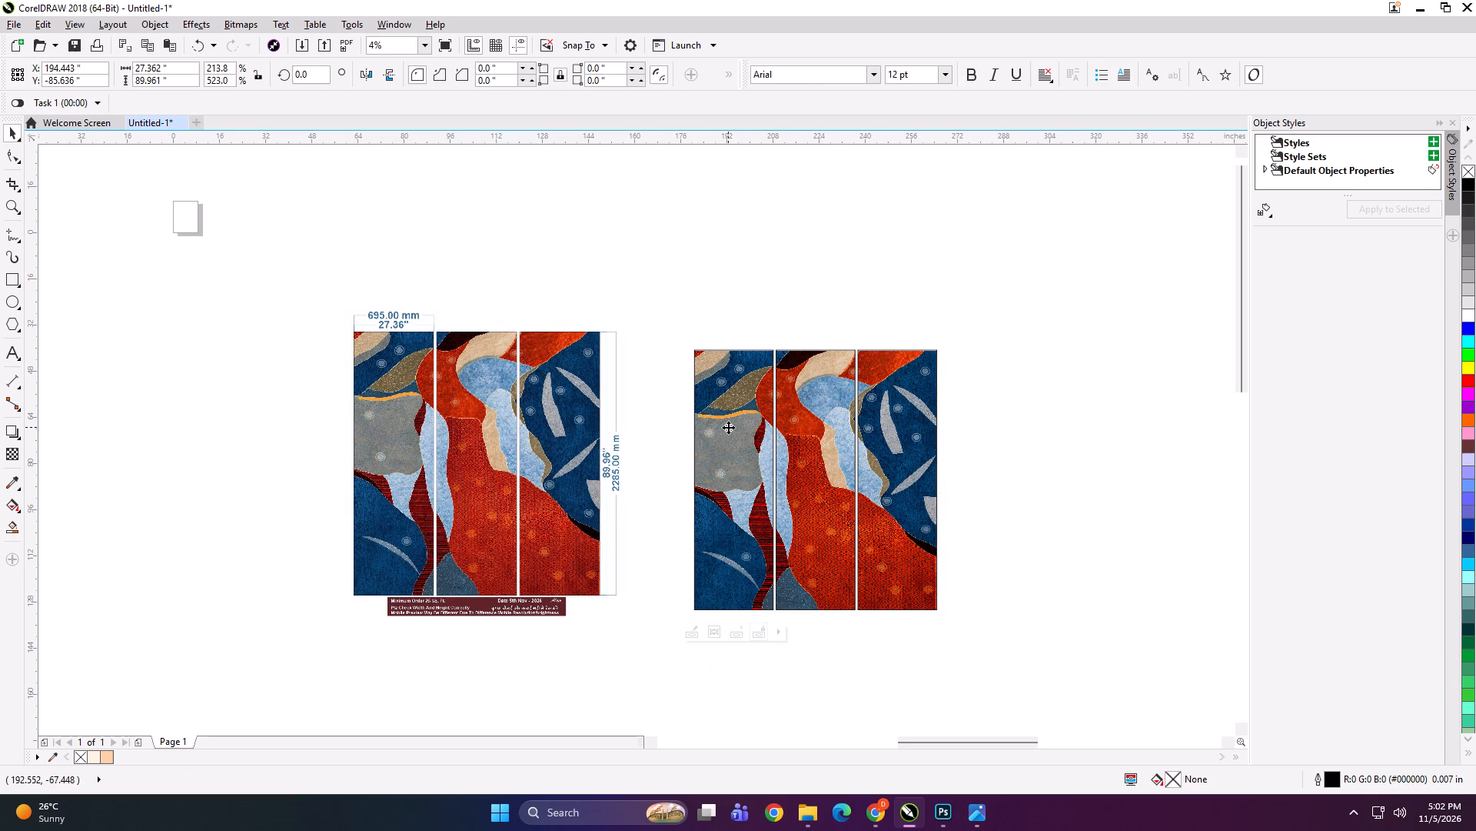
left_click(805, 419)
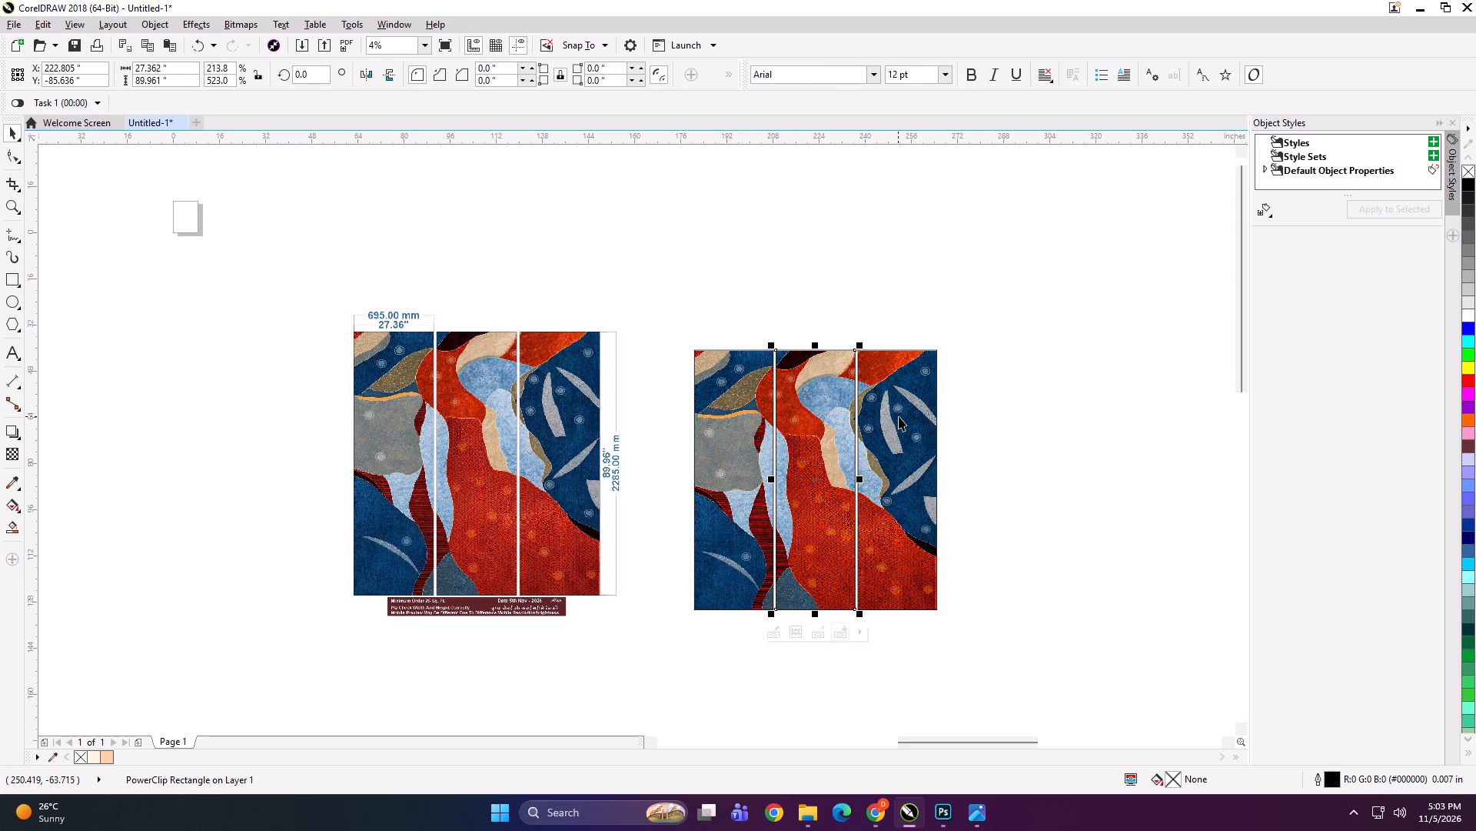
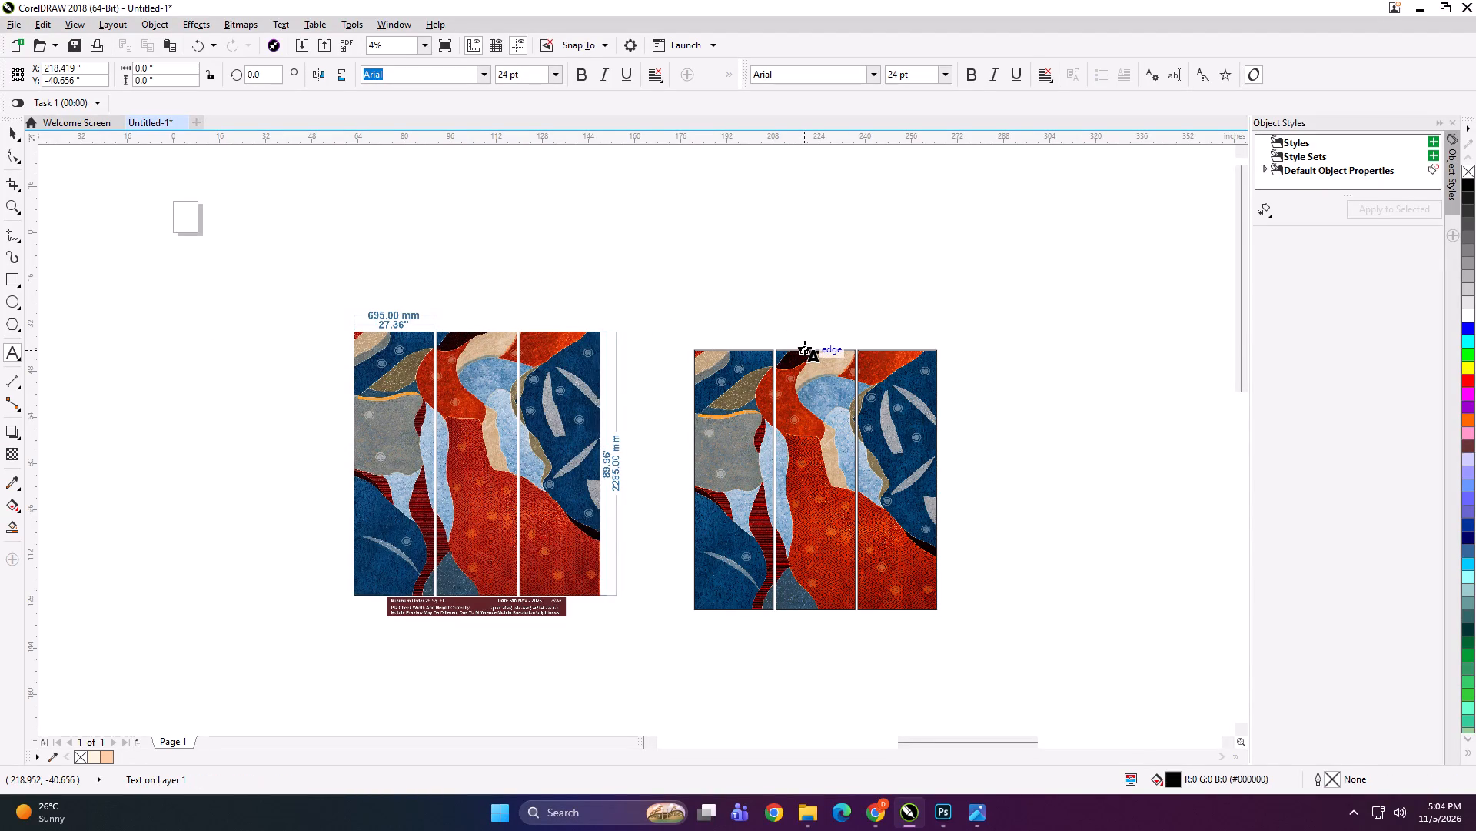
Label the imported layout's middle panel B and its right panel C along their upper edges.
key("b")
left_click(876, 347)
key("c")
Group each of the three imported panels with its own letter label, from the right panel to the left one.
left_click(8, 134)
left_click(910, 441, "shift")
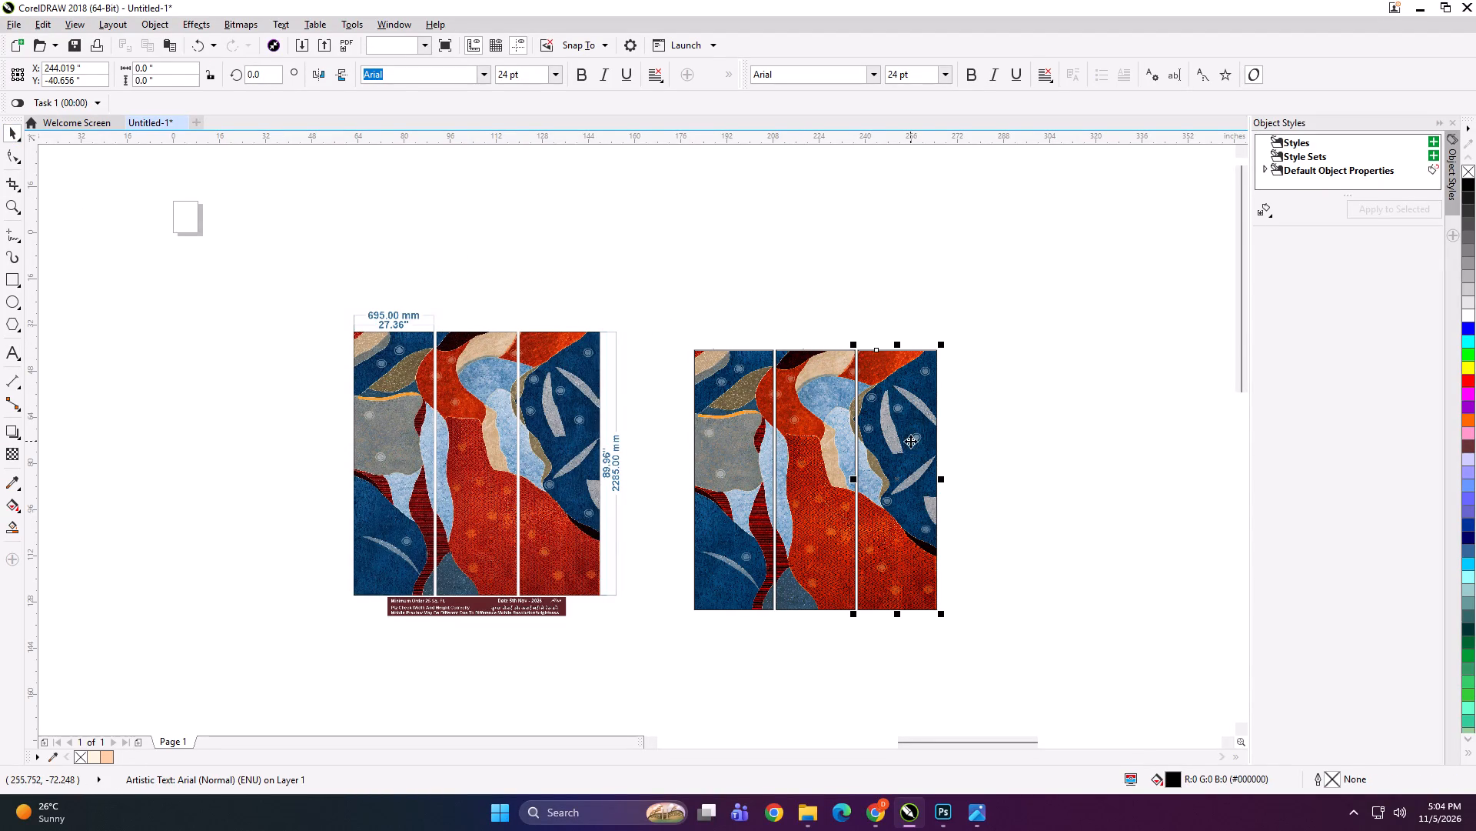
key("ctrl+g")
left_click_drag(786, 271, 817, 400)
left_click(817, 400, "shift")
key("ctrl+g")
left_click_drag(786, 282, 720, 417)
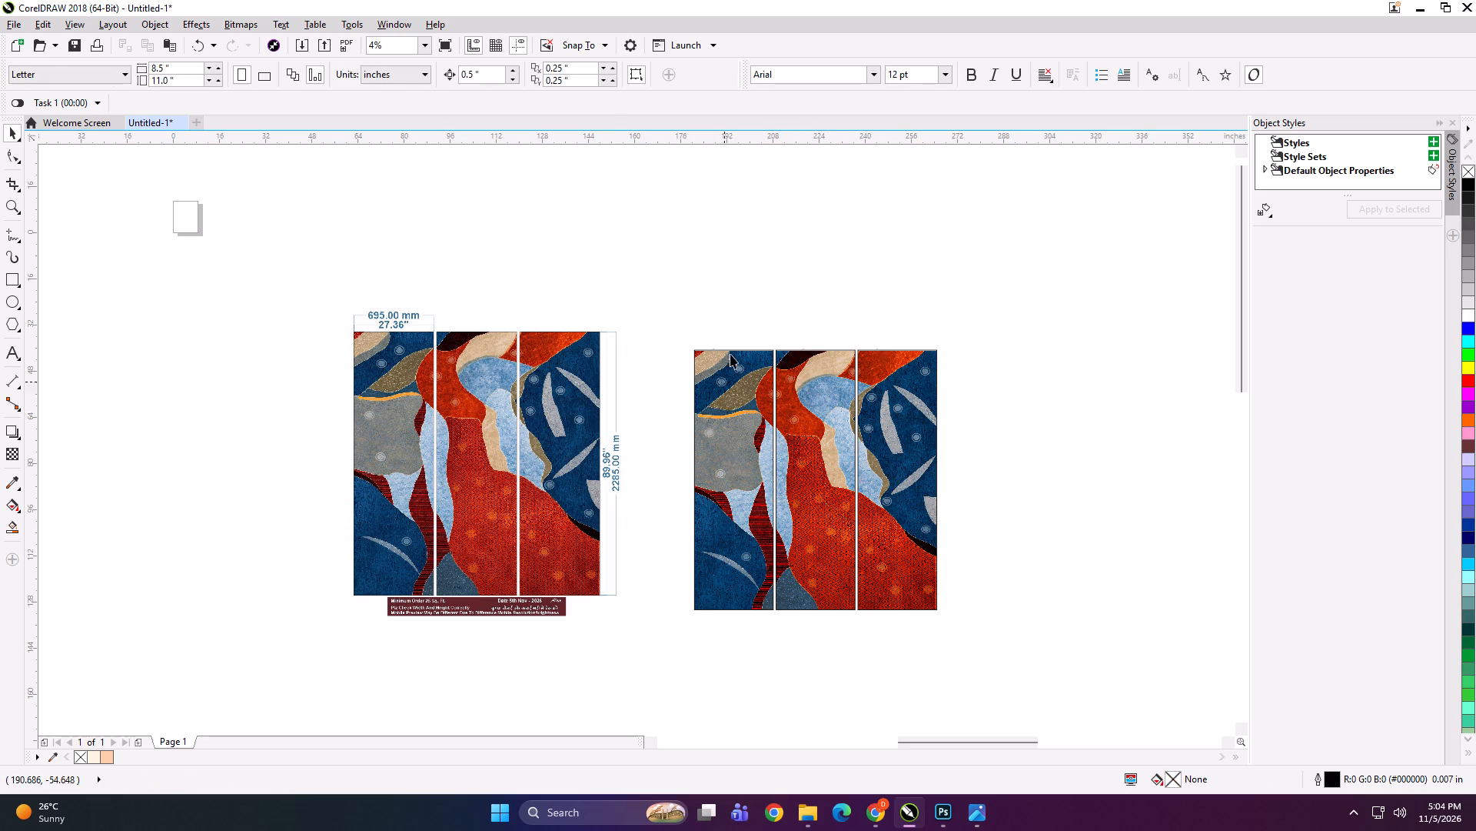
left_click_drag(743, 298, 702, 402)
left_click(703, 403, "shift")
key("ctrl+g")
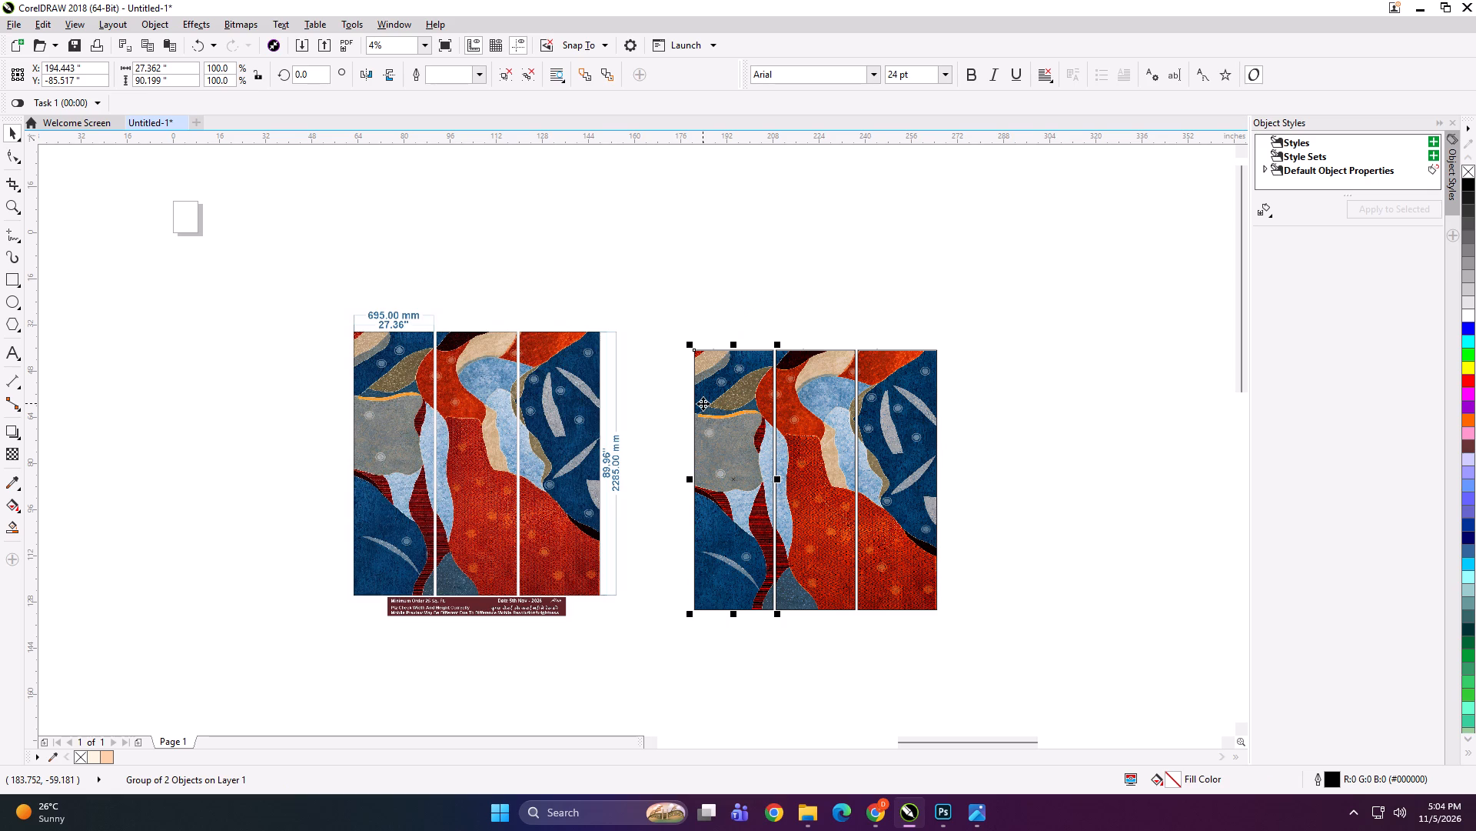
Begin exporting the grouped left panel and create a folder named INTERIOR ANYWHERE inside PRINT FILE > NOV > 5.
key("ctrl+e")
left_click(494, 230)
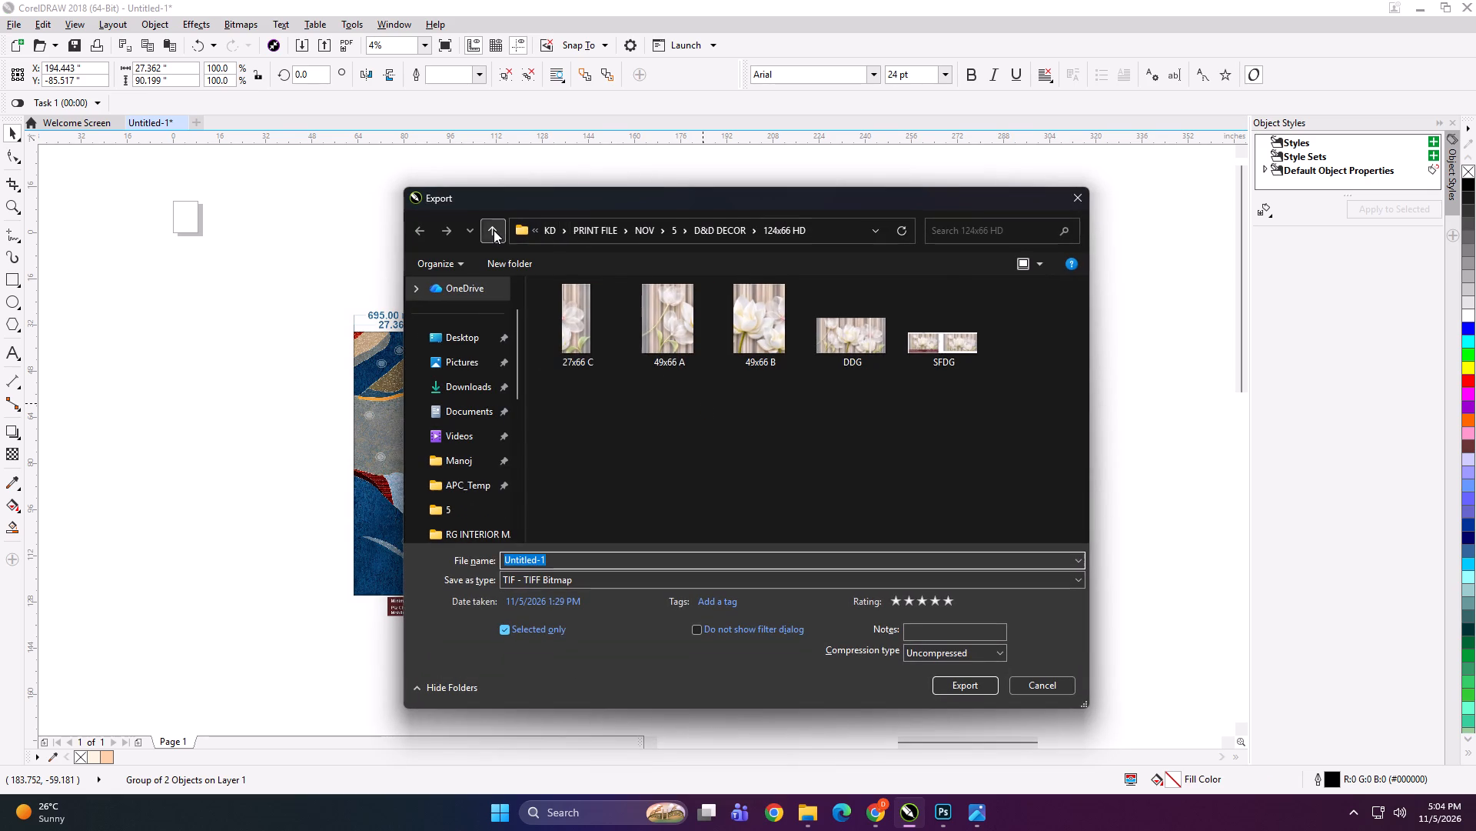
left_click(490, 237)
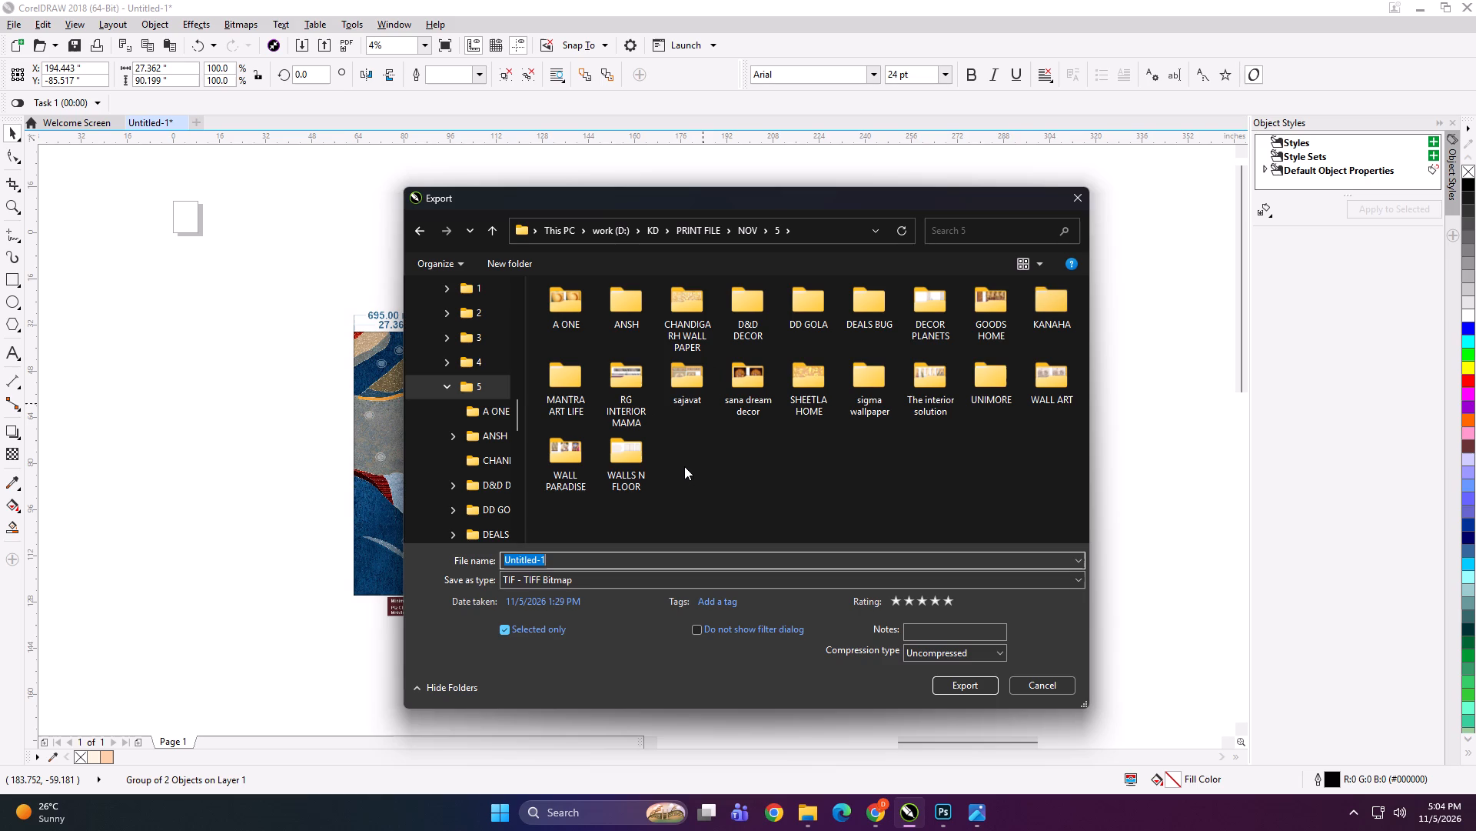
left_click(530, 267)
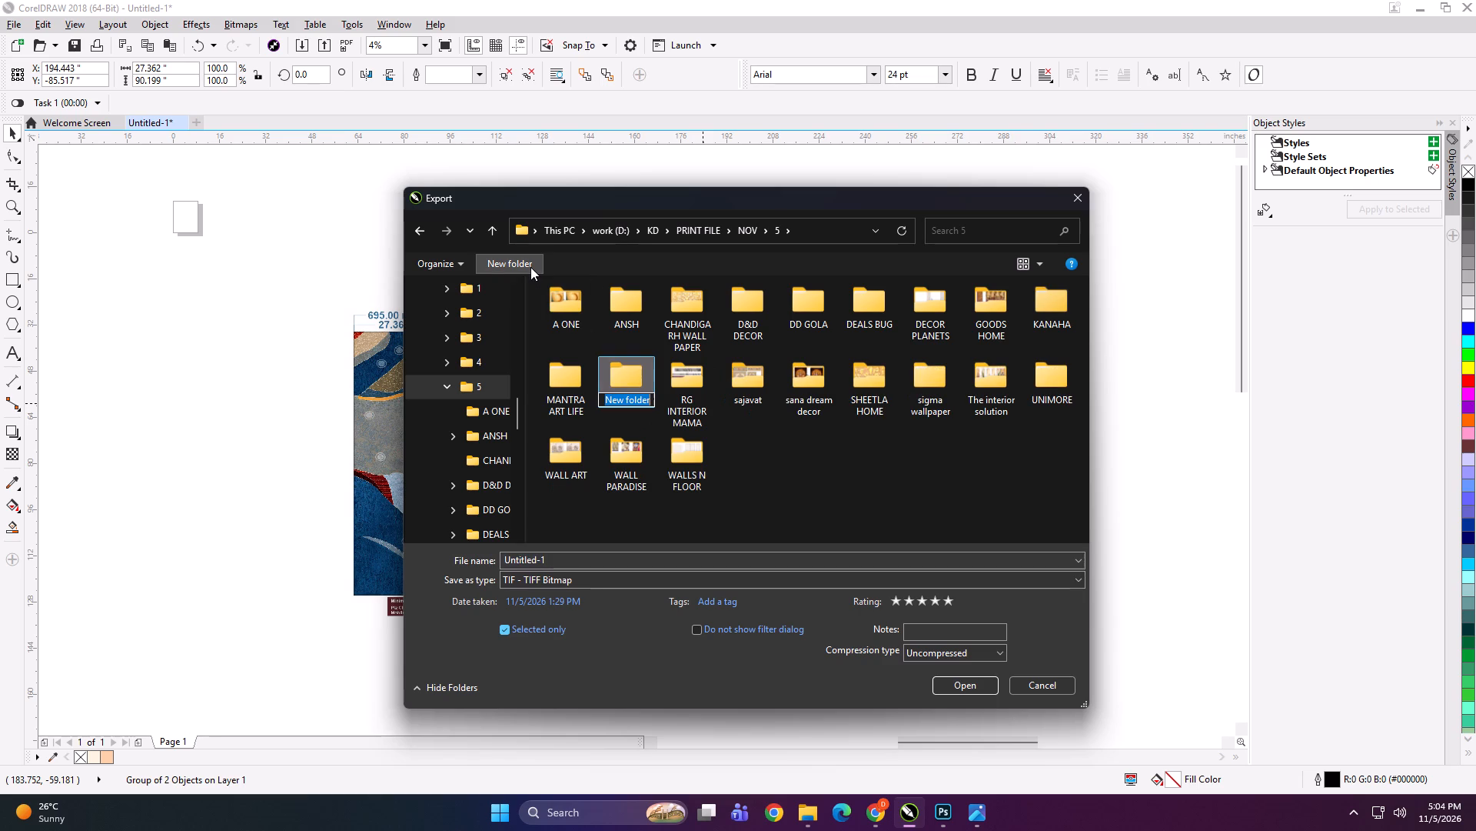
type("INTERI")
type("OR ANYWHERE")
key("Return")
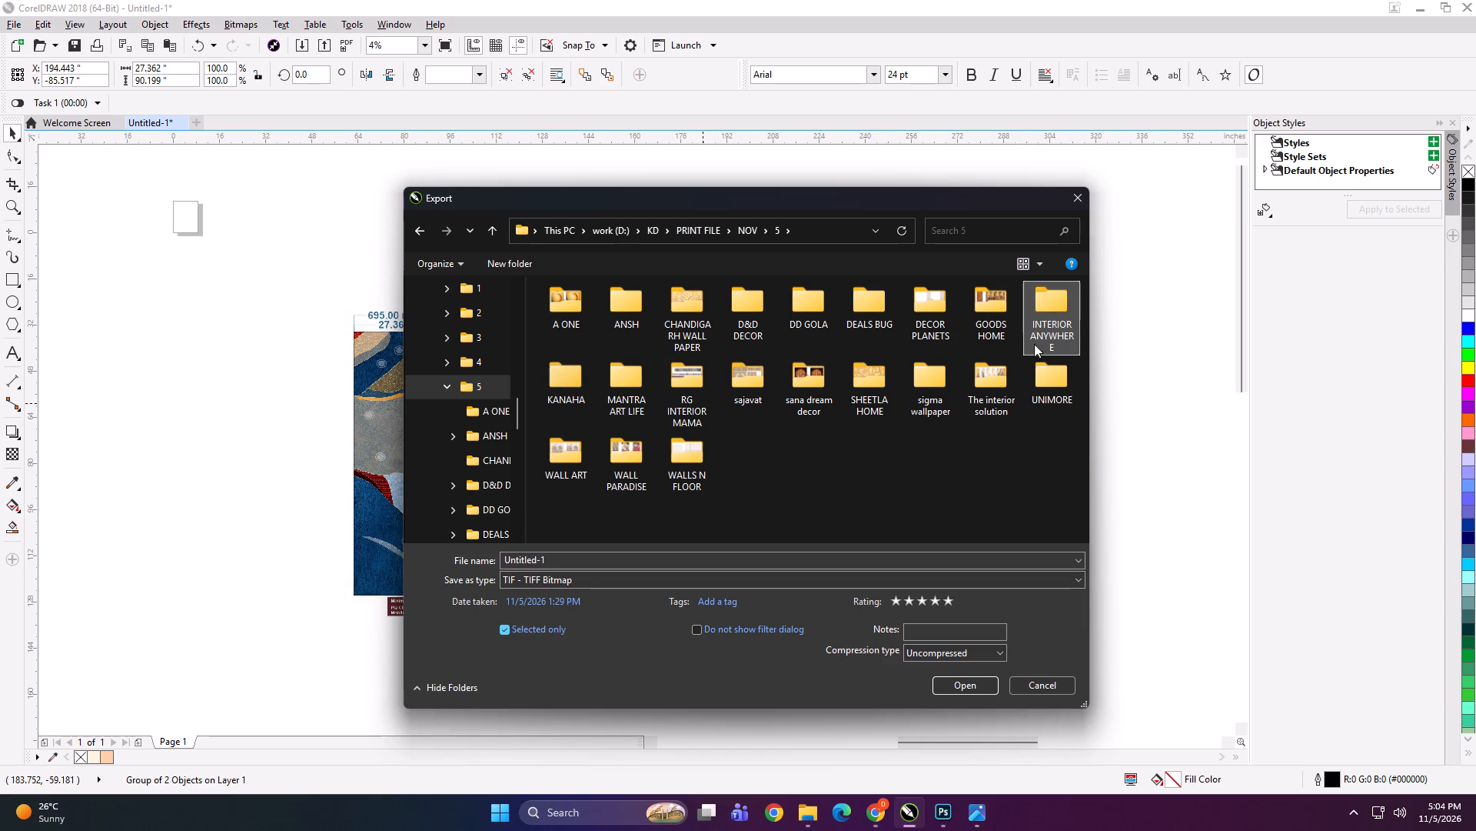
Export the left panel into the INTERIOR ANYWHERE folder as a TIFF named 27x90 A.
double_click(1045, 302)
left_click(711, 558)
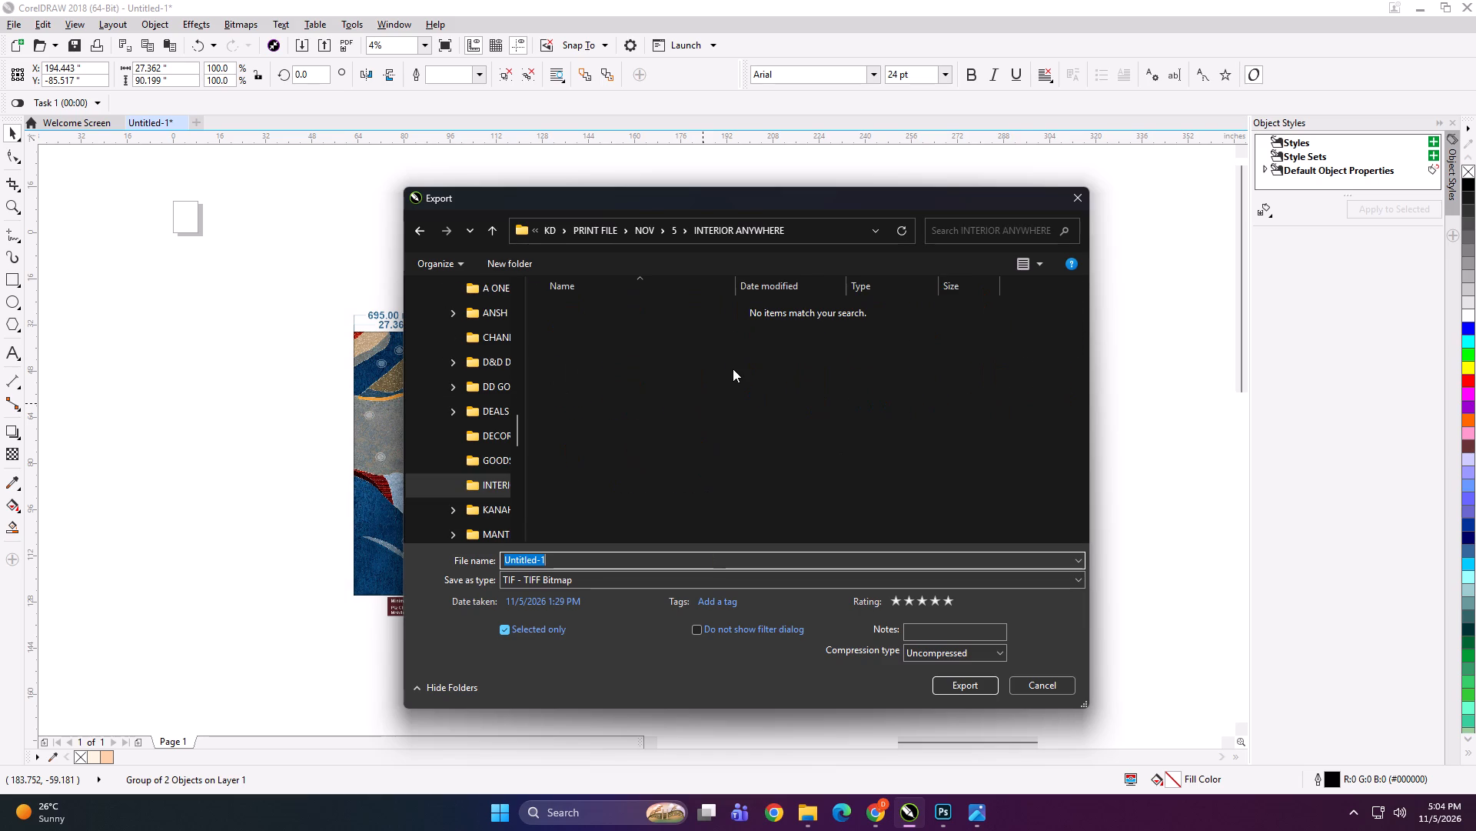
type("2x0 A")
key("space")
key("Return")
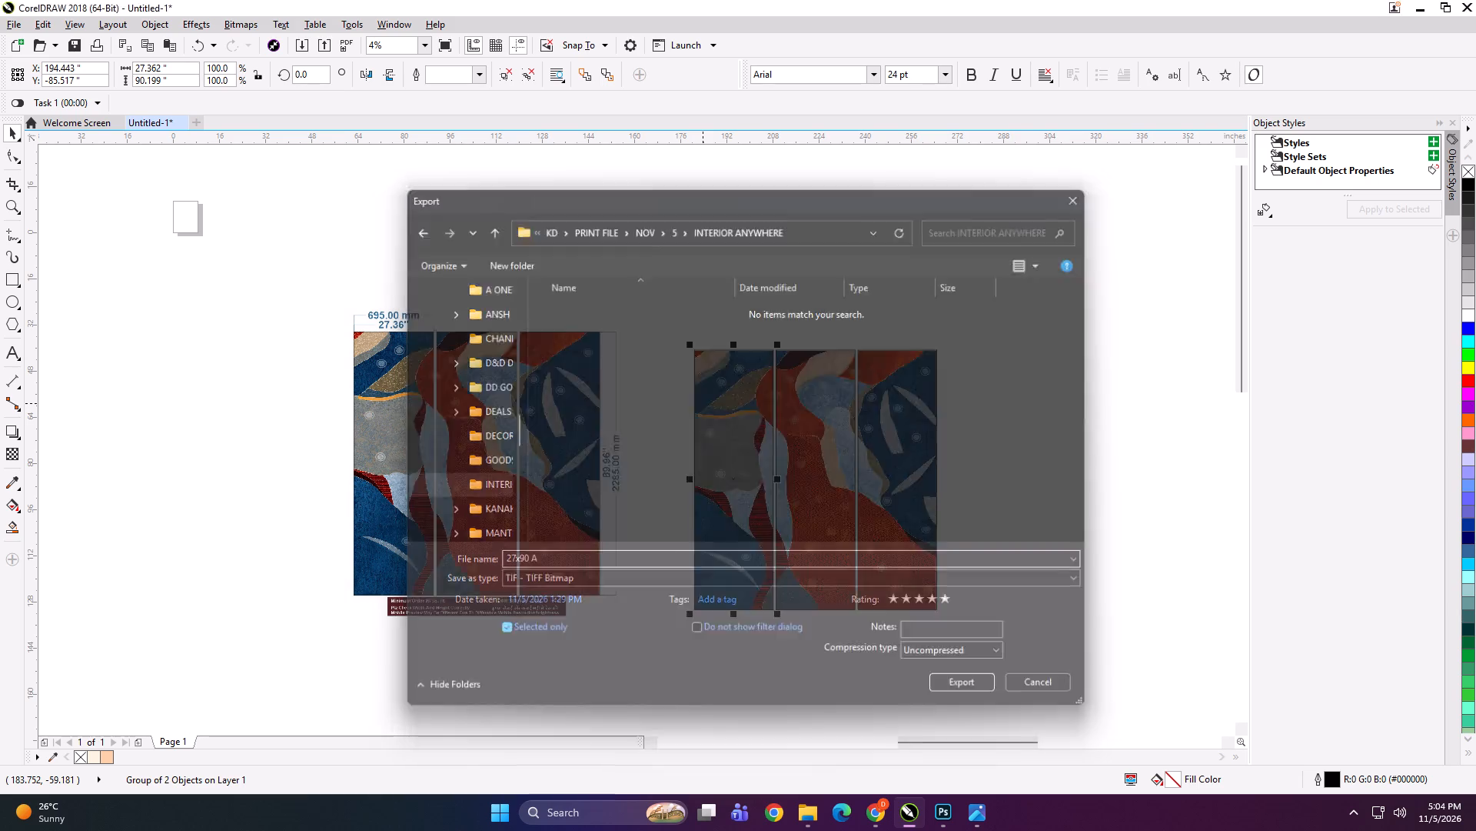
key("Return")
Export the middle panel into the INTERIOR ANYWHERE folder as a TIFF named 27x90 B.
double_click(791, 389)
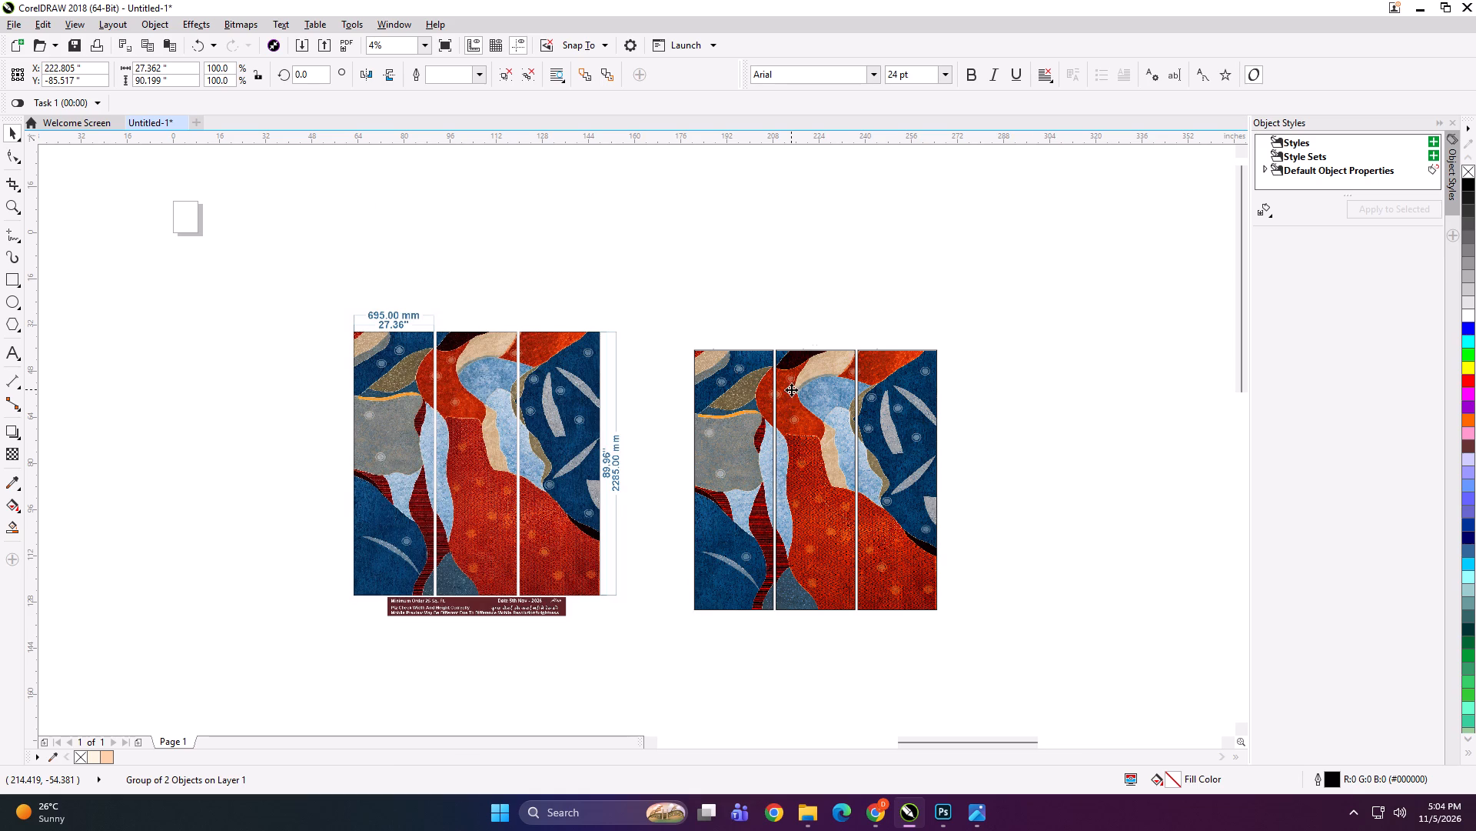
key("ctrl+e")
left_click(587, 349)
double_click(567, 564)
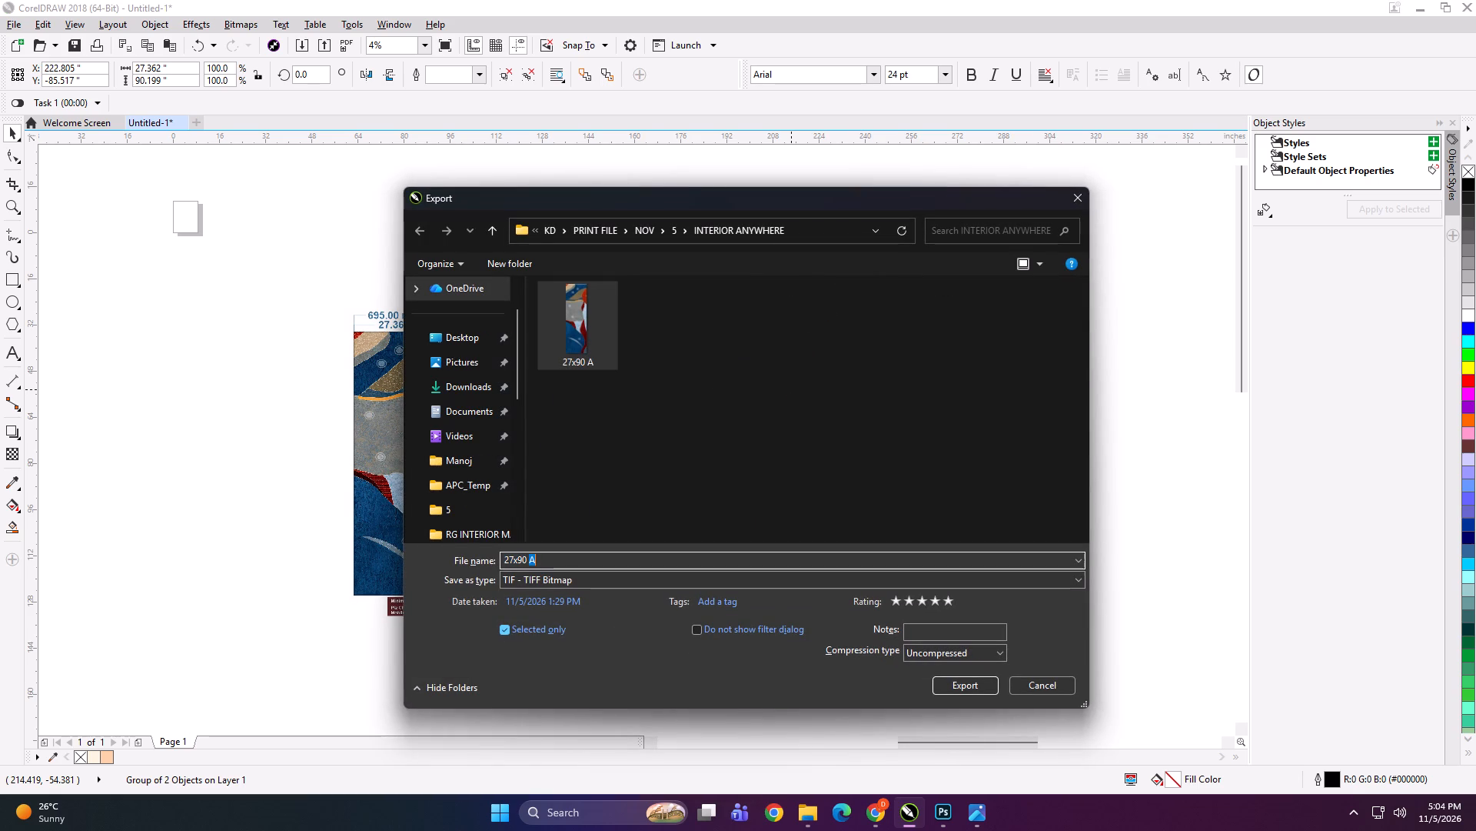
key("Return")
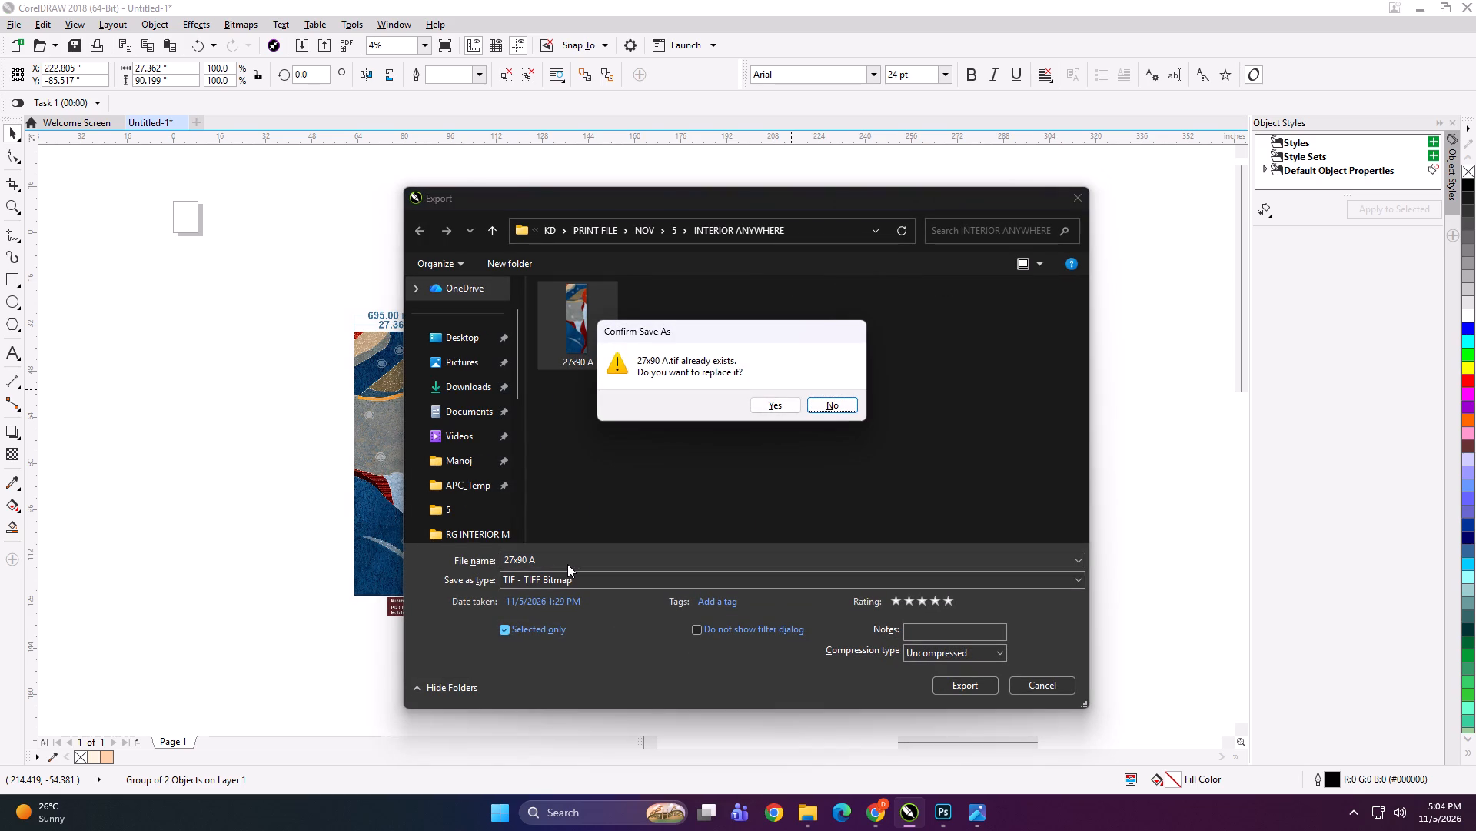
key("Return")
double_click(567, 564)
key("b")
key("Return")
key("Return")
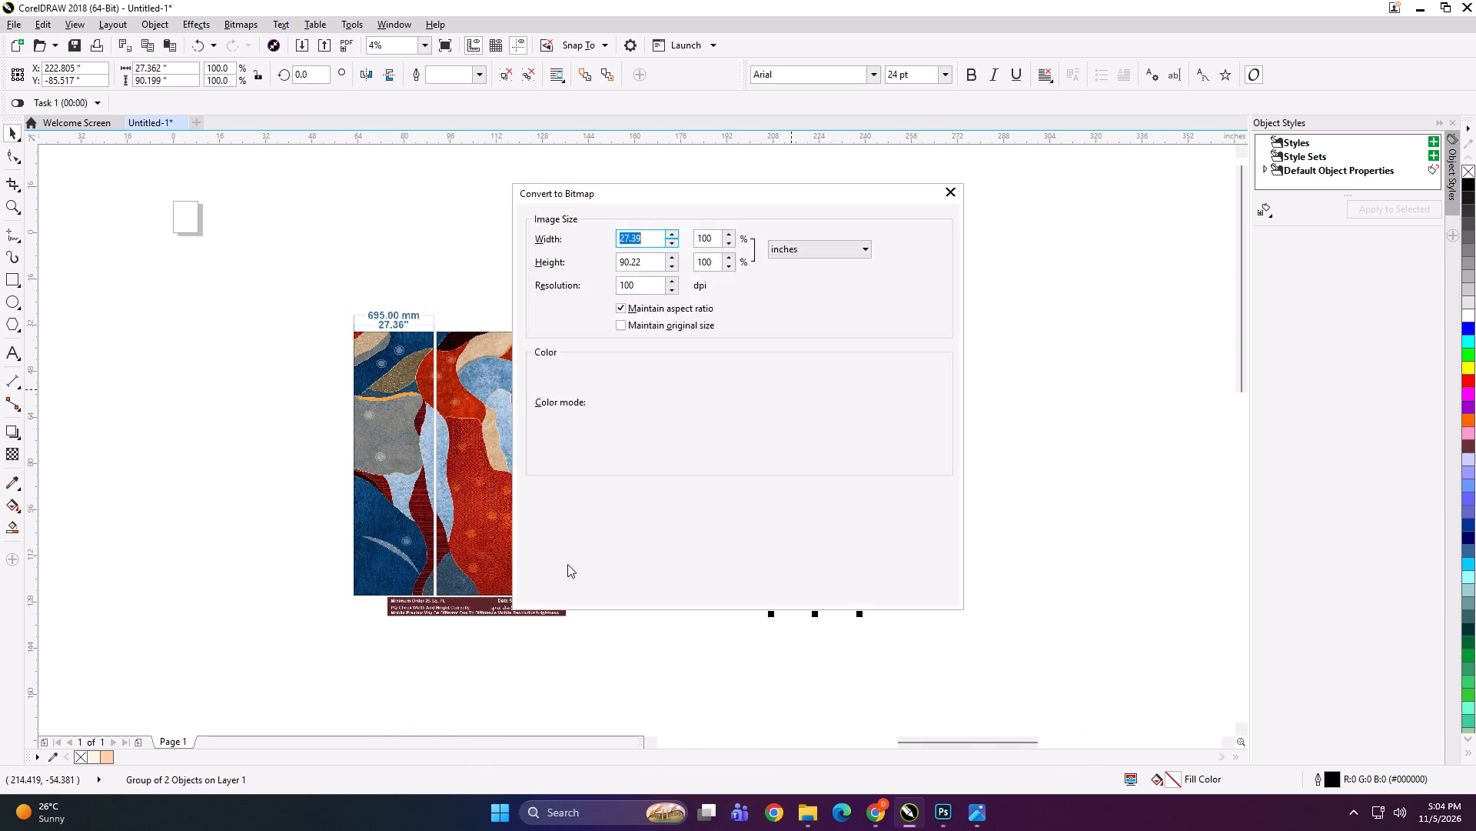
Export the right panel into the INTERIOR ANYWHERE folder as a TIFF named 27x90 C.
left_click(887, 434)
key("ctrl+e")
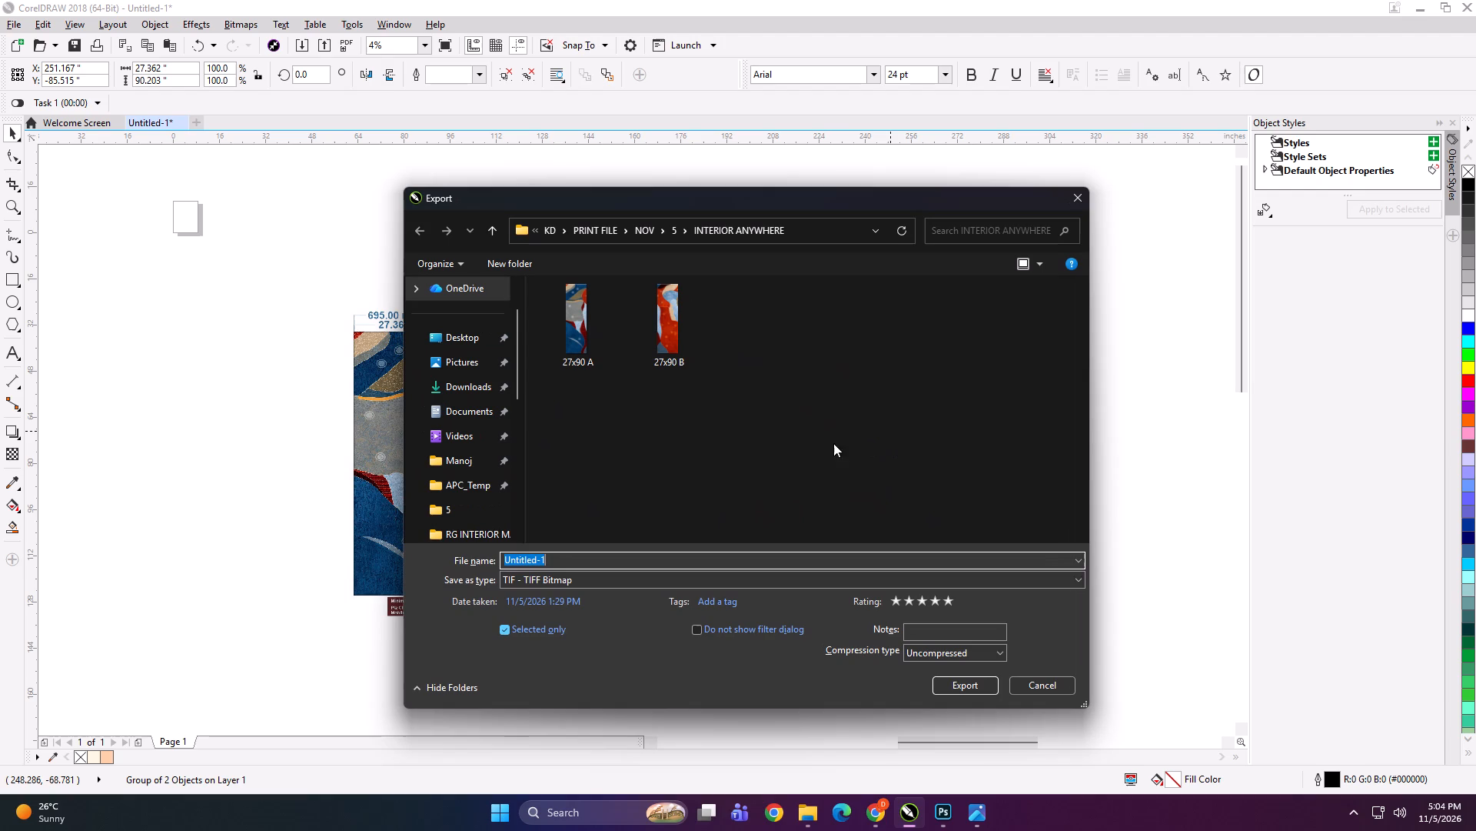
left_click(682, 328)
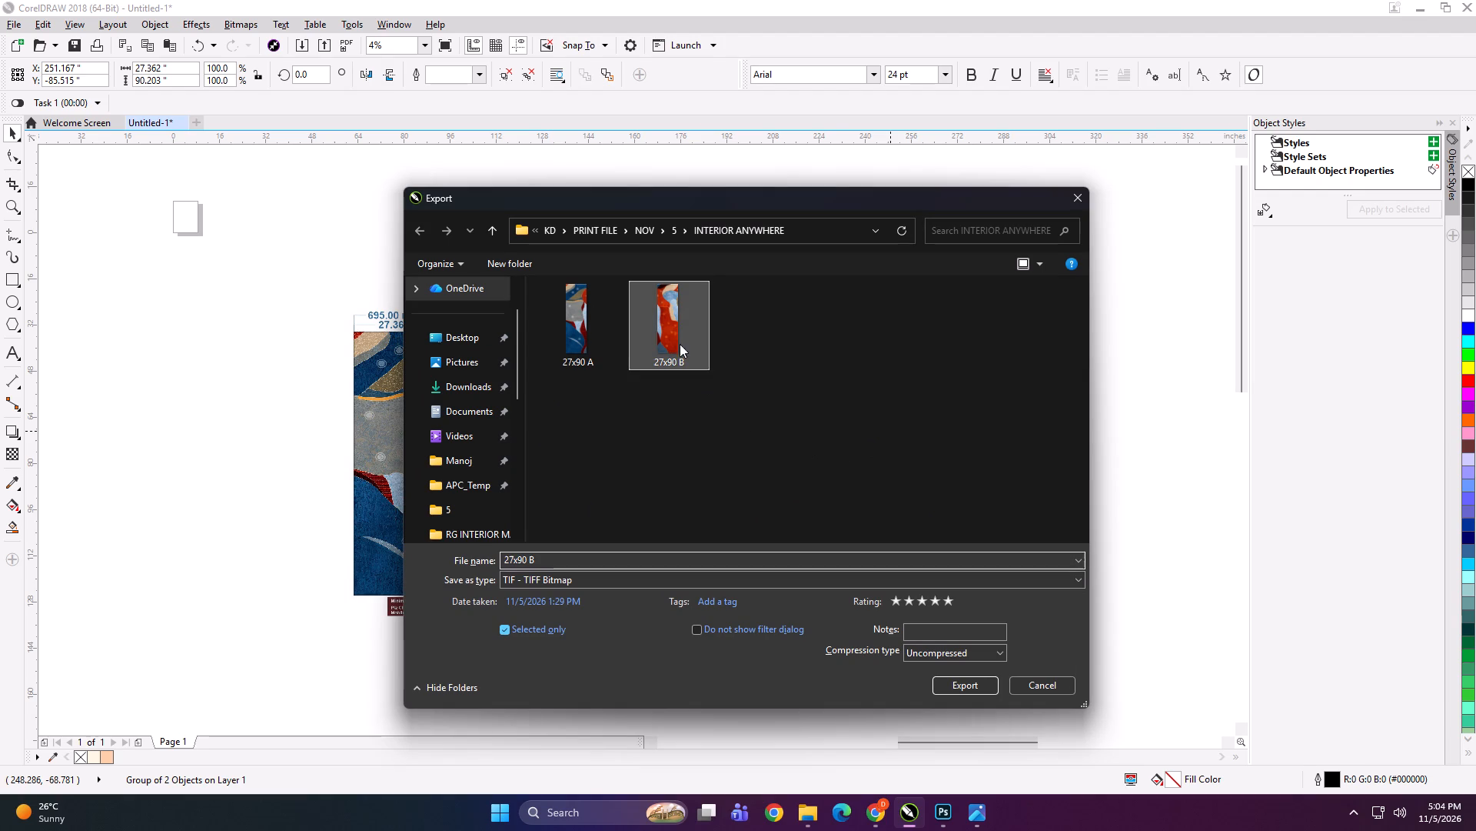
double_click(591, 559)
key("c")
key("Return")
key("Return")
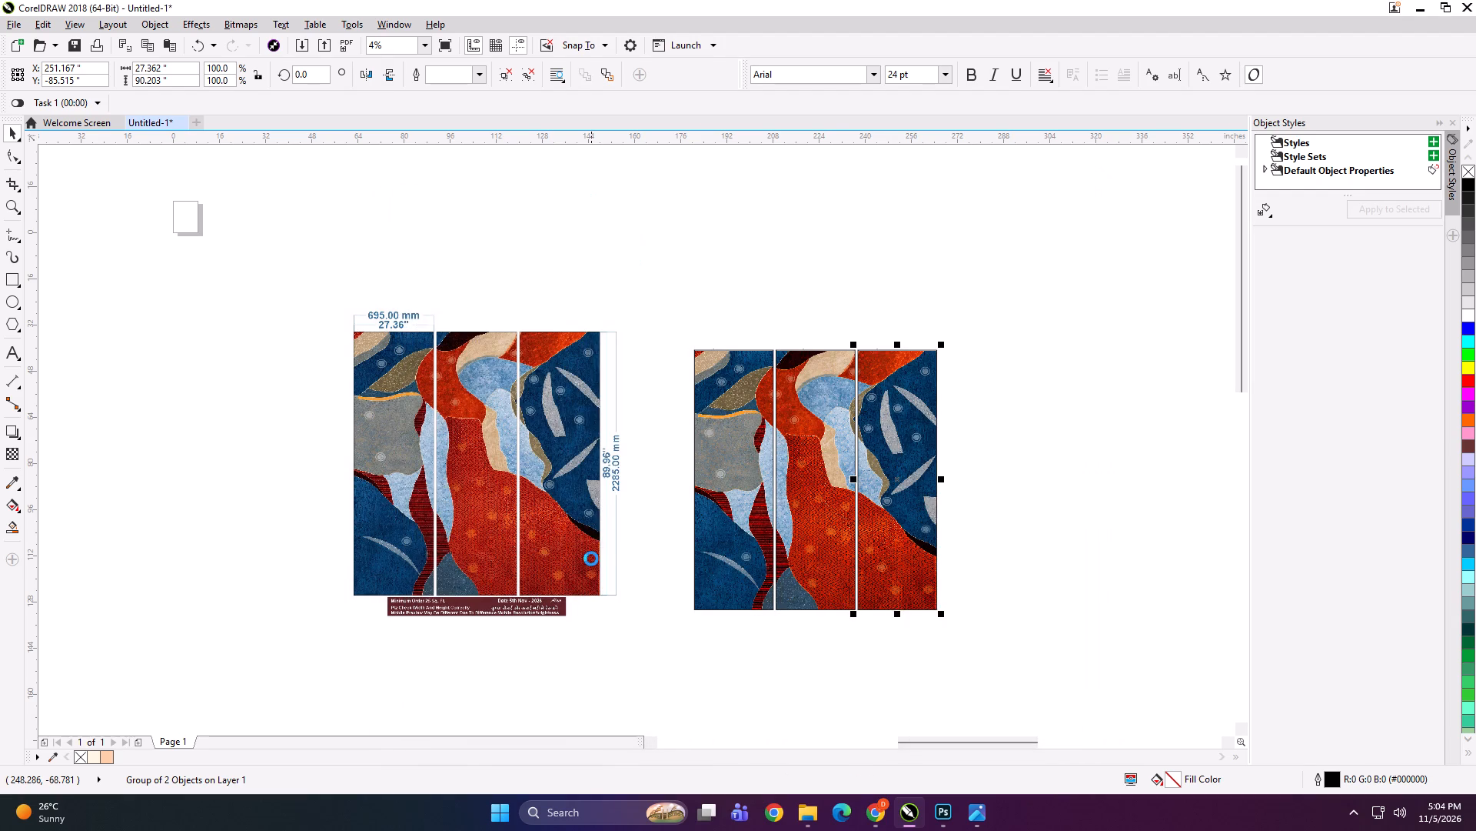
Nudge the left and right panels outward in 0.5-inch increments to widen the gaps on both sides of the middle panel.
key("Right")
key("Right")
left_click(763, 478)
key("Left")
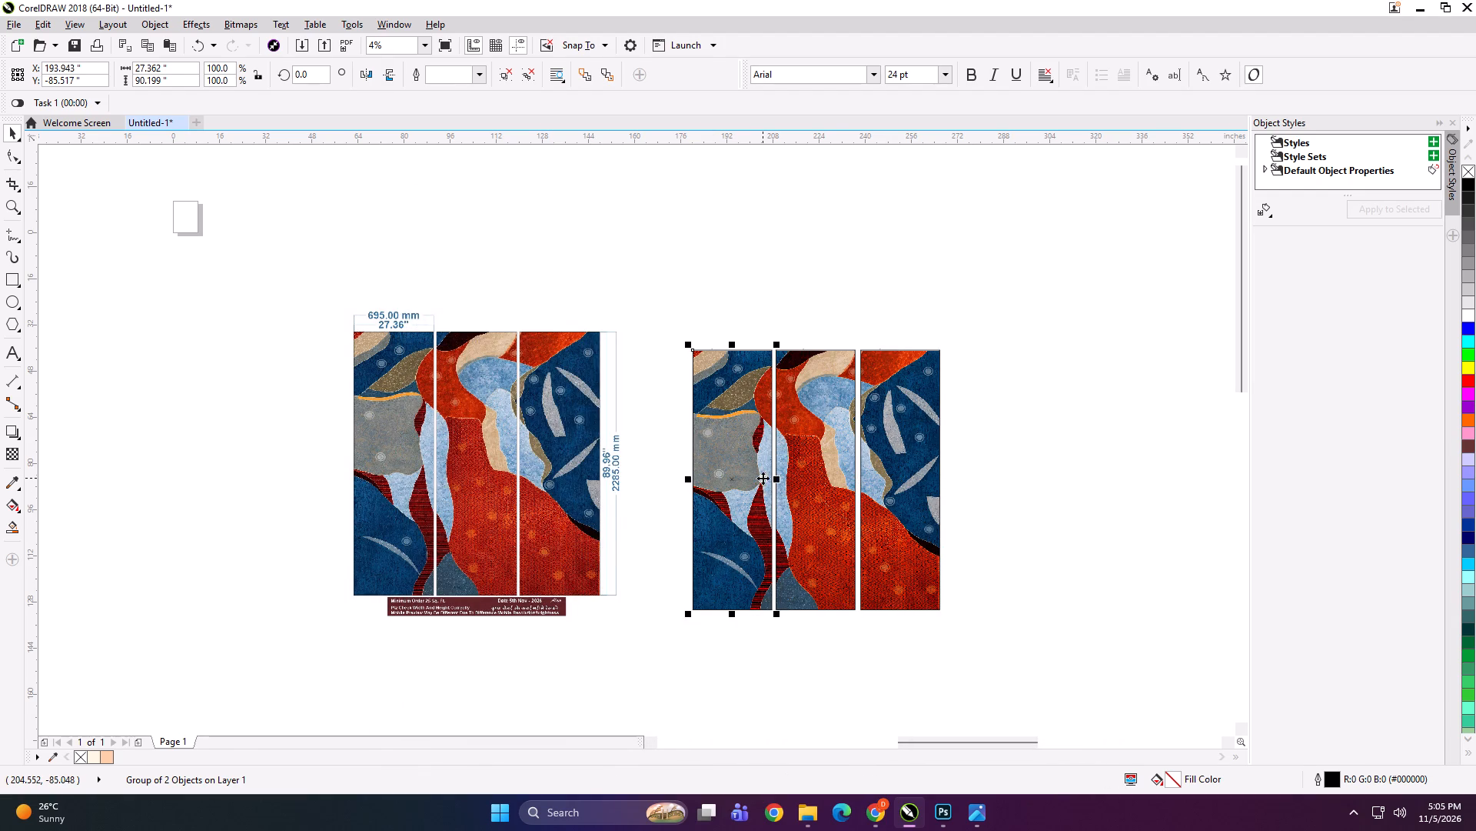
key("Left")
left_click(941, 454)
key("Right")
left_click(931, 454)
key("Right")
left_click(727, 445)
key("Left")
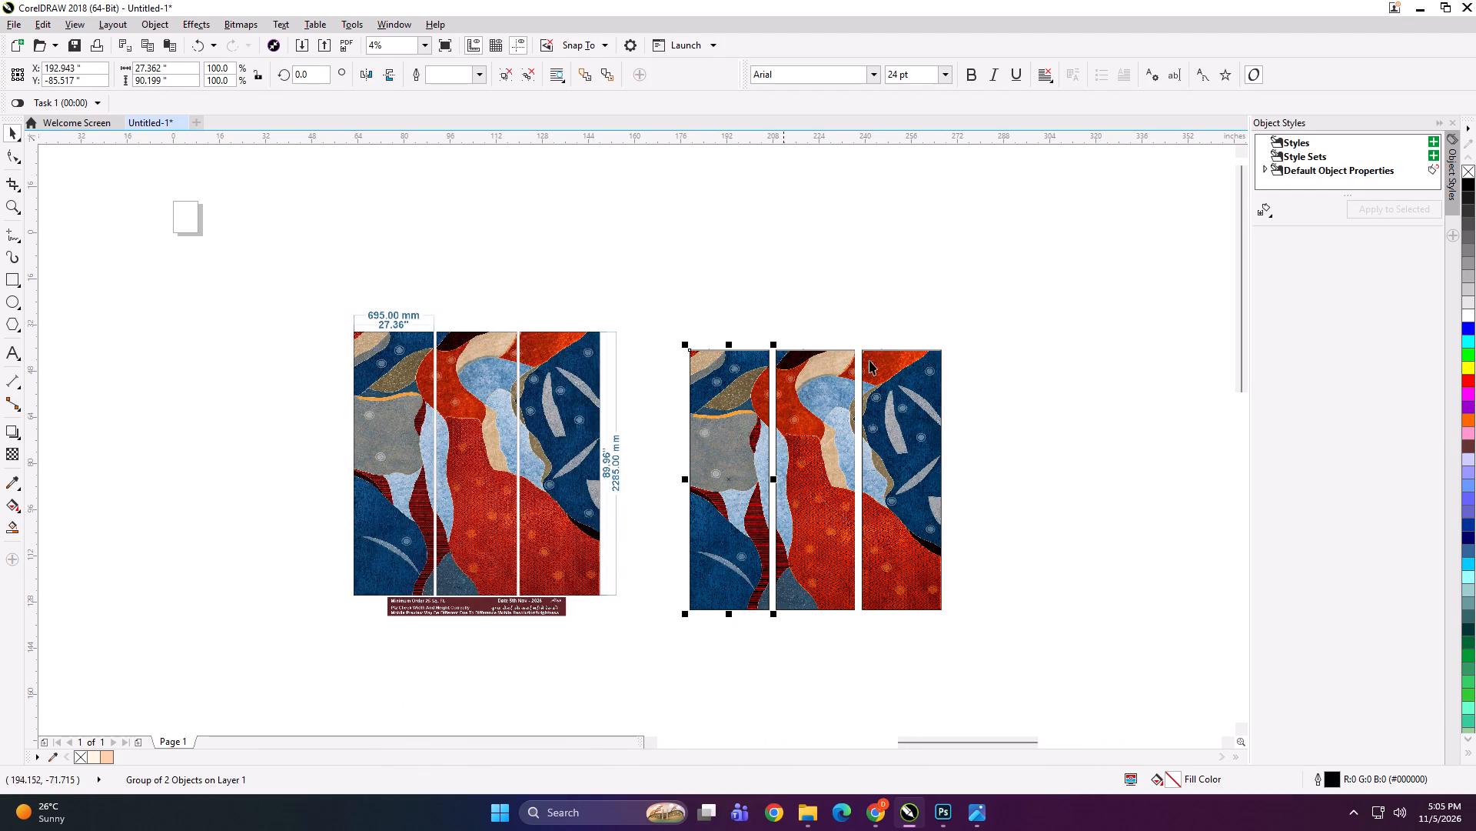
Move the three separated panels next to the original dimensioned layout and group them with it.
left_click_drag(1008, 290, 639, 671)
left_click_drag(713, 452, 672, 434)
left_click(557, 438, "shift")
key("ctrl+g")
Scale the combined layout group down about its centre to about 3.7 by 2.1 inches.
left_click_drag(904, 626, 645, 496, "shift")
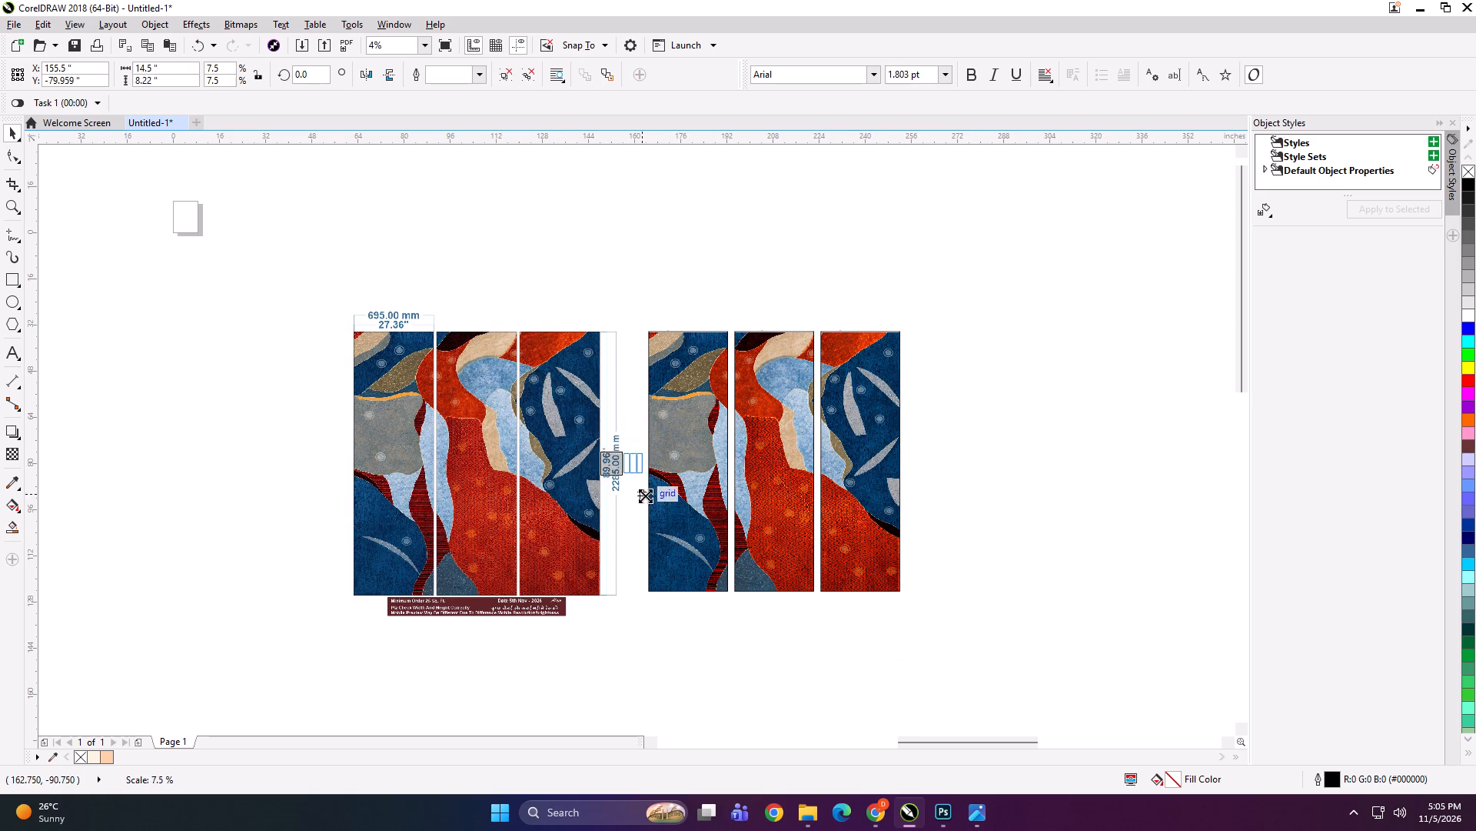
left_click_drag(645, 496, 633, 482, "shift")
scroll(621, 466, "up", 5)
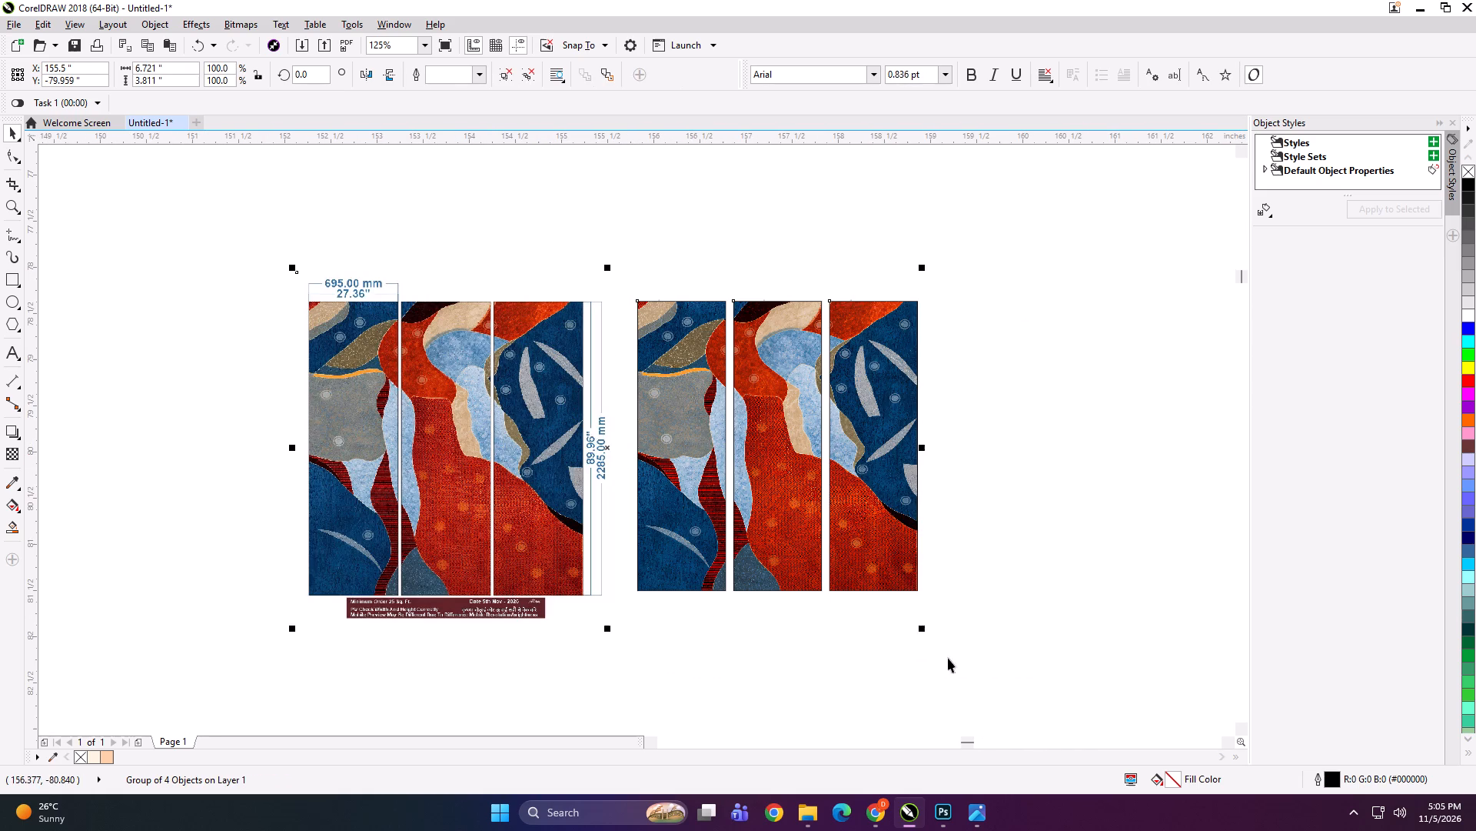
left_click_drag(926, 627, 863, 602, "shift")
left_click_drag(844, 589, 821, 568, "shift")
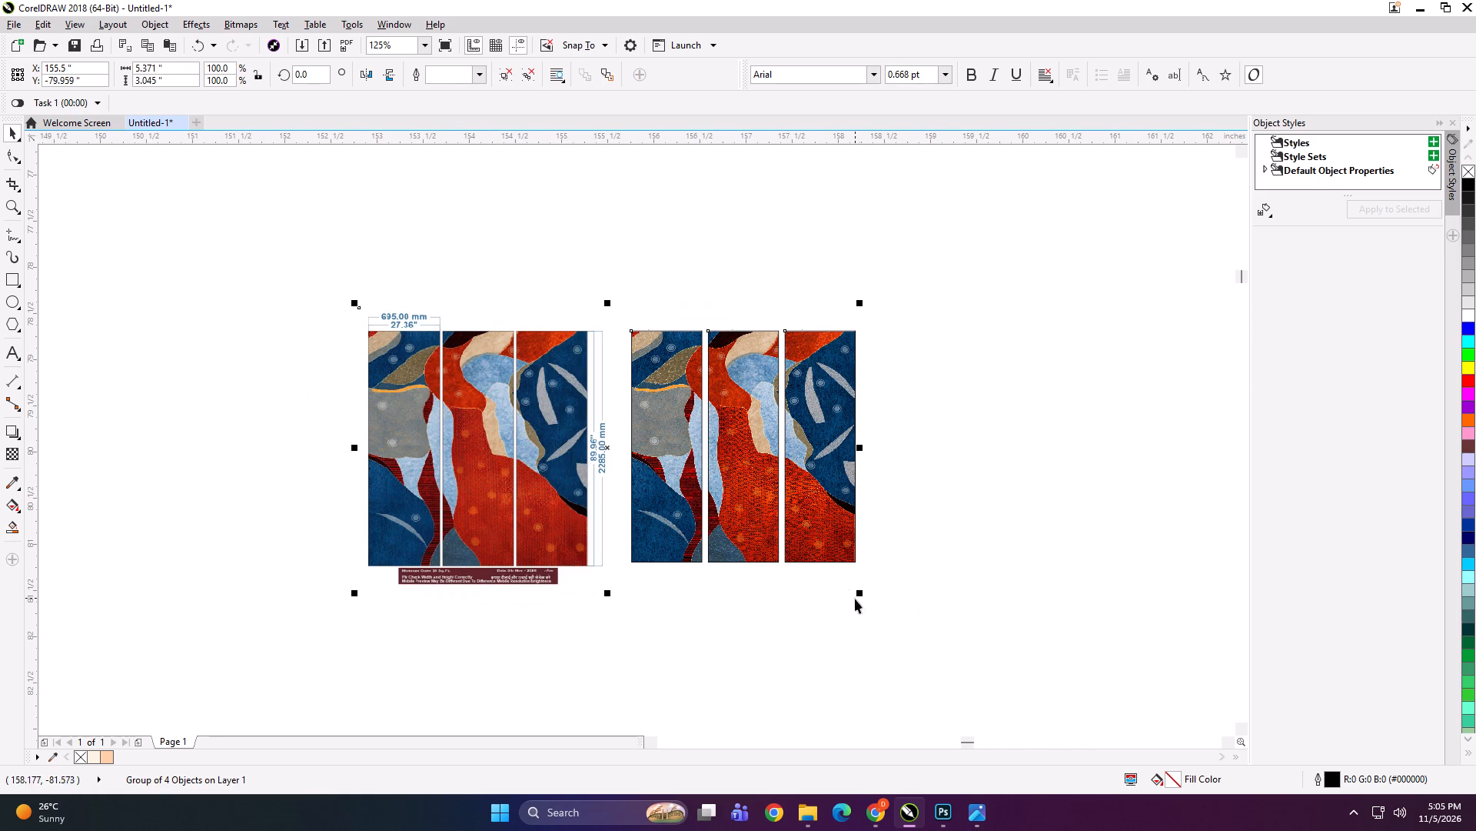
left_click_drag(859, 598, 783, 563, "shift")
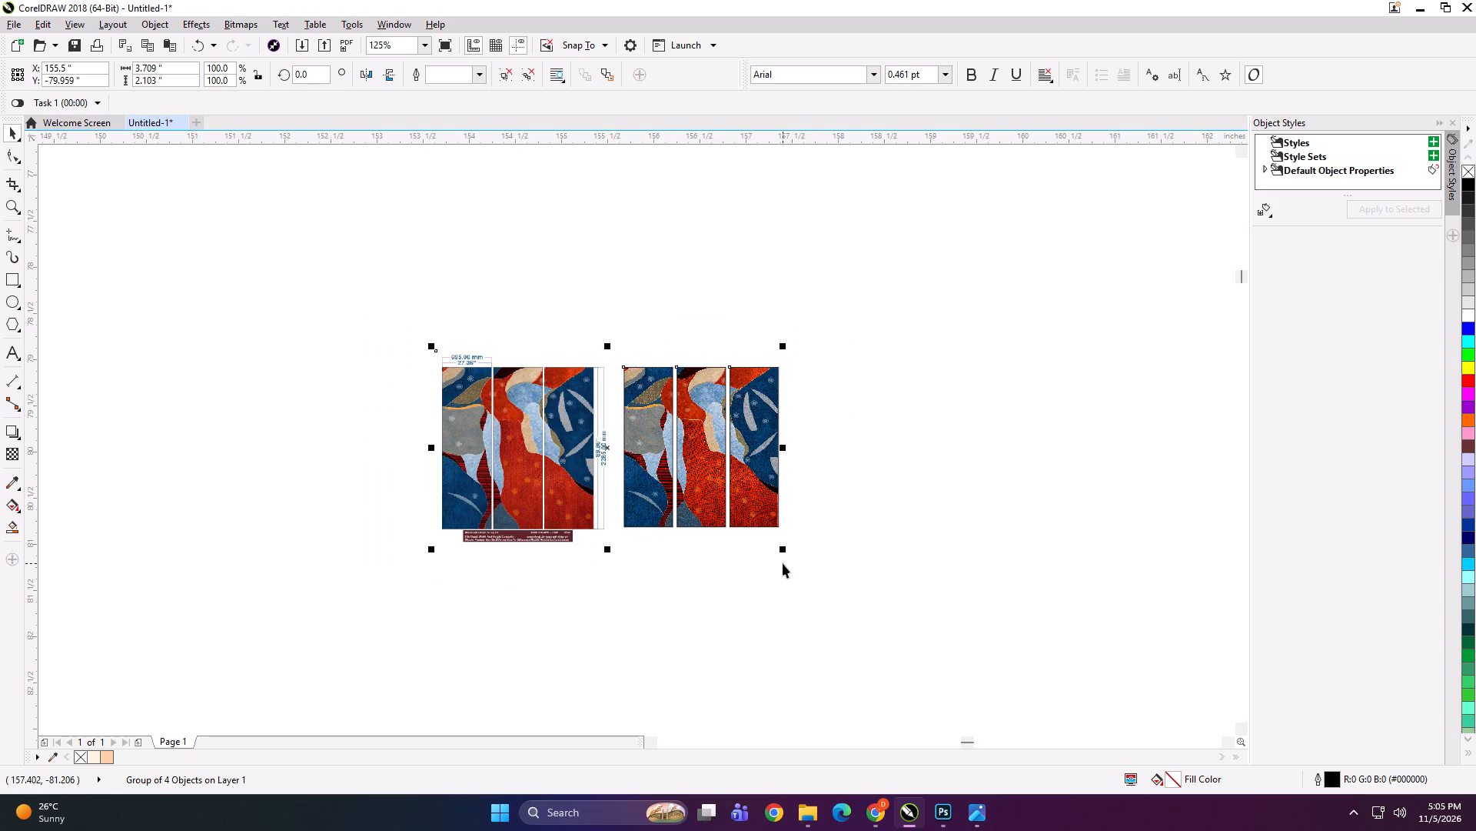
Export the shrunken combined layout into the INTERIOR ANYWHERE folder as a TIFF named SDGD.
key("ctrl+e")
type("SDGD")
key("Return")
key("Return")
Delete the exported combined layout group from the drawing.
key("Delete")
key("F4")
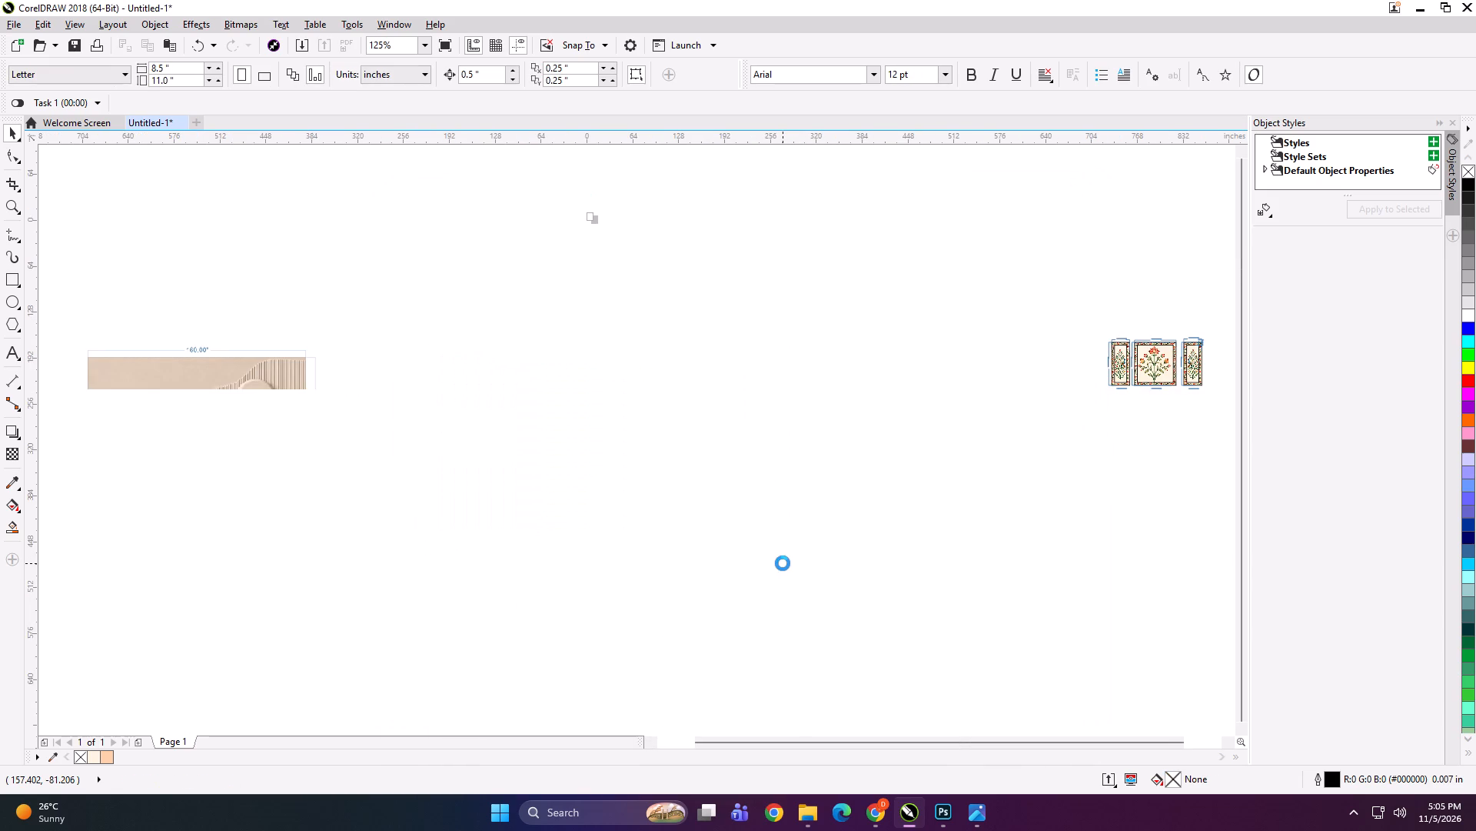
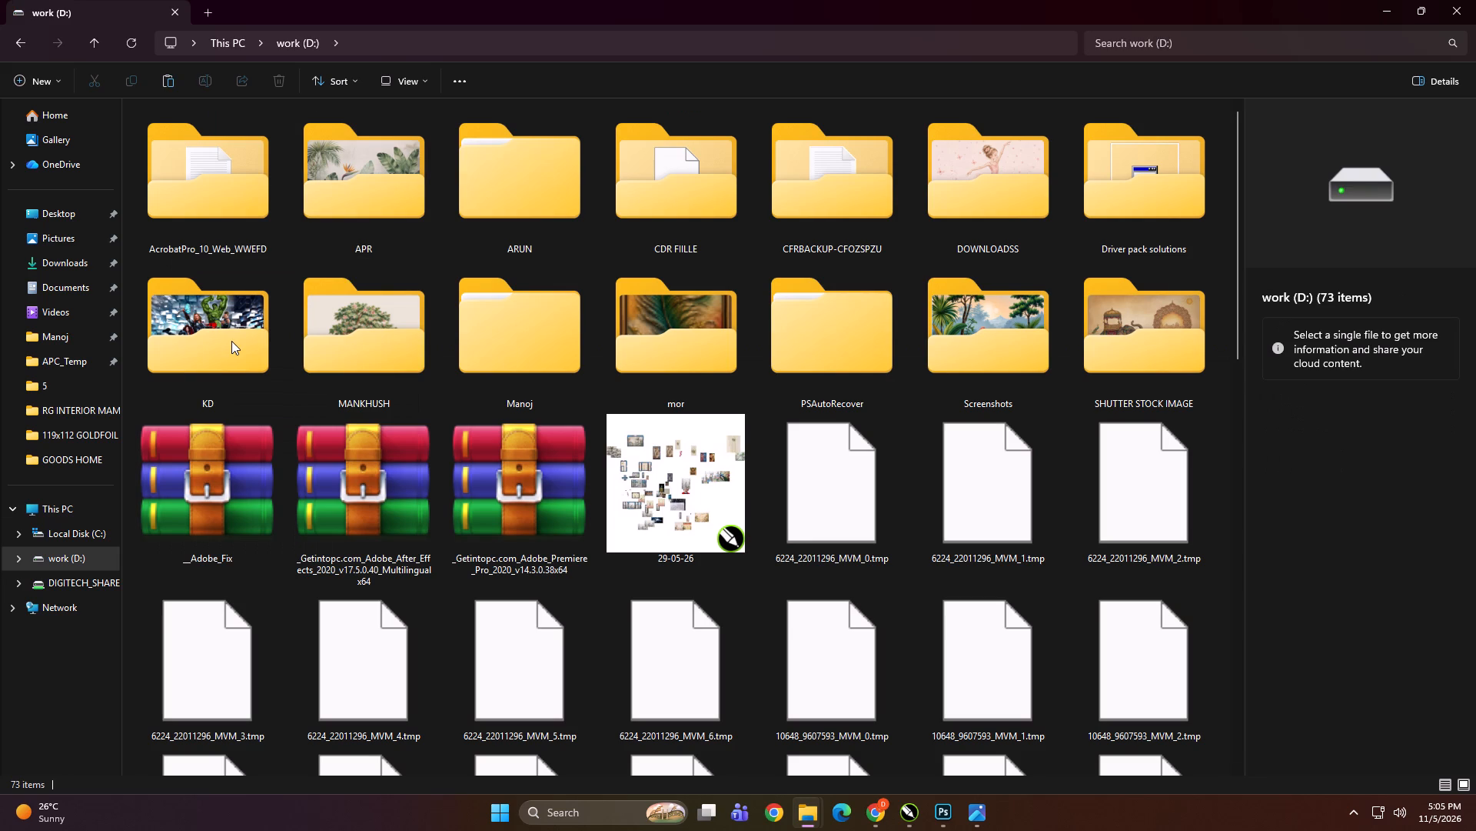
Check the INTERIOR ANYWHERE folder's files in KD > PRINT FILE > NOV > 5 on the work (D:) drive, and copy that folder.
double_click(231, 341)
triple_click(675, 235)
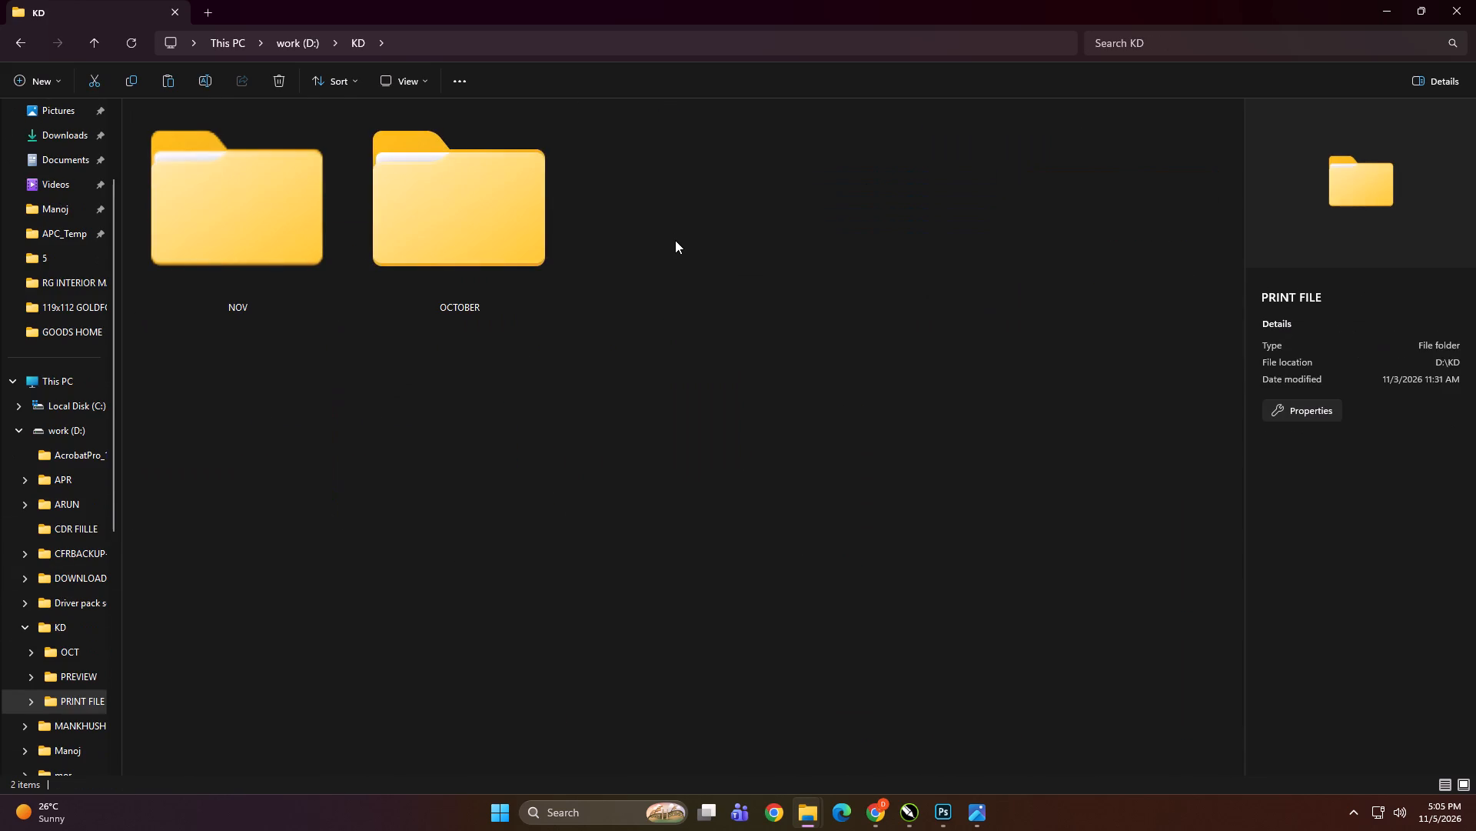
double_click(279, 225)
triple_click(1131, 206)
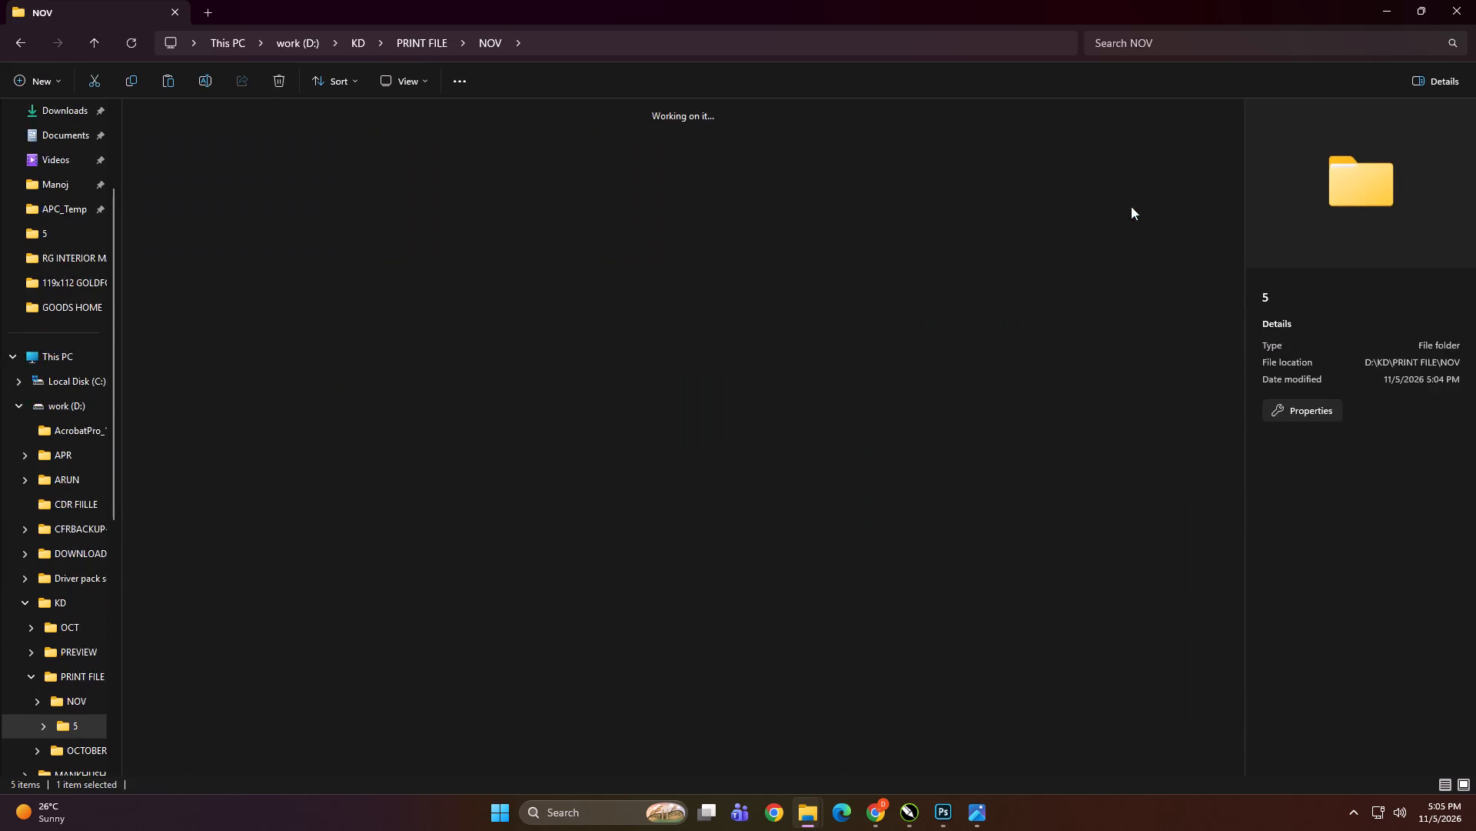
double_click(369, 626)
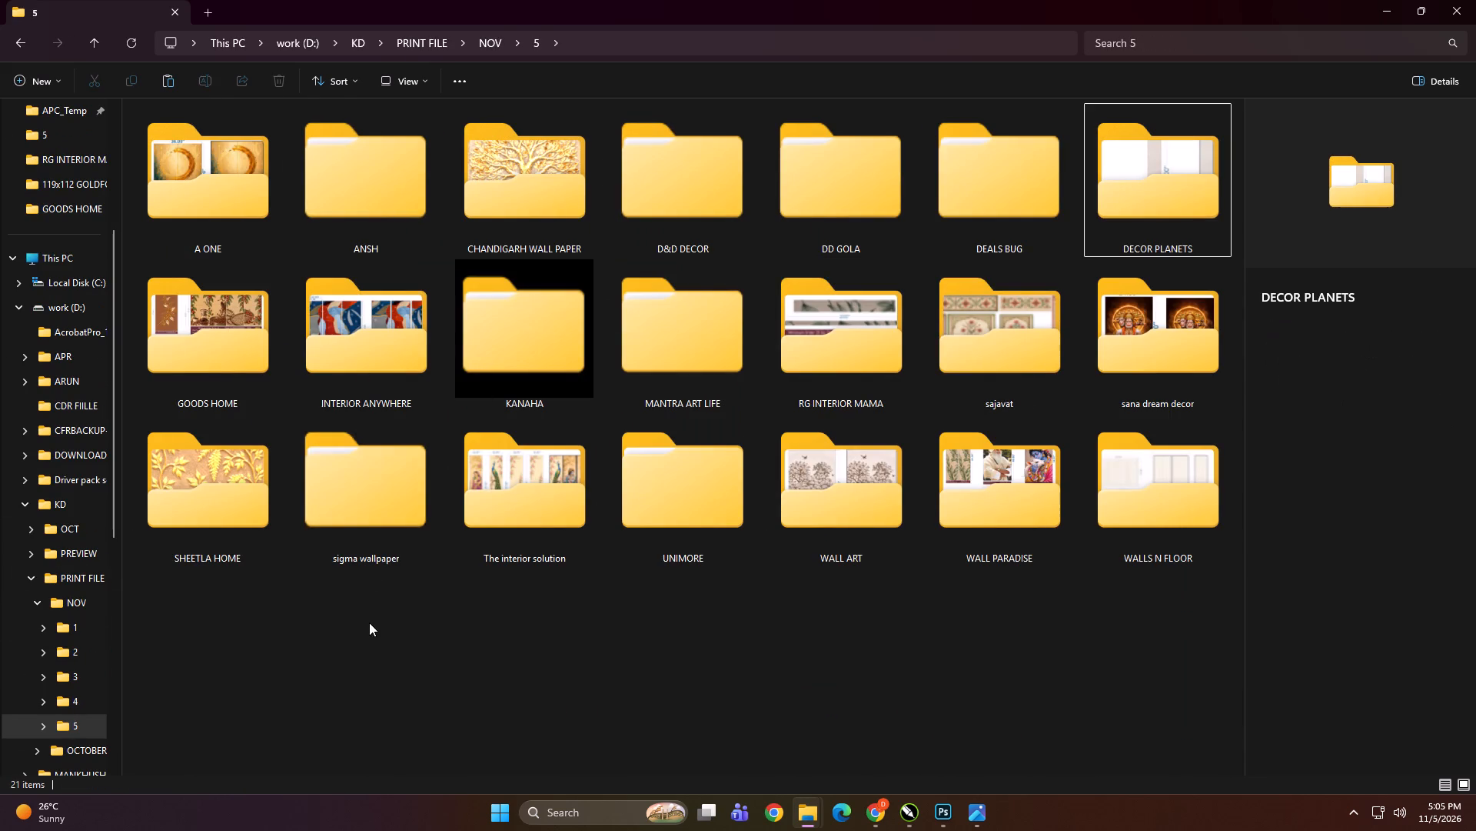
double_click(373, 353)
double_click(430, 458)
key("BackSpace")
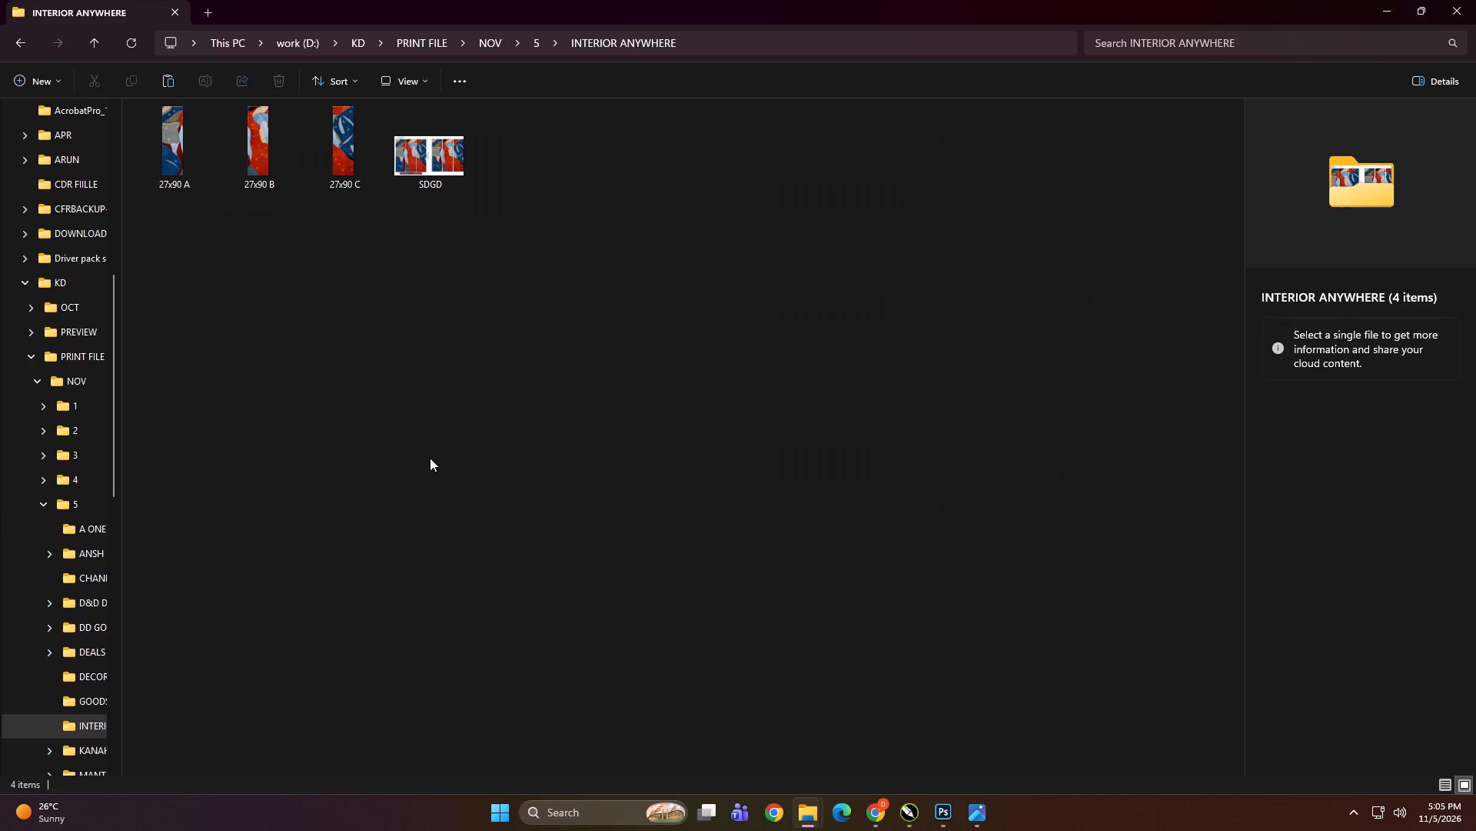
left_click(400, 646)
left_click(369, 317)
key("ctrl+c")
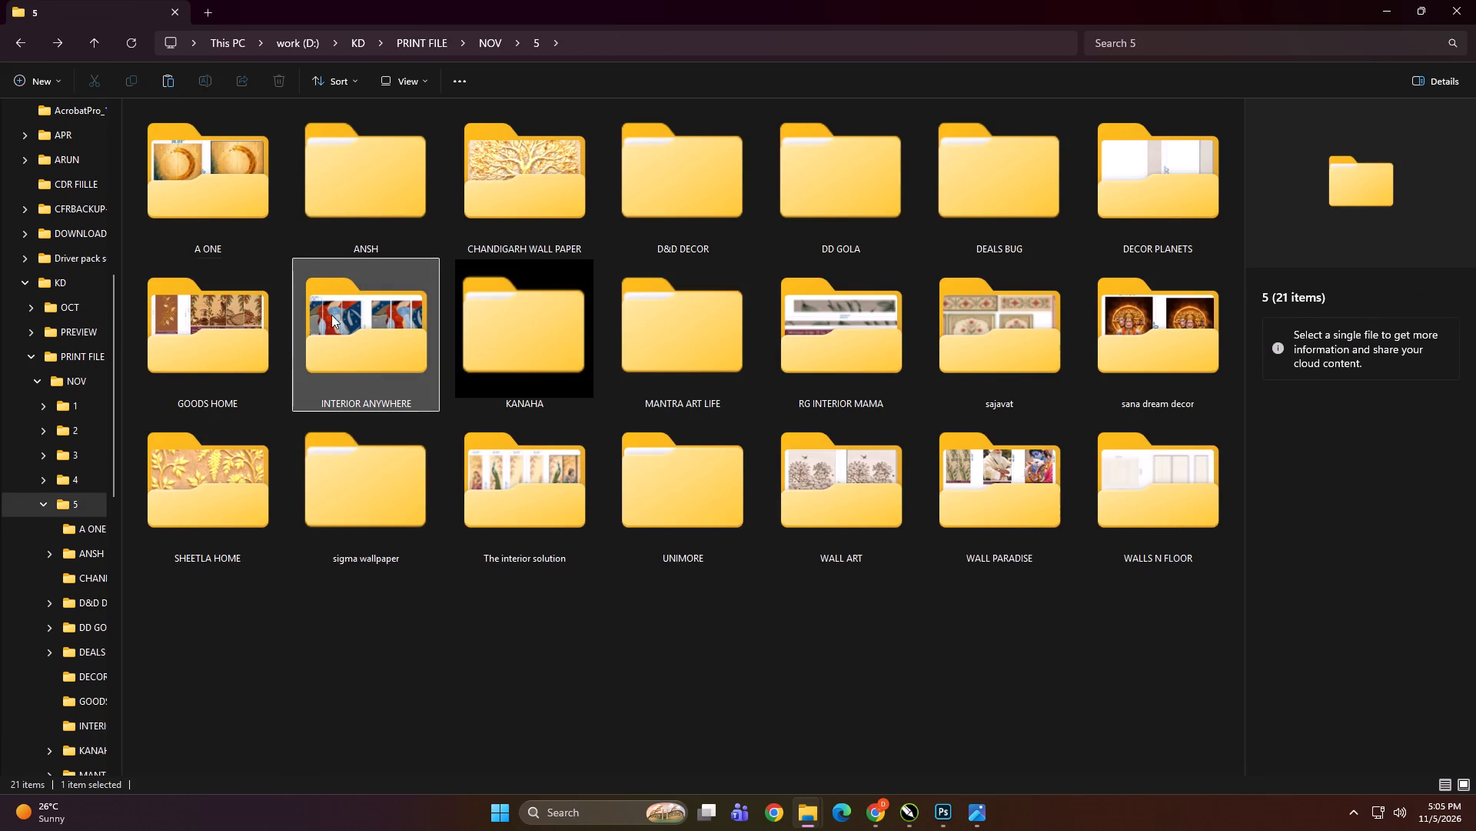
Paste the copied INTERIOR ANYWHERE folder into Print > NOV > 5 on the DIGITECH_SHAREDRIVE (Z:) drive.
scroll(24, 584, "up", 5)
left_click(48, 514)
double_click(283, 457)
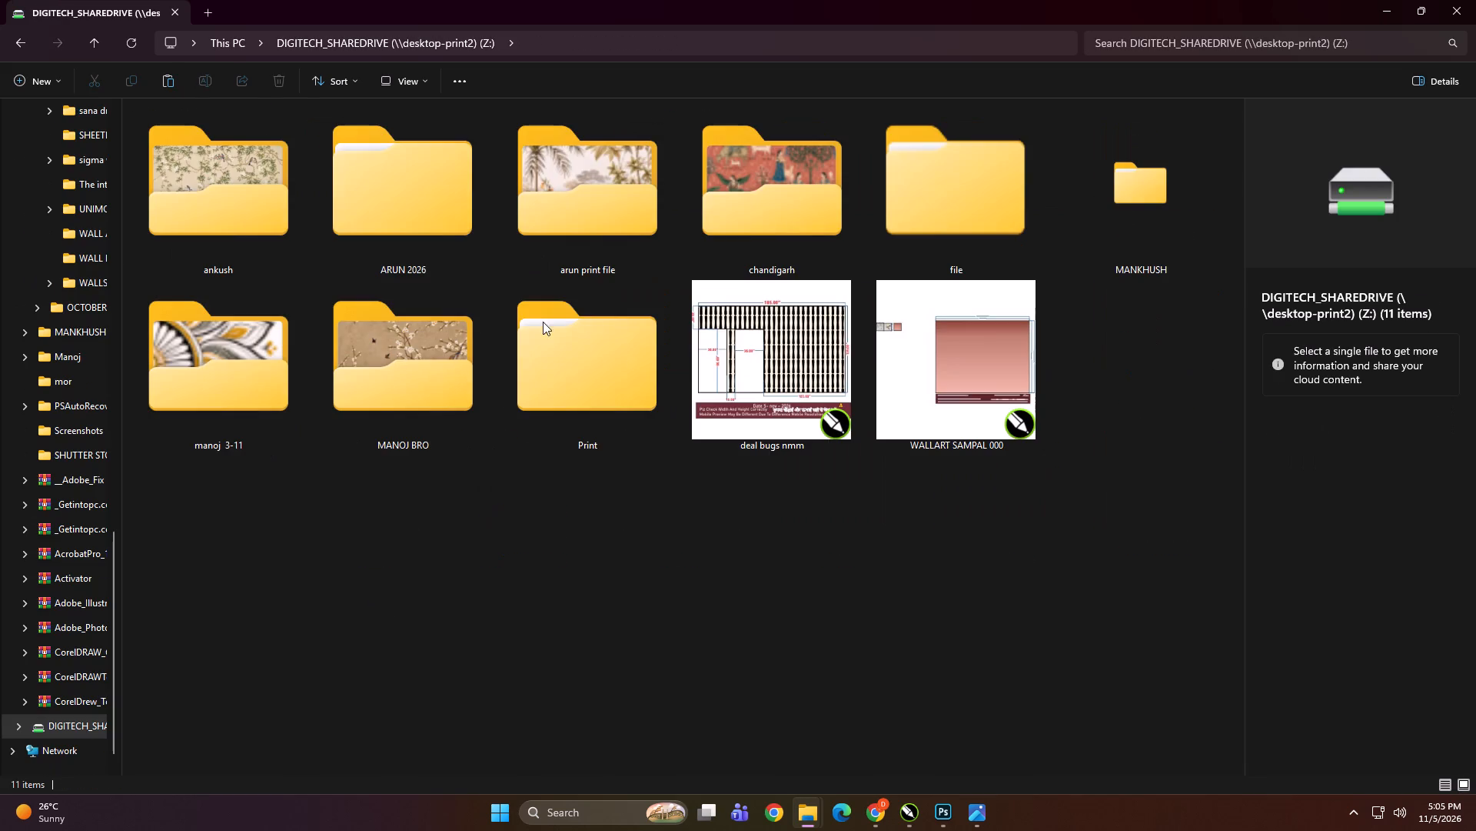
double_click(587, 392)
double_click(302, 254)
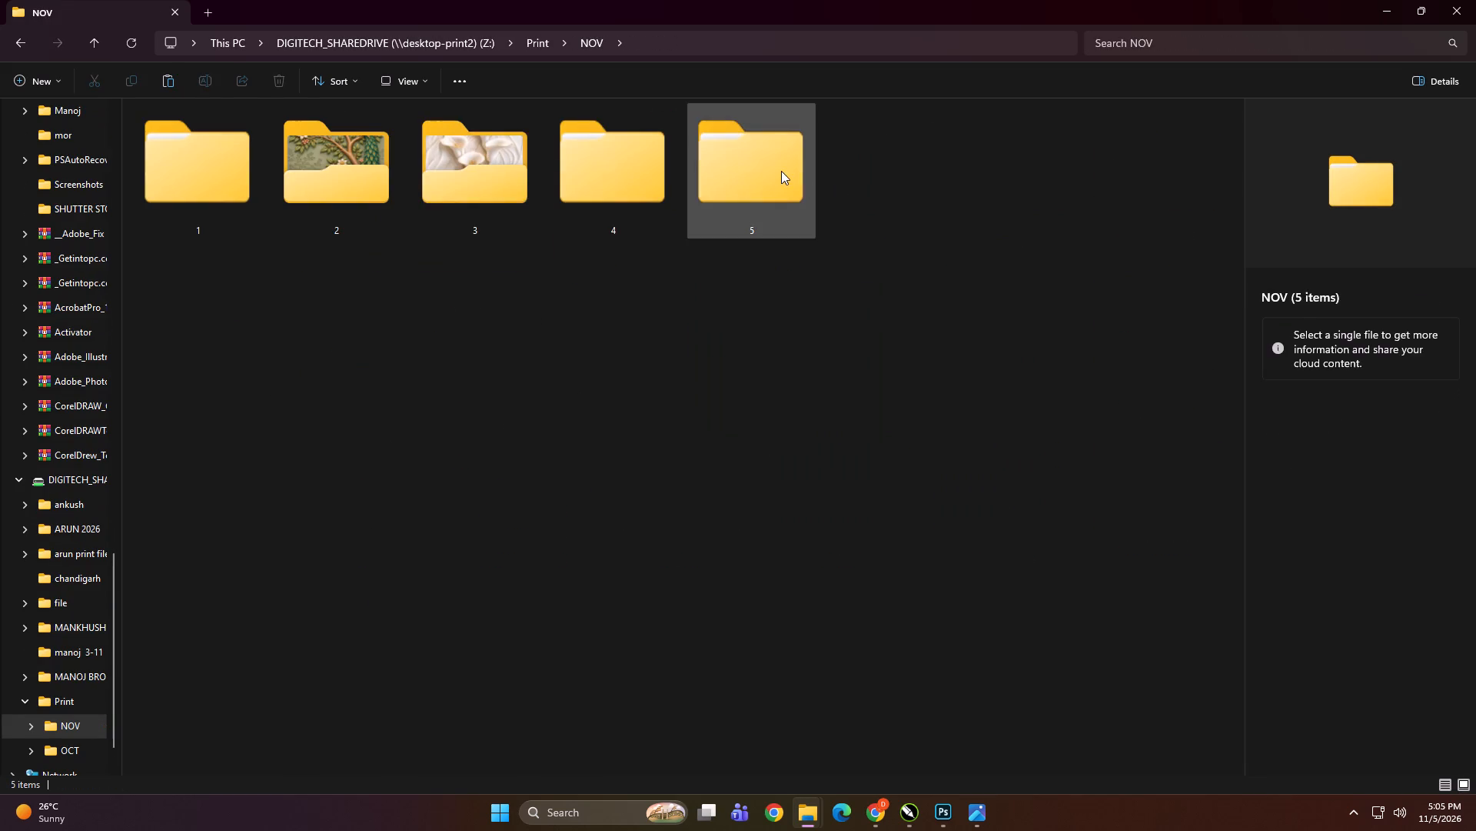
double_click(781, 171)
right_click(469, 446)
double_click(489, 468)
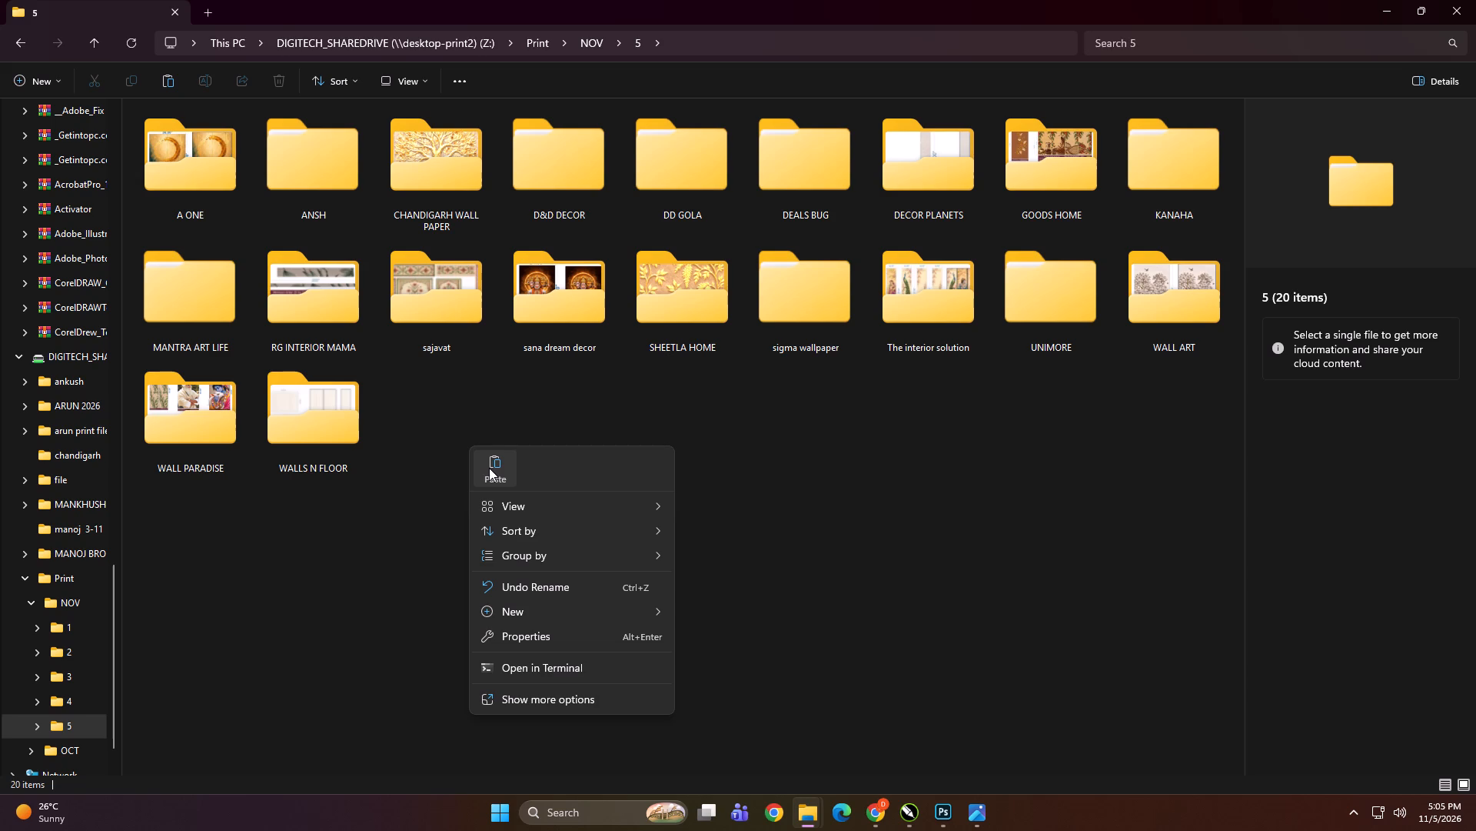
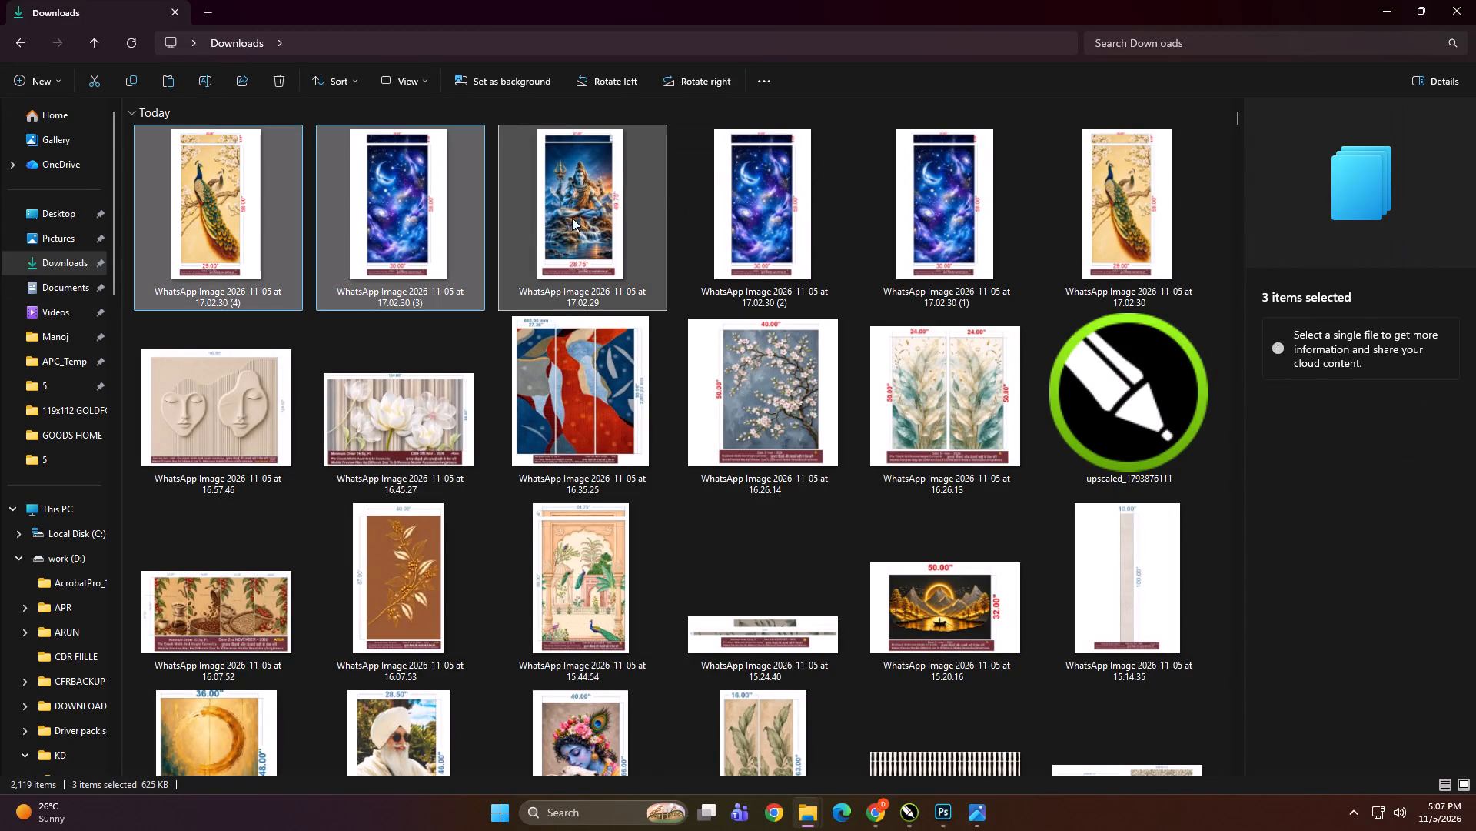
Delete the duplicate WhatsApp images 17.02.30, 17.02.30 (1) and 17.02.30 (2) from the Downloads folder.
left_click(711, 231)
left_click(1124, 219, "shift")
key("Delete")
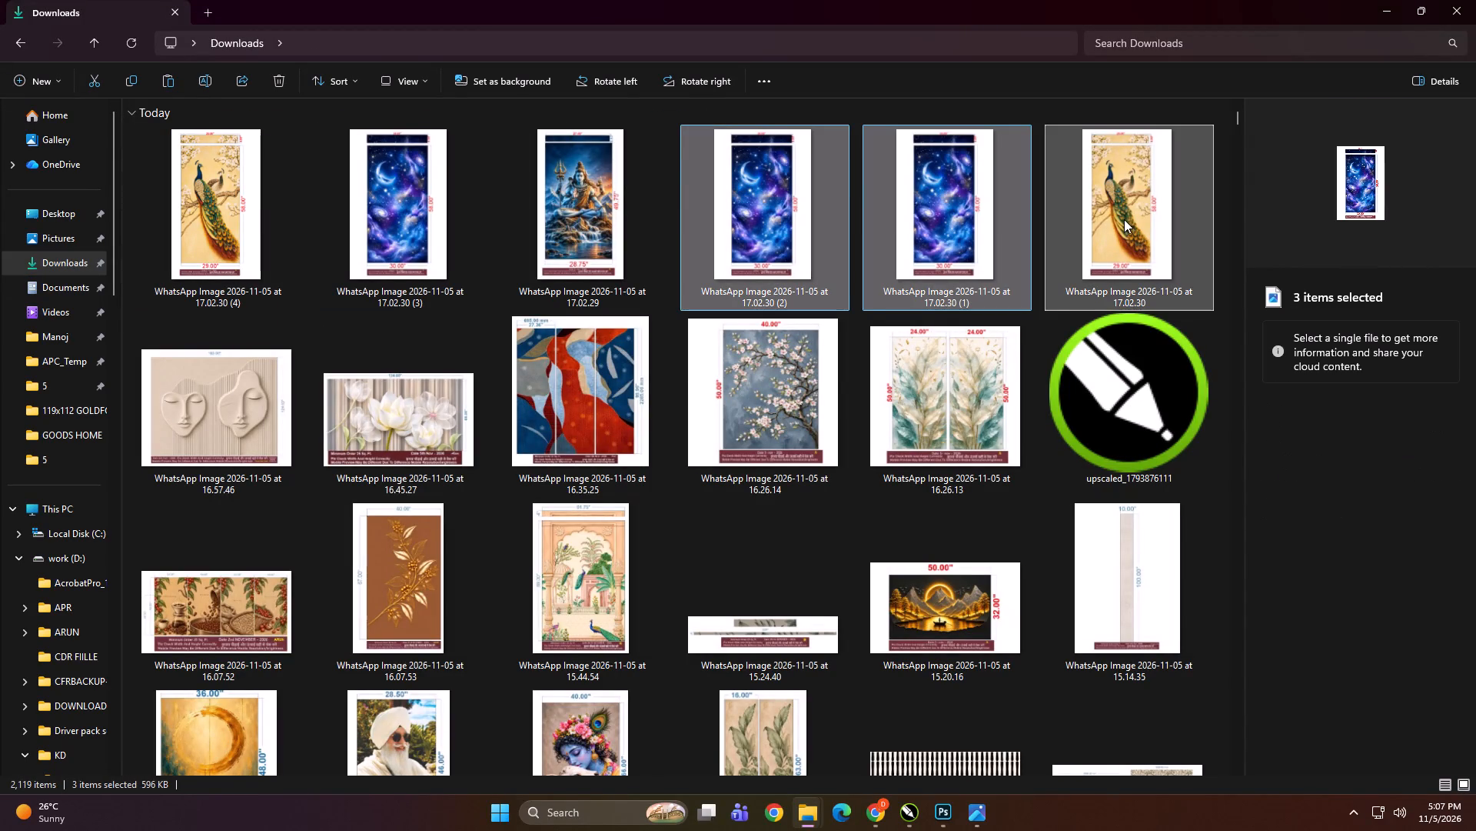
Bring the peacock 17.02.30 (4), galaxy 17.02.30 (3) and Shiva 17.02.29 images from Downloads into the Untitled-1 CorelDRAW drawing.
left_click(245, 198)
left_click(578, 217, "shift")
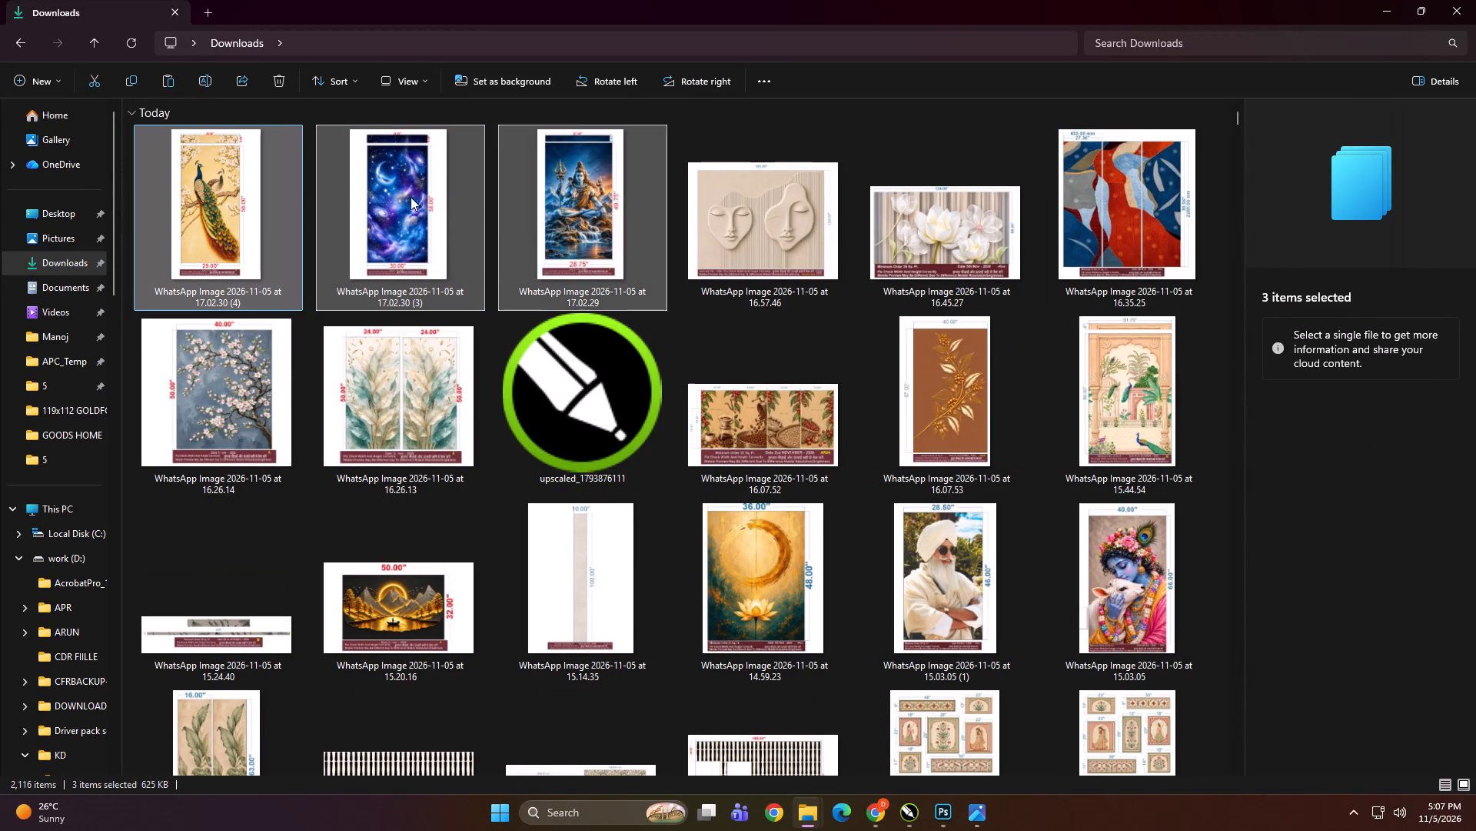
left_click_drag(404, 195, 652, 407)
Enlarge the three imported images together to about 242.5 inches high.
left_click_drag(591, 349, 709, 484)
left_click(658, 409, "shift")
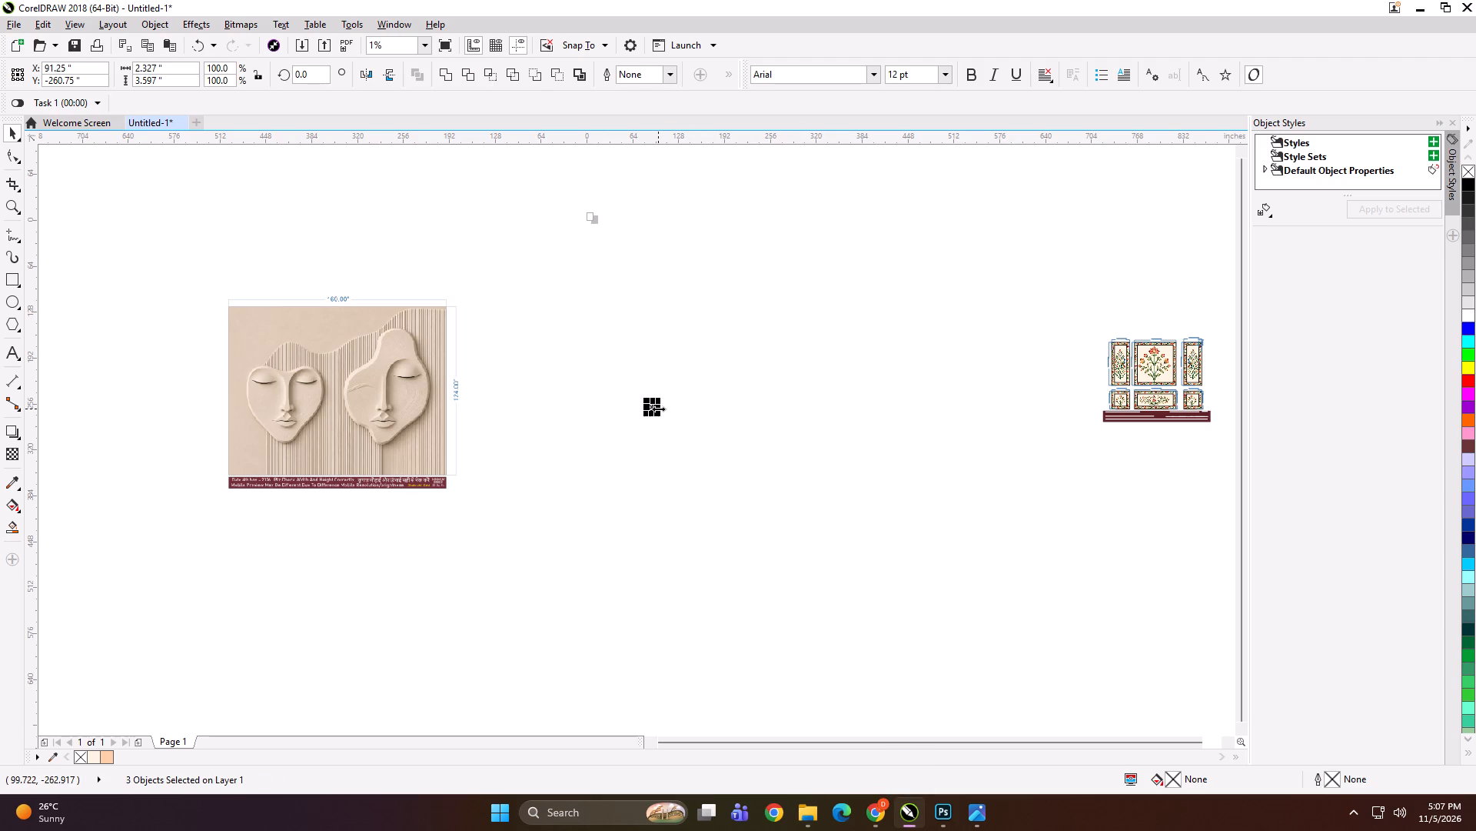
left_click_drag(658, 415, 720, 500, "shift")
left_click(686, 579)
Spread the stacked images into a row of galaxy, peacock and Shiva between the faces panel and the floral panel layout.
left_click_drag(657, 449, 849, 304)
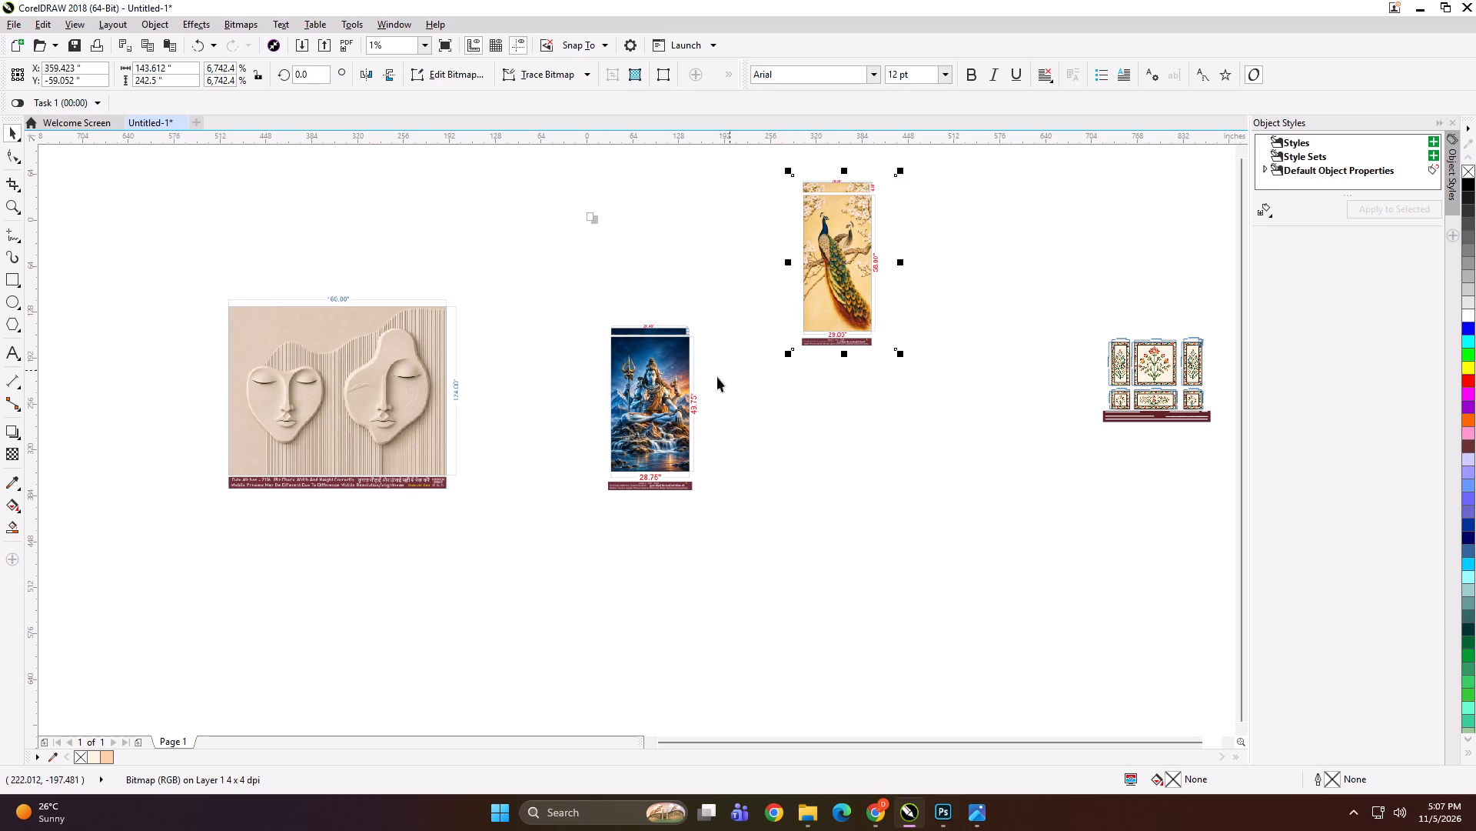
left_click_drag(676, 388, 891, 439)
left_click_drag(654, 414, 701, 298)
left_click_drag(859, 418, 899, 349)
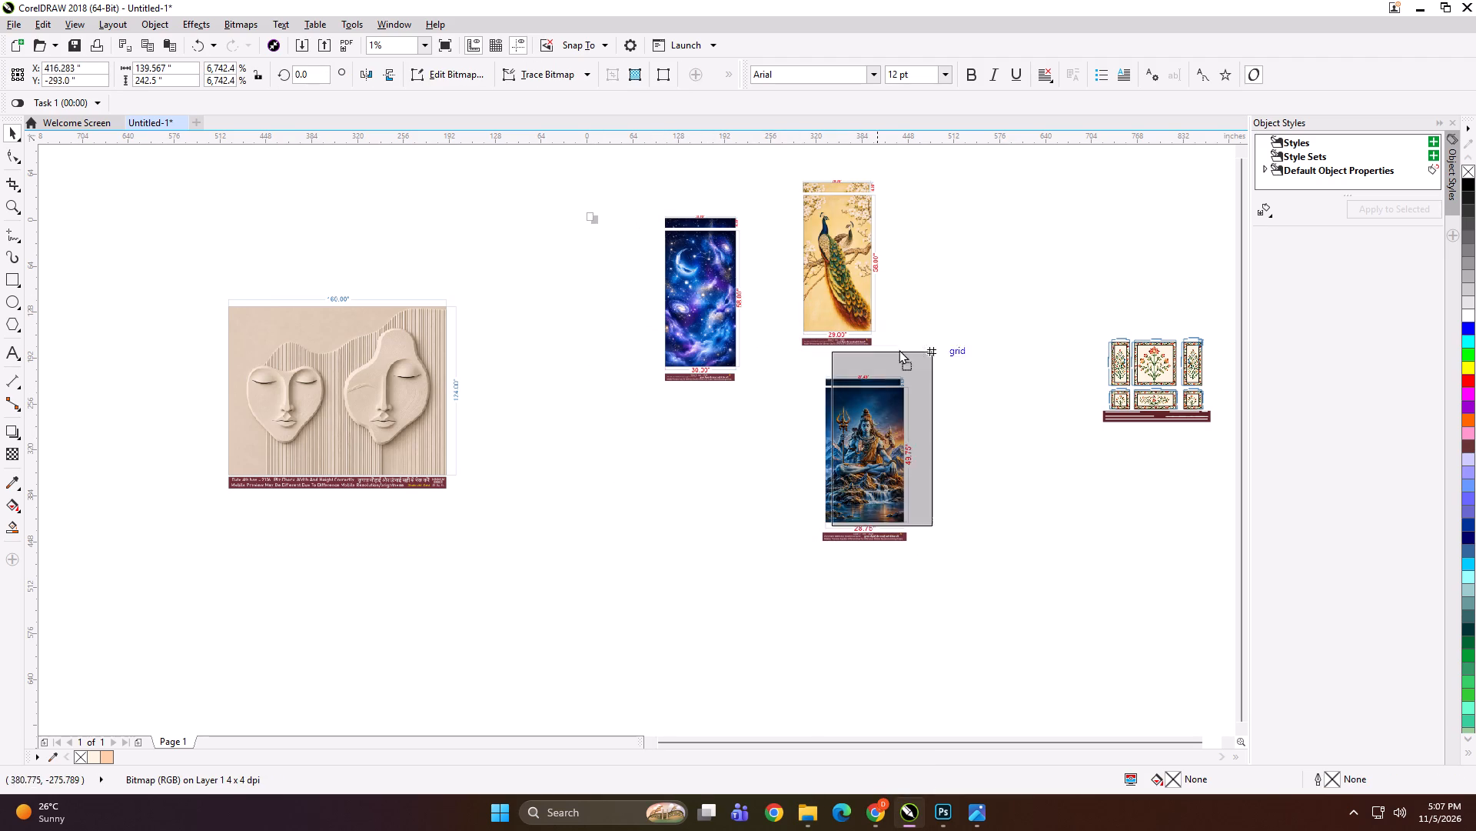
left_click_drag(899, 349, 947, 234)
left_click_drag(846, 258, 831, 263)
left_click(837, 449)
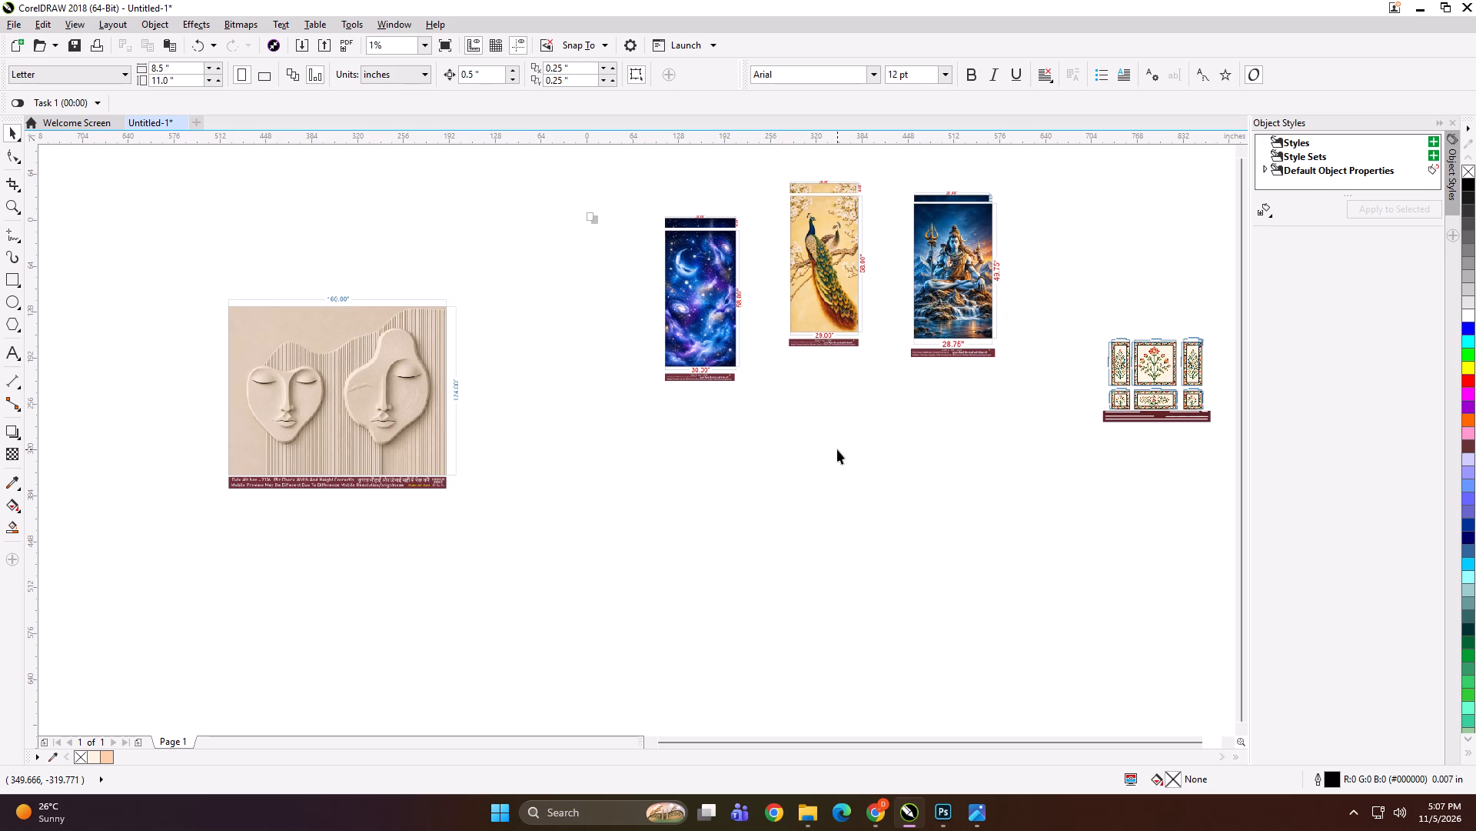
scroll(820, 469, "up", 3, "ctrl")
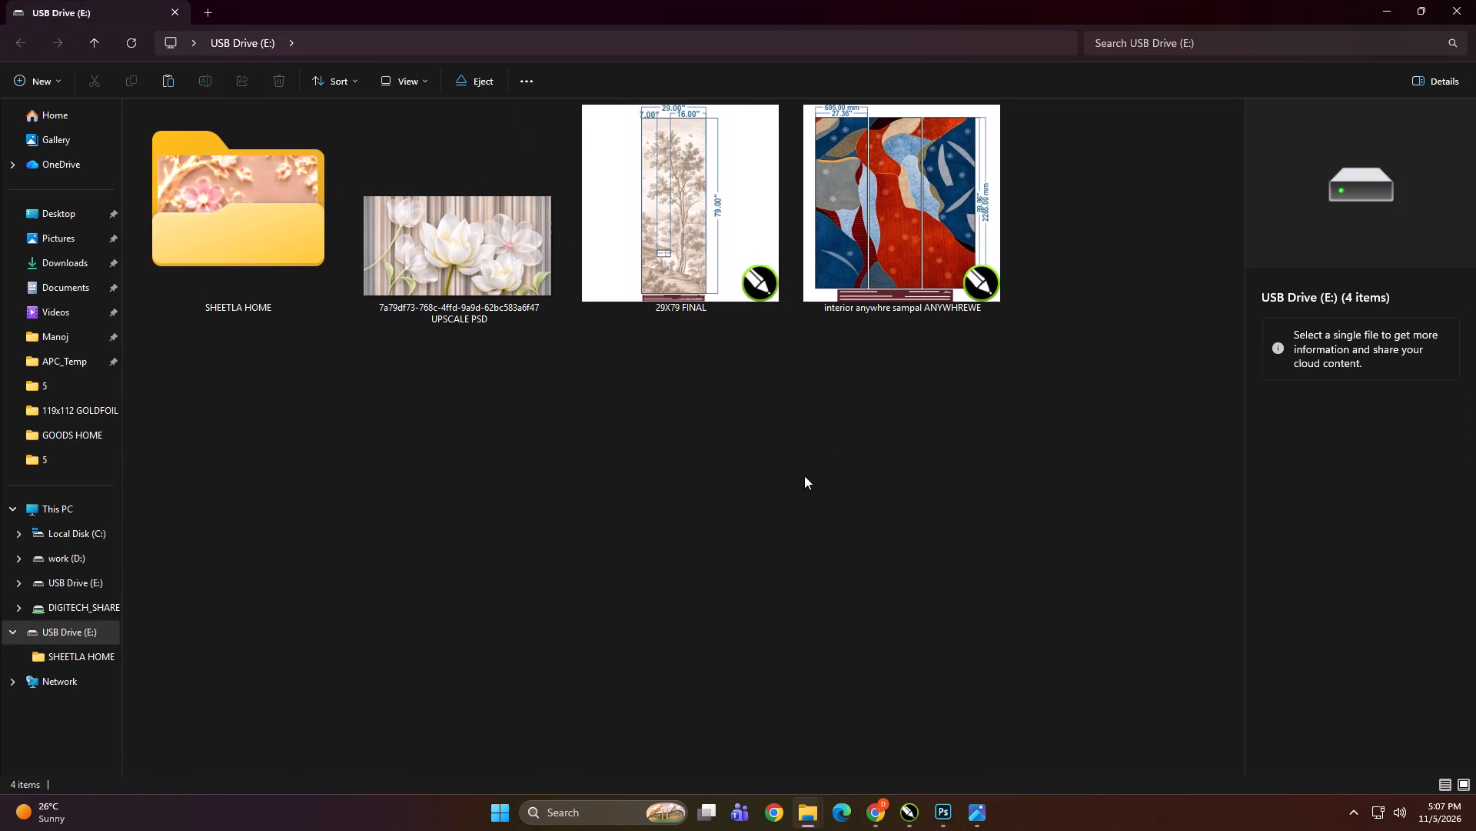
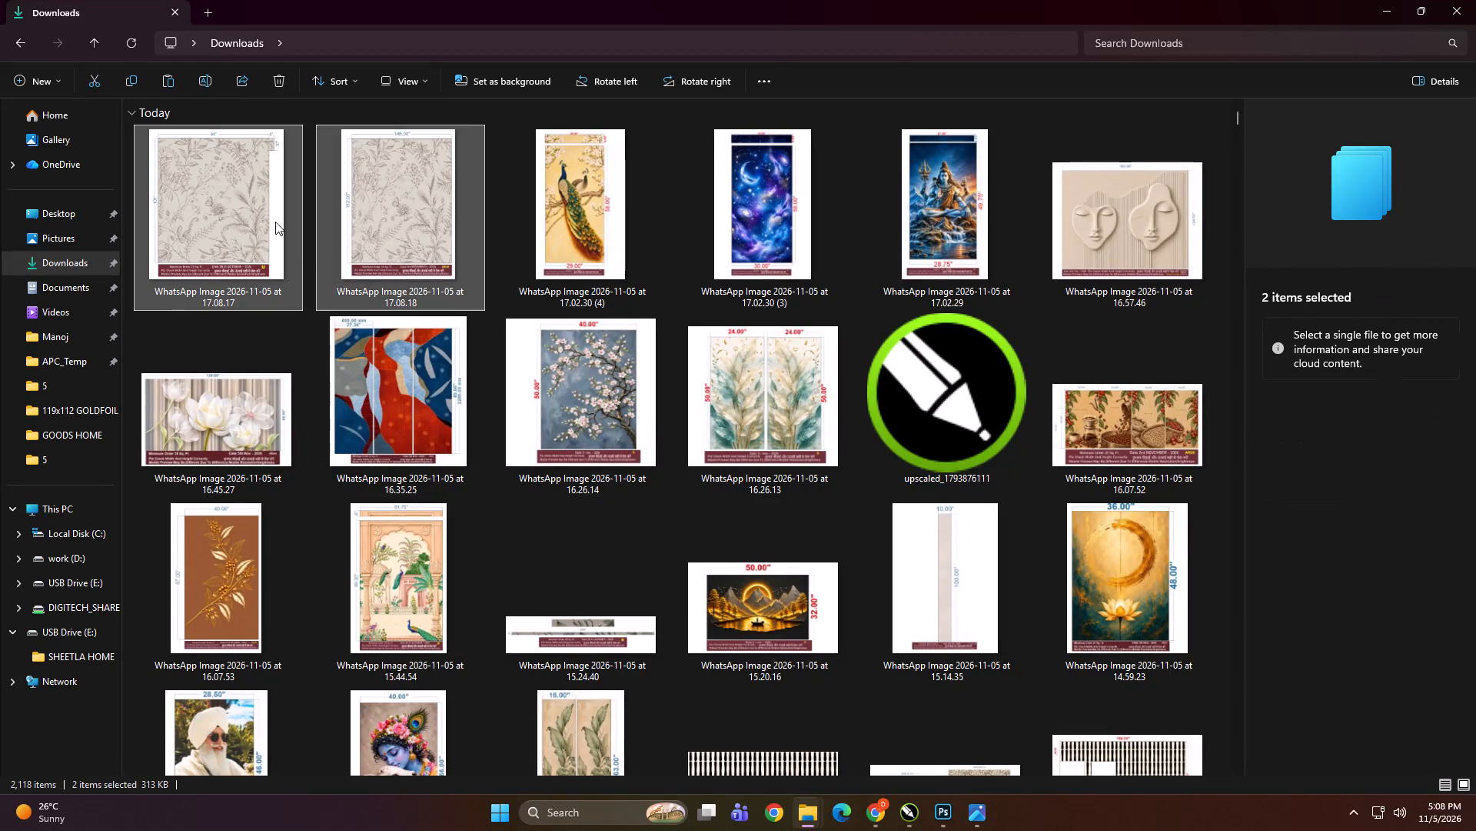
Import the two selected floral images, 17.08.17 and 17.08.18, from Downloads into the Untitled-1 CorelDRAW drawing, in the empty space below the artworks.
left_click_drag(272, 221, 909, 814)
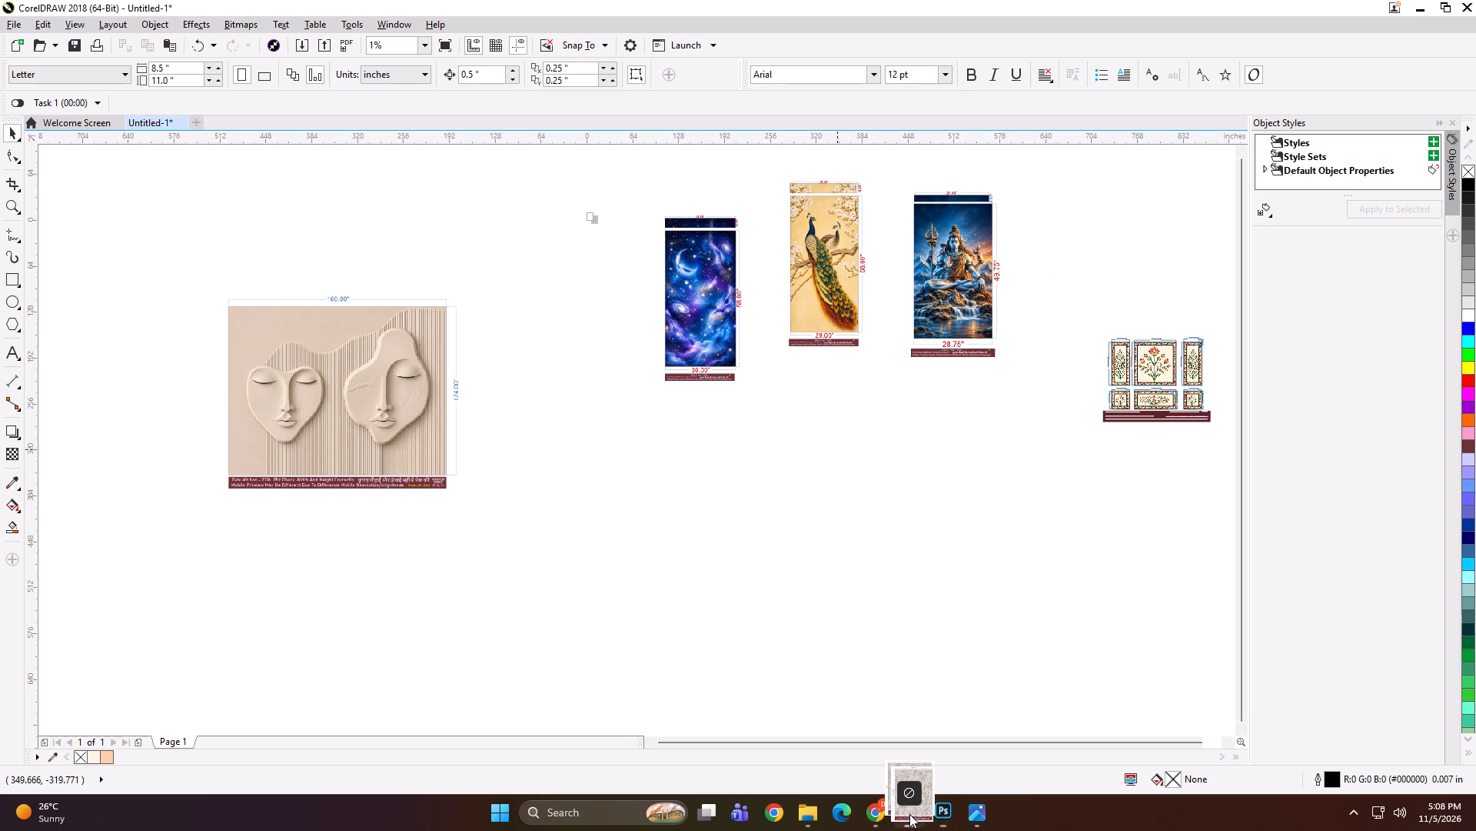
left_click_drag(909, 814, 682, 542)
left_click_drag(657, 509, 715, 574)
left_click_drag(692, 553, 734, 613, "shift")
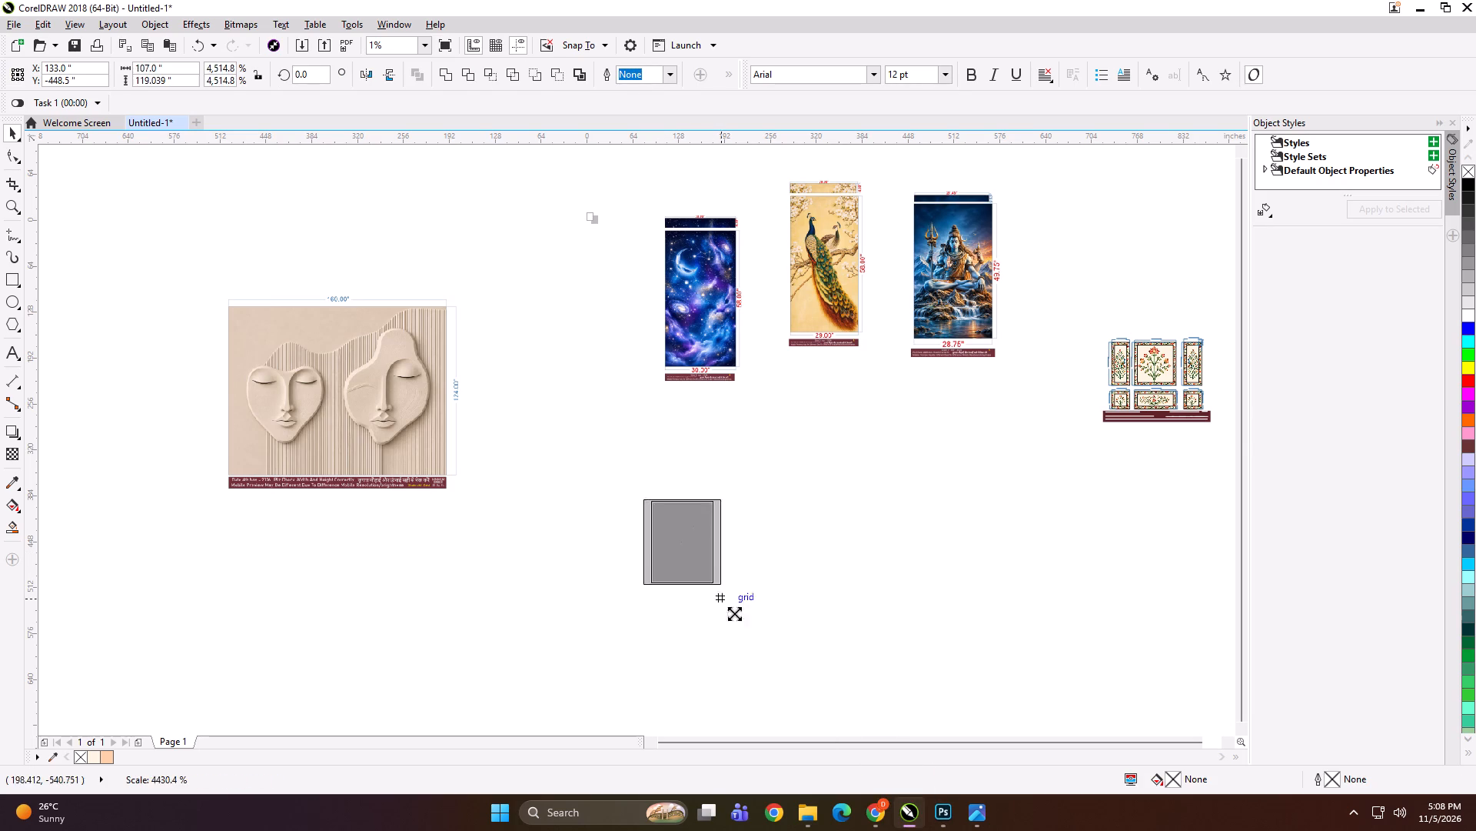
left_click_drag(734, 613, 753, 633, "shift")
left_click(822, 609)
Shift the two-faces mural up and outward, and arrange the two imported floral images side by side beneath it.
left_click_drag(347, 429, 288, 337)
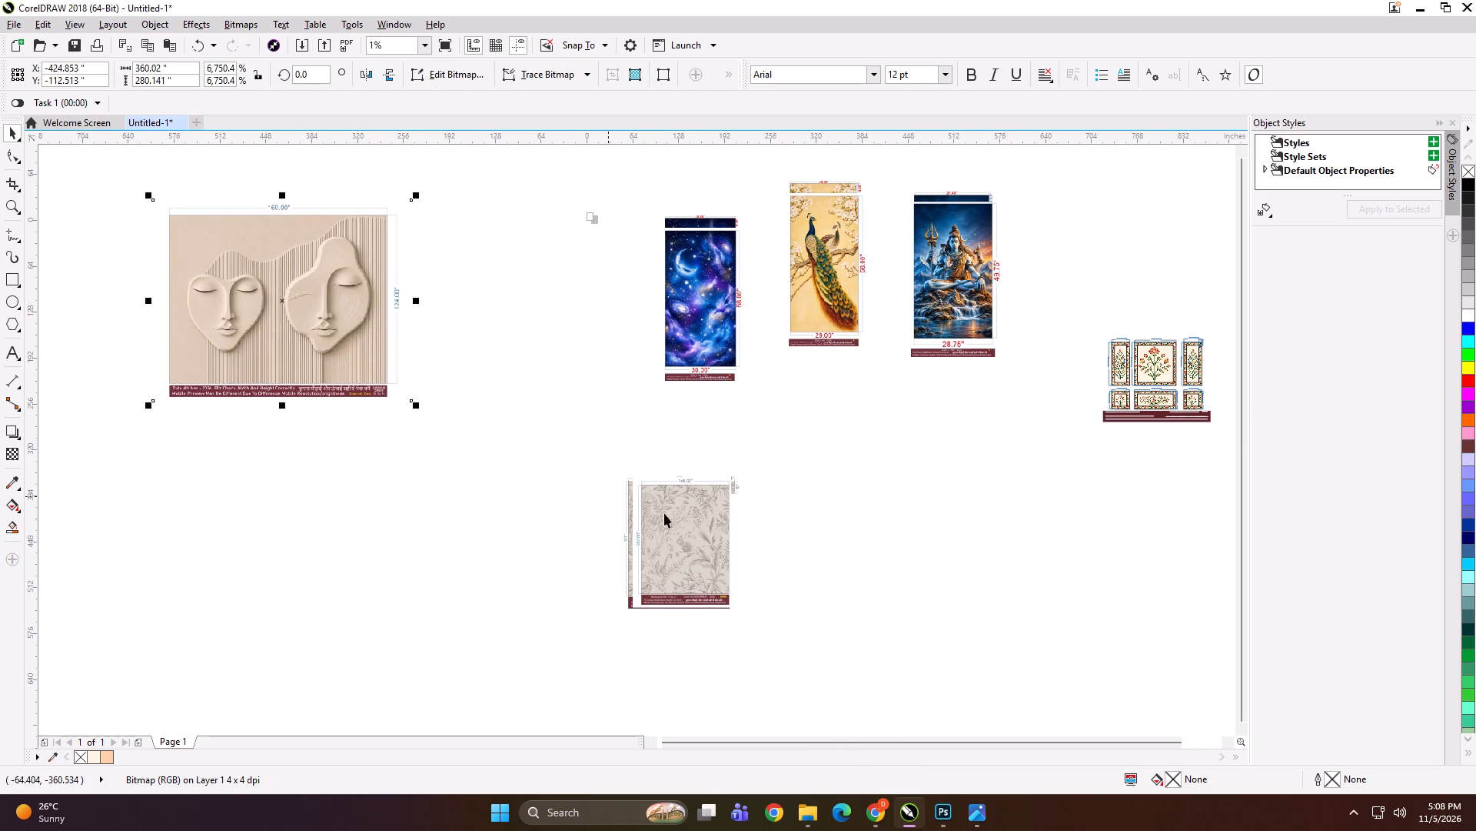
left_click_drag(710, 532, 184, 565)
left_click_drag(678, 532, 309, 569)
left_click(606, 560)
left_click(427, 377)
left_click(367, 356)
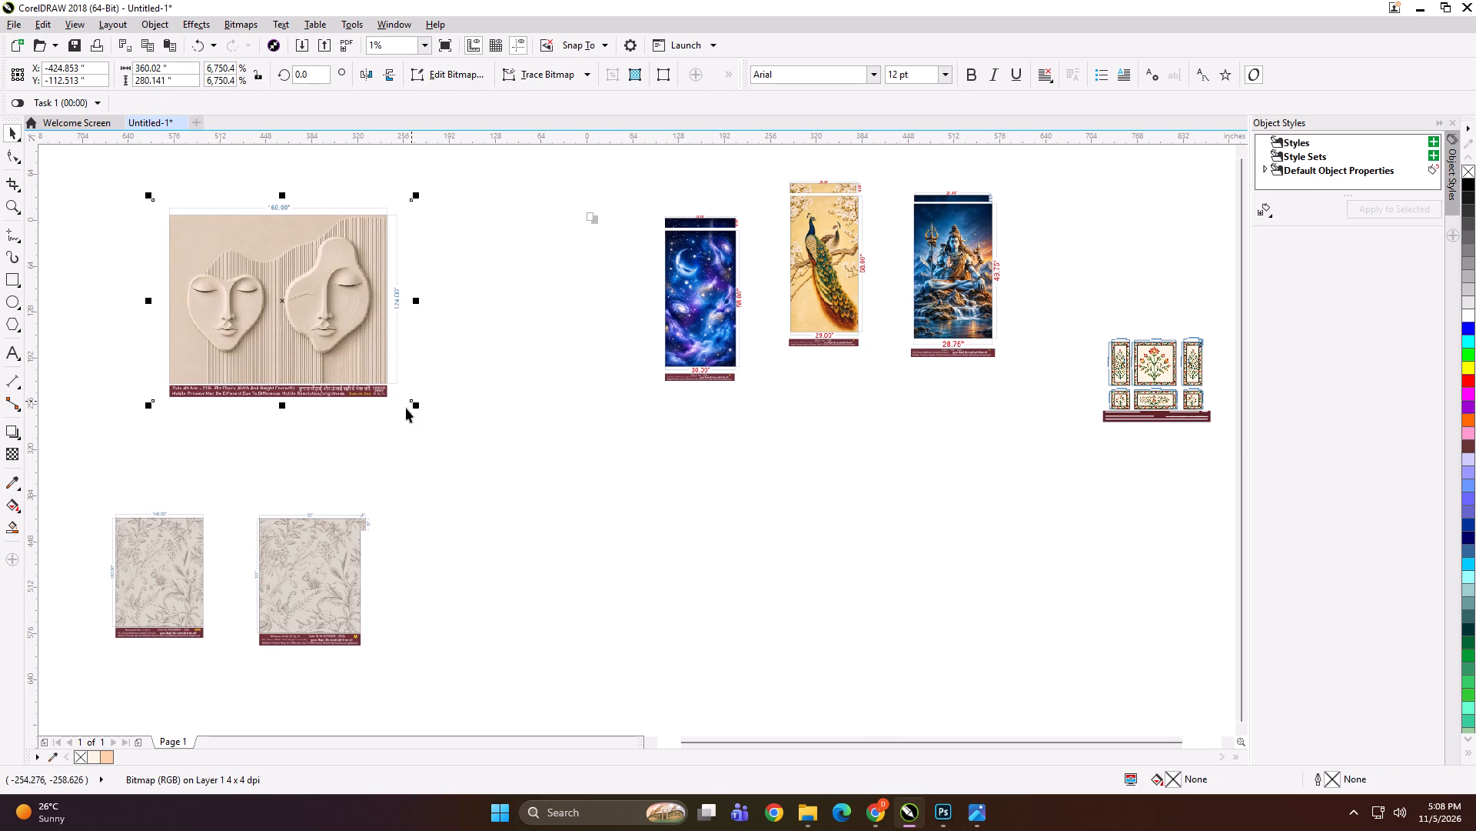
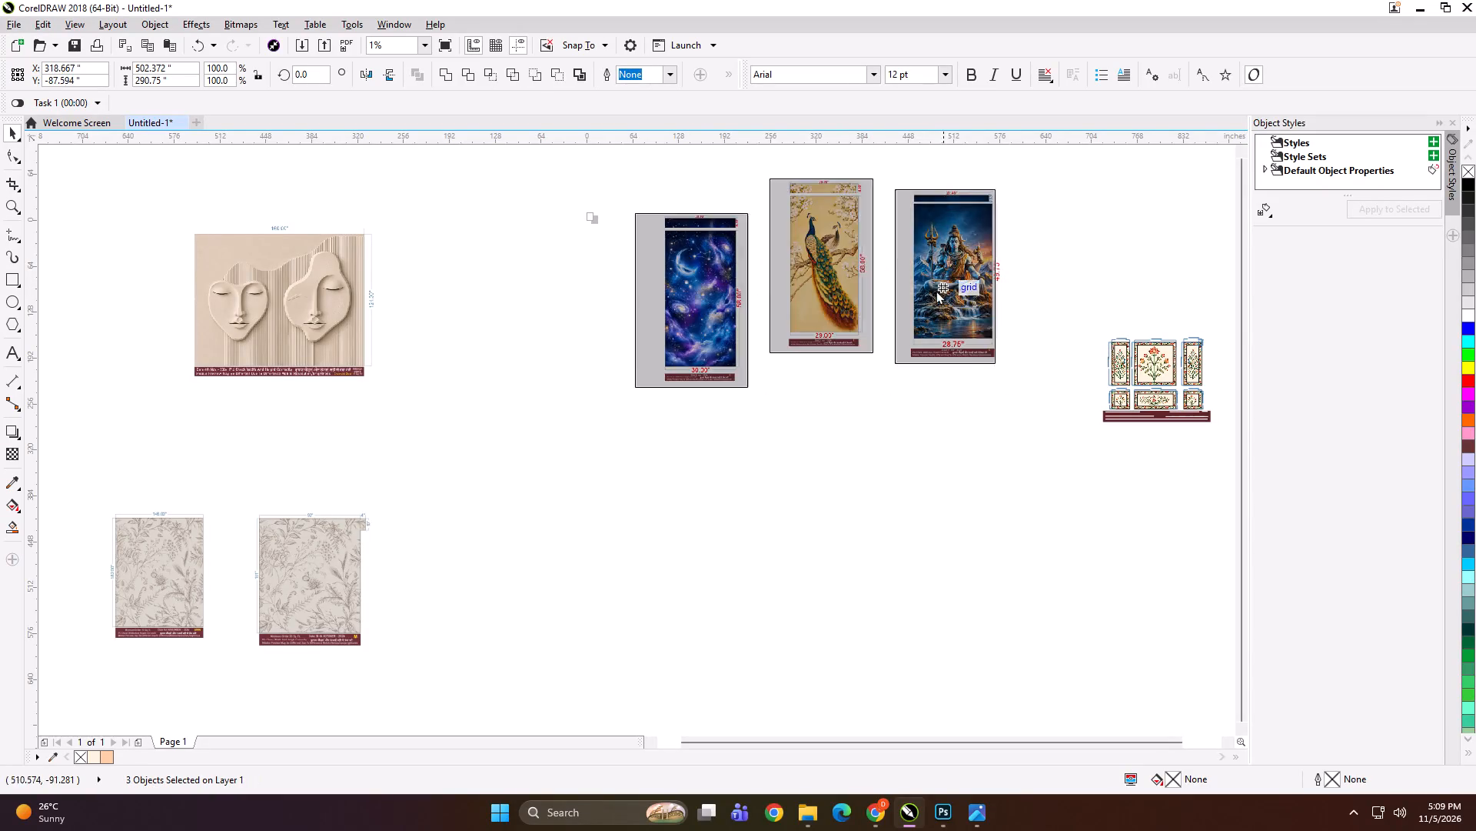
Align the galaxy, peacock and Shiva panels along their bottom edges and shift the group slightly closer to the two-faces mural.
left_click_drag(936, 290, 919, 291)
scroll(858, 375, "up", 2)
scroll(762, 292, "down", 1)
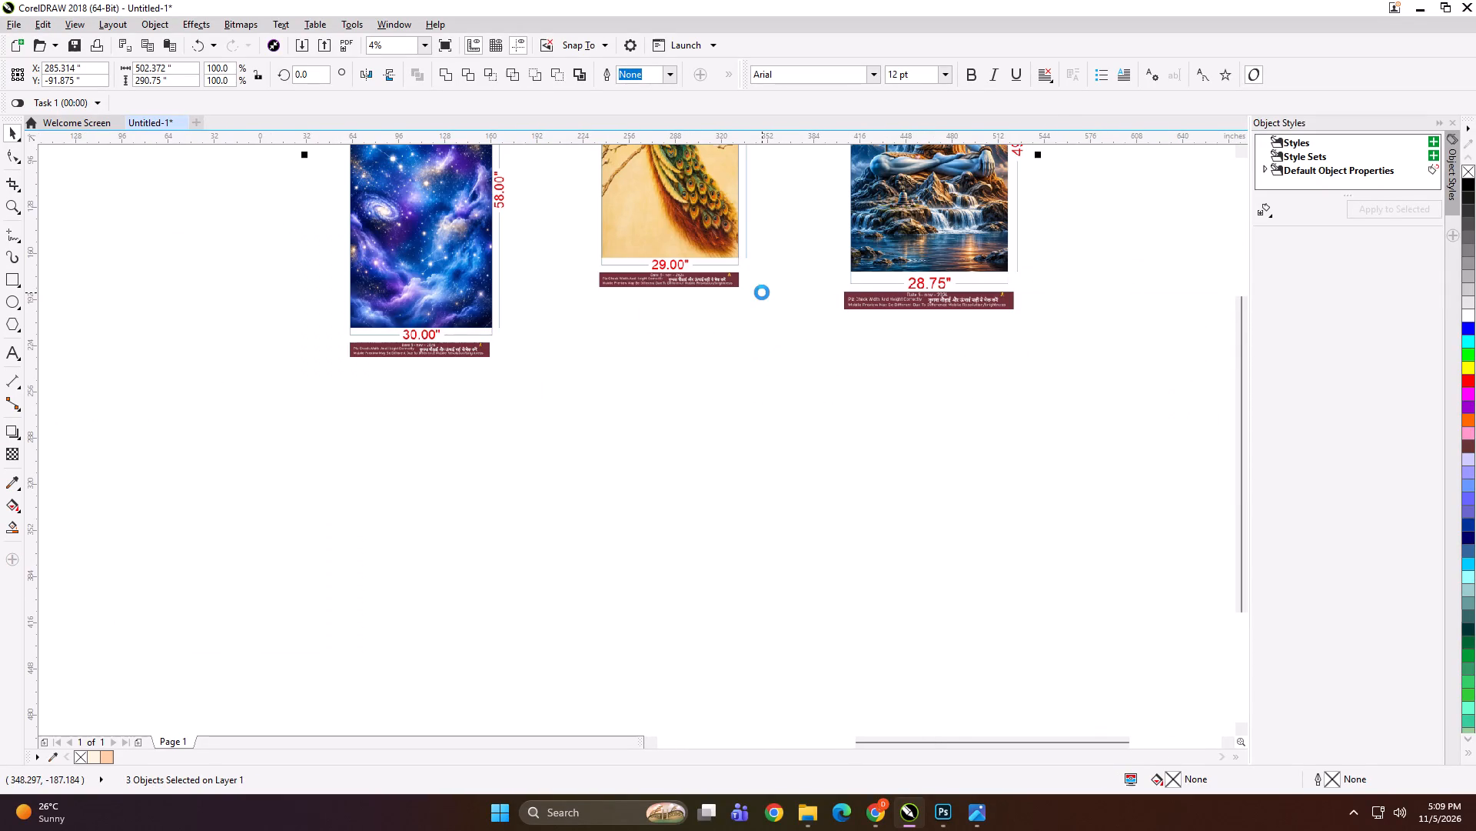
scroll(970, 269, "up", 1)
scroll(970, 269, "down", 3)
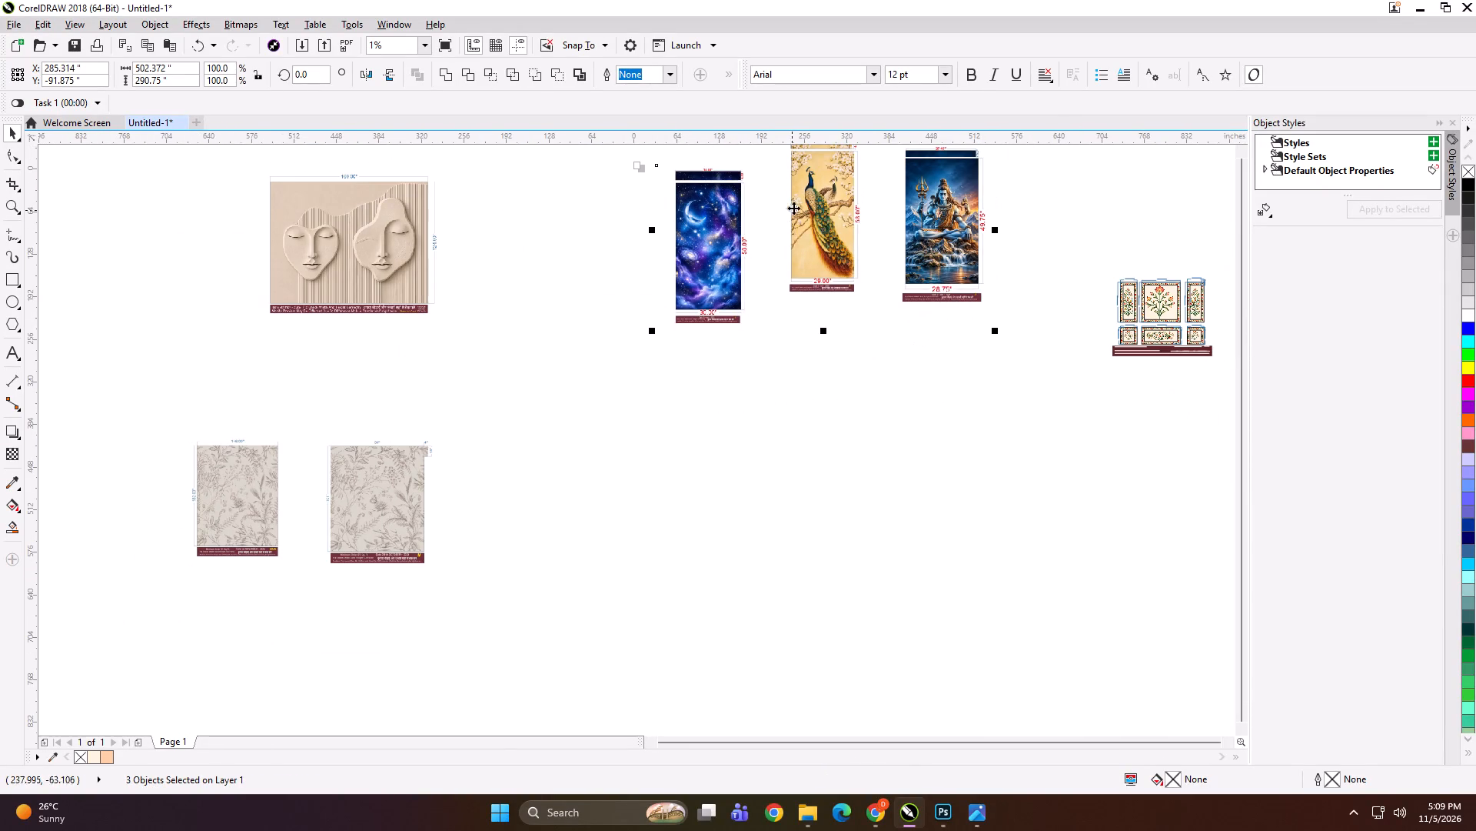
left_click_drag(799, 208, 790, 259)
key("b")
left_click_drag(807, 271, 803, 265)
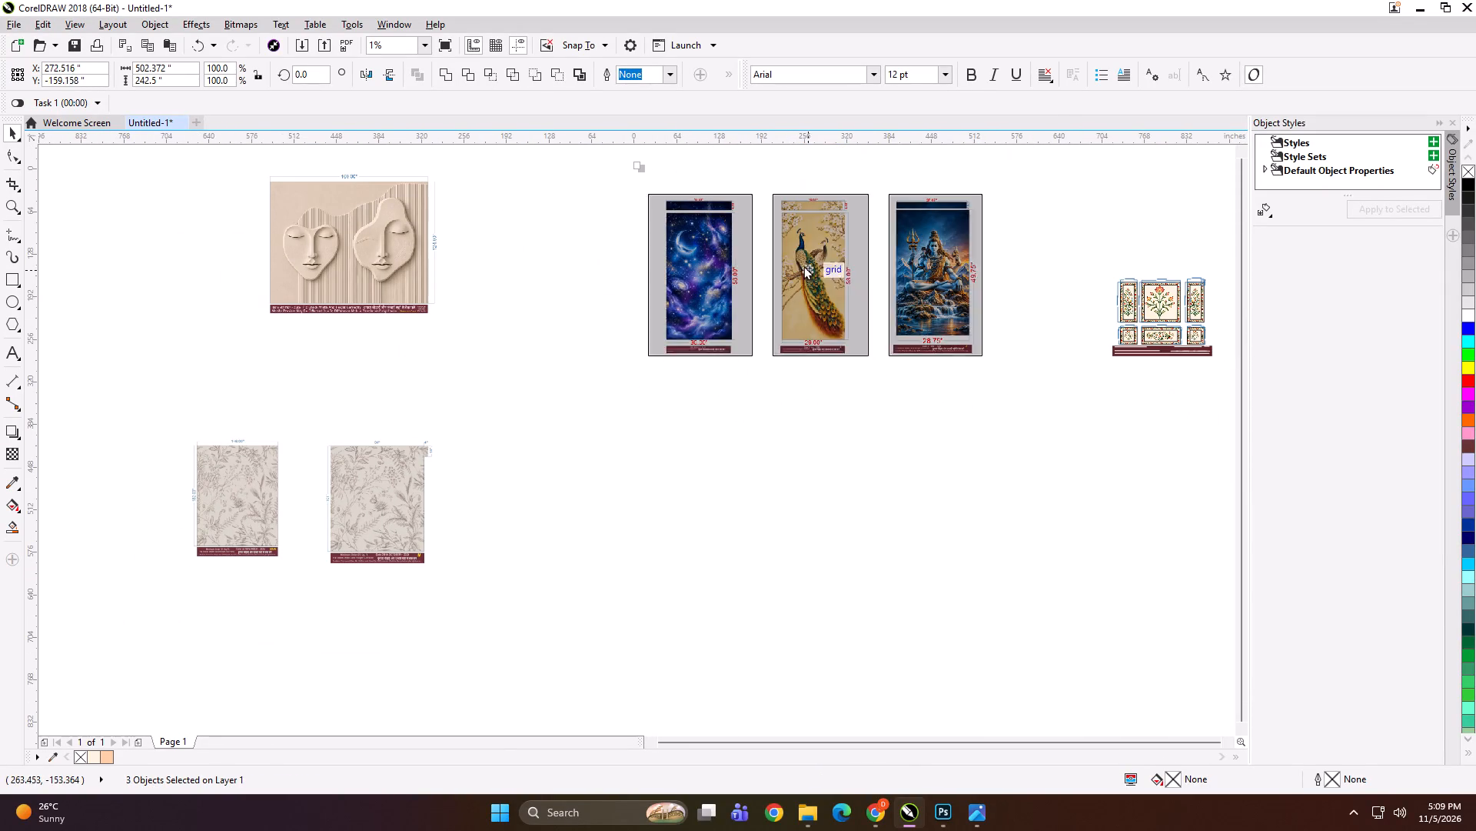
left_click_drag(803, 265, 792, 232)
left_click_drag(780, 407, 780, 399)
Reposition the two-faces mural so it sits directly above the pair of floral images.
left_click_drag(392, 275, 447, 337)
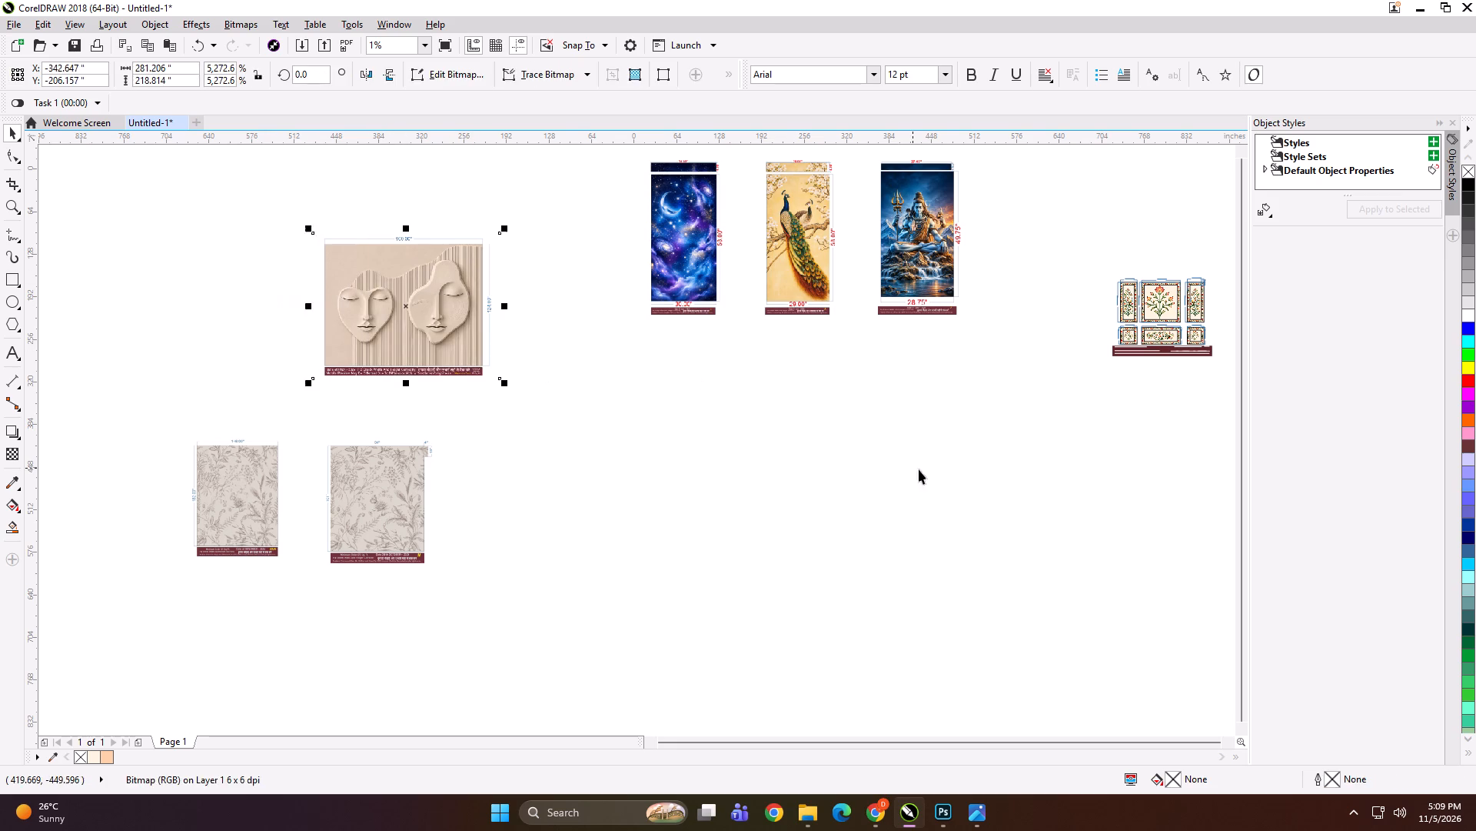
left_click(919, 469)
left_click_drag(457, 348, 308, 319)
left_click(562, 393)
Switch to File Explorer, open file > Nov > 4 on the DIGITECH_SHAREDRIVE (Z:) drive, and look through the artwork at a larger thumbnail size.
left_click(818, 830)
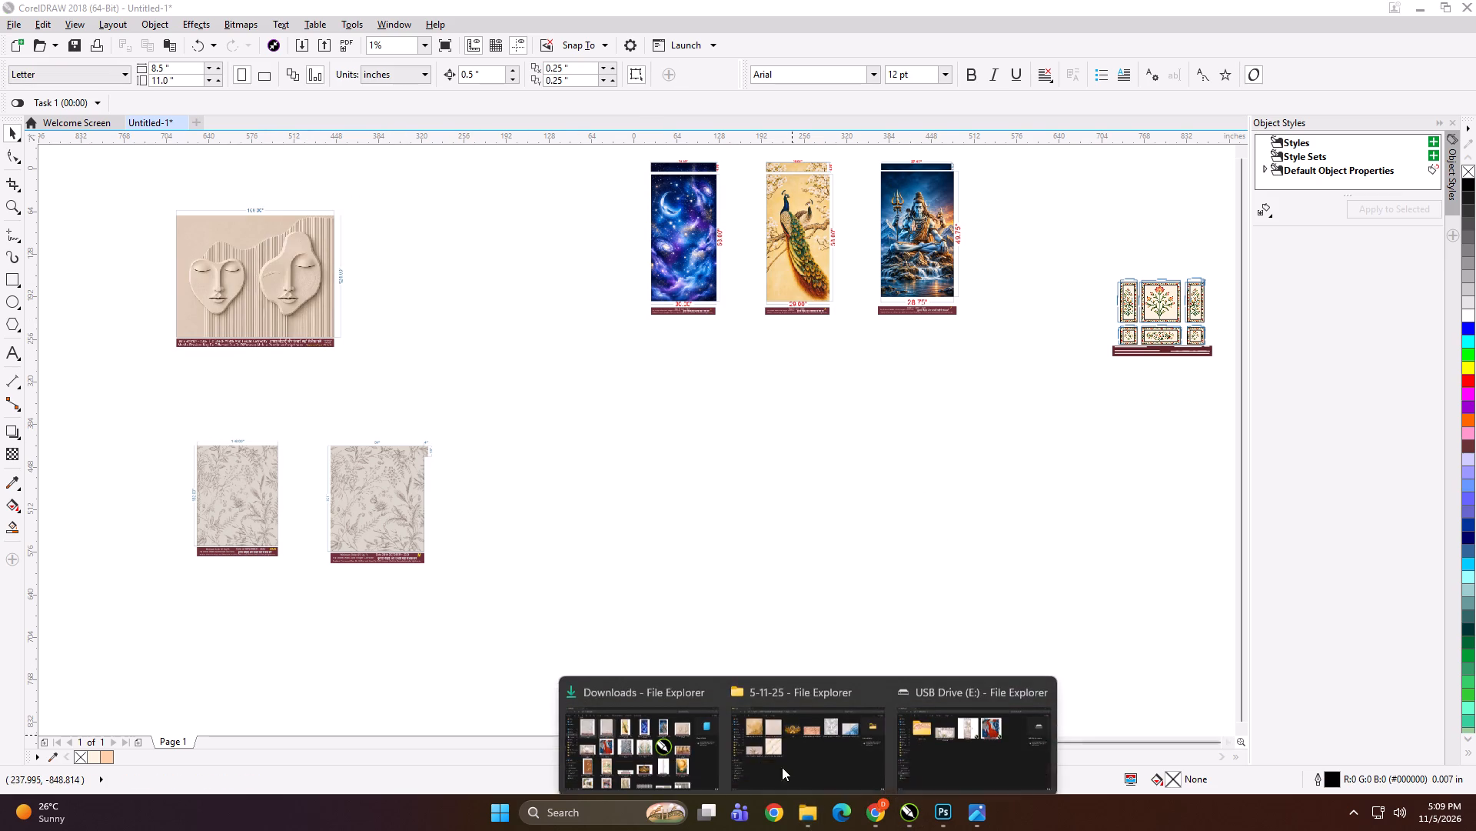
left_click(700, 727)
scroll(0, 466, "up", 3)
left_click(76, 512)
left_click(234, 424)
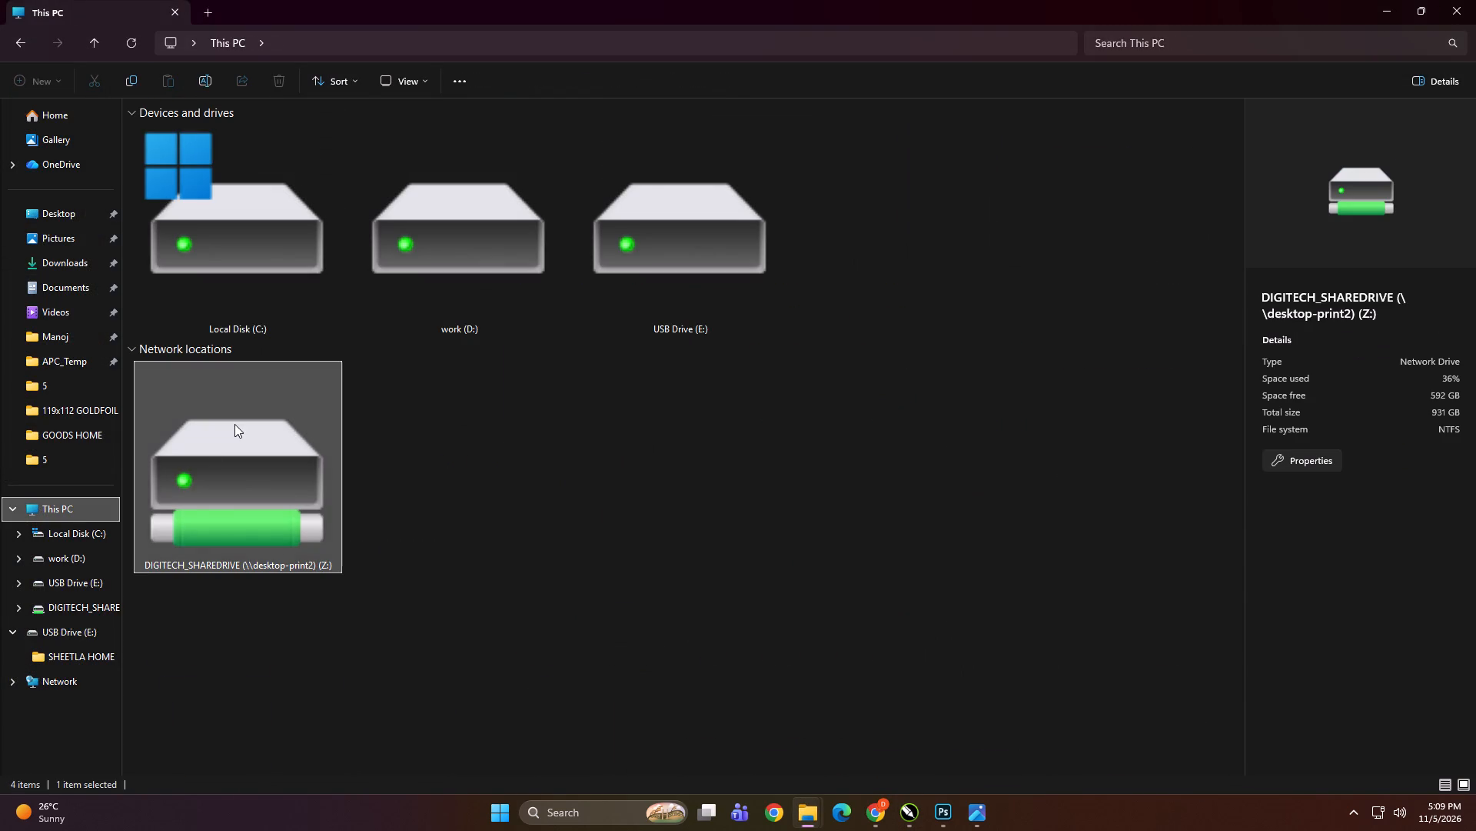
double_click(204, 436)
double_click(936, 212)
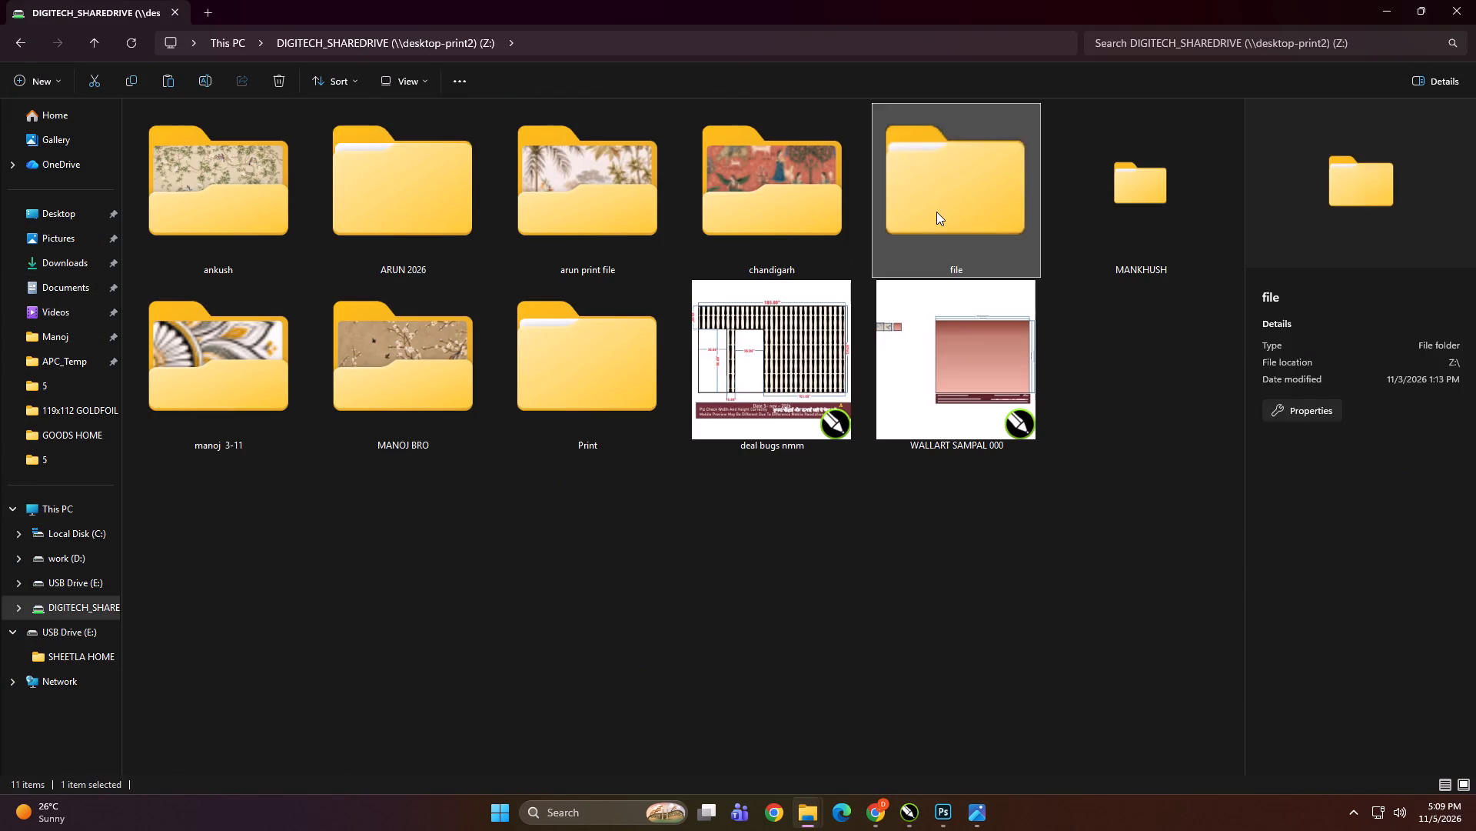
double_click(224, 177)
double_click(431, 416)
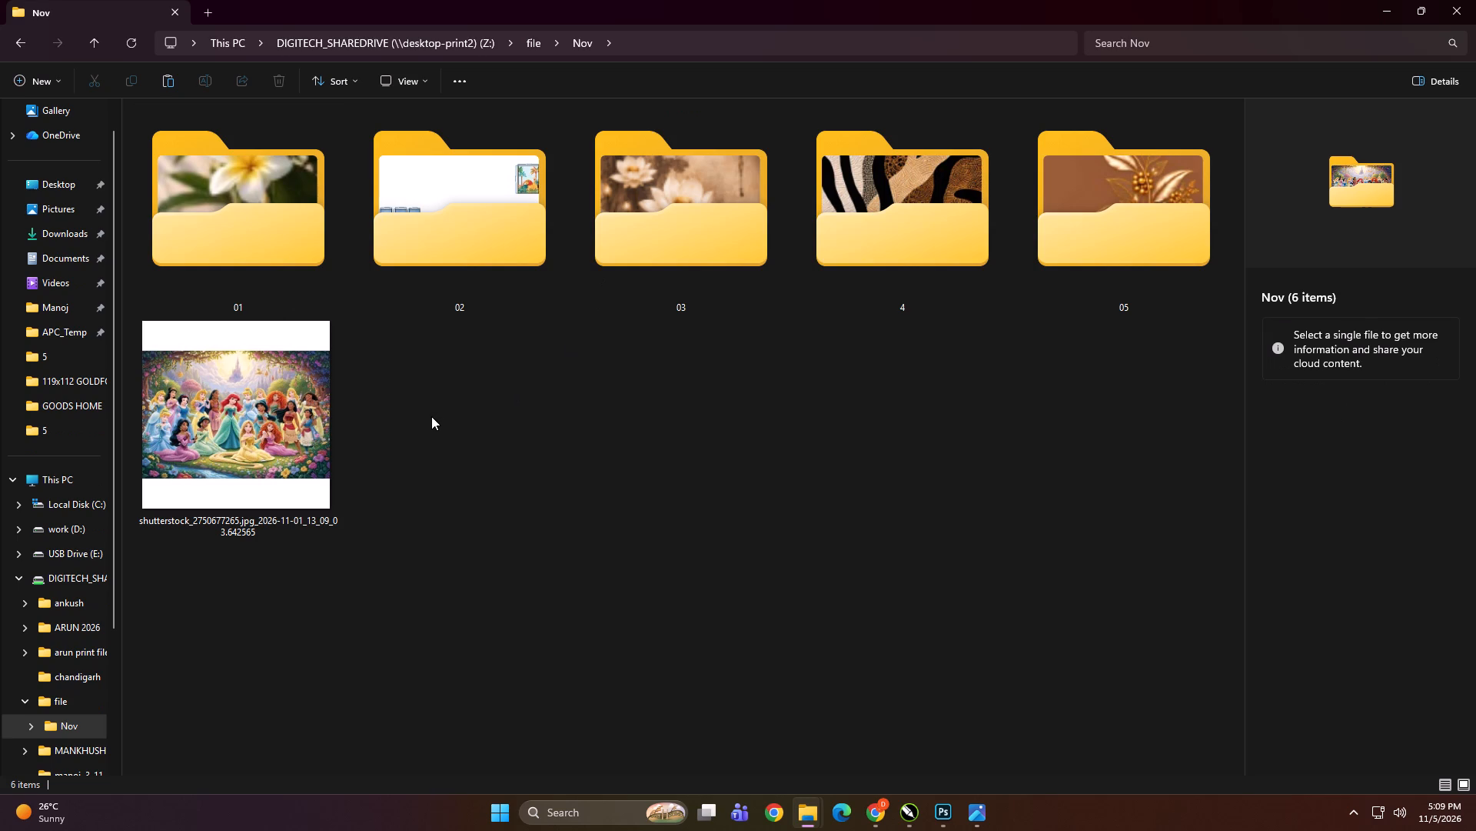
double_click(820, 267)
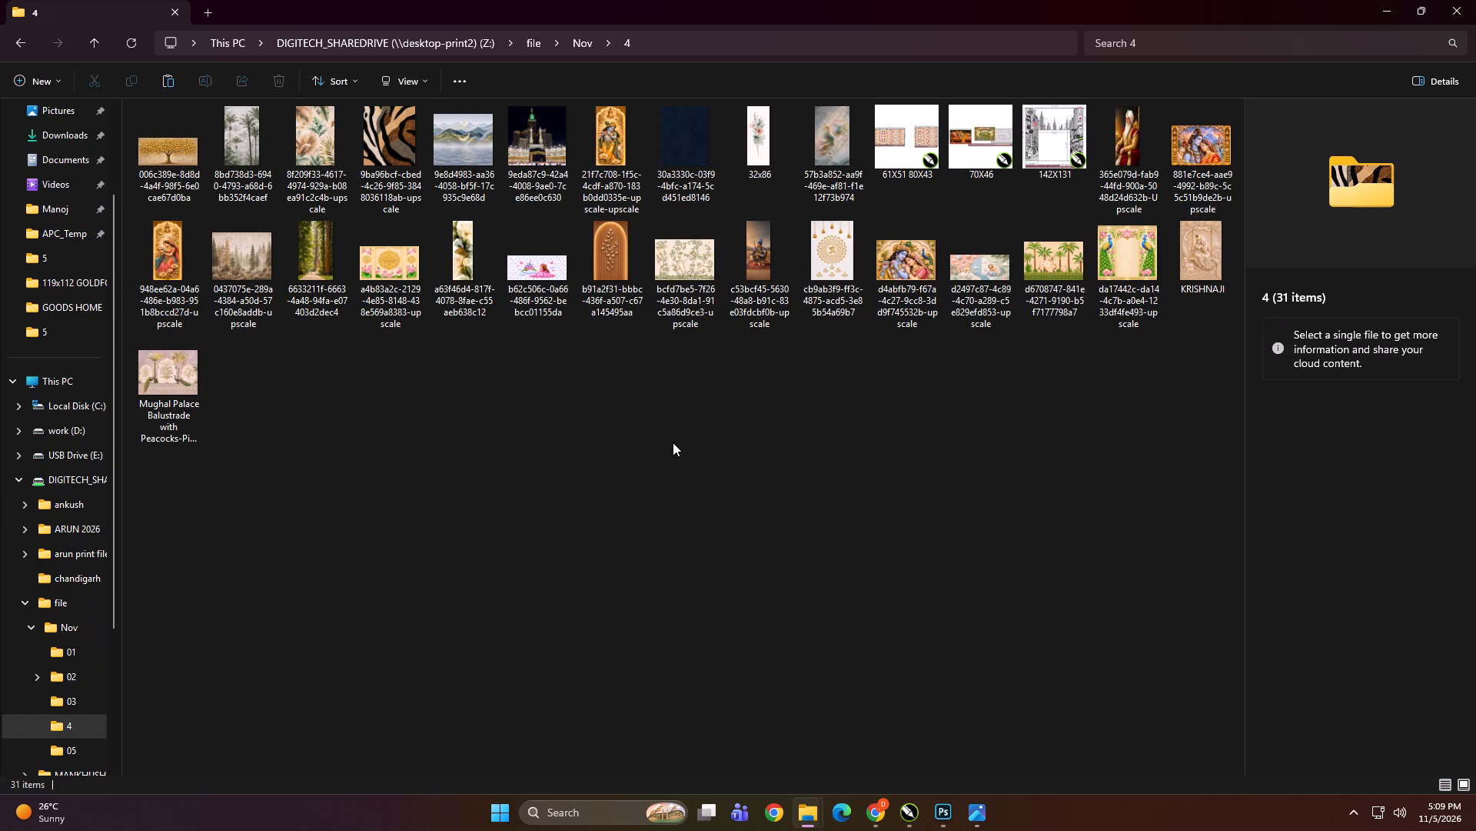
scroll(673, 442, "up", 5, "ctrl")
scroll(642, 637, "up", 5, "ctrl")
scroll(711, 508, "down", 1, "ctrl")
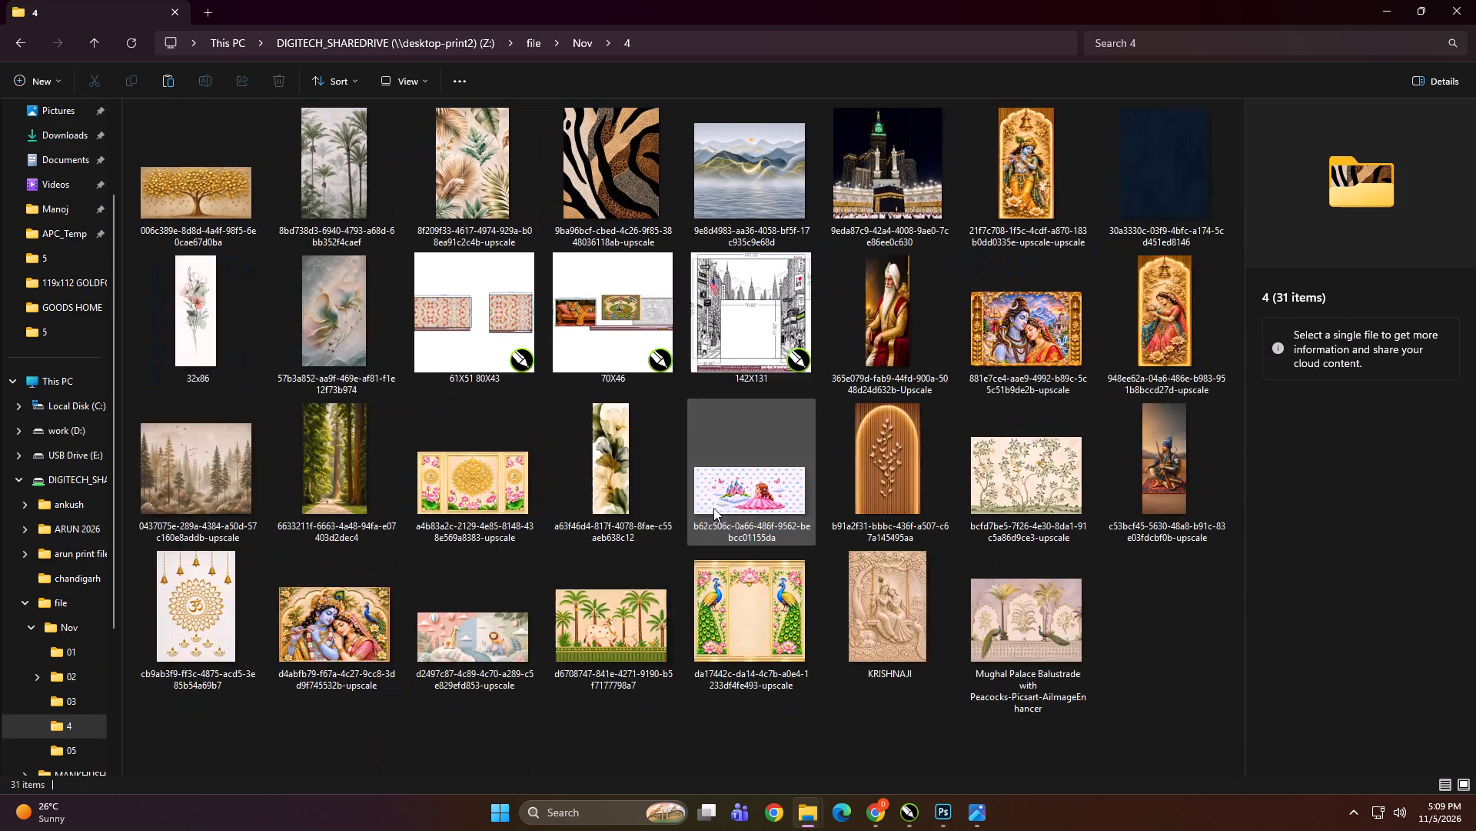
scroll(713, 508, "down", 1, "ctrl")
double_click(762, 636)
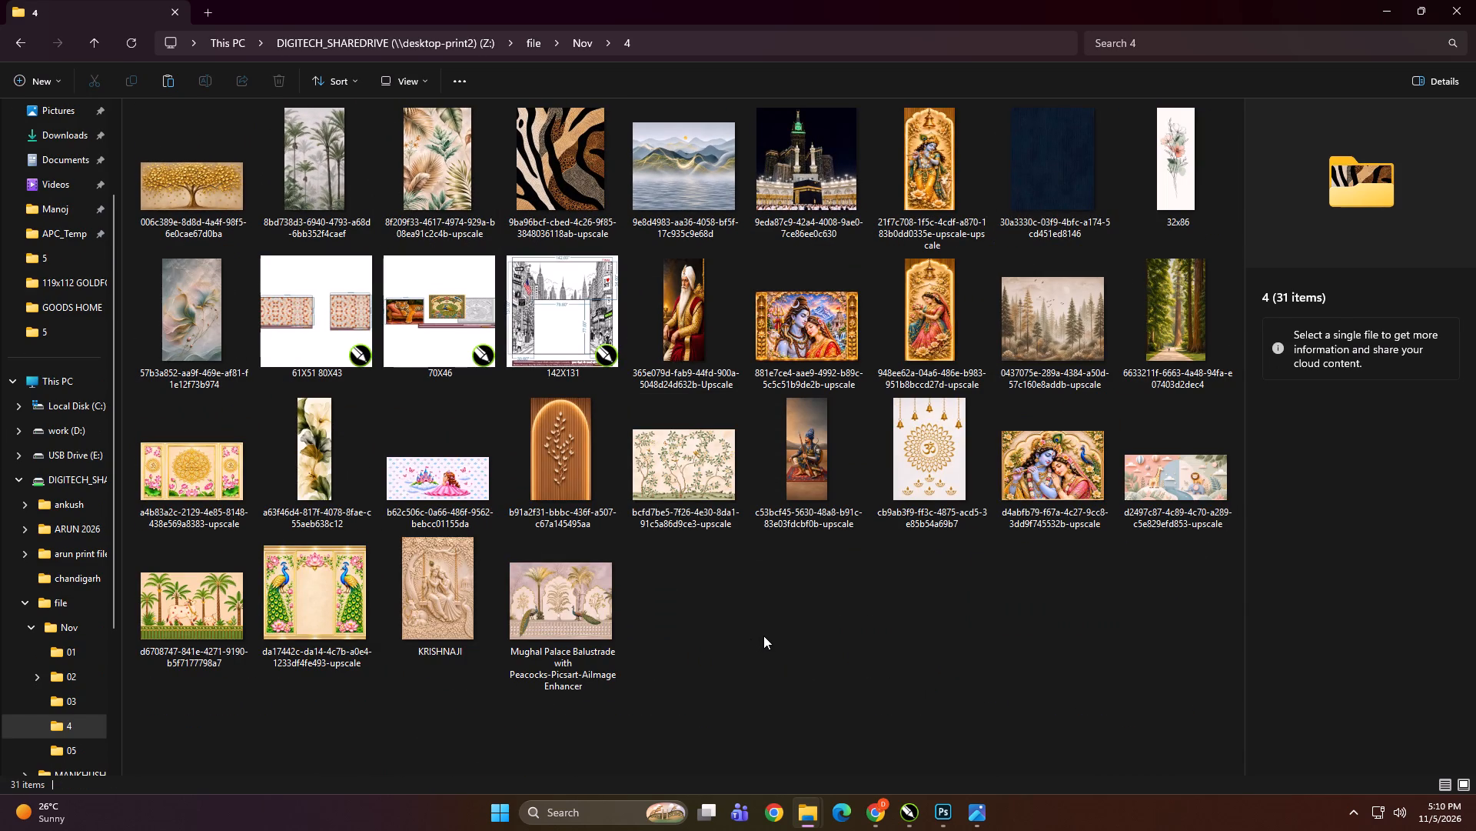
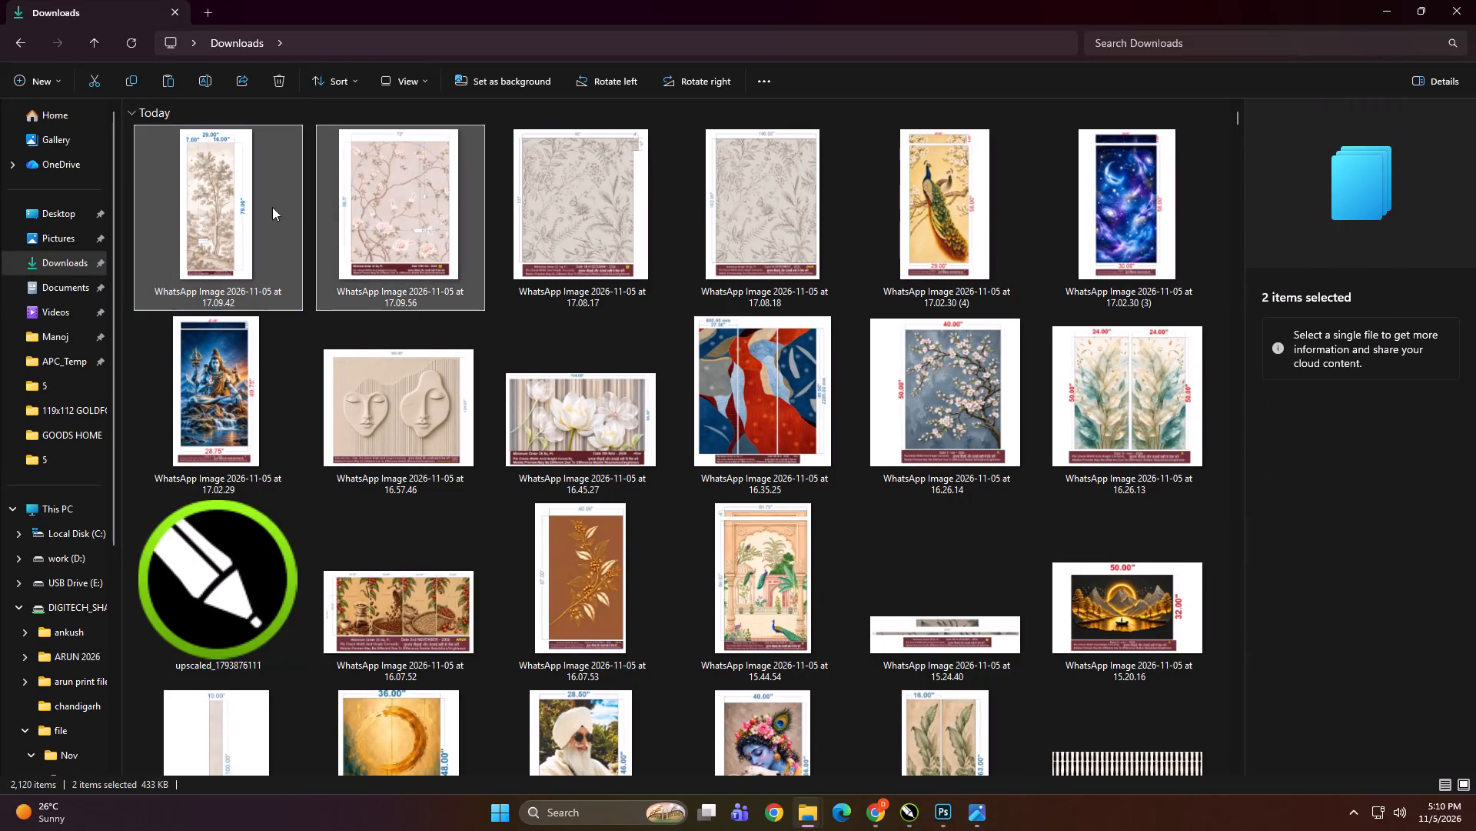
Bring the two selected 17.09 WhatsApp images, tree and blossom, from Downloads into the CorelDRAW drawing beside the grey floral pair and enlarge them together.
left_click_drag(204, 192, 896, 806)
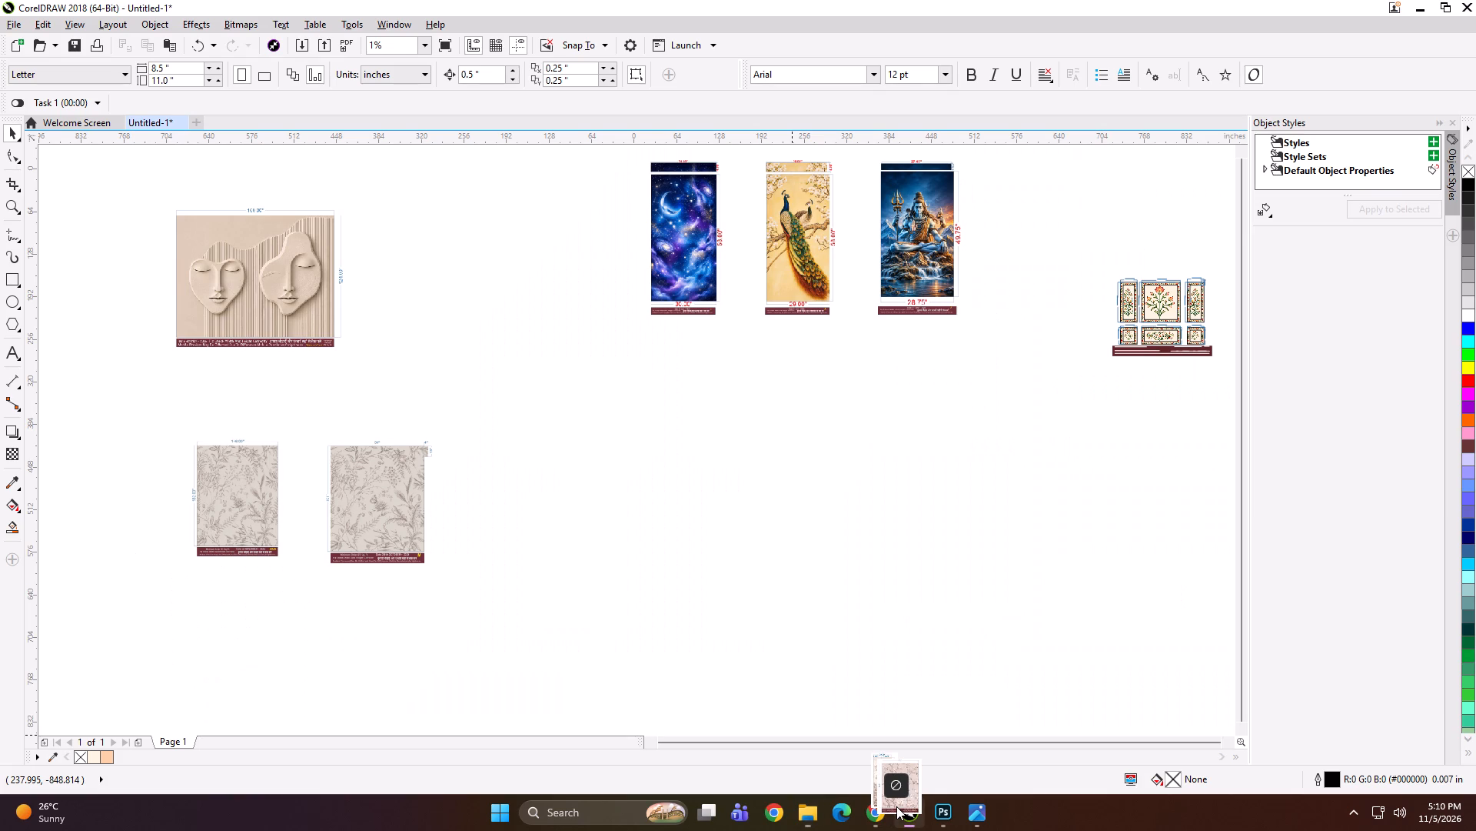
left_click_drag(896, 806, 648, 496)
left_click_drag(582, 422, 695, 573)
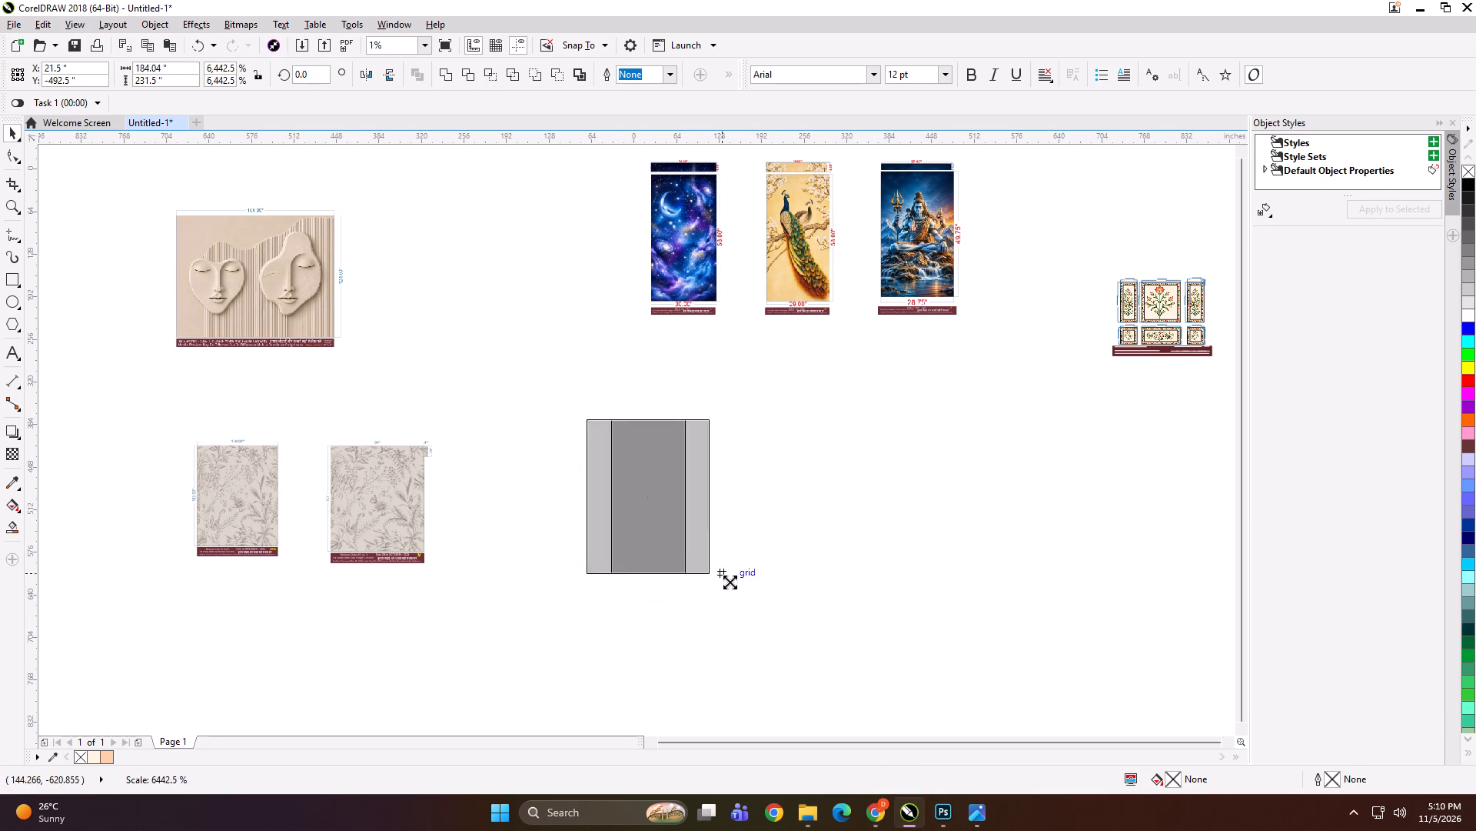
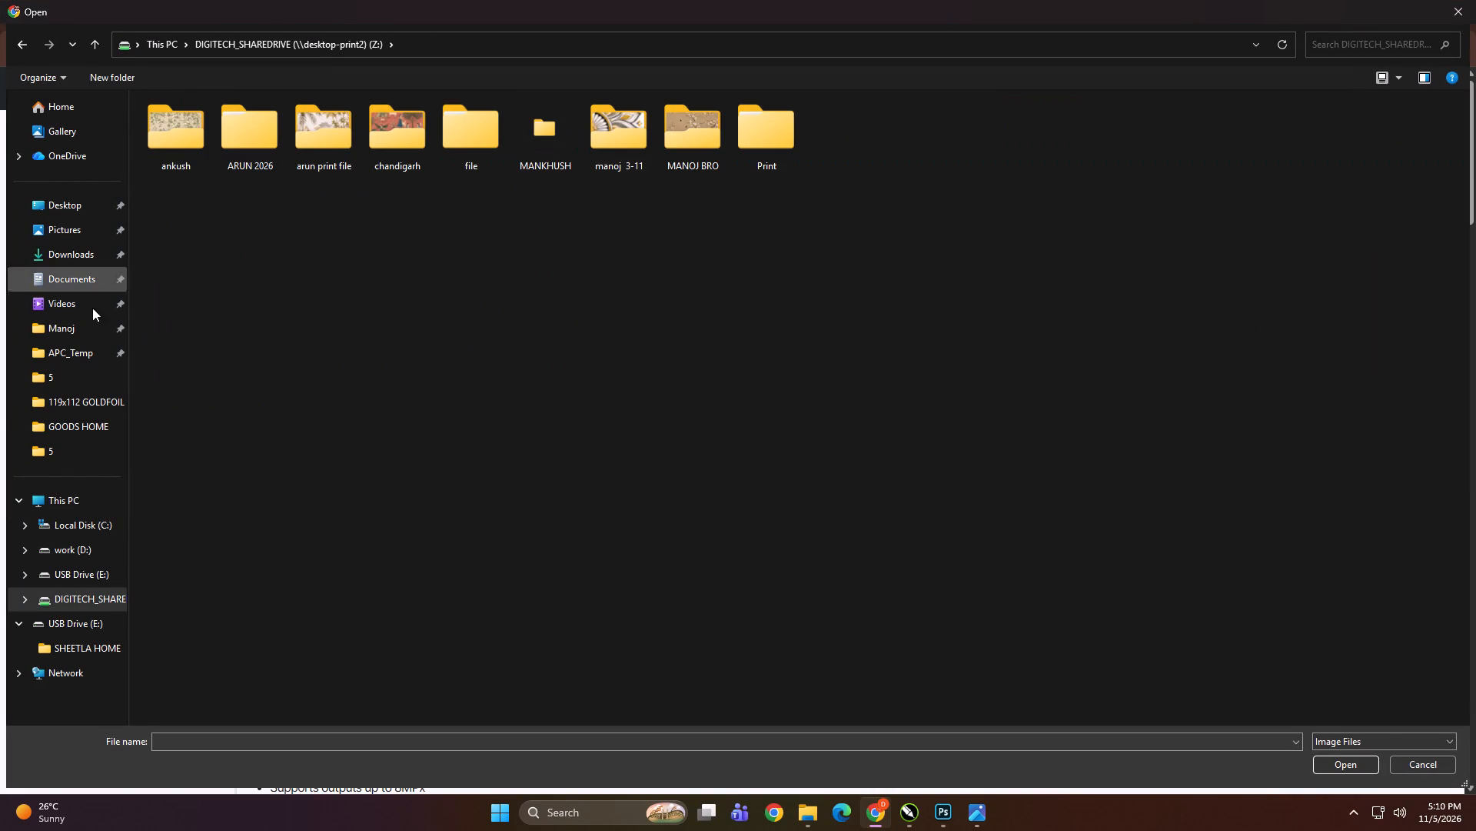
In the browser's file chooser, open folder 16 under work (D:) > Manoj > PREVIEW > OCT.
left_click(81, 333)
scroll(284, 370, "up", 17)
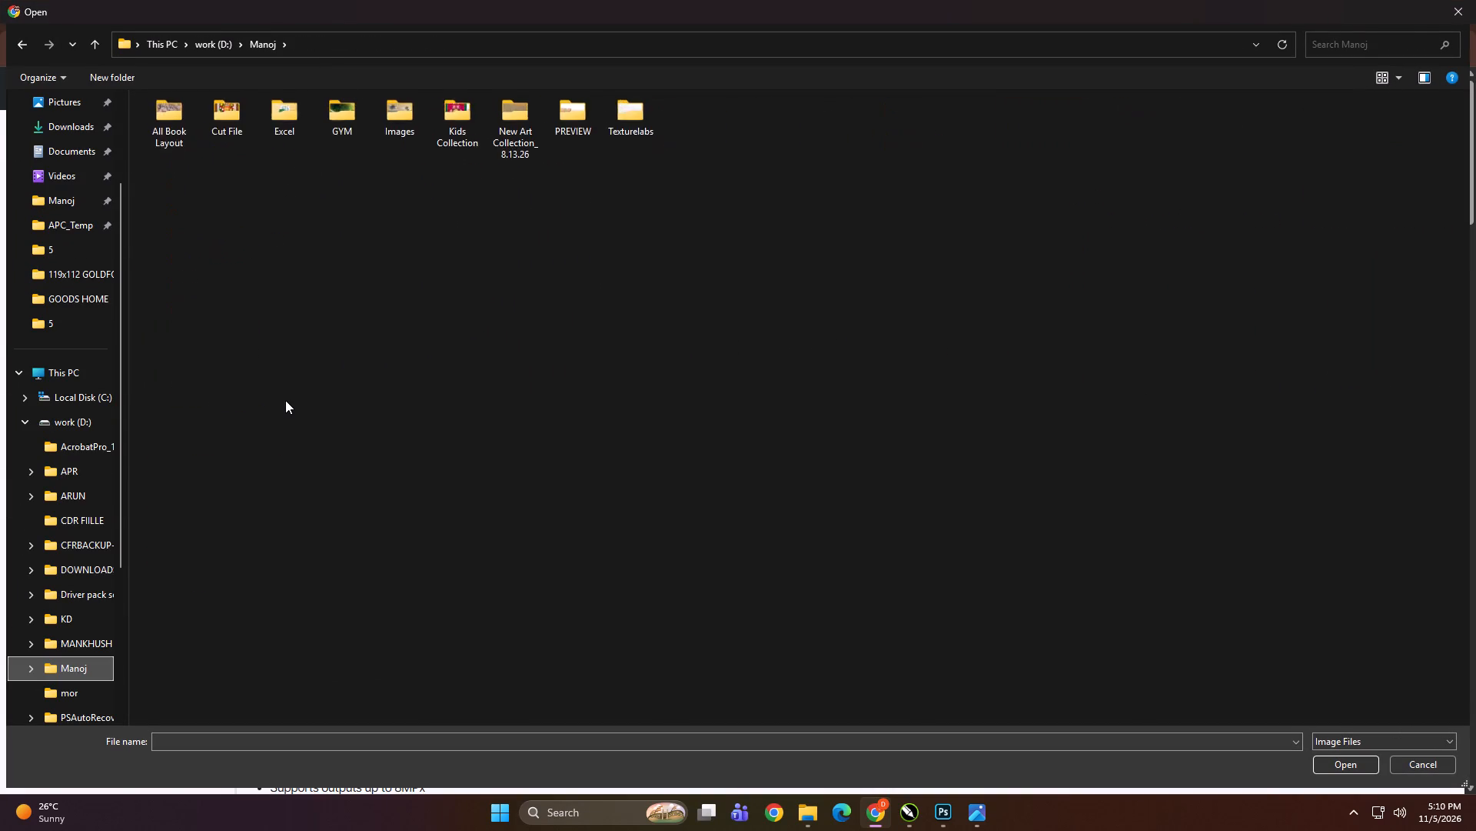
scroll(285, 400, "up", 20)
scroll(285, 400, "up", 4)
triple_click(357, 392)
left_click(357, 392)
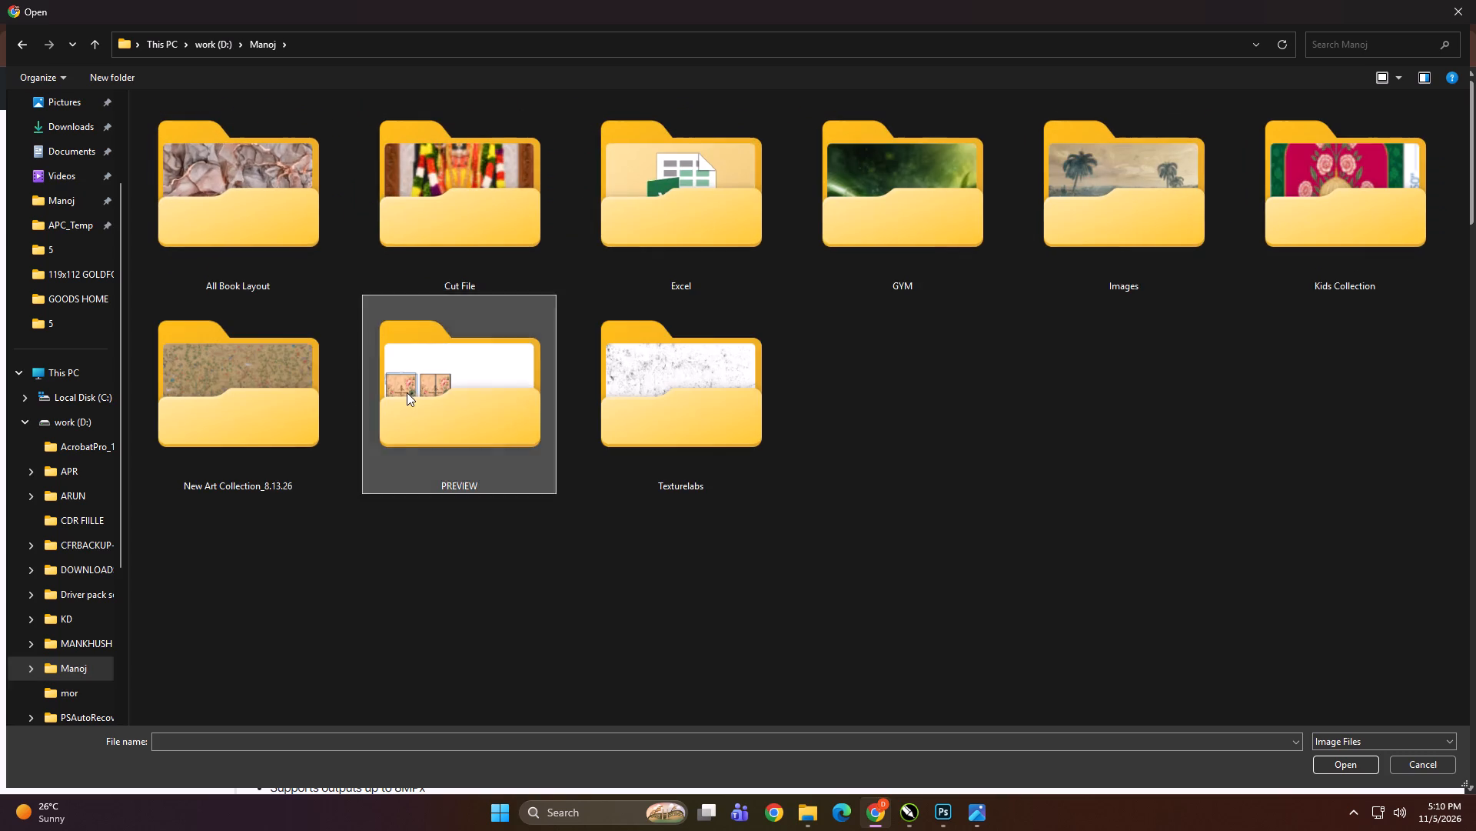
triple_click(407, 392)
scroll(362, 322, "up", 13, "ctrl")
scroll(341, 265, "down", 1, "ctrl")
scroll(338, 259, "up", 10, "ctrl")
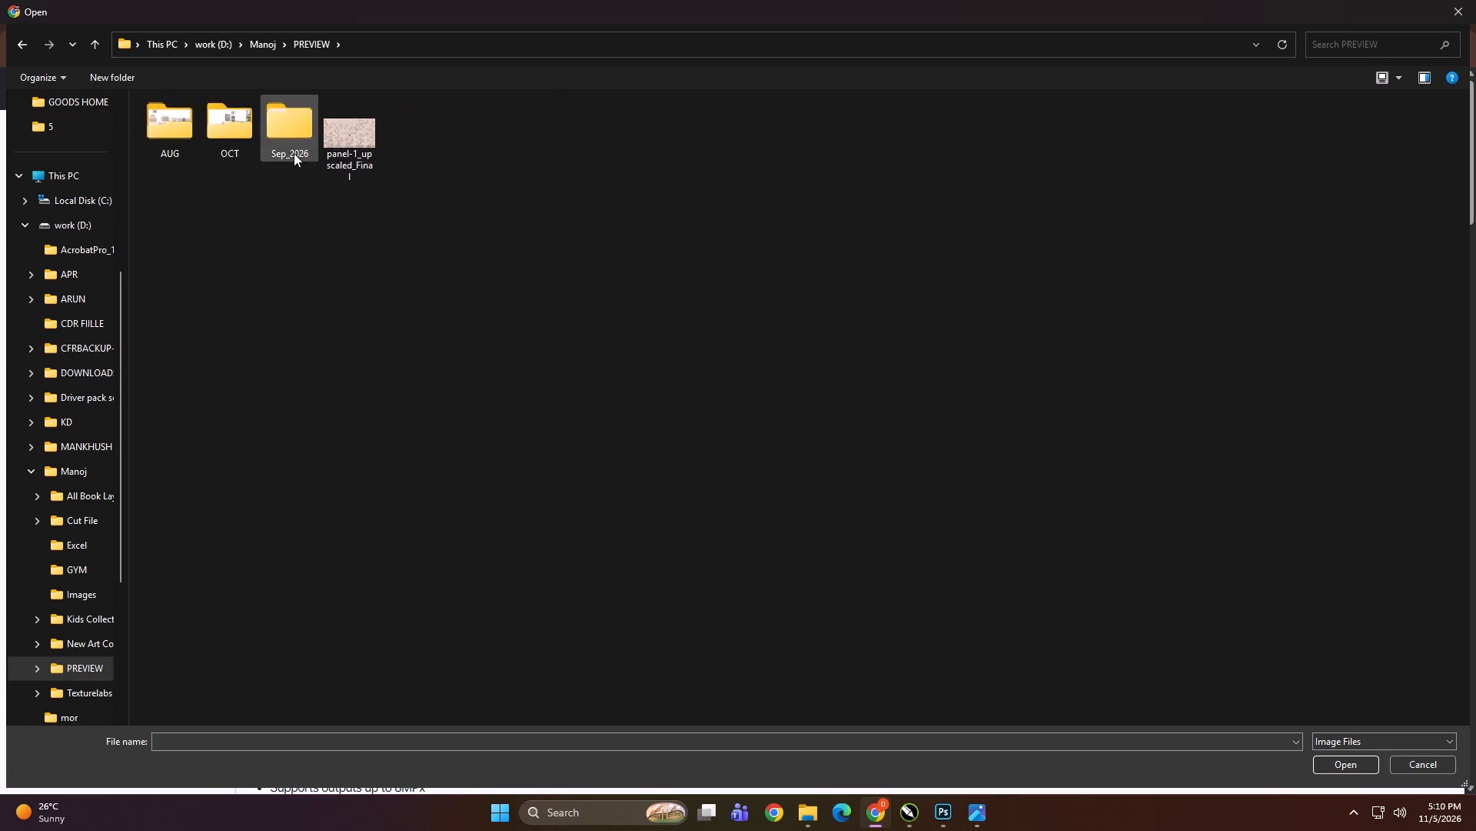
scroll(294, 153, "up", 5, "ctrl")
double_click(263, 144)
left_click(181, 395)
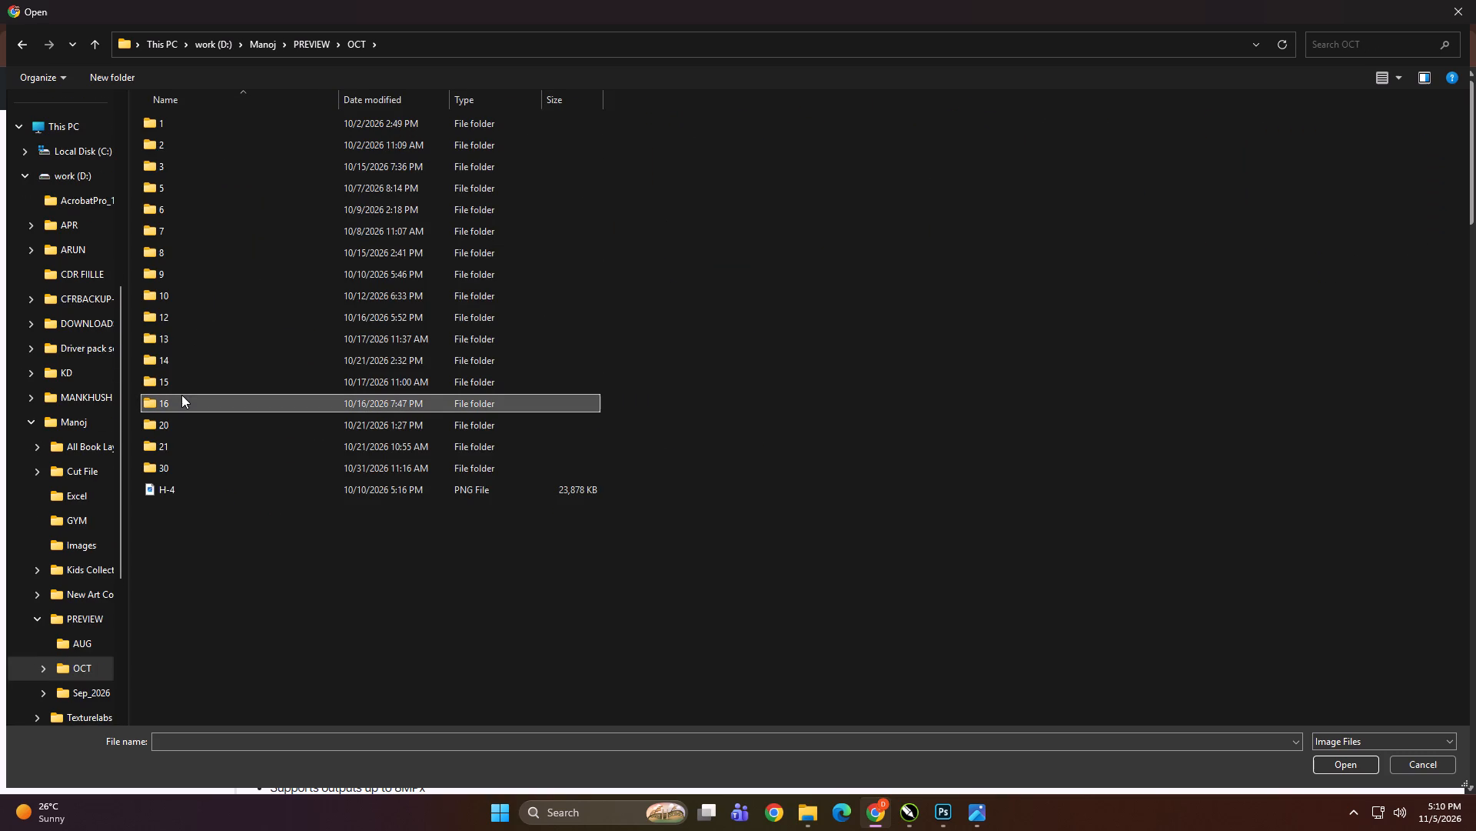
double_click(181, 395)
scroll(387, 477, "up", 7, "ctrl")
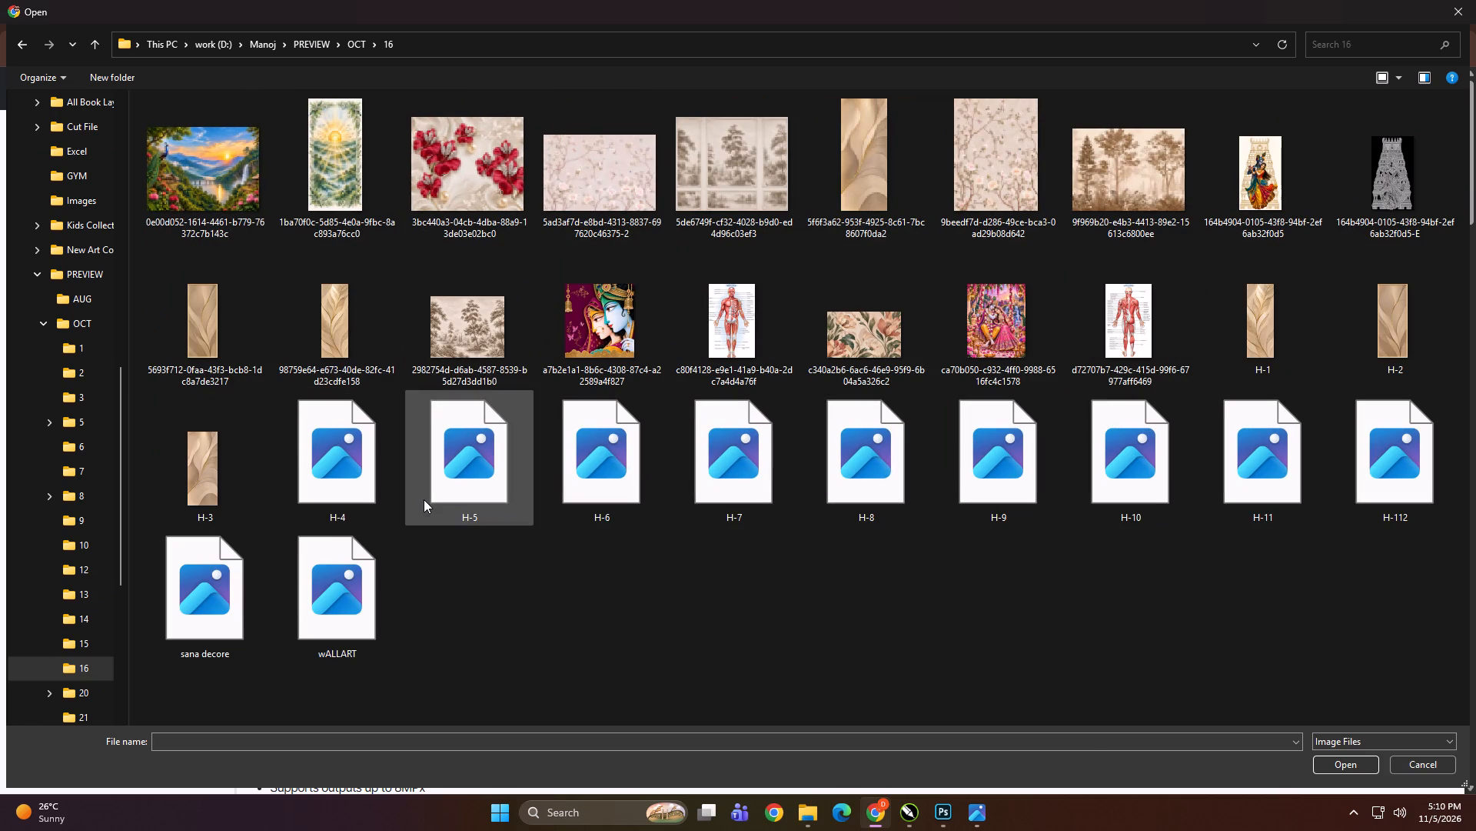
Compare the blossom images in folder 16 with the blossom design in the CorelDRAW drawing to find its source image.
left_click(975, 159)
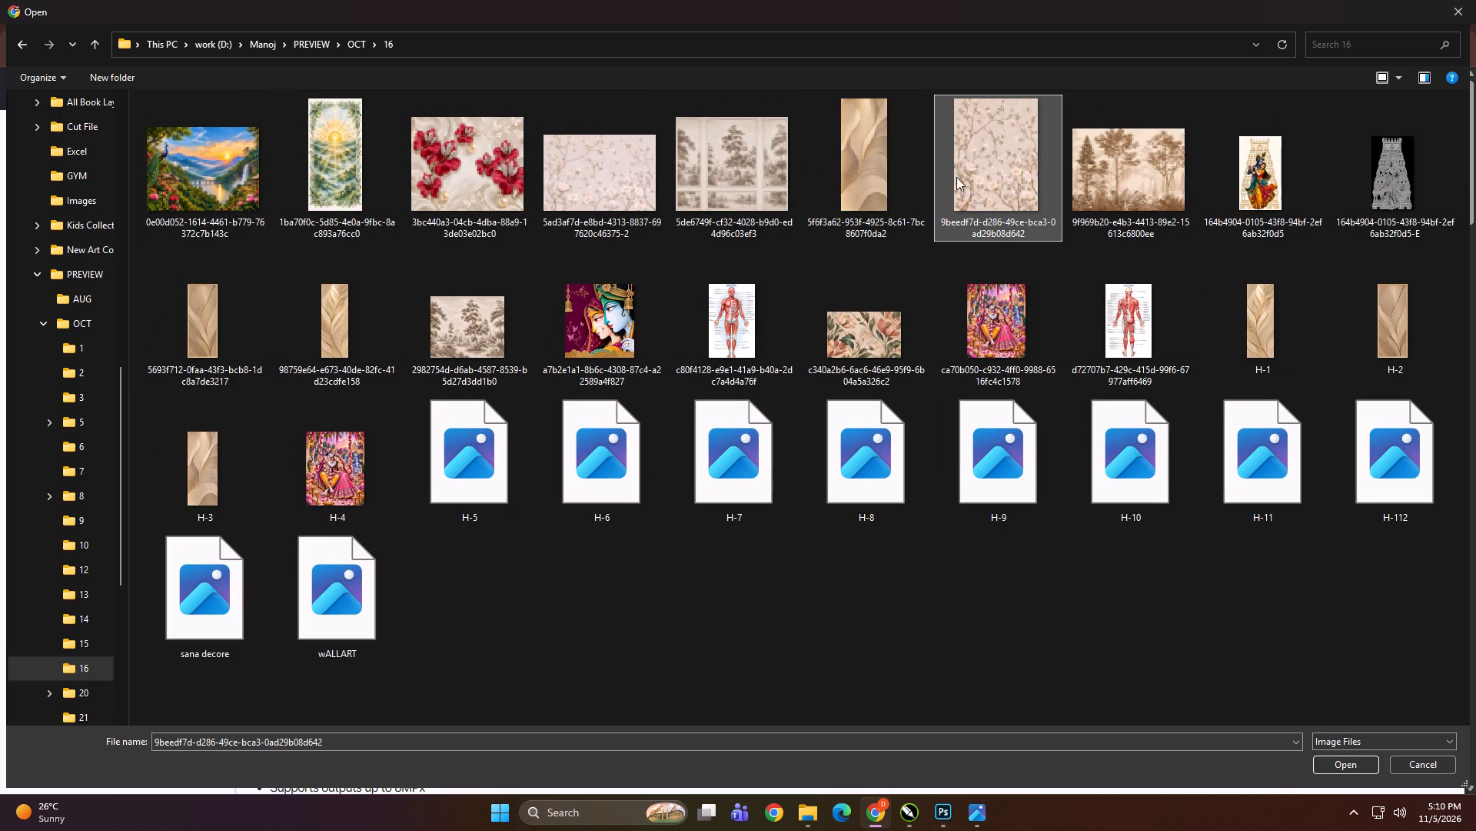
right_click(627, 641)
left_click(657, 496)
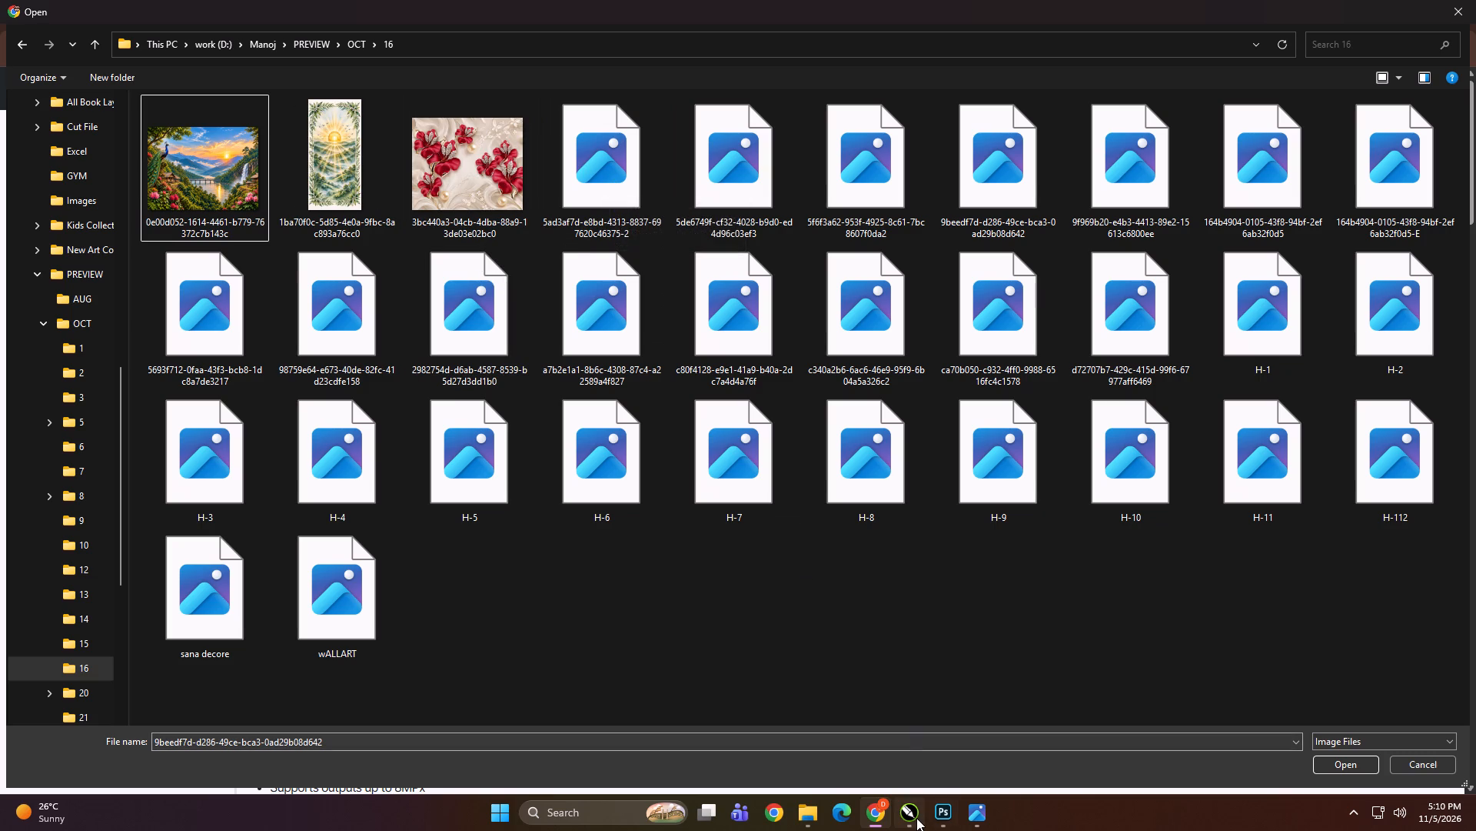
left_click(903, 738)
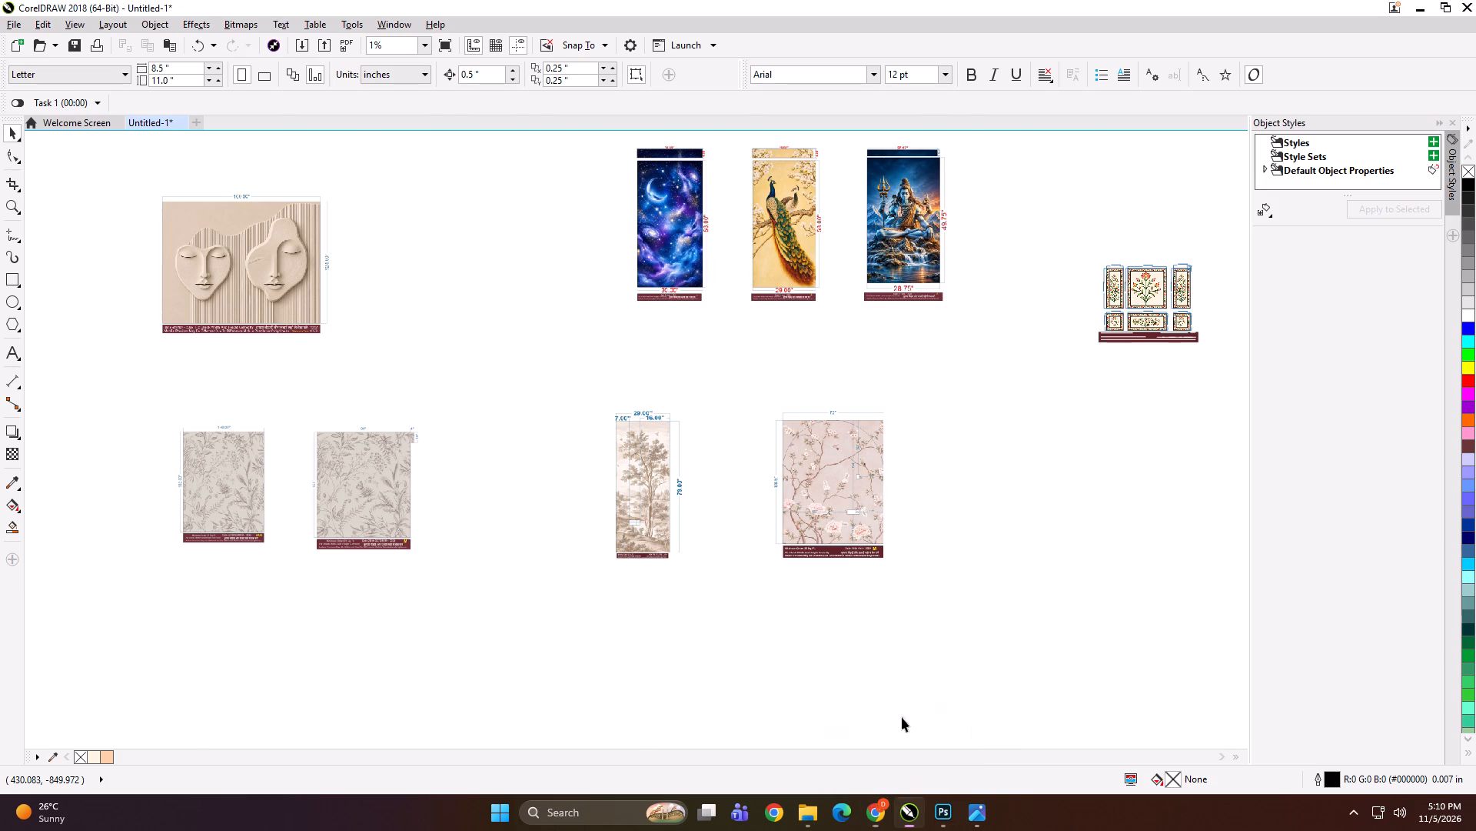
scroll(844, 556, "up", 1)
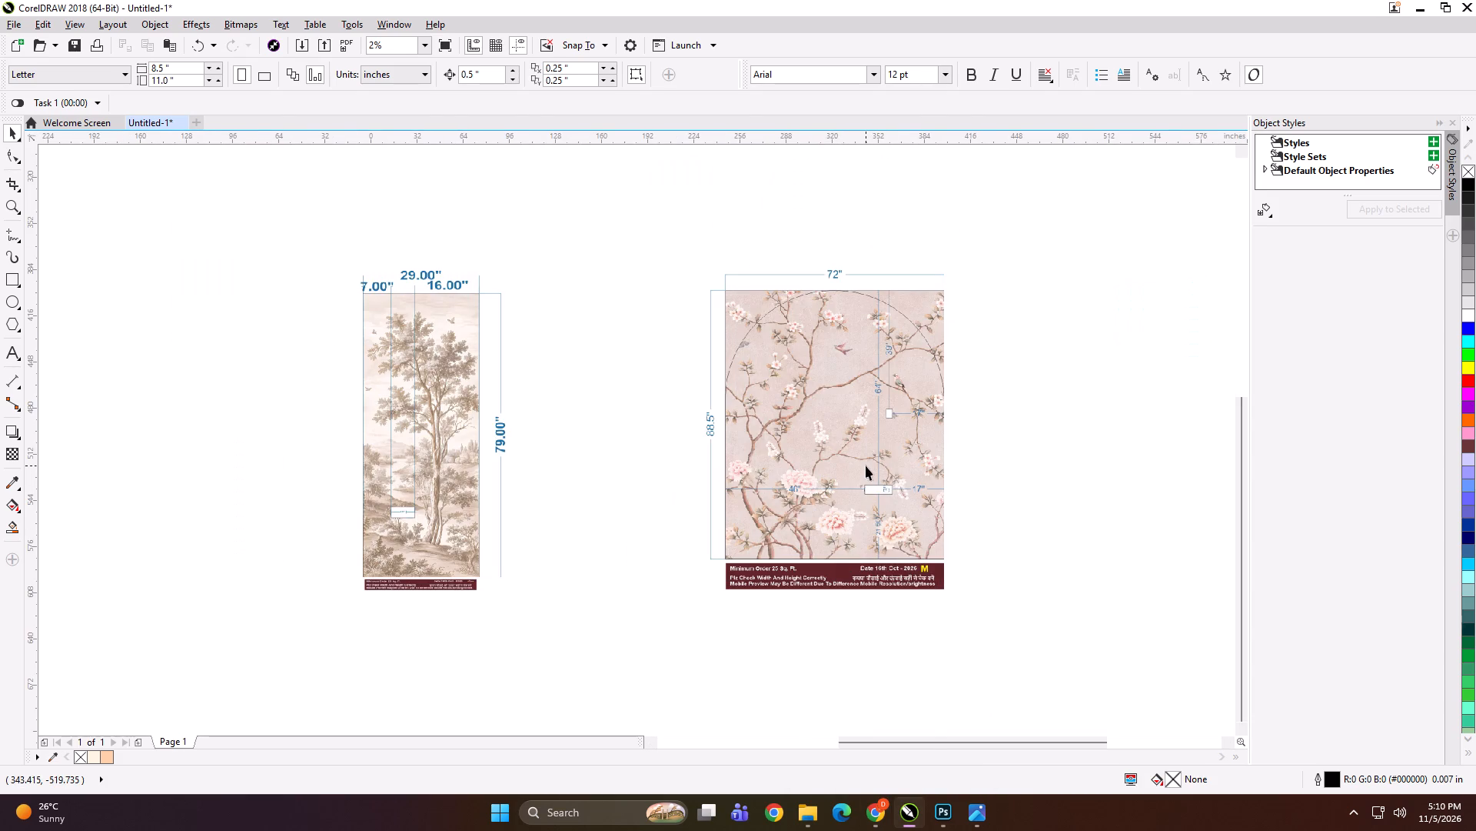
scroll(909, 471, "up", 1)
scroll(883, 412, "down", 1)
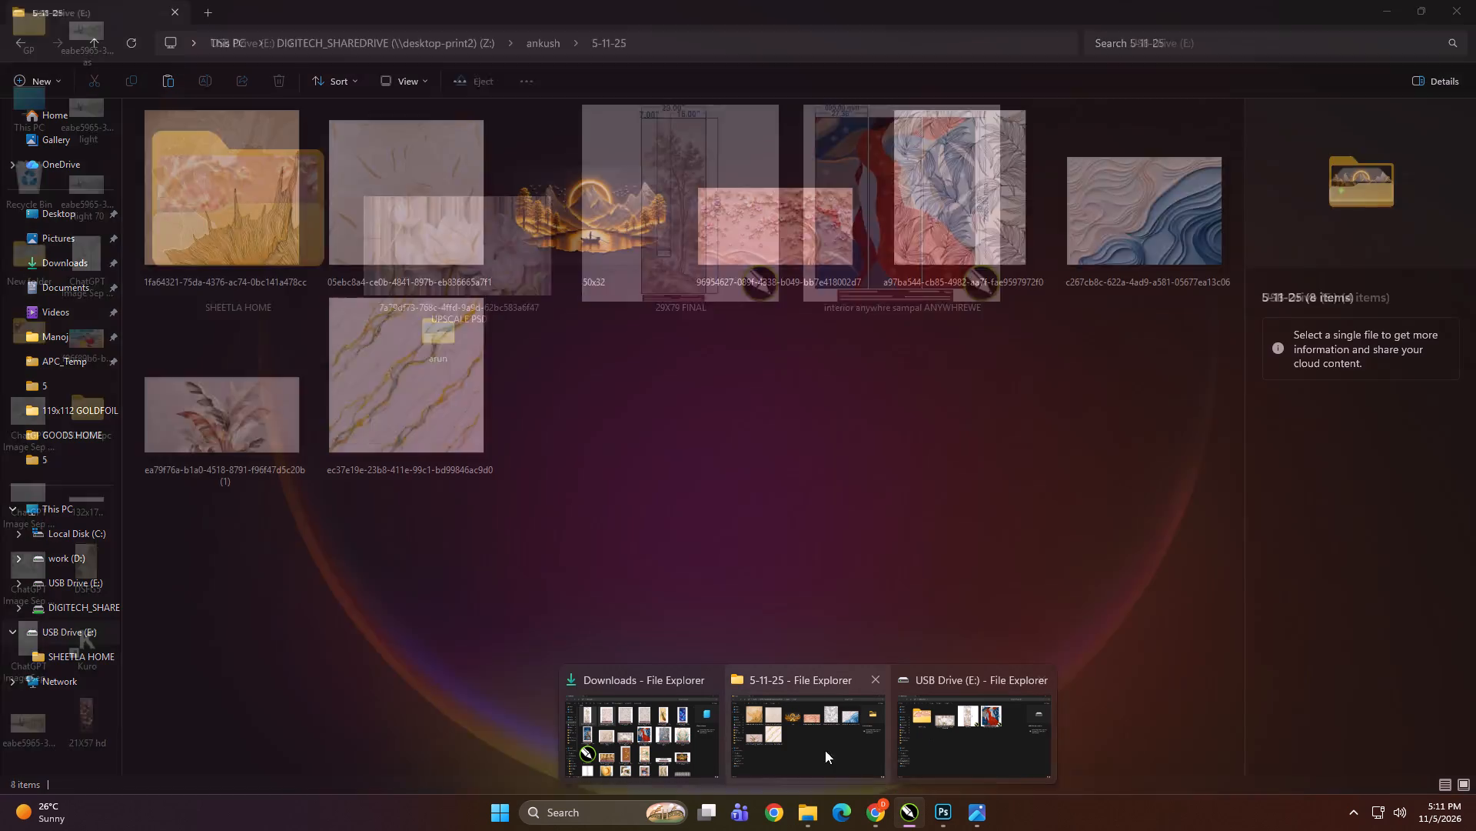
left_click(889, 821)
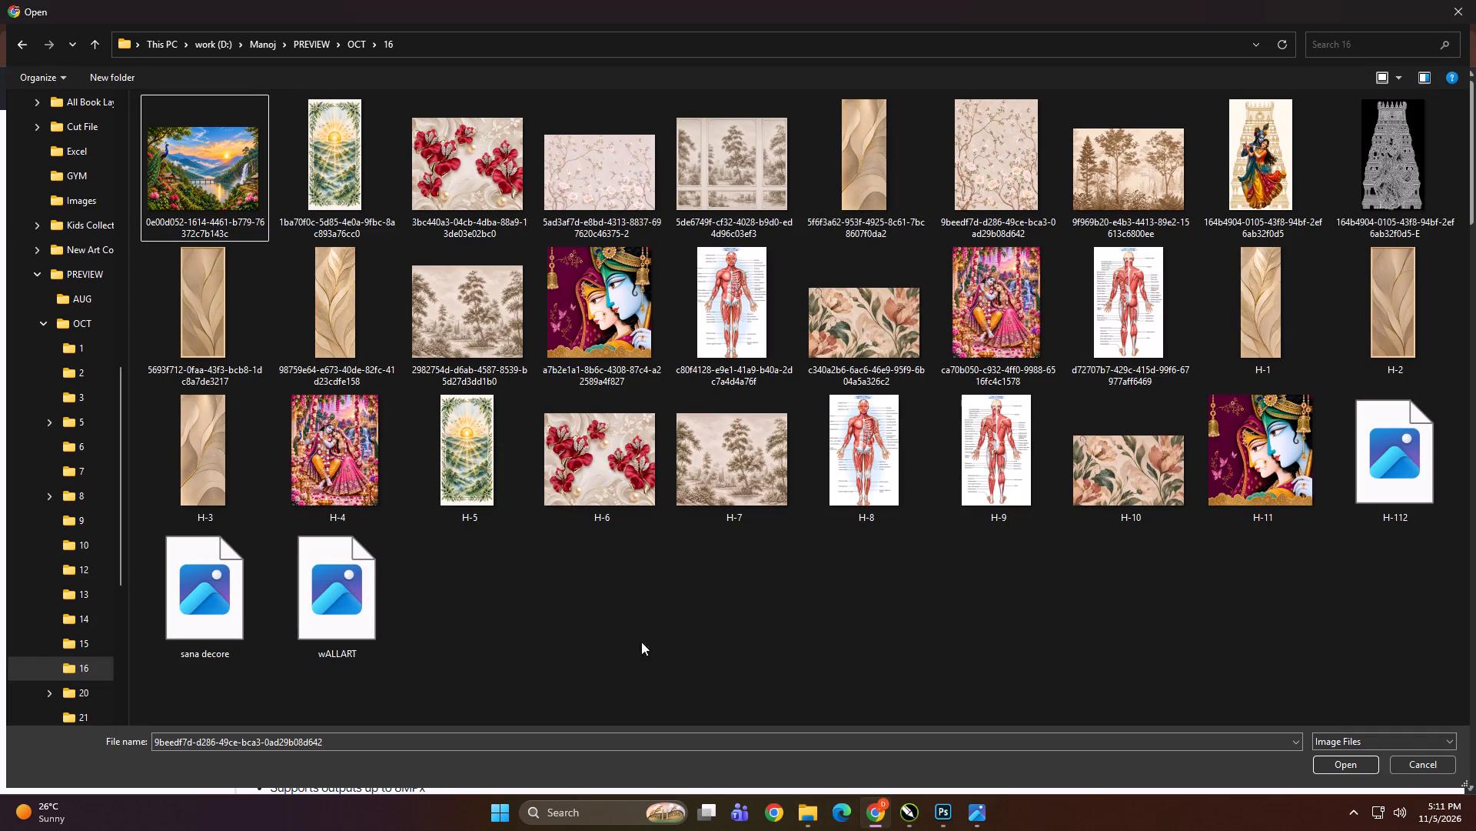
left_click(607, 178)
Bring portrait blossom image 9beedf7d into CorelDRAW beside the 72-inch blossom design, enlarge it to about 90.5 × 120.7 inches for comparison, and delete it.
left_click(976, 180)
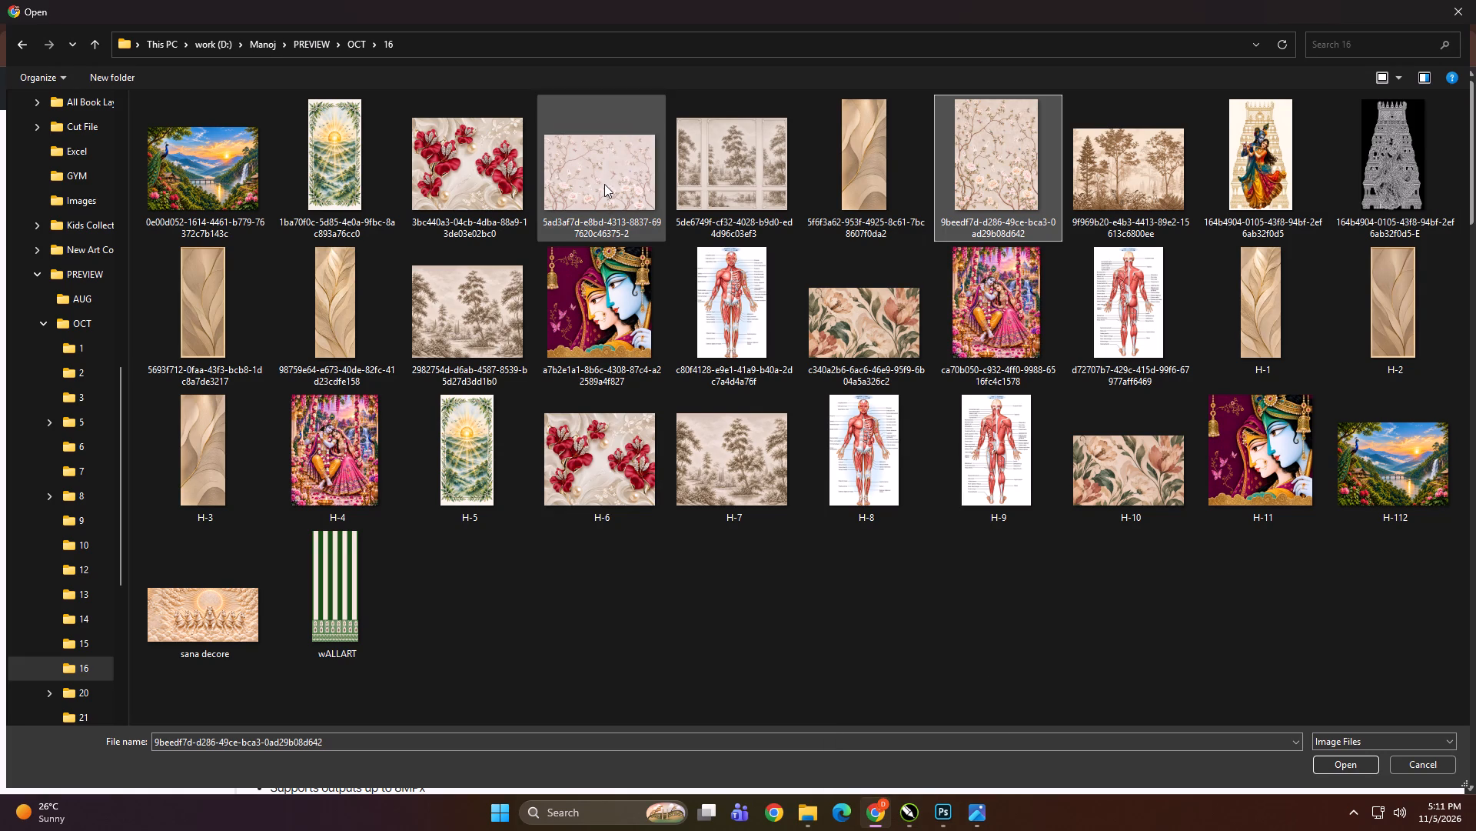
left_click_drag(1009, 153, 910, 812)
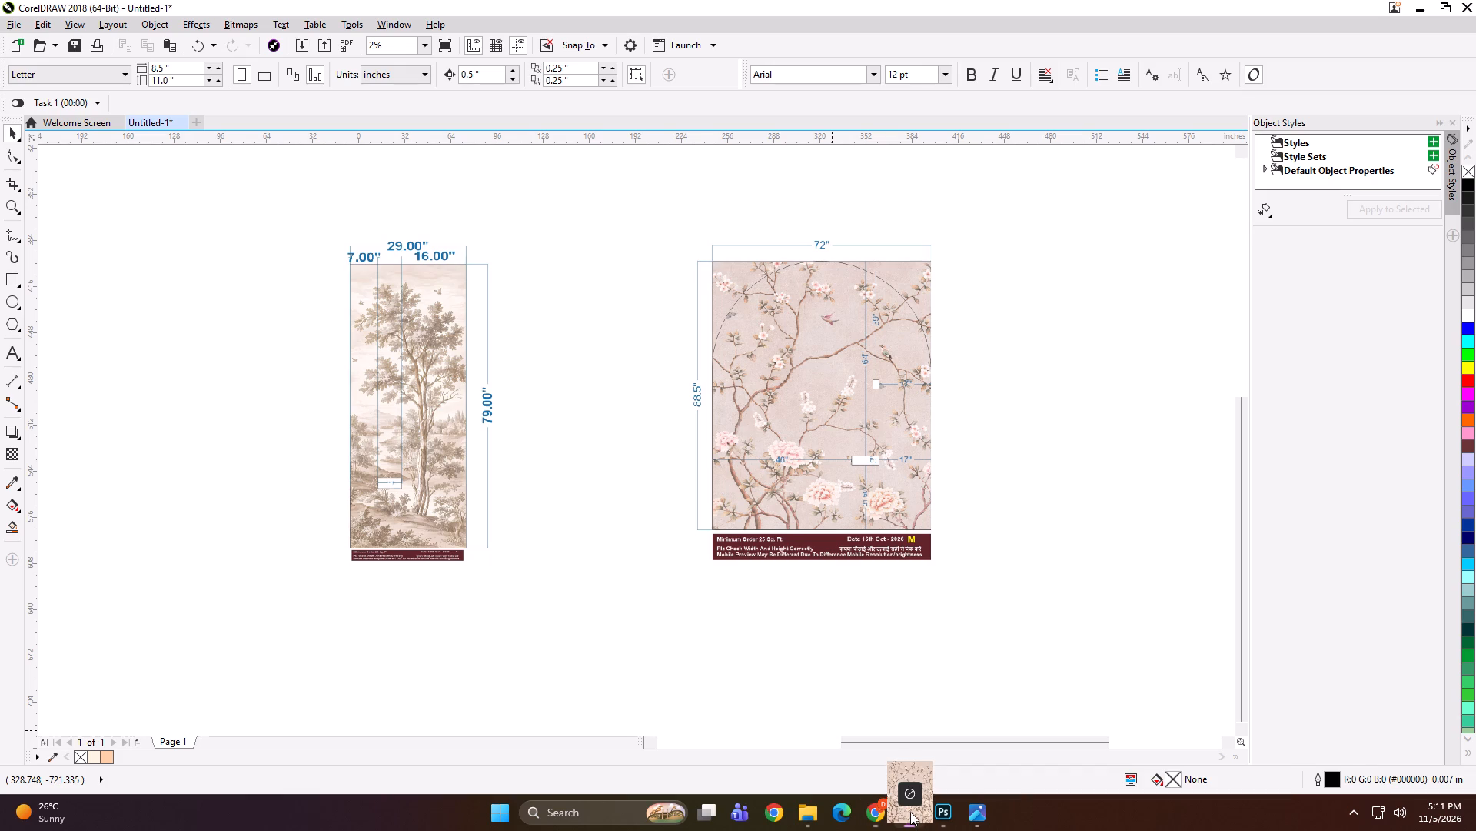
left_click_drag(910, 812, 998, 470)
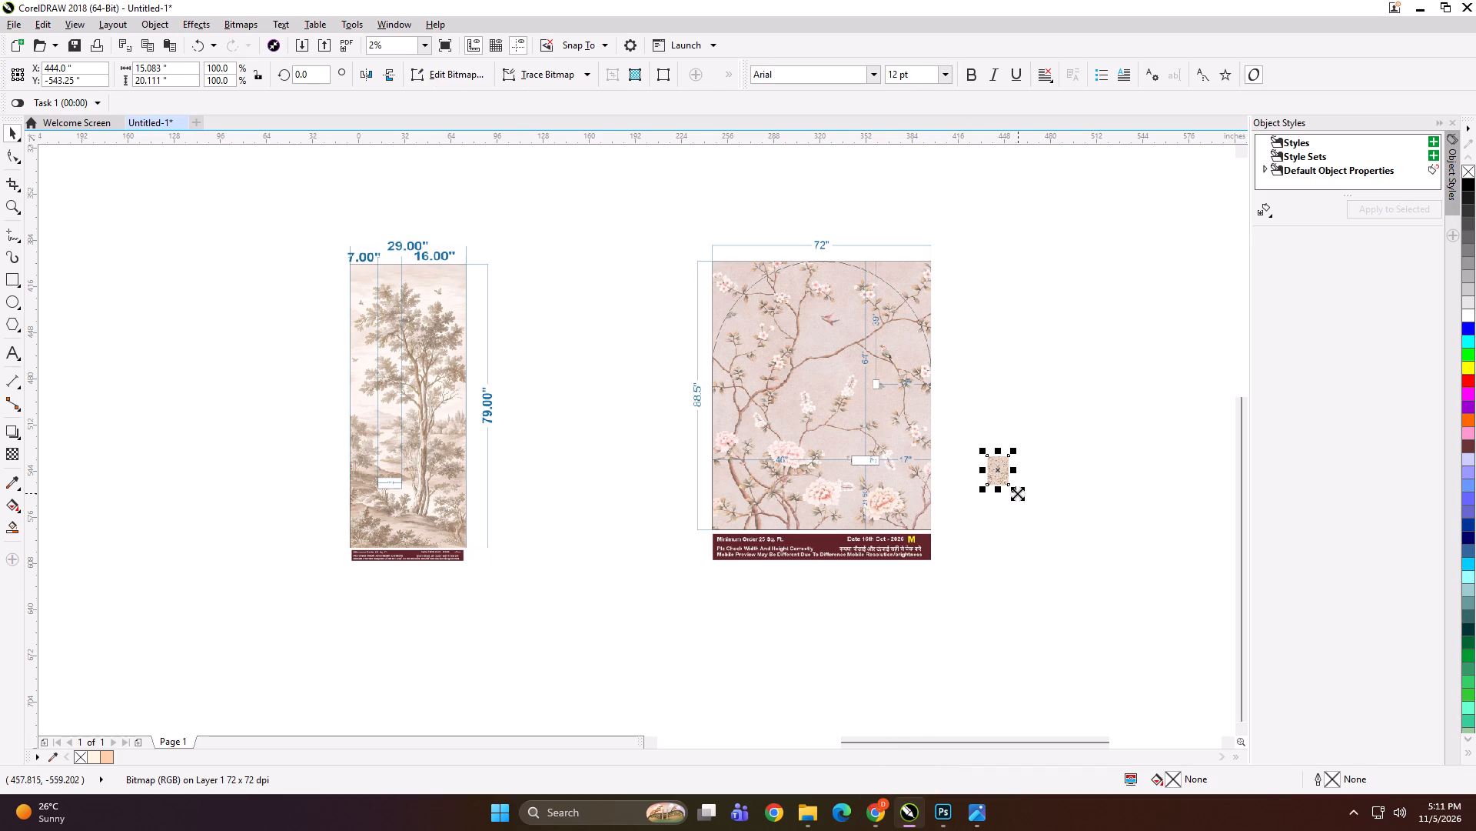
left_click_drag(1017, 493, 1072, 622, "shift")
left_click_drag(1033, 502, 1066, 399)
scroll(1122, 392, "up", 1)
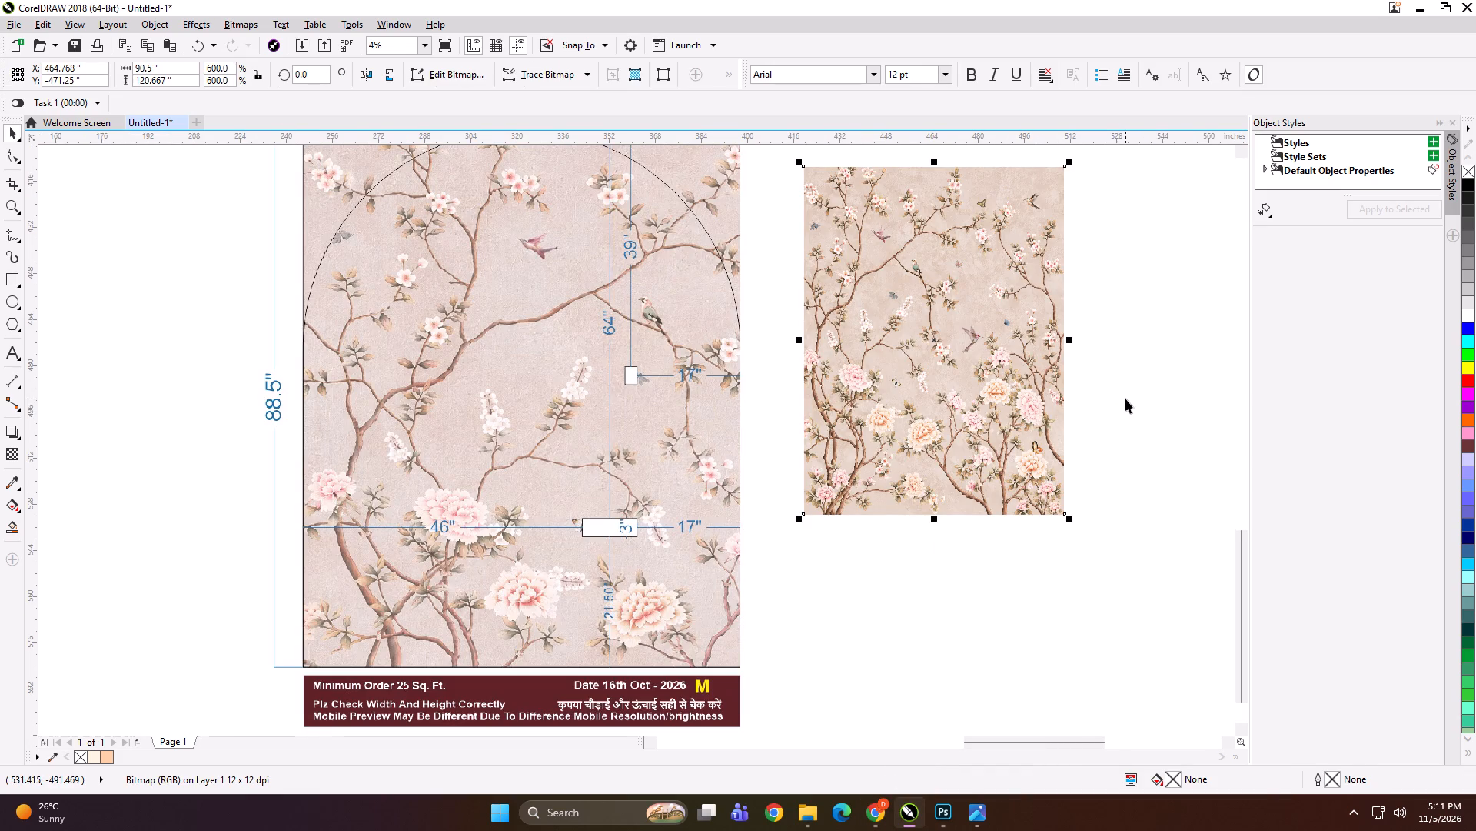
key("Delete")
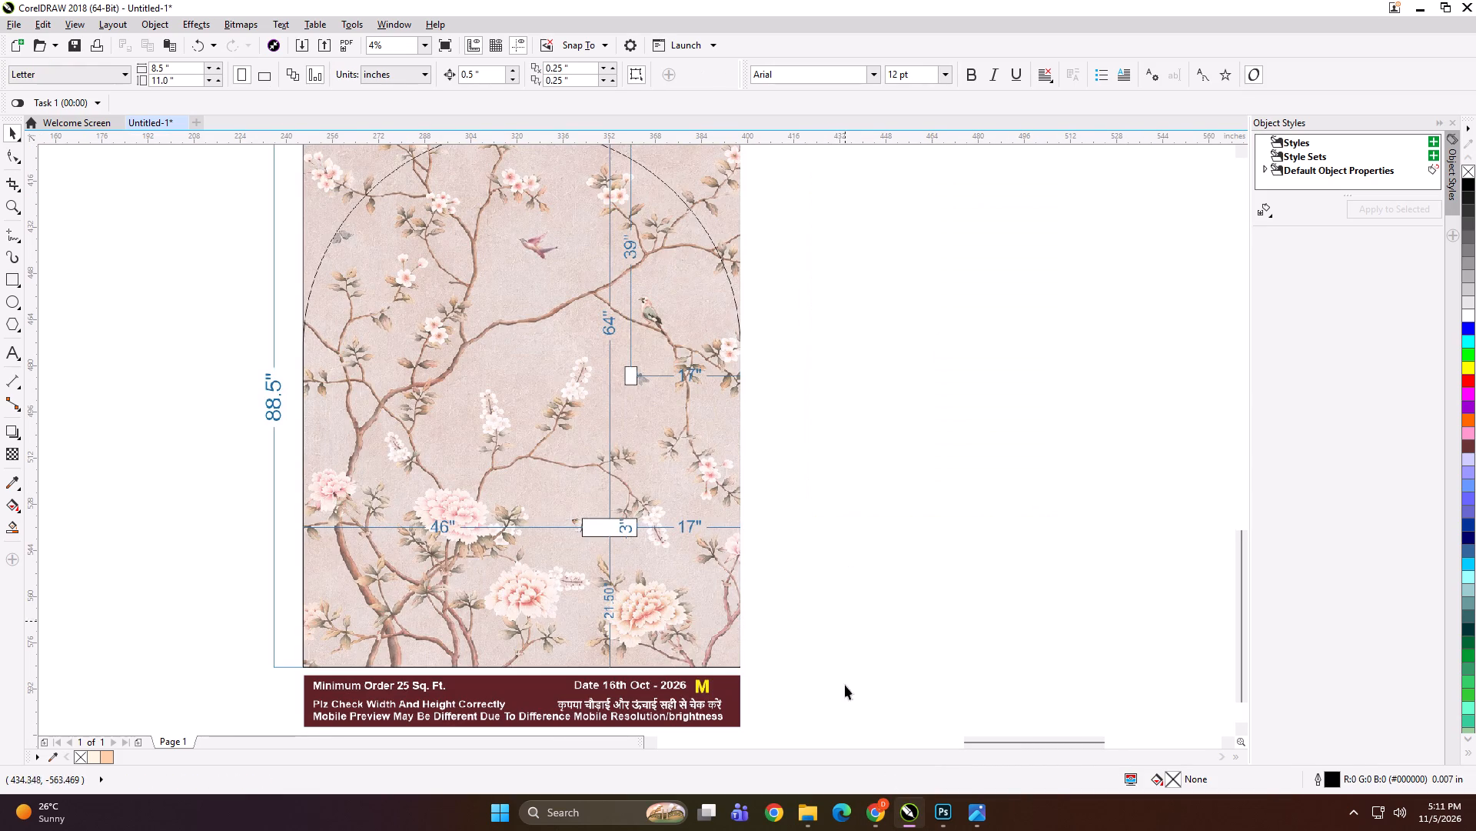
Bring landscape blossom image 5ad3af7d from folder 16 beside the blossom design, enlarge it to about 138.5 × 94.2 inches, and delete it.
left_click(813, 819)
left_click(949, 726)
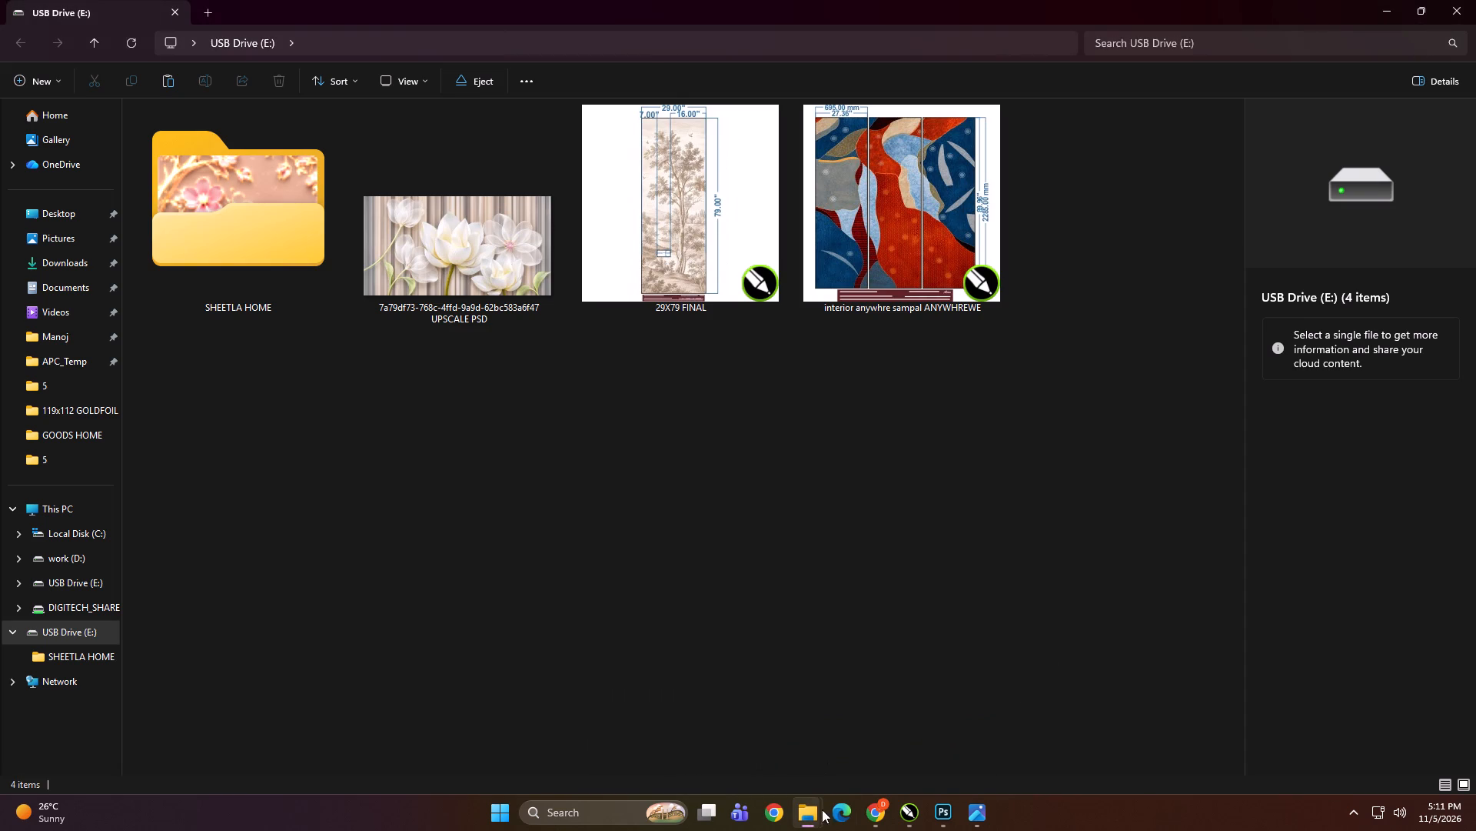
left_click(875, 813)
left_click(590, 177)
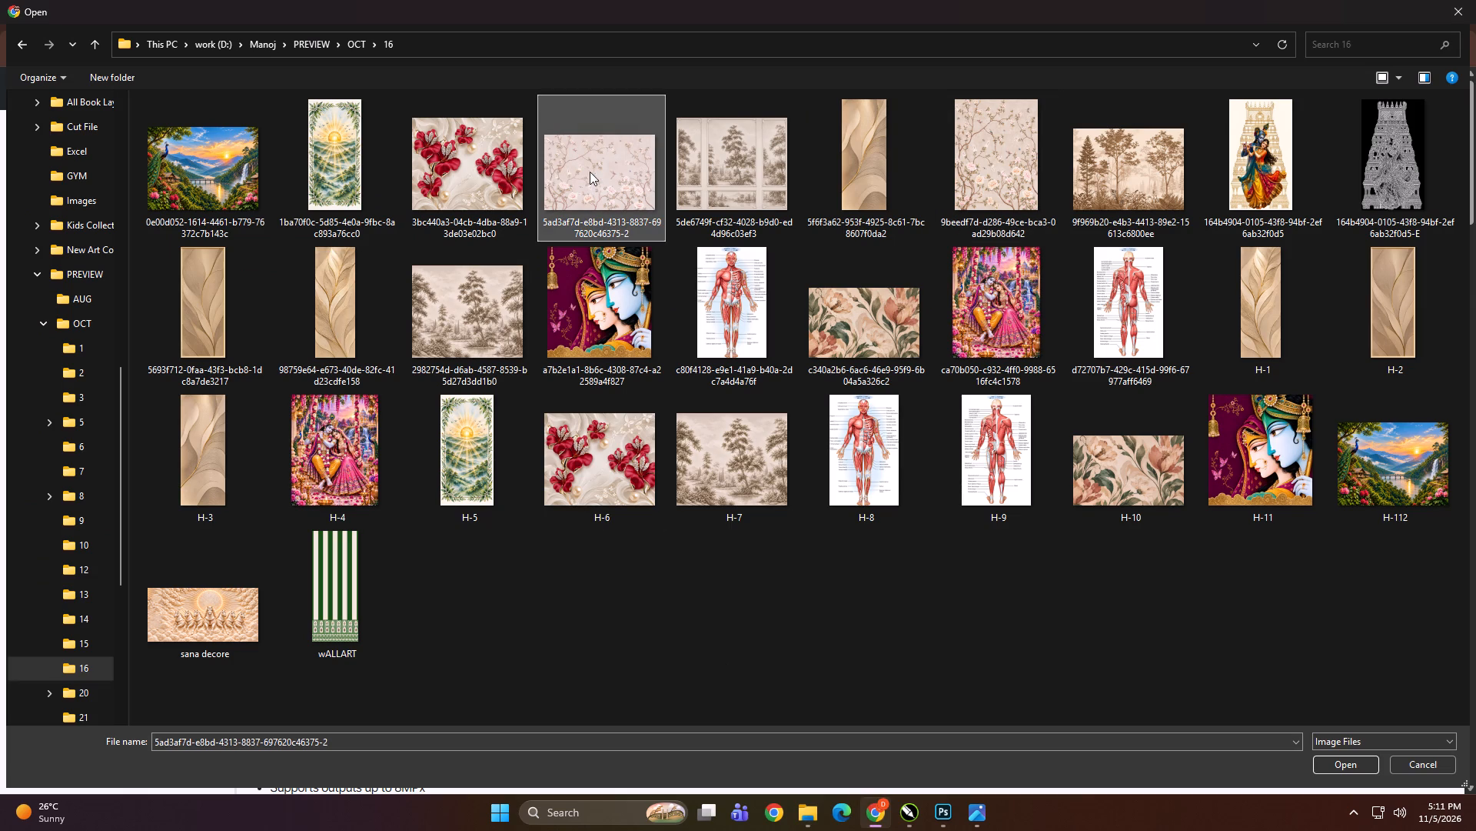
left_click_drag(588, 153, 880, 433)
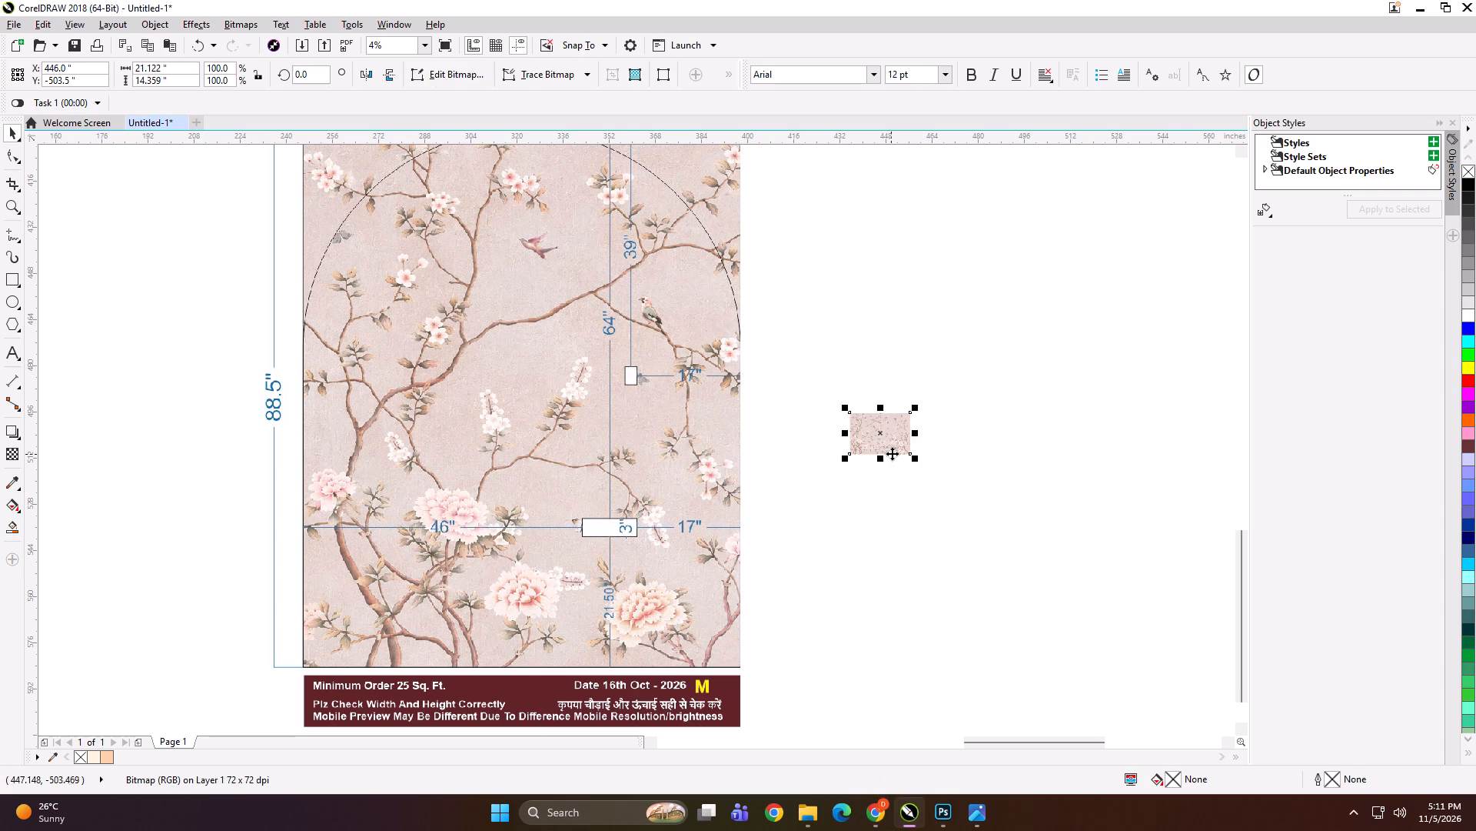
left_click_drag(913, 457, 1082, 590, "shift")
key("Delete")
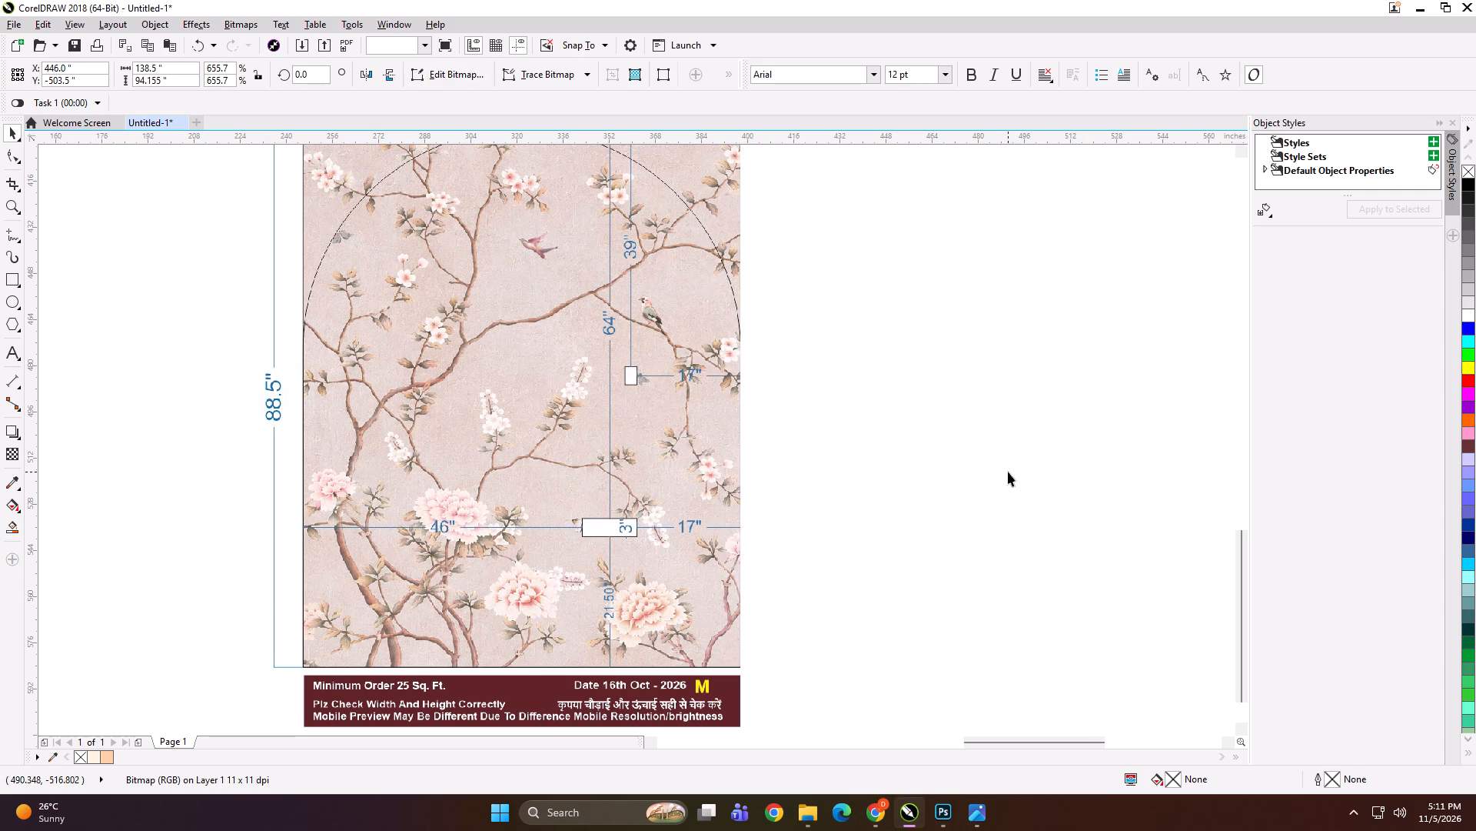
Return to folder 16 in the browser's file chooser to continue looking for the design's source image.
left_click(863, 820)
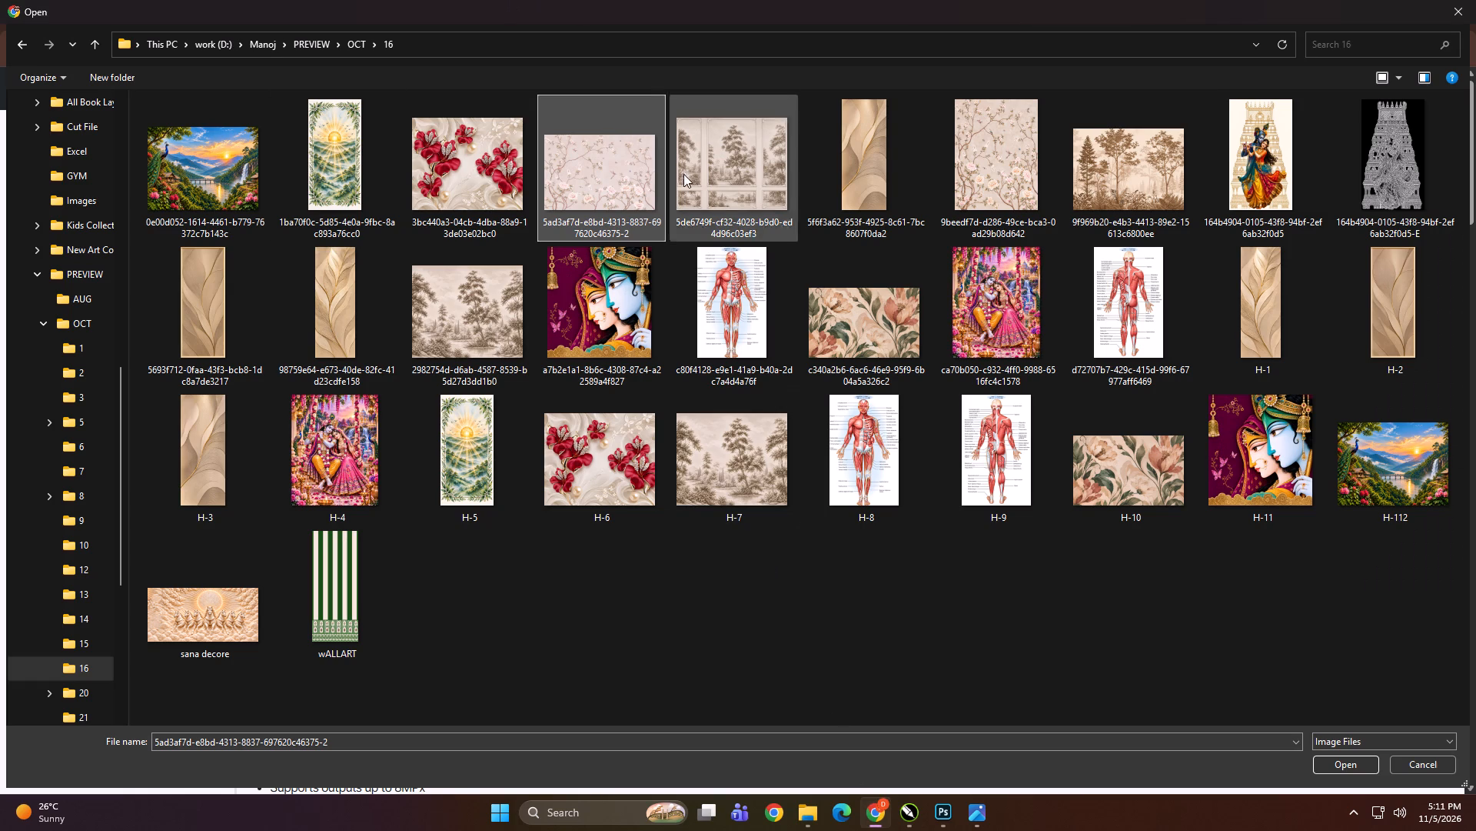
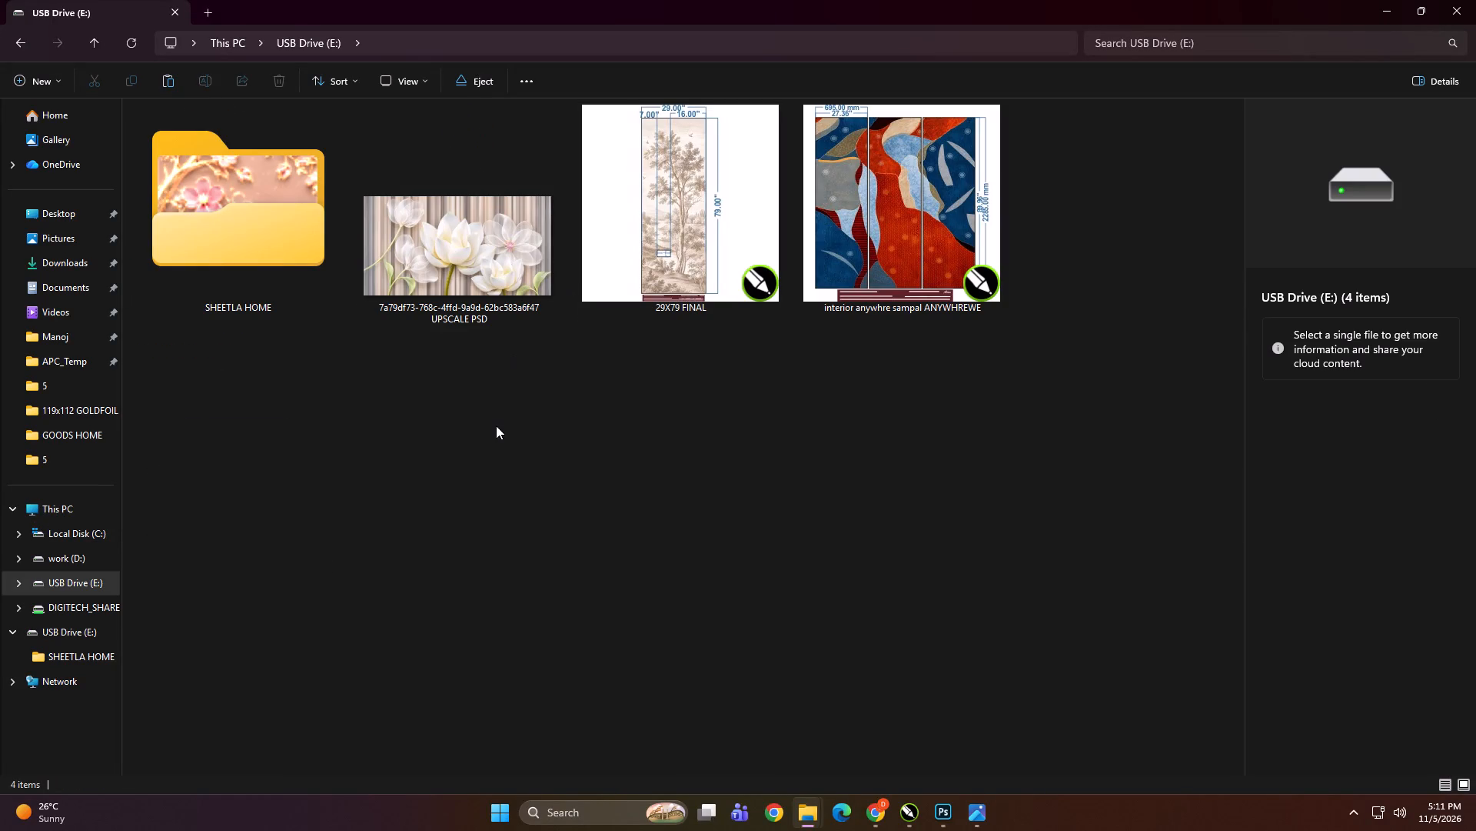
Import 29X79 FINAL from the USB drive into the CorelDRAW drawing, accepting the suggested font substitutions, and place it beside the tree preview.
left_click(658, 316)
left_click(663, 253)
left_click_drag(681, 175, 913, 816)
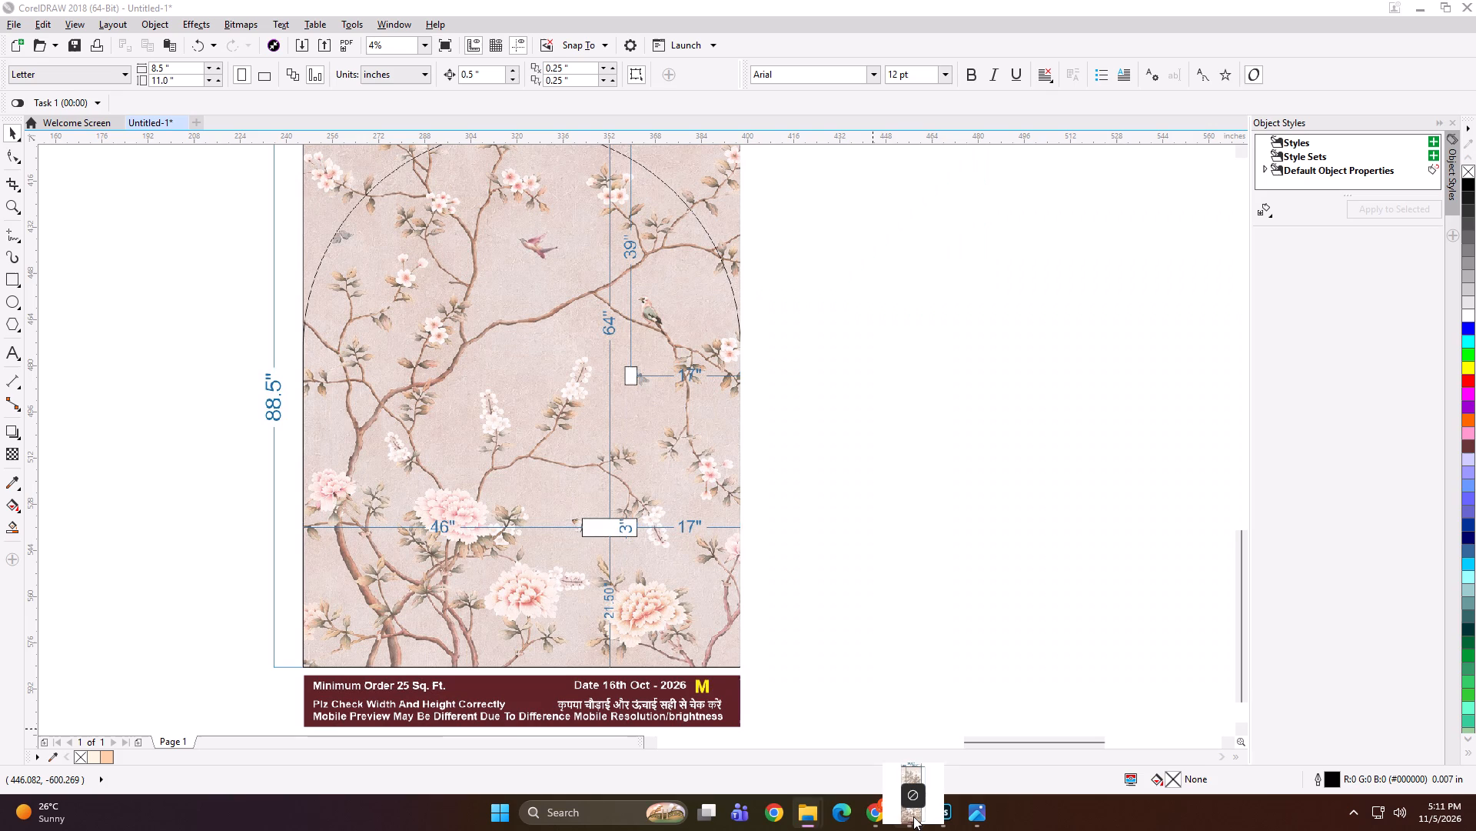
left_click_drag(913, 816, 899, 562)
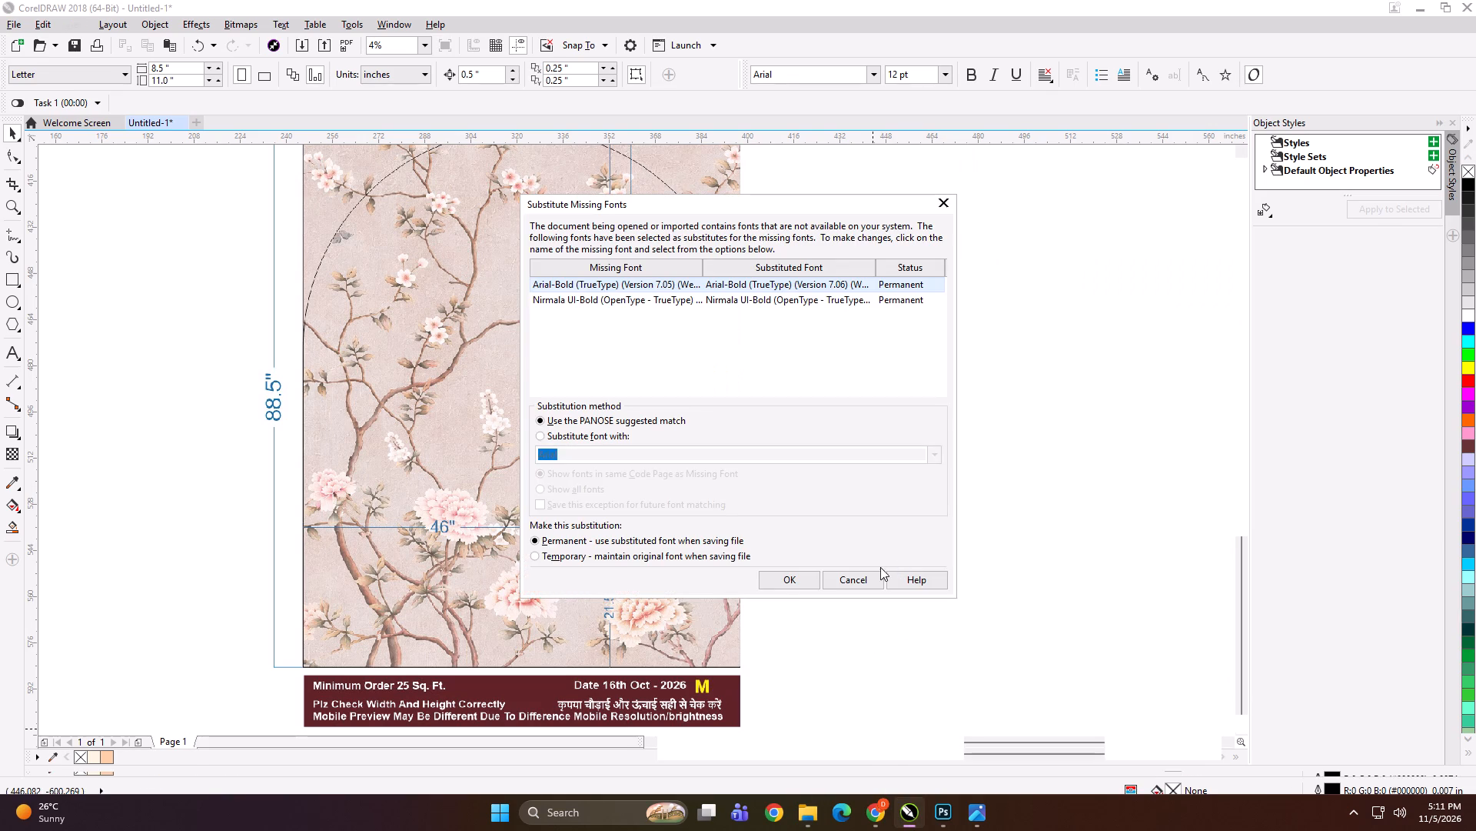
left_click(780, 579)
scroll(801, 416, "down", 6)
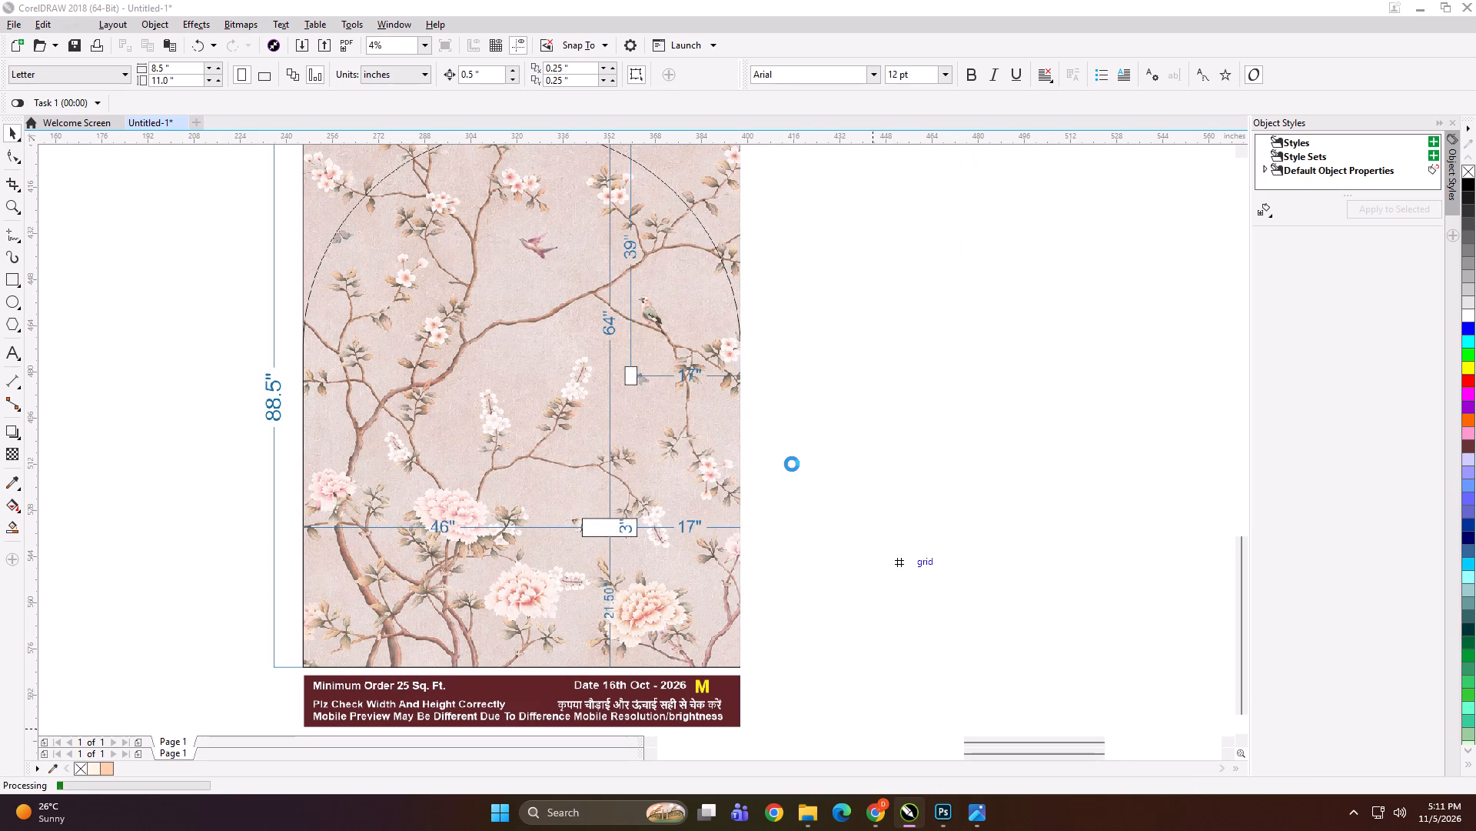
scroll(831, 409, "down", 2)
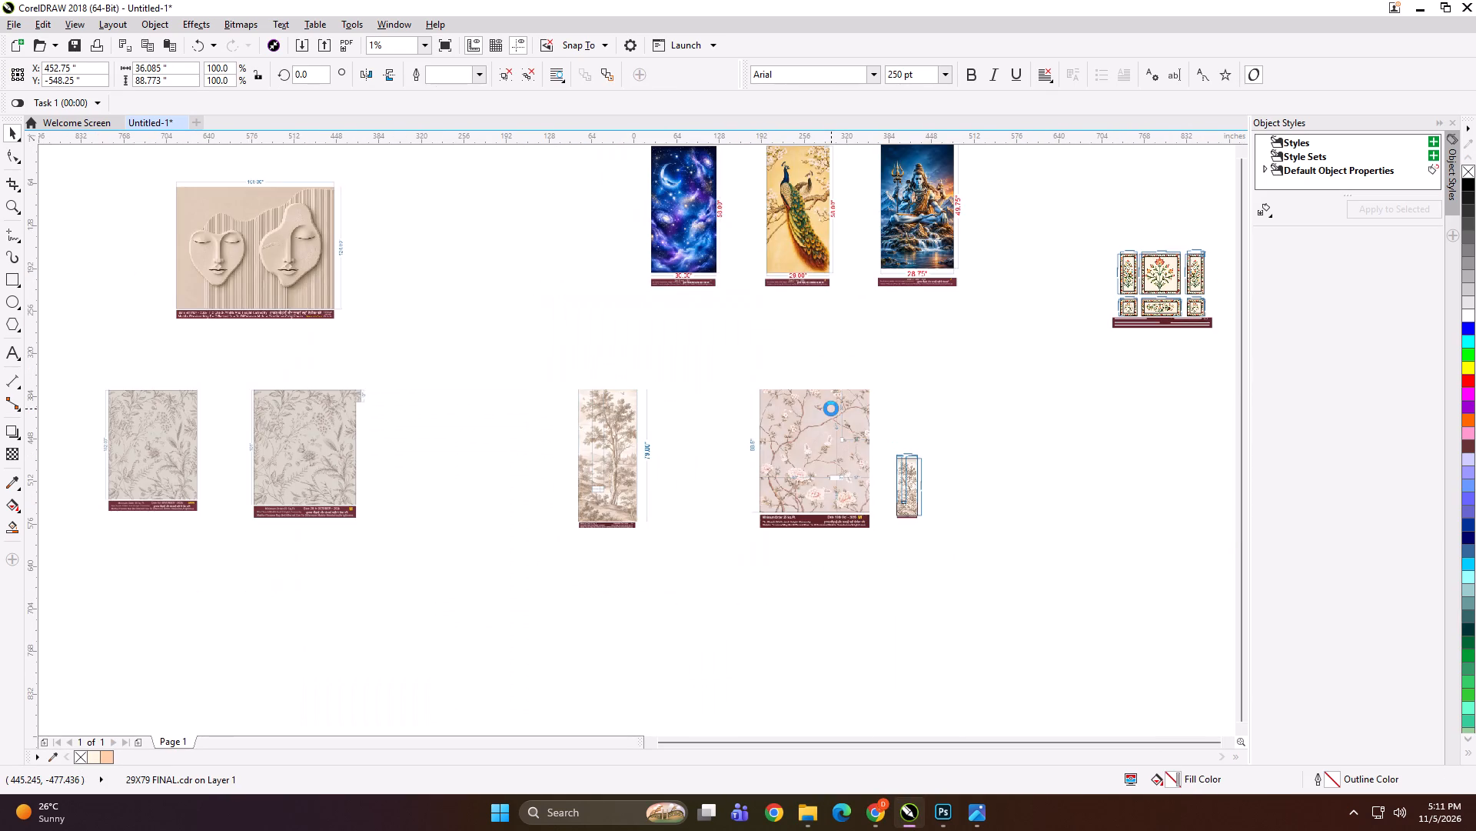
key("F4")
left_click_drag(913, 632, 720, 589)
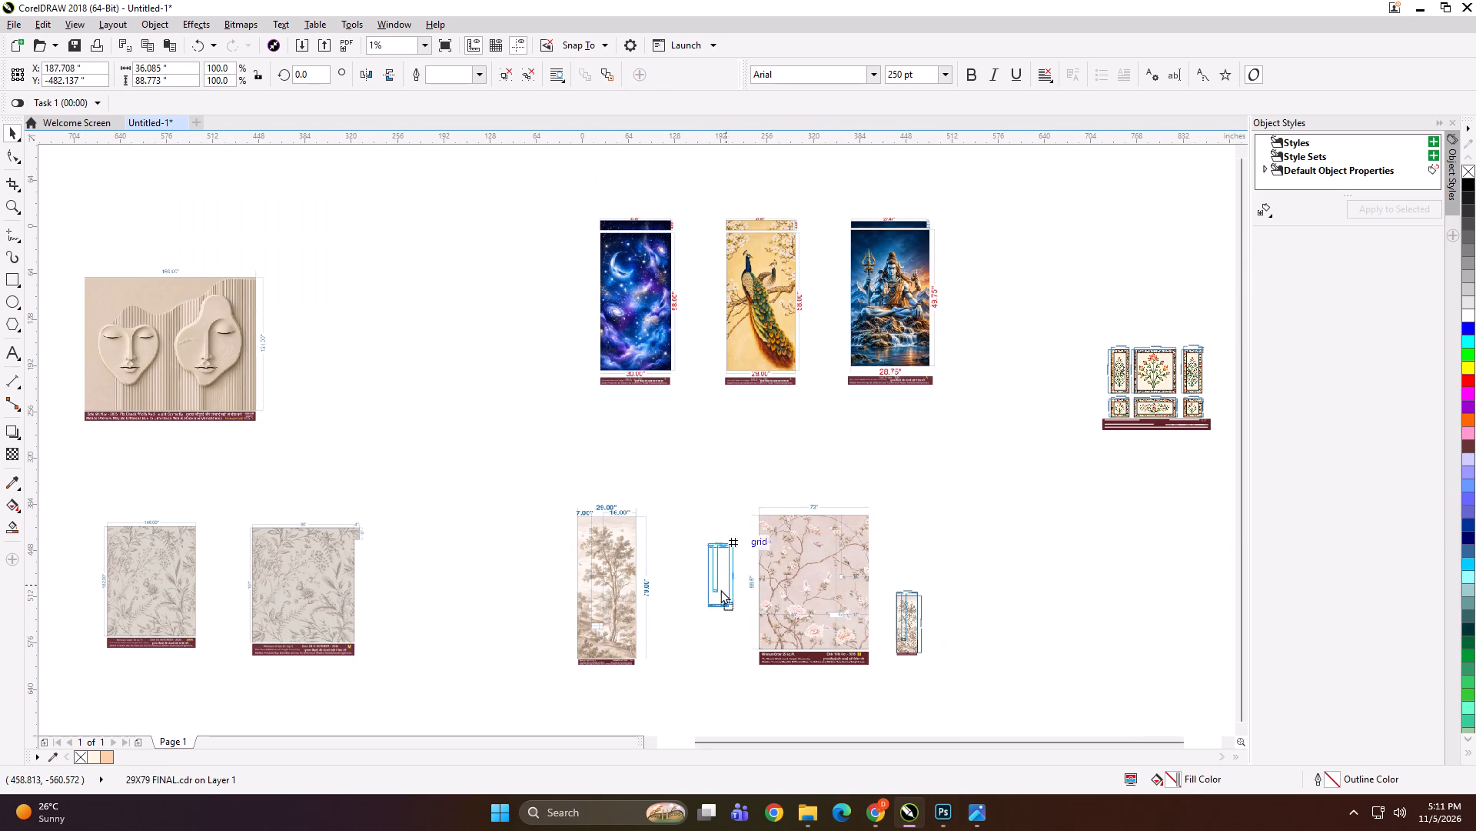
left_click_drag(720, 589, 676, 592)
Shrink the tree preview image to about 51 × 96 inches and place it close beside the imported tree design for comparison.
scroll(635, 624, "up", 1)
left_click(519, 426)
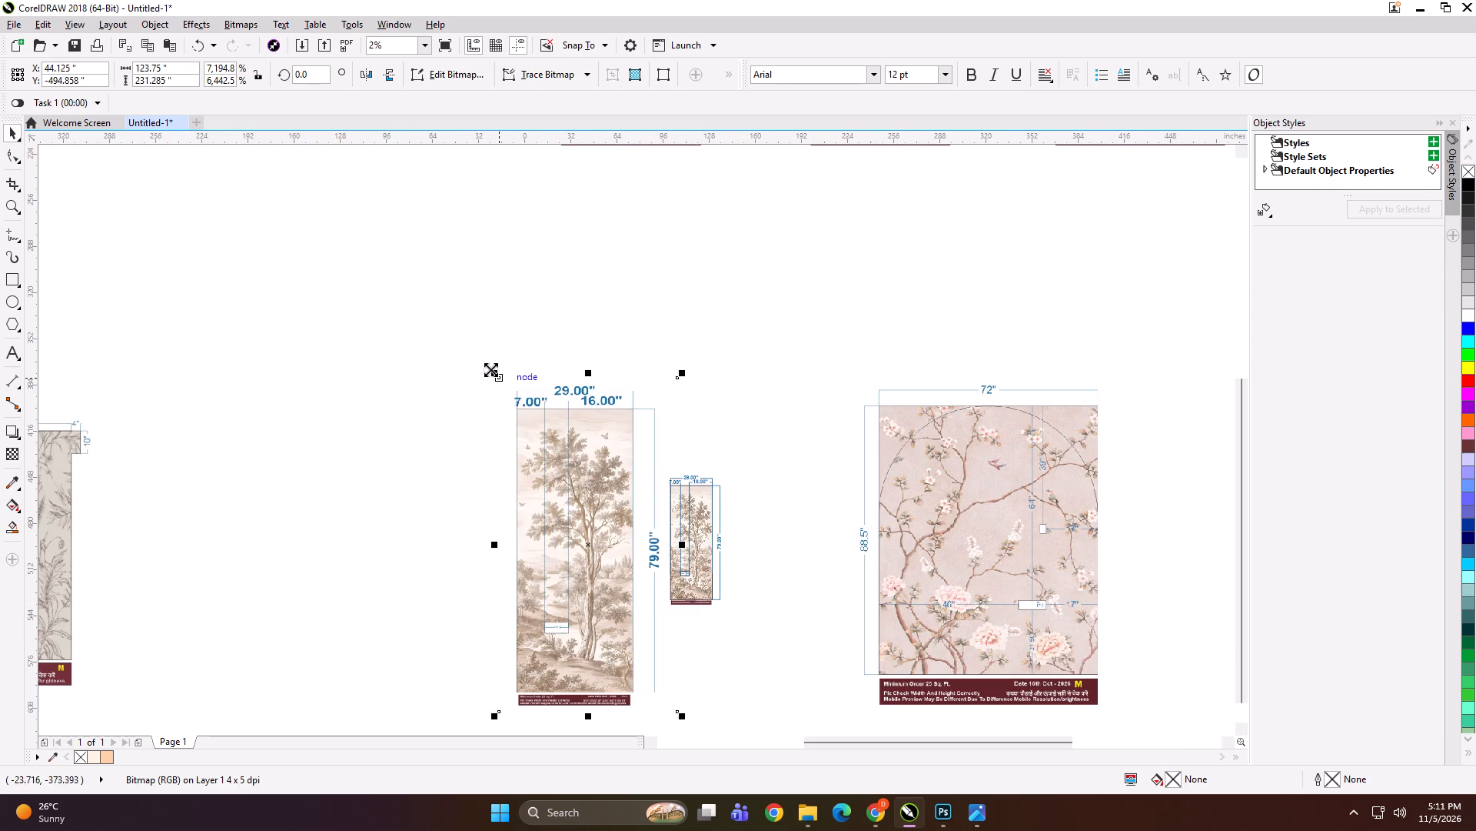
left_click_drag(490, 369, 543, 452, "shift")
left_click_drag(593, 522, 626, 519)
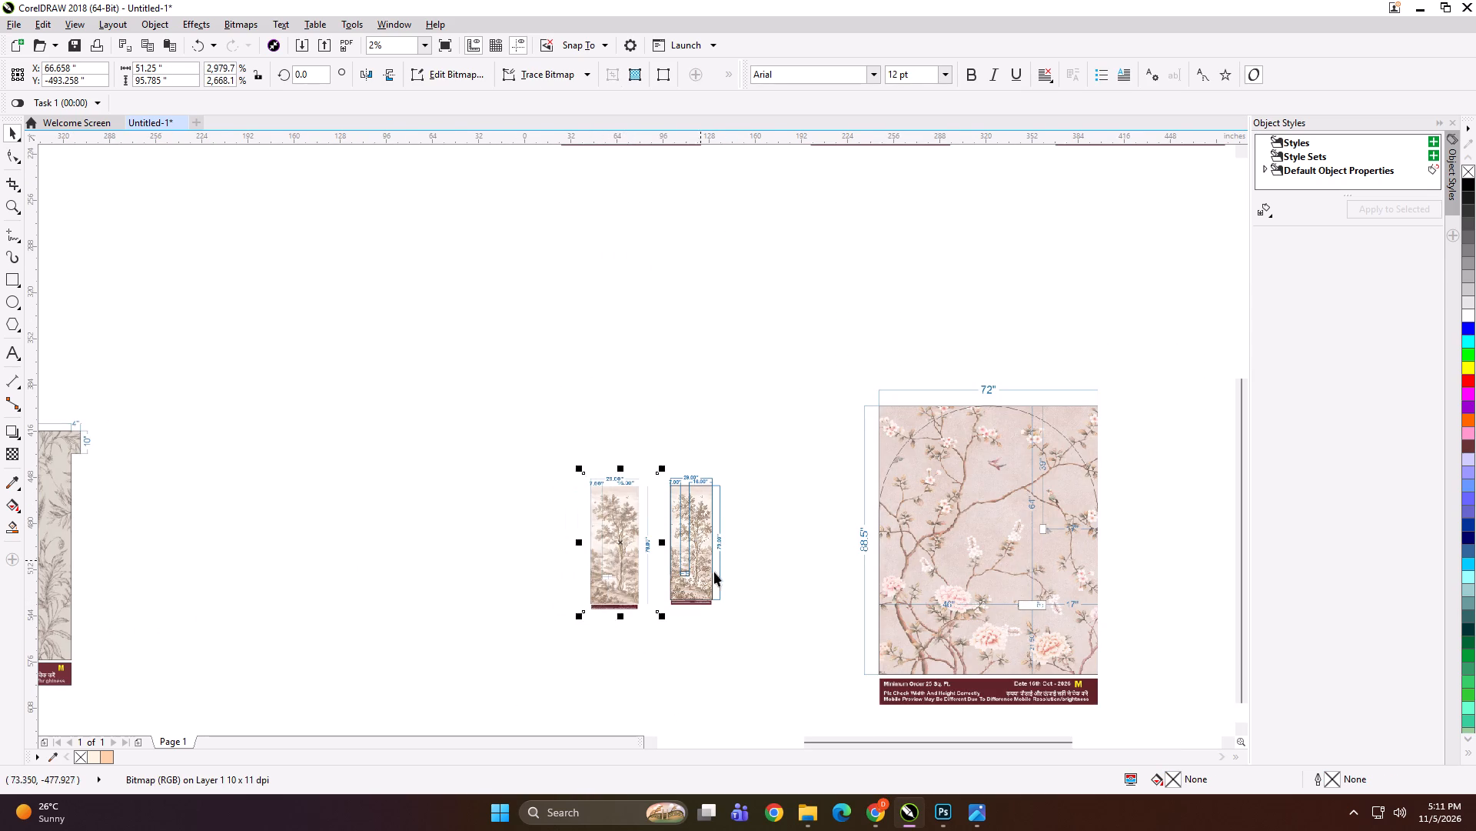
Ungroup the imported tree design and delete its dimension lines, socket outline and footer strip, leaving only the 29 × 79 inch panel.
scroll(724, 582, "up", 1)
left_click(666, 539)
key("ctrl+u")
left_click(623, 295)
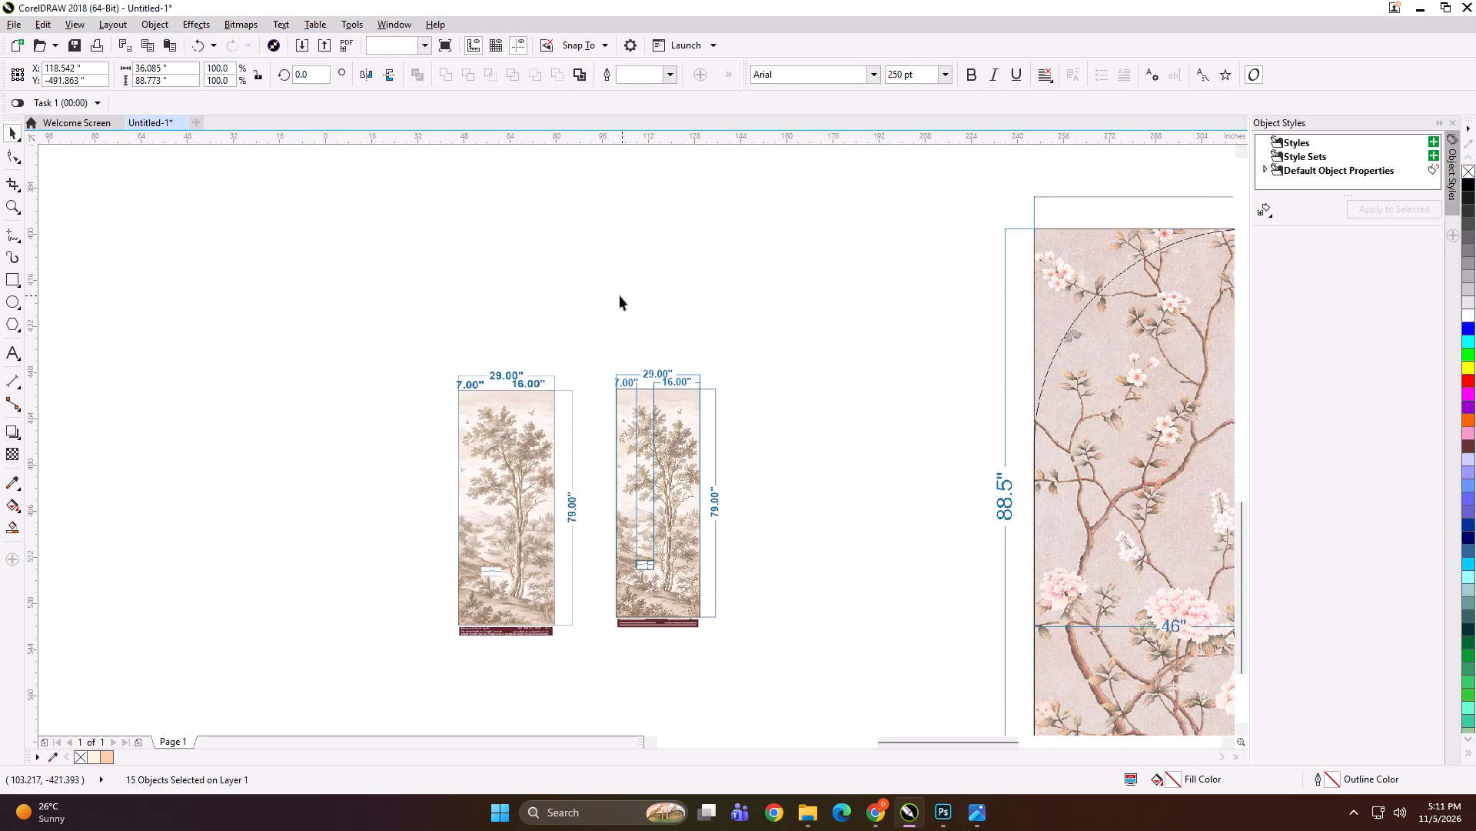
left_click_drag(573, 282, 768, 584)
key("Delete")
left_click_drag(771, 544, 640, 666)
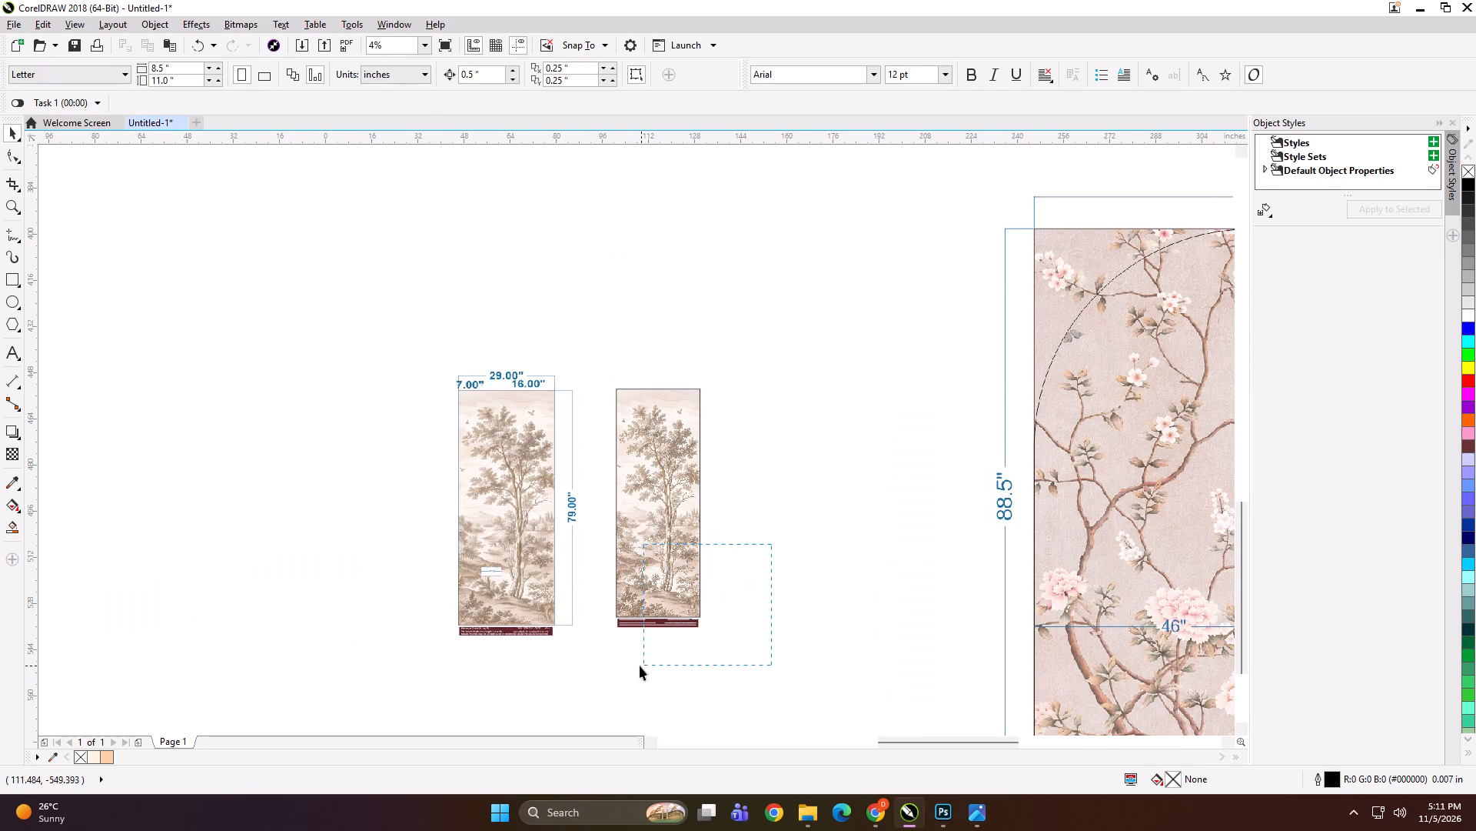
left_click_drag(640, 666, 602, 672)
key("Delete")
Inspect the cleaned tree panel, start exporting it, and create and open a folder named AK DESIGN under PRINT FILE > NOV > 5.
left_click(673, 452)
scroll(654, 437, "up", 2)
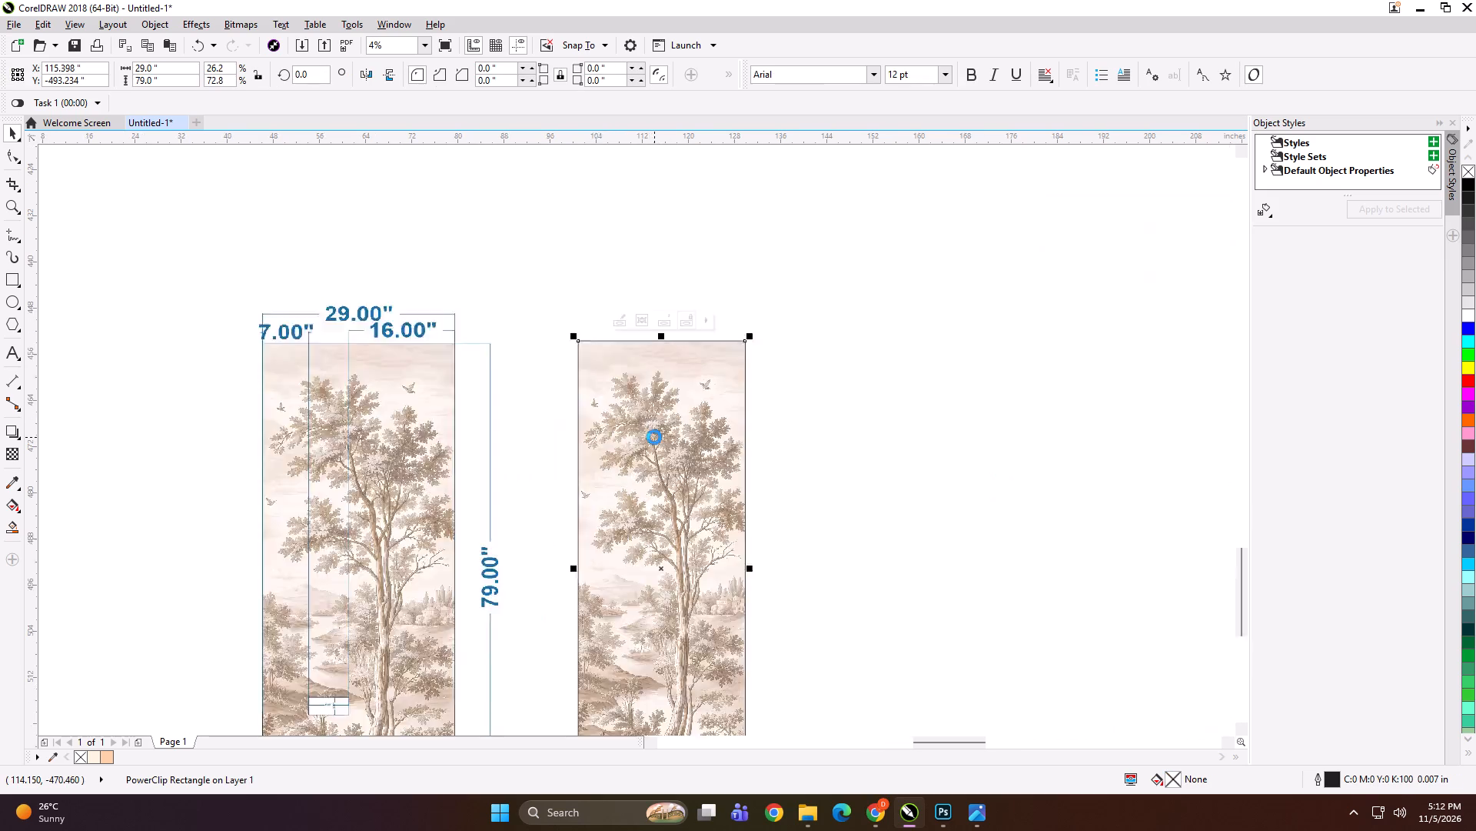
scroll(654, 437, "up", 3)
scroll(739, 414, "down", 4)
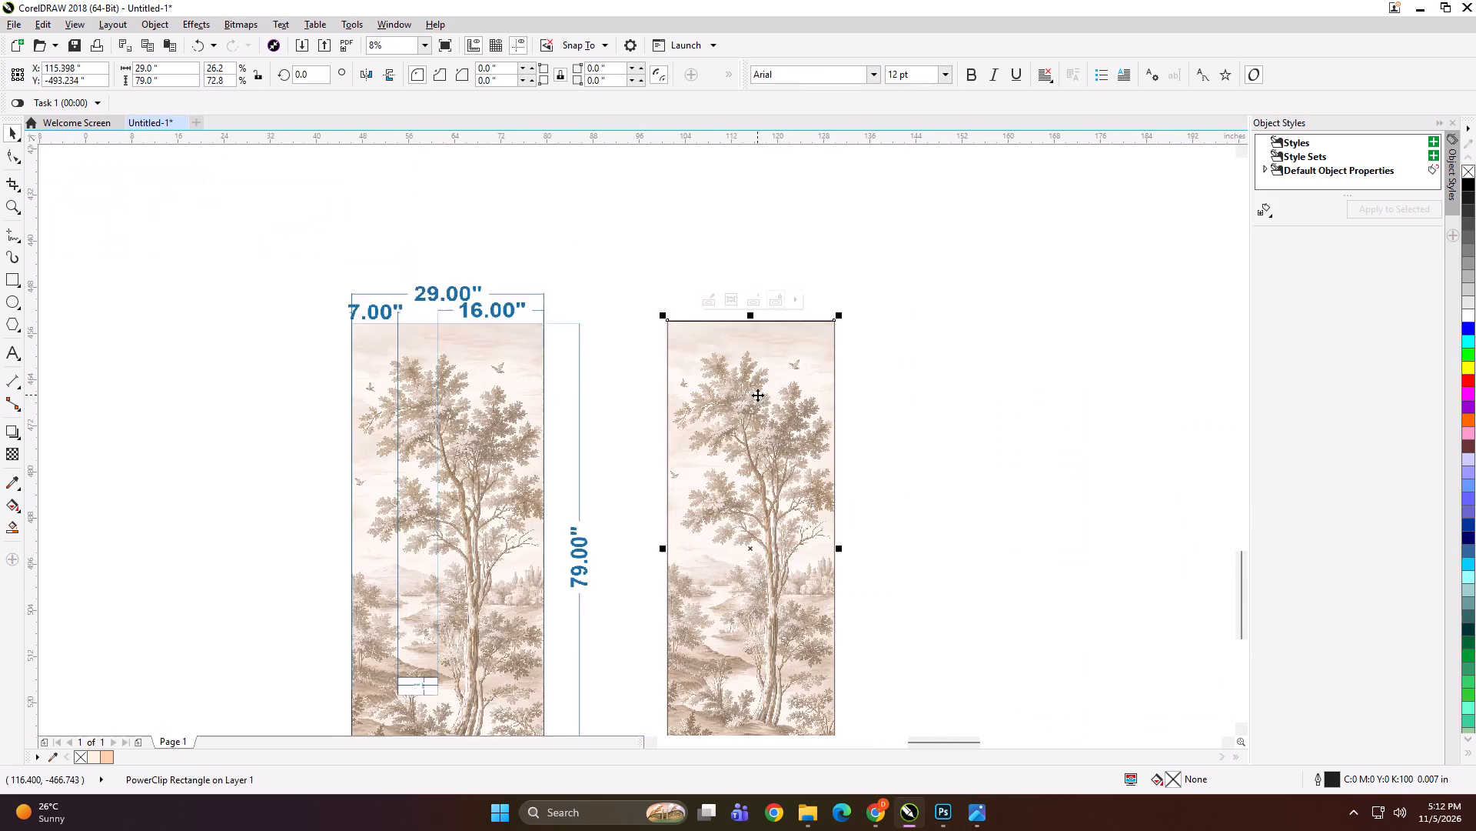
scroll(757, 395, "down", 1)
key("ctrl+e")
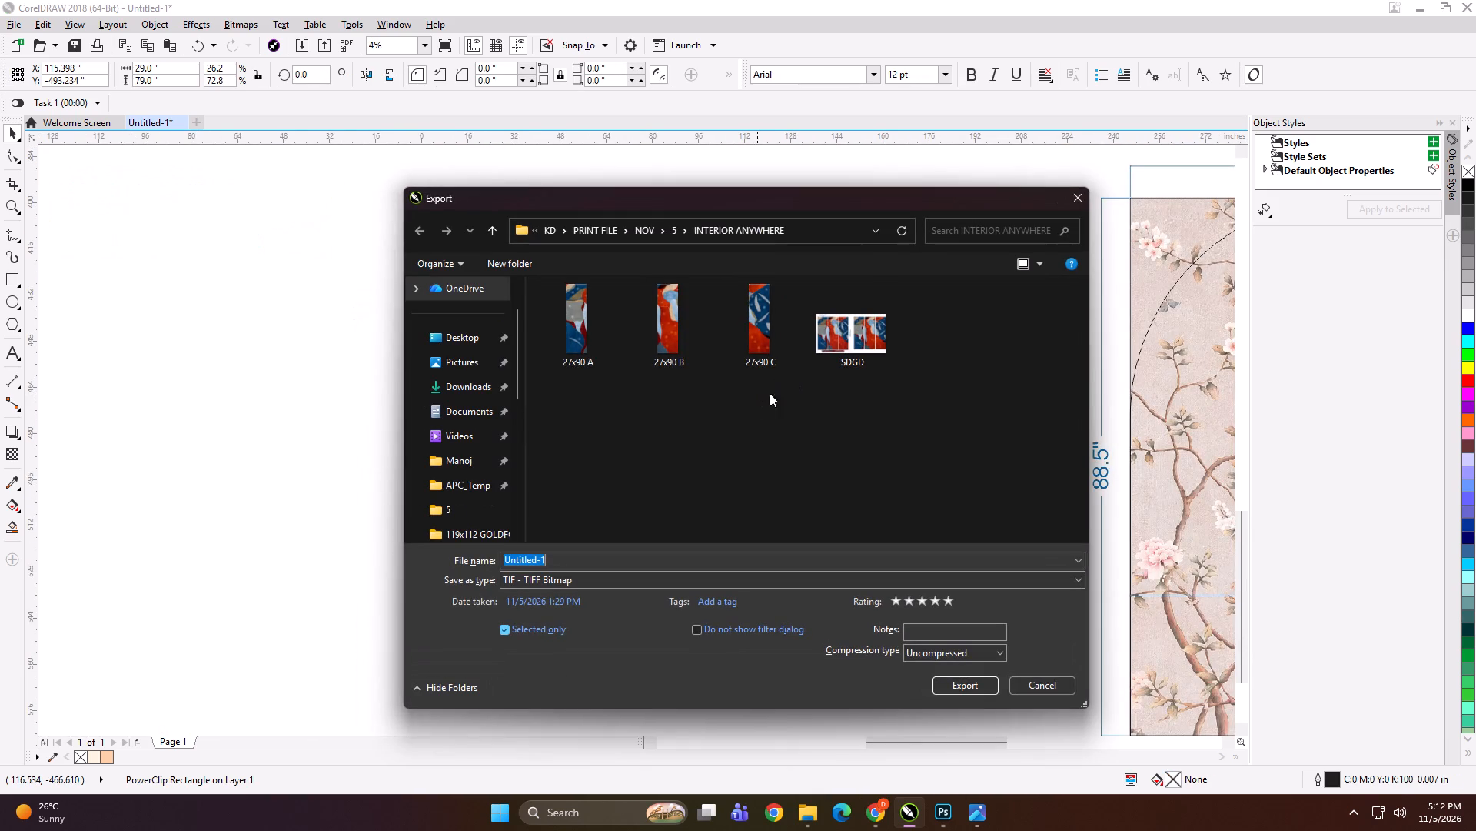
left_click(496, 231)
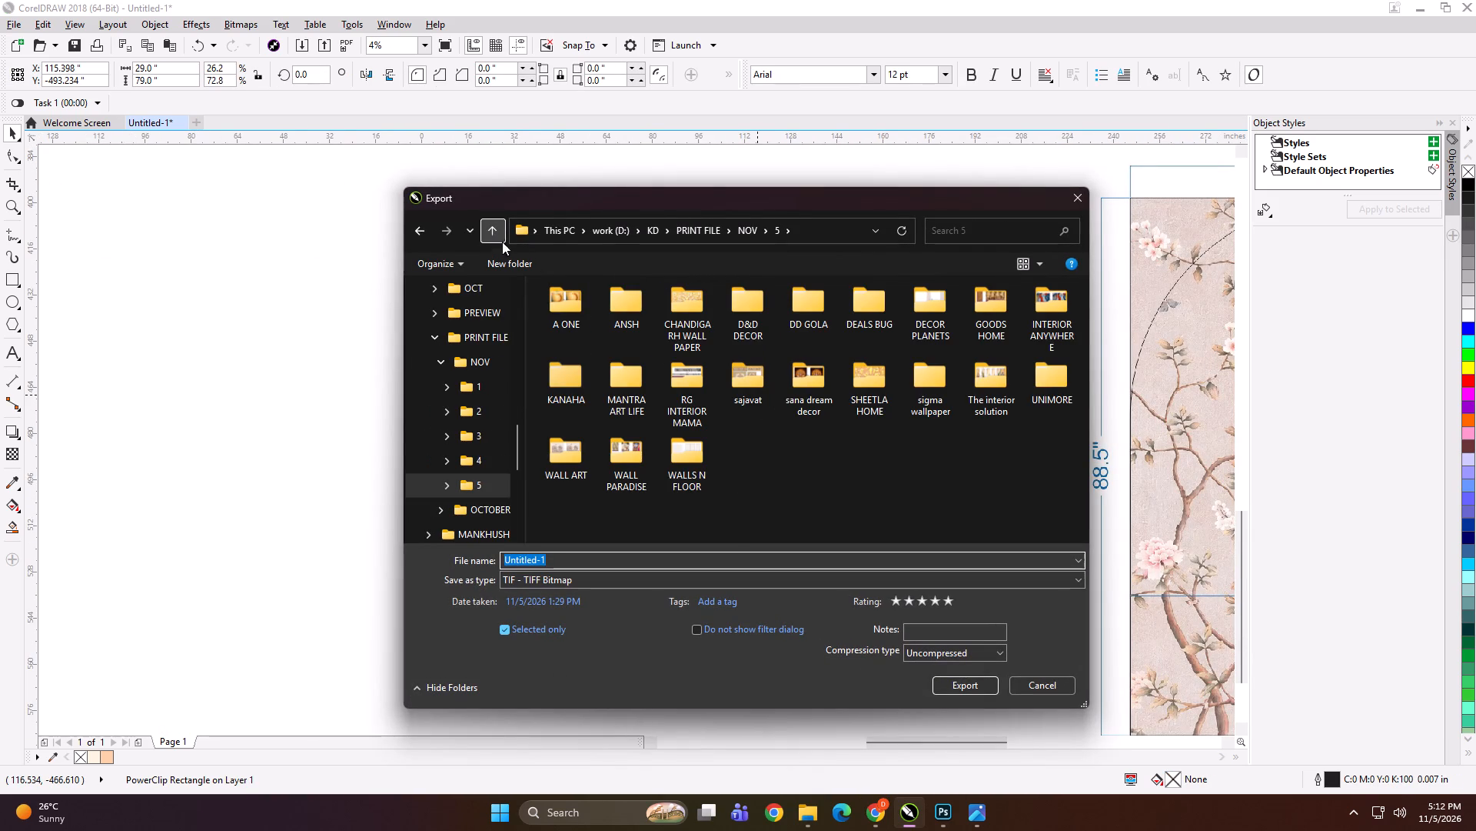
left_click(510, 255)
type("AK DESIGN")
key("Return")
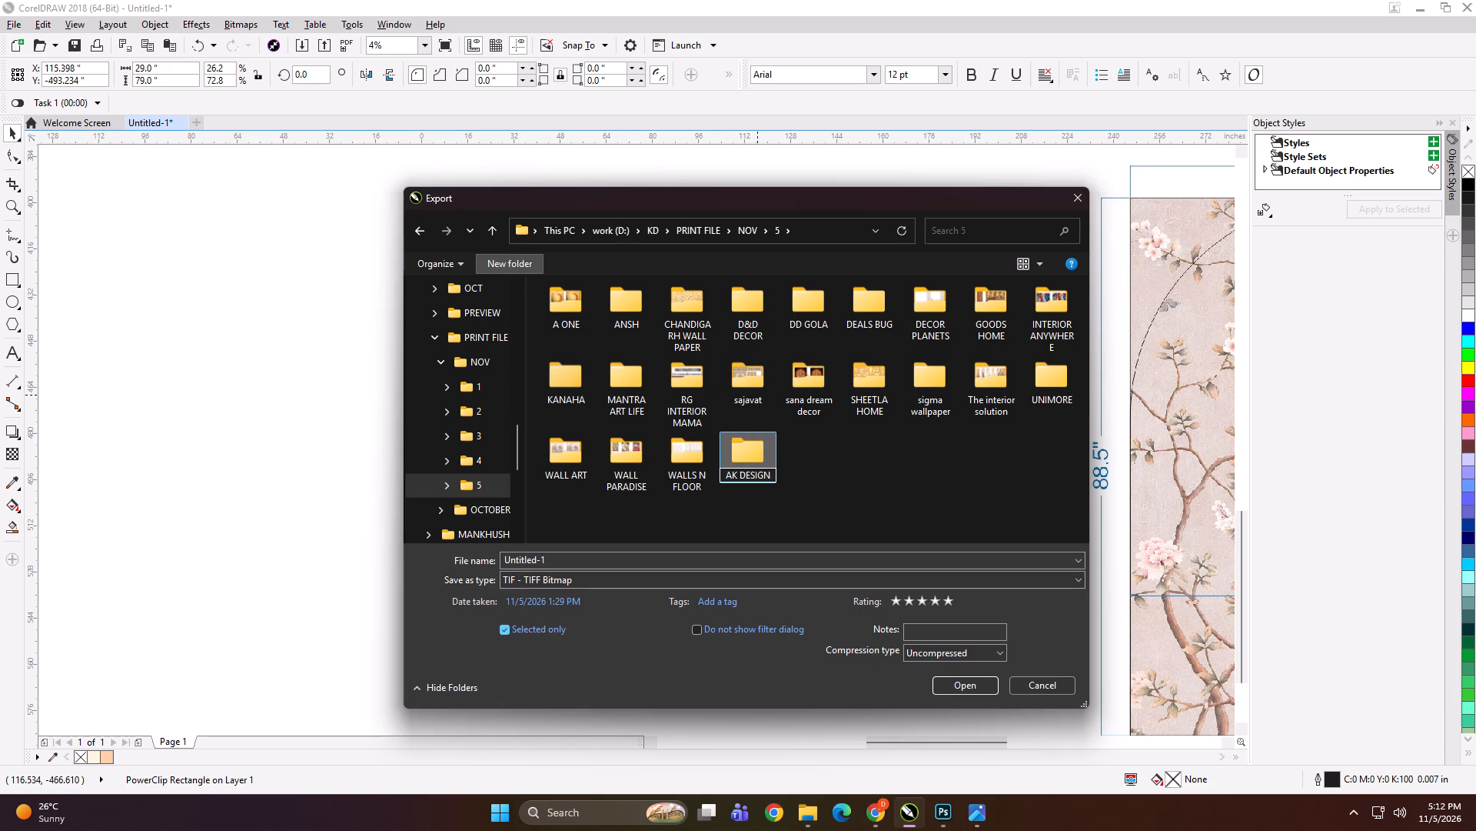
double_click(629, 304)
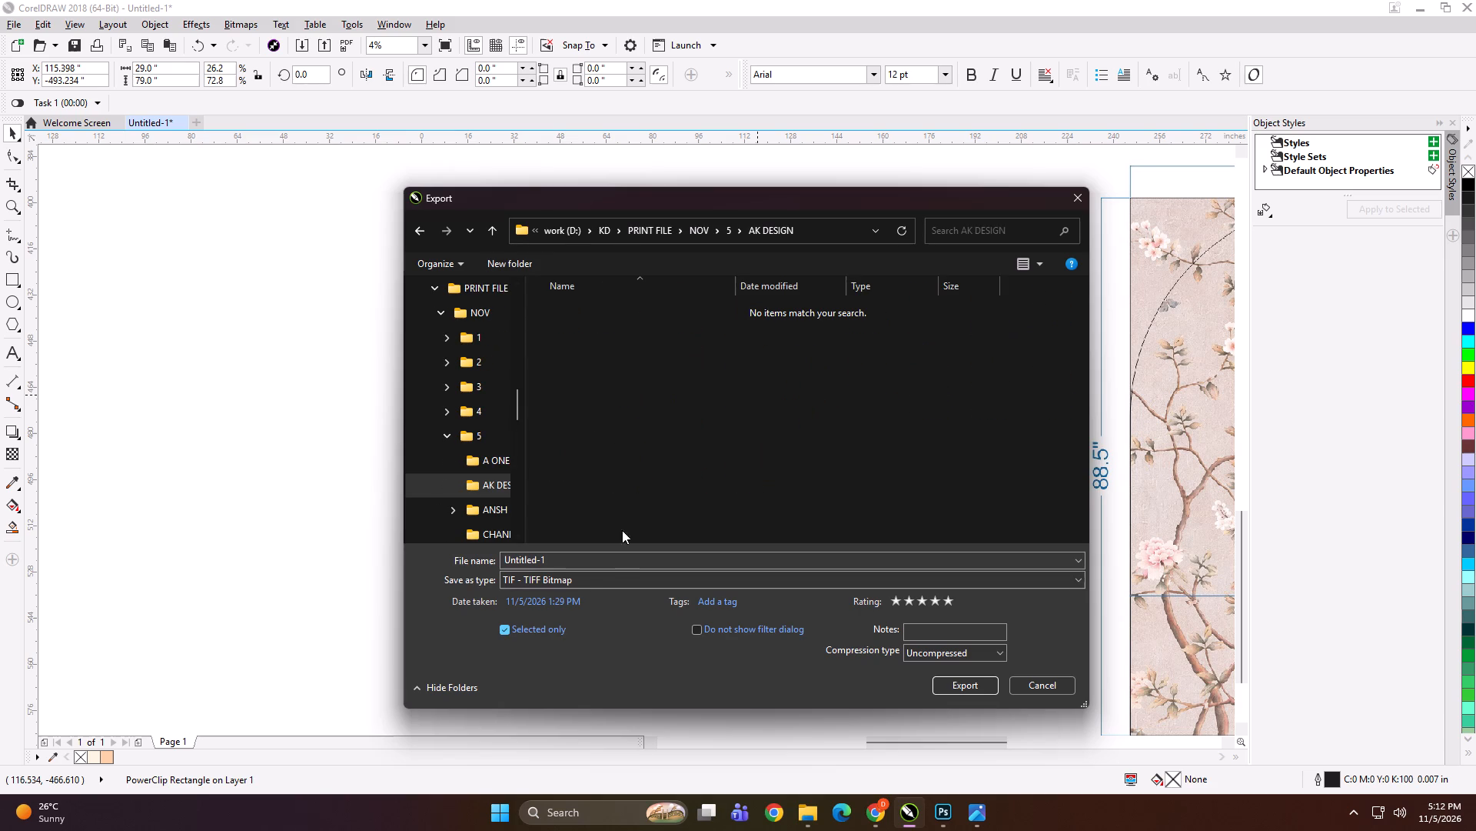
Export the tree panel as an uncompressed TIFF named 29x7 into the AK DESIGN folder.
left_click(611, 557)
type("29x7")
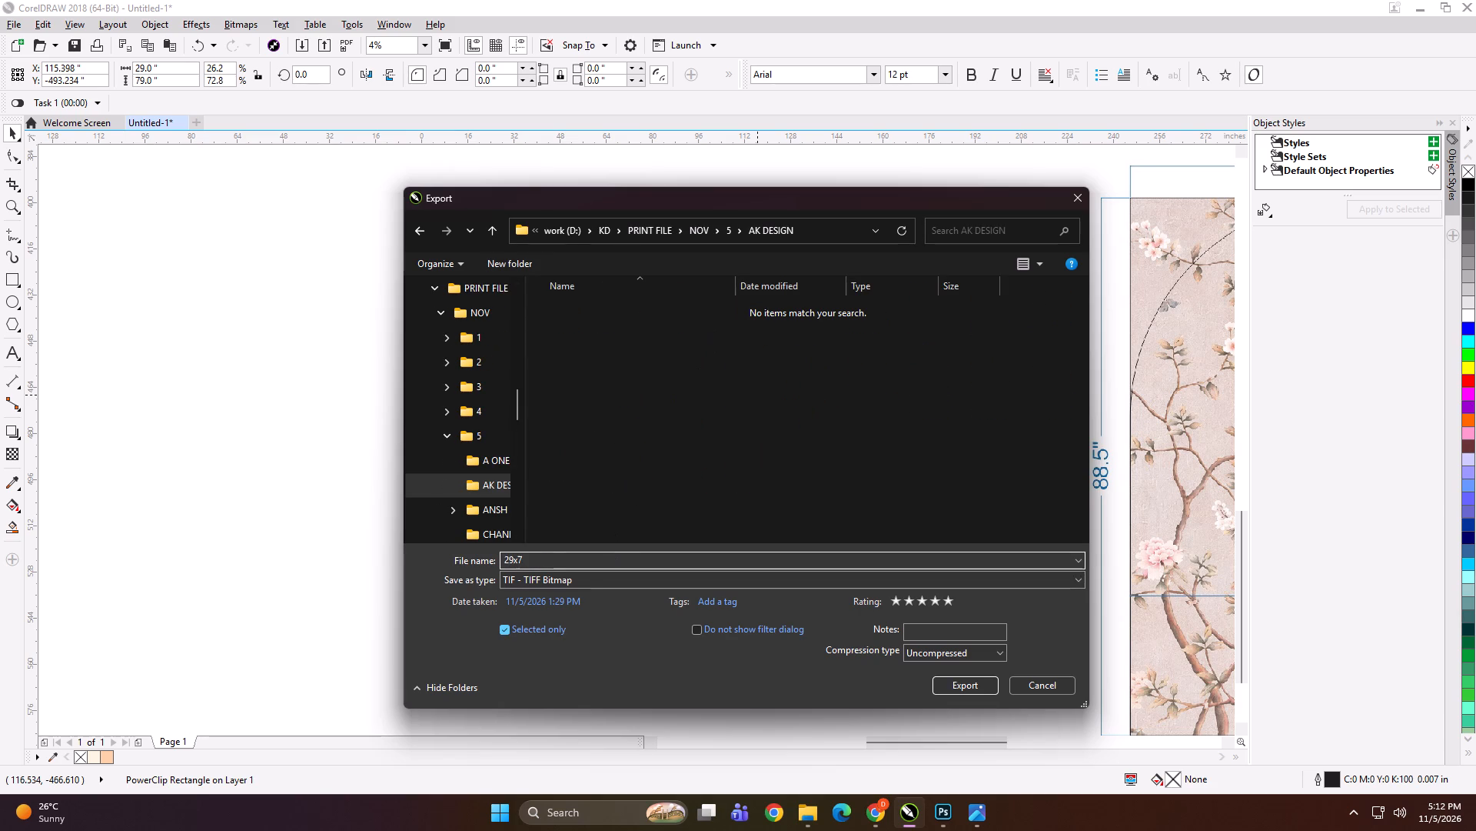
key("space")
key("Return")
key("Return")
Group the tree preview with the finished panel and shrink the group to about 3.7 × 4 inches.
left_click(637, 482, "shift")
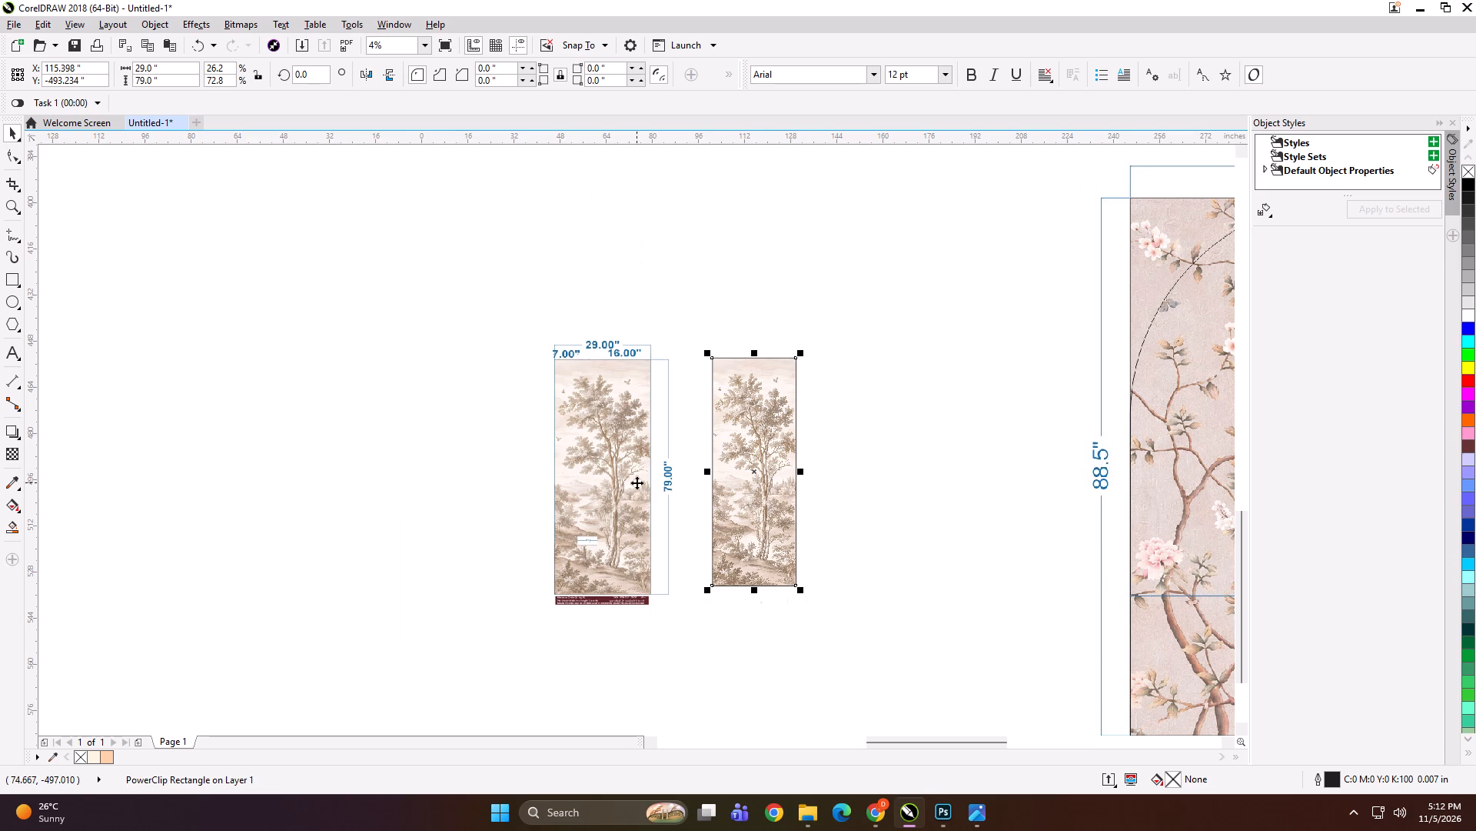
key("ctrl+g")
left_click_drag(801, 615, 703, 499, "shift")
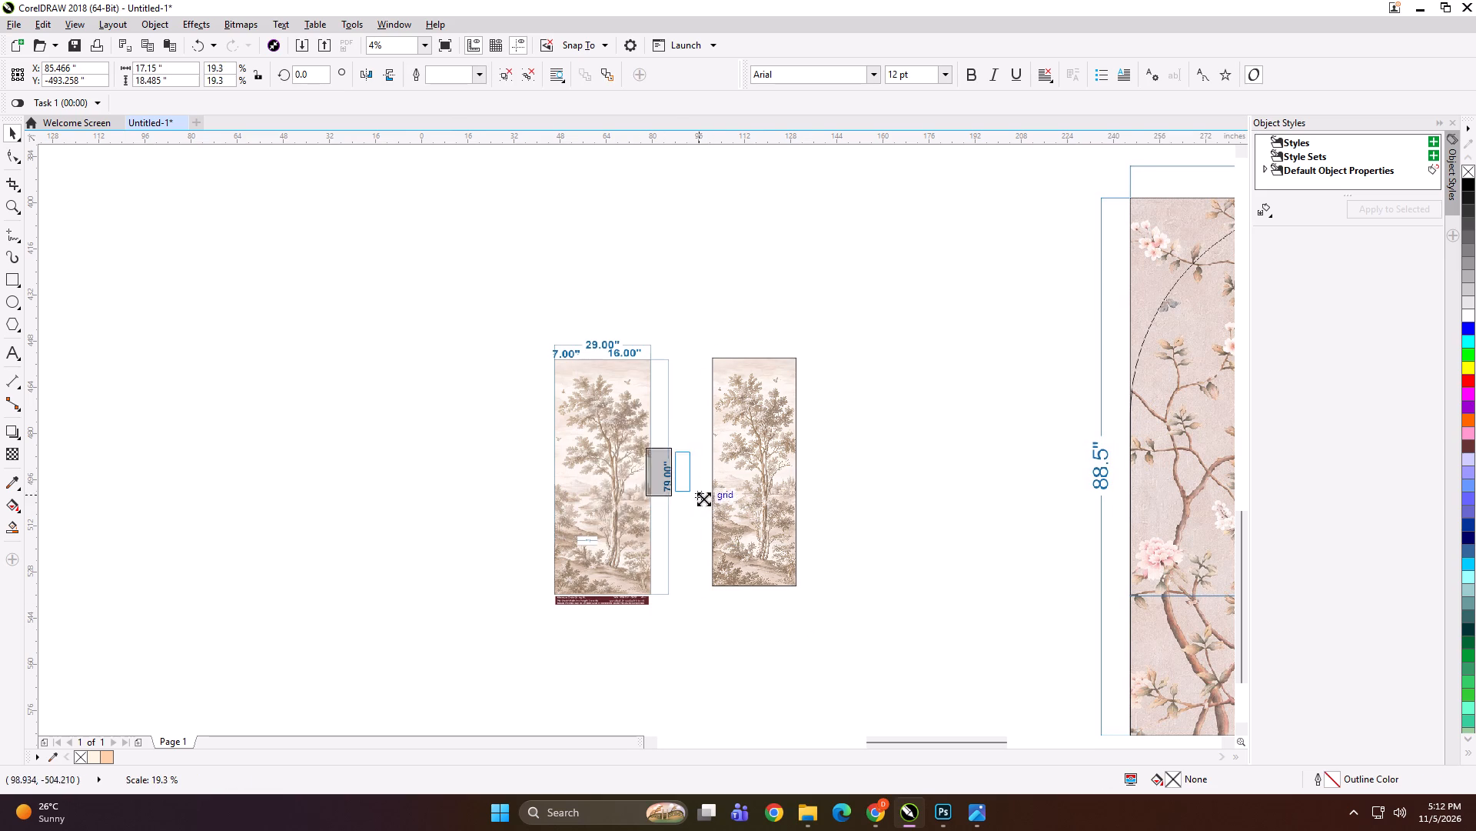
left_click_drag(703, 499, 680, 482, "shift")
scroll(673, 472, "up", 4)
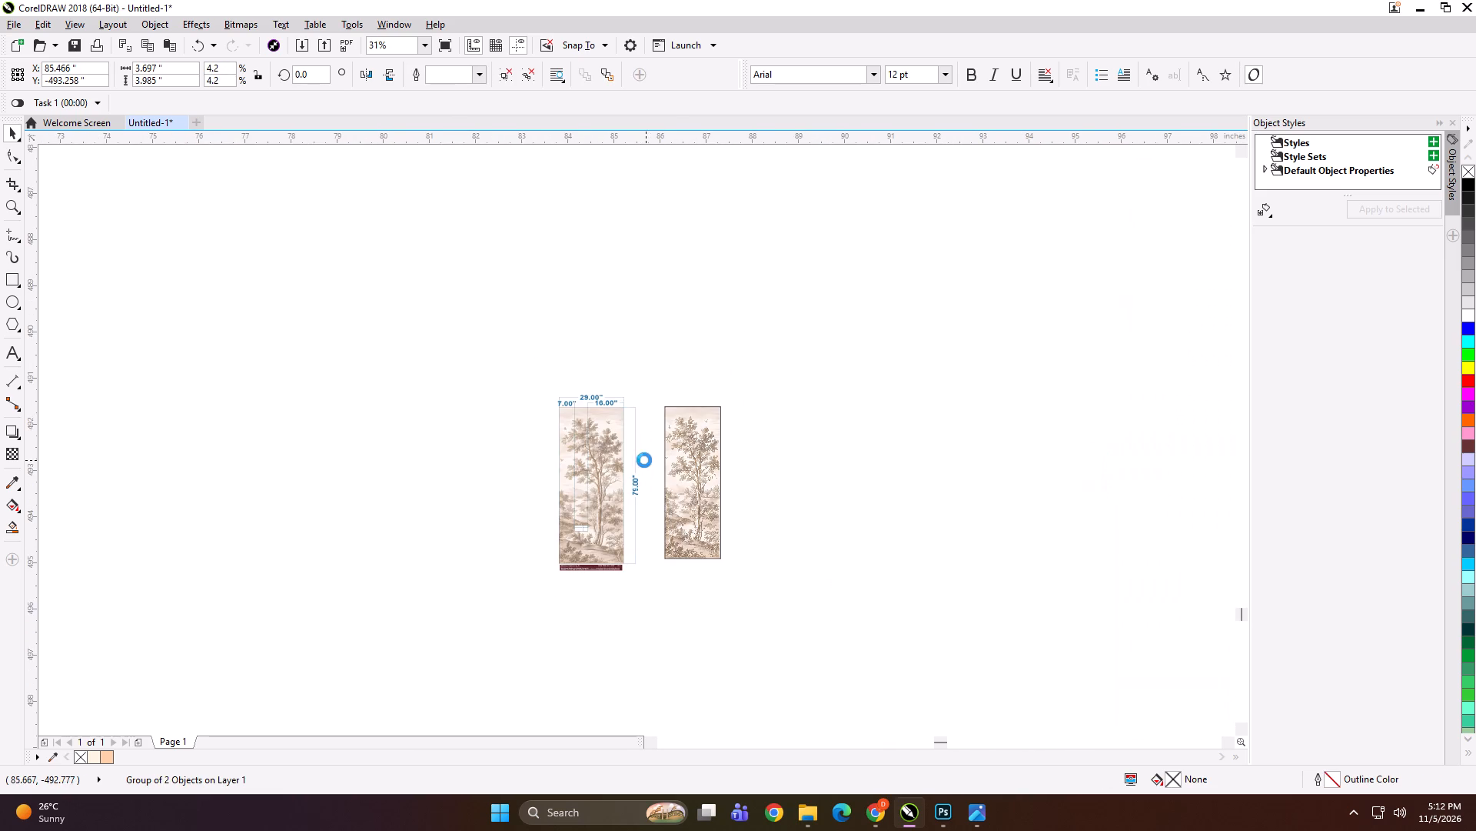
Export the small side-by-side tree comparison group under the file name SGD.
key("ctrl+e")
type("SGD")
key("Return")
key("Return")
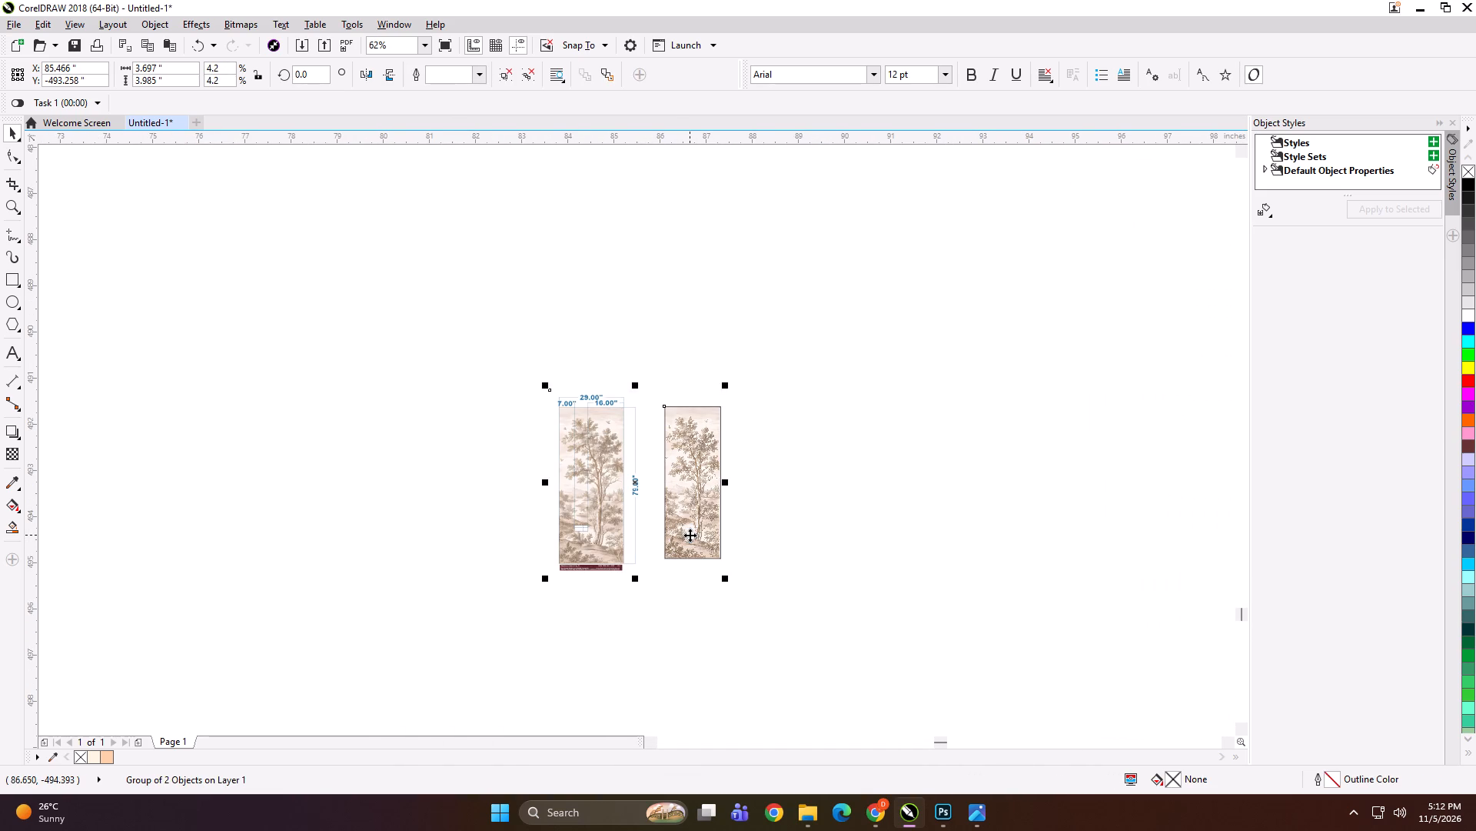
Delete the exported tree comparison group from the drawing.
key("Delete")
key("F4")
left_click(690, 535)
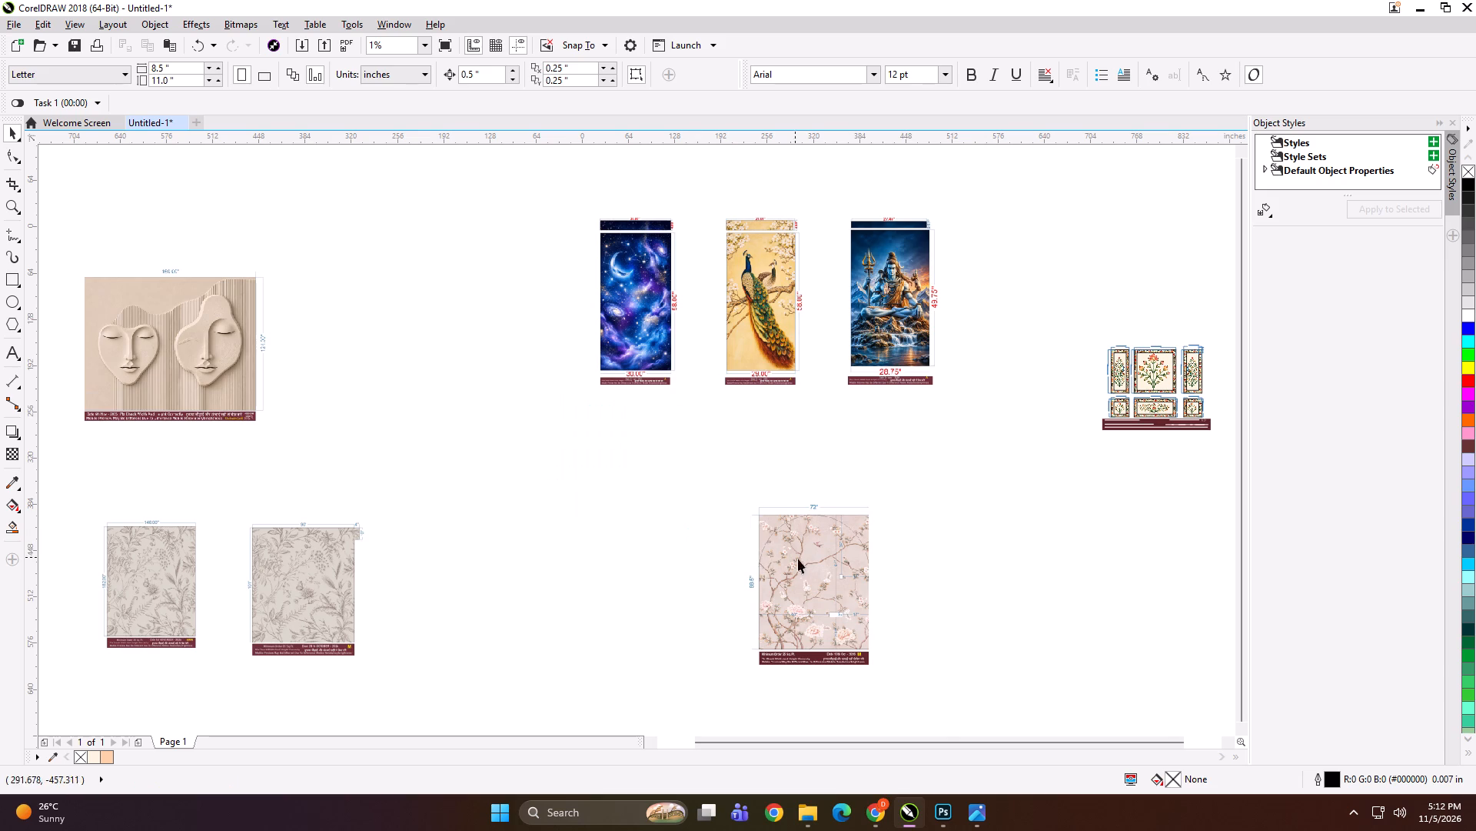
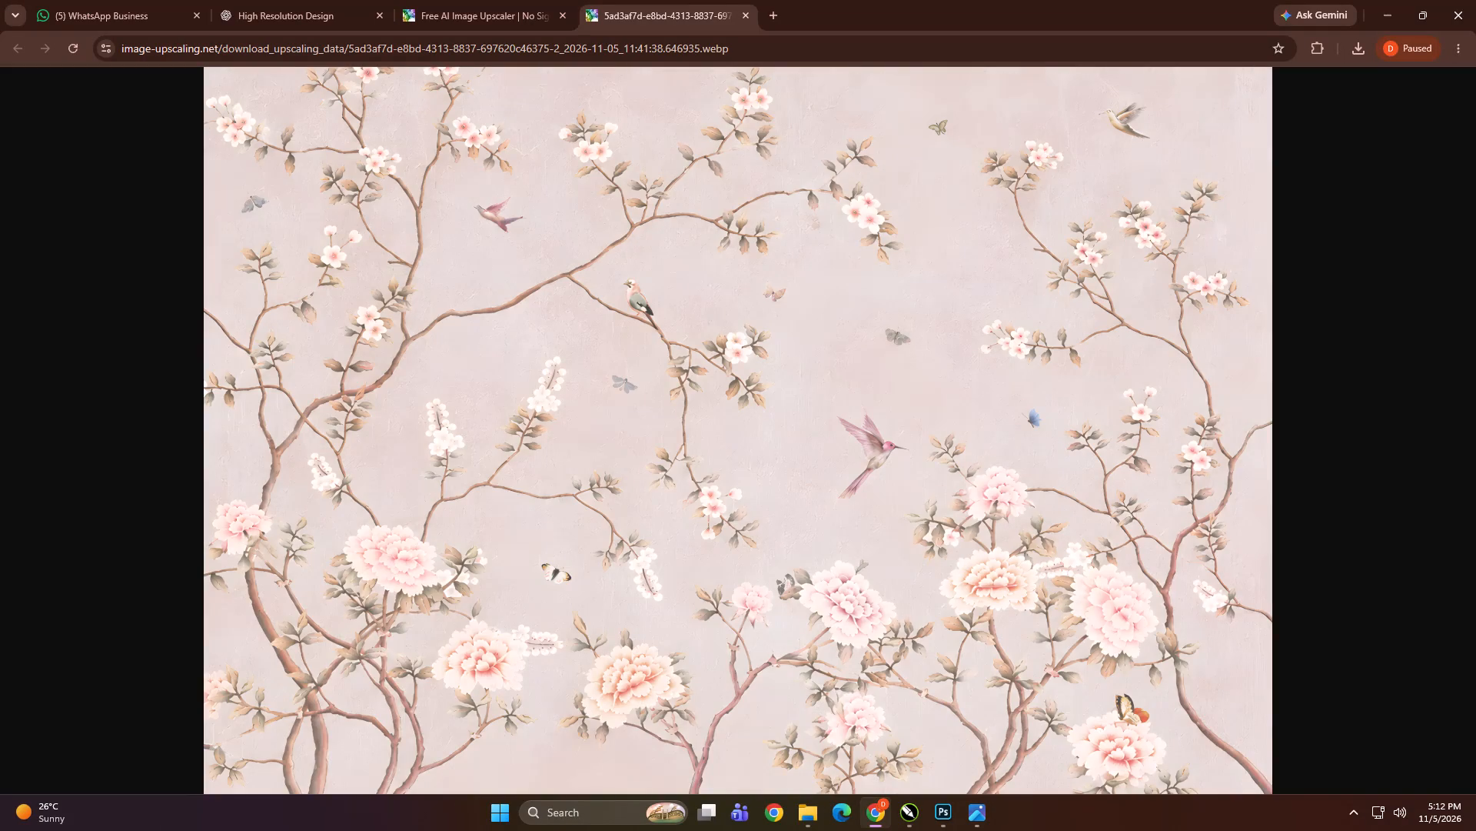
Examine the upscaled blossom-branch mural up close, checking the birds, butterflies, branches and peonies for detail quality.
left_click(899, 466)
double_click(899, 466)
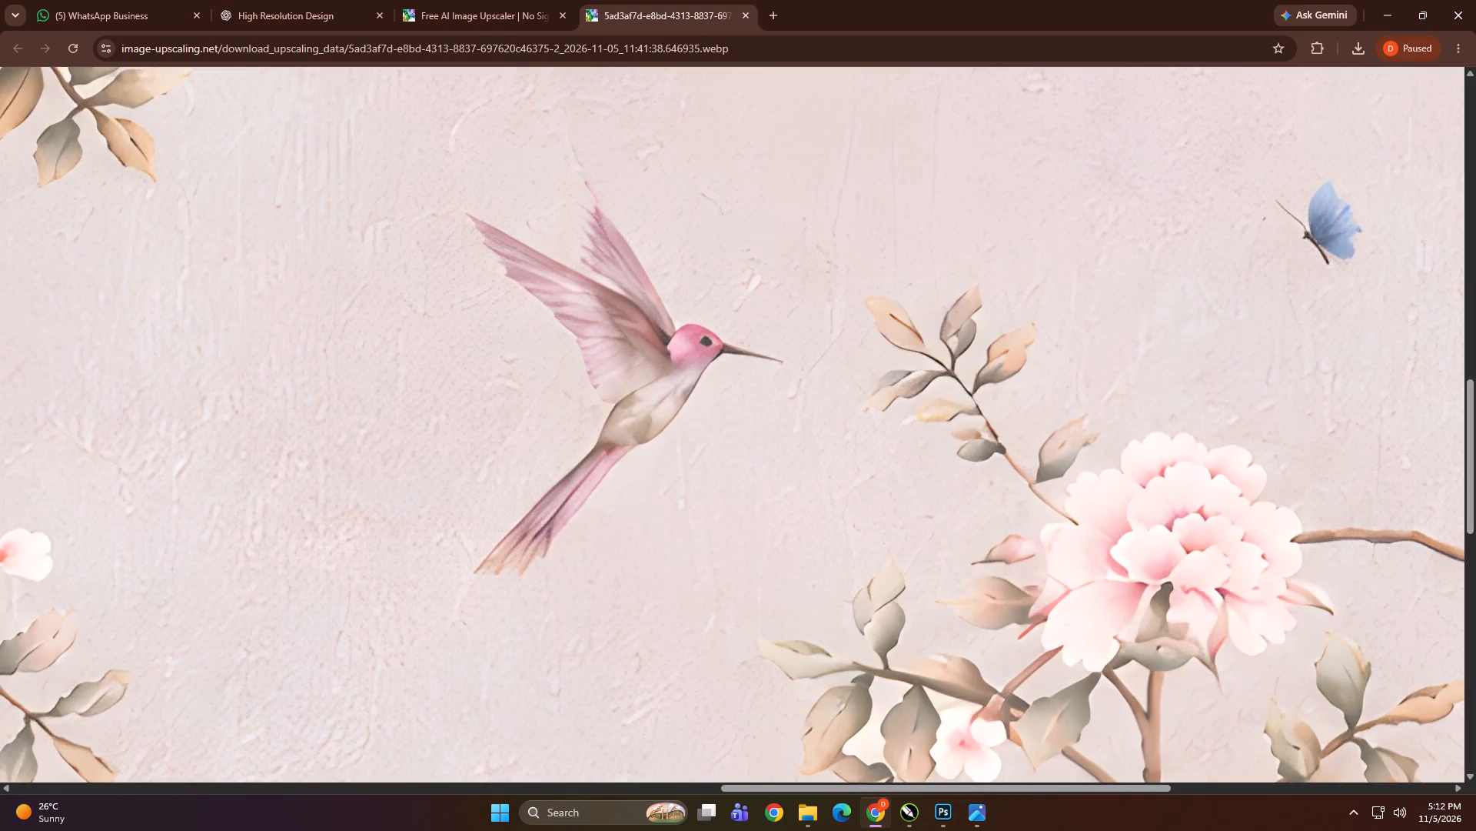
left_click(984, 389)
left_click(643, 305)
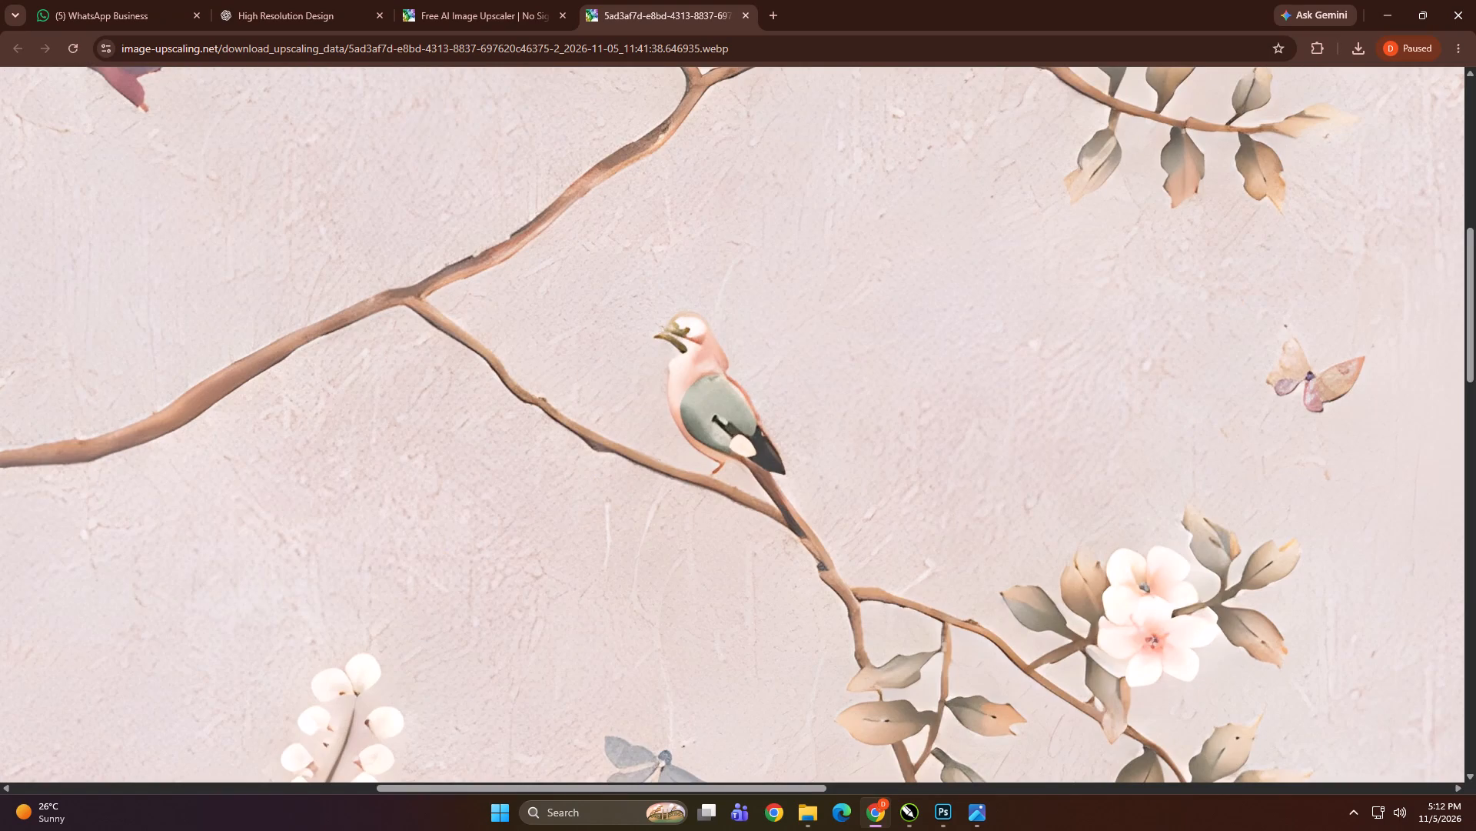
left_click(737, 426)
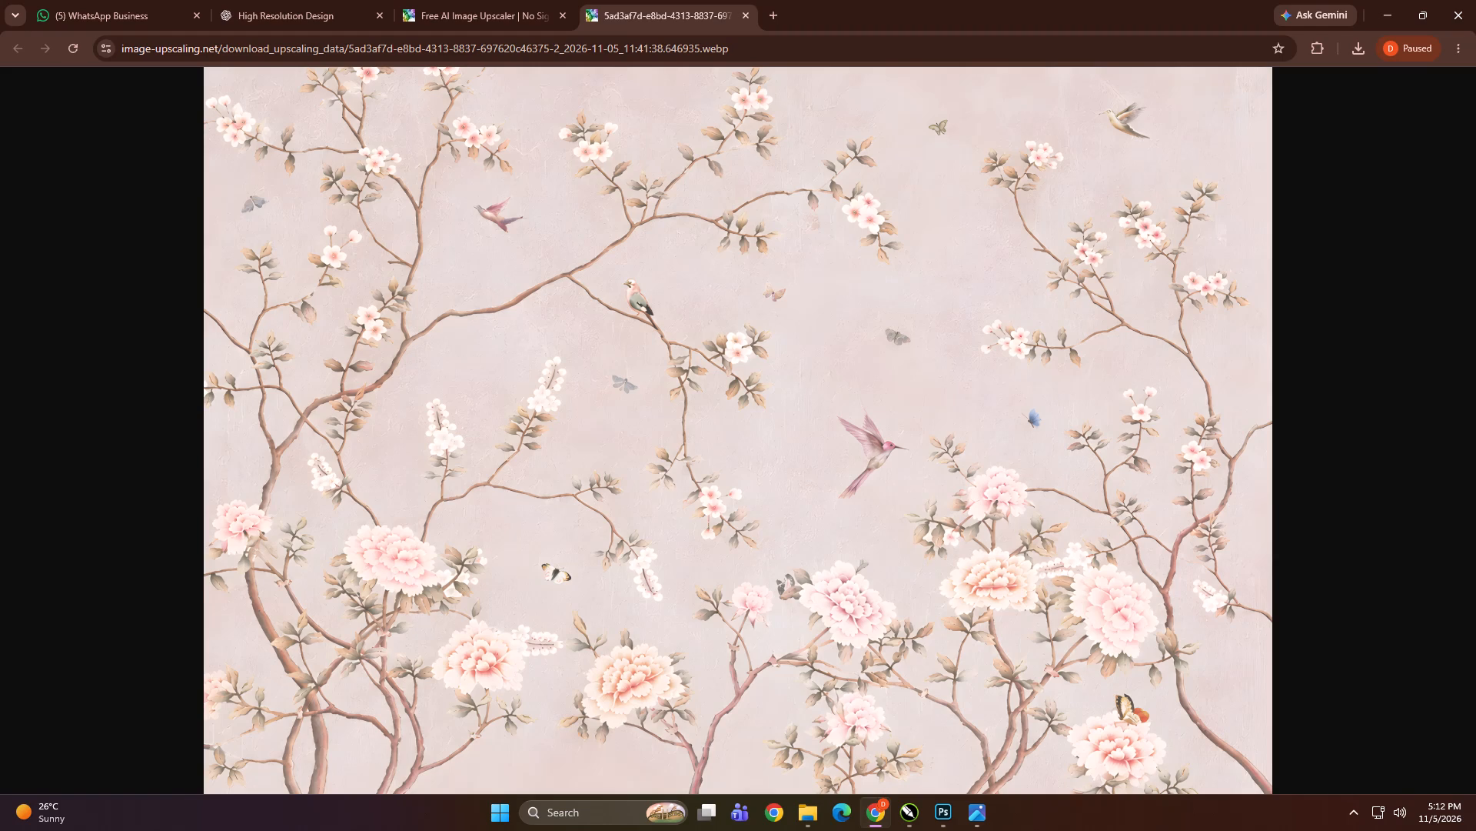
left_click(490, 204)
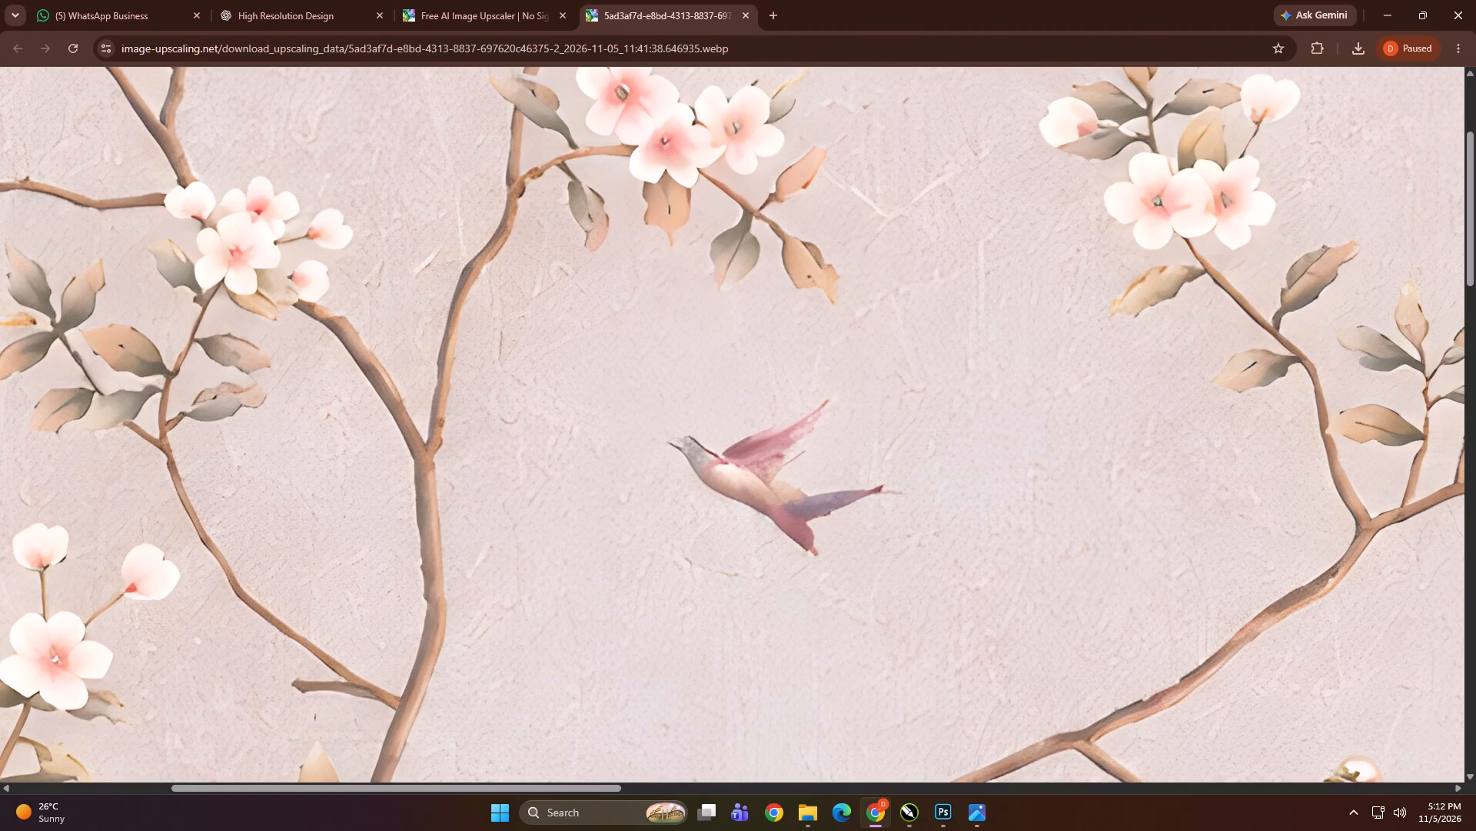
double_click(687, 400)
double_click(404, 375)
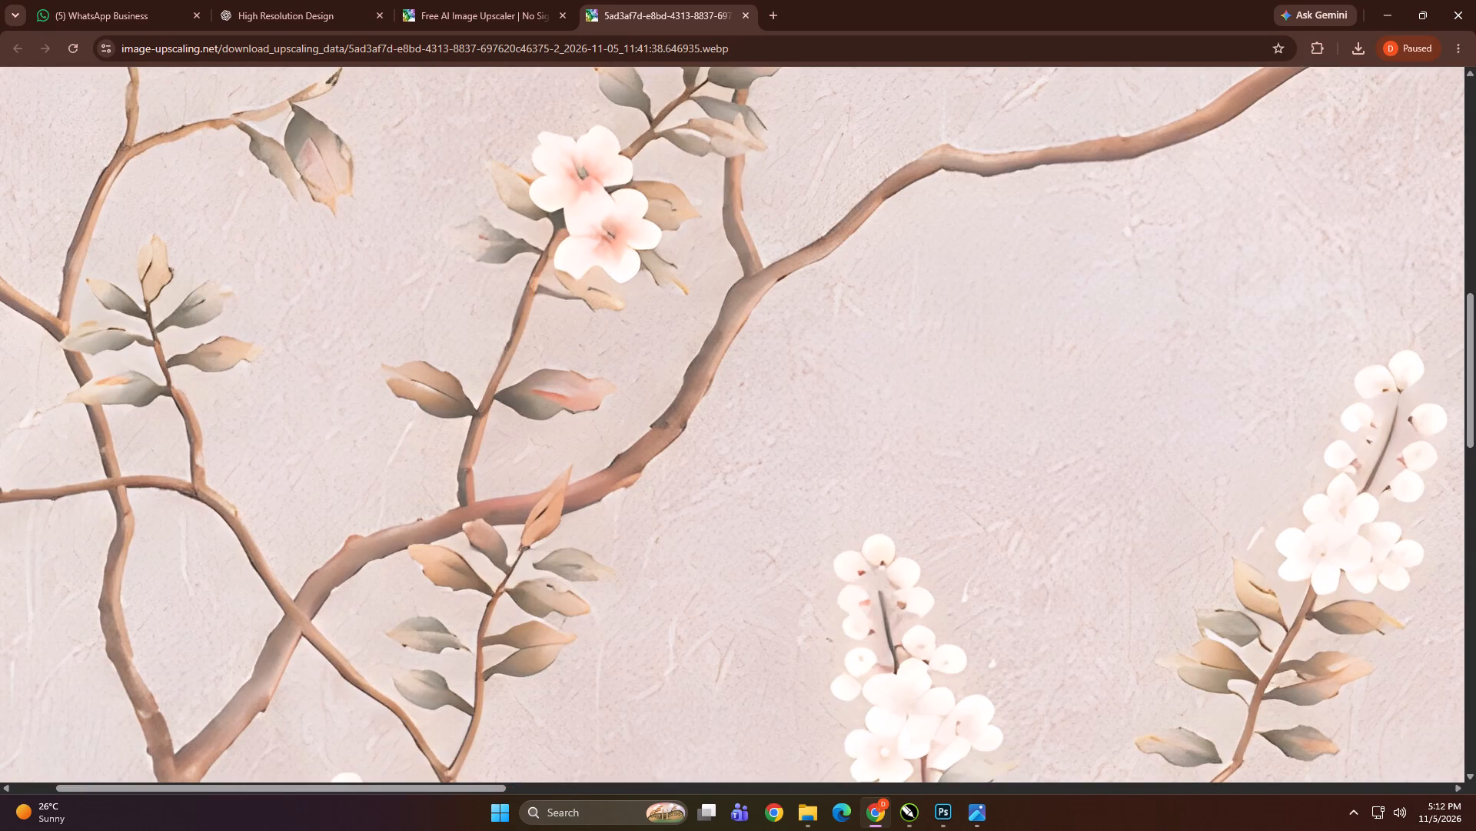
scroll(656, 412, "down", 3)
left_click(677, 409)
left_click(232, 203)
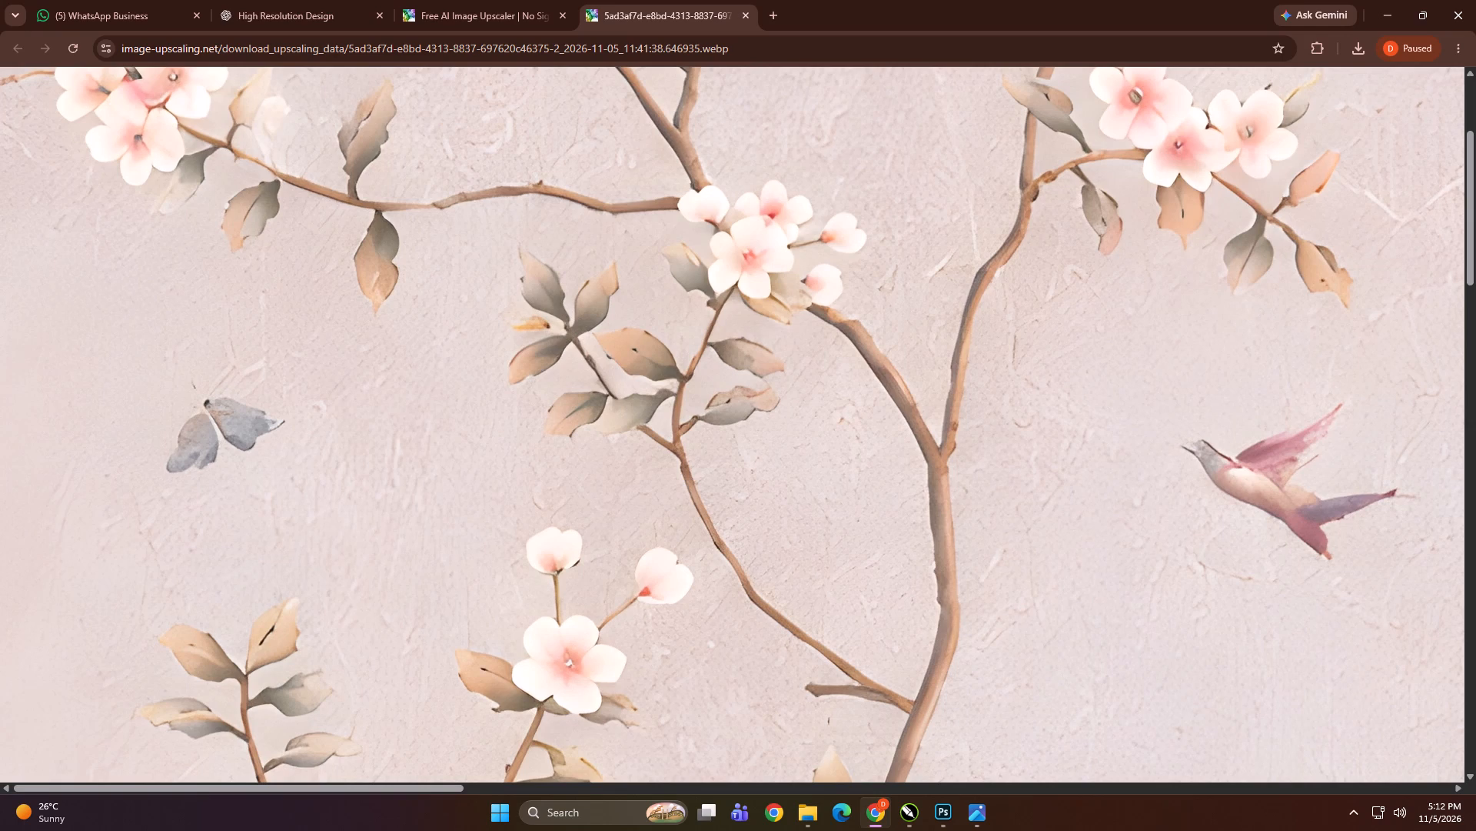
left_click(221, 462)
left_click(955, 356)
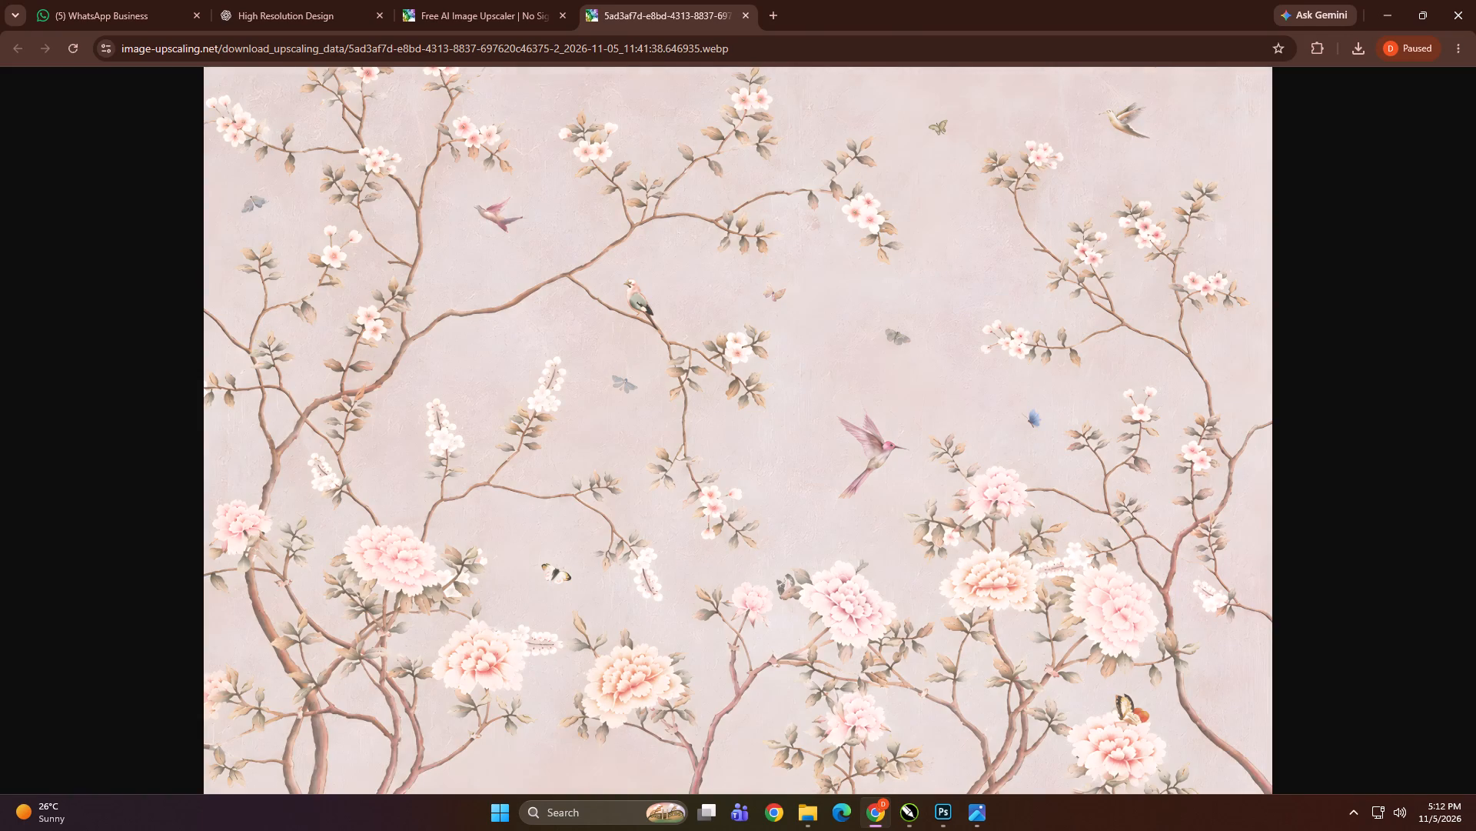
left_click(855, 351)
left_click(1054, 421)
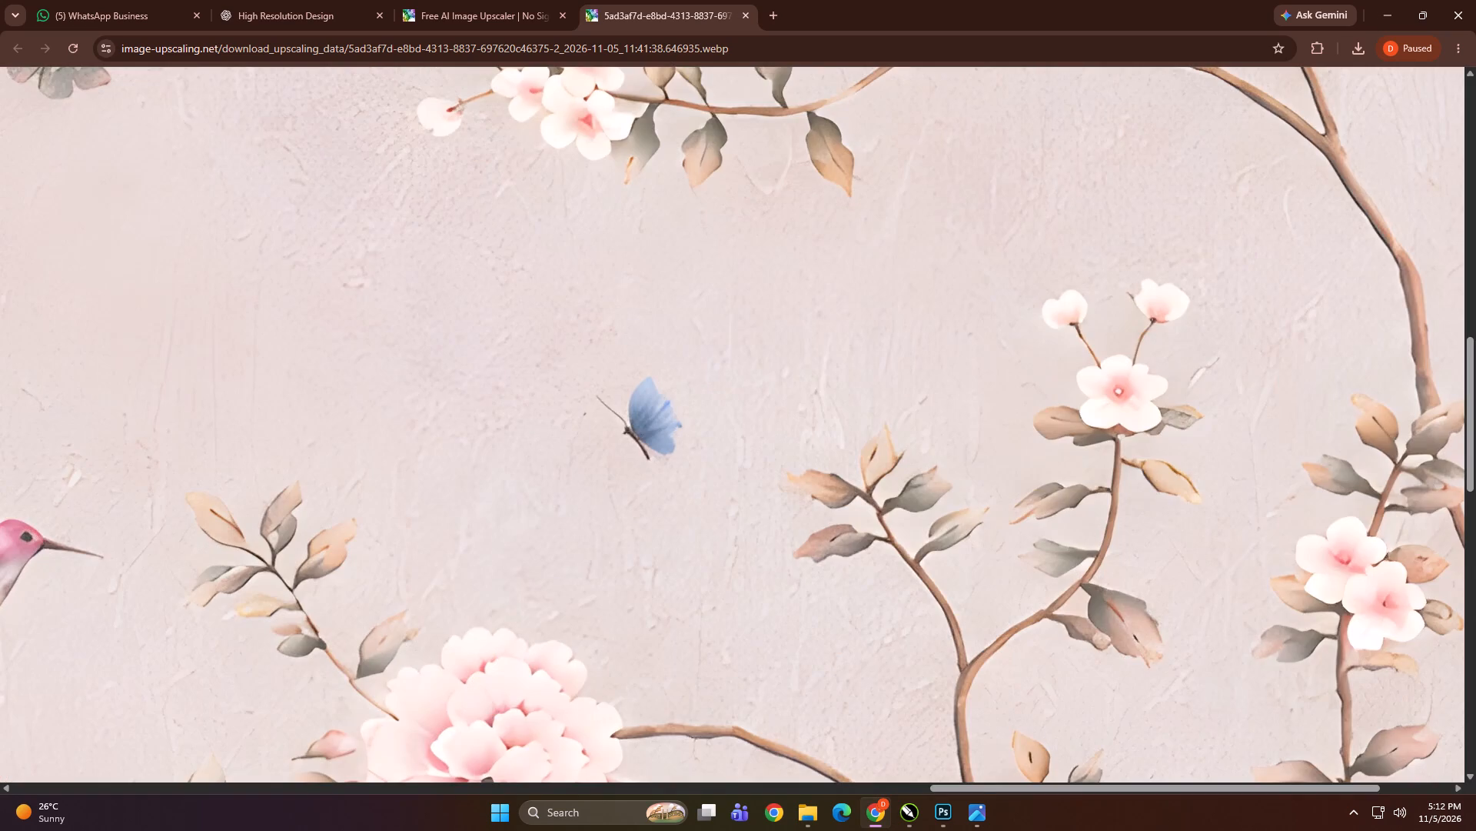
left_click(965, 446)
double_click(934, 122)
left_click(934, 122)
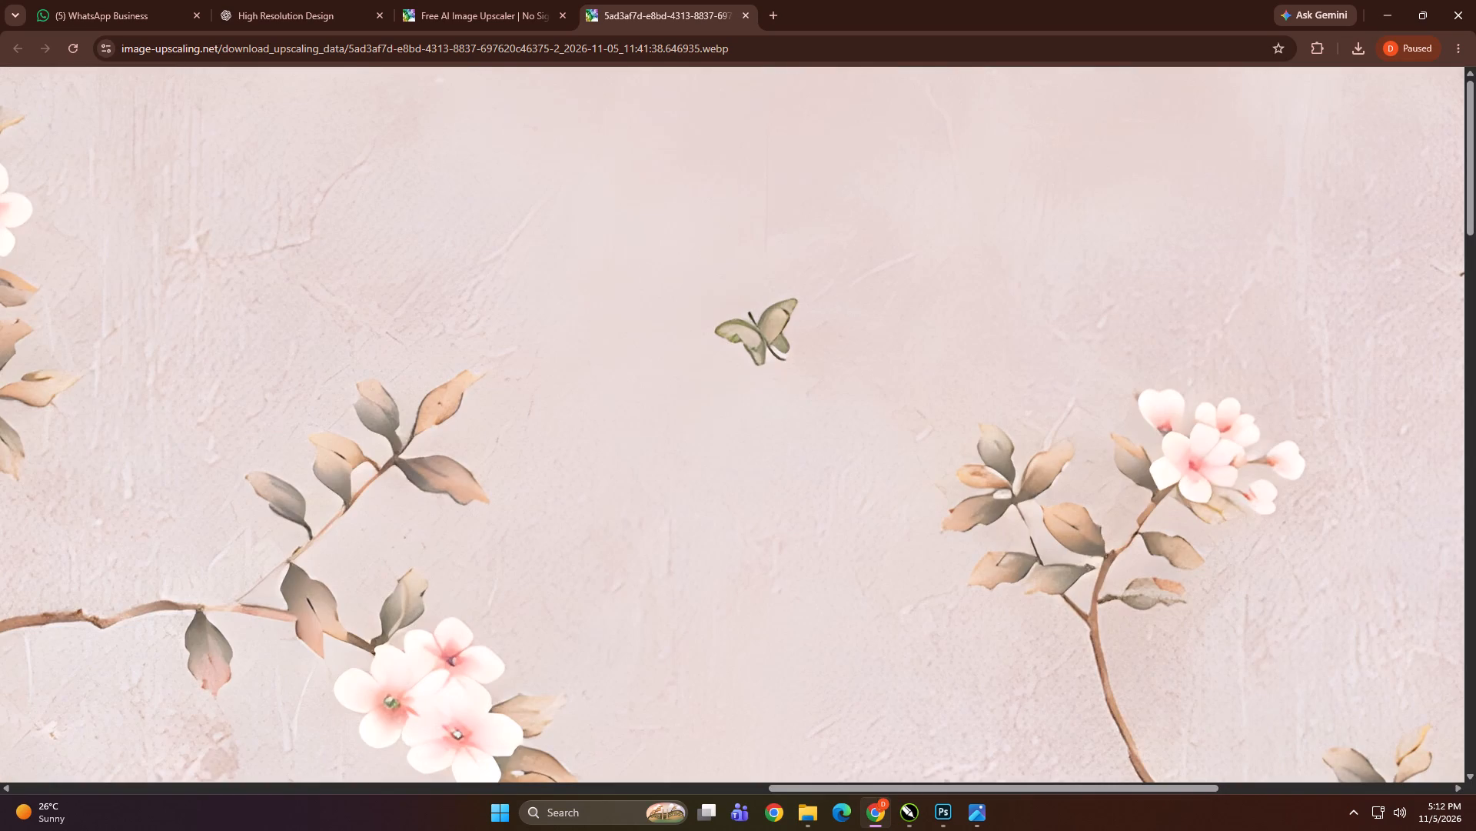
left_click(934, 122)
scroll(799, 349, "down", 1)
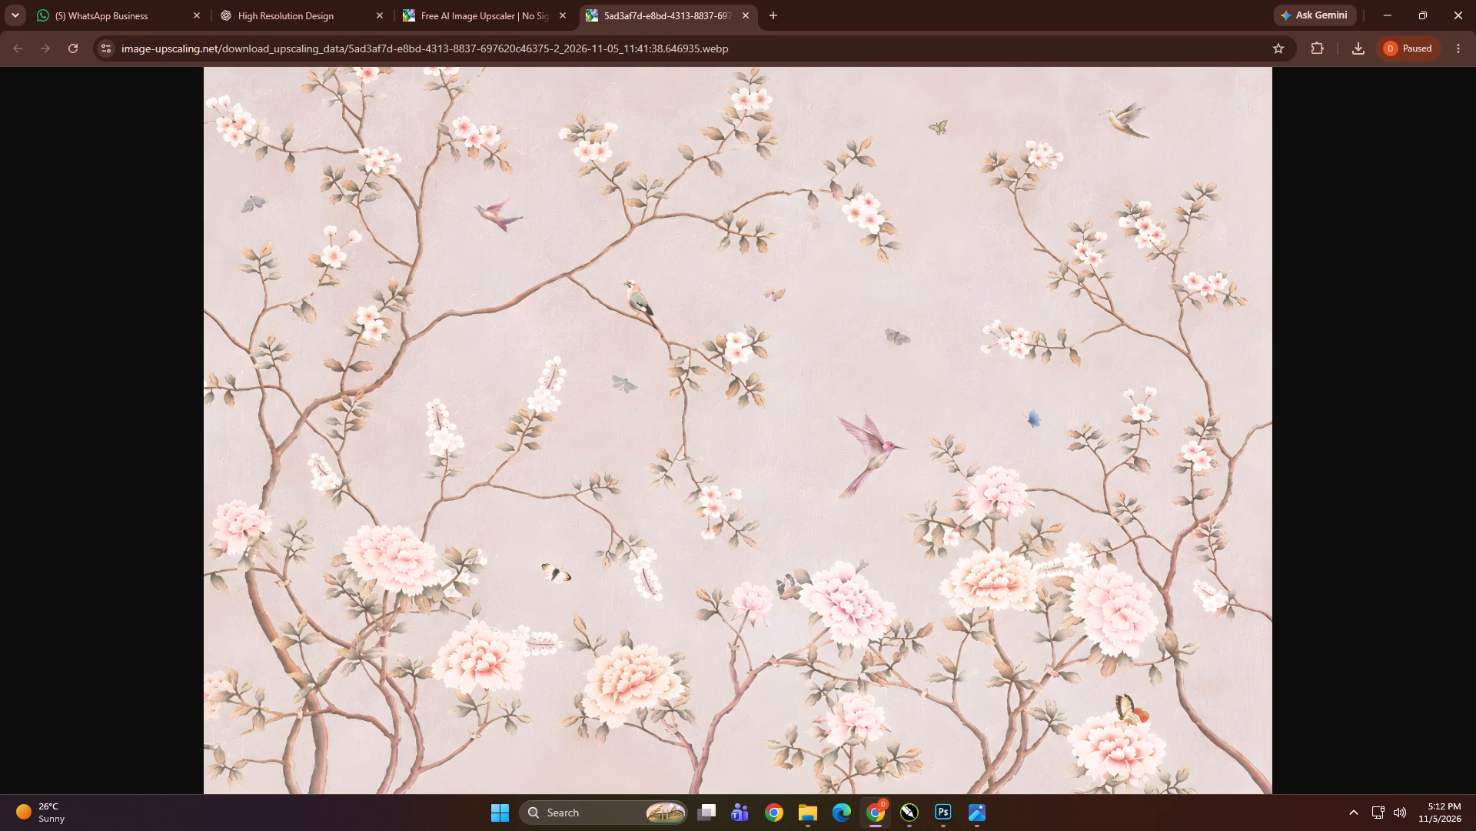
scroll(796, 354, "down", 2)
left_click(538, 628)
left_click(744, 454)
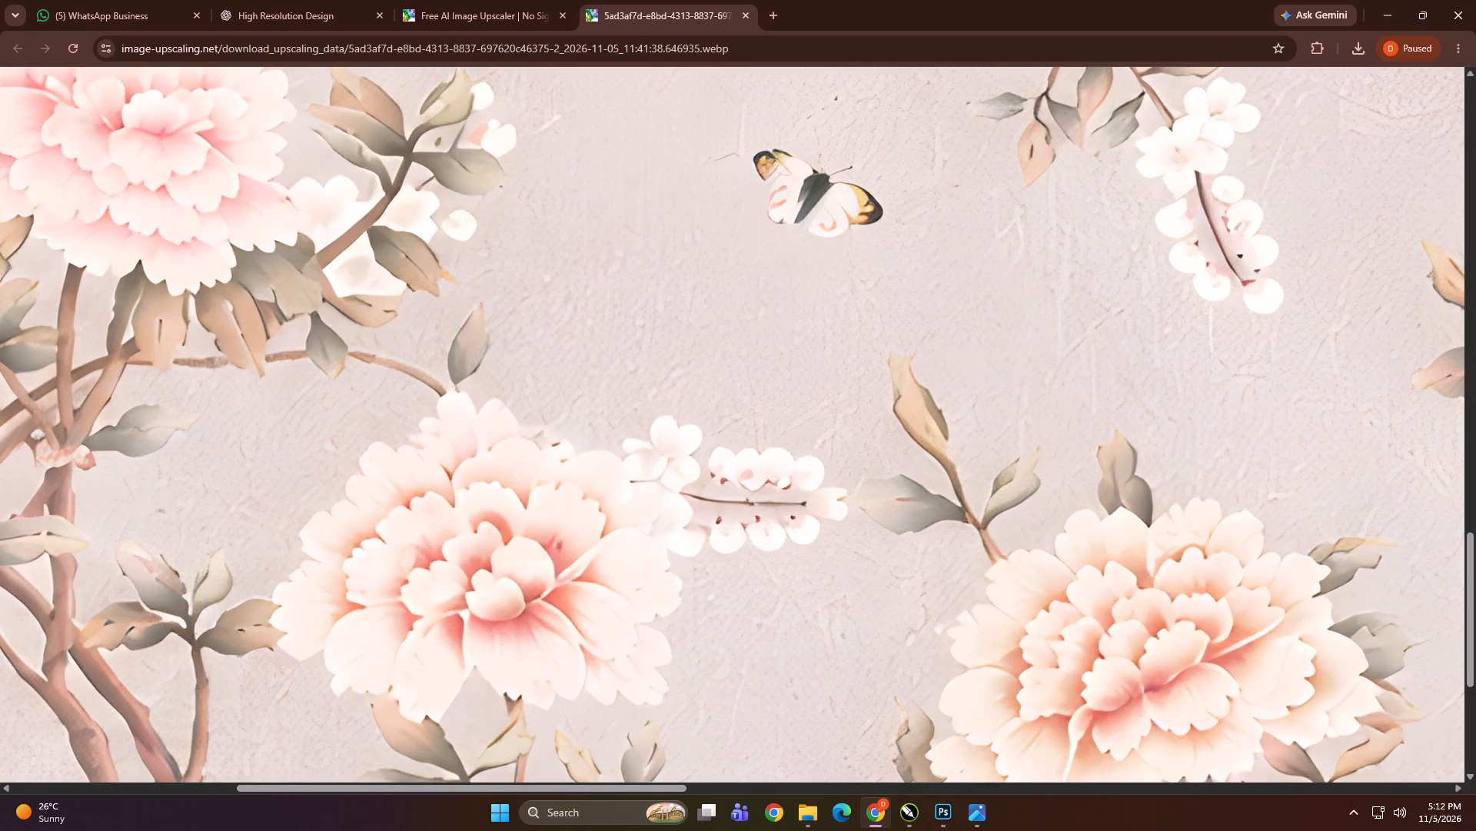
left_click(648, 467)
left_click(648, 467)
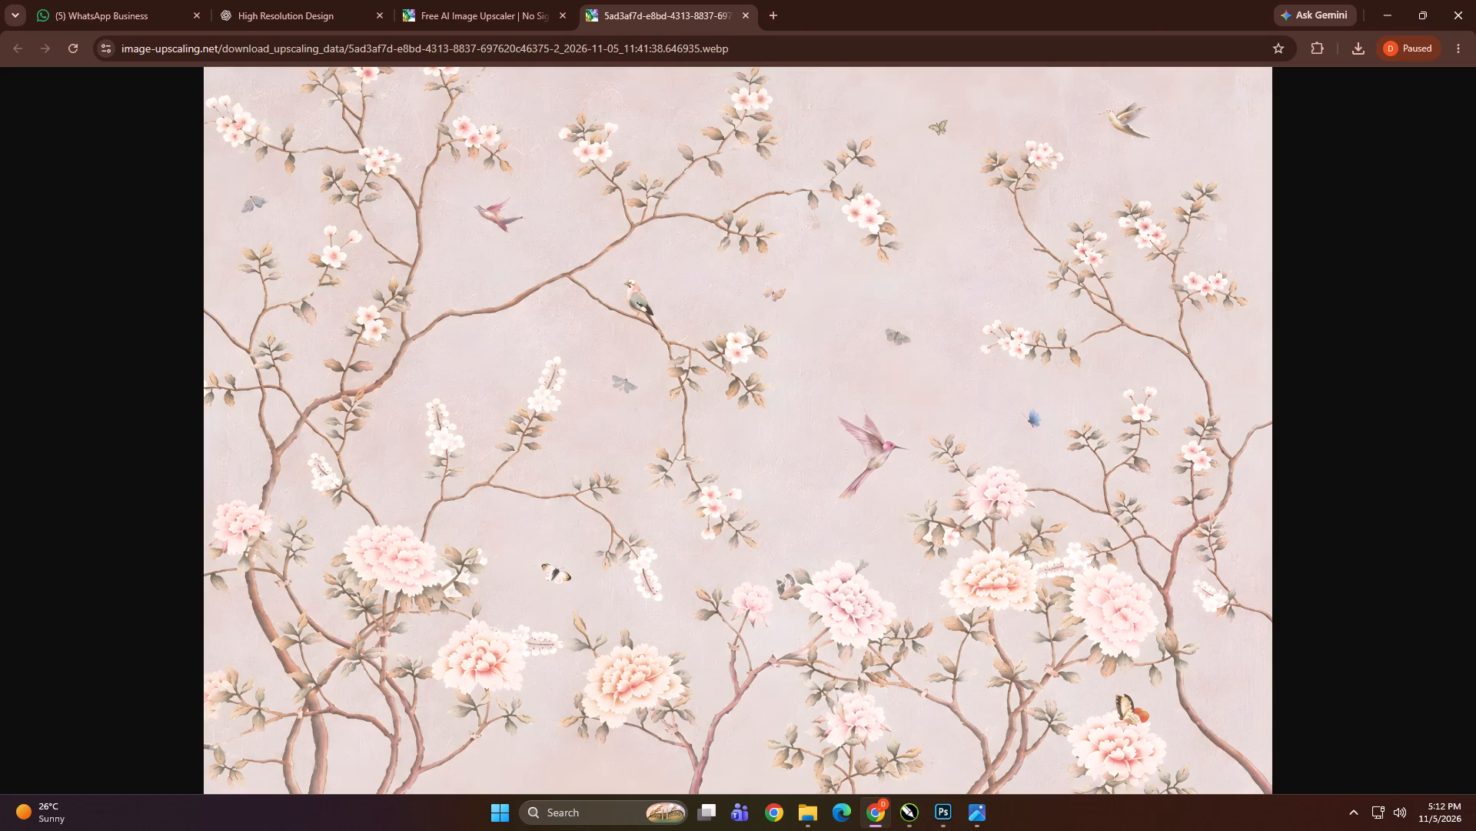
scroll(828, 470, "down", 2)
left_click(1125, 706)
left_click(806, 317)
Copy the upscaled blossom mural image and paste it into a new 6144 × 4096 px document in Photoshop.
right_click(806, 317)
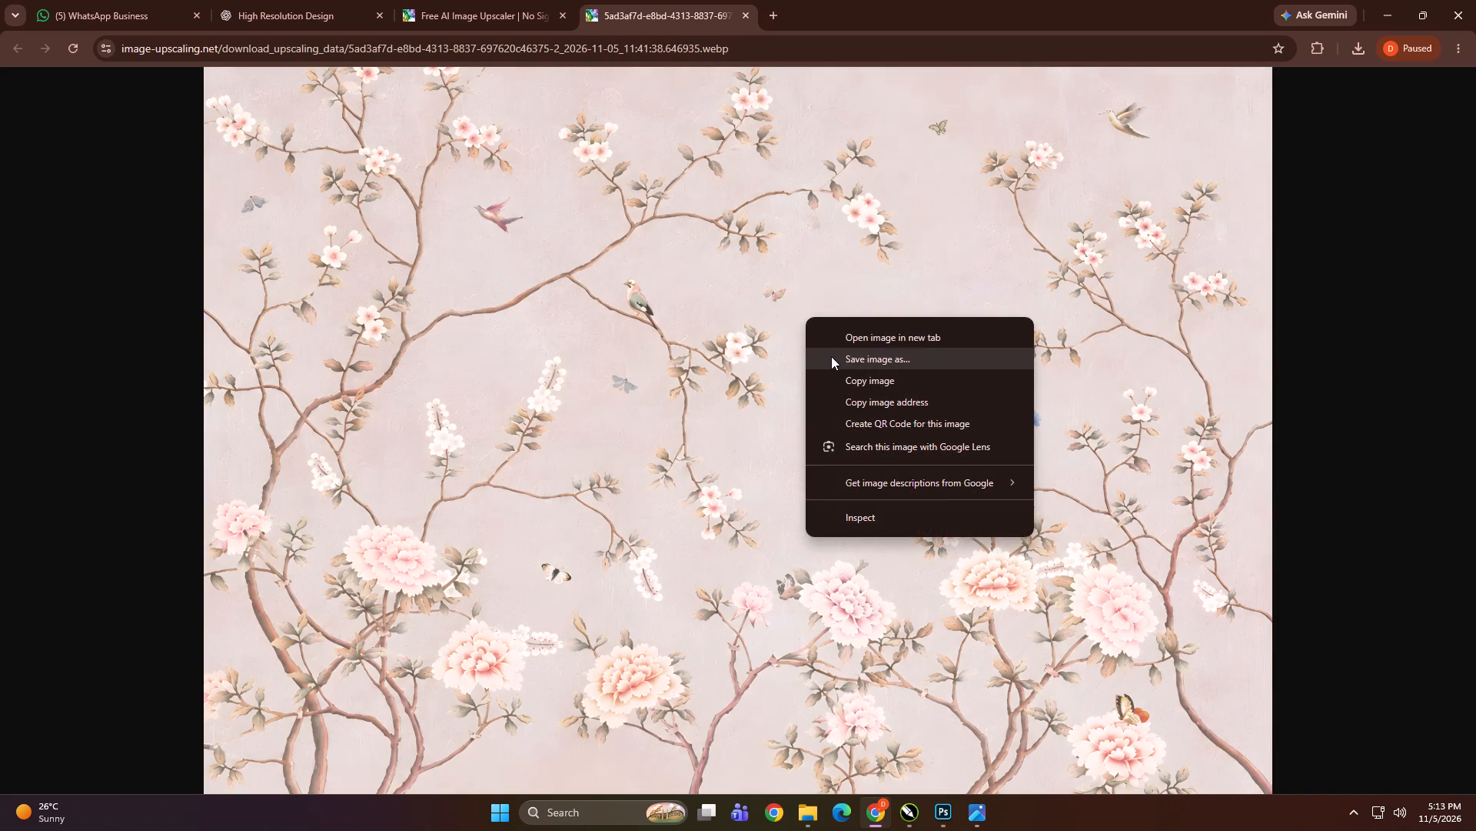
left_click(844, 373)
left_click(939, 825)
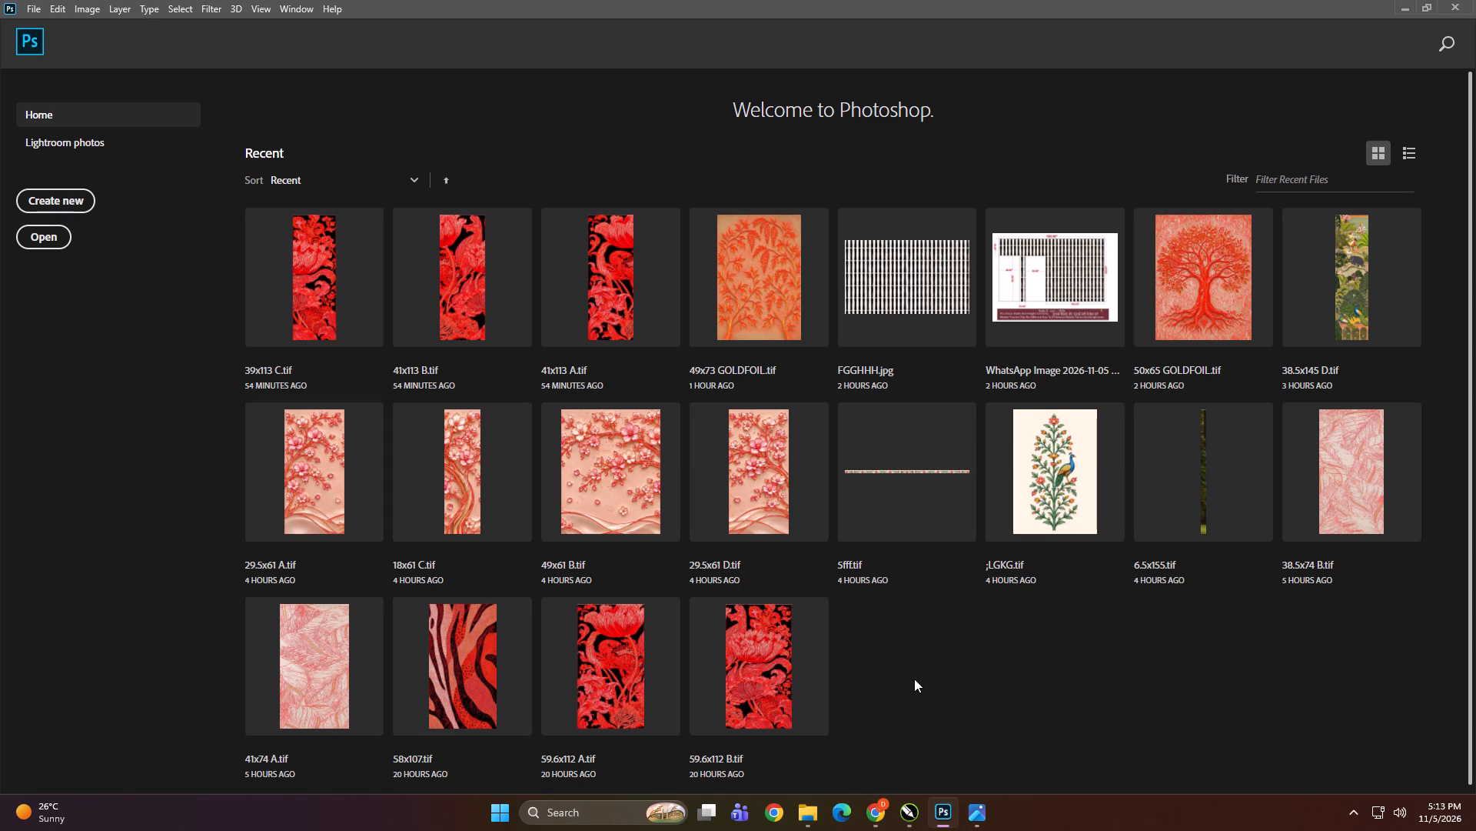
left_click(914, 678)
key("ctrl+n")
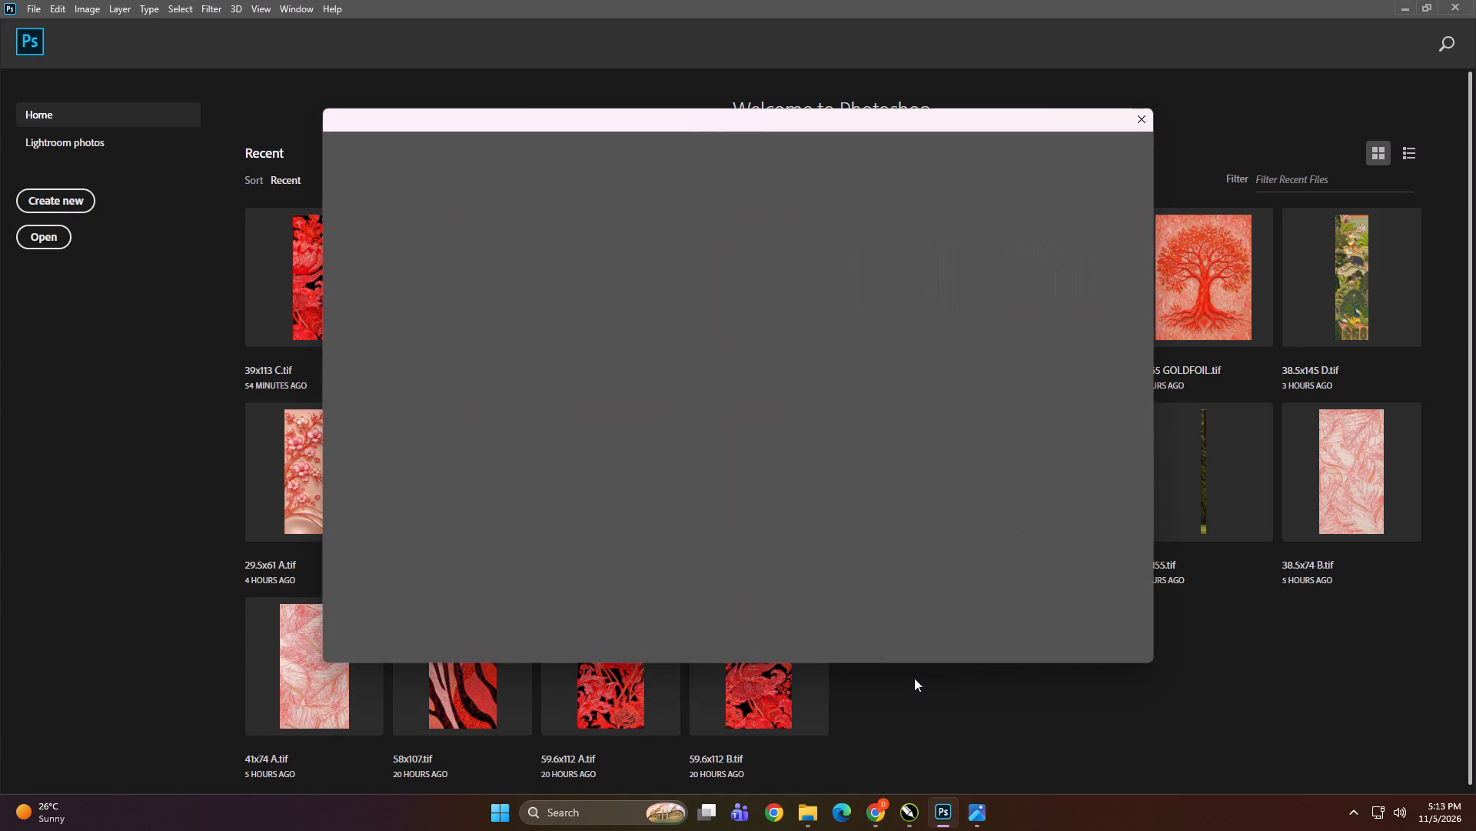
key("Return")
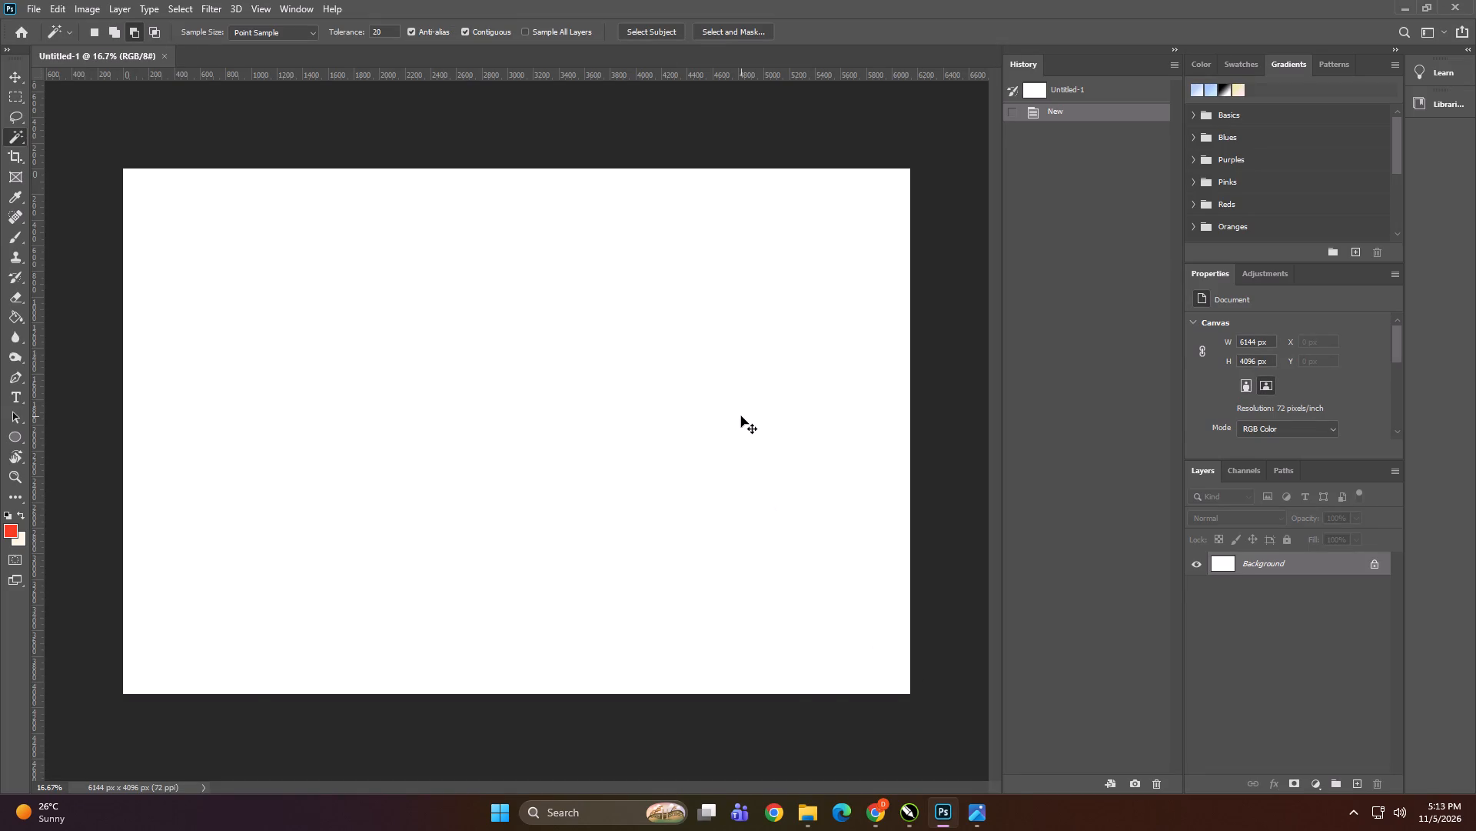
key("ctrl+v")
Align the pasted mural with the canvas's left edge and resize it to fill the full 6144 × 4096 px canvas.
left_click(12, 70)
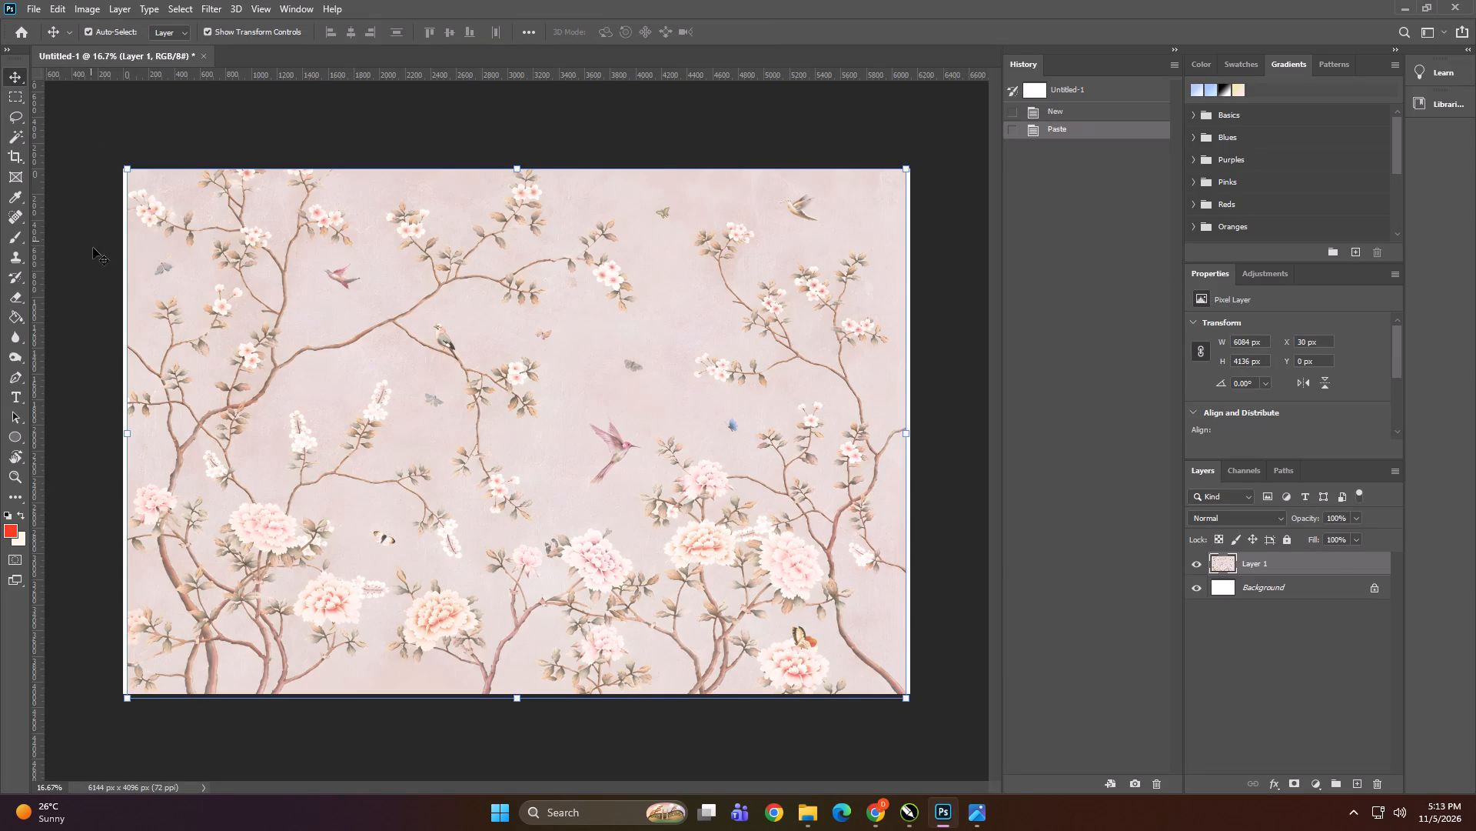
left_click_drag(404, 432, 391, 432)
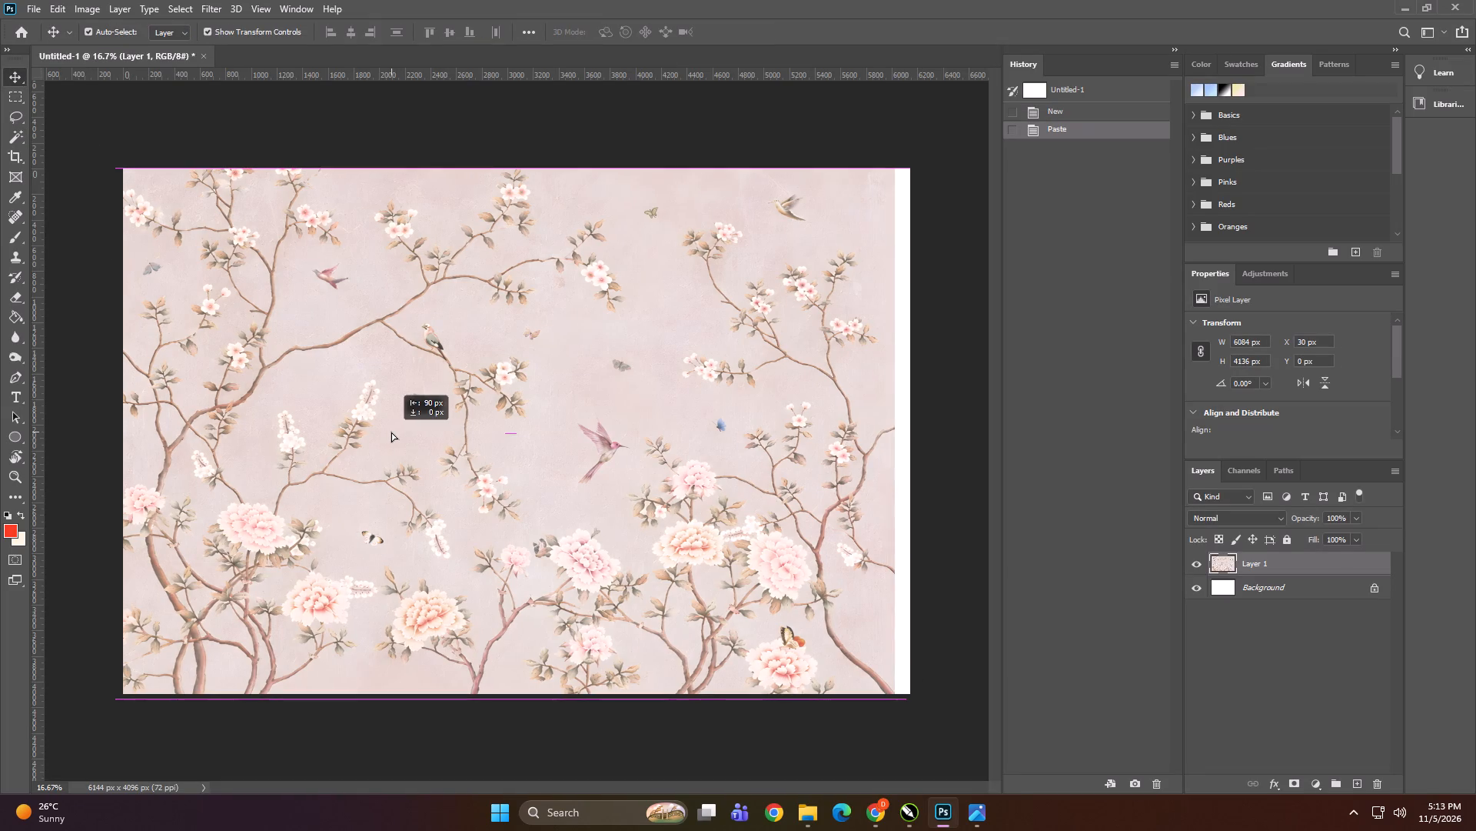
left_click_drag(391, 432, 396, 432)
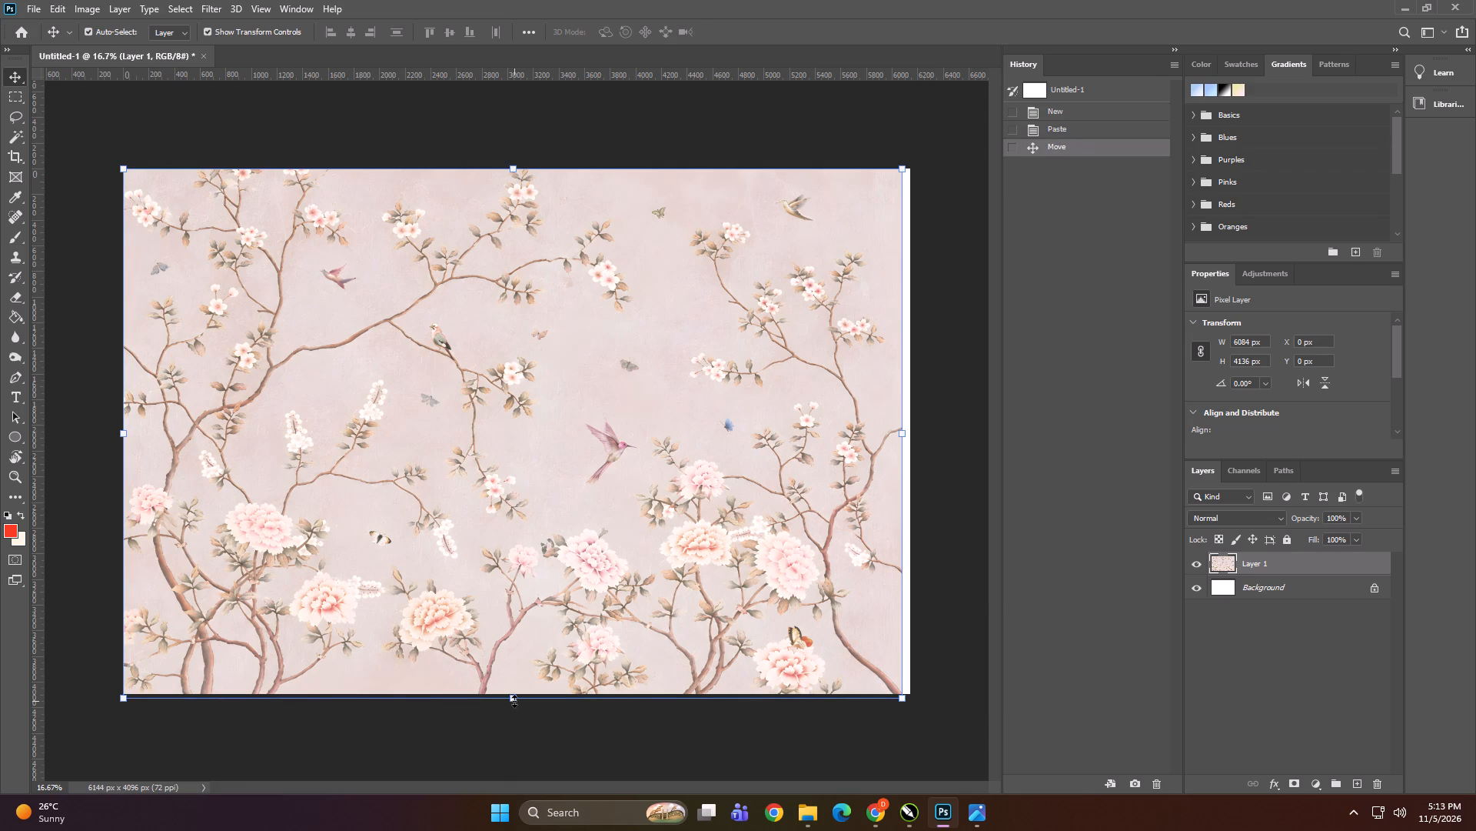
left_click(514, 701)
left_click(901, 434, "shift")
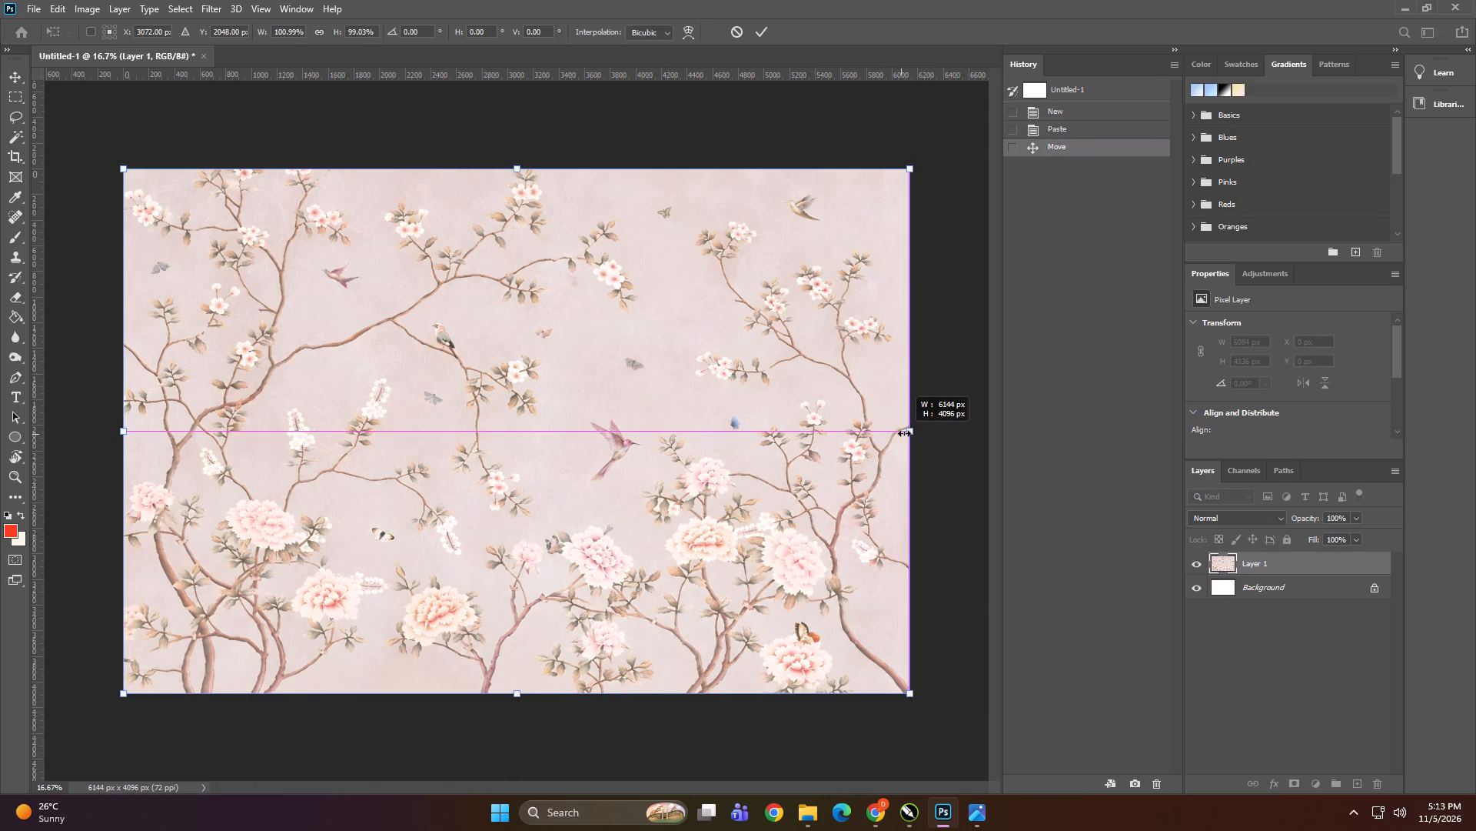
key("Return")
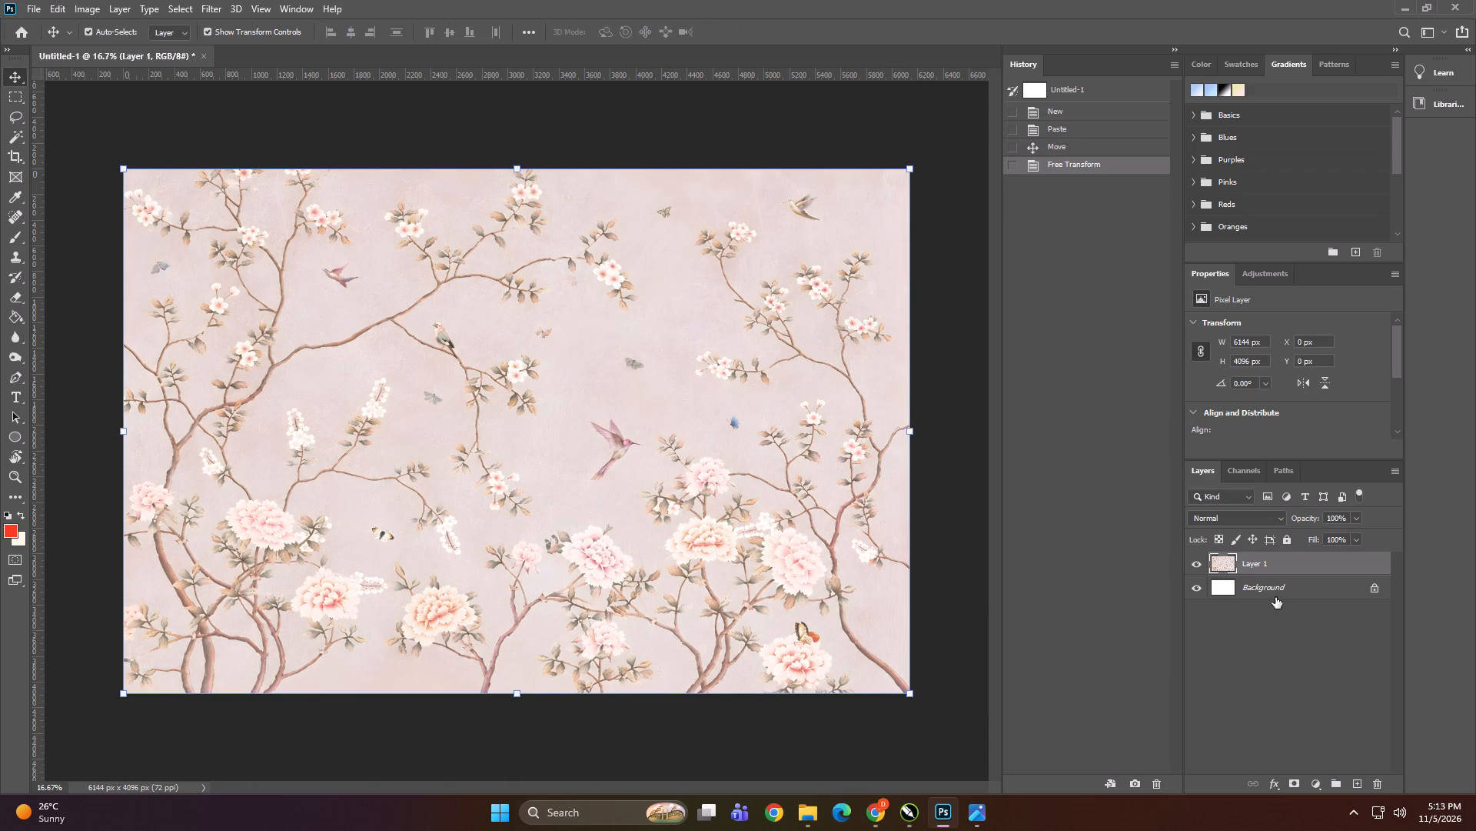
Merge the mural layer with the white Background layer.
left_click(1280, 594, "shift")
key("ctrl+e")
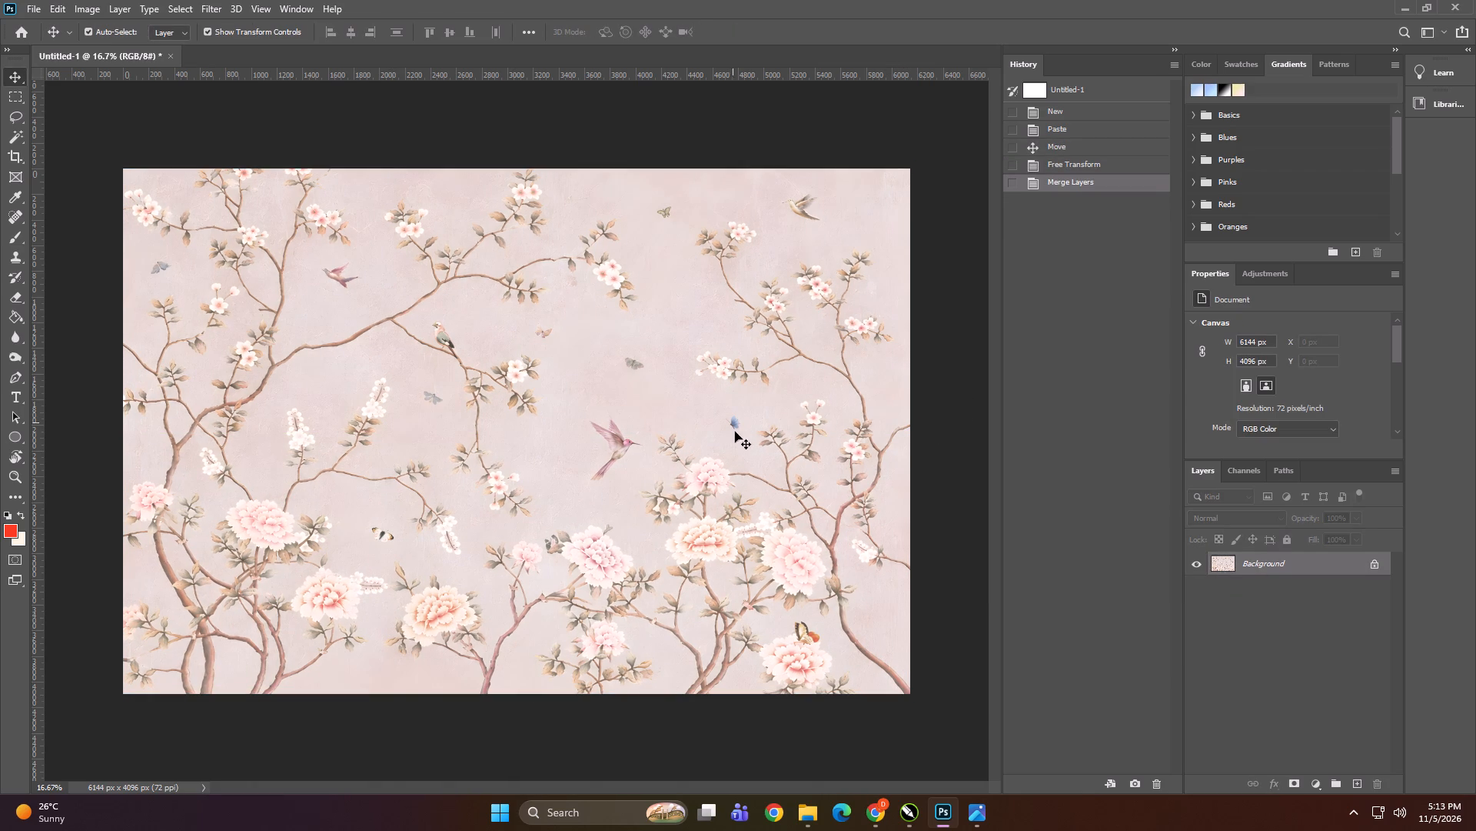
Open the Filter Gallery for the merged mural and choose the artistic Dry Brush effect.
left_click(212, 14)
double_click(264, 69)
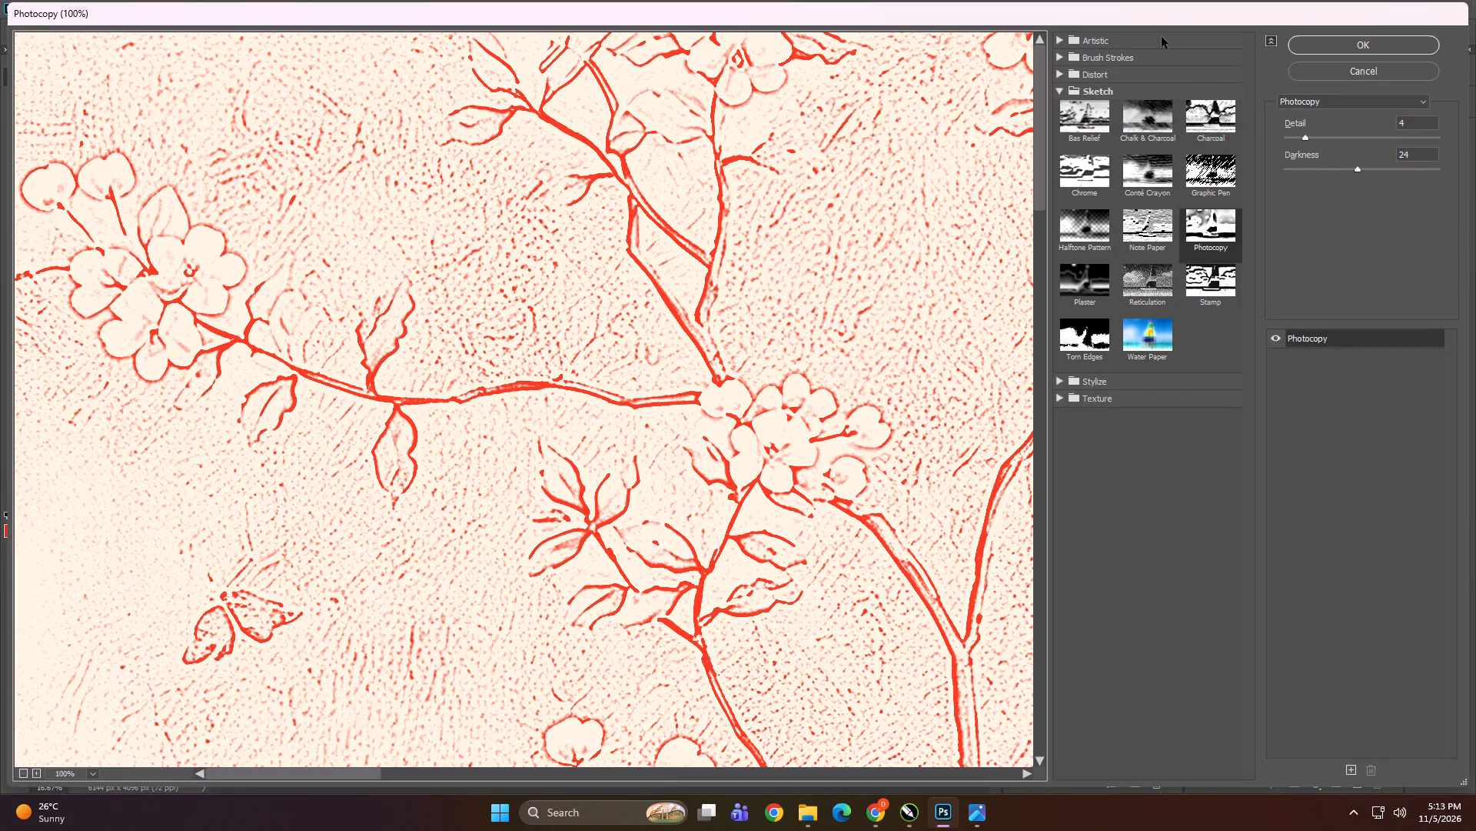
left_click(1162, 37)
double_click(1208, 65)
Examine the Dry Brush preview around the small pink flying bird and the bird perched on the branch.
scroll(765, 316, "down", 6, "alt")
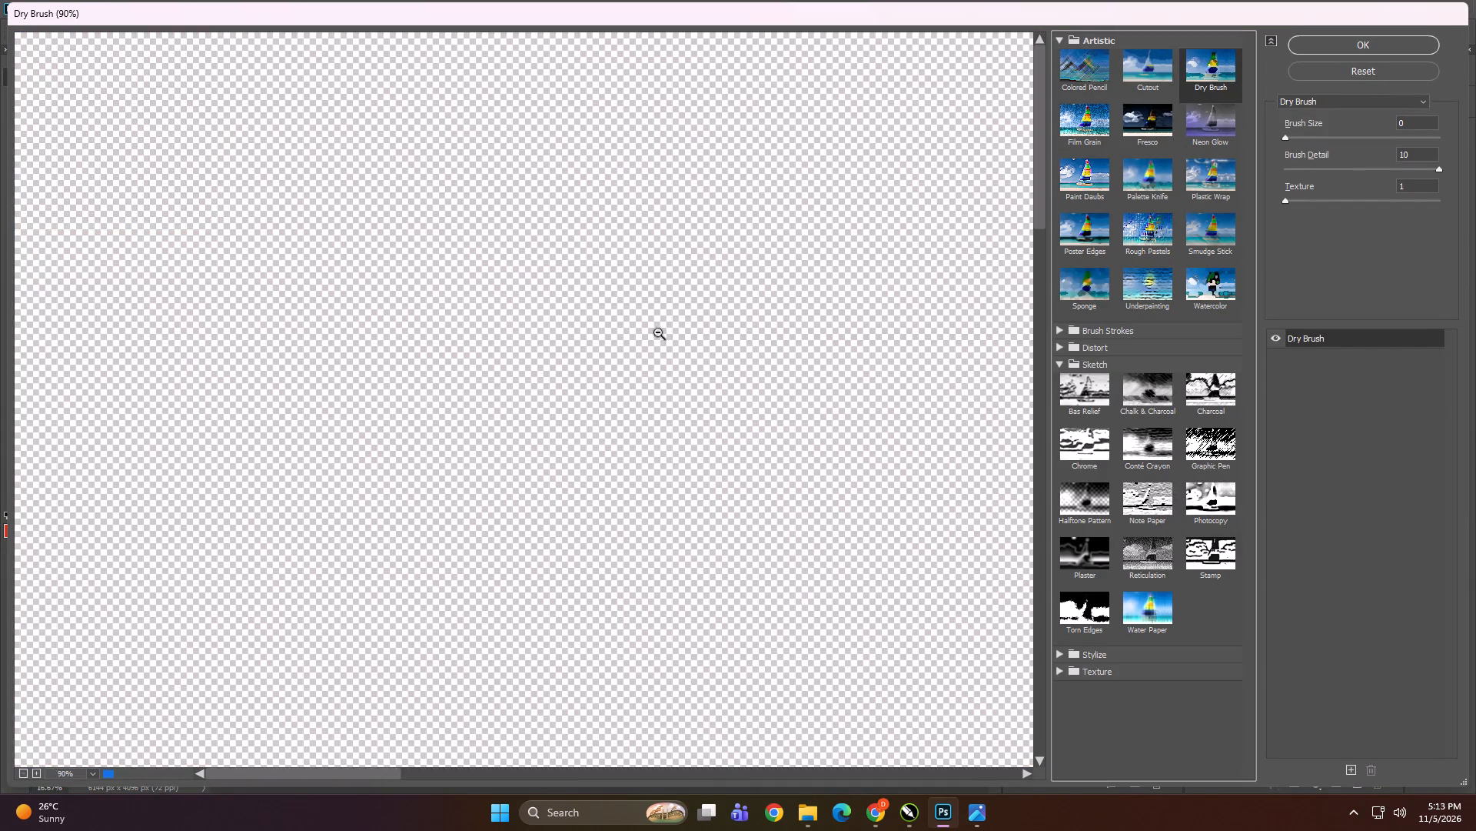
scroll(658, 332, "down", 2, "alt")
key("space")
key("space")
key("space")
key("space")
key("space")
key("space")
key("space")
key("space")
key("space")
key("space")
key("space")
key("space")
key("space")
key("space")
key("space")
key("space")
key("space")
key("space")
key("space")
key("space")
left_click_drag(881, 448, 647, 404)
left_click_drag(584, 394, 431, 303)
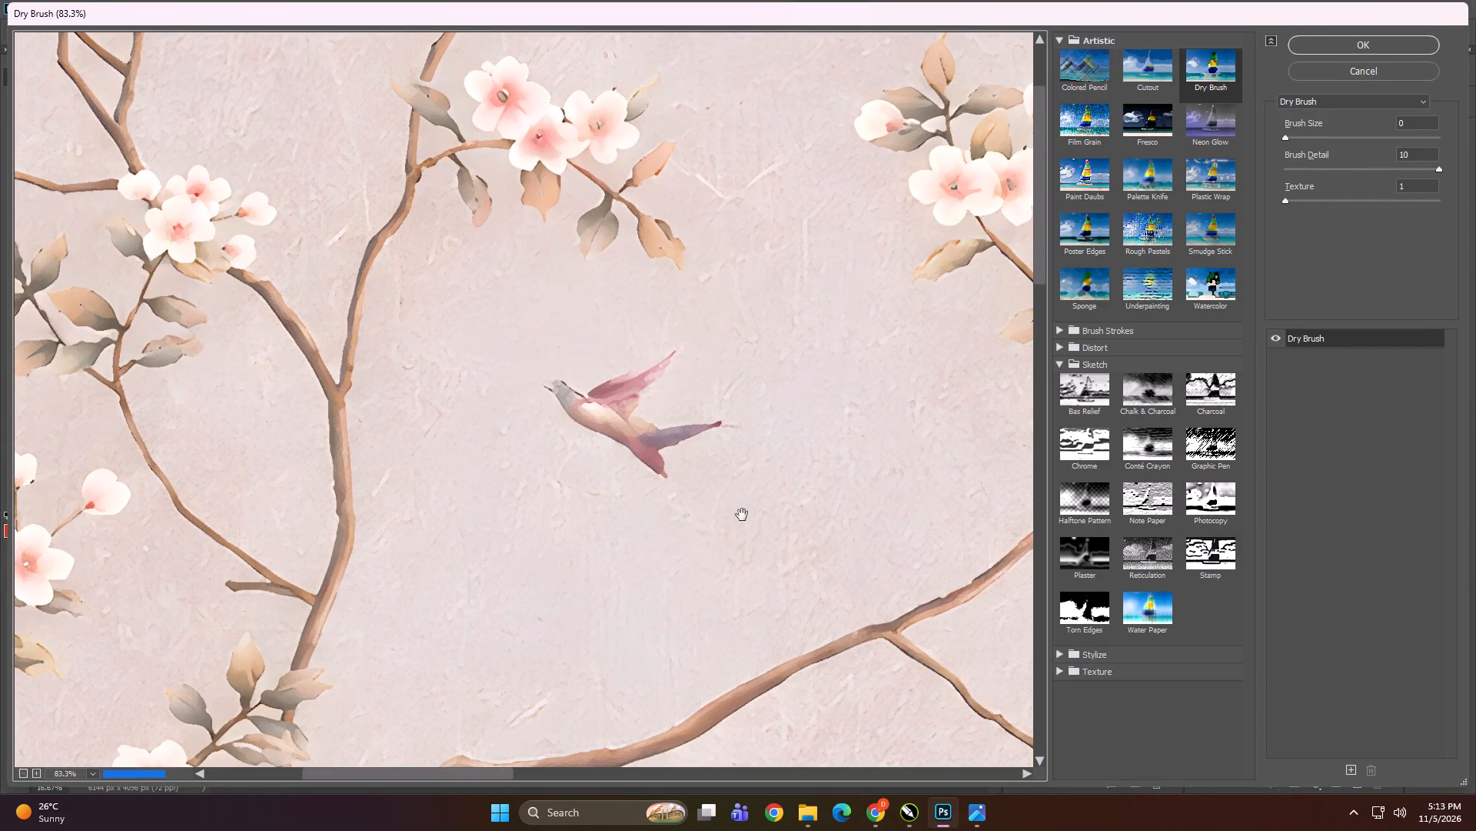
left_click_drag(749, 516, 618, 268)
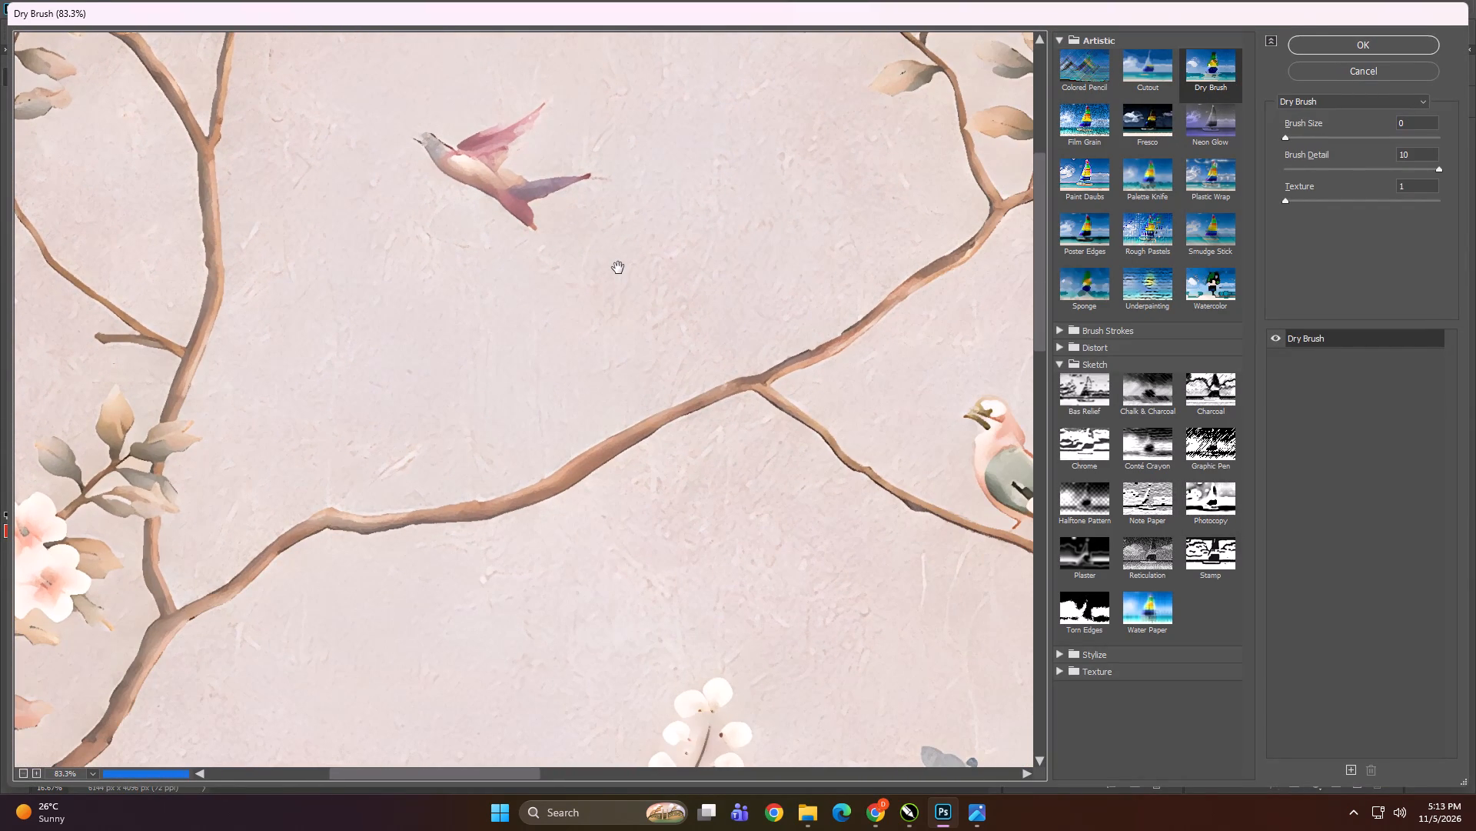
left_click_drag(876, 479, 446, 346)
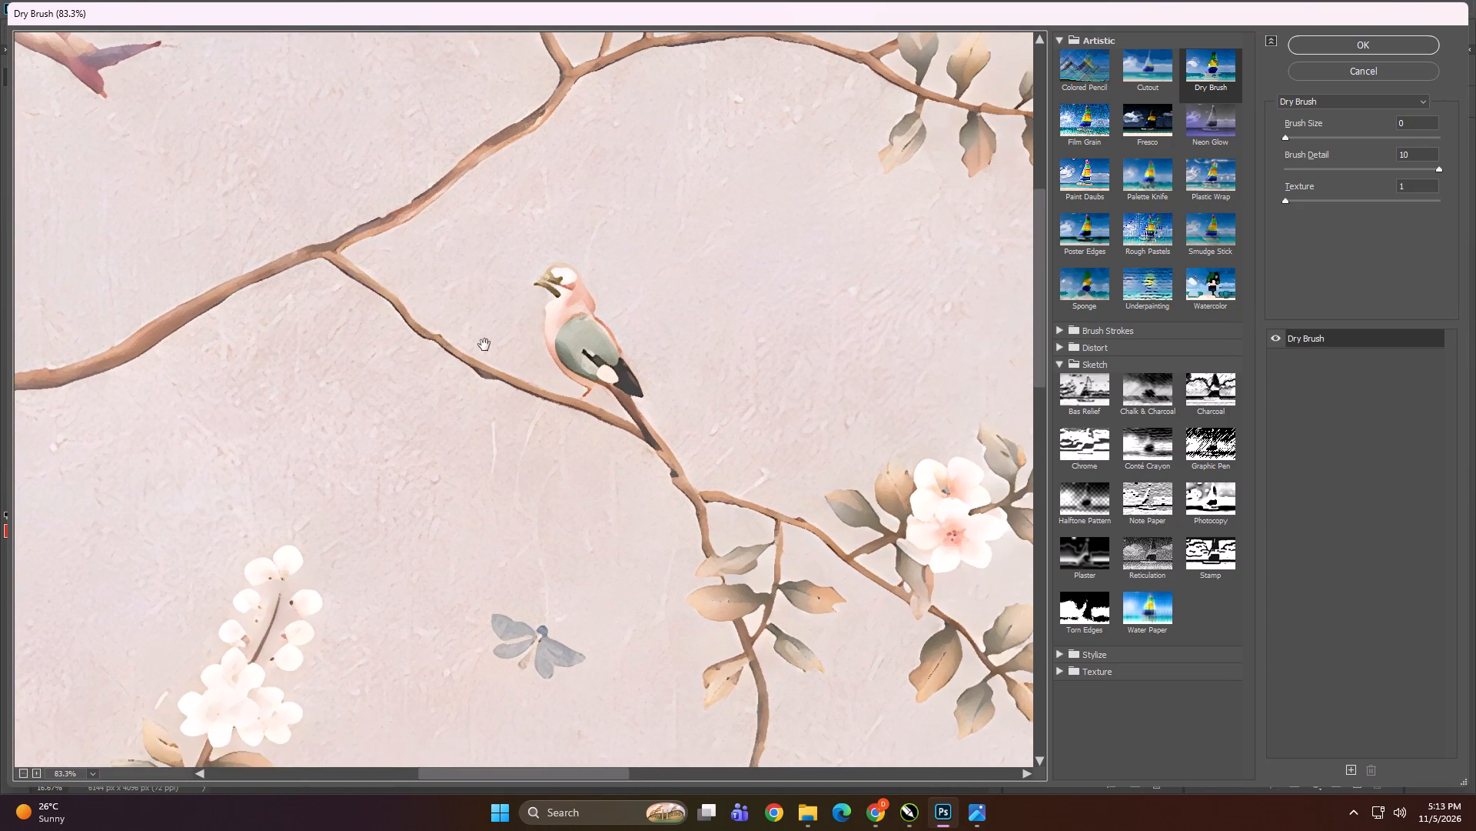
scroll(669, 324, "up", 20, "alt")
scroll(669, 324, "up", 3, "alt")
scroll(557, 243, "down", 9, "alt")
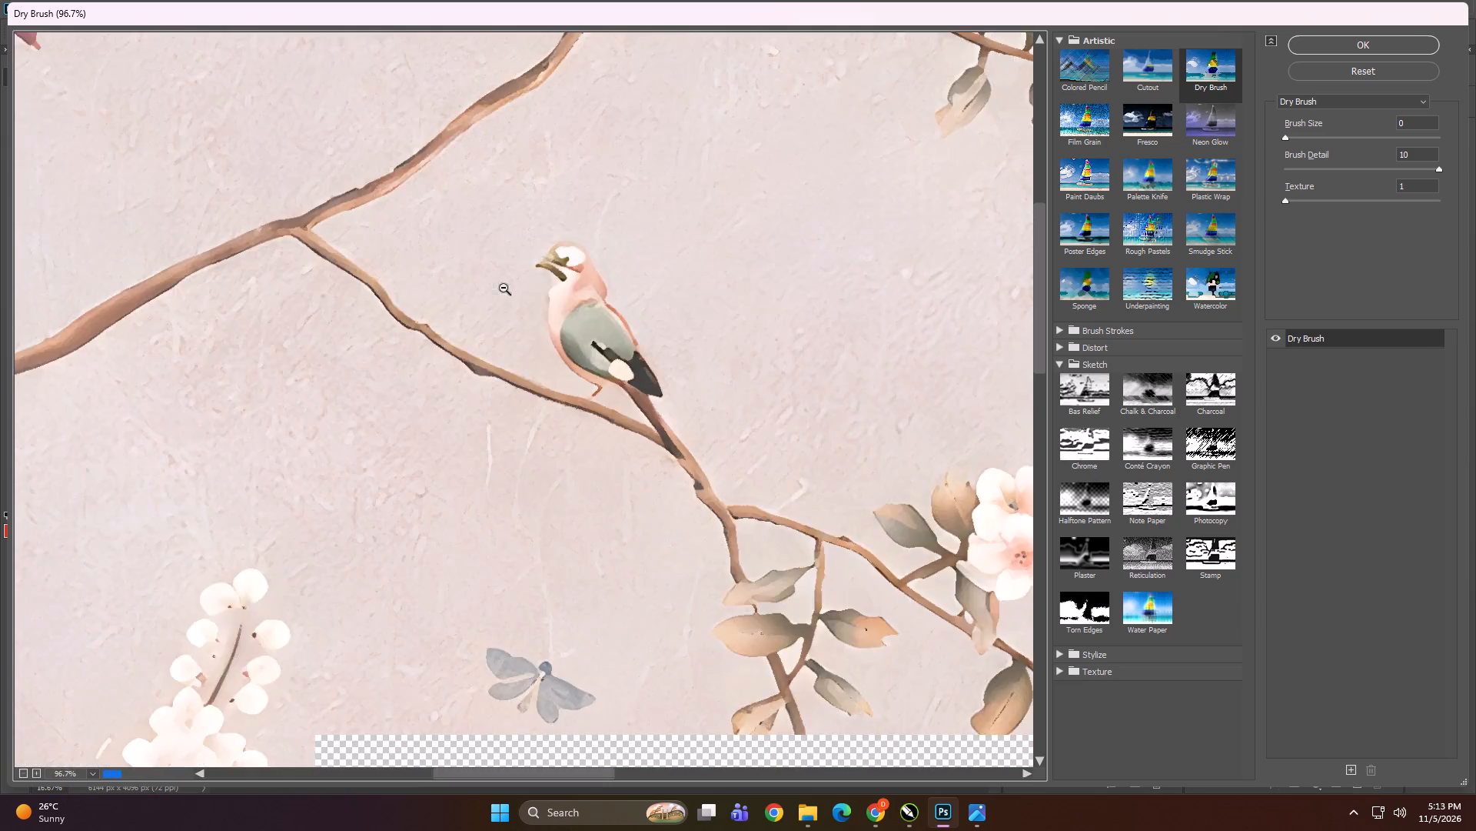
scroll(504, 288, "down", 16, "alt")
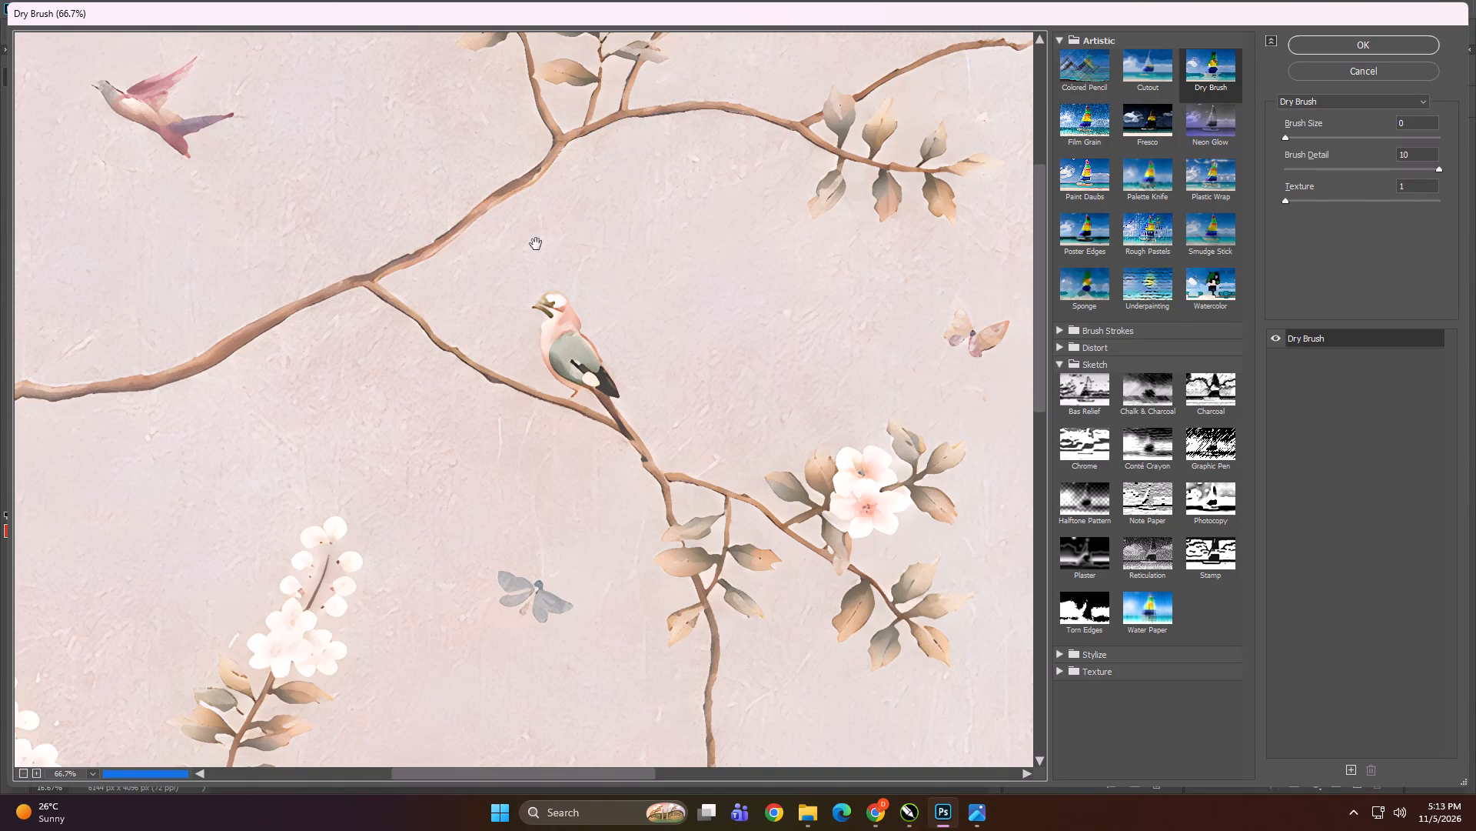
Examine the Dry Brush preview around the large pink hummingbird and the neighbouring peonies, both close up and from farther out.
key("space")
key("space")
key("space")
key("space")
key("space")
key("space")
key("space")
key("space")
key("space")
key("space")
key("space")
key("space")
key("space")
key("space")
key("space")
key("space")
key("space")
key("space")
key("space")
key("space")
left_click_drag(761, 482, 480, 338)
left_click_drag(647, 452, 544, 358)
left_click_drag(497, 299, 470, 282)
left_click_drag(741, 494, 258, 295)
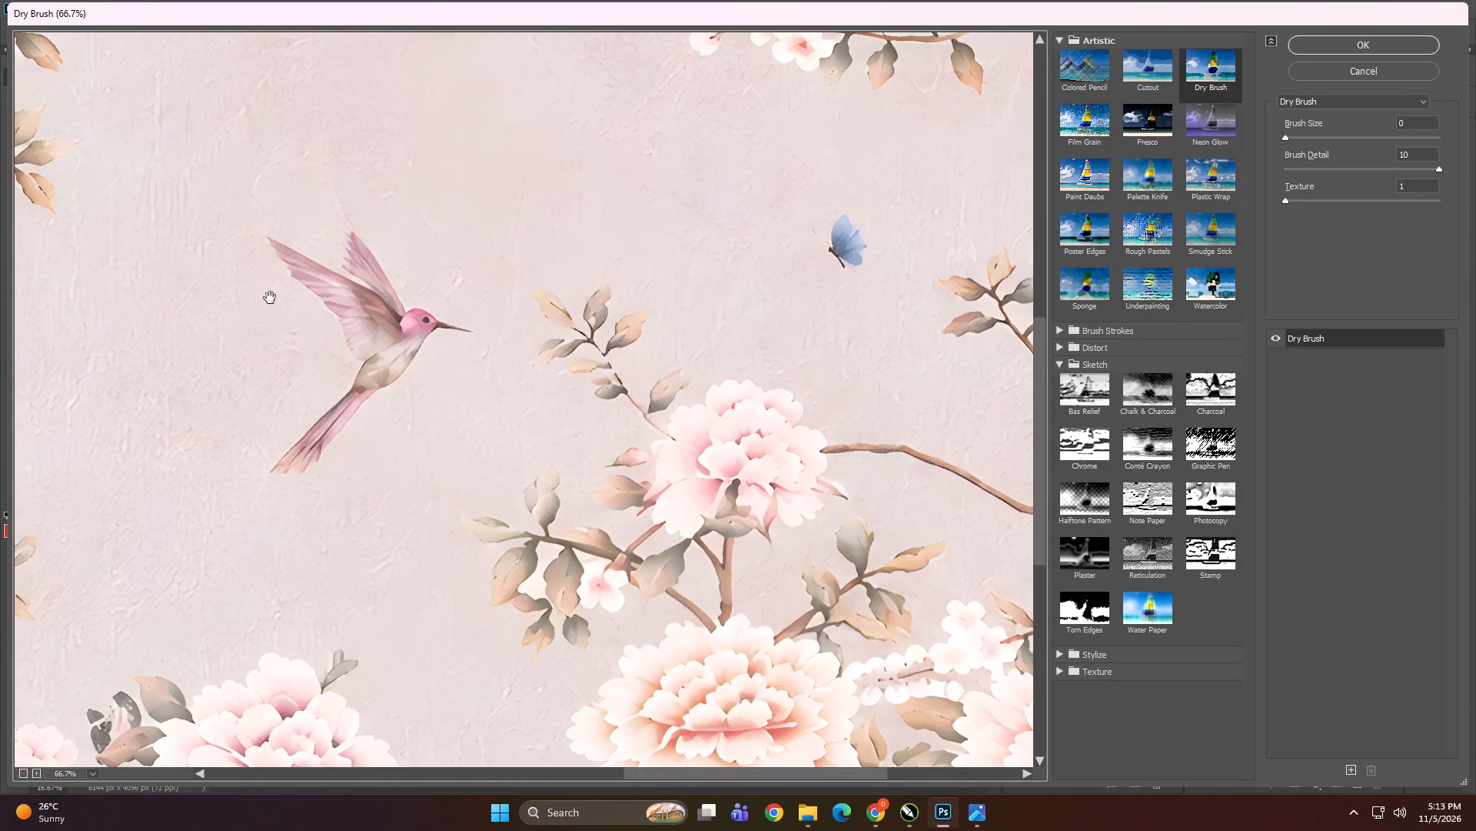
scroll(304, 335, "up", 11, "alt")
scroll(269, 282, "down", 1, "alt")
scroll(269, 282, "up", 9, "alt")
key("space")
key("space")
key("space")
key("space")
key("space")
key("space")
key("space")
key("space")
key("space")
left_click_drag(354, 346, 449, 401)
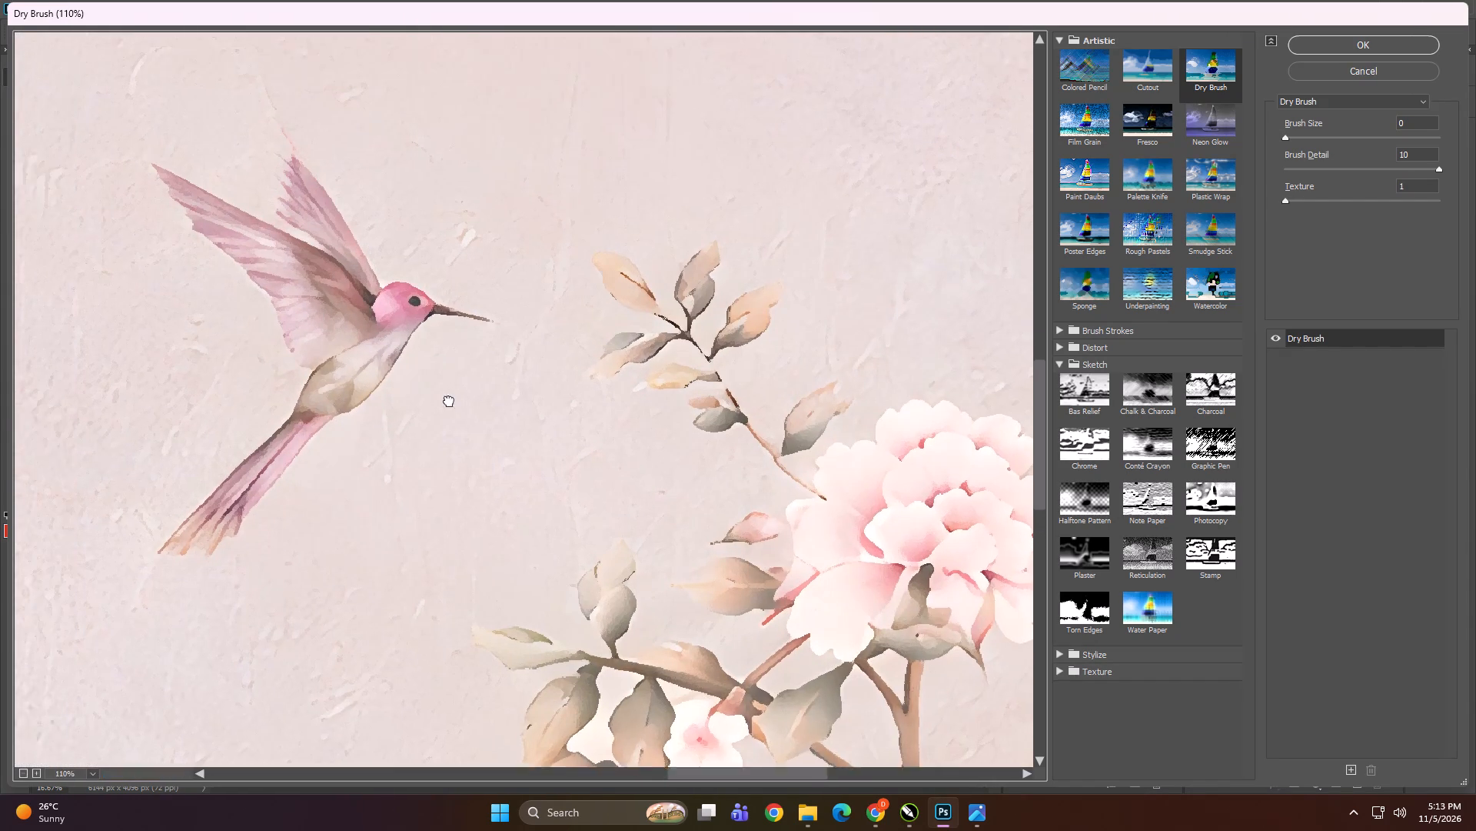
left_click_drag(449, 401, 453, 402)
scroll(521, 414, "down", 8, "alt")
scroll(660, 420, "down", 16, "alt")
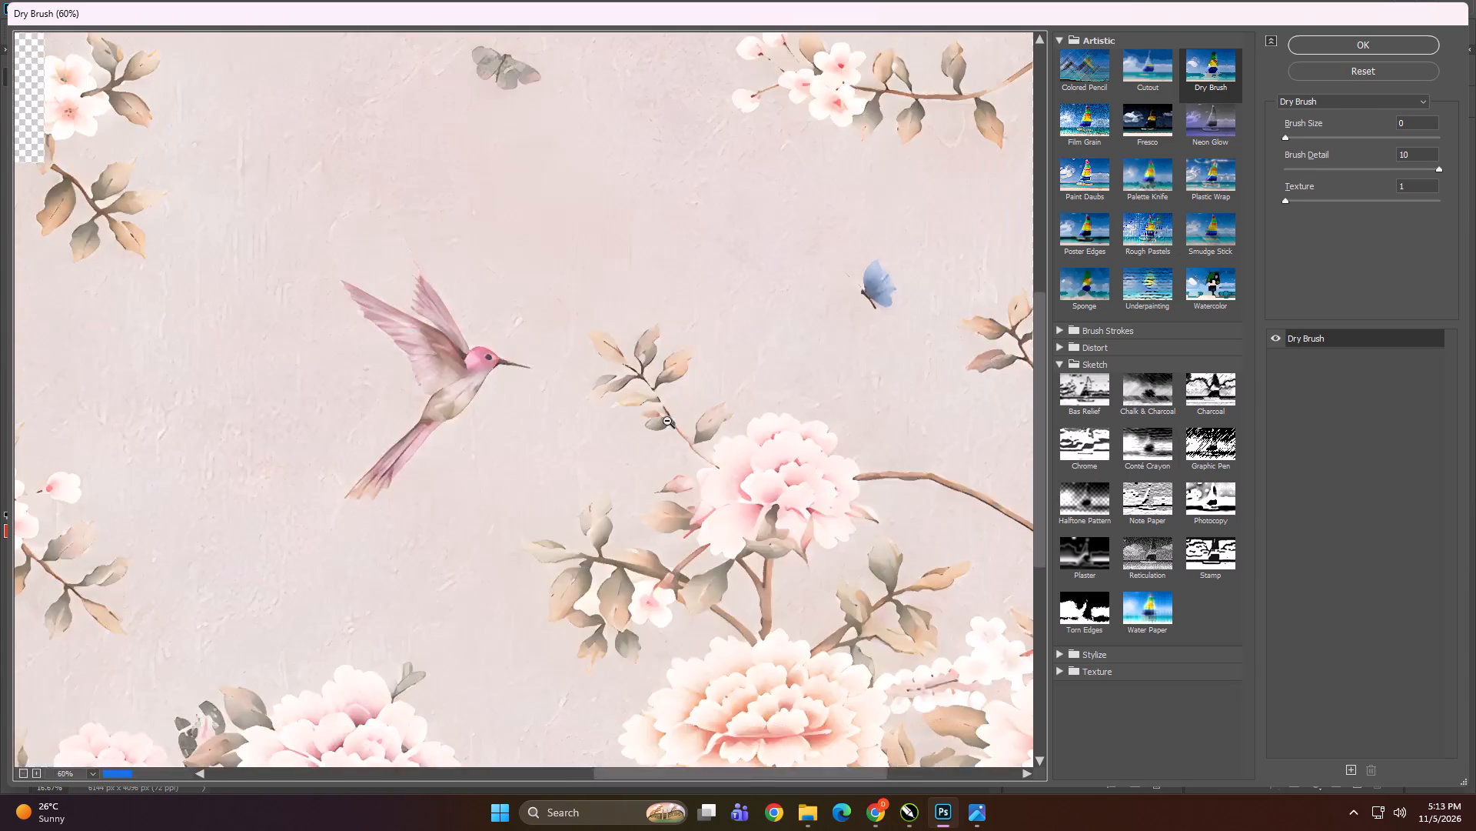
scroll(667, 421, "down", 8, "alt")
scroll(690, 406, "down", 20, "alt")
scroll(690, 406, "down", 11, "alt")
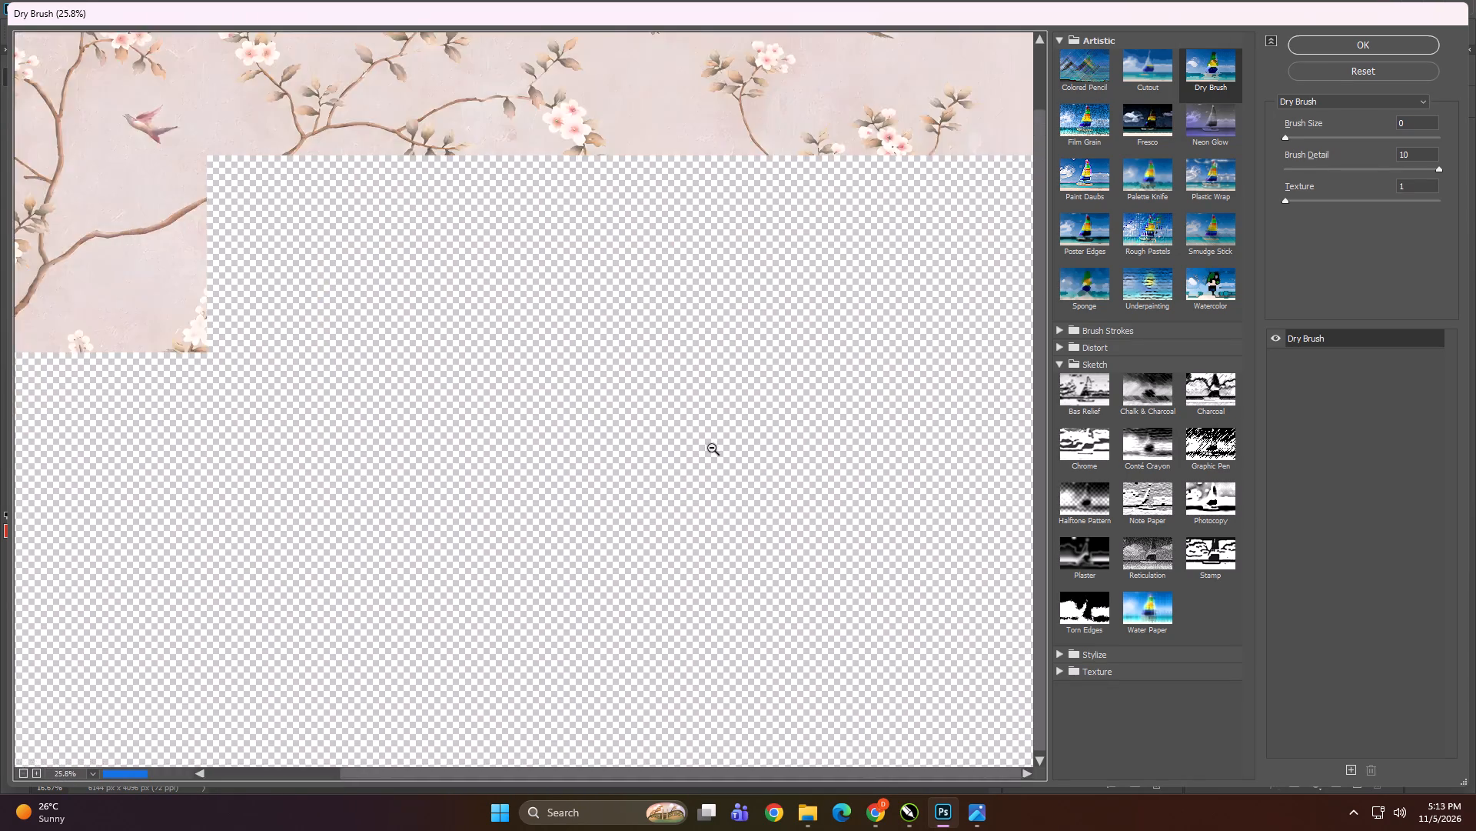
scroll(712, 448, "down", 10, "alt")
scroll(327, 266, "up", 20, "alt")
scroll(327, 266, "up", 4, "alt")
scroll(94, 125, "down", 1, "alt")
scroll(94, 125, "up", 5, "alt")
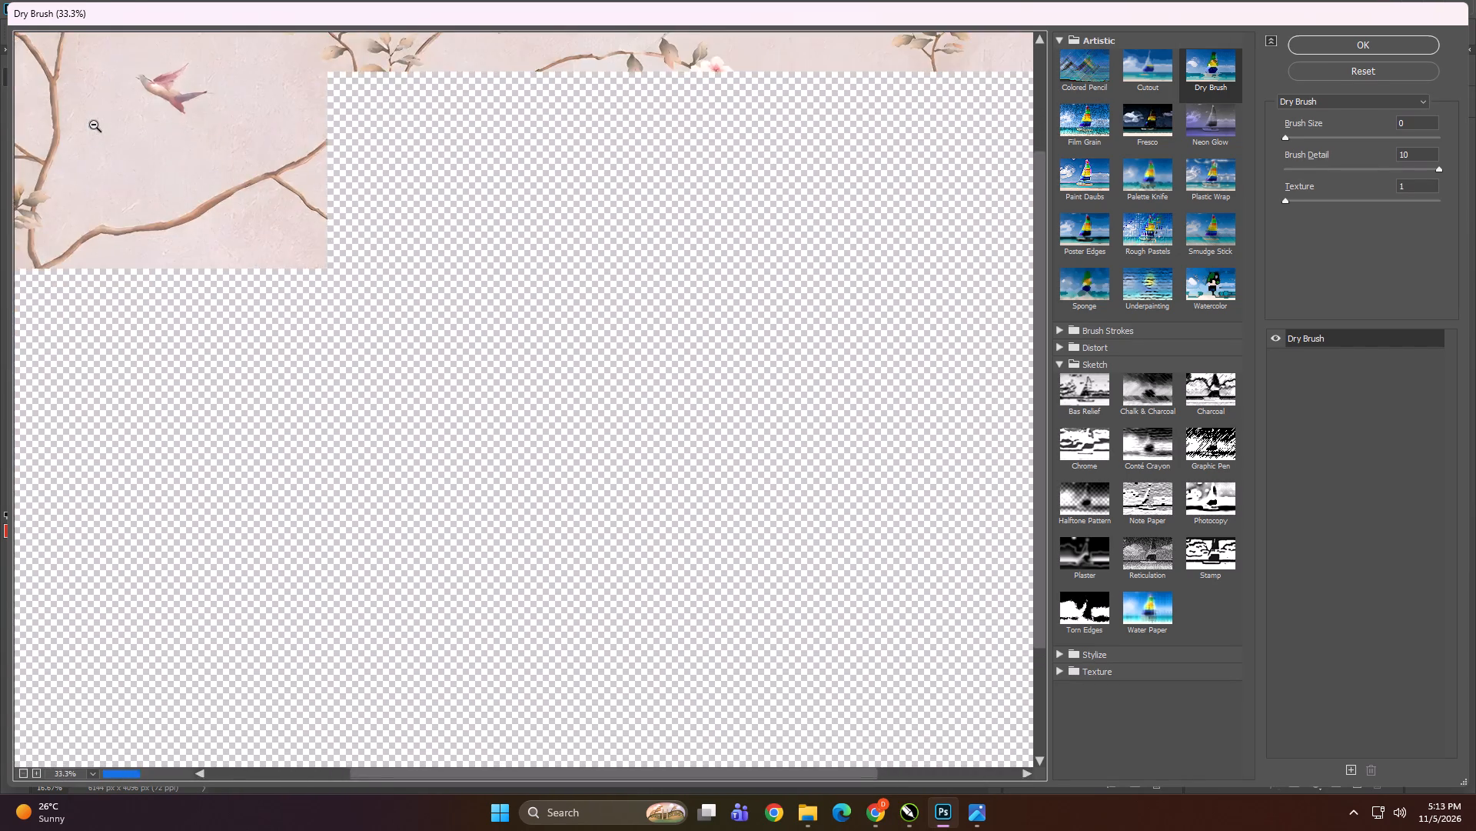
Examine the Dry Brush preview around the small pink flying bird and the branches beside it.
scroll(94, 125, "up", 10, "alt")
key("space")
key("space")
key("space")
key("space")
key("space")
key("space")
key("space")
key("space")
key("space")
key("space")
key("space")
key("space")
key("space")
left_click_drag(197, 159, 550, 597)
scroll(246, 295, "up", 4, "alt")
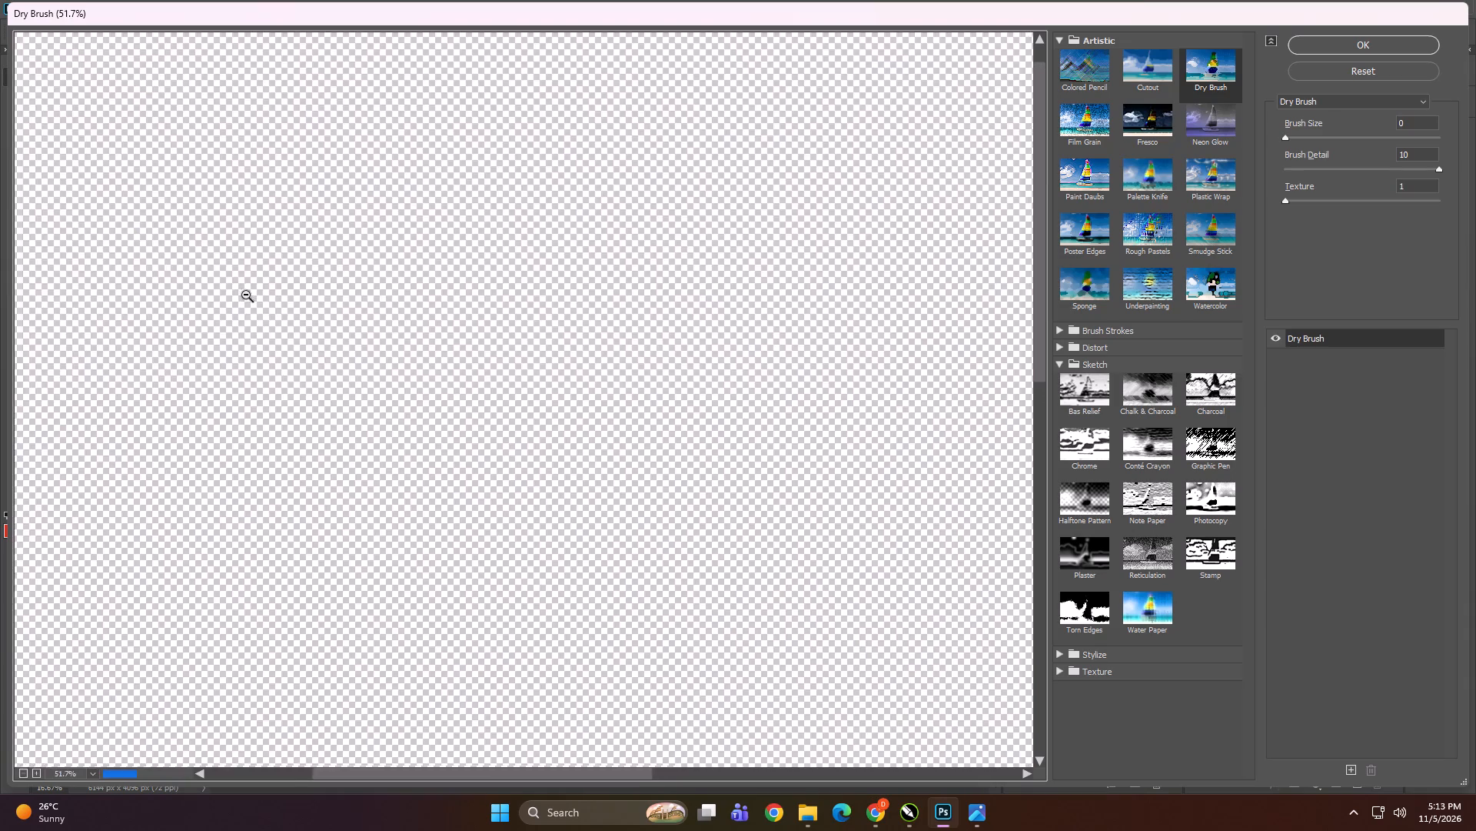
scroll(246, 295, "up", 5, "alt")
scroll(241, 293, "down", 1, "alt")
scroll(241, 293, "up", 5, "alt")
scroll(282, 309, "down", 1, "alt")
scroll(282, 309, "up", 6, "alt")
key("space")
key("space")
key("space")
key("space")
key("space")
key("space")
key("space")
key("space")
key("space")
key("space")
key("space")
key("space")
key("space")
key("space")
key("space")
key("space")
key("space")
key("space")
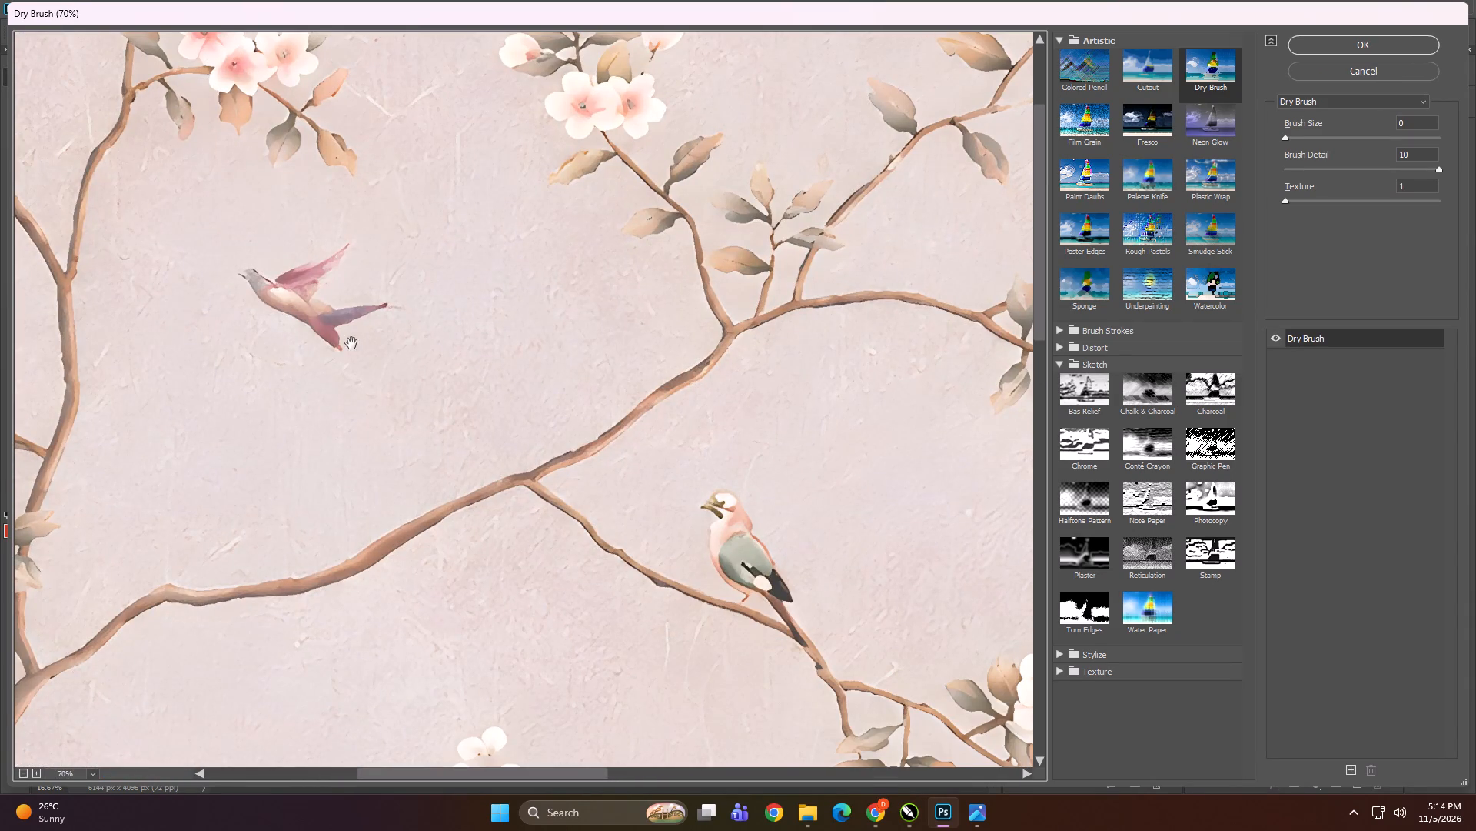
left_click_drag(351, 343, 560, 506)
scroll(508, 499, "up", 6, "alt")
scroll(444, 473, "up", 7, "alt")
scroll(564, 527, "up", 1, "alt")
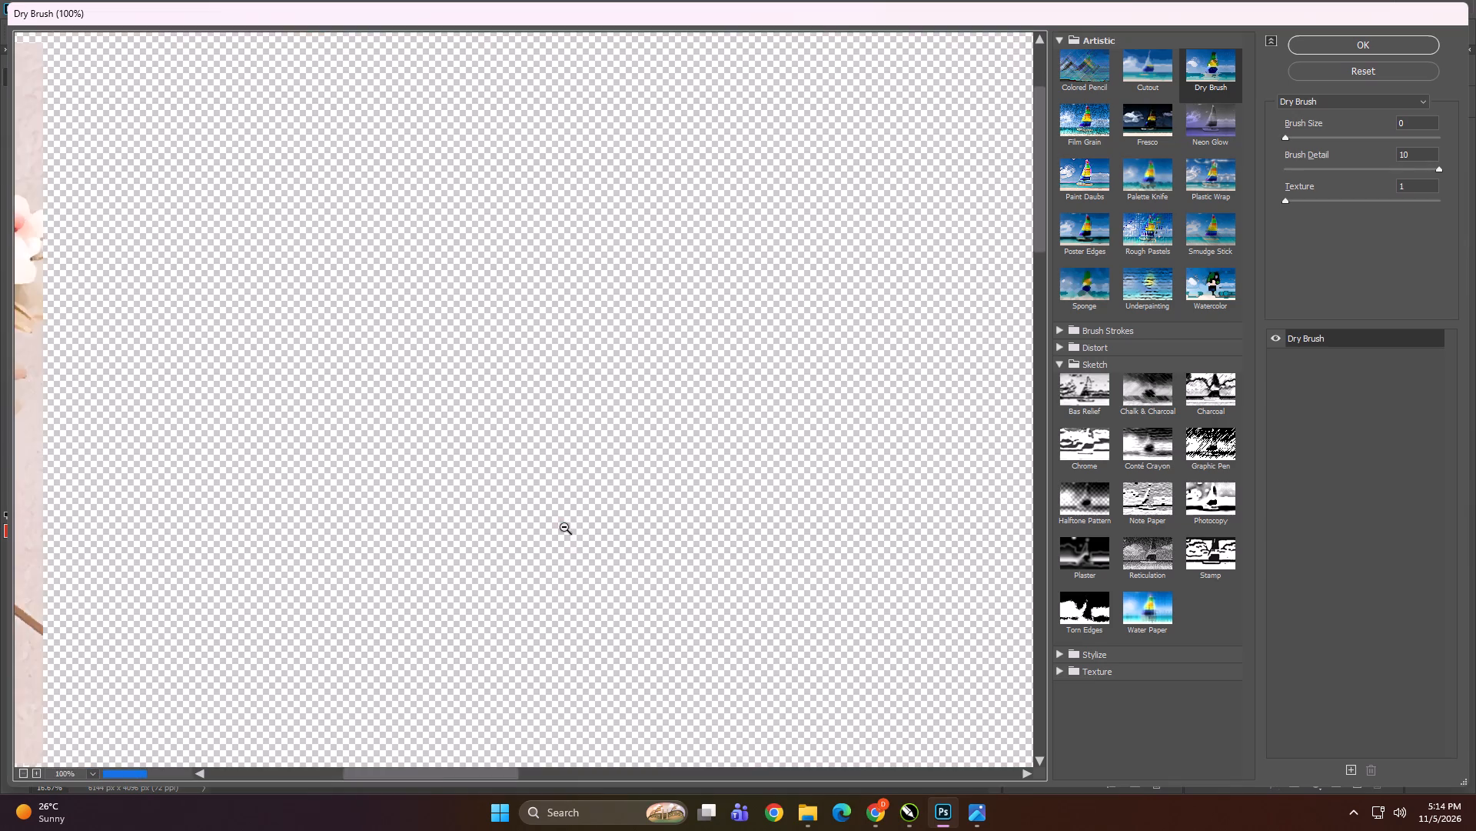
Inspect the Dry Brush brushwork at 130% on the bird perched on the branch and across to the hummingbird.
scroll(564, 527, "up", 3, "alt")
key("space")
key("space")
key("space")
key("space")
key("space")
key("space")
key("space")
key("space")
key("space")
key("space")
key("space")
key("space")
key("space")
key("space")
key("space")
key("space")
key("space")
key("space")
key("space")
key("space")
left_click_drag(856, 597, 324, 252)
left_click_drag(675, 586, 367, 320)
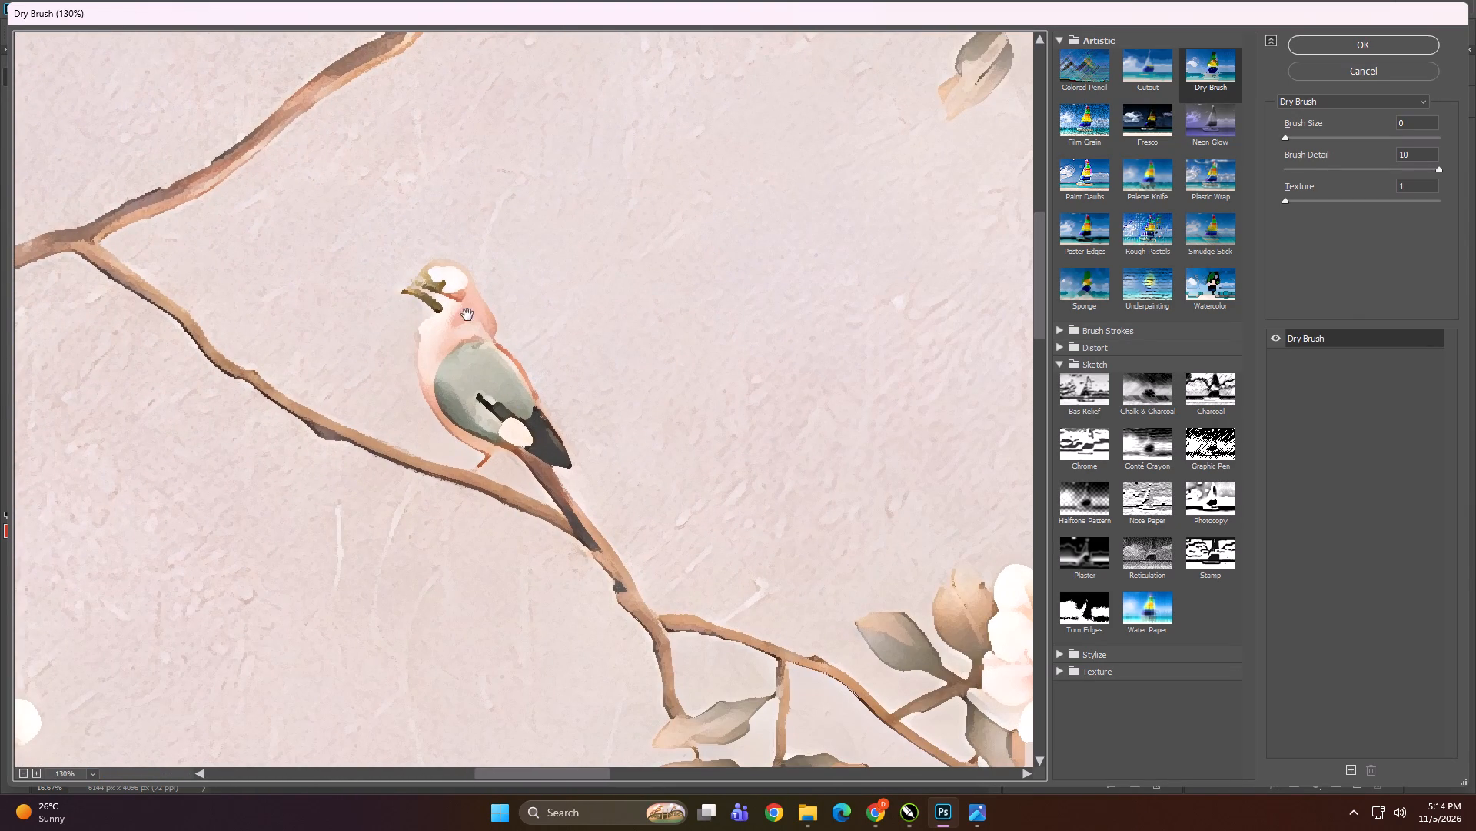
left_click_drag(753, 499, 389, 180)
left_click_drag(674, 479, 0, 140)
left_click_drag(479, 468, 291, 199)
Review the Dry Brush preview over the wider mural and close the Filter Gallery without applying the effect.
scroll(651, 335, "down", 4, "alt")
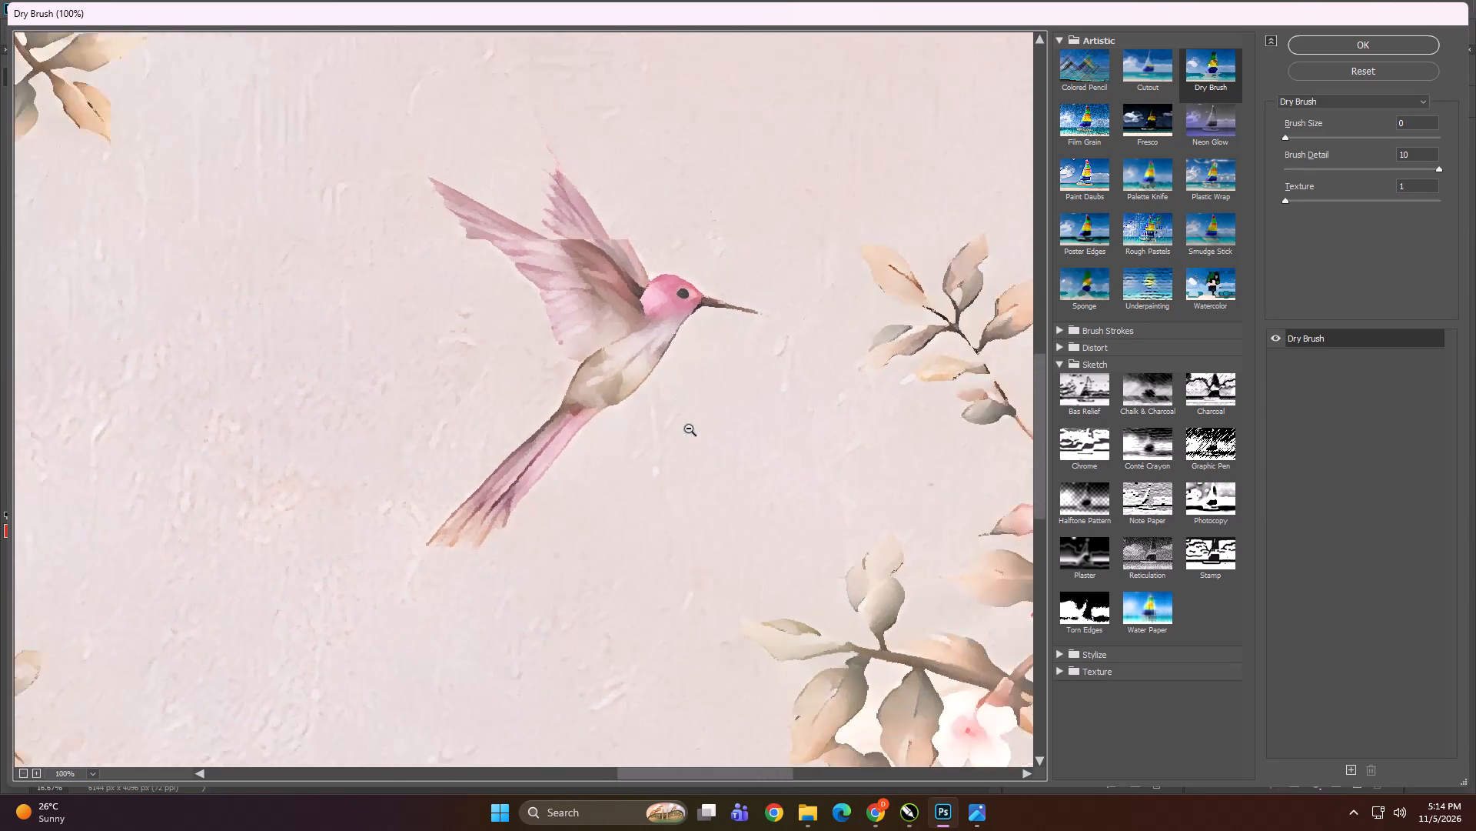
scroll(689, 429, "down", 20, "alt")
scroll(689, 429, "down", 8, "alt")
scroll(429, 319, "down", 12, "alt")
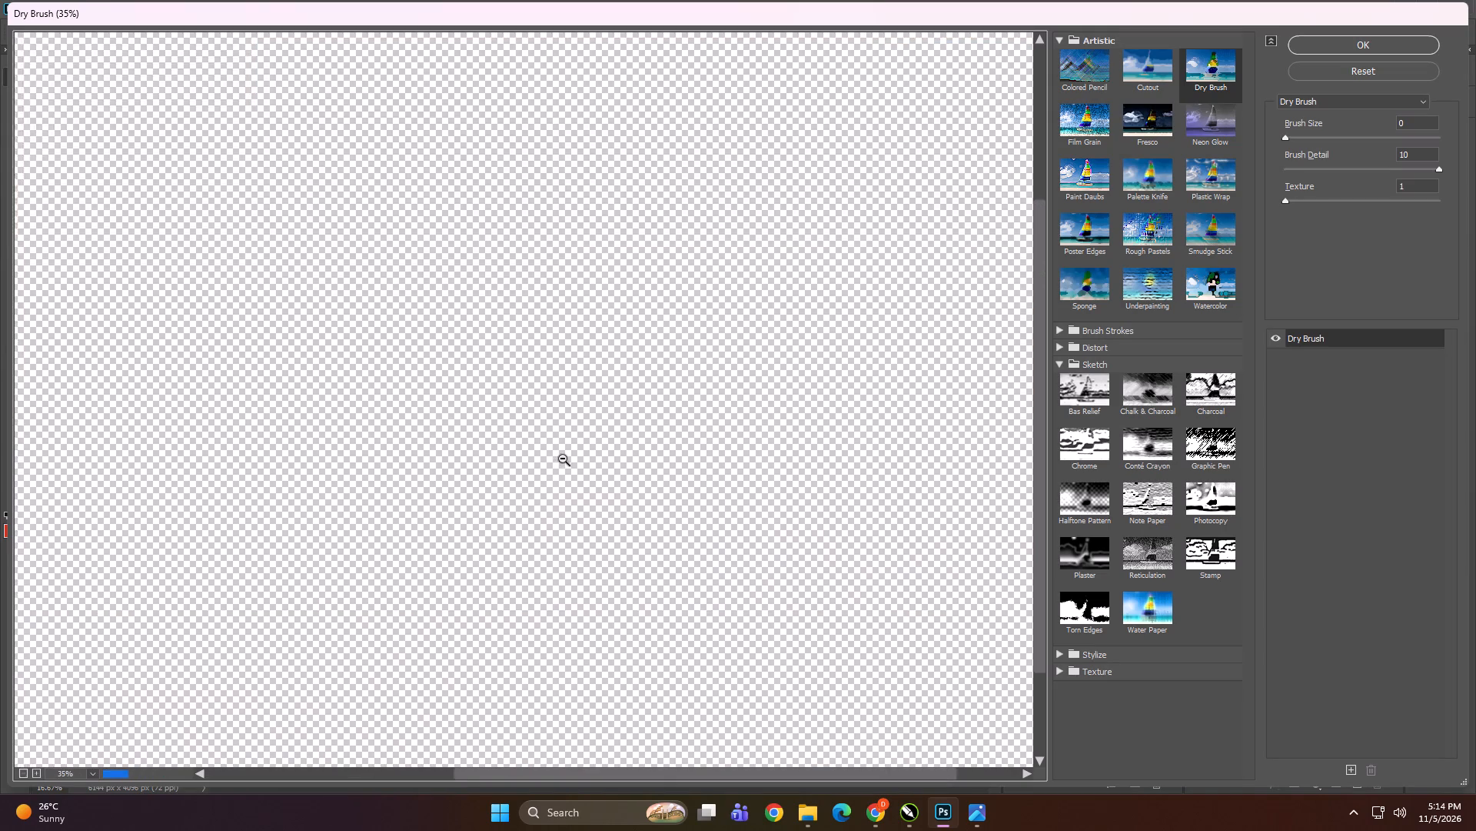
scroll(563, 459, "down", 9, "alt")
scroll(149, 149, "up", 4, "alt")
key("space")
key("space")
key("space")
key("space")
key("space")
key("space")
key("space")
key("space")
key("space")
left_click_drag(168, 159, 664, 521)
key("space")
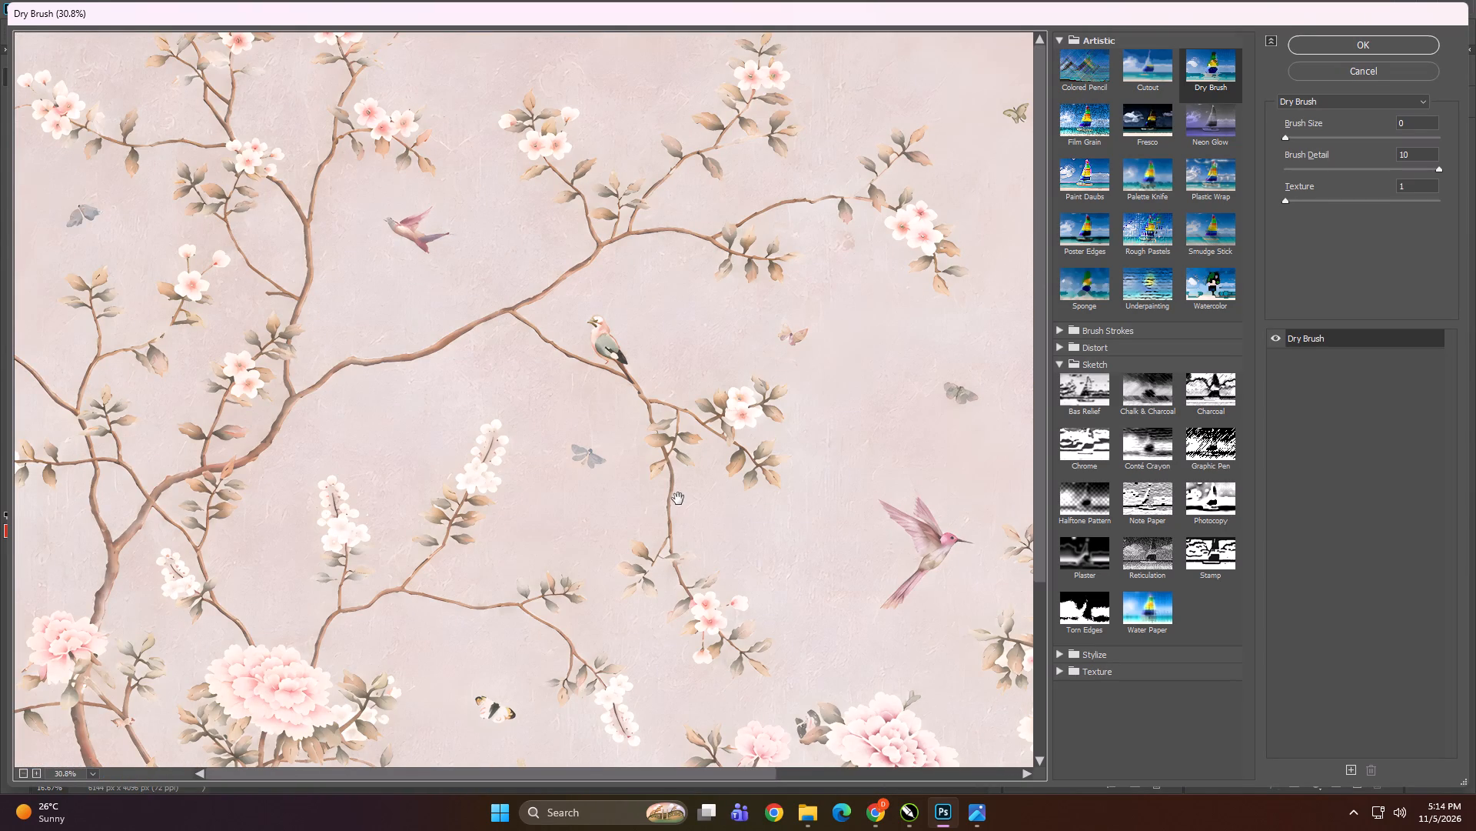
scroll(591, 365, "down", 5, "alt")
left_click(1362, 64)
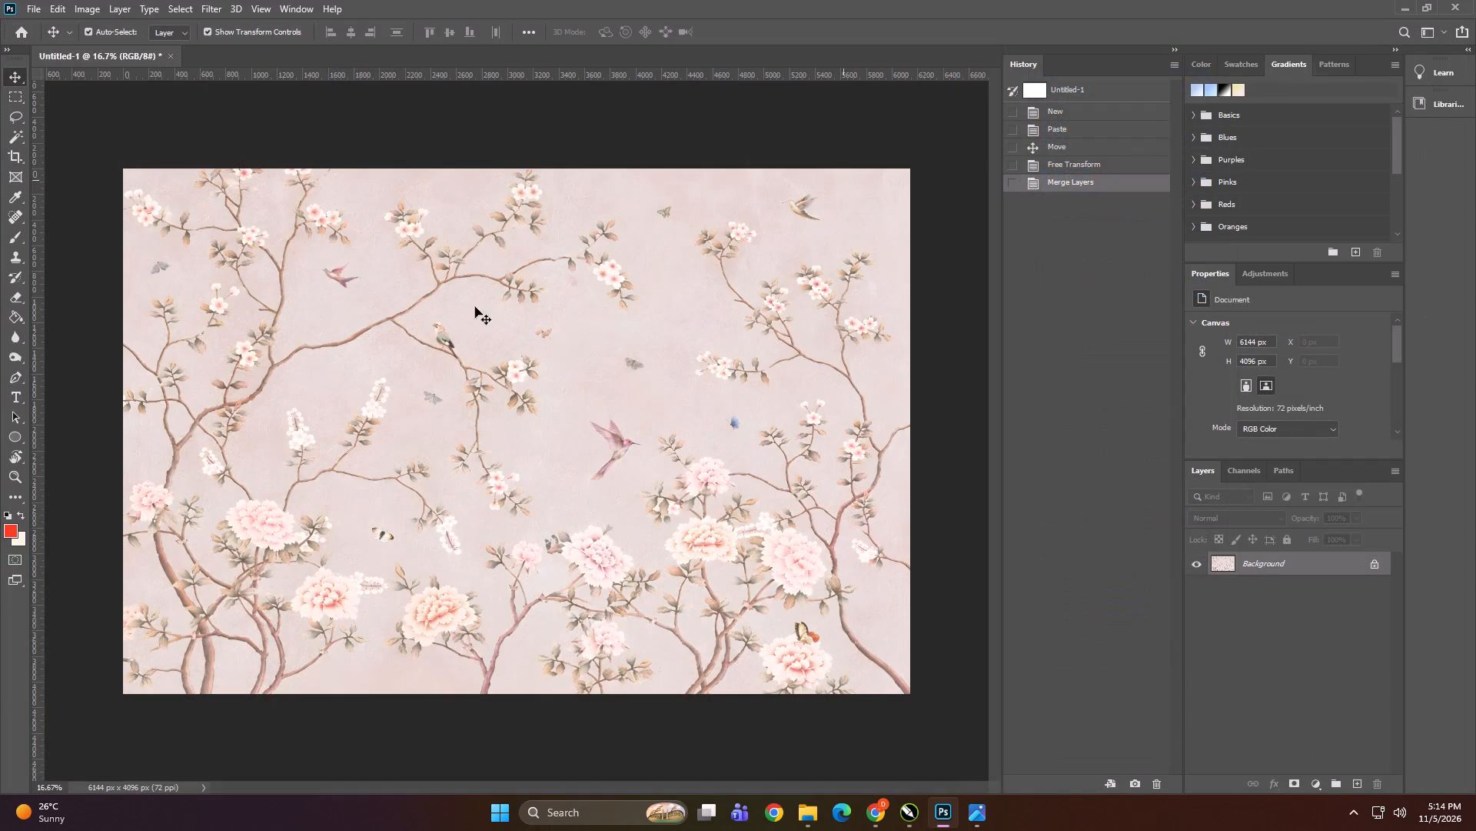
Zoom in on the large pink hummingbird in the mural and preview the Dry Brush filter in the Filter Gallery.
scroll(705, 473, "up", 20, "alt")
scroll(705, 473, "up", 3, "alt")
scroll(590, 429, "down", 1, "alt")
scroll(590, 429, "up", 2, "alt")
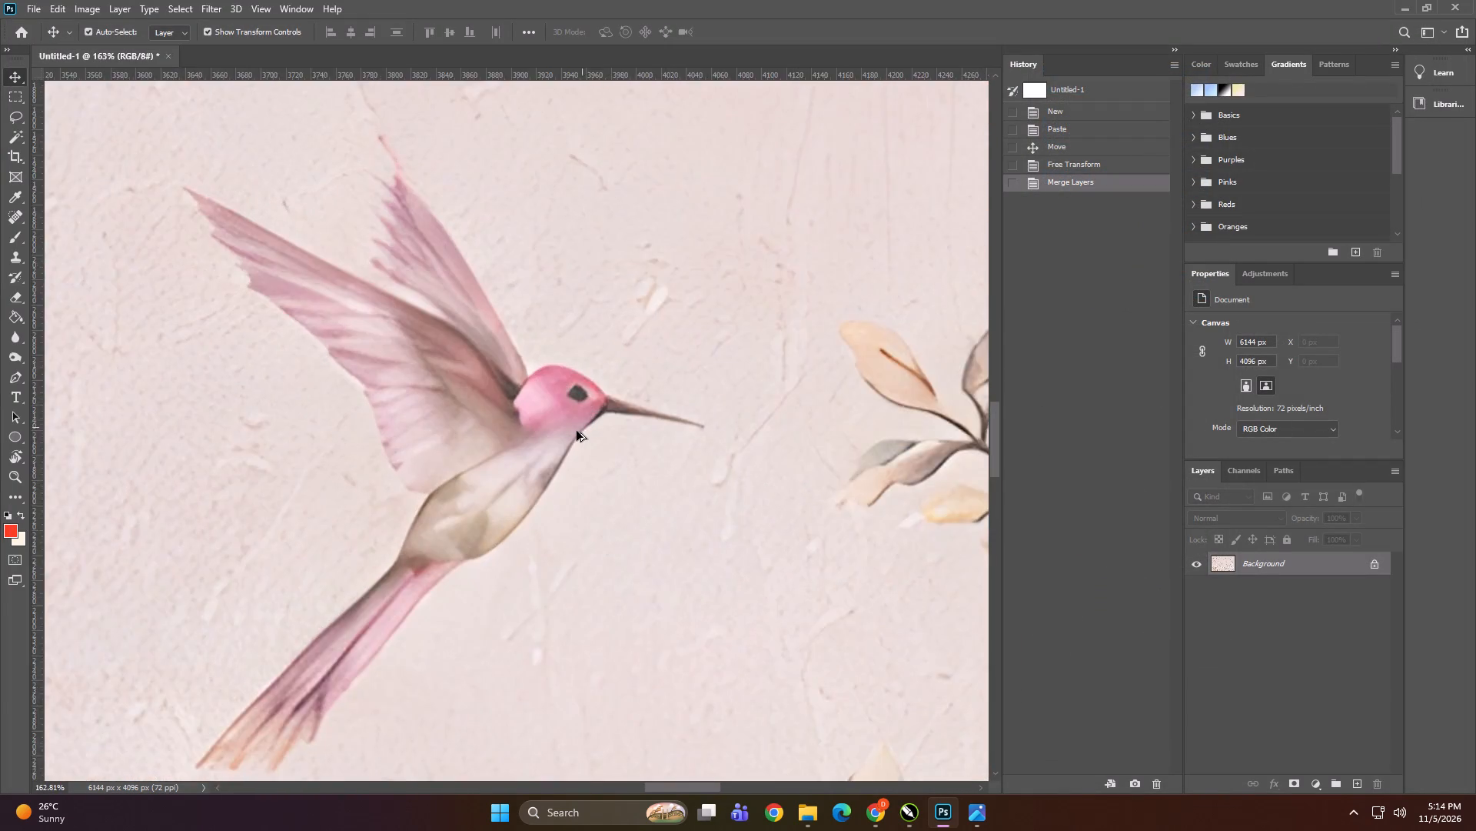
scroll(577, 431, "up", 3, "alt")
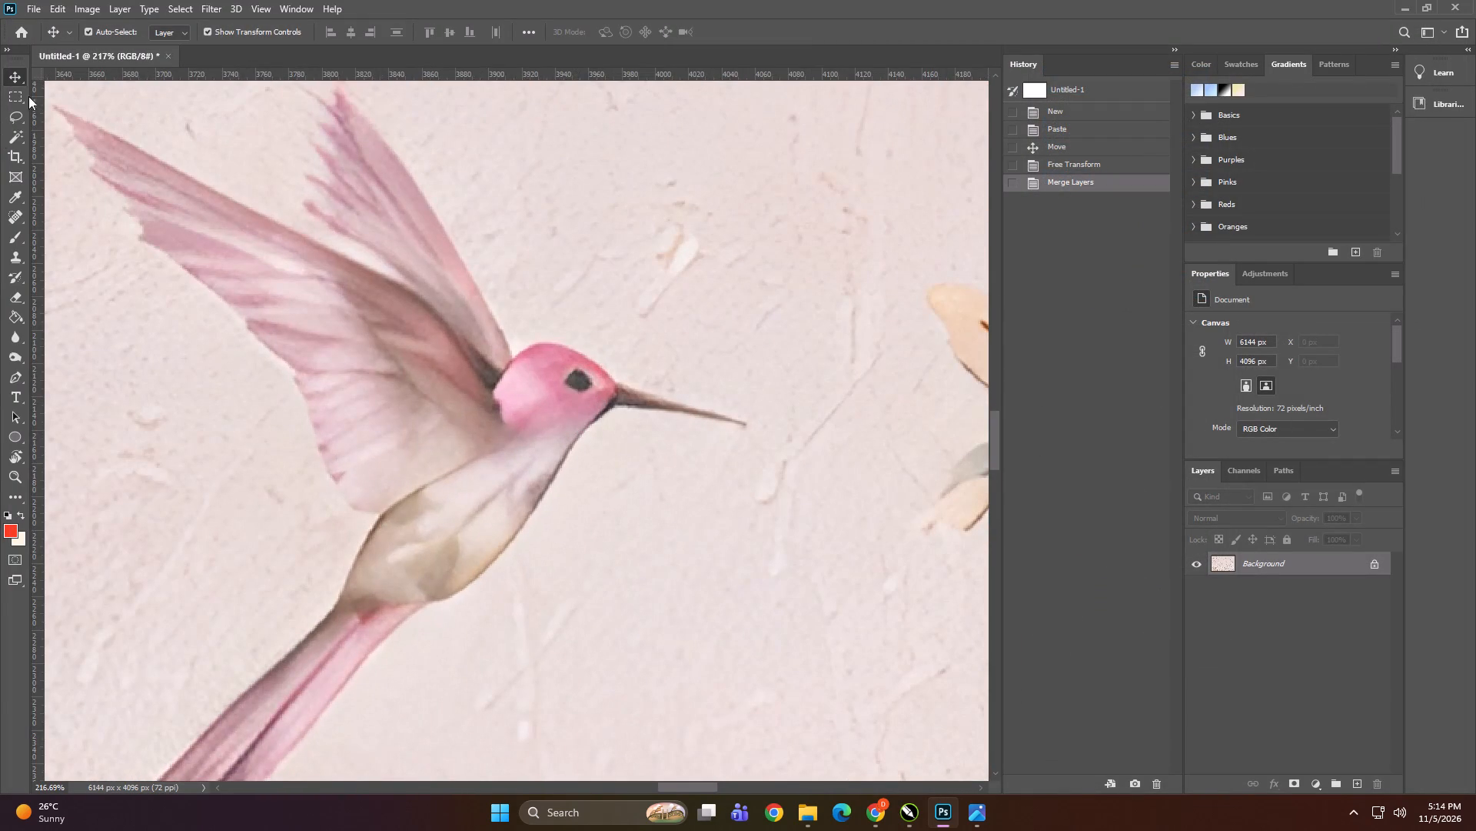
left_click(218, 12)
left_click(232, 64)
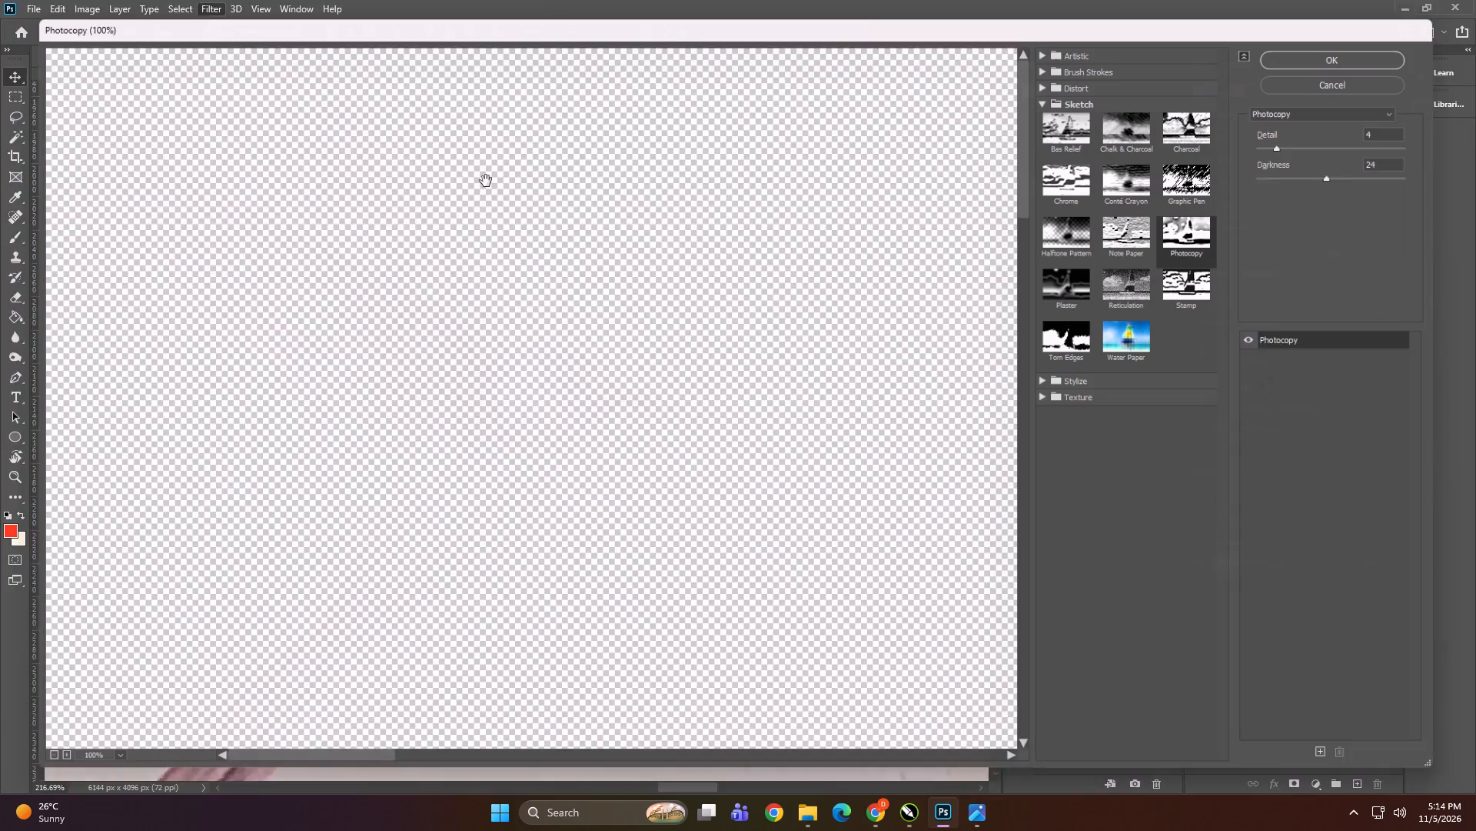
left_click(1179, 44)
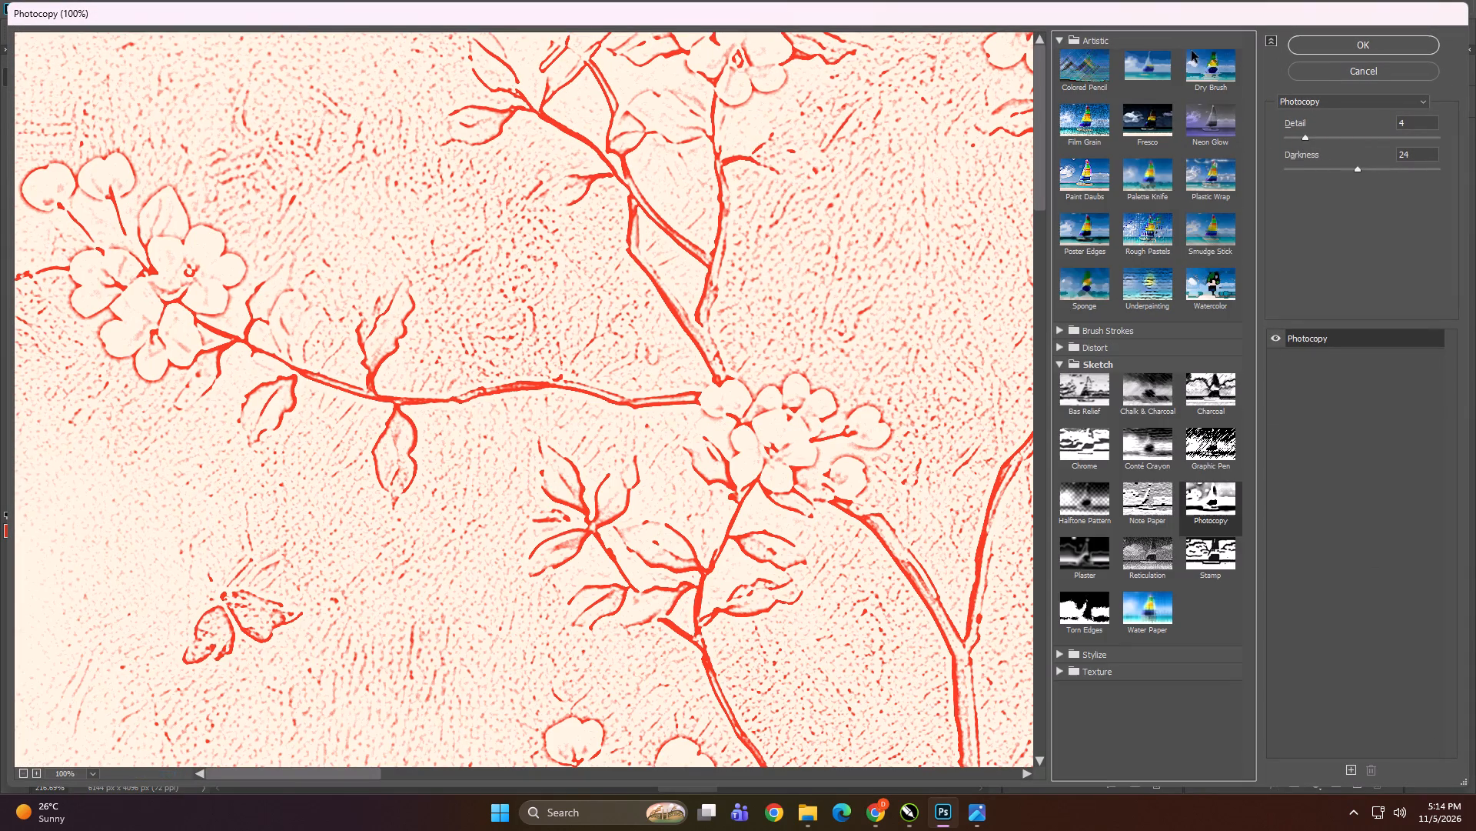
left_click(1206, 60)
Examine the Dry Brush preview from the small flying bird across to the large pink hummingbird, at 100% and 190%.
key("space")
key("space")
key("space")
key("space")
key("space")
key("space")
key("space")
key("space")
key("space")
key("space")
key("space")
key("space")
key("space")
key("space")
key("space")
key("space")
key("space")
key("space")
key("space")
key("space")
left_click_drag(876, 529, 752, 461)
left_click(311, 295)
left_click_drag(954, 449, 609, 265)
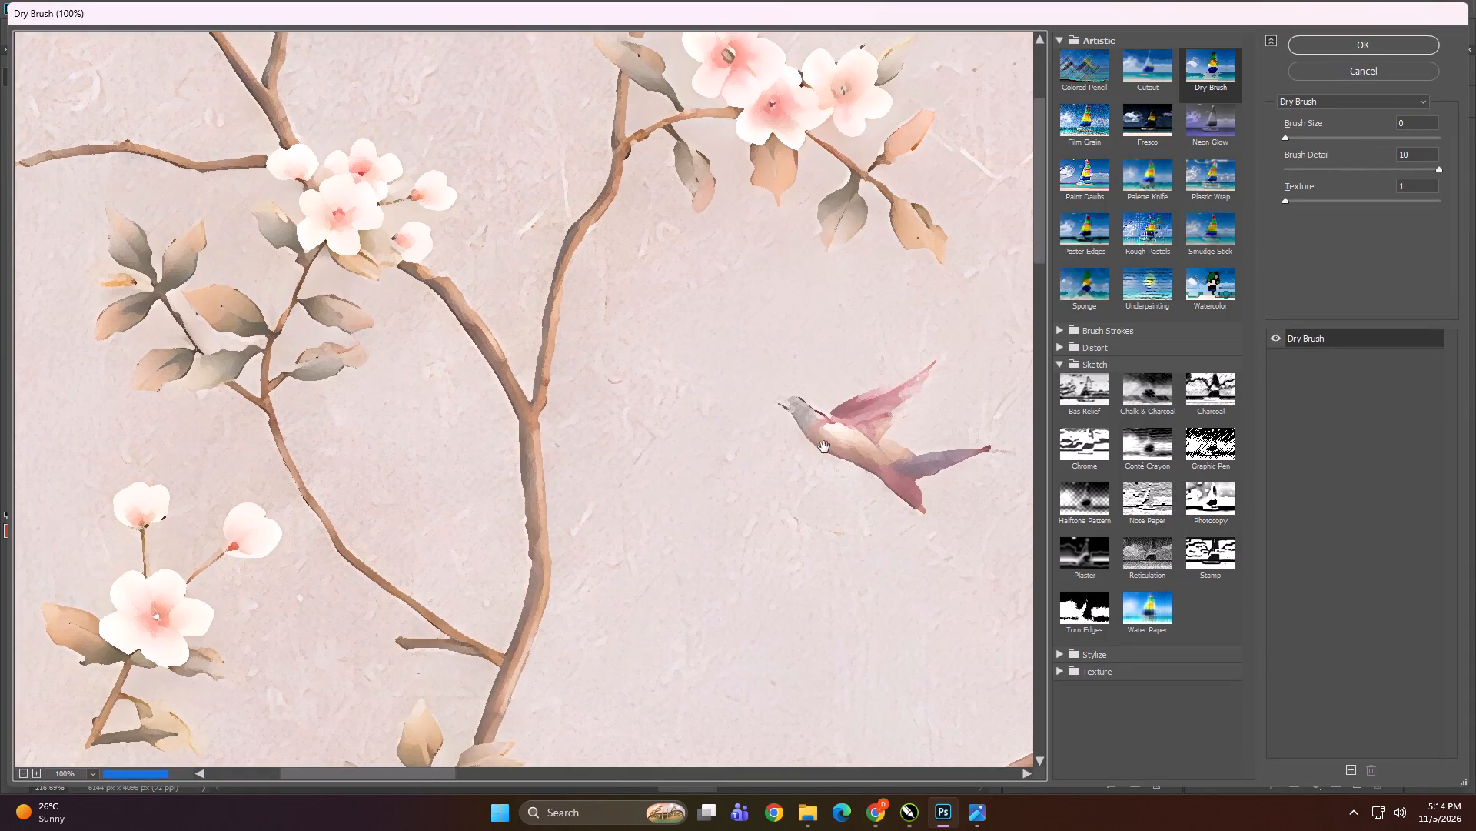
left_click_drag(873, 476, 91, 309)
left_click_drag(990, 576, 767, 310)
left_click_drag(932, 520, 0, 196)
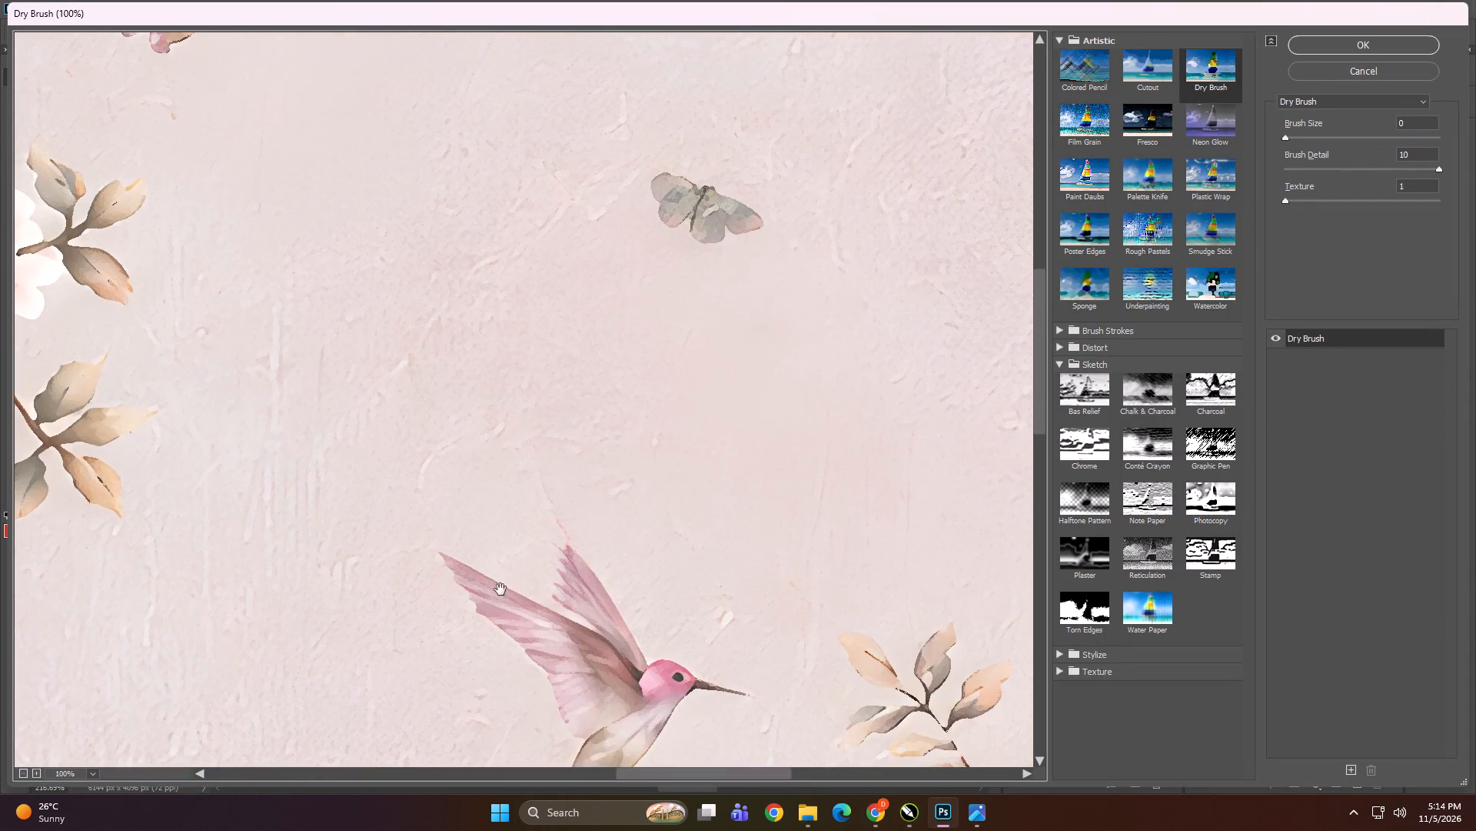
left_click_drag(510, 591, 430, 325)
left_click(430, 323)
scroll(477, 459, "up", 17, "alt")
scroll(500, 322, "down", 9, "alt")
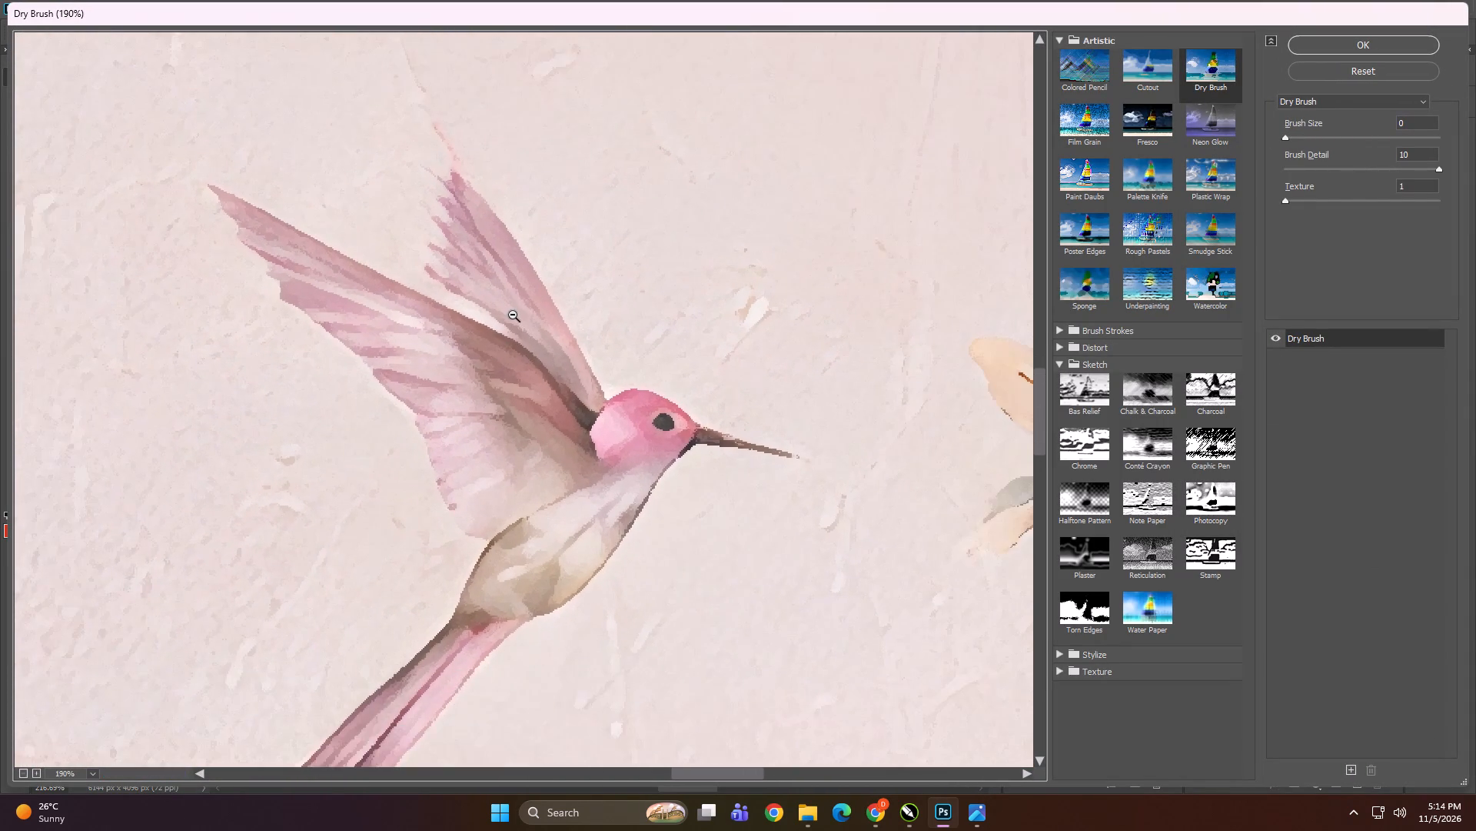
scroll(513, 315, "down", 8, "alt")
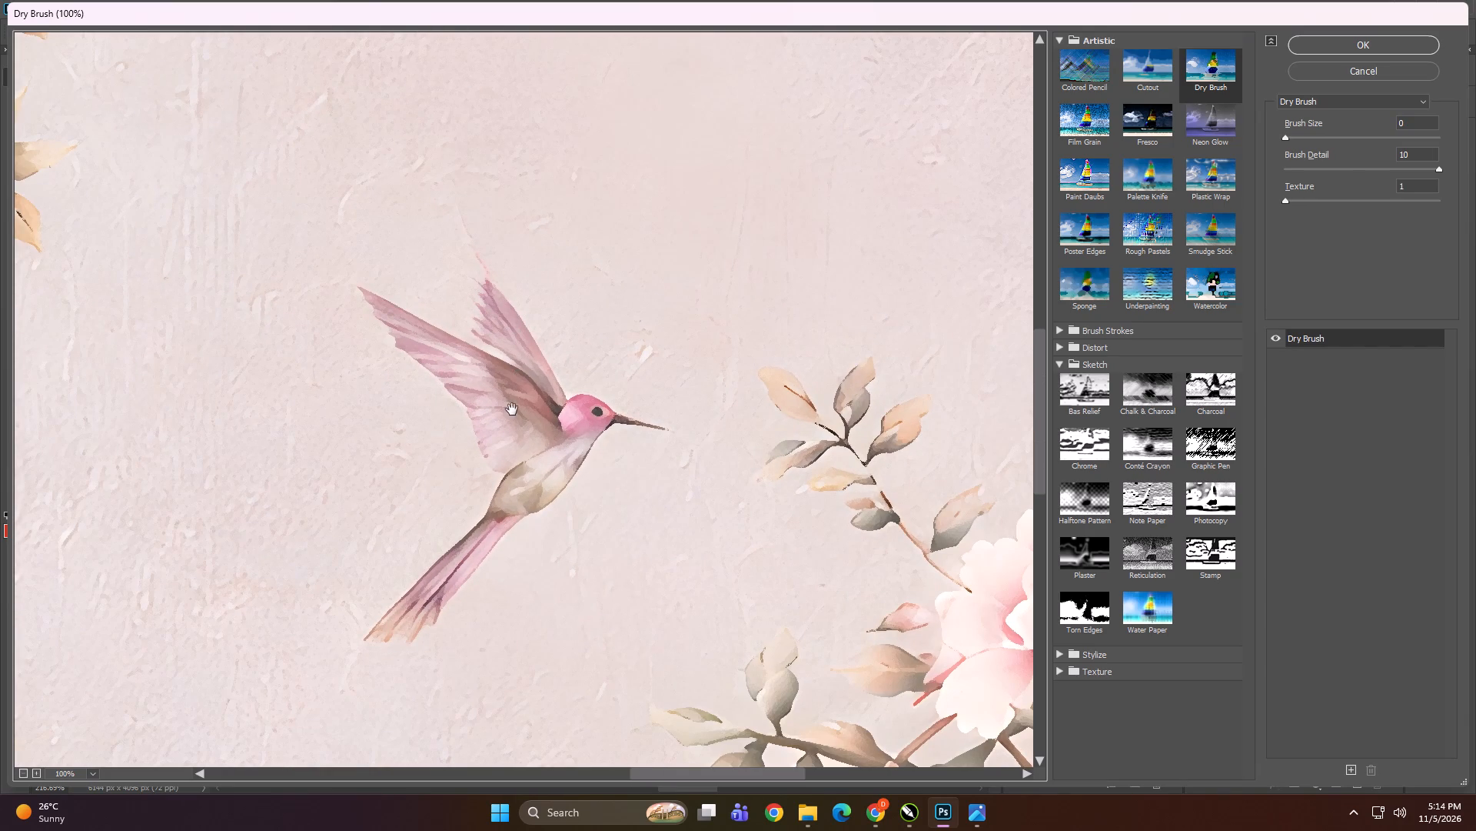
Compare the Canvas Texturizer preview with Dry Brush on the hummingbird, and leave the Filter Gallery without applying either effect.
left_click(1173, 669)
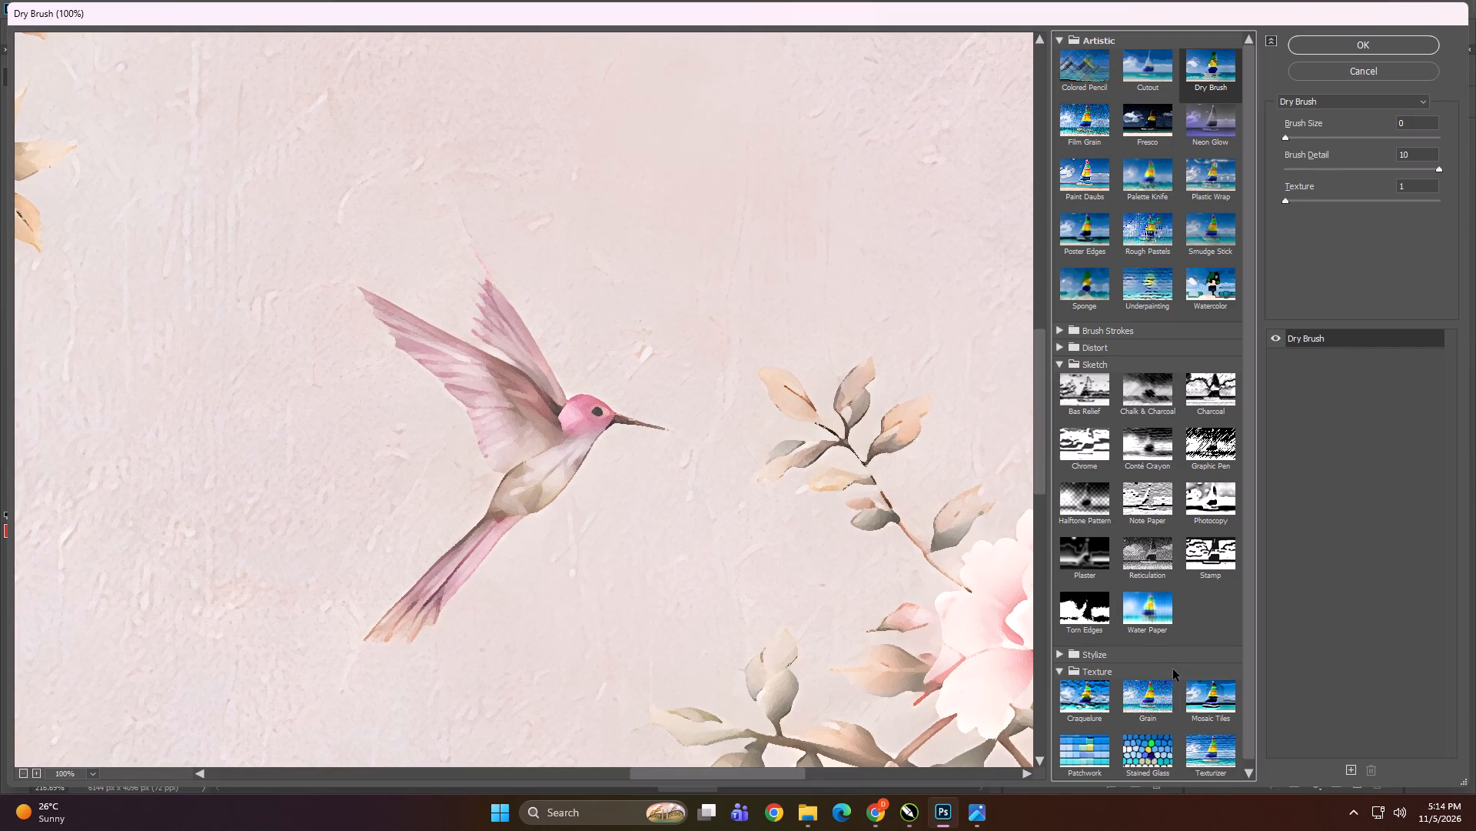
scroll(1212, 735, "down", 3)
left_click(1212, 735)
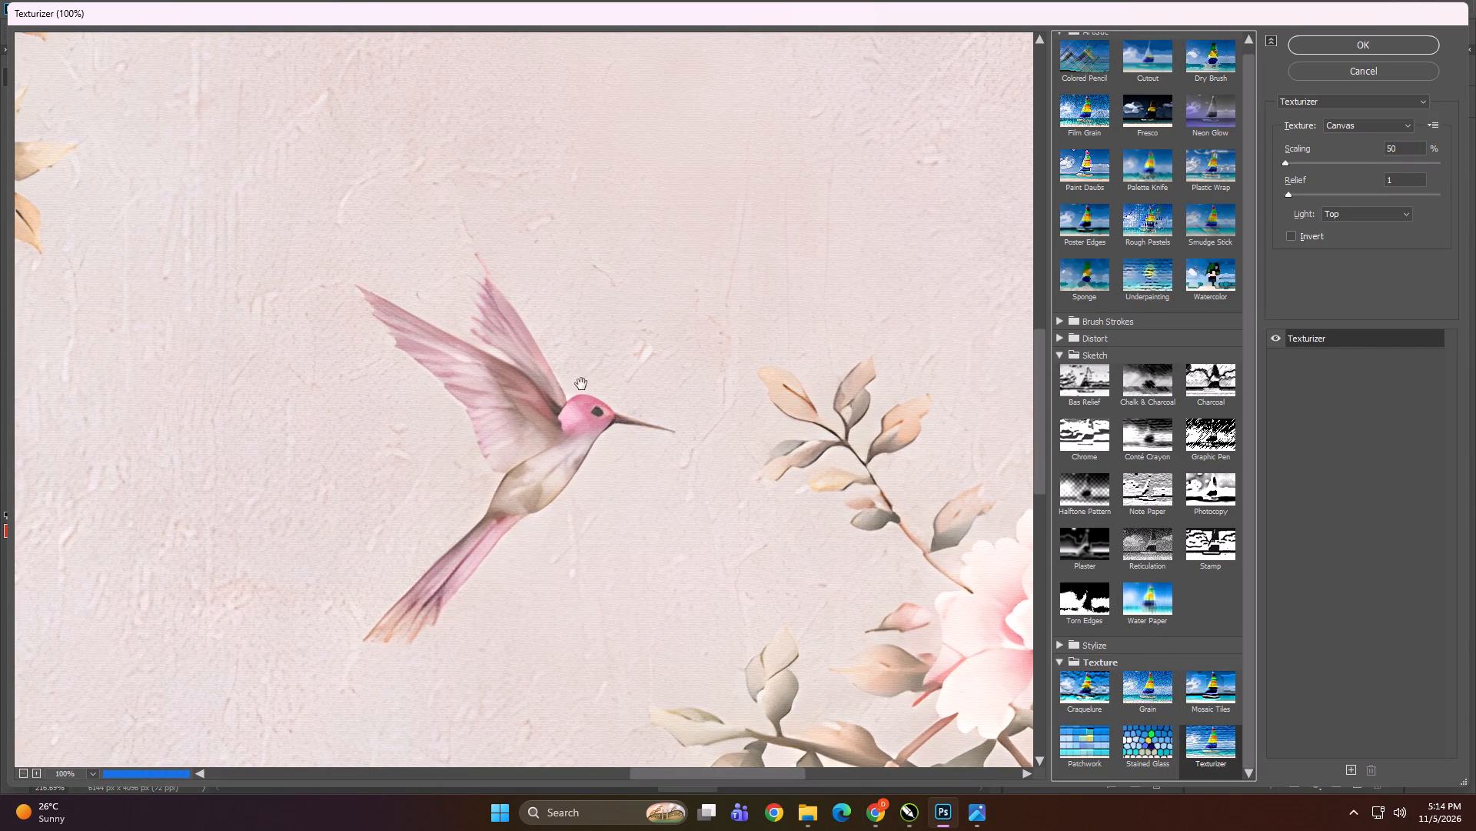
left_click(1211, 48)
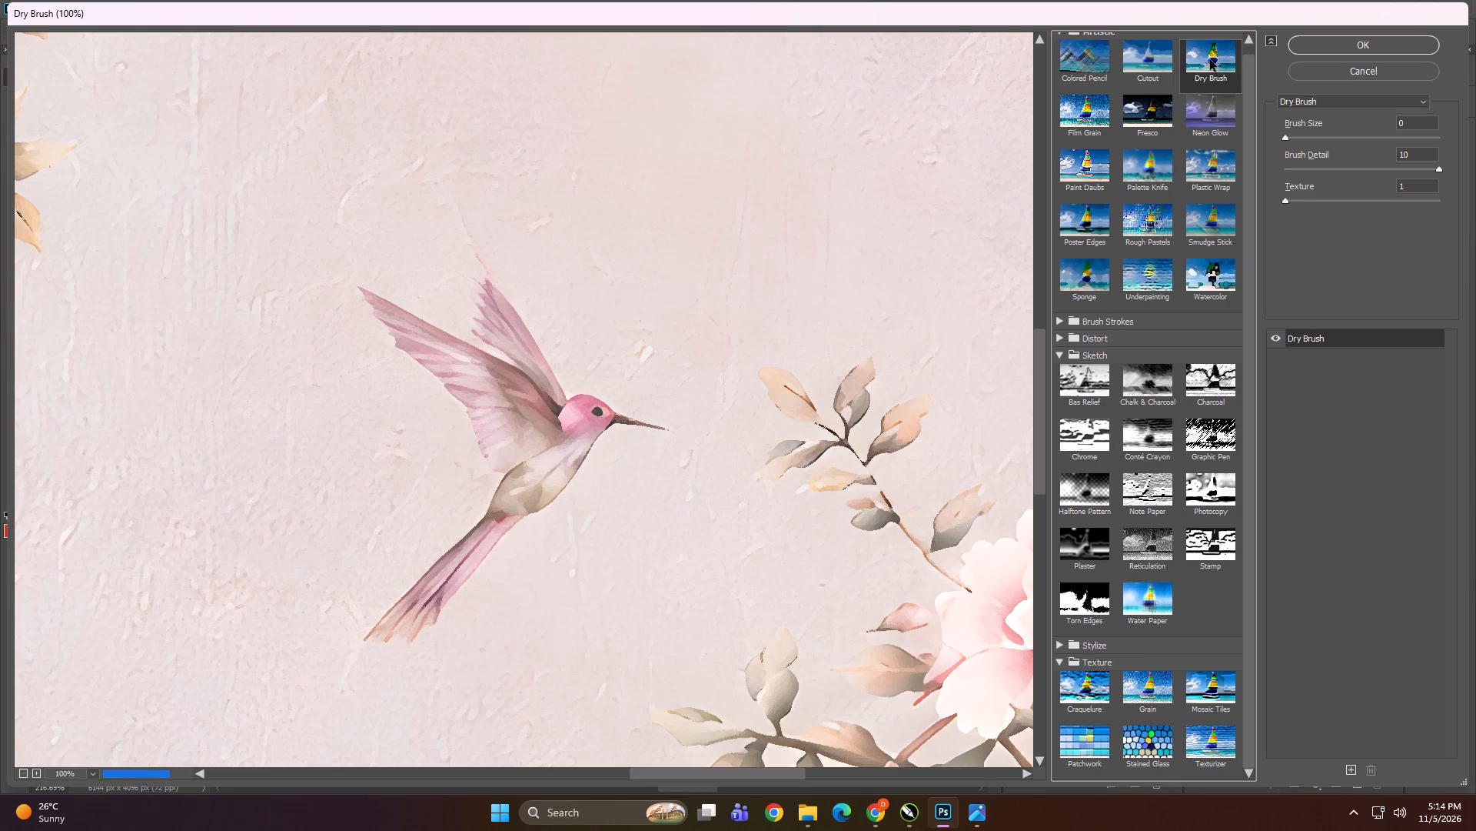
scroll(1178, 258, "down", 3)
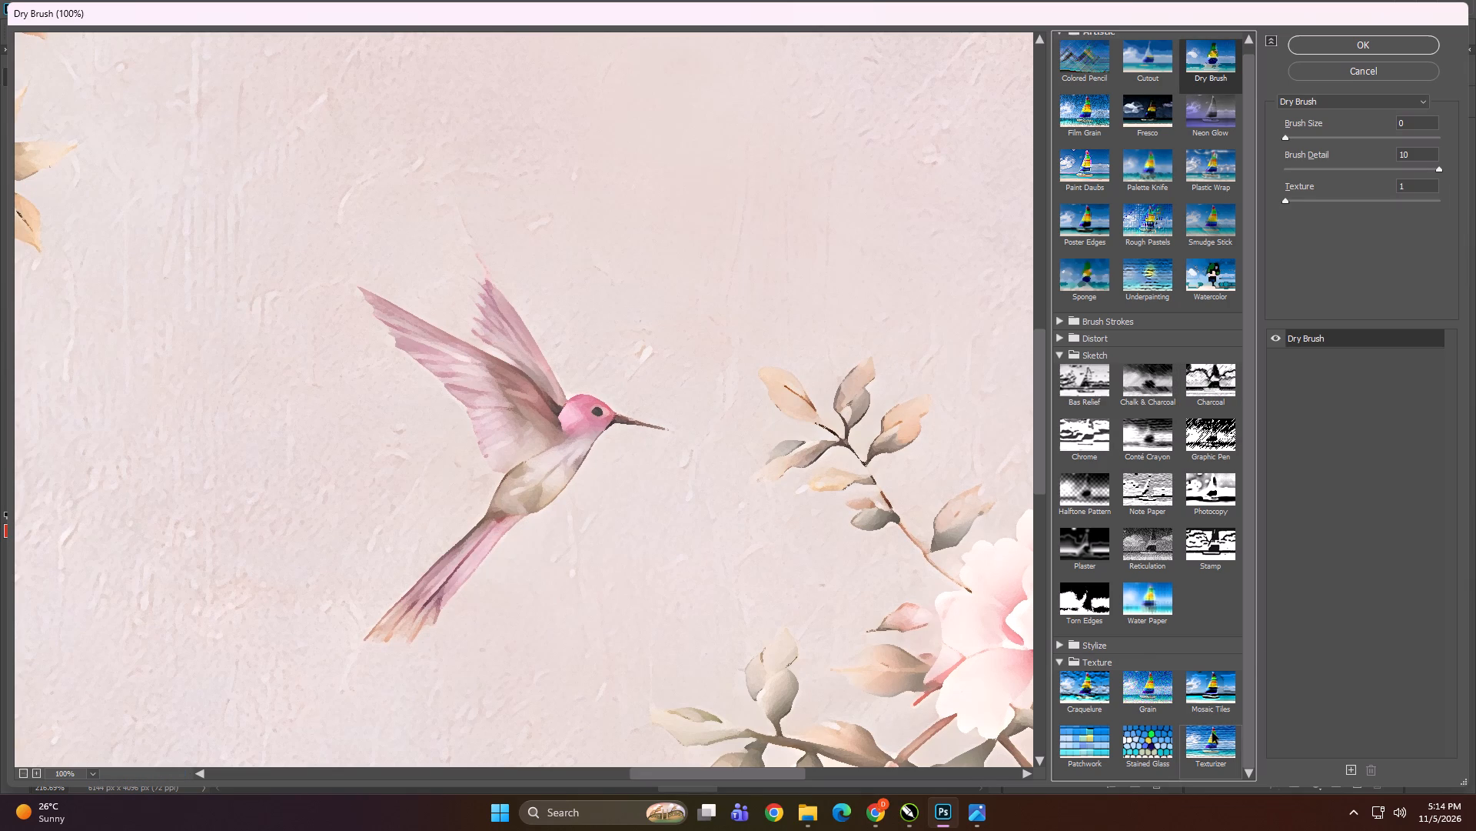
left_click(1209, 732)
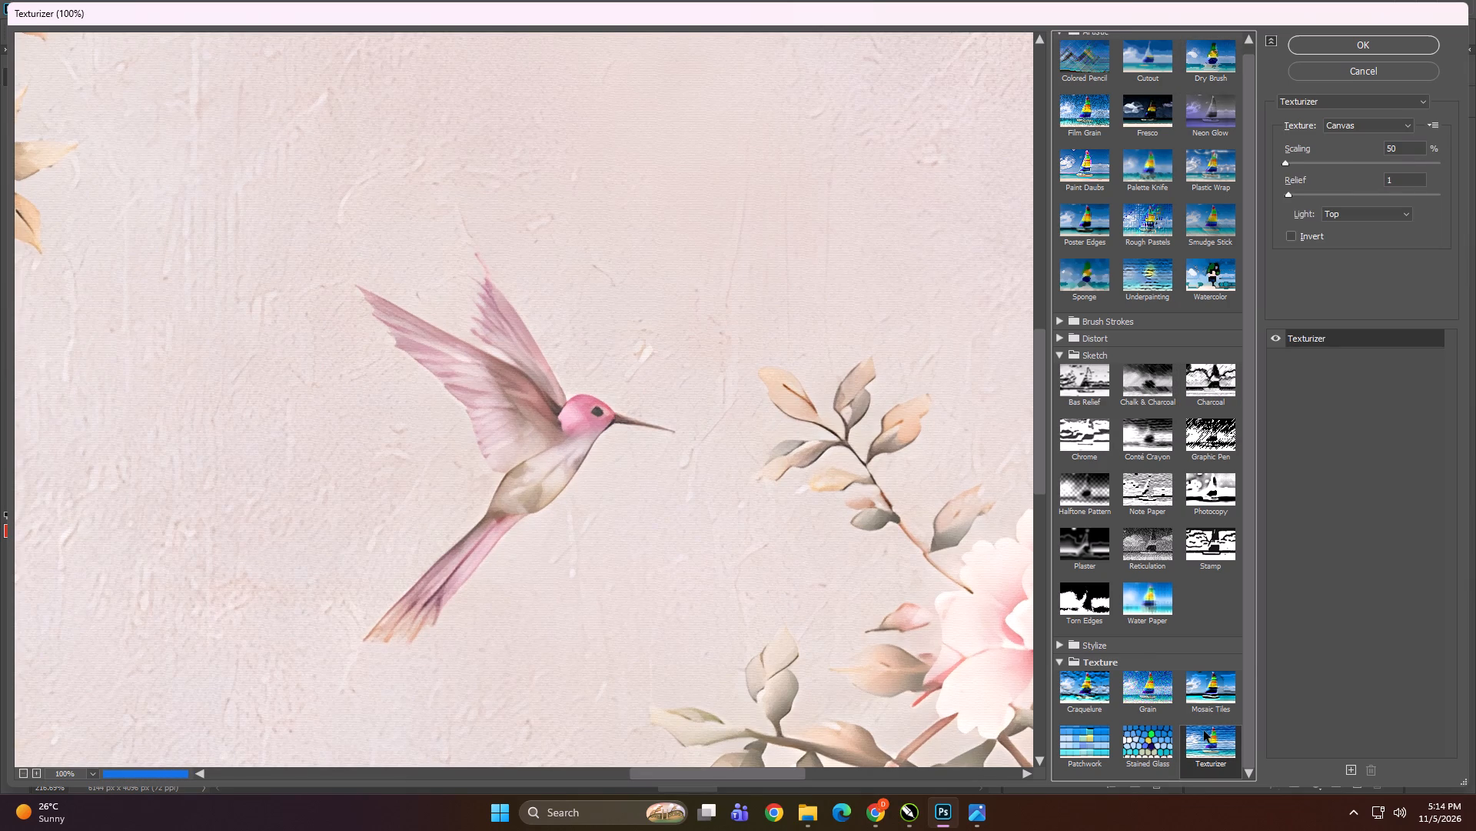
left_click(1211, 65)
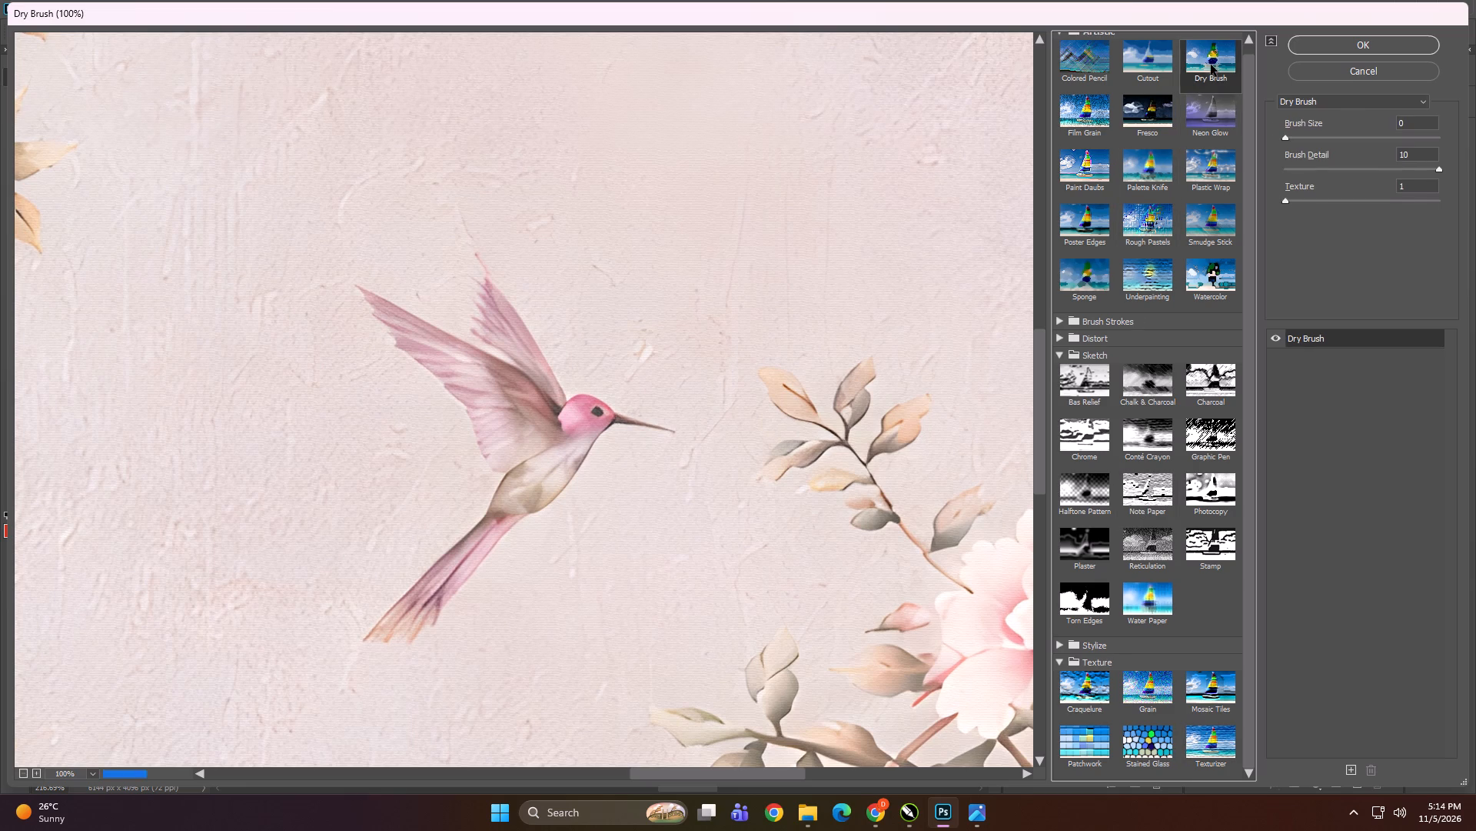
left_click(1349, 76)
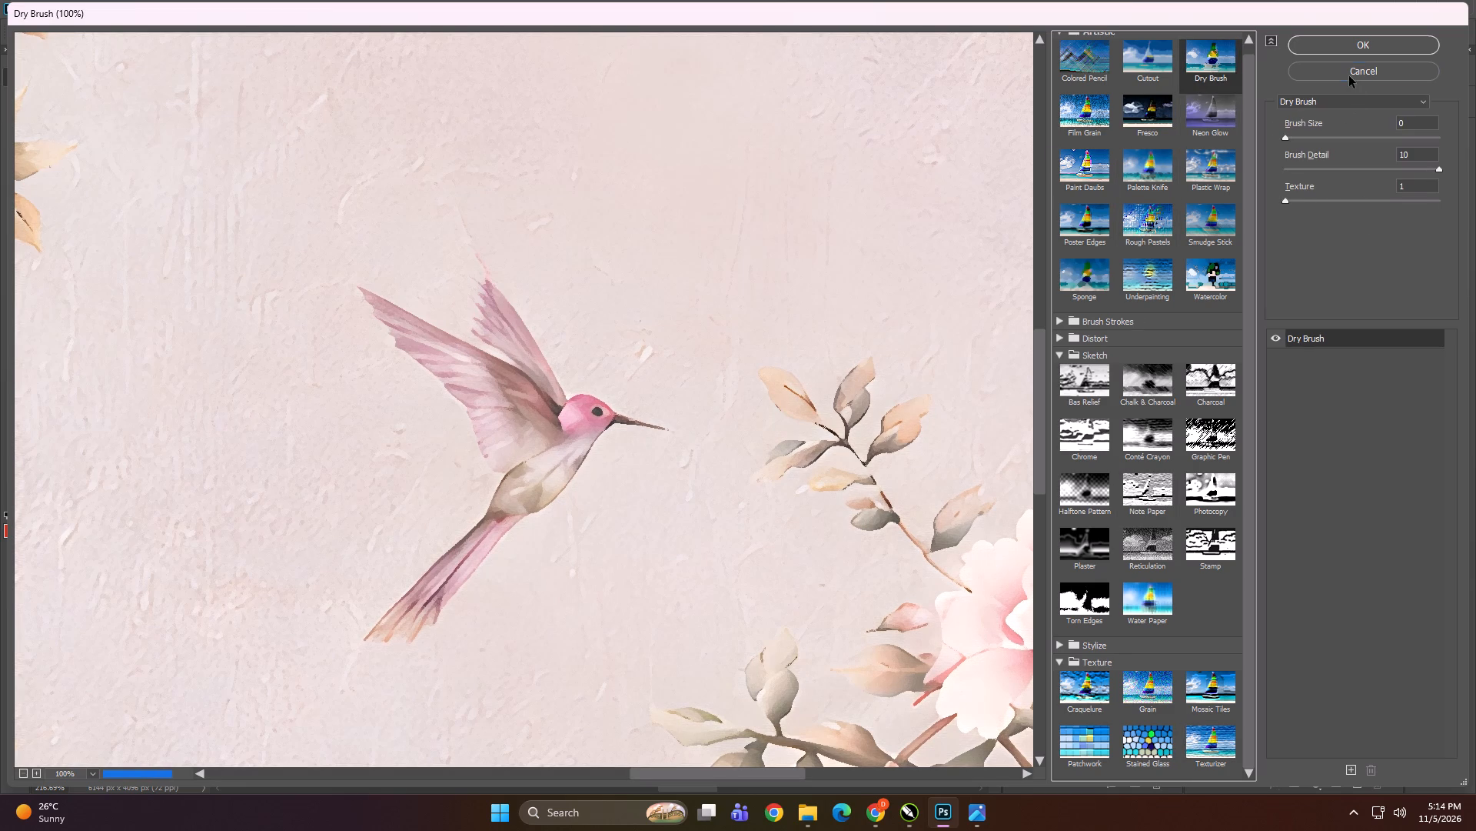
left_click(524, 399)
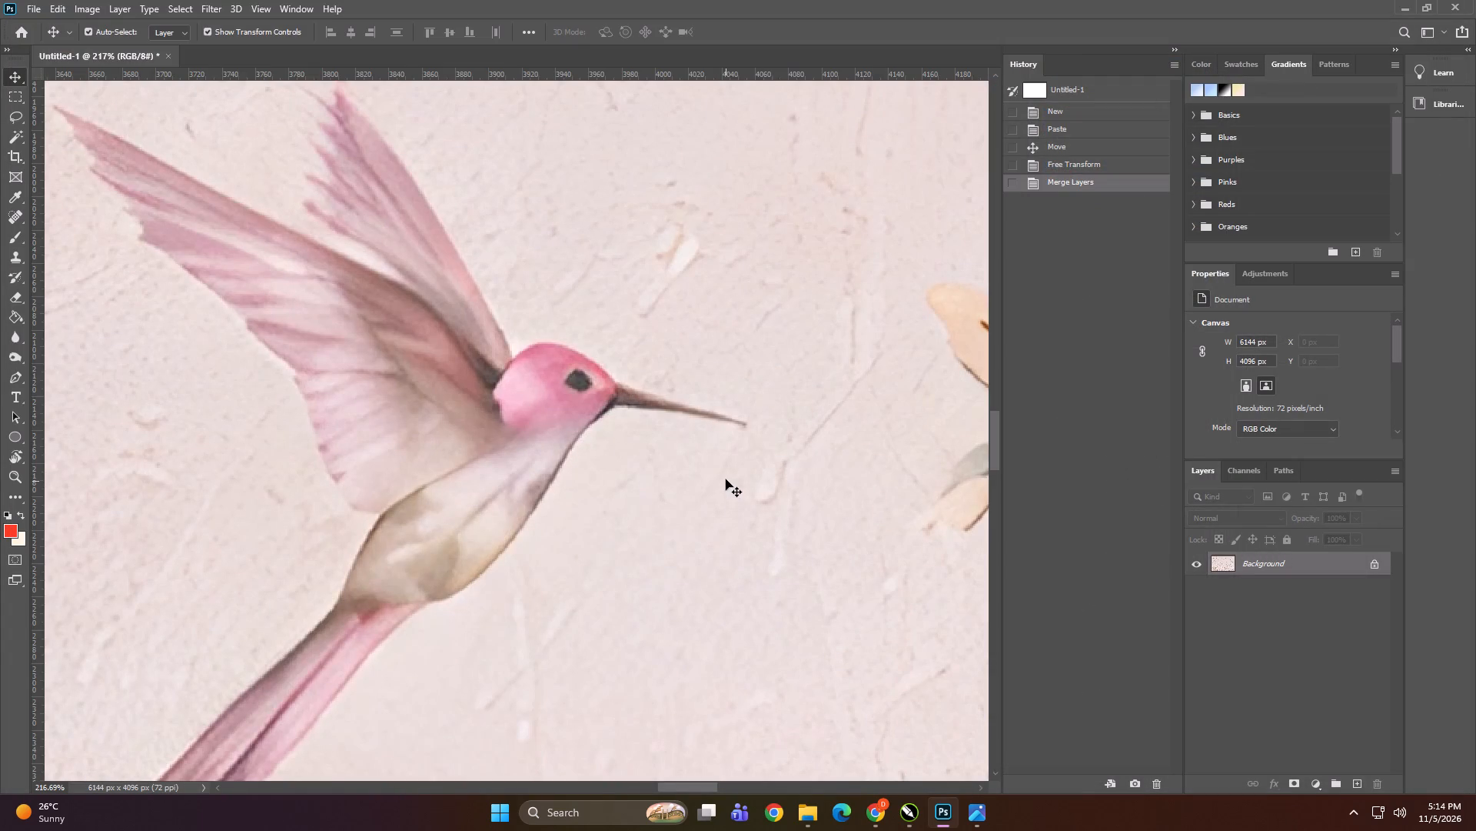
scroll(754, 417, "down", 20, "alt")
scroll(754, 417, "down", 12, "alt")
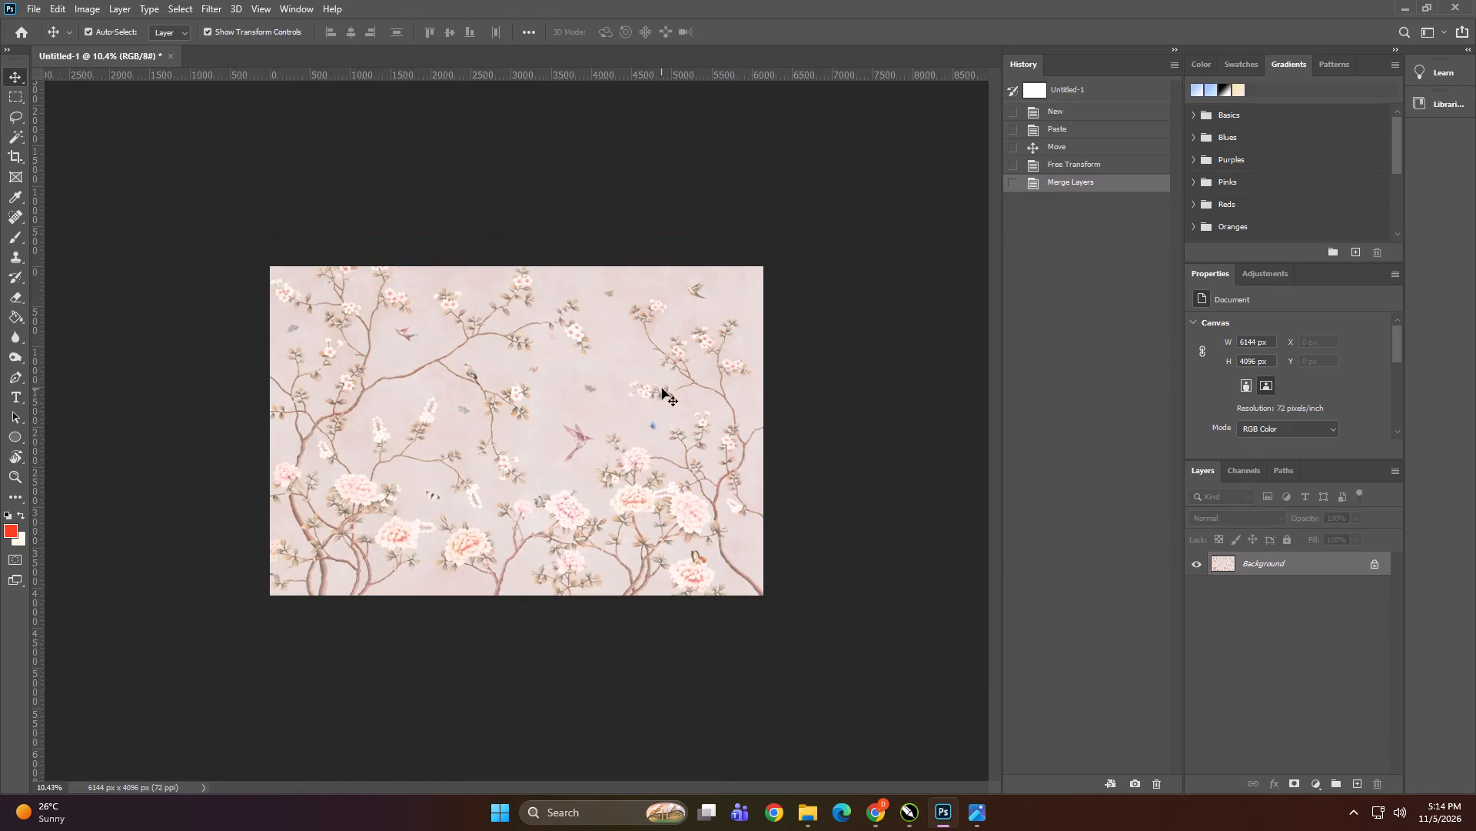
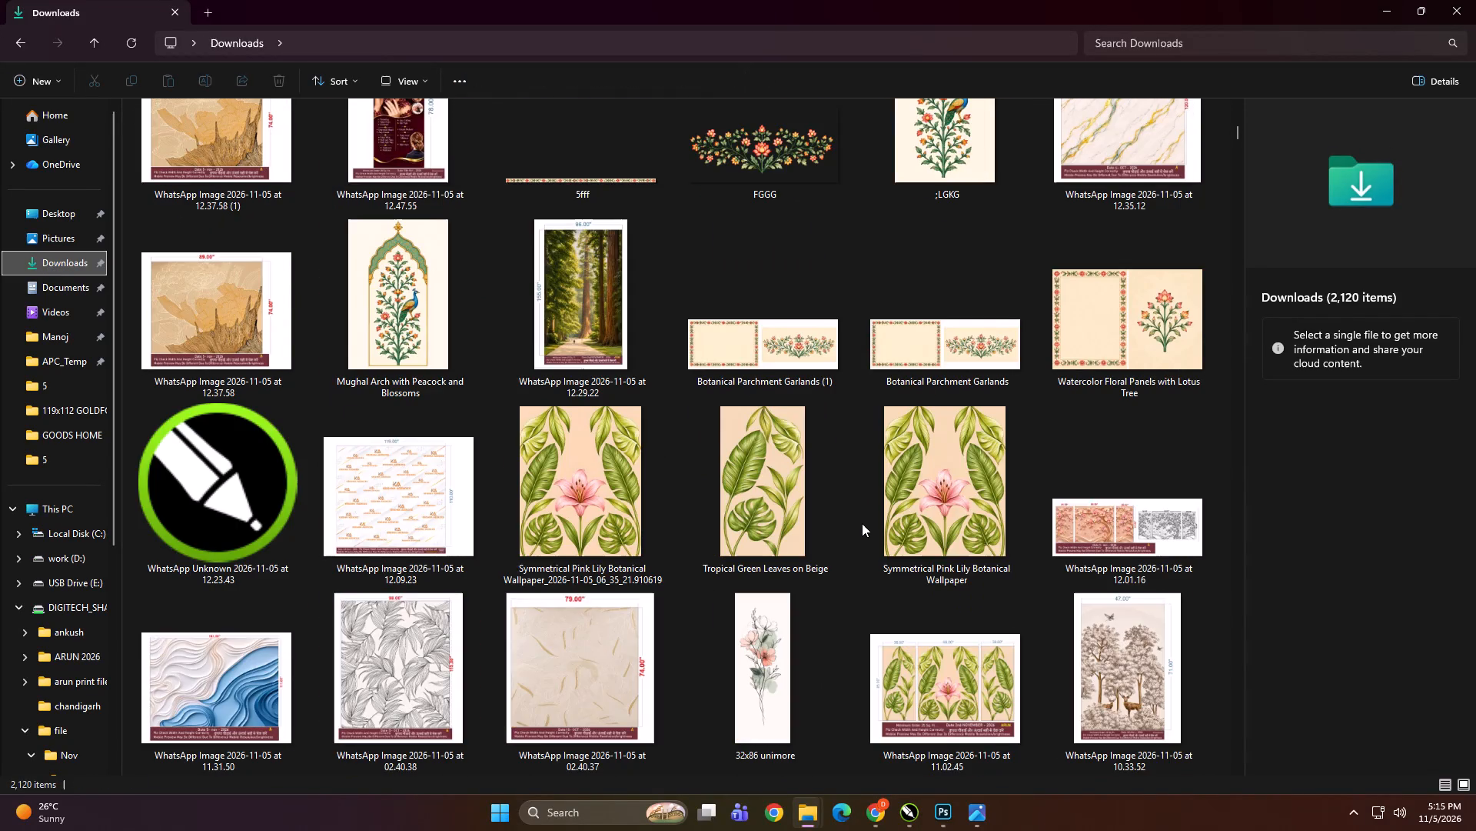
Look through the Downloads folder for the beige botanical wallpaper design with the butterfly and thistle.
scroll(862, 523, "down", 3)
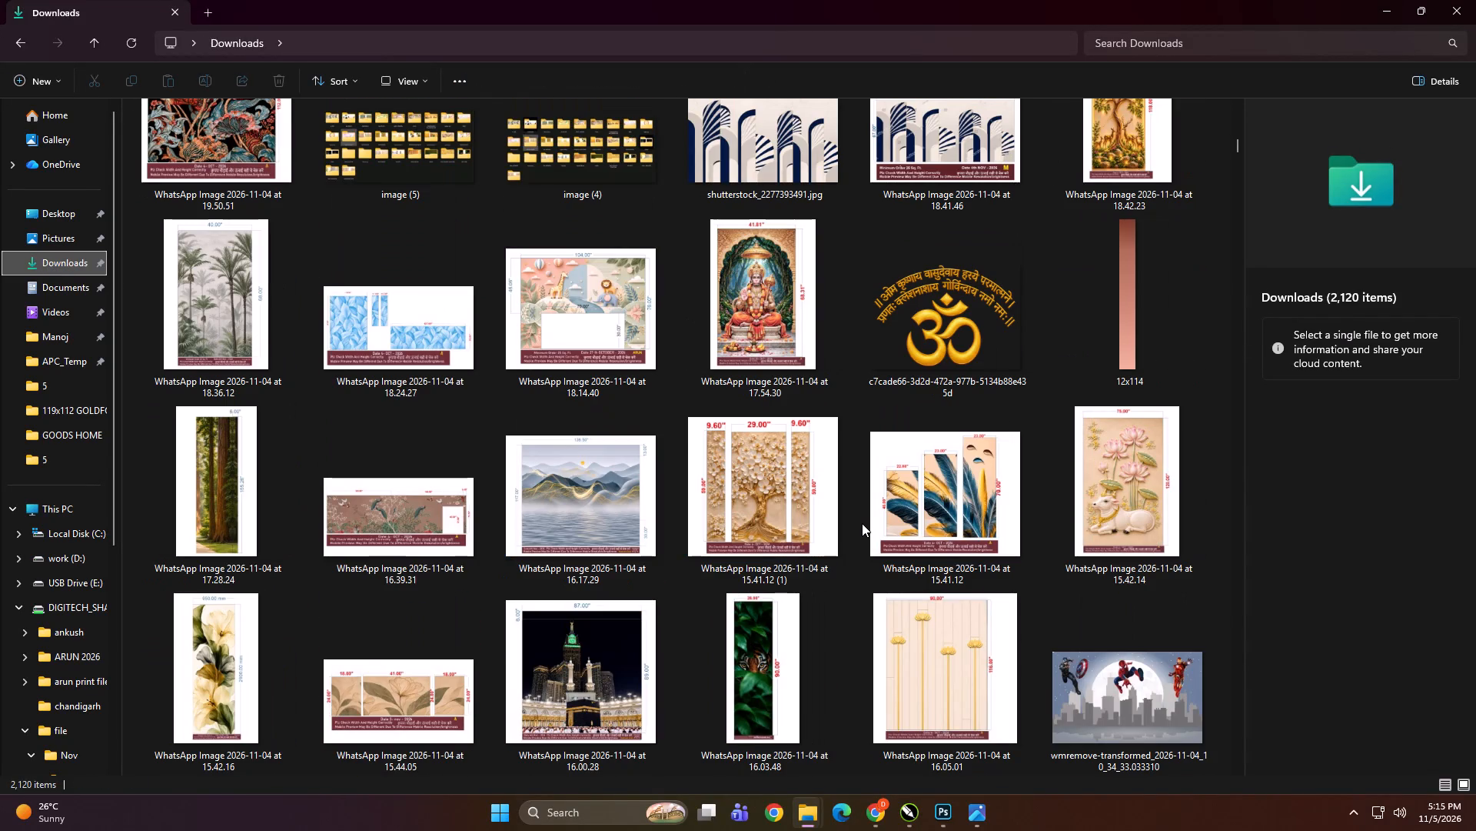
scroll(841, 531, "down", 2)
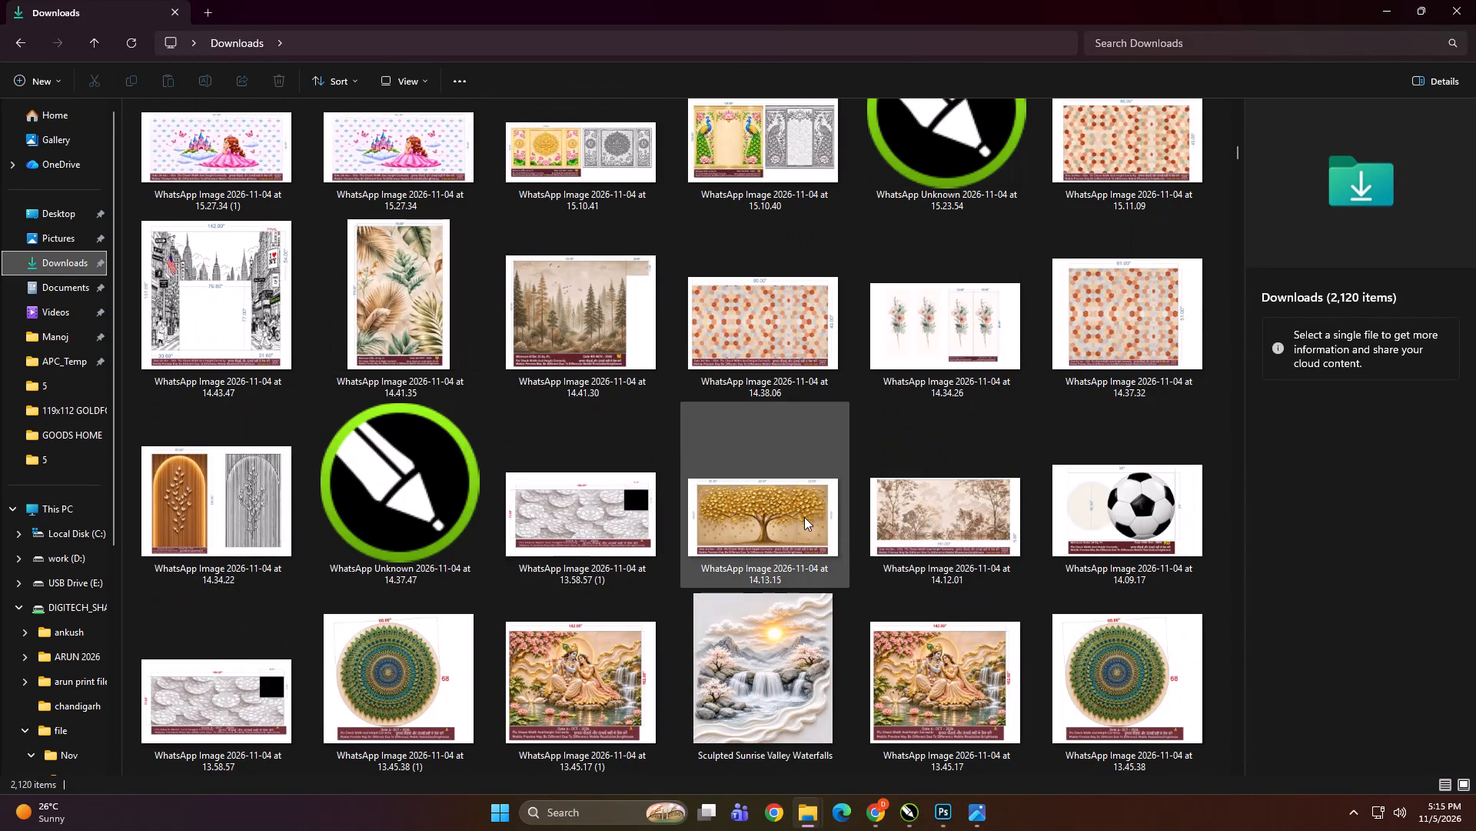
scroll(804, 517, "down", 2)
scroll(746, 496, "down", 1)
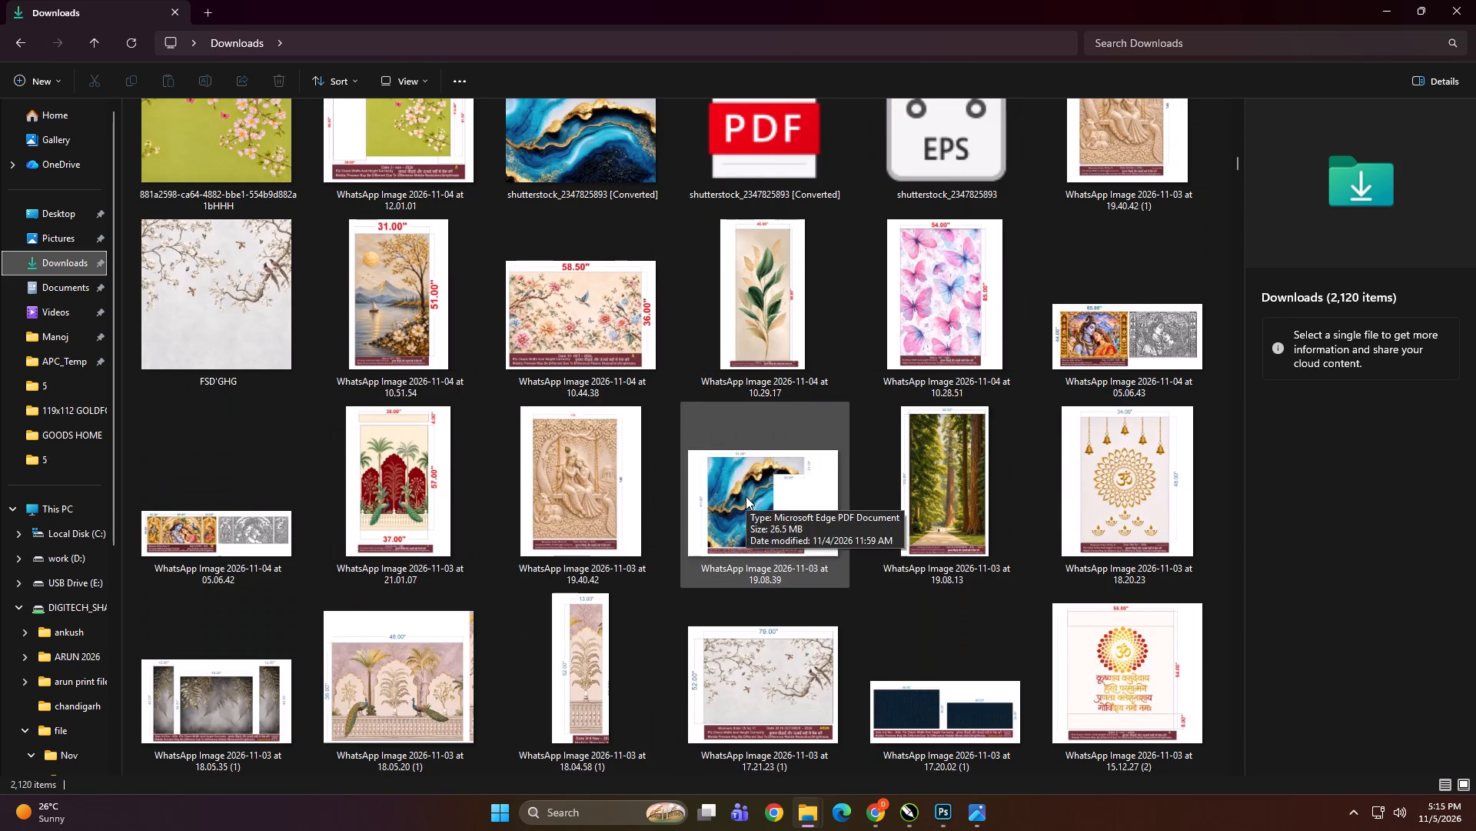
scroll(746, 496, "down", 3)
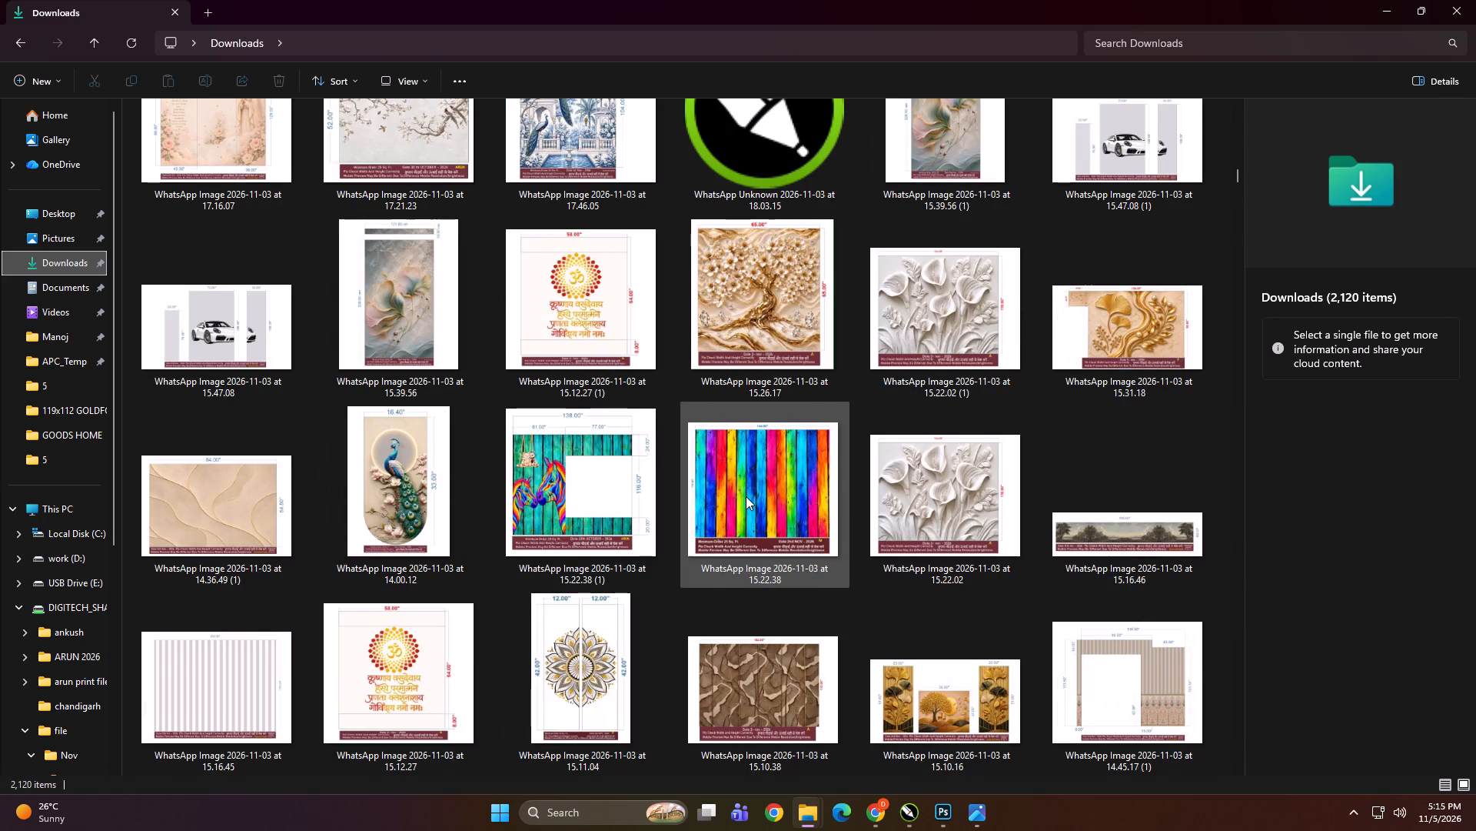
scroll(746, 496, "down", 3)
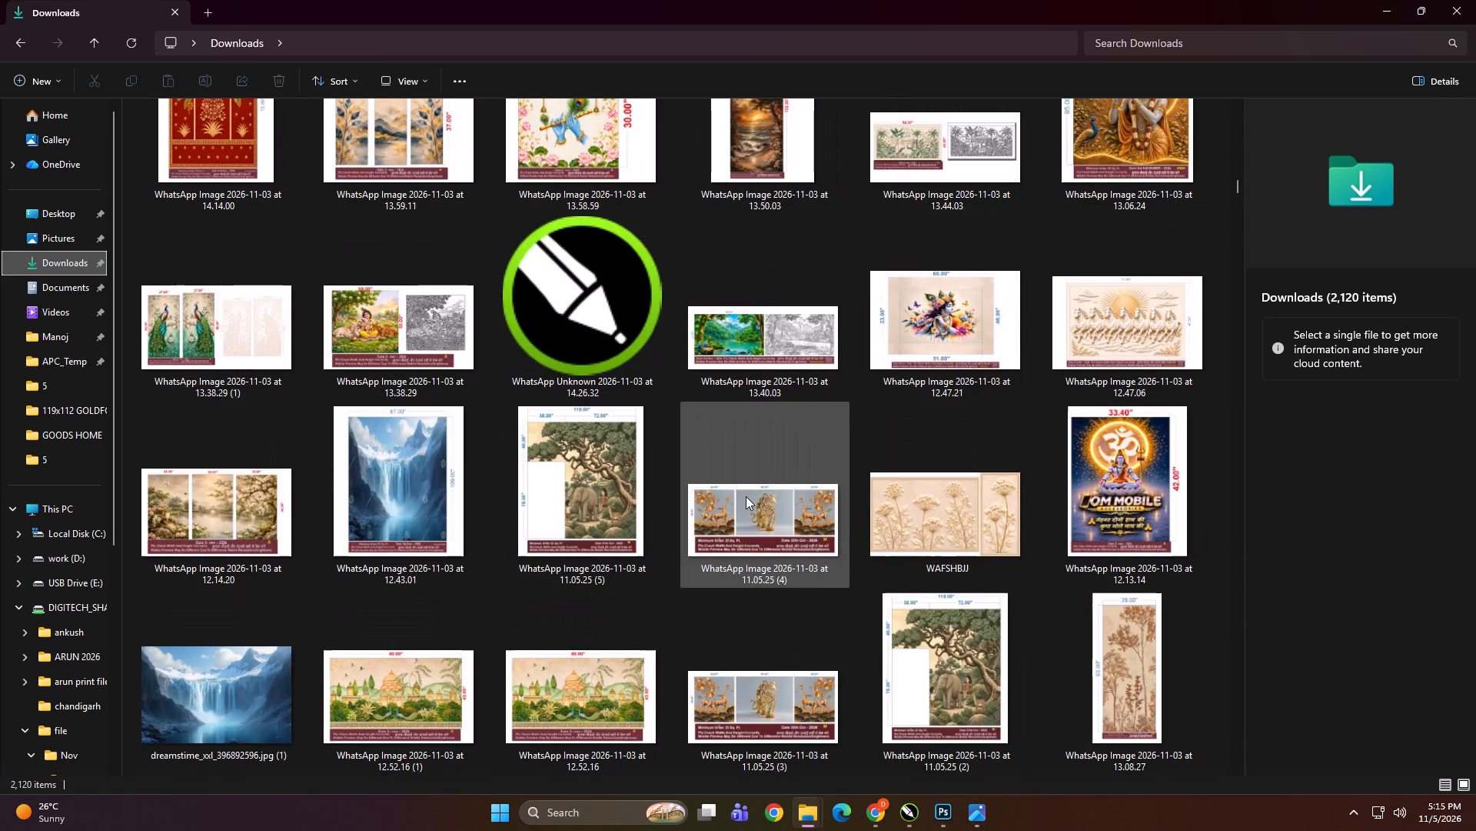
scroll(746, 496, "down", 4)
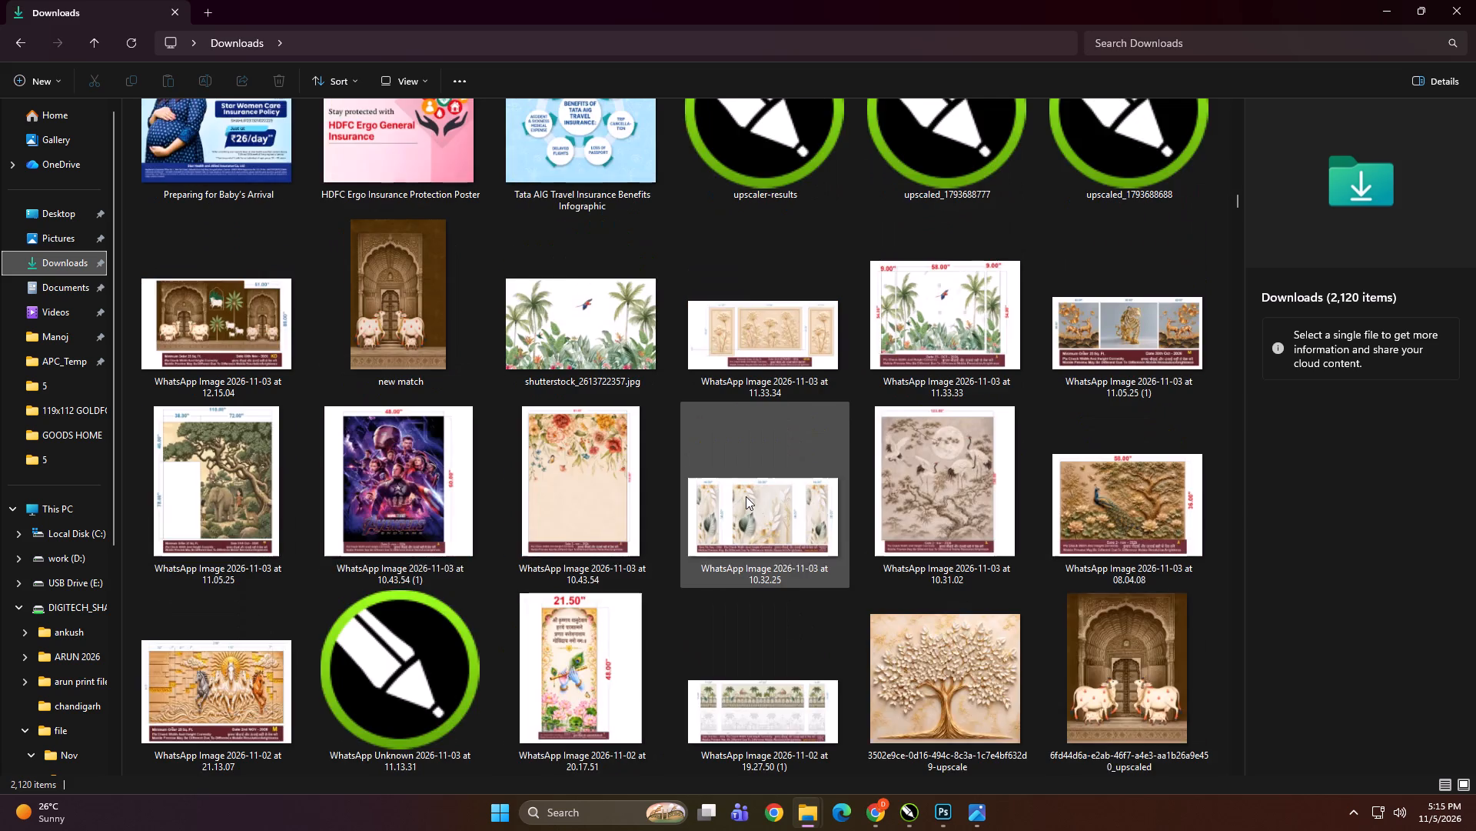
scroll(746, 496, "down", 1)
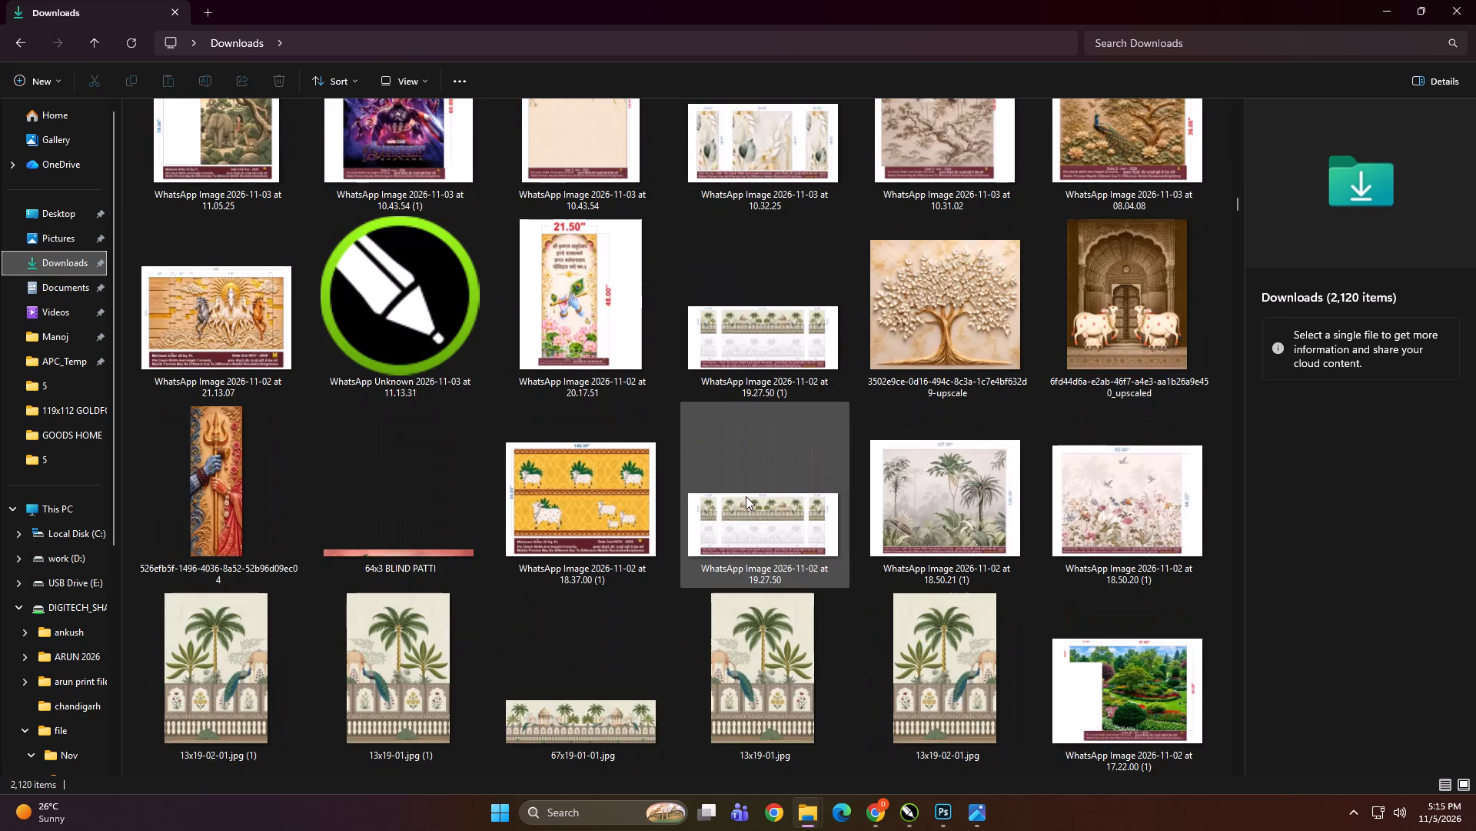
scroll(728, 496, "down", 2)
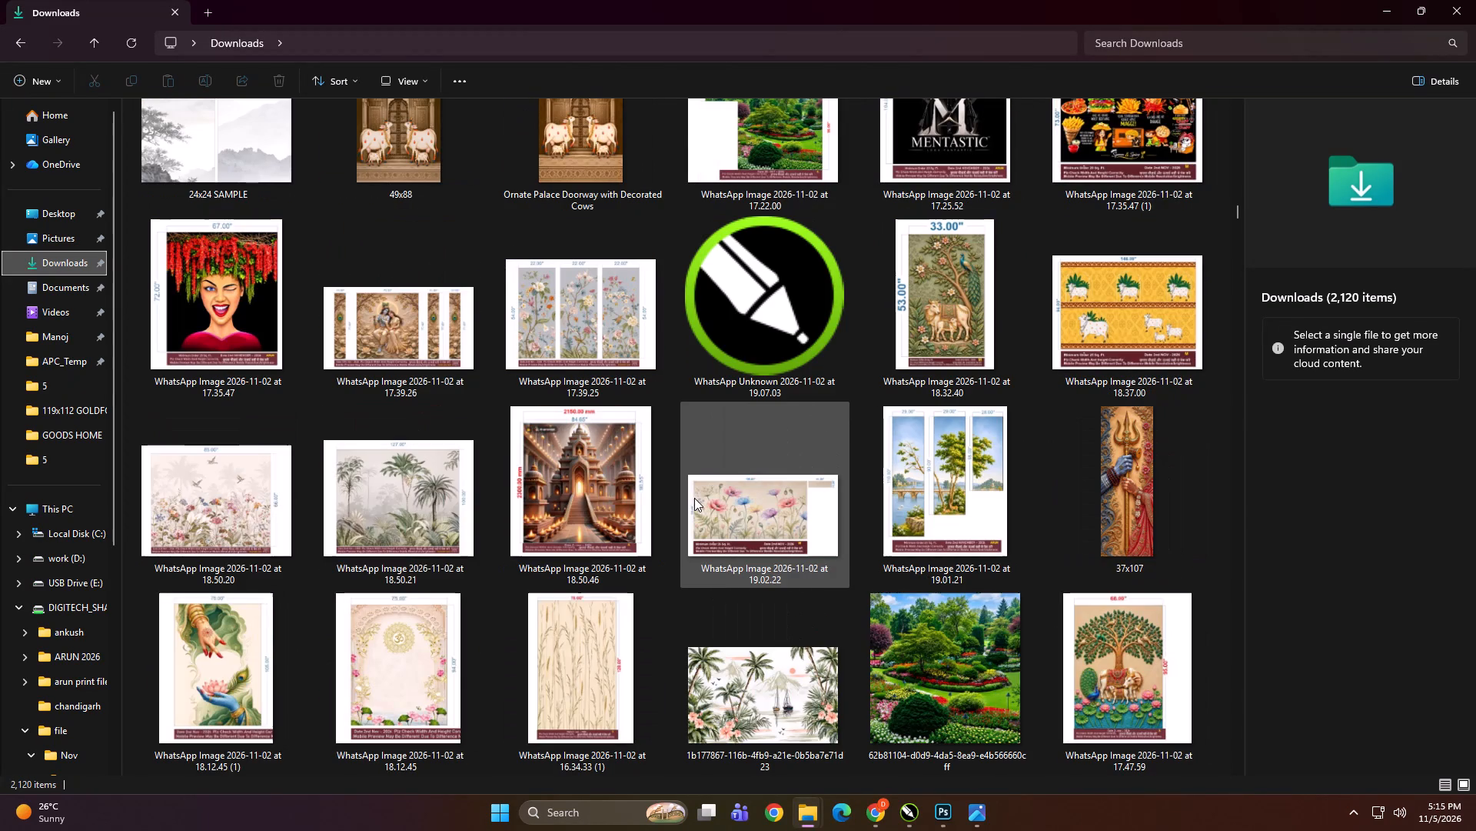
scroll(694, 498, "down", 1)
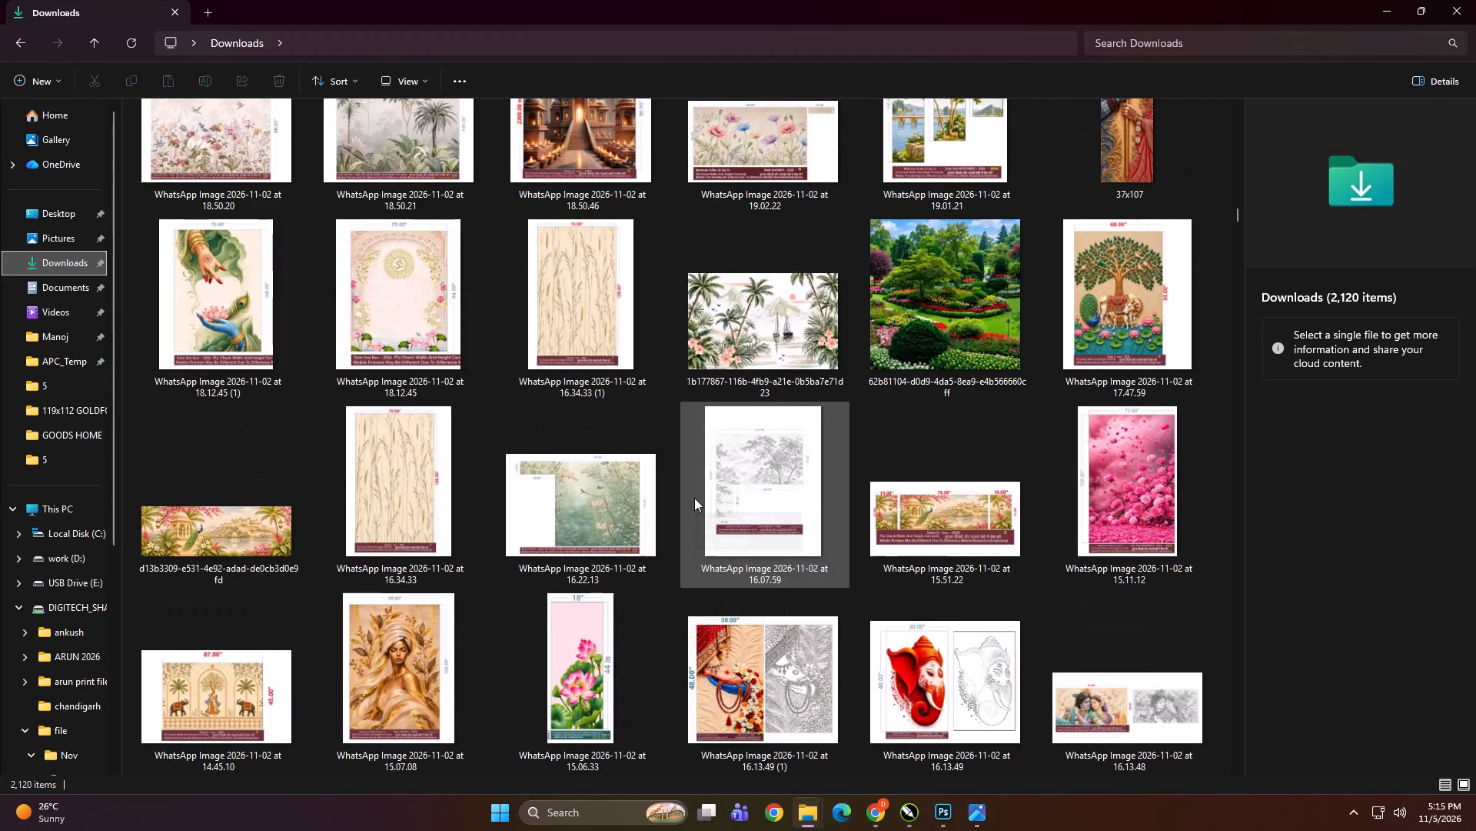
scroll(694, 498, "down", 3)
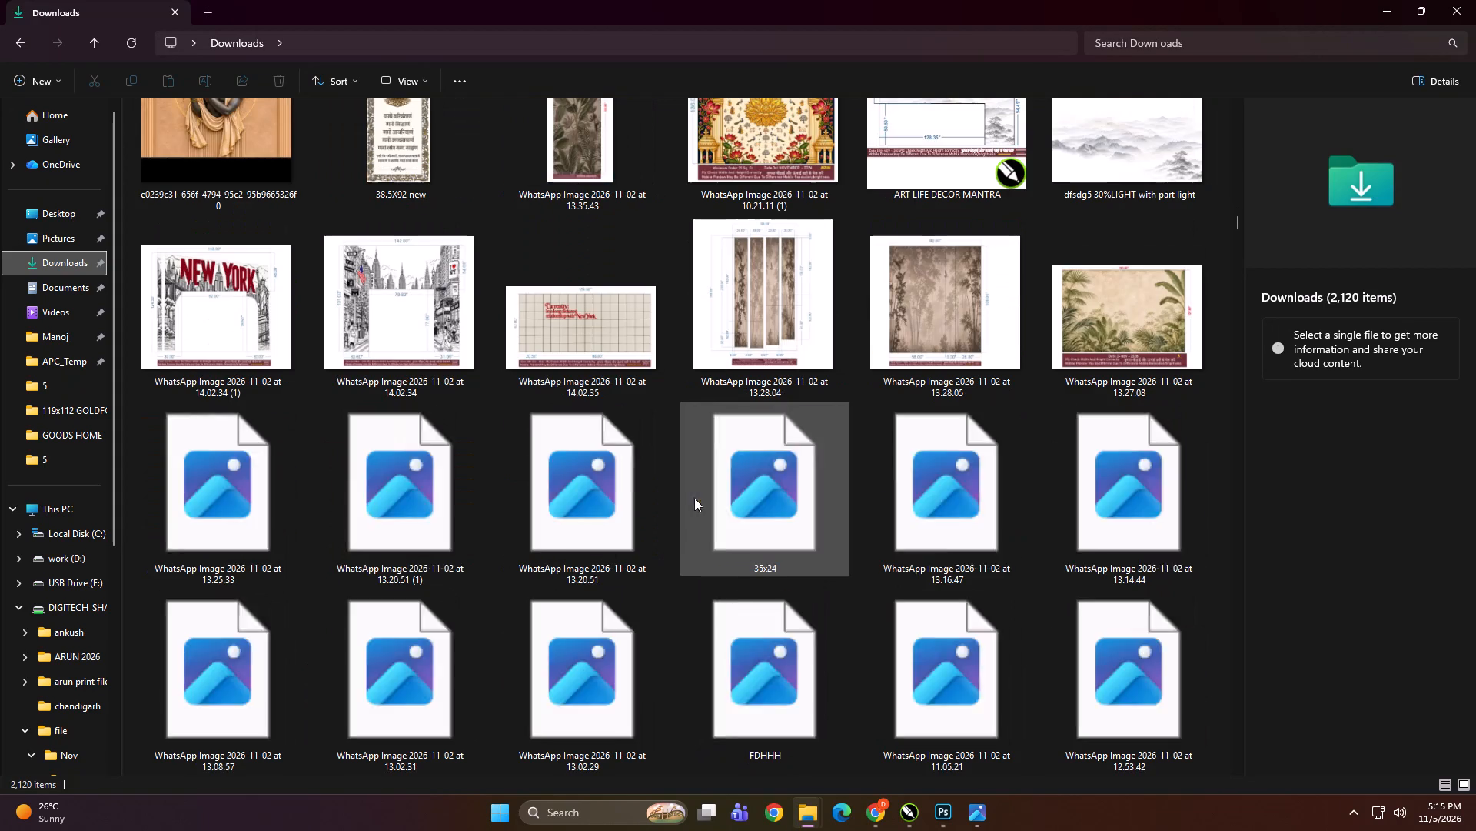
scroll(694, 498, "down", 2)
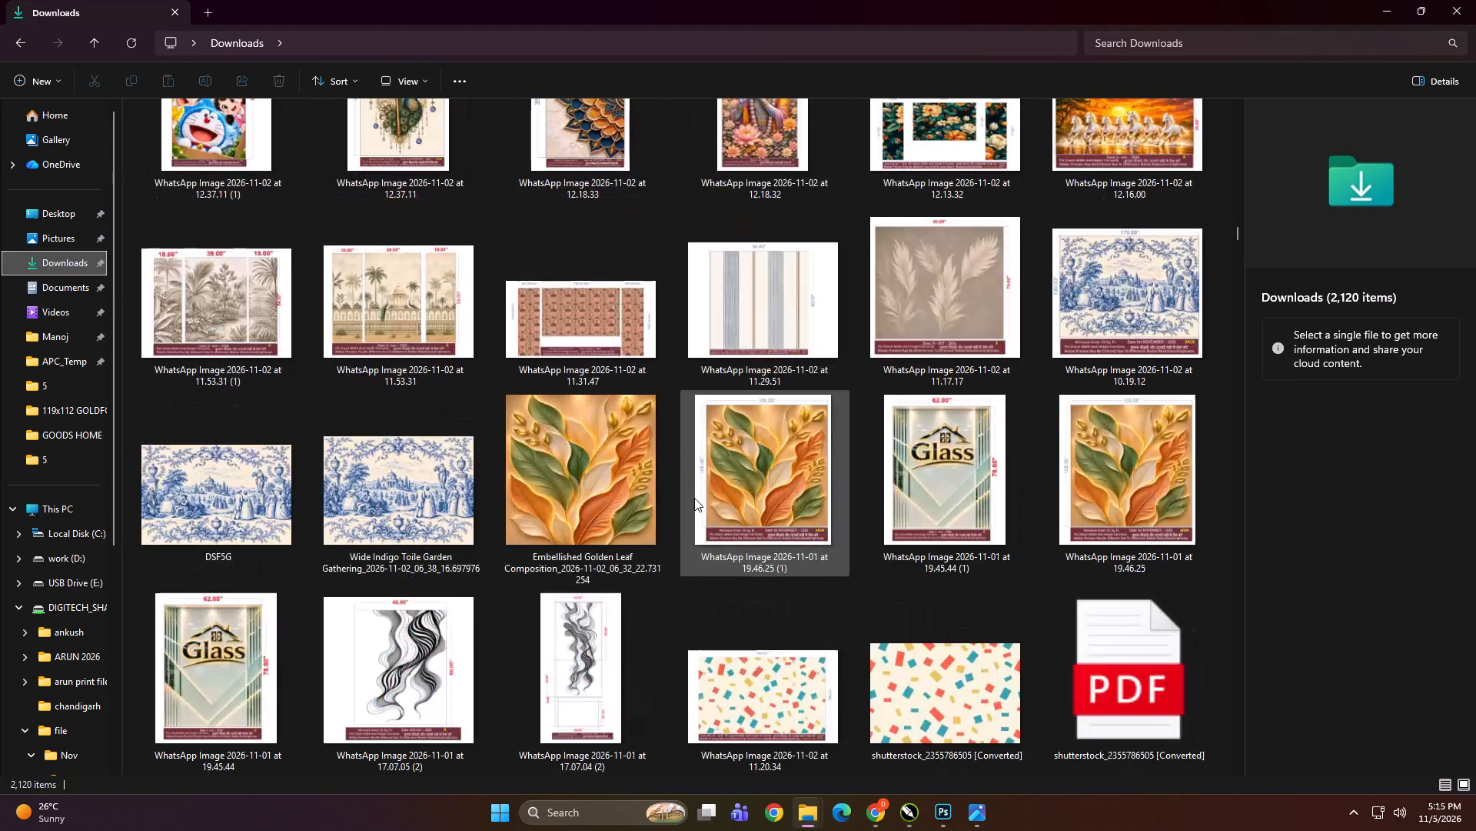
scroll(694, 498, "down", 2)
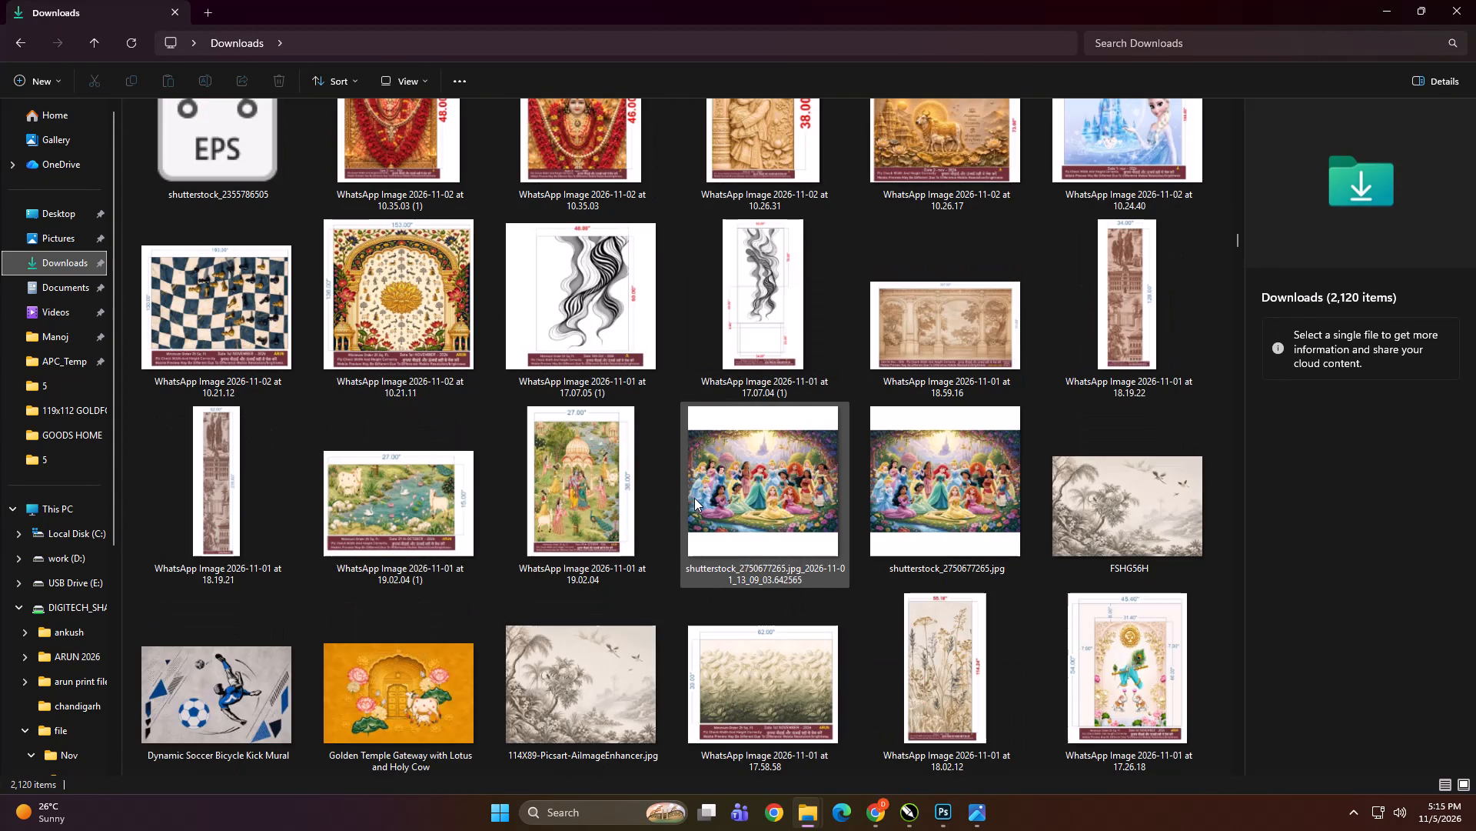
scroll(694, 498, "down", 2)
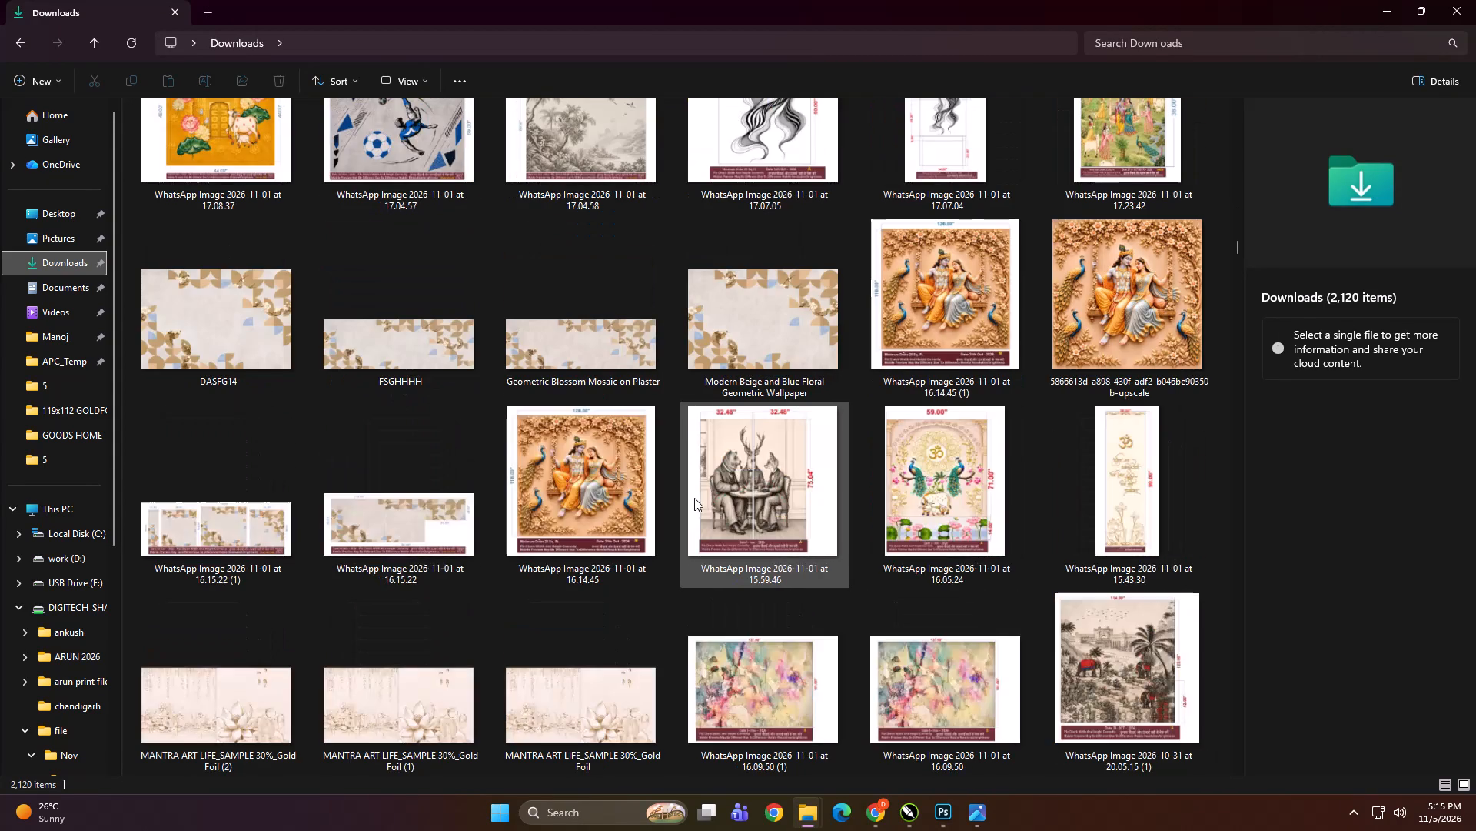
scroll(694, 498, "down", 1)
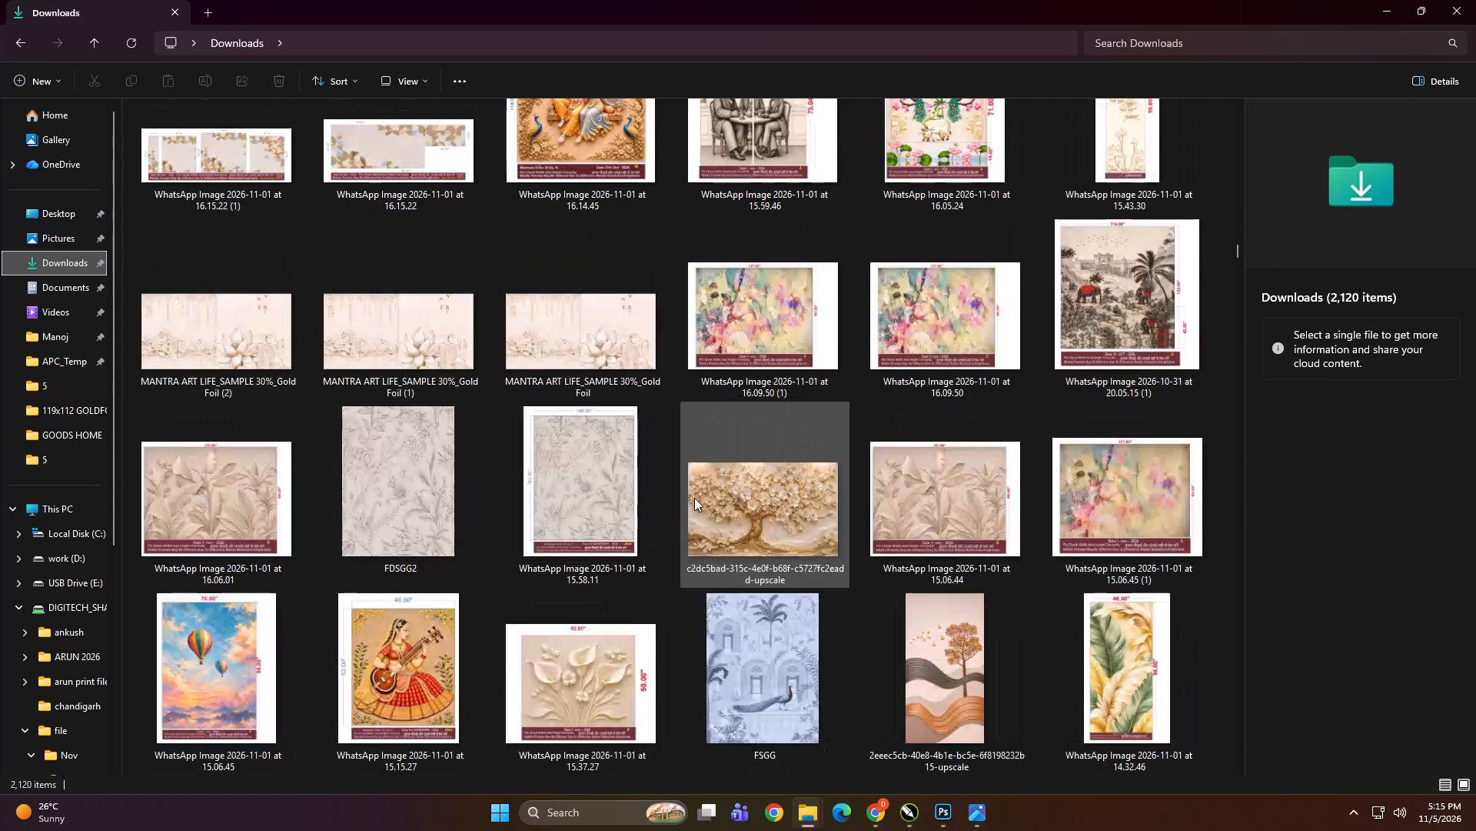
Bring FDSGG2 from Downloads into the CorelDRAW layout and place it below the 146 × 182 inch botanical proof.
left_click(379, 472)
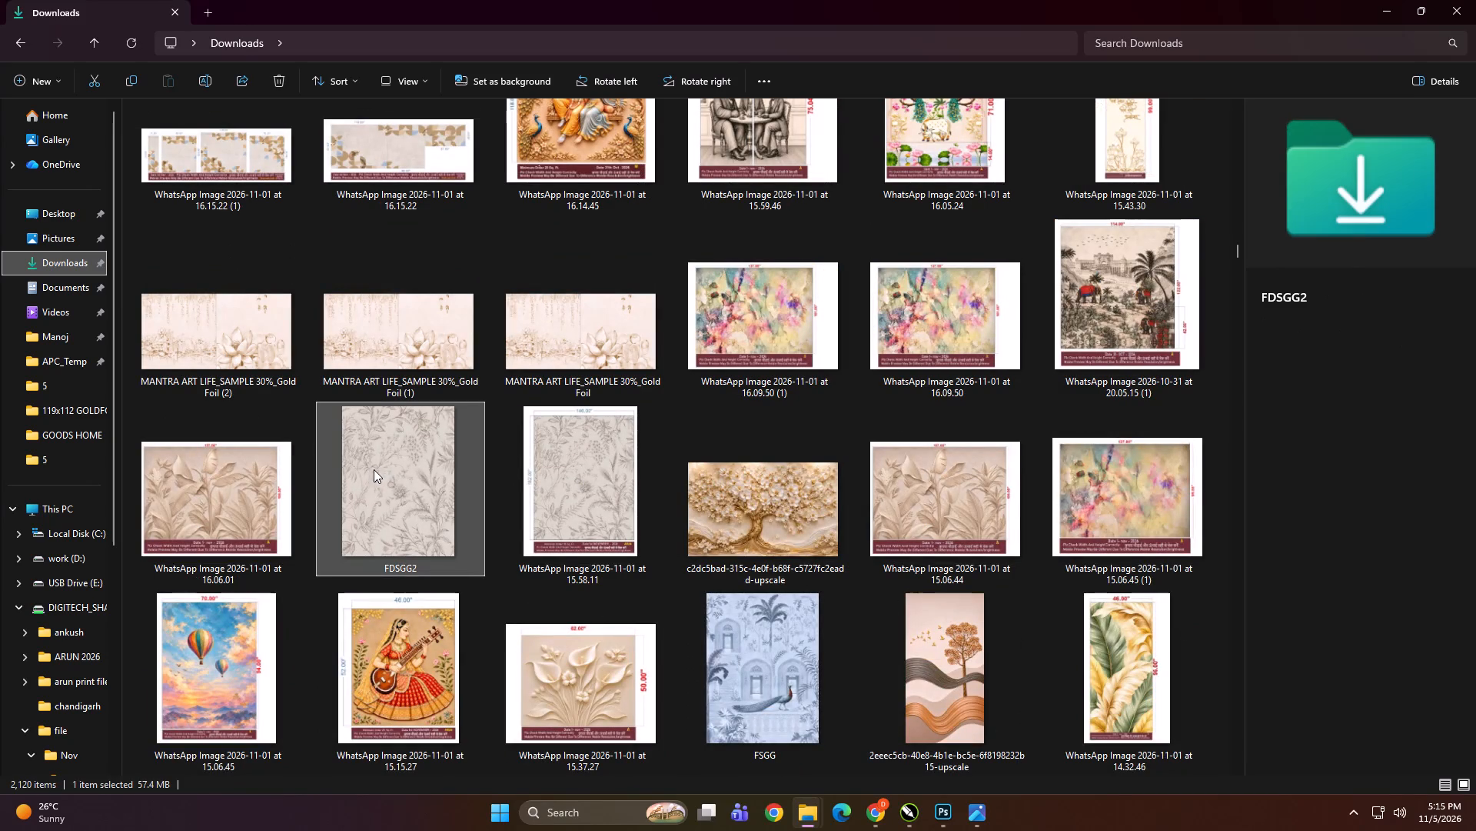
left_click_drag(381, 444, 914, 812)
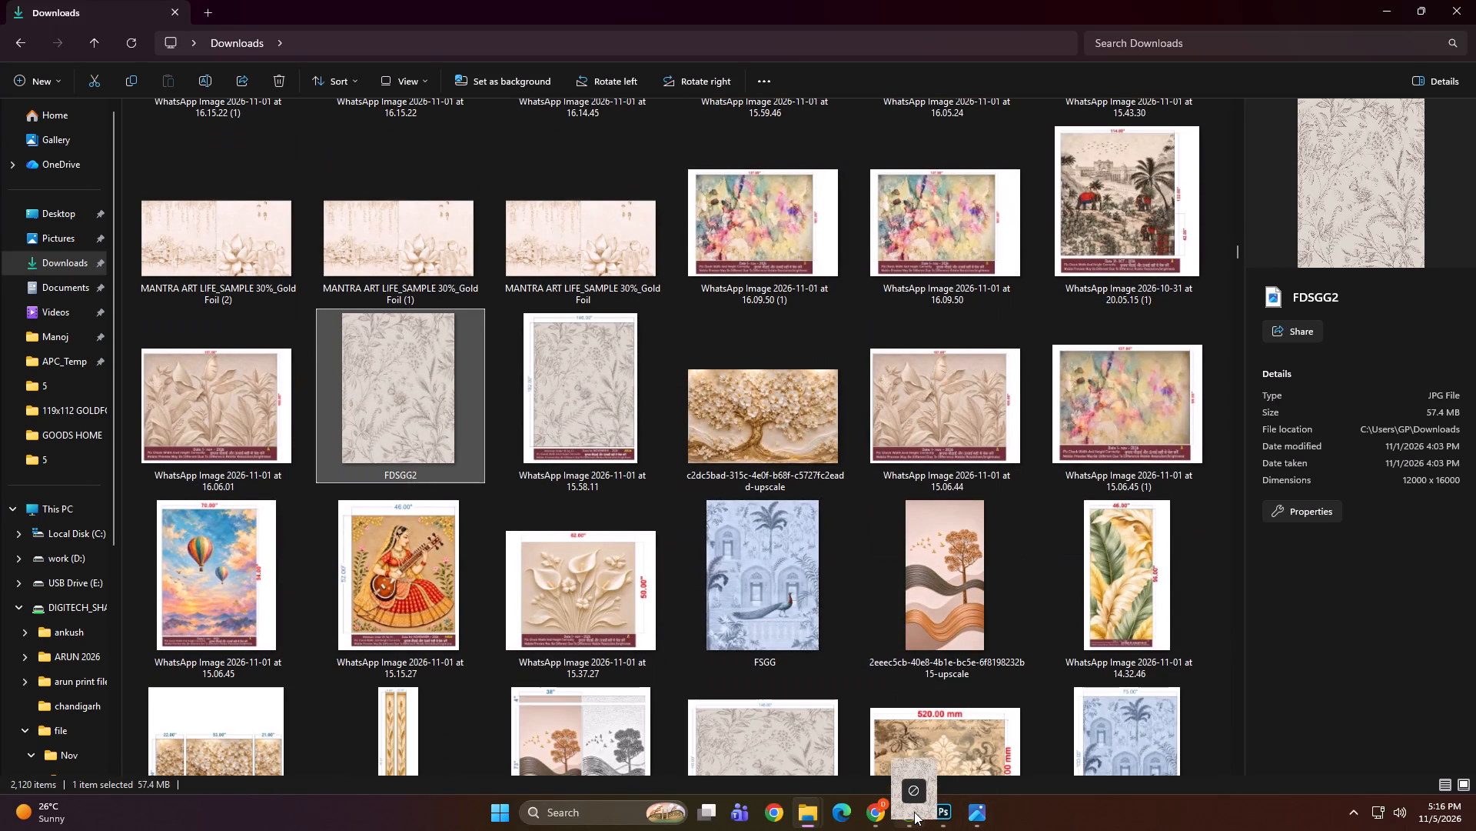
left_click_drag(914, 812, 406, 575)
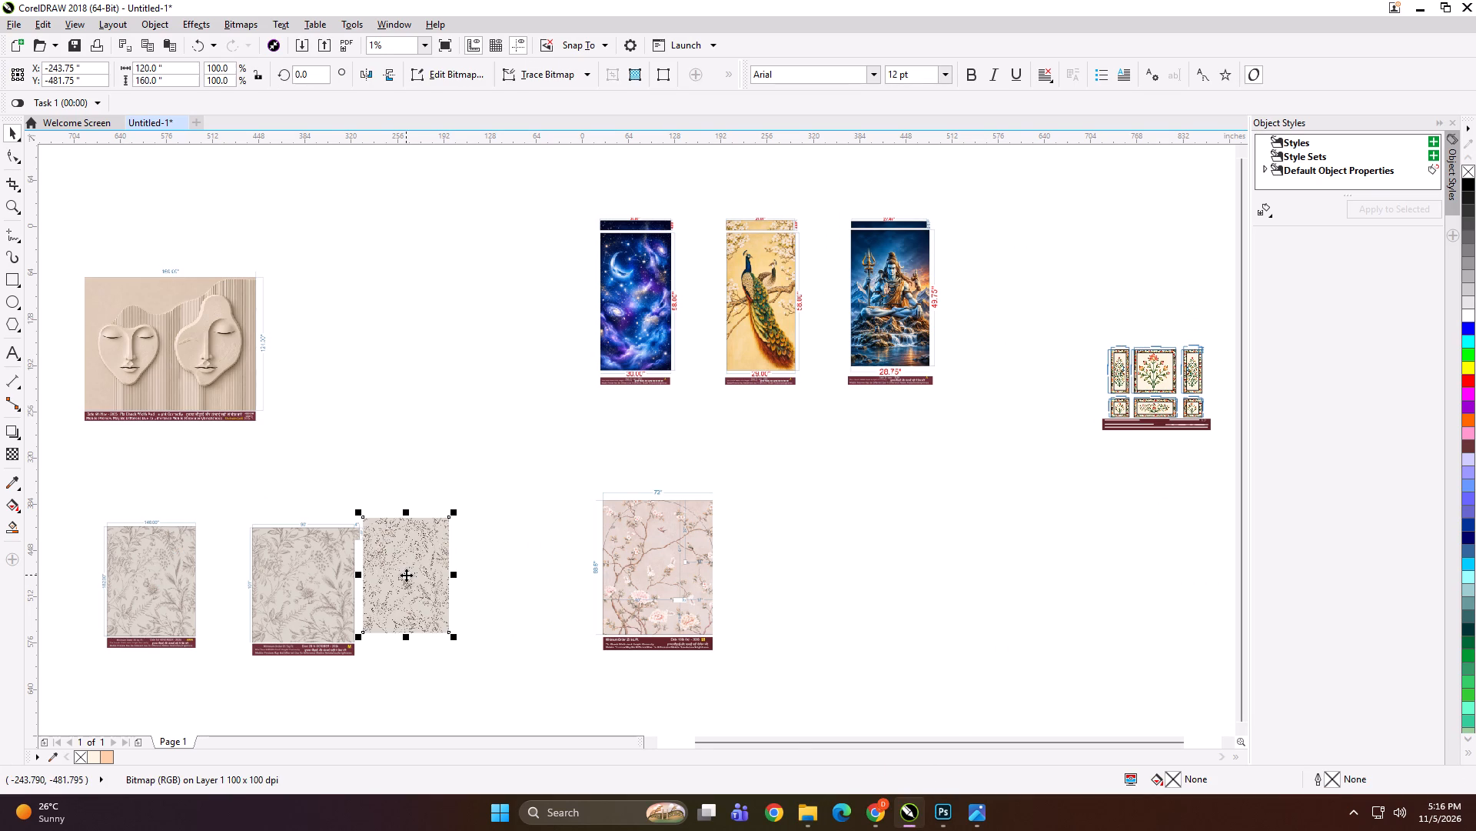
scroll(128, 634, "up", 1)
scroll(680, 544, "up", 3)
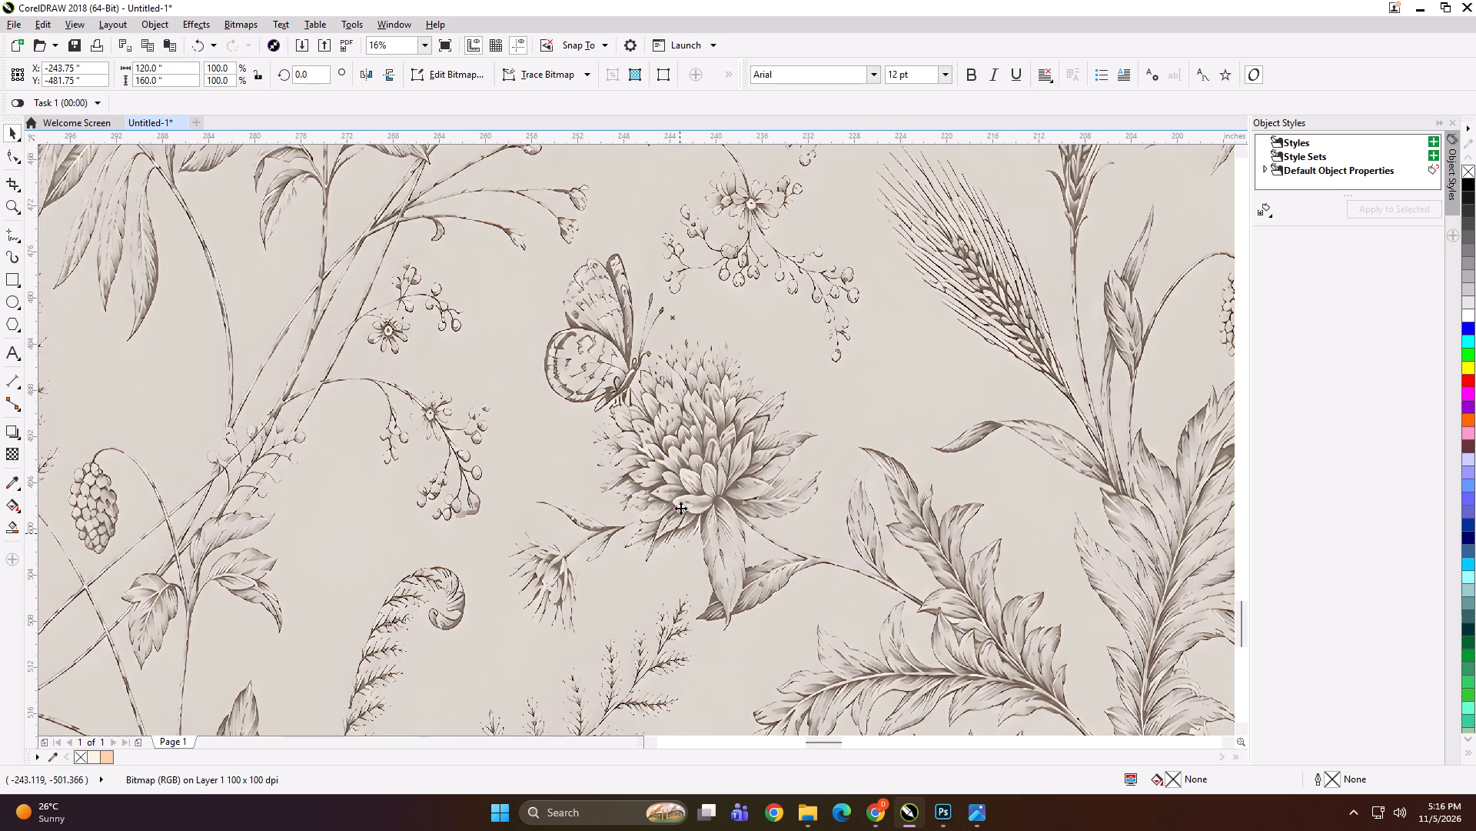
scroll(686, 477, "up", 1)
scroll(756, 422, "up", 1)
scroll(839, 422, "down", 2)
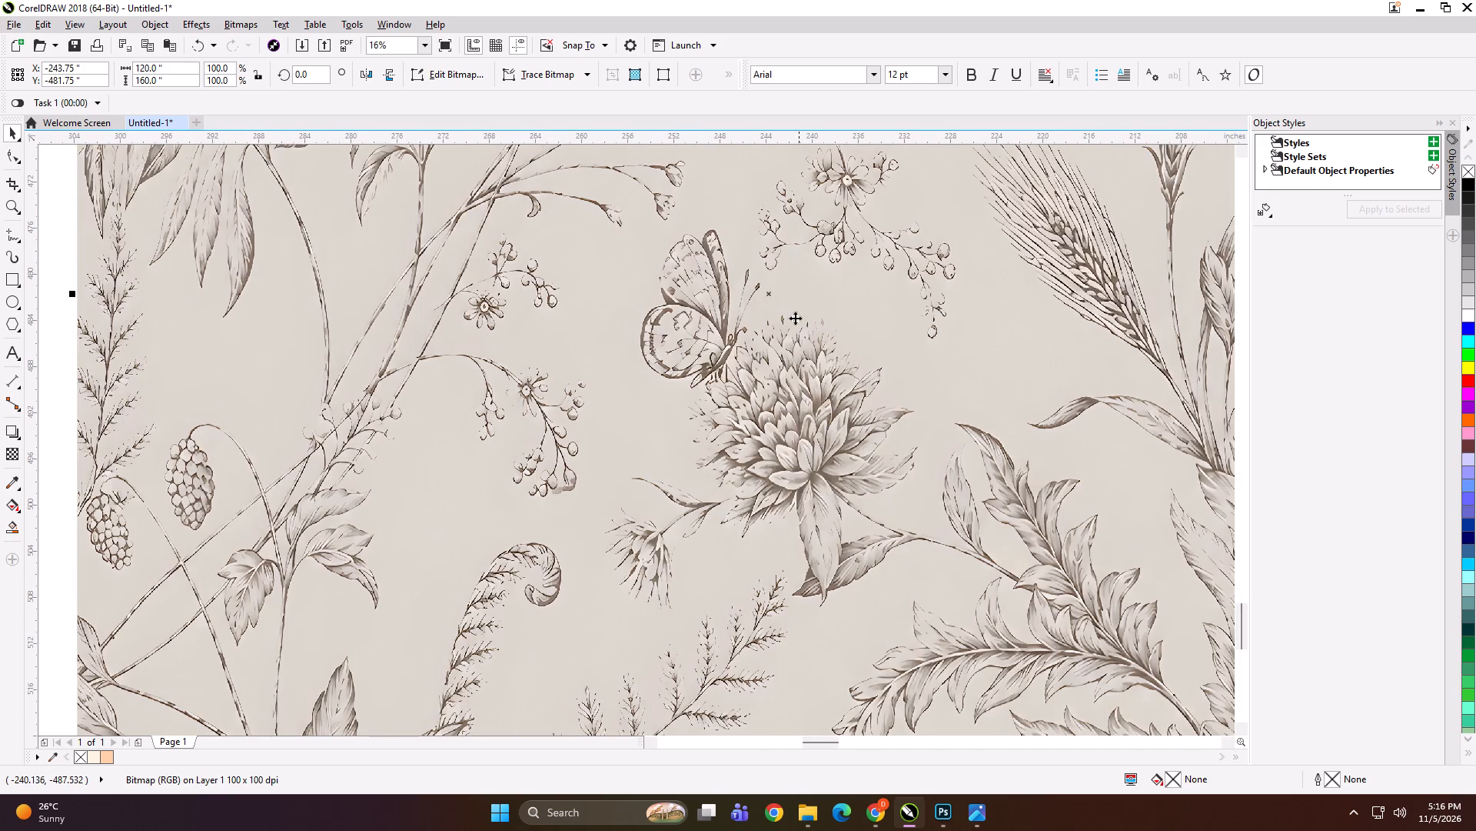
scroll(730, 297, "up", 1)
scroll(730, 303, "down", 4)
left_click_drag(850, 308, 380, 548)
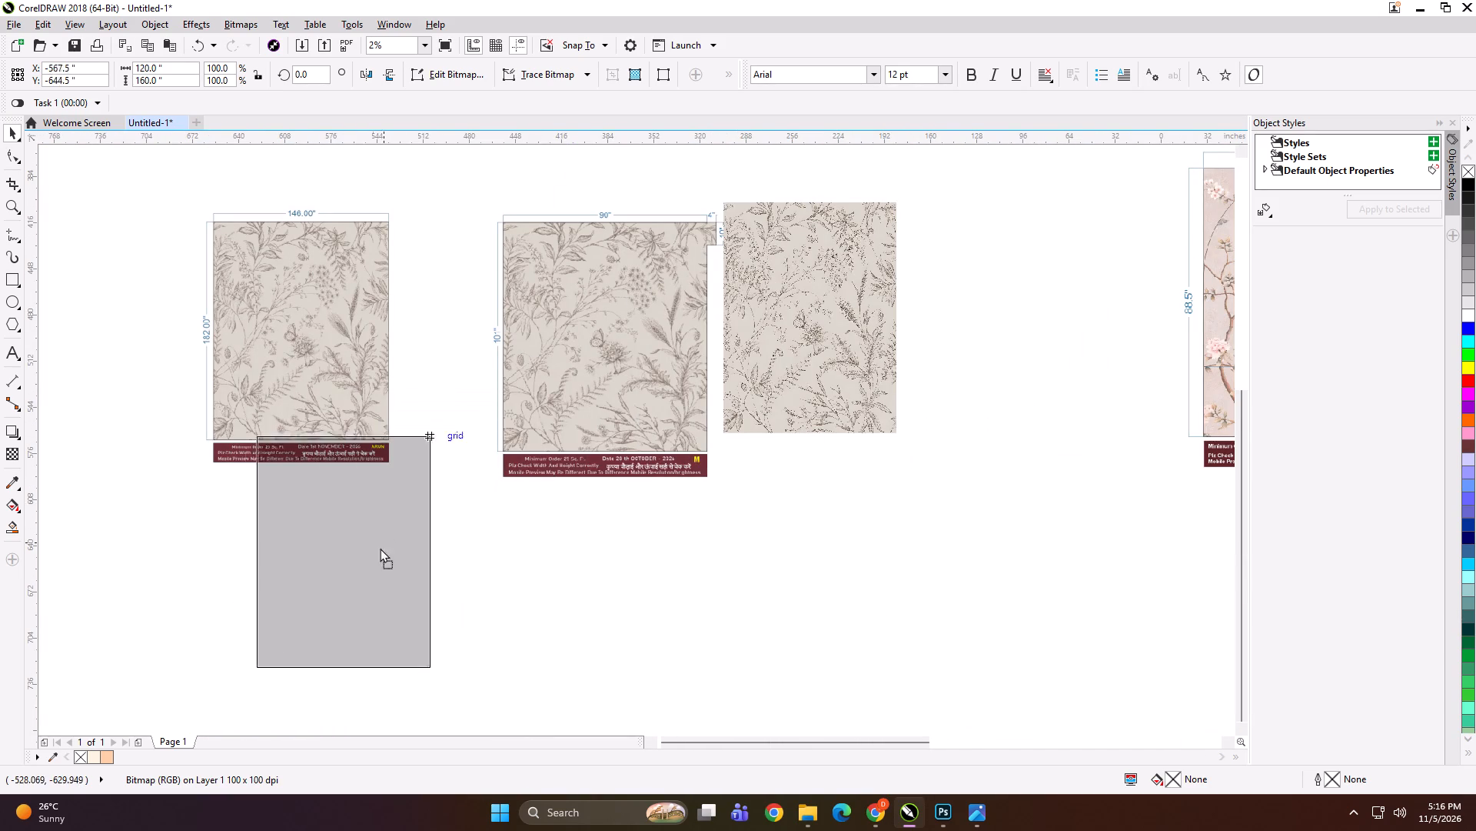
left_click_drag(380, 548, 341, 594)
left_click_drag(643, 596, 641, 603)
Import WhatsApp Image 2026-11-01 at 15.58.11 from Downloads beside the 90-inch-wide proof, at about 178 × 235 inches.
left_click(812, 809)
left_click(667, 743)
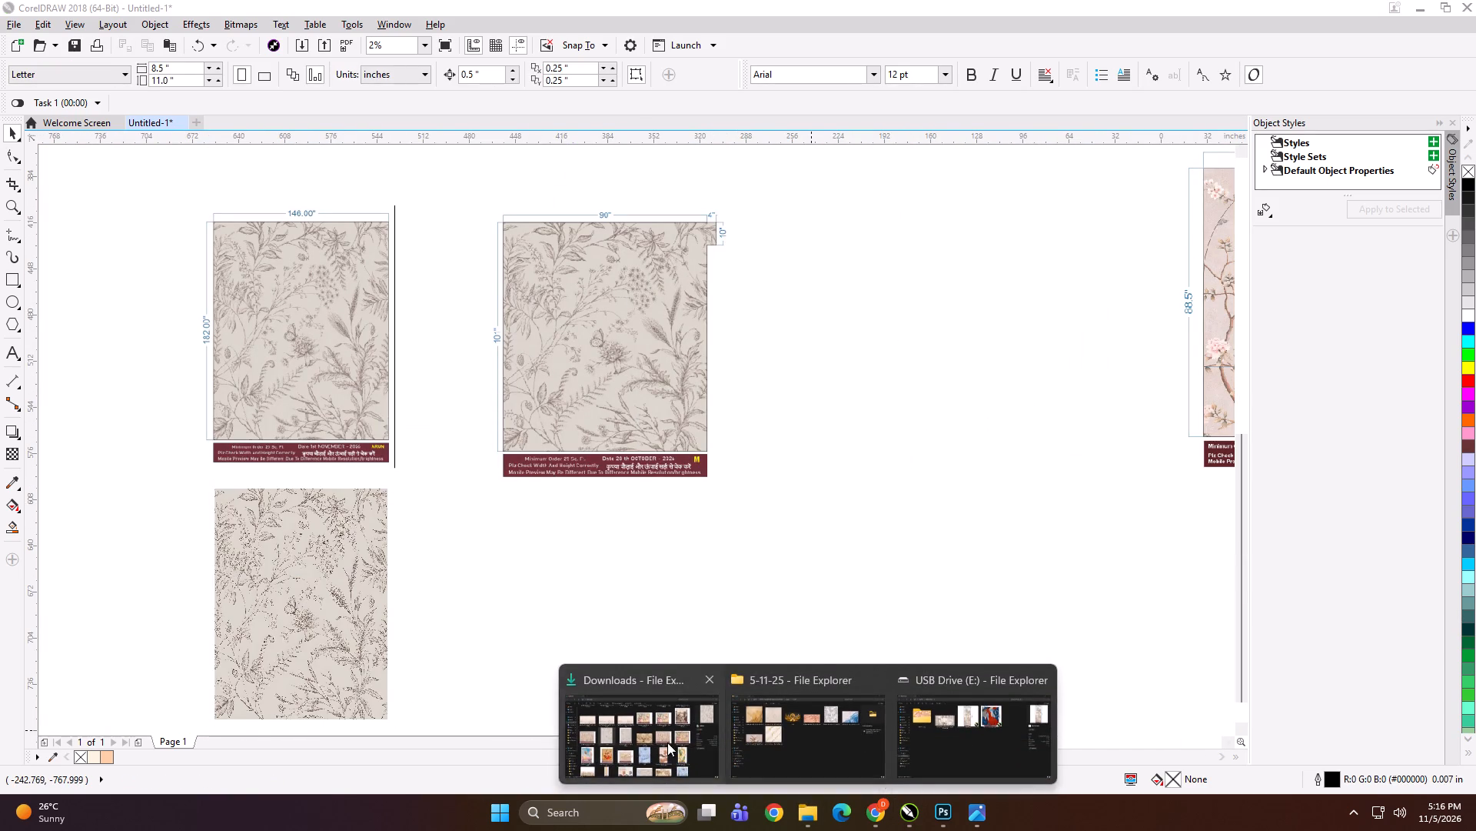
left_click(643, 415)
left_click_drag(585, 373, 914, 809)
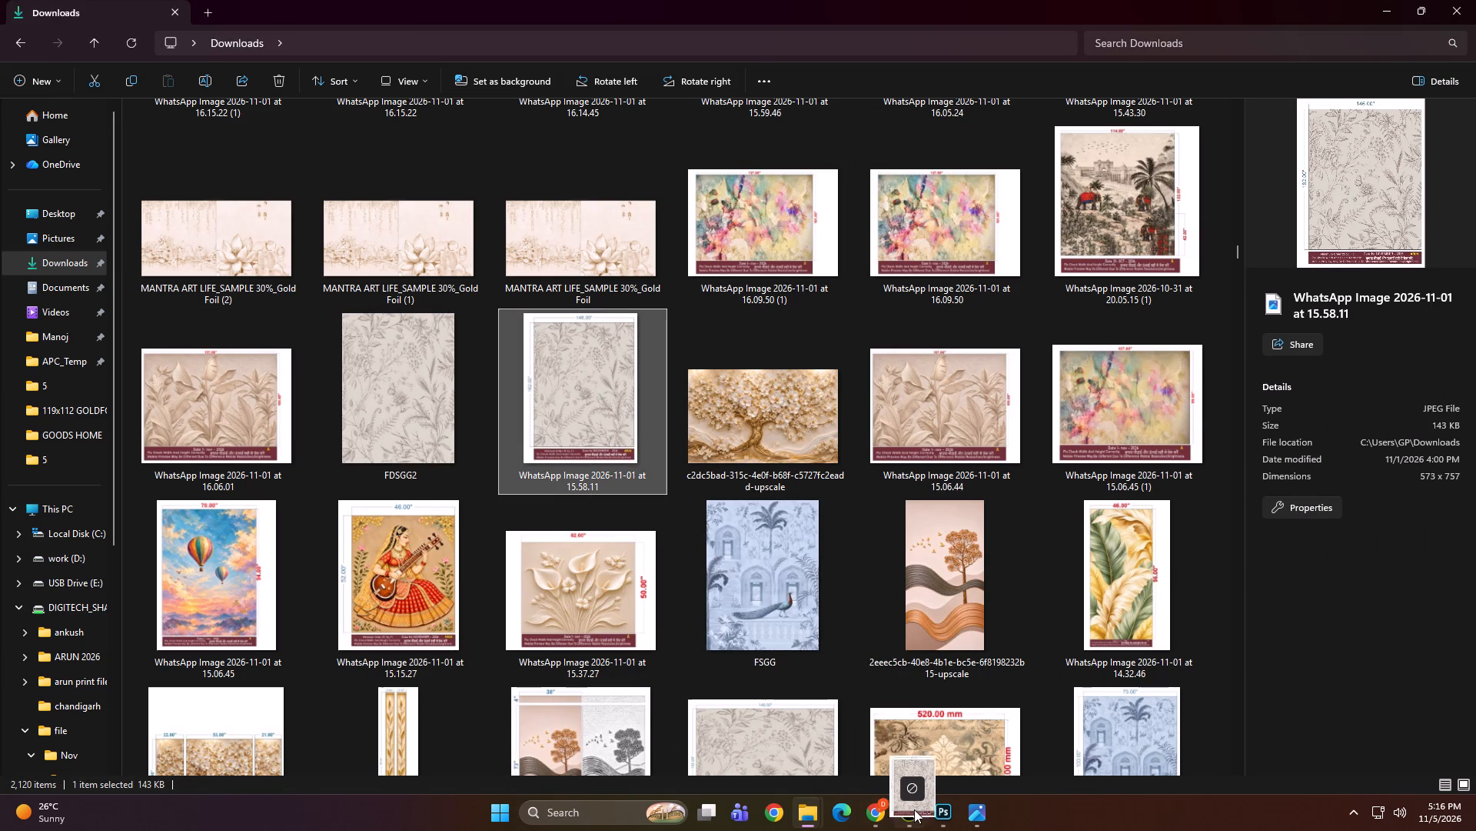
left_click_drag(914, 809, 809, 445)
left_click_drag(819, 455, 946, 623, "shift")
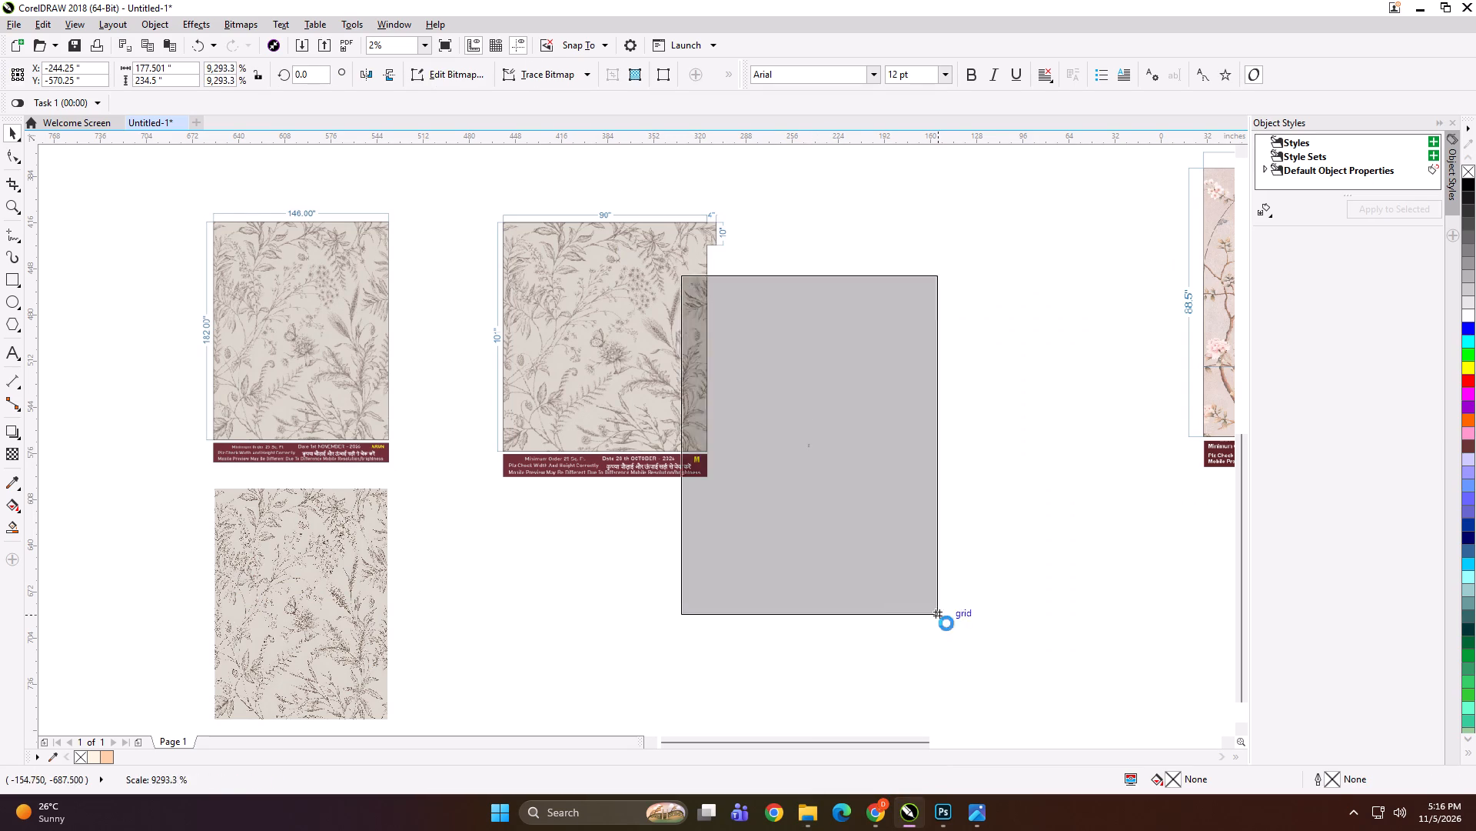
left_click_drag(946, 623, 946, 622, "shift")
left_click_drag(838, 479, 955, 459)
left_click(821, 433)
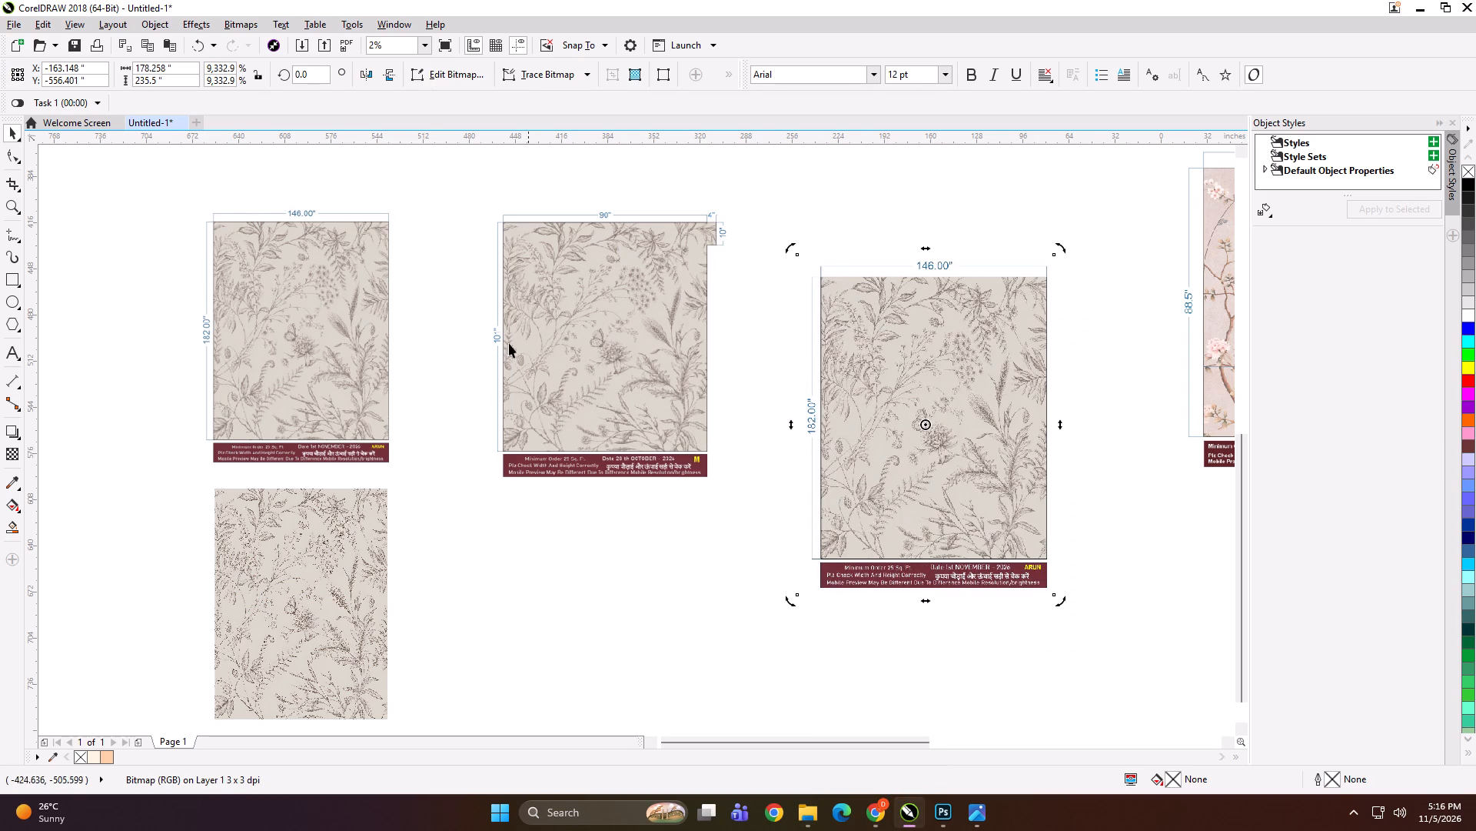
Compare the botanical proofs with the imported FDSGG2 design, examining its flowers, butterfly, stems and wheat ear up close.
scroll(160, 314, "up", 1)
scroll(342, 411, "down", 1)
scroll(327, 290, "up", 1)
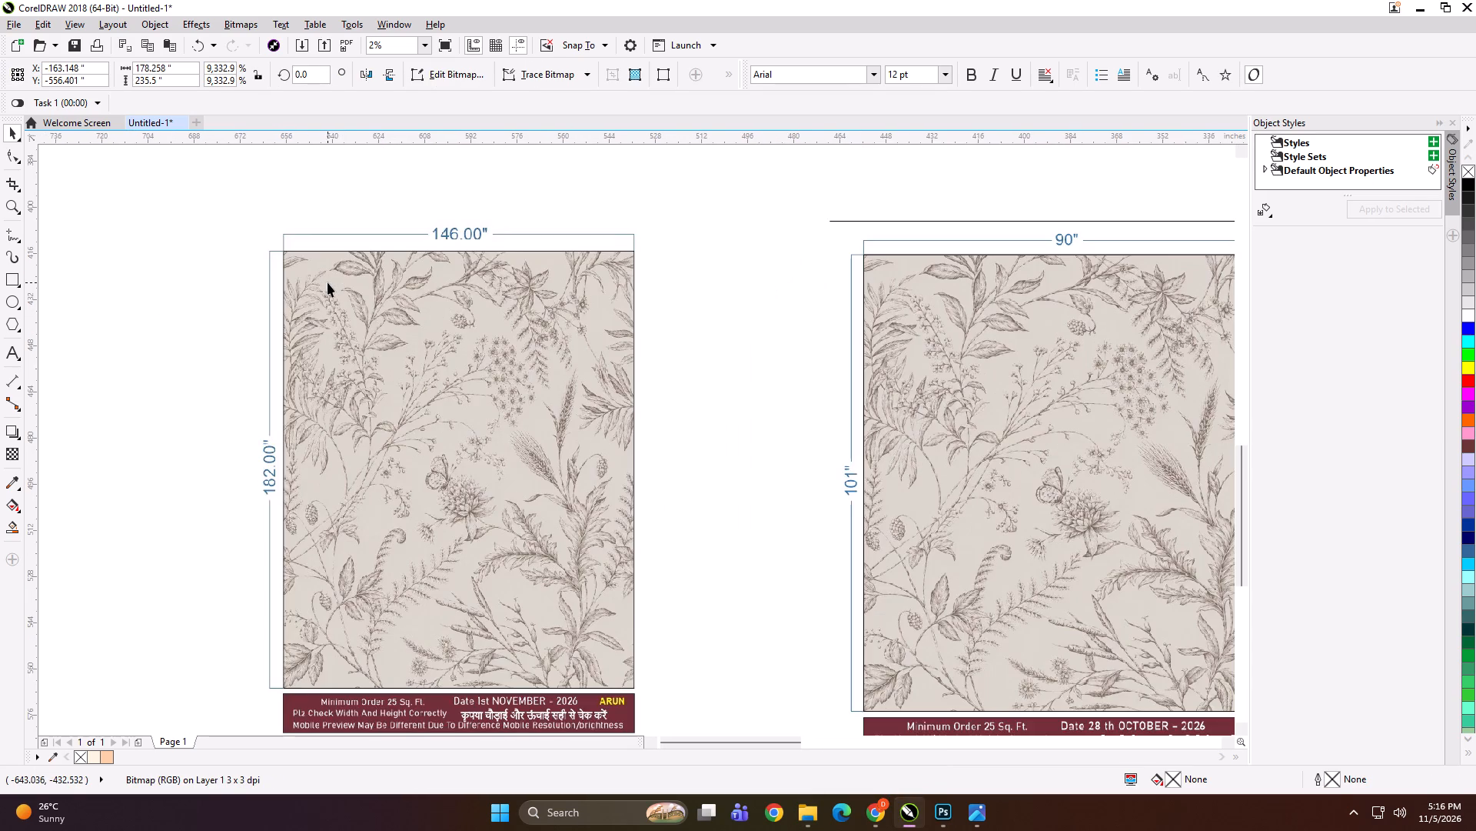
scroll(327, 282, "down", 1)
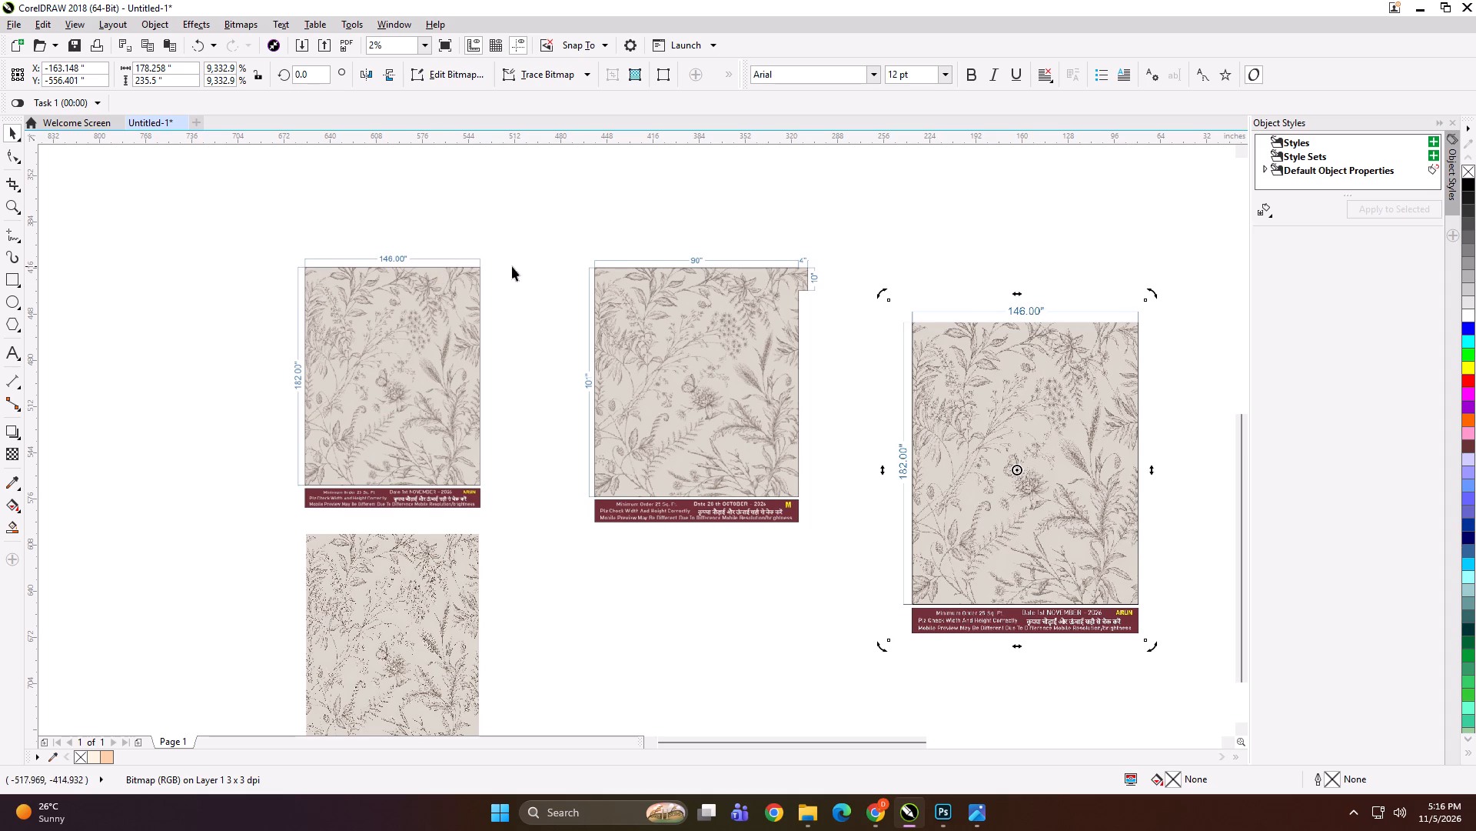
scroll(387, 629, "up", 4)
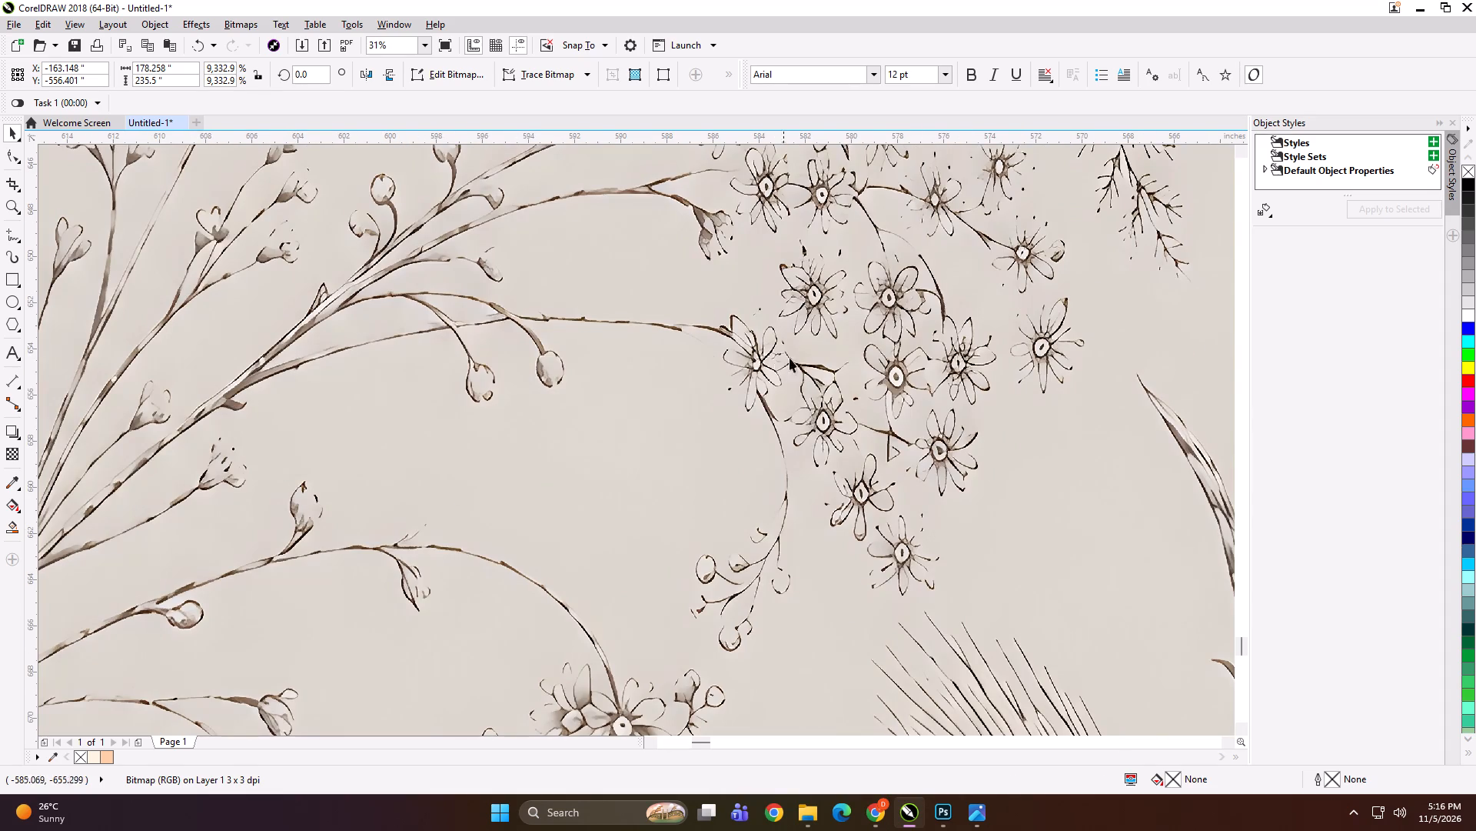
scroll(538, 426, "down", 4)
scroll(474, 468, "up", 3)
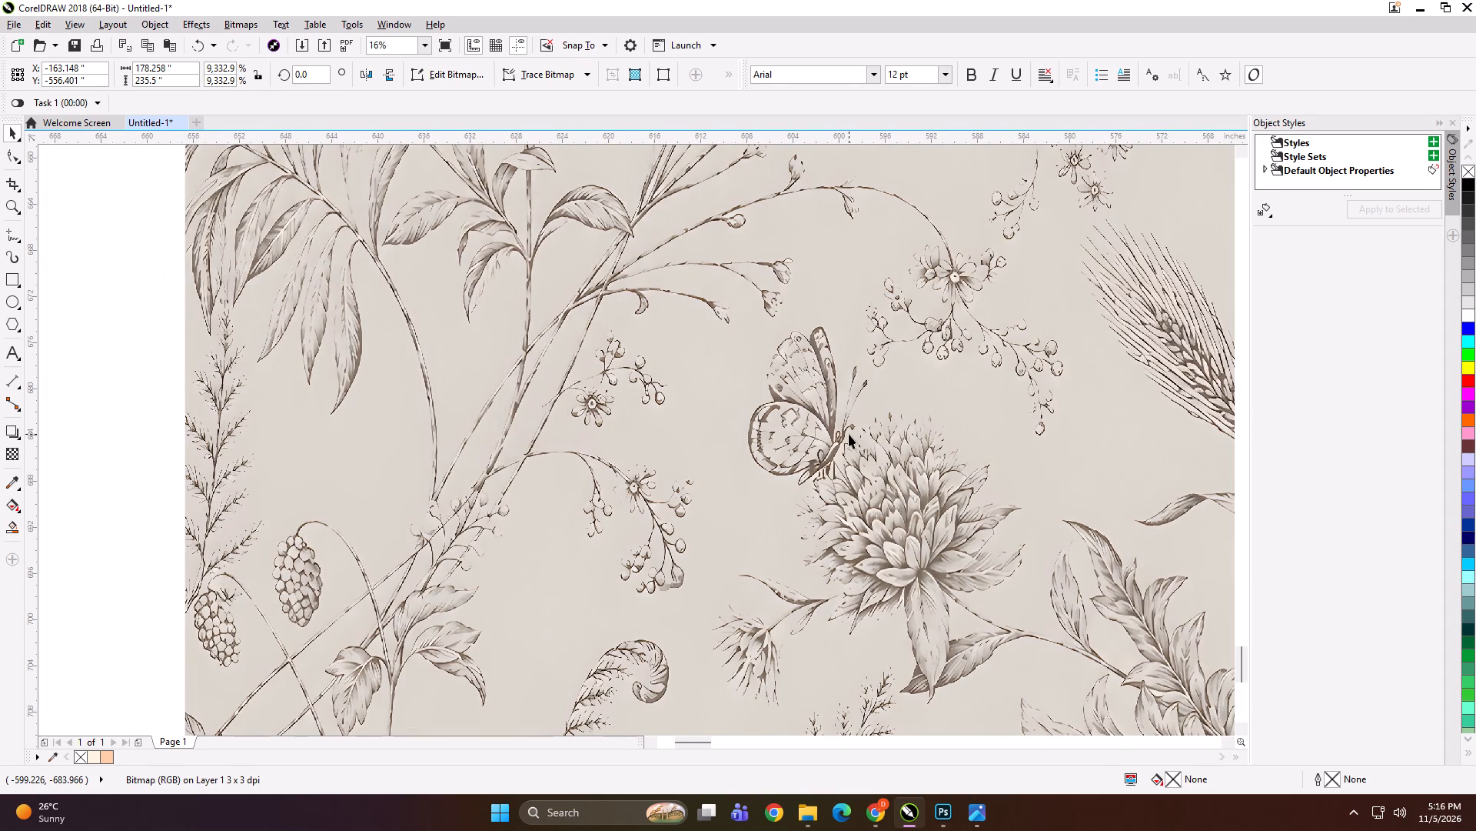
scroll(778, 411, "down", 2)
scroll(744, 339, "up", 4)
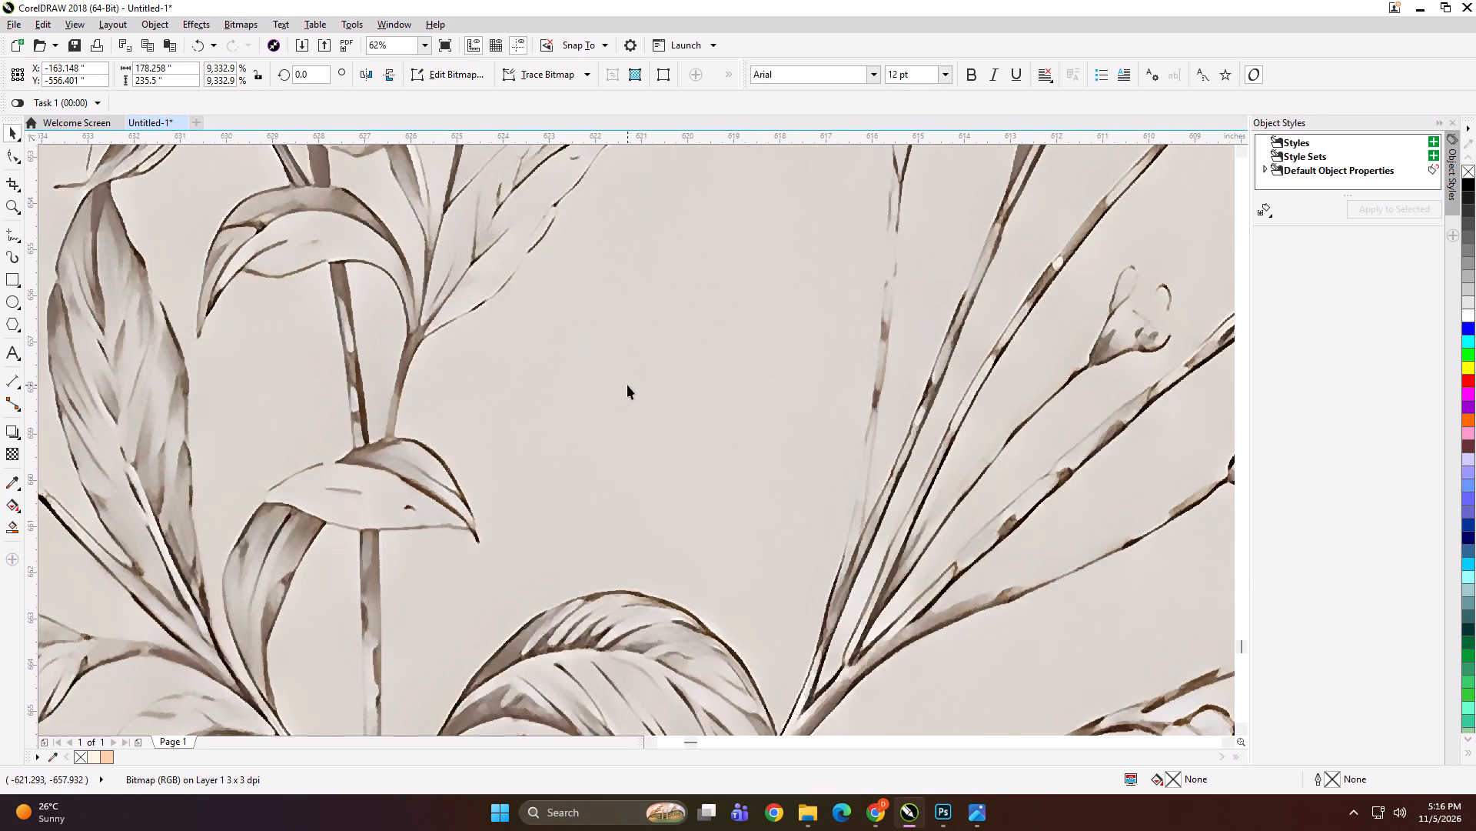
scroll(627, 385, "down", 2)
scroll(673, 332, "down", 1)
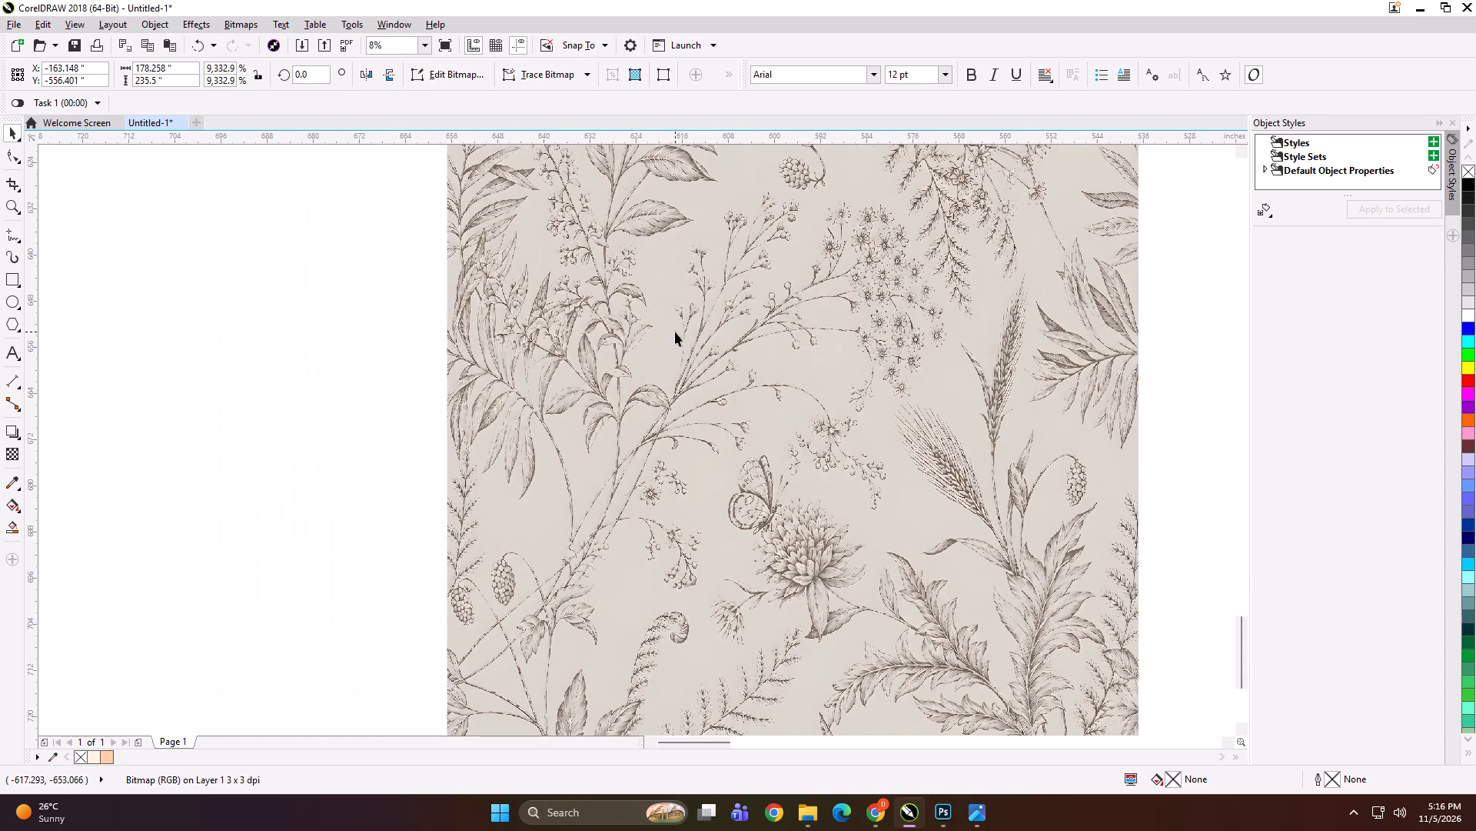
scroll(951, 456, "up", 4)
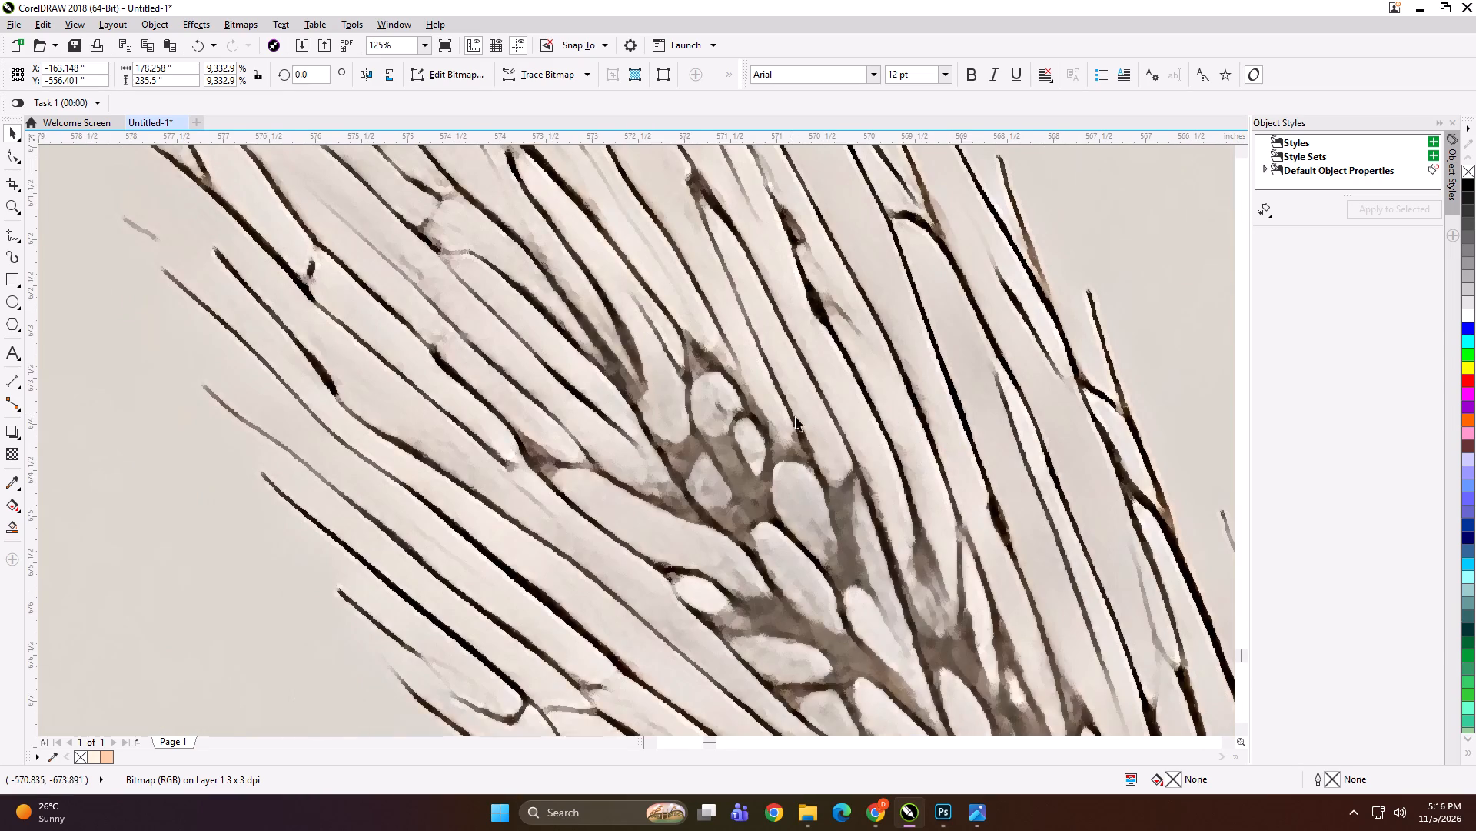
scroll(797, 418, "down", 6)
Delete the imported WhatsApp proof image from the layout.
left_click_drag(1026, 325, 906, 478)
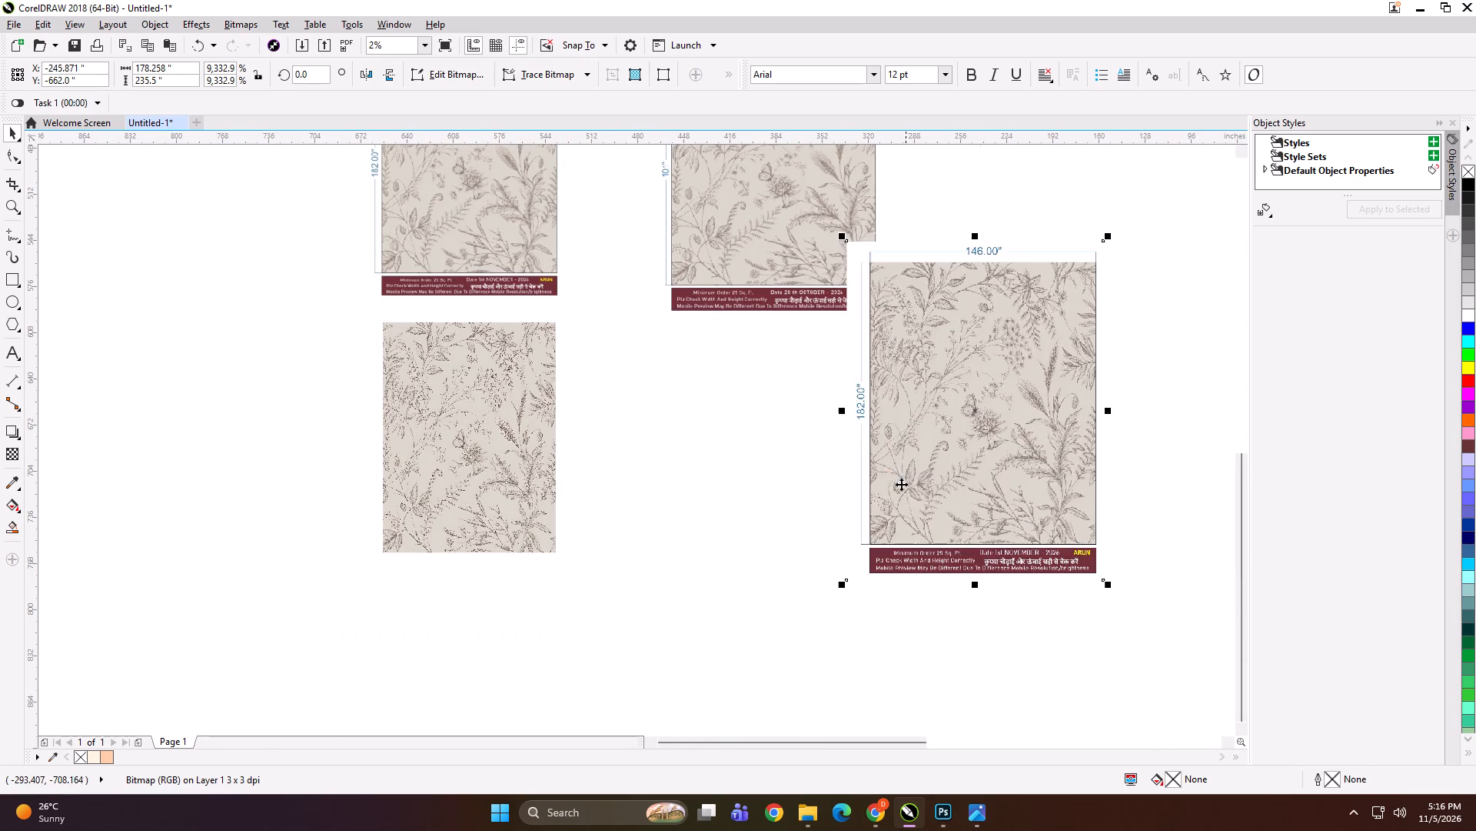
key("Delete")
Space the two botanical proofs further apart and move the plain FDSGG2 design to the free side of the 146-inch-wide proof.
scroll(604, 465, "down", 1)
scroll(260, 437, "up", 1)
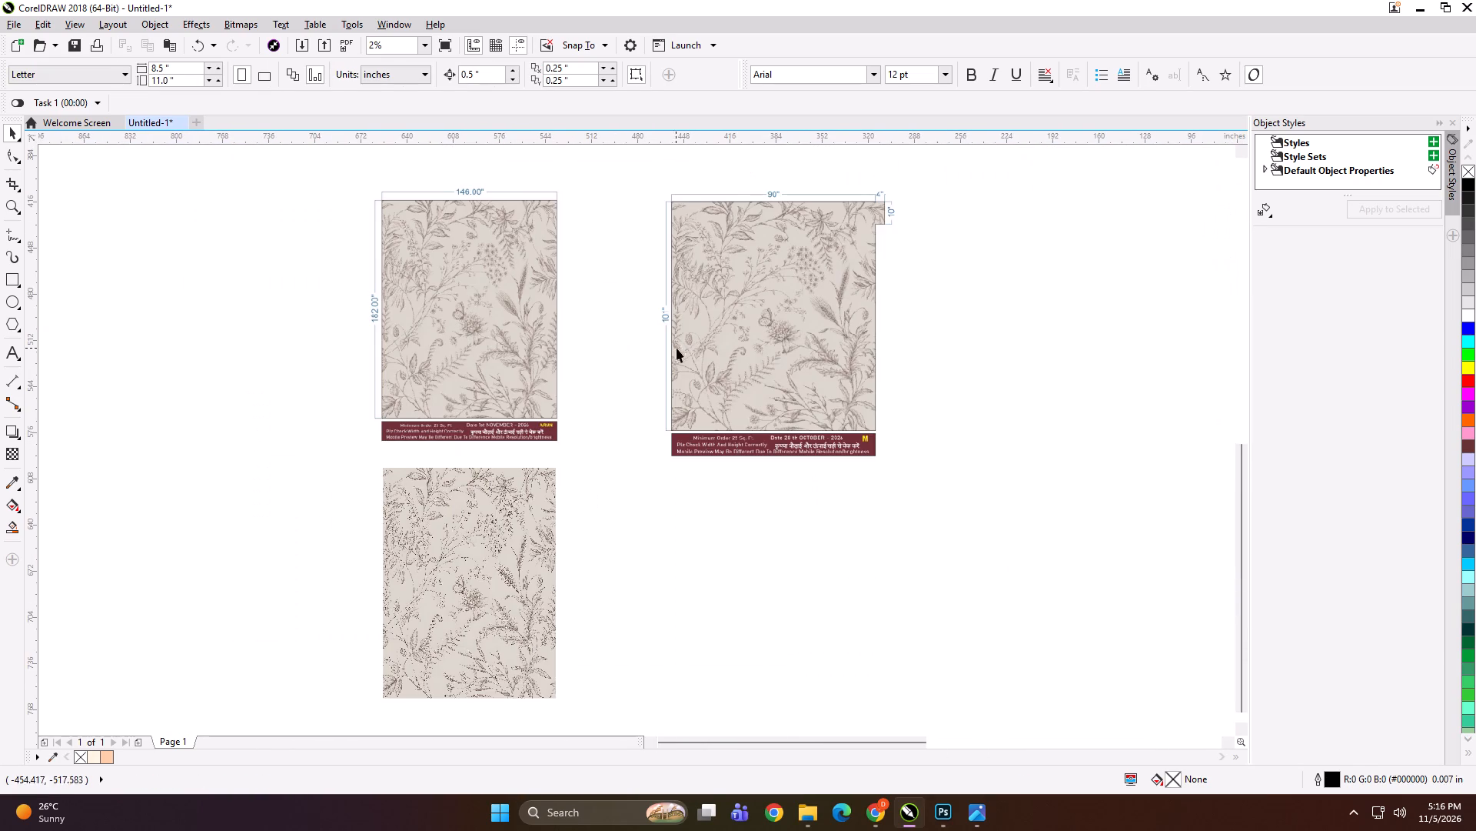
left_click_drag(720, 342, 746, 342)
left_click_drag(500, 378, 505, 365)
left_click_drag(510, 524, 497, 526)
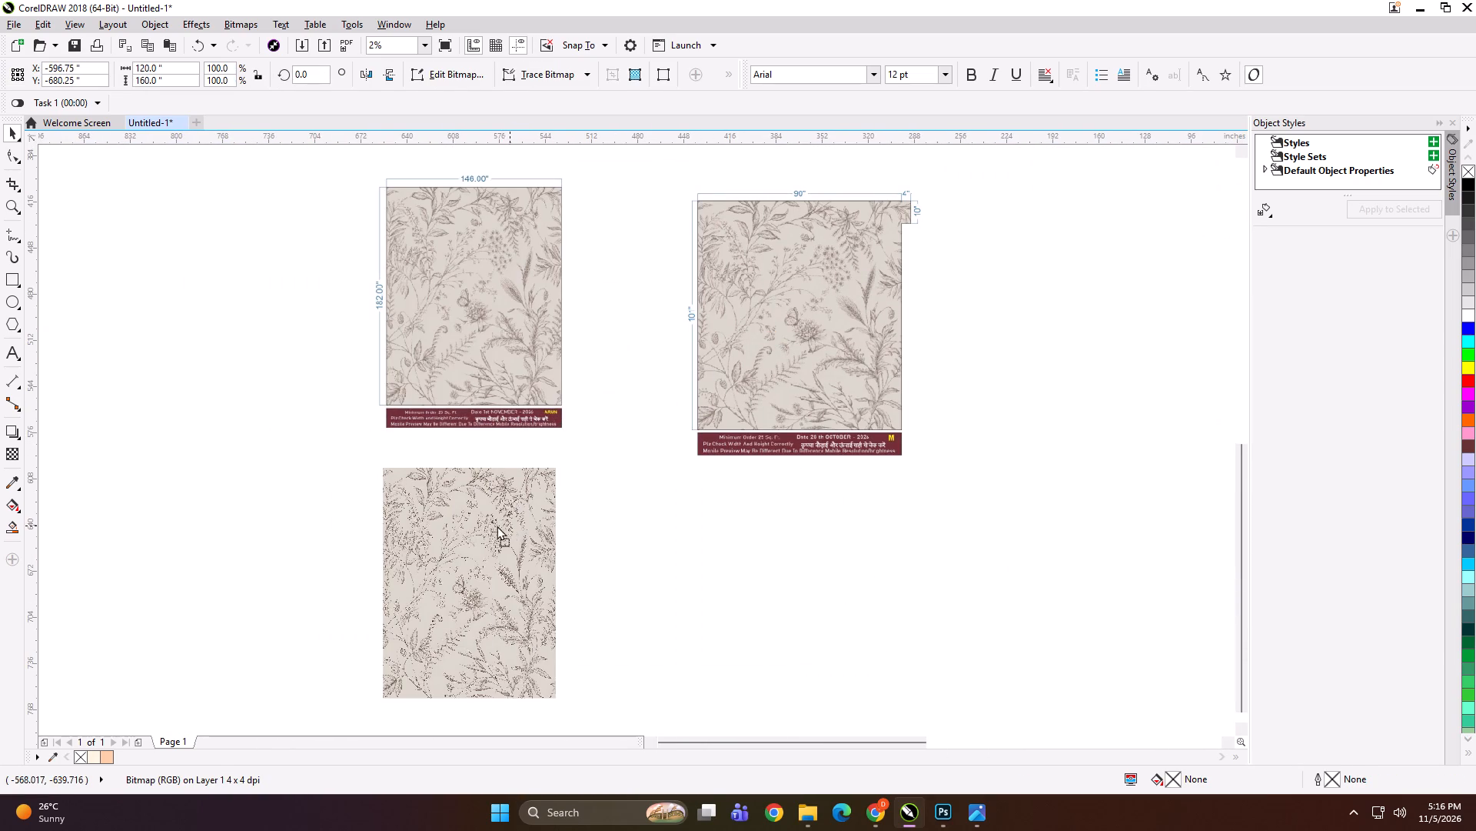
left_click_drag(497, 526, 257, 239)
Place a copy of the FDSGG2 design beside the 90-inch-wide botanical proof, keeping the original.
left_click_drag(211, 299, 1049, 309)
right_click(1052, 309)
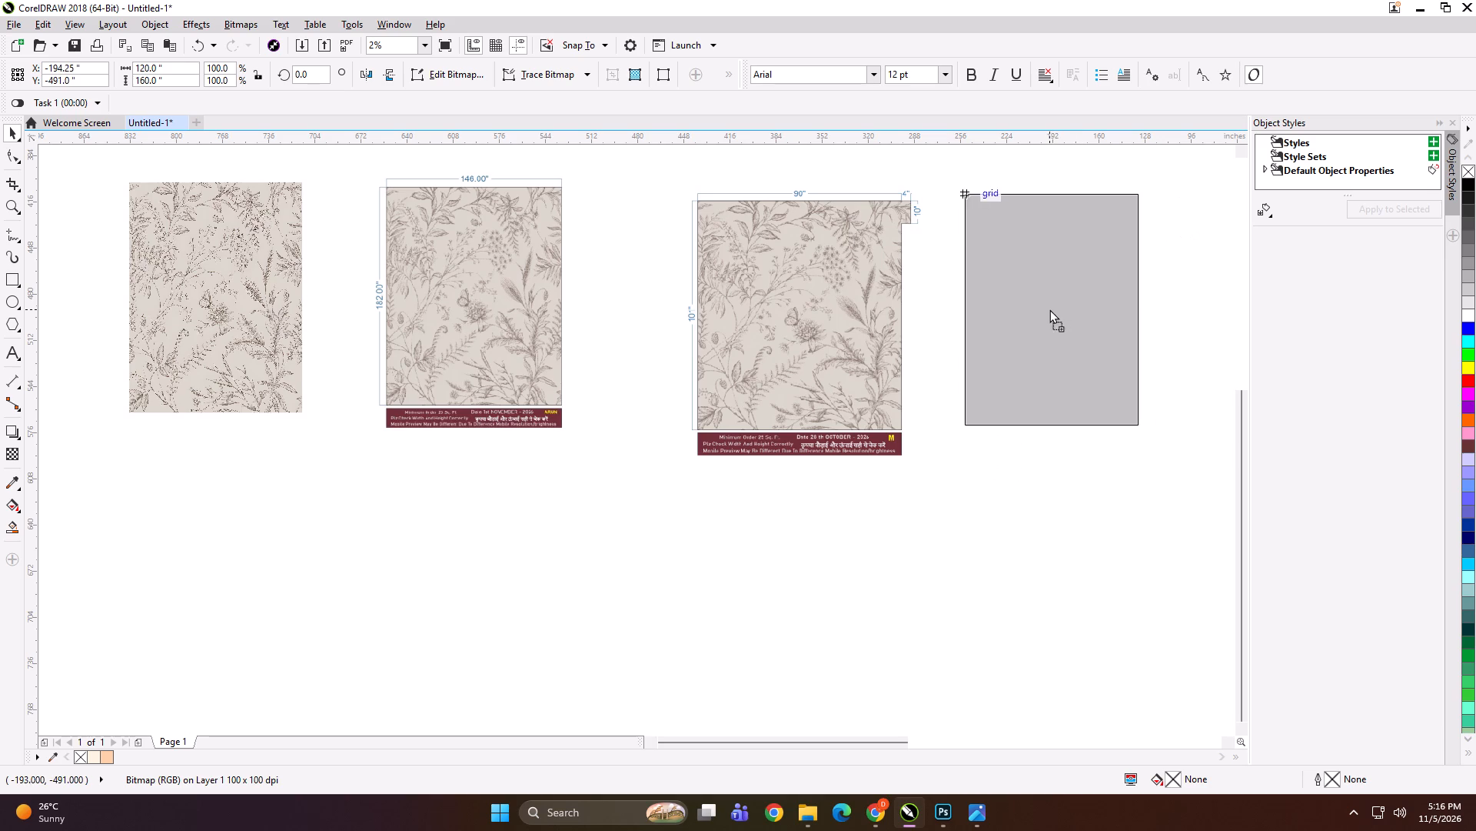
left_click_drag(1049, 309, 1049, 309)
Resize the FDSGG2 design beside the 146 × 182 proof to 146 inches wide and 182 inches high.
scroll(152, 171, "up", 2)
scroll(592, 335, "down", 1)
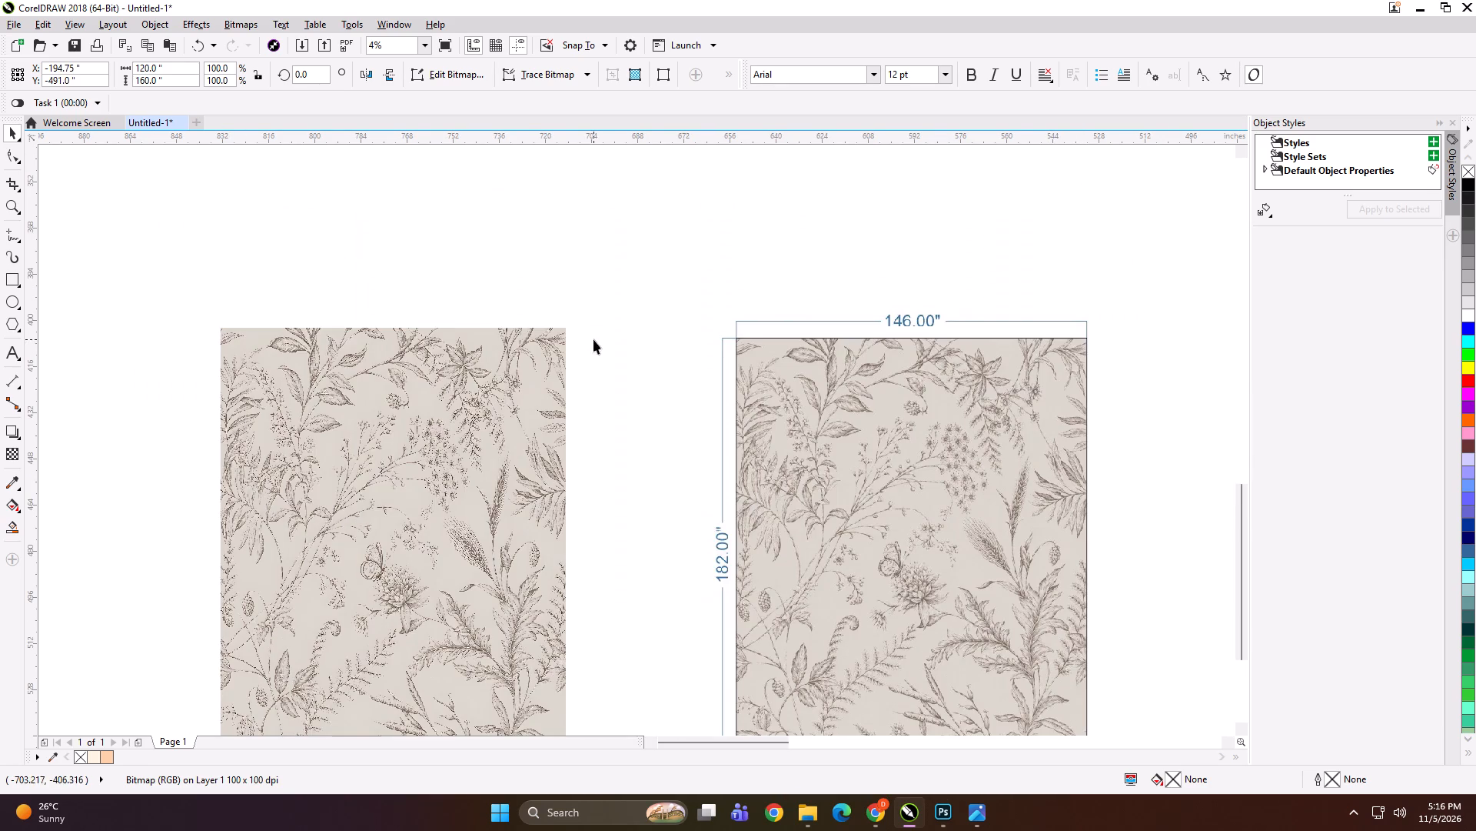
left_click(465, 432)
left_click(808, 439, "shift")
key("shift+F2")
left_click(633, 349)
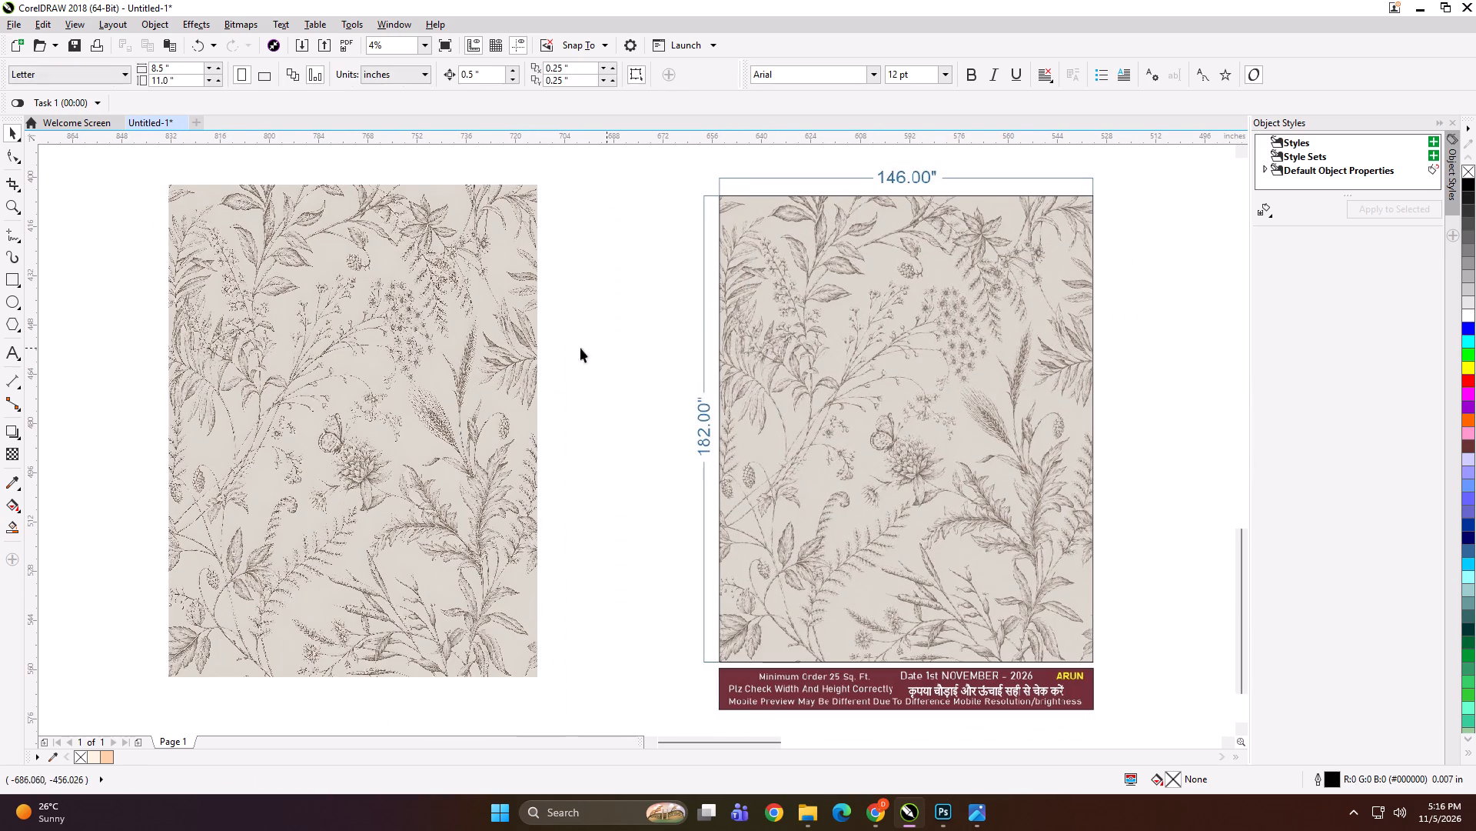
left_click_drag(465, 332, 458, 355)
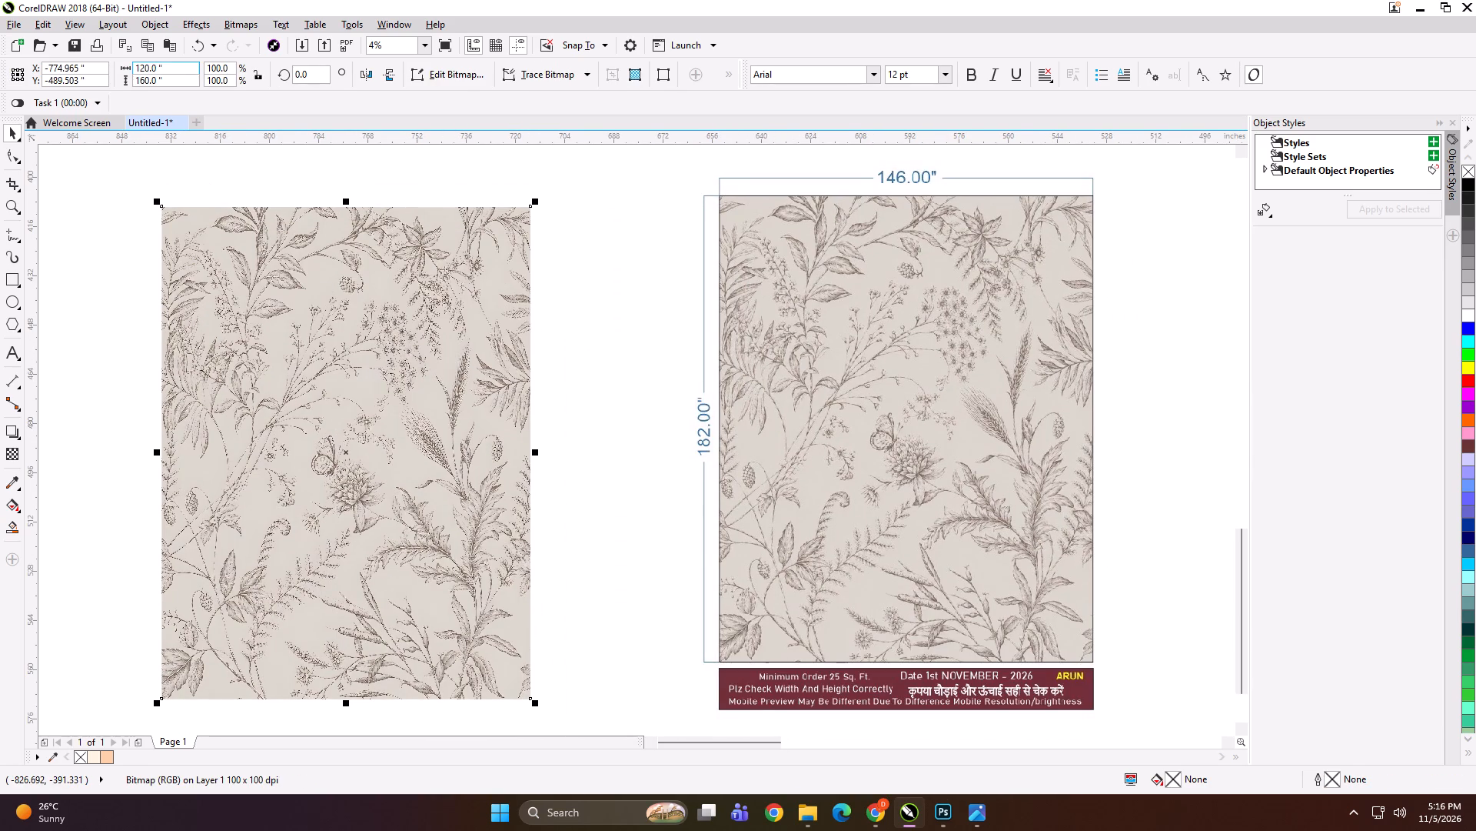
left_click(163, 67)
key("ctrl+a")
type("16")
key("Tab")
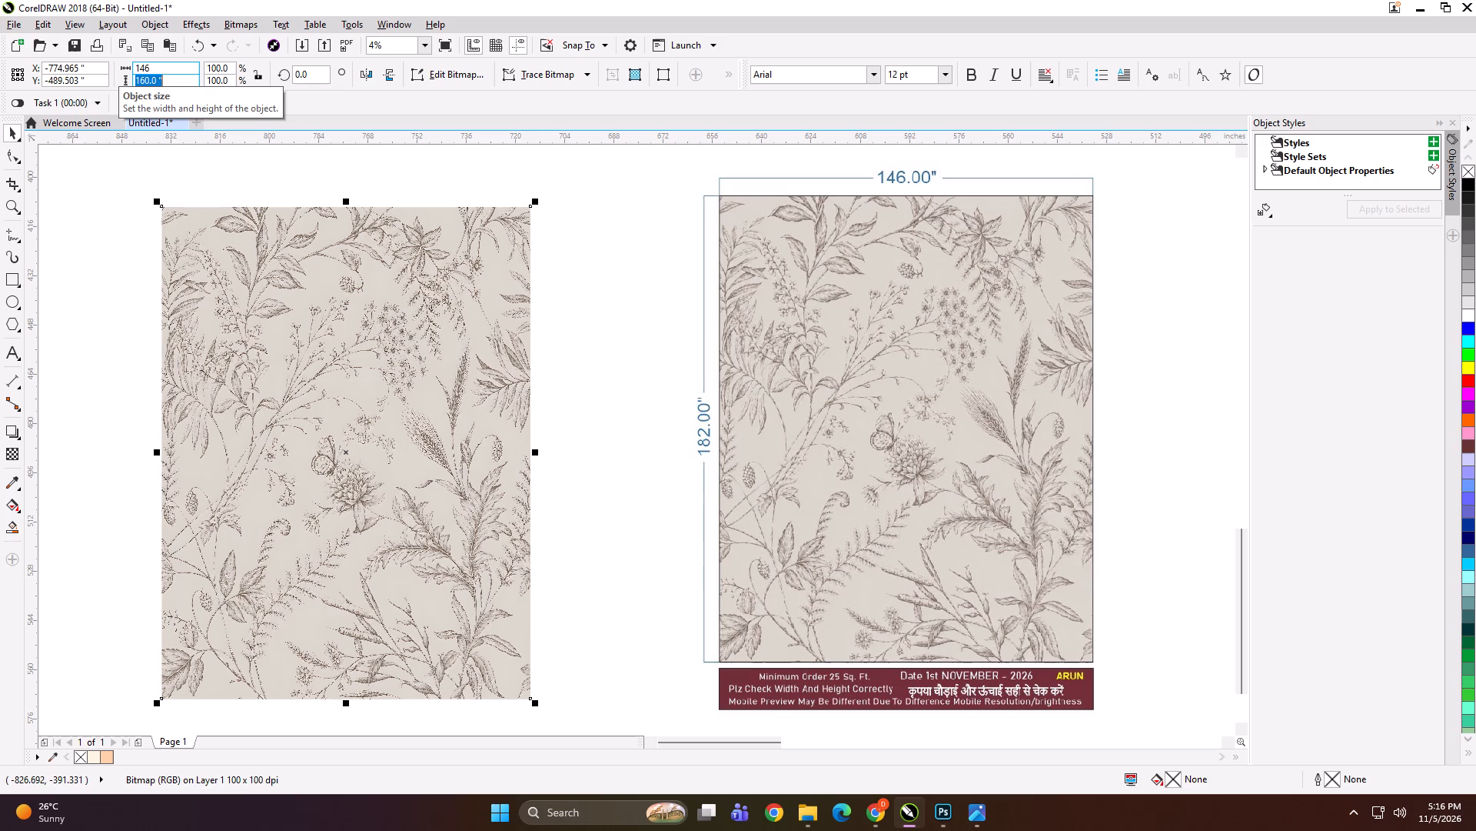
type("182")
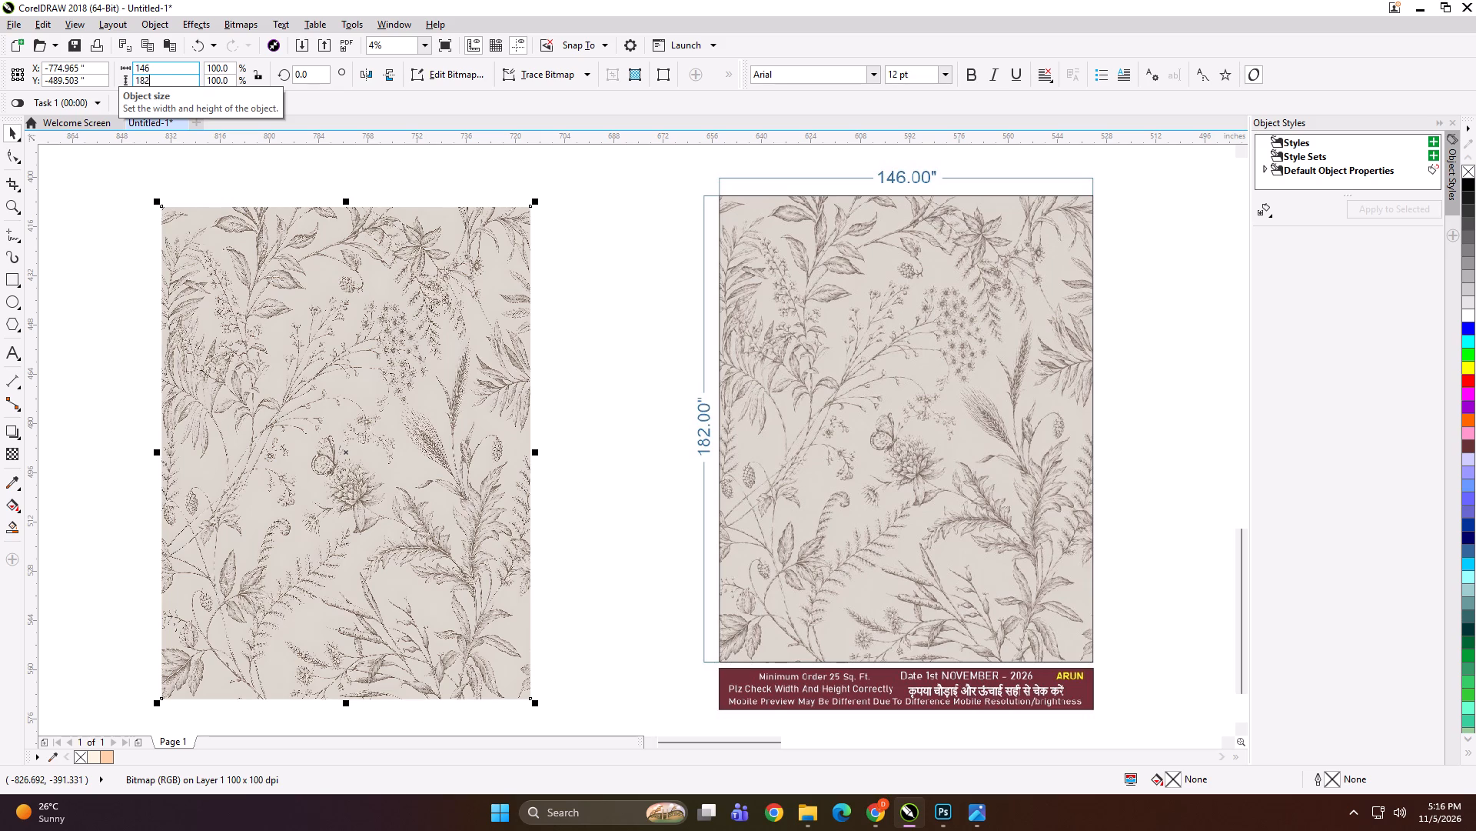
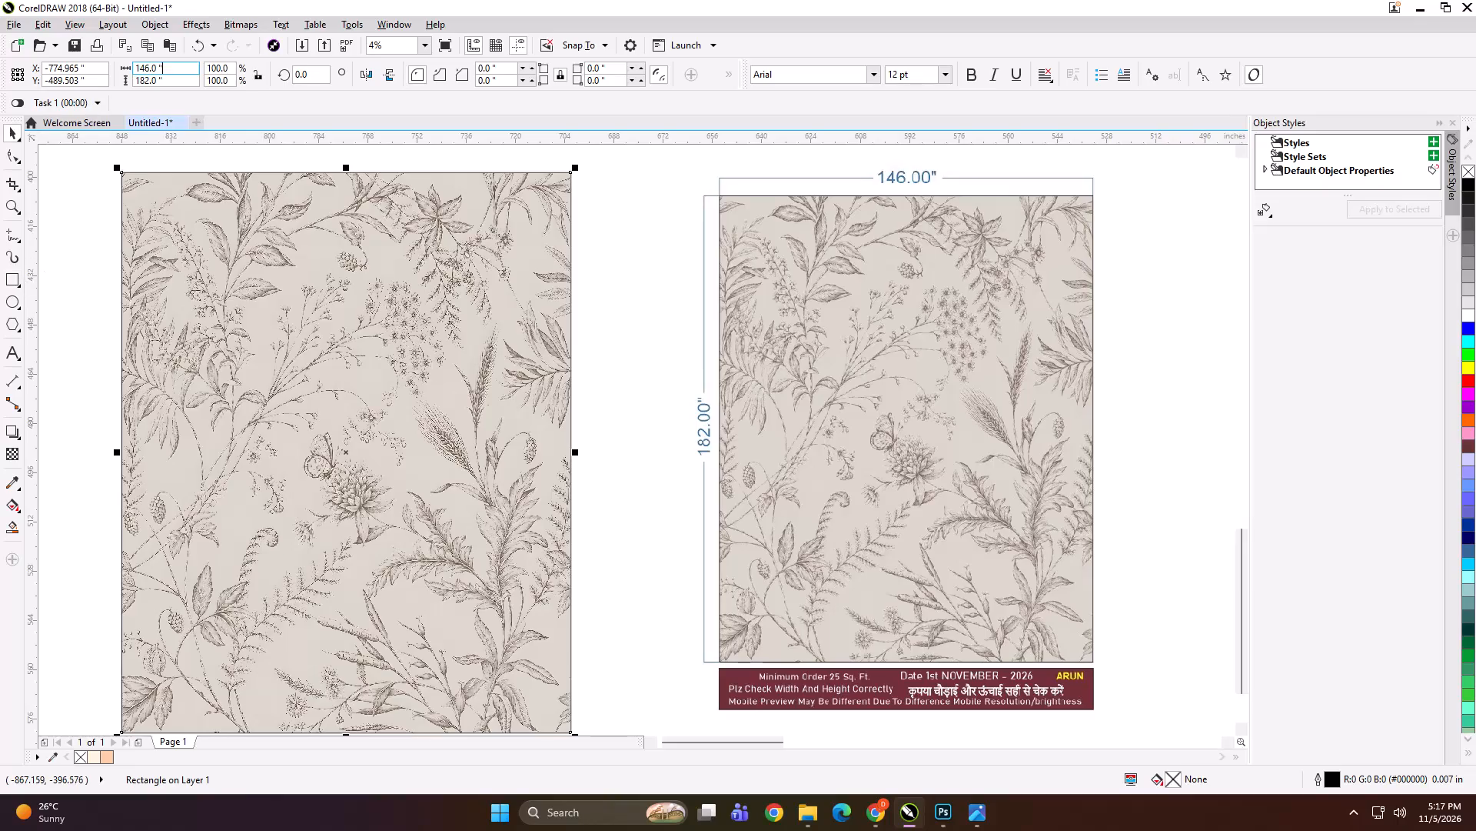
Set the rectangle over the 146 × 182 botanical design to 41 inches wide and align it with the design's left edge.
key("ctrl+a")
type("41")
key("Return")
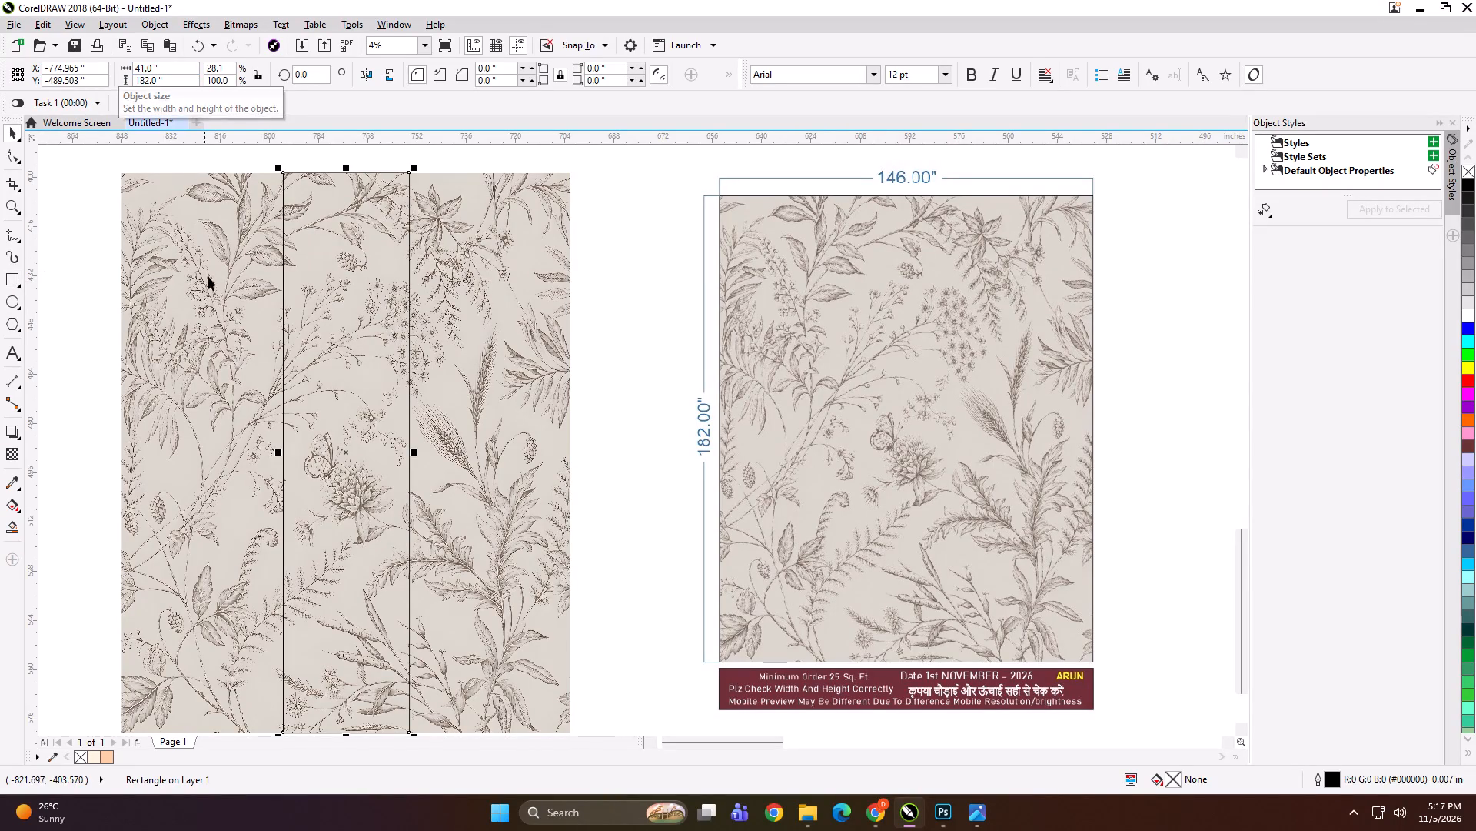
left_click(224, 315, "shift")
key("l")
double_click(102, 315)
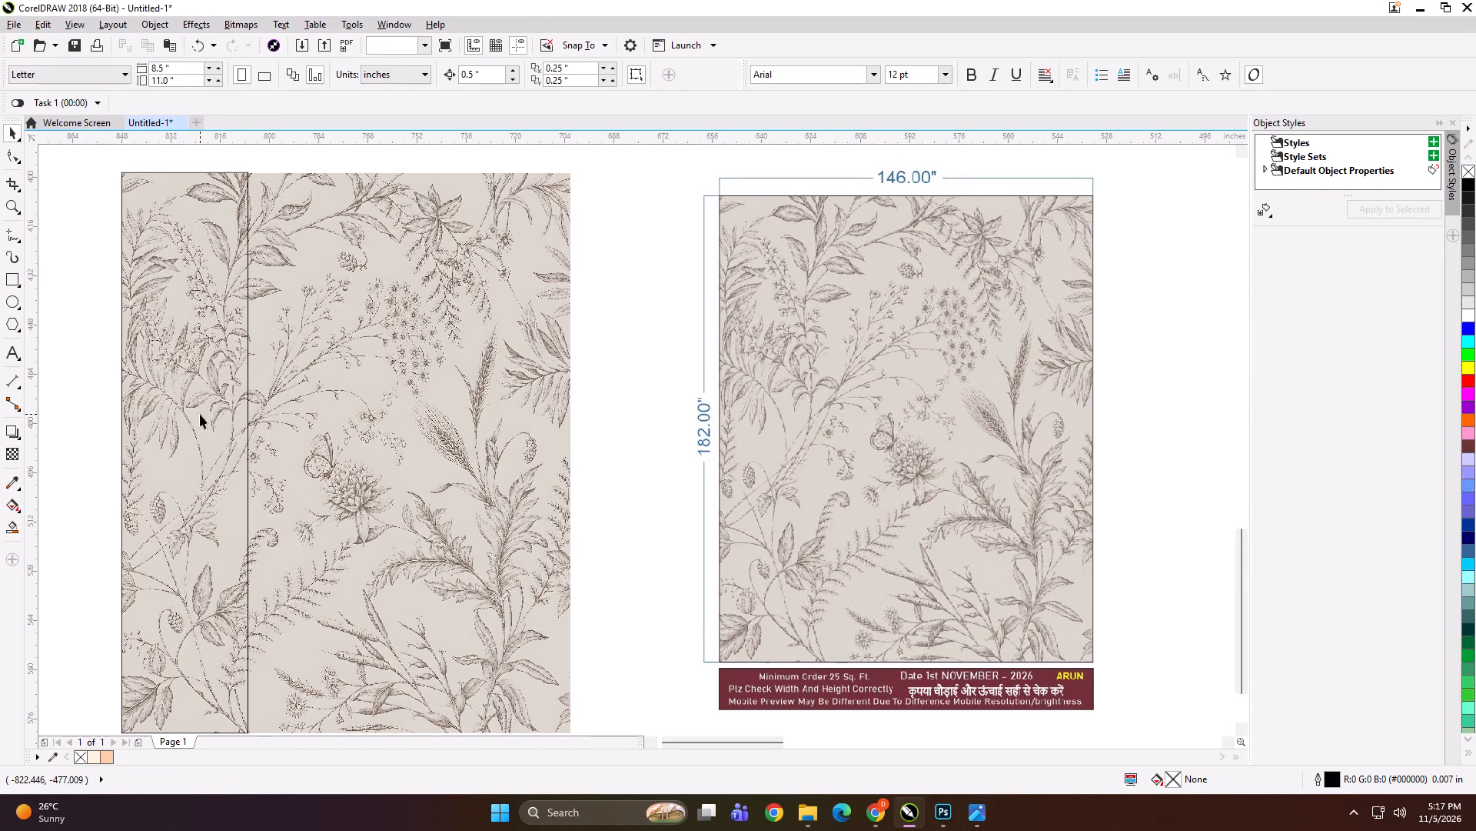
Duplicate the 41-inch rectangle across the design to form four side-by-side panel frames, each overlapping its neighbour by 0.5 inch.
left_click(200, 414)
left_click_drag(114, 455, 323, 464)
right_click(323, 464, "ctrl")
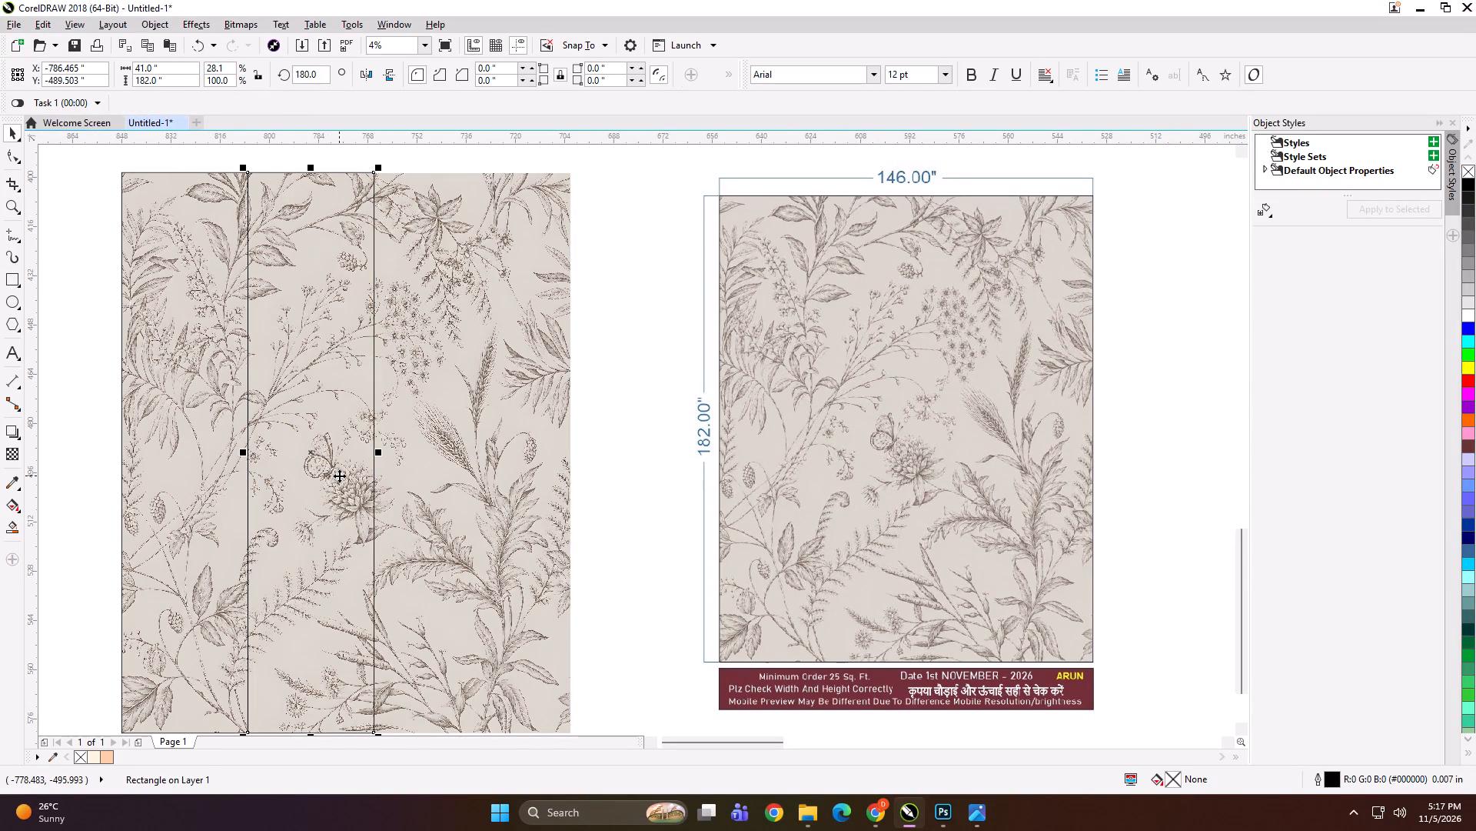
key("Left")
left_click(214, 409, "shift")
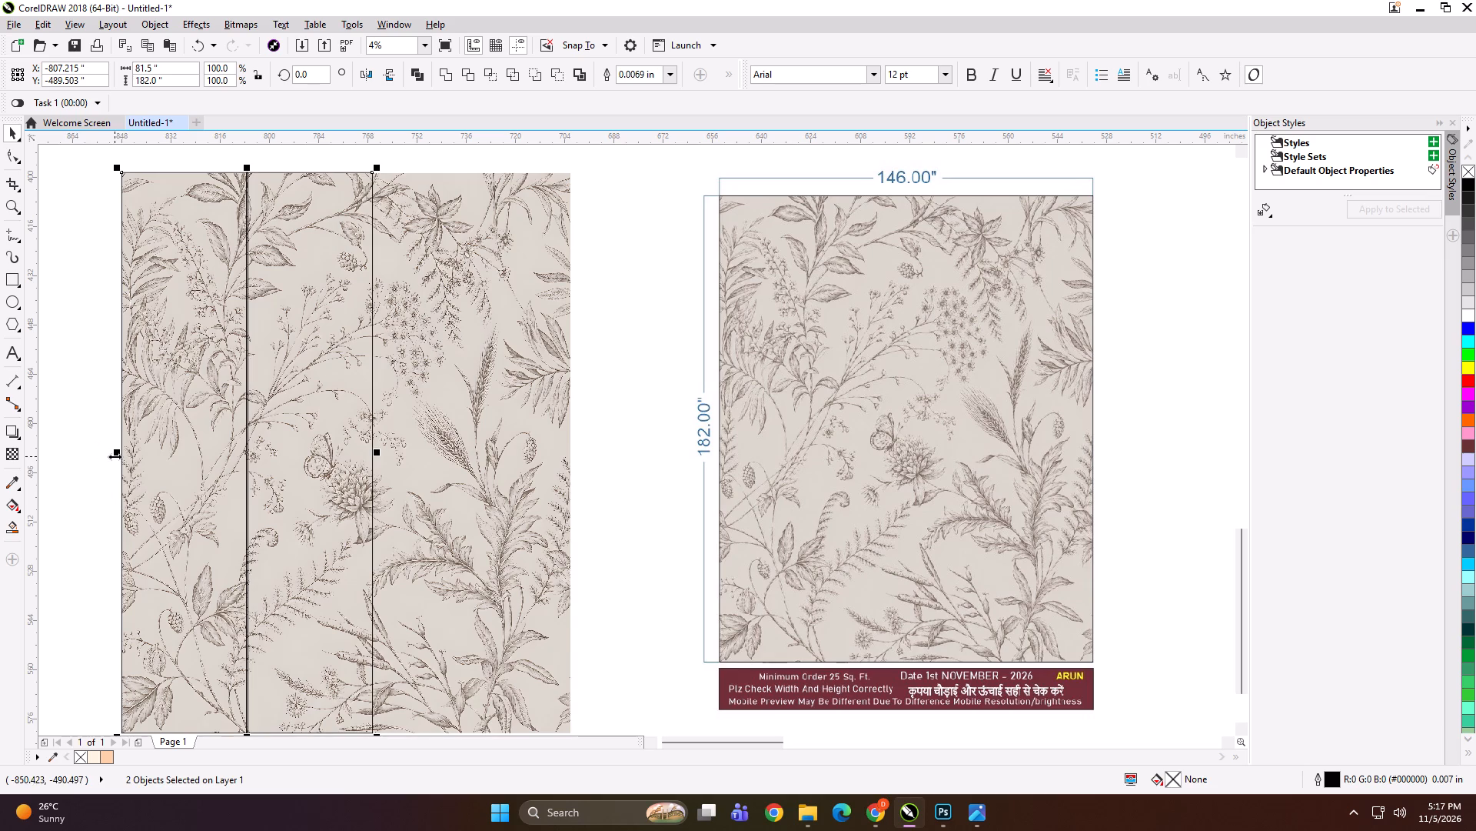
left_click_drag(115, 456, 438, 468)
right_click(438, 468, "ctrl")
key("Left")
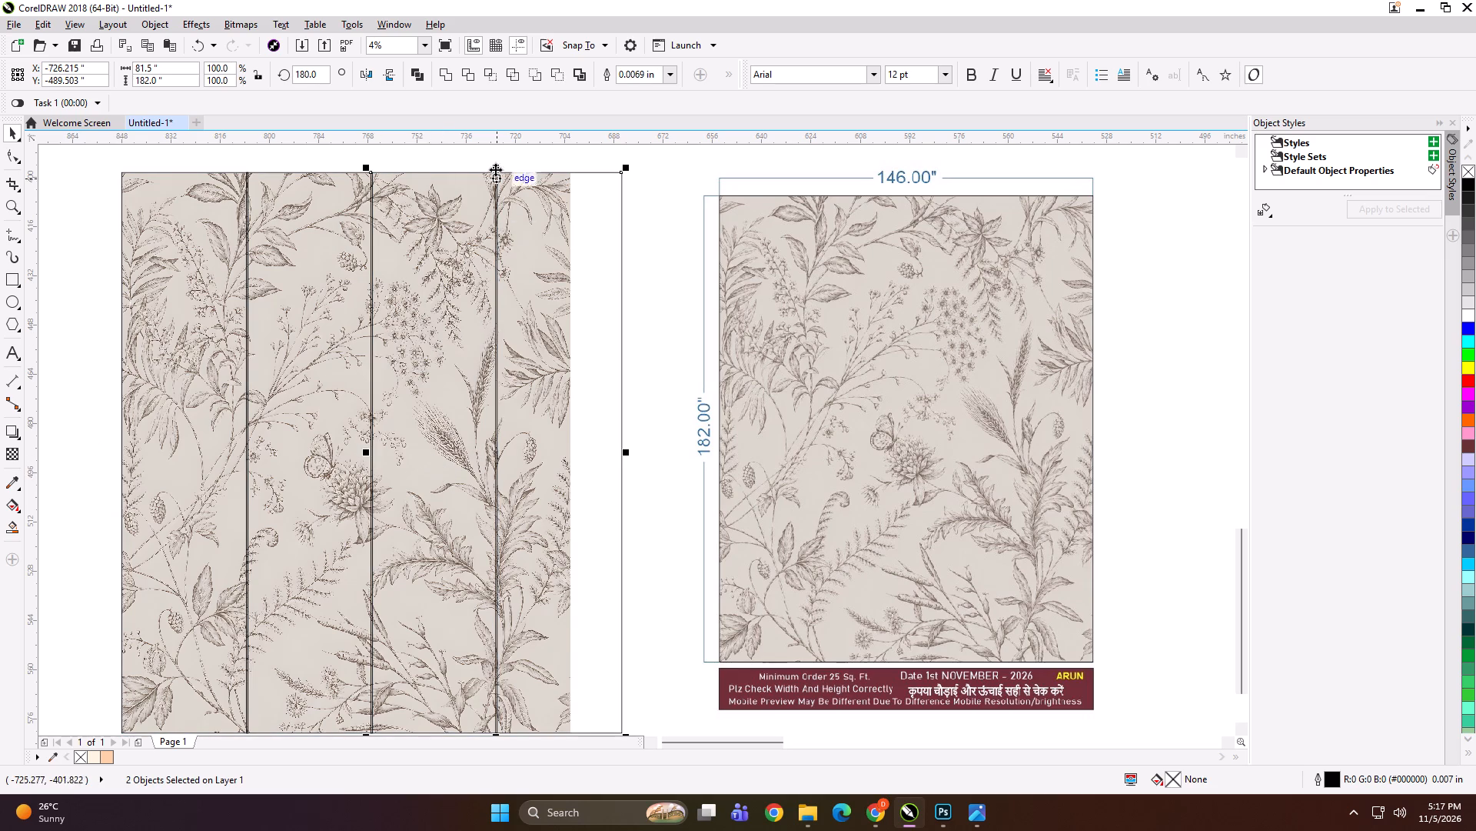
Narrow the fourth panel rectangle to 24.5 inches so it ends at the design's right edge.
left_click(469, 157)
left_click(547, 392)
left_click_drag(628, 456, 626, 456)
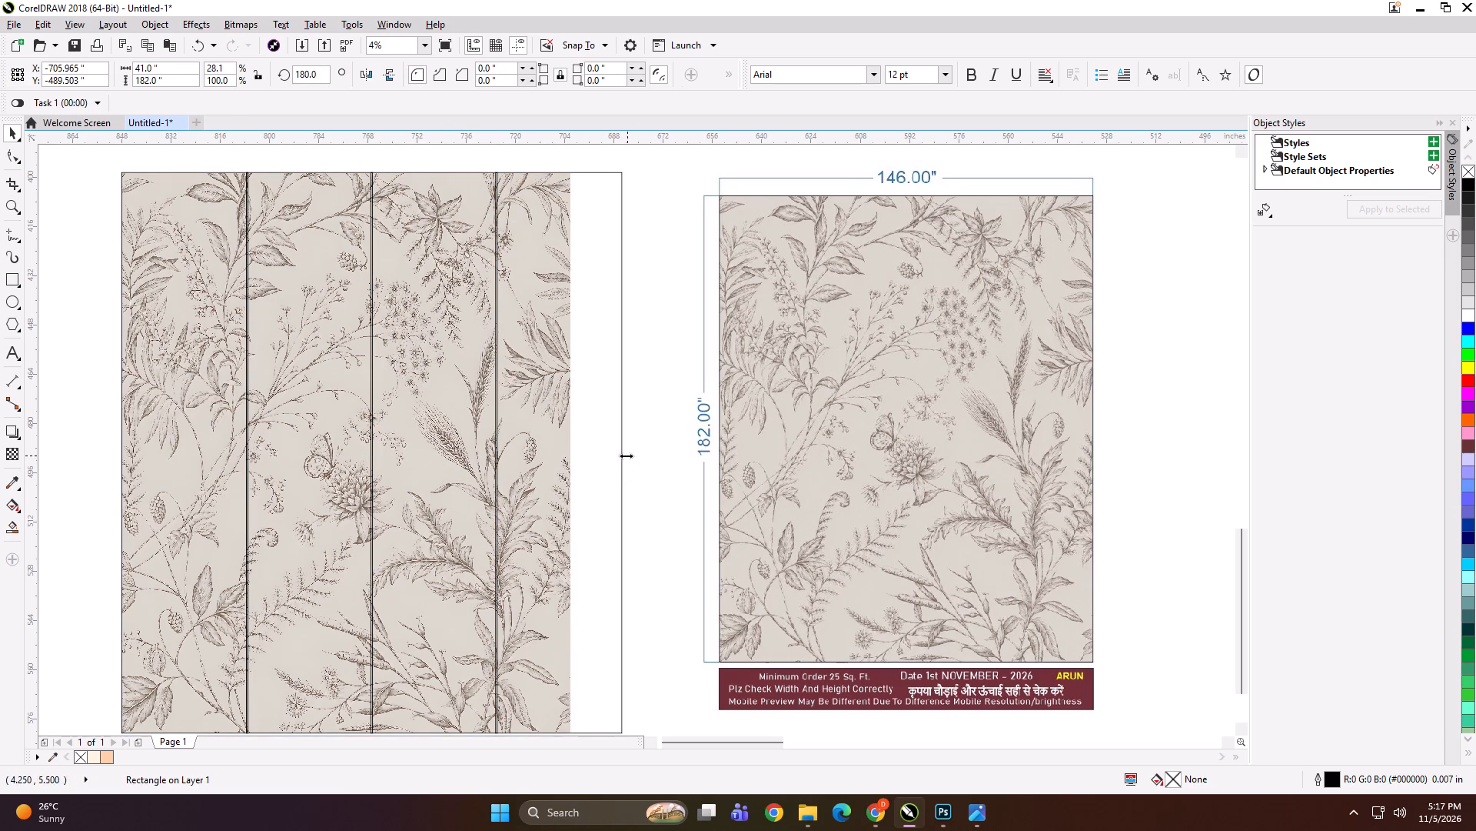
left_click_drag(626, 456, 581, 456)
Group the four panel rectangles, PowerClip the botanical design into the group, and ungroup it into separate panels.
left_click(453, 429, "shift")
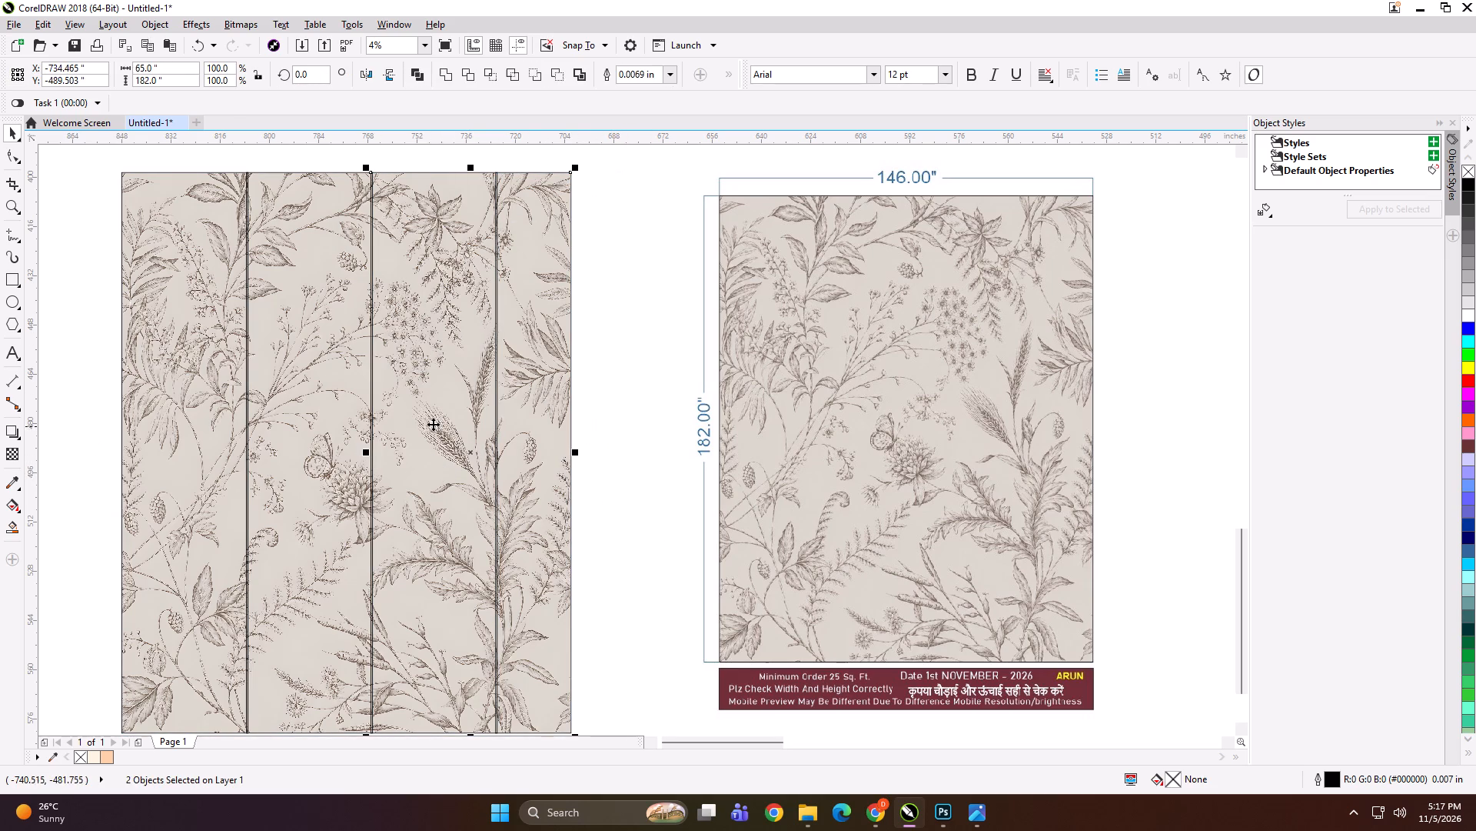
left_click(317, 408, "shift")
left_click(198, 395, "shift")
key("ctrl+g")
left_click(91, 392)
left_click(223, 408, "alt")
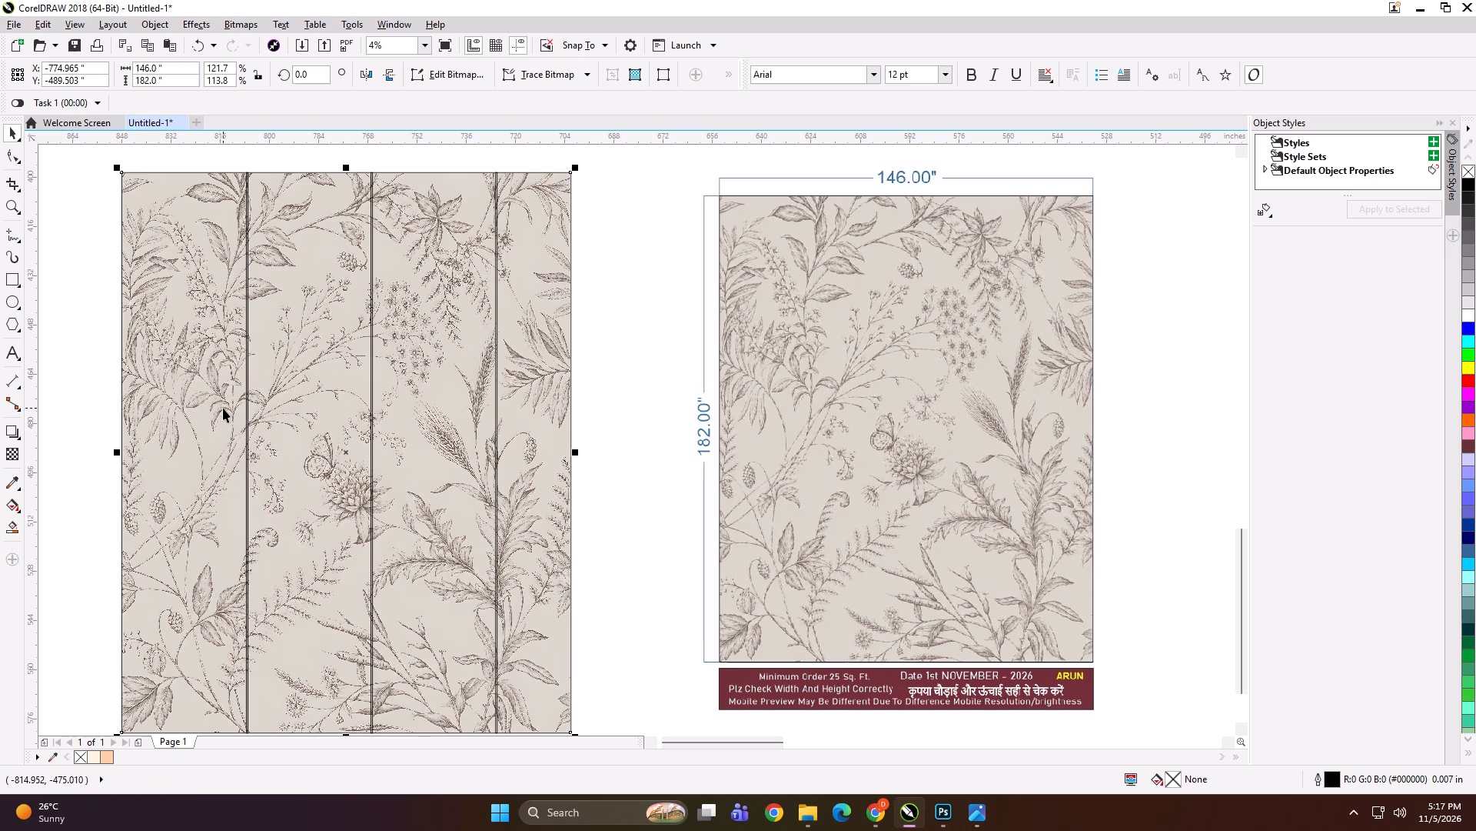
key("shift+Return")
left_click(223, 408)
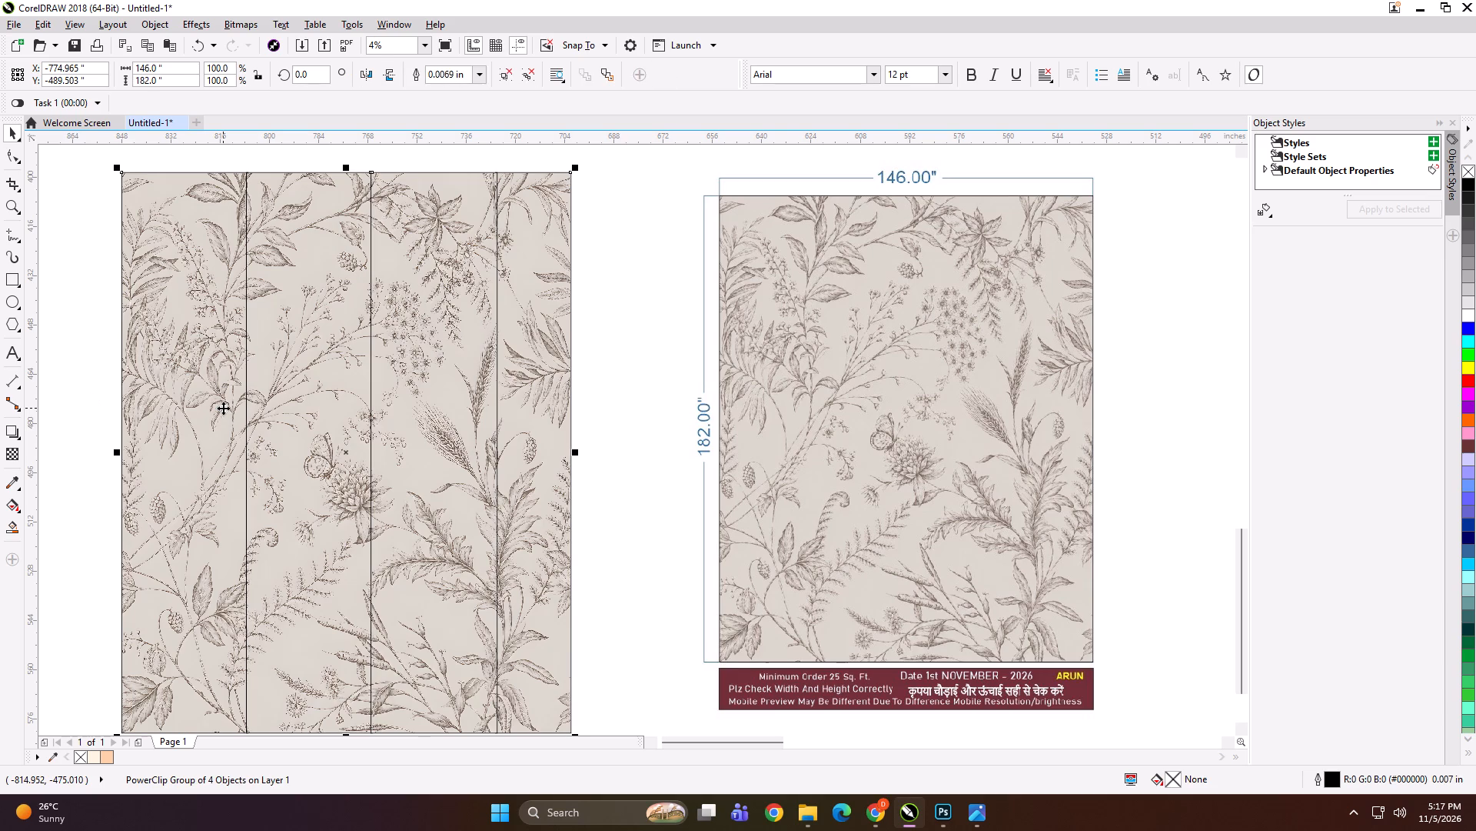
key("ctrl+u")
key("ctrl+u")
Check the separated panels by selecting them individually and together.
left_click(105, 372)
left_click(214, 389)
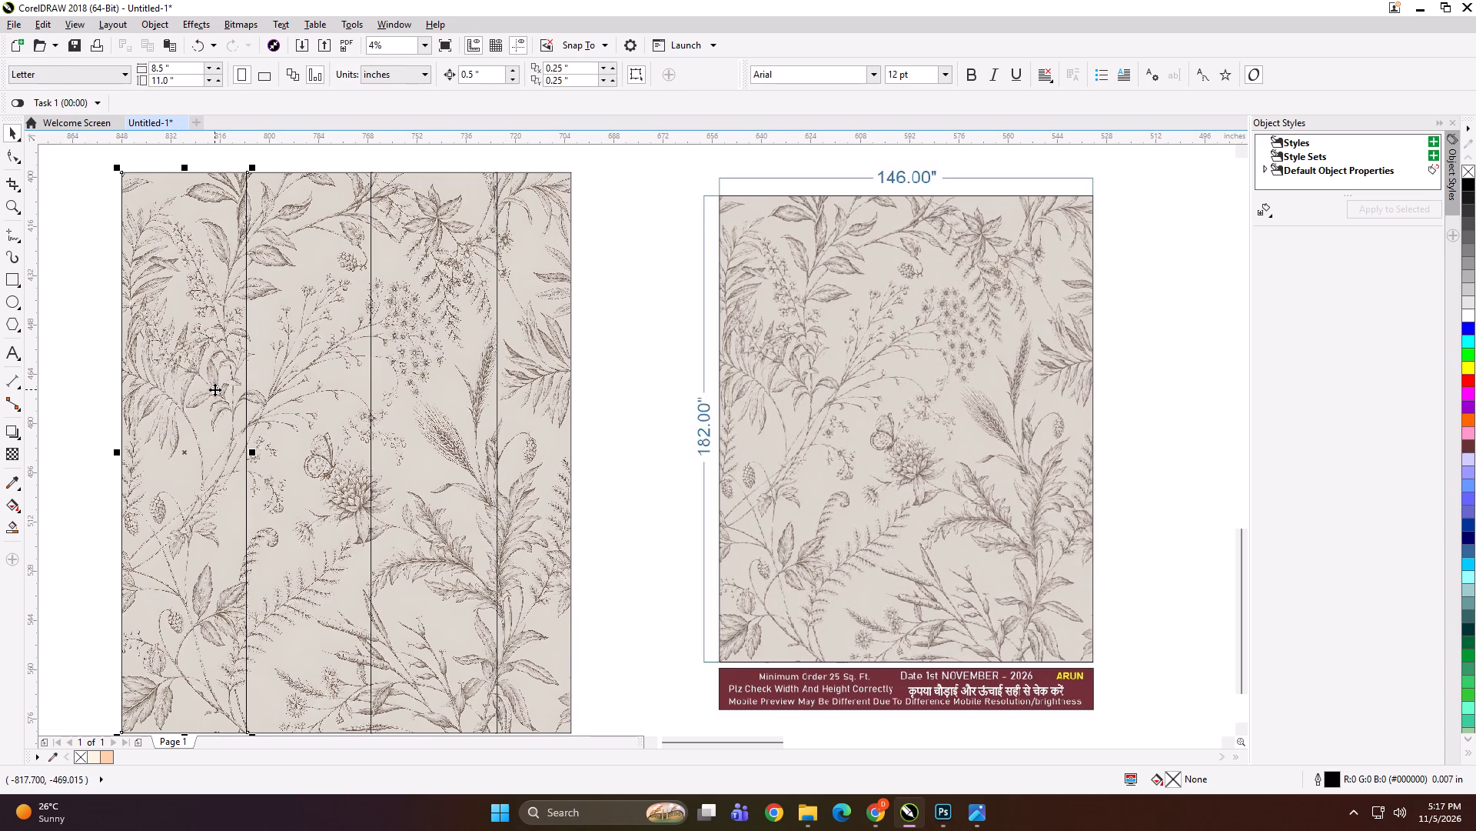
left_click(444, 416, "shift")
left_click(541, 422, "shift")
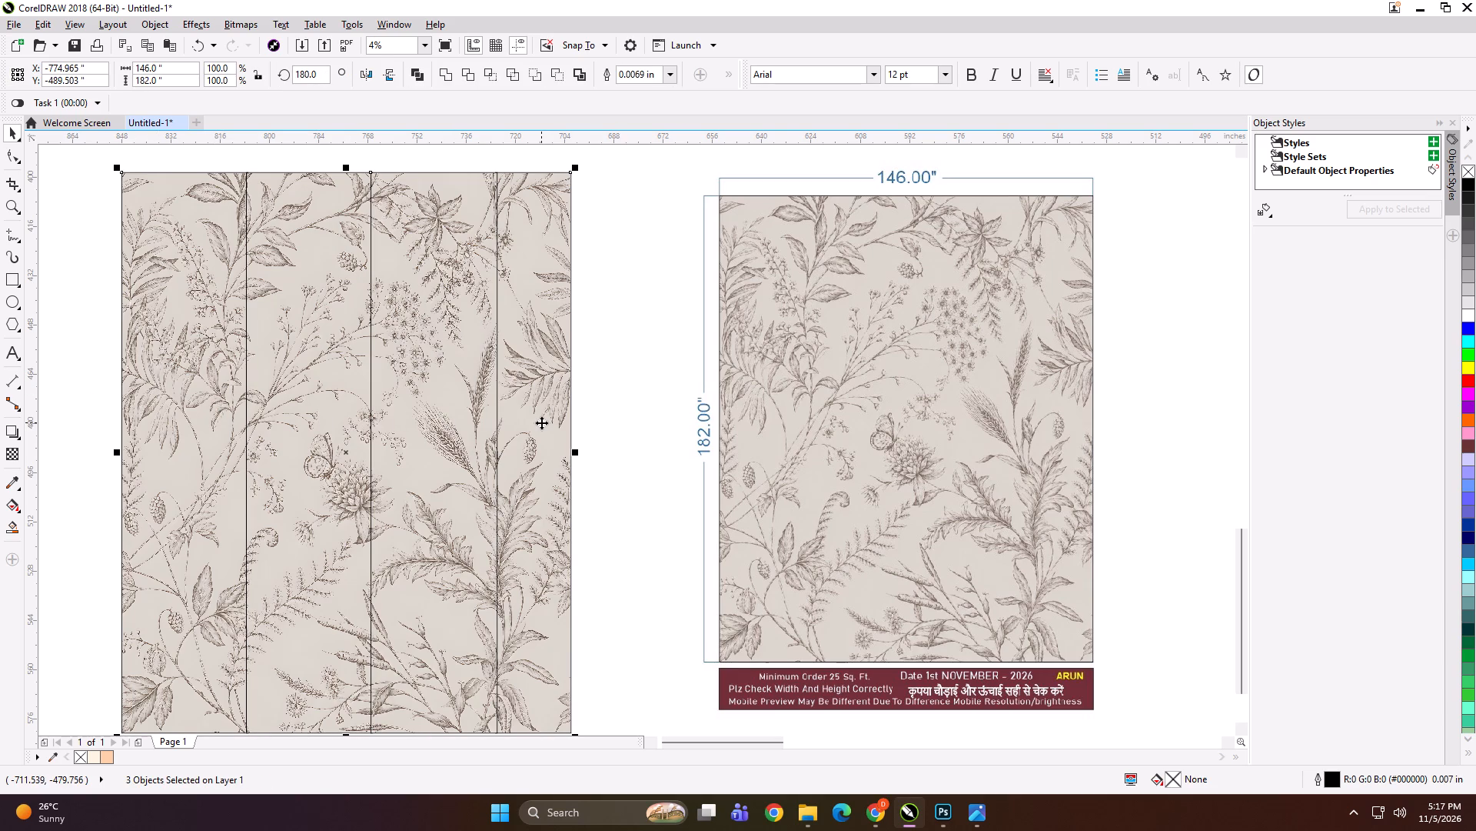
left_click(71, 353)
double_click(223, 352)
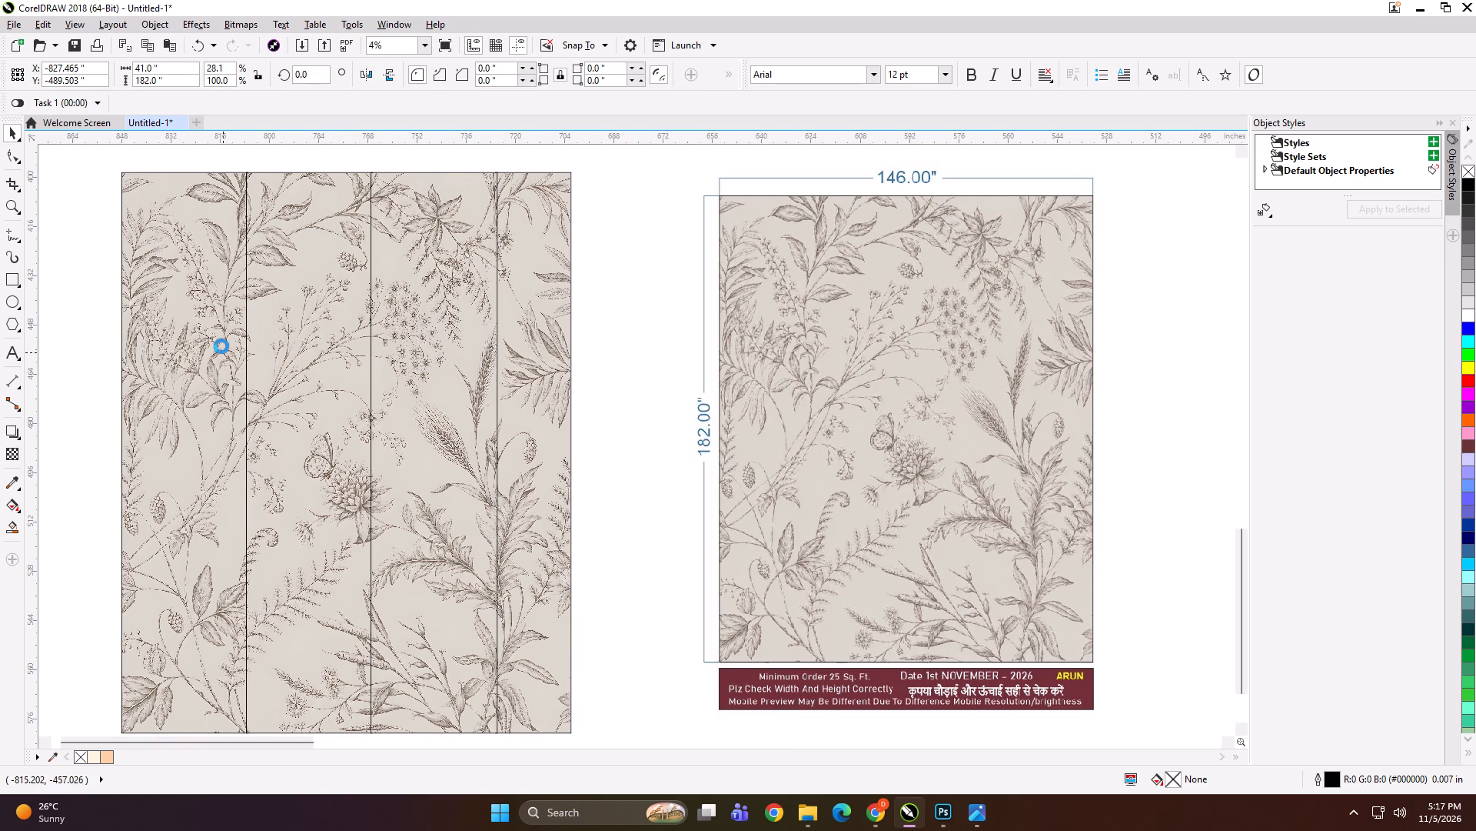
key("ctrl+z")
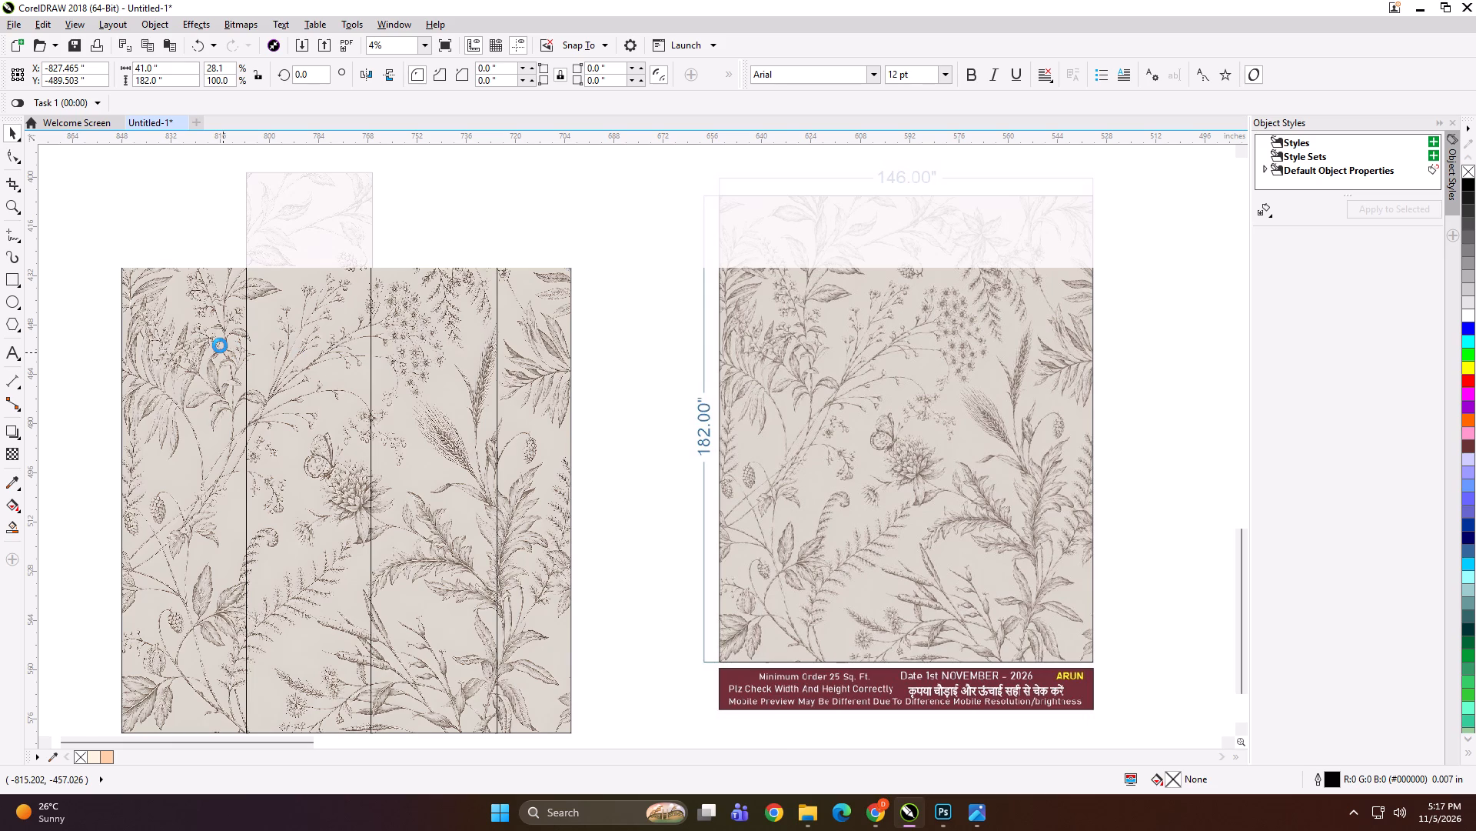
left_click(64, 299)
left_click(158, 328)
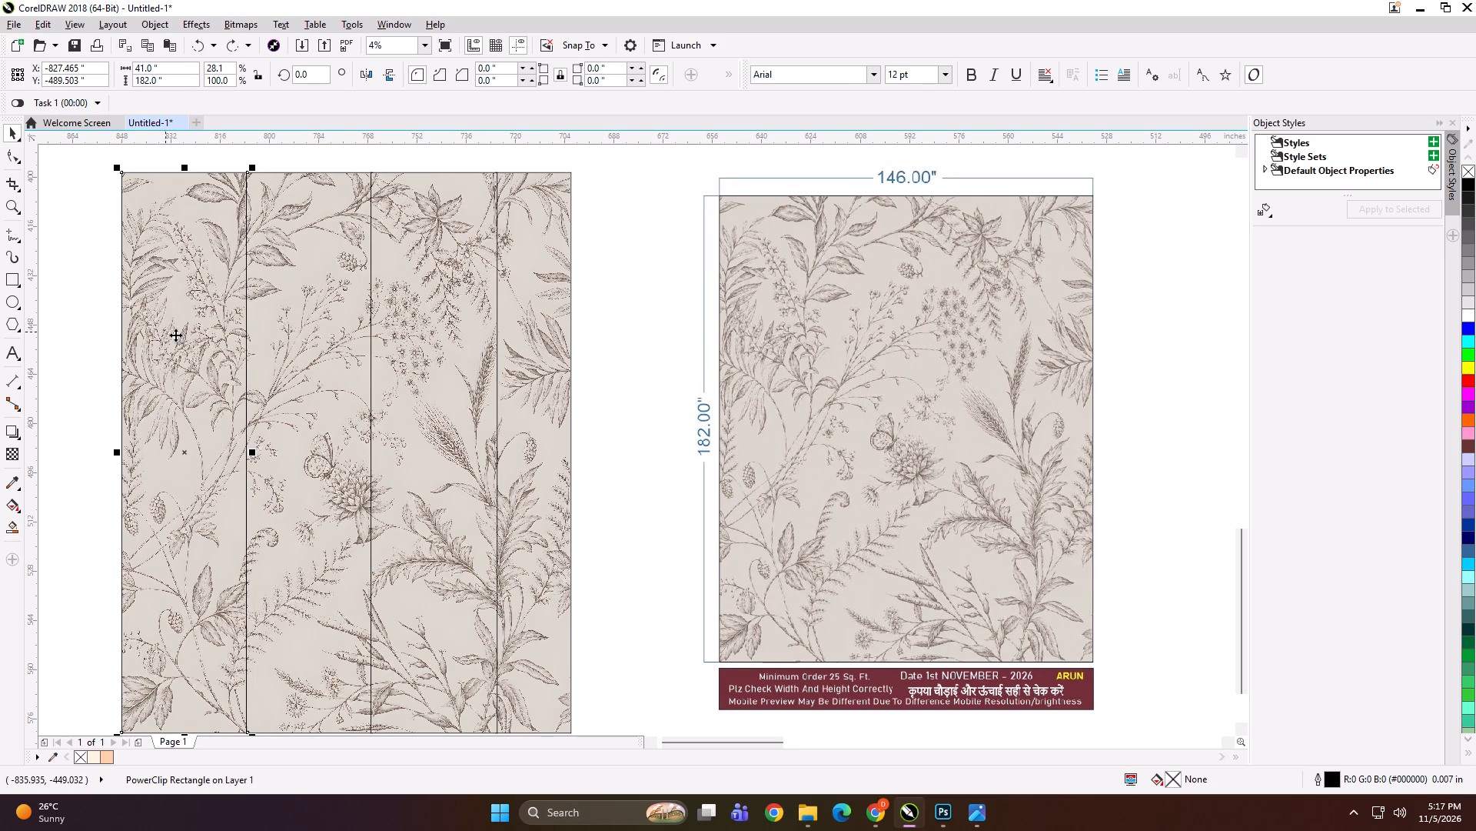
left_click(530, 328, "shift")
left_click(84, 283)
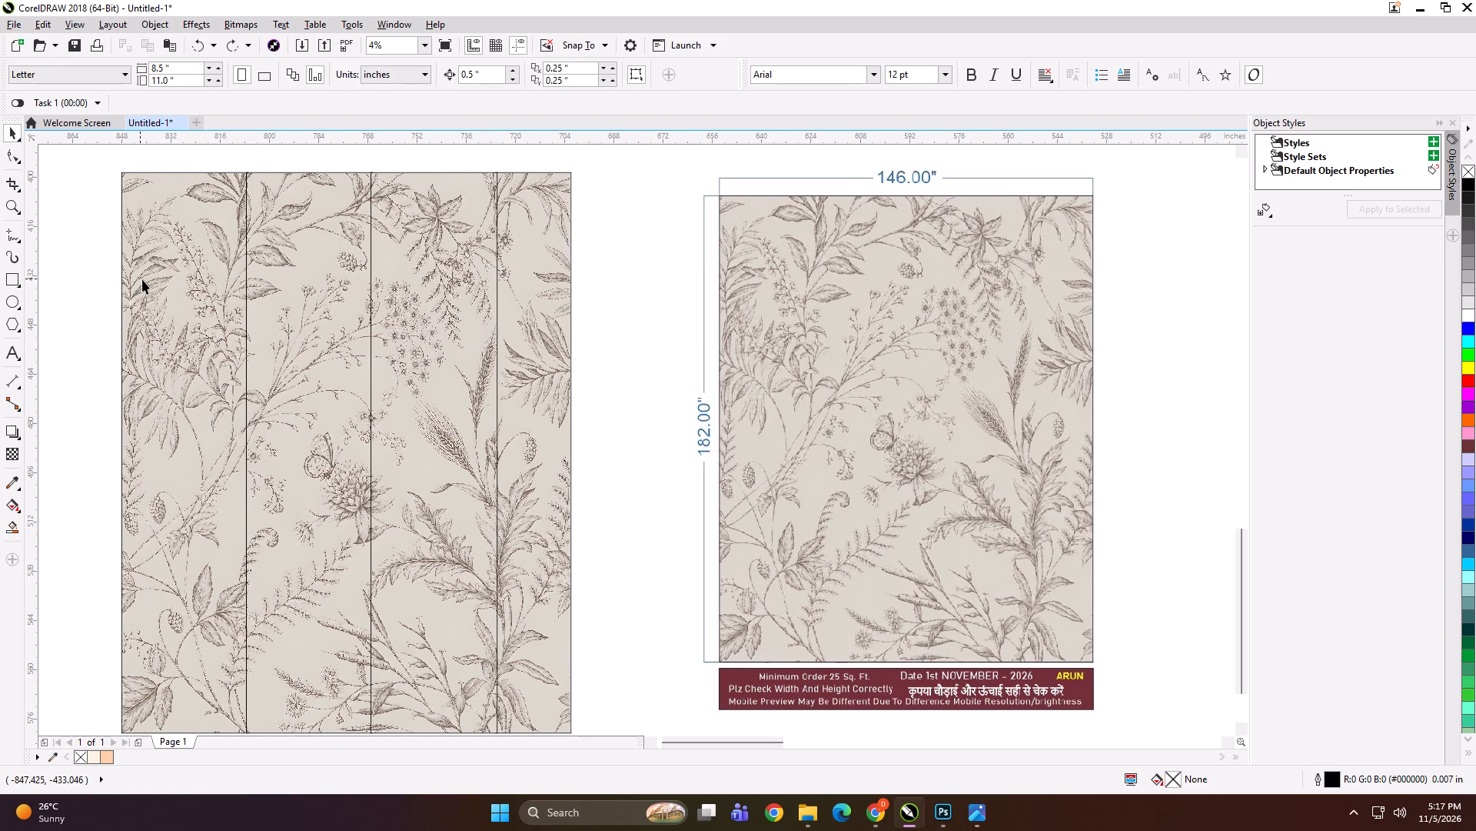
Add the text label "146*182 PANEL 1" at the top edge of the first panel and copy the text.
left_click(5, 348)
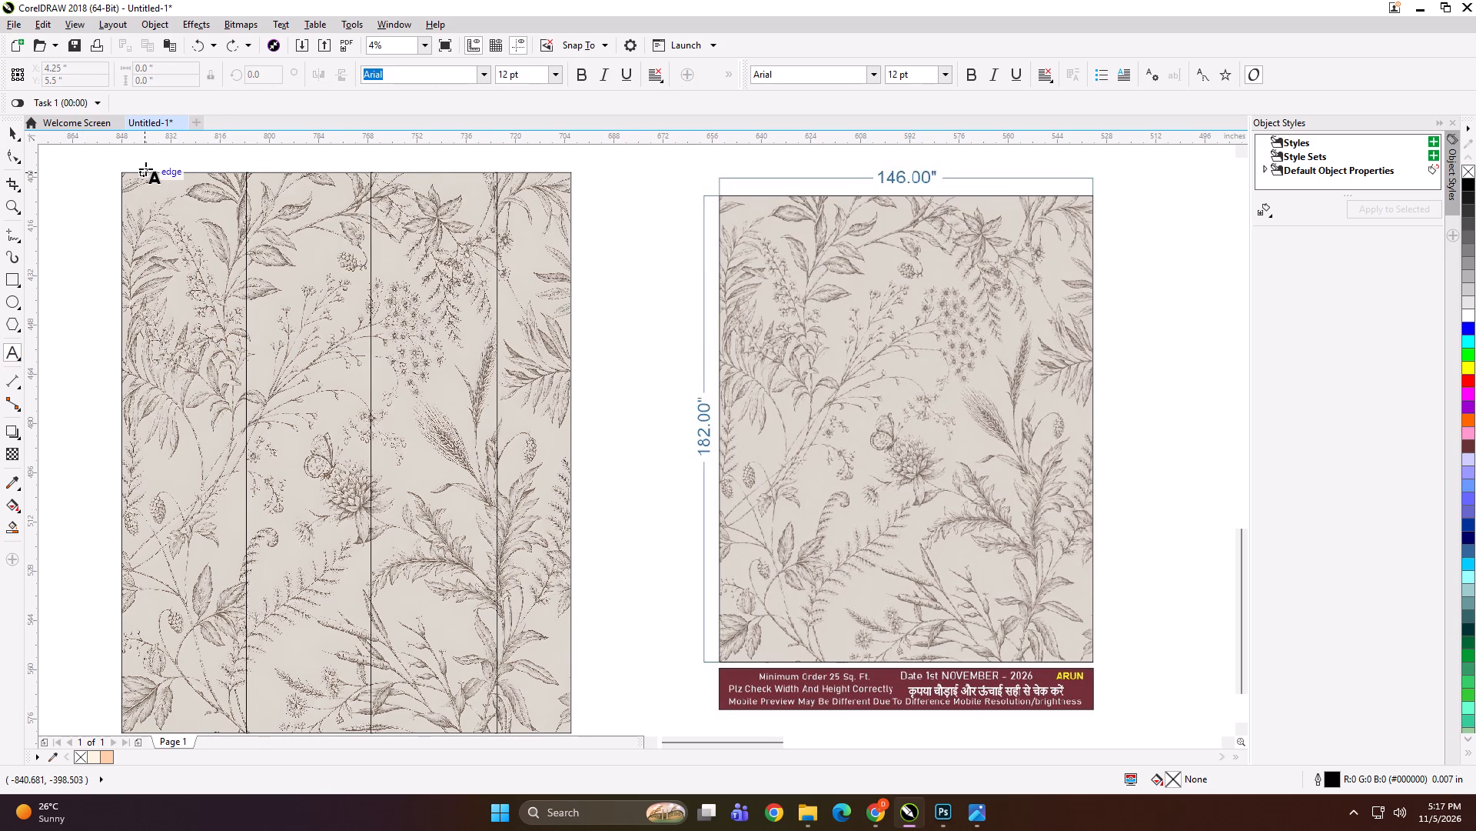
left_click(149, 169)
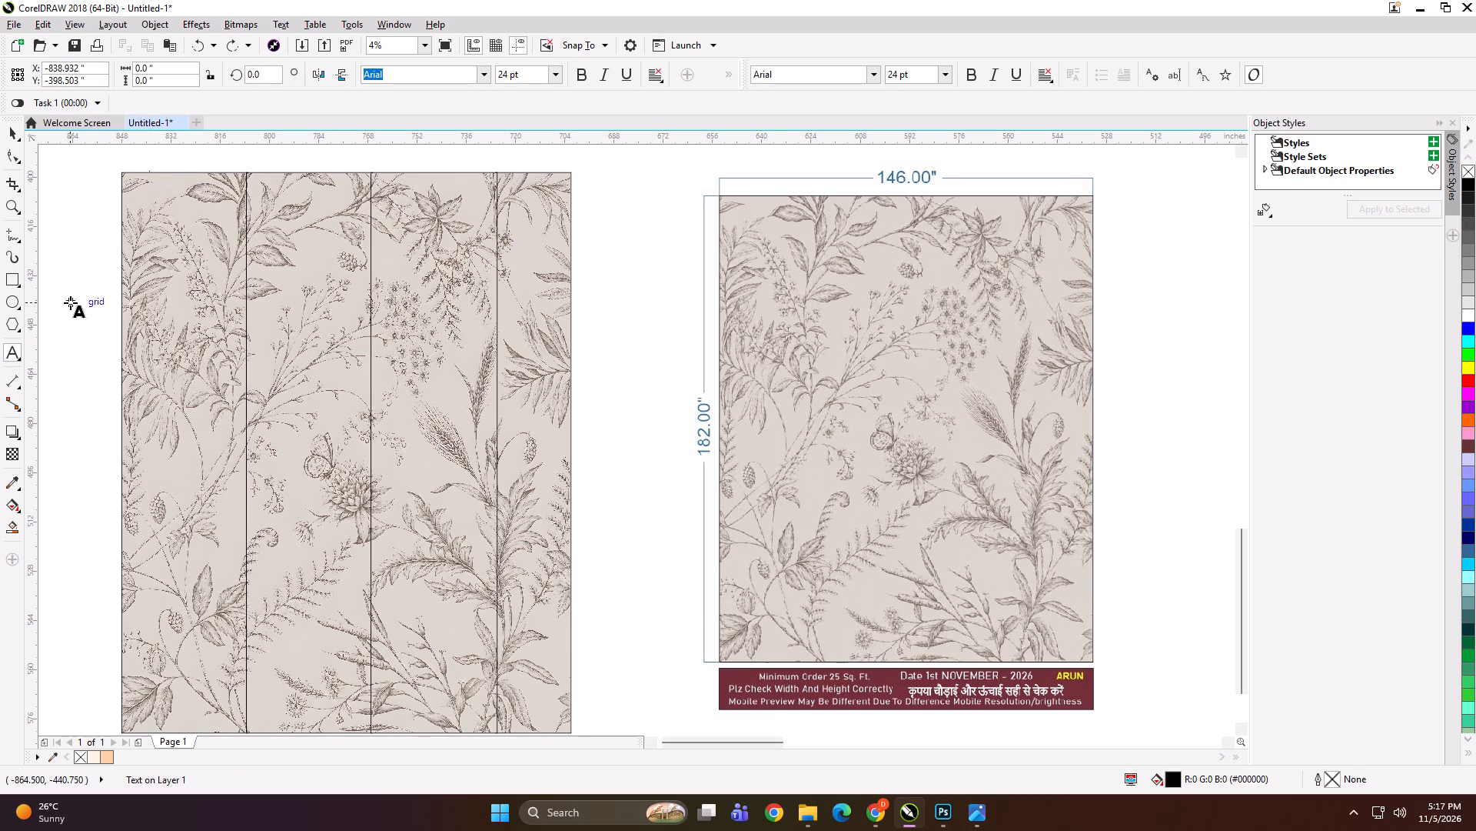
type("146*182 PANEL 1")
key("ctrl+a")
key("ctrl+c")
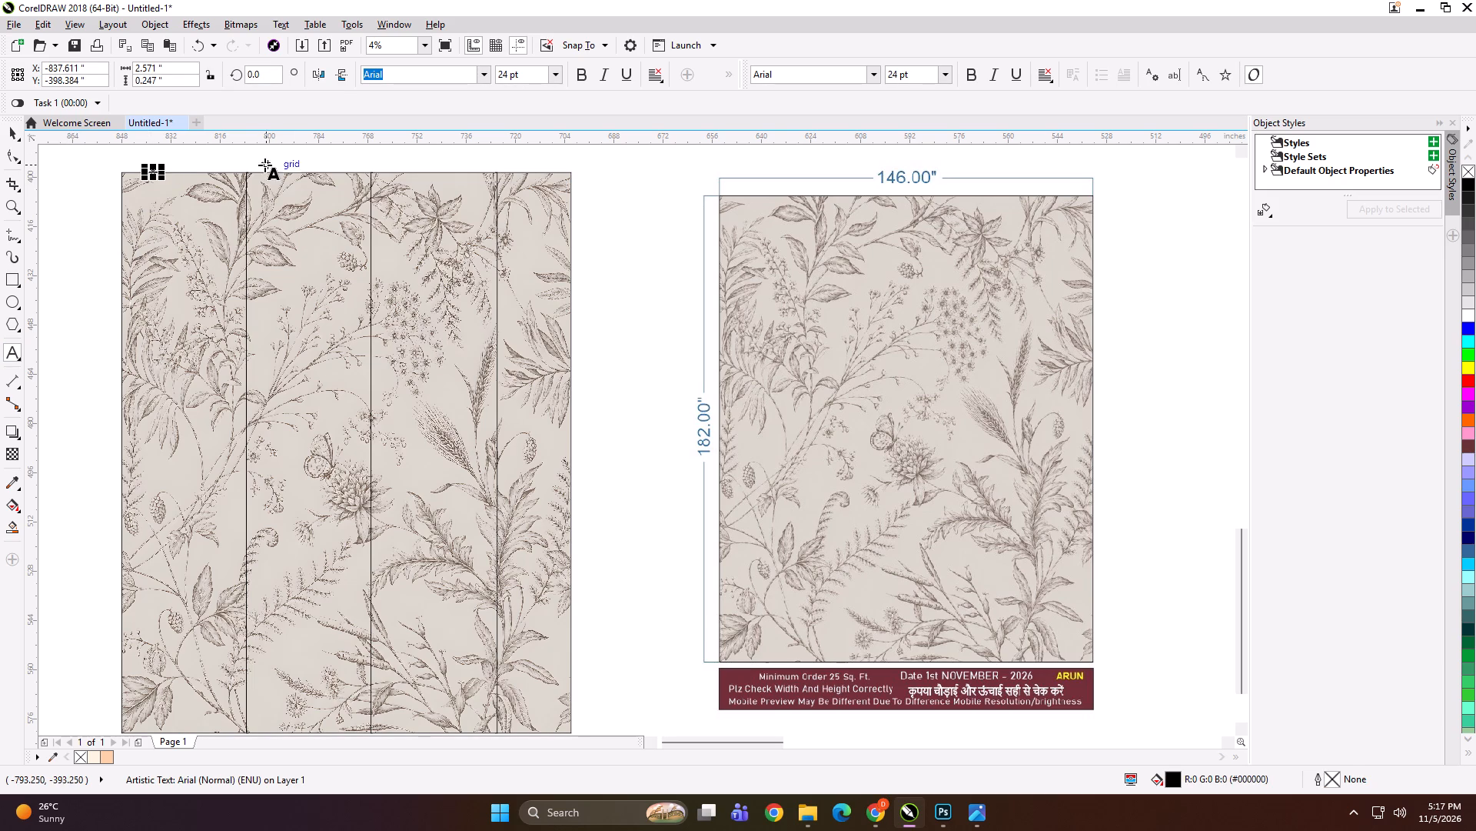
Paste the label at the top edge of the other three panels, changing the numbers to PANEL 2, PANEL 3 and PANEL 4.
left_click(269, 169)
key("ctrl+v")
key("BackSpace")
key("2")
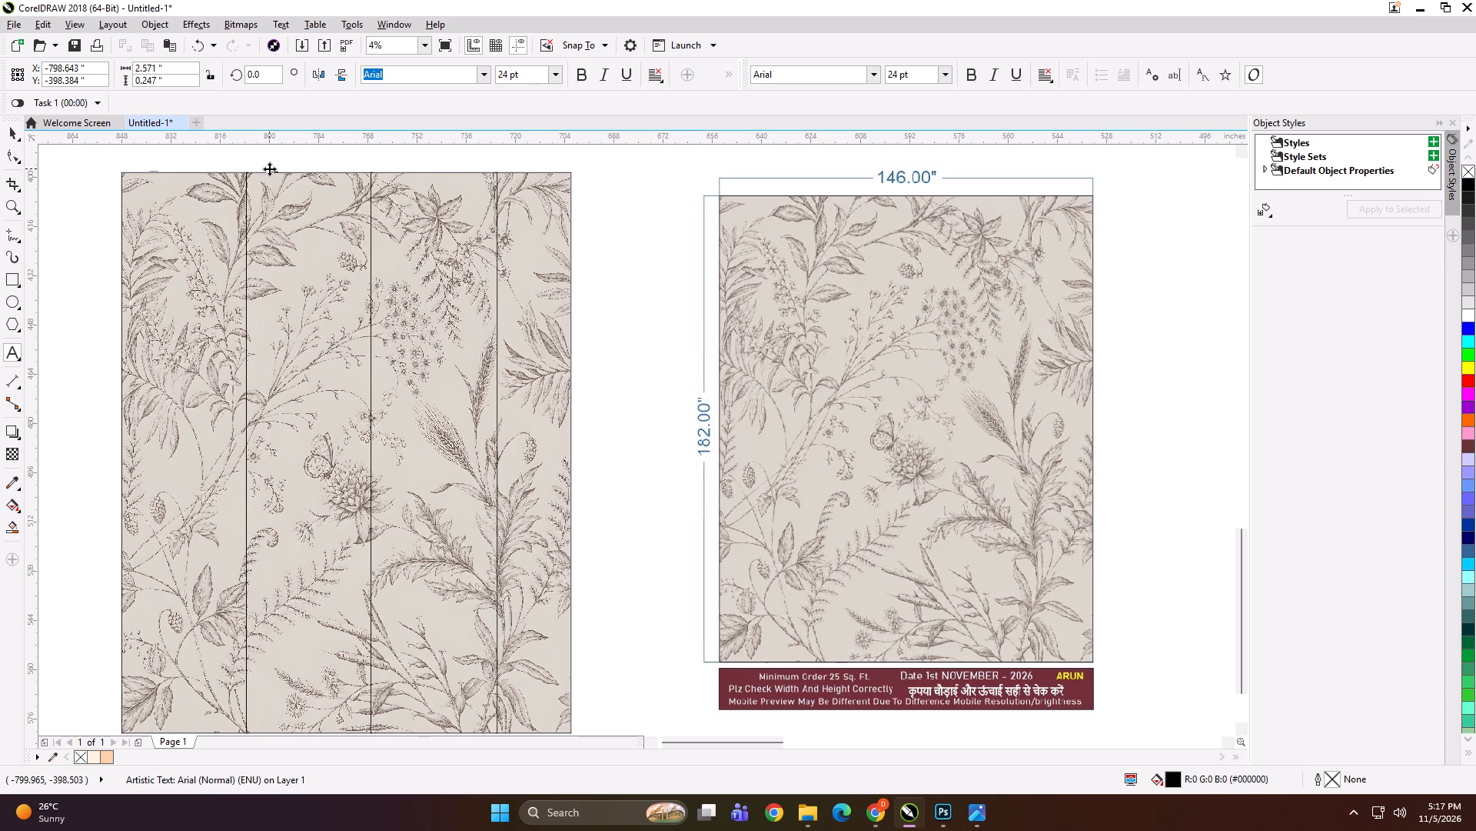
left_click(430, 169)
key("ctrl+v")
key("BackSpace")
key("3")
scroll(519, 165, "up", 3)
left_click(620, 213)
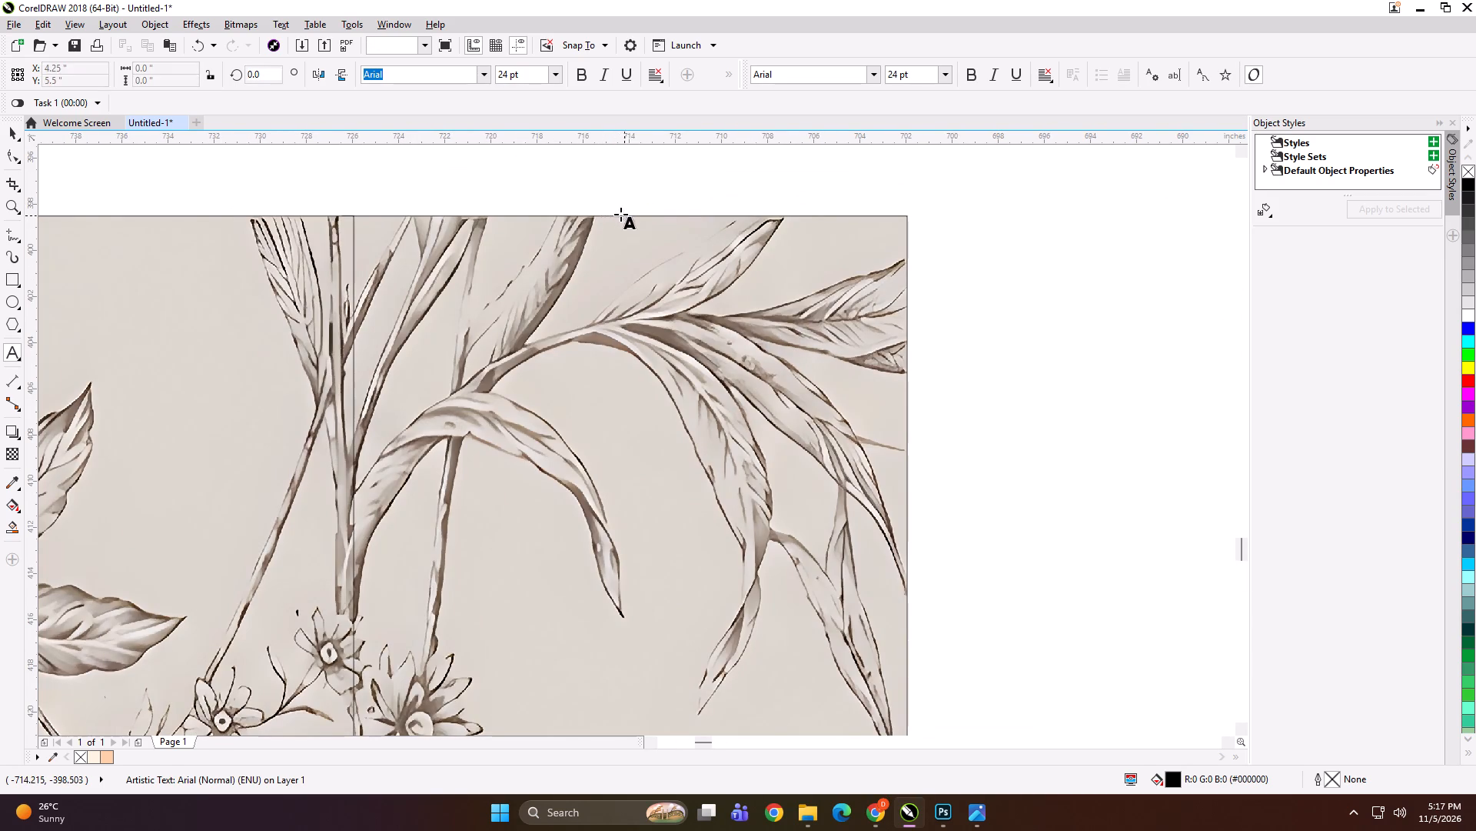
key("ctrl+v")
key("BackSpace")
key("4")
scroll(641, 228, "down", 3)
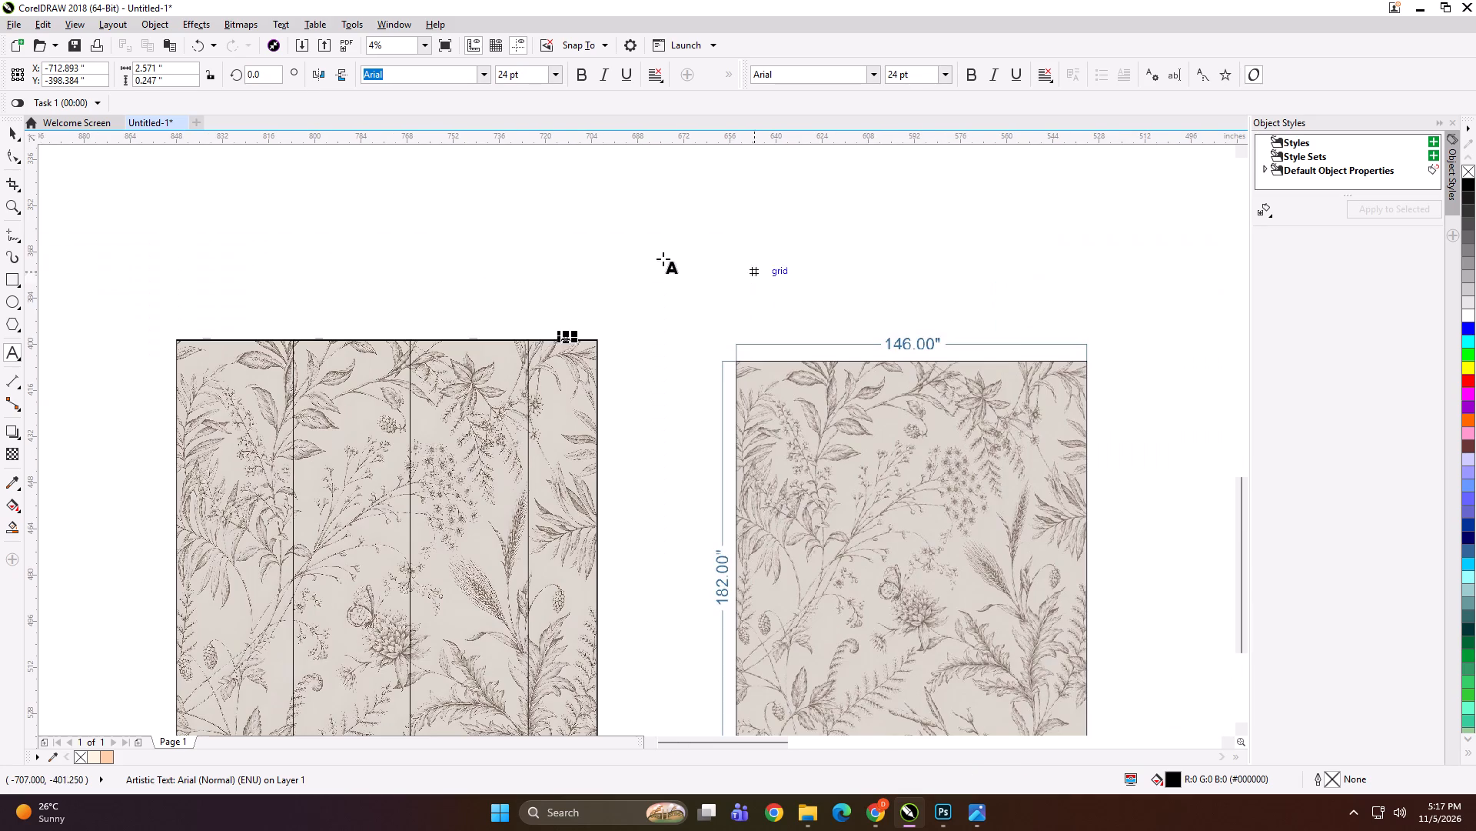
Group each of the four panels with its own text label.
left_click(8, 129)
scroll(620, 234, "down", 1)
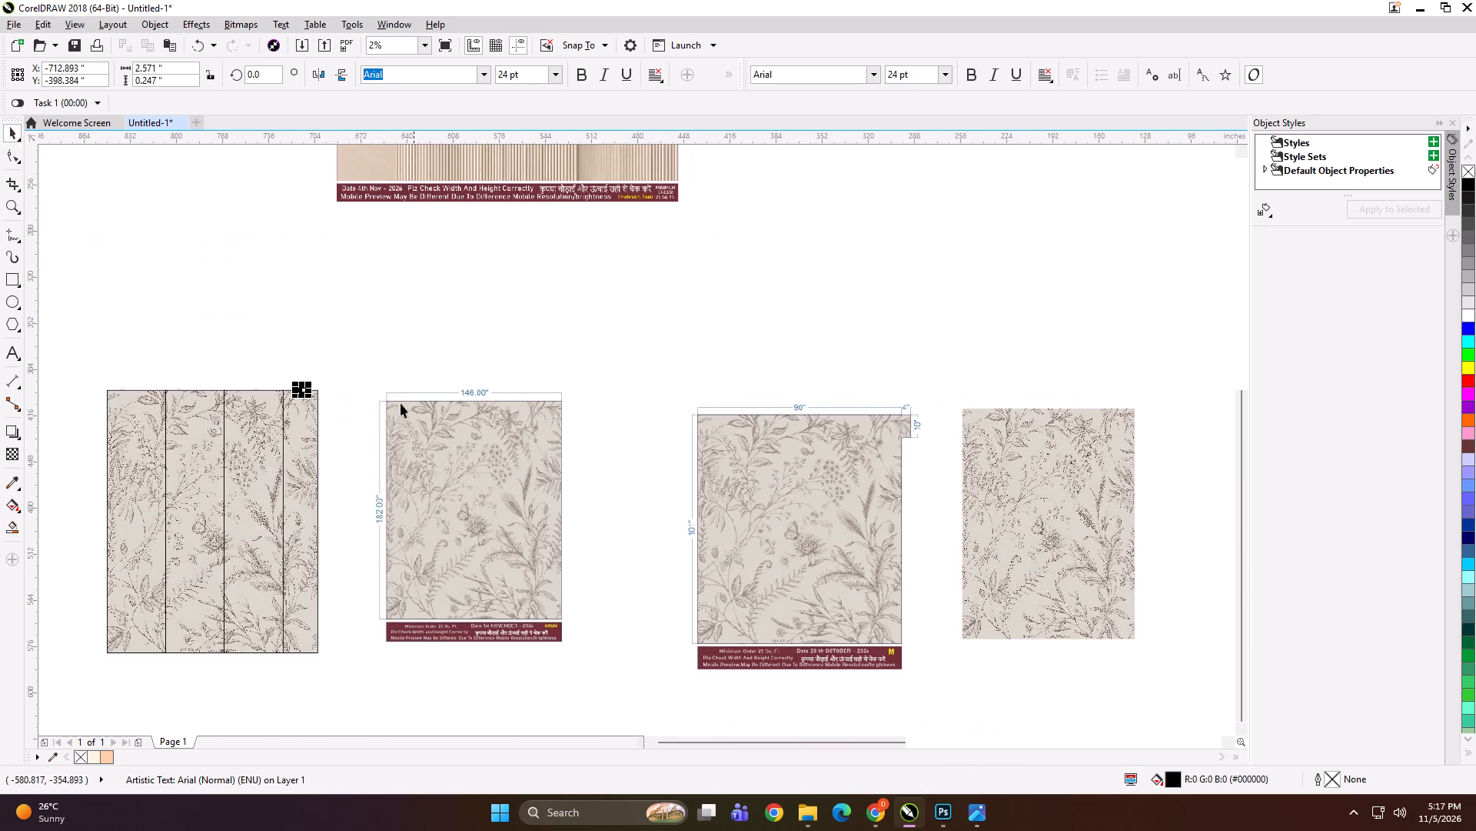
left_click(297, 486, "shift")
key("ctrl+g")
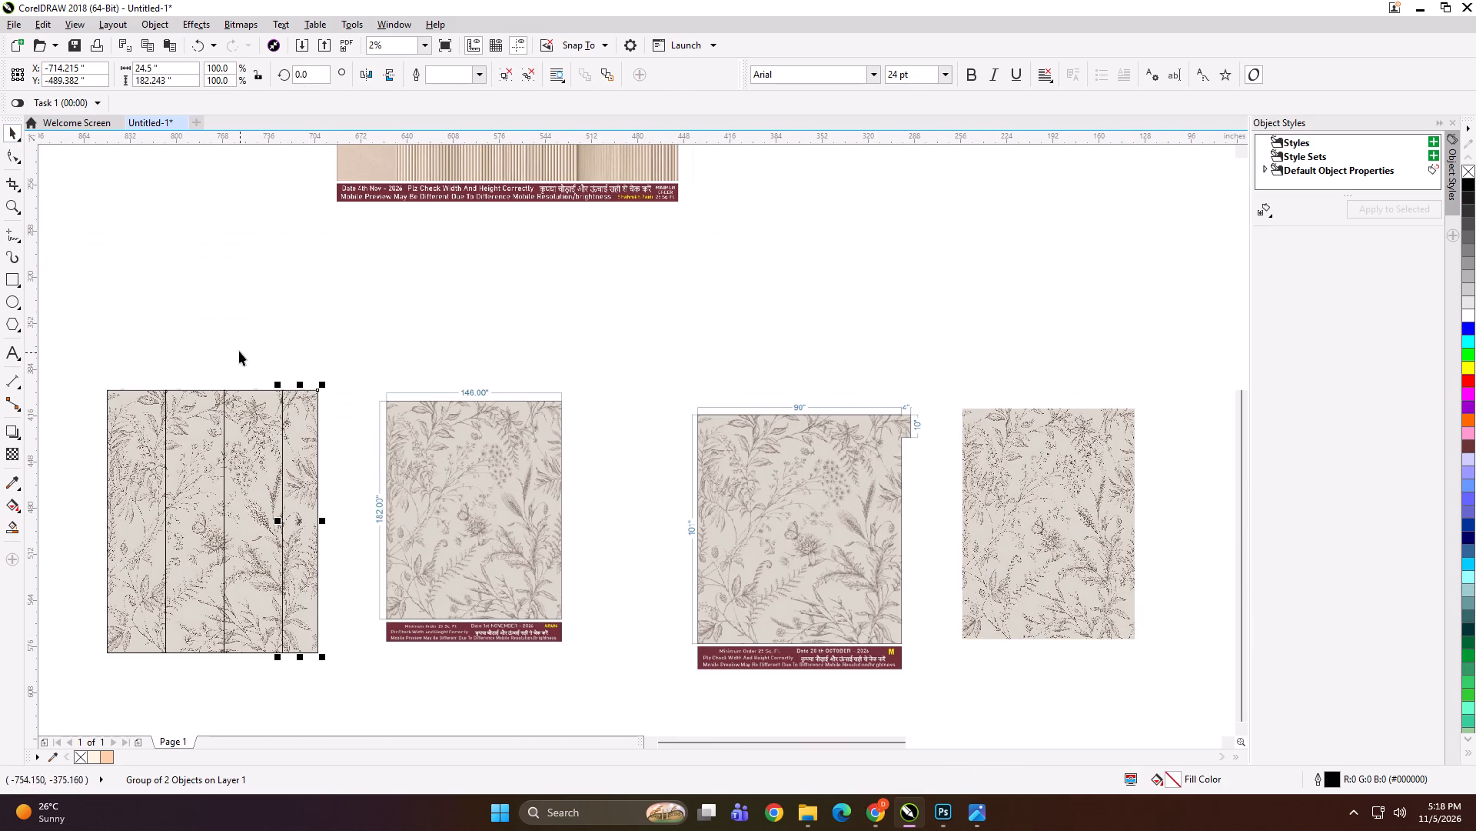
left_click_drag(239, 351, 269, 482)
left_click(261, 462, "shift")
key("ctrl+g")
left_click_drag(163, 347, 207, 466)
left_click(205, 466, "shift")
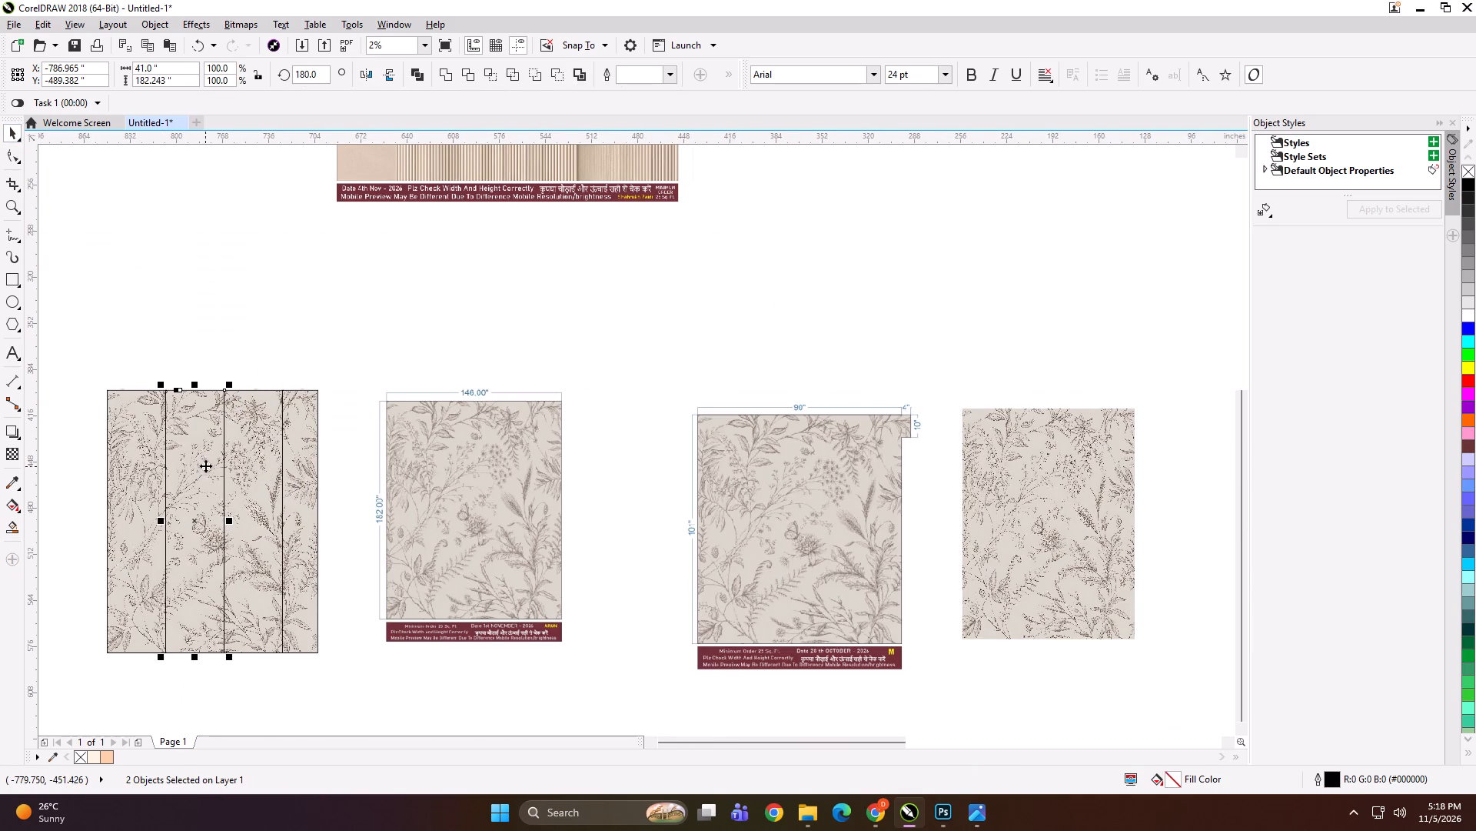
key("ctrl+g")
left_click_drag(170, 344, 115, 472)
left_click(122, 456, "shift")
key("ctrl+g")
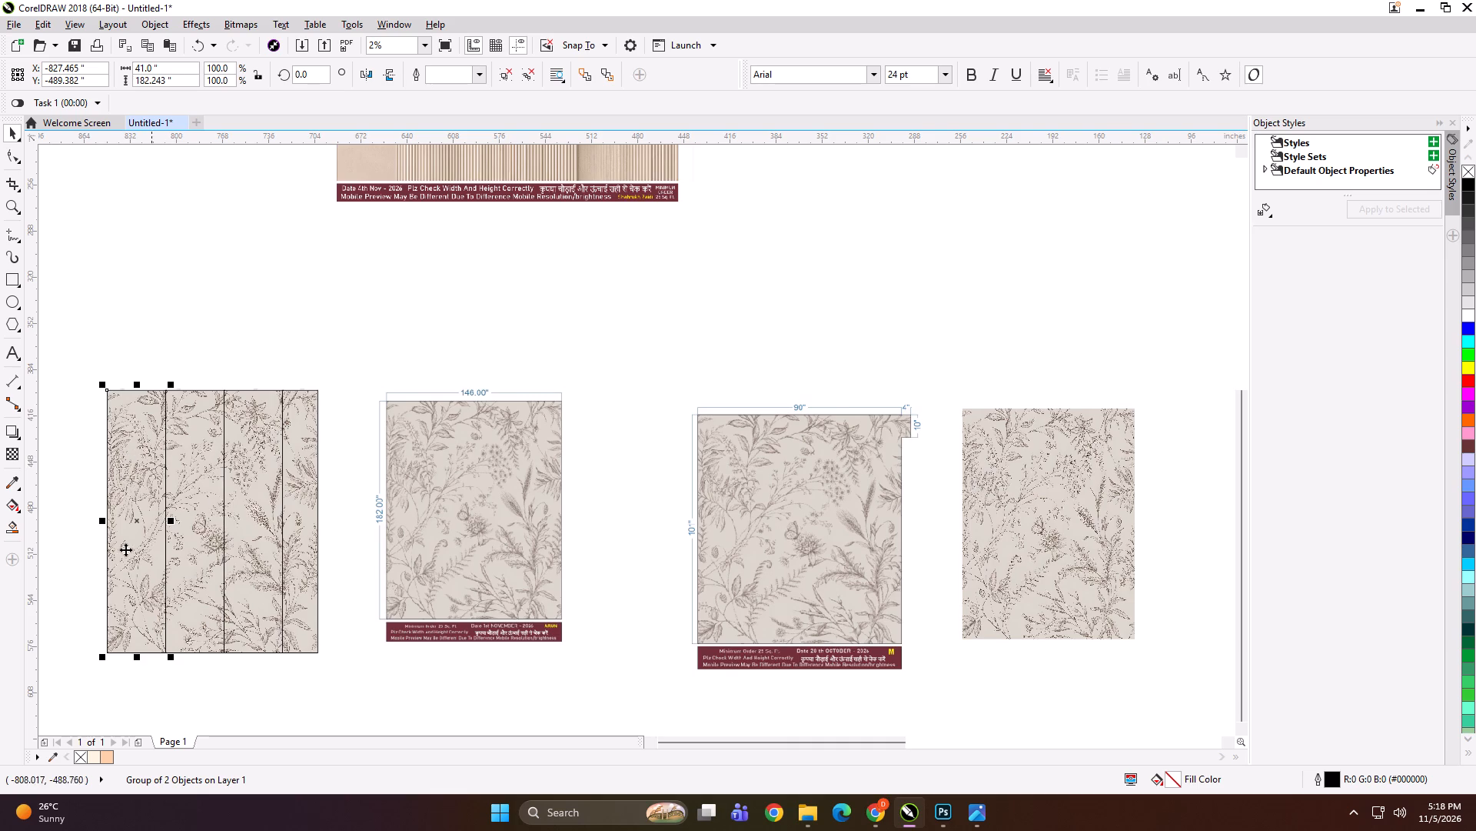
Start exporting the first panel and create a folder named 146x182 inside the WALL ART folder as its destination.
scroll(117, 551, "up", 1)
scroll(354, 412, "down", 1)
key("ctrl+e")
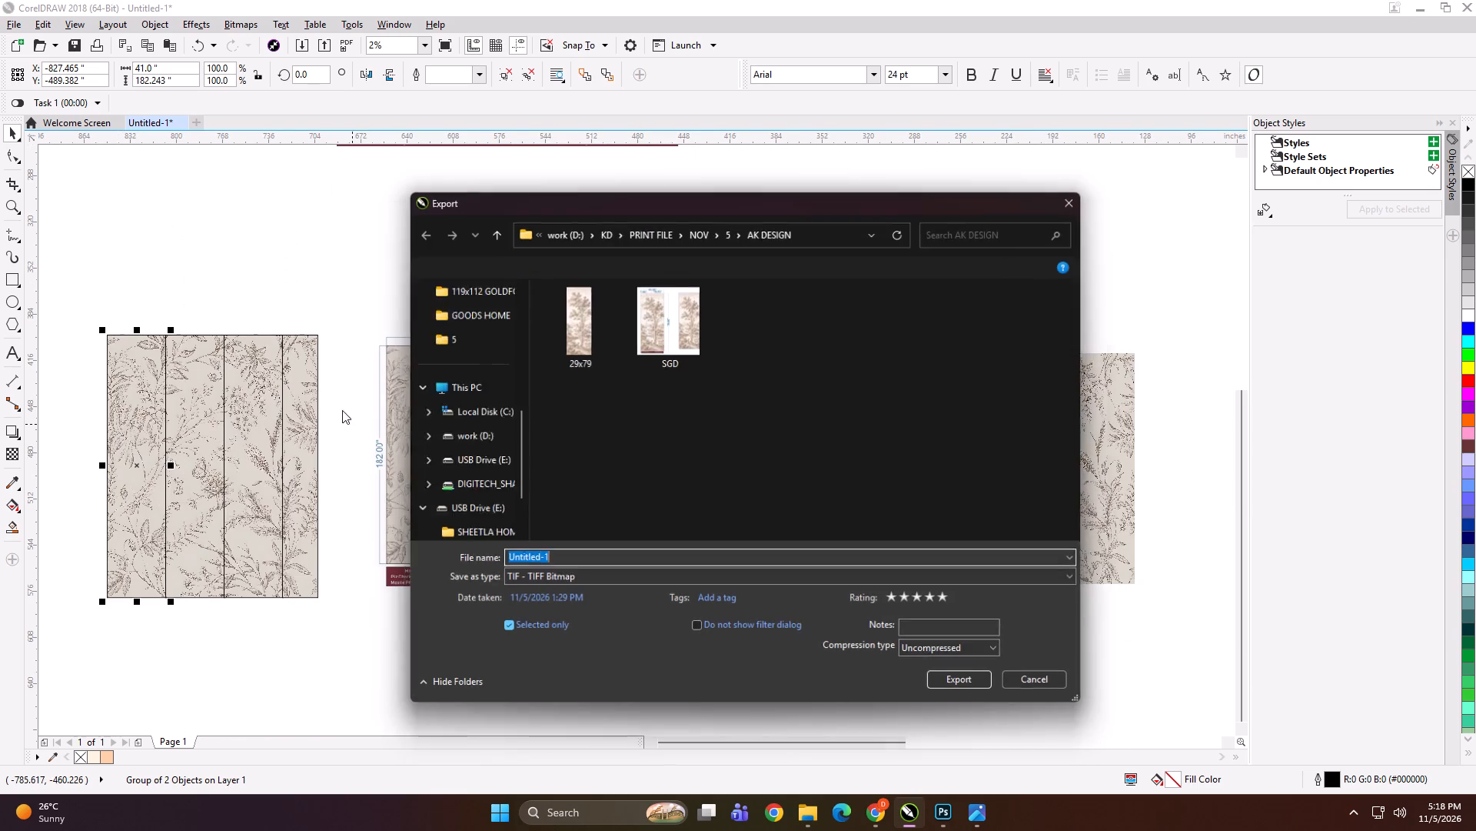
left_click(487, 237)
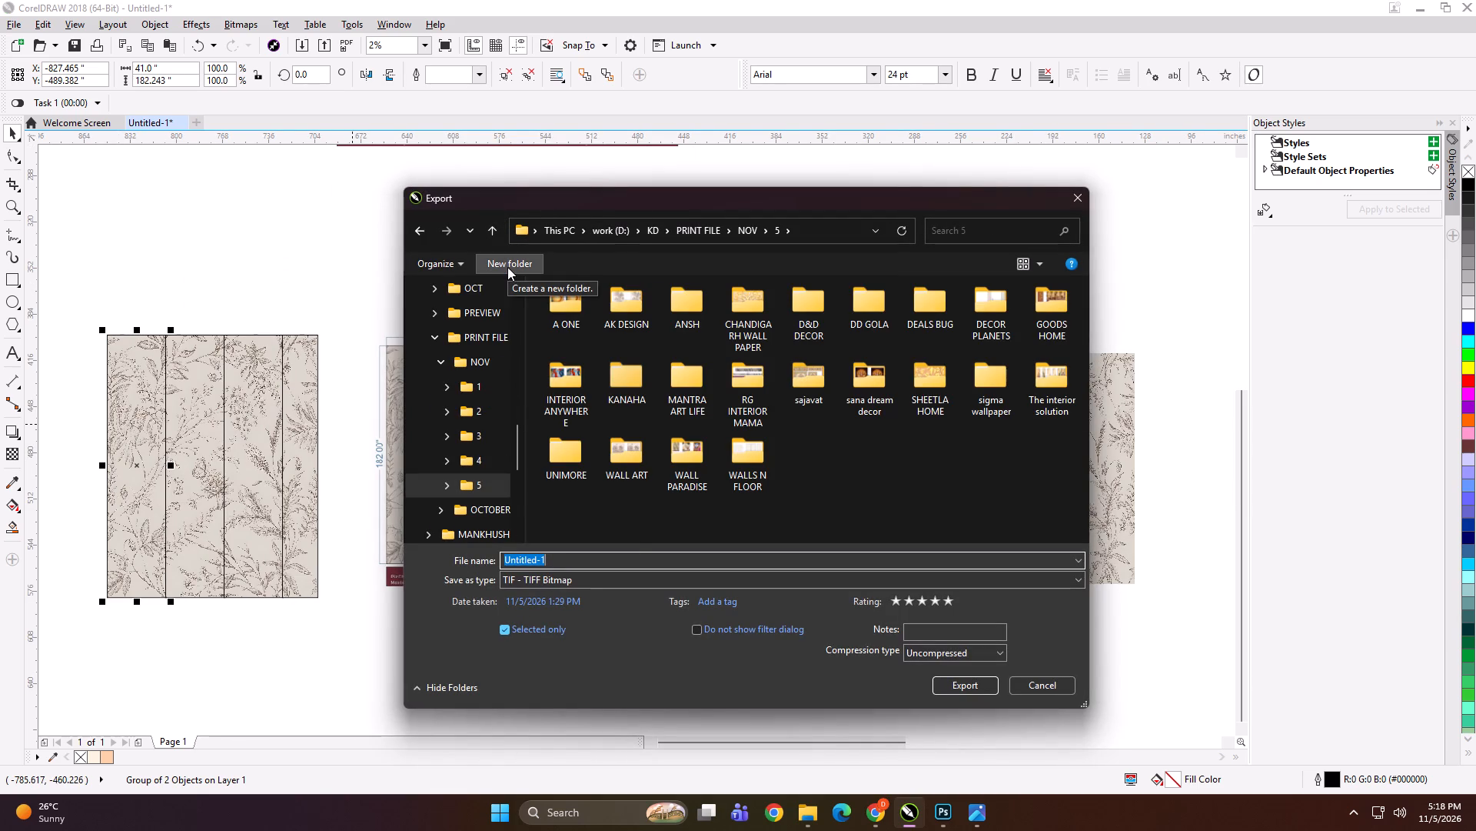
double_click(627, 452)
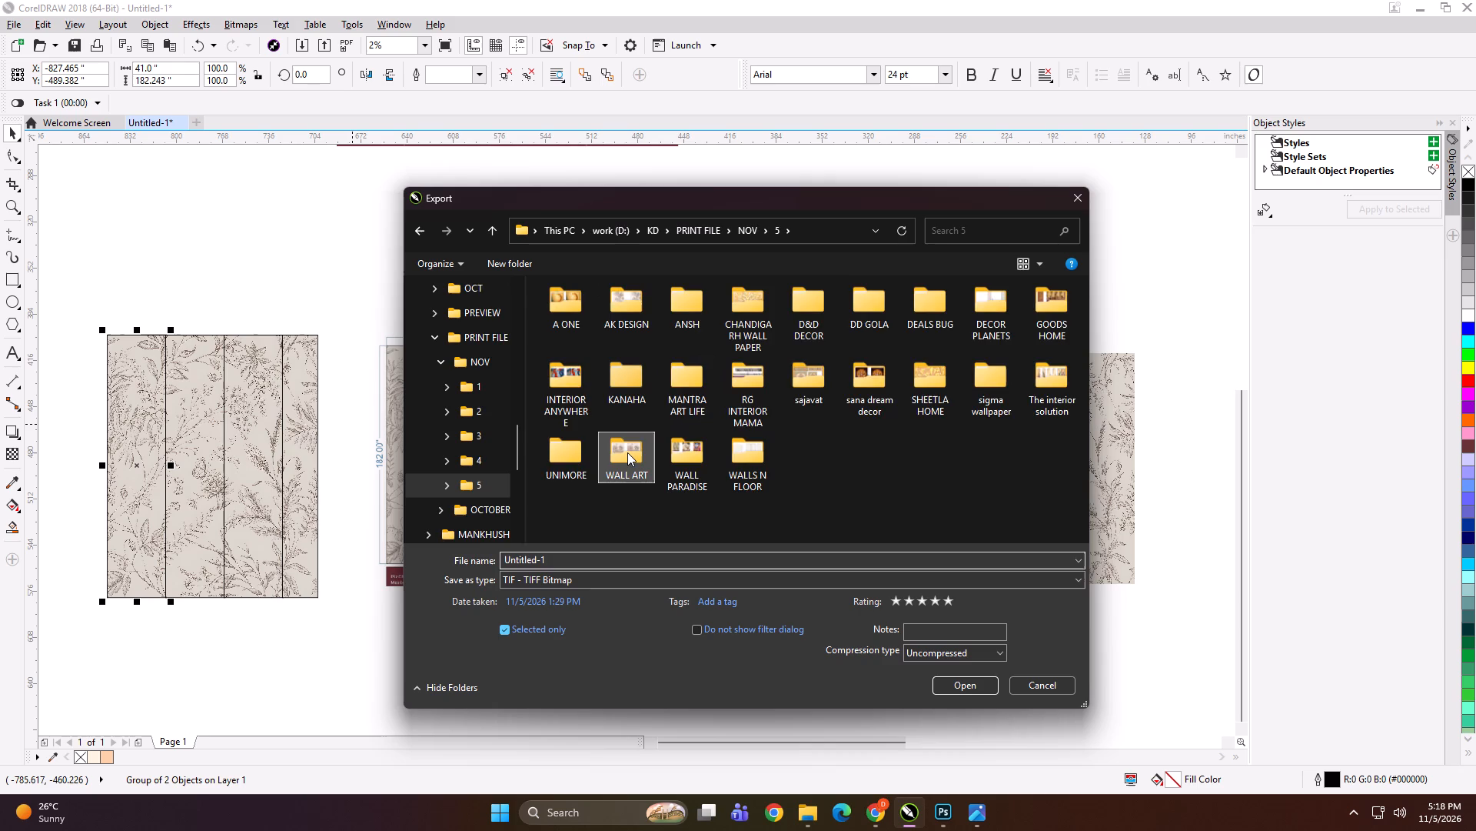
left_click(627, 460)
left_click(514, 265)
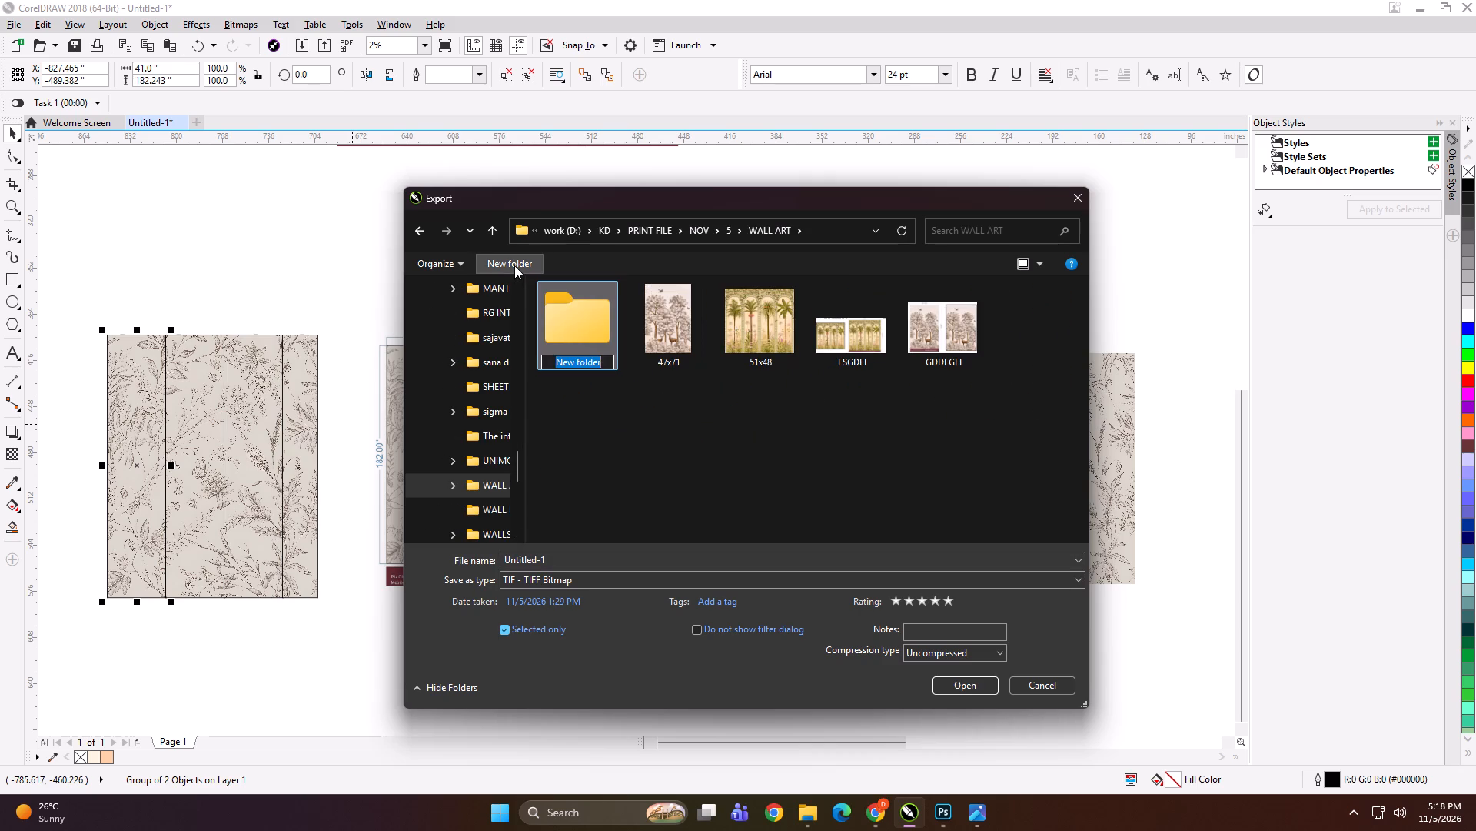
key("Return")
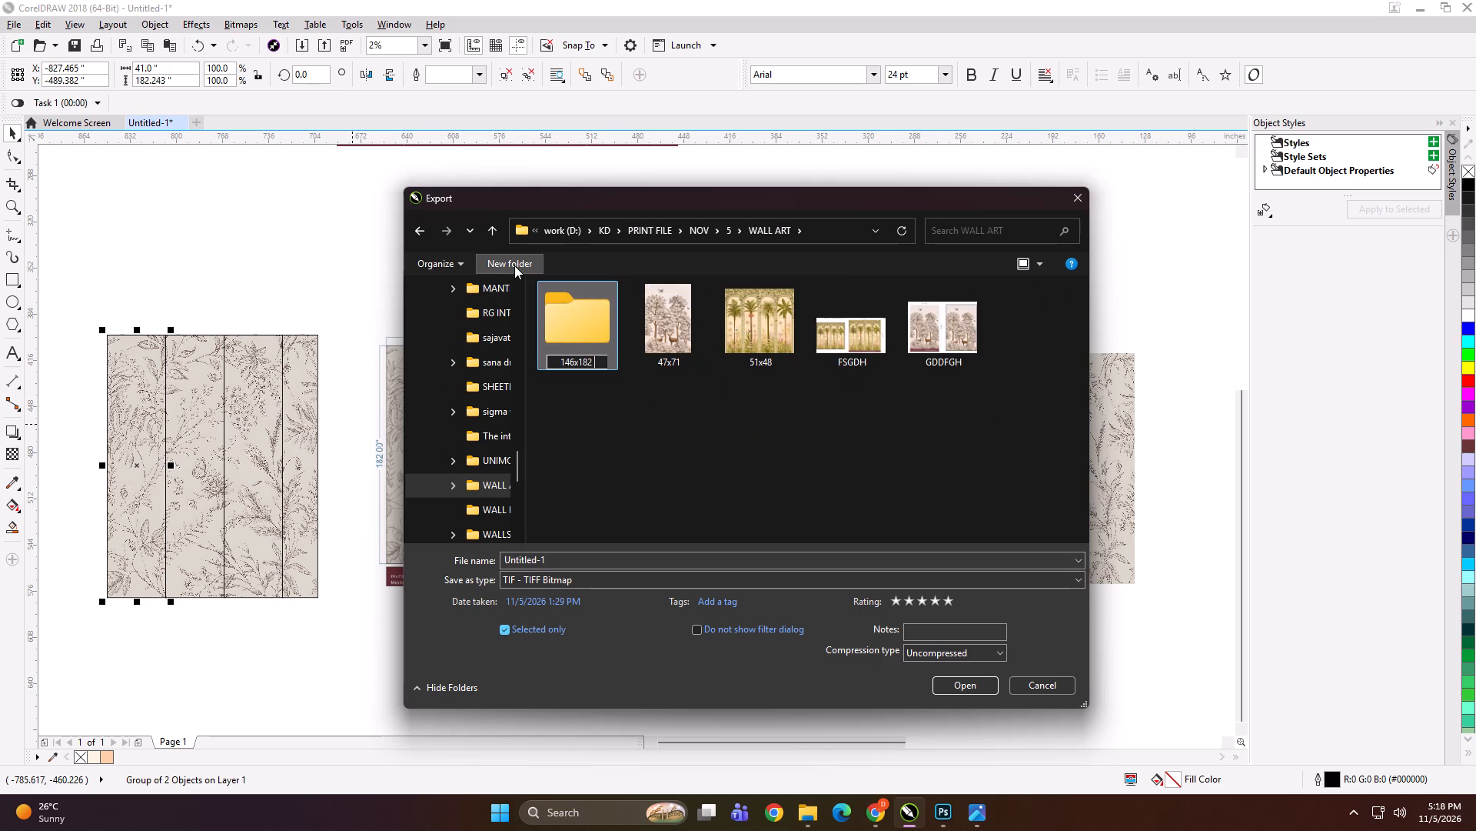
double_click(556, 310)
Export the first panel as a TIFF bitmap named "41x182 A" into the 146x182 folder.
left_click(585, 555)
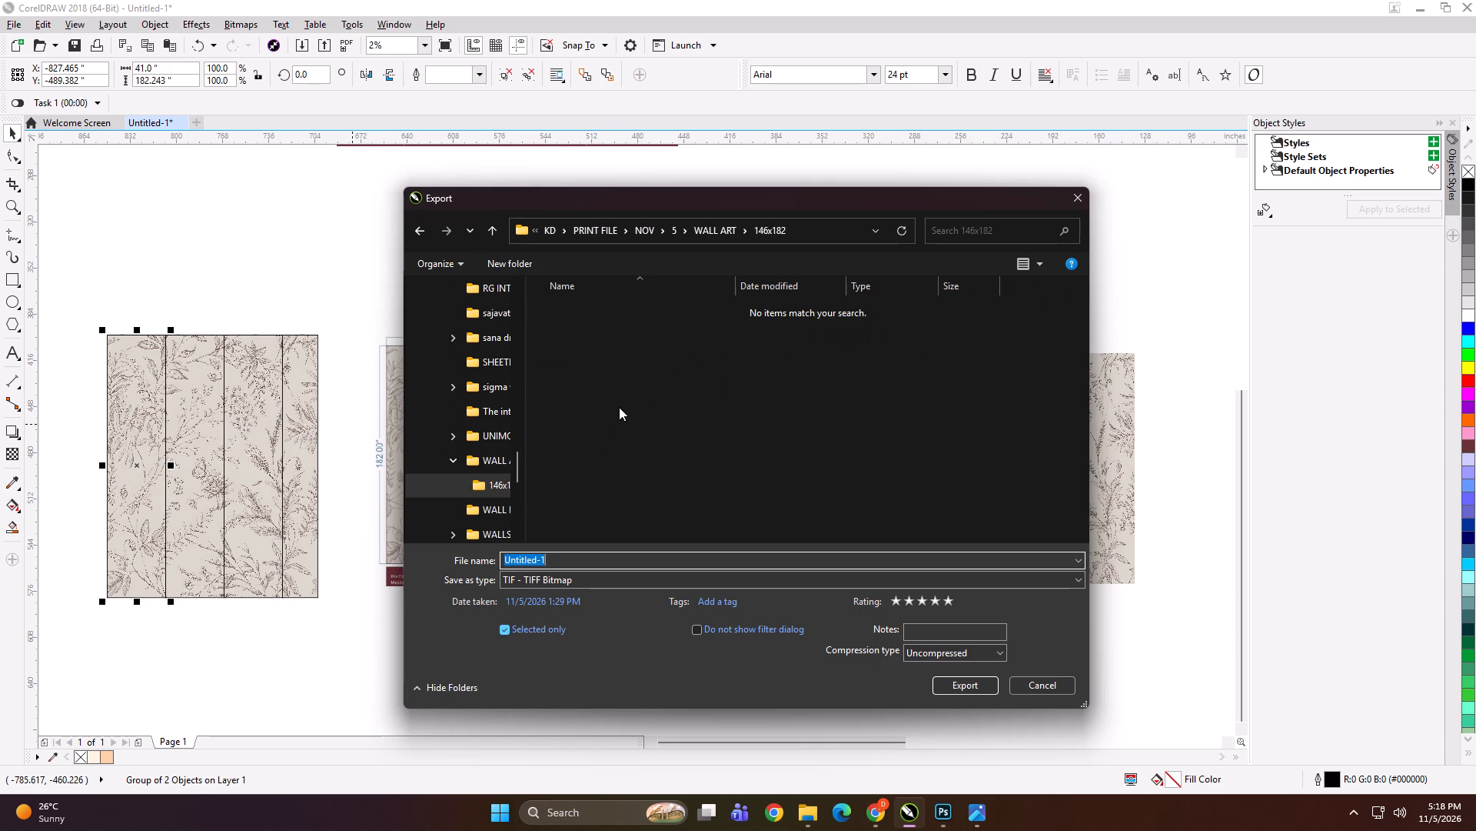
type("41x82 A")
key("space")
key("Return")
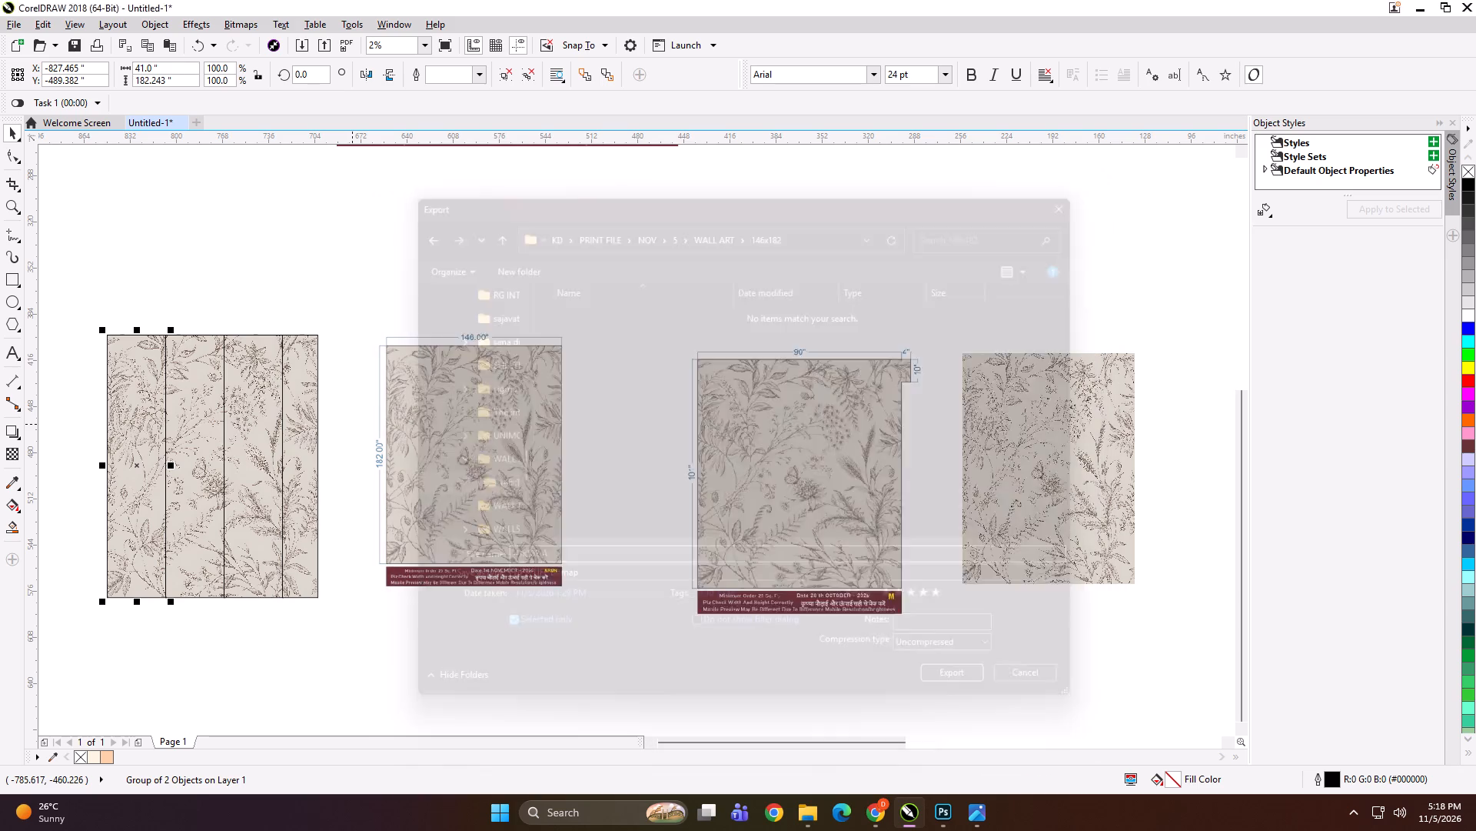
key("Return")
Export the second panel as a TIFF bitmap named "41x182 B" into the 146x182 folder.
left_click(212, 399)
key("ctrl+e")
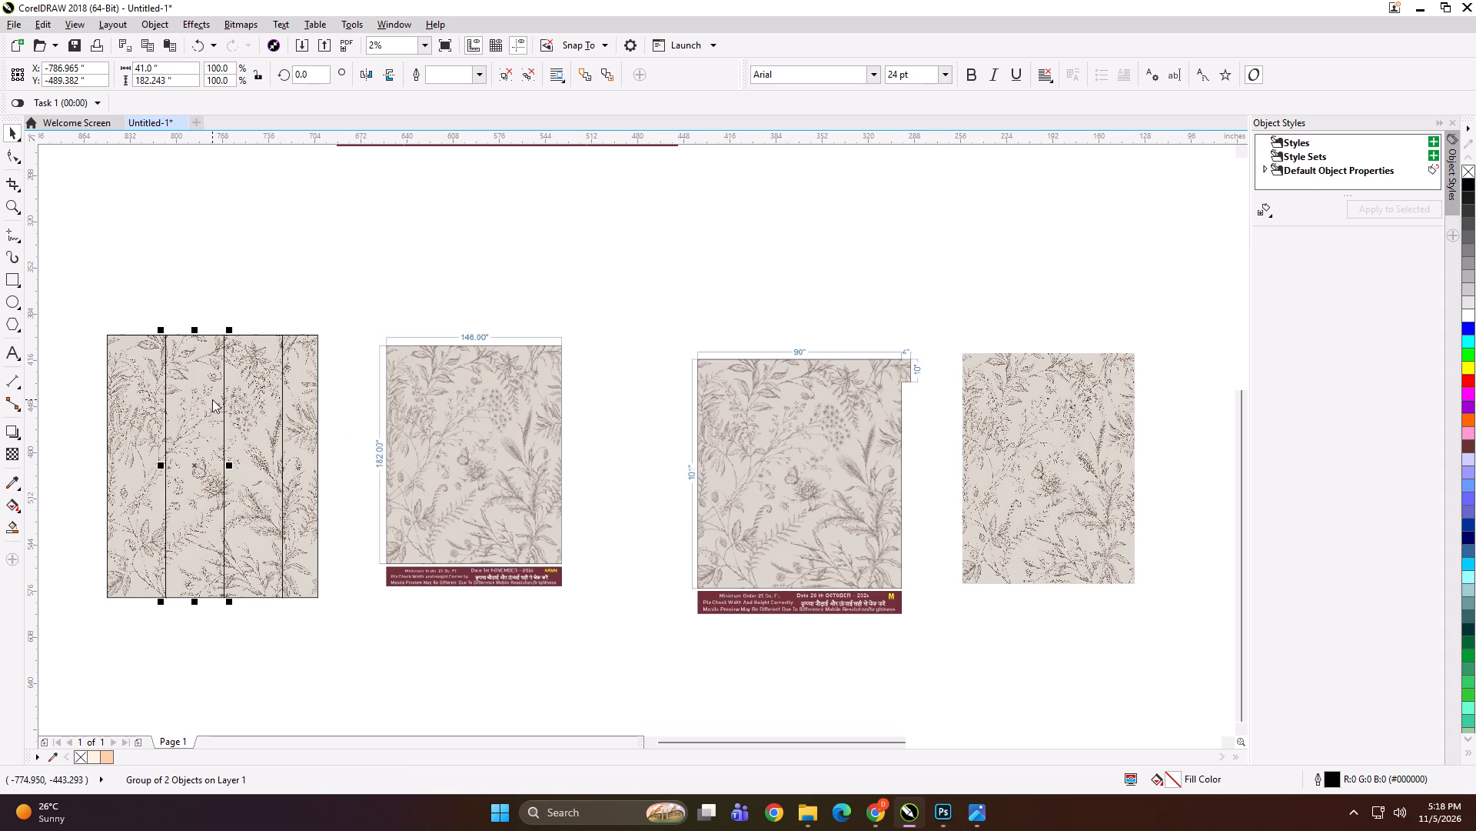
left_click(589, 347)
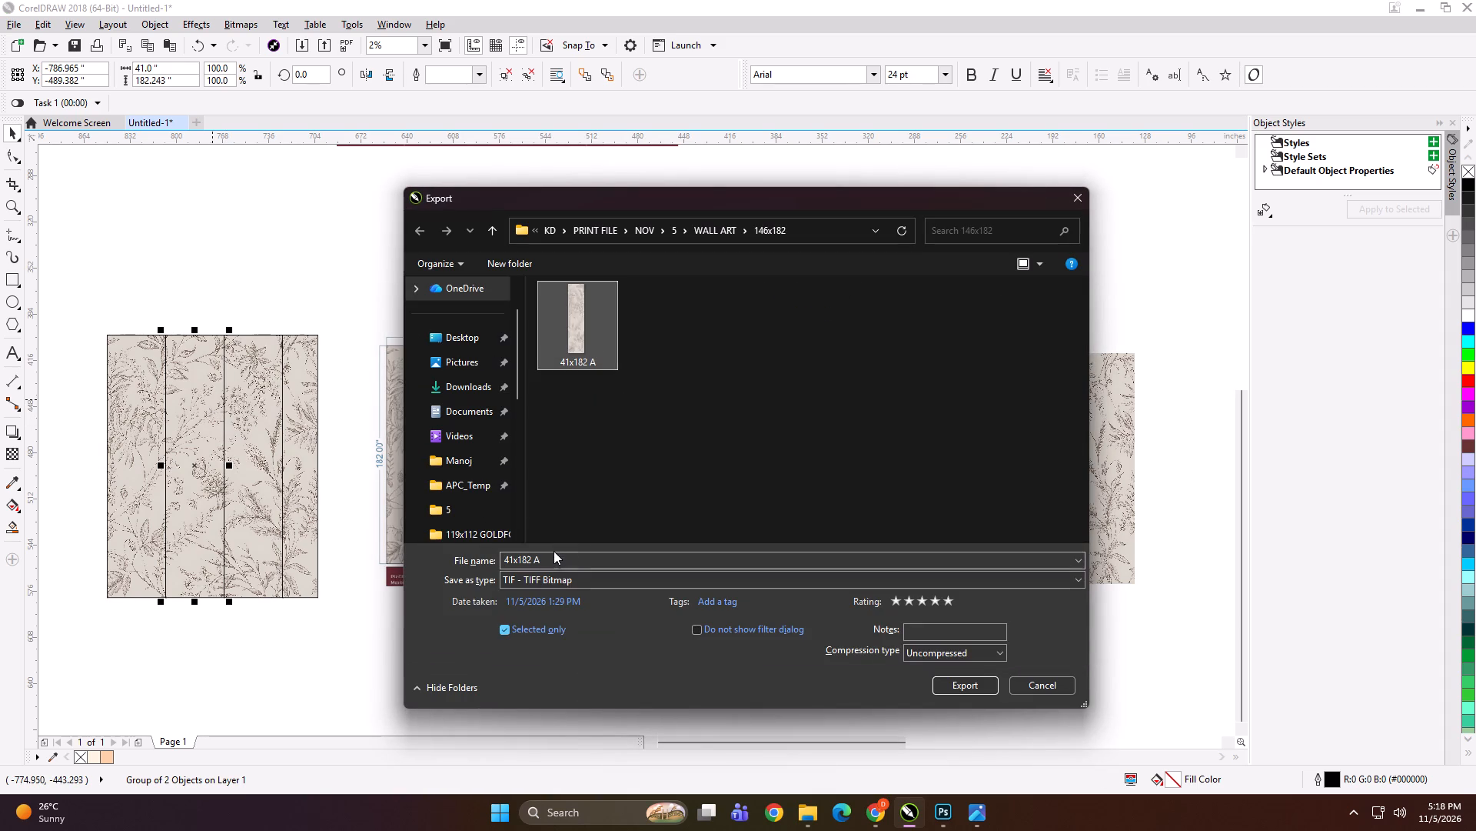
double_click(551, 558)
key("b")
key("Return")
key("Return")
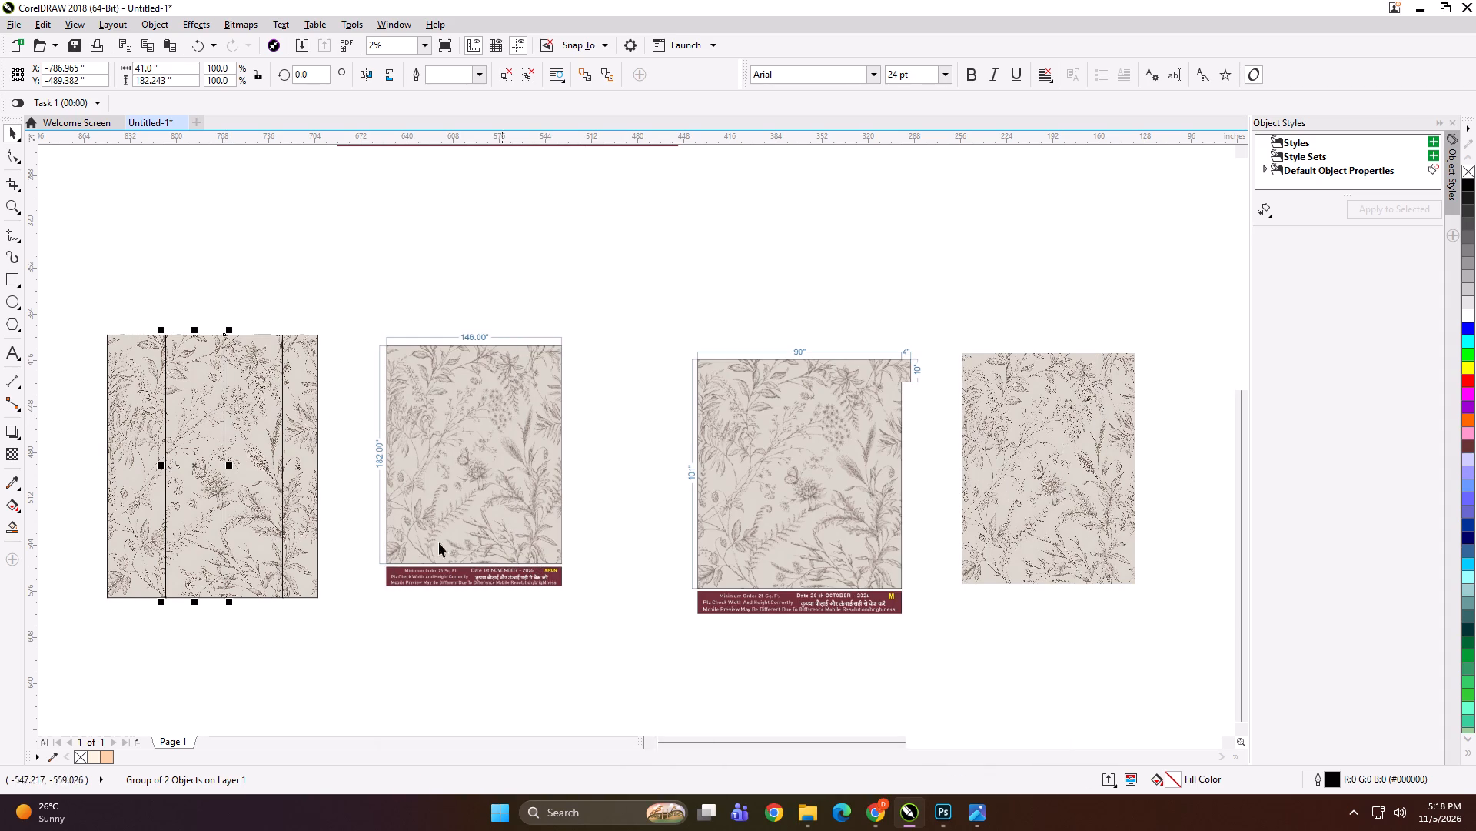
Export the third panel as a TIFF bitmap named "41x182 C" into the 146x182 folder.
double_click(260, 440)
key("ctrl+e")
left_click(248, 299)
left_click(254, 365)
key("ctrl+e")
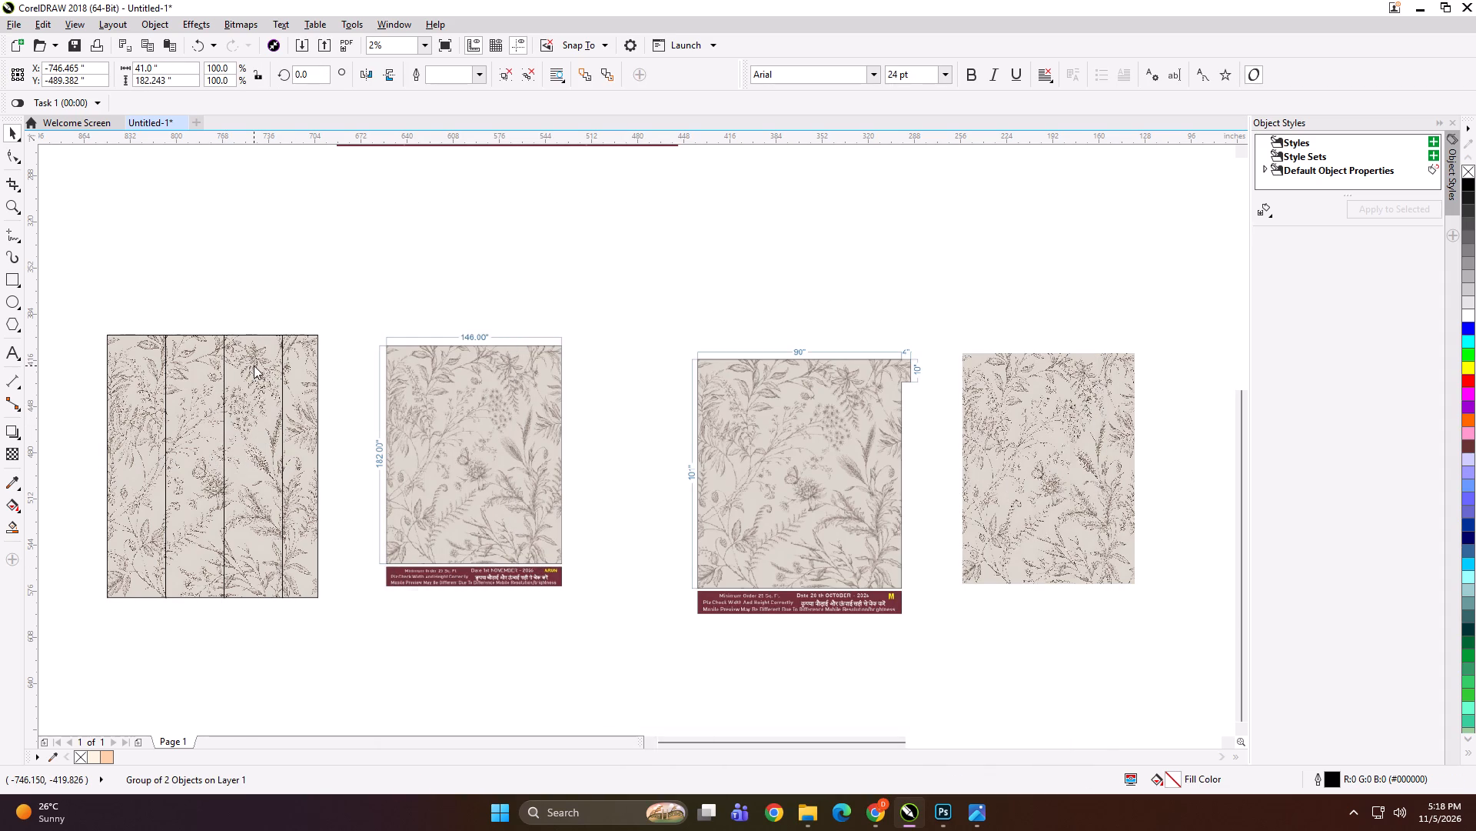
left_click(663, 347)
double_click(573, 556)
key("c")
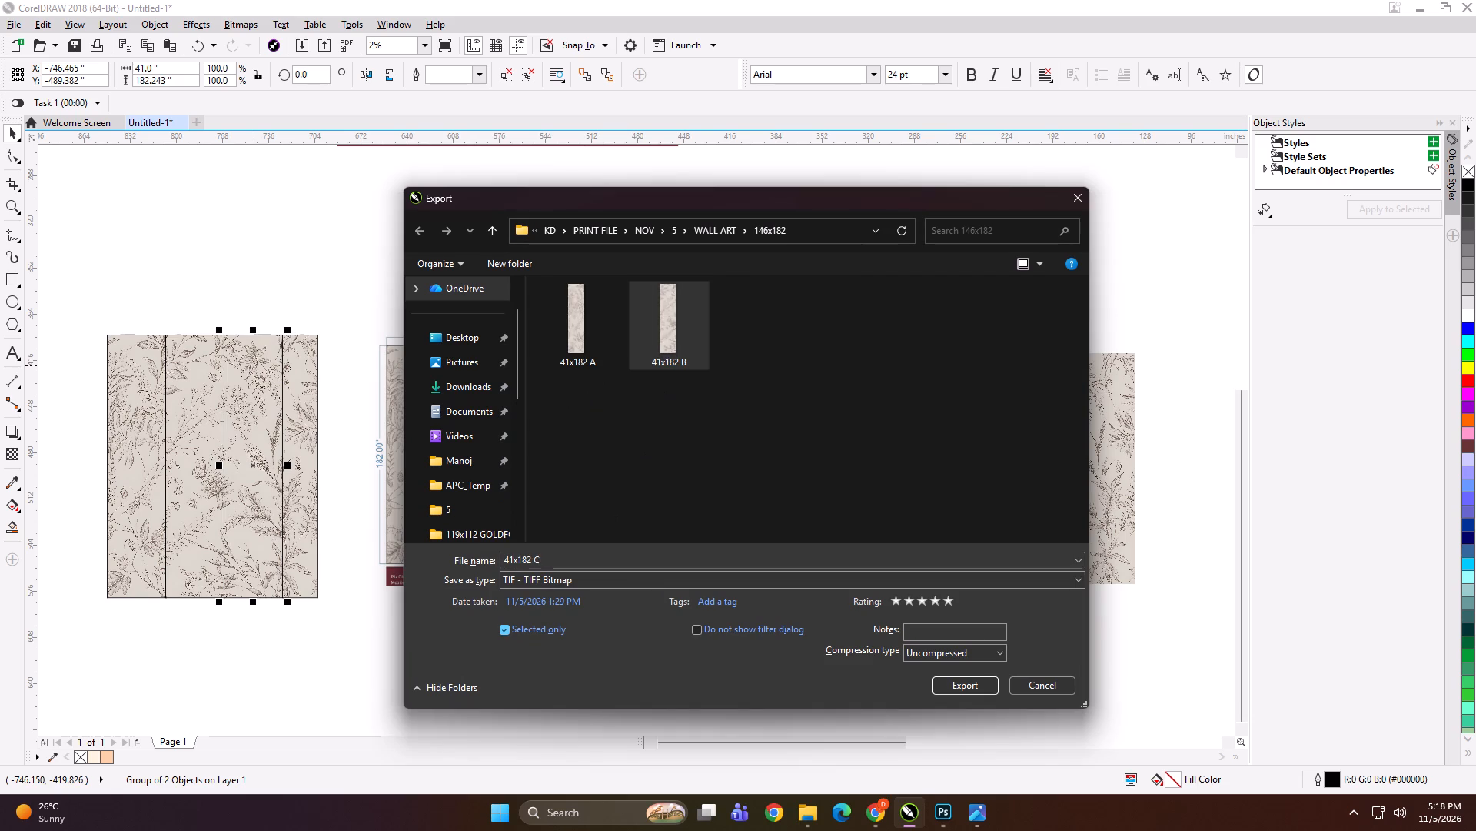
key("Return")
key("Return")
Export the narrow fourth panel under the name "24.5x182 D".
left_click(323, 389)
left_click(306, 372)
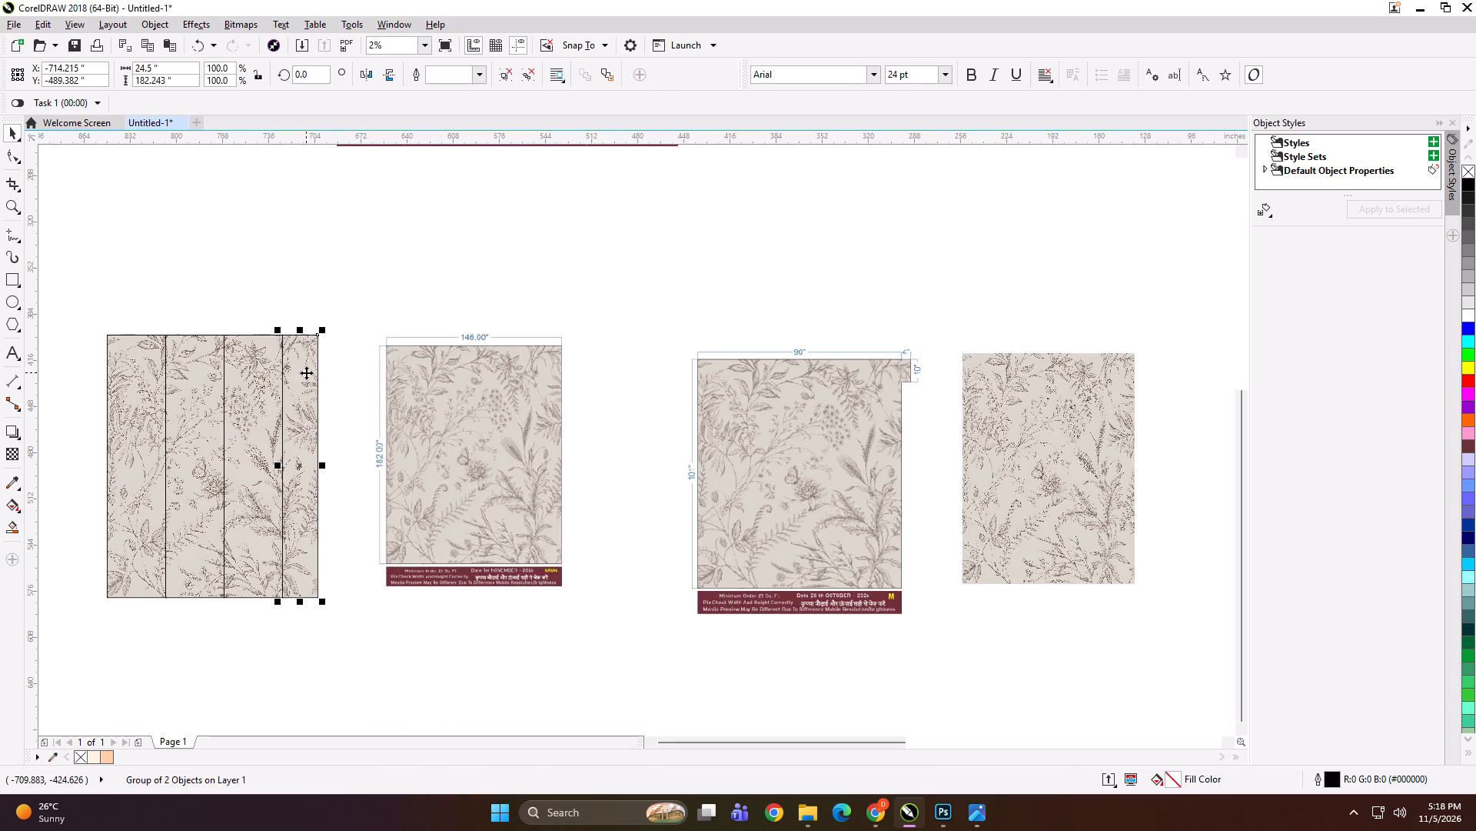
key("ctrl+e")
type("24.5x182 D")
key("Return")
key("Return")
Nudge the fourth and third panels to the right, opening gaps between them and the neighbouring panels.
key("Right")
key("Right")
key("Right")
key("Right")
key("Right")
key("Right")
key("Right")
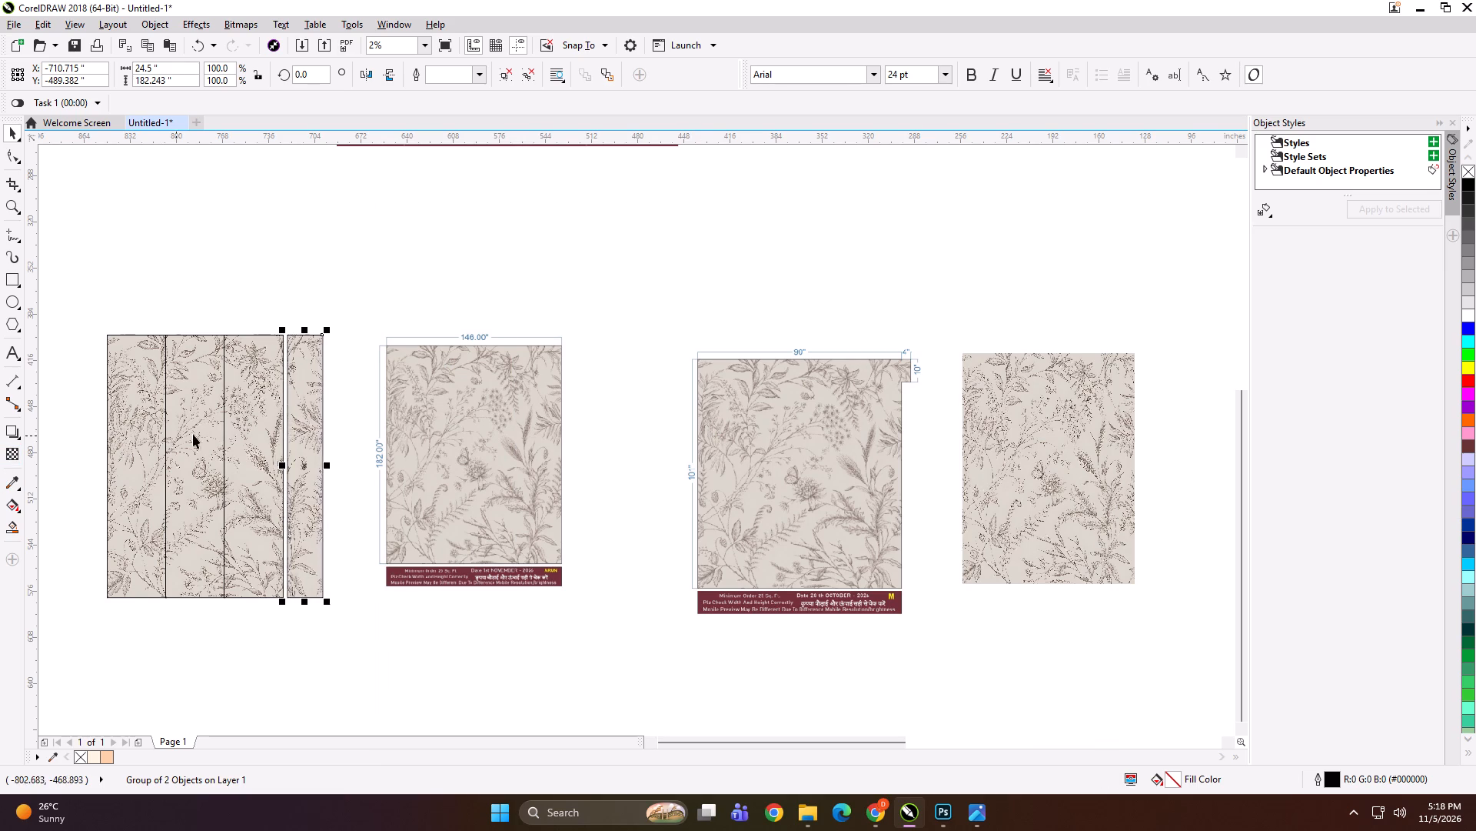
left_click(238, 430)
key("Right")
key("Right")
key("Right")
key("Right")
key("Right")
key("Right")
key("Right")
key("Right")
key("Right")
left_click(307, 441)
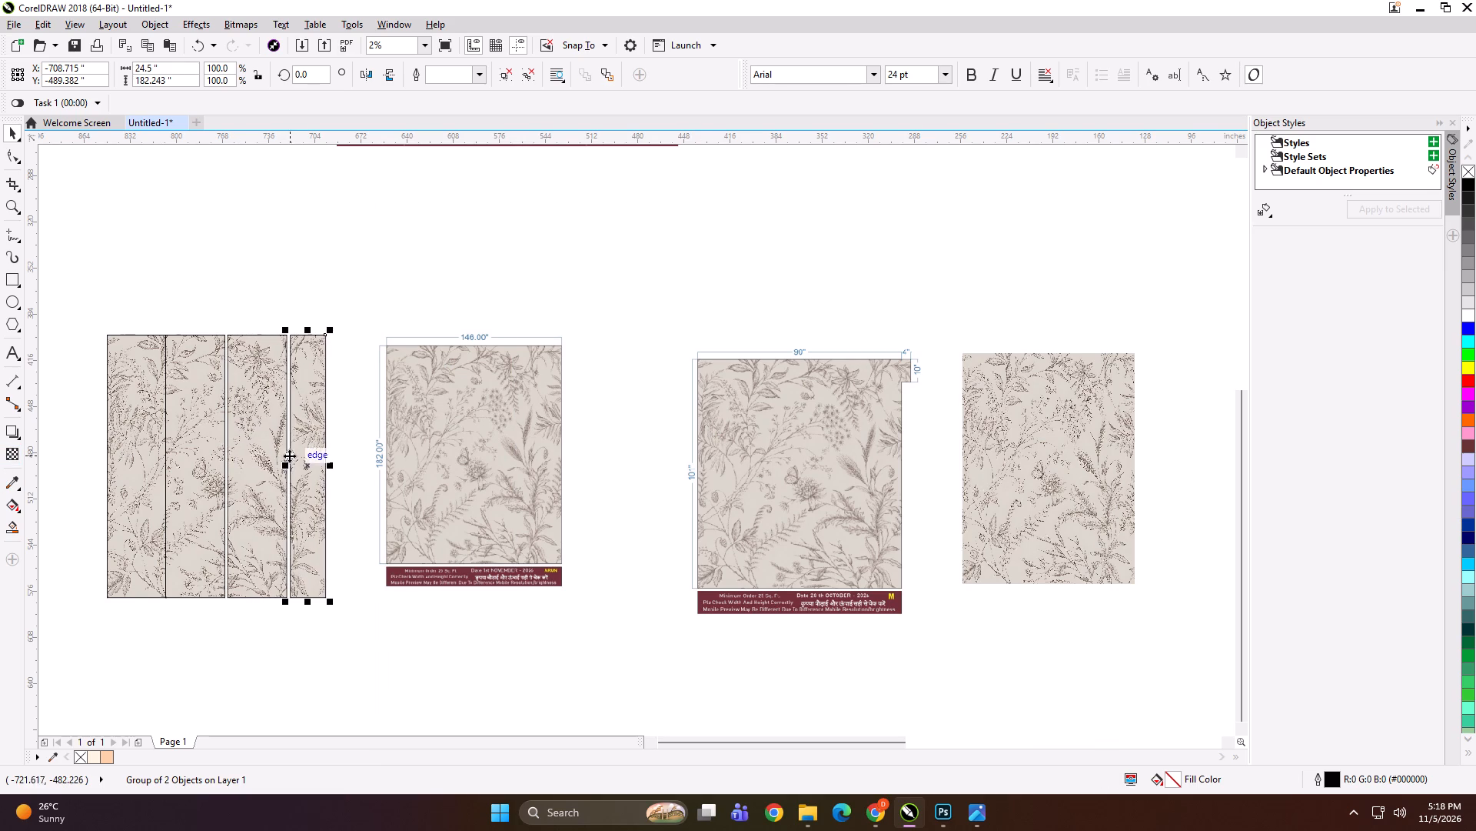
left_click(304, 455)
key("Right")
key("Right")
key("Right")
key("Right")
key("Right")
key("Right")
key("Right")
Nudge the first and second panels left and the third and fourth slightly farther right so all four stand apart.
left_click(147, 423)
key("Left")
key("Left")
key("Left")
key("Left")
key("Left")
key("Left")
key("Left")
key("Left")
key("Left")
key("Left")
key("Left")
key("Left")
key("Left")
key("Left")
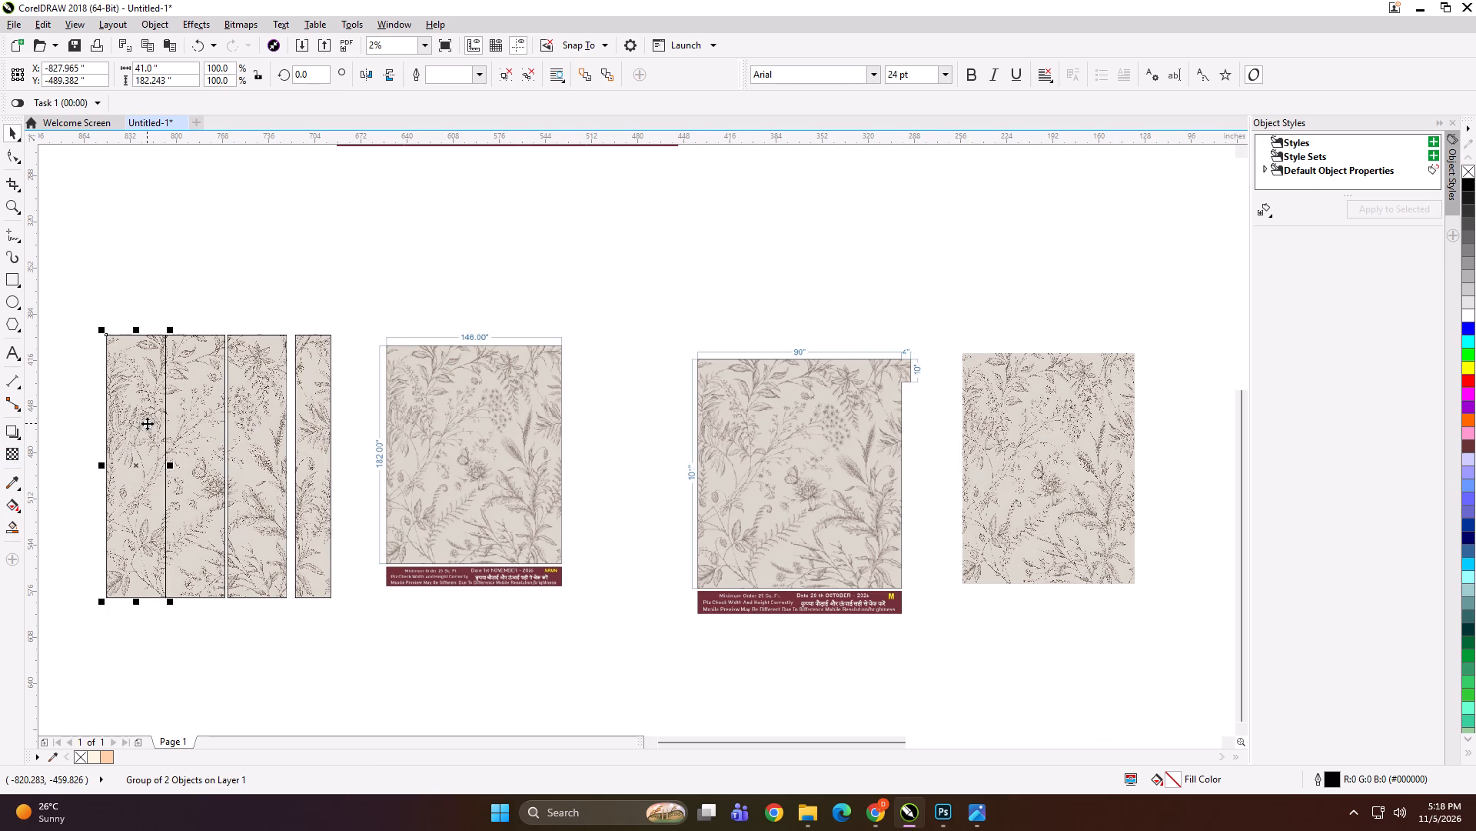
double_click(187, 424)
key("Left")
key("Left")
key("Left")
left_click(247, 426)
key("Right")
key("Right")
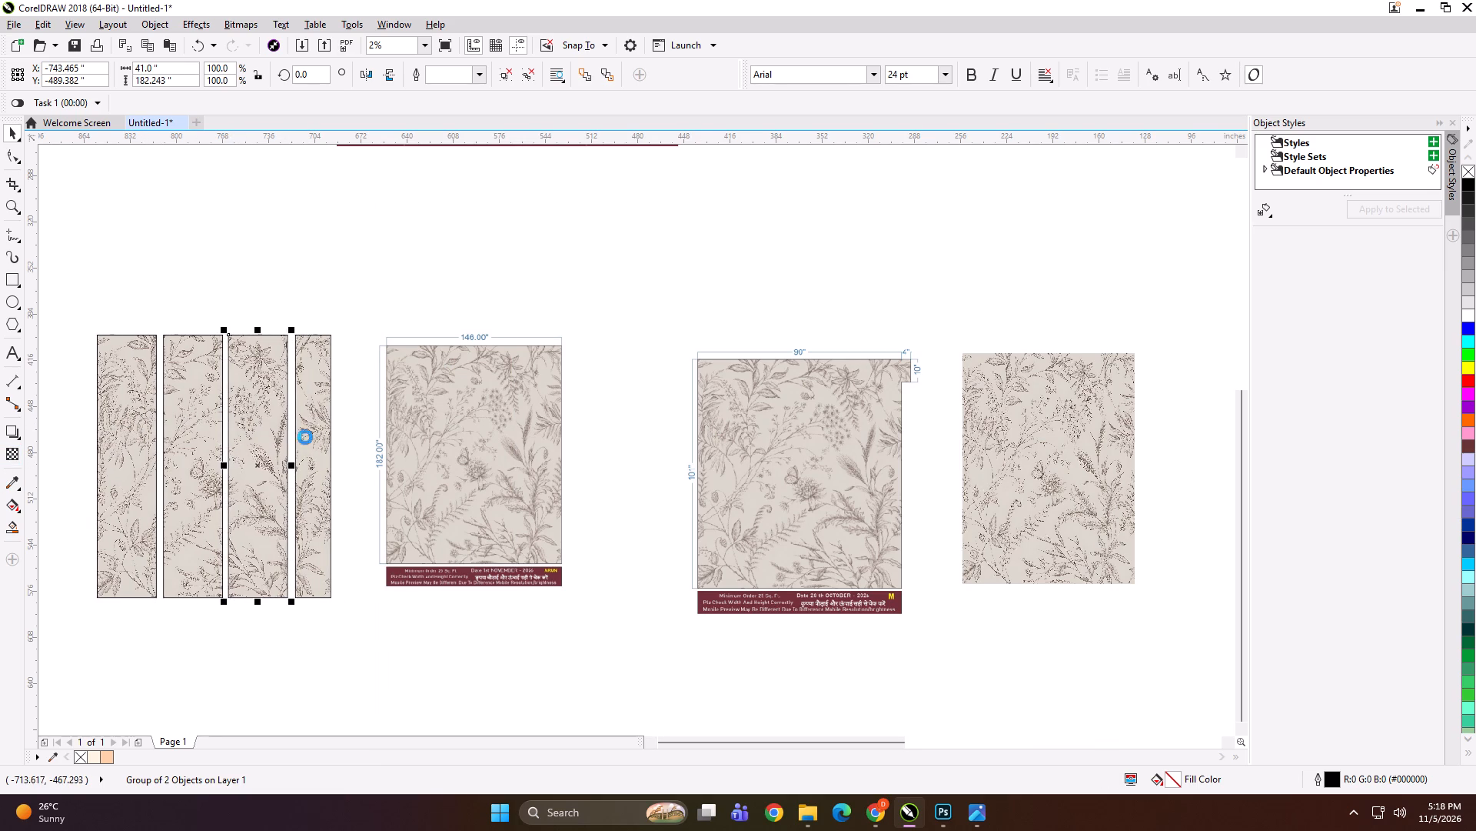
double_click(306, 437)
key("Right")
Scale the four separated panels down together and place them beside the 146 x 182 inch proof.
left_click(125, 297)
left_click_drag(79, 297, 94, 320)
left_click_drag(115, 345, 358, 608)
key("ctrl+z")
left_click_drag(78, 298, 378, 639)
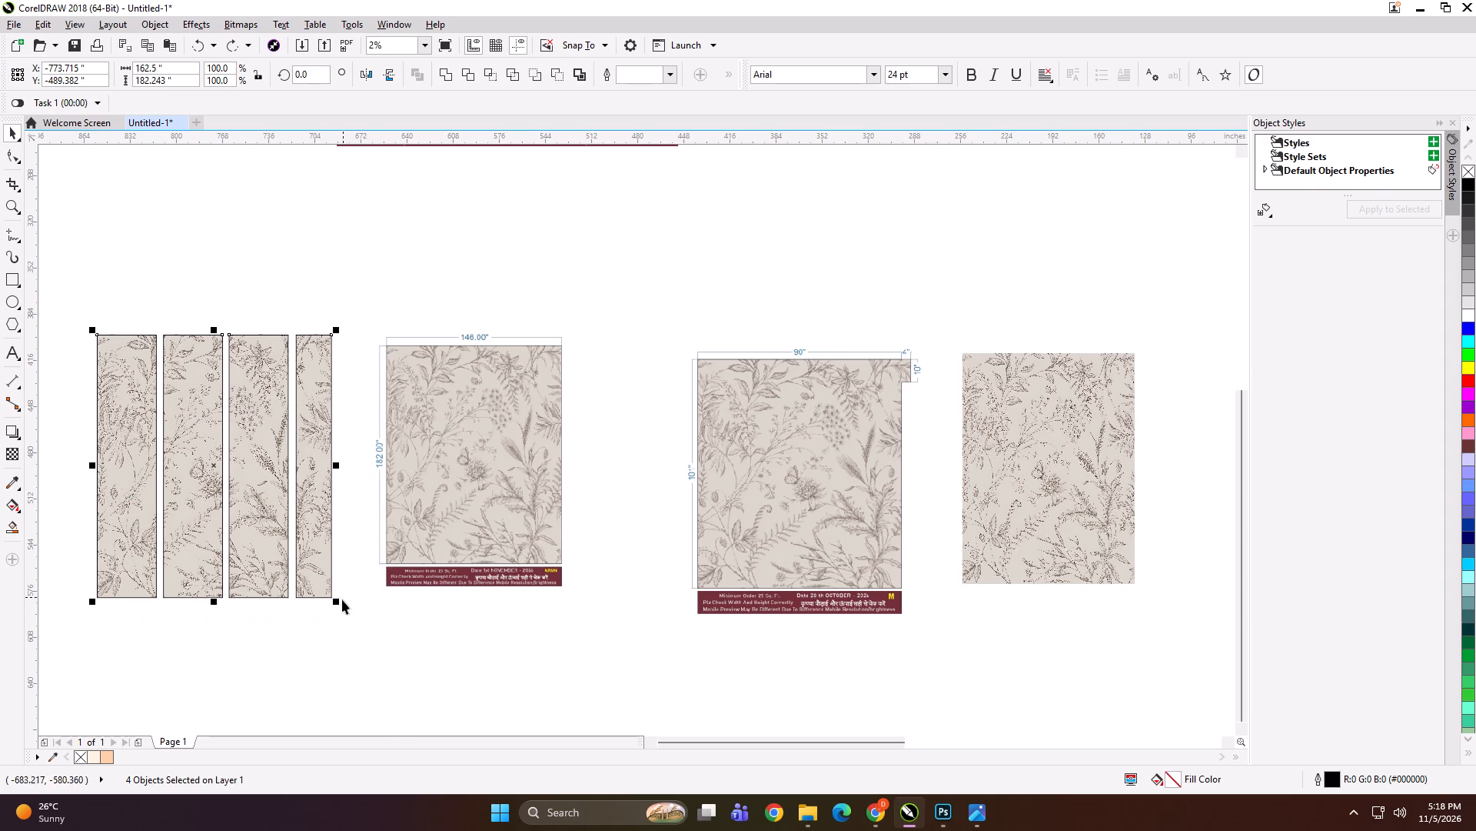
left_click_drag(338, 602, 314, 603, "shift")
left_click_drag(264, 462, 309, 452)
Group the four panels with the proof and shrink the group to about 4 x 2.6 inches.
left_click(404, 485, "ctrl+shift")
key("ctrl+g")
left_click_drag(96, 276, 123, 321)
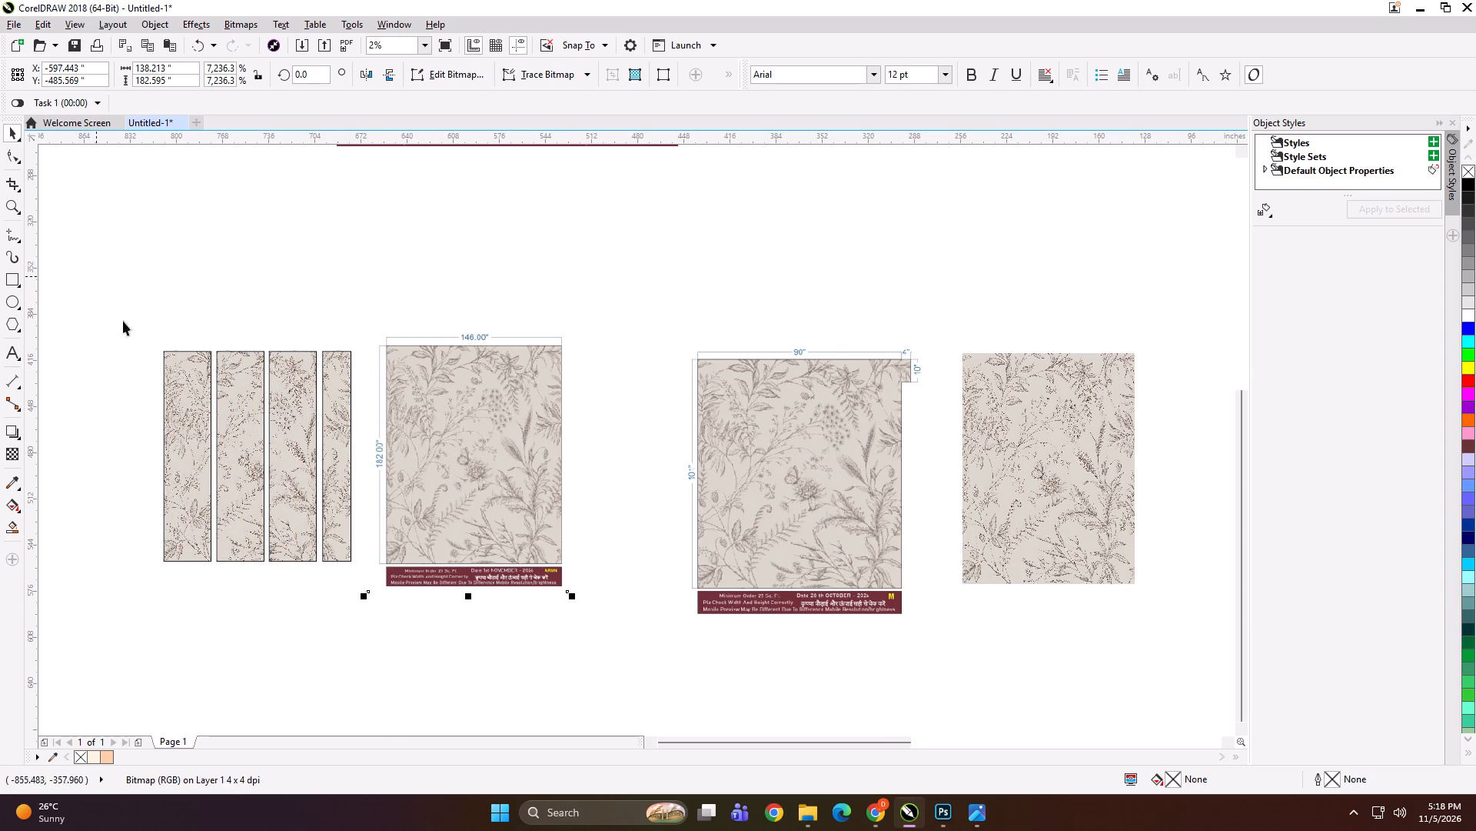
left_click_drag(123, 321, 600, 676)
key("ctrl+g")
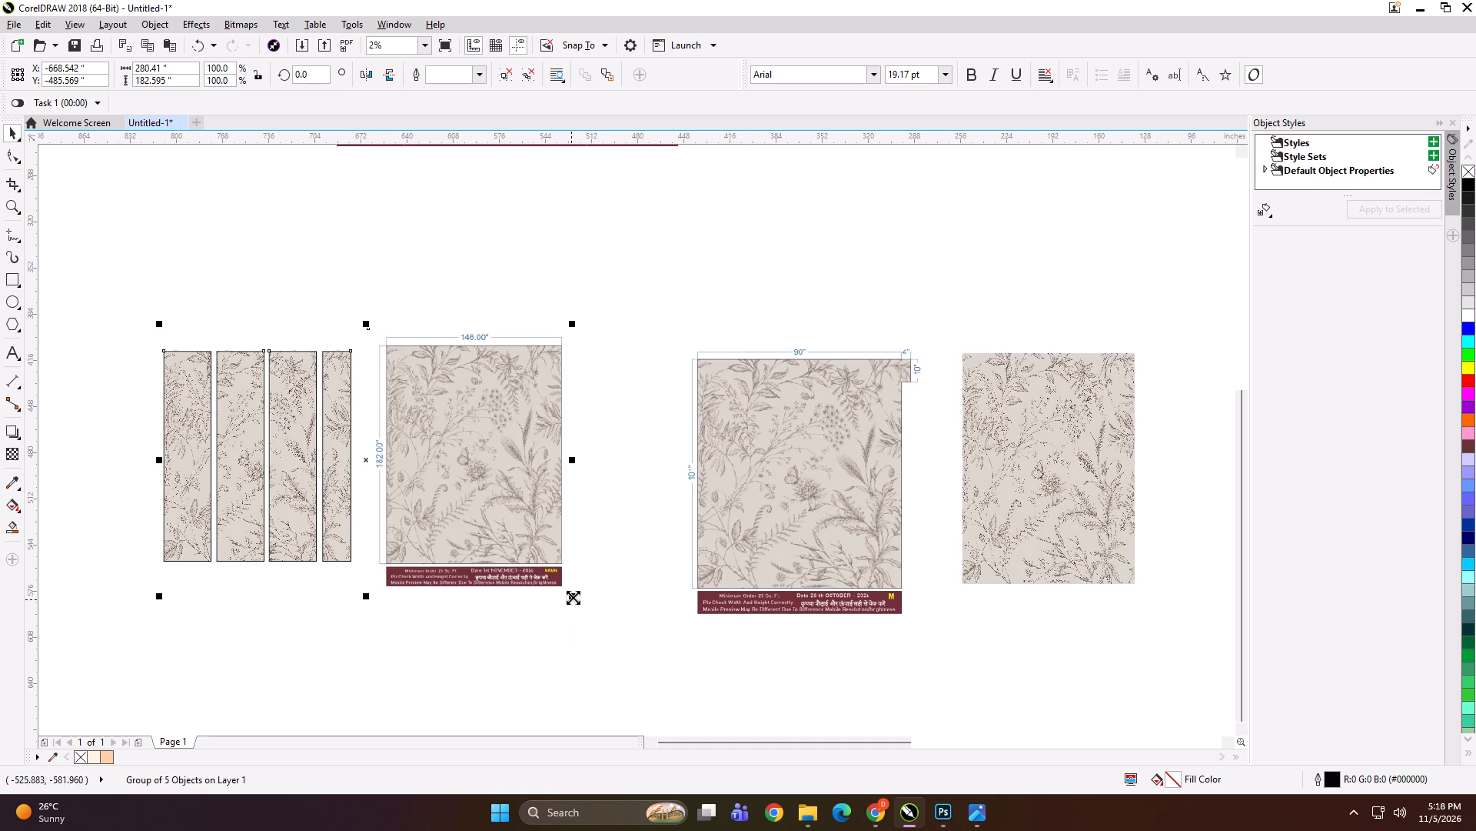
left_click_drag(573, 597, 377, 478, "shift")
Export the shrunken group of panels and proof under the name "SGGH".
scroll(363, 457, "up", 2)
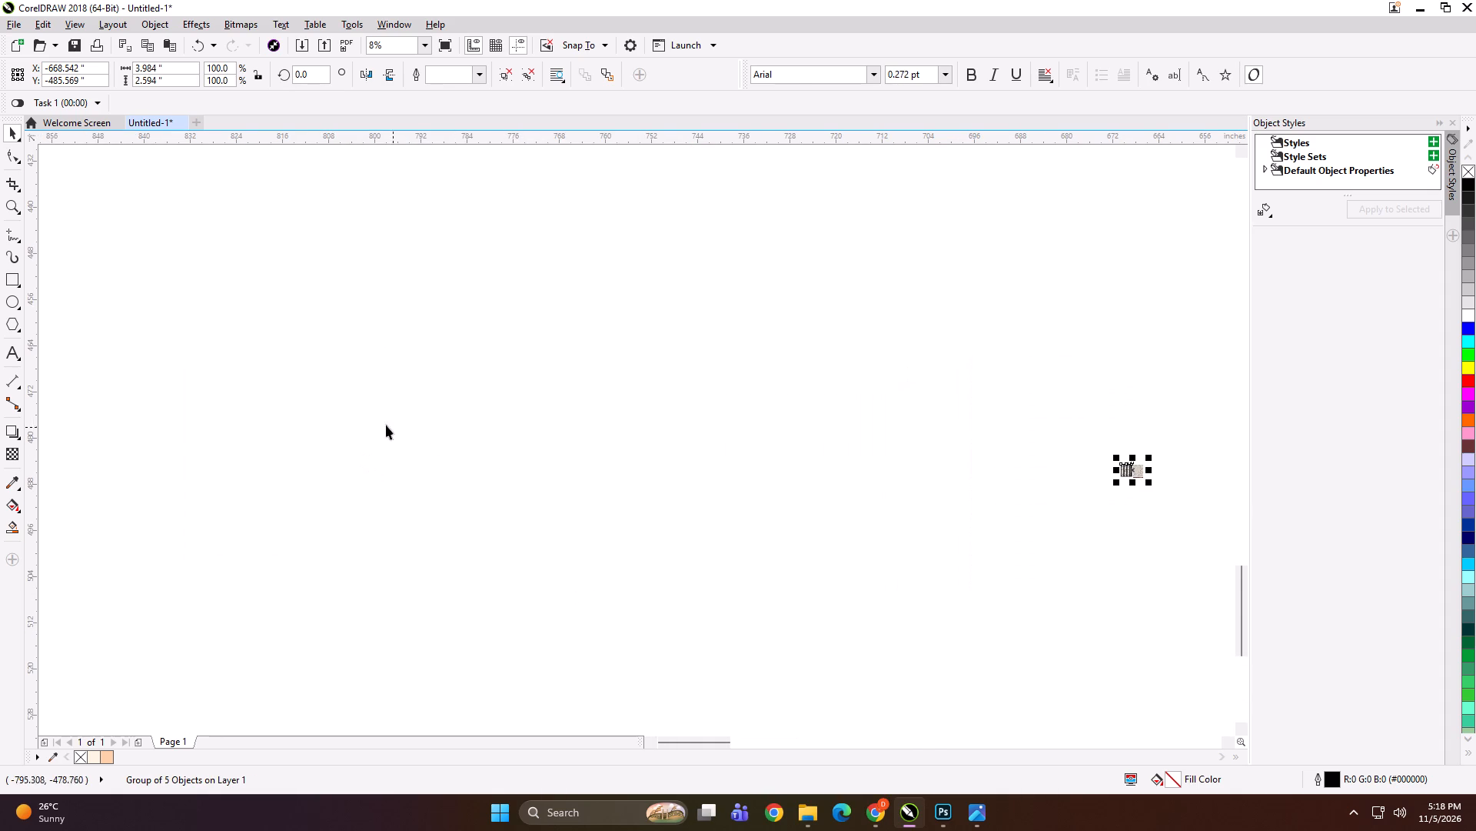
scroll(1155, 469, "up", 3)
key("ctrl+e")
type("SGGH")
key("Return")
key("Return")
key("Return")
Delete the exported group of panels and proof from the page.
key("Delete")
Resize the botanical design beside the 90 x 101 inch proof to 90 inches wide and 101 inches high.
key("F4")
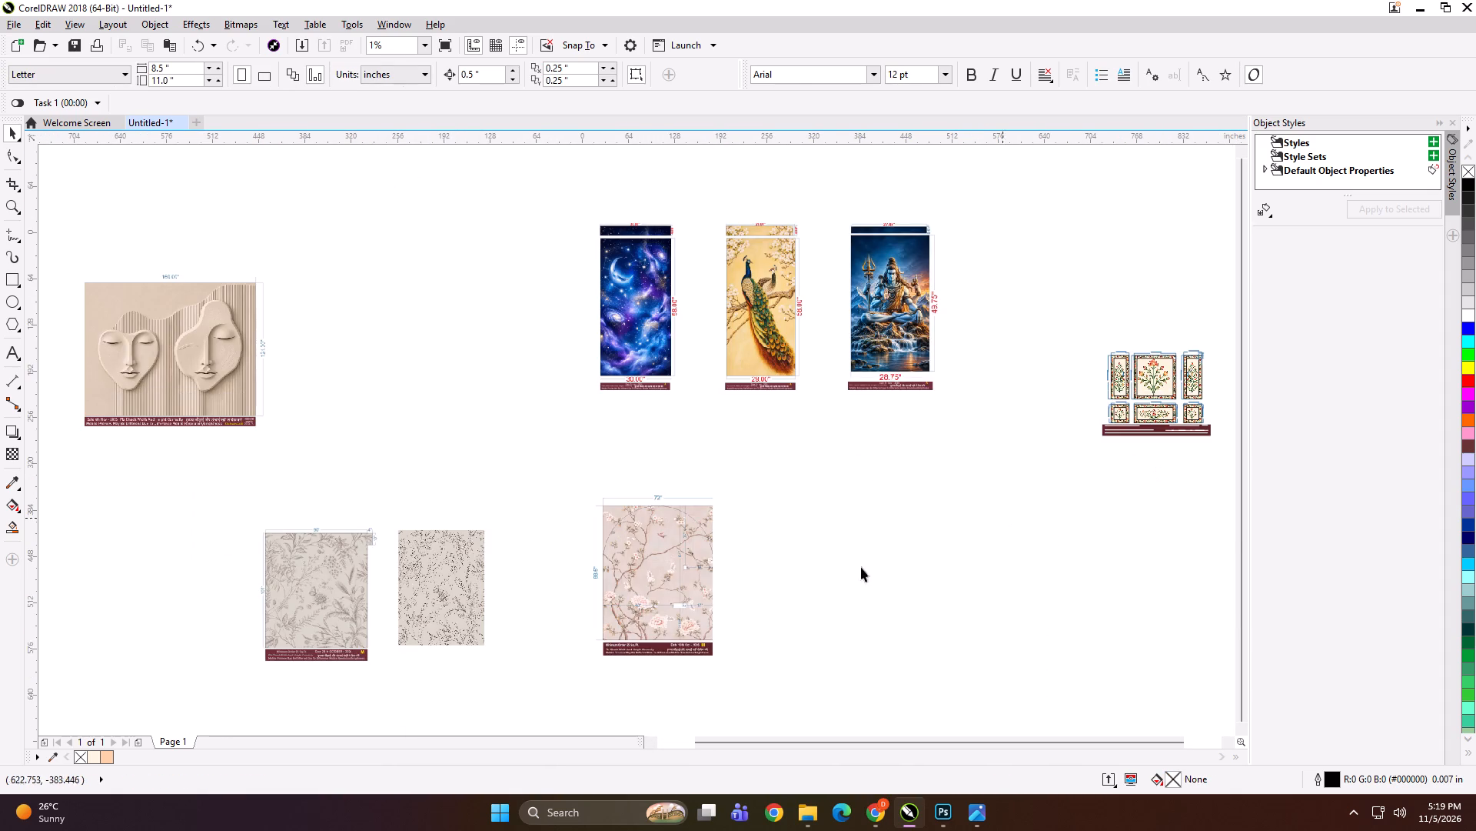
scroll(293, 658, "up", 2)
scroll(414, 502, "down", 1)
left_click_drag(401, 414, 334, 387)
left_click_drag(610, 409, 566, 391)
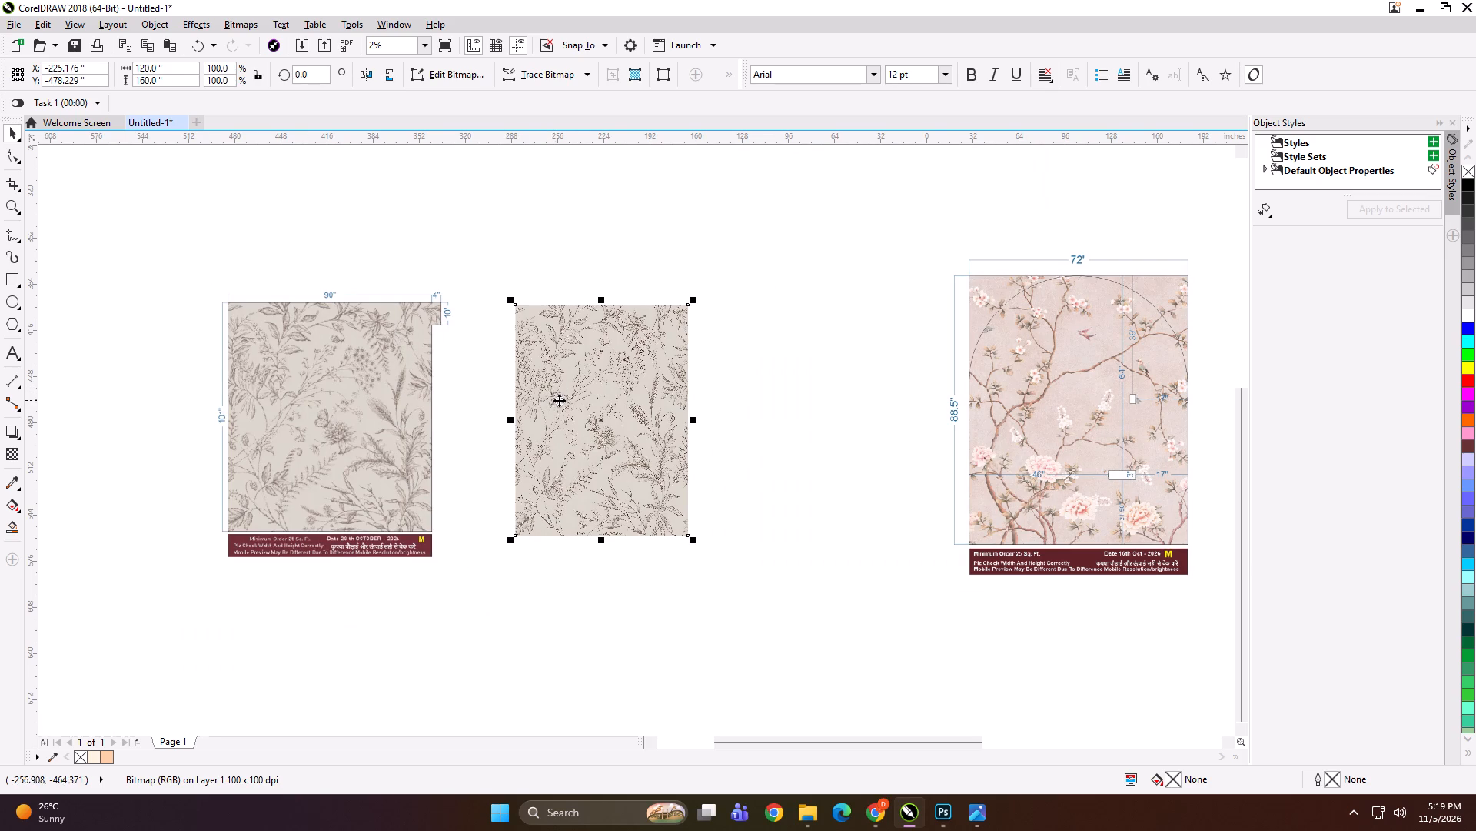
left_click(178, 71)
key("ctrl+a")
type("90")
key("Tab")
type("101")
key("Return")
Reposition the proof and the design, and add 4 inches to the design's width, making it 94 inches.
scroll(251, 388, "up", 1)
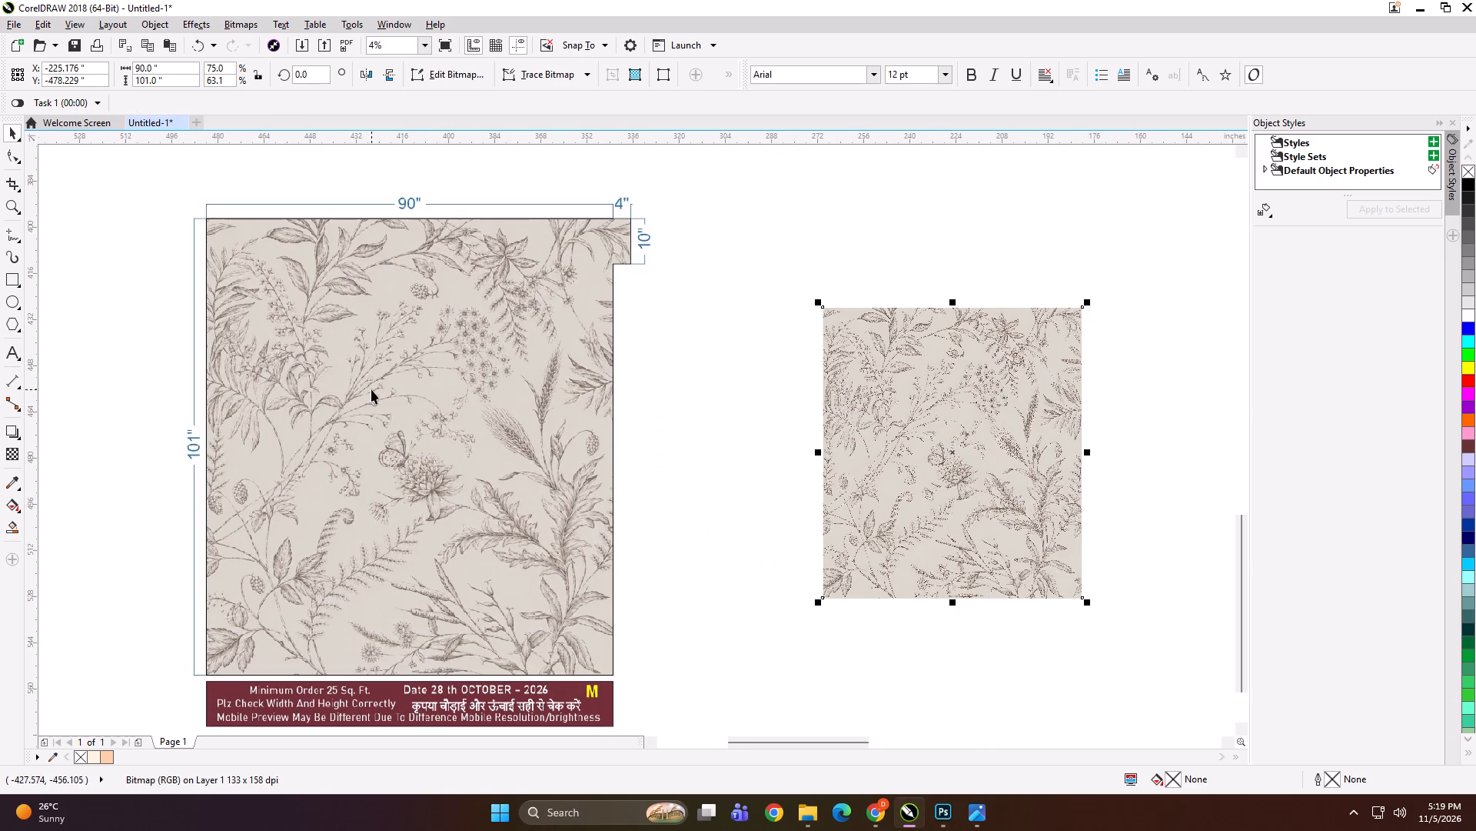
left_click_drag(371, 389, 298, 375)
left_click_drag(880, 393, 770, 373)
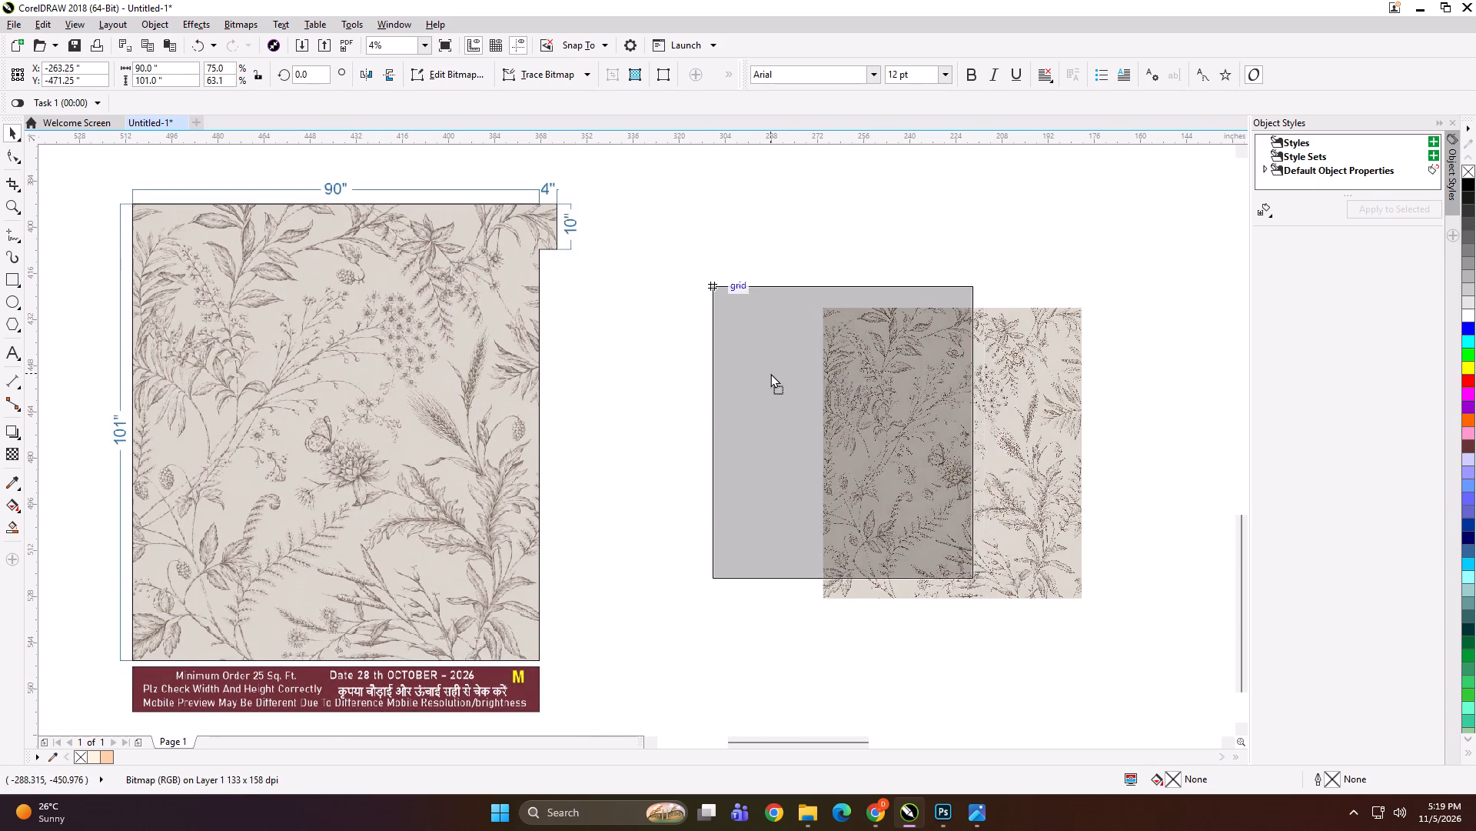
left_click_drag(770, 373, 770, 373)
left_click(708, 436)
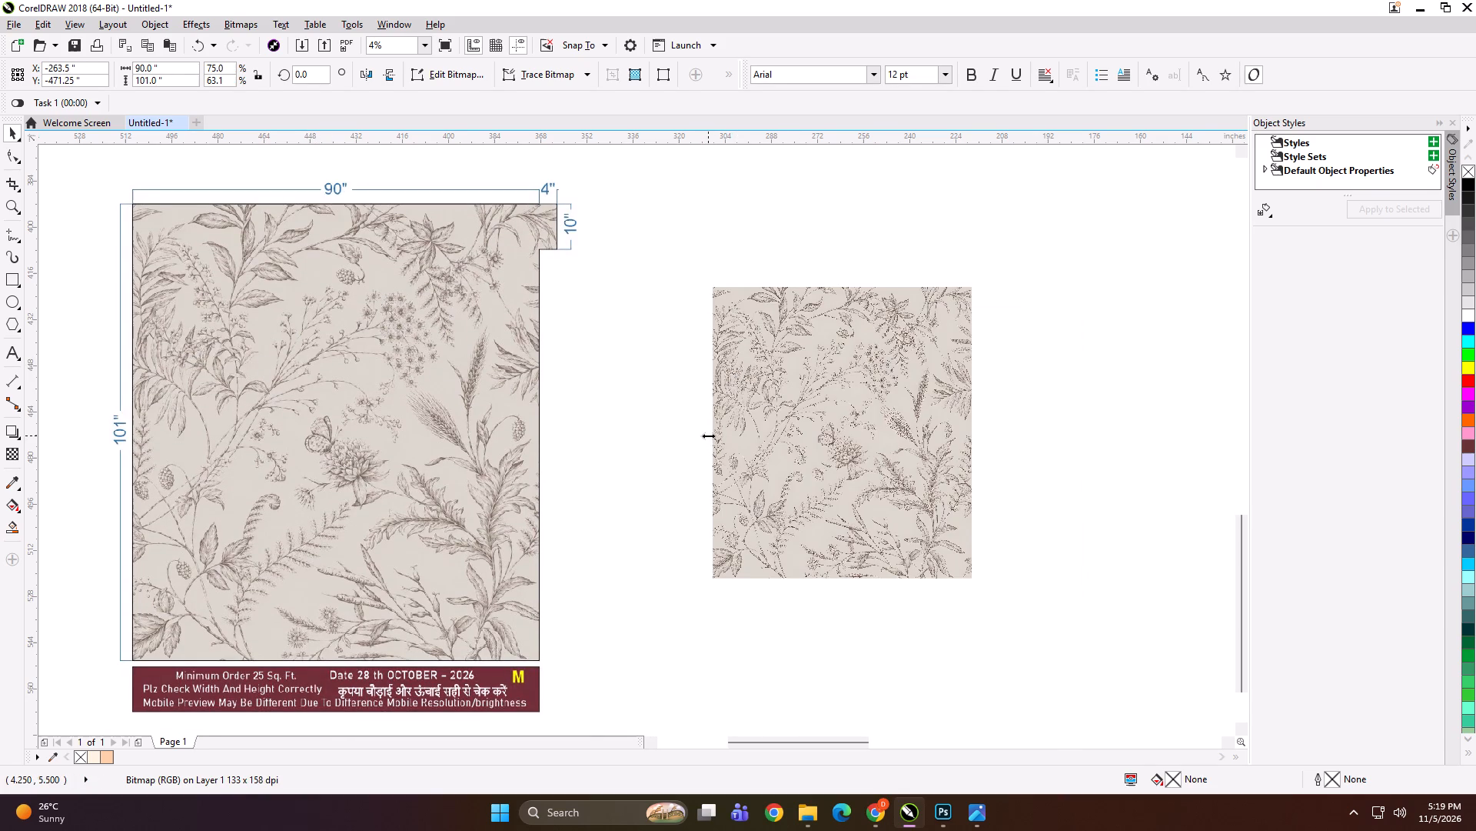
left_click(172, 71)
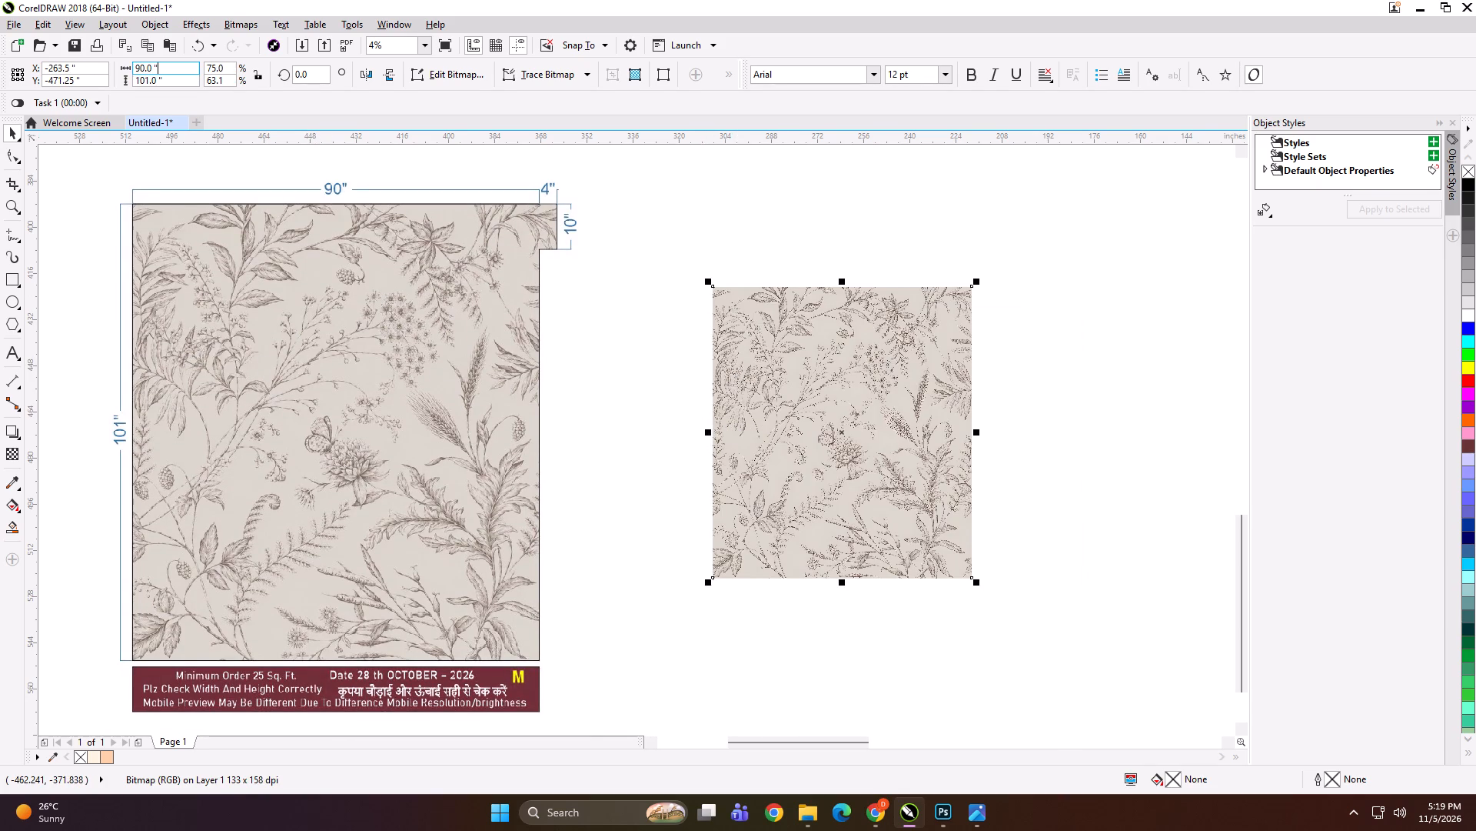
type("+4")
key("Return")
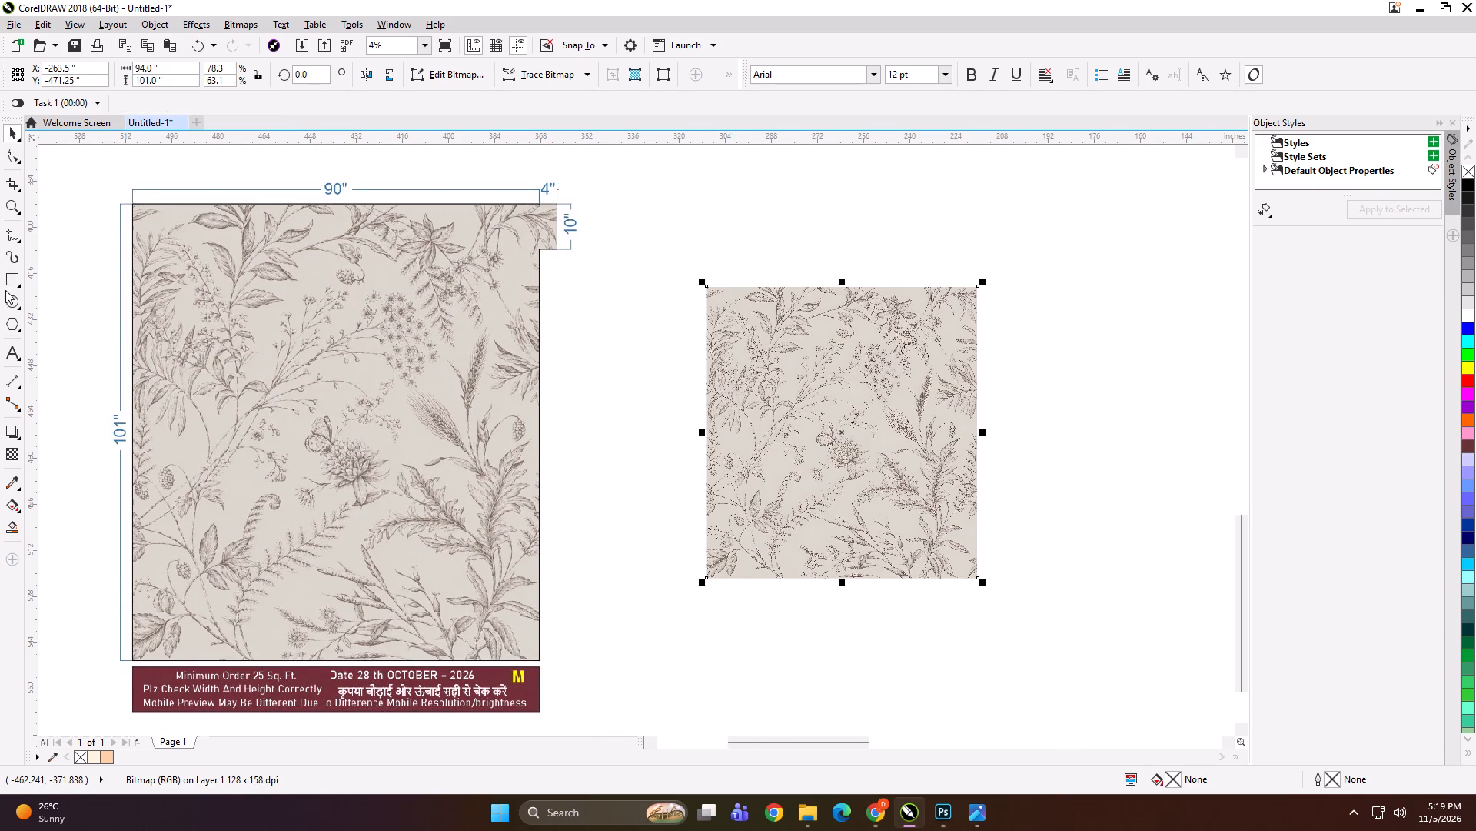
Create a 4.5 x 11 inch rectangle and align it to the top right corner of the design.
triple_click(9, 279, "shift")
key("shift+space")
left_click(195, 65)
key("ctrl+a")
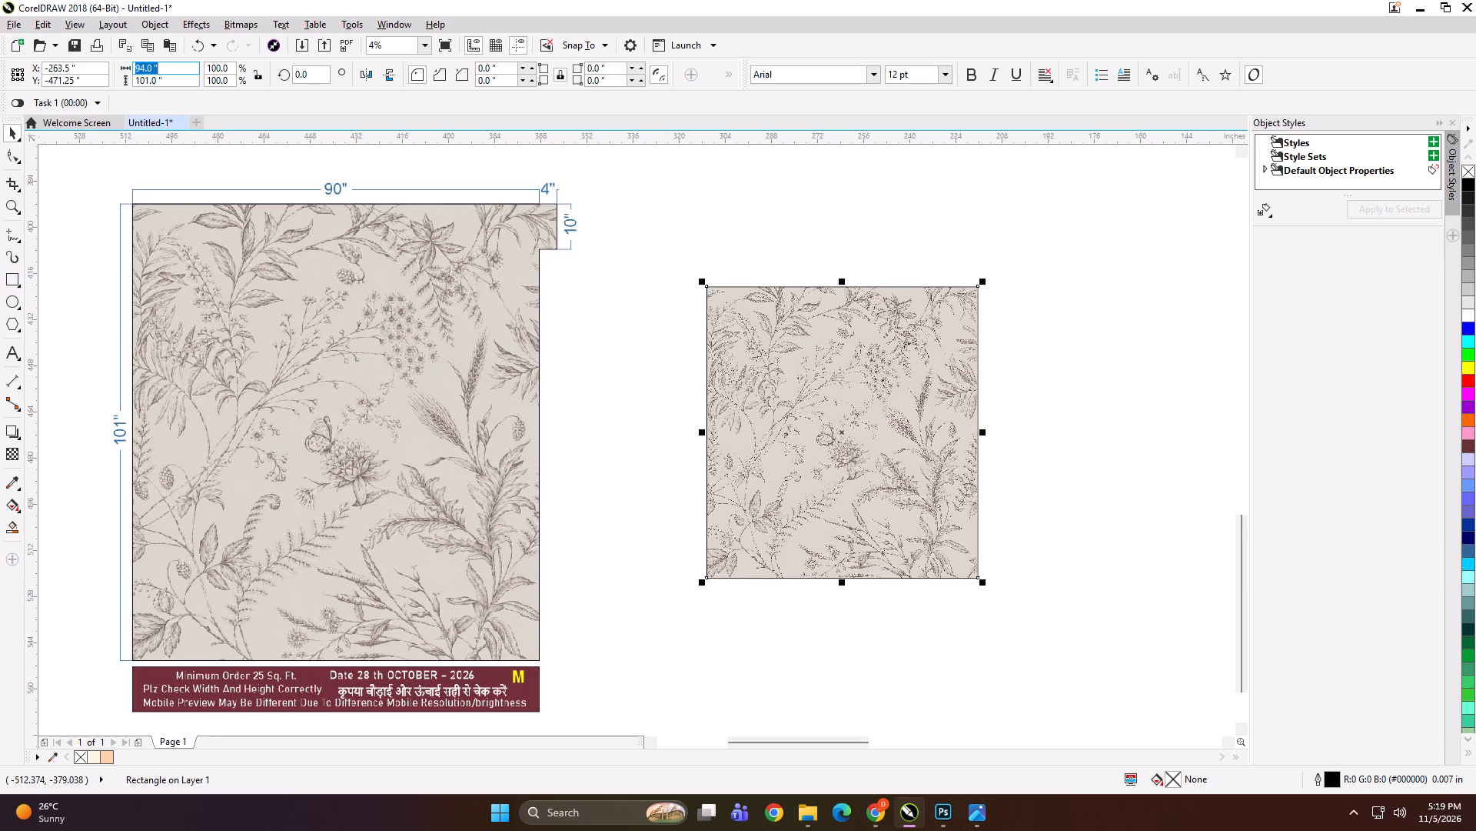
key("4")
key("Tab")
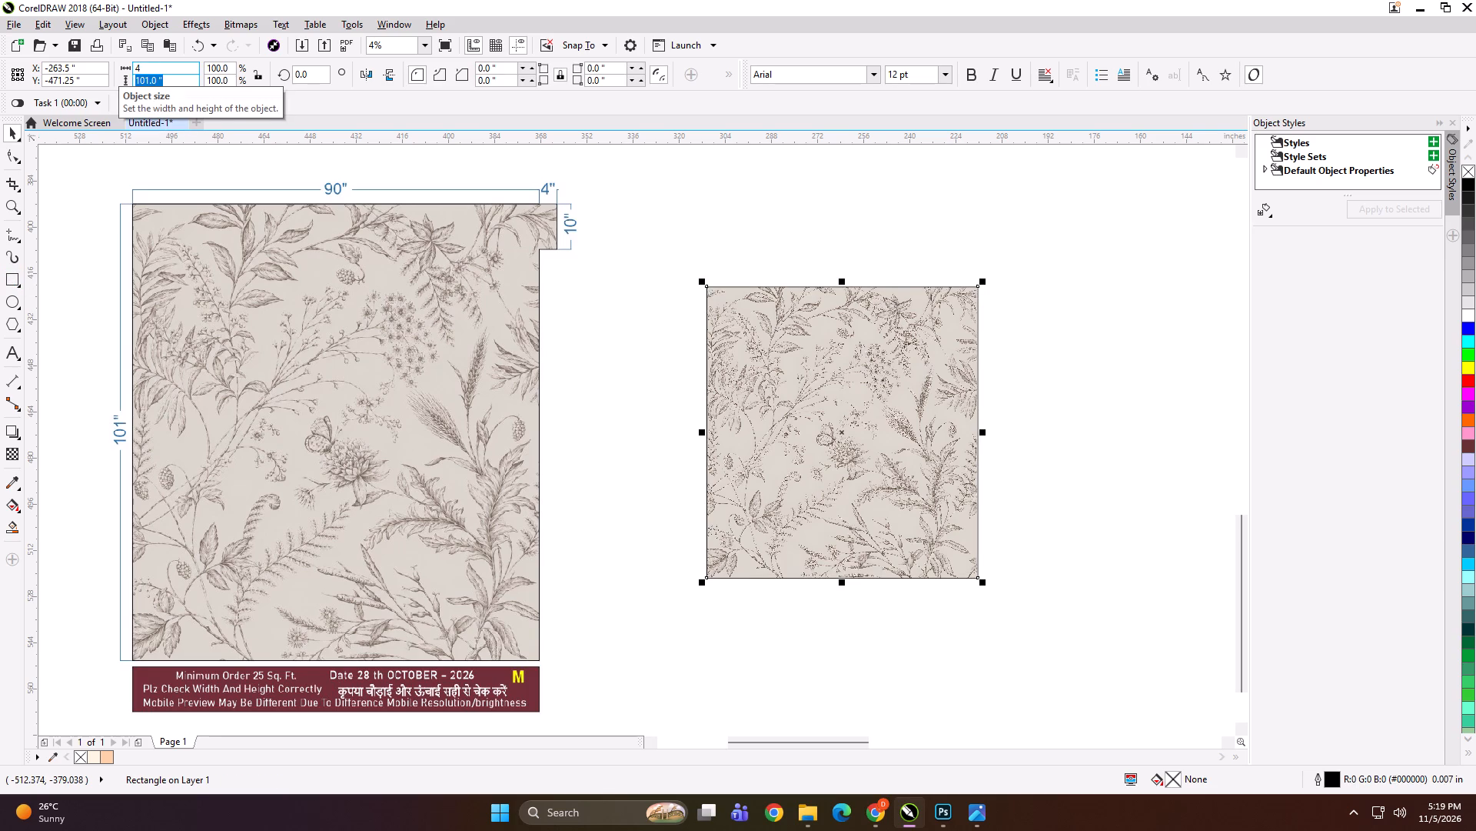
type("11")
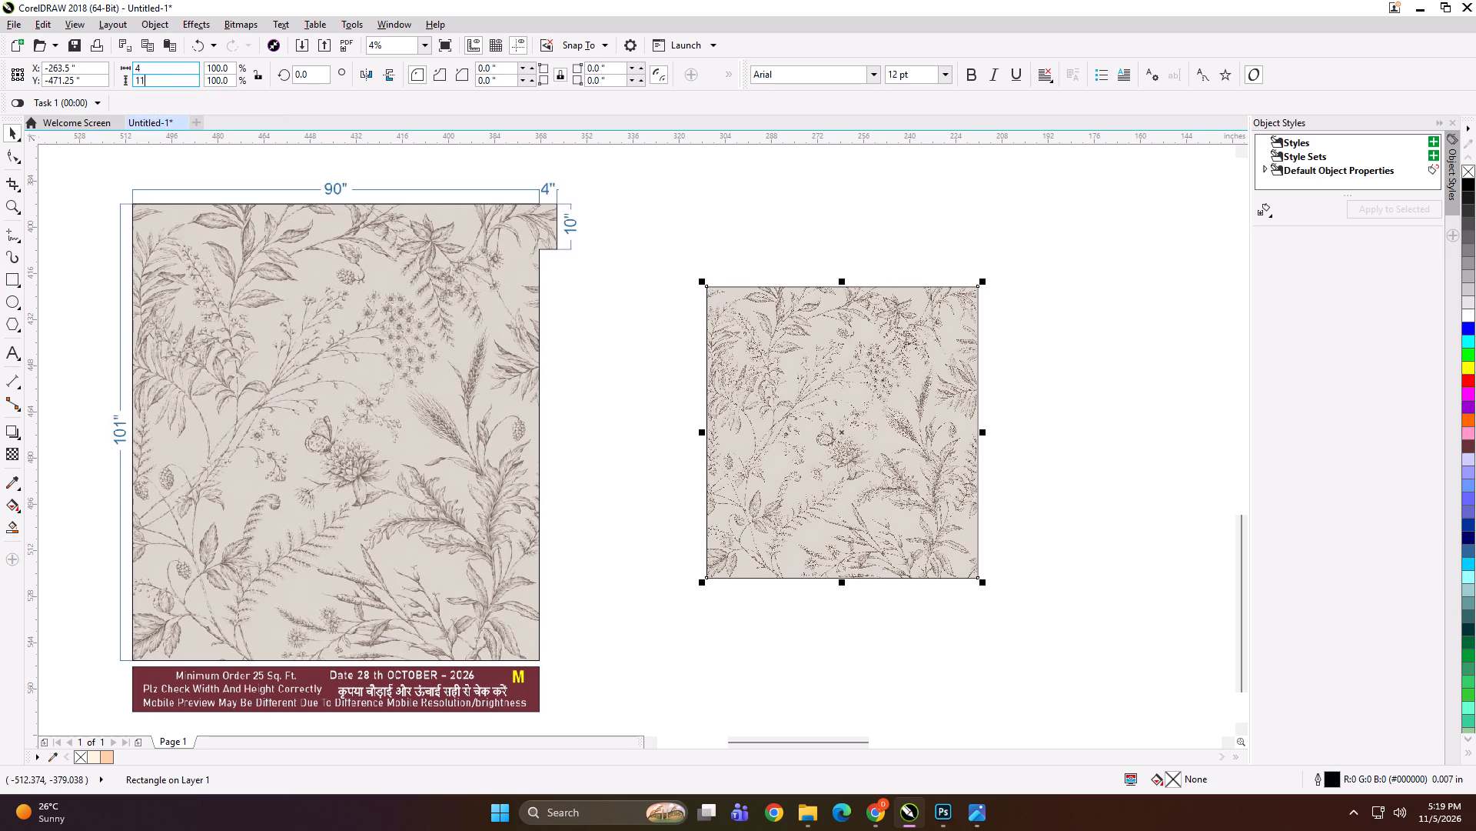
left_click(191, 68)
key("period")
key("Return")
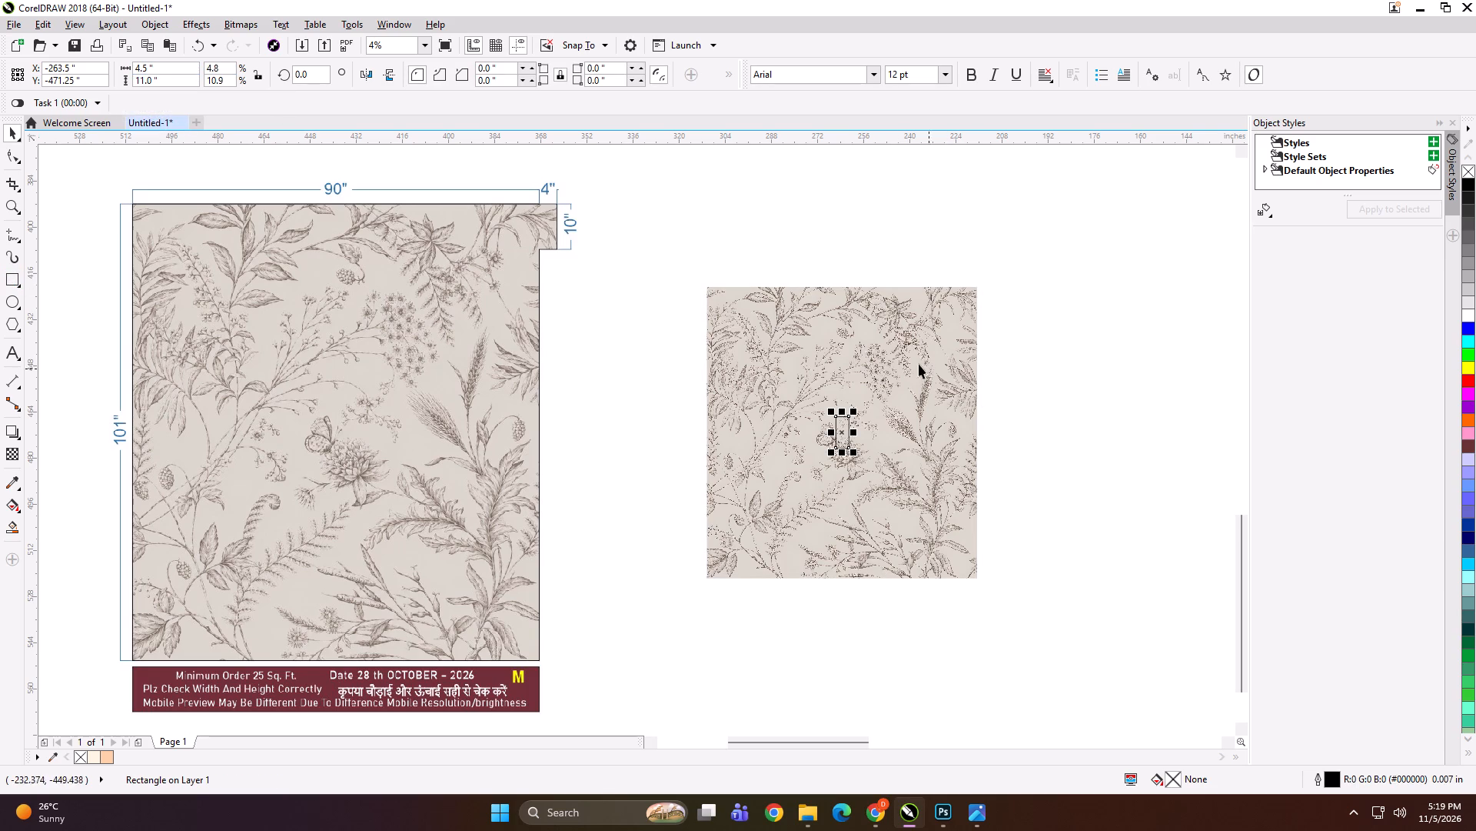
left_click(845, 340, "shift")
key("t")
key("r")
left_click(882, 248)
Add a frame rectangle around the design, set its width to 41 inches and align it to the design's left edge.
left_click(849, 352)
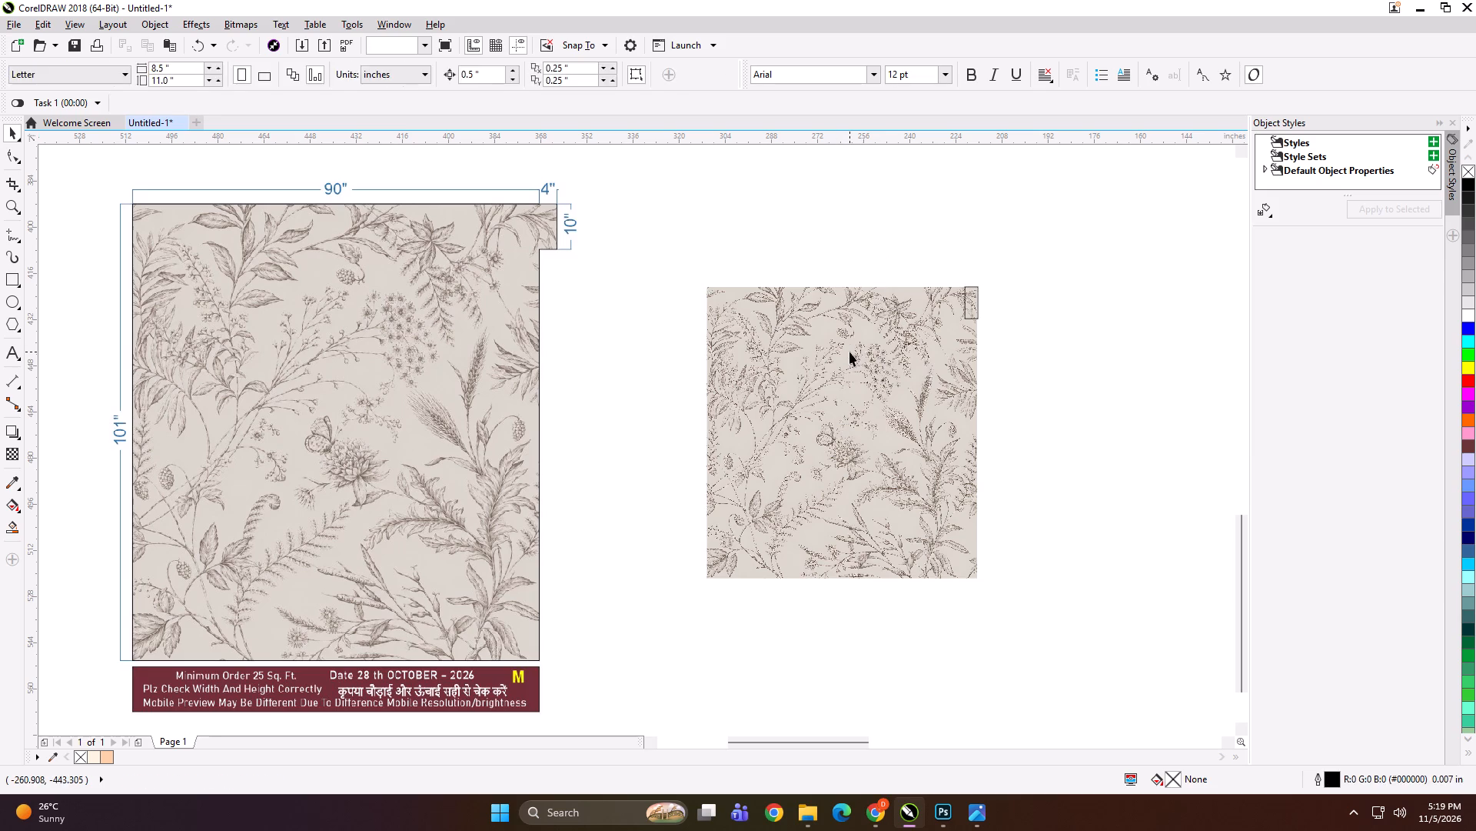
double_click(15, 282, "shift")
key("shift+space")
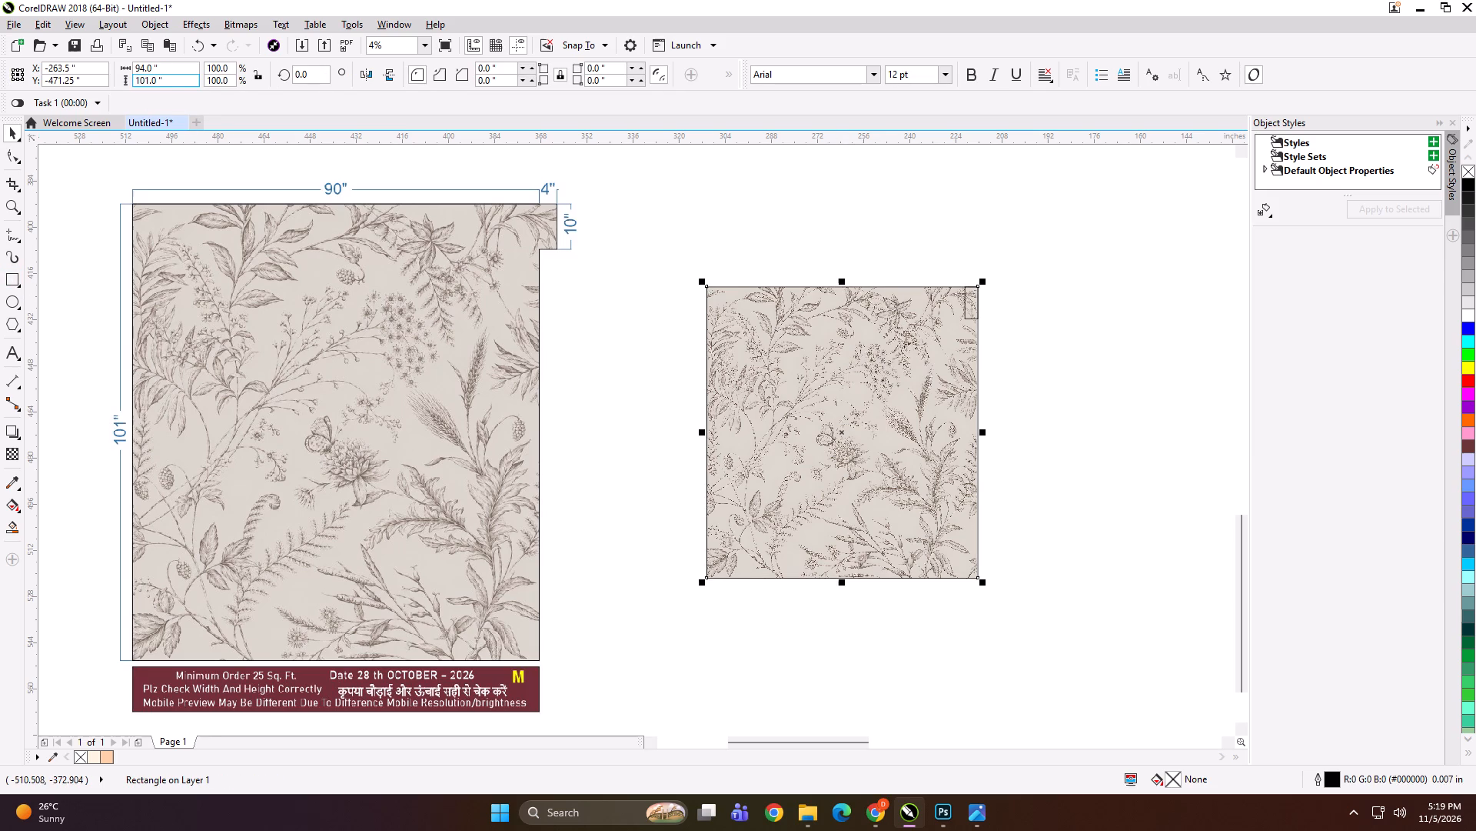
left_click(165, 72)
key("ctrl+a")
type("41")
key("Return")
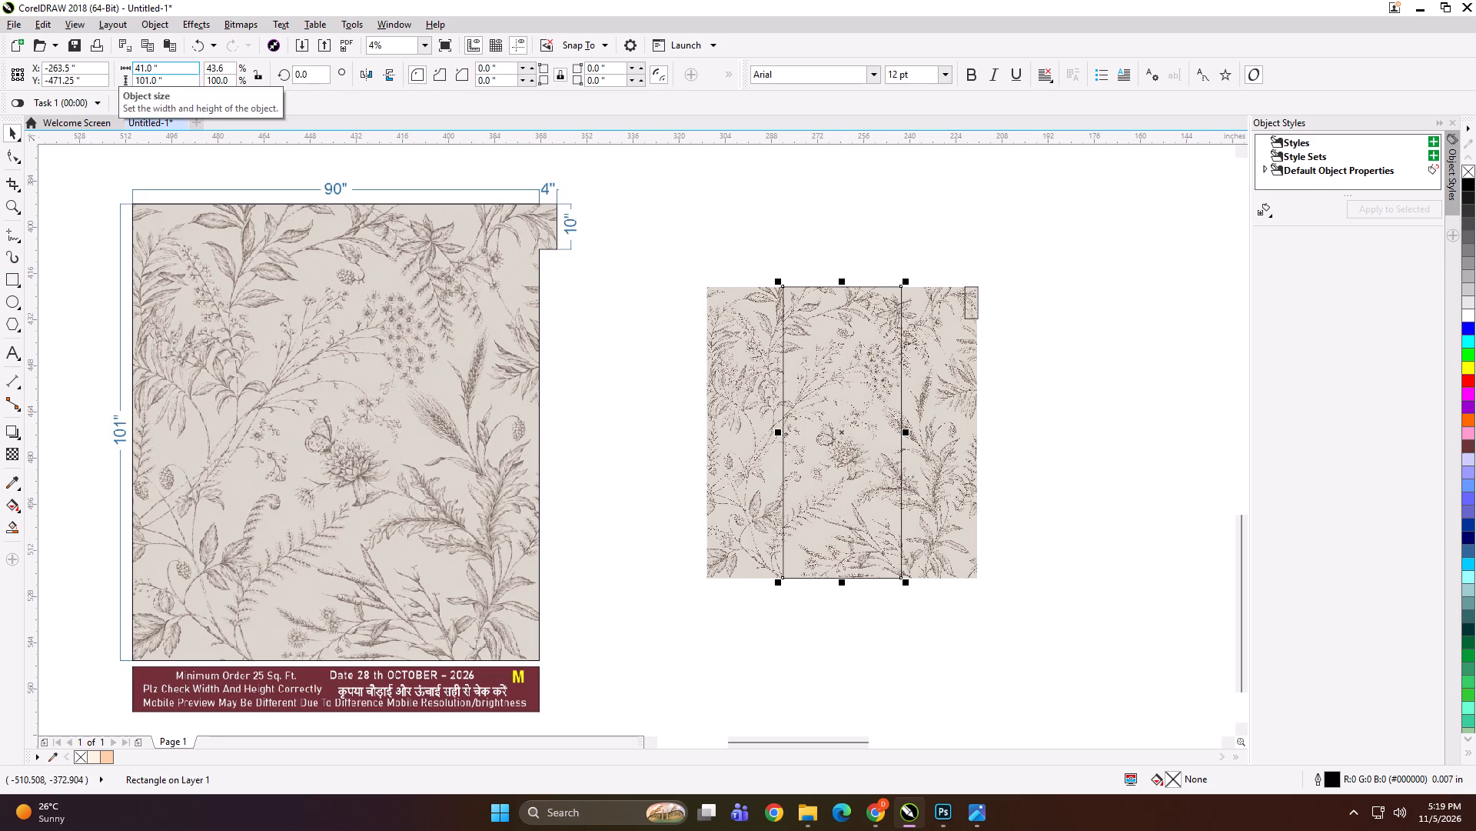
left_click(735, 365, "shift")
key("l")
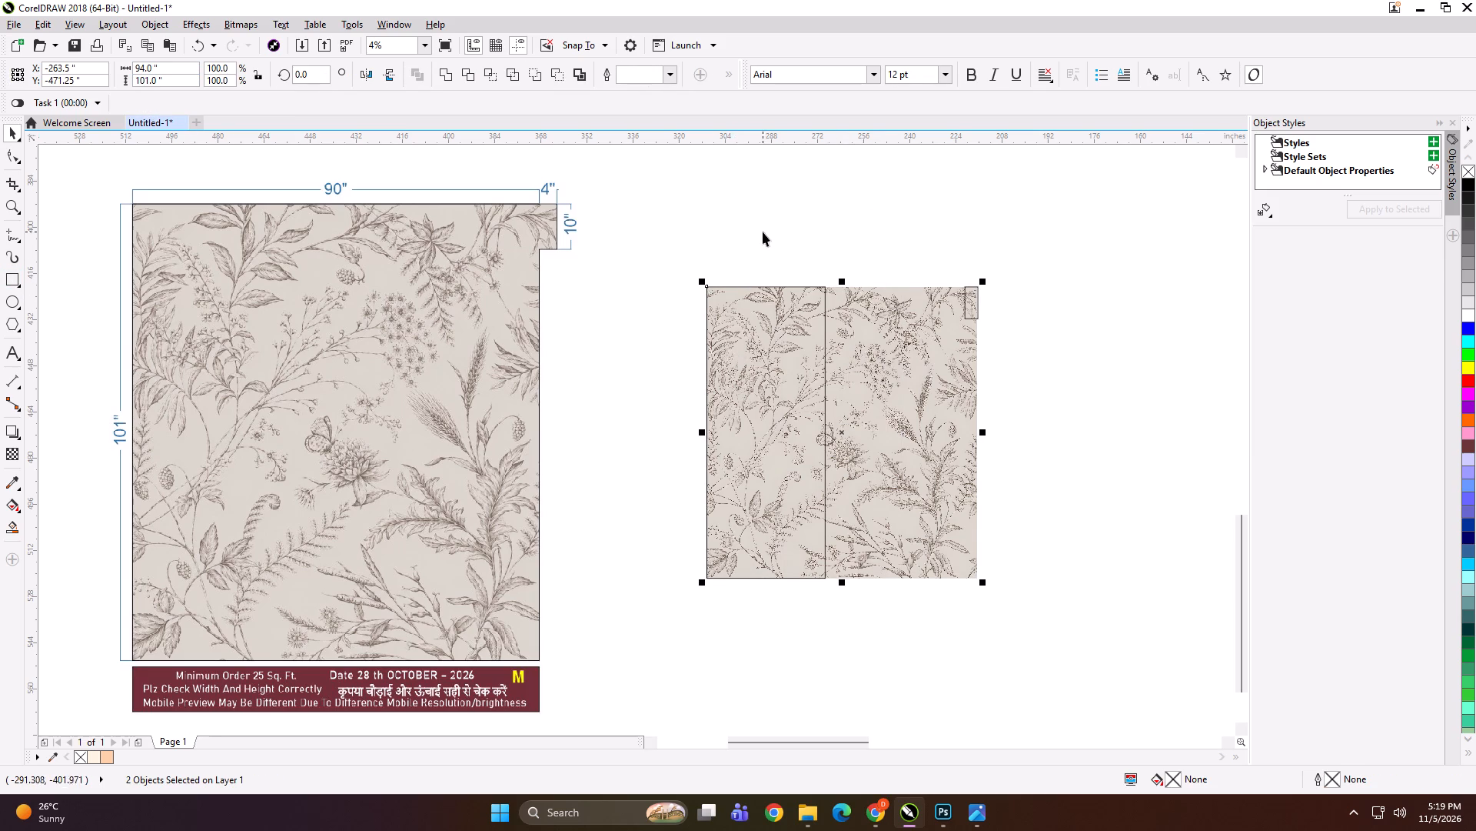
left_click(763, 232)
Add two side-by-side copies of the 41-inch strip rectangle to its right, nudging each back 0.5 inch to create overlap.
left_click(788, 322)
left_click_drag(699, 431, 779, 422)
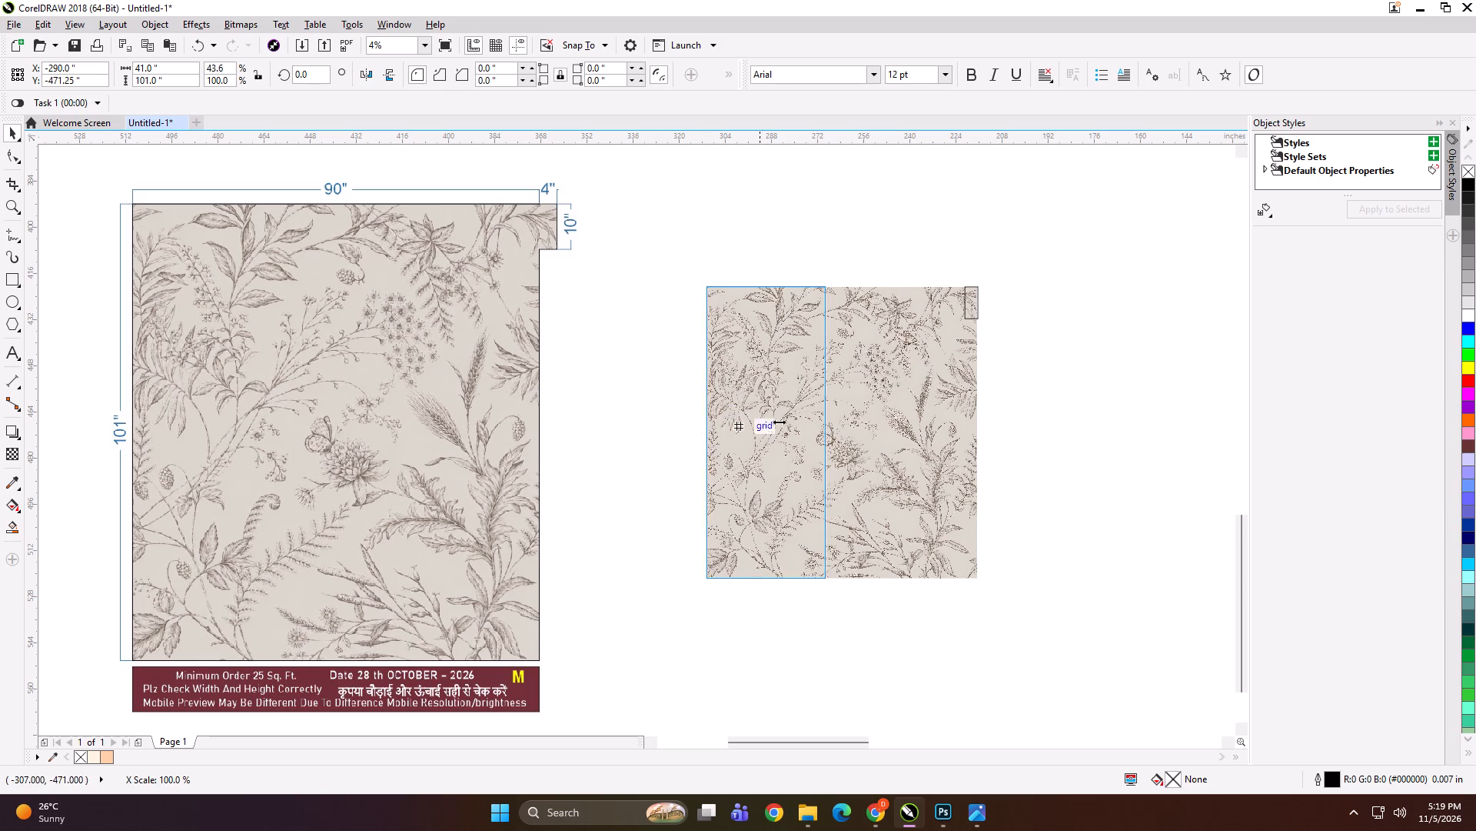
left_click_drag(779, 422, 849, 420)
right_click(849, 420, "ctrl")
key("Left")
scroll(836, 432, "up", 1)
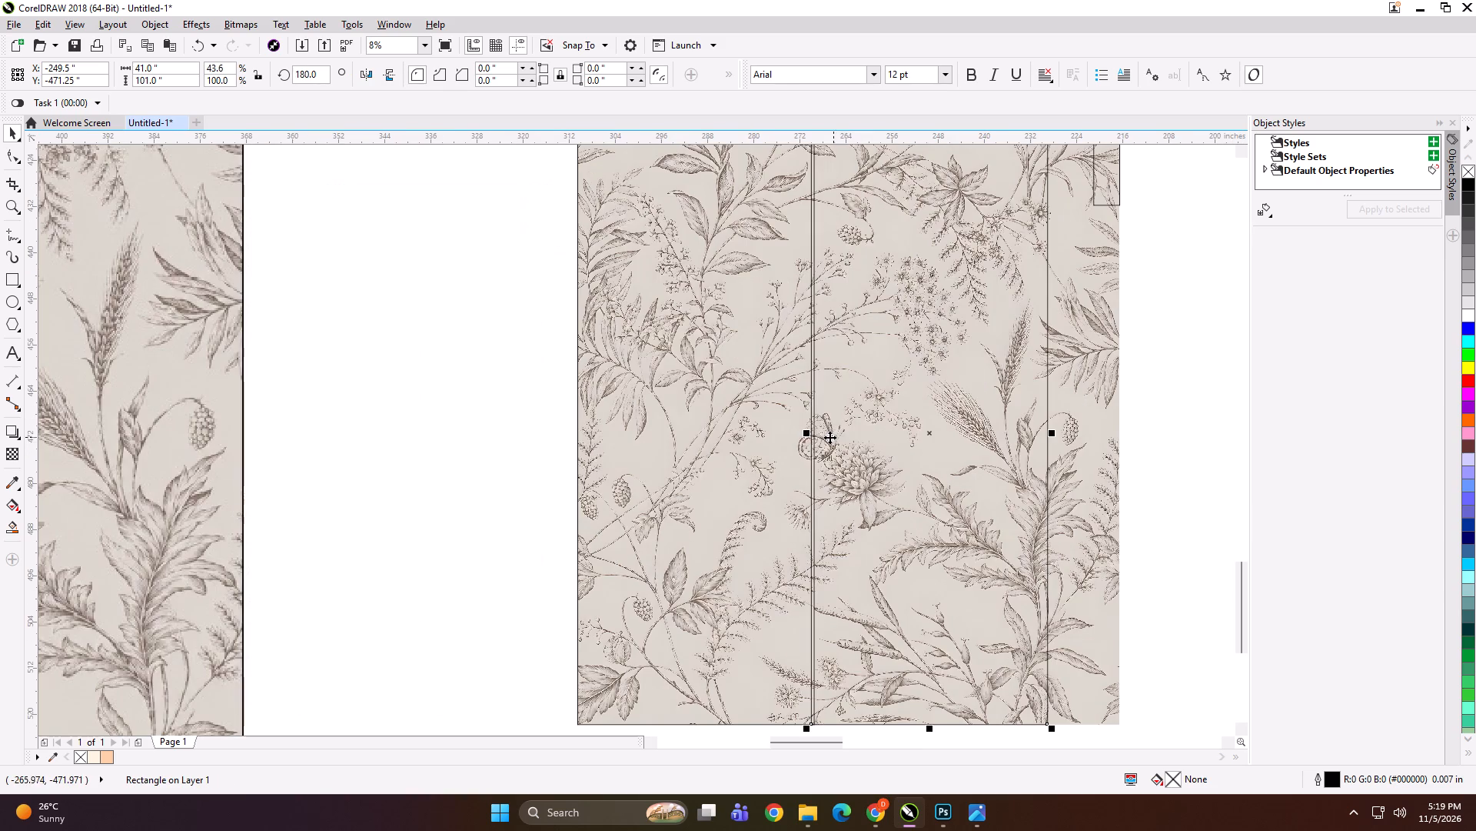
left_click_drag(803, 433, 1094, 429)
right_click(1094, 429, "ctrl")
scroll(918, 406, "down", 1)
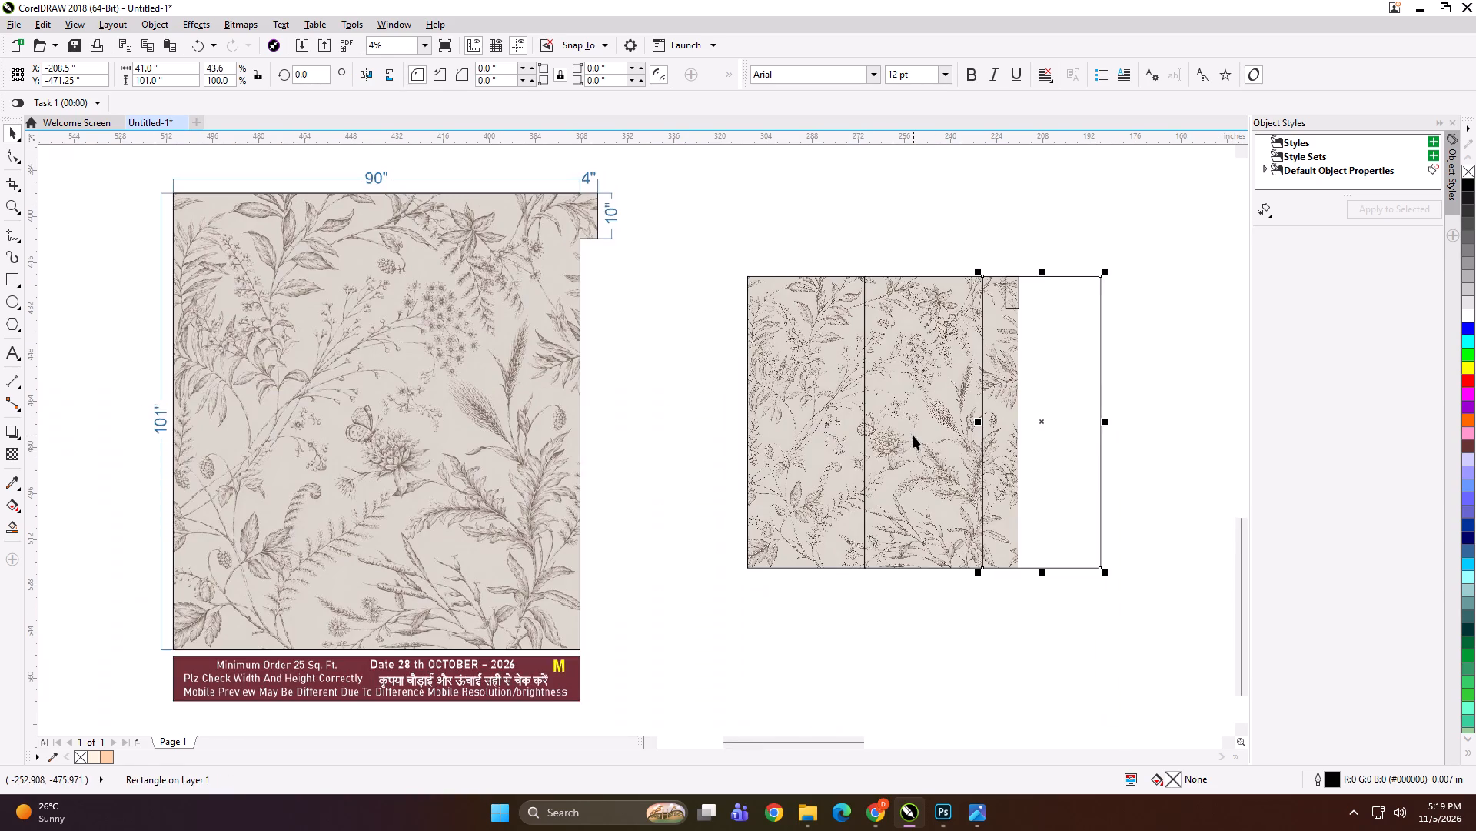
key("Left")
Narrow the third strip rectangle to 8.5 inches from its right side and nudge it right by 0.5 inch.
scroll(1112, 425, "up", 1)
left_click_drag(1091, 422, 1005, 415)
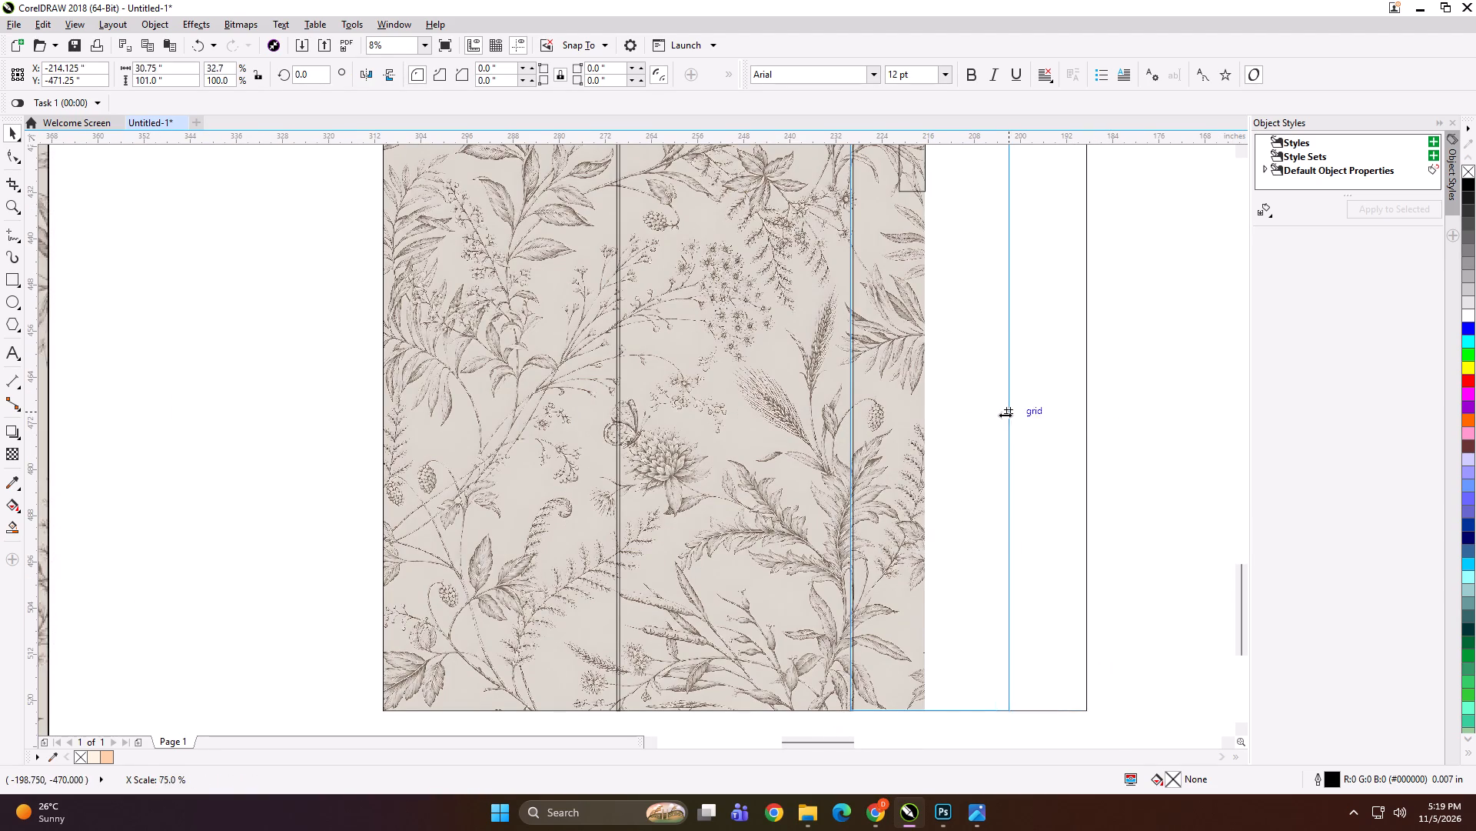
left_click_drag(1005, 415, 900, 194)
scroll(840, 408, "down", 1)
scroll(868, 268, "up", 2)
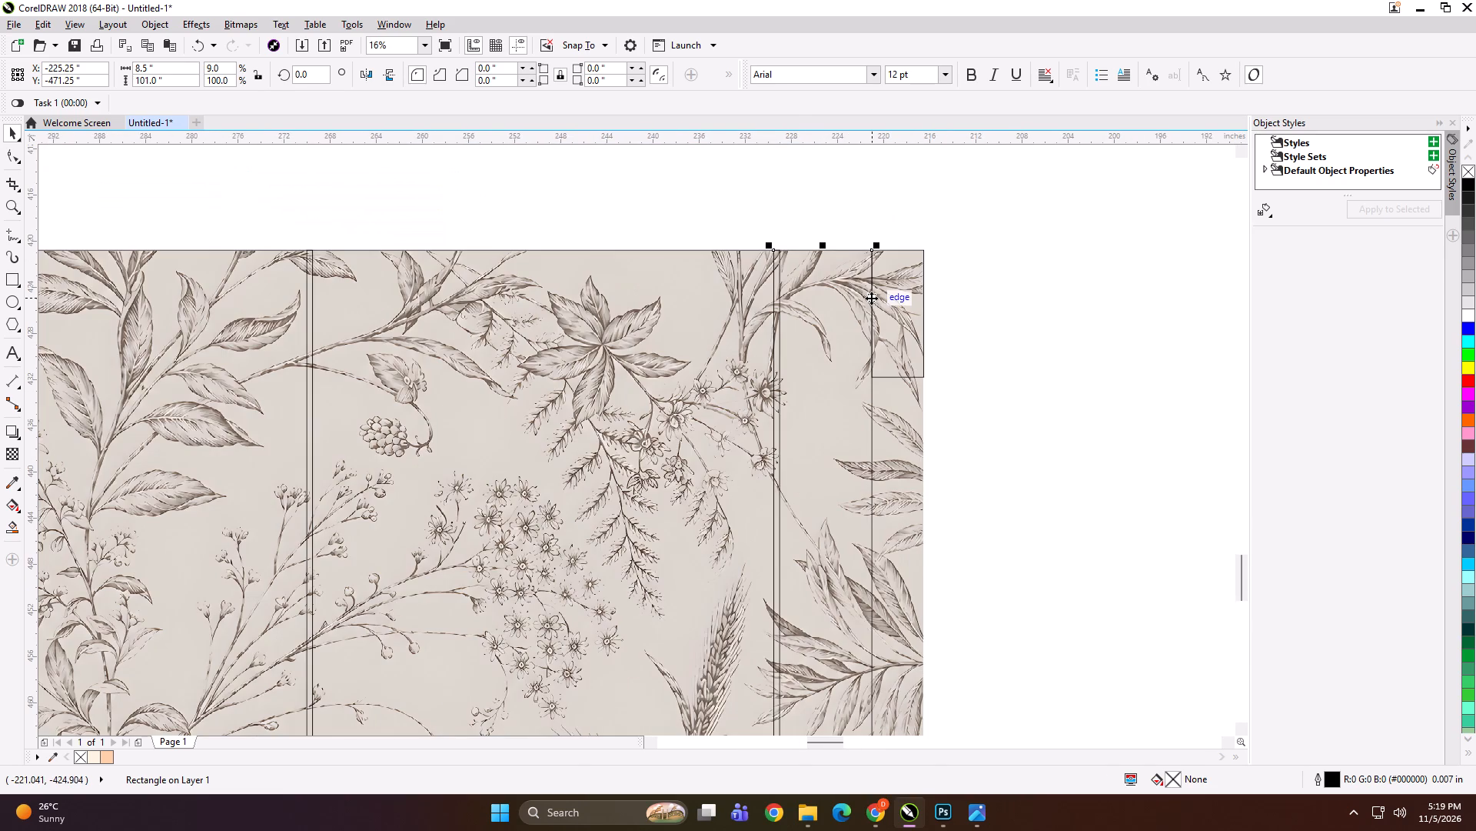
key("Right")
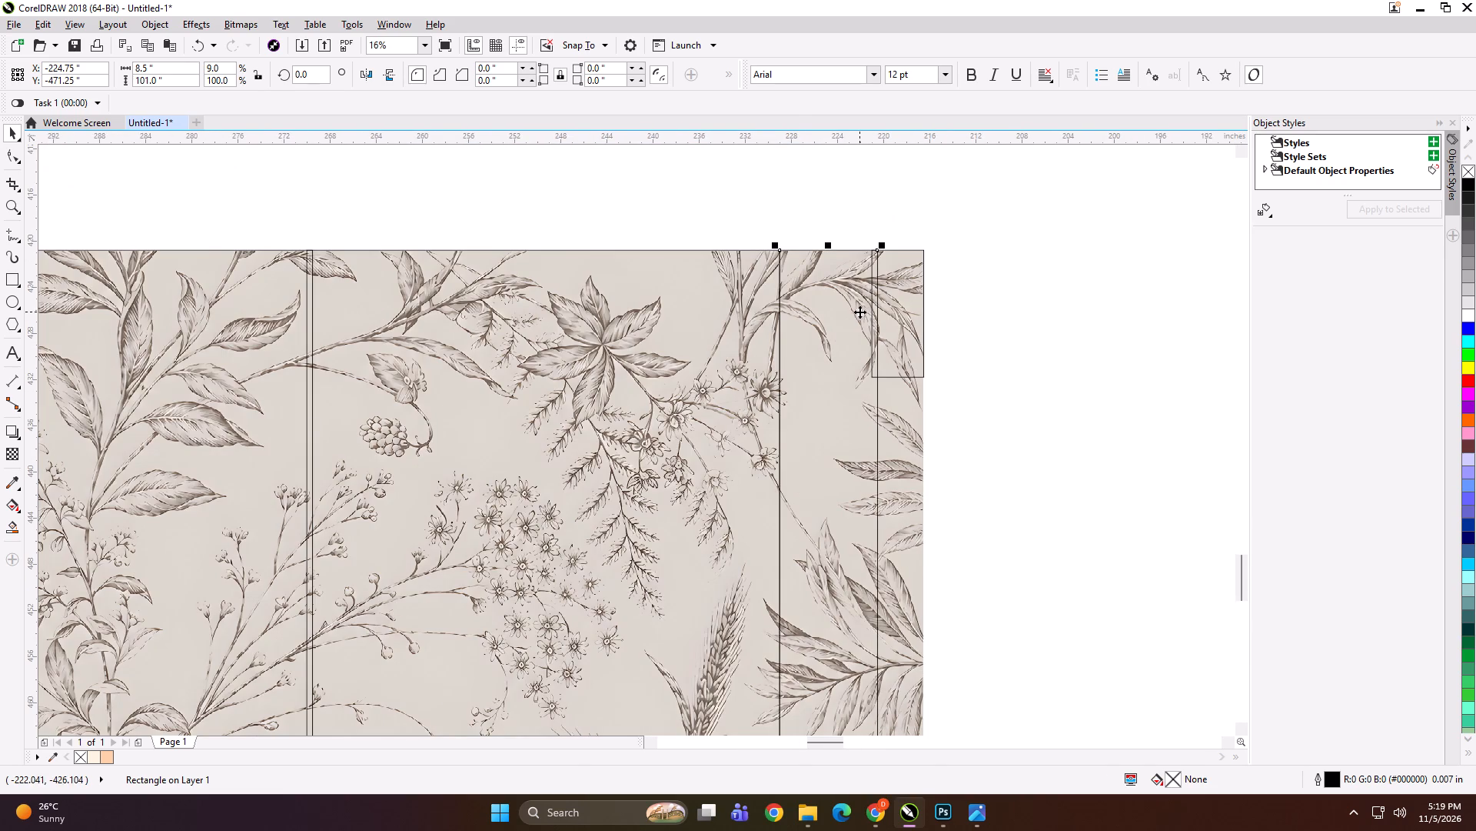
Convert the third strip rectangle to curves and move its left edge nodes 0.5 inch left.
key("F10")
scroll(872, 260, "down", 1)
scroll(814, 229, "down", 1)
left_click_drag(808, 208, 826, 465)
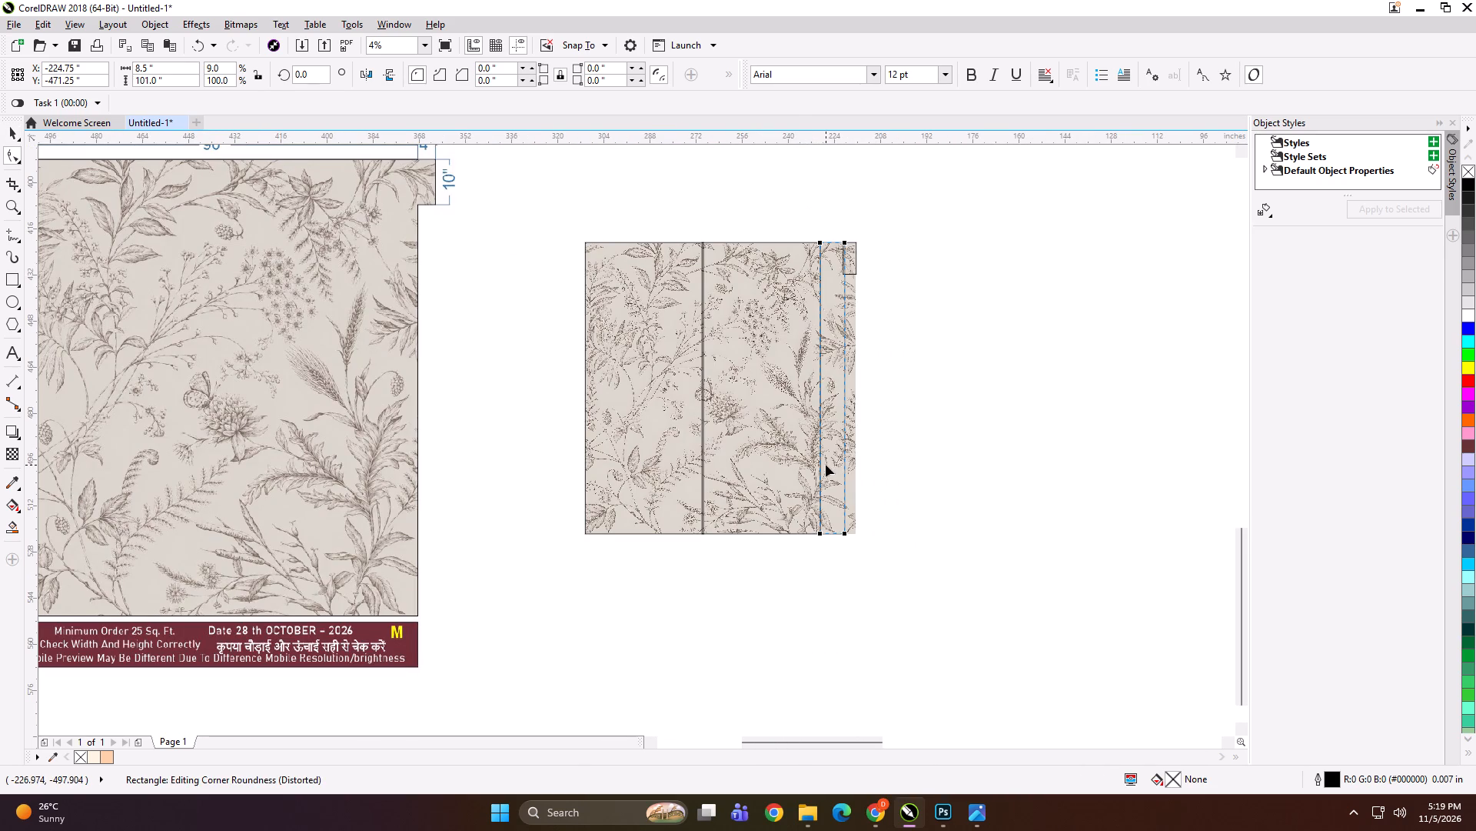
key("ctrl+q")
left_click_drag(796, 209, 830, 592)
key("Left")
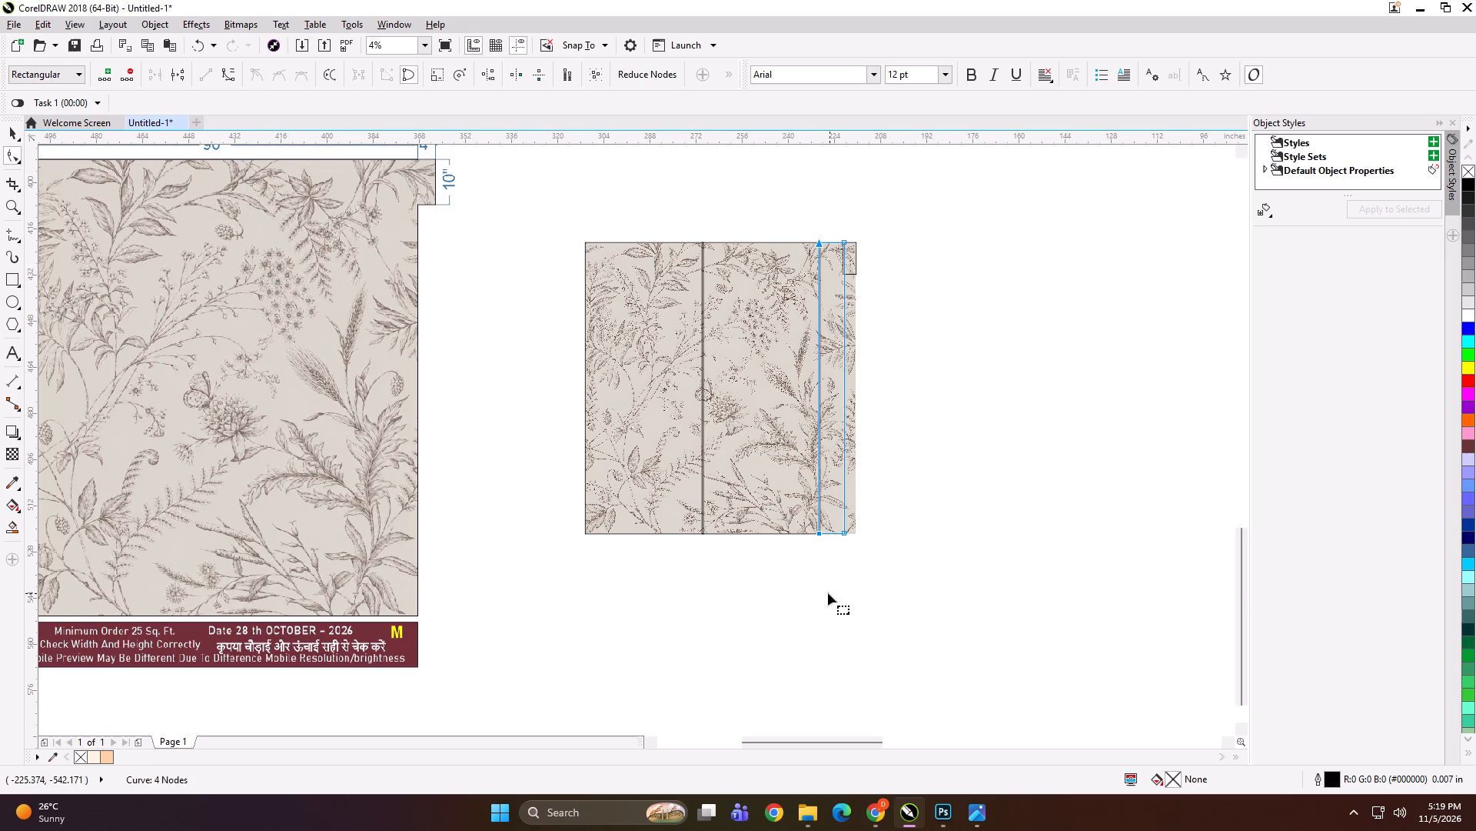
Group the four panel rectangles, PowerClip the wallpaper design into them, and ungroup the result into separate panels.
key("space")
left_click_drag(816, 202, 882, 324)
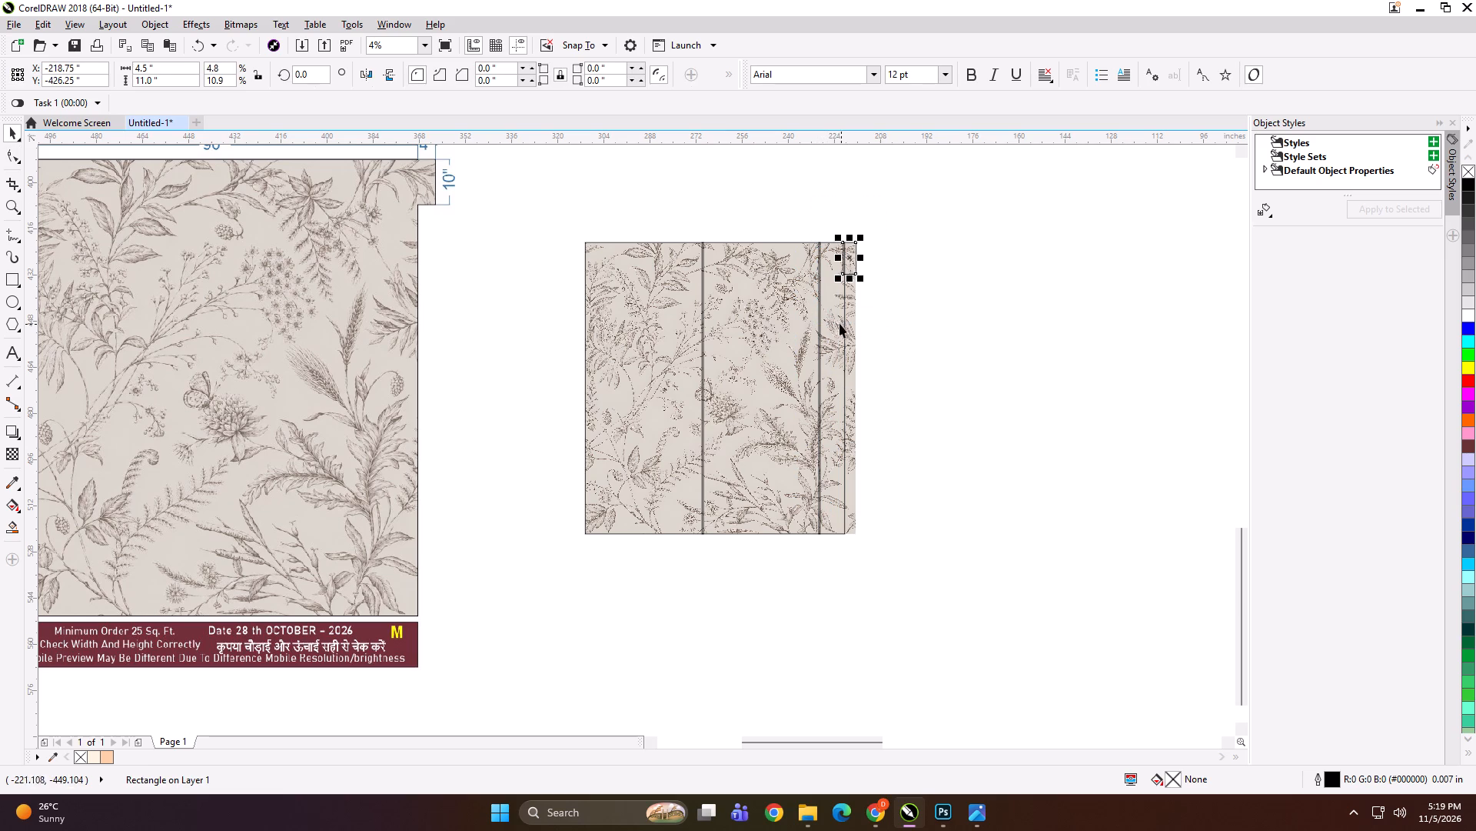
left_click(836, 322, "shift")
left_click(793, 322, "shift")
left_click(690, 328, "shift")
key("ctrl+g")
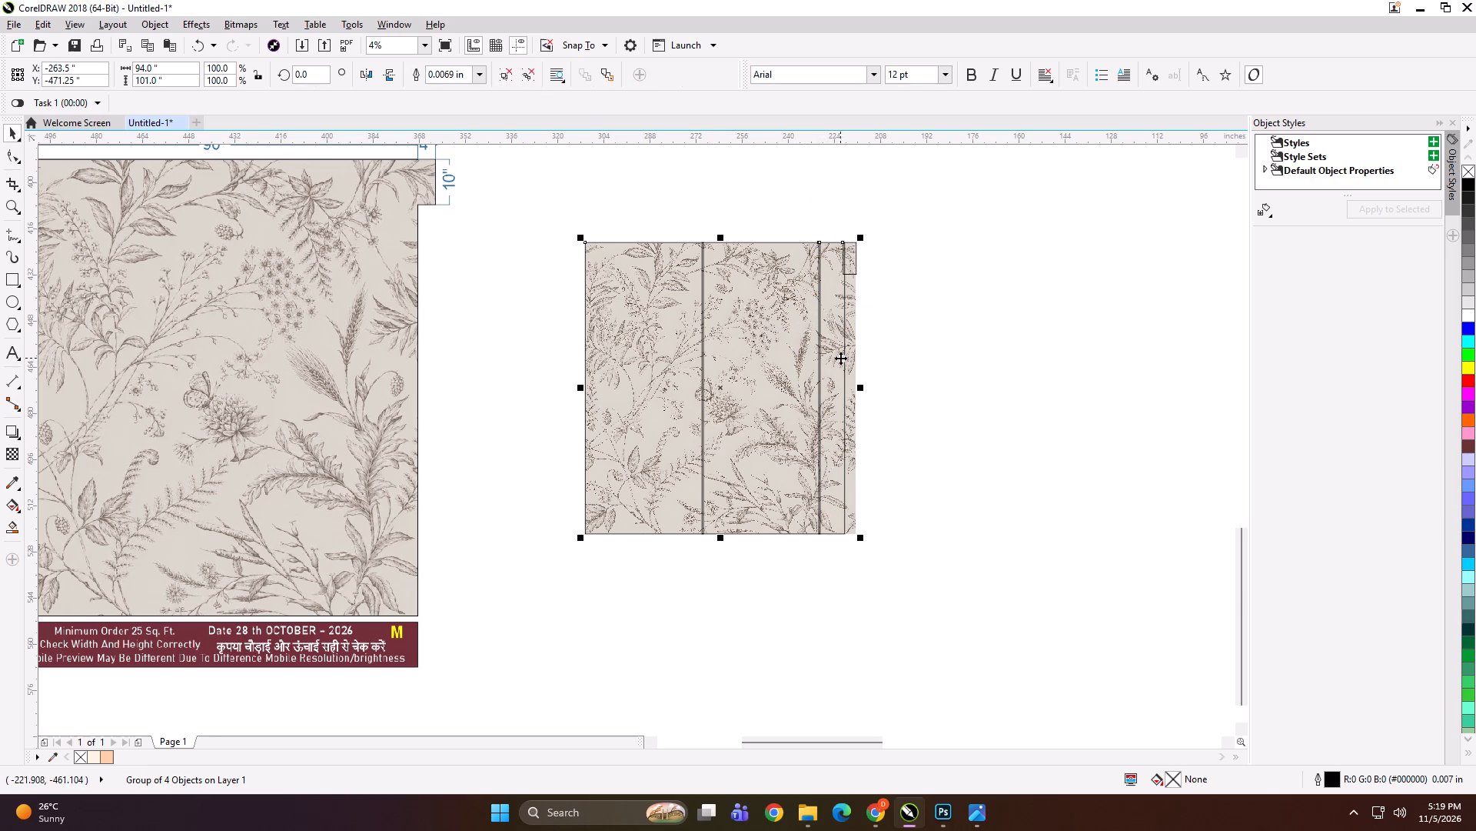
left_click(853, 345)
key("shift+Return")
left_click(798, 360)
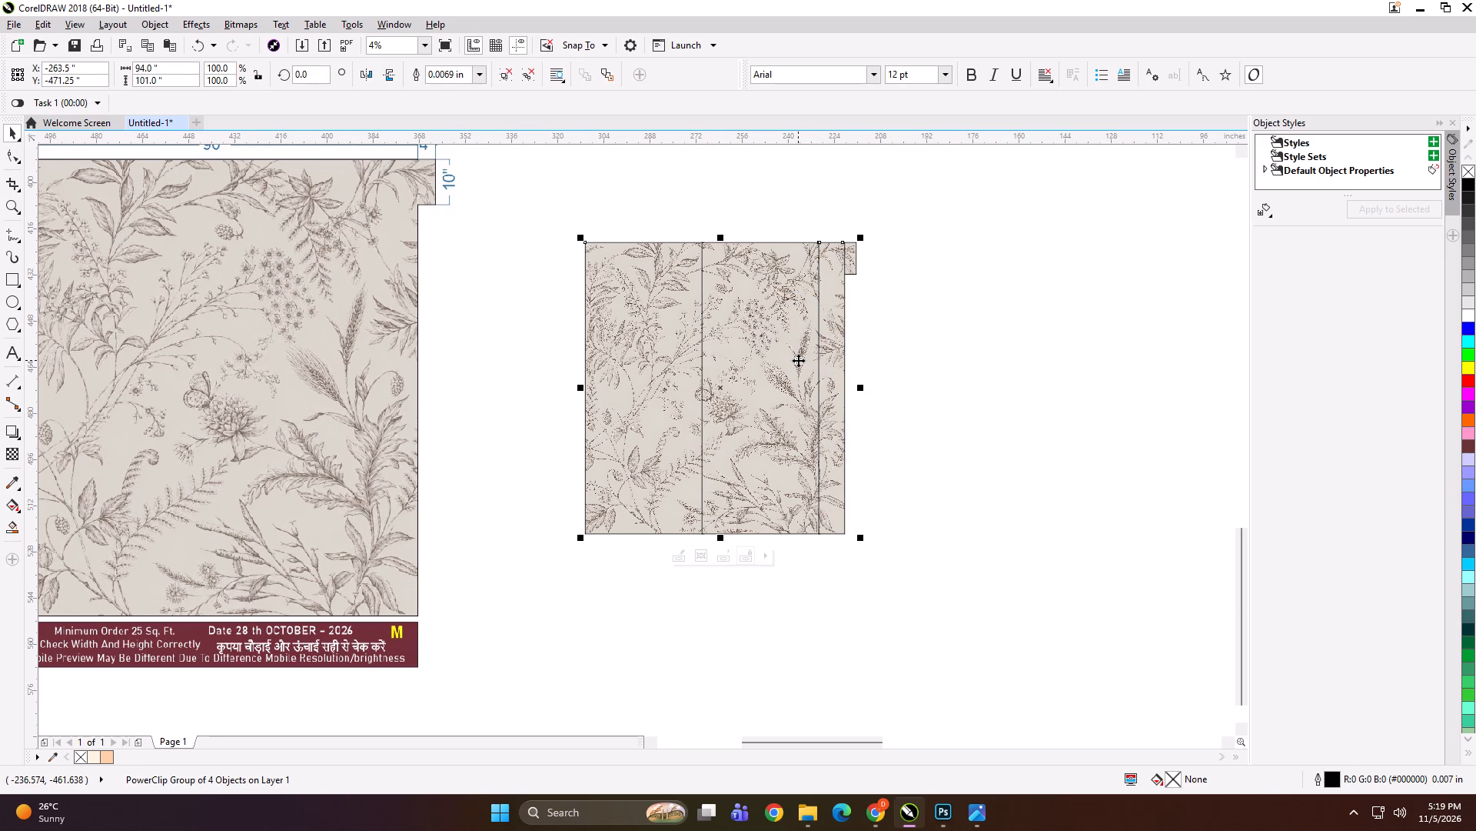
key("ctrl+u")
key("ctrl+u")
key("ctrl+u")
Add the text label "90*101 PANEL 1" on the top edge of the first panel and copy its text.
double_click(977, 358)
scroll(946, 327, "down", 1)
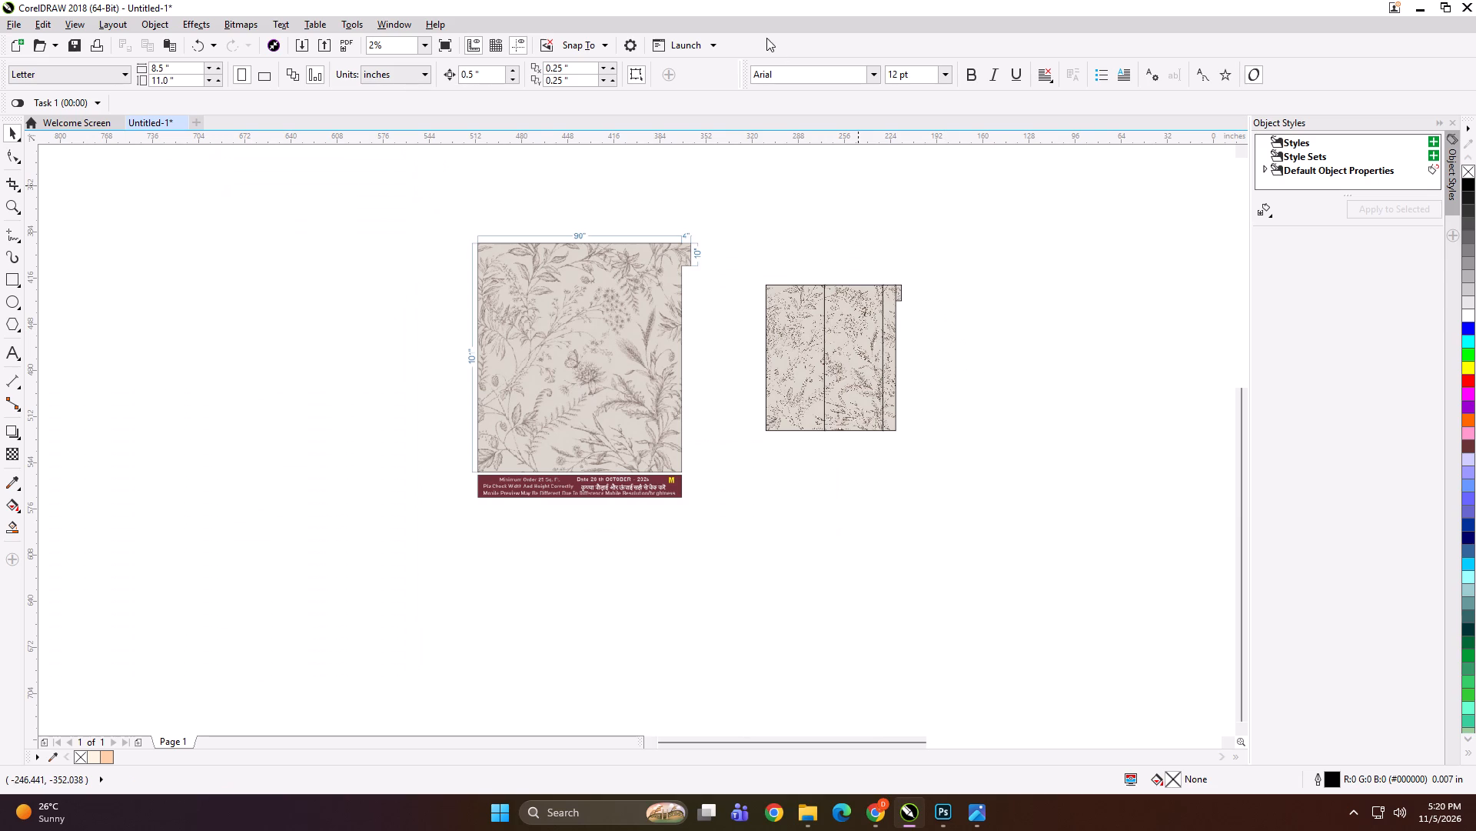
left_click(715, 247)
scroll(734, 299, "up", 1)
left_click(6, 358)
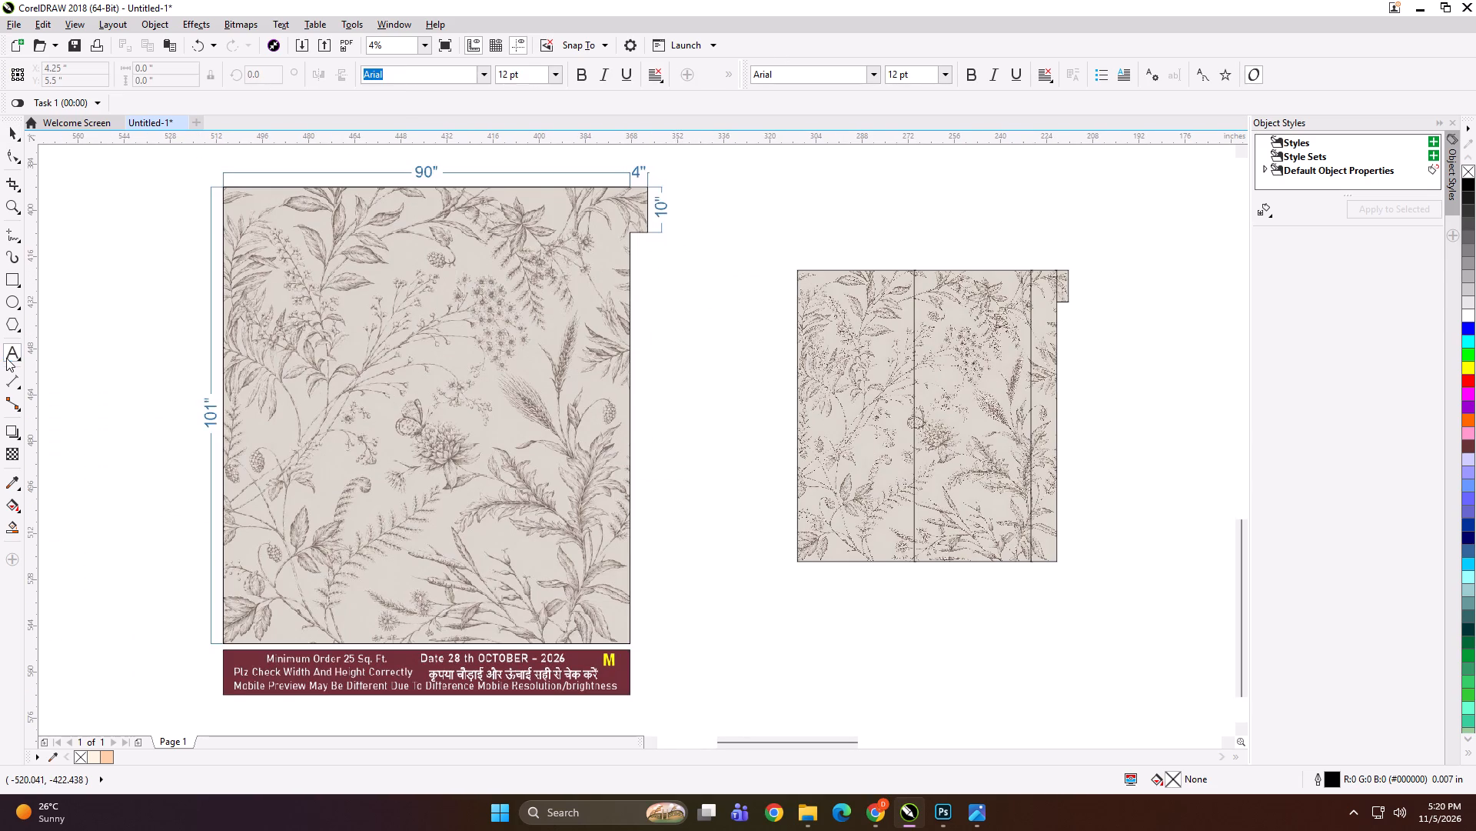
double_click(826, 267)
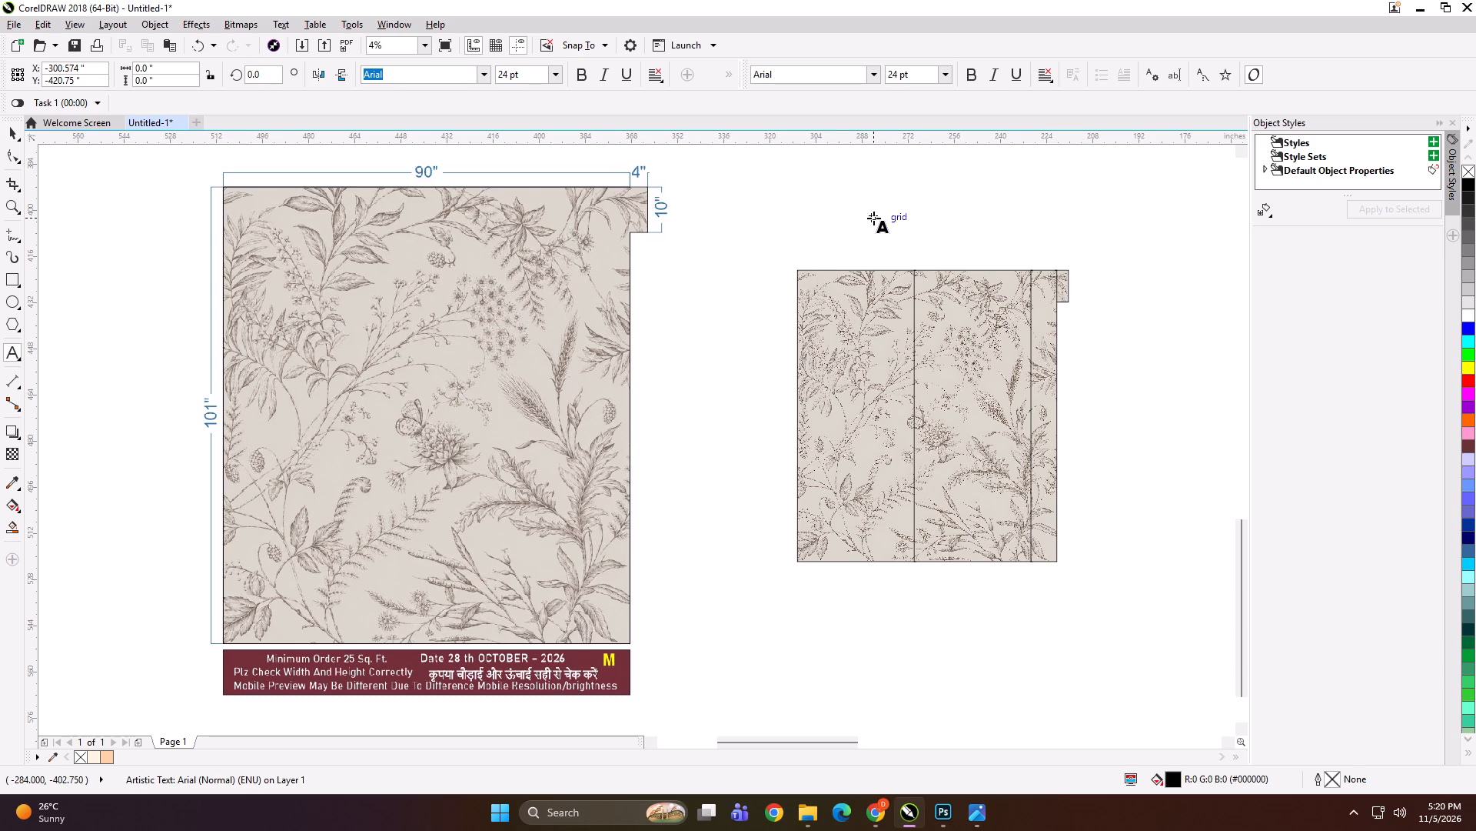
type("90*101 PANEL 1")
key("ctrl+a")
key("ctrl+c")
Paste the label above the other three panels, making the copies read 90*101 PANEL 12, PANEL 3 and PANEL 4.
left_click(937, 267)
key("ctrl+v")
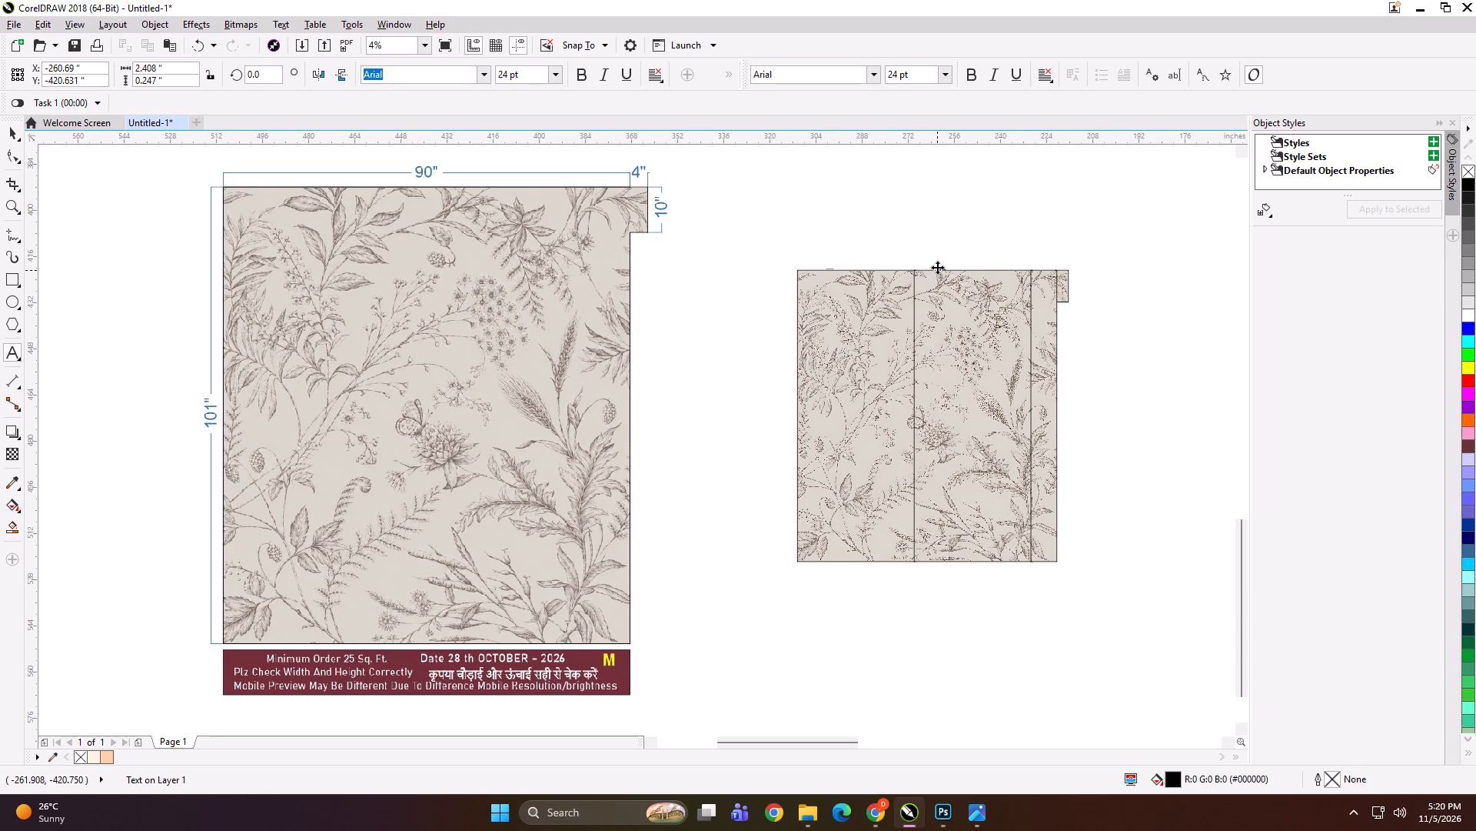
key("2")
scroll(1036, 269, "up", 3)
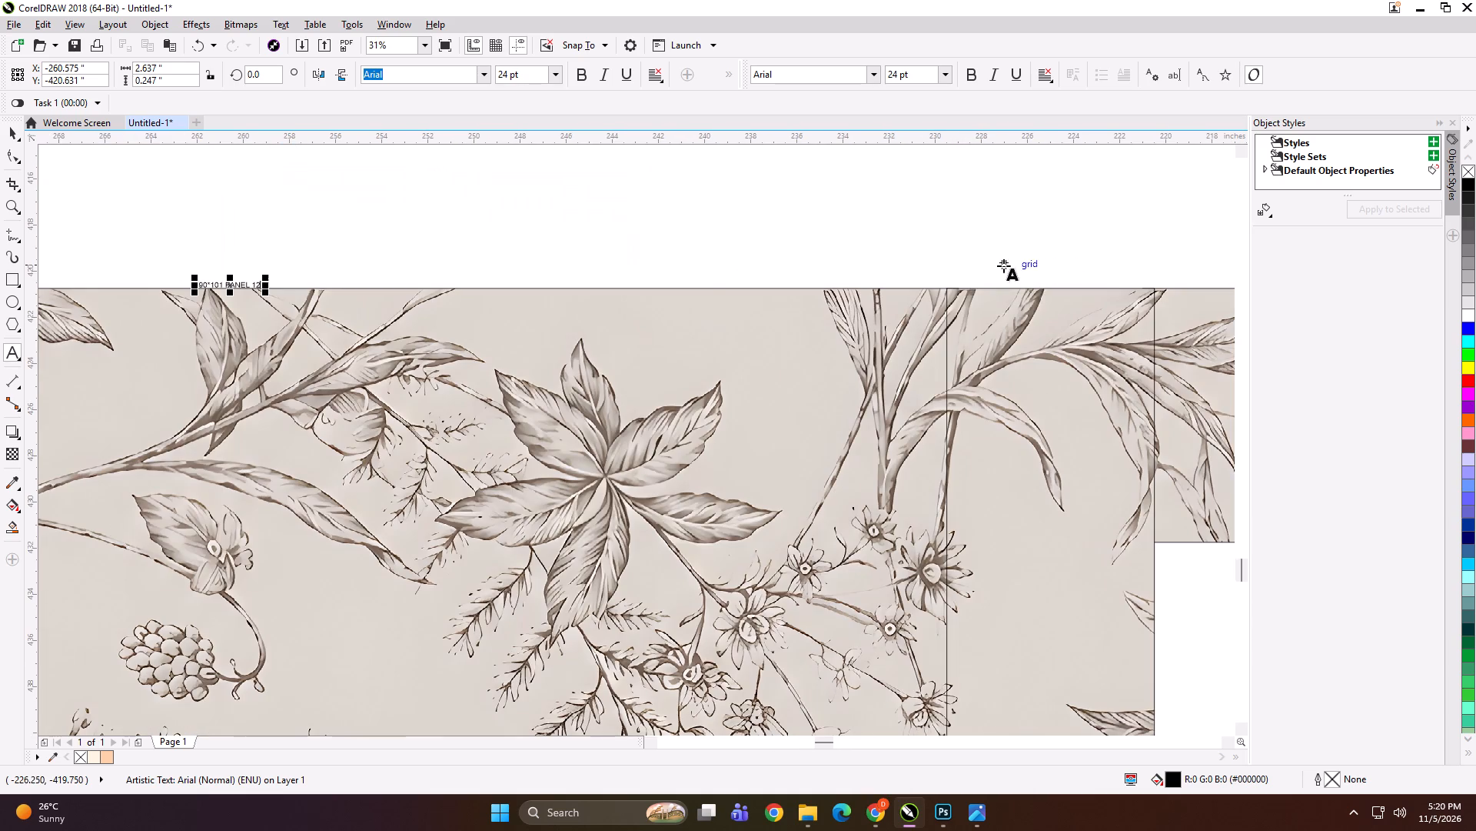
left_click(998, 285)
key("ctrl+v")
key("BackSpace")
key("3")
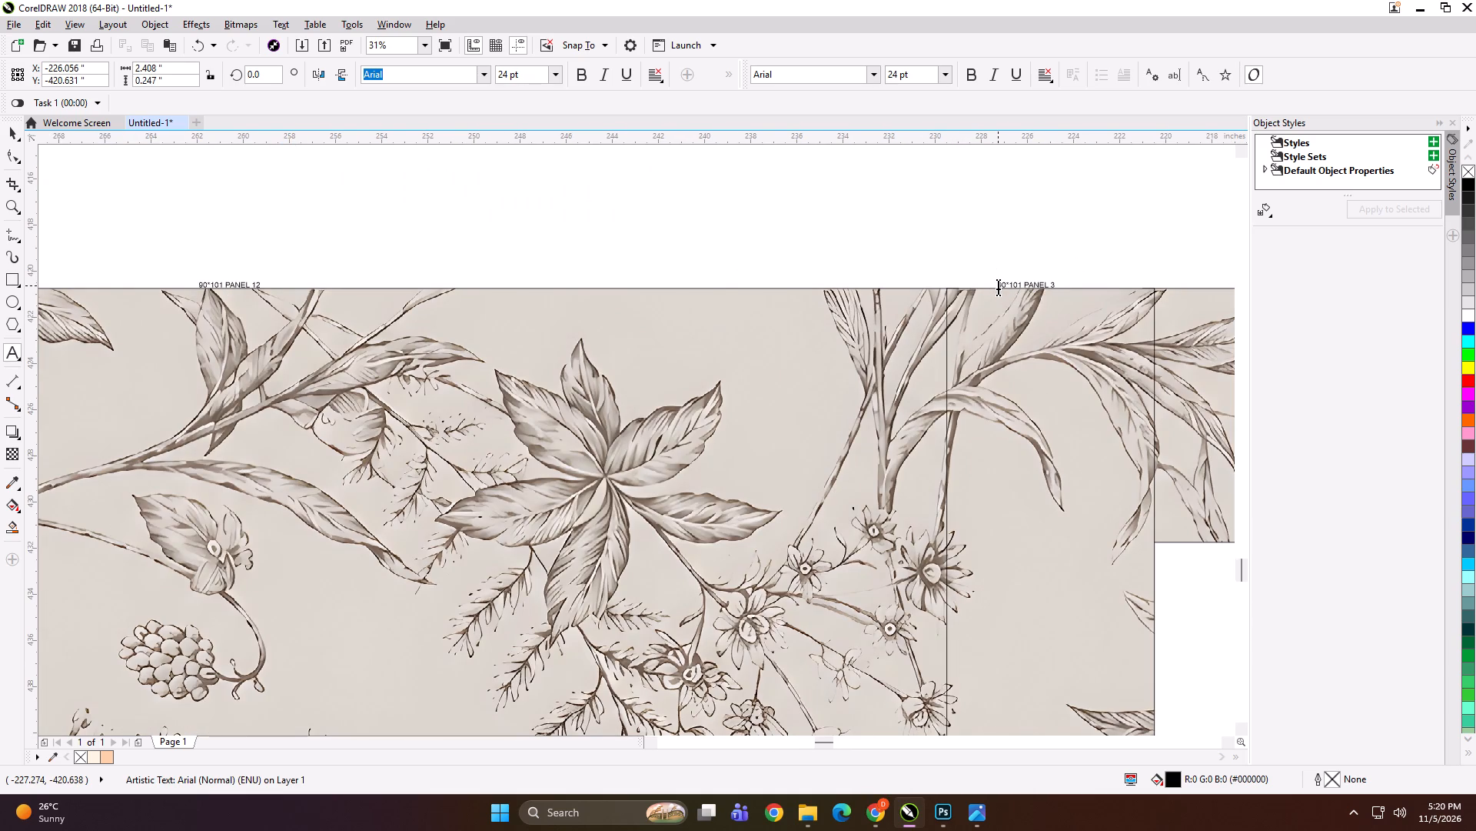
scroll(949, 291, "down", 2)
scroll(1002, 291, "up", 4)
left_click(1002, 277)
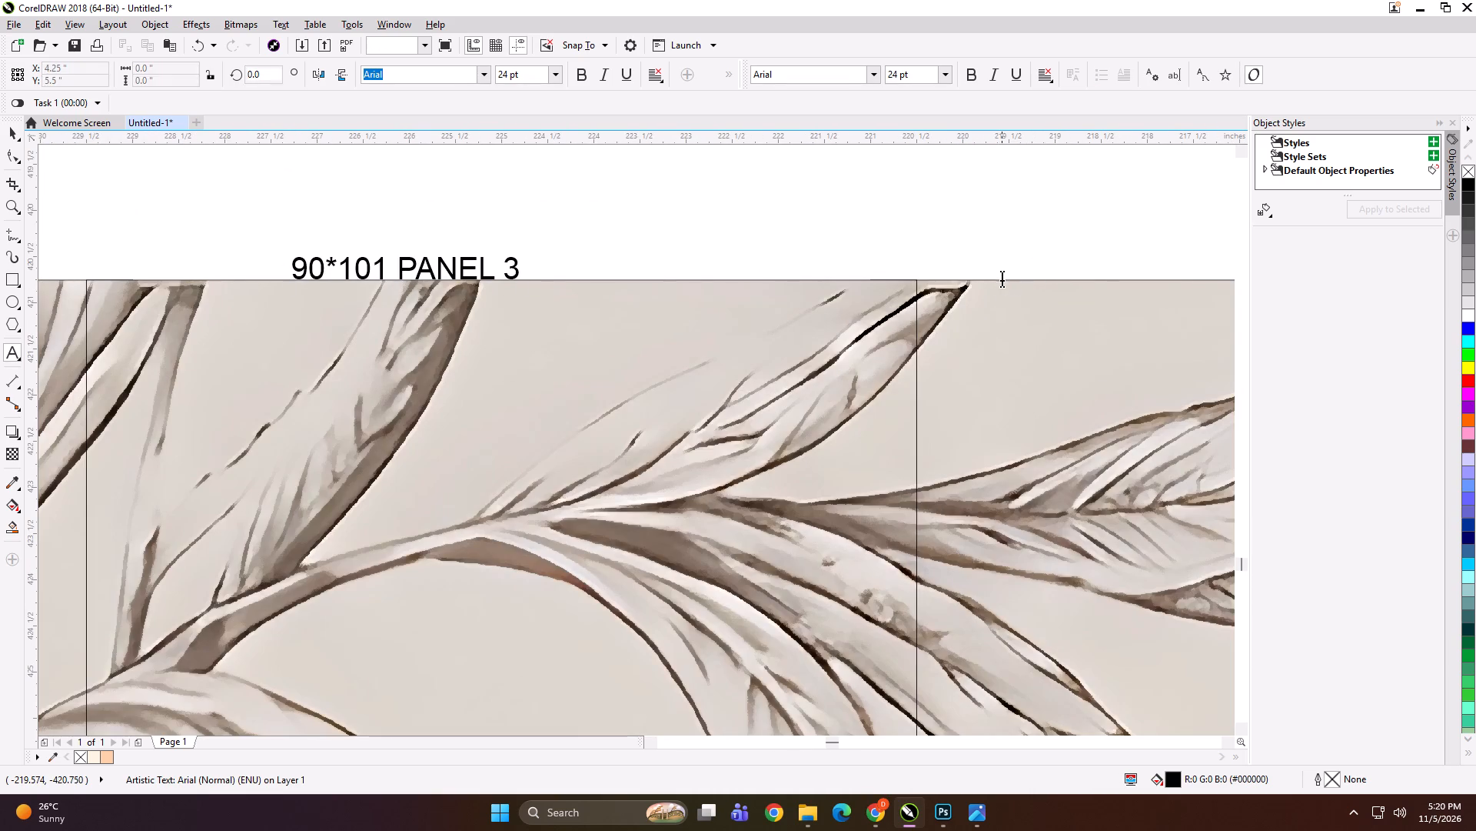
key("ctrl+v")
key("BackSpace")
key("4")
Group the small corner panel with its label, and the narrow third strip with its label.
scroll(1020, 286, "down", 6)
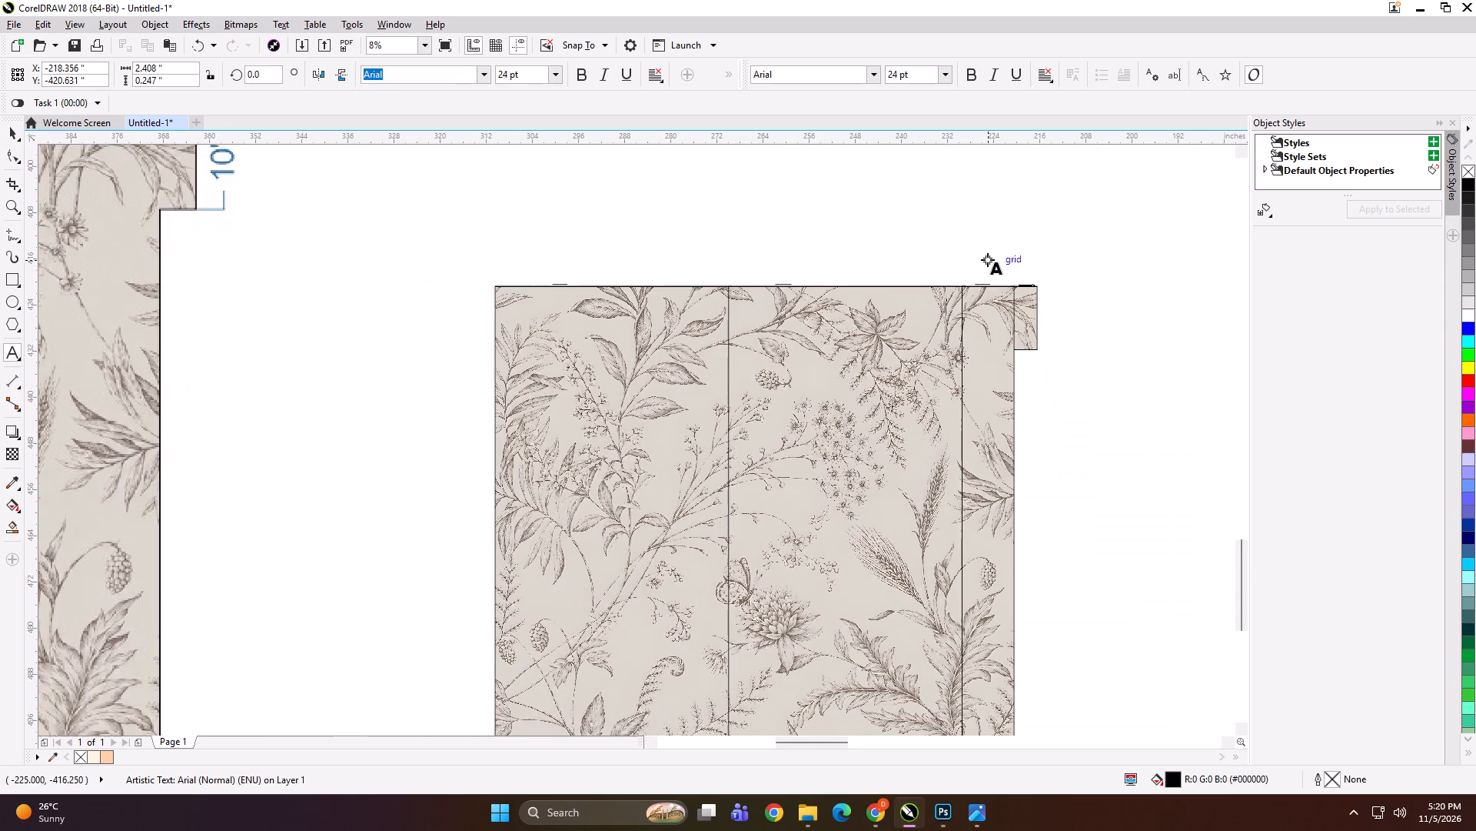
left_click(9, 132)
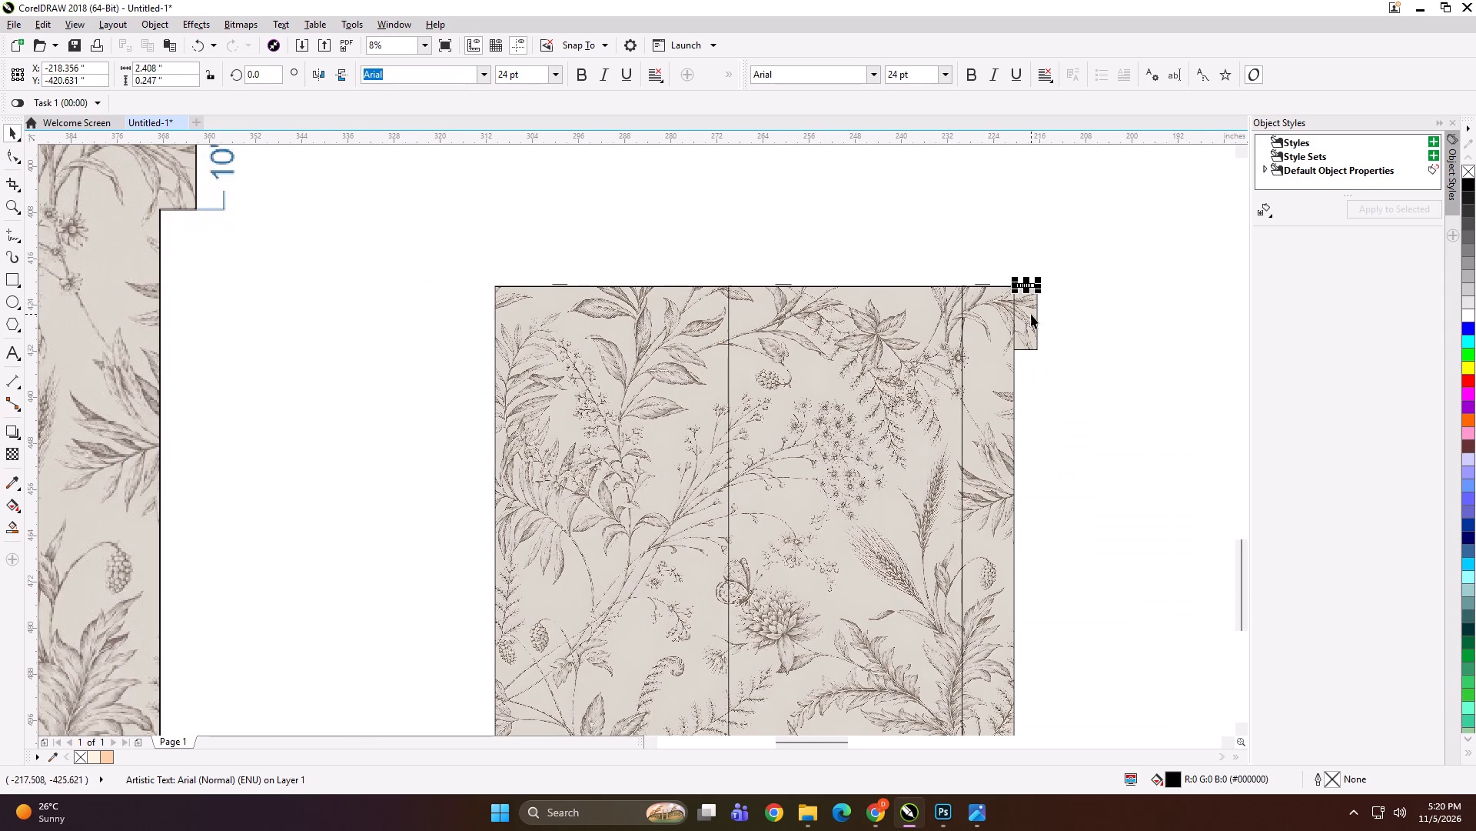
left_click(1031, 314, "shift")
key("ctrl+g")
scroll(959, 205, "down", 1)
left_click_drag(936, 203, 969, 294)
left_click_drag(943, 222, 973, 288)
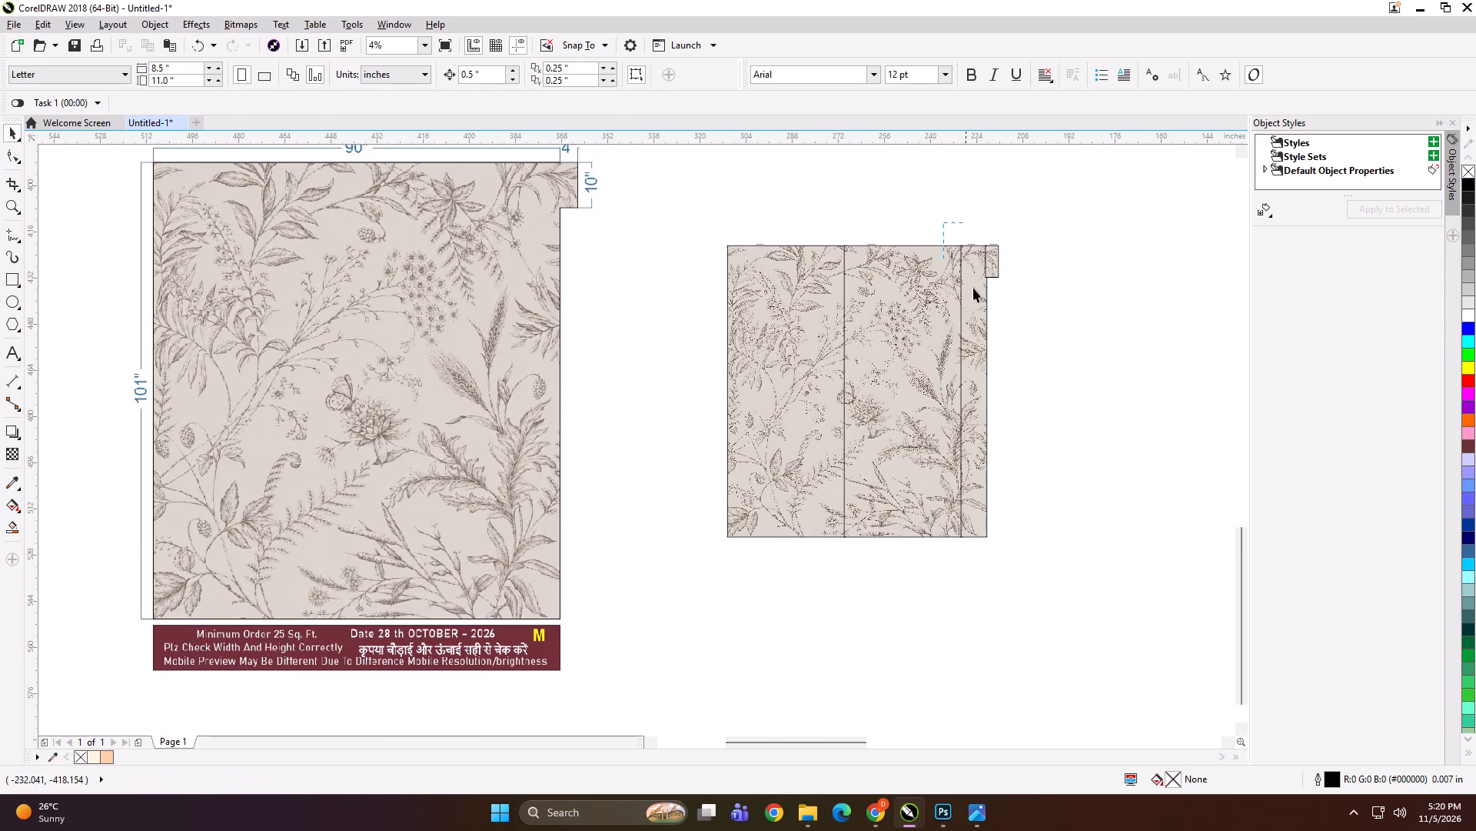
left_click_drag(973, 288, 986, 344)
left_click(979, 350, "shift")
key("ctrl+g")
Group the second panel with its label, and the first panel with its label.
left_click_drag(861, 204, 899, 366)
left_click(899, 367, "shift")
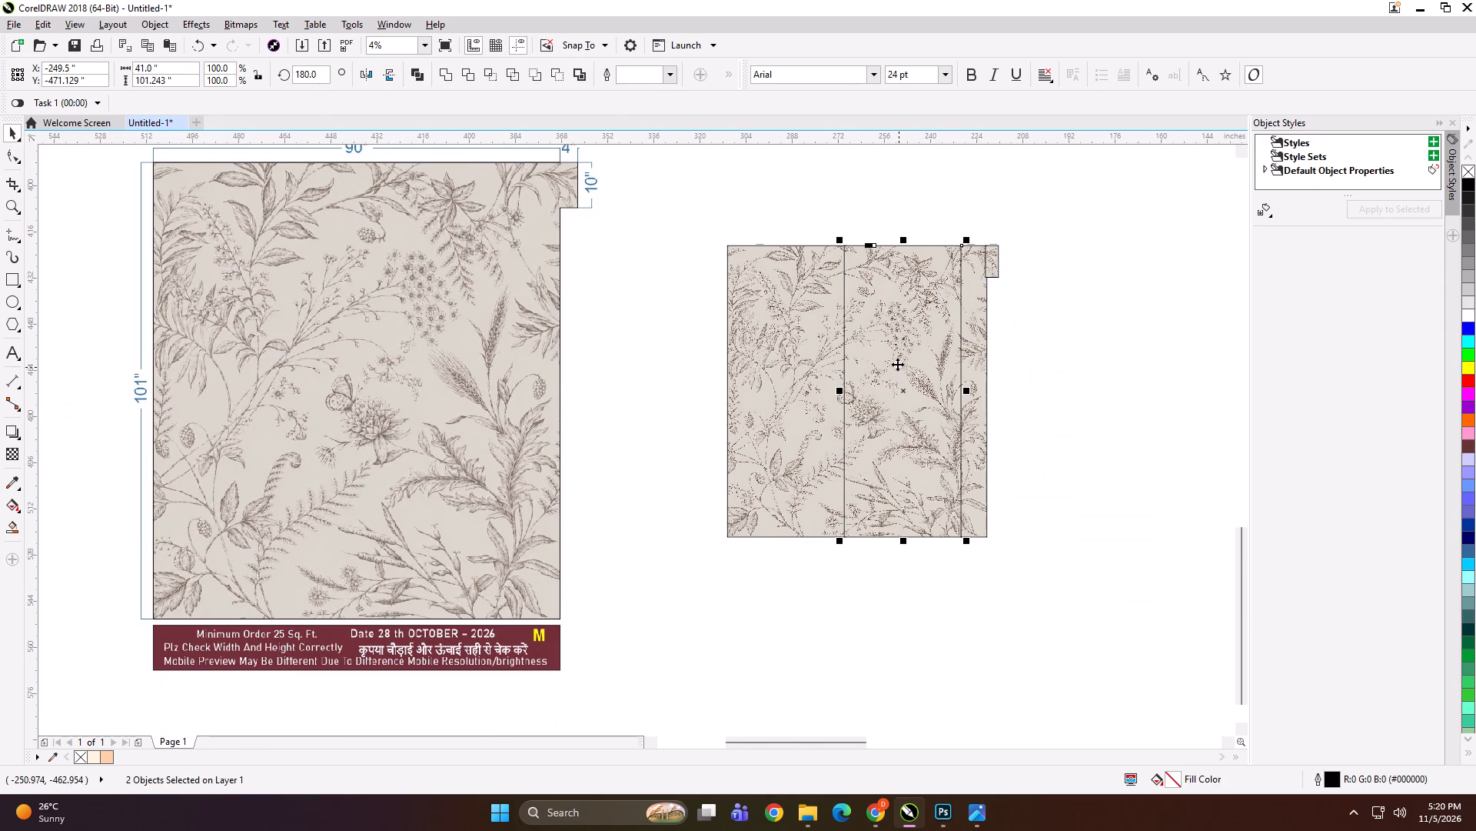
key("ctrl+g")
left_click_drag(843, 179, 725, 339)
double_click(780, 315, "shift")
left_click(780, 315, "shift")
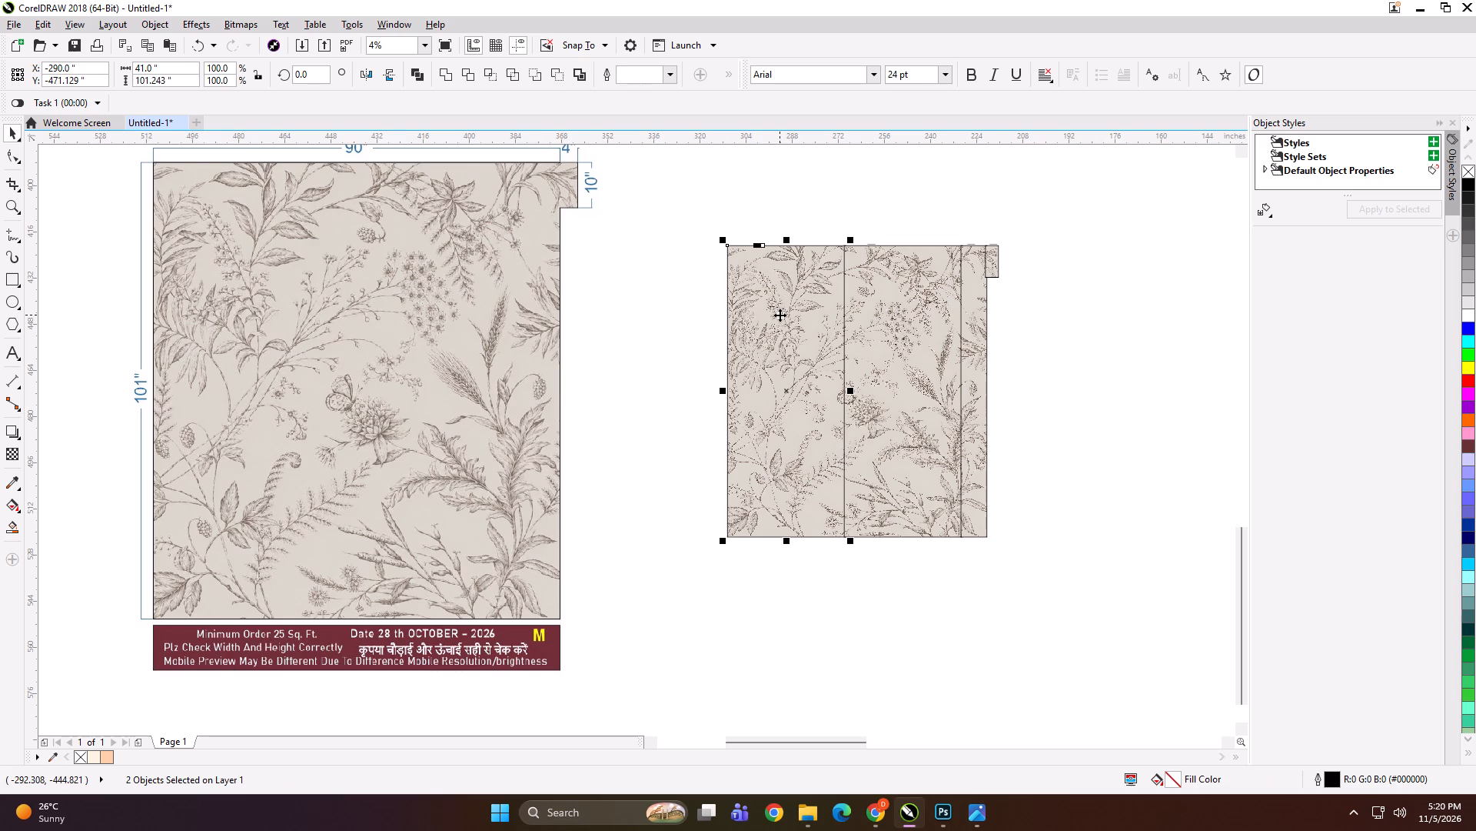
key("ctrl+g")
Start exporting the first panel and create and open a new folder named 90x101 inside WALL ART.
scroll(780, 315, "down", 1)
key("ctrl+e")
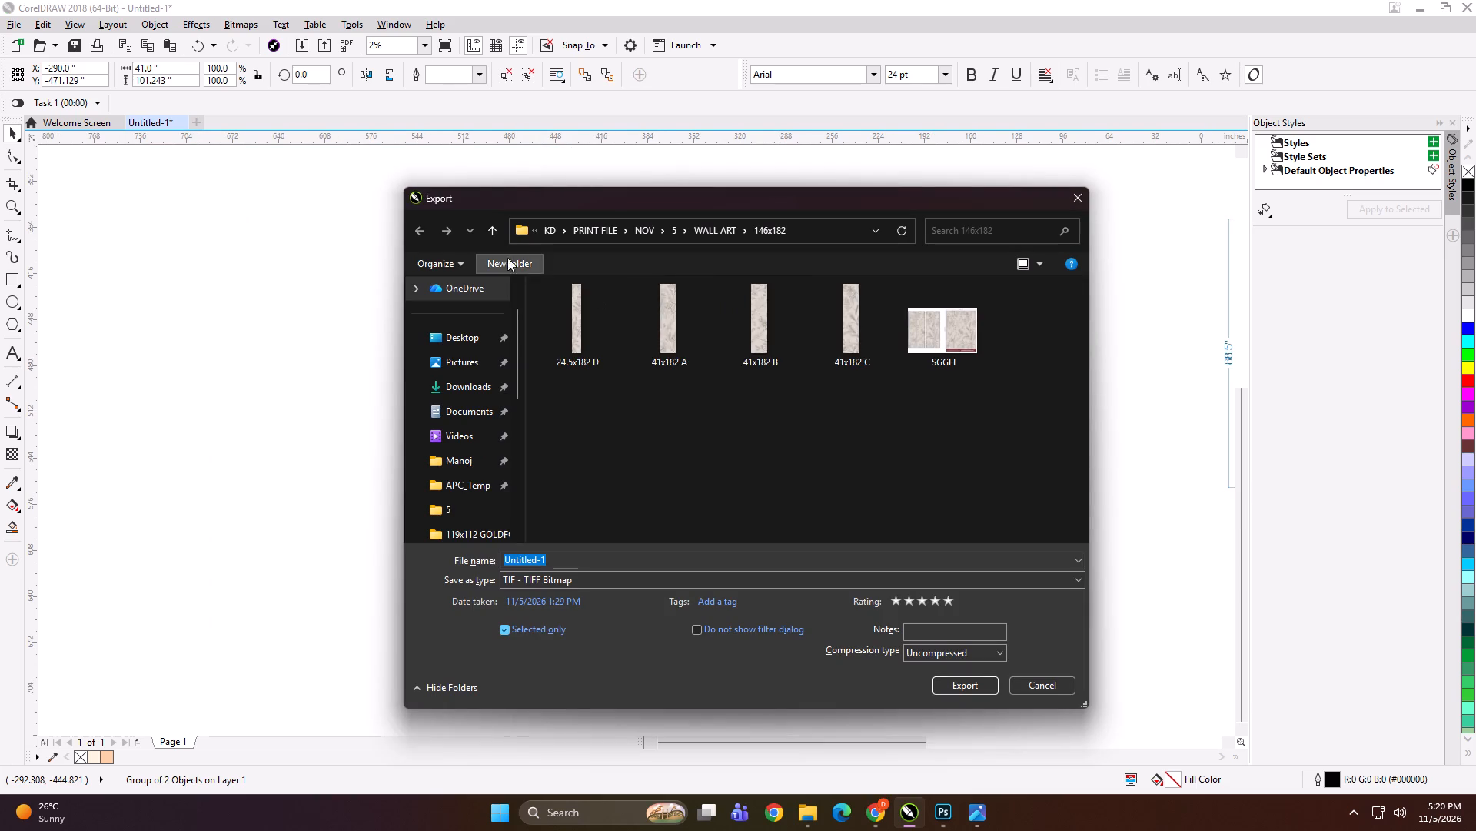
left_click(495, 234)
left_click(514, 265)
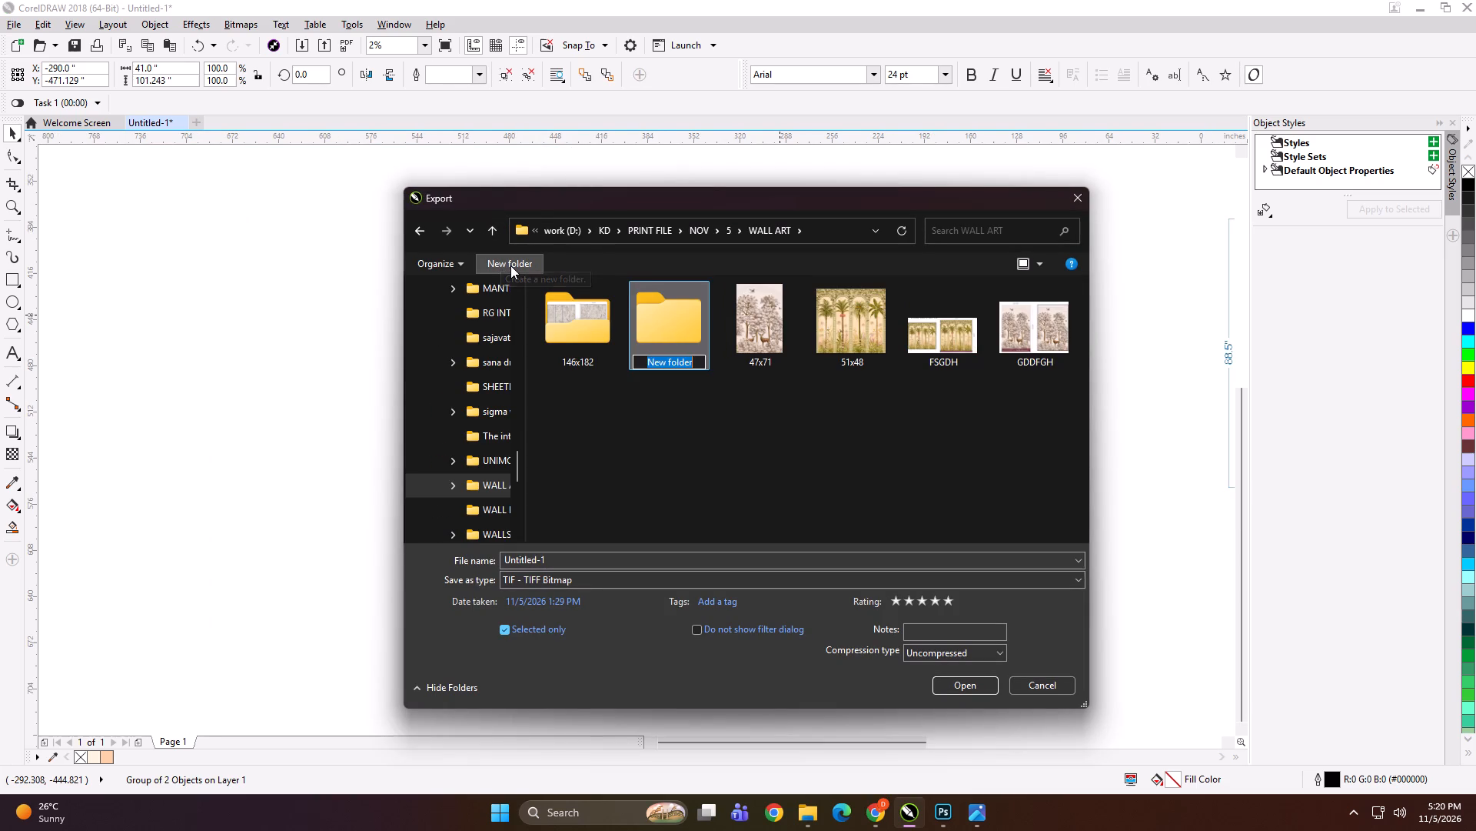
type("90x1")
key("1")
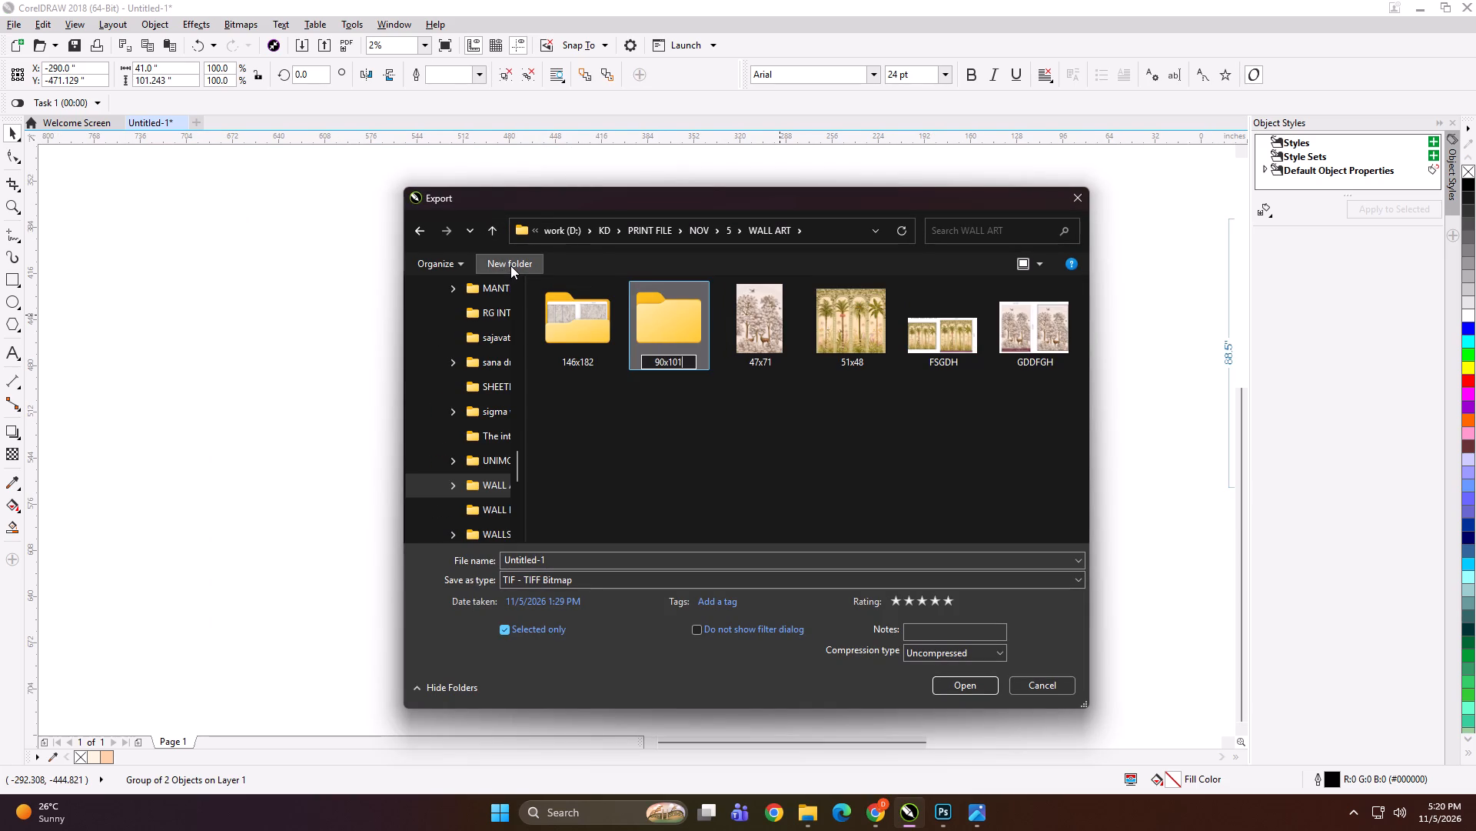
key("Return")
double_click(563, 299)
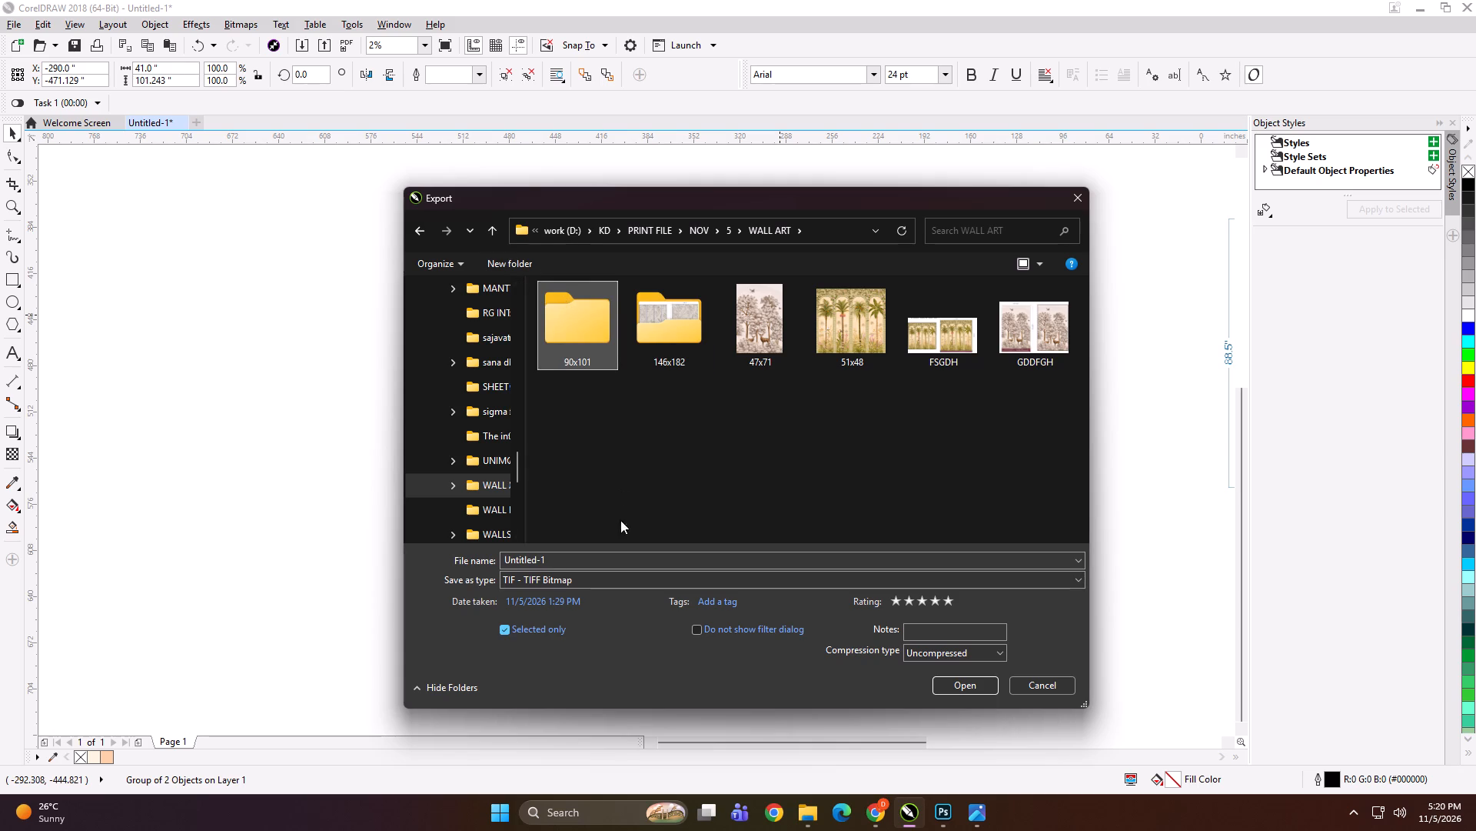
Export the first panel as a 100 dpi TIFF named 41x101 A.
double_click(623, 554)
key("ctrl+a")
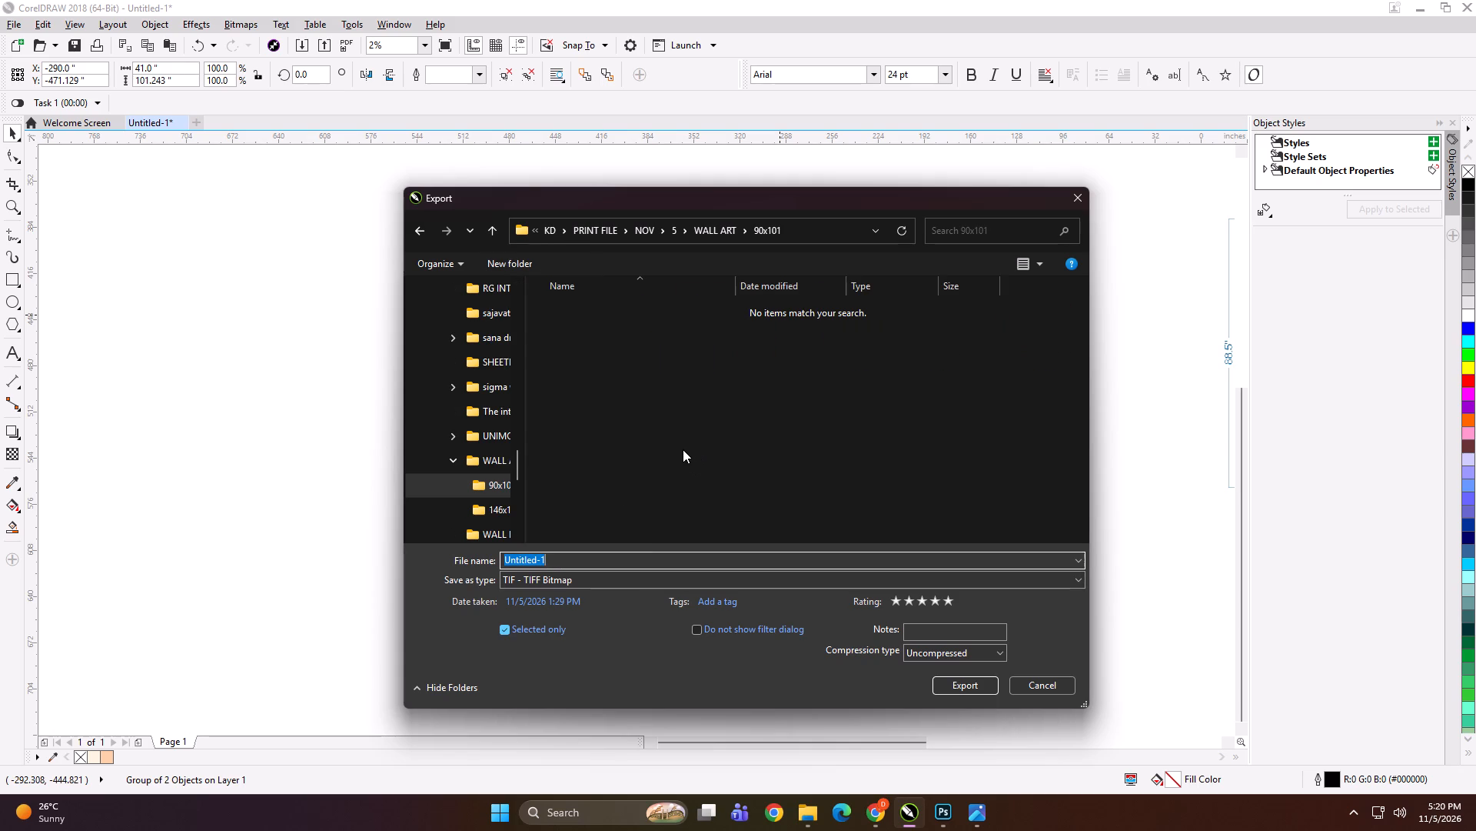
type("41x101 A")
key("Return")
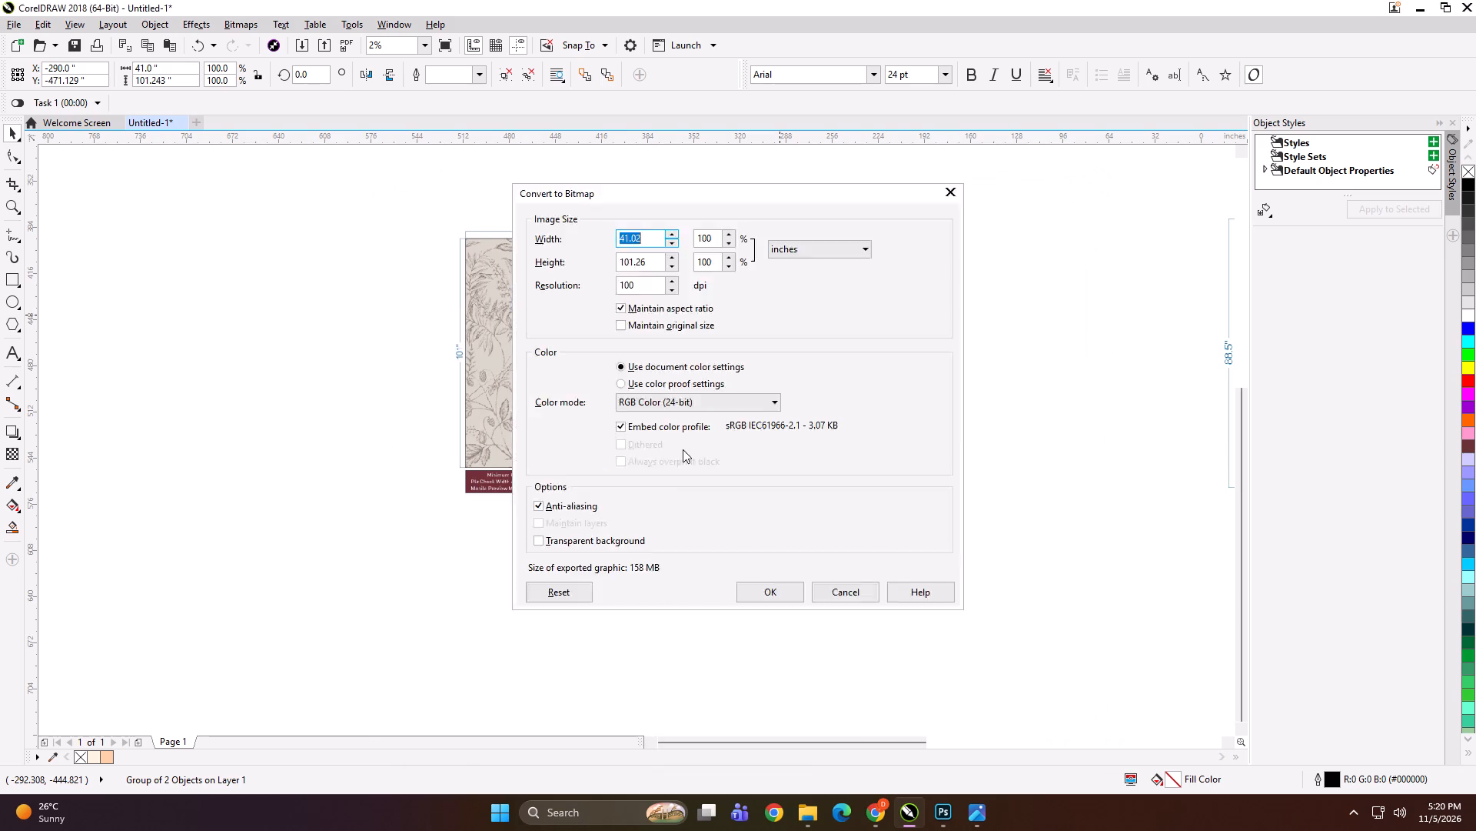
key("Return")
Export the second panel as a TIFF named 41x101 B in the 90x101 folder.
left_click(869, 296)
left_click(846, 323)
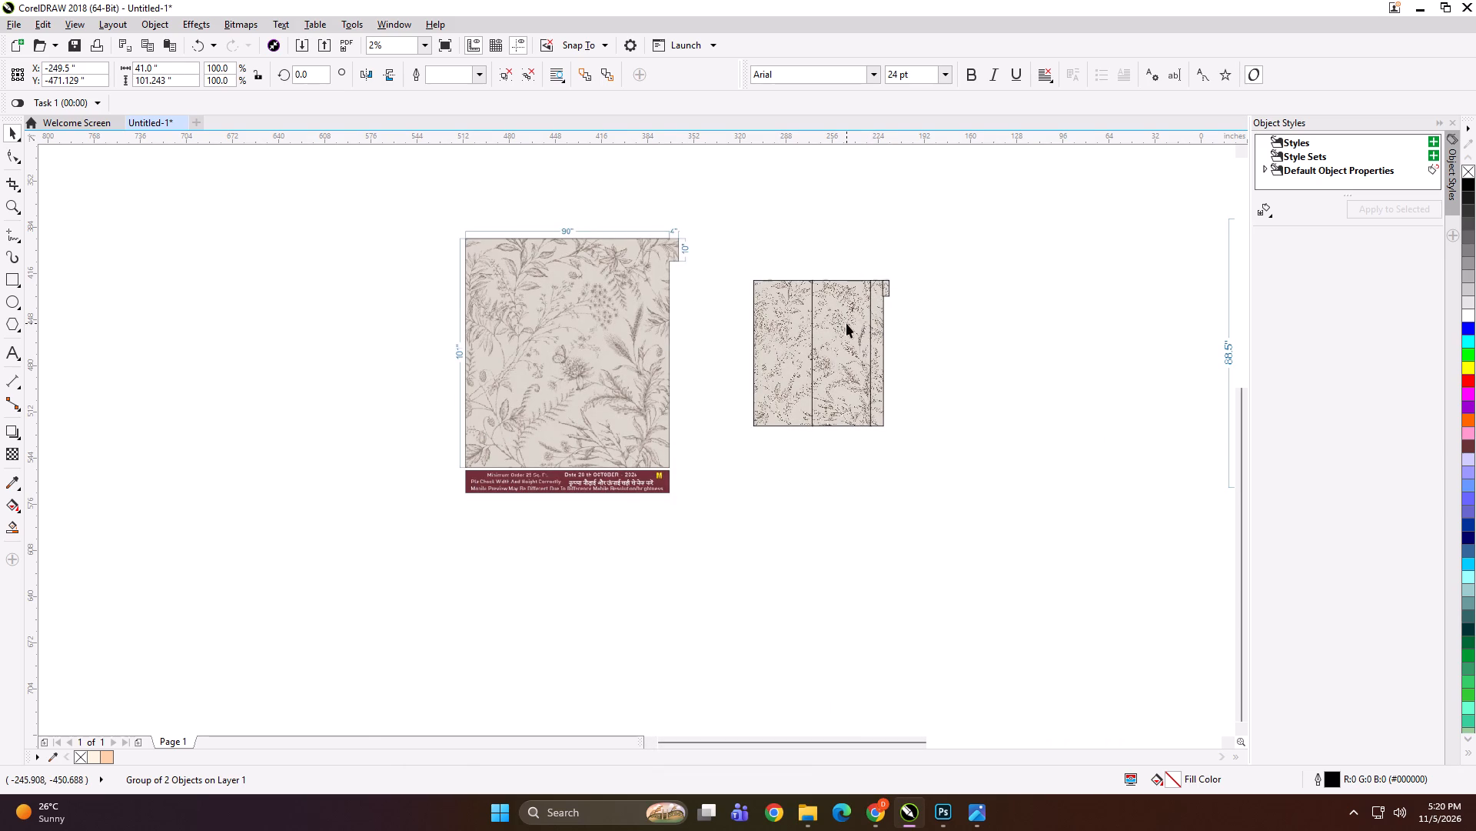
key("ctrl+e")
left_click(606, 329)
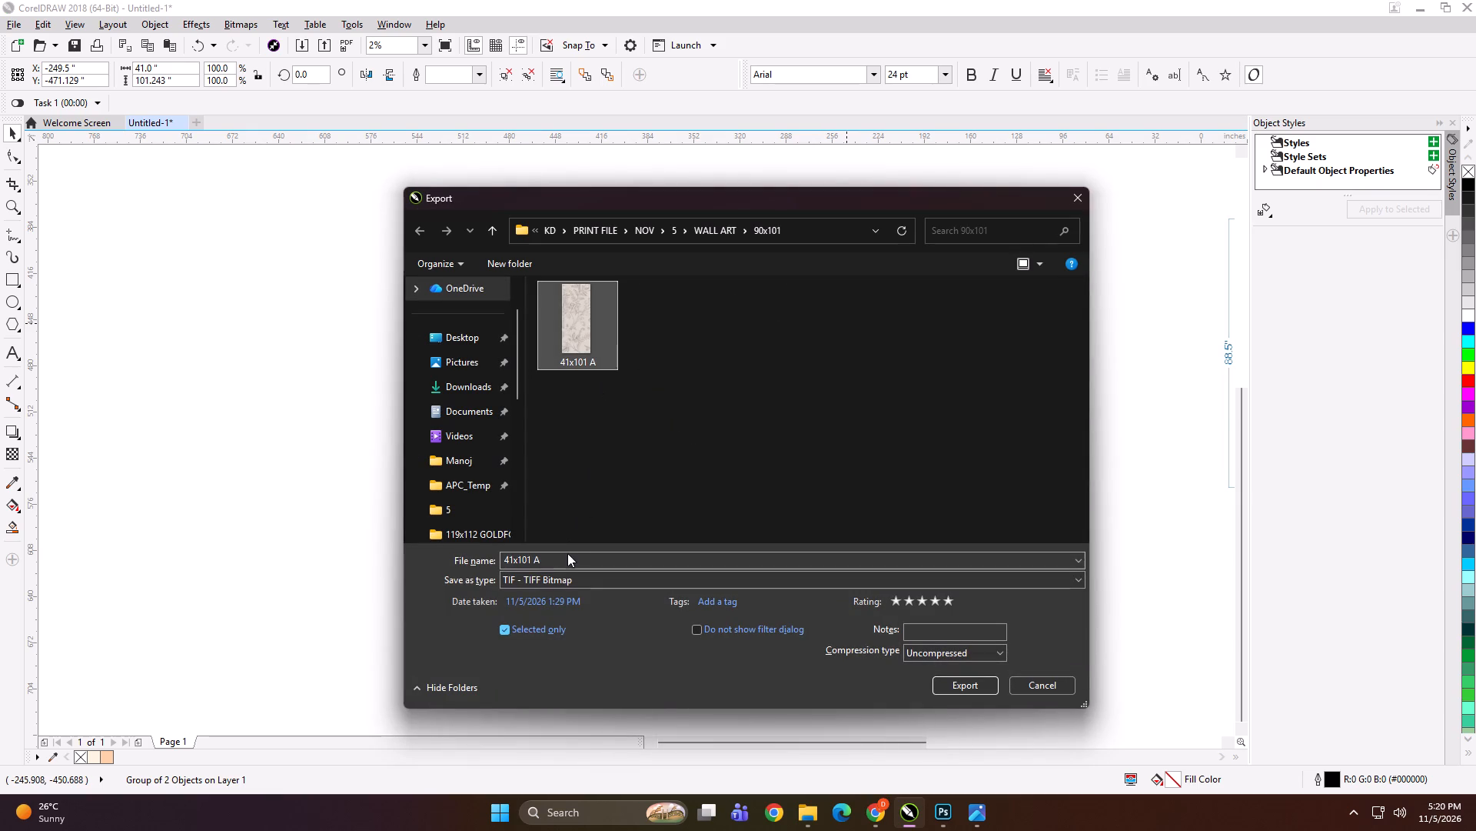
left_click(563, 566)
left_click(562, 566)
left_click(550, 564)
double_click(544, 561)
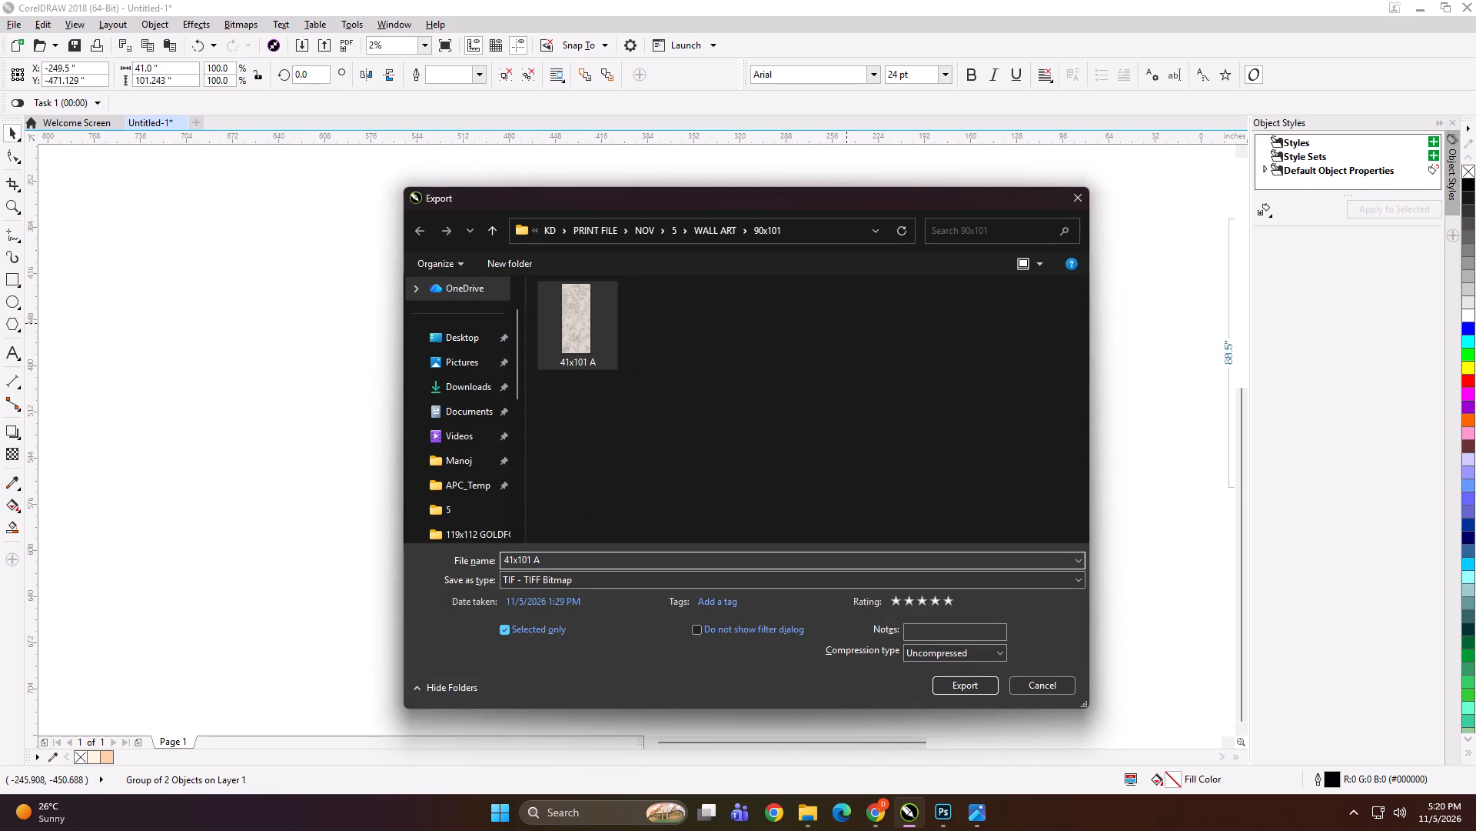
key("b")
key("Return")
key("Return")
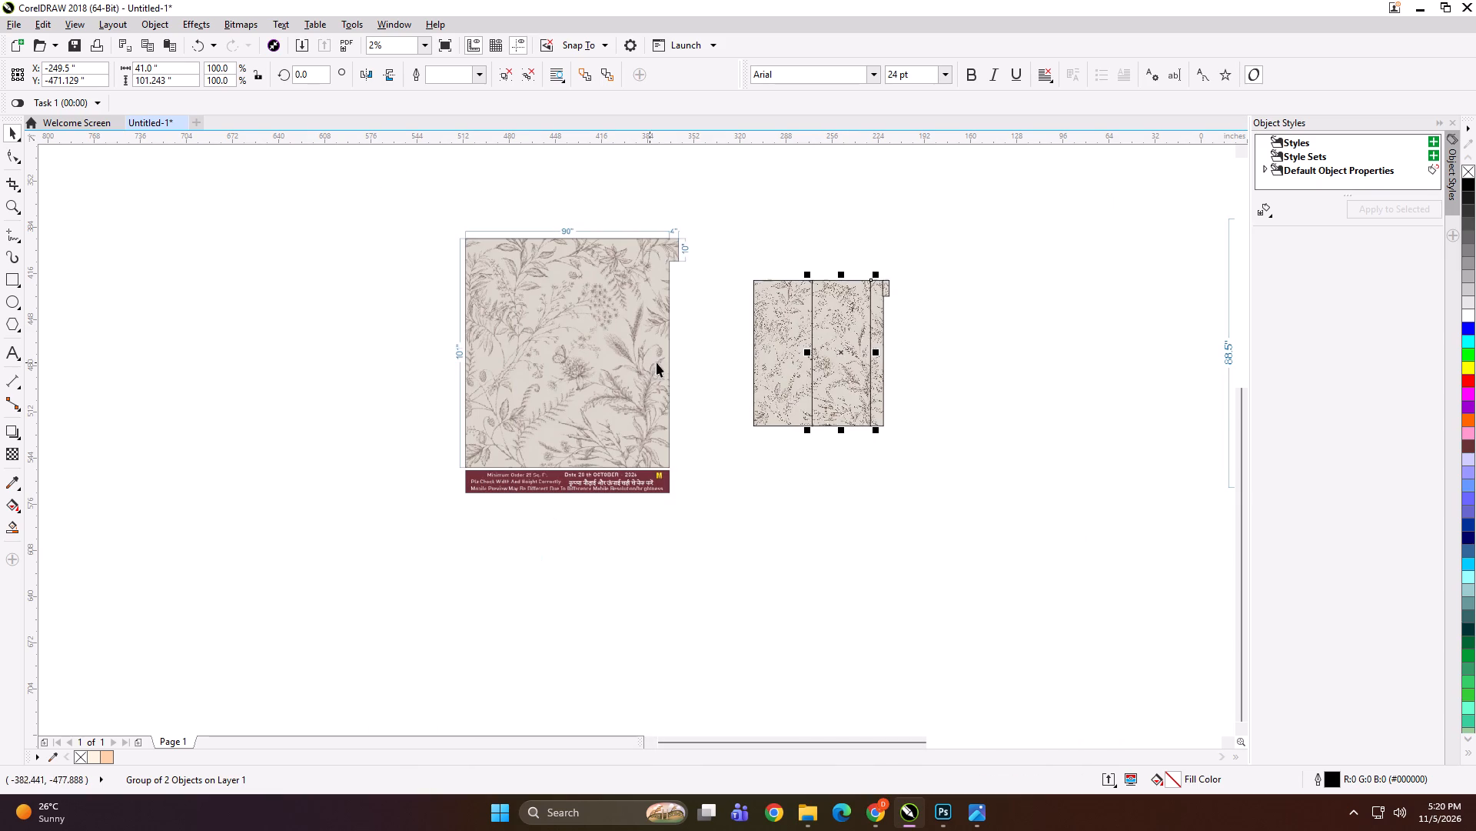
Export the narrow third strip as a TIFF named 9x11 C in the same folder.
left_click(877, 336)
key("ctrl+e")
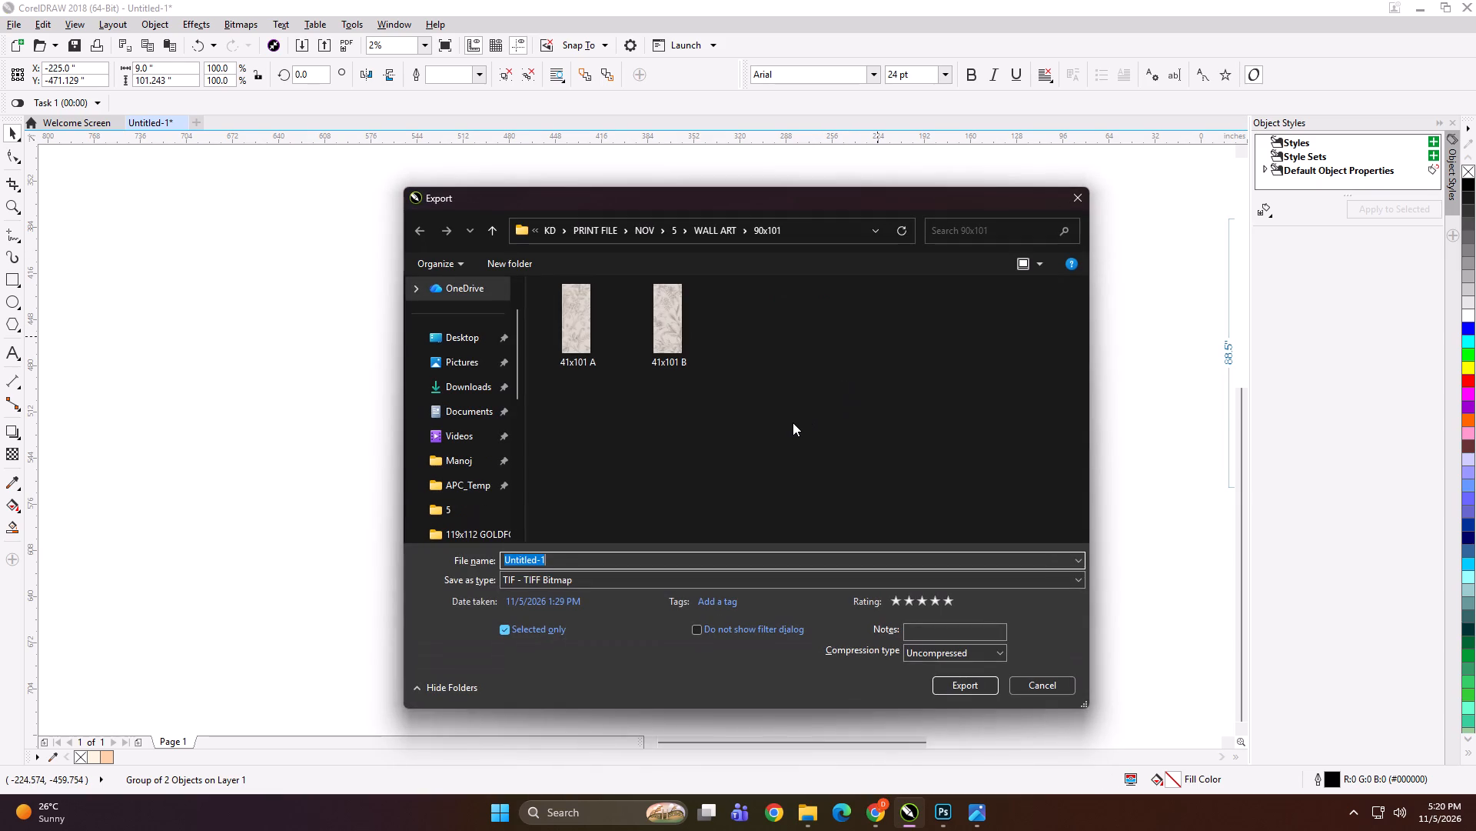
type("9x11 C")
key("Return")
key("Return")
Export the small corner panel as a 100 dpi TIFF named 4.5x11 D.
left_click_drag(836, 234, 908, 346)
key("ctrl+e")
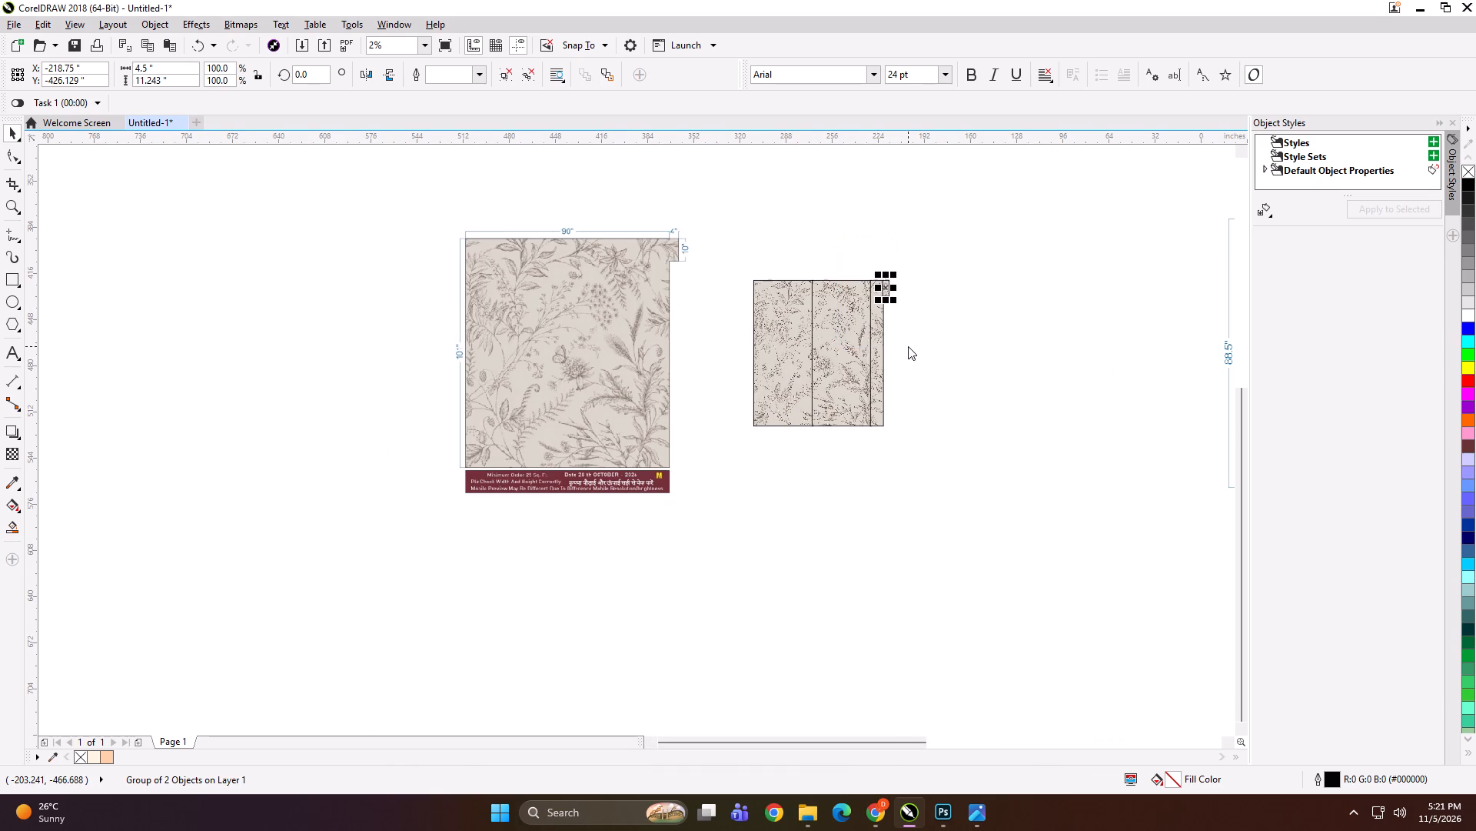
type("4.5x11")
key("space")
type("S")
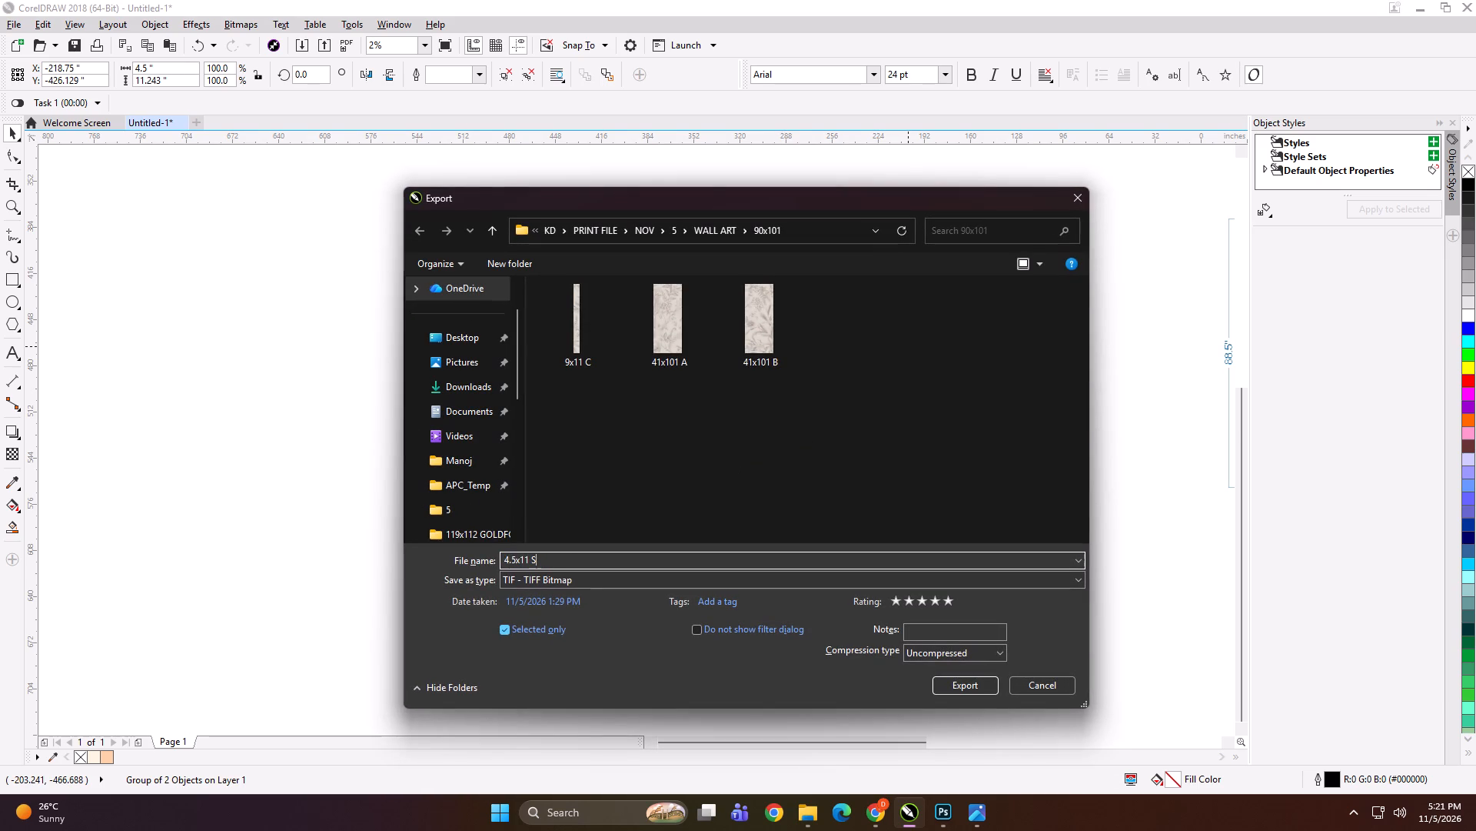
key("BackSpace")
key("d")
key("Return")
key("Return")
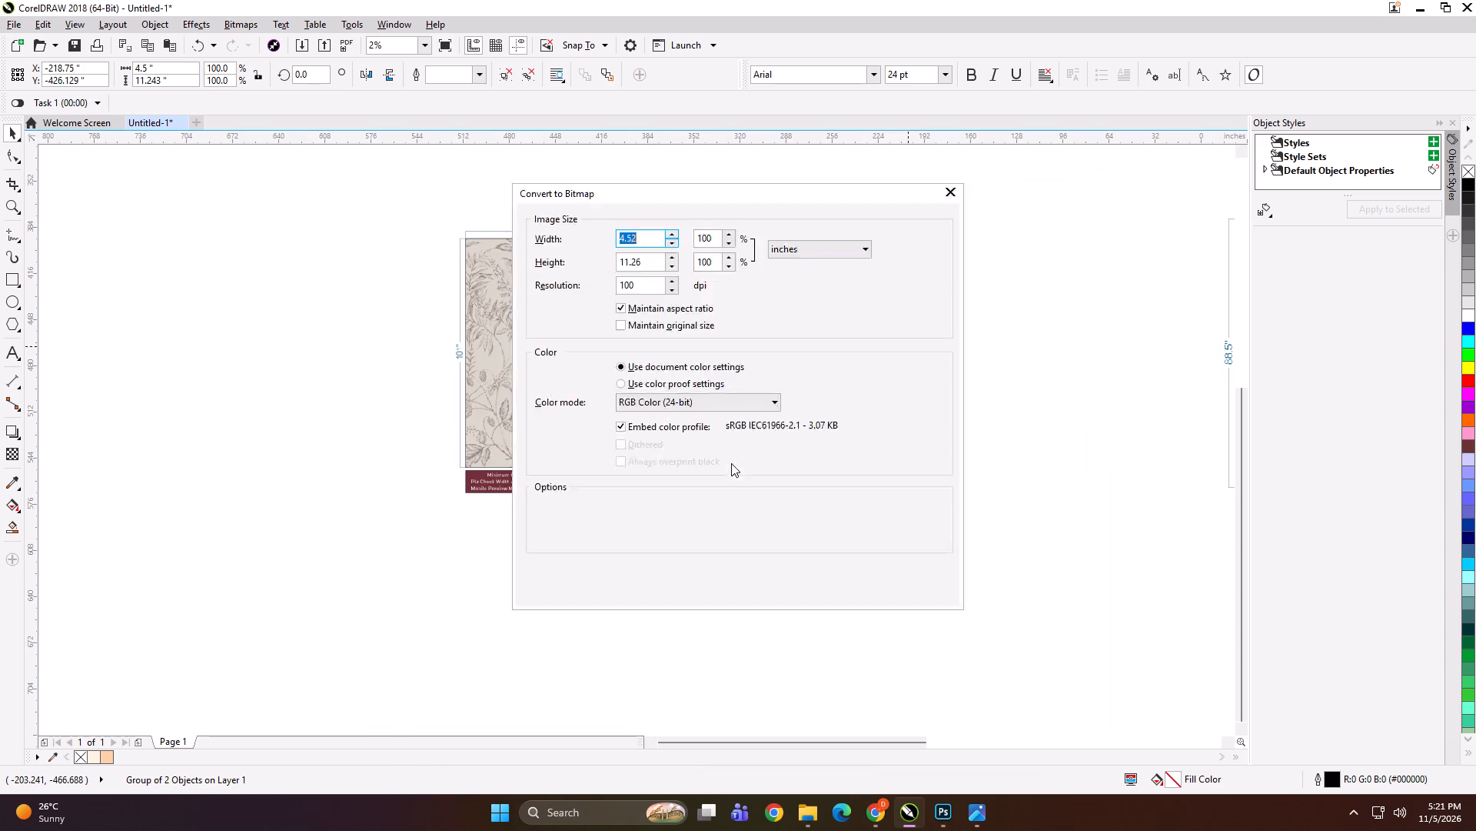
key("Return")
Spread the four wallpaper panels apart horizontally so a narrow gap separates each panel from its neighbour.
left_click_drag(796, 230, 970, 543)
key("Right")
key("Right")
key("Right")
key("Right")
key("Right")
key("Right")
key("Right")
key("Right")
key("Right")
key("Right")
key("Right")
key("Right")
key("Right")
key("Right")
key("Right")
key("Right")
key("Right")
key("Right")
key("Right")
key("Right")
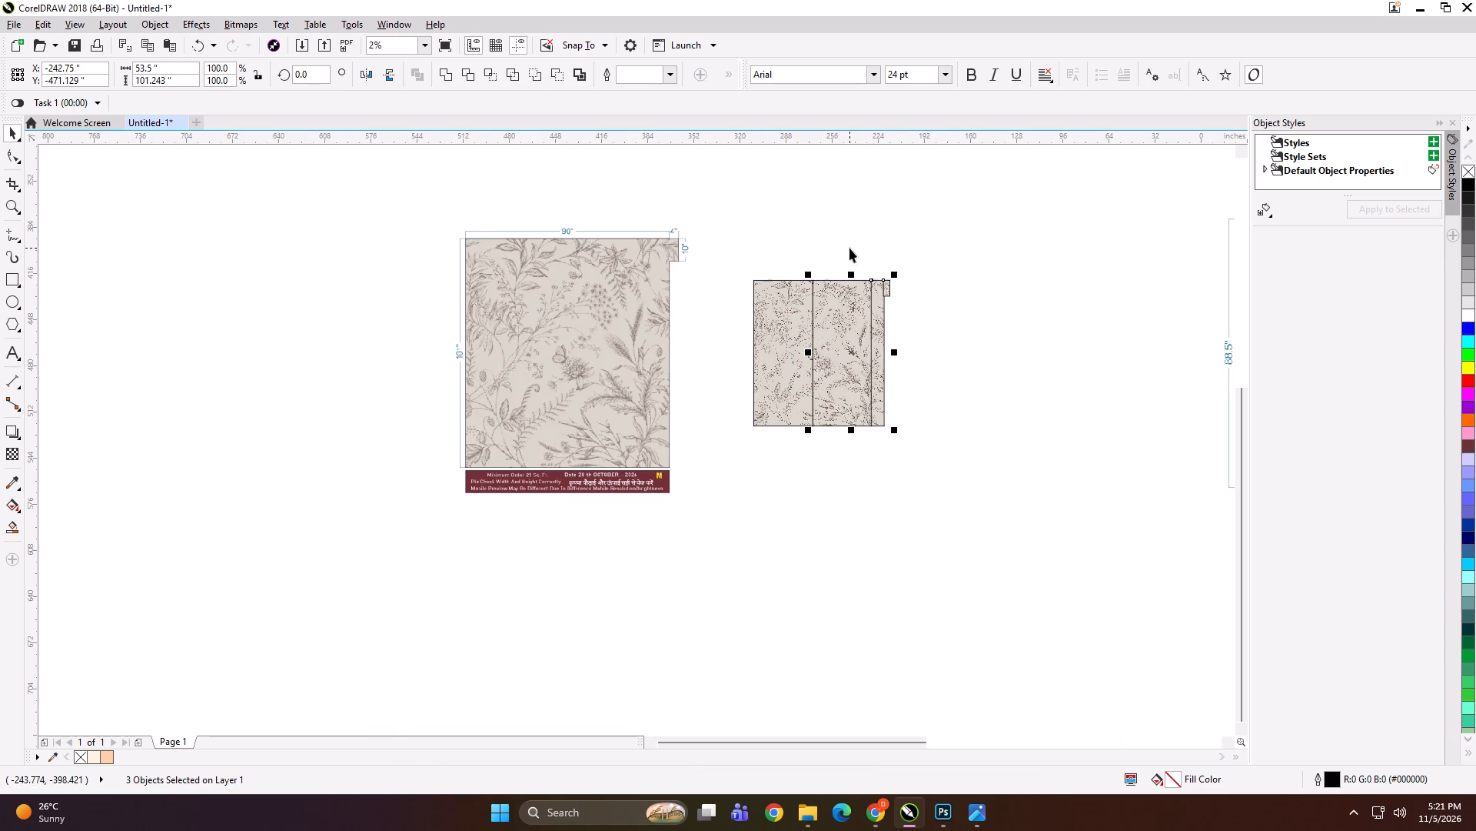
left_click_drag(846, 245, 961, 492)
left_click_drag(879, 234, 966, 369)
key("Right")
key("Right")
key("Right")
key("Right")
key("Right")
key("Right")
key("Right")
key("Right")
key("Right")
key("Right")
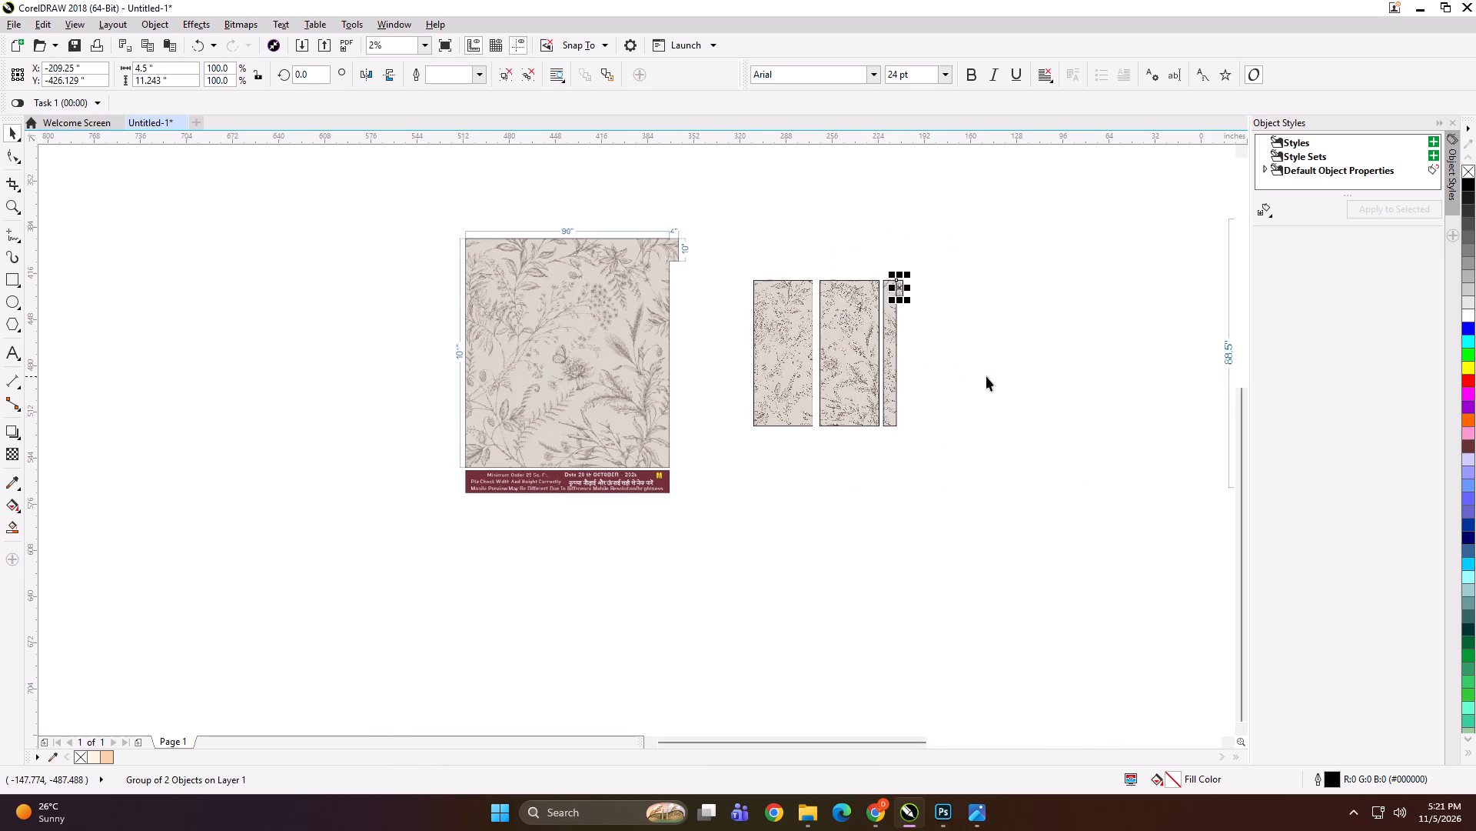
Enlarge the four separated panels together to roughly the height of the botanical proof beside them.
left_click_drag(955, 216, 705, 498)
left_click_drag(916, 431, 961, 470, "shift")
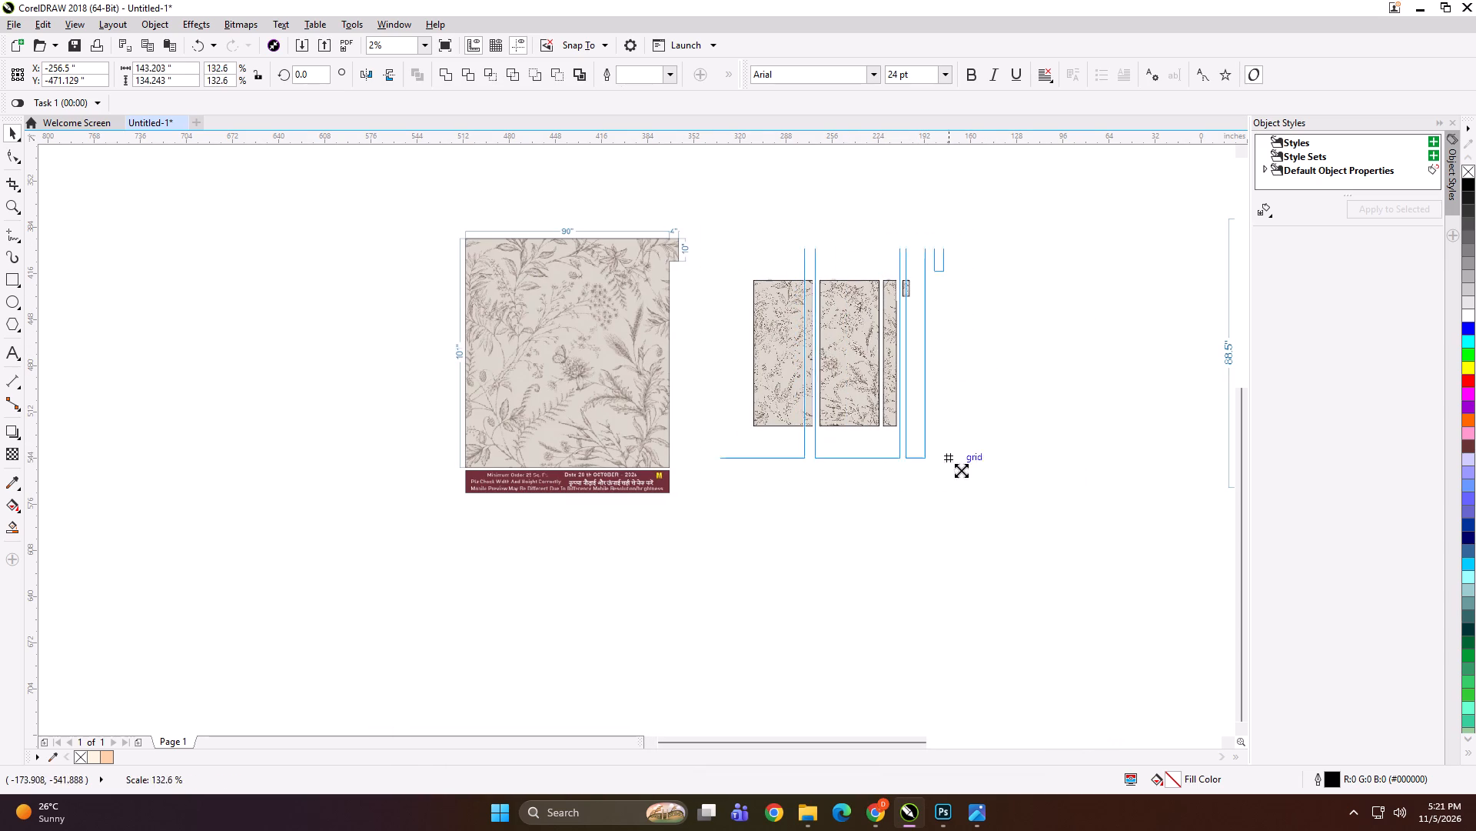
left_click_drag(961, 470, 969, 479, "shift")
Group the four panels with the botanical proof and scale the group down to about 6.3 by 3.4 inches.
left_click(616, 368, "shift")
key("ctrl+g")
left_click_drag(966, 502, 932, 495, "shift")
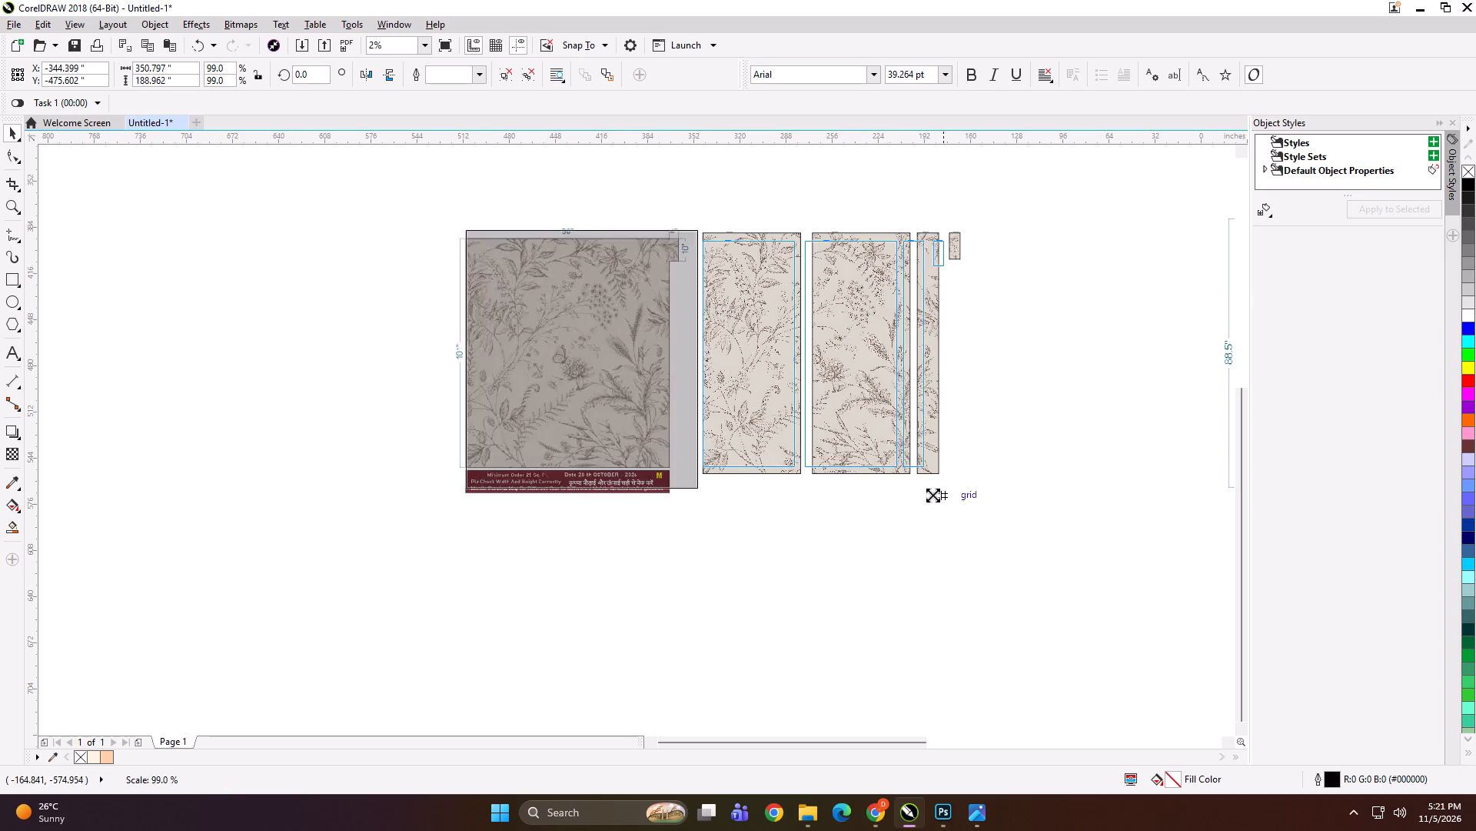
left_click_drag(932, 495, 715, 382, "shift")
scroll(706, 355, "up", 5)
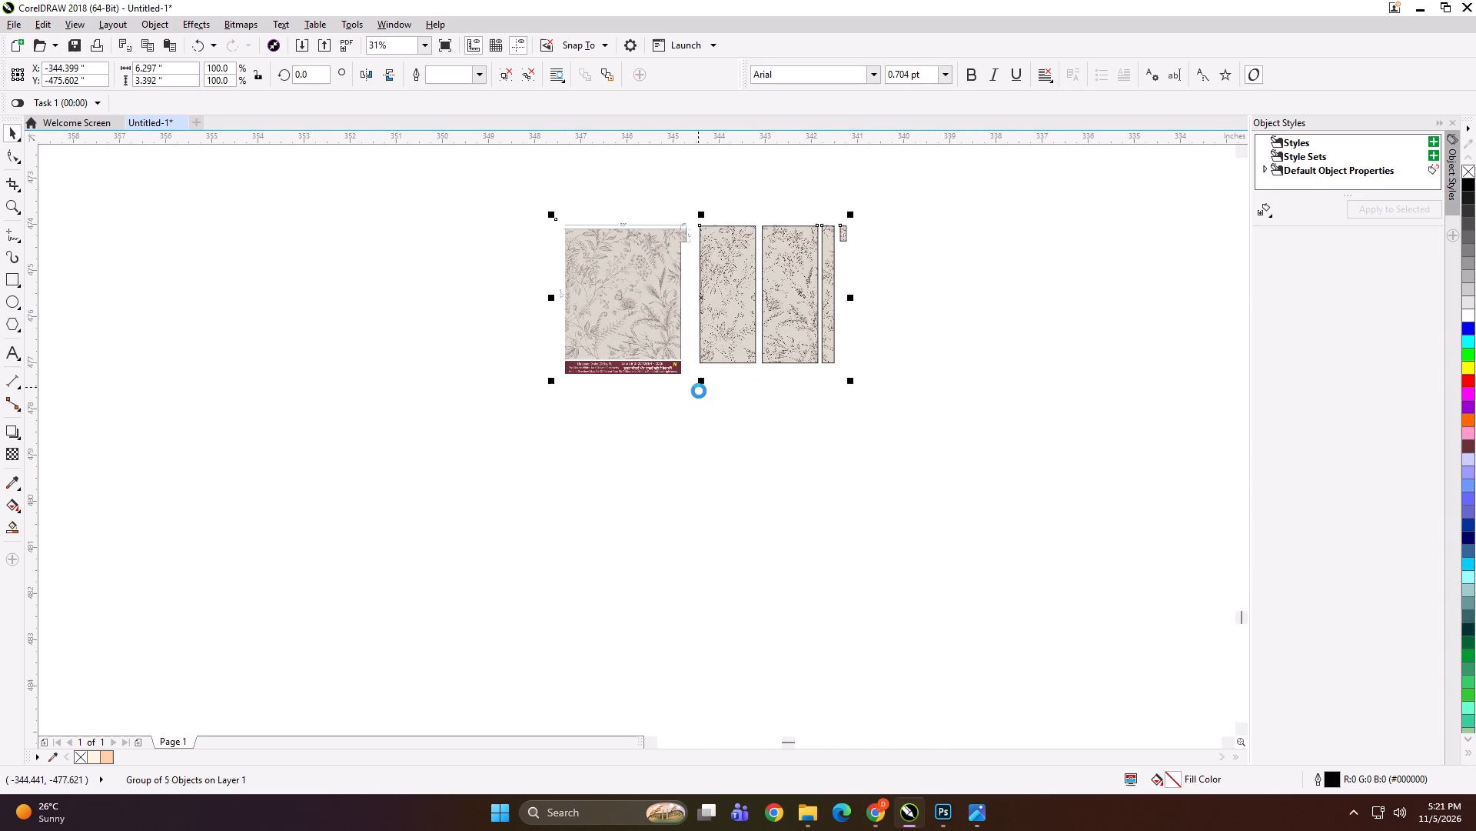
Export the reduced proof-and-panels group under the file name SFG.
key("ctrl+e")
type("SFG")
key("Return")
key("Return")
Delete the exported proof-and-panels group from the drawing.
key("Delete")
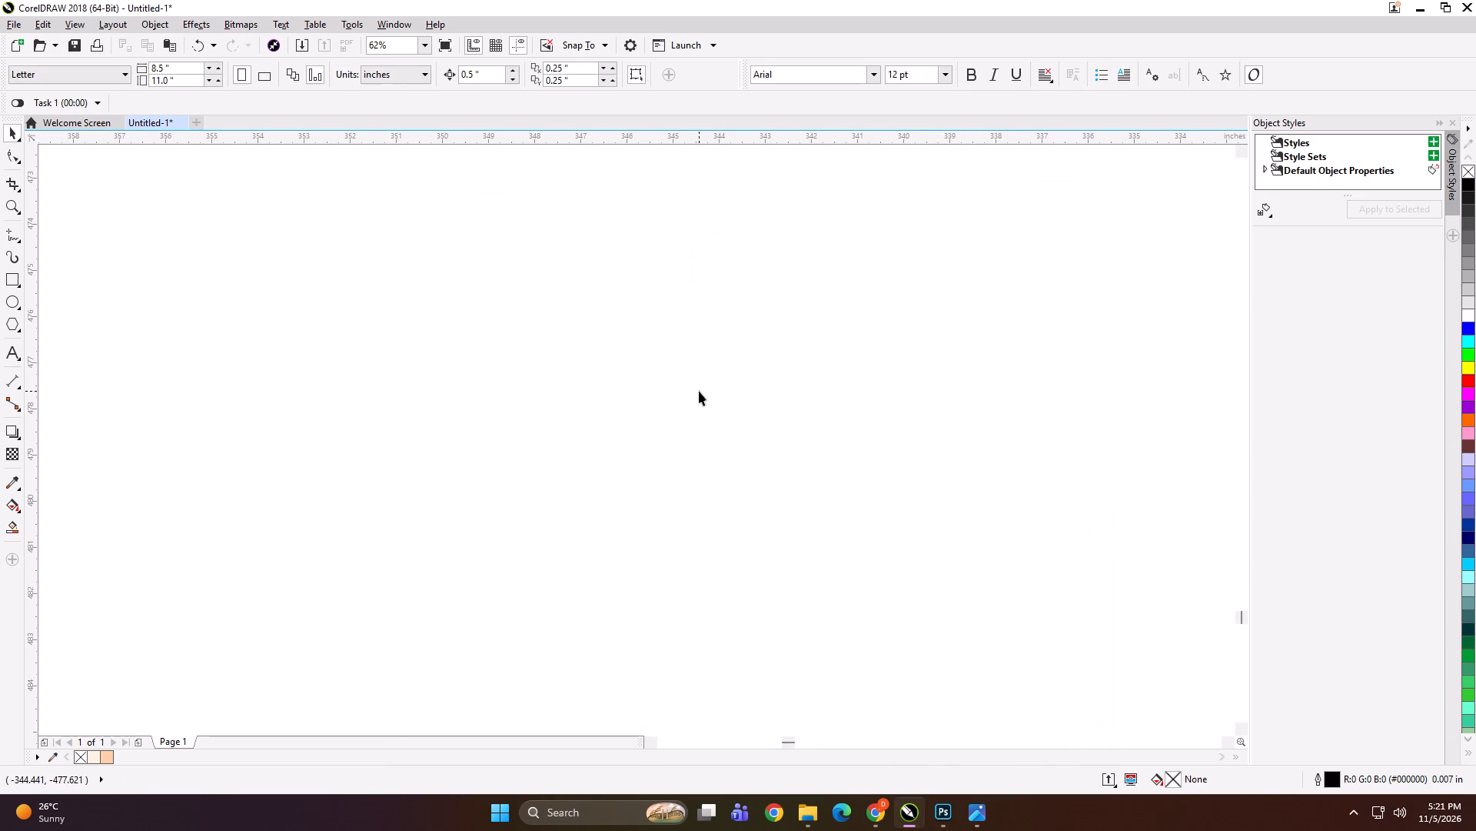
Move the large bitmap into the empty space beside the pink floral-branch proof.
key("F4")
left_click(751, 504)
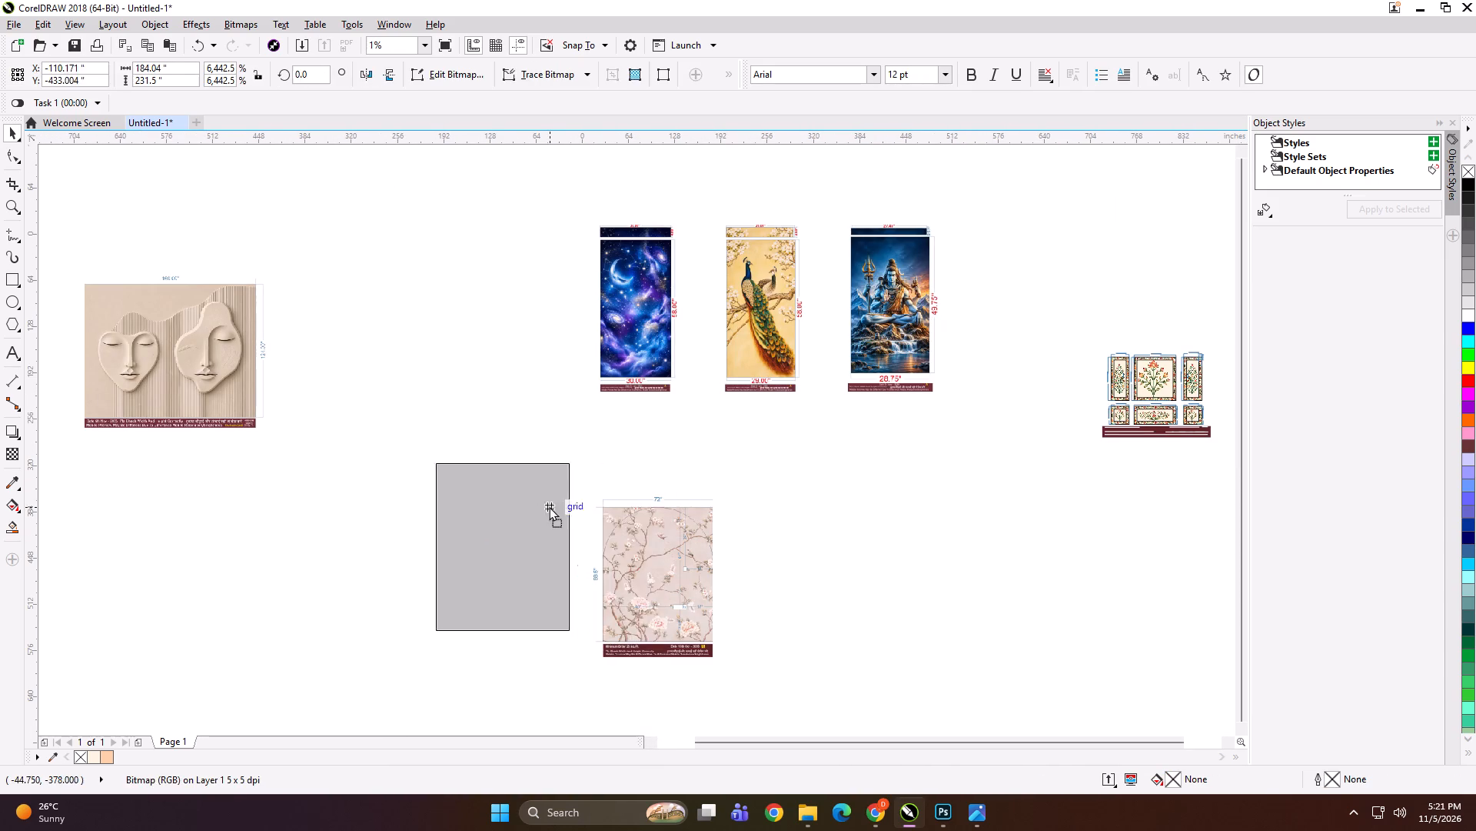
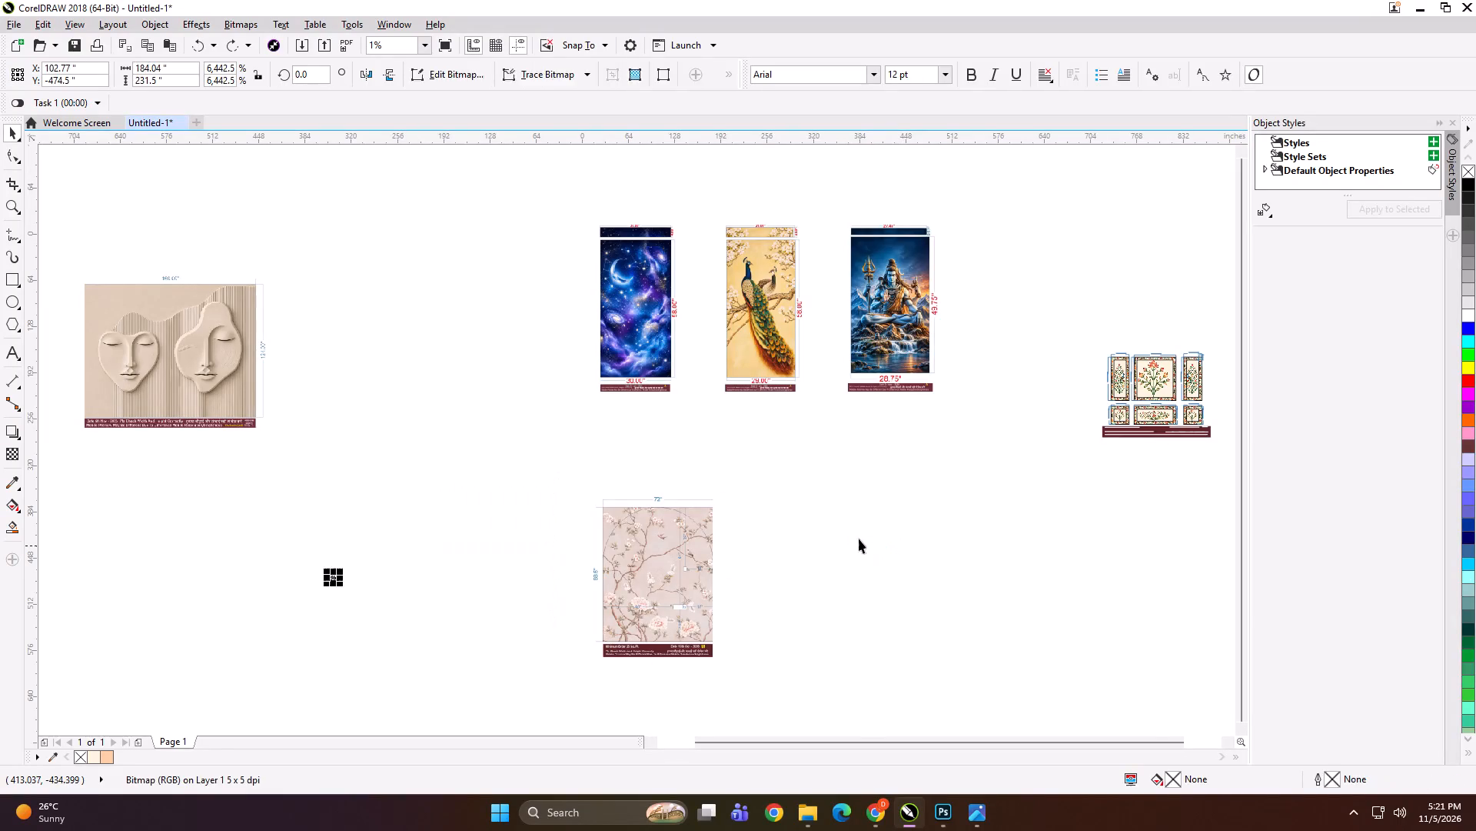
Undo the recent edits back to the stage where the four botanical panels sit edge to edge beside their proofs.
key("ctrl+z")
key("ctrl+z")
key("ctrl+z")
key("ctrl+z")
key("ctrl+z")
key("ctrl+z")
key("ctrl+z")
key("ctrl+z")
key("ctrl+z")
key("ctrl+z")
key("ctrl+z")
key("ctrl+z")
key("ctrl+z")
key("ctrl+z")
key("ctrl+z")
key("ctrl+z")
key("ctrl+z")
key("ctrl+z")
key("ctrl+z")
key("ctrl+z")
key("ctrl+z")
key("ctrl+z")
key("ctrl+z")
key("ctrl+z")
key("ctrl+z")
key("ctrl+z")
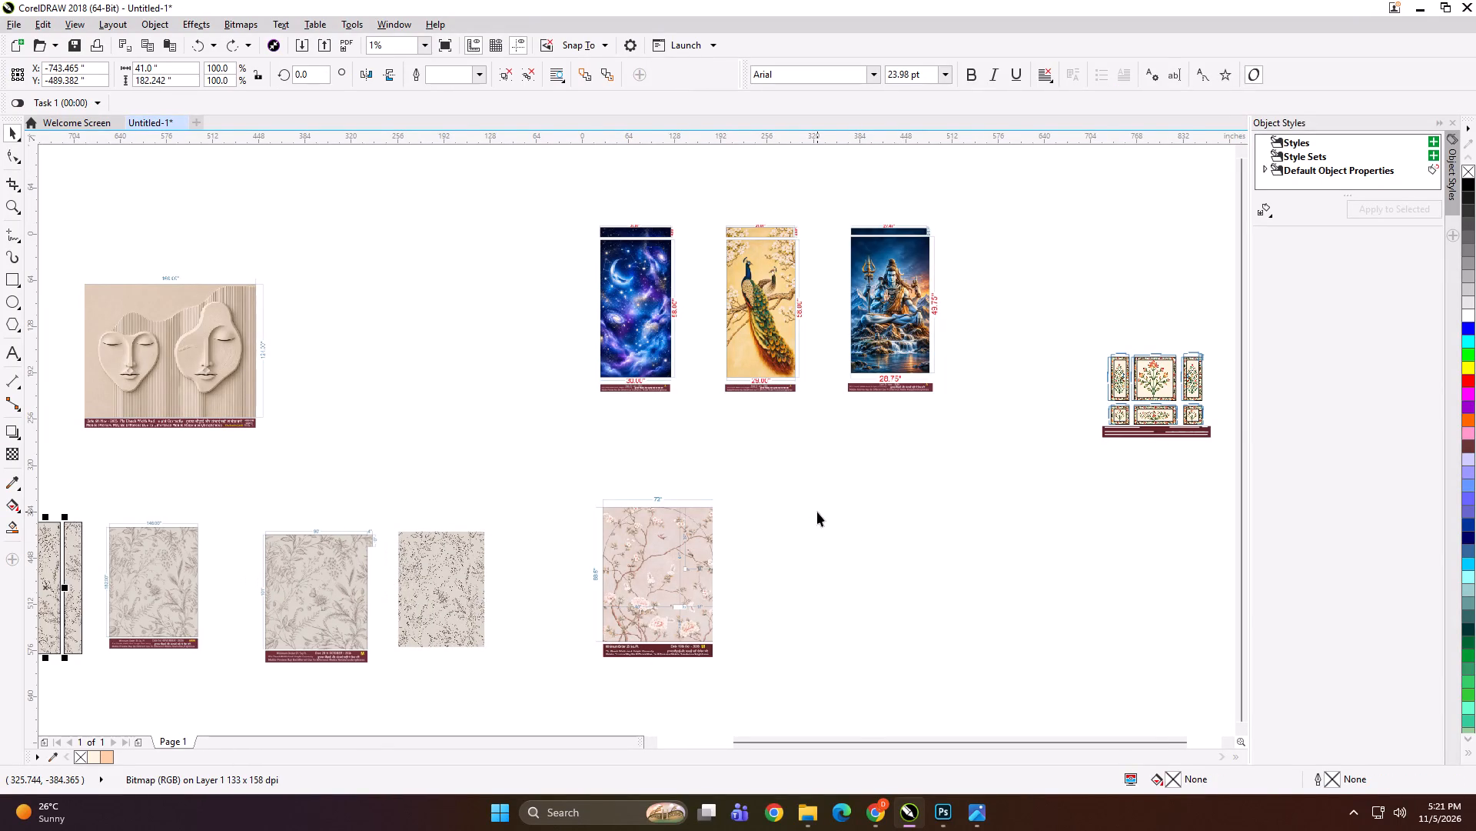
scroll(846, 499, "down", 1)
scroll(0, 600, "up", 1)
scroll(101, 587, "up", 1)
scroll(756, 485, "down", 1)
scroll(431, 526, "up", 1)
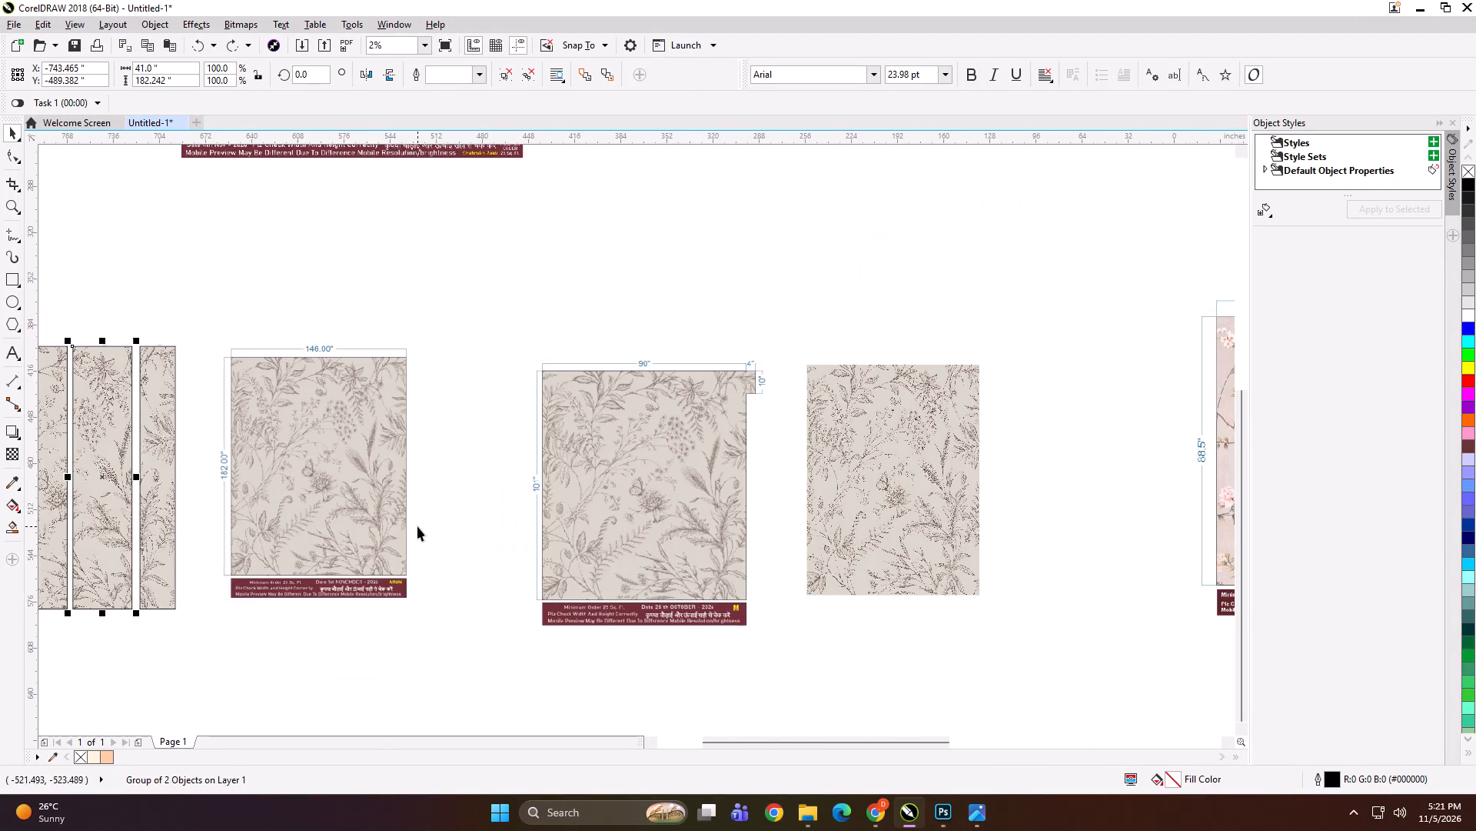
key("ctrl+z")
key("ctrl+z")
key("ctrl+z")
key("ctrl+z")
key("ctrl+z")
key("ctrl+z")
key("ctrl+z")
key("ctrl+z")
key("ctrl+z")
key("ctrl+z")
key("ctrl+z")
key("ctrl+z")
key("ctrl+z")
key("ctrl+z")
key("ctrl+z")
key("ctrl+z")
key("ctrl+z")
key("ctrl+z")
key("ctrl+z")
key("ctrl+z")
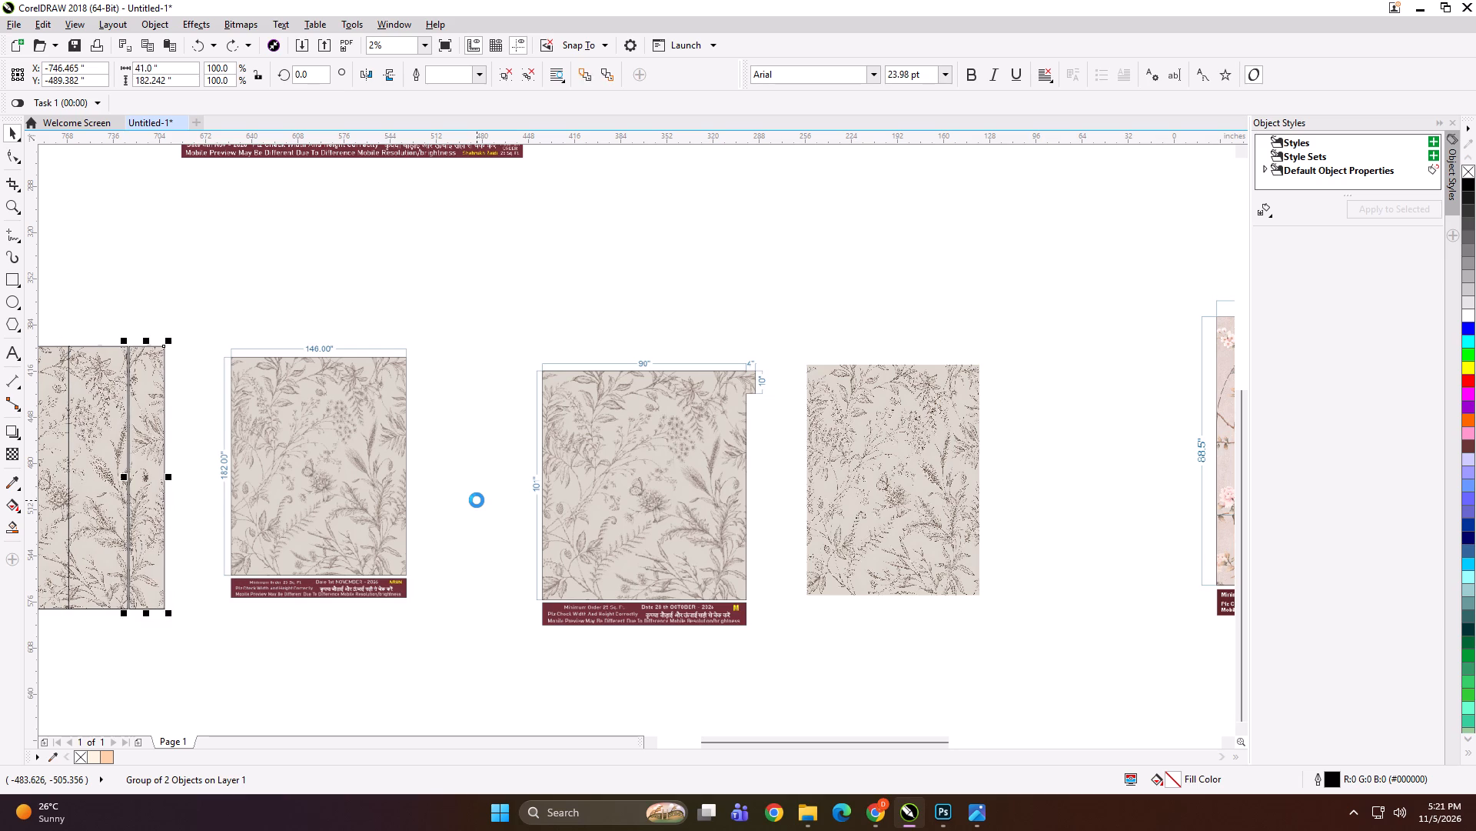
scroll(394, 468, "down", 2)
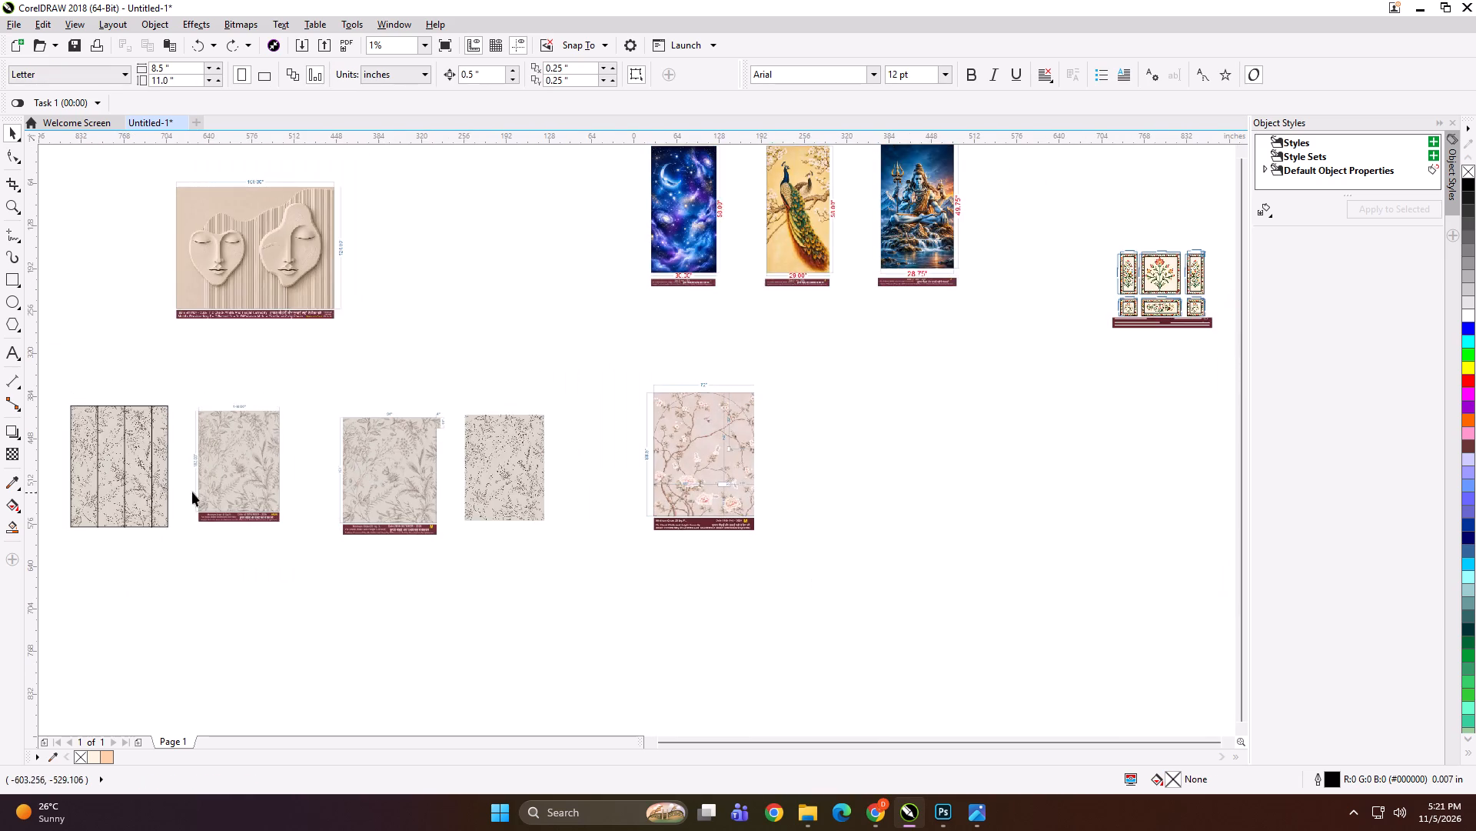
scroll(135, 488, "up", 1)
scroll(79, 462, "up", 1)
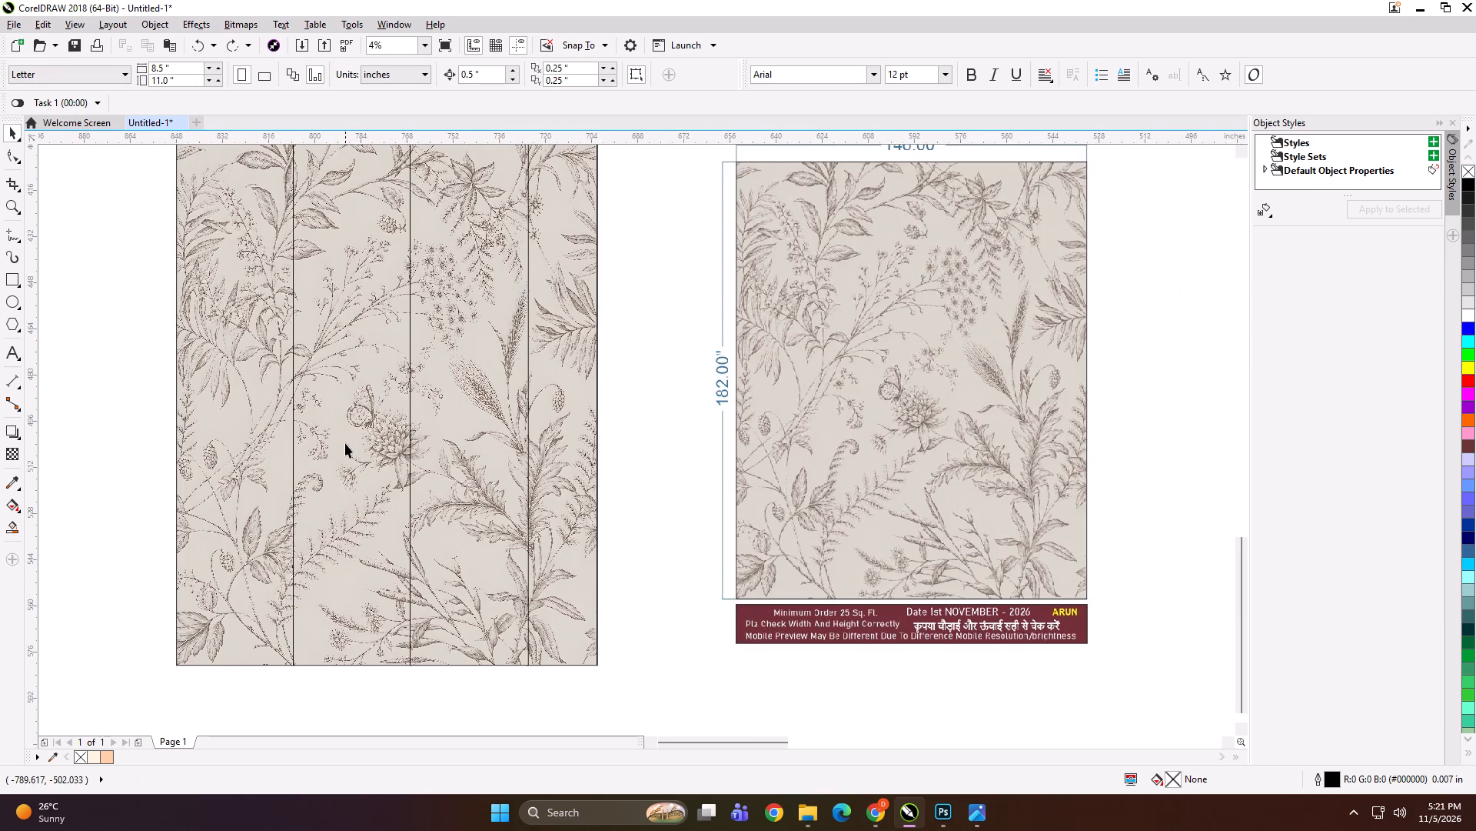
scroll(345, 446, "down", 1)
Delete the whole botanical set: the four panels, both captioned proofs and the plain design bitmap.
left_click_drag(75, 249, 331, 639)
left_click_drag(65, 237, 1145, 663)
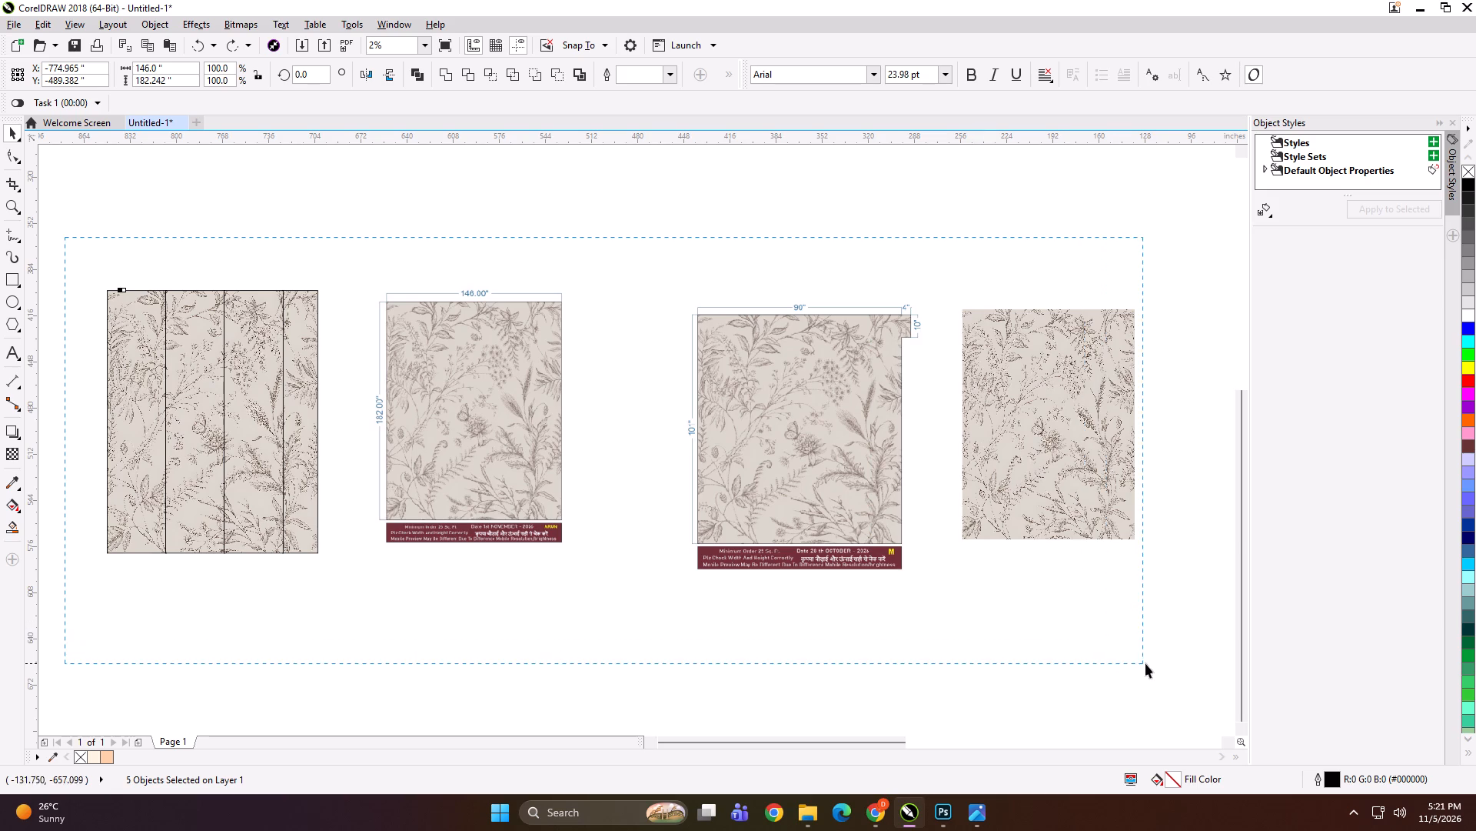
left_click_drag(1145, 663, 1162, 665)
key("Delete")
Select the pink floral-branch proof.
key("F4")
left_click(697, 501)
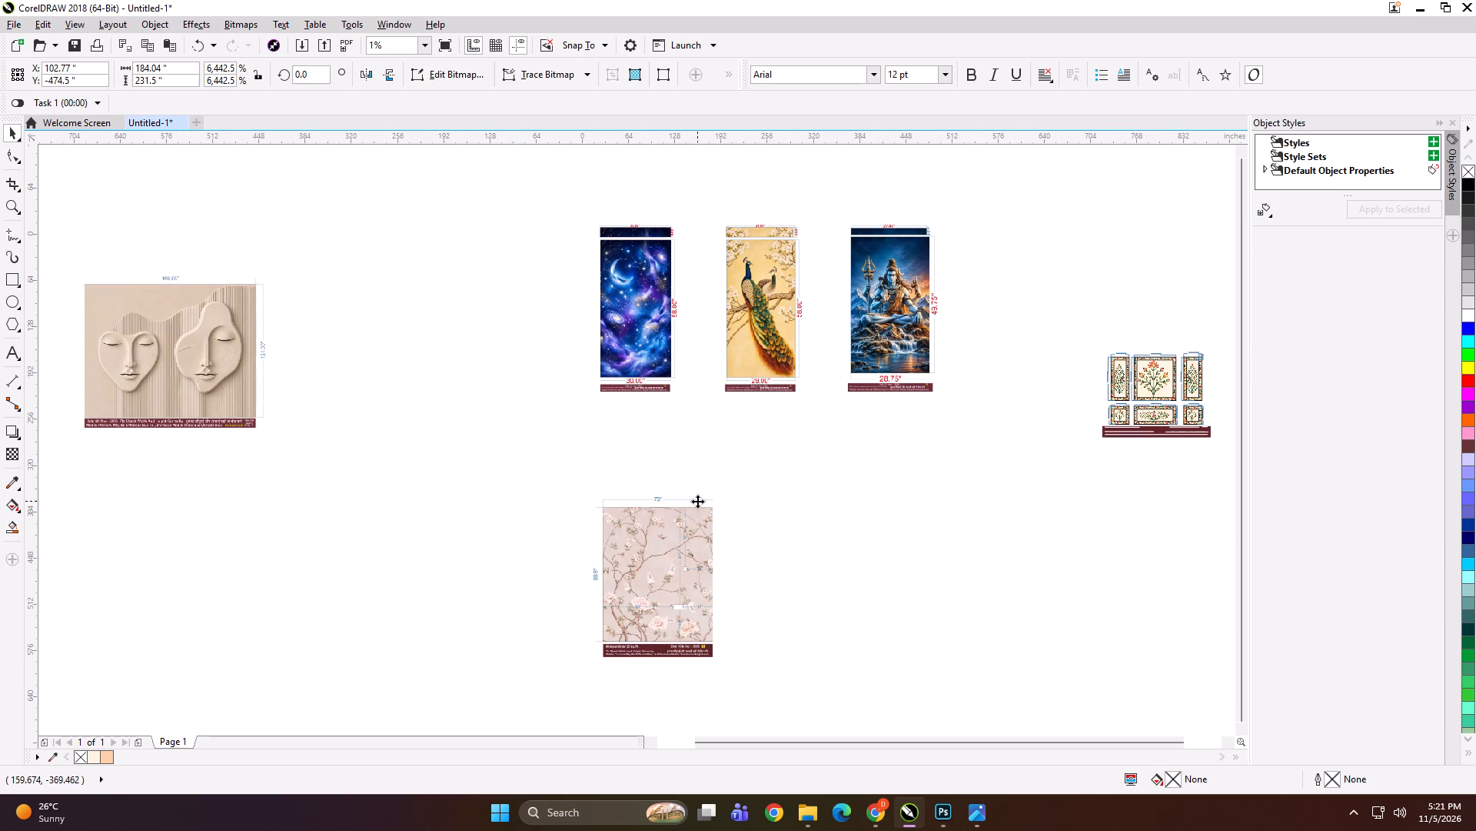
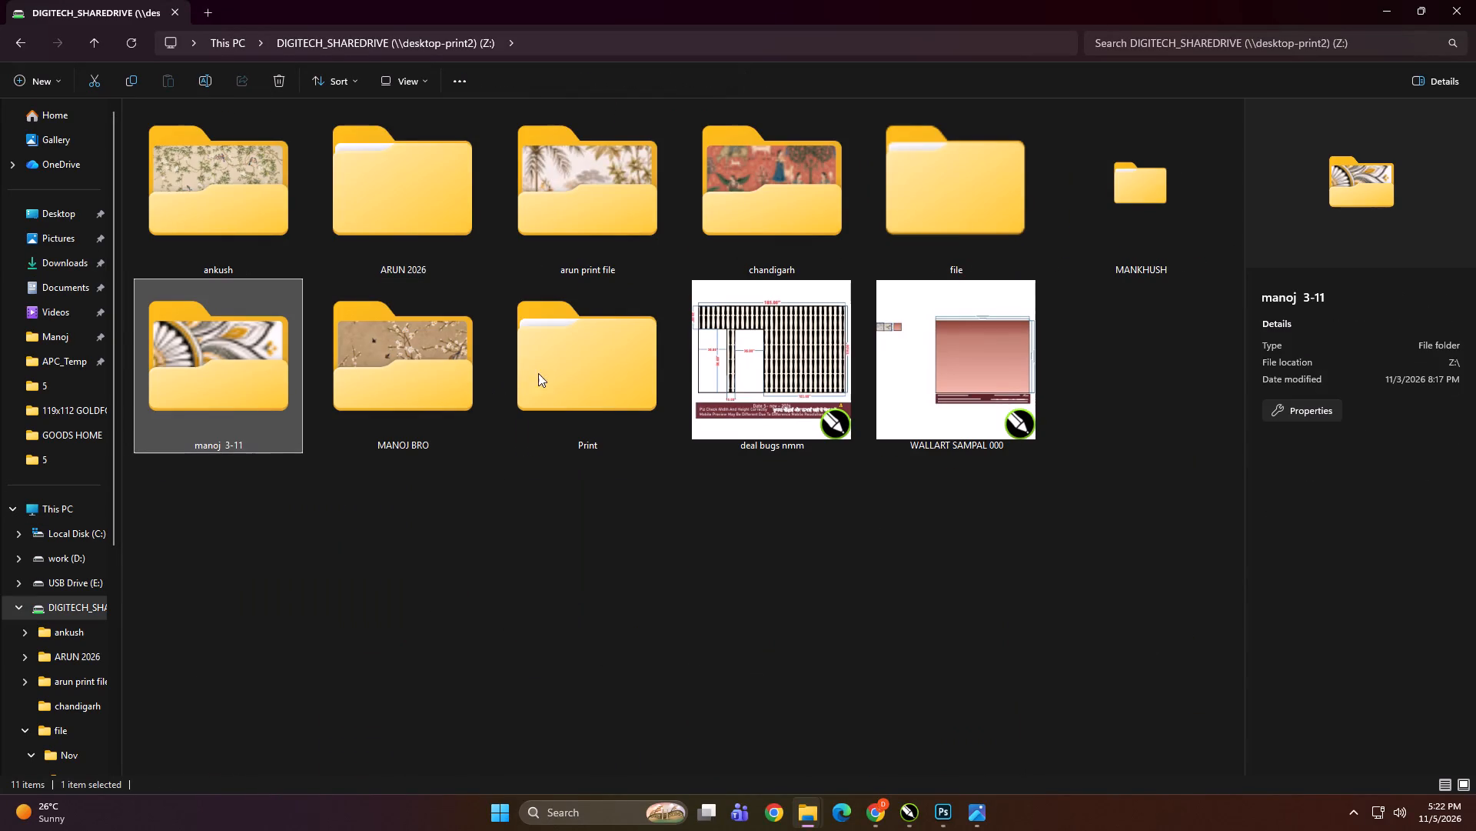
Open the shared drive's Print > NOV > 5 folder to check which customer folders it holds.
double_click(573, 368)
double_click(319, 249)
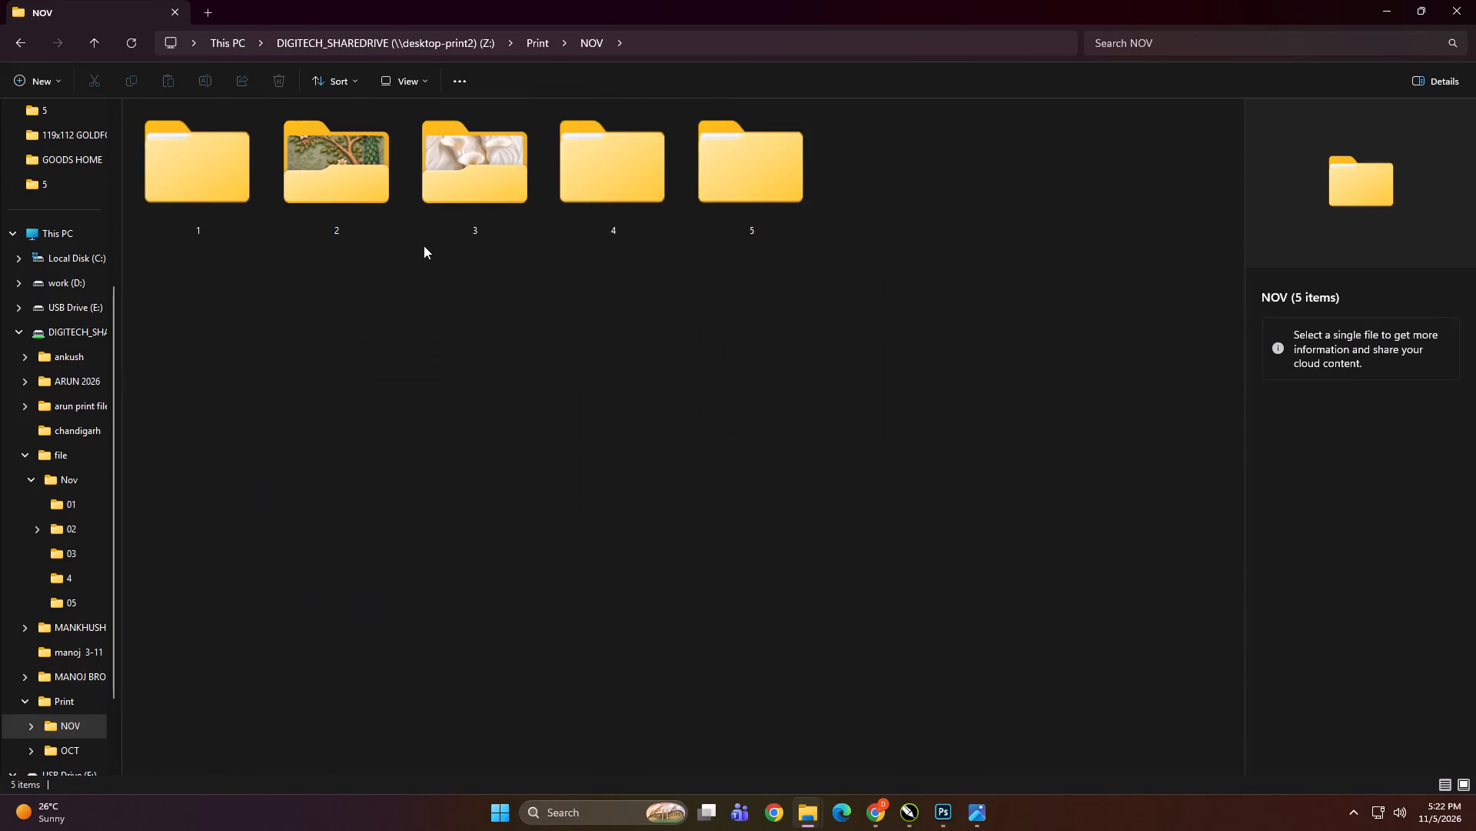
double_click(750, 162)
left_click(254, 541)
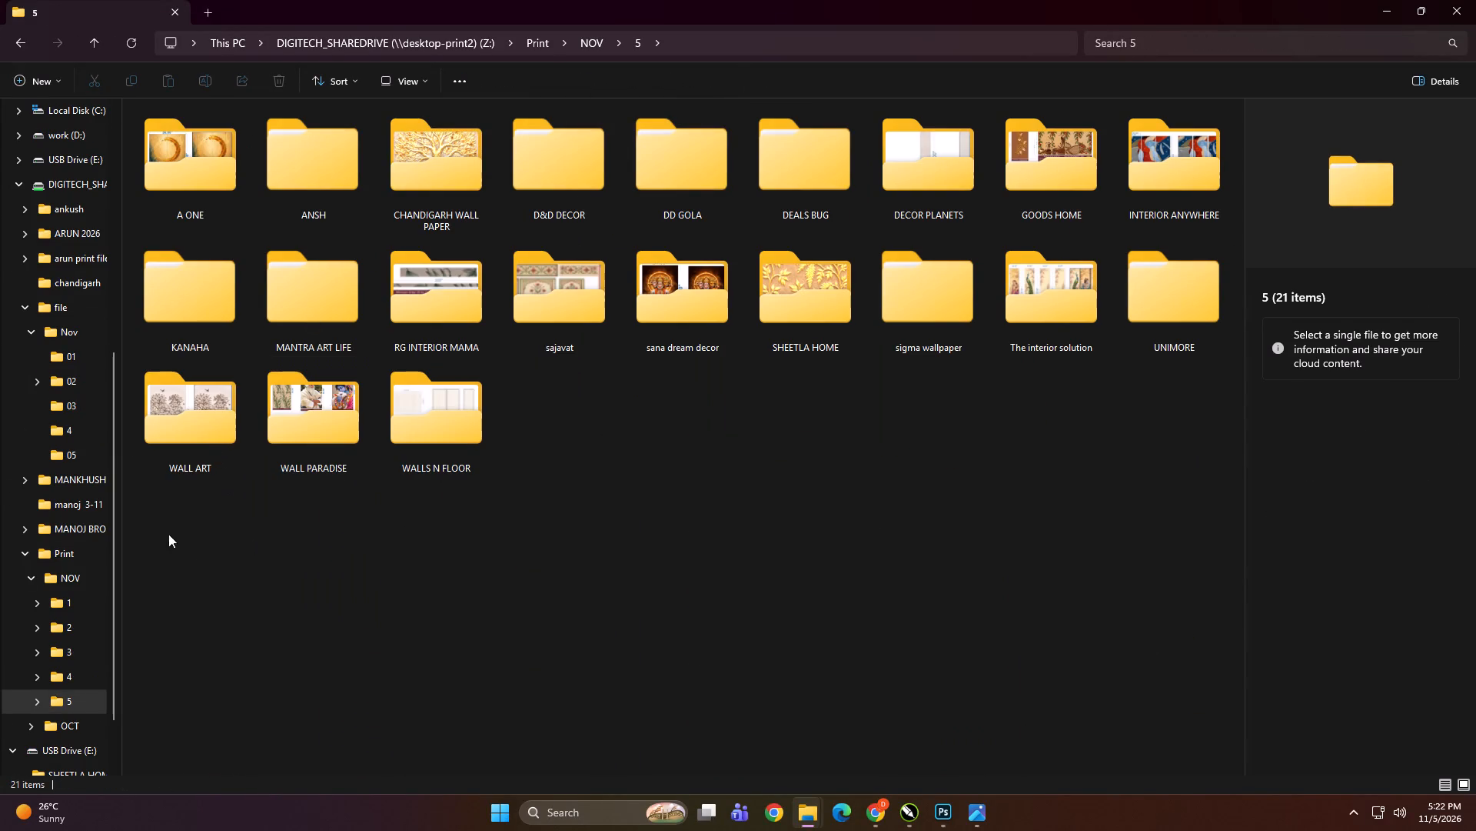
Copy the 90x101 and 146x182 folders from WALL ART in KD > PRINT FILE > NOV > 5 on the work (D:) drive.
scroll(71, 572, "up", 4)
left_click(78, 500)
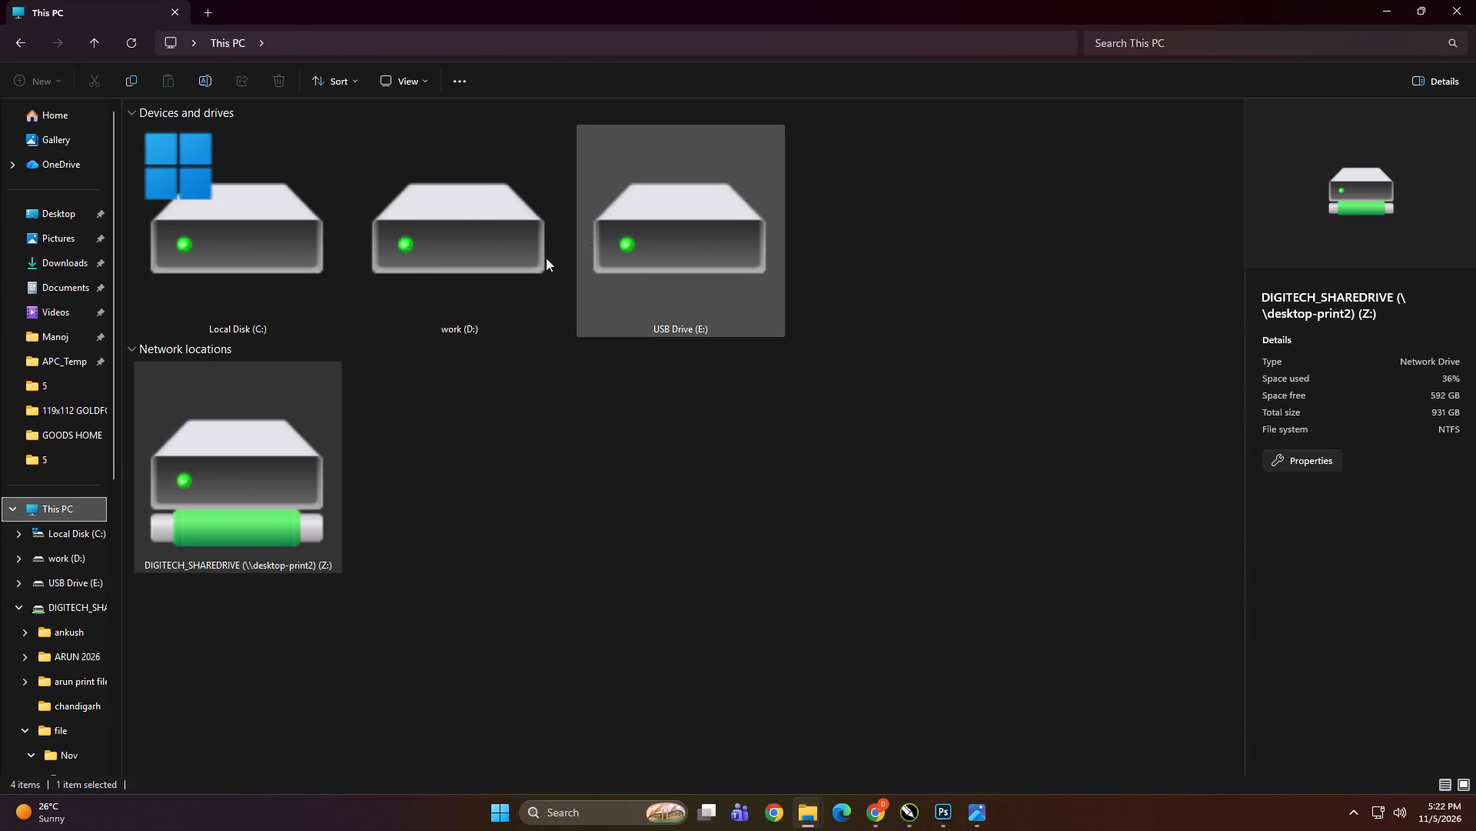
triple_click(487, 279)
double_click(239, 366)
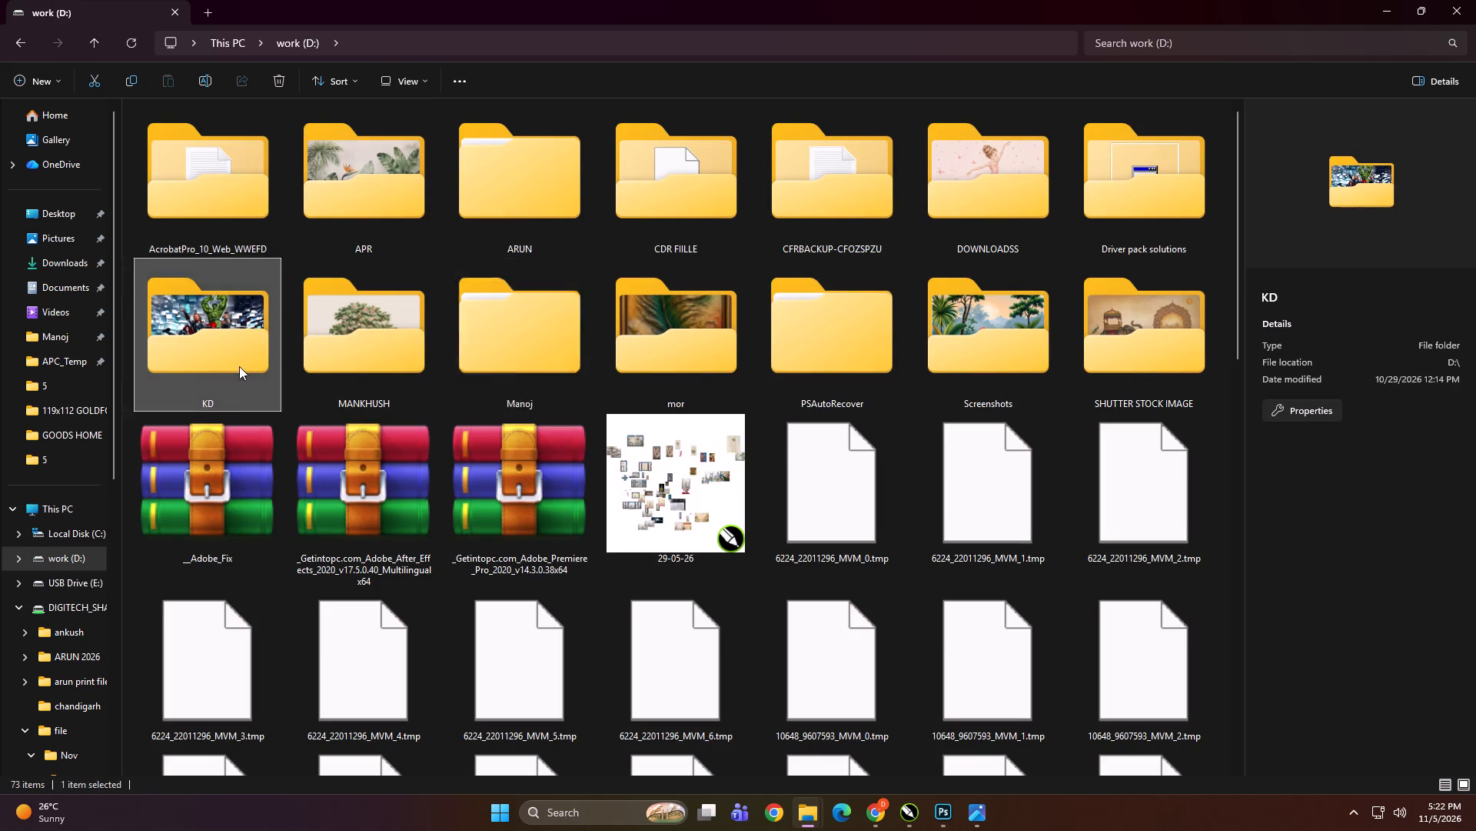
double_click(712, 213)
double_click(297, 239)
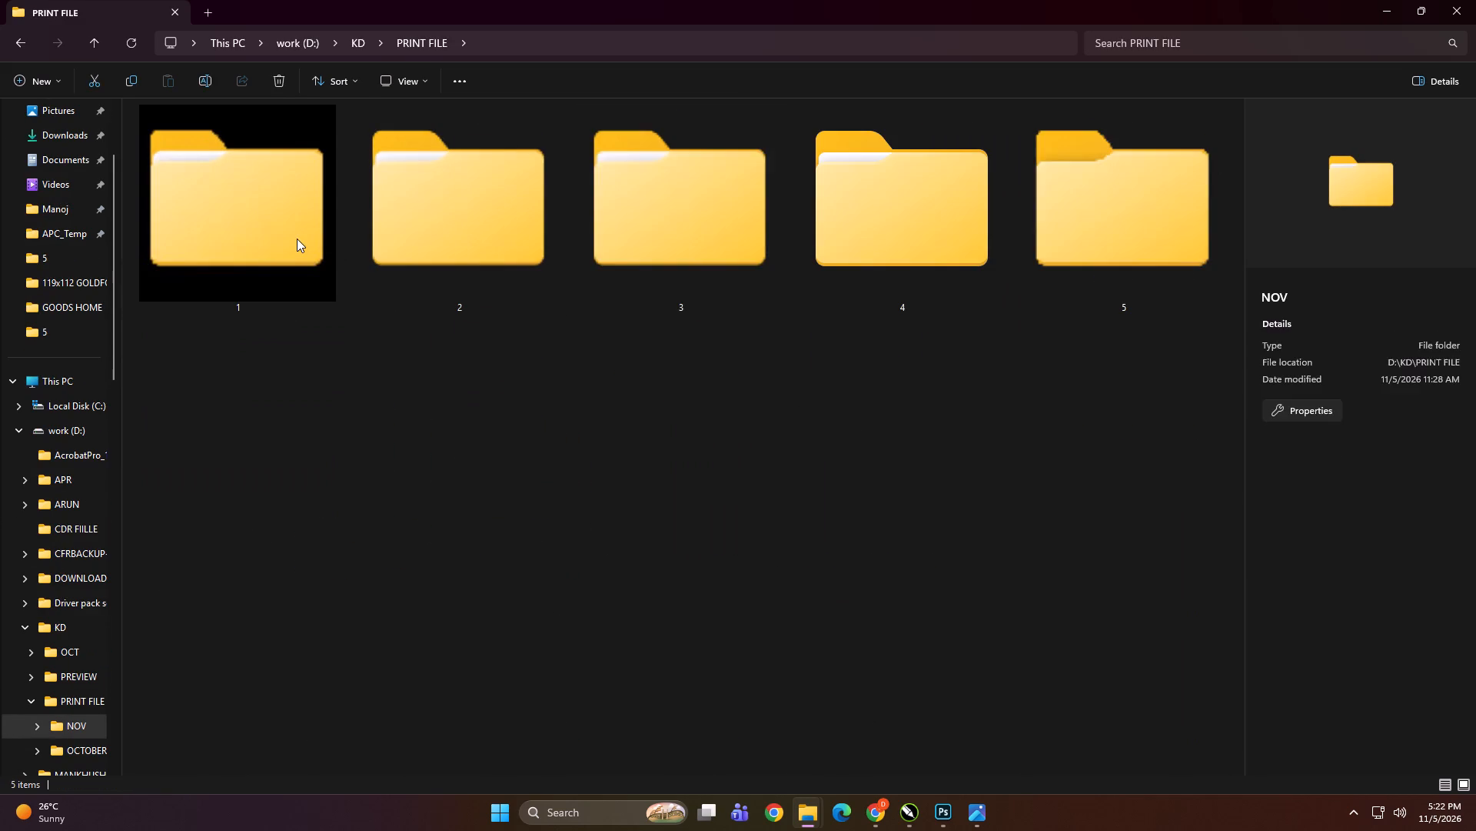
double_click(1112, 207)
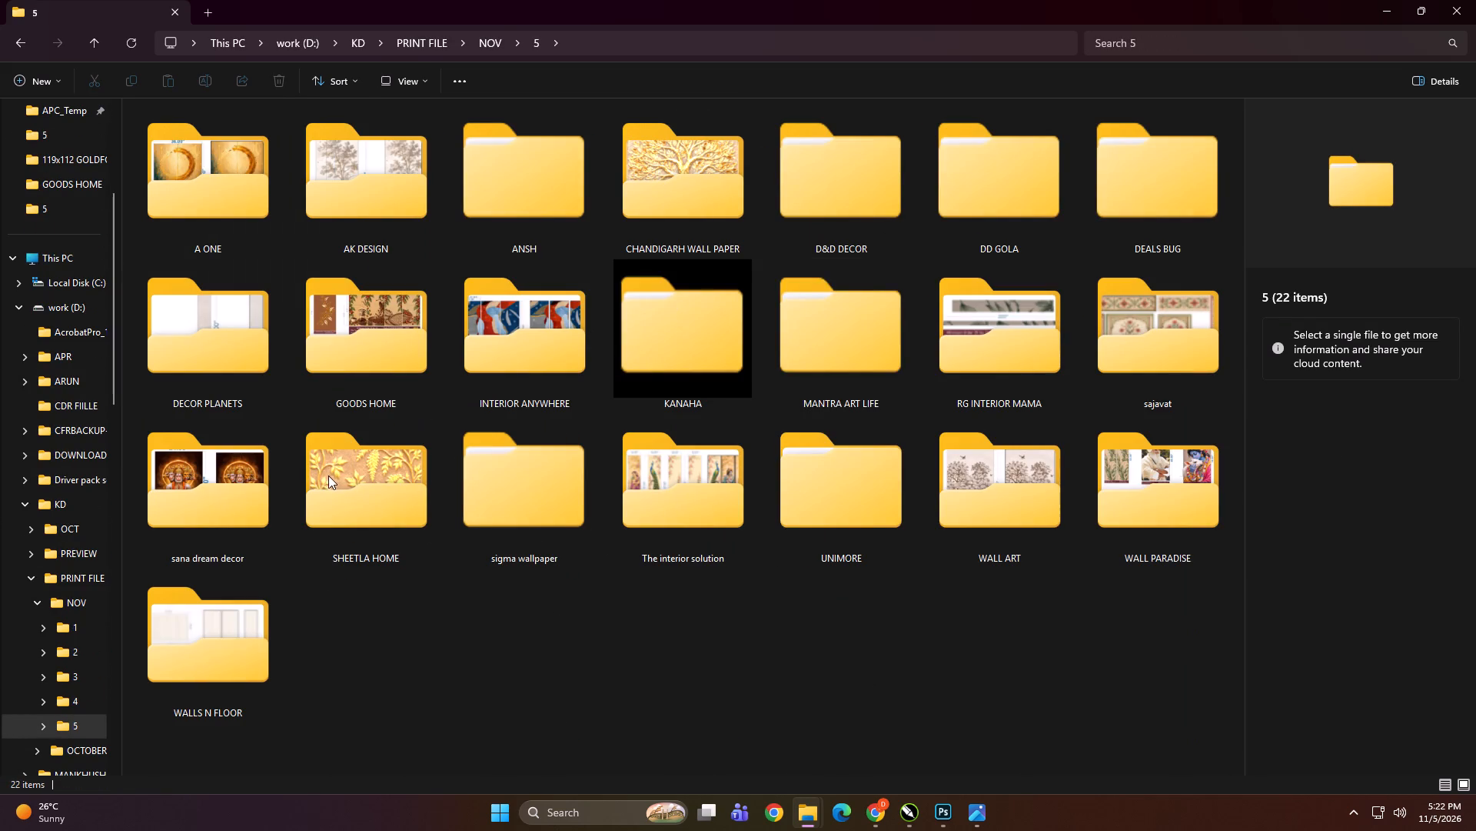
double_click(972, 502)
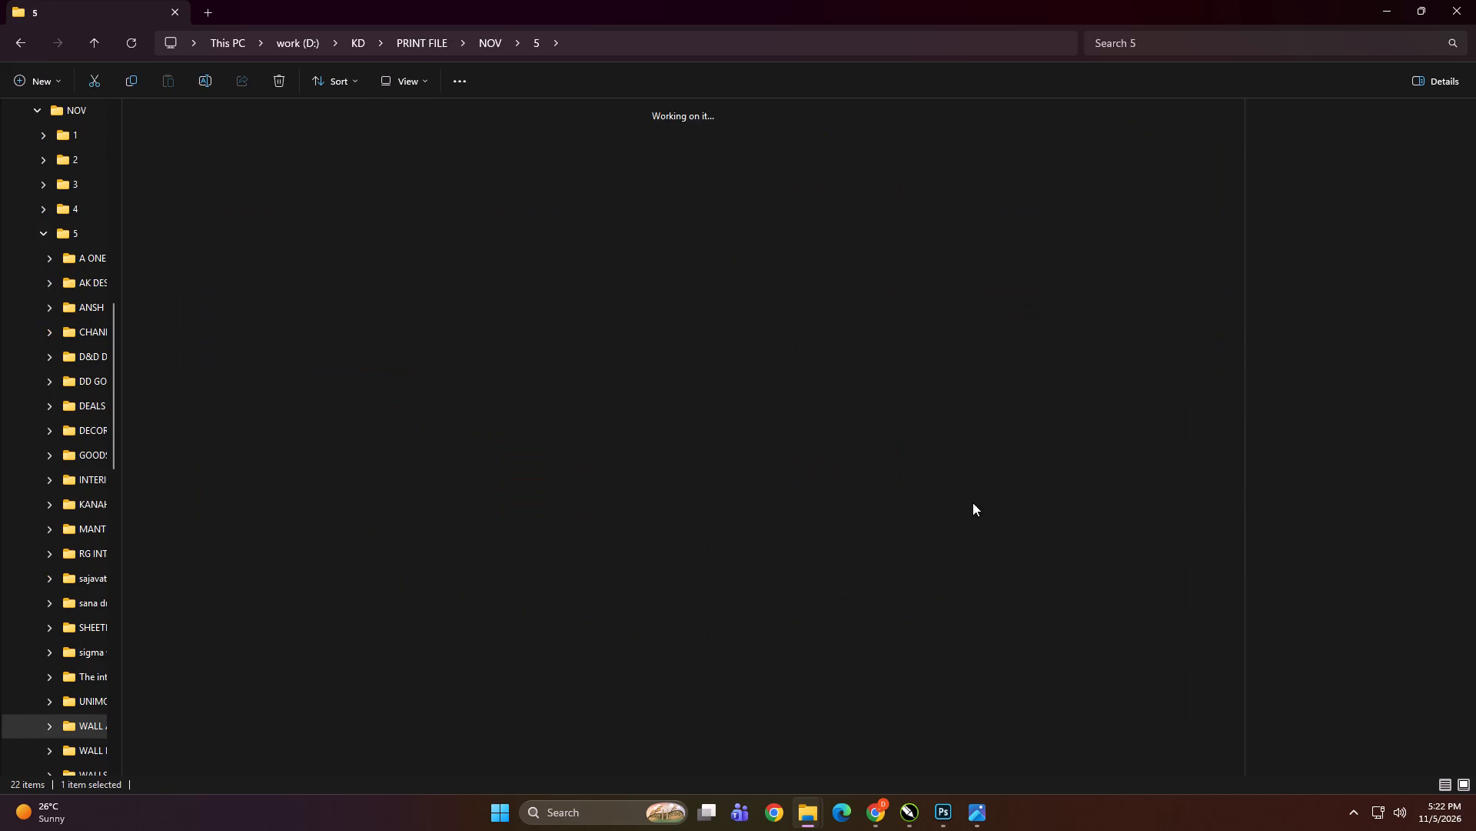
scroll(588, 432, "up", 8, "ctrl")
left_click(266, 221)
left_click(437, 222, "shift")
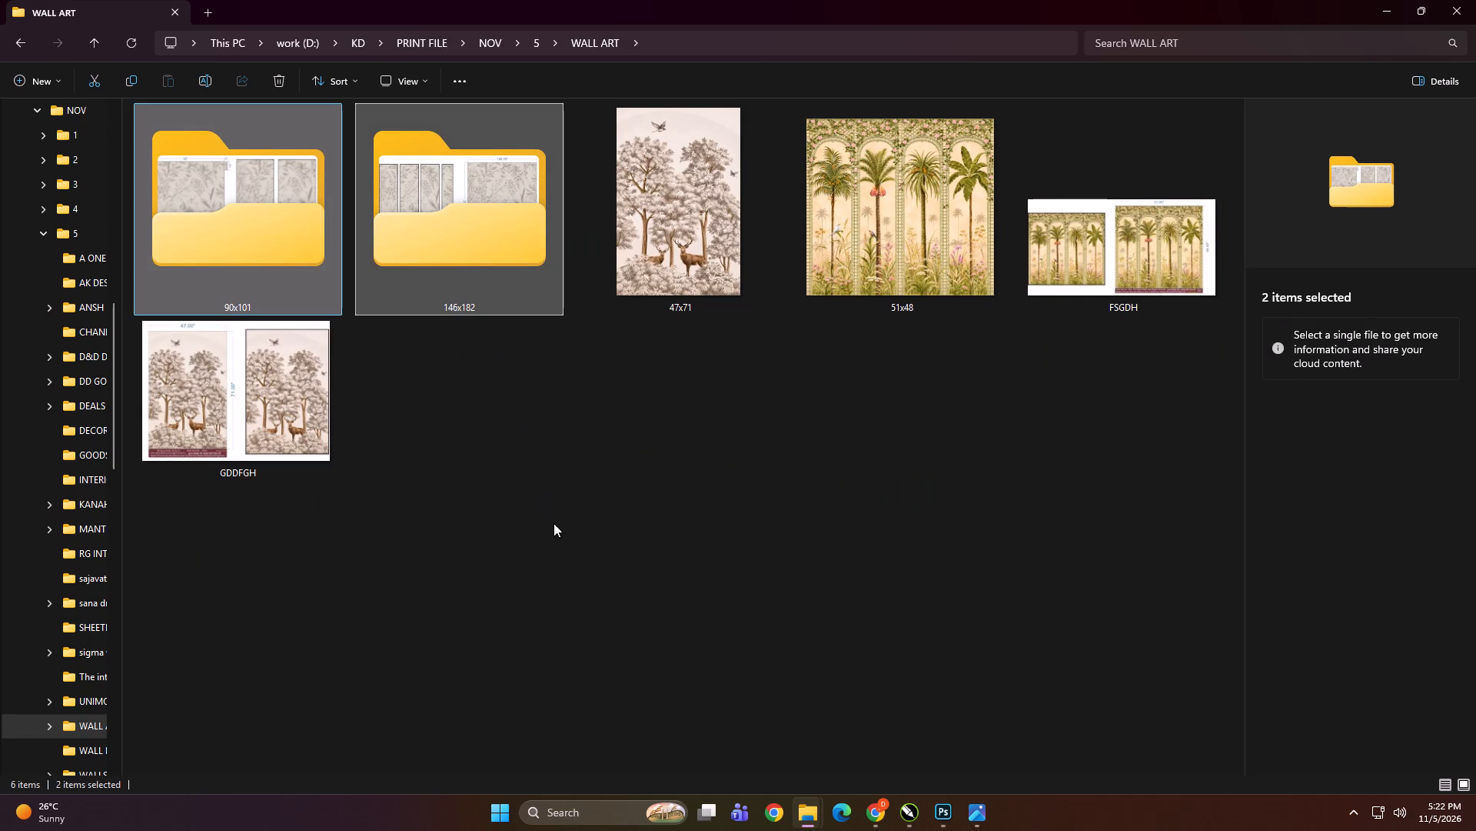
key("ctrl+c")
Paste the two copied panel folders into WALL ART under Print > NOV > 5 on the shared drive.
scroll(70, 605, "up", 6)
double_click(68, 508)
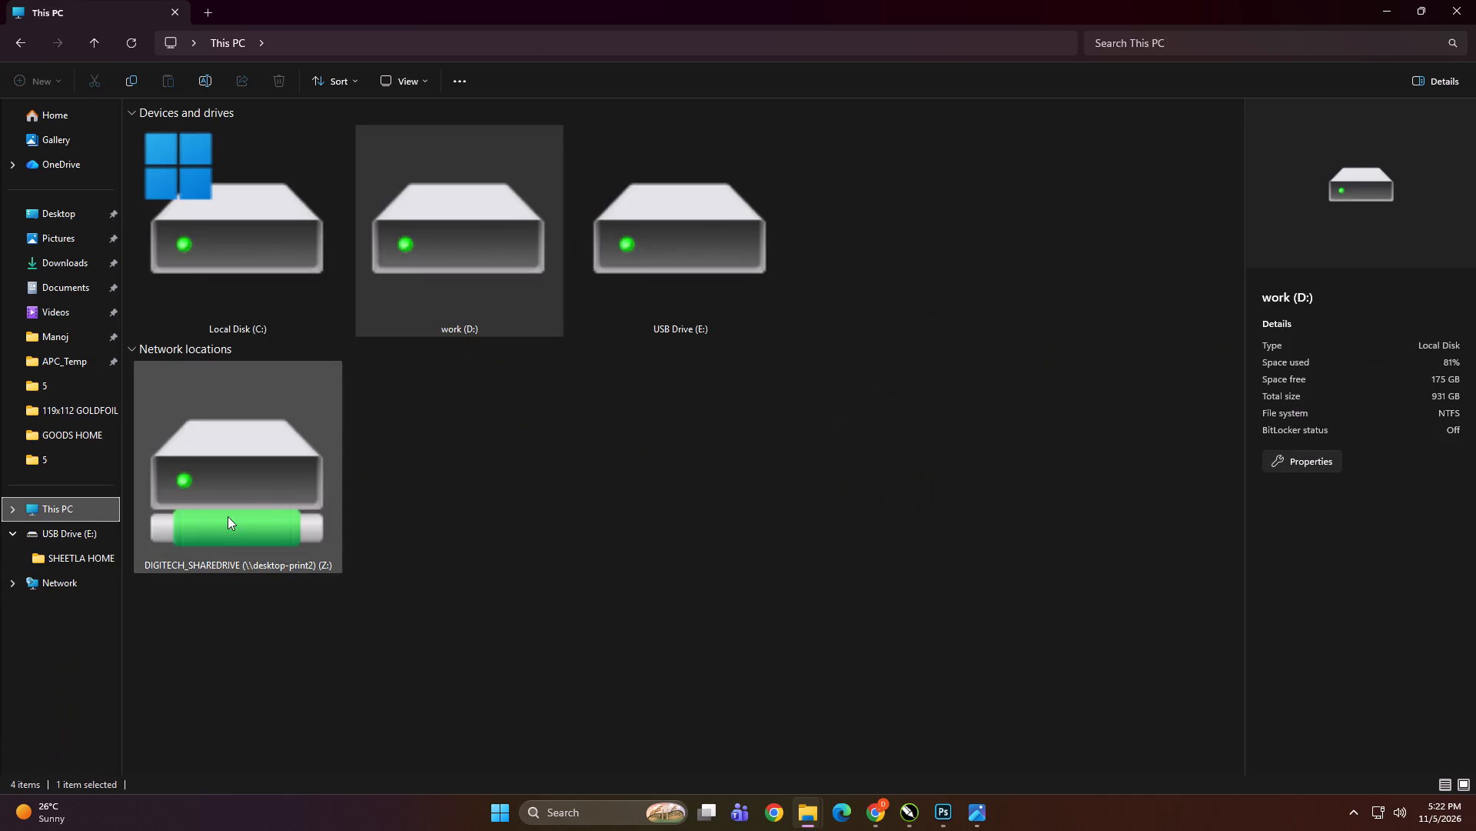
triple_click(265, 512)
triple_click(598, 408)
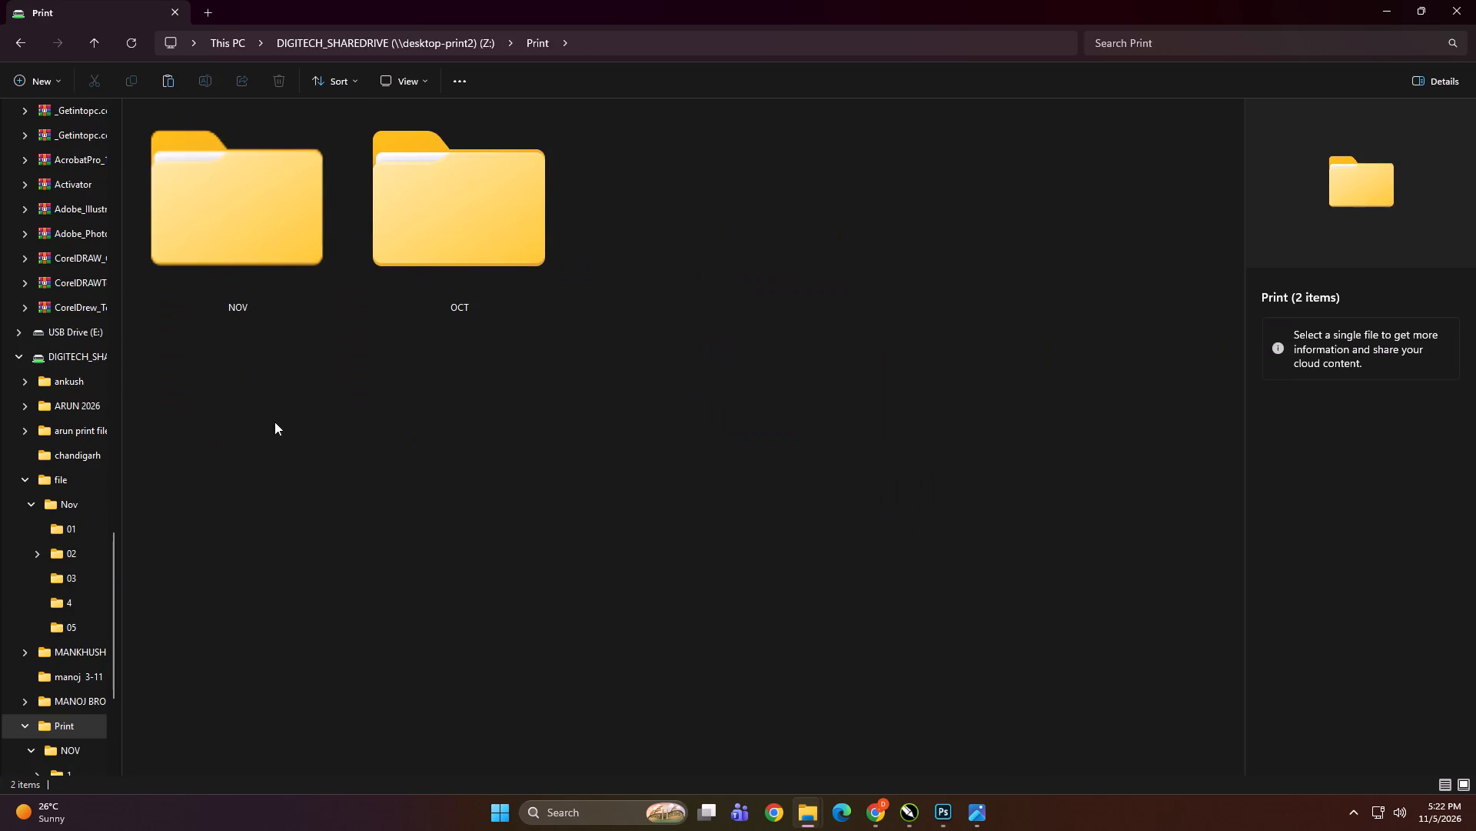
double_click(216, 240)
double_click(725, 186)
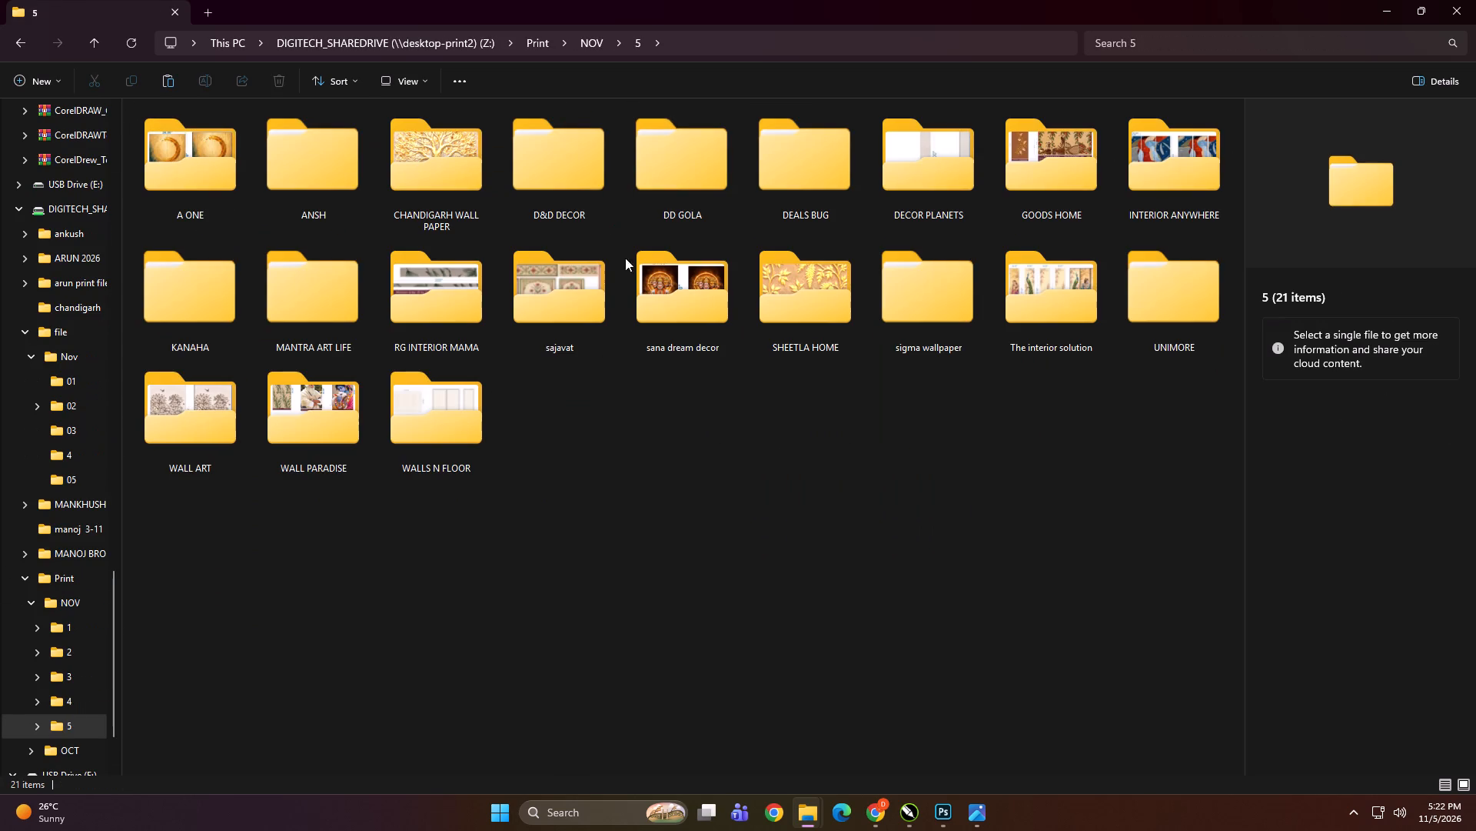
double_click(203, 411)
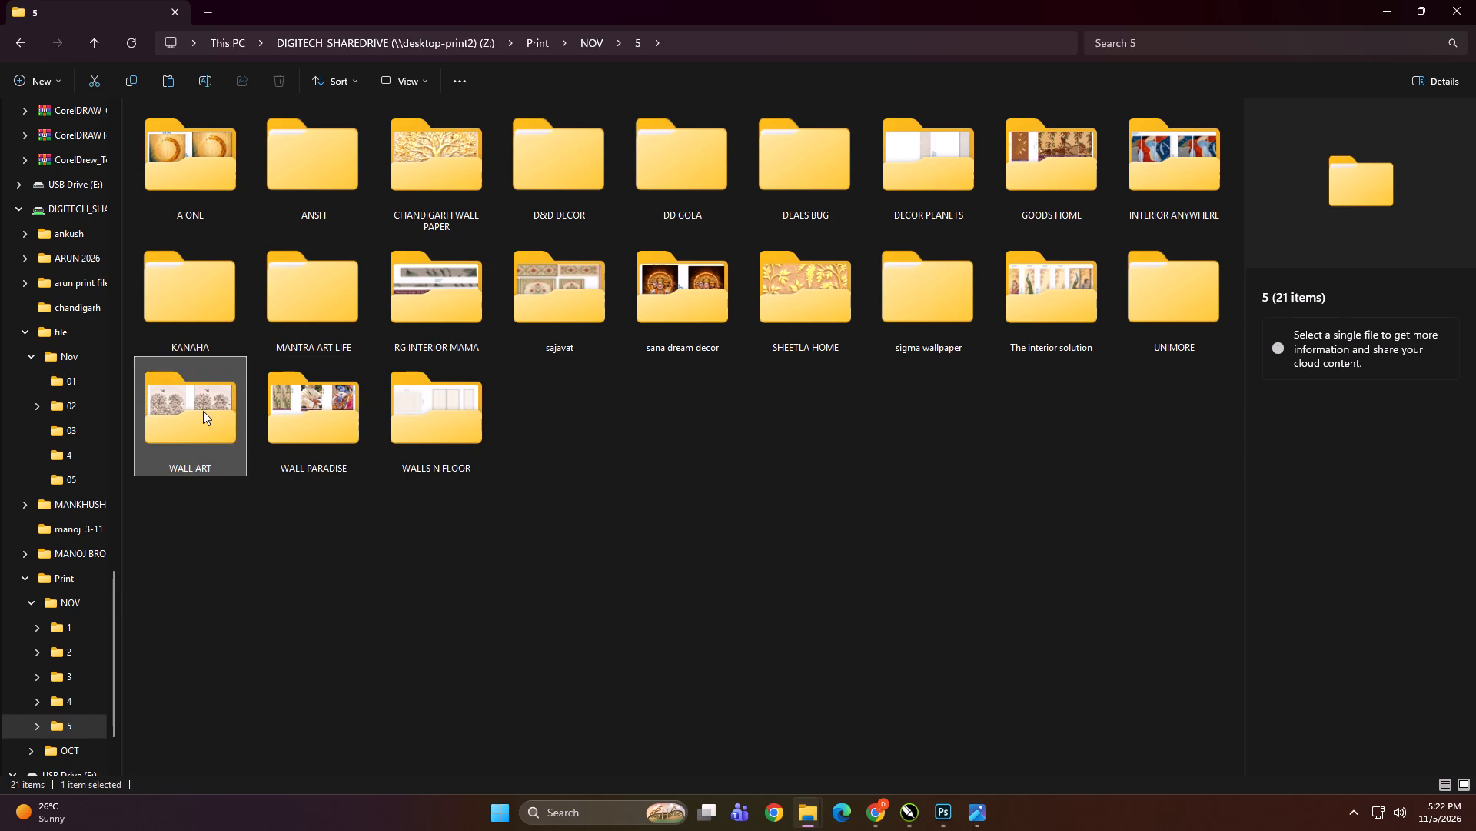
right_click(360, 385)
left_click(377, 399)
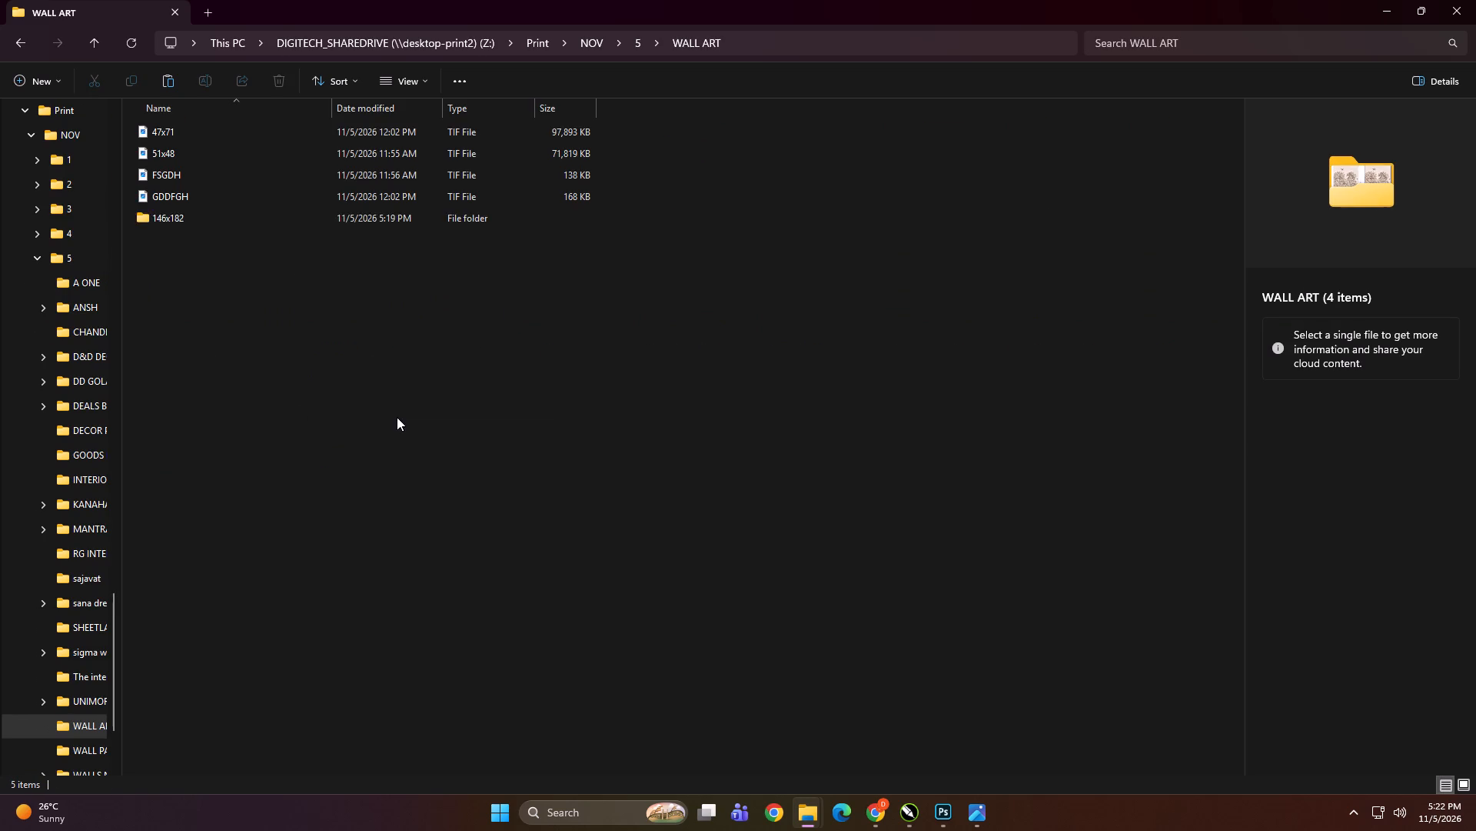
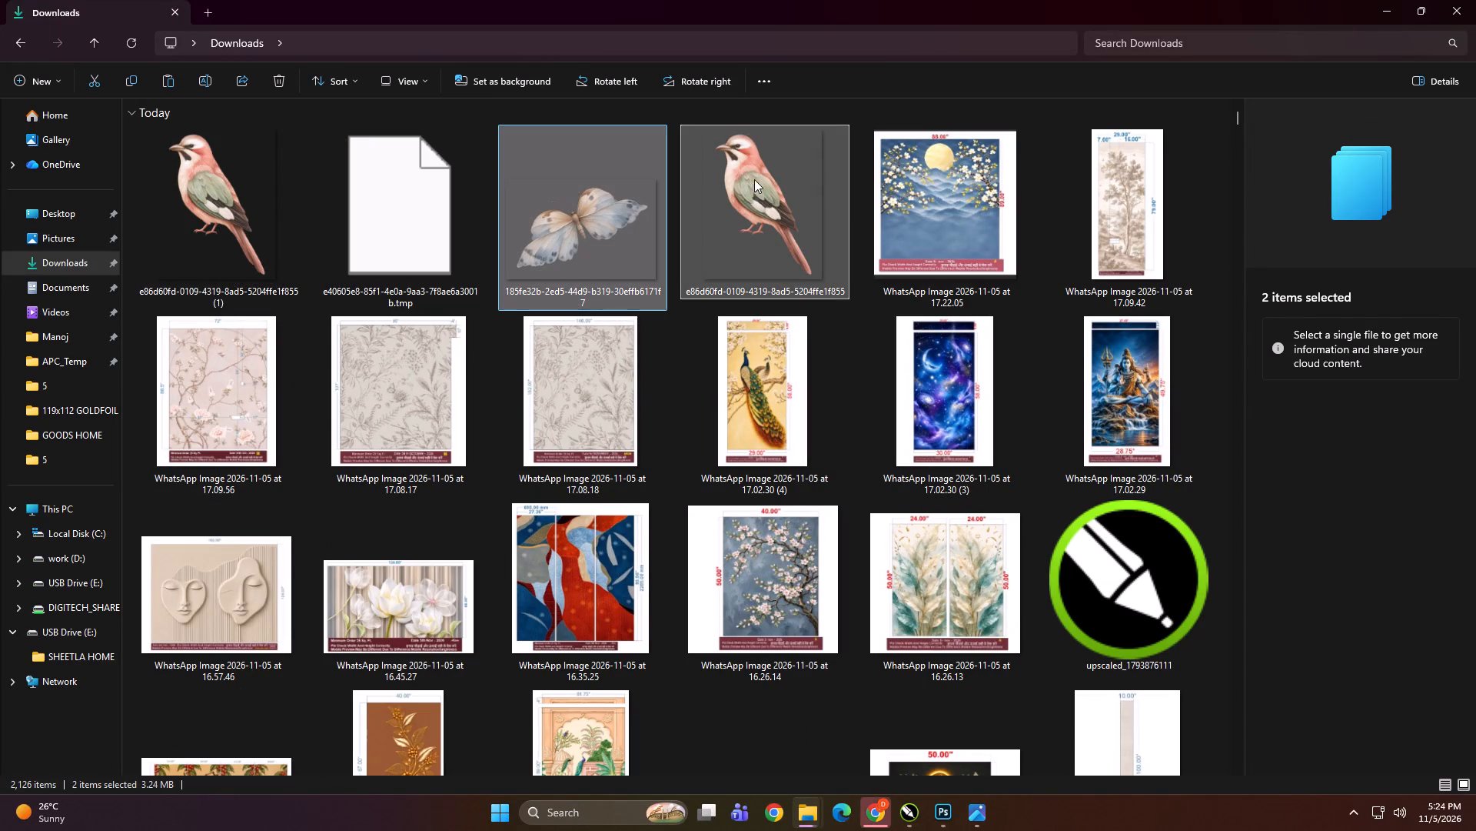
Place the pink flying bird image from Downloads into the Untitled-1 floral artwork and position it over the upper-left branches.
left_click(46, 261)
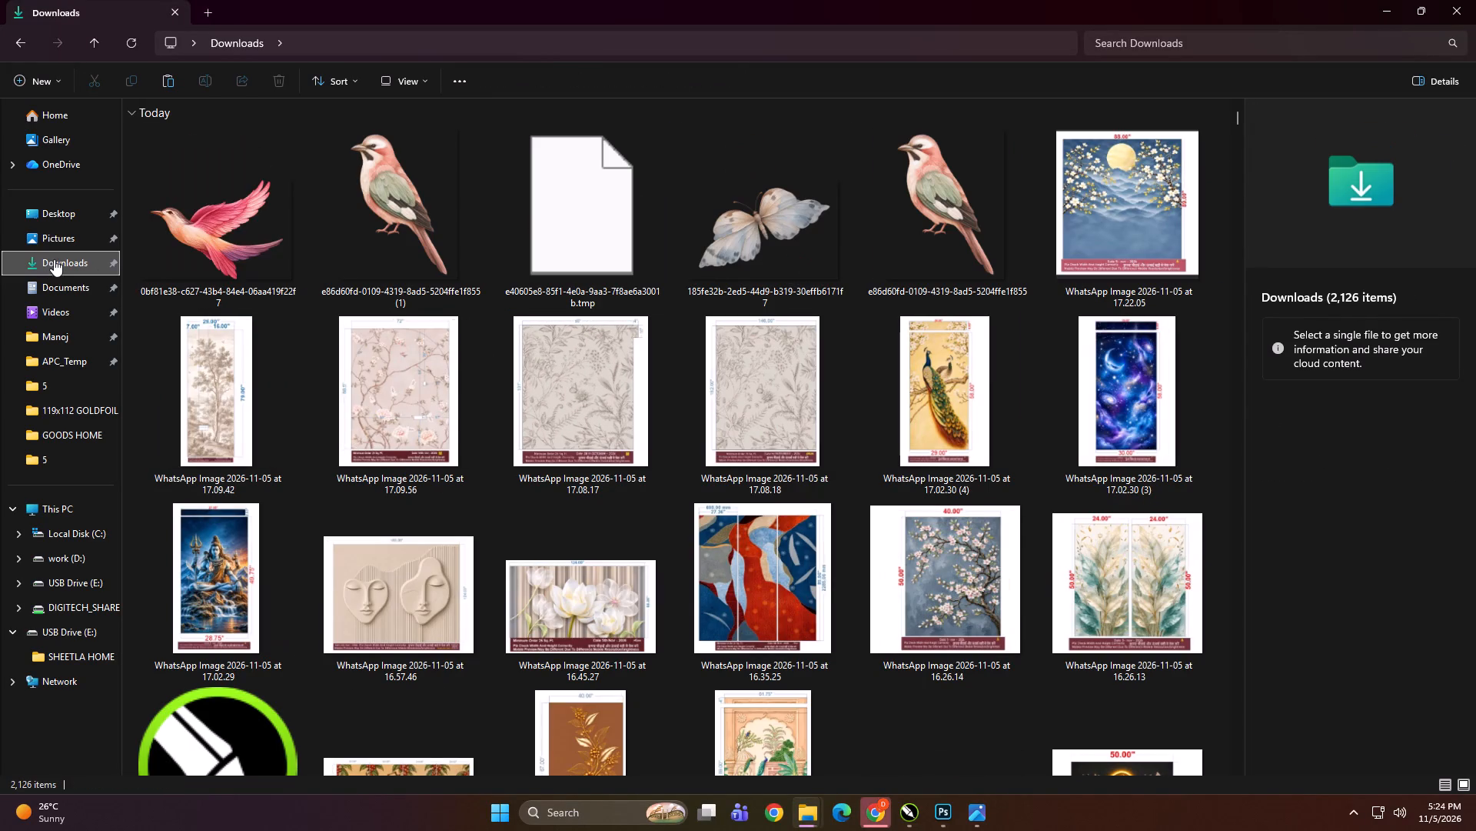
left_click(179, 252)
left_click(752, 252, "ctrl")
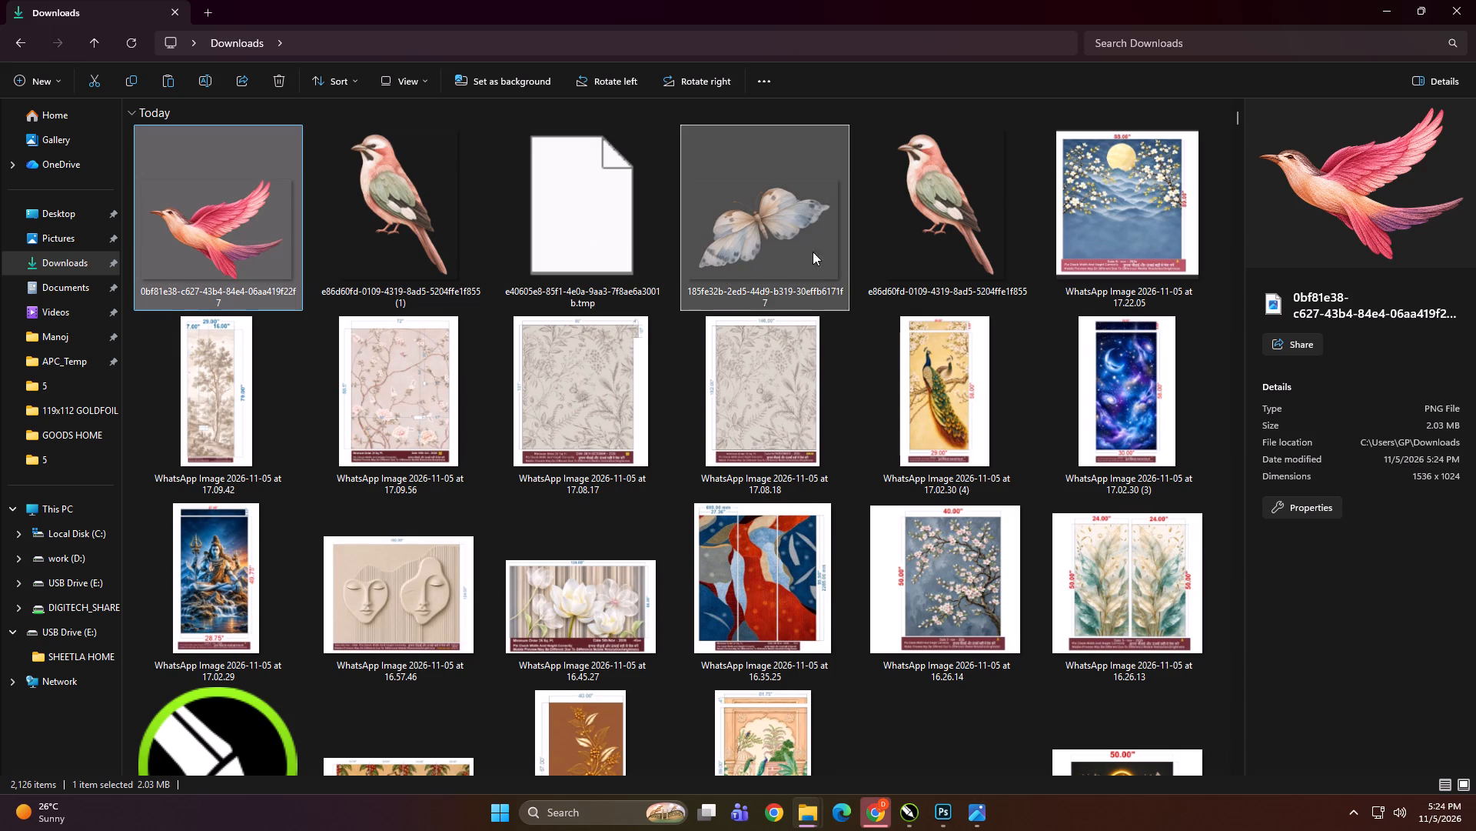
left_click(966, 224, "ctrl")
left_click_drag(786, 212, 758, 267)
left_click_drag(723, 477, 955, 830)
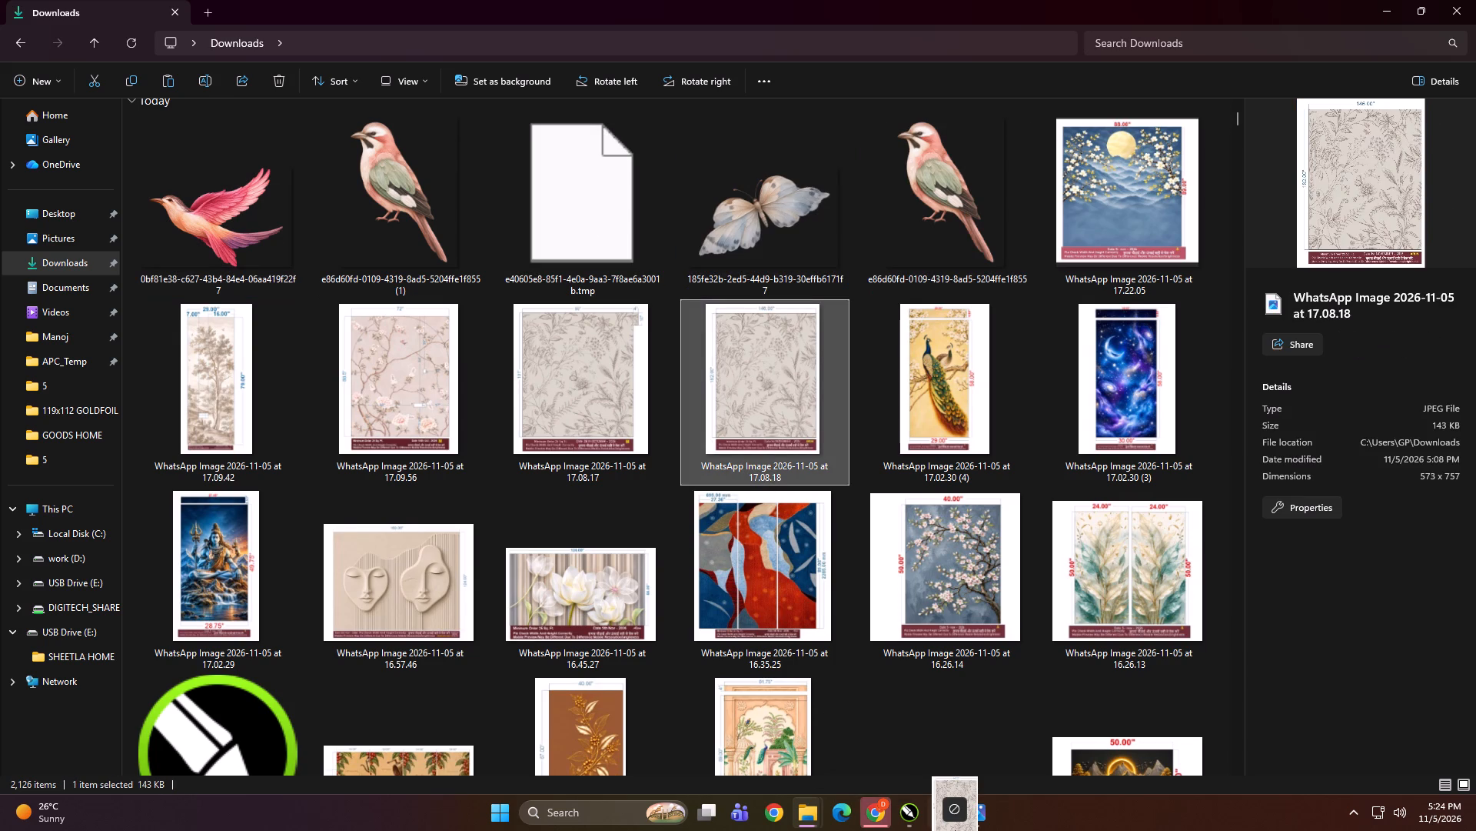
left_click_drag(955, 830, 478, 425)
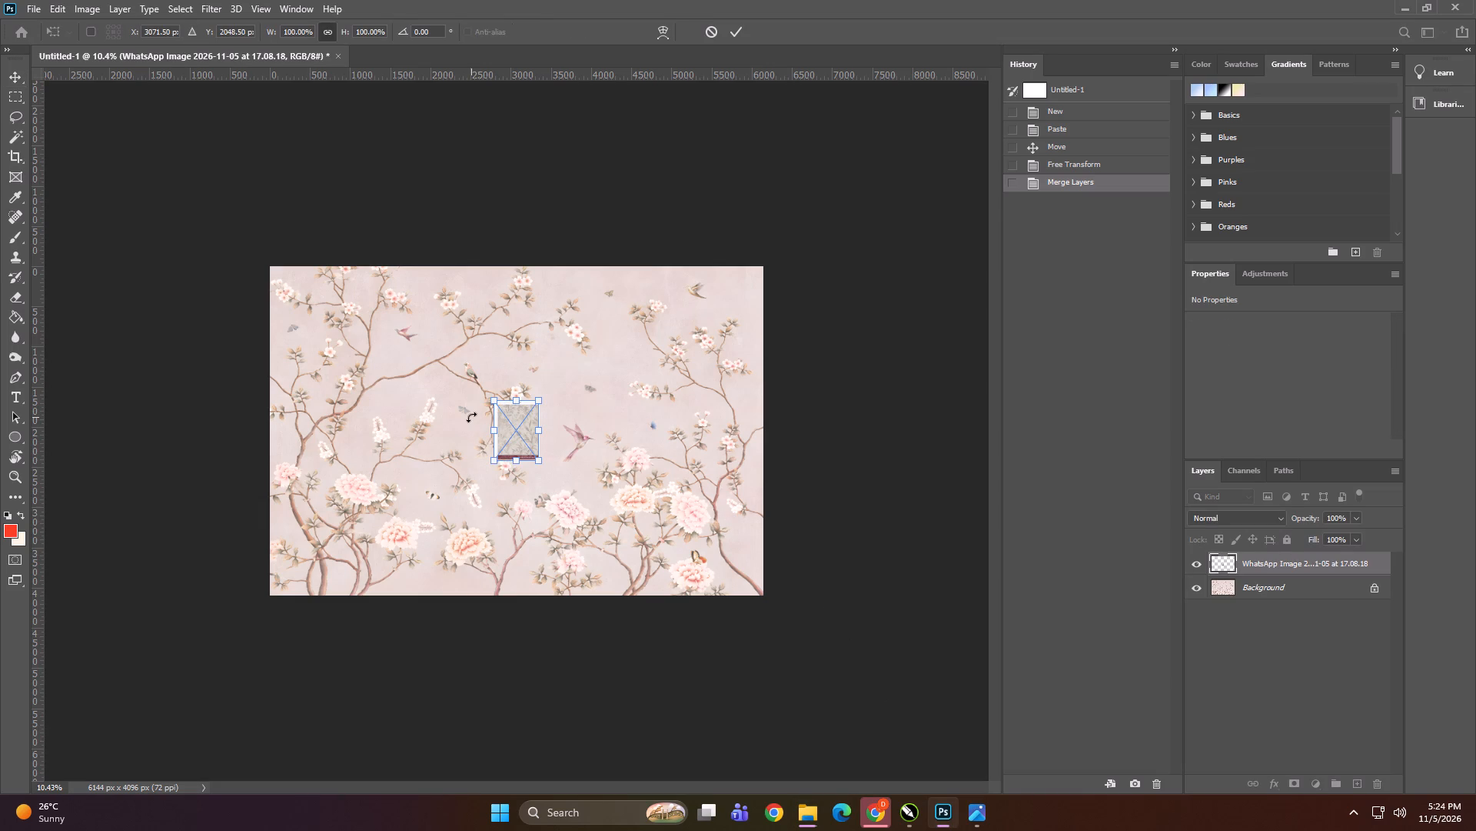
Delete the placed WhatsApp Image 17.08.18 layer from the Untitled-1 floral artwork.
key("Return")
key("Delete")
Place the pink flying bird image from Downloads into the Untitled-1 floral artwork and position it over the upper-left branches.
left_click(802, 803)
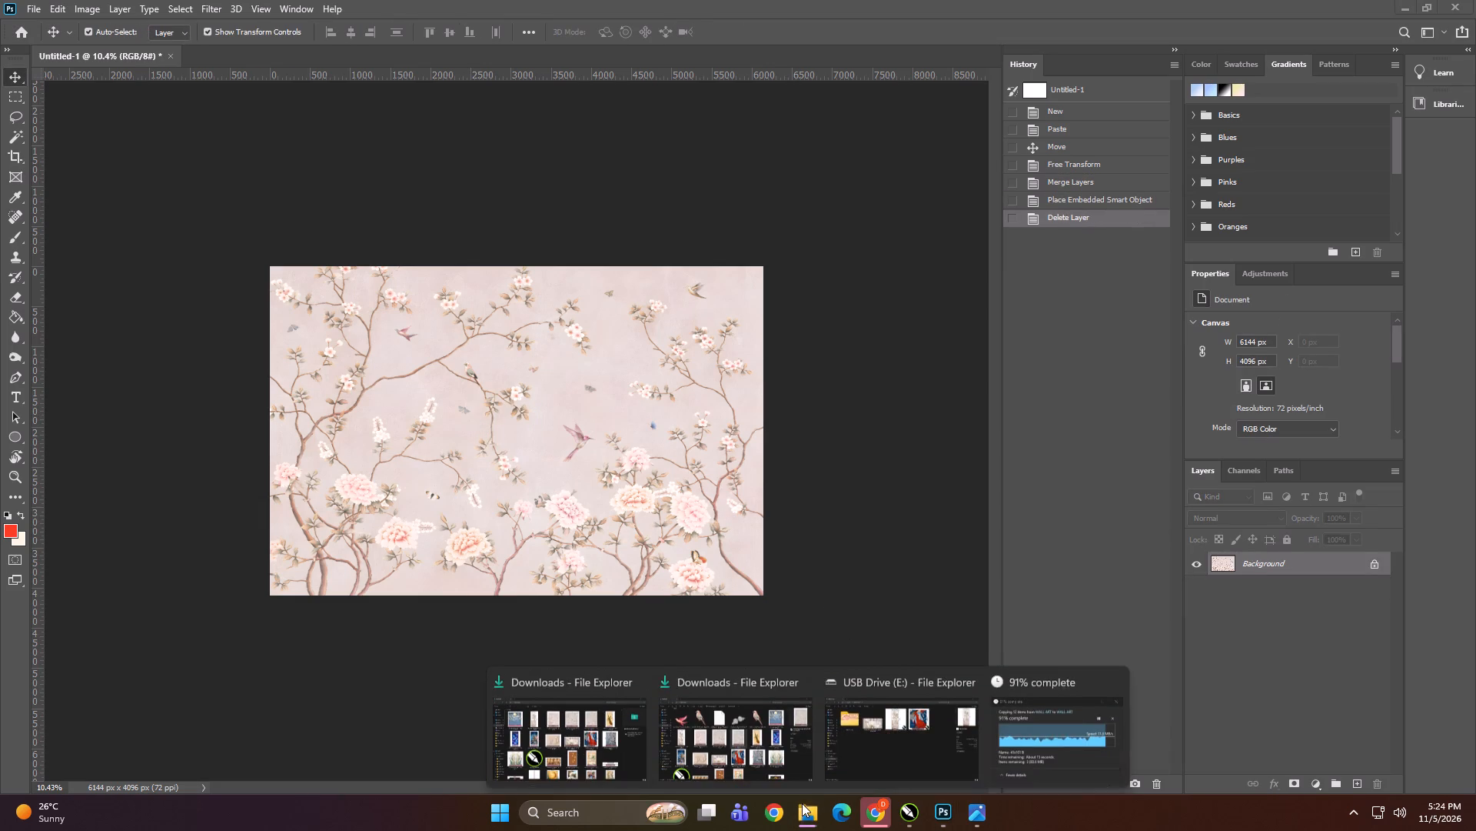
left_click(882, 728)
left_click(816, 816)
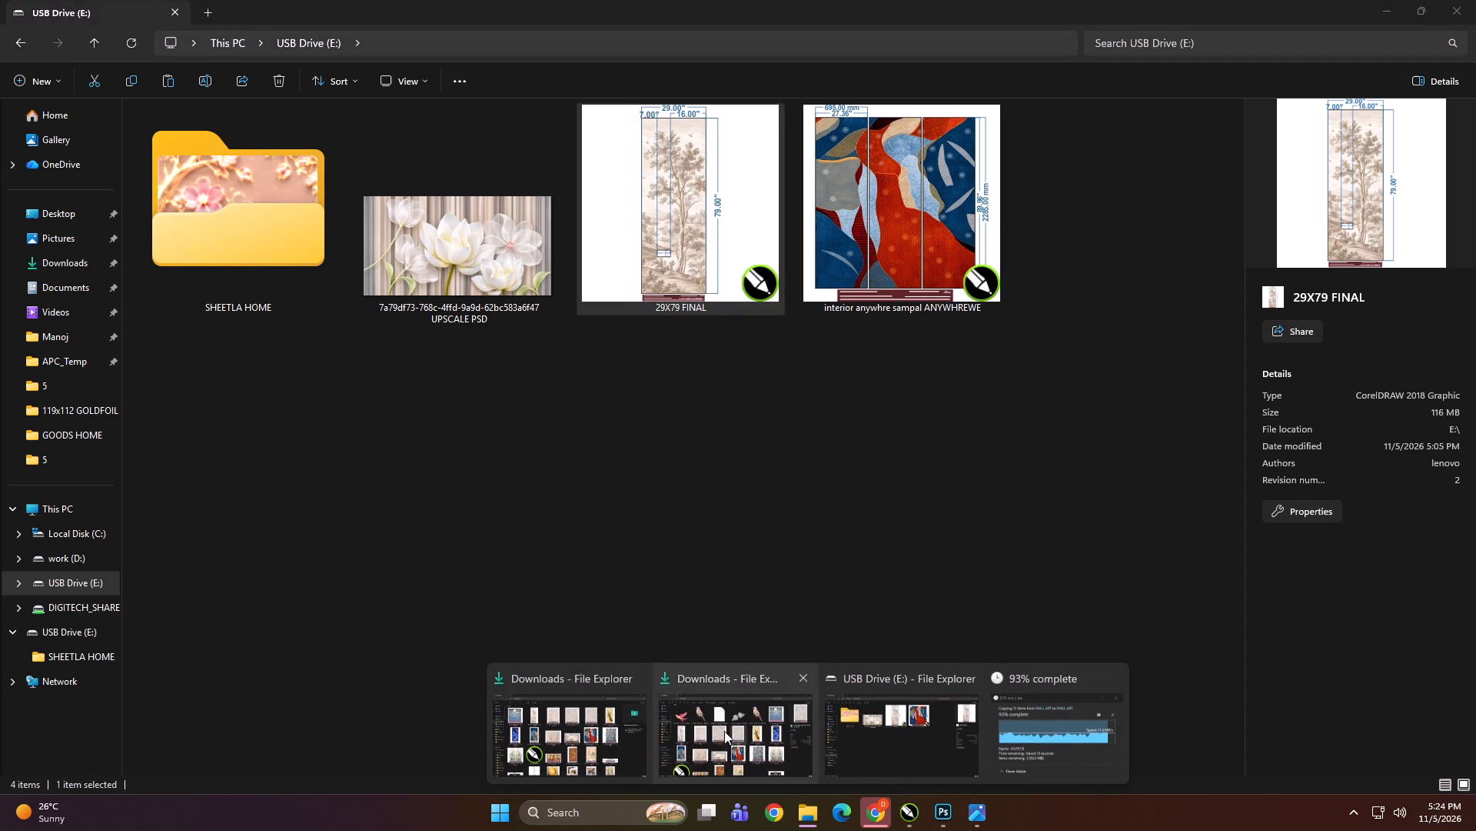
left_click(724, 731)
left_click(228, 222)
left_click_drag(191, 214, 799, 640)
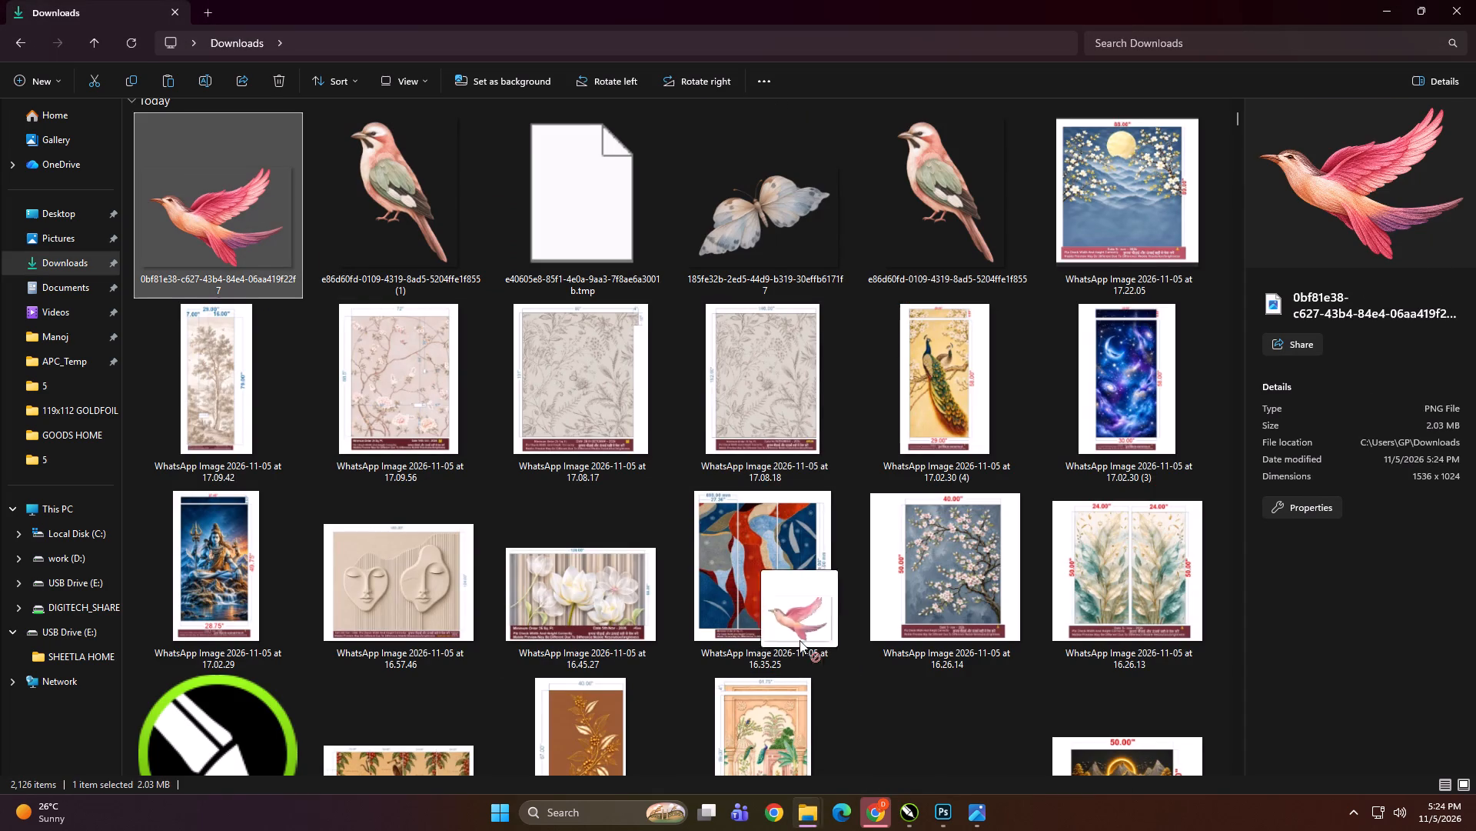
left_click_drag(799, 640, 544, 410)
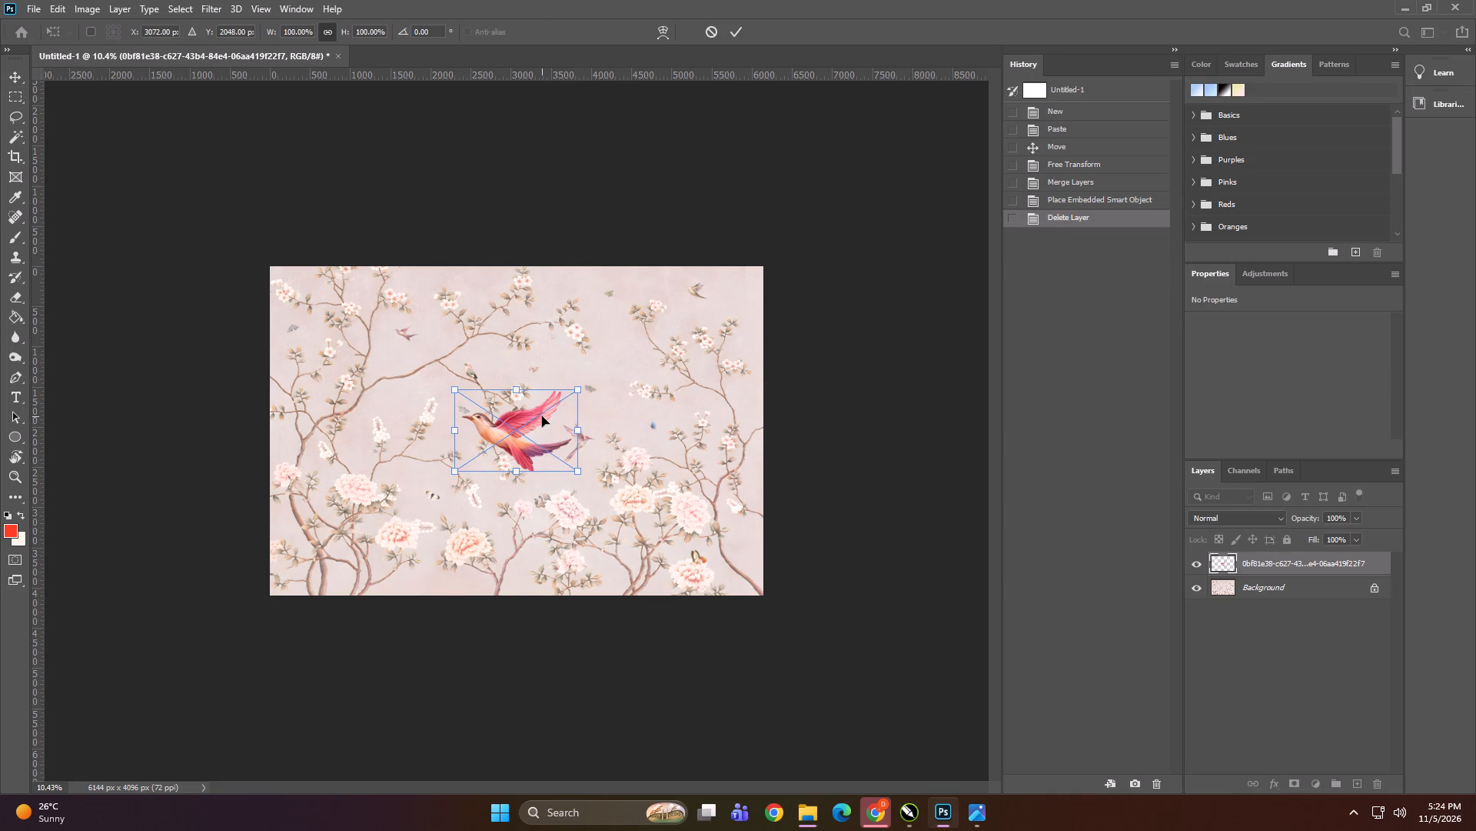
key("Return")
left_click_drag(527, 439, 449, 358)
left_click_drag(504, 435, 404, 359)
double_click(629, 476)
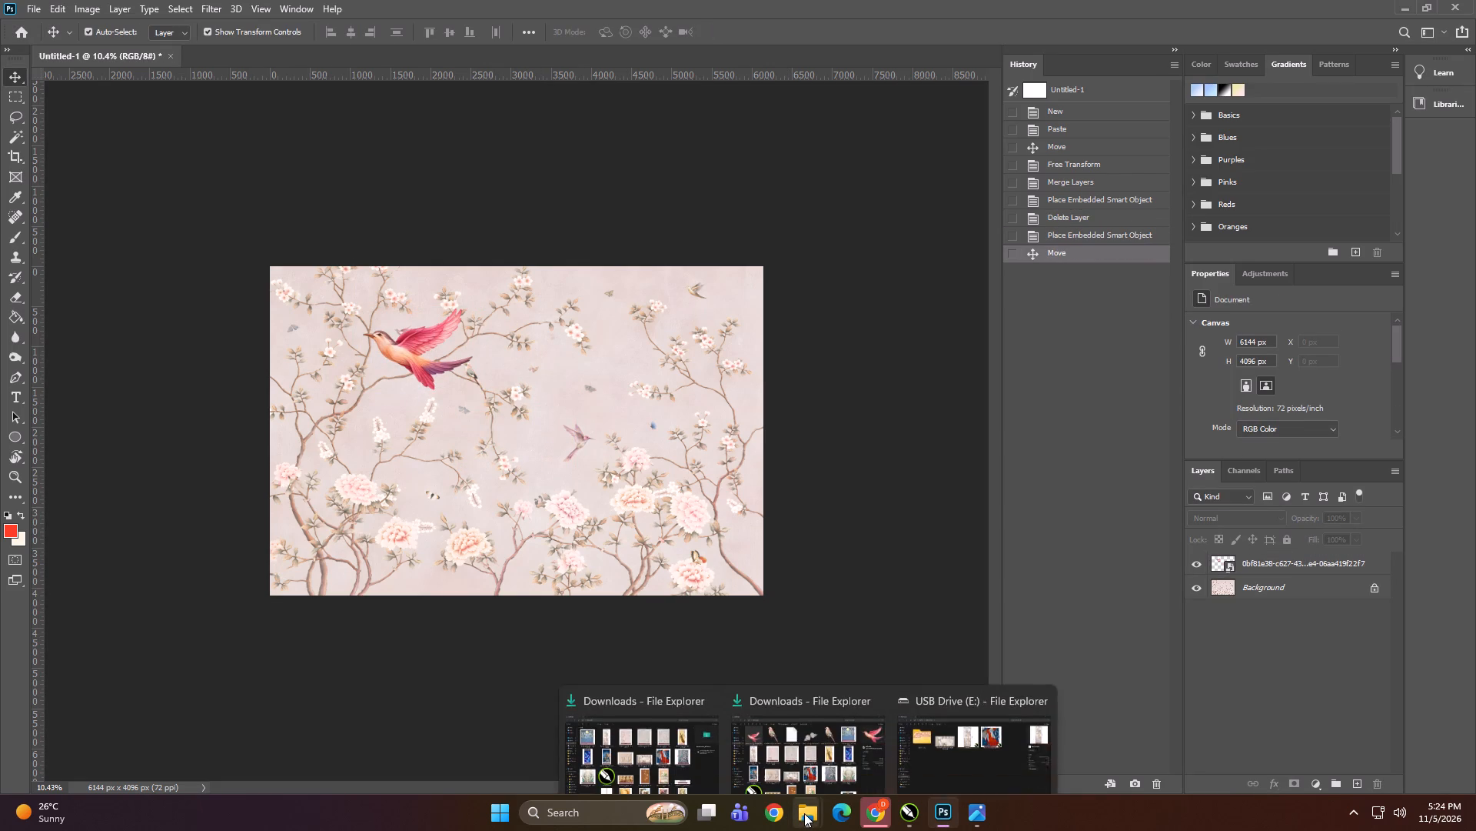
Pick the perched pink bird image with the (1) suffix in Downloads for the floral artwork.
double_click(816, 729)
left_click(454, 143)
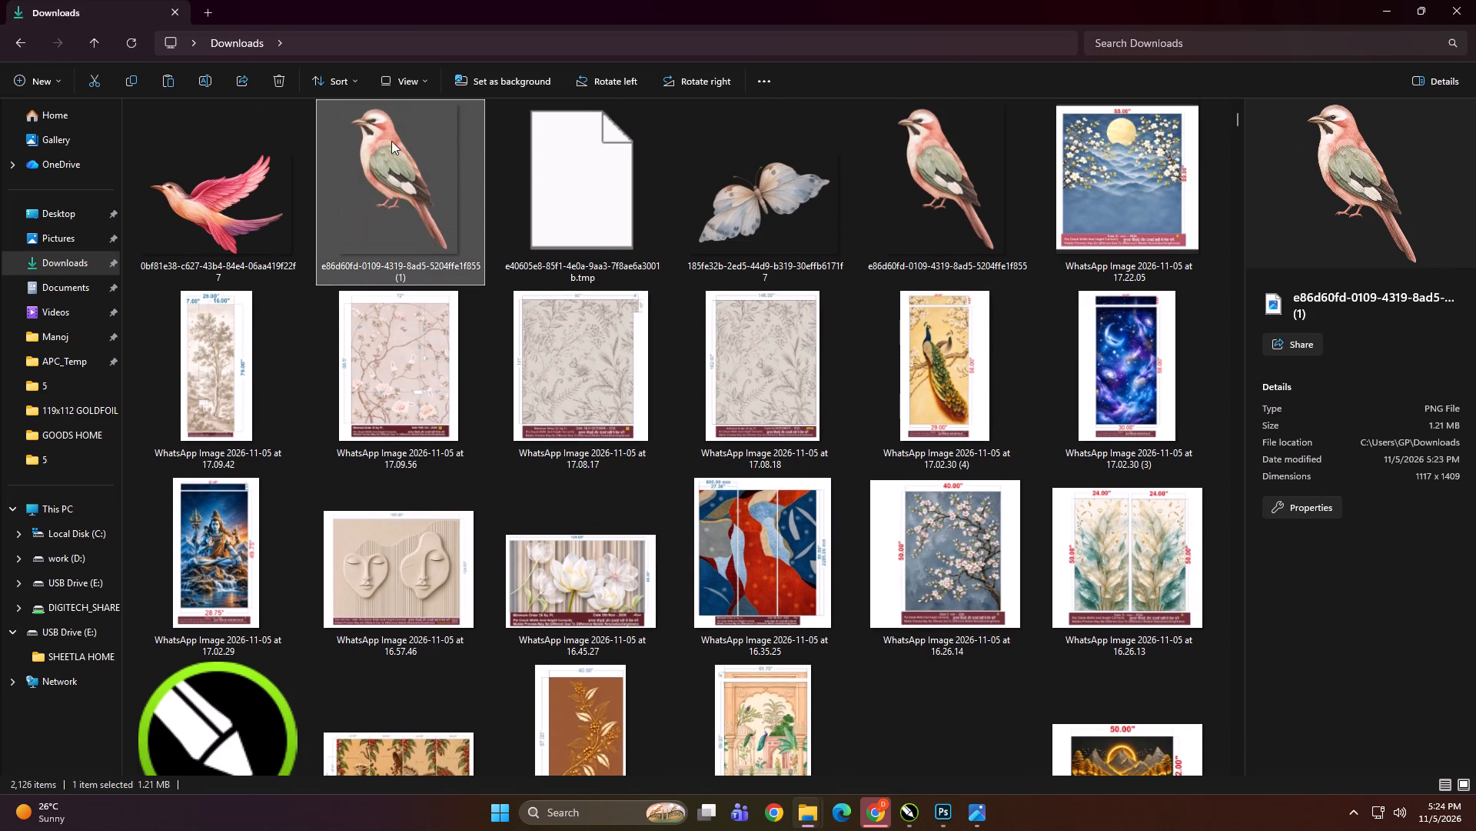
Place the perched bird image, the copy marked (1), from Downloads into the Untitled-1 floral artwork.
left_click_drag(391, 141, 606, 519)
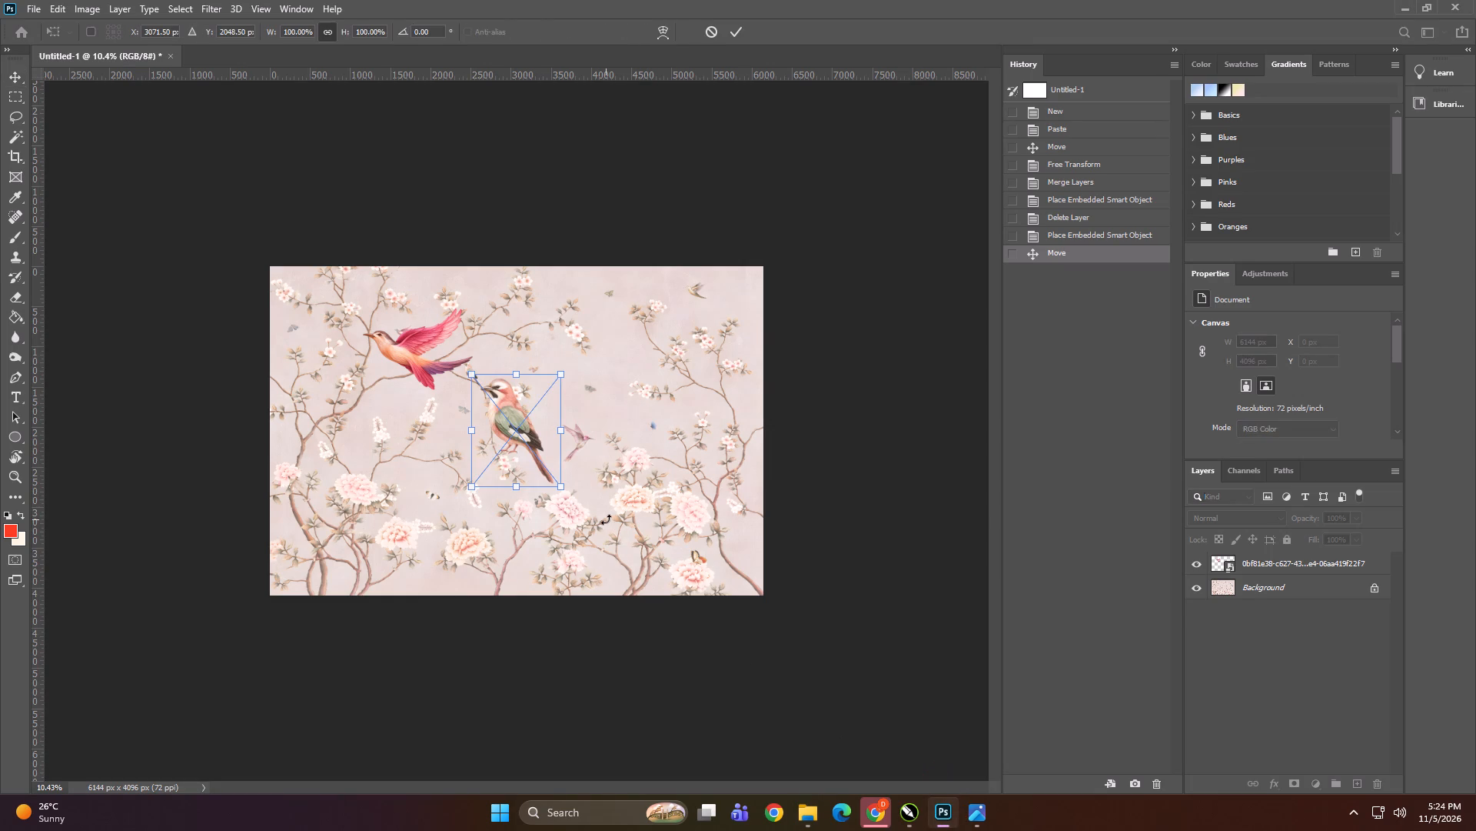
key("Return")
left_click(606, 519)
Place the blue-grey butterfly image from Downloads into the Untitled-1 floral artwork as another embedded layer.
left_click(797, 817)
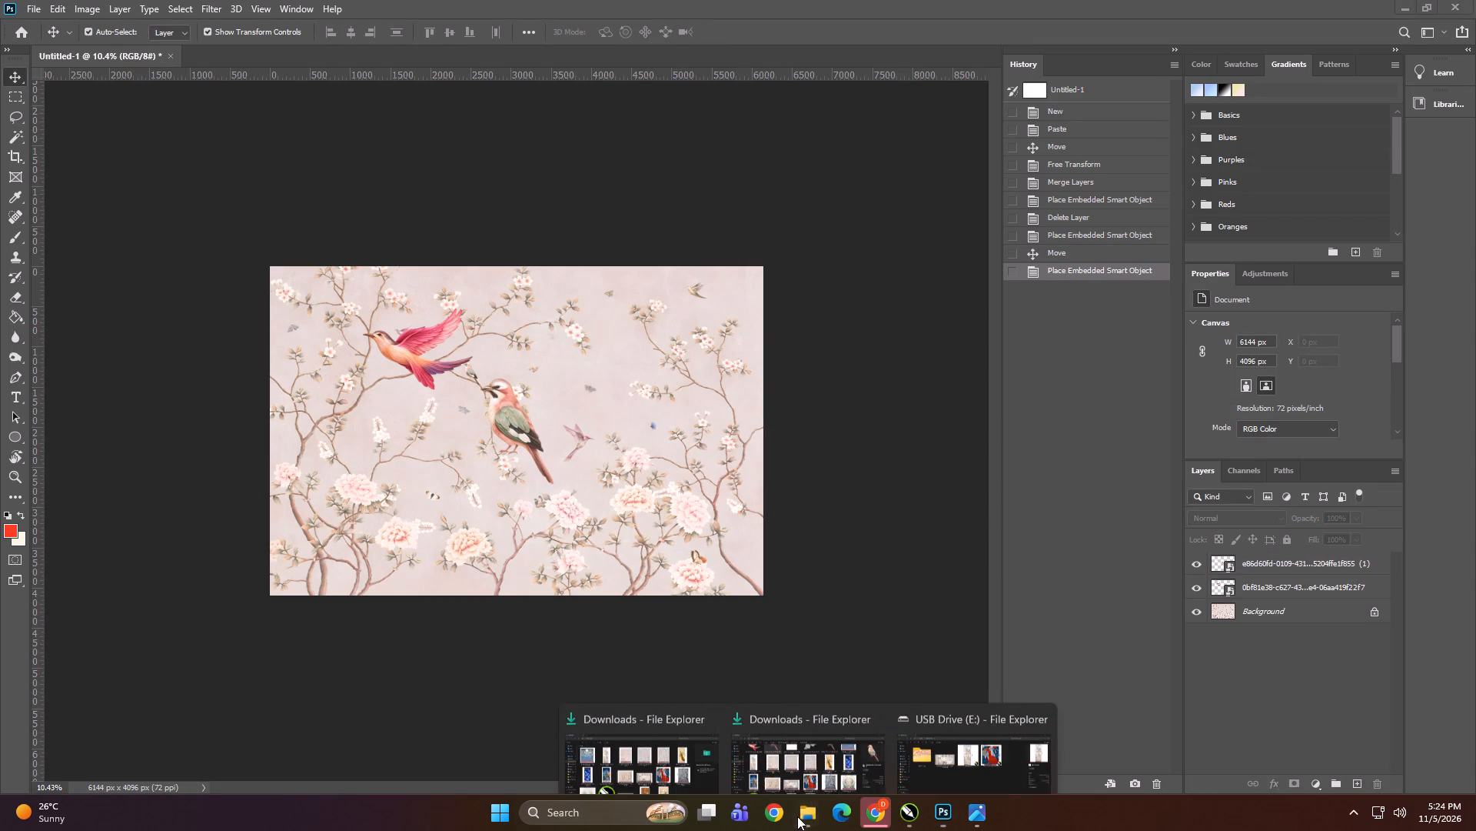
double_click(781, 735)
scroll(607, 415, "up", 5)
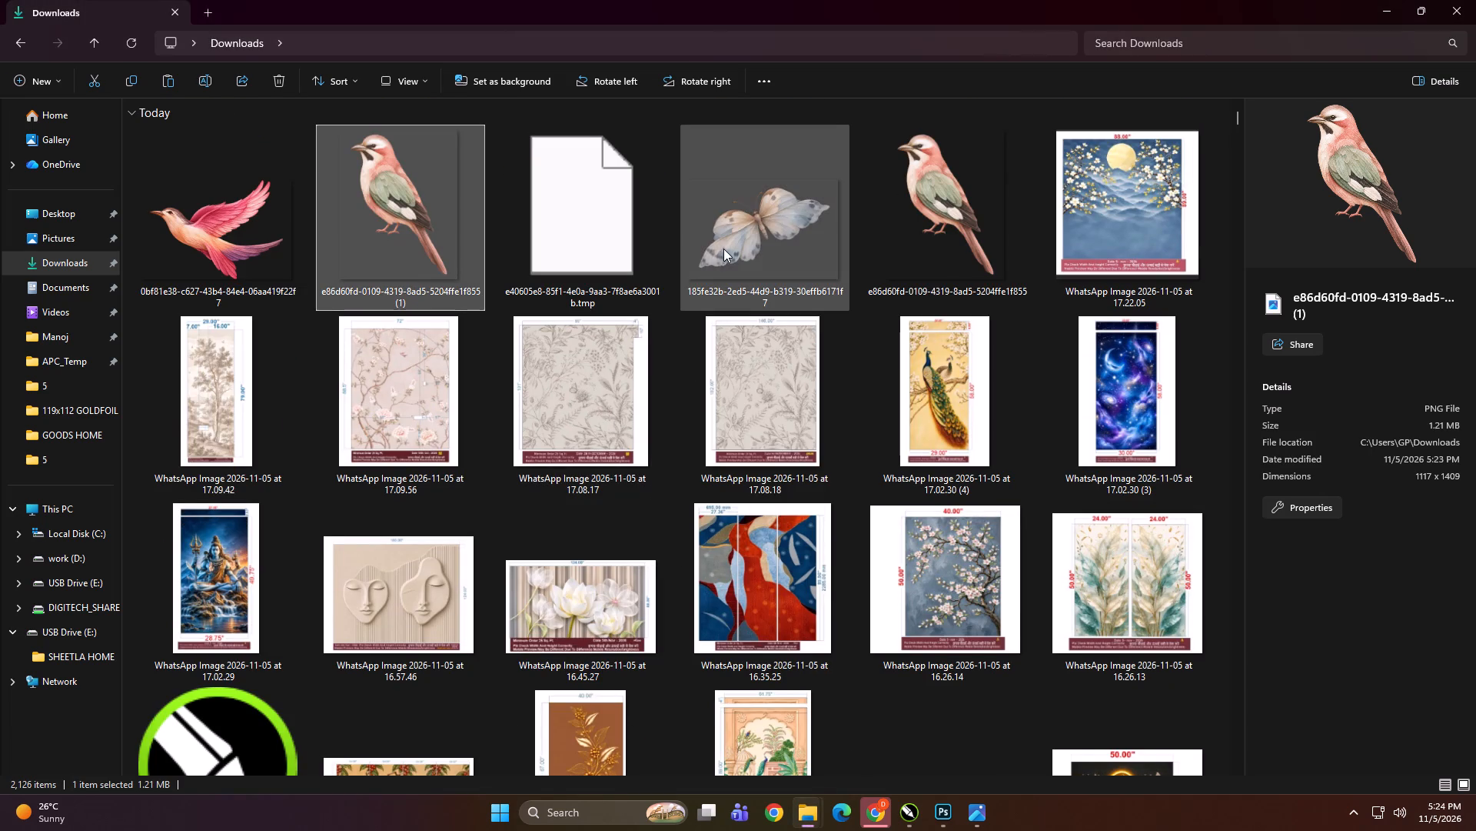
left_click(726, 249)
left_click(785, 208)
left_click_drag(770, 252, 765, 272)
left_click_drag(761, 289, 939, 814)
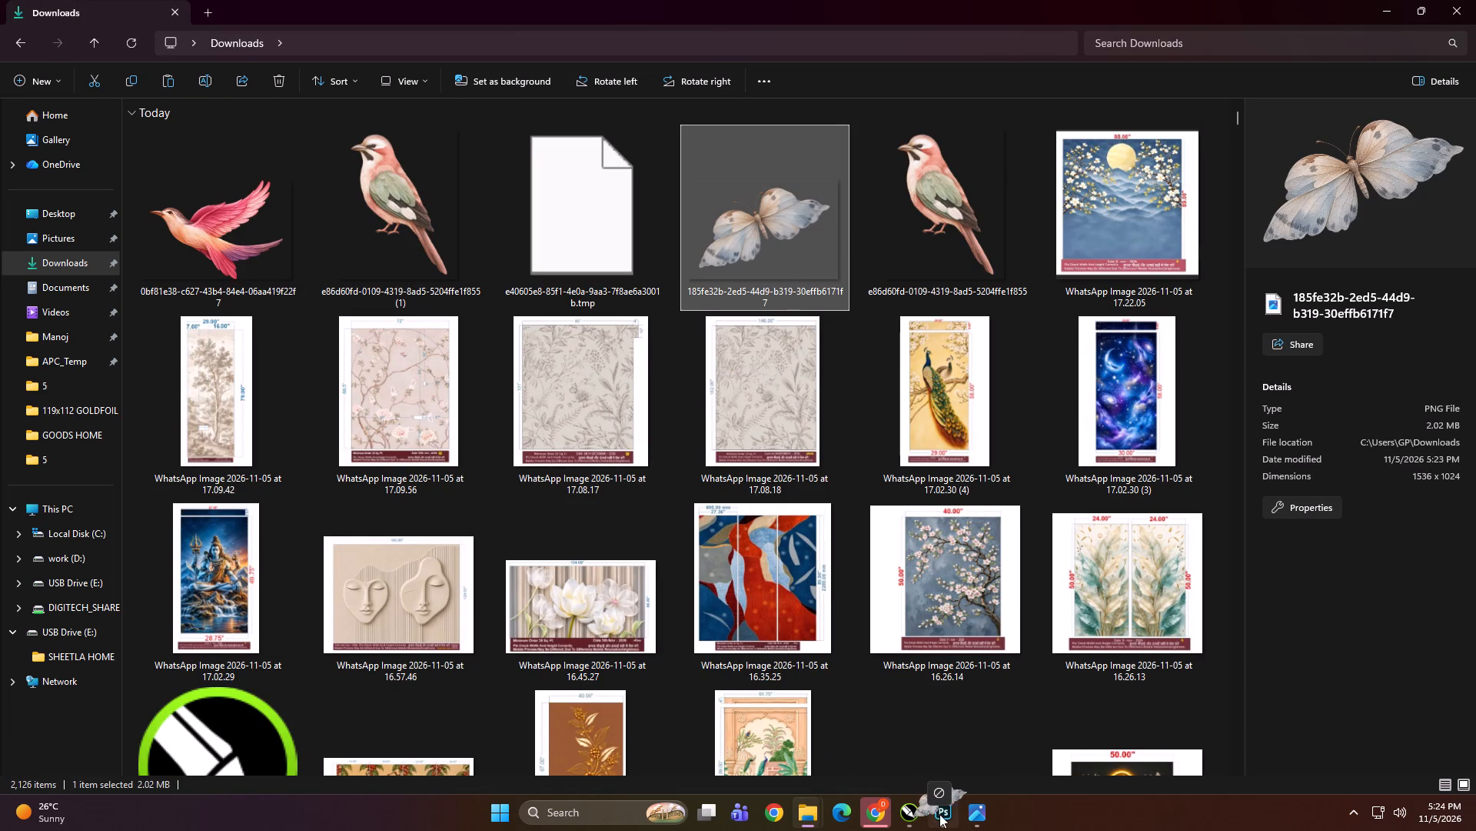
left_click_drag(939, 814, 631, 418)
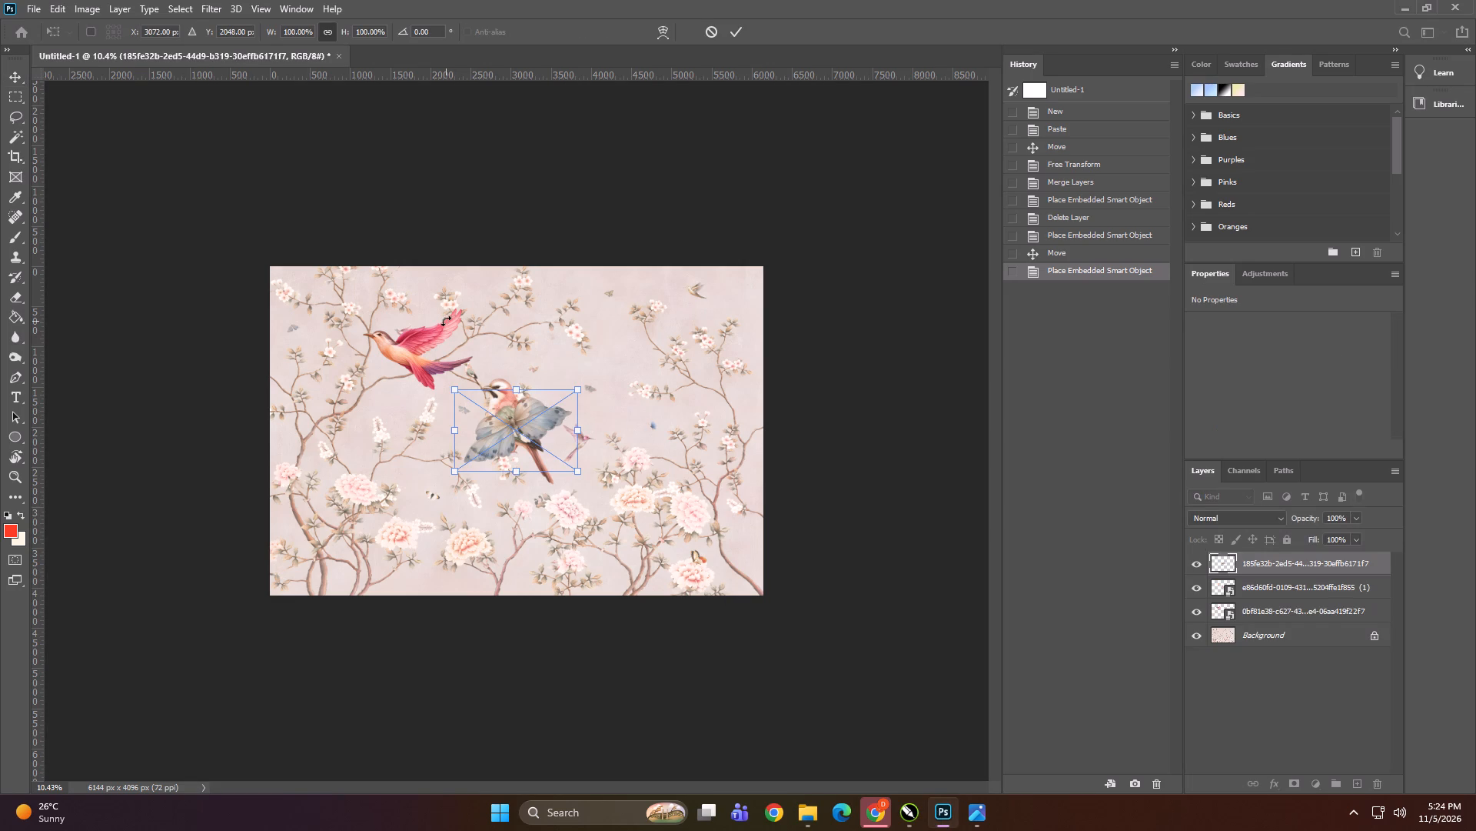
scroll(446, 321, "up", 5)
scroll(481, 422, "up", 6, "alt")
key("Return")
key("Return")
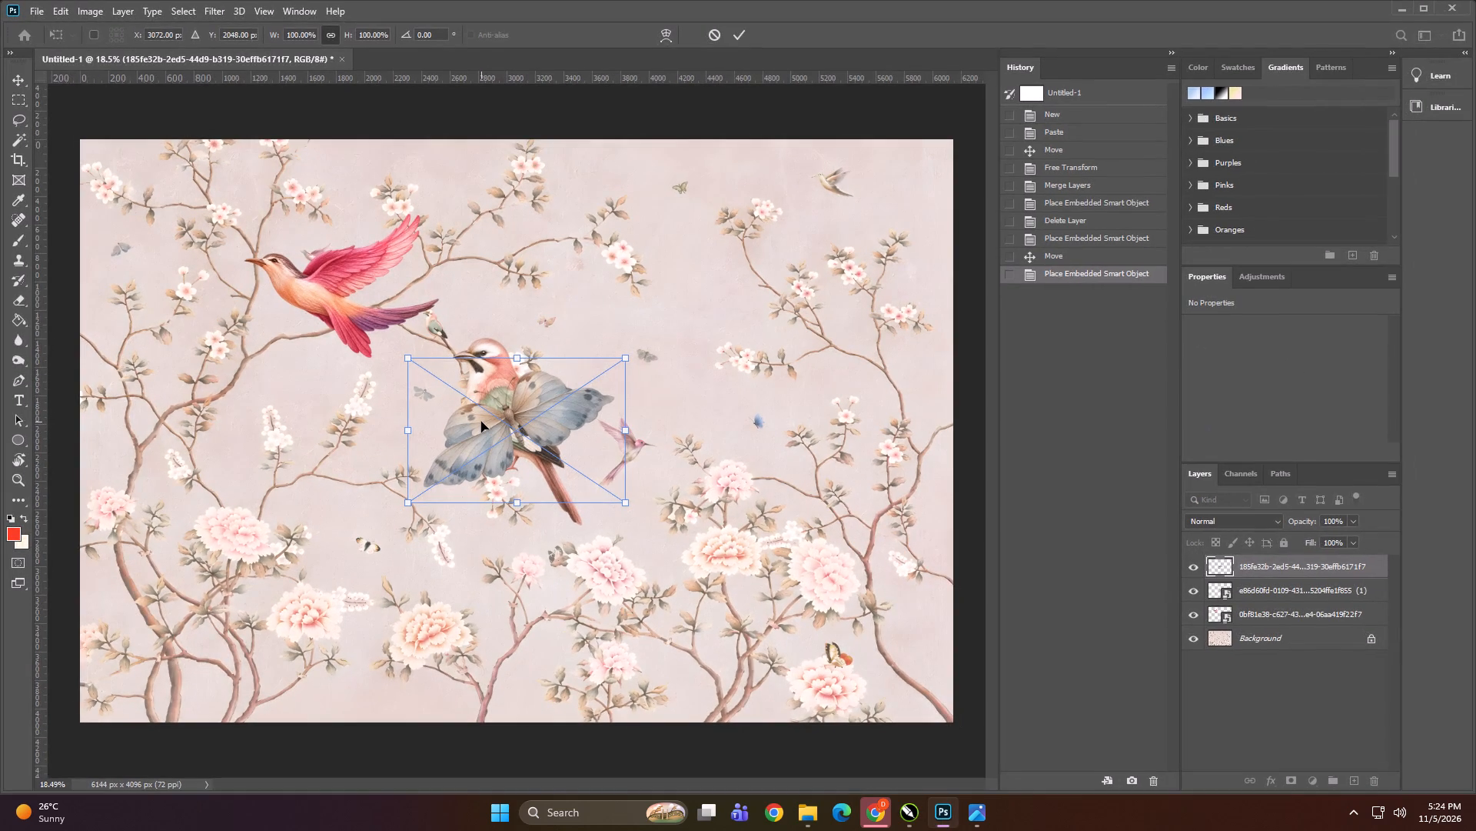
double_click(639, 234)
key("Return")
left_click(639, 234)
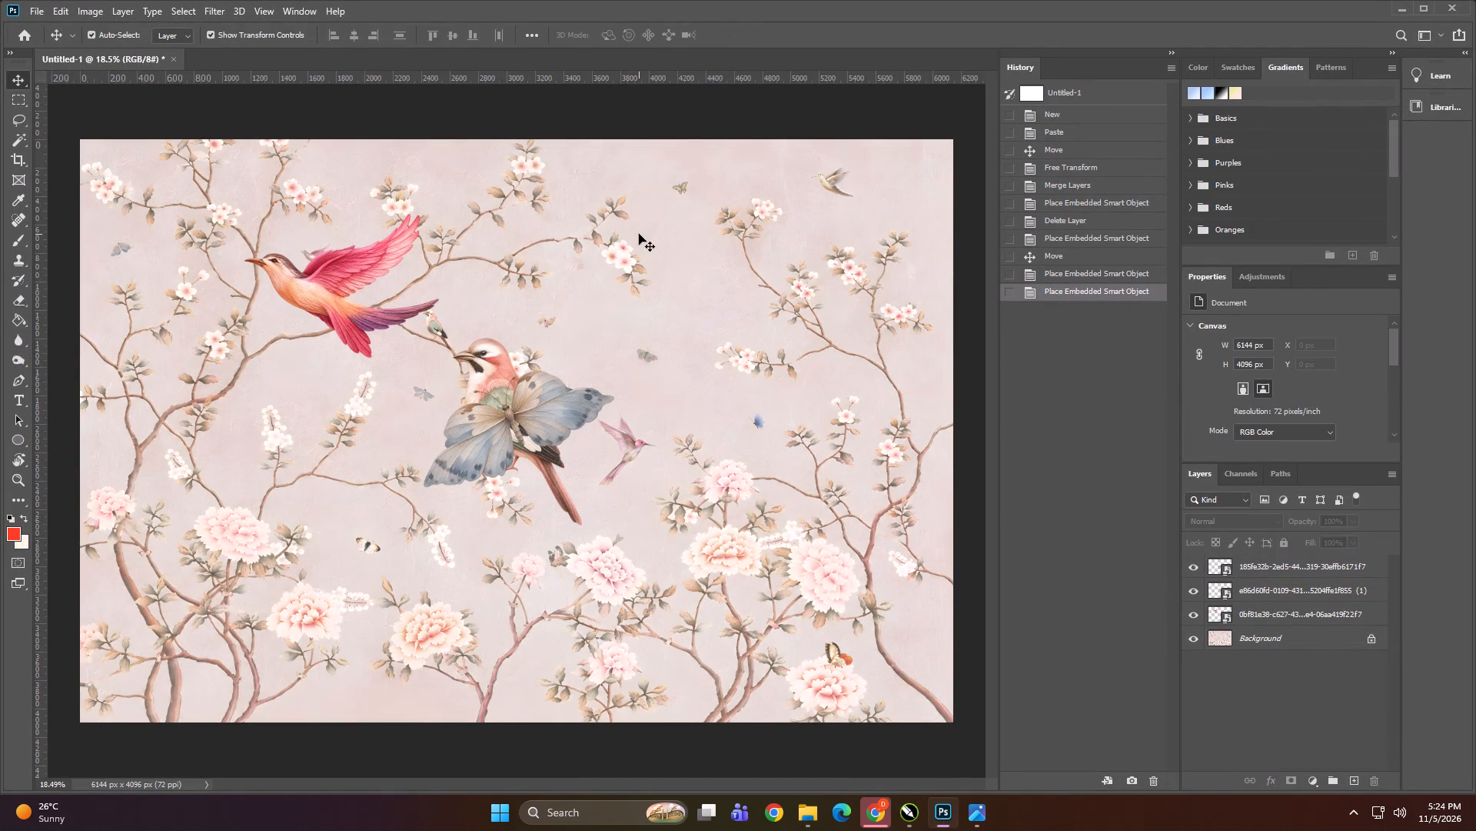
Examine the small butterflies and birds in the floral background up close, including the grey butterfly near its left edge.
scroll(582, 375, "up", 1, "alt")
scroll(667, 413, "down", 2, "alt")
scroll(593, 355, "up", 11, "alt")
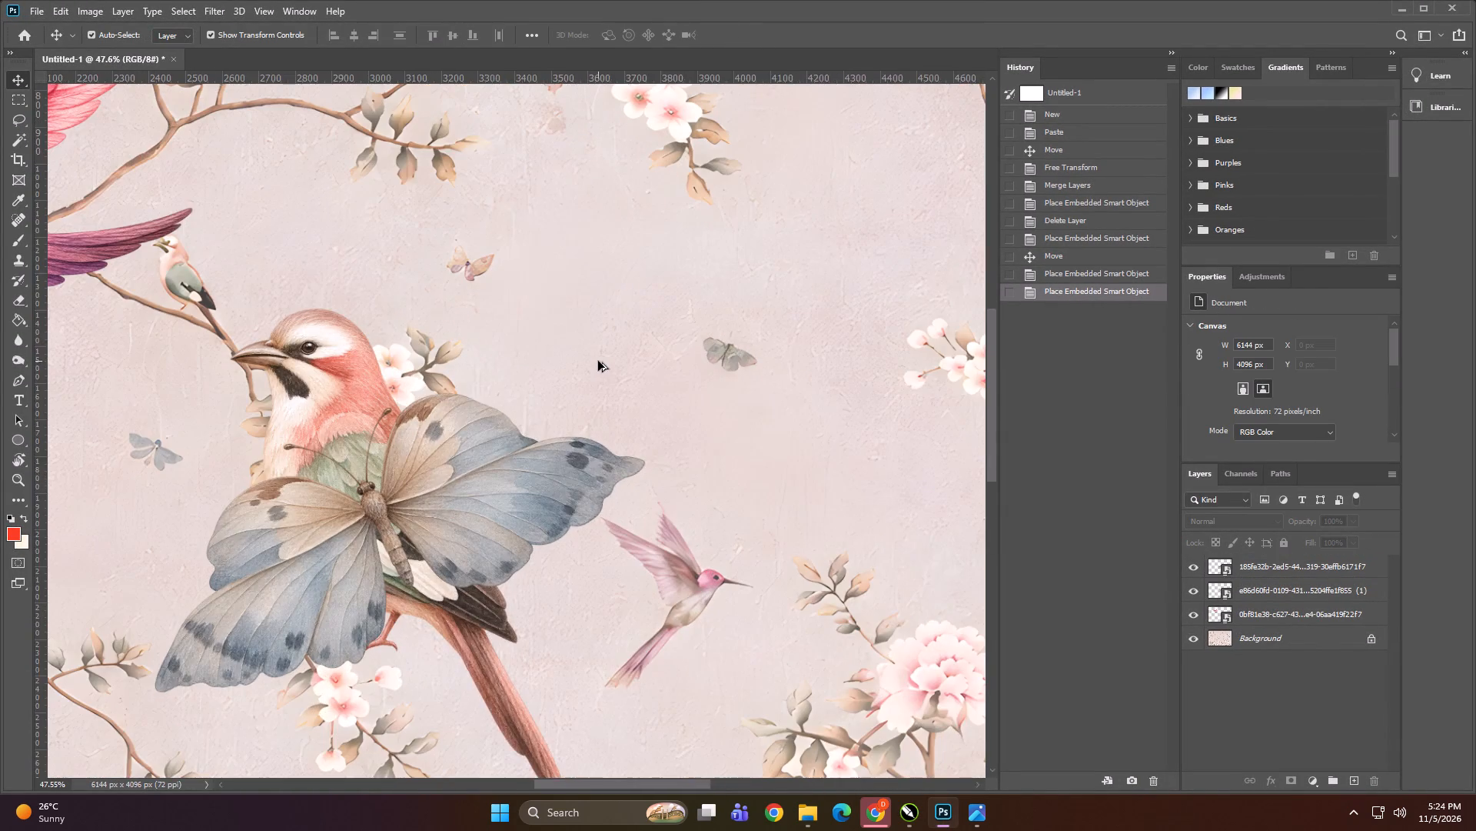
scroll(700, 353, "down", 6, "alt")
scroll(777, 343, "down", 3, "alt")
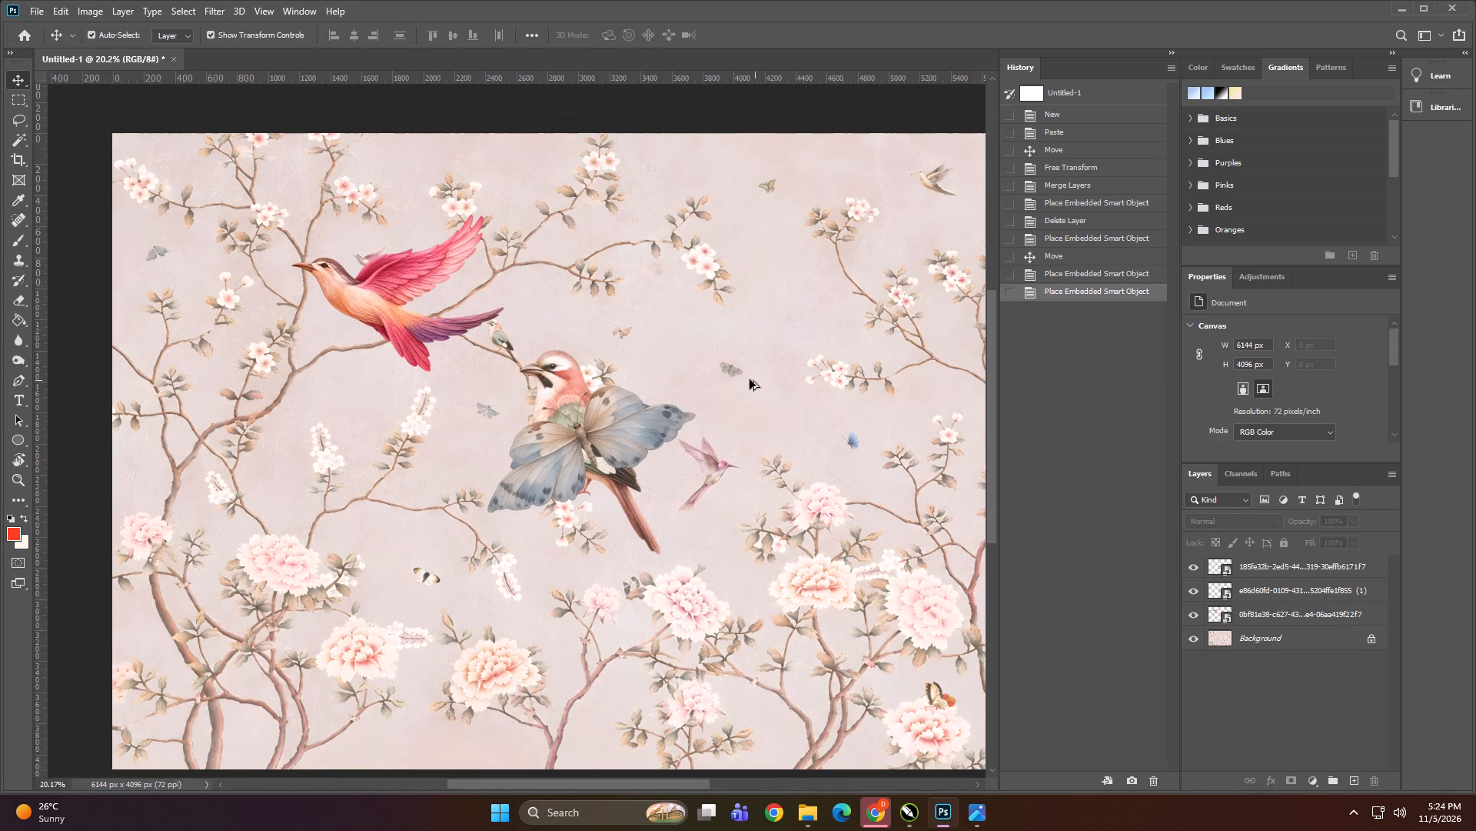
scroll(405, 611, "up", 20, "alt")
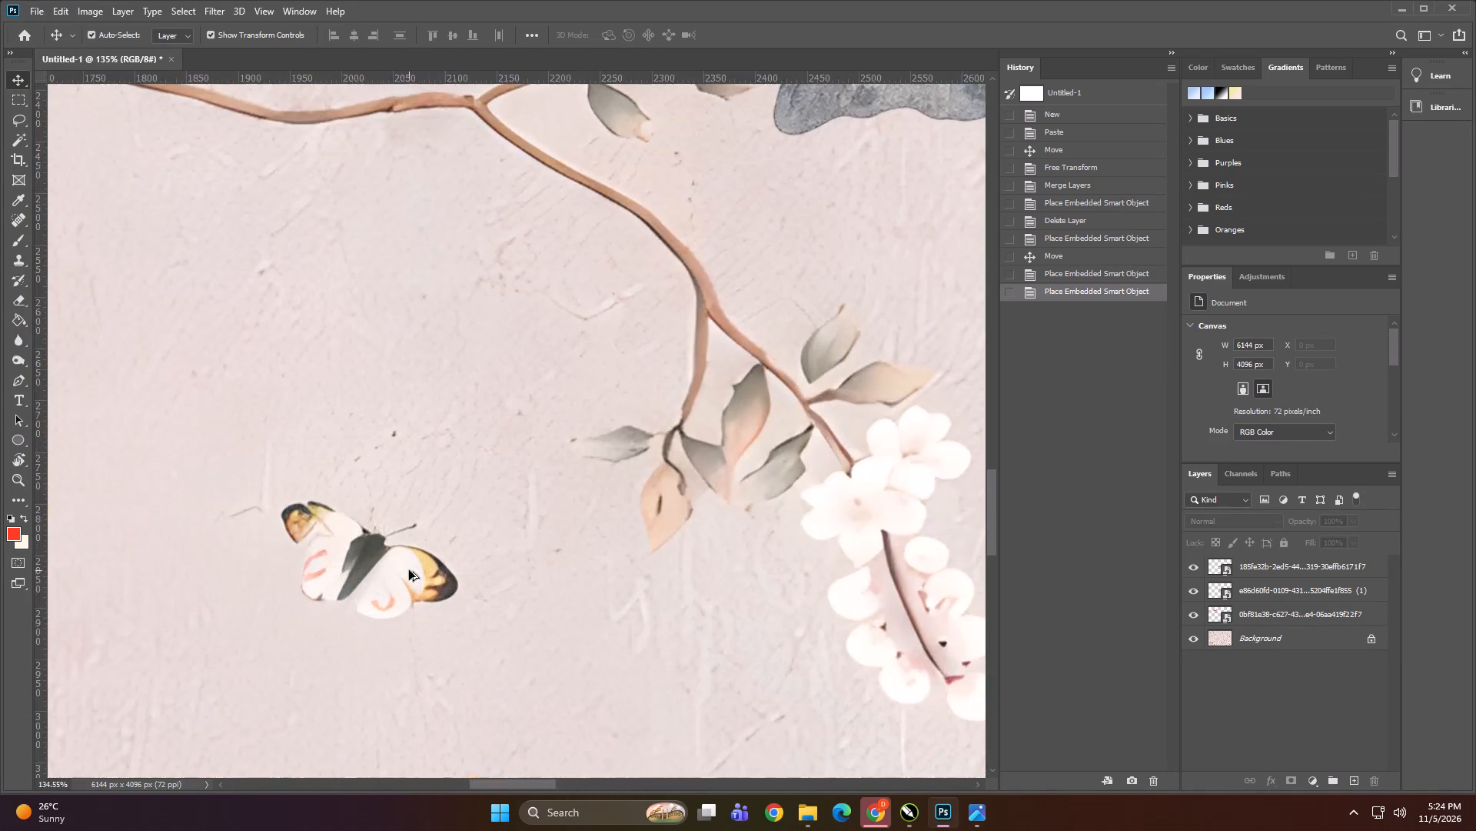
scroll(388, 531, "down", 14, "alt")
scroll(443, 245, "up", 11, "alt")
scroll(444, 315, "down", 6, "alt")
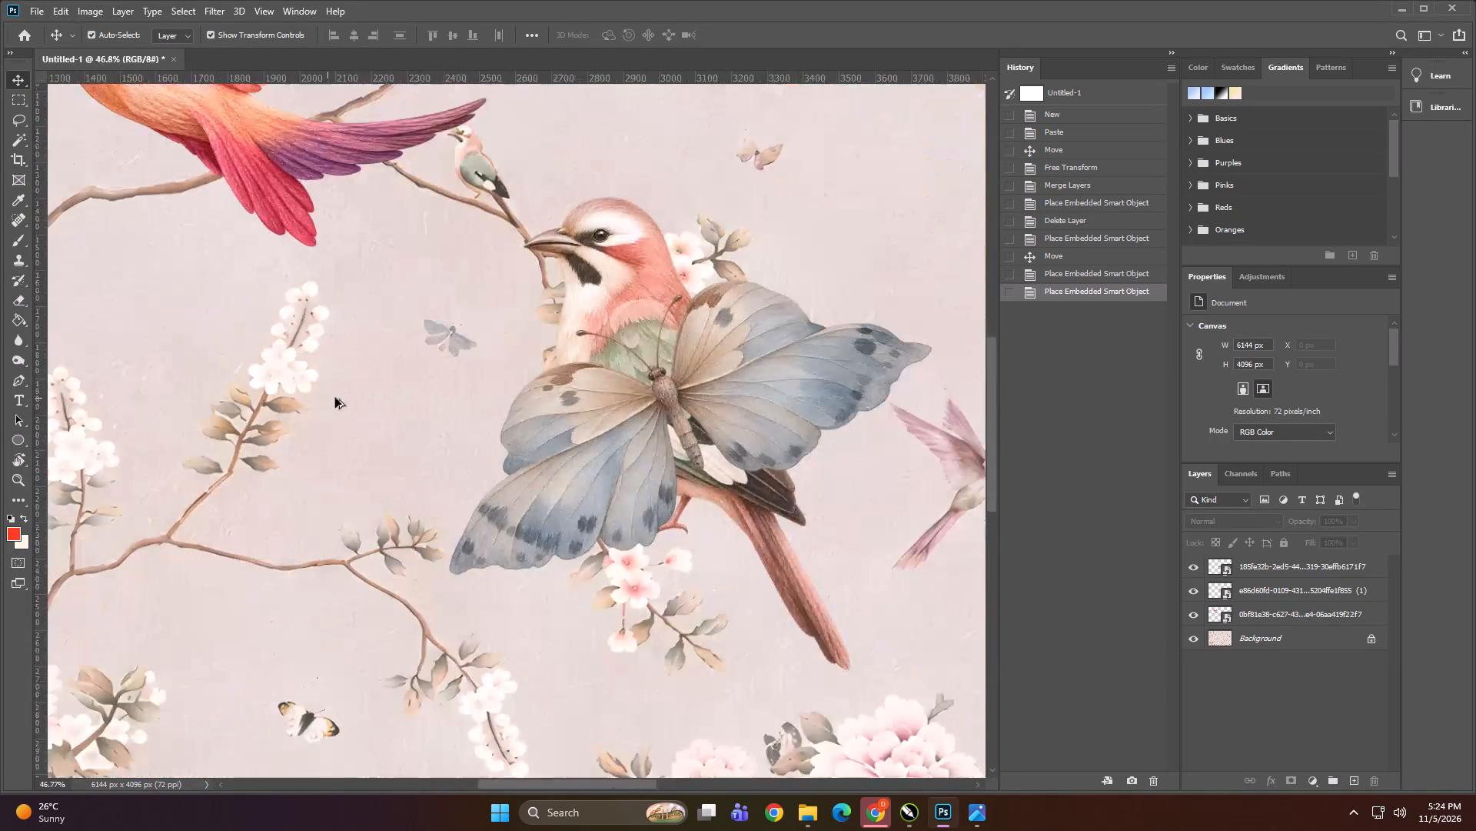
scroll(335, 398, "down", 7, "alt")
scroll(366, 562, "up", 15, "alt")
scroll(375, 592, "down", 13, "alt")
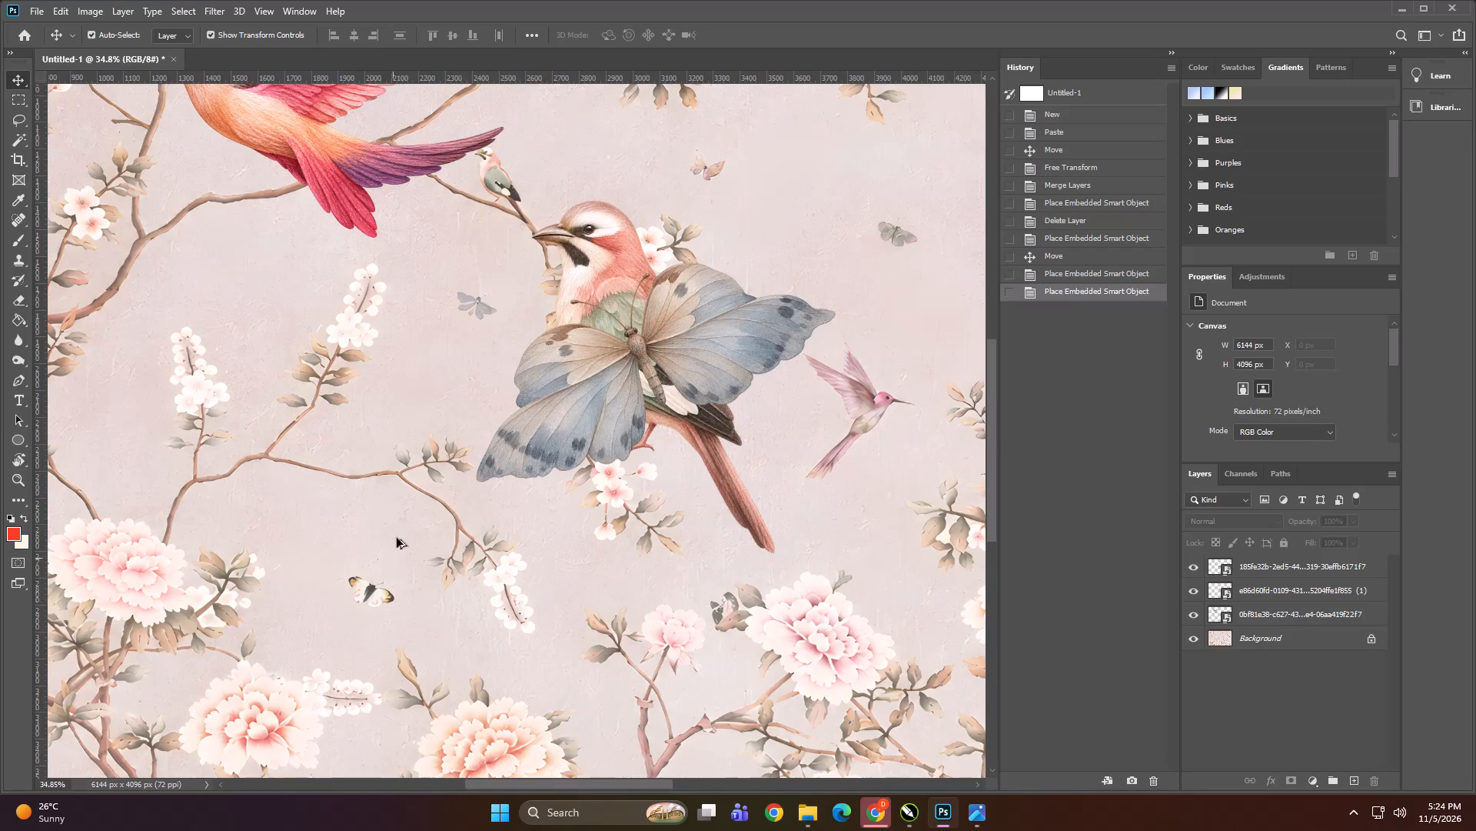
scroll(397, 538, "down", 4, "alt")
scroll(799, 296, "up", 17, "alt")
scroll(723, 327, "down", 13, "alt")
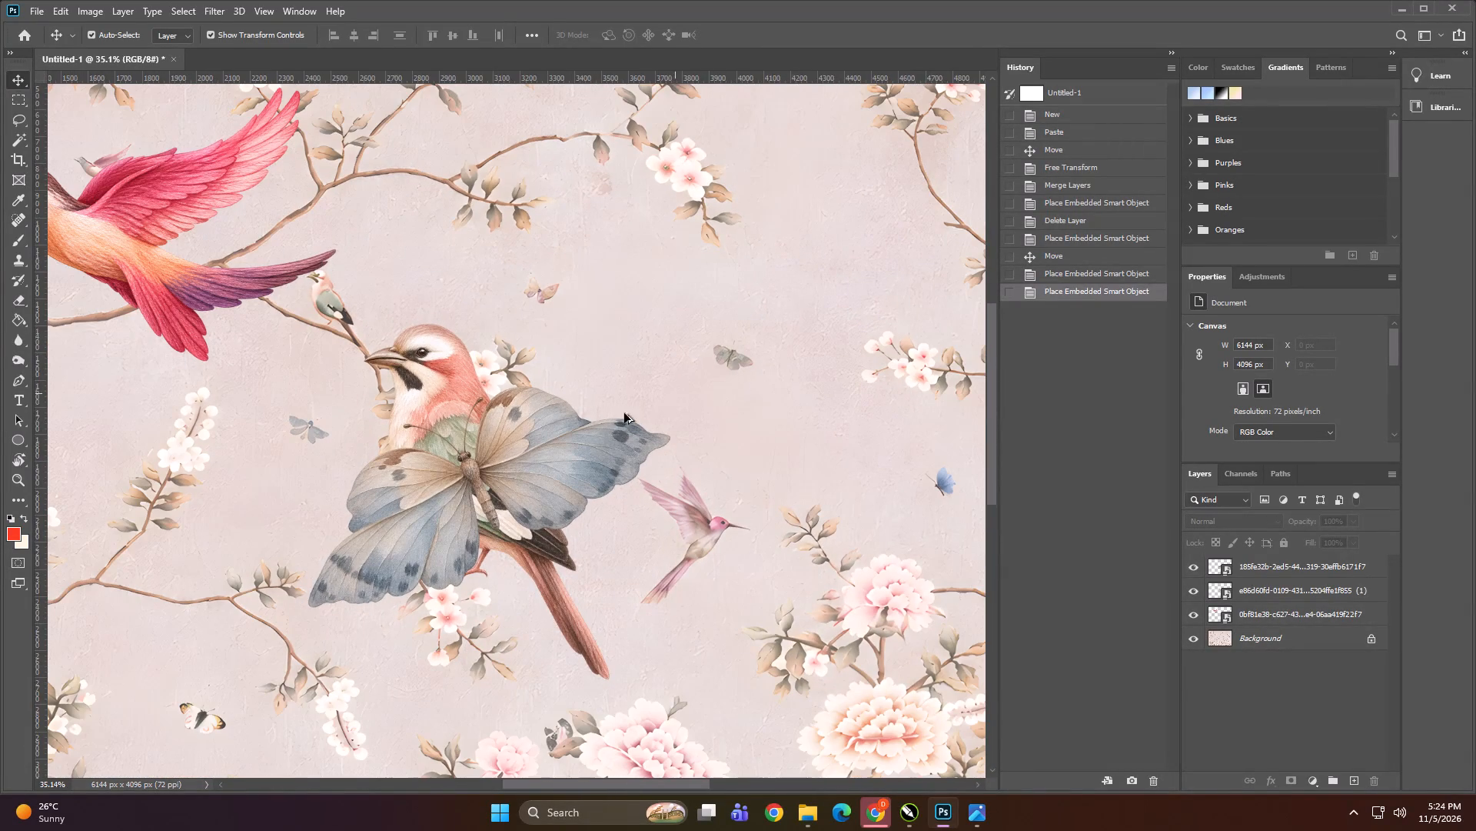
scroll(736, 456, "down", 7, "alt")
scroll(208, 301, "up", 8, "alt")
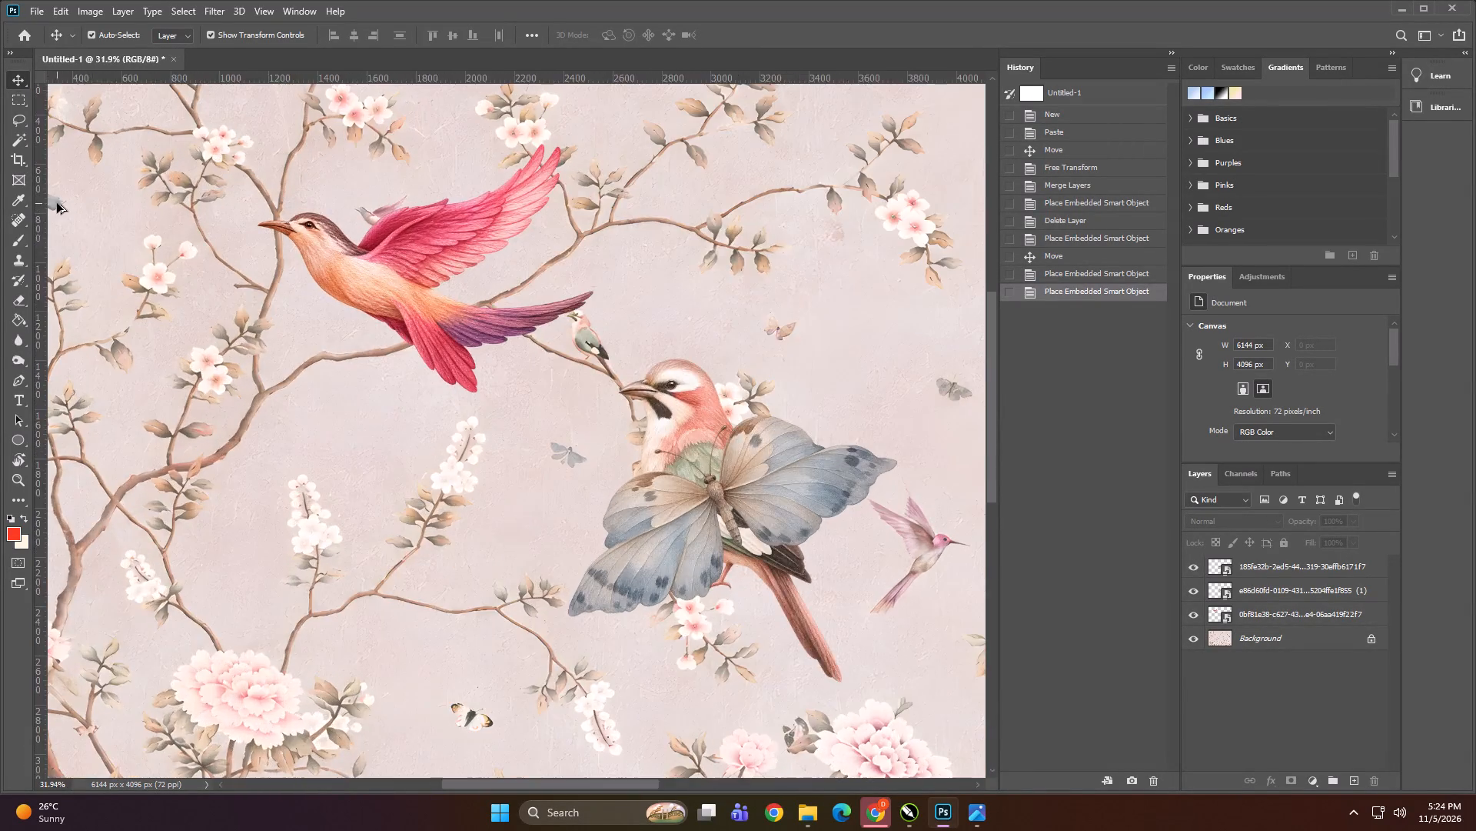
scroll(57, 203, "up", 9, "alt")
key("space")
key("space")
key("space")
left_click_drag(79, 211, 571, 442)
scroll(532, 436, "up", 6, "alt")
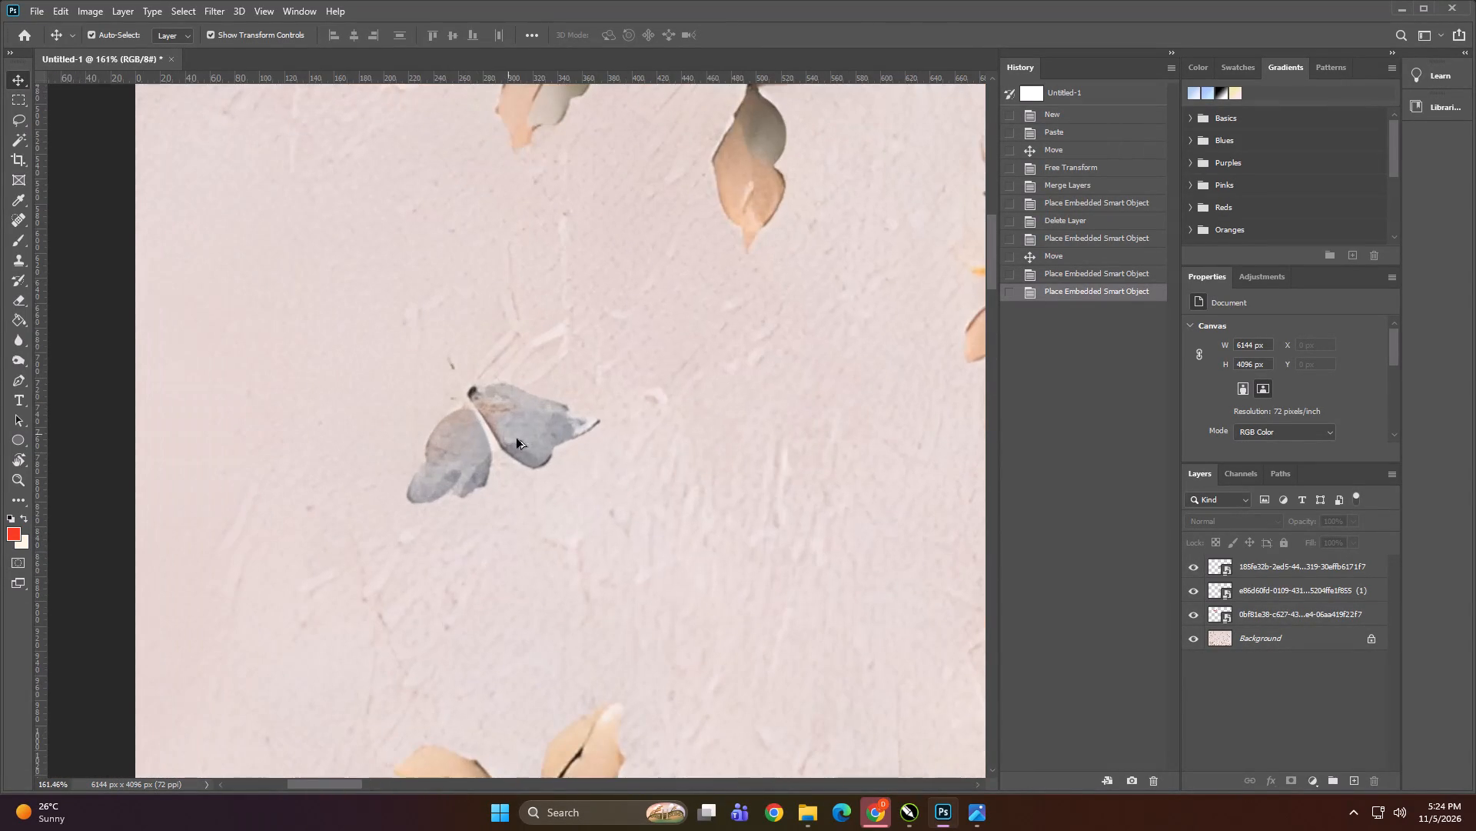
scroll(517, 392, "down", 20, "alt")
scroll(517, 392, "down", 3, "alt")
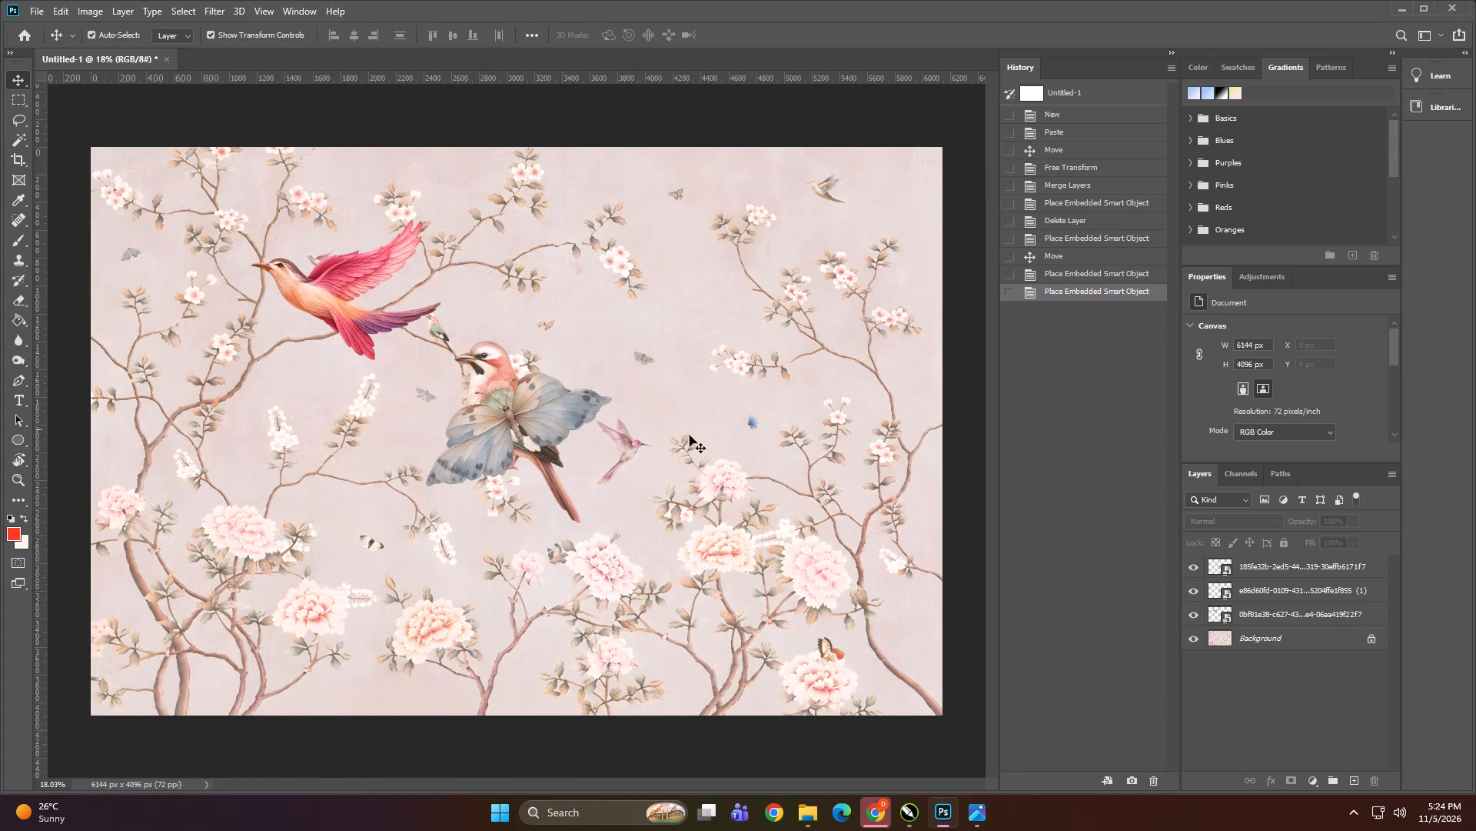
Move the placed butterfly over the small grey butterfly near the artwork's upper-left edge.
left_click_drag(550, 403, 211, 252)
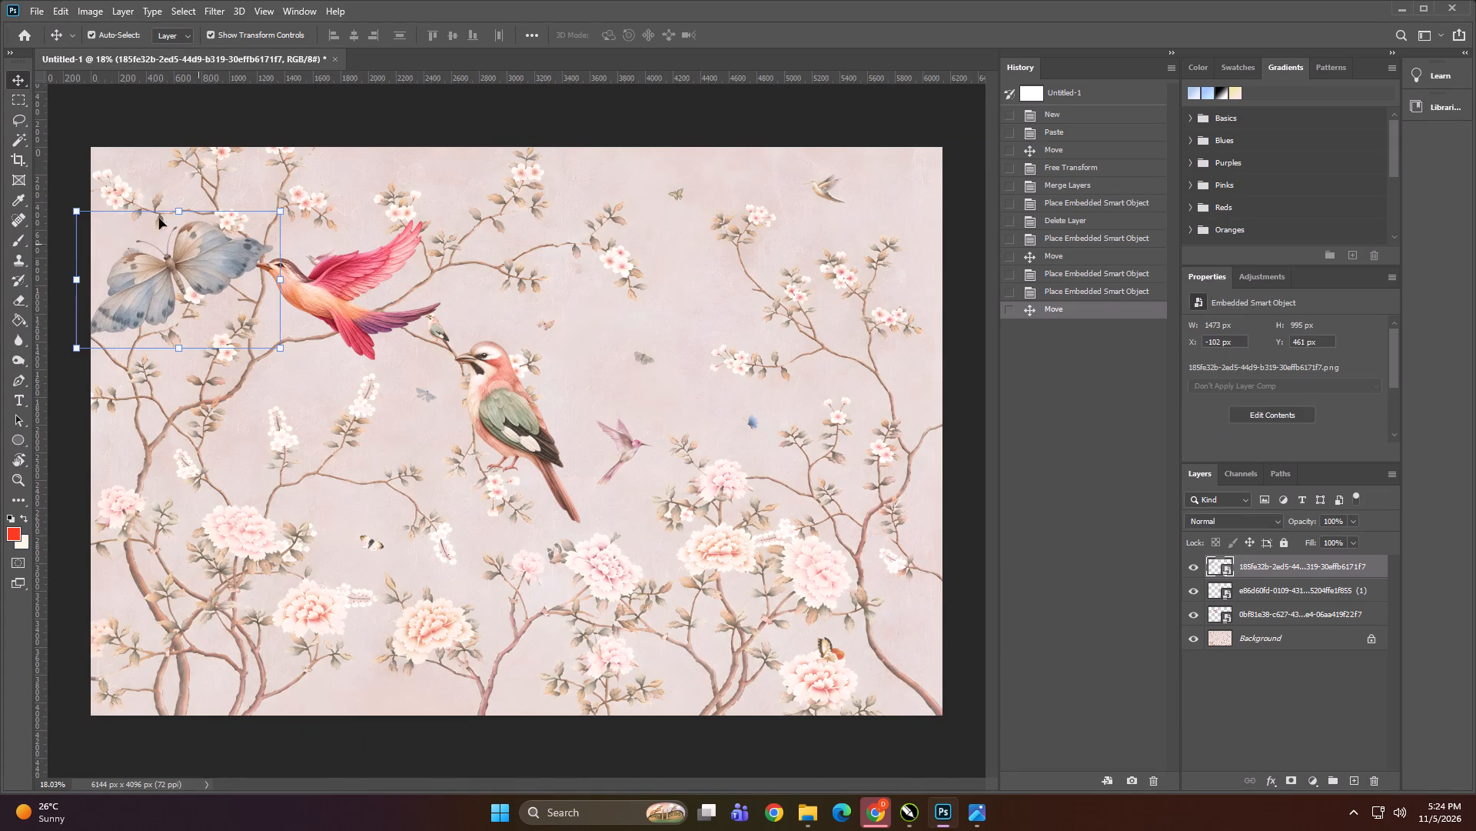
scroll(108, 220, "up", 12, "alt")
scroll(357, 267, "down", 7, "alt")
scroll(0, 232, "up", 5, "alt")
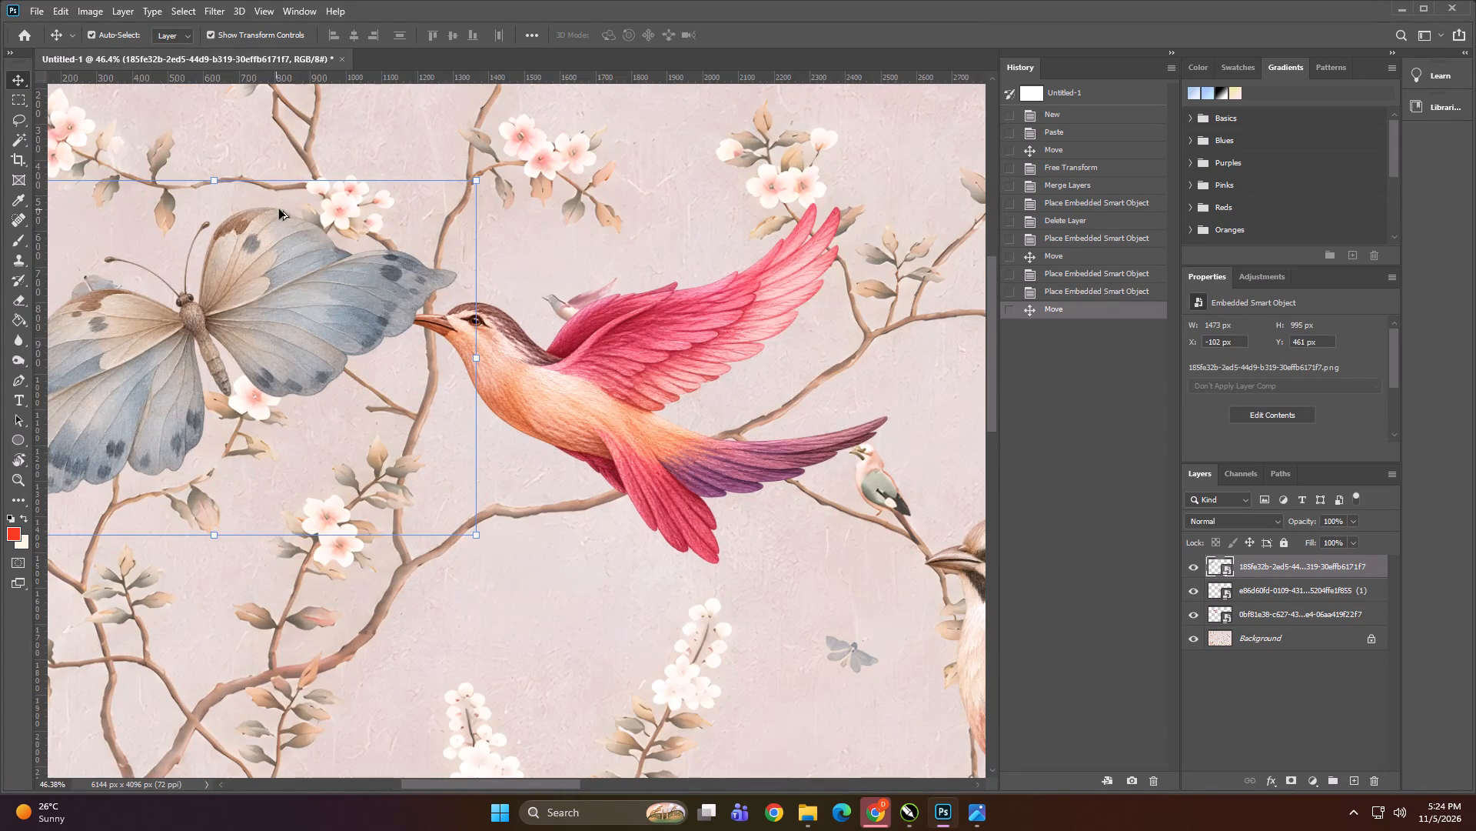
scroll(575, 349, "down", 3, "alt")
scroll(300, 315, "up", 7, "alt")
key("space")
key("space")
key("space")
key("space")
key("space")
key("space")
key("space")
key("space")
key("space")
key("space")
key("space")
key("space")
key("space")
key("space")
key("space")
left_click_drag(377, 326, 518, 383)
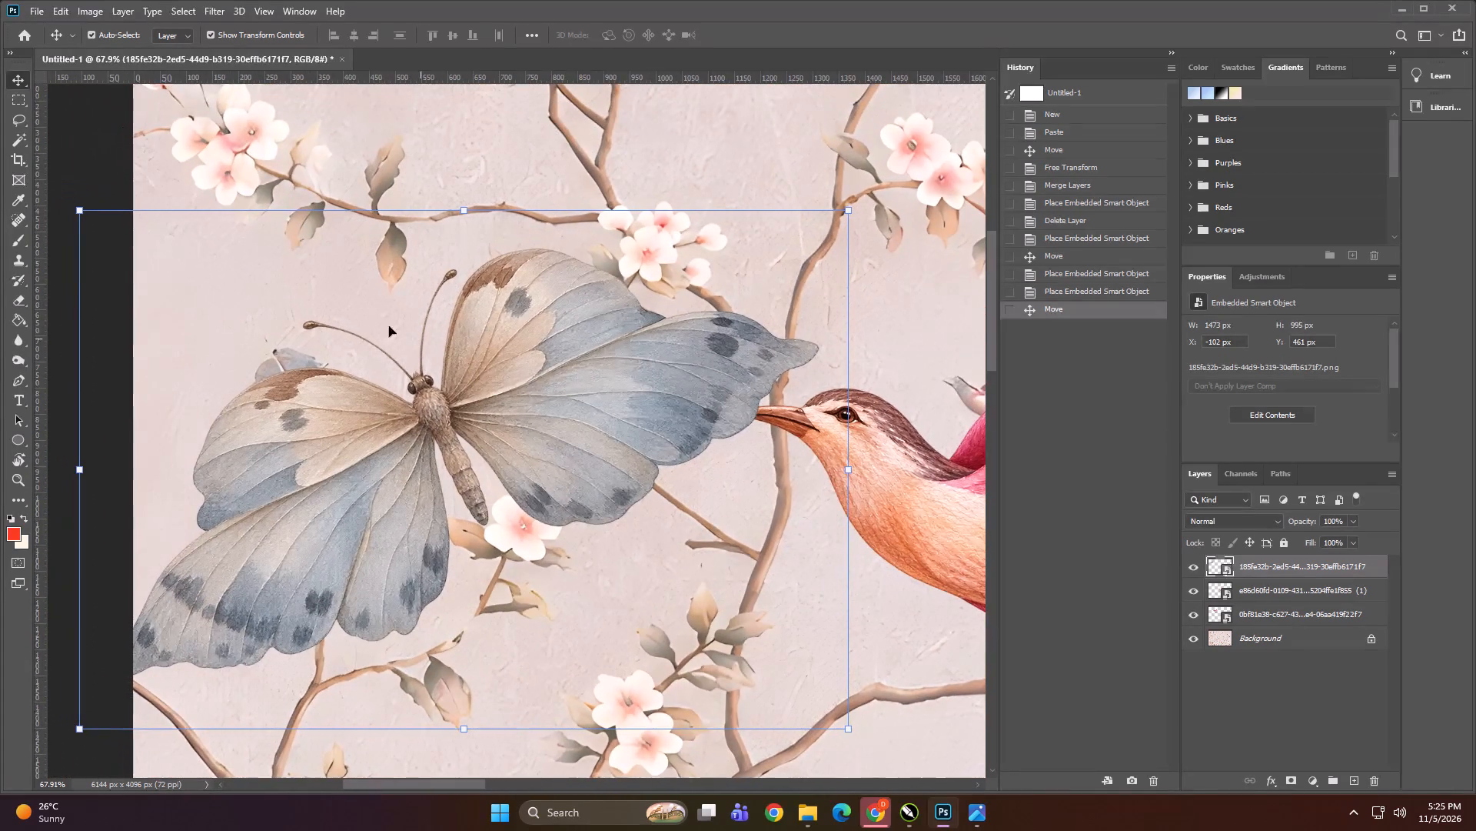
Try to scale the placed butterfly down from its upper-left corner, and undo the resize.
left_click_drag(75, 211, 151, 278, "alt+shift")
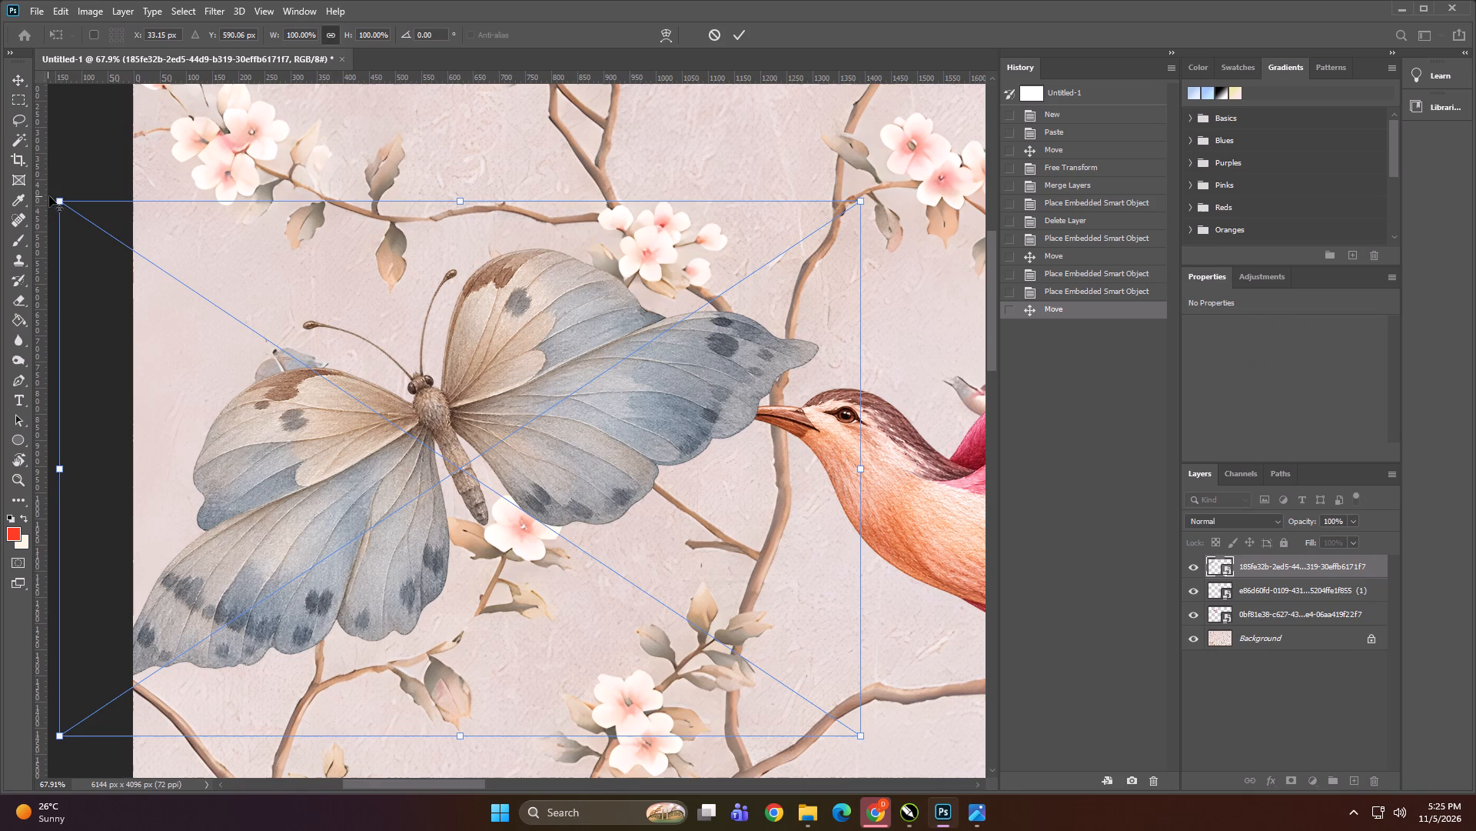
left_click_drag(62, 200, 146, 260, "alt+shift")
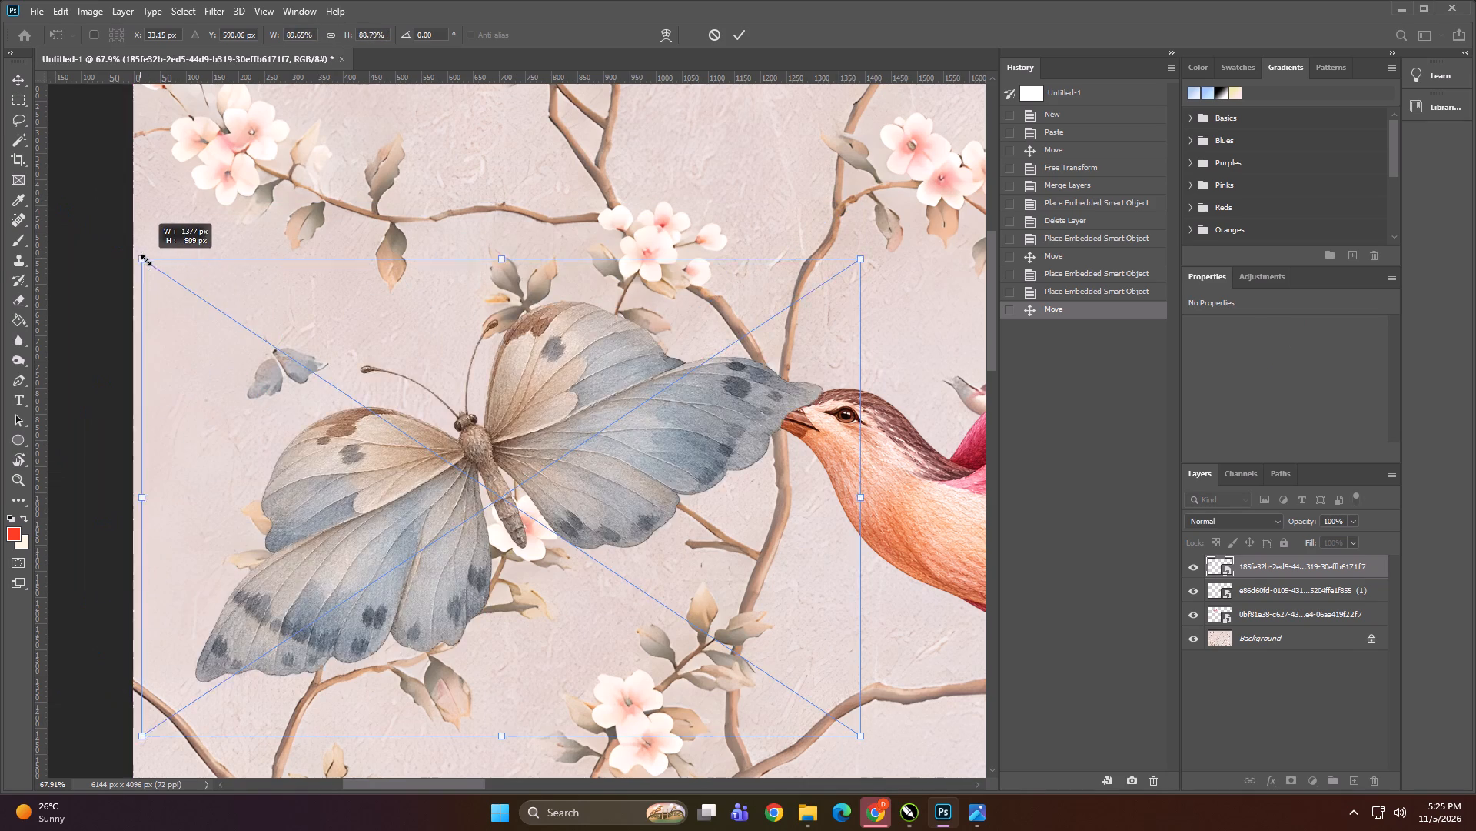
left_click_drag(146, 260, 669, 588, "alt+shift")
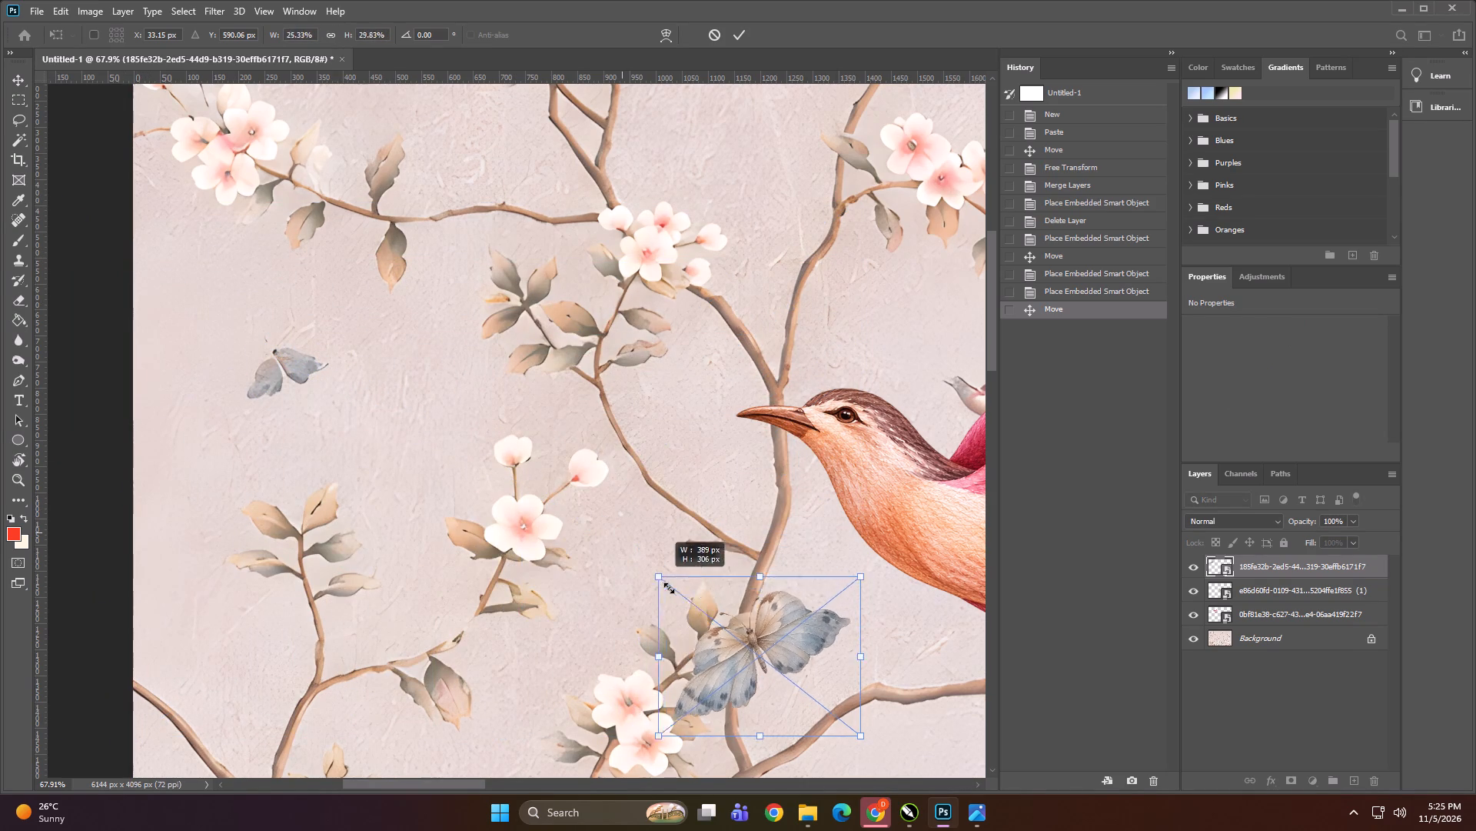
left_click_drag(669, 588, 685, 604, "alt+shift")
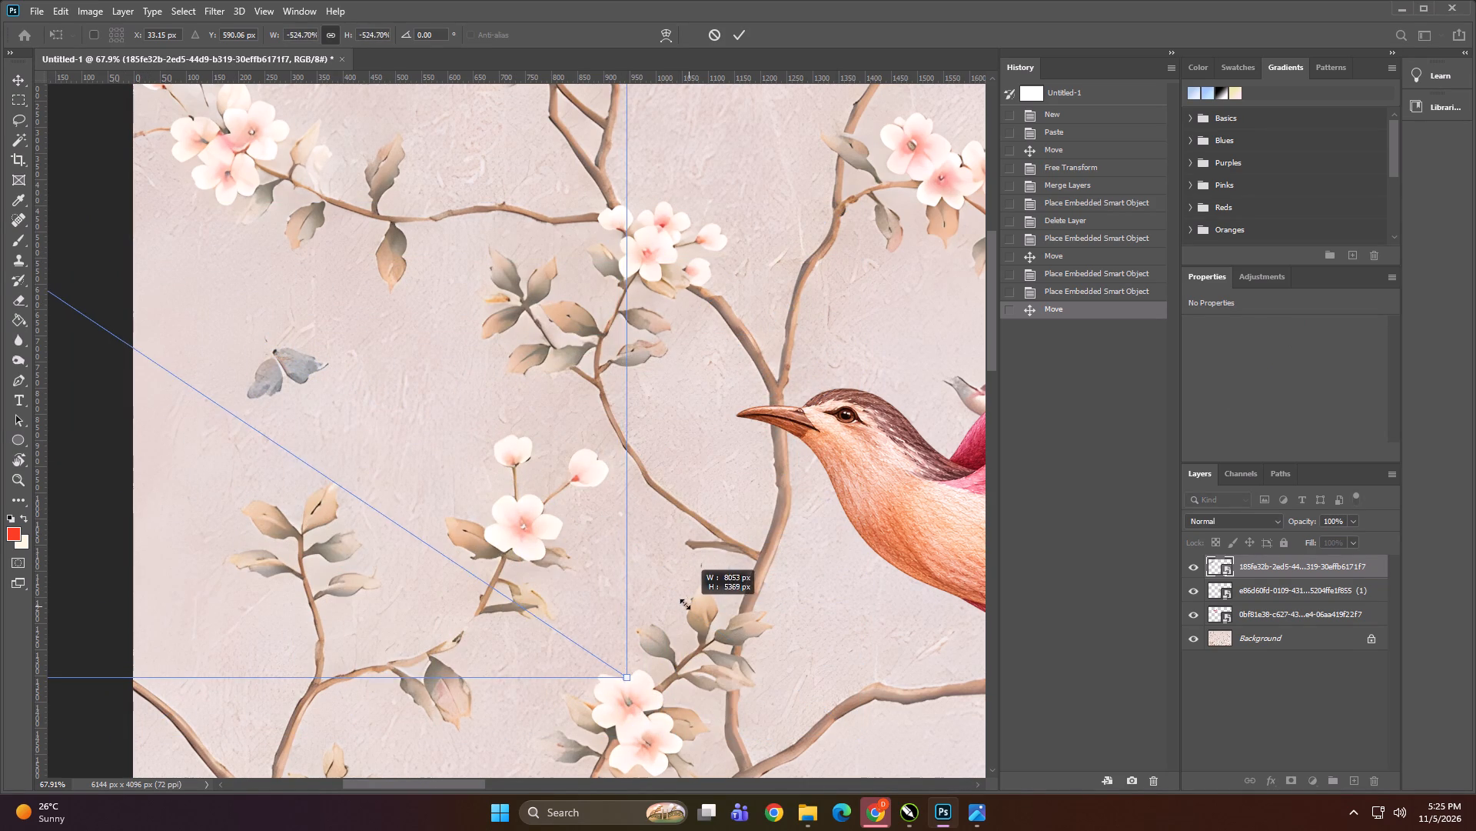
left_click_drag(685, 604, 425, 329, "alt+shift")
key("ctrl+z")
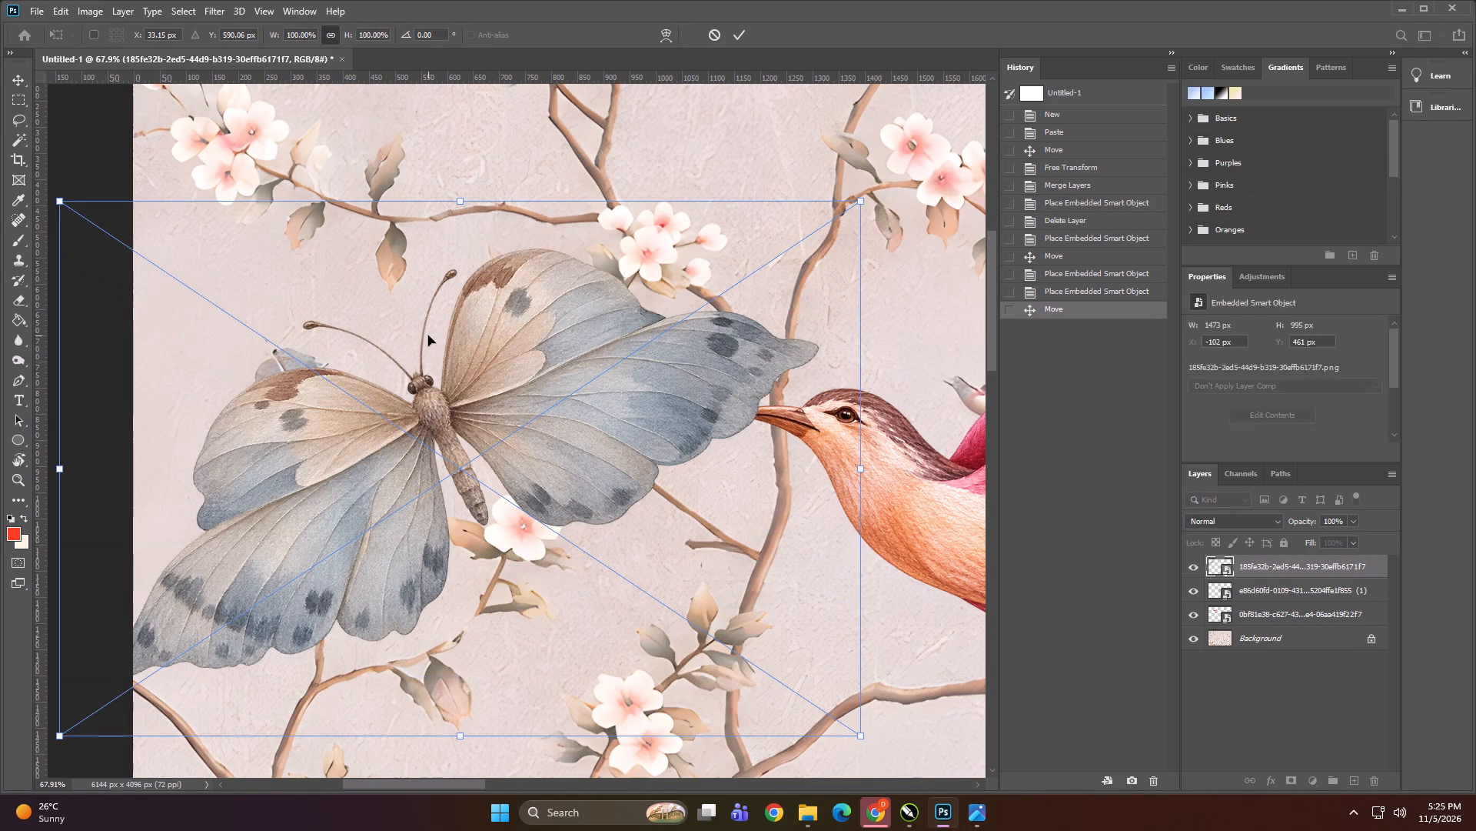
Scale the placed butterfly down proportionally to about 197 x 135 px and position it over the small grey butterfly.
left_click_drag(61, 205, 359, 352, "shift")
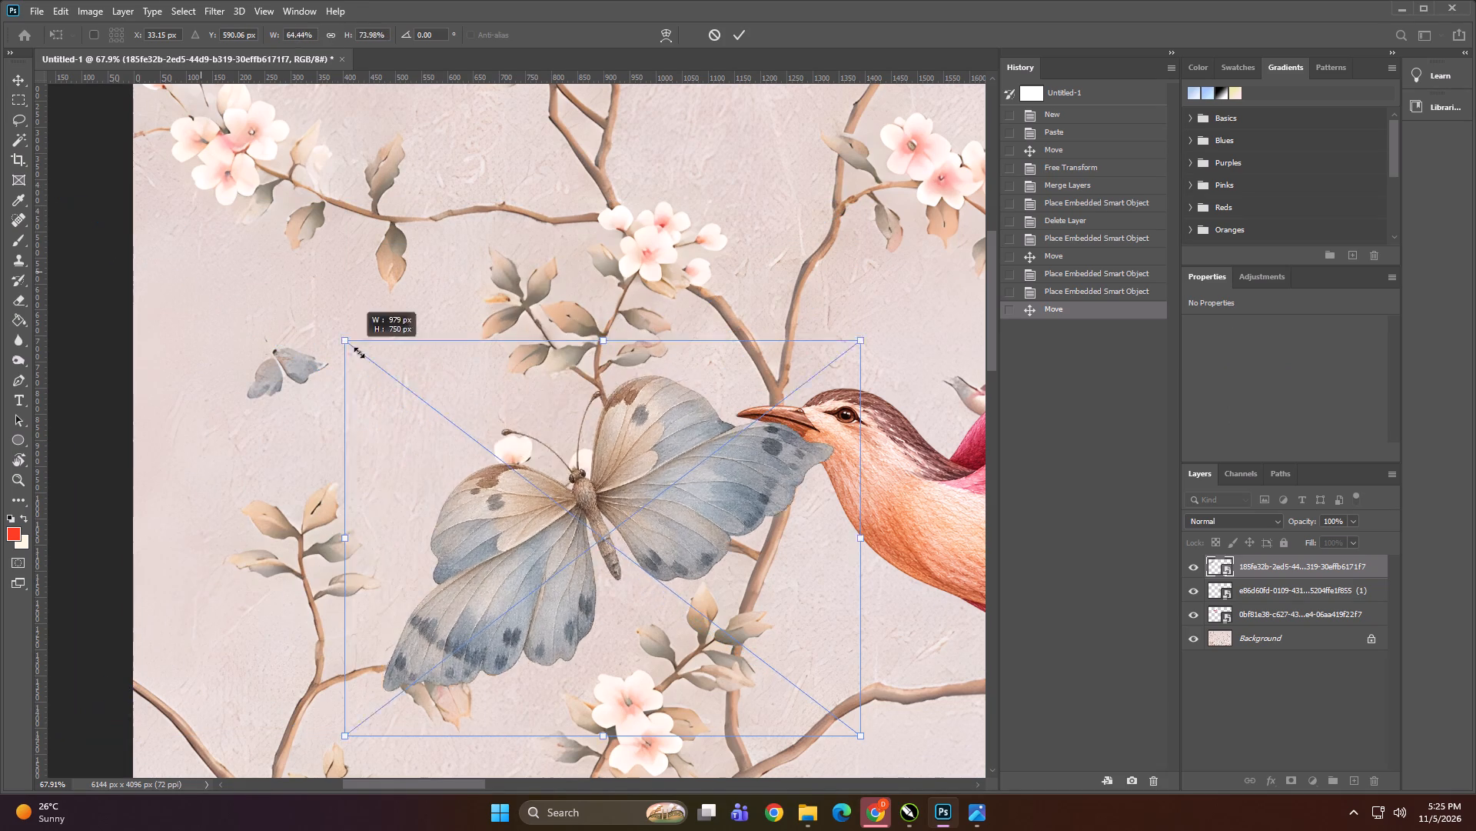
left_click_drag(359, 352, 574, 502, "shift")
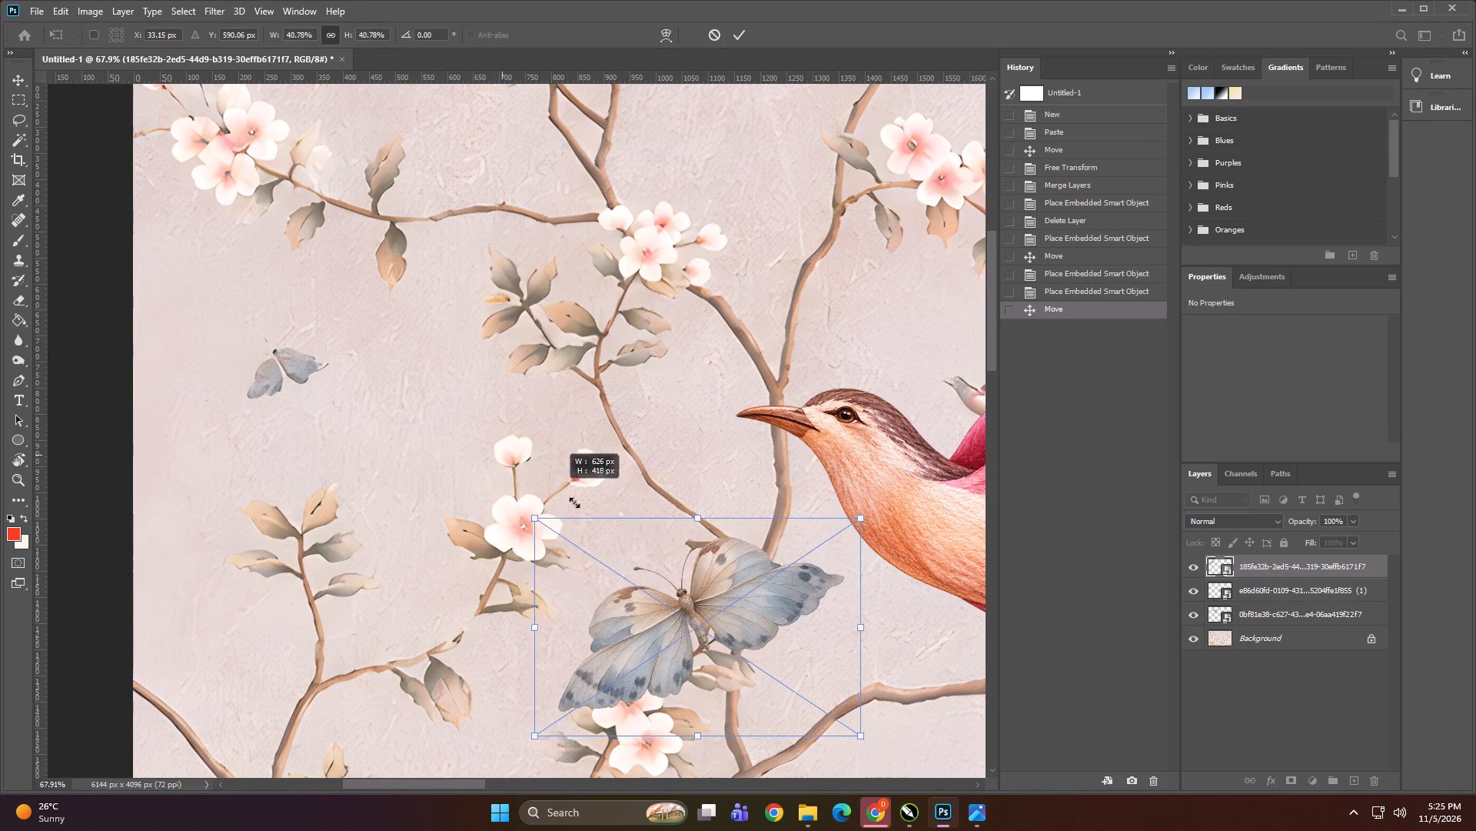
left_click_drag(574, 502, 590, 511, "shift")
left_click_drag(698, 645, 371, 419)
scroll(294, 342, "up", 6, "alt")
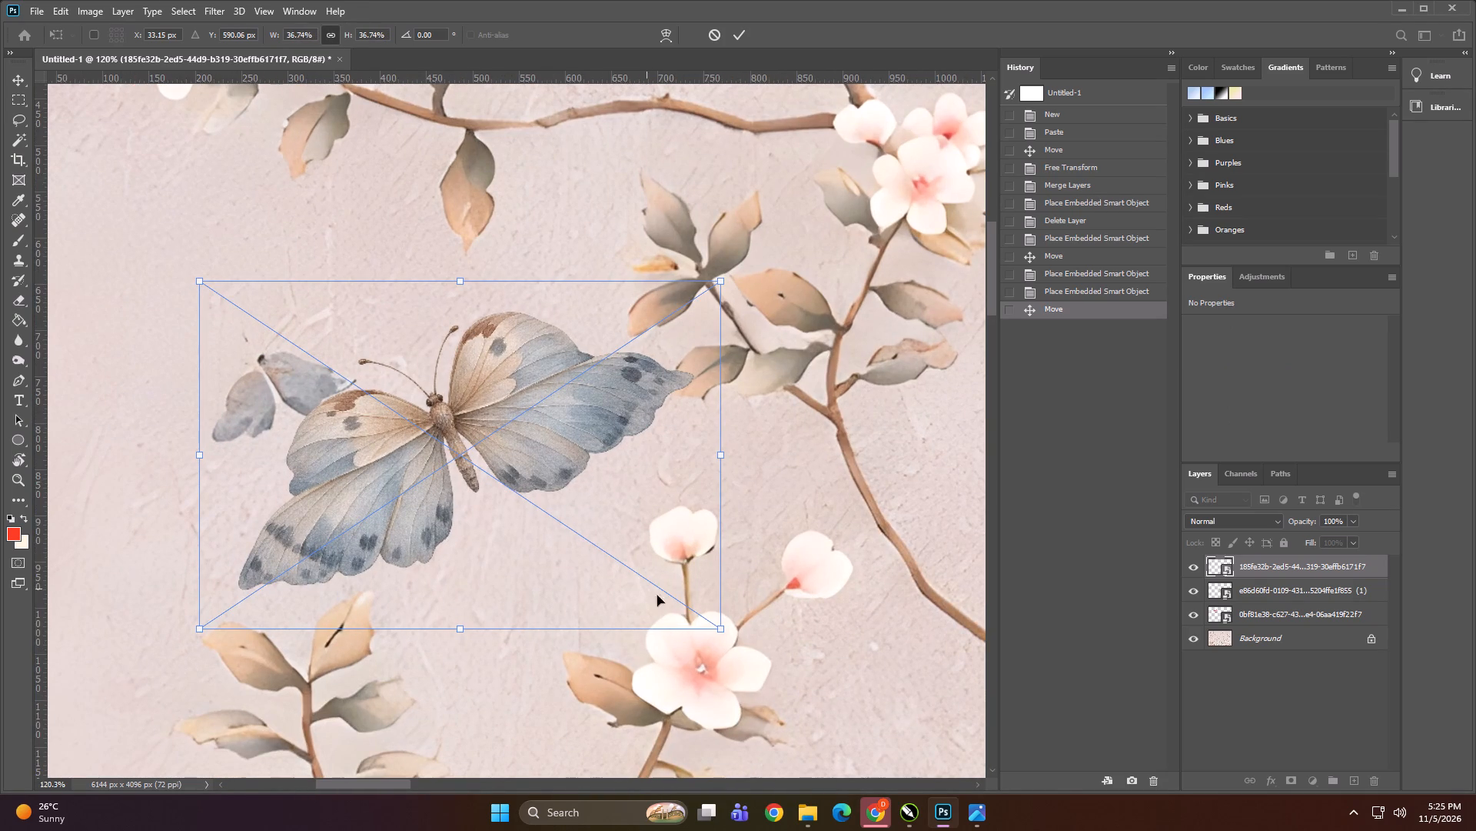
left_click_drag(720, 629, 377, 463)
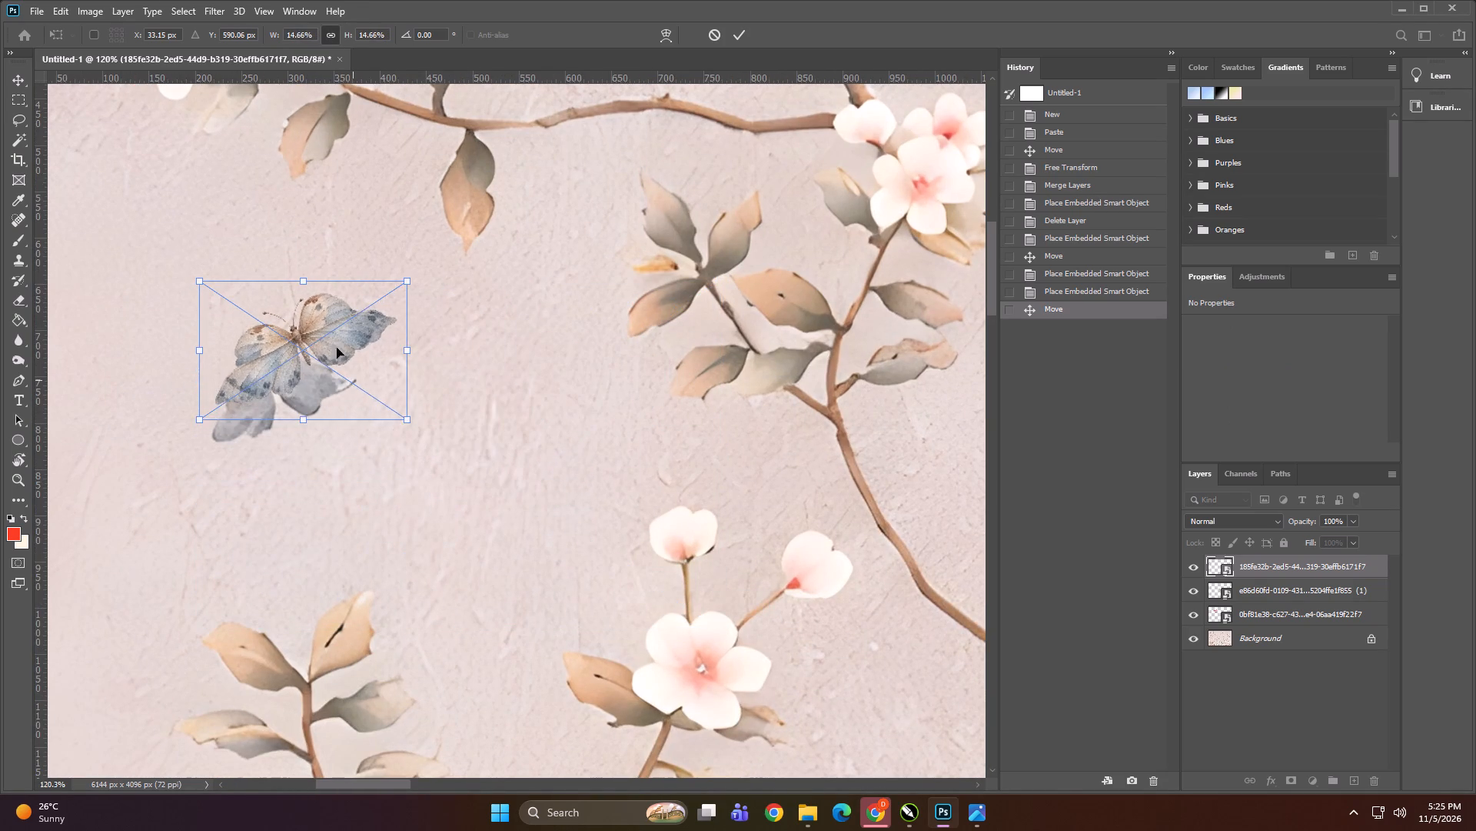
left_click_drag(329, 325, 300, 377)
key("Return")
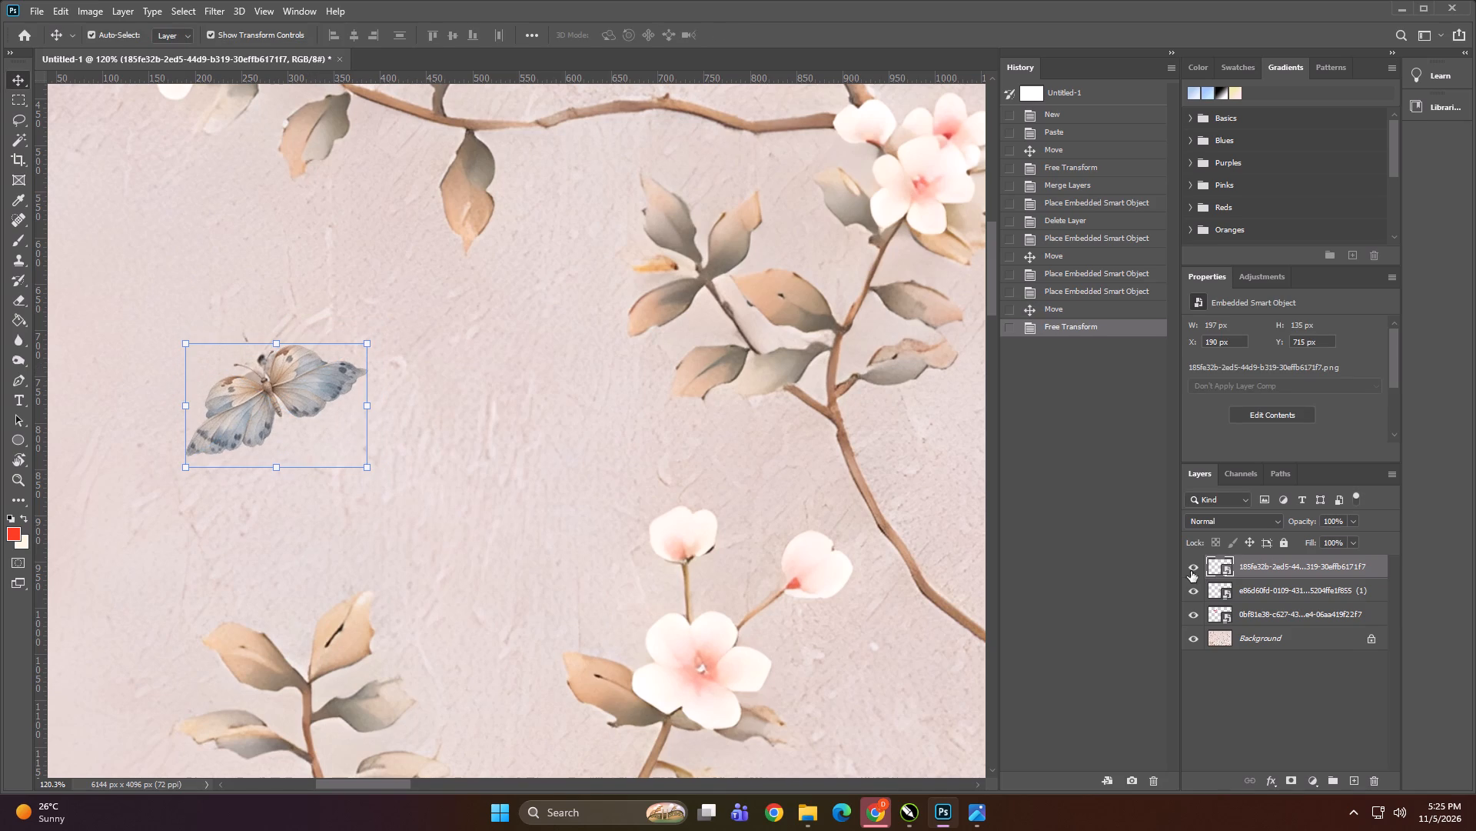
Remove the original grey butterfly beneath the placed one from the Background with a lasso selection and Content-Aware fill, hiding the placed butterfly during the fill.
left_click(1191, 571)
left_click(1288, 639)
left_click(16, 117)
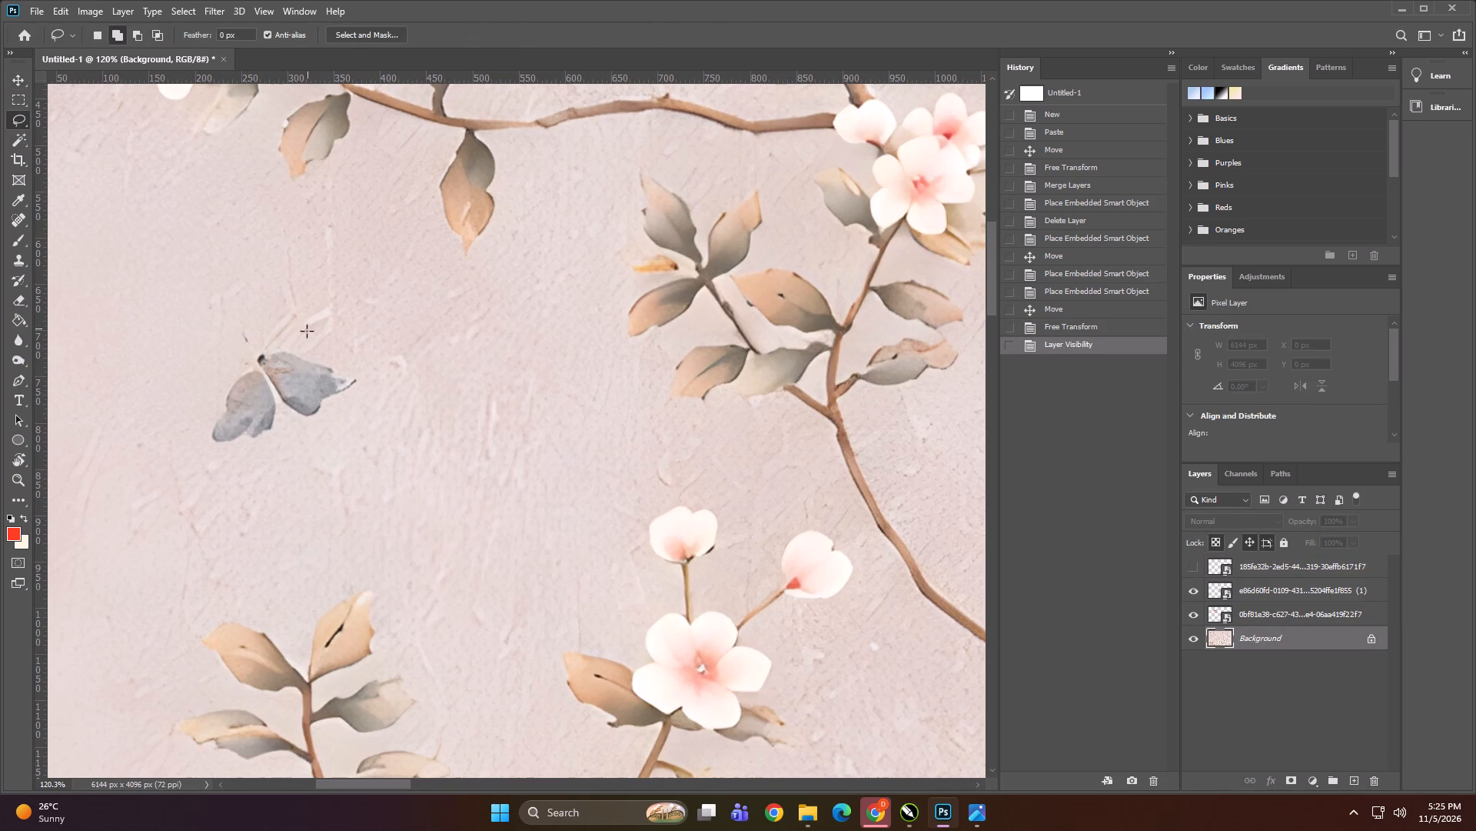
left_click_drag(306, 335, 327, 339)
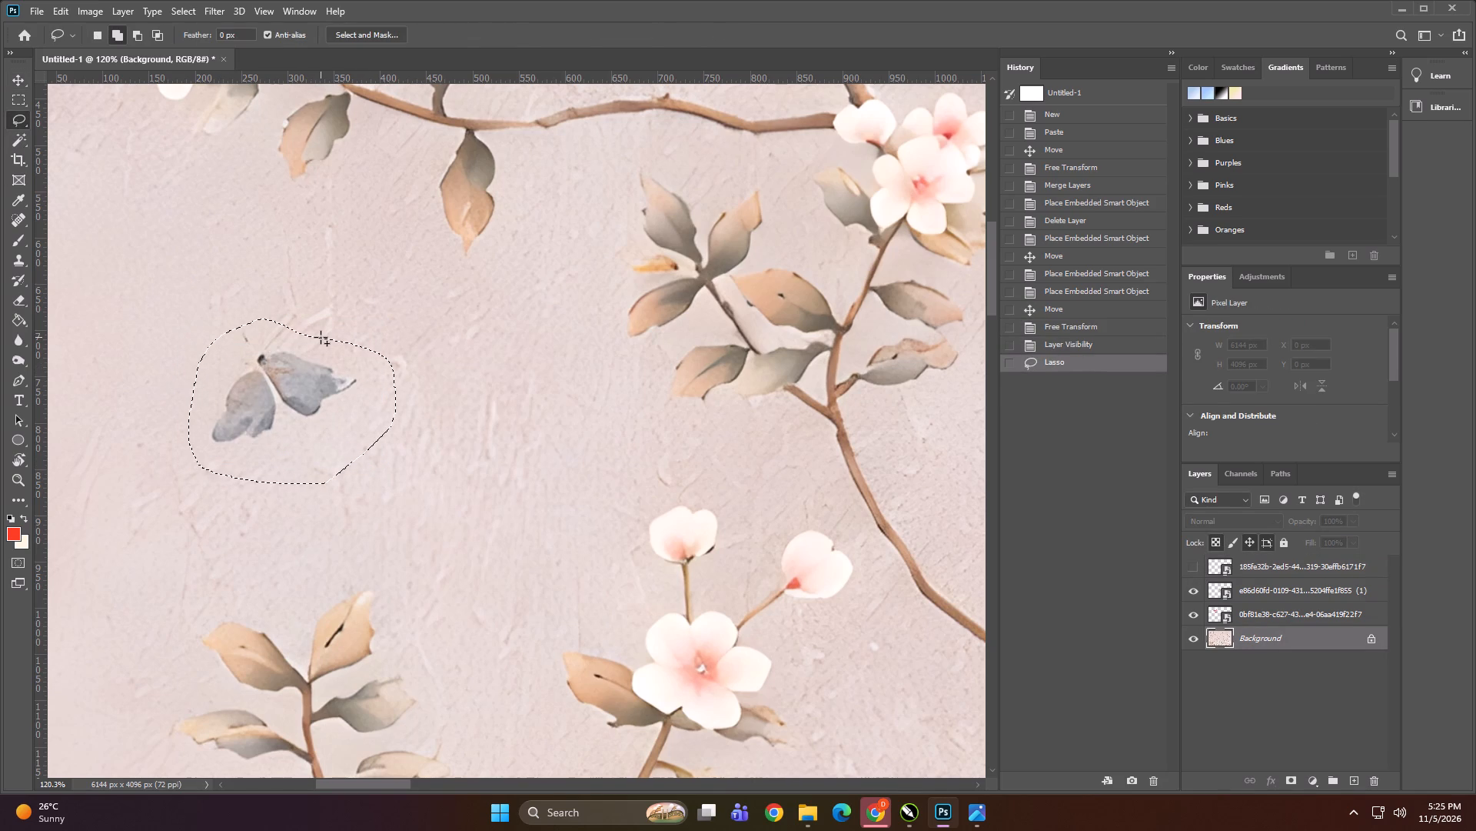
key("shift+F5")
key("Return")
key("ctrl+d")
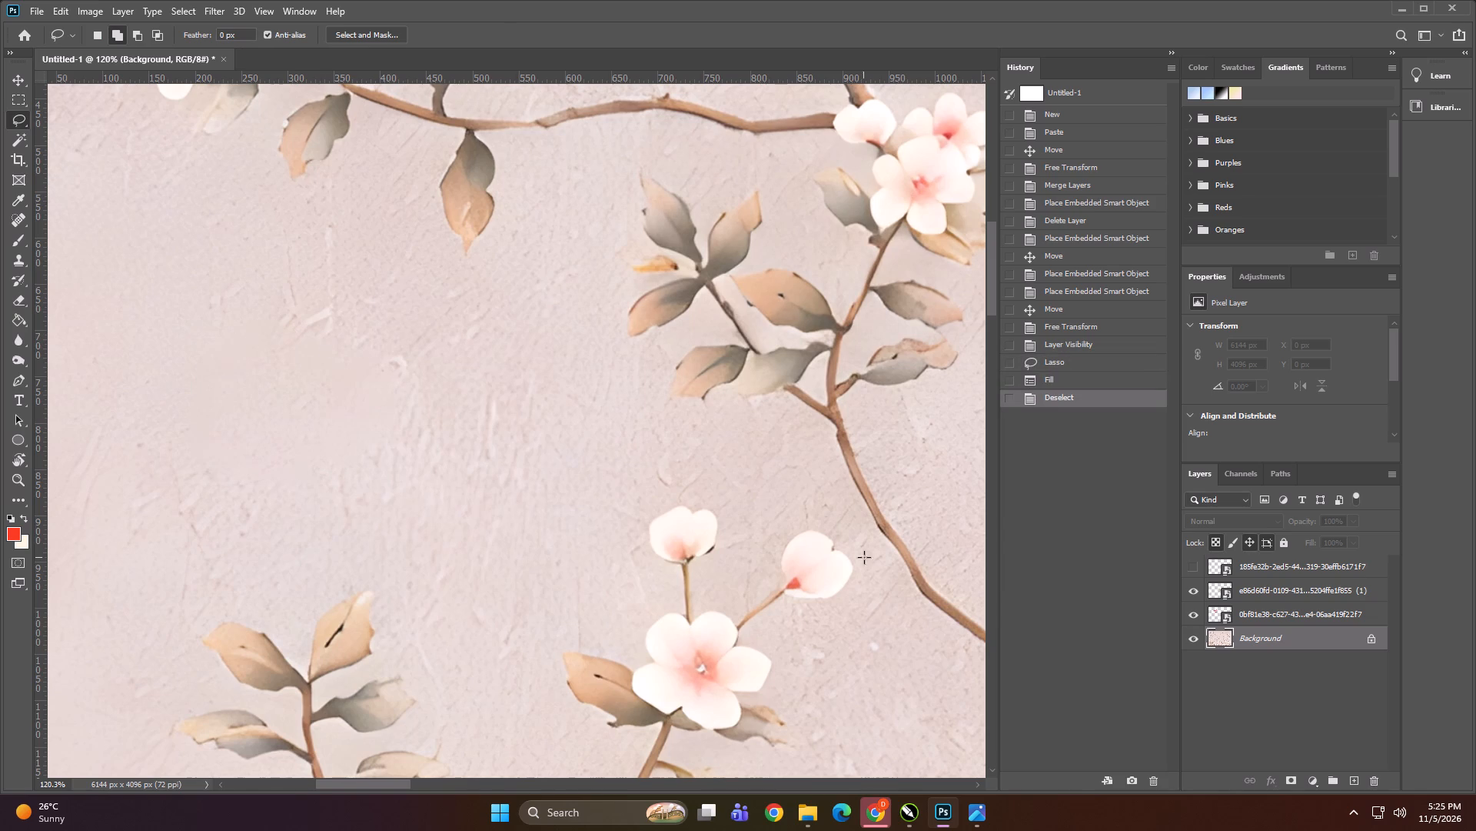
left_click(1195, 566)
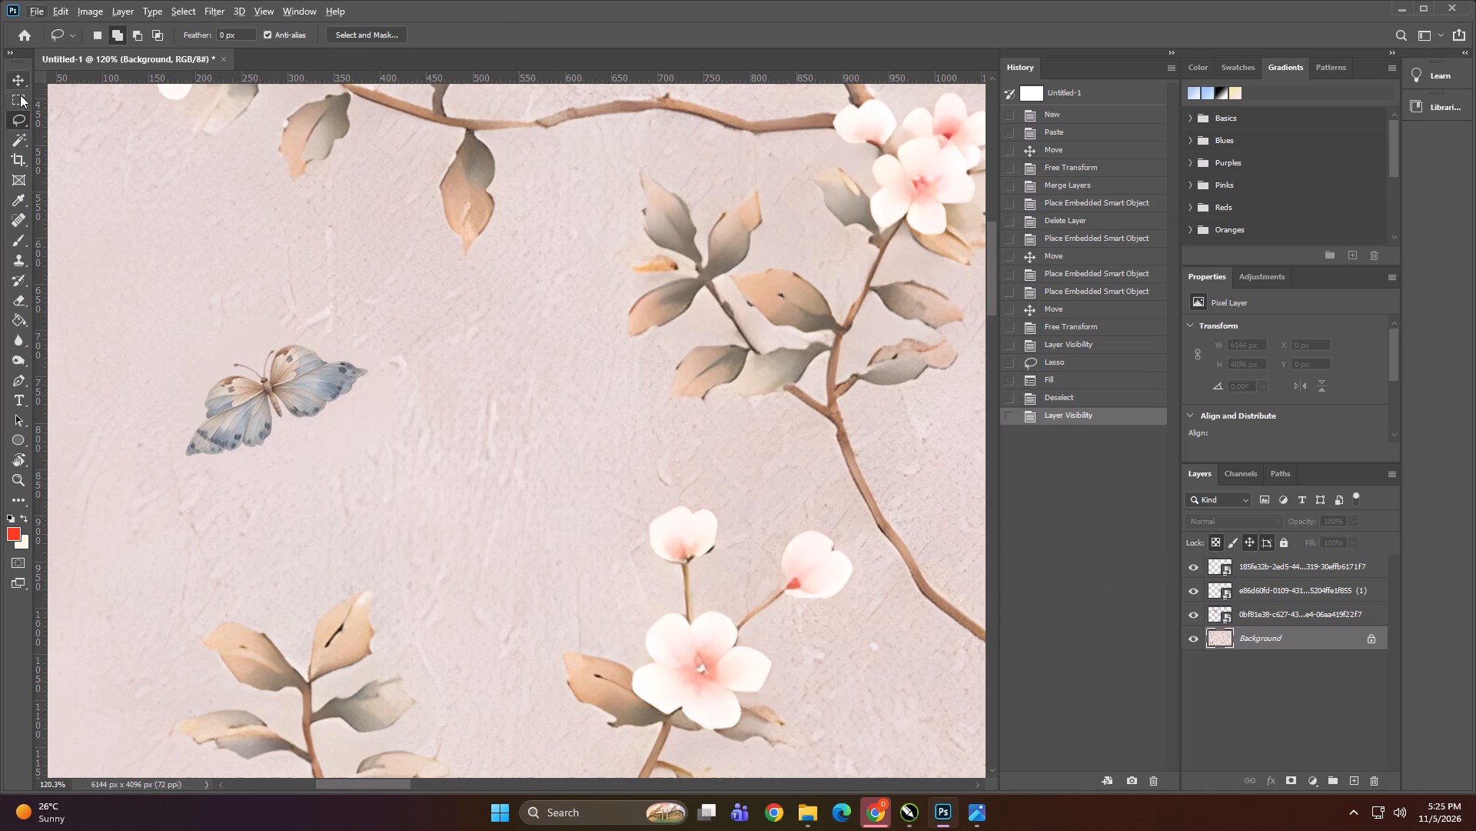
Duplicate the placed butterfly onto the grey butterfly between the white blossoms and the large perched bird.
left_click(16, 82)
scroll(181, 214, "down", 15, "alt")
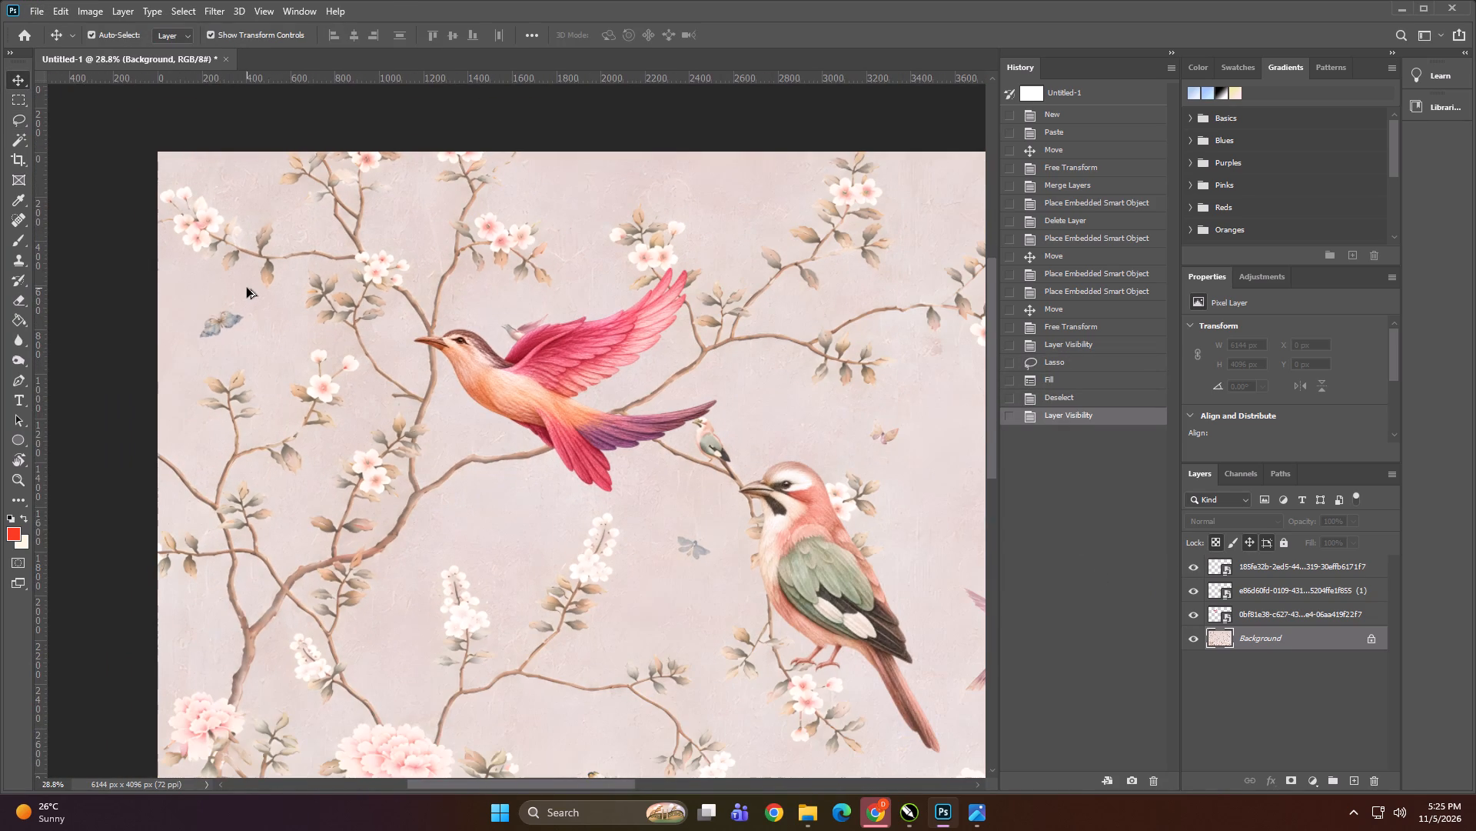
left_click_drag(222, 318, 233, 326, "alt")
left_click_drag(233, 326, 690, 562, "alt")
Rotate the butterfly copy clockwise to match the grey butterfly's tilt and position it directly over that butterfly.
scroll(713, 561, "up", 11, "alt")
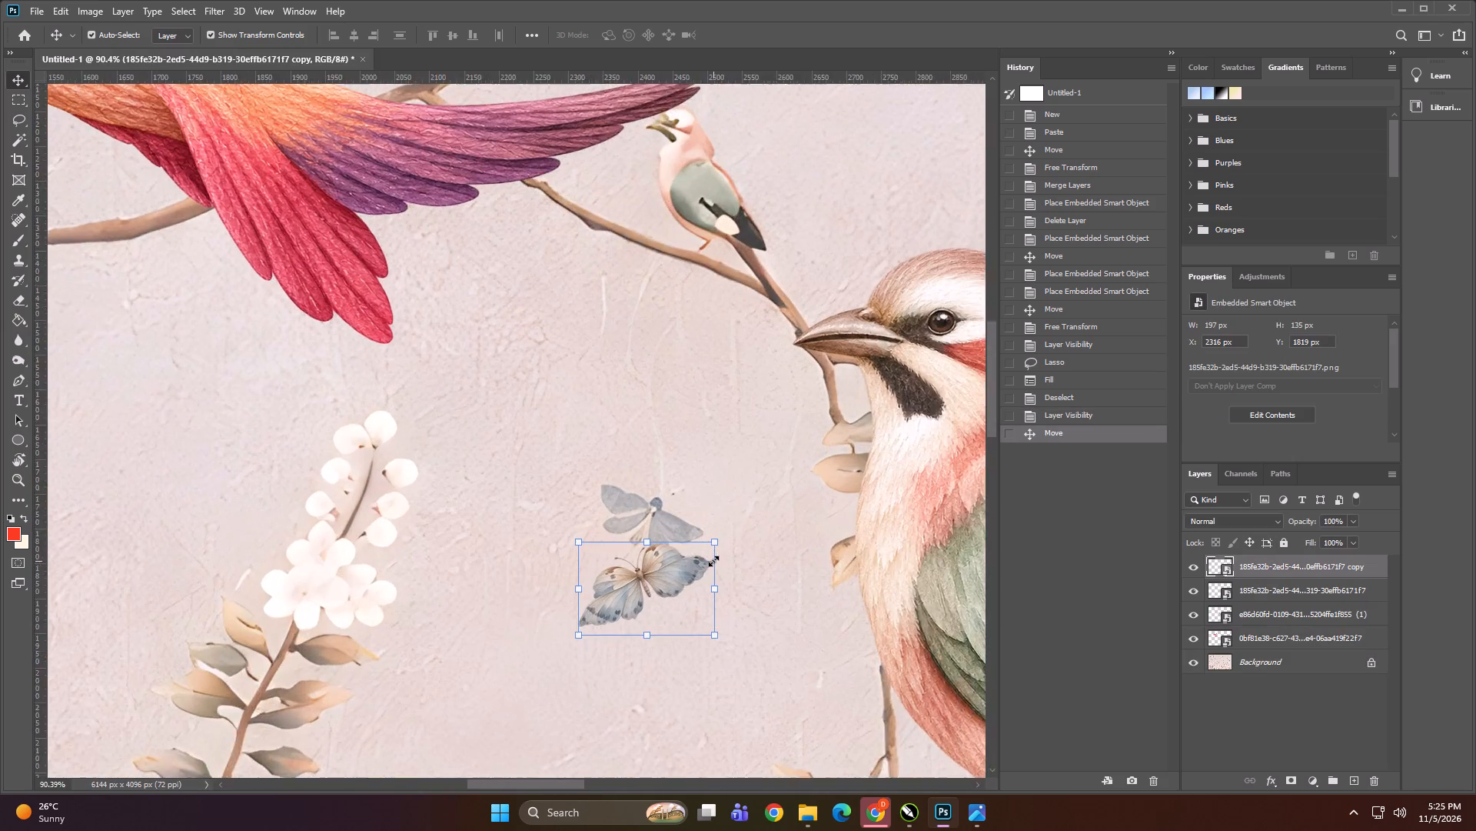
scroll(713, 561, "up", 4, "alt")
scroll(657, 556, "down", 1, "alt")
scroll(657, 556, "up", 2, "alt")
left_click_drag(530, 519, 573, 501, "shift")
key("ctrl+z")
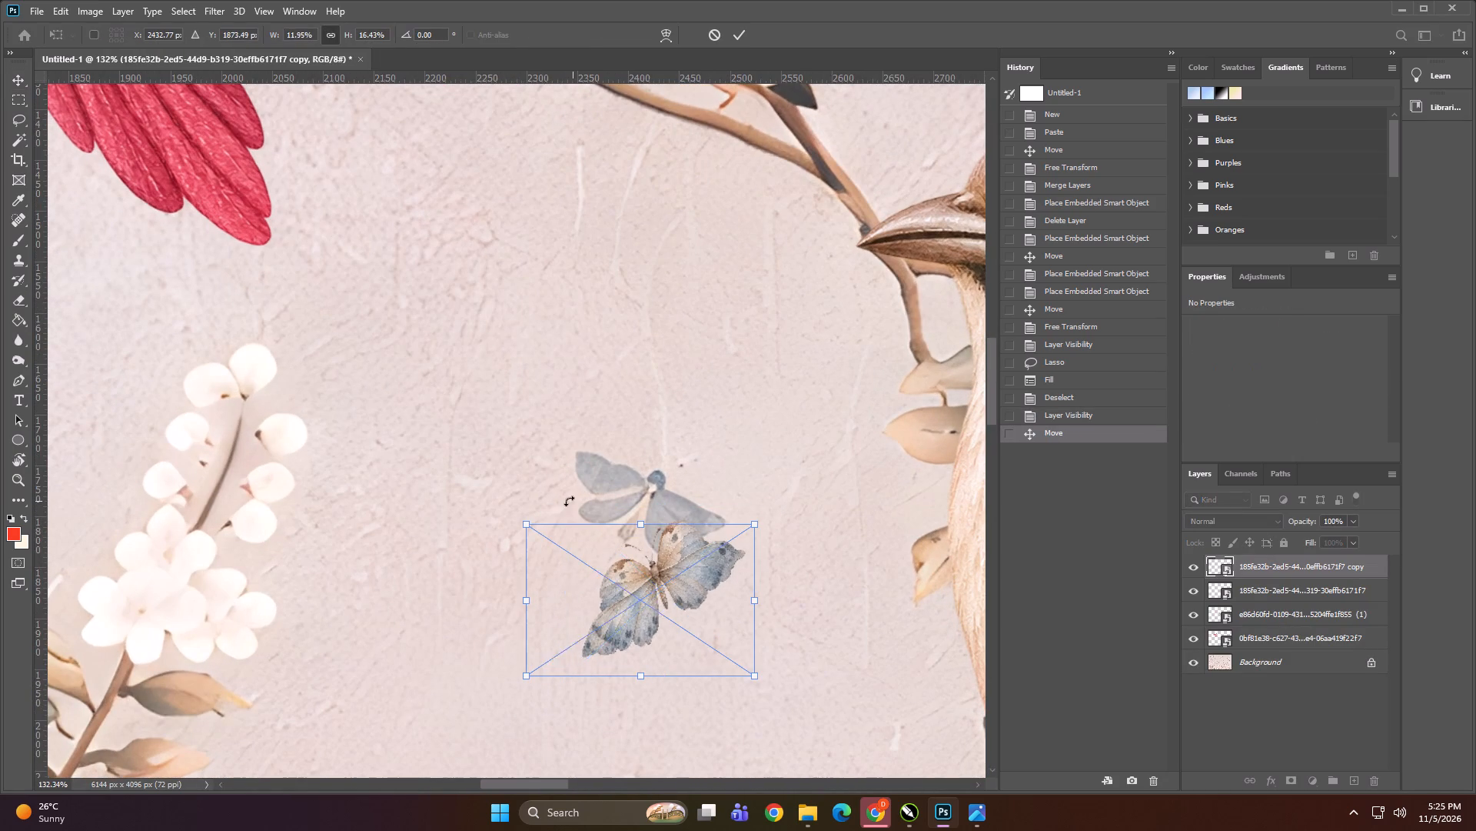
left_click_drag(514, 497, 616, 474)
key("Return")
left_click_drag(671, 614, 663, 527)
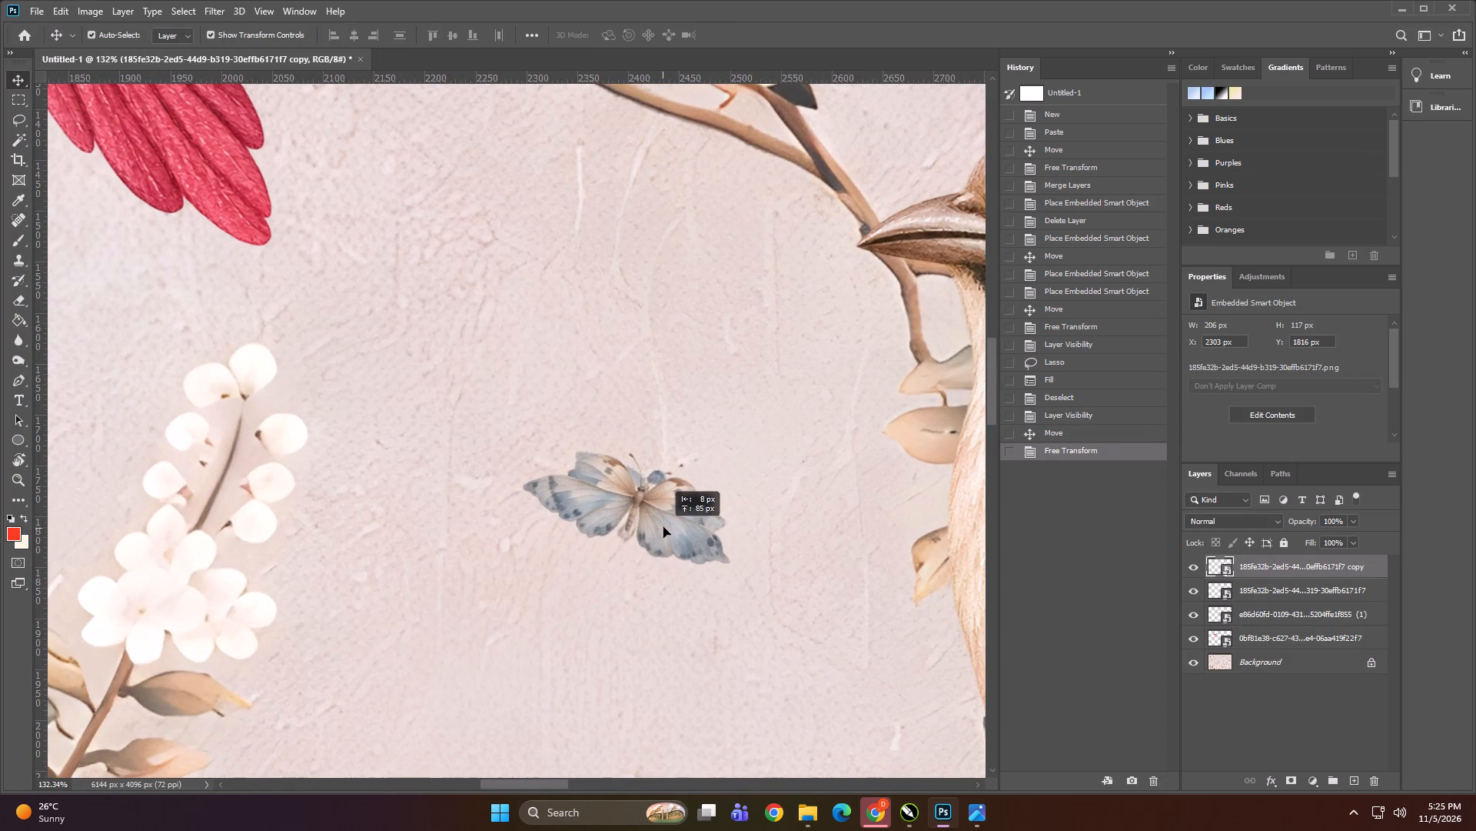
left_click_drag(663, 527, 667, 521)
left_click(646, 387)
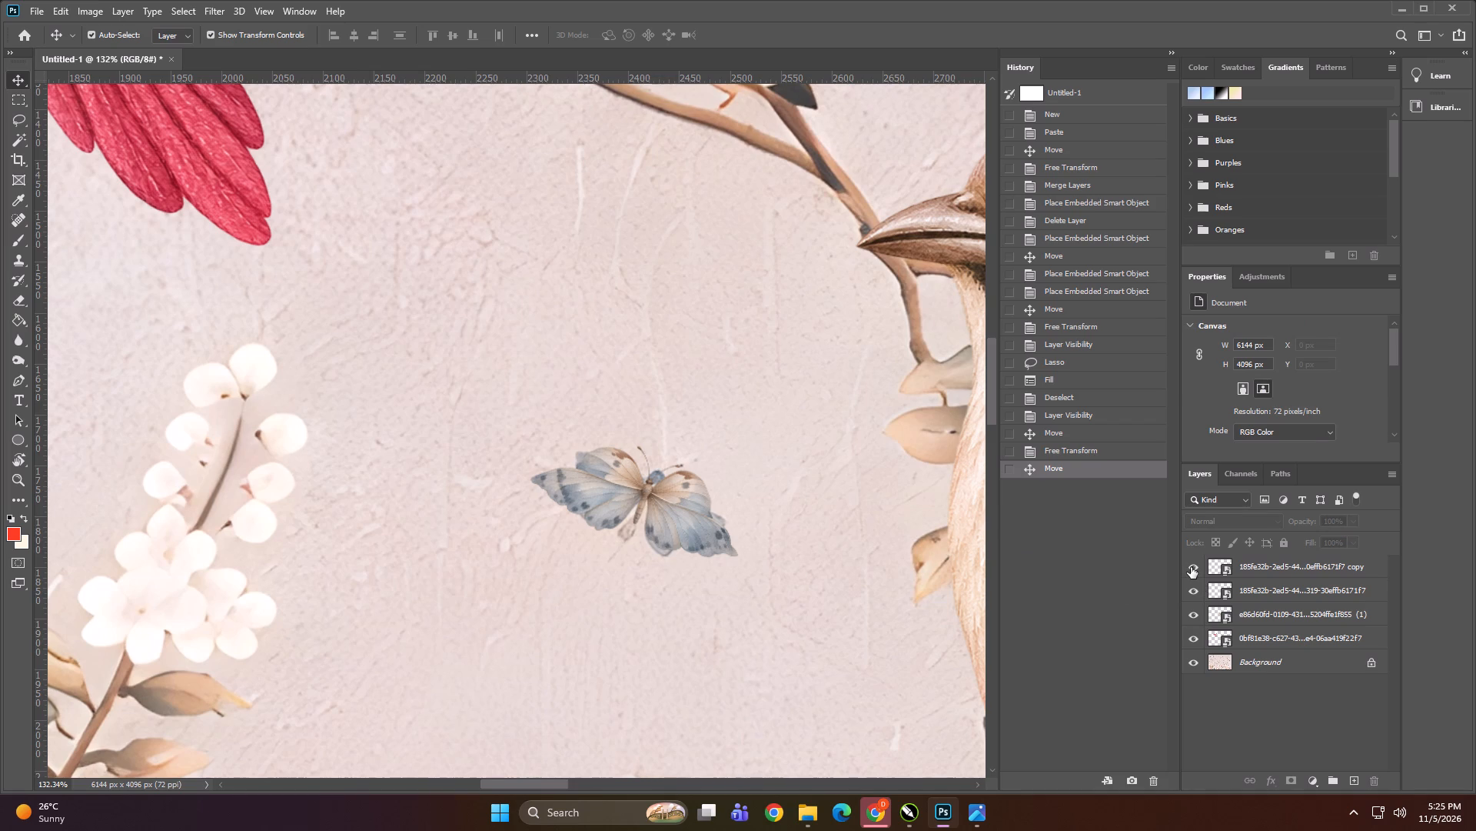
Remove the grey butterfly beneath the rotated copy from the Background using Lasso and Content-Aware fill, with the copy hidden only during the fill.
left_click(1191, 567)
left_click(1191, 567)
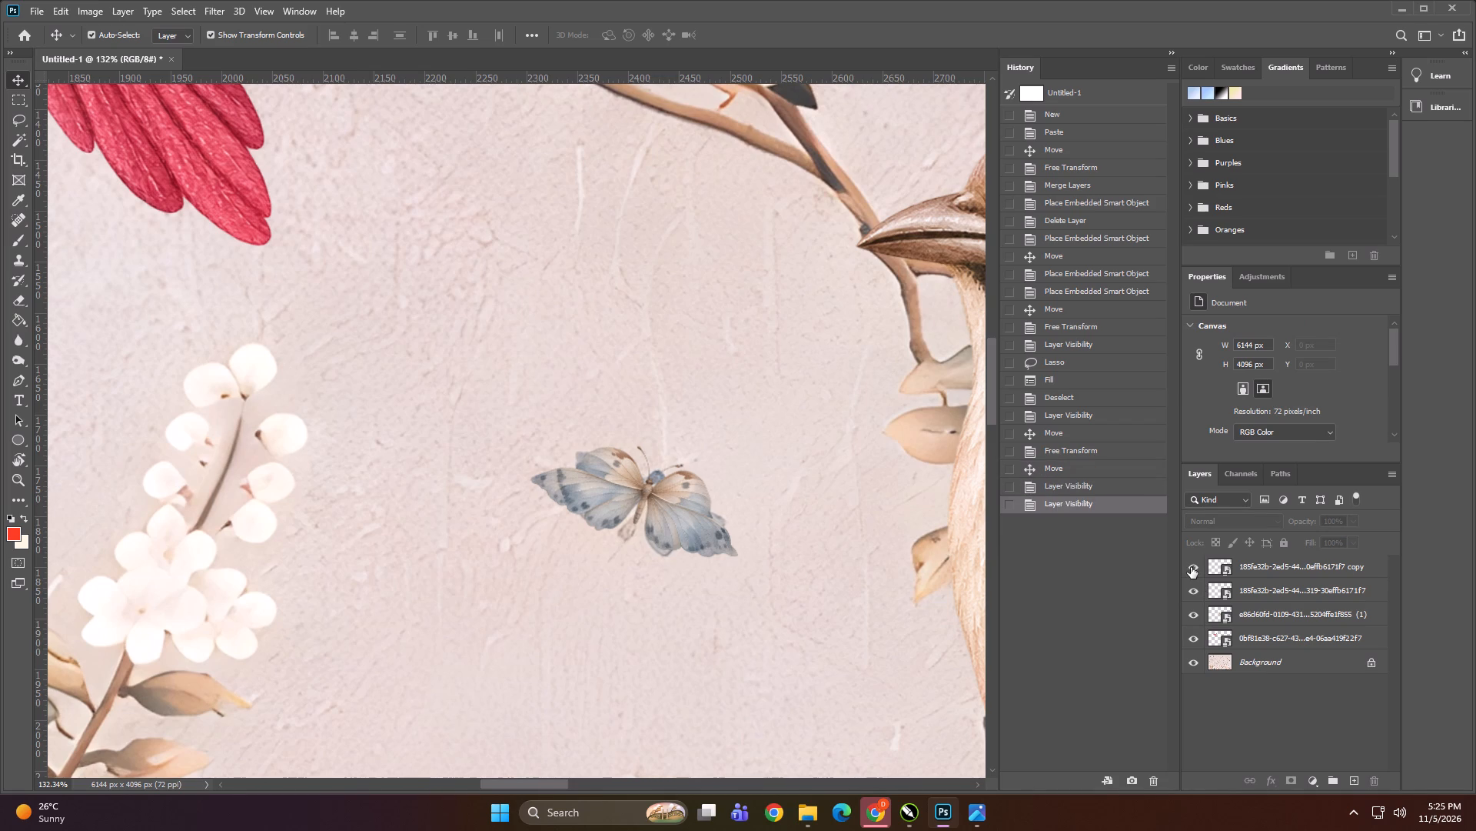
left_click(1191, 567)
left_click(1282, 658)
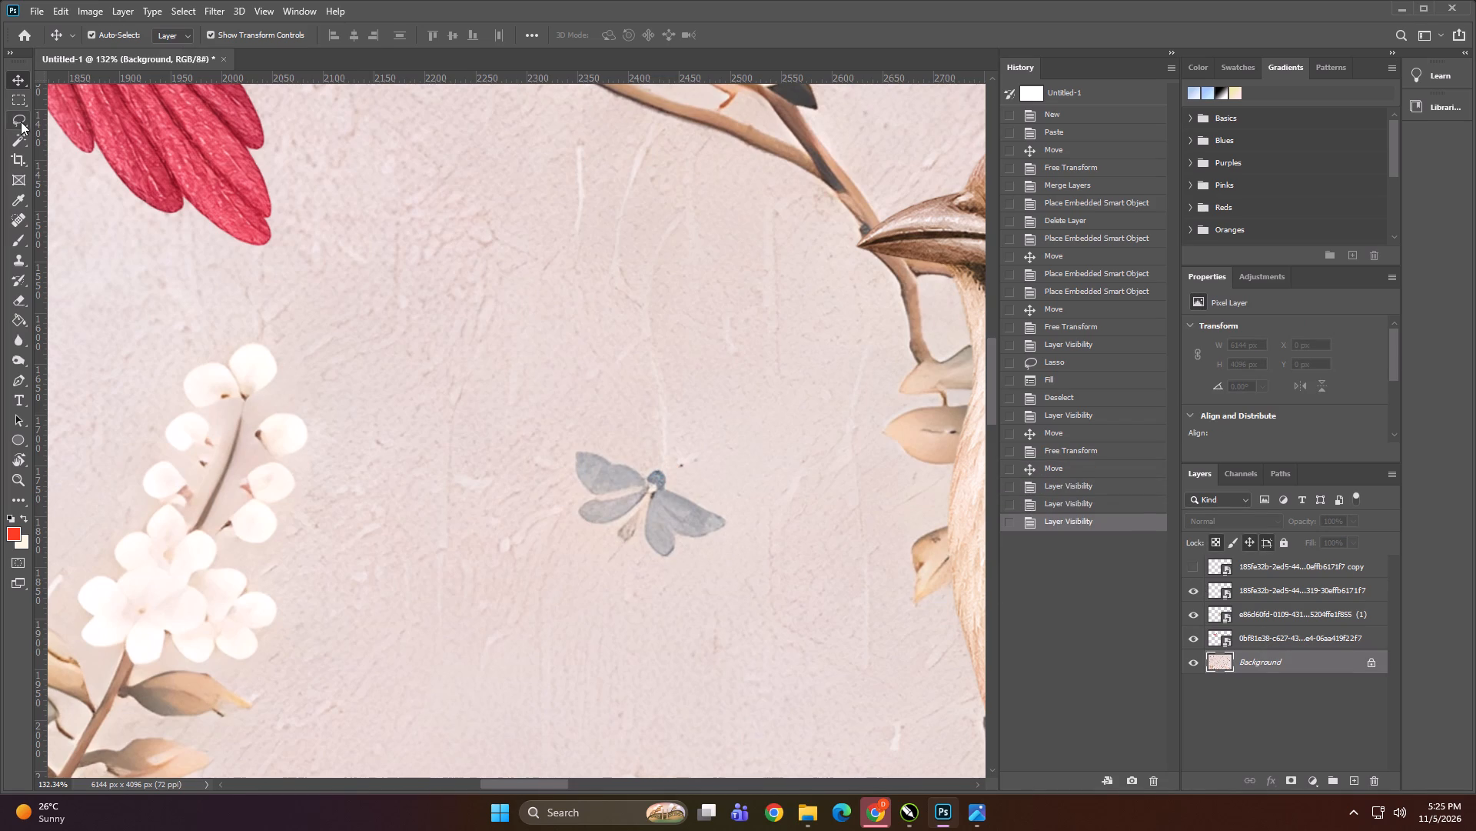
left_click(21, 122)
left_click_drag(619, 434, 568, 469)
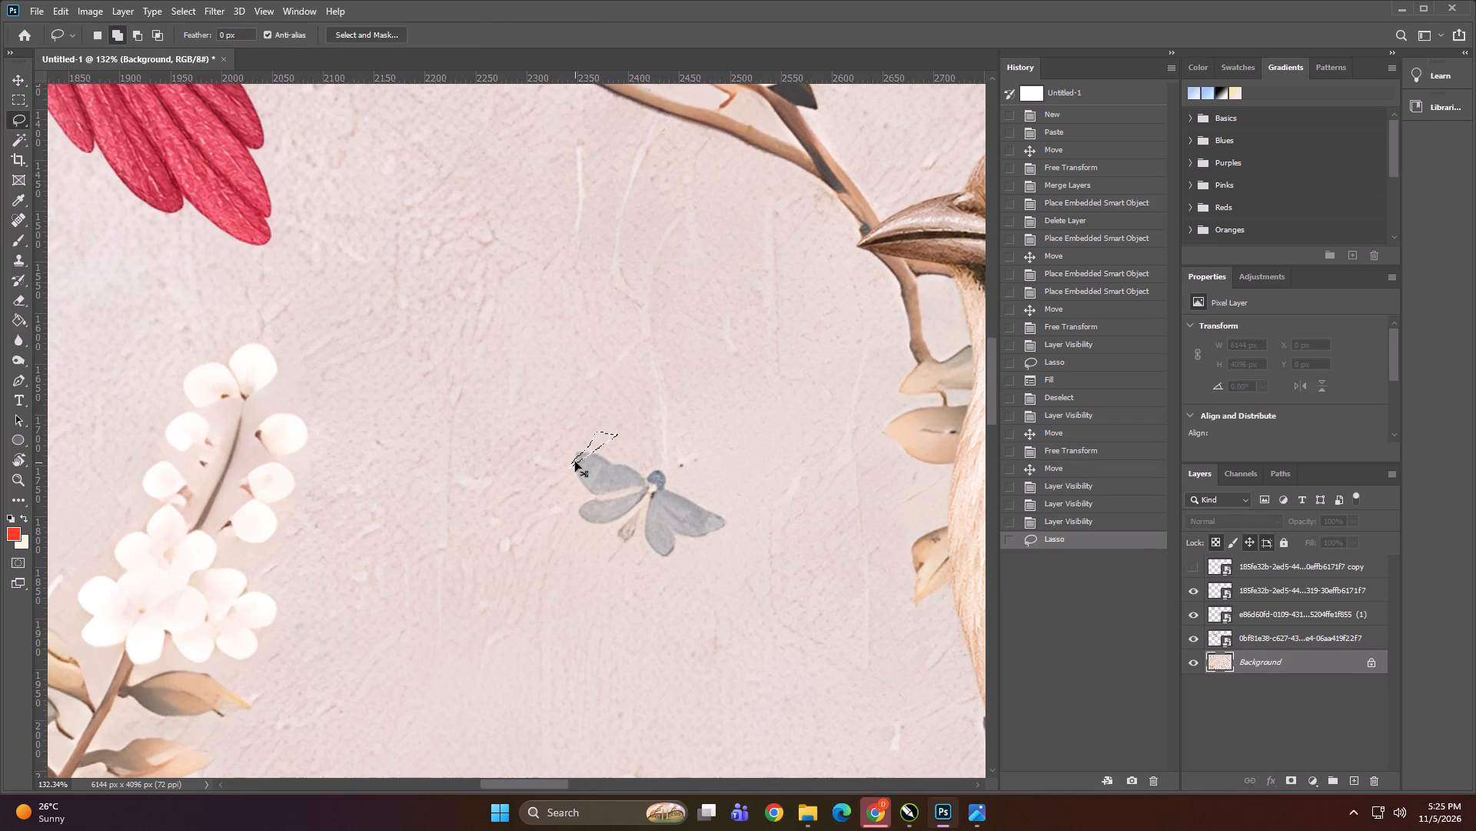
key("ctrl+d")
left_click_drag(593, 442, 633, 443)
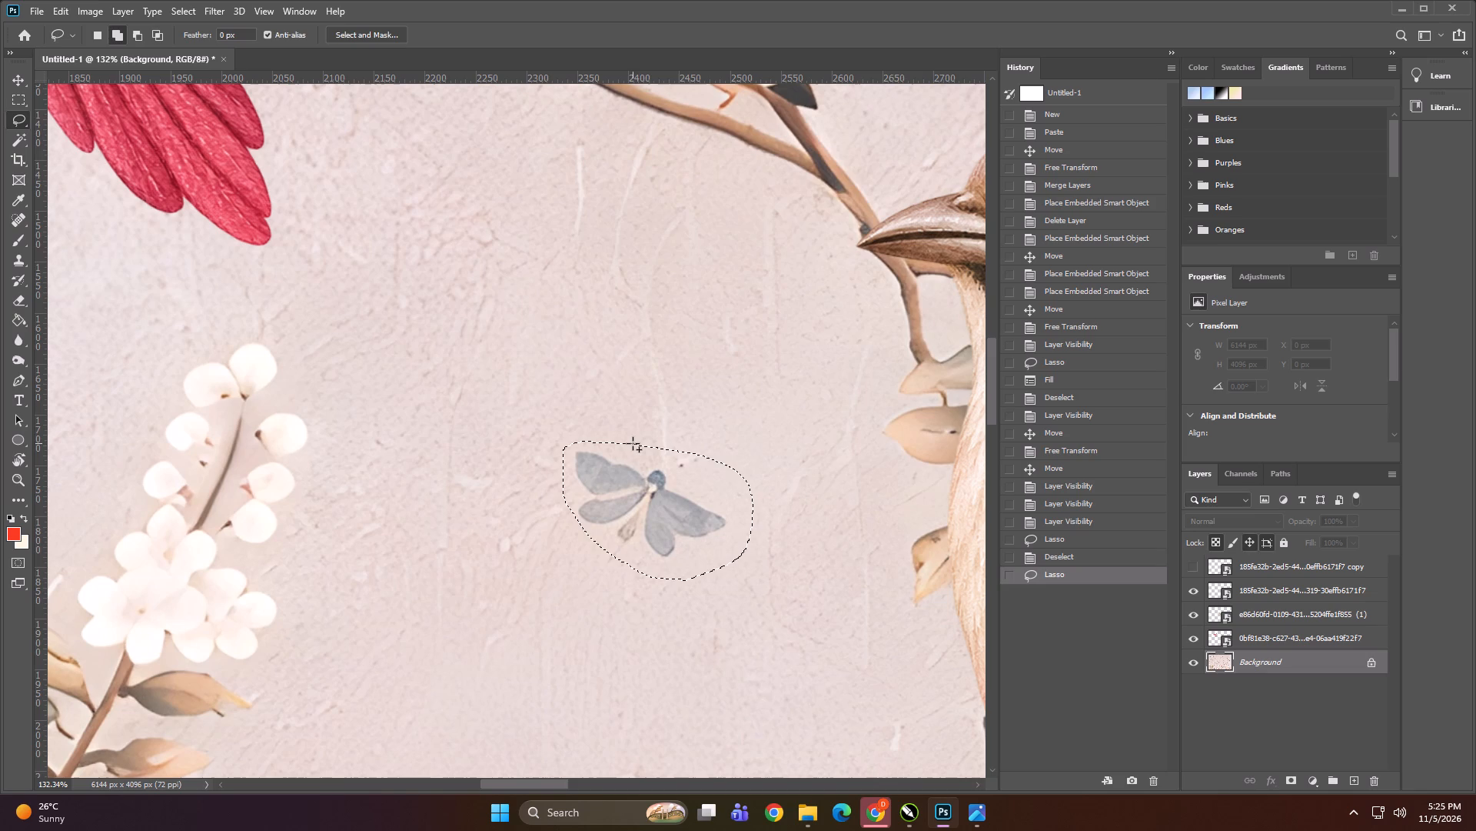
key("shift+F5")
key("Return")
key("ctrl+d")
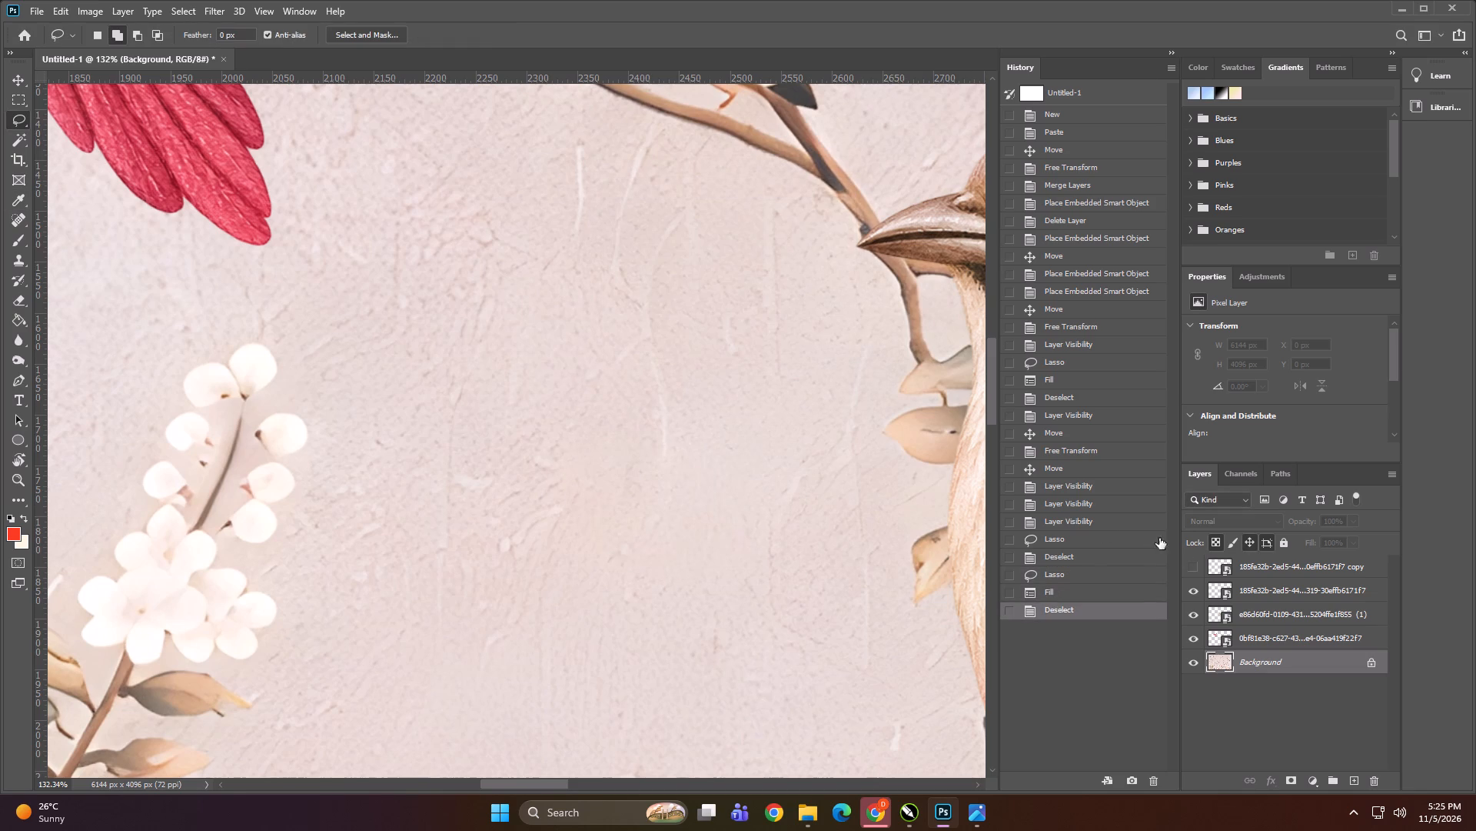
left_click(1191, 559)
Duplicate the rotated butterfly over the grey butterfly above the pink hummingbird, at about X 3856, Y 1450 px, and compare it with the original.
scroll(643, 277, "down", 20, "alt")
scroll(643, 277, "down", 3, "alt")
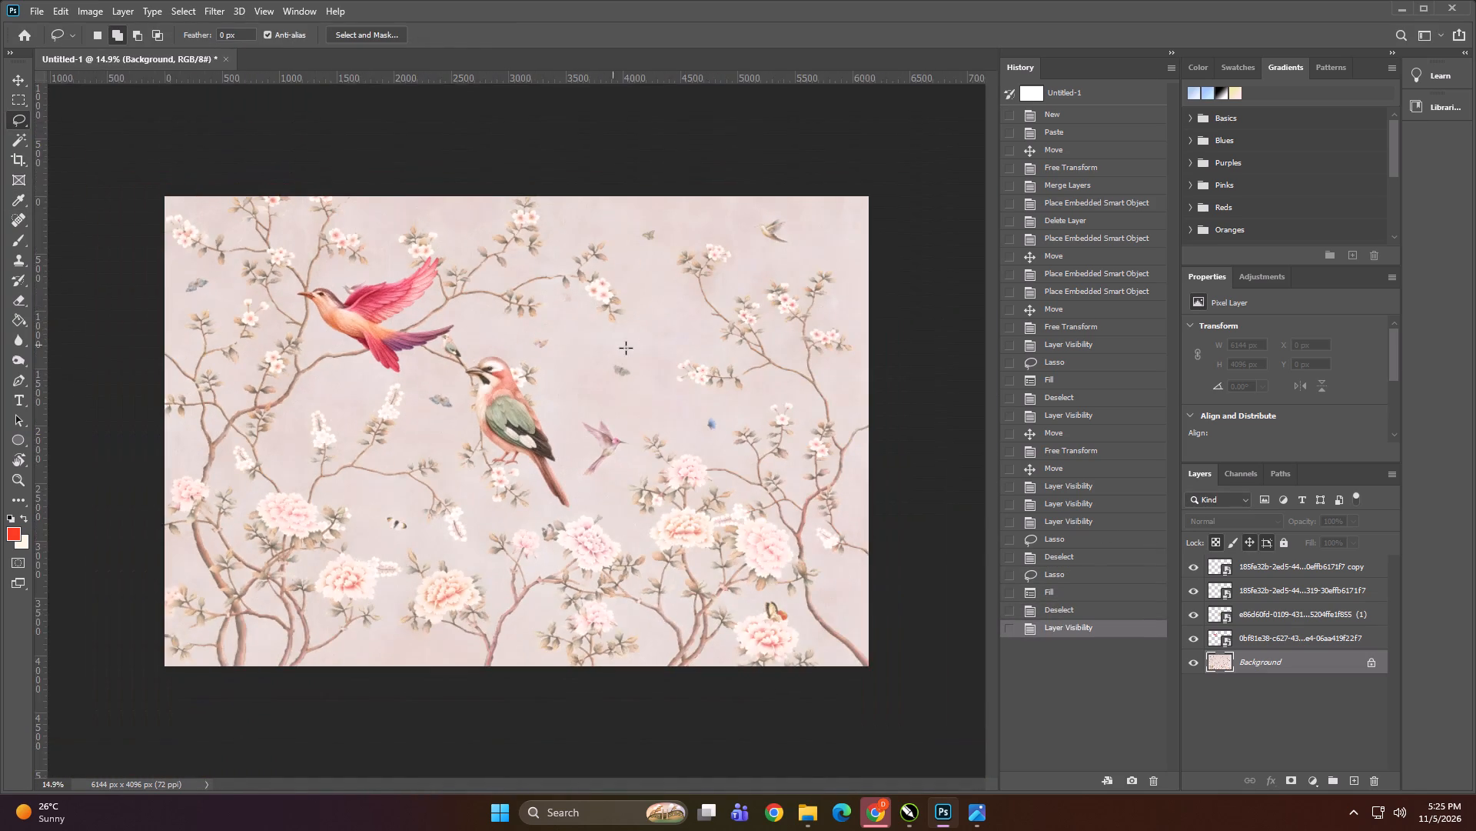
scroll(630, 353, "up", 16, "alt")
scroll(666, 301, "down", 6, "alt")
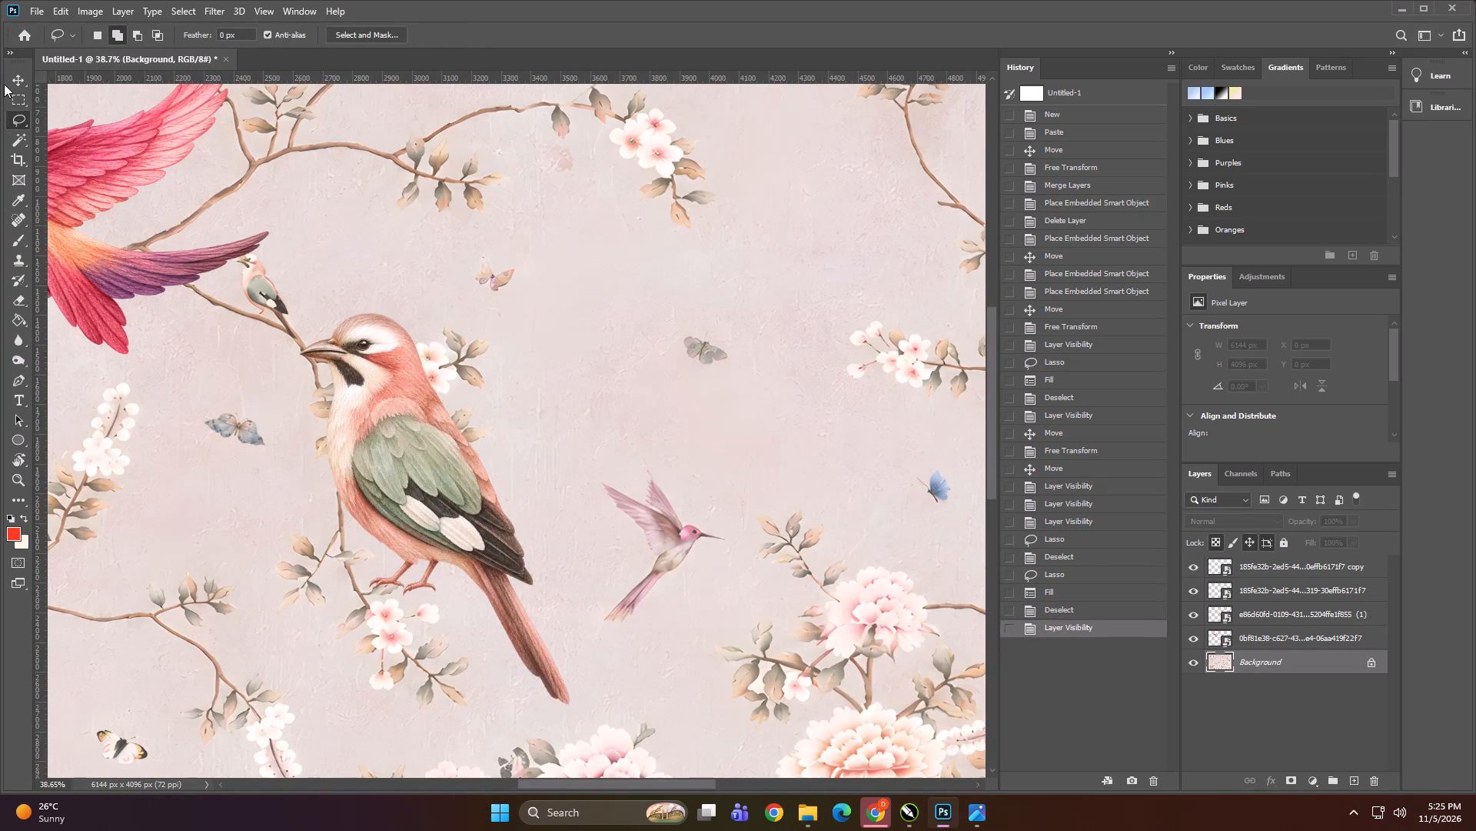
left_click(16, 79)
scroll(572, 449, "down", 4, "alt")
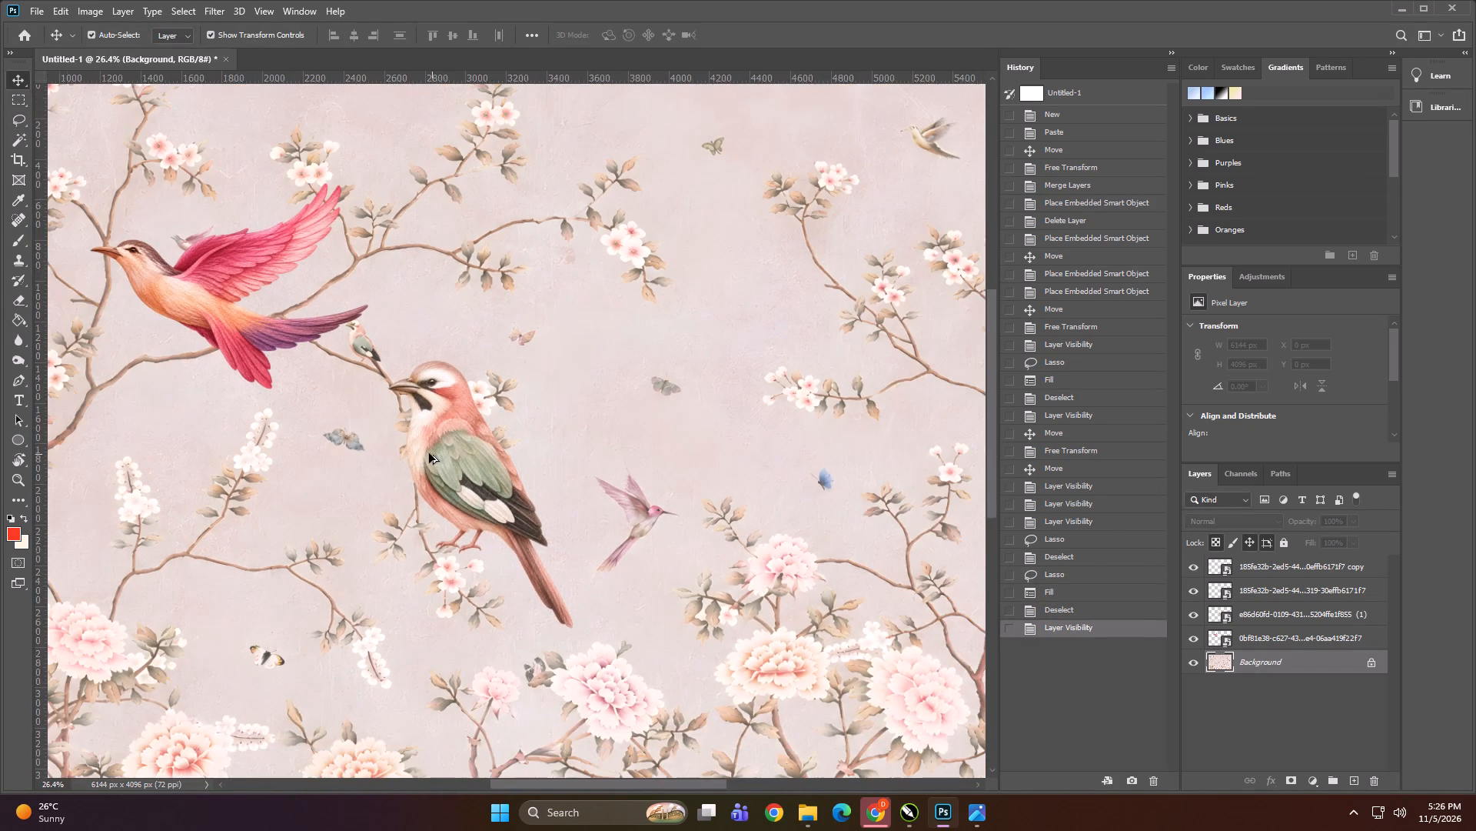
scroll(429, 453, "up", 2, "alt")
left_click_drag(320, 433, 701, 372, "alt")
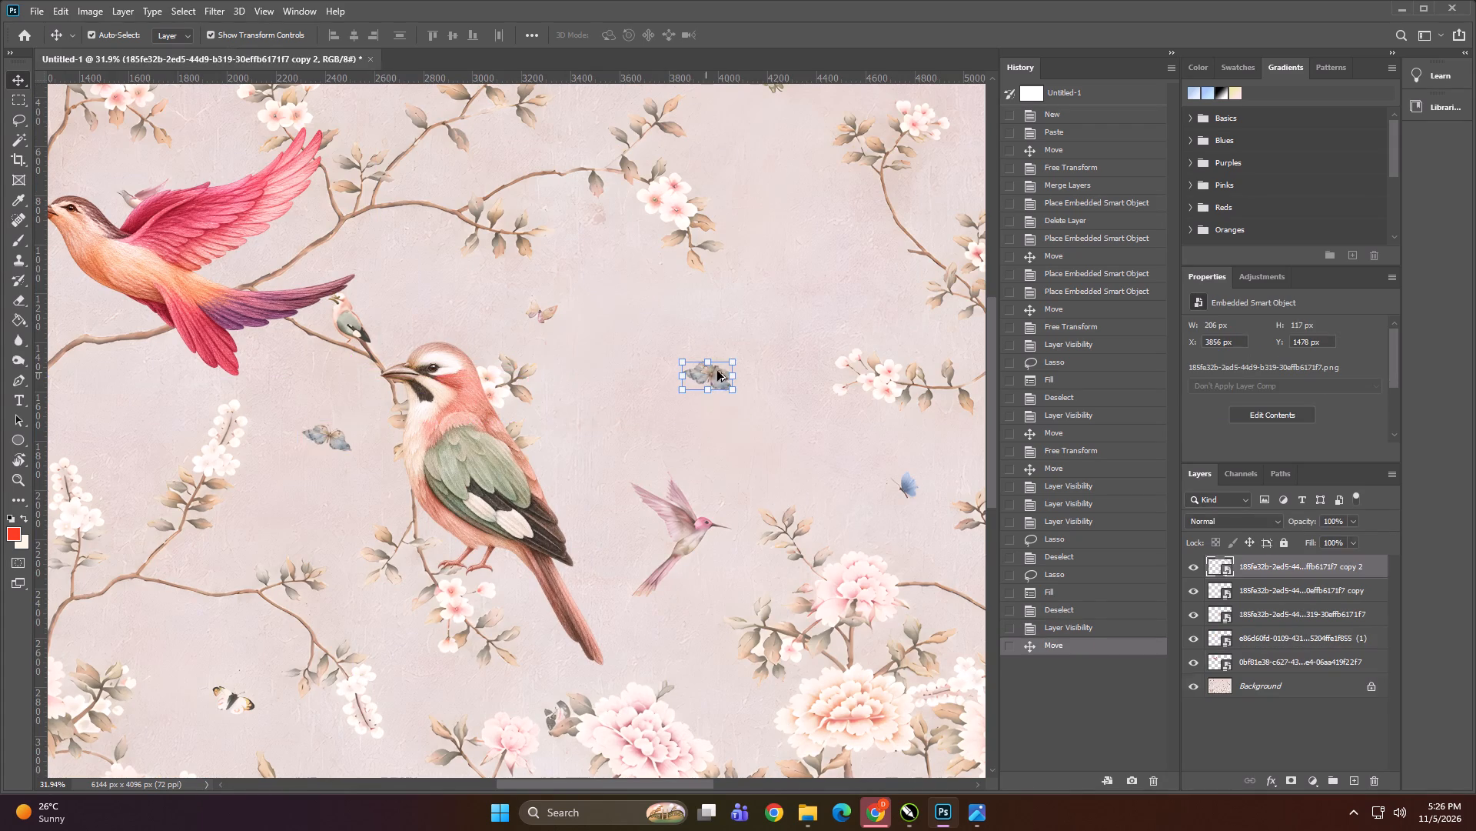
scroll(750, 359, "up", 14, "alt")
left_click_drag(706, 399, 706, 373)
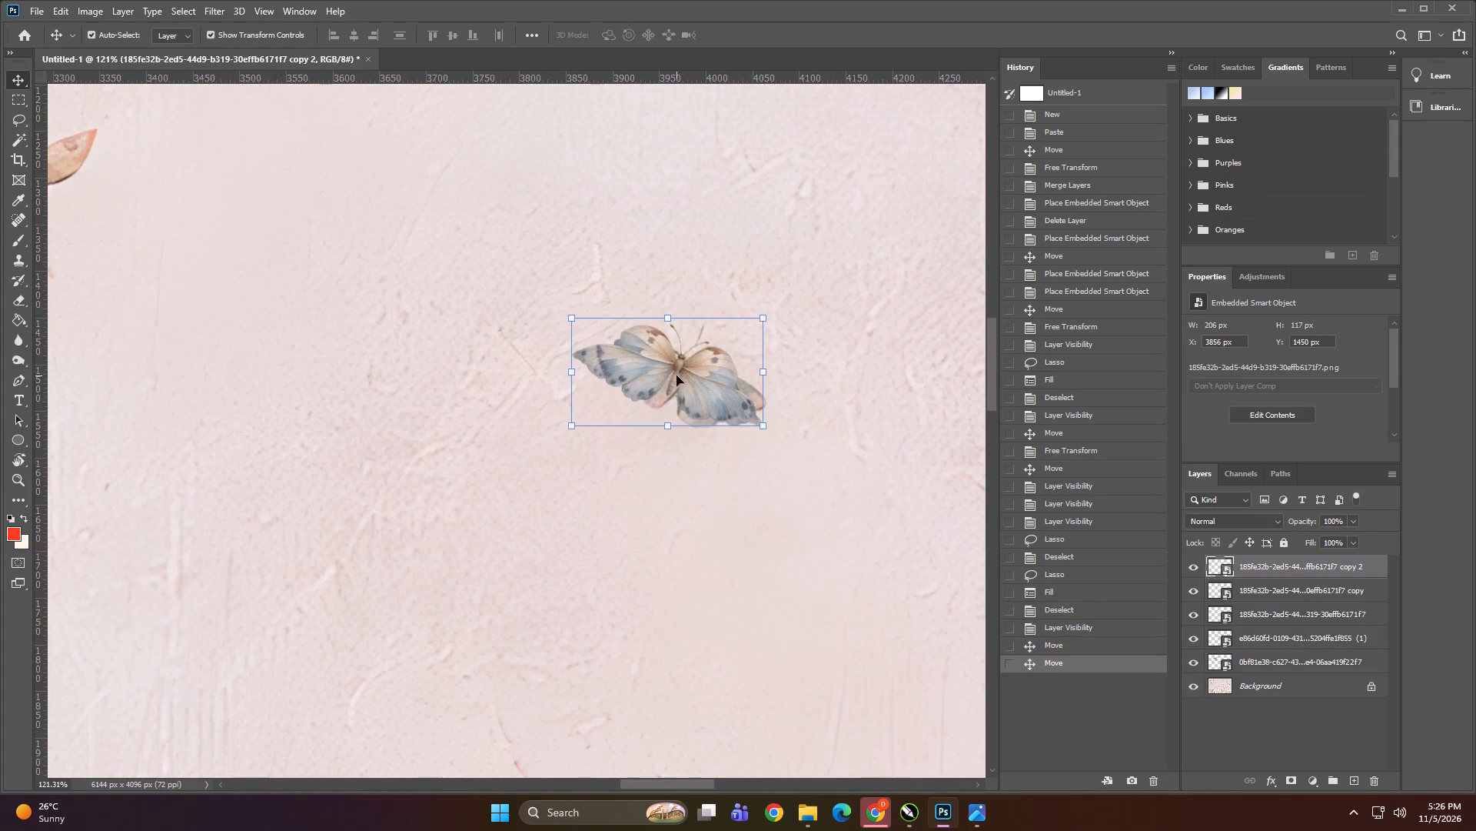
double_click(1193, 558)
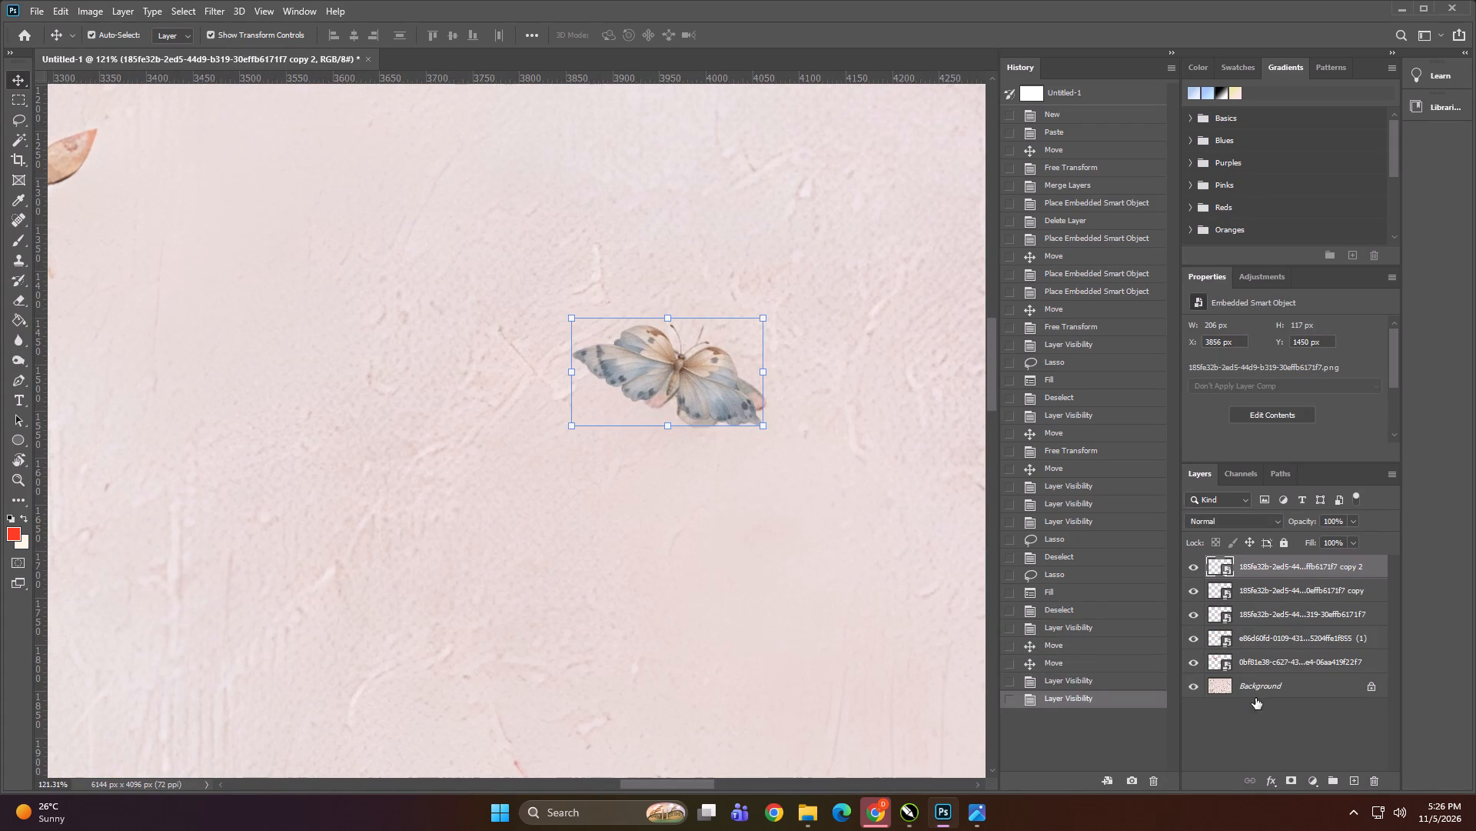
Lasso around the butterfly above the hummingbird and remove the original from the Background layer with Content-Aware fill.
left_click(1219, 719)
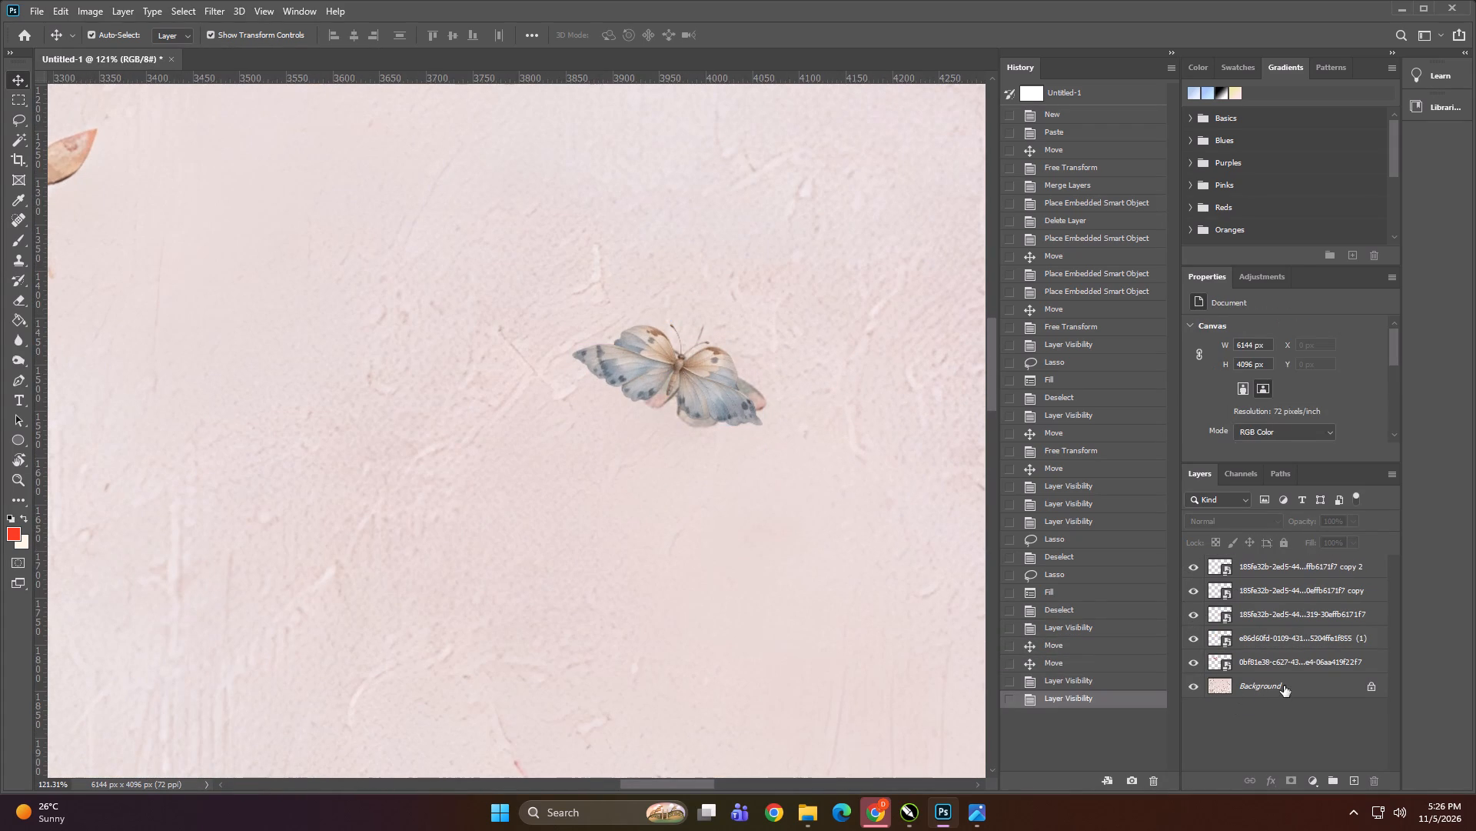
double_click(1284, 686)
double_click(845, 260)
left_click(20, 118)
left_click_drag(722, 334, 591, 325)
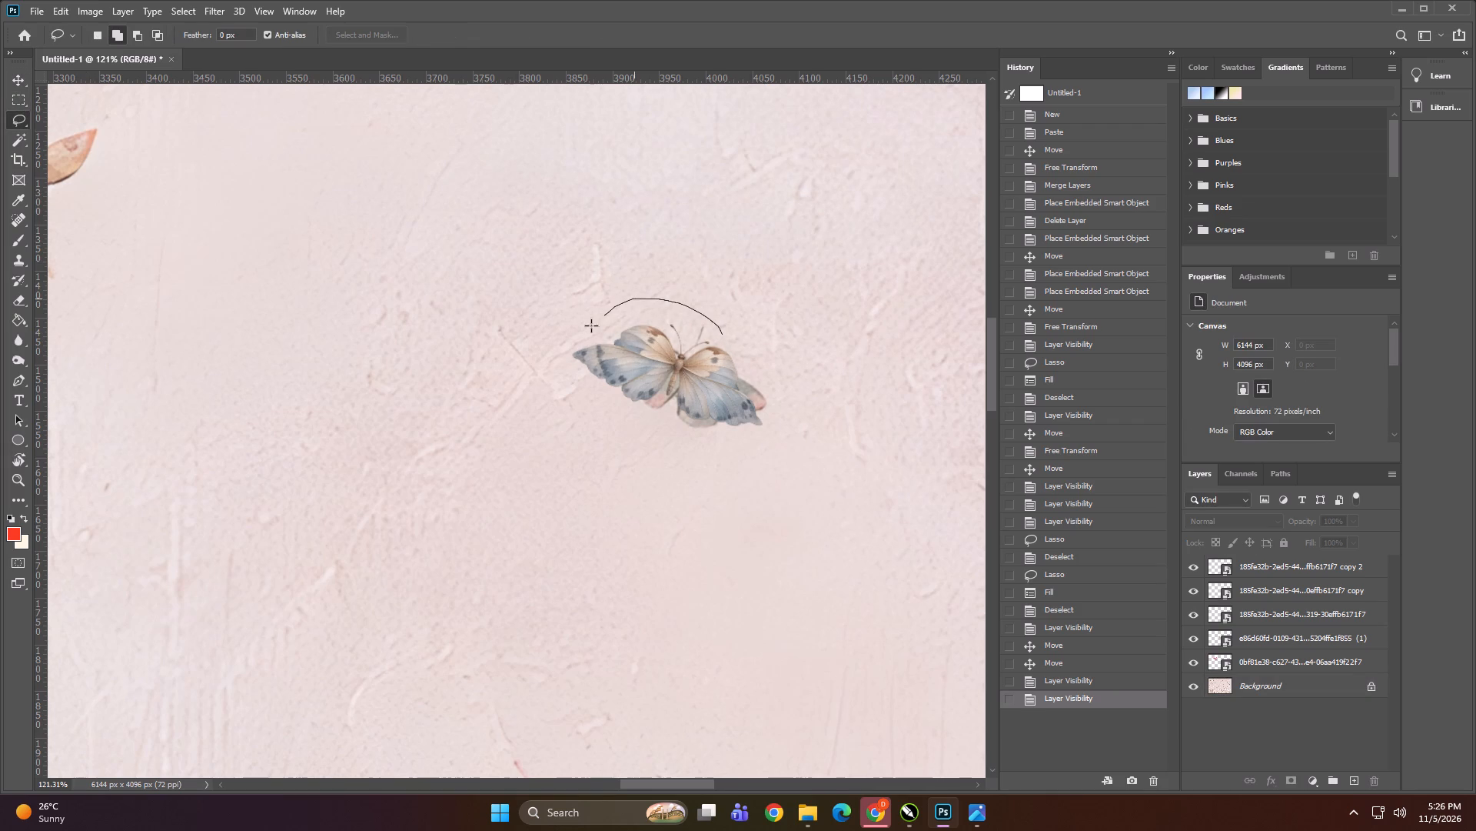
left_click_drag(591, 325, 754, 332)
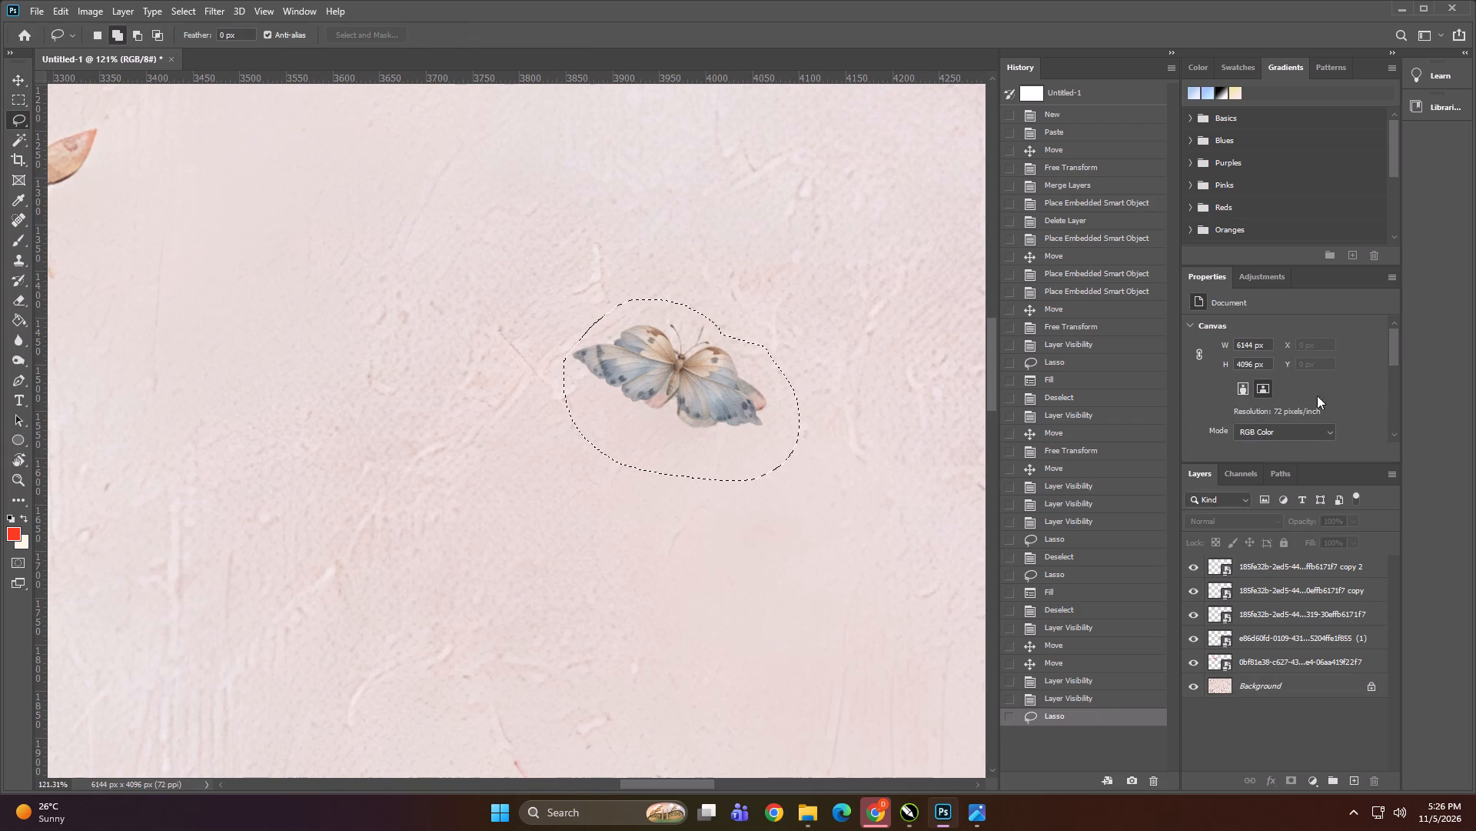
left_click(1296, 683)
key("shift+F5")
key("Return")
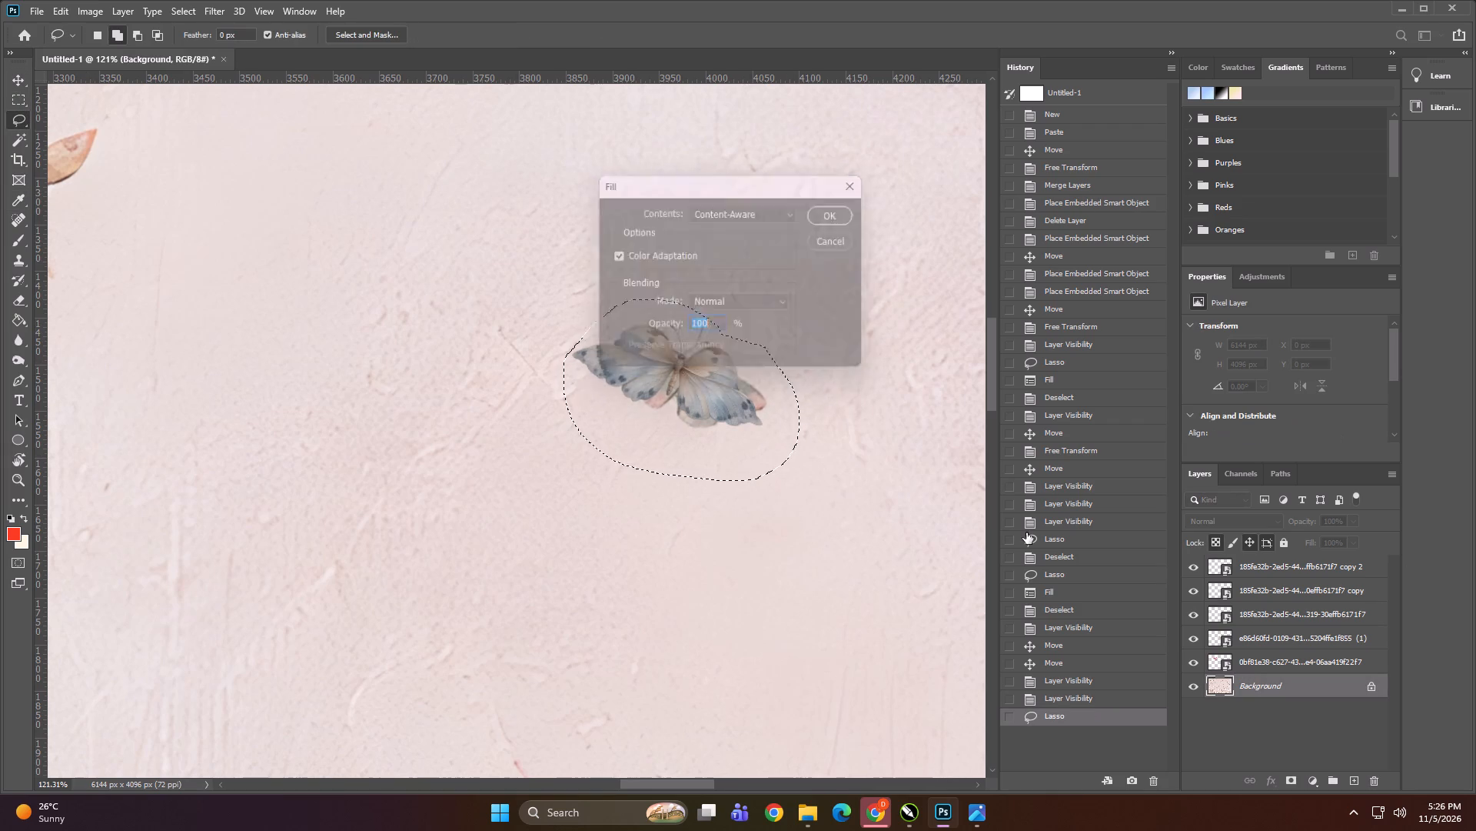
key("ctrl+d")
Examine the remaining small birds and butterflies across the design, including the bird and green butterfly near the artwork's upper edge.
scroll(859, 445, "down", 16, "alt")
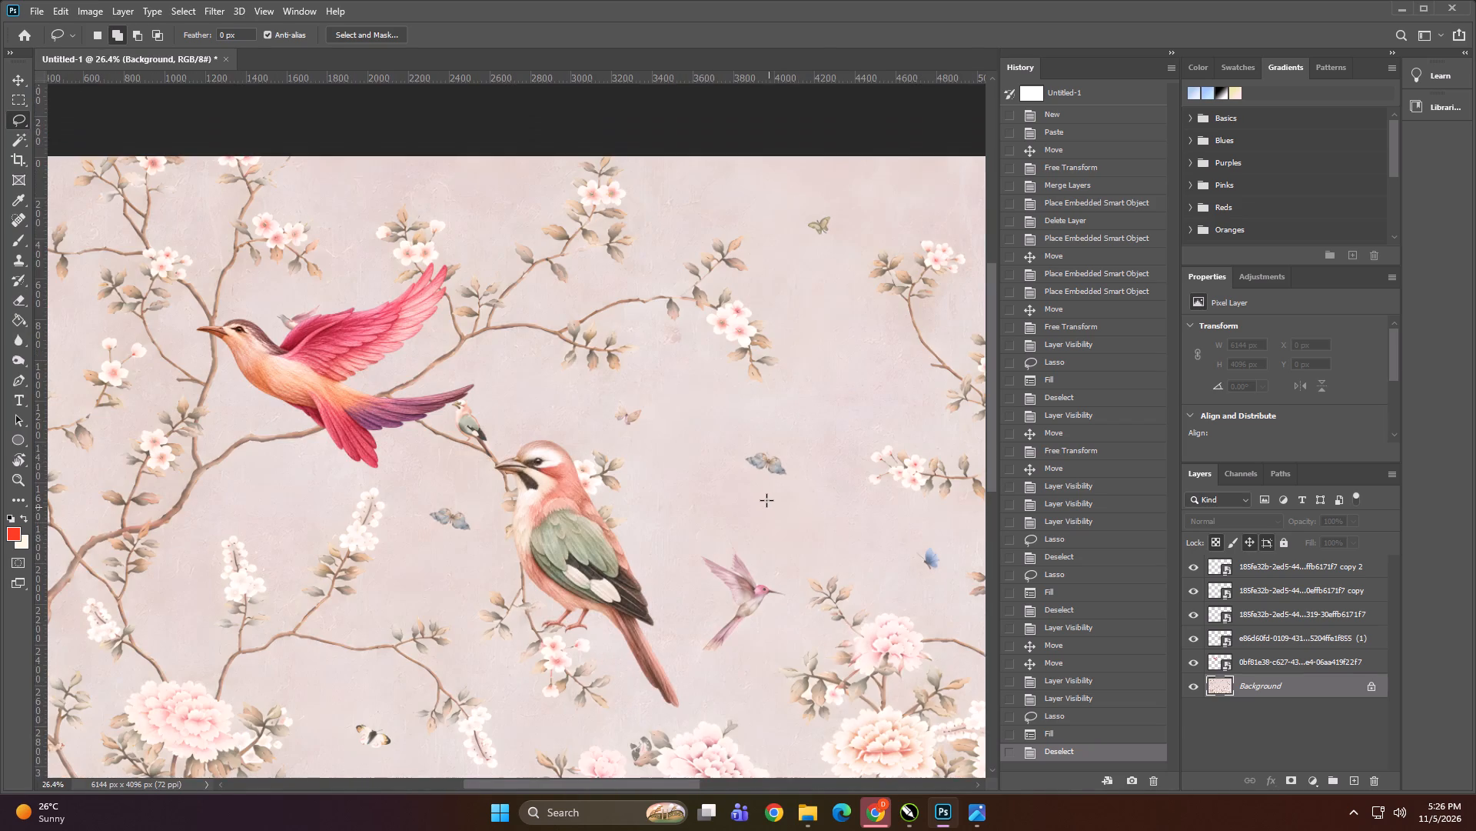
scroll(783, 416, "up", 6, "alt")
left_click(11, 78)
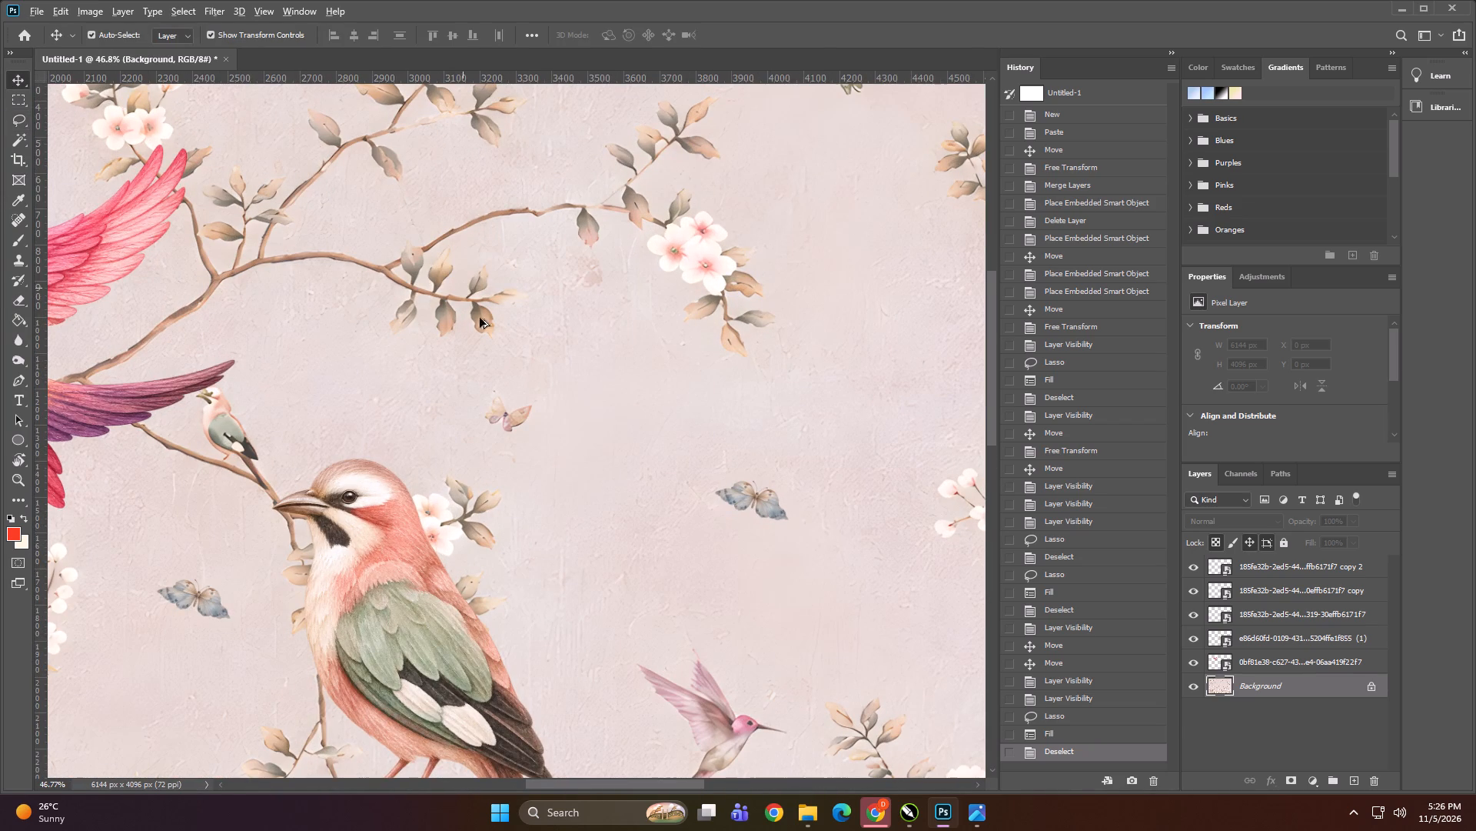
scroll(487, 372, "down", 6, "alt")
scroll(624, 417, "down", 5, "alt")
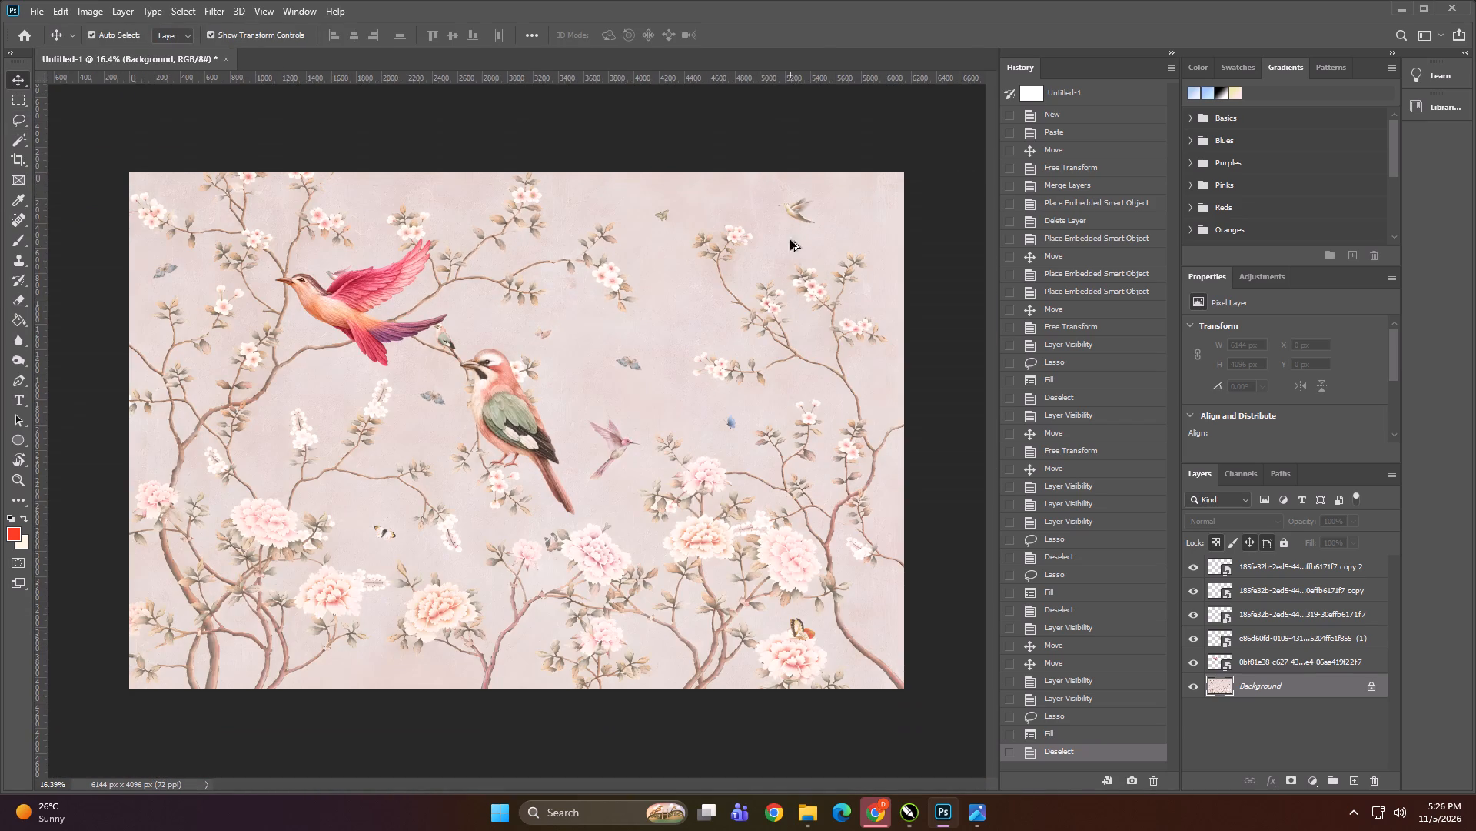
scroll(810, 191, "up", 18, "alt")
scroll(708, 252, "down", 6, "alt")
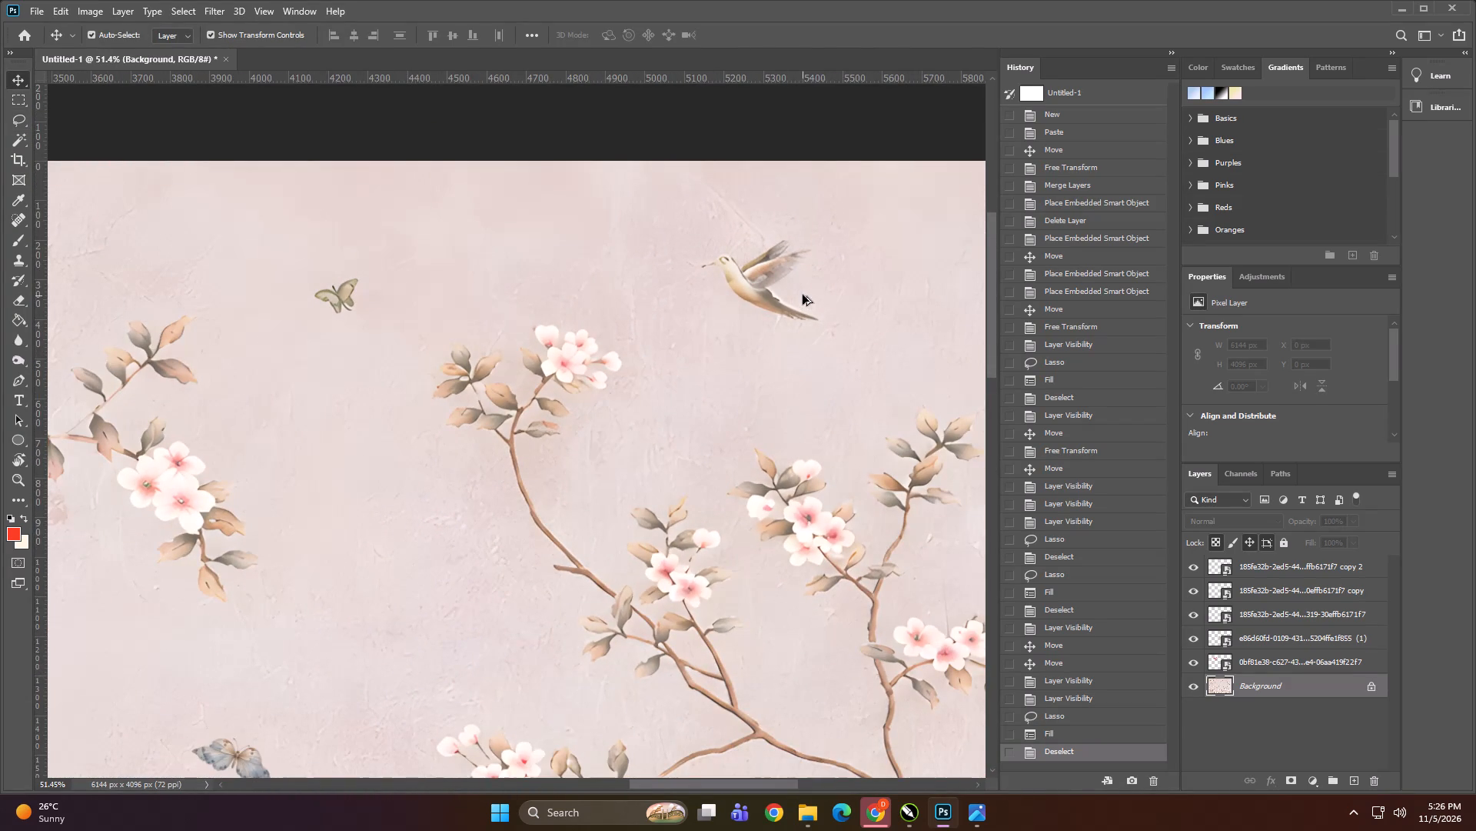
scroll(802, 240, "down", 6, "alt")
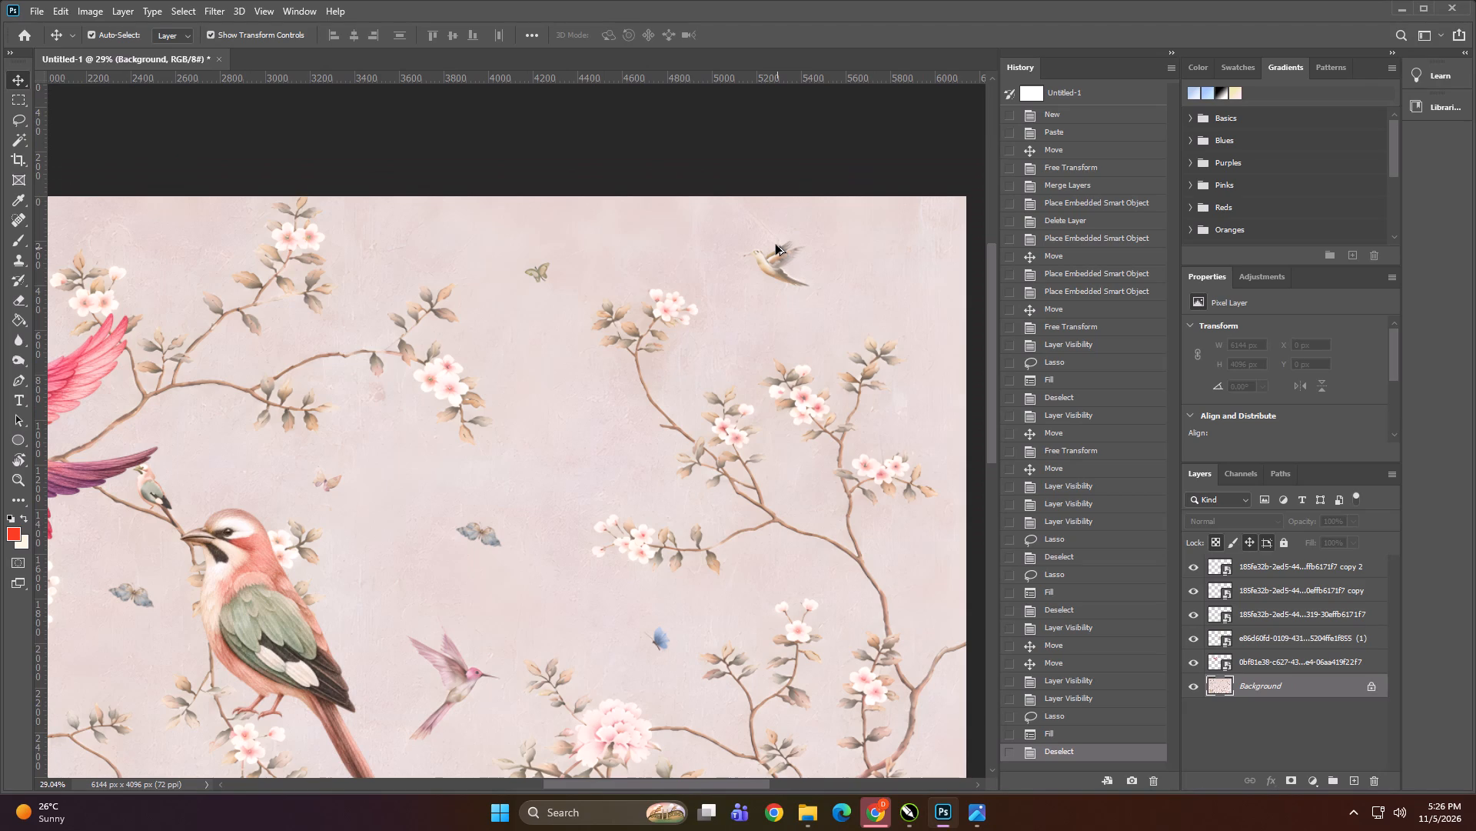
scroll(776, 245, "down", 4, "alt")
scroll(294, 389, "up", 6, "alt")
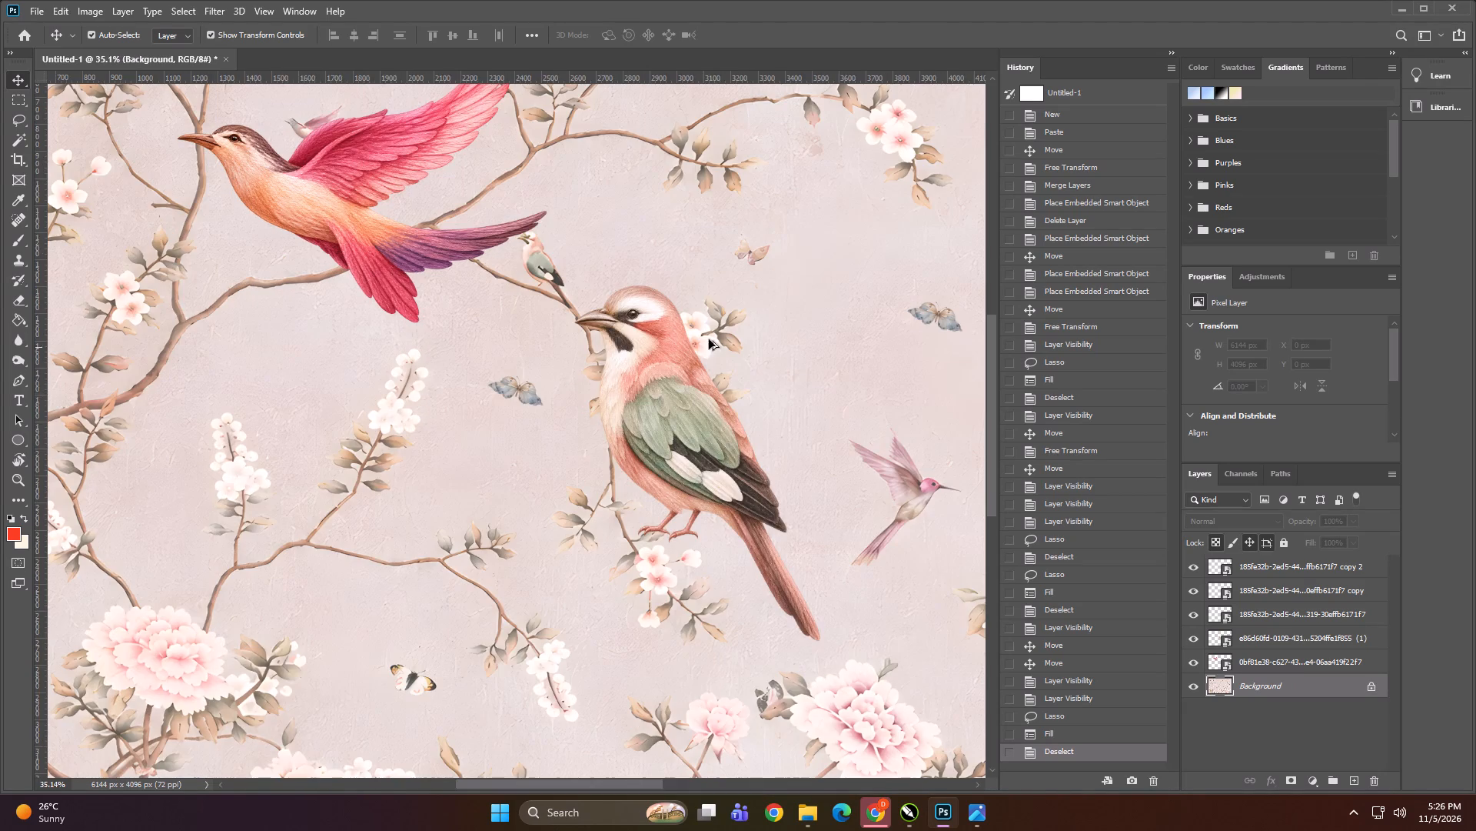
scroll(718, 336, "down", 7, "alt")
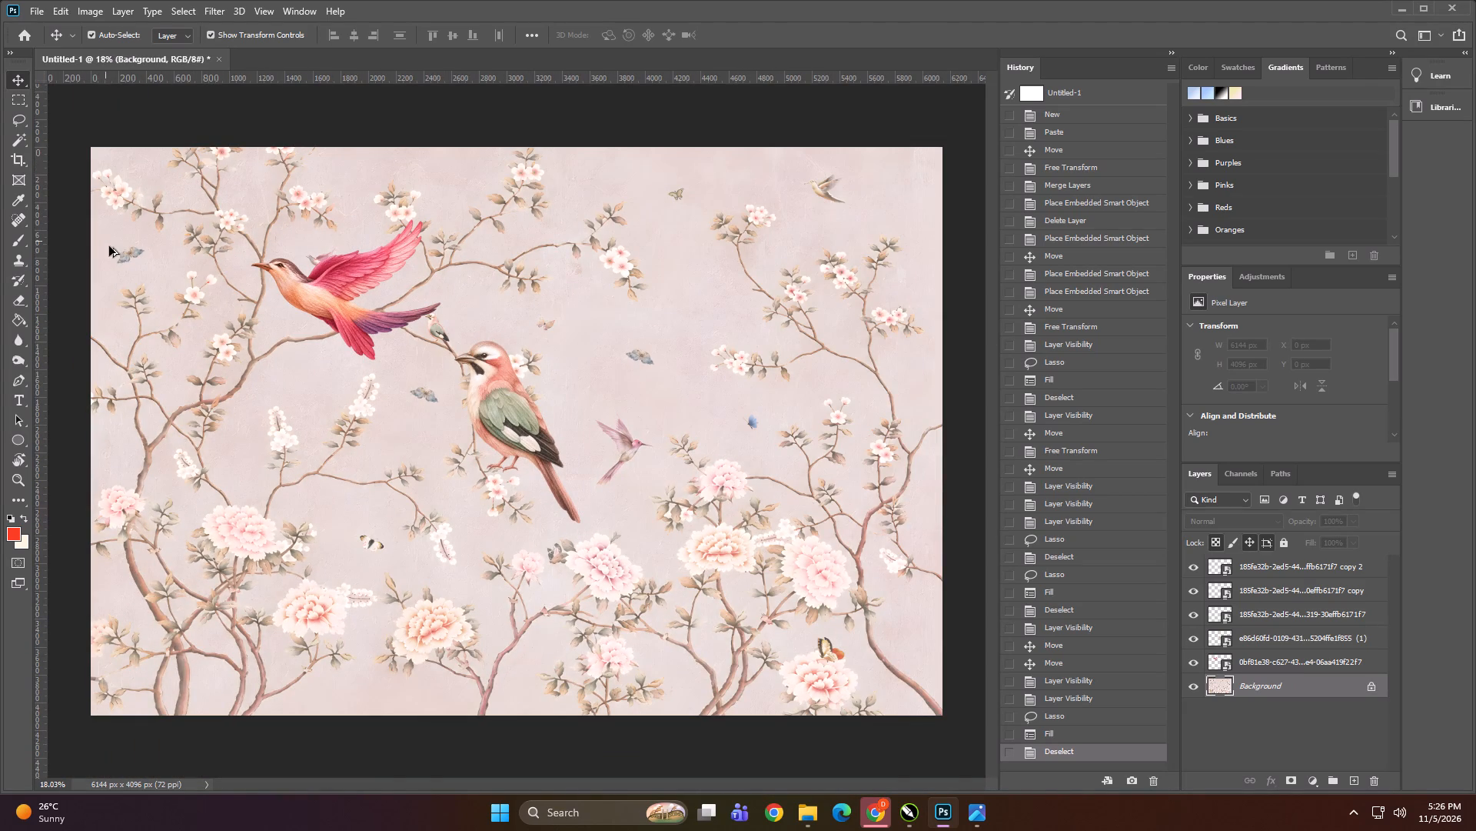
Move the large pink flying bird off the small background bird to about X 1170, Y 715 px.
scroll(349, 259, "up", 7, "alt")
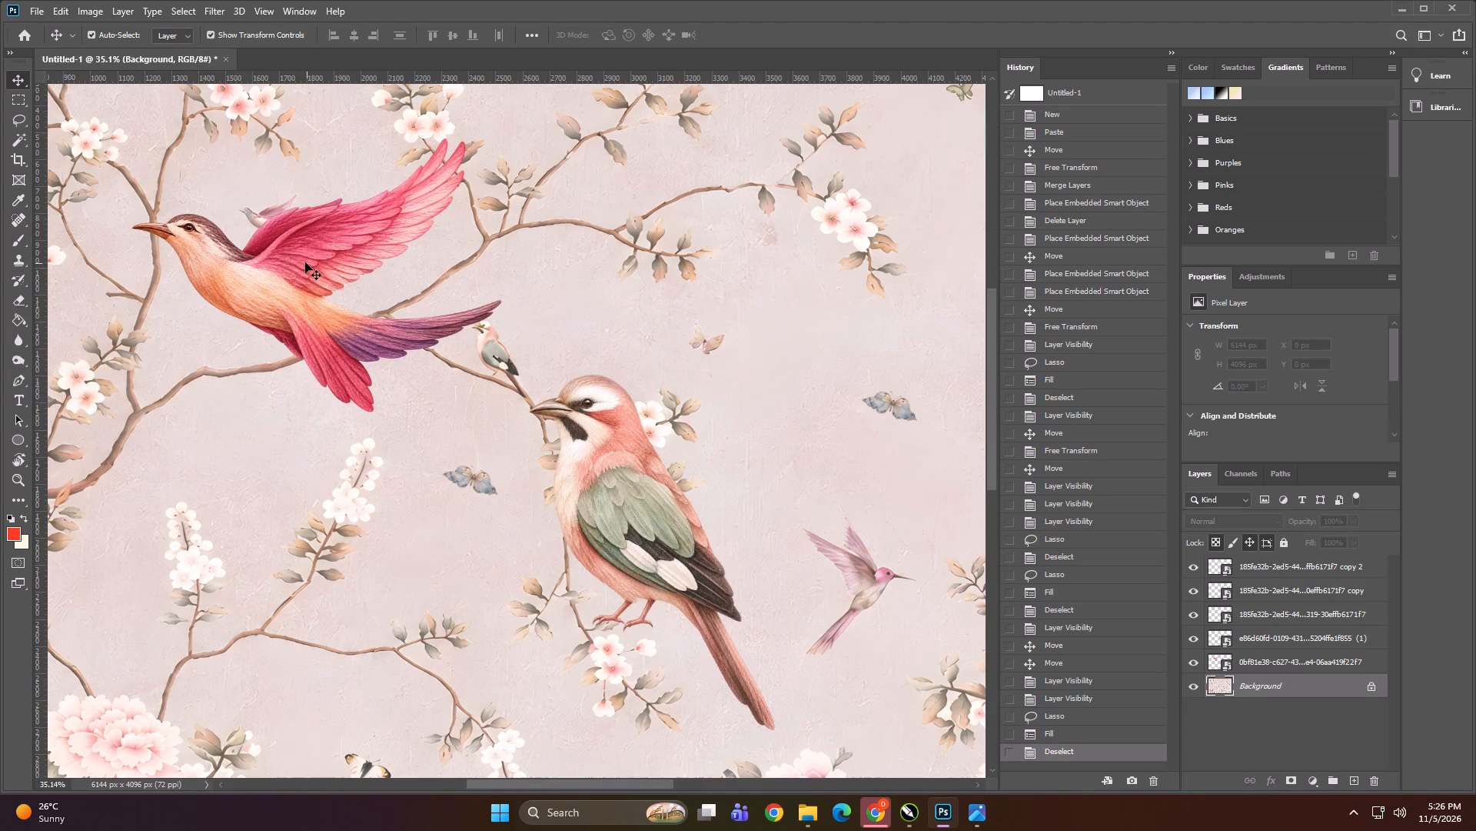
left_click_drag(297, 272, 324, 328)
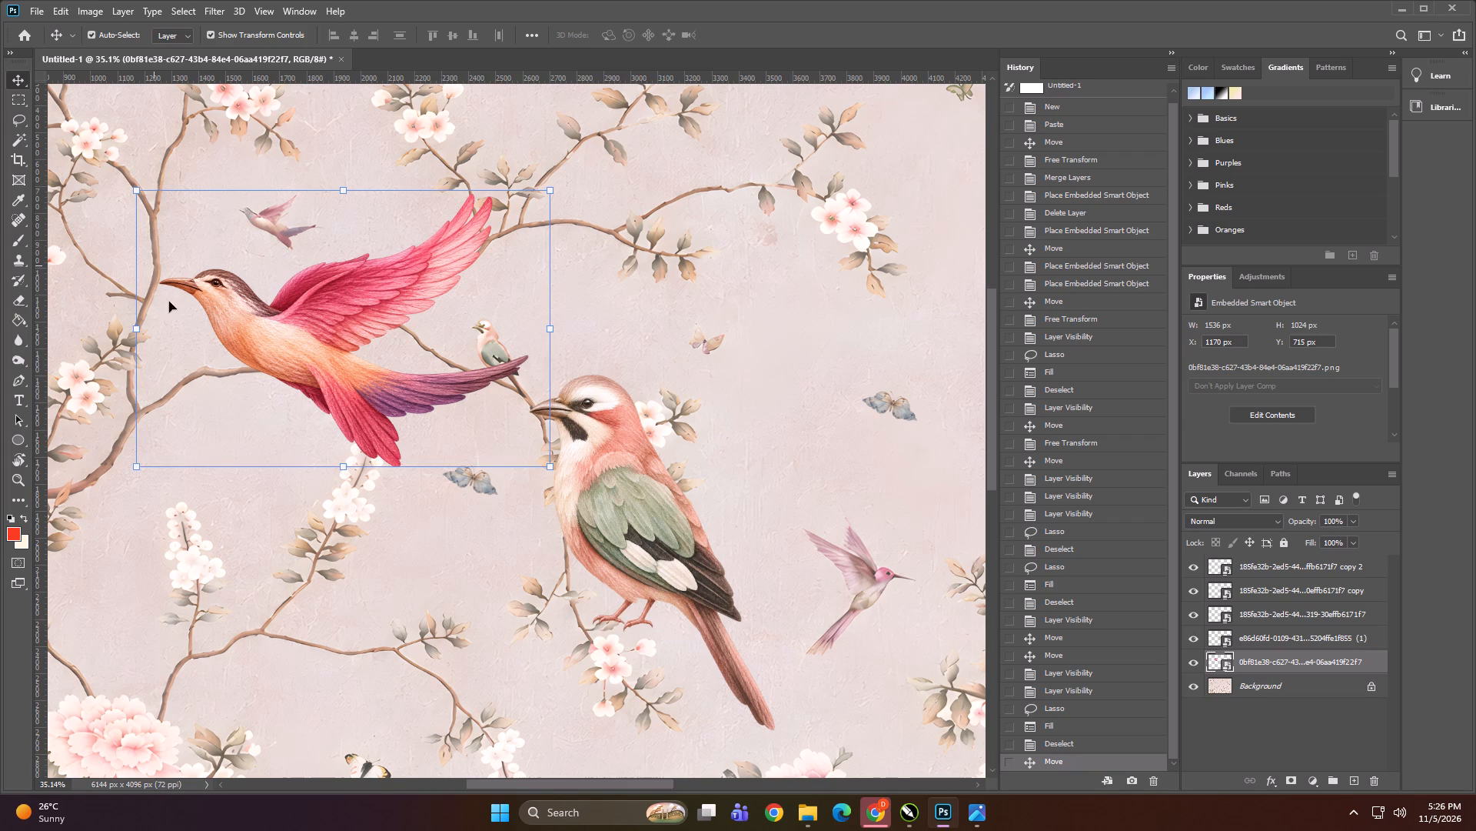
Scale the pink flying bird to about 407 × 273 px and place it over the small background bird at X 1473, Y 667 px.
double_click(551, 466, "ctrl")
left_click_drag(552, 466, 518, 446, "ctrl")
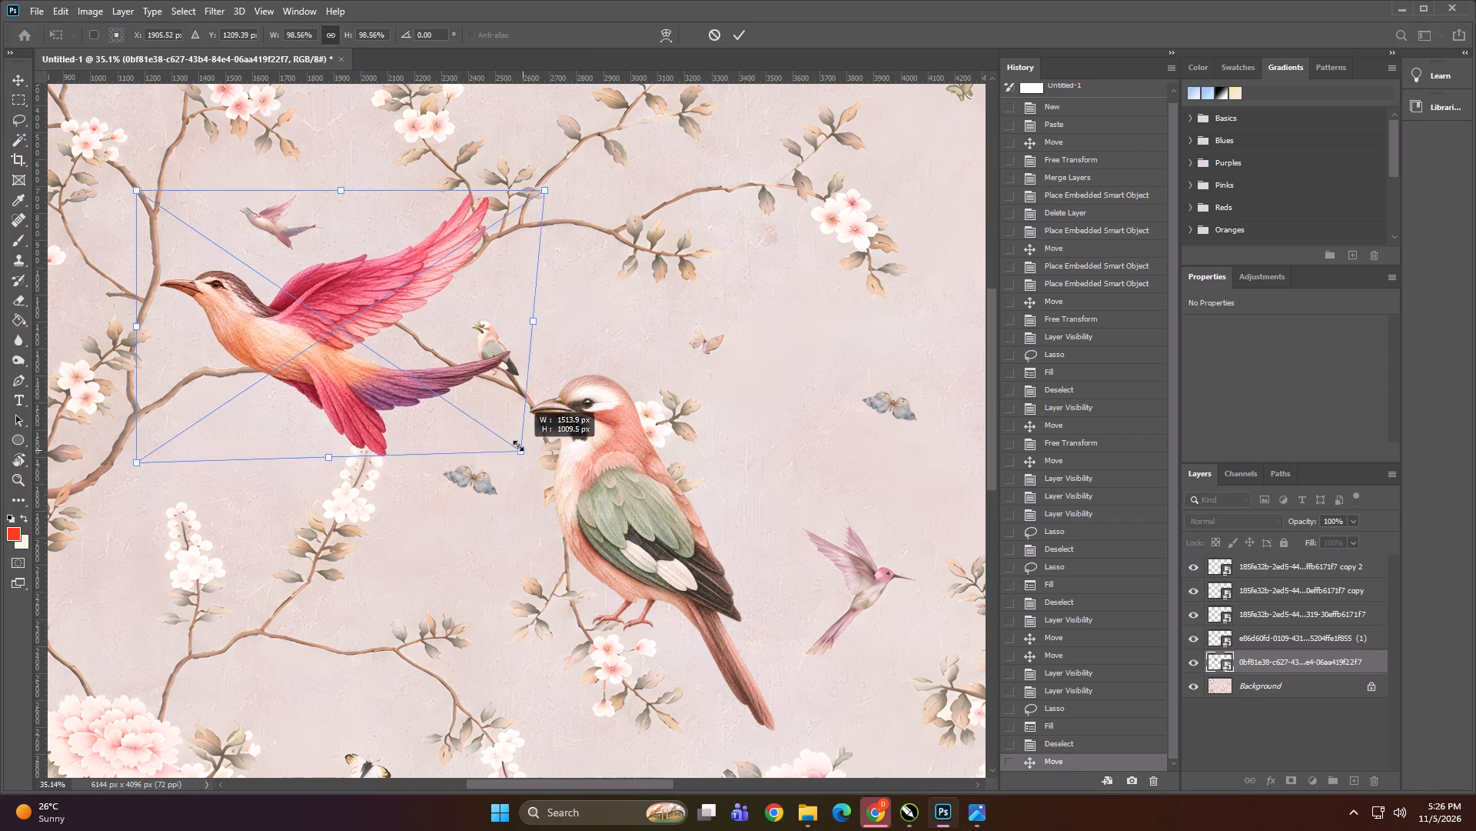
left_click_drag(518, 446, 282, 292, "ctrl")
scroll(180, 160, "up", 9, "alt")
scroll(179, 159, "down", 1, "alt")
scroll(179, 159, "up", 2, "alt")
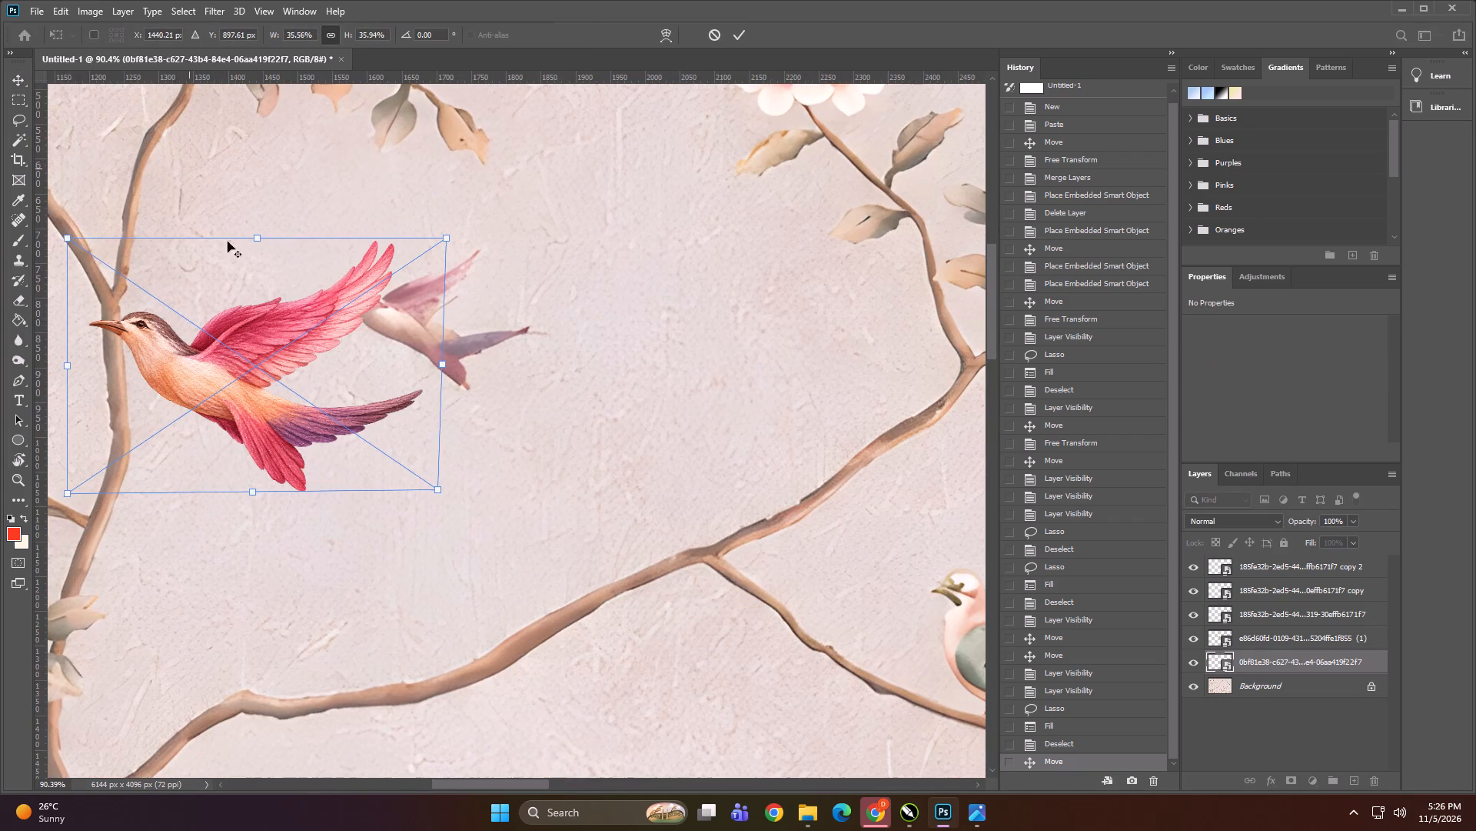
left_click_drag(226, 375, 437, 342)
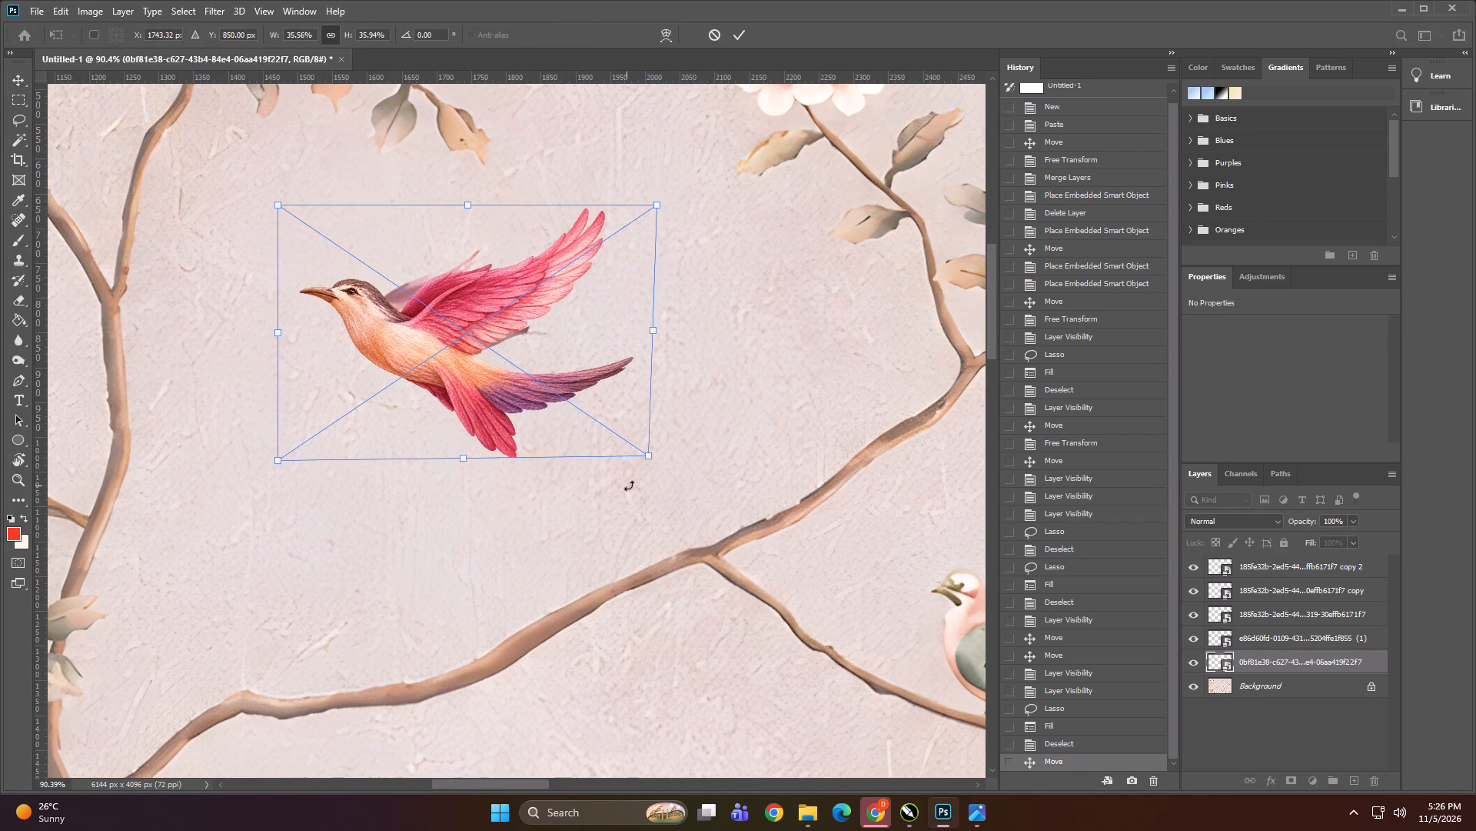
left_click_drag(650, 459, 541, 409)
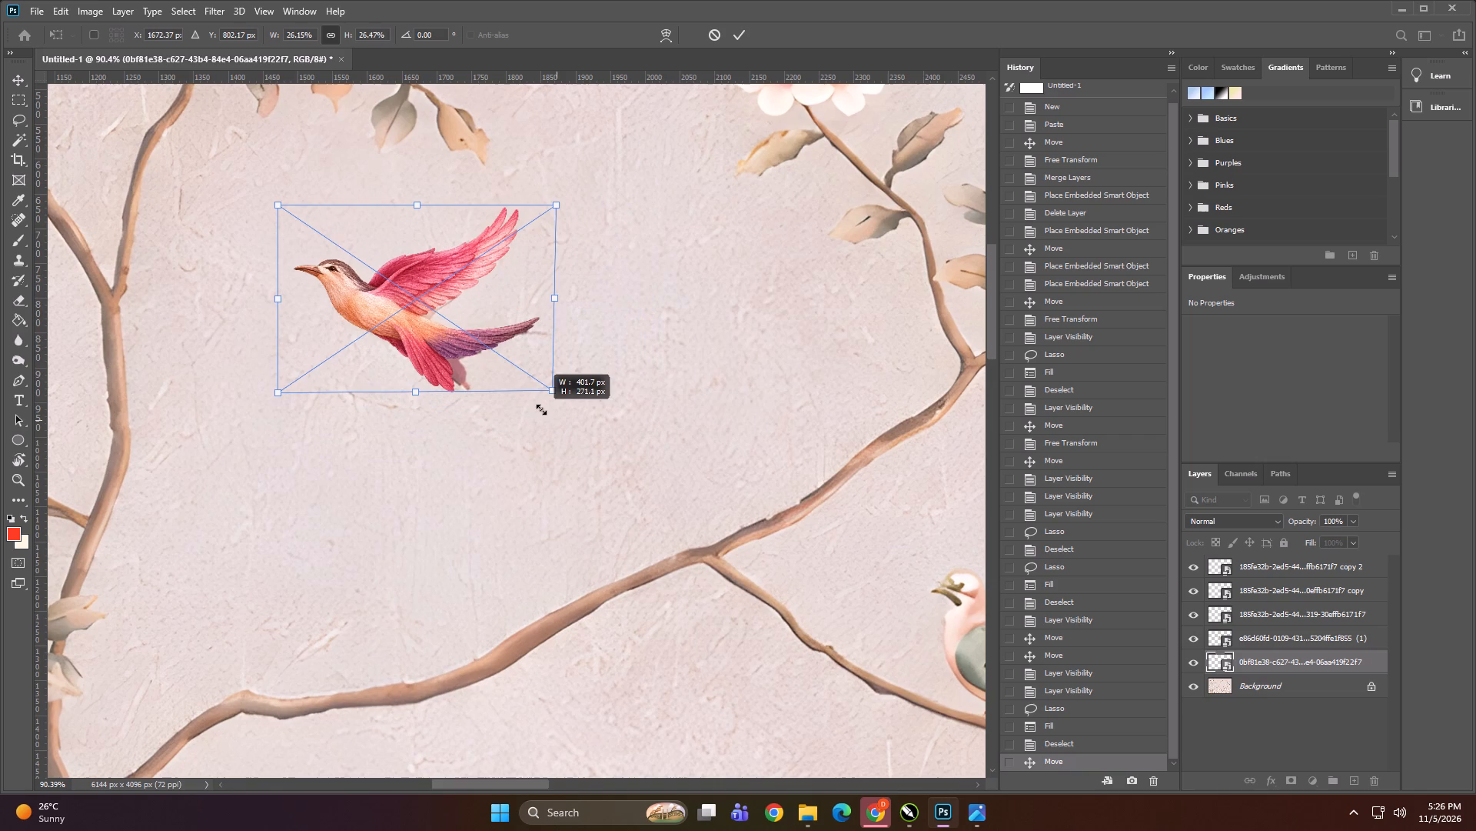
left_click_drag(541, 409, 547, 410)
scroll(255, 391, "down", 9, "alt")
key("Return")
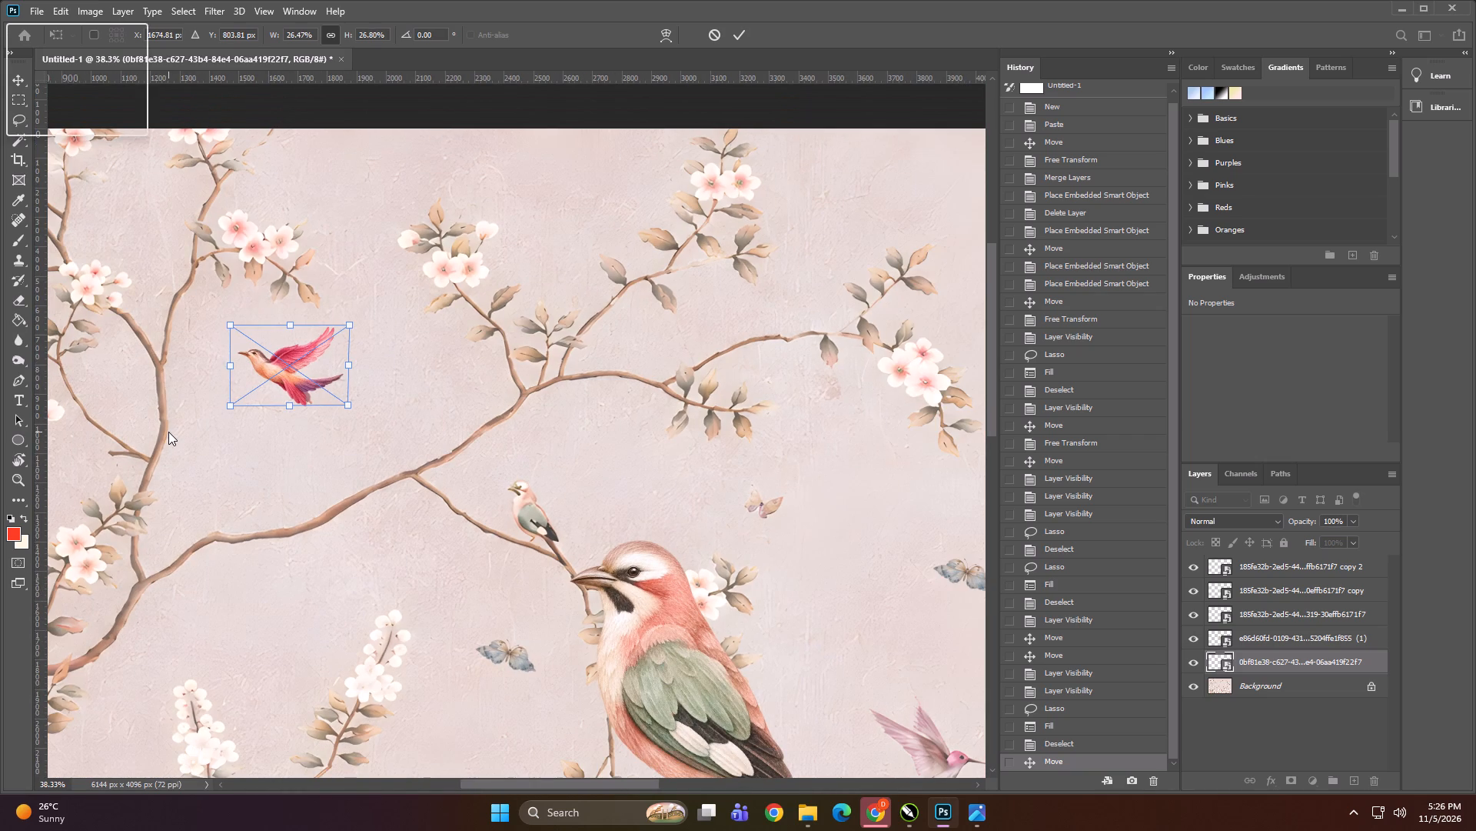
key("Return")
left_click(168, 432)
left_click(16, 74)
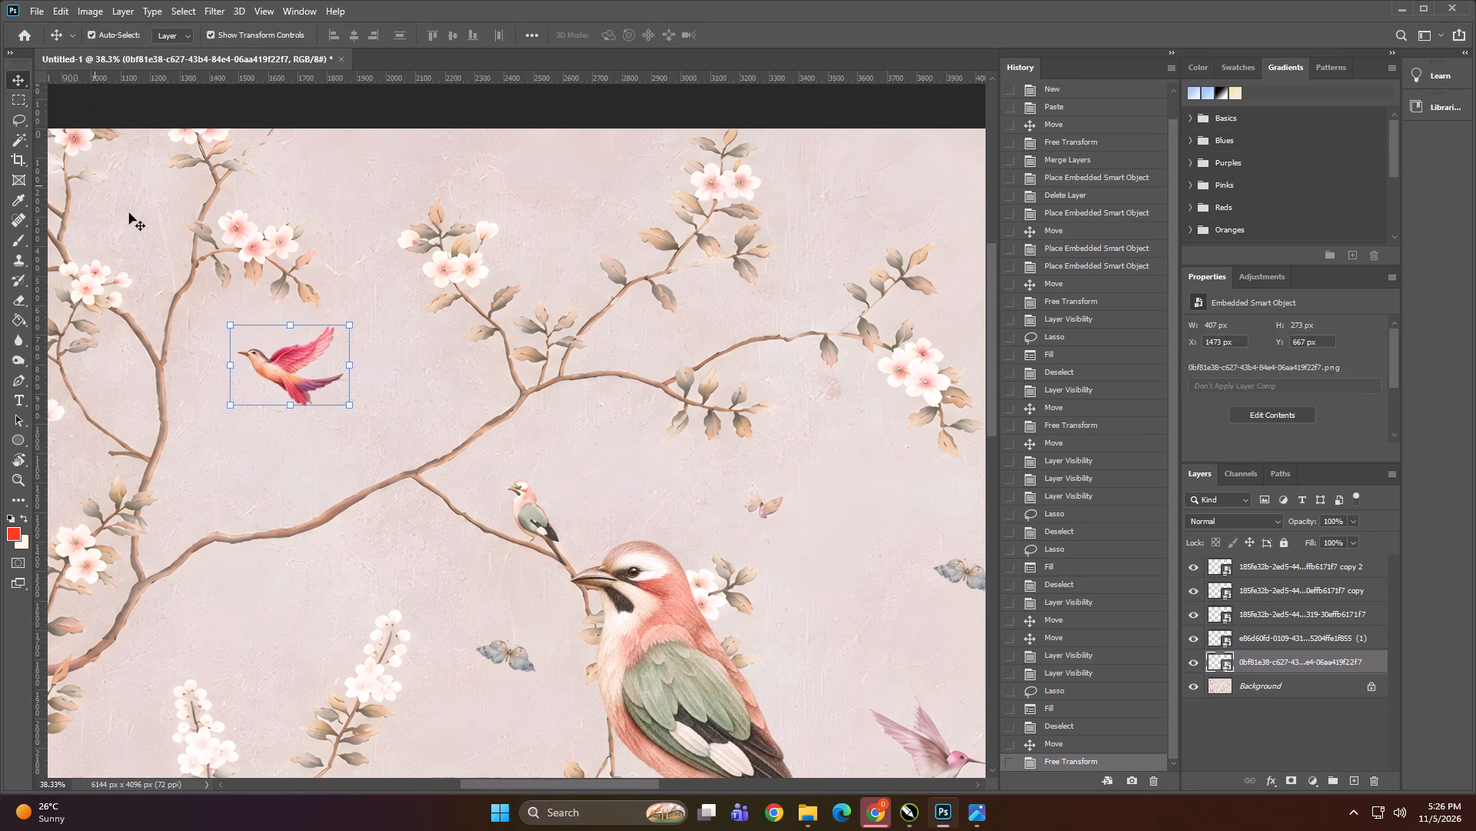
left_click(131, 213)
Lasso around the pink flying bird and remove the original beneath it from the Background layer with Content-Aware fill.
scroll(144, 259, "down", 7, "alt")
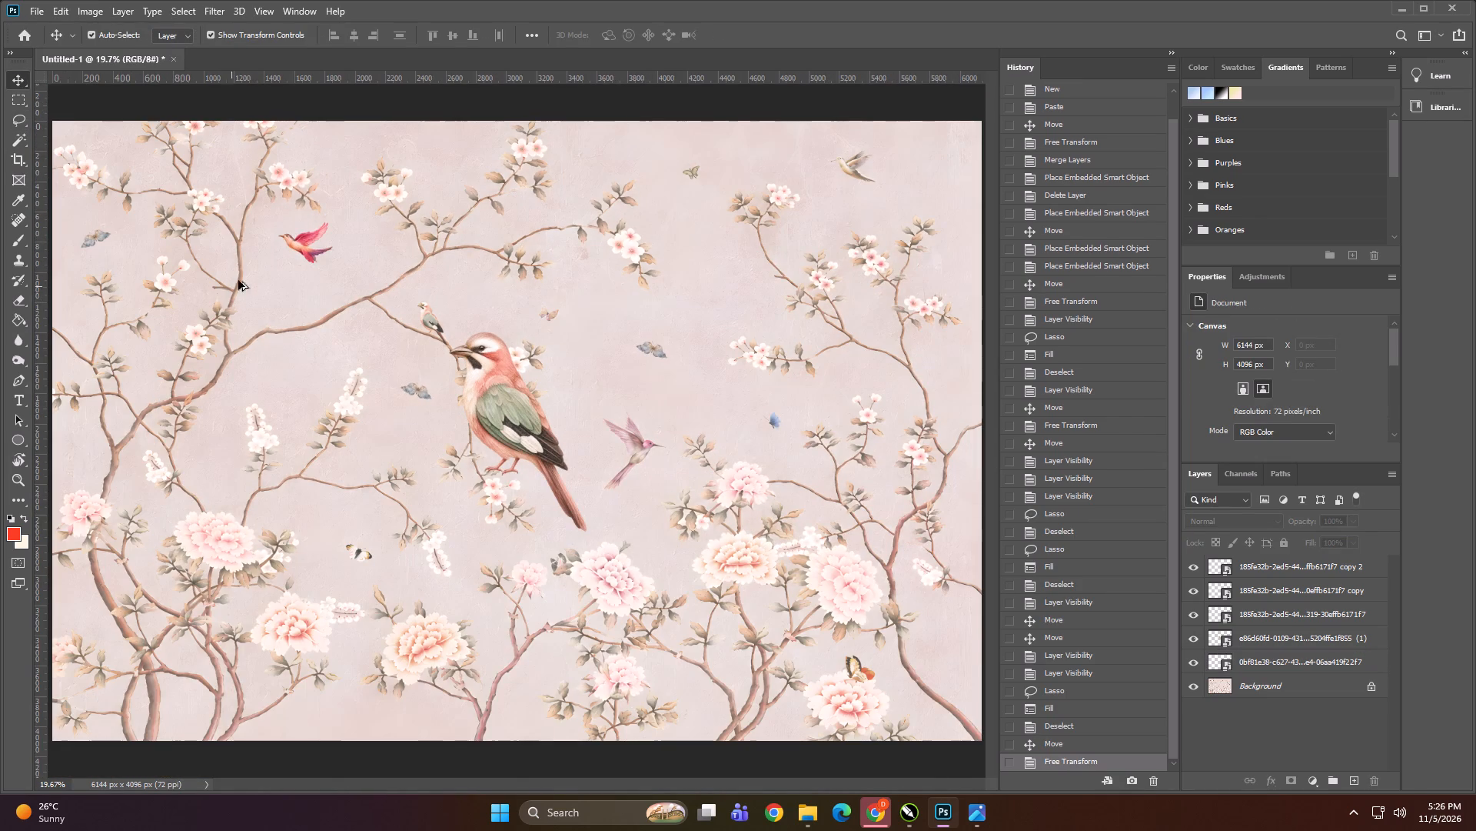
scroll(287, 231, "up", 13, "alt")
scroll(288, 207, "down", 1, "alt")
scroll(288, 207, "up", 2, "alt")
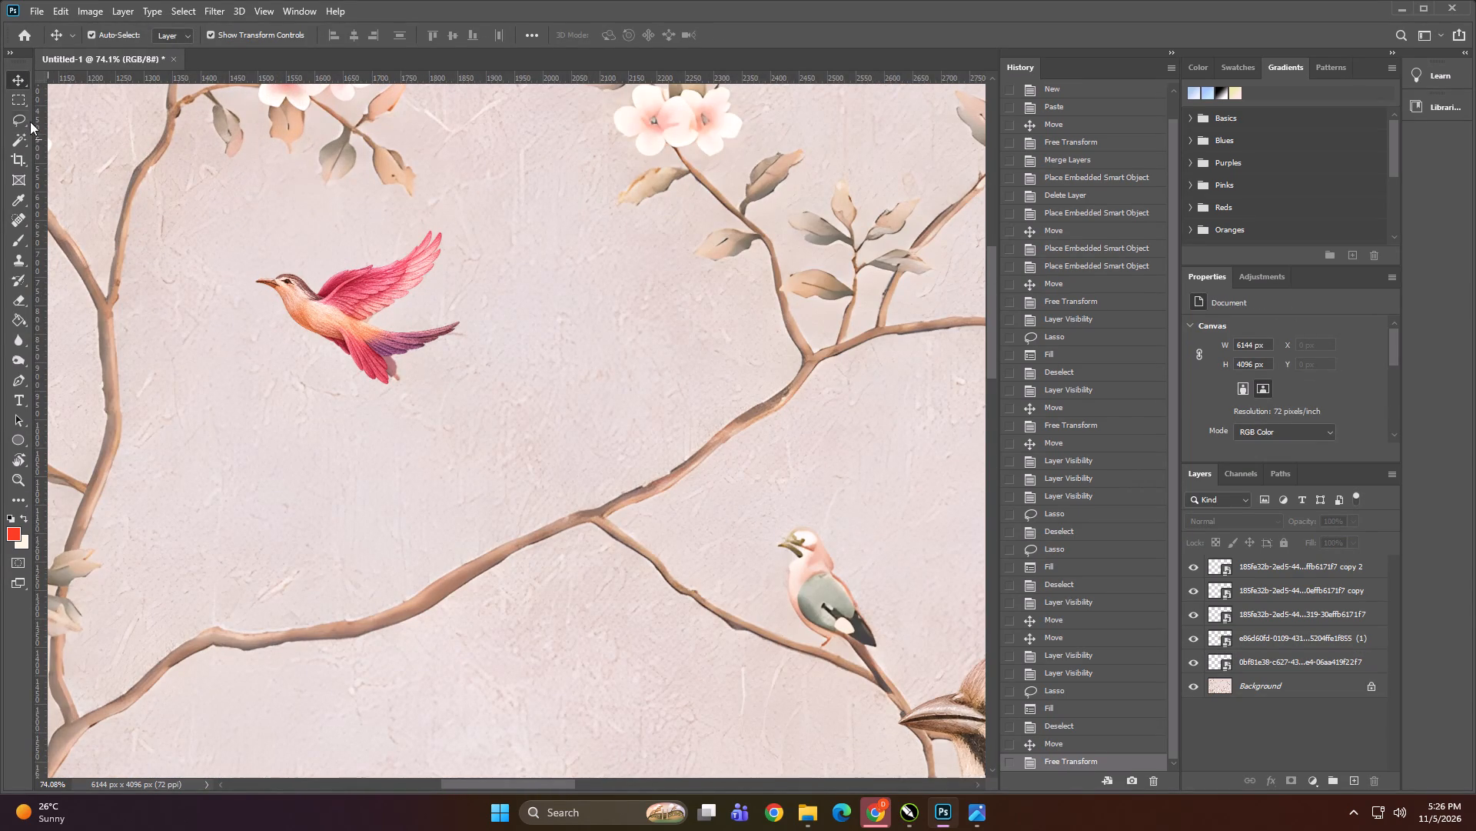
left_click_drag(350, 224, 283, 246)
left_click(283, 246)
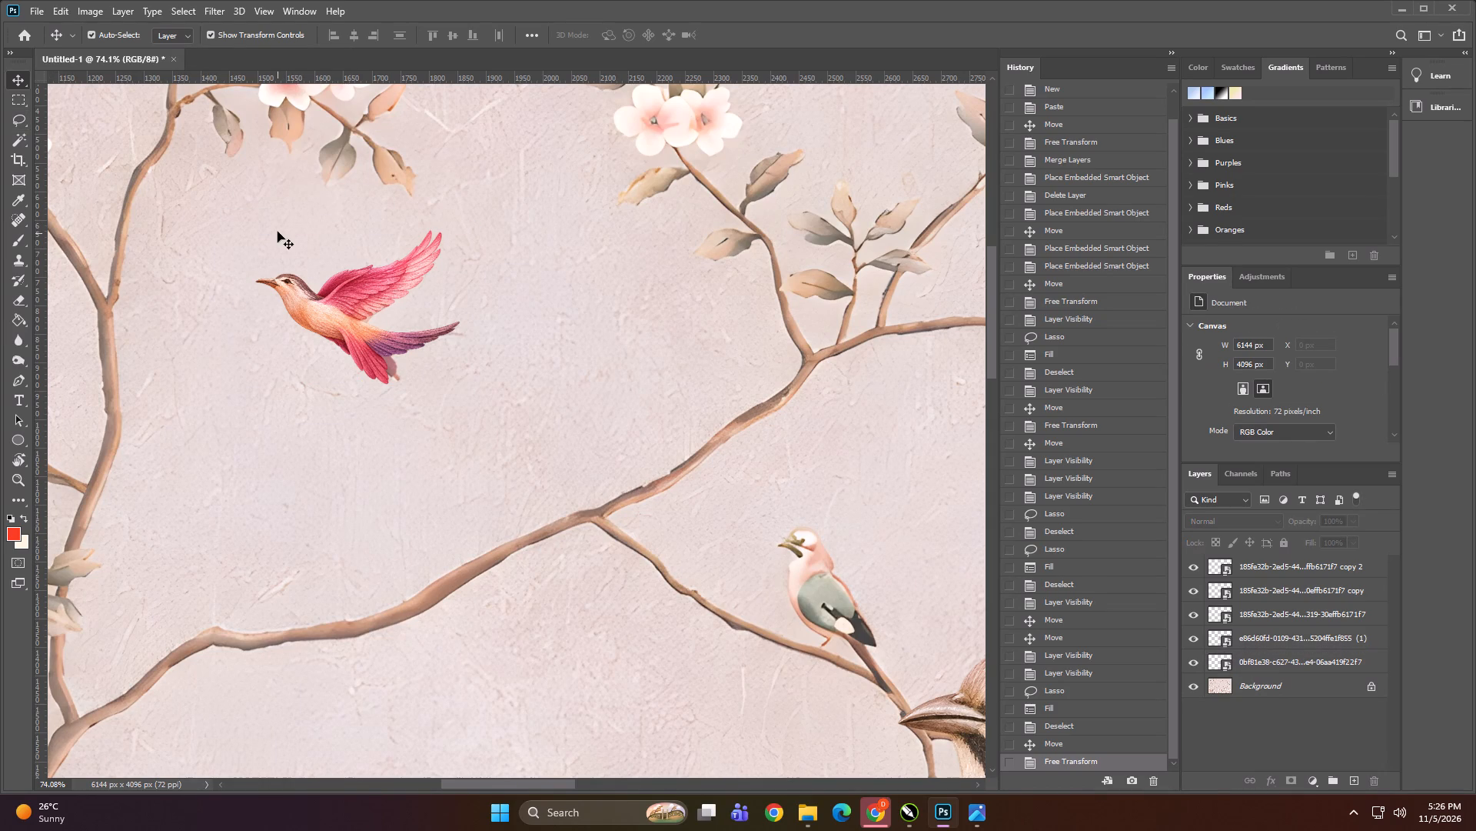
left_click(277, 225)
left_click(25, 117)
left_click(1342, 682)
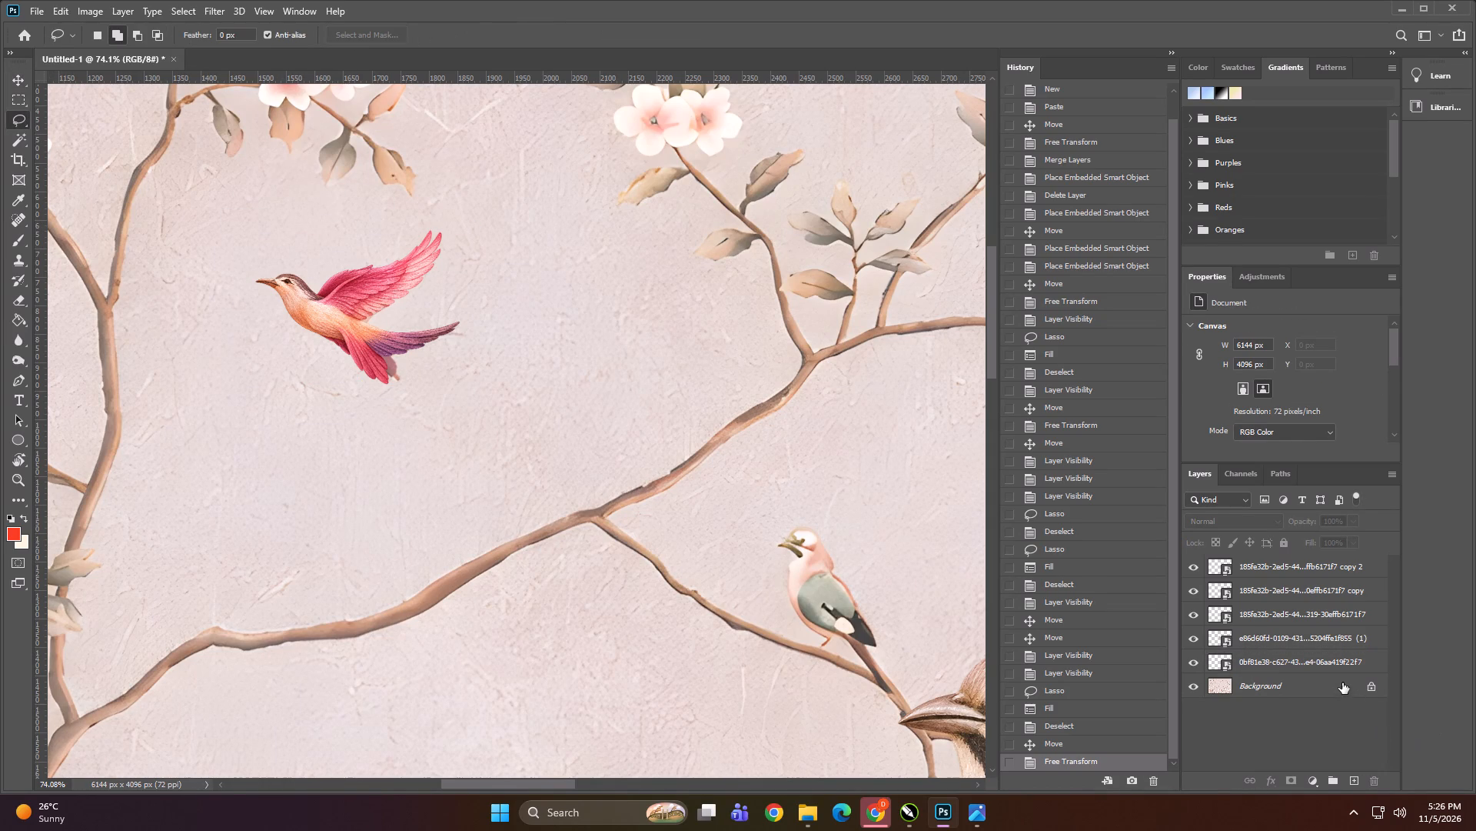
left_click_drag(283, 254, 488, 299)
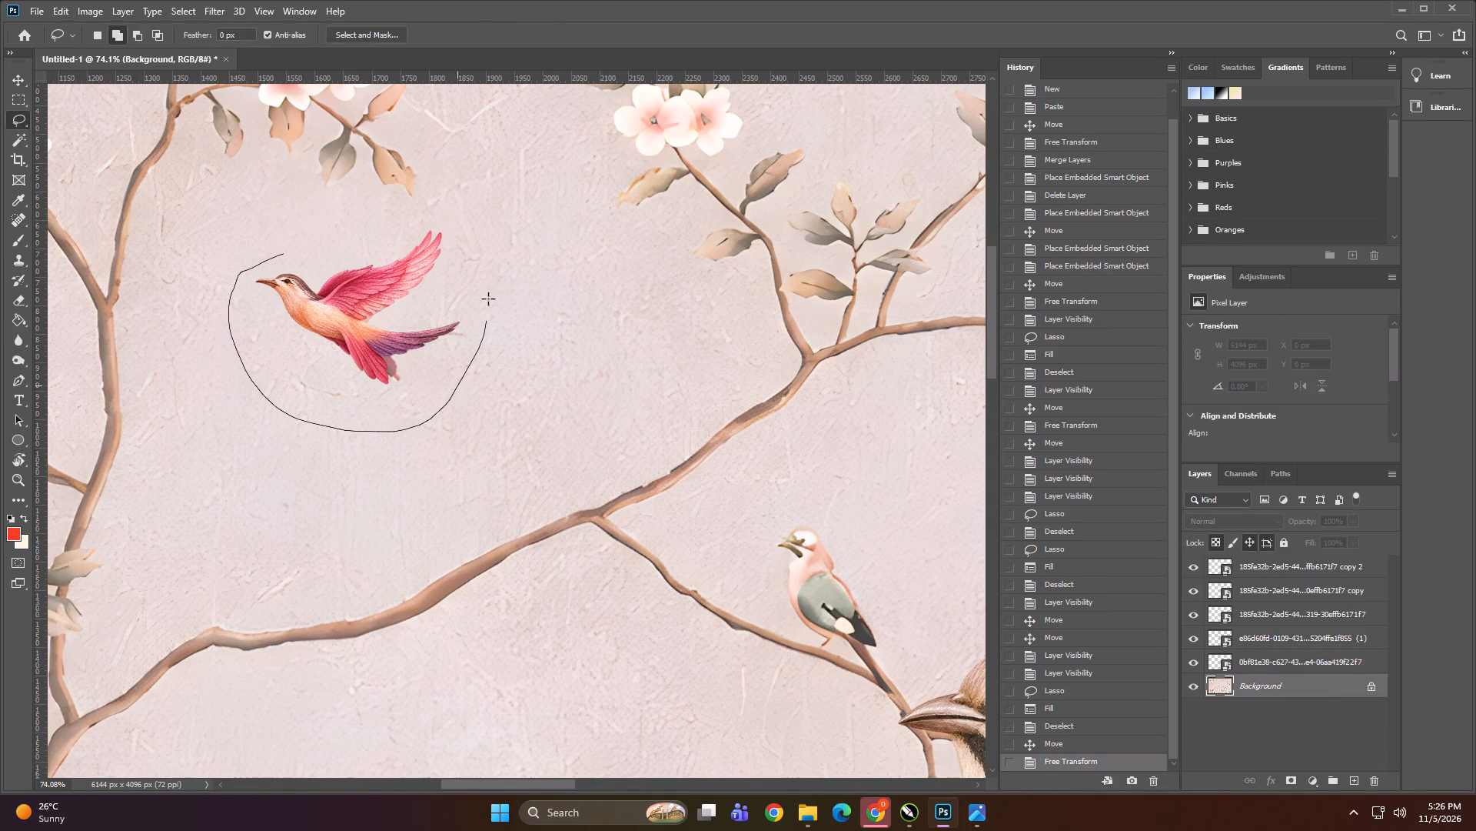
left_click_drag(488, 299, 391, 222)
key("shift+F5")
key("Return")
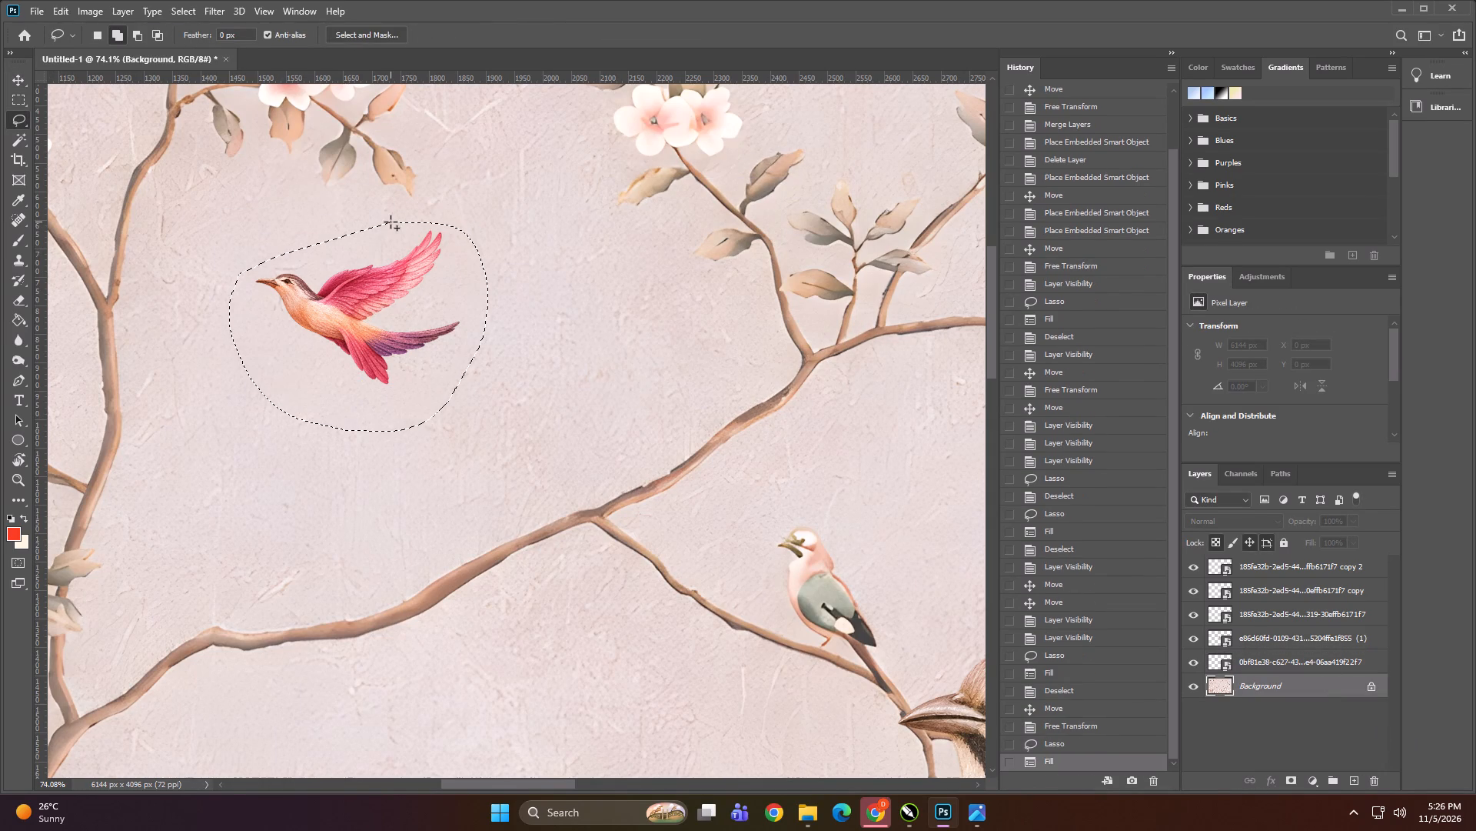
key("ctrl+d")
Examine the small yellow-grey flying bird near the artwork's upper edge.
scroll(388, 299, "down", 14, "alt")
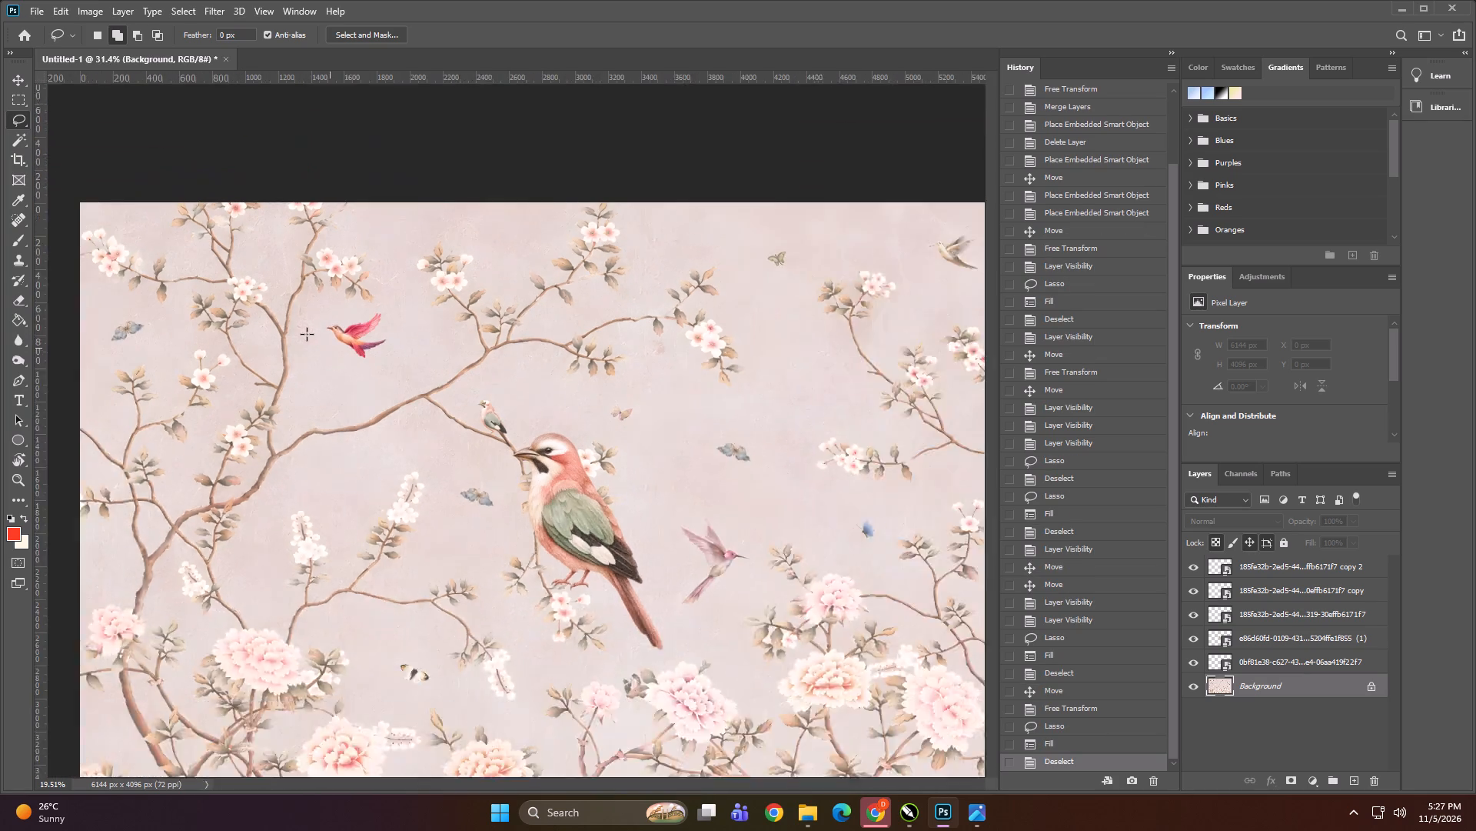
scroll(869, 158, "up", 12, "alt")
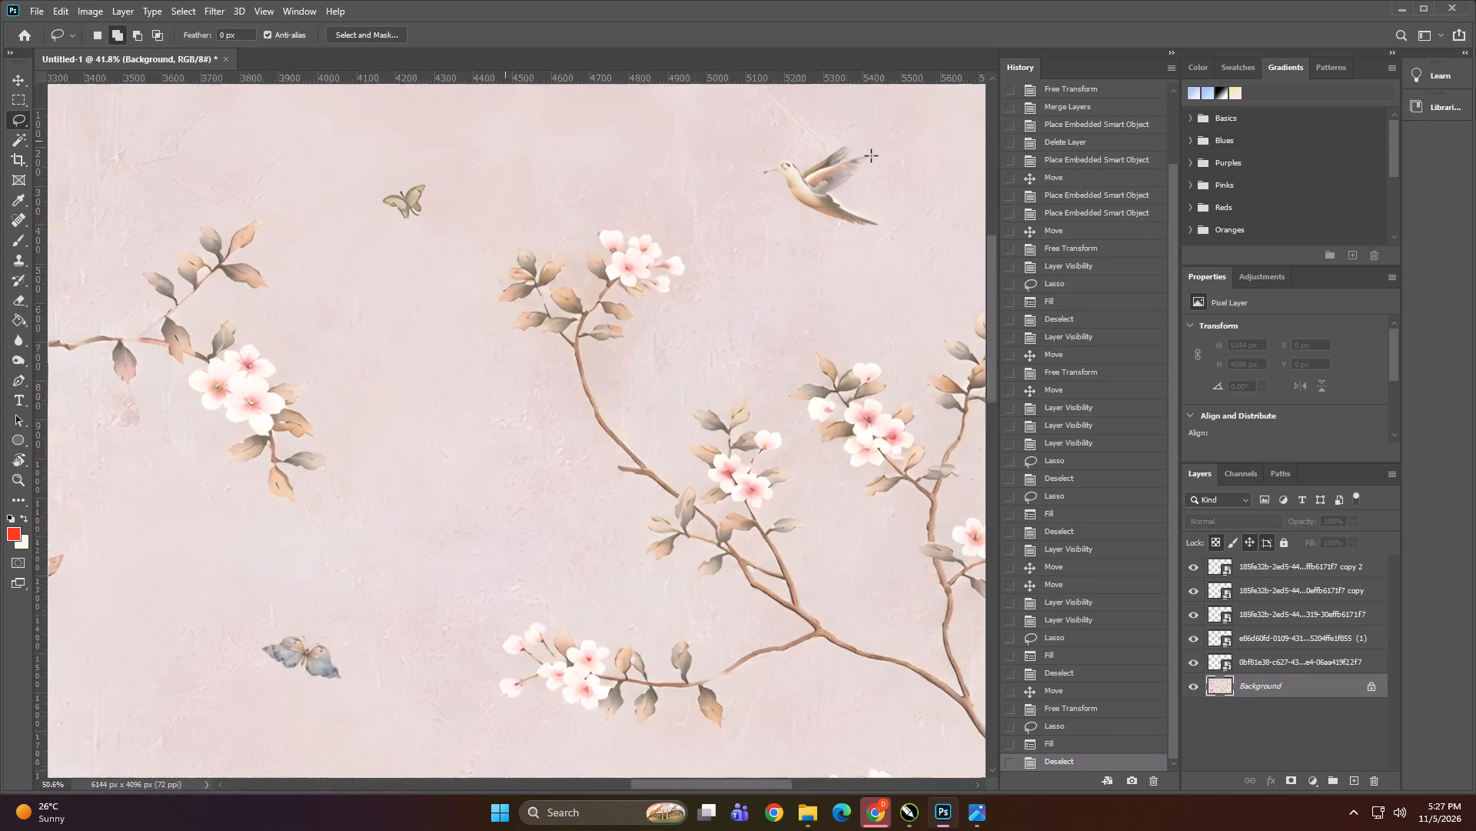
scroll(871, 155, "up", 1, "alt")
scroll(960, 157, "up", 12, "alt")
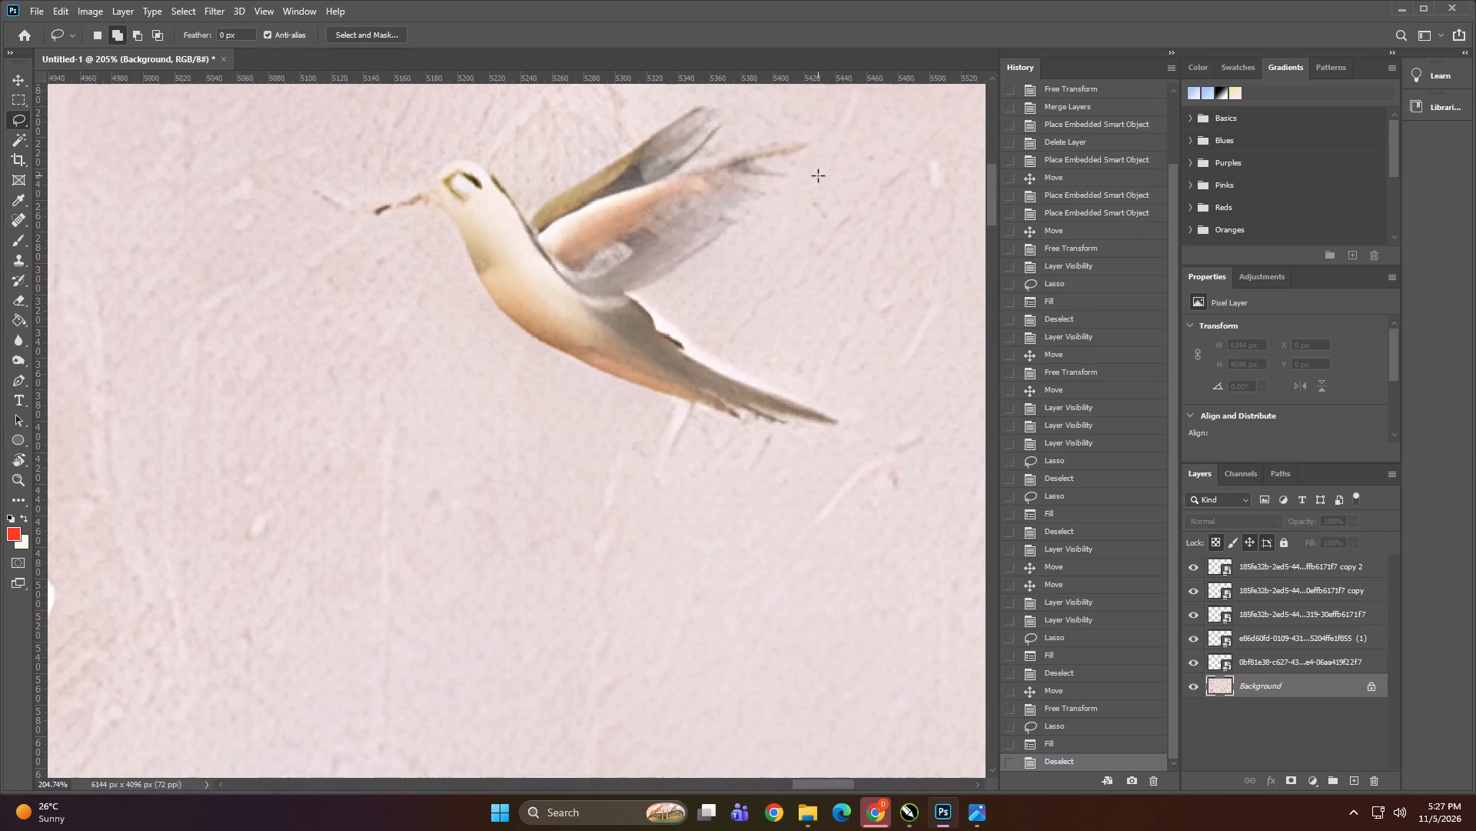
scroll(816, 182, "down", 20, "alt")
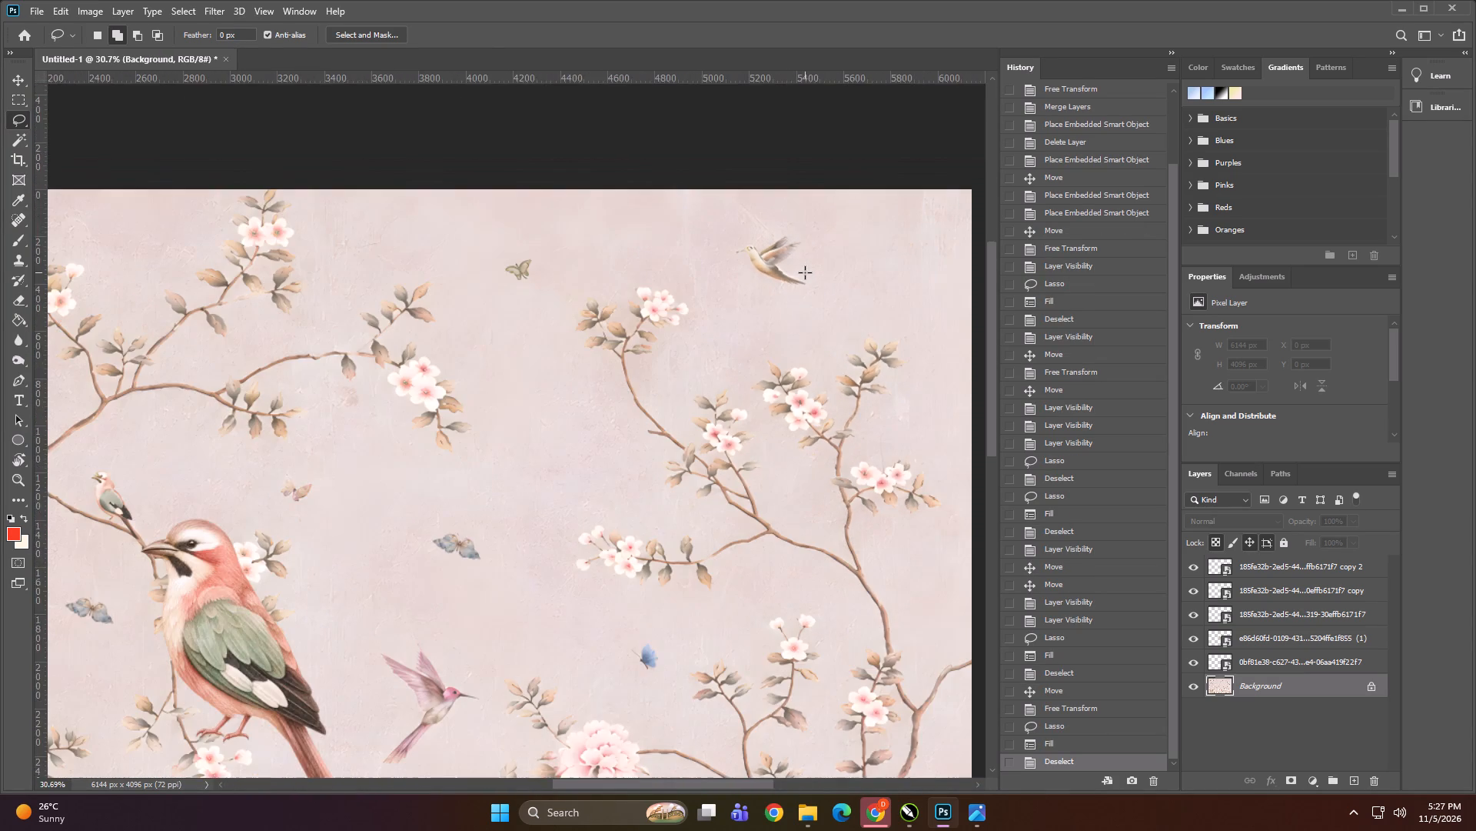
scroll(805, 272, "down", 2, "alt")
Lower the opacity of the pink flying bird's layer to 71% and compare it with the full-opacity version.
left_click(8, 83)
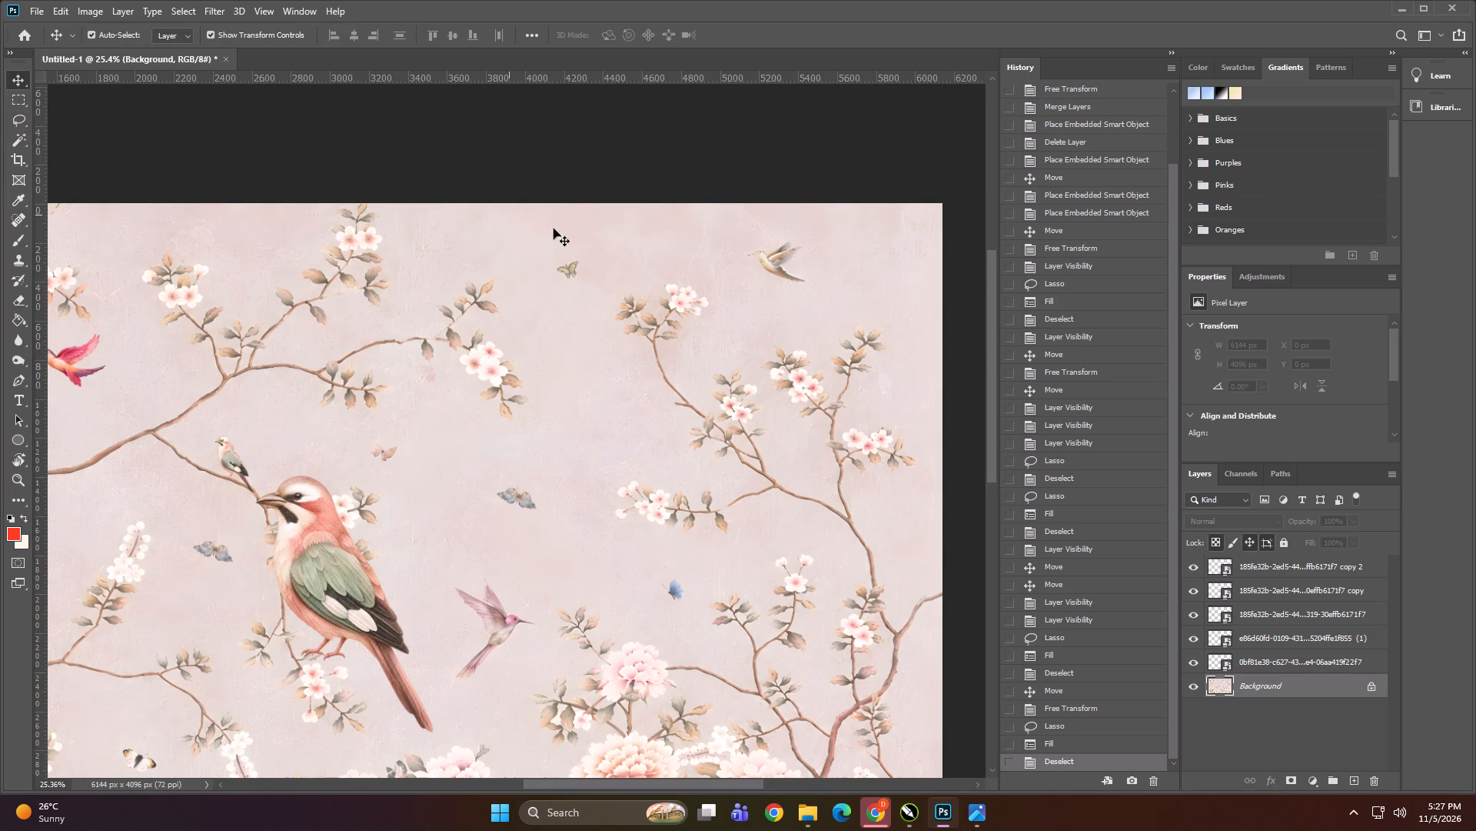
scroll(792, 255, "down", 6, "alt")
scroll(393, 275, "up", 16, "alt")
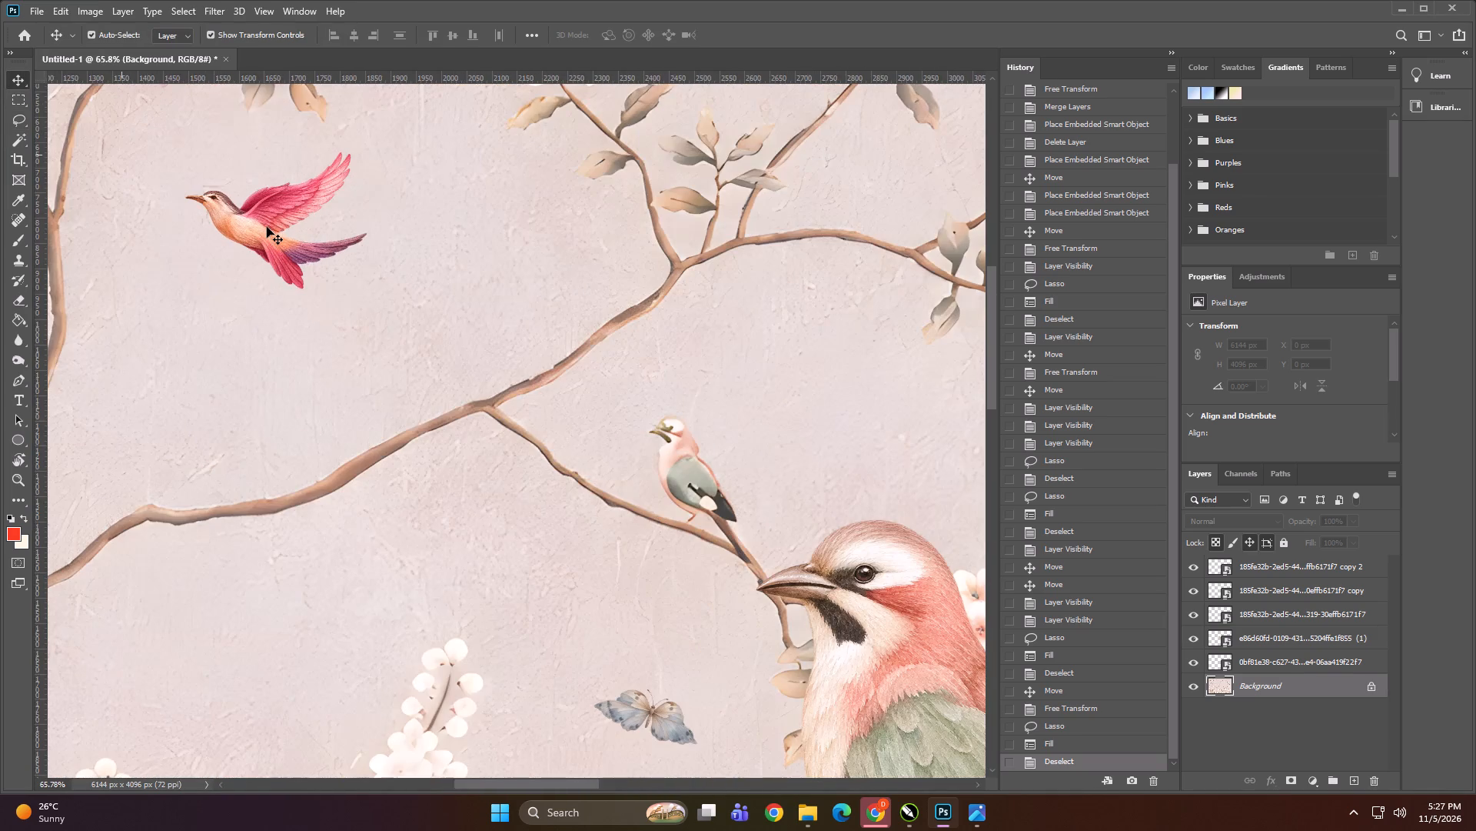
left_click(267, 227)
left_click(1348, 522)
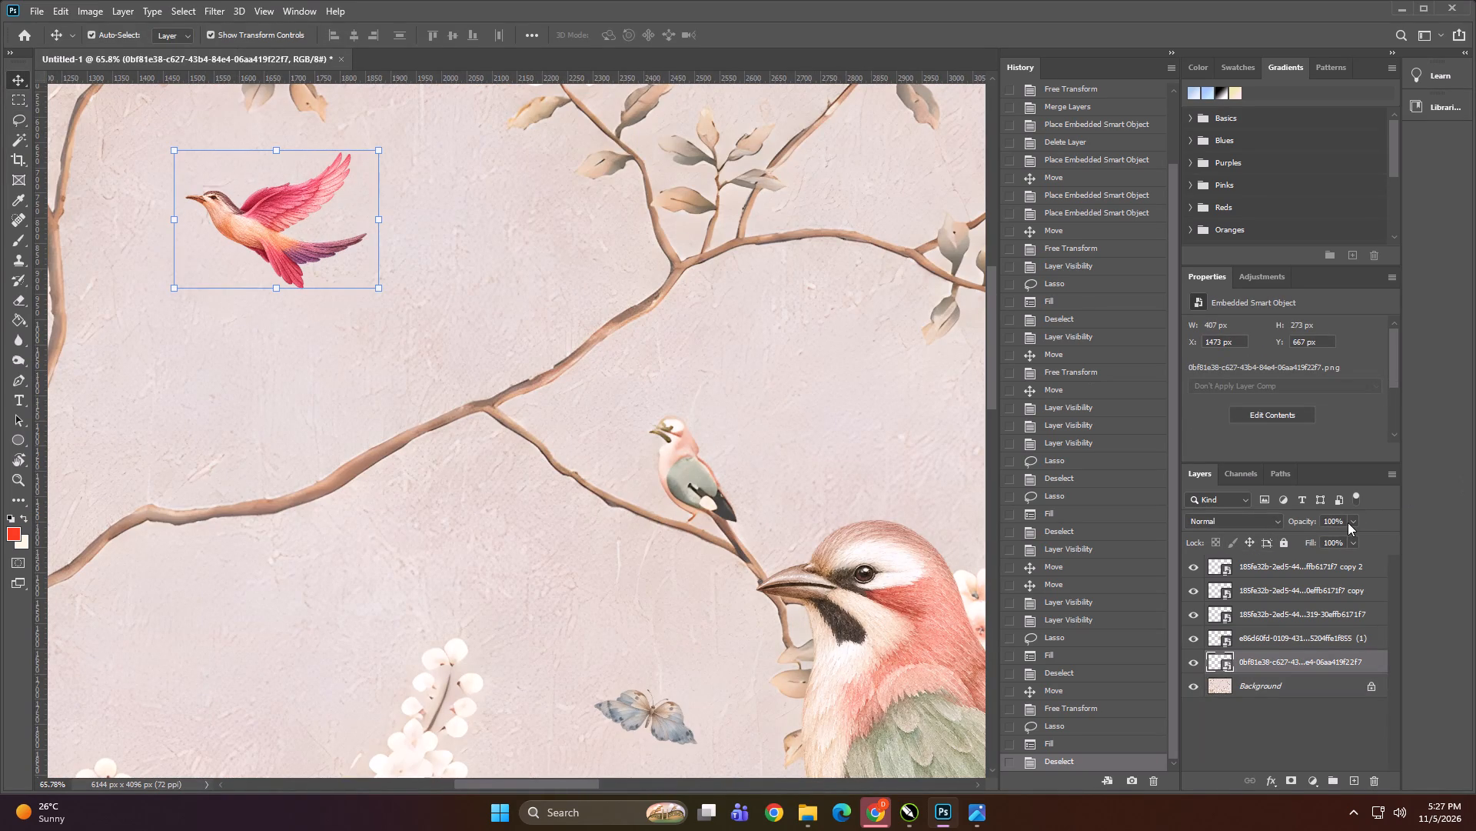
left_click(1325, 534)
left_click_drag(1324, 536, 1336, 539)
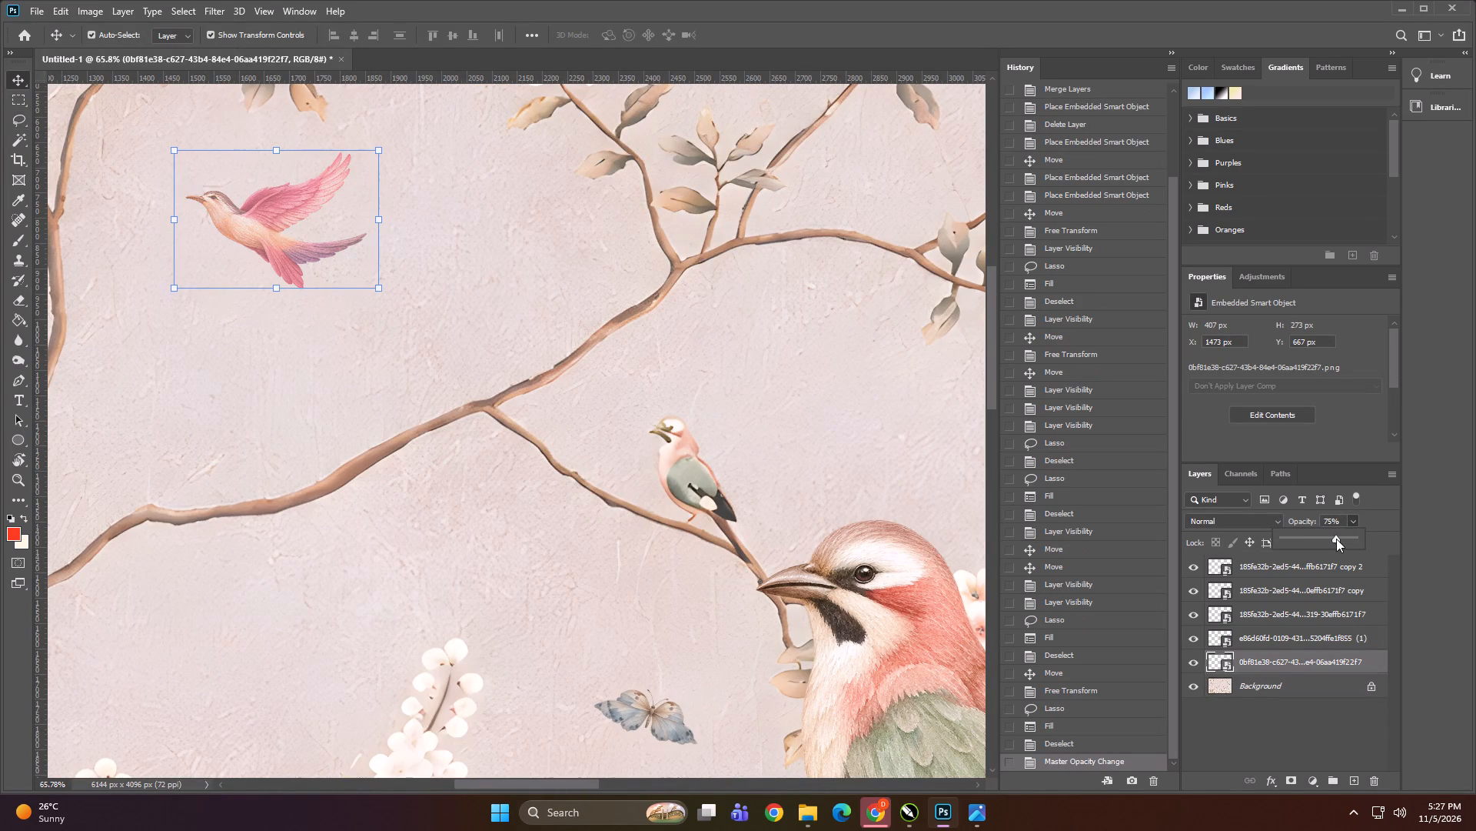
left_click(1336, 539)
key("Return")
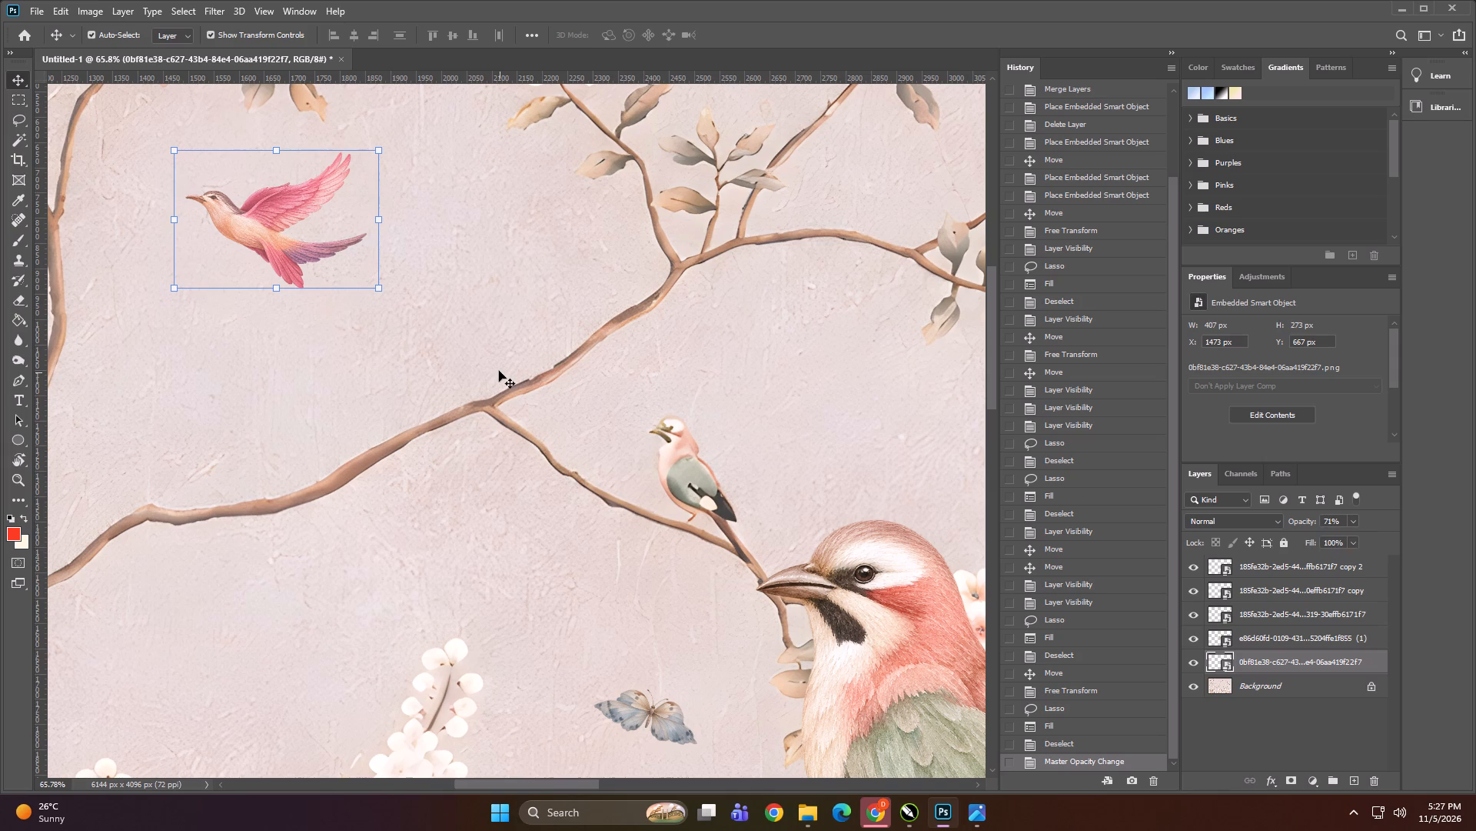
key("Return")
double_click(499, 371)
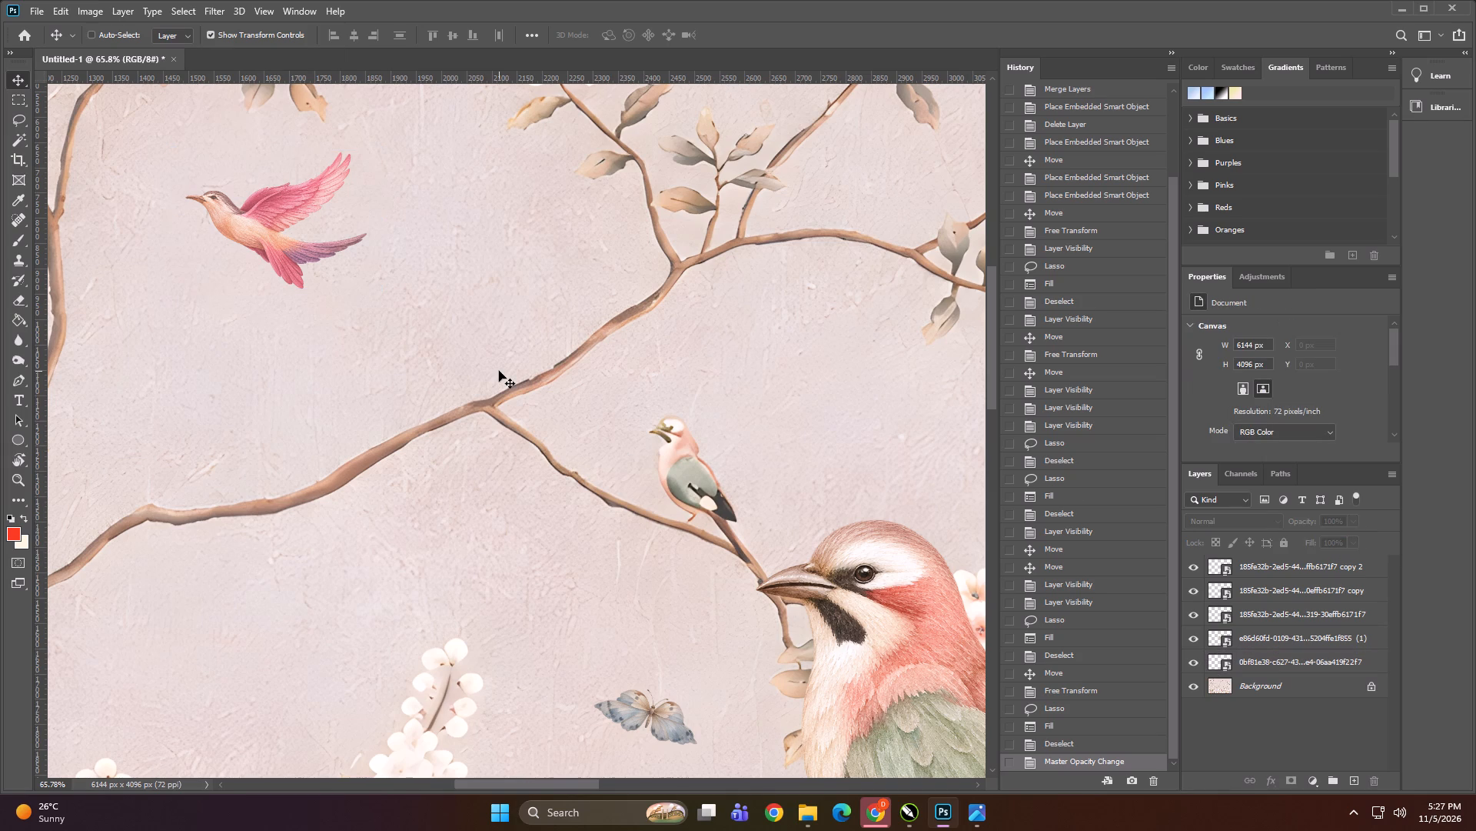
key("ctrl+z")
key("ctrl+shift+z")
Scale the large perched bird to about 271 × 380 px and place it over the small perched bird at X 2386, Y 1167 px.
scroll(414, 364, "down", 6, "alt")
scroll(644, 546, "up", 5, "alt")
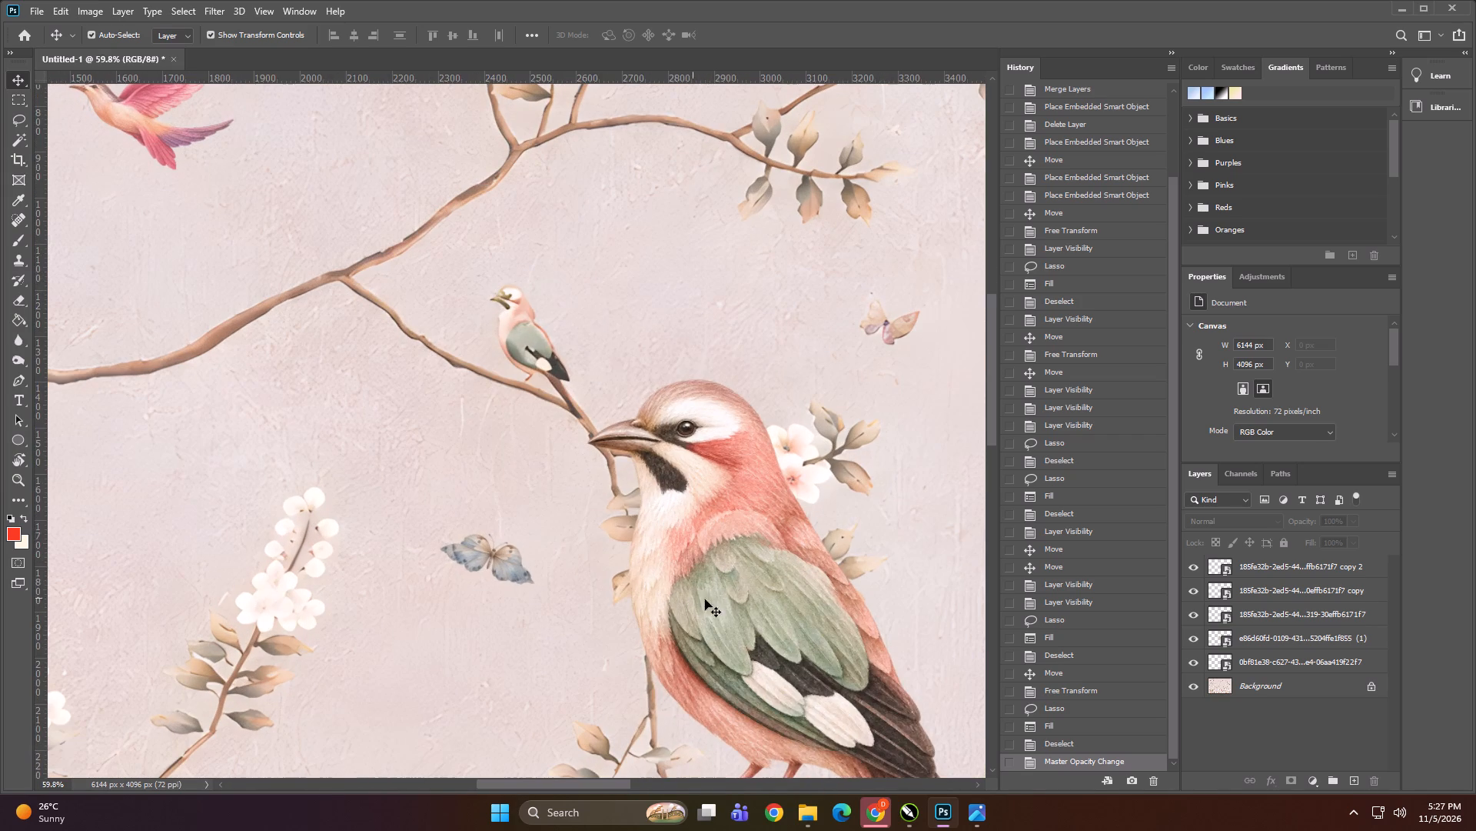
left_click_drag(721, 599, 480, 487)
left_click_drag(295, 242, 319, 278)
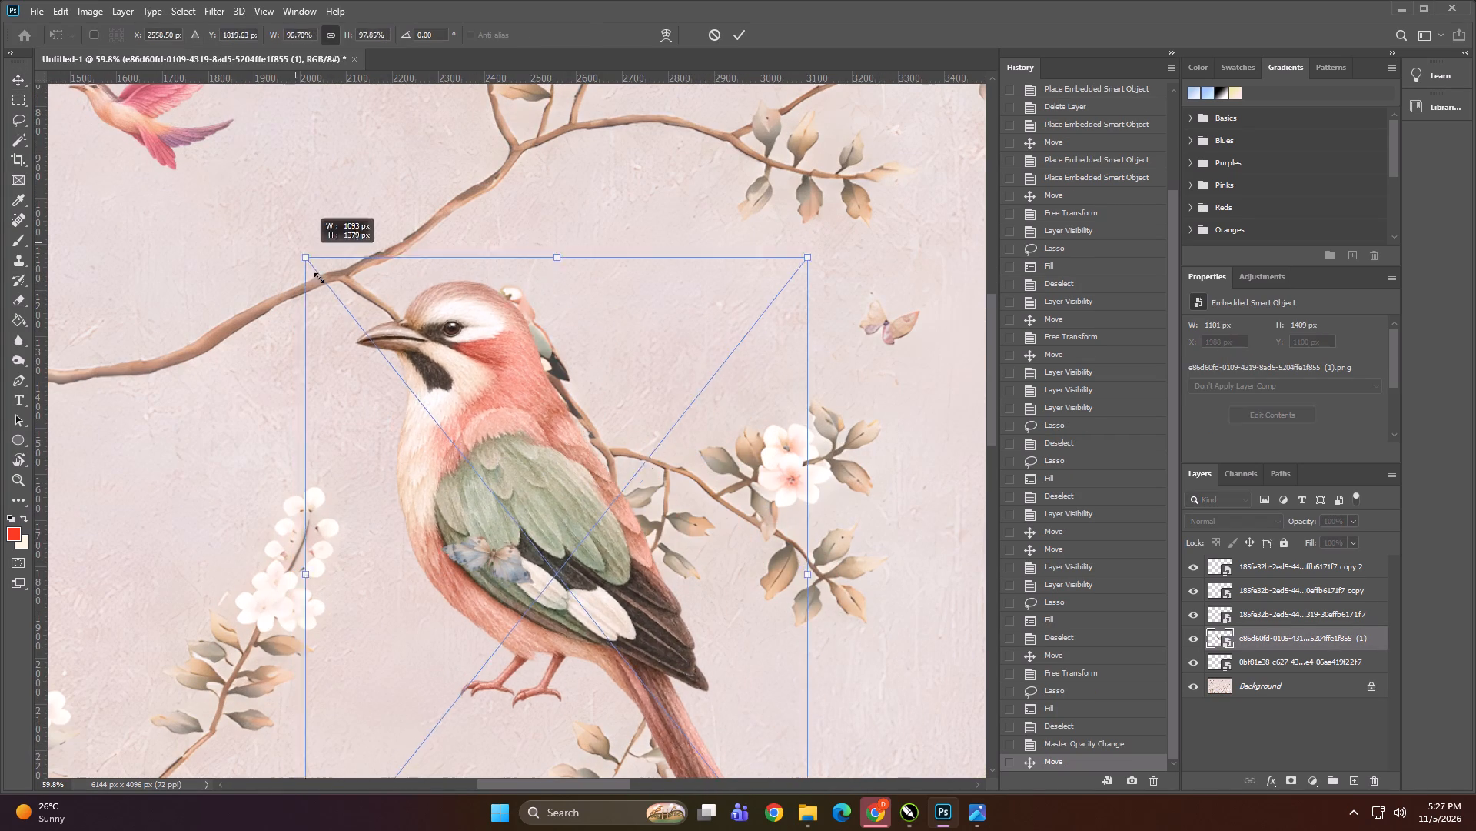
left_click_drag(319, 278, 636, 629)
left_click_drag(698, 746, 538, 333)
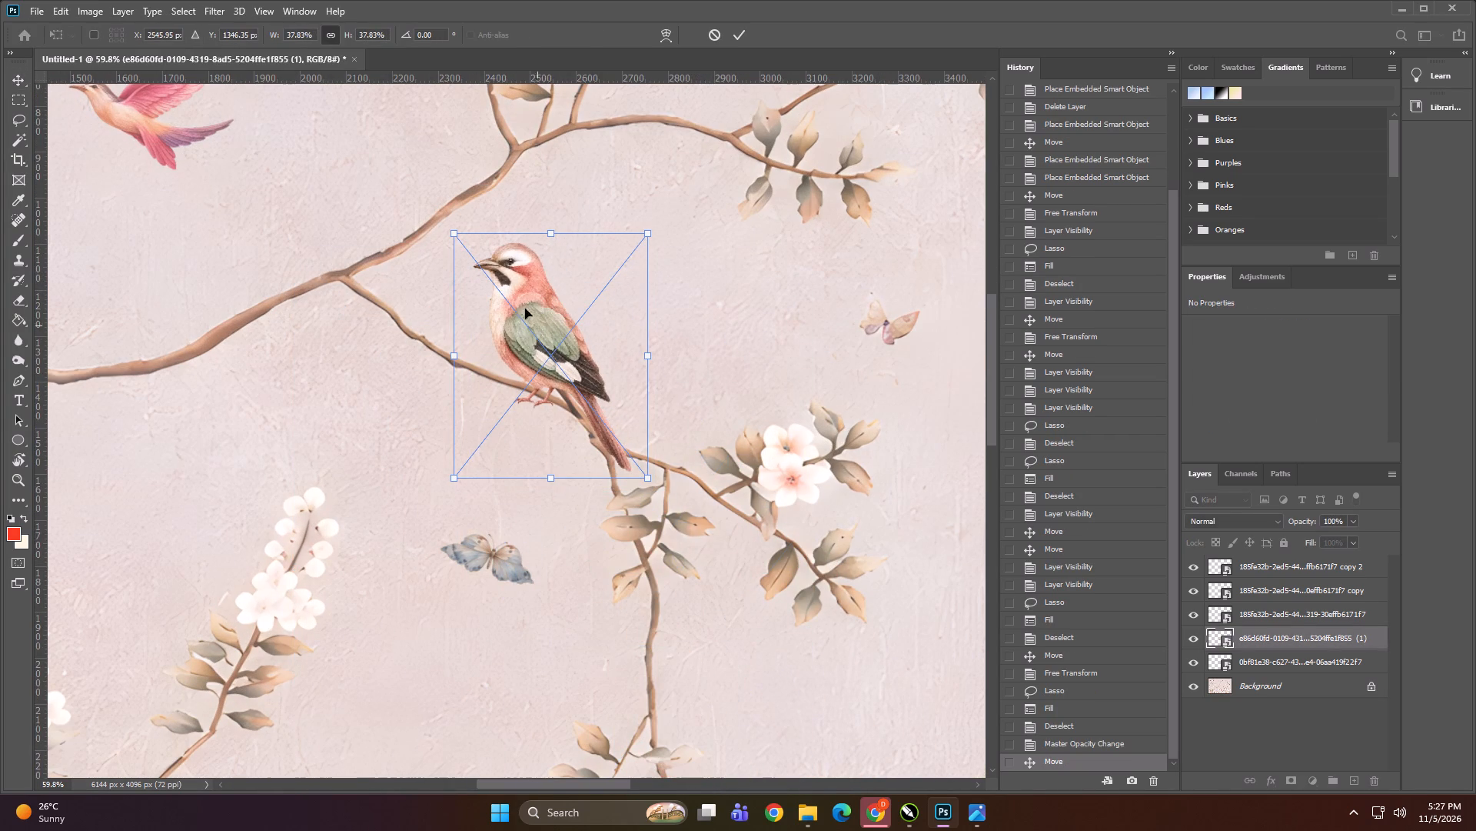
left_click_drag(454, 232, 484, 281)
scroll(497, 277, "up", 7, "alt")
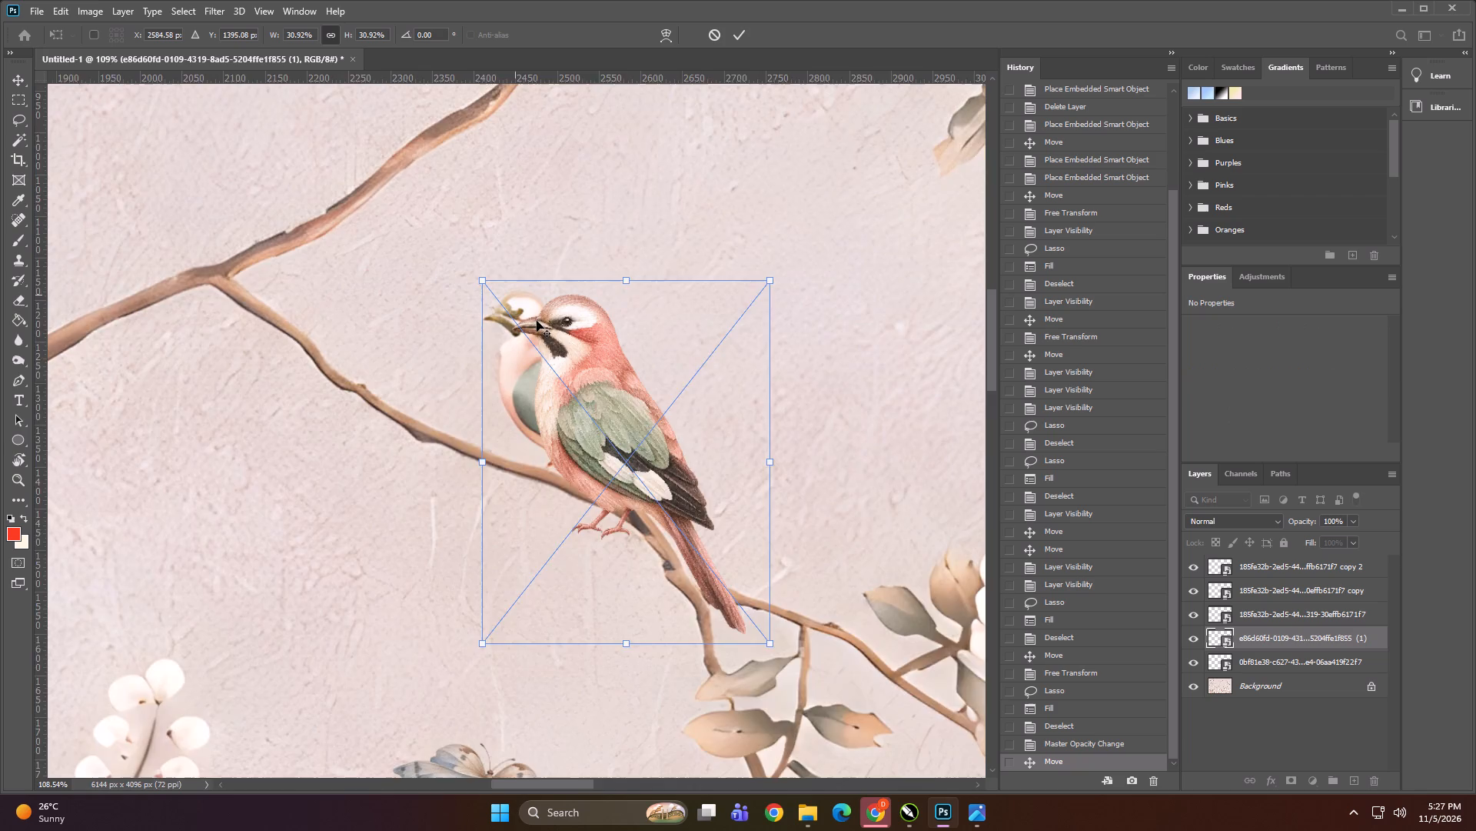
scroll(537, 321, "up", 4, "alt")
left_click_drag(637, 489, 563, 407)
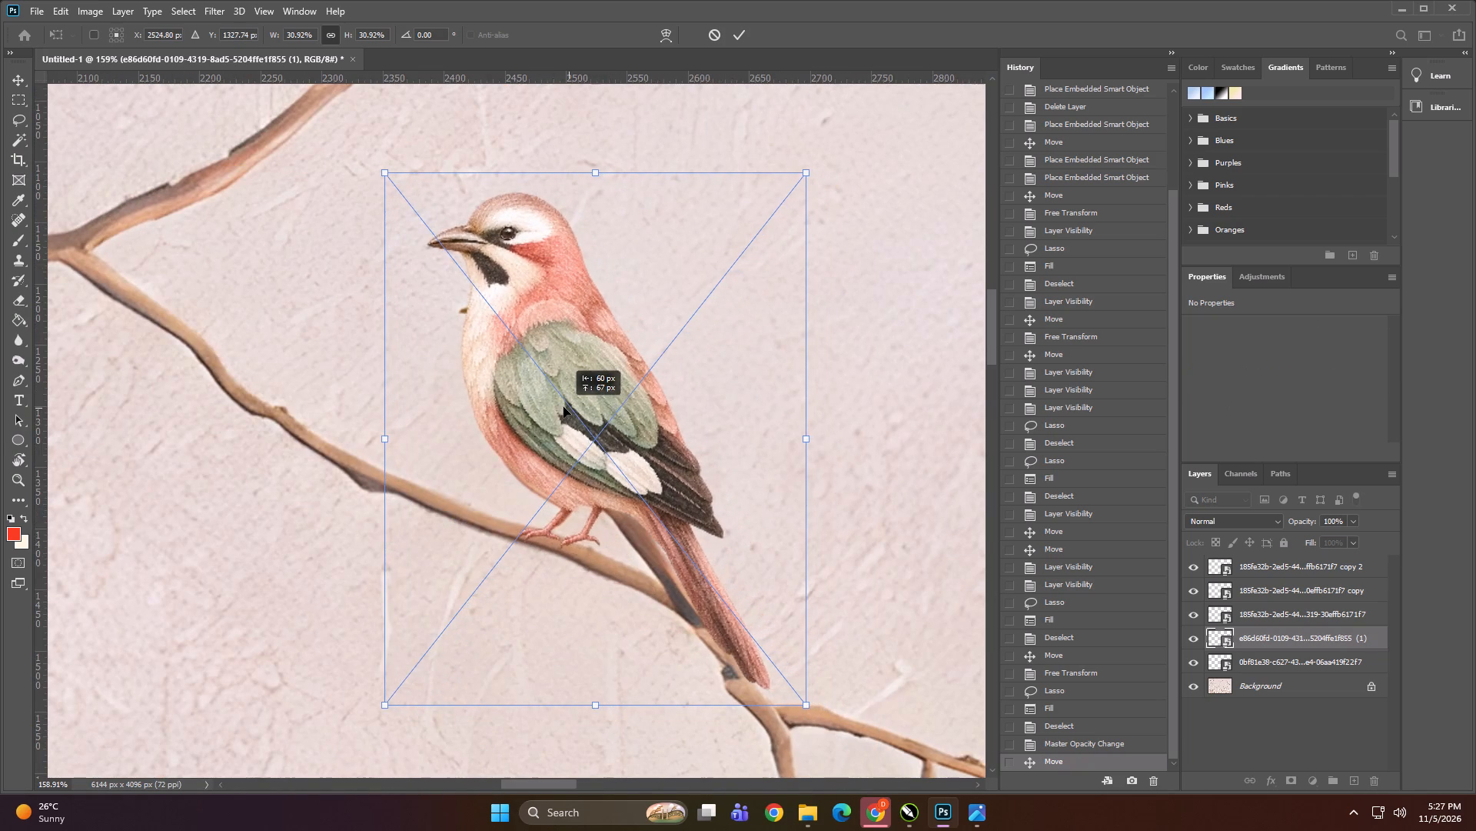
left_click_drag(563, 407, 550, 415)
left_click_drag(372, 185, 392, 239)
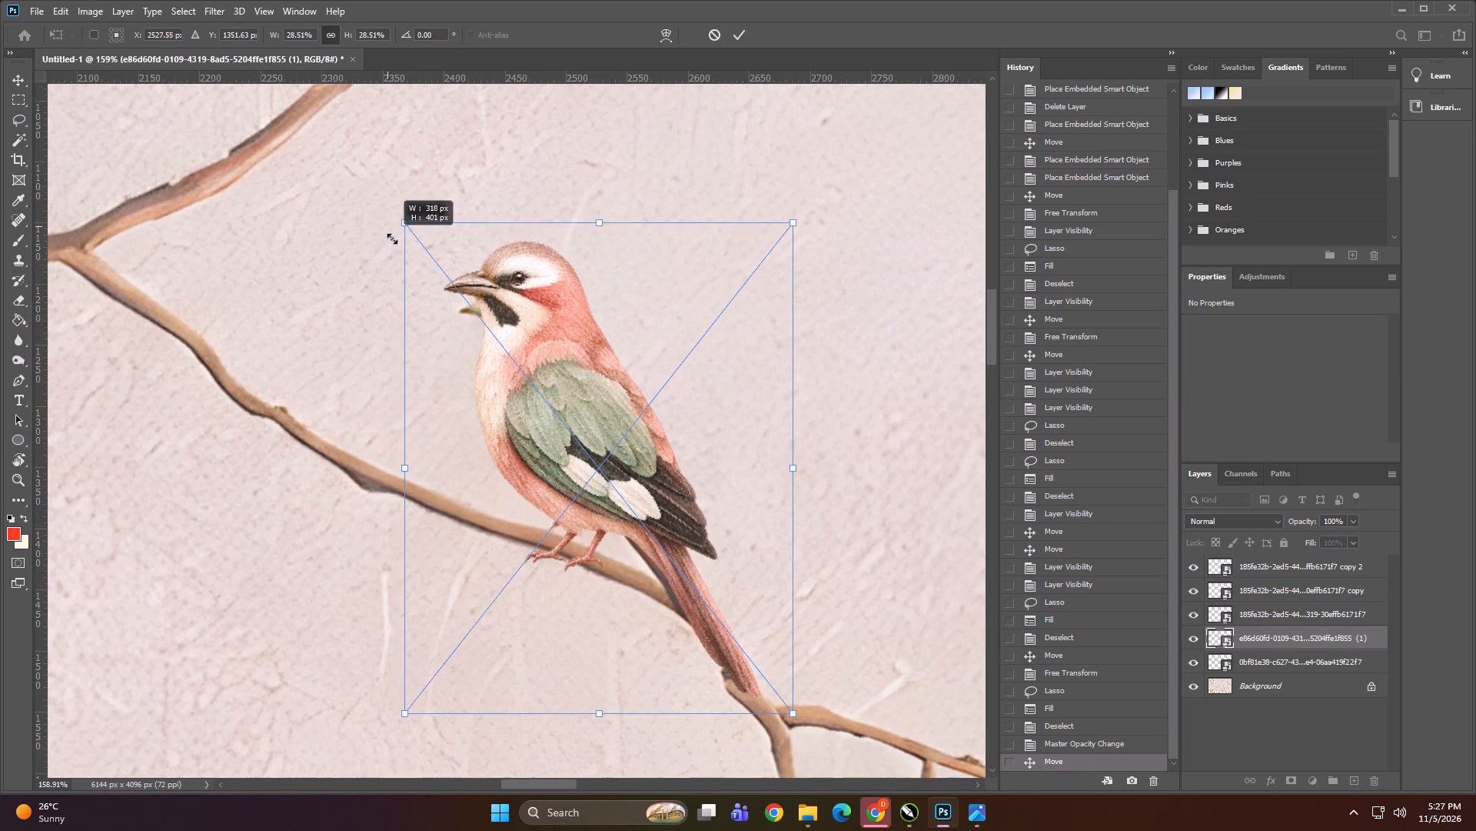
left_click_drag(392, 239, 394, 273)
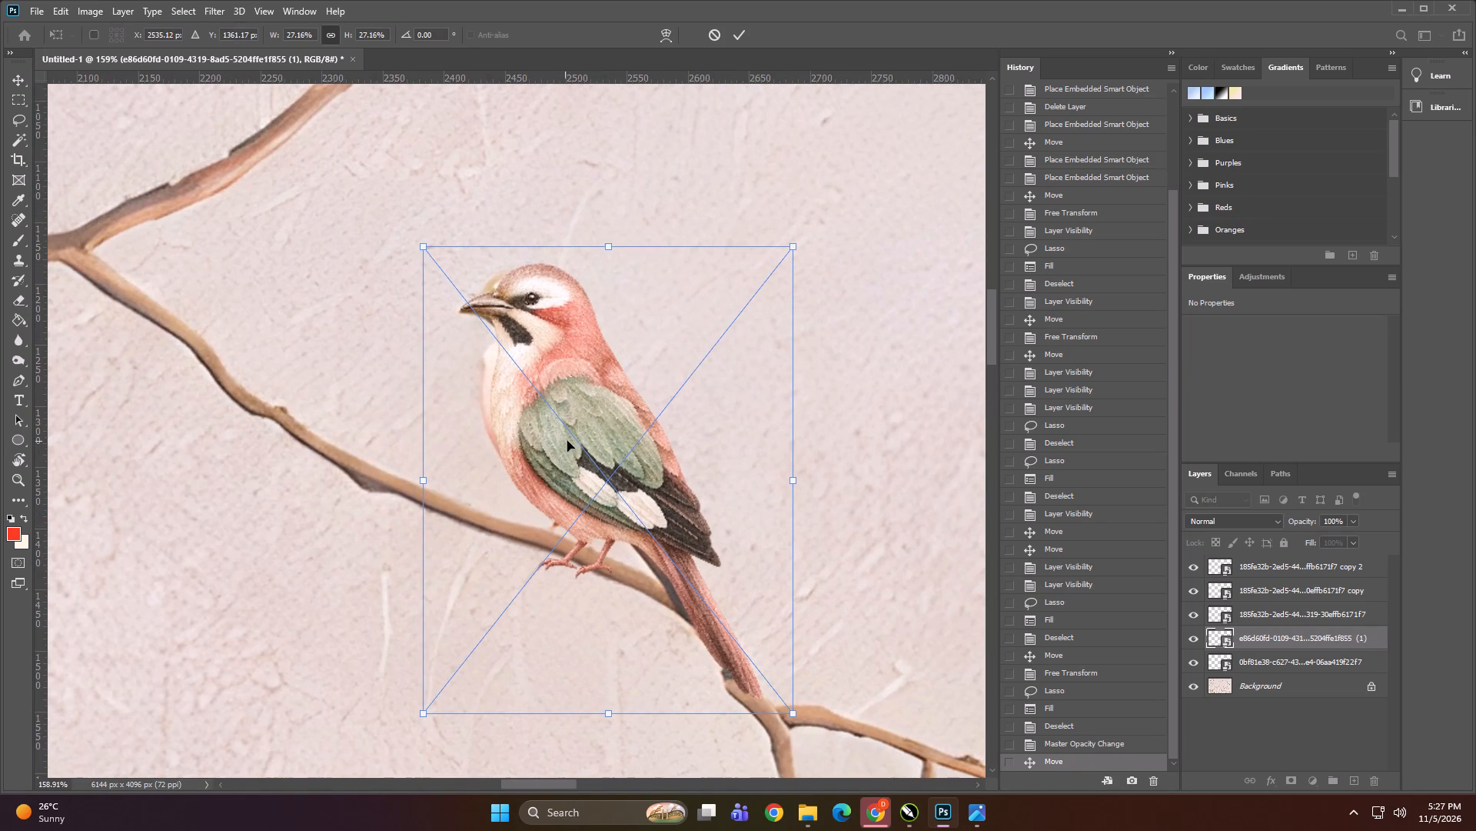
left_click_drag(568, 441, 554, 437)
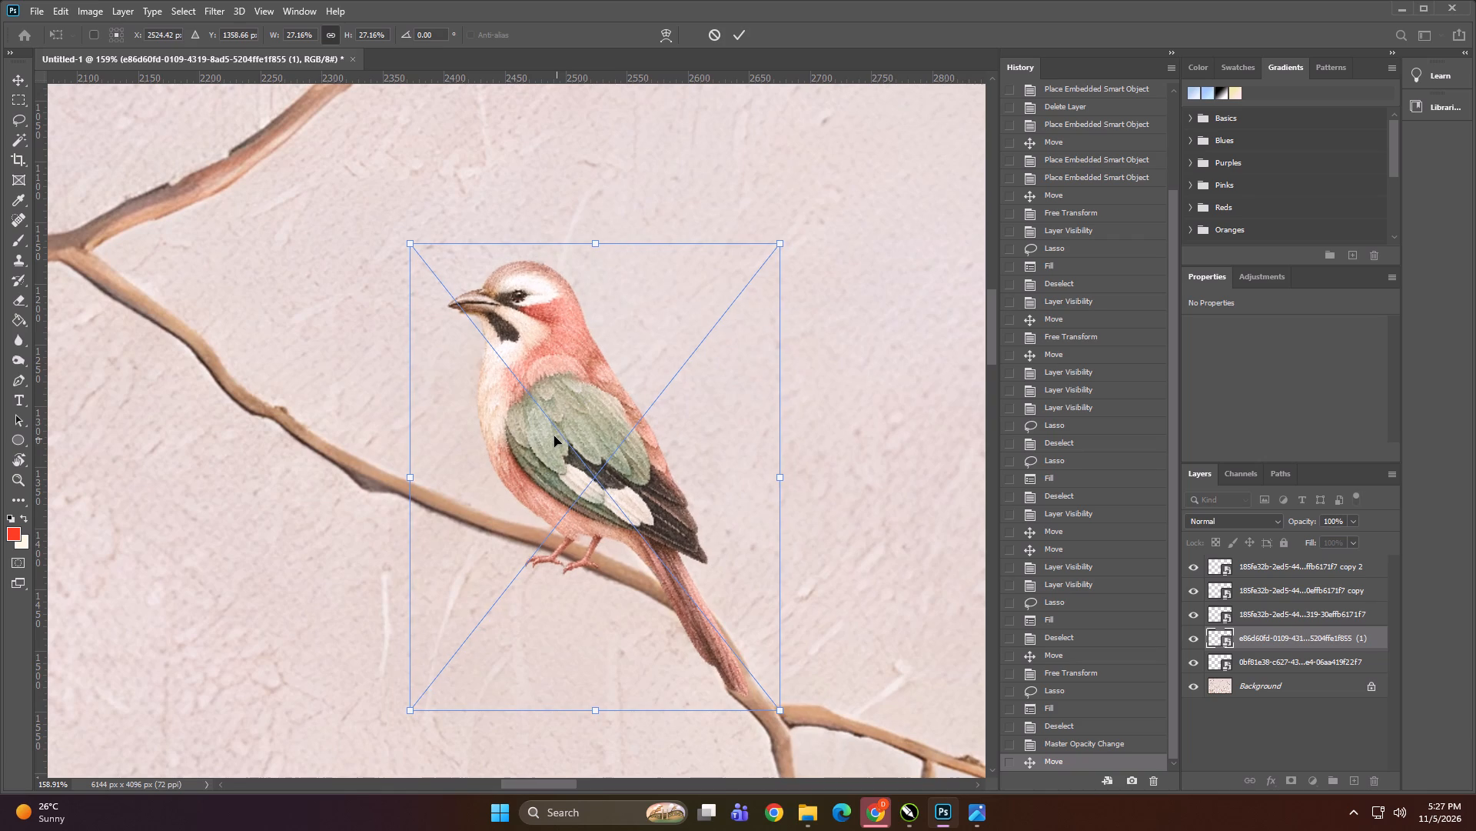
key("Return")
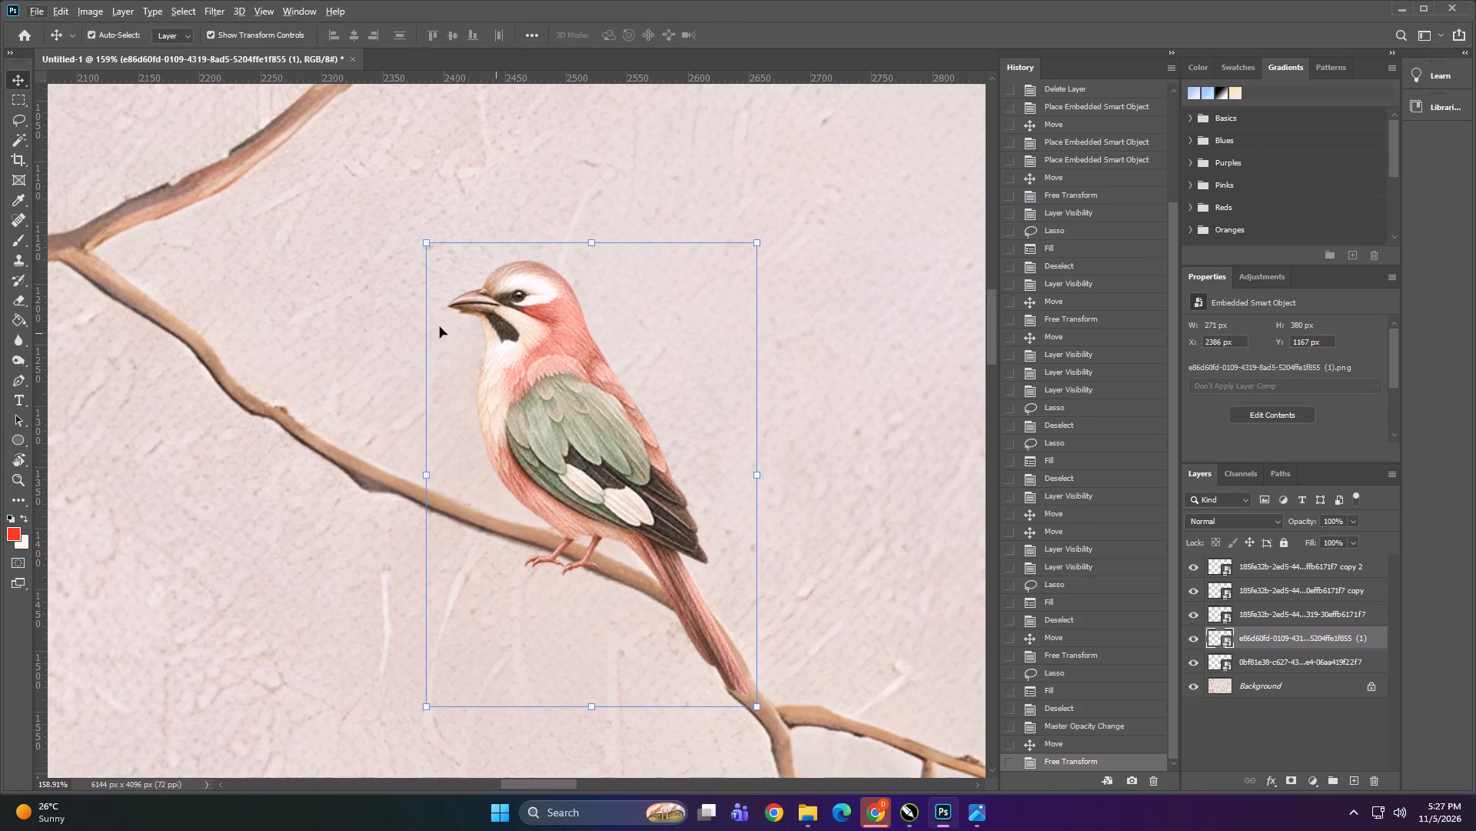
left_click(380, 322)
Move the perched bird's layer straight up to Y 1154 px so its feet rest on the branch.
scroll(507, 323, "up", 5, "alt")
left_click_drag(510, 318, 513, 322)
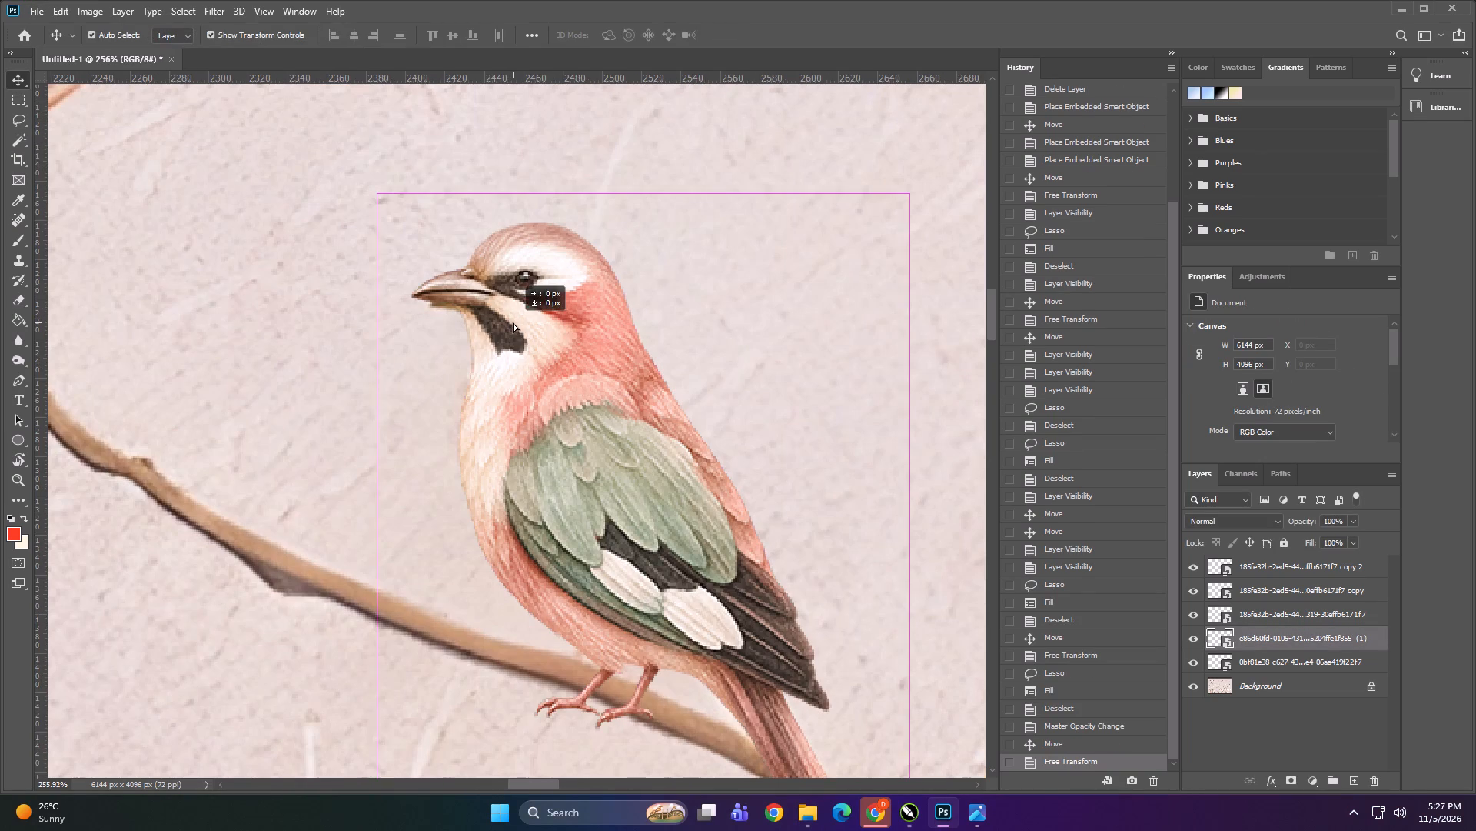
left_click_drag(513, 322, 515, 325)
left_click_drag(517, 315, 520, 298)
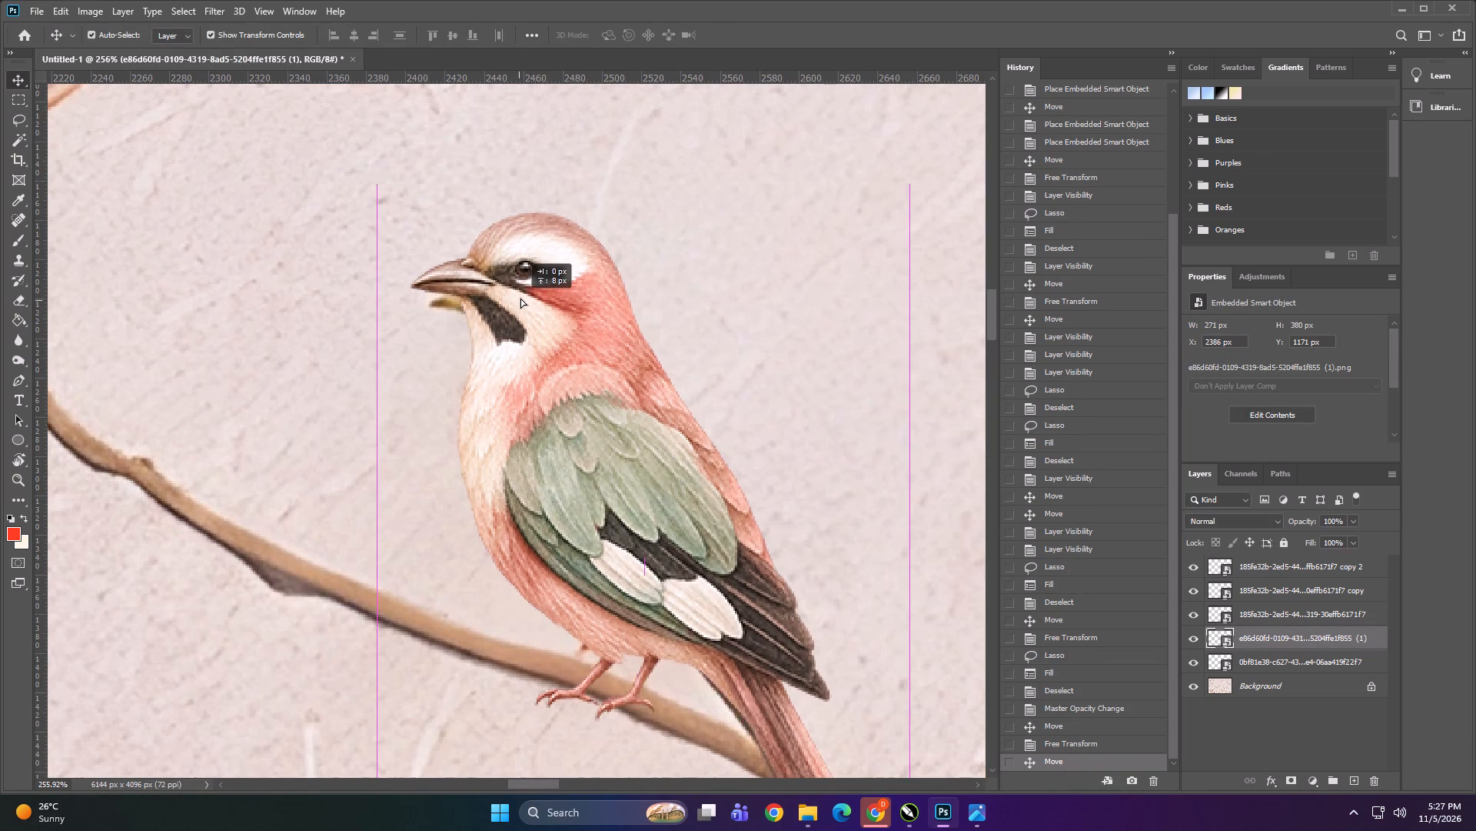
left_click_drag(520, 298, 523, 284)
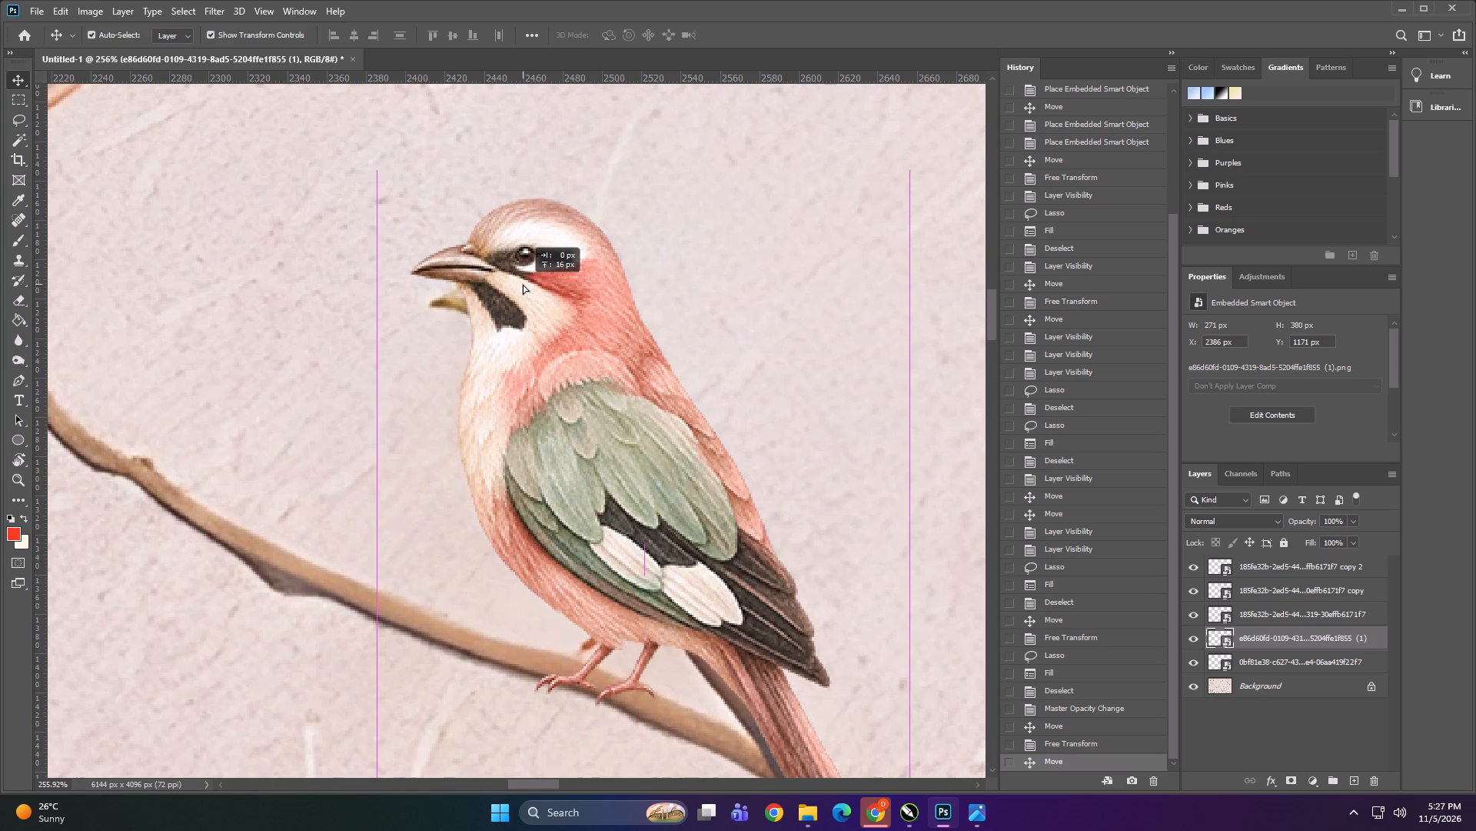
left_click_drag(523, 284, 524, 282)
scroll(480, 234, "down", 2, "alt")
left_click(337, 334)
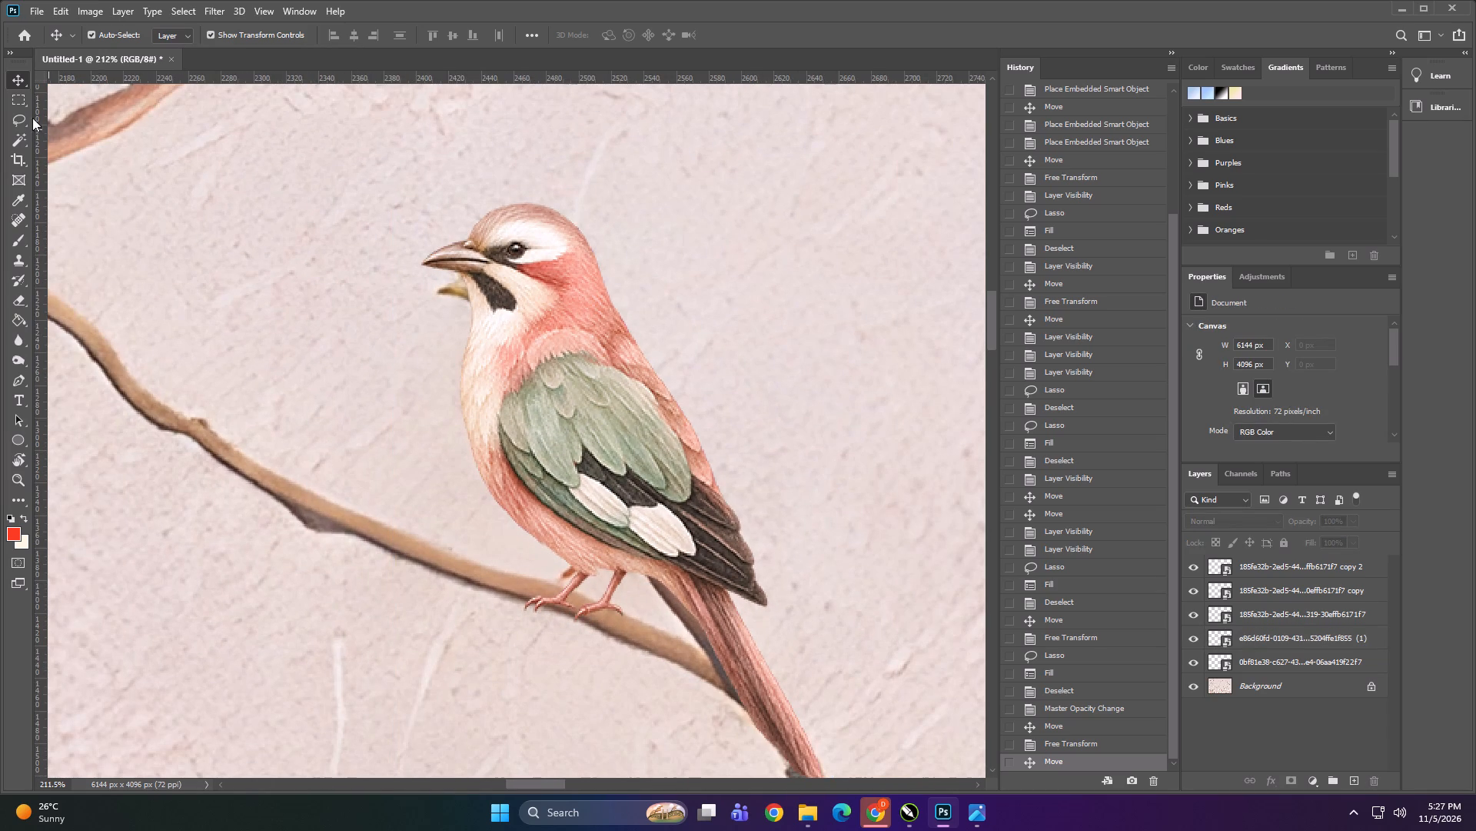
left_click_drag(517, 230, 489, 225)
key("ctrl+z")
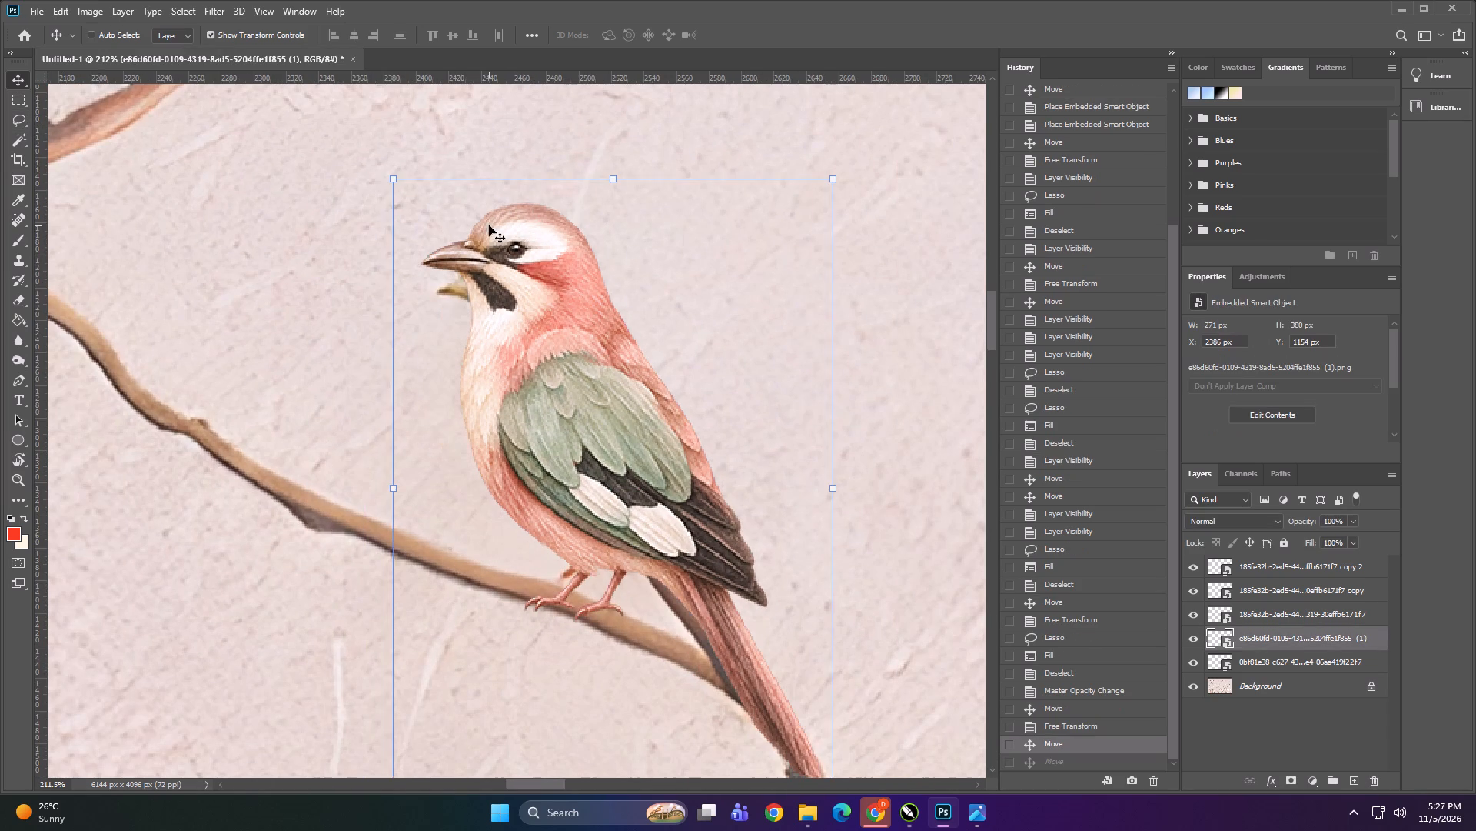
On the Background layer, lasso around the original bird's beak beside the perched bird's head and remove it with Content-Aware fill.
left_click(1288, 694)
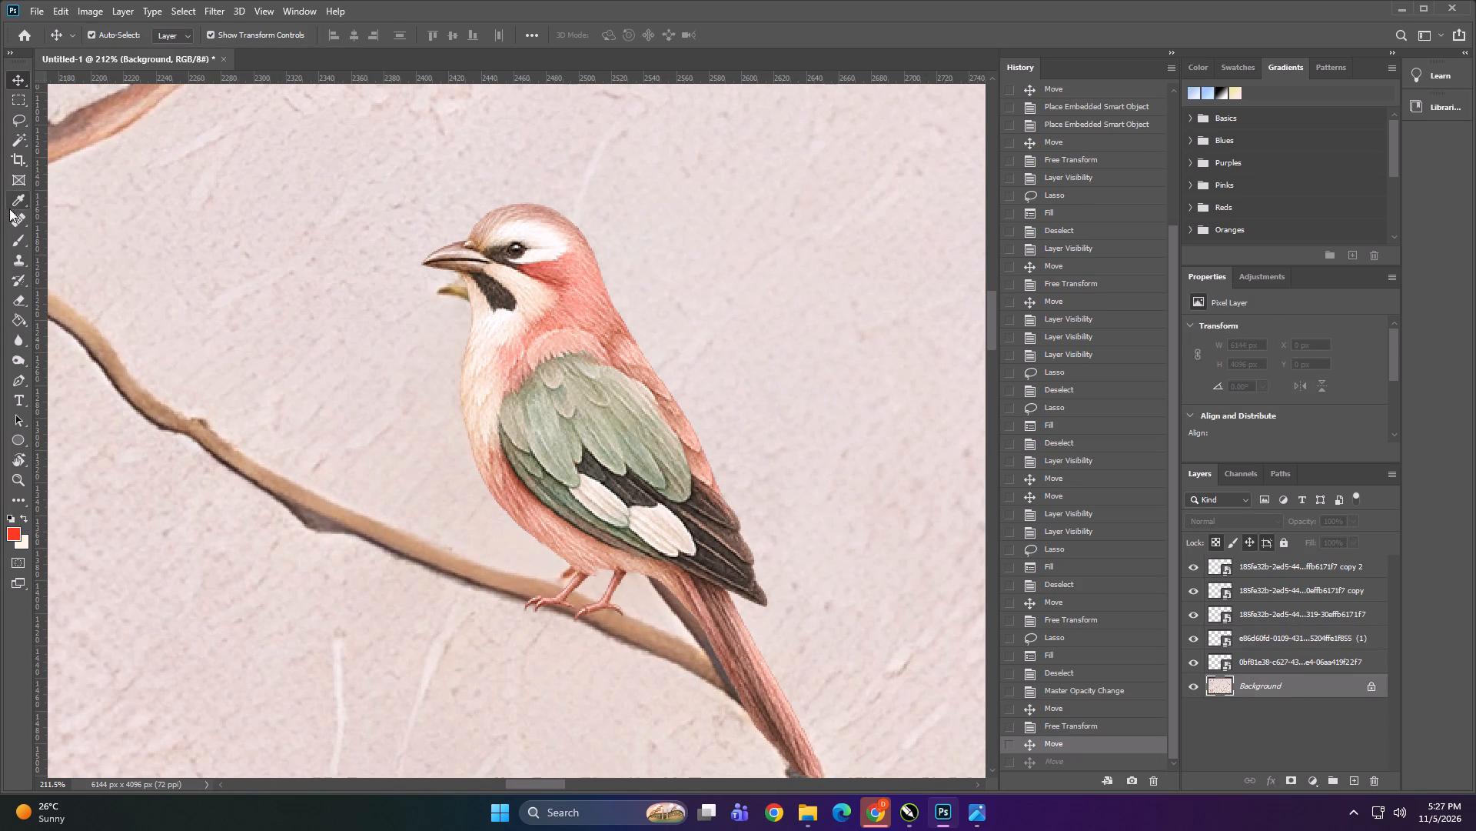
left_click(13, 118)
left_click_drag(509, 248, 454, 225)
left_click_drag(441, 225, 417, 335)
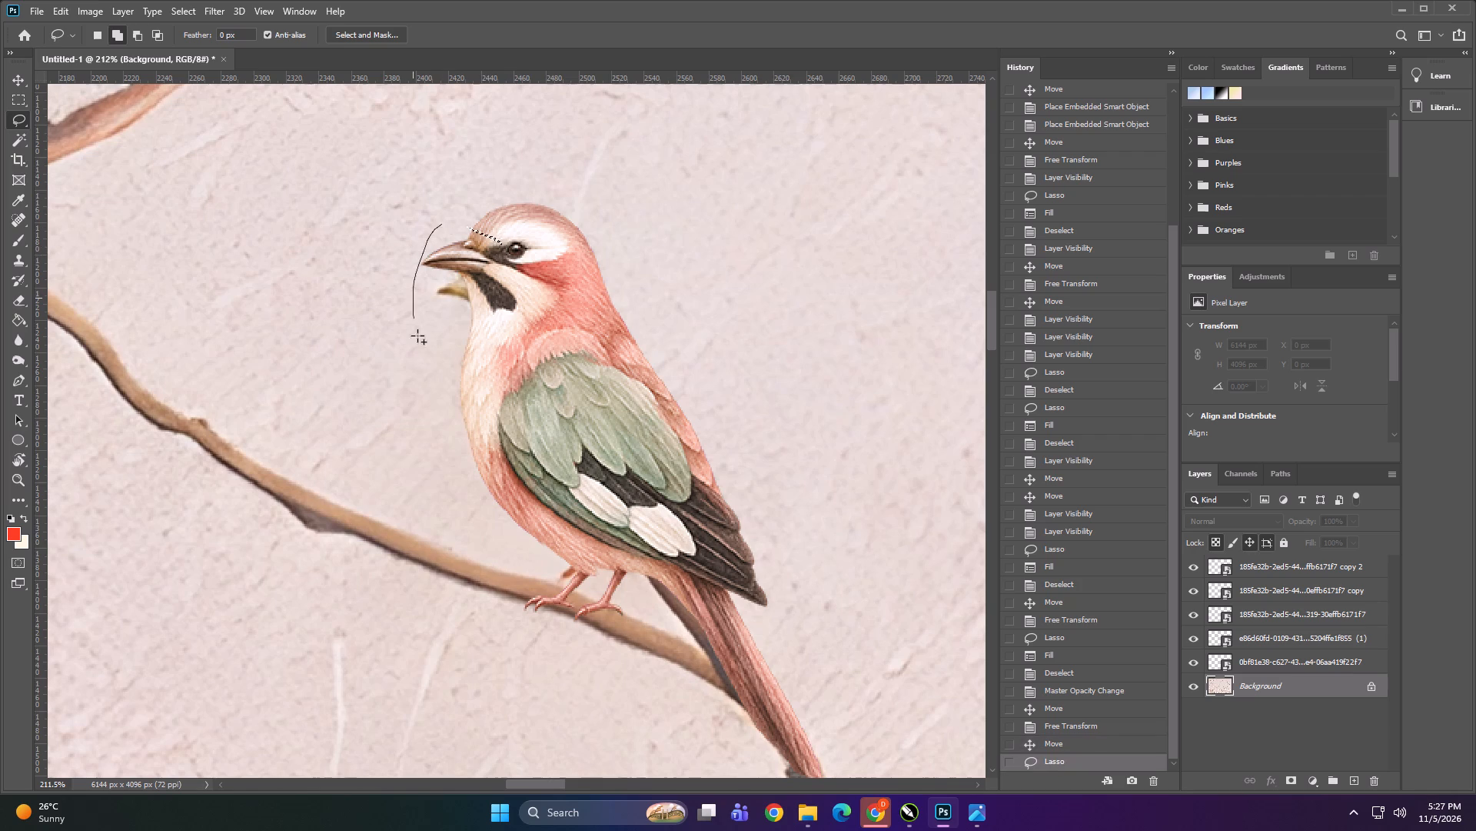
left_click_drag(417, 335, 488, 378)
left_click_drag(509, 375, 527, 367)
left_click_drag(550, 316, 514, 222)
key("ctrl+d")
left_click_drag(473, 218, 461, 217)
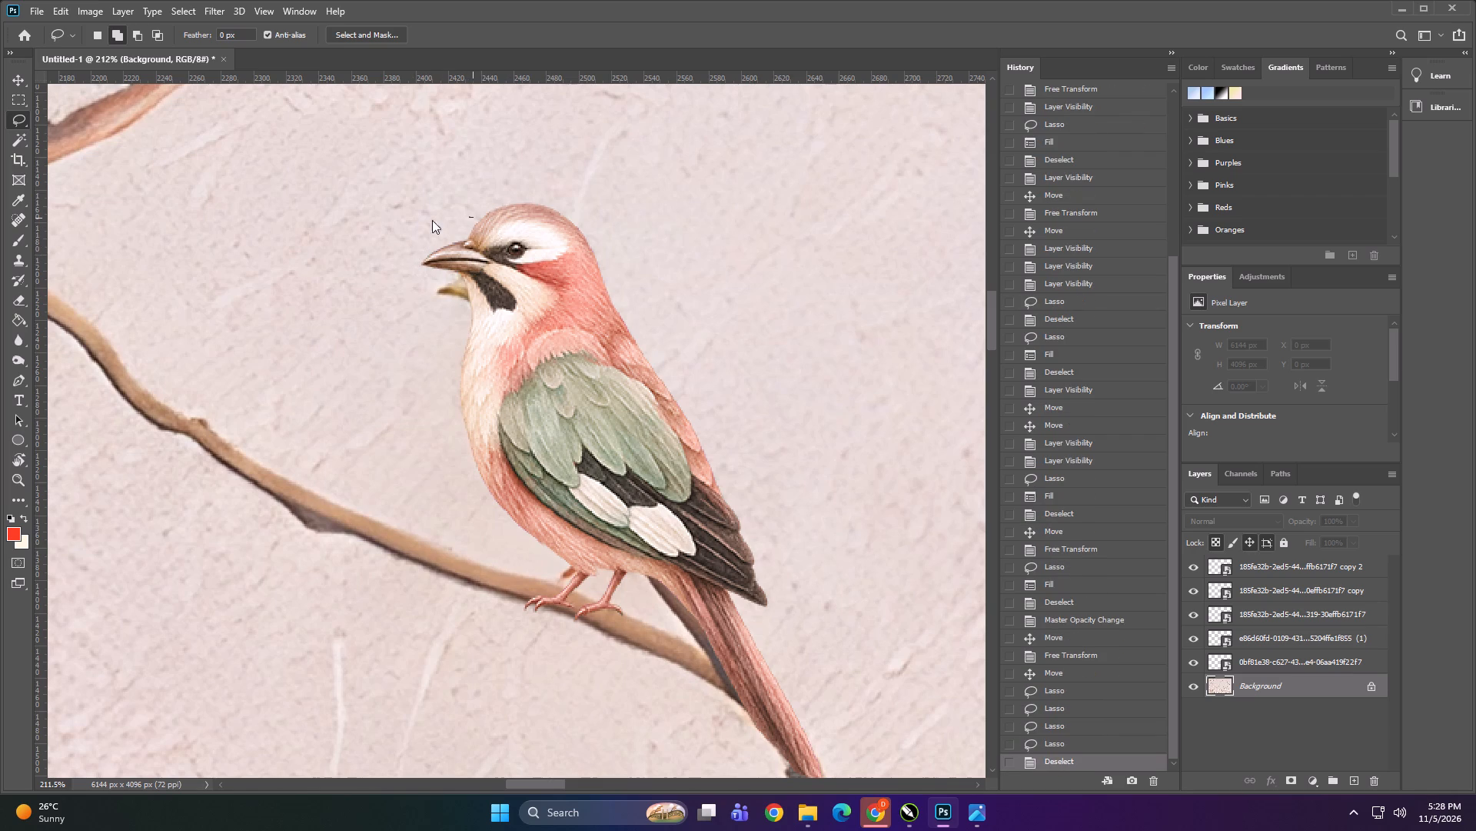
left_click_drag(423, 223, 421, 333)
left_click(706, 302)
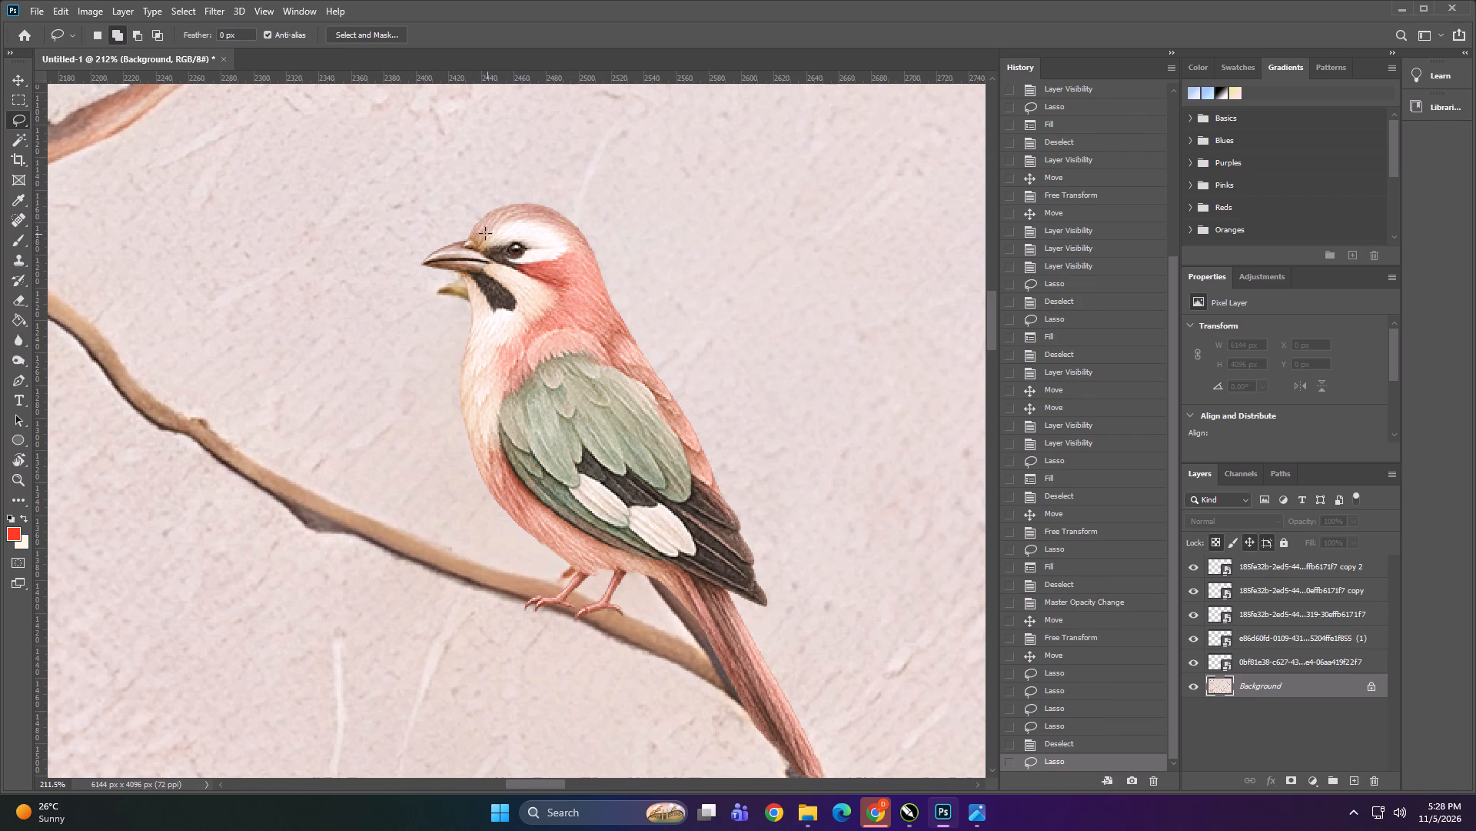
left_click(464, 213, "shift")
left_click_drag(394, 299, 403, 329, "shift")
left_click(413, 262)
left_click_drag(444, 360, 533, 305)
key("ctrl+d")
key("ctrl+d")
left_click_drag(511, 223, 427, 232)
left_click(407, 240)
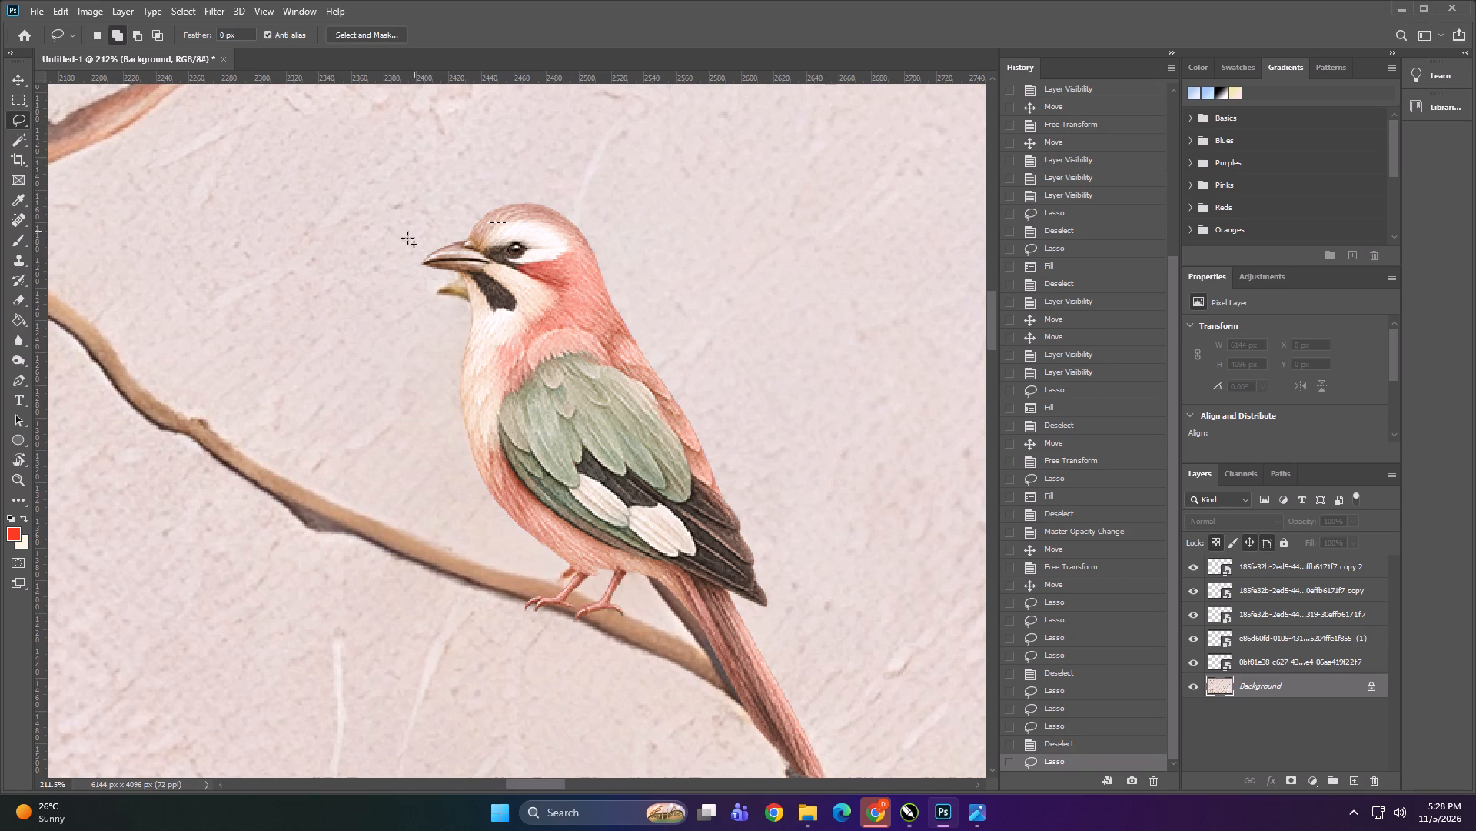
key("shift+F5")
key("Return")
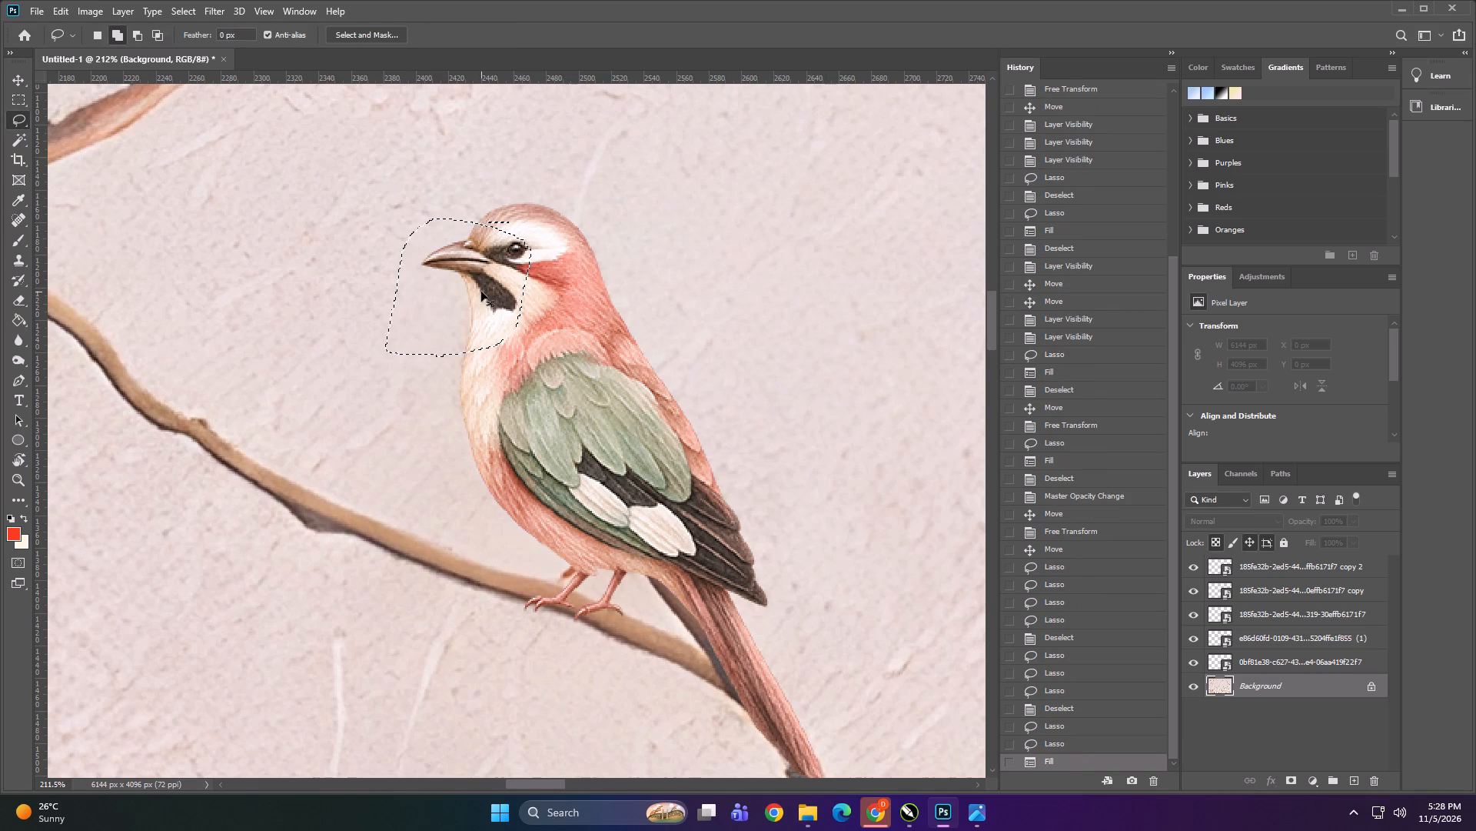
key("ctrl+d")
Lasso around the original bird's leftover leg fragment above the branch and remove it with Content-Aware fill.
scroll(513, 299, "down", 3, "alt")
scroll(631, 552, "up", 17, "alt")
left_click_drag(441, 392, 438, 392)
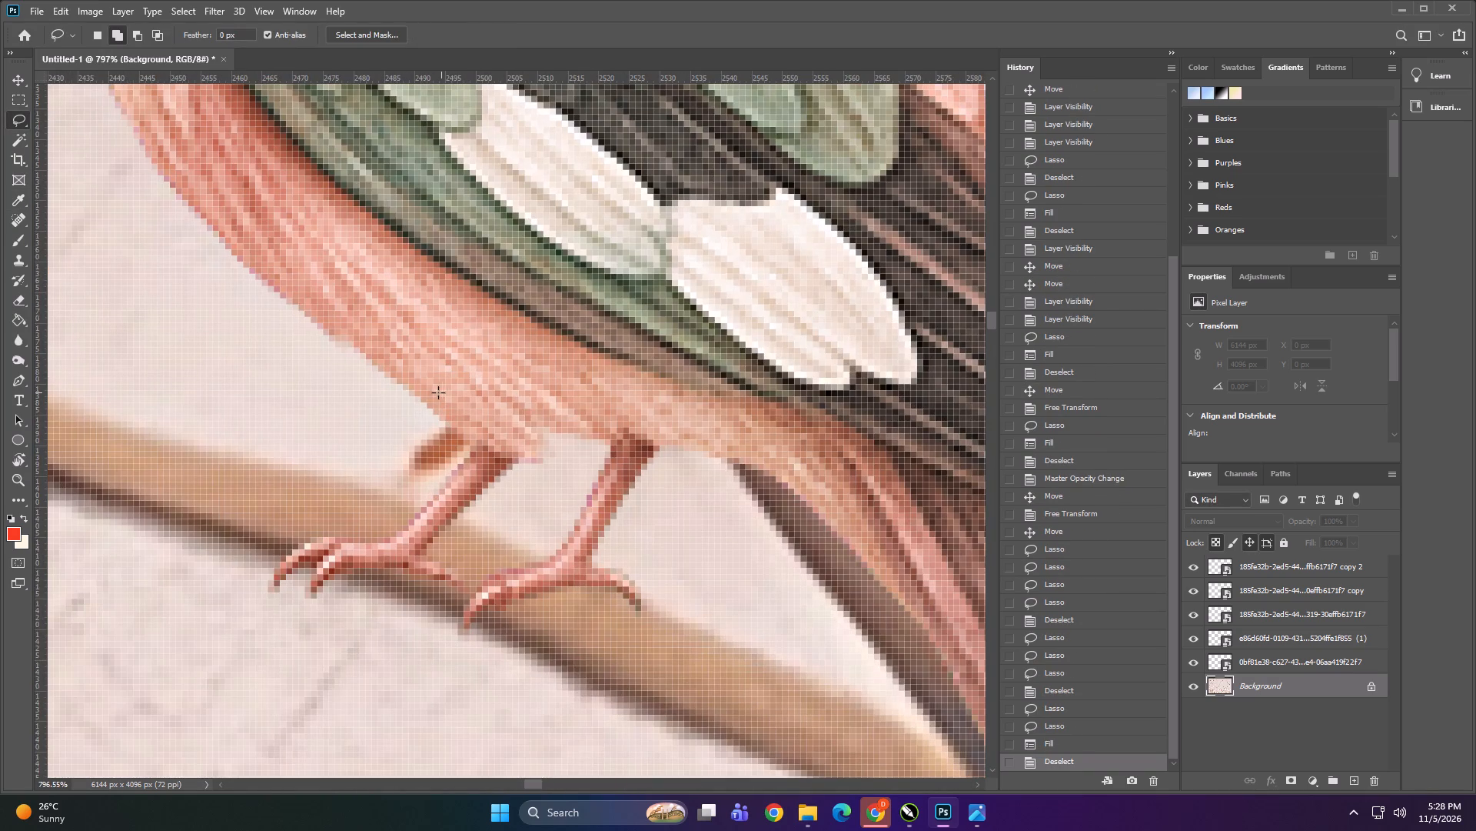
left_click_drag(438, 392, 544, 375)
key("shift+F5")
key("shift+Return")
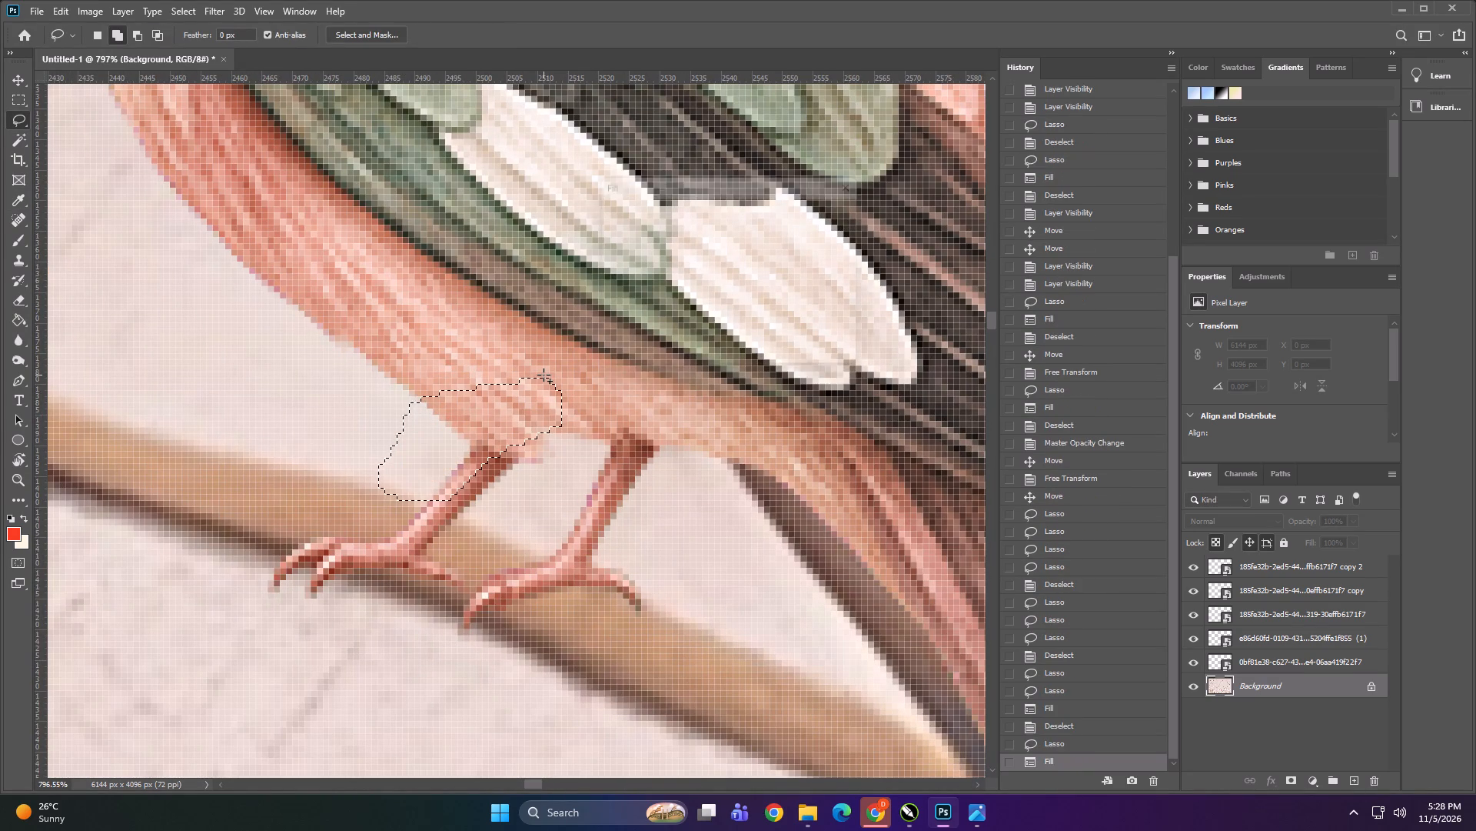
key("ctrl+d")
Examine the replaced perched bird, the pink hummingbird and the artwork as a whole for remaining flaws.
scroll(544, 376, "down", 15, "alt")
scroll(641, 349, "down", 8, "alt")
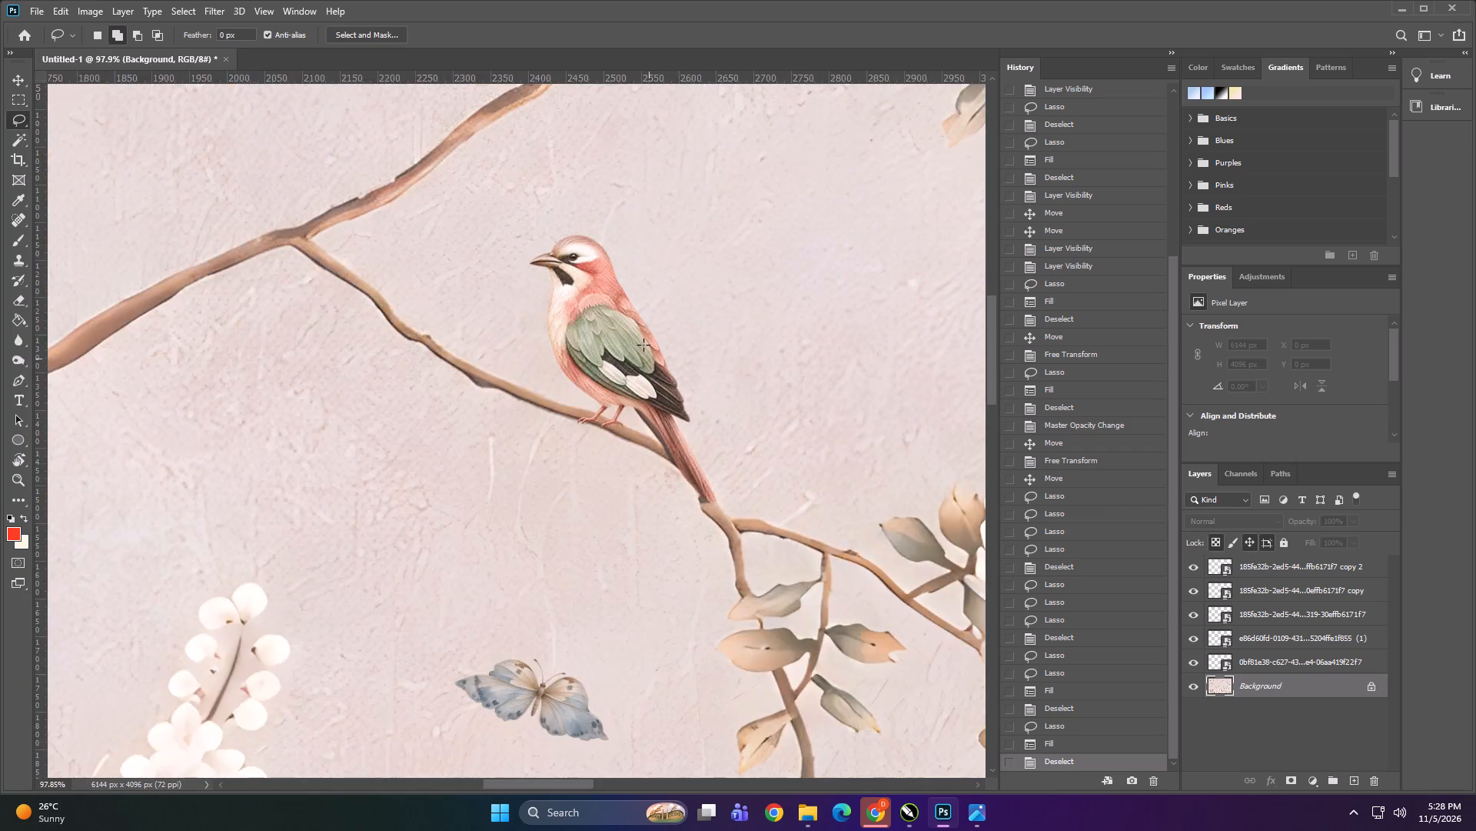
scroll(643, 345, "down", 17, "alt")
scroll(730, 455, "up", 8, "alt")
scroll(647, 452, "down", 1, "alt")
scroll(643, 458, "up", 3, "alt")
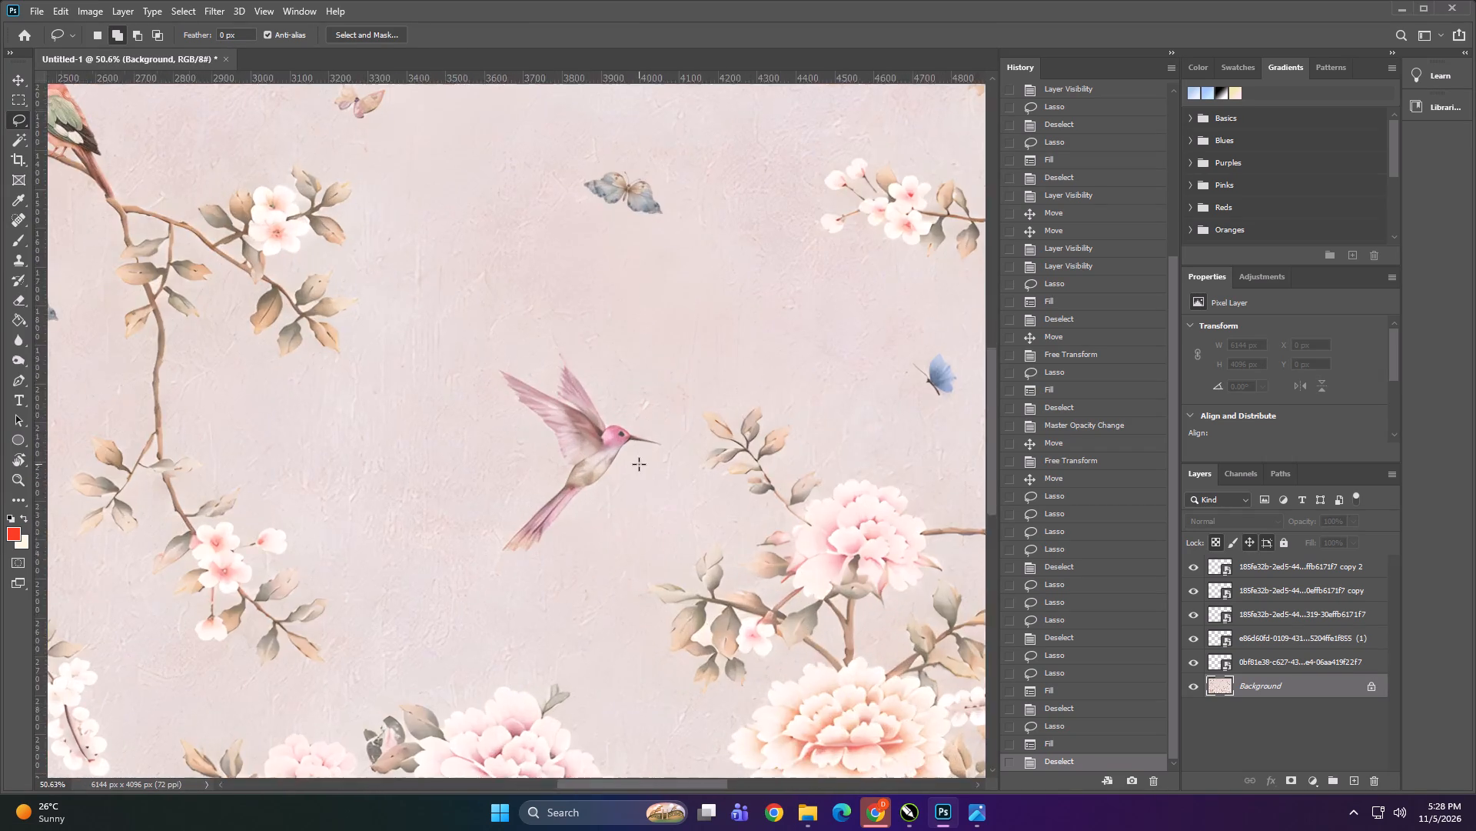
scroll(639, 464, "up", 12, "alt")
scroll(590, 453, "down", 7, "alt")
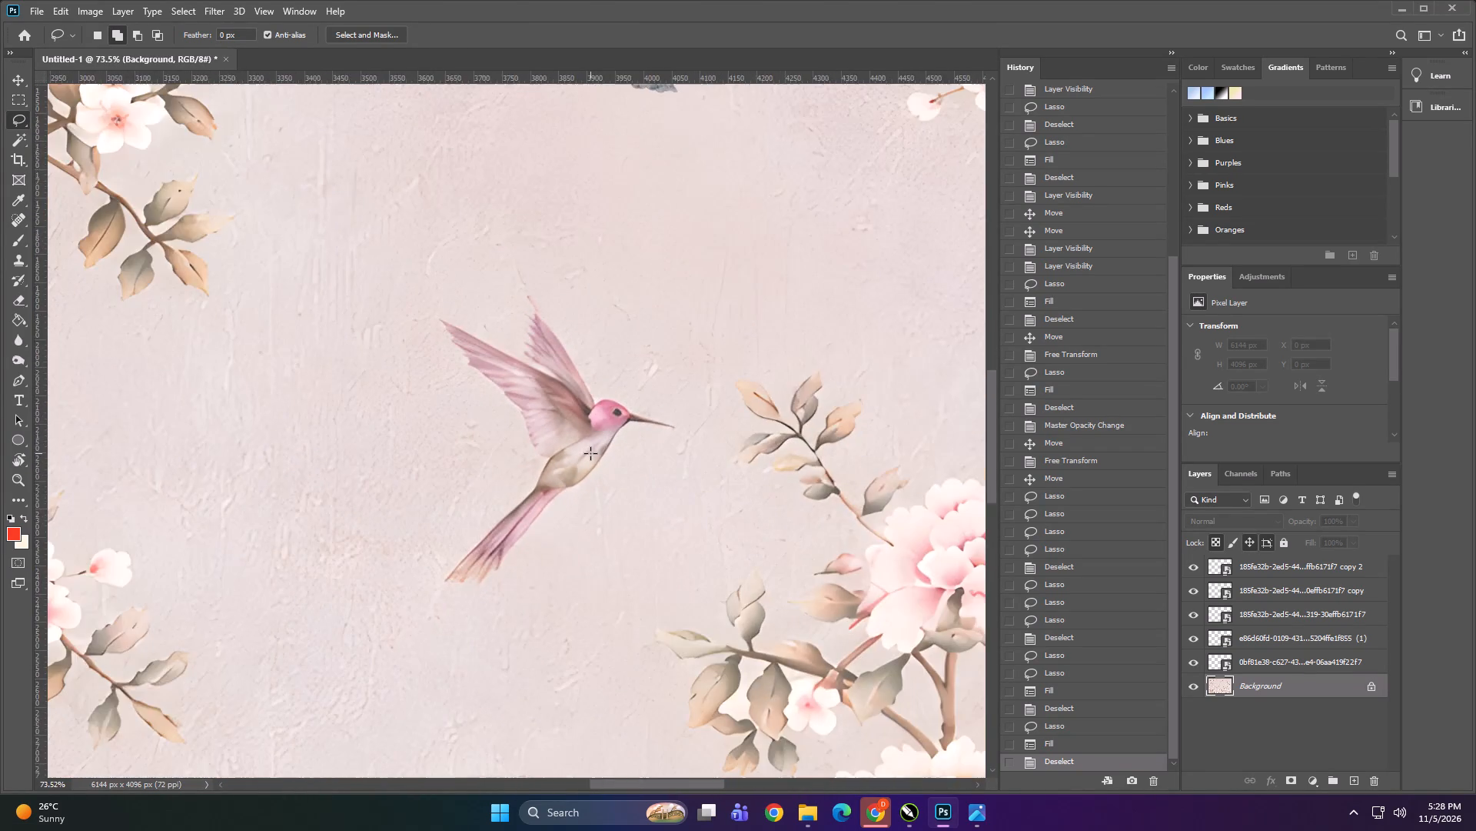
scroll(607, 446, "down", 17, "alt")
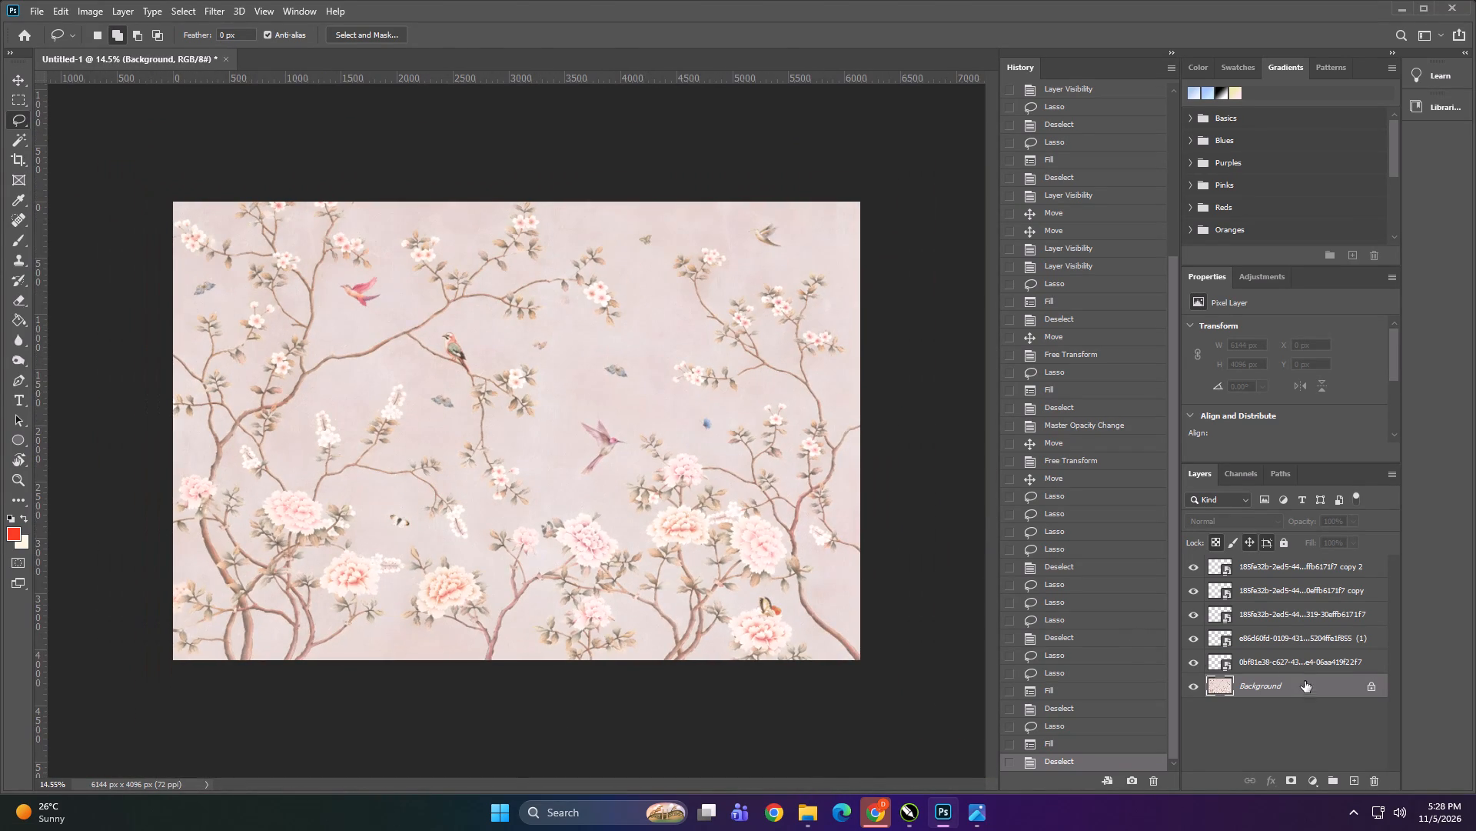
Merge all the bird and butterfly layers with the Background into a single layer.
left_click(1277, 569, "shift")
key("ctrl+e")
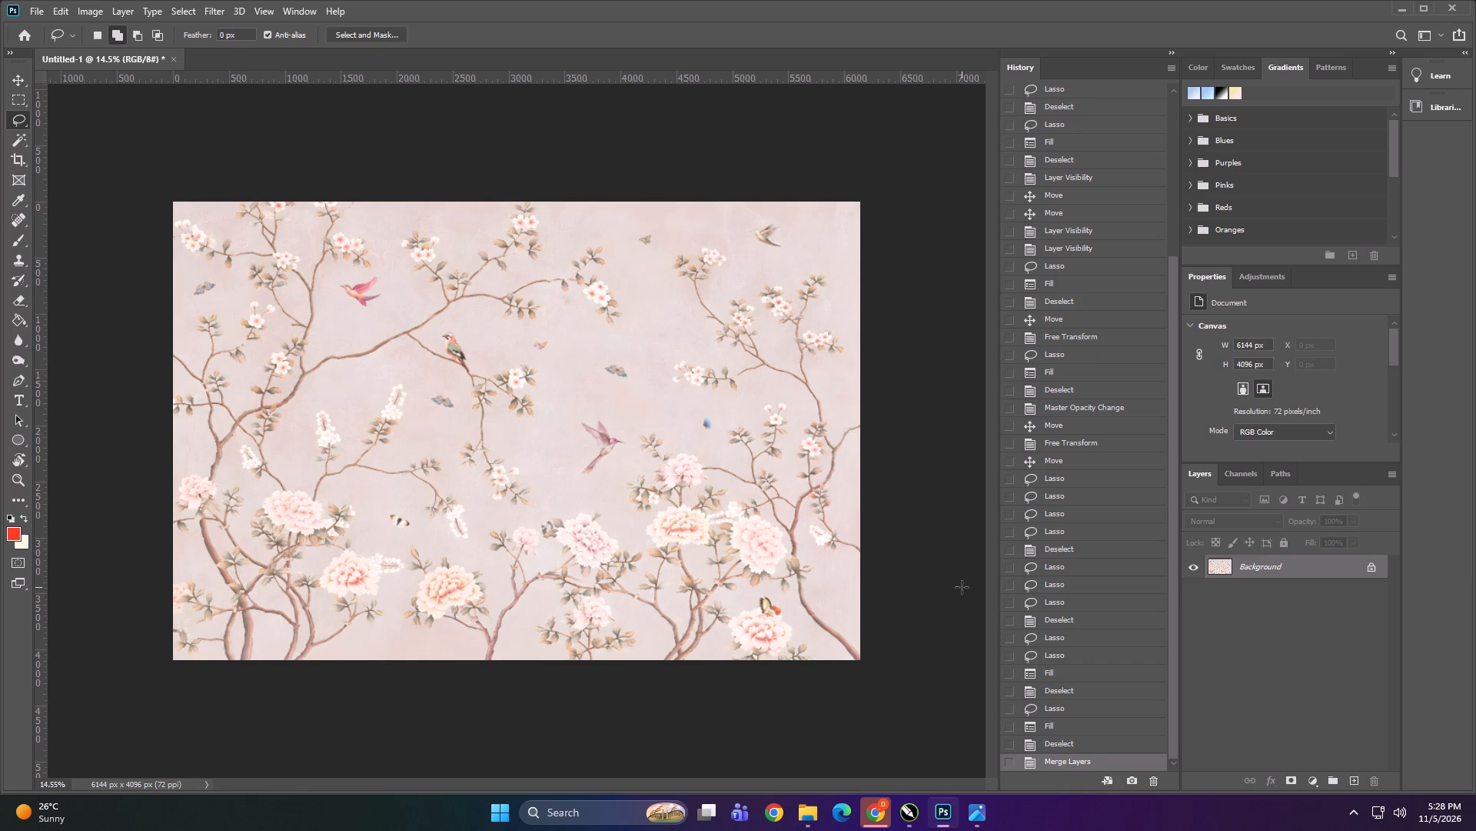
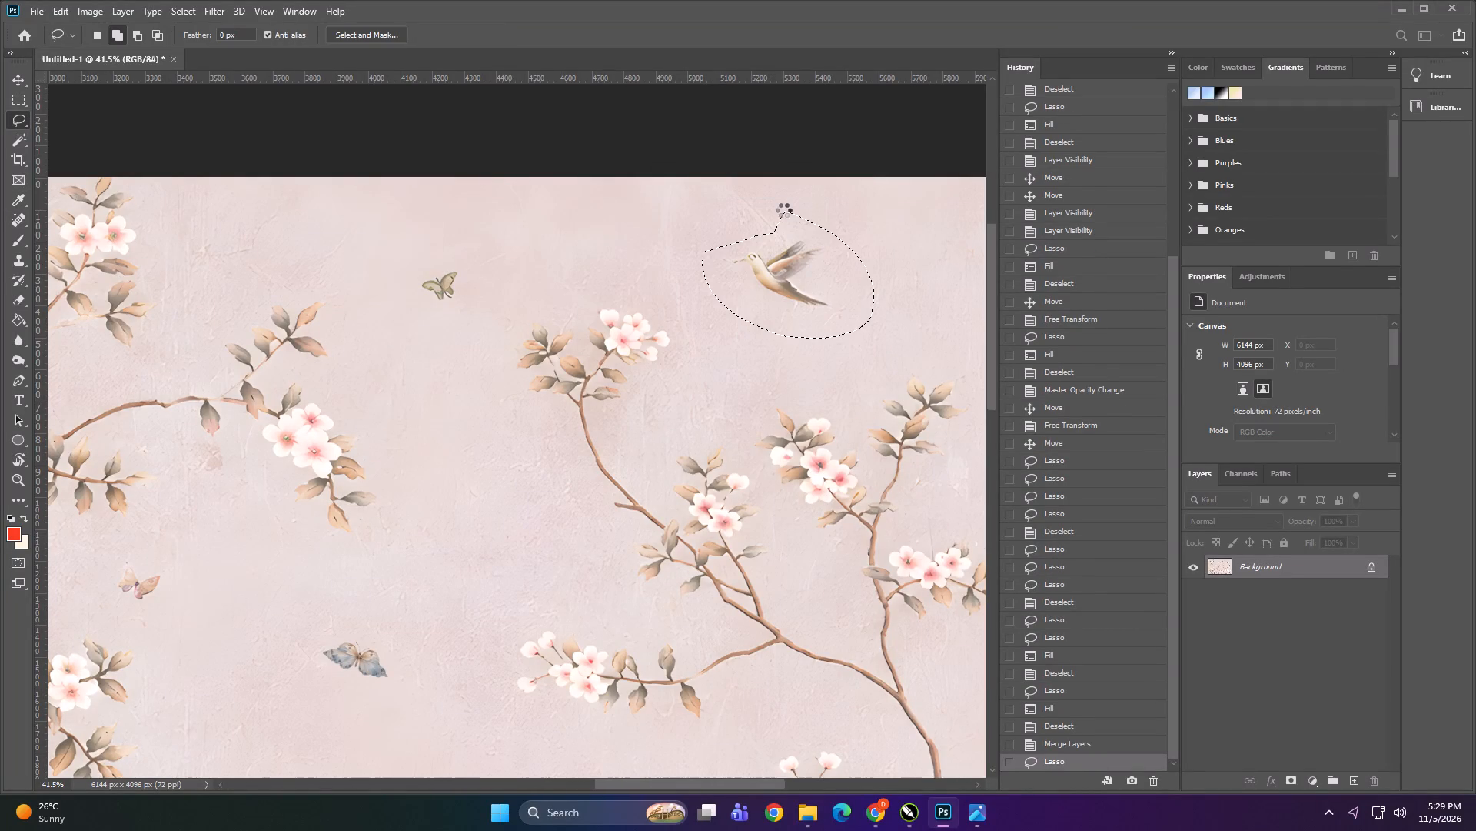
Clear the lasso selection around the small flying bird near the mural's upper edge.
key("ctrl+d")
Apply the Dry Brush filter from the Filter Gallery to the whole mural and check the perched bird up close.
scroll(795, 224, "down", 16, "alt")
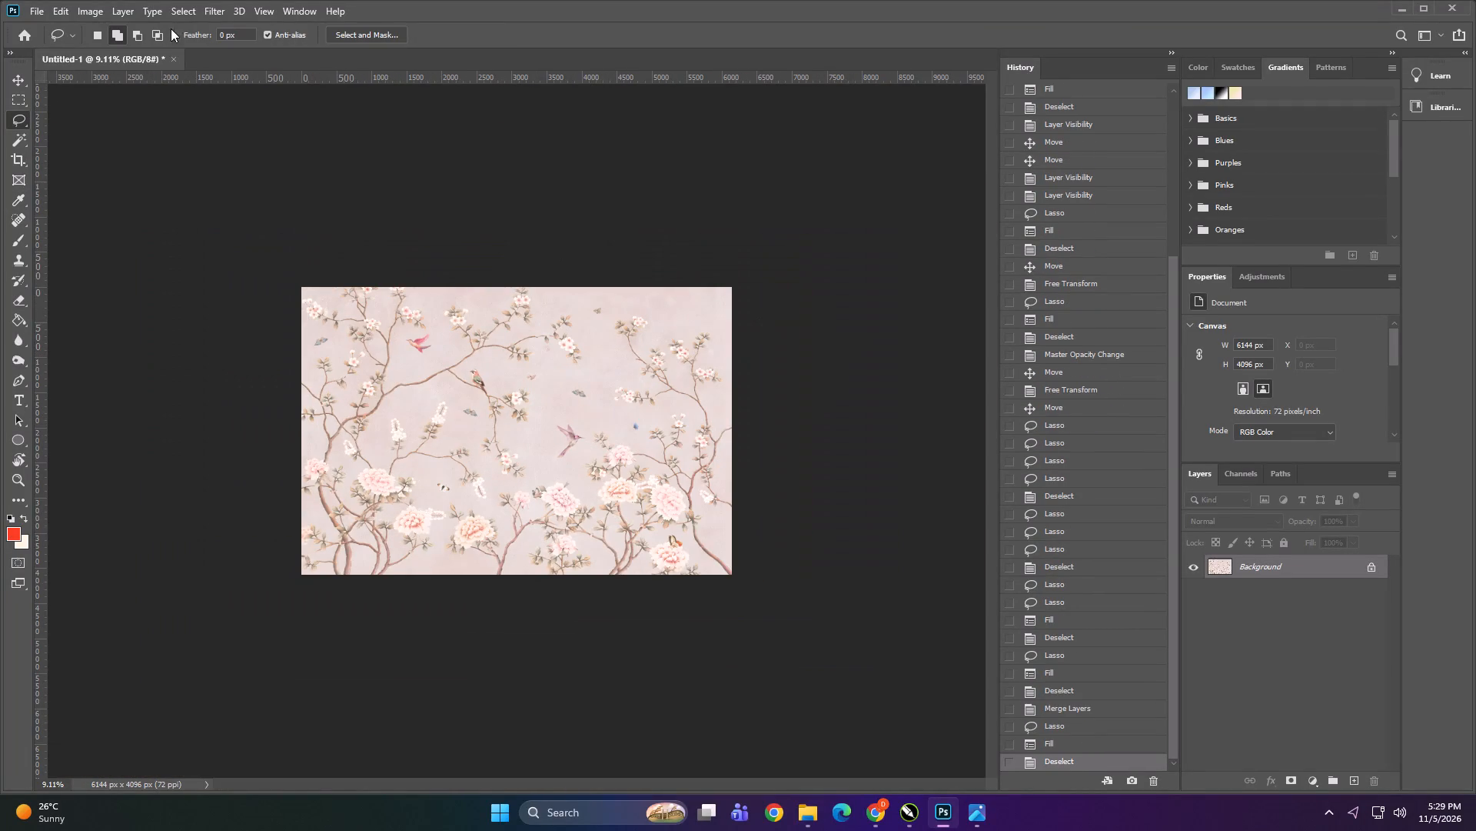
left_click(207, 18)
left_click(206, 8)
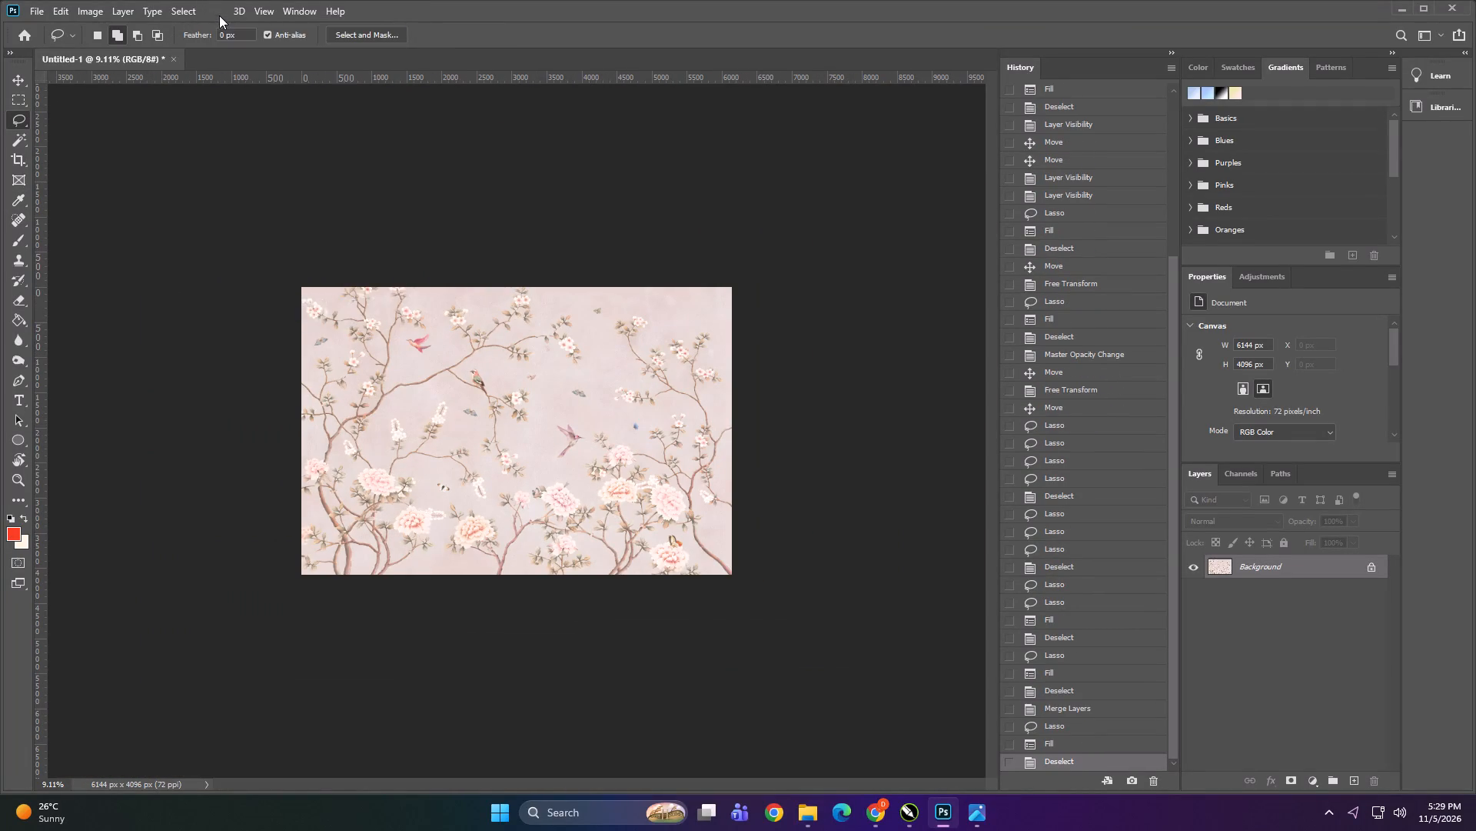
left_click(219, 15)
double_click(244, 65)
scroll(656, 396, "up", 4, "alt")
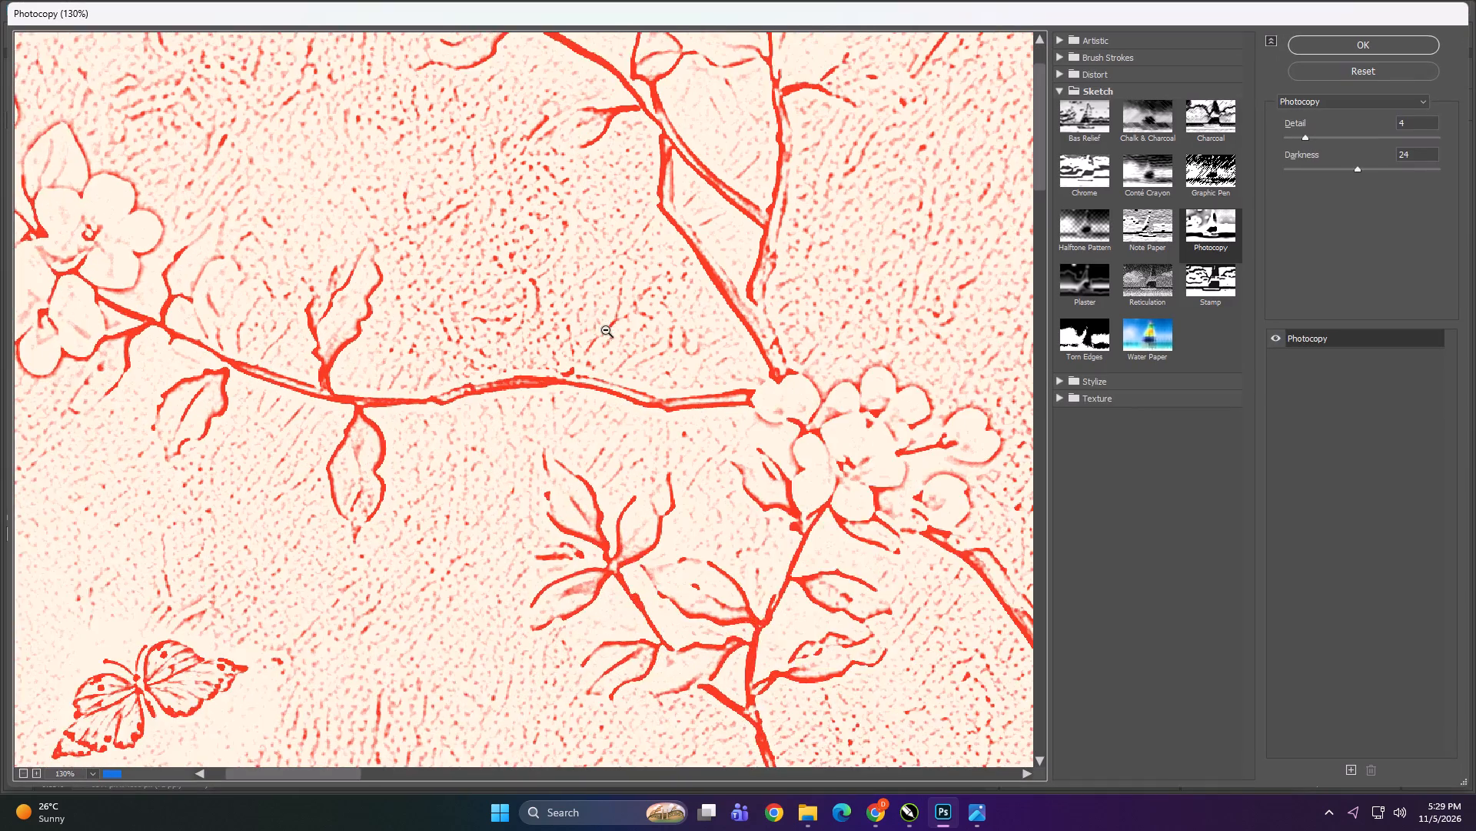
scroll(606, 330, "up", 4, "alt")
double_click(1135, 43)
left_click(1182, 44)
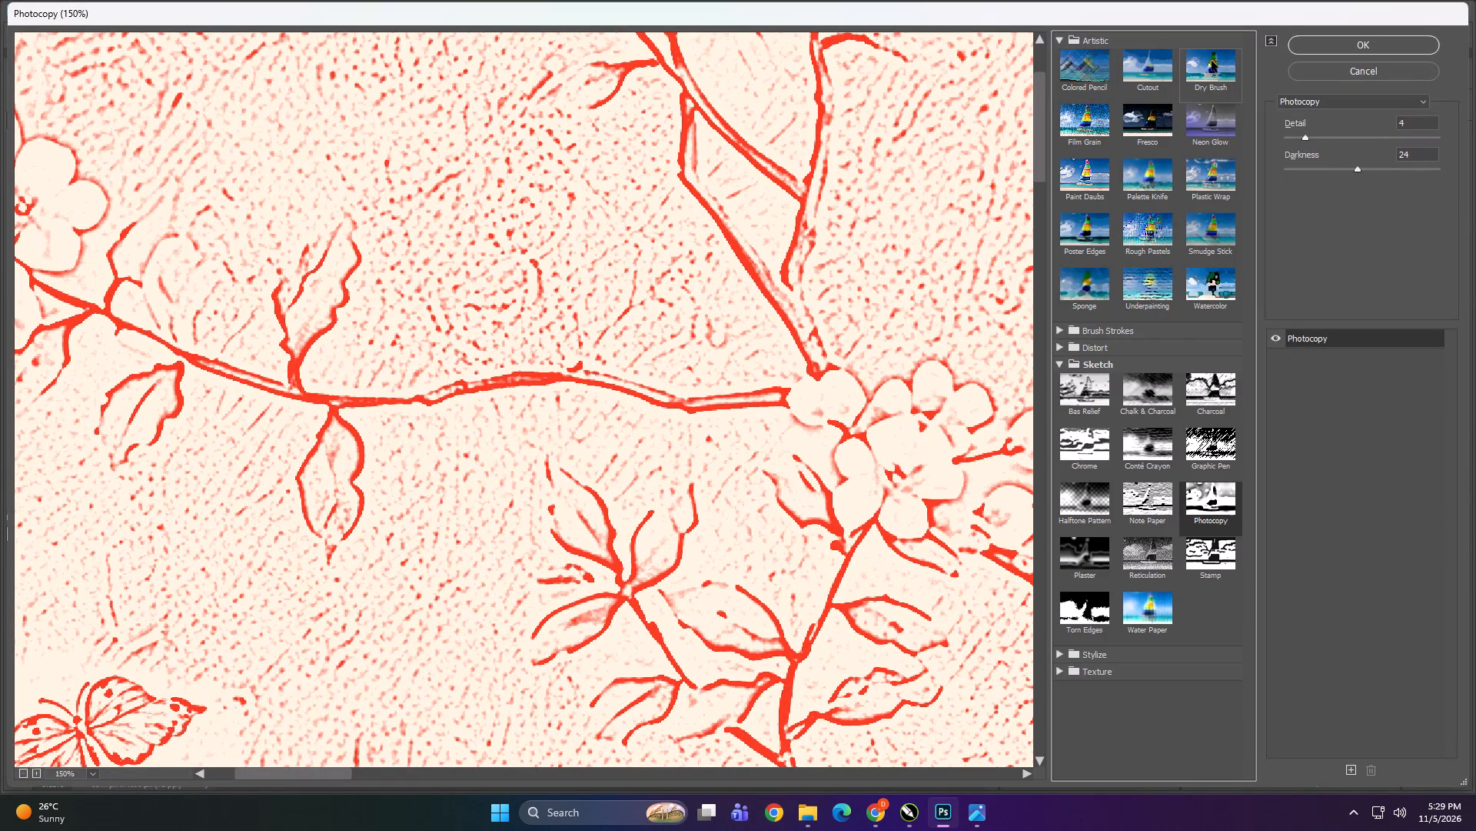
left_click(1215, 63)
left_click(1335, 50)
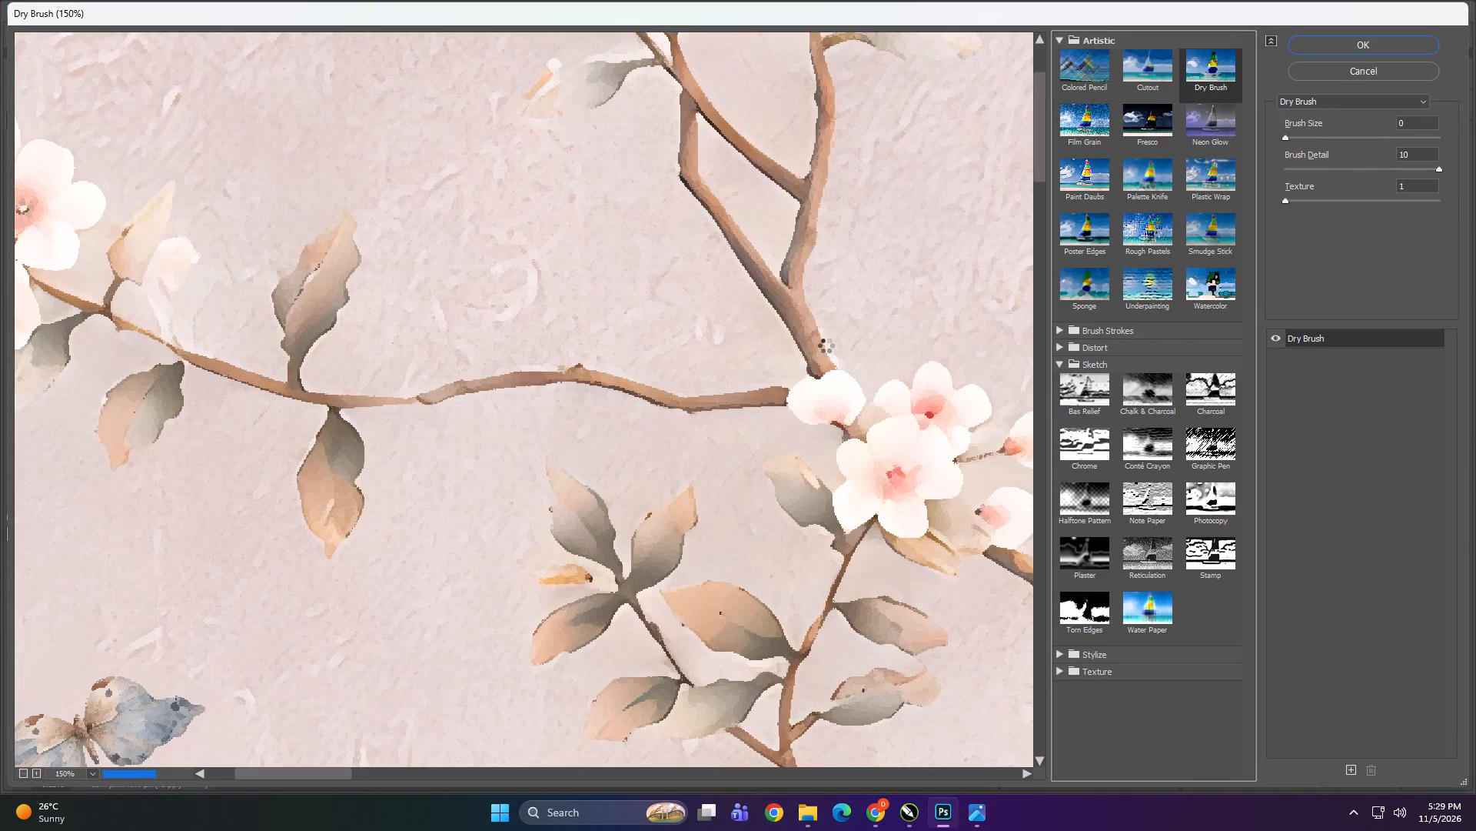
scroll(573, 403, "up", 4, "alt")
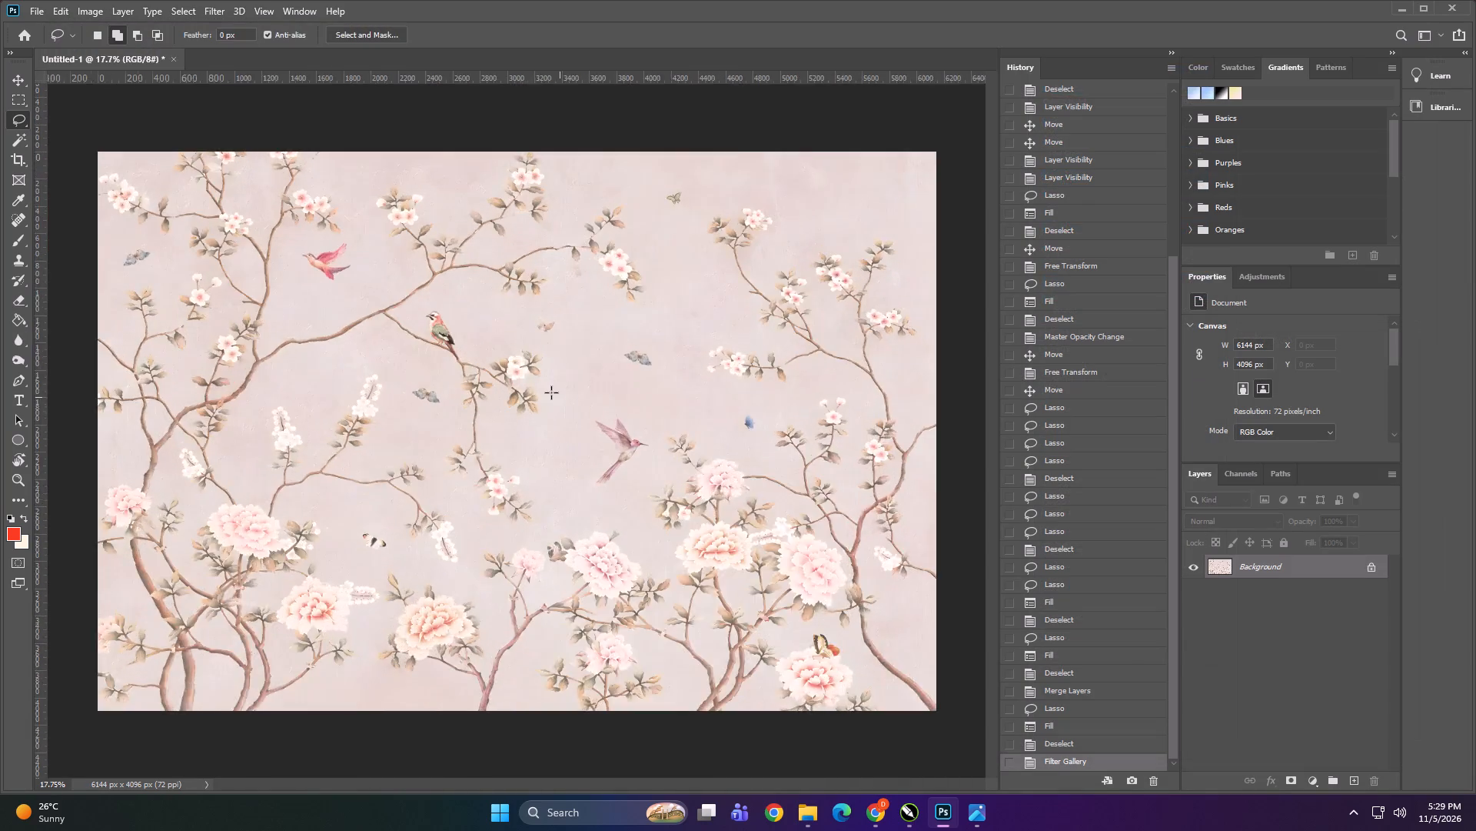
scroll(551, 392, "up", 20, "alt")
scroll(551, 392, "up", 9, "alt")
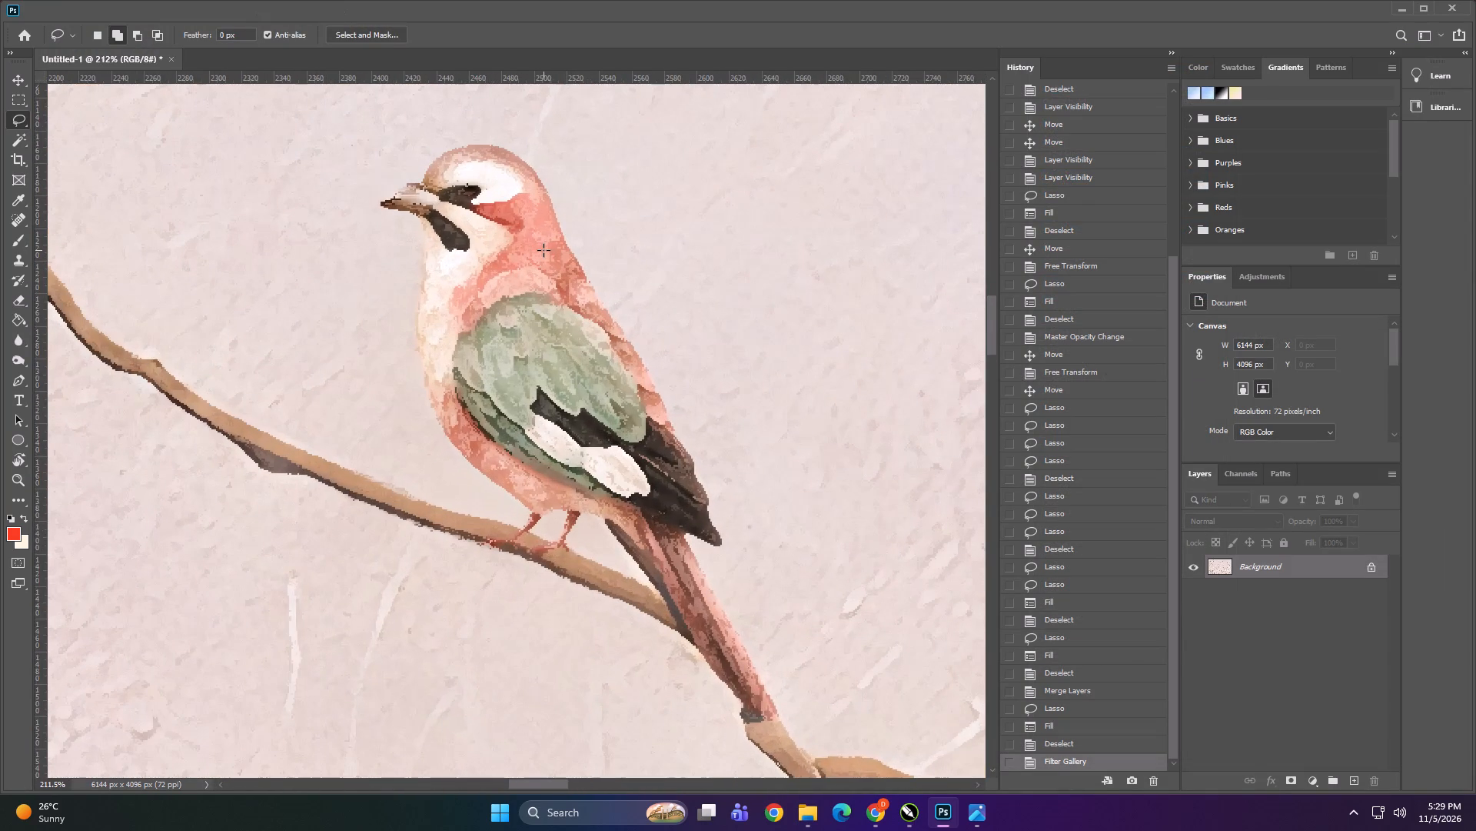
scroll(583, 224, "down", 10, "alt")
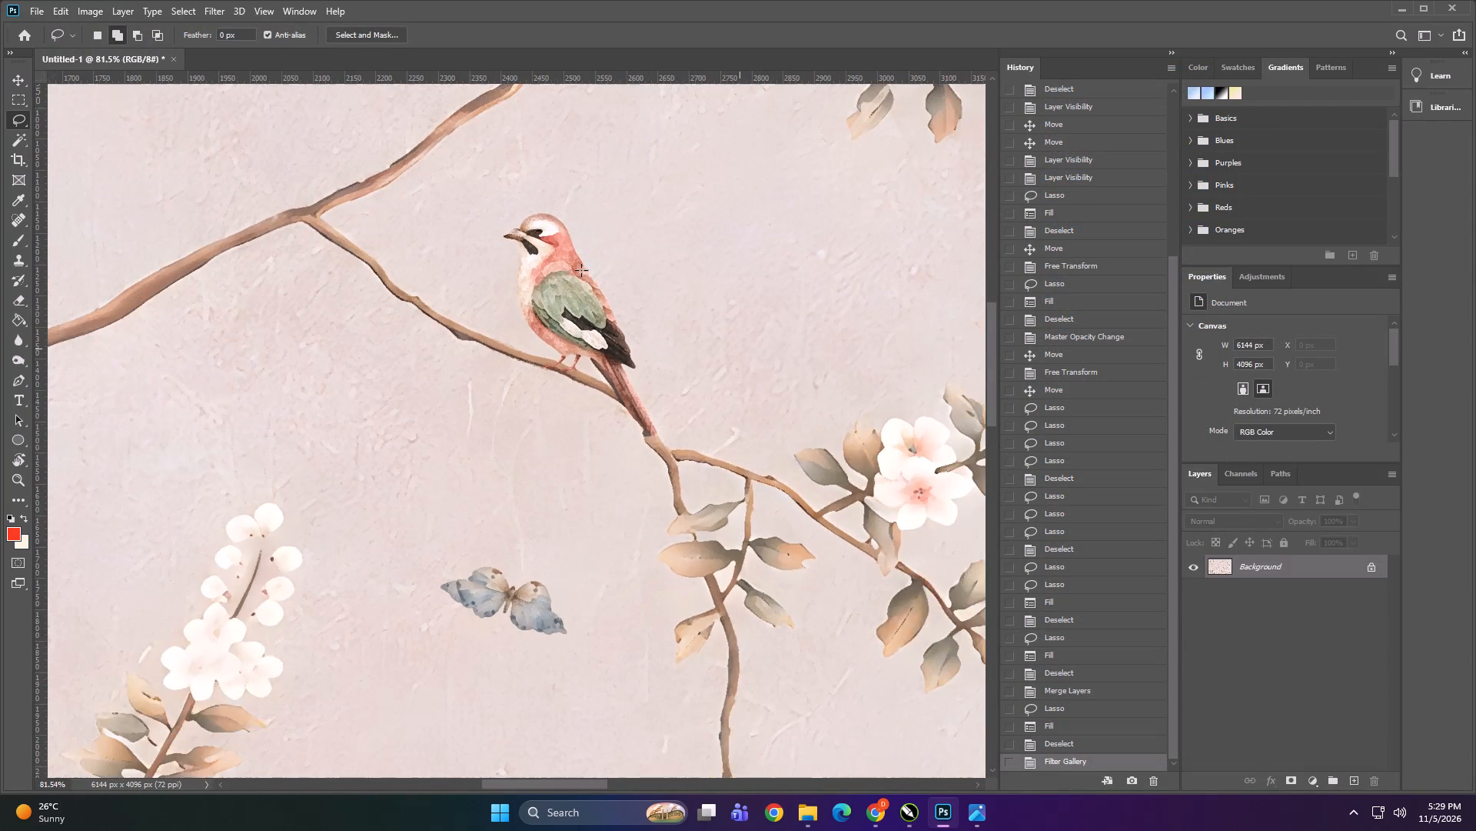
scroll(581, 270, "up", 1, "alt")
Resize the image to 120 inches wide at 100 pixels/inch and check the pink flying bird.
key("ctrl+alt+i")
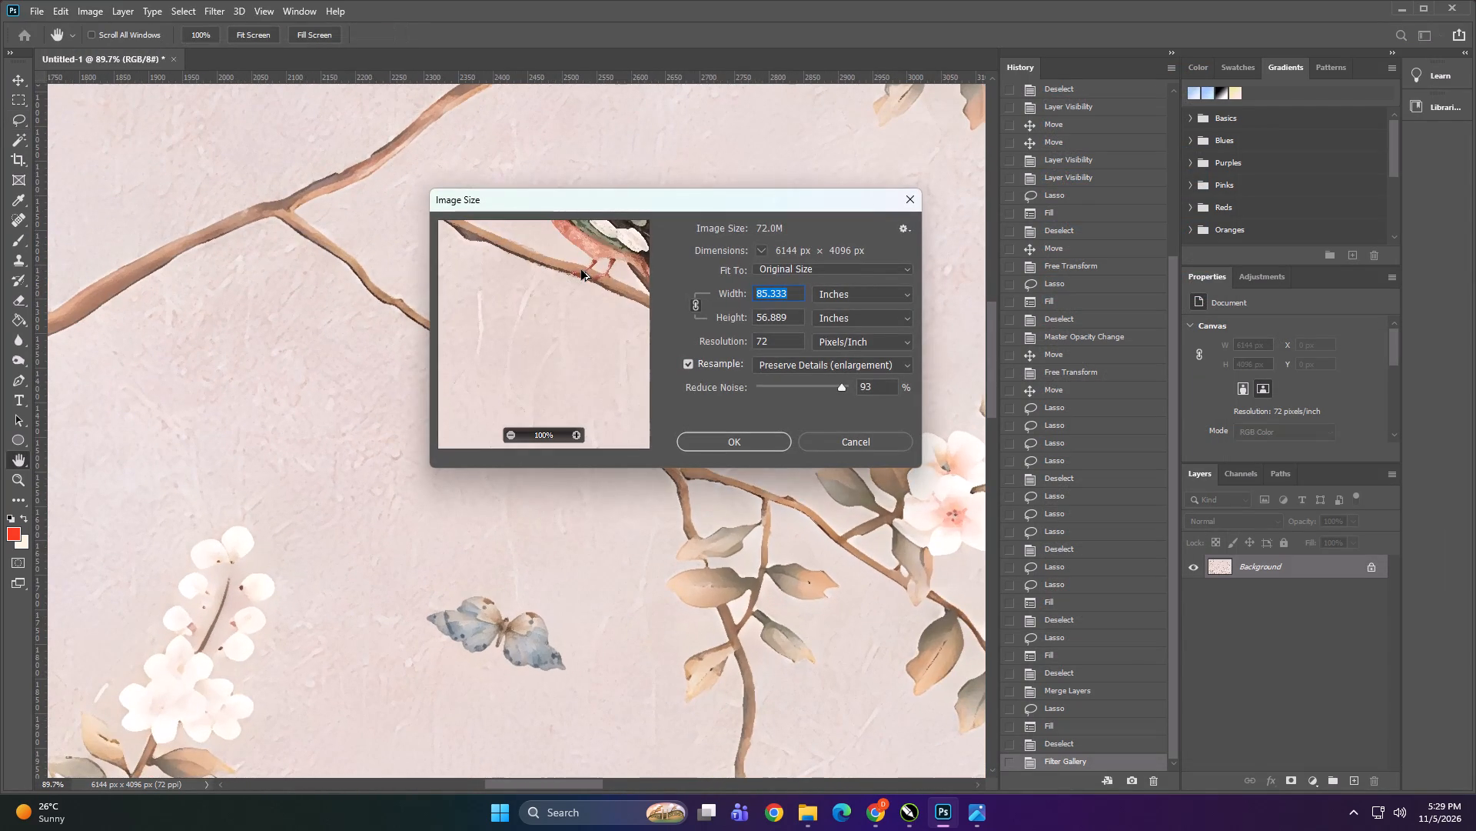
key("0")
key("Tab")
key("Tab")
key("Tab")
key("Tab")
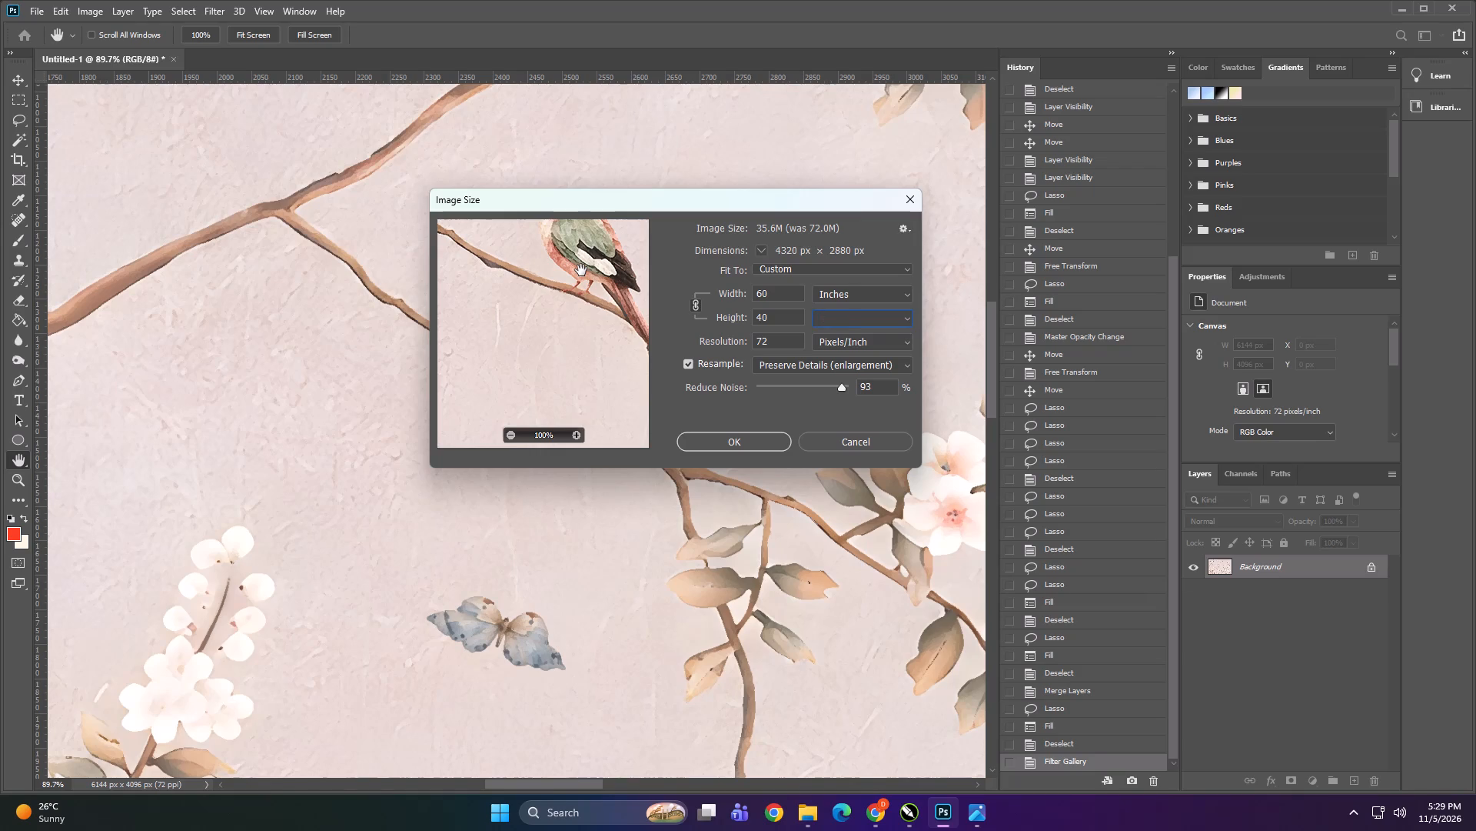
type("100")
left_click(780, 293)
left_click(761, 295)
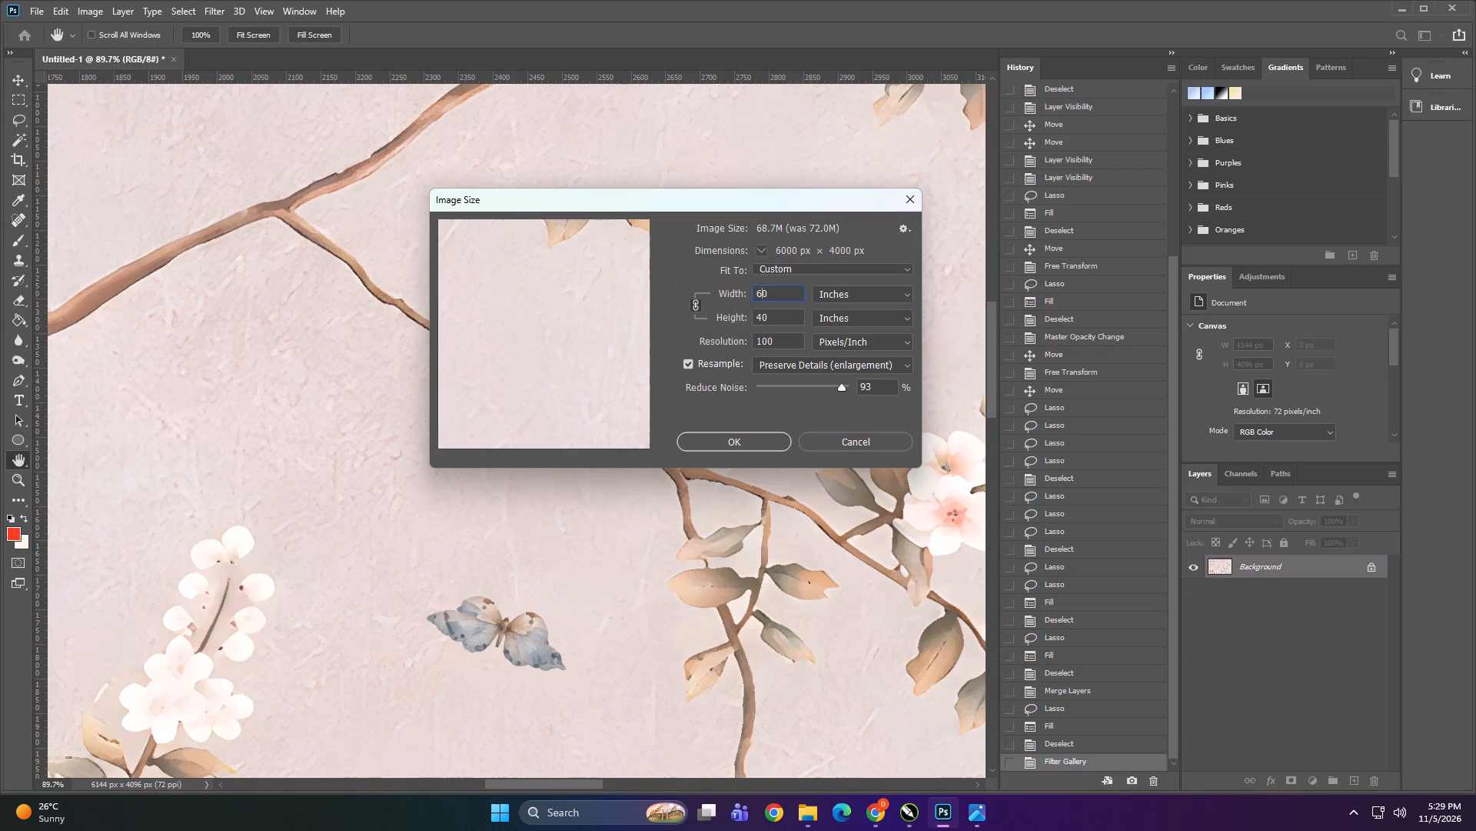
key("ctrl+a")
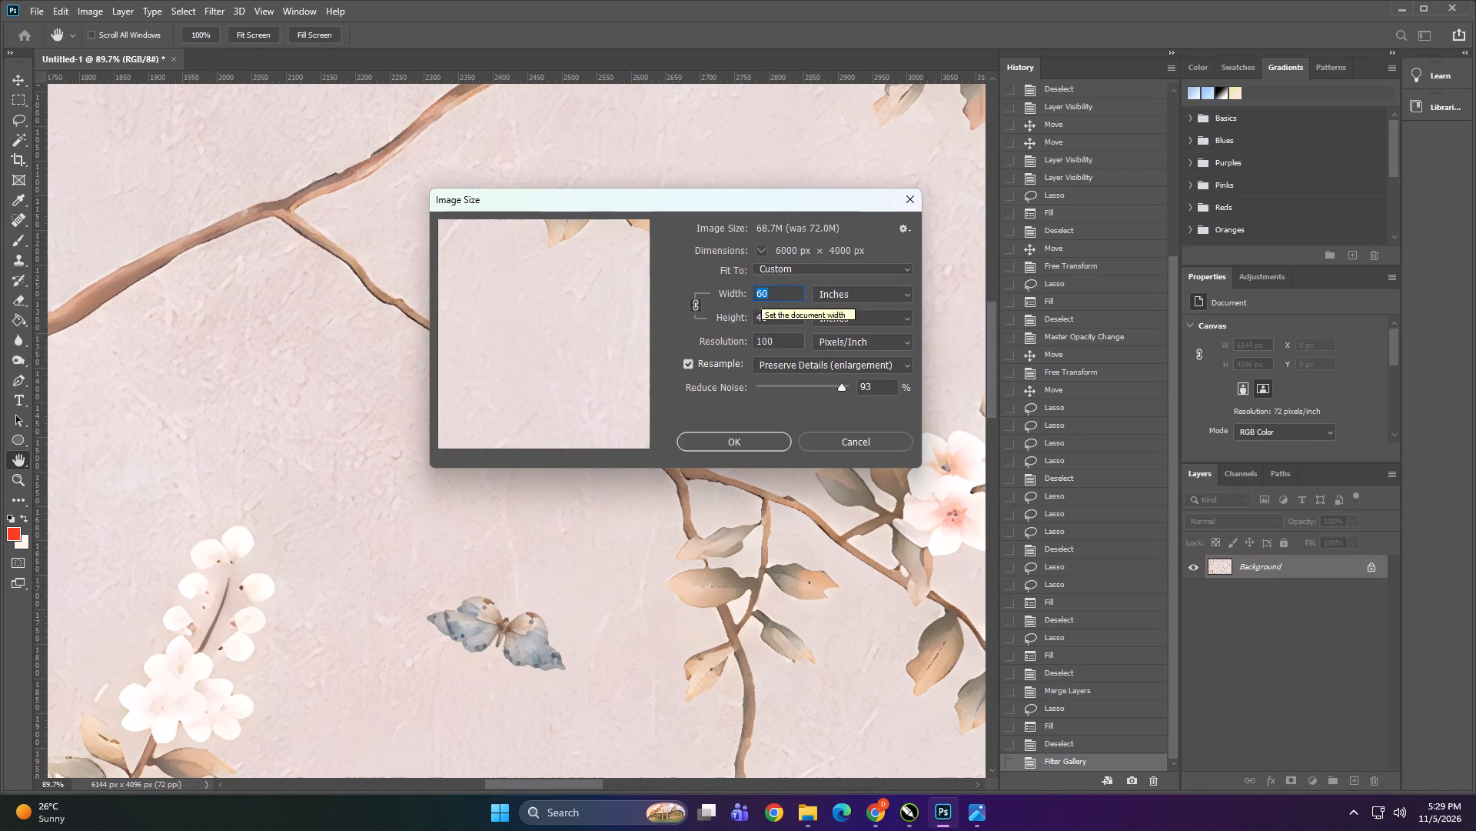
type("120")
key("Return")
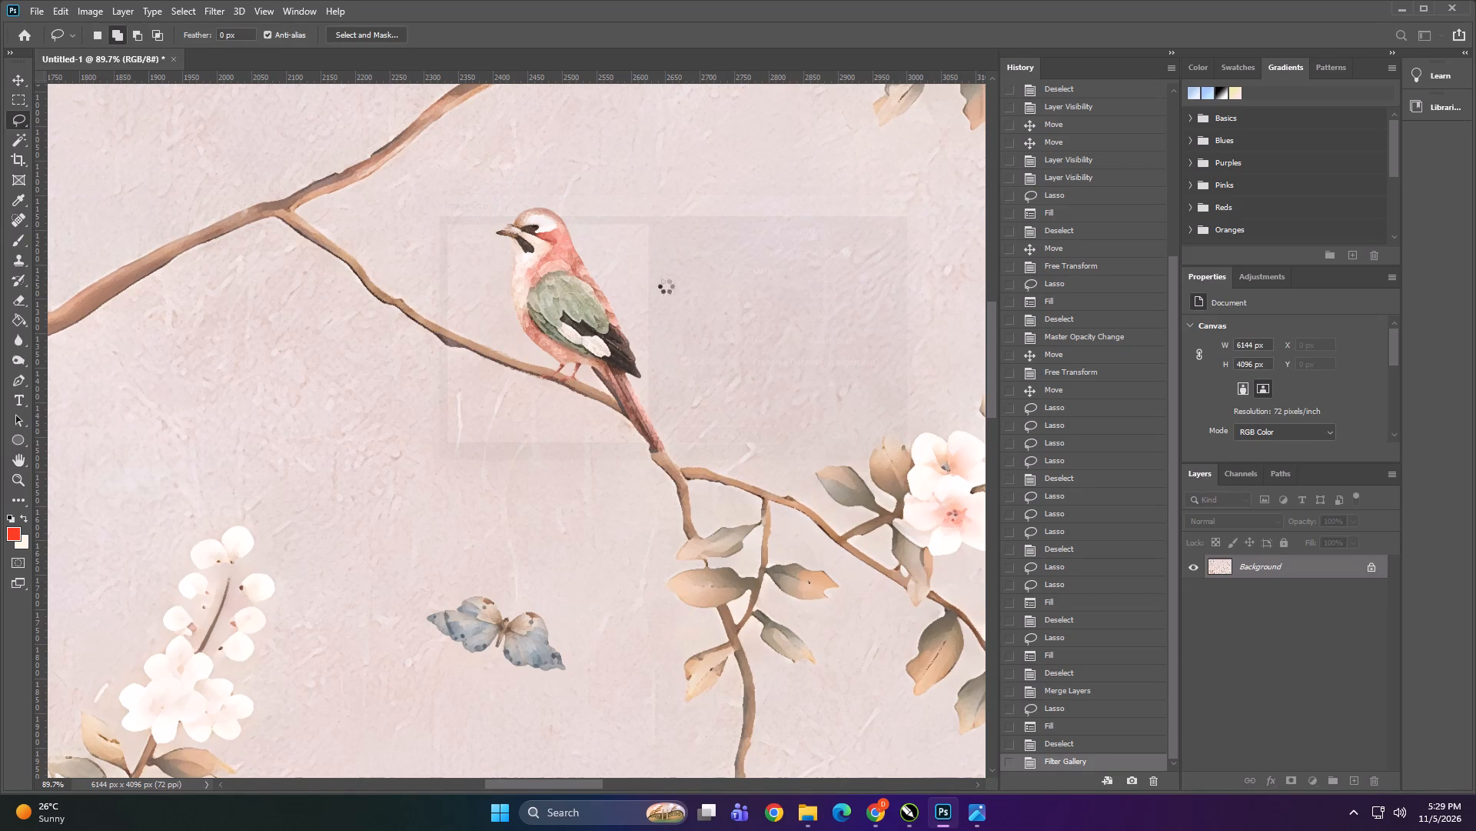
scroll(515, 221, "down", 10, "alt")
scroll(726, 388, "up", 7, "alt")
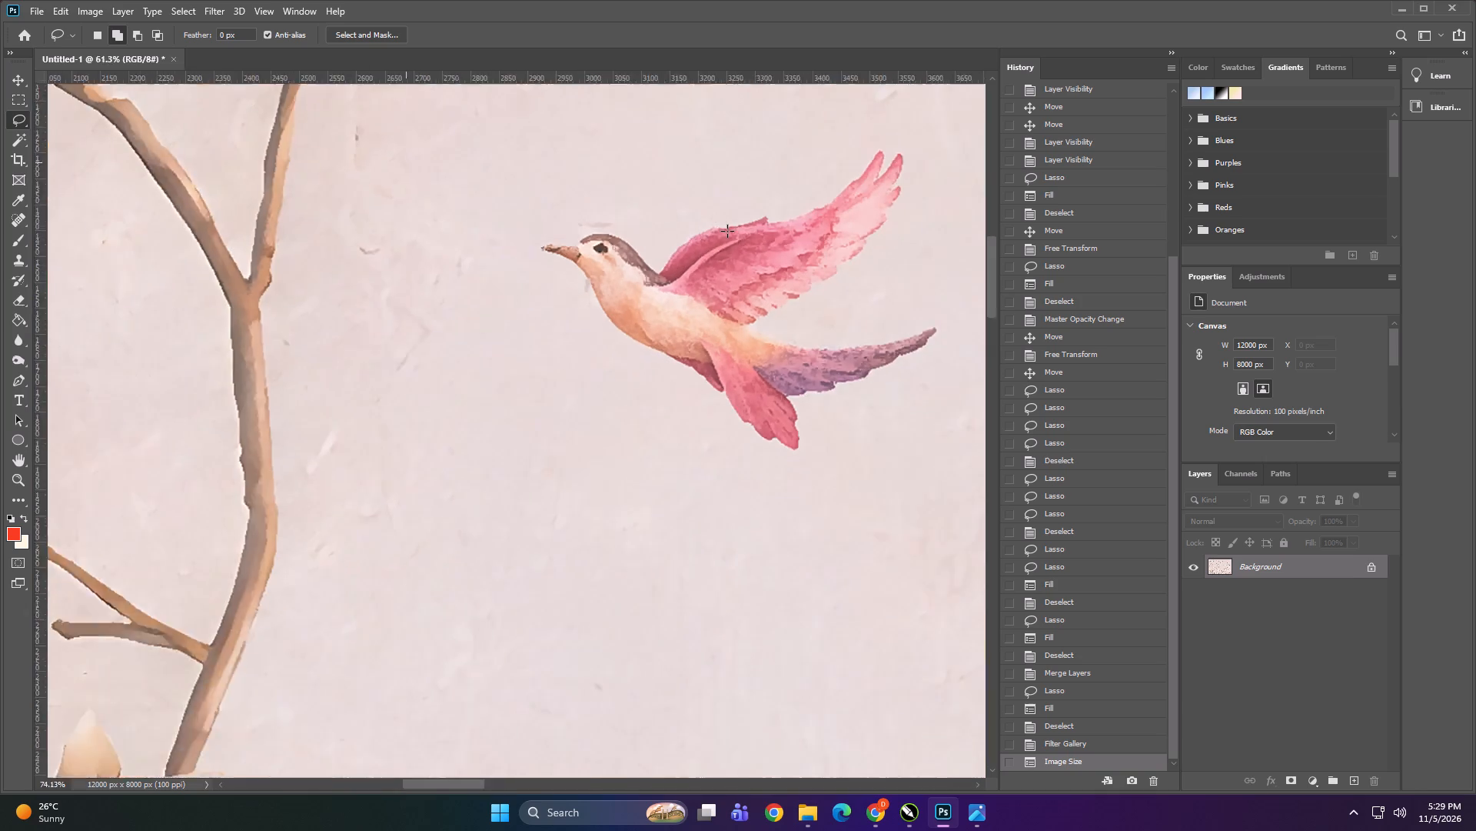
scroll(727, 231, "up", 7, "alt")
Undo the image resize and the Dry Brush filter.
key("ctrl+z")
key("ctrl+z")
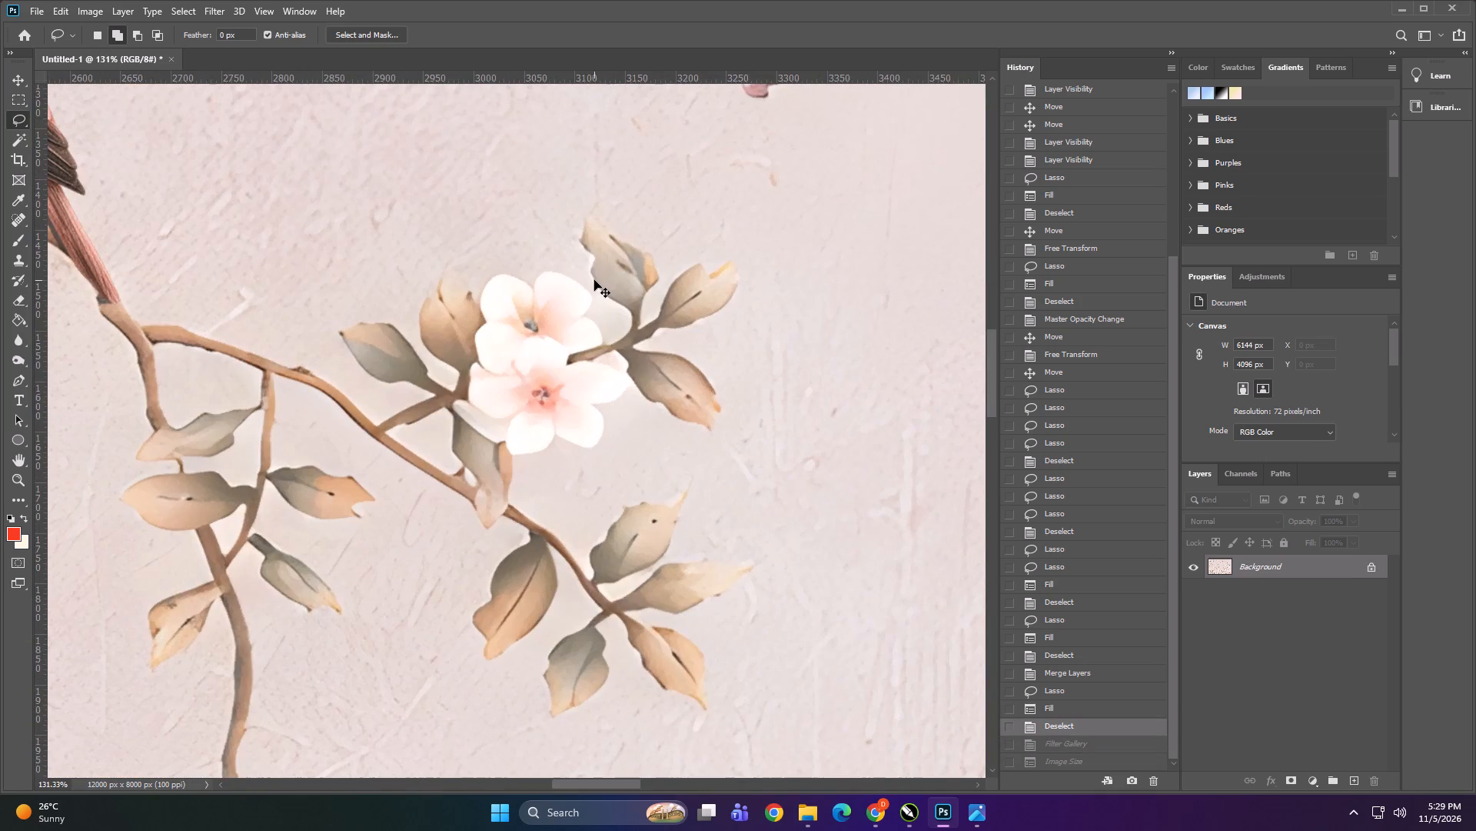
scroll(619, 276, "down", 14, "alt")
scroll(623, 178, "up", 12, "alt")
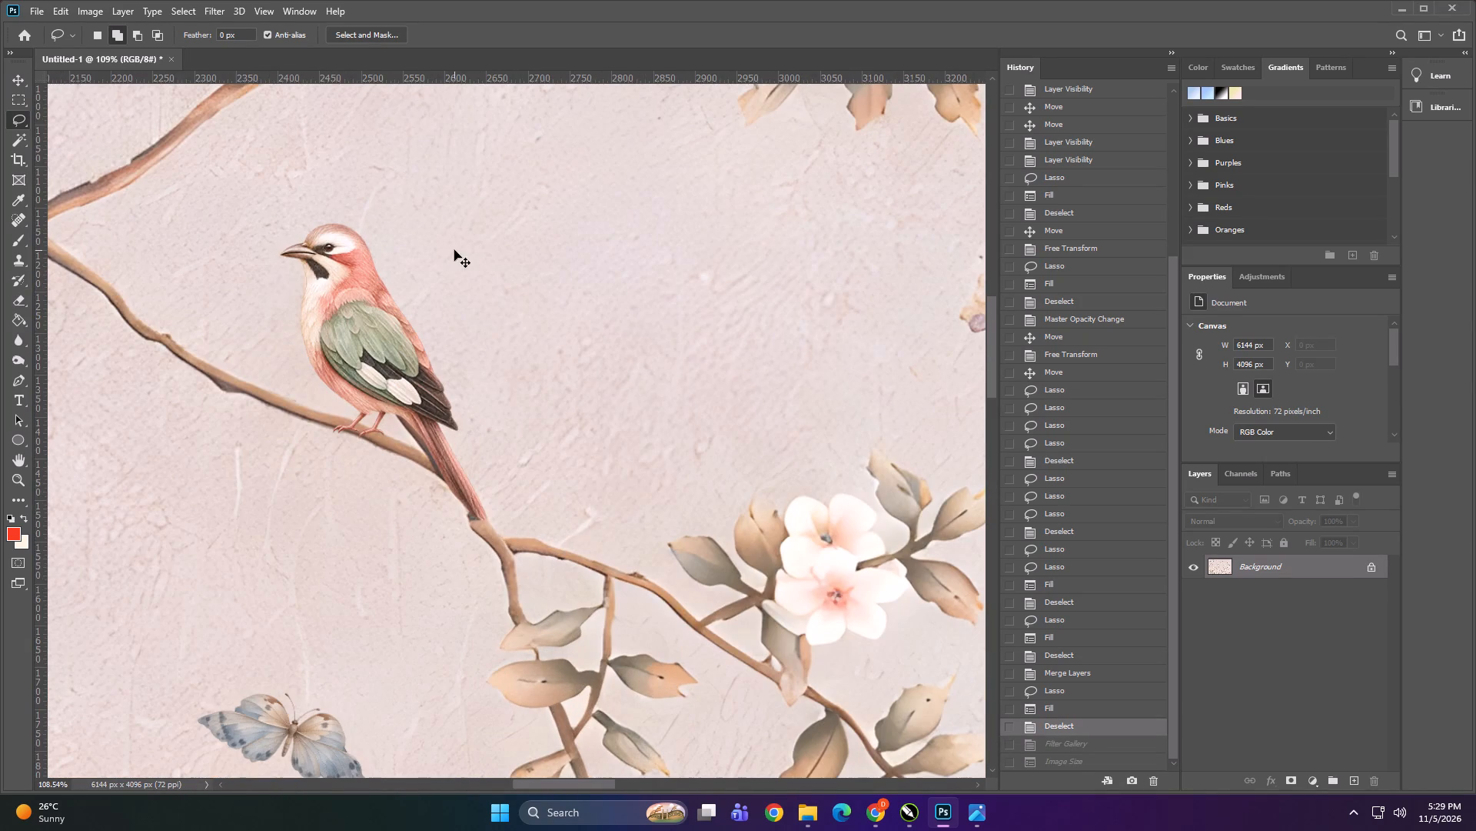
Resize the image to 80 inches wide at 100 pixels/inch.
key("ctrl+alt+i")
type("80")
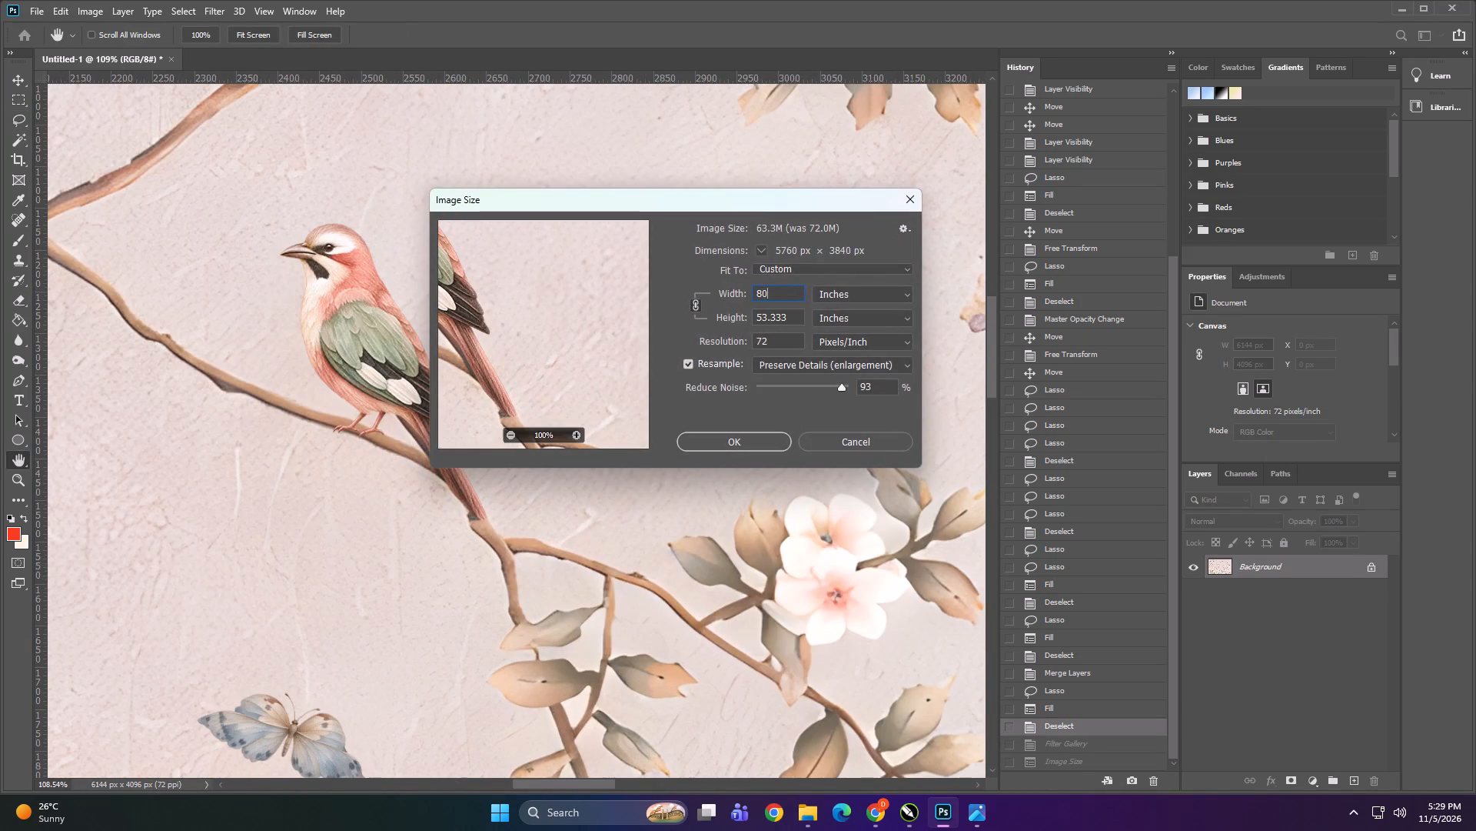
key("Tab")
key("Tab")
key("Tab")
key("Tab")
type("100")
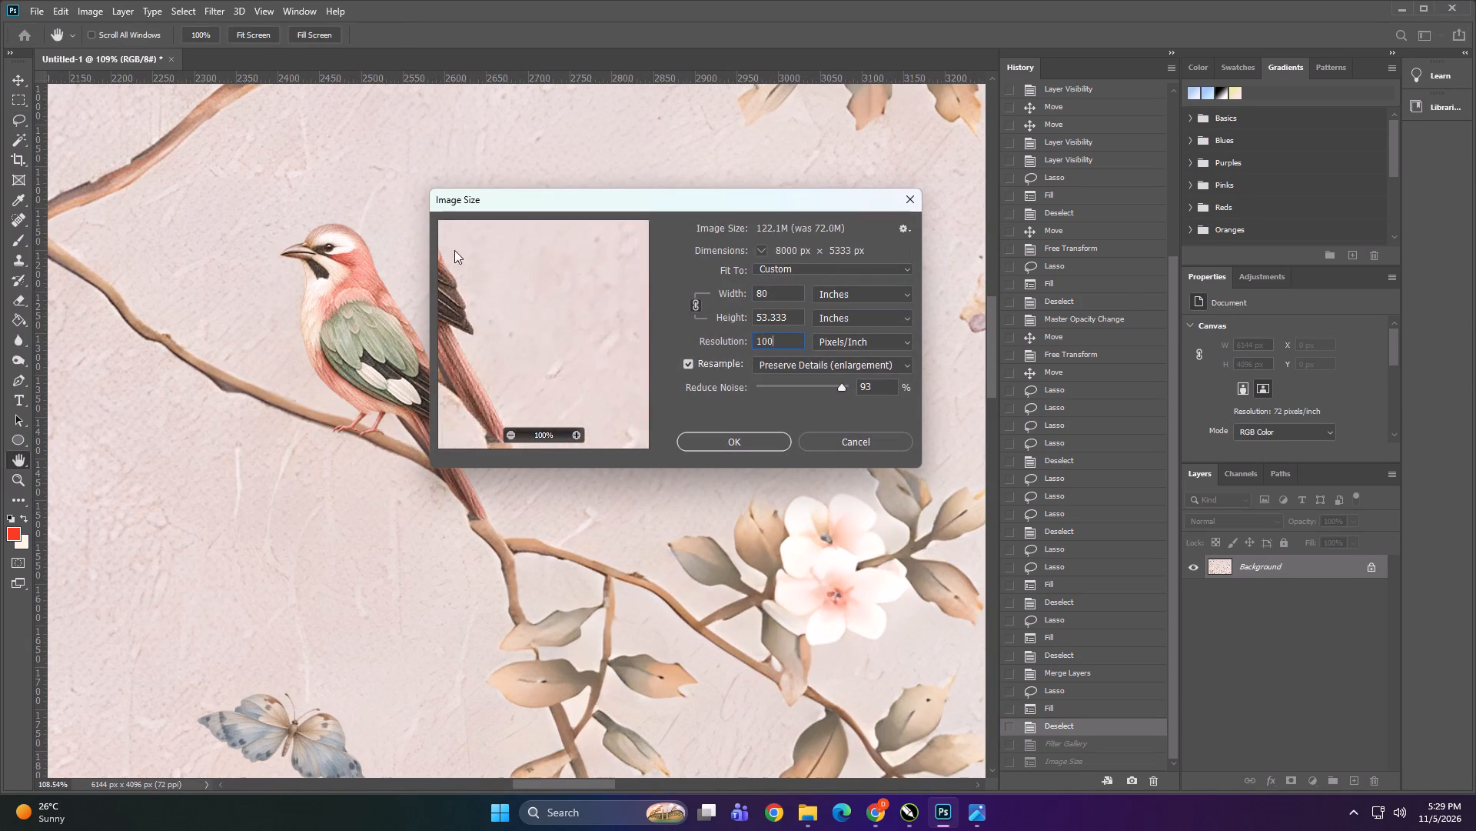
key("Return")
Open the Filter Gallery and examine the Dry Brush preview over the flying bird, the perched bird and the flowering branches.
scroll(457, 251, "down", 14, "alt")
scroll(494, 253, "up", 17, "alt")
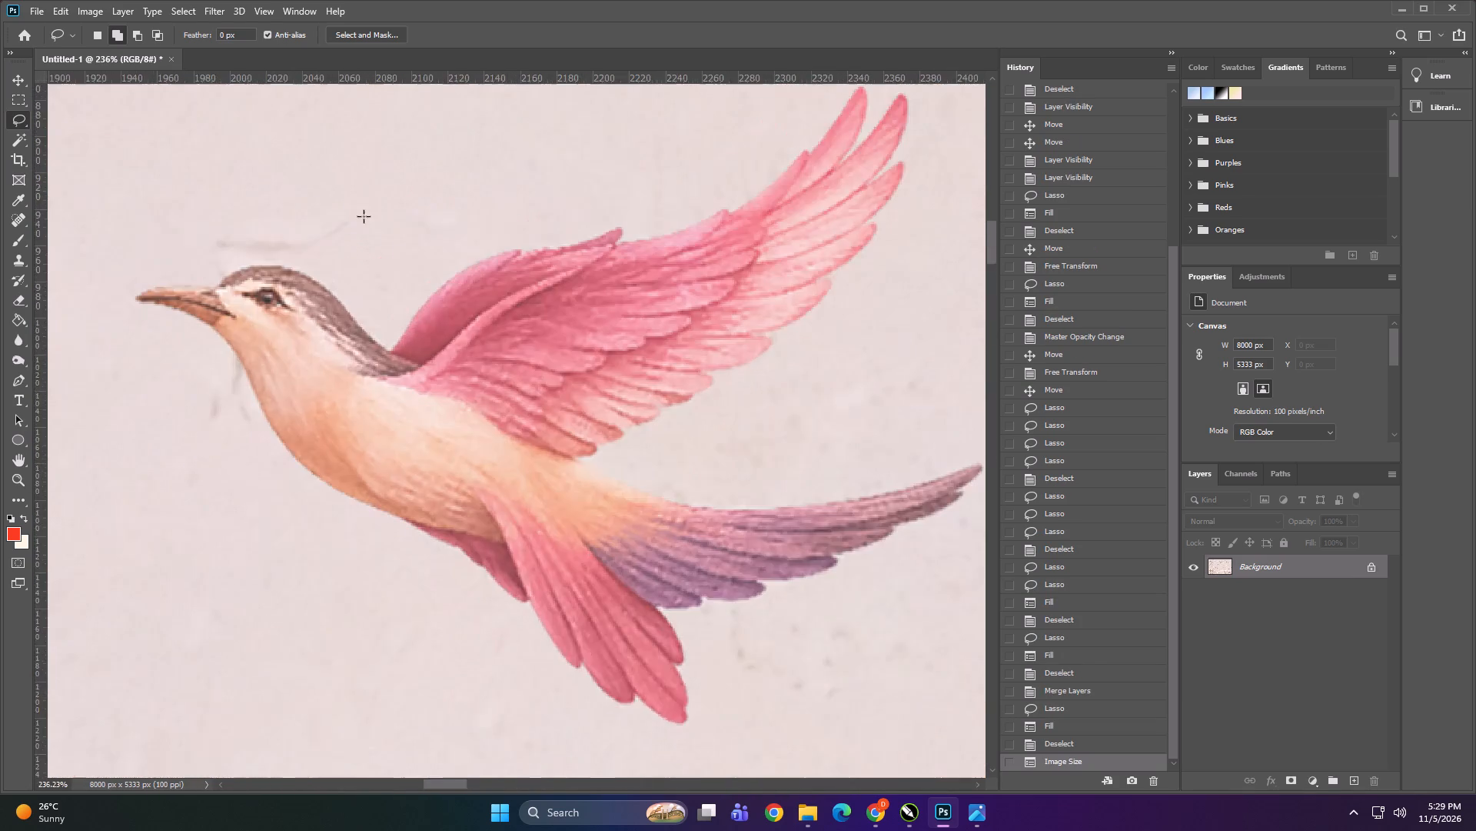
scroll(364, 216, "up", 6, "alt")
scroll(434, 217, "down", 5, "alt")
left_click(211, 9)
left_click(234, 72)
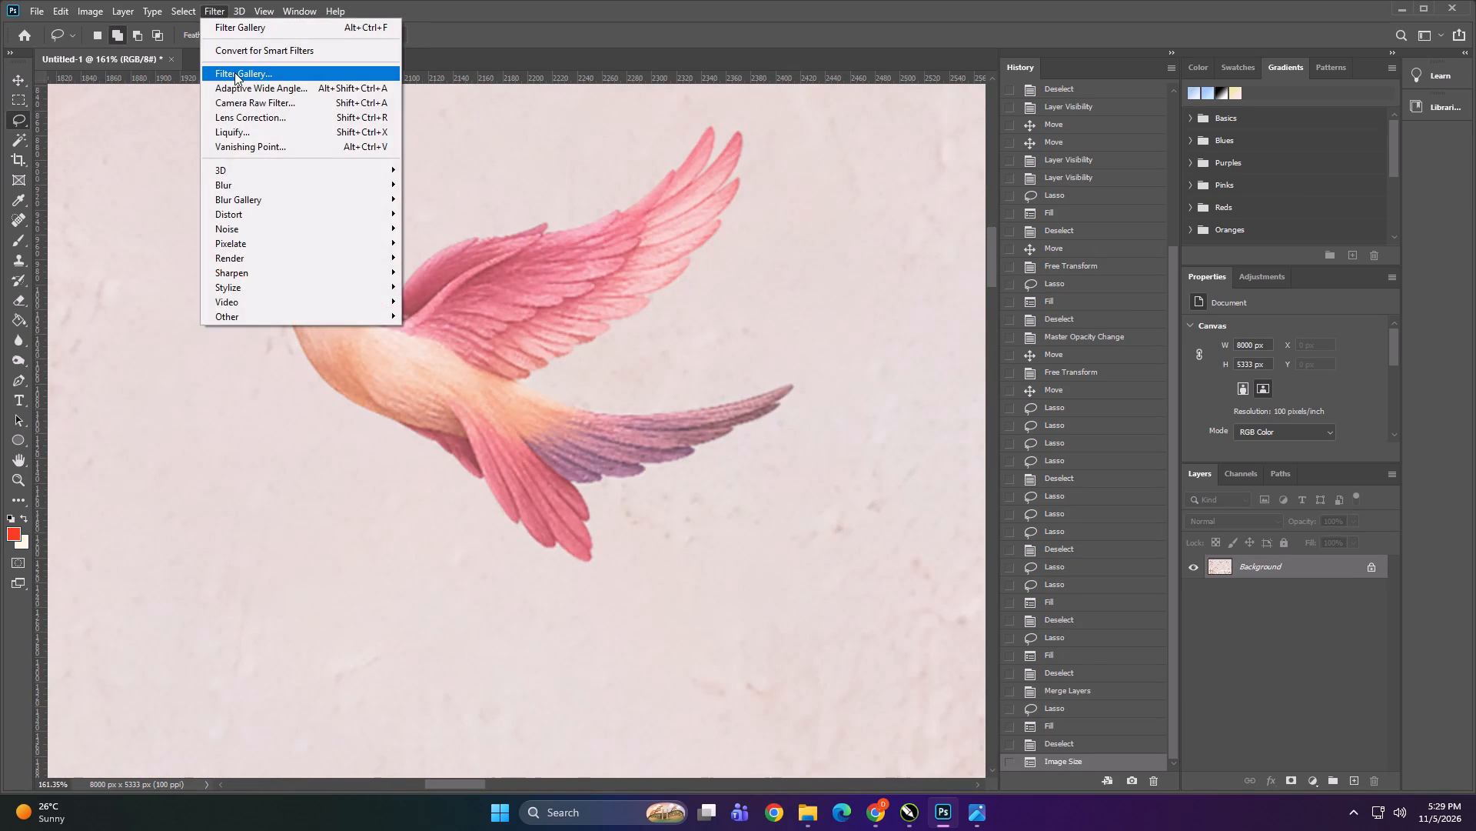
key("space")
key("space")
key("space")
key("space")
key("space")
key("space")
key("space")
key("space")
key("space")
key("space")
key("space")
key("space")
key("space")
key("space")
key("space")
key("space")
key("space")
key("space")
key("space")
key("space")
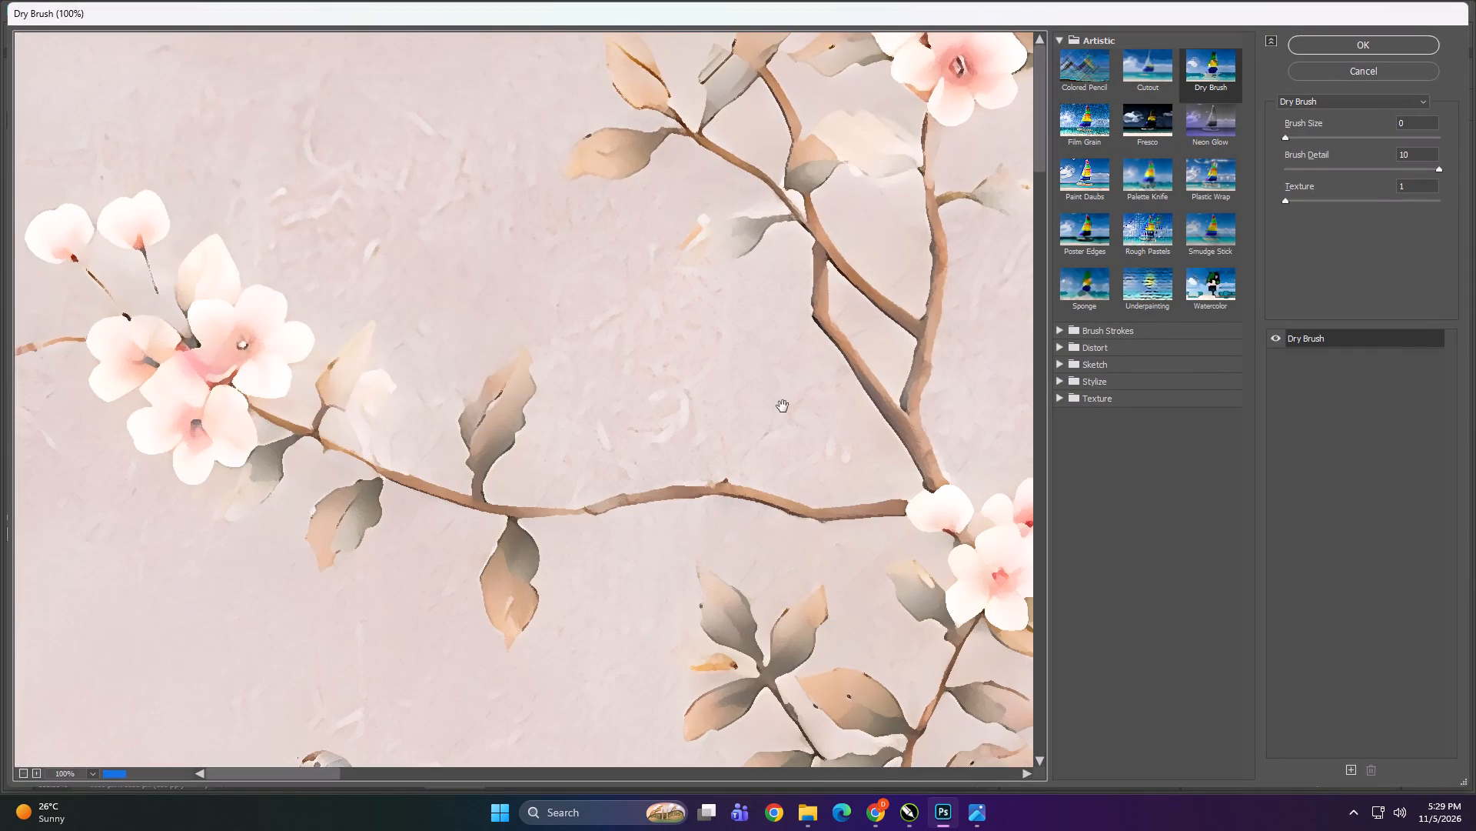
left_click_drag(873, 523, 241, 409)
left_click_drag(897, 461, 451, 191)
left_click_drag(571, 559, 511, 369)
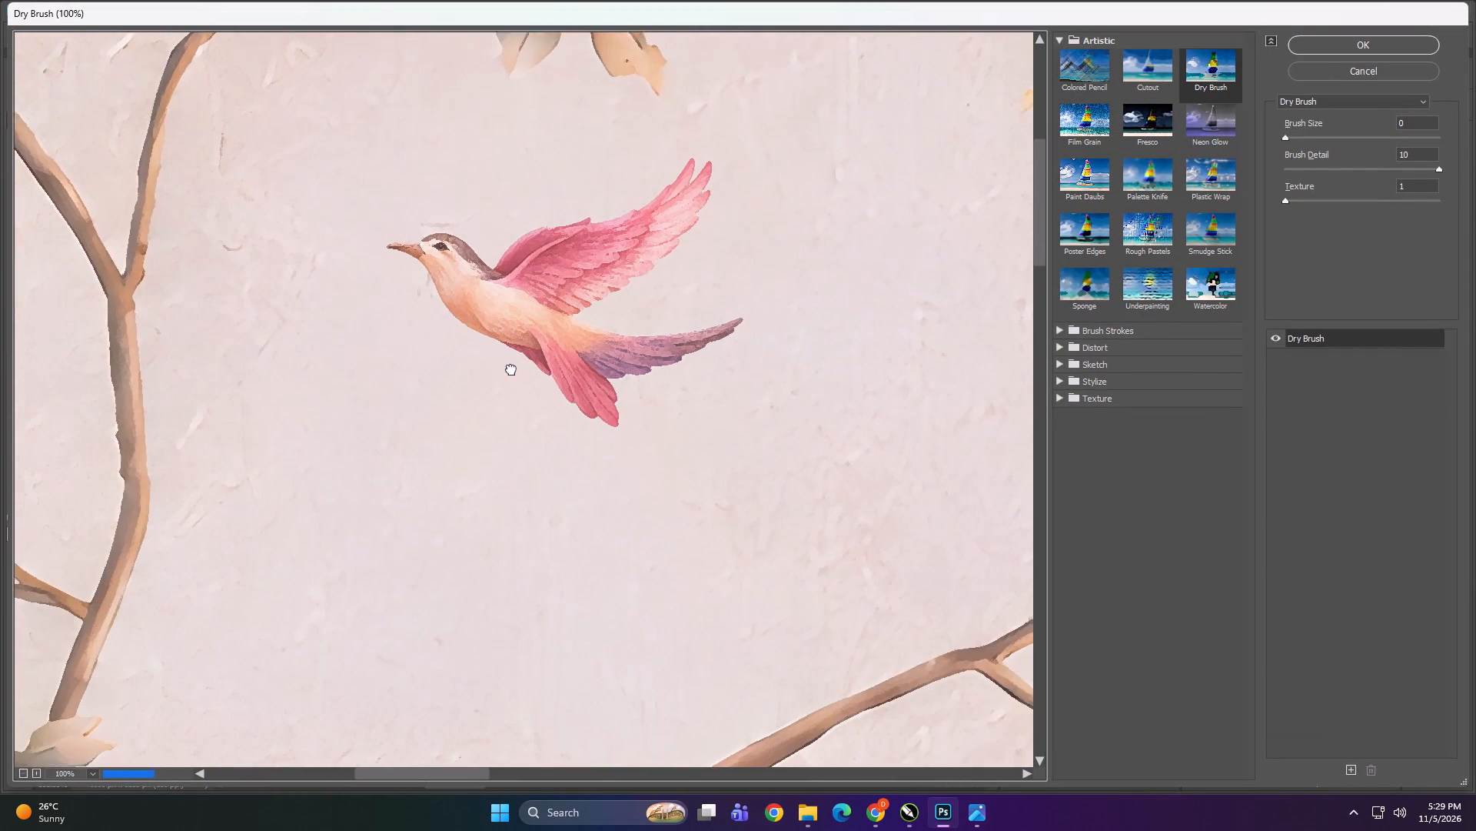
left_click_drag(511, 369, 511, 367)
key("space")
key("space")
key("space")
key("space")
key("space")
key("space")
key("space")
key("space")
key("space")
key("space")
key("space")
key("space")
key("space")
key("space")
key("space")
key("space")
key("space")
key("space")
key("space")
key("space")
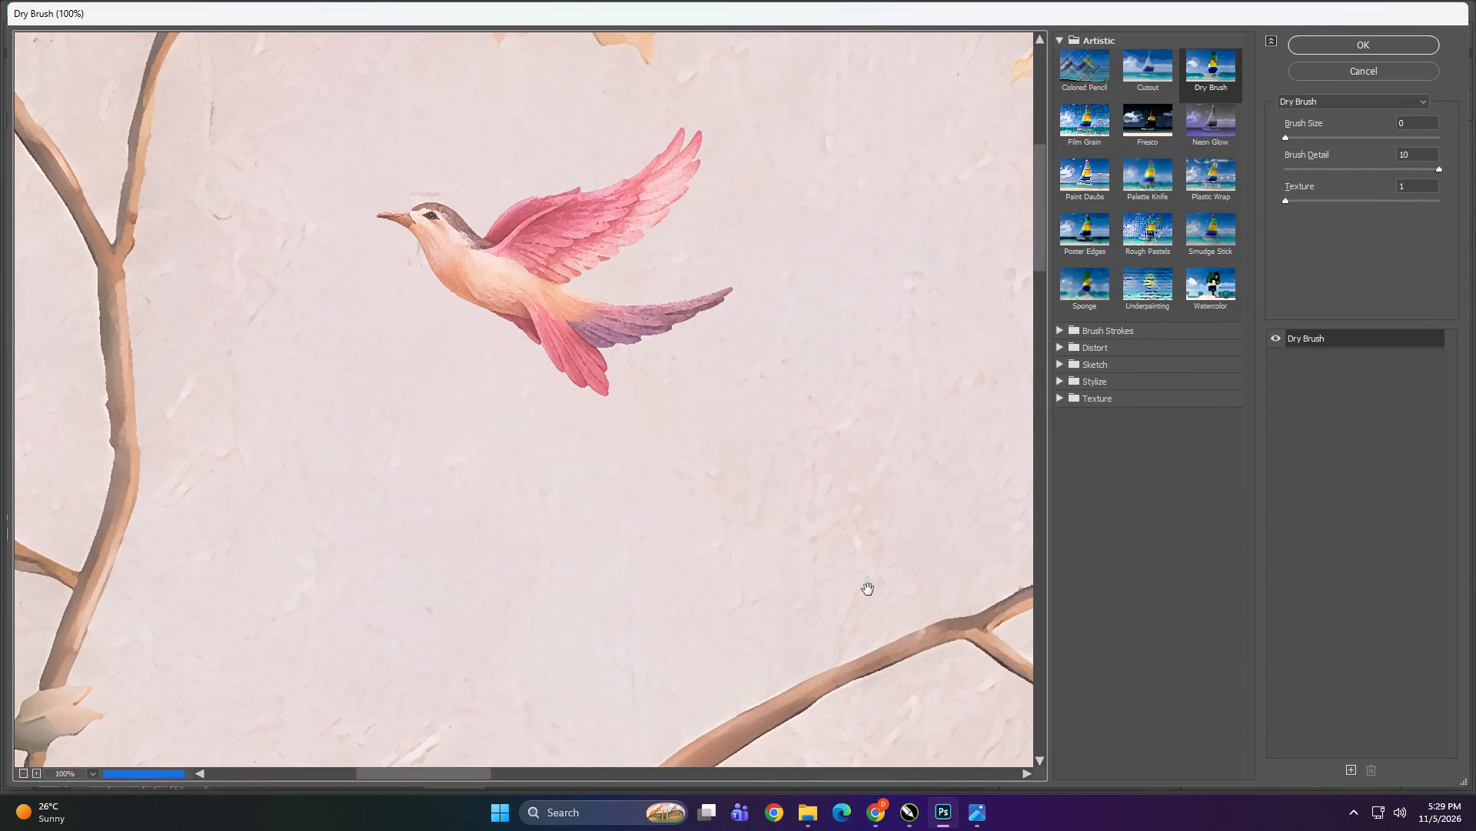
left_click_drag(849, 571, 313, 203)
left_click_drag(954, 439, 741, 349)
key("space")
key("space")
key("space")
key("space")
key("space")
key("space")
key("space")
key("space")
key("space")
key("space")
key("space")
key("space")
left_click_drag(956, 469, 863, 427)
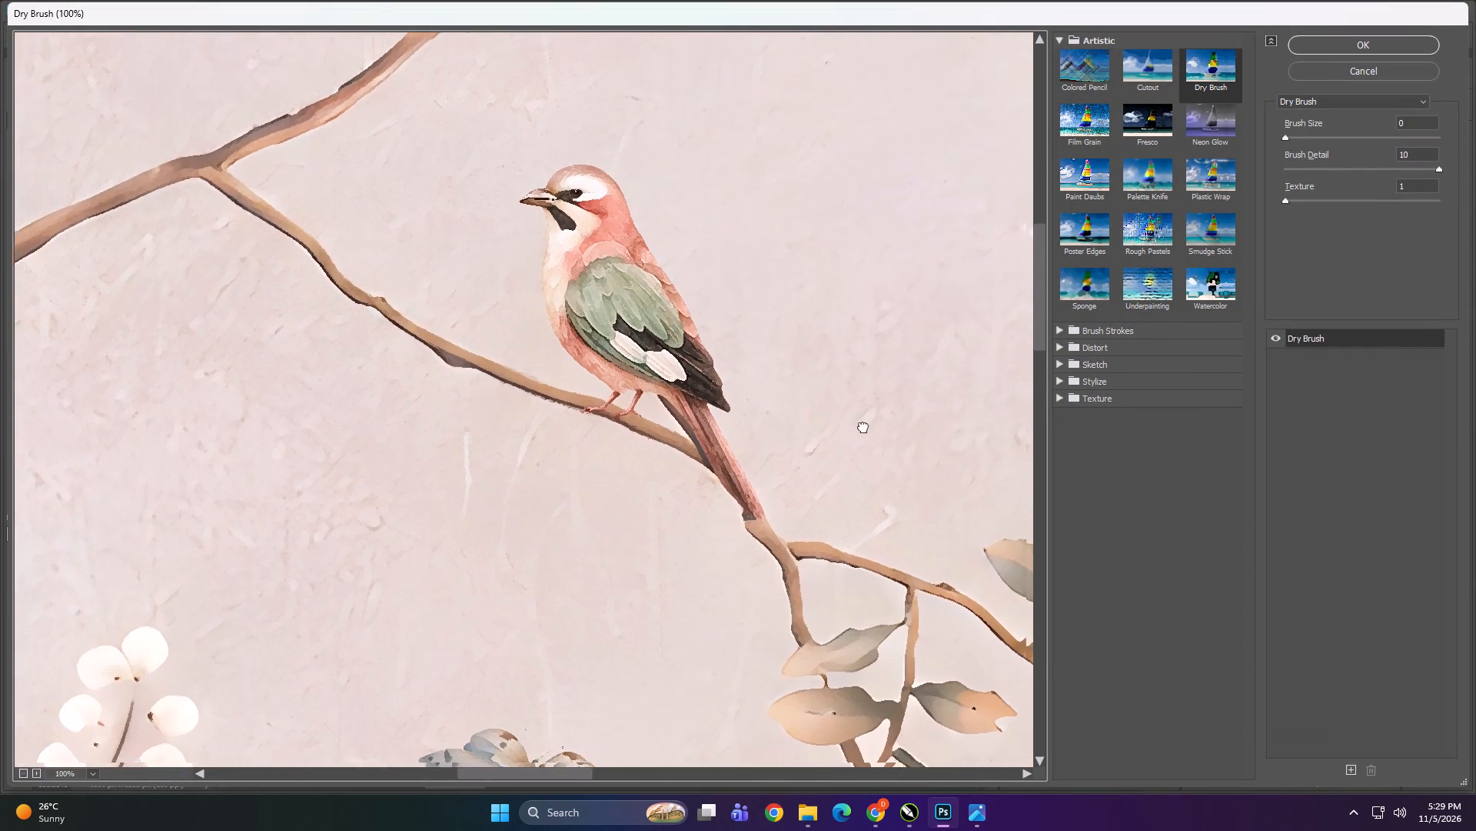
left_click_drag(863, 427, 630, 272)
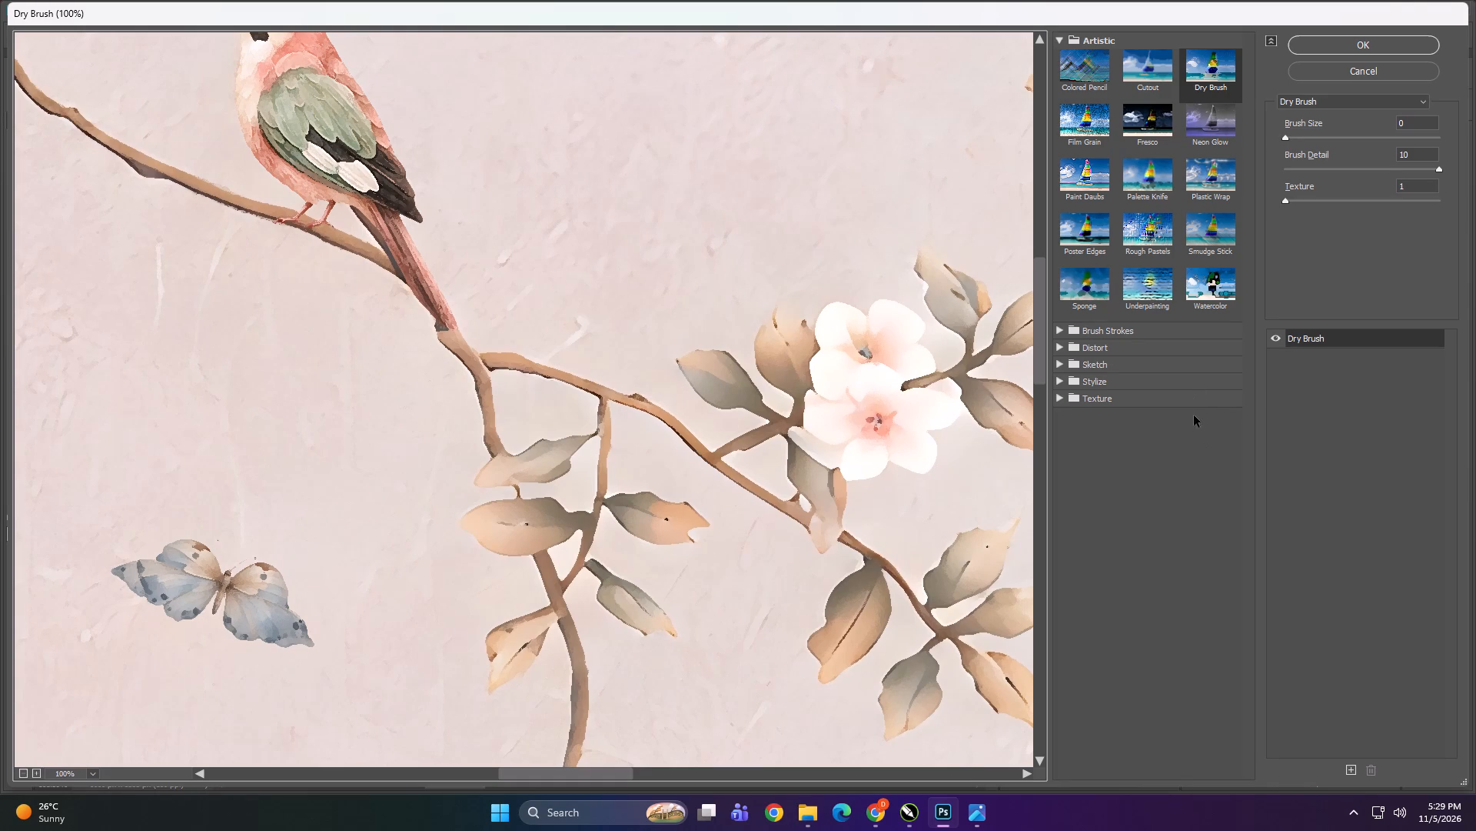
Apply the Texturizer filter with the Canvas texture, 50% scaling, relief 1 and top light to the mural.
left_click(1185, 399)
key("space")
key("space")
key("space")
key("space")
key("space")
key("space")
key("space")
key("space")
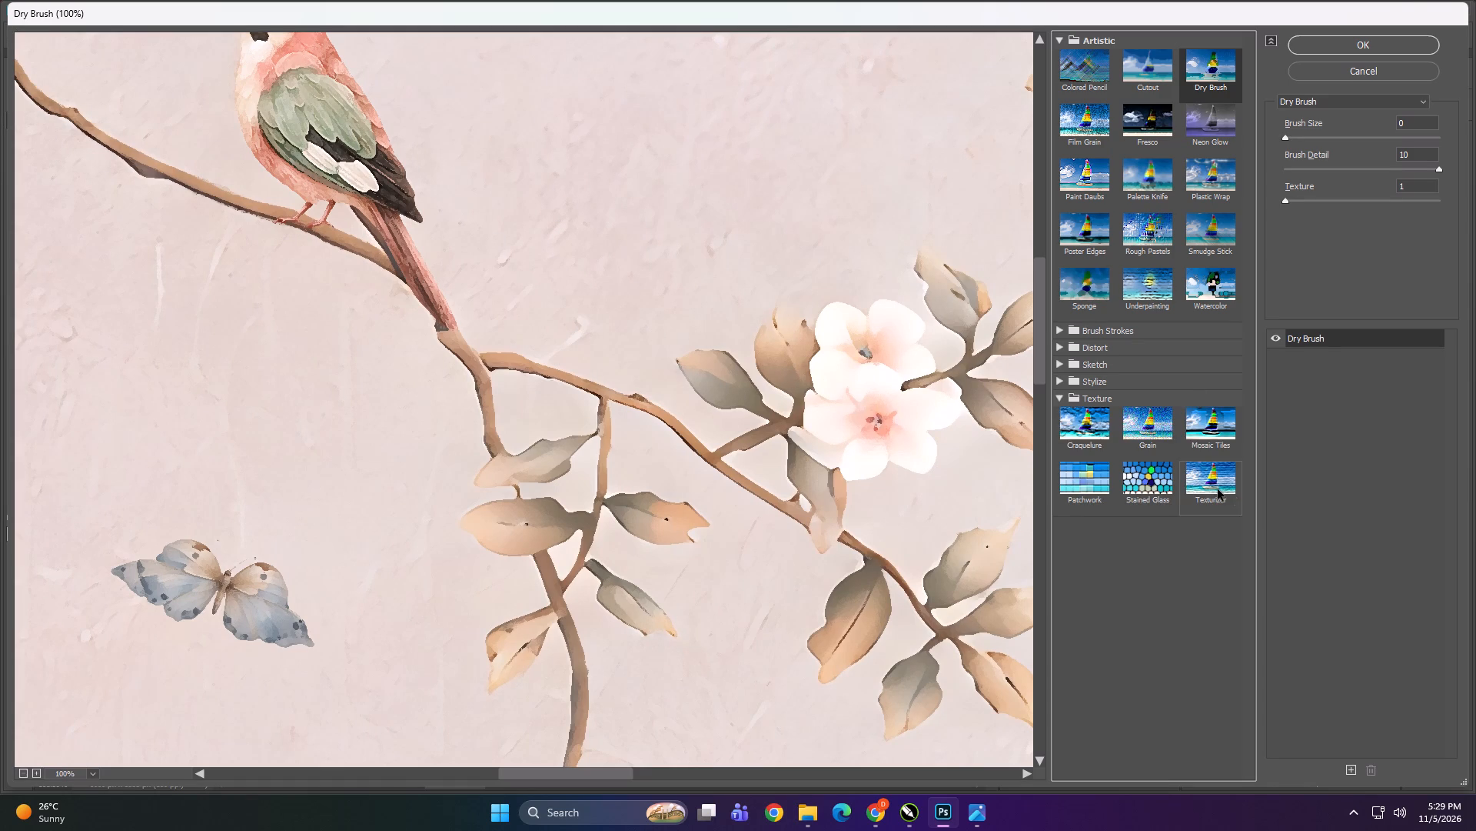
left_click(1218, 489)
key("space")
key("space")
key("space")
key("space")
key("space")
key("space")
key("space")
key("space")
key("space")
key("space")
key("space")
key("space")
key("space")
key("space")
key("space")
key("space")
key("space")
key("space")
key("space")
key("space")
left_click_drag(427, 187, 712, 496)
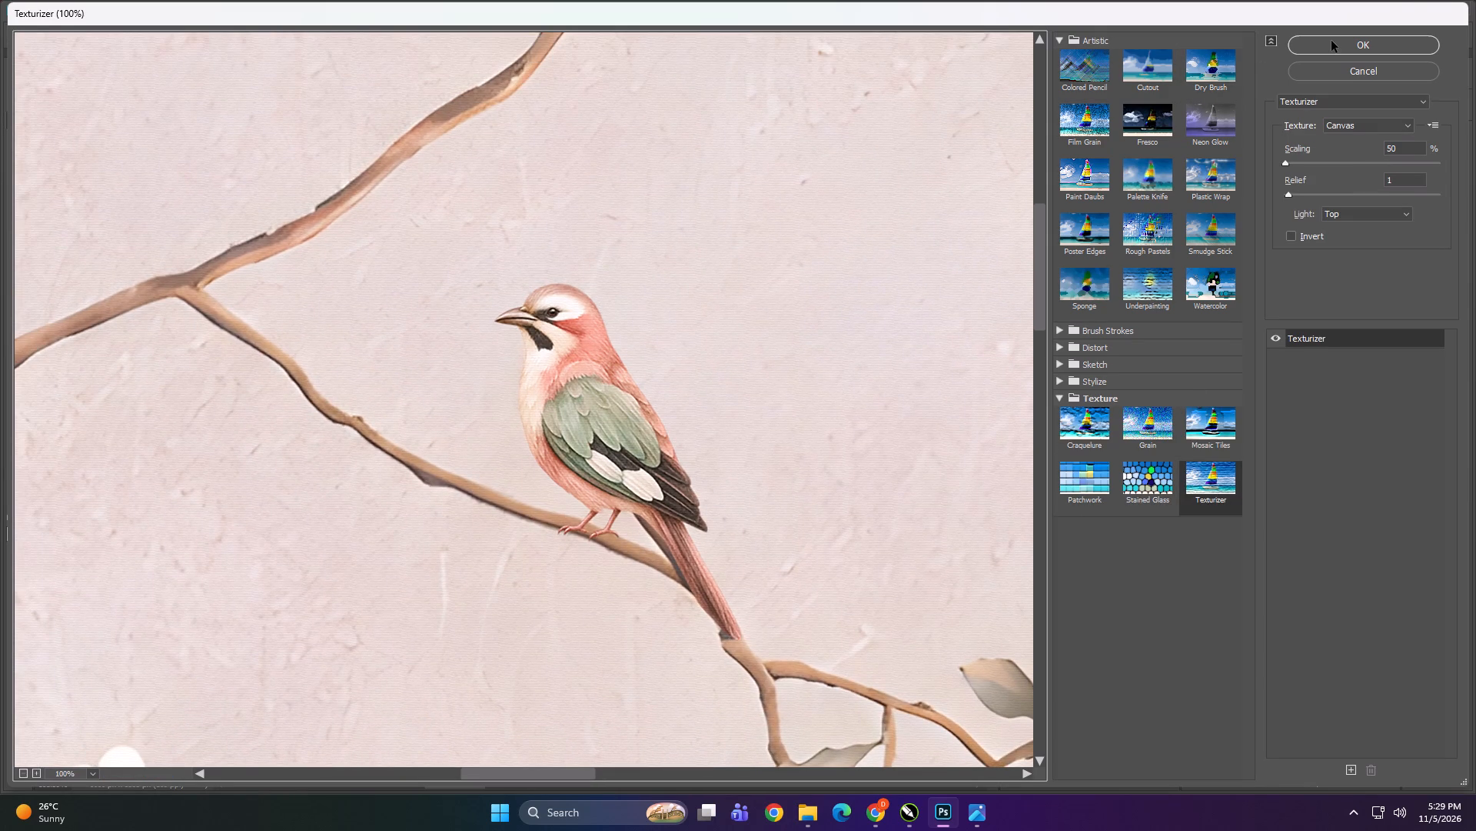
left_click(1331, 41)
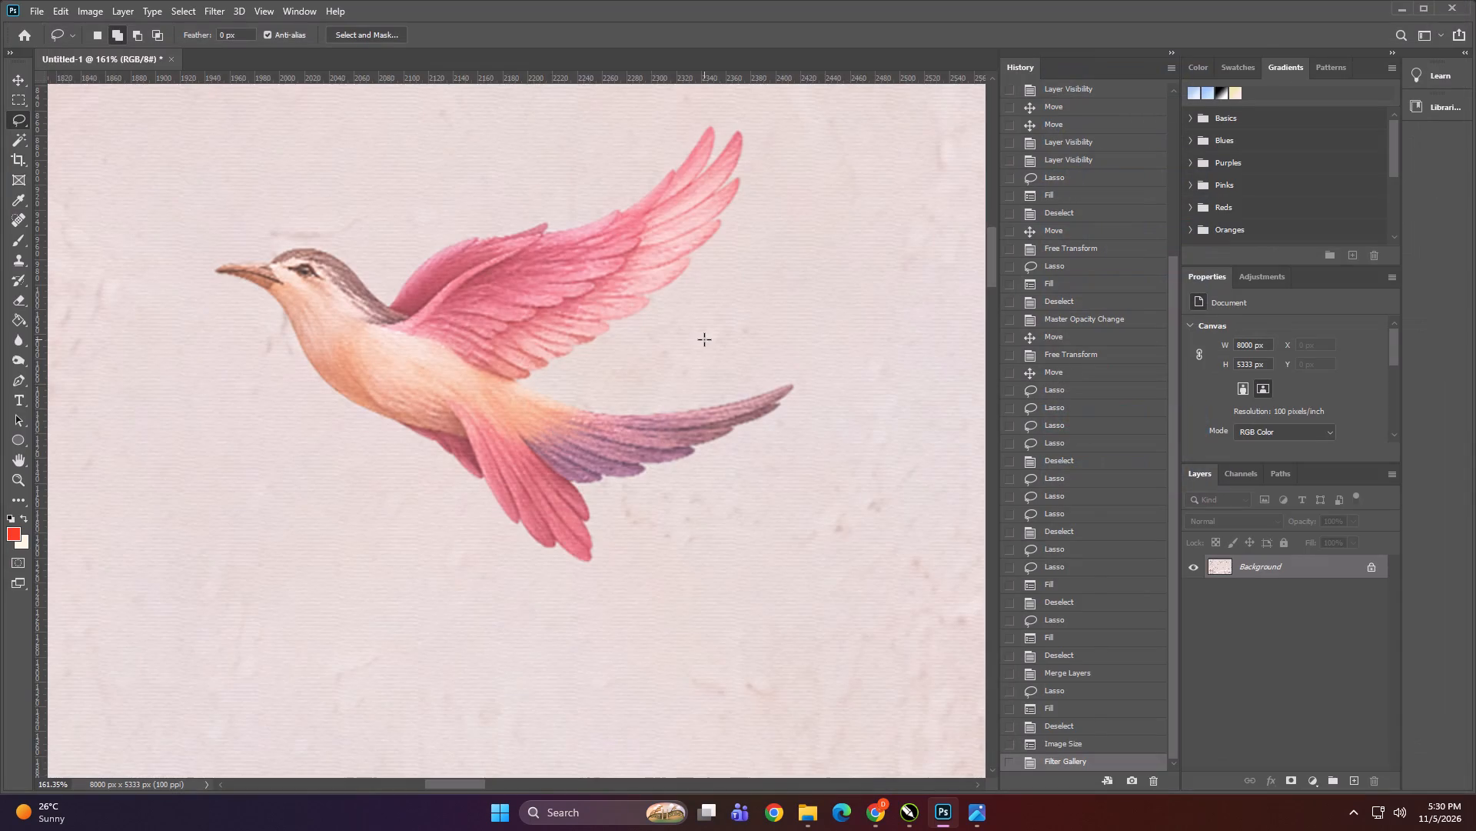
Save the mural as a JPEG named DGSDGD87G in the Downloads folder at maximum quality 12.
scroll(737, 305, "down", 20, "alt")
scroll(737, 305, "down", 1, "alt")
scroll(581, 205, "down", 6, "alt")
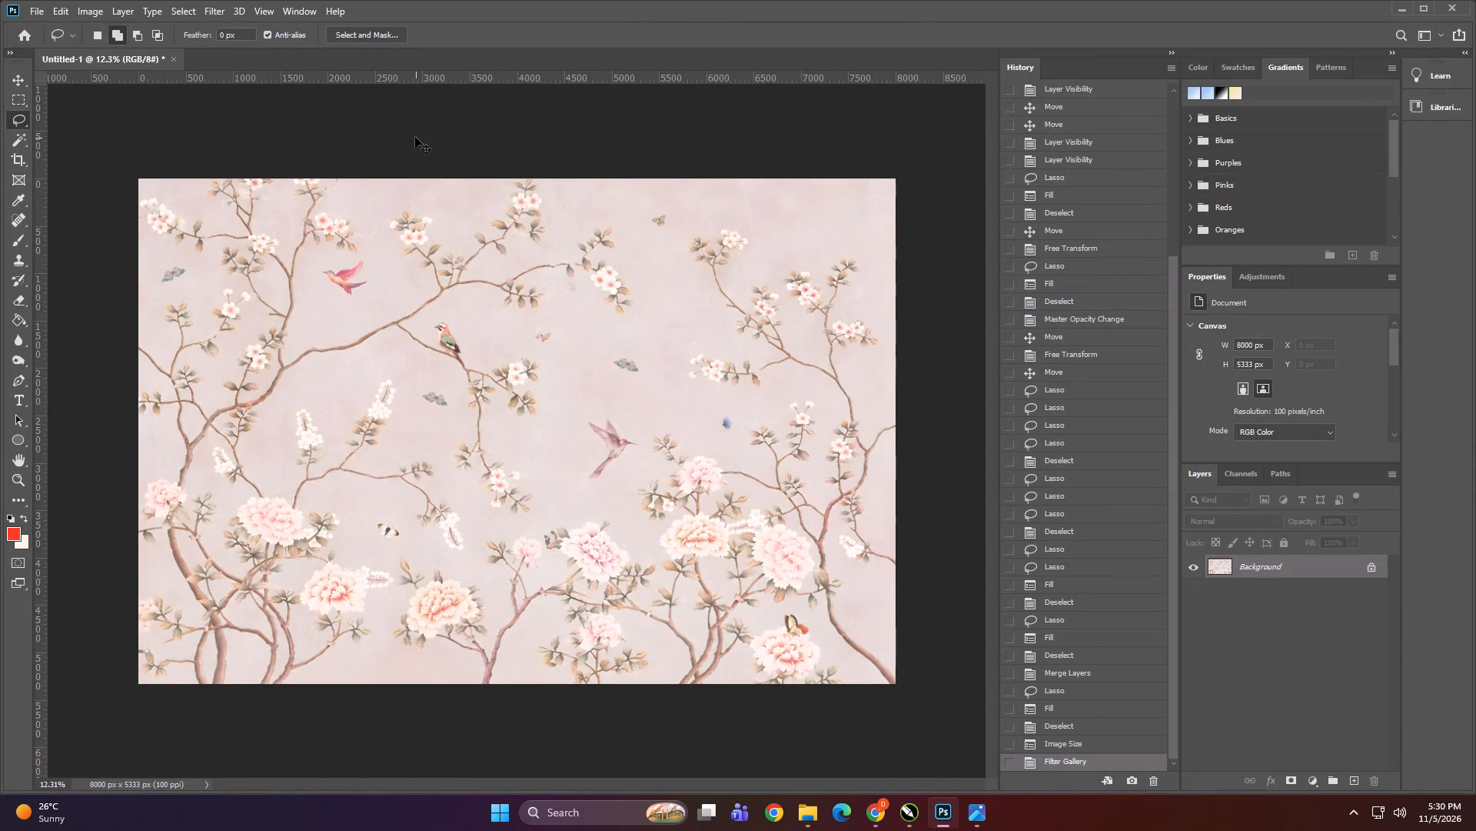
key("ctrl+shift+s")
key("d")
key("g")
type("SDGD87G")
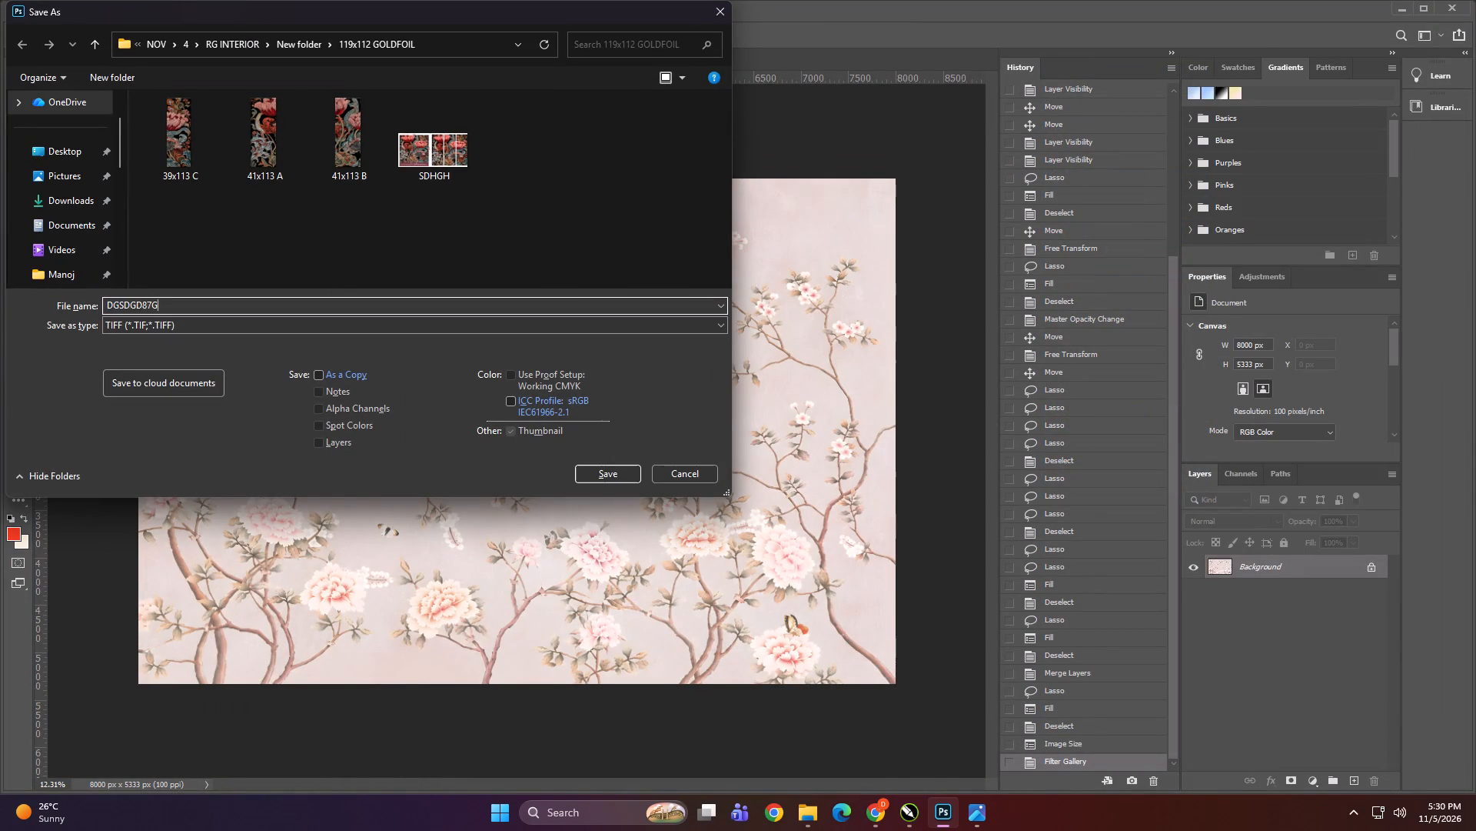
left_click(237, 322)
left_click(190, 442)
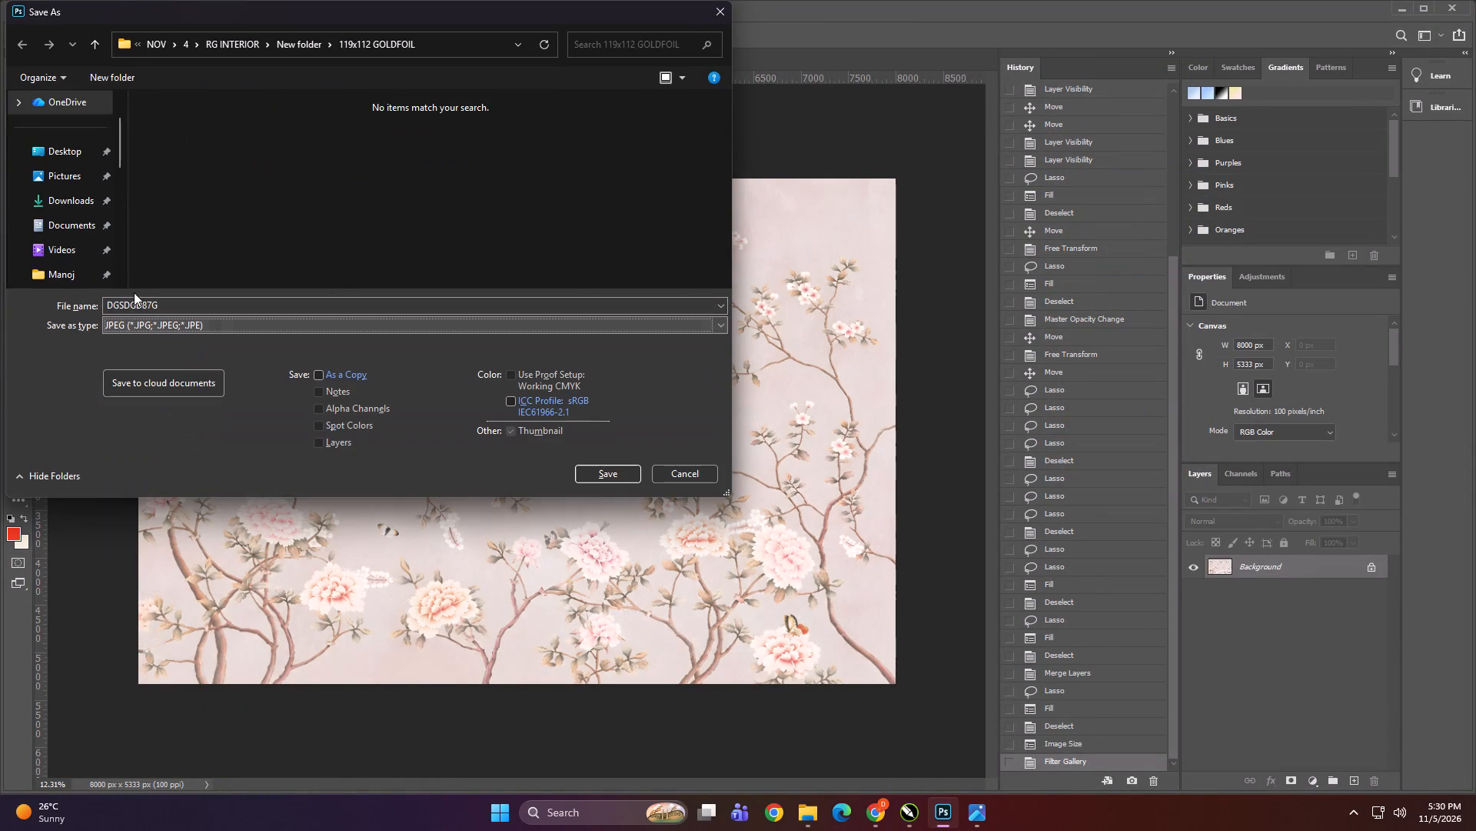
double_click(62, 195)
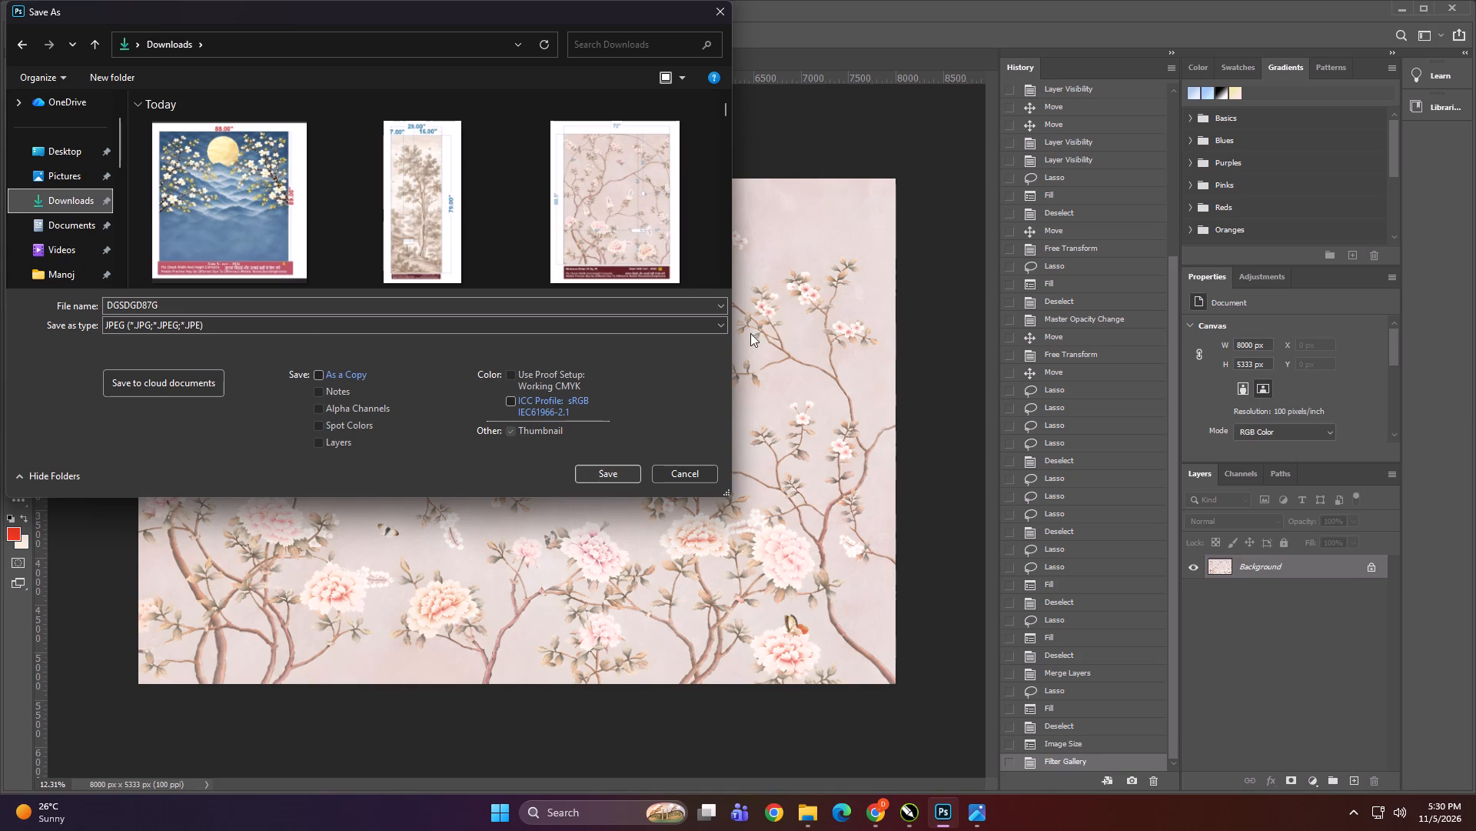
left_click(610, 472)
left_click(804, 207)
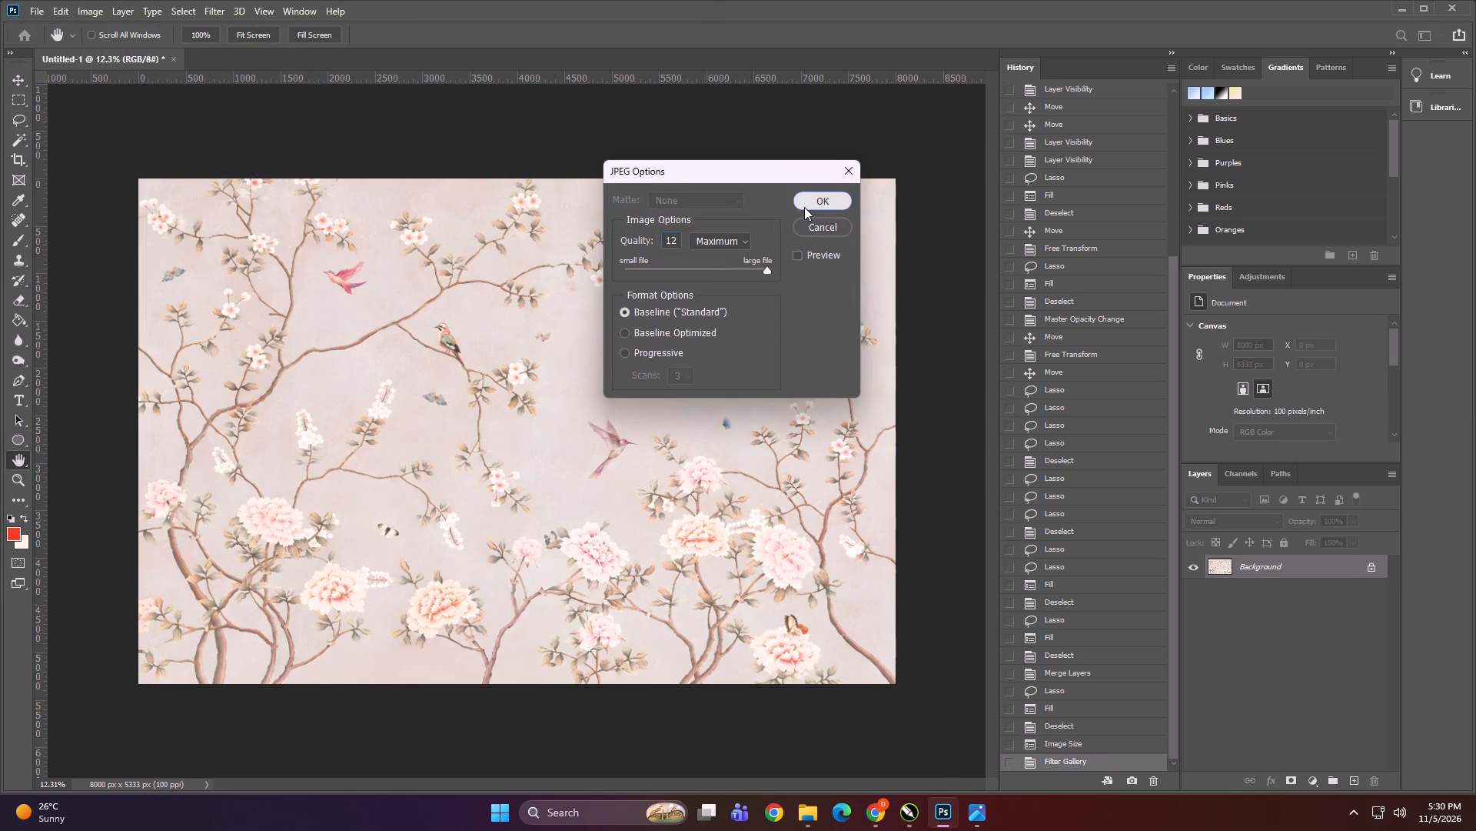
Close the saved mural document and switch to the WhatsApp order chat in the browser.
left_click(195, 61)
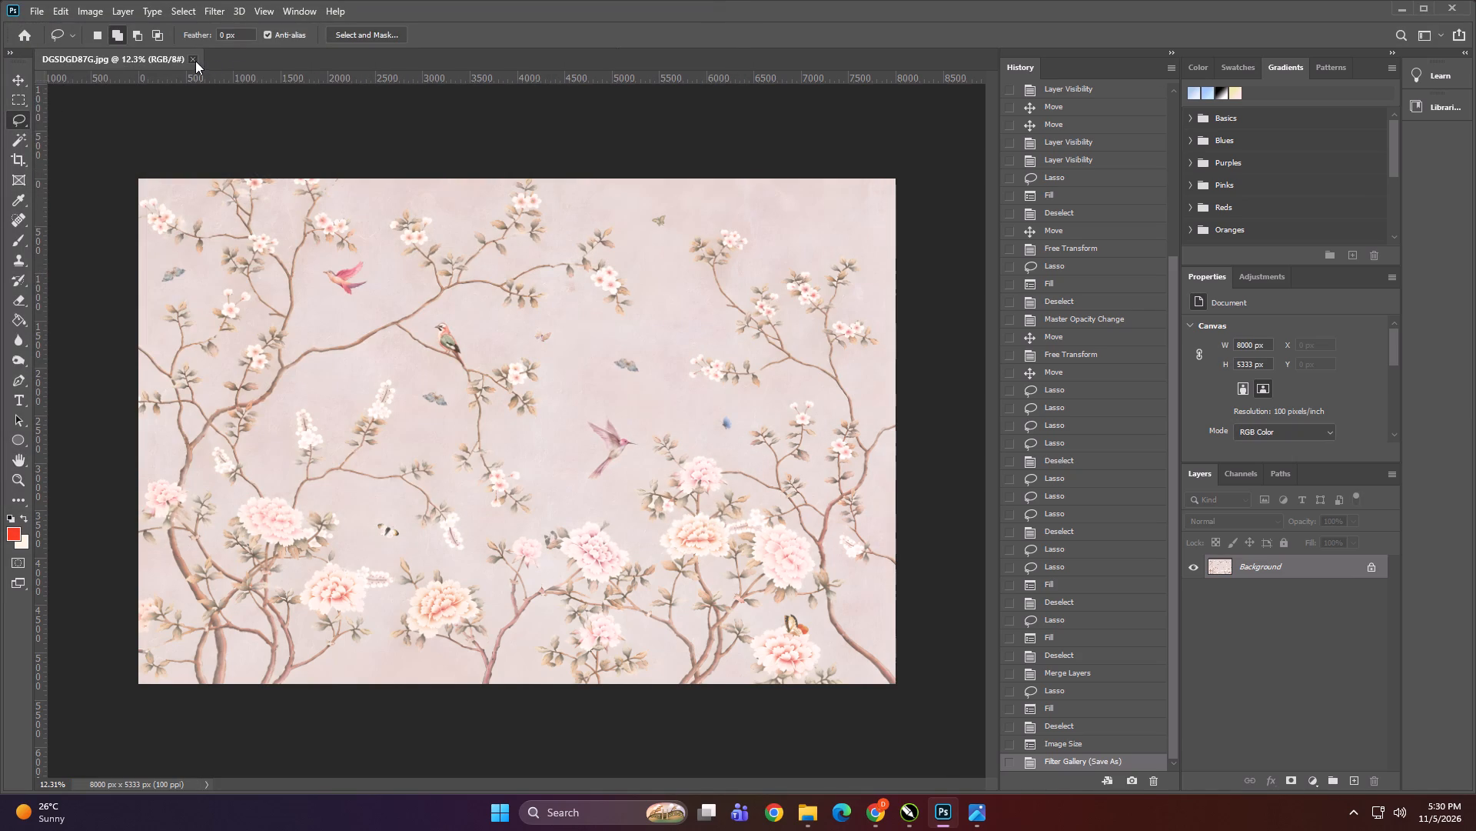
left_click(1401, 7)
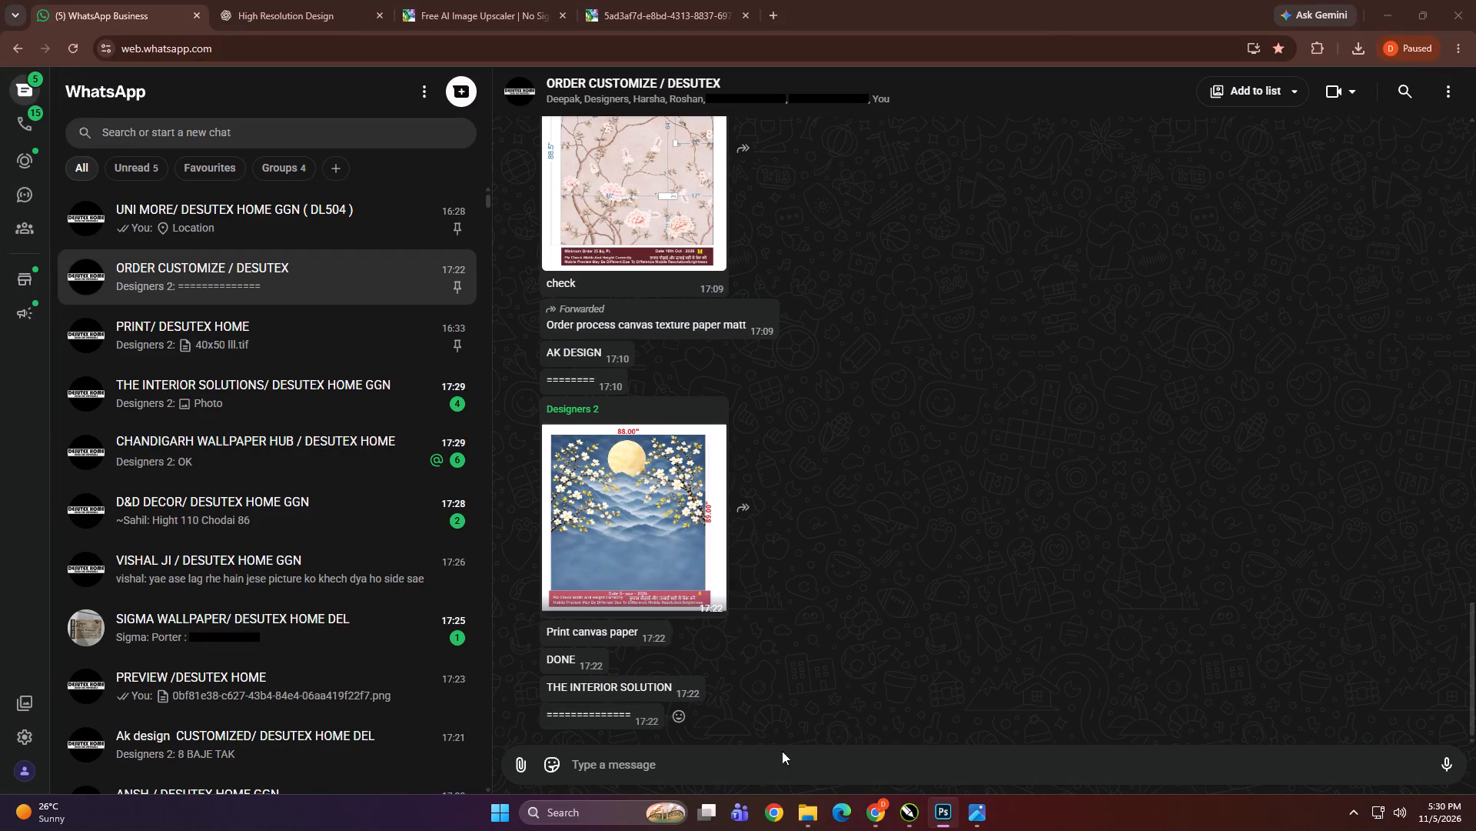
Bring the saved mural image DGSDGD87G from the Downloads folder into the CorelDRAW document, beside the 72" × 88.5" floral order preview.
left_click(804, 811)
left_click(637, 729)
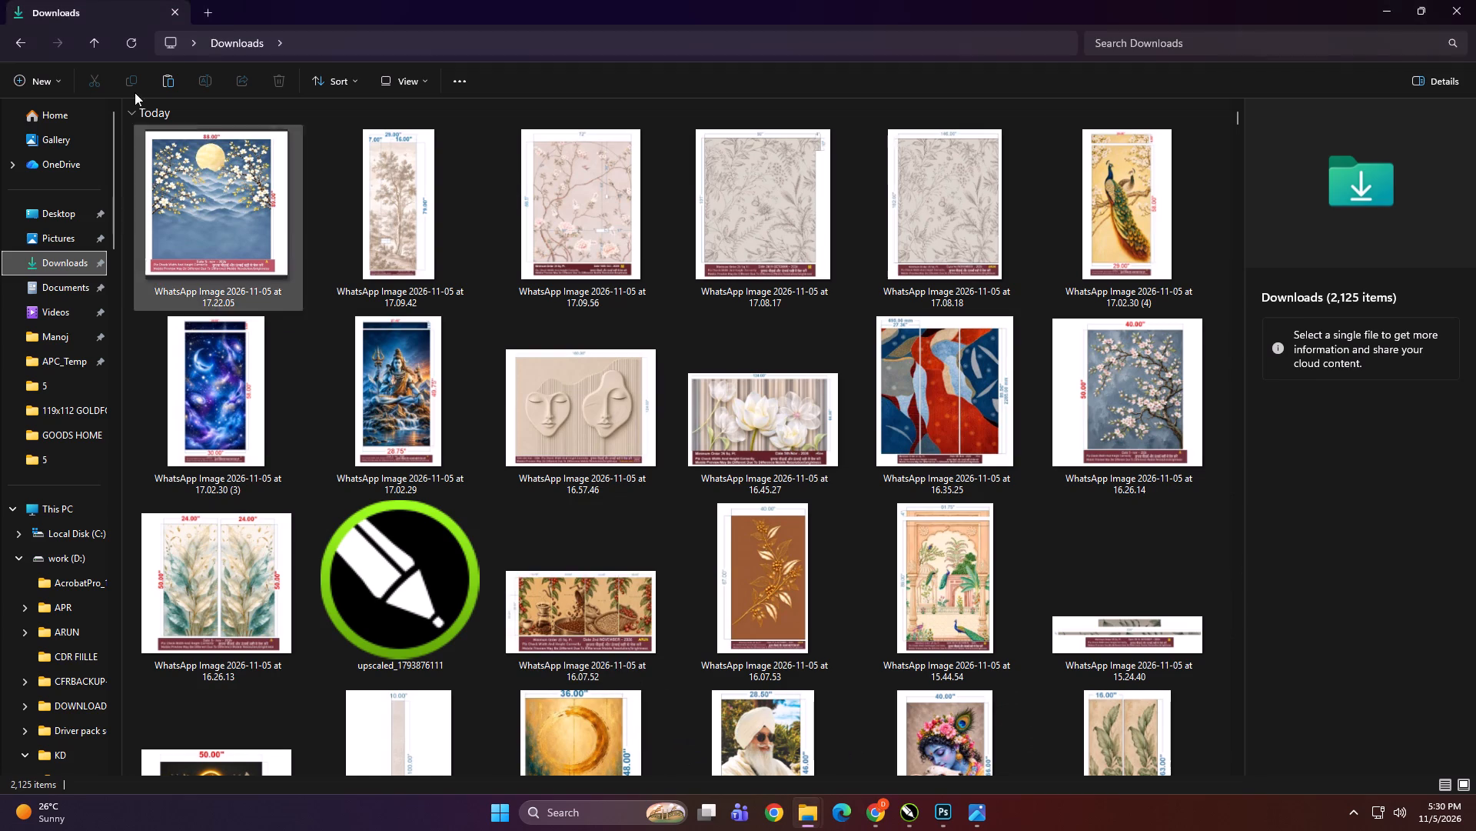
scroll(68, 139, "up", 4)
left_click(64, 260)
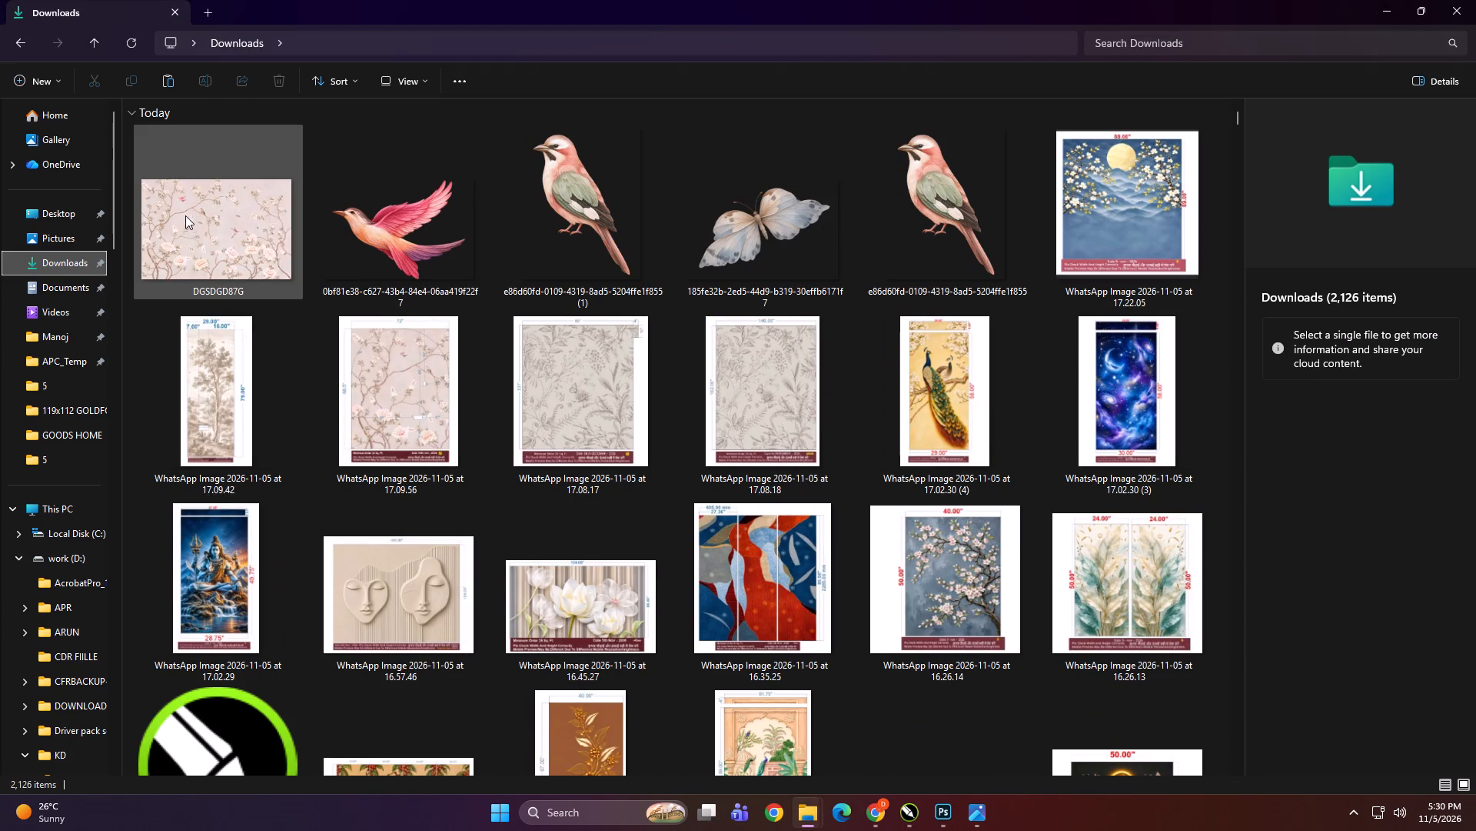
left_click_drag(186, 215, 914, 807)
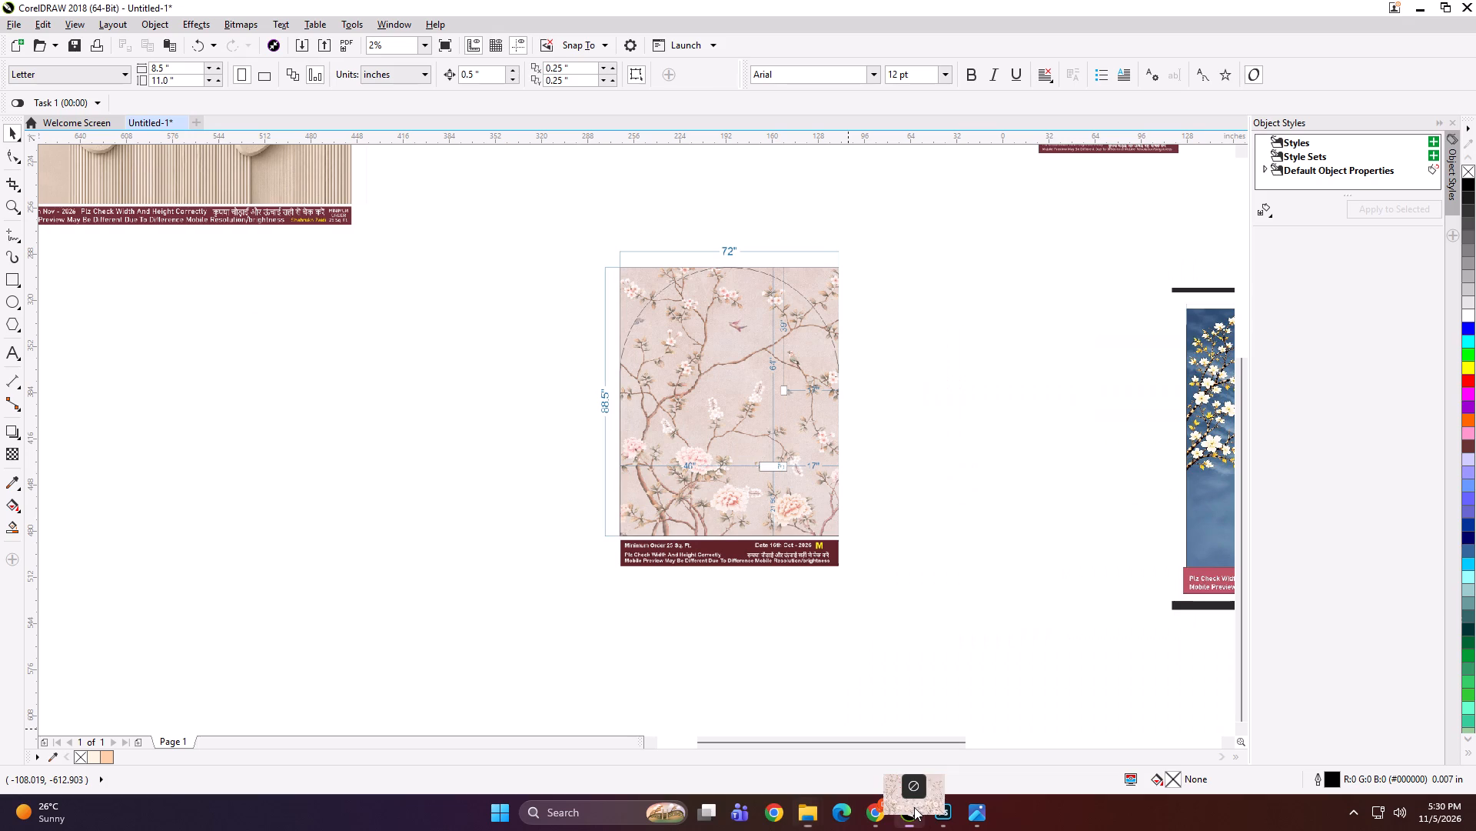
left_click_drag(914, 807, 416, 438)
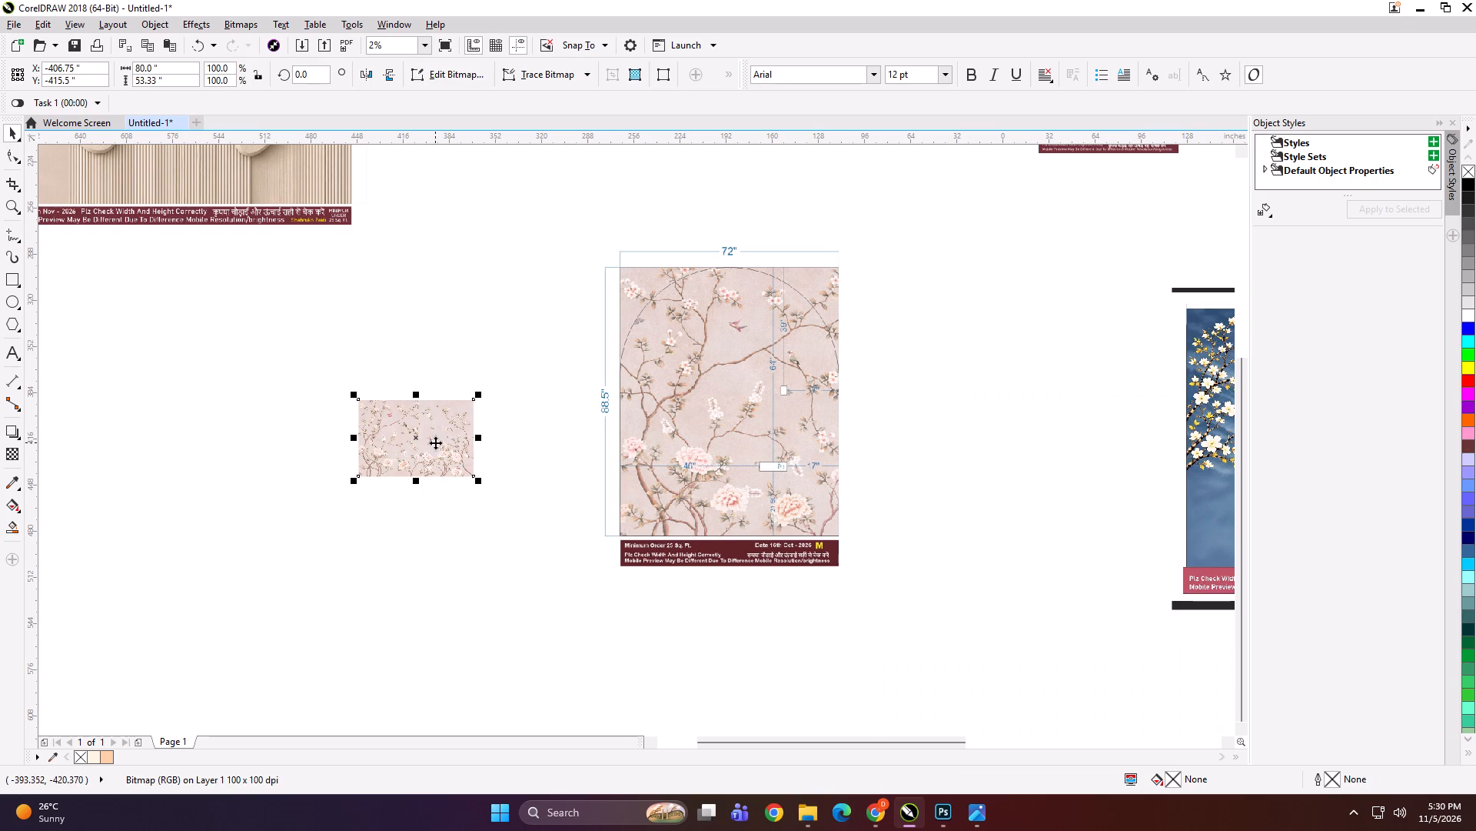
Enlarge the imported mural proportionally to about 249.8 × 166.5 inches and place it beside the order preview.
left_click(435, 442)
left_click(439, 465)
left_click_drag(477, 484, 602, 566, "shift")
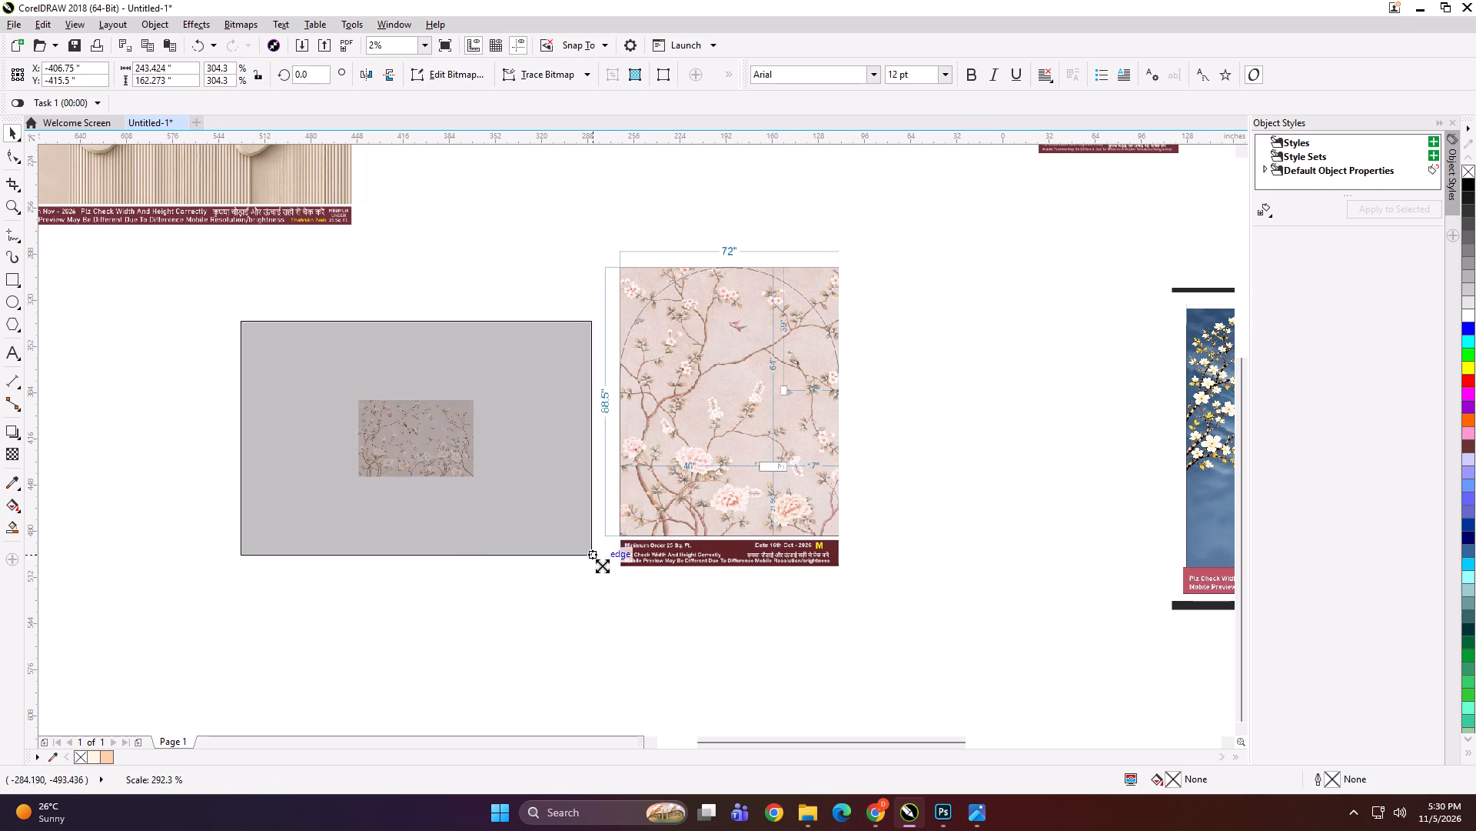
left_click_drag(602, 566, 604, 566, "shift")
left_click_drag(527, 477, 510, 449)
double_click(690, 438, "shift")
key("shift+F2")
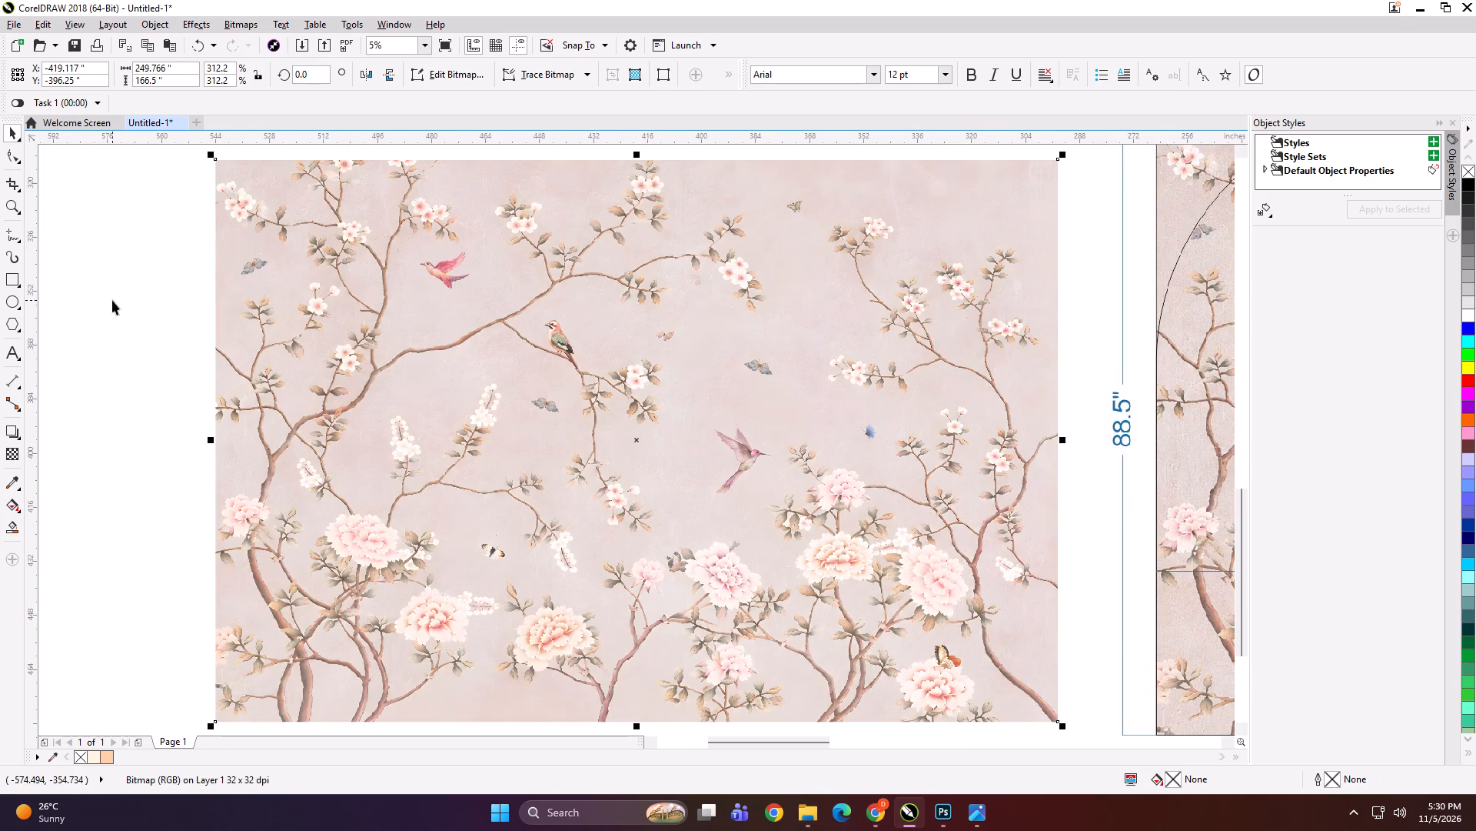
scroll(229, 317, "down", 1)
left_click(432, 345)
left_click(323, 588)
left_click(397, 409)
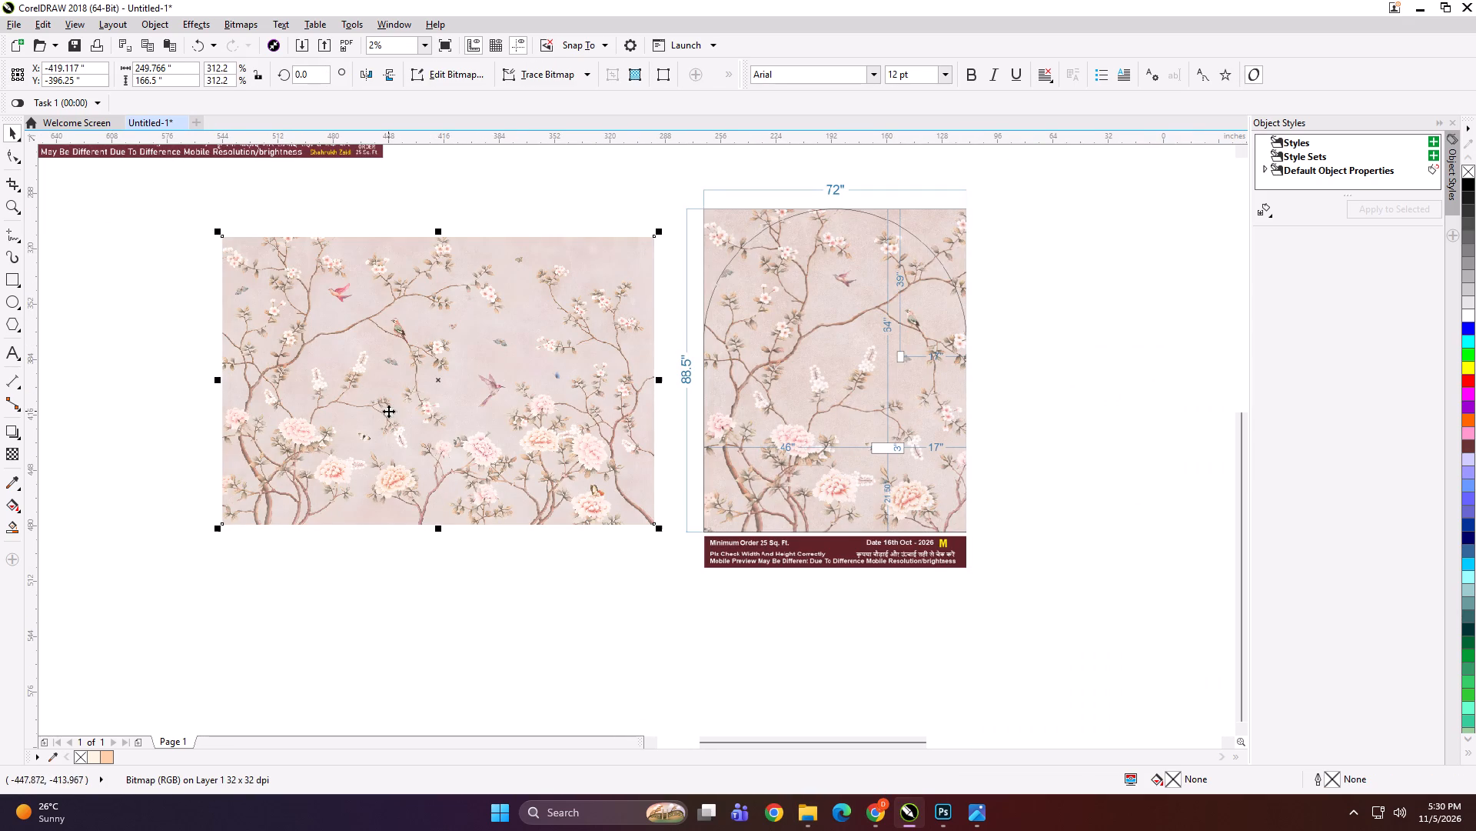
Shift the mural slightly and create a rectangle over it matching its full size.
left_click(17, 278, "shift")
key("shift+space")
left_click(334, 342)
left_click_drag(330, 339, 321, 335)
double_click(8, 278, "shift")
key("shift+space")
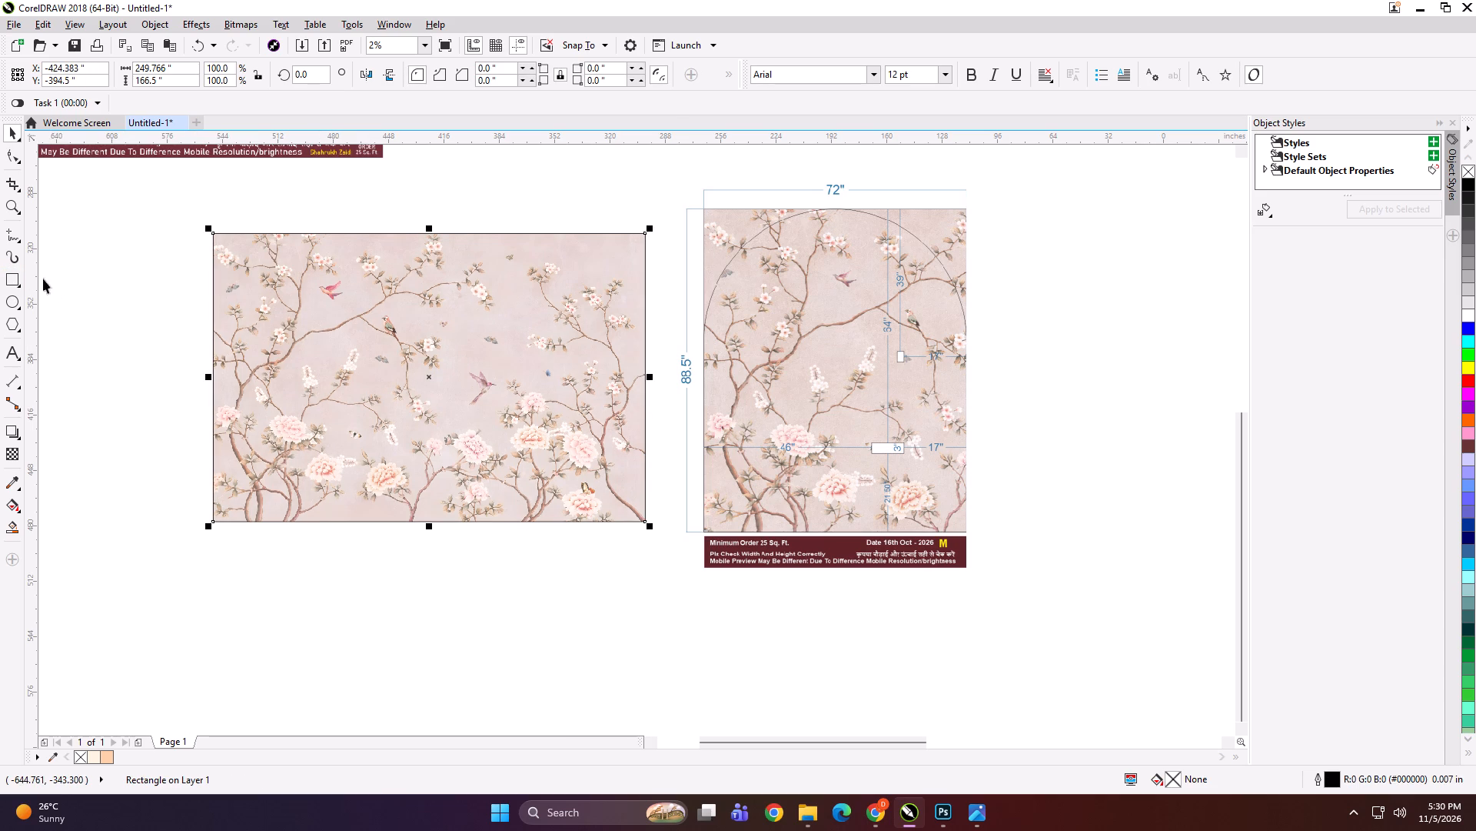
Narrow the rectangle from its far side to about 129.5 inches wide, framing the mural's portion with the perched bird.
double_click(210, 379)
left_click(166, 386)
left_click(301, 356)
left_click_drag(651, 381, 461, 419)
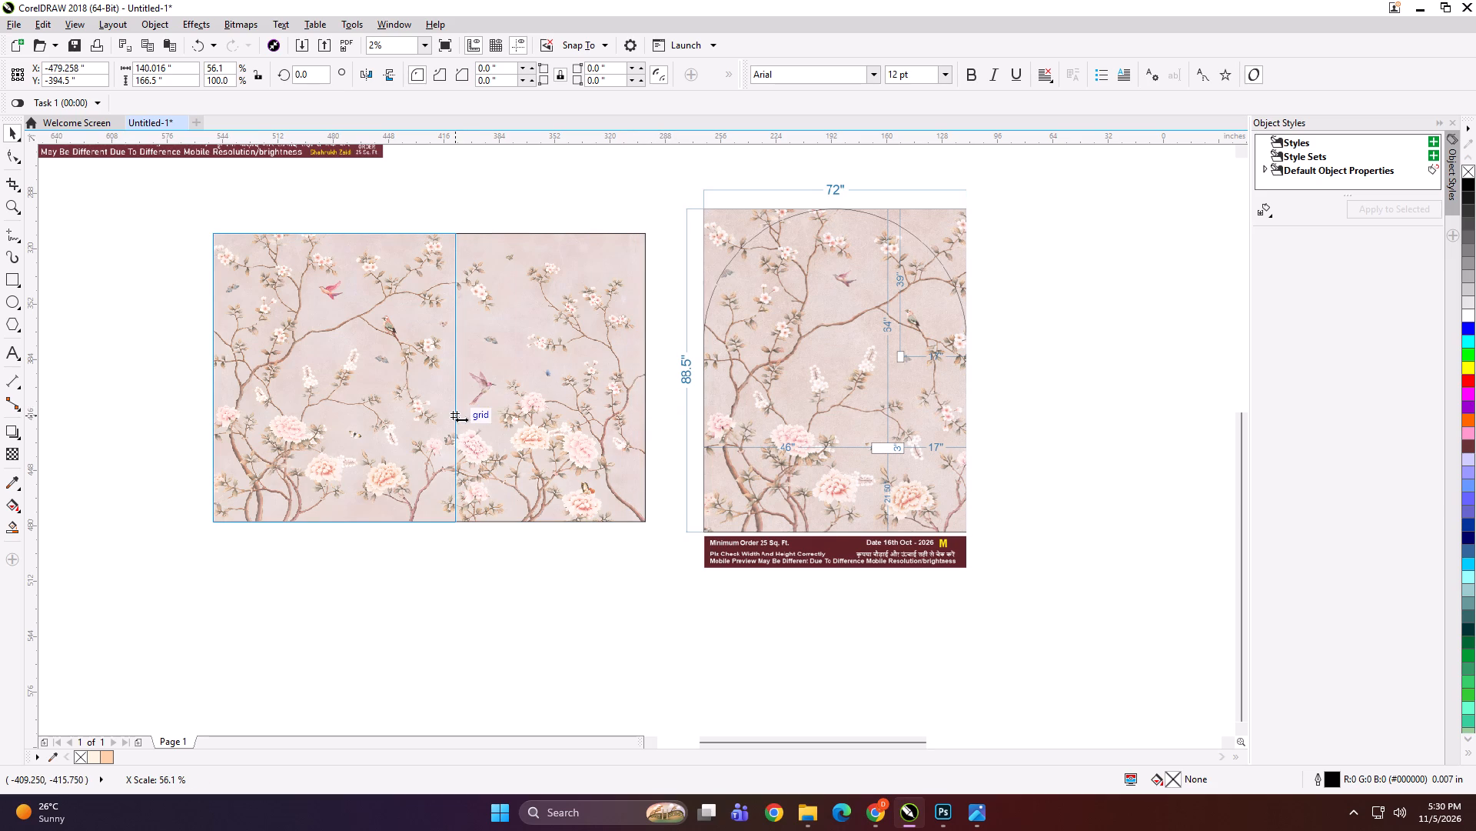
left_click_drag(461, 419, 451, 421)
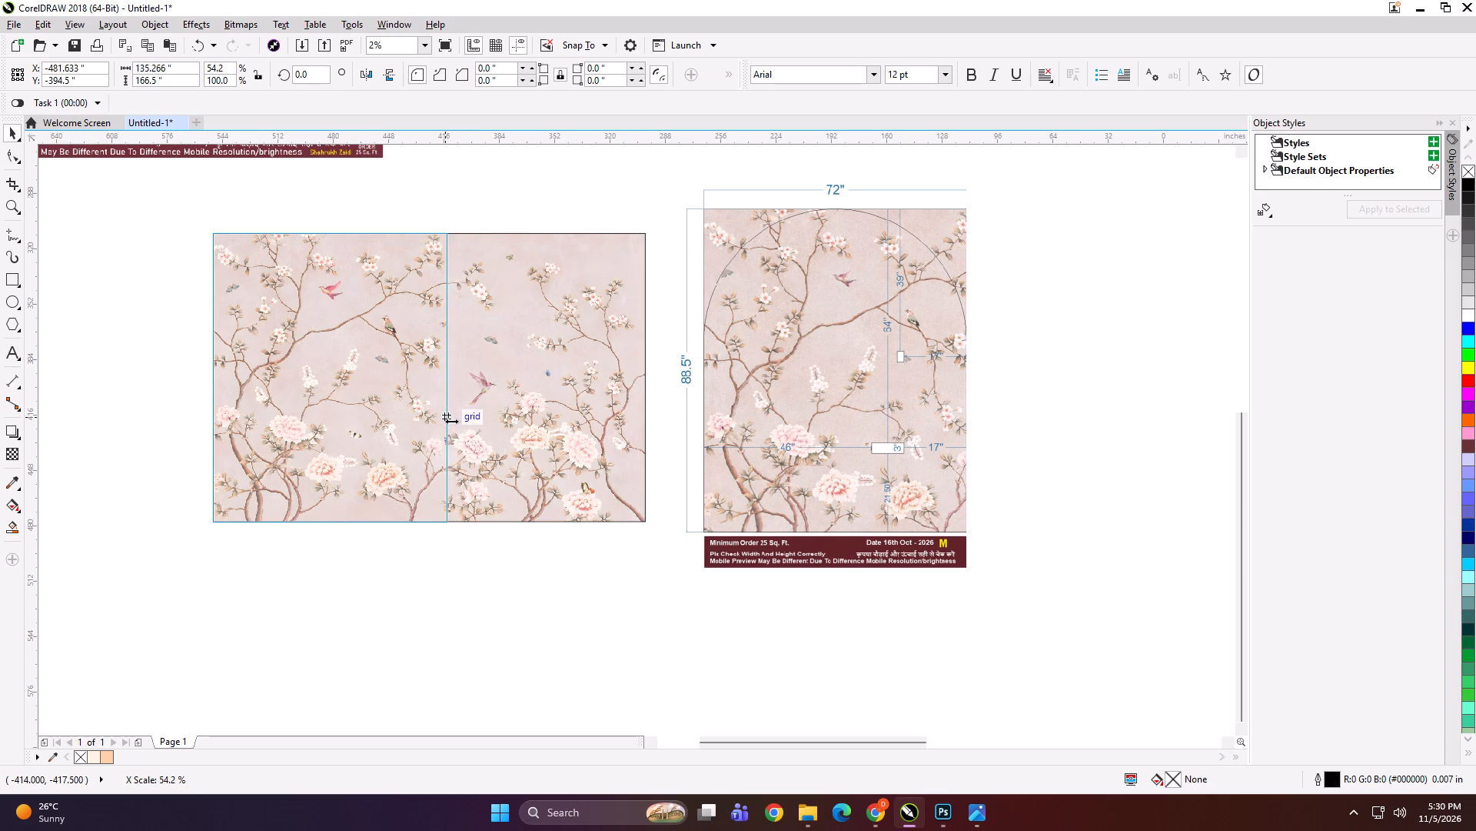
left_click_drag(451, 421, 444, 421)
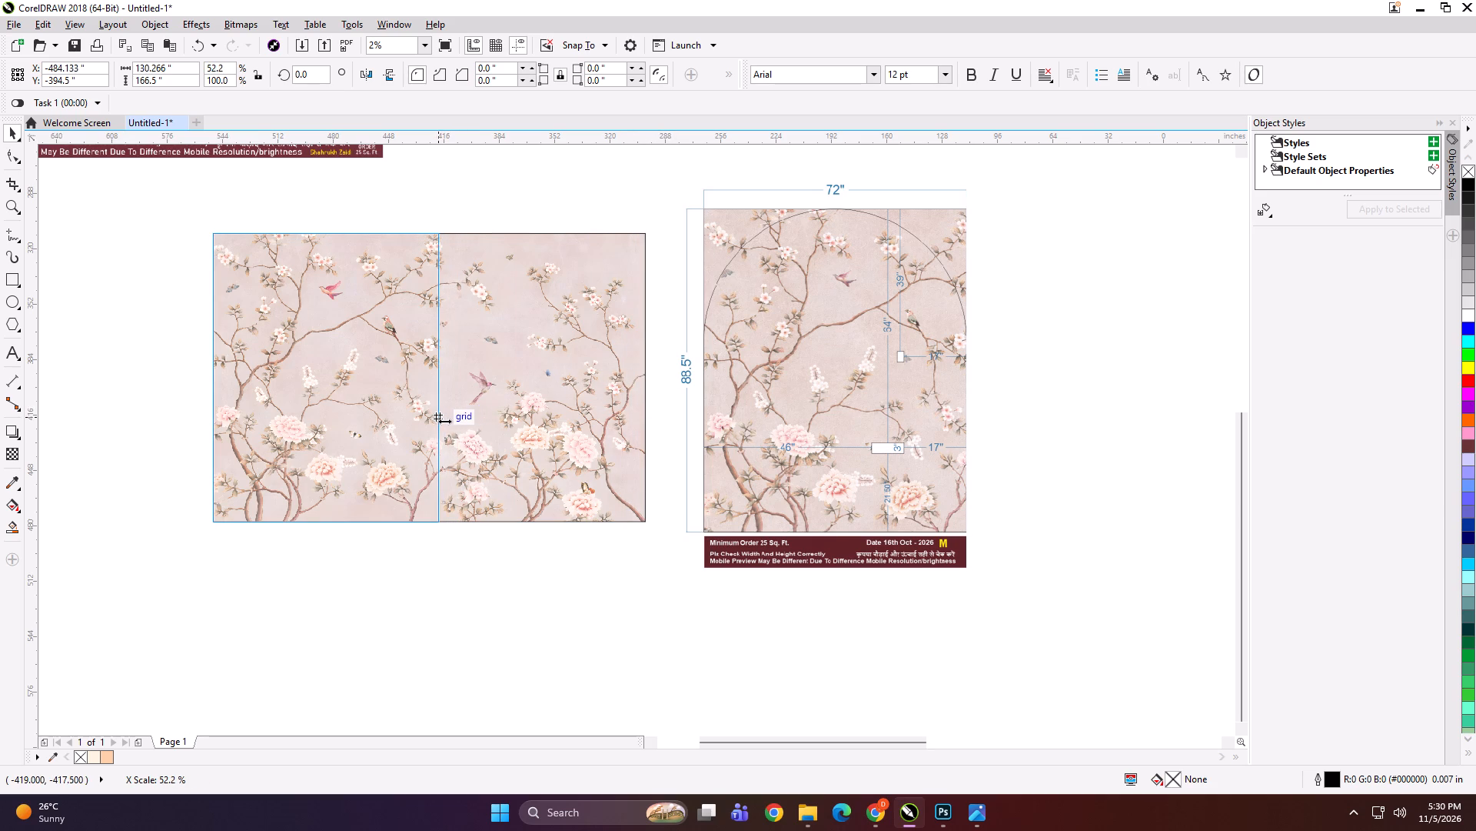
left_click_drag(444, 421, 443, 421)
PowerClip the mural inside the narrowed rectangle and move the cropped design closer to the order preview.
left_click(519, 378)
key("shift+Return")
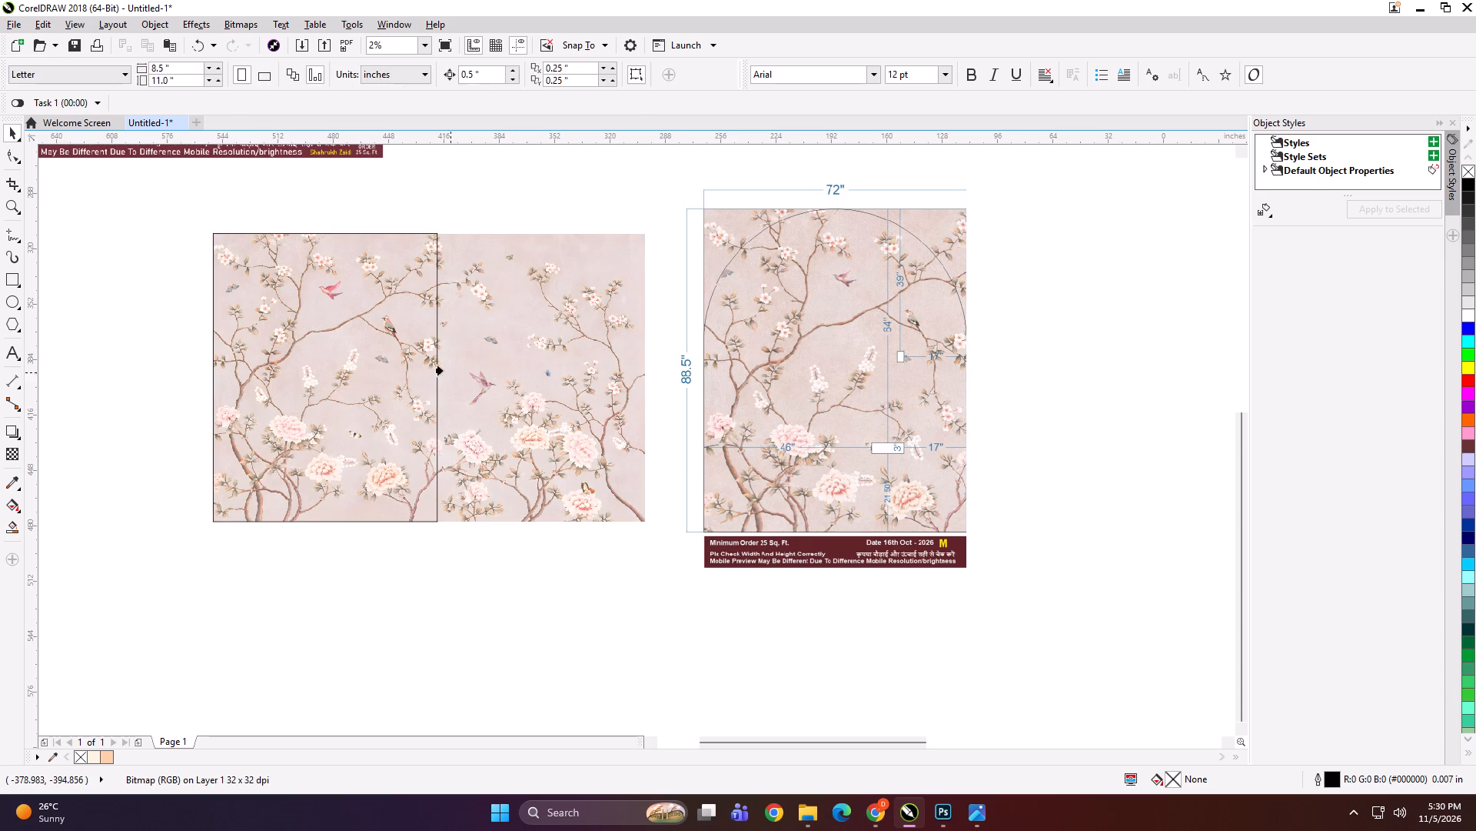
left_click(351, 369)
left_click_drag(345, 369, 527, 365)
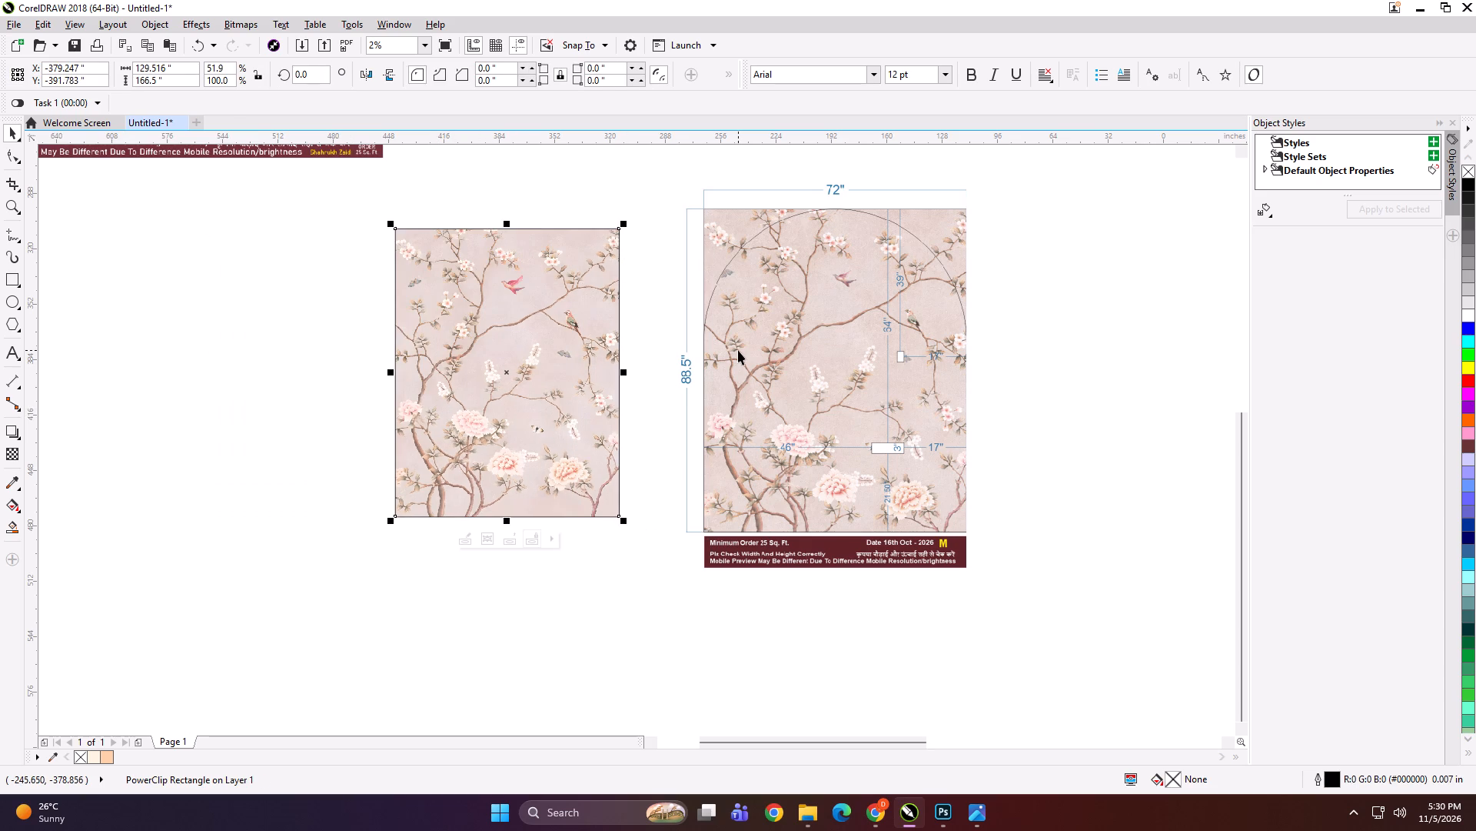
Compare the crop with the order preview and stretch the bitmap inside the PowerClip to about 176.5 inches high.
left_click(738, 350, "shift")
key("shift+F2")
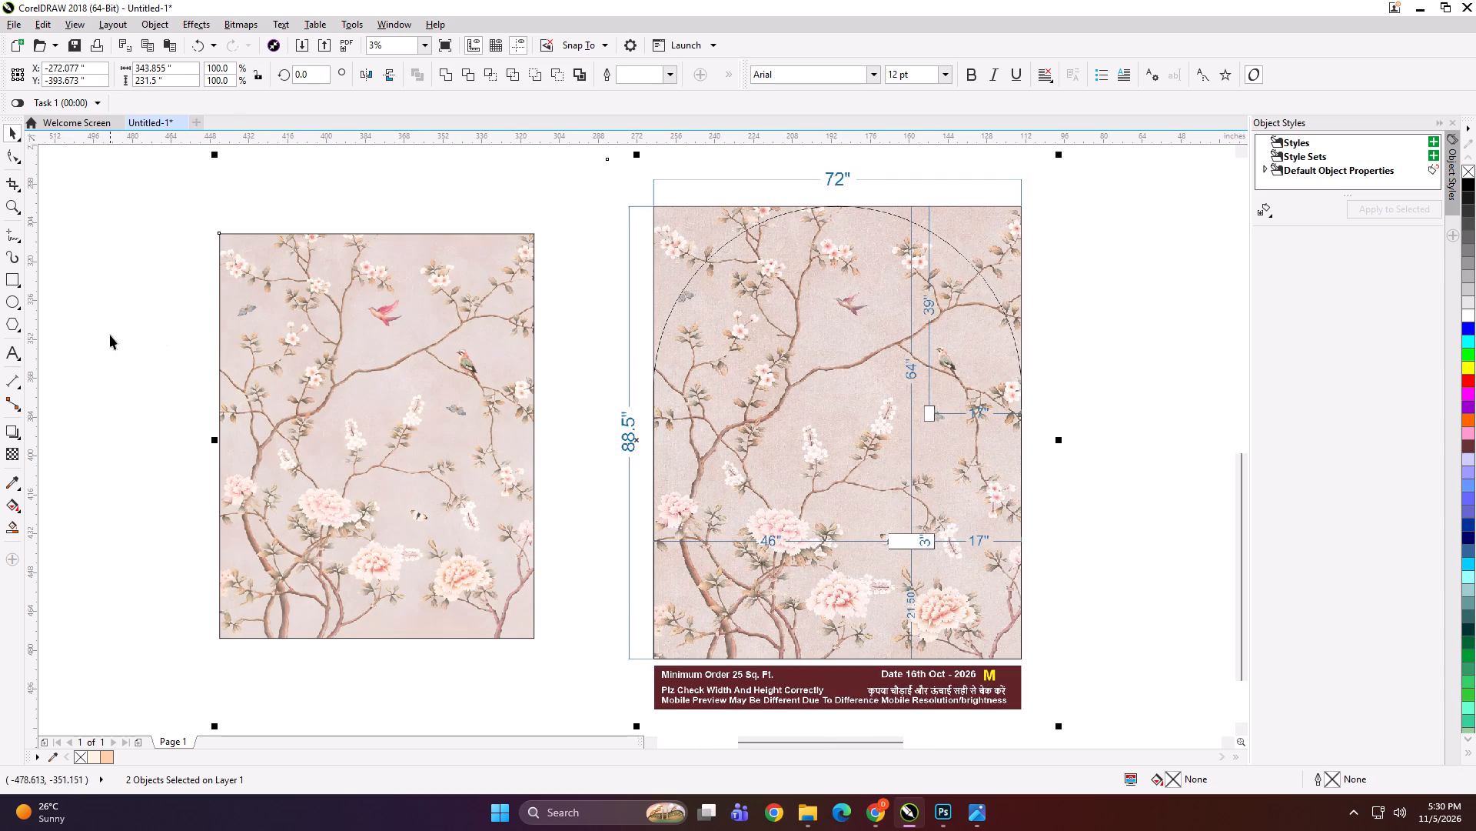
left_click(110, 335)
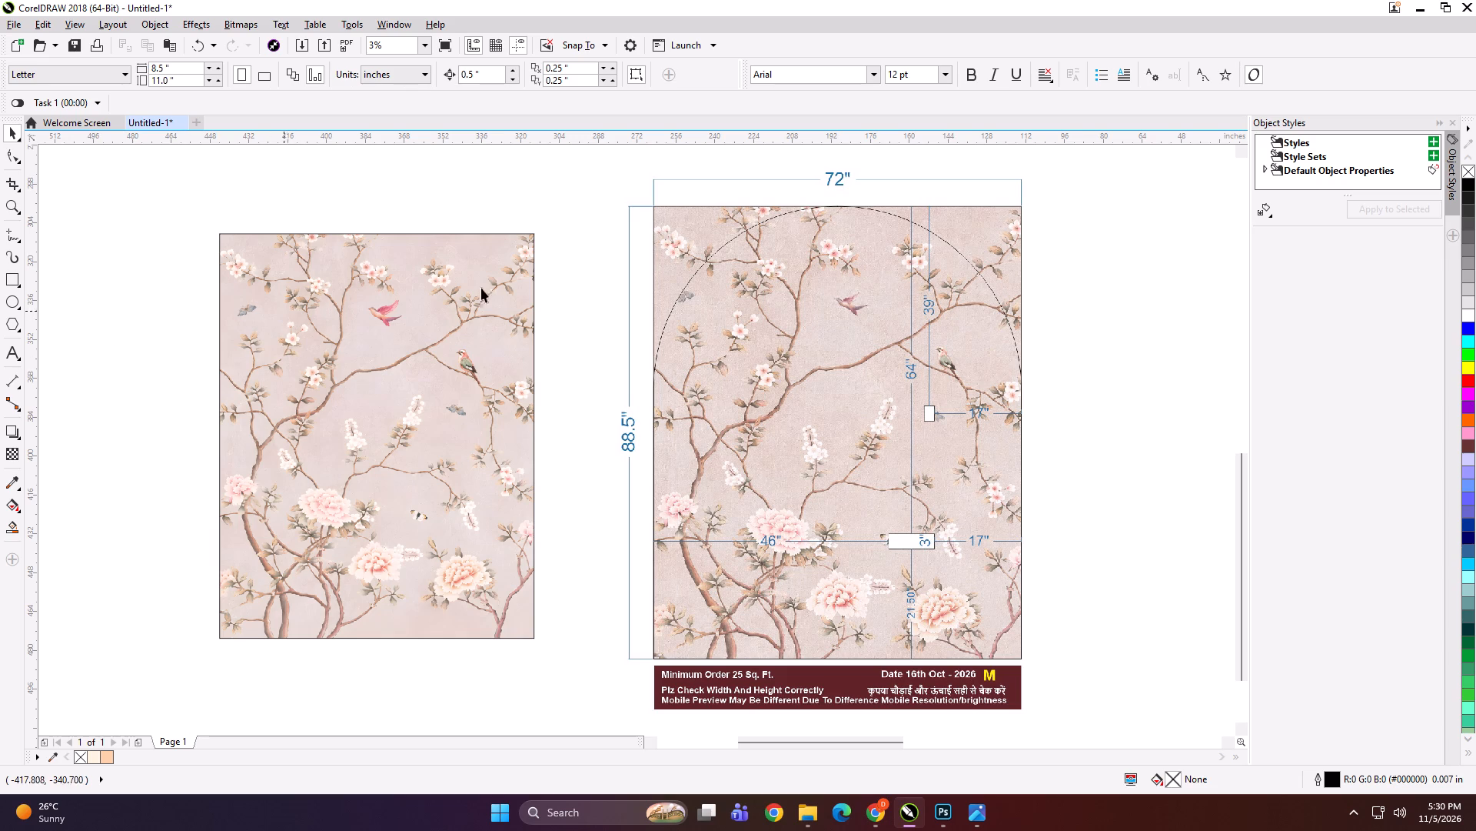
left_click(311, 389, "alt")
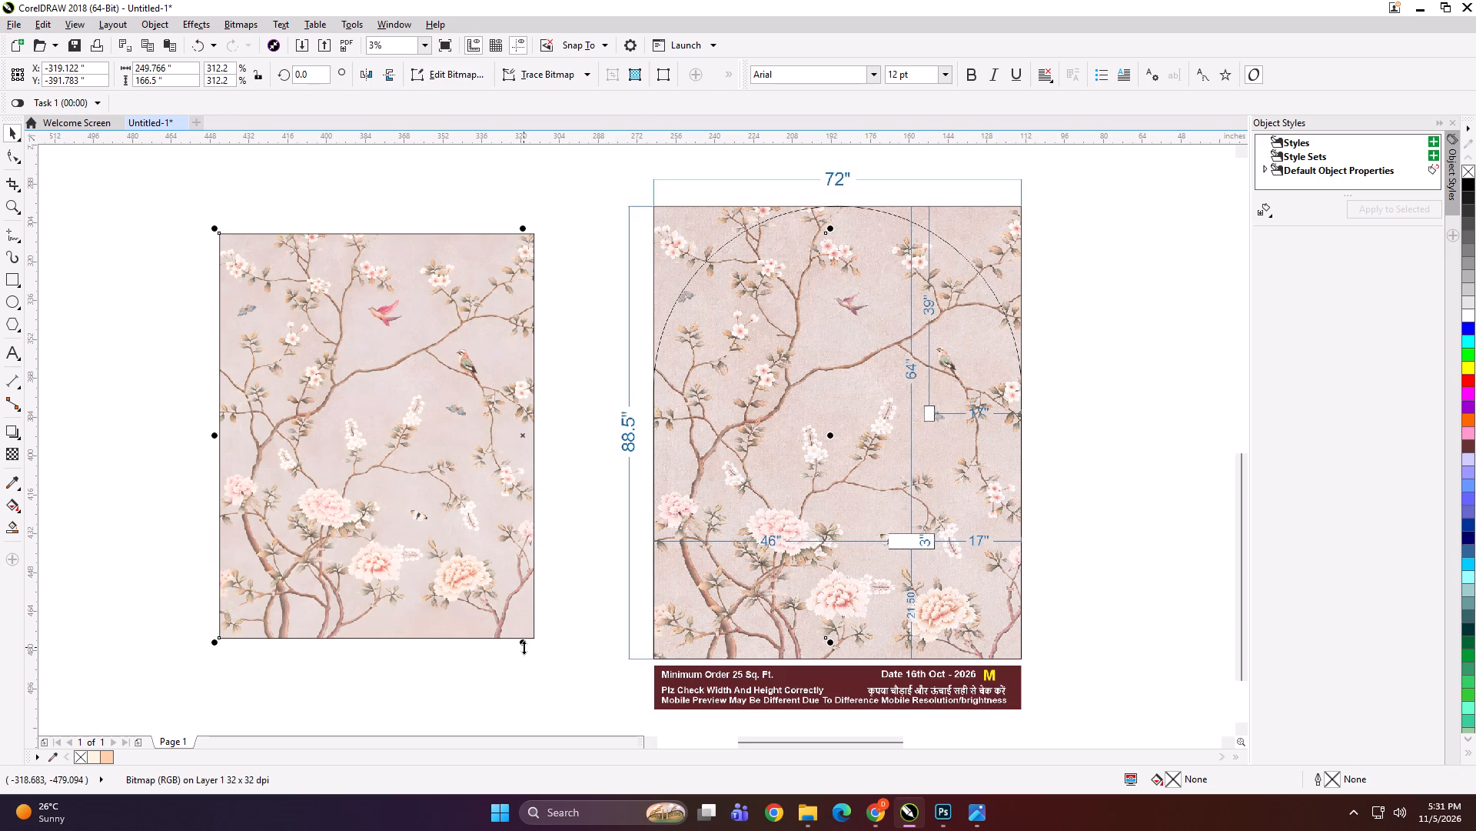
left_click_drag(524, 647, 525, 689)
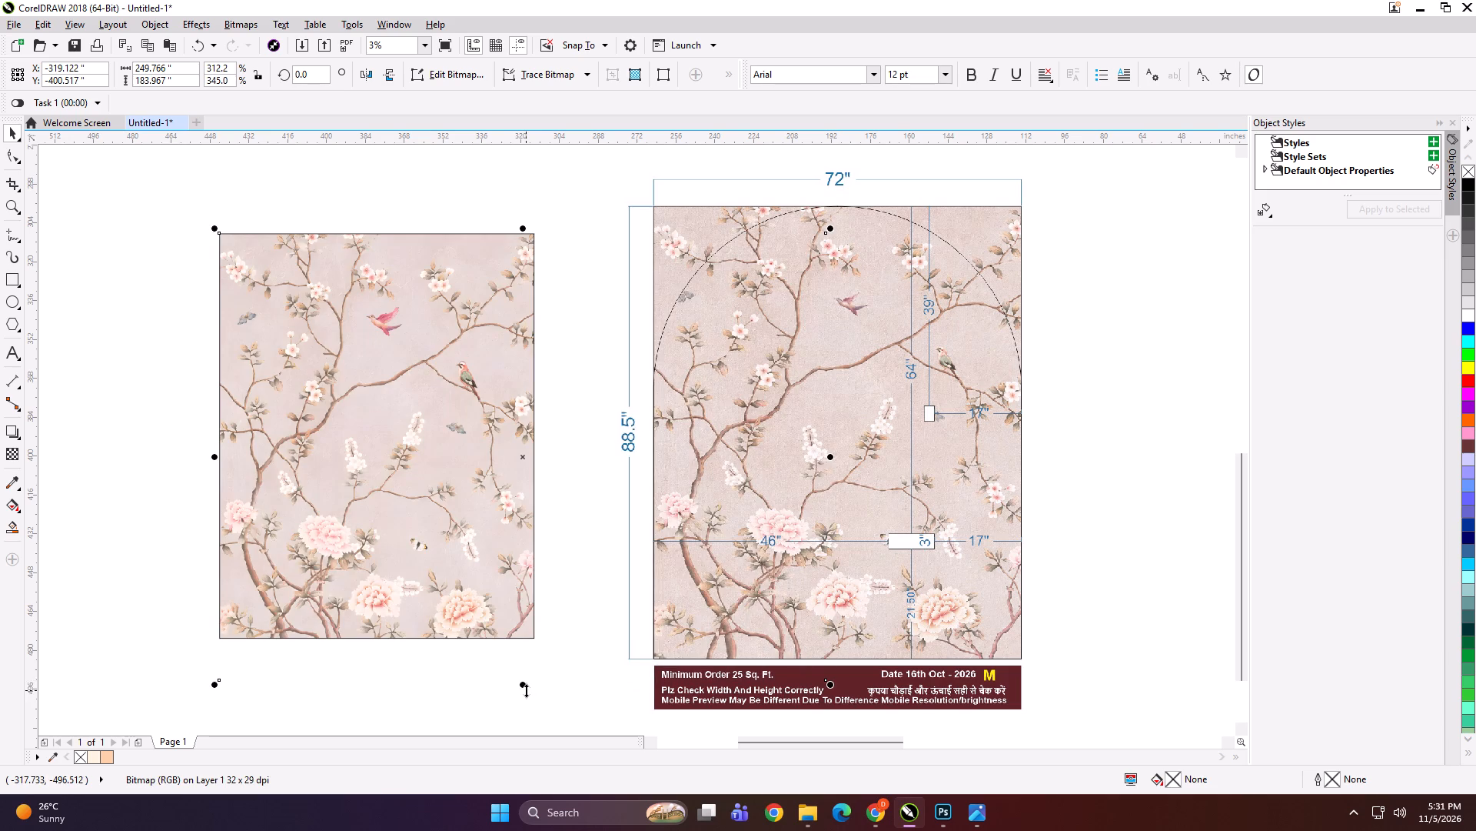
left_click_drag(526, 686, 526, 669)
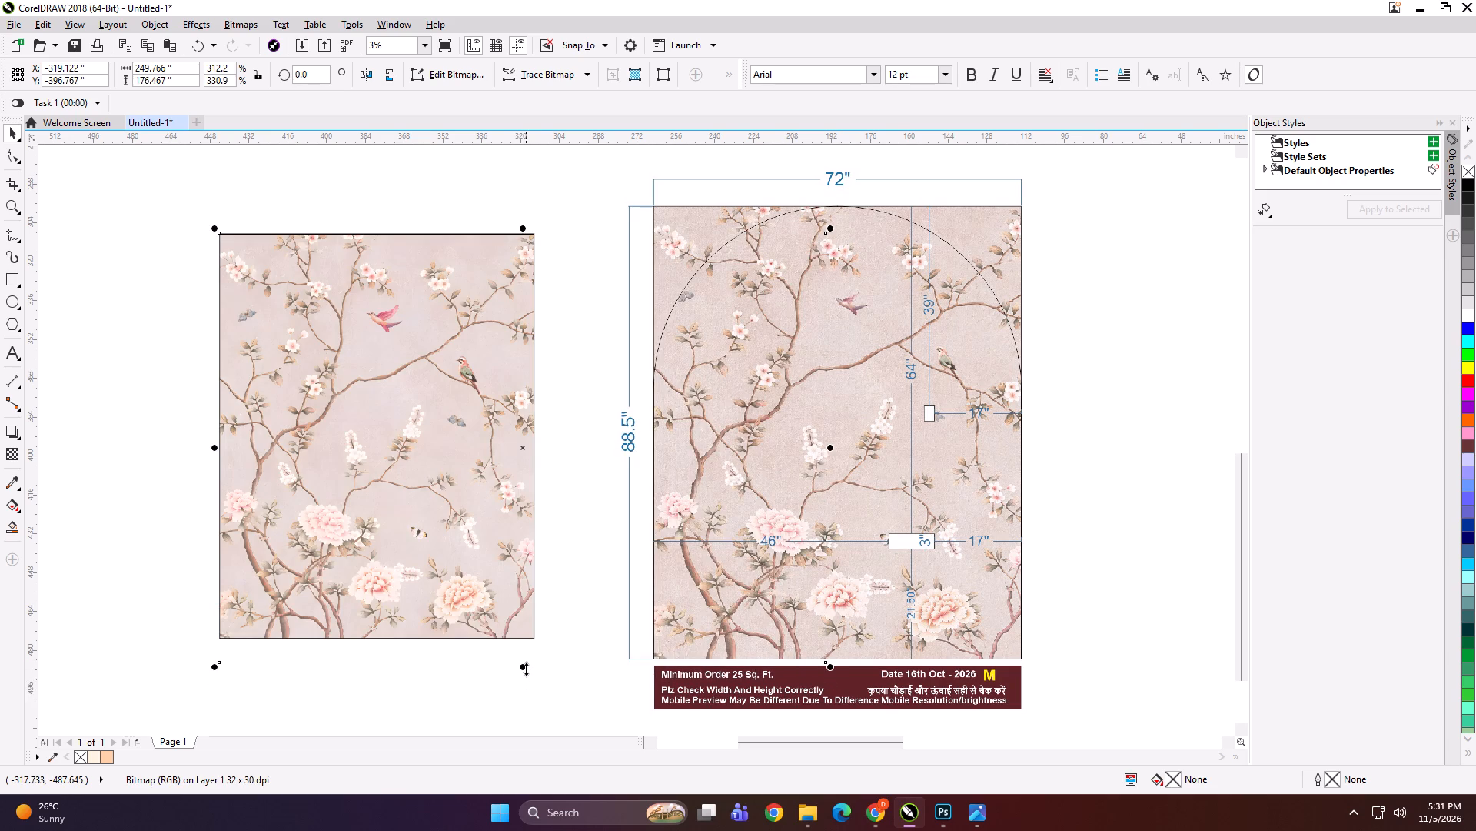
scroll(394, 676, "up", 1)
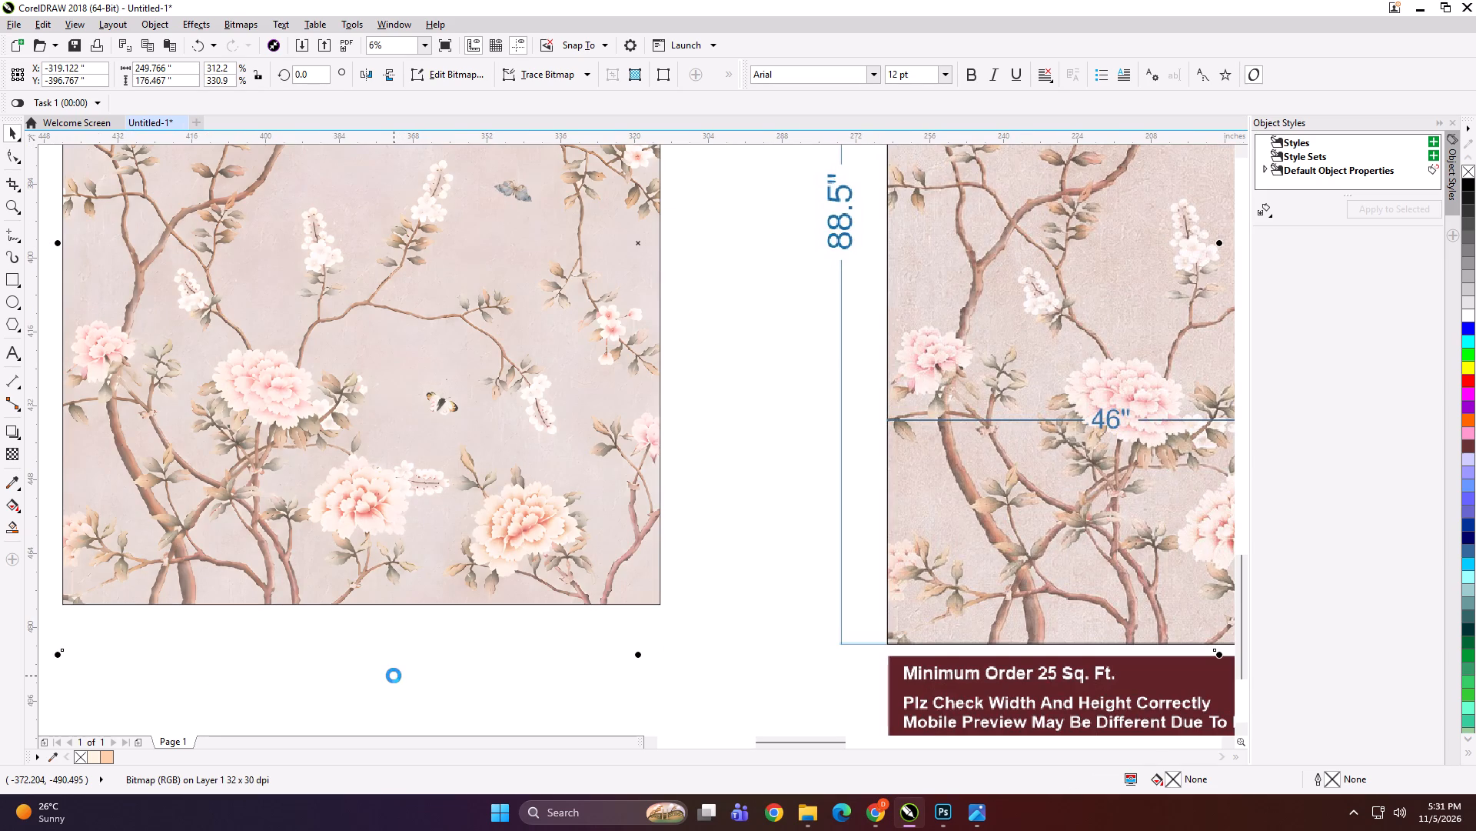
scroll(424, 531, "down", 1)
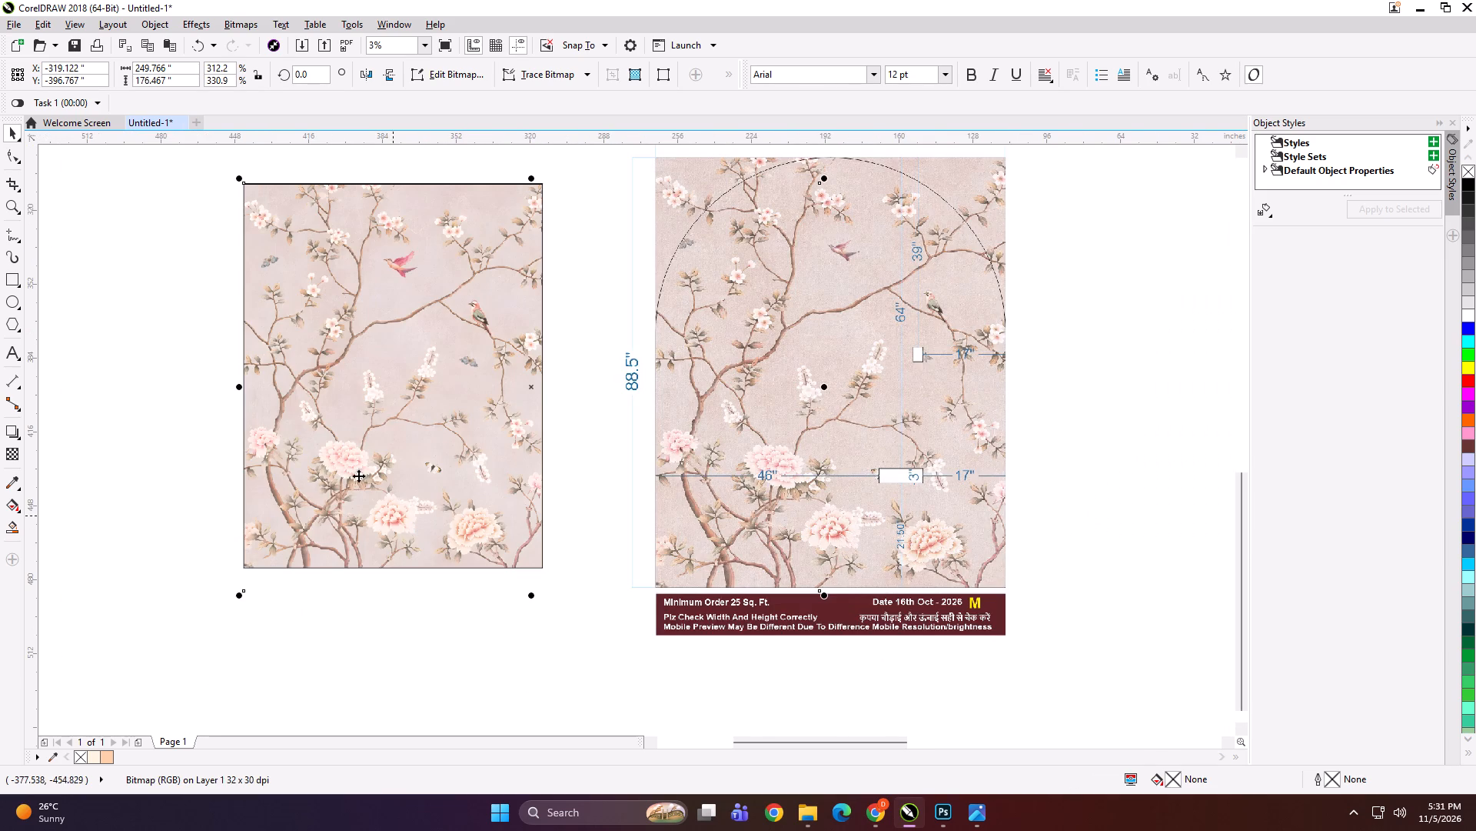
left_click(151, 321)
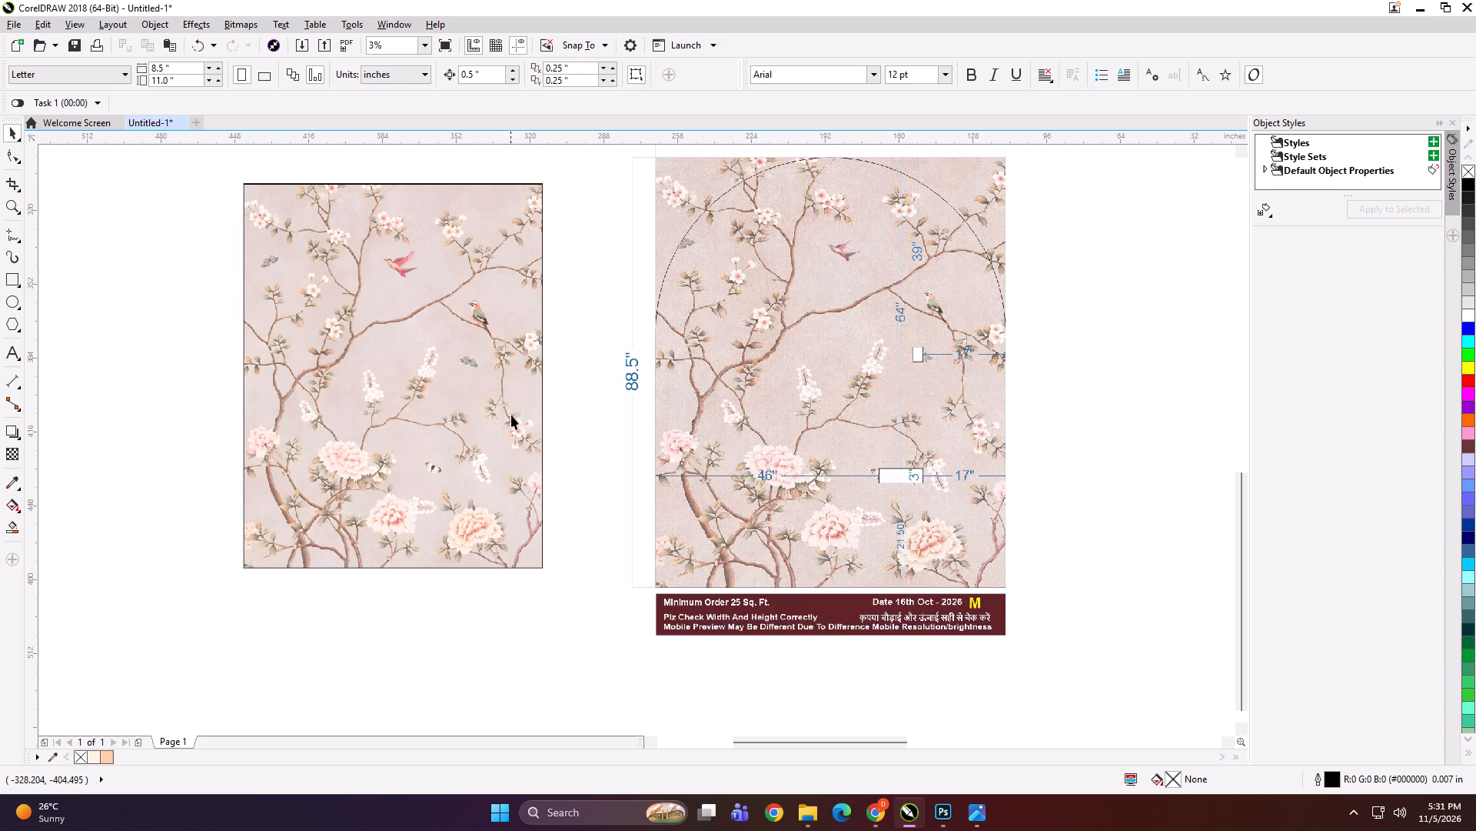
Set the cropped mural's PowerClip frame to 73 inches wide and 89.5 inches high.
left_click(423, 301)
scroll(454, 384, "down", 1)
scroll(563, 246, "up", 1)
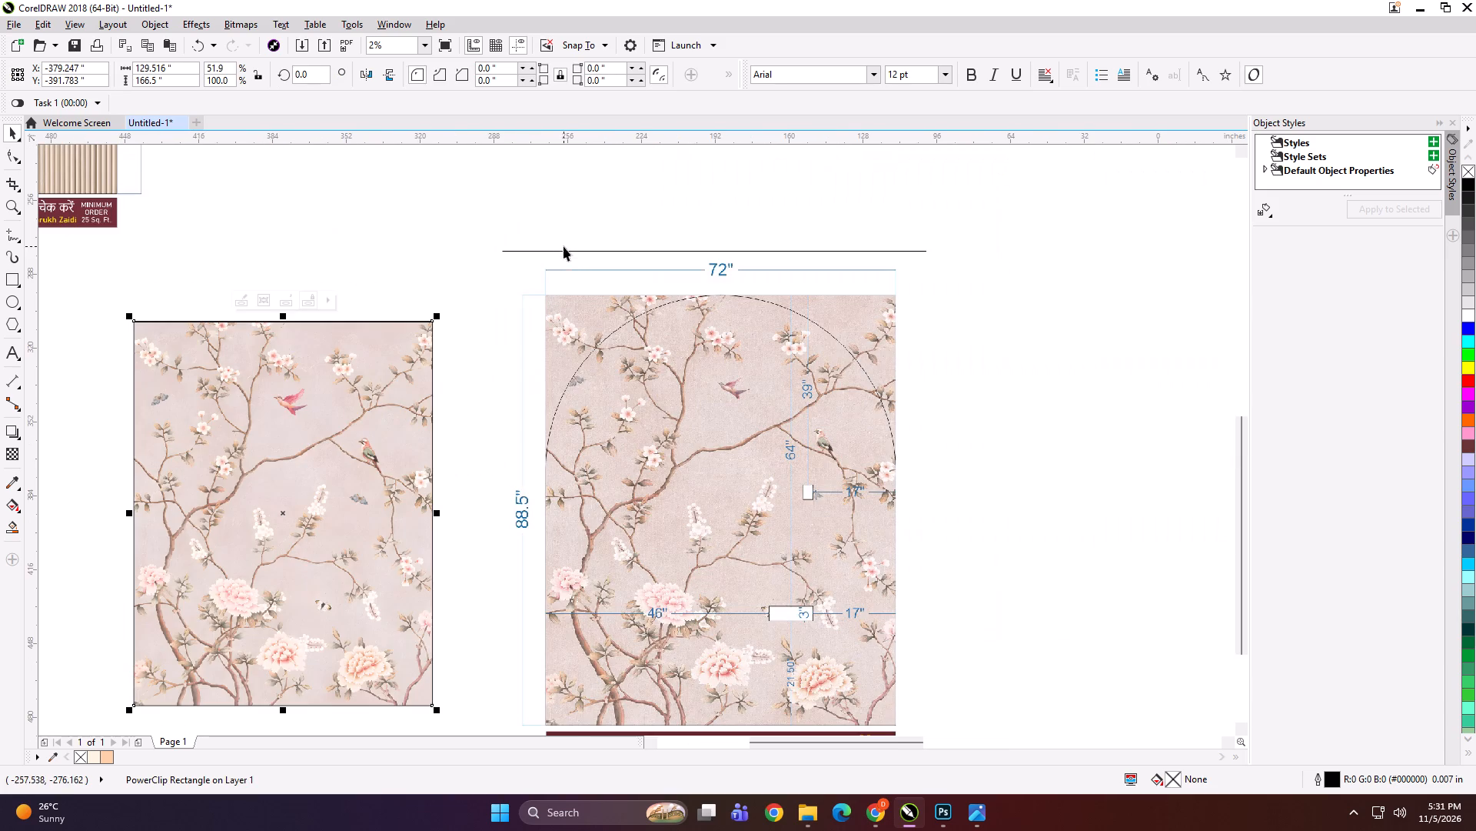
left_click_drag(183, 68, 175, 69)
left_click(116, 75)
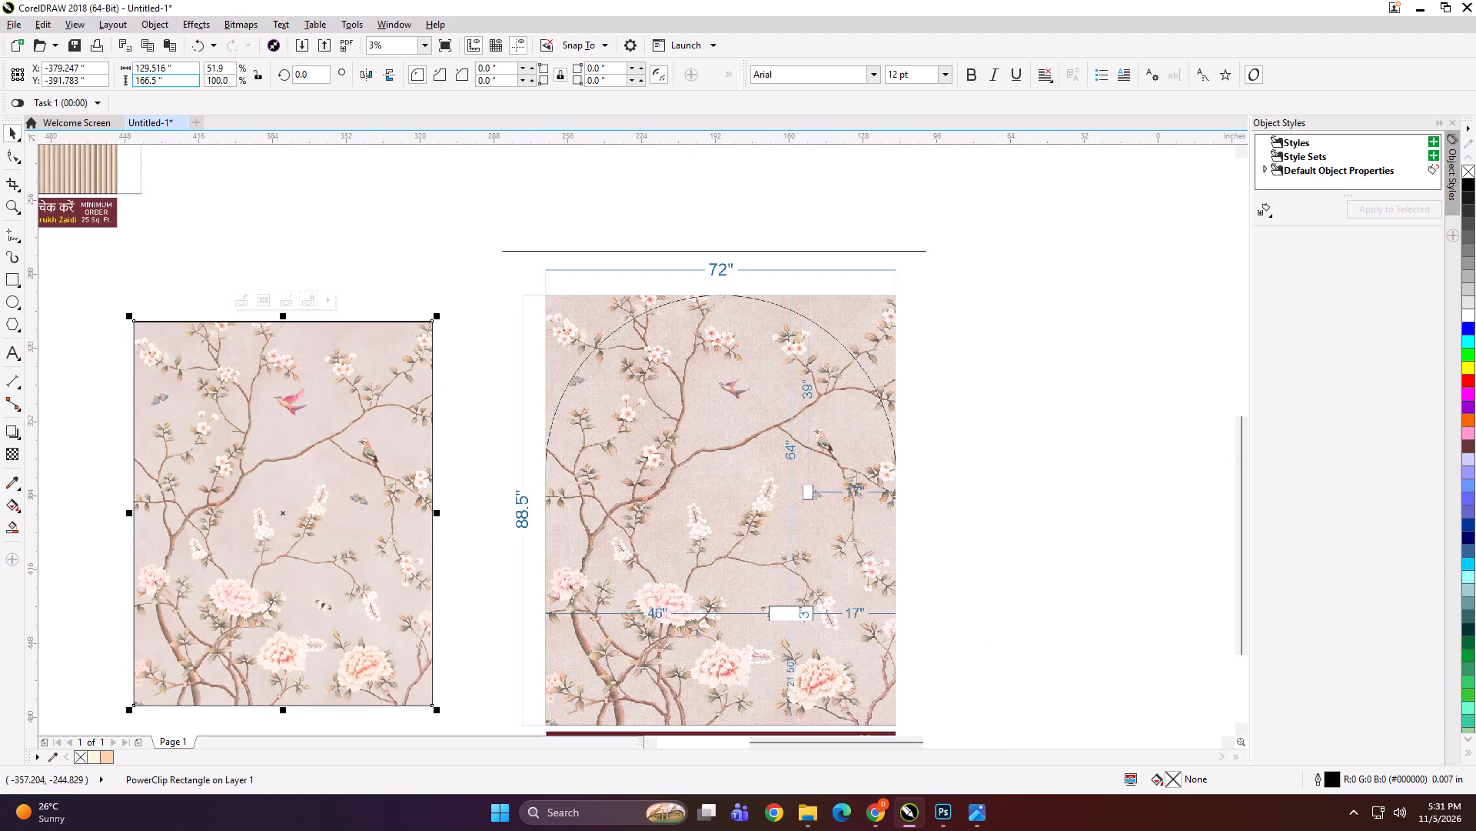
double_click(175, 70)
key("ctrl+a")
type("72")
key("Tab")
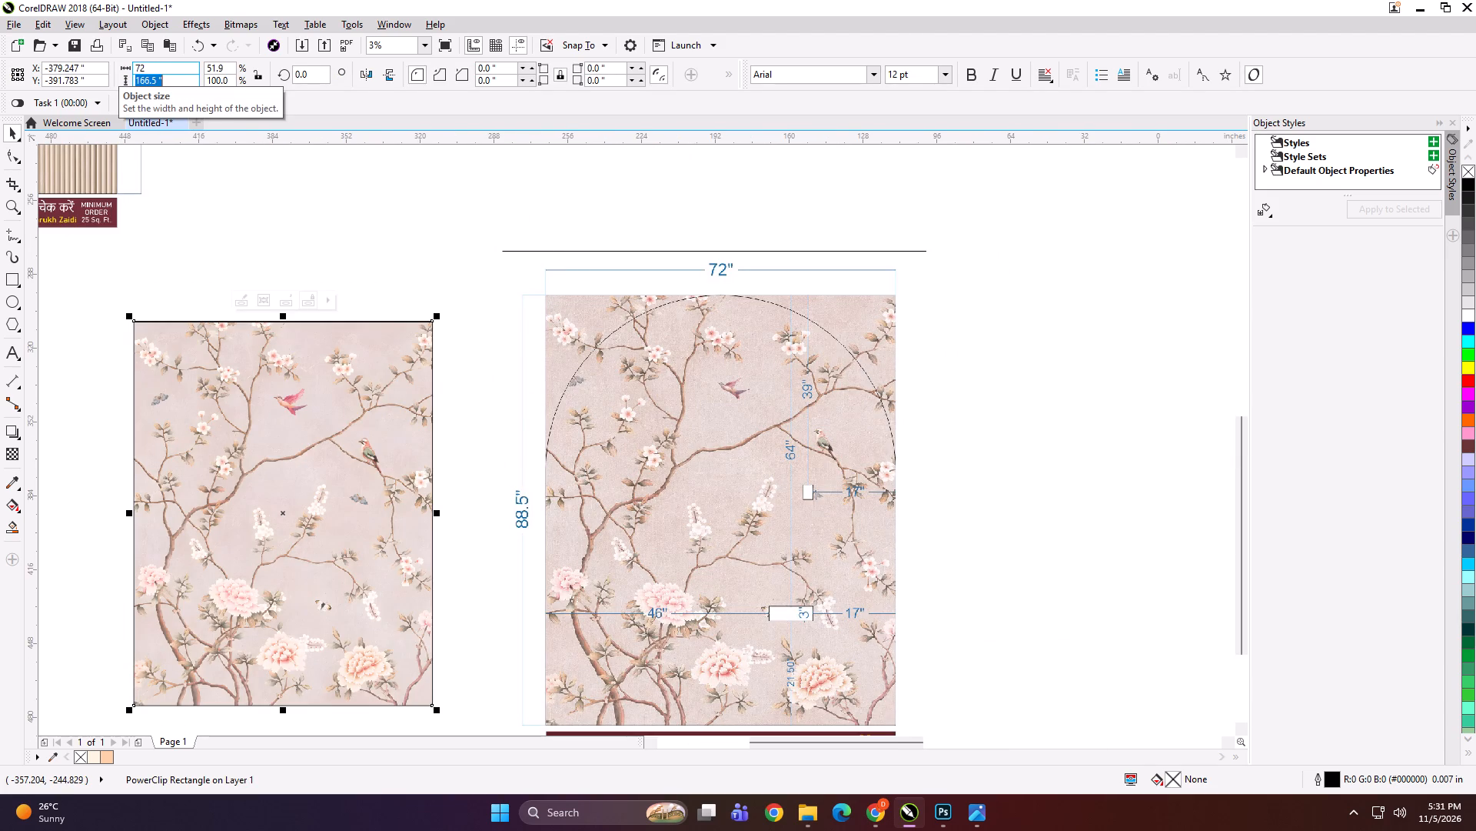
type("89.5")
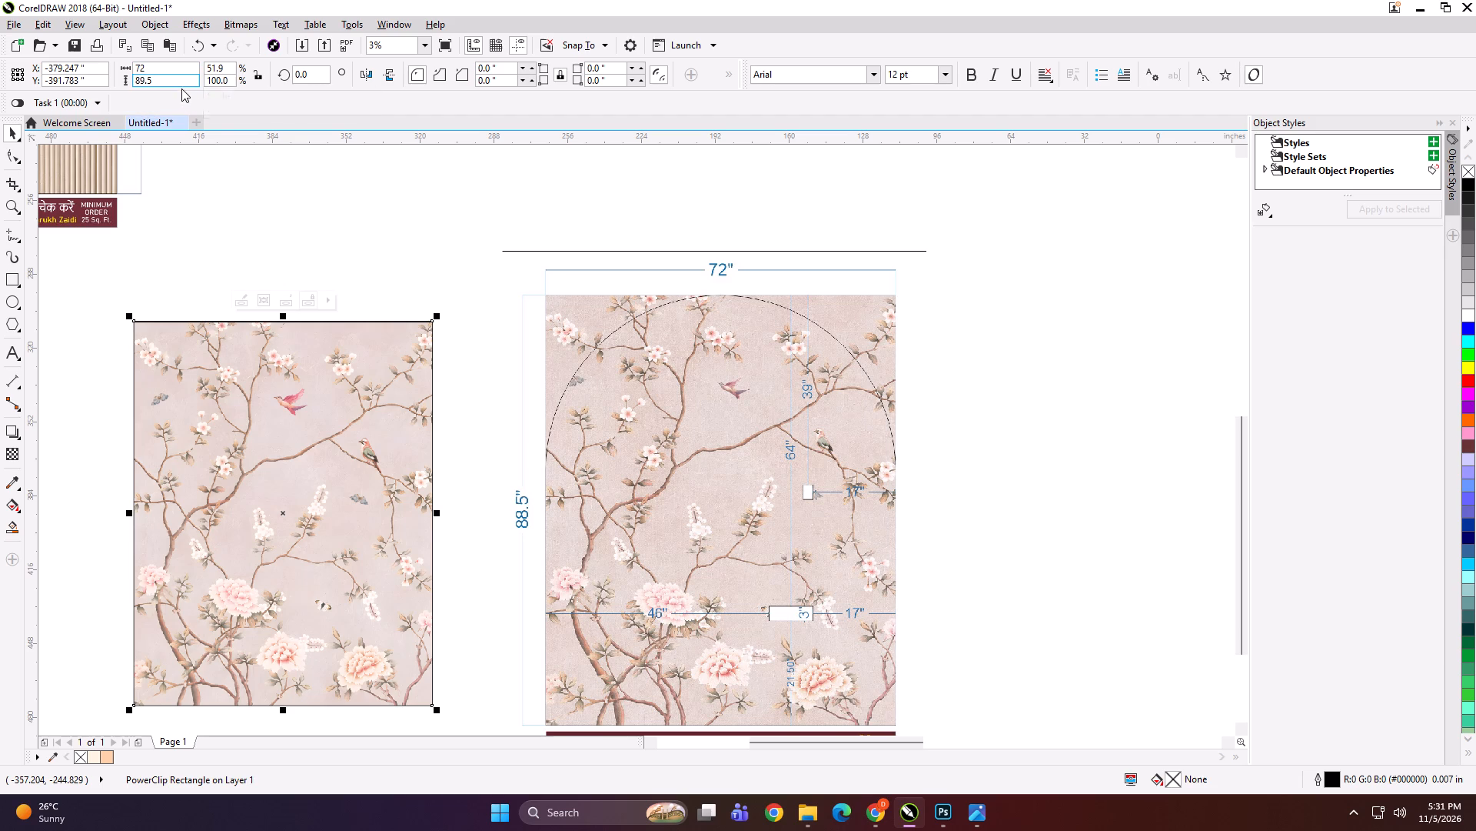
left_click(162, 72)
key("ctrl+a")
type("73")
key("Return")
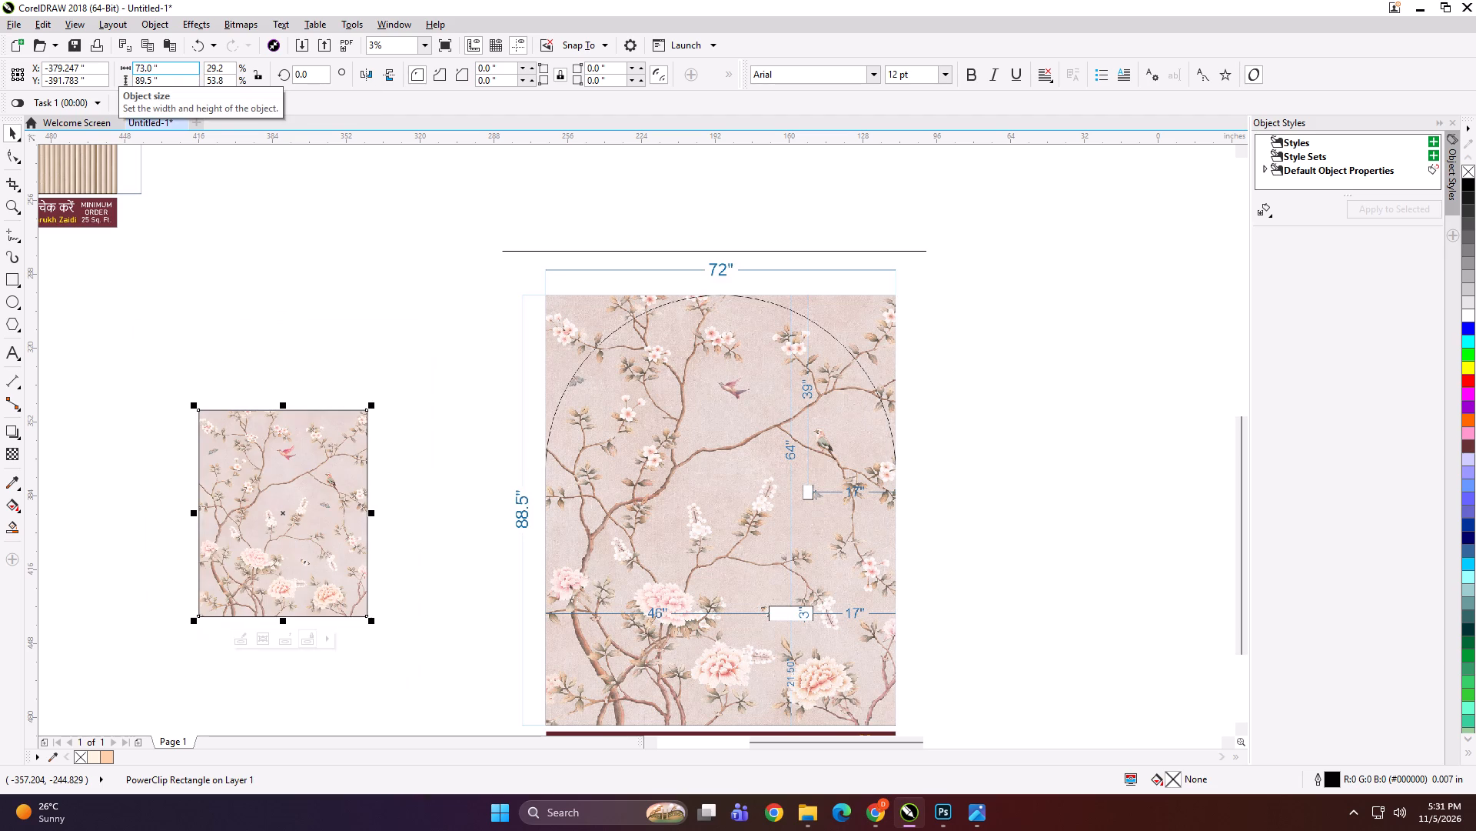
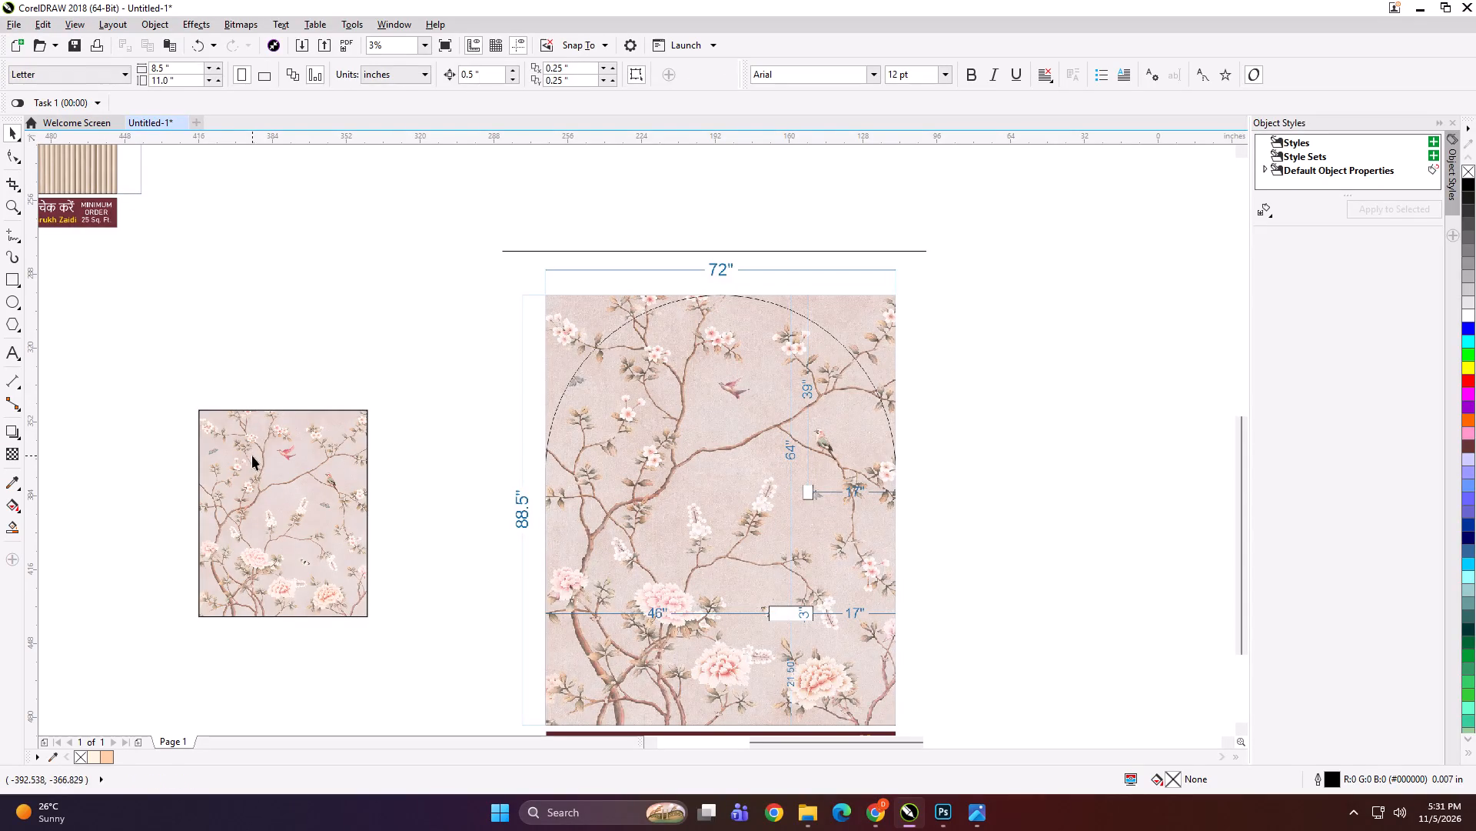
Set the rectangle over the cropped mural to 41 inches wide and align it to the mural's left edge.
left_click(175, 70)
key("ctrl+a")
type("41")
key("Return")
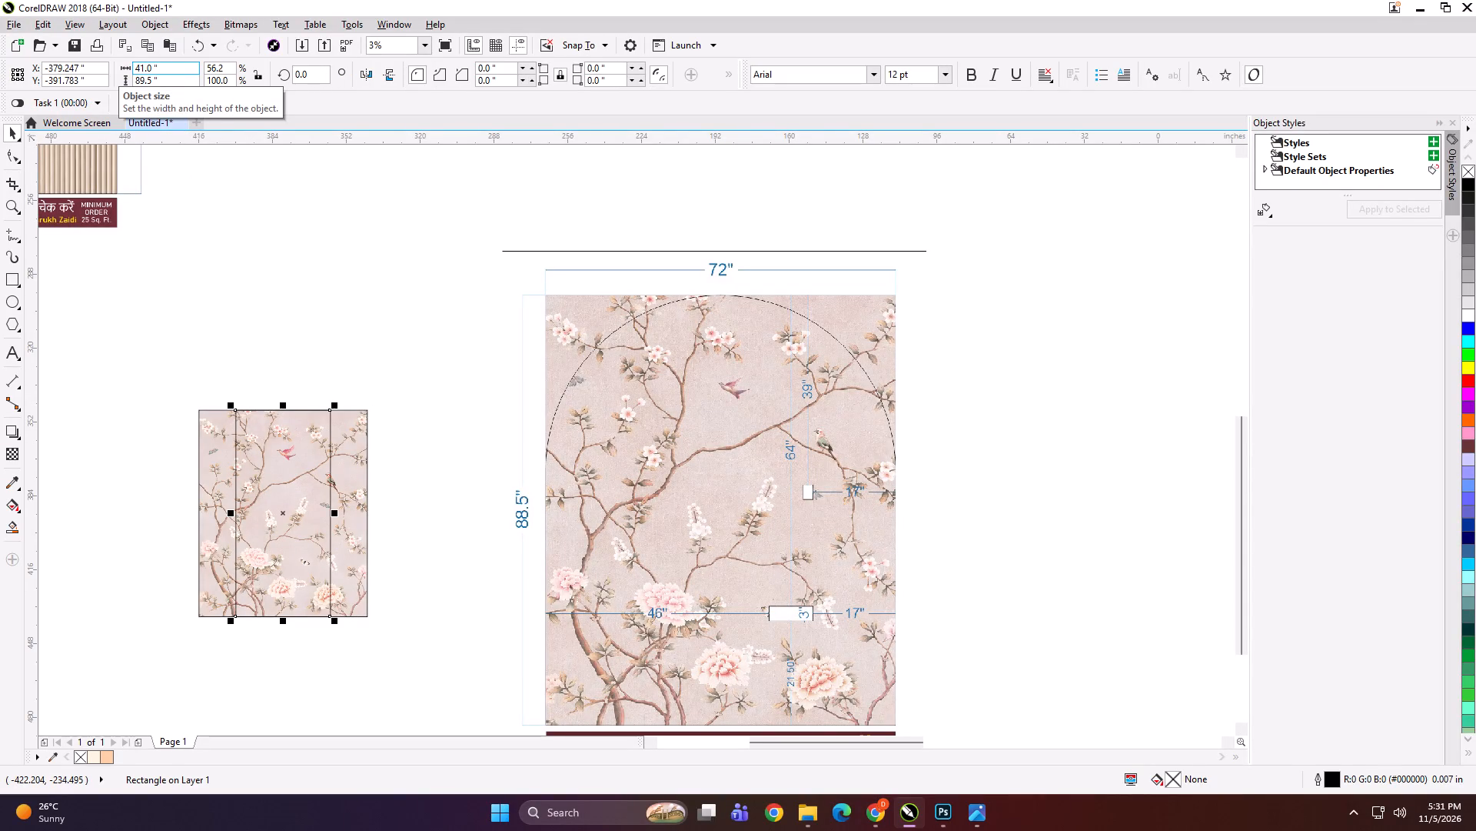
left_click(211, 445, "shift")
key("l")
left_click(143, 442)
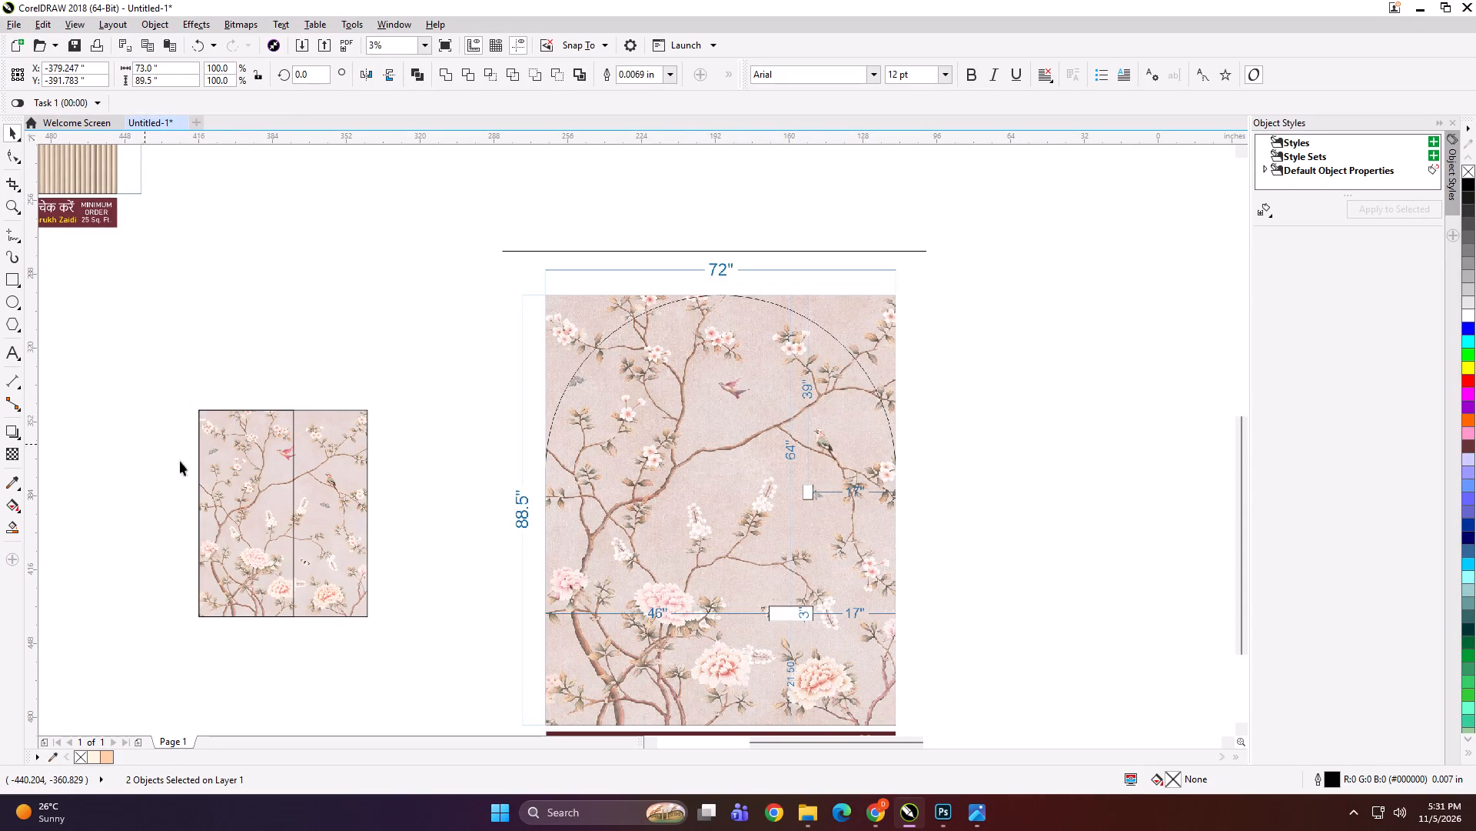
Make a mirrored copy of the 41-inch rectangle directly against its right side, over the rest of the mural.
left_click(266, 499)
left_click(191, 512)
left_click_drag(191, 512, 363, 524)
right_click(363, 524, "ctrl")
left_click(234, 496)
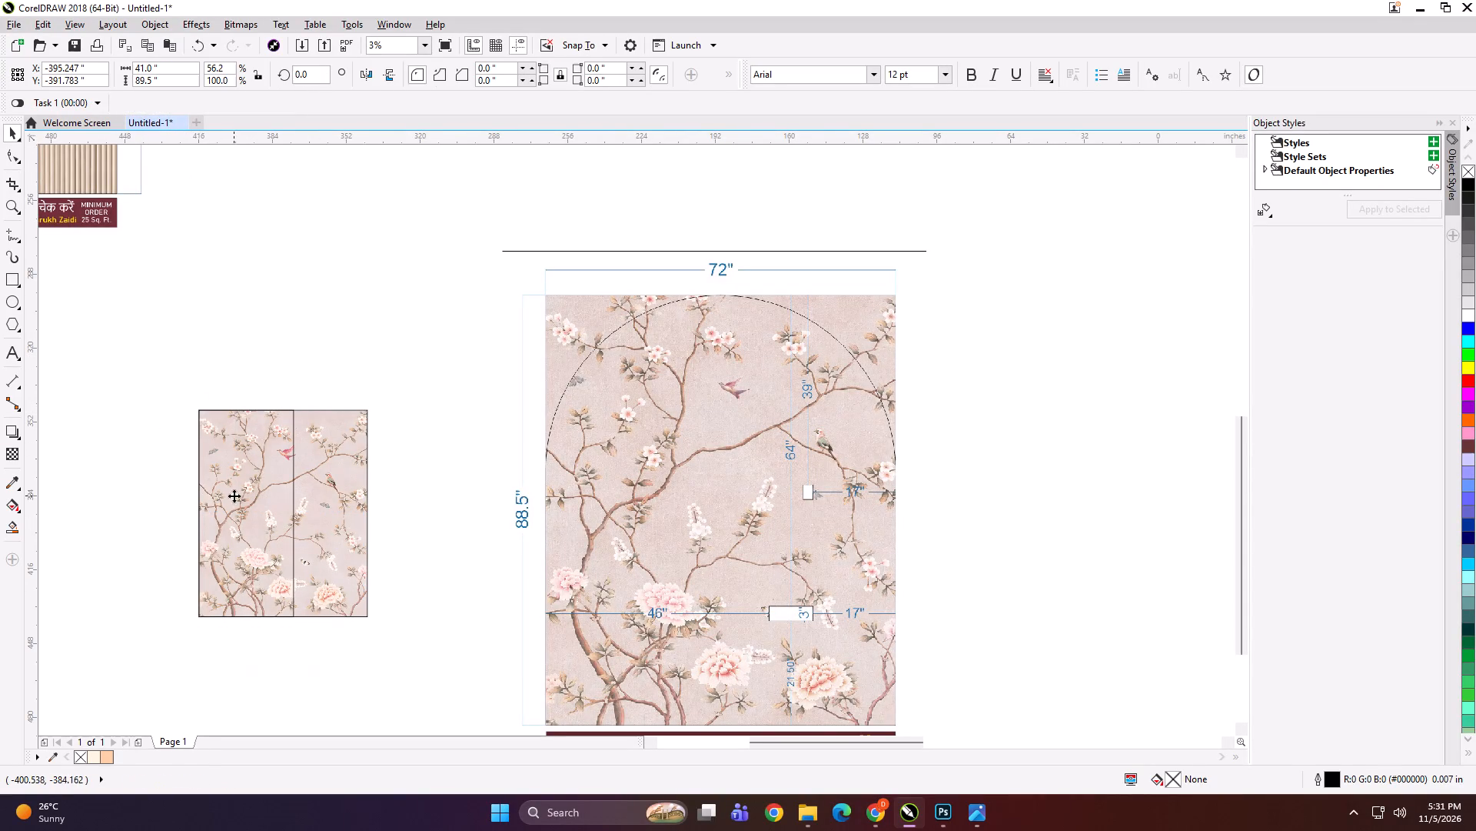
left_click_drag(189, 509, 331, 524)
right_click(331, 524, "ctrl")
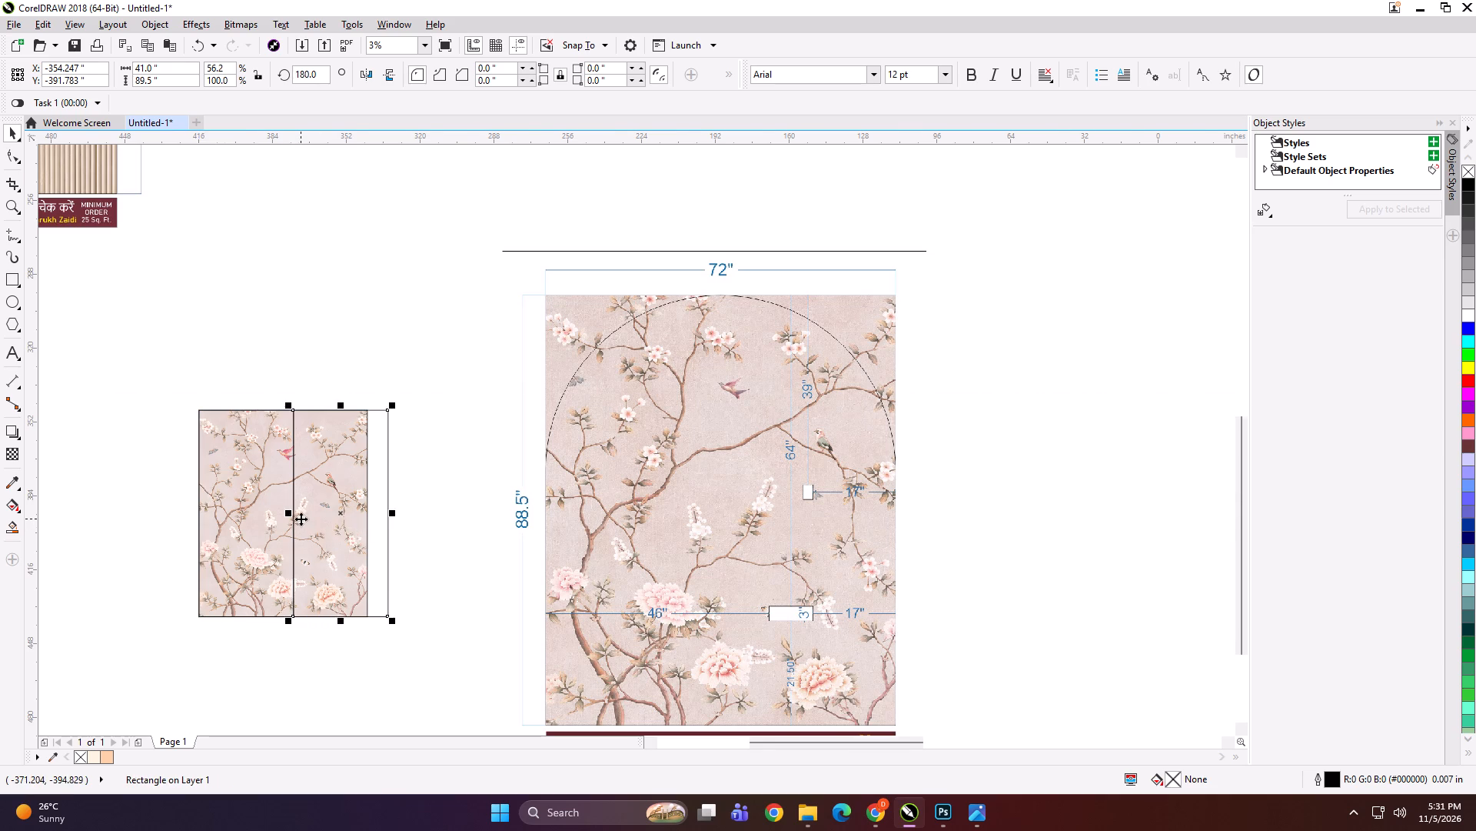
Nudge the second rectangle 0.5 inch over the first and narrow it to 32.5 inches, ending at the mural's right edge.
scroll(301, 519, "up", 1)
key("Left")
left_click_drag(479, 507, 452, 508)
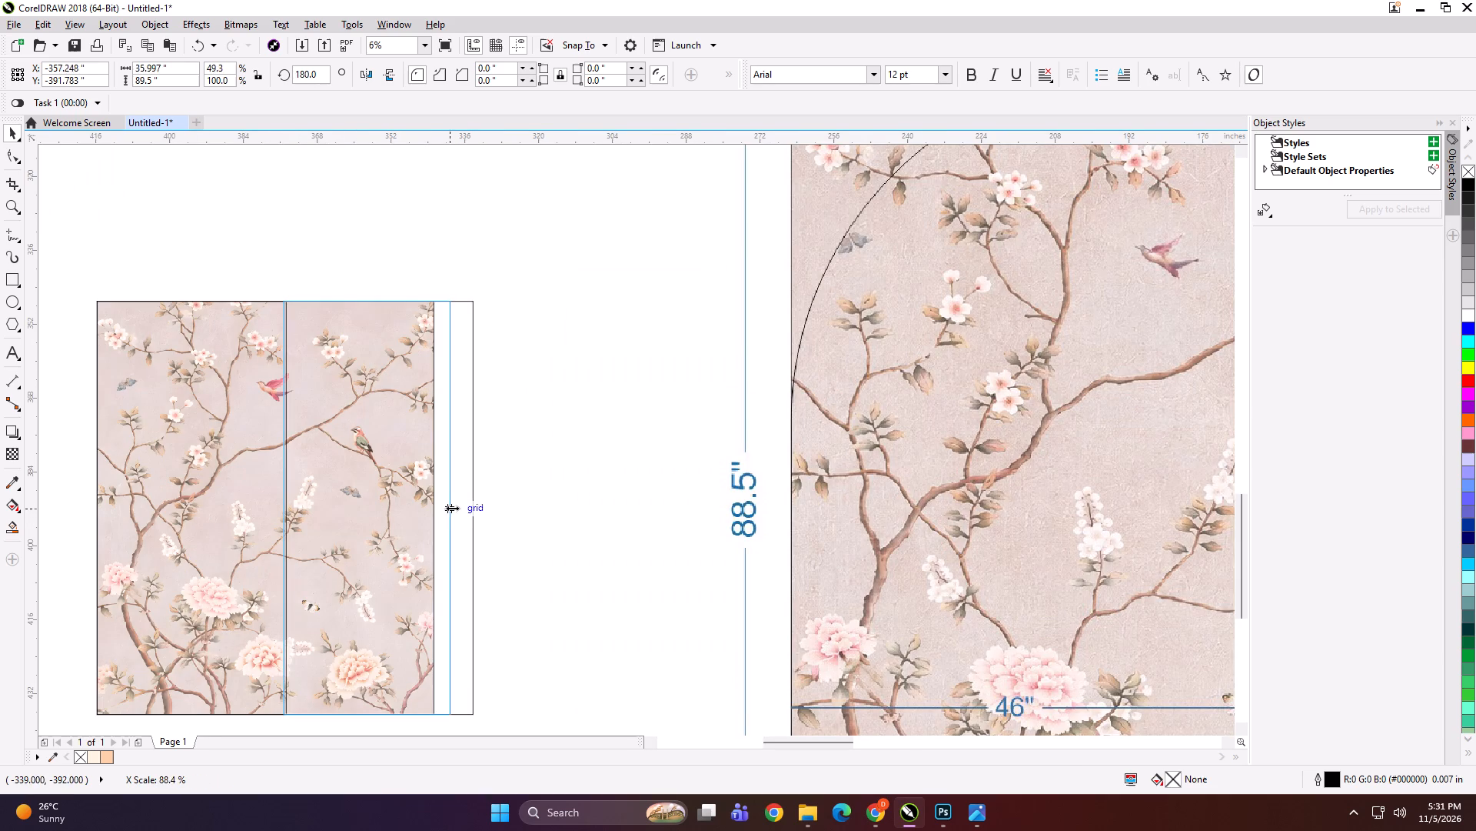
left_click_drag(452, 508, 444, 508)
scroll(492, 410, "down", 1)
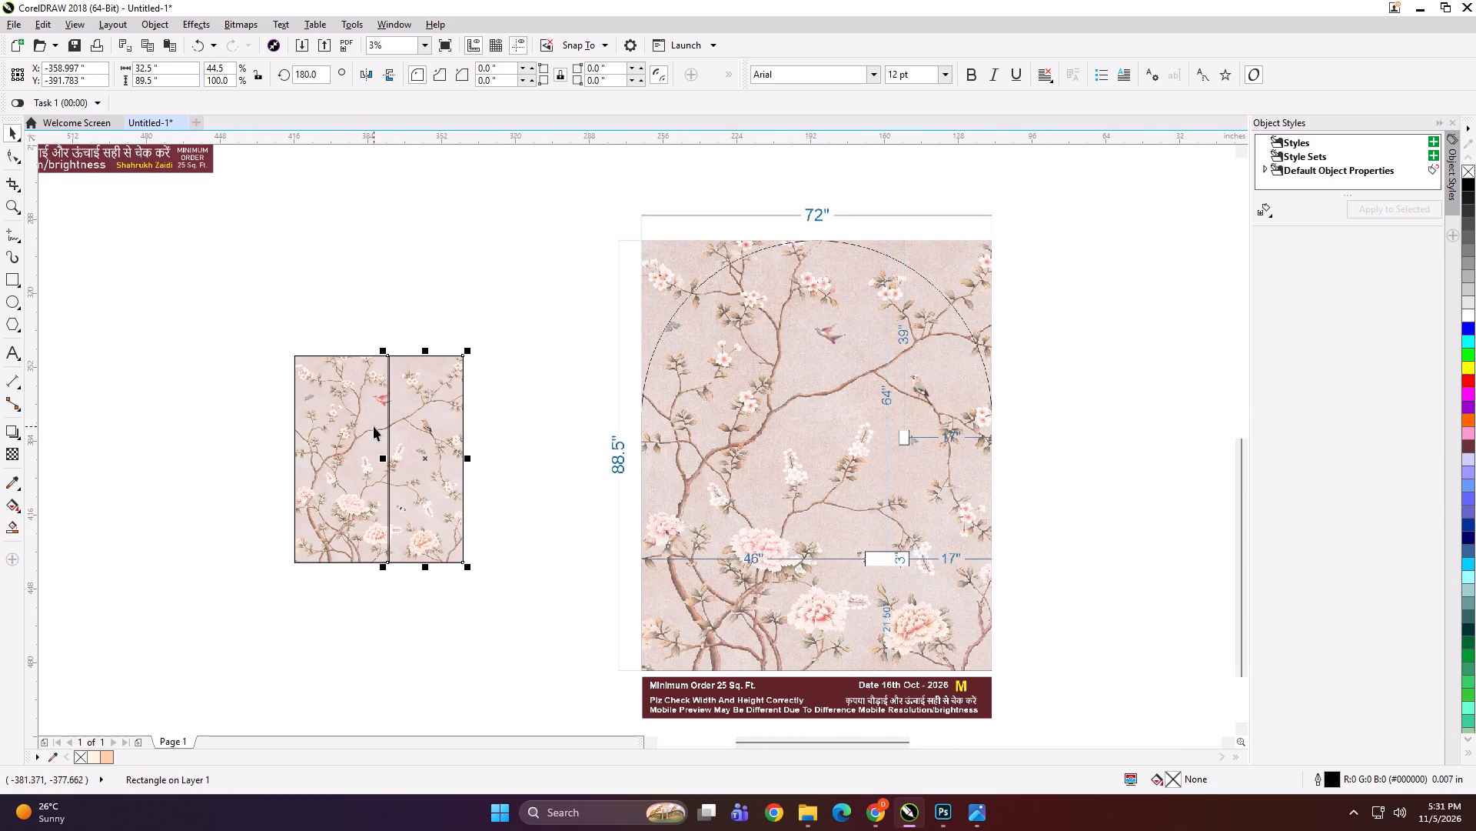
PowerClip the mural inside the grouped pair of panel rectangles and ungroup the result into two separate panels.
left_click(374, 426, "shift")
key("ctrl+g")
left_click(235, 427)
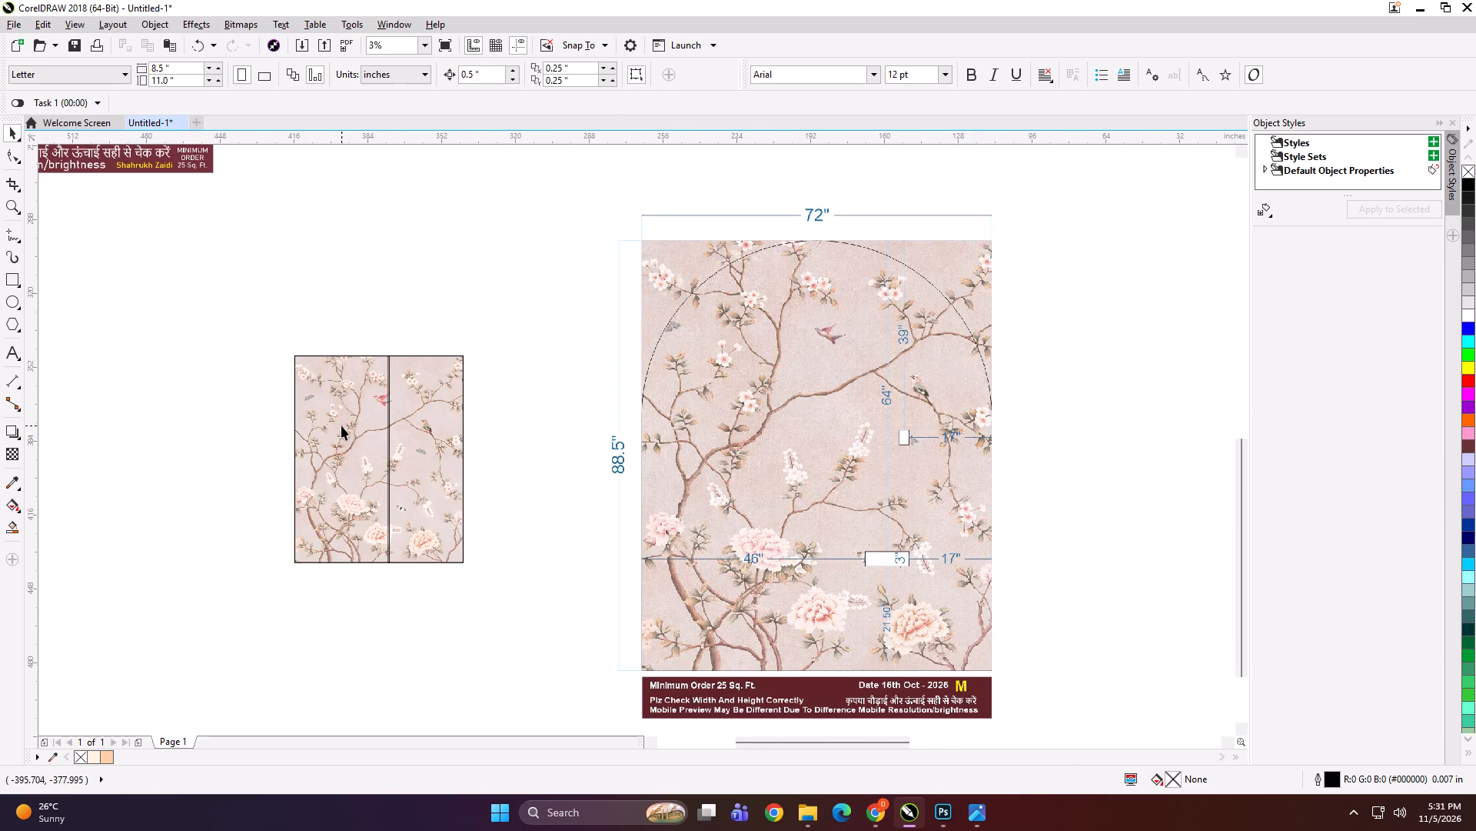
left_click(341, 426, "alt")
key("shift+Return")
left_click(384, 410)
key("ctrl+u")
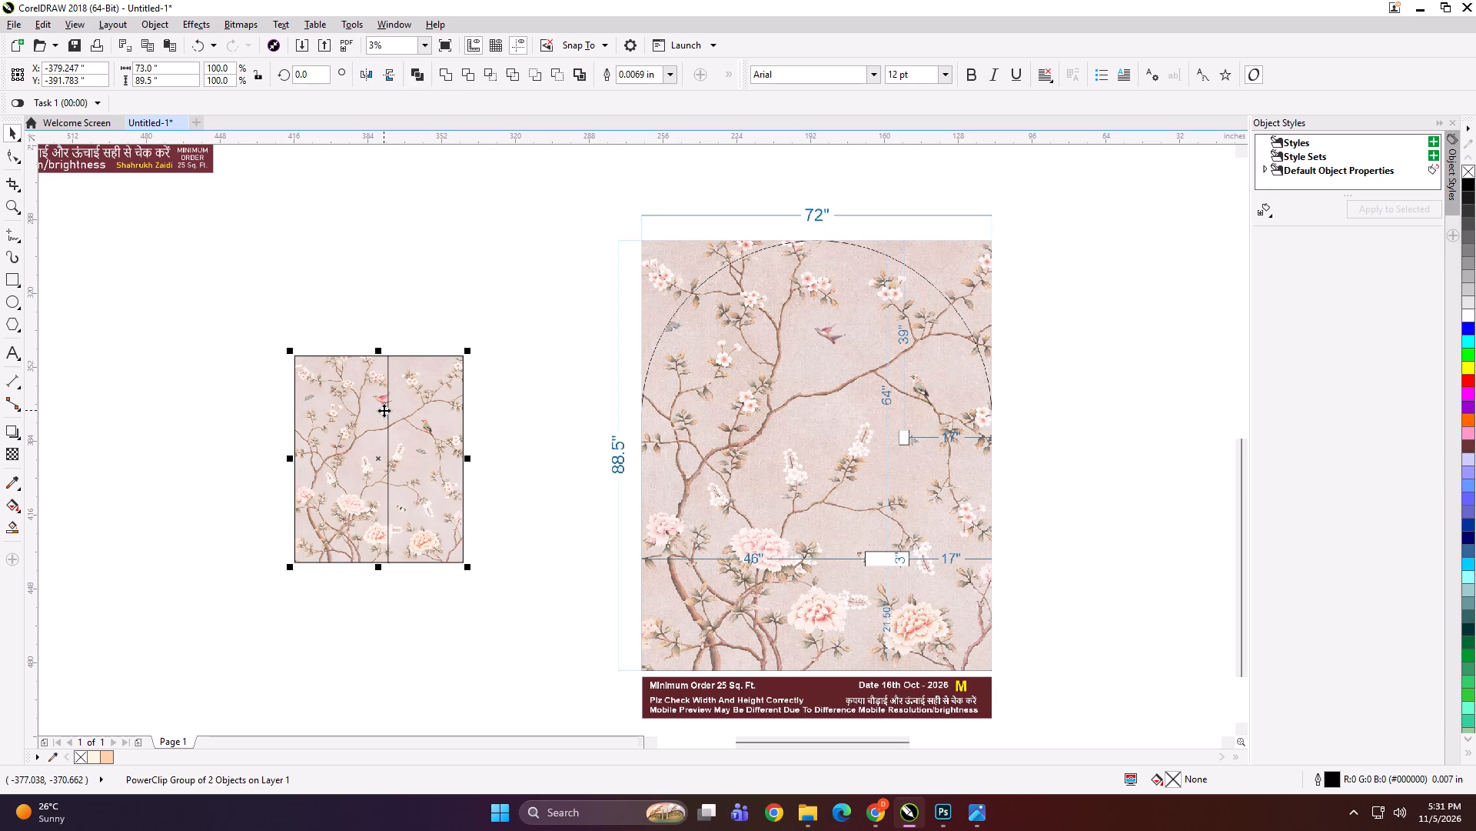
key("ctrl+u")
left_click(243, 395)
Start adding text at the top of the mural's first panel.
left_click(9, 349)
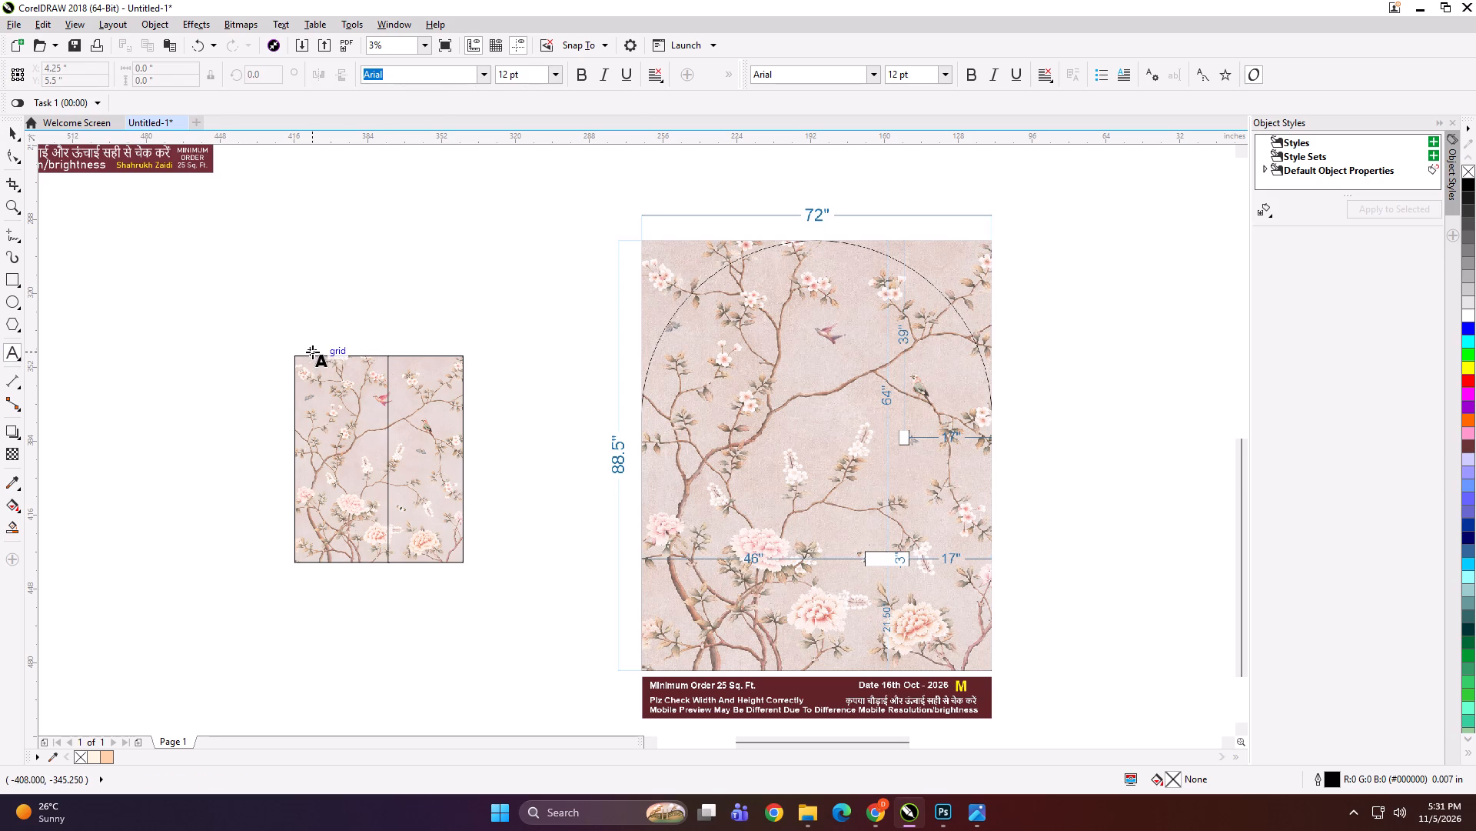
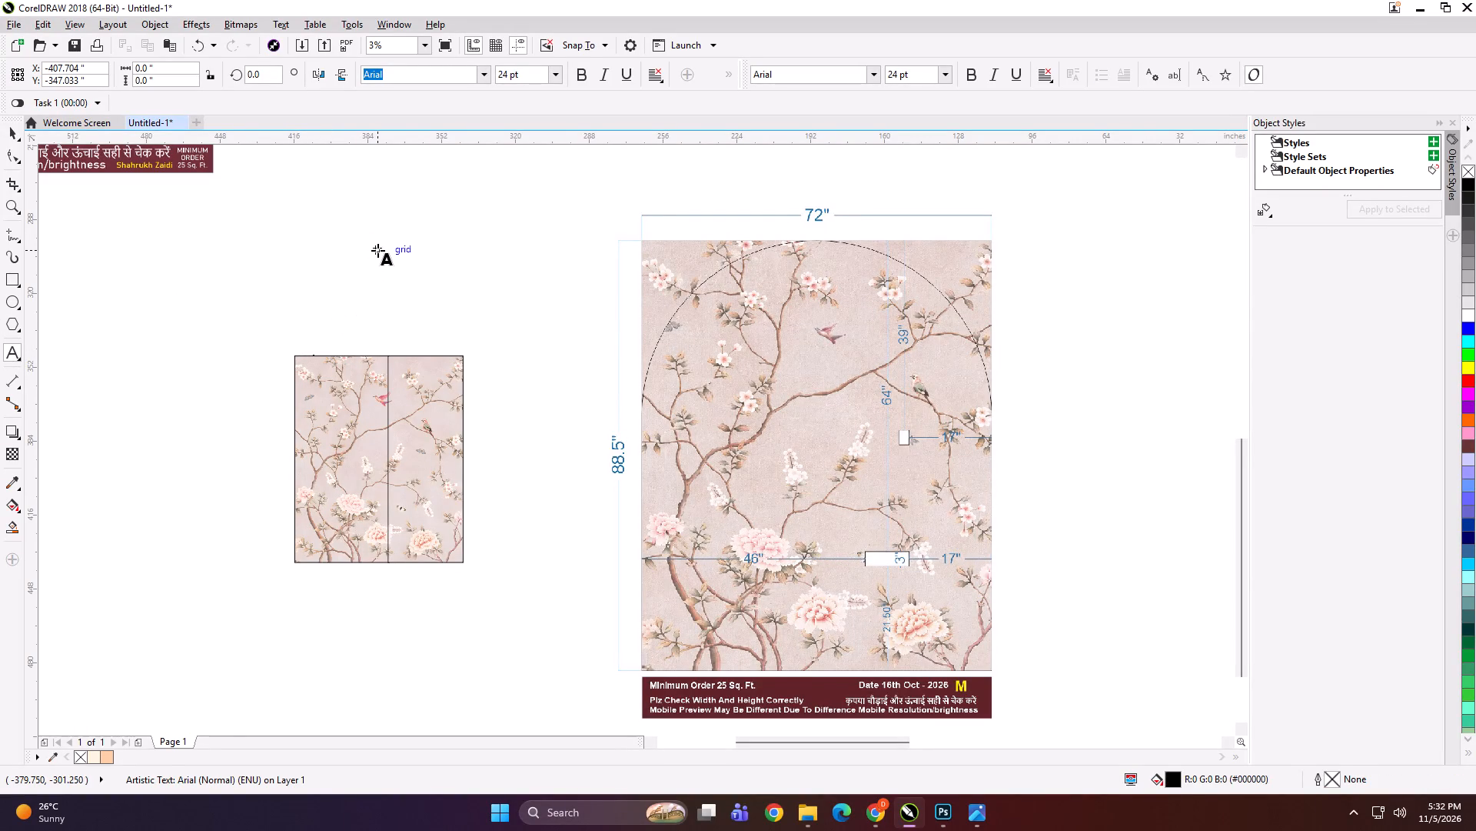
Complete the first panel's text label with "*88.5 PANEL 1".
type("*88.5 P")
type("ANEL 1")
Copy the label to the top of the second panel and change its panel number to 2.
key("ctrl+a")
key("ctrl+c")
left_click(414, 353)
key("ctrl+v")
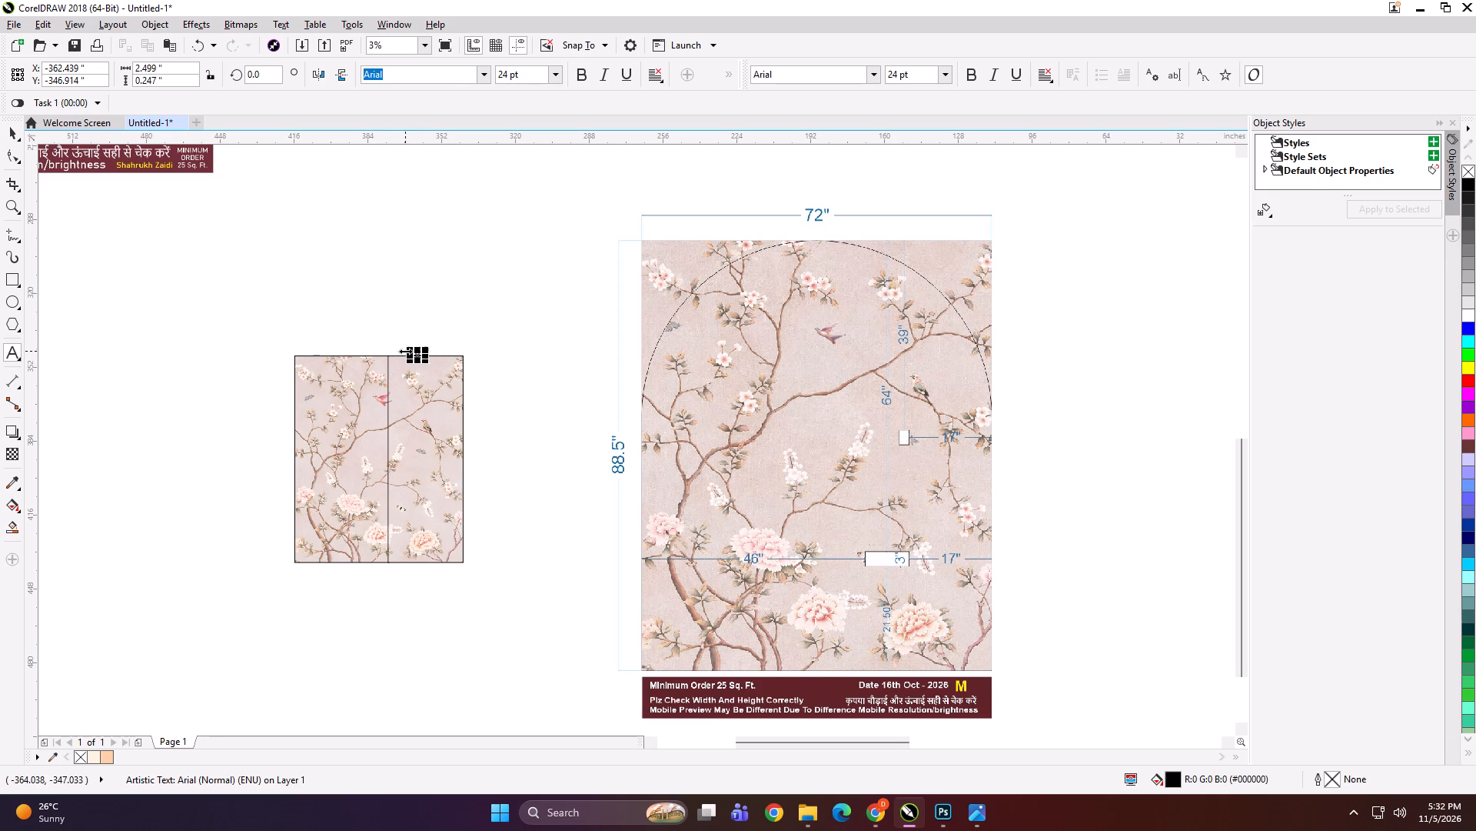
key("BackSpace")
key("2")
left_click(13, 128)
Group the second panel with its label, and do the same for the first panel.
scroll(384, 340, "up", 2)
scroll(514, 394, "up", 2)
scroll(586, 232, "down", 3)
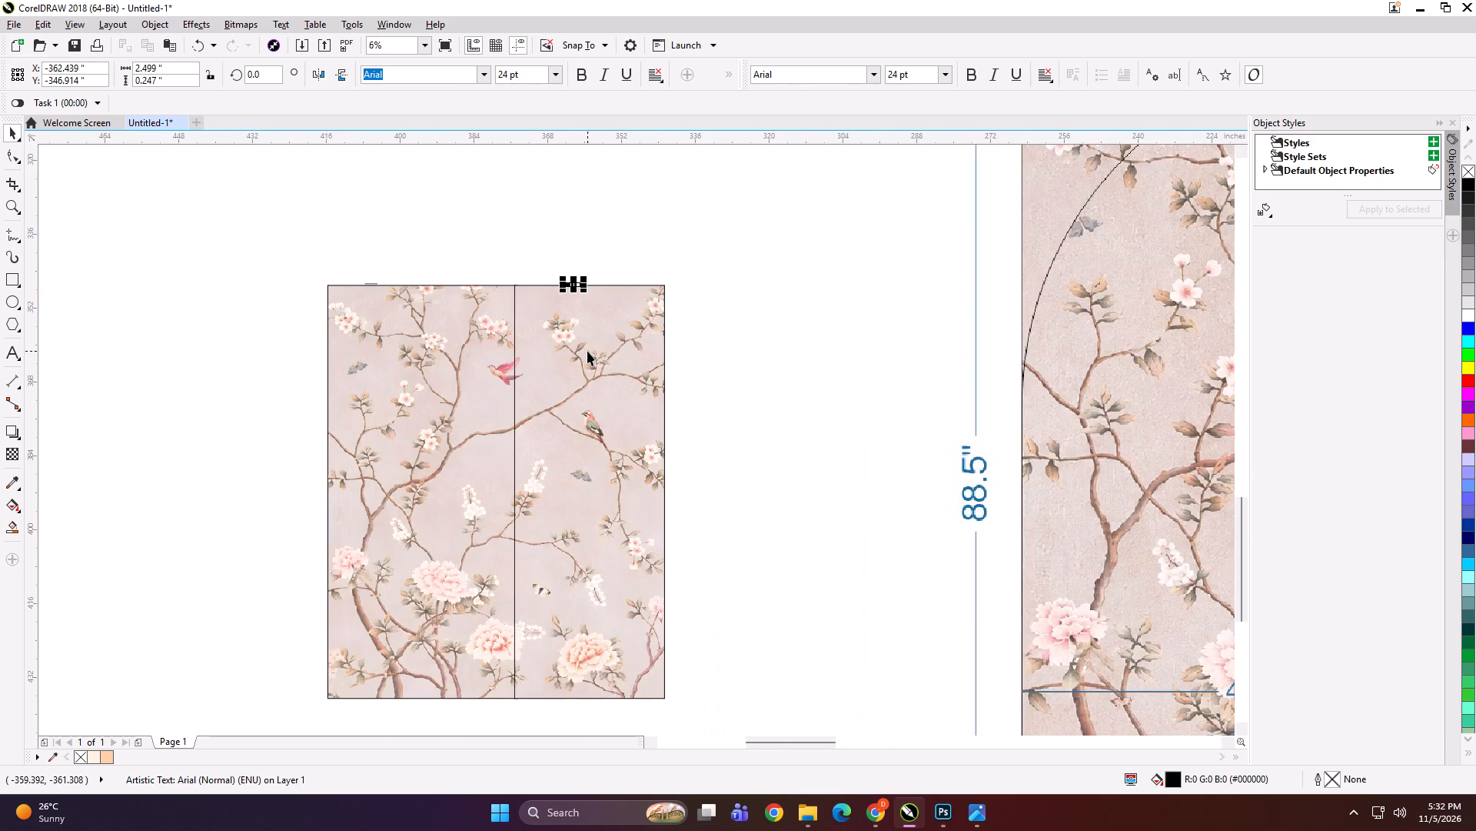
scroll(601, 330, "down", 1)
left_click(496, 253)
left_click(538, 268)
left_click_drag(538, 275, 680, 602)
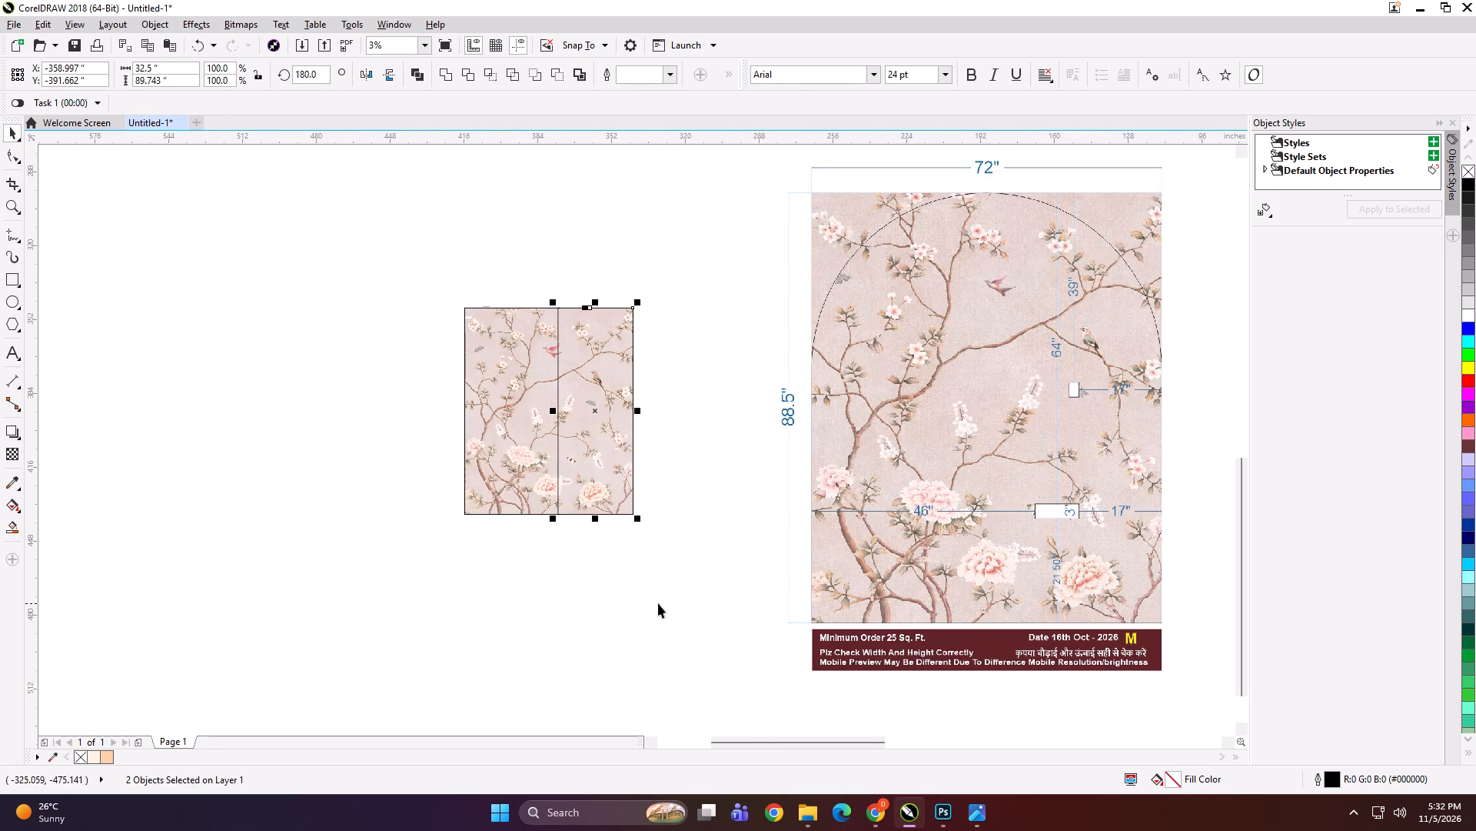
key("ctrl+g")
left_click_drag(391, 282, 606, 639)
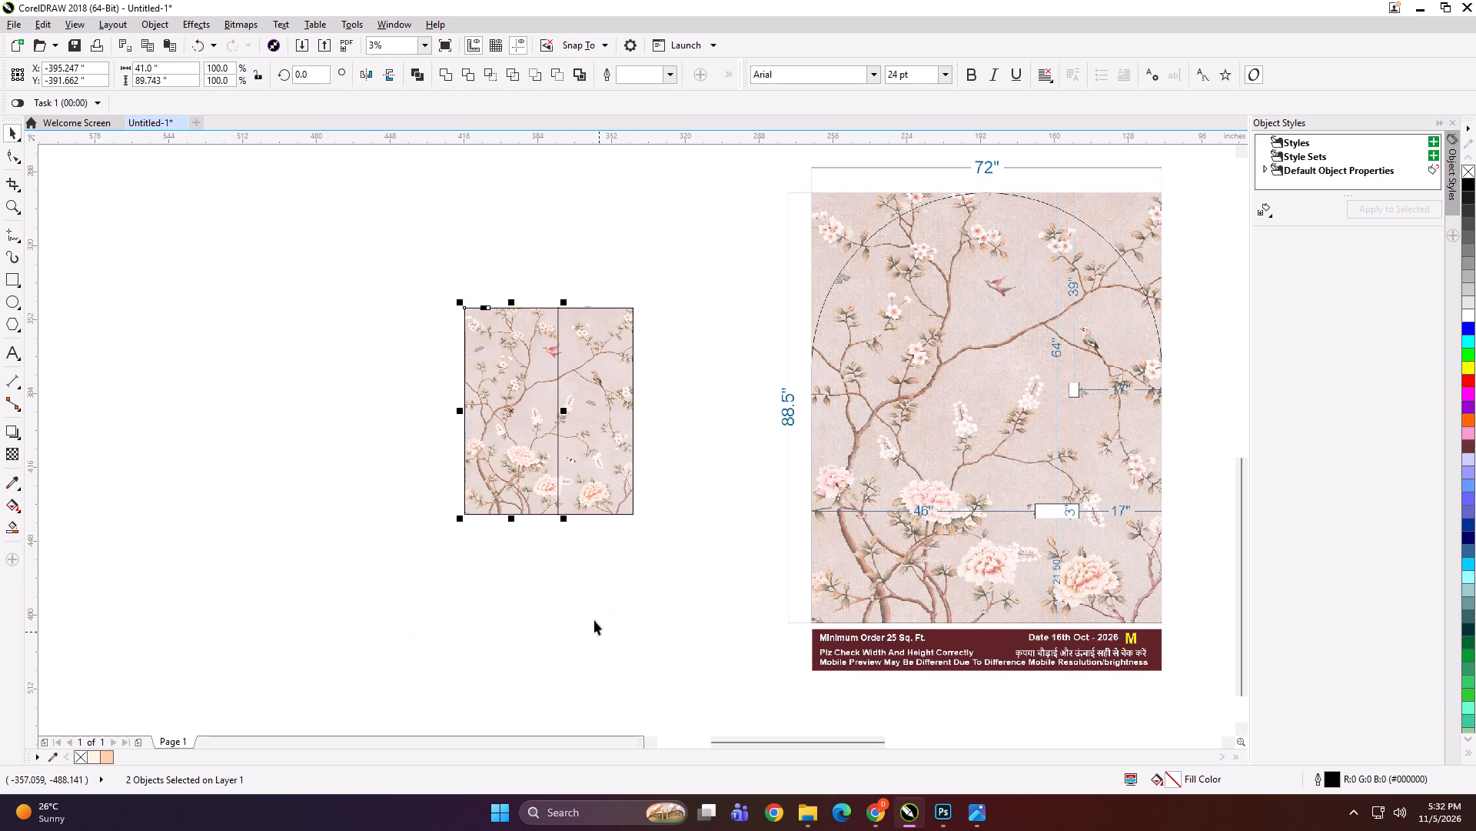
key("ctrl+g")
Start exporting the first panel and create a 72x88 folder inside AK DESIGN as the destination.
key("ctrl+e")
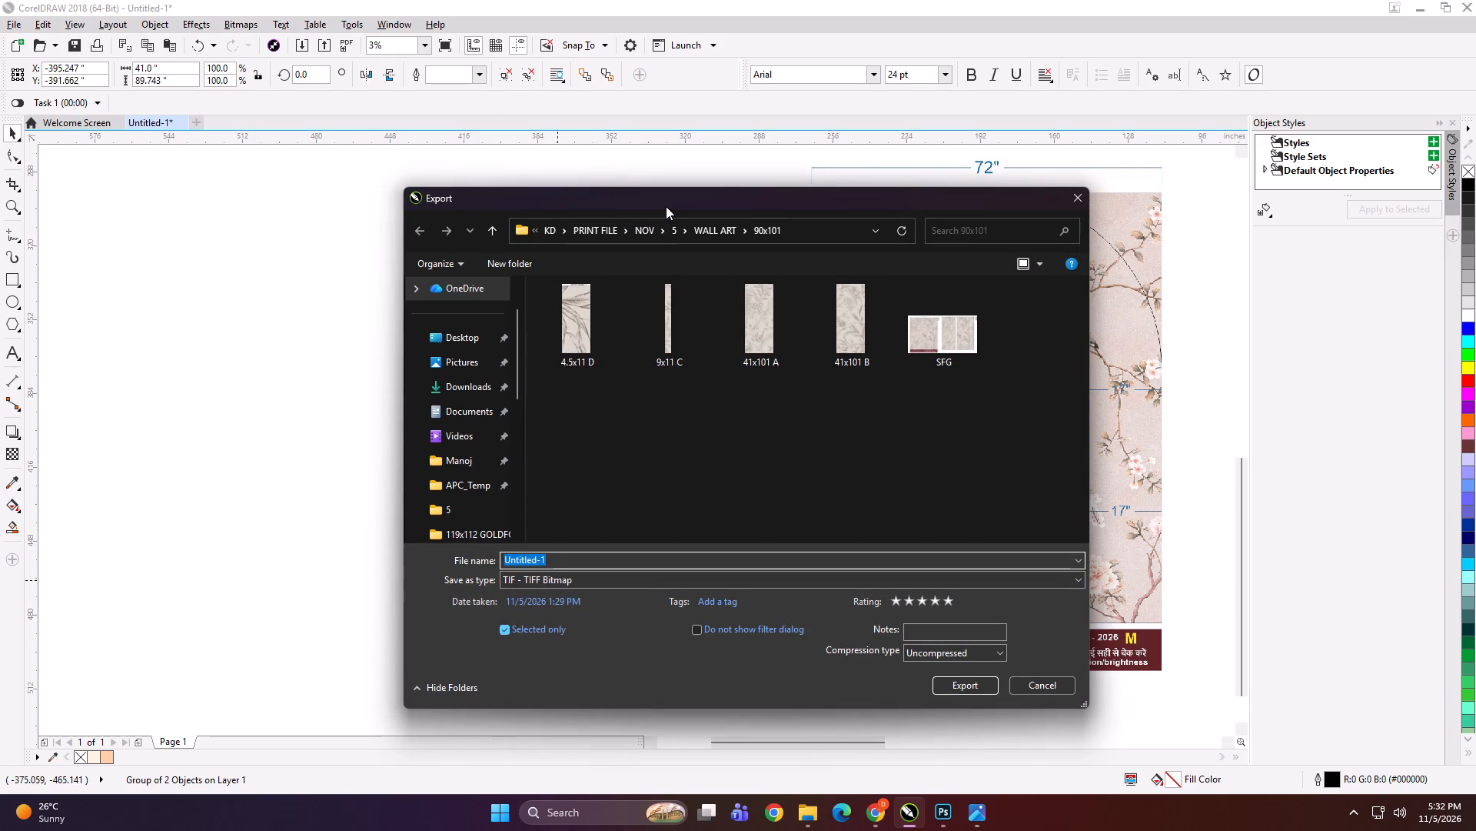
left_click(494, 229)
left_click(494, 229)
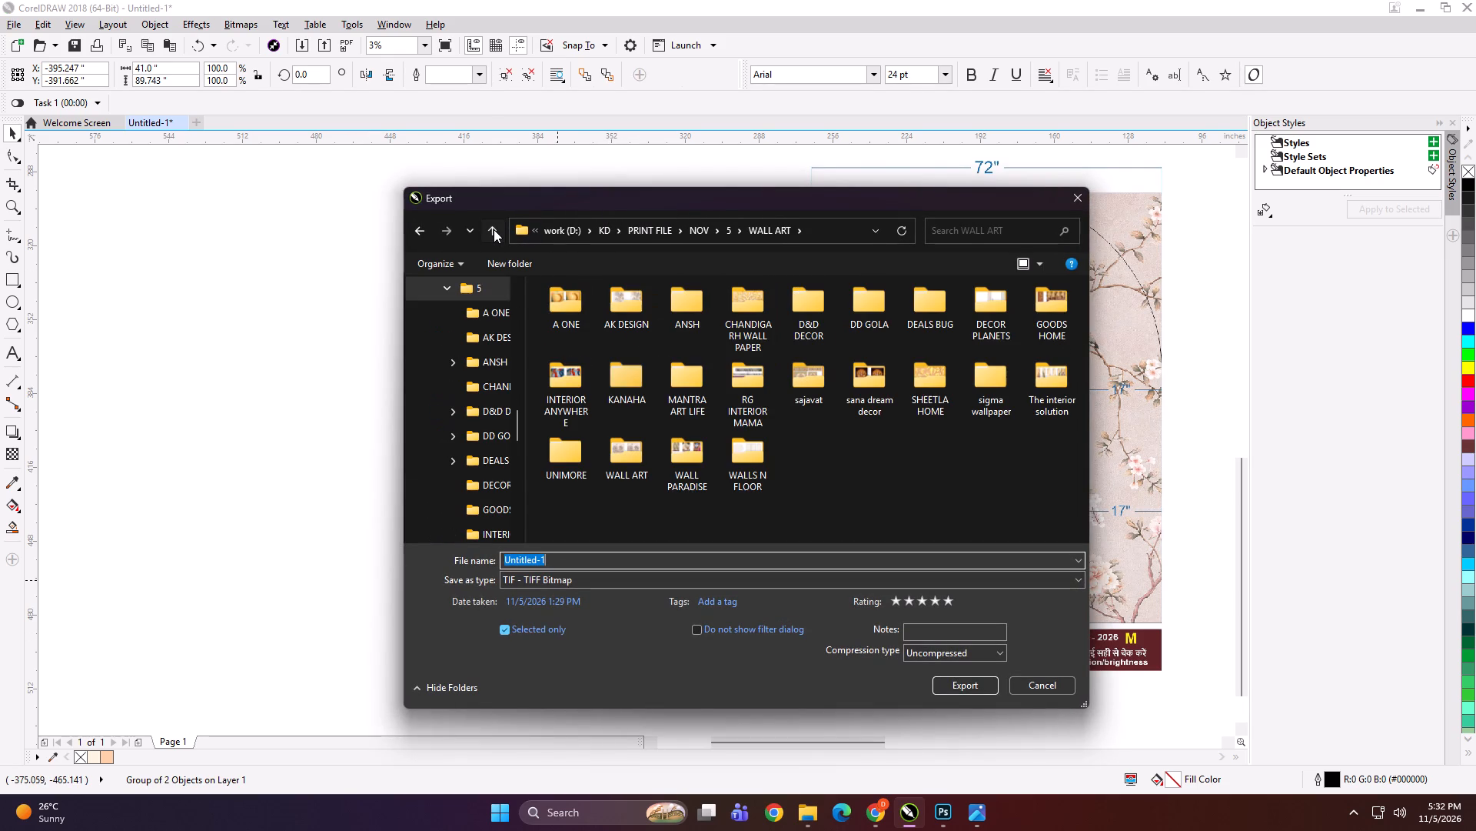
double_click(612, 308)
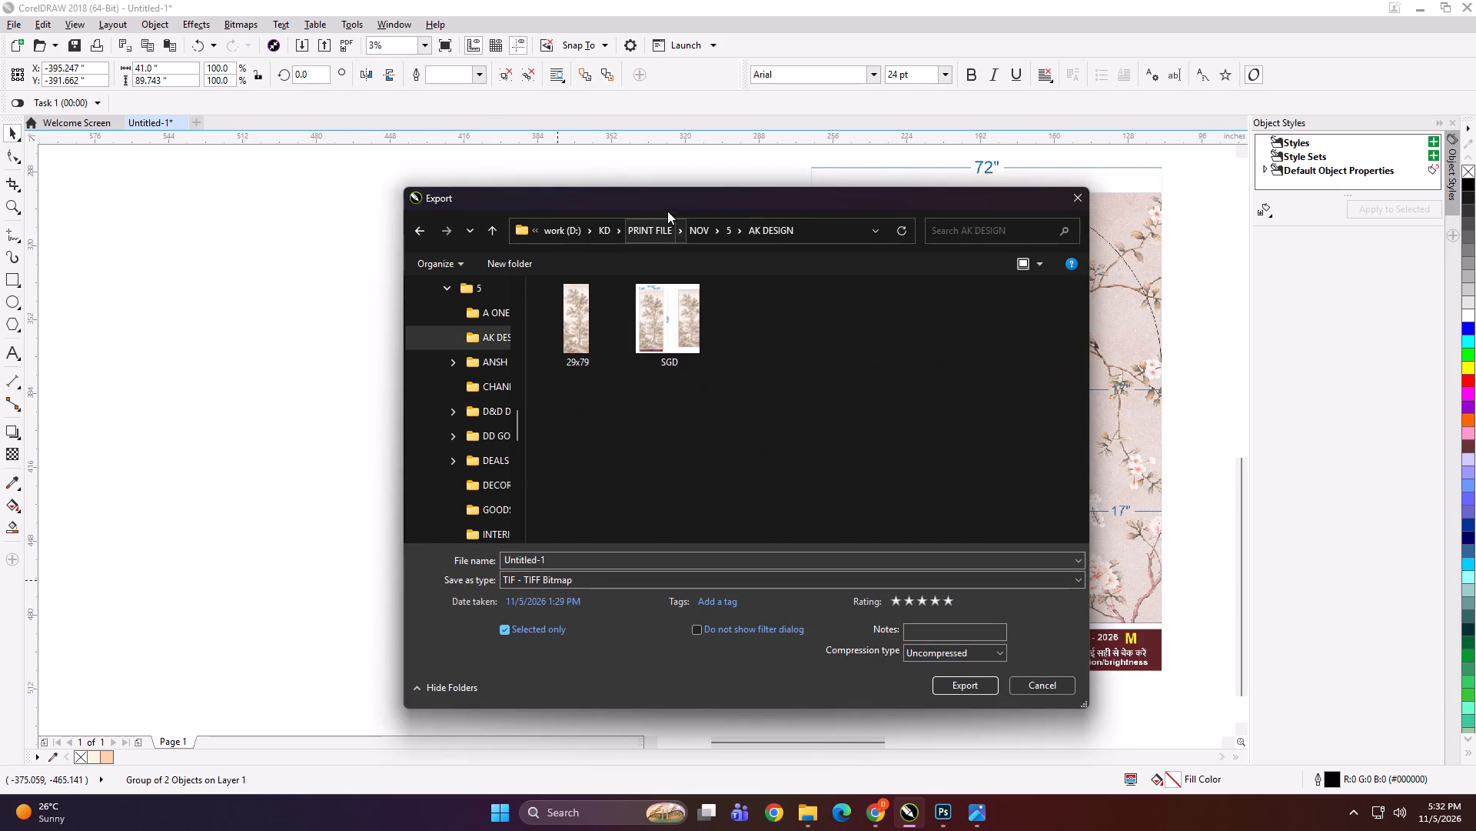
left_click(667, 204)
left_click(535, 204)
left_click_drag(750, 193, 724, 195)
left_click(426, 192)
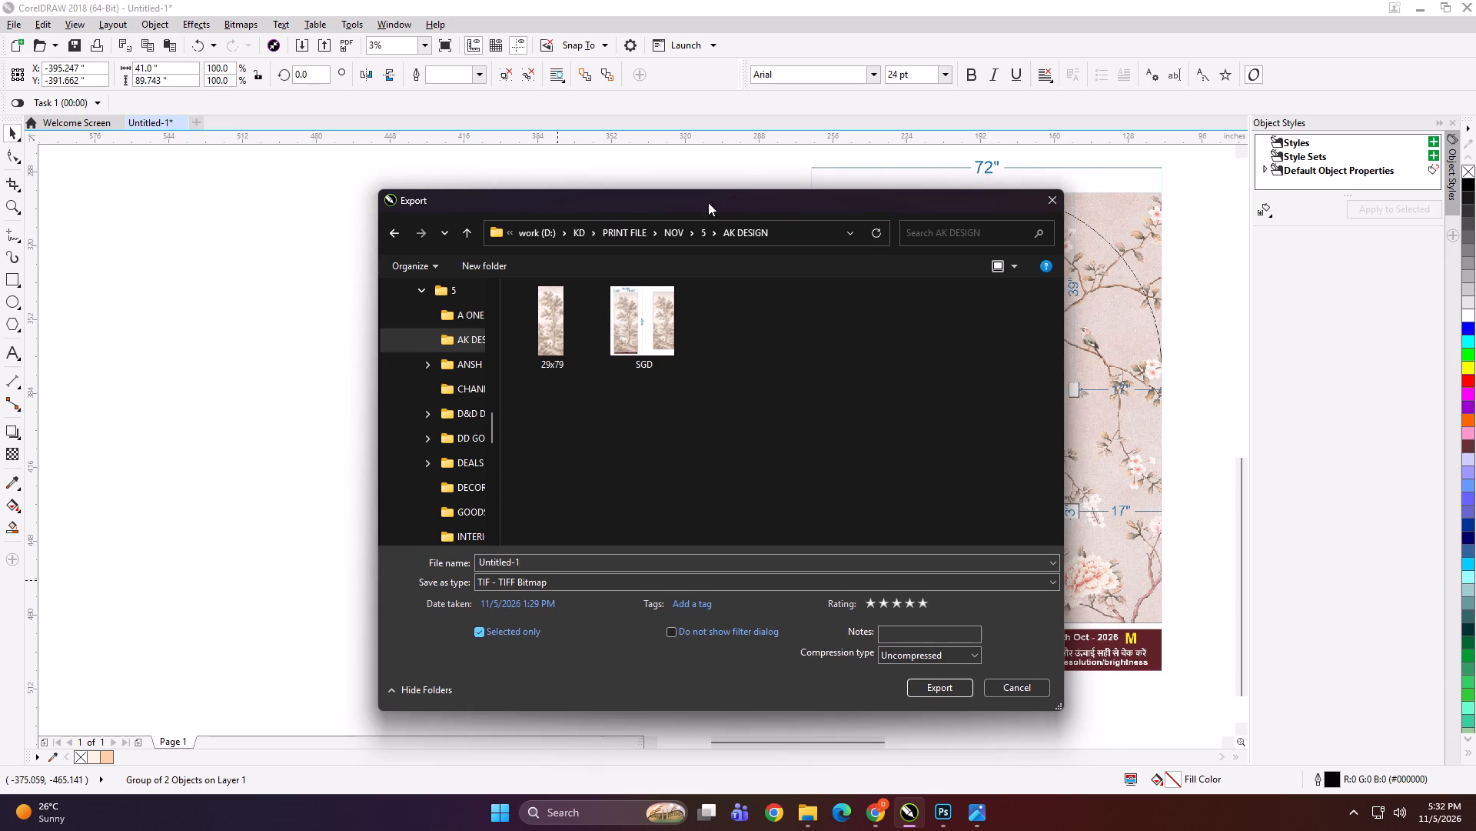
left_click(720, 202)
left_click_drag(702, 202, 387, 179)
left_click(180, 245)
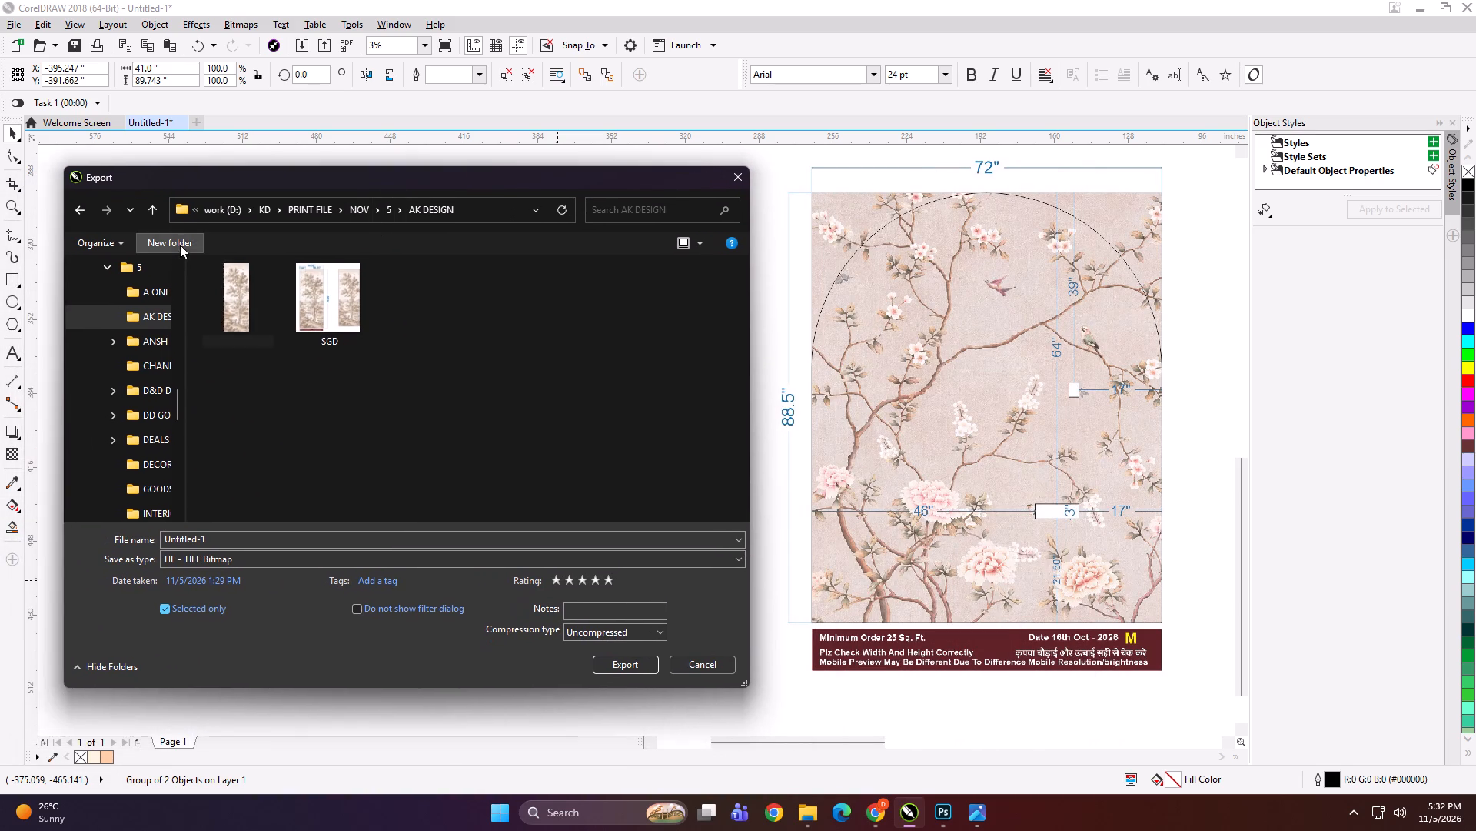
type("72x88")
key("space")
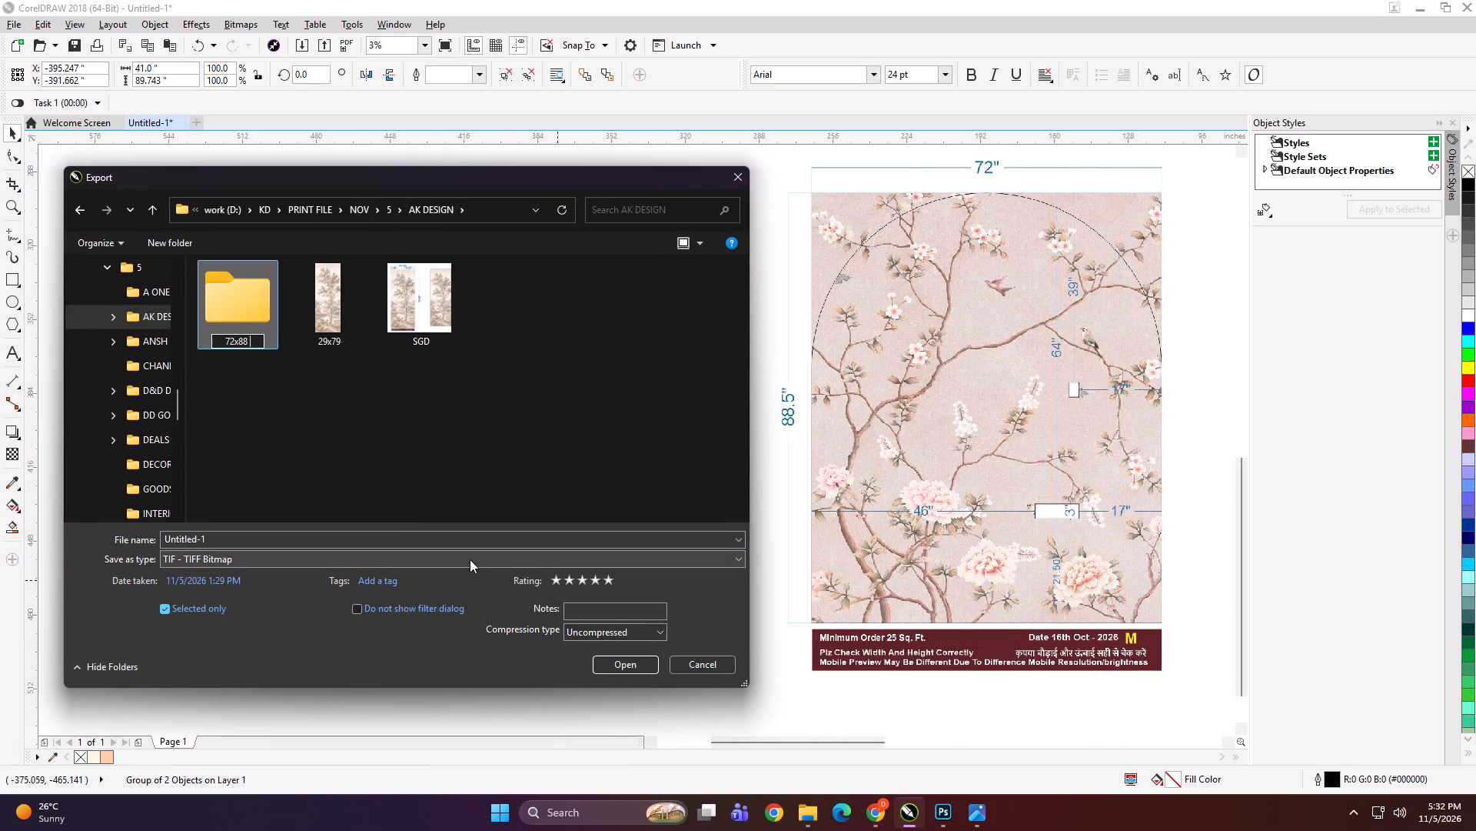
key("Return")
left_click(229, 300)
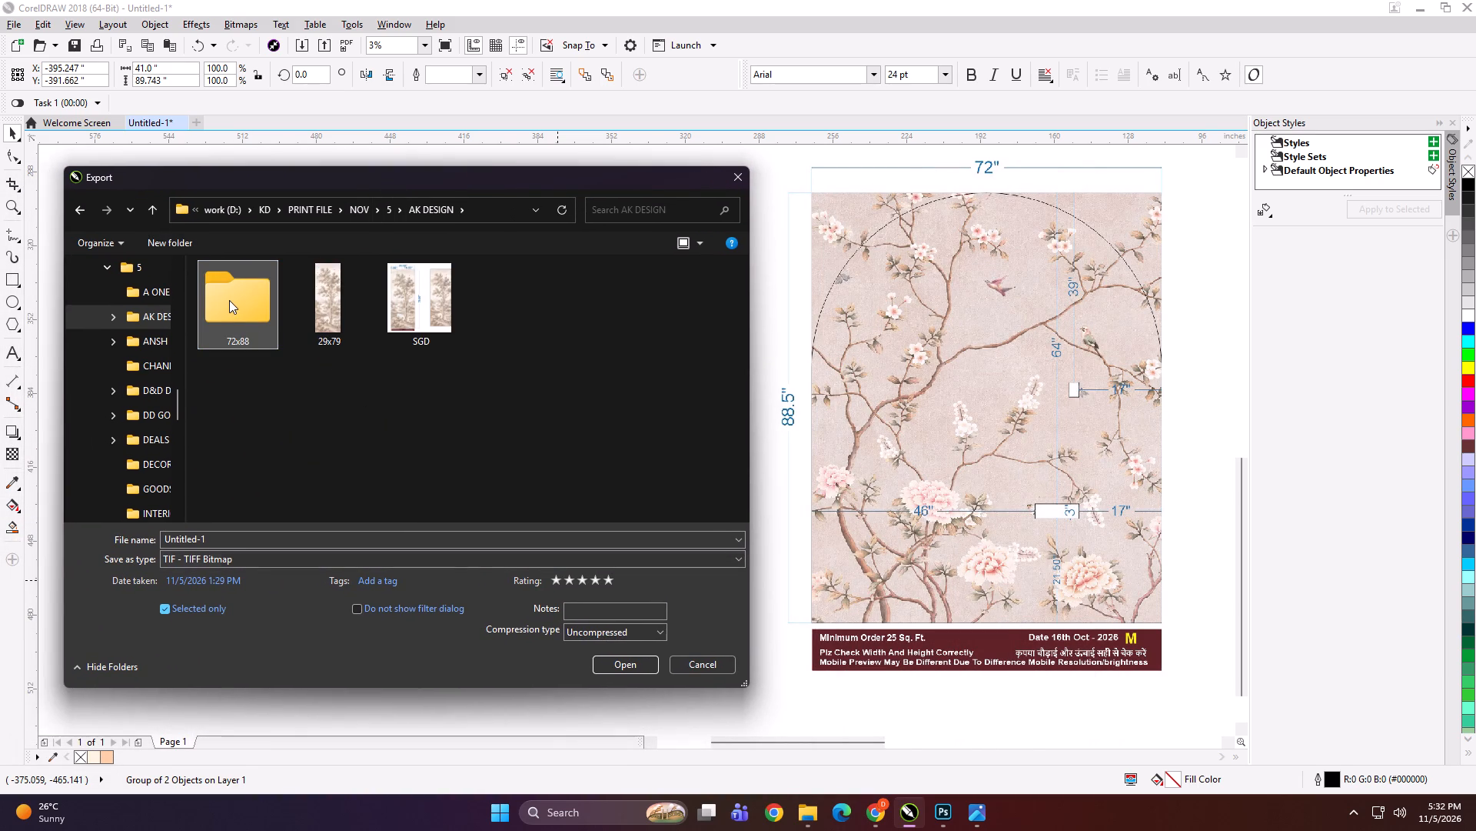
left_click(252, 275)
double_click(244, 313)
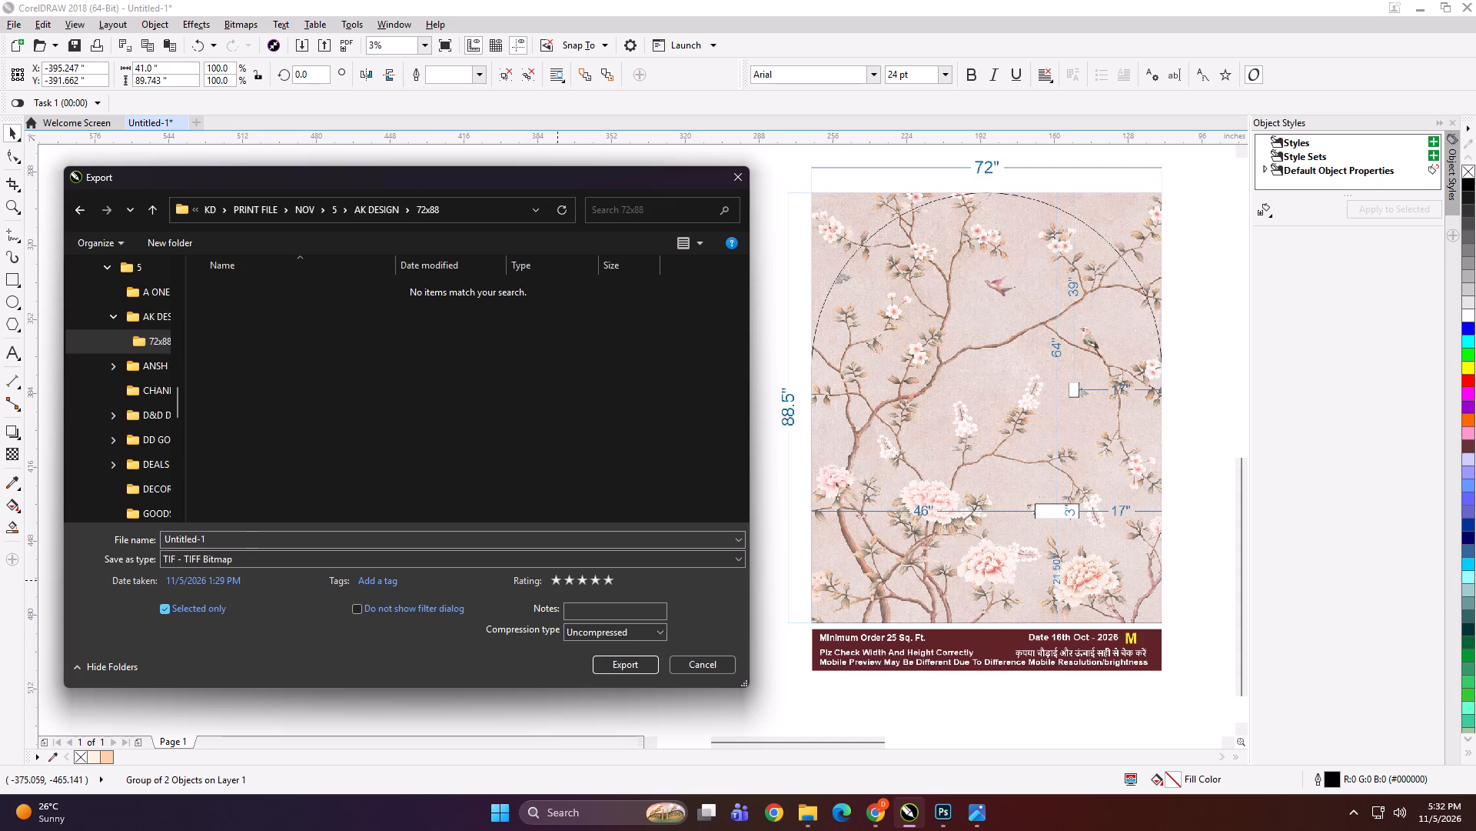
Export the first panel as a TIFF named "41x89 A" in the 72x88 folder.
left_click(248, 536)
type("41x8")
key("space")
key("BackSpace")
type("9 A")
key("Return")
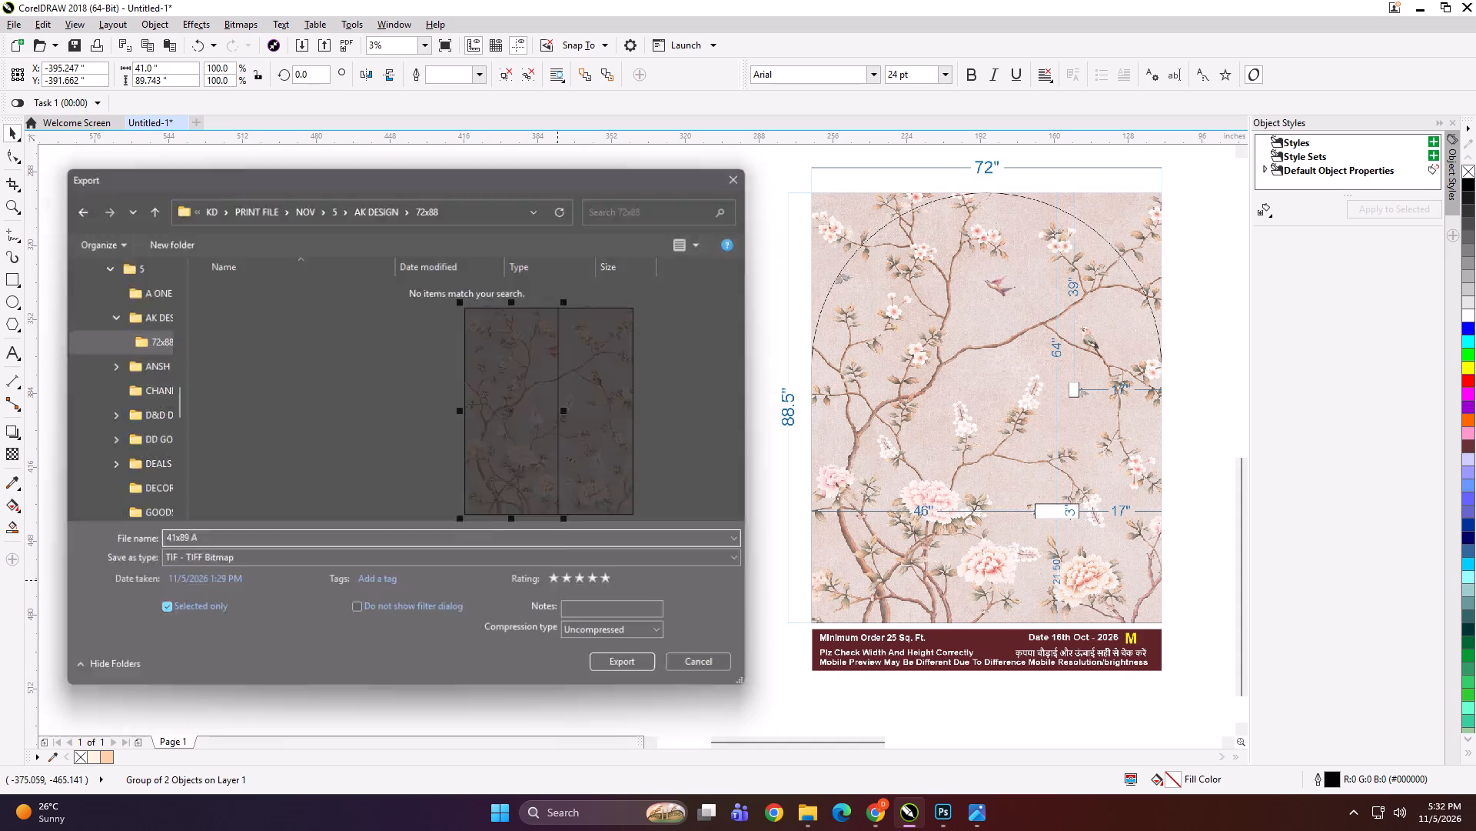
key("Return")
Export the second panel as a TIFF named "32.5x89 B" in the same folder.
left_click(595, 363)
key("ctrl+e")
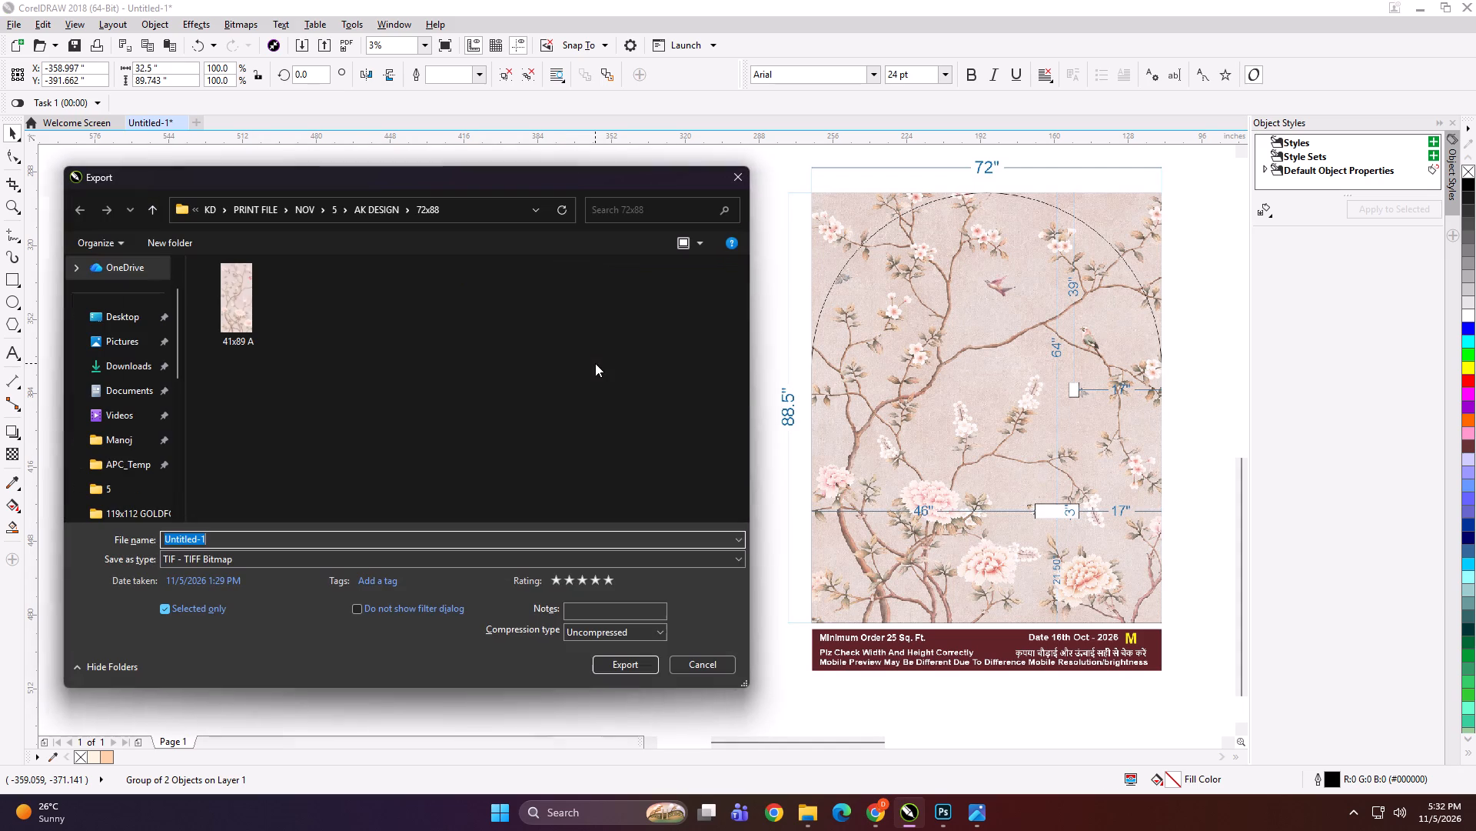
type("32.5x89 B")
key("Return")
key("Return")
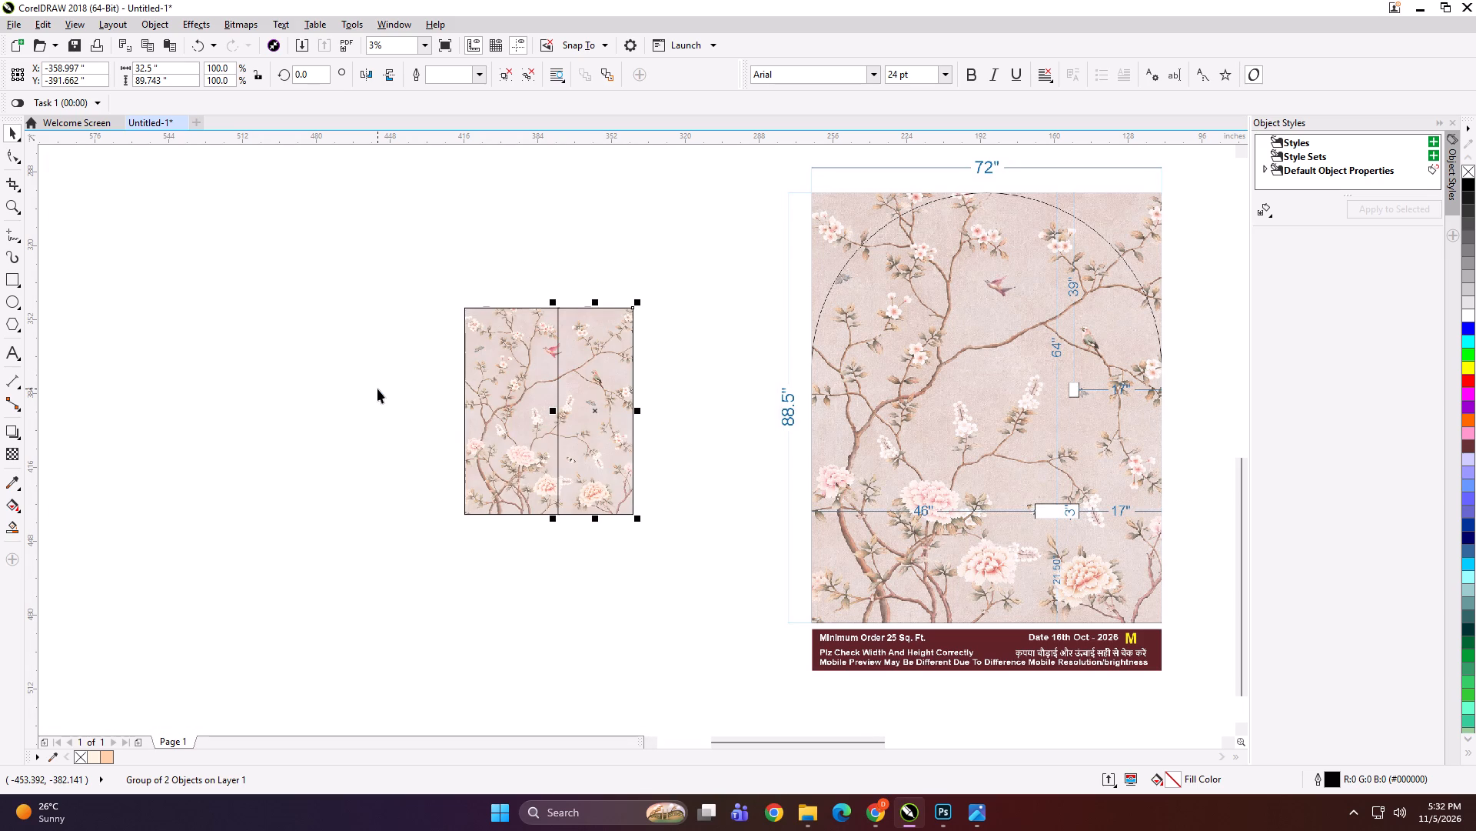
Nudge the second panel 5 inches to the right, away from the first panel.
key("Right")
key("Right")
key("Right")
key("Right")
key("Right")
key("Right")
key("Right")
key("Right")
key("Right")
key("Right")
Enlarge both panels to about the height of the customer's mural preview and group them with it.
left_click_drag(399, 274, 698, 612)
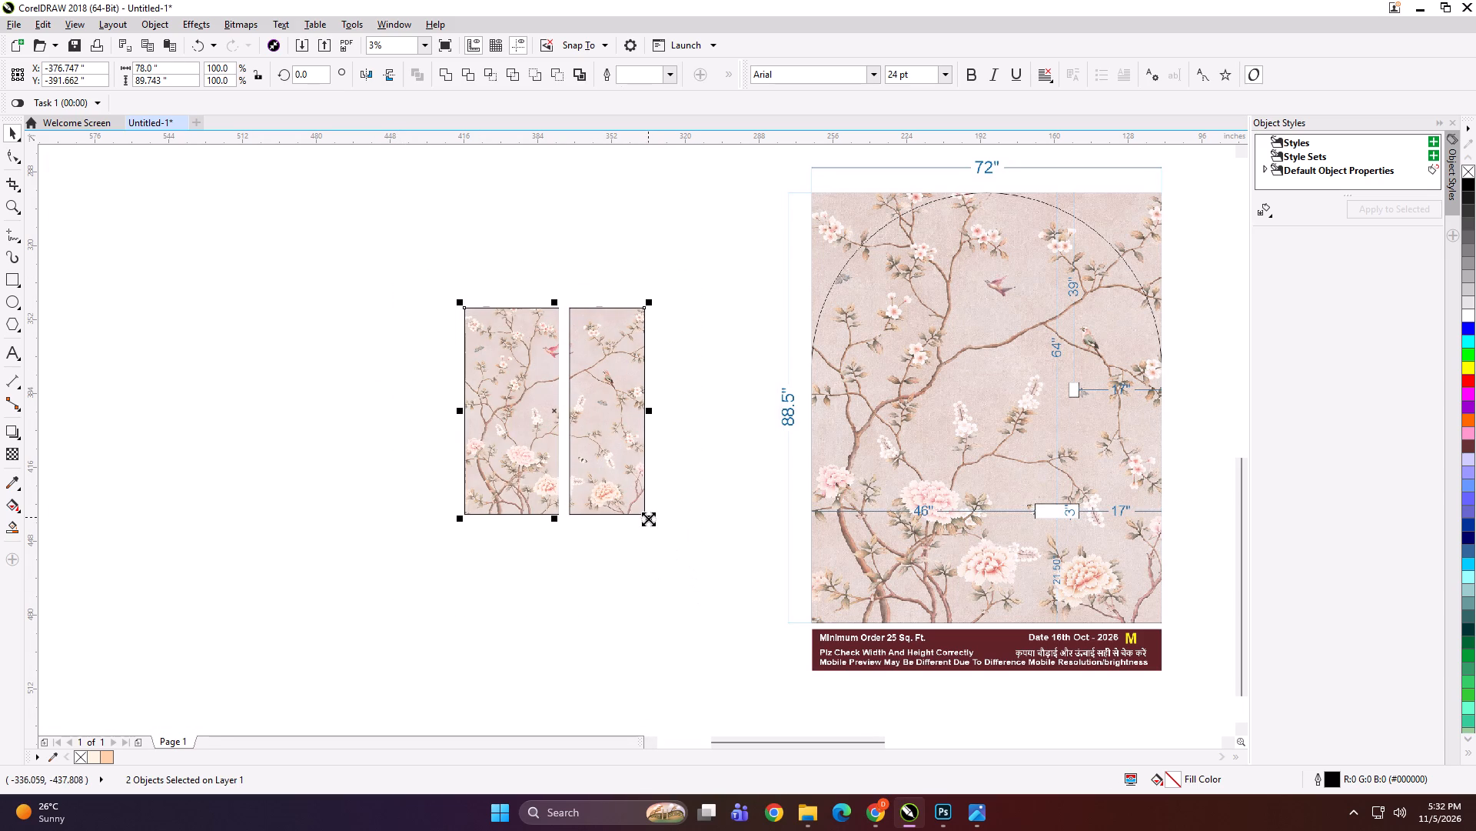
left_click_drag(648, 519, 763, 636, "shift")
left_click(881, 556, "shift")
key("ctrl+g")
Scale the group of panels and preview down to about 2.69 × 1.73 inches.
scroll(727, 506, "down", 1)
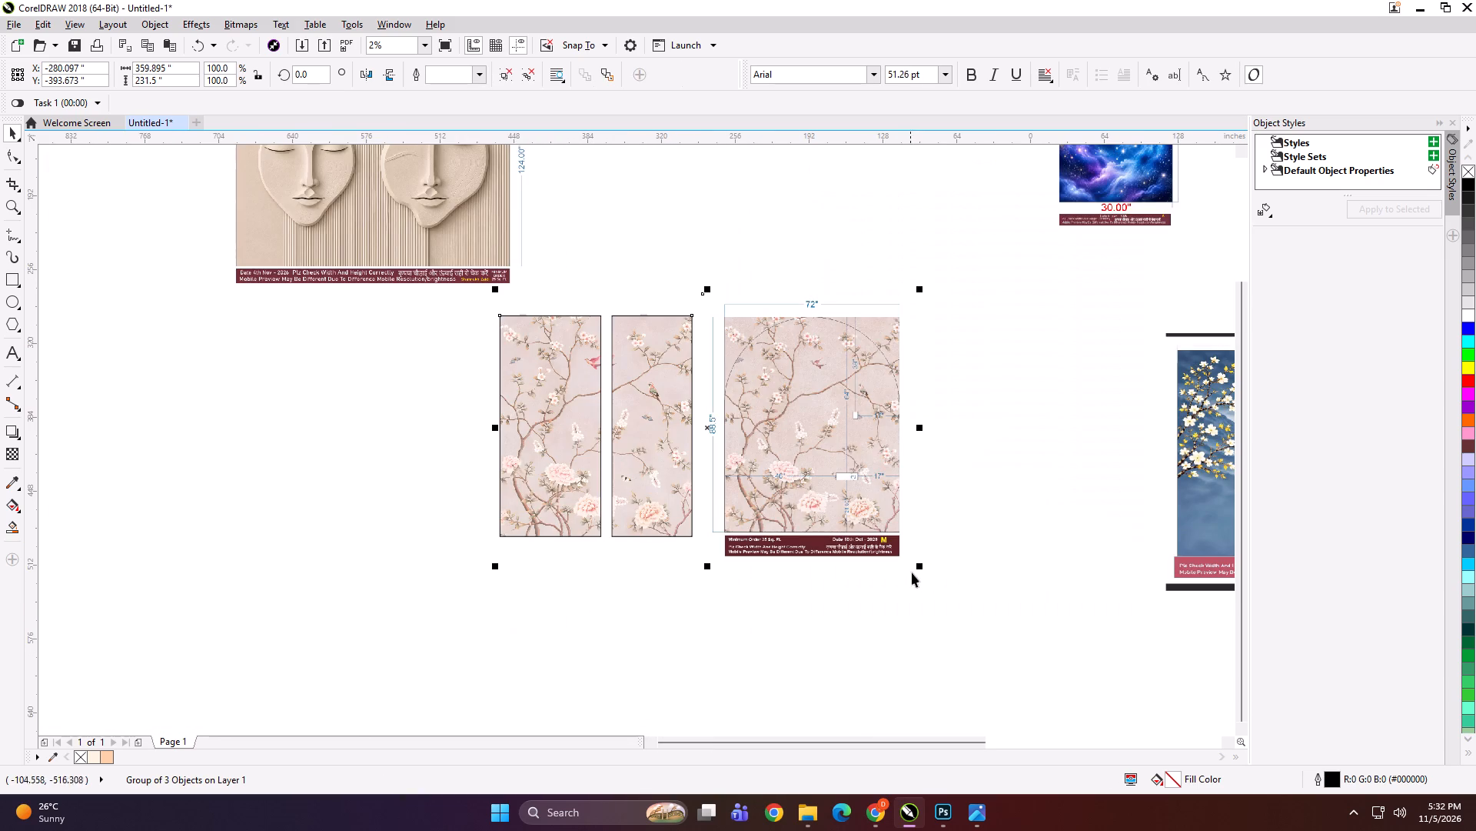
left_click_drag(919, 566, 721, 448, "shift")
scroll(718, 431, "up", 1)
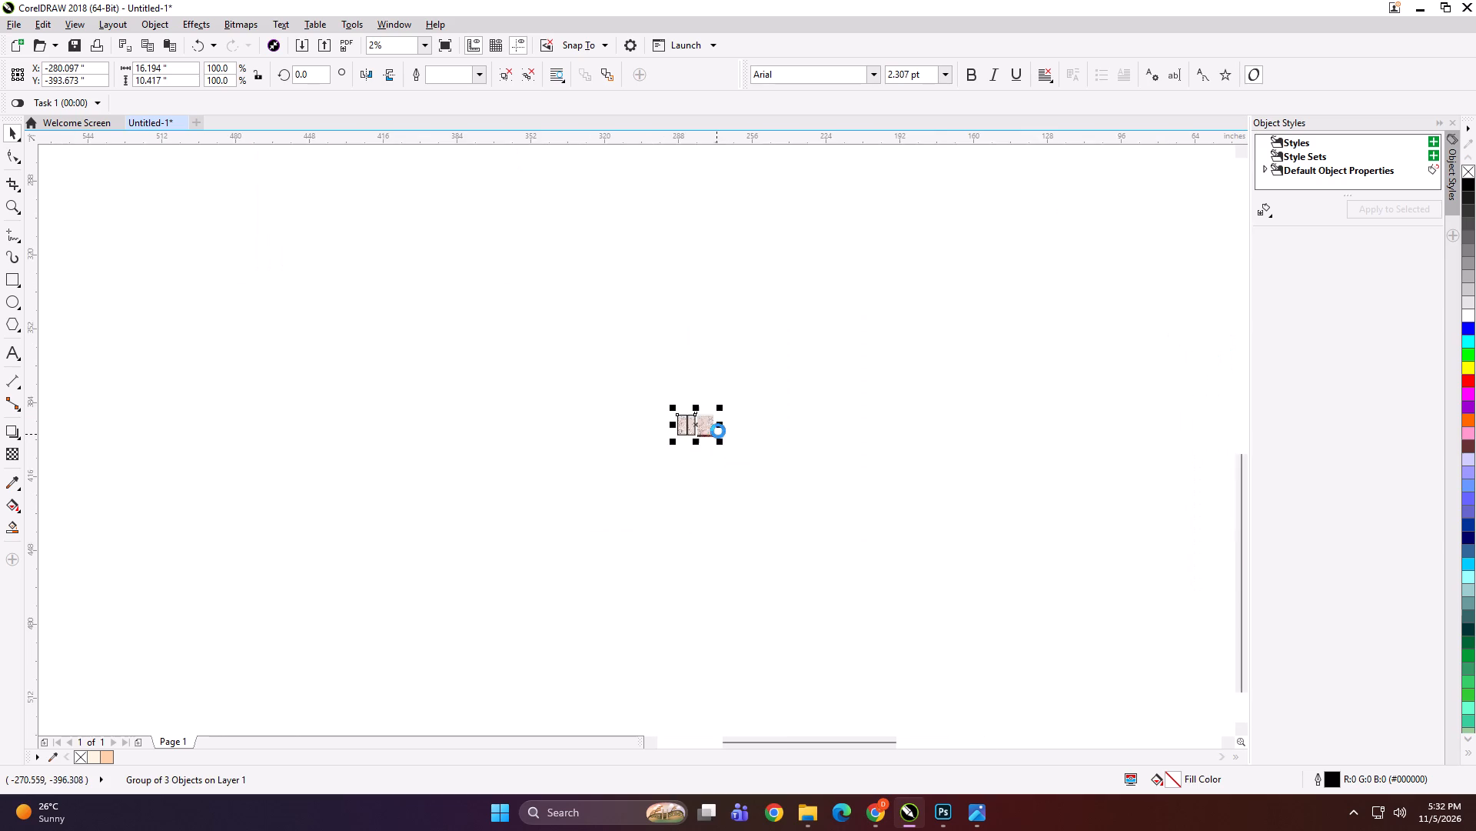
scroll(718, 431, "up", 3)
left_click_drag(807, 529, 684, 456, "shift")
scroll(652, 418, "up", 3)
Export the reduced group as a reference image named "SGDH".
key("ctrl+e")
type("SGDH")
key("Return")
key("Return")
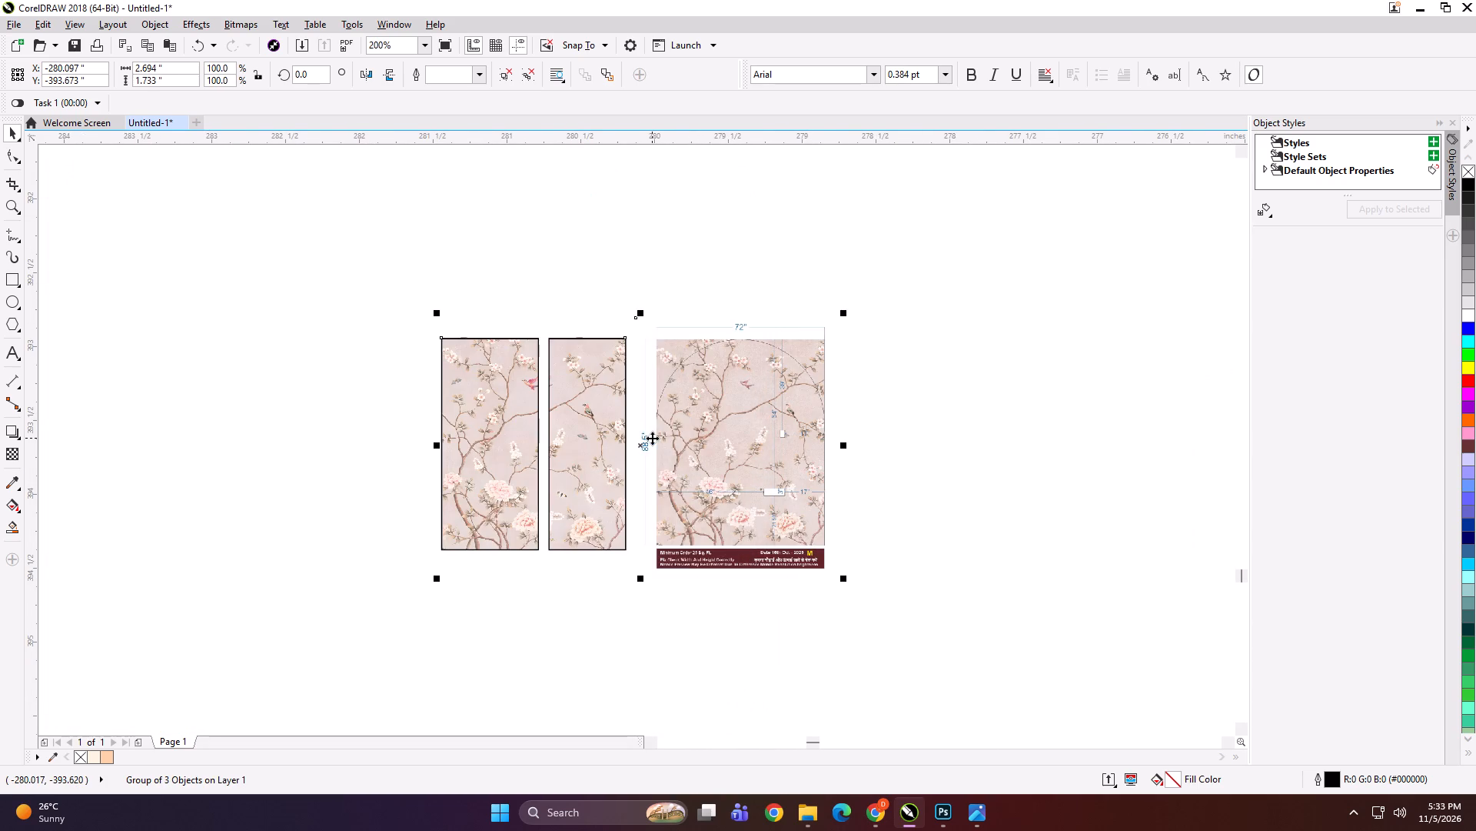
Delete the exported group of panels and mural preview from the drawing.
key("Delete")
key("F4")
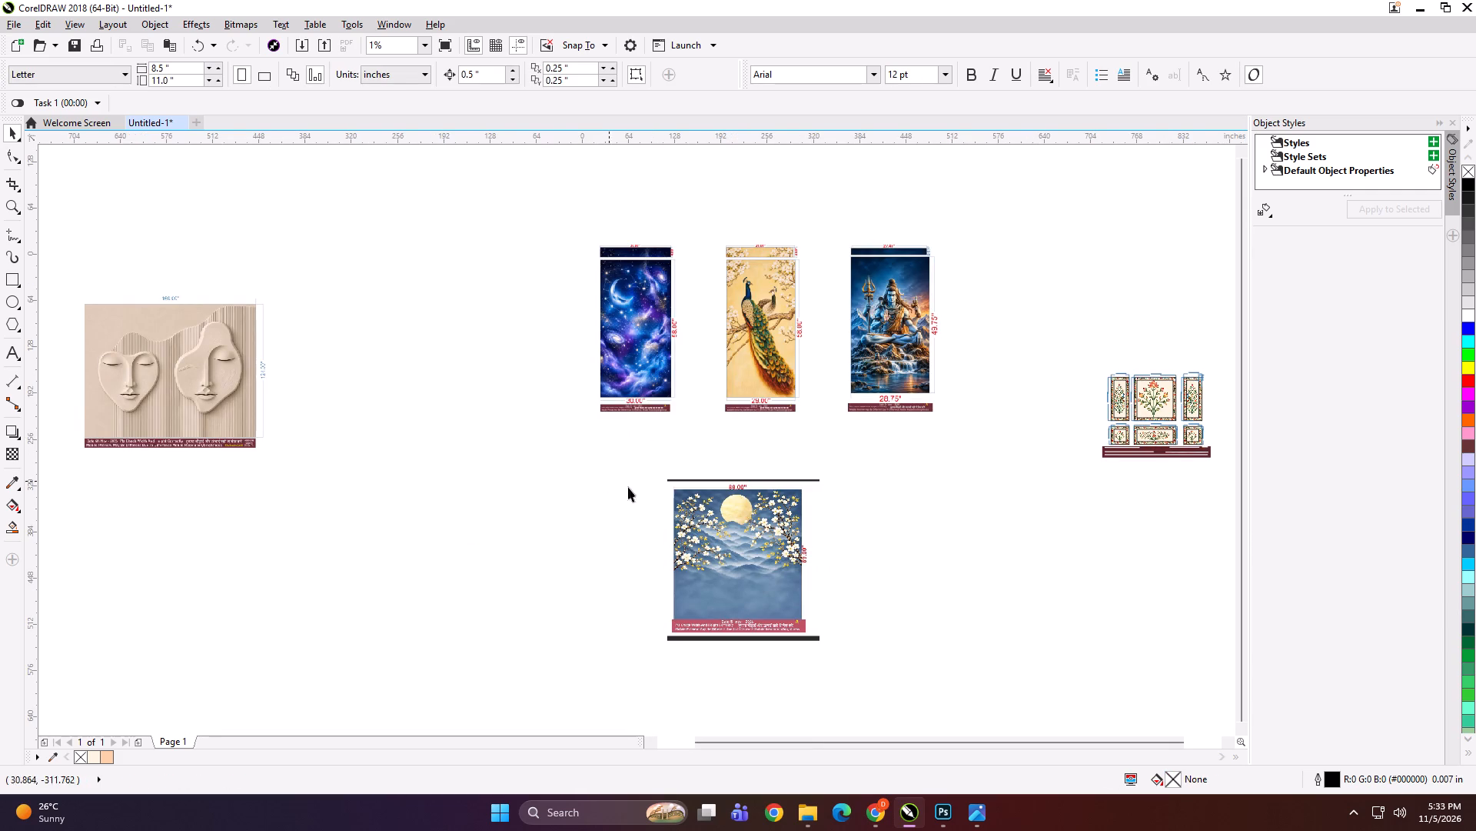
Move the two-faces mural higher on the canvas and place the moonlit blossom design beneath it.
scroll(784, 502, "down", 1)
left_click_drag(777, 542, 454, 609)
left_click(624, 550)
left_click_drag(367, 417, 359, 399)
left_click_drag(347, 392, 395, 272)
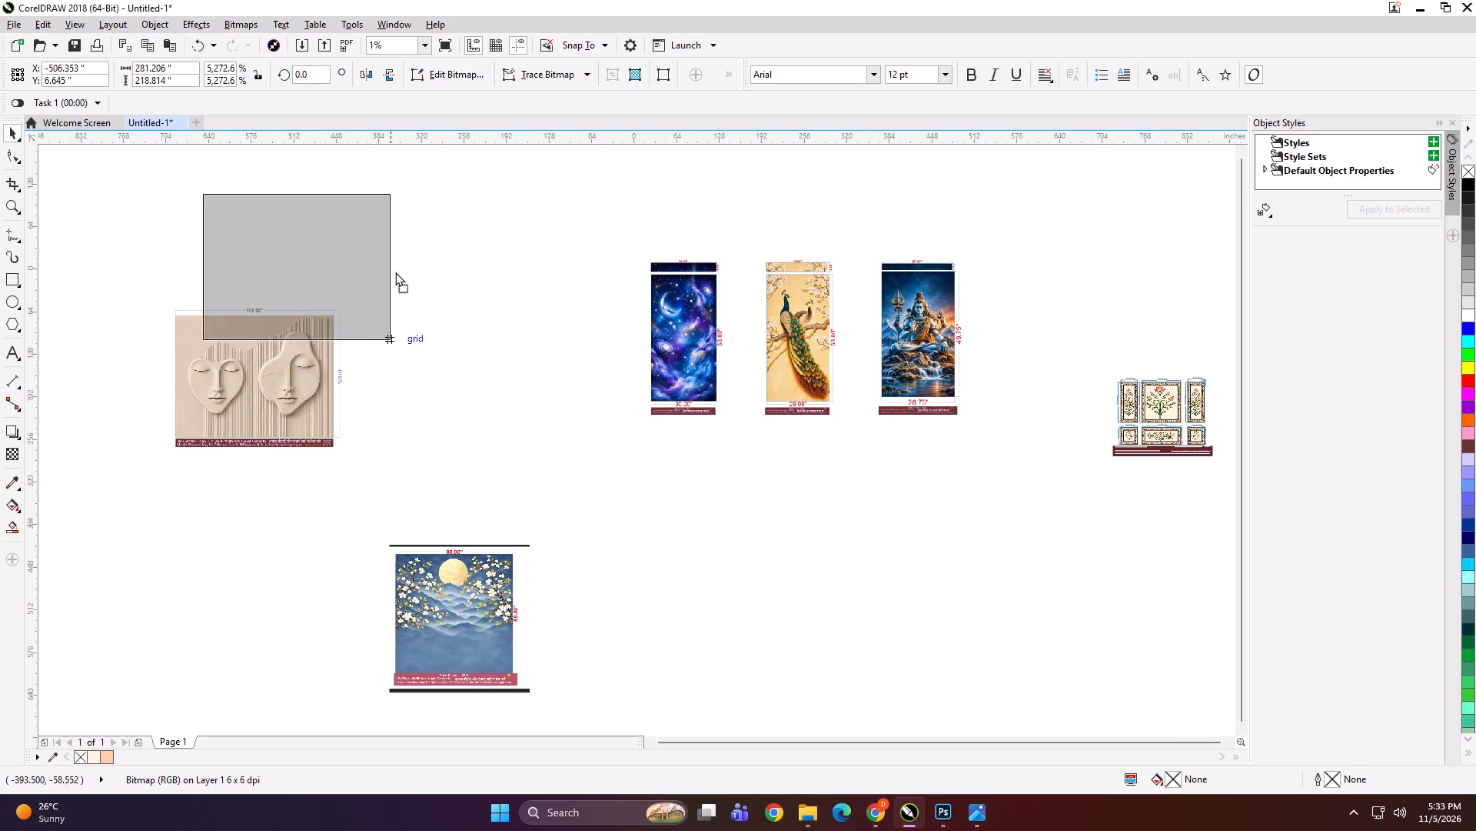
left_click_drag(395, 272, 397, 267)
left_click_drag(455, 602, 314, 542)
left_click(741, 546)
In File Explorer, copy the AK DESIGN folder from D:\KD\PRINT FILE\NOV\5.
double_click(811, 821)
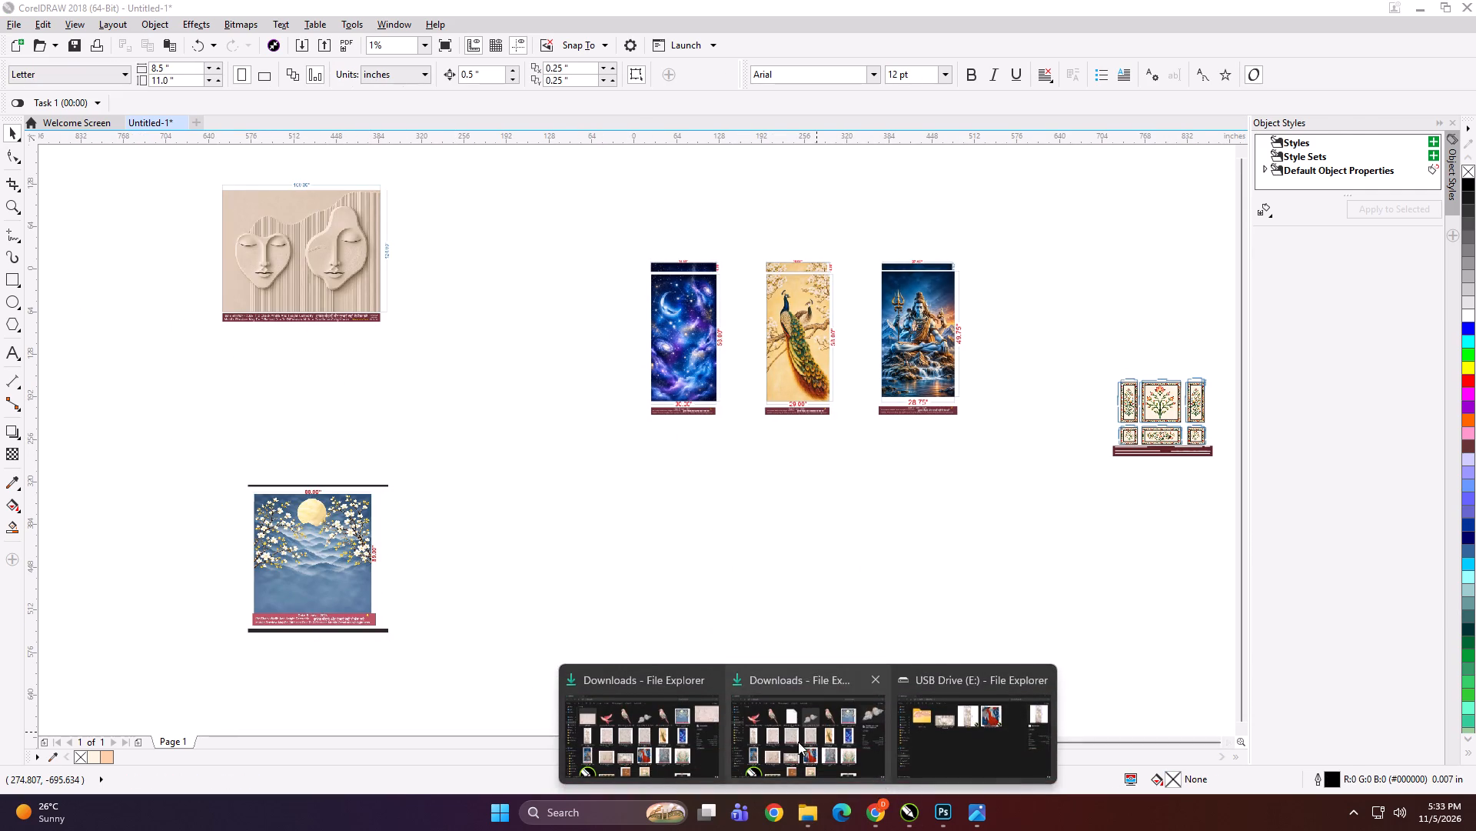
left_click(972, 728)
left_click(683, 552)
scroll(61, 567, "up", 4)
left_click(65, 509)
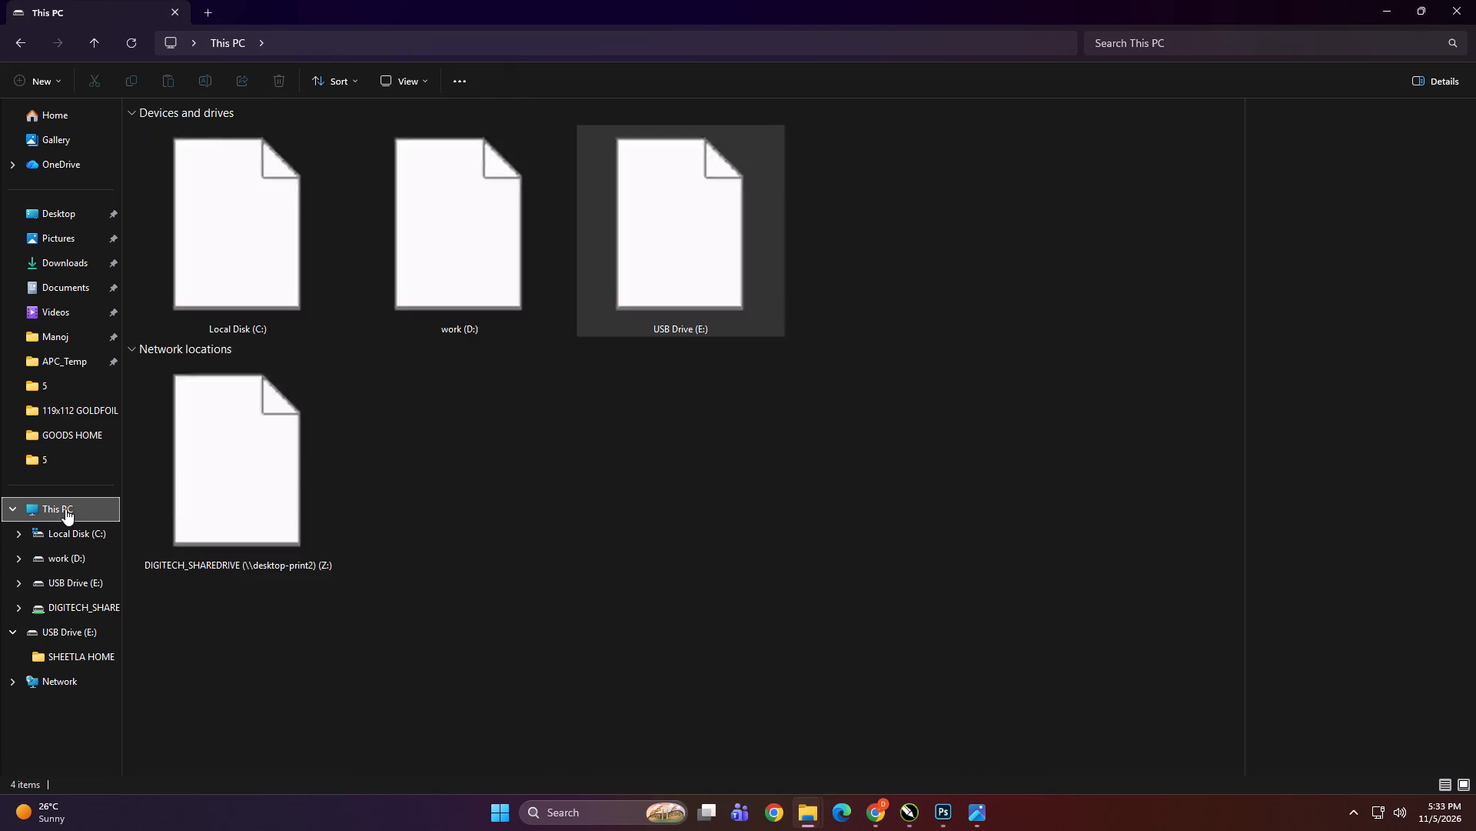
double_click(512, 242)
left_click(214, 350)
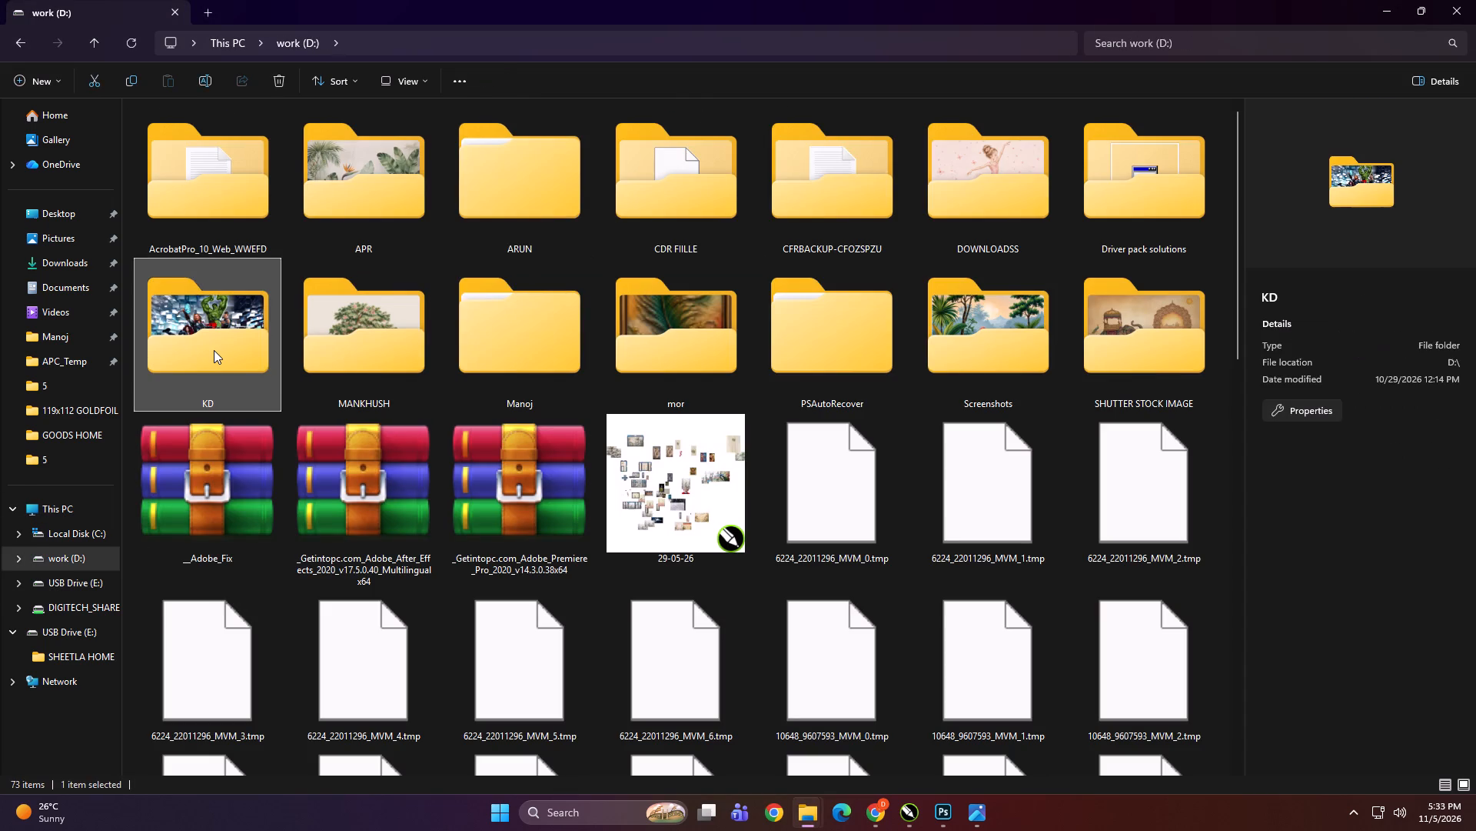
left_click(214, 350)
left_click(647, 216)
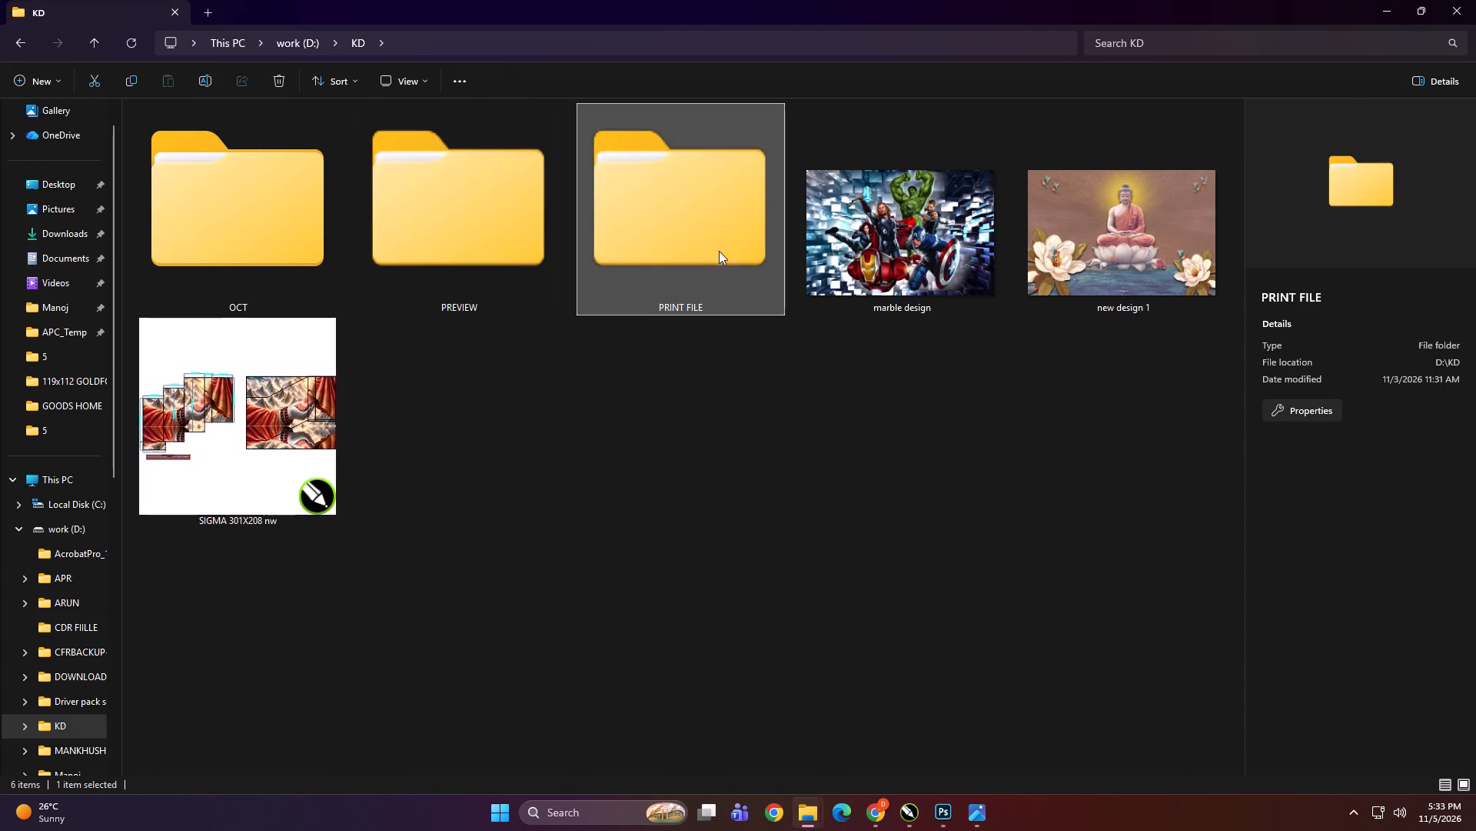
double_click(657, 227)
double_click(280, 241)
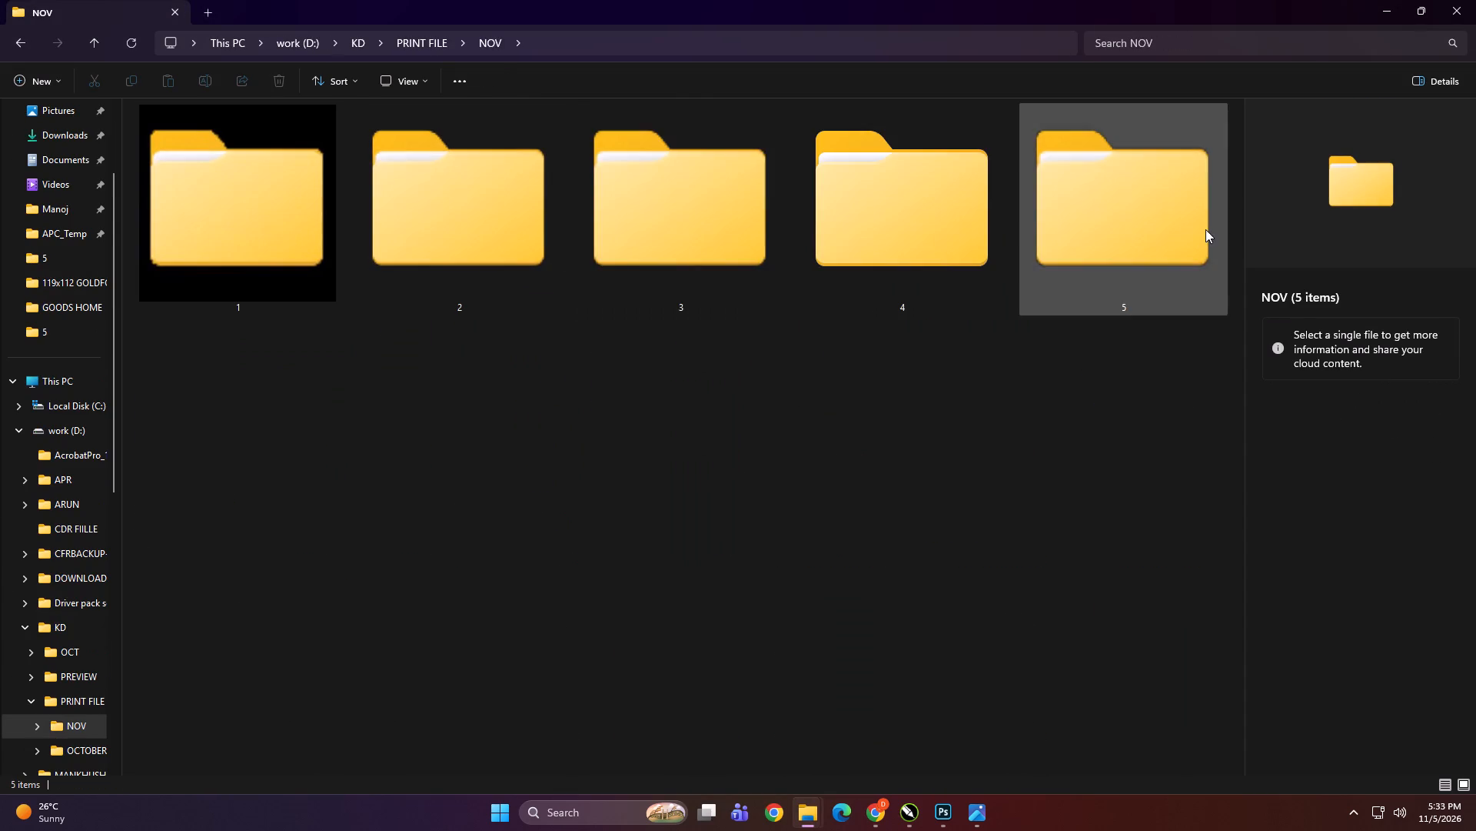
double_click(1205, 229)
left_click(391, 199)
key("ctrl+c")
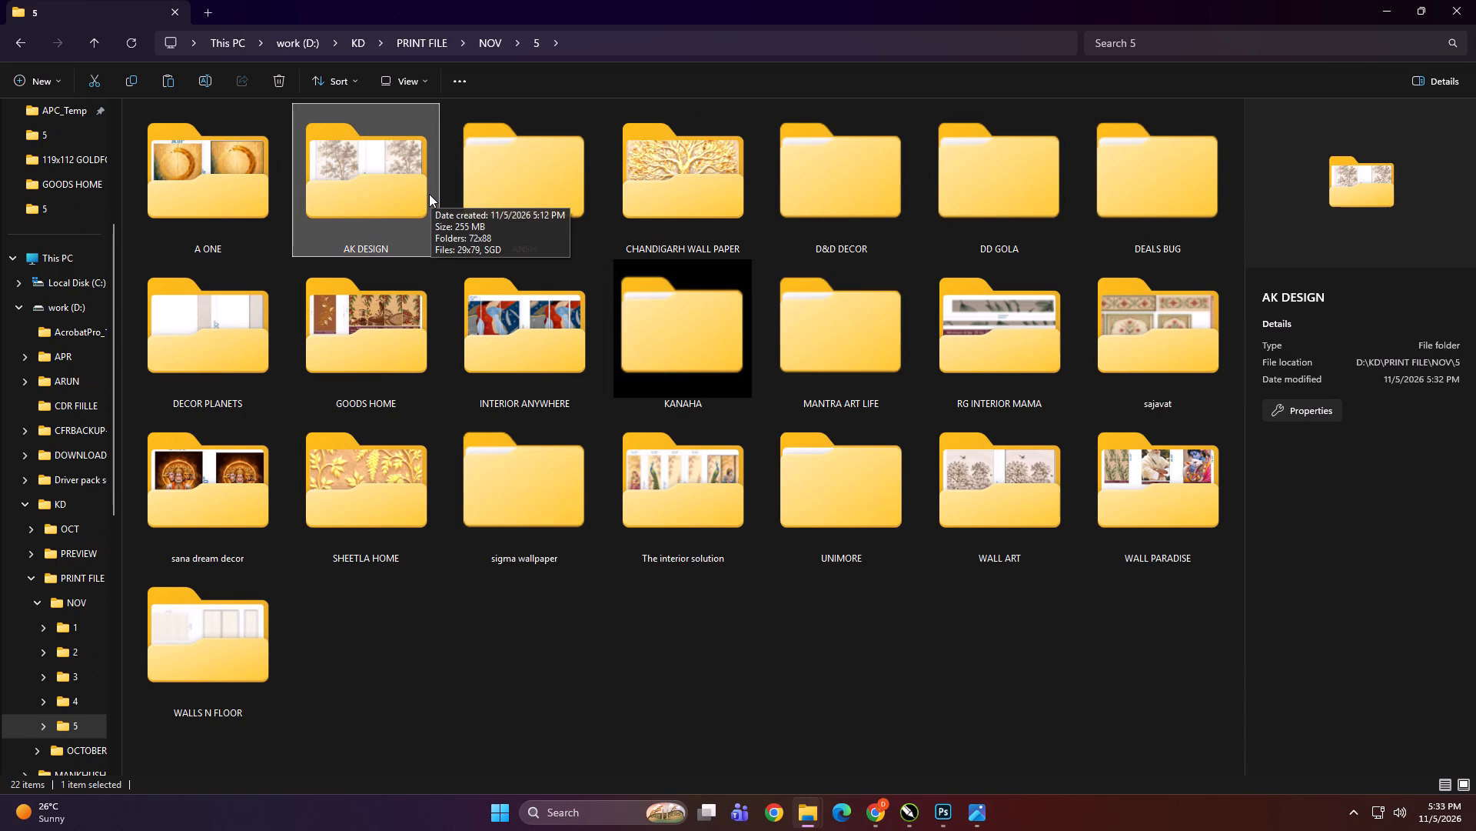
Paste the AK DESIGN folder into Print\NOV\5 on the DIGITECH_SHAREDRIVE (Z:) network drive.
scroll(82, 599, "up", 4)
scroll(76, 517, "up", 2)
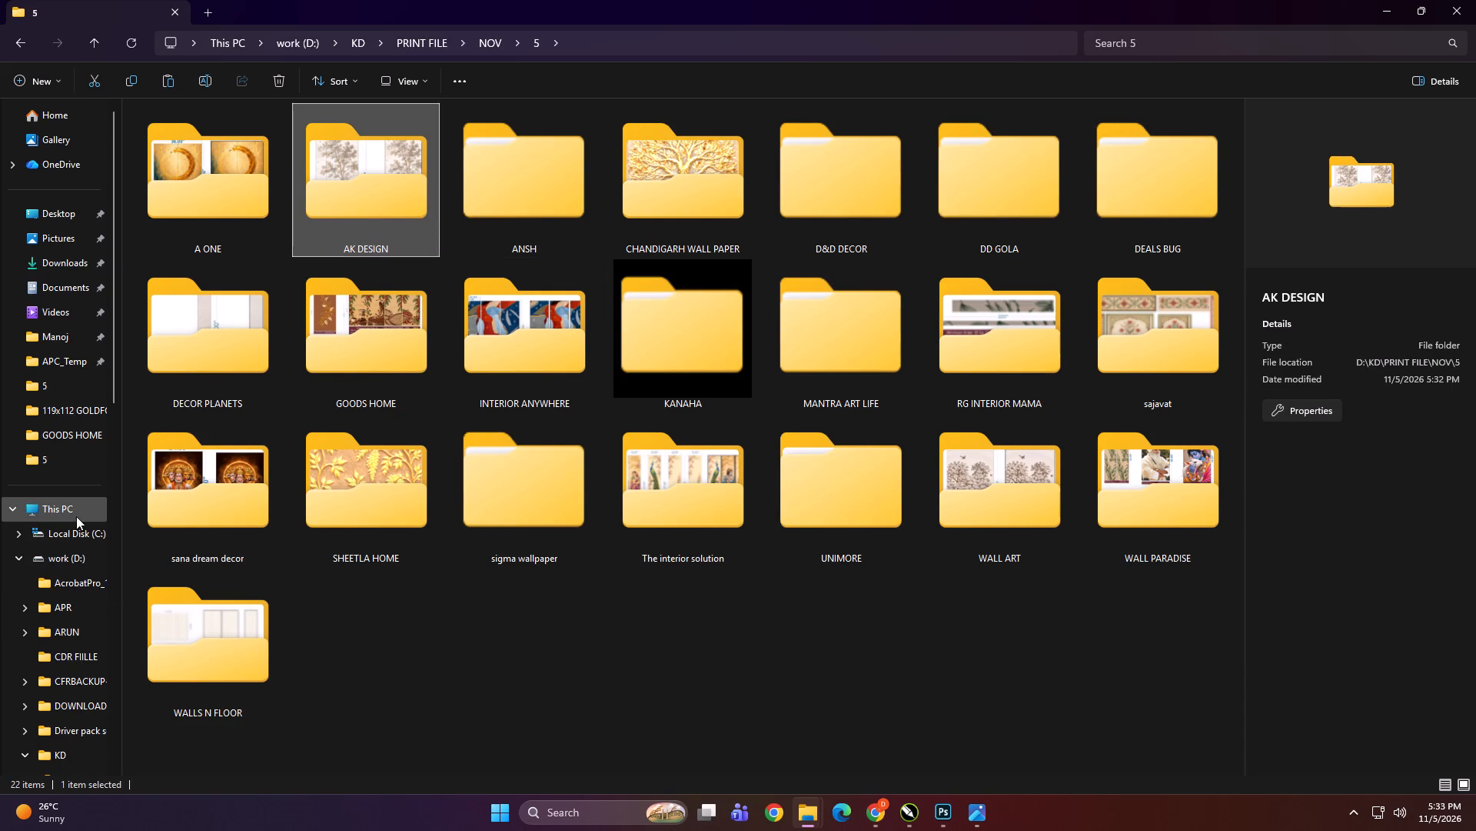
scroll(76, 516, "up", 1)
left_click(76, 514)
double_click(249, 455)
double_click(537, 336)
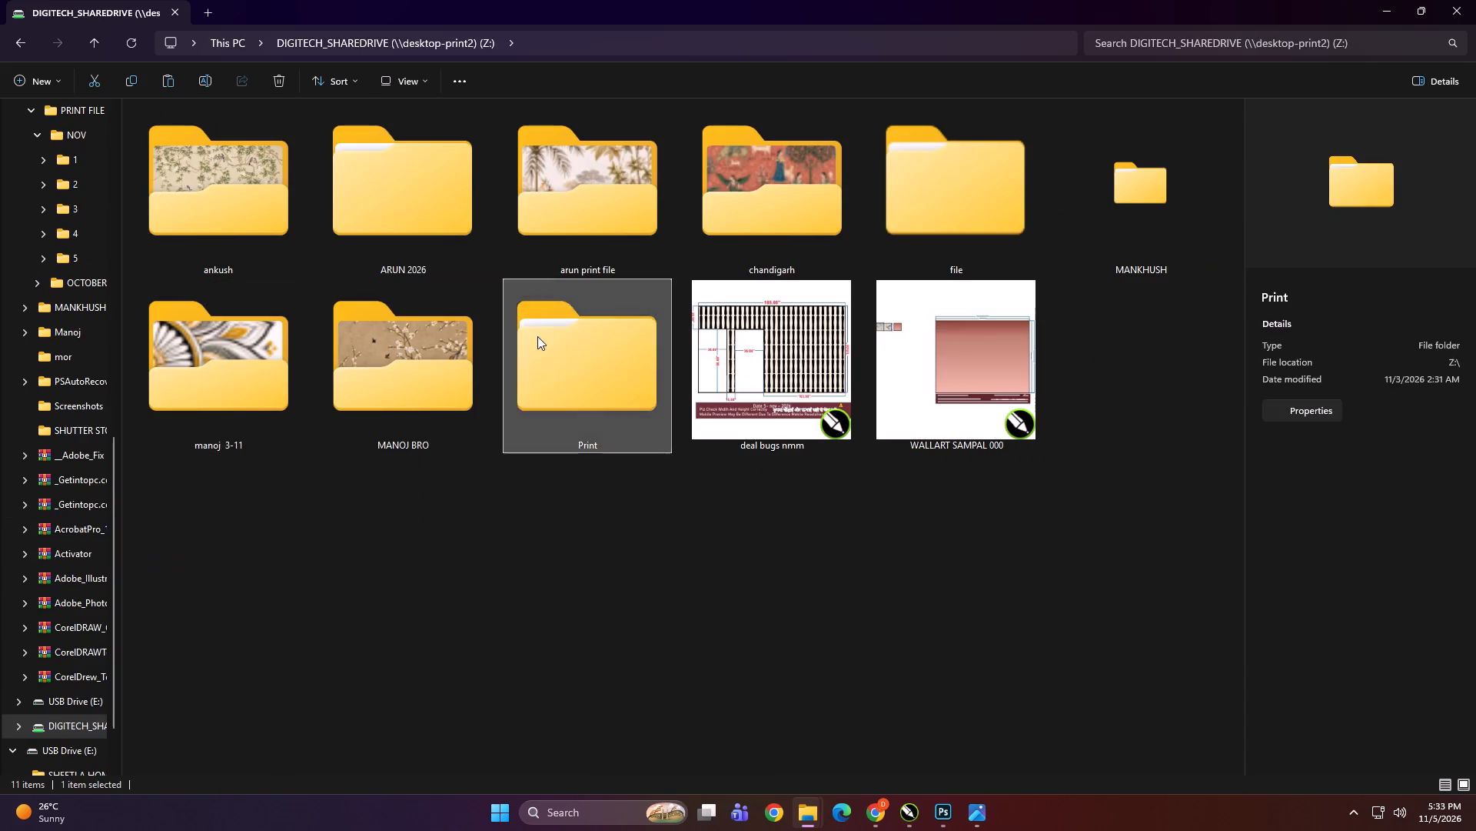
left_click(258, 212)
double_click(297, 216)
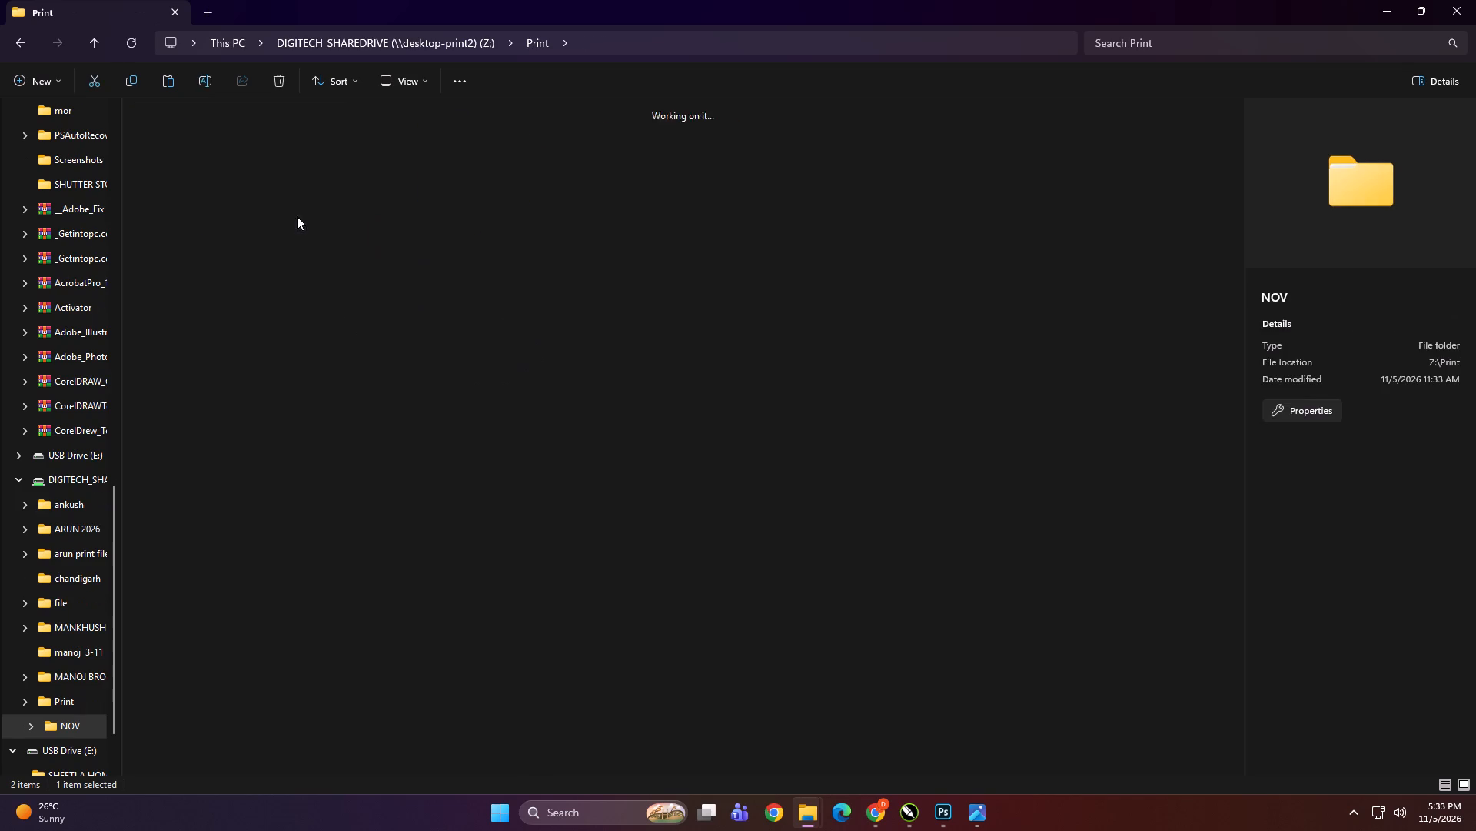
double_click(734, 186)
right_click(533, 467)
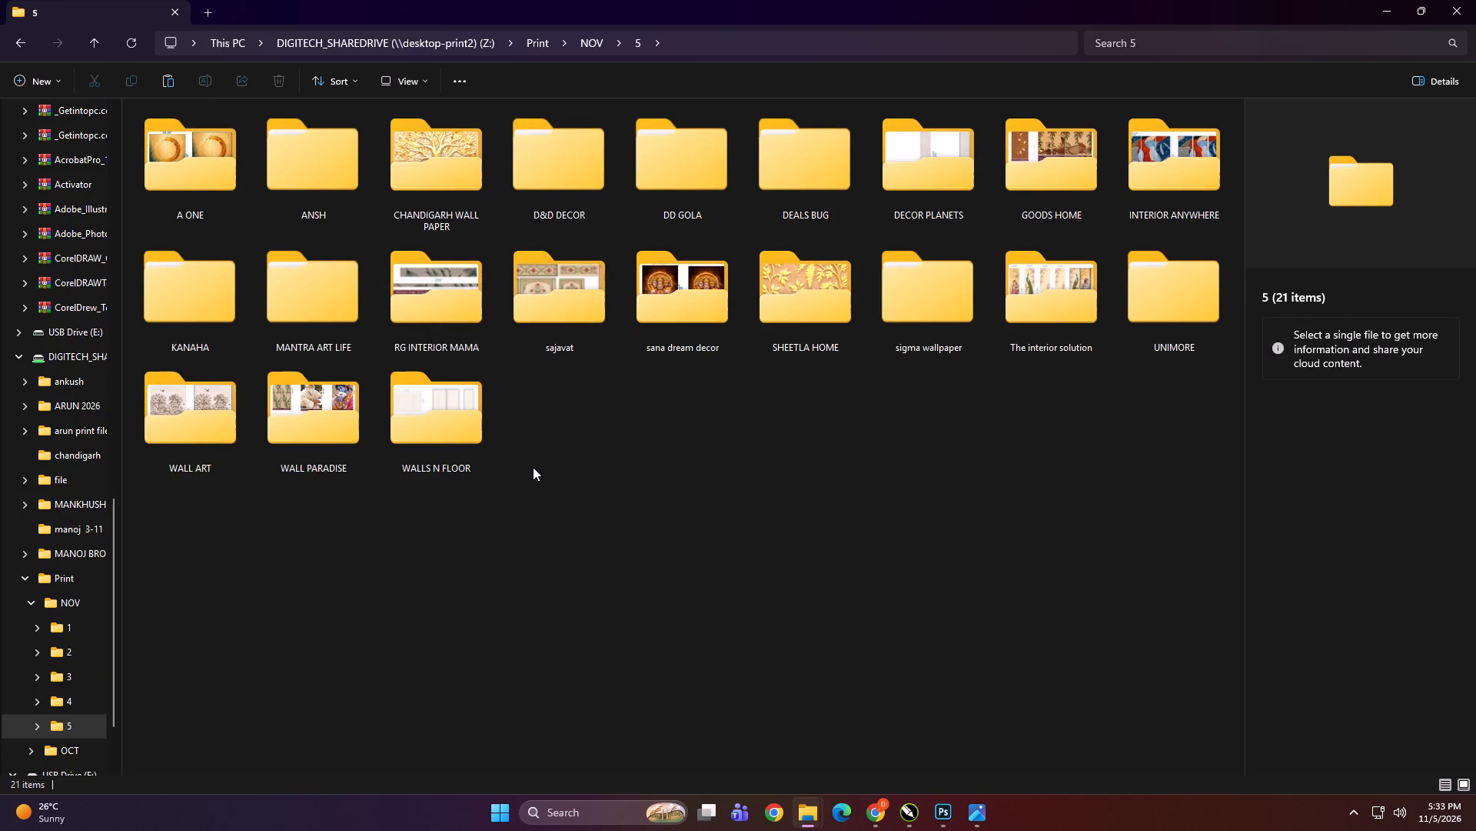
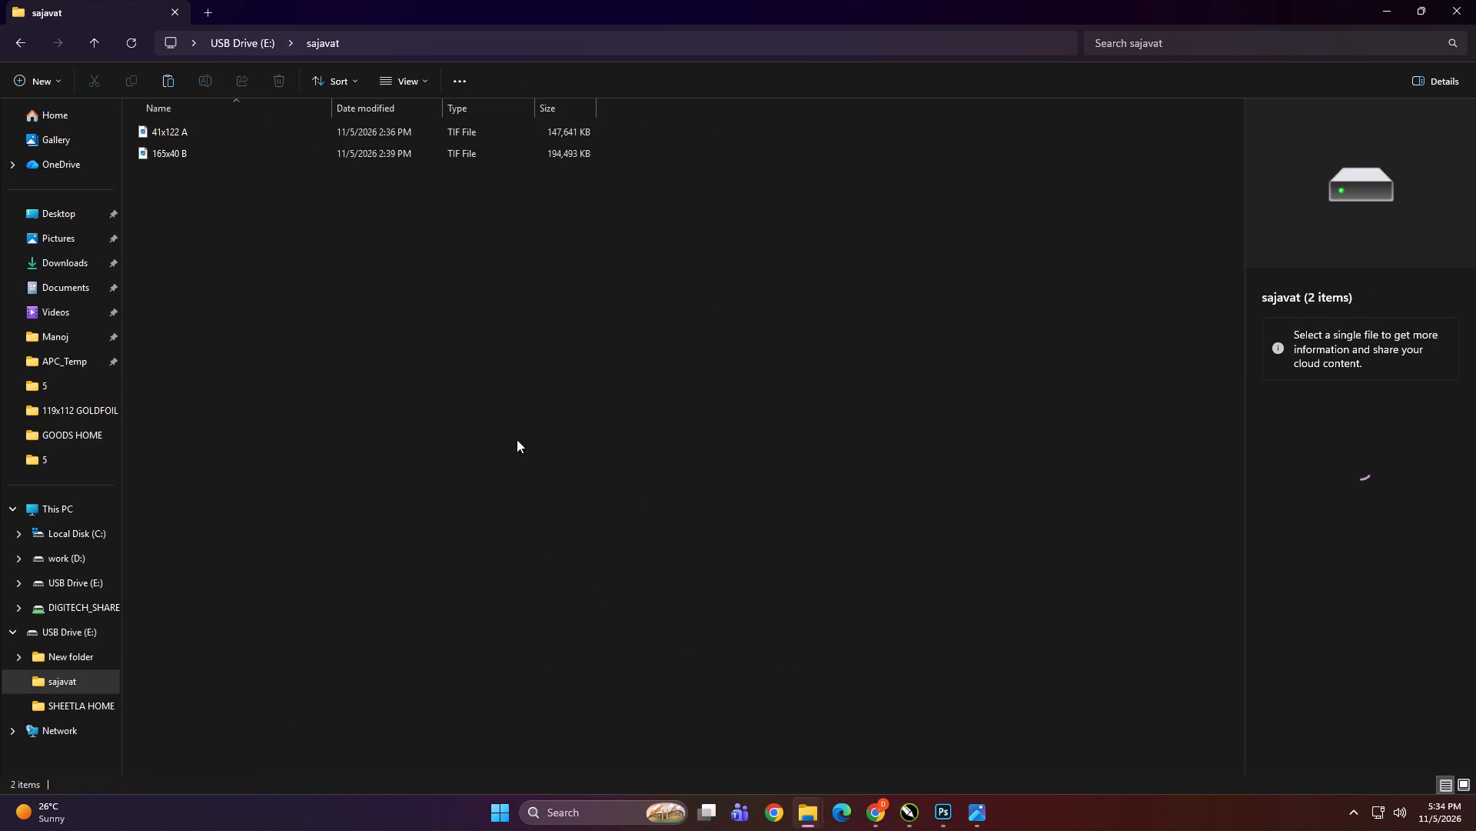
Show the TIF files in the sajavat folder on USB Drive (E:) as large thumbnails to preview their designs.
scroll(591, 591, "up", 10, "ctrl")
scroll(577, 591, "down", 1, "ctrl")
scroll(577, 591, "up", 20, "ctrl")
scroll(577, 591, "up", 20, "ctrl")
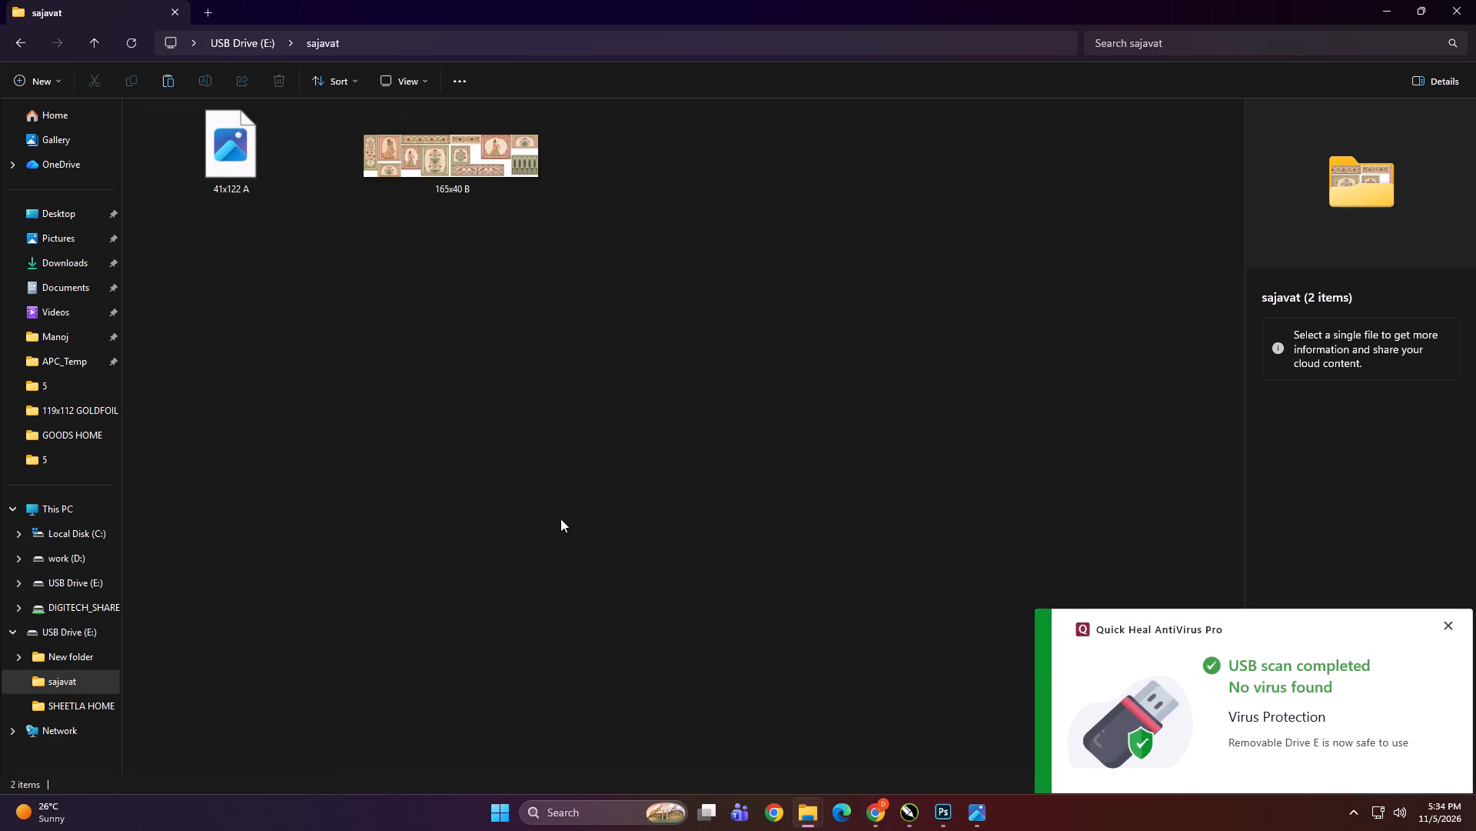
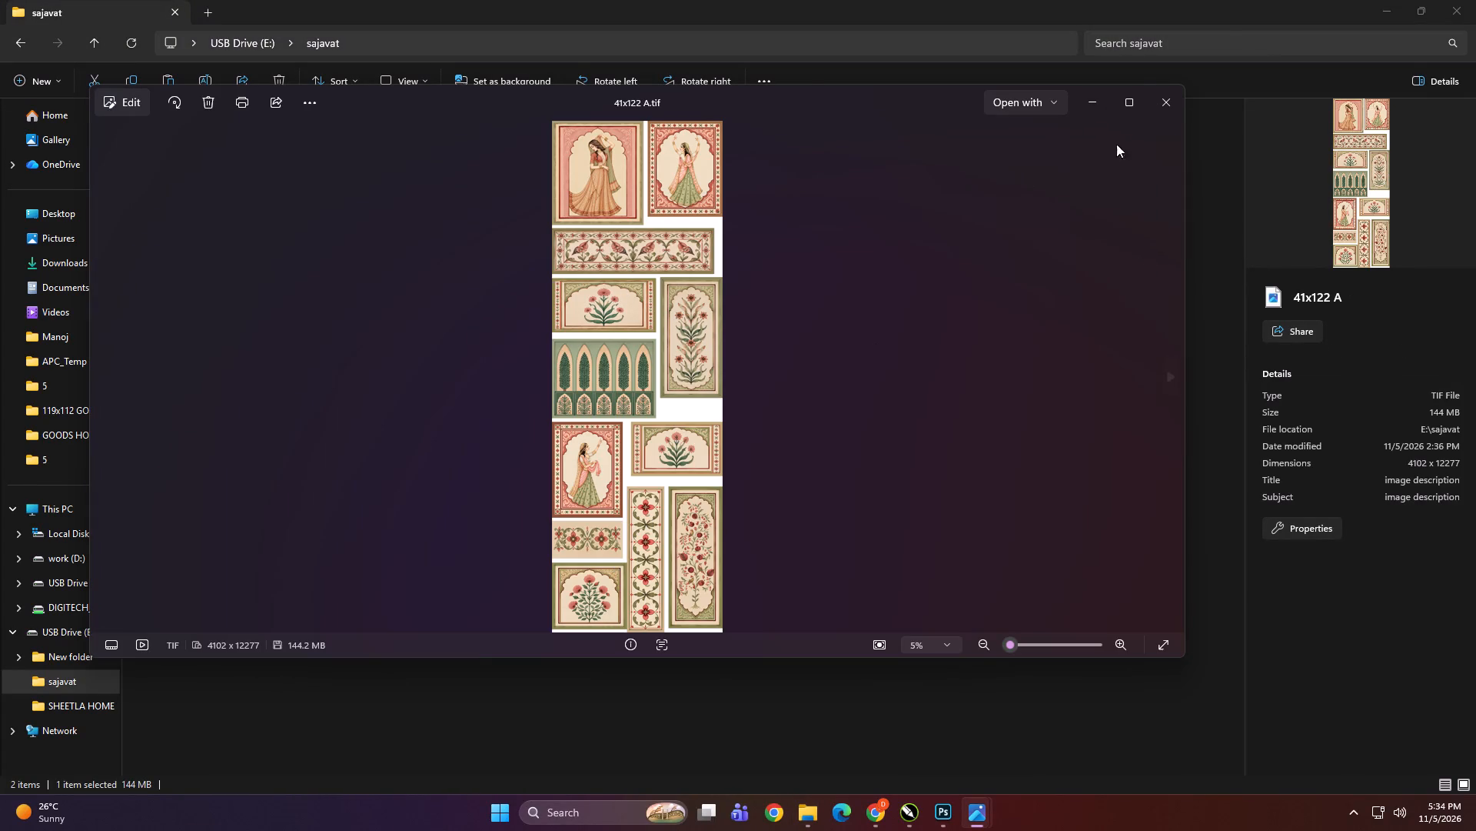
Close the preview of 41x122 A.tif and return to the sajavat folder with nothing selected.
left_click(1149, 114)
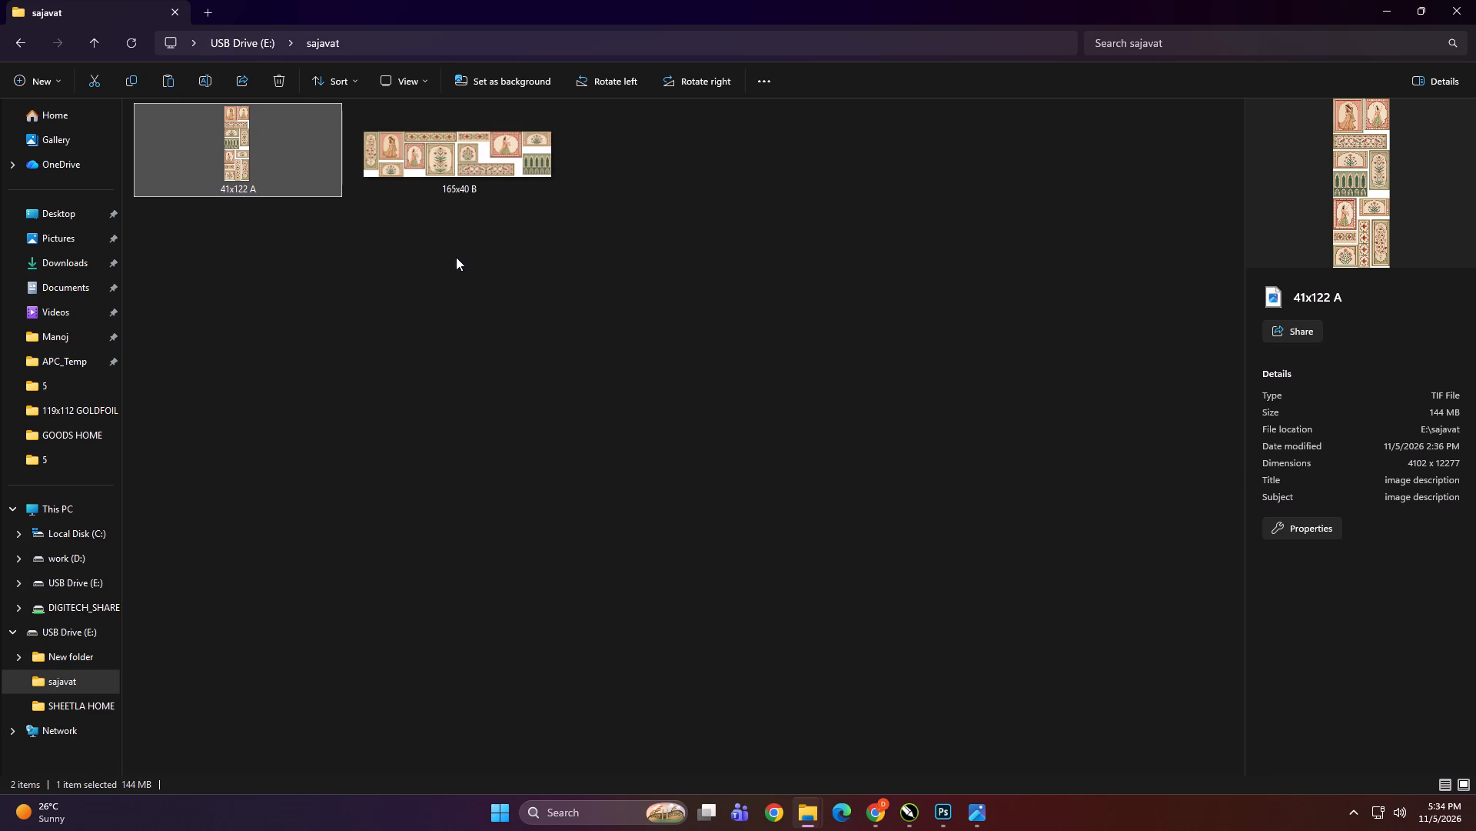
left_click(453, 296)
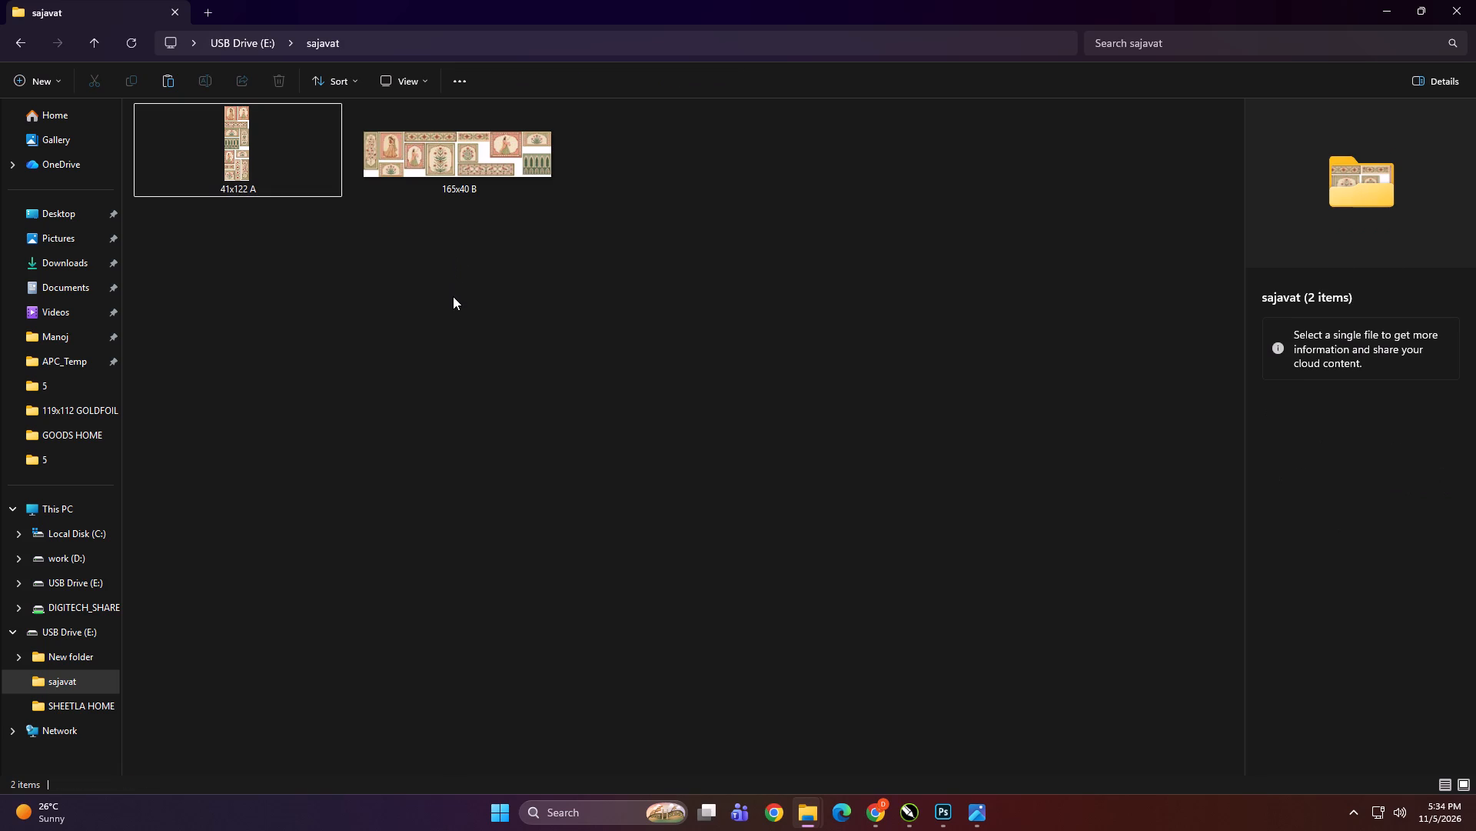
Copy the AK DESIGN folder from KD > PRINT FILE > NOV > 5 on the work (D:) drive to the clipboard.
left_click(82, 501)
double_click(486, 449)
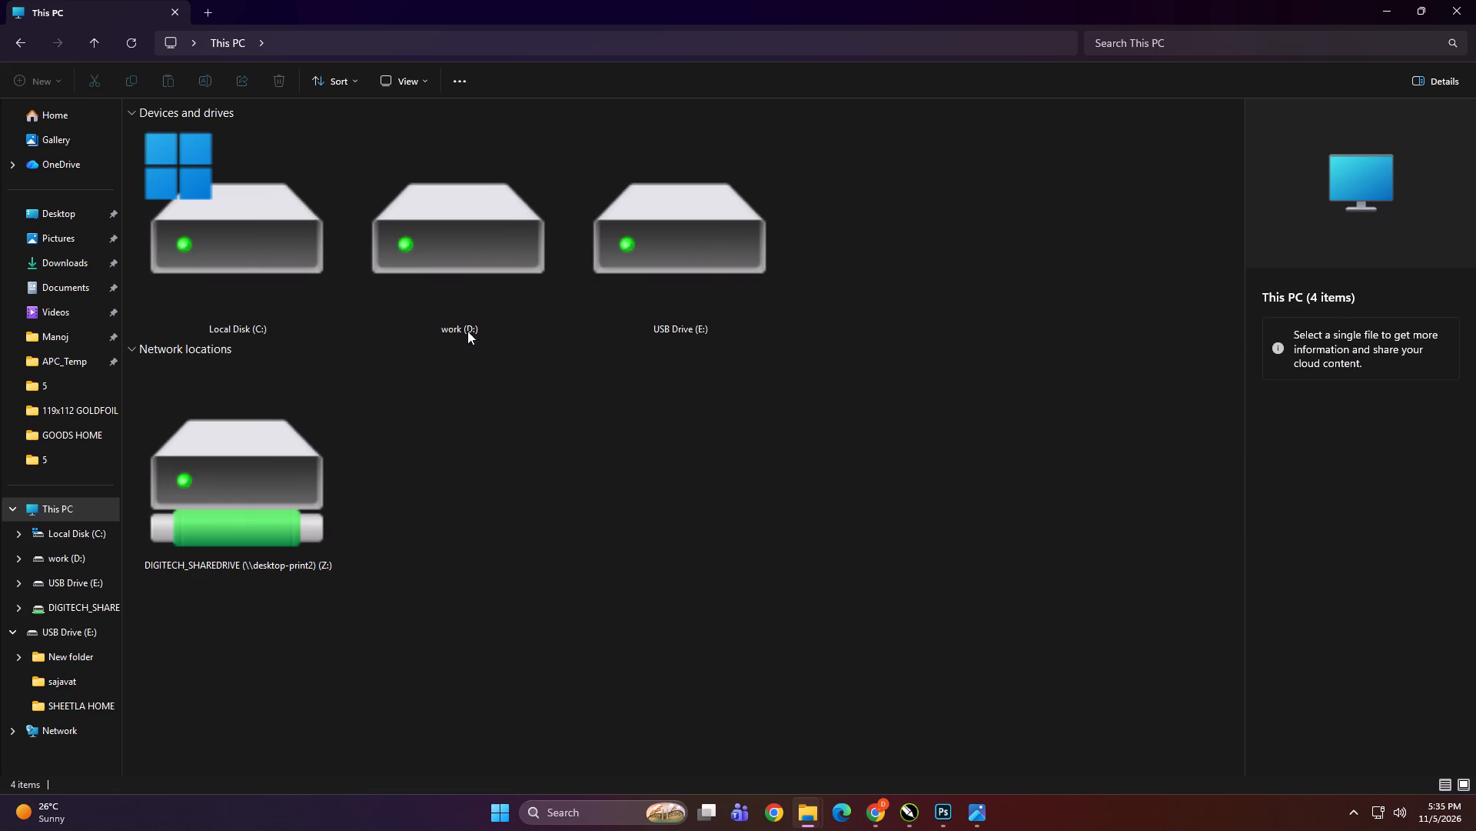
double_click(467, 279)
double_click(249, 363)
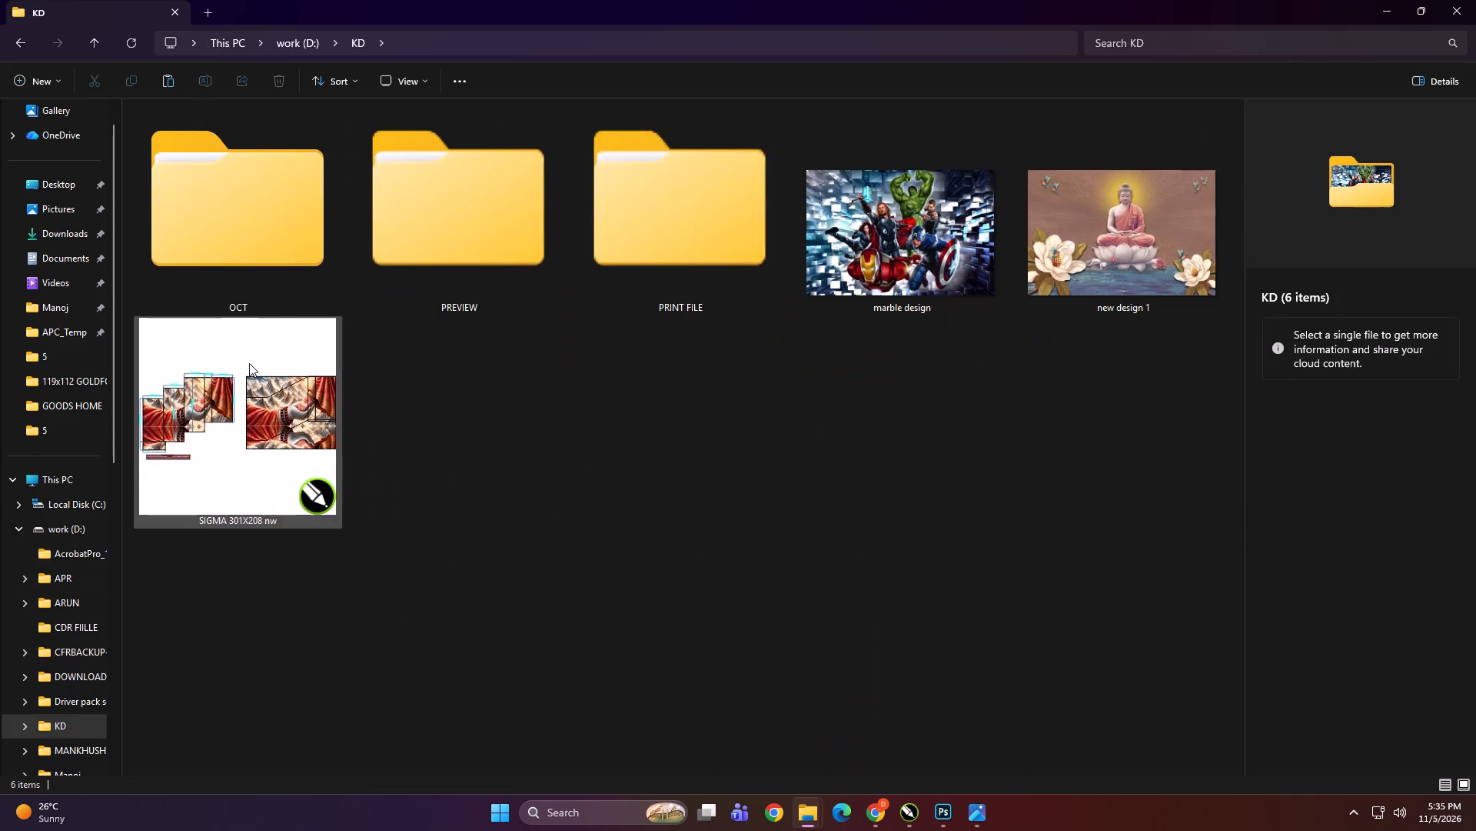
double_click(631, 202)
double_click(281, 238)
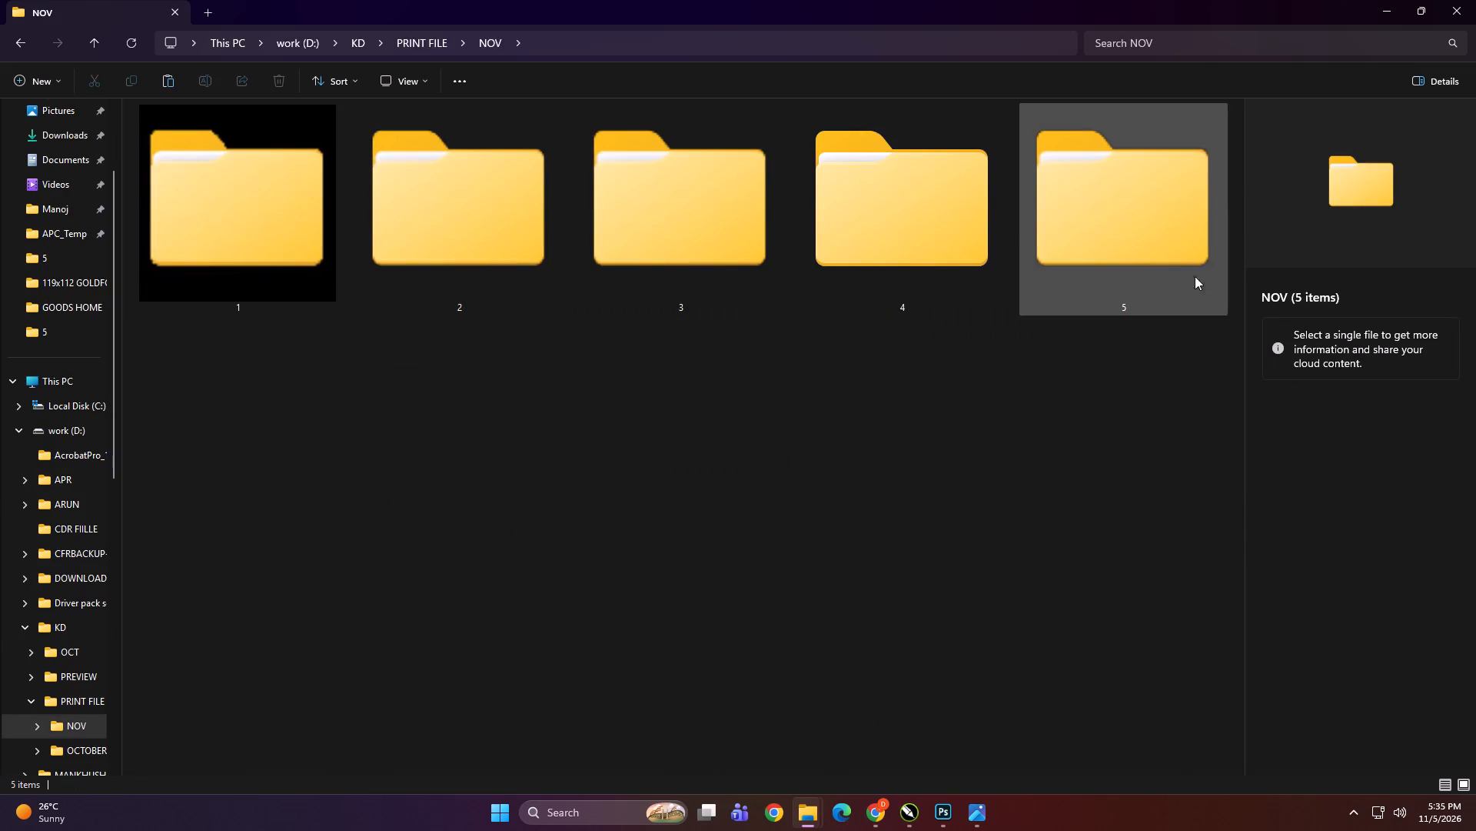
double_click(1157, 248)
left_click(394, 212)
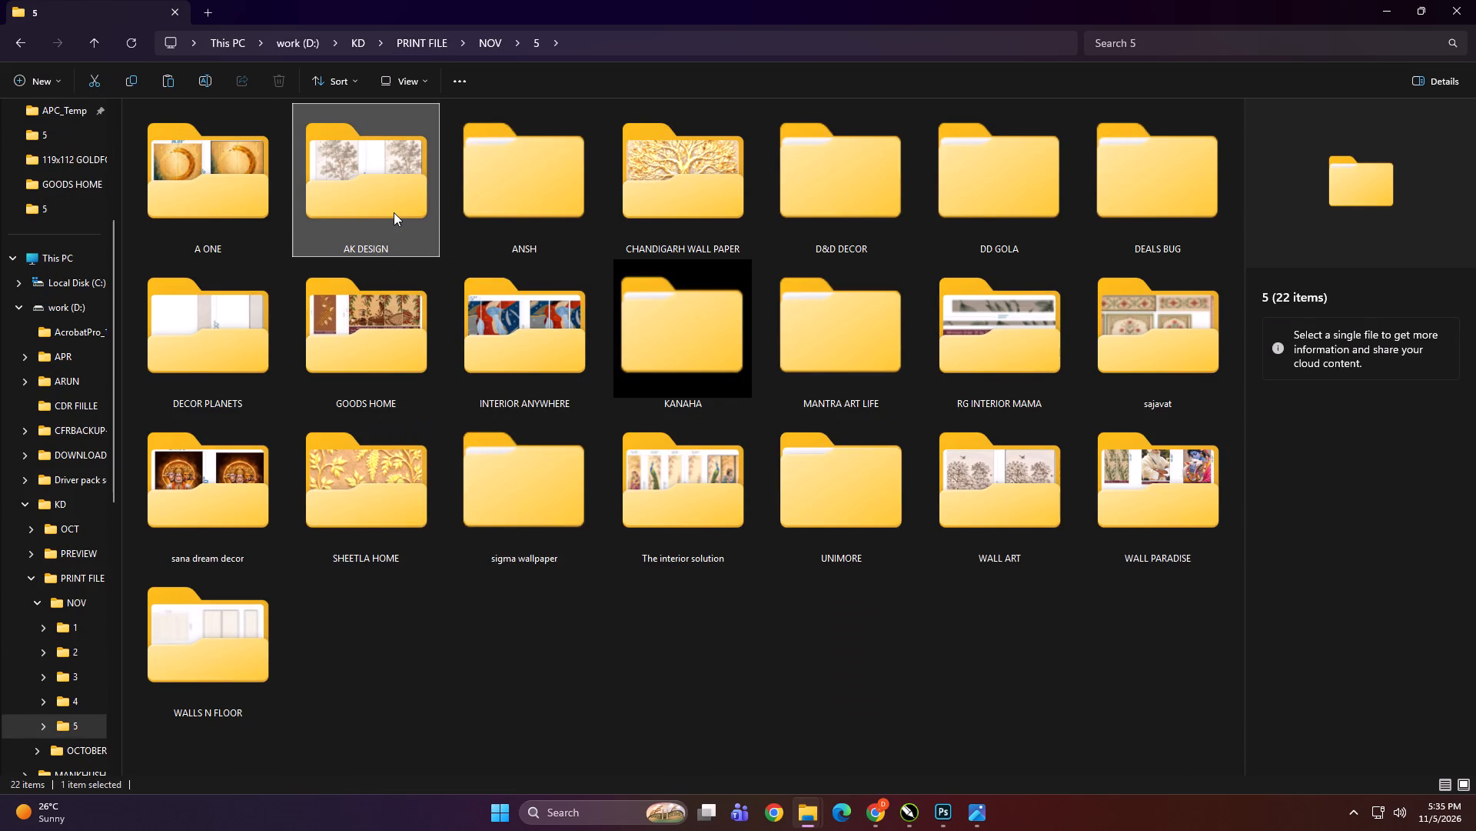
key("ctrl+c")
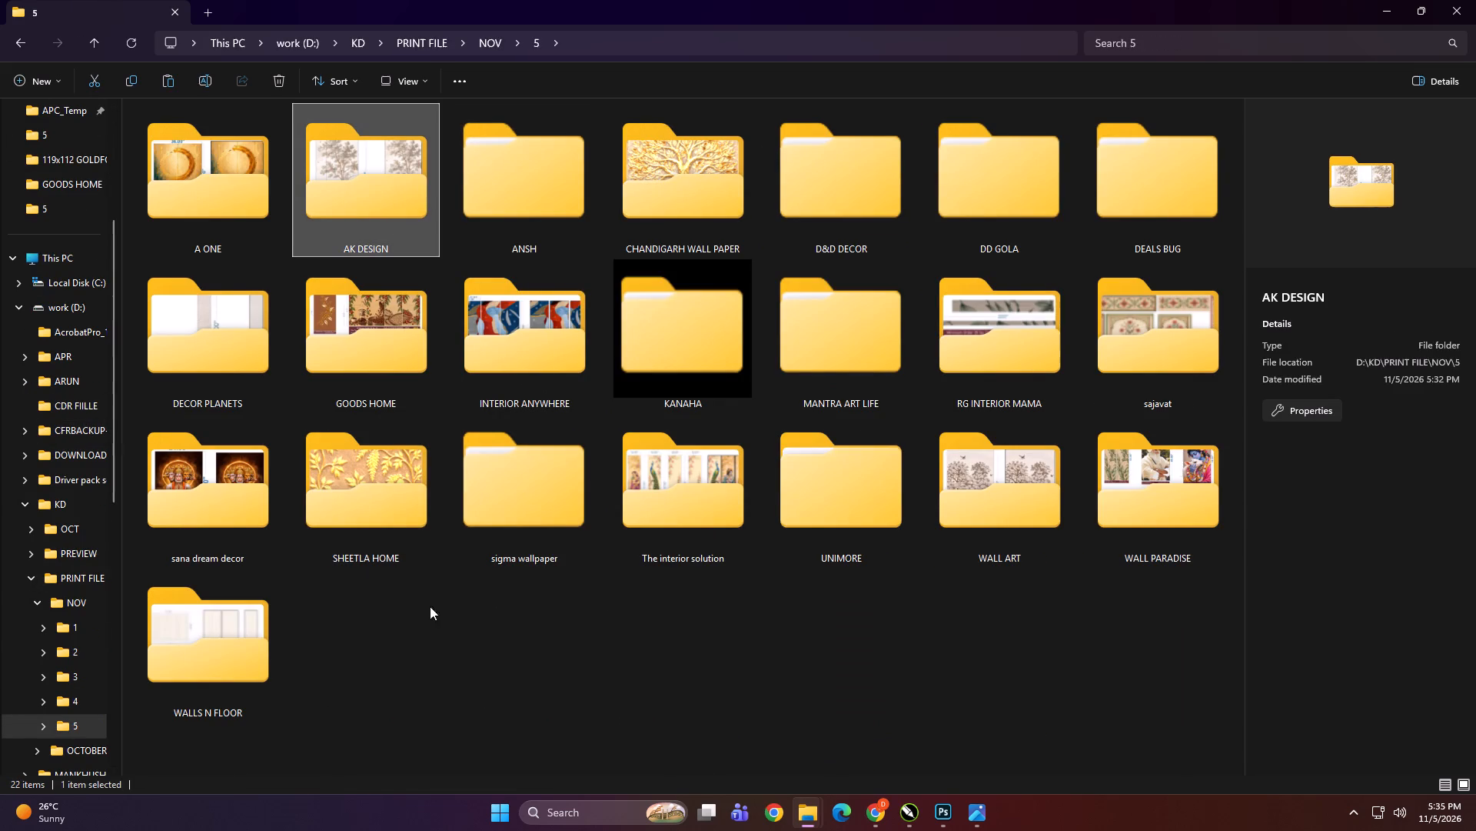
Look through the designs in the WALL ART folder, then return to folder 5.
double_click(943, 492)
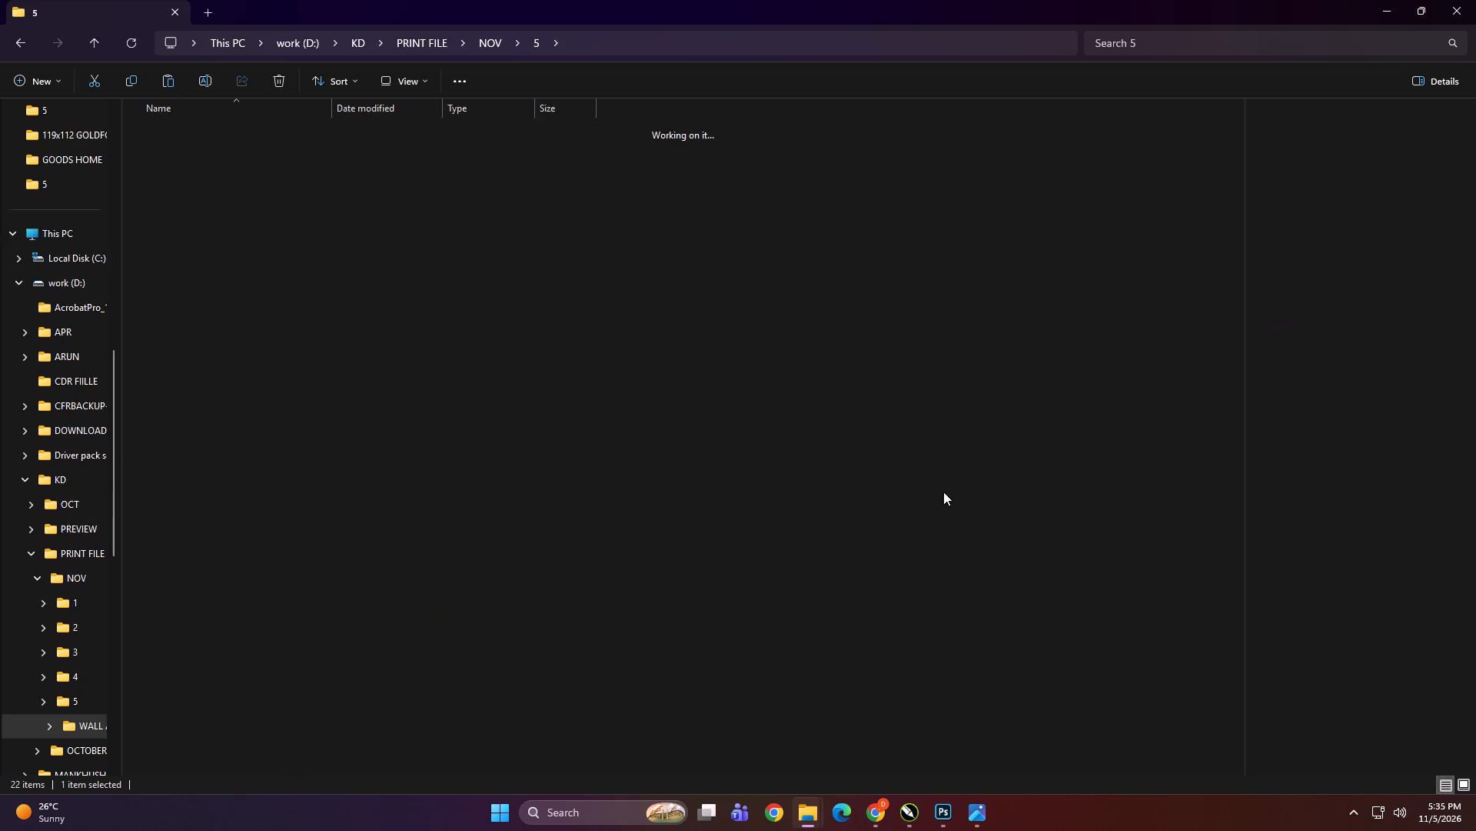
left_click(705, 488)
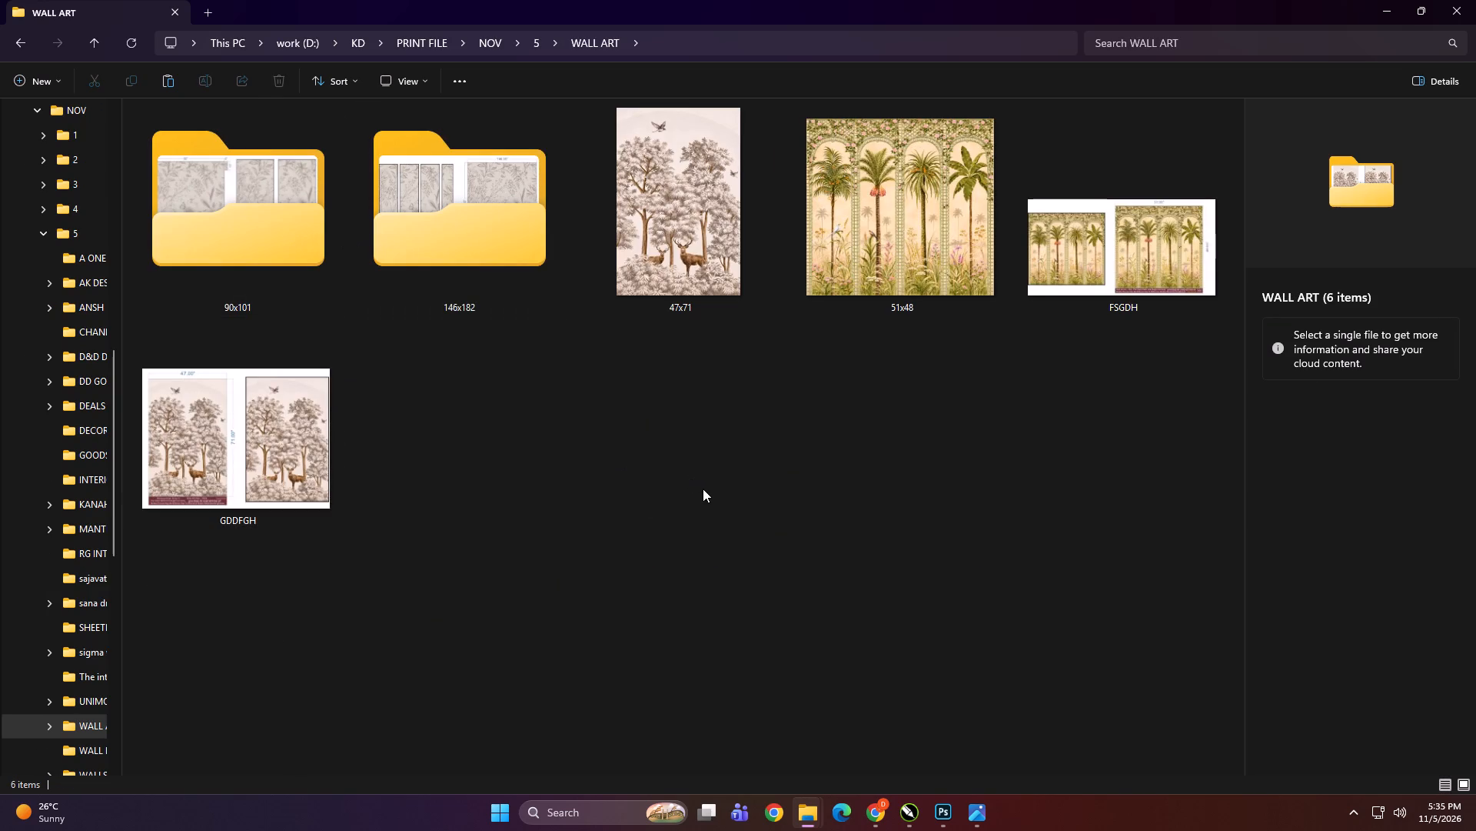
left_click(653, 540)
key("BackSpace")
left_click(568, 634)
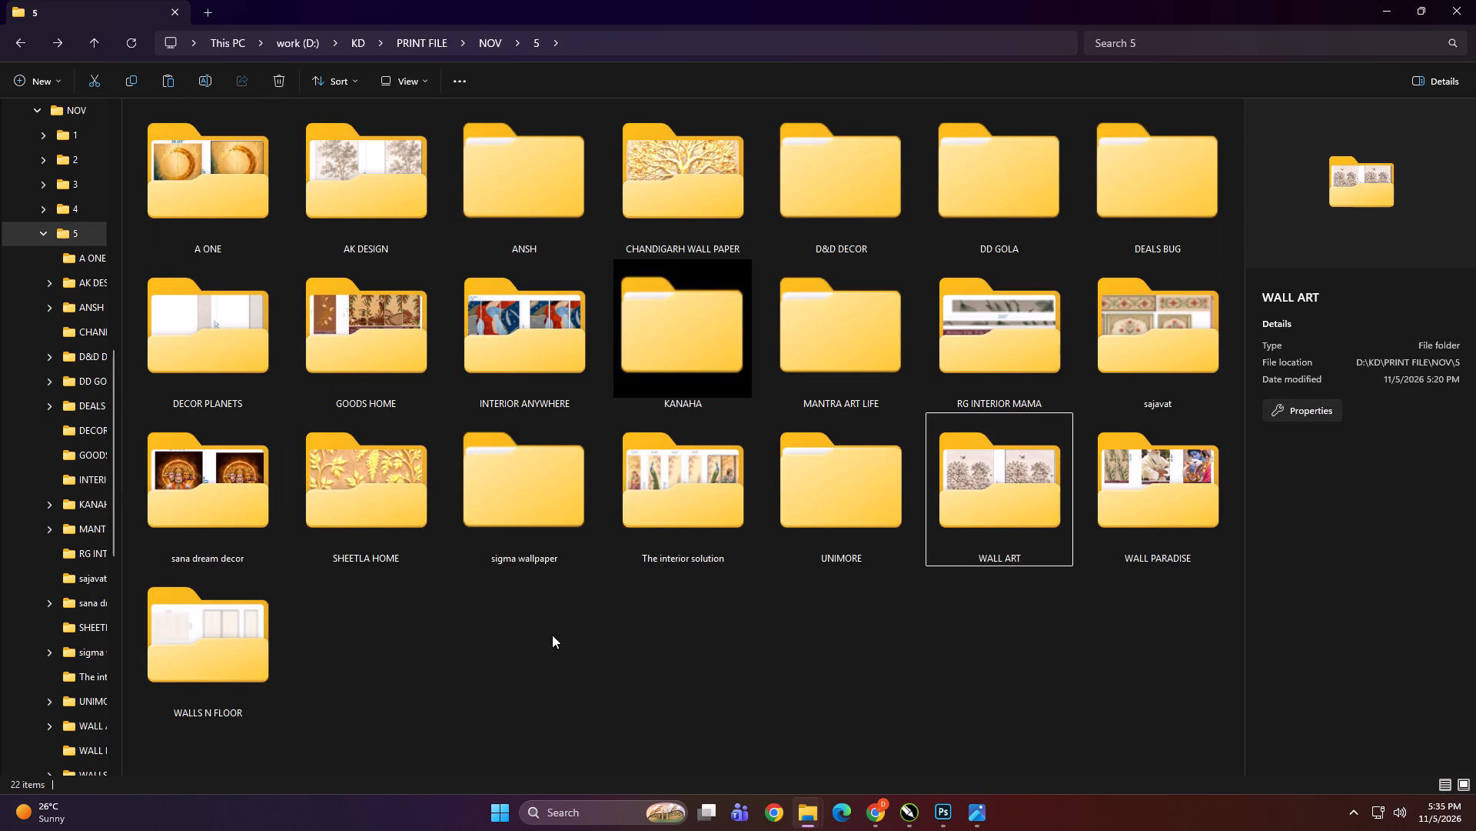
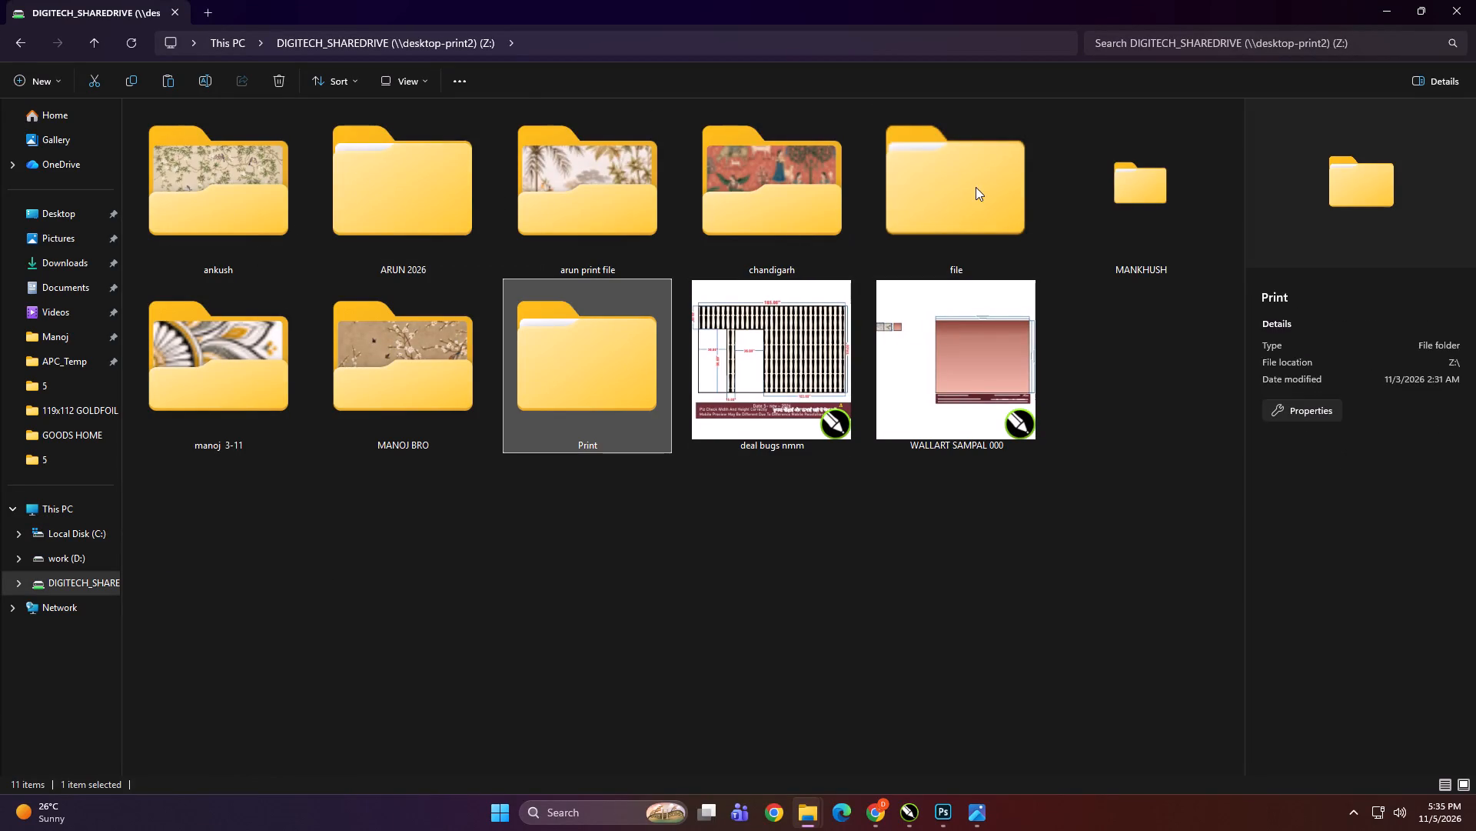
Open the 05 folder inside file > Nov on the DIGITECH_SHAREDRIVE (Z:) print share.
double_click(976, 187)
double_click(191, 179)
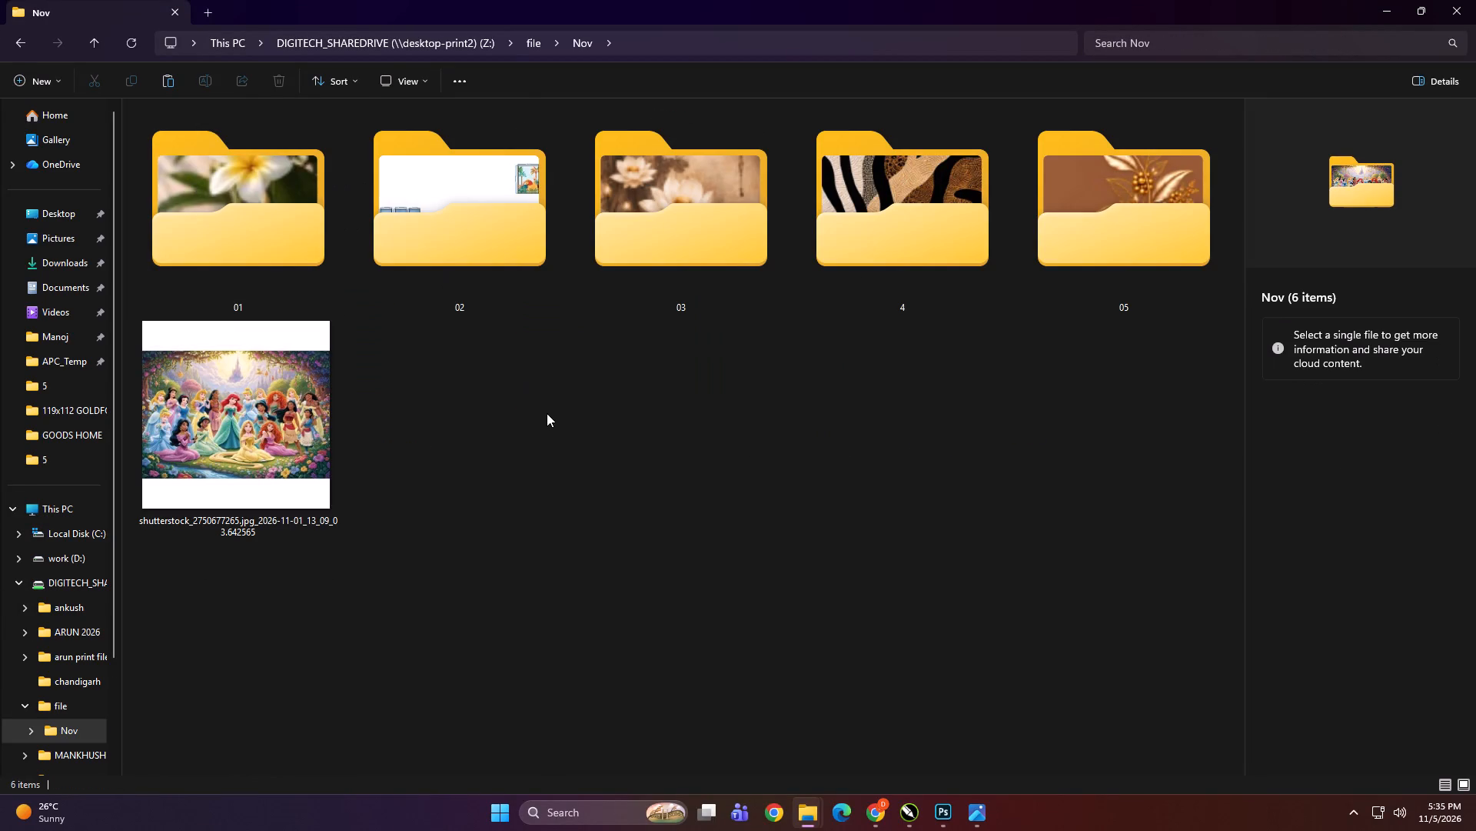
scroll(547, 413, "up", 3, "ctrl")
double_click(1009, 257)
left_click(1038, 244)
double_click(1120, 244)
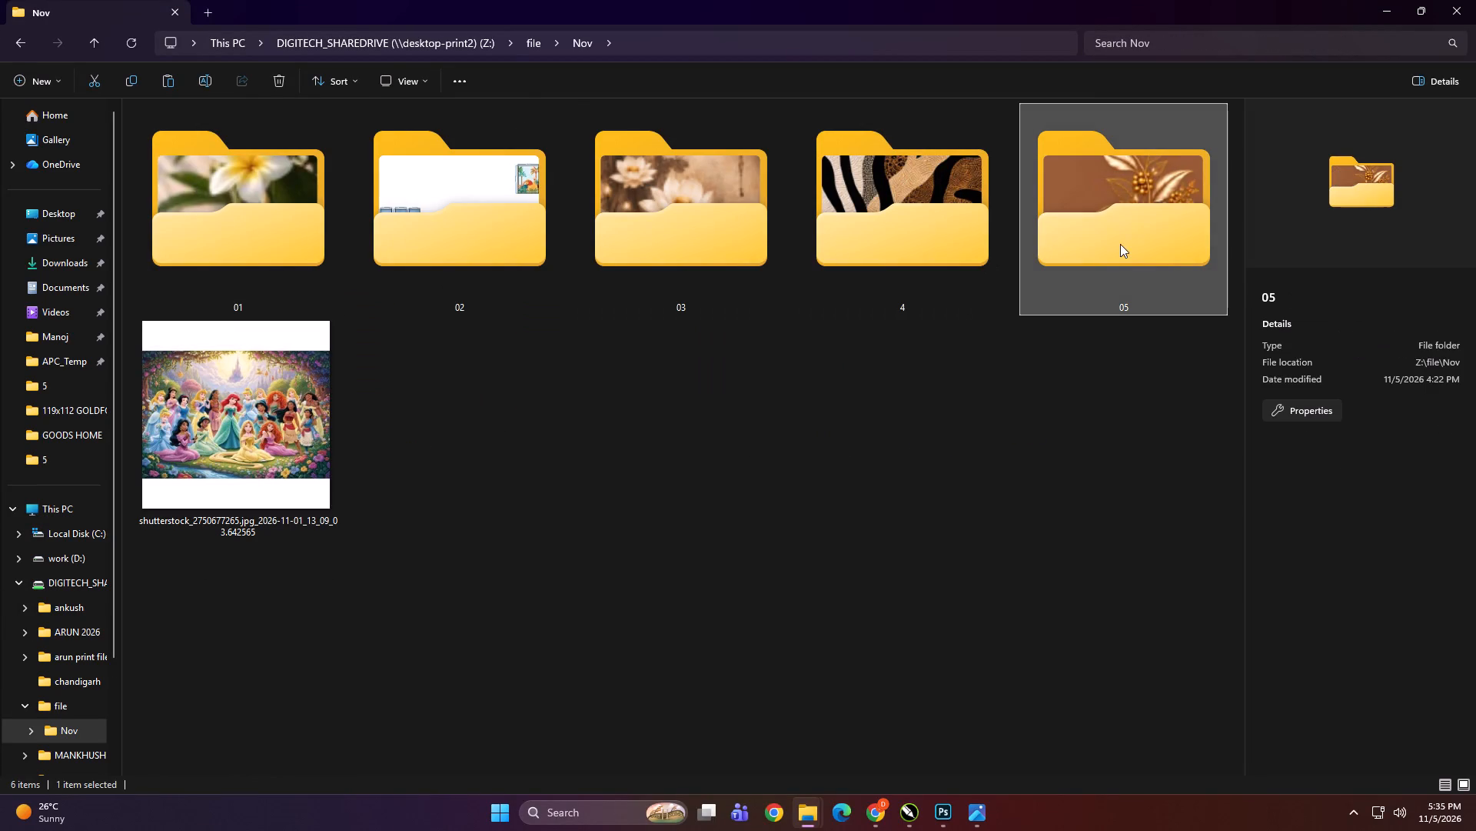
scroll(709, 582, "up", 1, "ctrl")
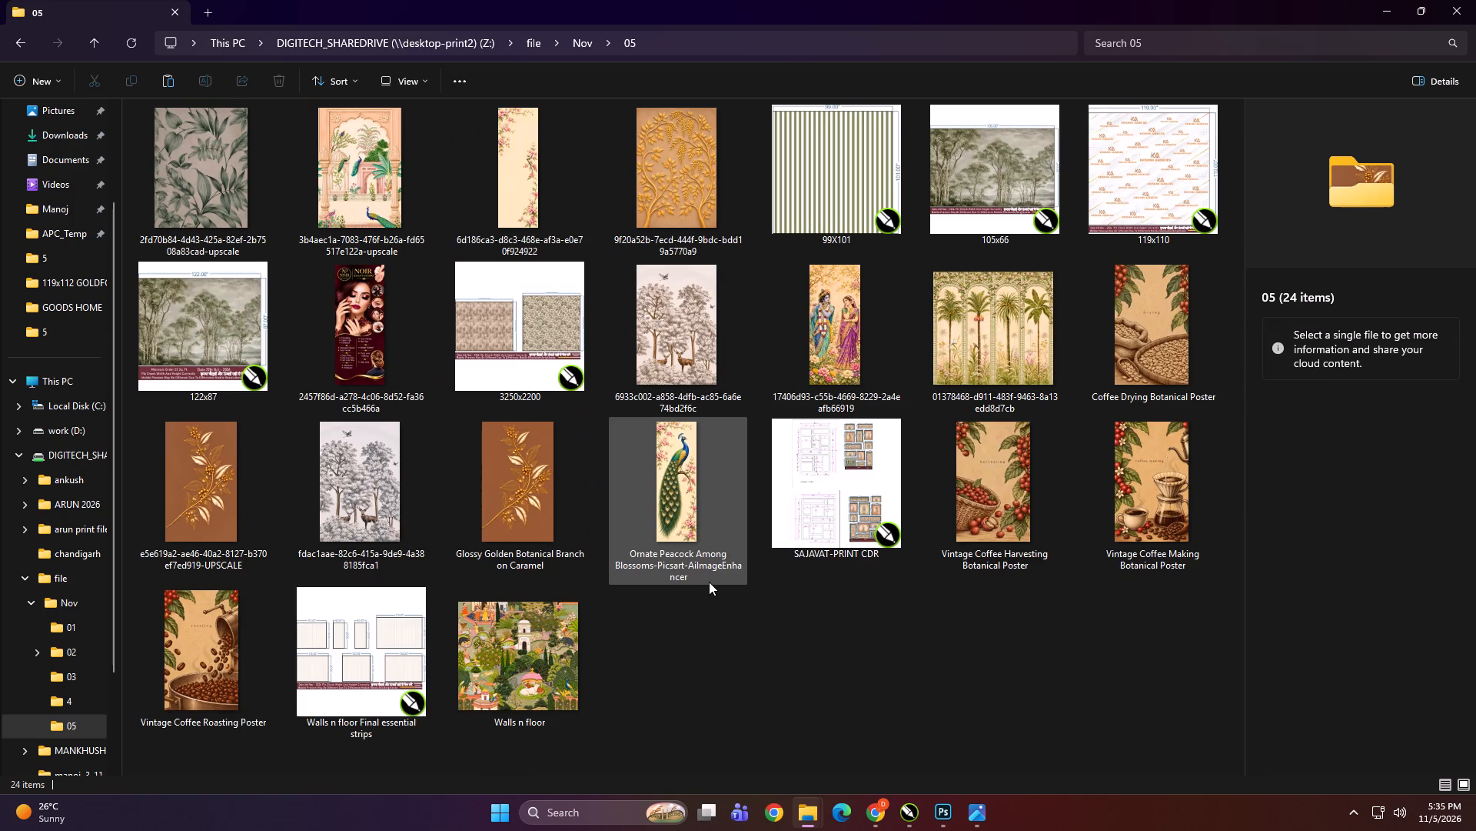
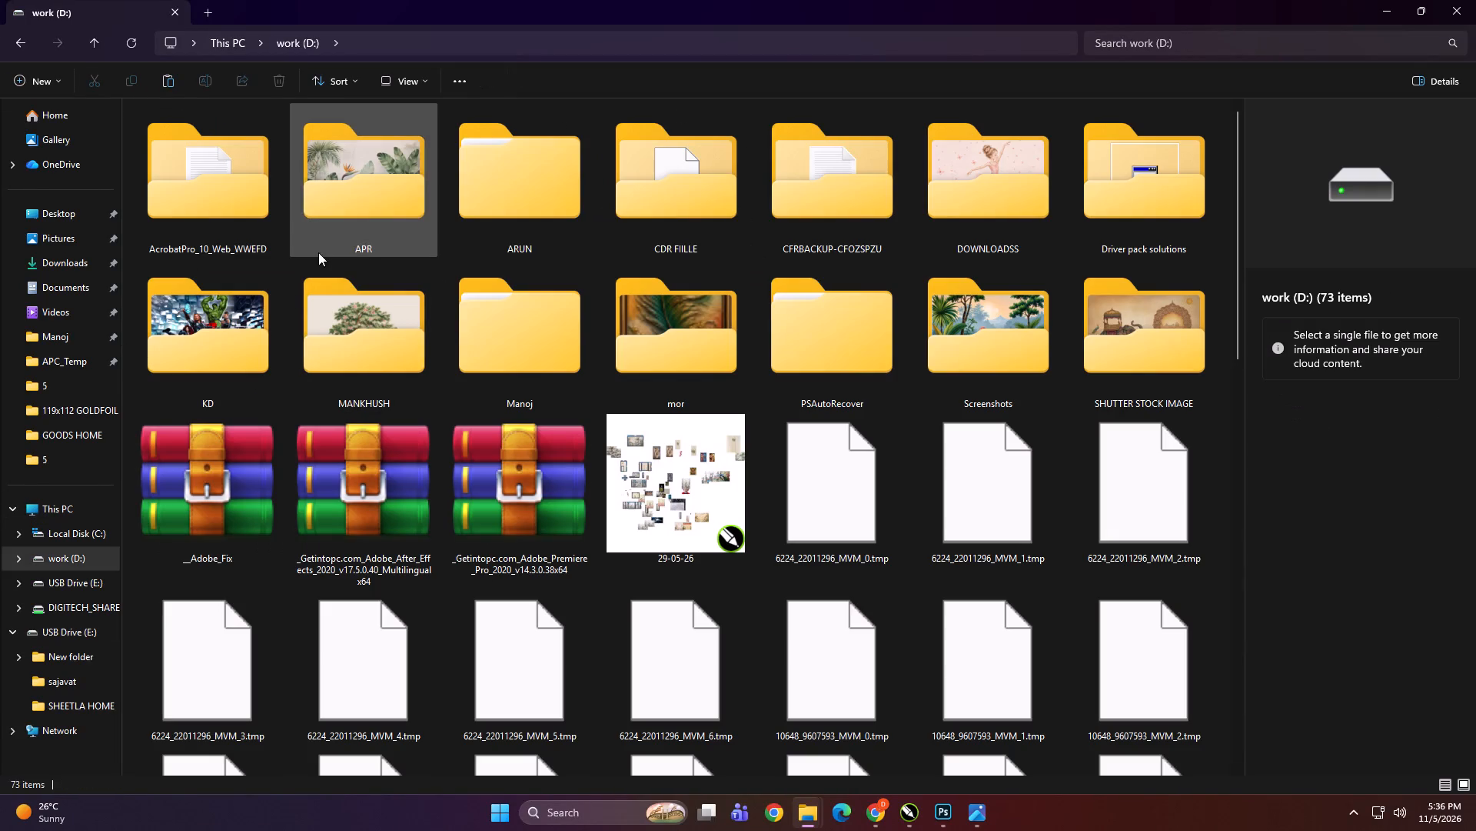
Open the folder KD > PRINT FILE > NOV > 5 on the work (D:) drive.
double_click(241, 339)
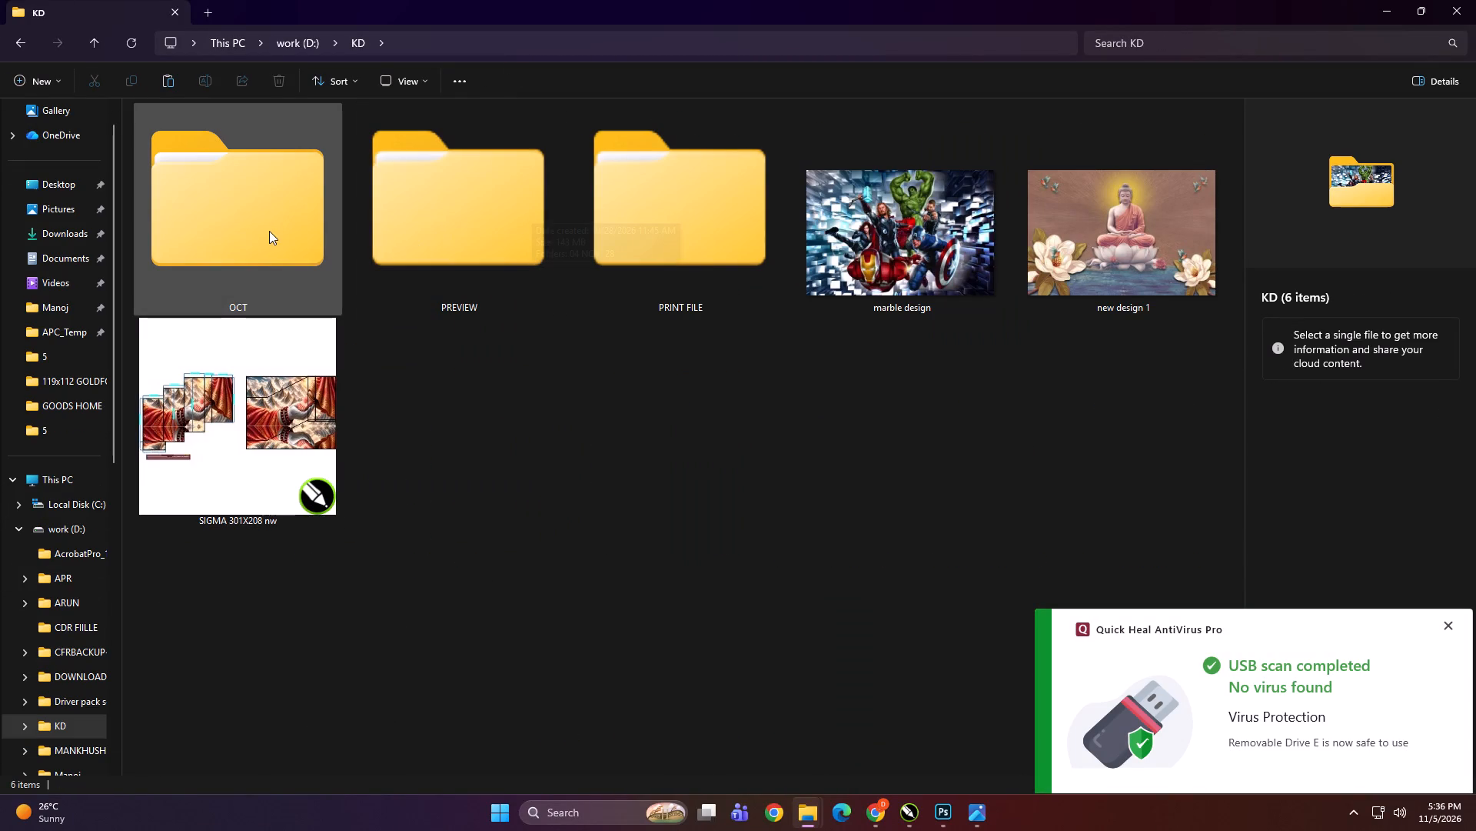
double_click(673, 230)
double_click(277, 249)
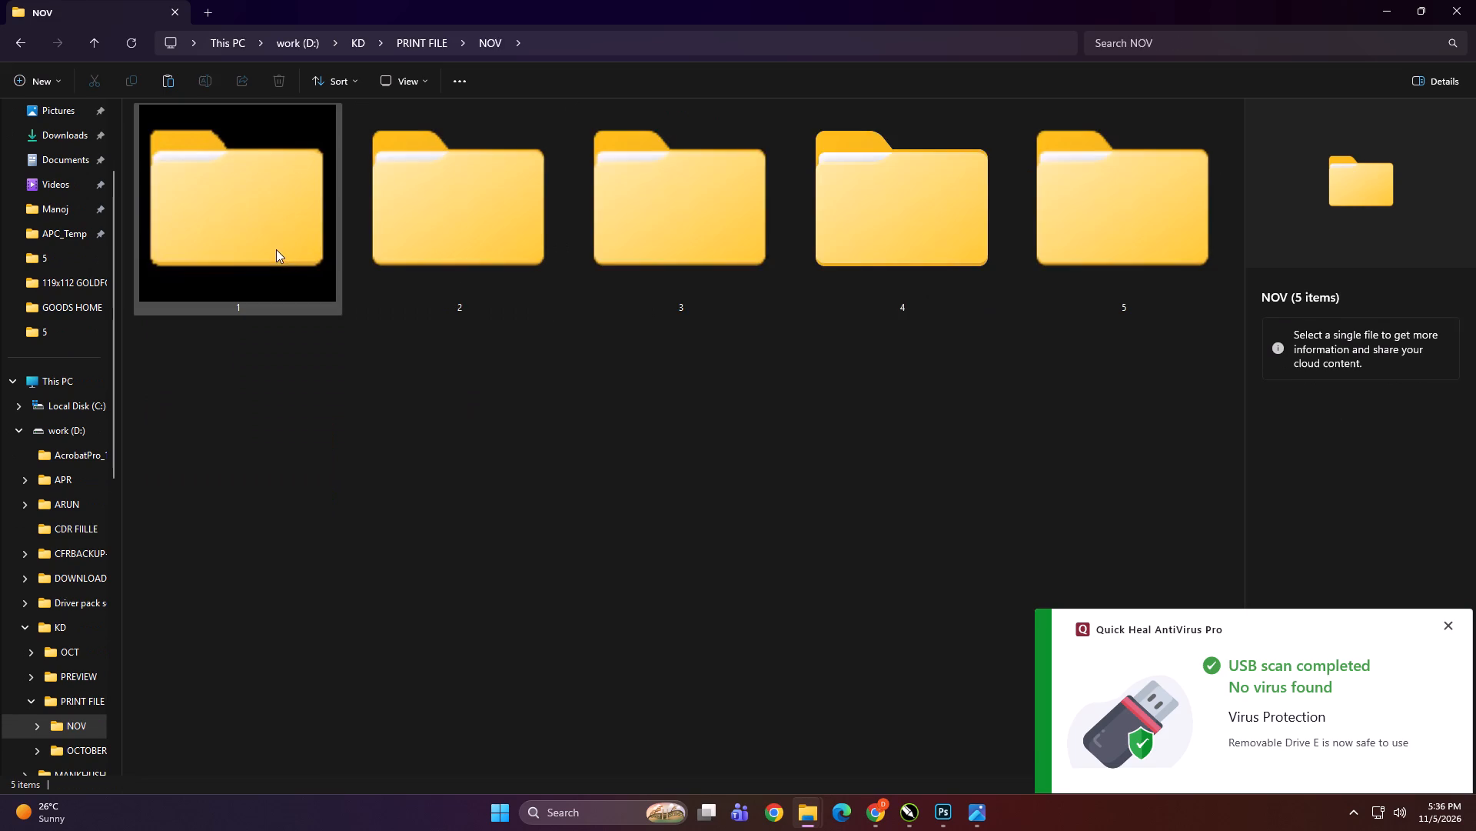
double_click(1093, 238)
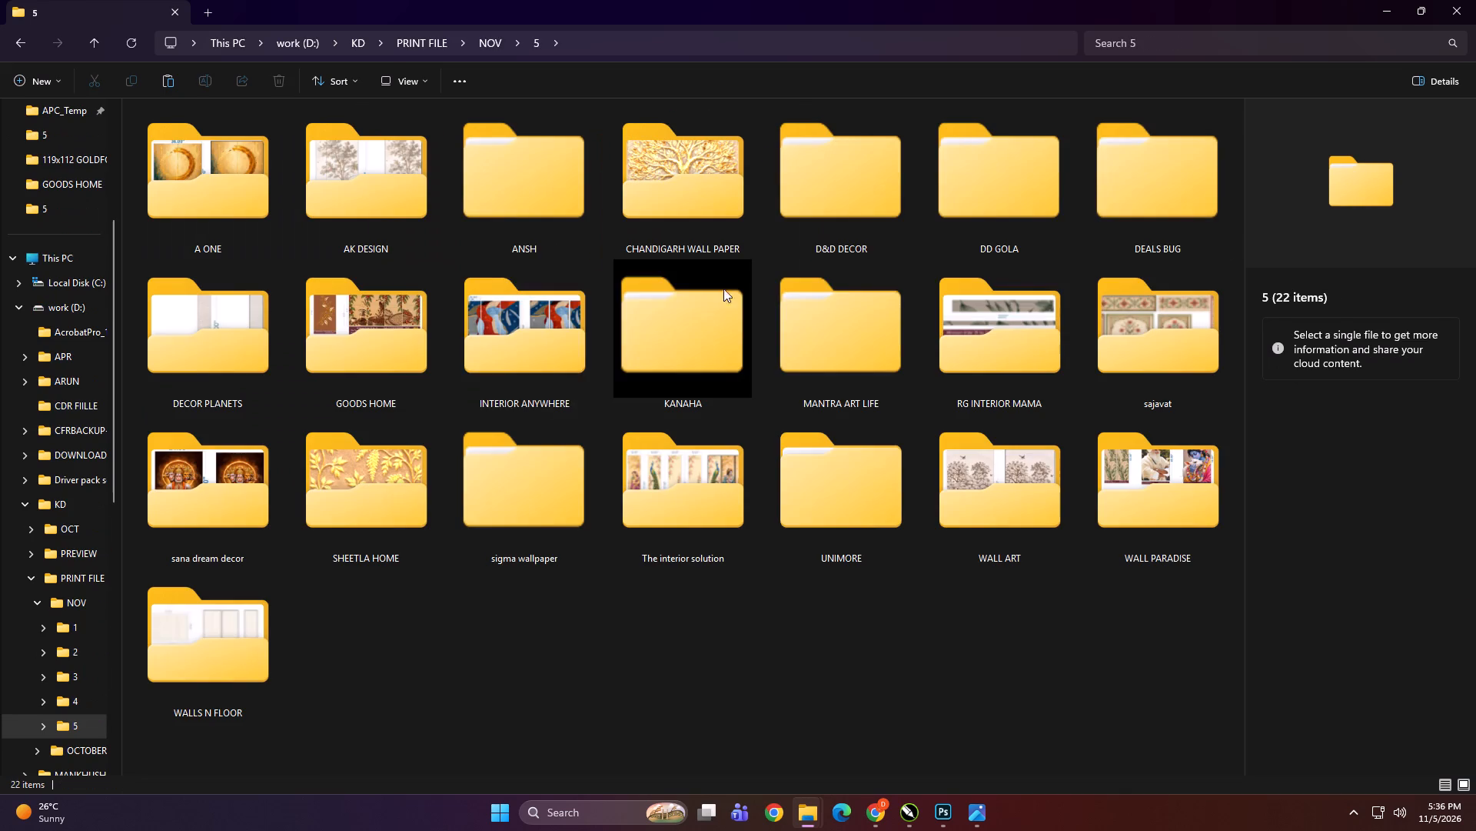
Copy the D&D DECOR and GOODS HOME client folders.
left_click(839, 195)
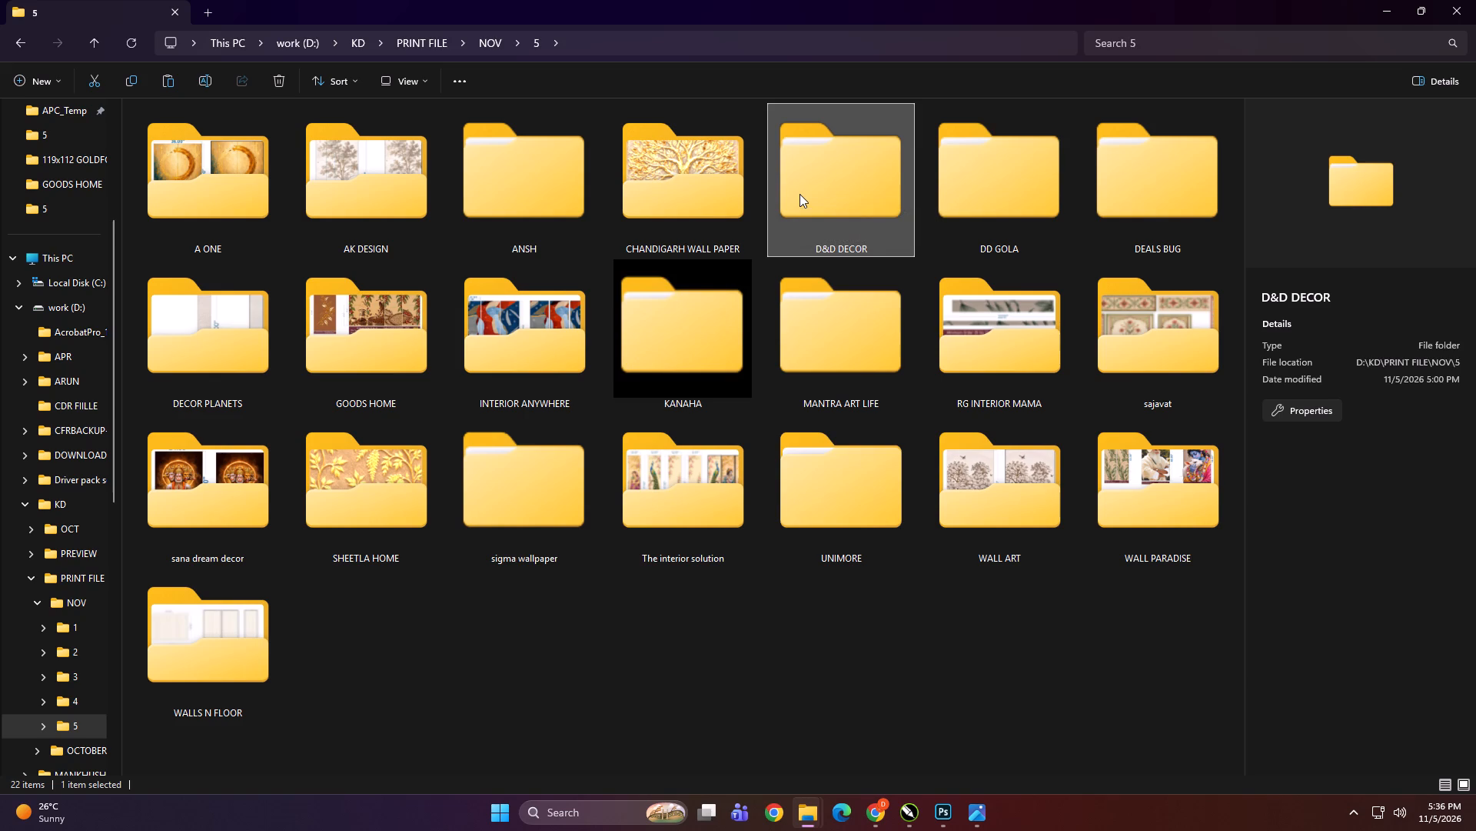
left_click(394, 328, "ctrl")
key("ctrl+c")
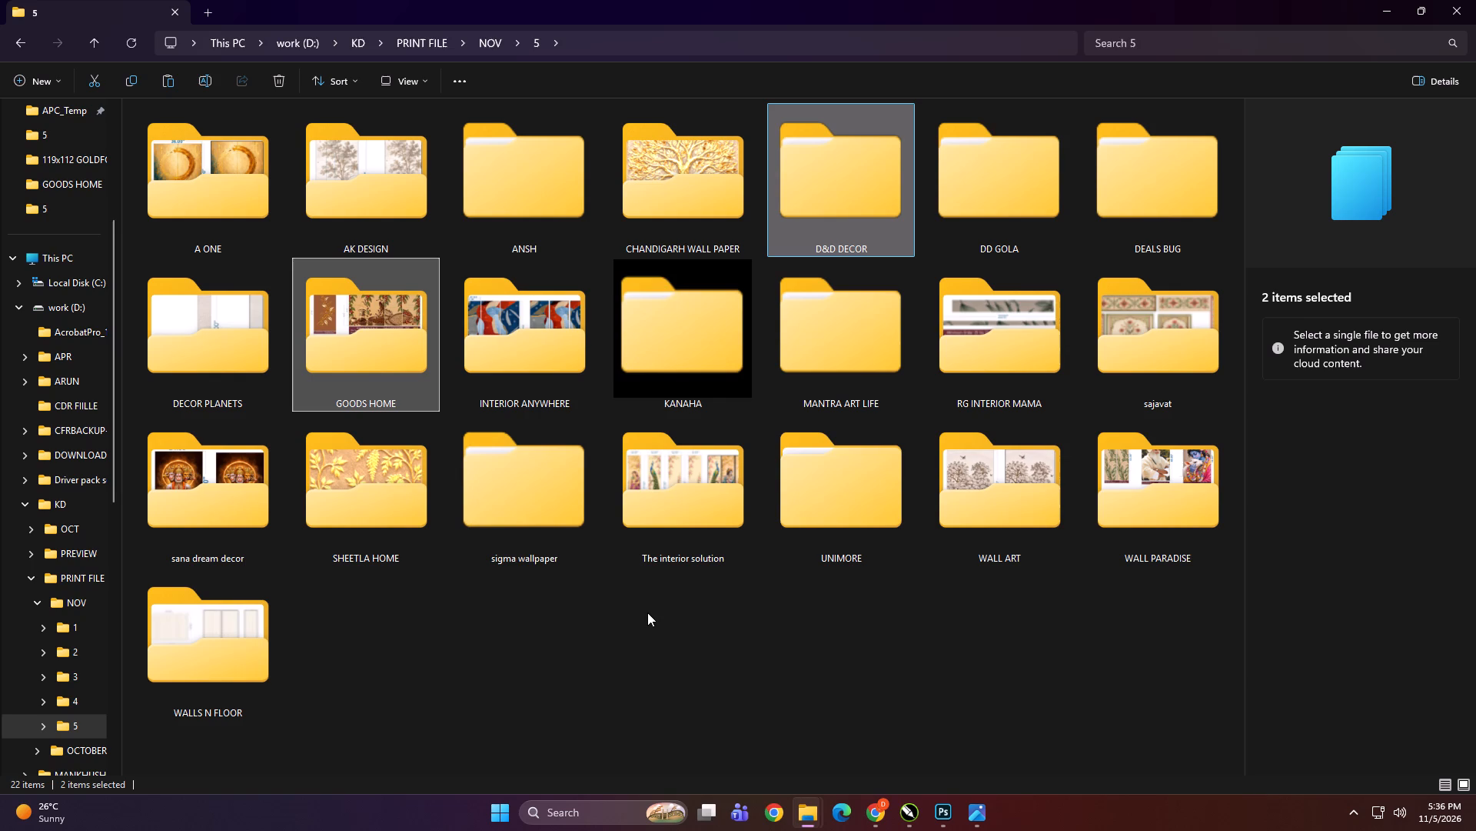
Check the contents of the WALL PARADISE and D&D DECOR folders, returning to folder 5.
double_click(1148, 505)
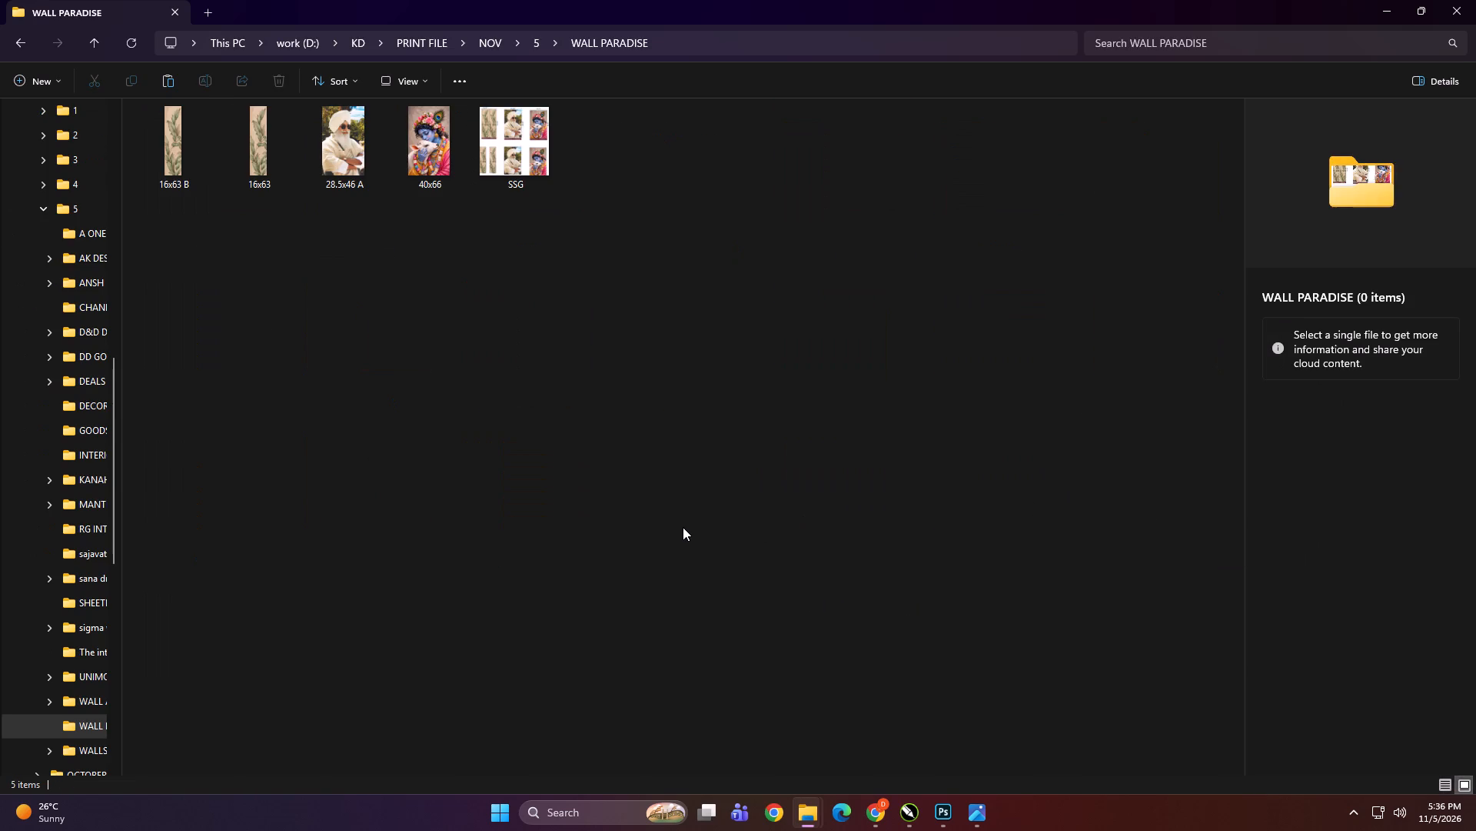
key("BackSpace")
double_click(853, 157)
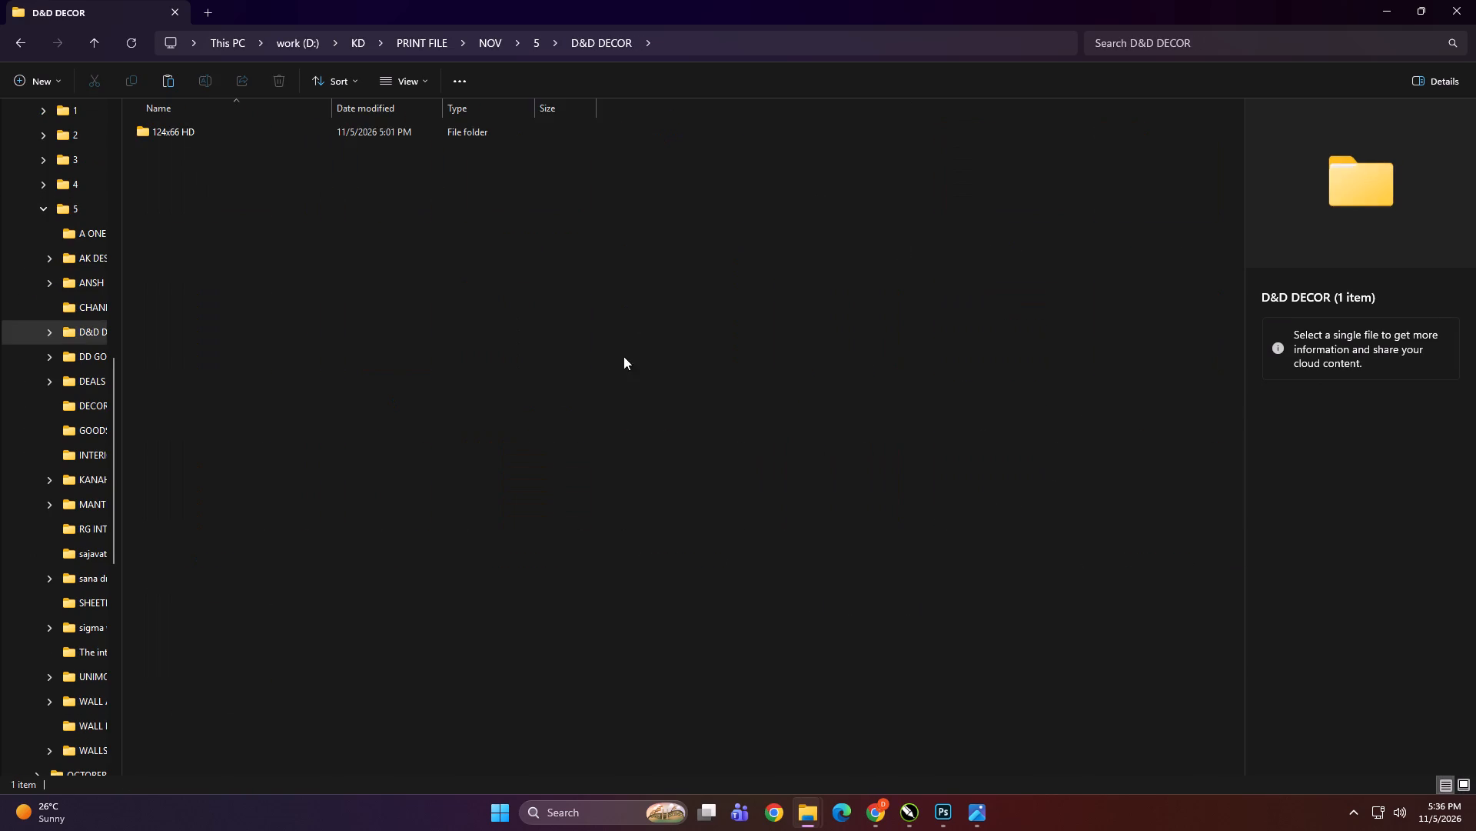
left_click(617, 374)
key("BackSpace")
Copy the D&D DECOR, GOODS HOME and CHANDIGARH WALL PAPER client folders together from folder 5.
left_click(887, 185)
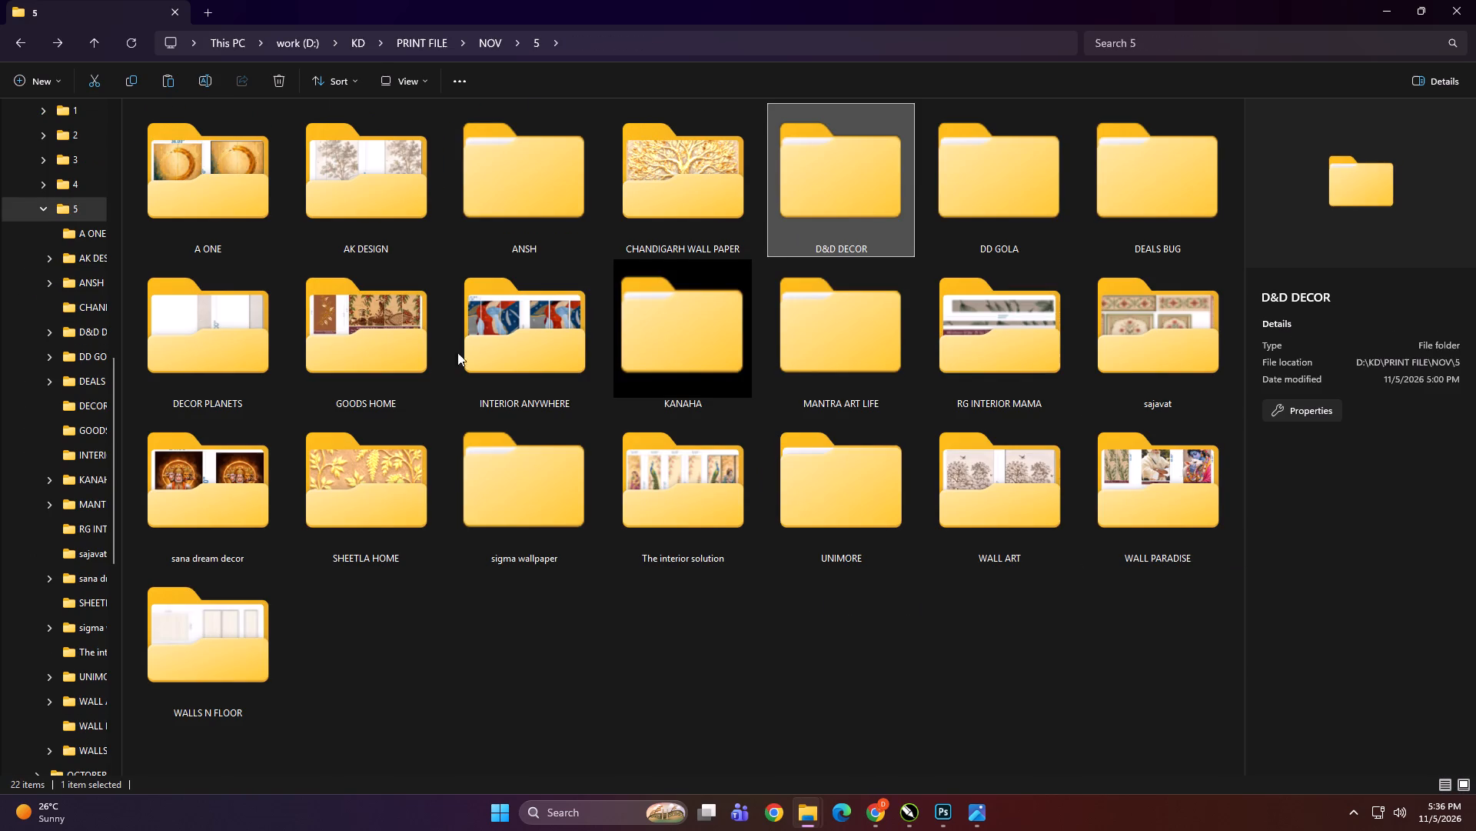
left_click(397, 351, "ctrl")
key("ctrl+c")
key("ctrl+c")
key("ctrl+c")
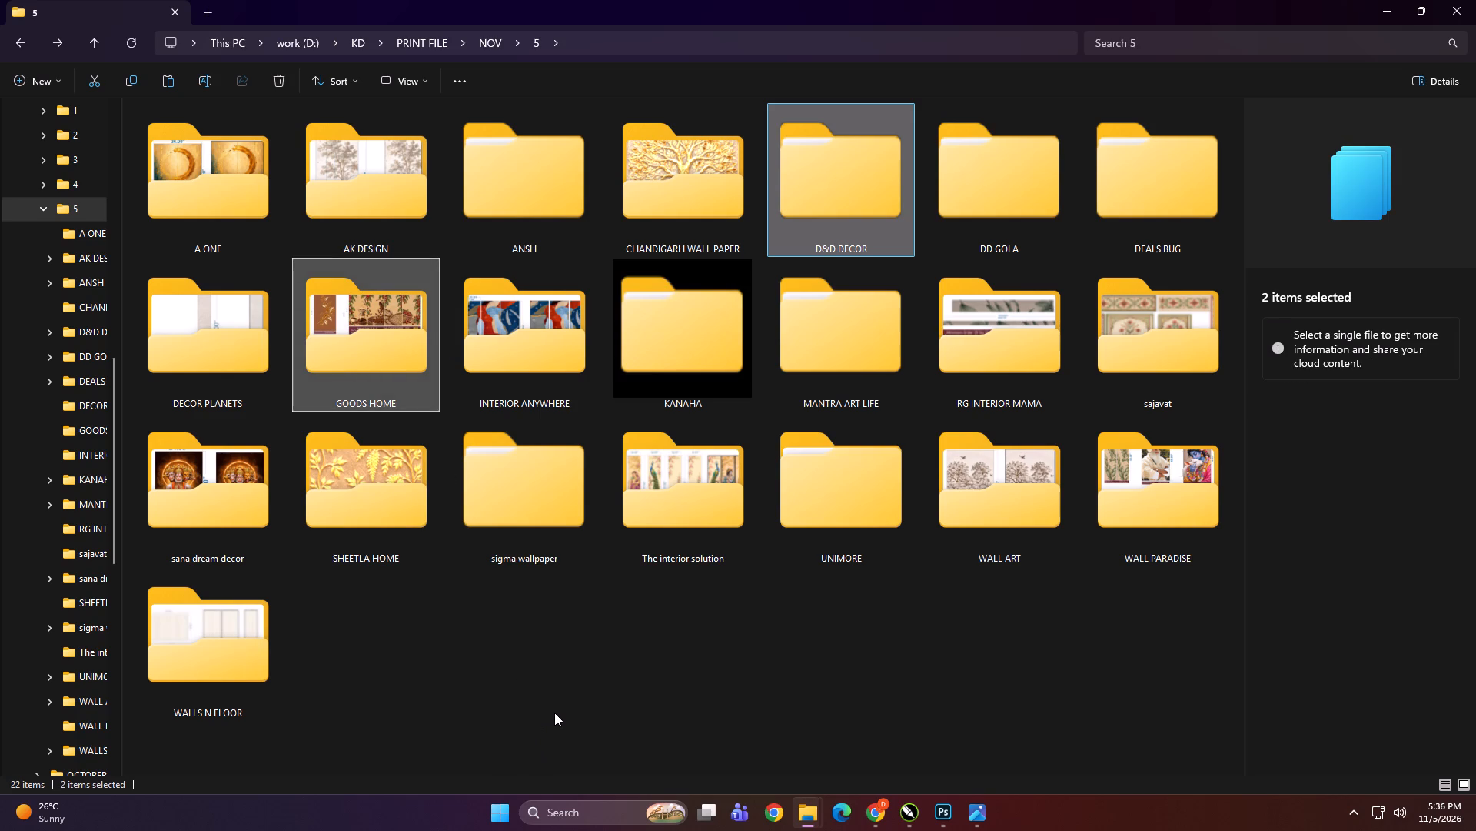
left_click(686, 206, "ctrl")
key("ctrl+c")
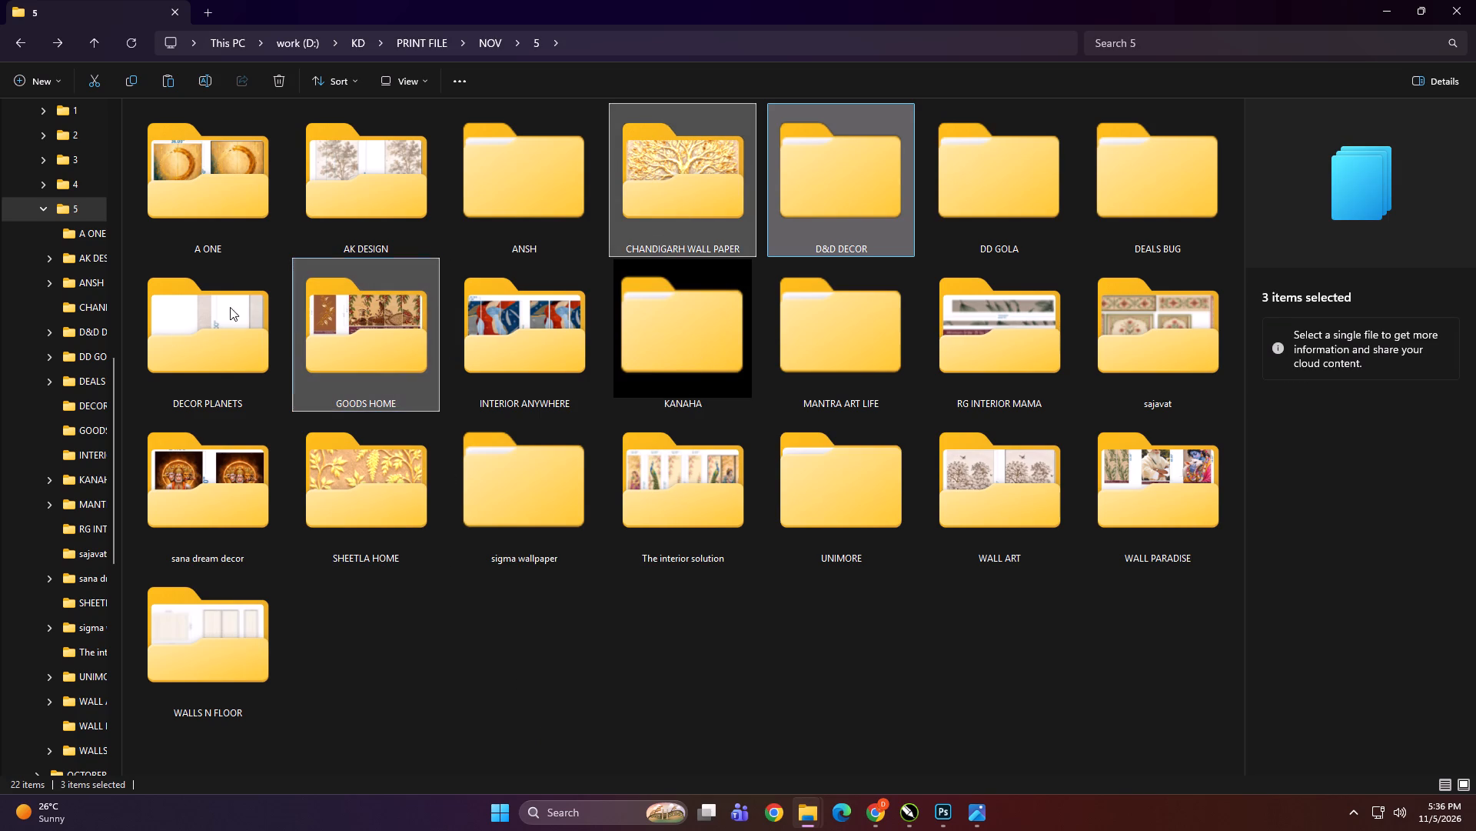
Open USB Drive (E:) as the destination for the copied client folders.
scroll(97, 500, "up", 4)
left_click(70, 513)
left_click(276, 511)
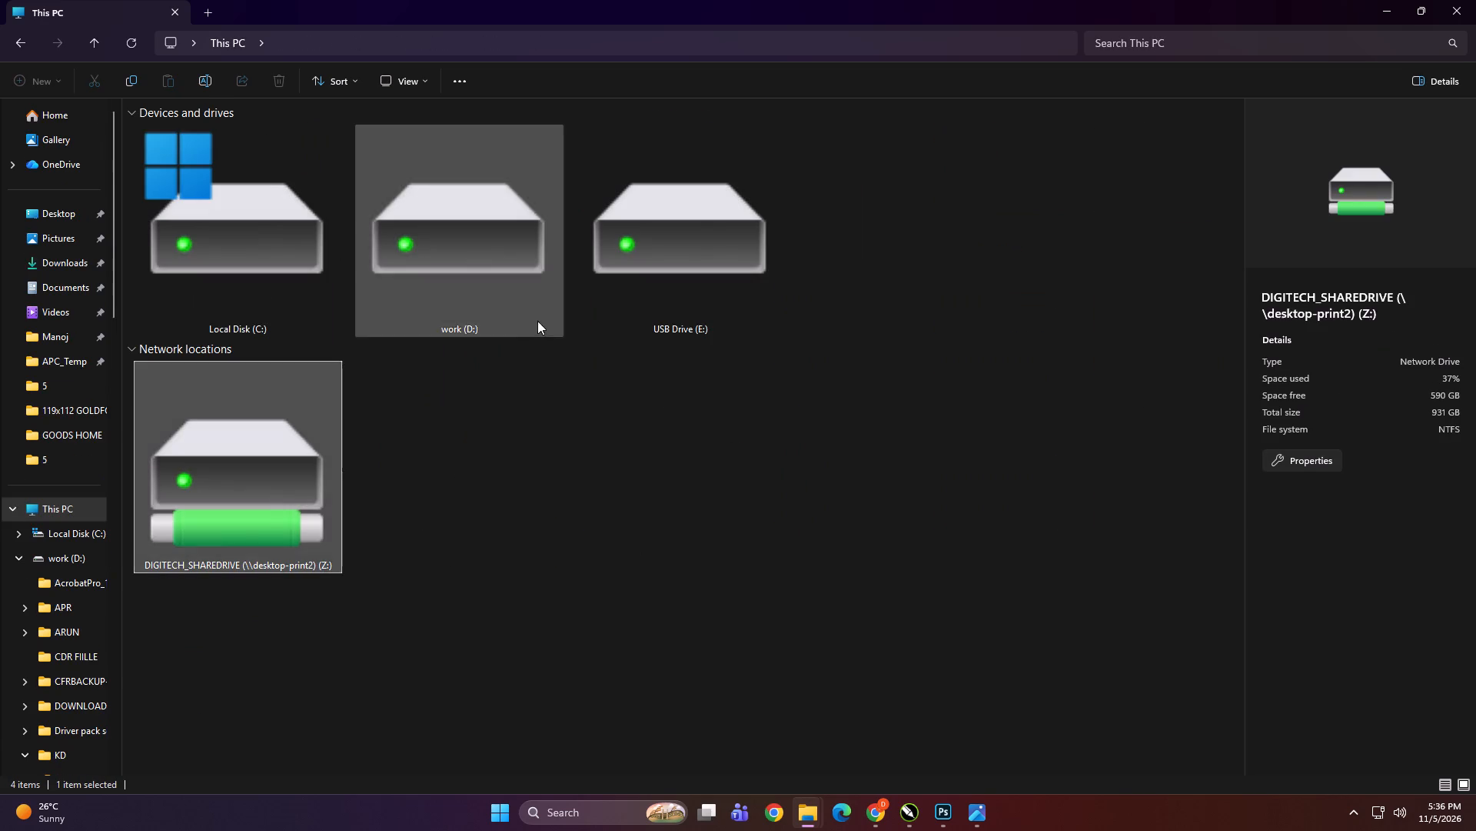
double_click(651, 262)
right_click(634, 289)
right_click(544, 469)
left_click(553, 489)
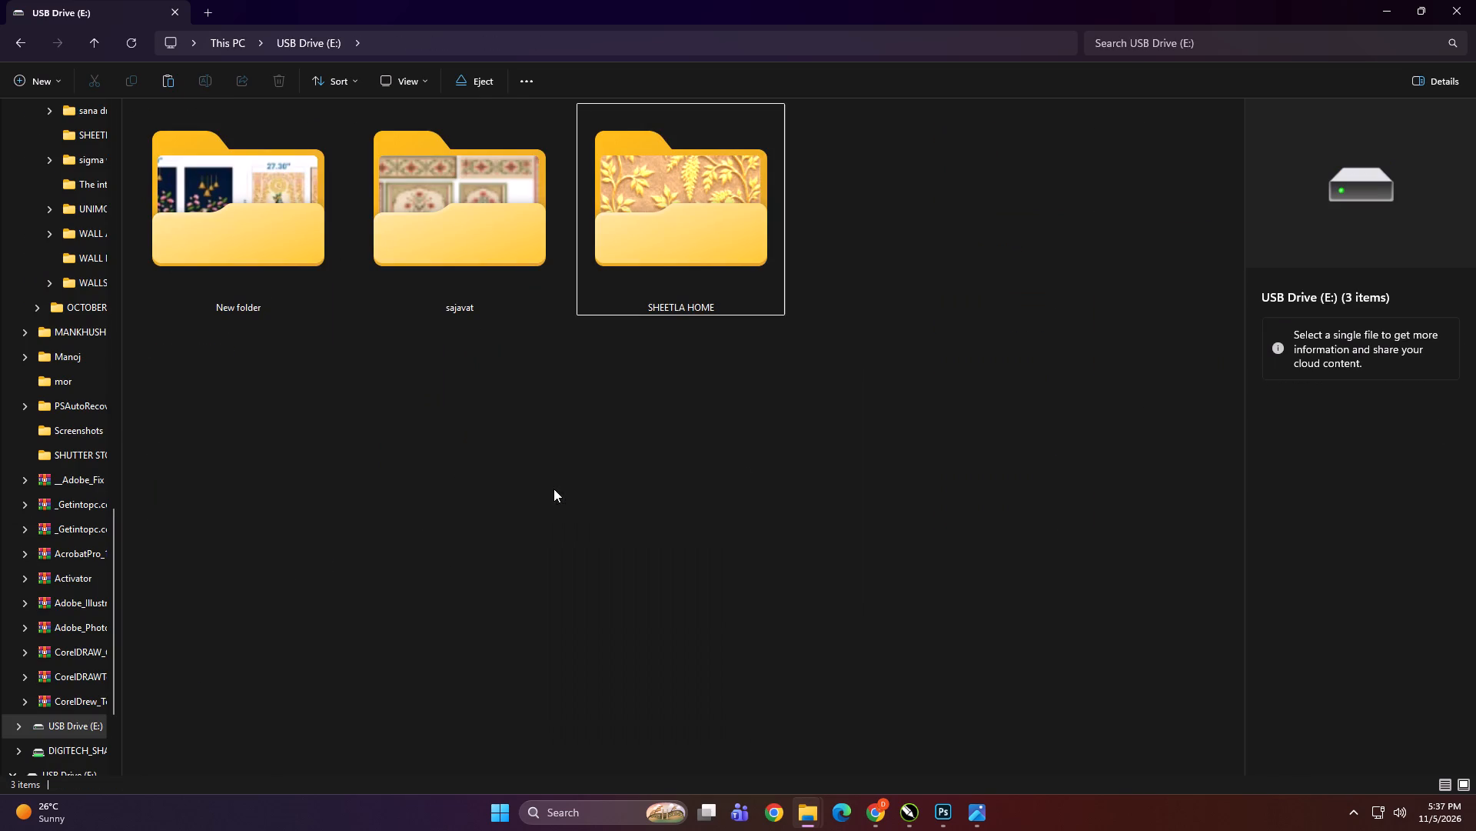
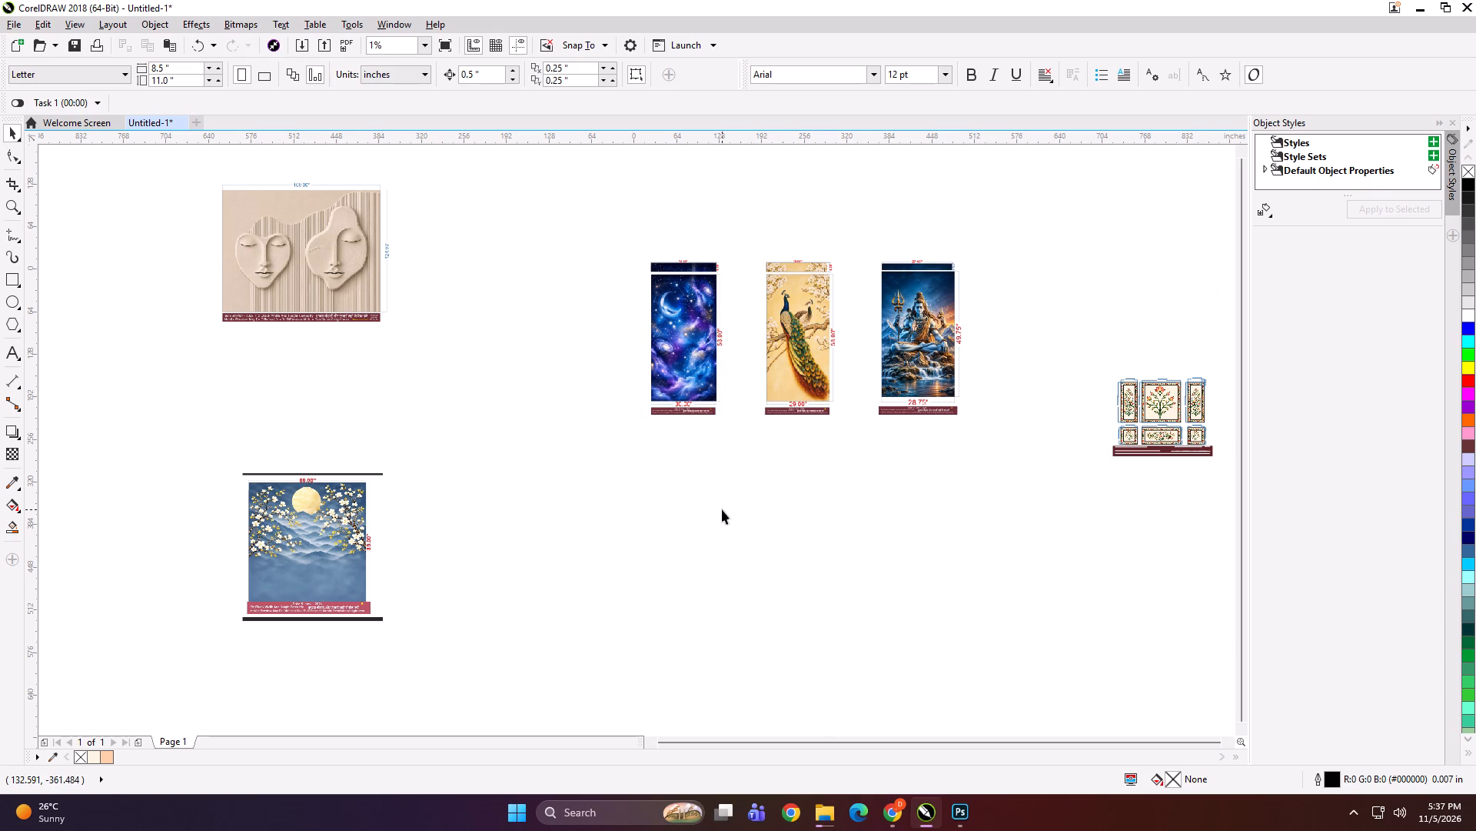
Check the files in the file > Nov > 05 folder on the DIGITECH_SHAREDRIVE (Z:) print share.
left_click(704, 516)
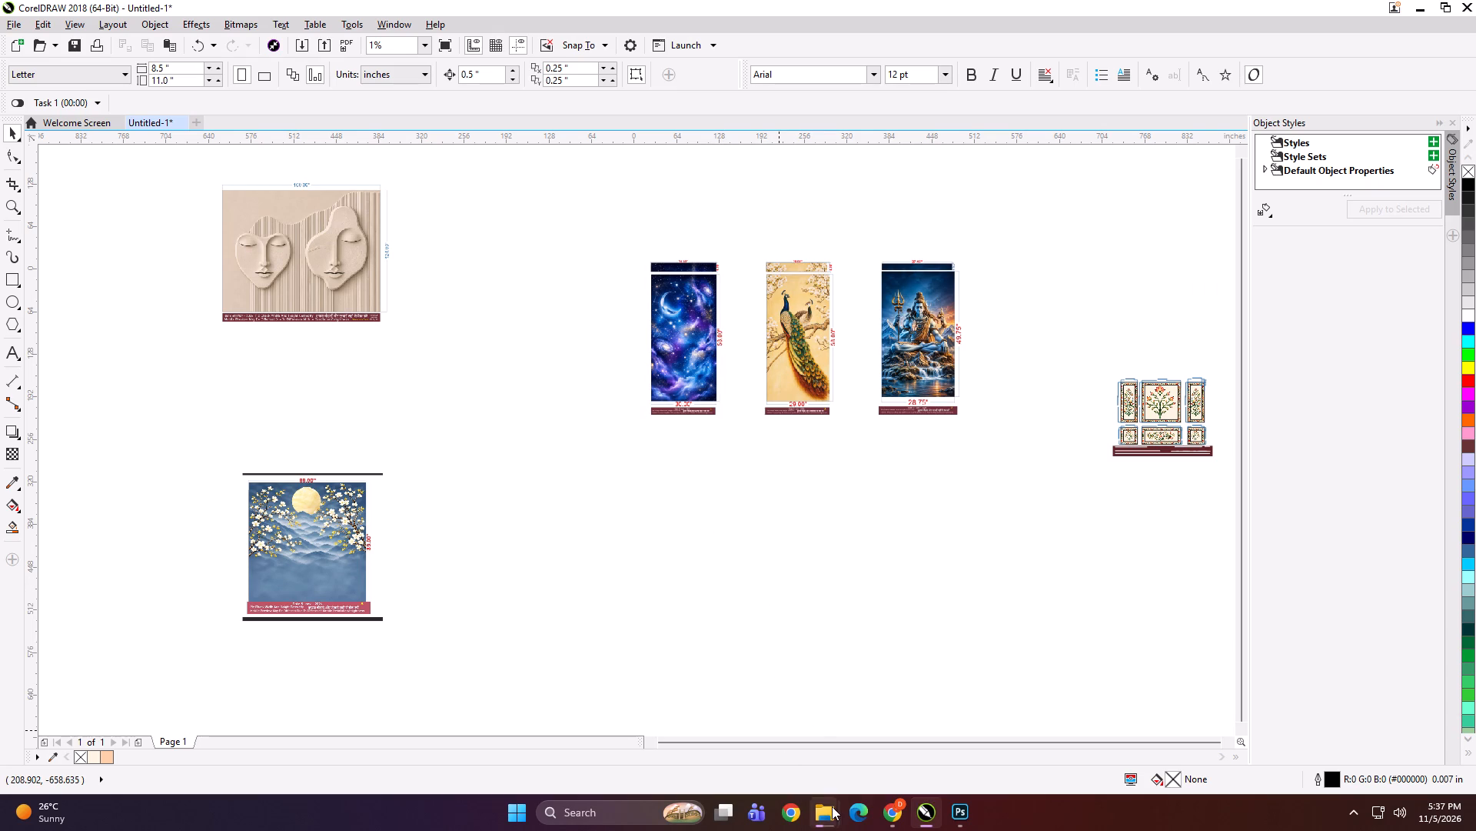
left_click(832, 806)
double_click(1069, 729)
left_click(829, 582)
scroll(48, 520, "up", 3)
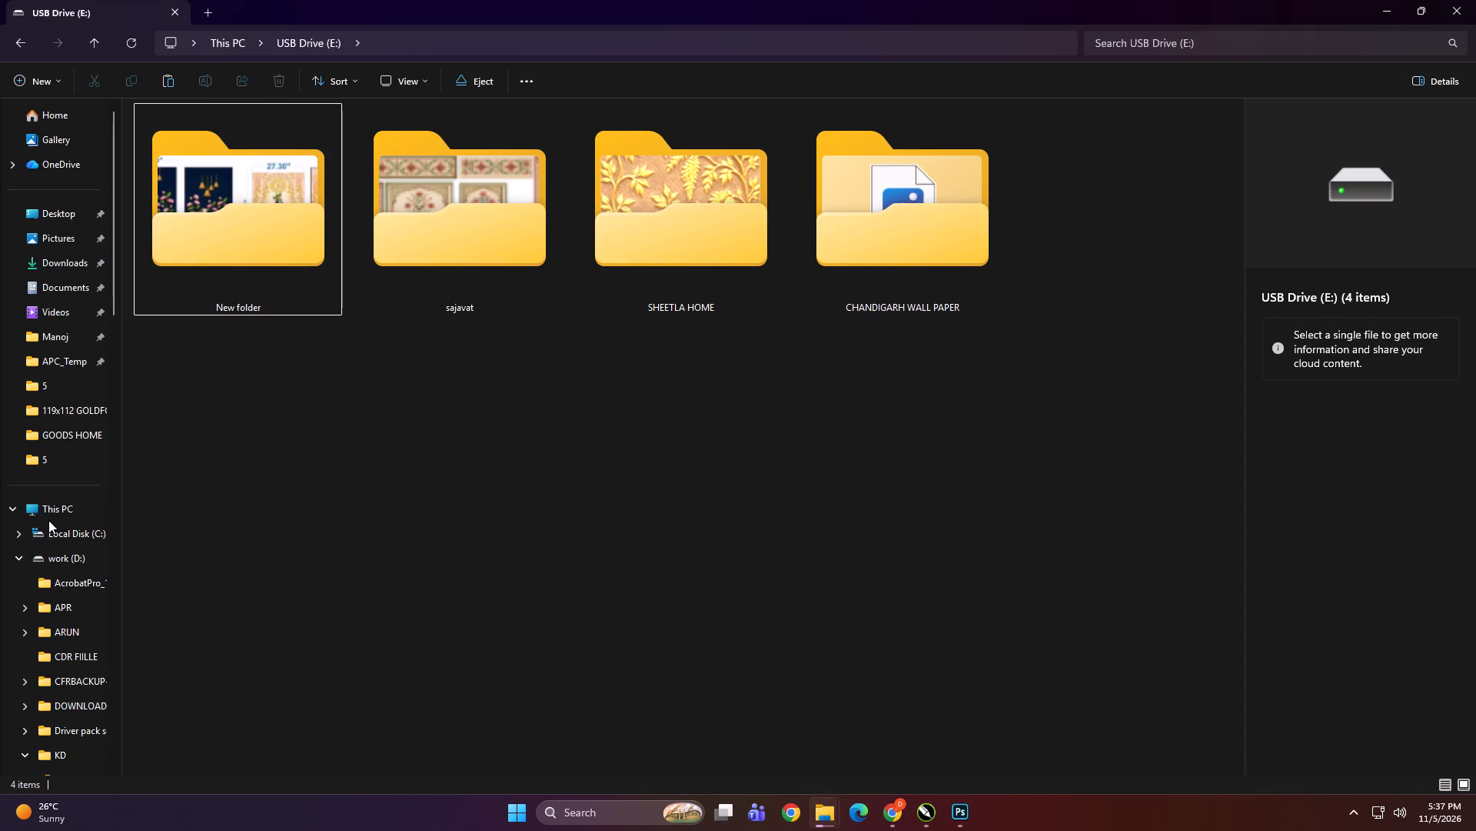
scroll(48, 520, "up", 4)
left_click(52, 500)
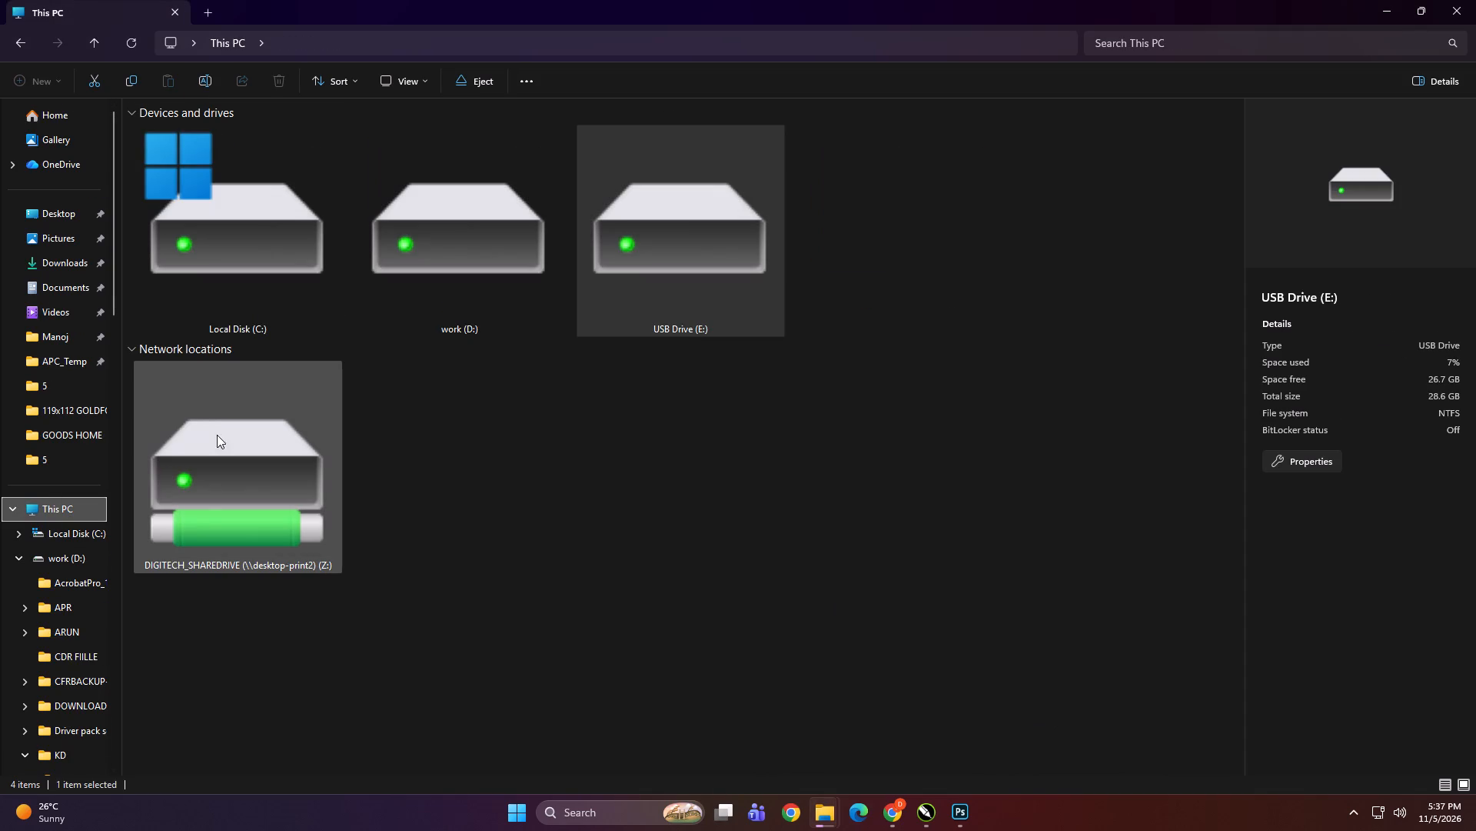
double_click(230, 457)
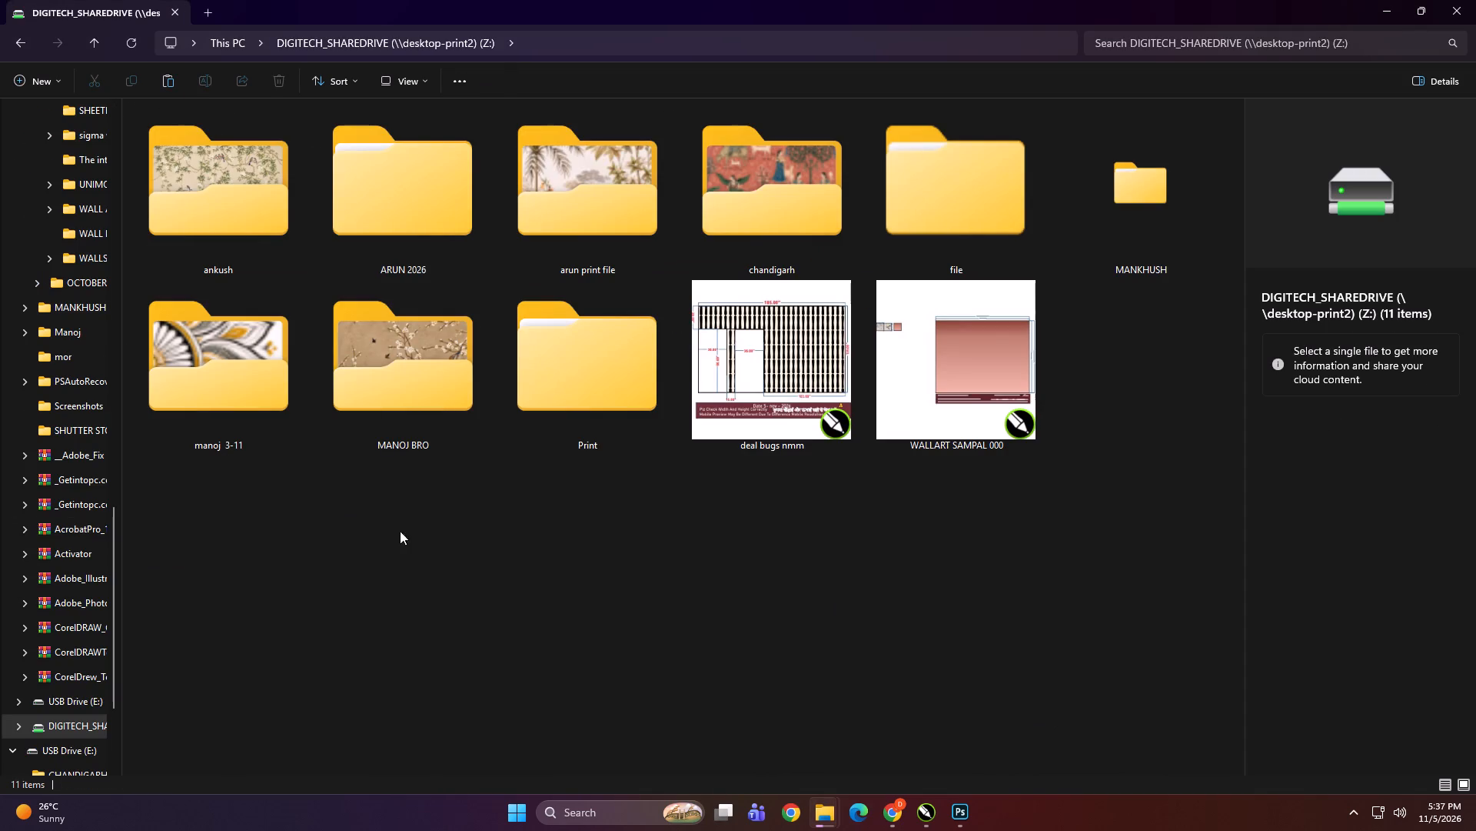
left_click(466, 596)
triple_click(962, 205)
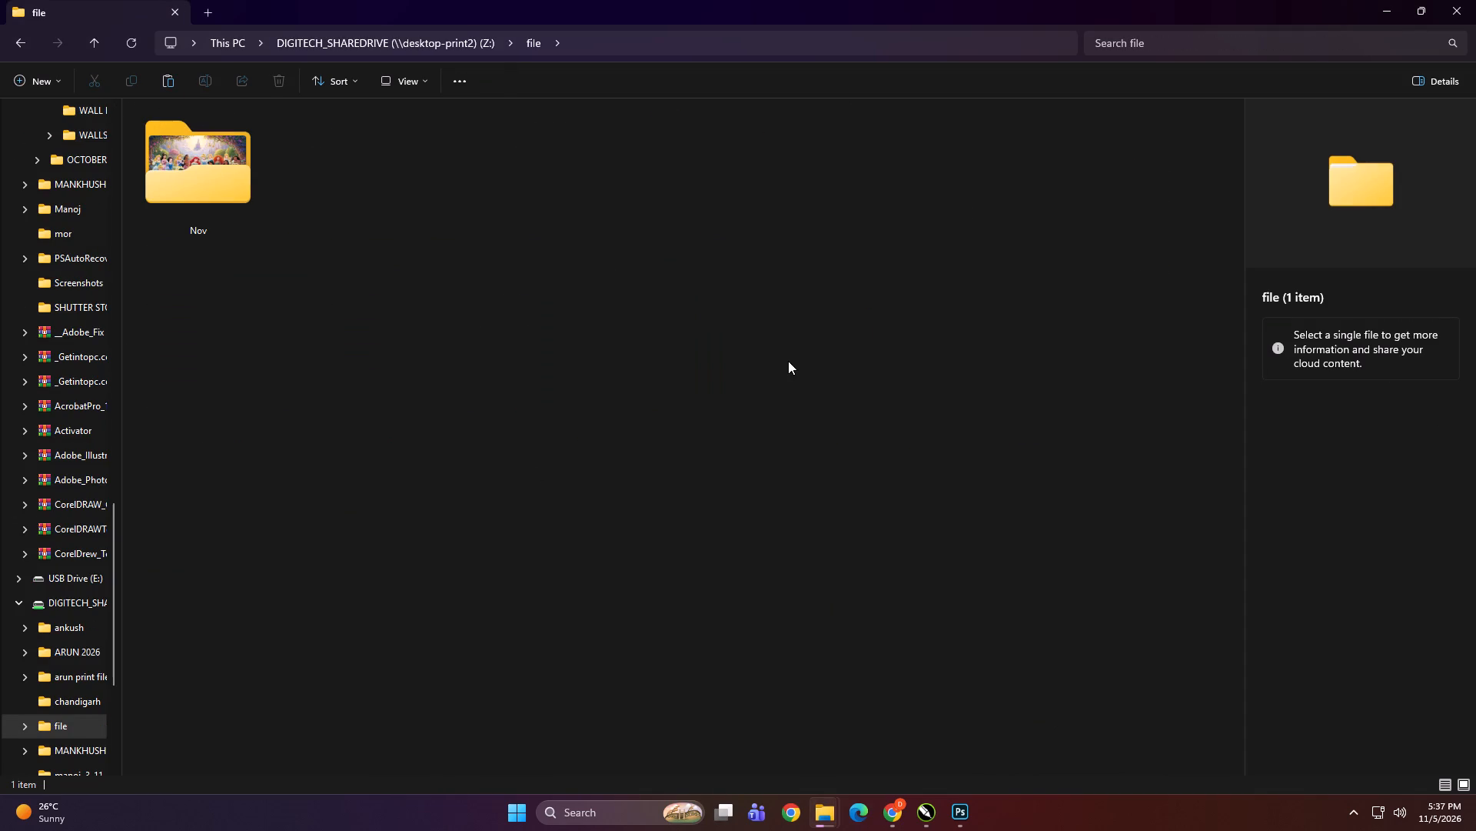
double_click(244, 199)
left_click(1015, 251)
double_click(1102, 235)
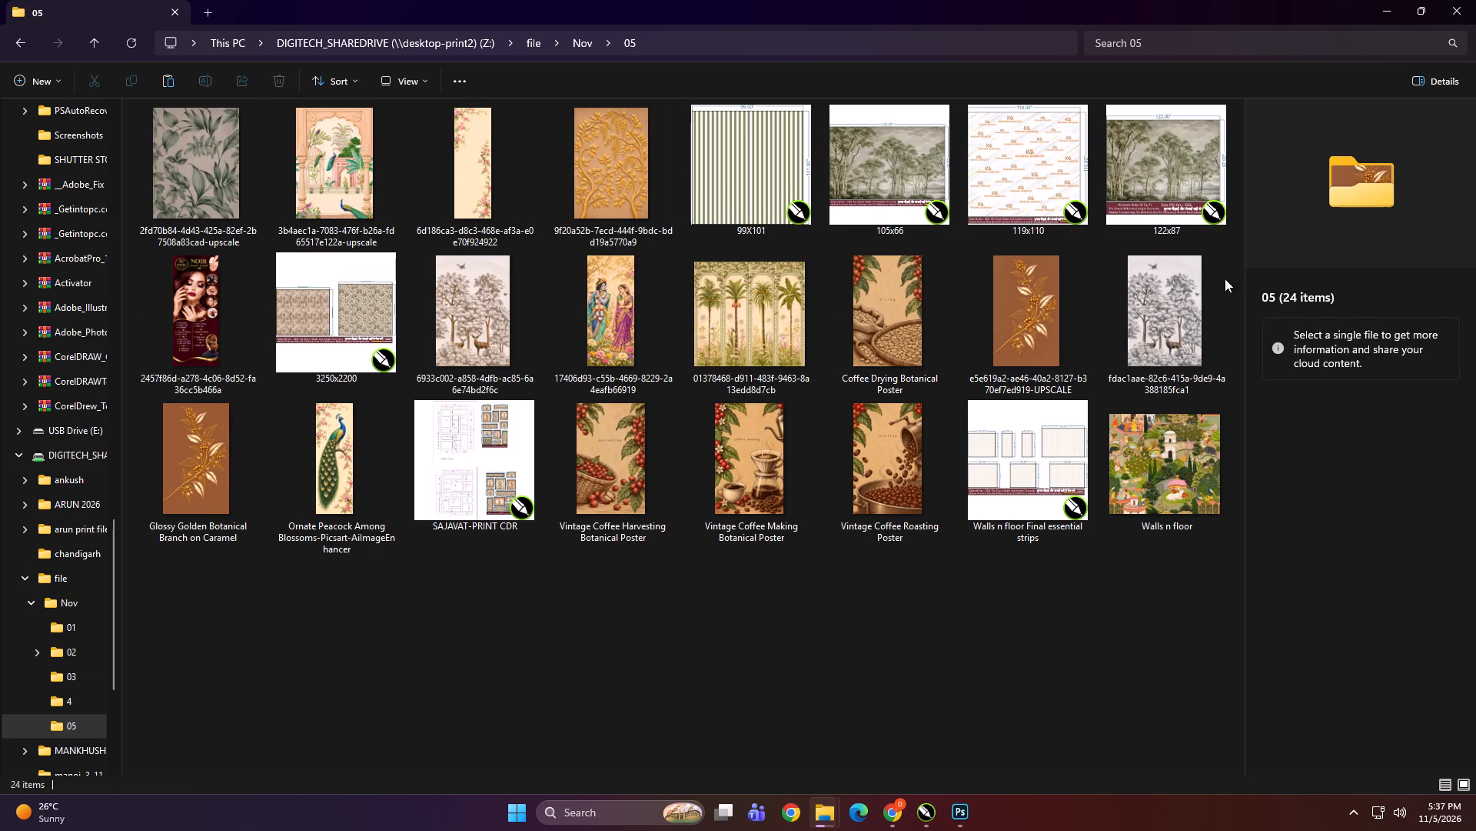
left_click(916, 642)
Import the moonlit galaxy and golden peacock images from the share's ankush > 5-11-25 folder into the CorelDRAW drawing.
key("BackSpace")
key("BackSpace")
key("BackSpace")
double_click(195, 197)
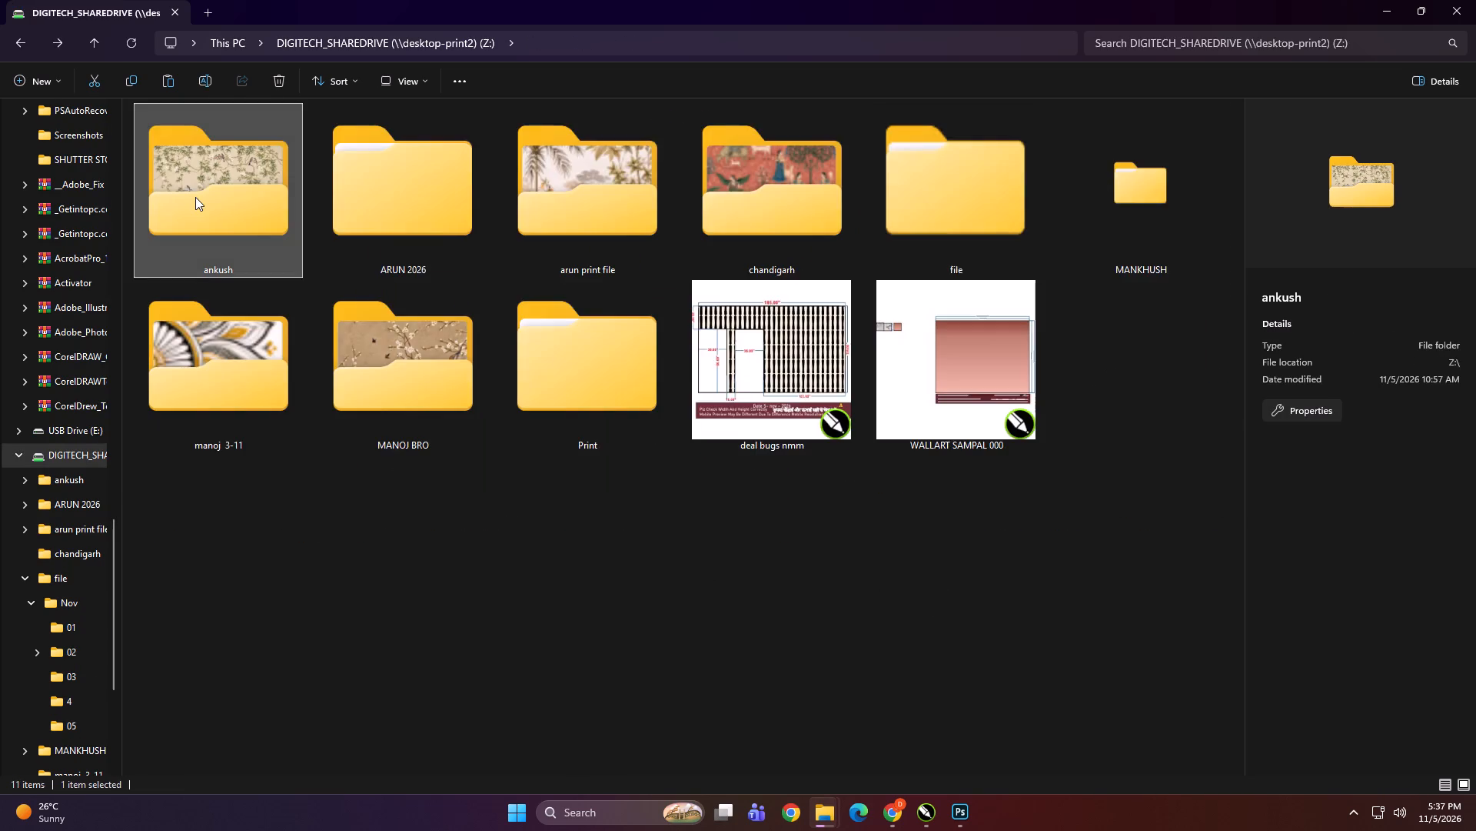
double_click(929, 199)
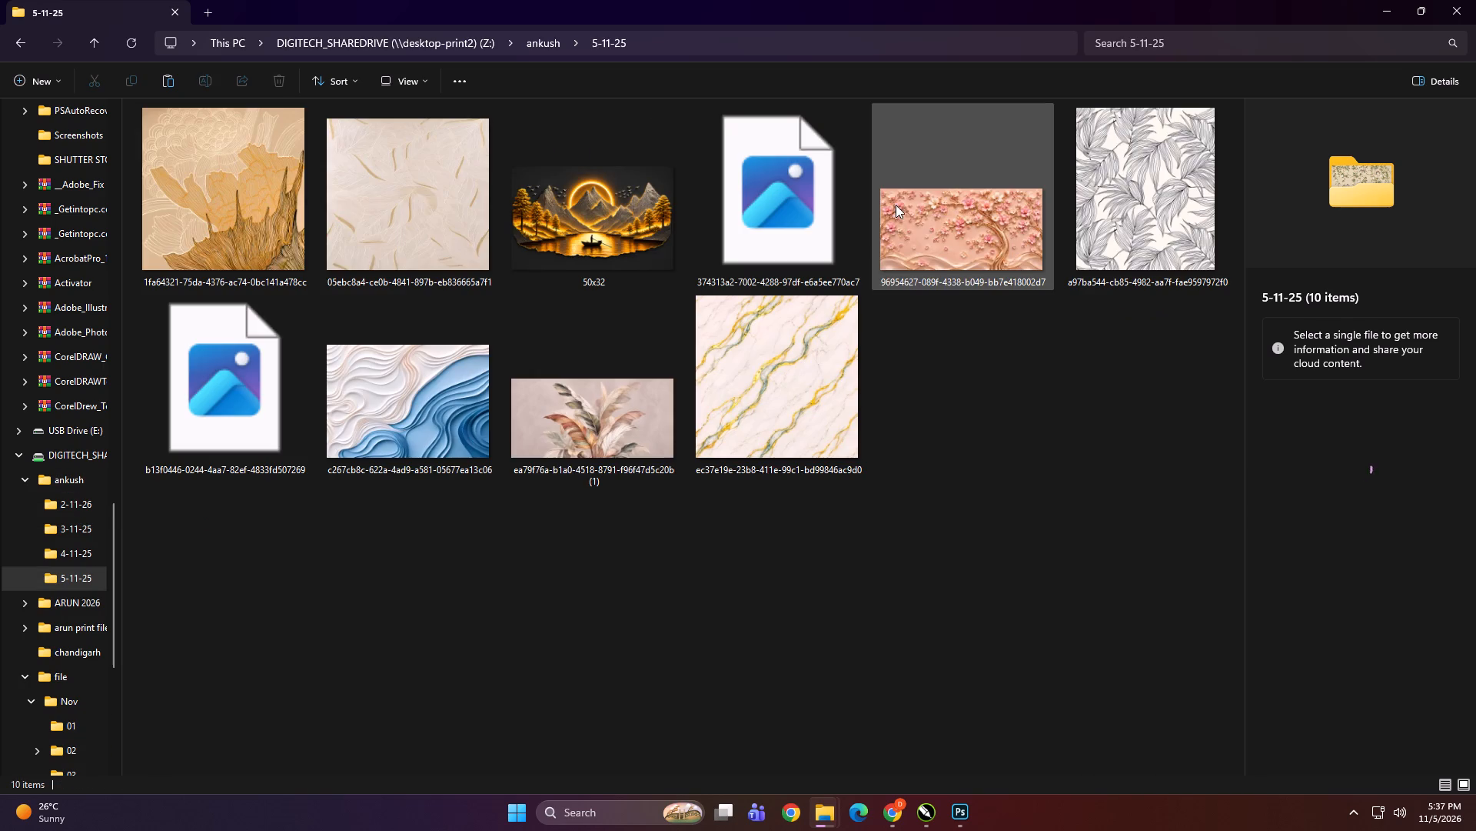
scroll(591, 644, "up", 1, "ctrl")
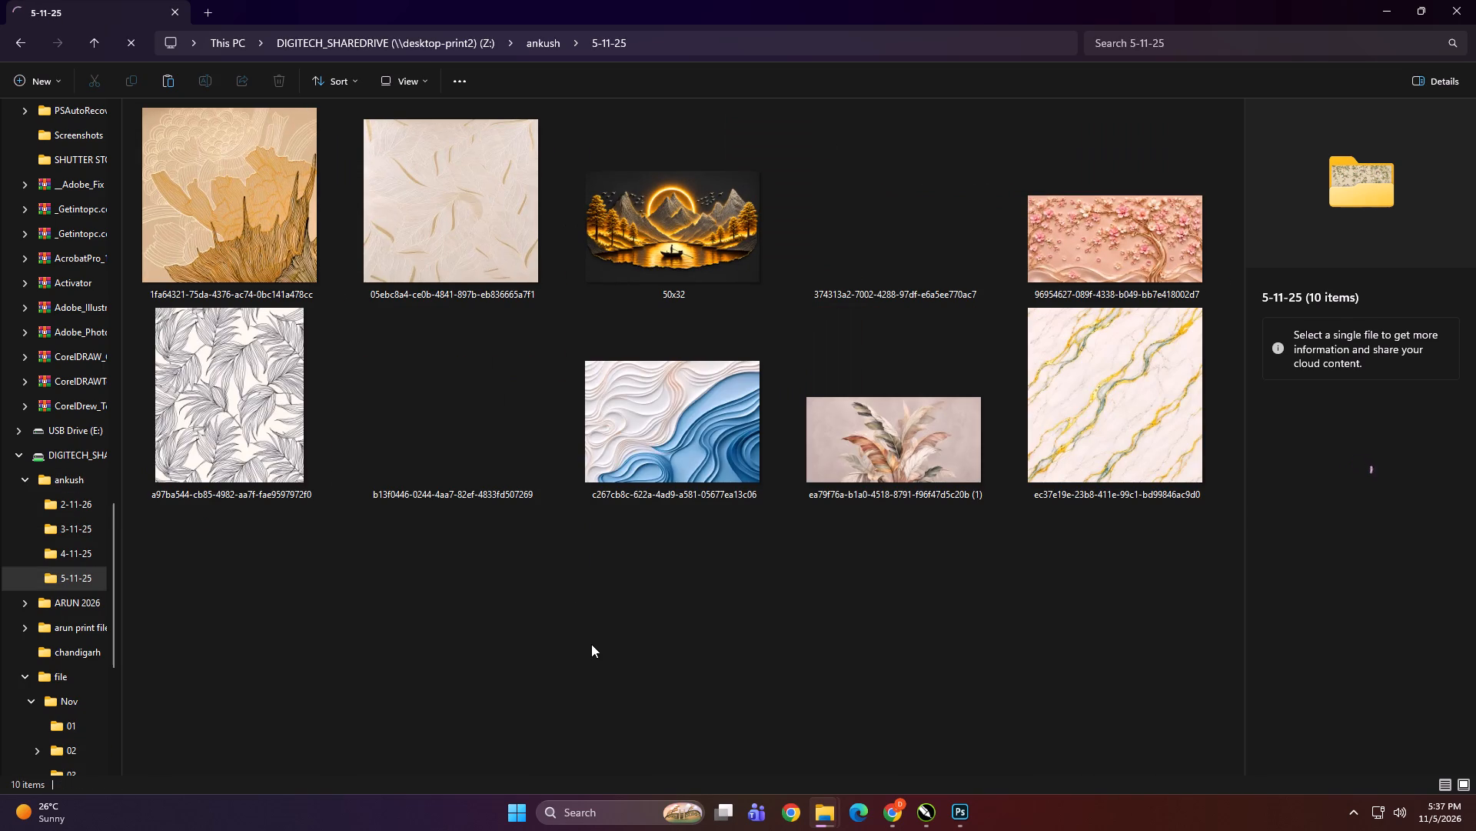
double_click(442, 423)
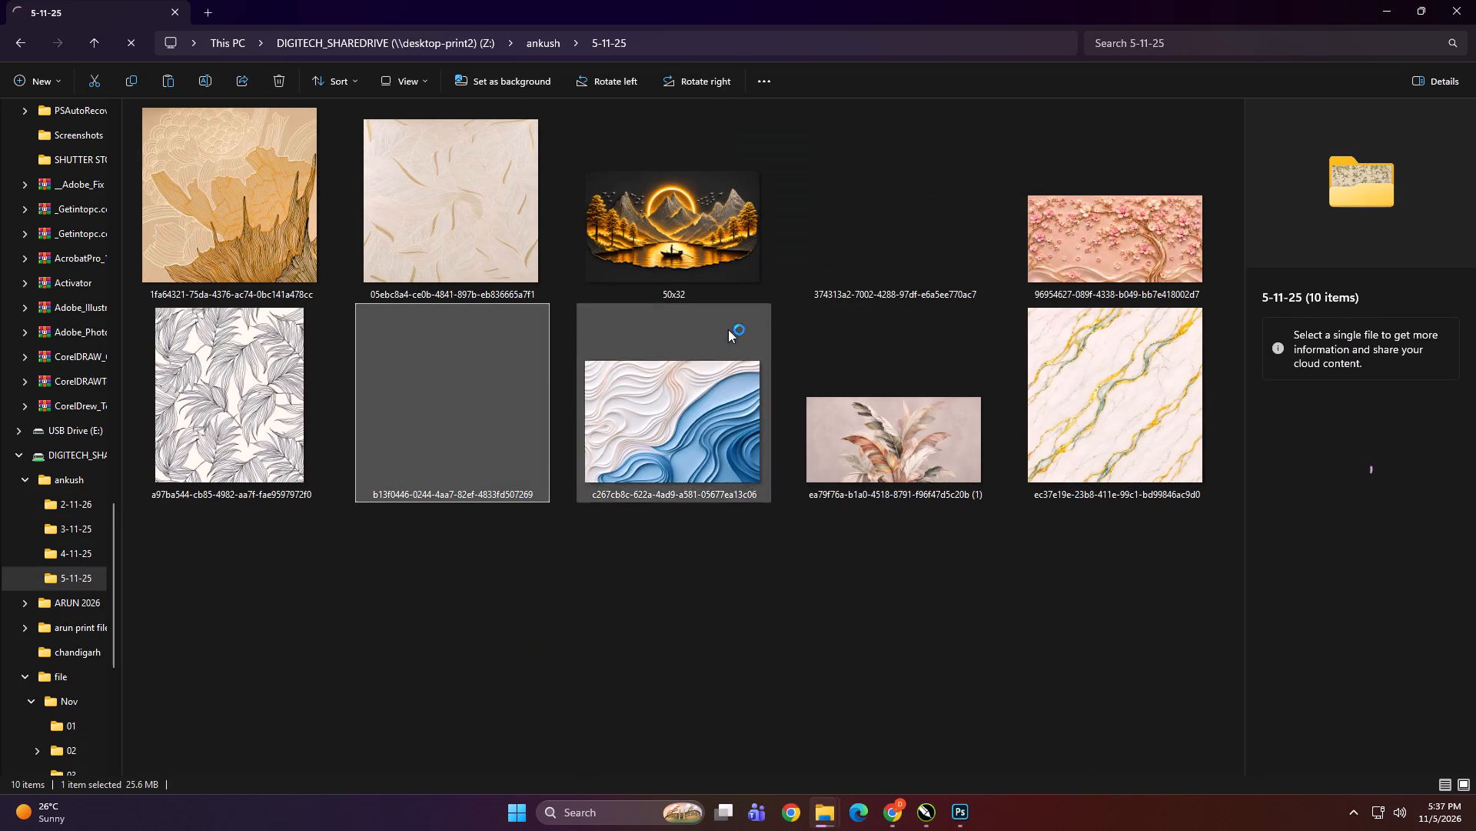
left_click(935, 258, "ctrl")
left_click_drag(464, 371, 896, 783)
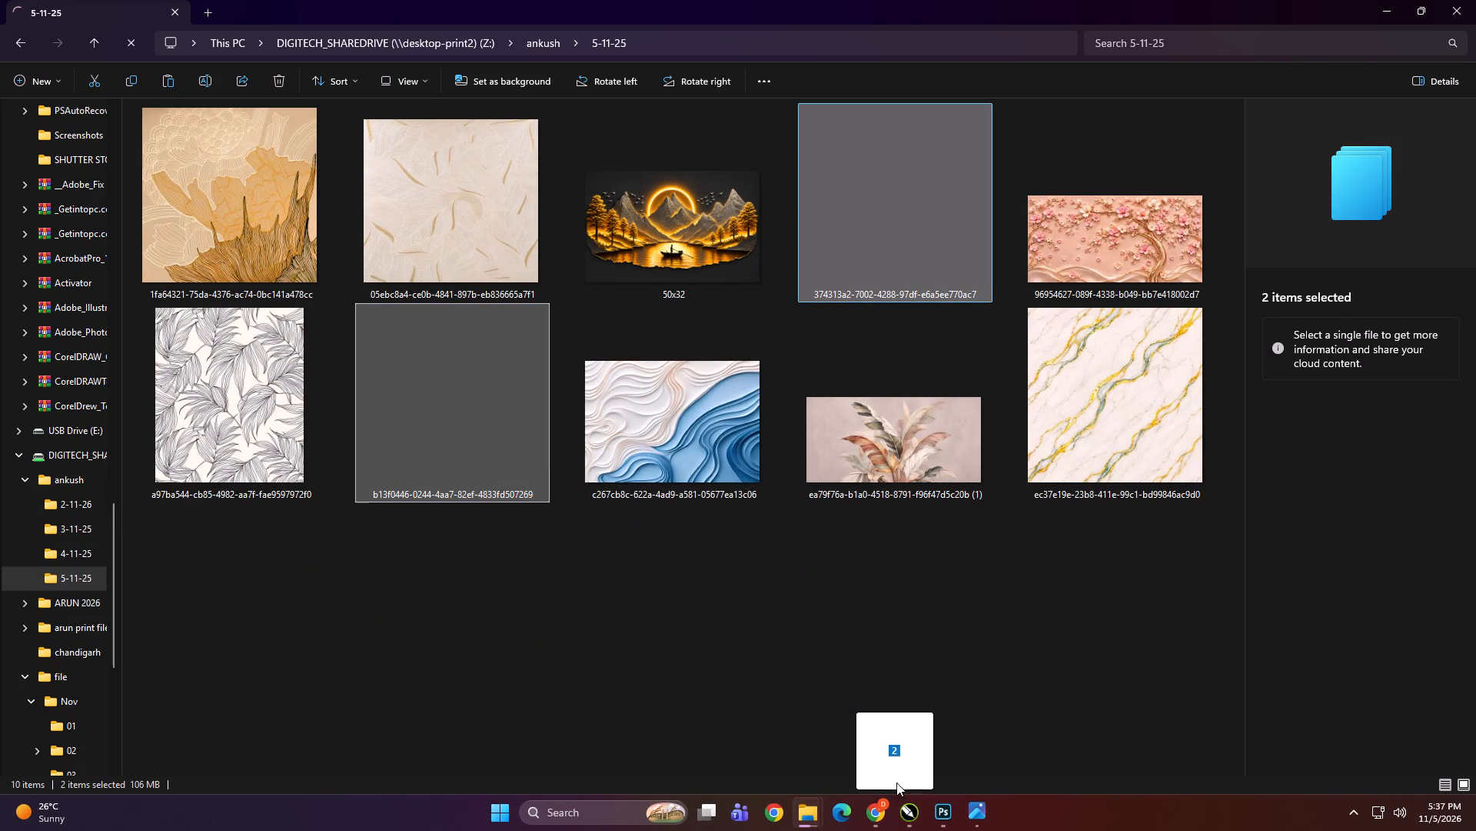
left_click_drag(896, 783, 711, 615)
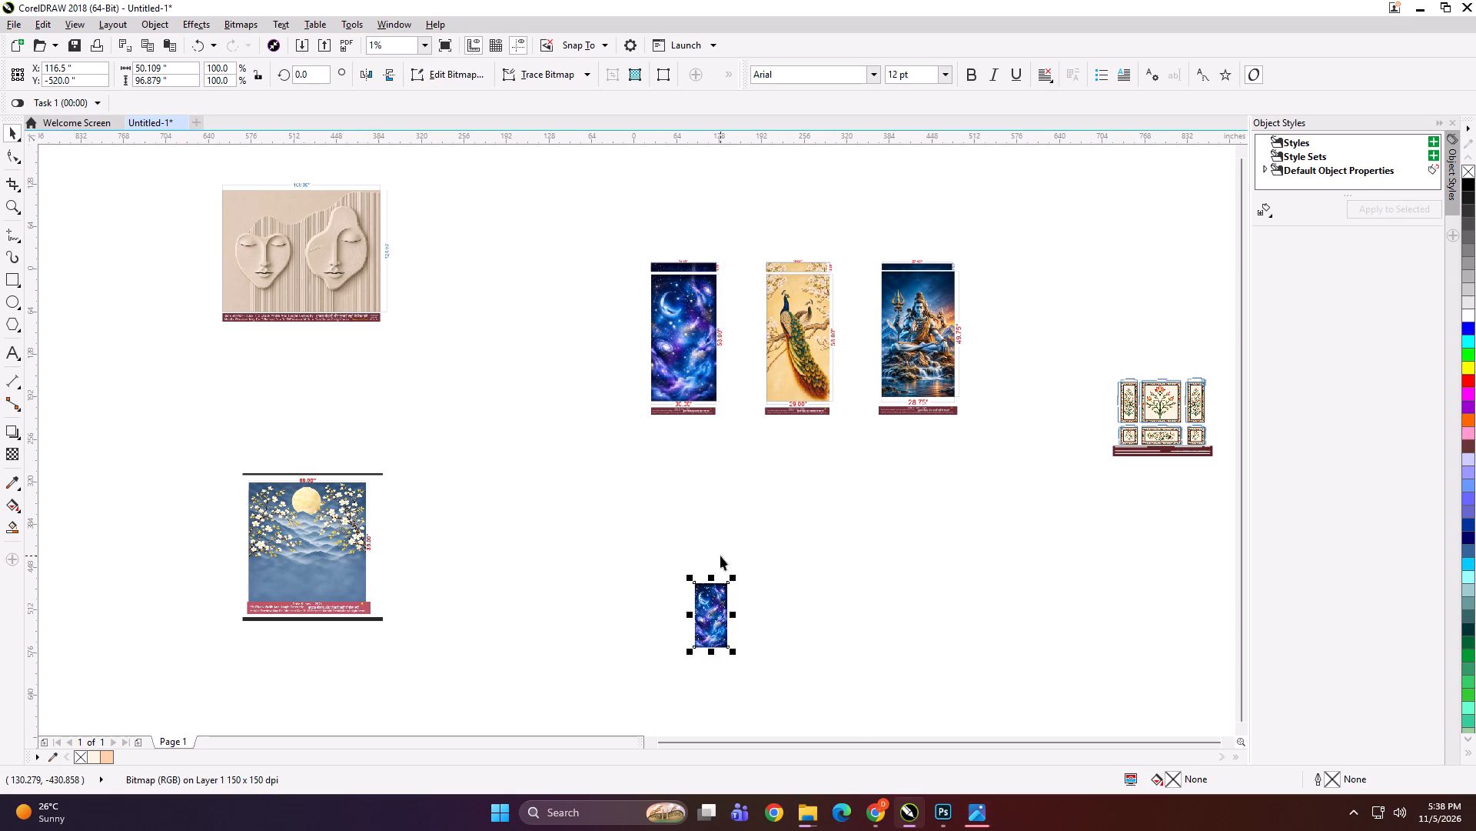
Place the imported galaxy image below the dimensioned galaxy panel.
left_click(695, 543)
left_click_drag(715, 609, 677, 479)
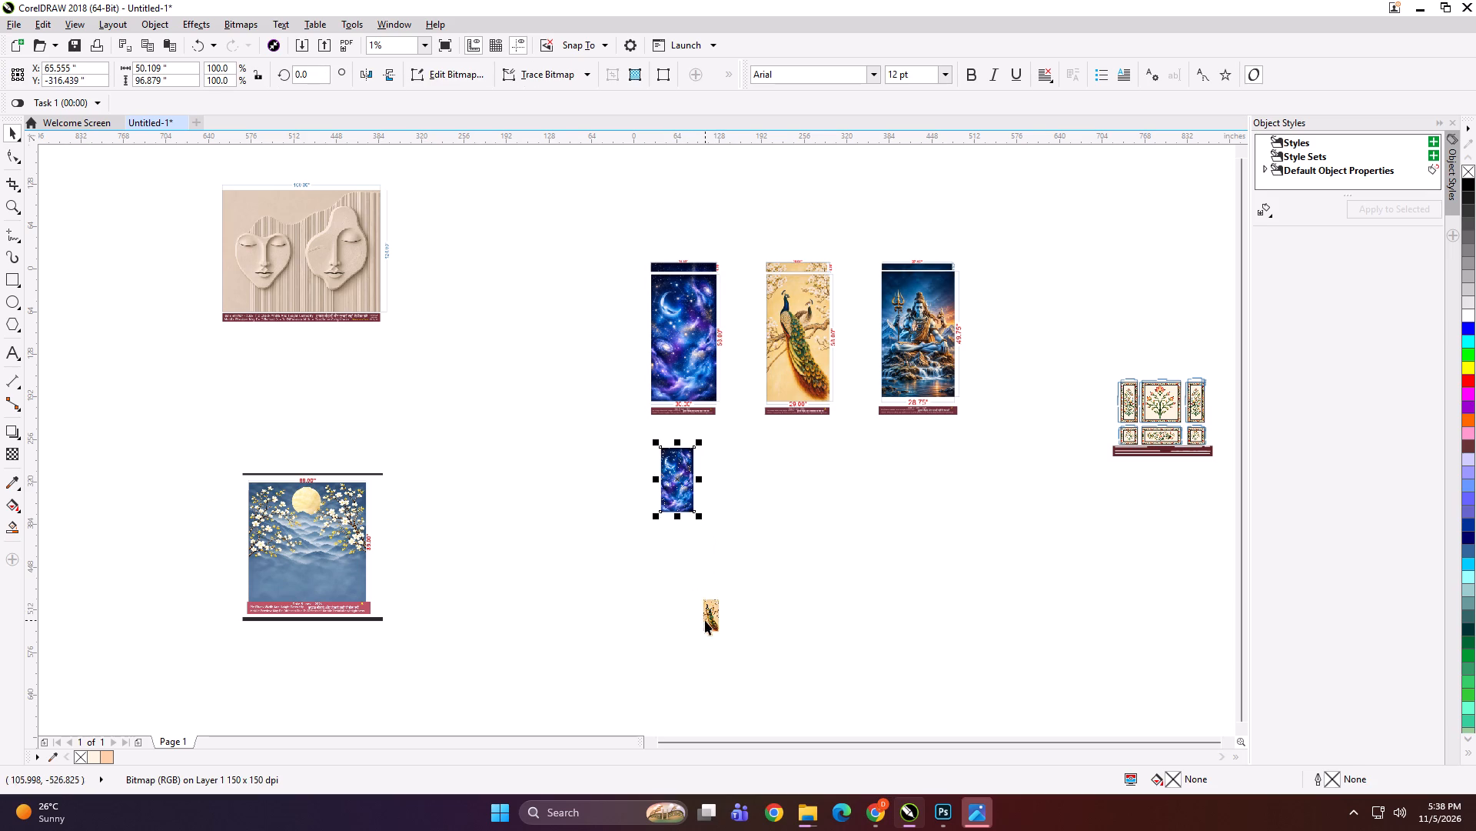
Enlarge the imported peacock image to about 58.75 x 117.5 inches and place it below the dimensioned peacock panel.
left_click(710, 620)
left_click_drag(725, 638, 742, 661, "shift")
left_click_drag(709, 621, 792, 537)
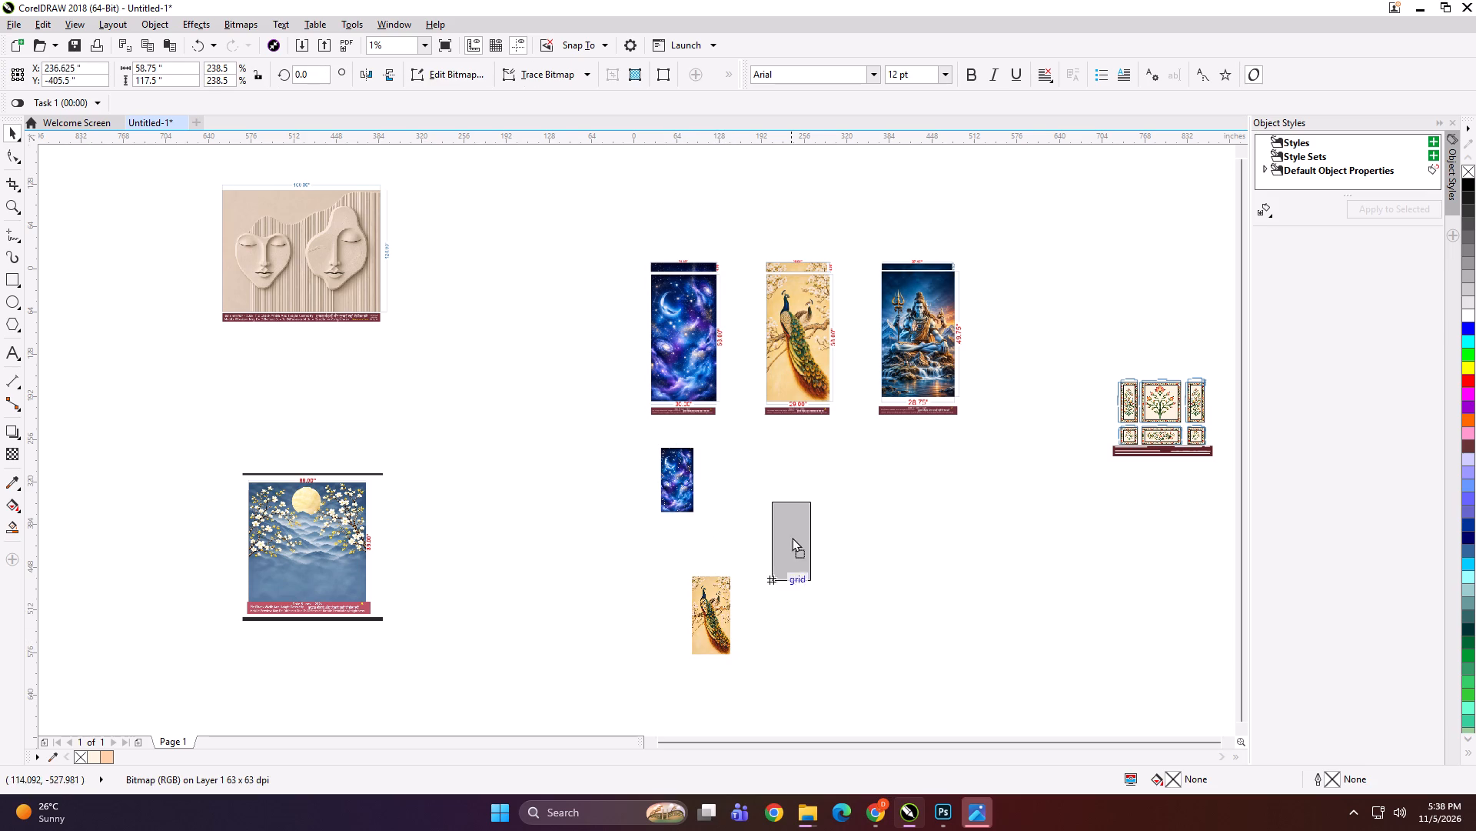
left_click_drag(792, 537, 795, 486)
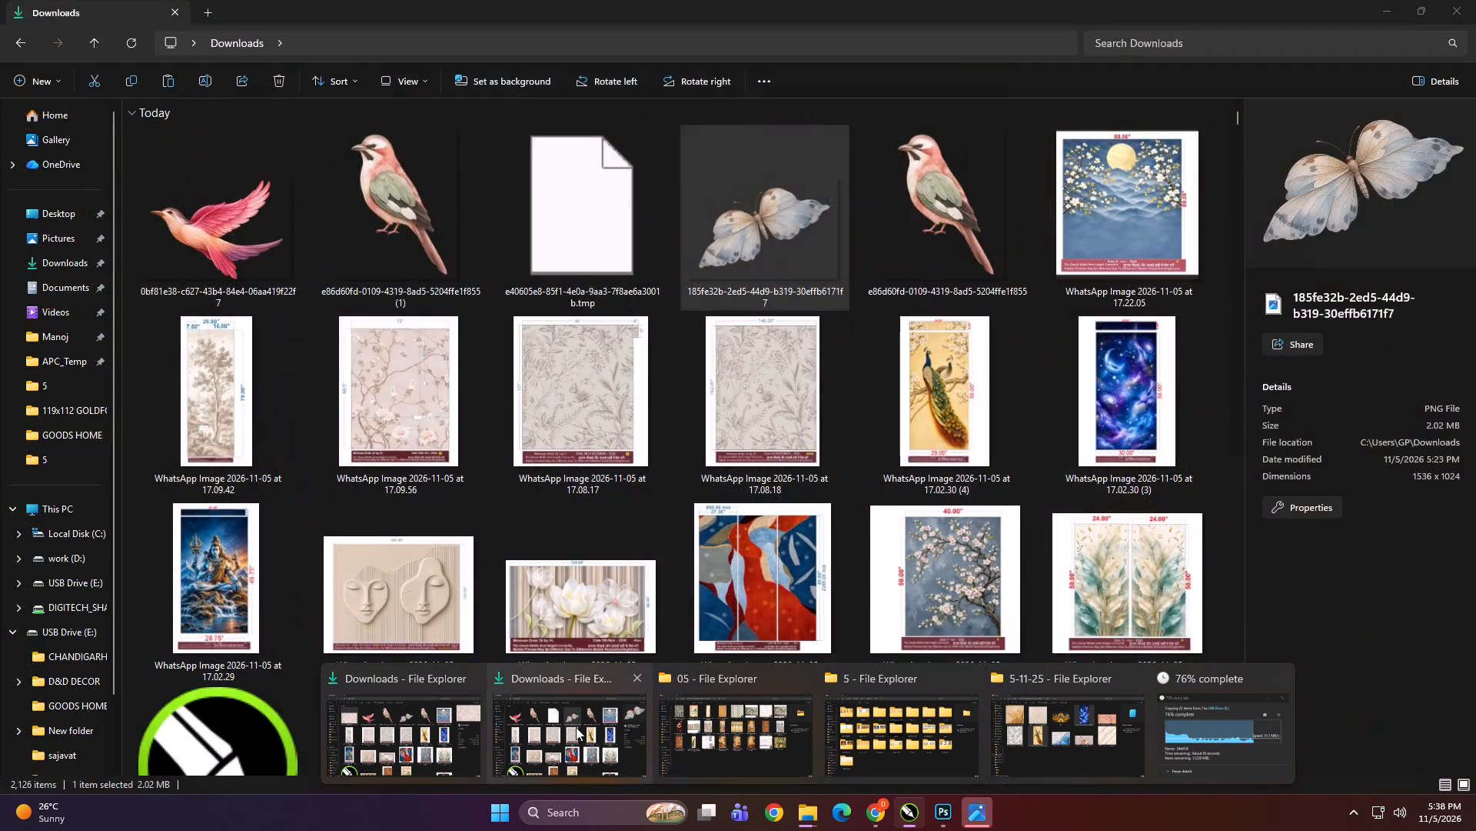
Close the two Downloads windows and the folder 5 window, keeping the CorelDRAW drawing open.
left_click(479, 675)
left_click(555, 676)
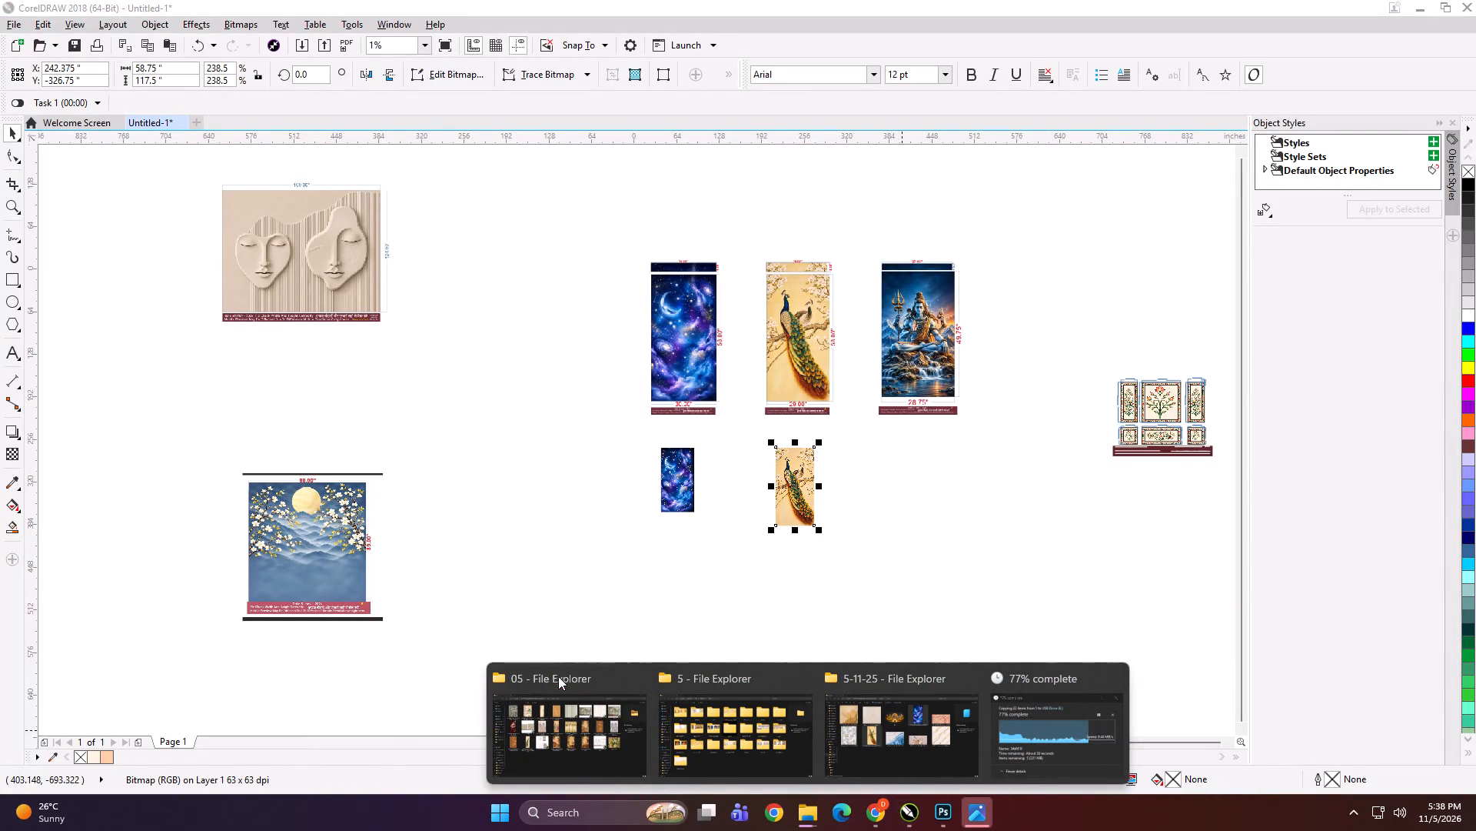
left_click(653, 679)
double_click(1469, 2)
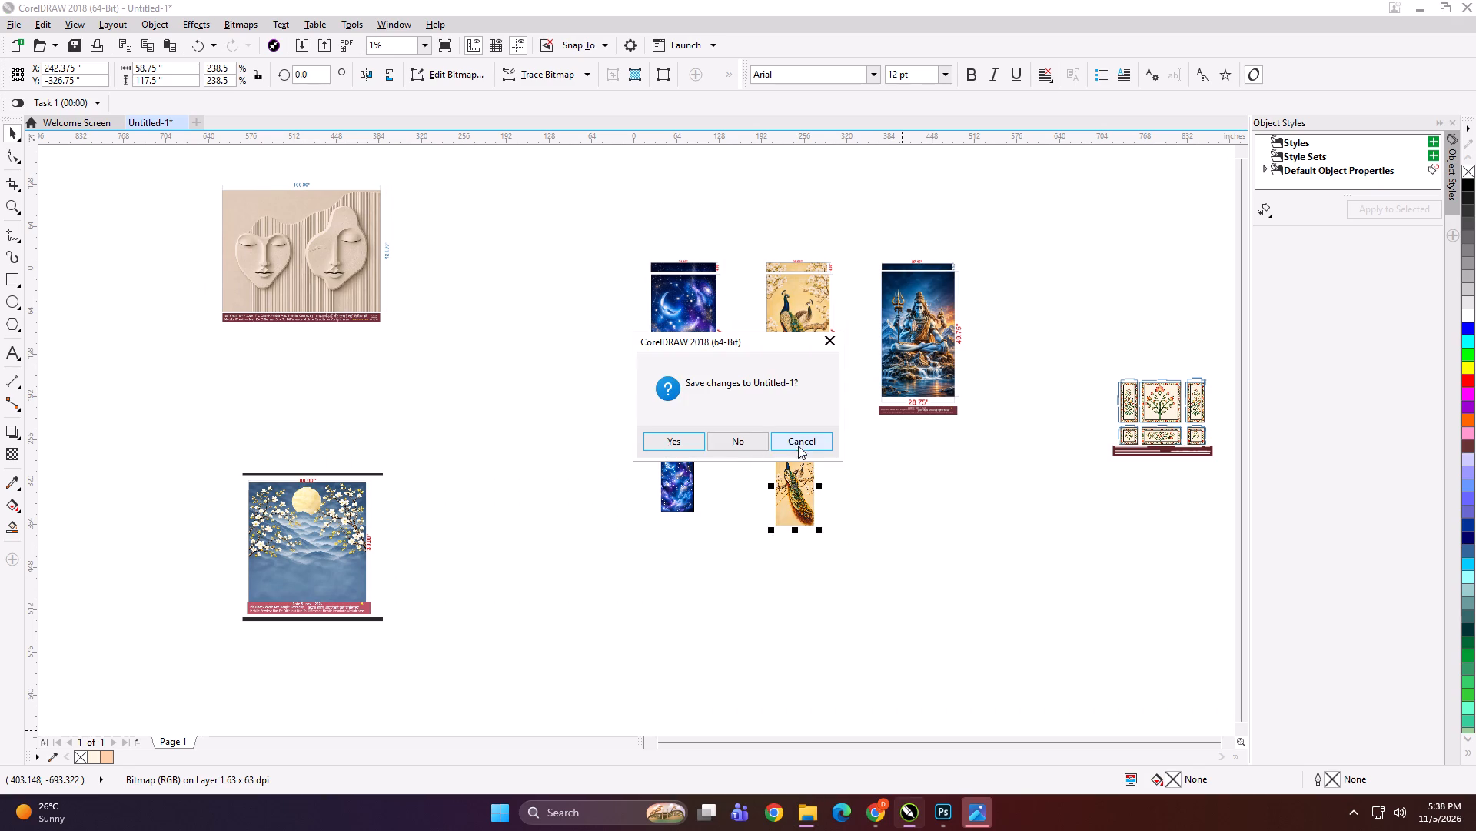
left_click(800, 444)
left_click(897, 488)
Return to the ankush > 5-11-25 folder on the print share and deselect the two imported images.
left_click(819, 810)
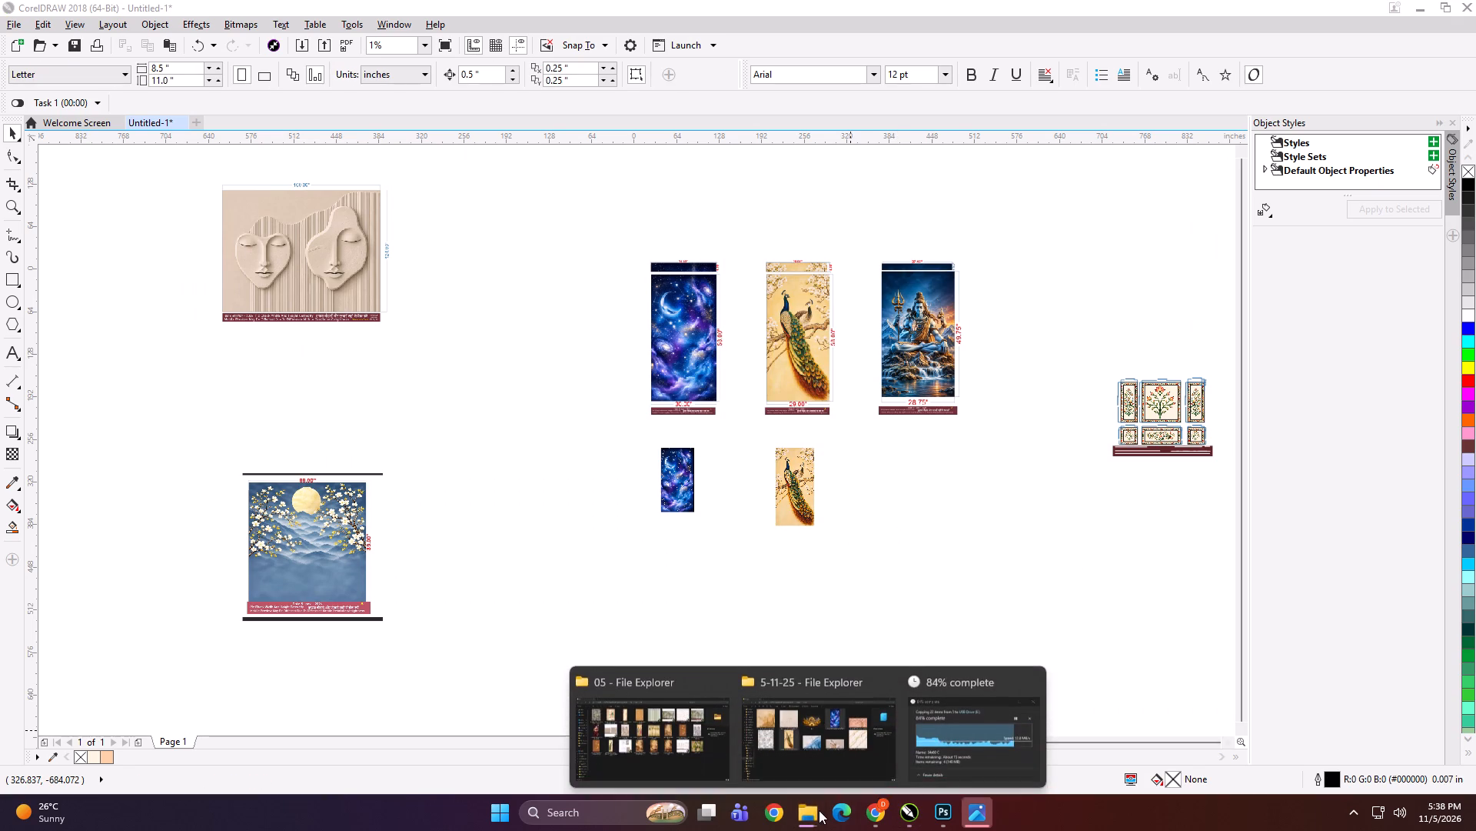
left_click(799, 751)
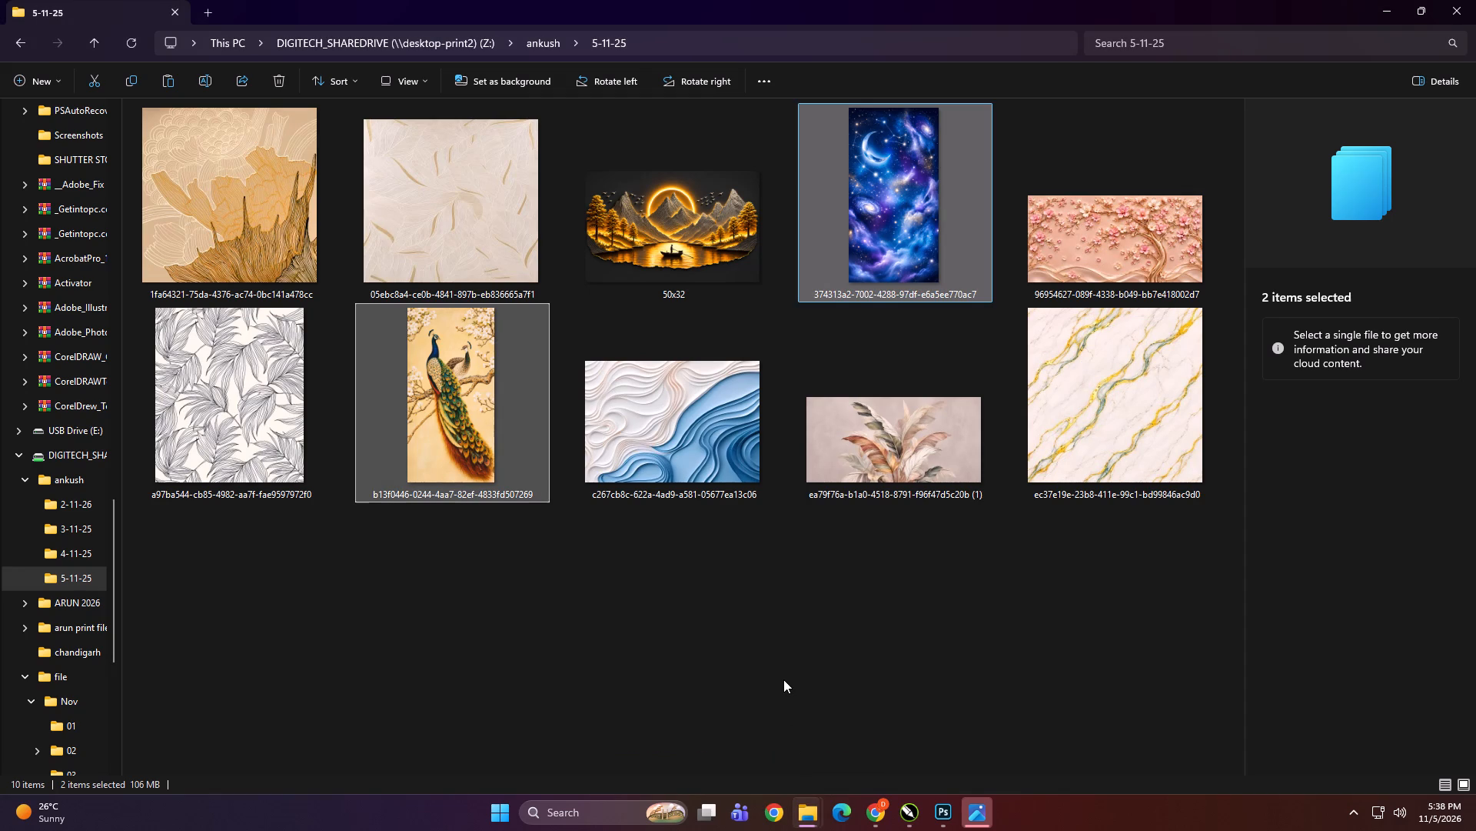
left_click(780, 664)
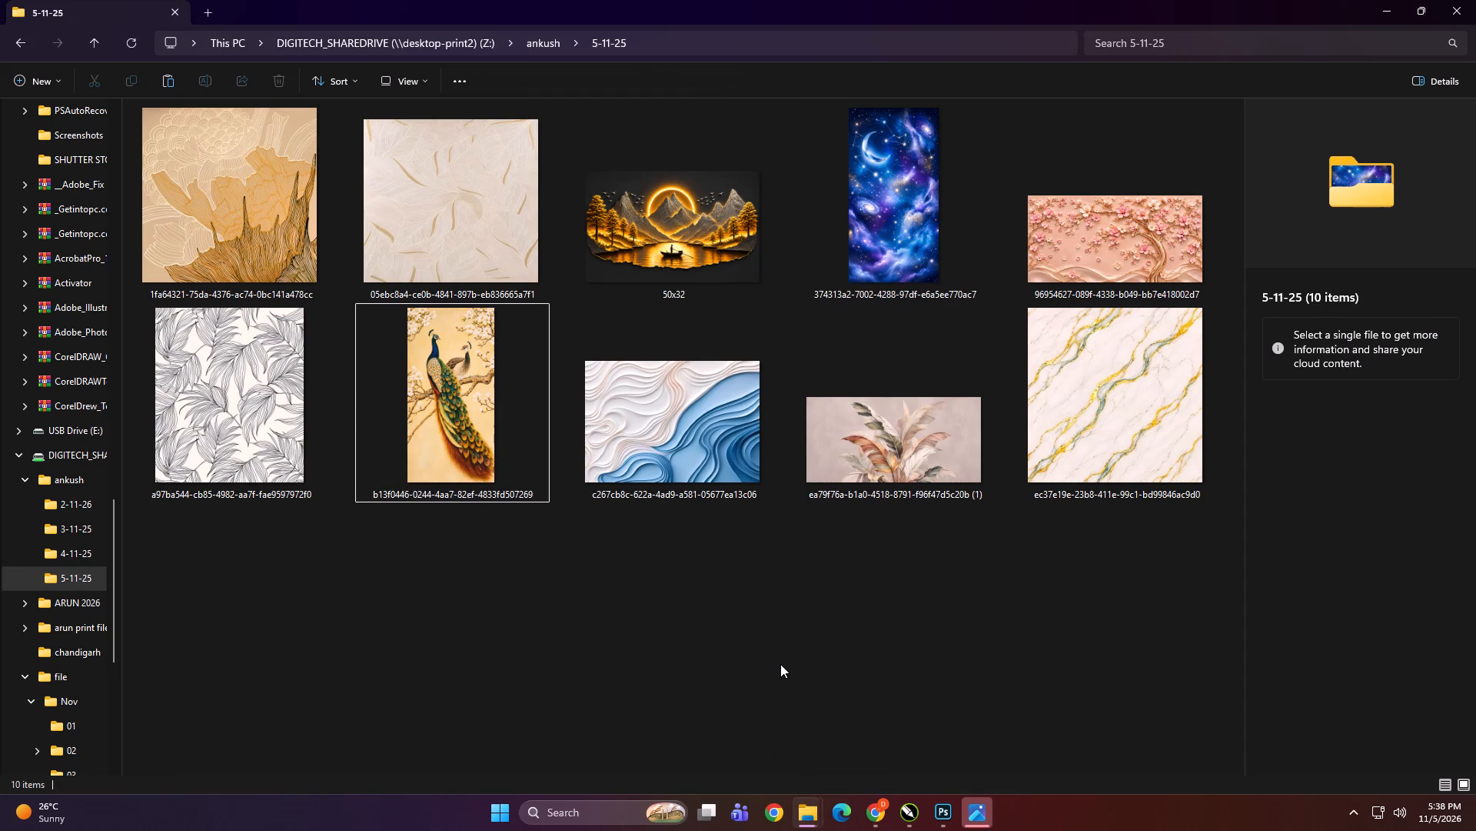
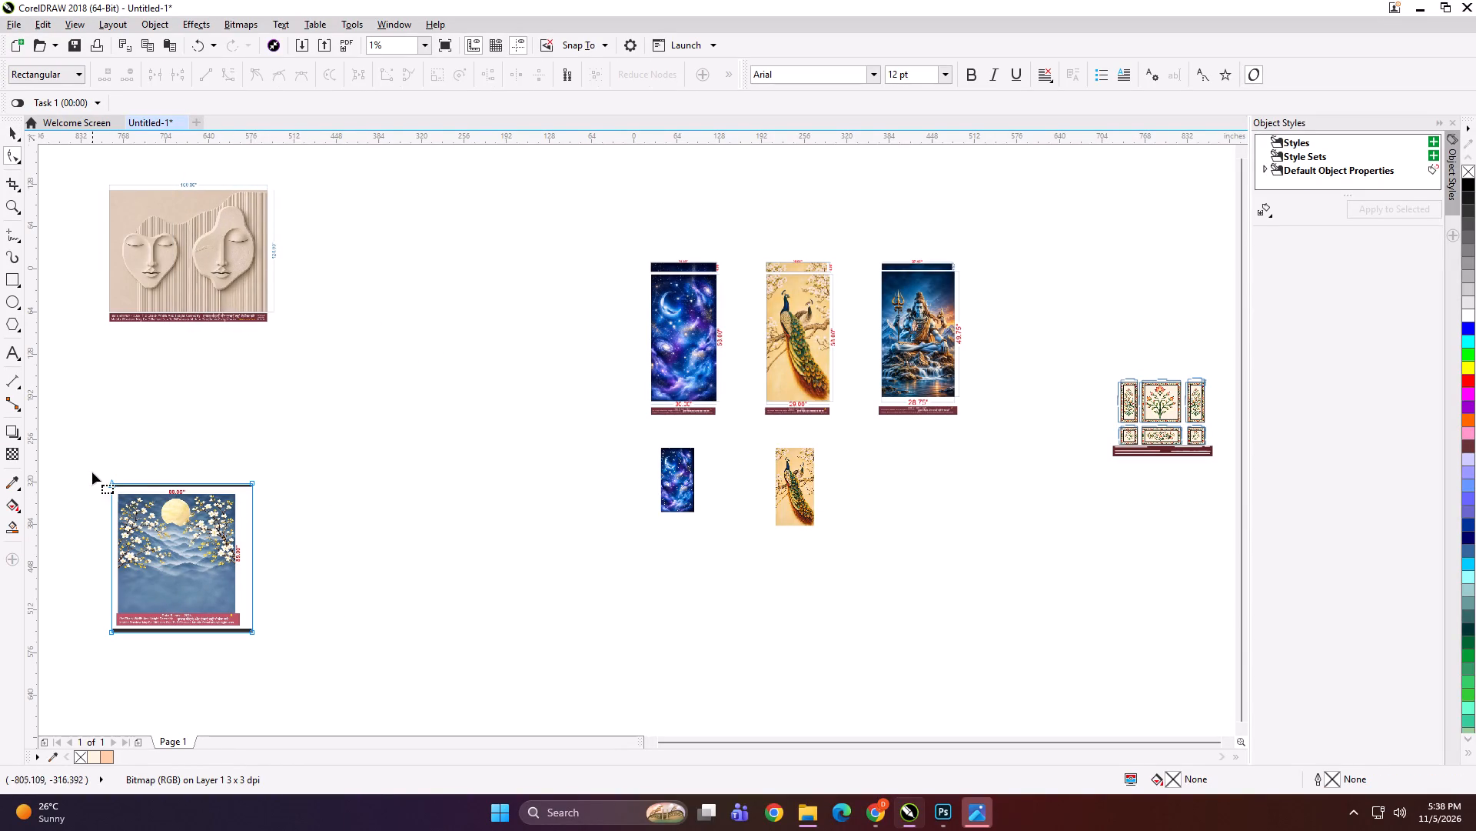
Crop the moon-and-blossom mural bitmap by moving its two top nodes down 3.5 inches to trim the dark strip.
double_click(317, 521)
left_click_drag(81, 459, 357, 521)
key("Down")
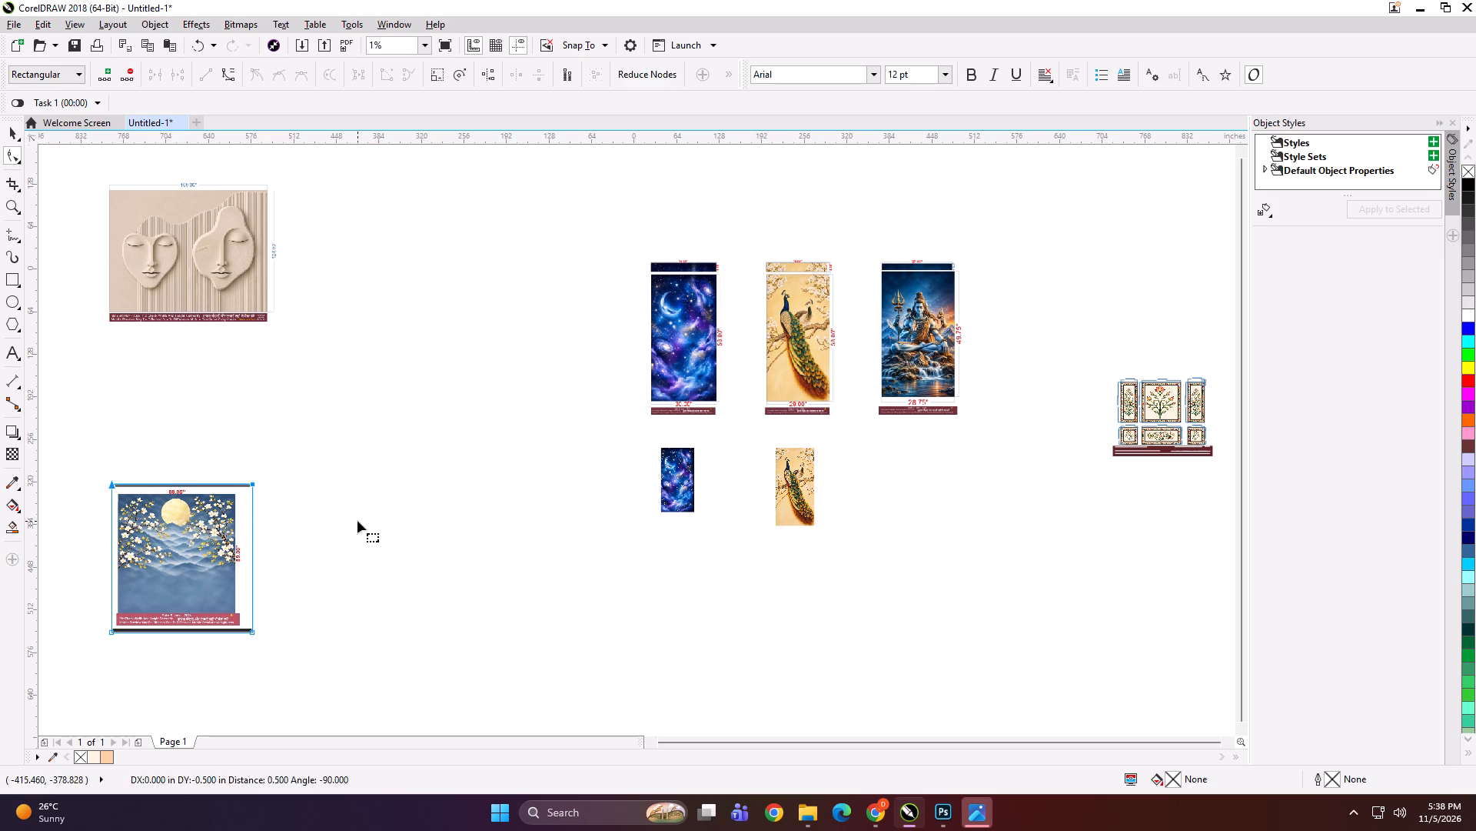
key("Down")
key("Down")
key("Down")
key("Down")
key("Down")
key("Down")
Crop the moon-and-blossom mural's bottom edge by moving its two lower nodes up 5 inches, and return to the Pick tool.
left_click_drag(86, 589, 281, 670)
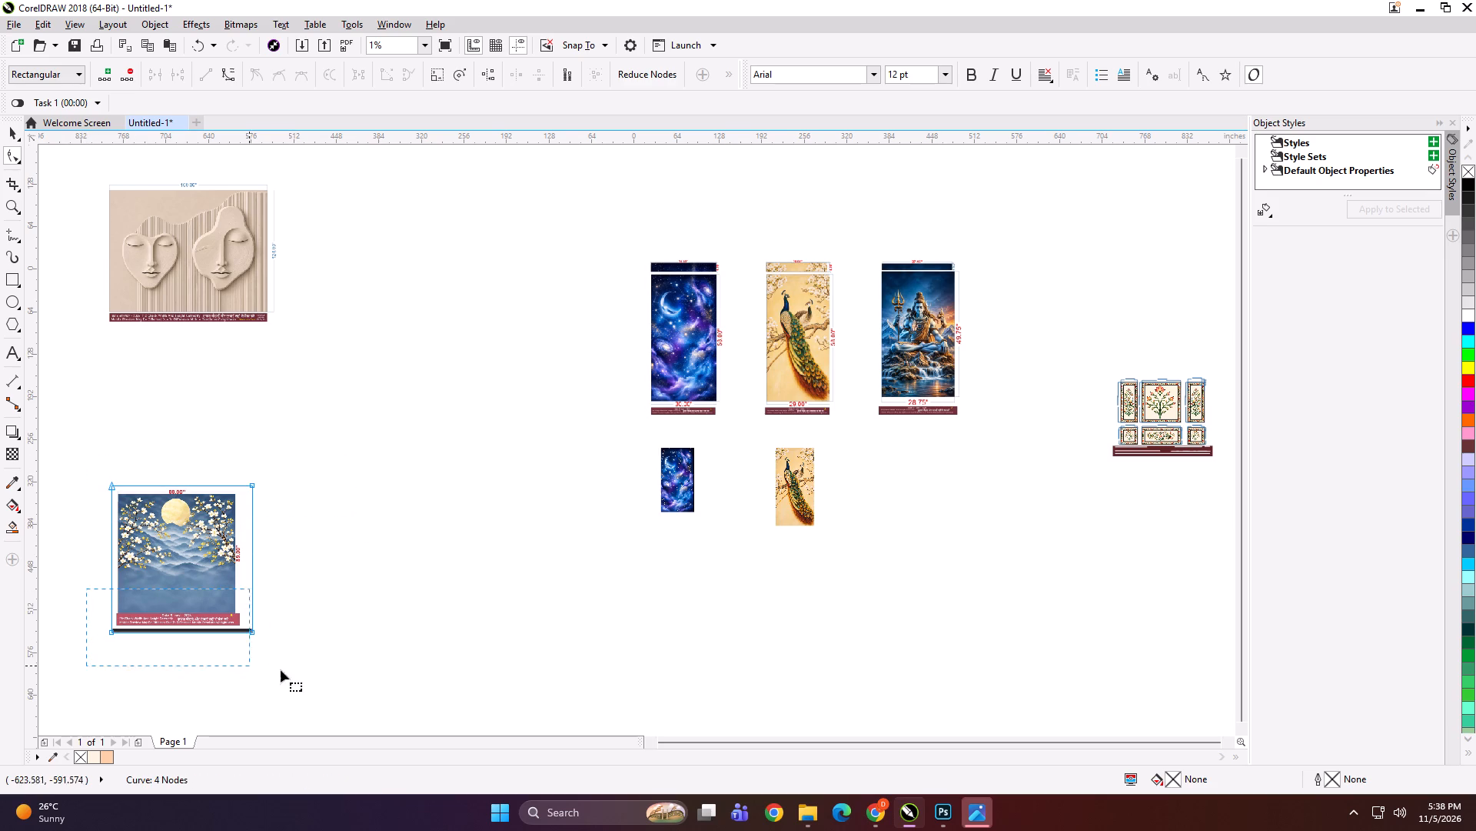
left_click_drag(281, 670, 329, 673)
key("Up")
key("Up")
key("Up")
key("Up")
key("Up")
key("Up")
key("Up")
key("Up")
key("Up")
key("Up")
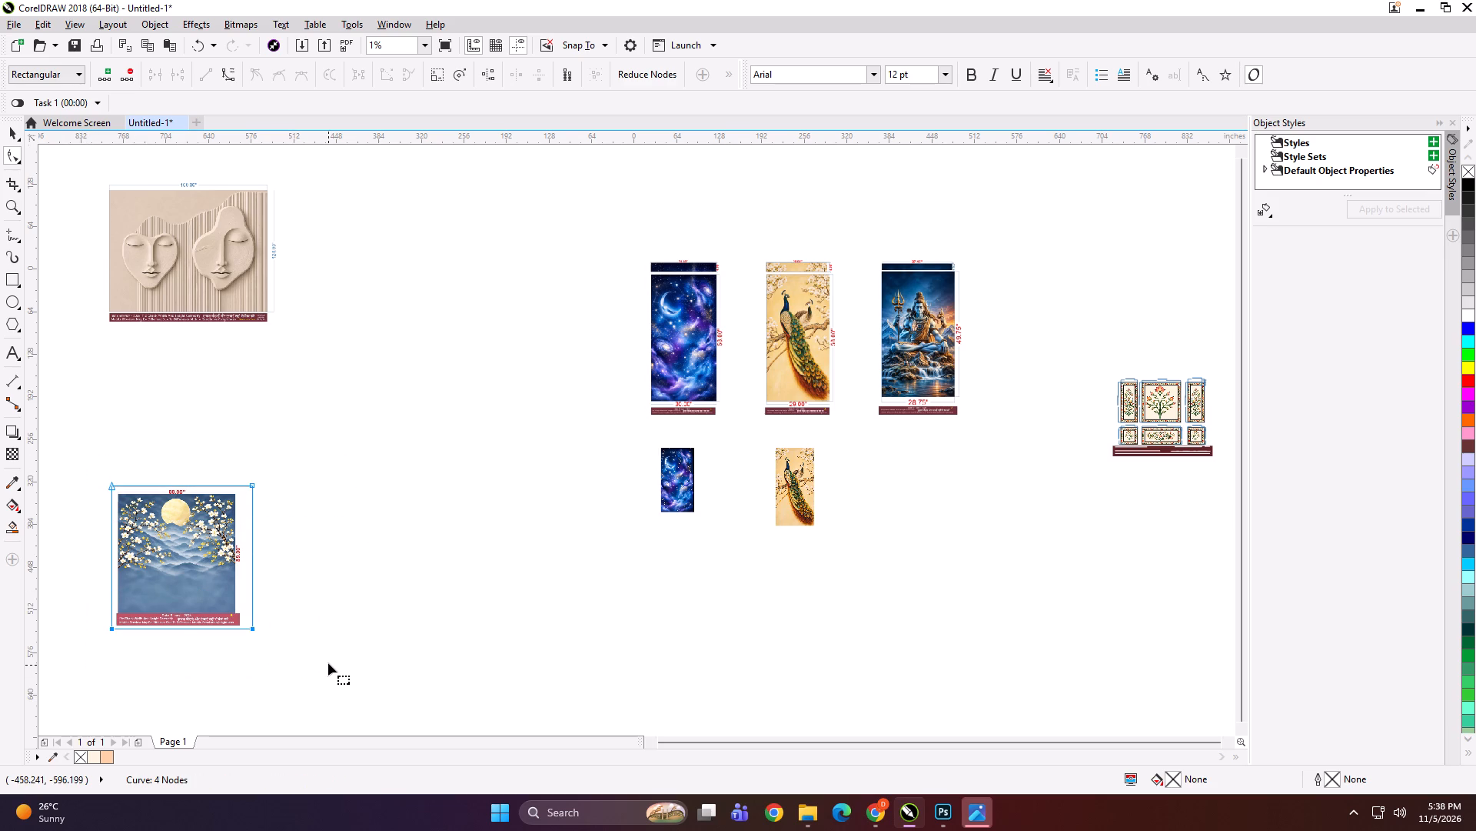
key("space")
key("space")
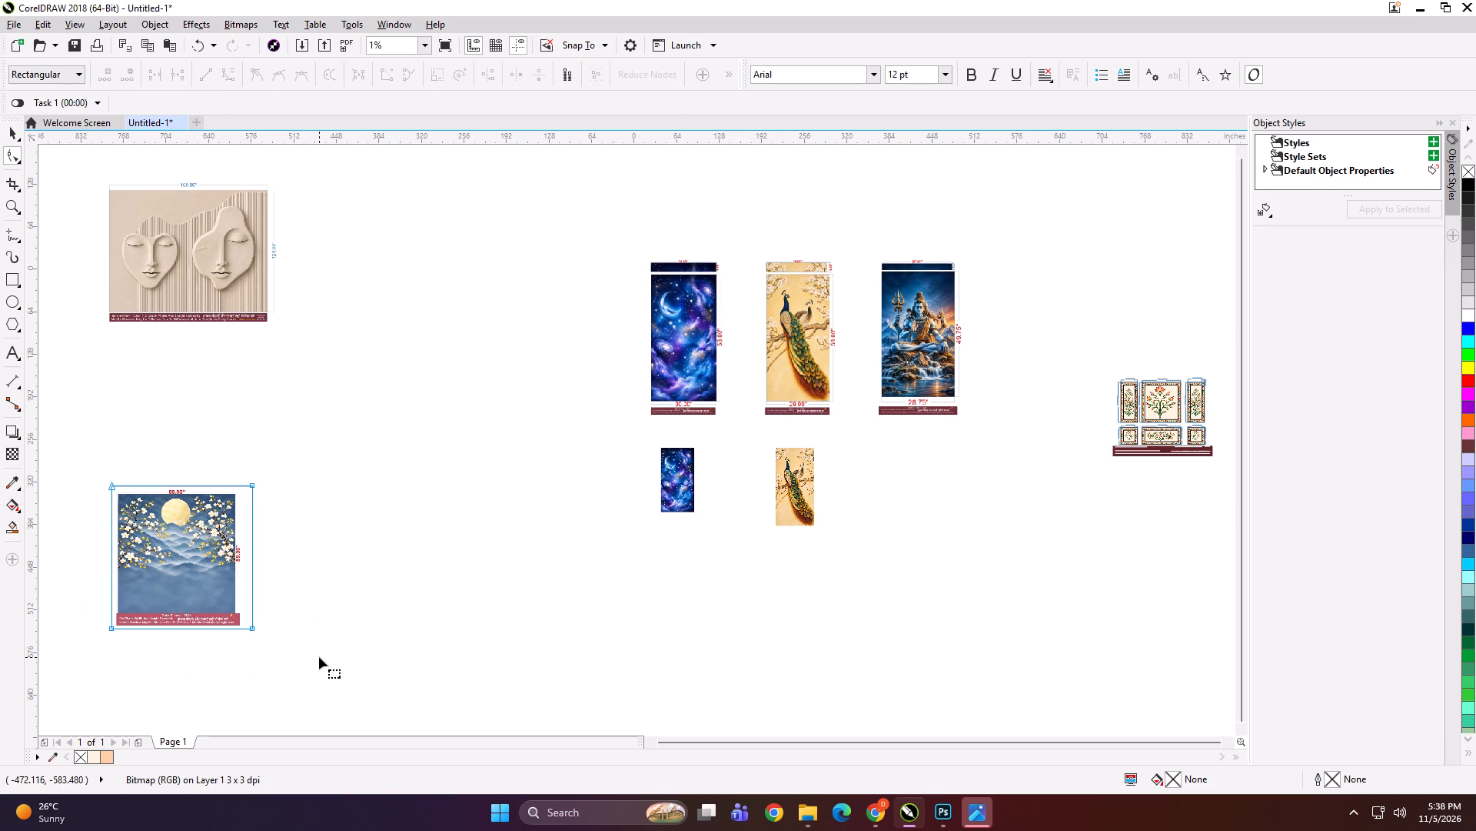
key("space")
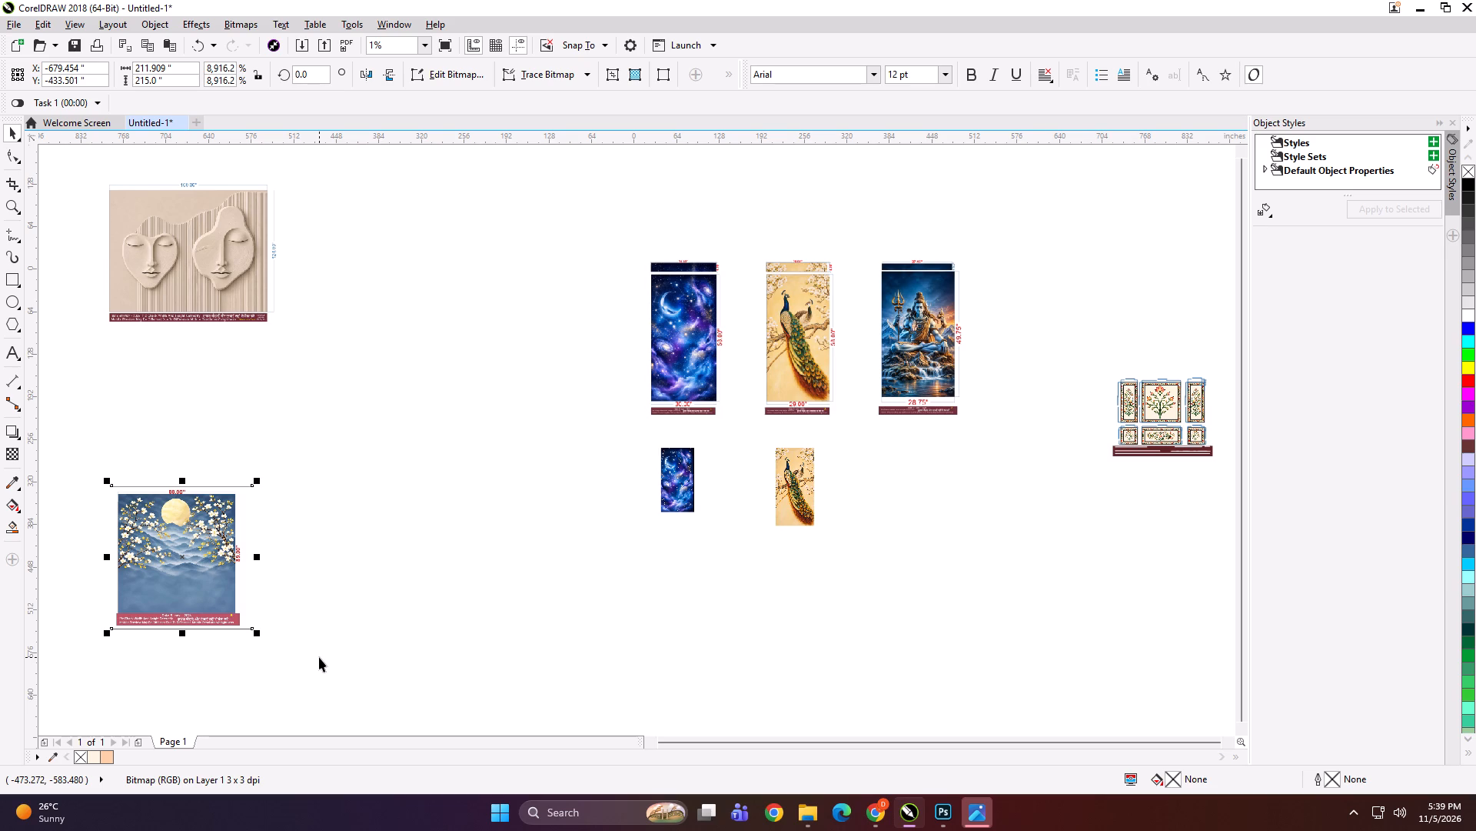
Reposition the cropped moon-and-blossom mural below the two-faces mural, leaving a clear gap between them.
left_click(428, 556)
left_click_drag(197, 527, 204, 473)
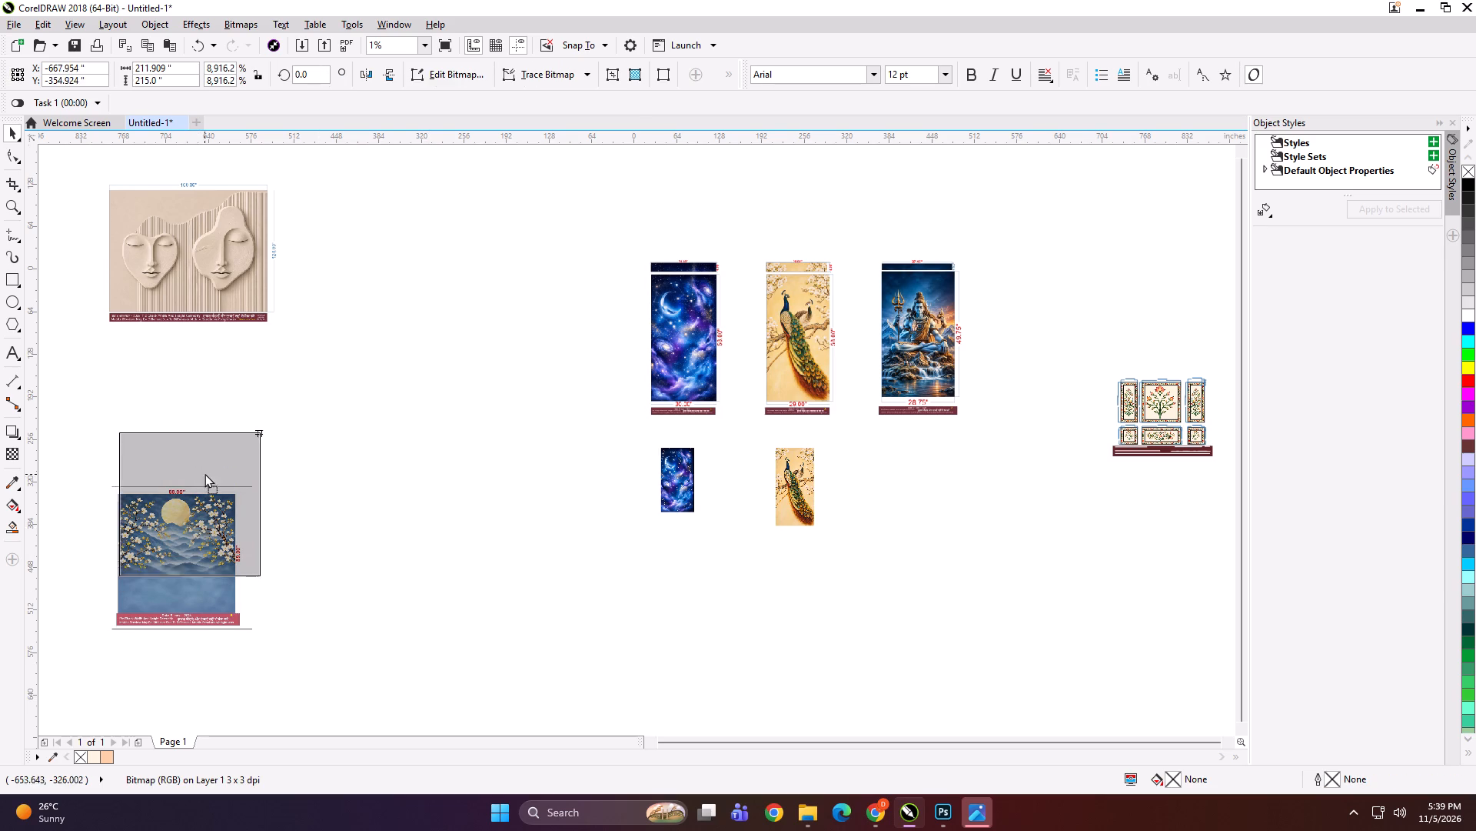
left_click_drag(204, 473, 201, 463)
left_click(452, 410)
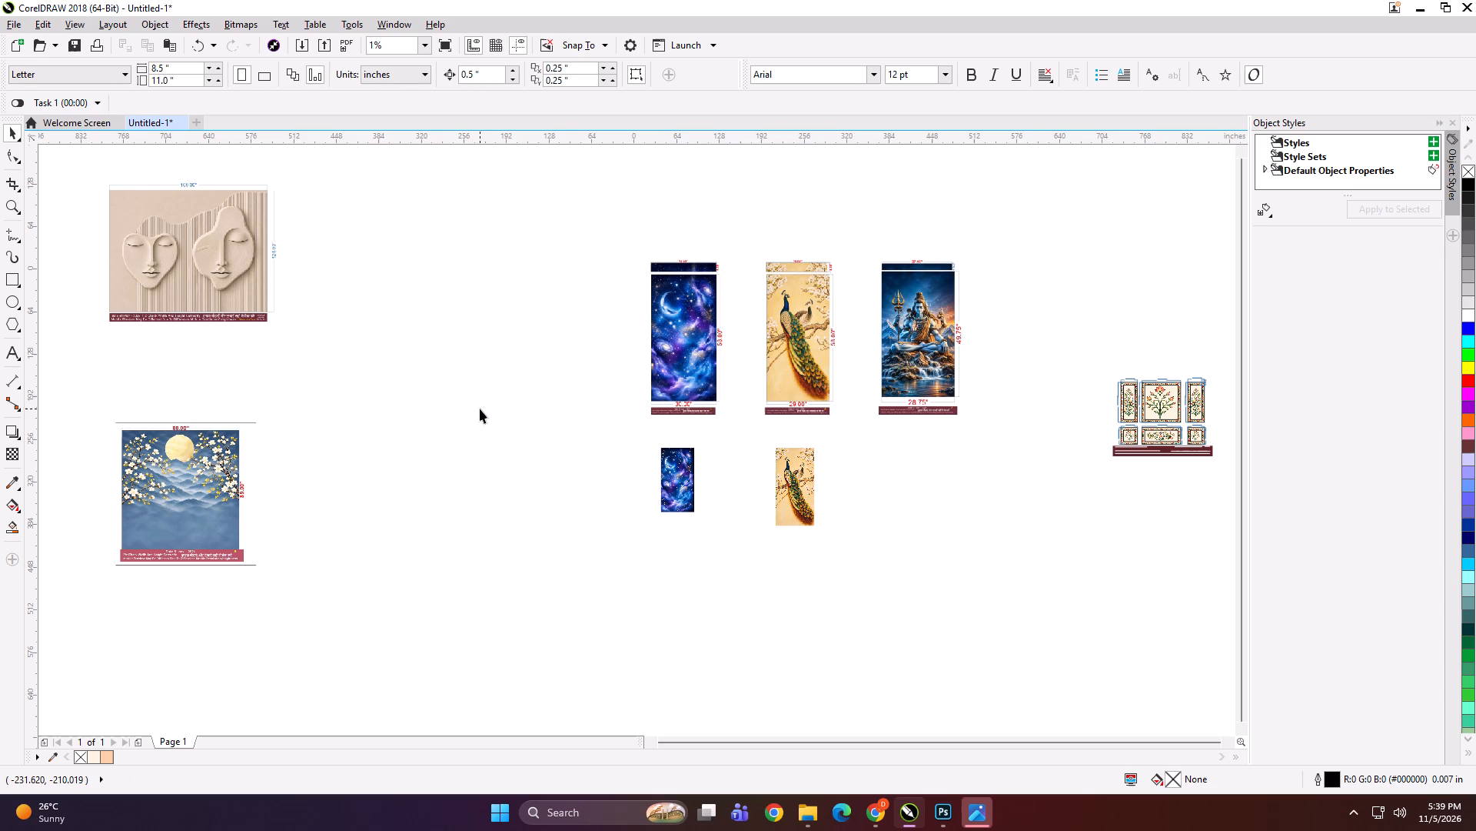
left_click(374, 434)
left_click(202, 486)
left_click_drag(202, 491, 201, 546)
Select the two-faces mural above the moon-and-blossom mural.
left_click_drag(201, 293, 203, 295)
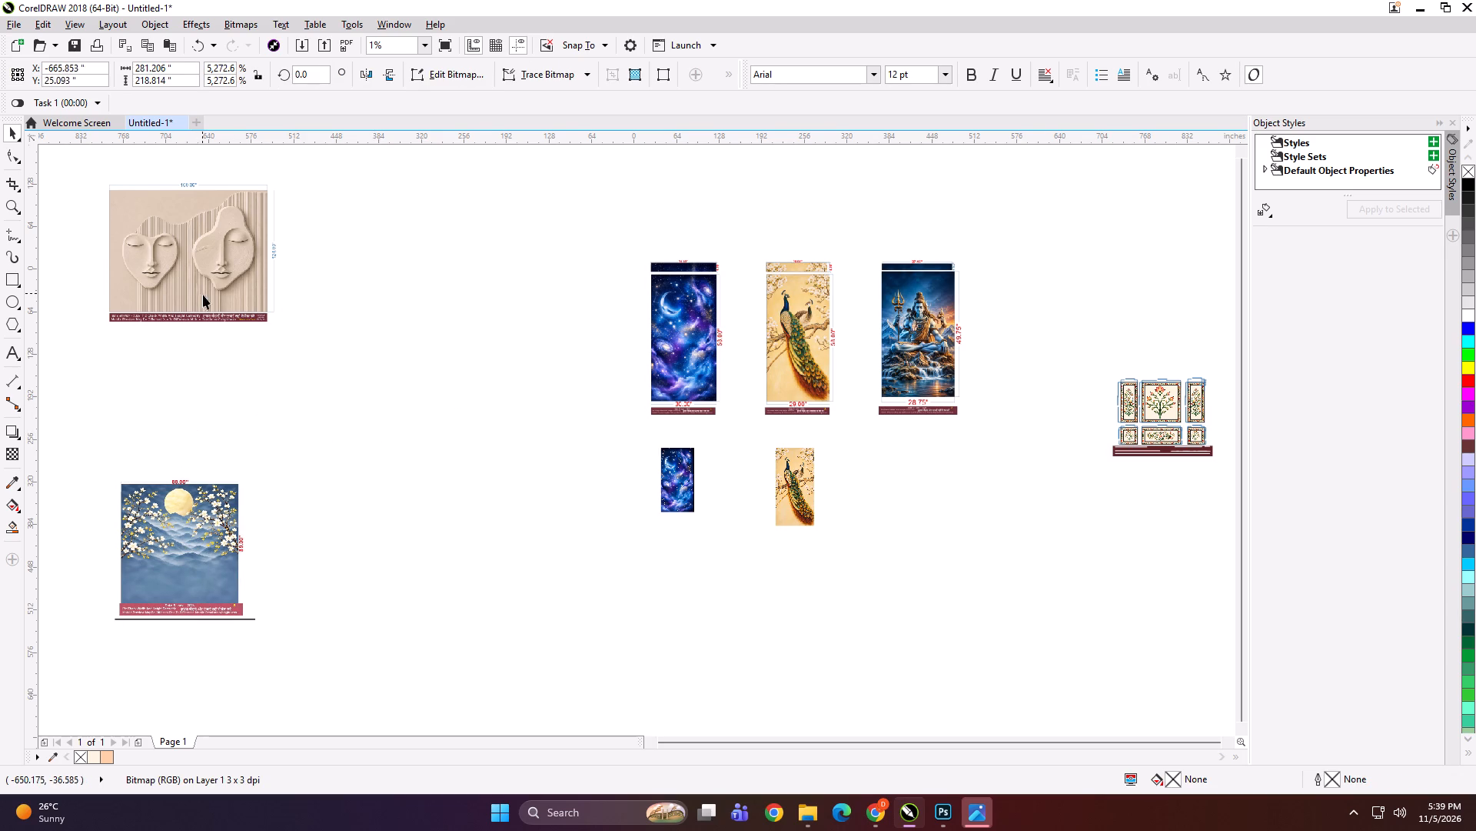
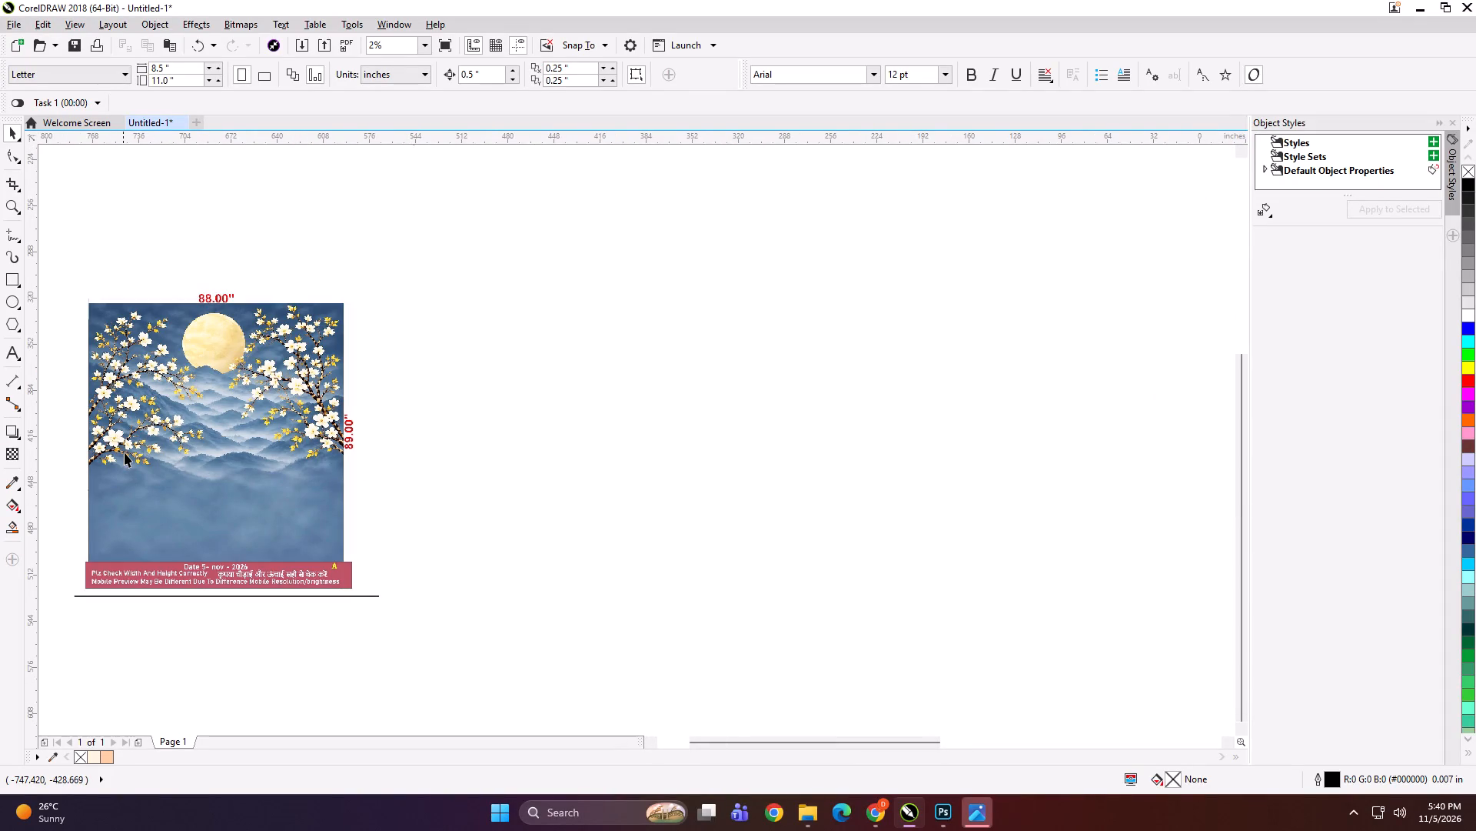
Place the moon-and-blossom PNG from the share's ankush 5-11-25 folder in the CorelDRAW layout, beside the 88 by 89 inch mural.
double_click(804, 811)
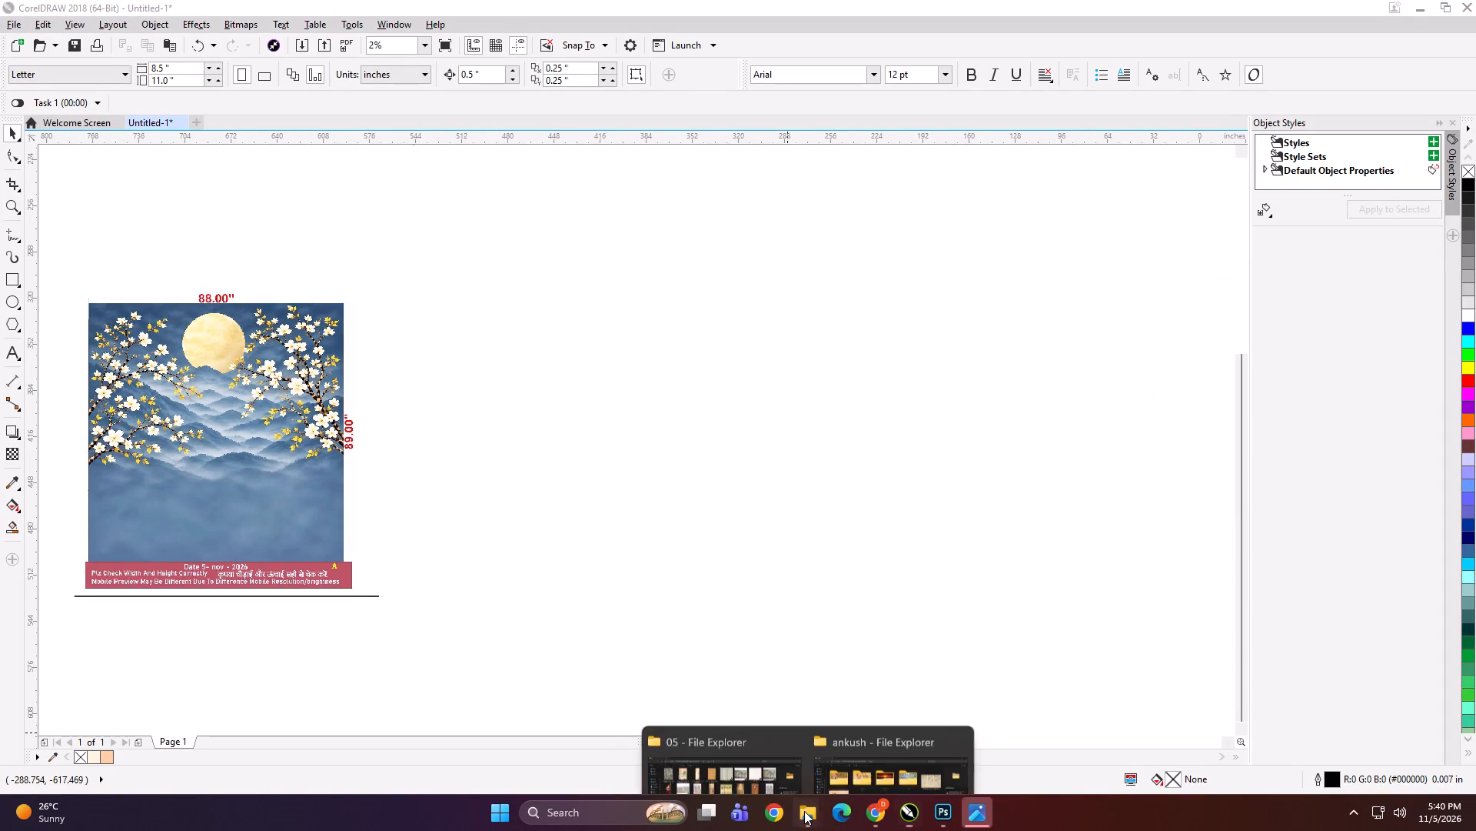
left_click(863, 735)
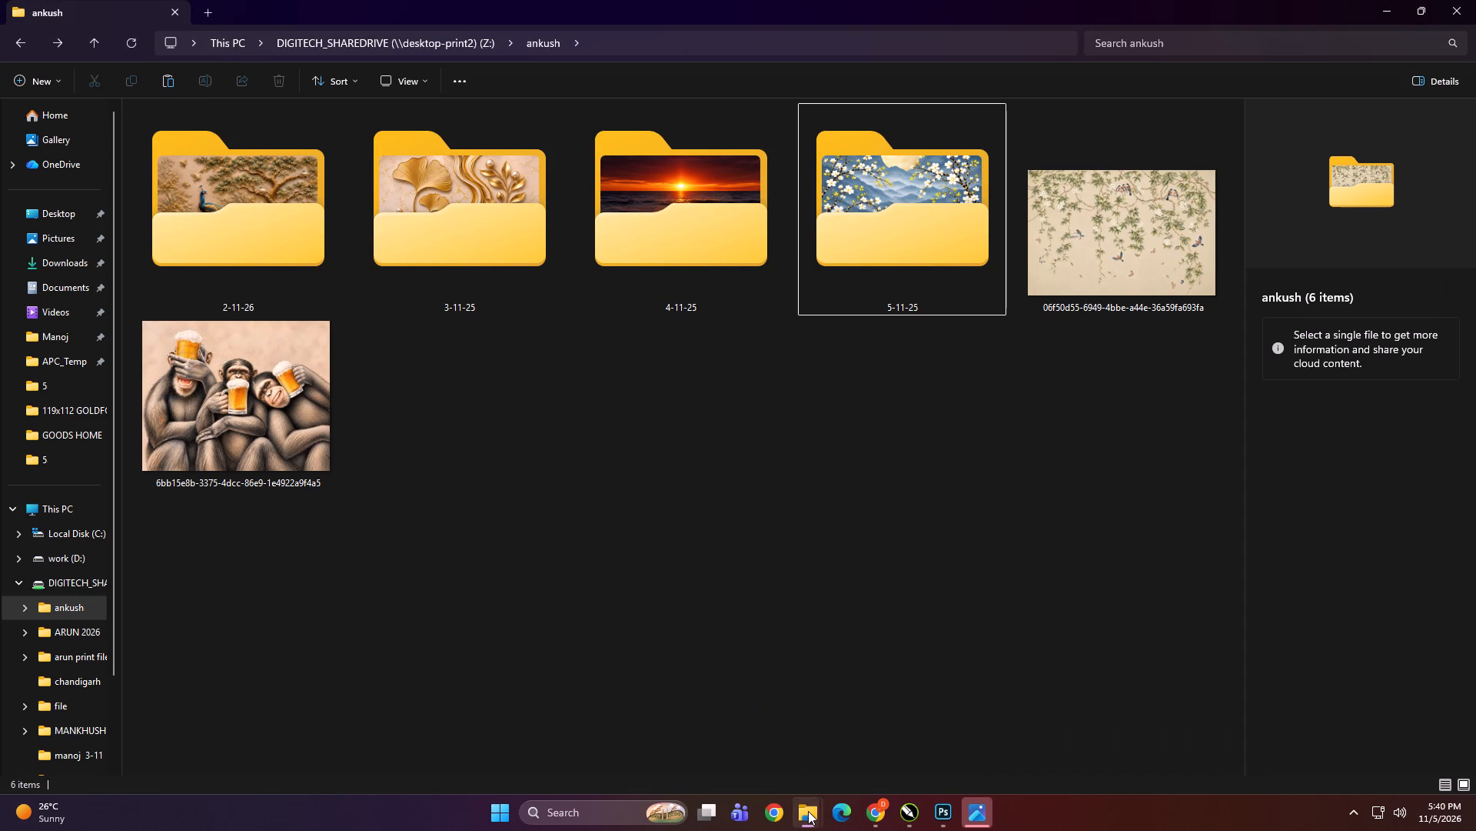
left_click(808, 811)
left_click(721, 724)
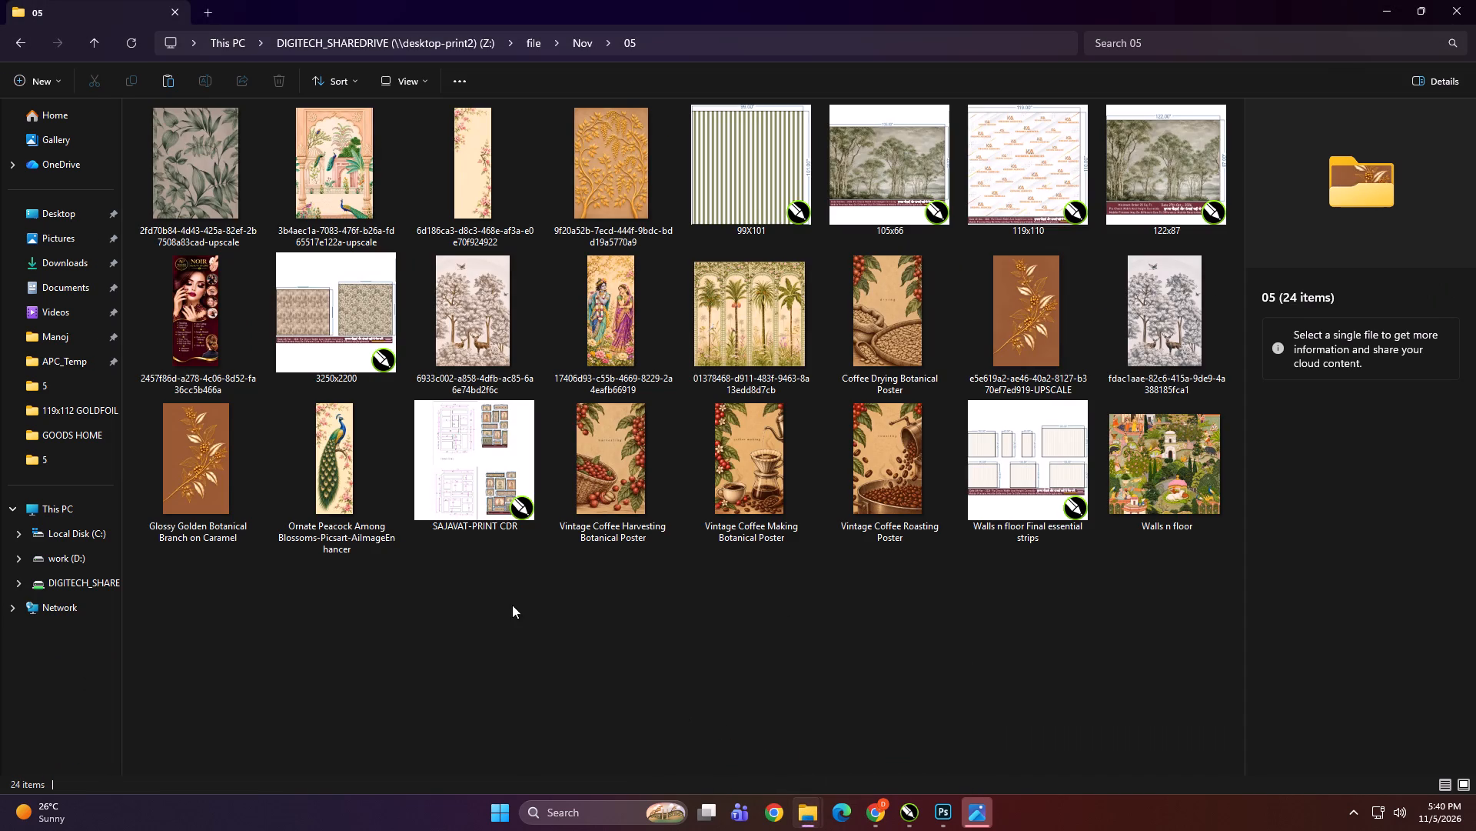
left_click(545, 618)
key("BackSpace")
key("BackSpace")
key("BackSpace")
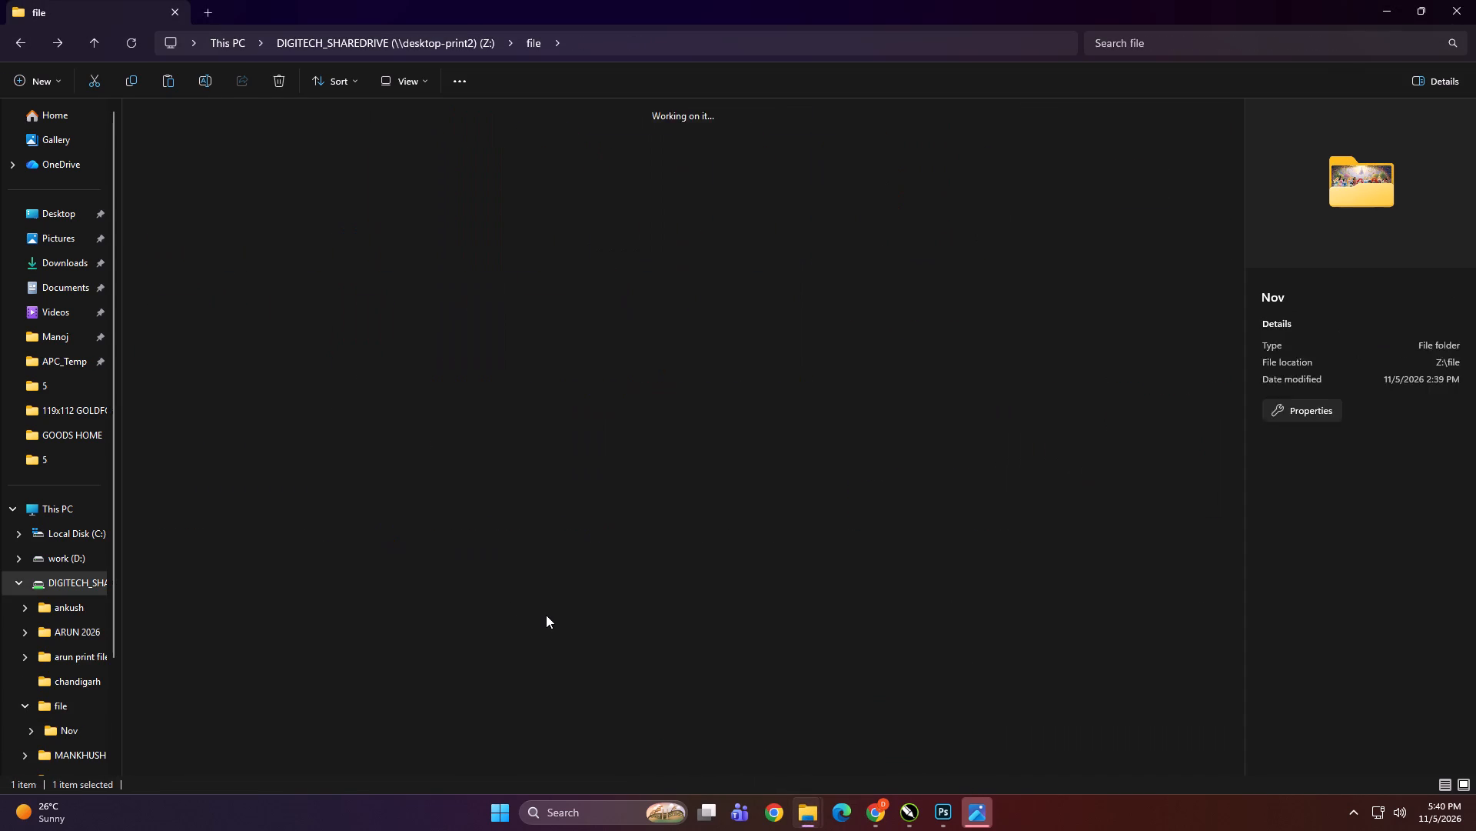
double_click(220, 185)
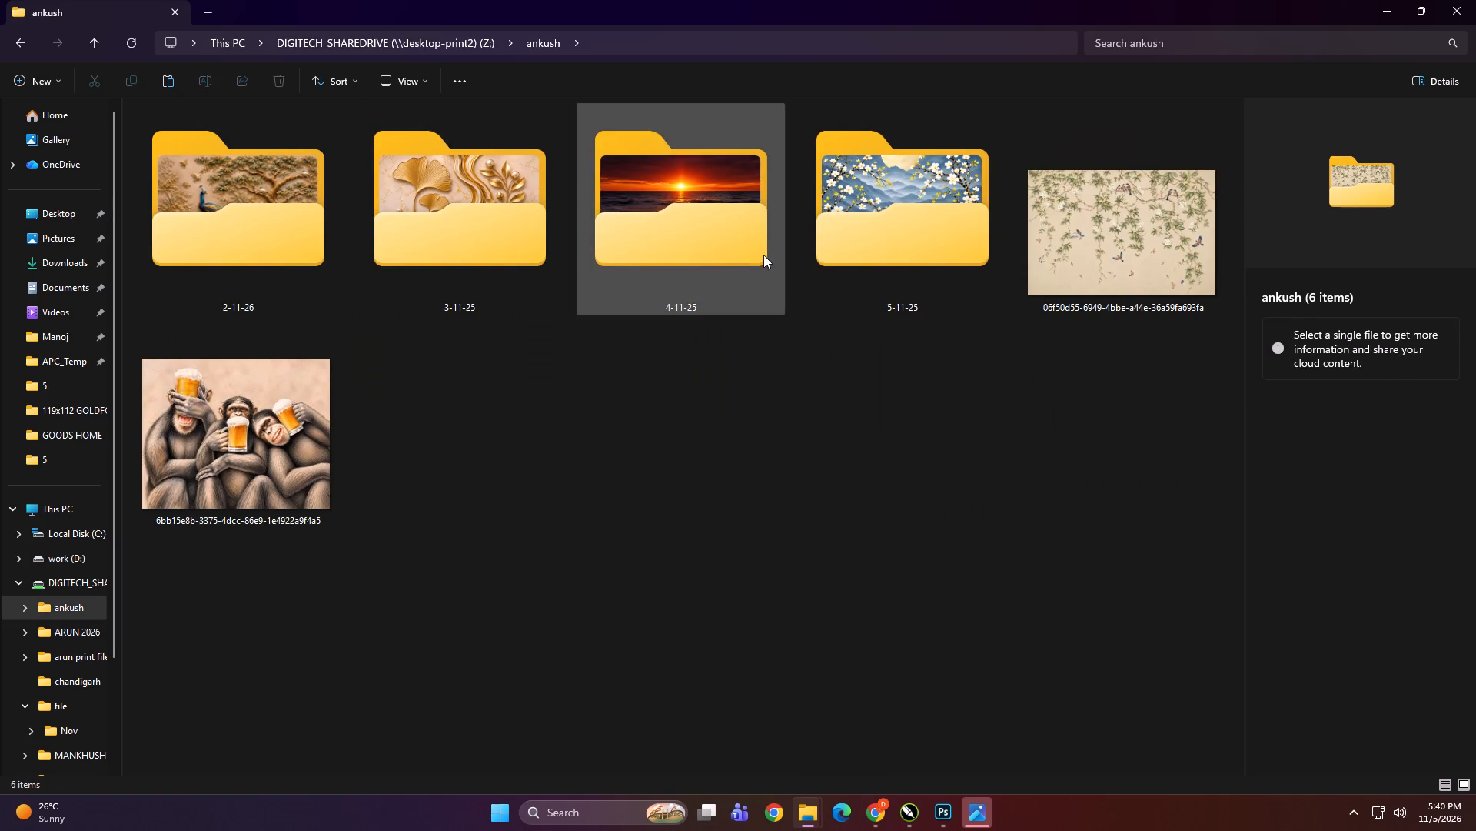
double_click(869, 234)
left_click(858, 240)
left_click_drag(899, 155, 893, 363)
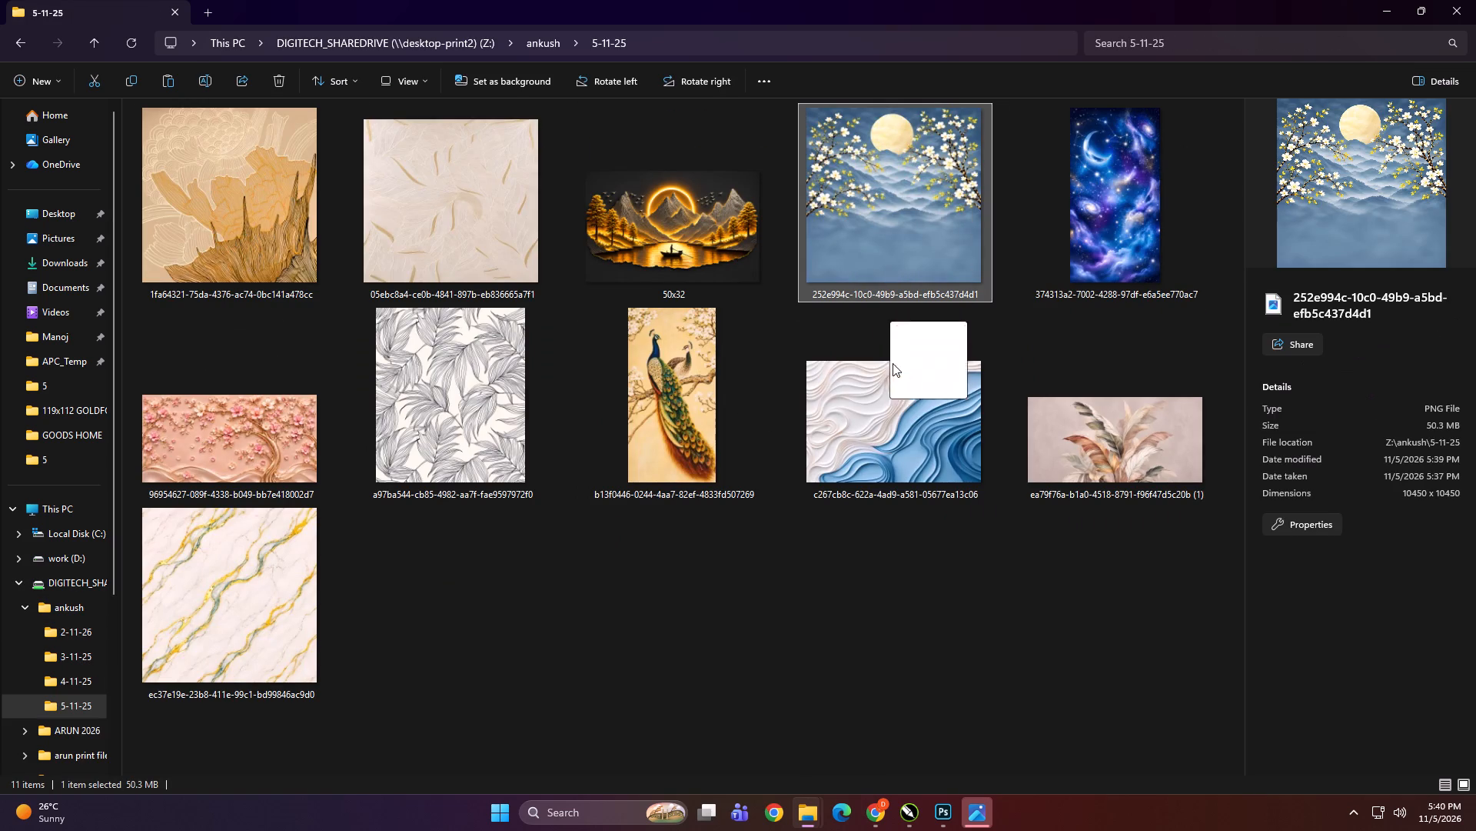
left_click_drag(893, 363, 856, 752)
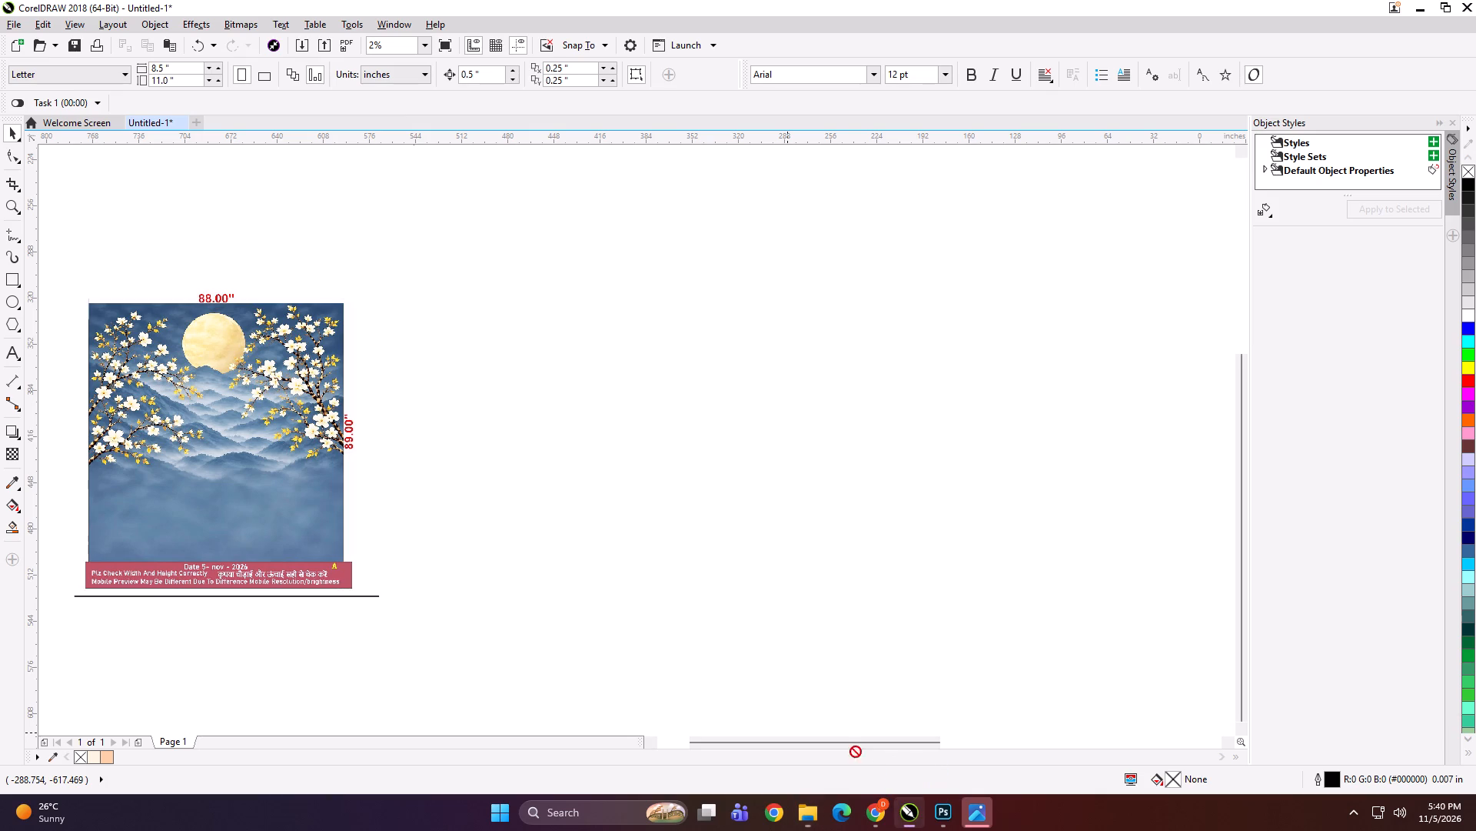
left_click_drag(856, 752, 615, 489)
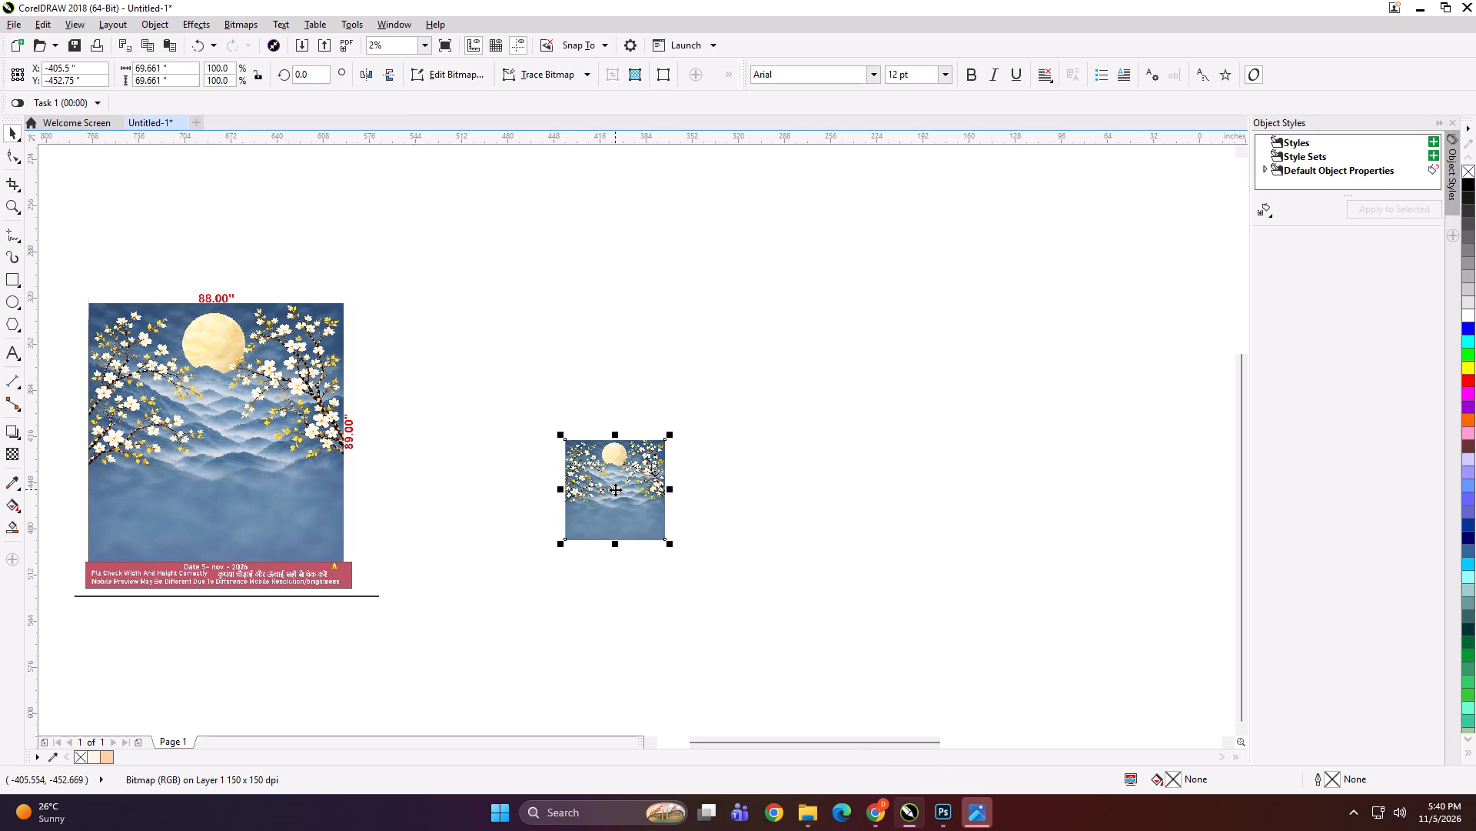
left_click_drag(615, 489, 493, 384)
key("F4")
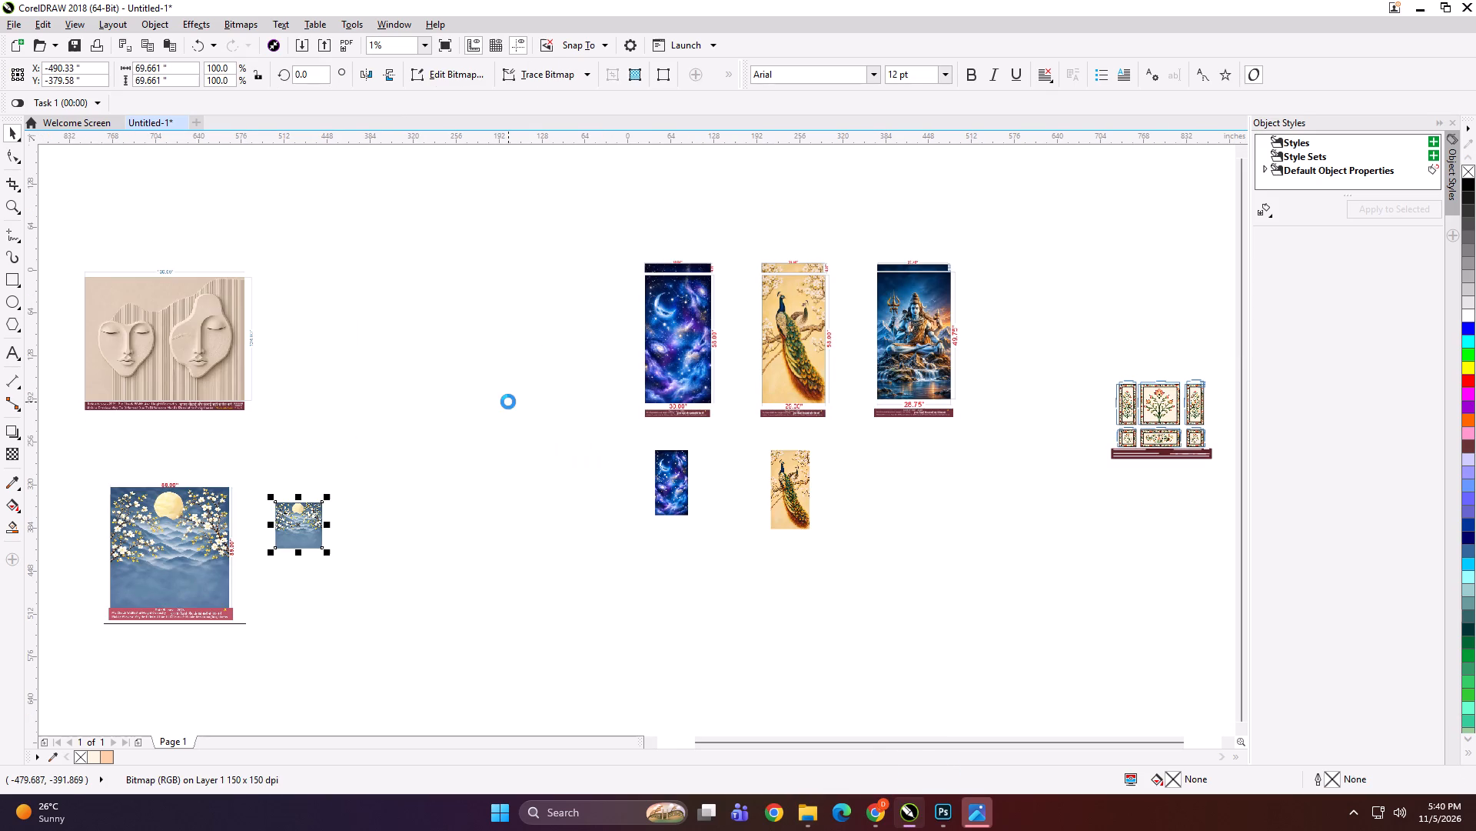
left_click(497, 402)
Look through the share folders ankush 5-11-25, Print NOV 5 and file Nov 05 for the mural source images.
left_click(801, 818)
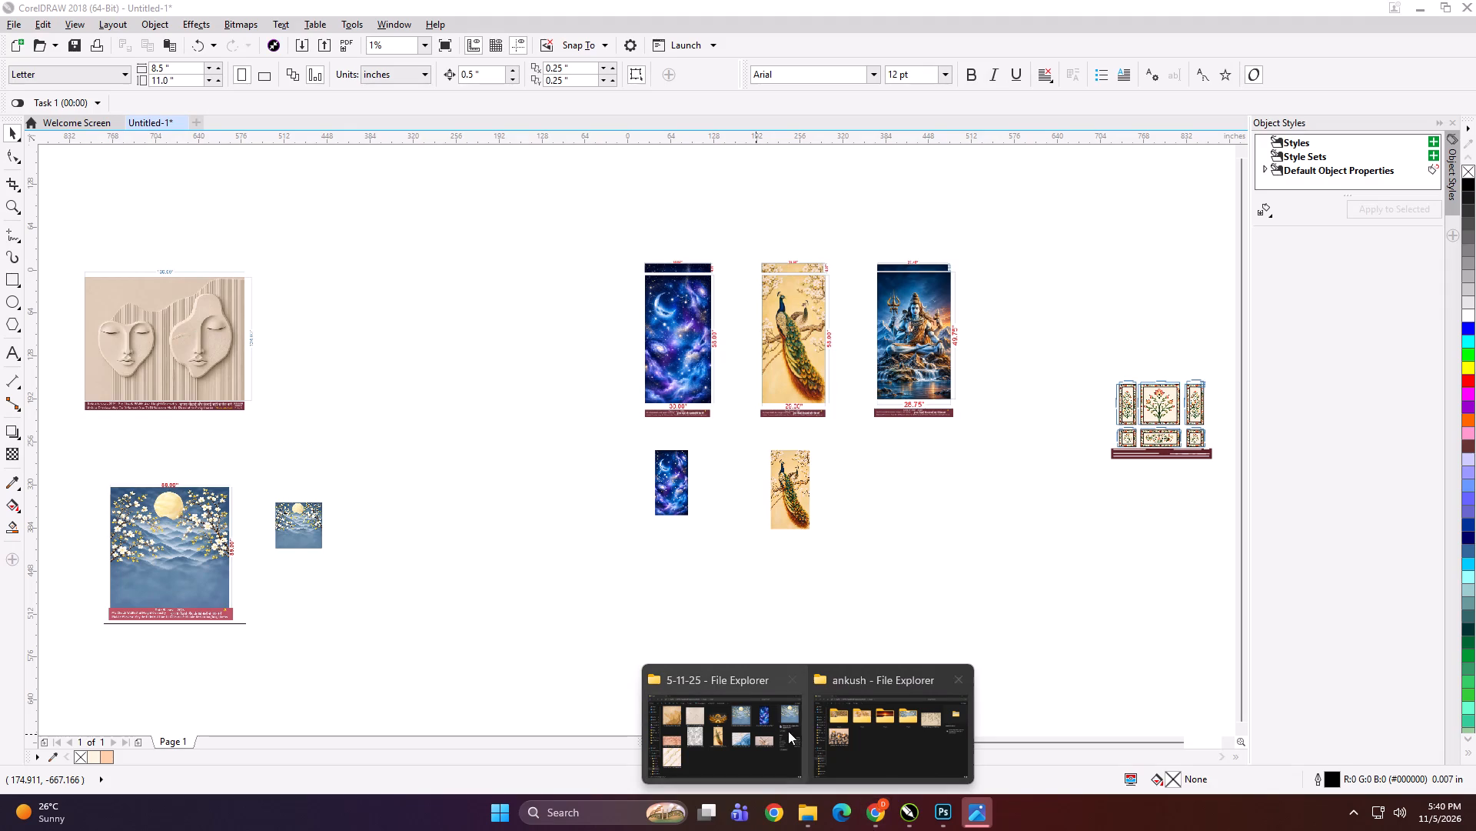
double_click(859, 721)
double_click(907, 245)
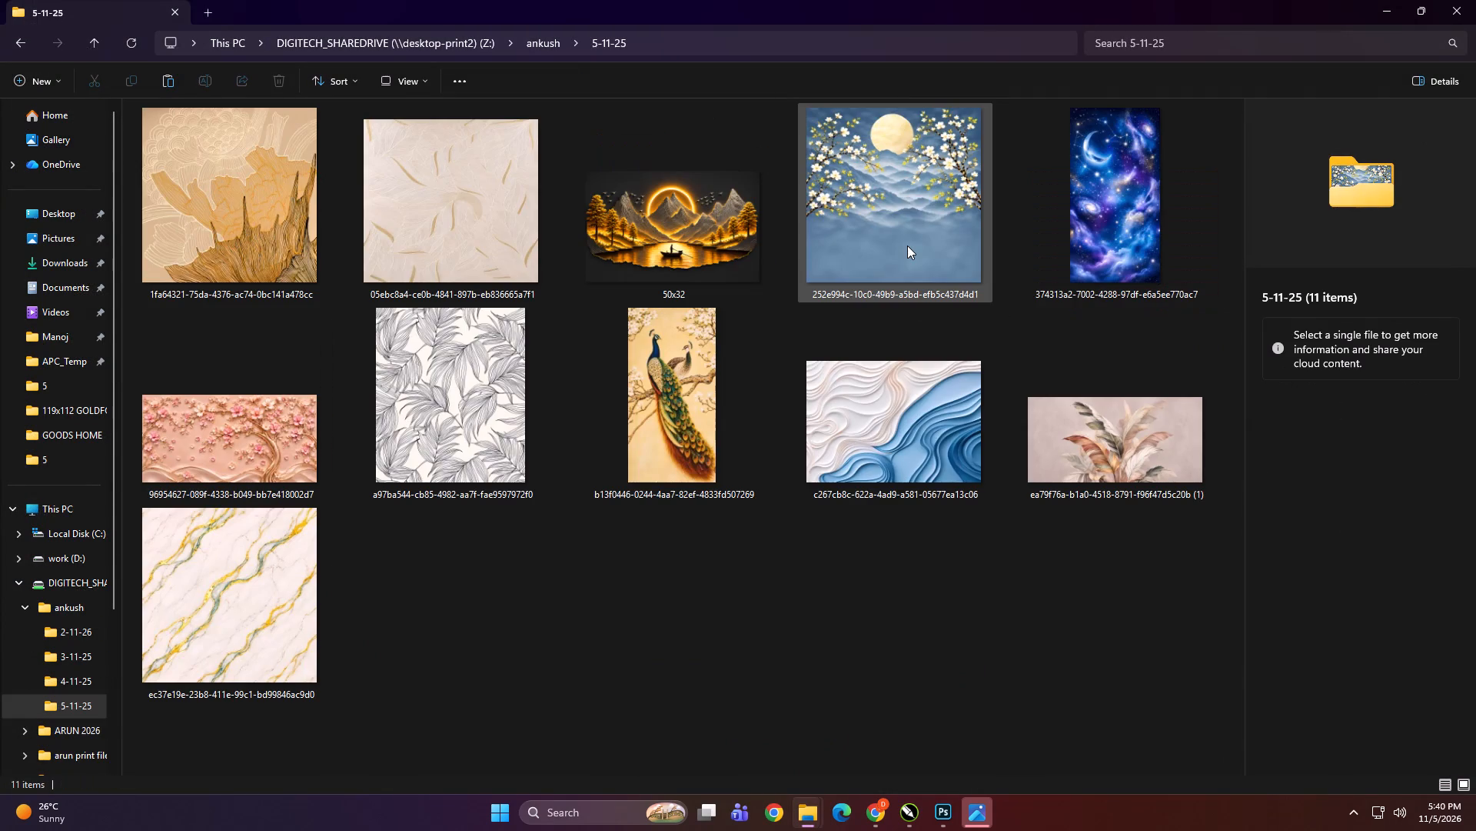
left_click(680, 616)
key("BackSpace")
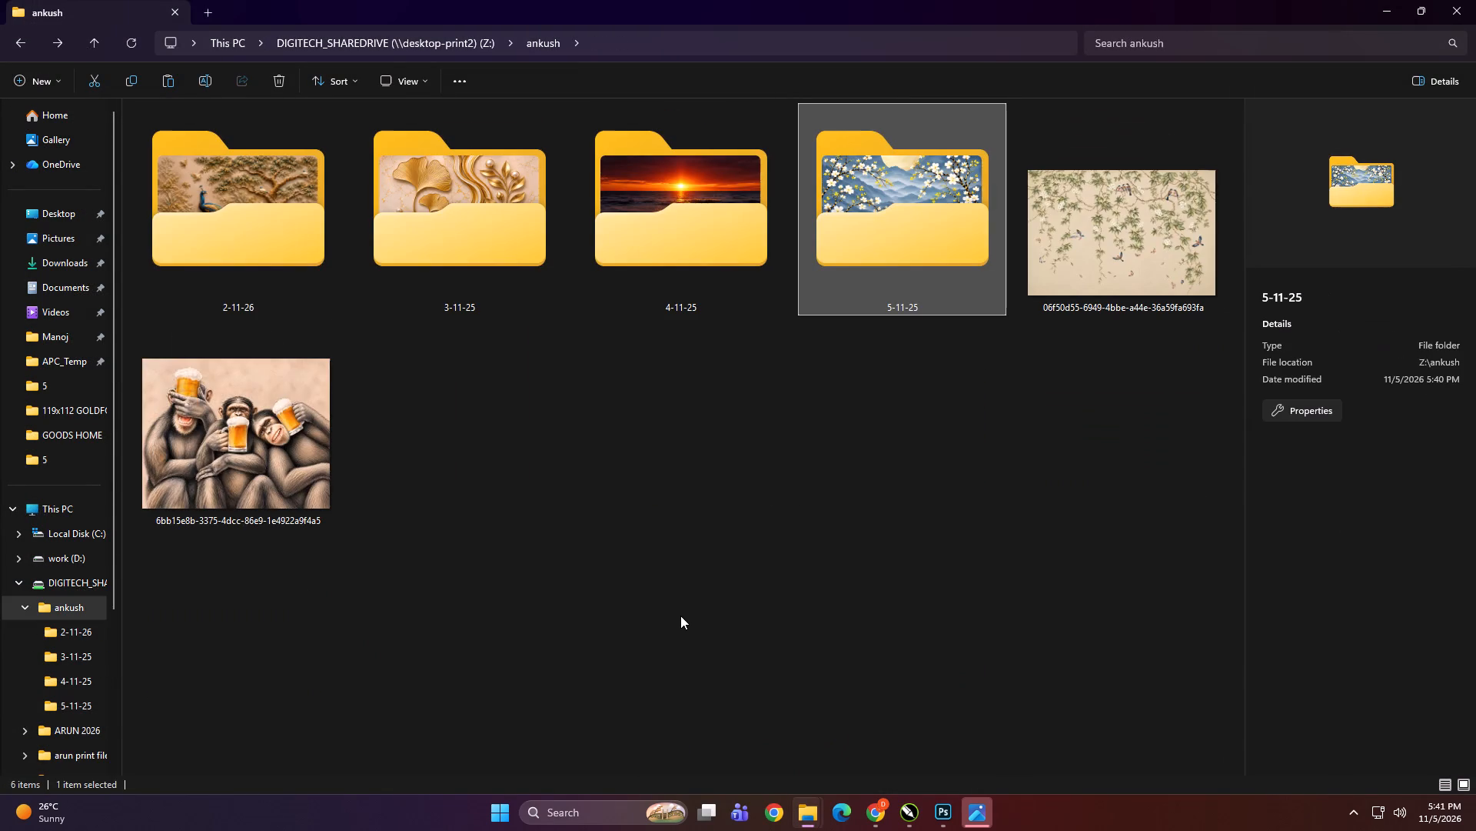
key("BackSpace")
double_click(949, 240)
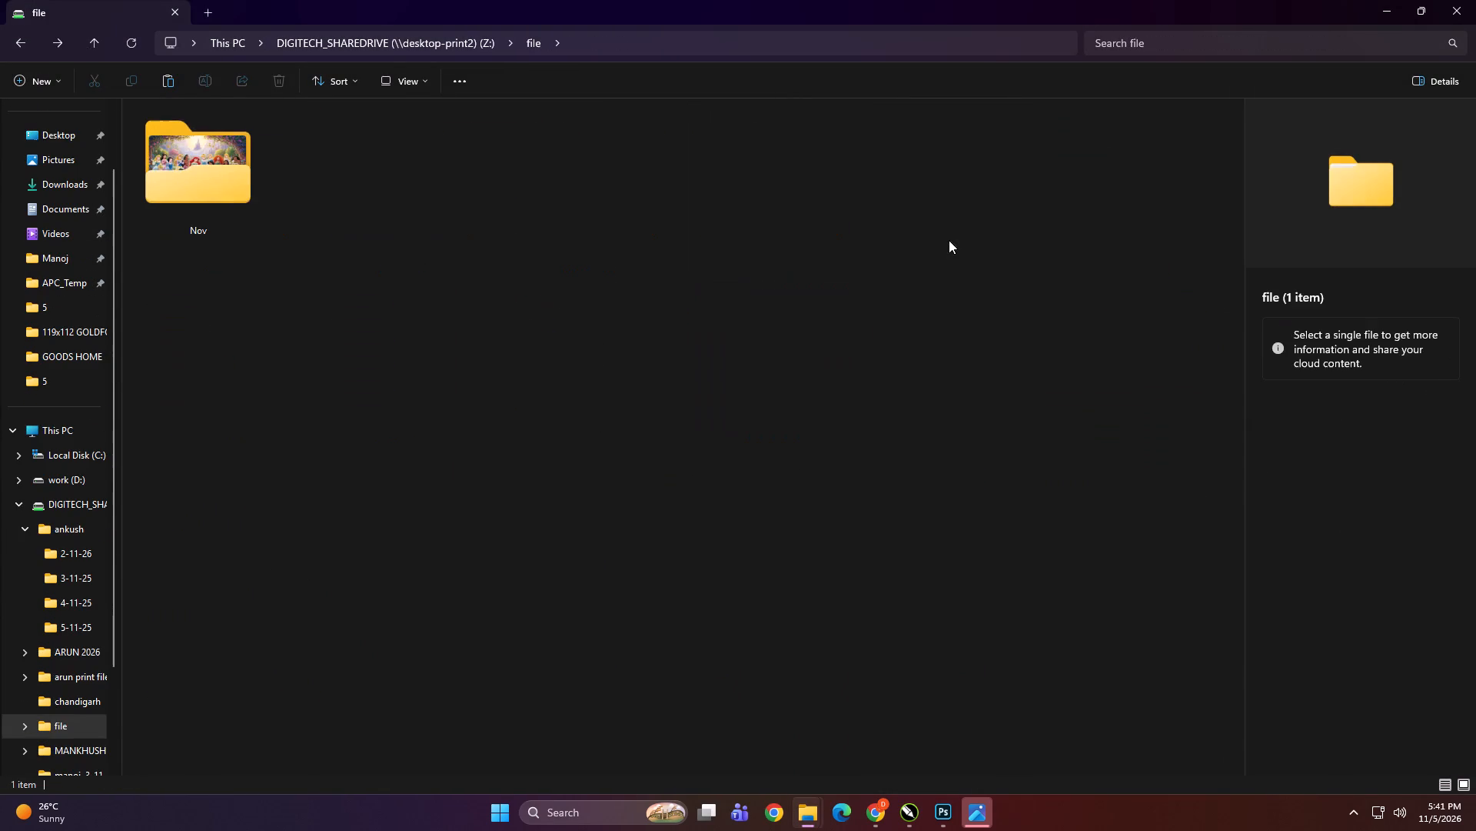
key("BackSpace")
triple_click(596, 366)
double_click(300, 234)
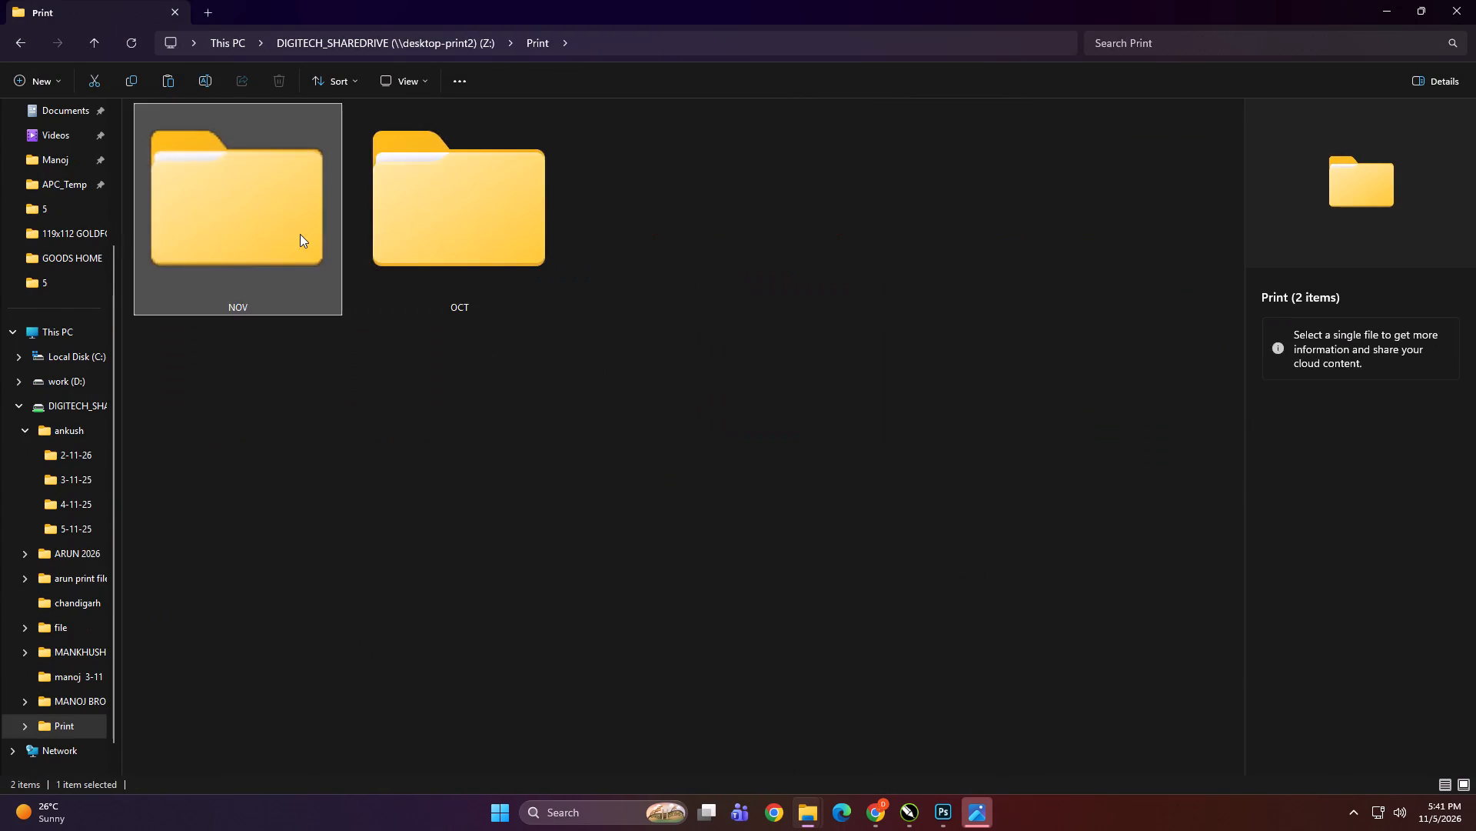
double_click(762, 169)
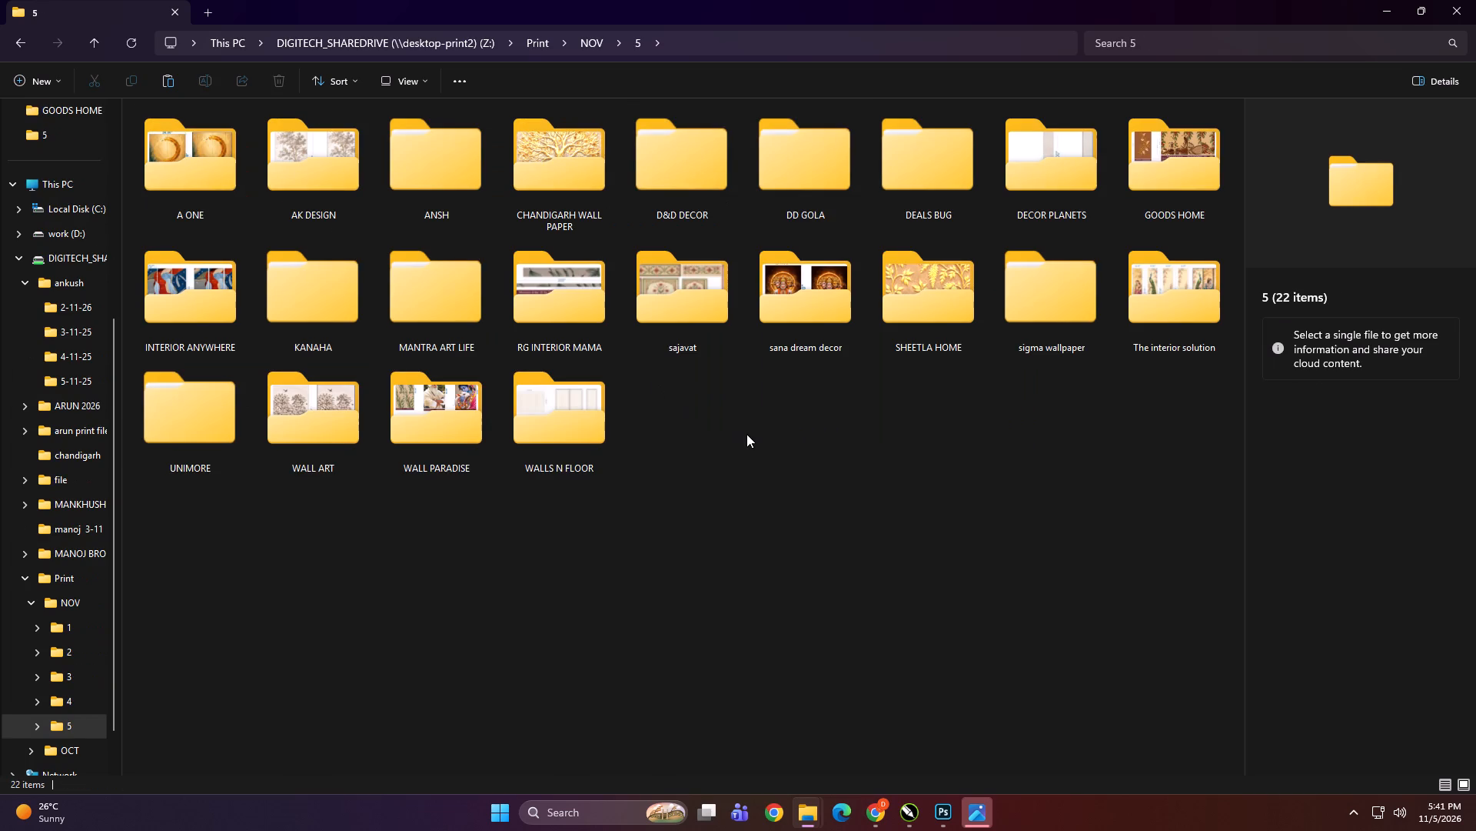
left_click(746, 434)
key("BackSpace")
key("BackSpace")
key("BackSpace")
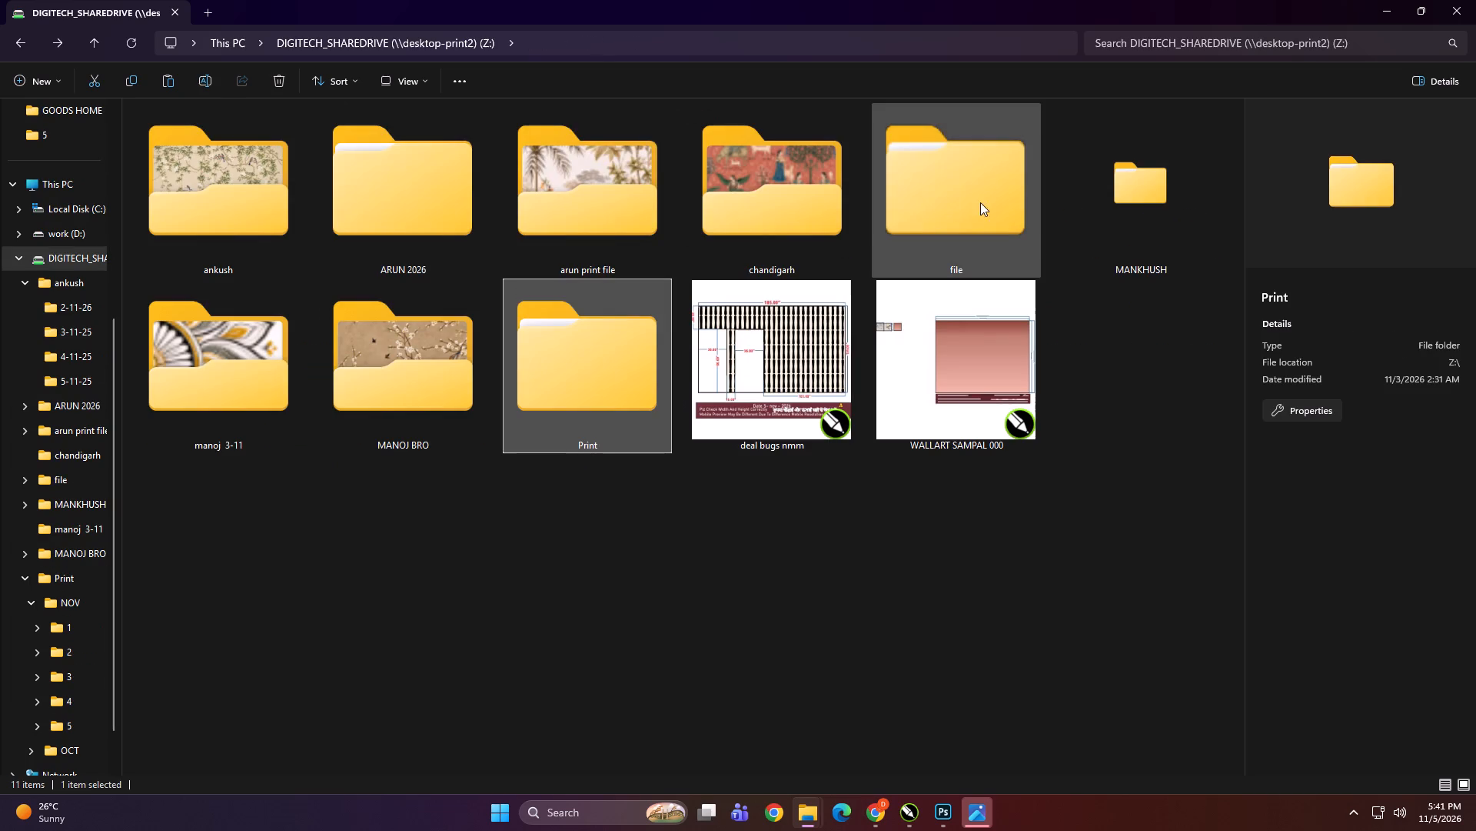
double_click(956, 192)
double_click(225, 165)
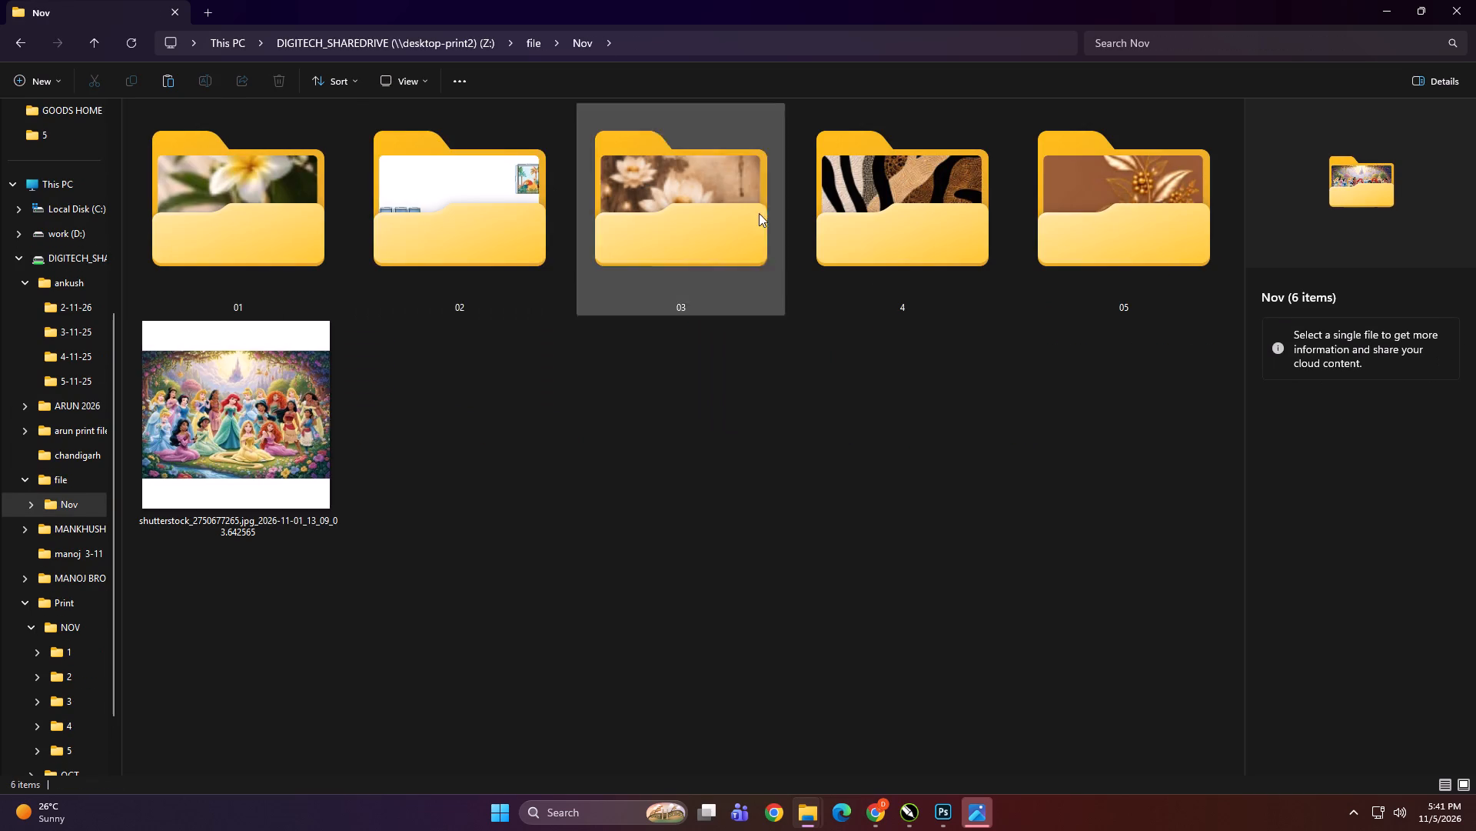
triple_click(1112, 204)
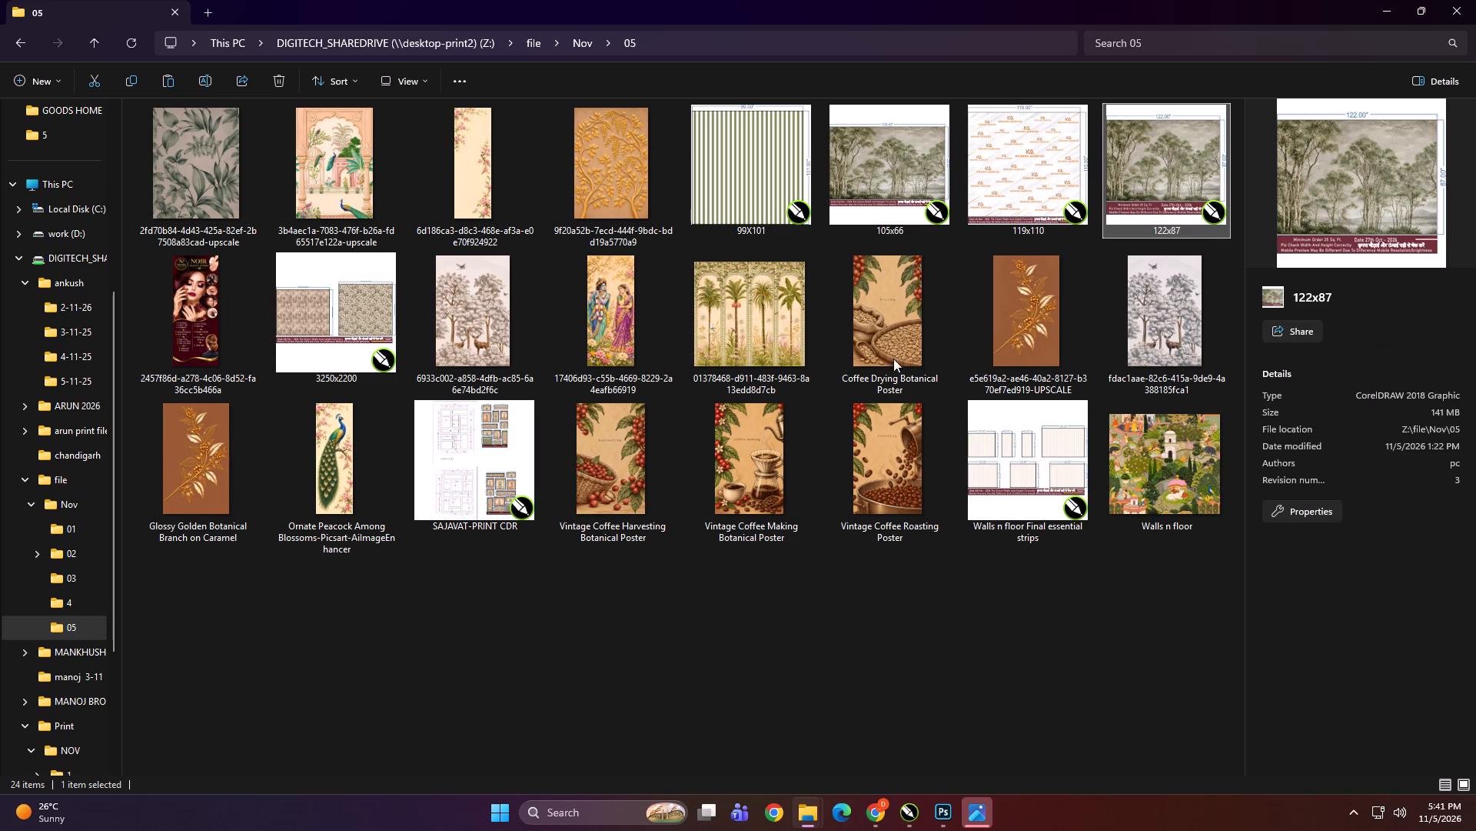
left_click(676, 632)
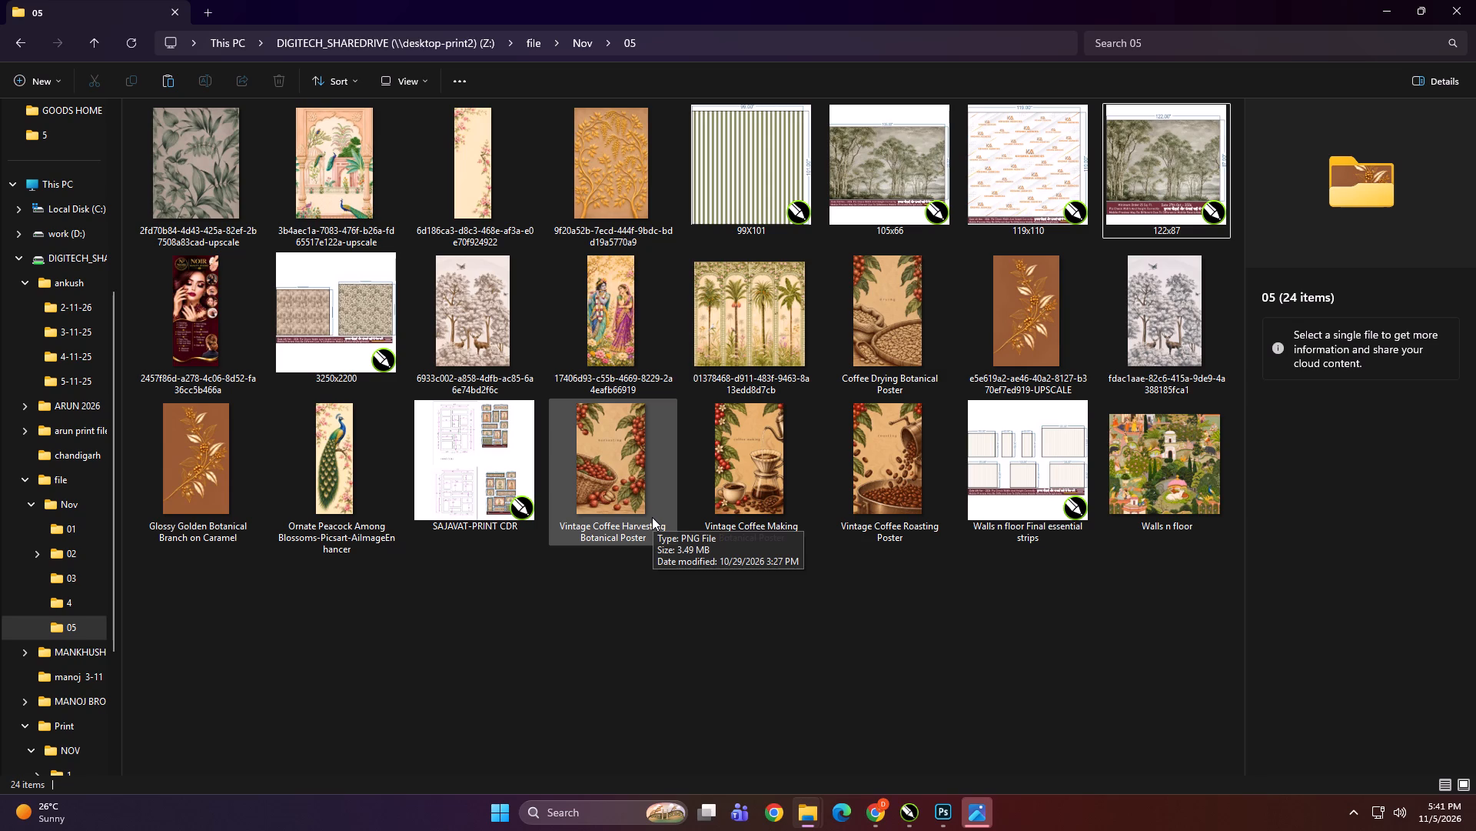
left_click(713, 595)
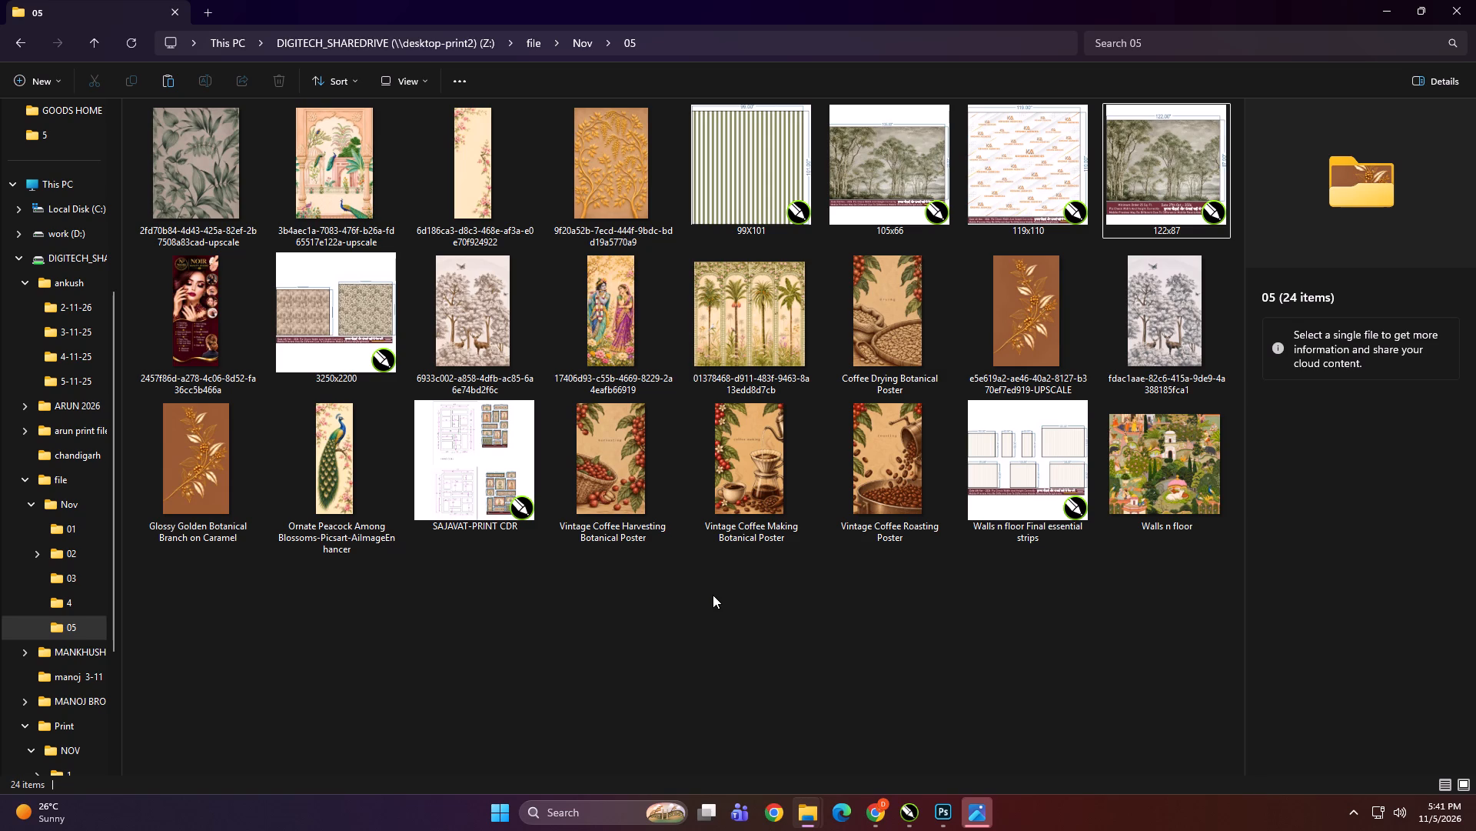
left_click(713, 595)
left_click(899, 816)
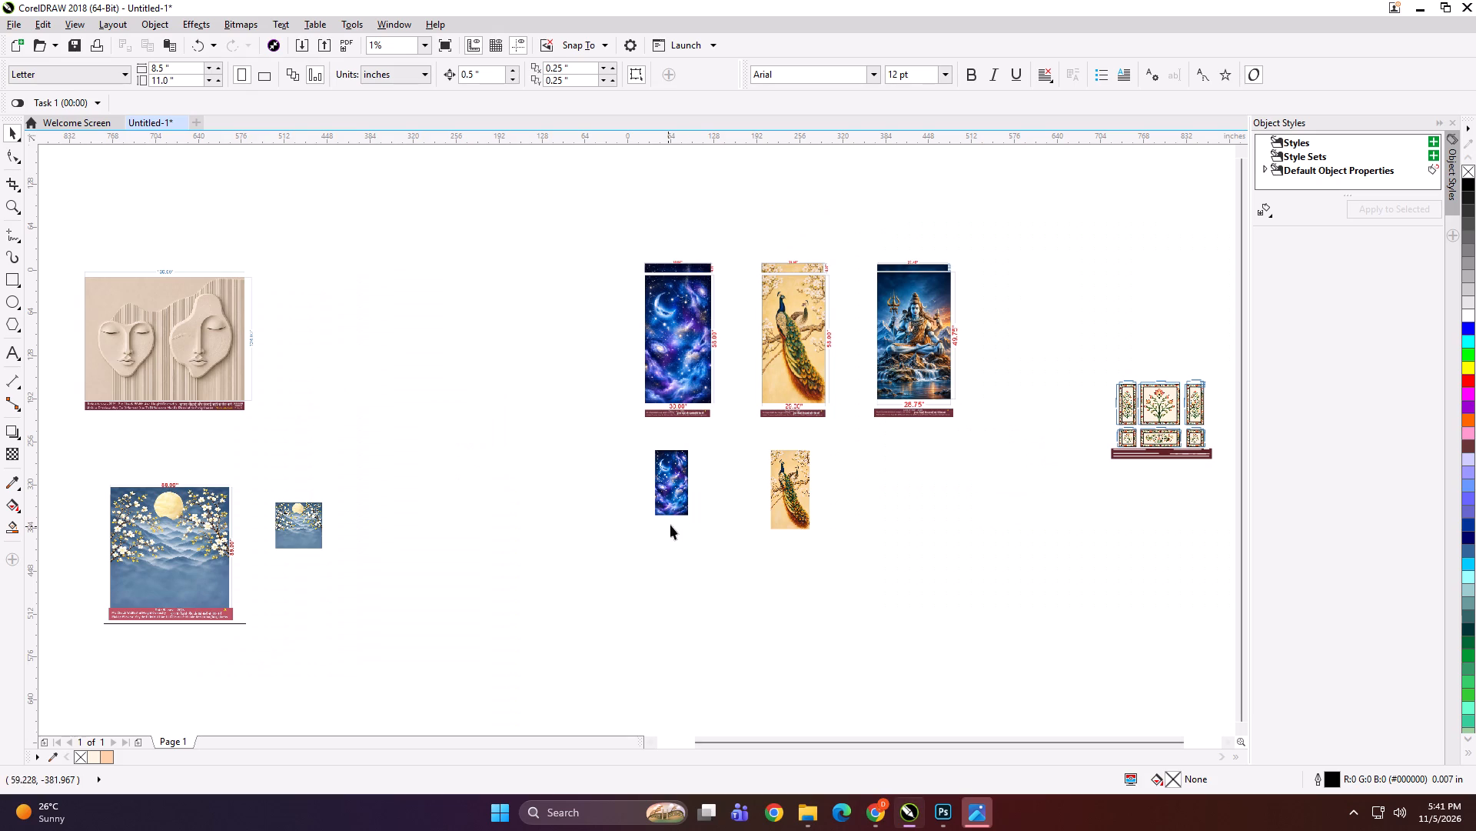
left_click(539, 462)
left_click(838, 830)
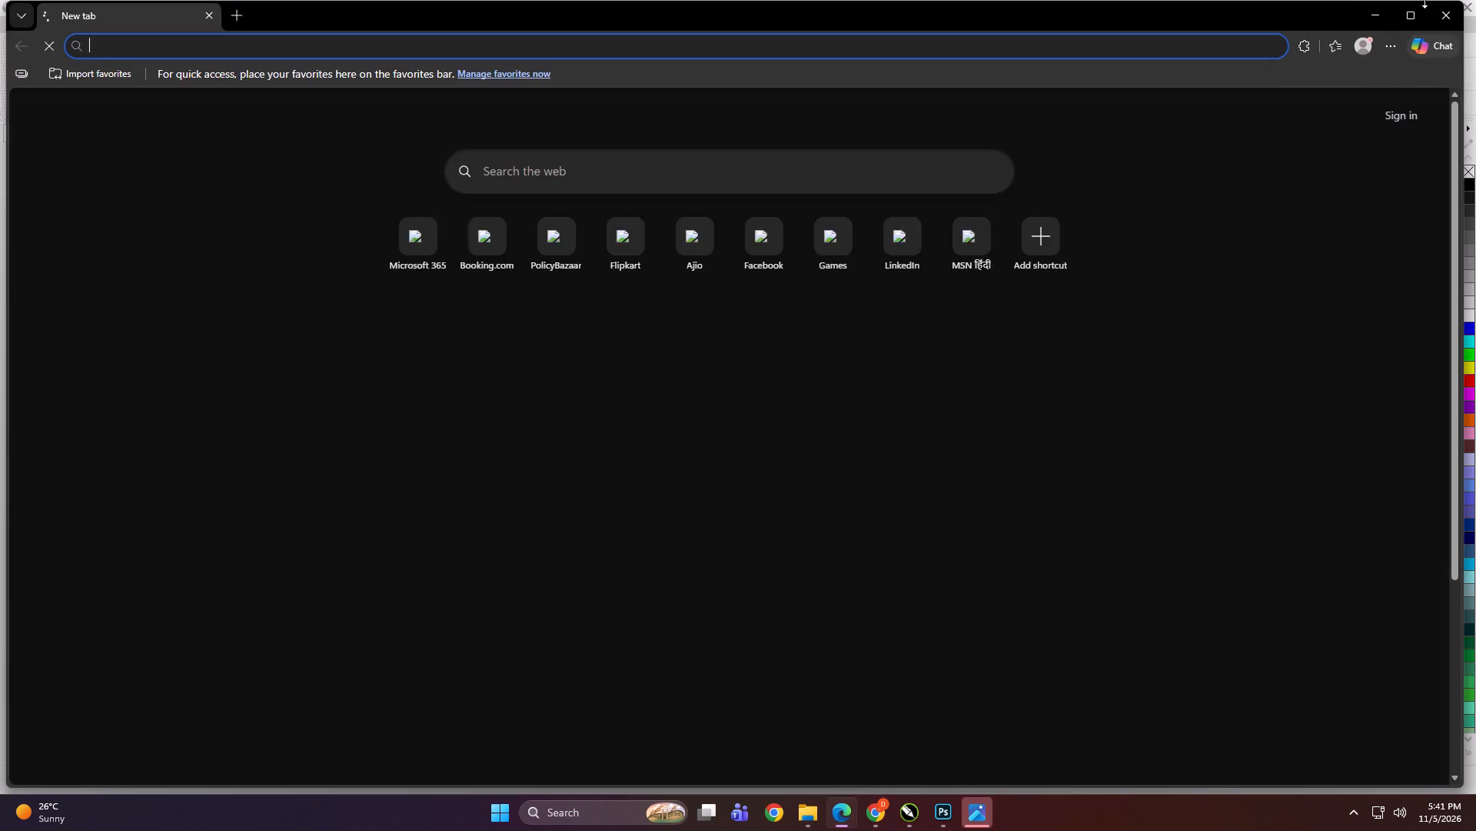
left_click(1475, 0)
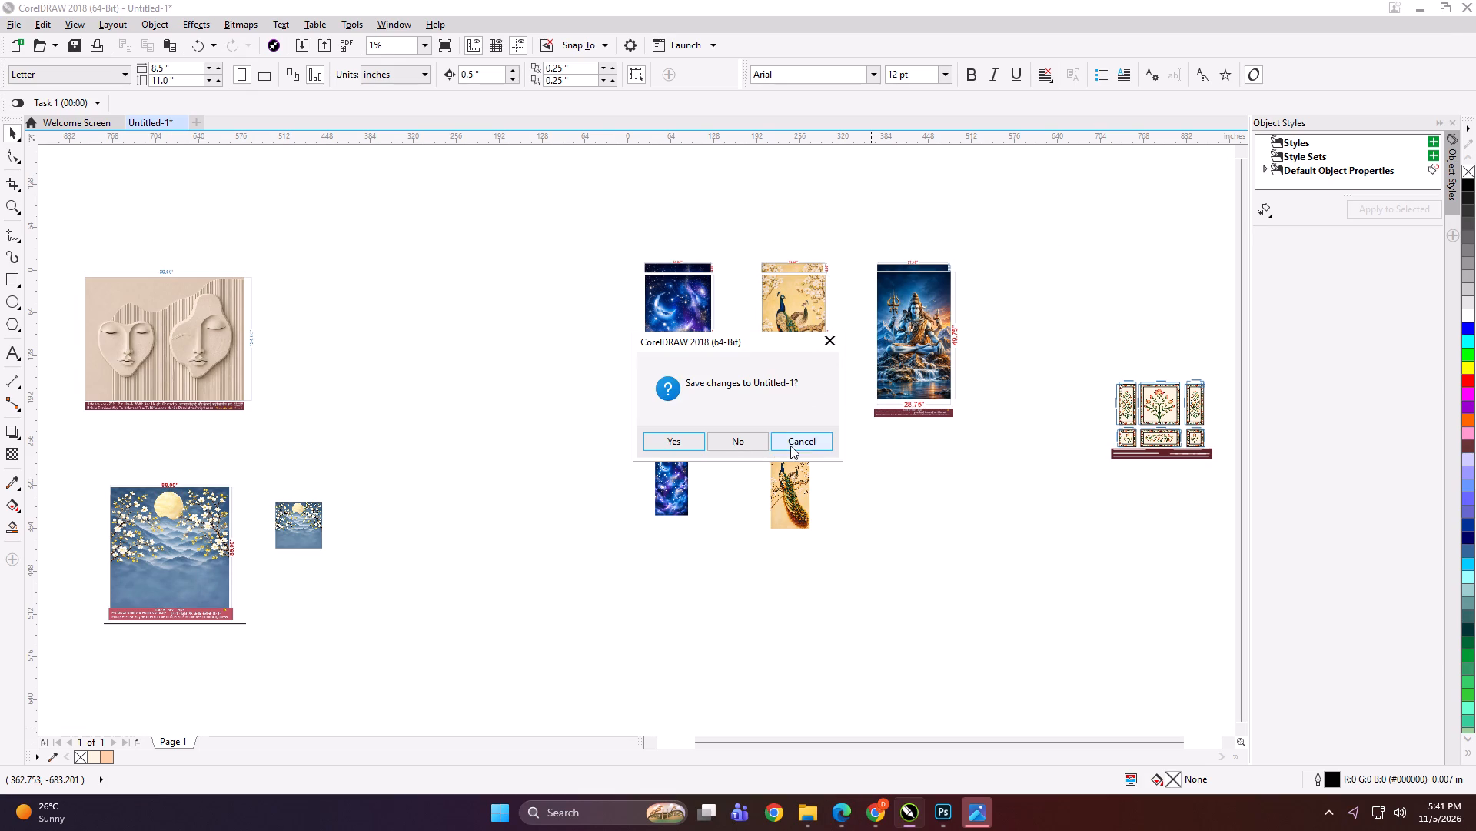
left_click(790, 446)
Examine the Shiva mural in the layout and check the ankush 5-11-25 folder for its source image.
left_click(926, 380)
scroll(940, 386, "up", 3)
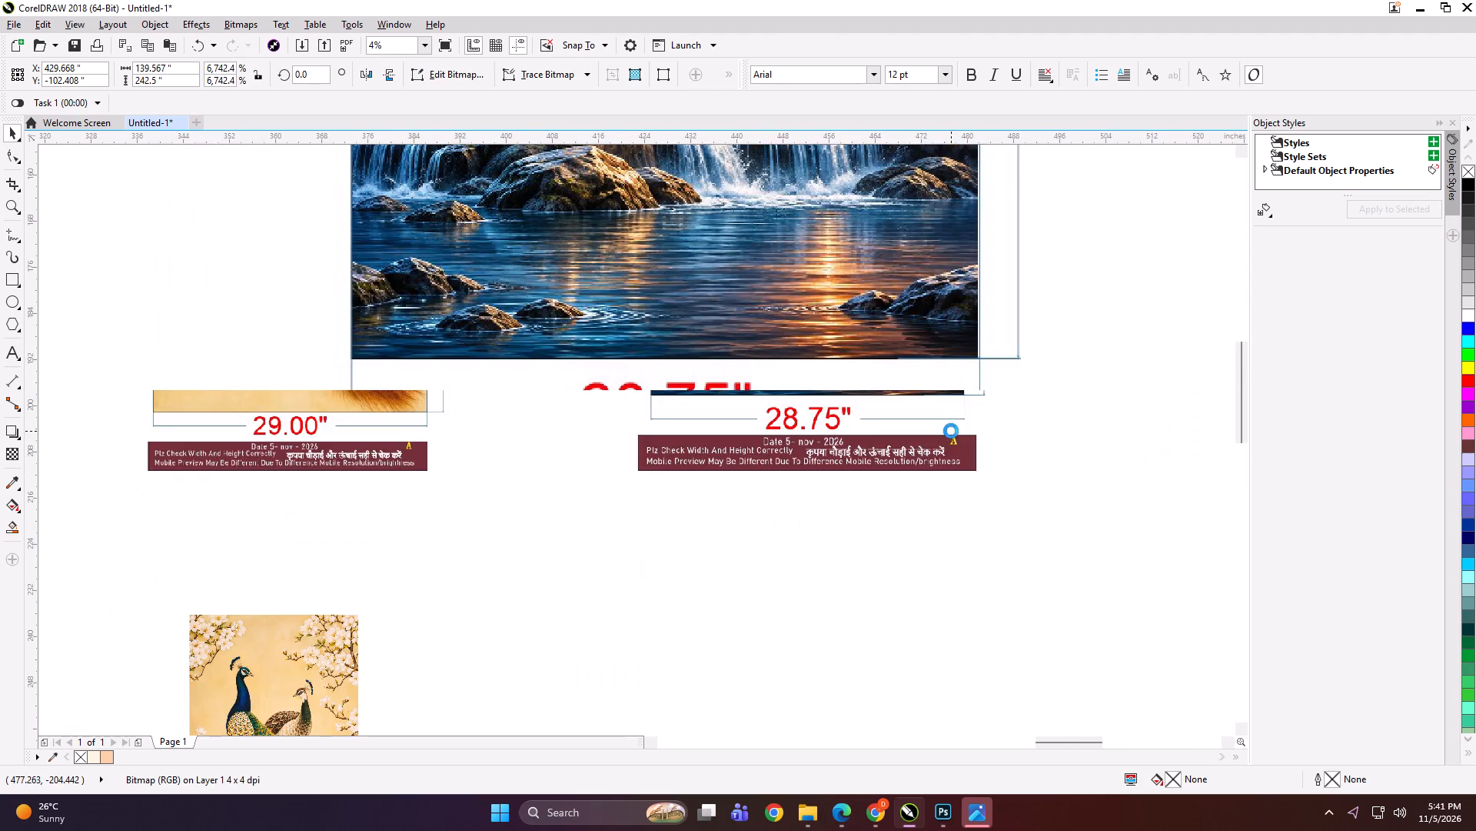
scroll(875, 442, "down", 2)
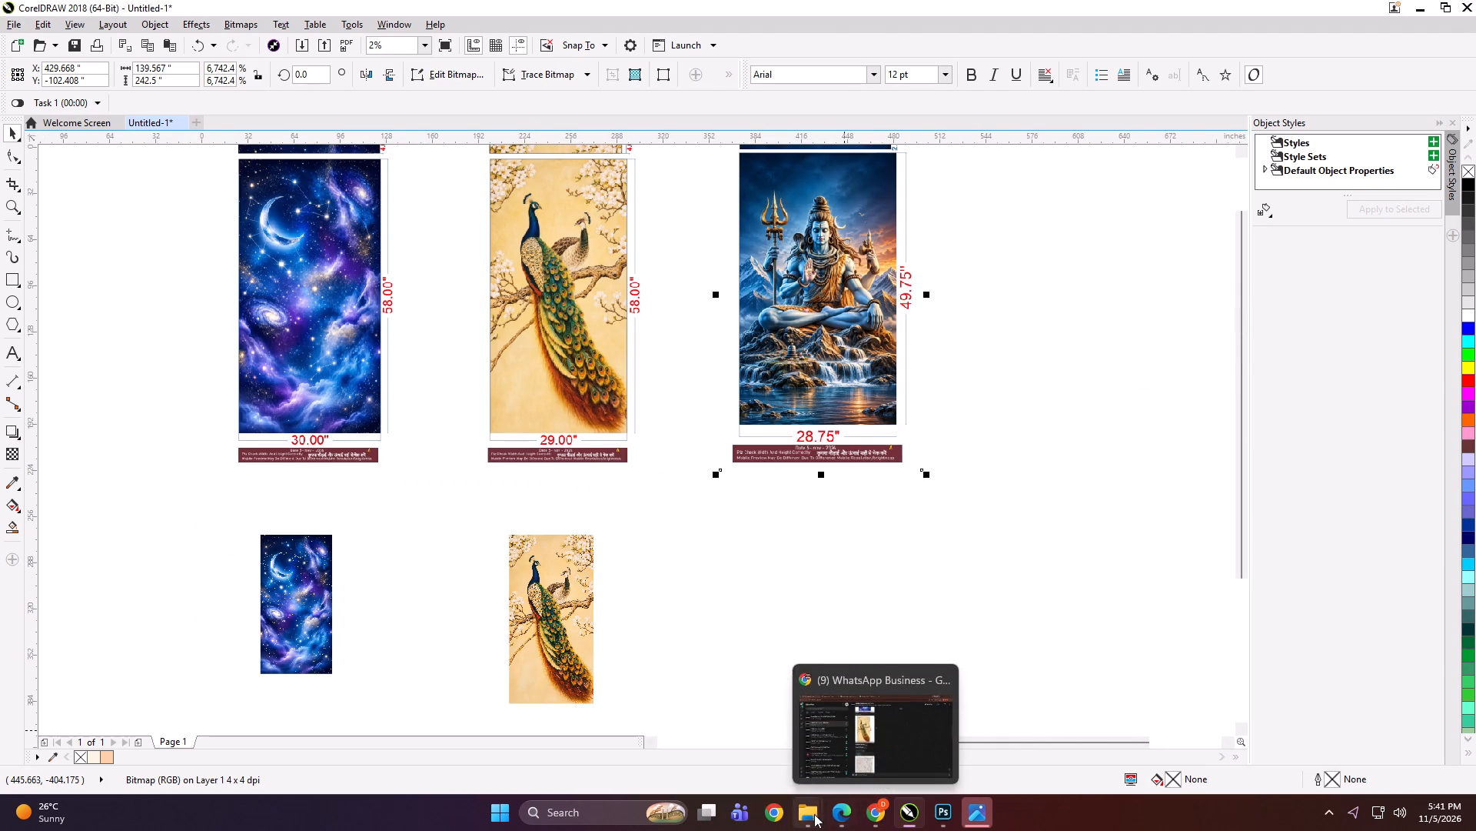
double_click(812, 814)
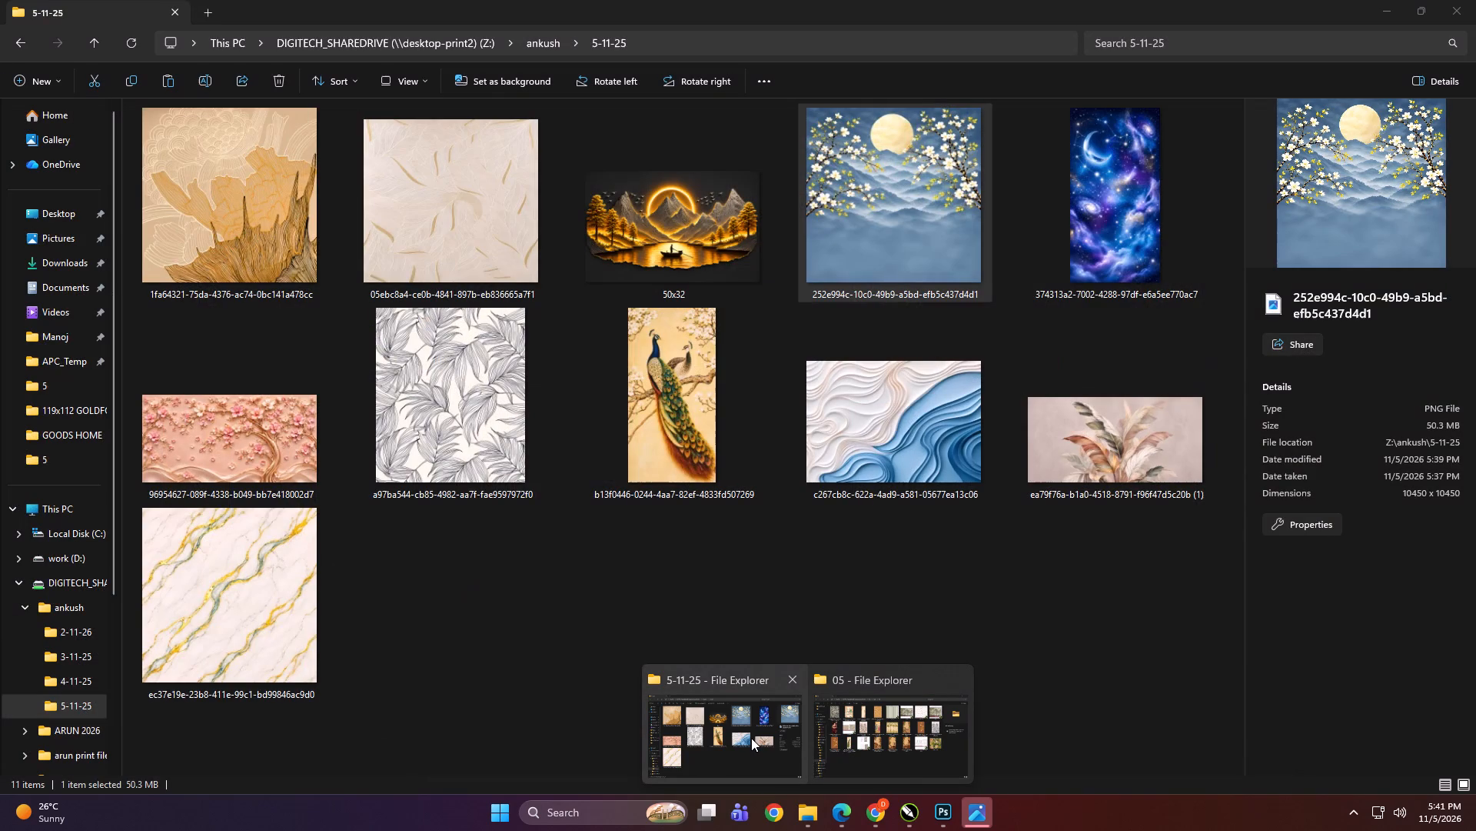
left_click(751, 738)
left_click(671, 545)
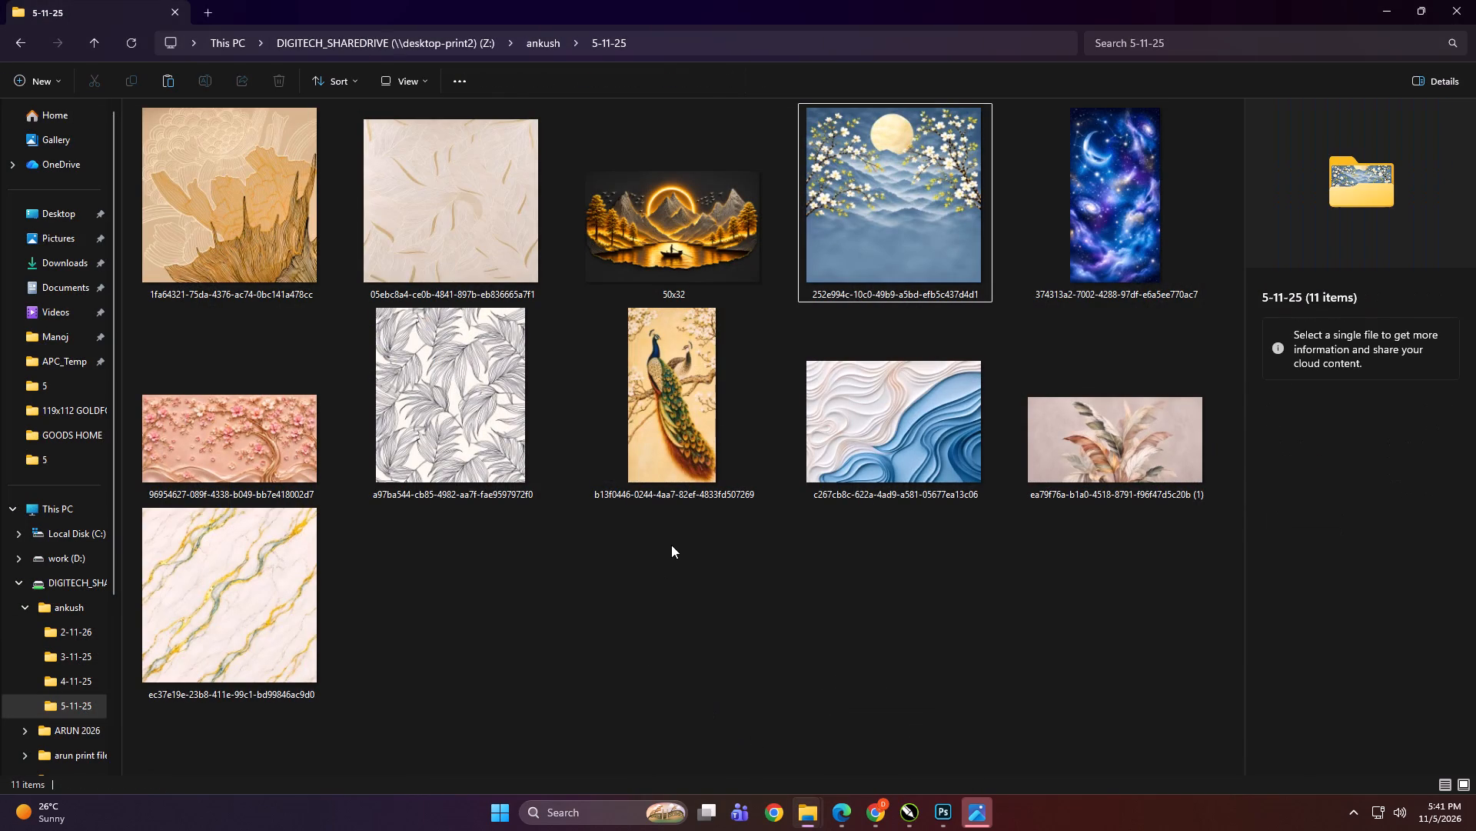
double_click(899, 825)
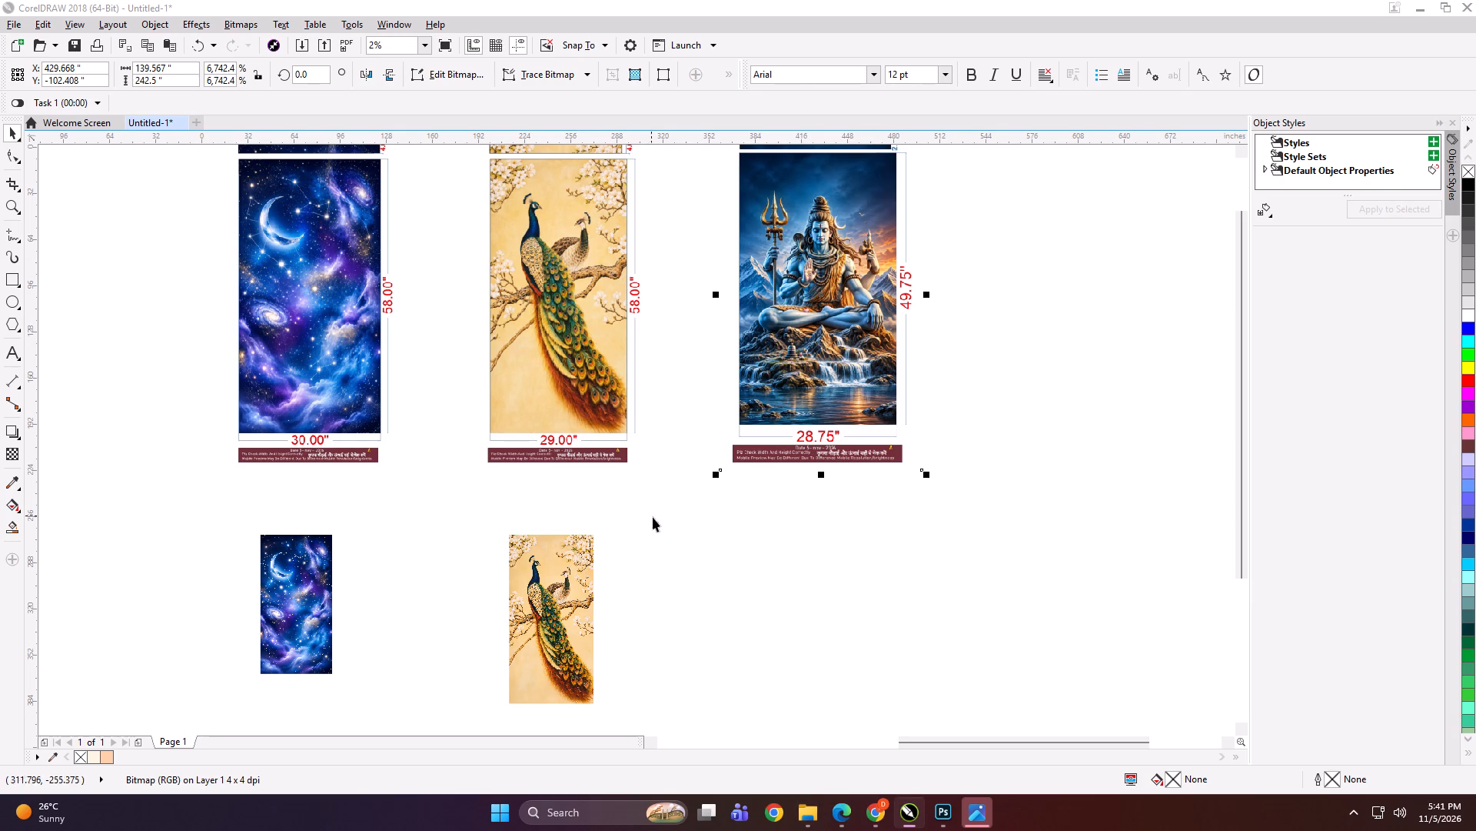
left_click(766, 539)
Reposition the small moon-and-blossom bitmap farther from the 88 by 89 inch mural, leaving open space around it.
scroll(819, 329, "down", 2)
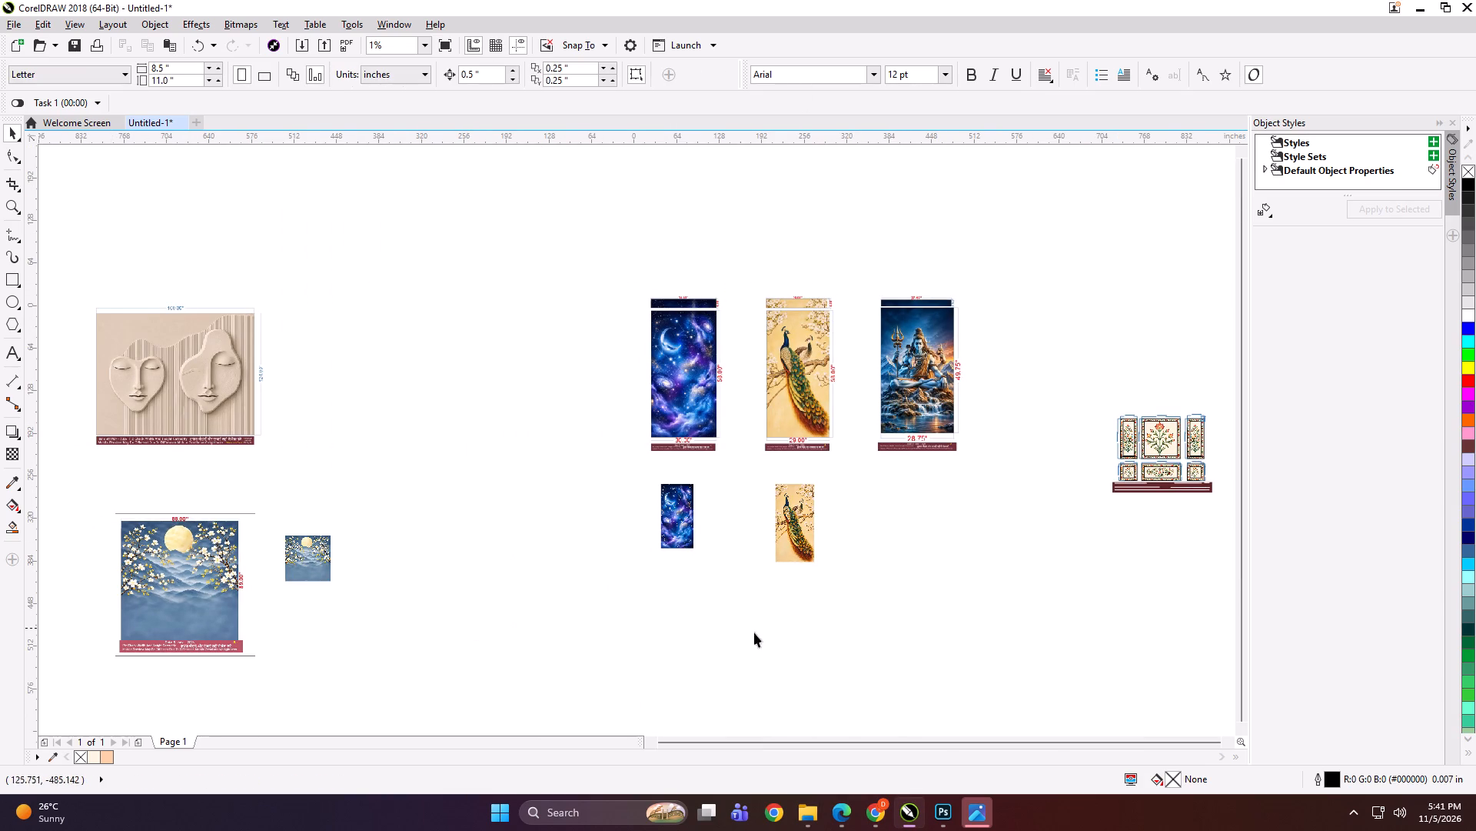
scroll(165, 595, "up", 1)
scroll(411, 490, "down", 1)
scroll(175, 475, "up", 1)
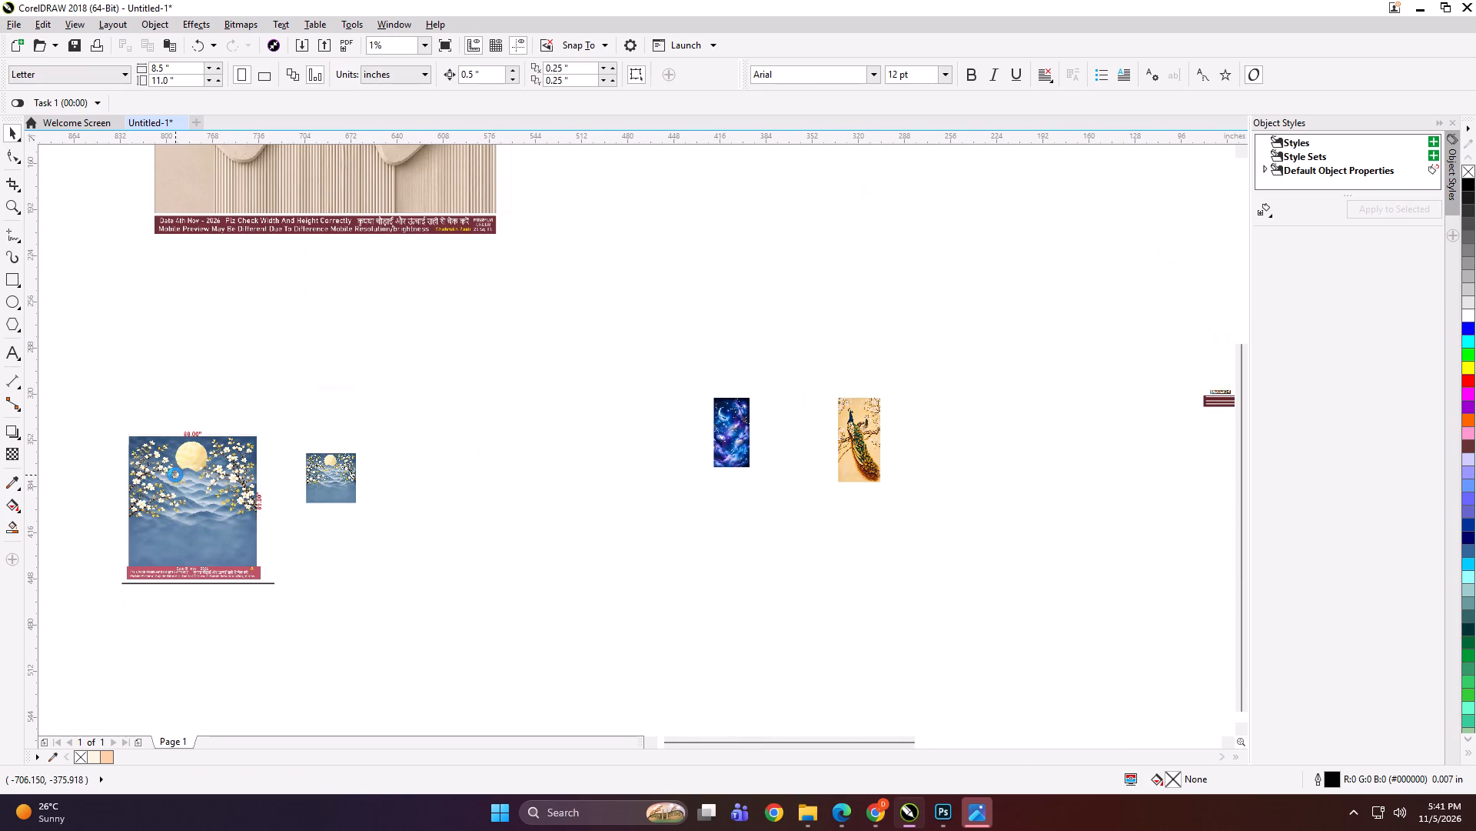
left_click_drag(607, 456, 583, 443)
left_click(577, 438)
left_click(617, 506)
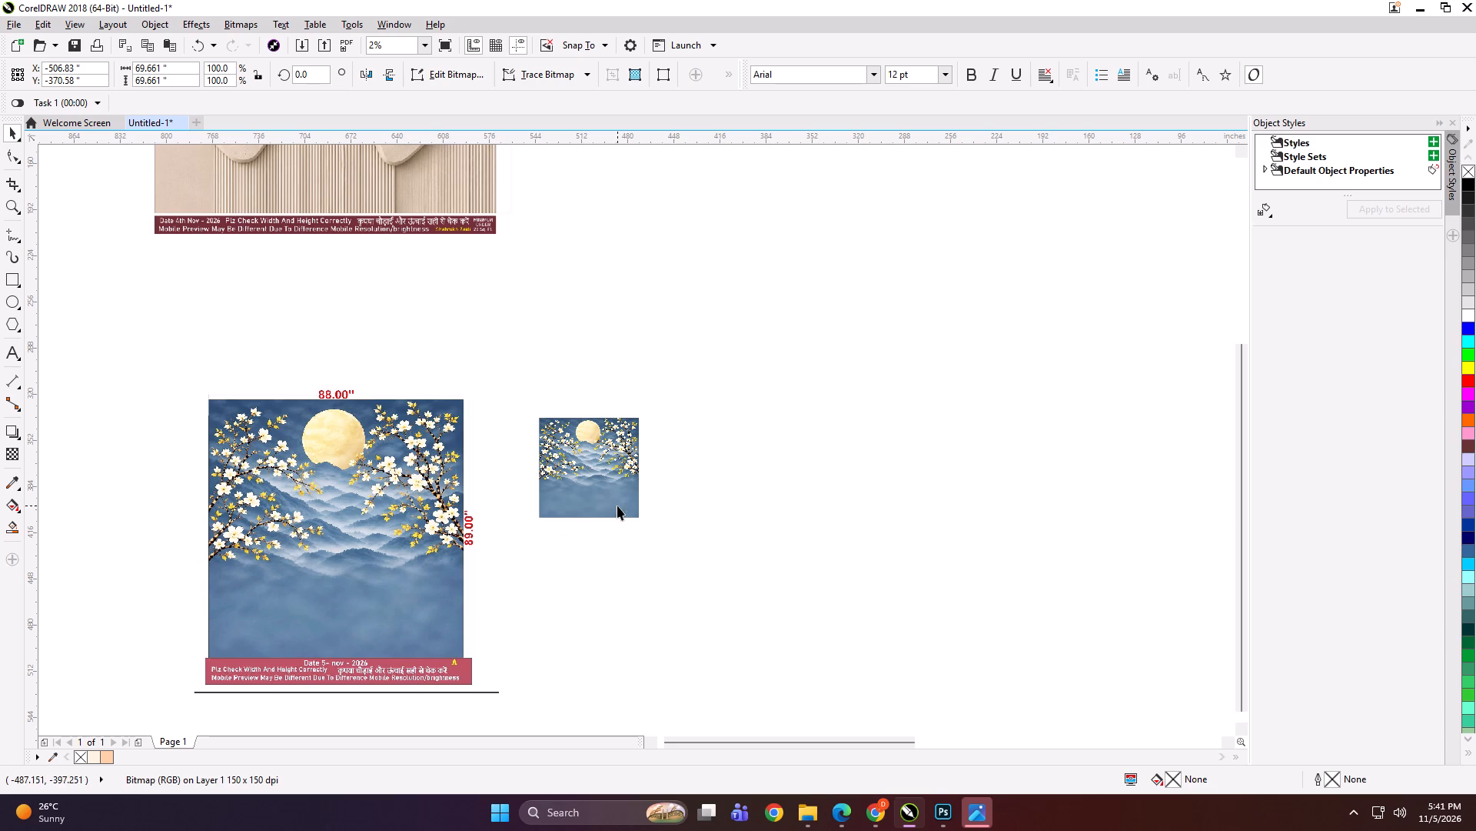
left_click(642, 524)
left_click_drag(642, 524, 773, 643)
left_click_drag(730, 582, 684, 499)
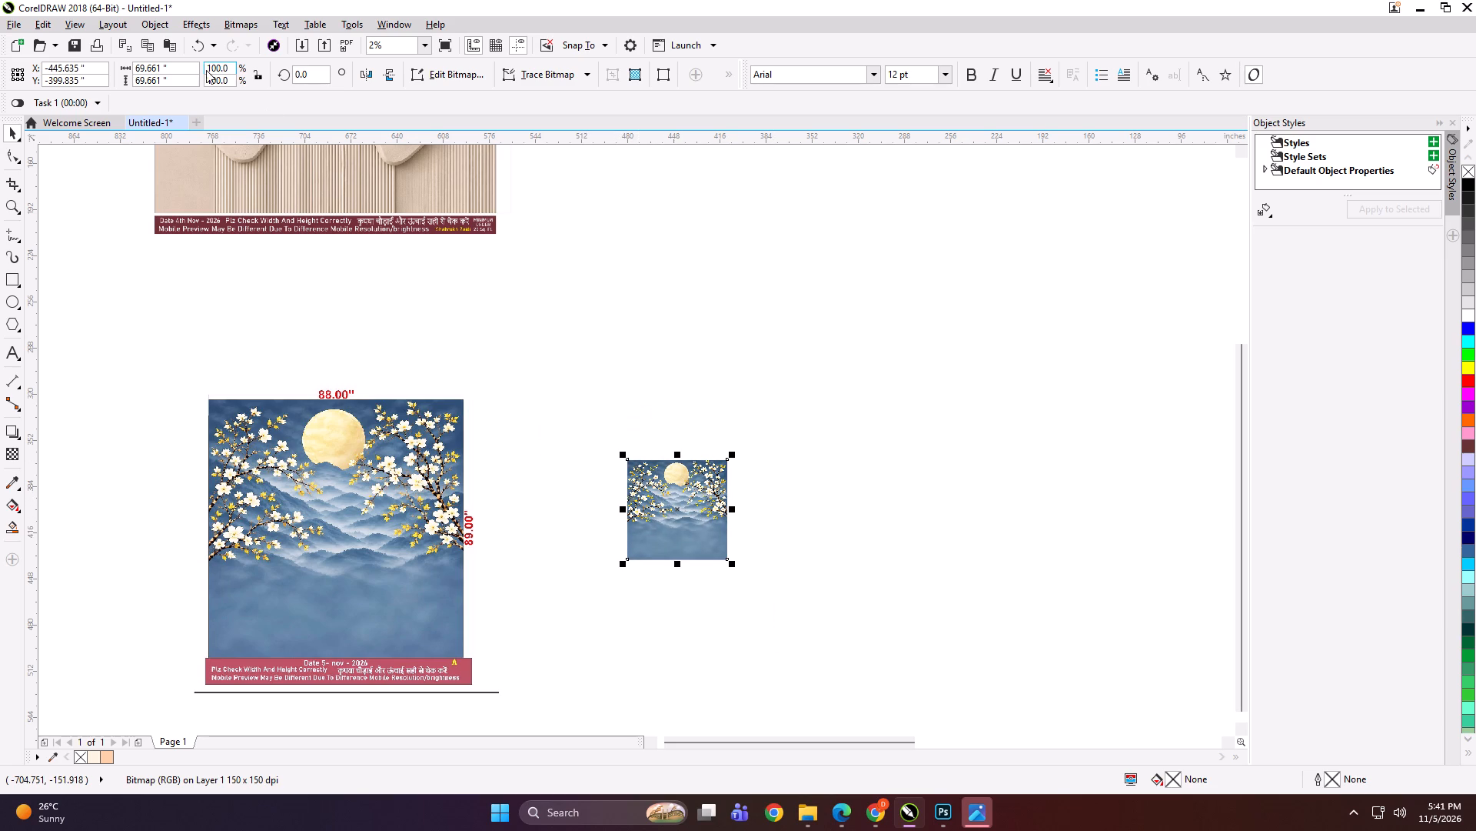
Resize the placed moon-and-blossom bitmap to 88 inches wide by 89 inches high.
left_click(176, 64)
key("ctrl+a")
type("88")
key("Tab")
type("89")
key("Return")
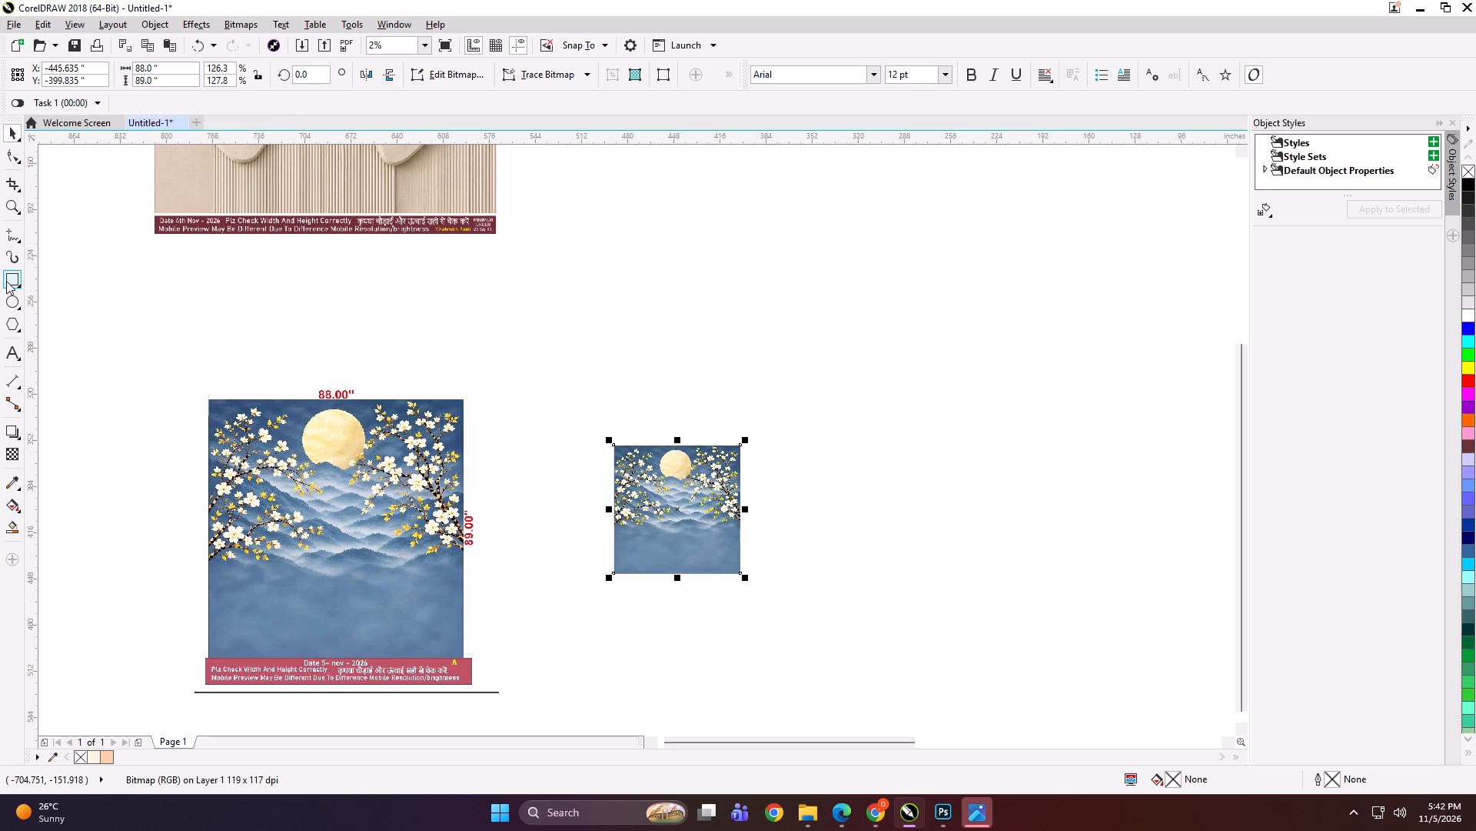
Add a 49 by 89 inch rectangle over the 88 by 89 inch moon-and-blossom bitmap, aligned to the bitmap's left edge.
double_click(6, 281, "shift")
key("shift+space")
left_click(170, 63)
key("ctrl+a")
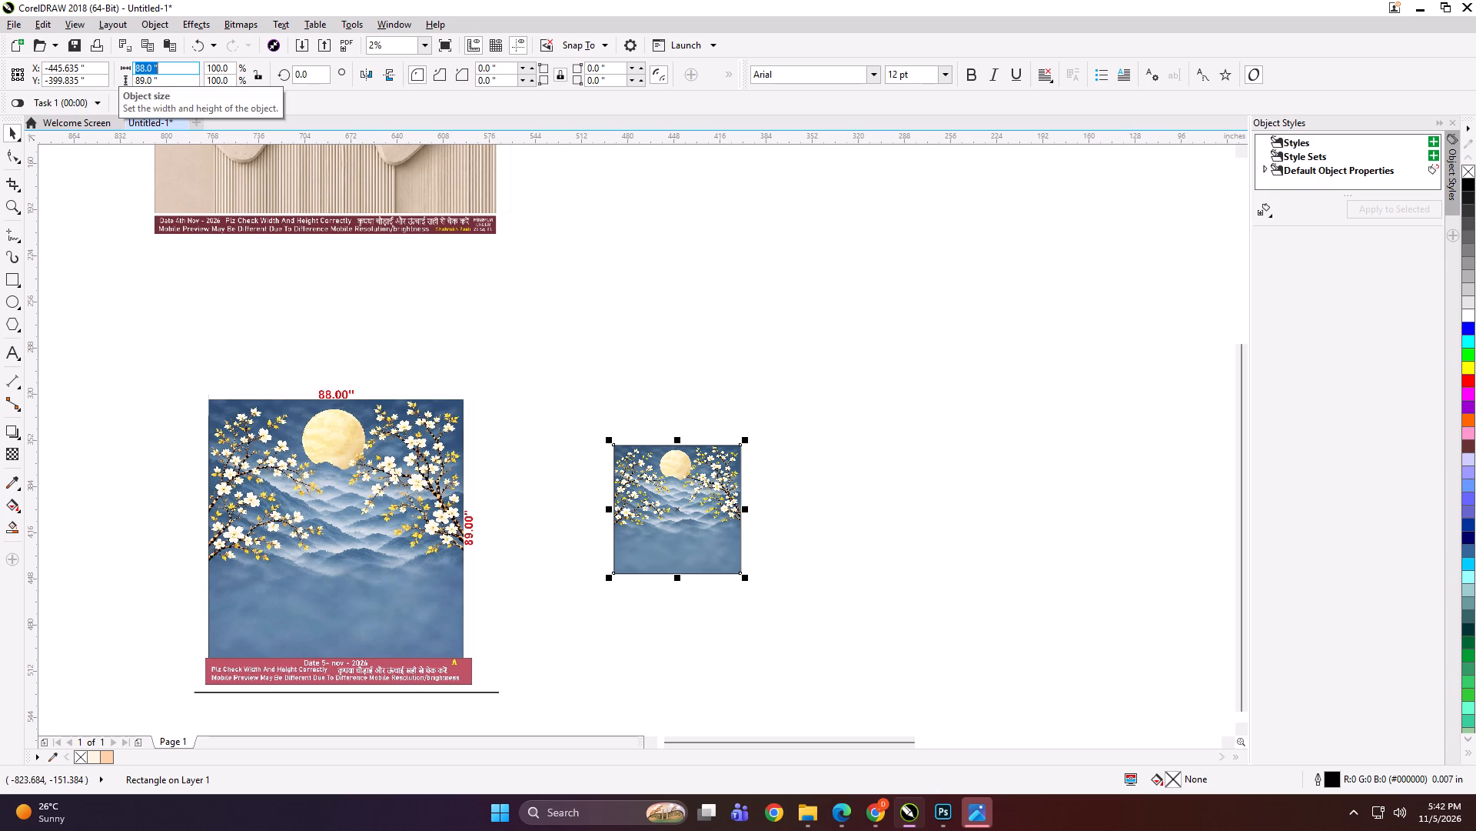
type("49")
key("Return")
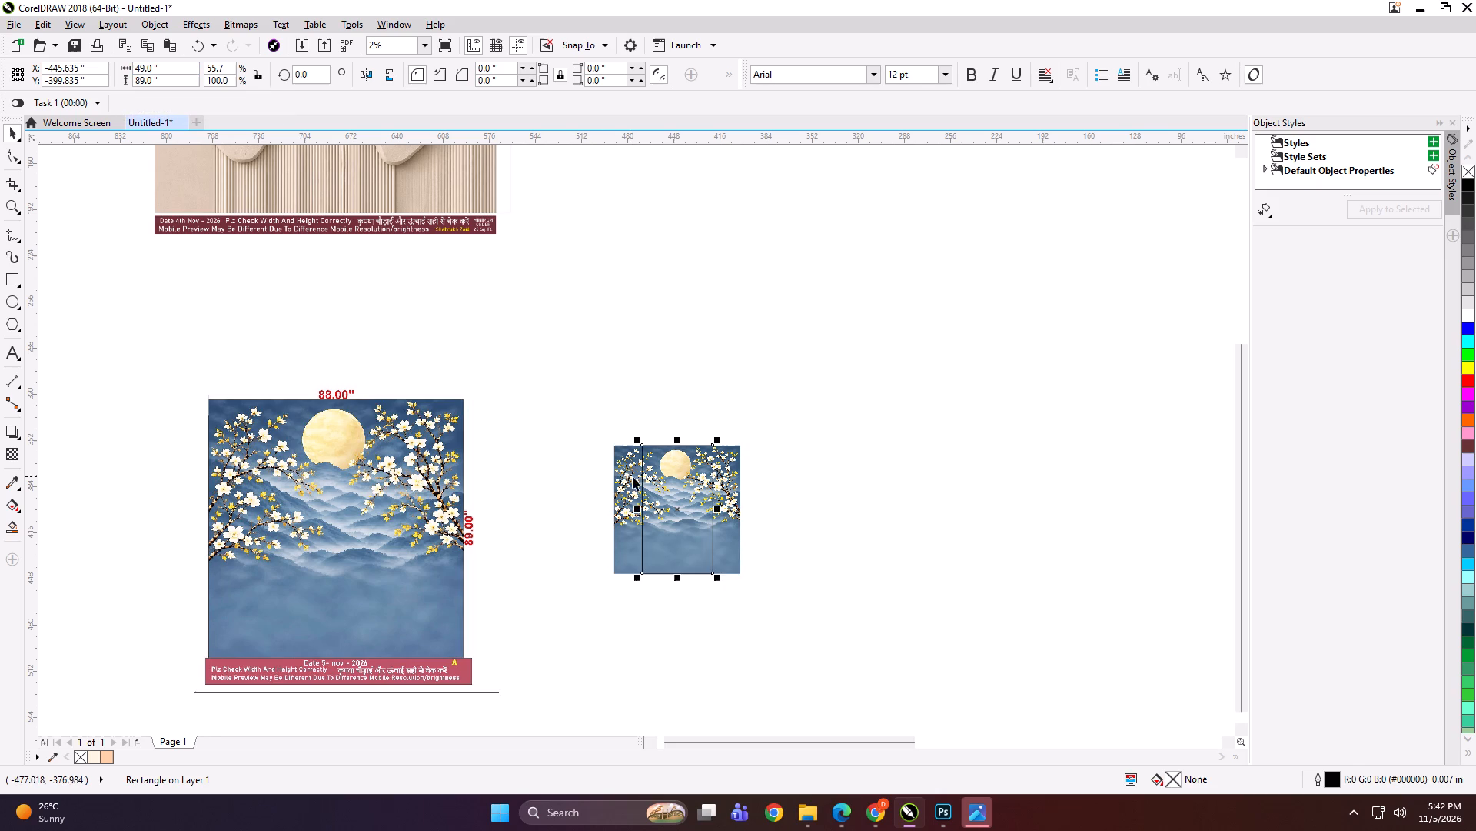
left_click(633, 476, "shift")
key("l")
left_click(622, 367)
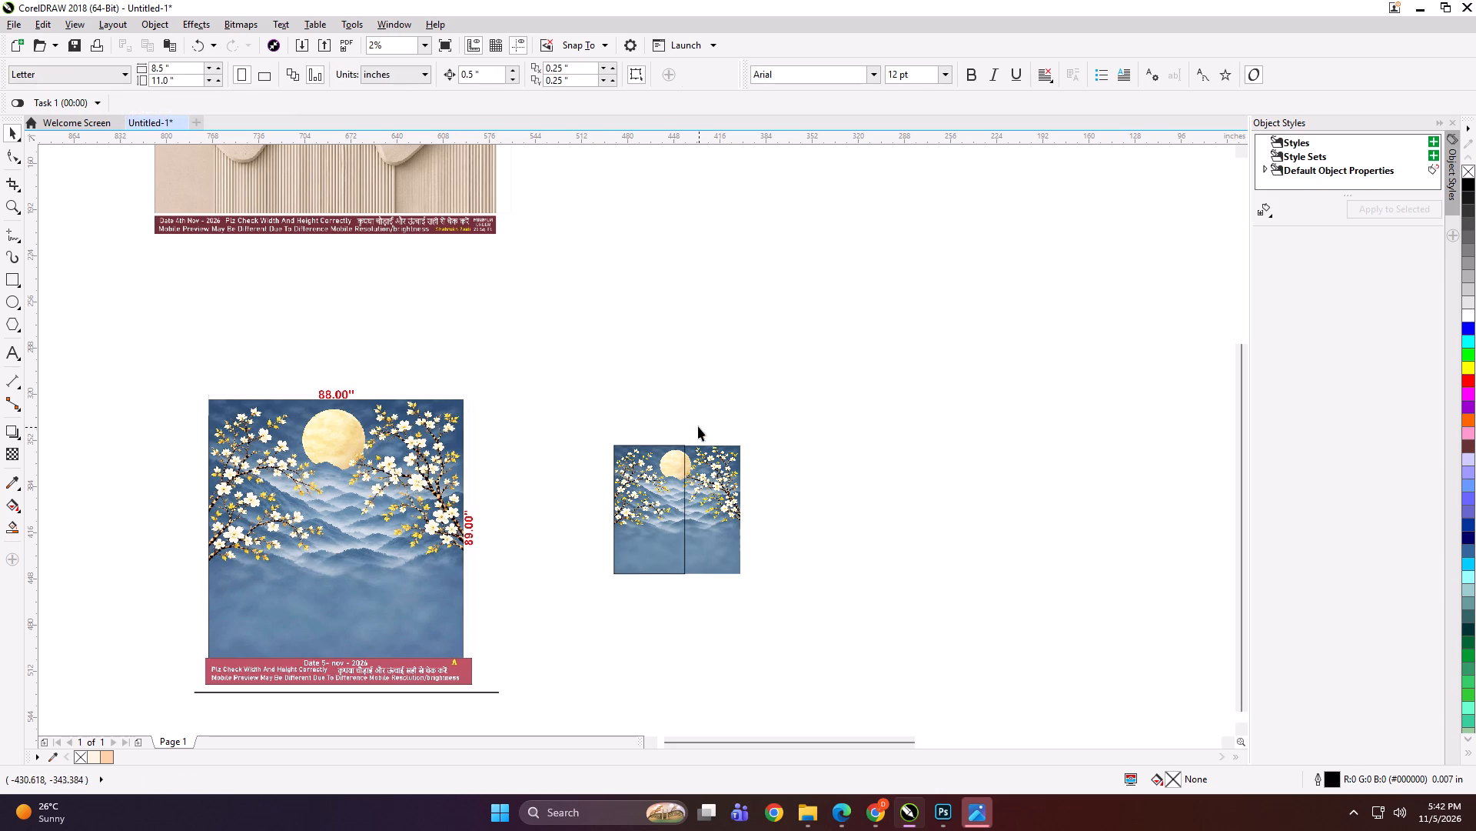
Make a mirrored copy of the 49 inch wide rectangle directly against its right edge, keeping the original.
left_click(698, 426)
left_click_drag(697, 426, 587, 635)
left_click(584, 636)
double_click(658, 494)
left_click(630, 494)
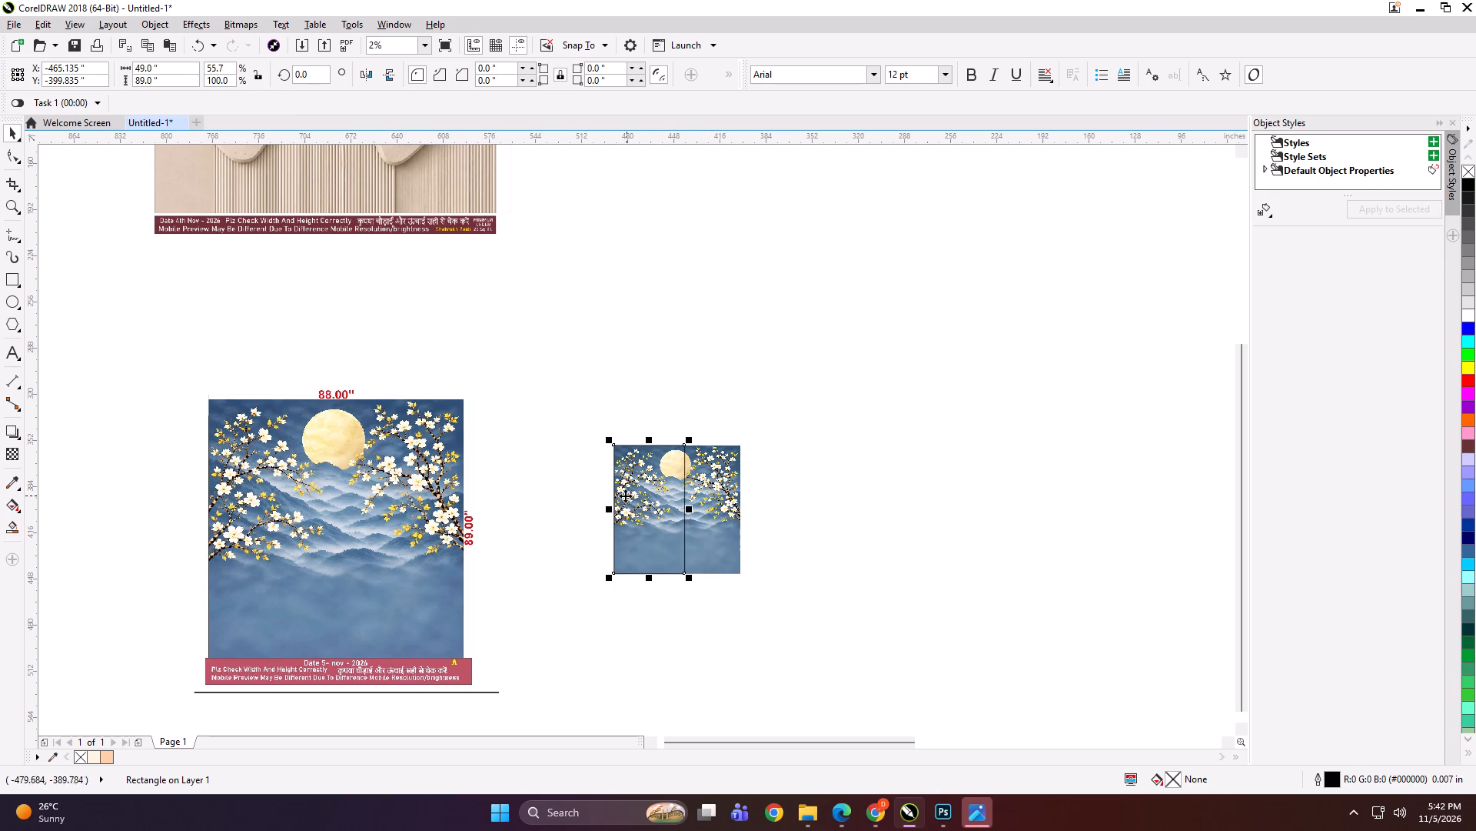
left_click_drag(610, 508, 721, 505)
right_click(721, 505, "ctrl")
Overlap the copied rectangle 0.5 inch onto the first panel and narrow it to 39.5 inches, ending at the bitmap's right edge.
scroll(706, 512, "up", 2)
key("Left")
left_click_drag(908, 503, 902, 503)
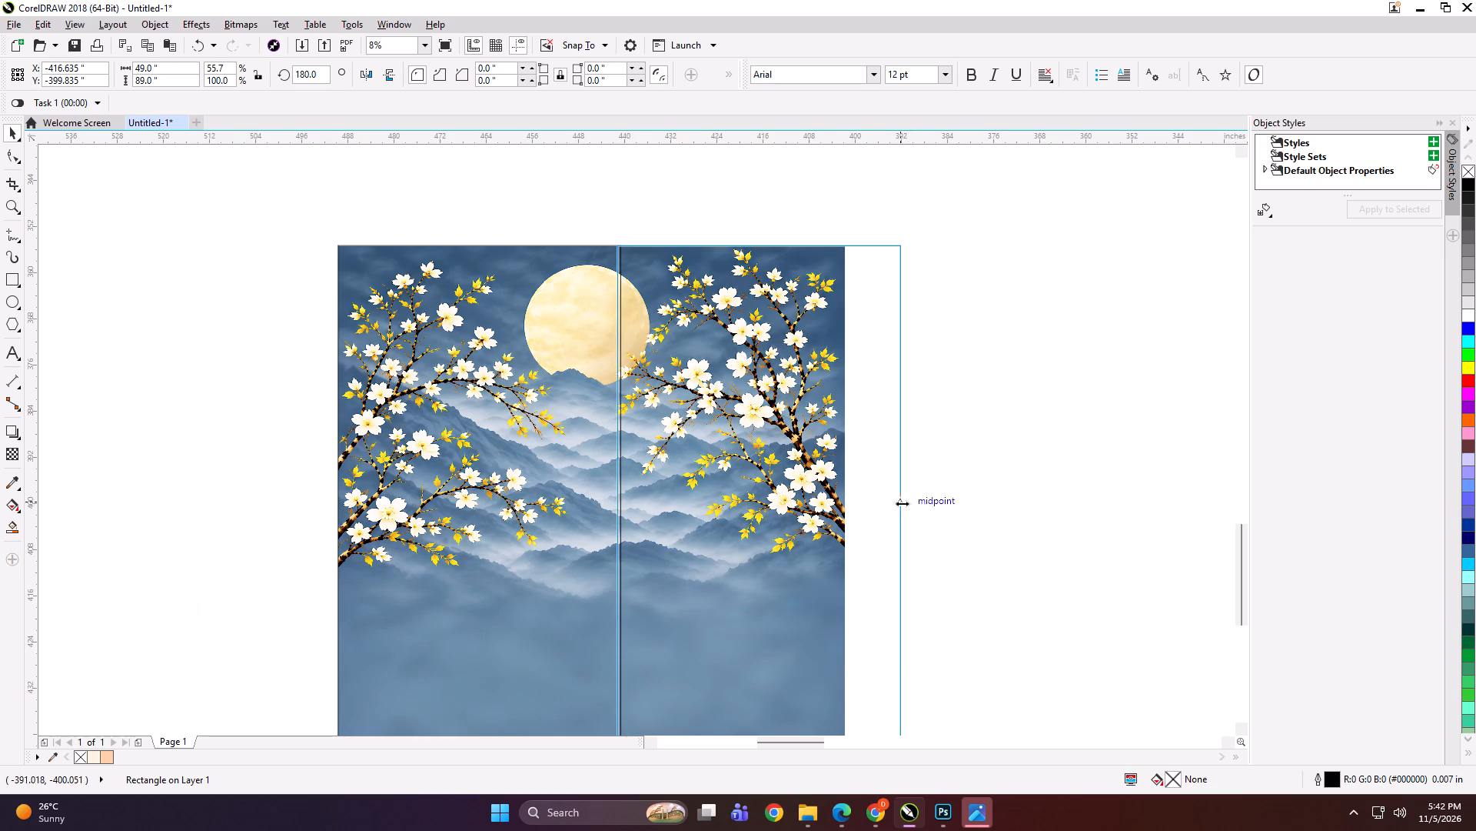
left_click_drag(902, 503, 853, 496)
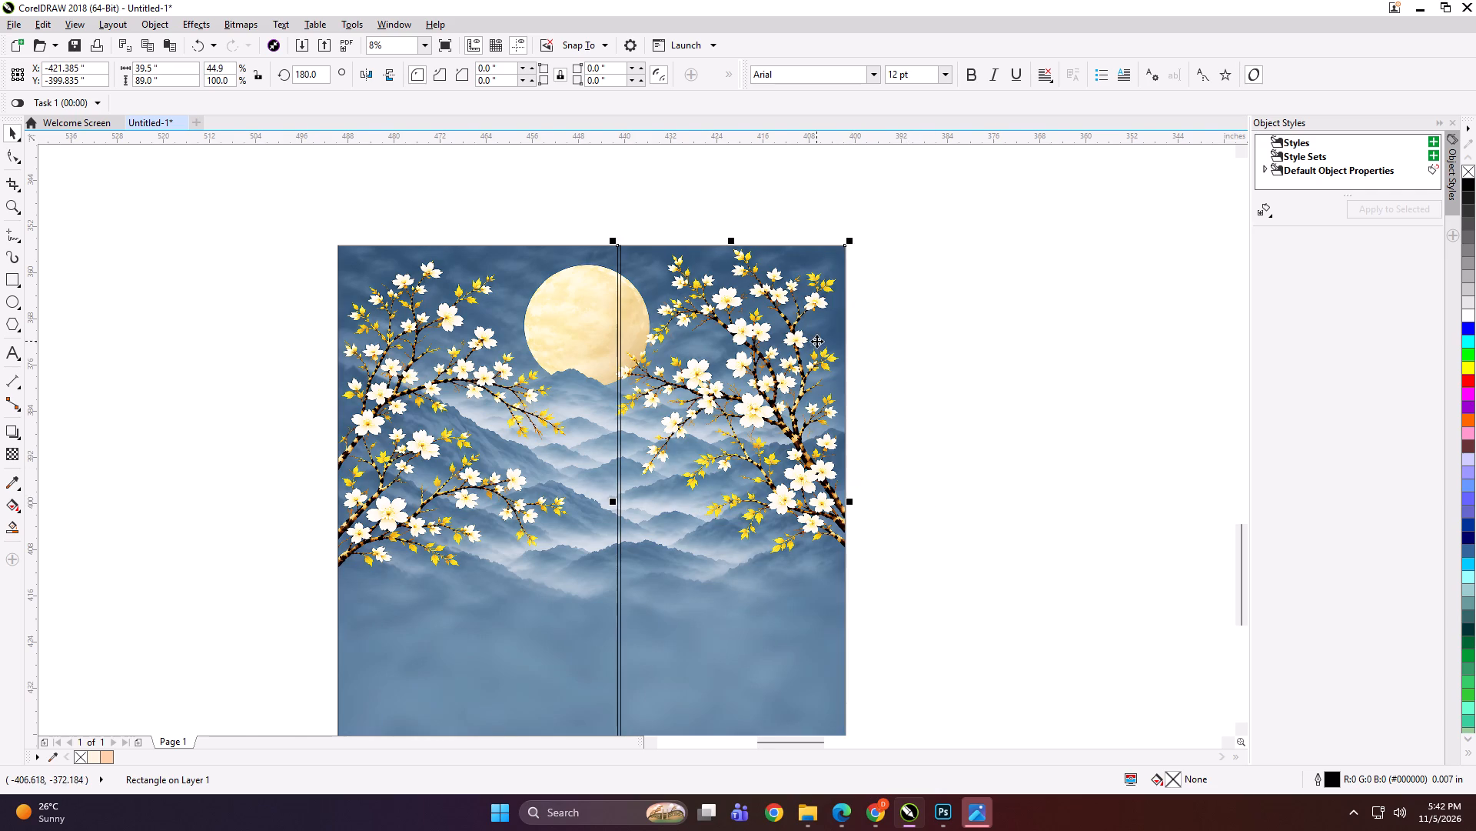
Group the panel rectangles with the moon-and-blossom bitmap and leave nothing selected.
scroll(816, 343, "down", 1)
left_click(671, 362, "shift")
key("ctrl+g")
left_click(928, 424)
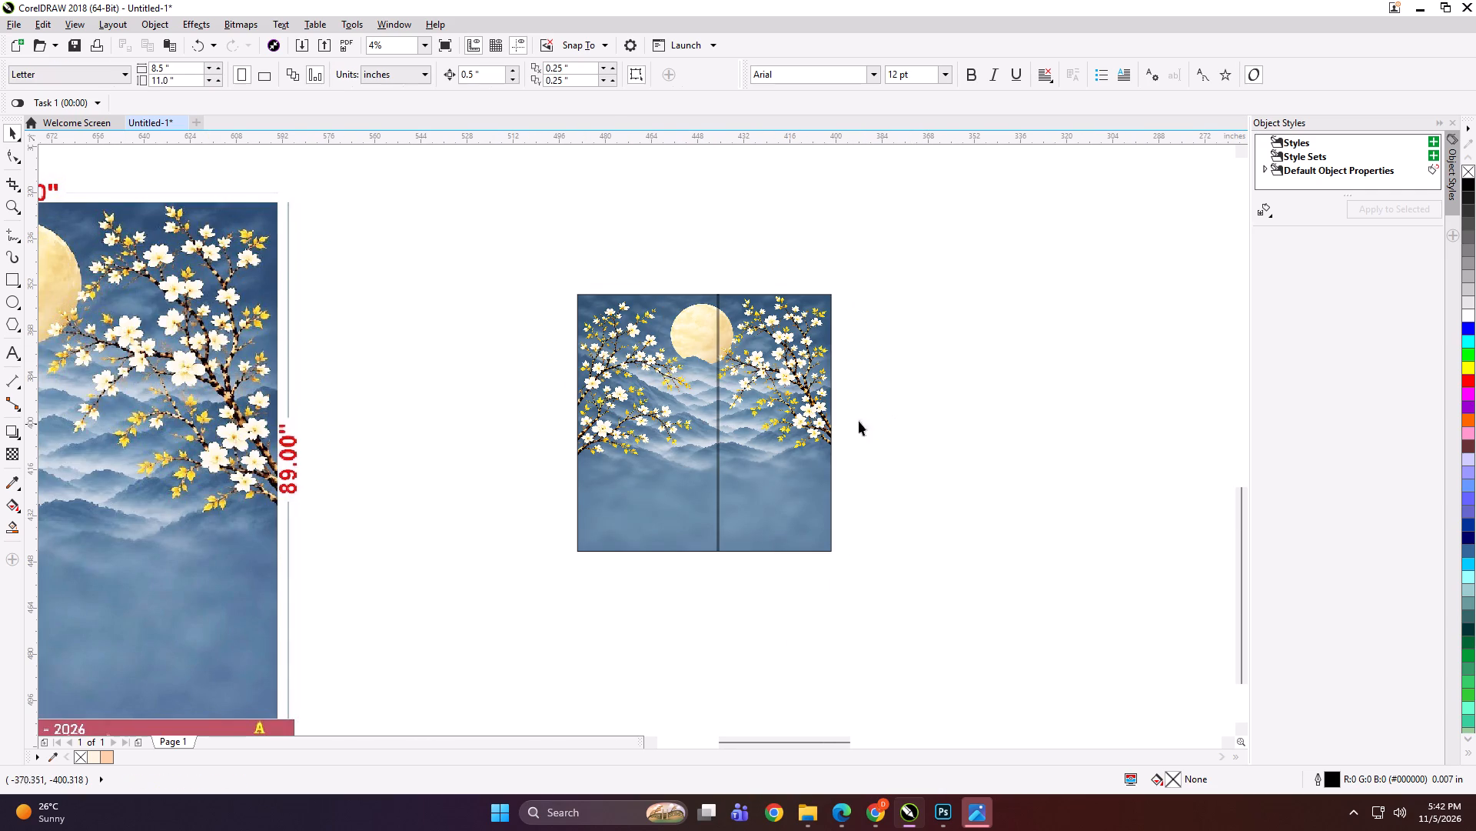
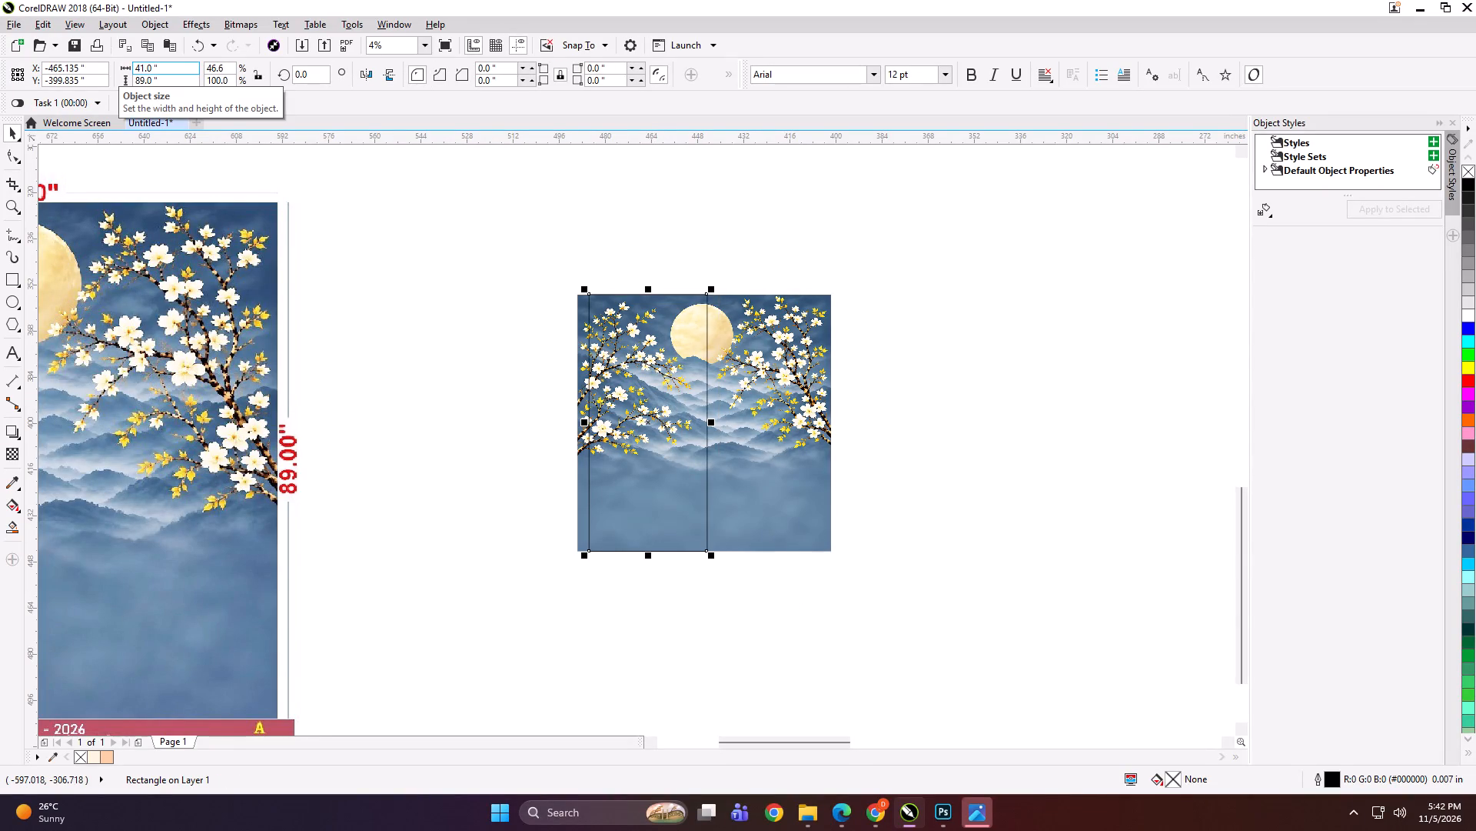
Align the 41 by 89 inch rectangle to the left edge of the moon-and-blossom bitmap.
left_click(754, 409, "shift")
key("l")
left_click(700, 238)
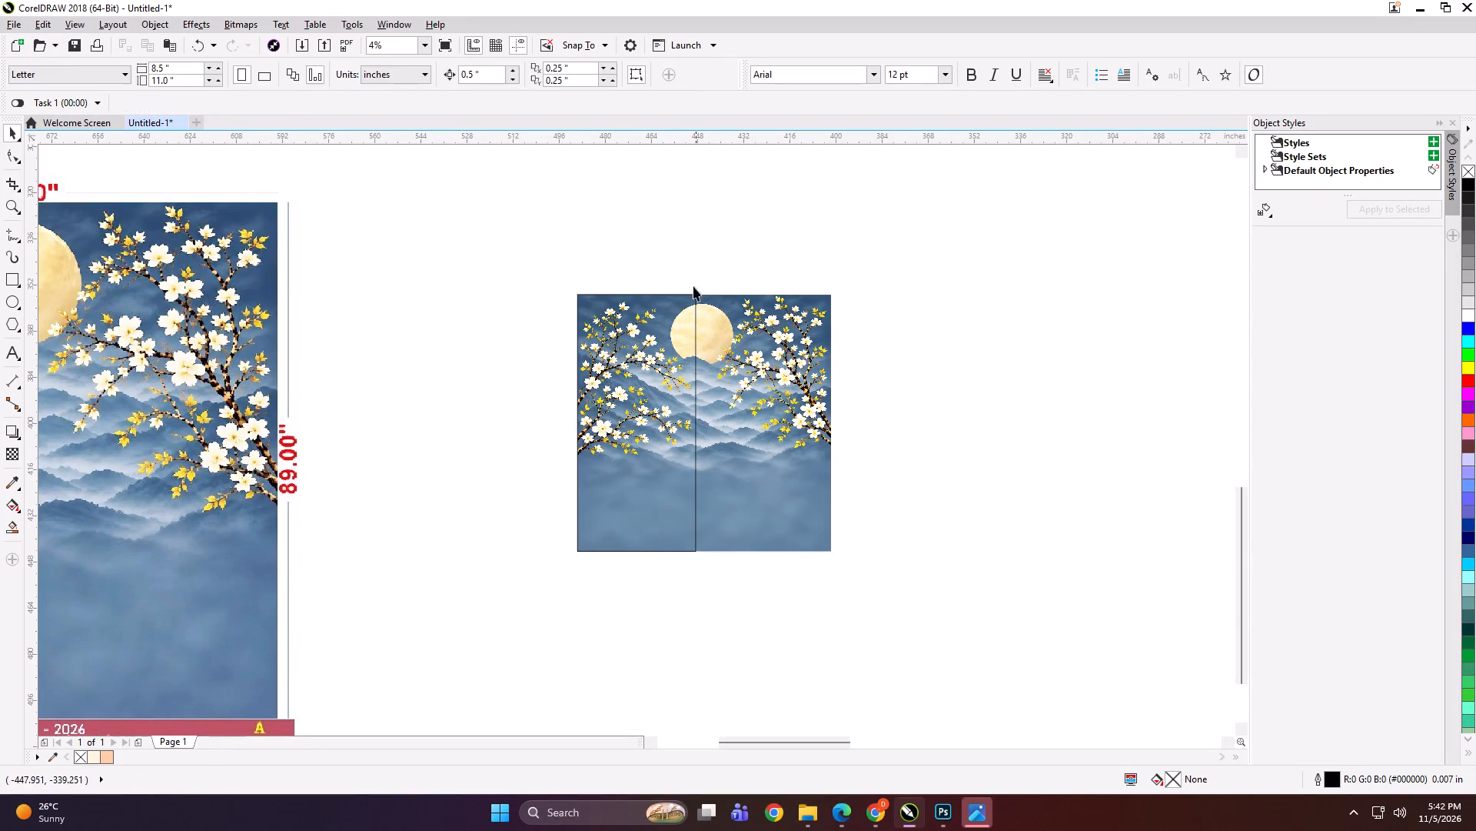
Make a mirrored copy of the 41 inch wide rectangle on its right side and overlap it 0.5 inch onto the first panel.
left_click(659, 356)
left_click_drag(573, 423, 723, 422)
right_click(723, 422, "ctrl")
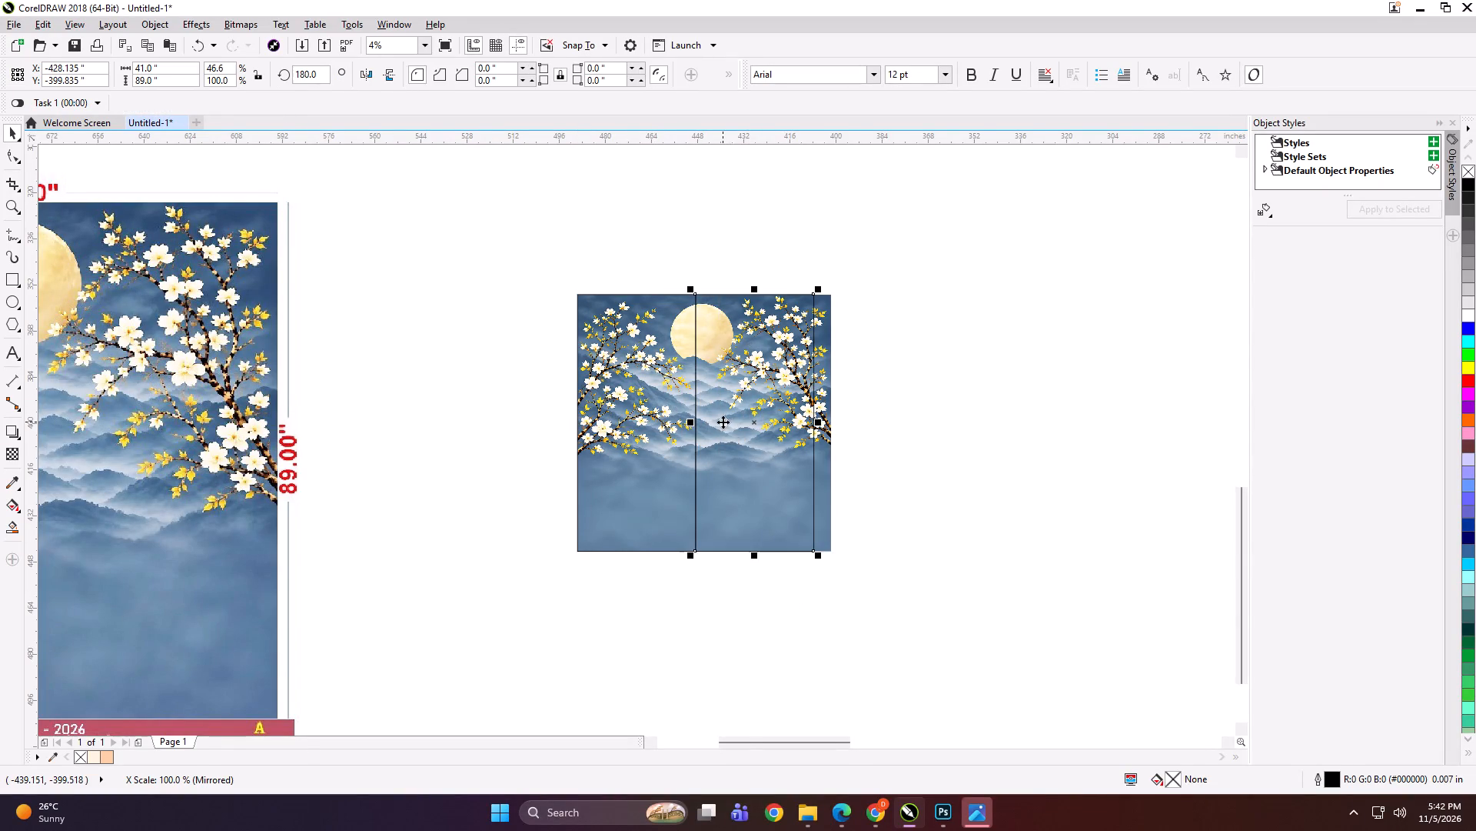
scroll(723, 422, "up", 1)
key("Left")
Mirror-copy the second rectangle rightward, overlap the copy 0.5 inch onto it, and narrow it to 7 inches, ending at the bitmap's right edge.
left_click_drag(658, 426, 722, 427)
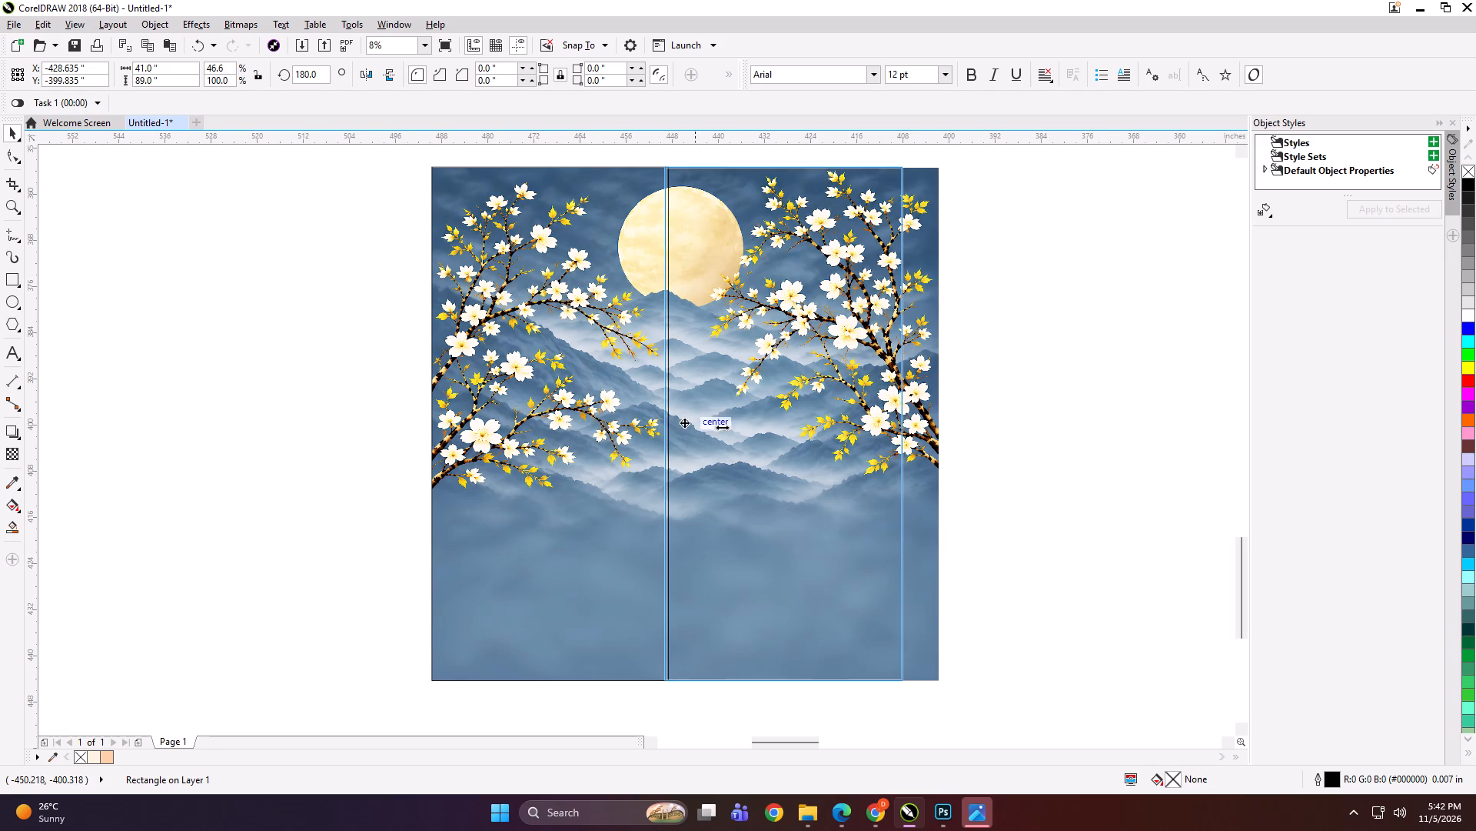
left_click_drag(722, 427, 963, 424)
right_click_drag(869, 430, 963, 424, "ctrl")
key("Left")
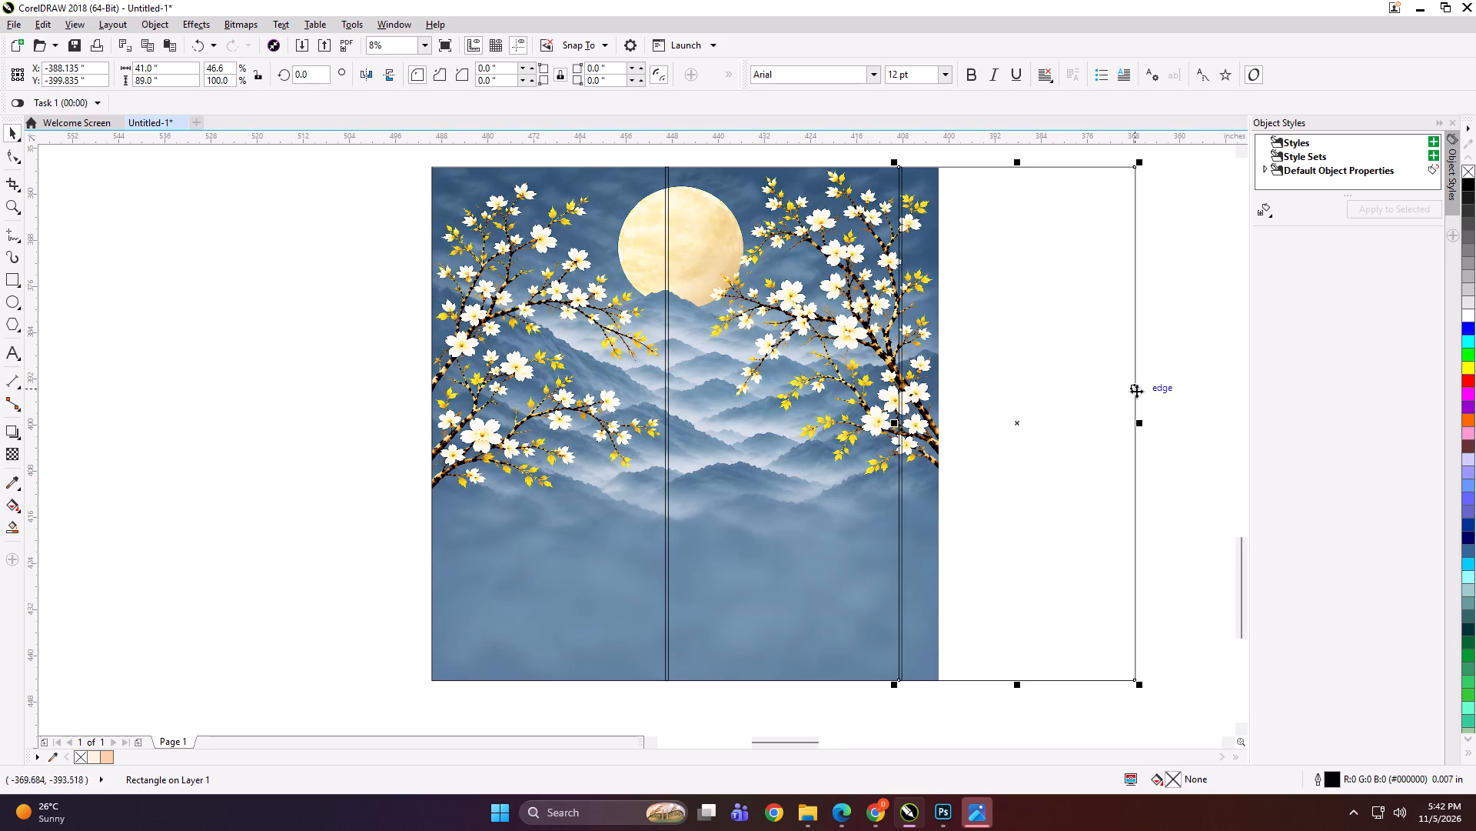
left_click_drag(1141, 422, 947, 386)
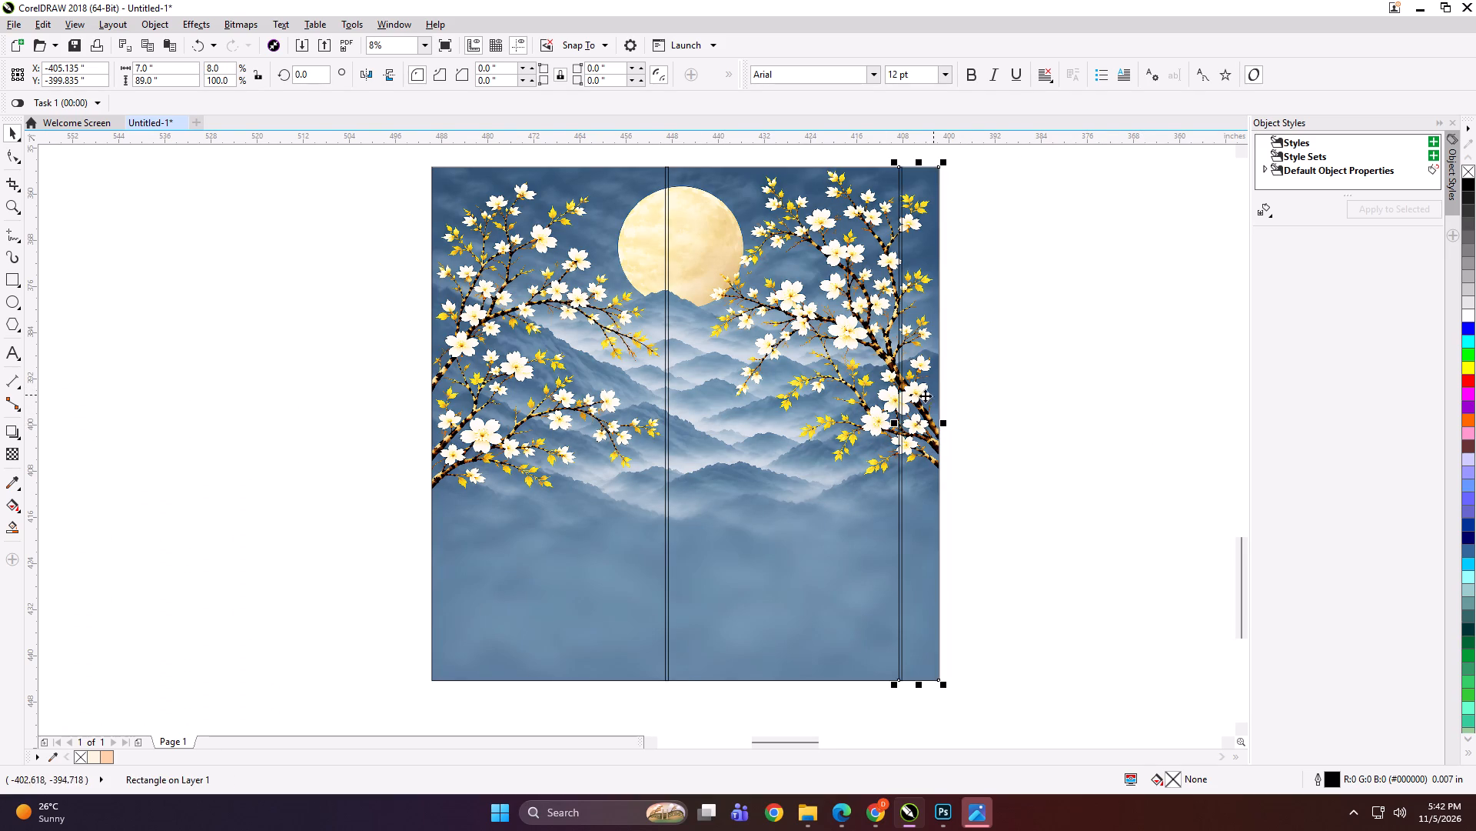
Group the three panel rectangles and PowerClip the moon-and-blossom bitmap inside them.
left_click(770, 381, "shift")
left_click(570, 382, "shift")
scroll(738, 375, "down", 1)
key("ctrl+g")
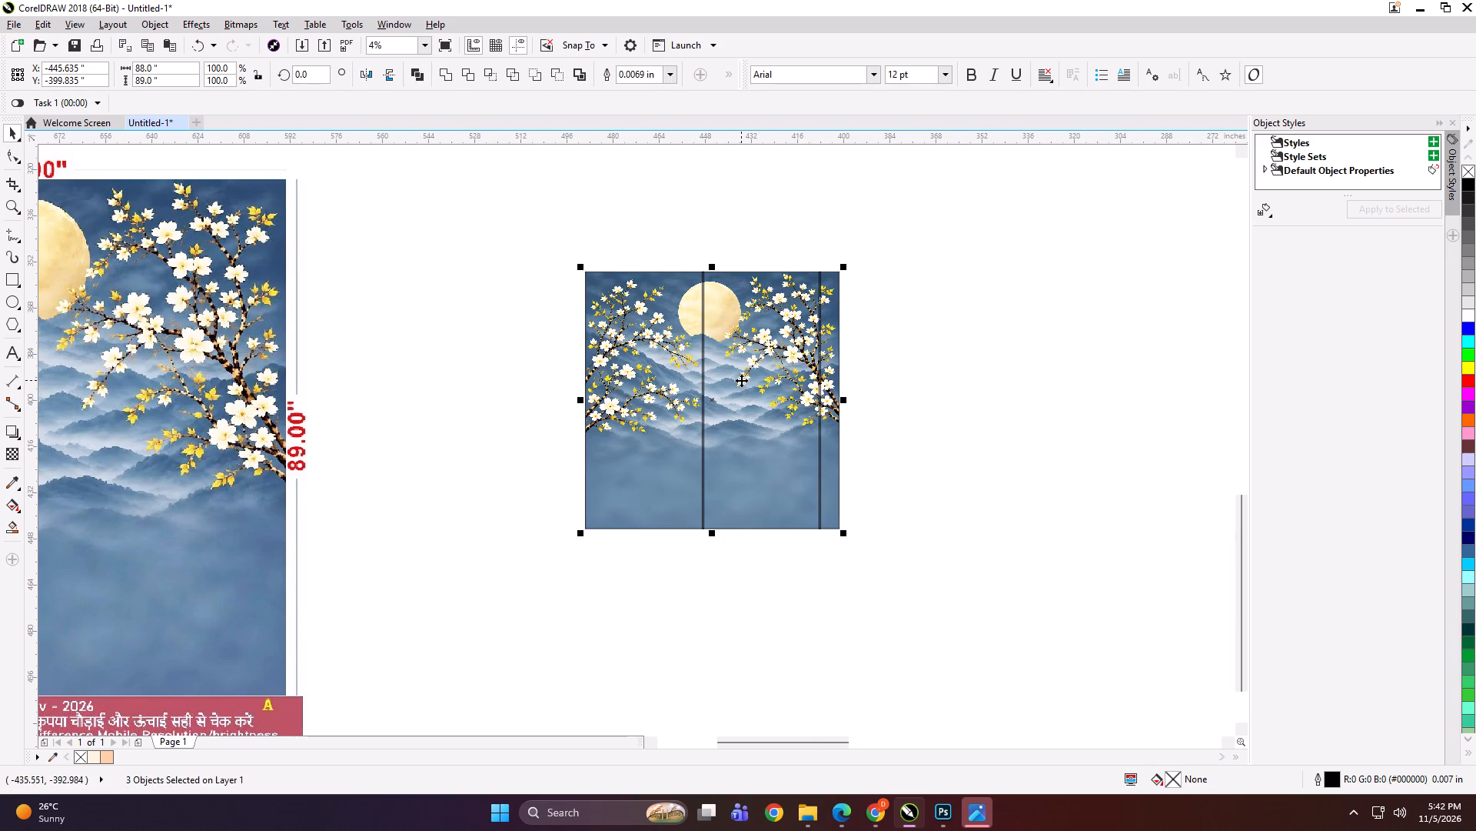
double_click(944, 435)
left_click(759, 411, "alt")
key("shift+Return")
left_click(759, 374)
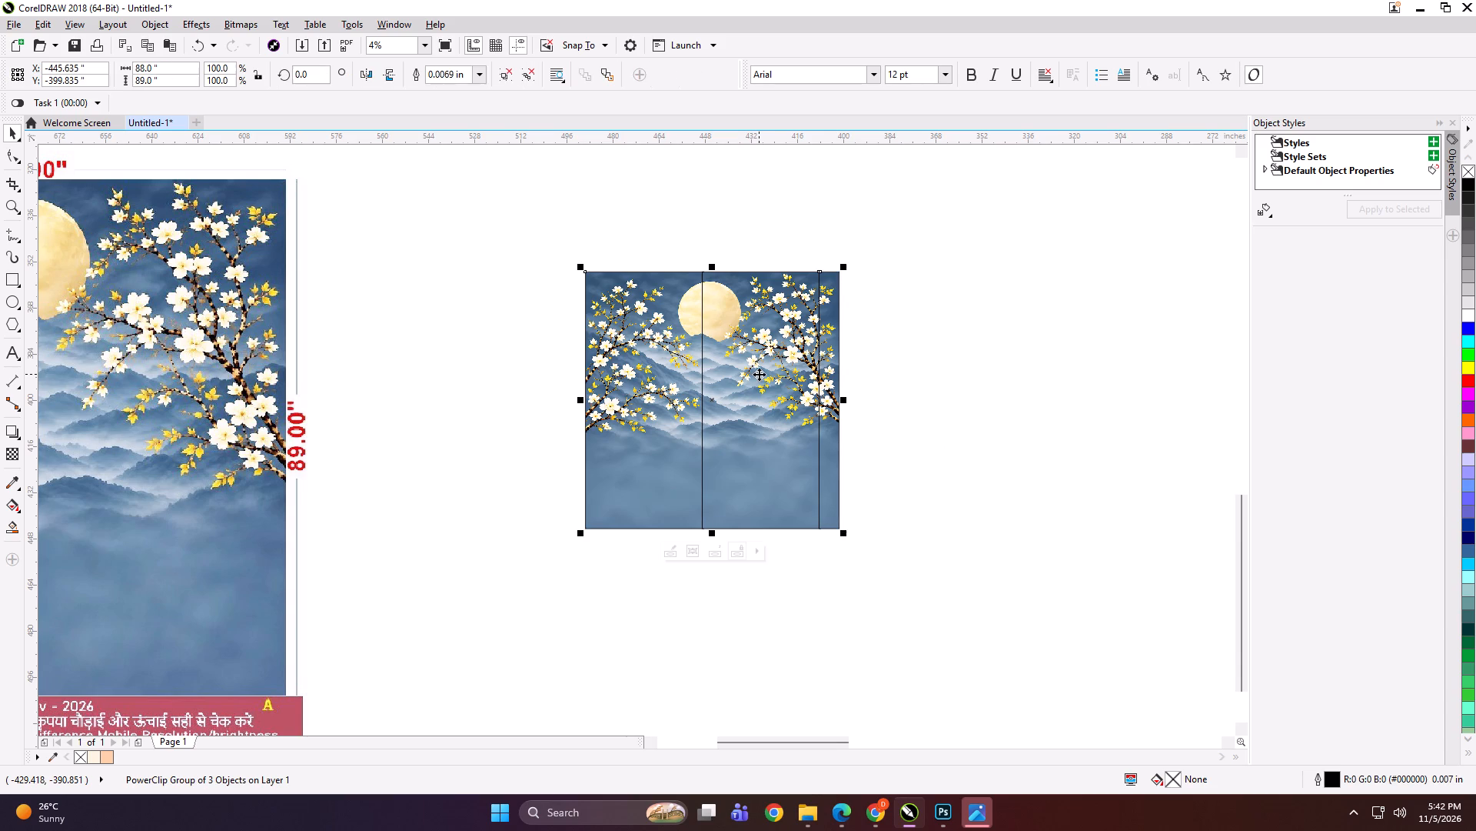
Ungroup the PowerClip group into separate panels and leave nothing selected.
key("ctrl+u")
key("ctrl+u")
left_click(920, 375)
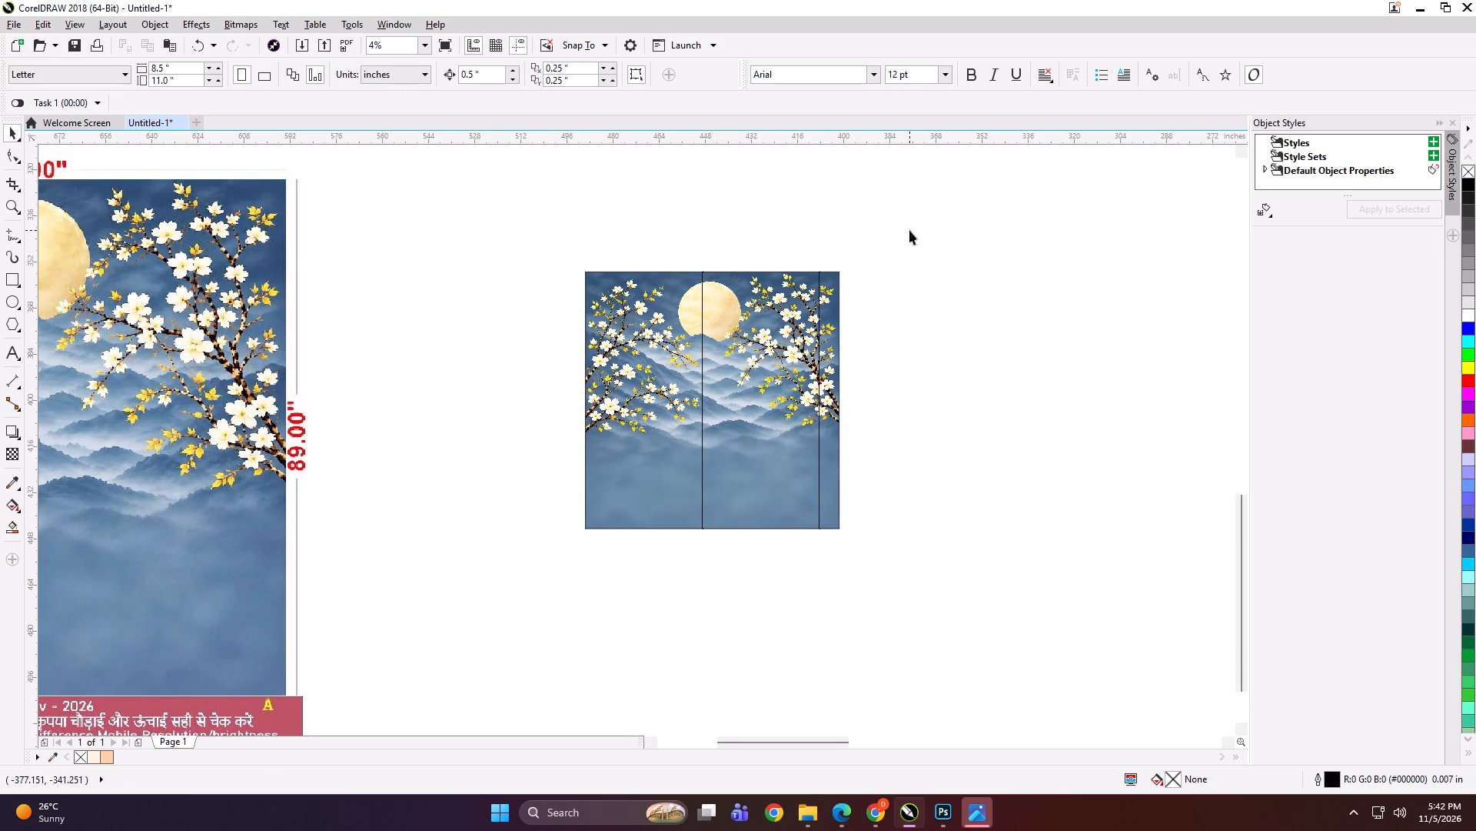
Add the text label "88*89 PANEL 1" at the top edge of the first panel.
scroll(900, 279, "down", 1)
left_click(13, 357)
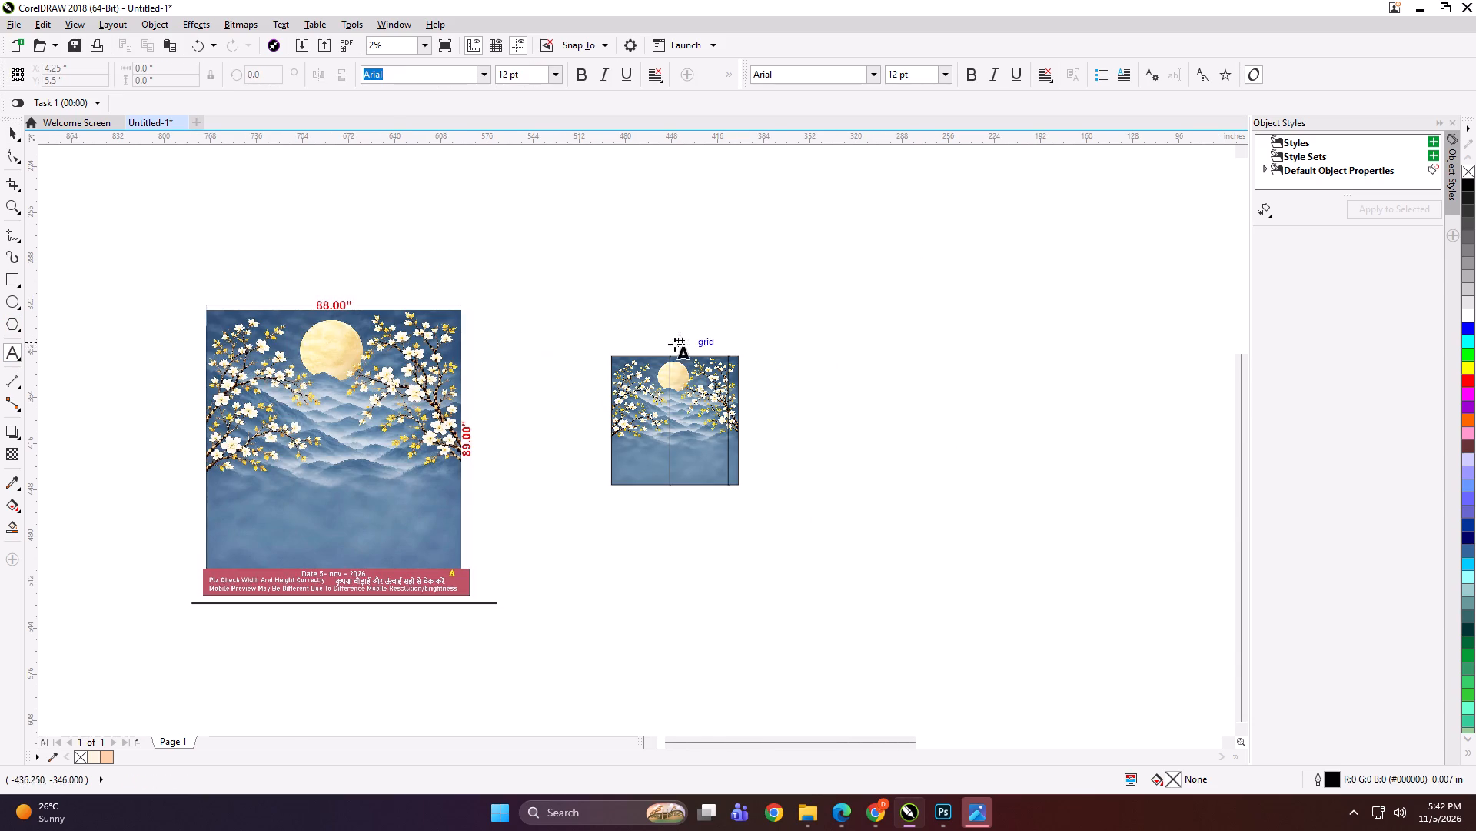
left_click(634, 354)
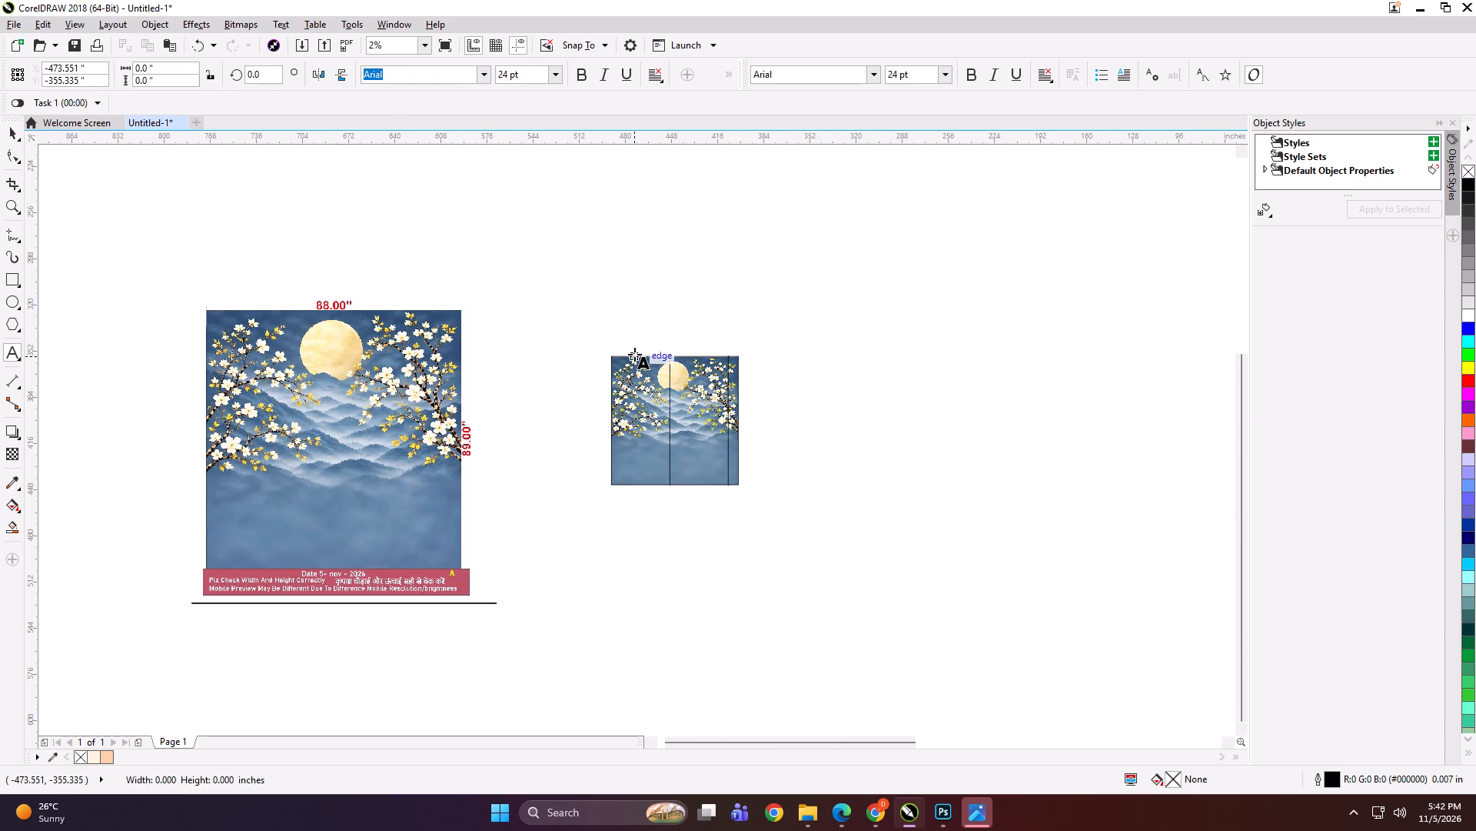
key("8")
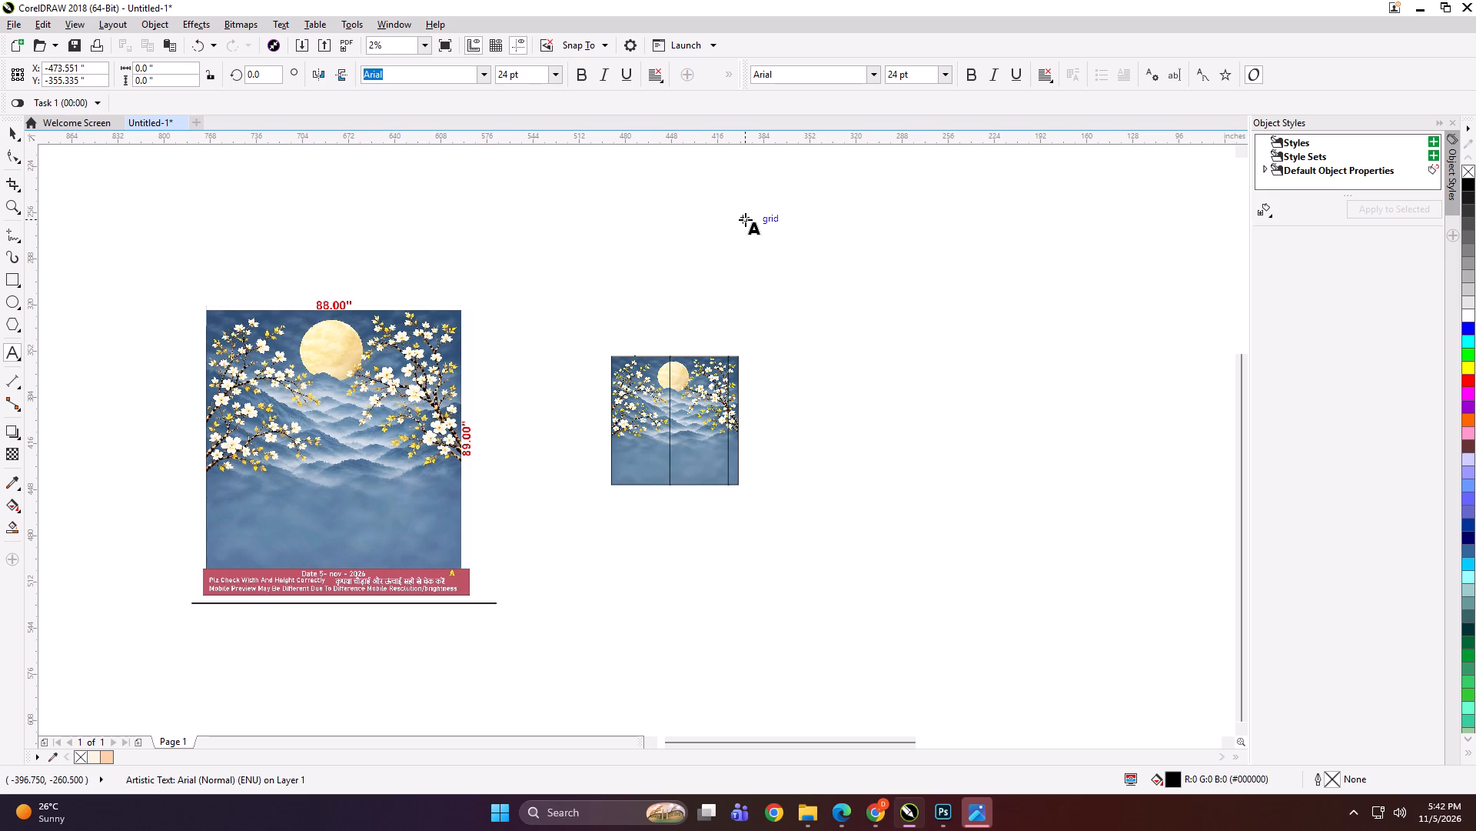
scroll(640, 351, "up", 4)
scroll(659, 285, "up", 2)
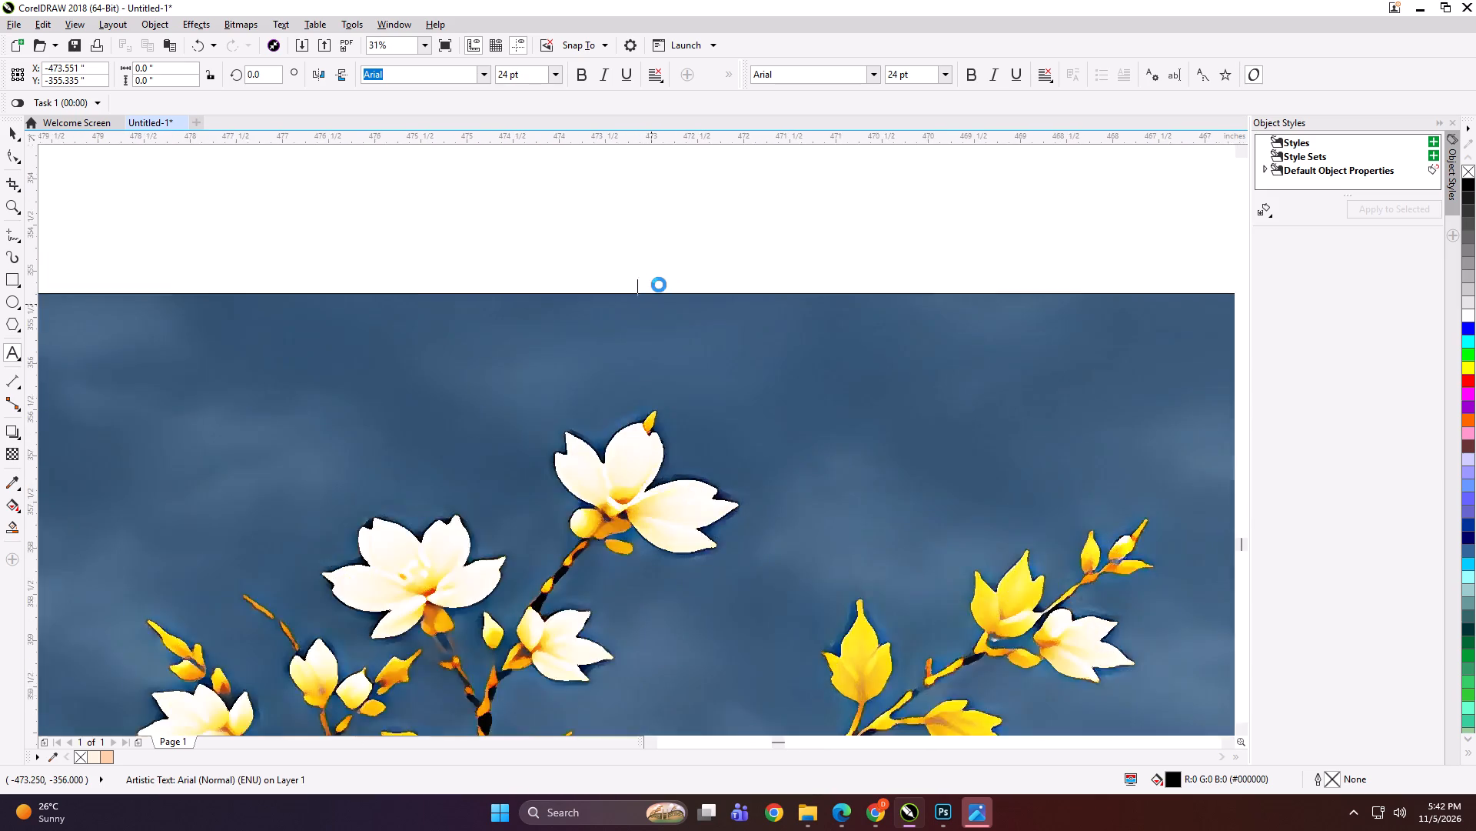
scroll(659, 285, "up", 1)
type("8*89 PANEL 1")
Copy the label text to the top edge of the second panel and change it to "88*89 PANEL 2".
key("ctrl+a")
key("ctrl+c")
scroll(645, 281, "down", 4)
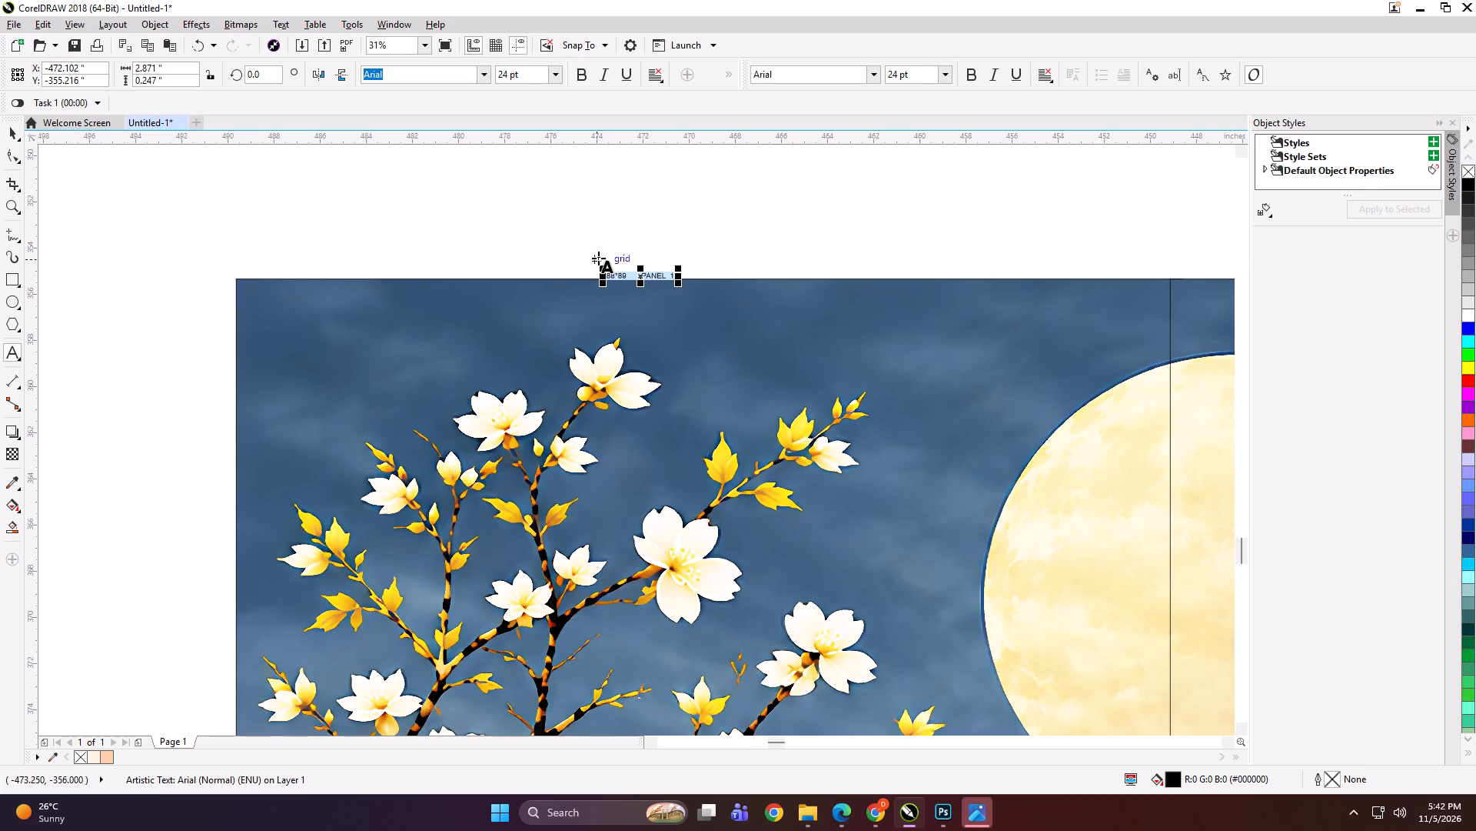
scroll(569, 273, "down", 2)
left_click(756, 276)
scroll(759, 278, "up", 2)
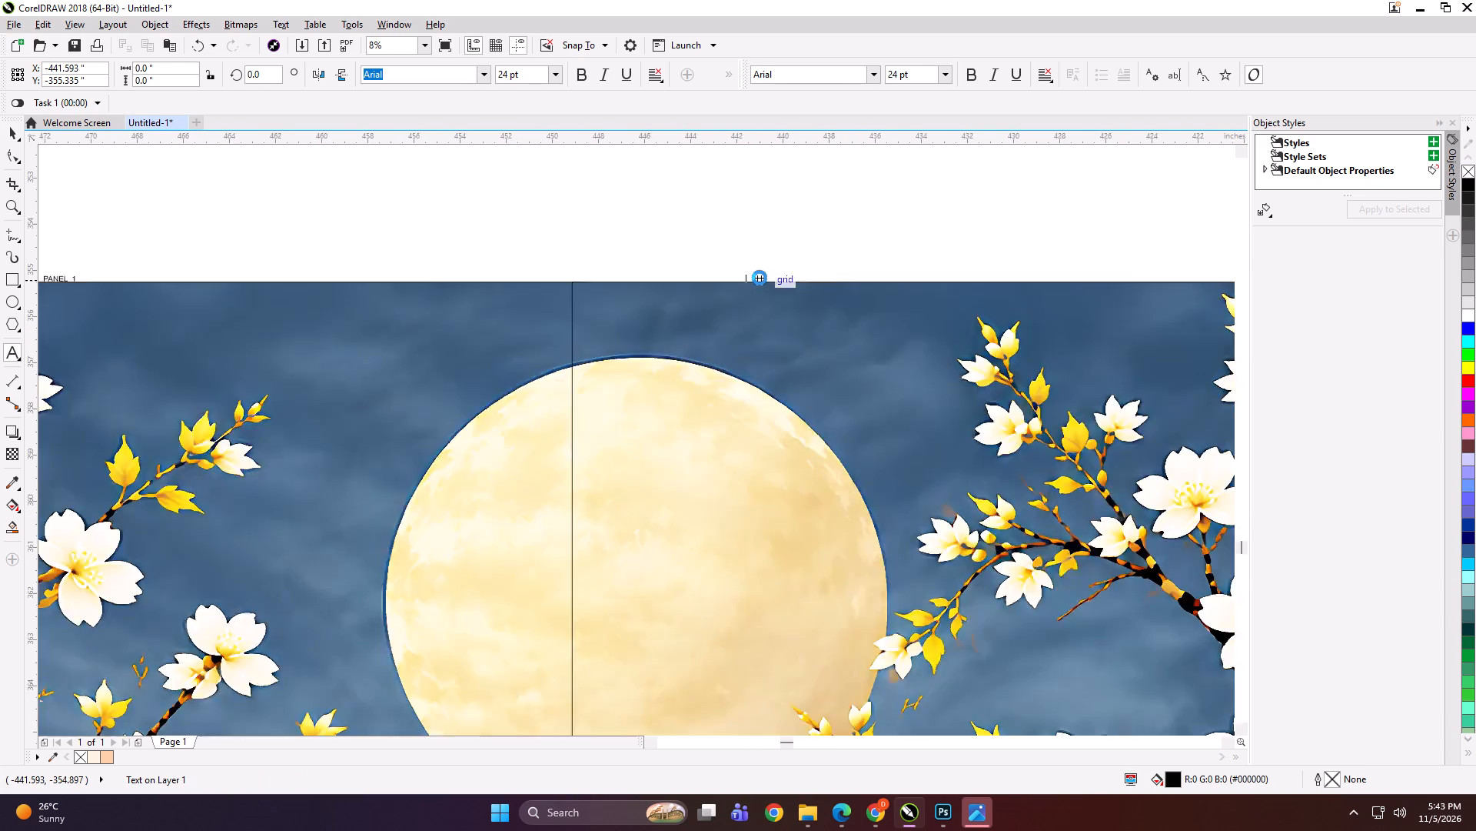
scroll(760, 278, "up", 1)
key("ctrl+v")
key("BackSpace")
key("2")
Paste the label text at the top edge of the narrow third panel and change it to "88*89 PANEL 3".
scroll(758, 278, "down", 4)
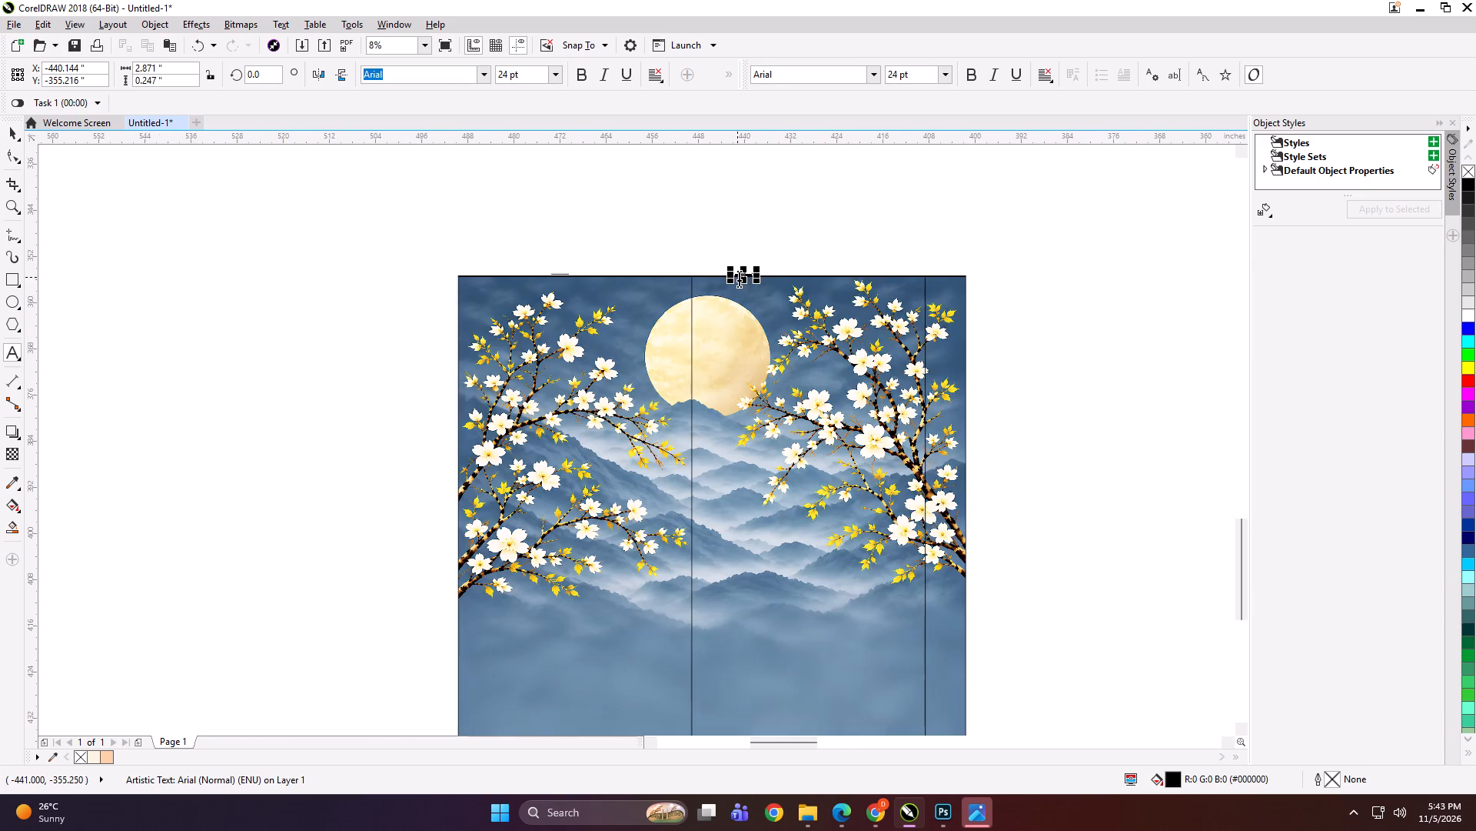
scroll(926, 278, "up", 4)
left_click(939, 260)
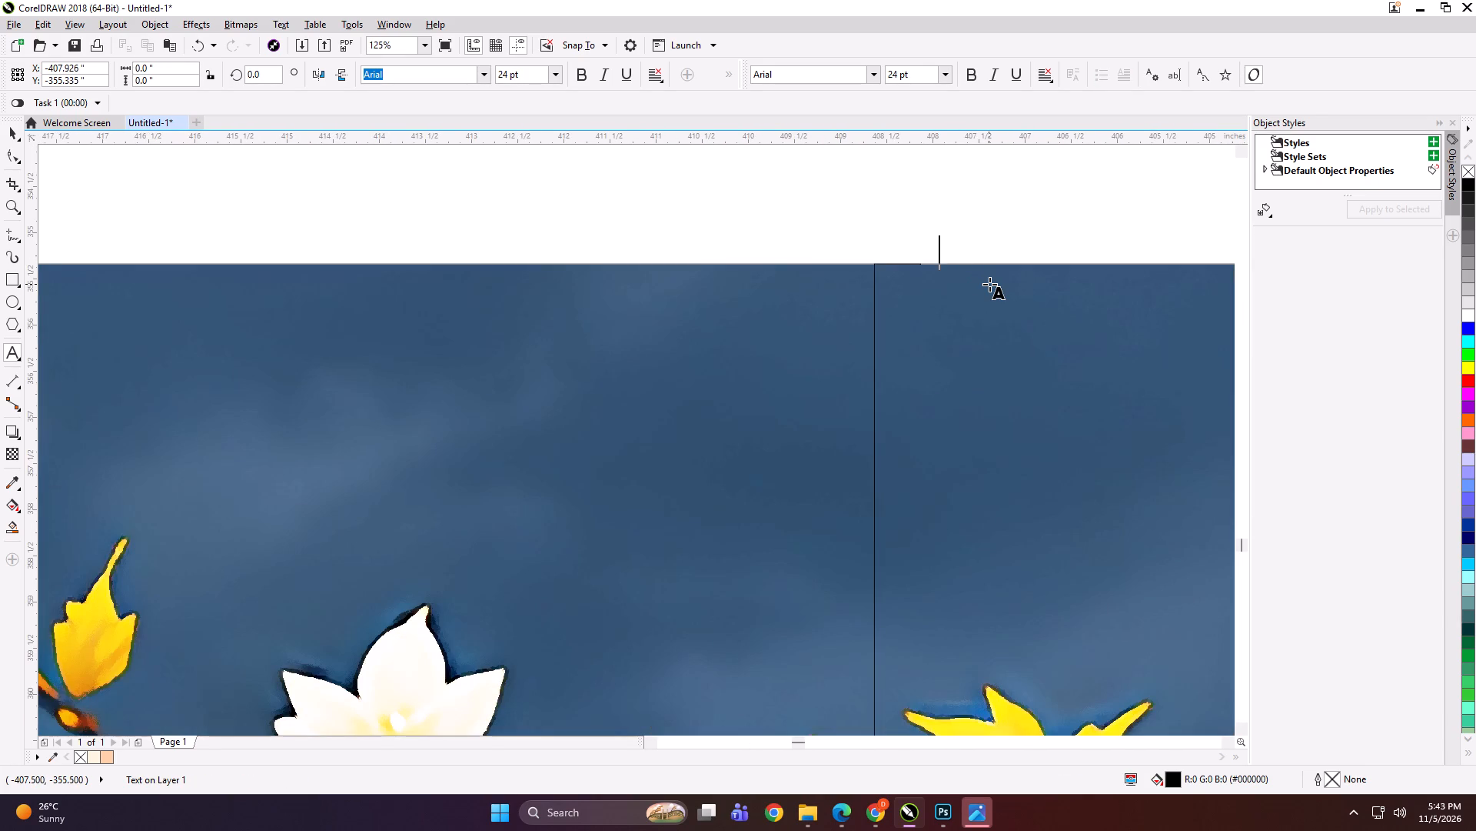
key("ctrl+v")
key("BackSpace")
key("3")
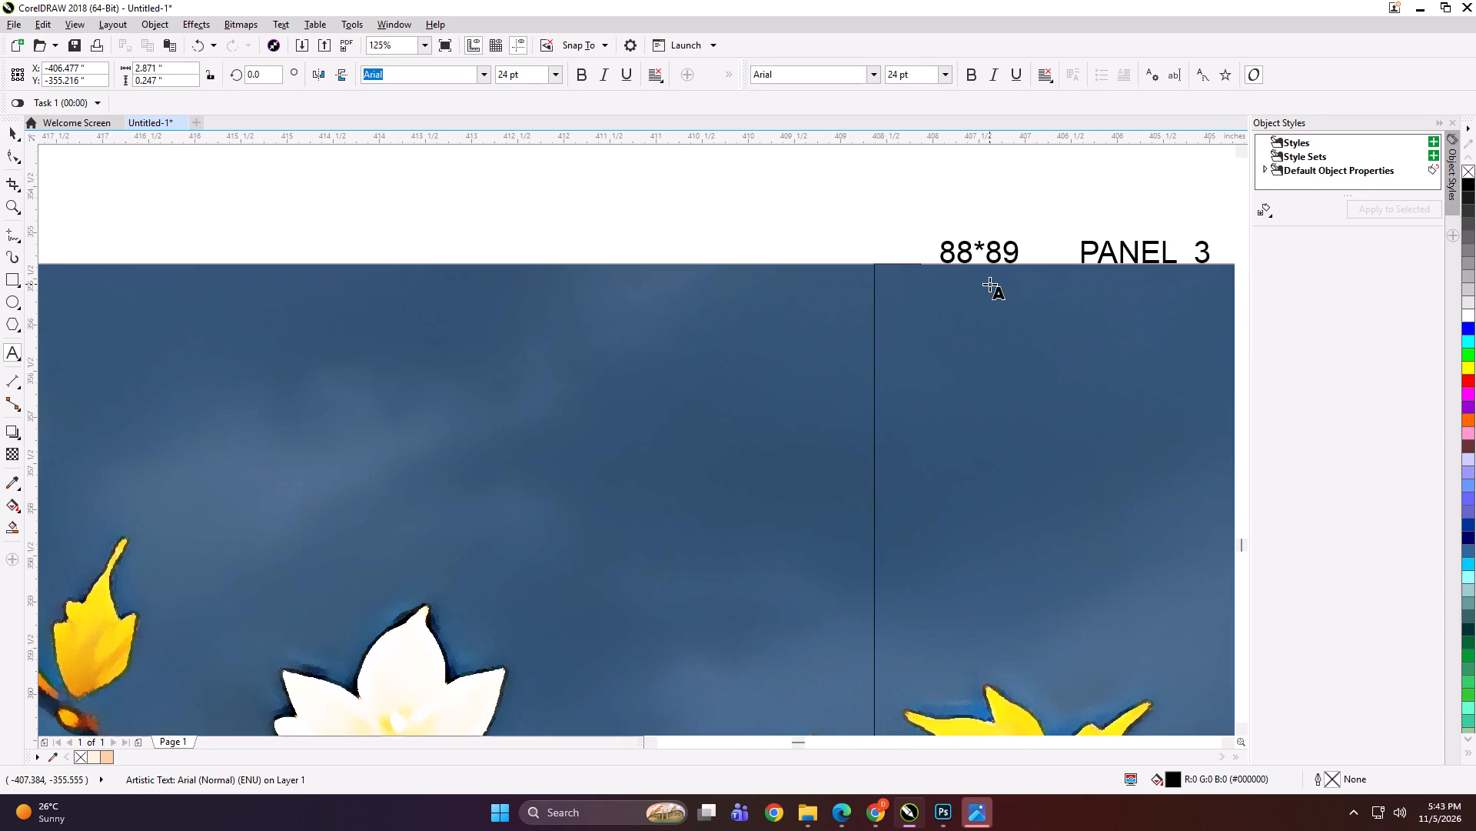
Group each of the three labels with its own panel, finishing with the first panel selected.
scroll(922, 269, "down", 4)
left_click(6, 126)
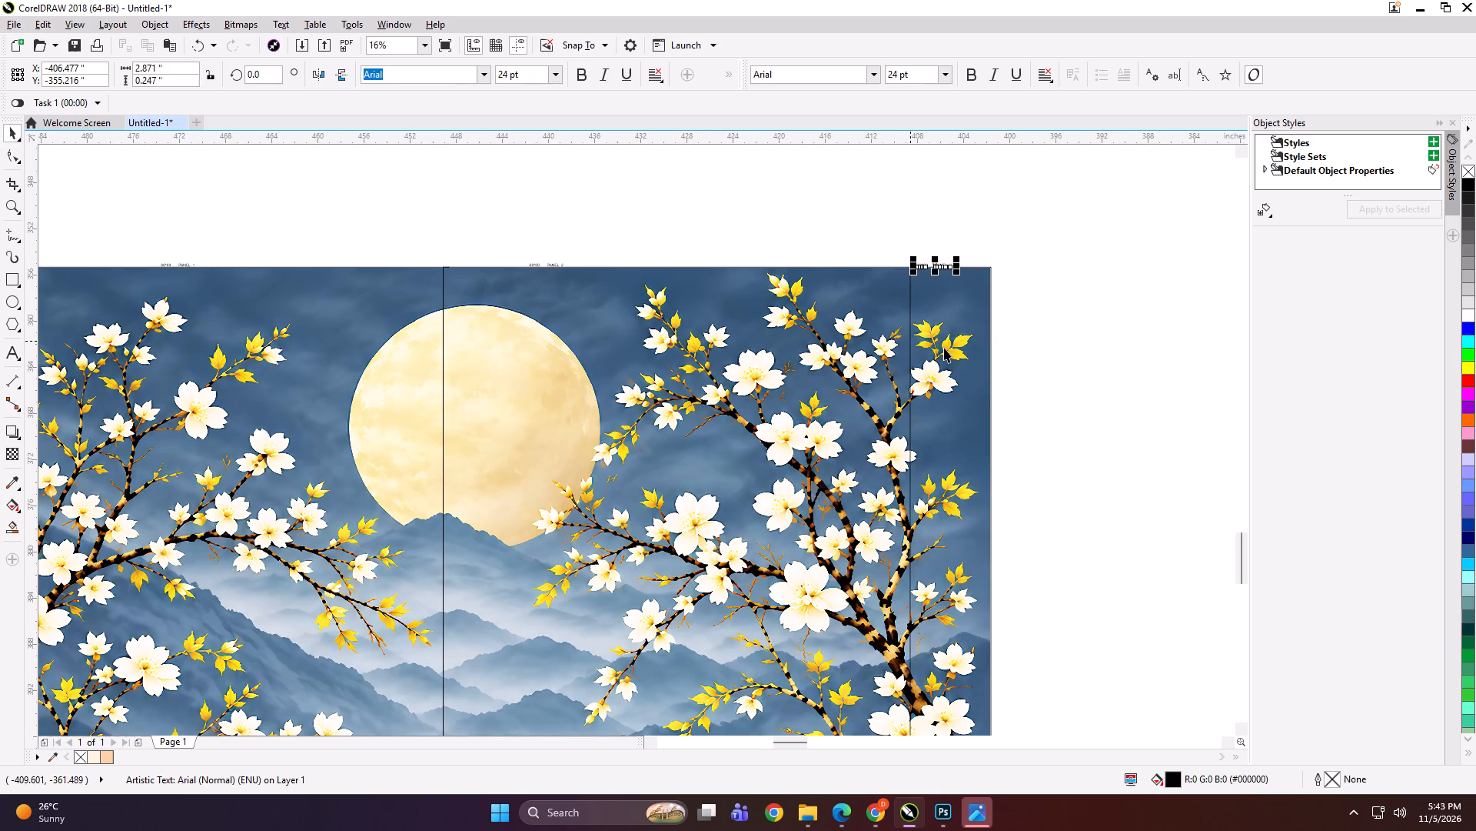
left_click(948, 348, "shift")
key("ctrl+g")
scroll(953, 296, "down", 1)
left_click_drag(736, 228, 793, 370)
left_click(793, 370, "shift")
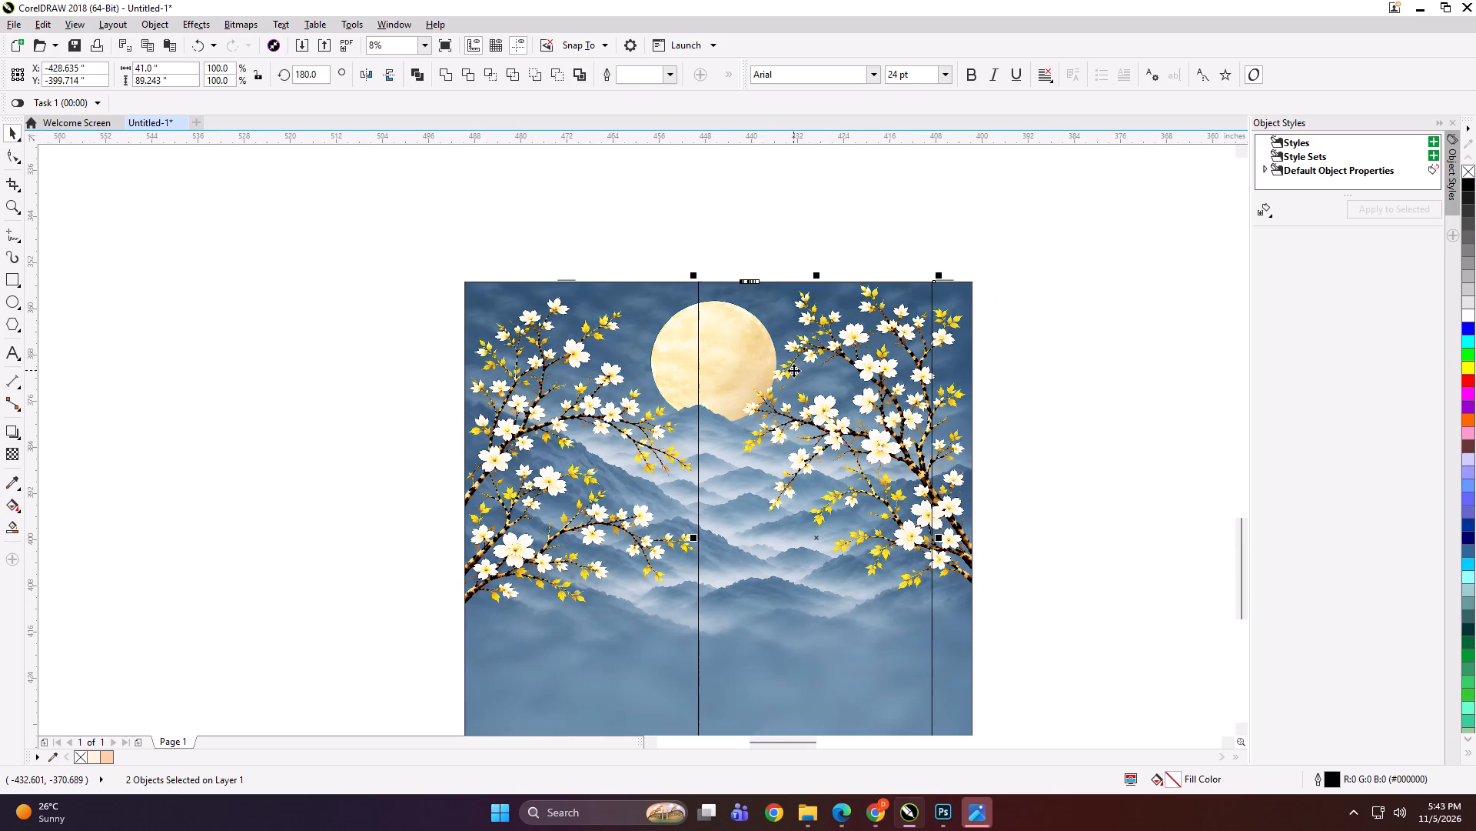
key("ctrl+g")
left_click_drag(673, 236, 467, 354)
double_click(510, 359, "shift")
double_click(573, 362, "shift")
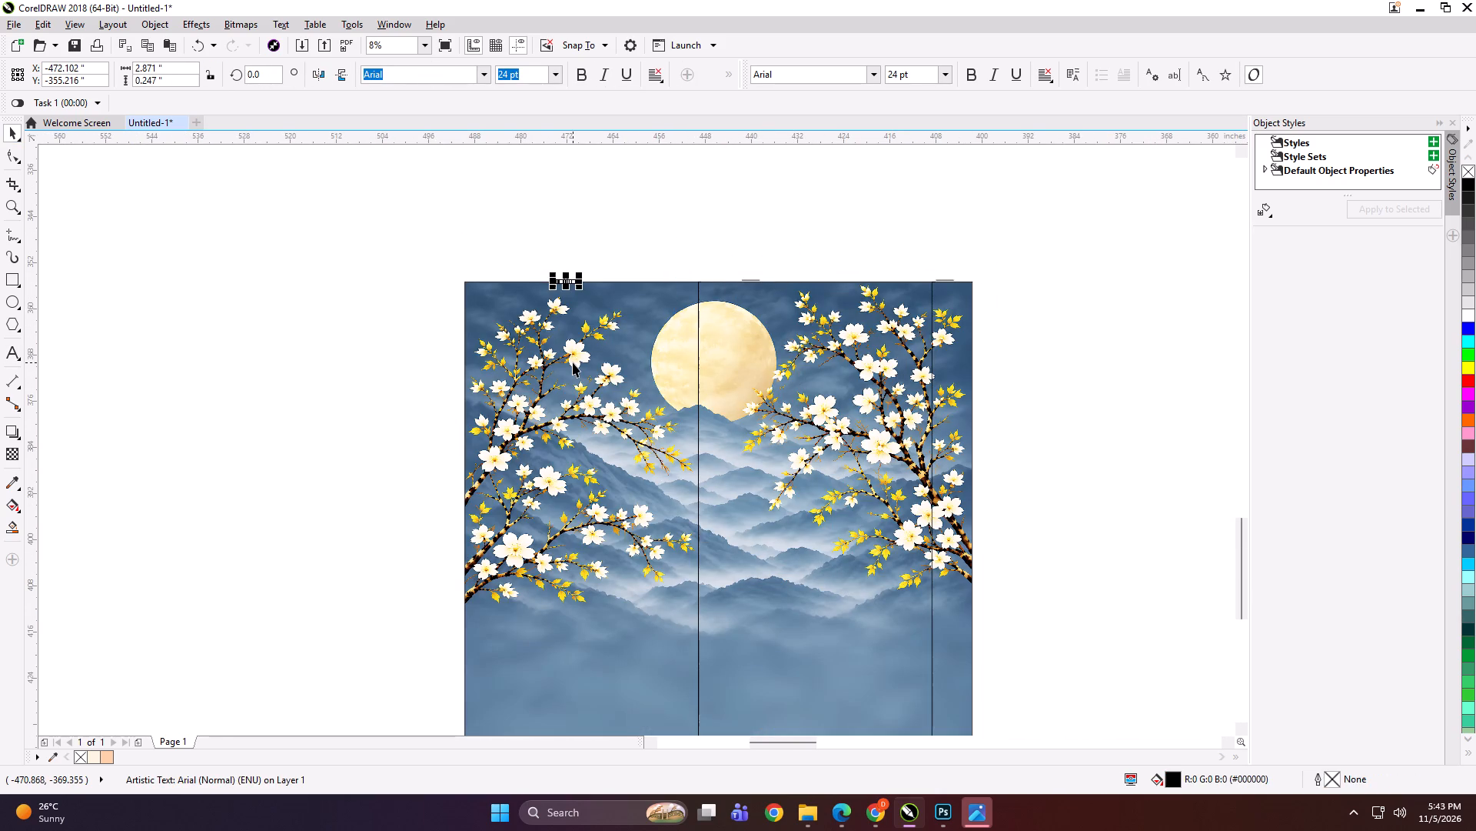
double_click(573, 362, "shift")
left_click(573, 362, "shift")
key("ctrl+g")
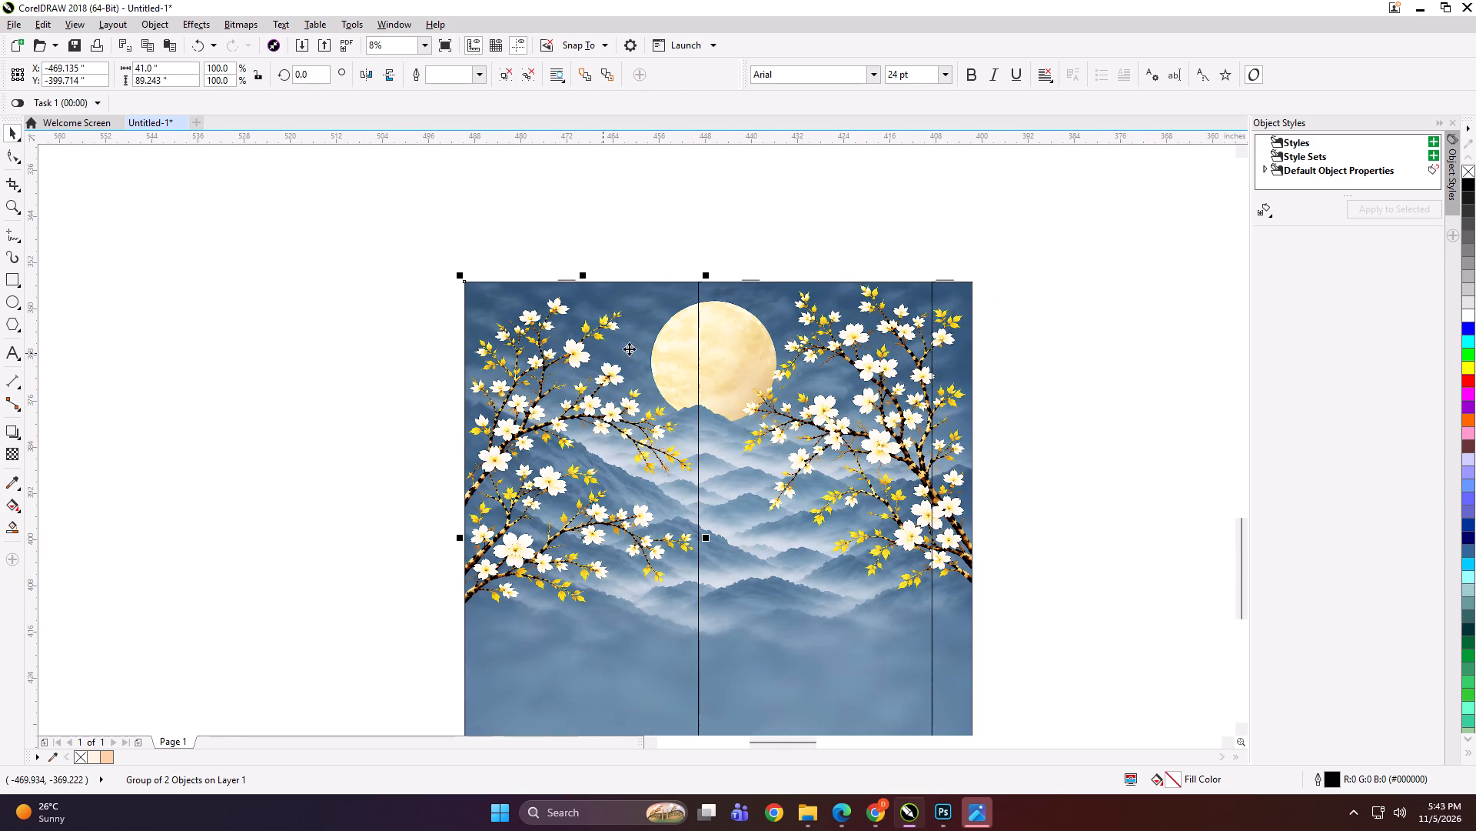
Open the export of the first panel and browse to The interior solution folder under NOV, 5.
scroll(649, 351, "down", 2)
key("ctrl+e")
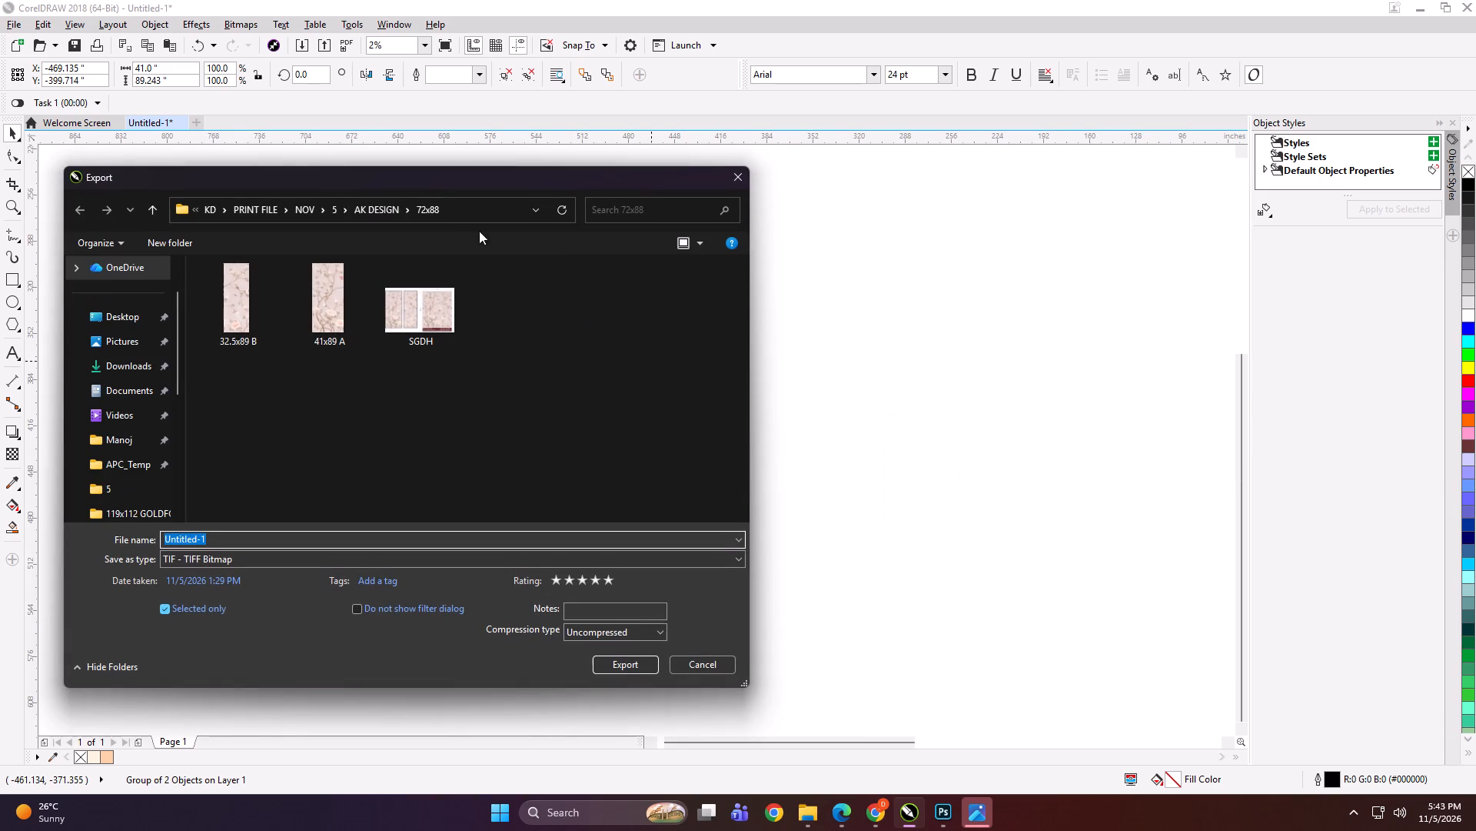
left_click_drag(428, 178, 910, 175)
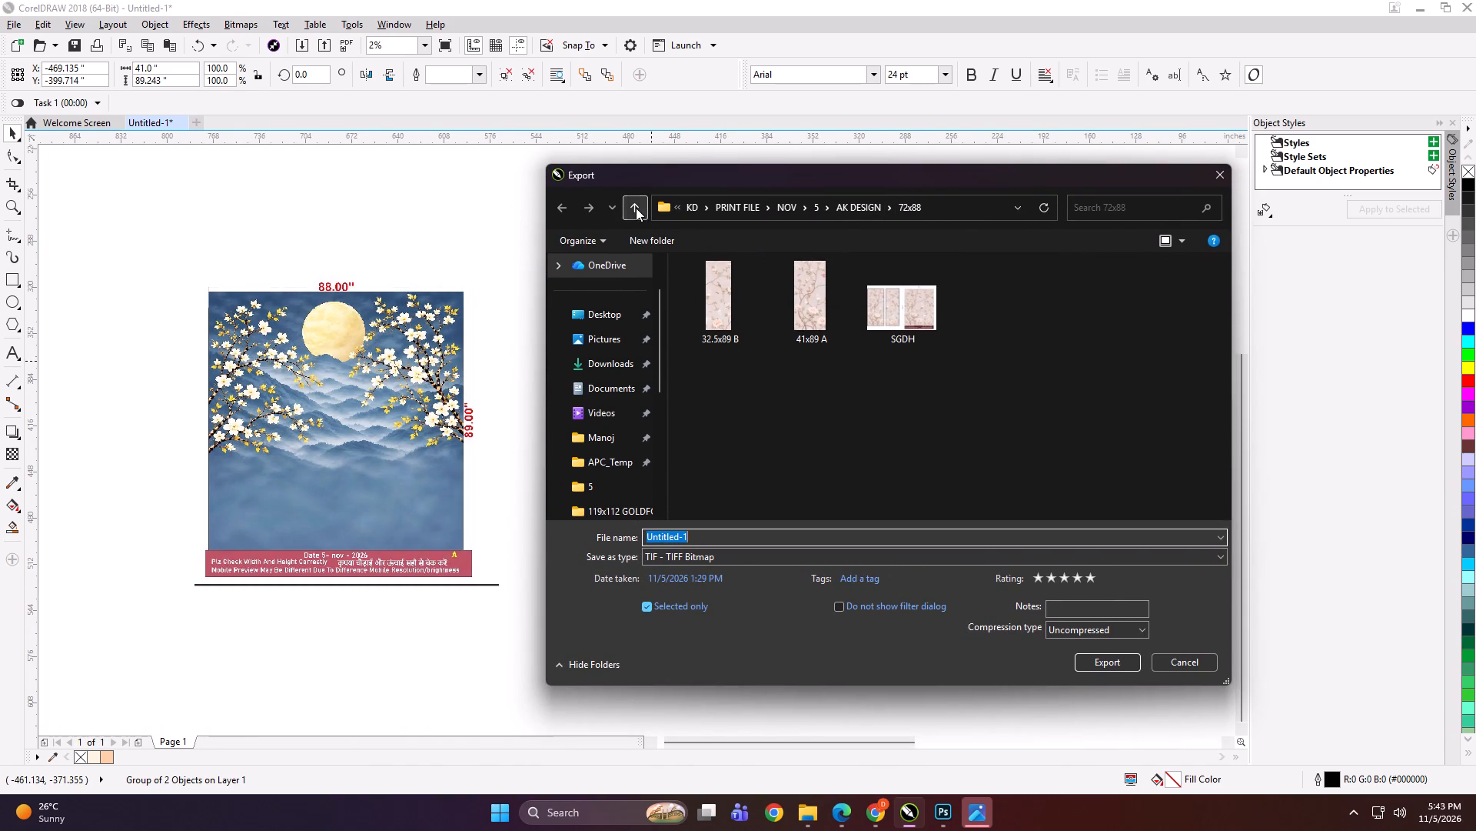
left_click(636, 208)
left_click(636, 208)
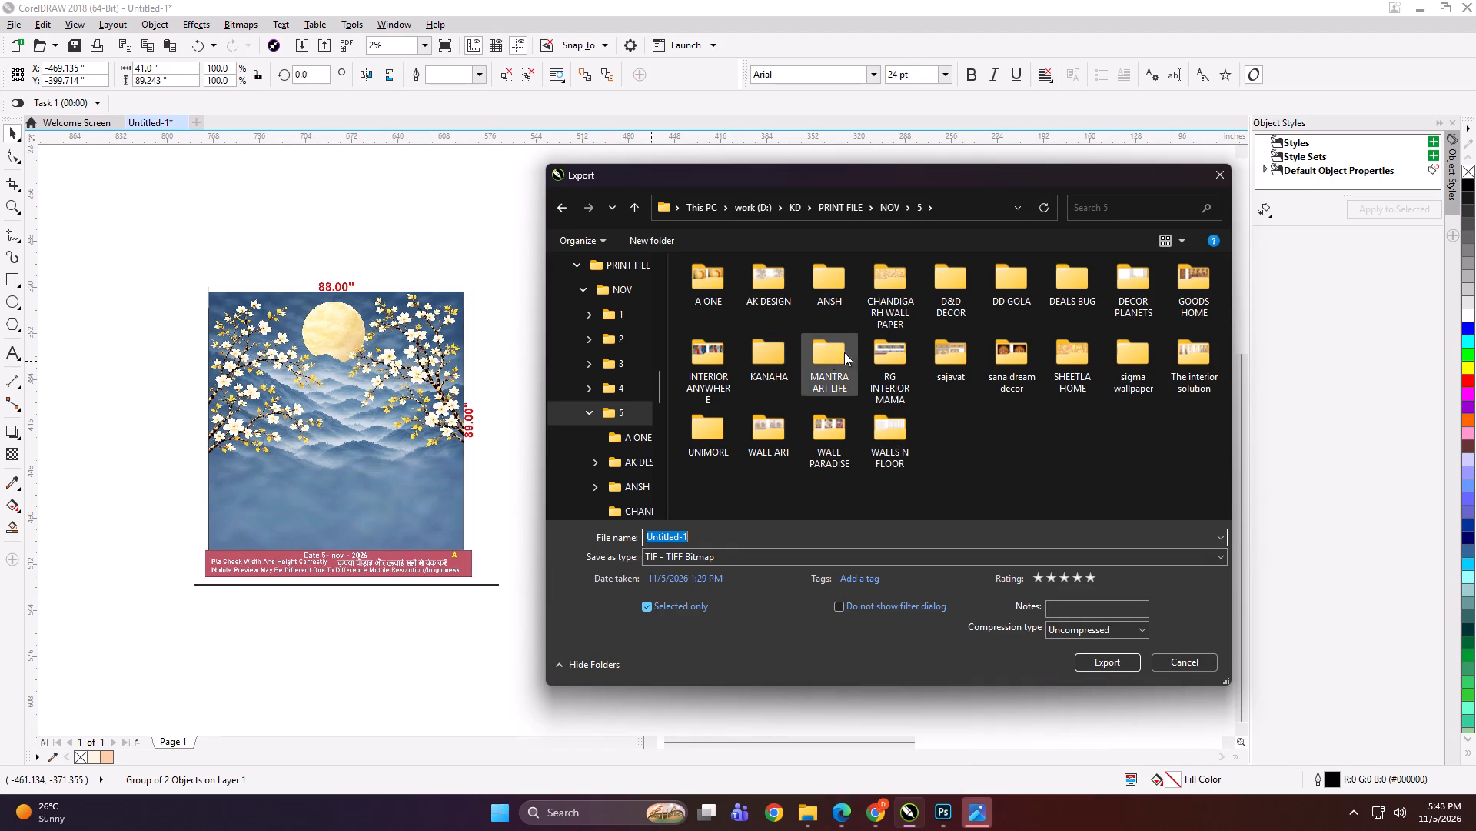
double_click(1190, 352)
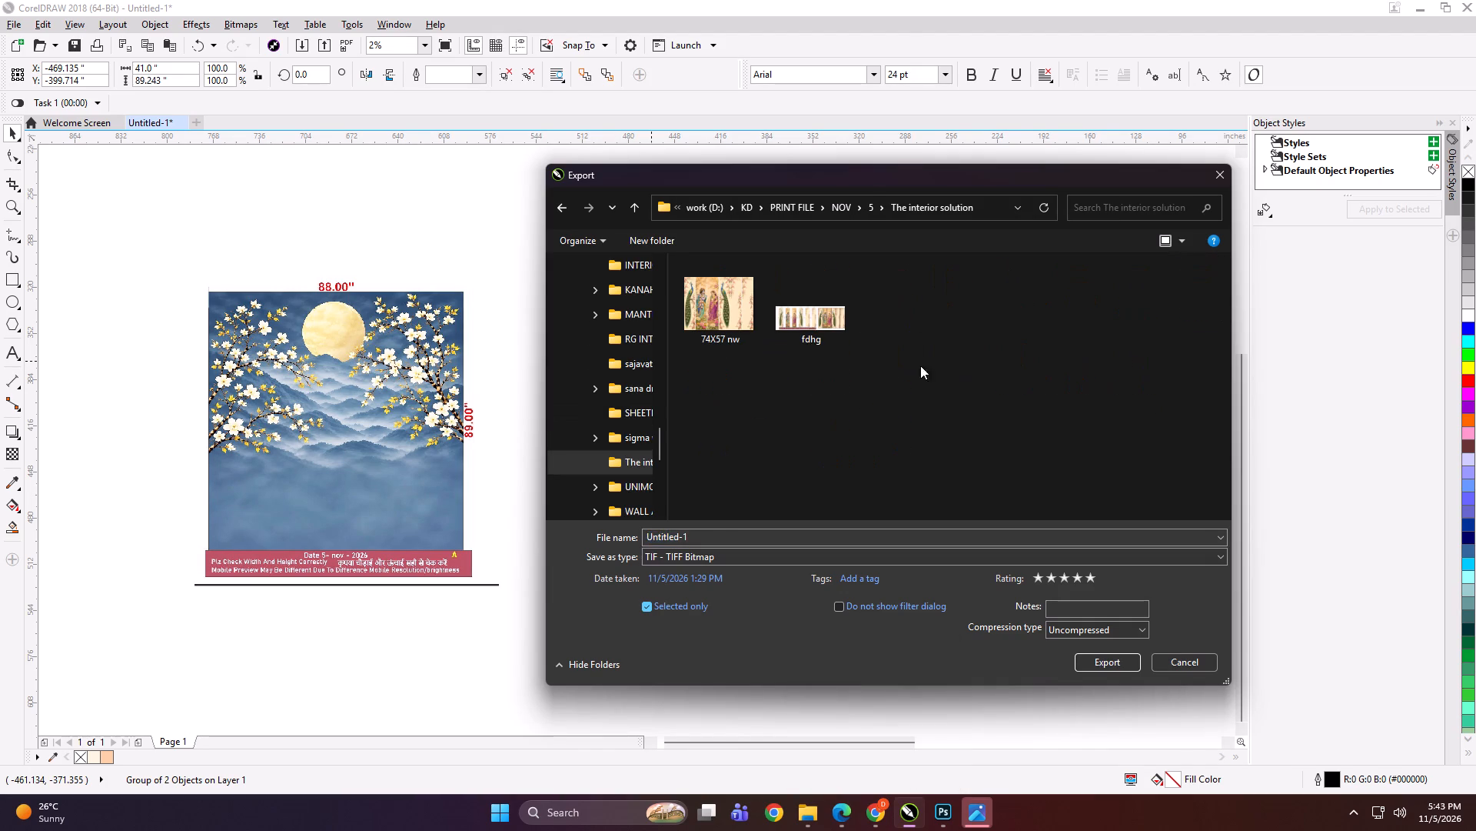
Create a folder named "88x89 CANVAS" inside The interior solution and open it.
left_click(671, 232)
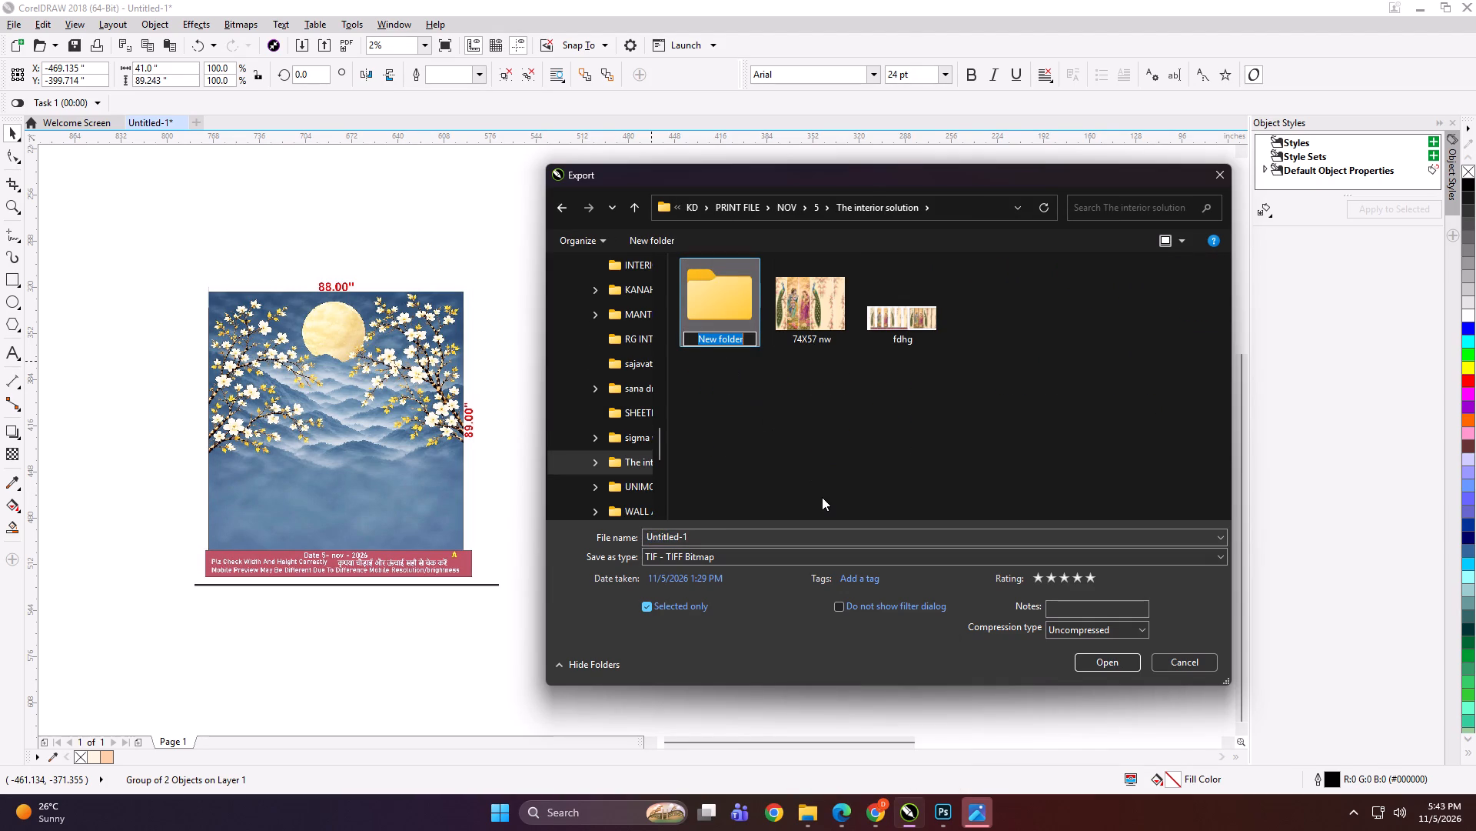
type("88x9")
key("space")
key("Return")
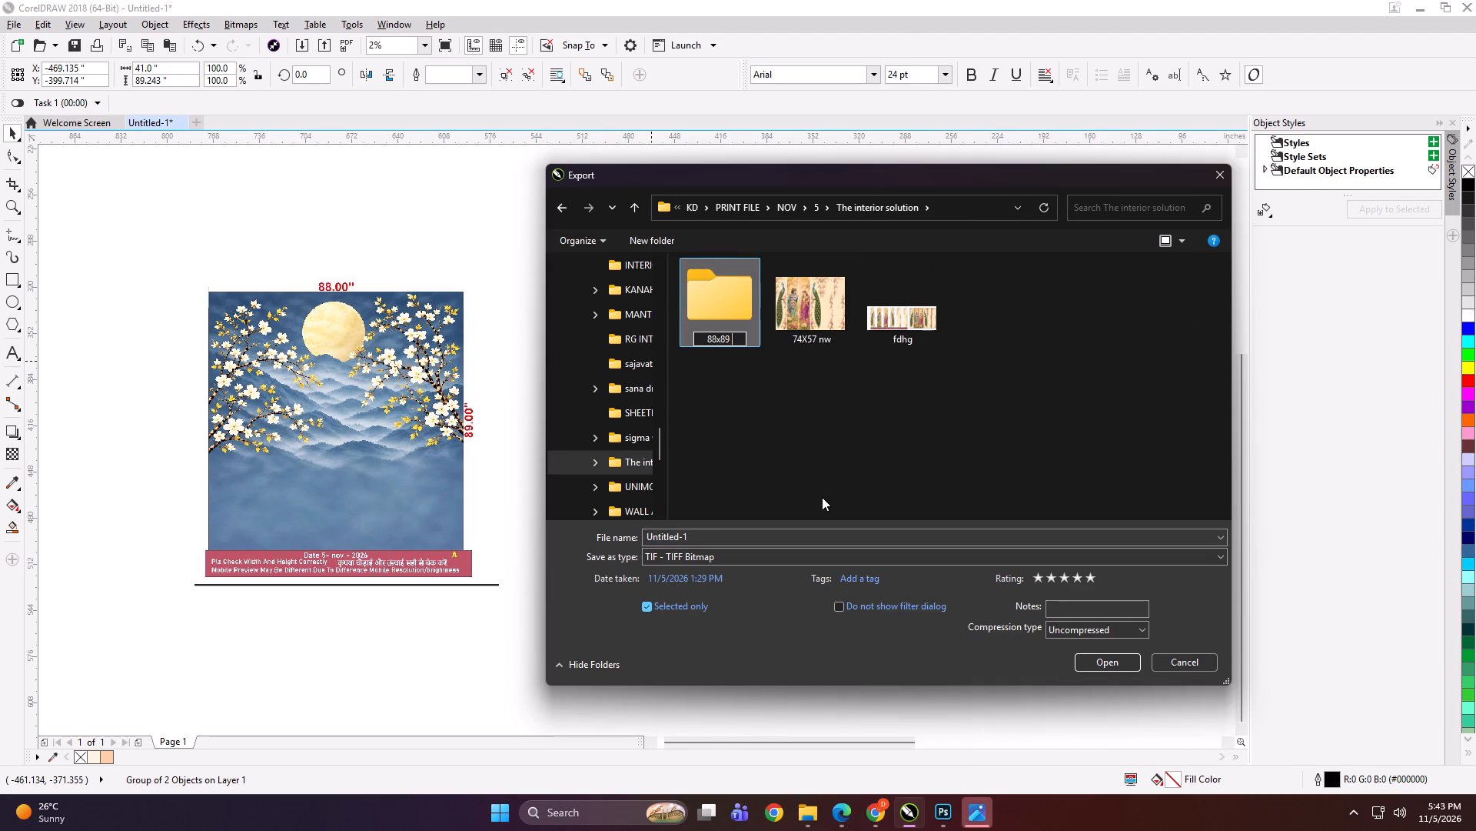
left_click(698, 308)
right_click(698, 308)
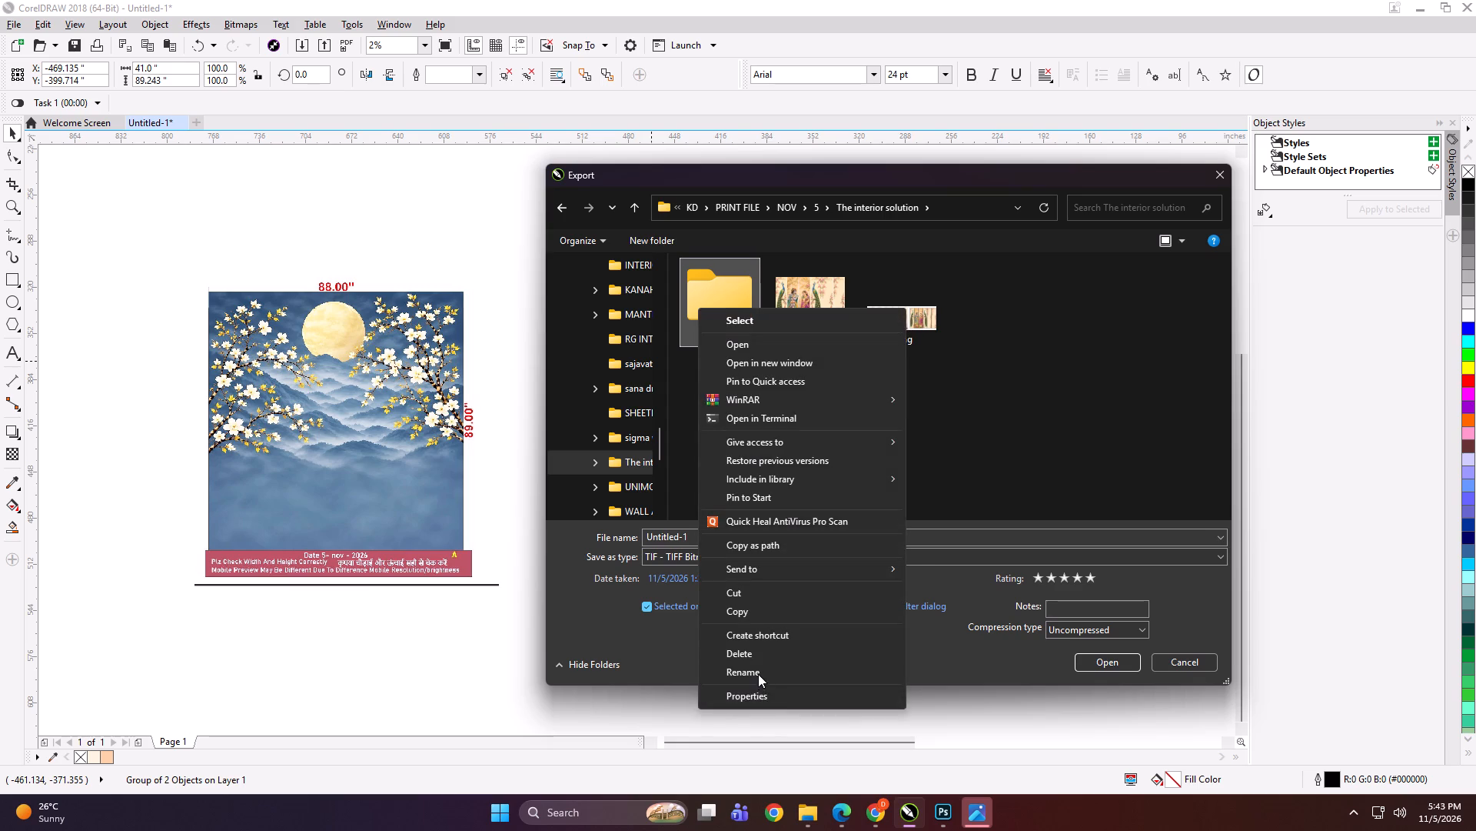
left_click(758, 674)
key("Right")
key("space")
type("CANVAS")
key("Return")
double_click(753, 316)
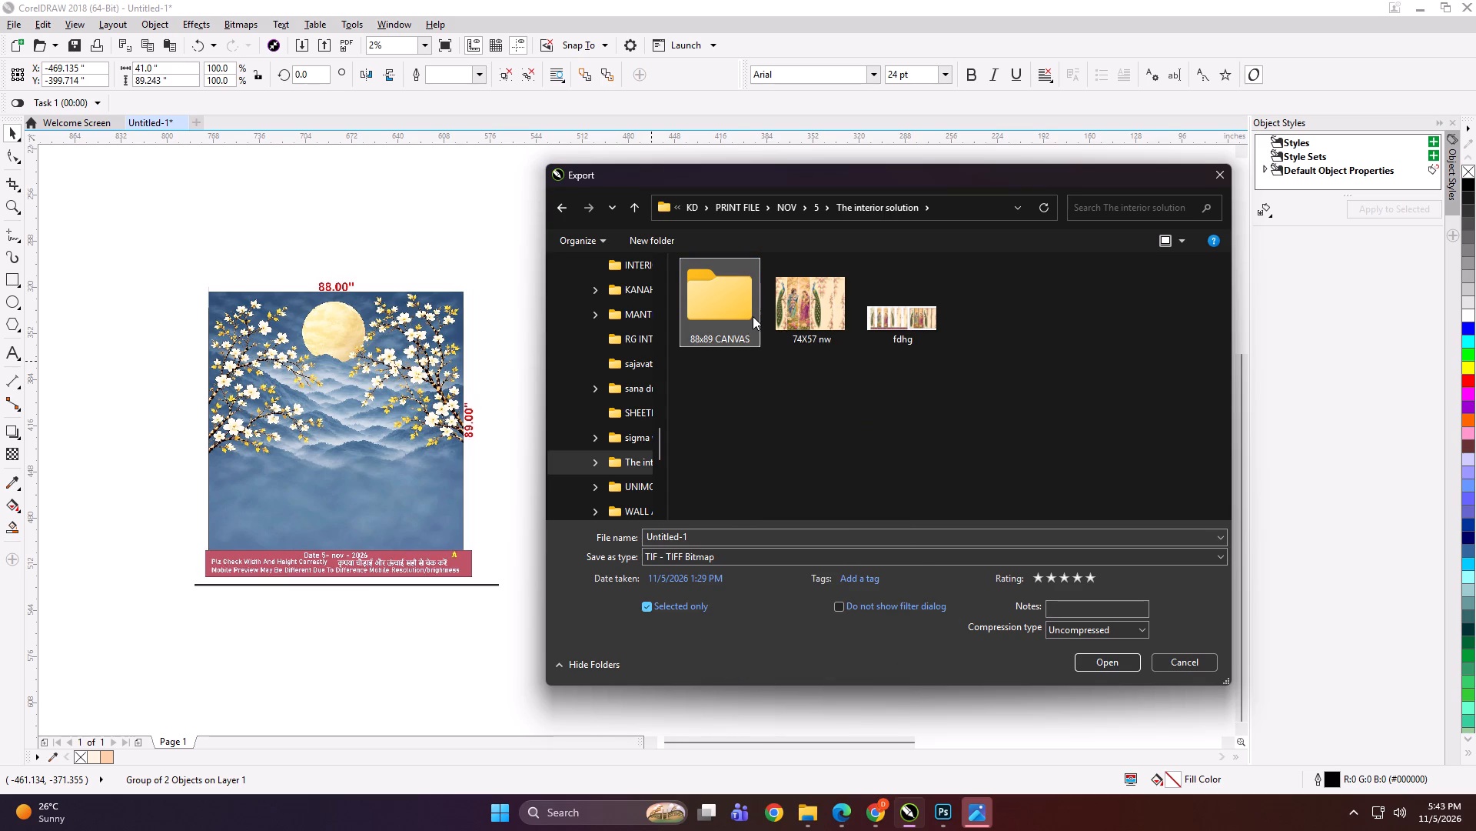
Export the first panel as a TIFF file named "41x89 A" into the 88x89 CANVAS folder.
left_click(751, 528)
left_click(730, 539)
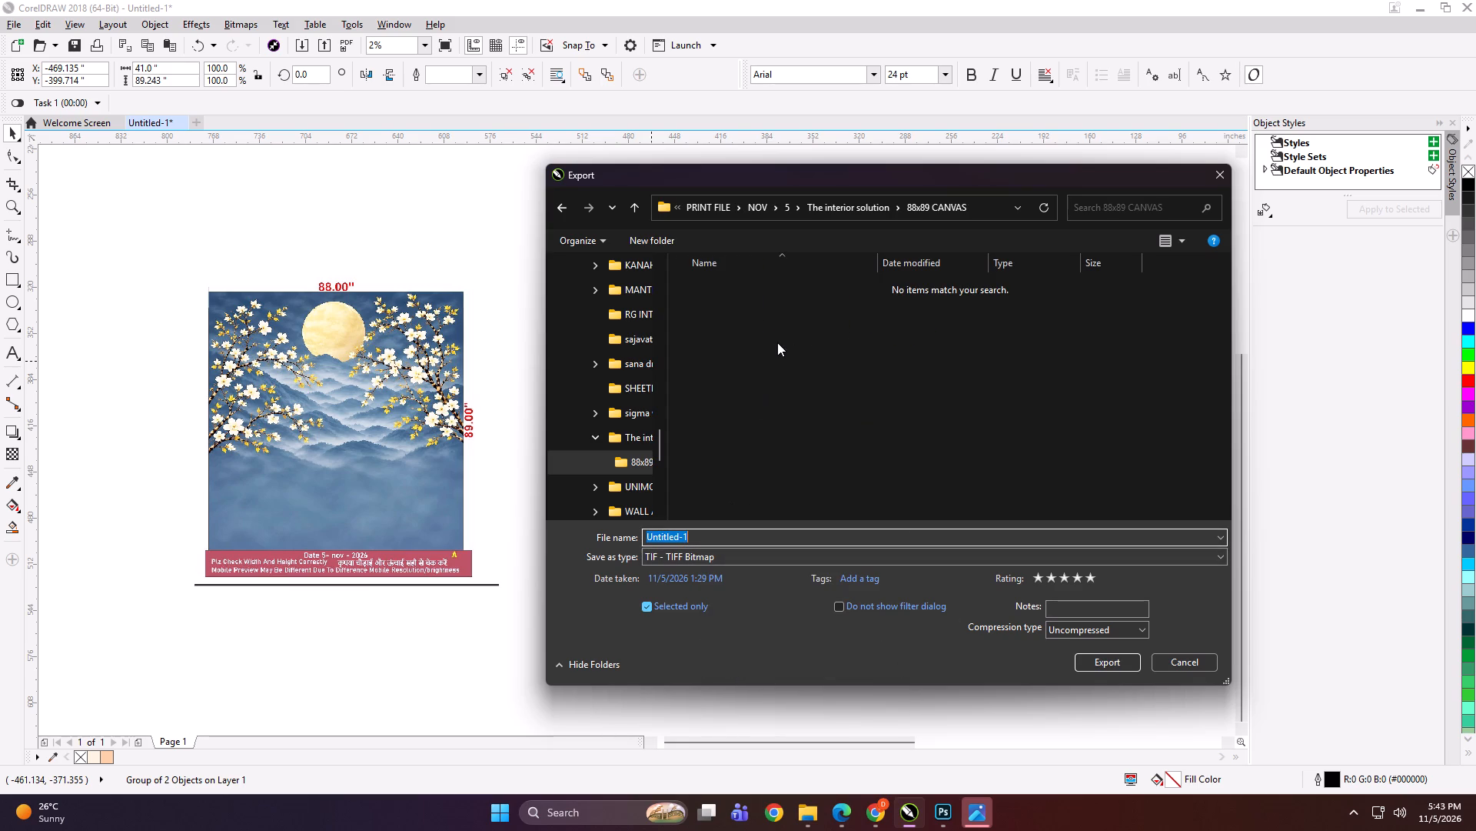
type("41x89 A")
key("space")
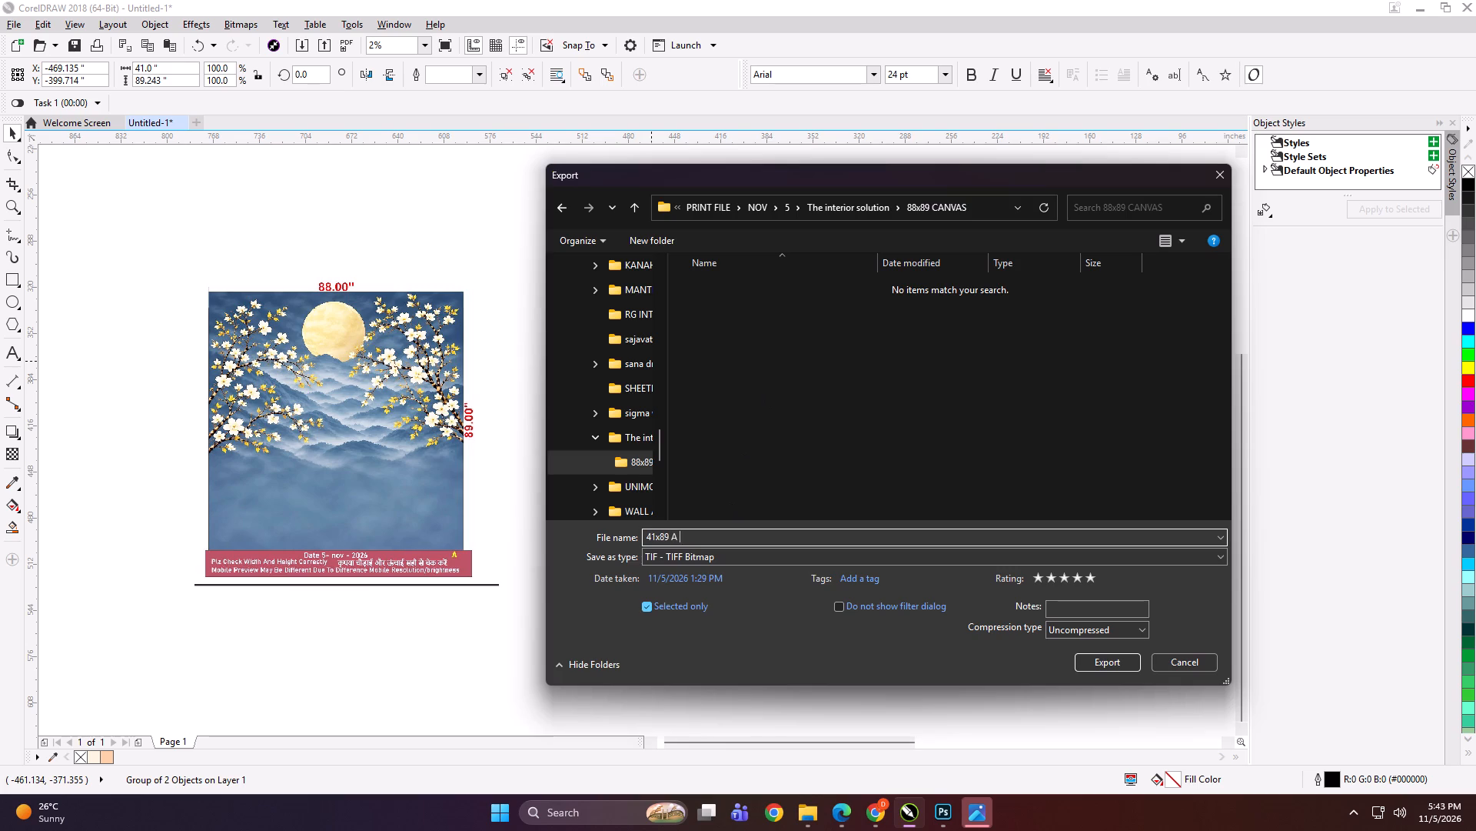
key("Return")
key("Return")
Export the second, middle panel as a TIFF file named "41x89 B" into the same folder.
left_click(705, 412)
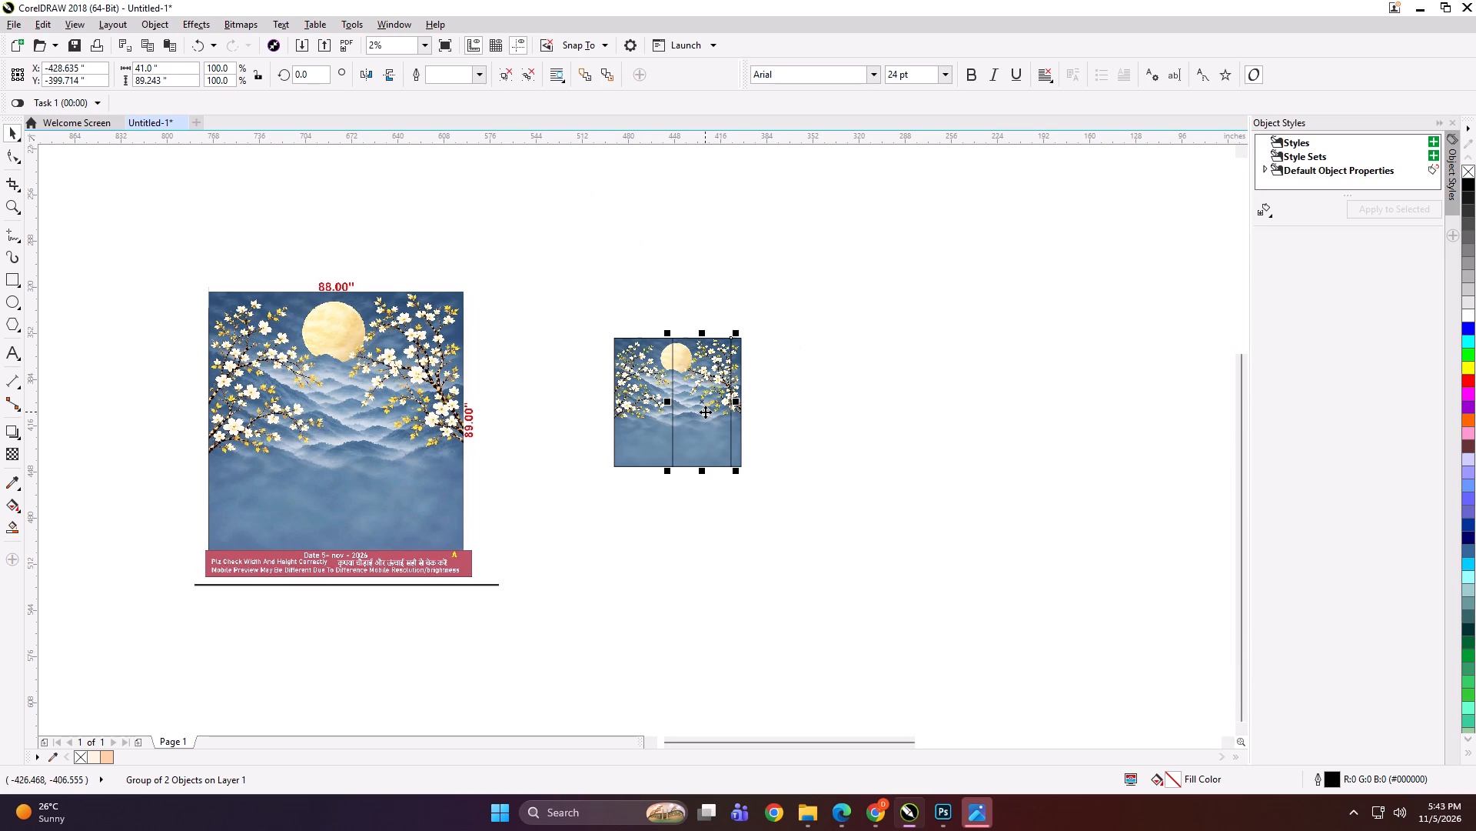
key("ctrl+e")
left_click(720, 316)
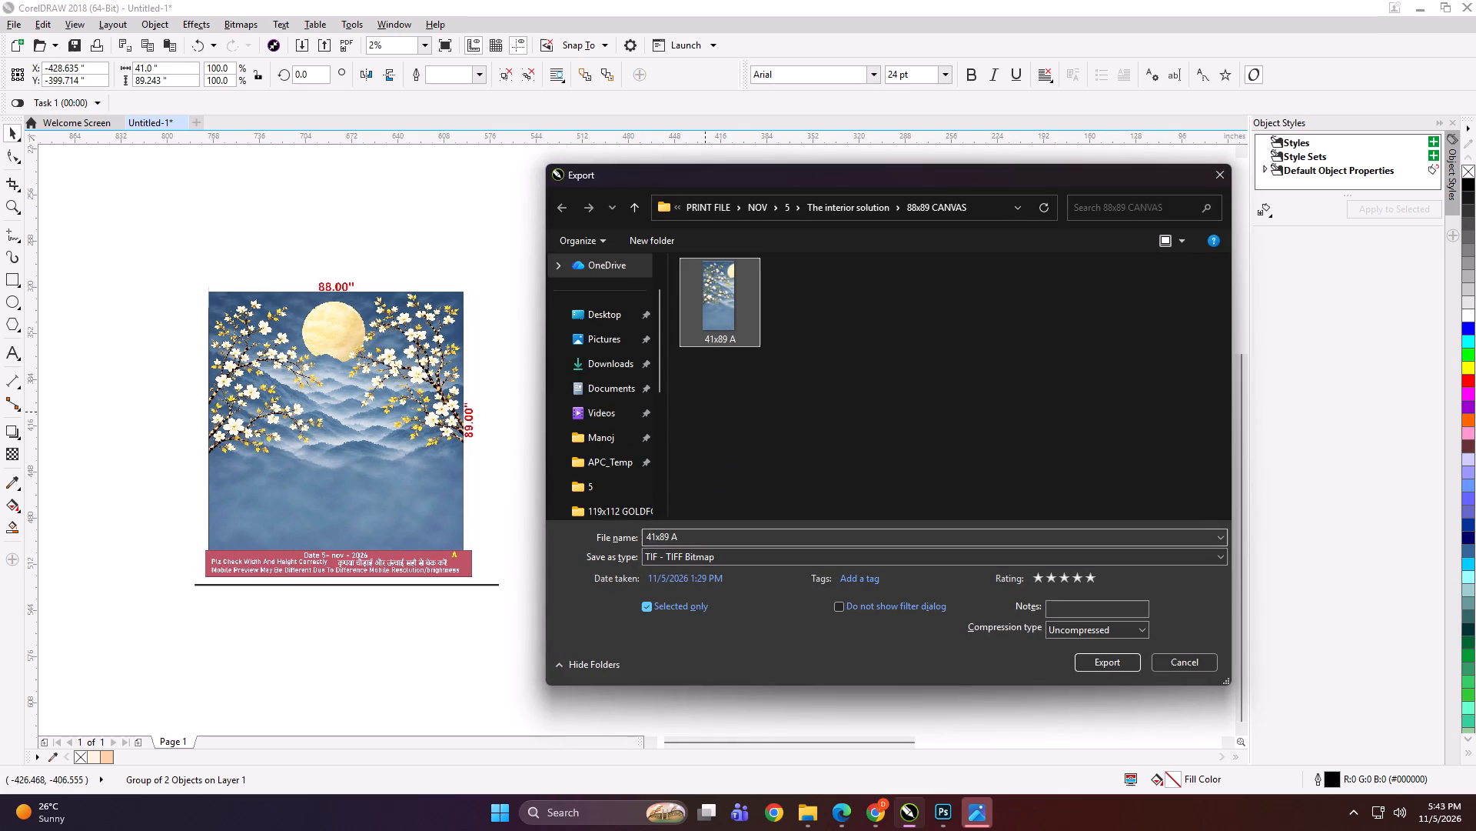
double_click(696, 536)
key("b")
key("Return")
key("Return")
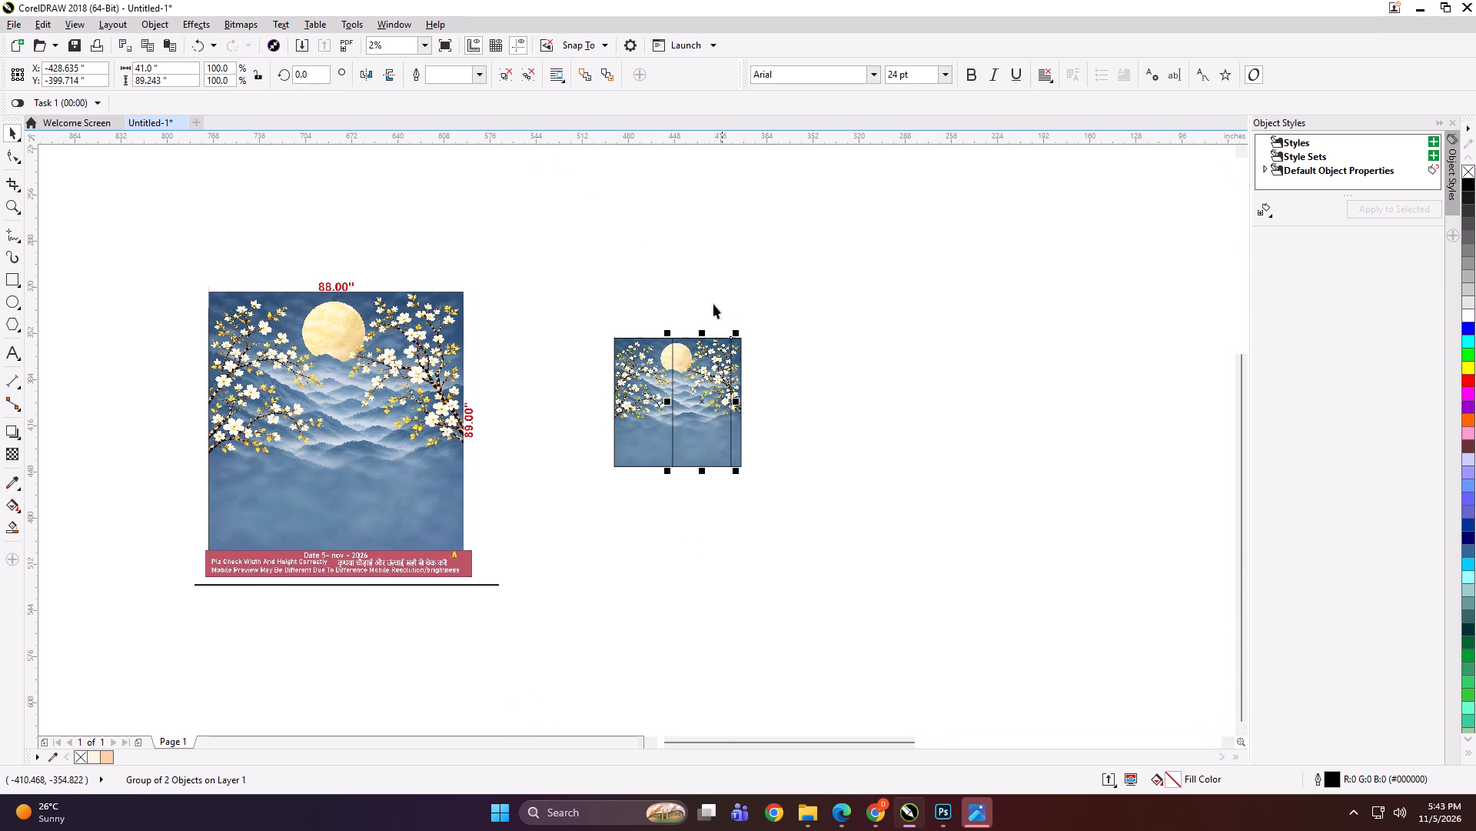
Export the narrow third panel as a TIFF file named "7x89 C" into the 88x89 CANVAS folder.
left_click_drag(711, 297, 781, 537)
key("ctrl+e")
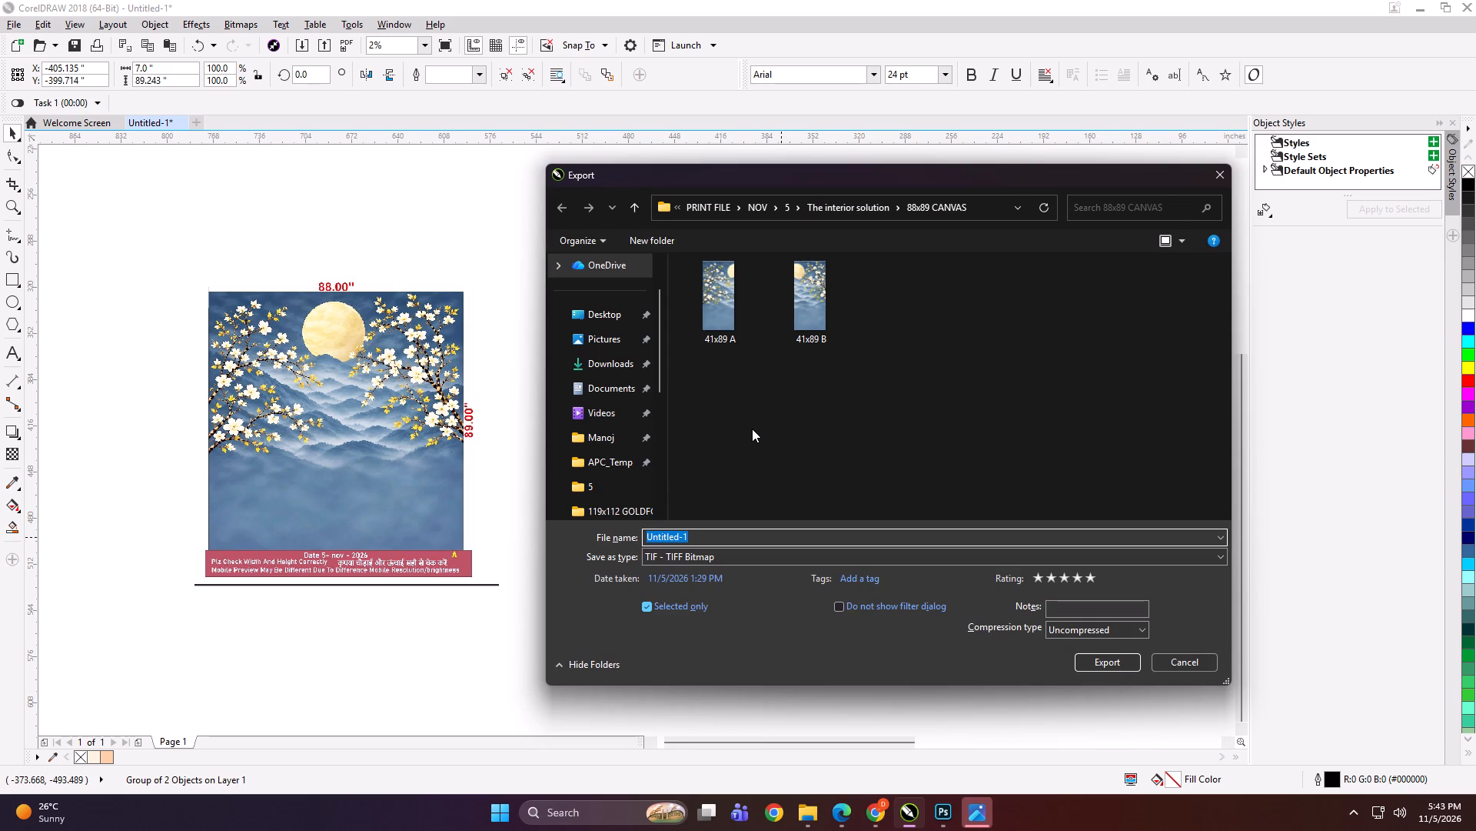
type("7x89 C")
key("Return")
key("Return")
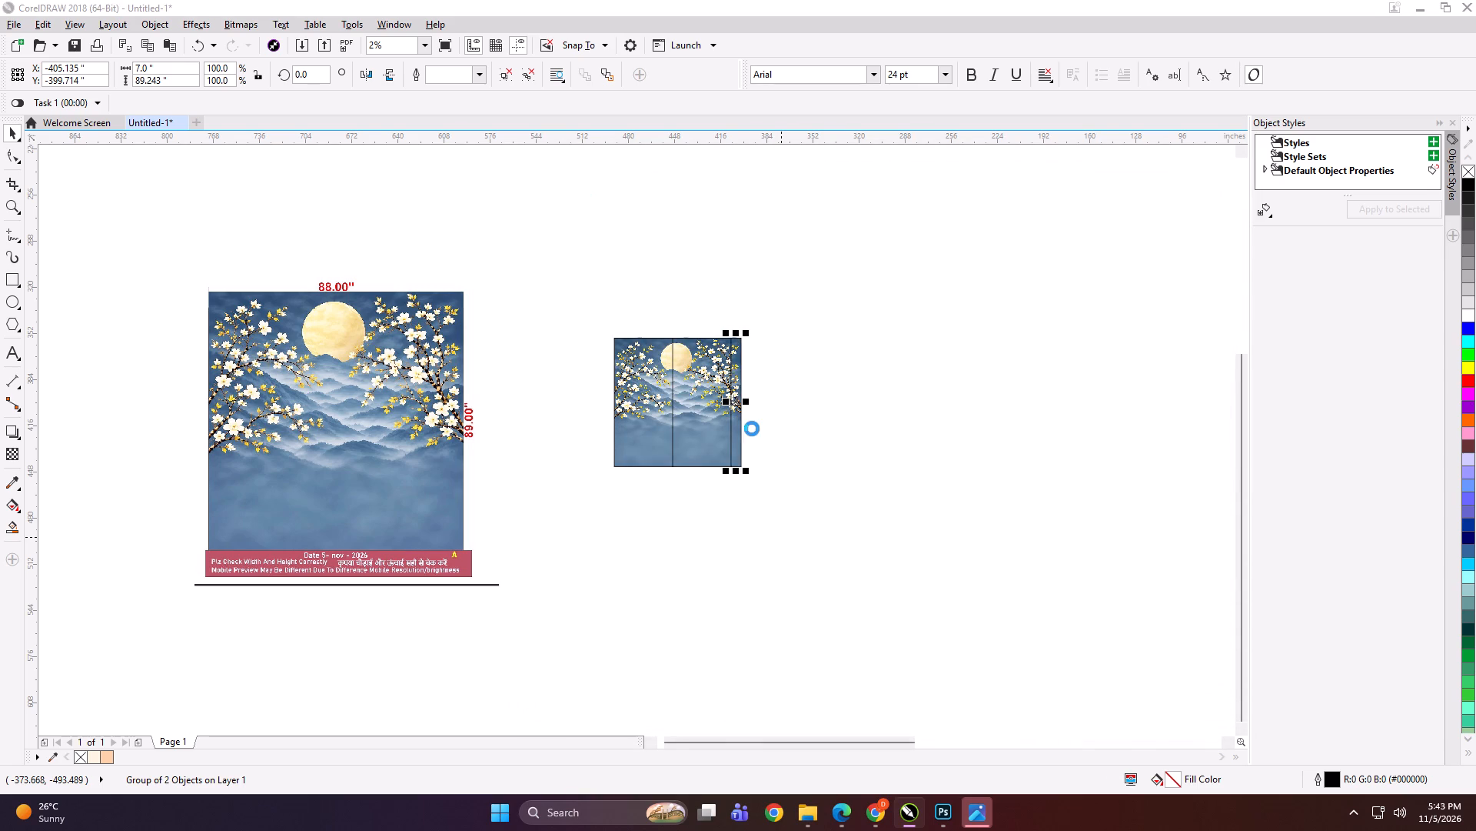
Move the second and third panels horizontally away from the first, leaving narrow gaps so all three span about 100 inches.
left_click_drag(650, 302, 813, 530)
key("Right")
key("Right")
key("Right")
key("Right")
key("Right")
key("Right")
key("Right")
key("Right")
key("Right")
key("Right")
key("Right")
key("Right")
key("Right")
key("Right")
left_click_drag(713, 305, 818, 546)
key("Right")
key("Right")
key("Right")
key("Right")
key("Right")
key("Right")
key("Right")
key("Right")
key("Right")
key("Right")
key("Right")
key("Right")
Enlarge the three panels together to about 207.6 by 185.3 inches and place them directly beside the 88x89 preview image.
left_click_drag(820, 302, 590, 496)
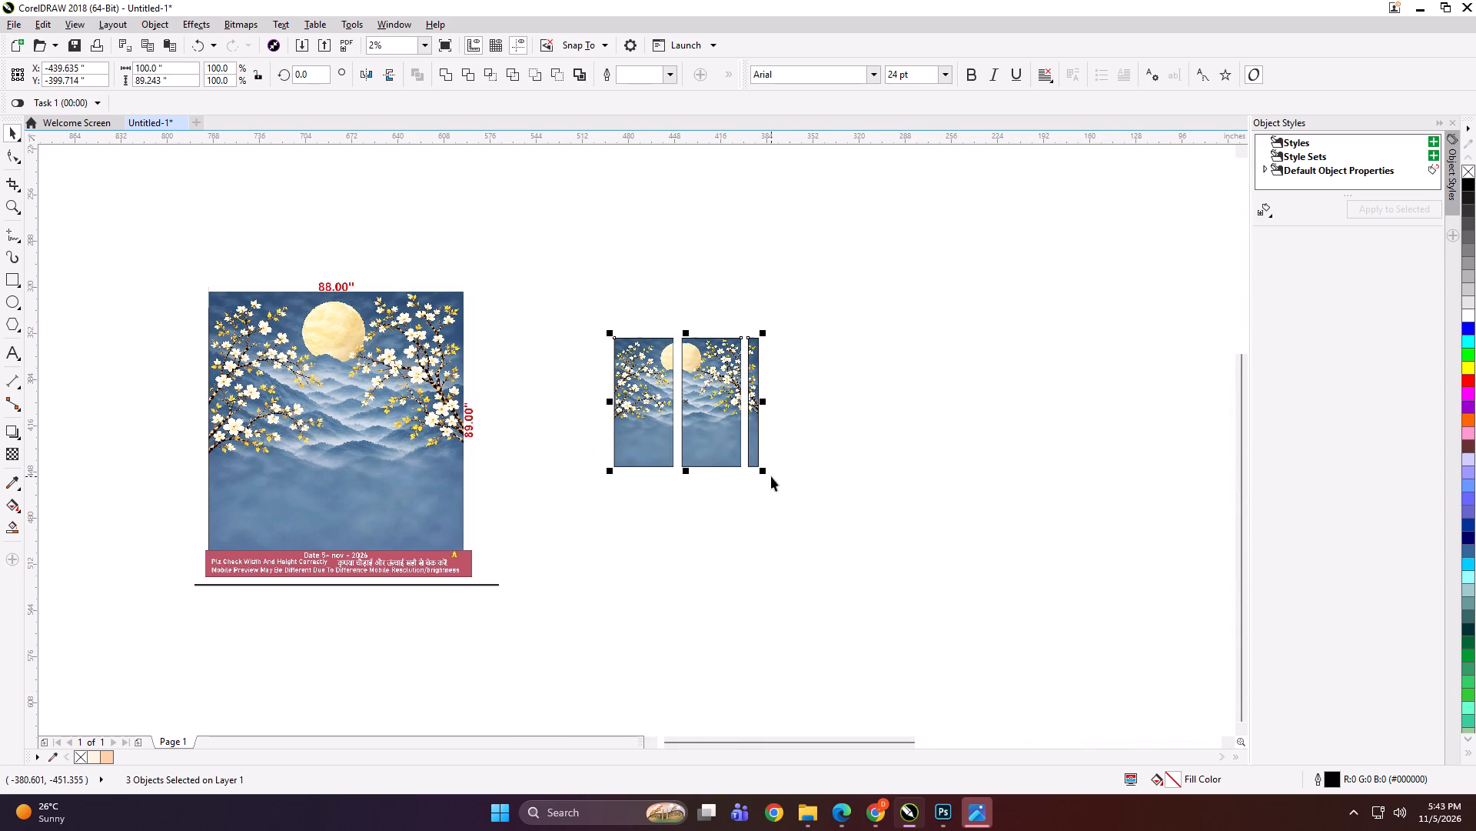
left_click_drag(766, 476, 825, 541, "shift")
left_click_drag(585, 399, 552, 405)
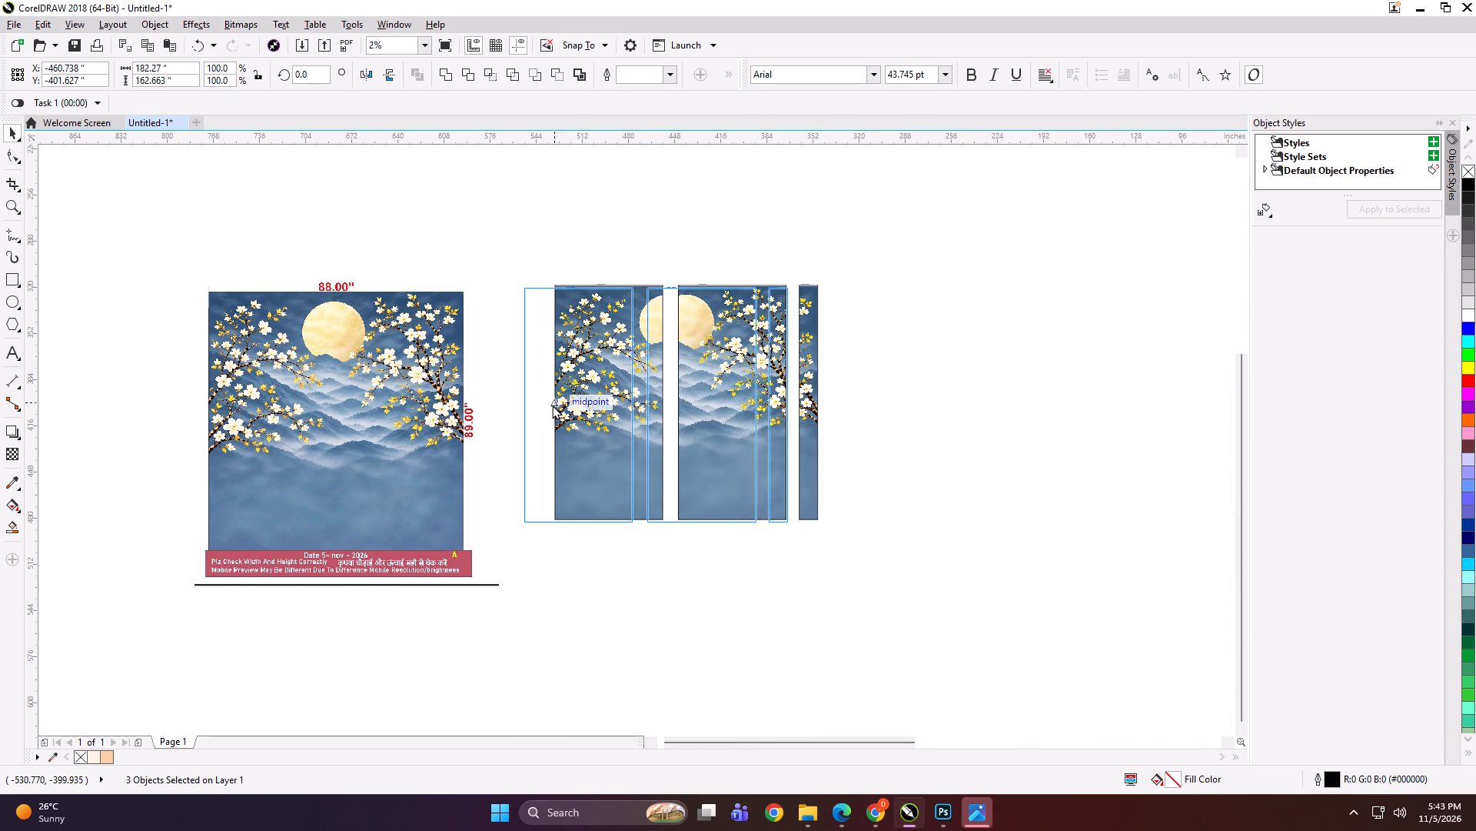
left_click_drag(552, 405, 530, 402)
left_click_drag(766, 529, 783, 544)
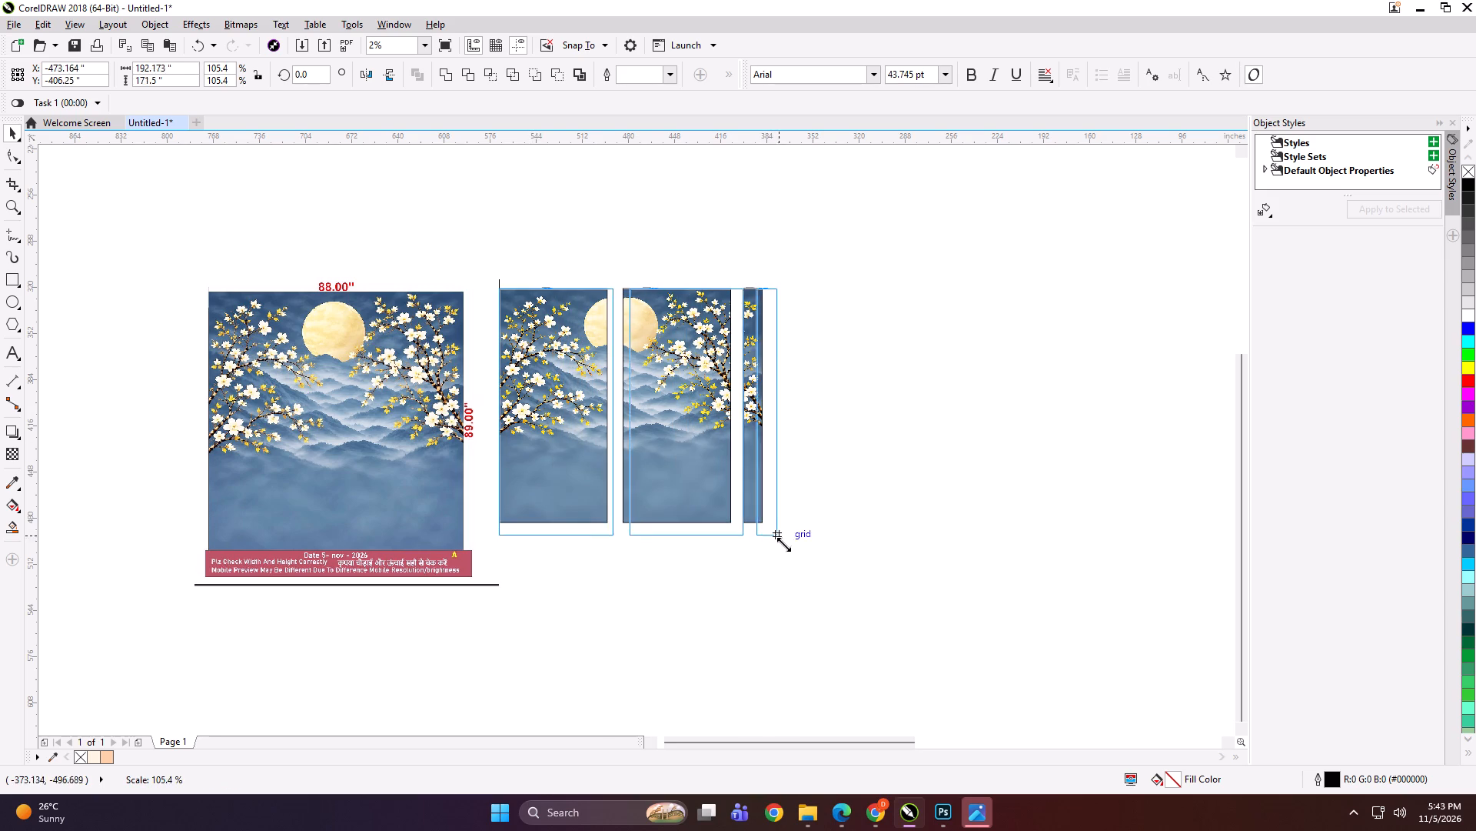
left_click_drag(783, 544, 806, 562)
Group the three enlarged panels into one object.
double_click(443, 446, "shift")
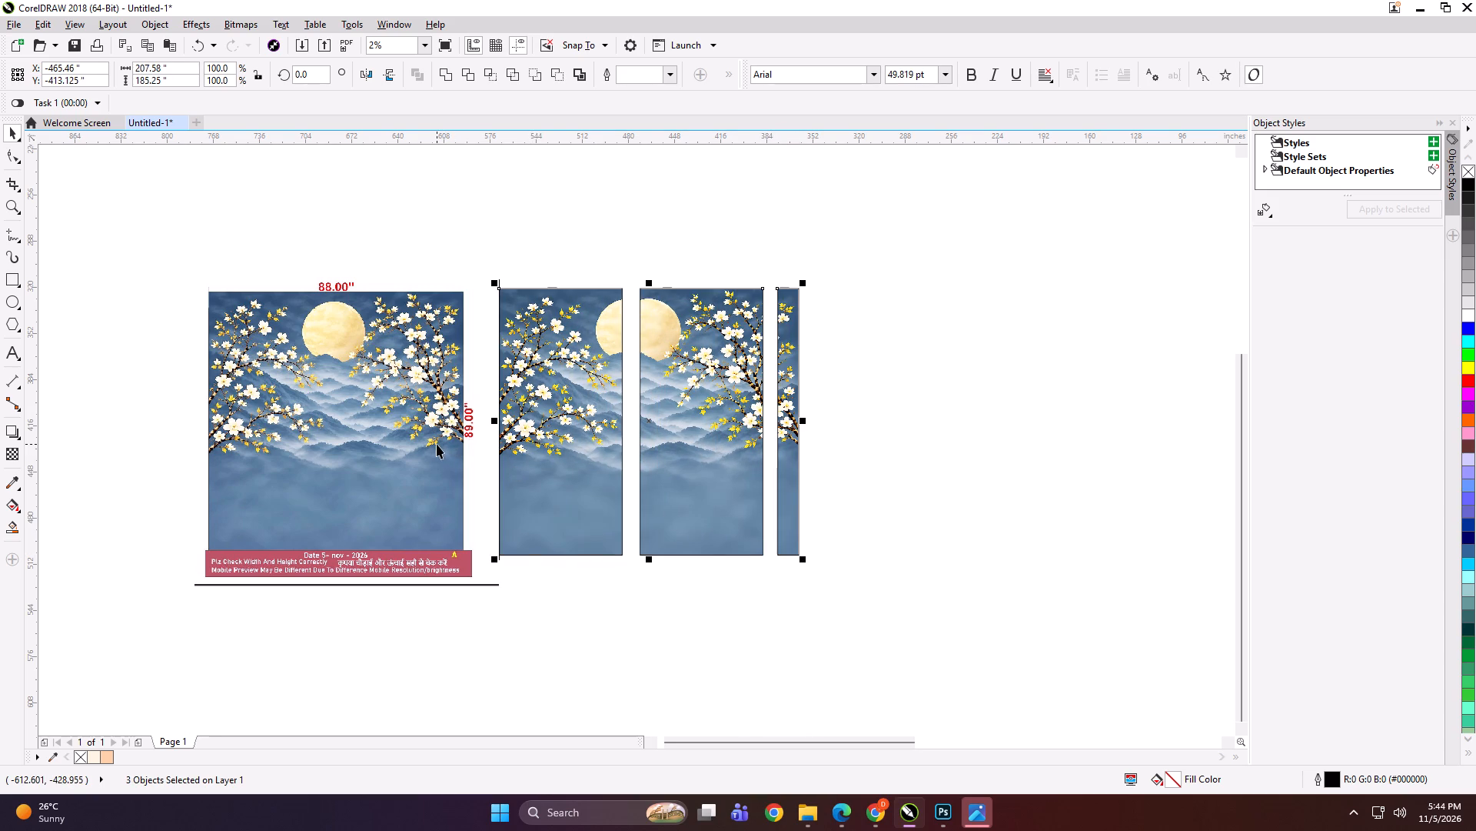
key("ctrl+g")
left_click_drag(441, 426, 608, 445)
key("ctrl+z")
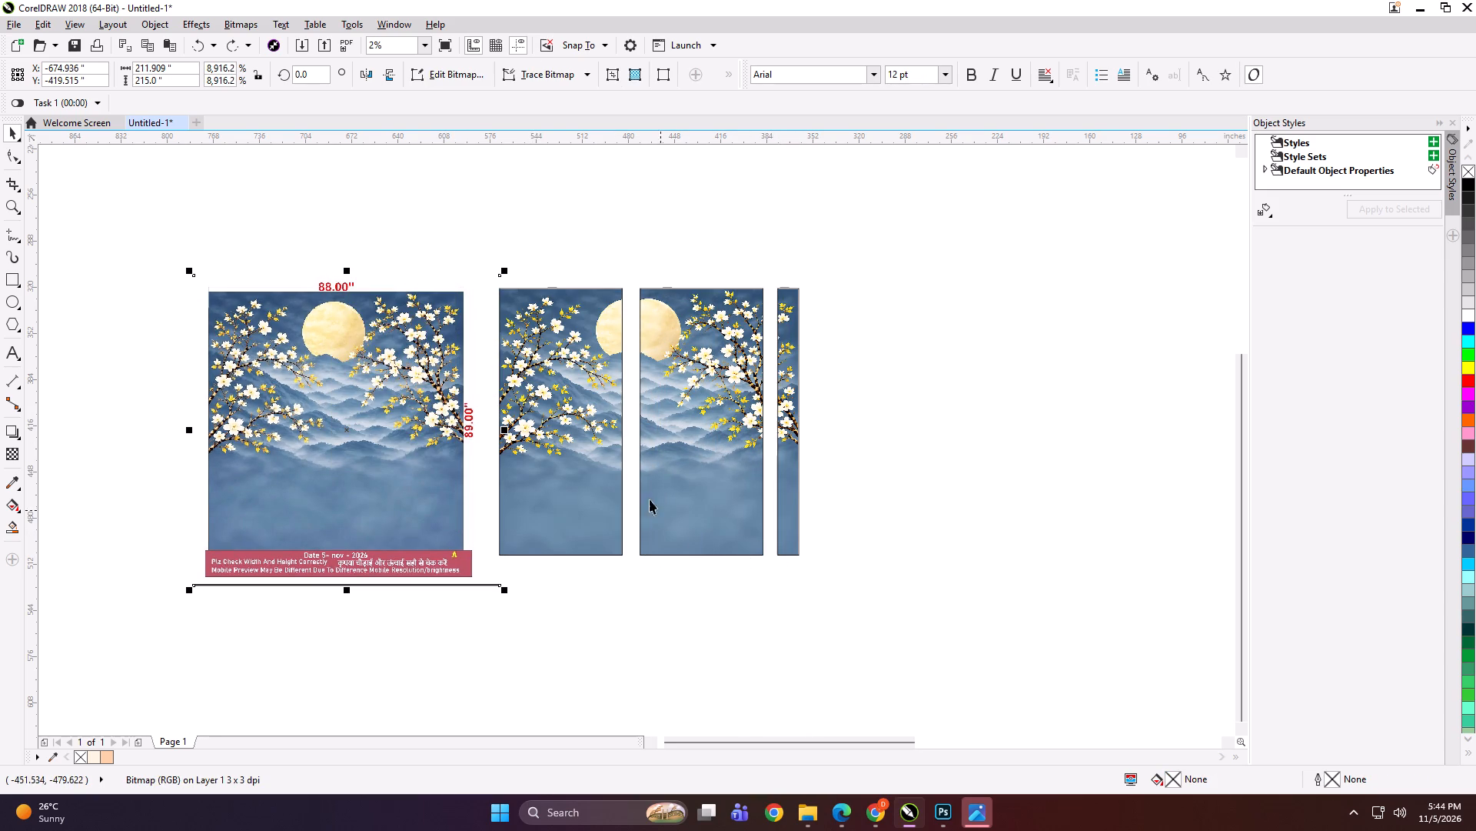
Scale the preview image and the panel group down together to about 3.84 by 1.97 inches.
left_click(592, 450, "shift")
left_click_drag(806, 592, 671, 529, "shift")
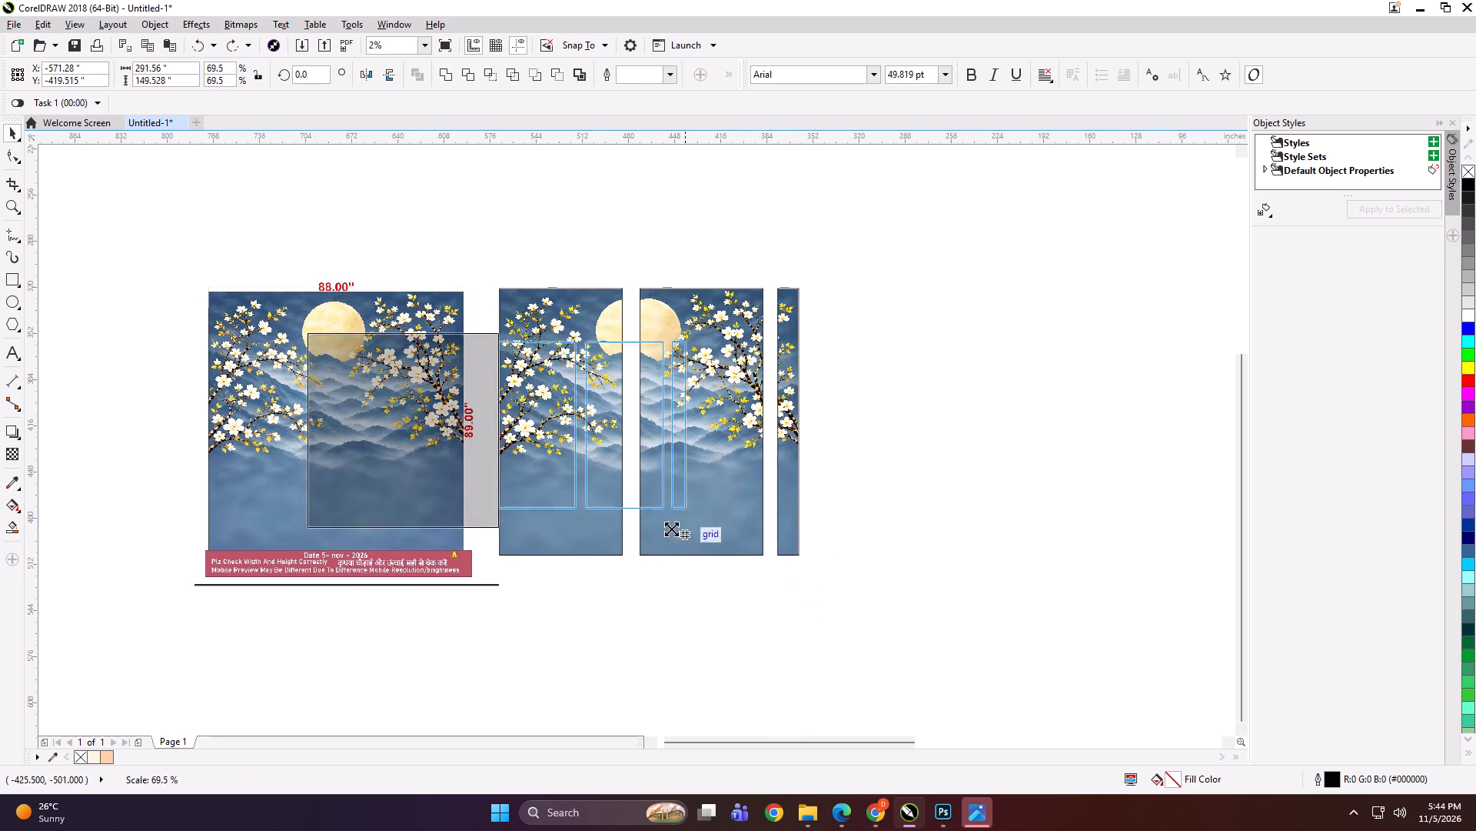
left_click_drag(671, 529, 514, 446, "shift")
scroll(479, 435, "up", 2)
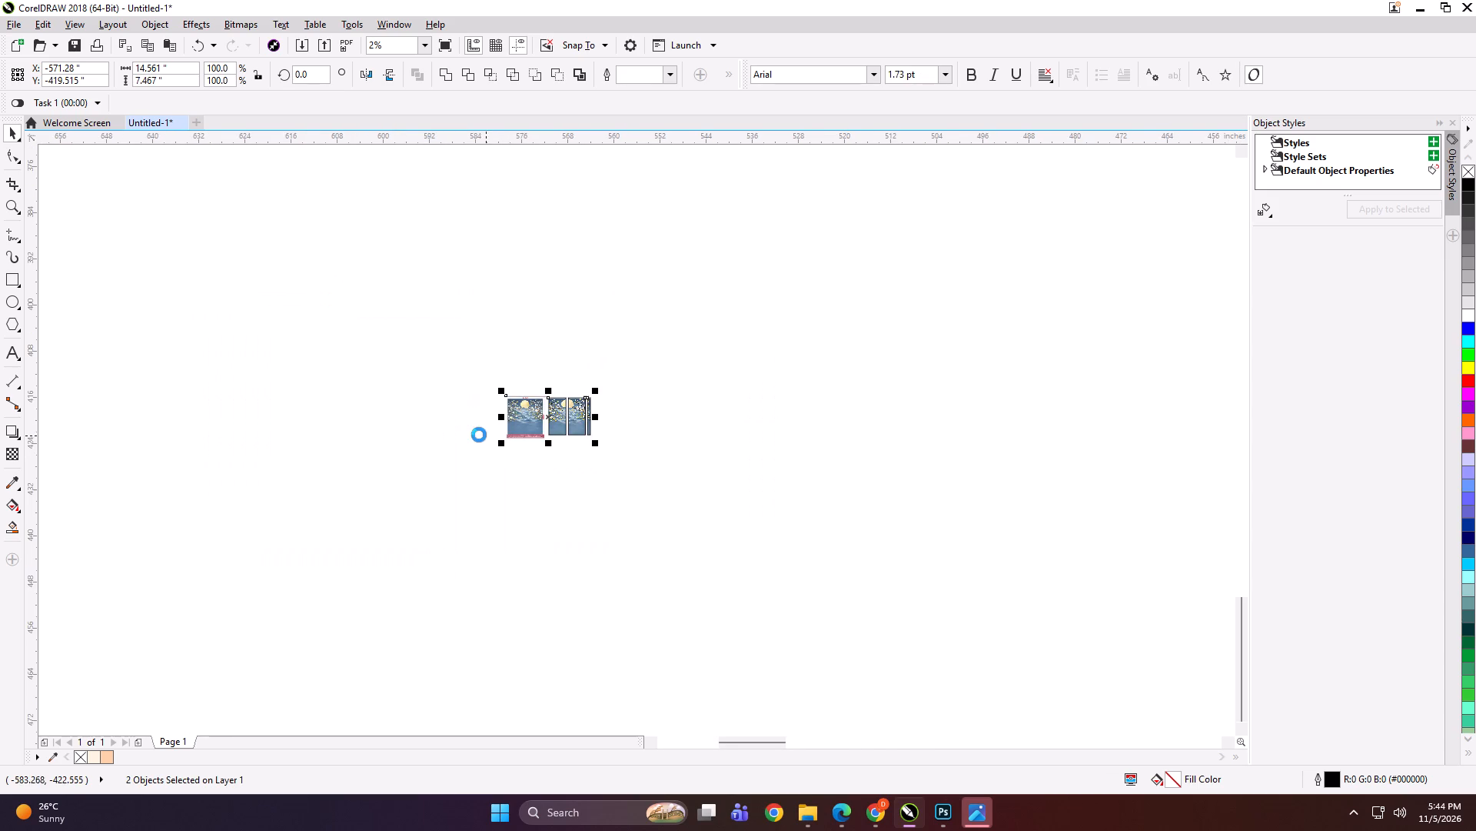
scroll(510, 409, "up", 3)
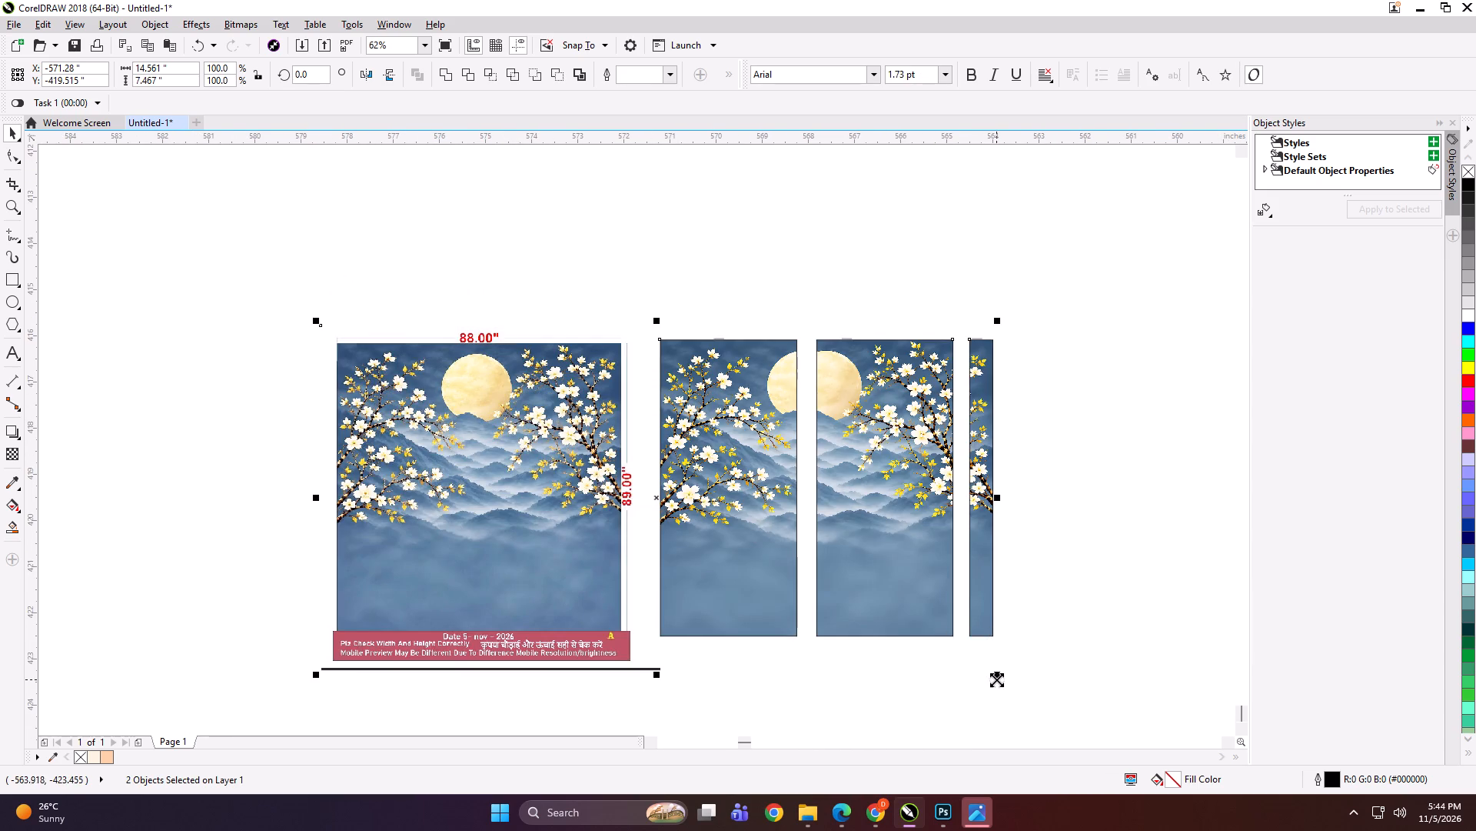
left_click_drag(996, 679, 783, 555, "shift")
Export the reduced preview and panel group as a TIFF into the 88x89 CANVAS folder, entering "DH" as the file name.
key("ctrl+e")
type("DH")
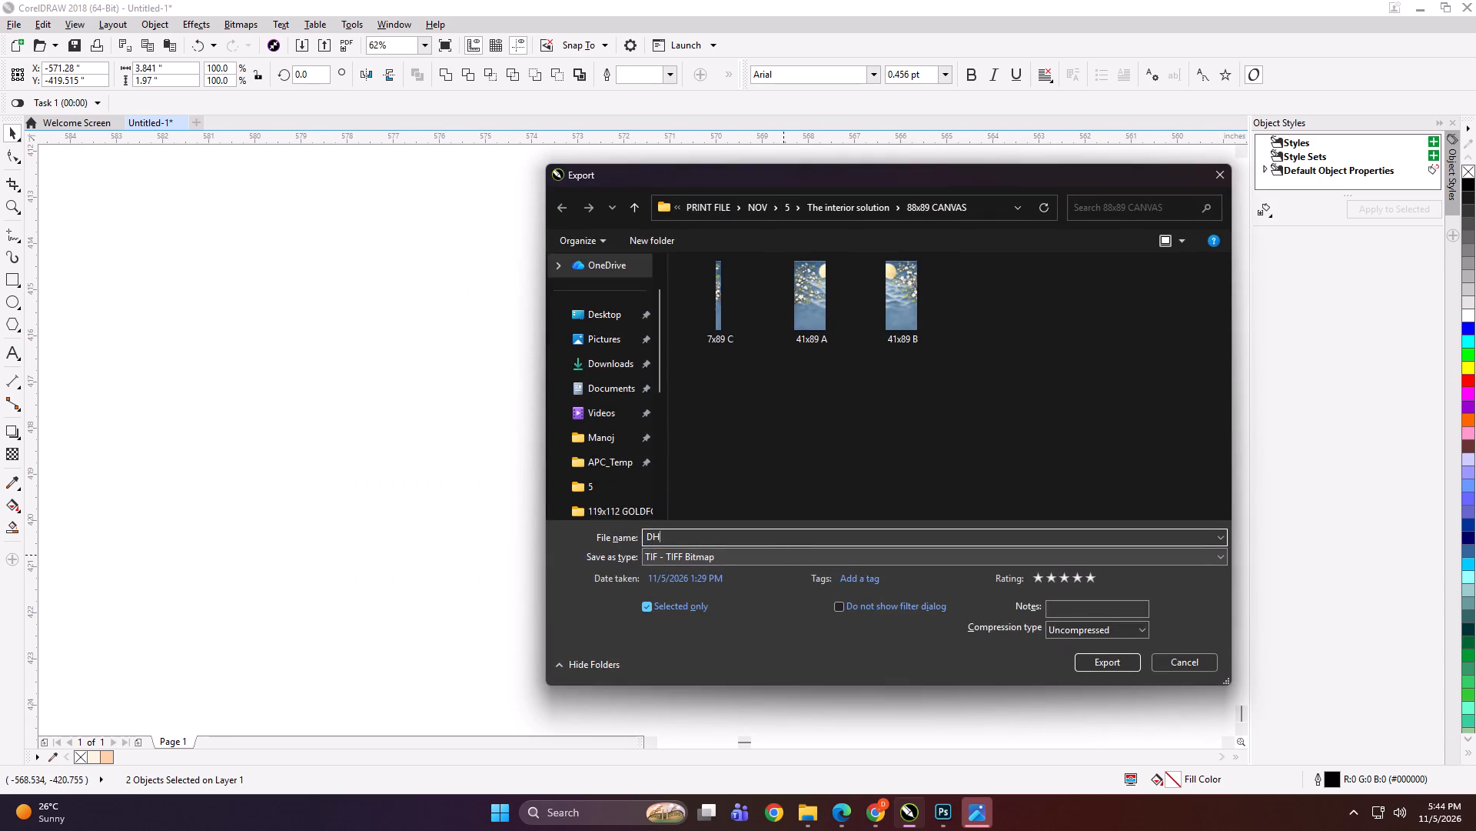
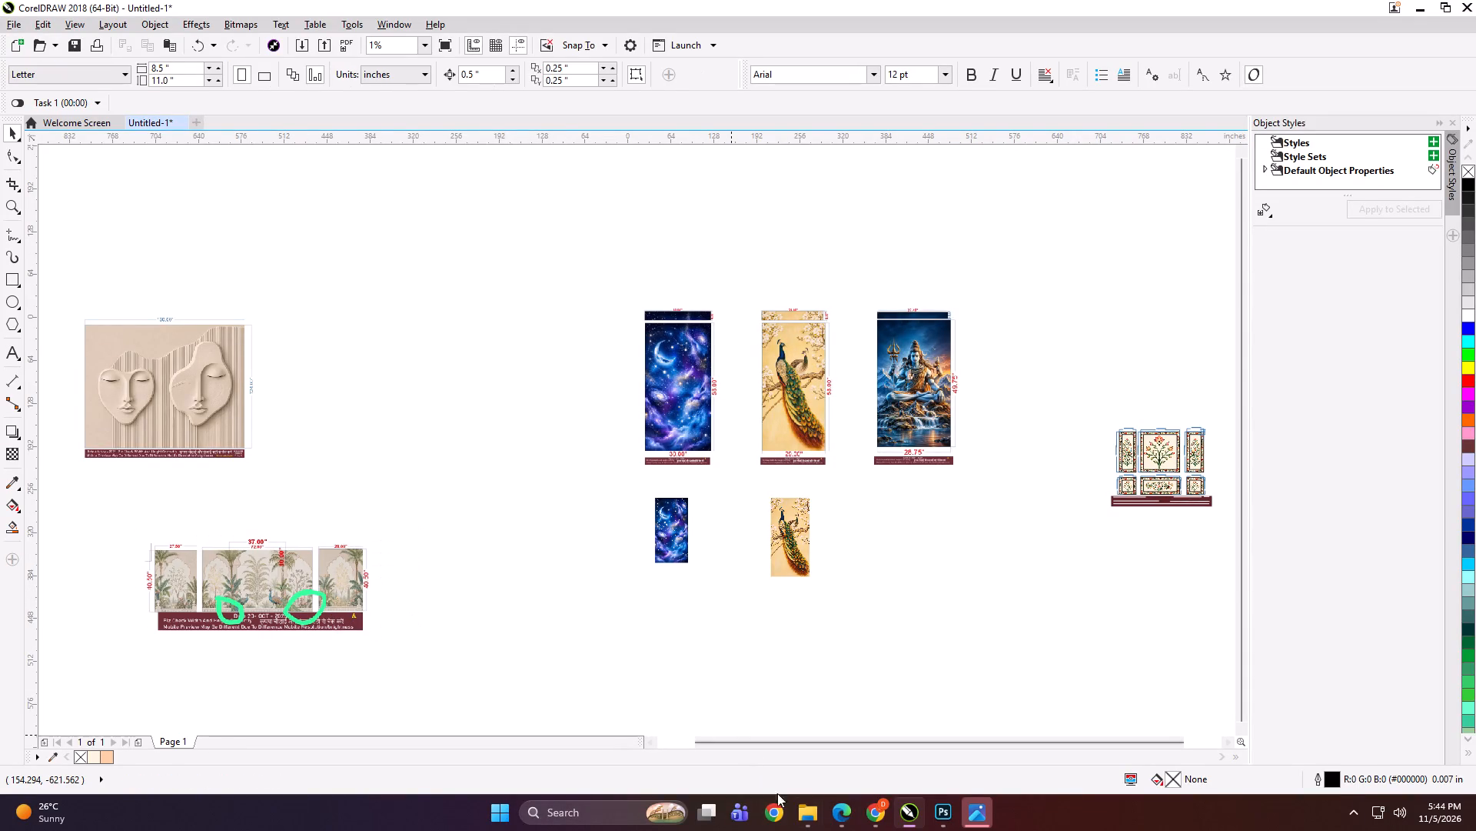
Switch to File Explorer and bring up the 5-11-25 folder of mural images on the shared drive.
left_click(800, 809)
left_click(755, 753)
left_click(823, 643)
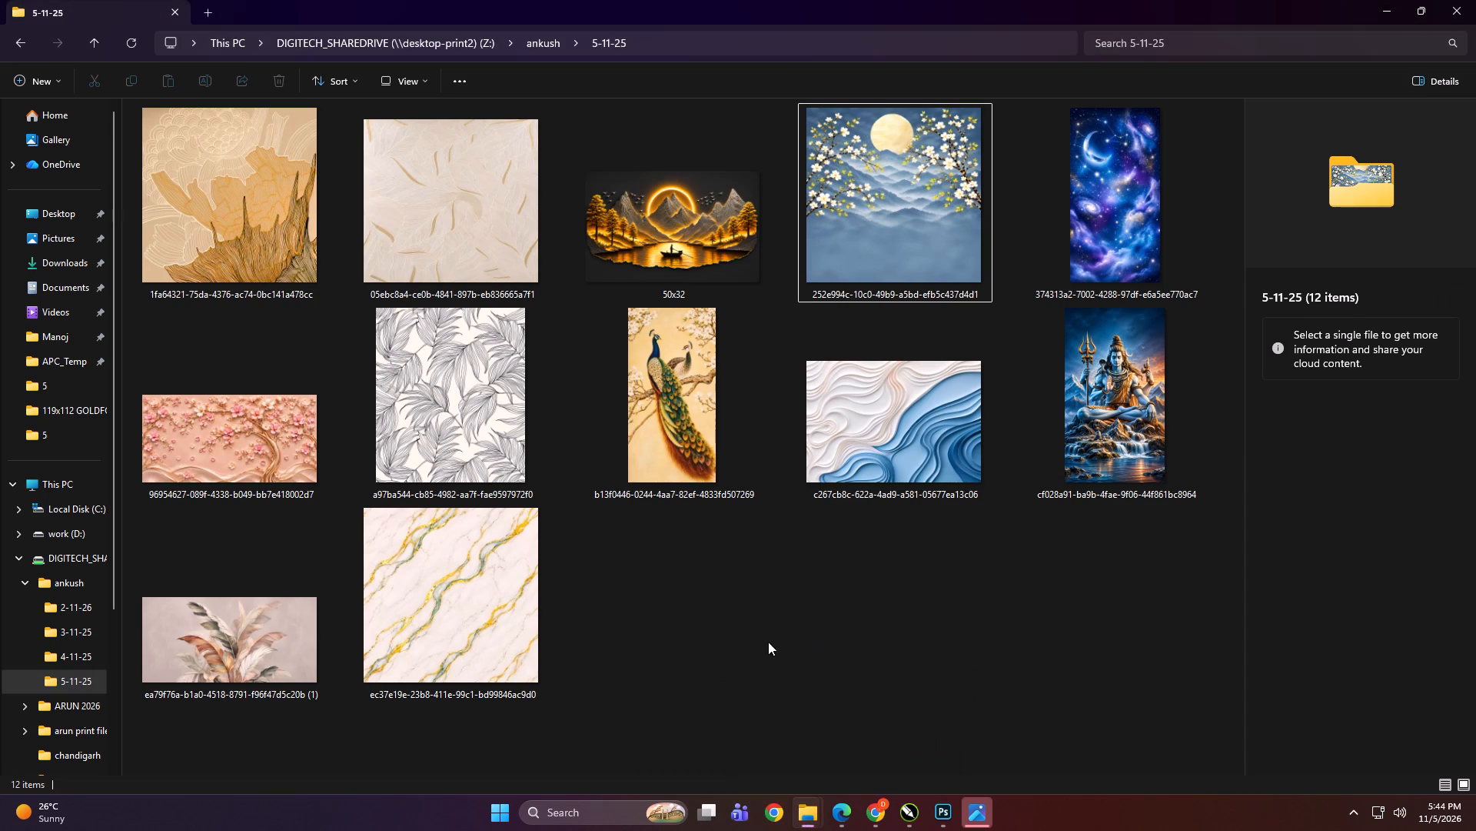
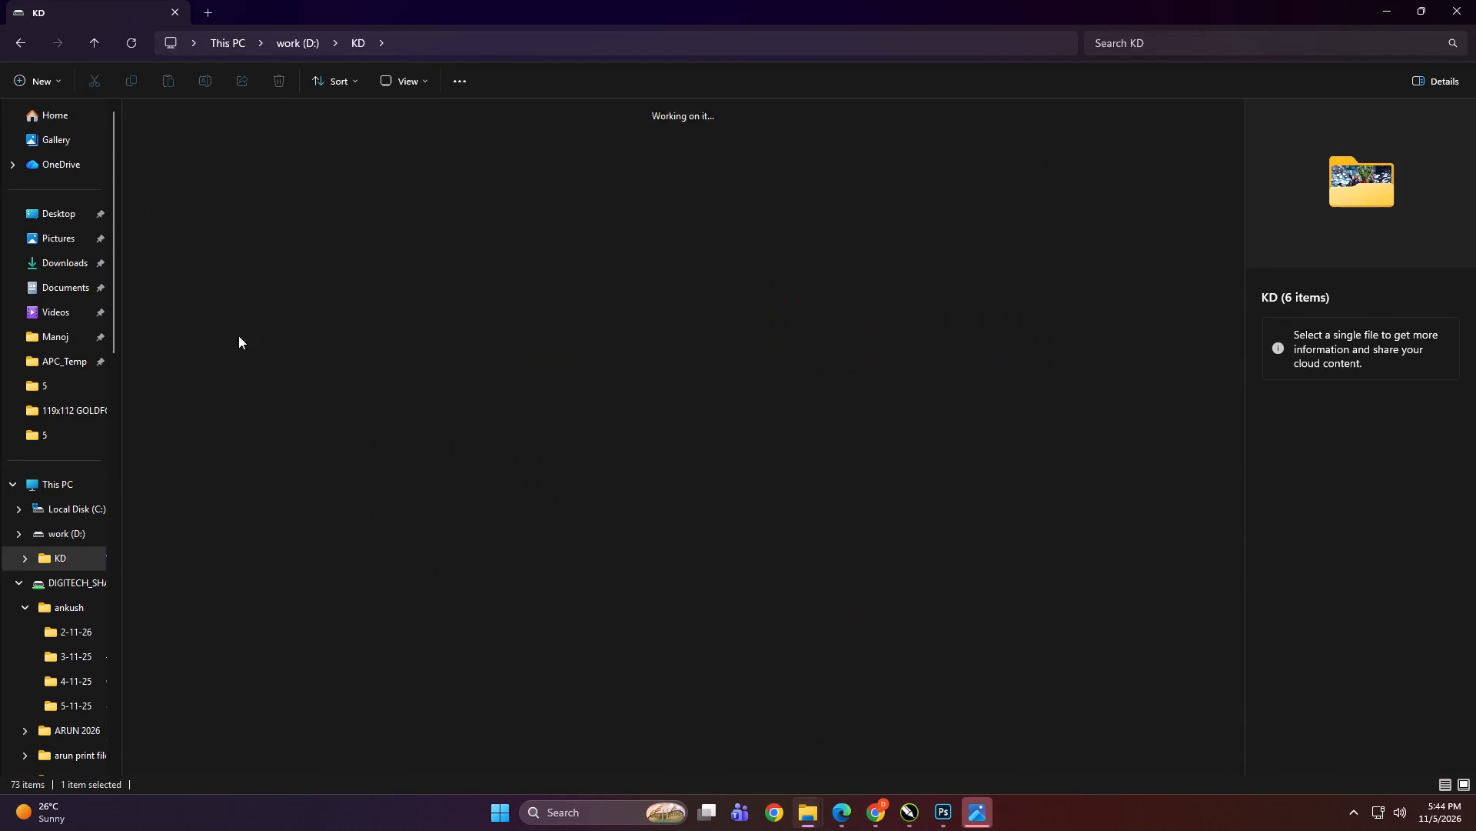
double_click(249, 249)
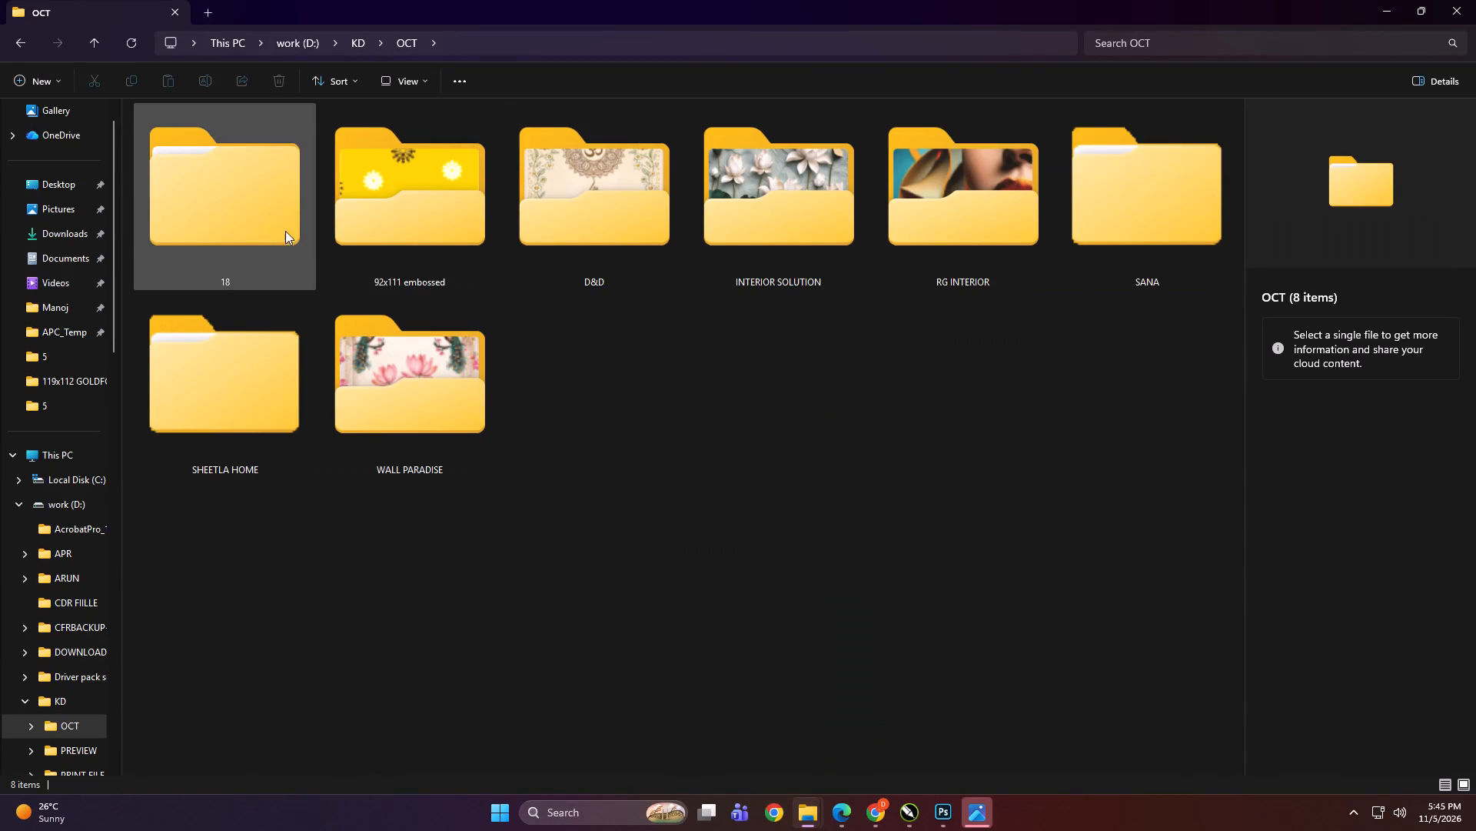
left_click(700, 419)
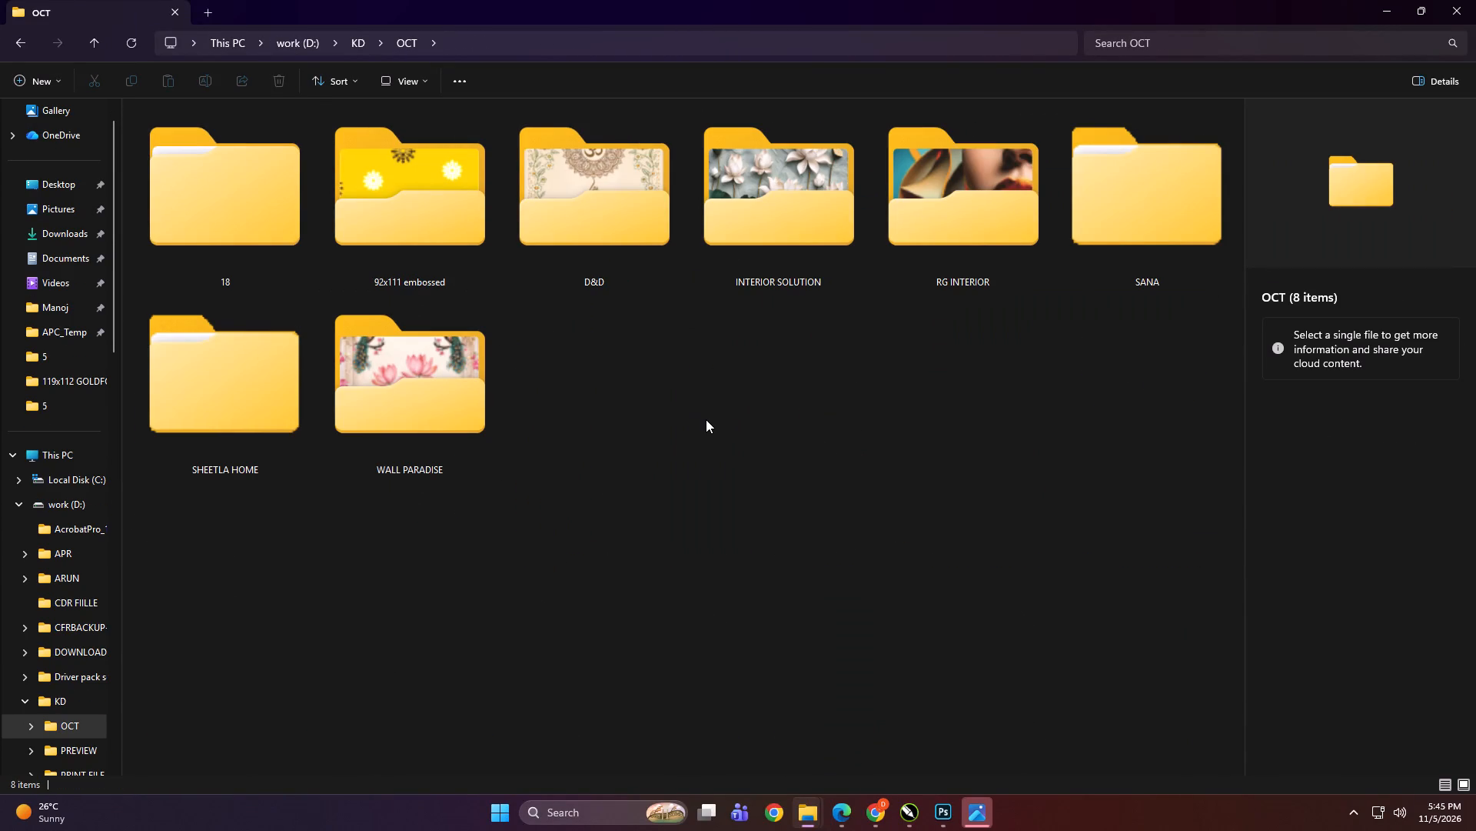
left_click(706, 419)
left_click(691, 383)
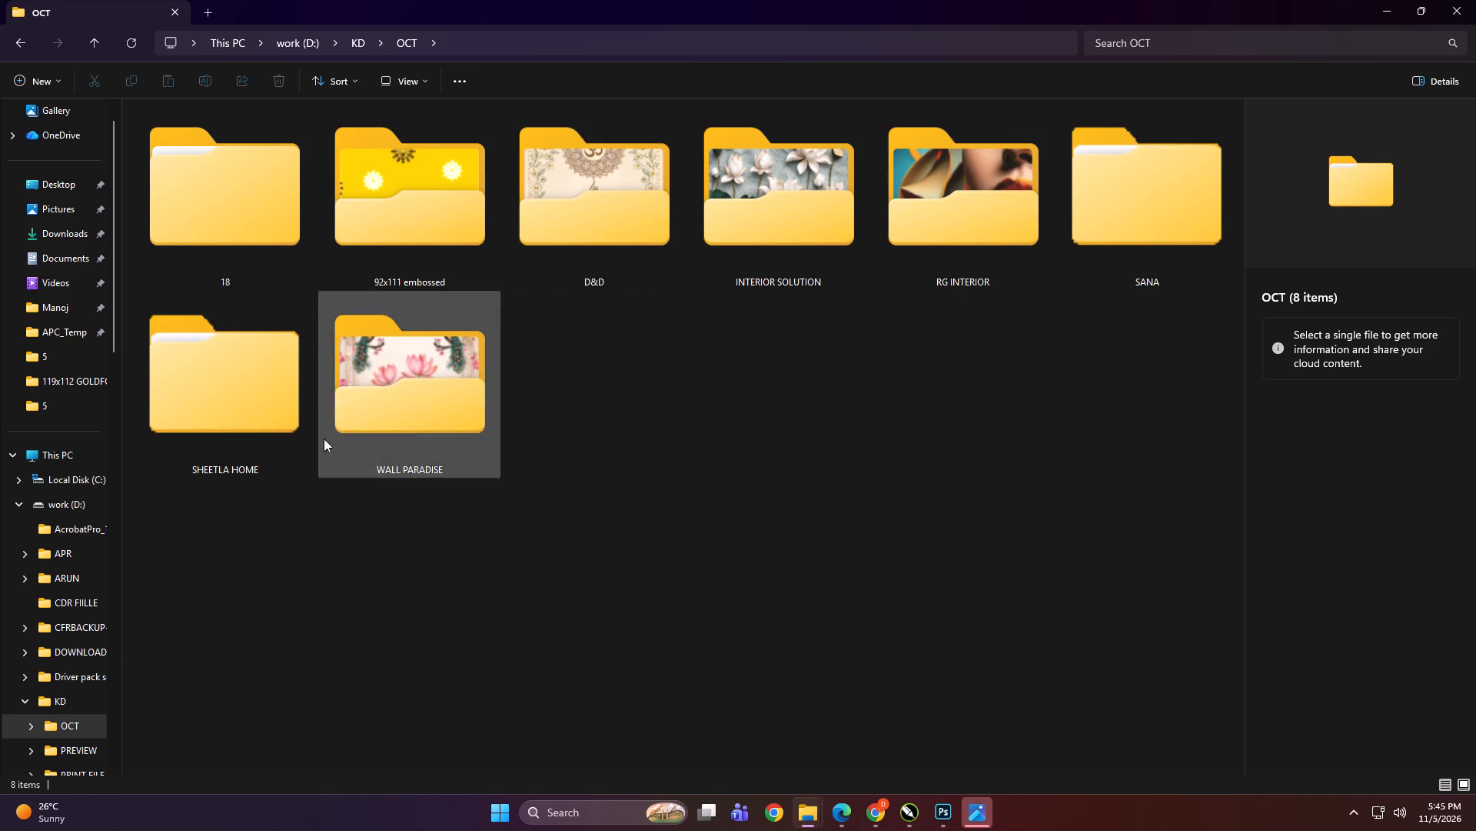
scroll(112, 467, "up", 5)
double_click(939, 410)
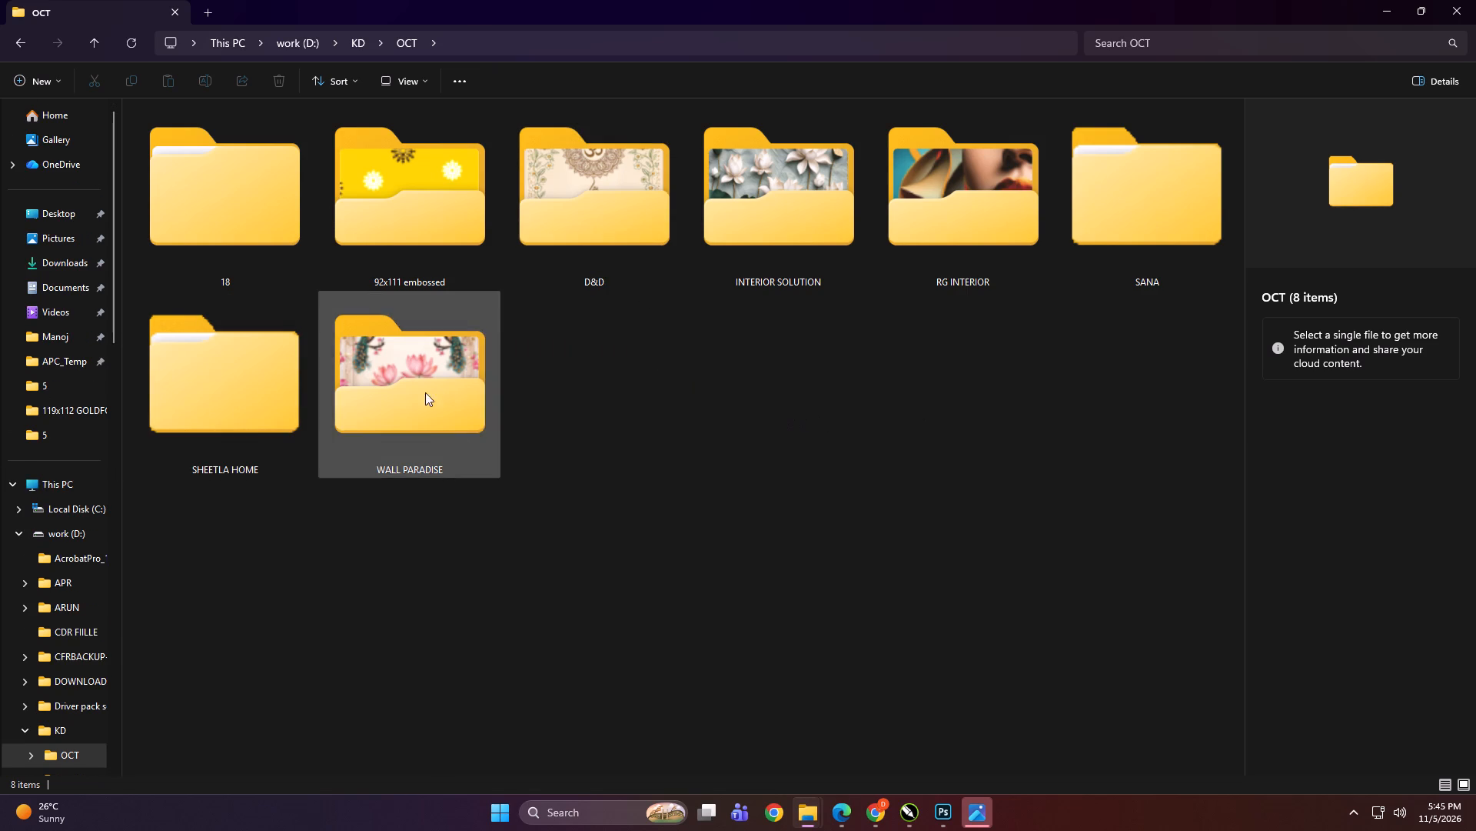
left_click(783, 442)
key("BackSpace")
Open folder 5 of NOV inside the KD PRINT FILE folder on the work (D:) drive.
double_click(702, 227)
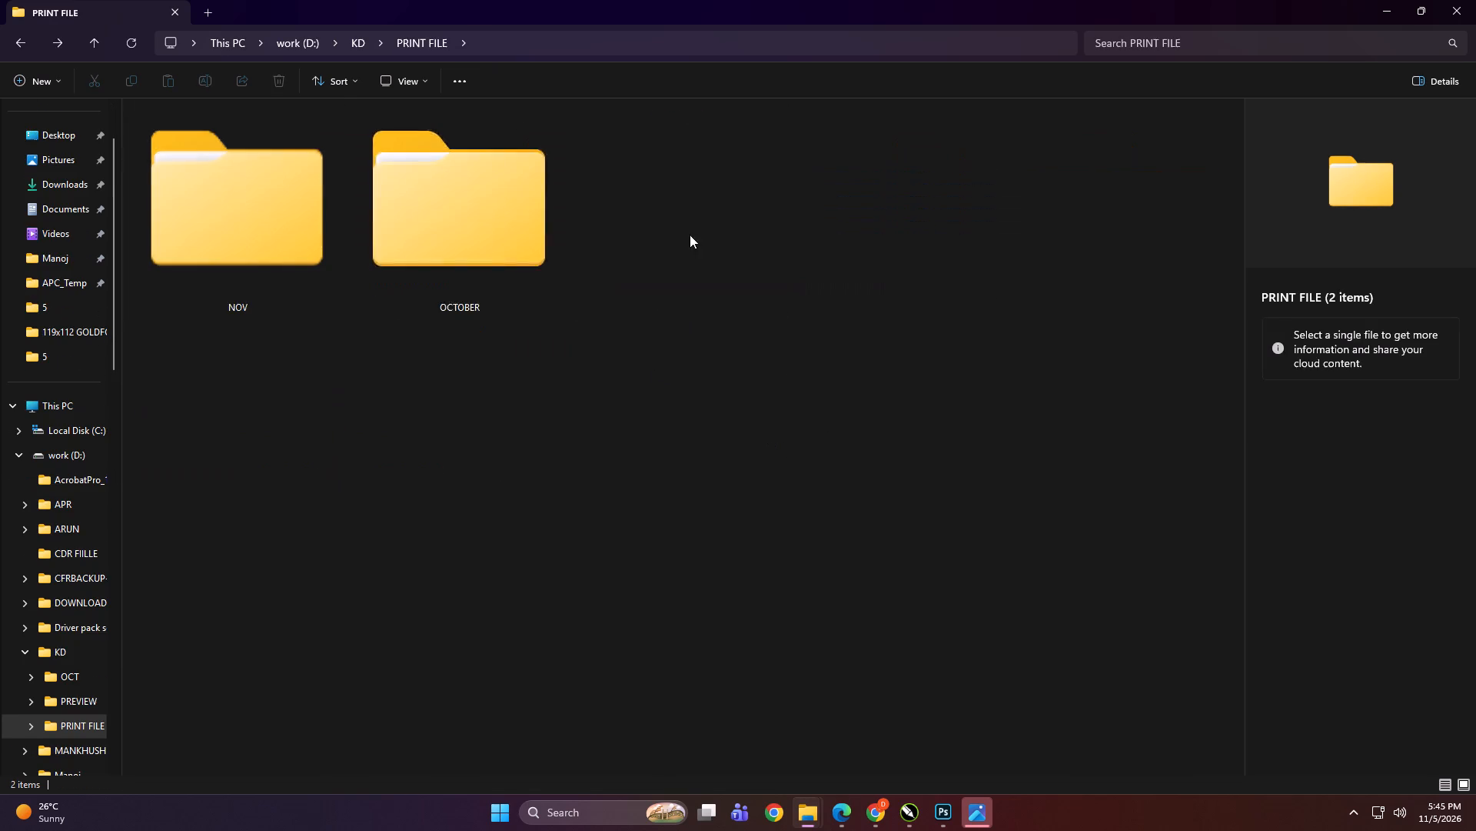
double_click(224, 229)
double_click(1099, 259)
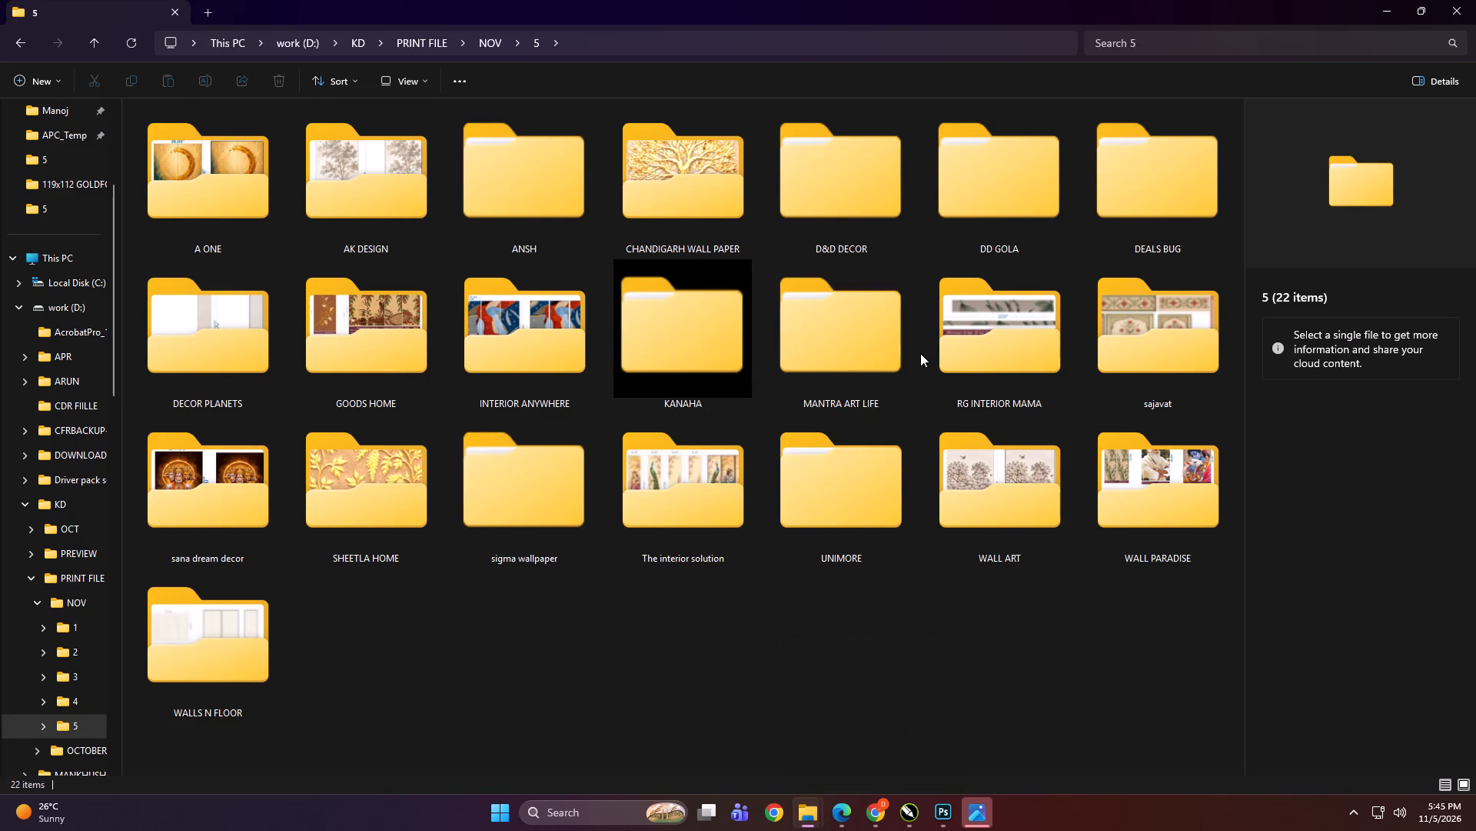
Copy the 88x89 CANVAS folder from The interior solution folder.
left_click(1023, 351)
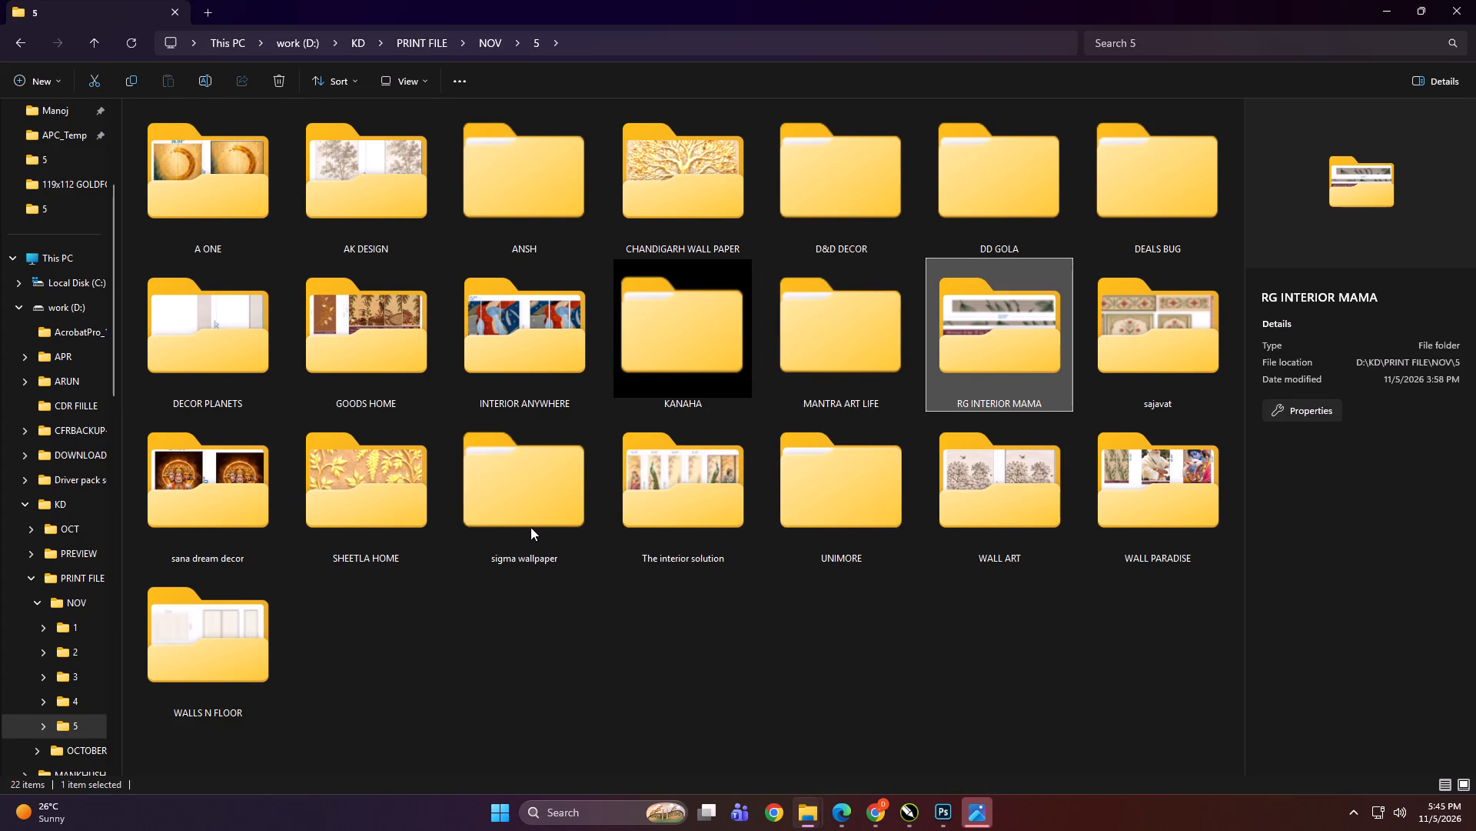
double_click(752, 504)
left_click(183, 133)
key("ctrl+c")
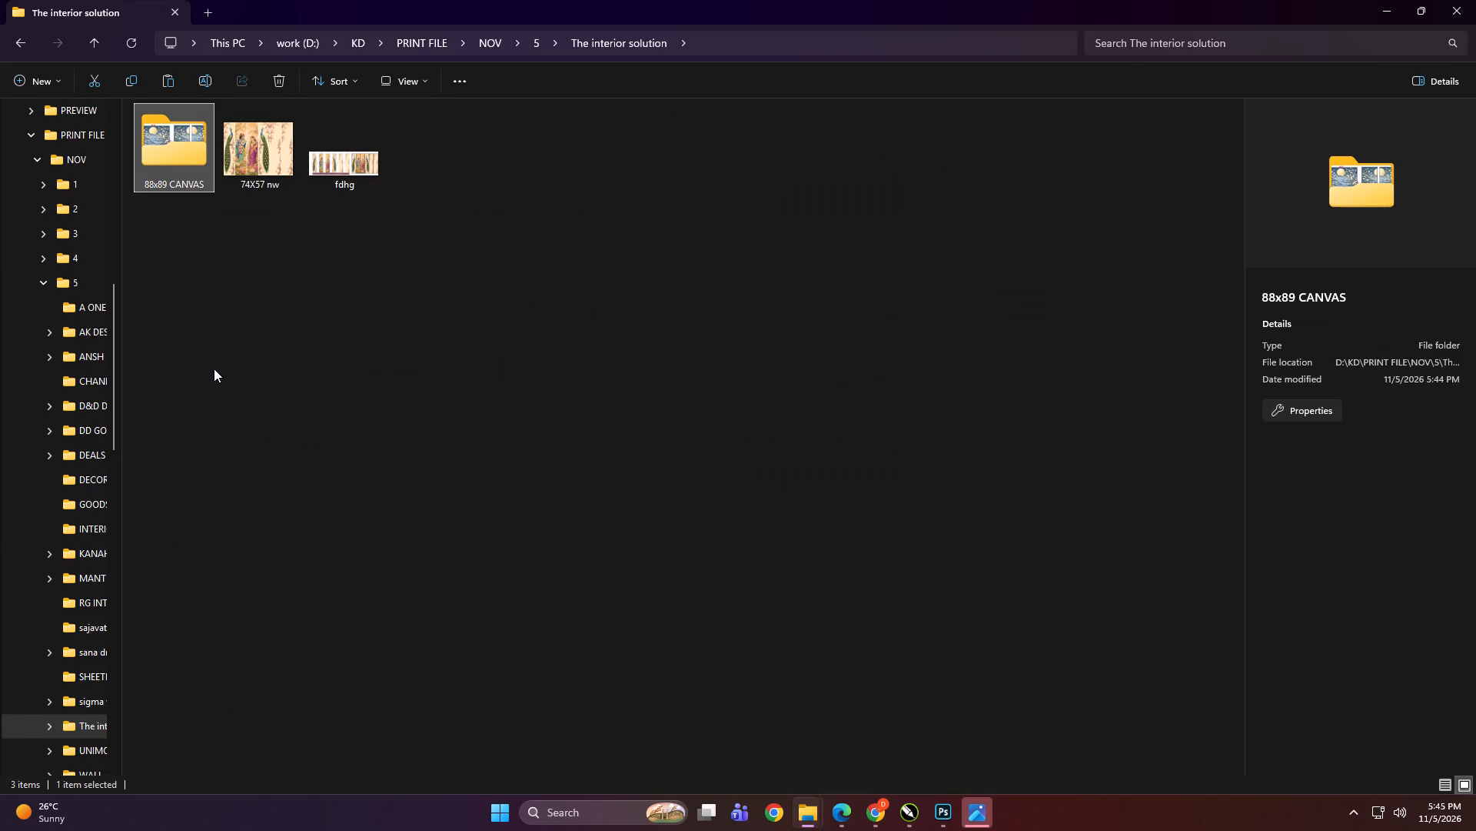
Open folder 5 of NOV inside the Print folder on DIGITECH_SHAREDRIVE (Z:) and select the WALL ART folder.
scroll(91, 539, "up", 4)
left_click(71, 480)
double_click(235, 463)
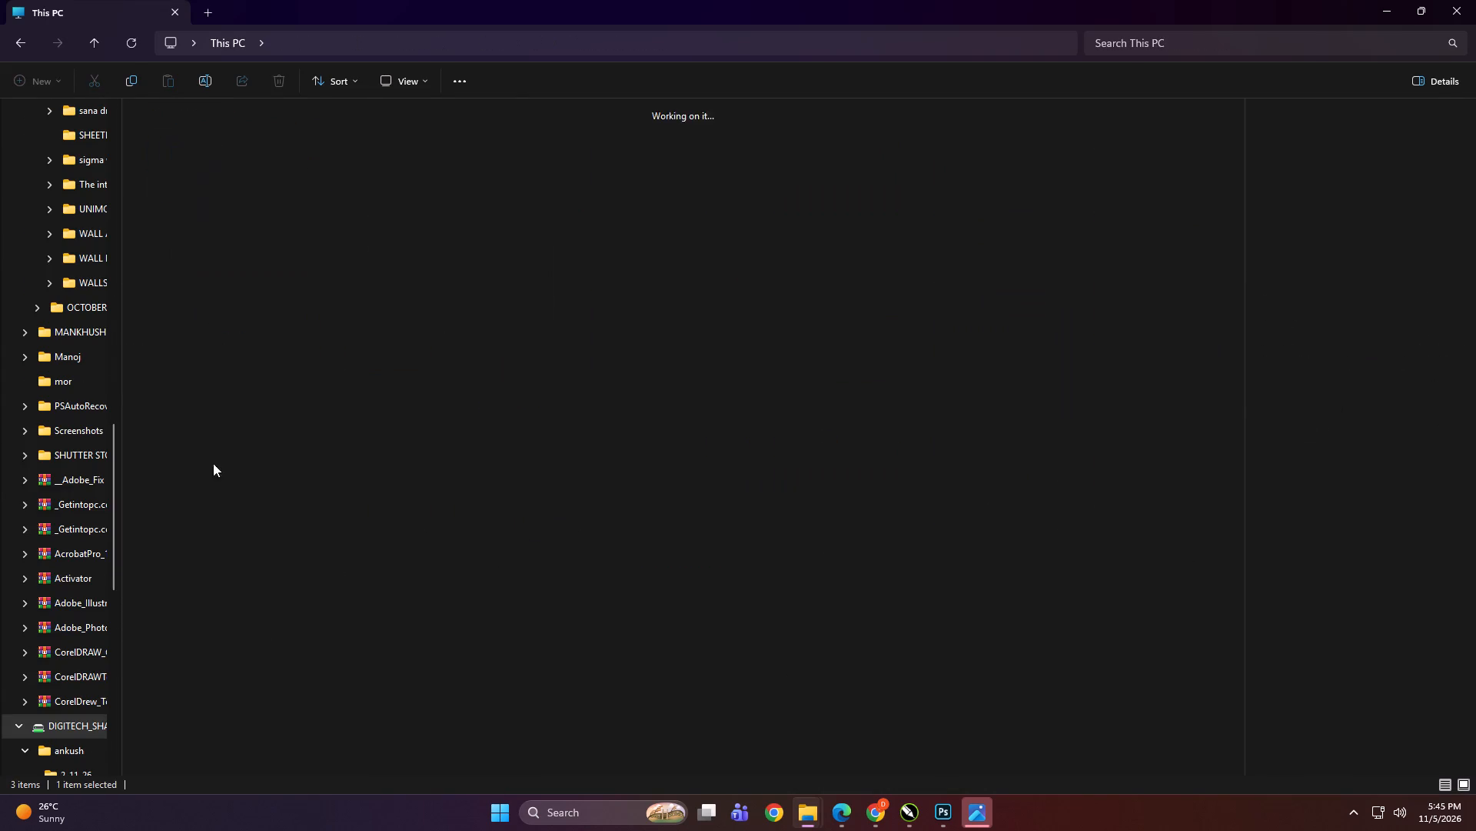
double_click(547, 384)
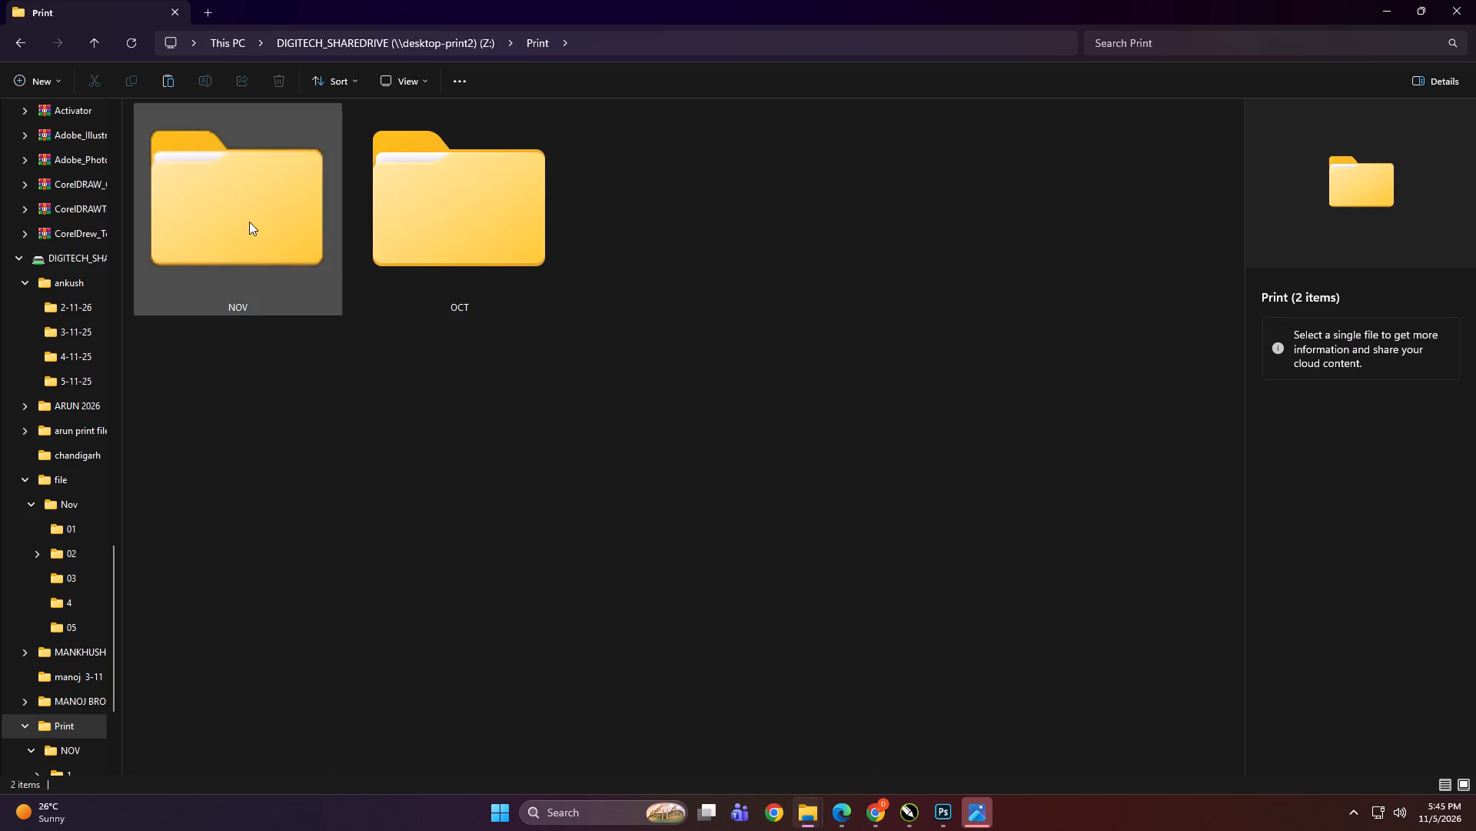
double_click(249, 222)
left_click(733, 330)
double_click(733, 192)
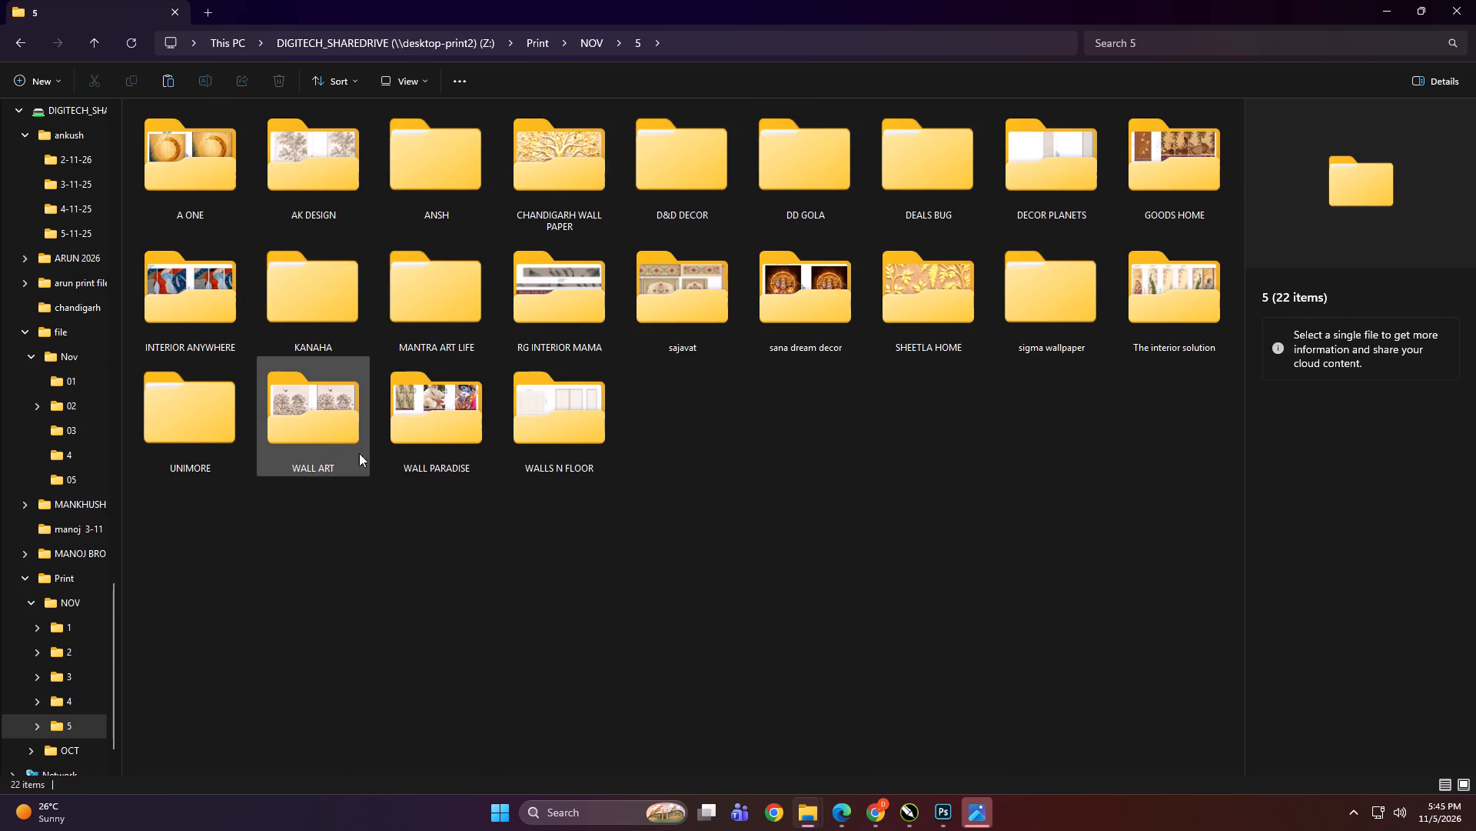
left_click(338, 435)
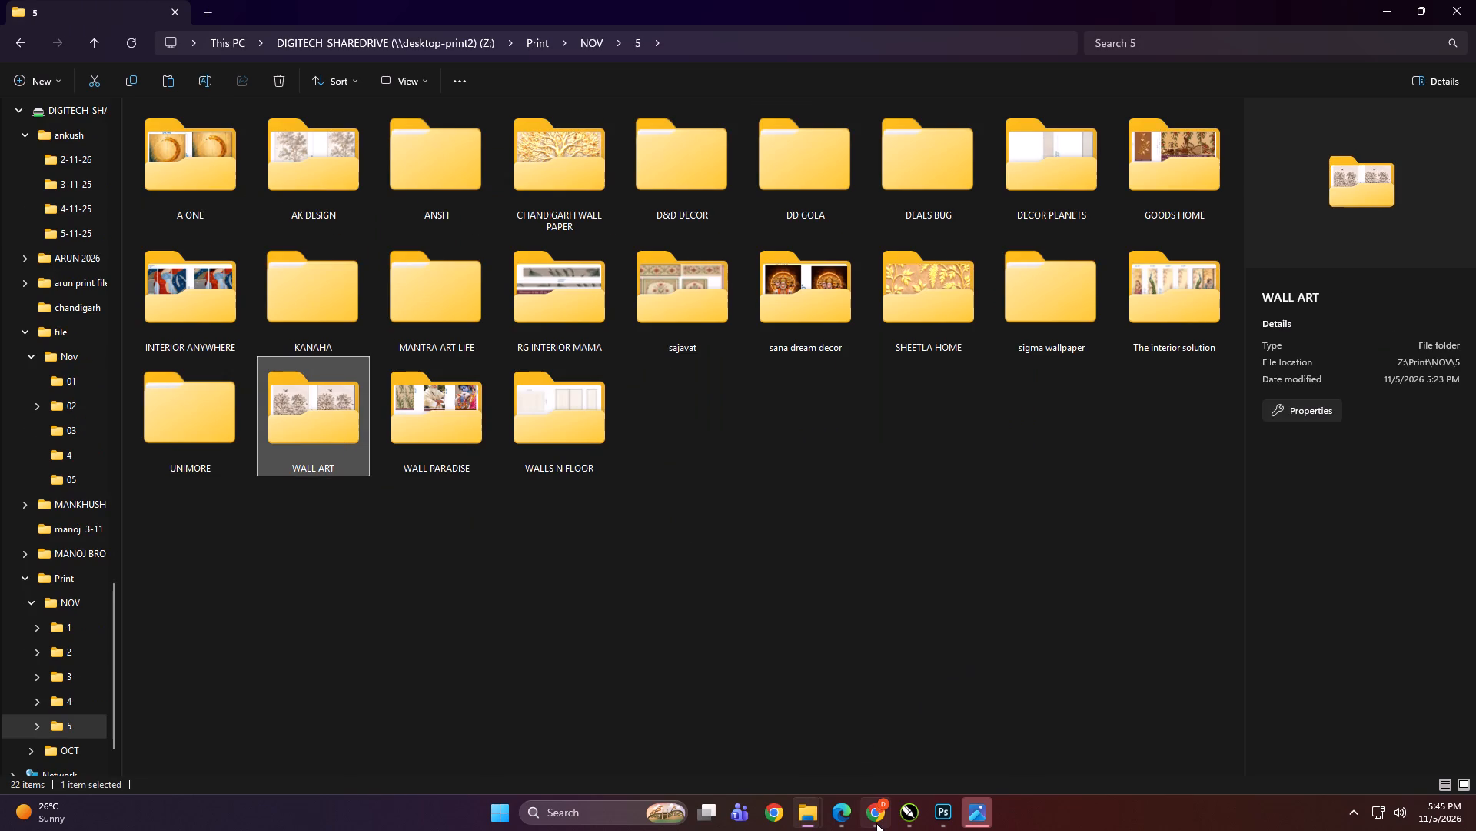
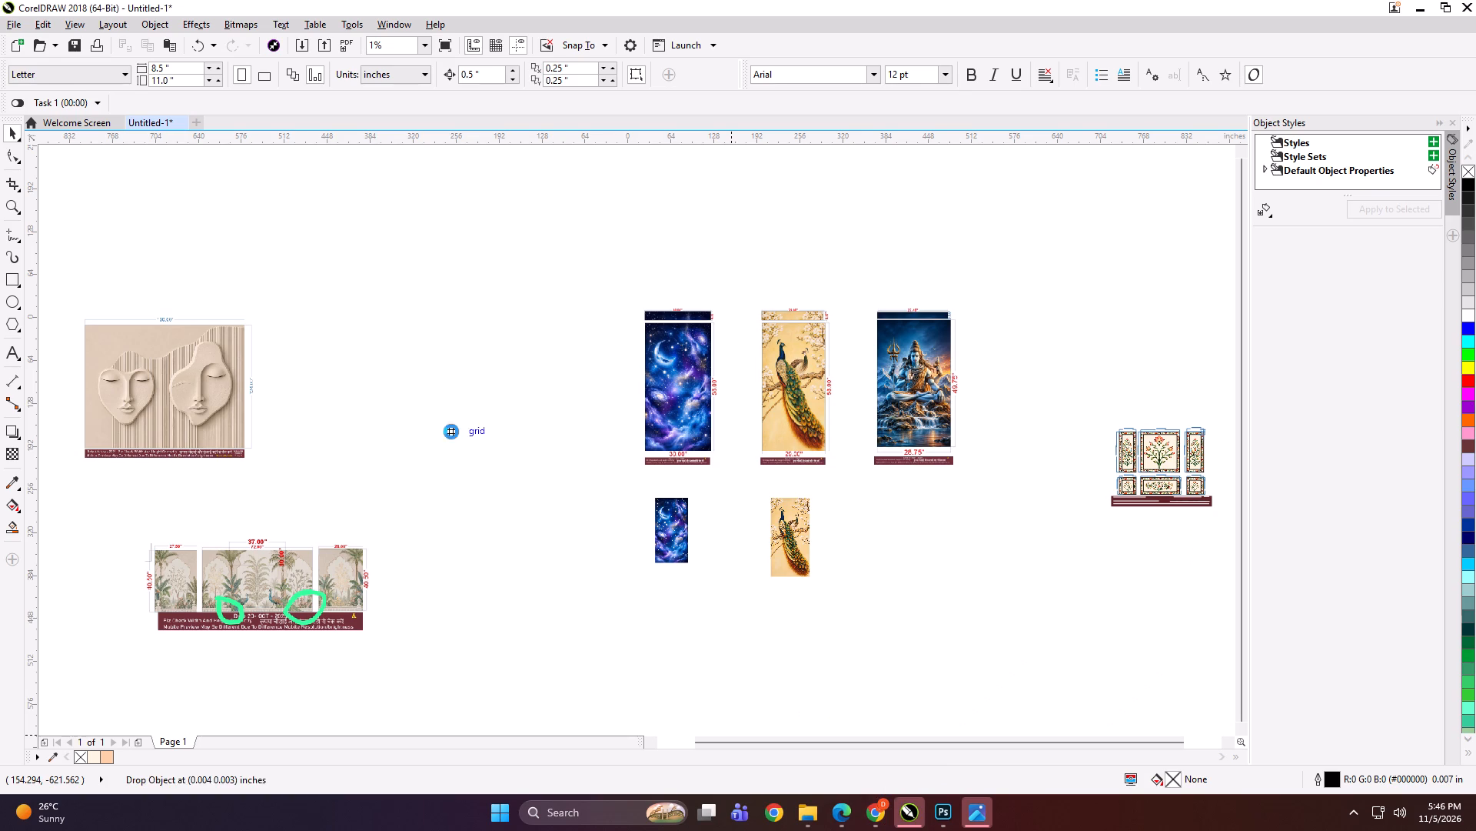
In CorelDRAW, place the beige arches preview image at about 187.5 by 170 inches in the empty area above the face and palm murals.
left_click_drag(458, 438, 554, 534, "shift")
left_click_drag(444, 455, 417, 359)
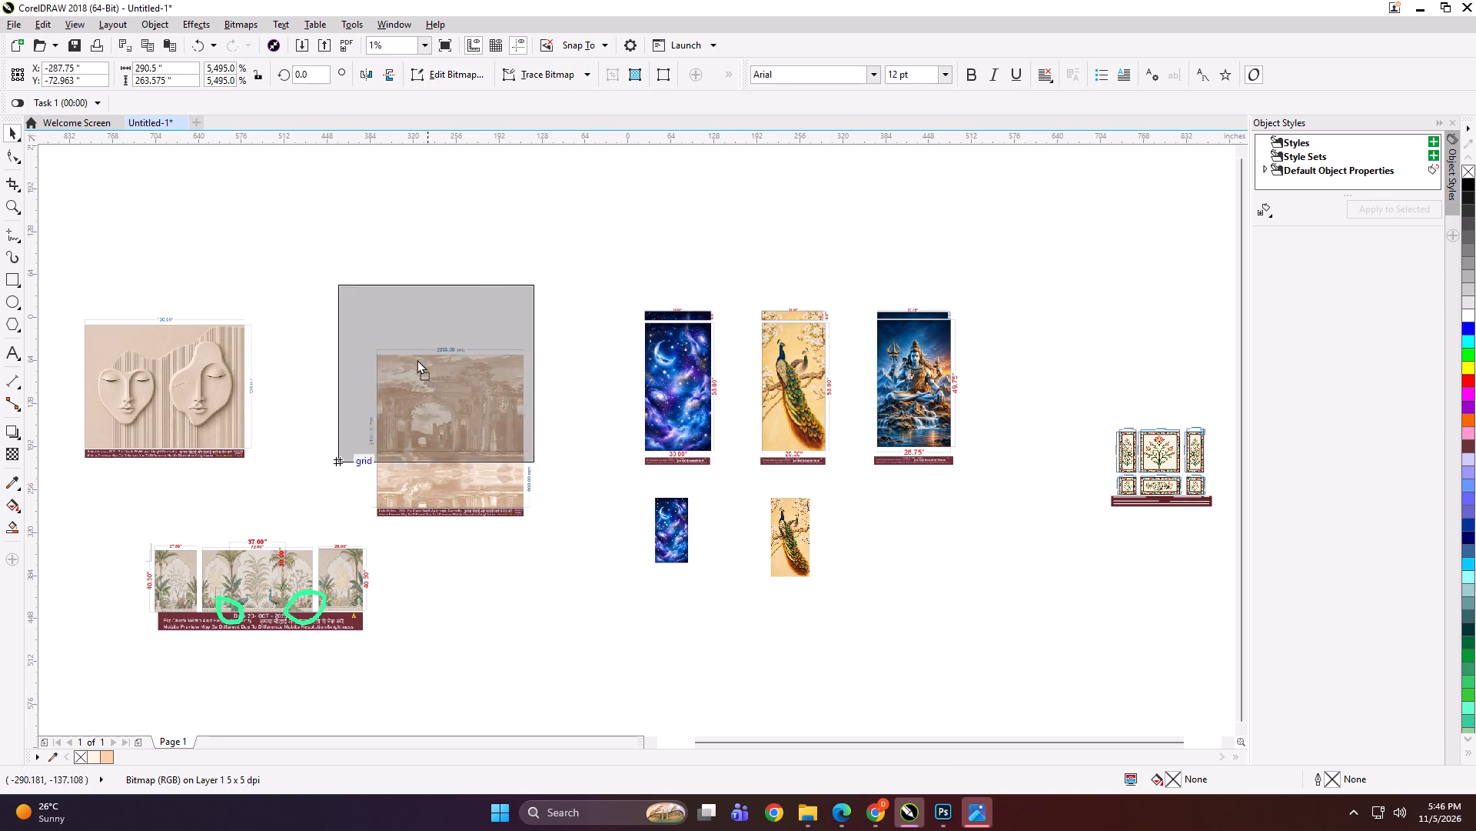
left_click_drag(417, 359, 410, 304)
left_click_drag(519, 374, 484, 365, "shift")
left_click_drag(449, 313, 442, 272)
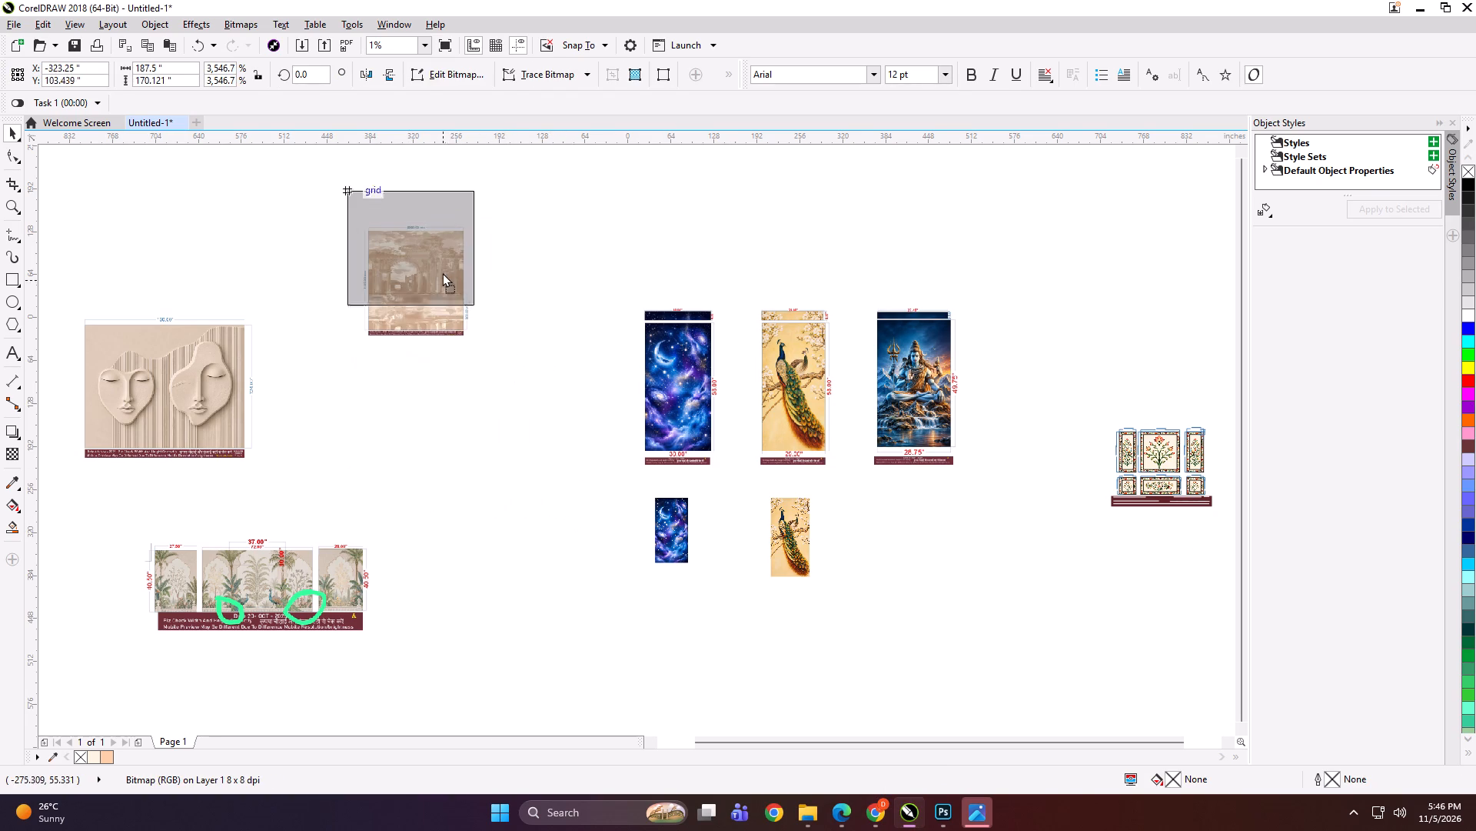
left_click_drag(442, 272, 437, 263)
left_click(474, 367)
key("F4")
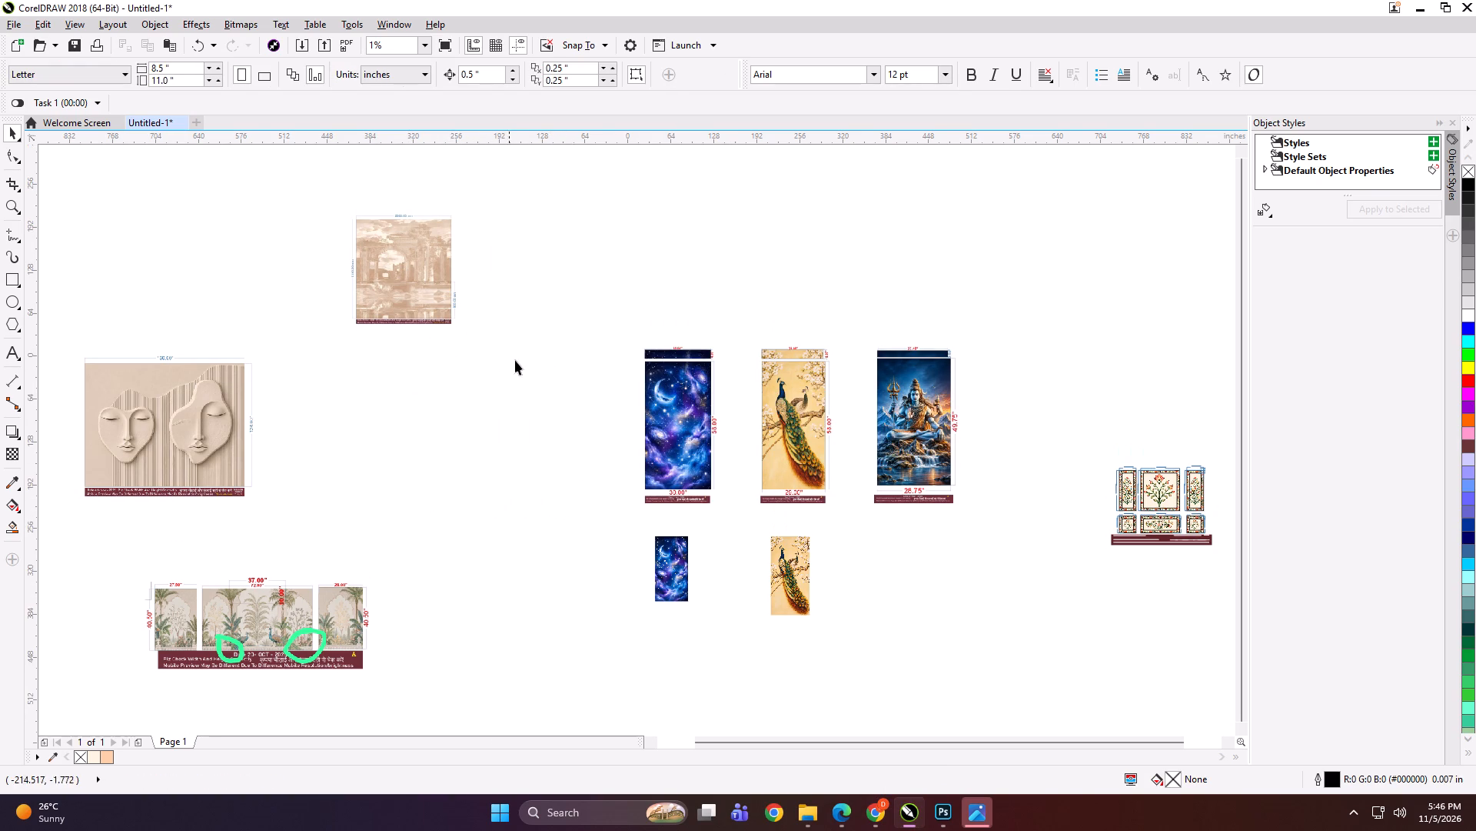
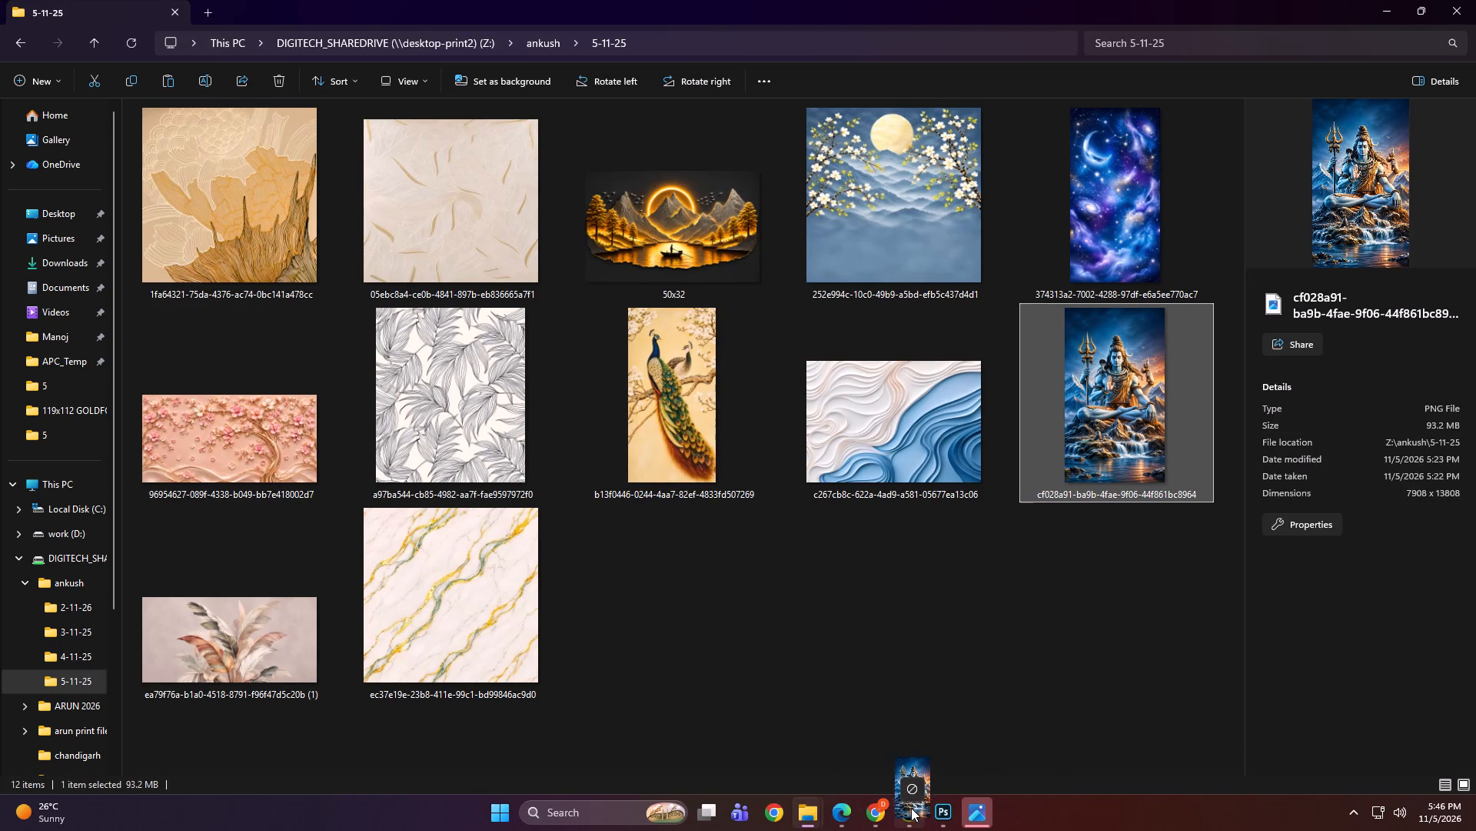
Bring the Shiva image from the 5-11-25 folder into the CorelDRAW layout and place it beside the 49.75-inch Shiva reference.
left_click_drag(911, 808, 876, 559)
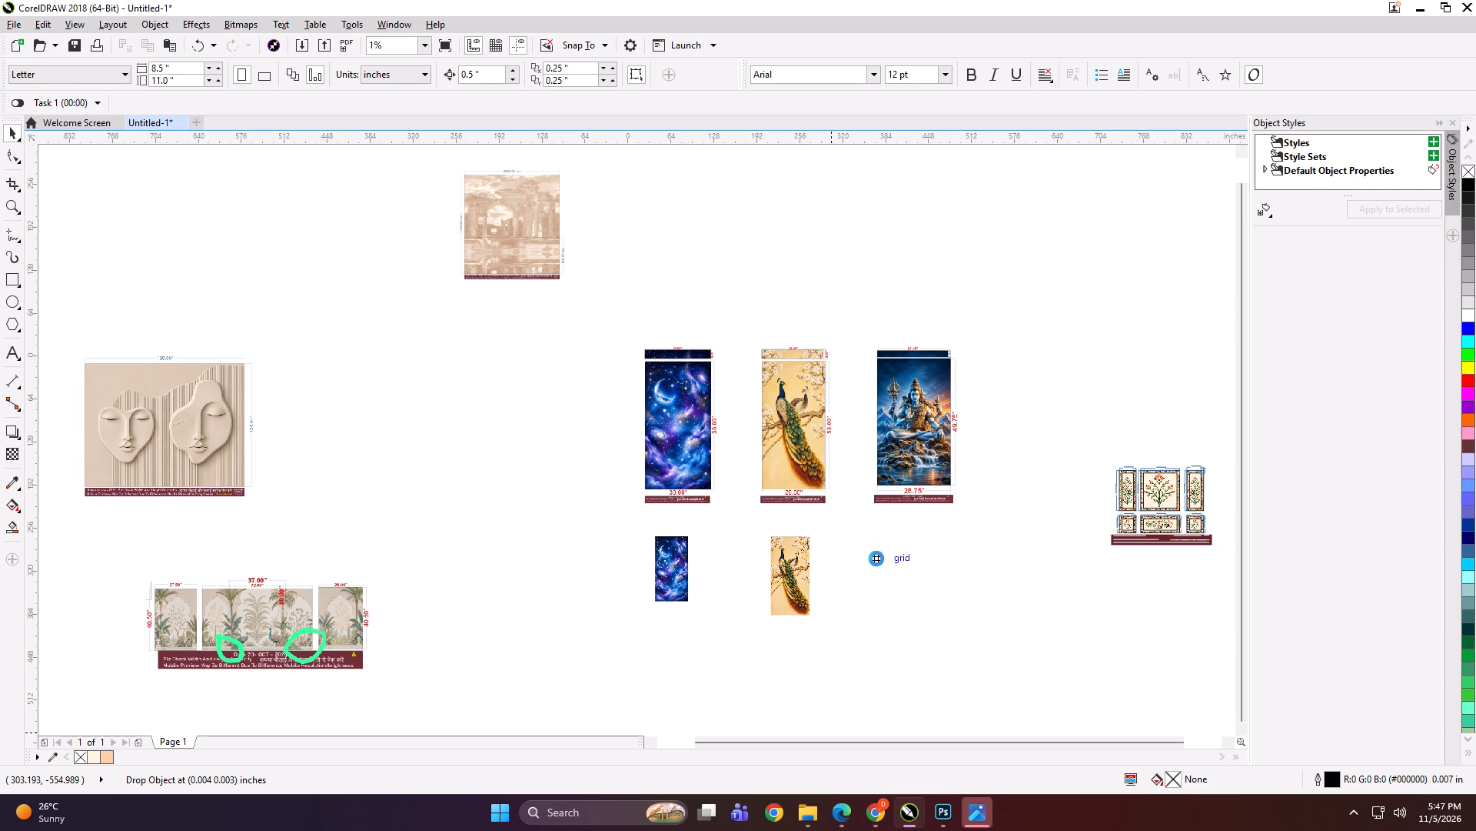
left_click_drag(889, 568, 990, 405)
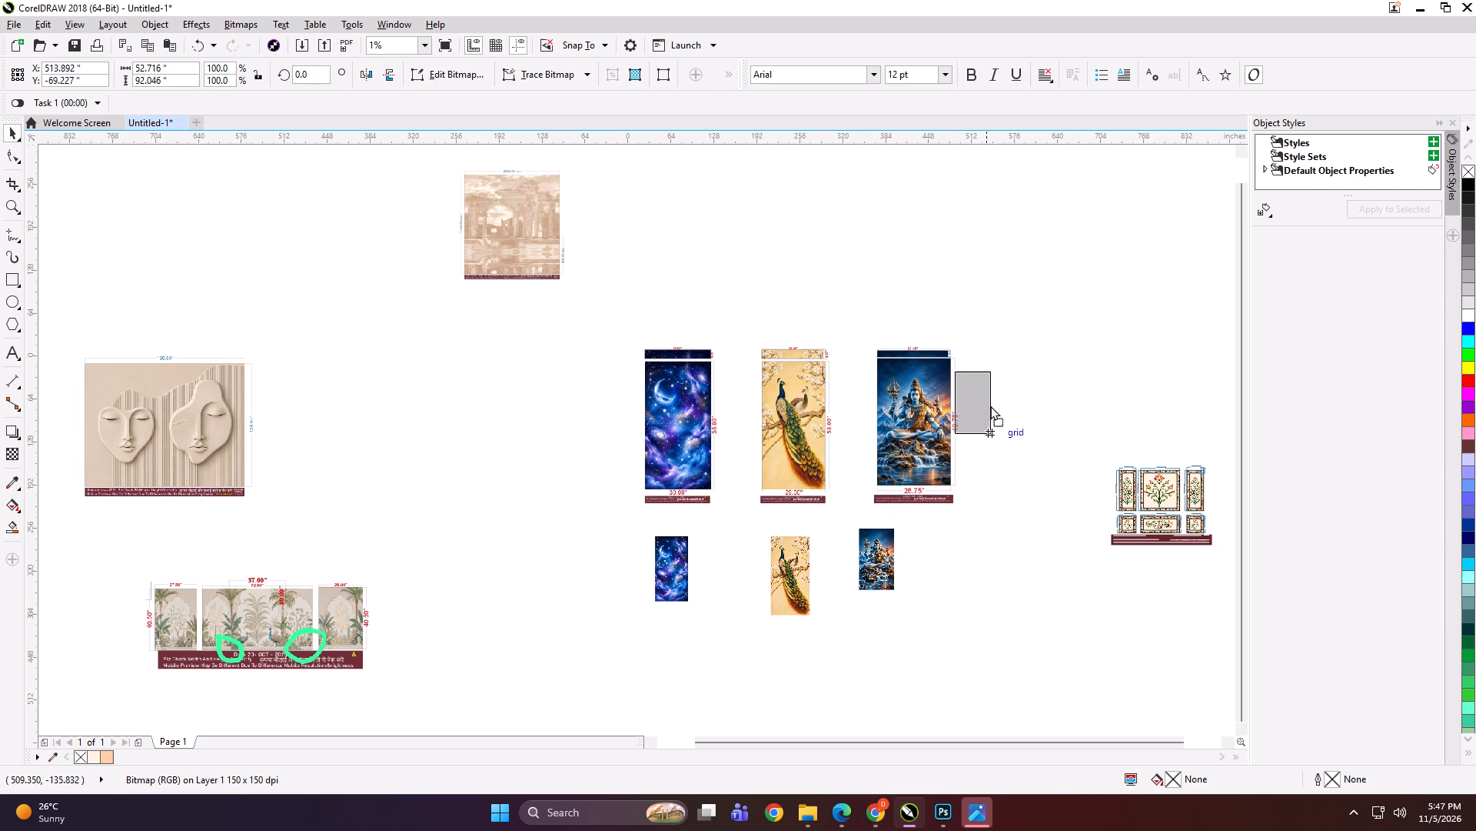
left_click_drag(990, 405, 1007, 394)
scroll(1045, 364, "up", 1)
scroll(967, 392, "up", 1)
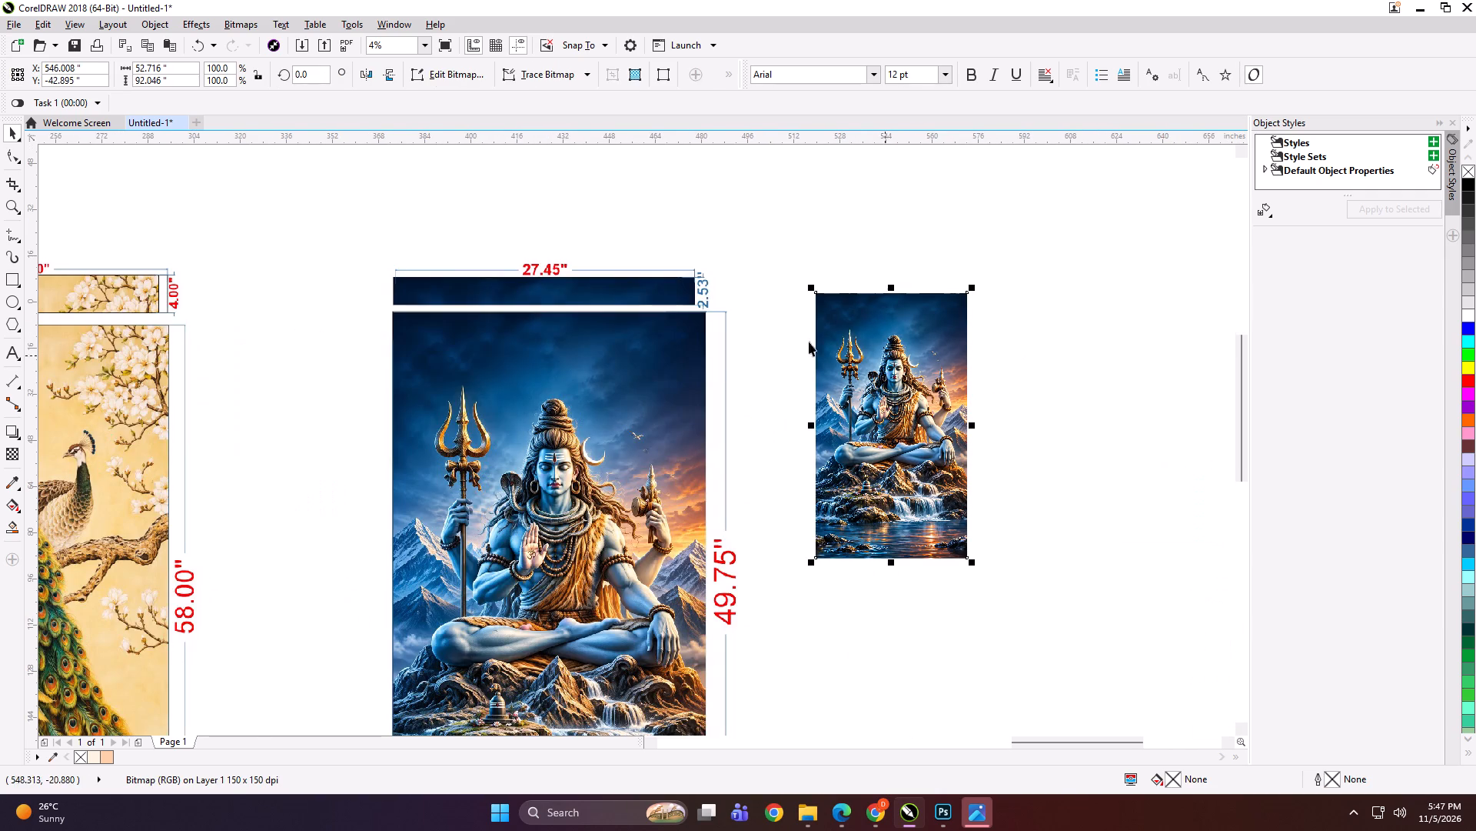
Resize the placed Shiva image to 27.45 inches wide and 50 inches high.
left_click(189, 67)
key("ctrl+a")
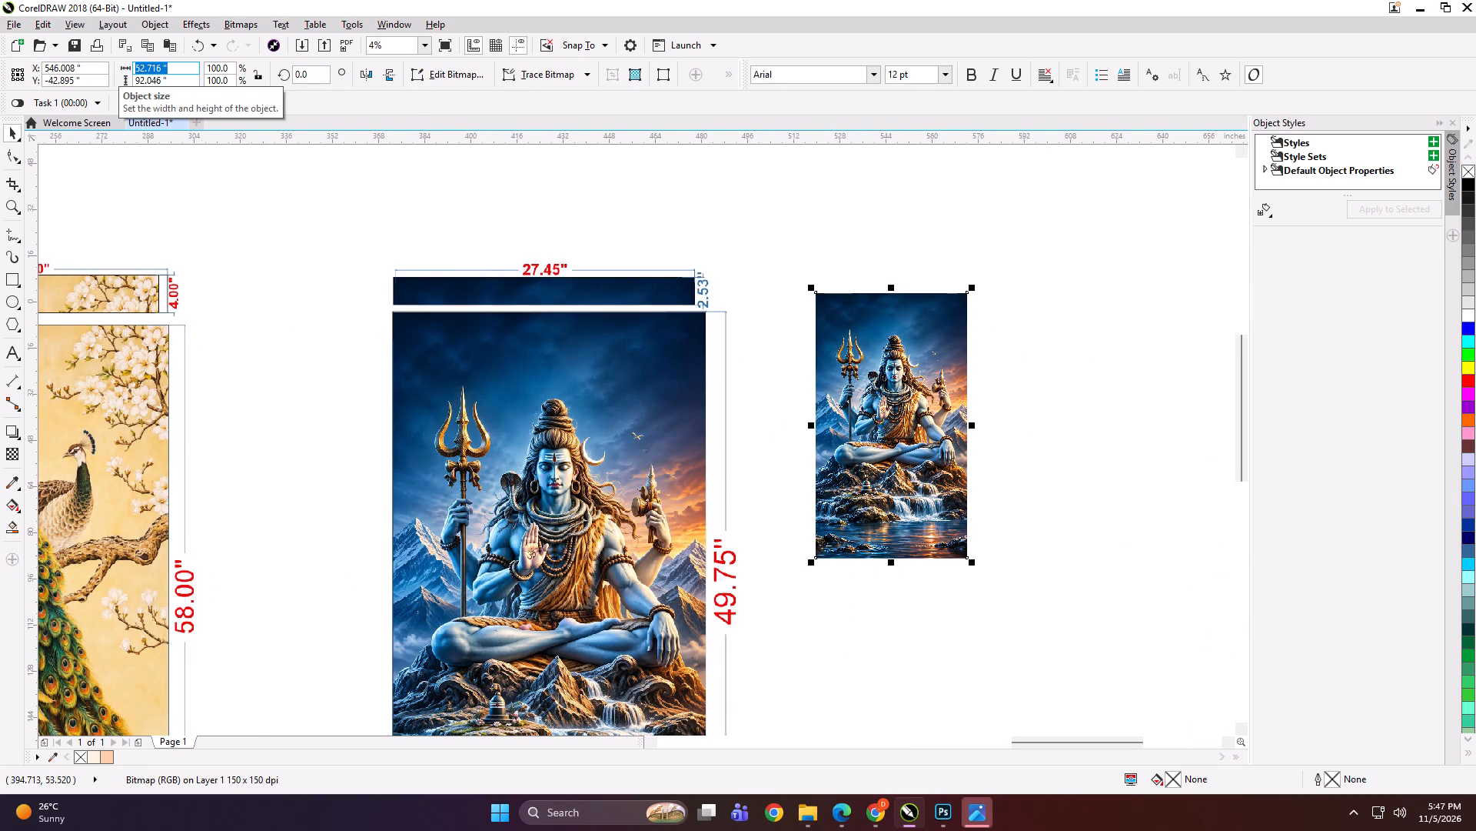
type("27.")
type("45")
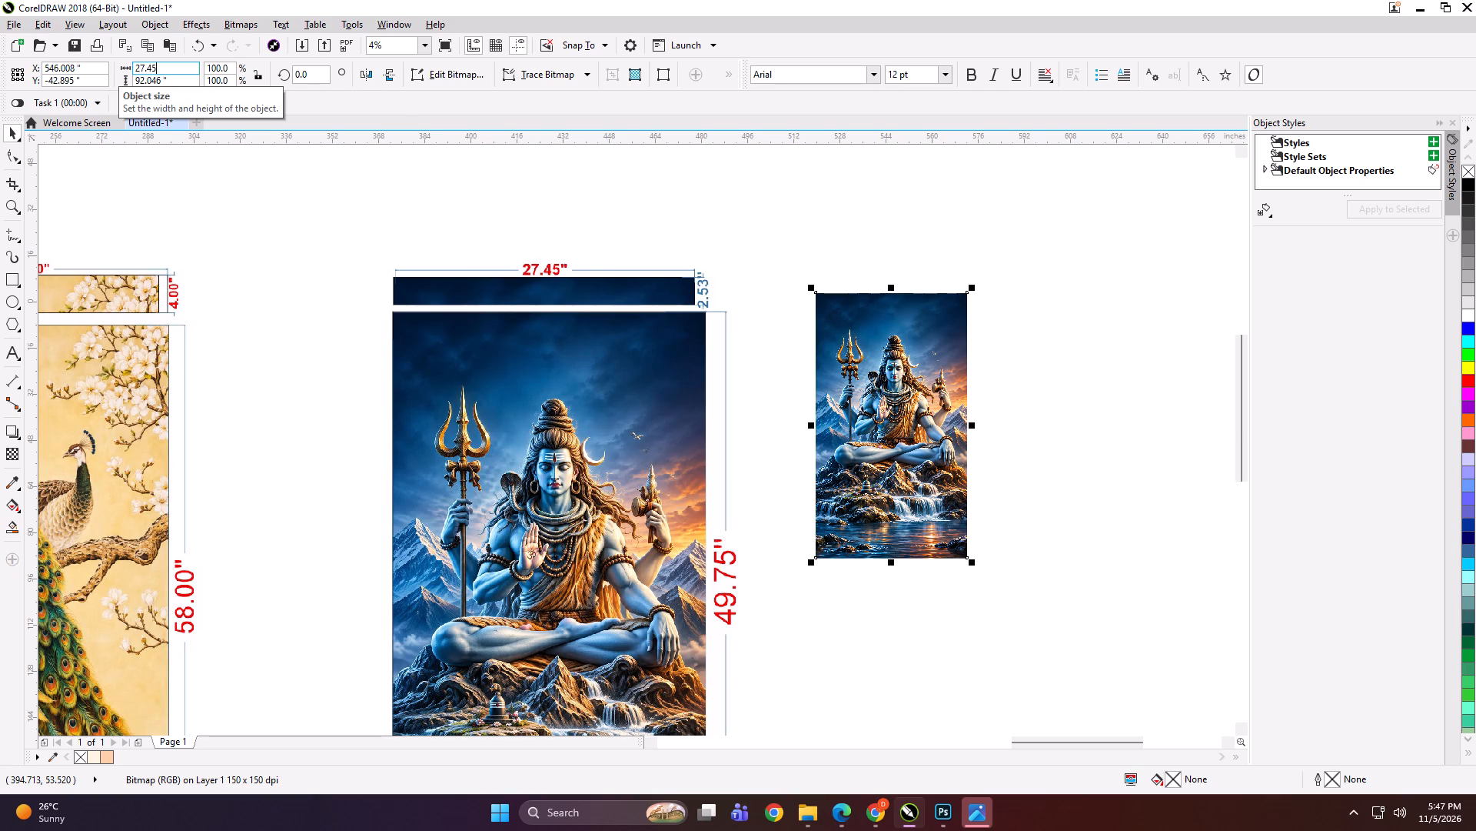
key("Tab")
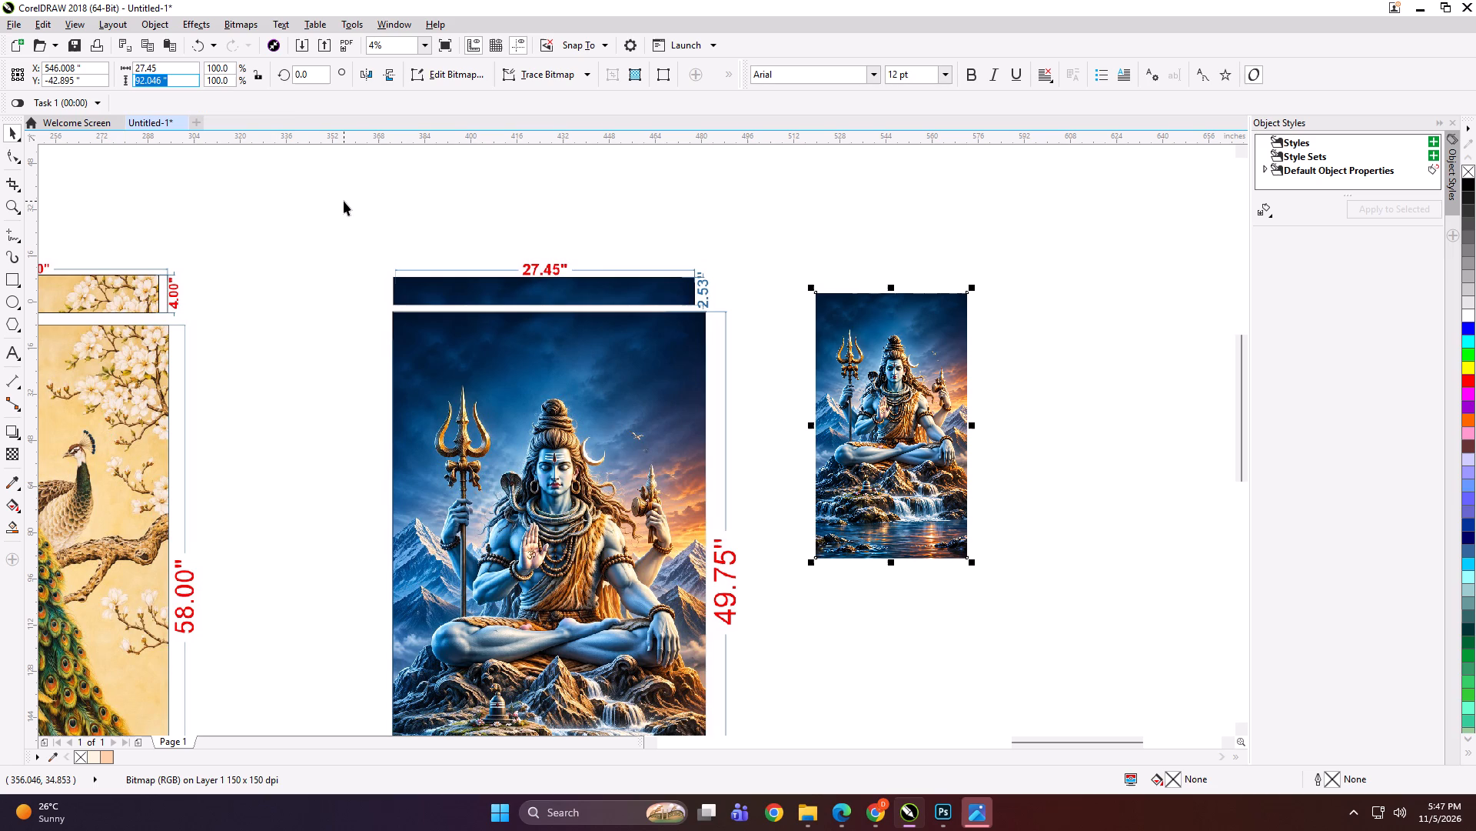
type("49")
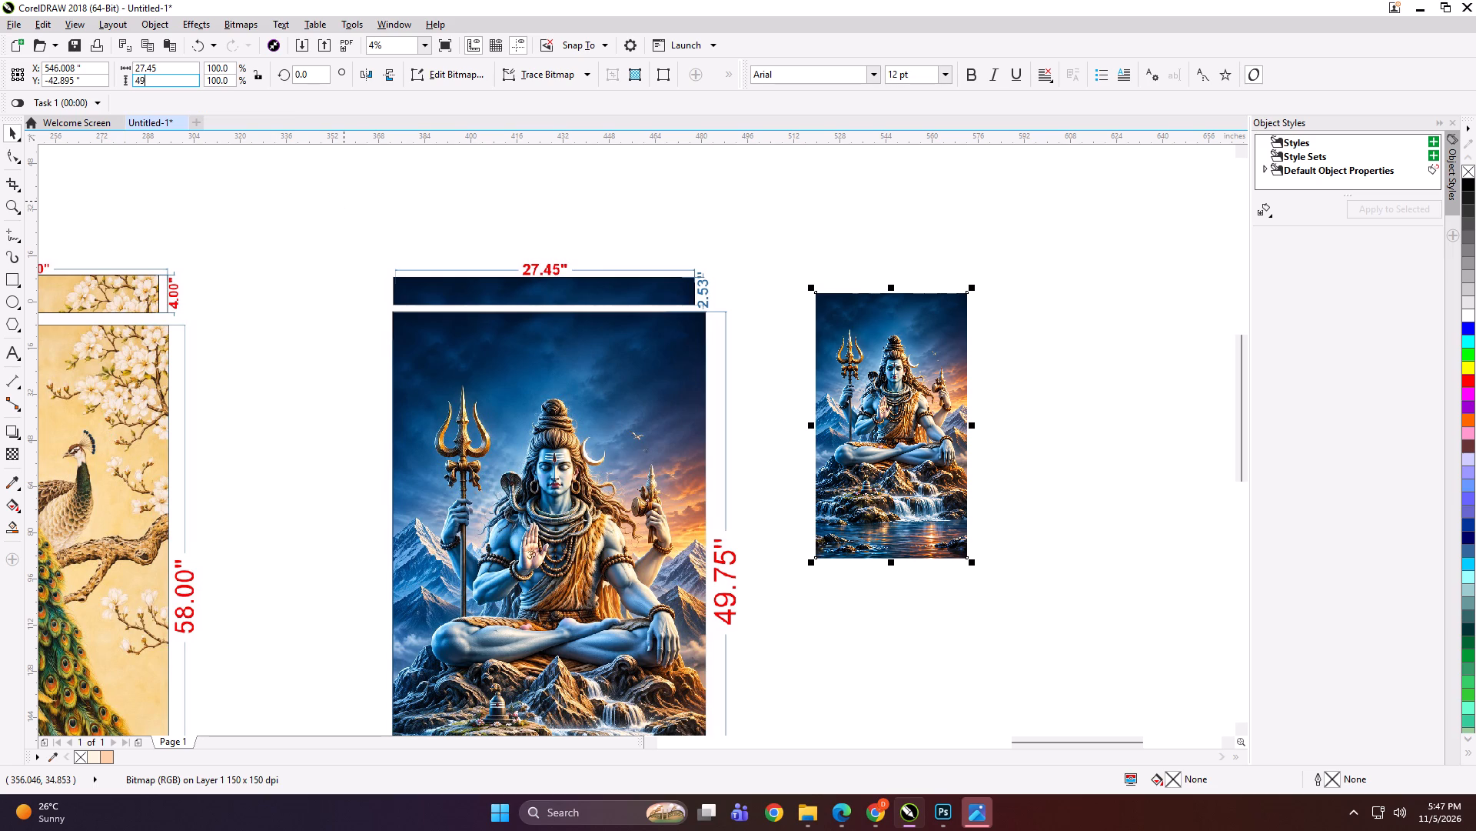
key("ctrl+a")
type("50")
key("Return")
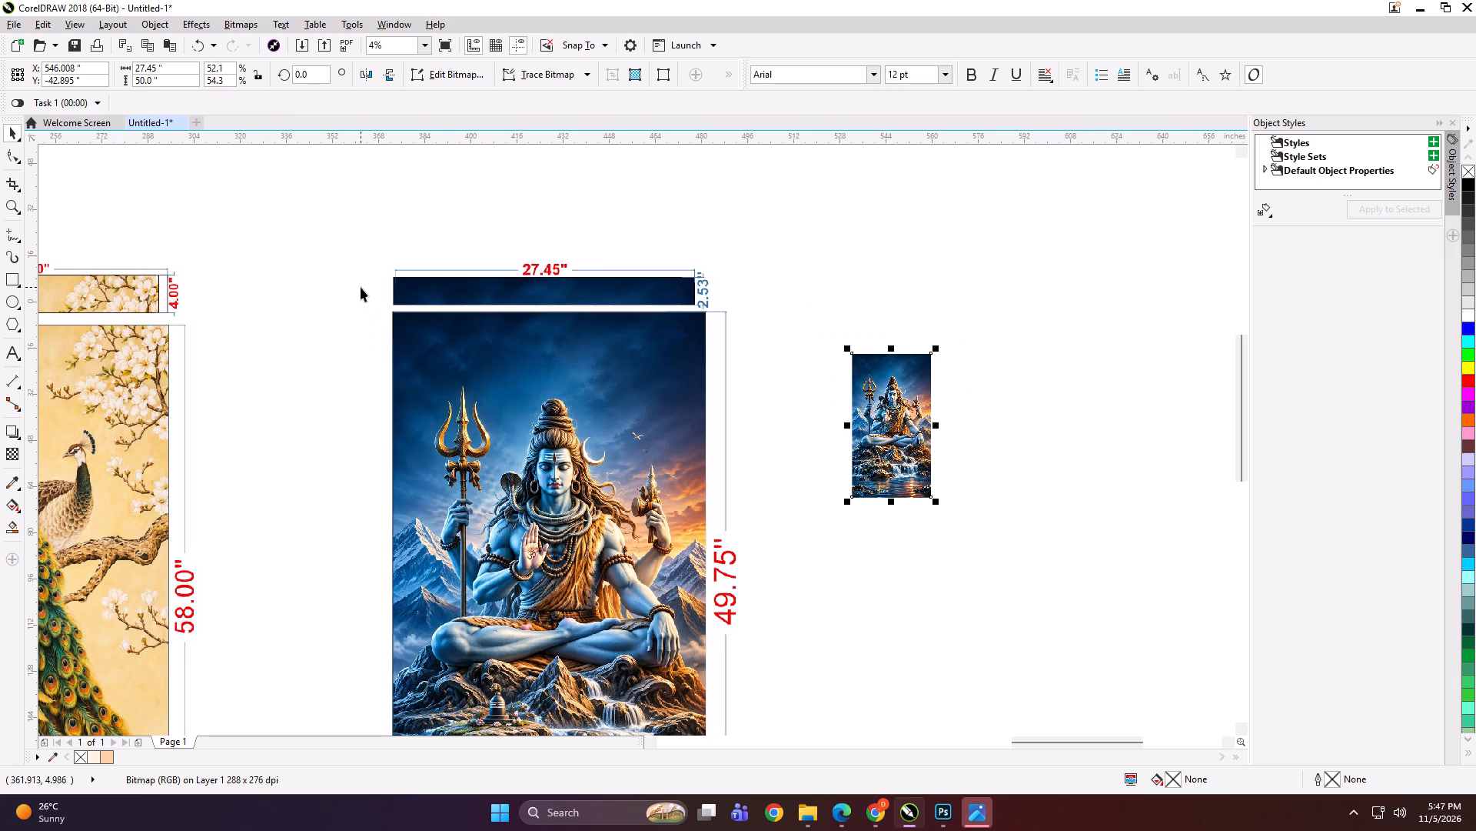
Create a 27.45 × 3 inch rectangle over the resized Shiva image, aligned with the image's top edge.
double_click(13, 279, "shift")
key("shift+space")
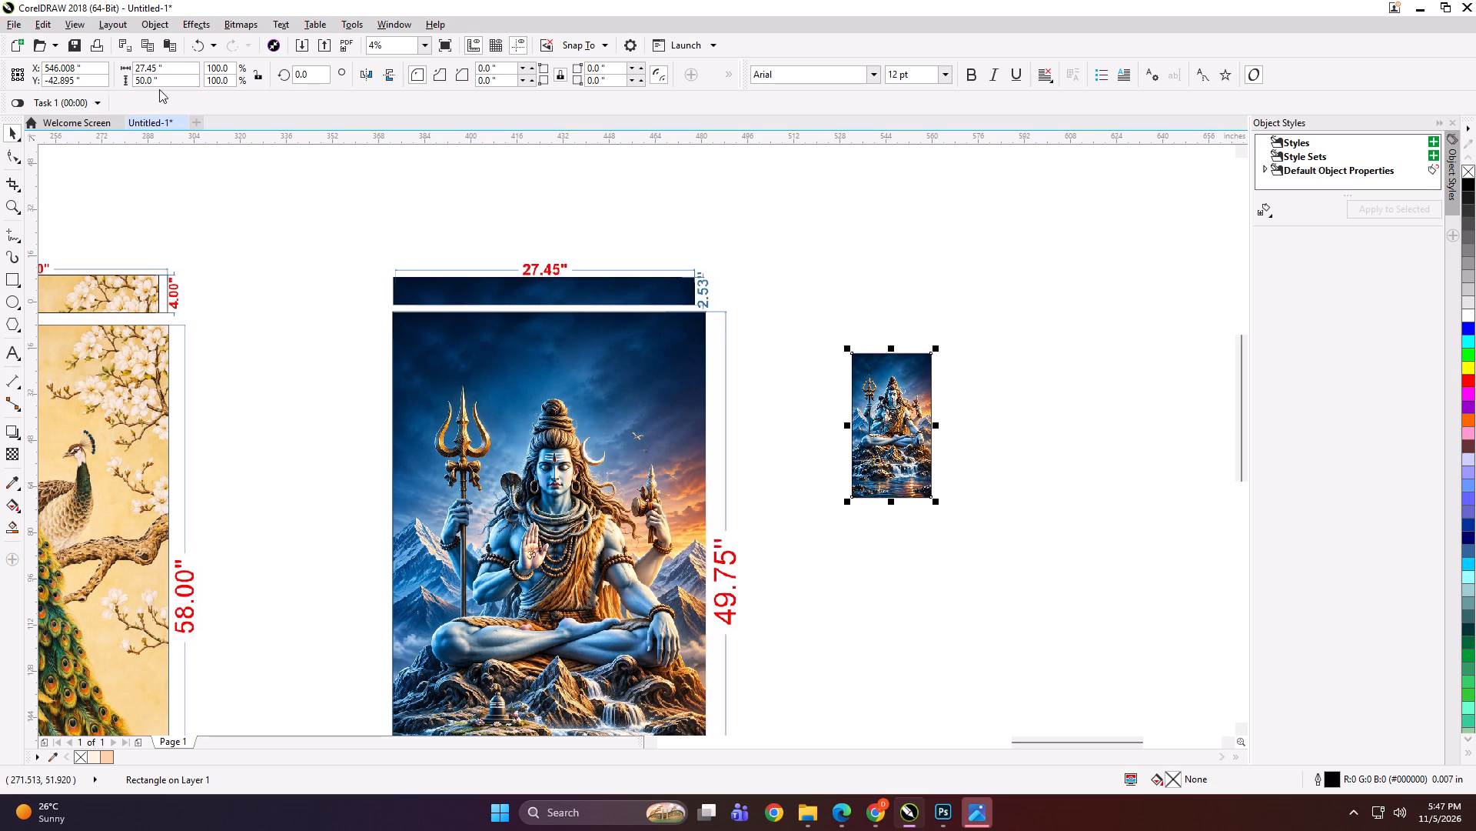
left_click(164, 81)
key("ctrl+a")
key("3")
key("Return")
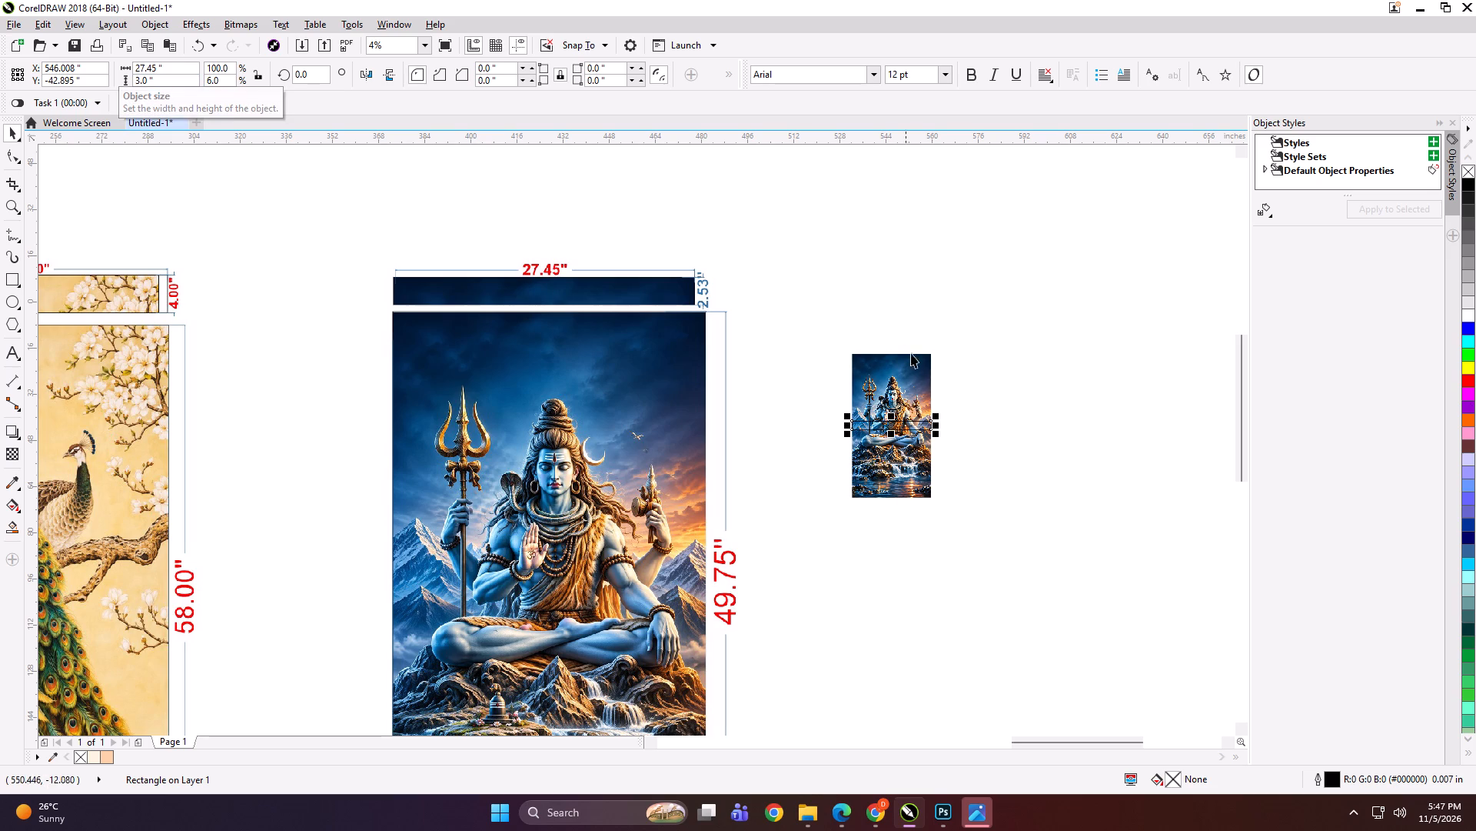
double_click(916, 380, "shift")
left_click(897, 362, "shift")
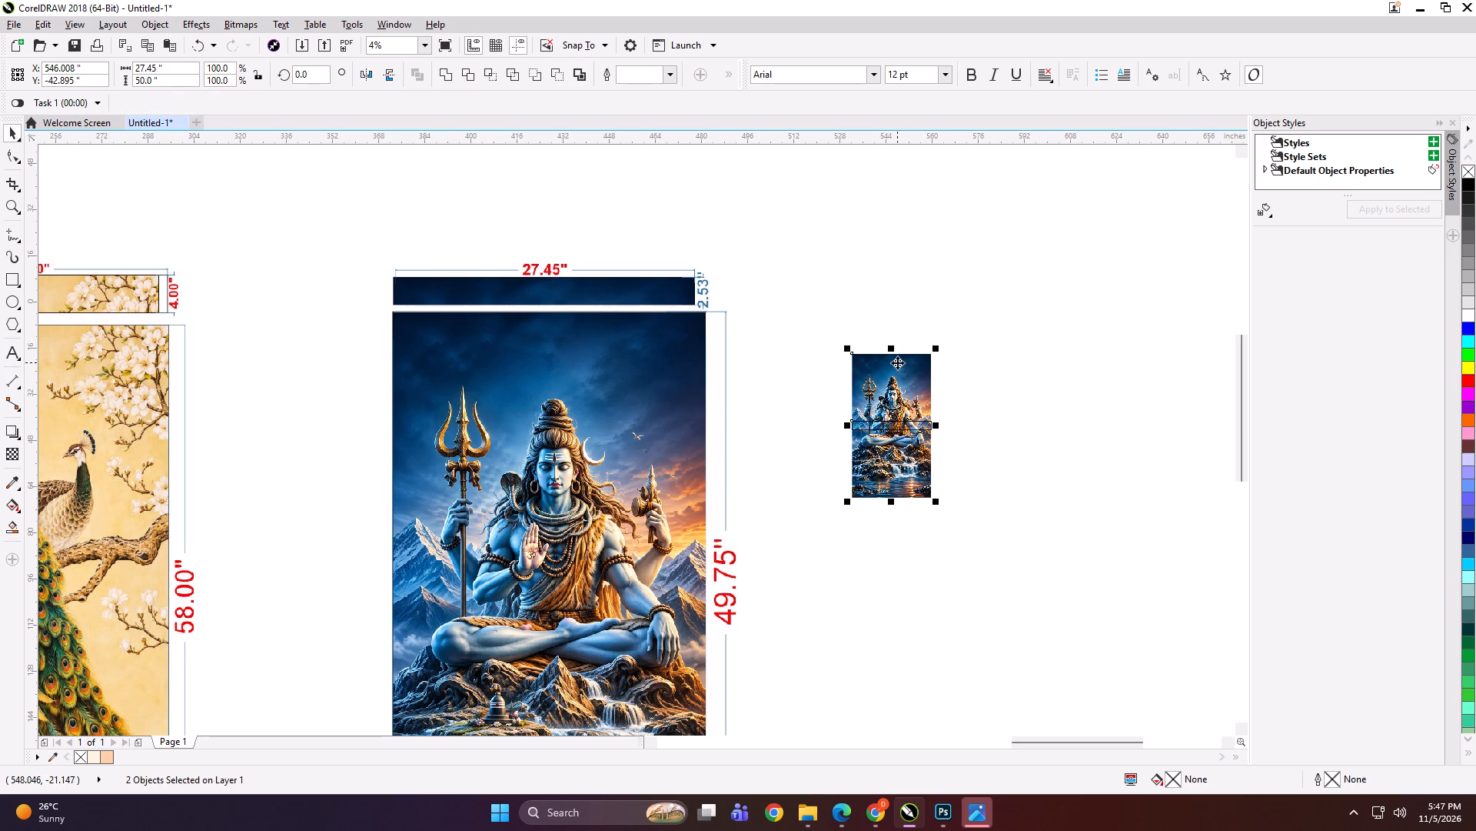
key("t")
left_click(973, 370)
Duplicate the resized Shiva image and PowerClip the copy inside the 3-inch rectangle to form the top strip.
double_click(886, 422)
key("plus")
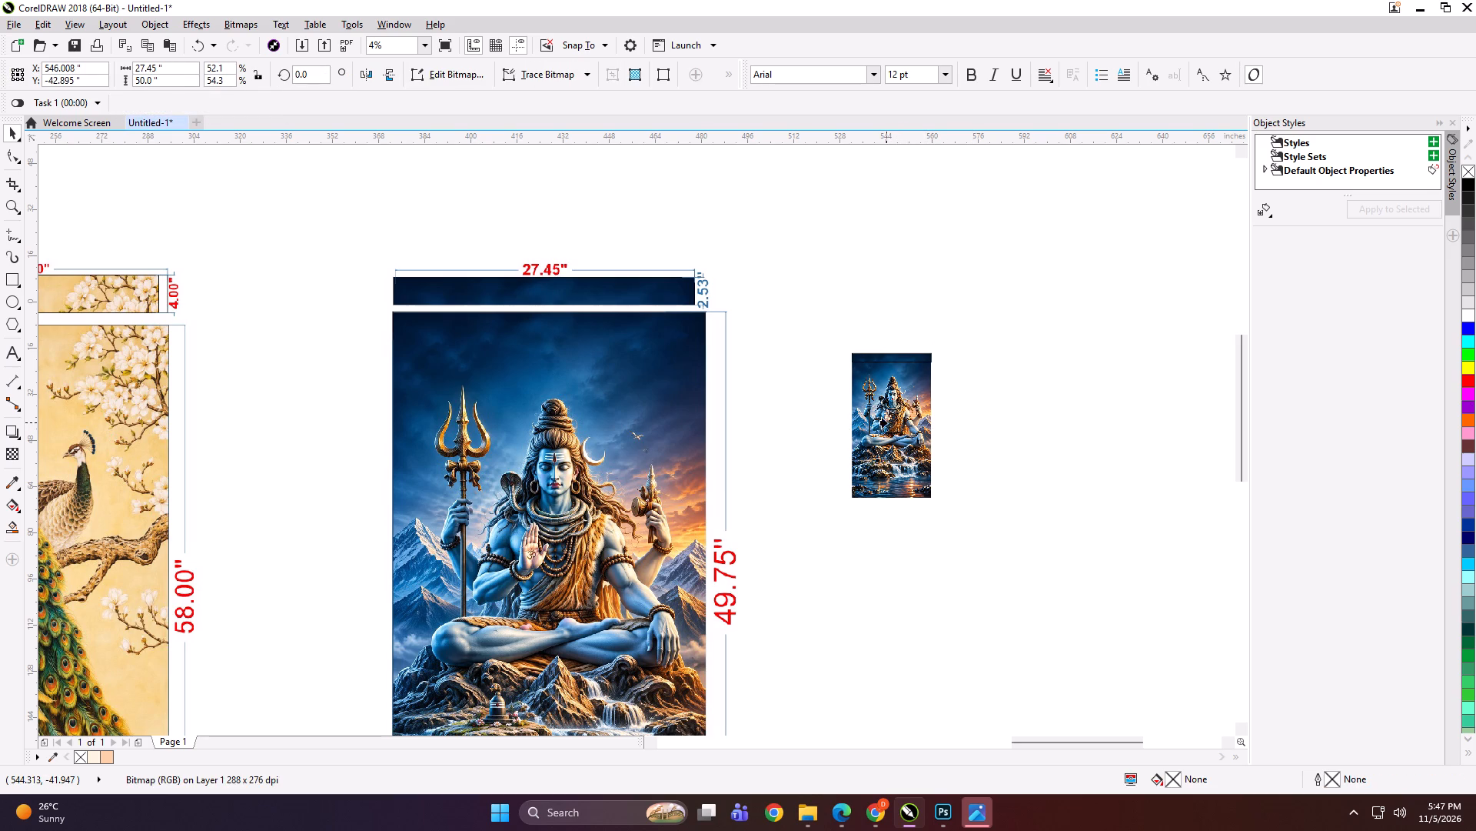
key("shift+Return")
left_click(875, 359)
double_click(882, 302)
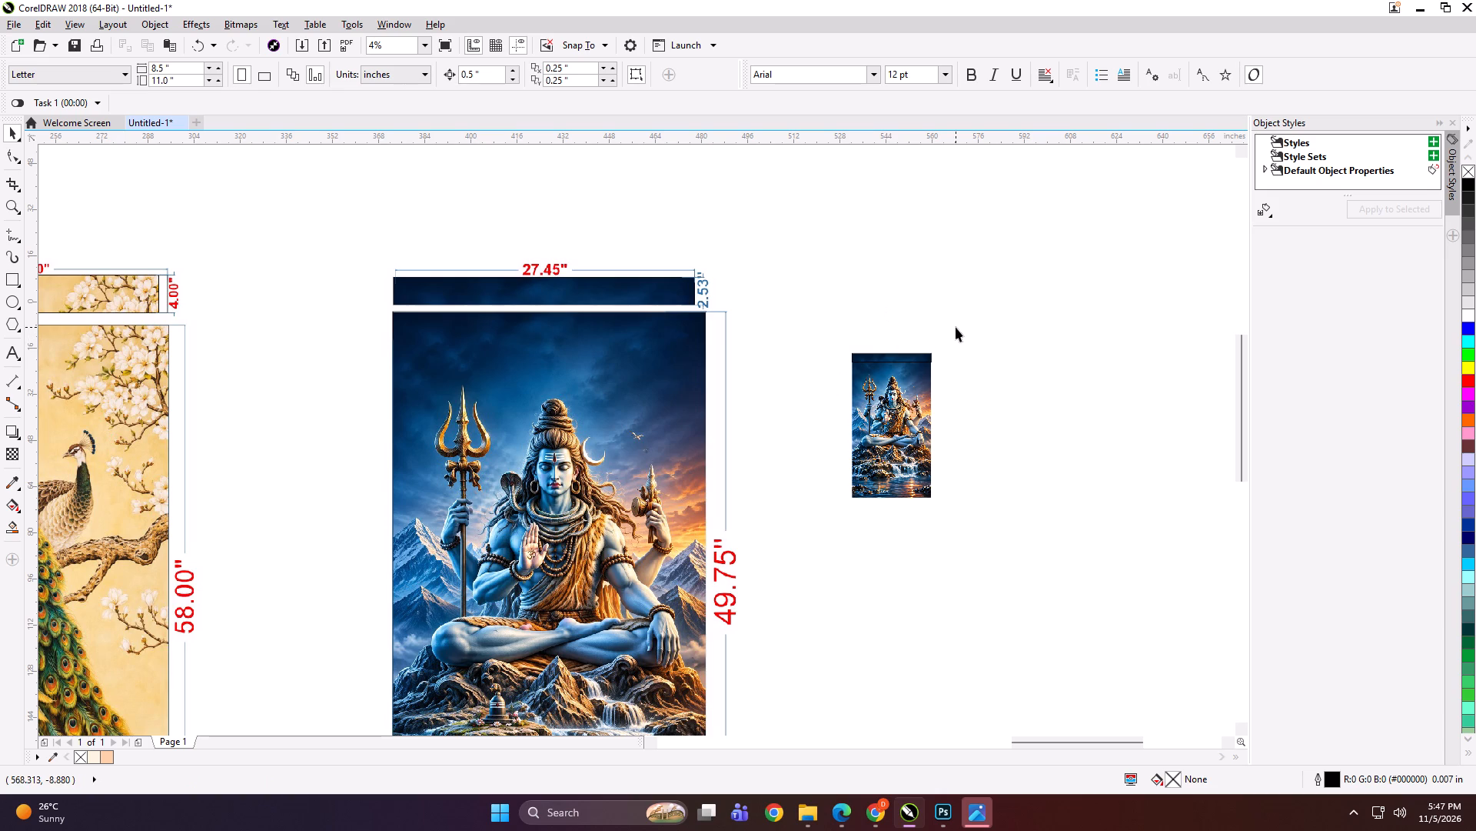
left_click(956, 327)
Set the nudge distance to 7 inches and move the clipped top strip up once, clear of the main Shiva image.
left_click(484, 78)
key("ctrl+a")
key("7")
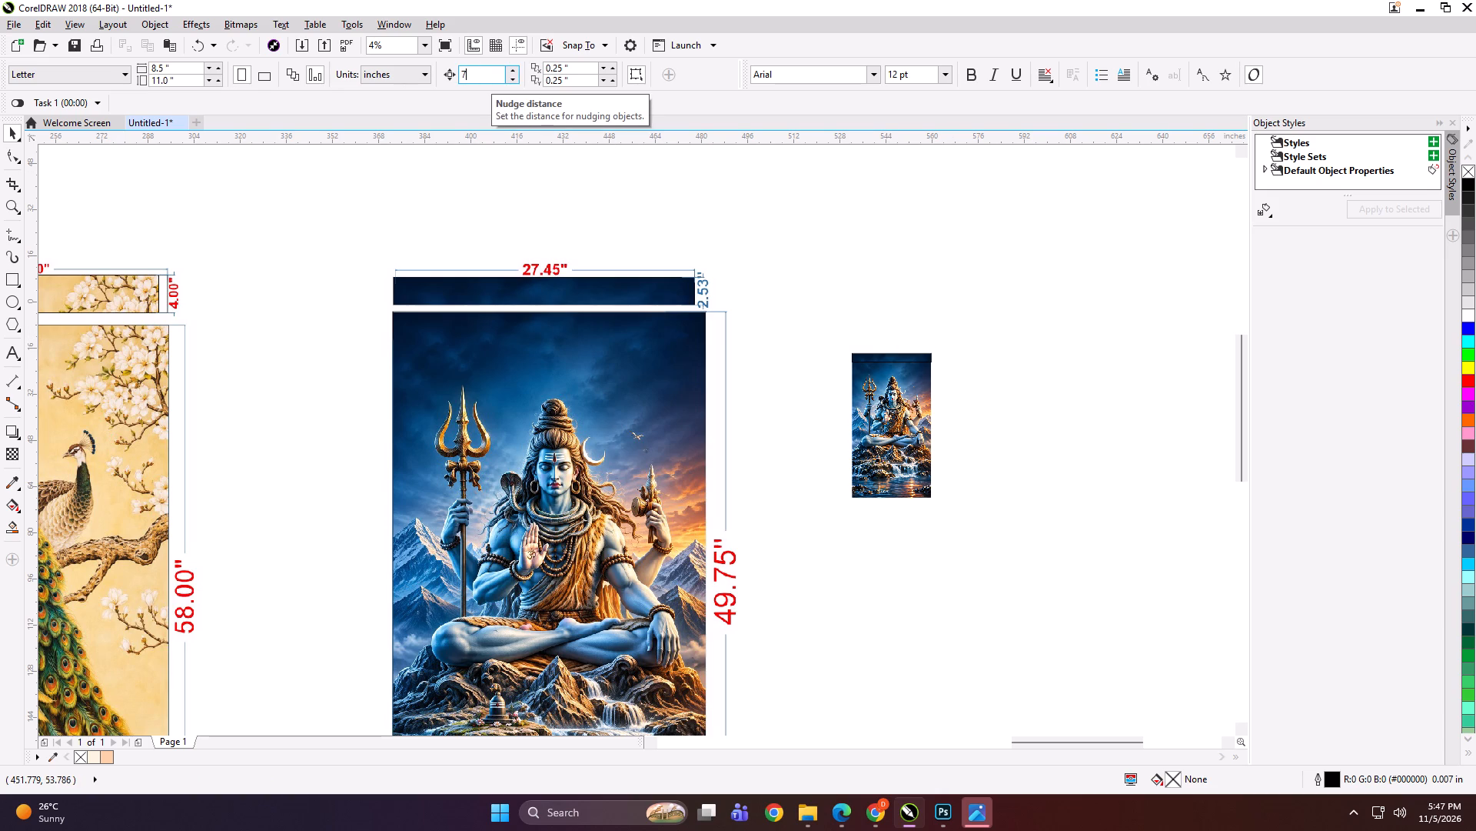
key("Return")
left_click_drag(1042, 284, 839, 372)
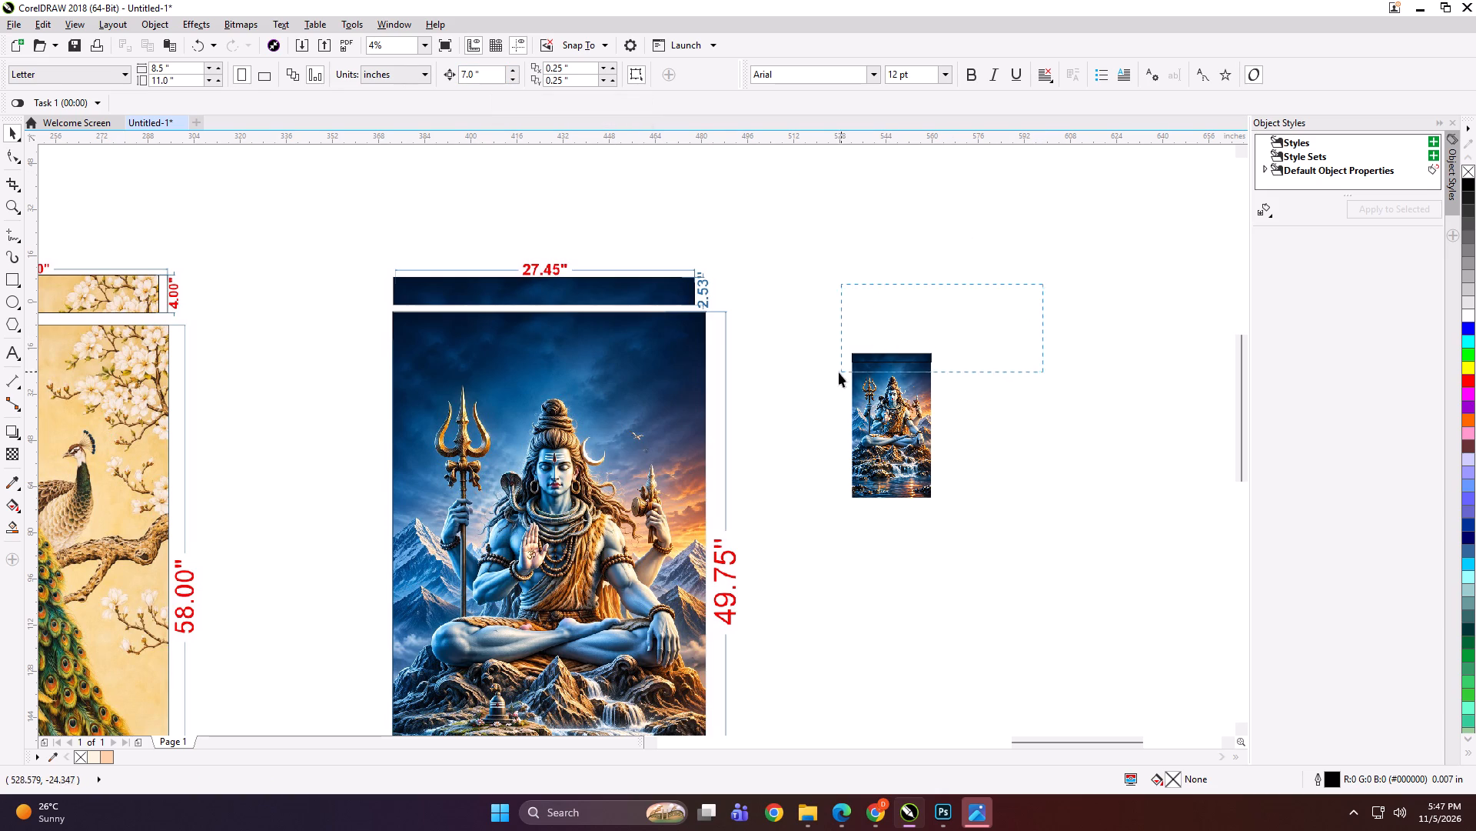
left_click_drag(839, 372, 823, 379)
key("Up")
double_click(998, 223)
Set the main Shiva image's width to 27 inches.
left_click(936, 364)
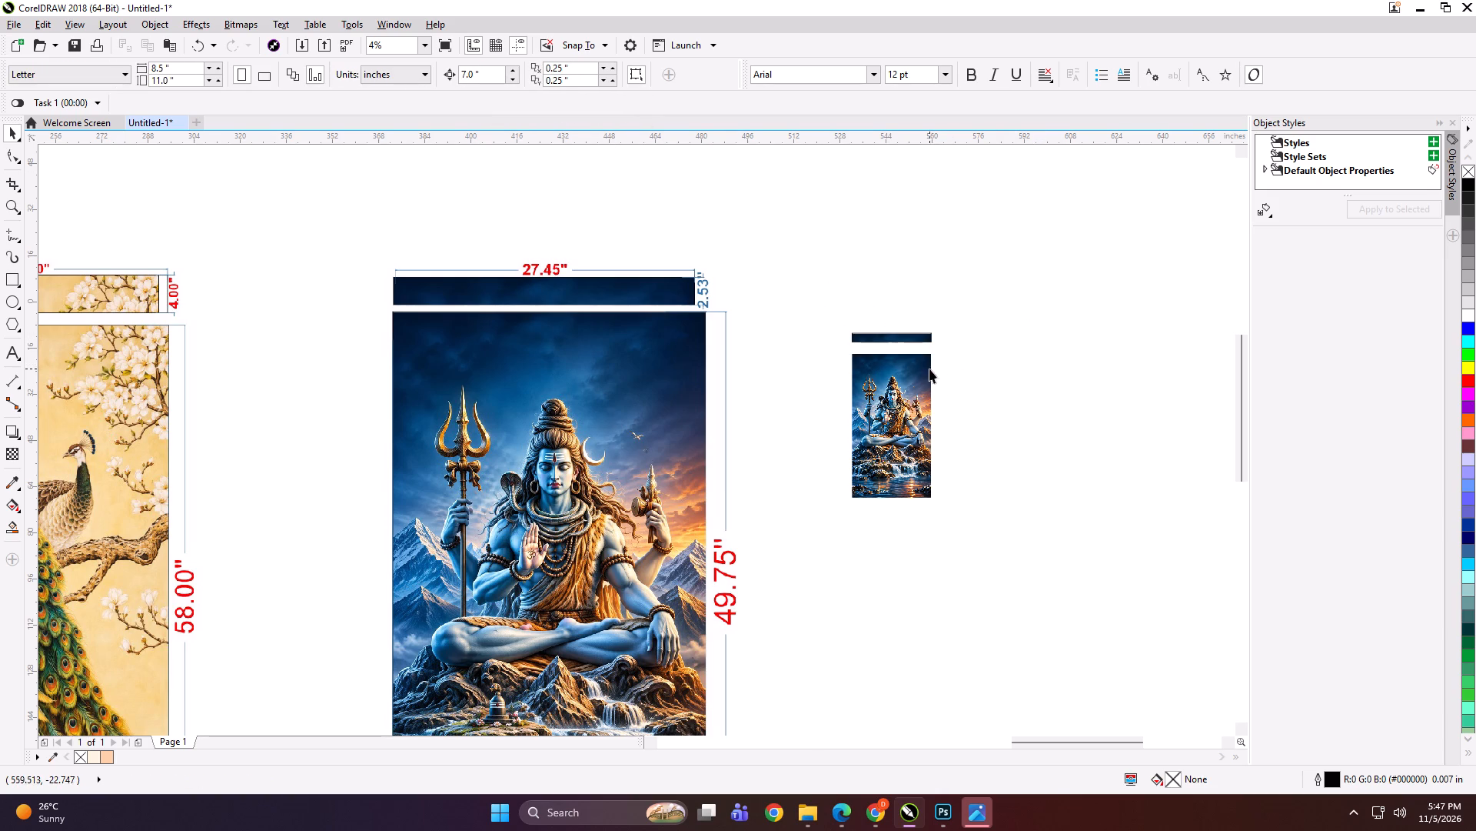
left_click(929, 369)
left_click_drag(179, 67, 112, 77)
type("27")
key("Return")
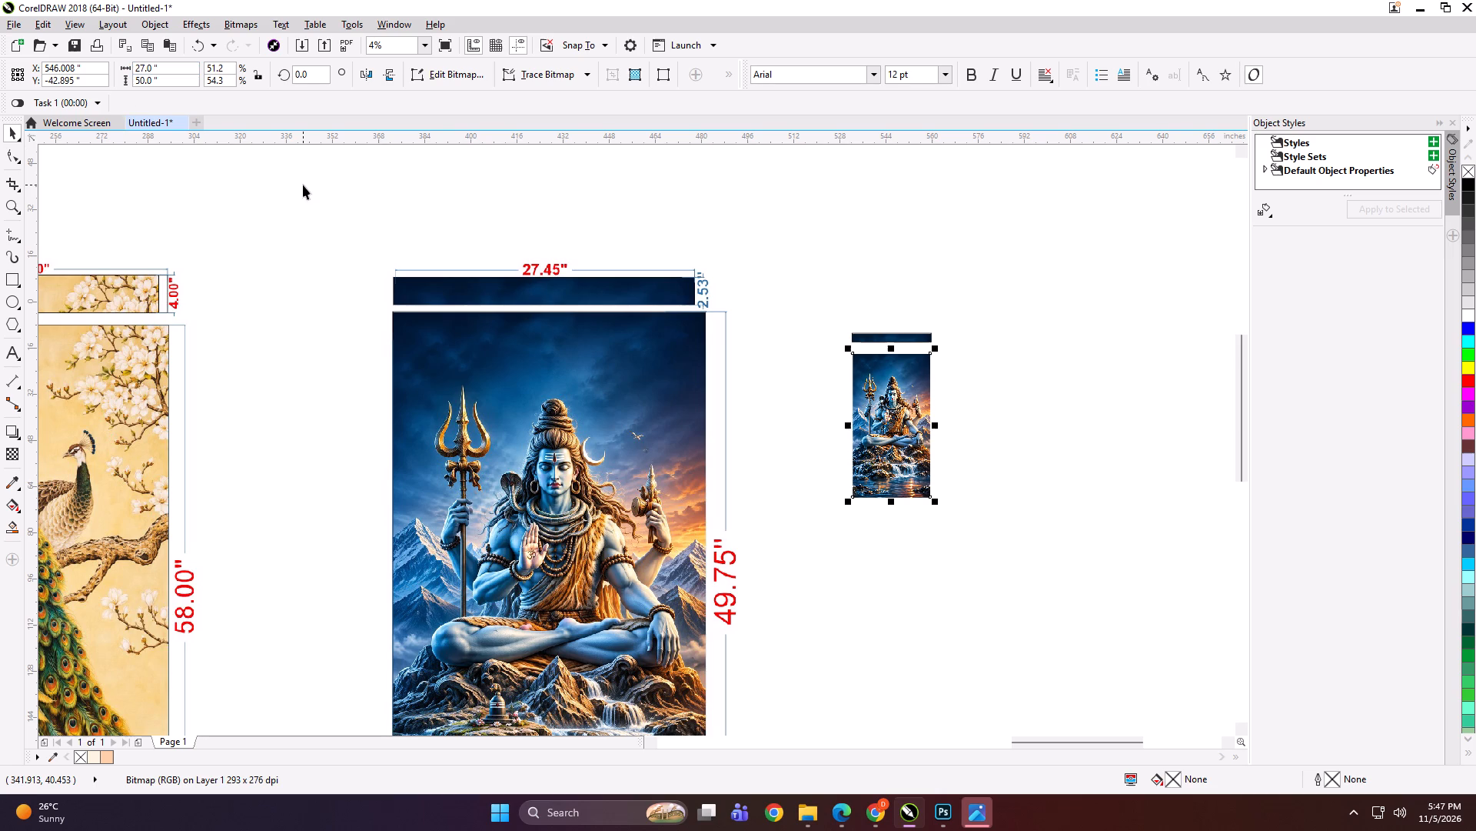
Align the top strip and the main Shiva image on a common vertical centre line.
left_click_drag(983, 282, 757, 619)
key("c")
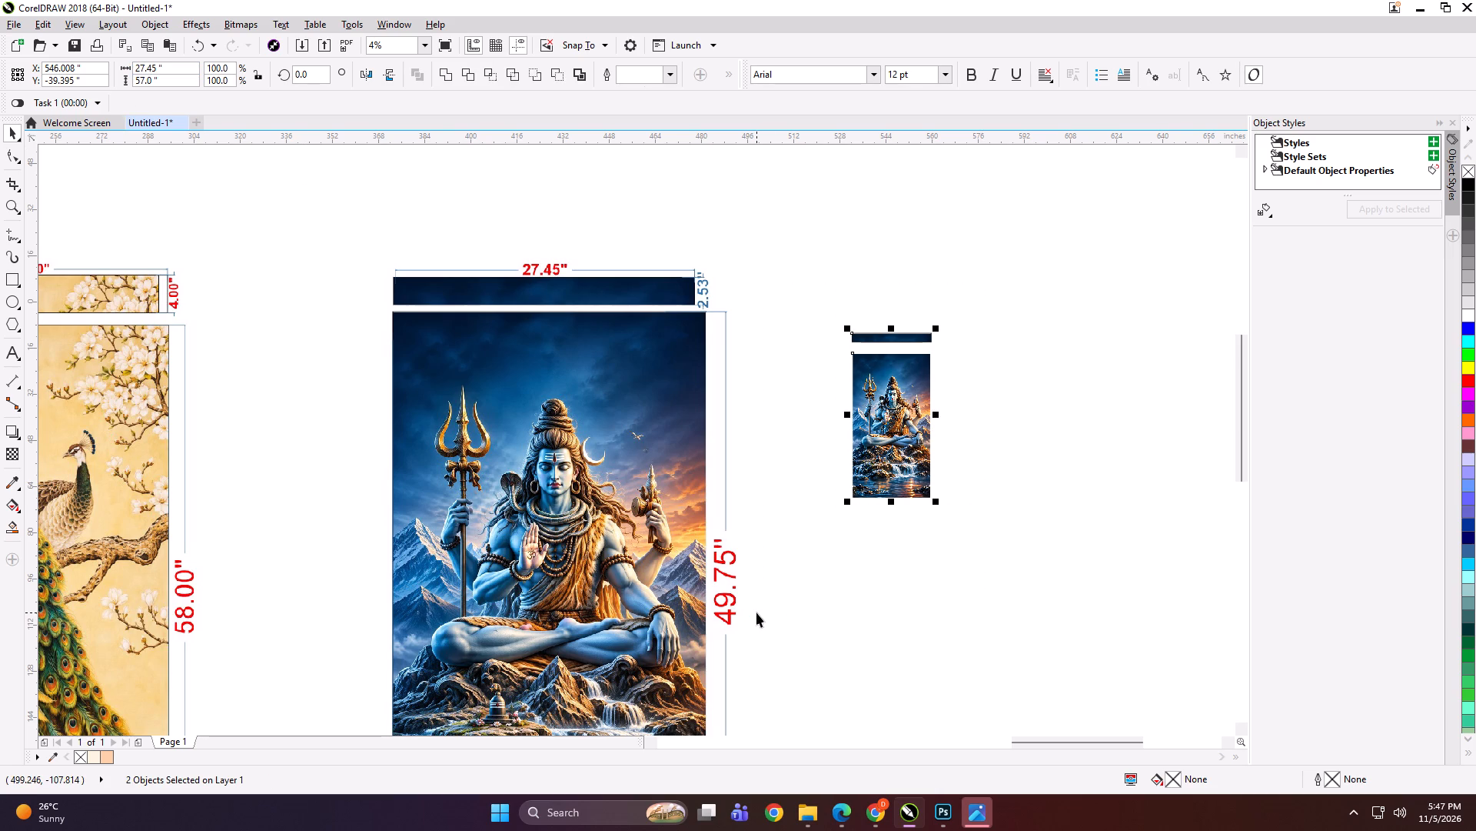
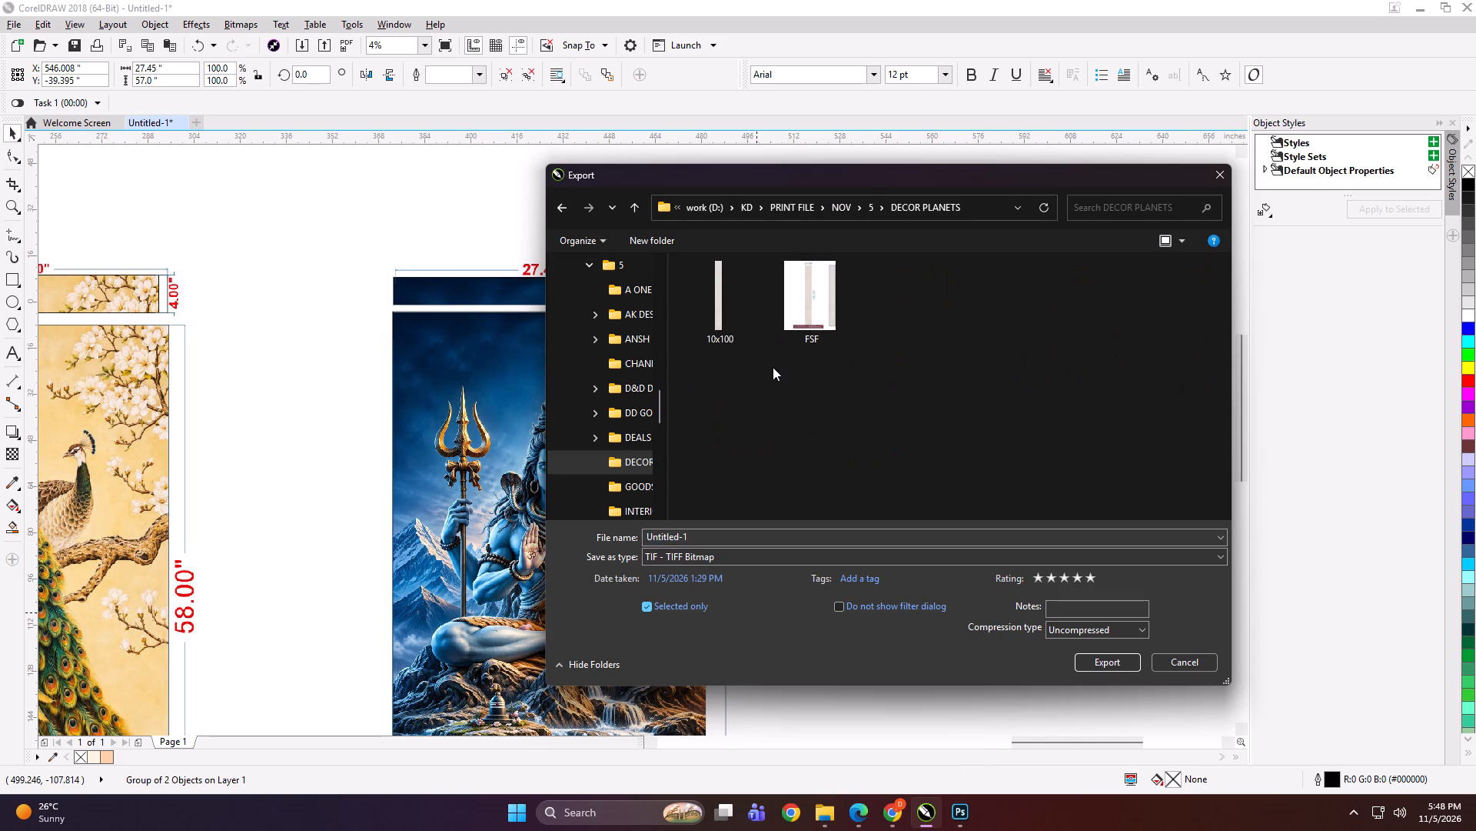
Export the grouped Shiva panel as an uncompressed TIFF named 27x57 A in the DECOR PLANETS folder.
left_click(756, 539)
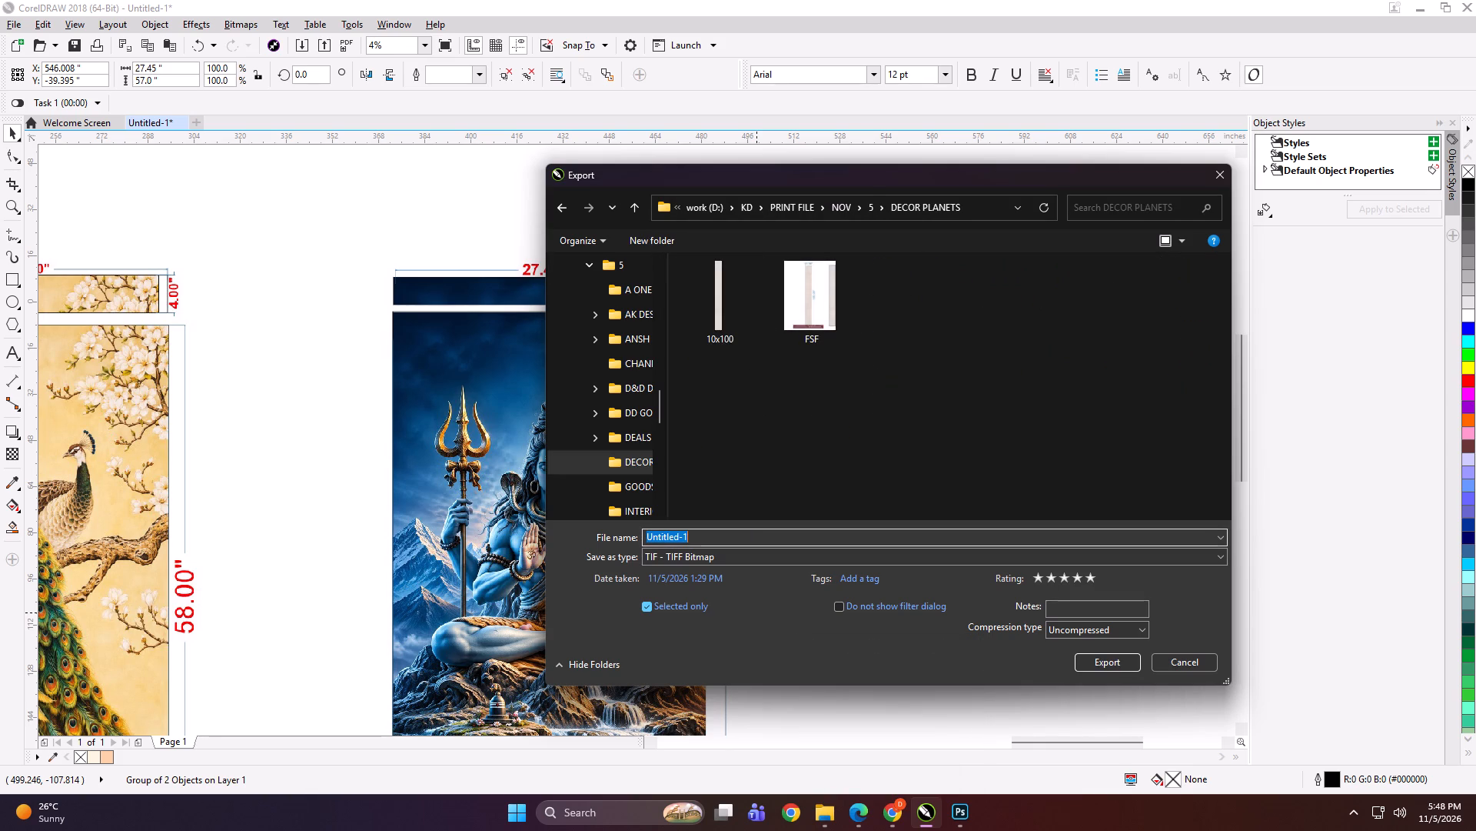
type("27x57 A")
key("Return")
key("Return")
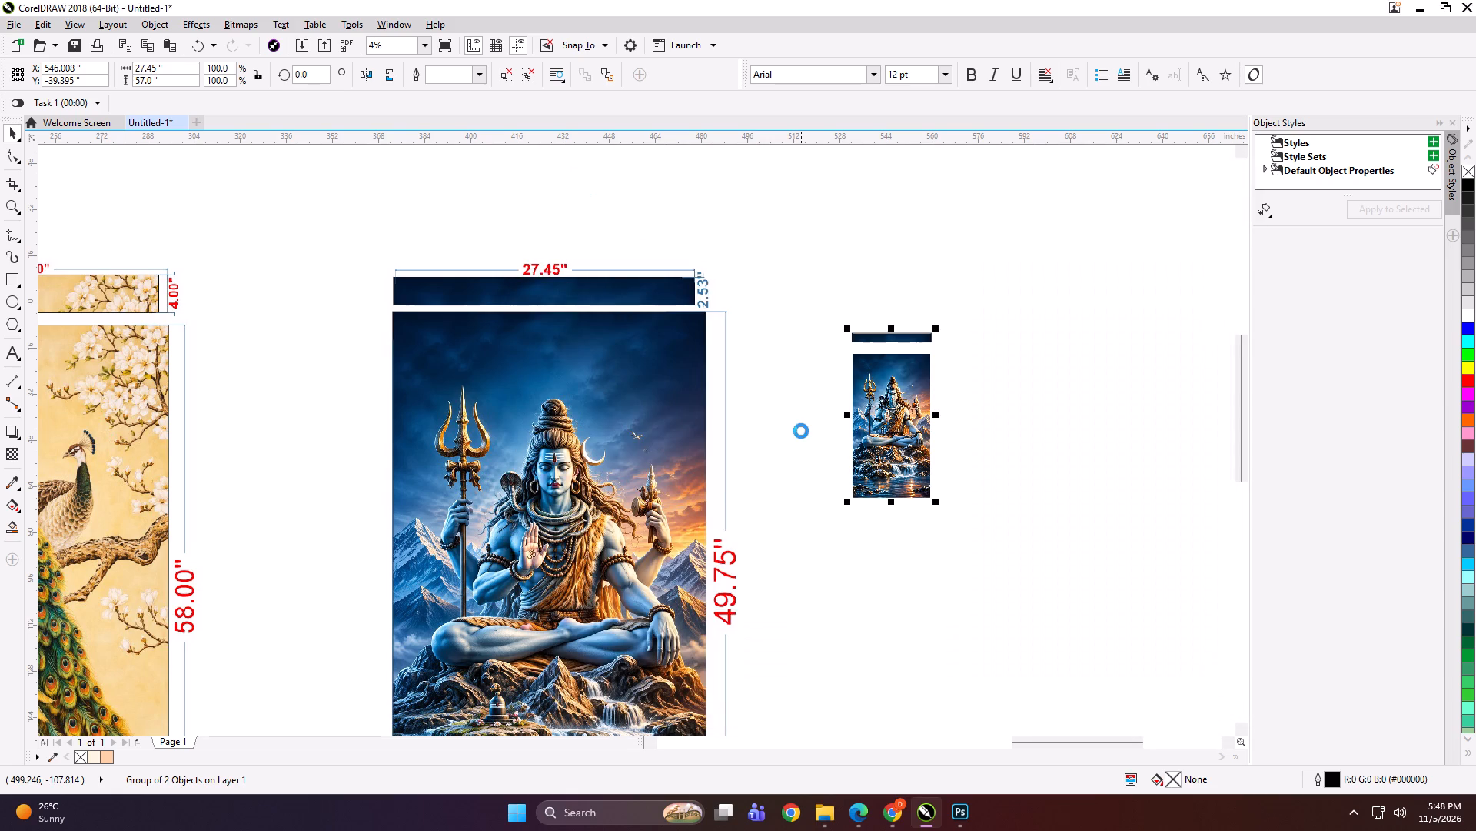
Enlarge the exported Shiva group to about 92 by 191 inches and place it beside the original Shiva layout.
scroll(801, 409, "down", 1)
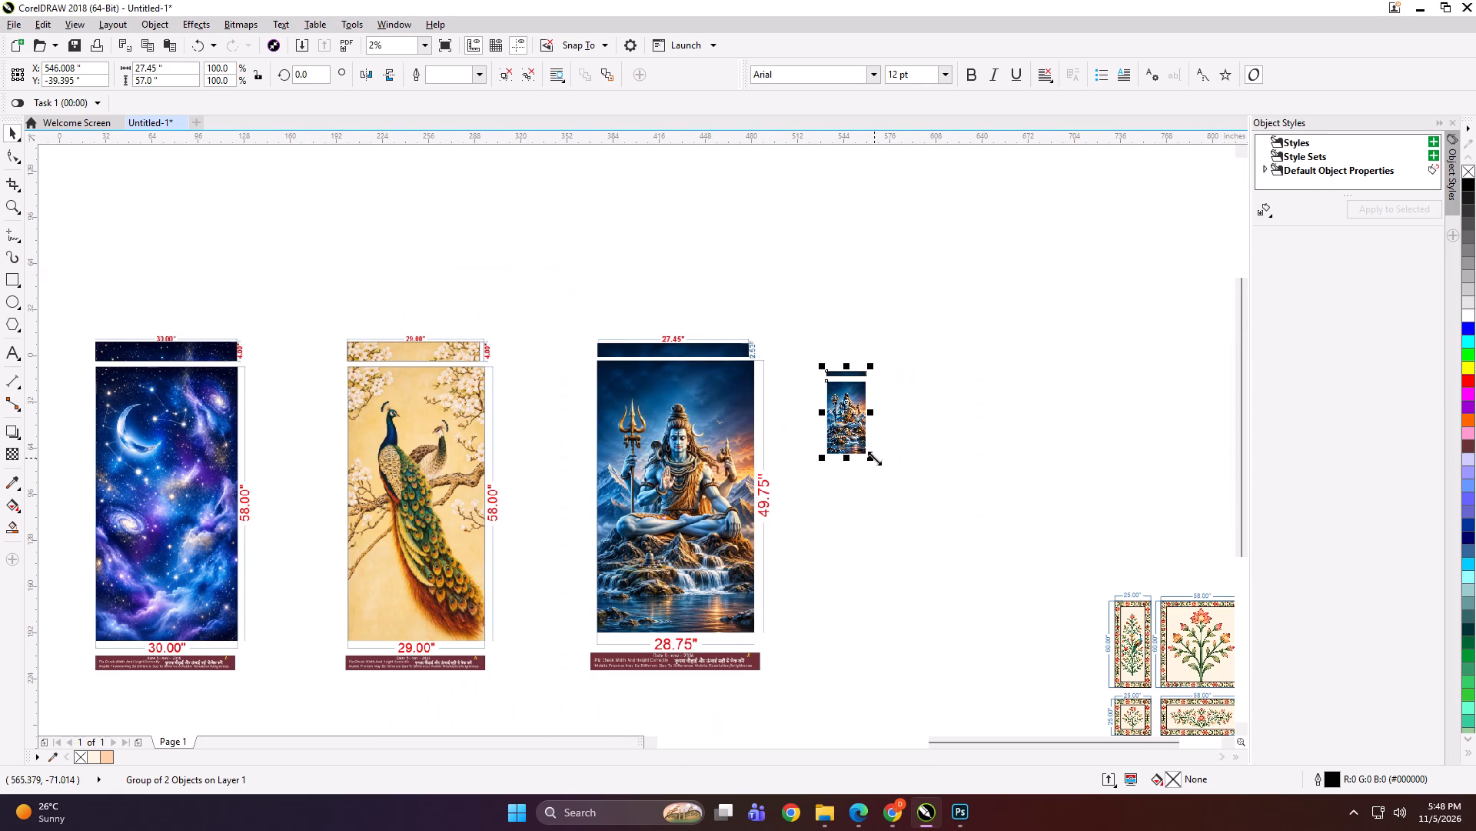
left_click(874, 458)
left_click_drag(874, 458, 939, 671)
left_click(854, 433)
left_click_drag(873, 461, 966, 672)
left_click_drag(889, 540, 857, 520)
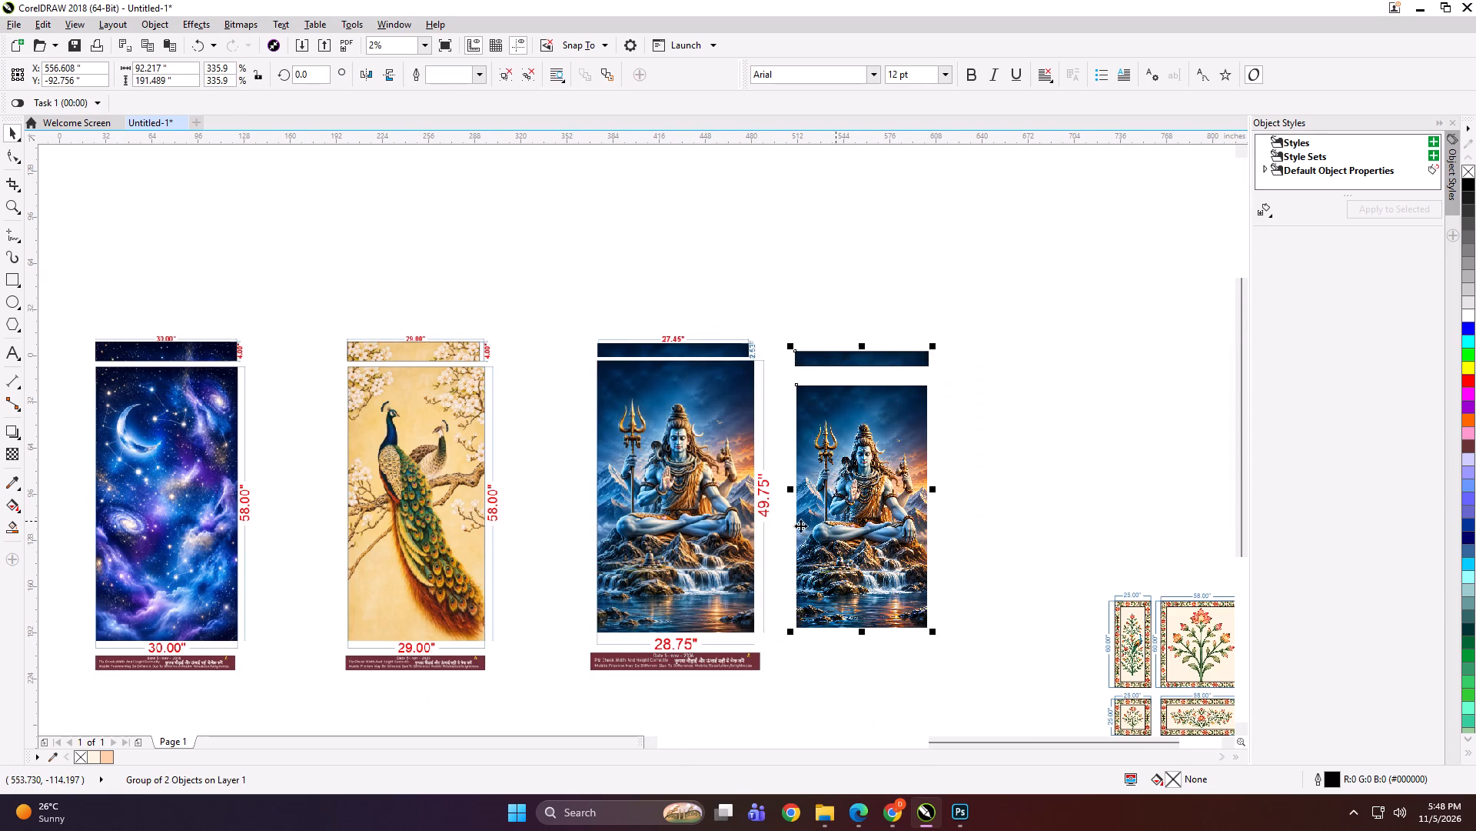
left_click(753, 529, "shift")
key("ctrl+g")
Shift the galaxy and peacock layouts away from the Shiva layout and place the plain peacock image in the gap.
scroll(755, 516, "down", 1)
left_click_drag(646, 481, 630, 481)
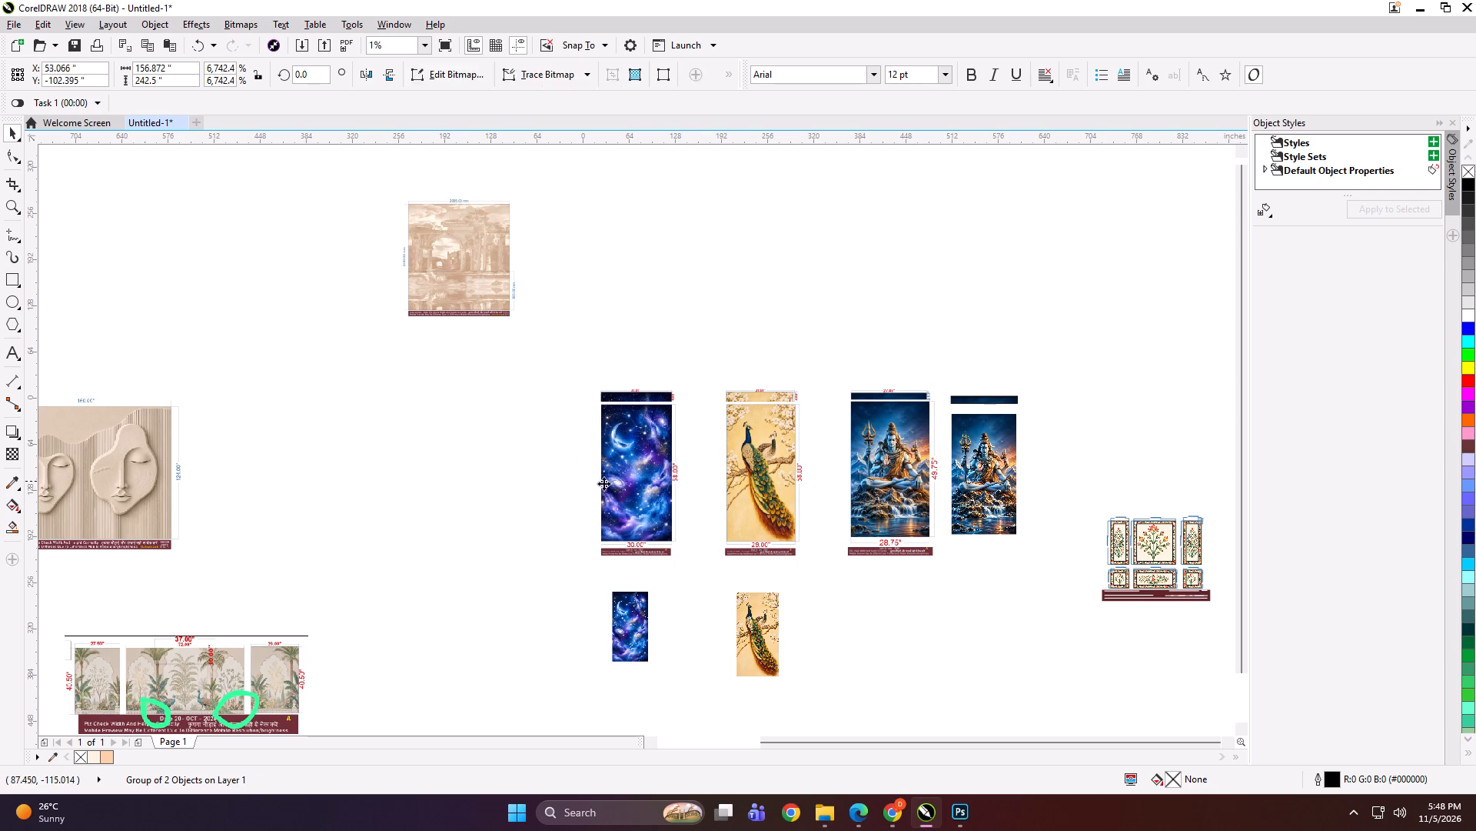
left_click_drag(587, 486, 521, 490)
left_click(478, 486)
left_click_drag(762, 454, 680, 459)
left_click_drag(752, 634, 765, 514)
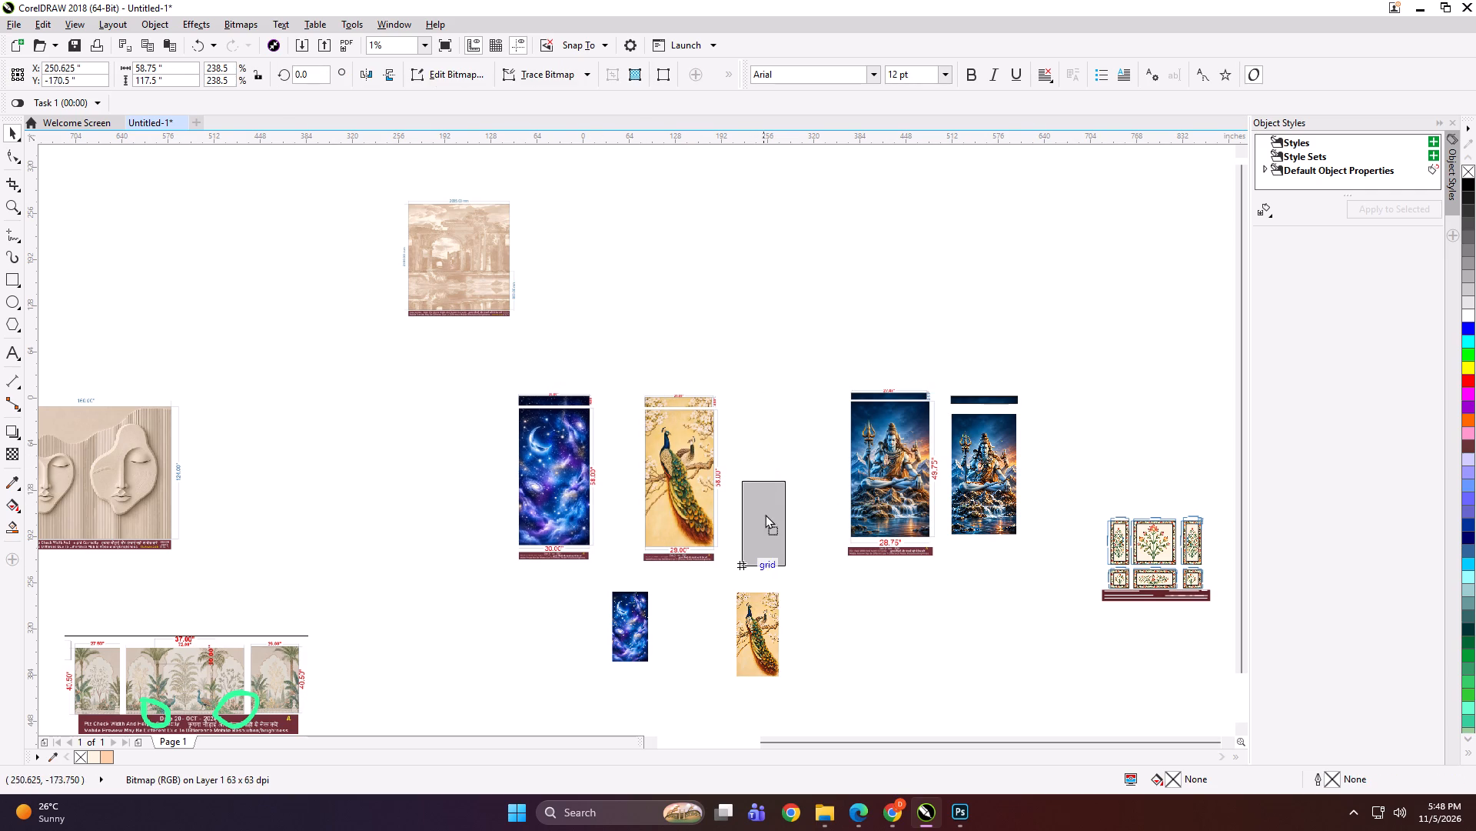
left_click_drag(765, 514, 773, 503)
Resize the plain peacock image to 29 inches wide by 58 inches high.
scroll(778, 473, "up", 1)
scroll(363, 429, "up", 1)
scroll(459, 355, "down", 1)
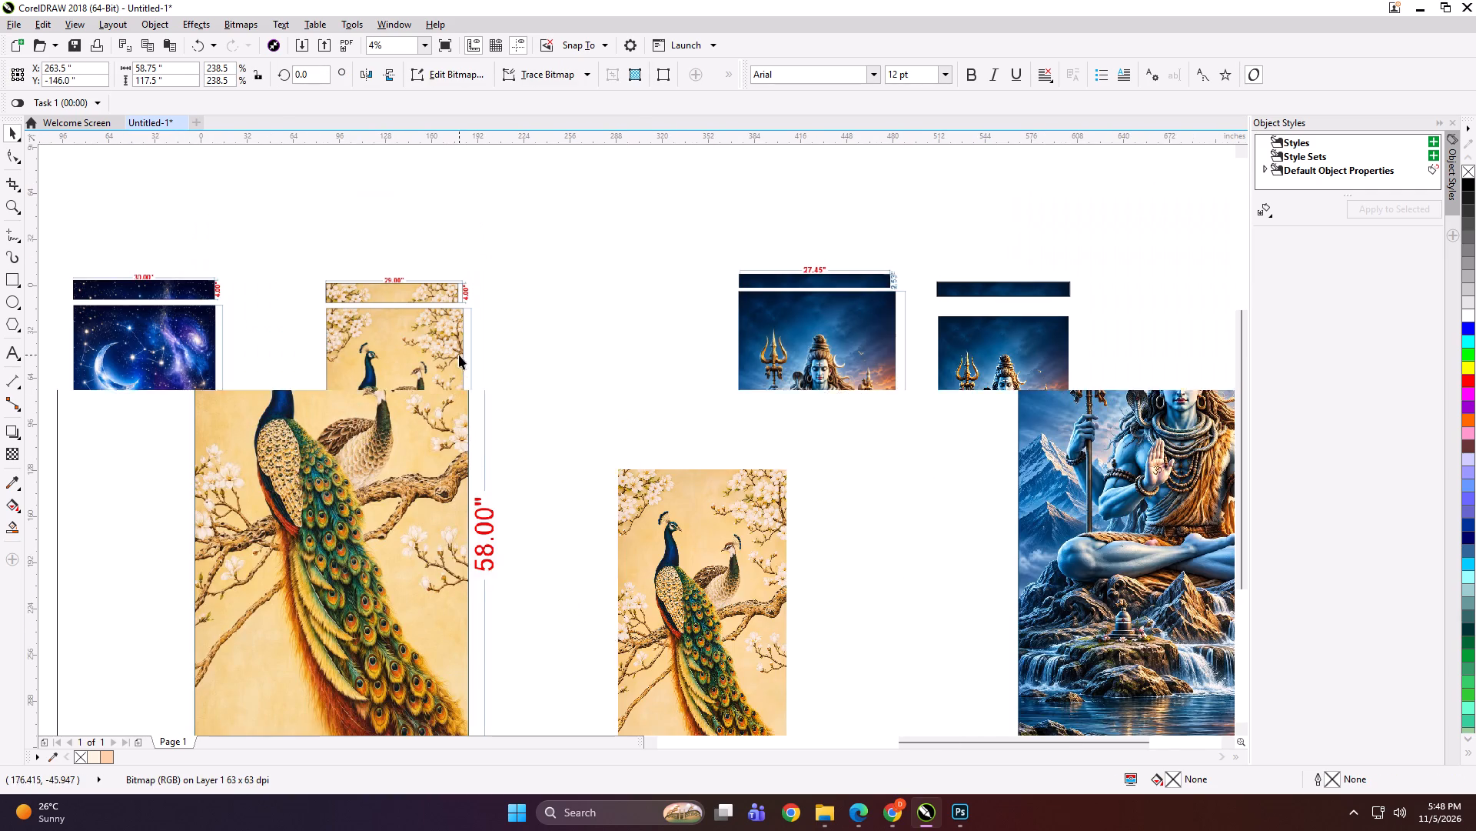
left_click(168, 66)
key("ctrl+a")
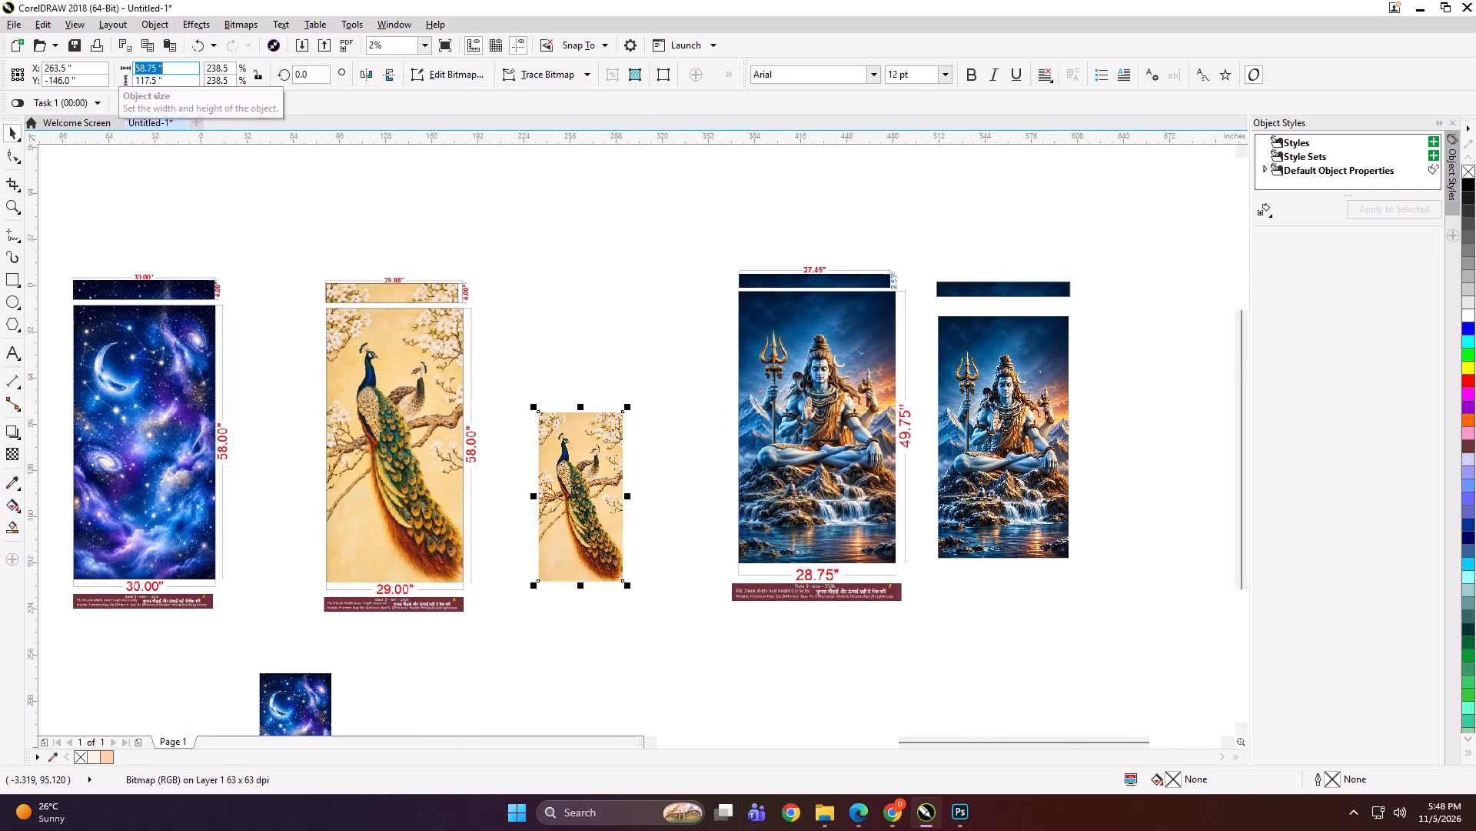
type("29")
key("Tab")
type("58")
key("Return")
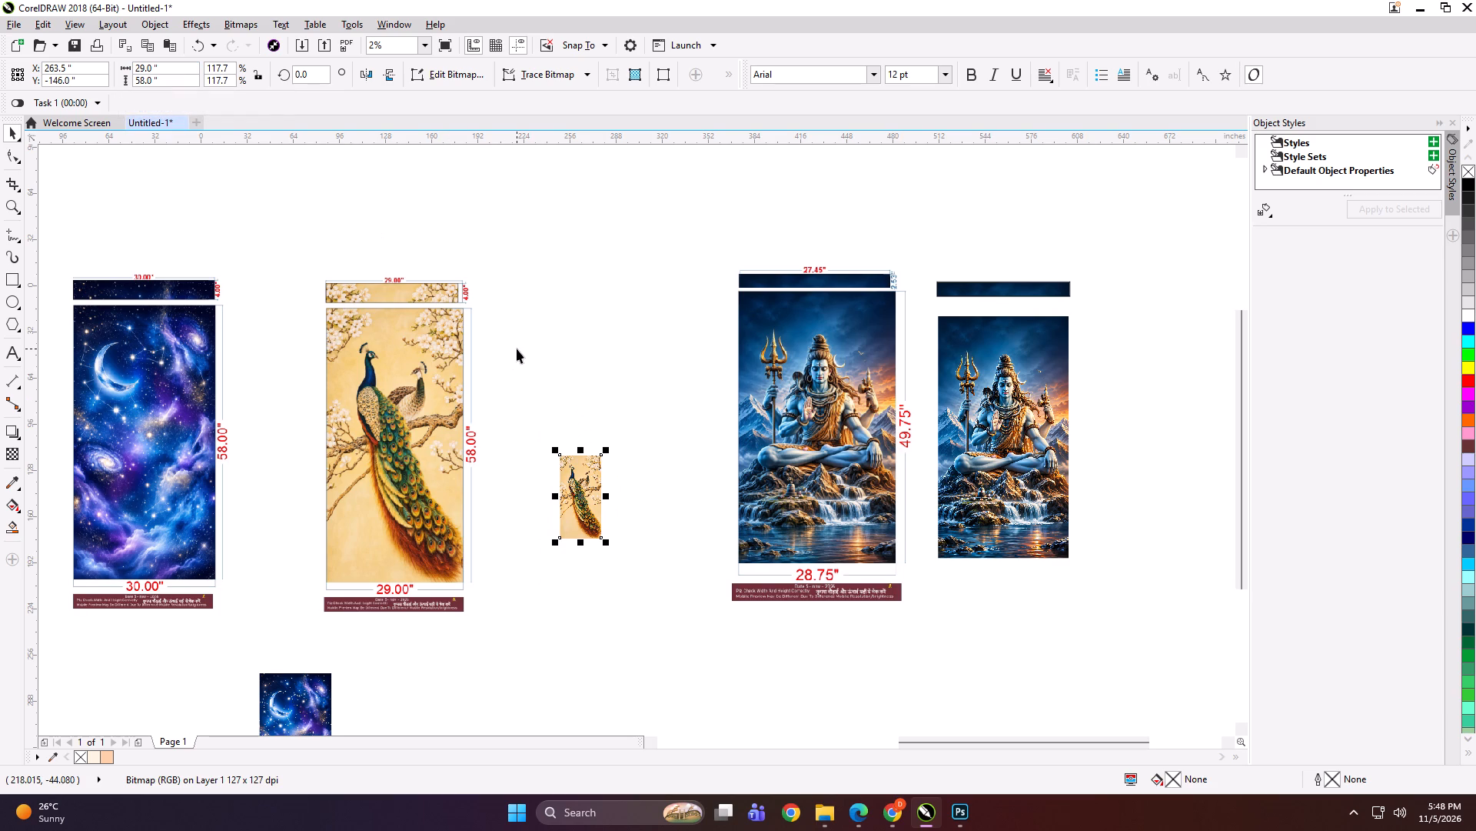
Duplicate the resized peacock image and add a 29 by 3 inch rectangle aligned to its top edge.
key("plus")
triple_click(8, 282, "shift")
key("shift+space")
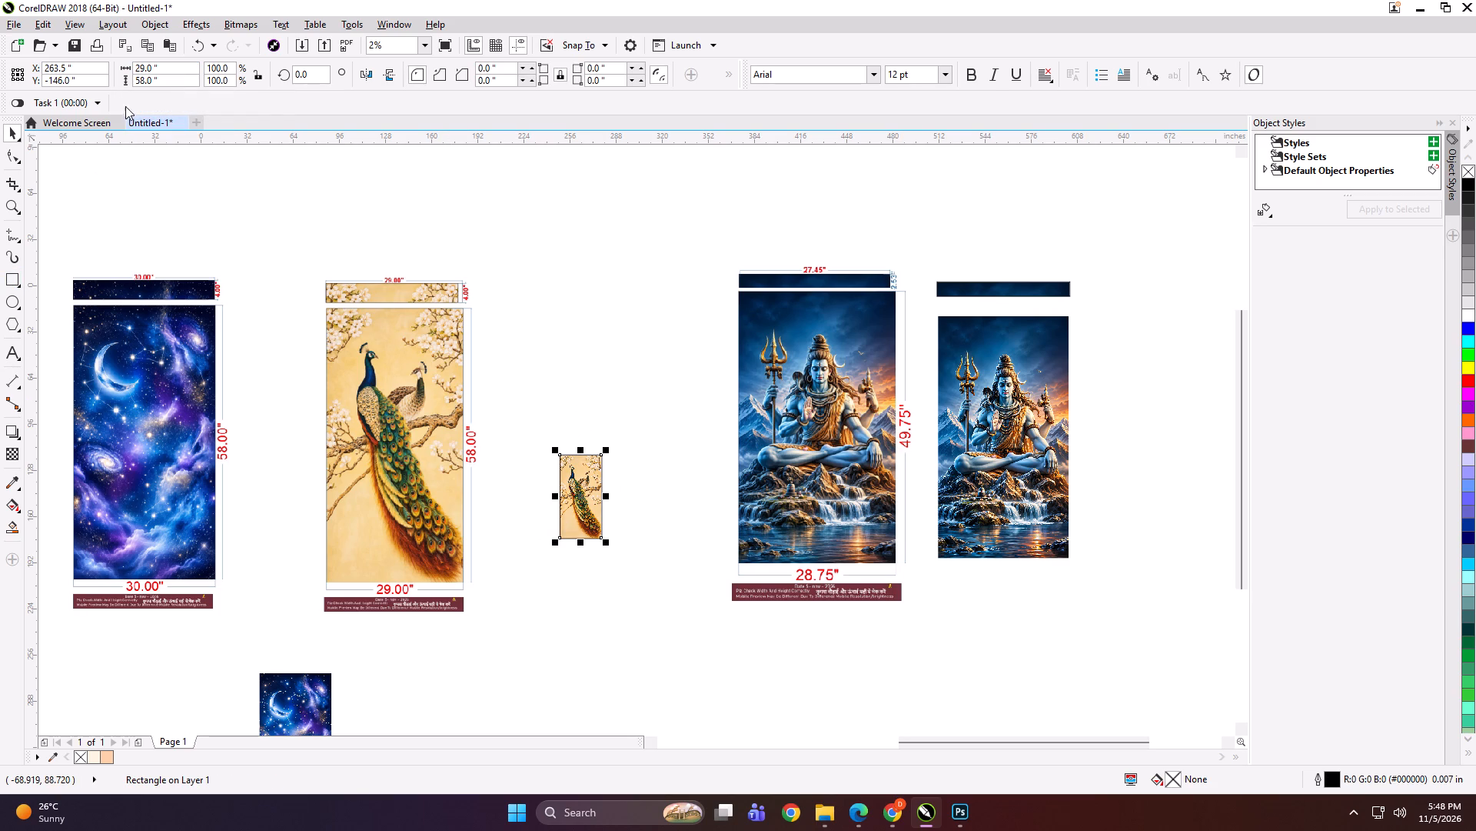
left_click(166, 82)
key("ctrl+a")
key("3")
key("Return")
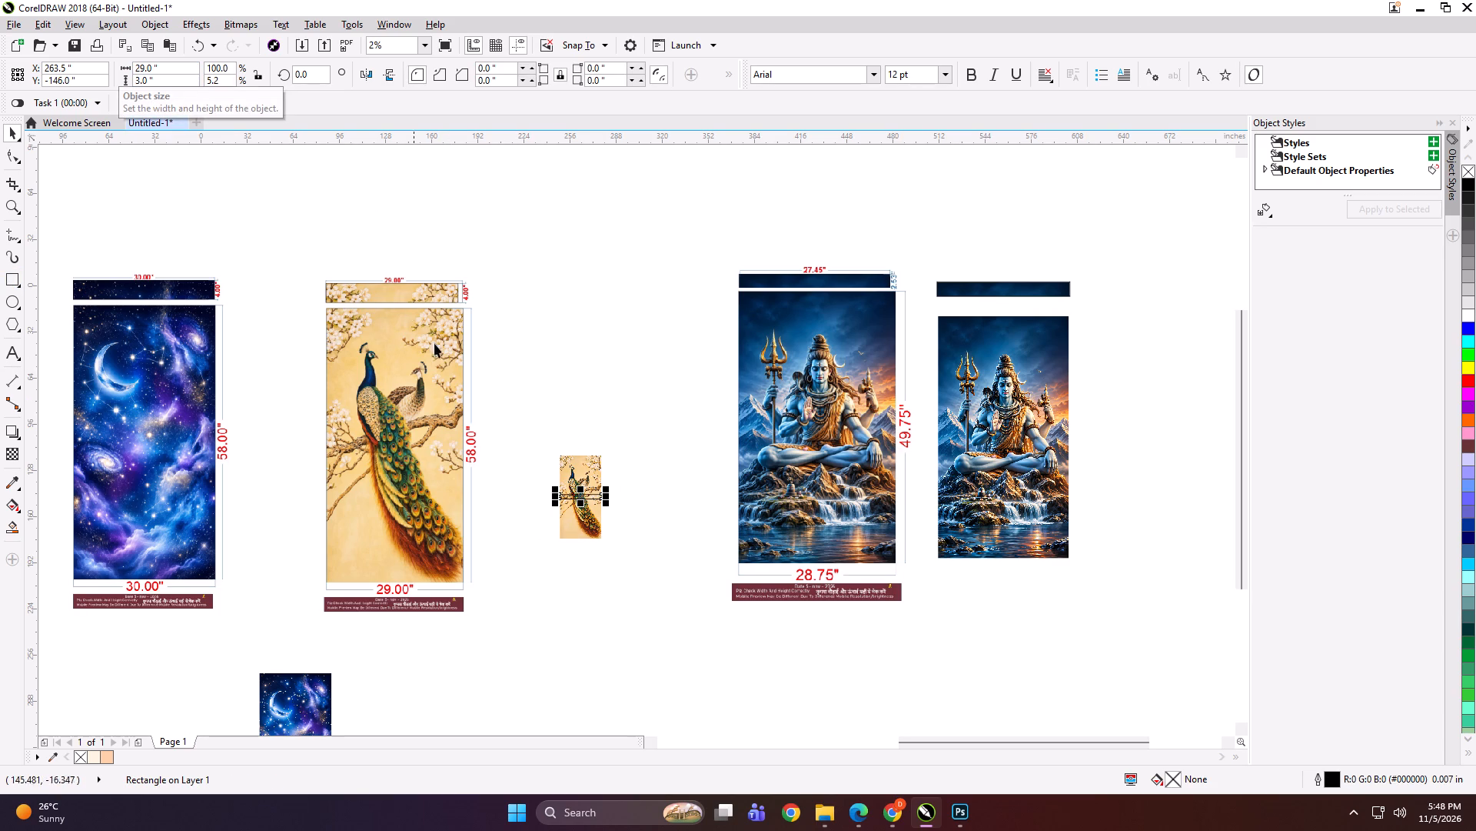
double_click(587, 465, "shift")
double_click(587, 465, "shift")
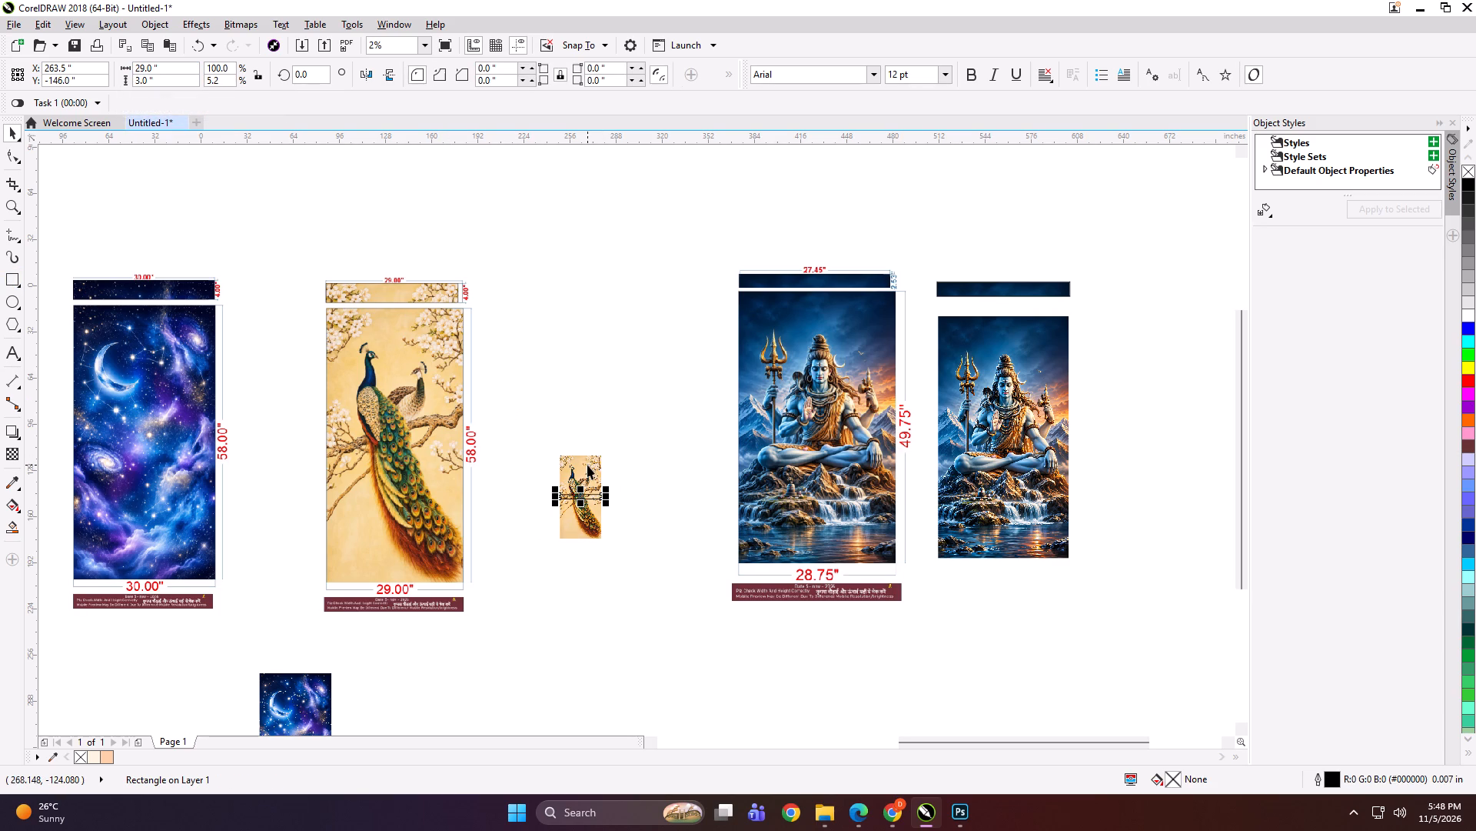
left_click(587, 465, "shift")
key("t")
left_click(598, 405)
left_click(590, 492)
PowerClip the peacock copy inside the 3-inch rectangle and nudge the clipped strip up 7 inches above the main image.
scroll(585, 449, "up", 3)
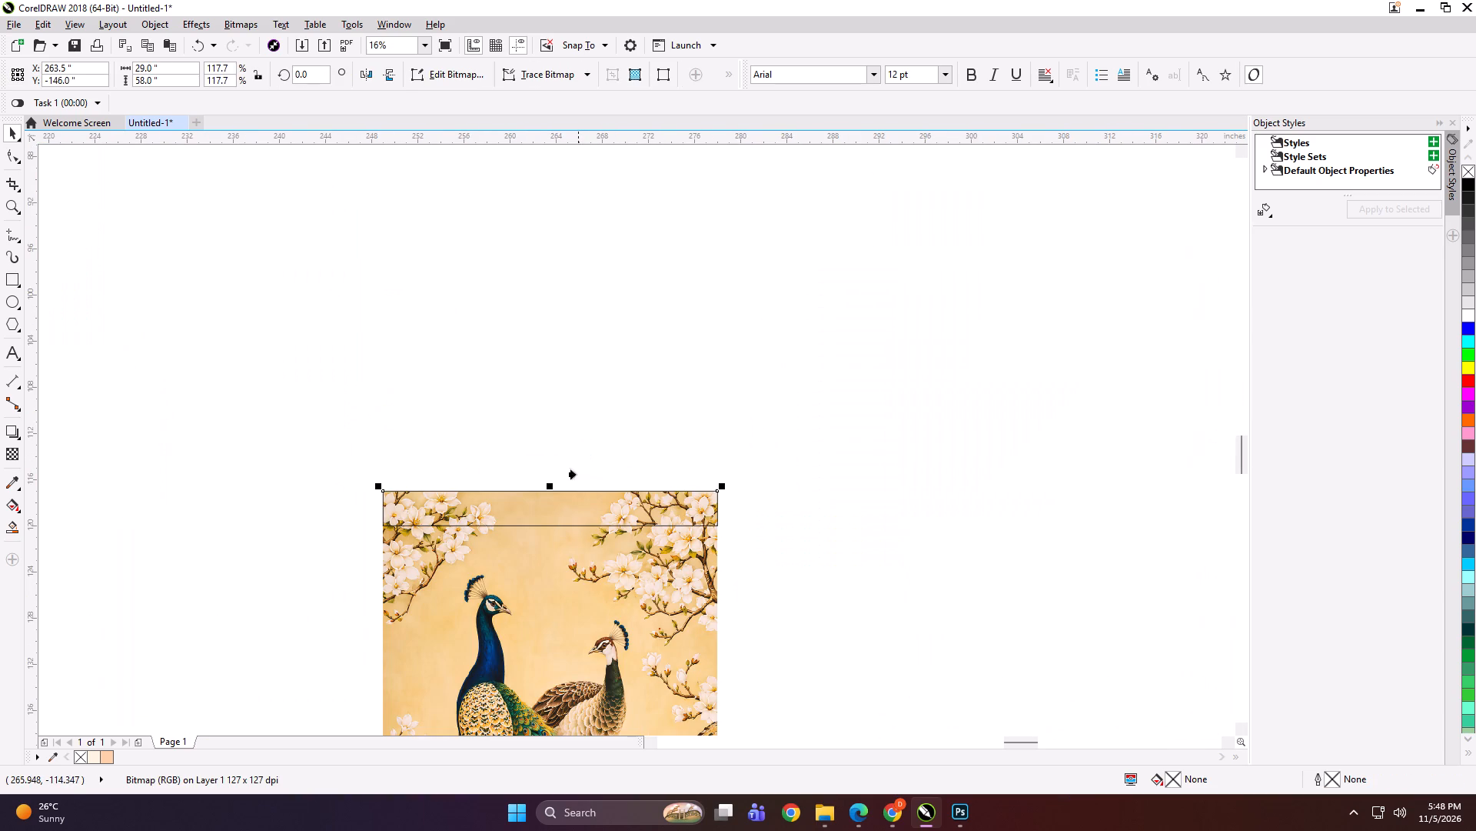
key("shift+Return")
left_click(570, 505)
left_click(557, 439)
left_click(547, 501)
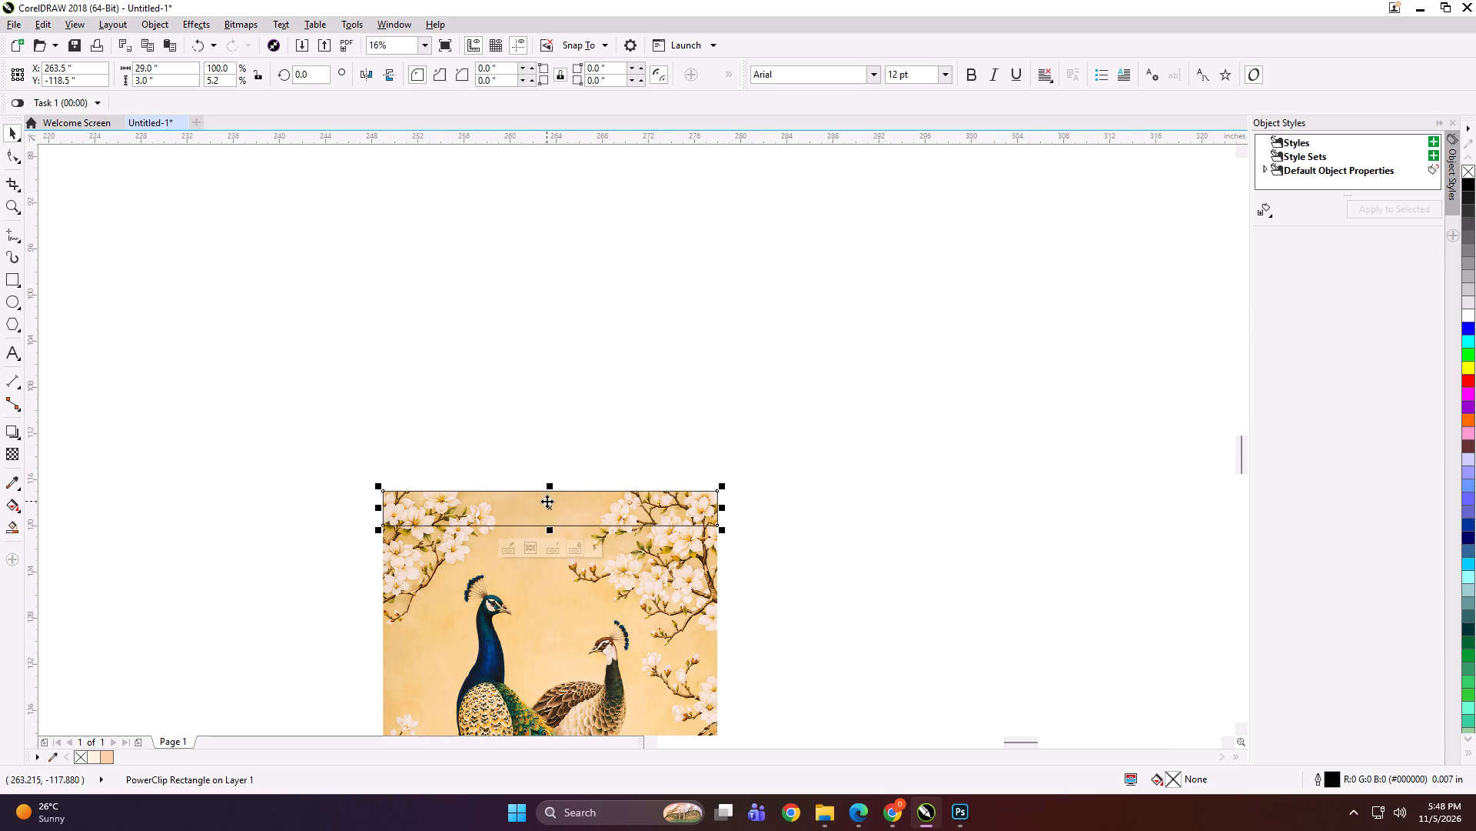
key("Up")
left_click(612, 327)
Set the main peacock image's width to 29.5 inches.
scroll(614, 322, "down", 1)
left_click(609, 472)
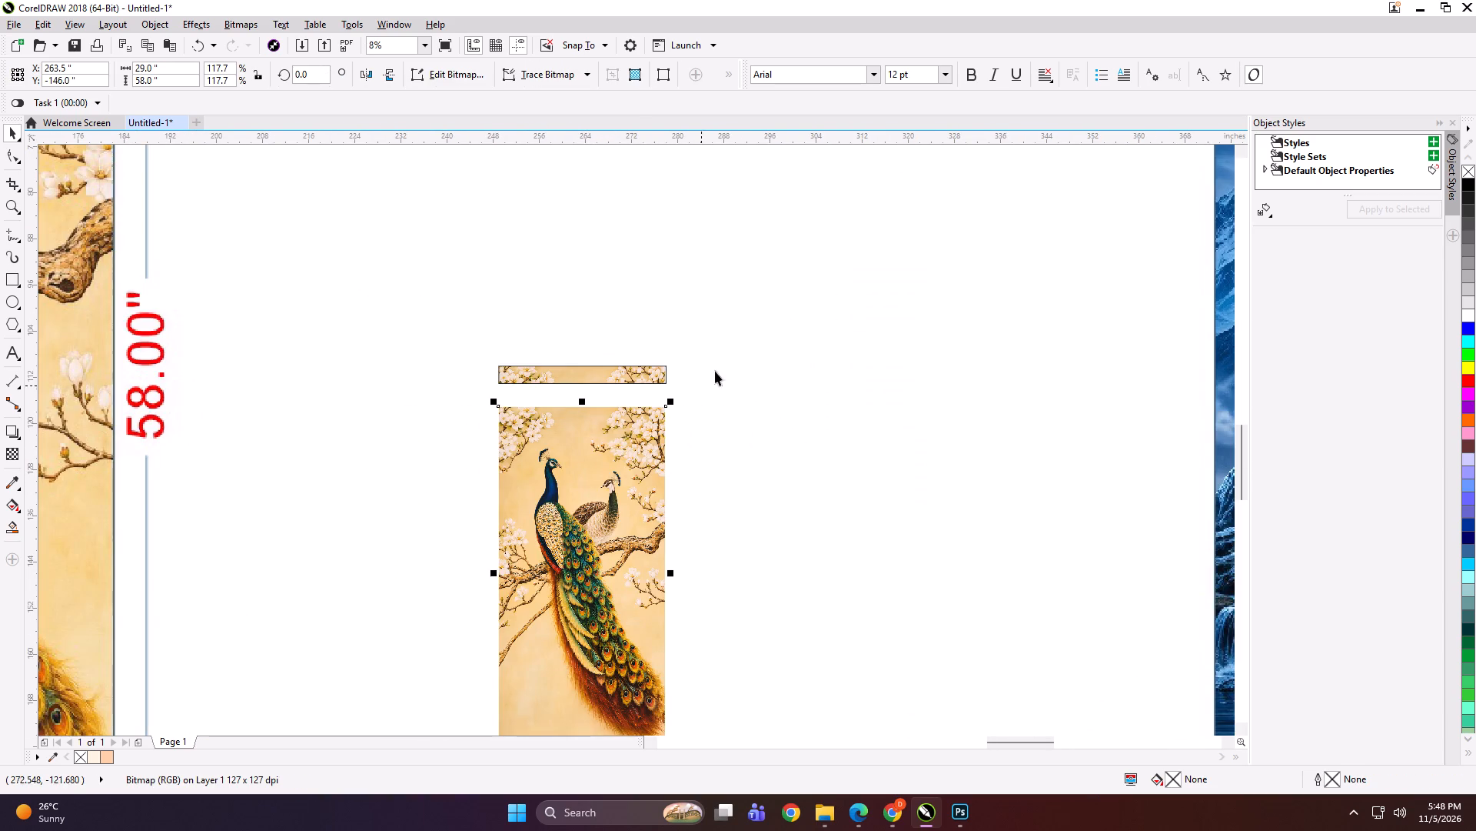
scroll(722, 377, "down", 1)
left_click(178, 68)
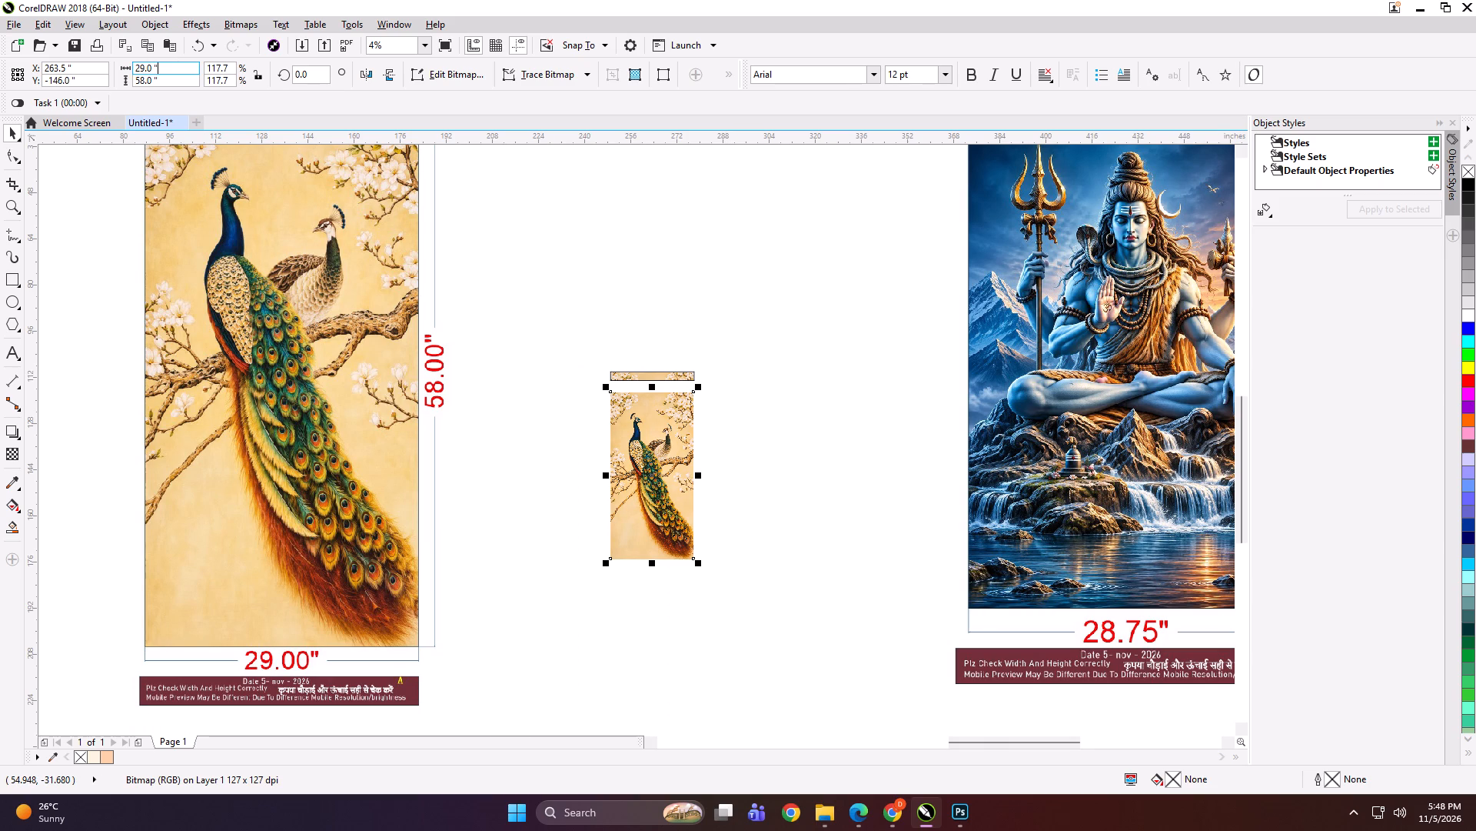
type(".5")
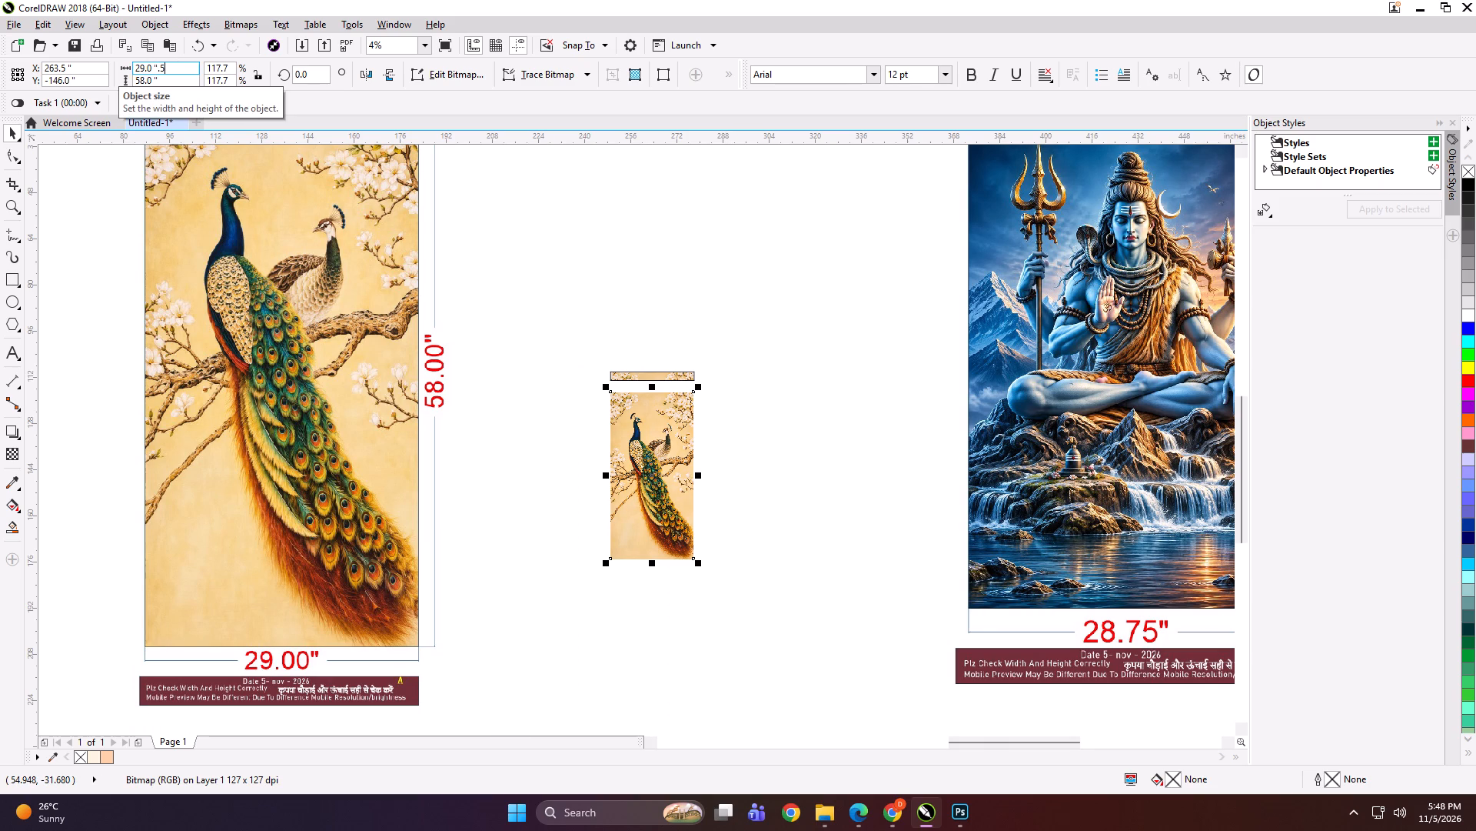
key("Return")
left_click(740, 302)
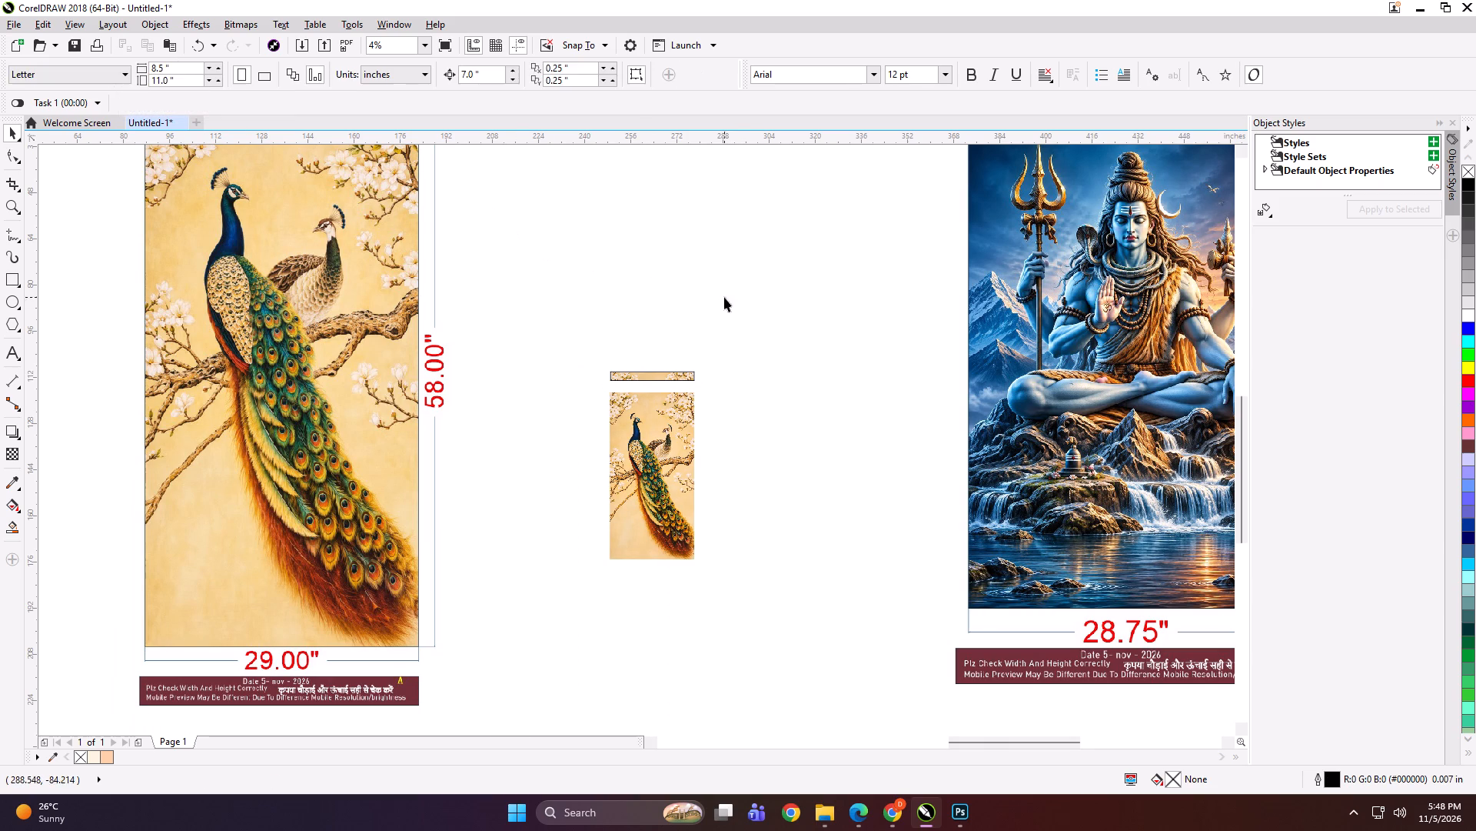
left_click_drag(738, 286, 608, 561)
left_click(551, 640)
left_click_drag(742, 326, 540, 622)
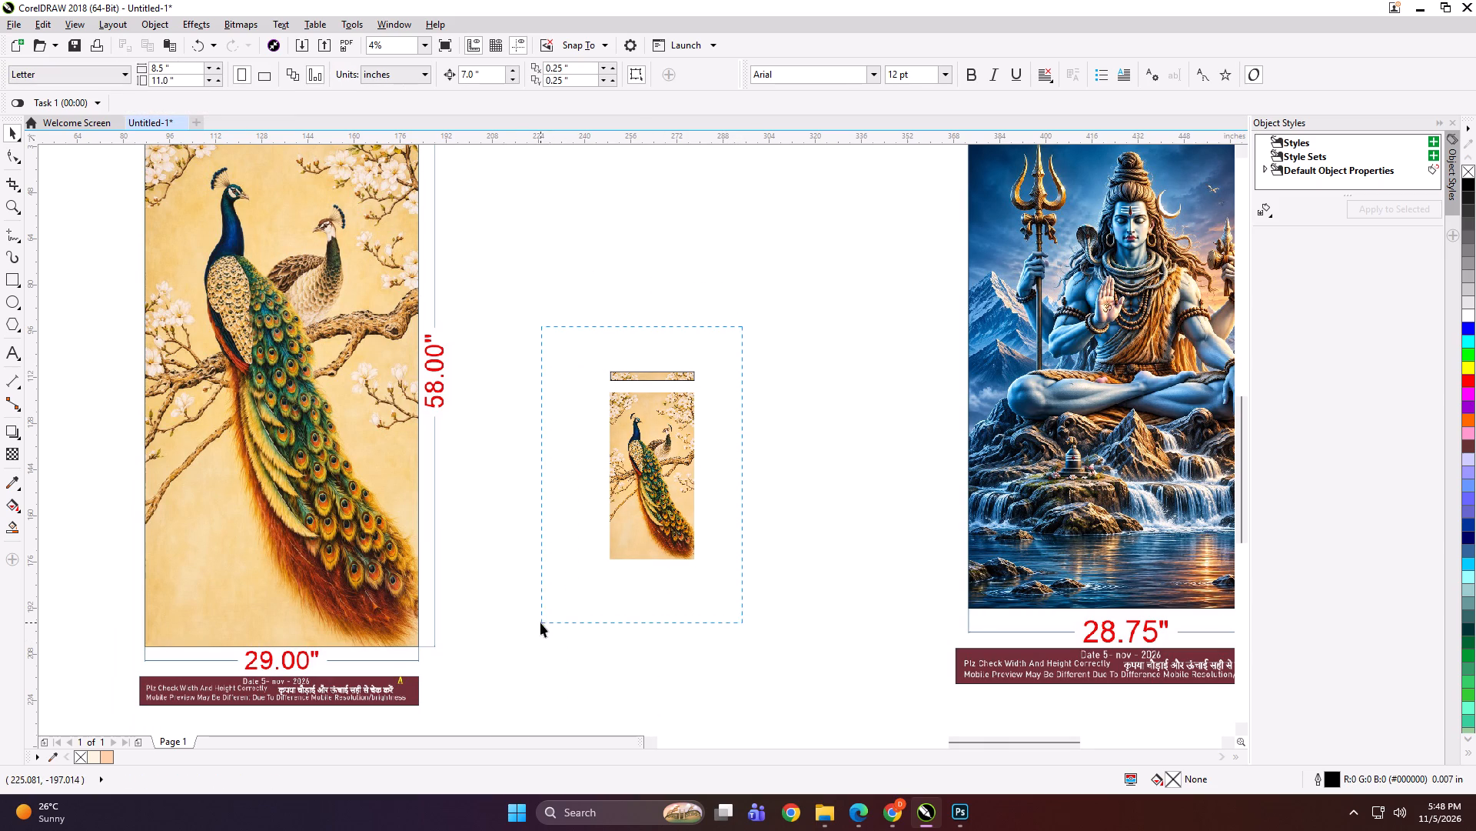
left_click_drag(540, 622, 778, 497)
Set the main peacock image's width to 28 inches.
left_click(663, 474)
left_click_drag(178, 69, 95, 78)
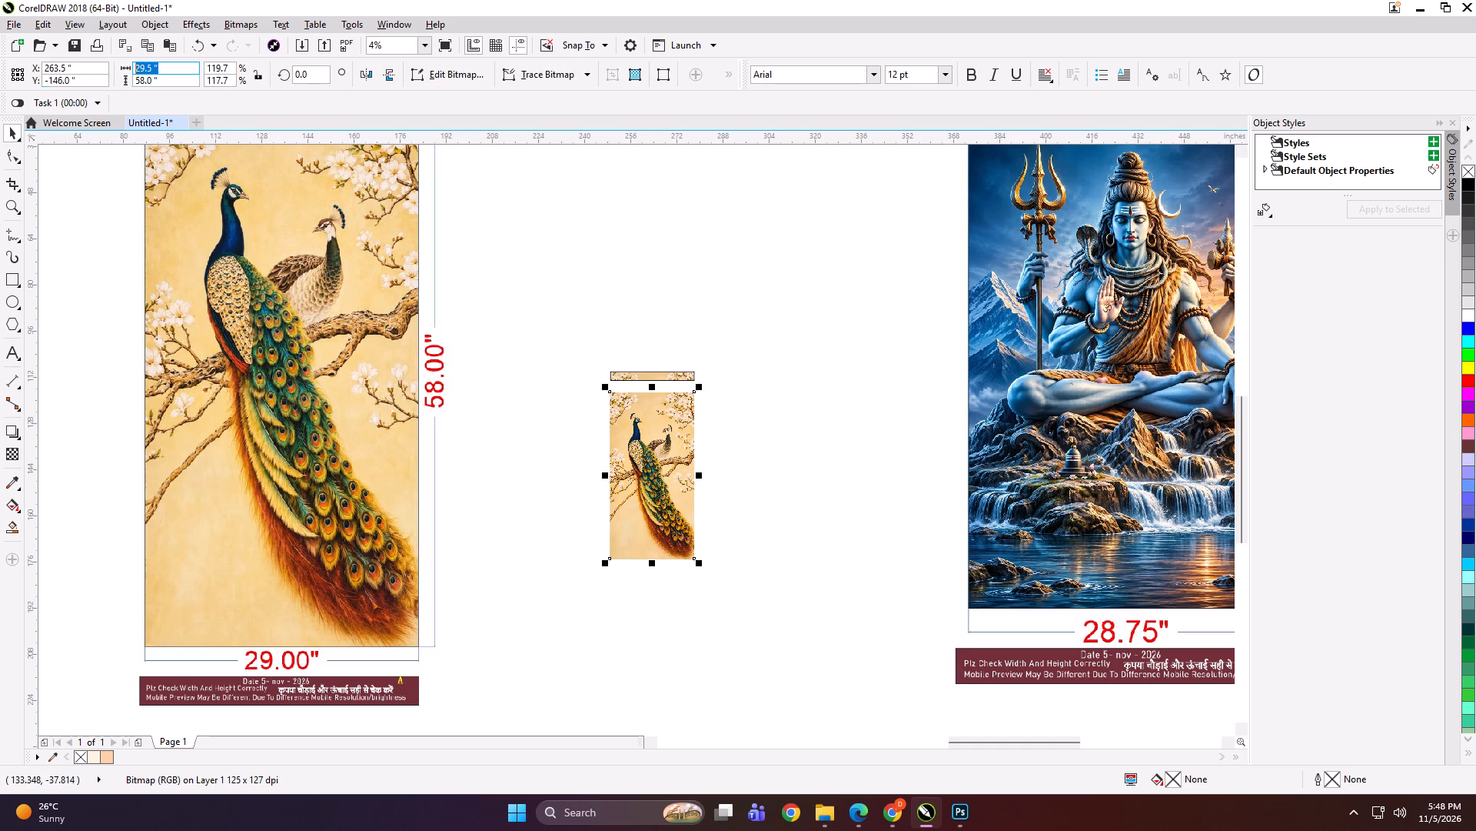
left_click_drag(95, 78, 89, 78)
type("28")
key("Return")
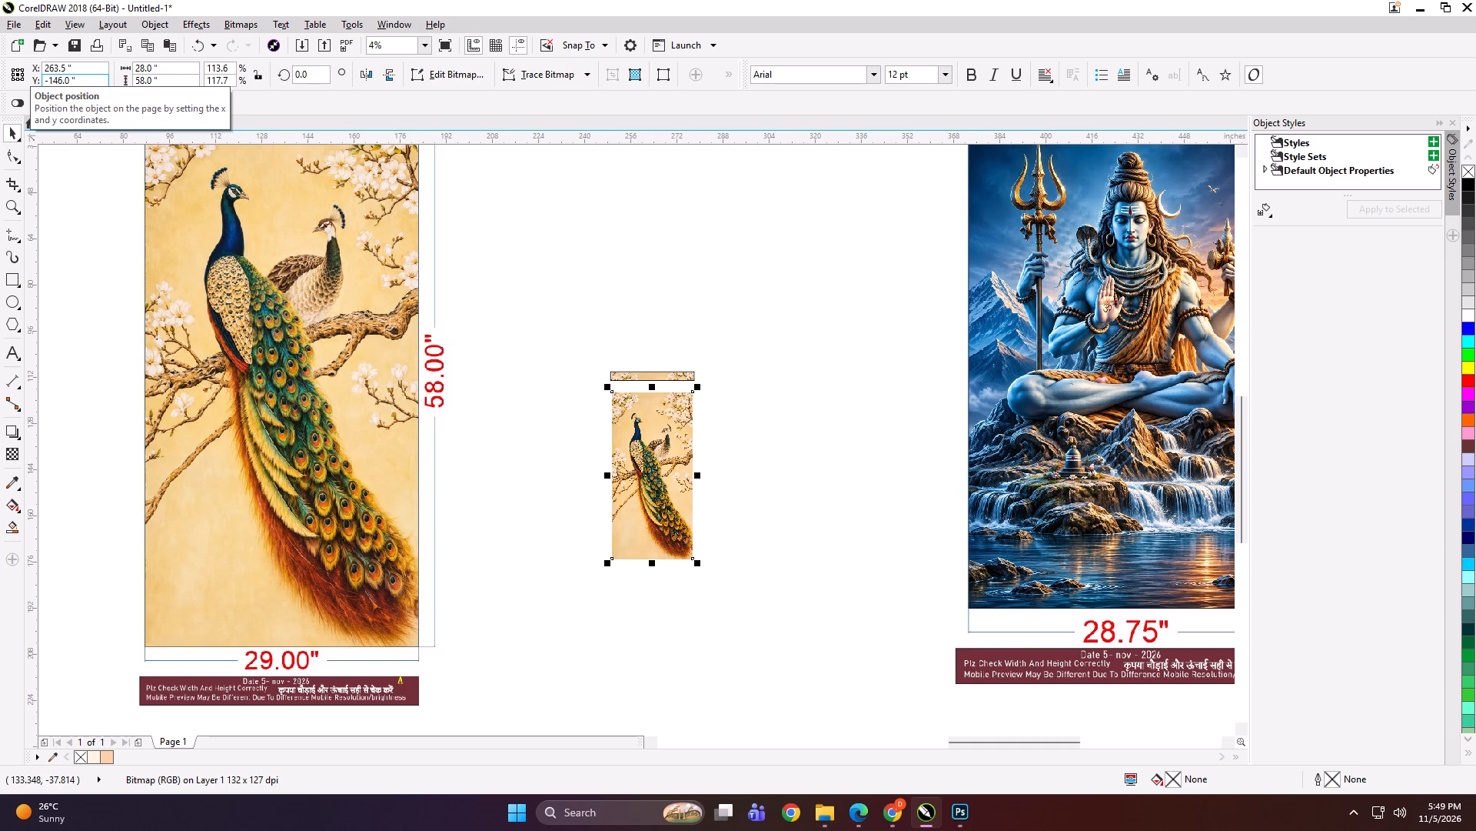
Align the peacock strip and main image on a common vertical centre line and group them.
left_click(784, 279)
left_click_drag(777, 289, 526, 630)
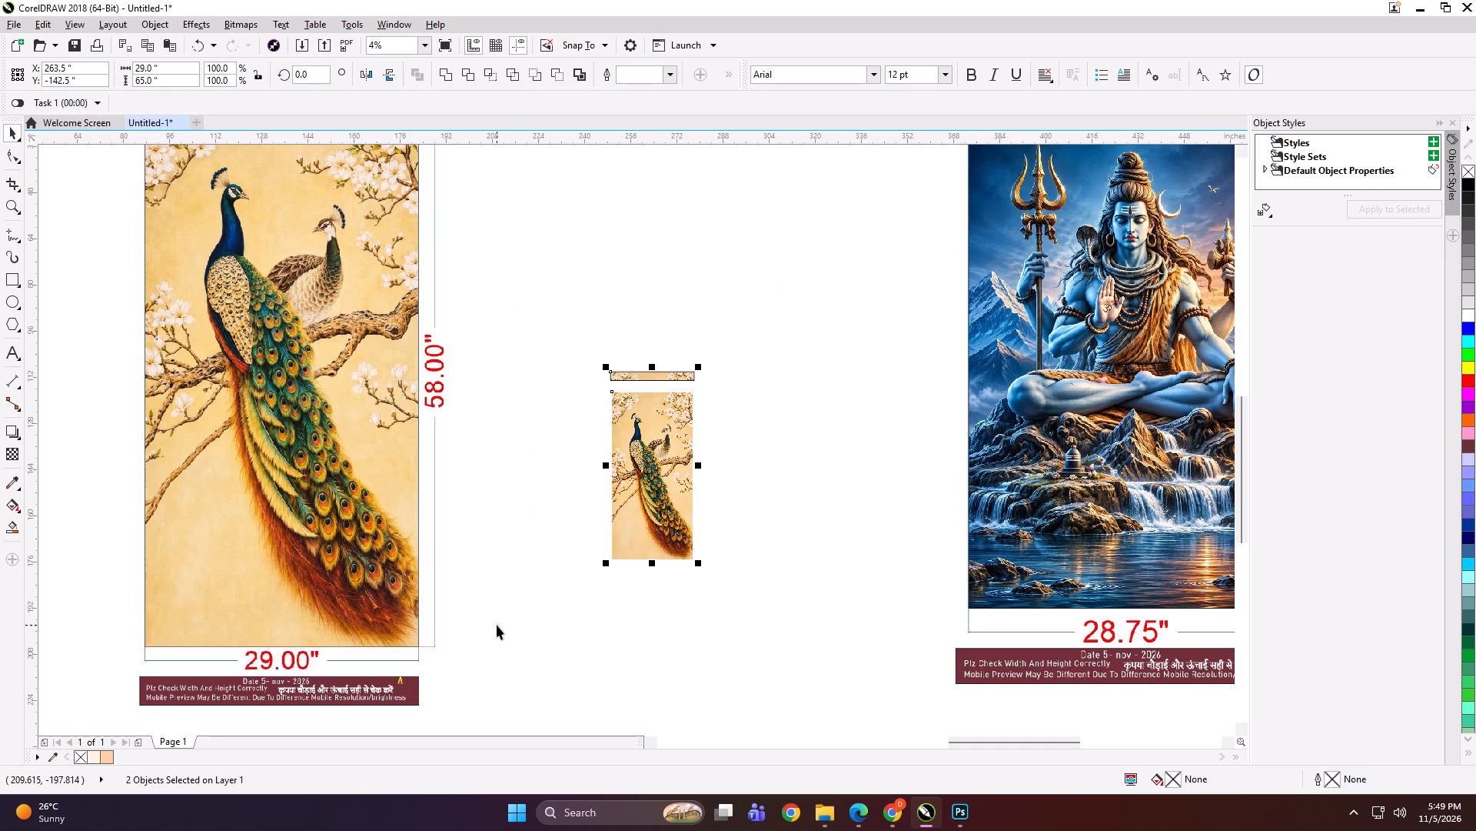
key("c")
key("ctrl+g")
Export the grouped peacock panel as an uncompressed TIFF named 29x65 a in the DECOR PLANETS folder.
key("ctrl+e")
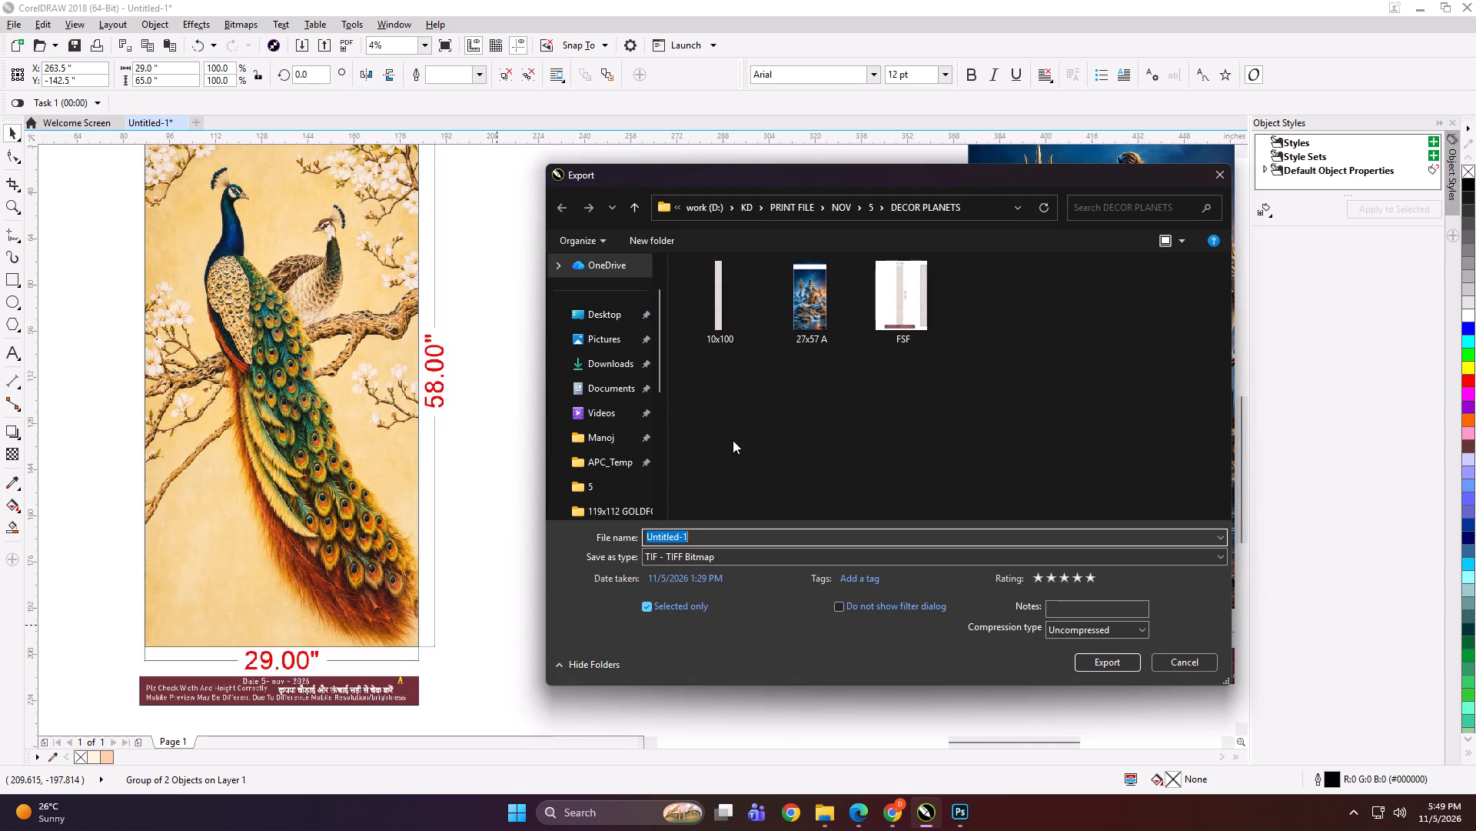
type("29x65")
key("space")
key("a")
key("Return")
key("Return")
Enlarge the exported peacock group to roughly the size of the peacock layout and bring the two side by side.
scroll(733, 440, "down", 1)
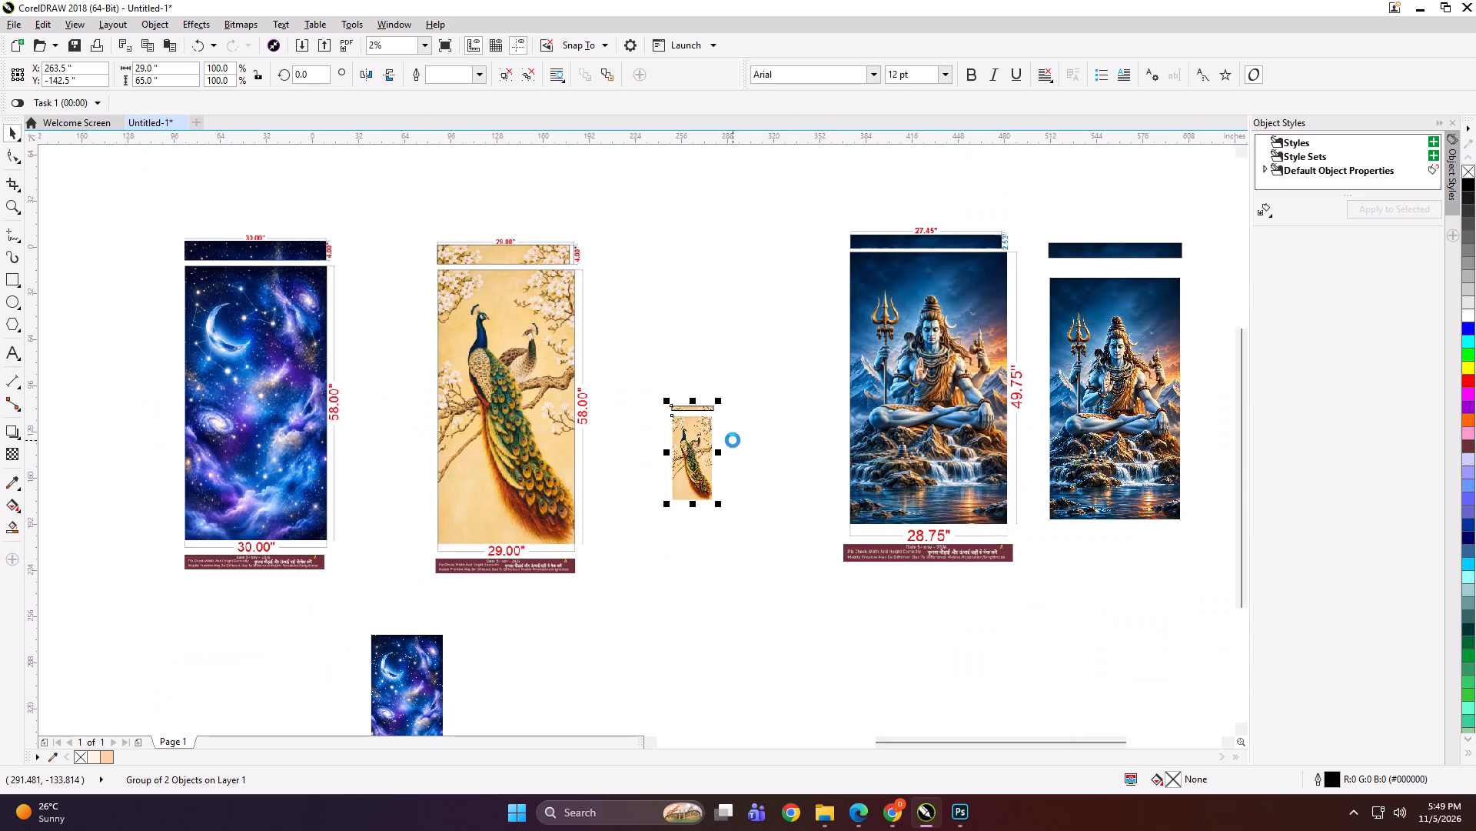
left_click_drag(718, 505, 776, 618, "shift")
left_click_drag(703, 482, 699, 429)
left_click(548, 444, "shift")
left_click_drag(534, 408, 585, 395)
Shift the galaxy layout away from the peacock layout and place the plain galaxy image in the gap.
scroll(762, 321, "down", 1)
scroll(513, 456, "up", 1)
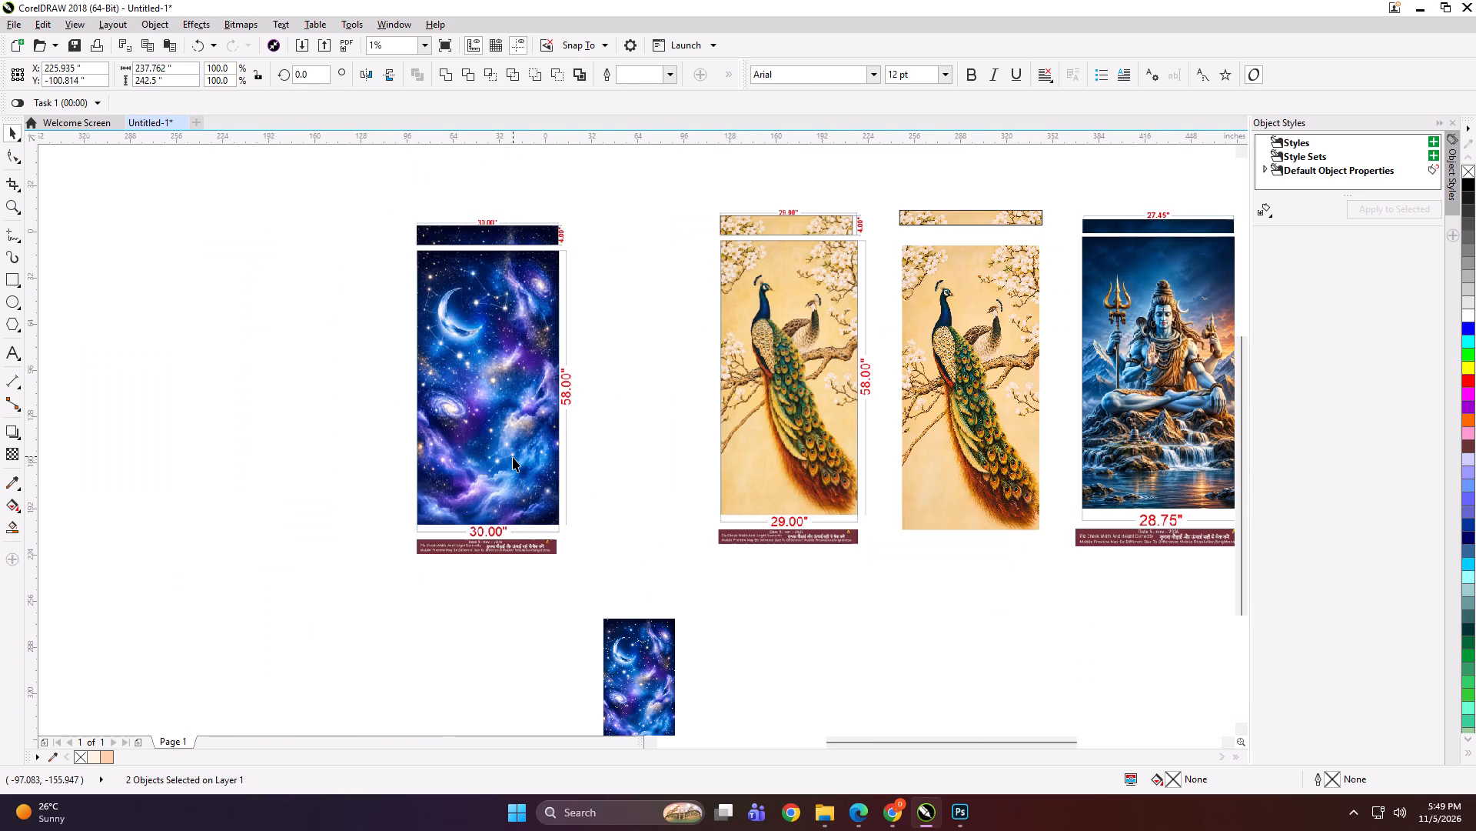
left_click_drag(568, 420, 407, 429)
left_click_drag(637, 684, 546, 417)
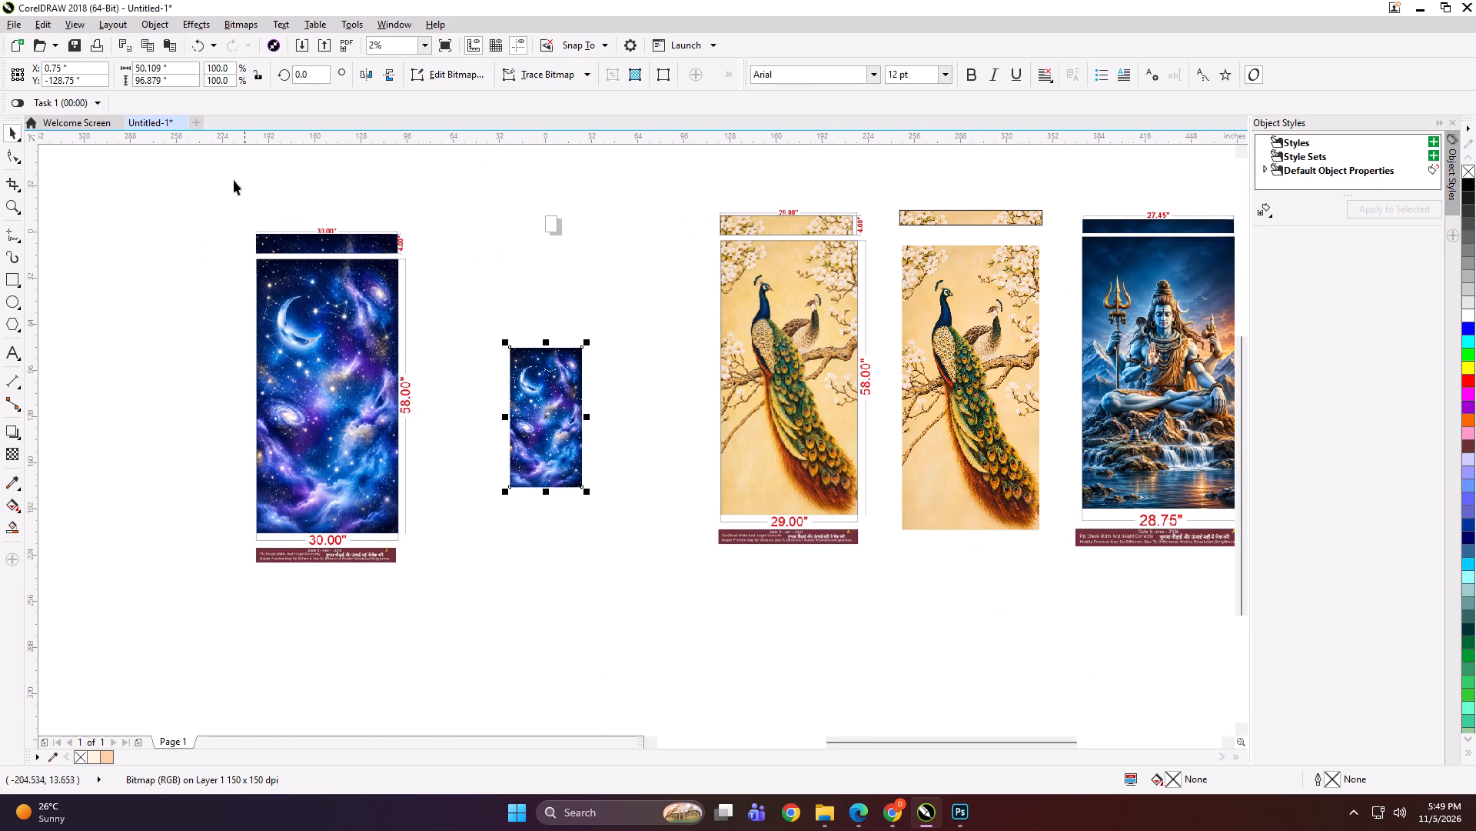
Resize the plain galaxy image to 30 inches wide by 58 inches high.
left_click(175, 67)
key("ctrl+a")
type("30")
key("Tab")
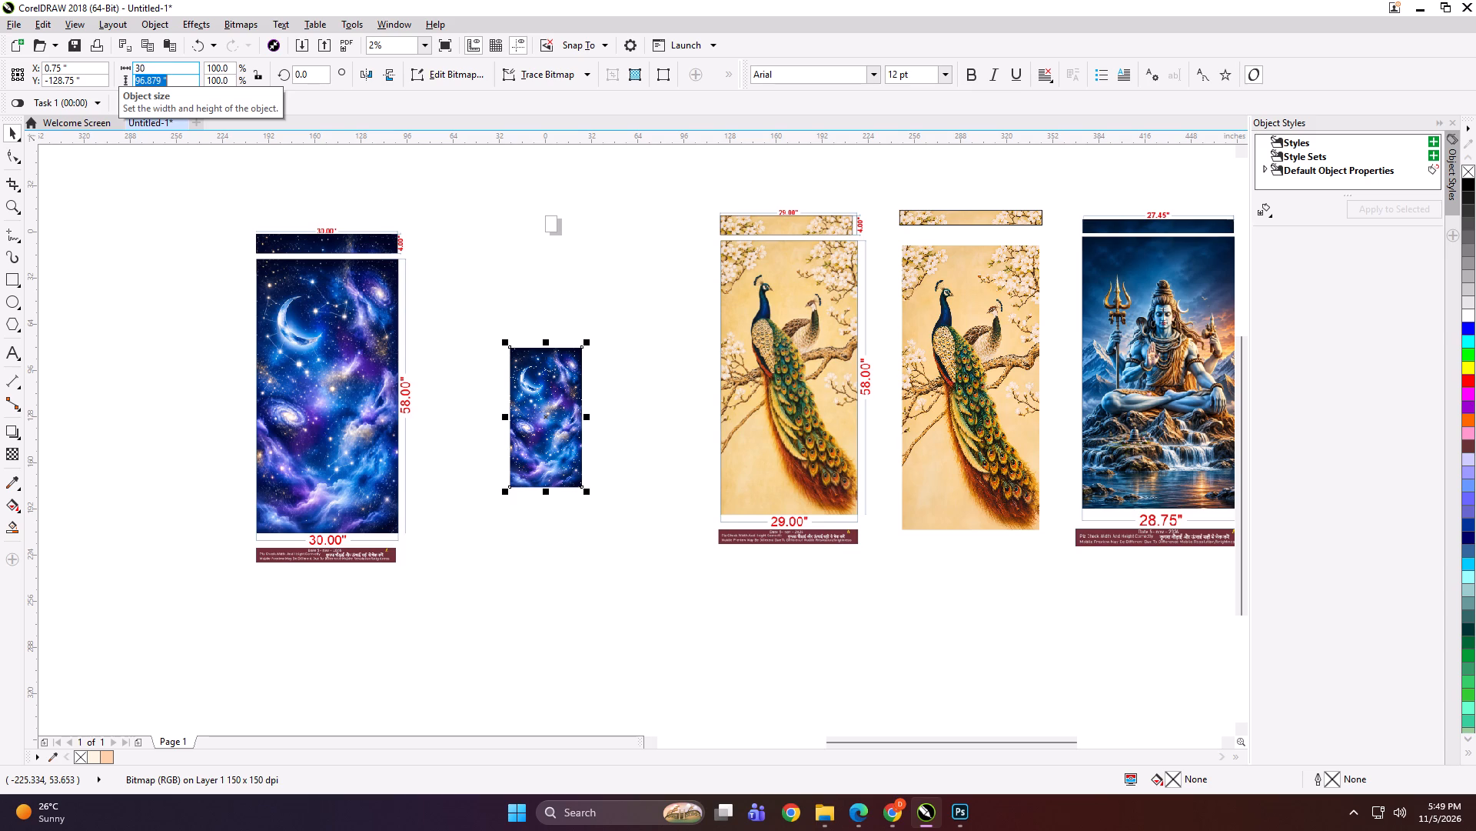
type("58")
key("Return")
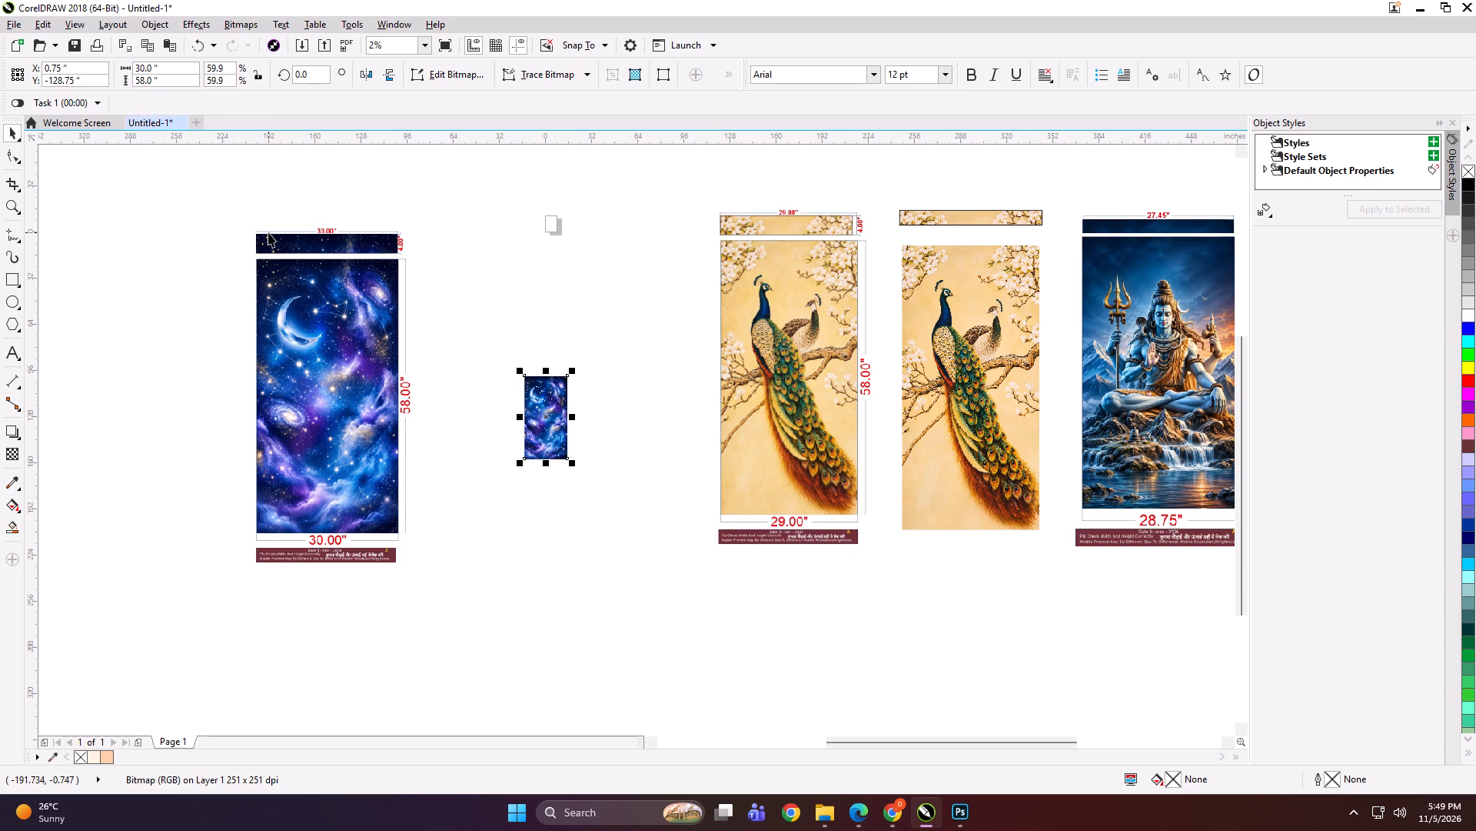
Duplicate the resized galaxy image and add a 30 by 3 inch rectangle aligned to its top edge.
key("plus")
triple_click(4, 275, "shift")
key("shift+space")
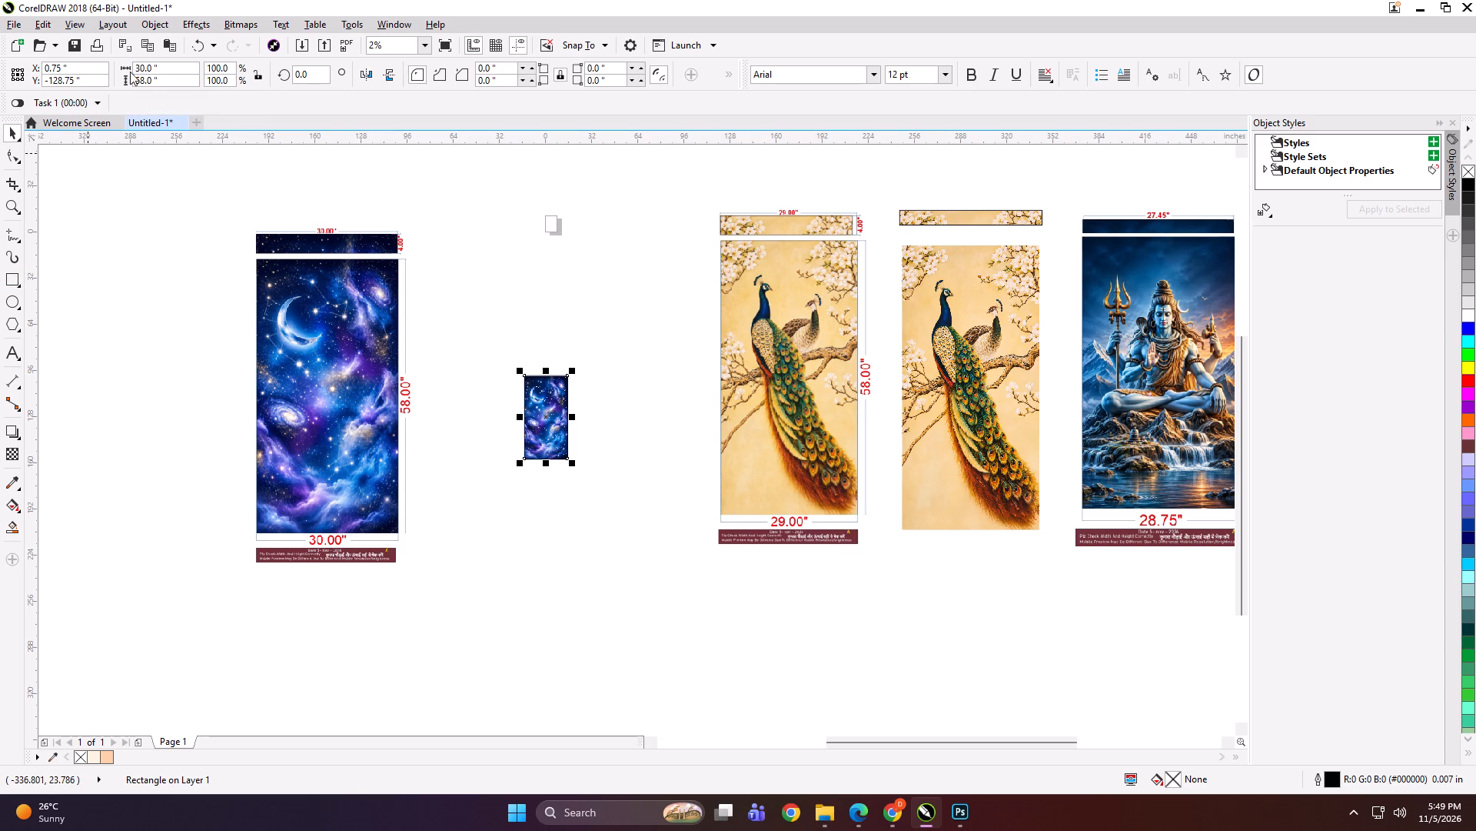
left_click_drag(171, 75, 122, 87)
key("3")
key("Return")
left_click(550, 390, "shift")
key("t")
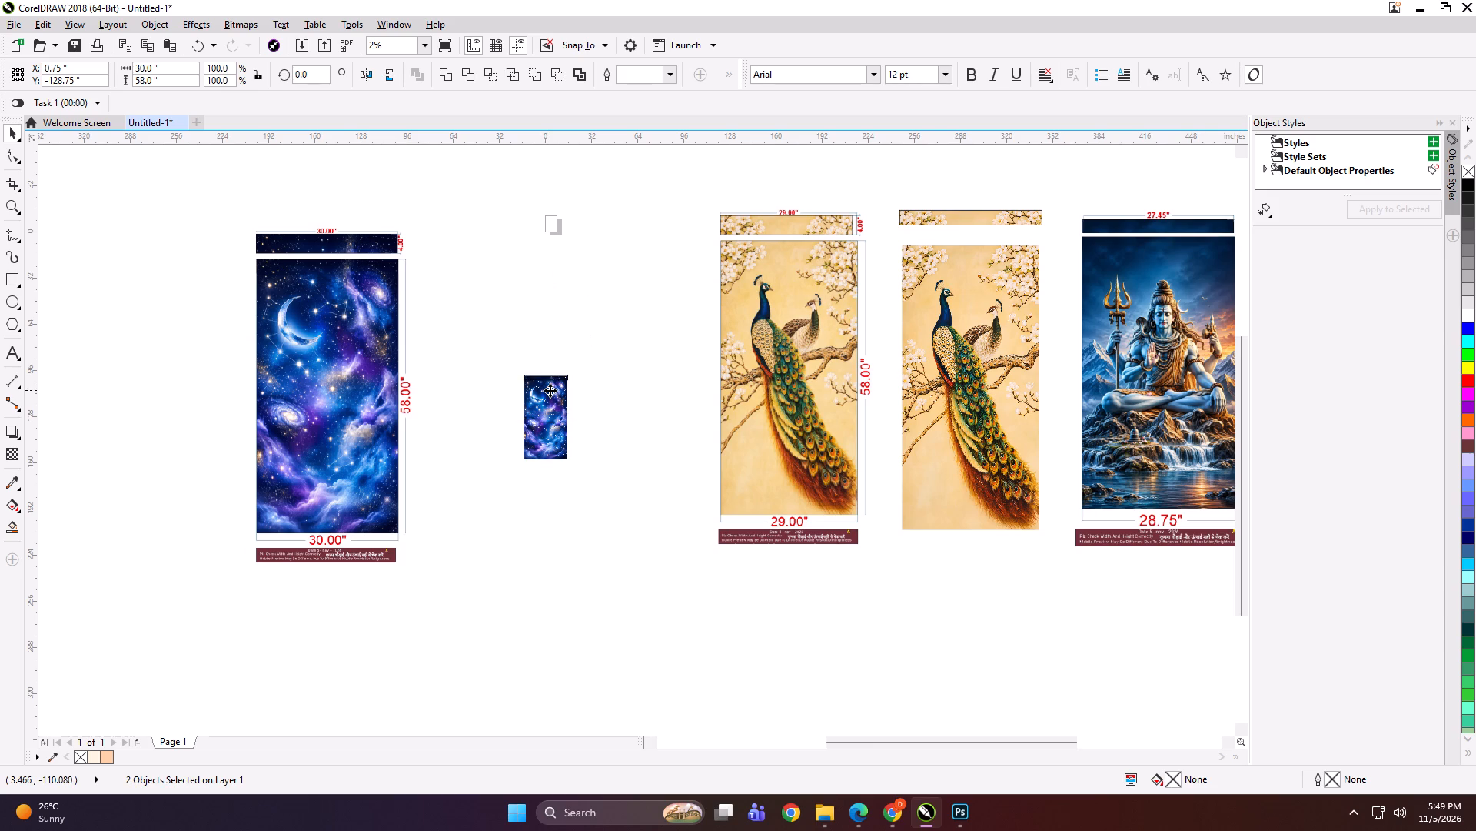
left_click(550, 325)
PowerClip the galaxy copy inside the 3-inch rectangle and nudge the clipped strip up 7 inches above the main image.
scroll(540, 389, "up", 2)
left_click(551, 413)
key("shift+Return")
left_click(550, 350)
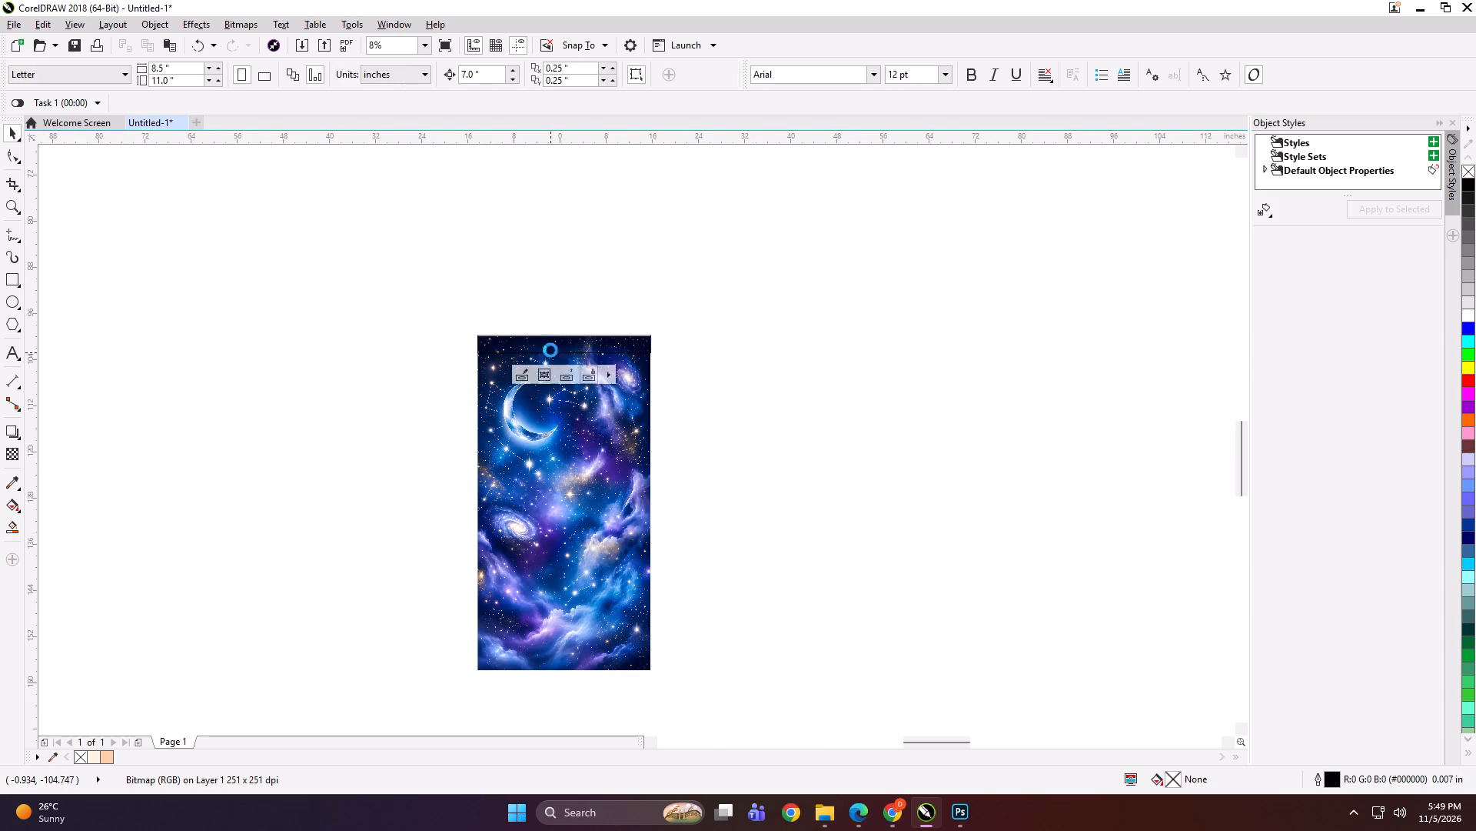
key("Up")
left_click(720, 221)
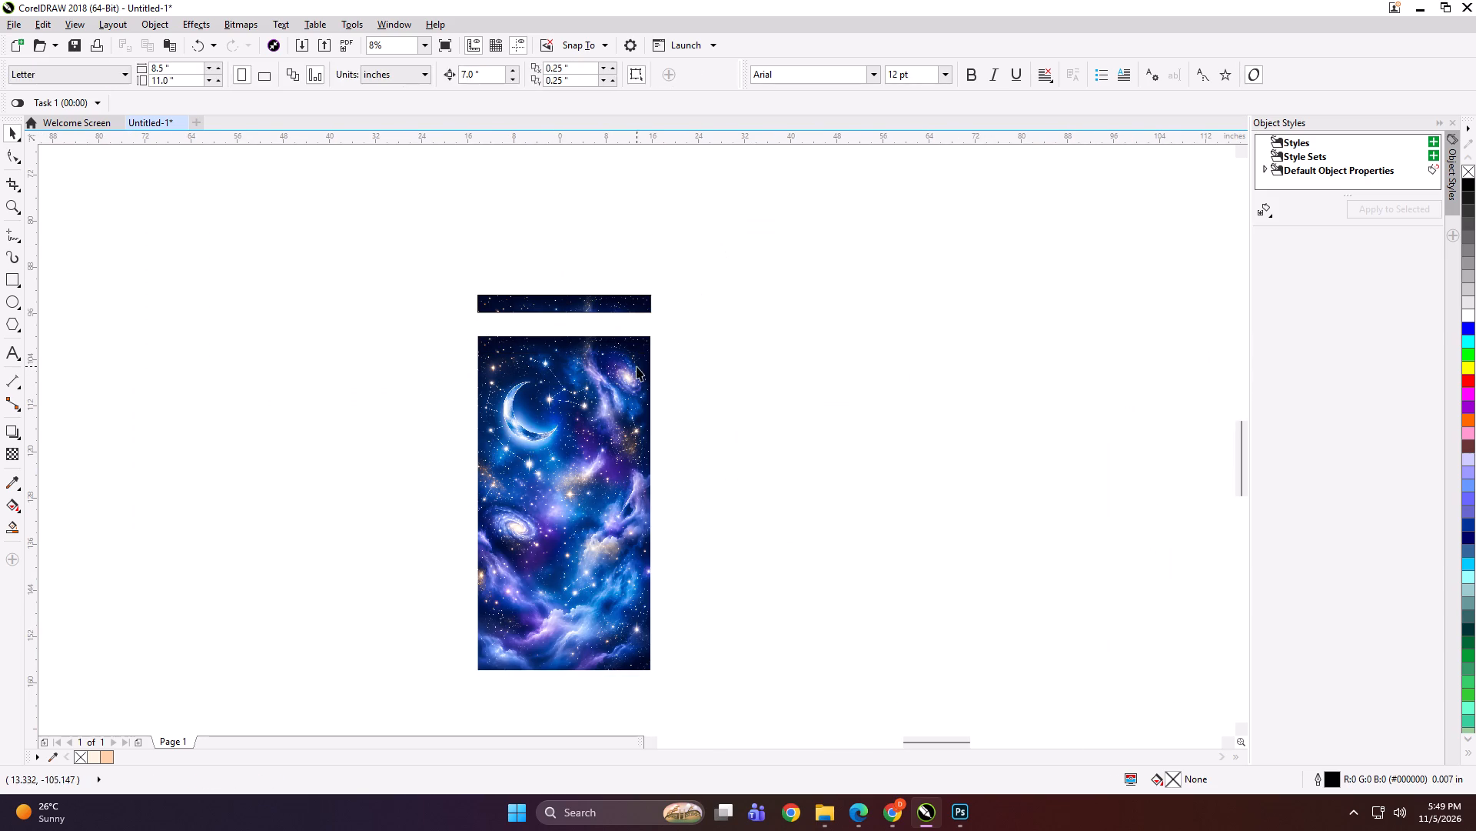
Set the width of the main galaxy image below the strip to 29 inches.
left_click(637, 366)
left_click(166, 62)
left_click(170, 64)
key("ctrl+a")
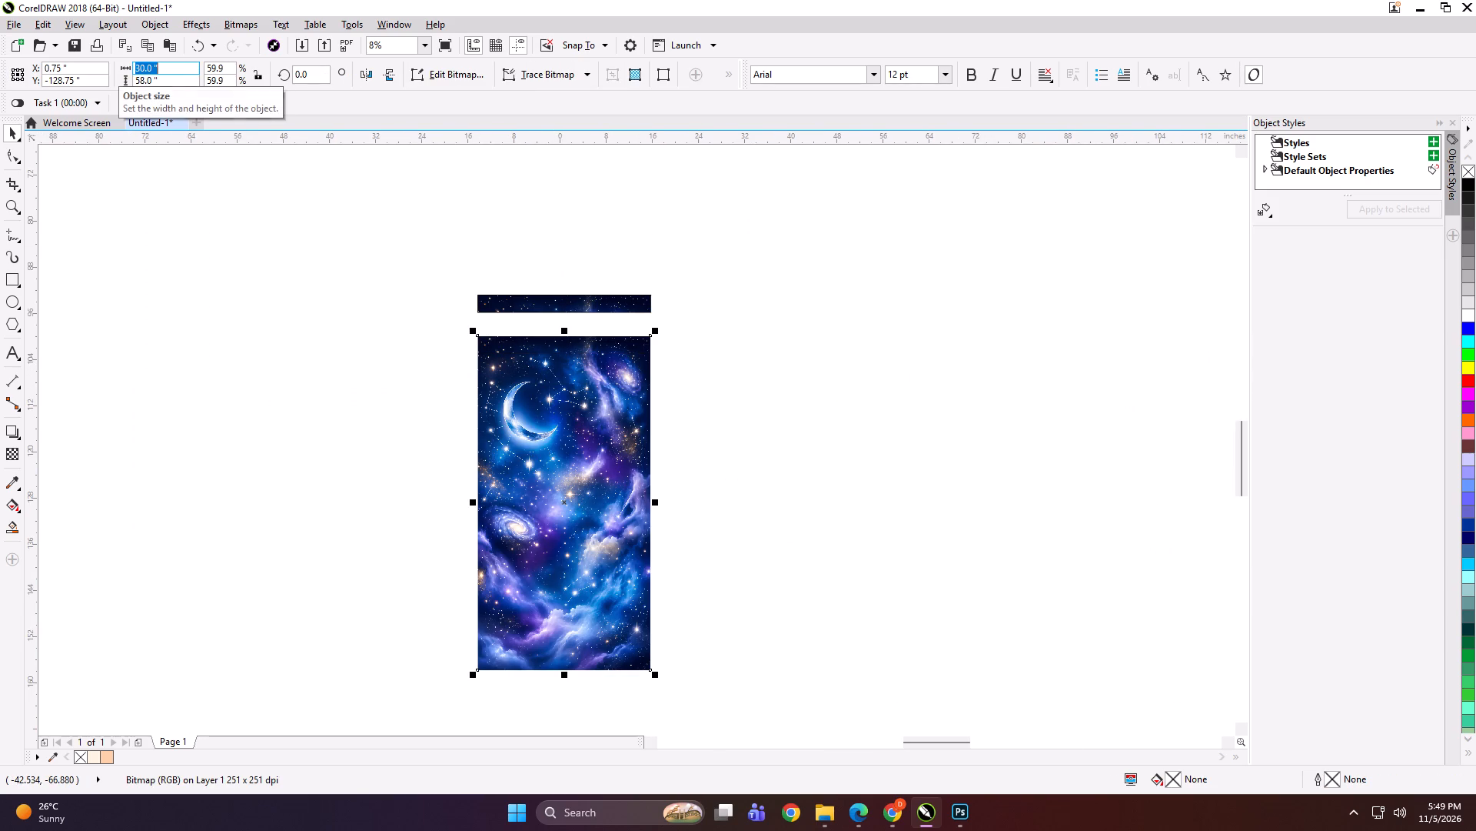
type("29")
key("Return")
Group the narrowed galaxy image with the clipped strip above it.
left_click(721, 245)
left_click_drag(724, 225, 510, 589)
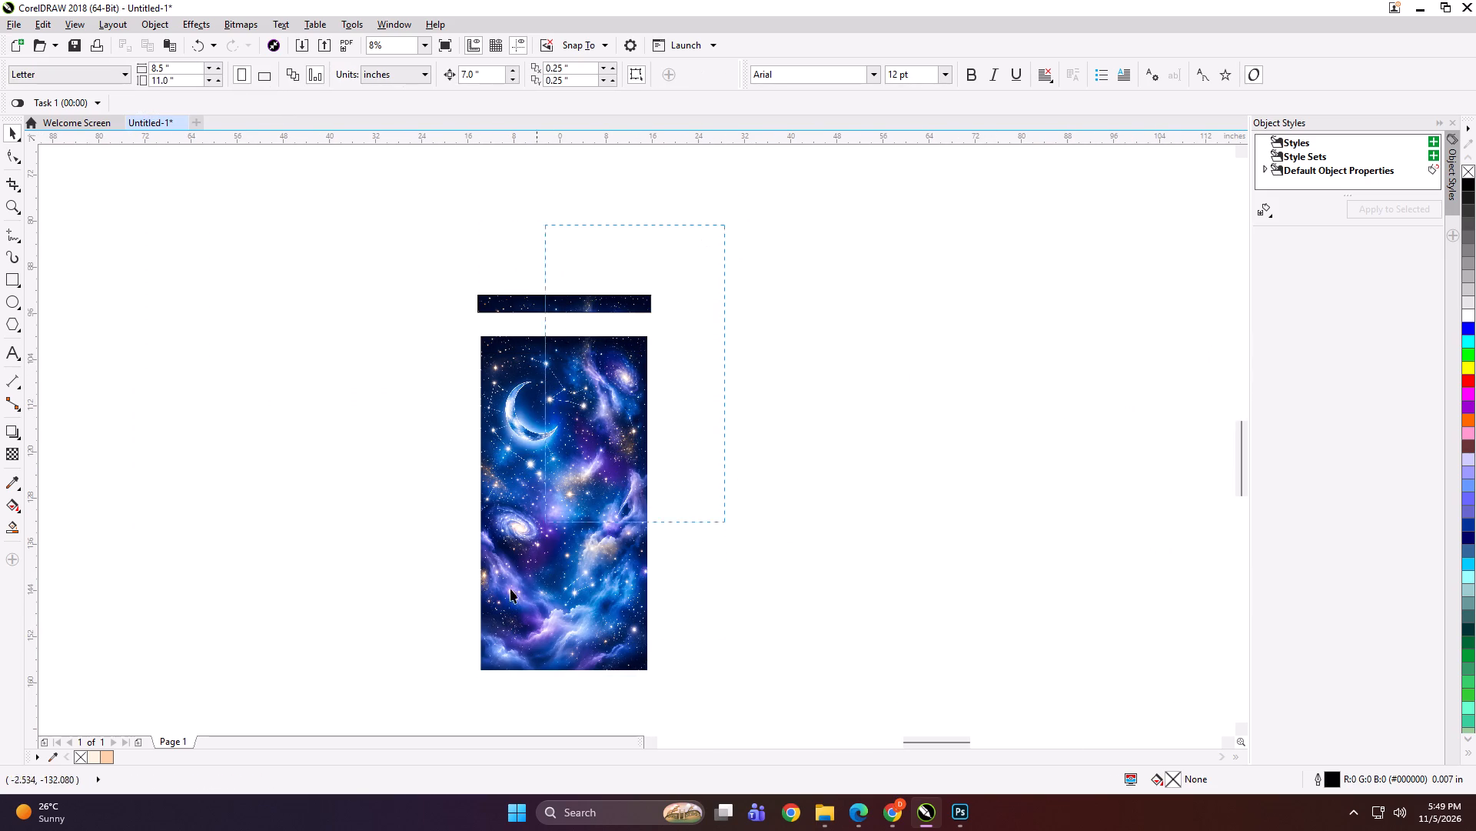
left_click_drag(510, 589, 424, 733)
scroll(608, 522, "down", 1)
key("ctrl+g")
Export the selected galaxy group as a TIFF named 30x65 in the DECOR PLANETS folder.
key("ctrl+e")
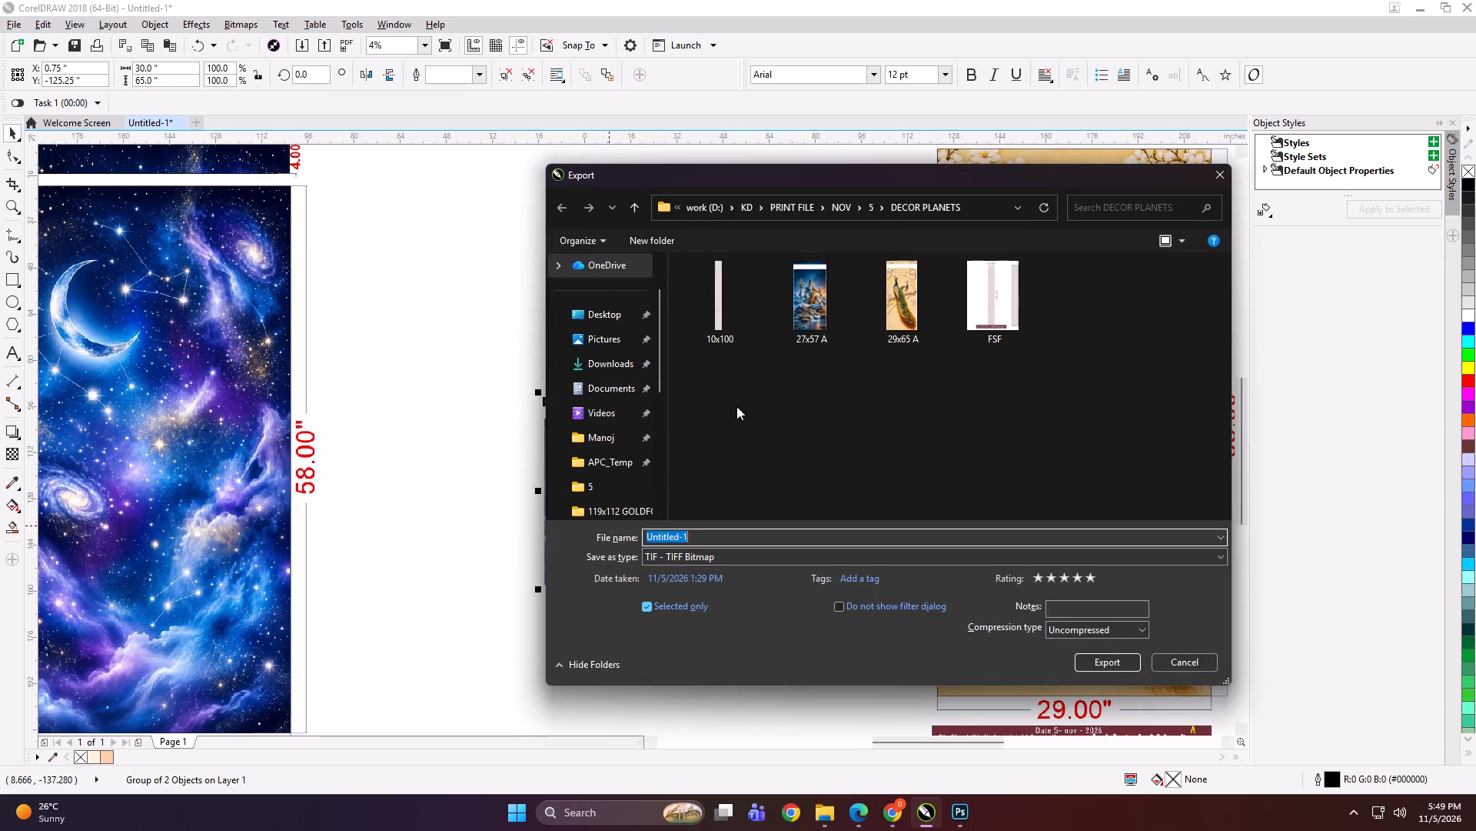
type("30x65")
key("space")
key("Return")
key("Return")
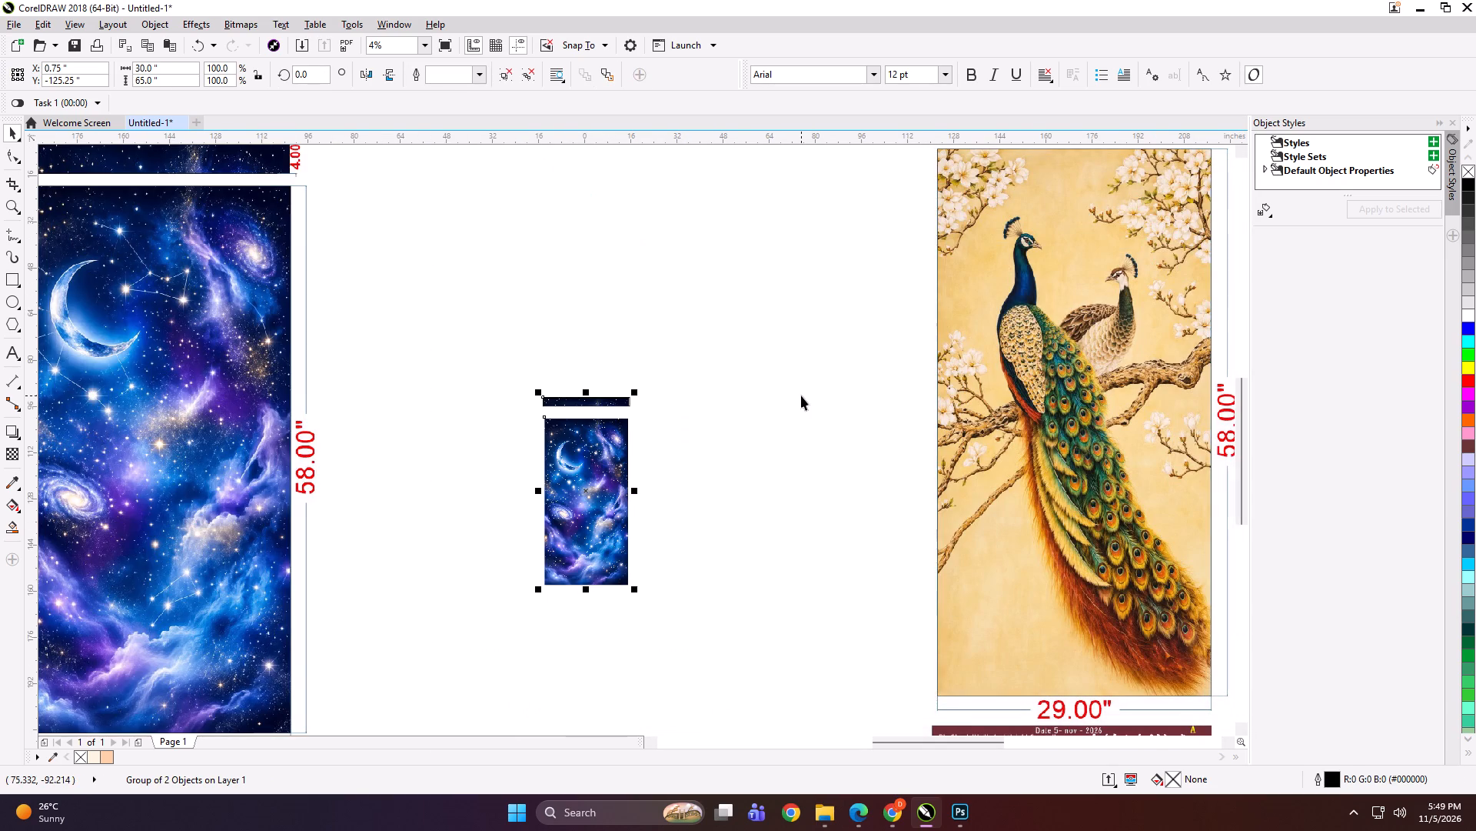
Enlarge the galaxy print group to about 106 by 229.5 inches and move it with the galaxy layout closer to the peacock panels.
scroll(758, 390, "down", 2)
left_click_drag(671, 466, 708, 526, "shift")
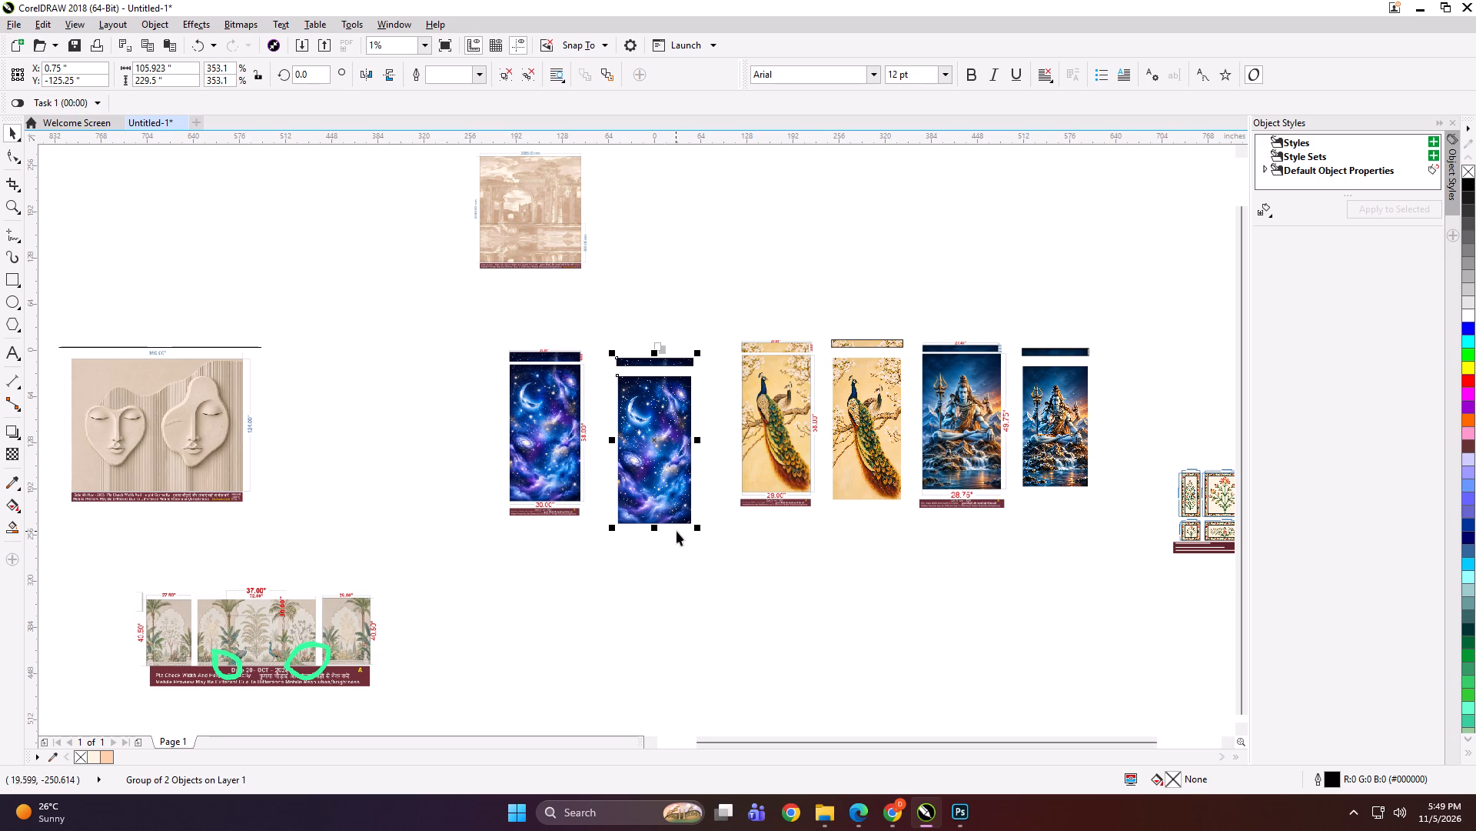
left_click_drag(675, 486, 675, 479)
left_click(548, 453, "shift")
left_click(541, 437)
left_click_drag(550, 431, 577, 415)
Add the peacock and Shiva panels to the selected galaxy panels and group them all together.
left_click(793, 392, "shift")
left_click(863, 399, "shift")
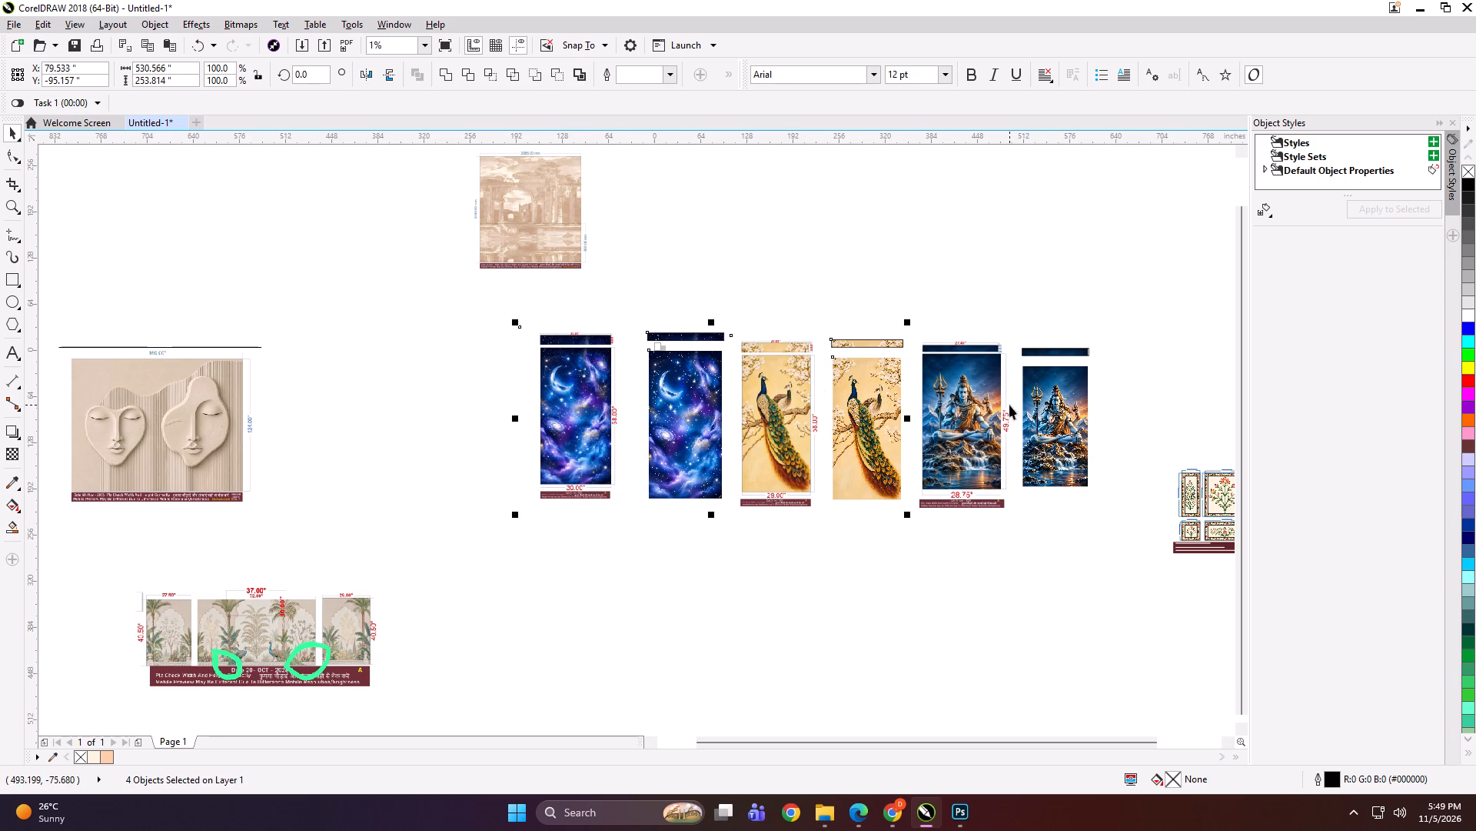
left_click(1009, 405, "shift")
key("ctrl+g")
Scale the combined galaxy, peacock and Shiva group down to about 21.5 by 7 inches on an empty area.
left_click_drag(1095, 518, 829, 526)
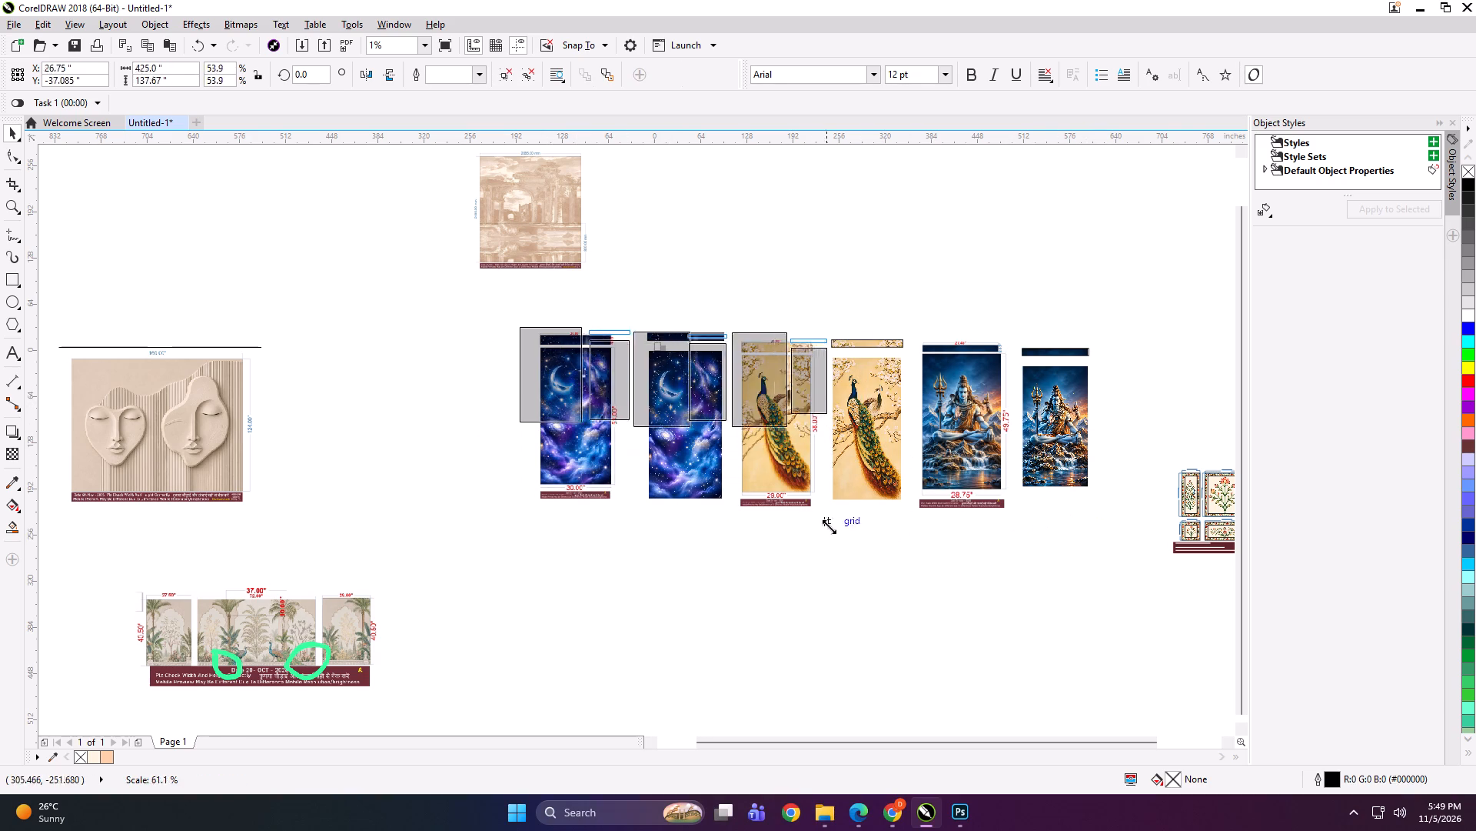
left_click_drag(829, 526, 560, 370)
scroll(517, 319, "up", 2)
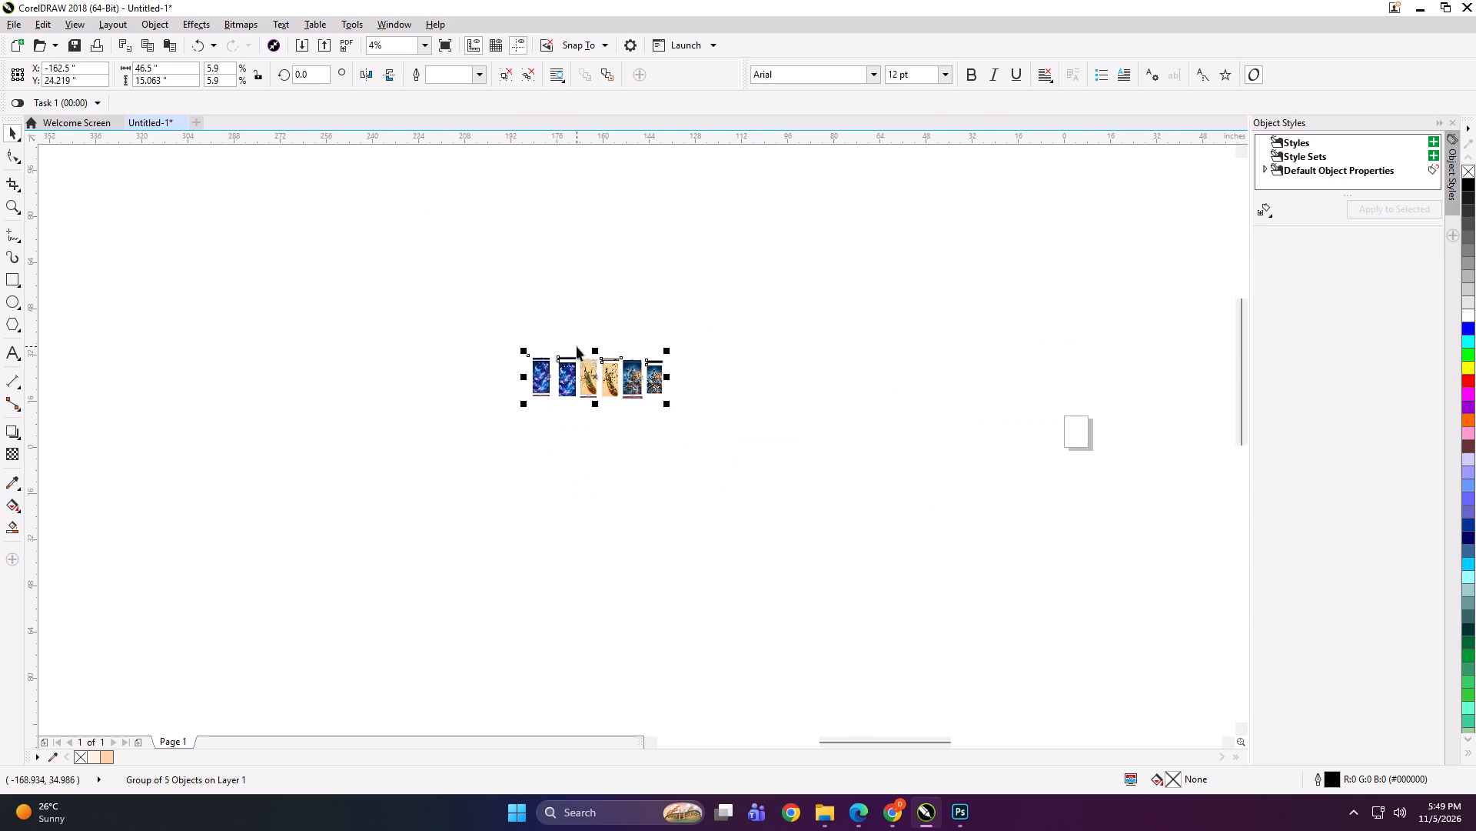
scroll(577, 347, "up", 1)
scroll(579, 412, "up", 2)
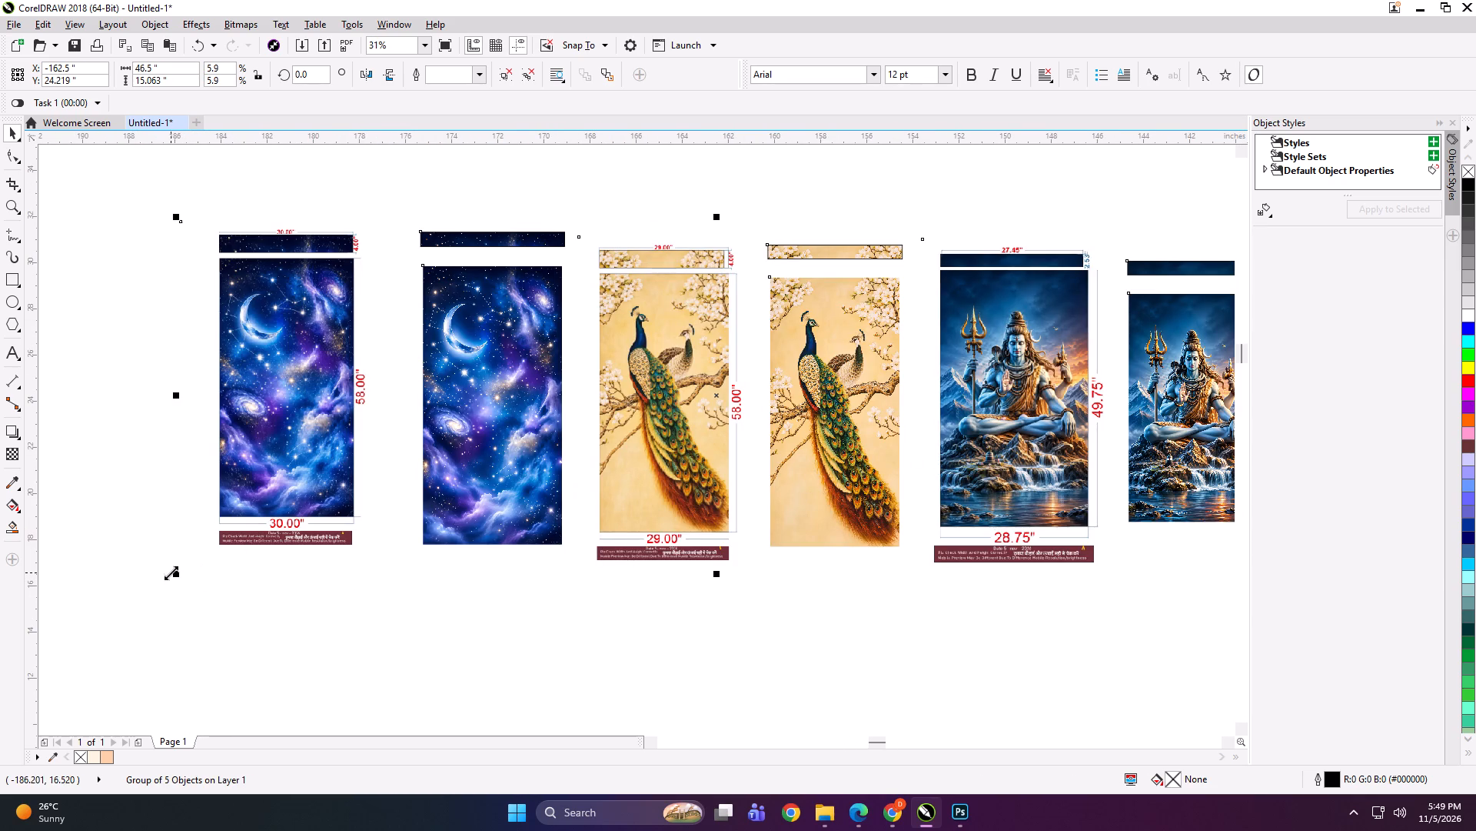
left_click_drag(172, 572, 748, 521)
left_click_drag(1014, 322, 552, 442)
Export the reduced group of all panels under the file name SDGDDH.
key("ctrl+e")
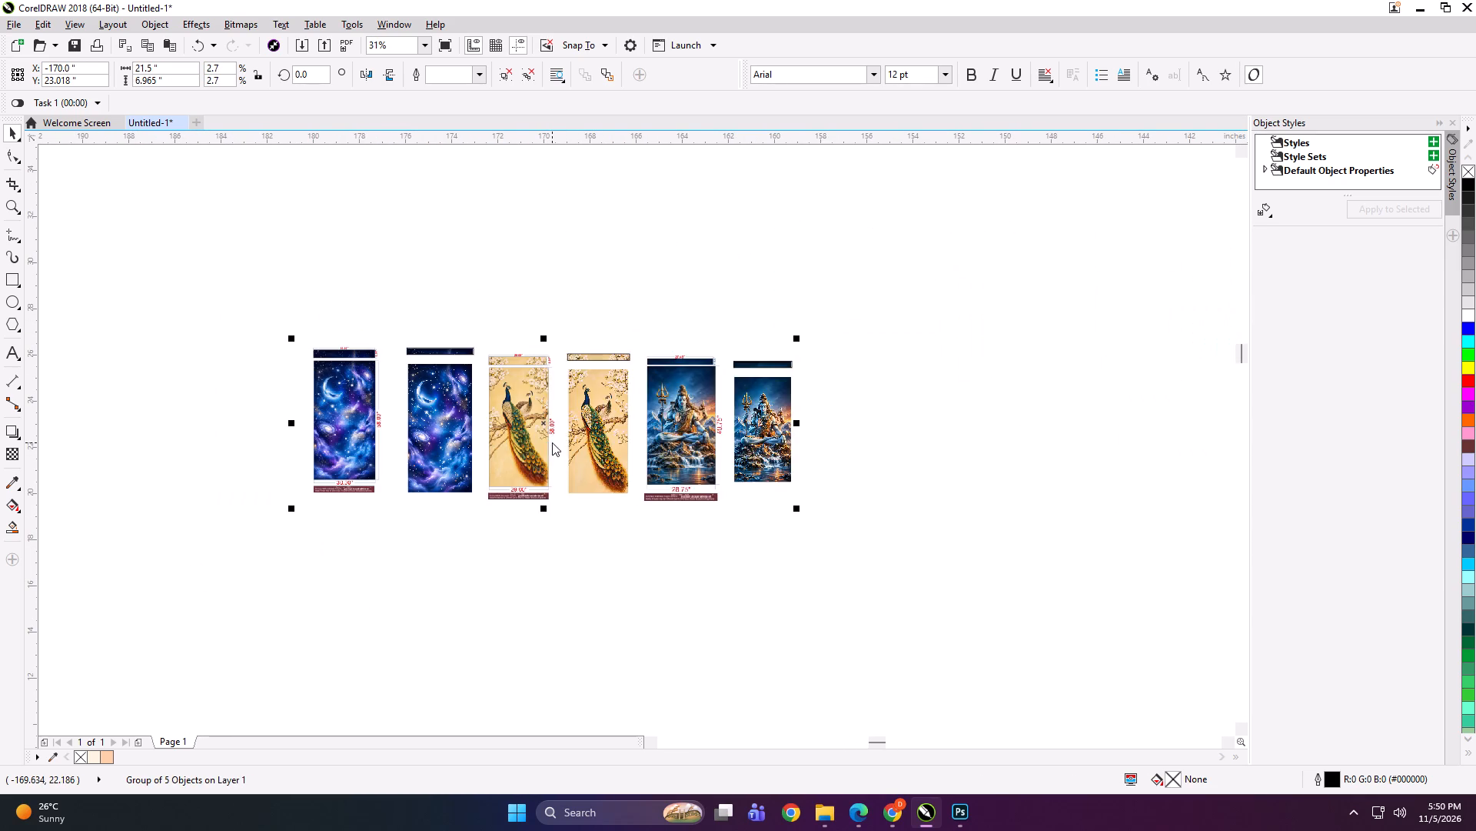
type("SDGDDH")
key("Return")
key("Return")
key("Return")
key("Return")
Delete the exported group of galaxy, peacock and Shiva panels from the drawing.
key("Delete")
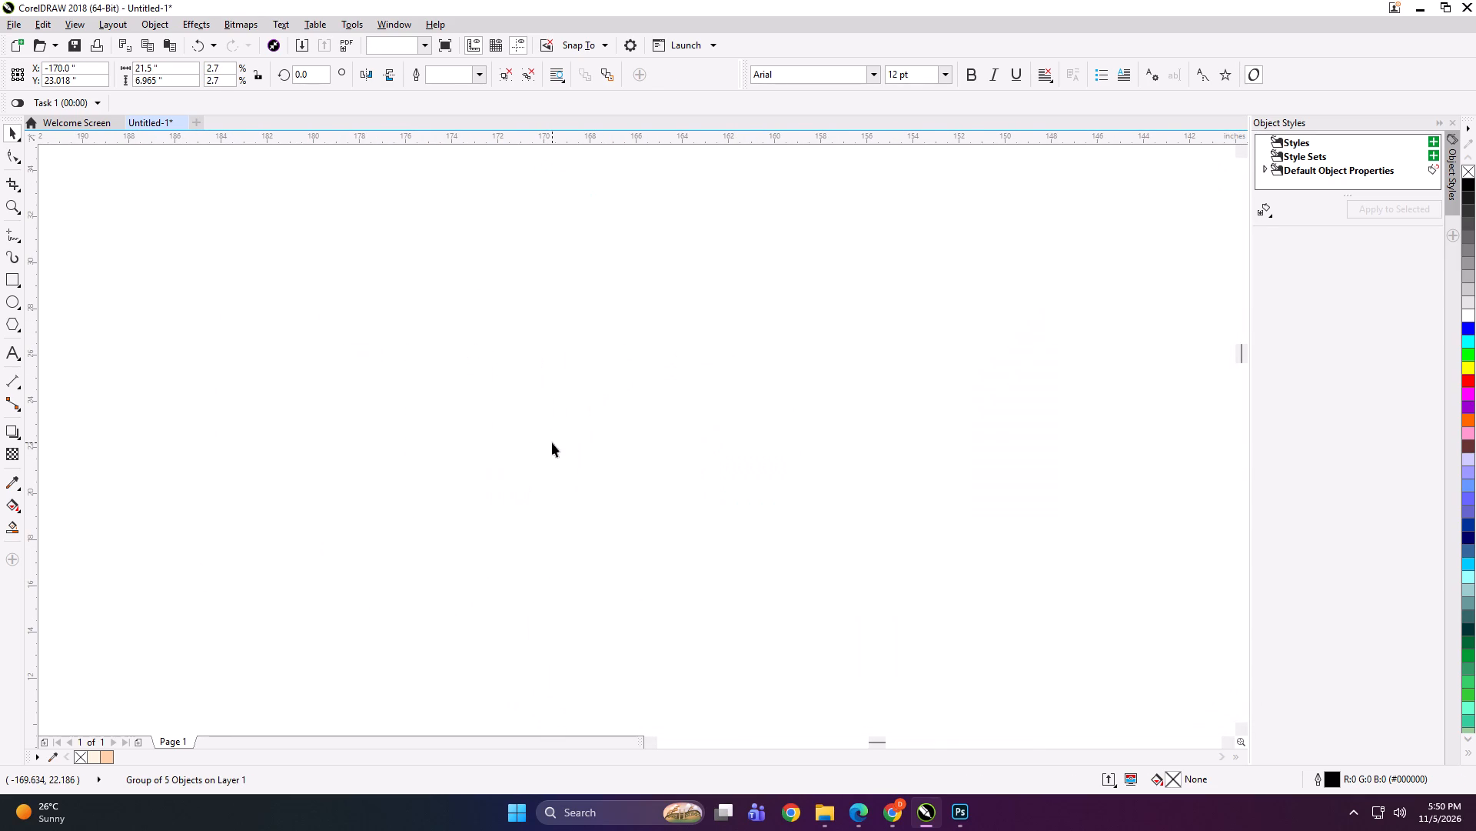
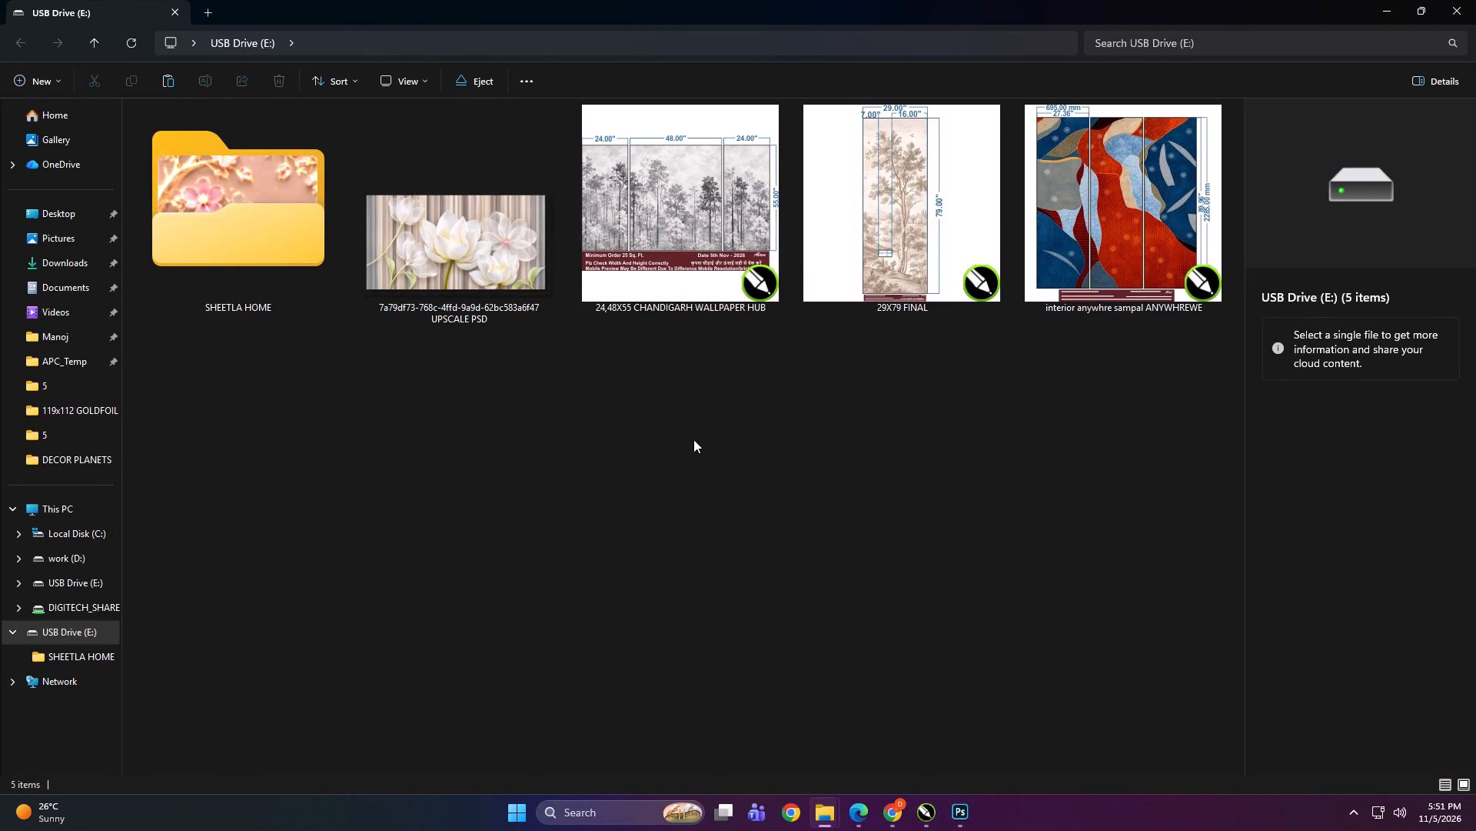
Switch from the USB drive's files back to the Untitled-1 drawing in CorelDRAW.
left_click(921, 817)
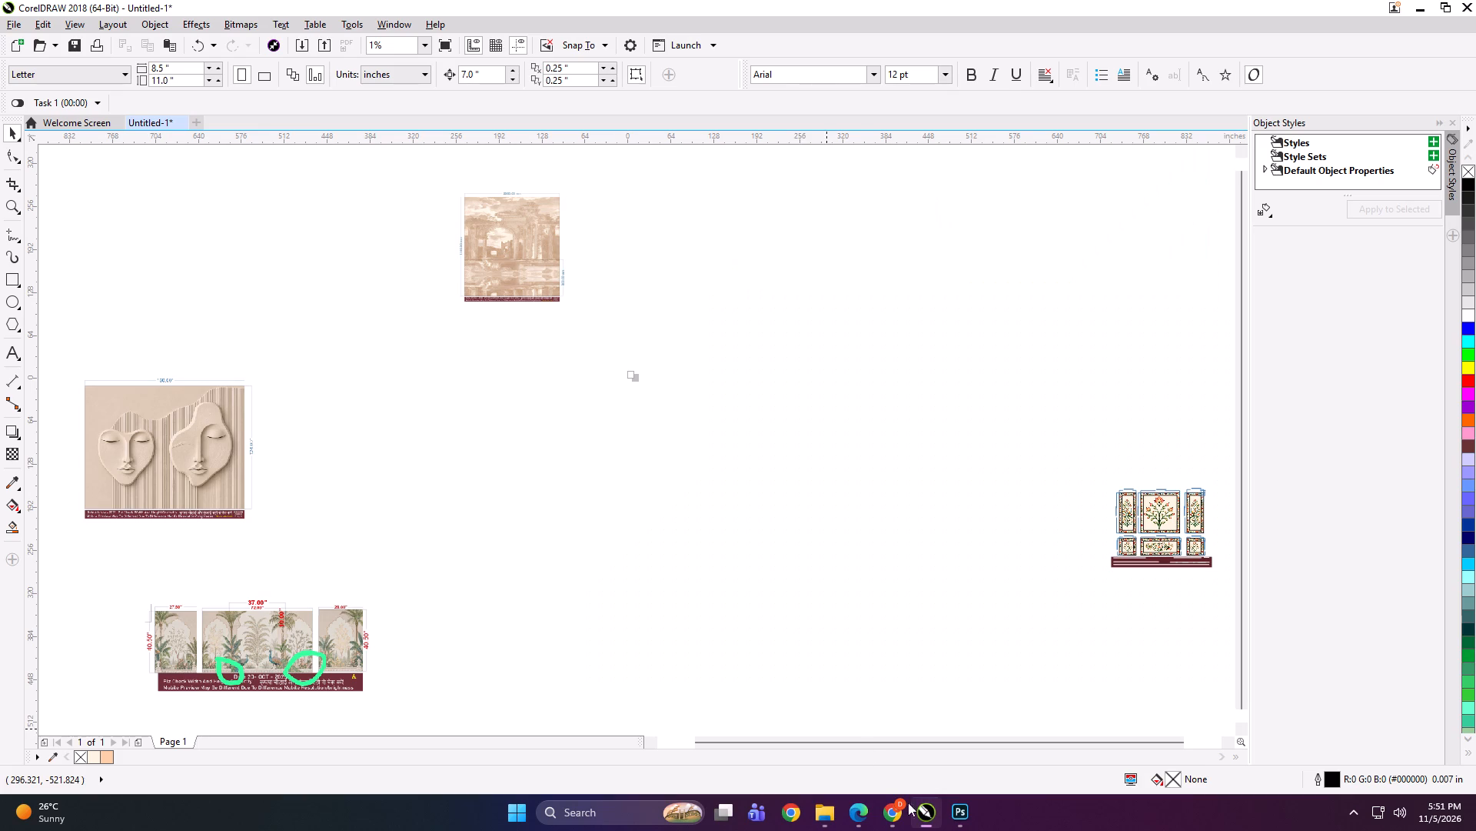
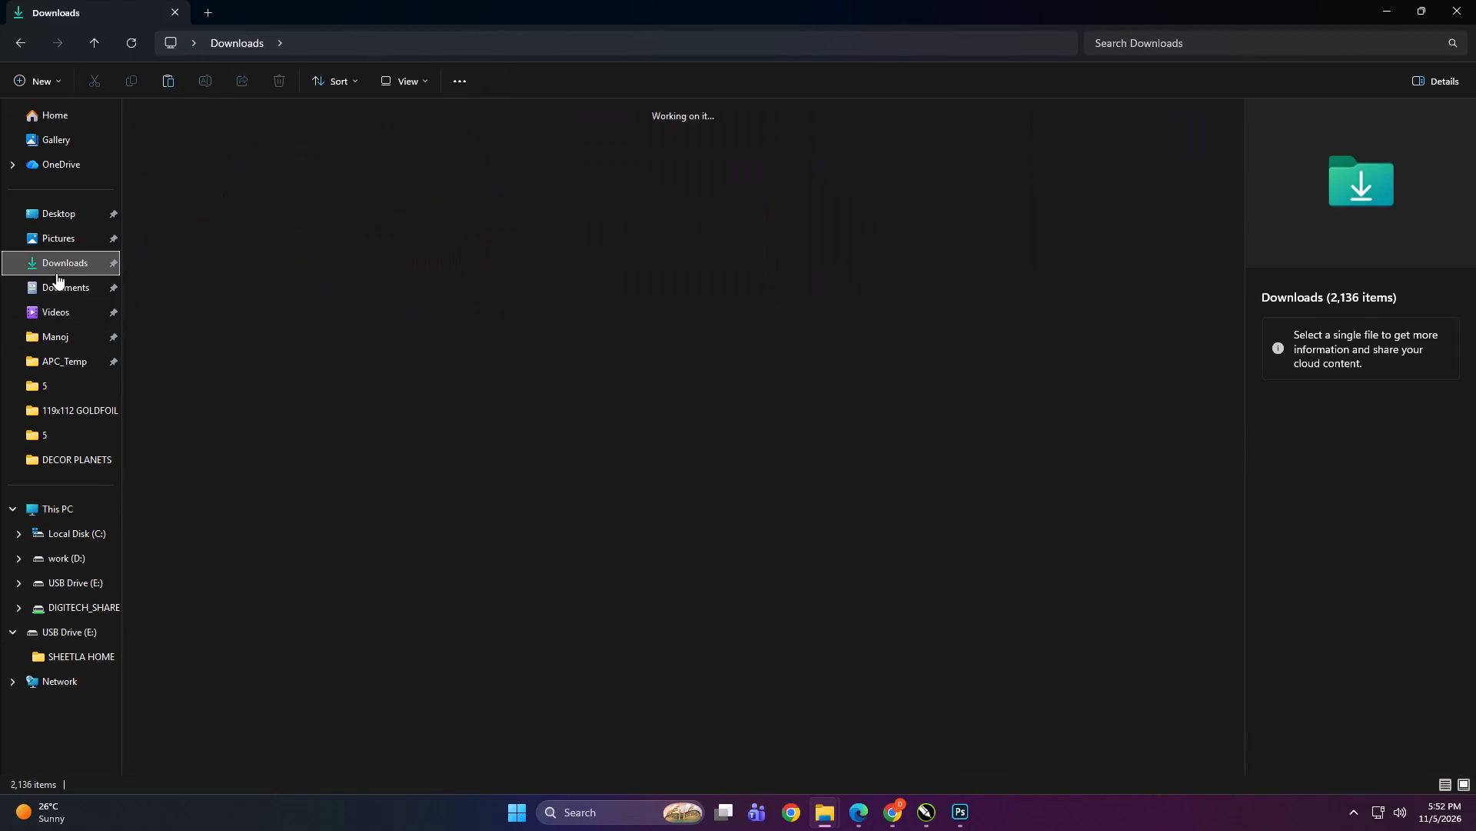
Select the five newest WhatsApp mural previews in Downloads and bring them into the Untitled-1 drawing in CorelDRAW.
scroll(200, 236, "up", 3)
left_click(200, 236)
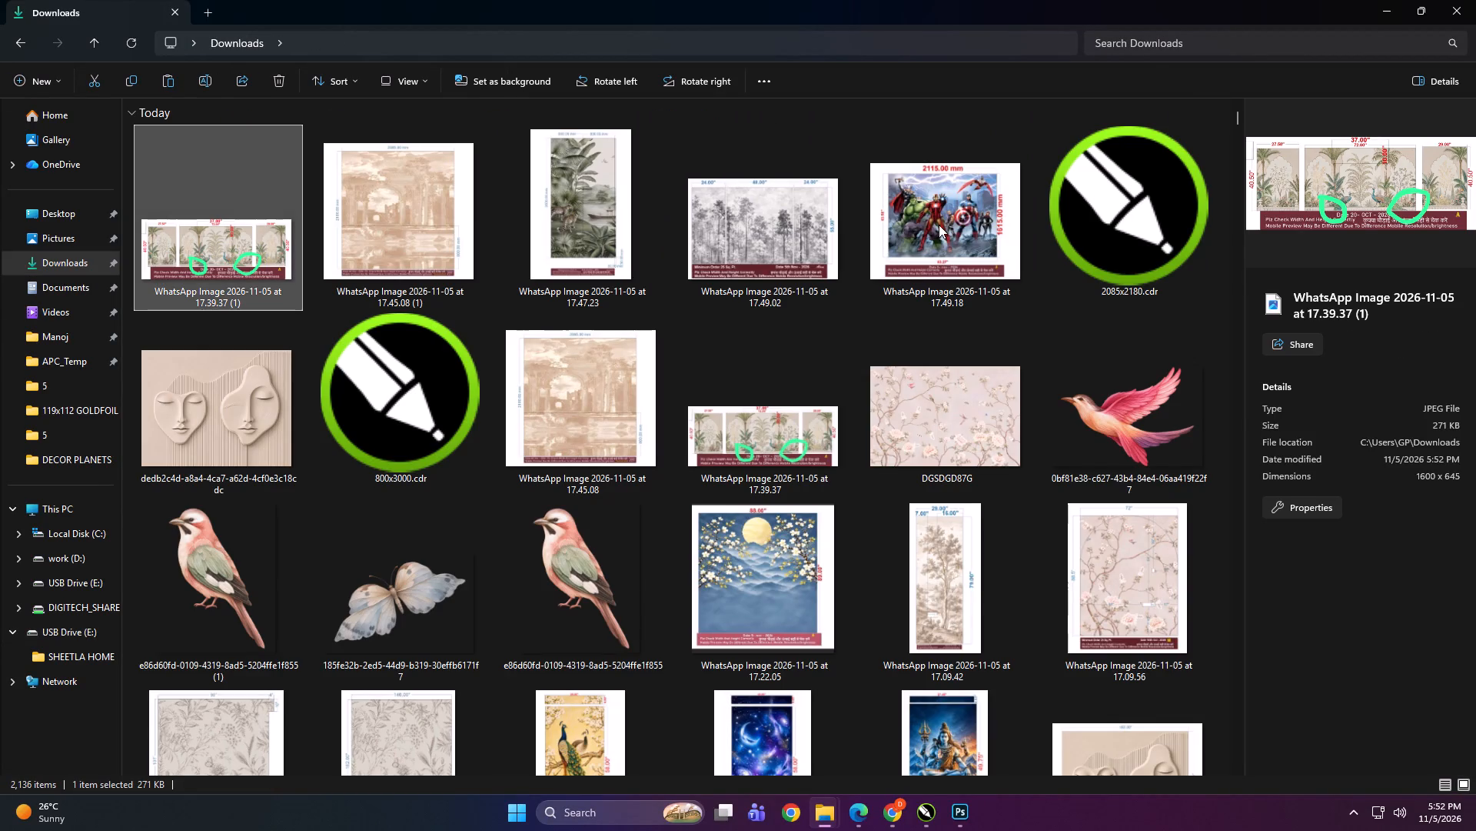
double_click(939, 225, "shift")
left_click(1139, 72)
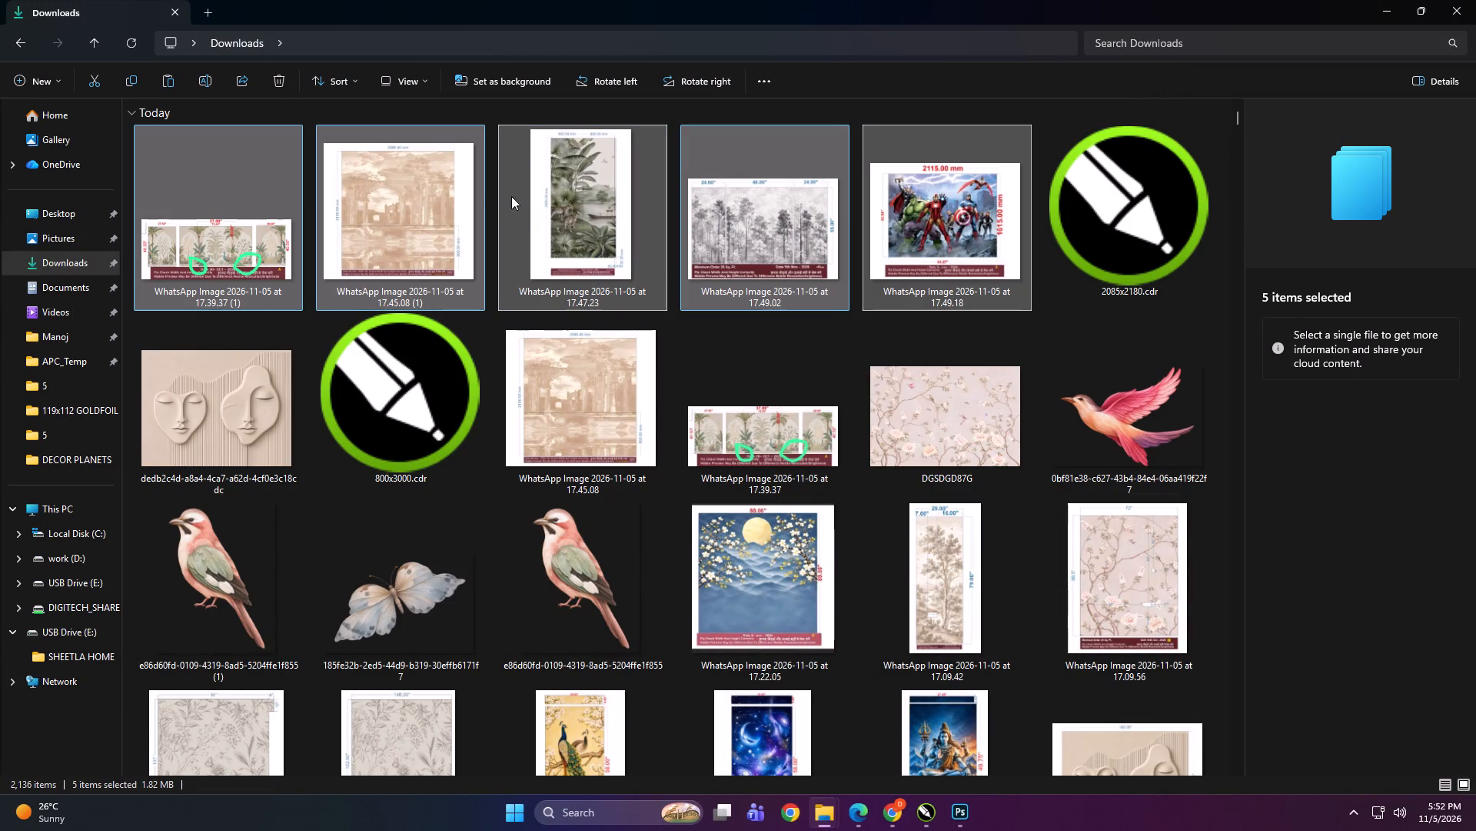
left_click_drag(573, 176, 733, 599)
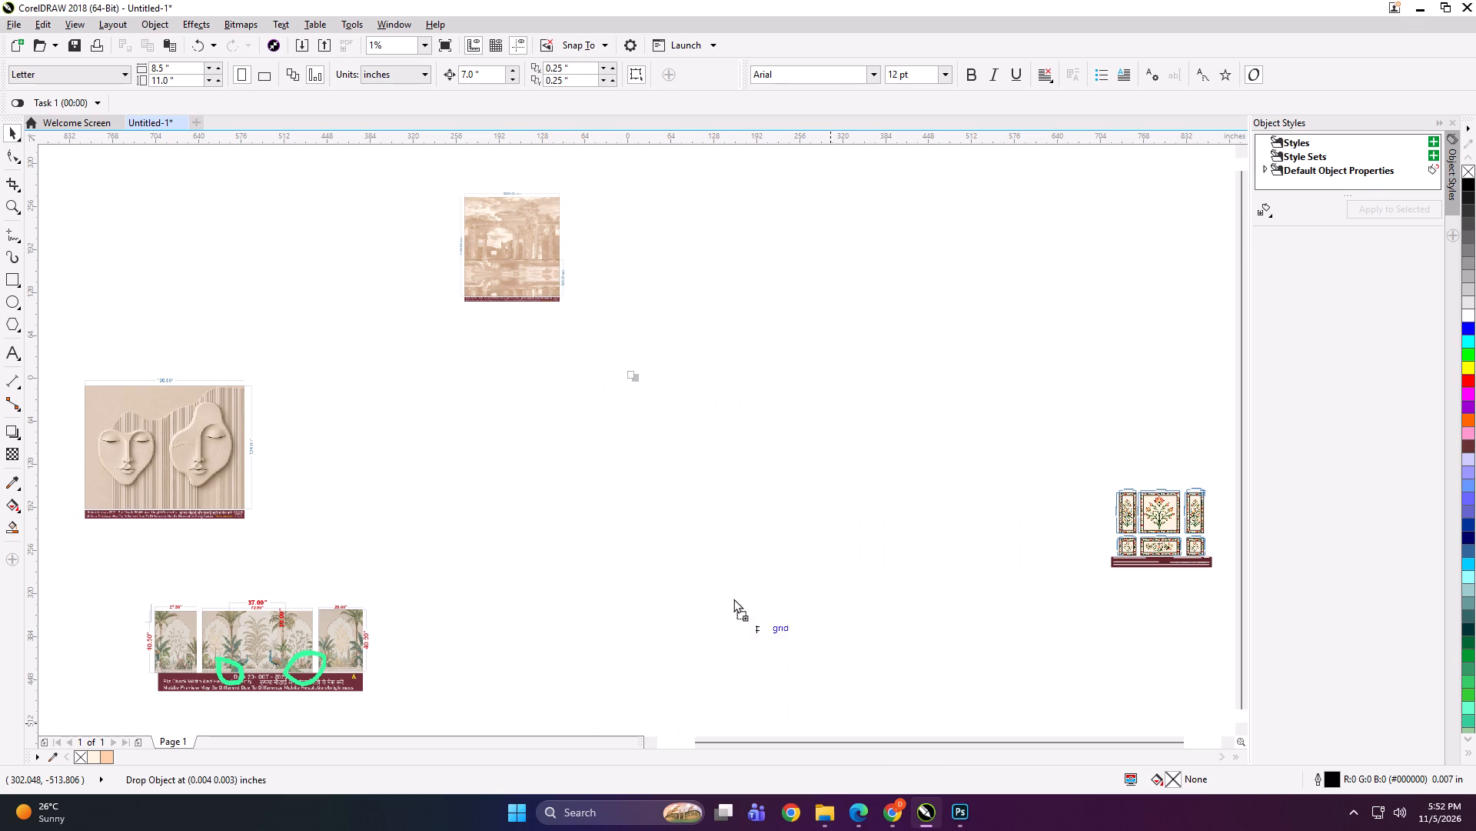
left_click_drag(733, 599, 648, 468)
Enlarge the five imported preview images together to about 4,087.5%.
left_click_drag(578, 429, 649, 477)
left_click_drag(555, 362, 693, 515)
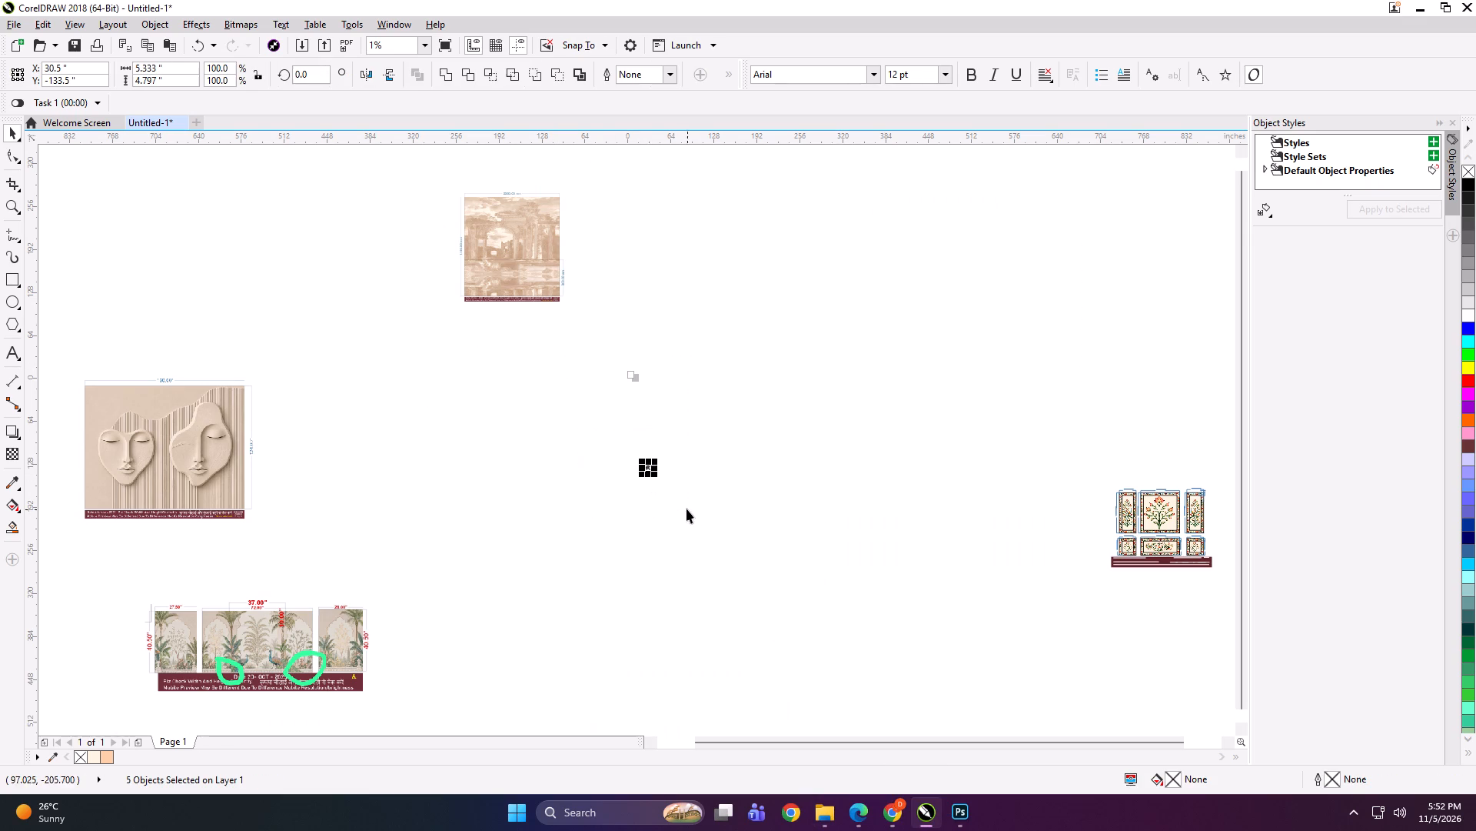
left_click_drag(656, 479, 727, 560, "shift")
left_click(612, 603)
Pull the duplicate beige ruins and green-circled palm arch previews out of the imported stack and delete both.
left_click_drag(672, 456, 705, 367)
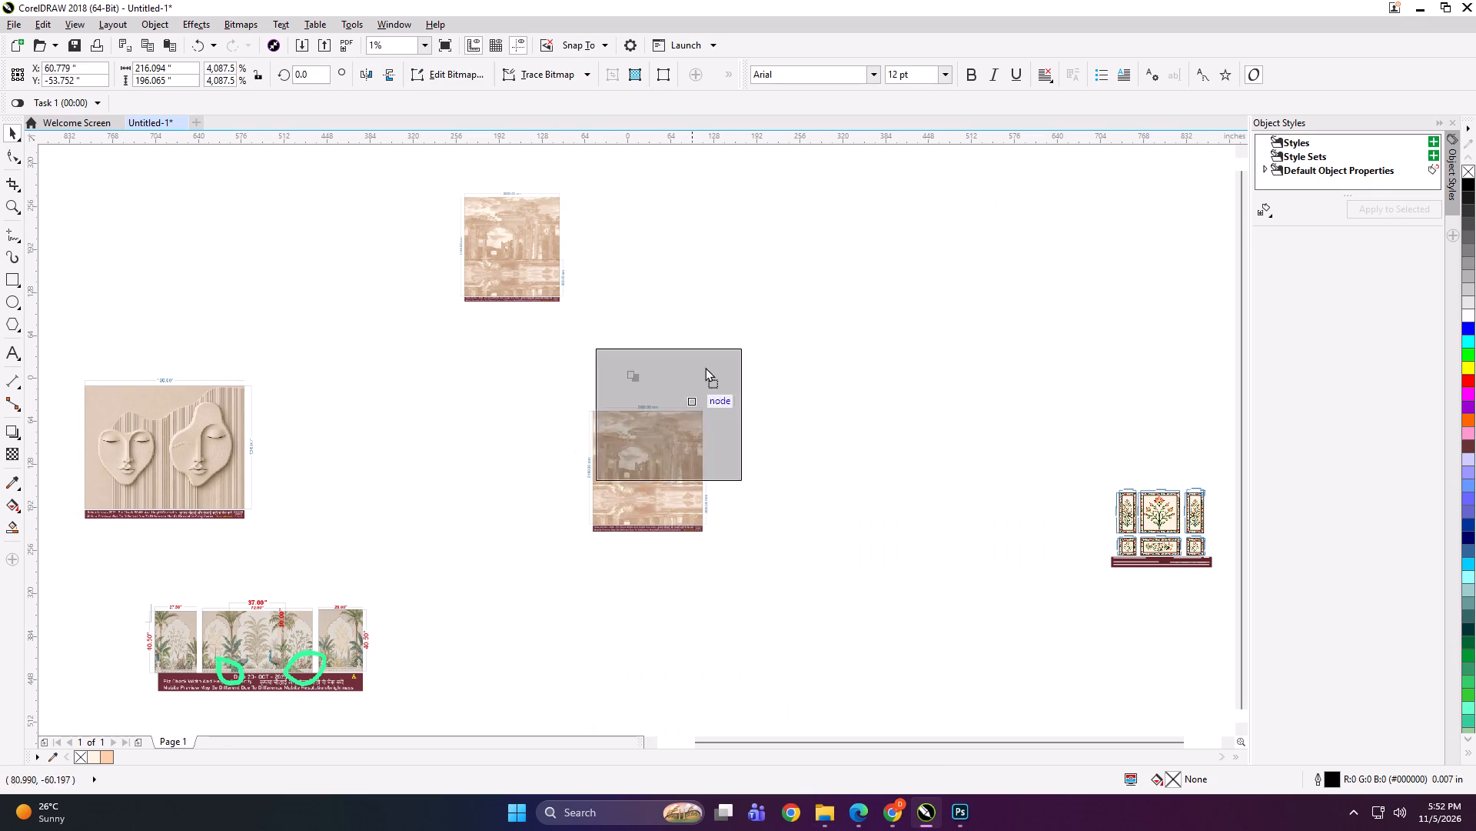
left_click_drag(705, 367, 818, 282)
key("Delete")
left_click_drag(636, 494, 864, 360)
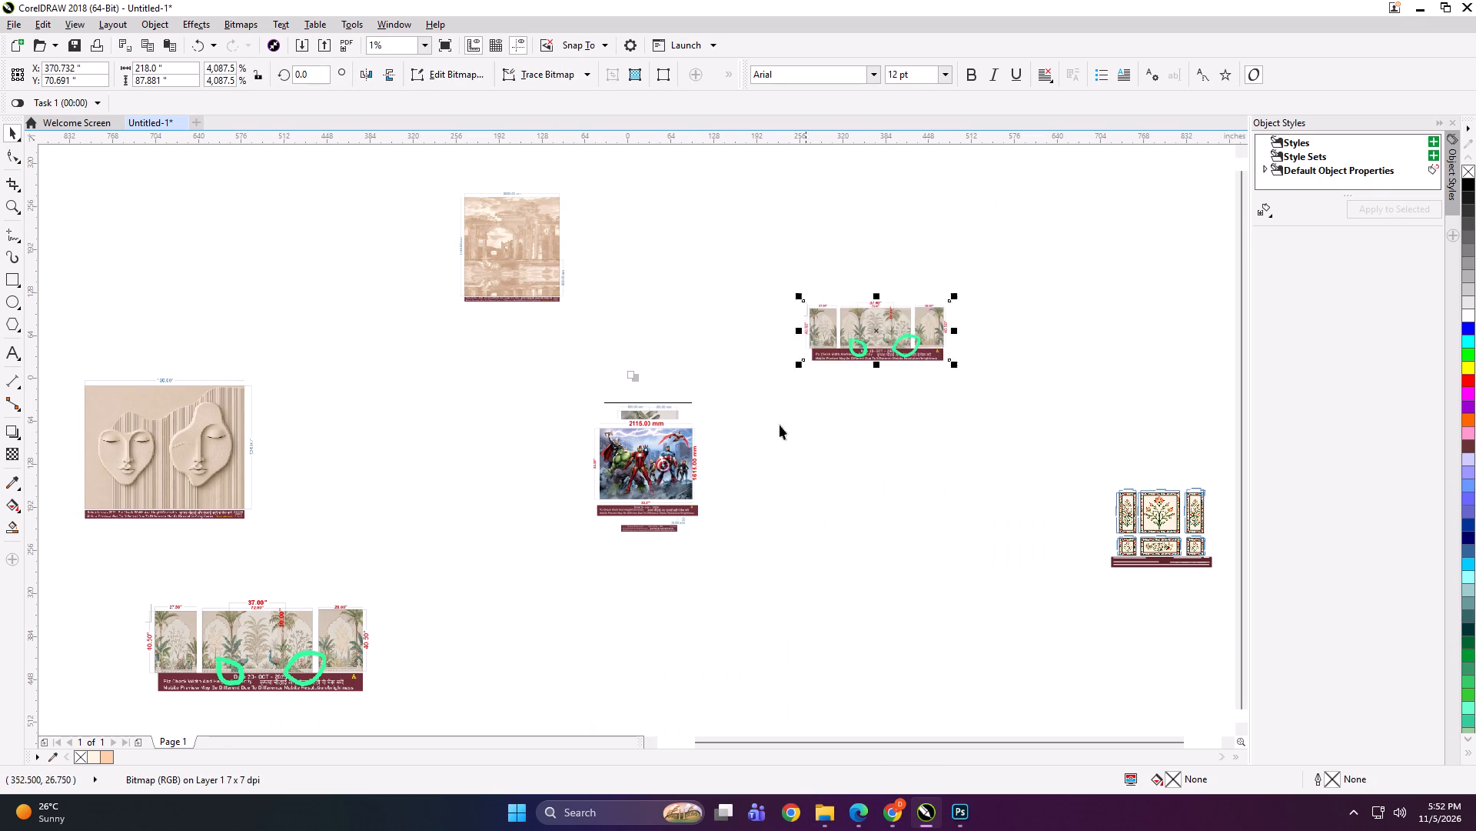
key("Delete")
Spread the Avengers, grey forest and tropical leopard previews apart, arranging them in a row with the beige ruins preview above the faces mural.
left_click_drag(667, 461, 836, 248)
left_click_drag(670, 456, 906, 370)
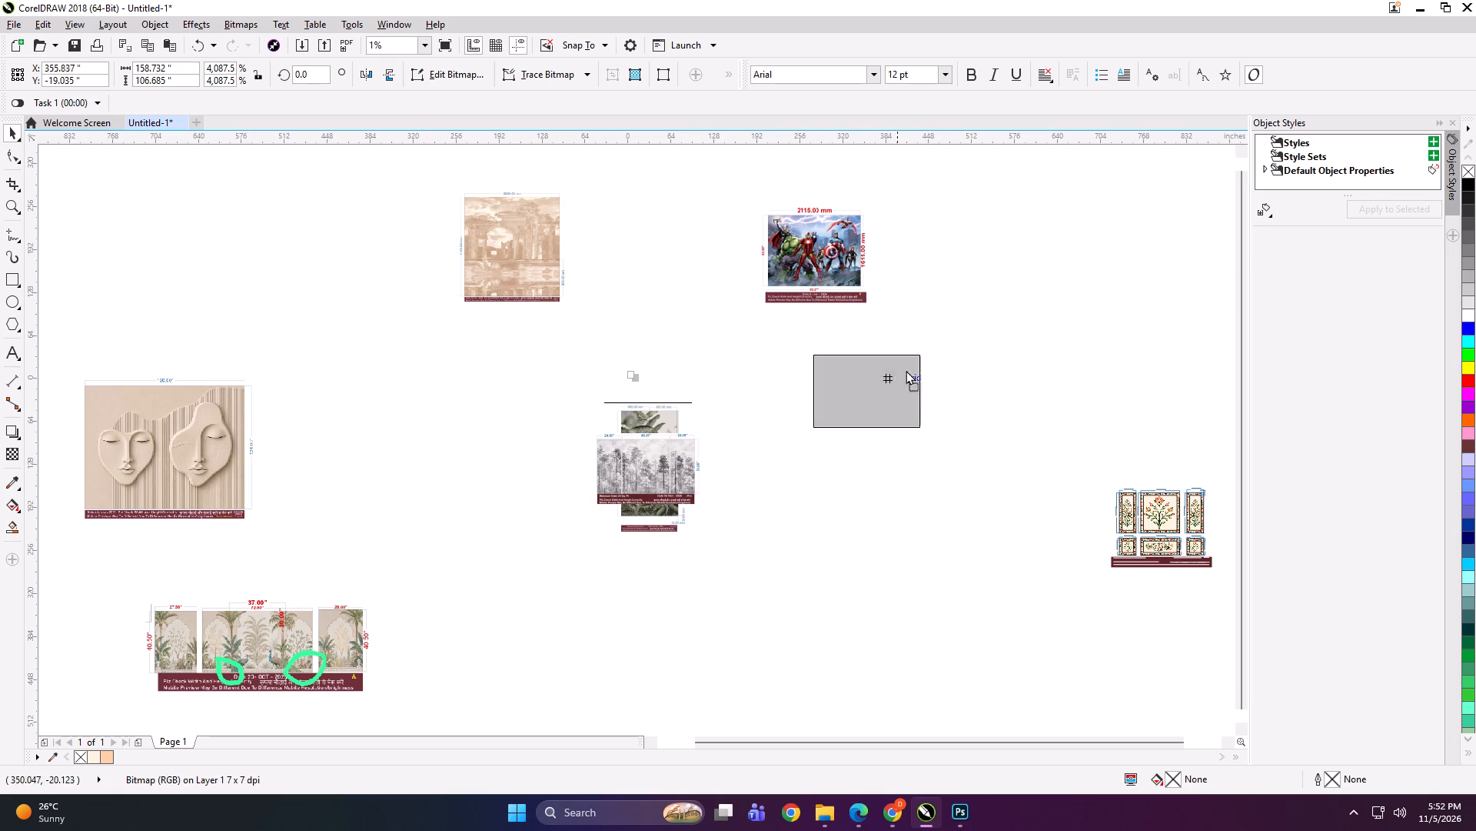
left_click_drag(906, 370, 909, 368)
left_click_drag(673, 465, 567, 455)
left_click_drag(560, 465, 687, 349)
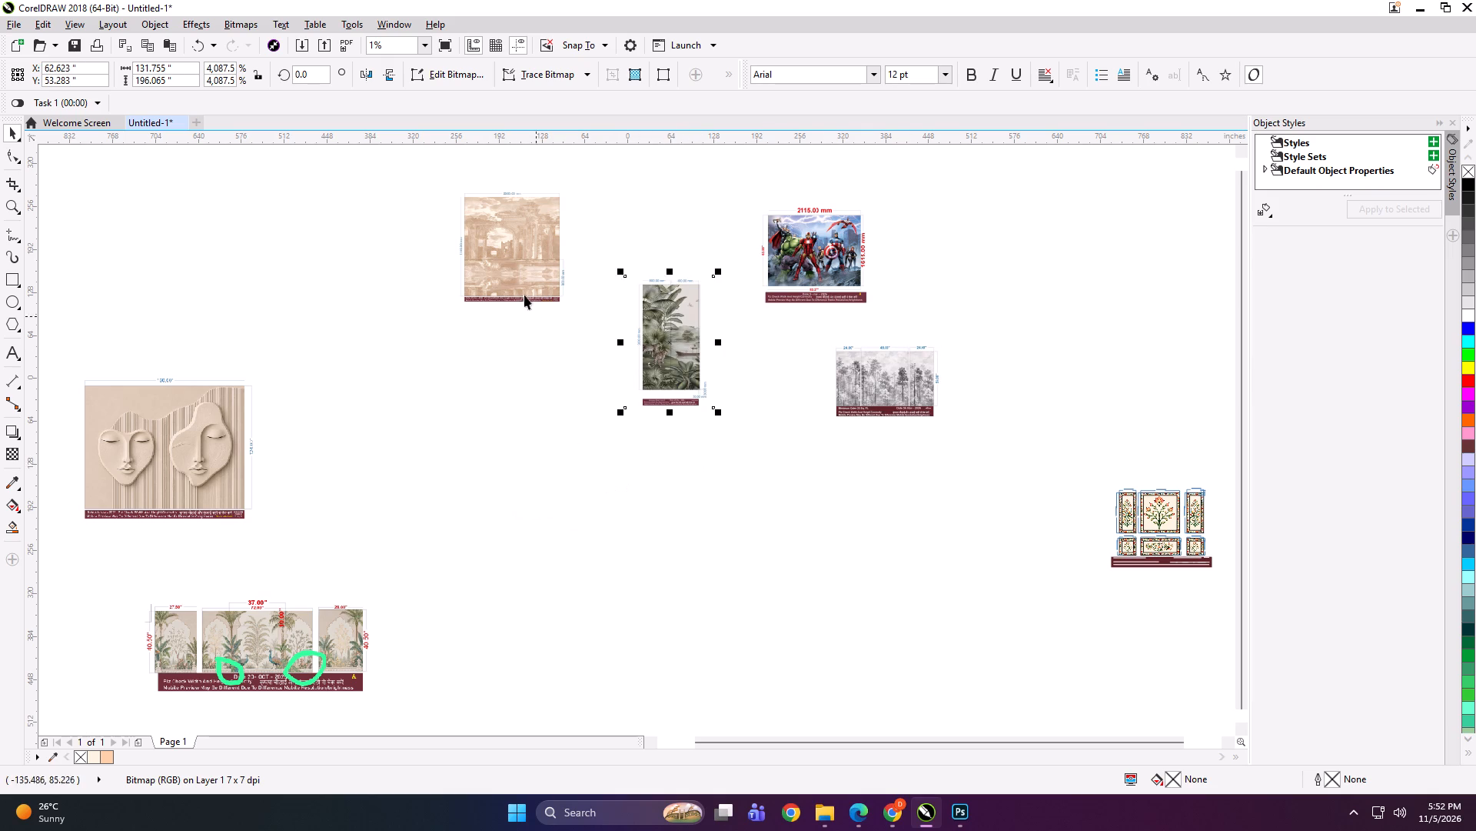
left_click_drag(511, 272, 376, 287)
left_click_drag(694, 357, 594, 262)
left_click_drag(819, 254, 779, 243)
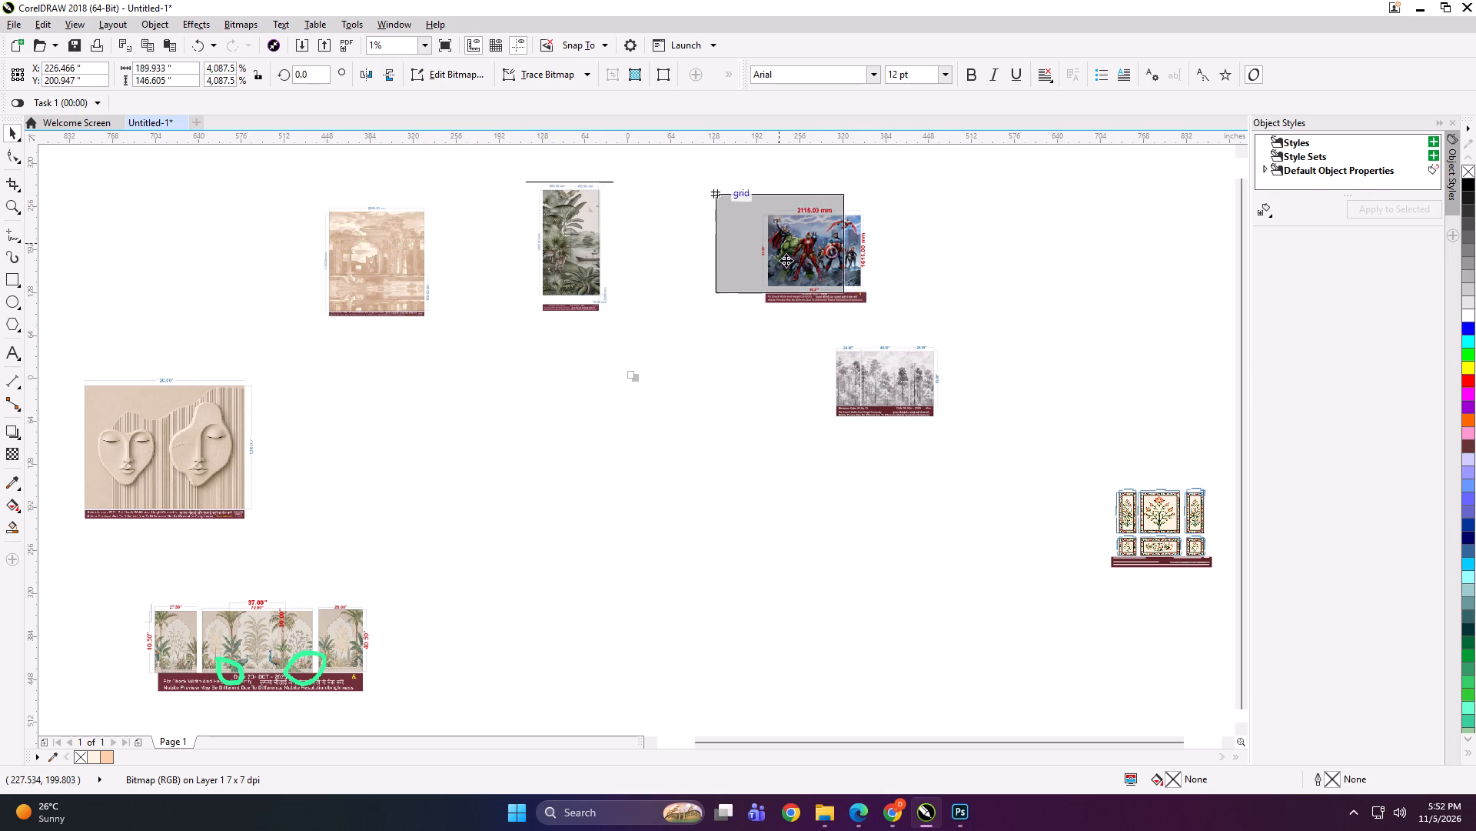
left_click_drag(933, 404, 1011, 231)
left_click(756, 426)
left_click_drag(203, 431, 207, 428)
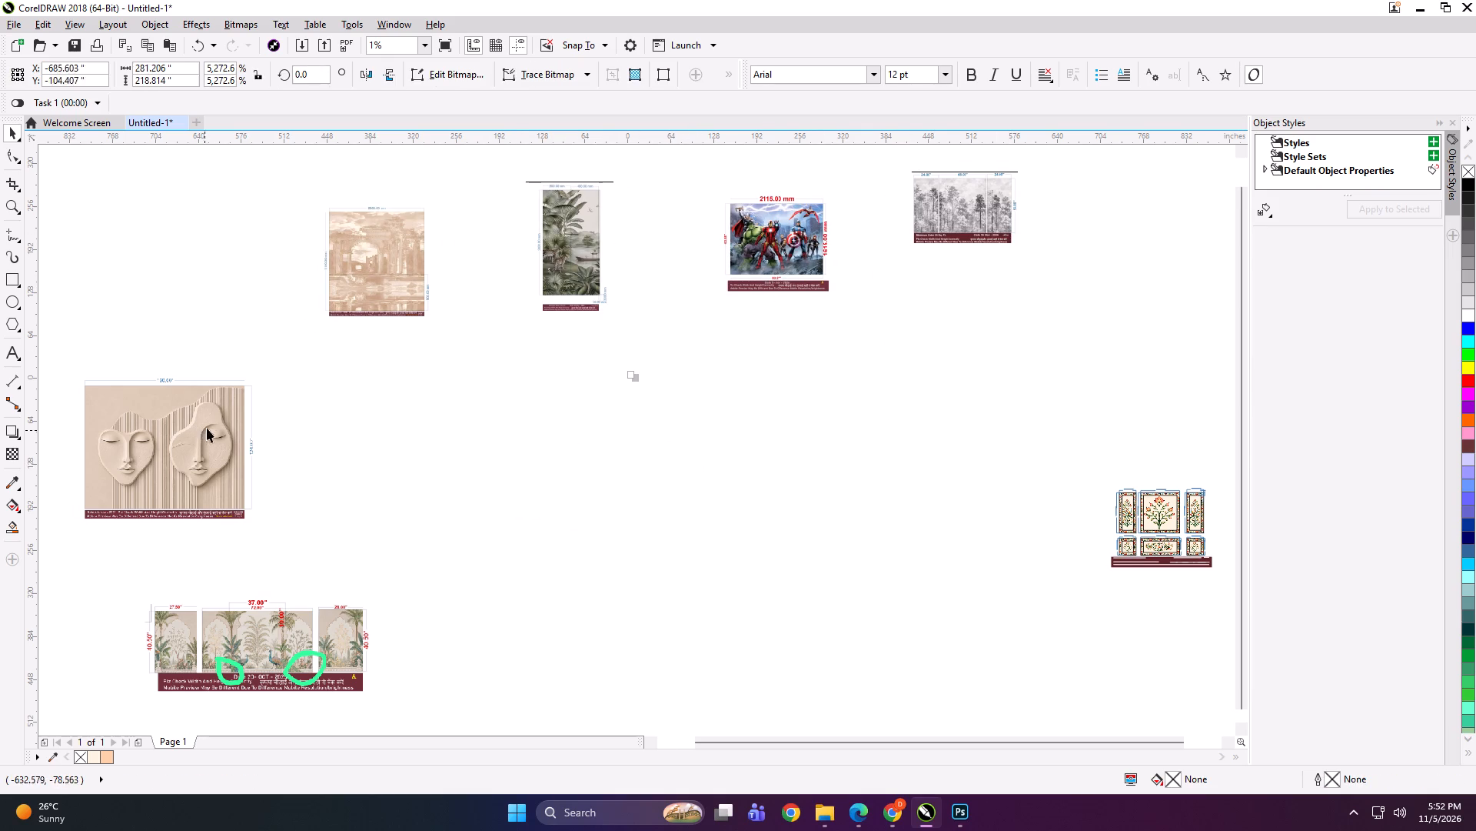
left_click_drag(207, 428, 223, 398)
left_click(780, 439)
Import the 800x3000.cdr design from Downloads into the empty area below the row of previews.
left_click(826, 800)
scroll(658, 739, "up", 3)
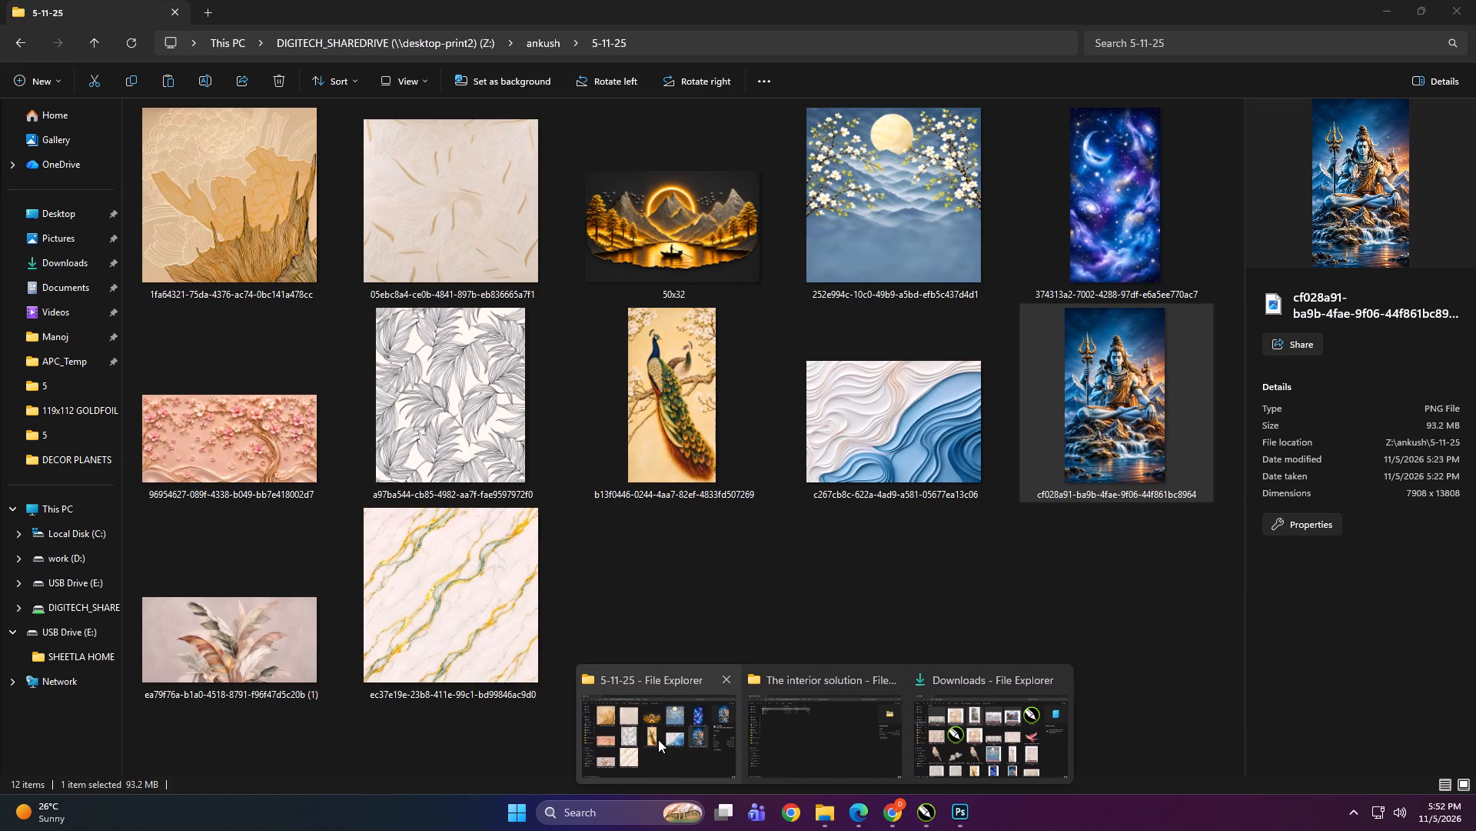
left_click(1009, 749)
scroll(480, 393, "up", 3)
left_click(411, 394)
left_click_drag(386, 377, 421, 422)
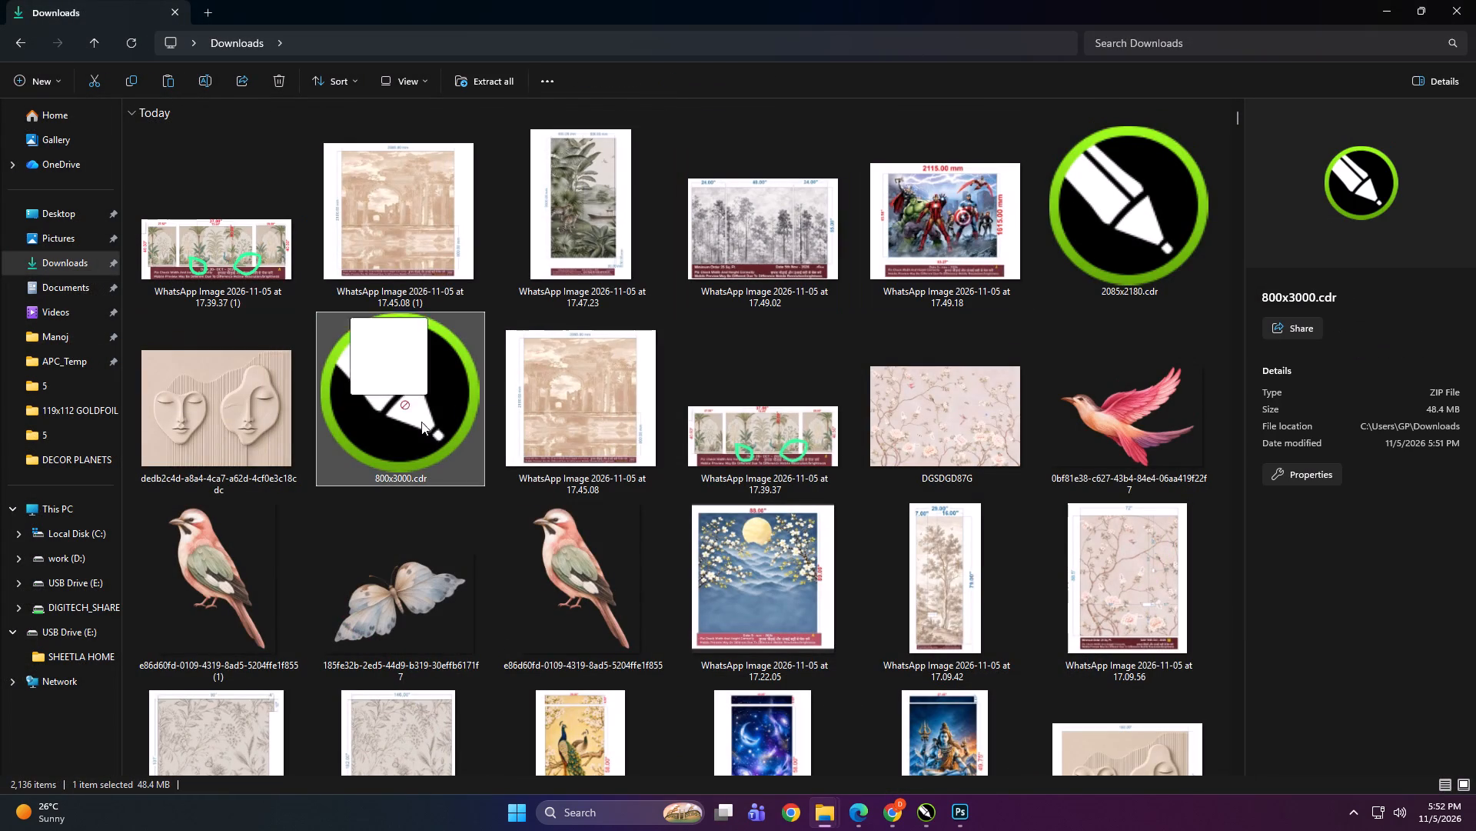
left_click_drag(421, 422, 681, 573)
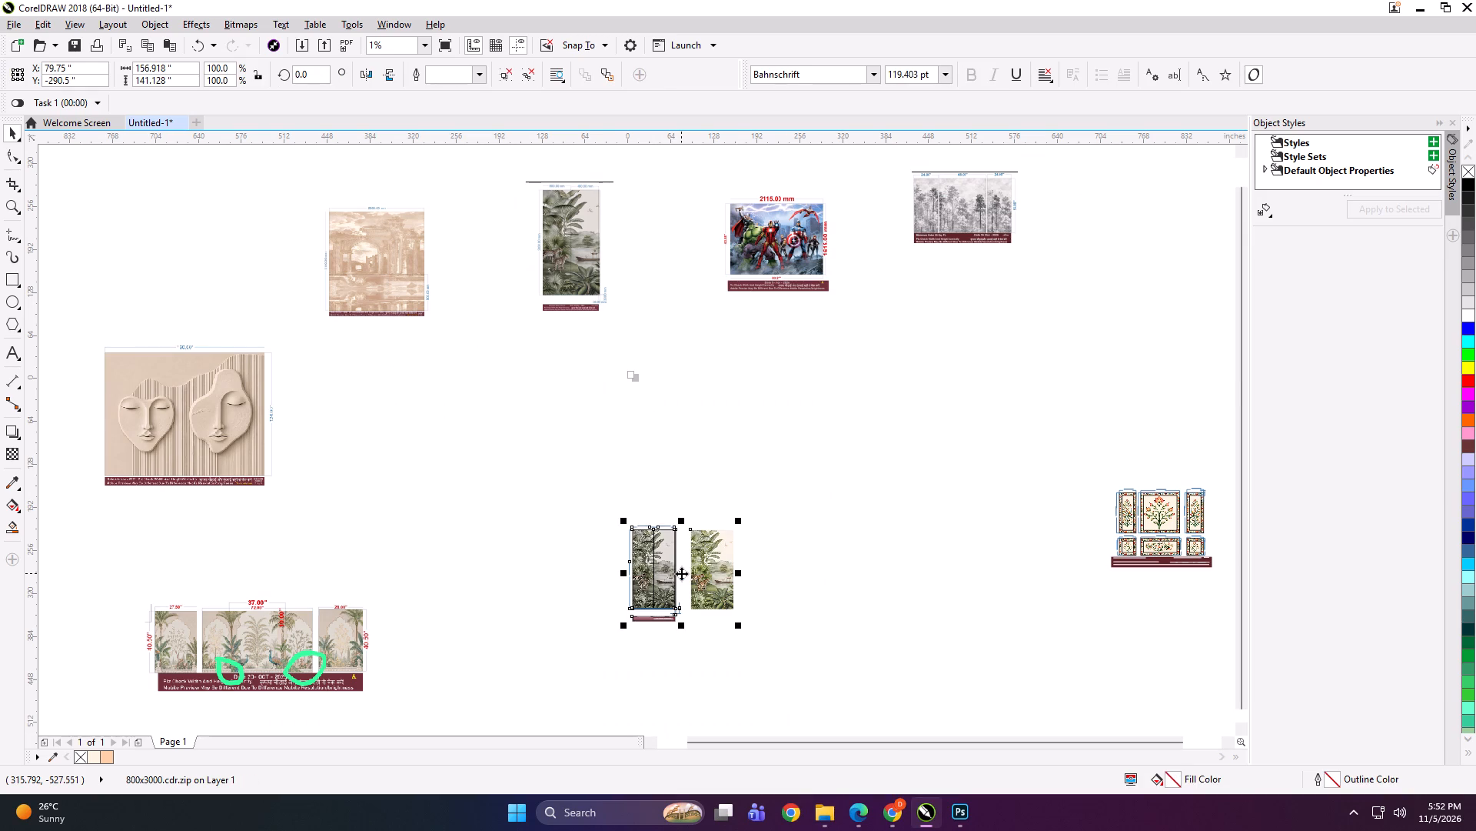
Move the tropical leopard preview directly above the imported 800x3000 design.
scroll(681, 573, "up", 1)
scroll(683, 574, "down", 1)
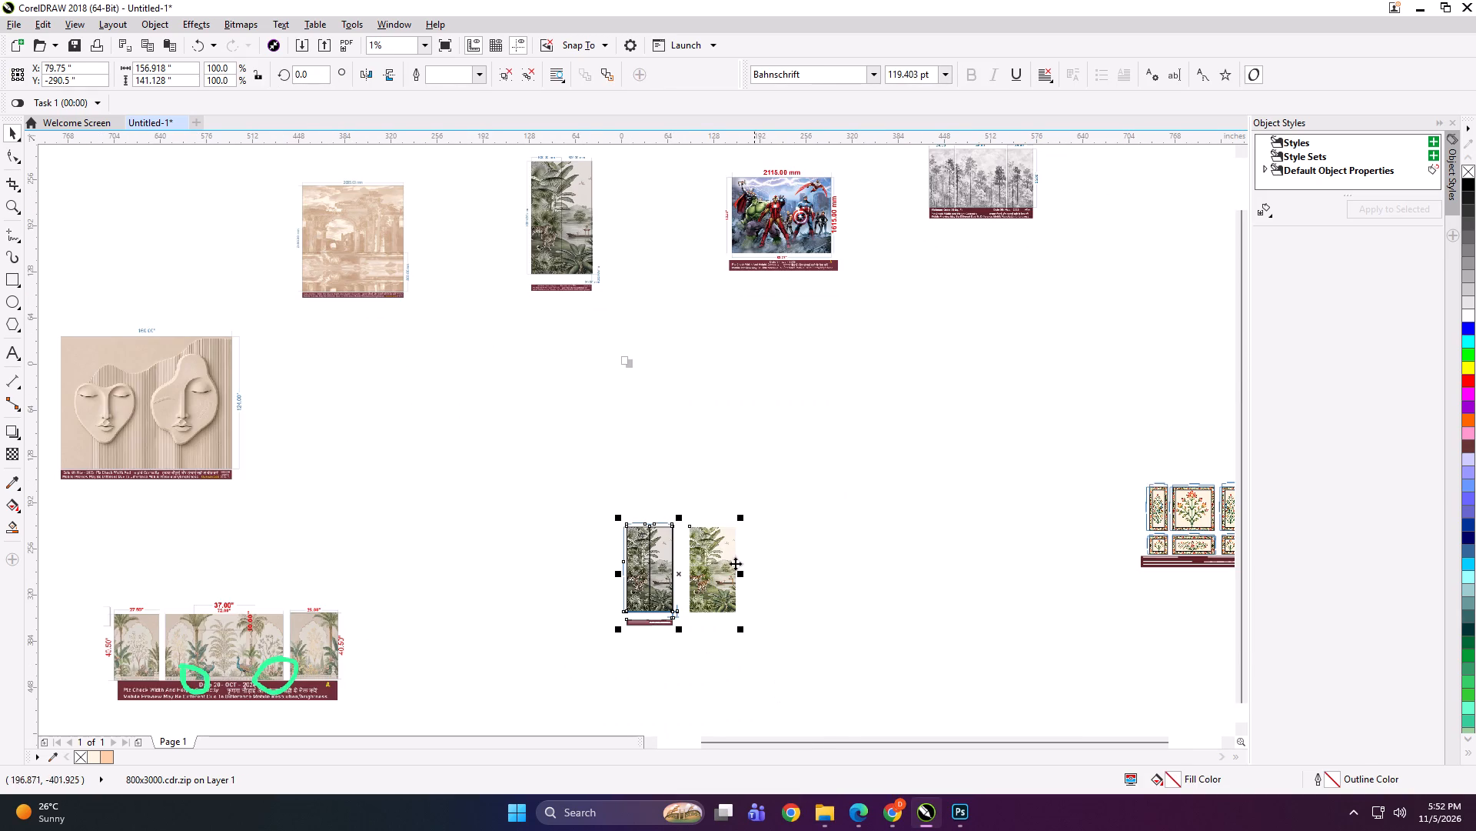
left_click_drag(560, 253, 657, 470)
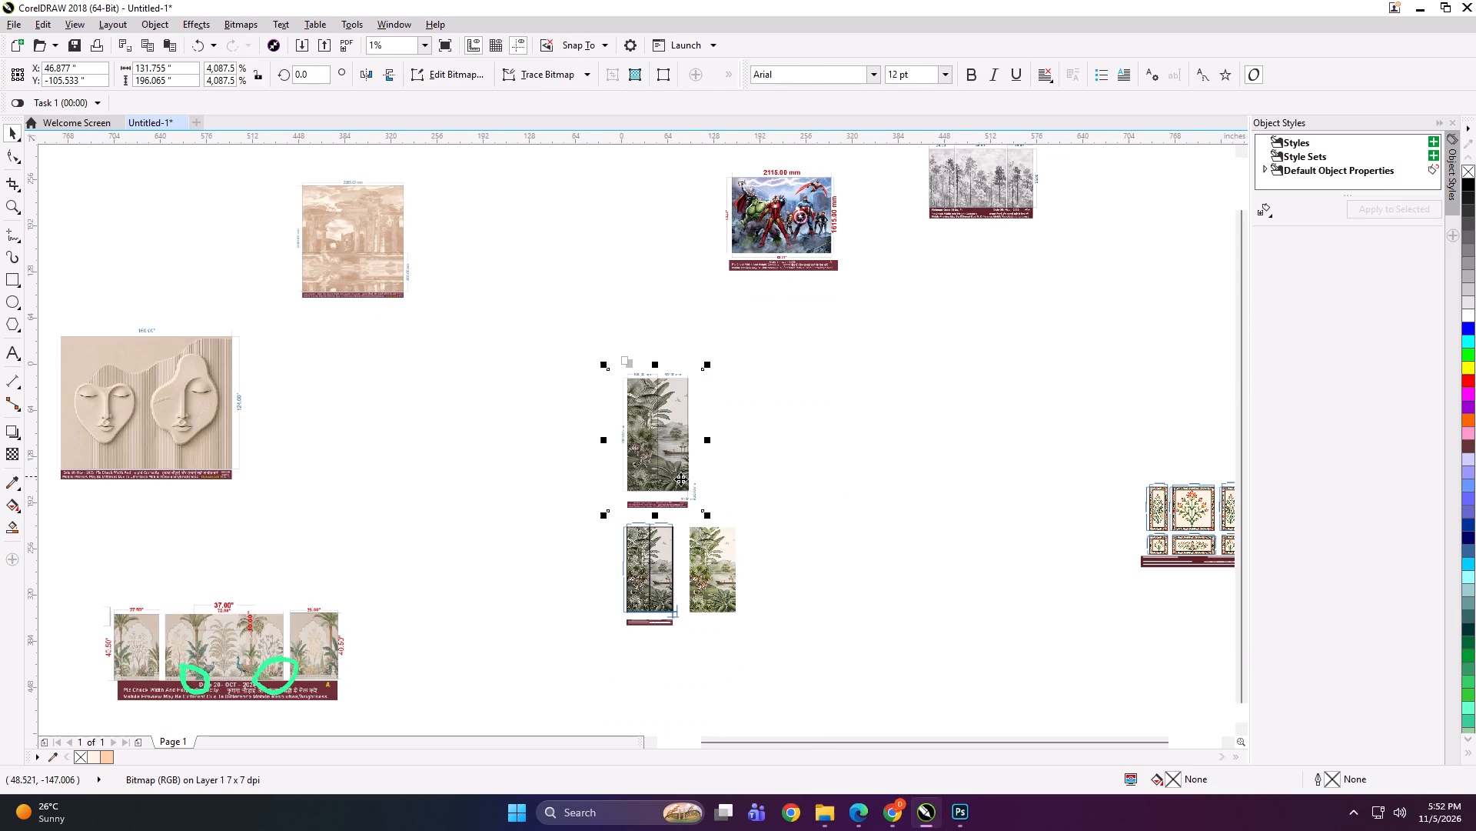
left_click(809, 468)
Examine the tropical preview's panel dimensions and the imported 800x3000 design's artwork up close.
scroll(633, 486, "up", 2)
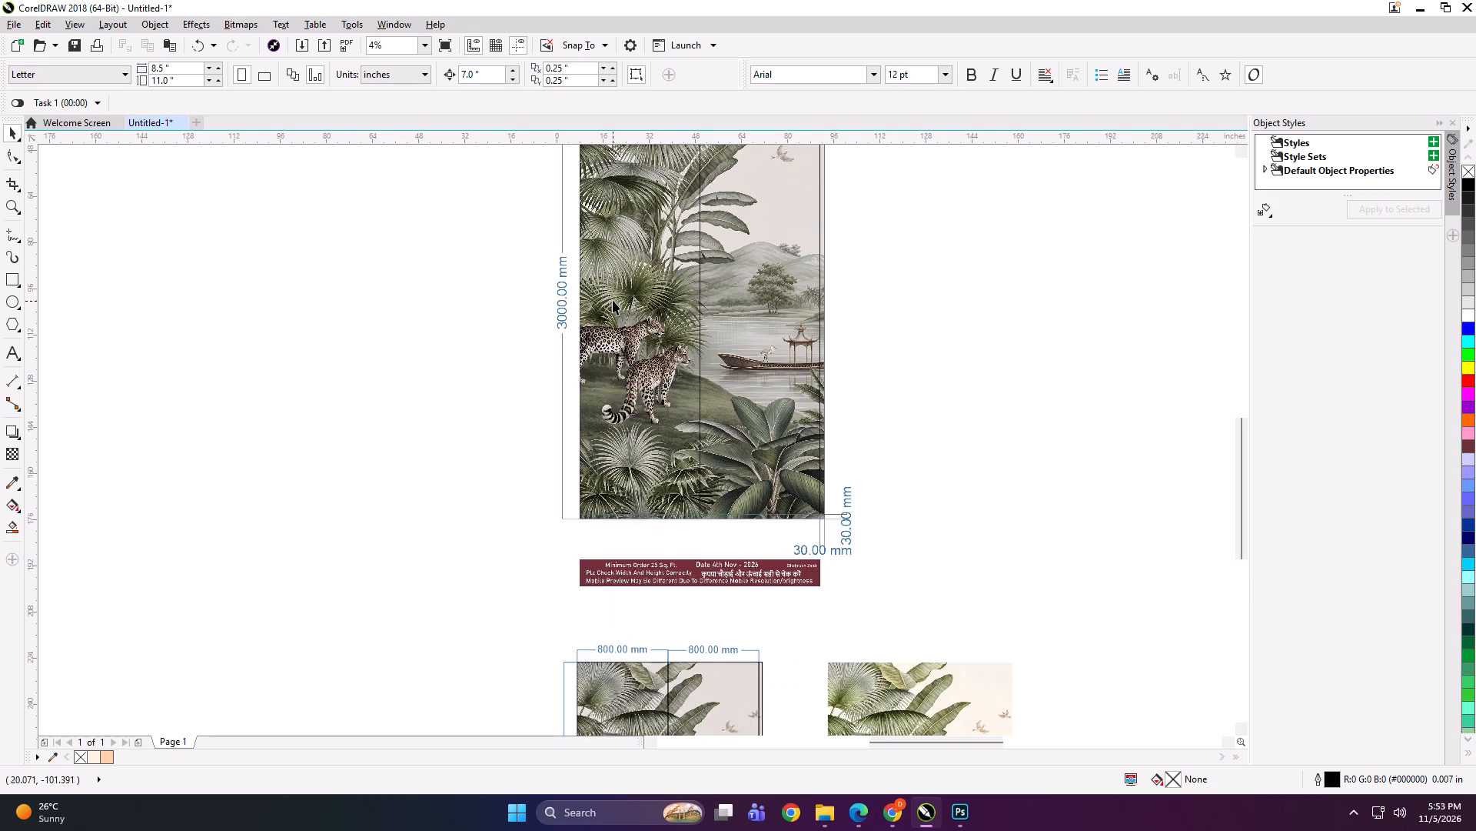
scroll(611, 300, "down", 1)
left_click(760, 539)
scroll(650, 558, "up", 5)
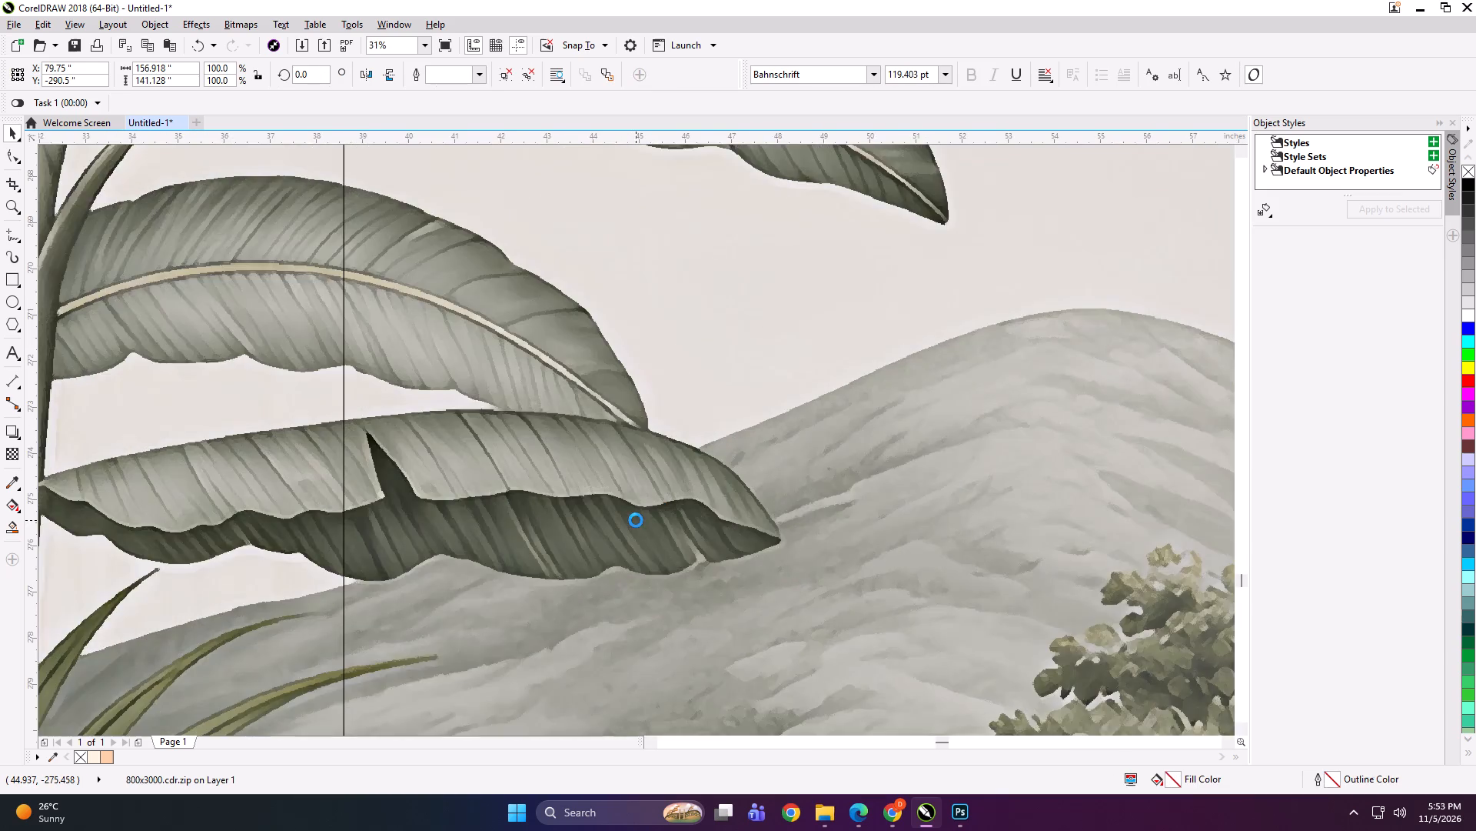
scroll(636, 520, "up", 1)
scroll(651, 498, "down", 2)
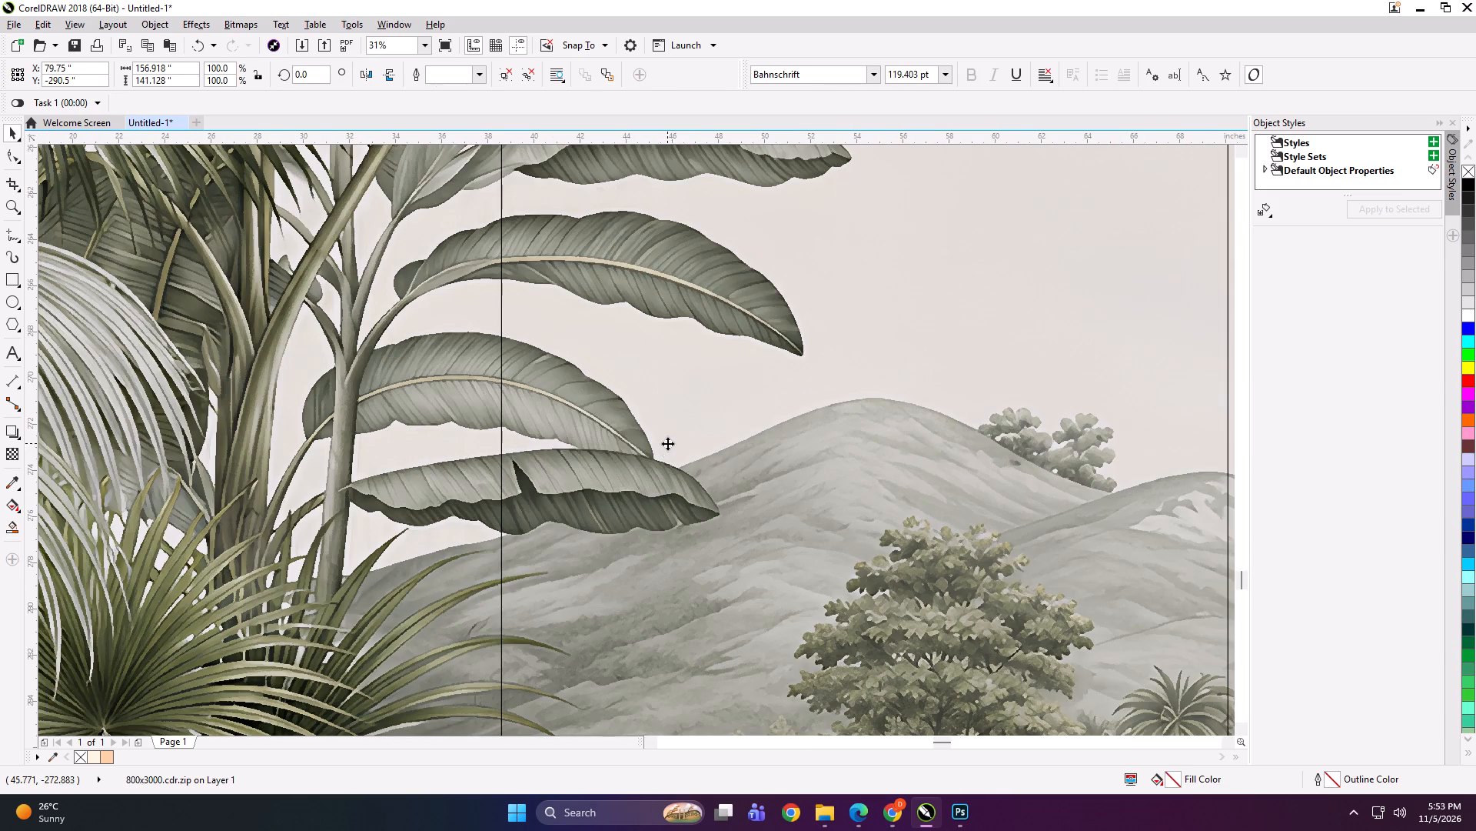
scroll(683, 435, "down", 5)
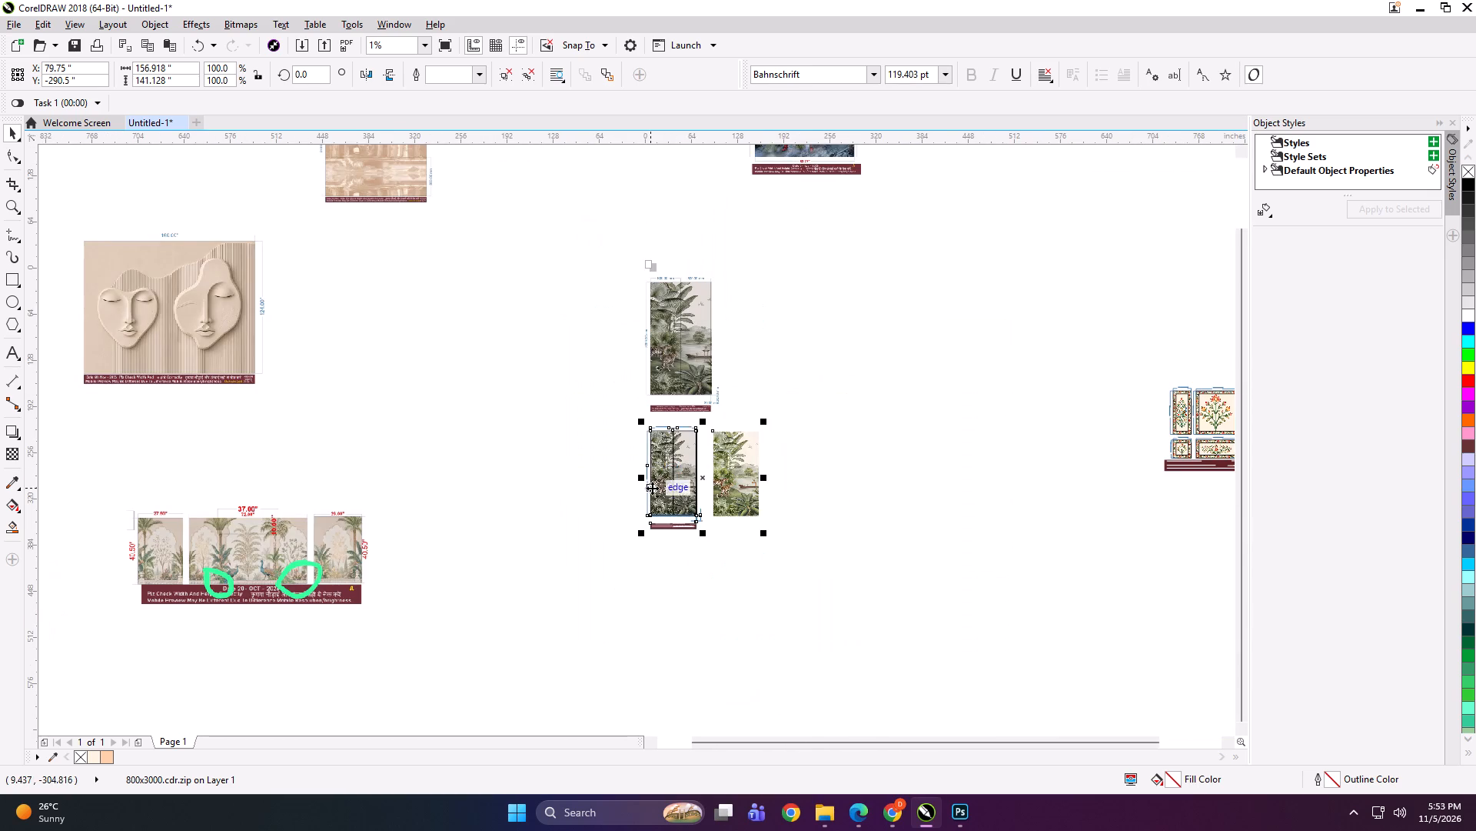
Move the imported 800x3000 design group alongside the tropical leopard preview.
left_click_drag(657, 490, 749, 352)
scroll(599, 392, "down", 1)
left_click(618, 464)
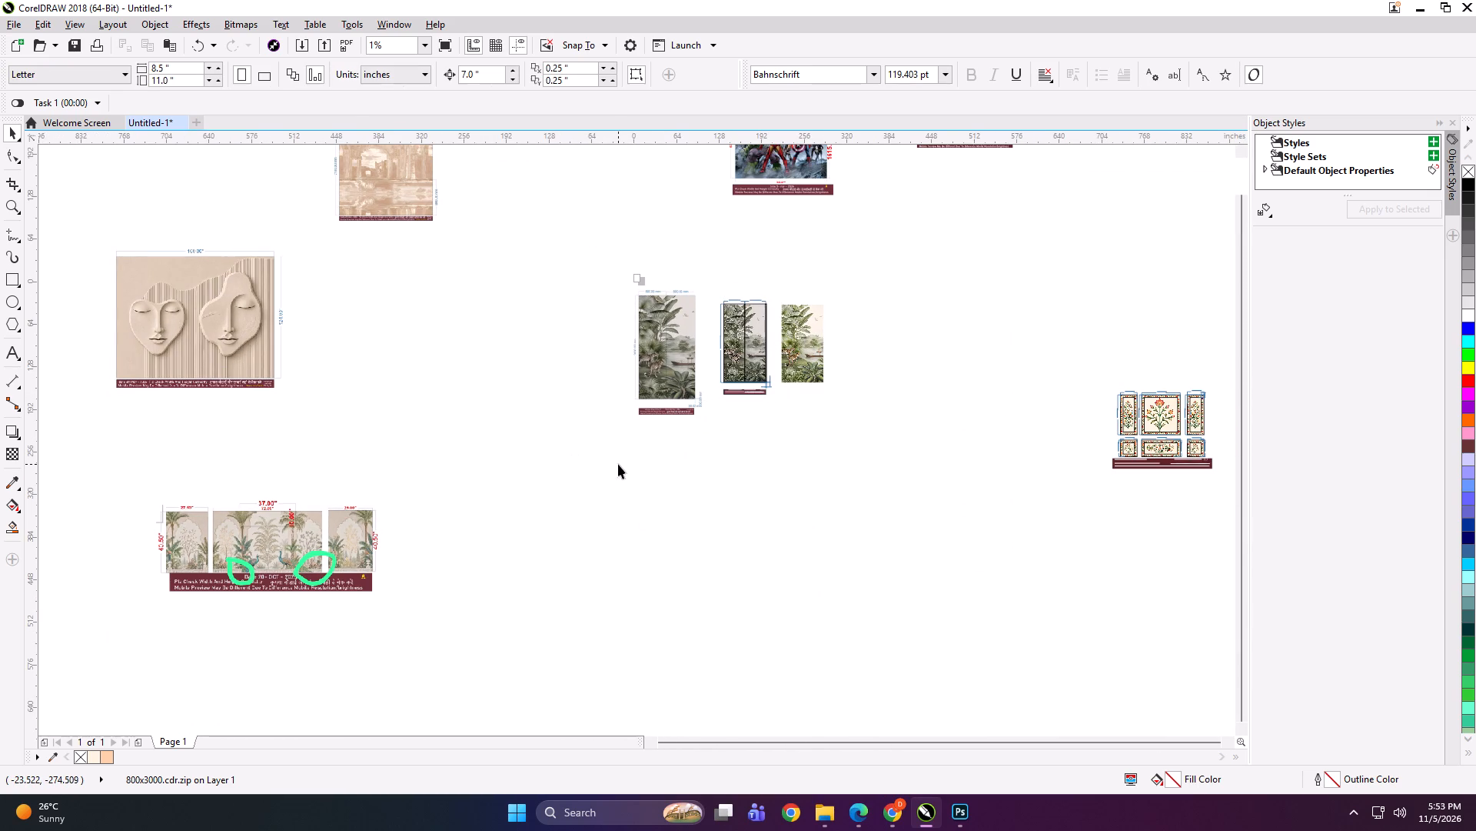
Shift the Avengers preview sideways, away from the grey forest preview and closer to the beige ruins preview.
scroll(618, 464, "down", 2)
double_click(618, 464)
key("F4")
left_click_drag(568, 392, 574, 375)
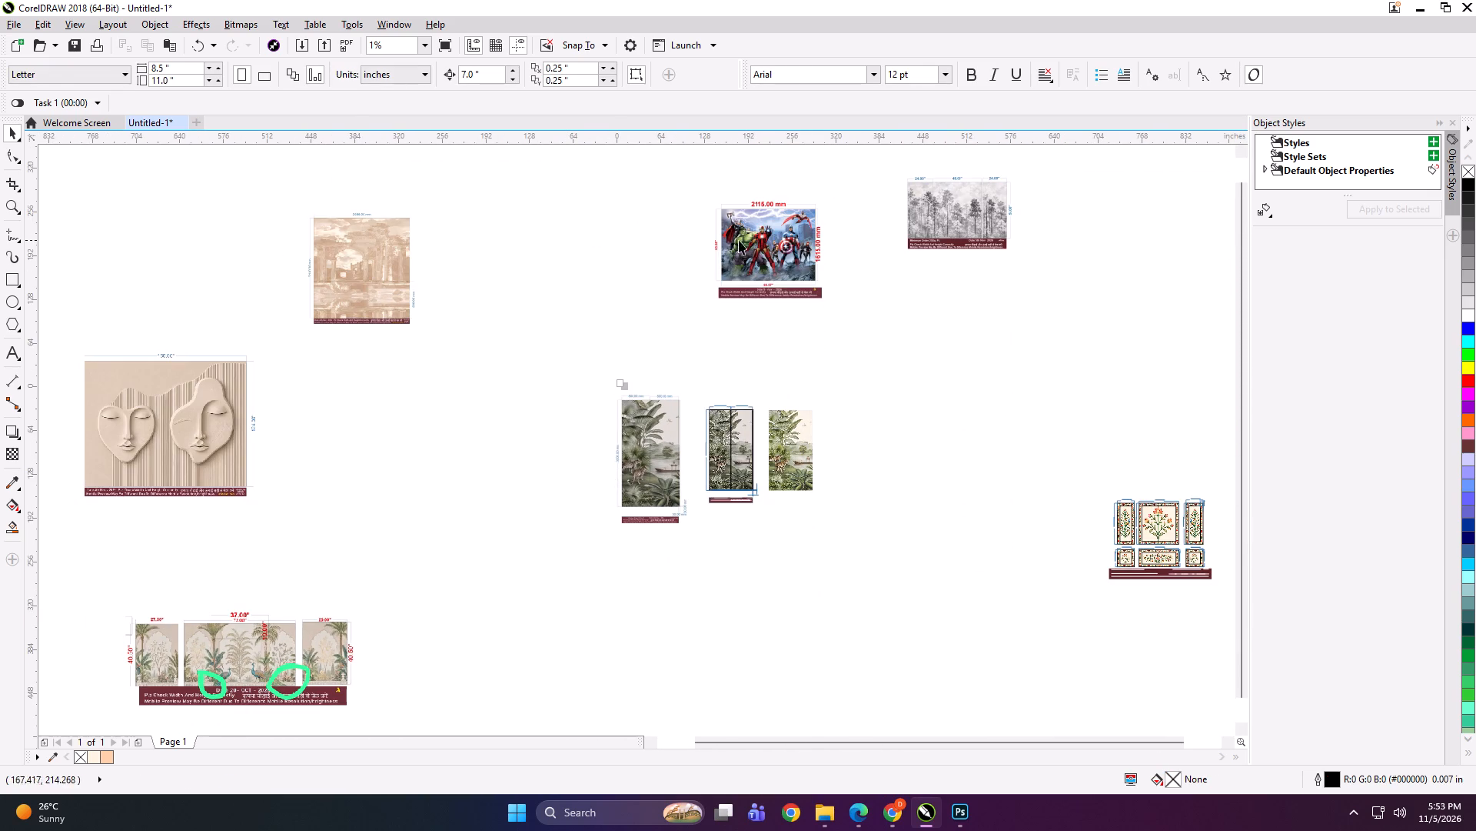
left_click(756, 240)
left_click_drag(717, 240, 670, 239)
left_click(873, 305)
Import the two-faces relief image dedb2c4d from Downloads and move it toward the matching faces preview.
left_click(827, 813)
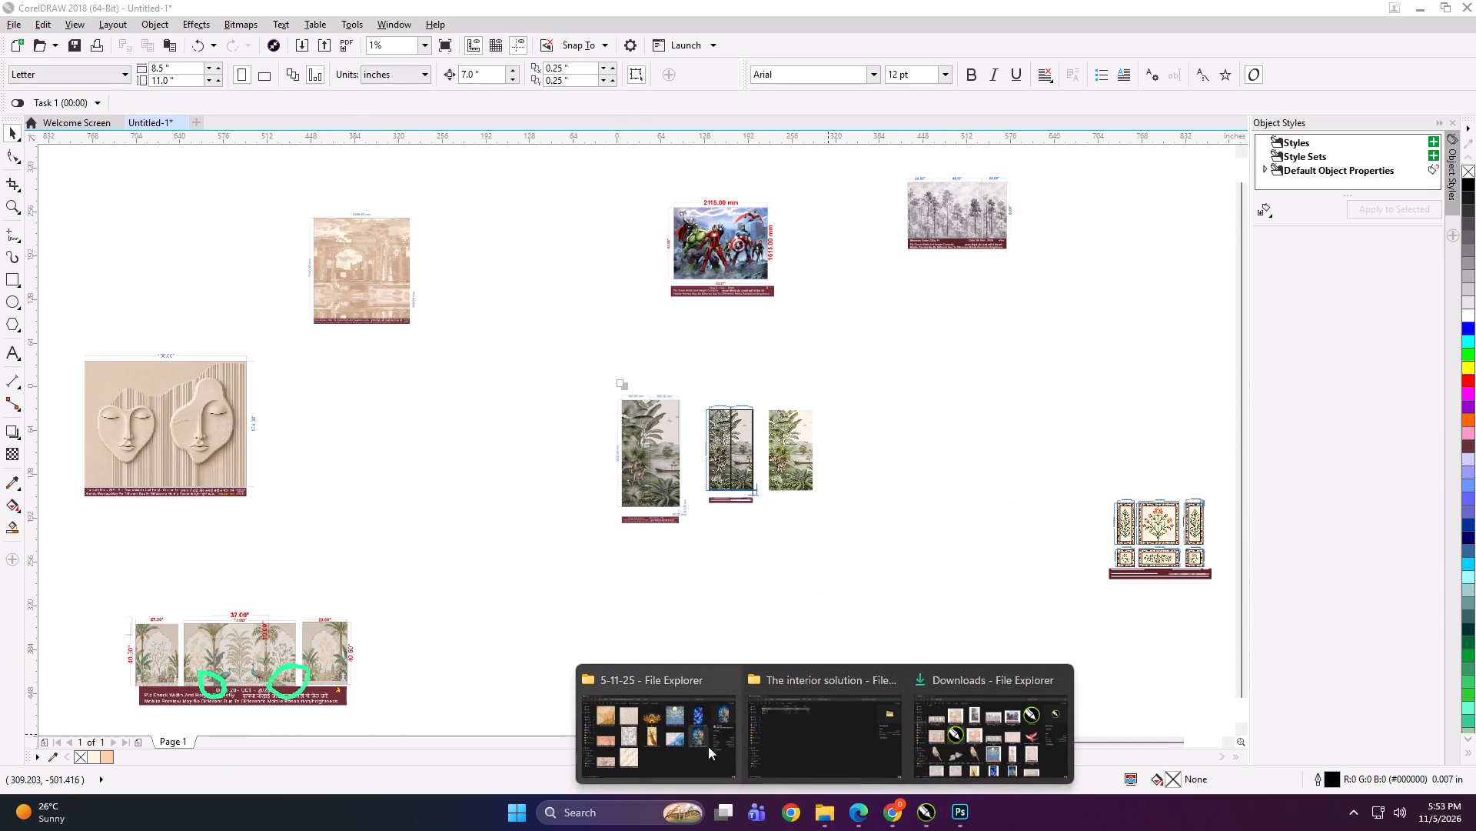
left_click(982, 704)
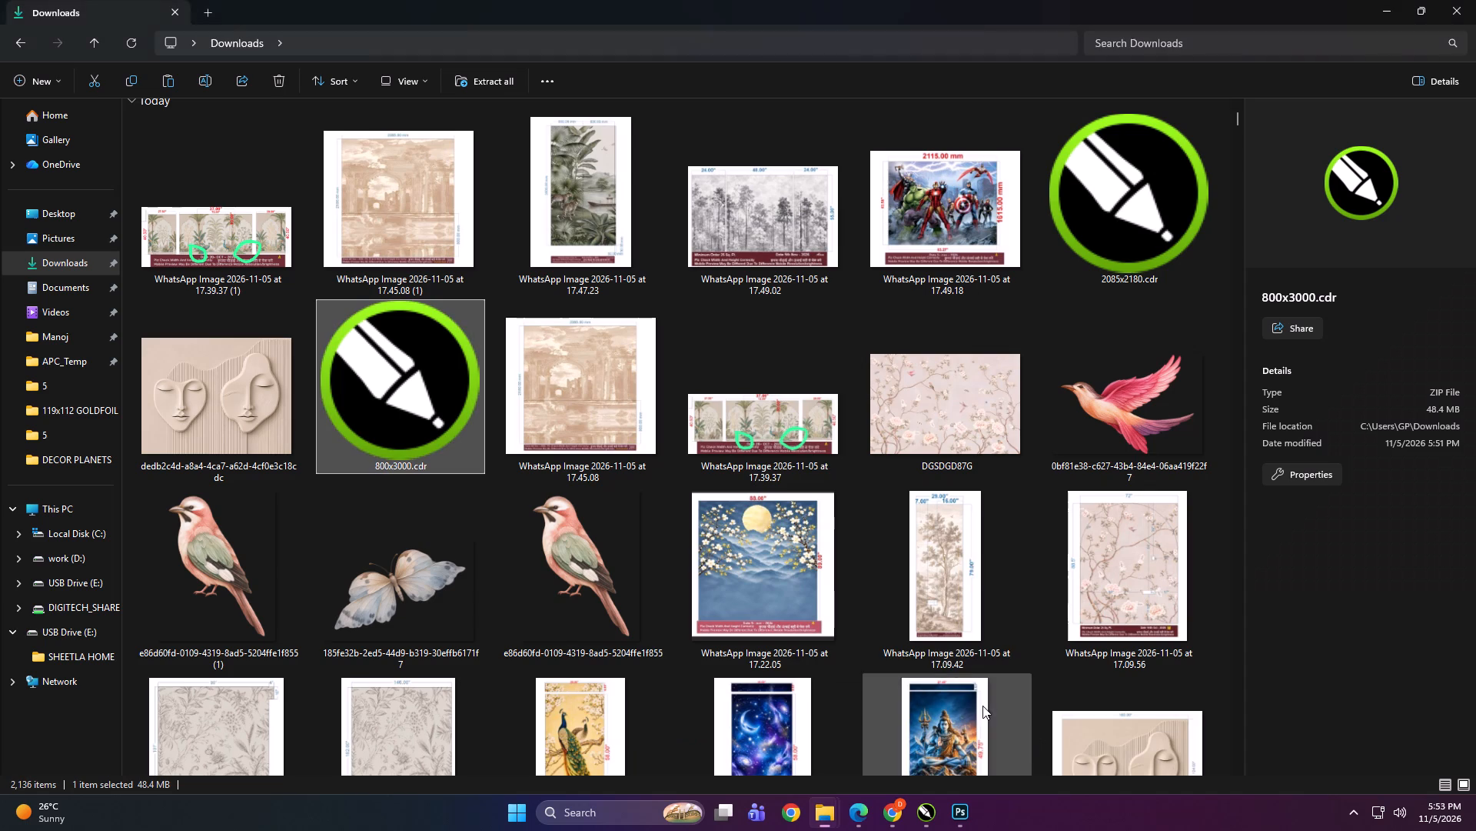
scroll(778, 416, "up", 3)
left_click(278, 406)
left_click_drag(228, 409, 441, 546)
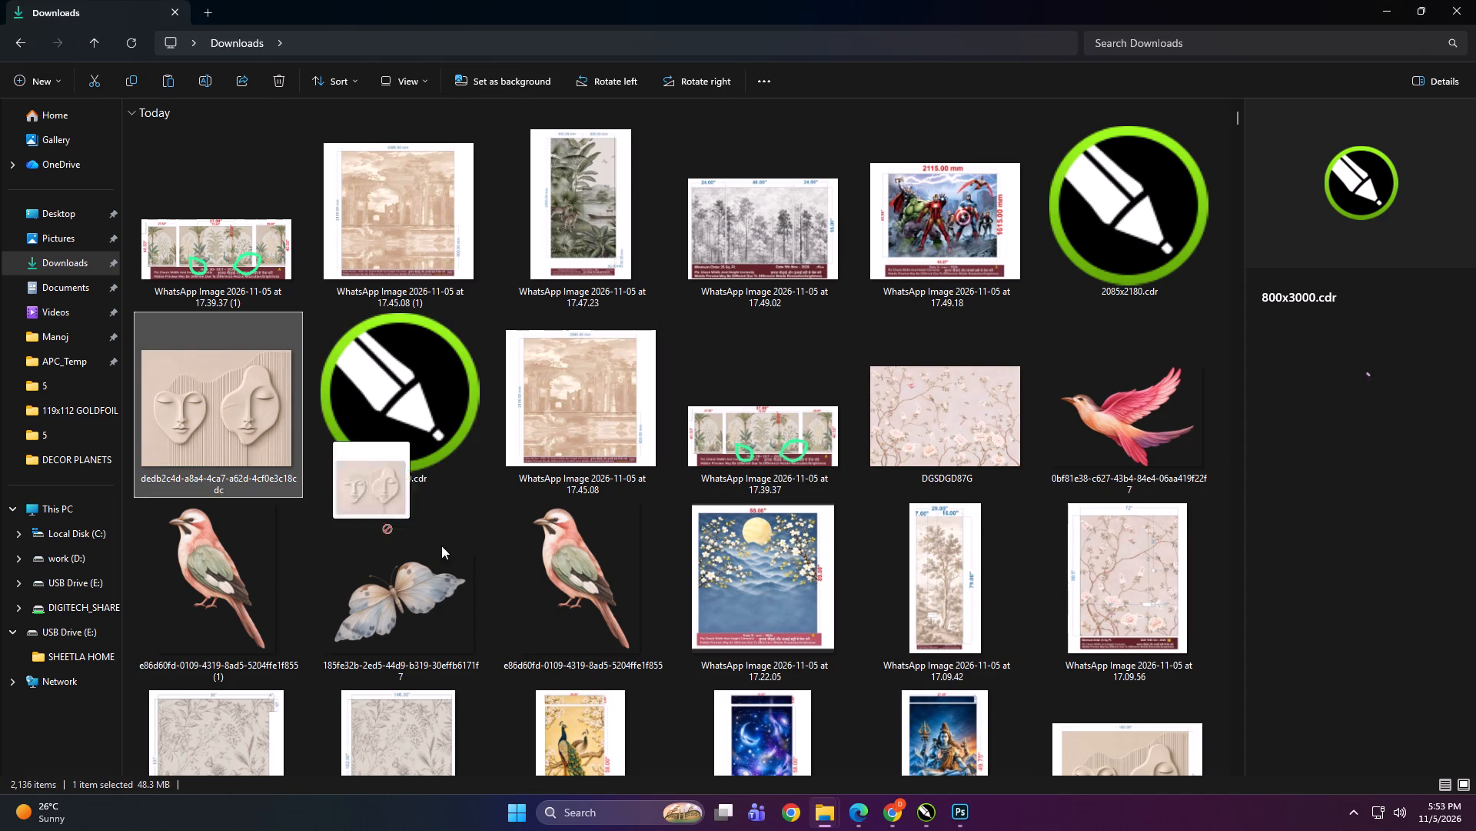
left_click_drag(441, 546, 549, 523)
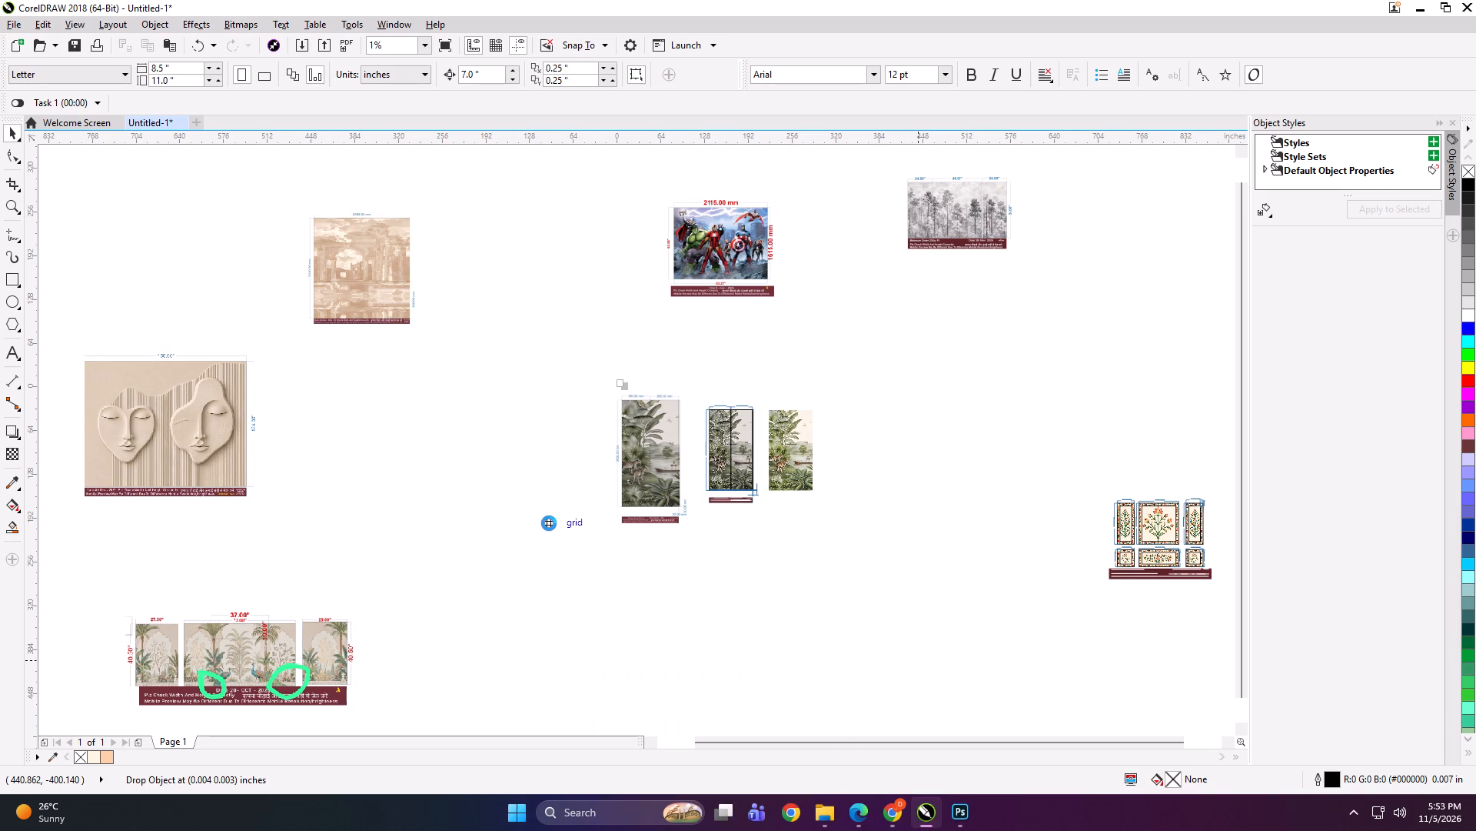
left_click_drag(554, 532, 483, 500)
left_click_drag(431, 477, 299, 425)
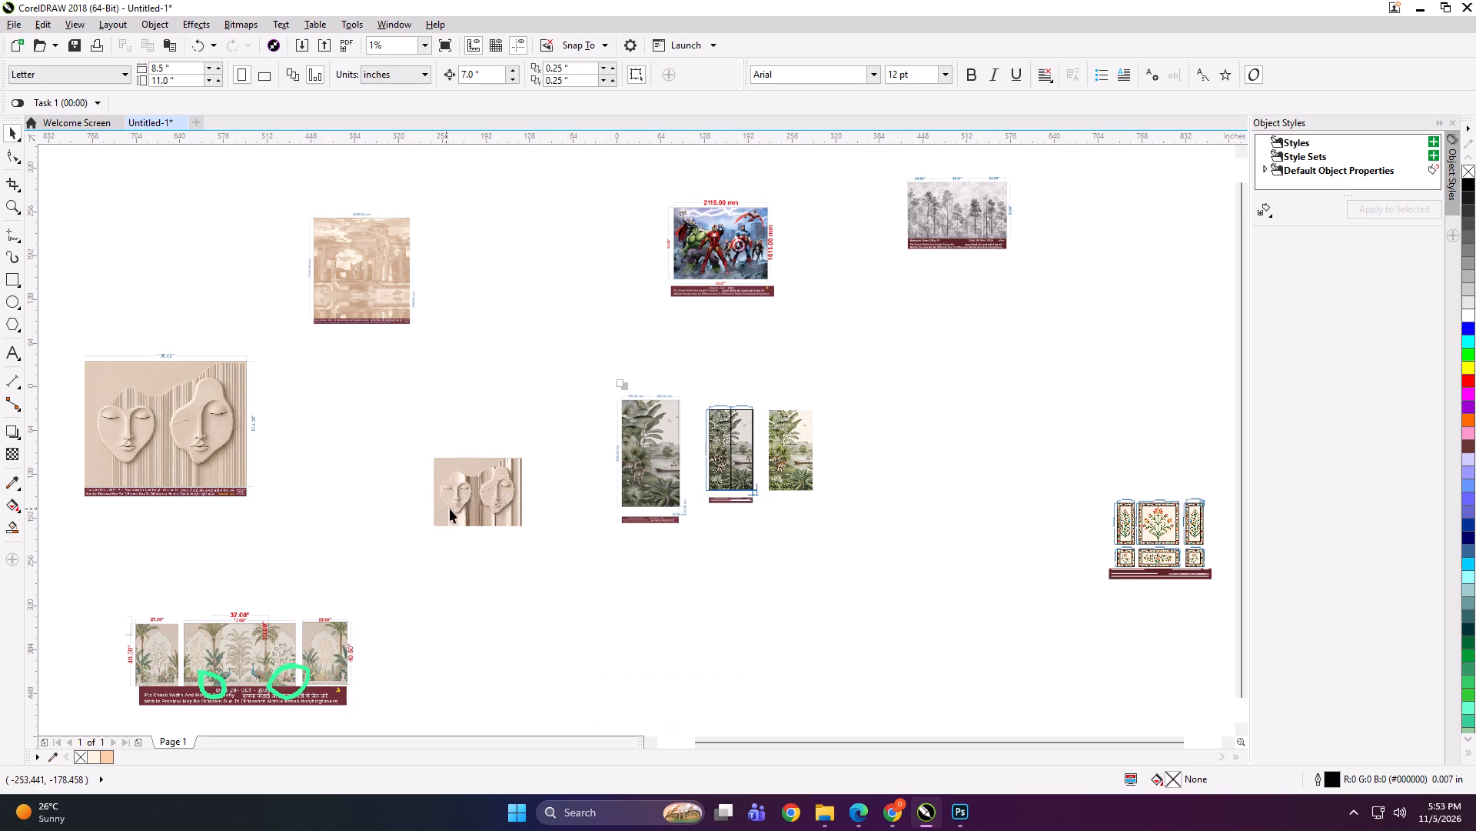
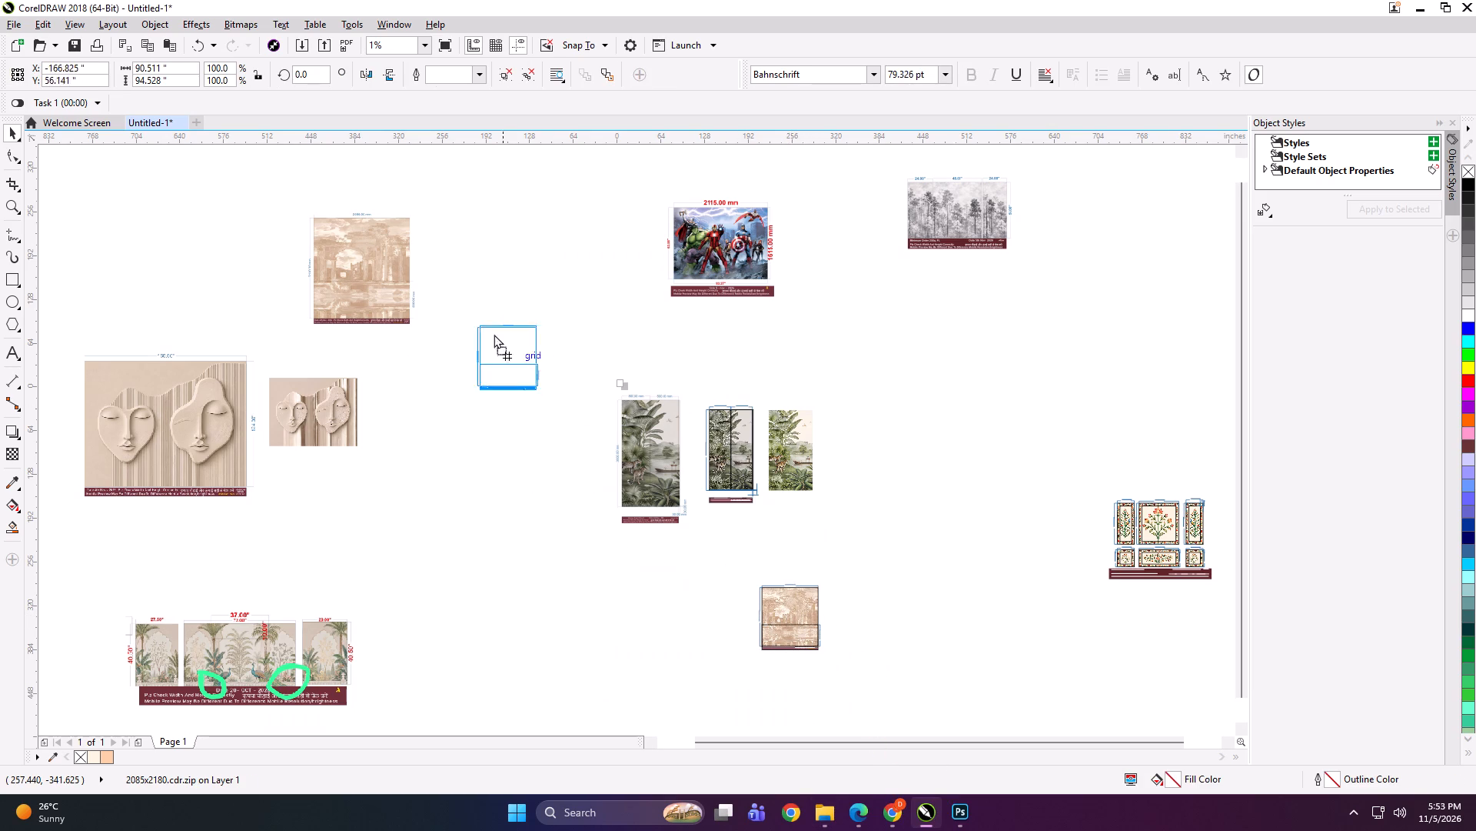
Move the imported 2085x2180 ruins design alongside the beige ruins preview.
left_click_drag(494, 334, 454, 260)
left_click(490, 392)
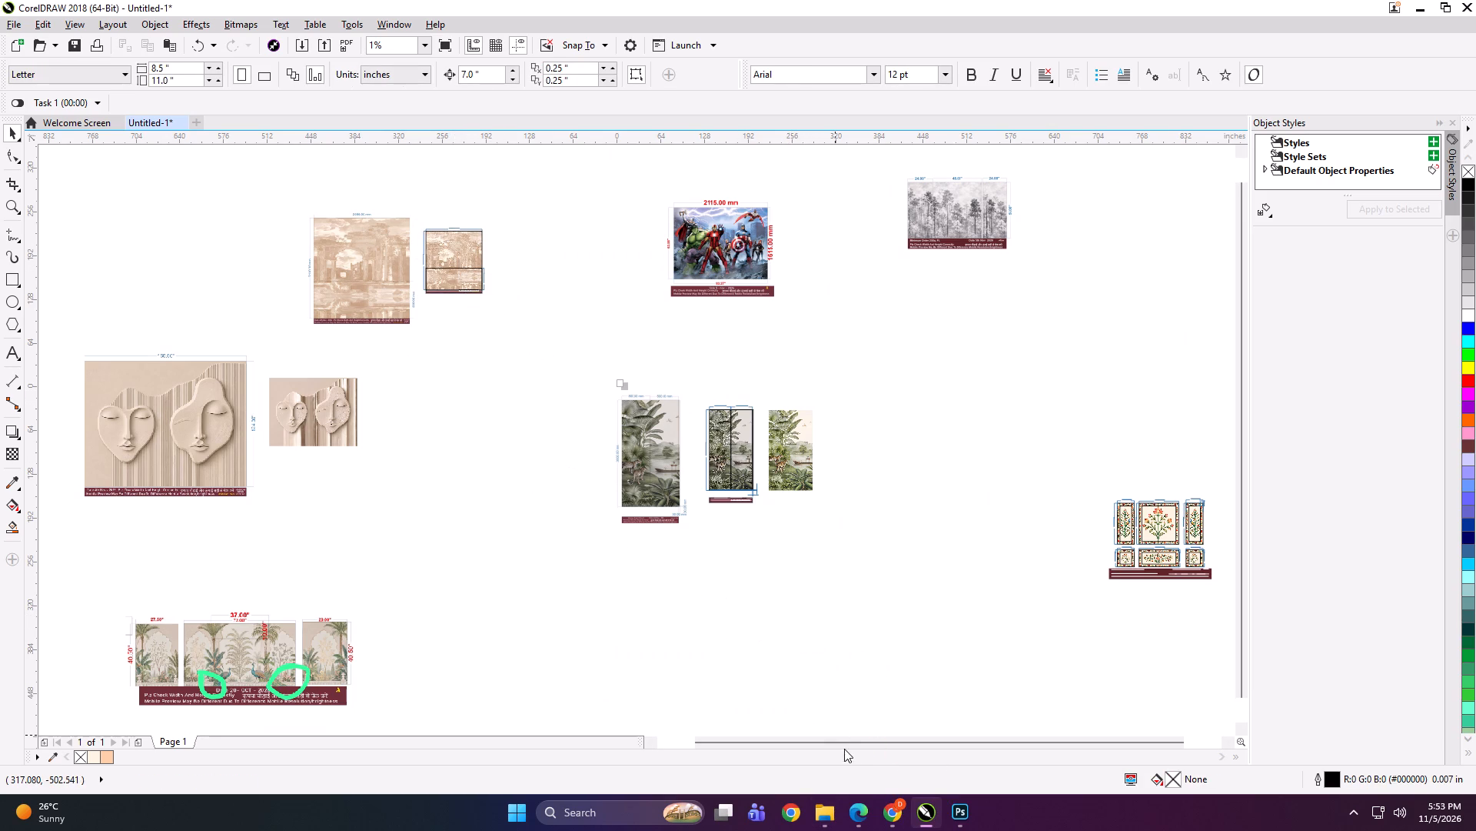
Import the grey forest design 24,48X55 CHANDIGARH WALLPAPER HUB from USB Drive (E:) into the CorelDRAW layout.
double_click(825, 807)
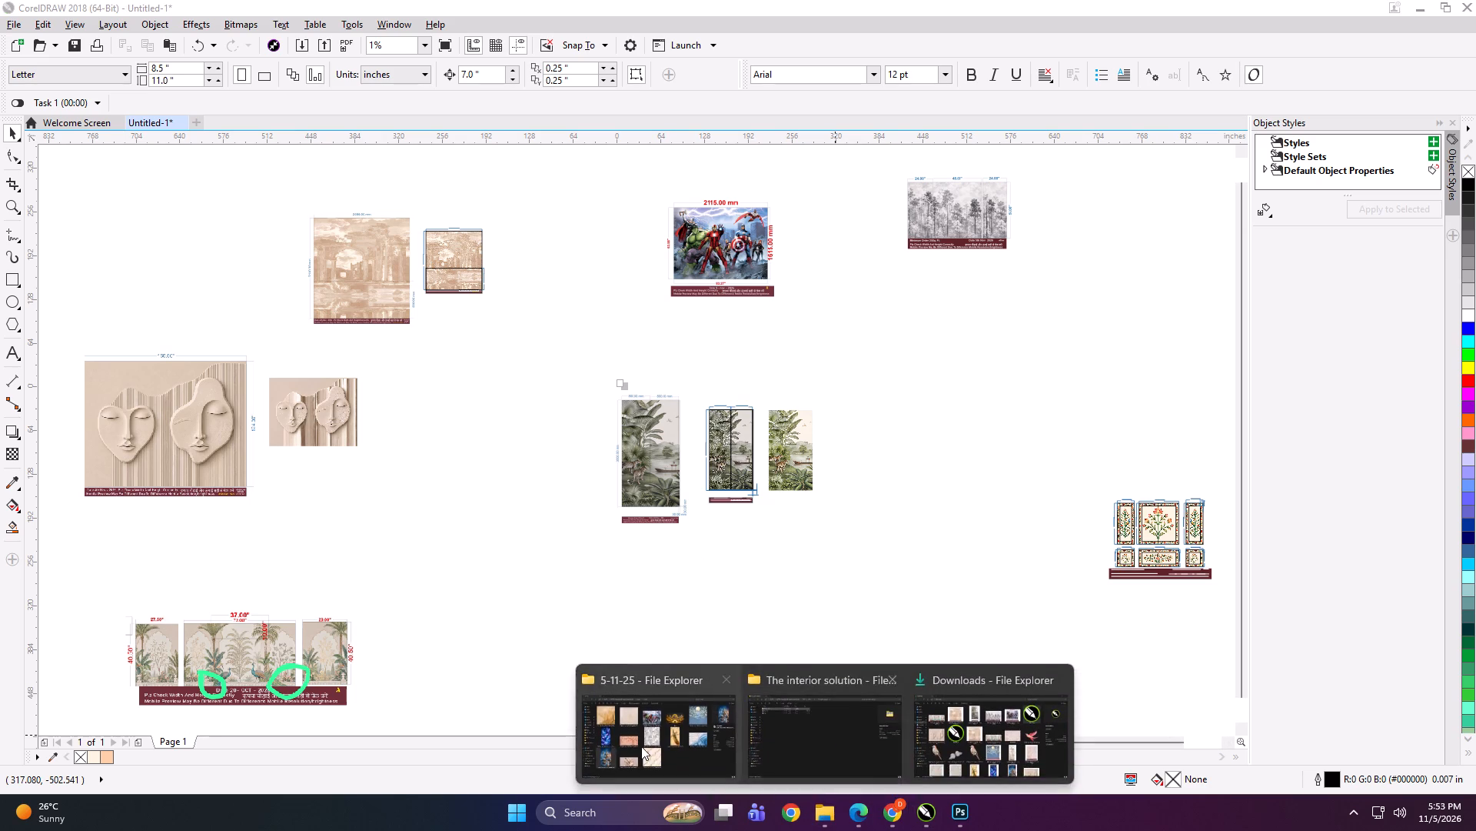
double_click(641, 746)
left_click(898, 629)
scroll(597, 515, "up", 2)
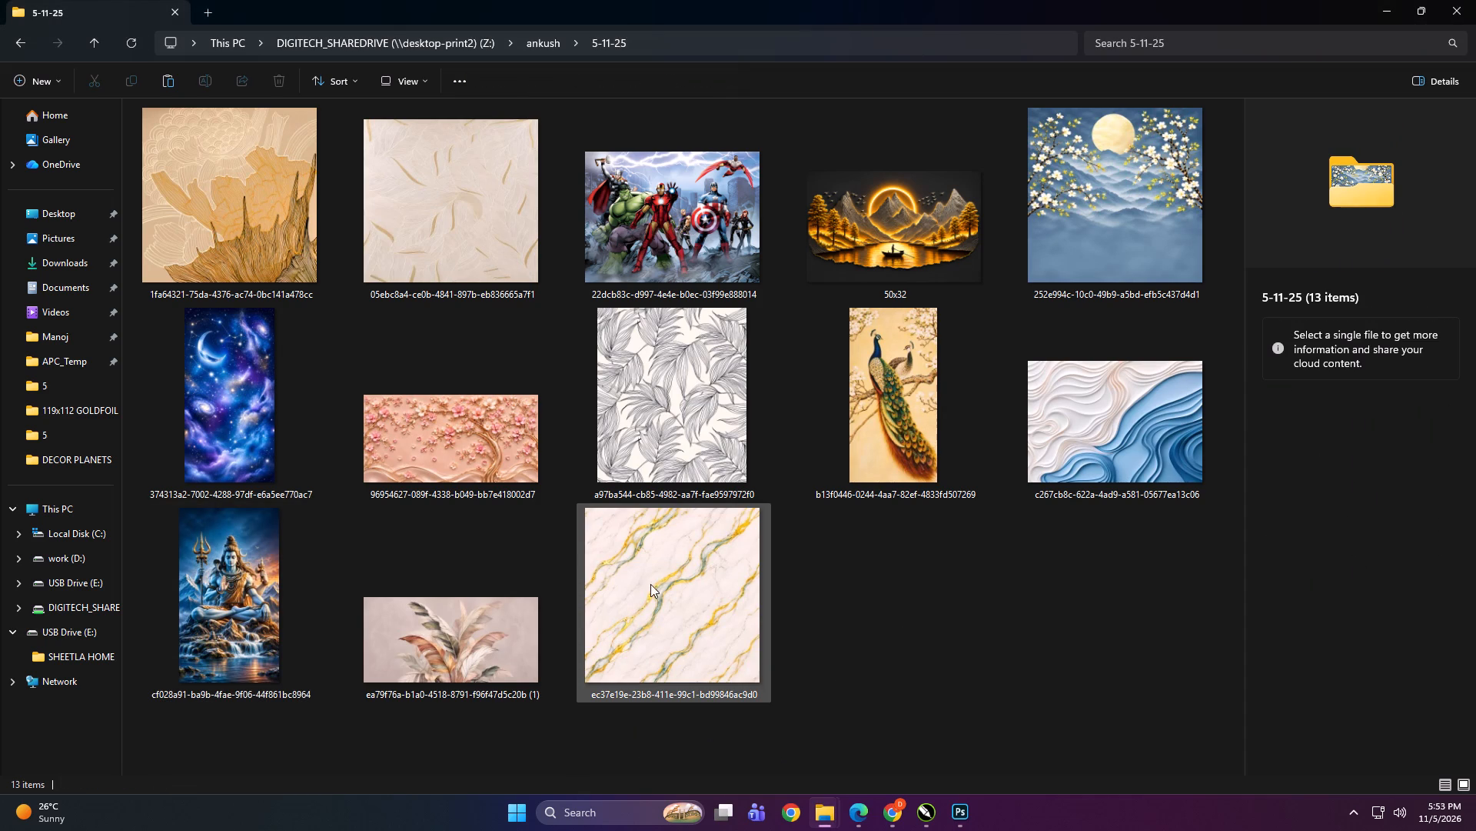
scroll(634, 578, "down", 7, "ctrl")
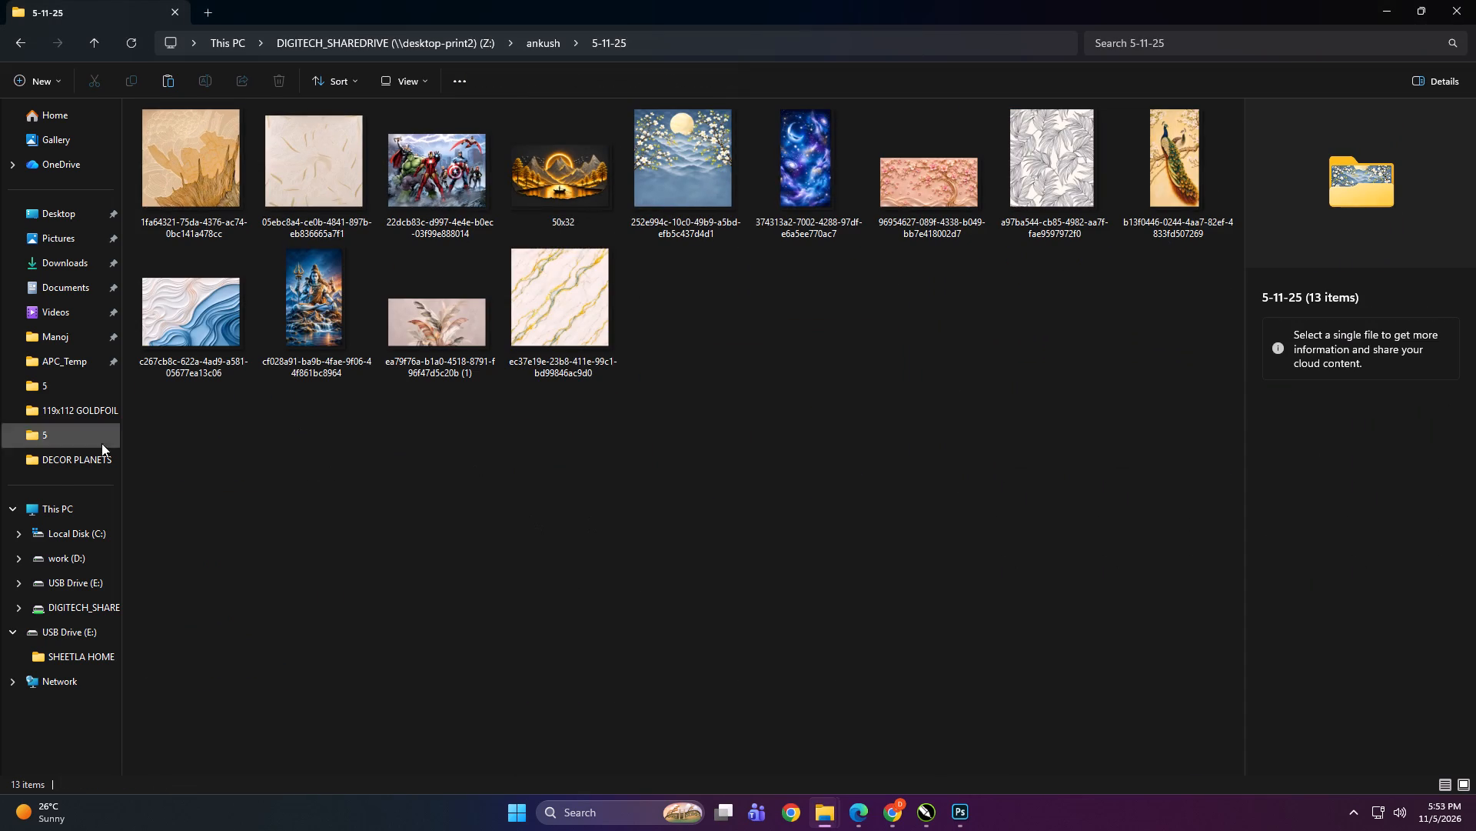
scroll(72, 496, "up", 5)
left_click(81, 499)
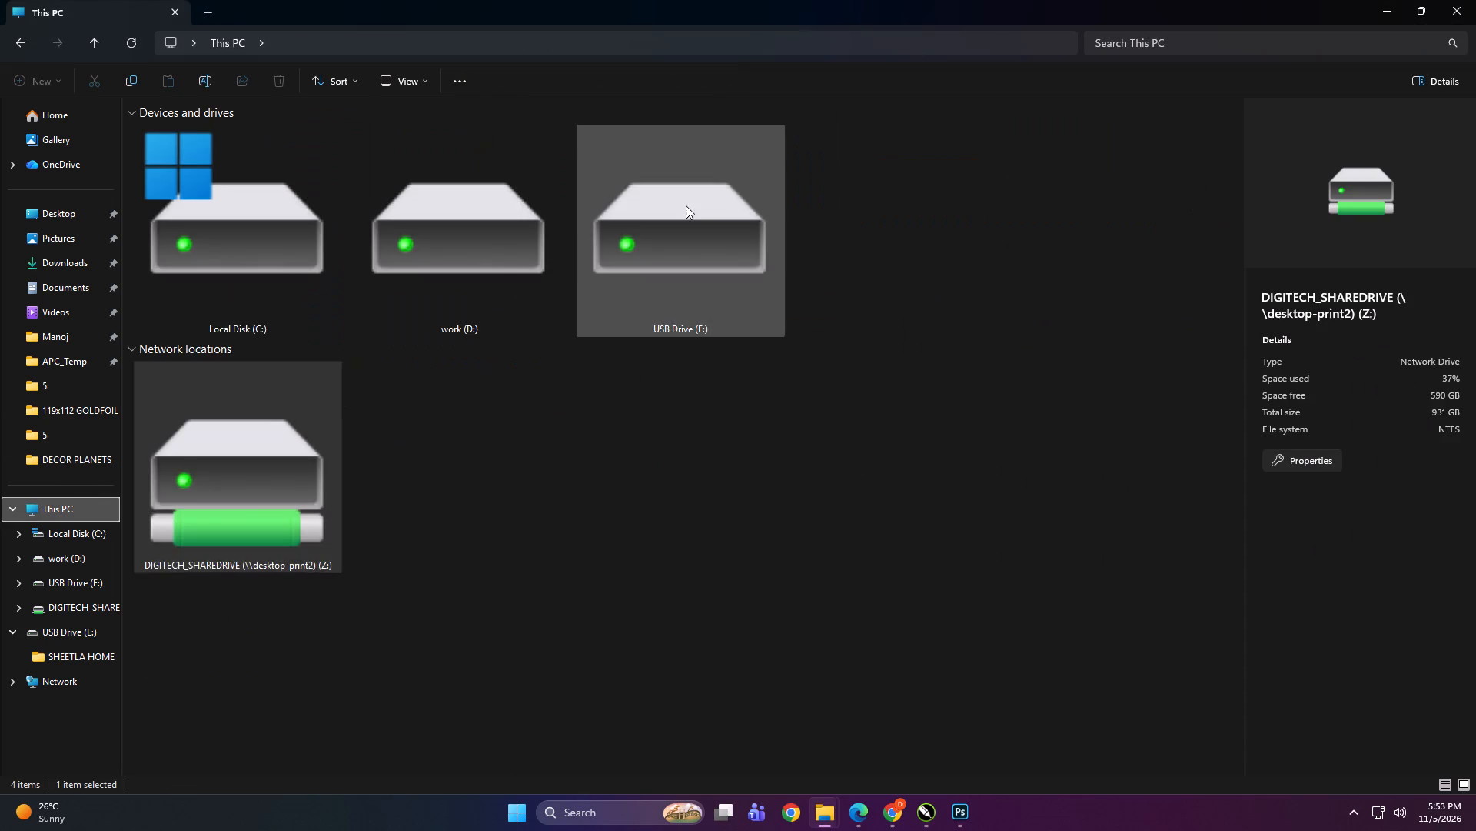
double_click(686, 205)
left_click(766, 245)
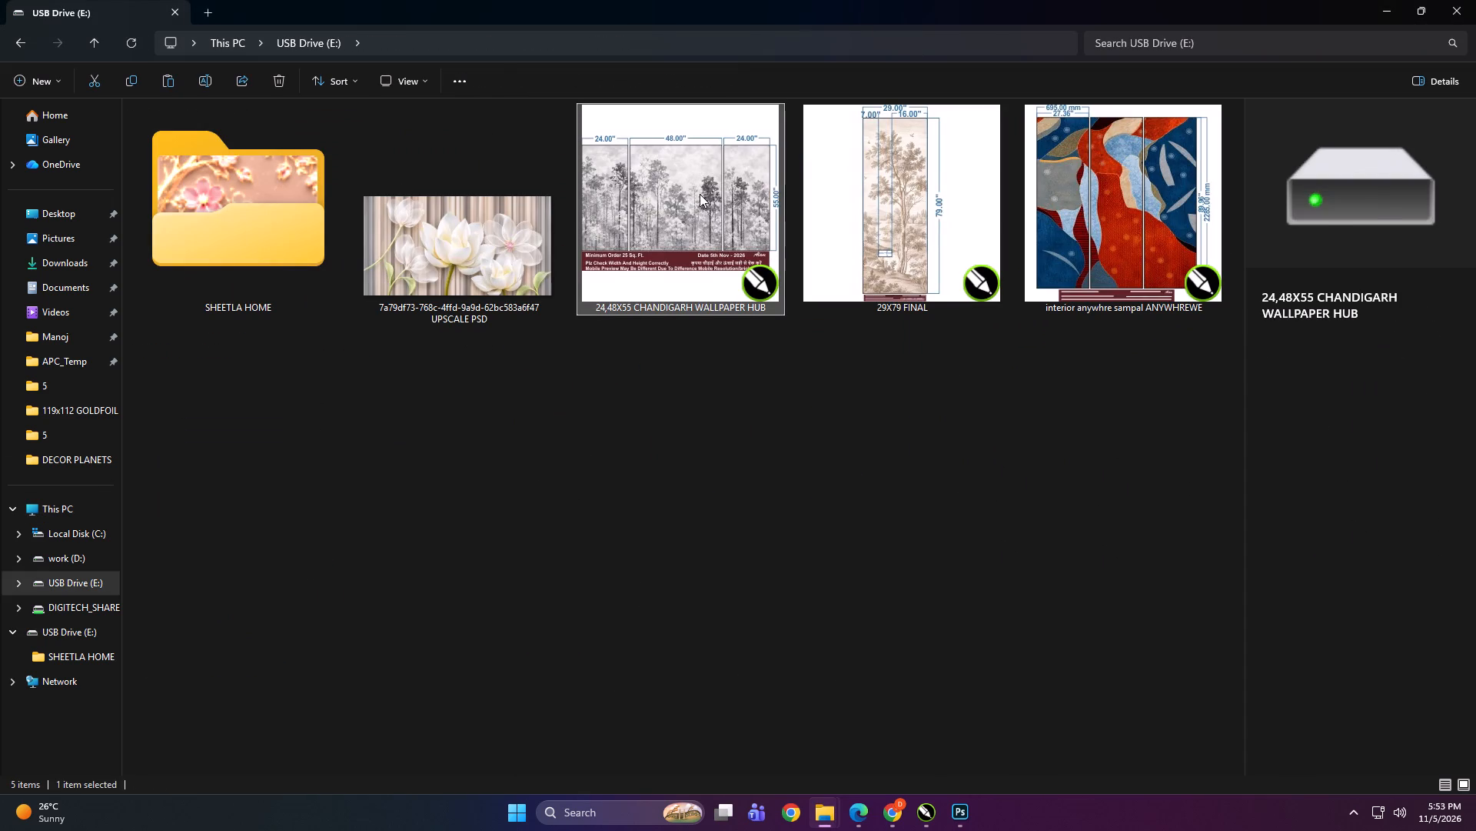
left_click_drag(700, 193, 728, 651)
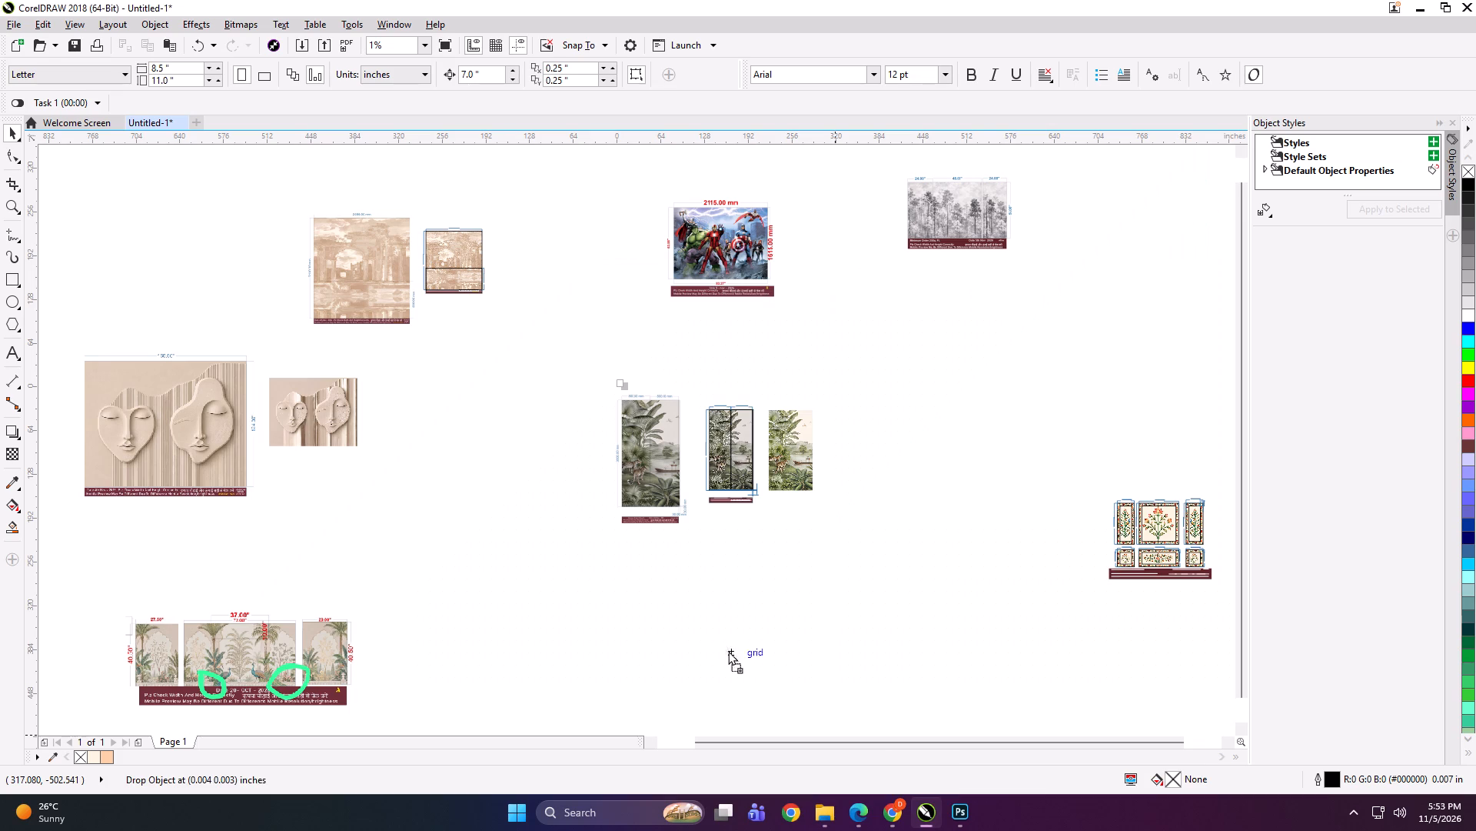
left_click_drag(728, 651, 725, 648)
left_click(804, 580)
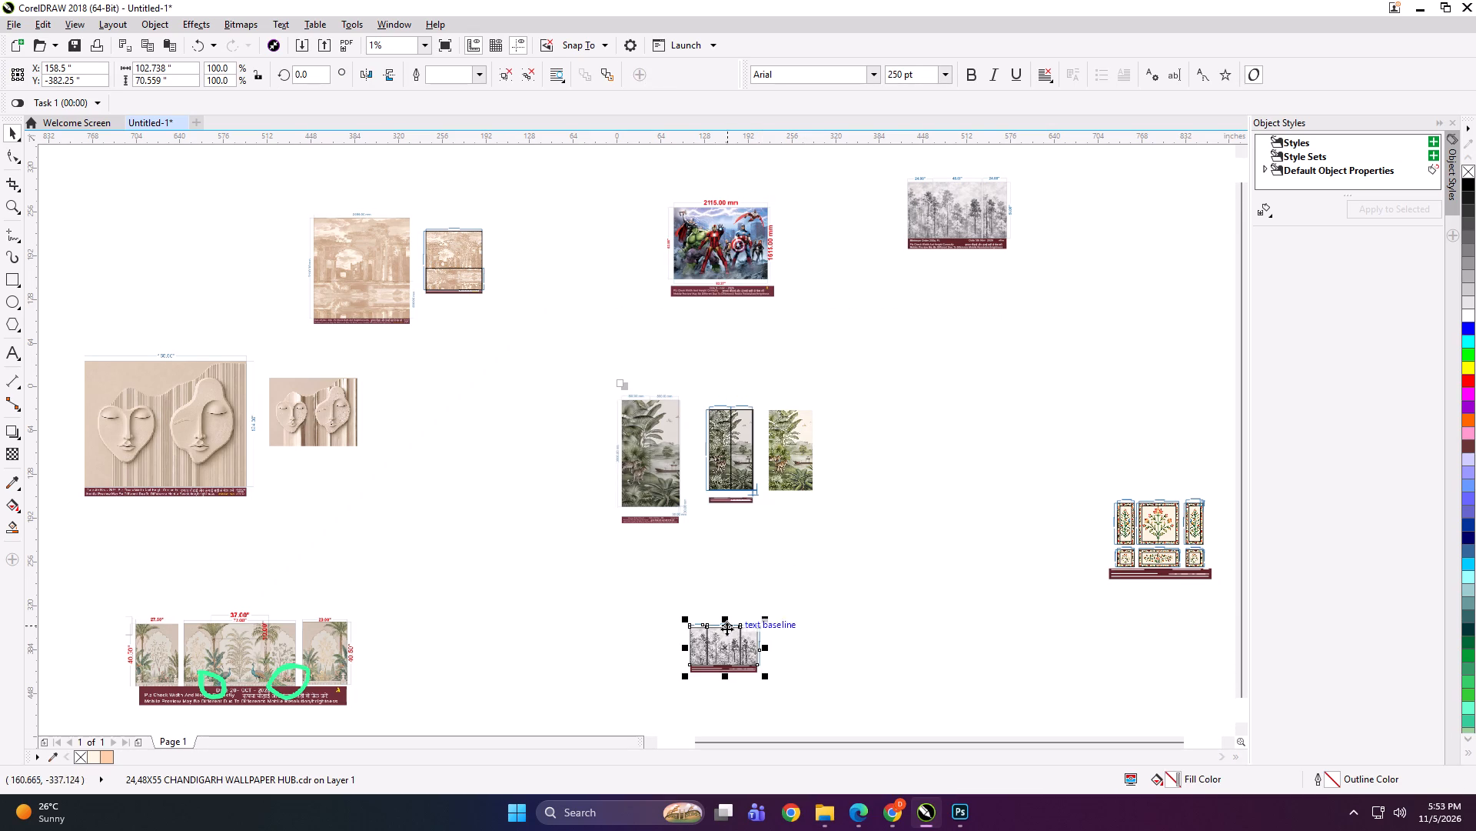
Move the imported 24,48X55 forest design directly below the matching grey forest preview.
left_click_drag(726, 655, 781, 519)
left_click_drag(859, 431, 971, 295)
left_click_drag(762, 519, 947, 364)
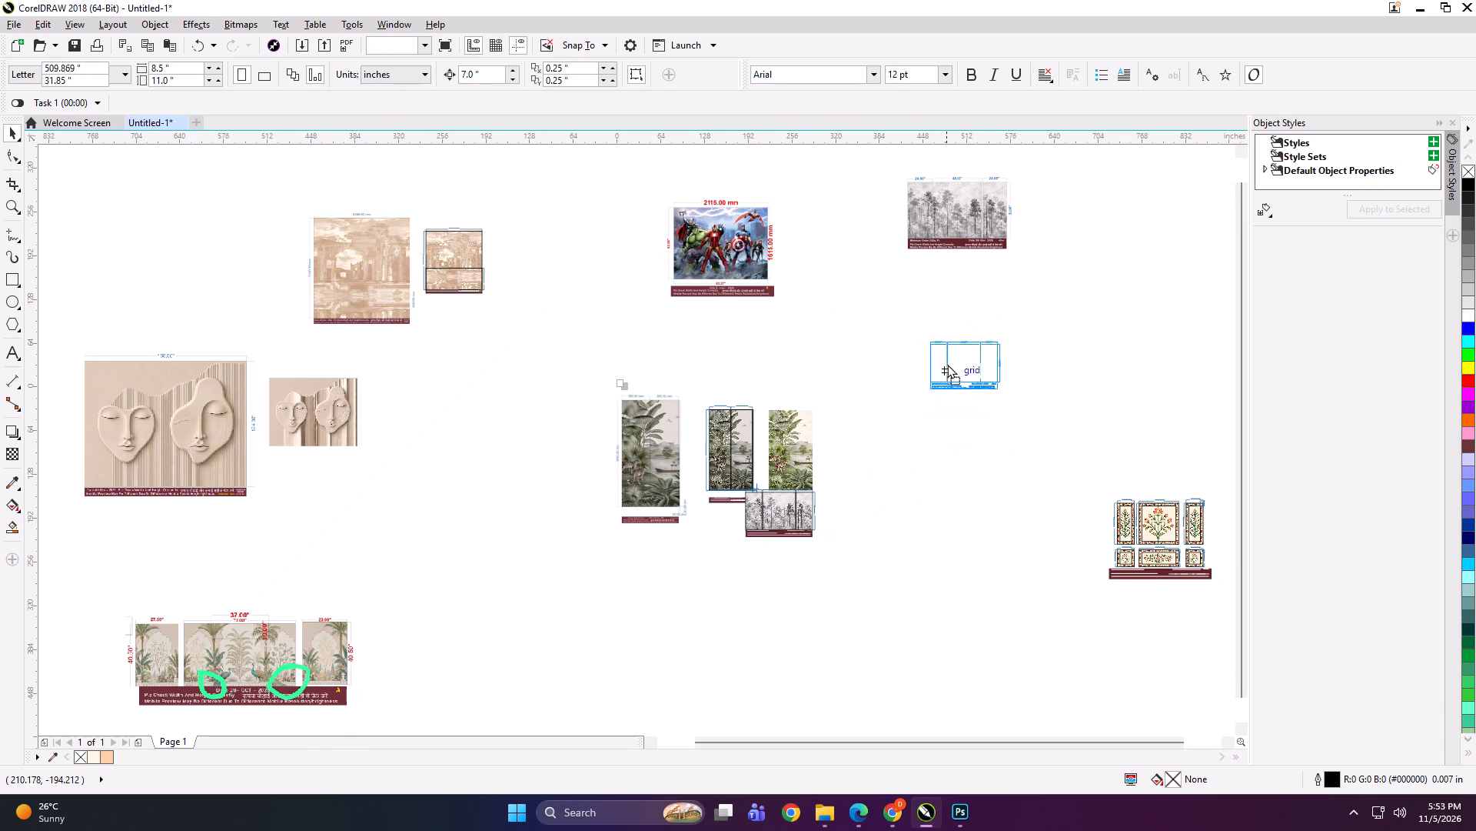
left_click_drag(947, 364, 935, 299)
left_click(796, 382)
Examine the Avengers preview and the palm arch preview's panels and dimensions up close.
scroll(750, 251, "up", 3)
scroll(751, 250, "down", 1)
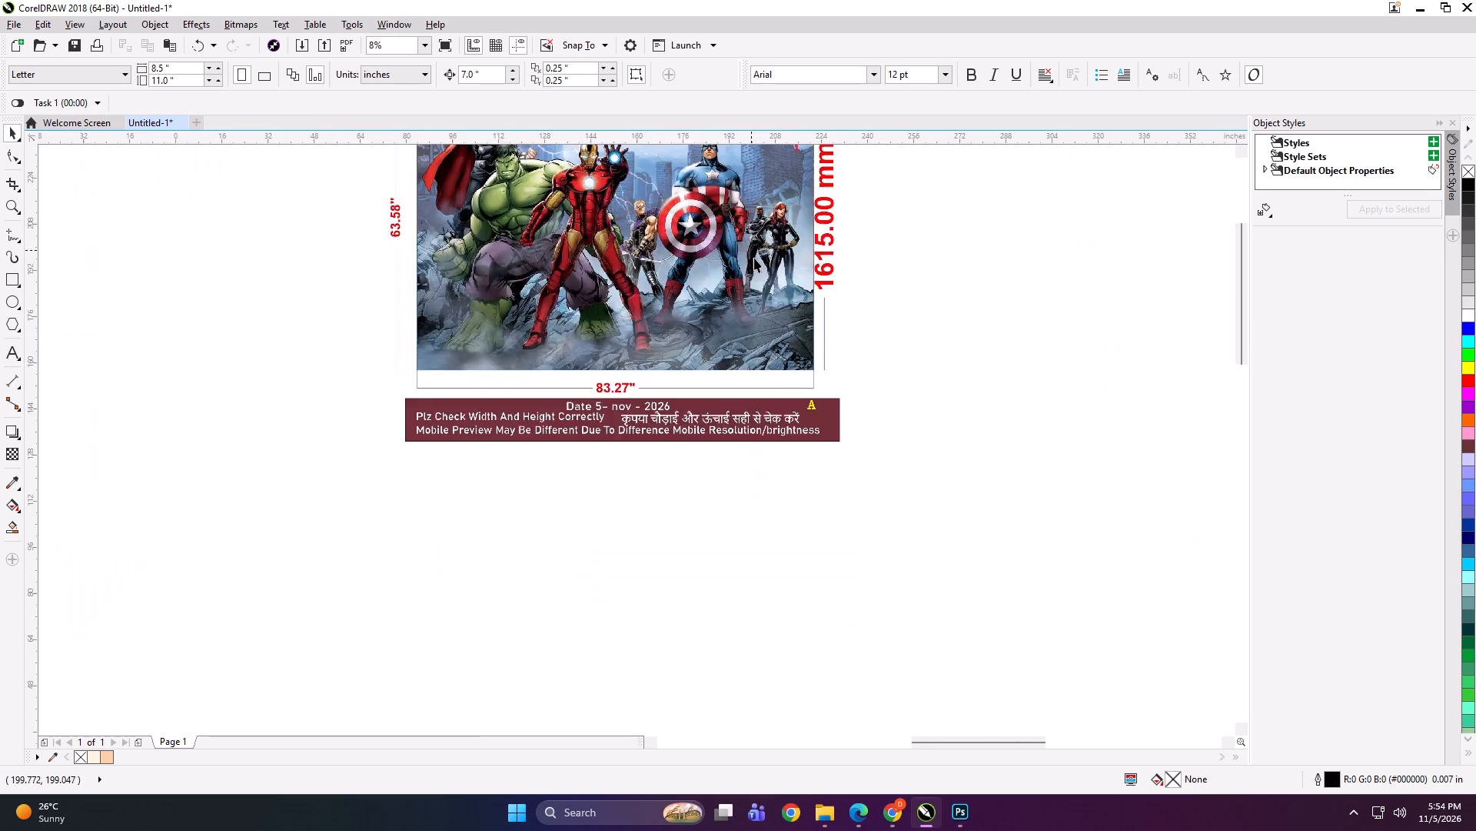
scroll(754, 258, "down", 2)
scroll(268, 682, "up", 2)
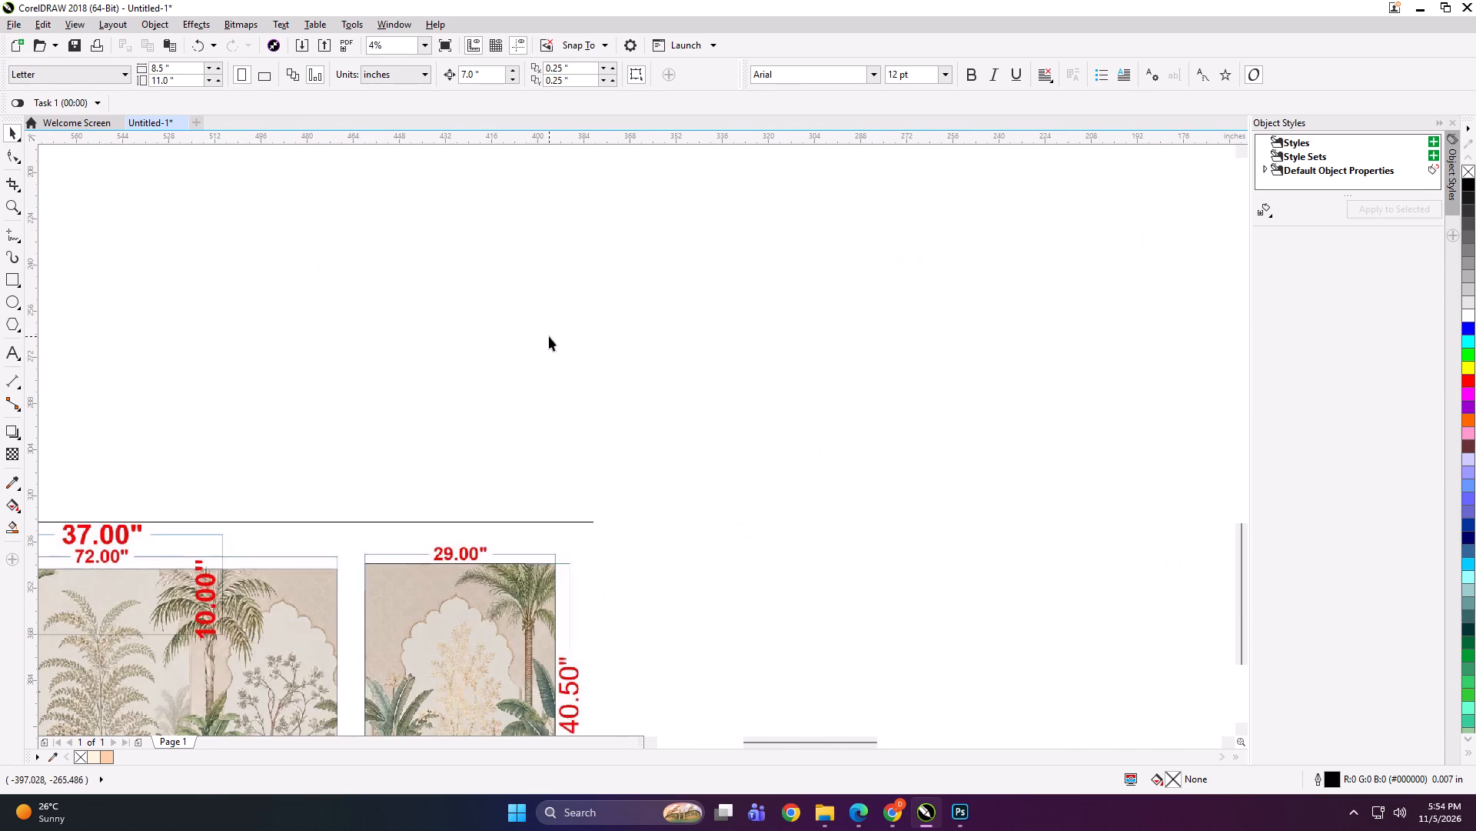
scroll(549, 336, "down", 1)
left_click_drag(504, 529, 499, 474)
scroll(517, 493, "down", 1)
double_click(714, 471)
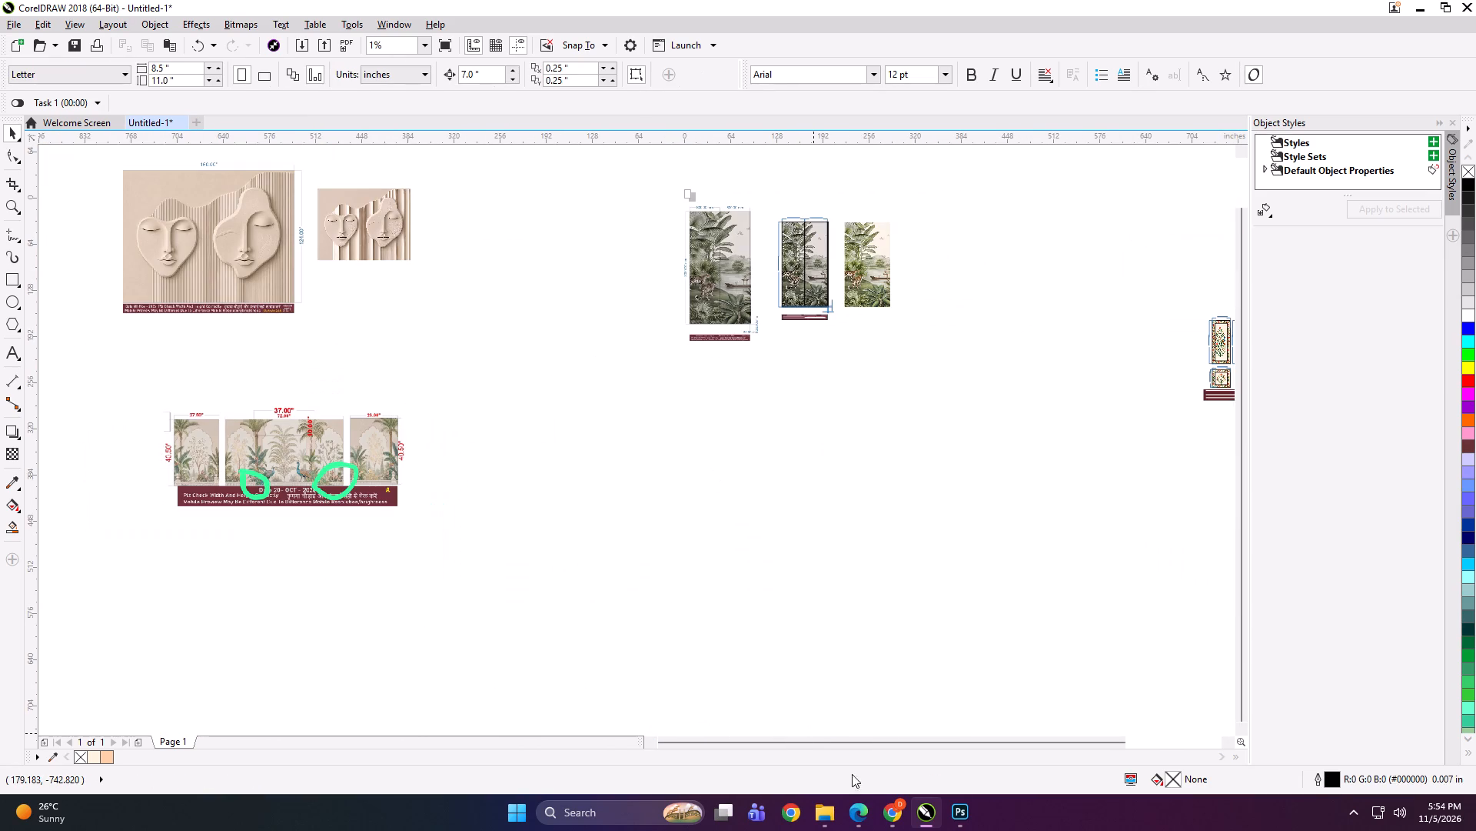
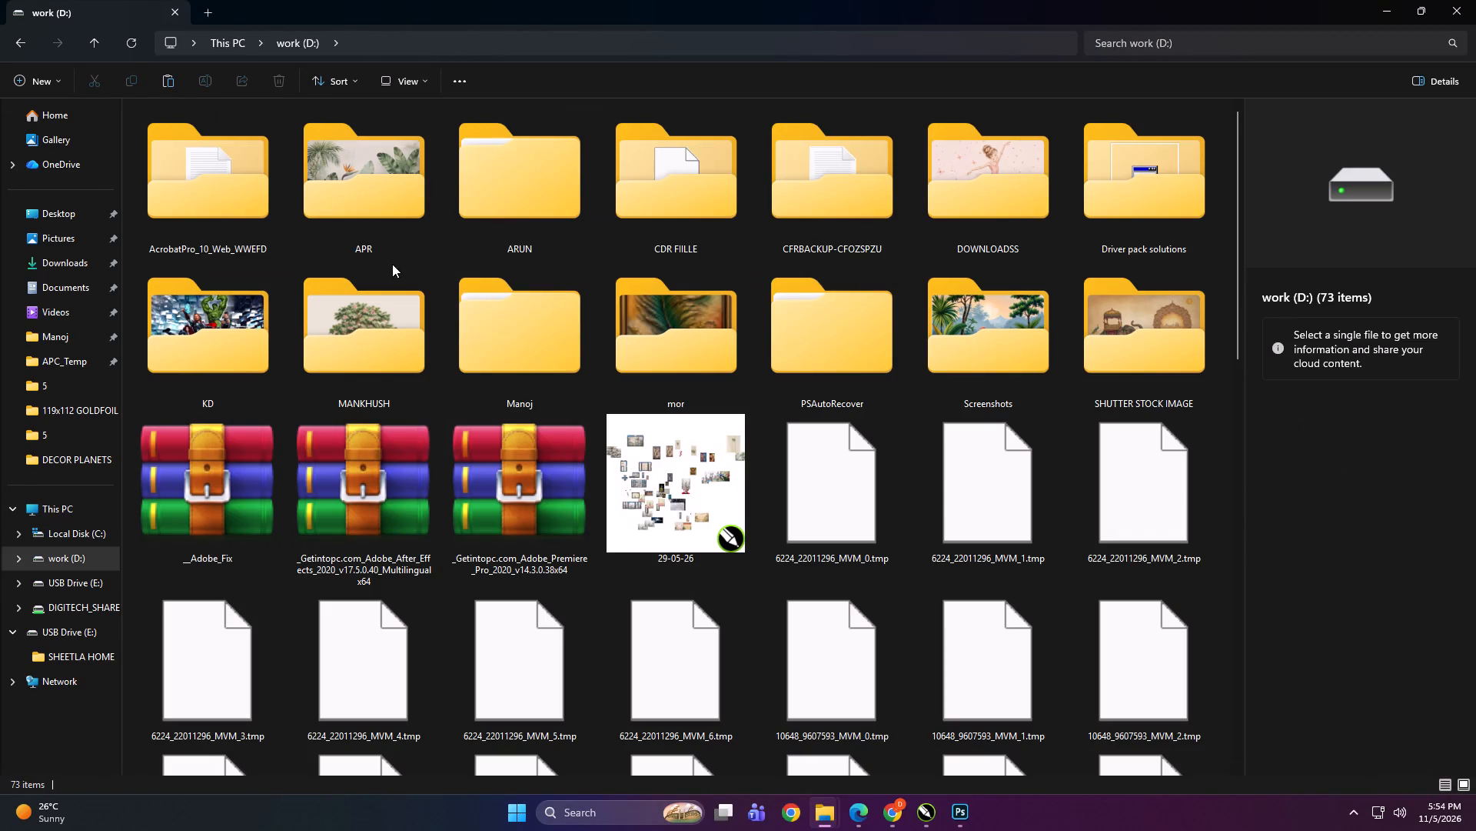
Open the day folder 5 inside KD > PRINT FILE > NOV on the work (D:) drive.
triple_click(199, 364)
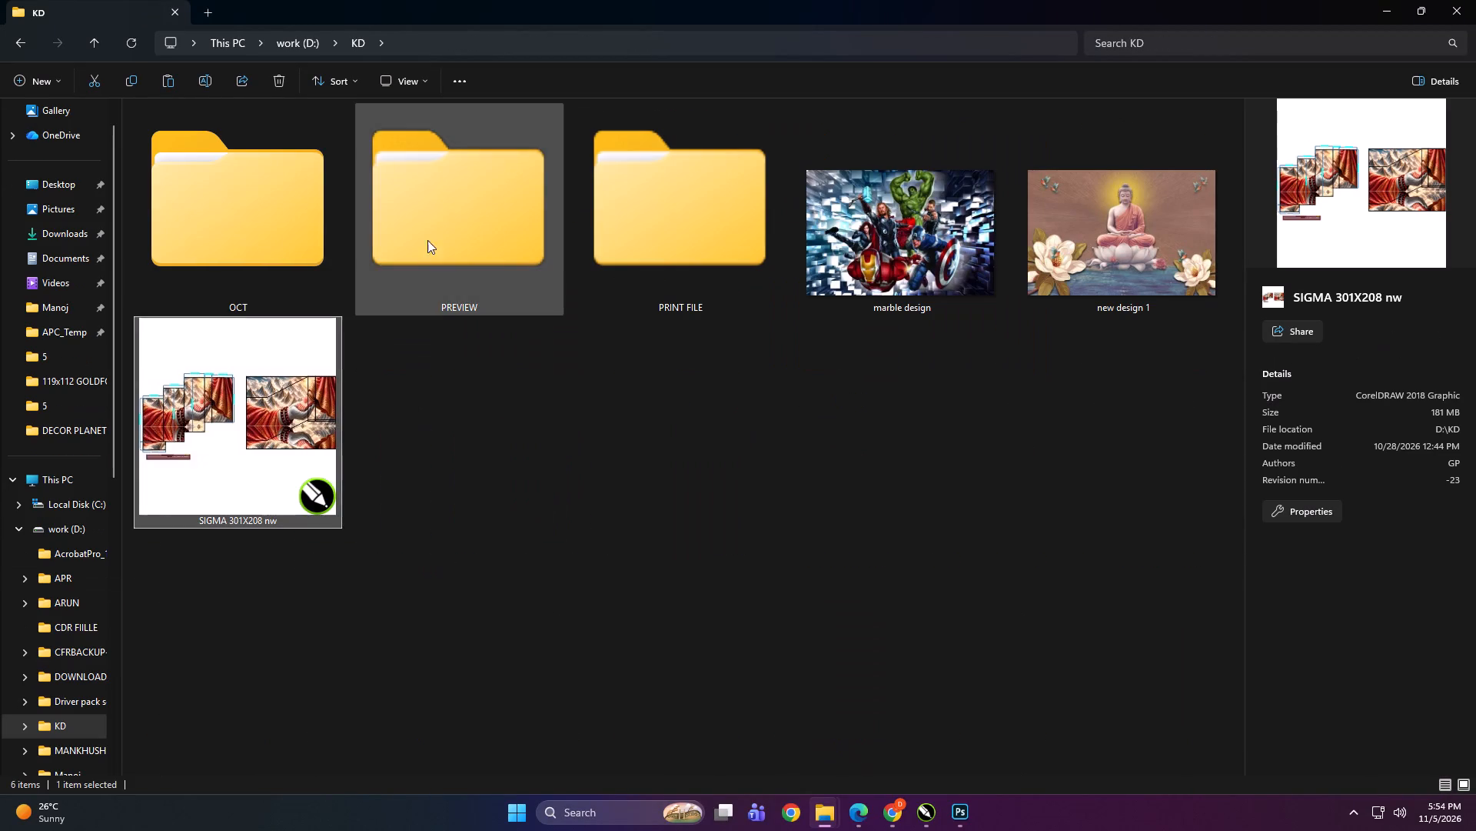
left_click(244, 238)
double_click(721, 220)
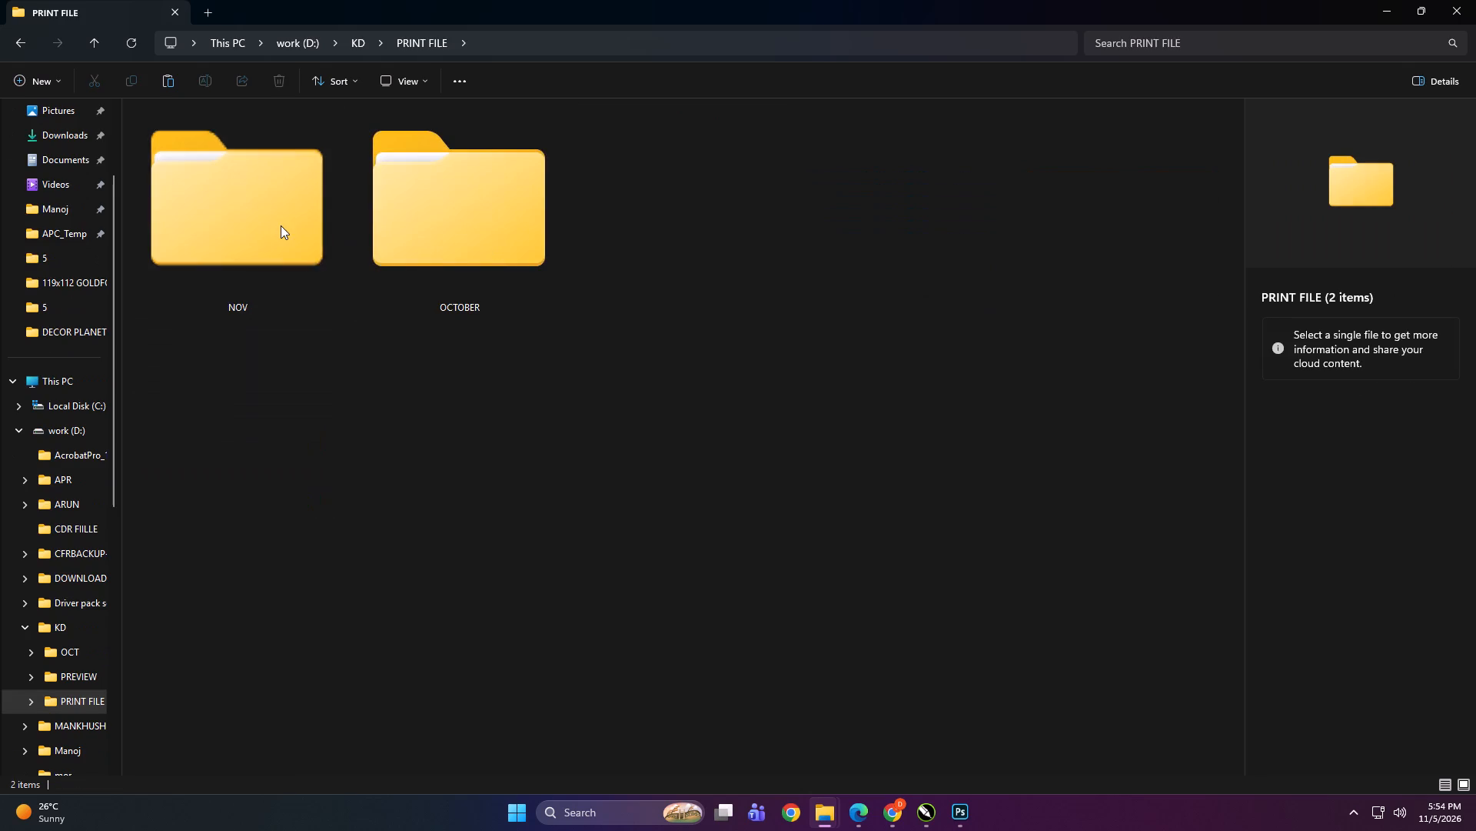
double_click(281, 225)
double_click(1162, 209)
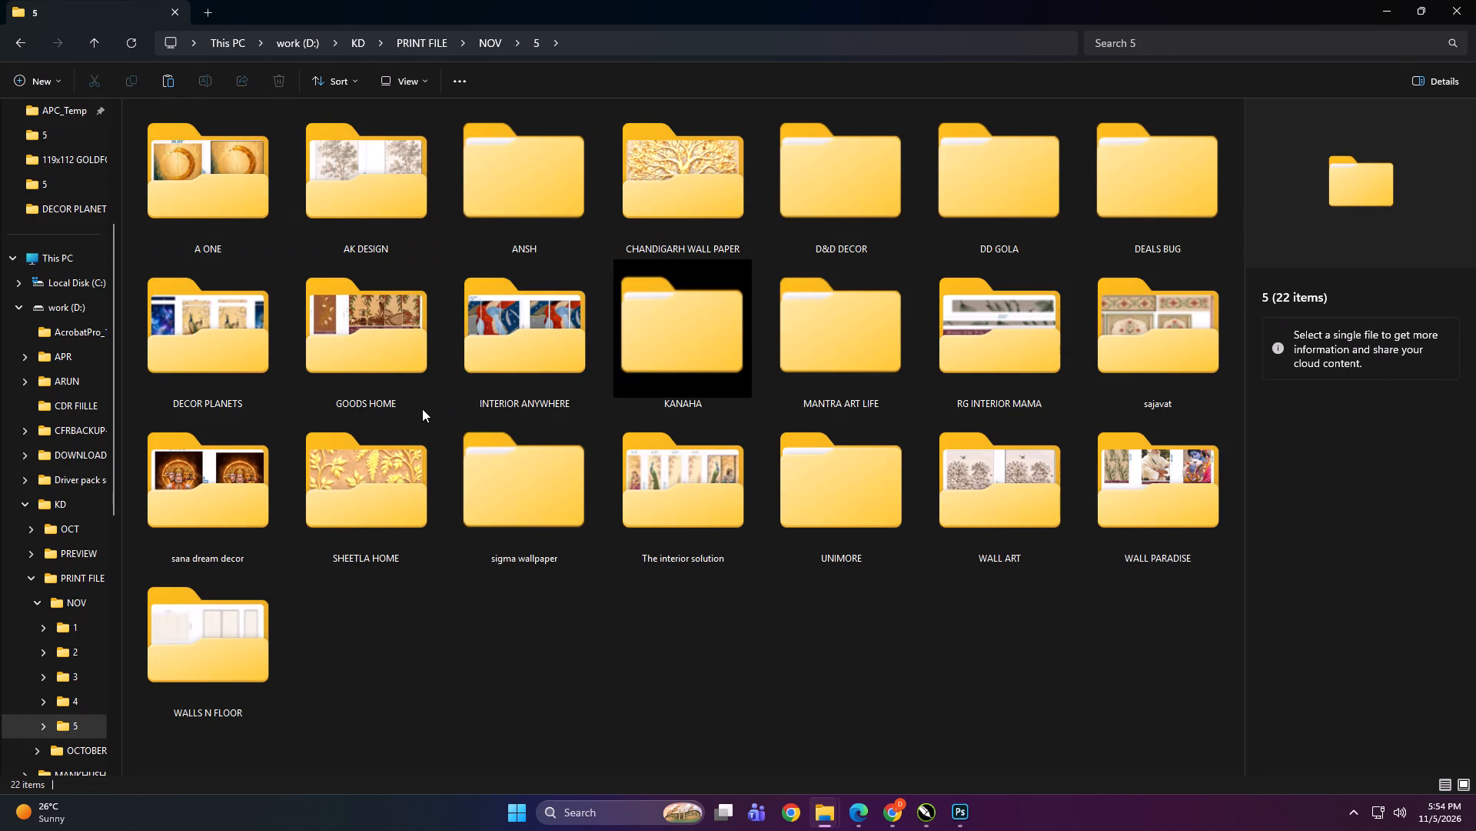
Examine the print files inside the DECOR PLANETS client folder of NOV 5.
double_click(217, 330)
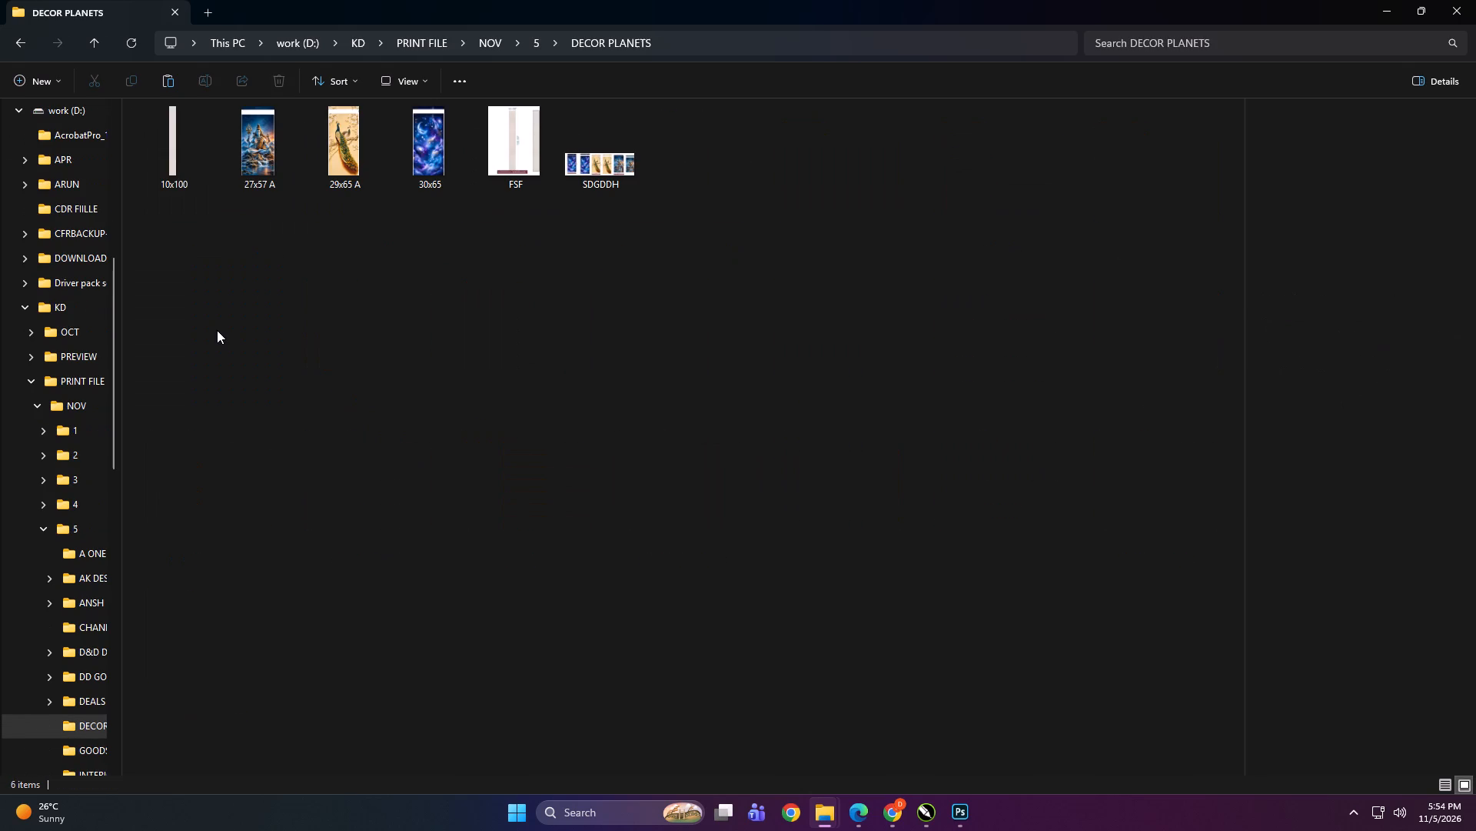
key("BackSpace")
left_click(418, 632)
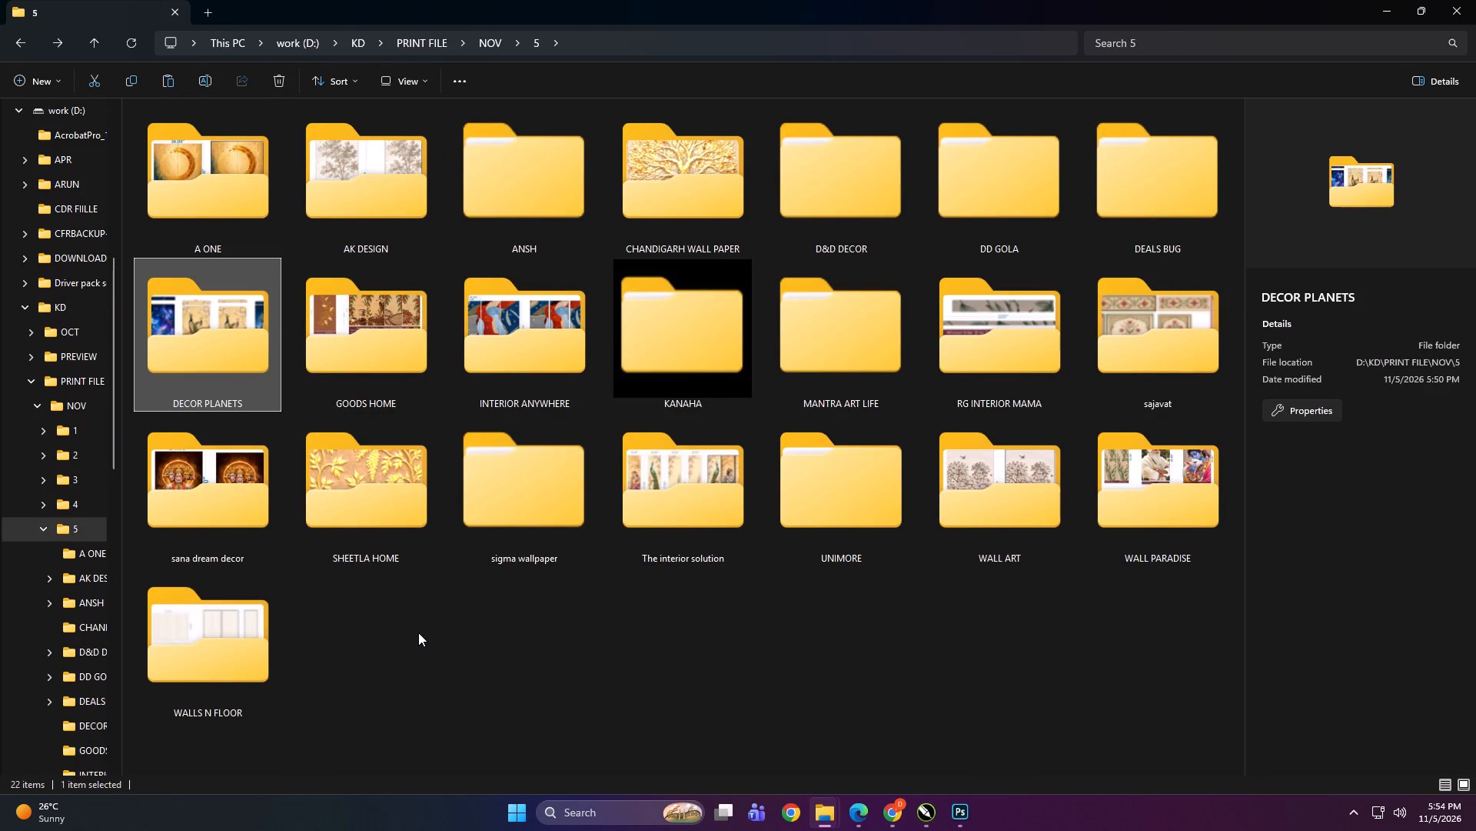
double_click(201, 322)
left_click_drag(244, 255, 246, 252)
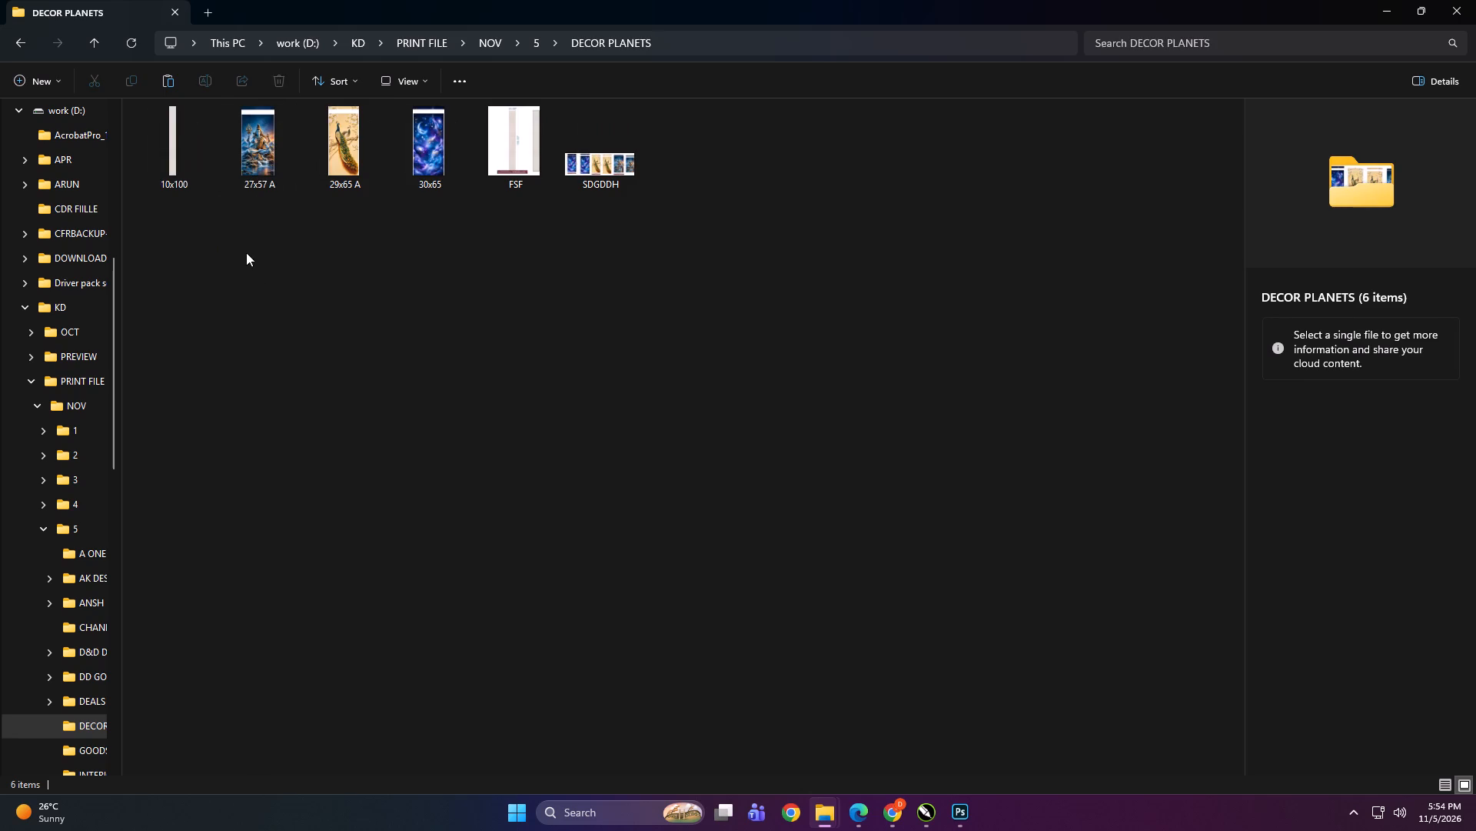
left_click_drag(246, 252, 444, 166)
left_click(450, 163)
left_click_drag(250, 232, 408, 172)
double_click(561, 347)
key("BackSpace")
left_click(412, 654)
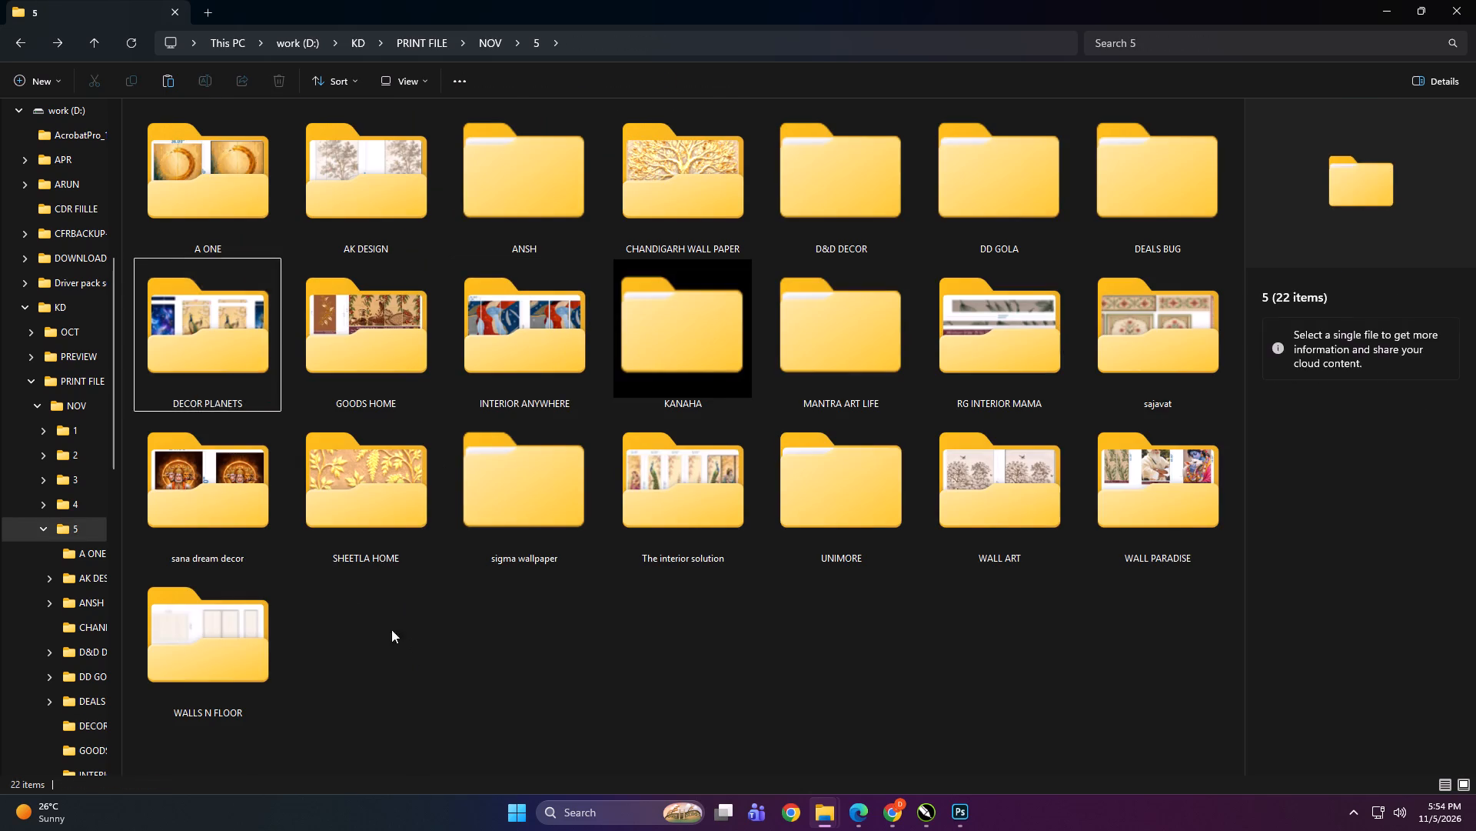
double_click(218, 348)
left_click(436, 471)
key("BackSpace")
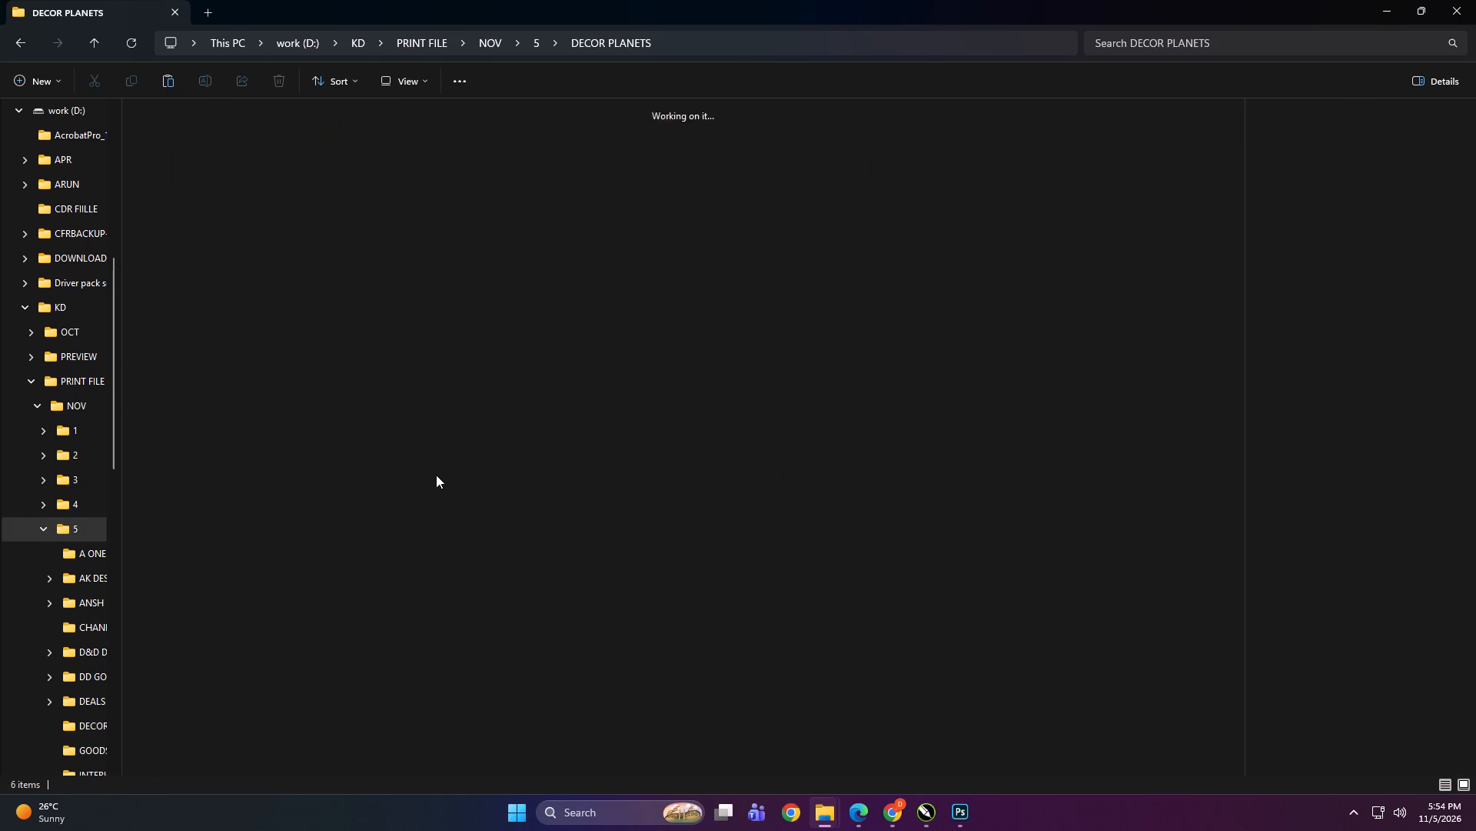
left_click(406, 624)
double_click(217, 357)
left_click(410, 507)
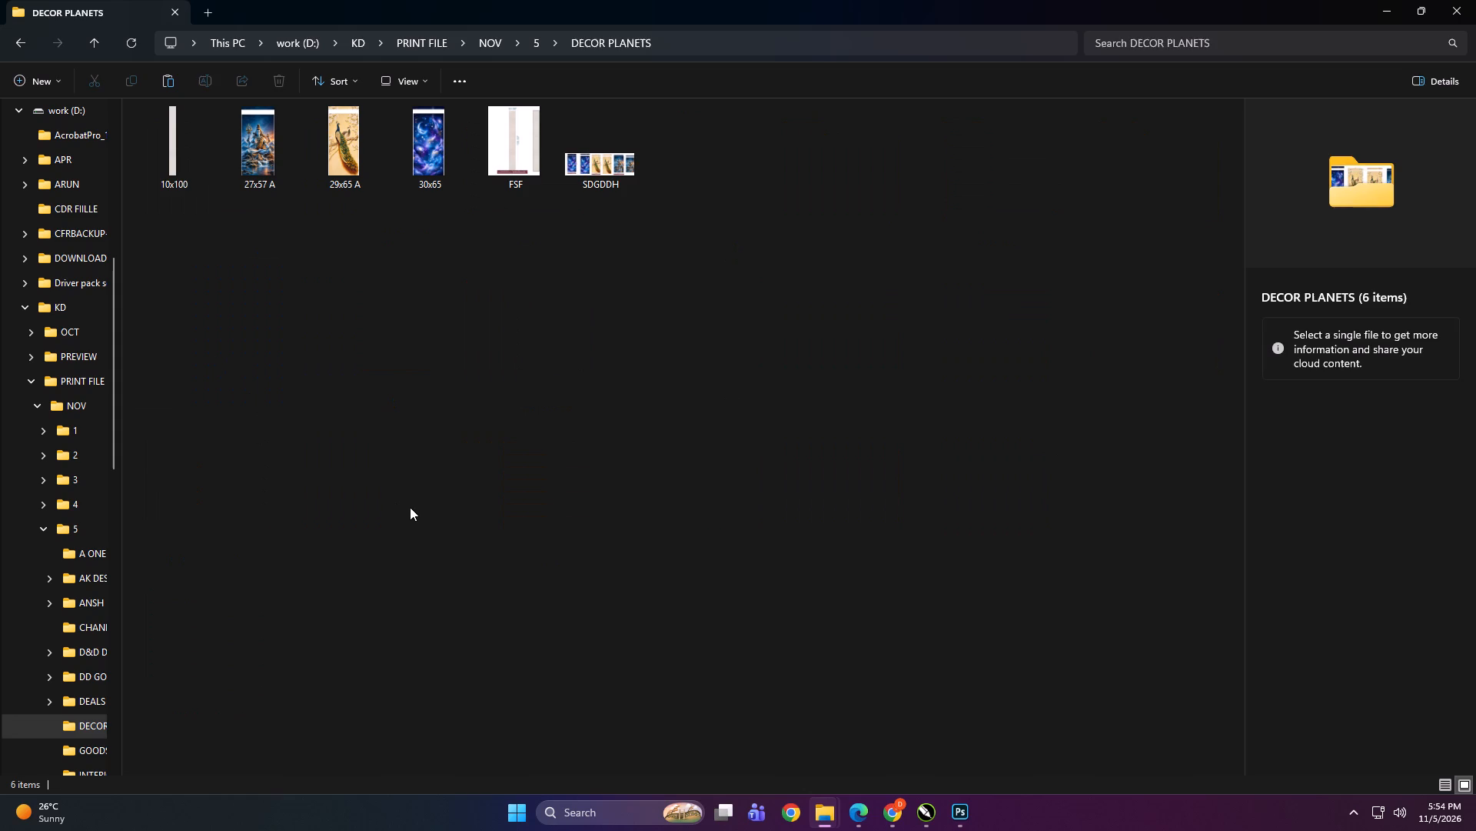
key("BackSpace")
left_click(351, 359)
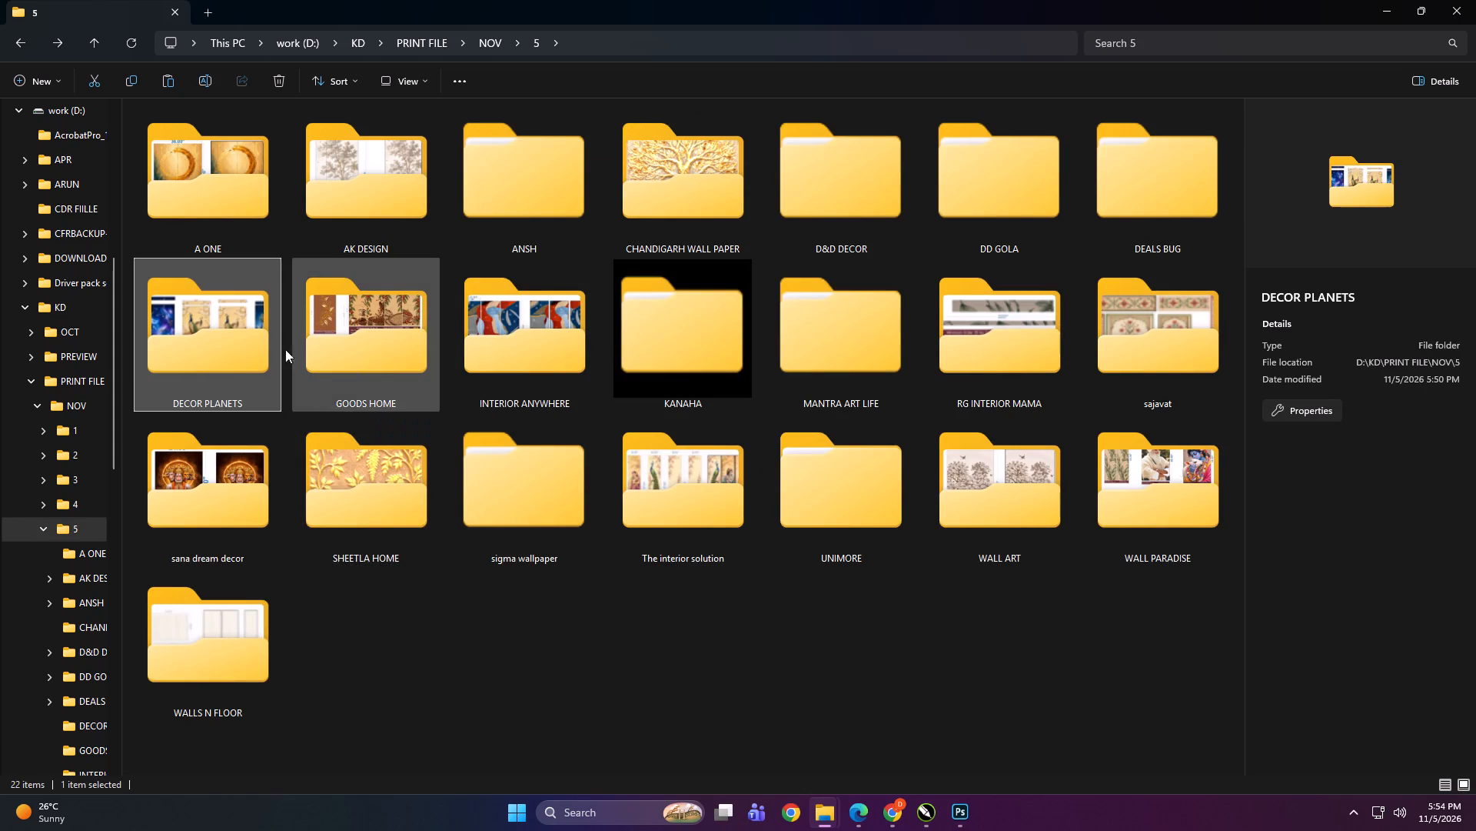
Copy the whole DECOR PLANETS folder from the local NOV 5 folder.
left_click(244, 349)
key("ctrl+c")
Open the Print > NOV > 5 folder on the DIGITECH_SHAREDRIVE (Z:) network drive.
scroll(18, 589, "up", 4)
left_click(47, 502)
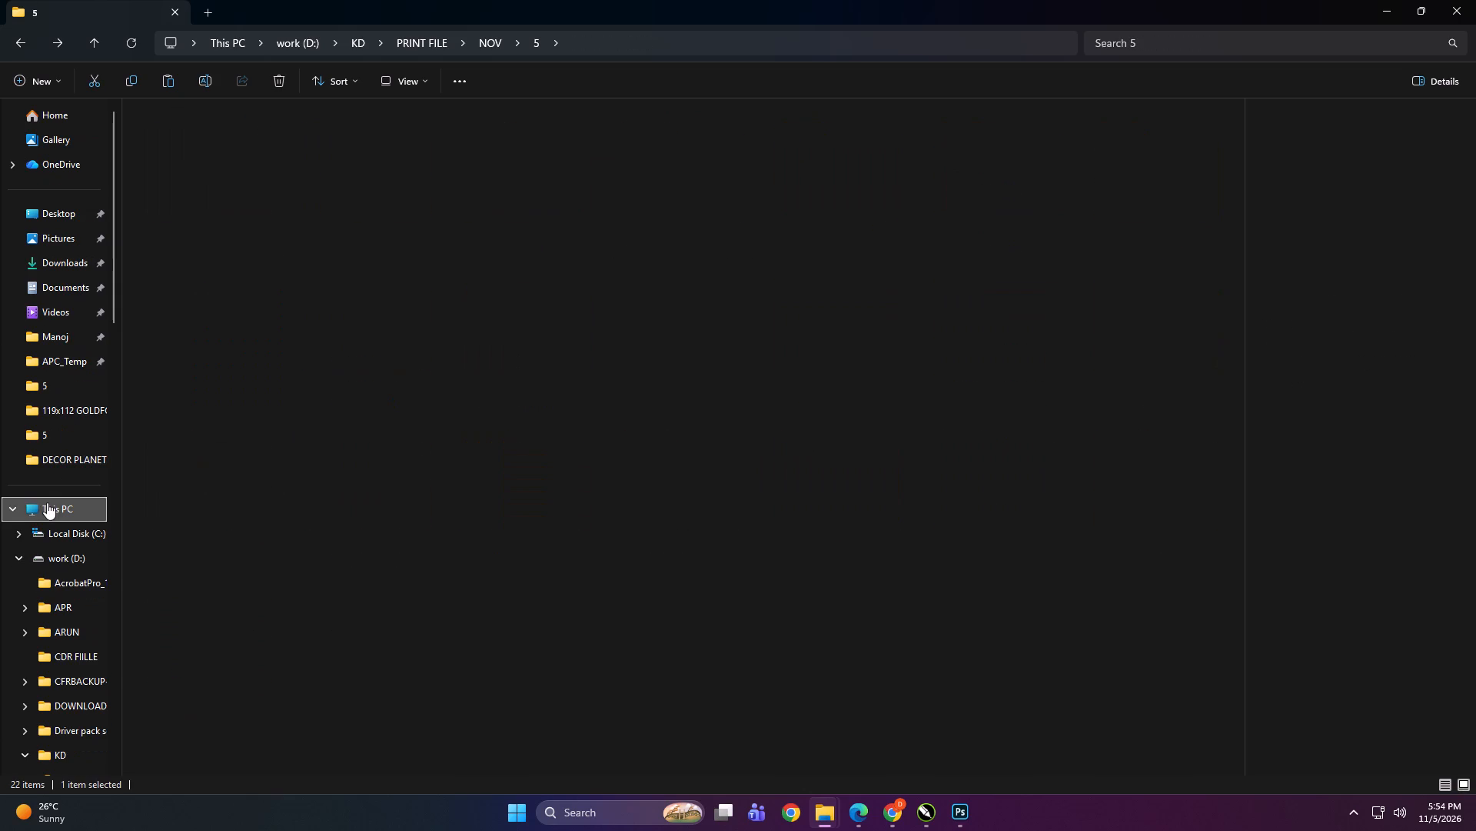
triple_click(294, 466)
double_click(572, 386)
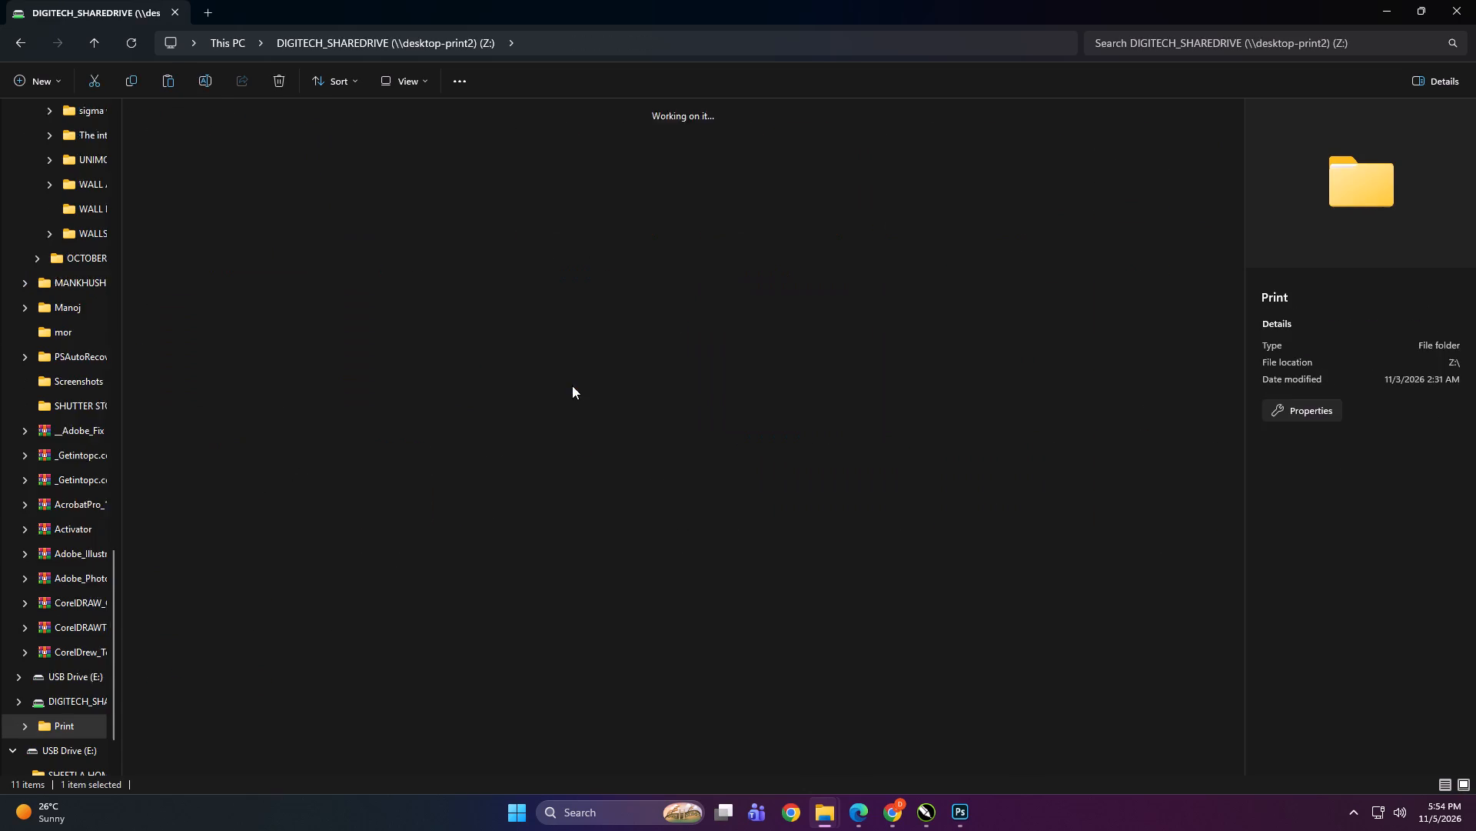
double_click(196, 275)
left_click(932, 177)
double_click(760, 193)
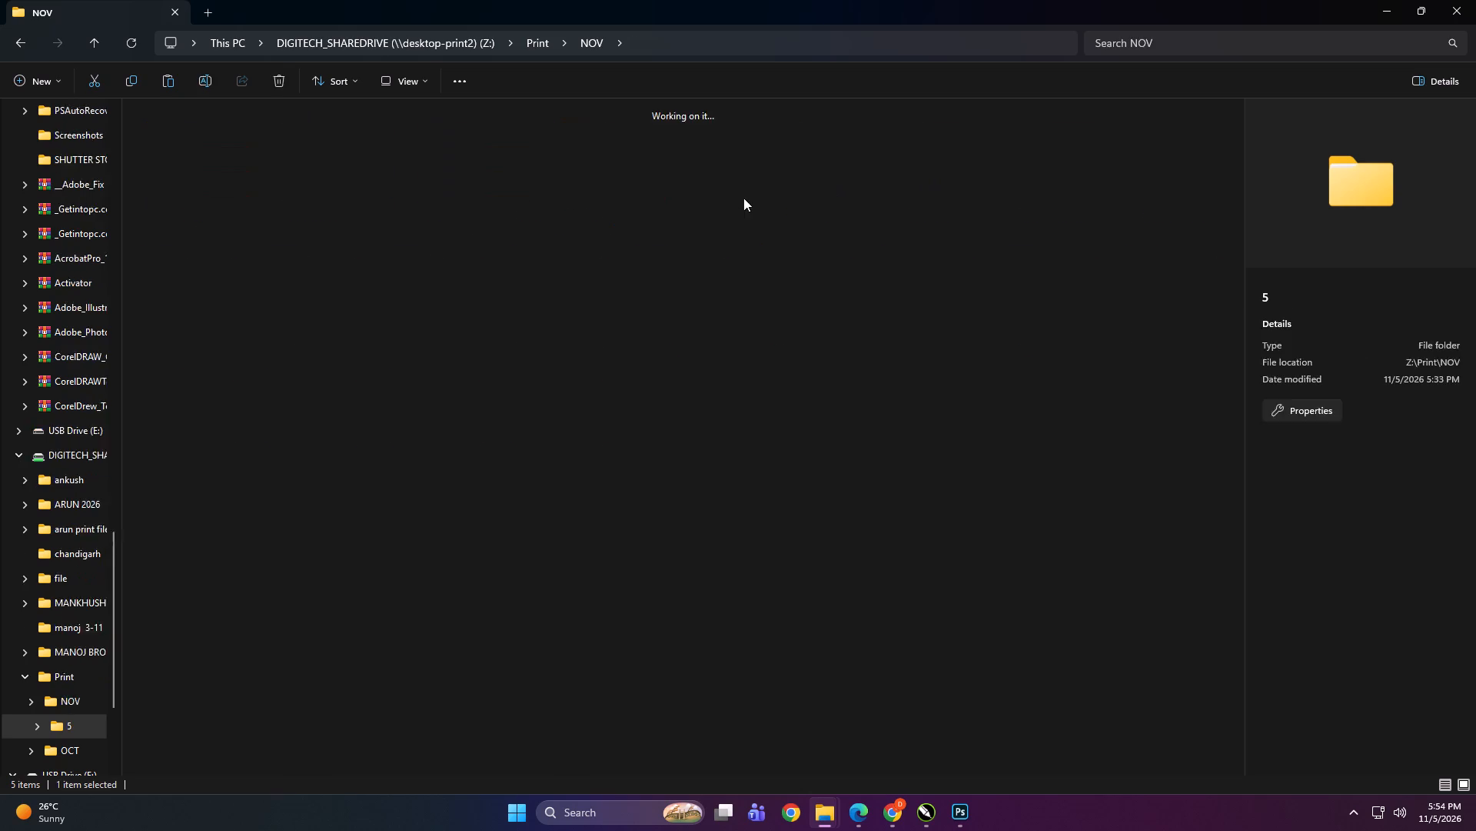
left_click(770, 457)
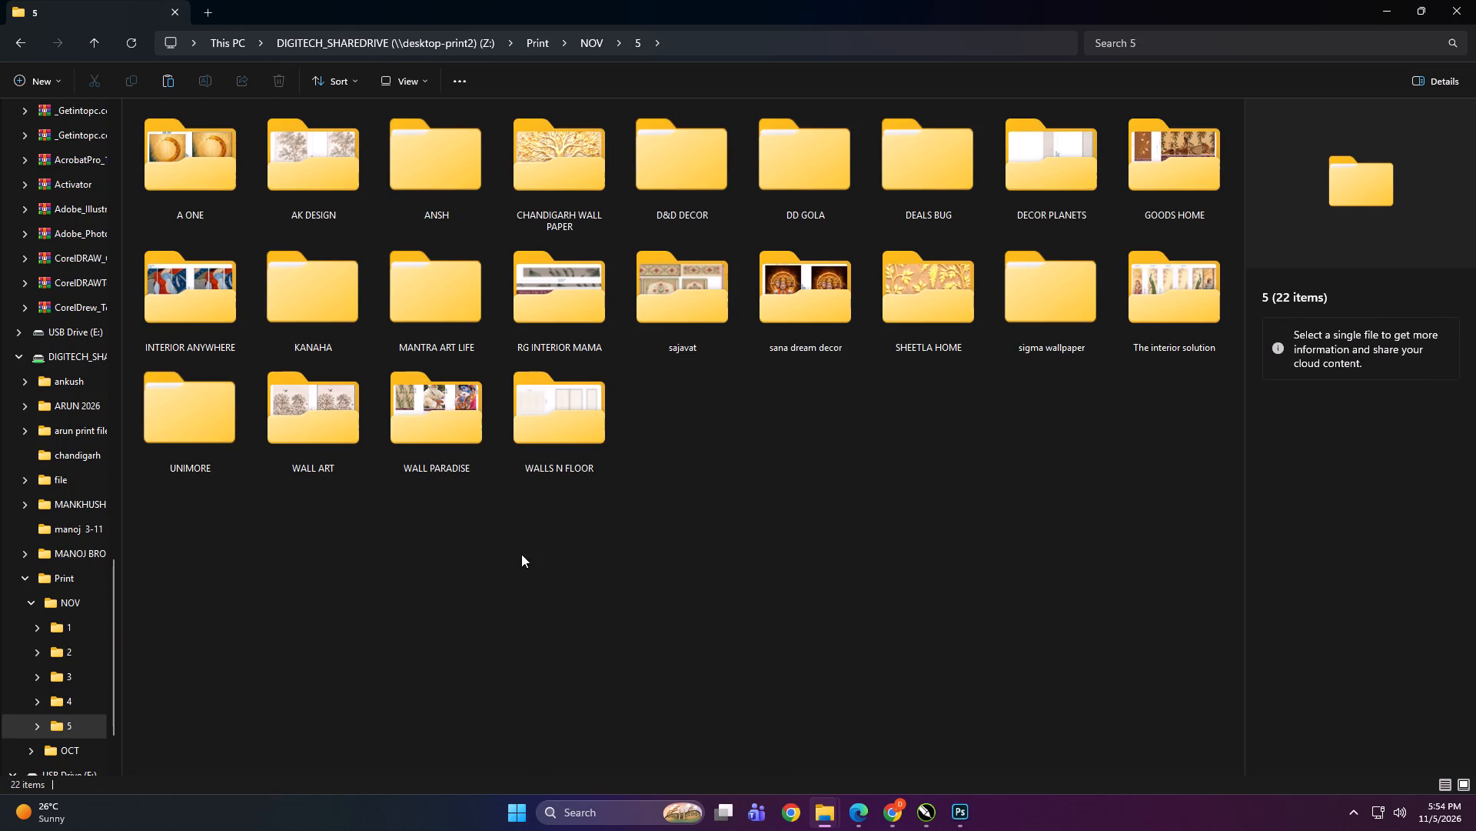
Check the contents of the shared drive's DECOR PLANETS folder in NOV 5 and delete that folder.
double_click(1053, 185)
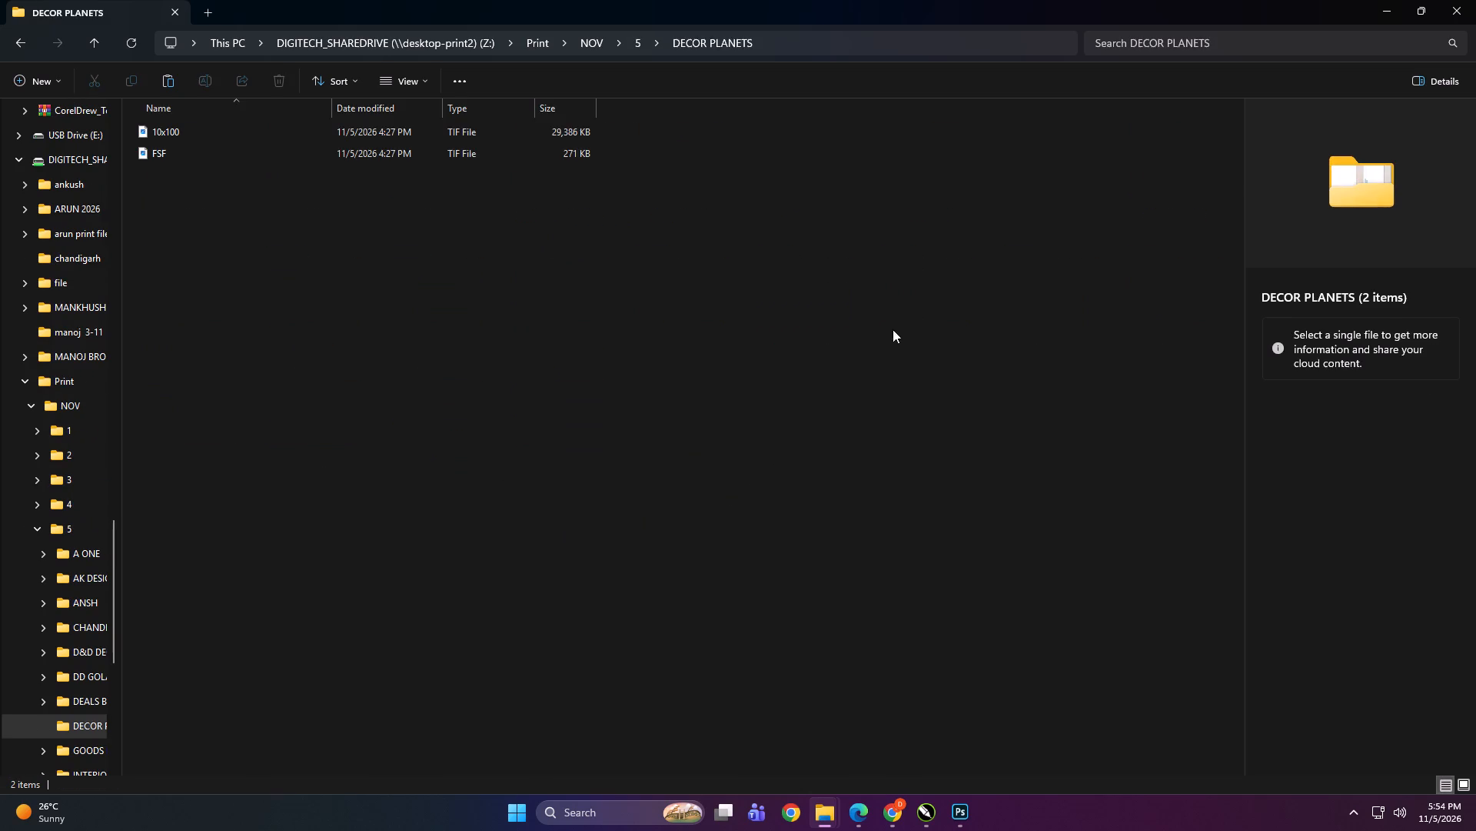
left_click(777, 494)
key("BackSpace")
left_click(1017, 440)
left_click(1032, 171)
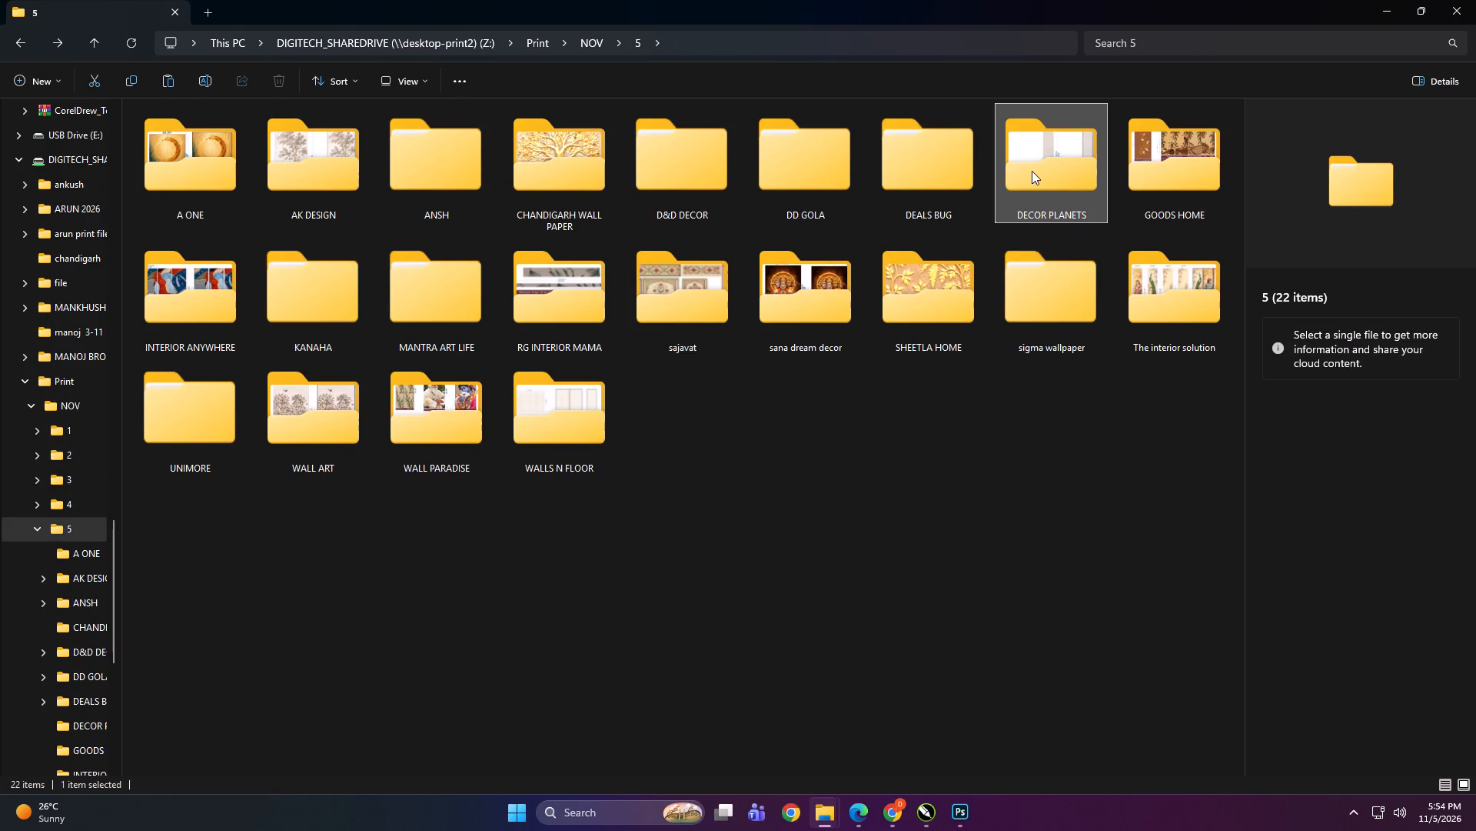
key("Delete")
key("Return")
right_click(895, 410)
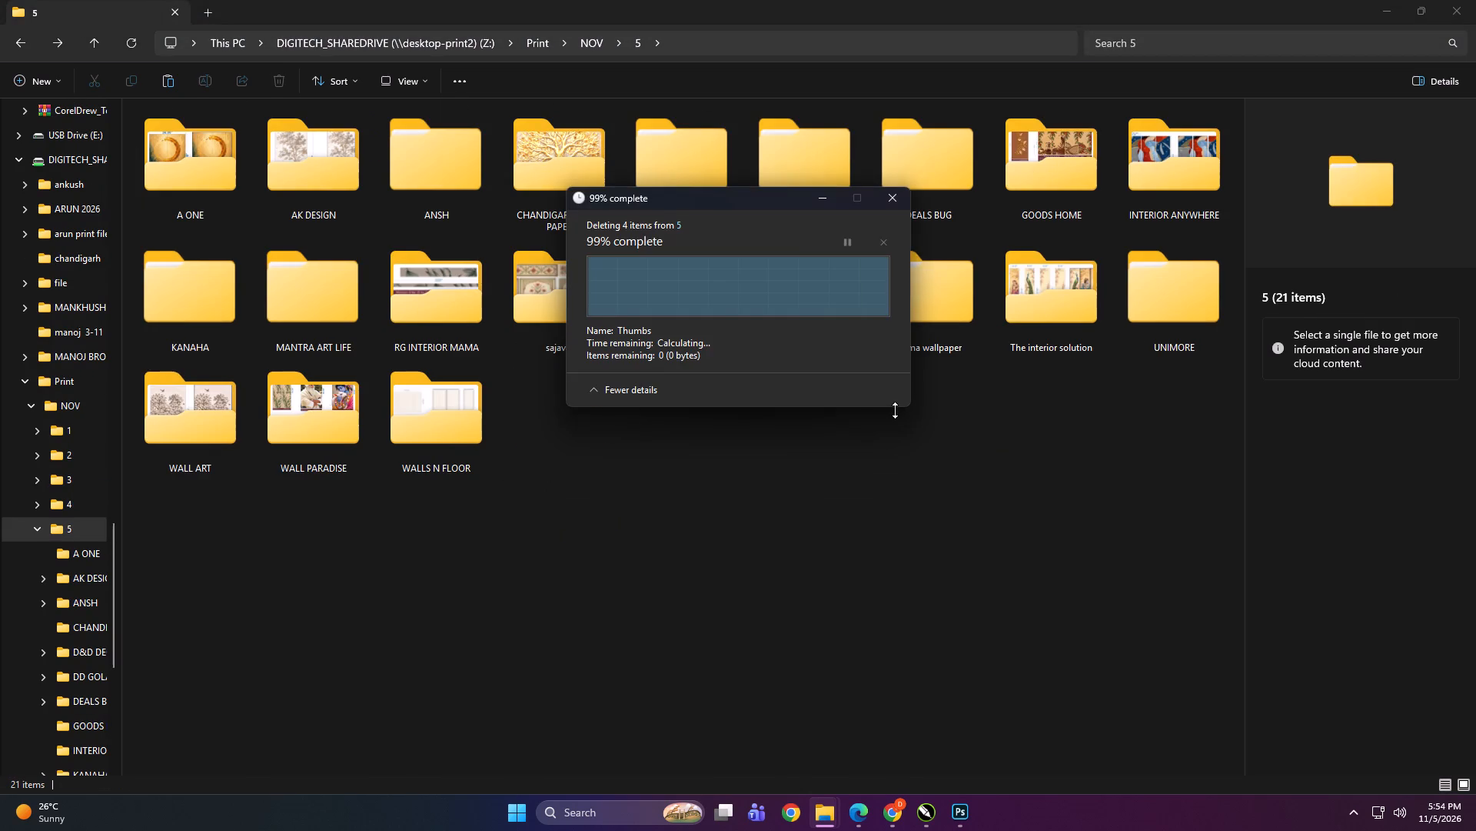
right_click(884, 450)
left_click(899, 469)
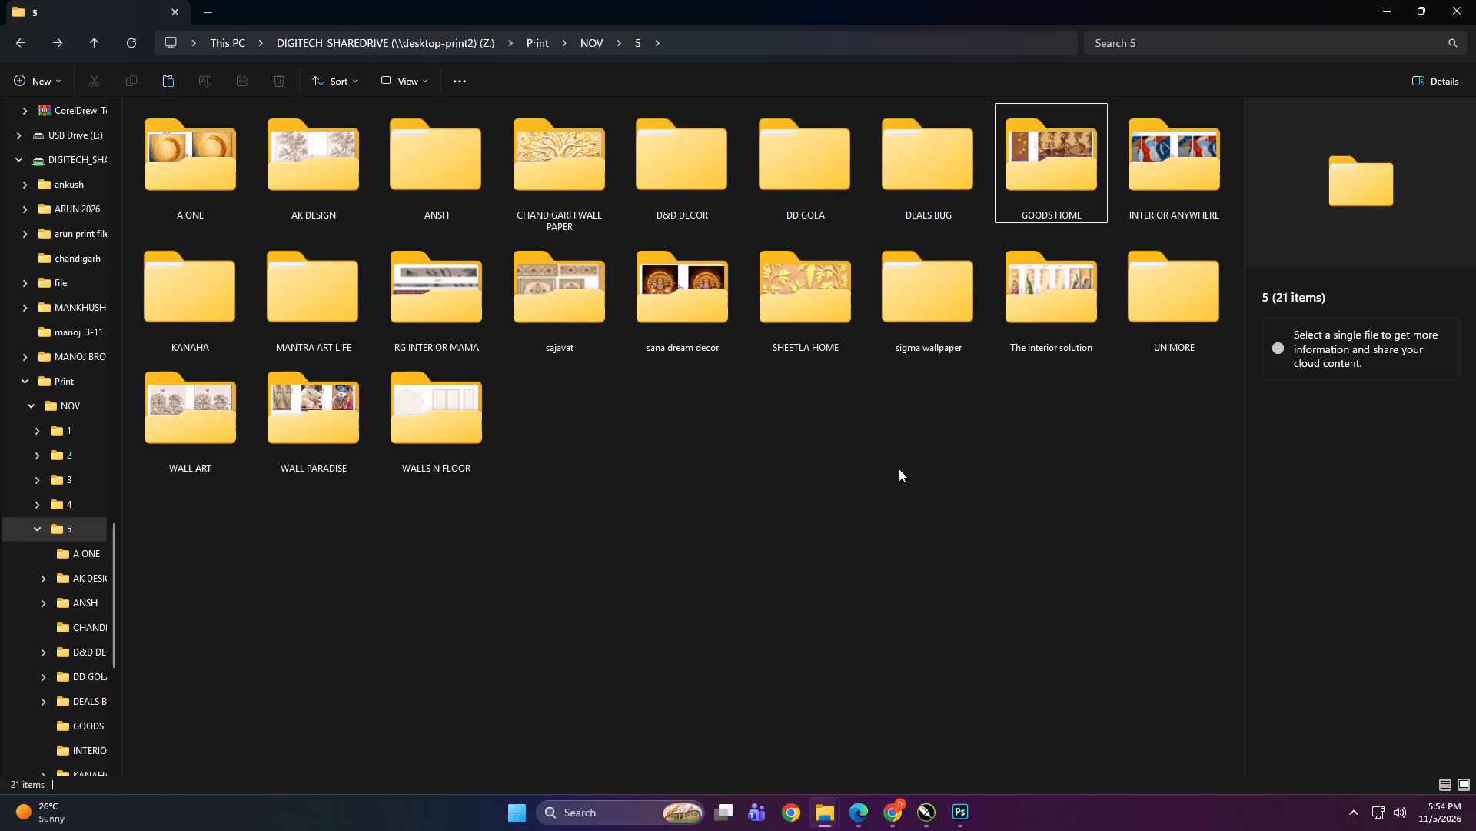
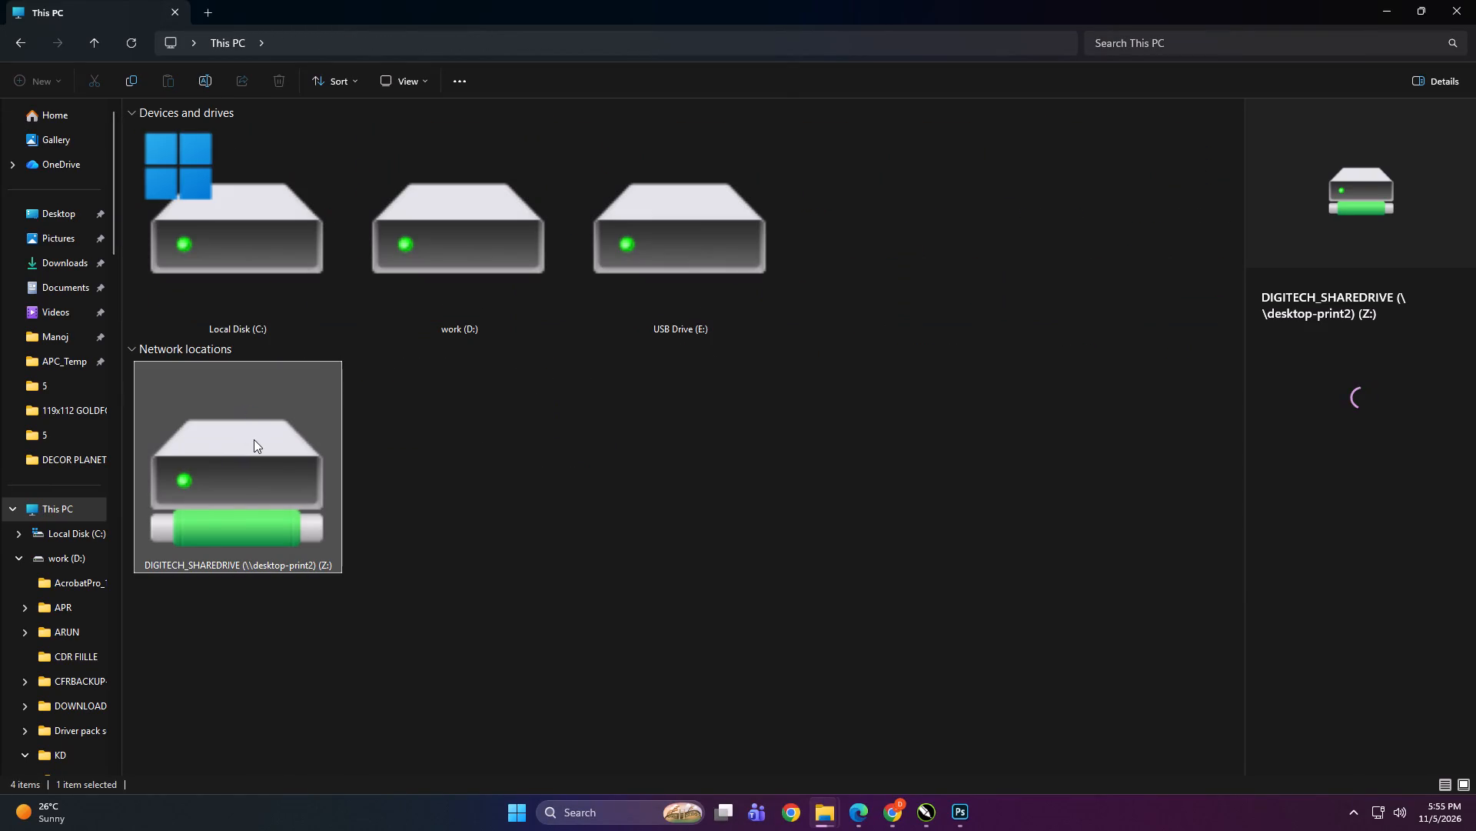
Open the 5-11-25 folder inside the ankush folder on the DIGITECH_SHAREDRIVE (Z:) network drive.
double_click(254, 439)
double_click(254, 439)
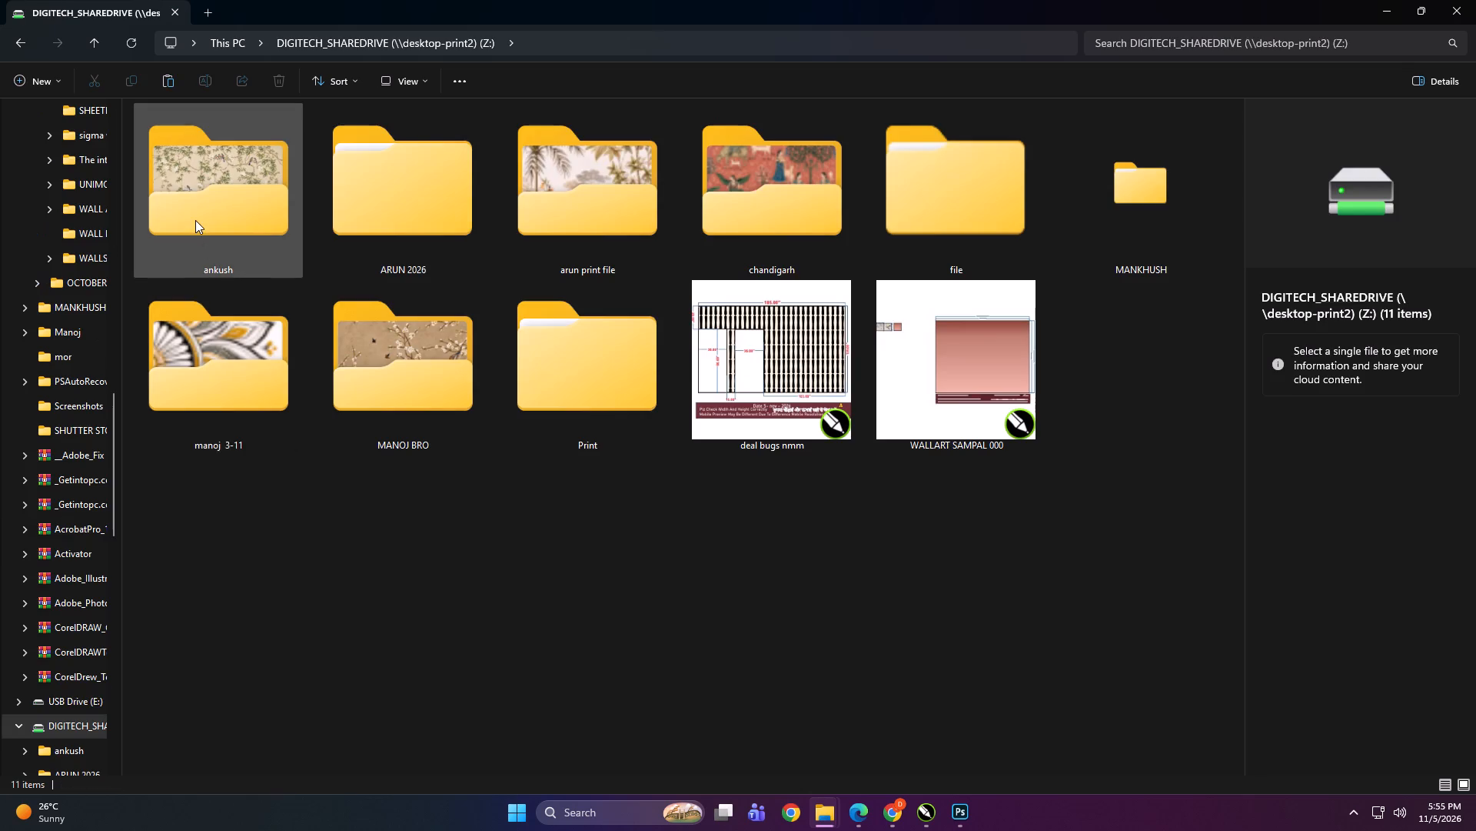
triple_click(195, 220)
left_click(195, 220)
left_click(626, 640)
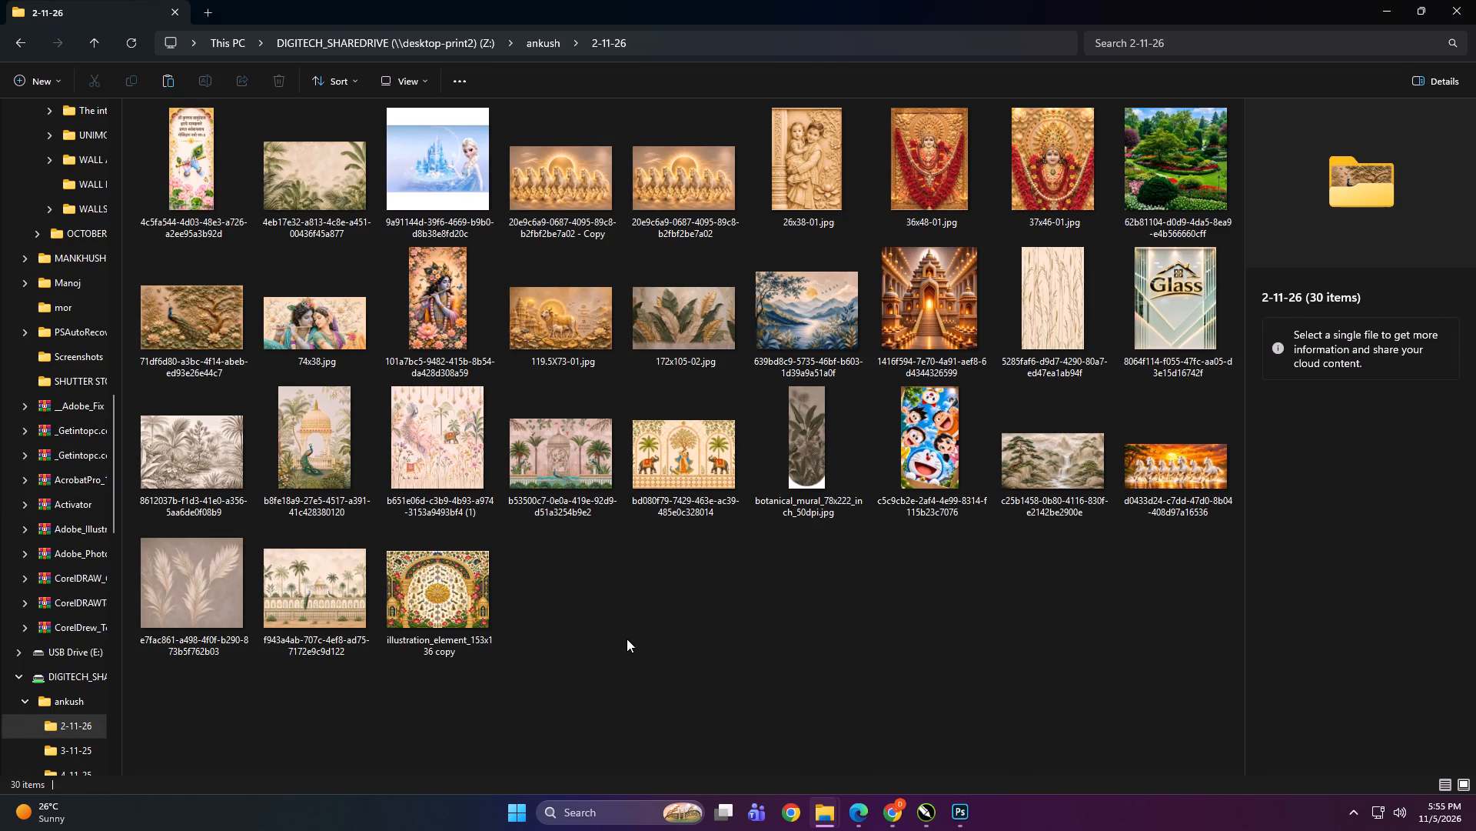
key("BackSpace")
double_click(877, 281)
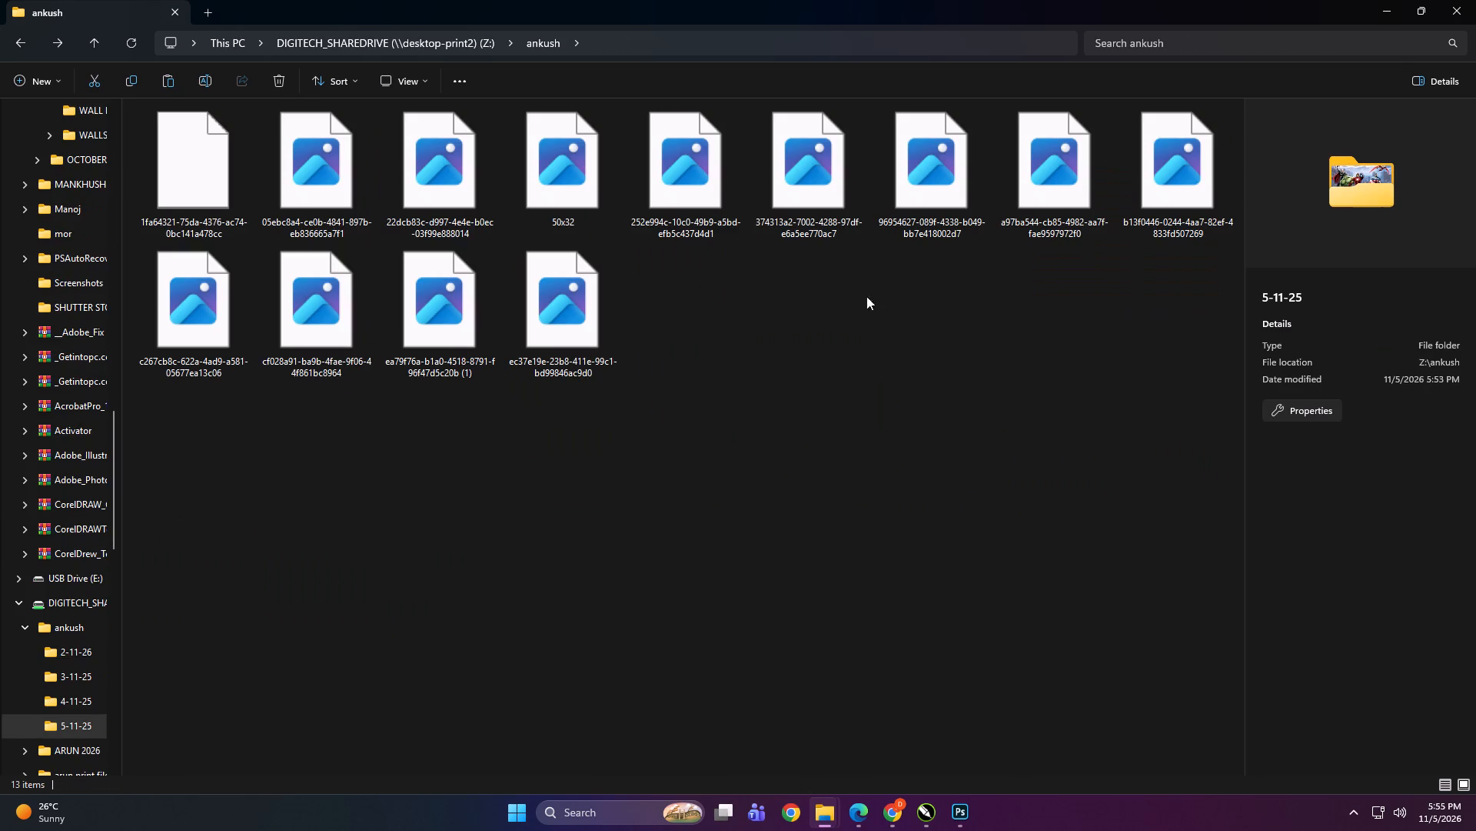
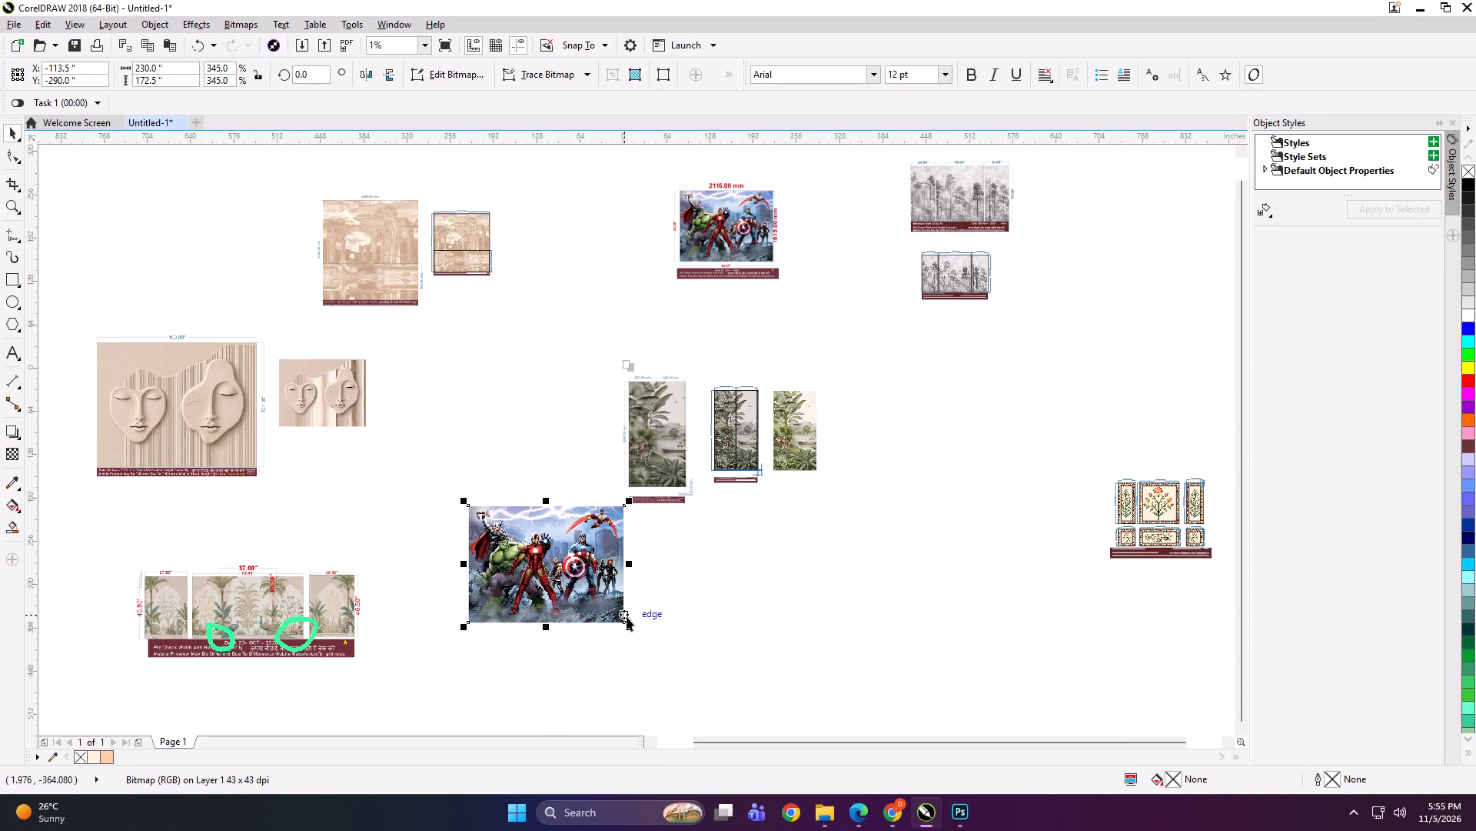
Scale the loose Avengers bitmap down to about 163 × 122 inches and place it just below the dimensioned Avengers mural reference.
left_click_drag(633, 627, 610, 624)
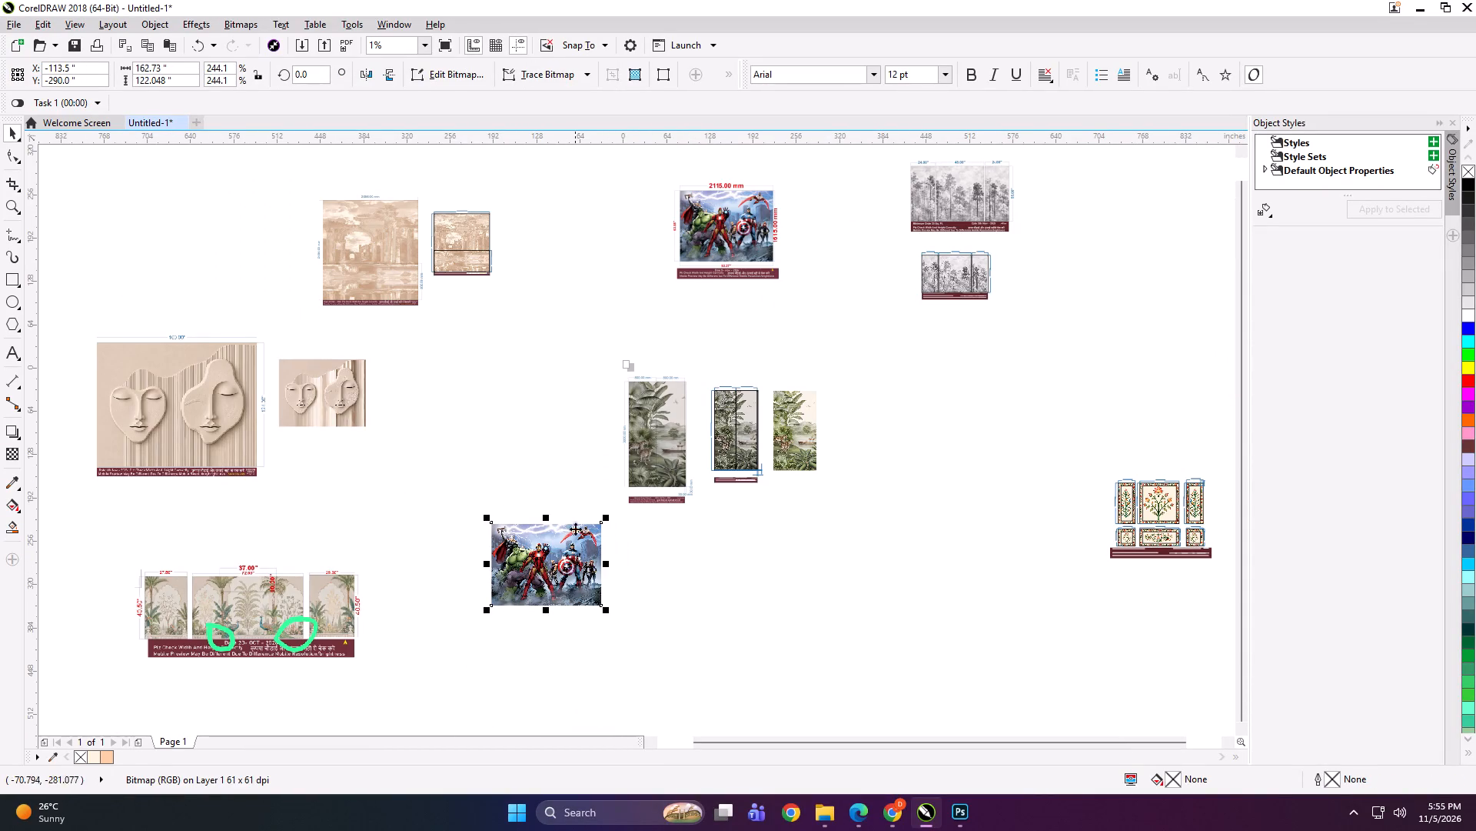
left_click(647, 363)
left_click_drag(523, 559, 750, 324)
left_click(526, 437)
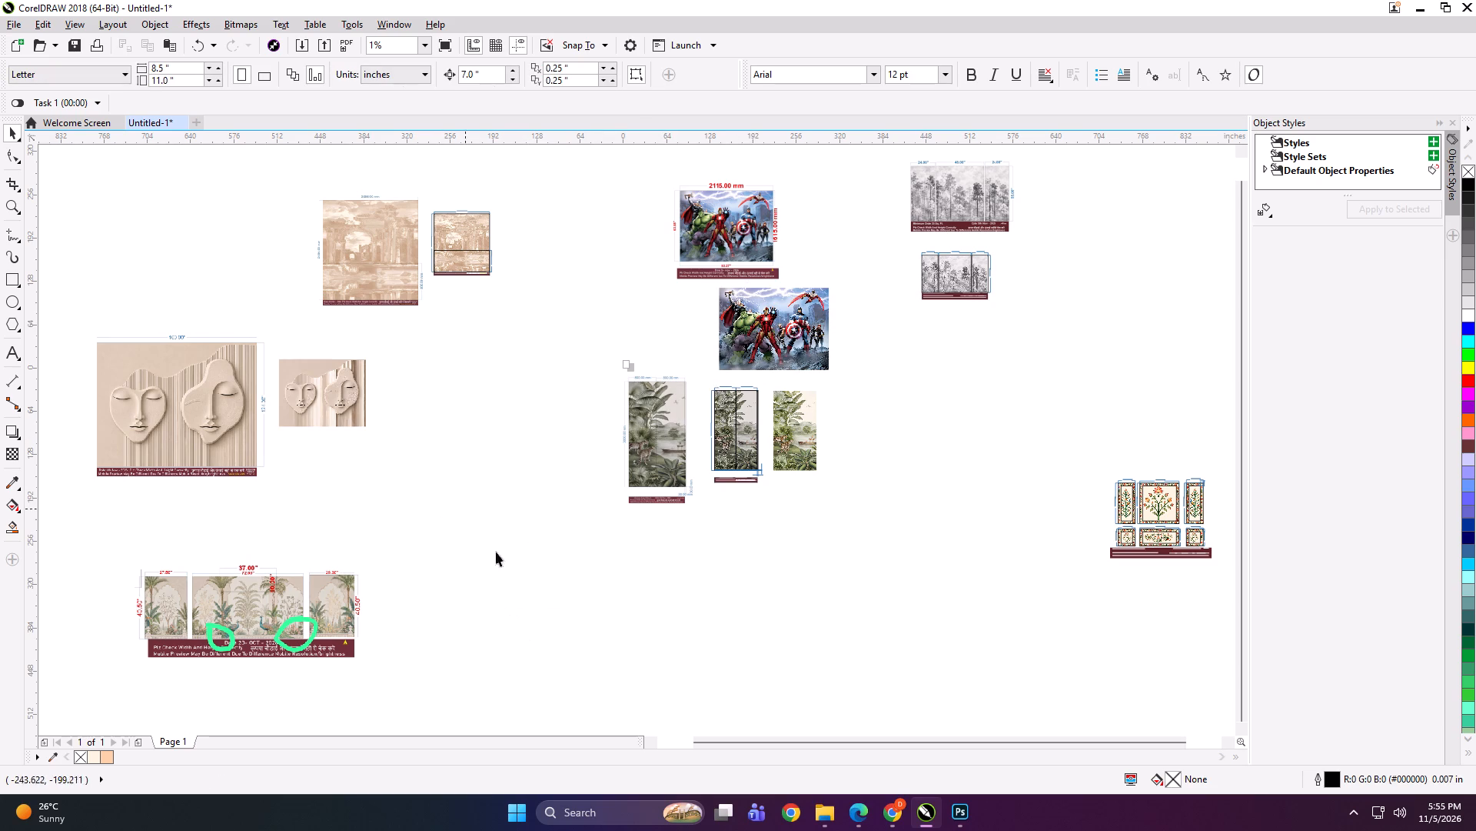
Switch to File Explorer to return to the 5-11-25 folder.
left_click(822, 812)
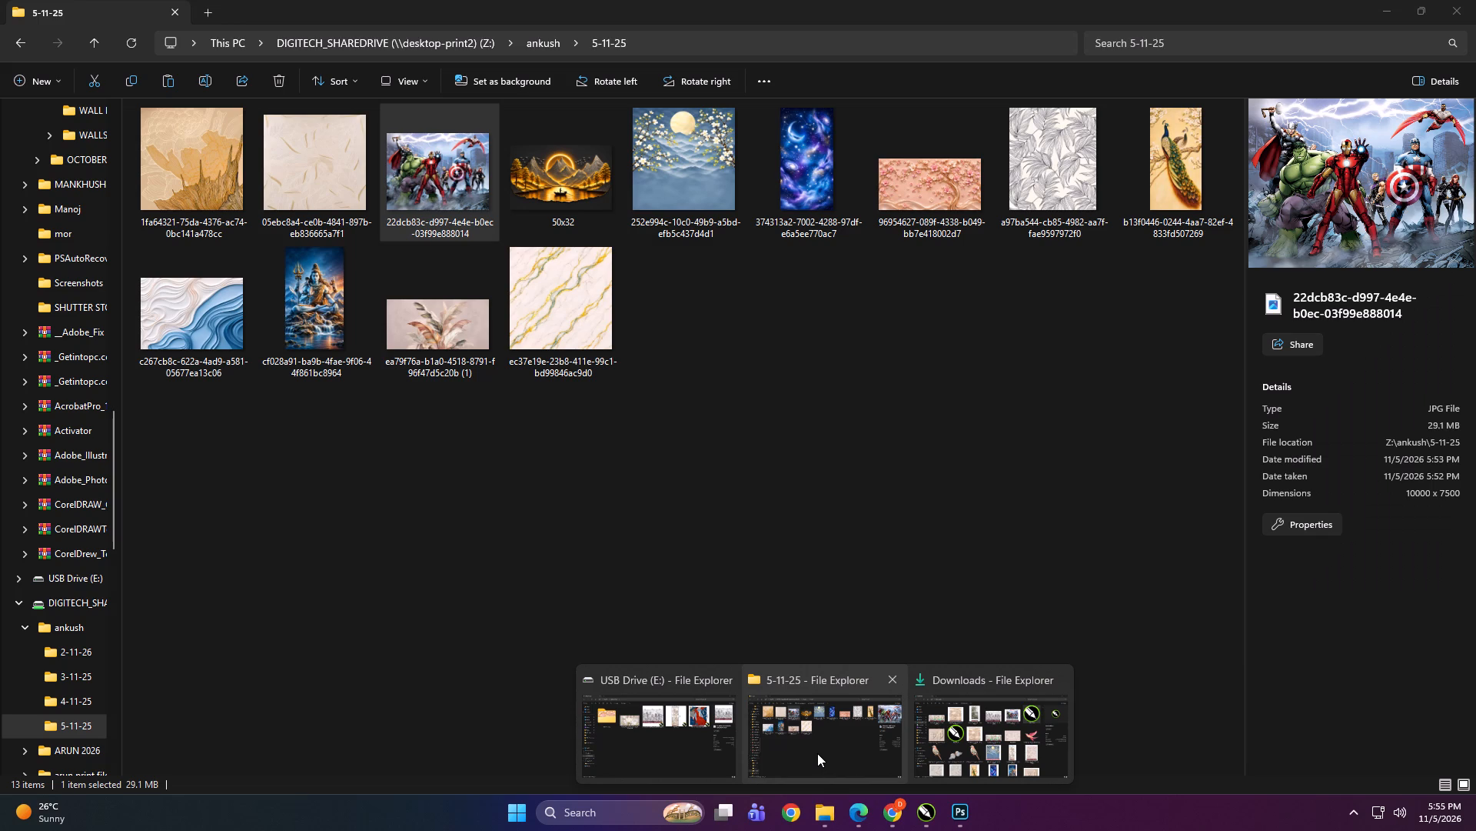
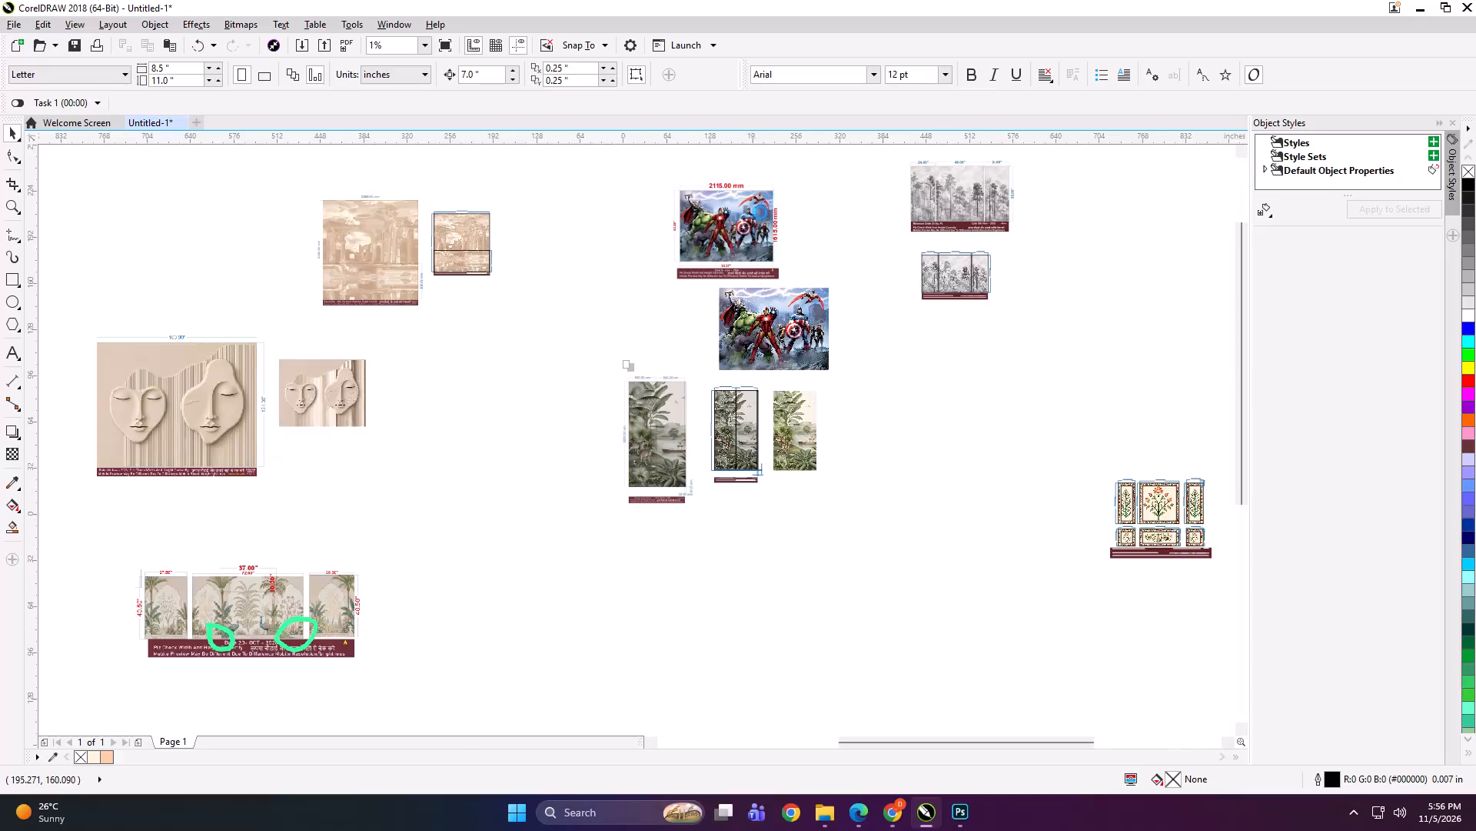
Move the loose Avengers bitmap to the left side of the dimensioned Avengers mural reference, roughly level with it.
left_click_drag(788, 404, 427, 253)
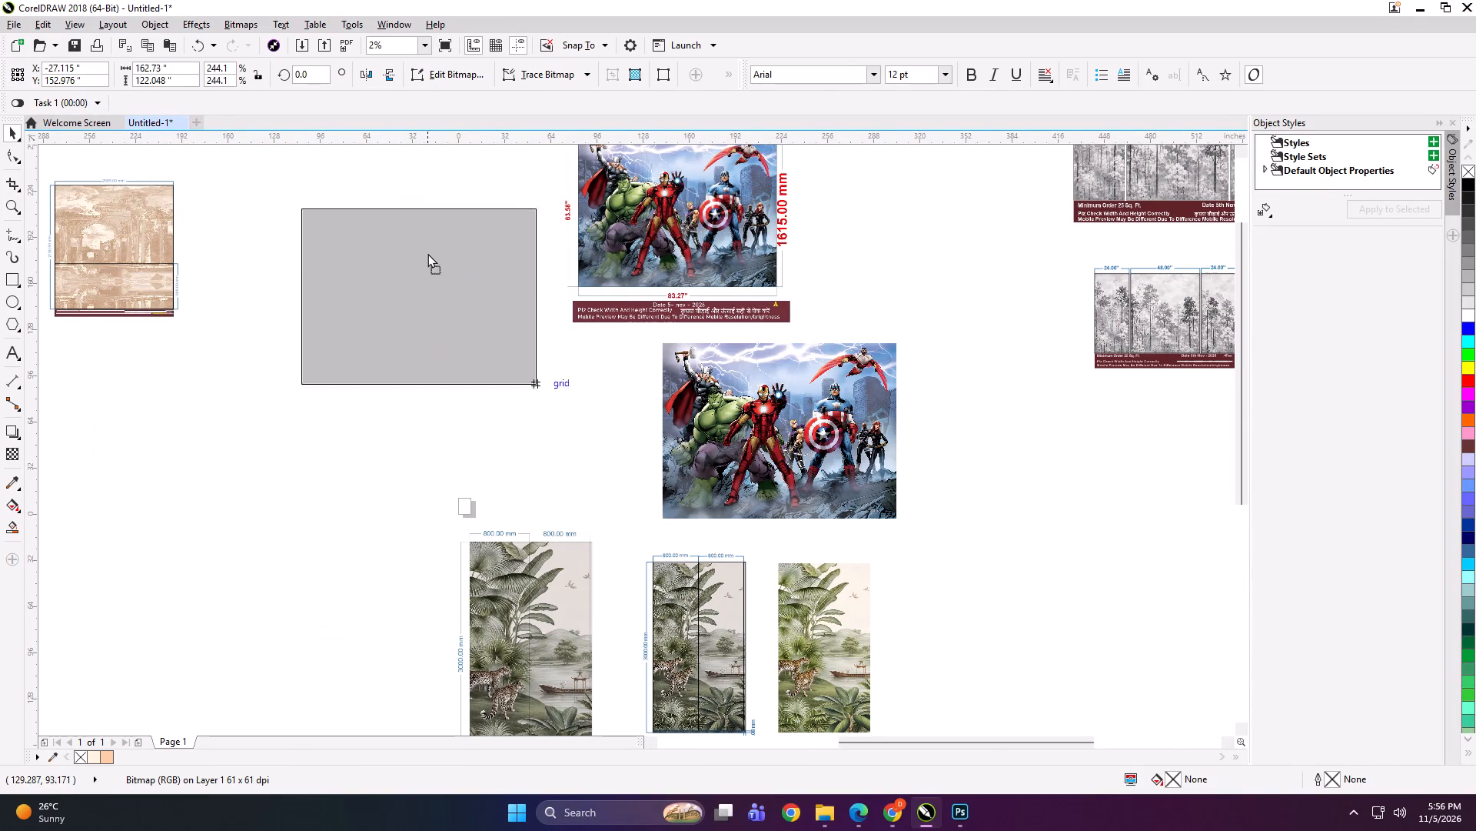
left_click_drag(427, 253, 427, 242)
scroll(578, 322, "down", 1)
scroll(609, 309, "up", 1)
left_click_drag(542, 359, 542, 315)
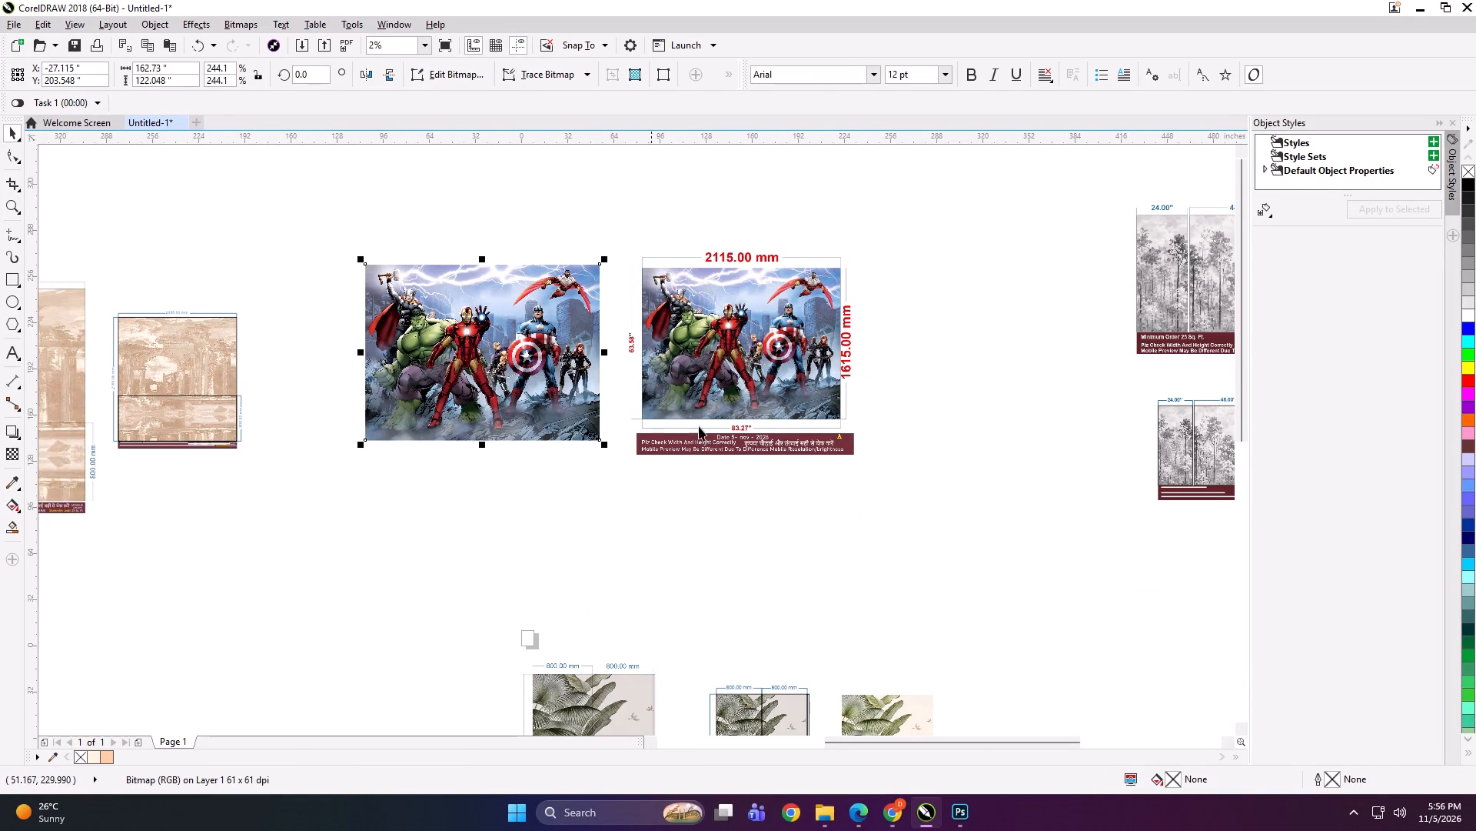
Ungroup the imported 800x3000 jungle mural artwork and delete its lighter, warmer-toned copy.
scroll(718, 348, "down", 1)
scroll(800, 612, "up", 1)
left_click(771, 558)
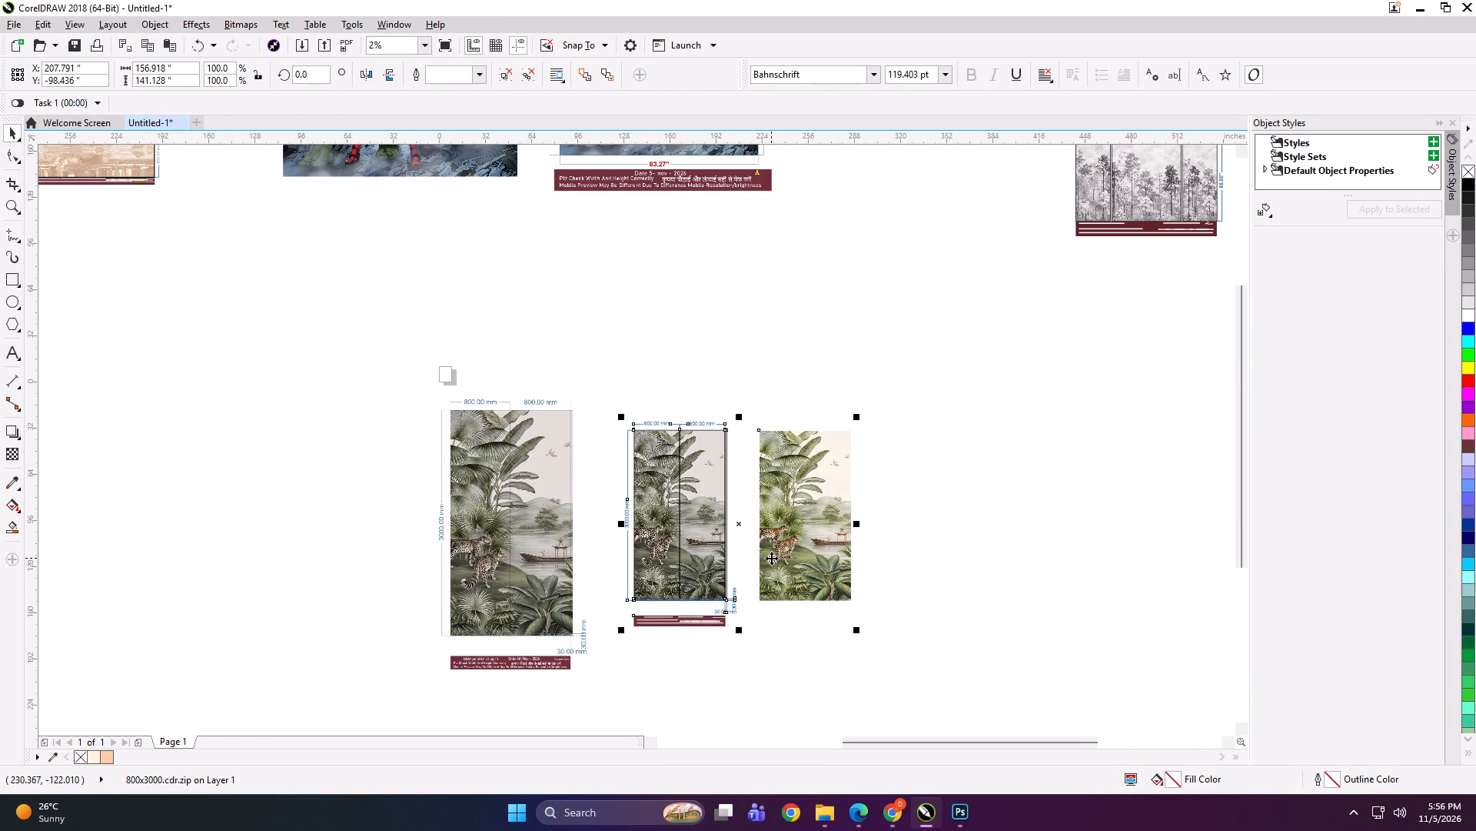
key("ctrl+u")
left_click(950, 411)
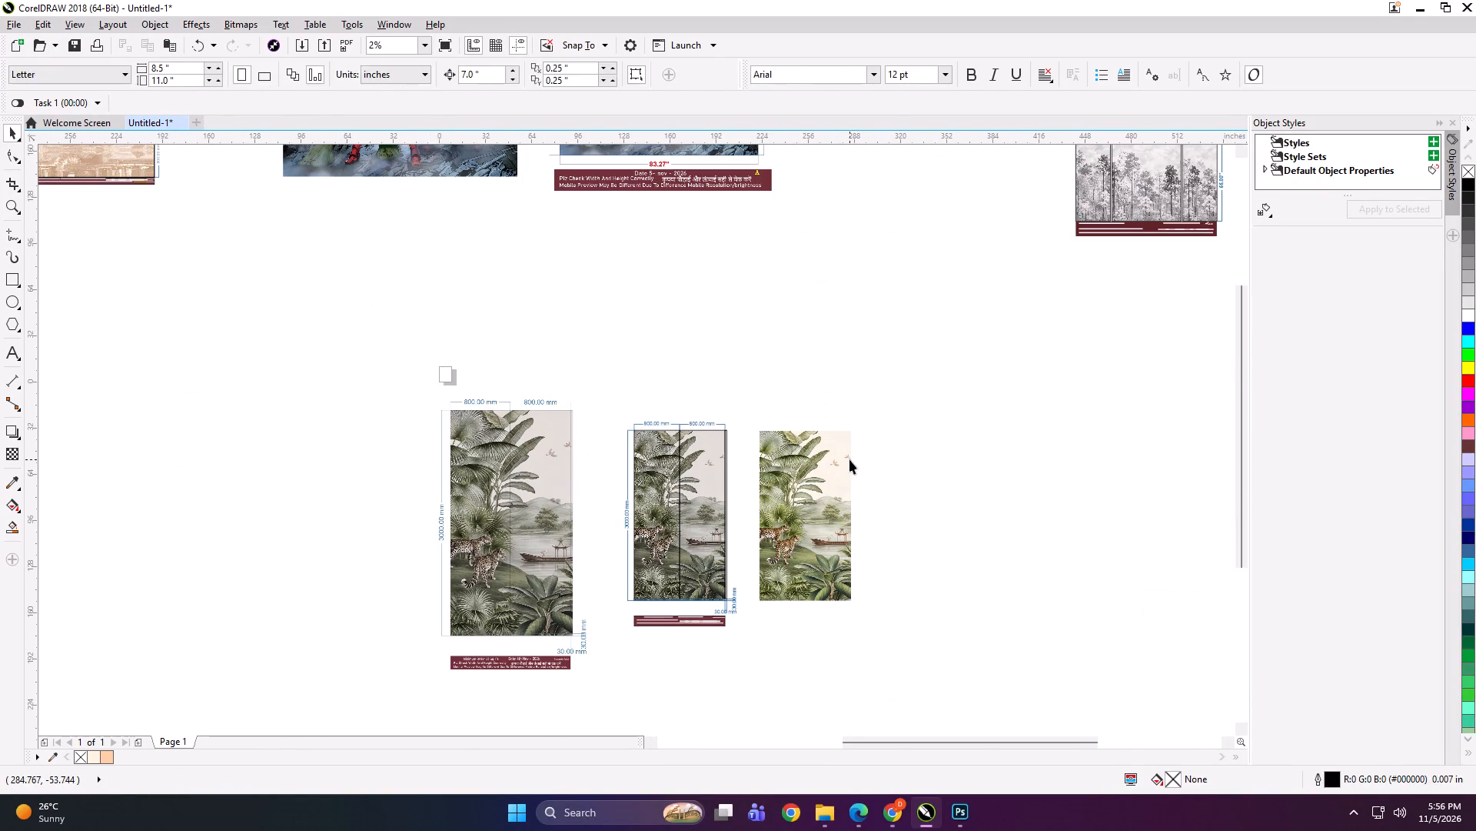
left_click(849, 459)
key("Delete")
Delete the dimension lines, maroon note strip and panel outlines from the ungrouped jungle mural, keeping its bitmap.
left_click_drag(769, 386, 603, 545)
key("Delete")
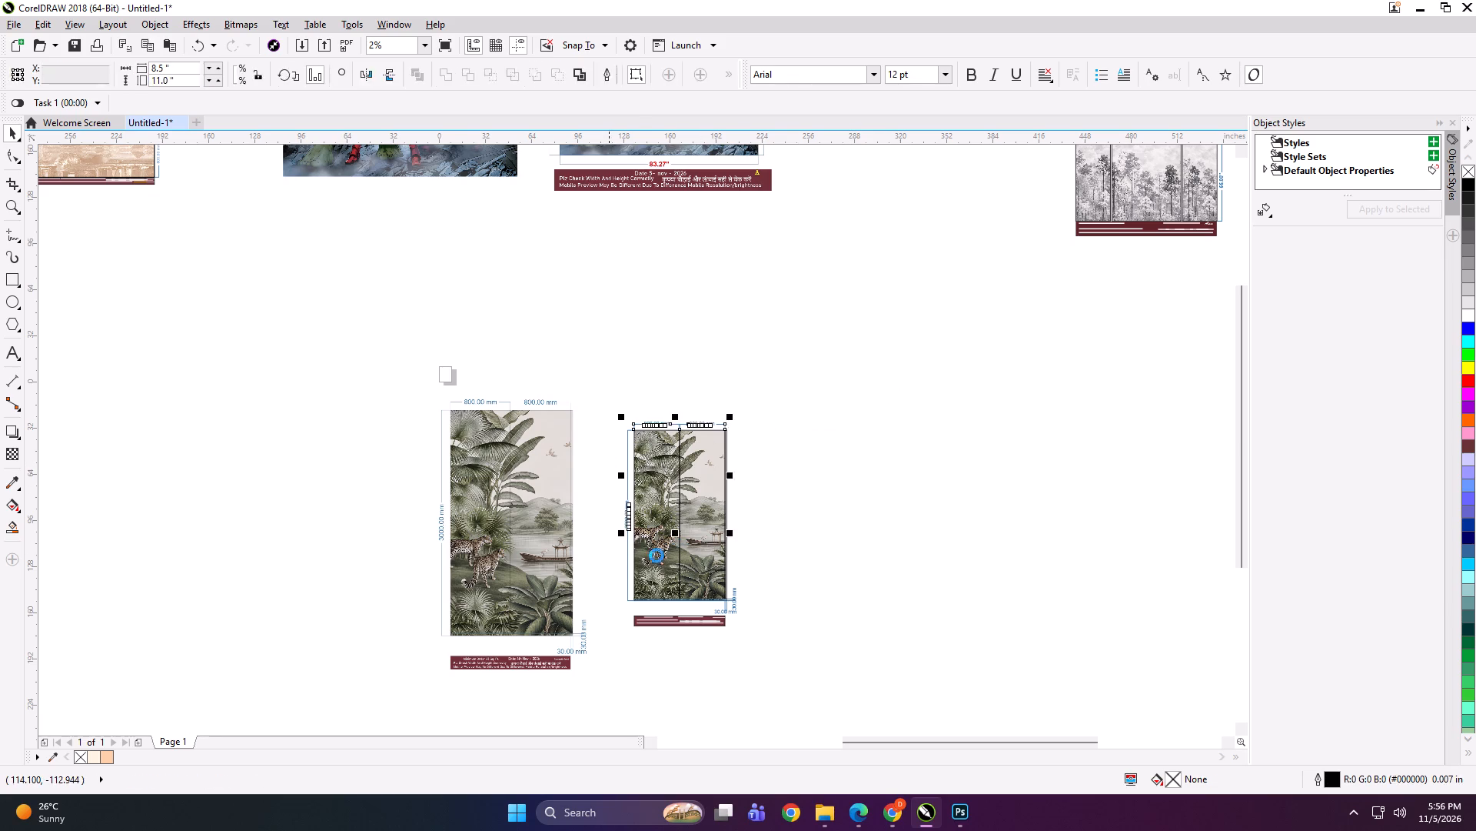
left_click_drag(791, 562, 616, 660)
key("Delete")
left_click_drag(714, 558, 773, 562)
key("Delete")
left_click(663, 510)
key("Delete")
Delete the leftover narrow rectangles along the jungle bitmap's right edge, leaving only the clean artwork.
left_click(672, 500)
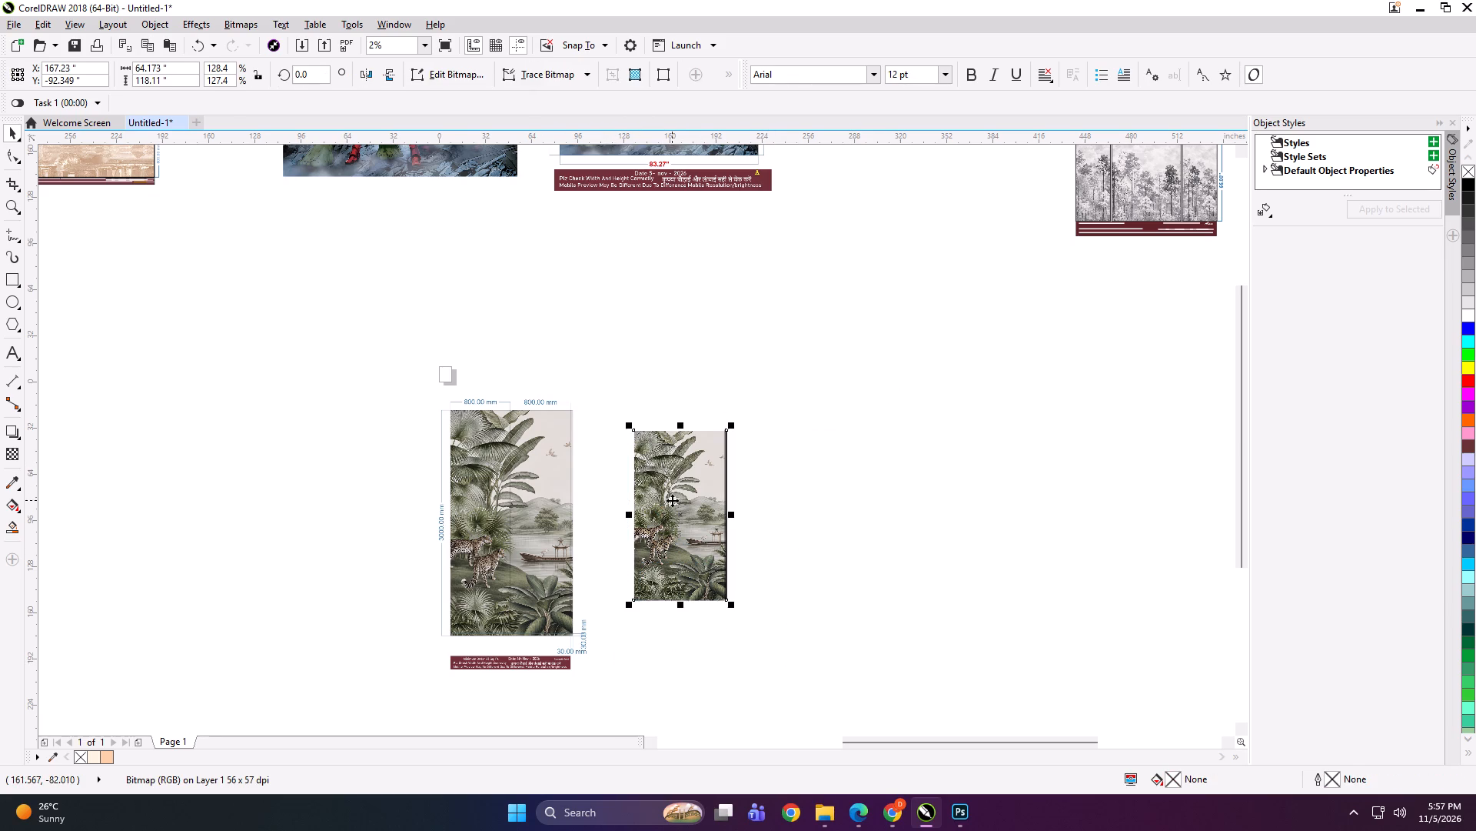
left_click_drag(707, 399, 776, 671)
scroll(743, 554, "up", 1)
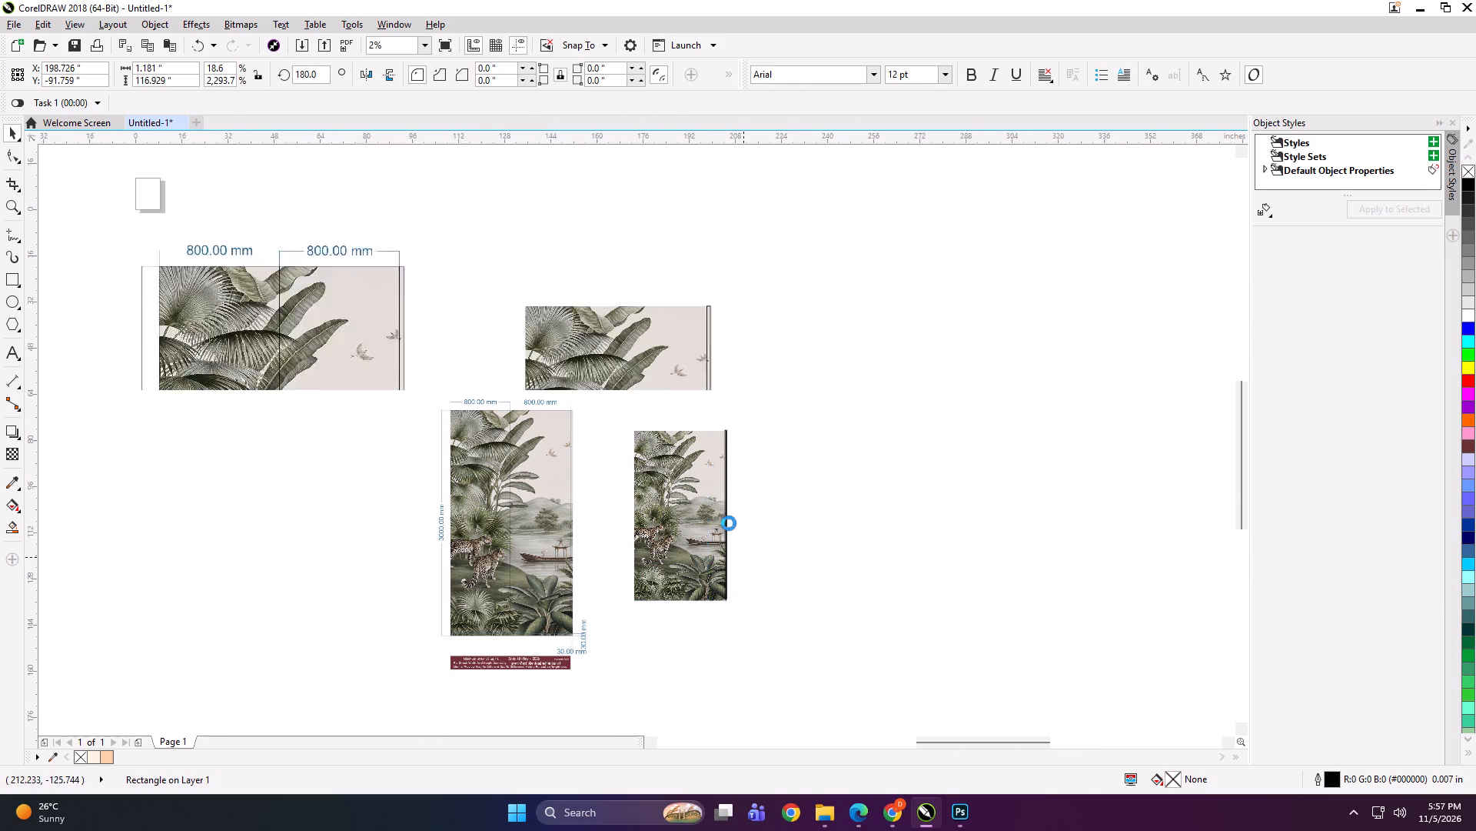
scroll(729, 523, "up", 1)
scroll(688, 438, "up", 1)
left_click(784, 432)
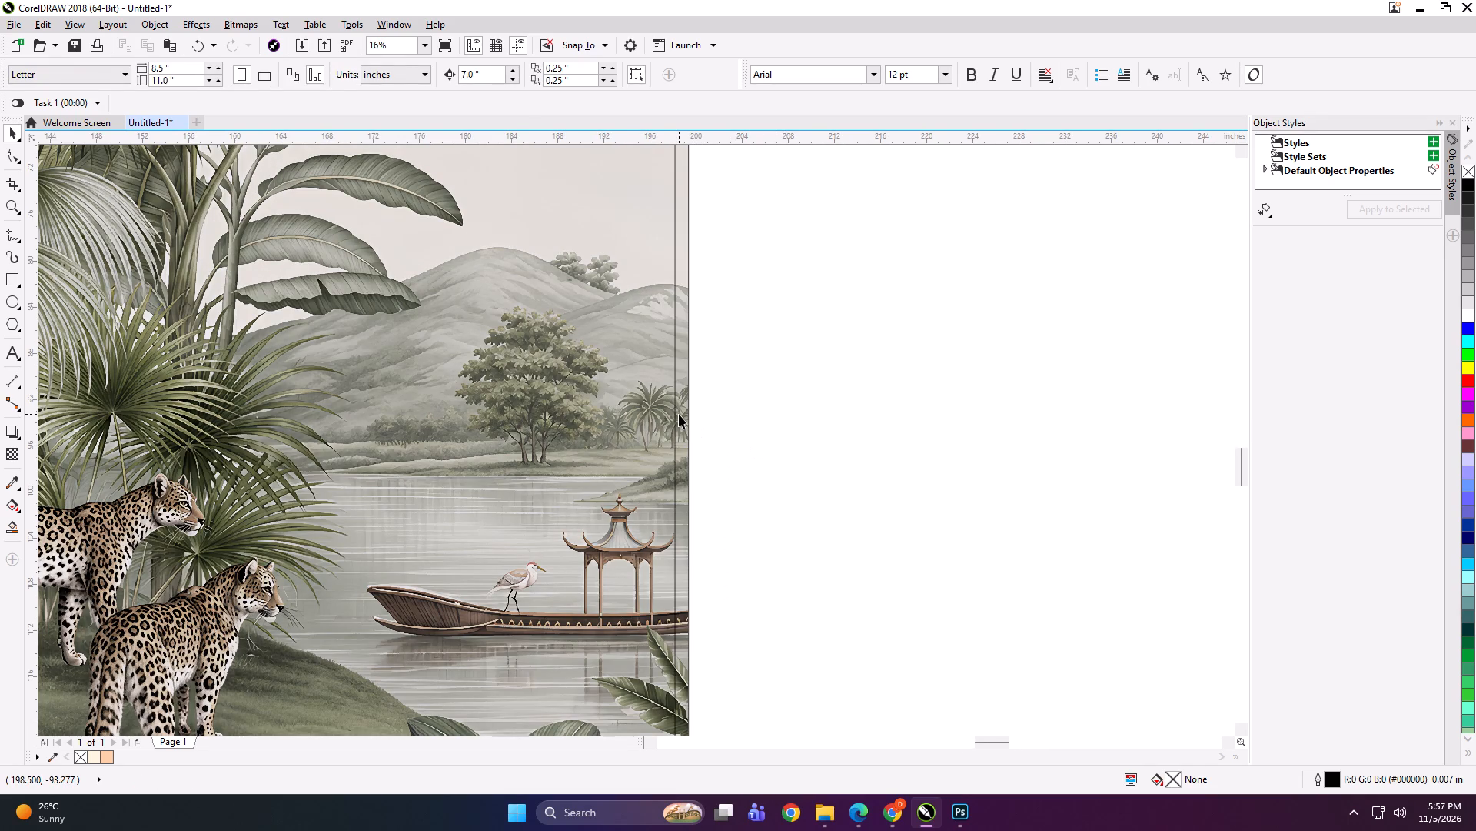
double_click(677, 414)
key("Delete")
scroll(786, 401, "down", 2)
left_click(747, 408)
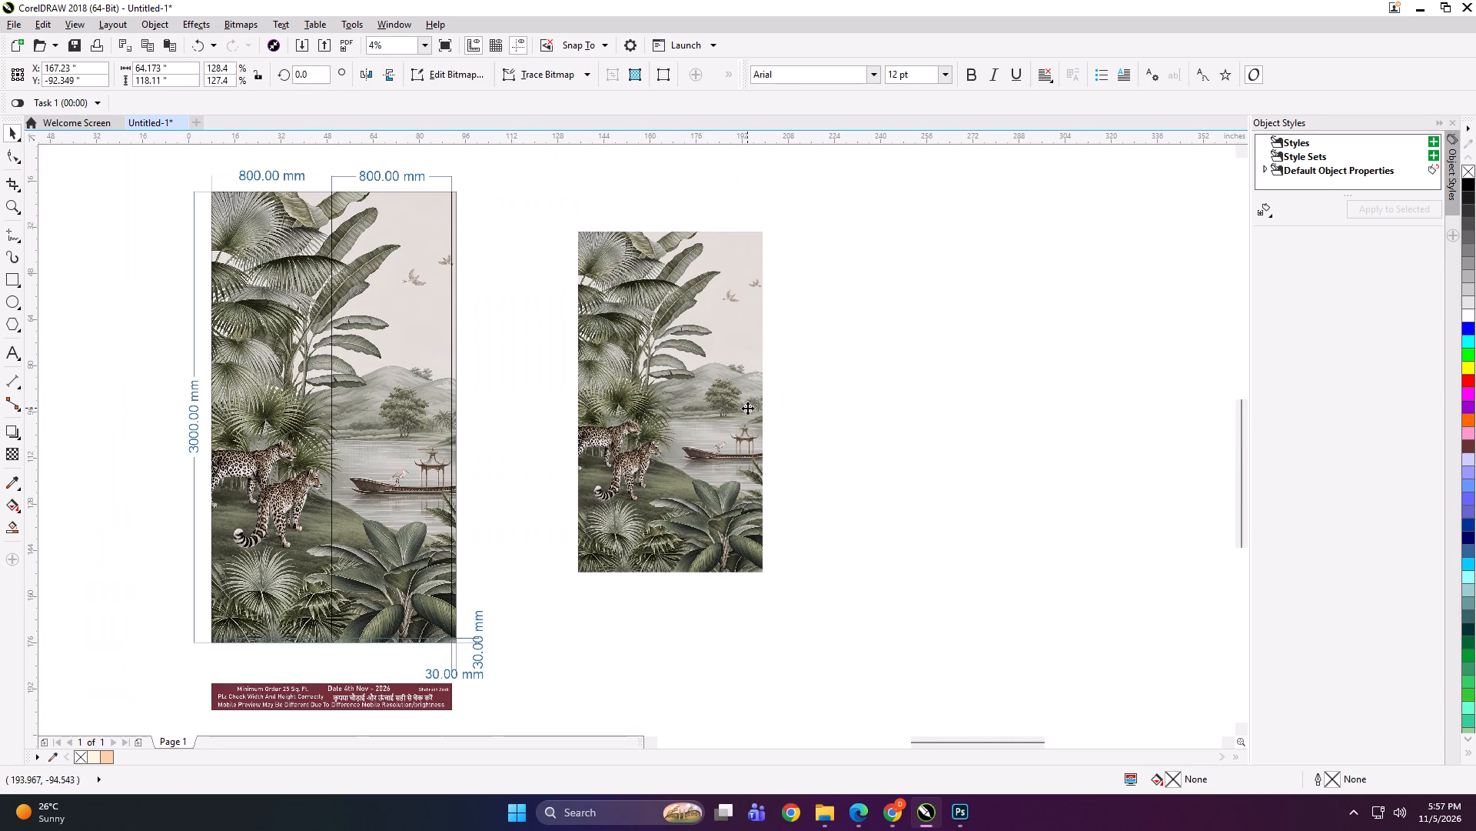
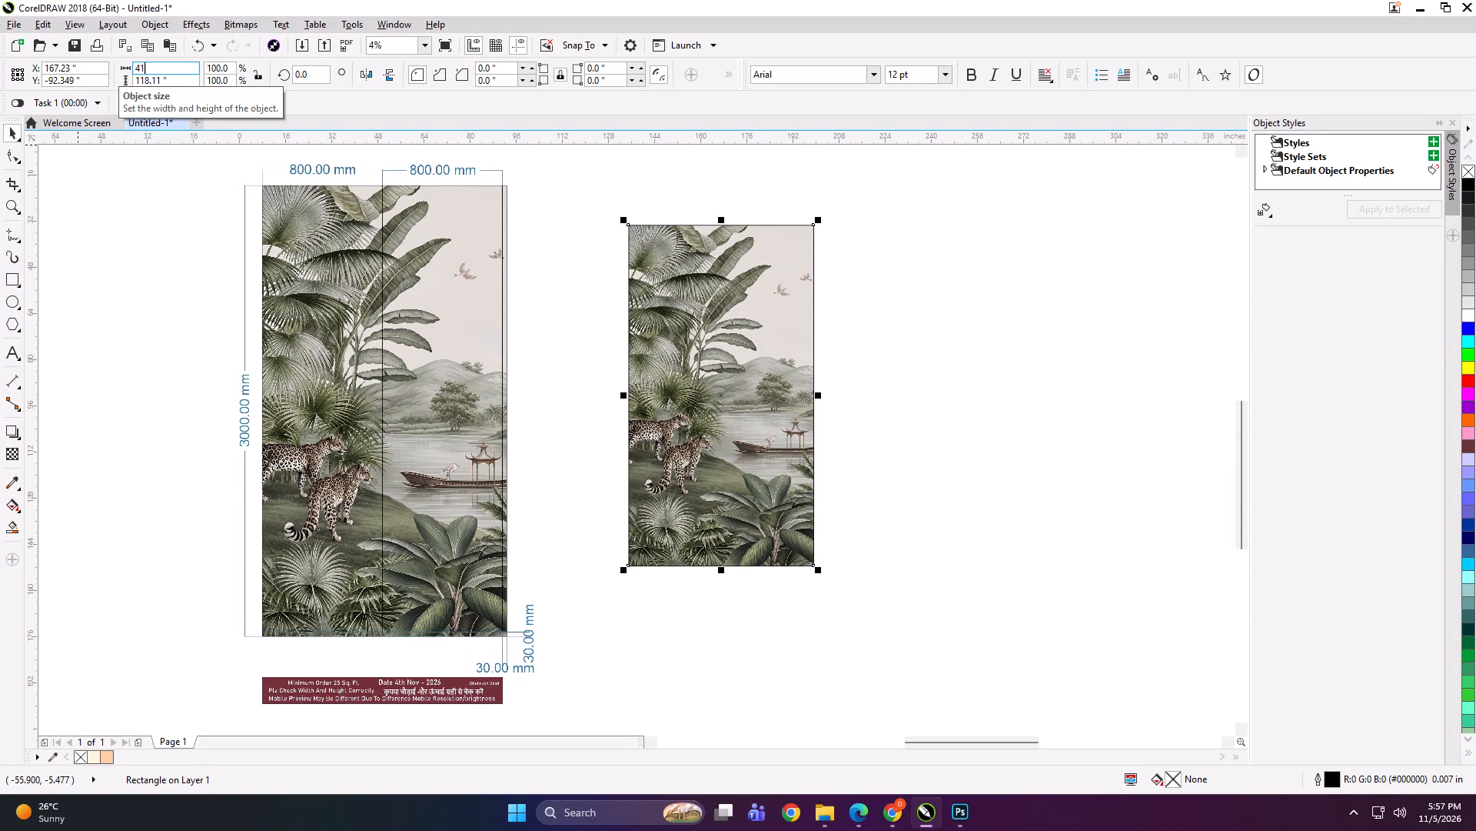
Set the width of the outline rectangle over the jungle bitmap to 41 inches.
key("Return")
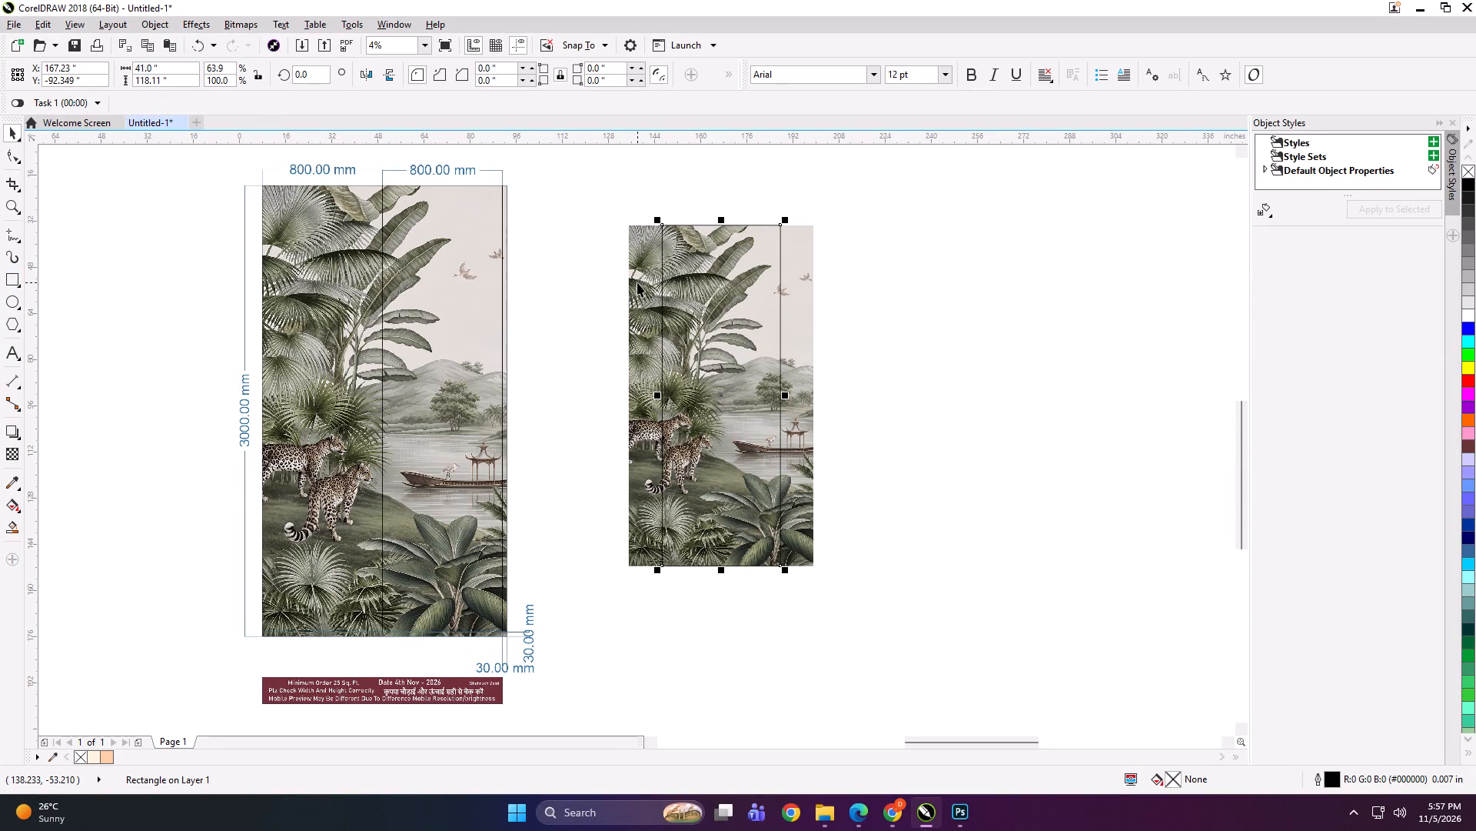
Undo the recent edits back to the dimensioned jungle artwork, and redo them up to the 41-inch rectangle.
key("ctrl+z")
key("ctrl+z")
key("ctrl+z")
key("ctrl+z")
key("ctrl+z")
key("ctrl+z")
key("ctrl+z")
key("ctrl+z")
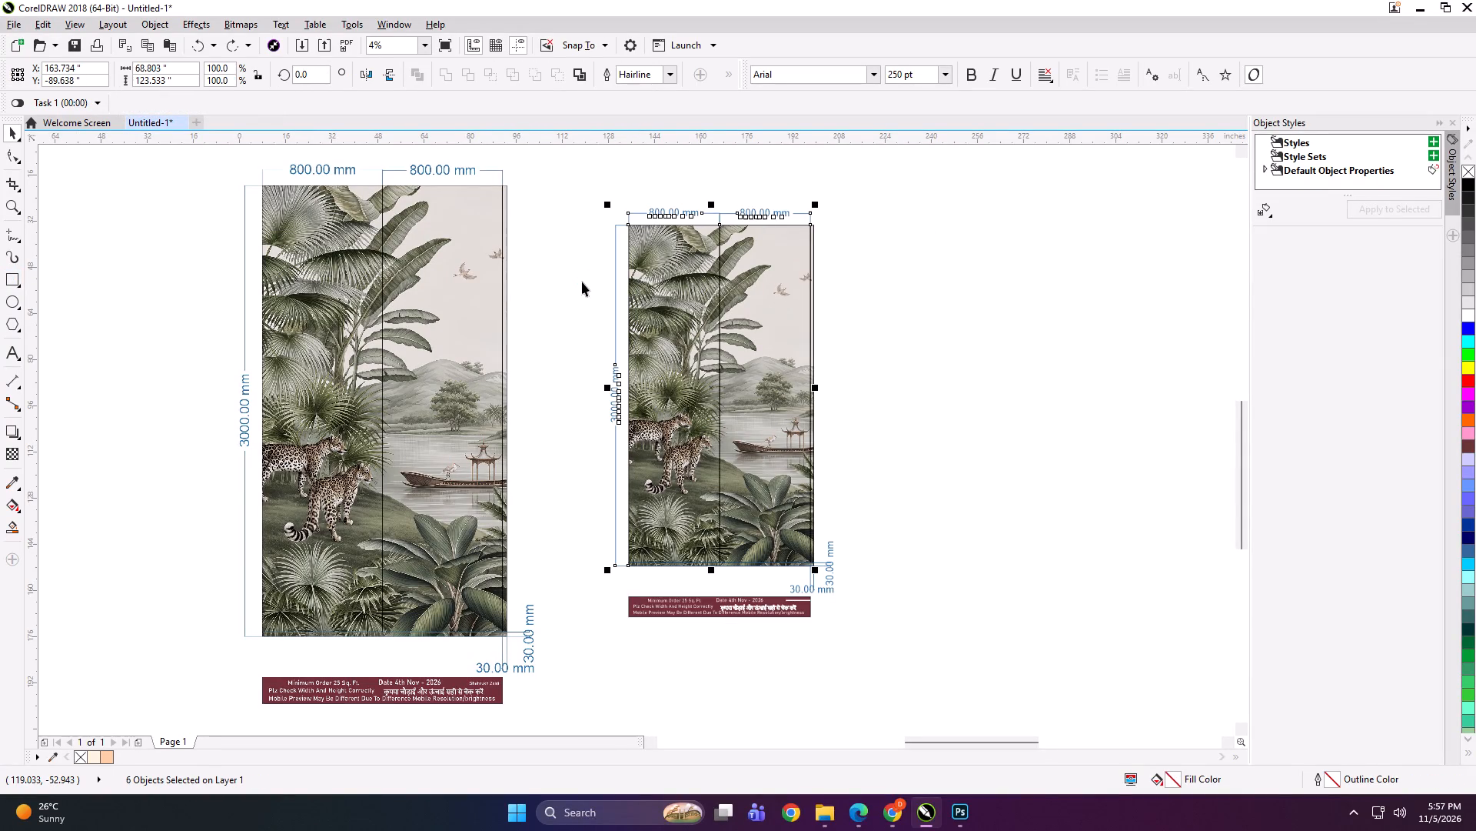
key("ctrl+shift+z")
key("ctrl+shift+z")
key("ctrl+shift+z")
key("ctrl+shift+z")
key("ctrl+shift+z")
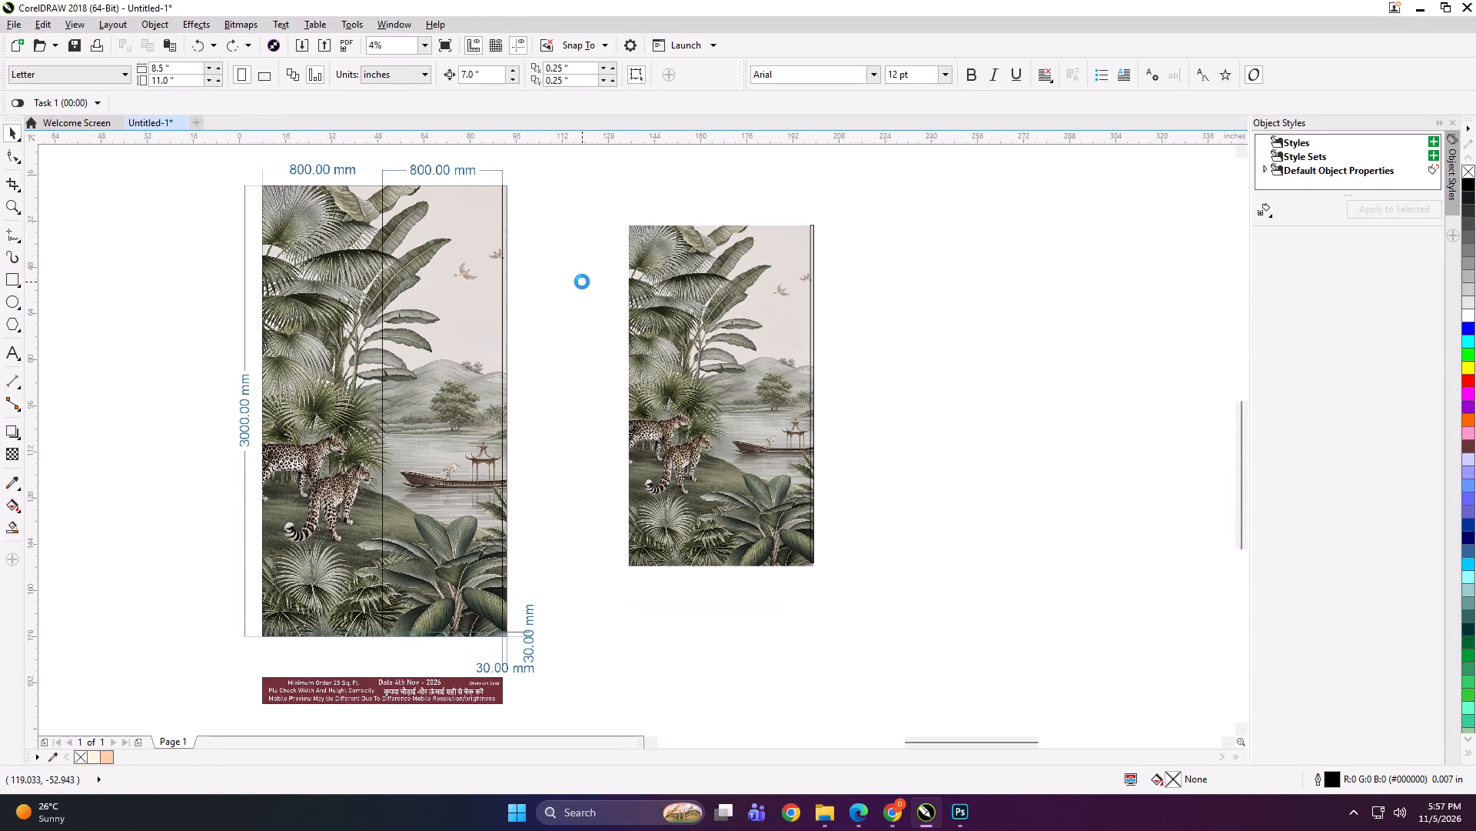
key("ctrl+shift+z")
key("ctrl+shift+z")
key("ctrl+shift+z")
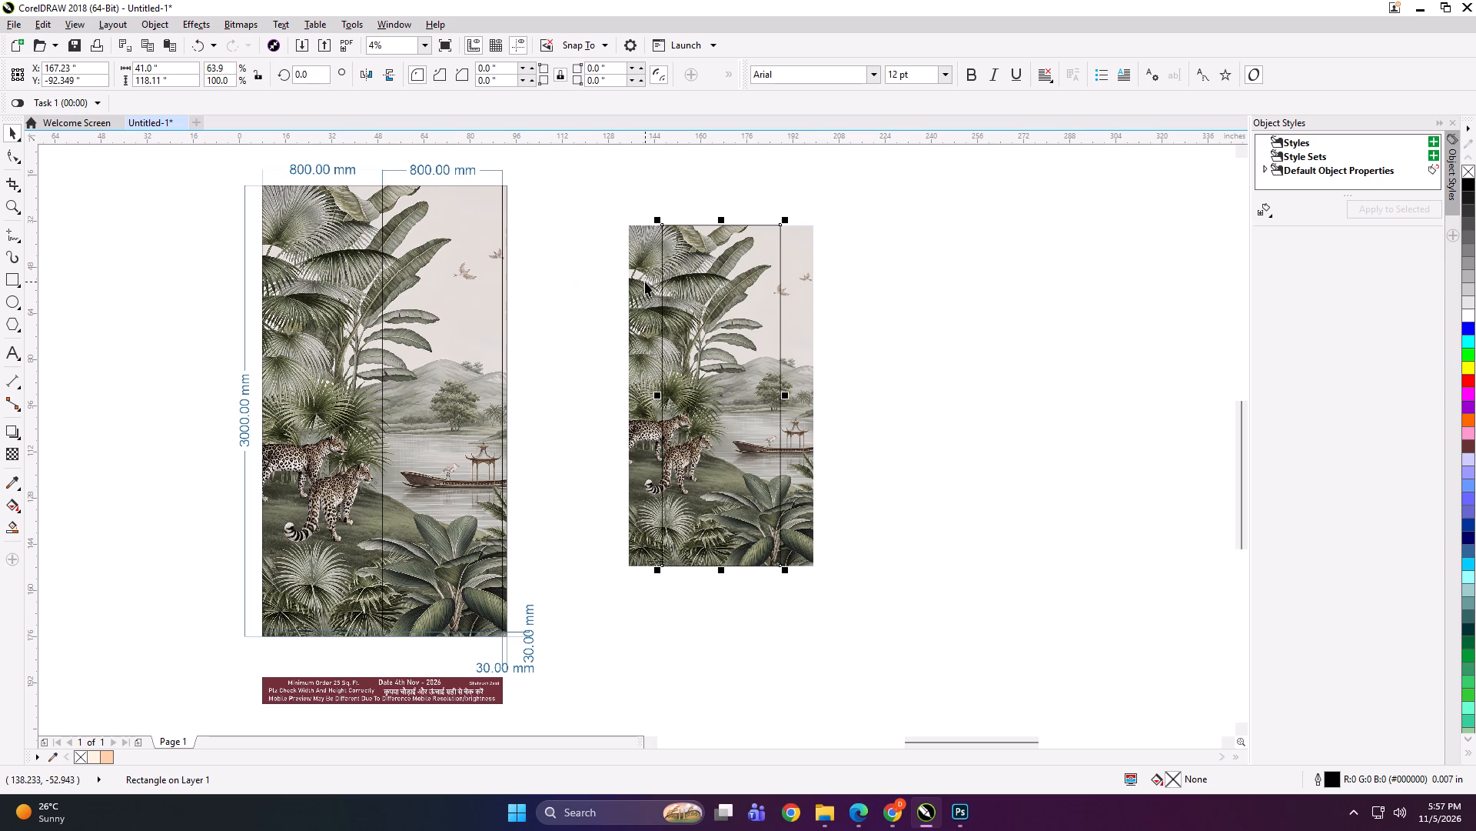
Align the 41-inch rectangle to the left edge of the jungle bitmap.
left_click(645, 282, "shift")
key("l")
left_click(775, 299)
left_click(926, 302)
left_click(720, 334)
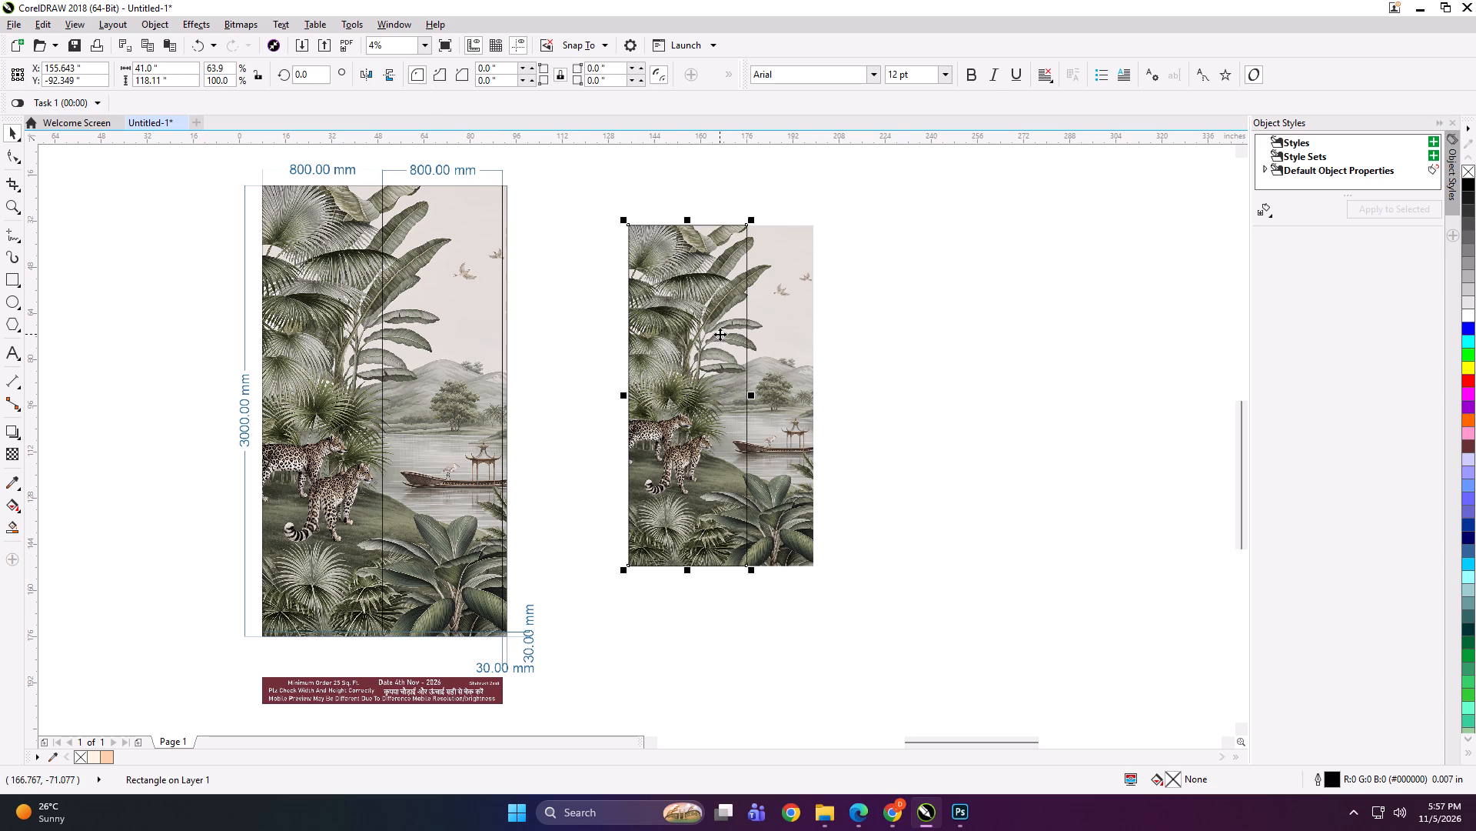
Copy the rectangle to its right, overlap the two by a 0.5-inch nudge, and shorten the copy to the jungle bitmap's right edge.
left_click_drag(620, 393, 849, 395)
right_click(849, 395, "ctrl")
key("Left")
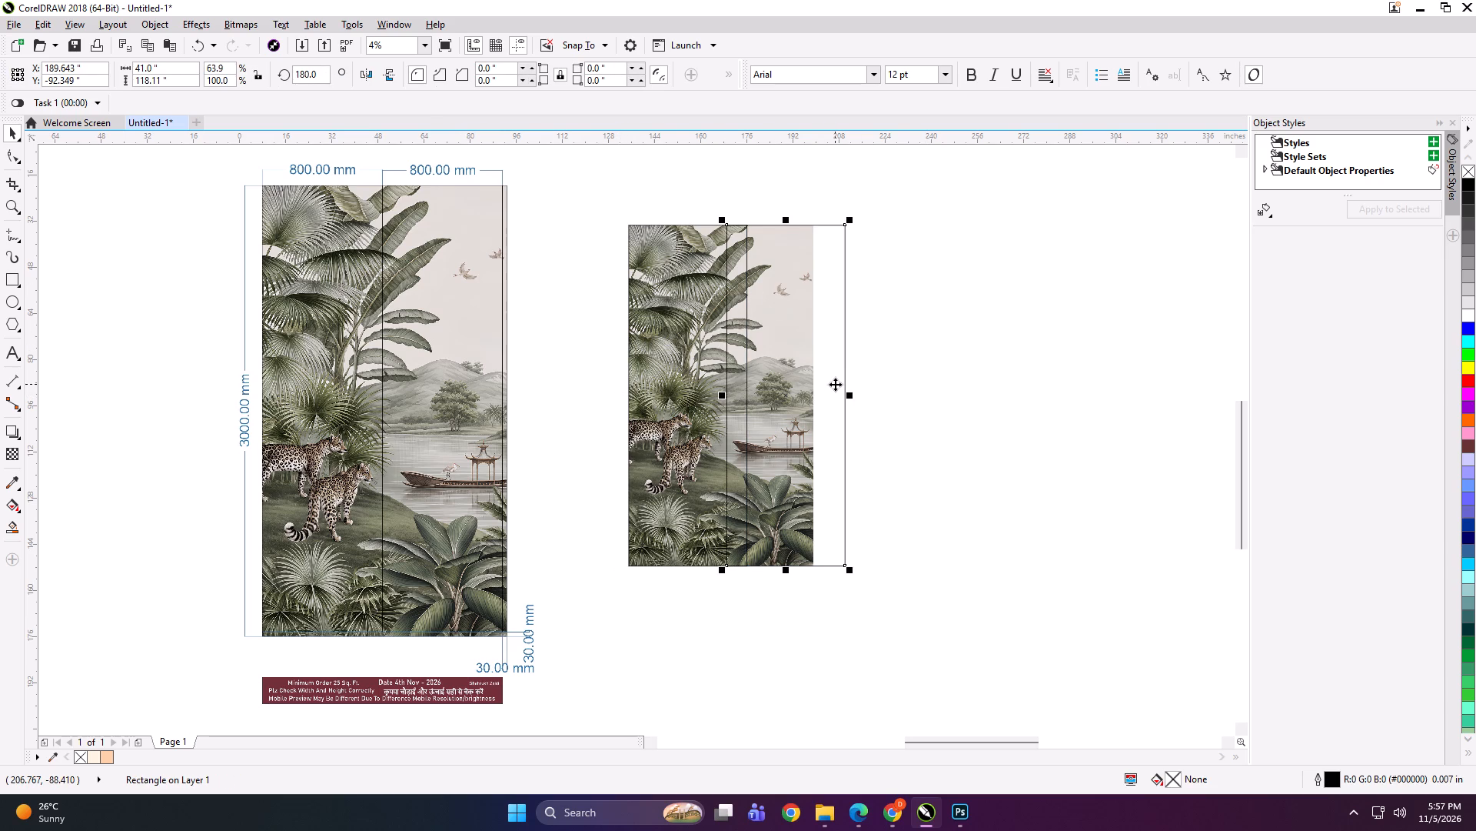
key("Right")
left_click(994, 384)
left_click_drag(486, 74, 454, 74)
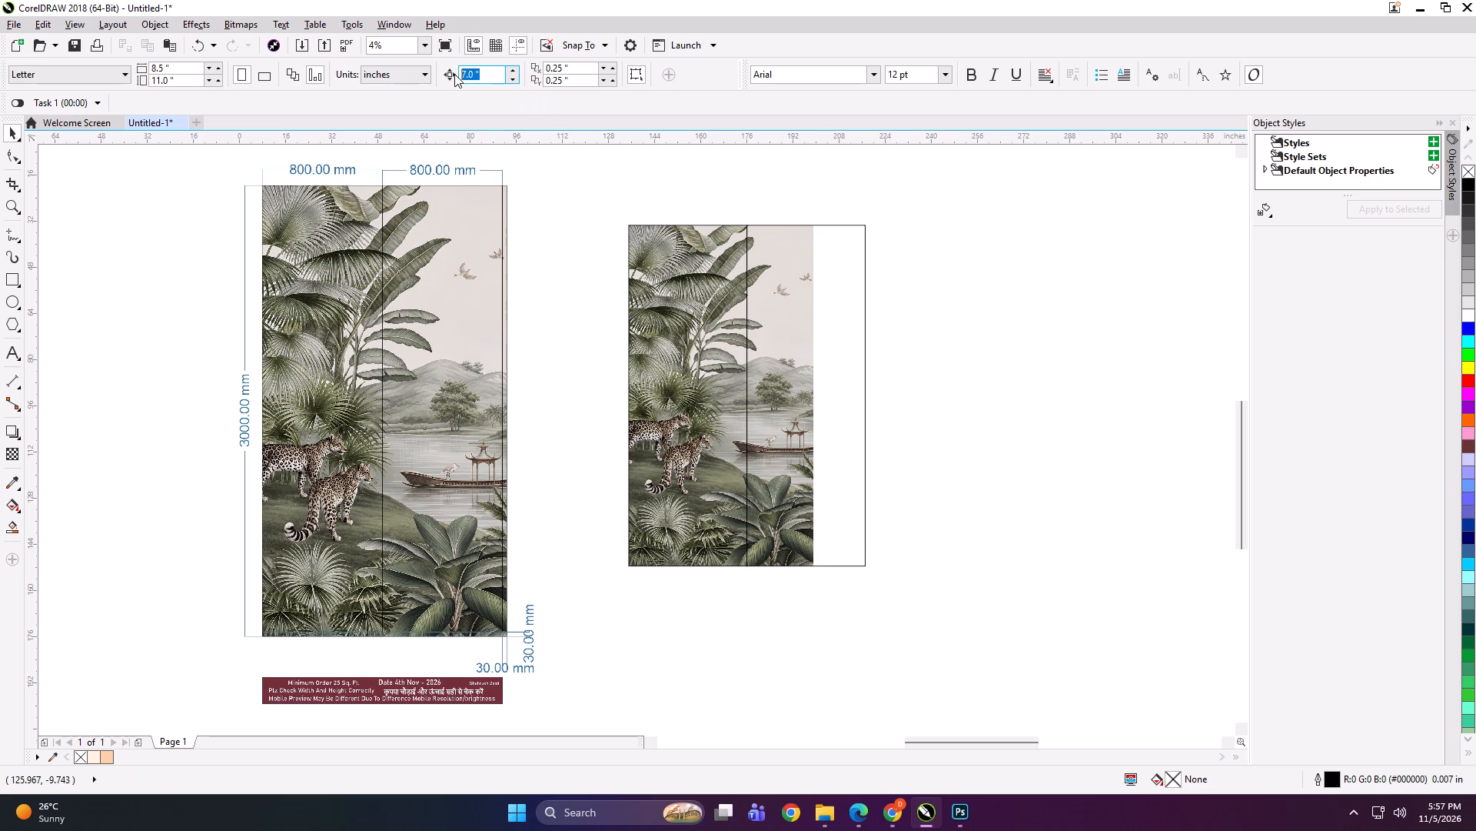
type(".5")
key("Return")
left_click(805, 369)
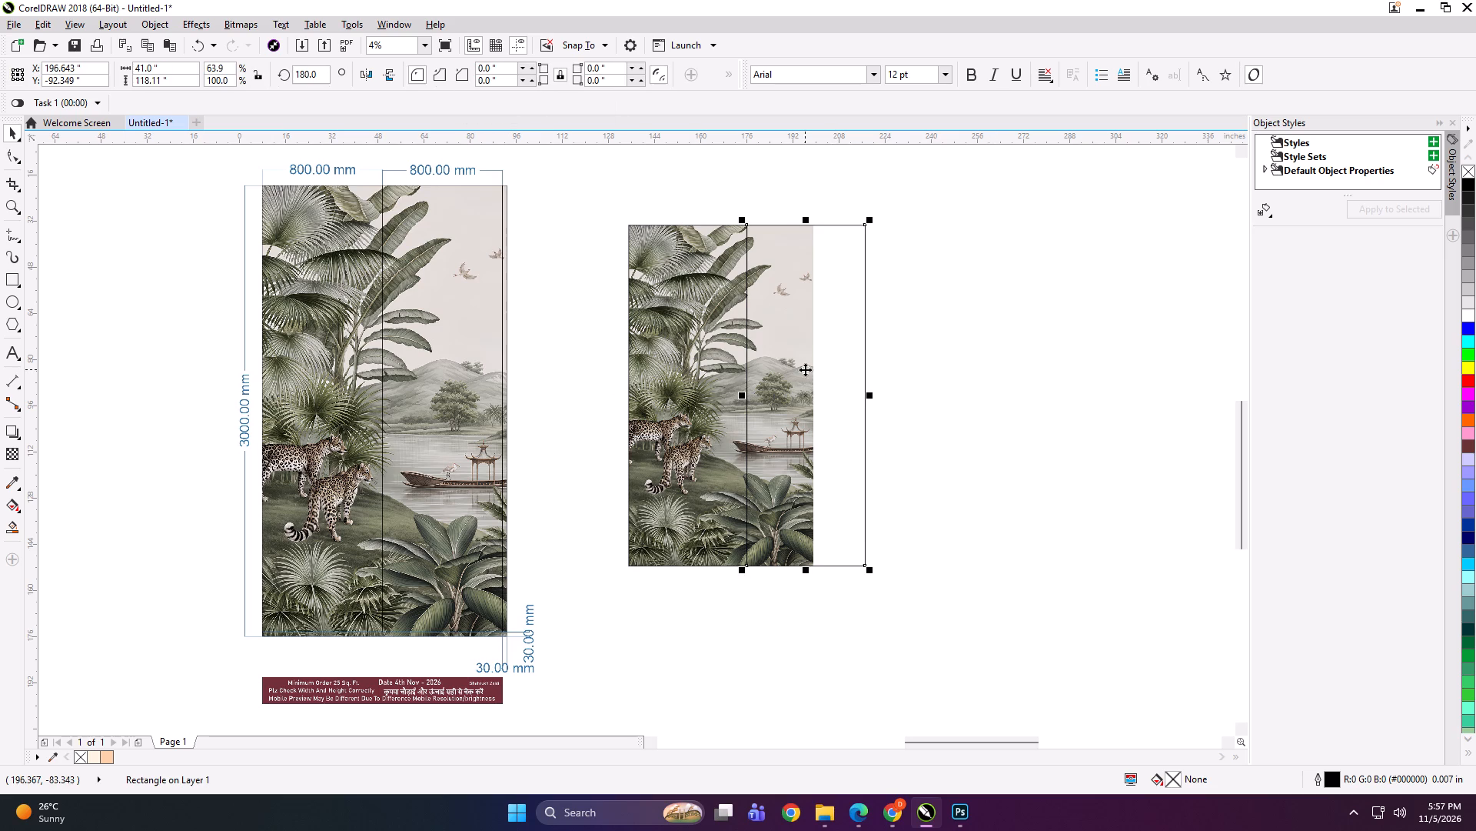
key("Left")
left_click_drag(869, 399, 829, 399)
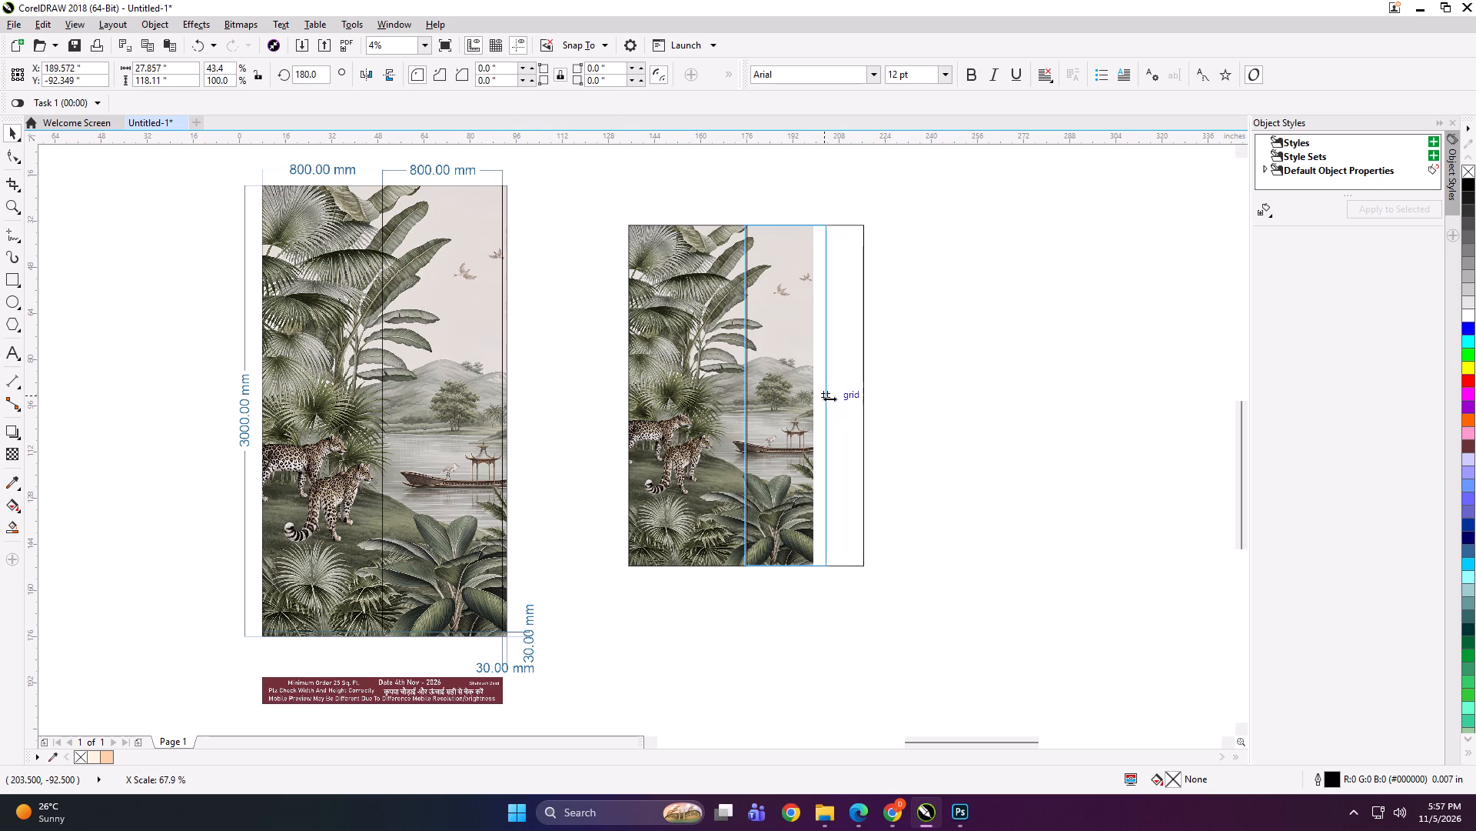
left_click_drag(829, 399, 822, 399)
Group the two panel rectangles, PowerClip the jungle bitmap inside them, and ungroup the result into separate panels.
left_click(713, 375, "shift")
key("ctrl+g")
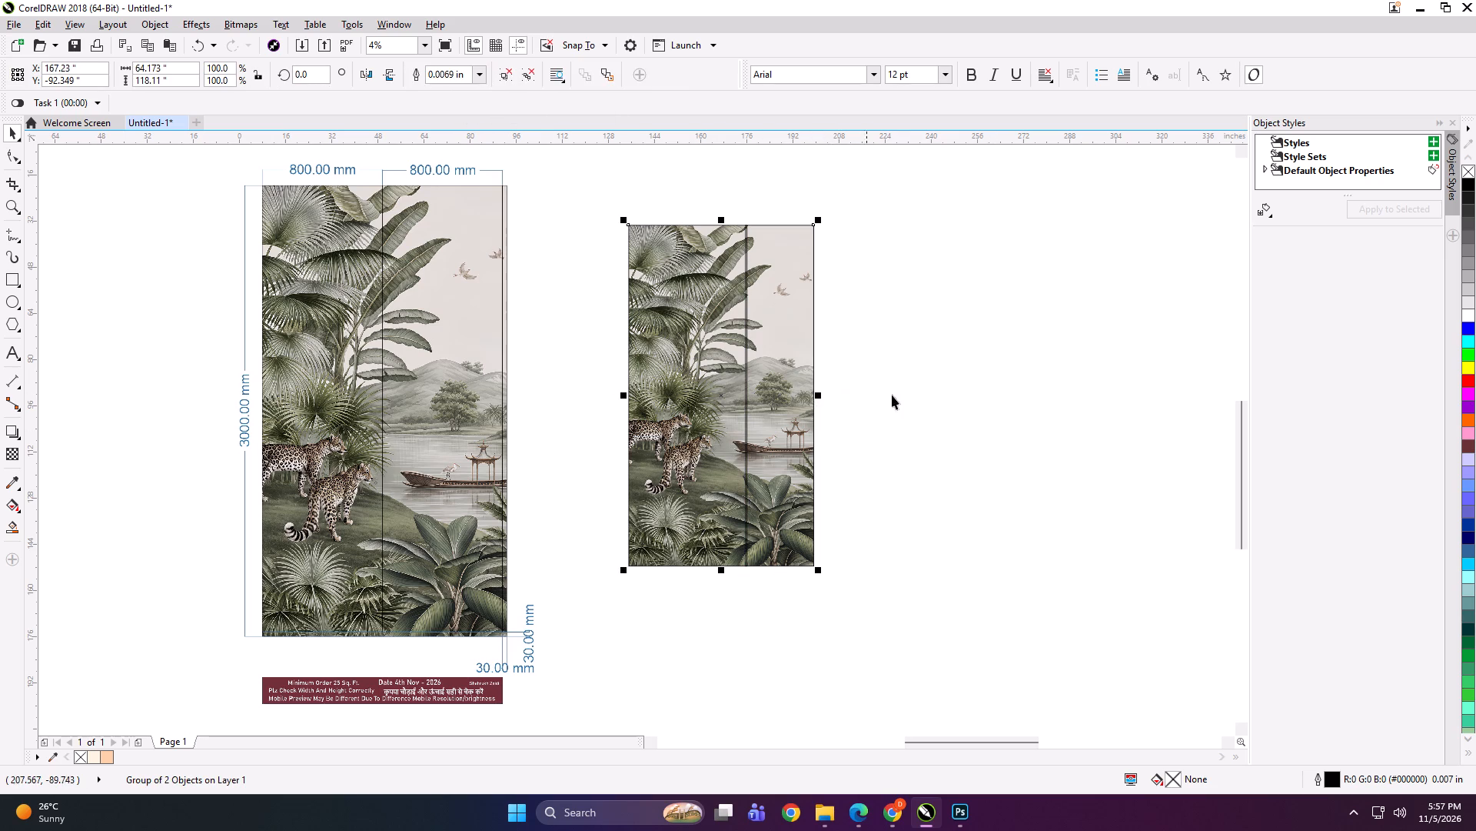
left_click(900, 396)
double_click(801, 380, "alt")
key("shift+Return")
left_click(785, 379)
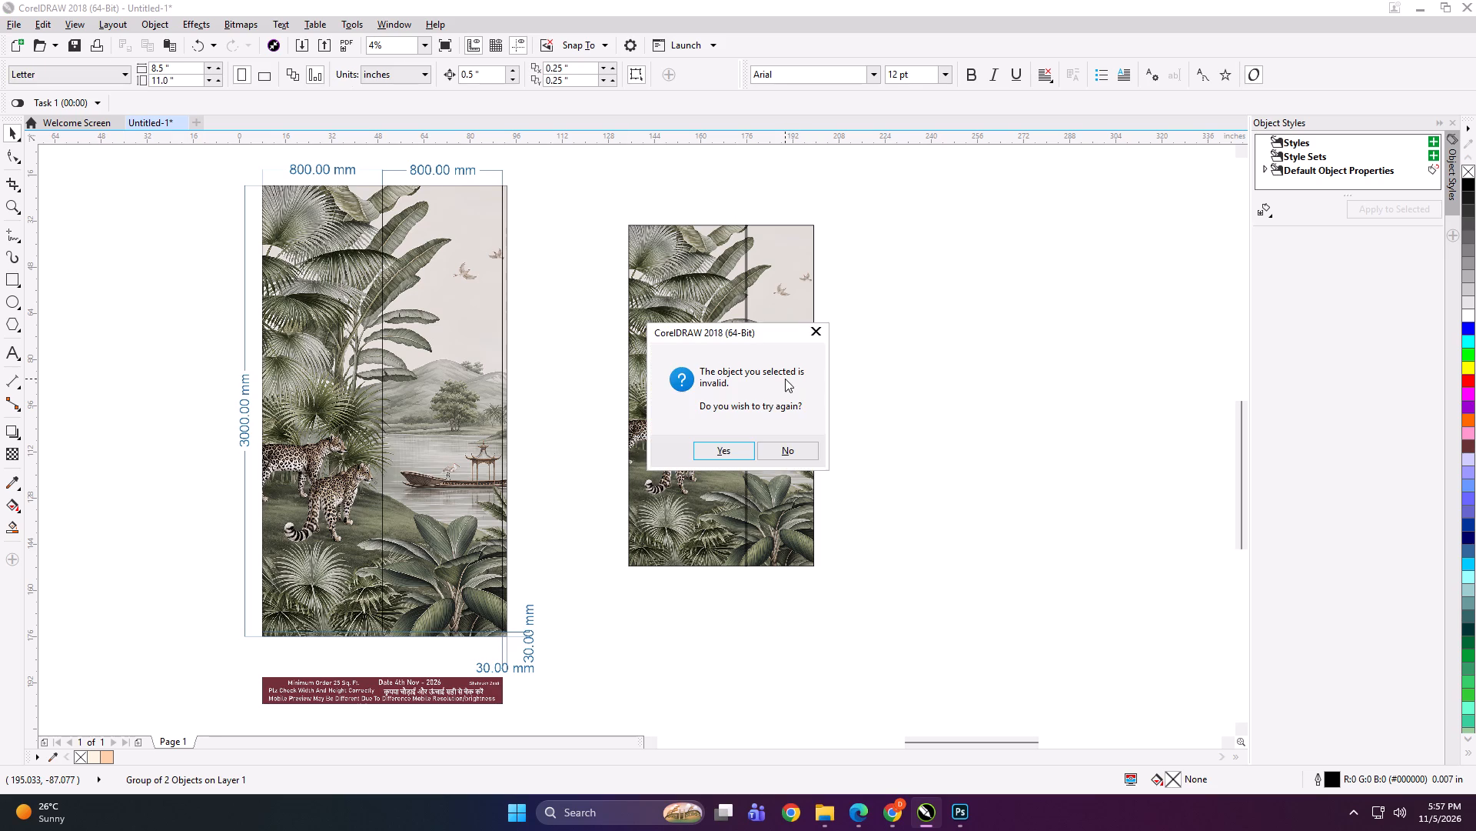
double_click(785, 452)
key("shift+Return")
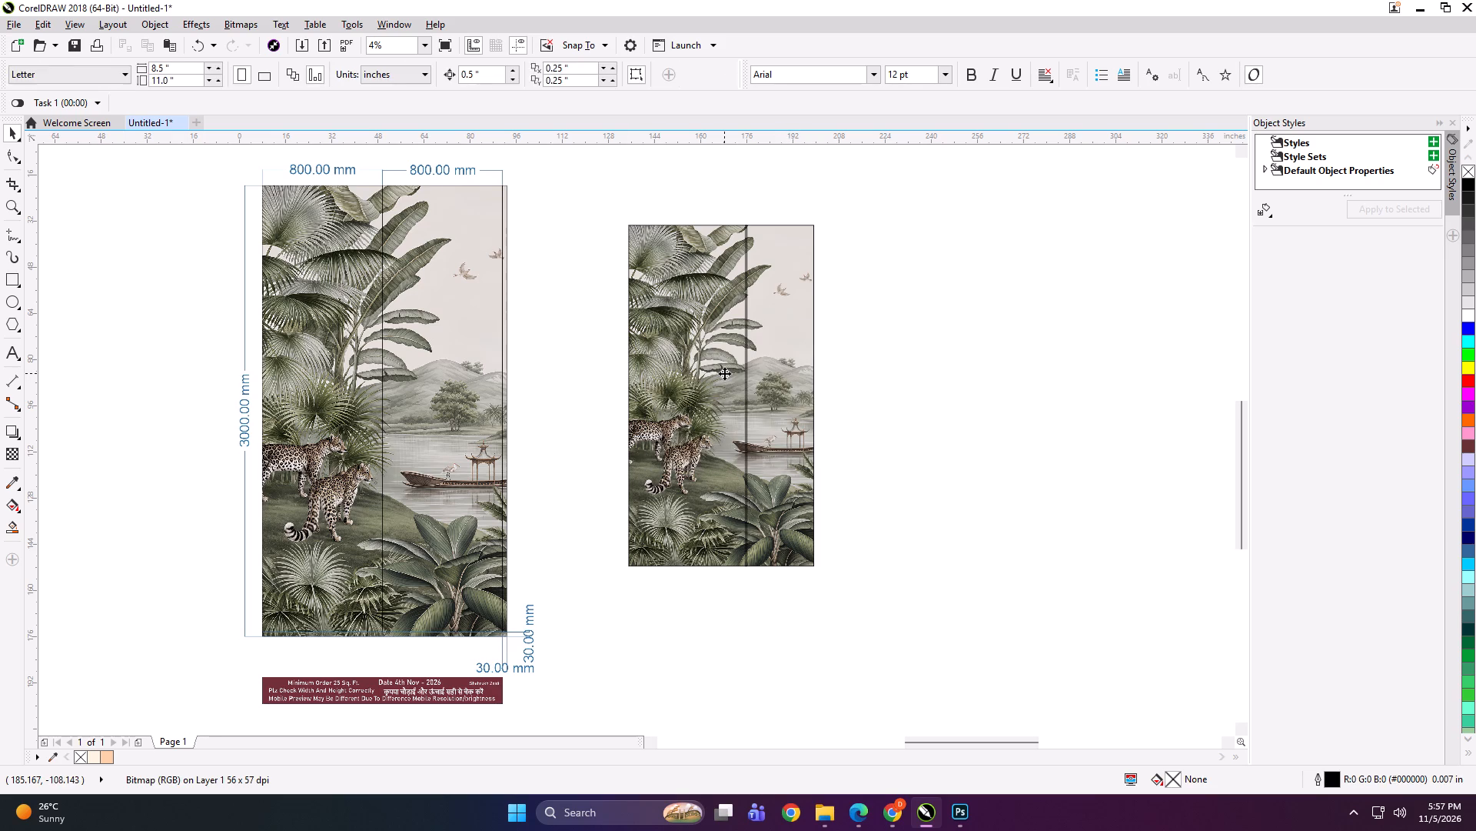
left_click(724, 373)
key("ctrl+u")
key("ctrl+u")
left_click(899, 330)
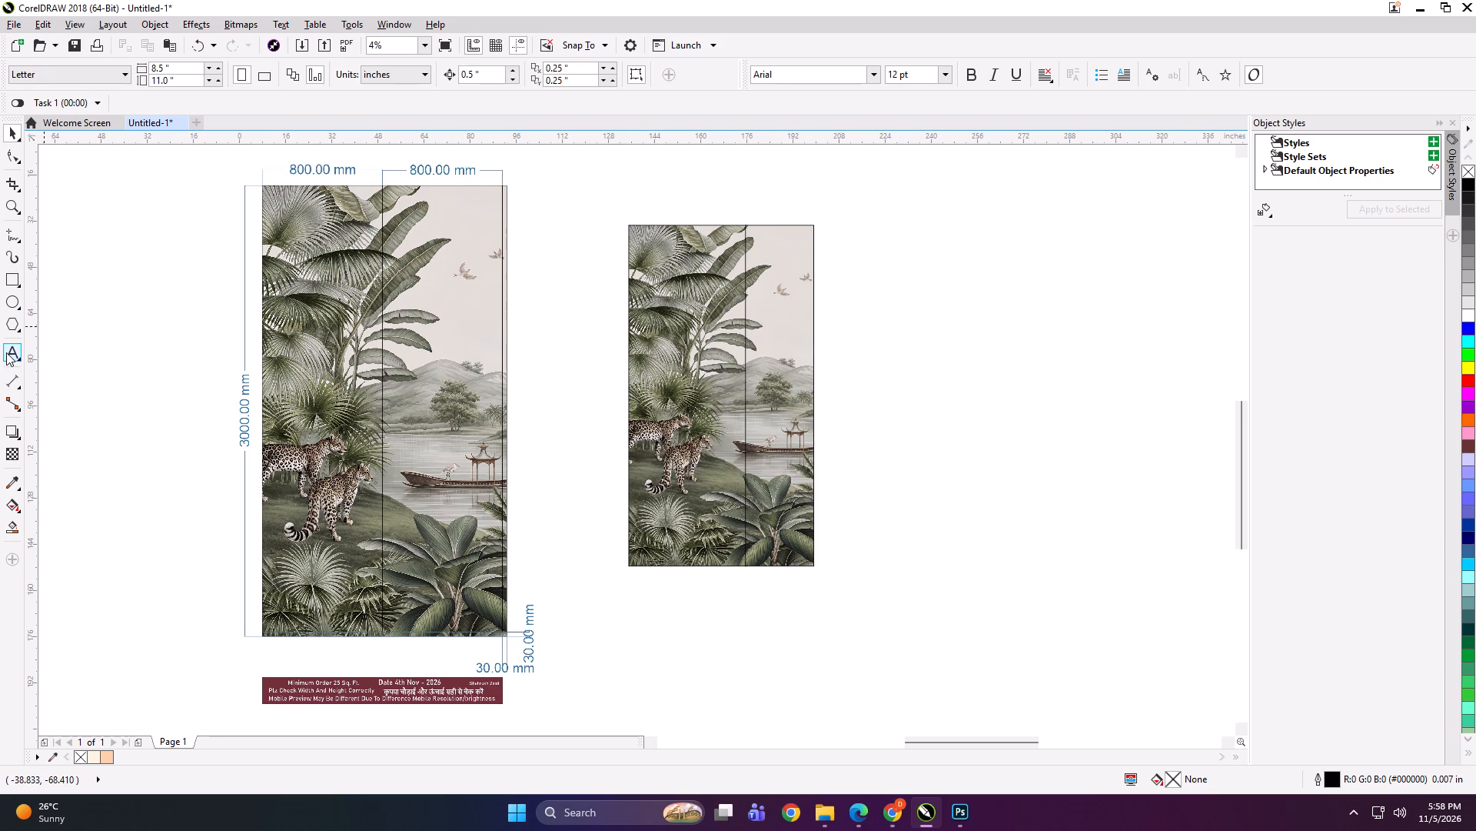
Place text labels OANEL 1 and OANEL 2 on the top edges of the first and second jungle panels.
left_click(6, 352)
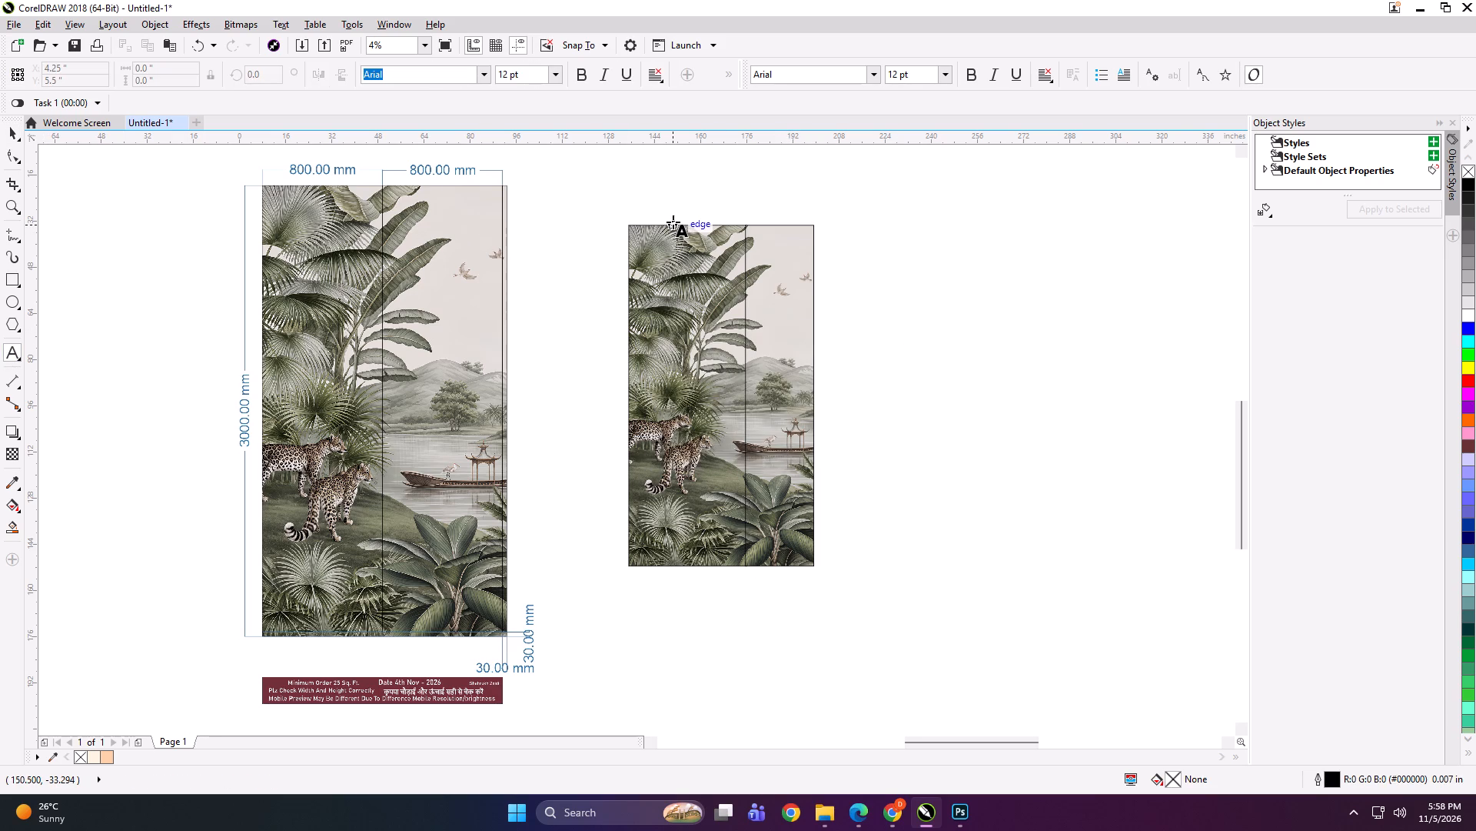
left_click(673, 222)
type("OAB")
key("BackSpace")
type("NEL 1")
key("ctrl+a")
key("ctrl+c")
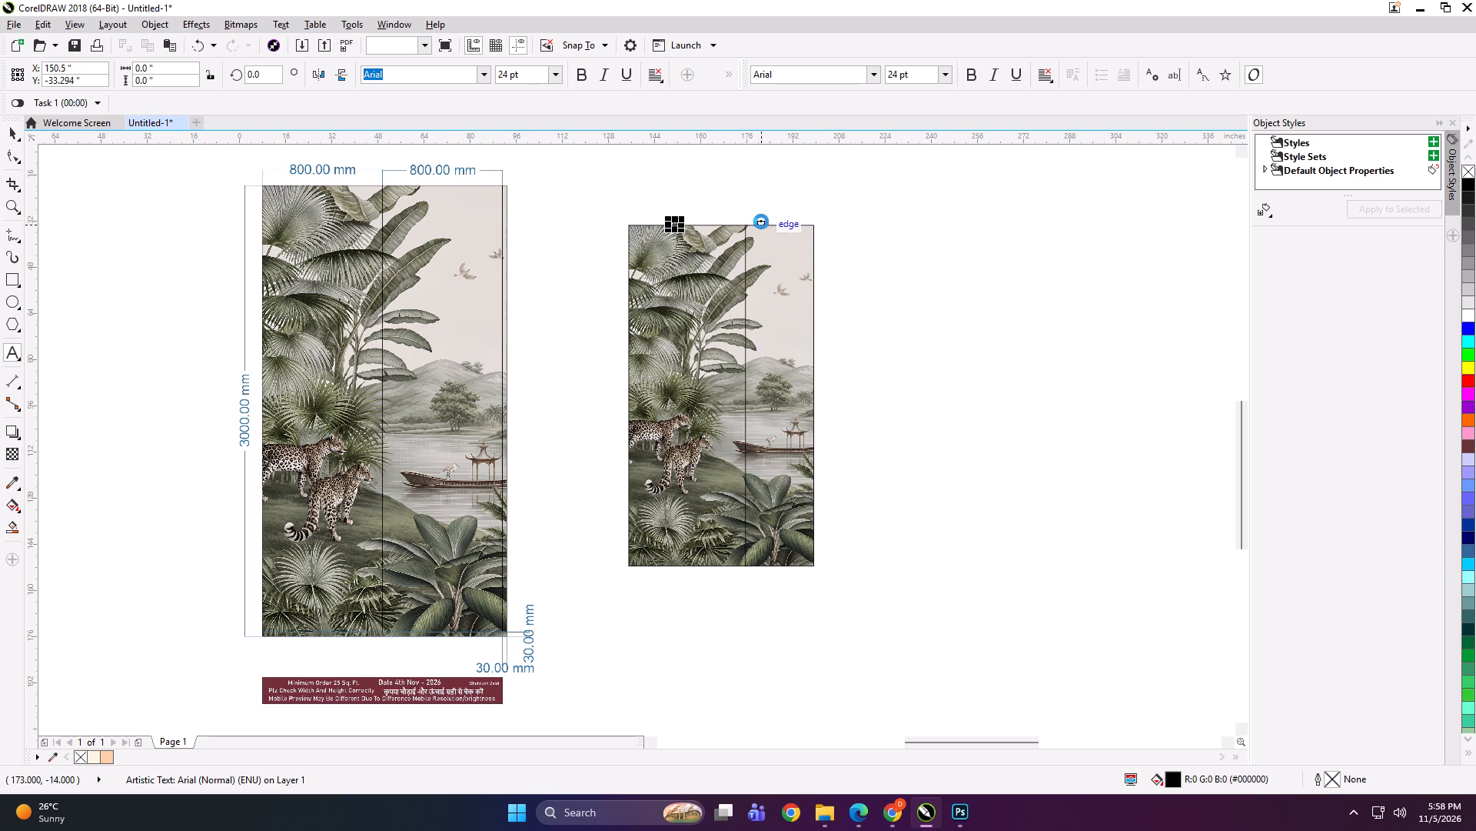
left_click(761, 222)
key("ctrl+v")
key("BackSpace")
key("2")
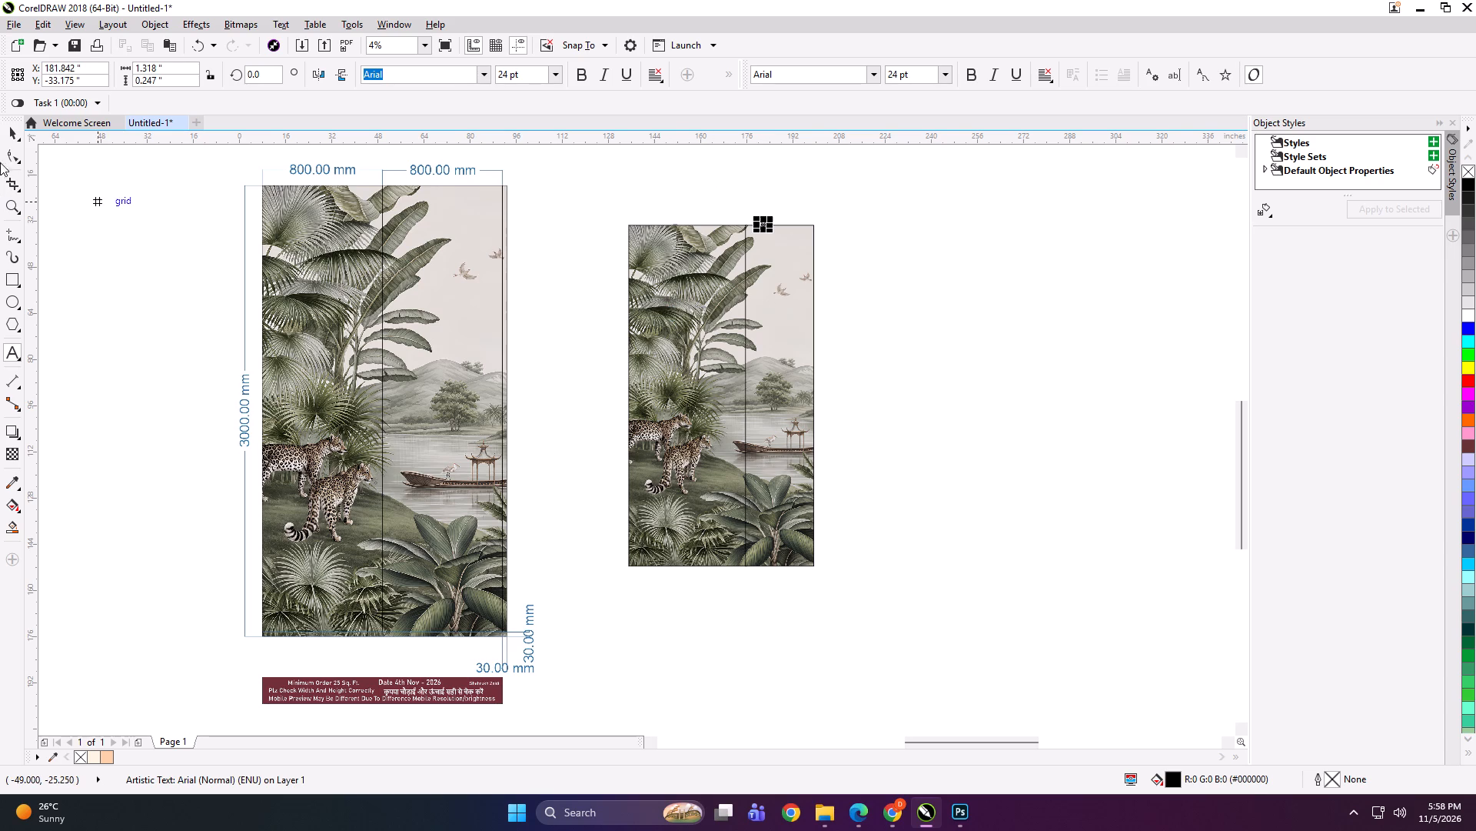
Group each text label with its own jungle panel.
left_click(9, 125)
left_click(806, 294, "shift")
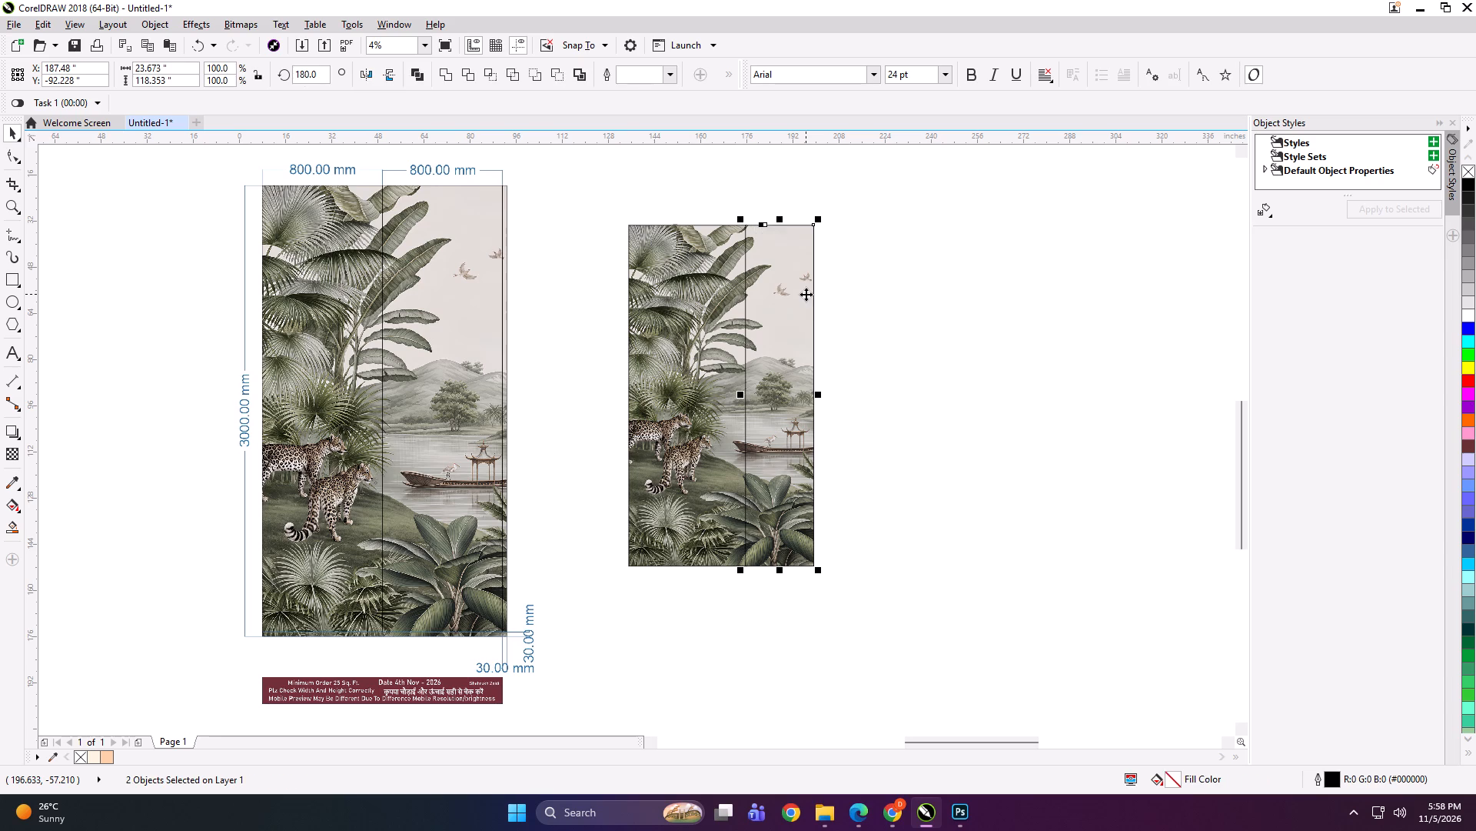
key("ctrl+g")
left_click(744, 189)
left_click(626, 275)
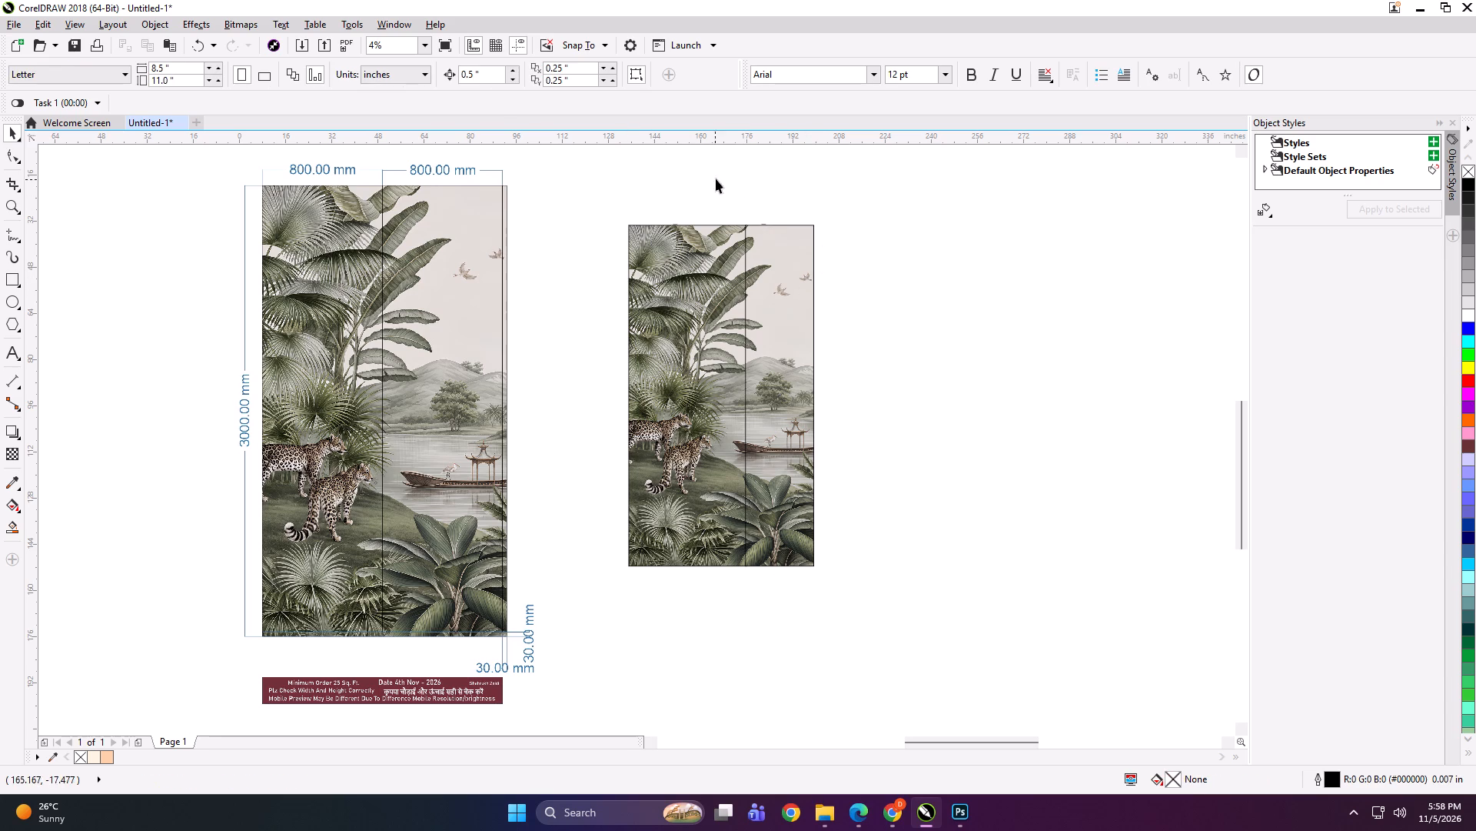
left_click(716, 179)
left_click_drag(705, 183, 623, 282)
left_click(647, 280, "shift")
key("ctrl+g")
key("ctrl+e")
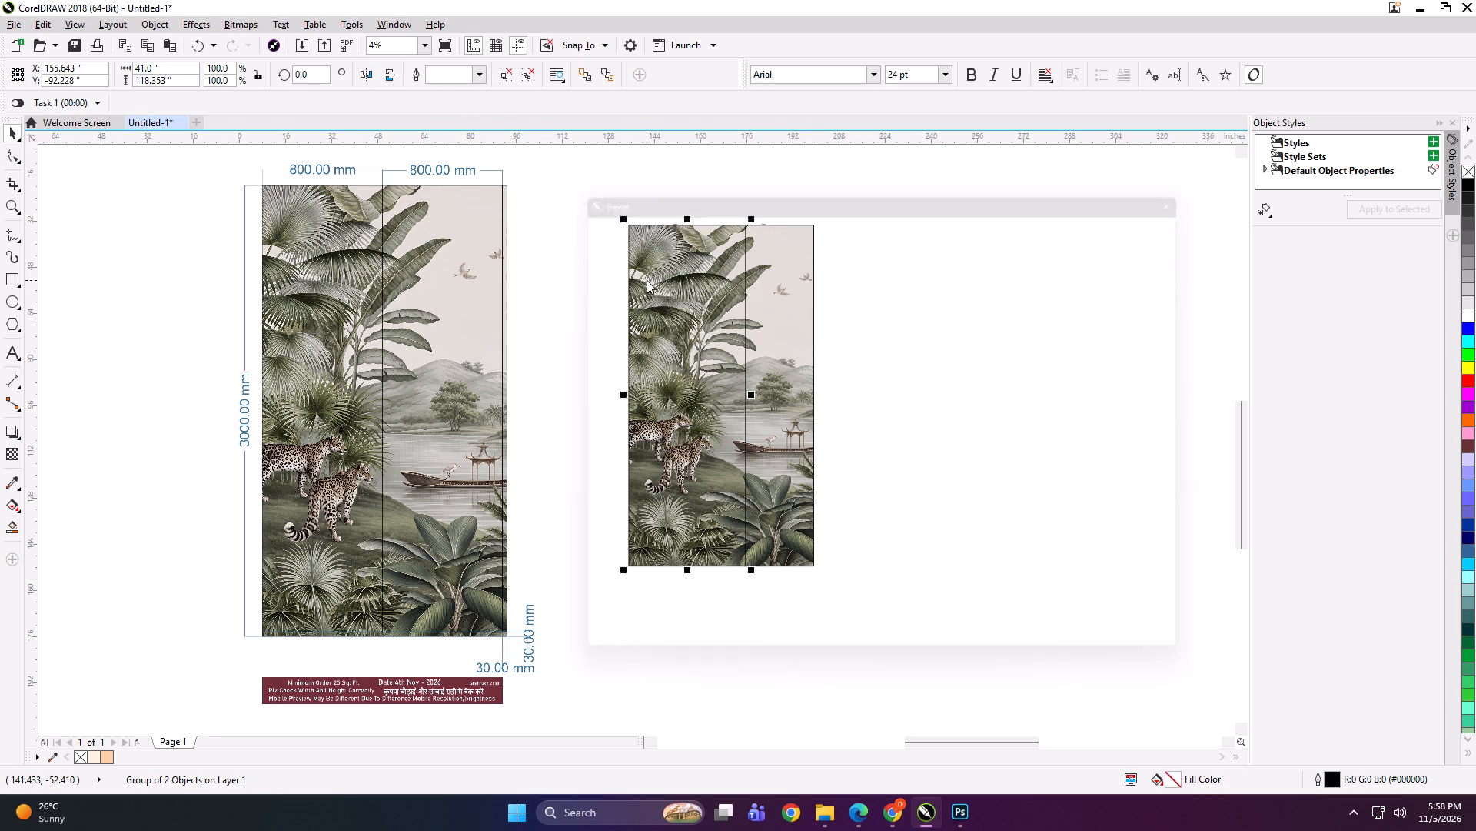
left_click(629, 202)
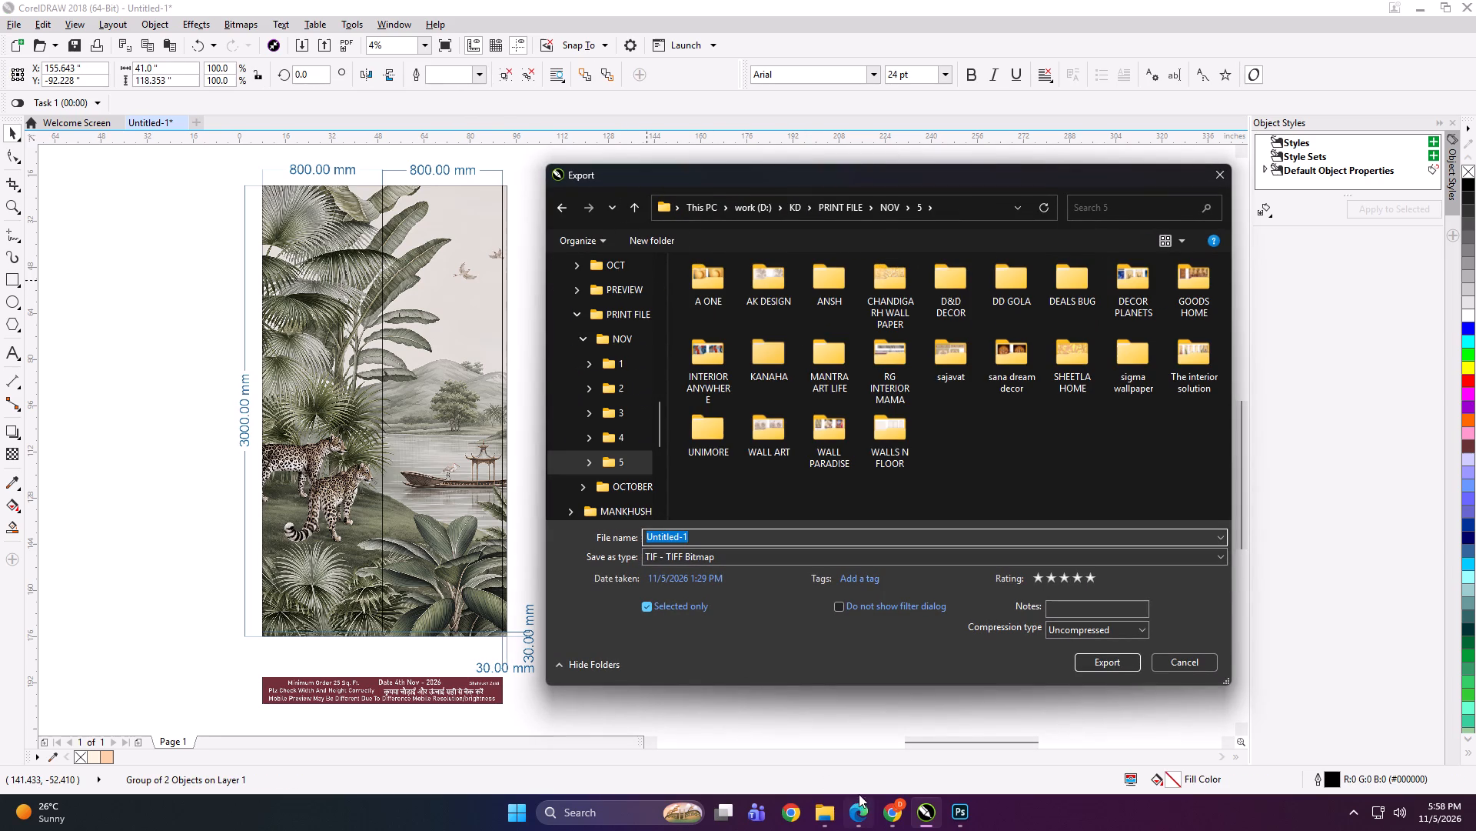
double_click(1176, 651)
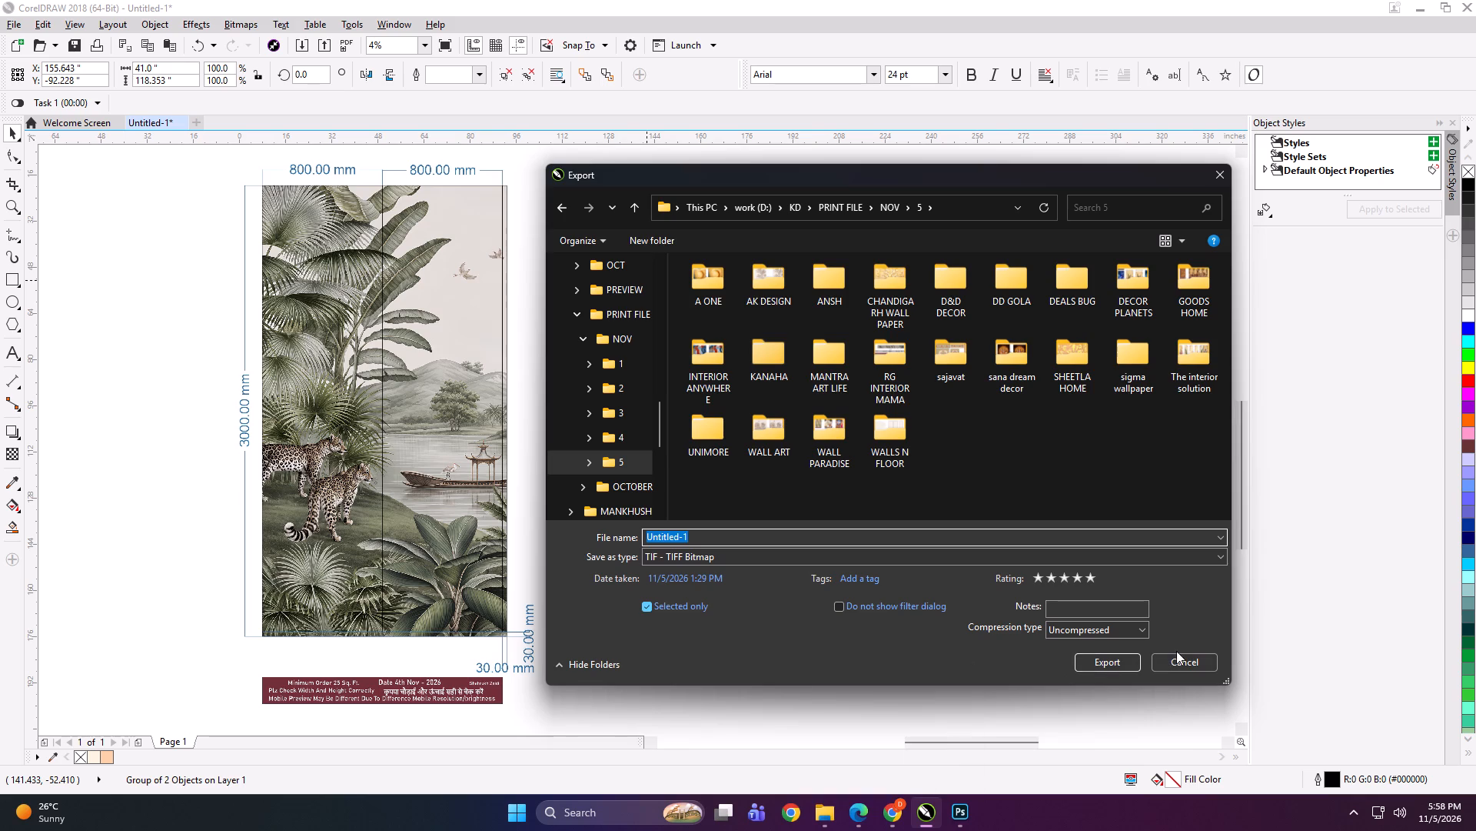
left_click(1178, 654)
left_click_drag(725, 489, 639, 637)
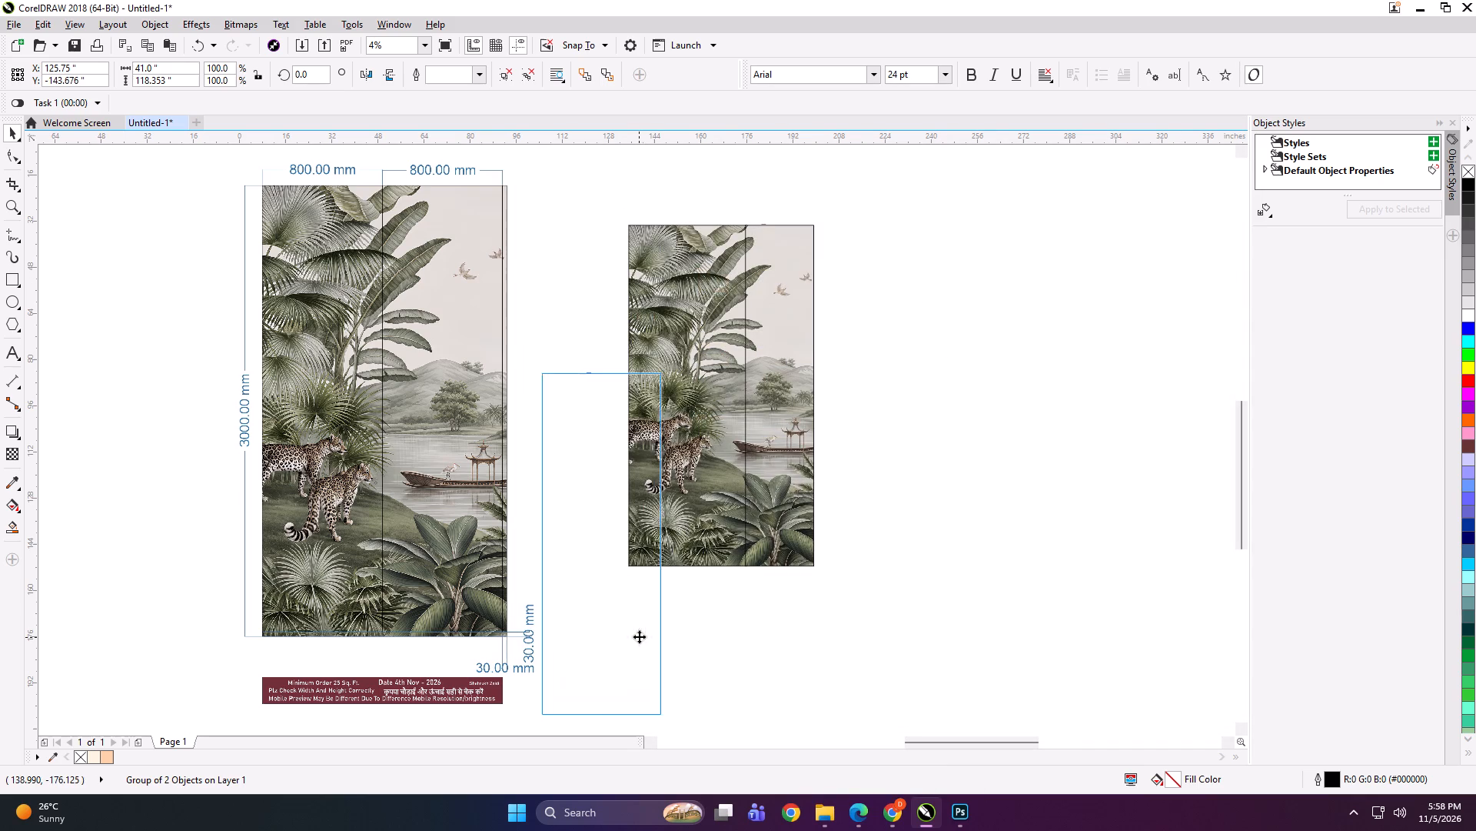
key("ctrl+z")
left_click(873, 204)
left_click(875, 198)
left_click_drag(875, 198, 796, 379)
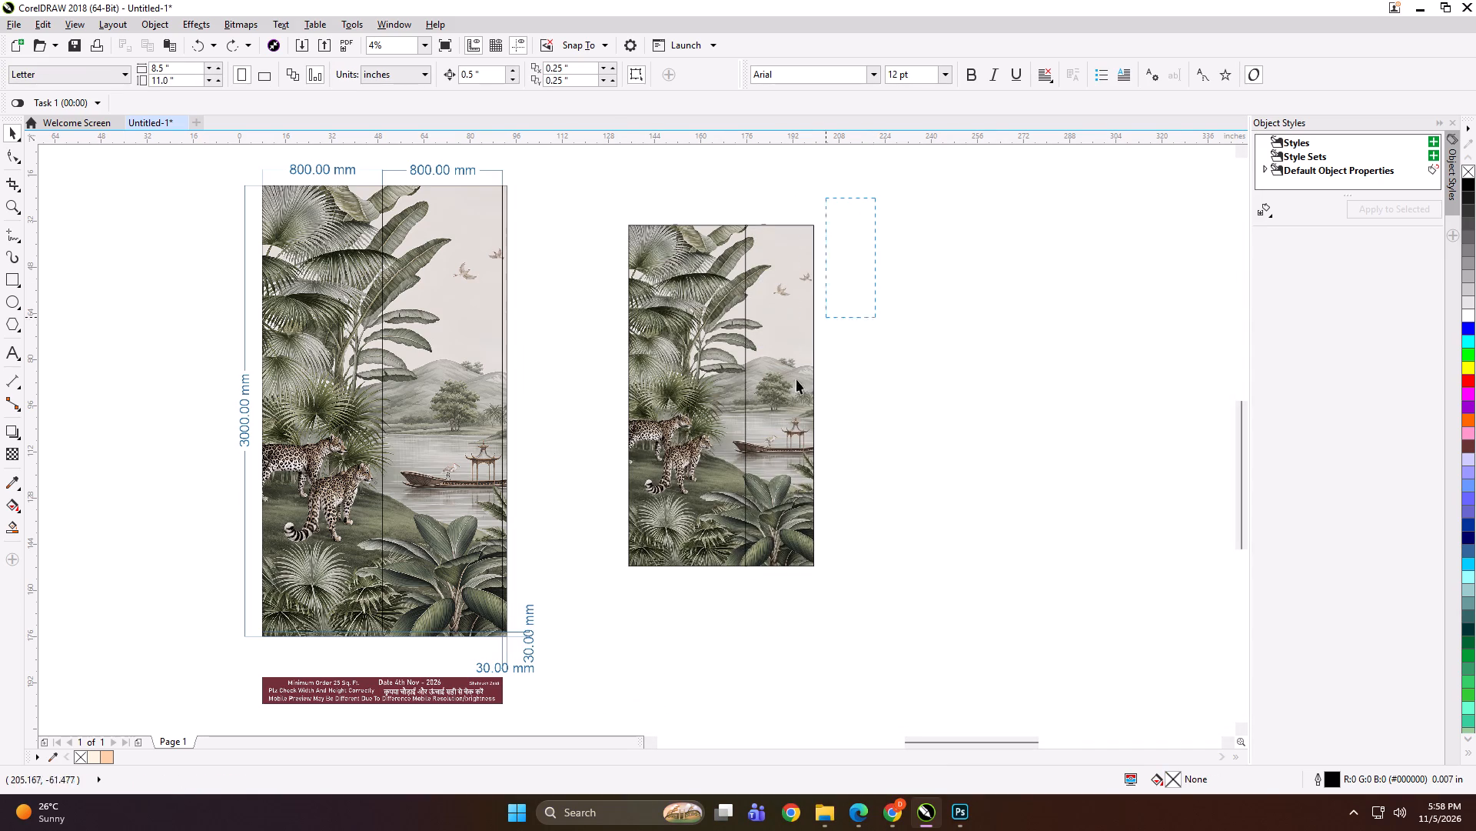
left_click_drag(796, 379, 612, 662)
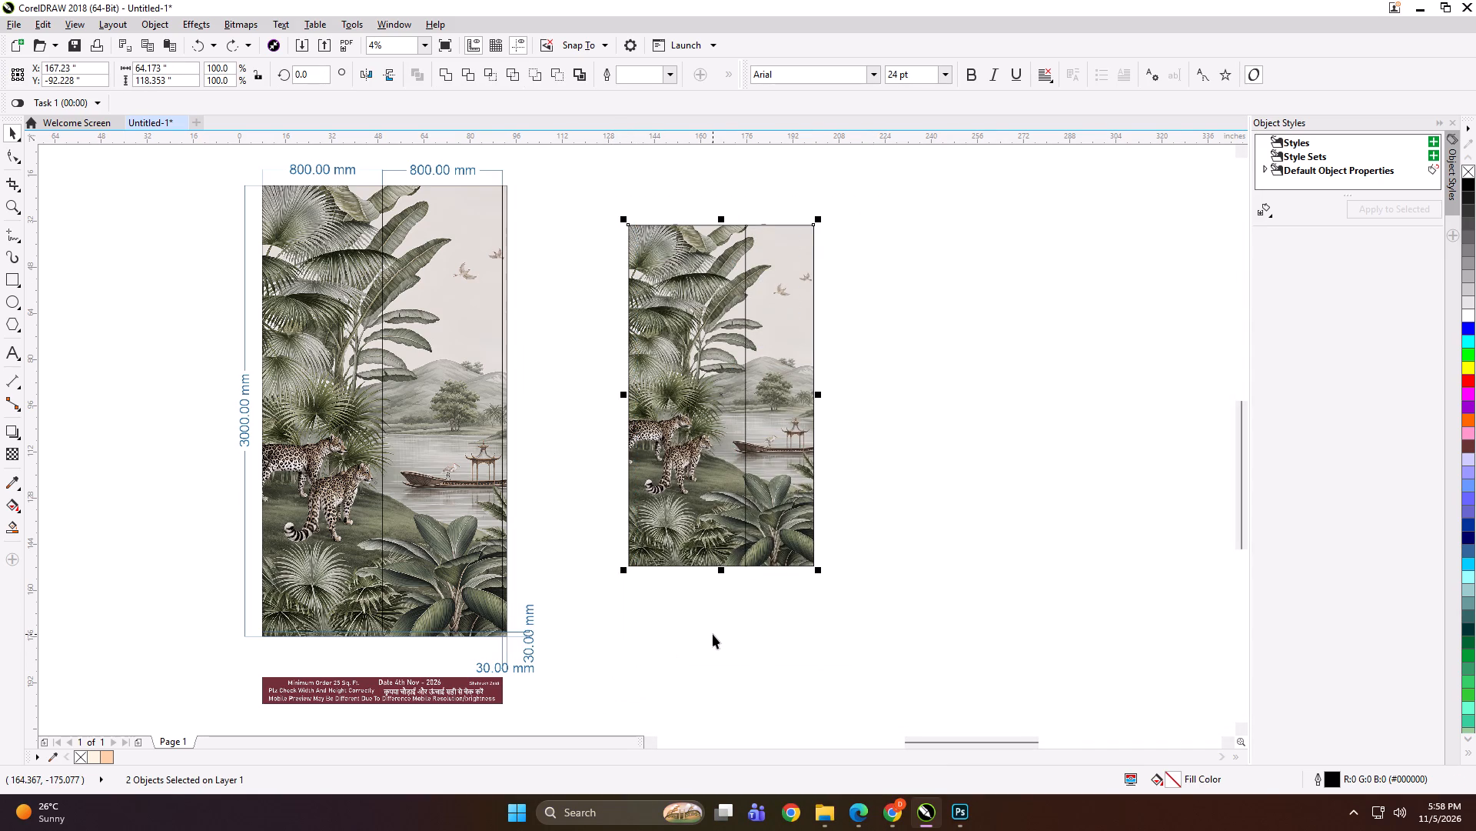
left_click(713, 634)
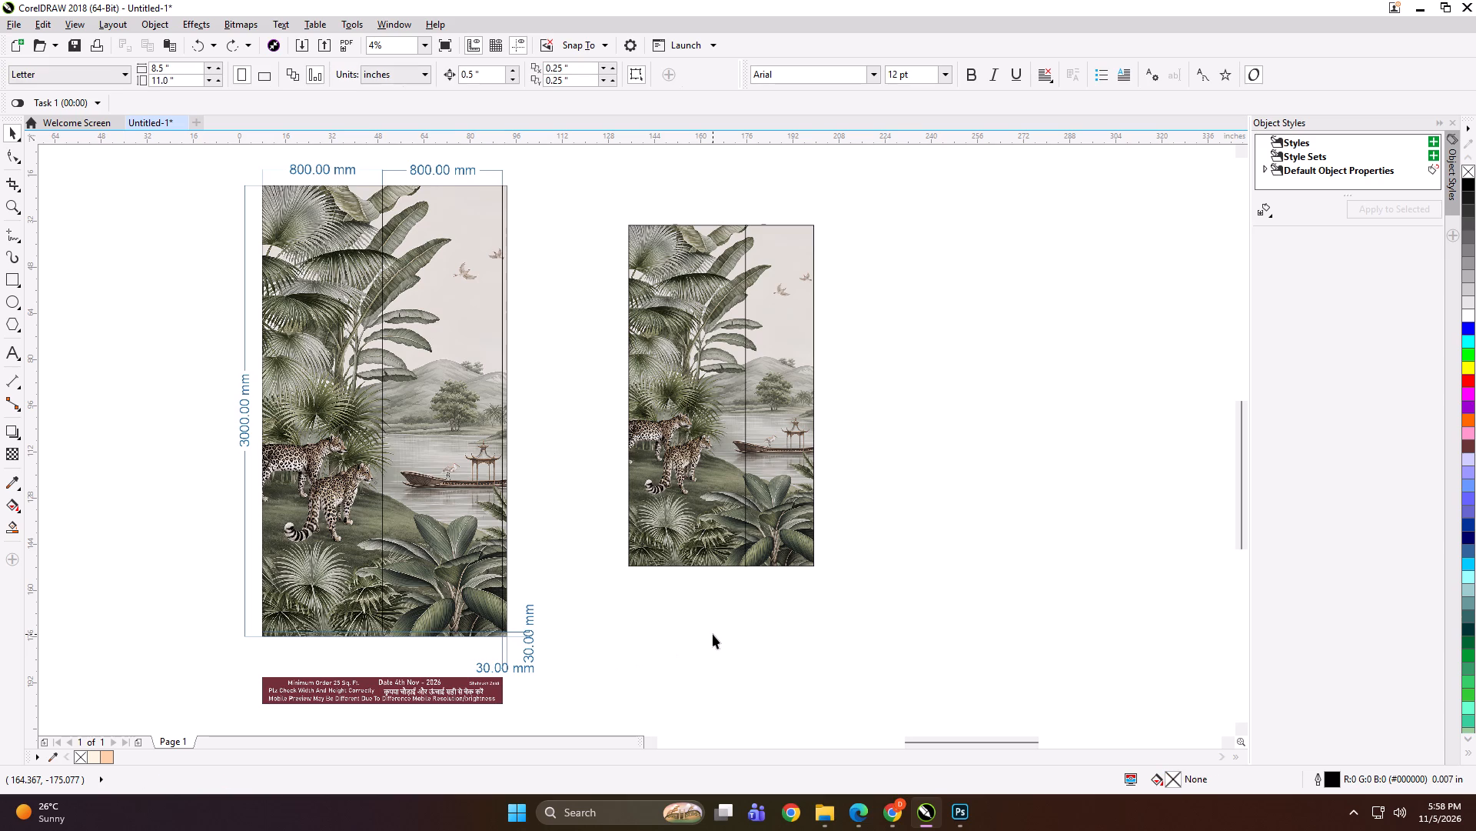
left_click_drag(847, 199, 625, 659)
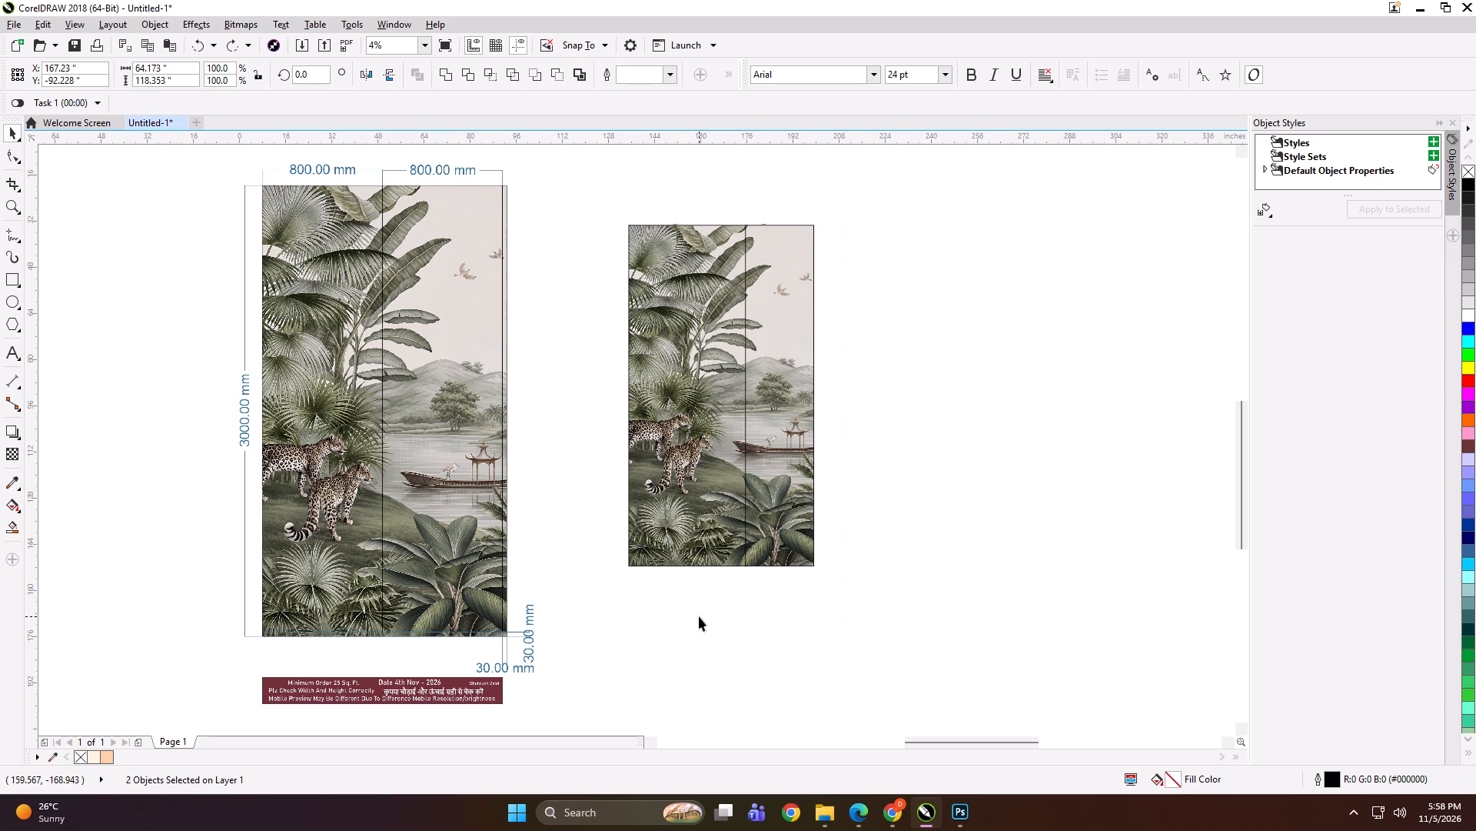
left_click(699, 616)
Start exporting the wider jungle panel and create a folder named MANTRA inside PRINT FILE > NOV > 5.
left_click(663, 449)
key("ctrl+e")
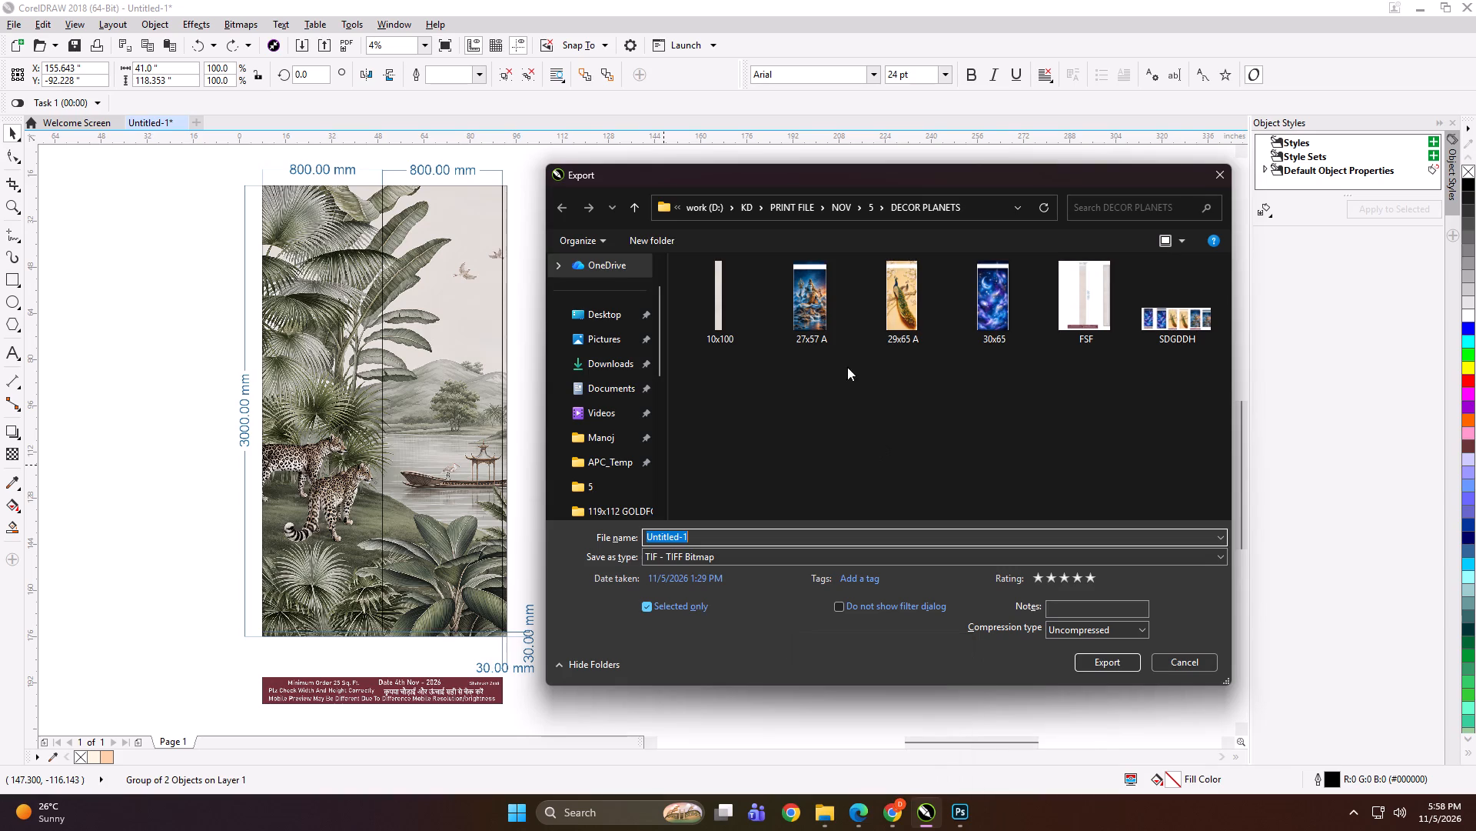
left_click(640, 214)
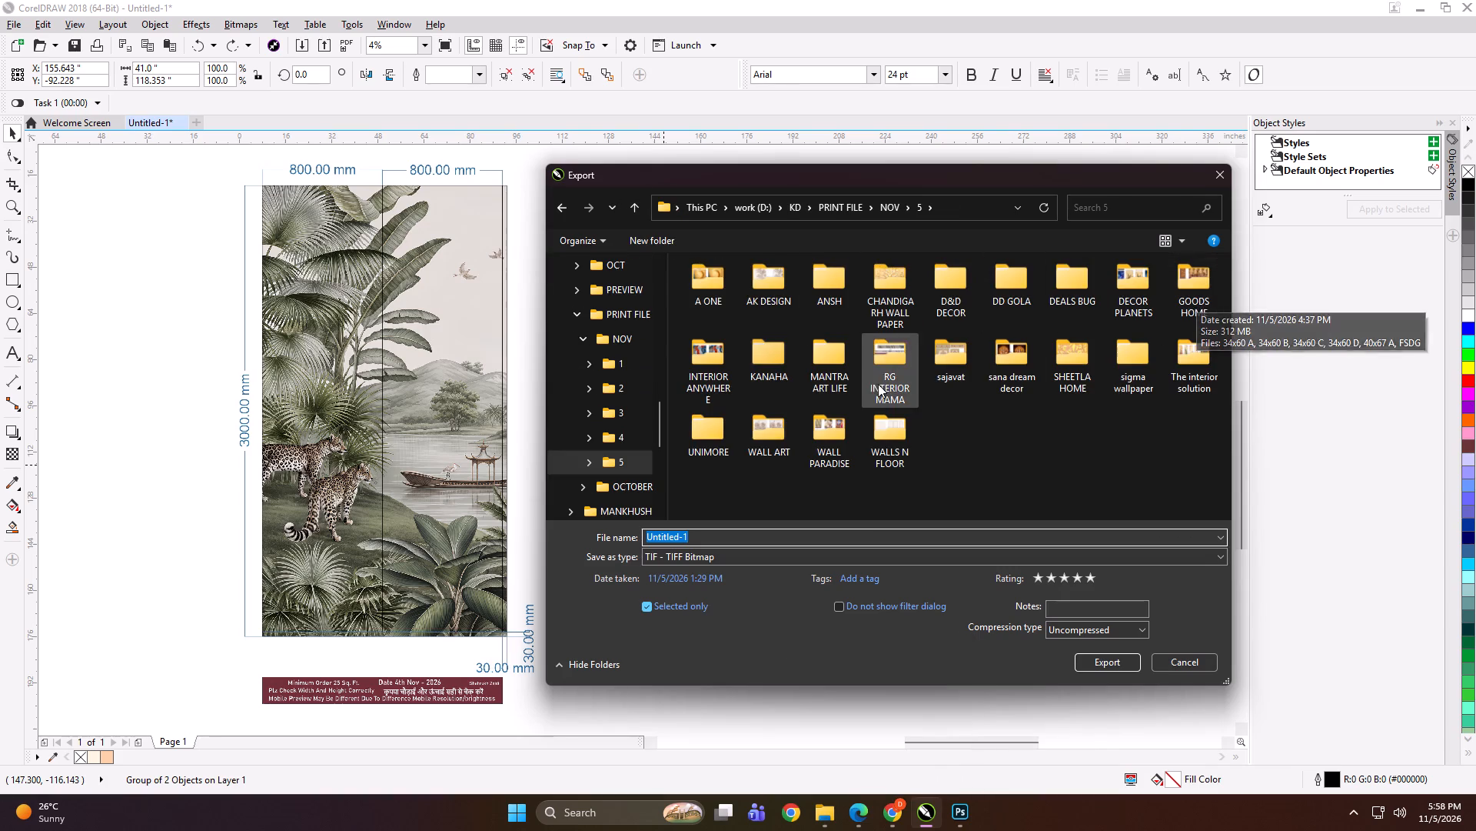
triple_click(825, 359)
left_click(632, 202)
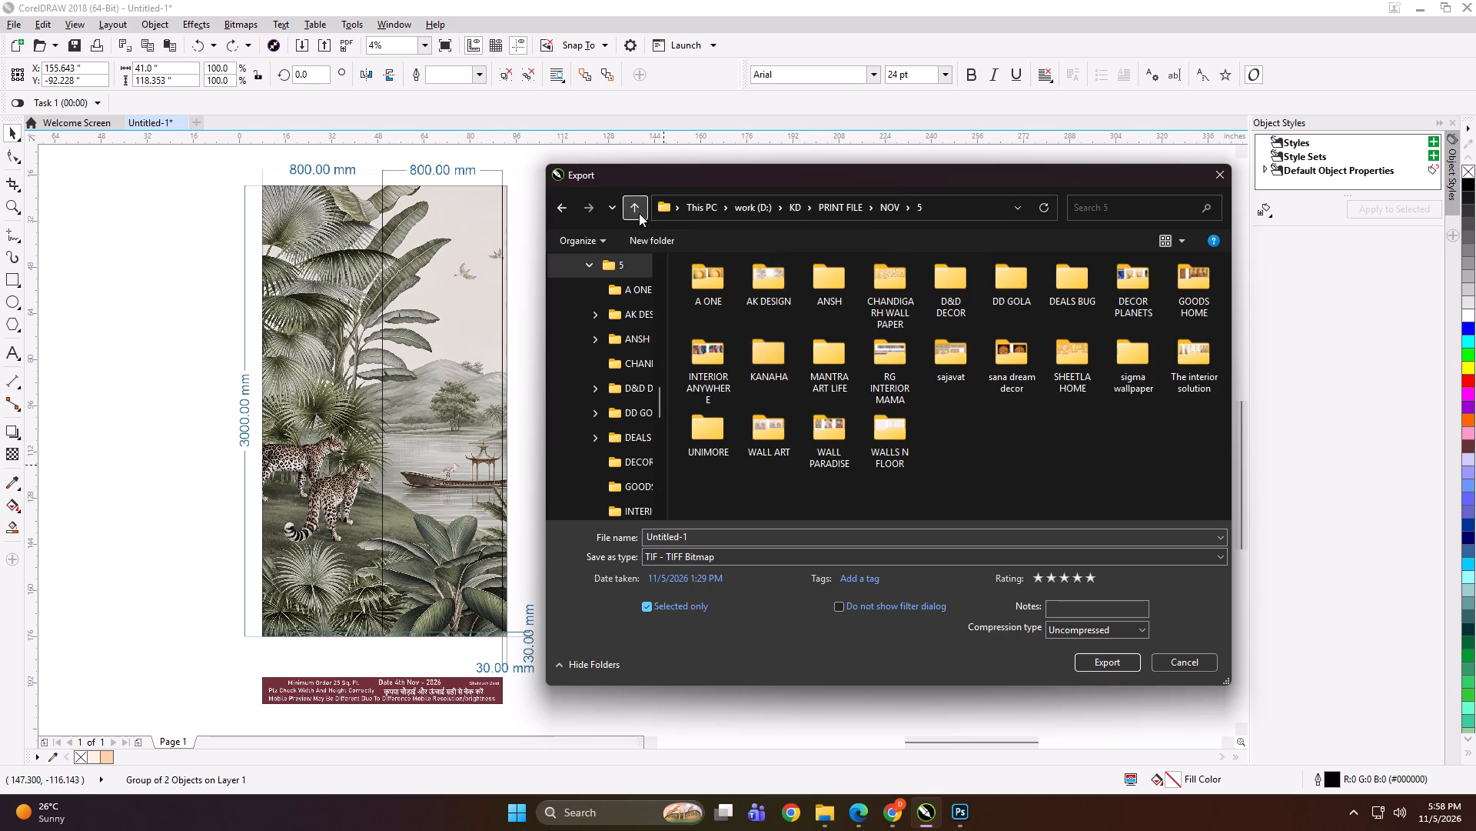
left_click(648, 232)
type("MANTRA")
key("Return")
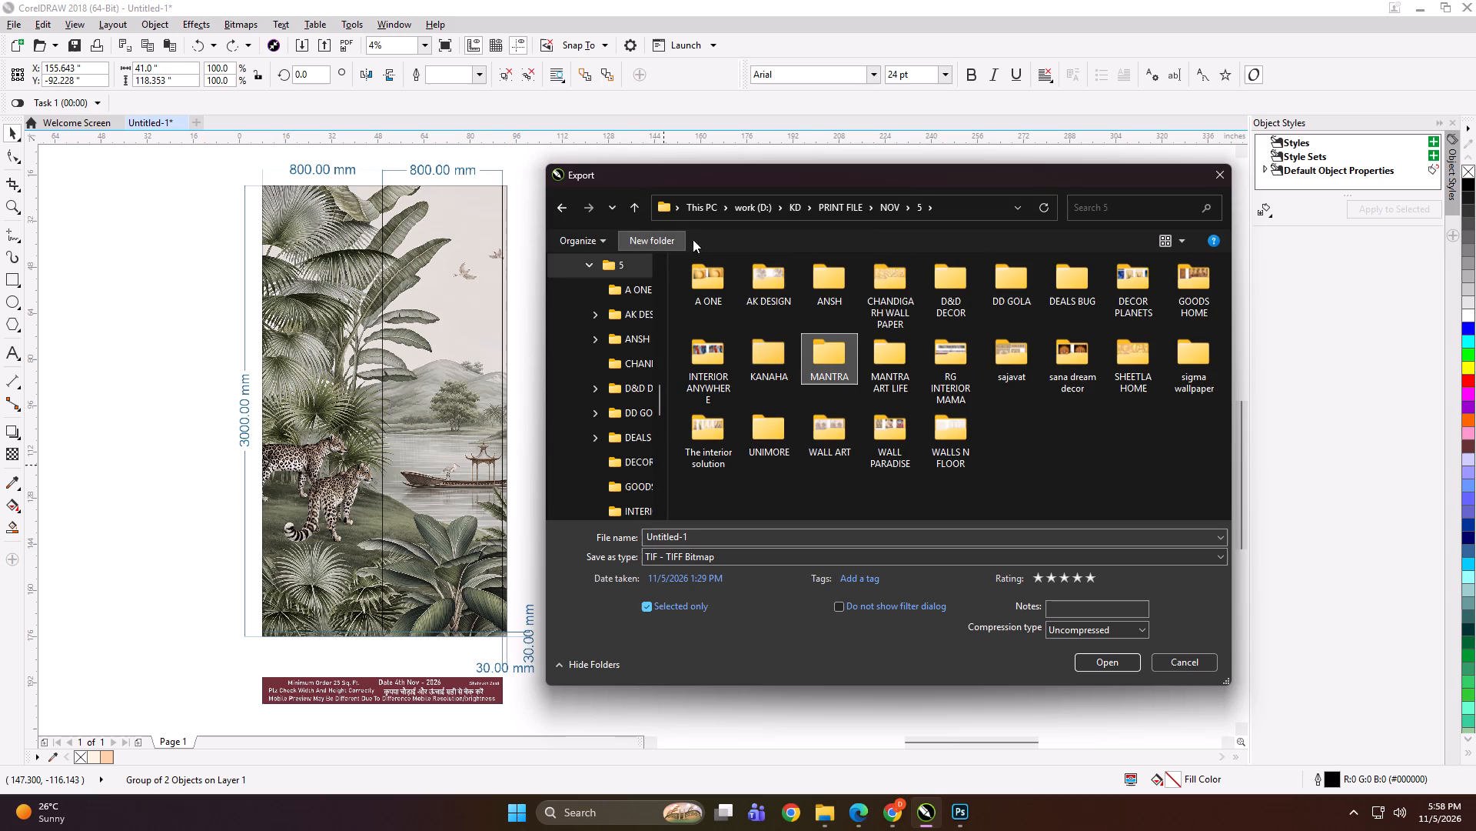
Export the wider jungle panel as an uncompressed TIFF named 41x118 A in the MANTRA folder.
triple_click(830, 339)
left_click(794, 539)
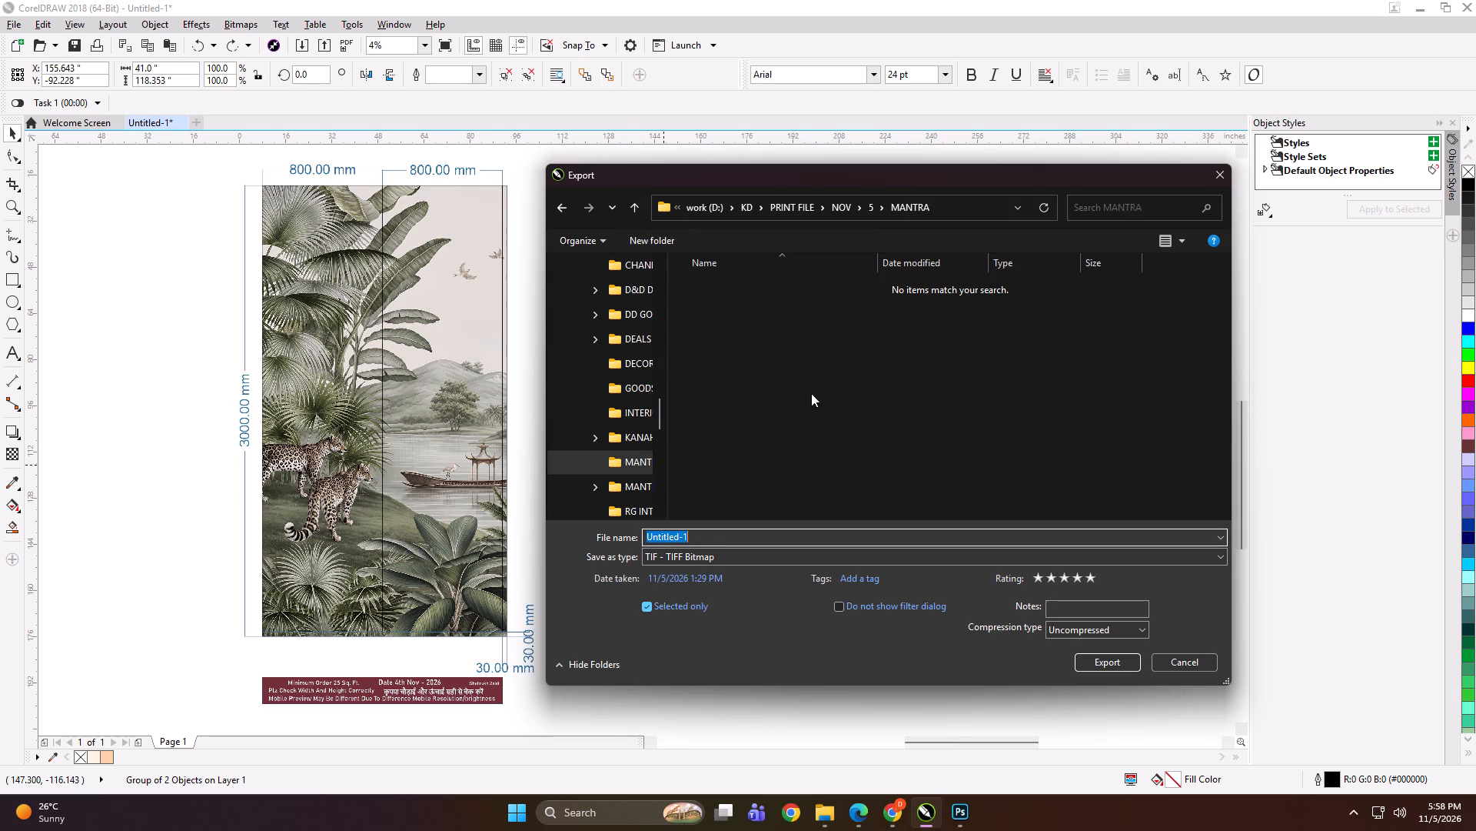
type("41x18 A")
key("Return")
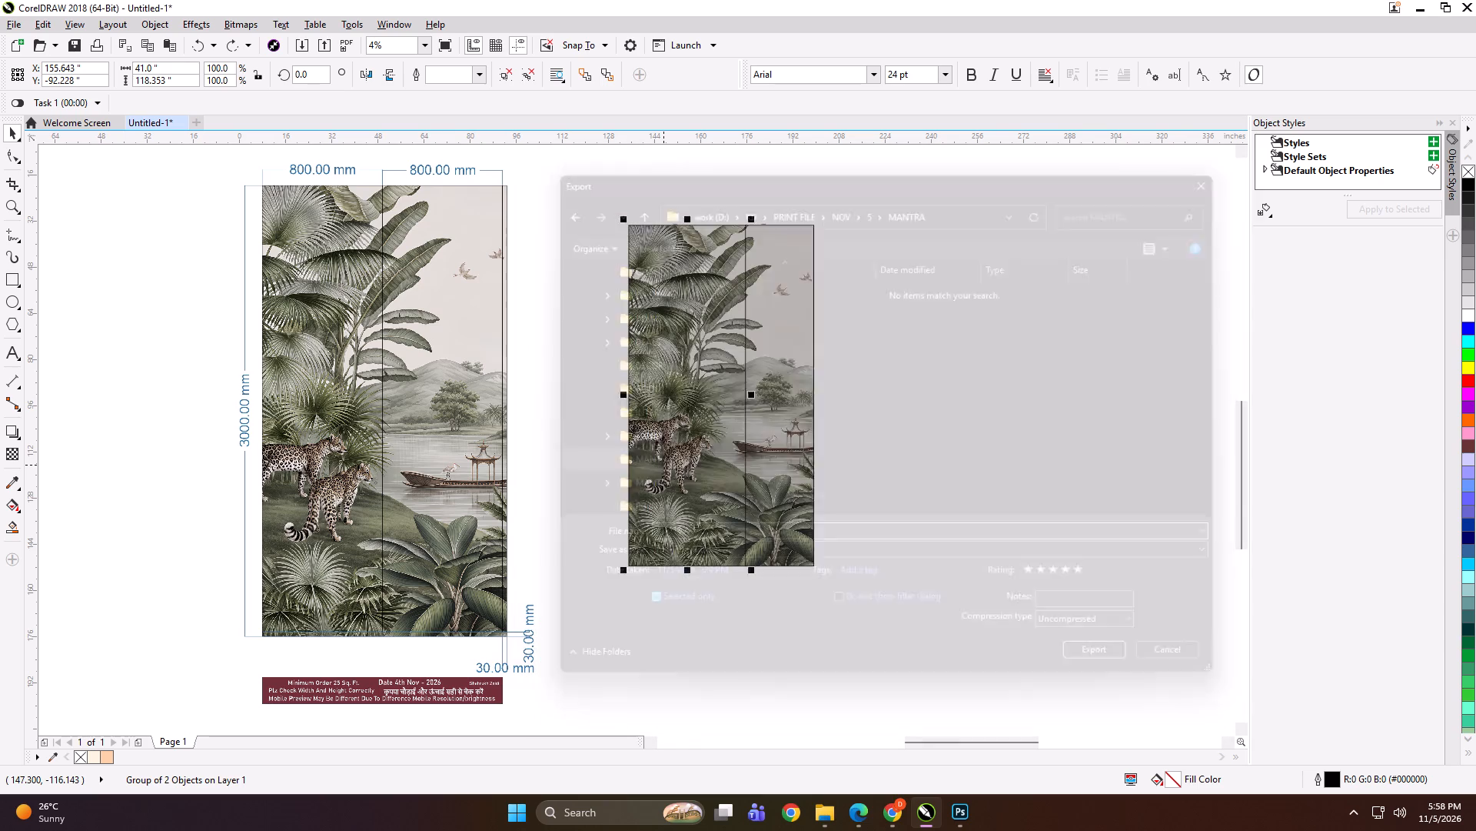
key("Return")
Export the narrower jungle panel as an uncompressed TIFF named 23x118 B in the MANTRA folder.
left_click(796, 332)
key("ctrl+e")
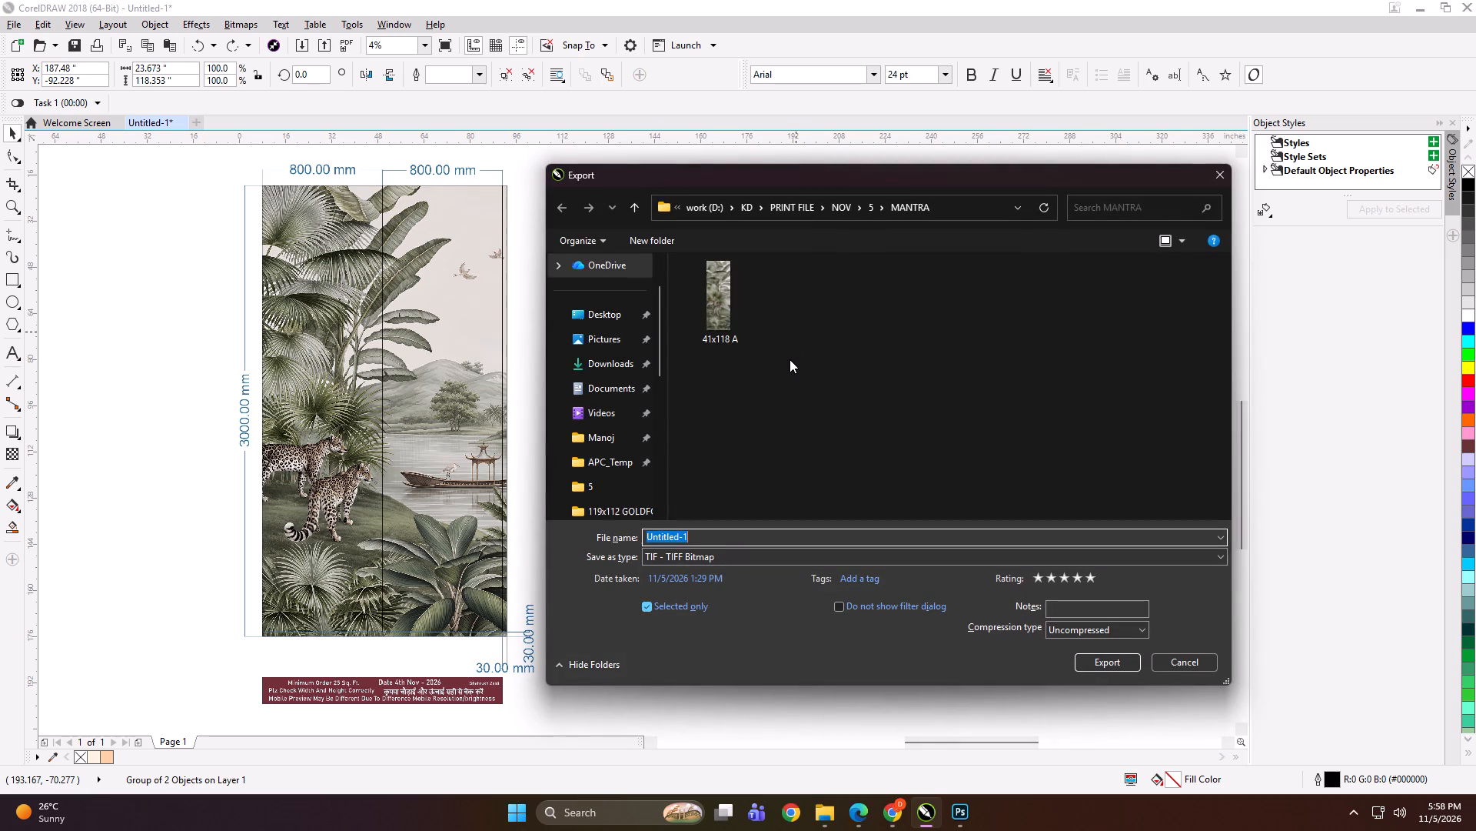
type("23x118 B")
key("Return")
key("Return")
Nudge the narrower jungle panel 4 inches to the right, away from the wider panel.
key("Right")
key("Right")
key("Right")
key("Right")
key("Right")
key("Right")
key("Right")
key("Right")
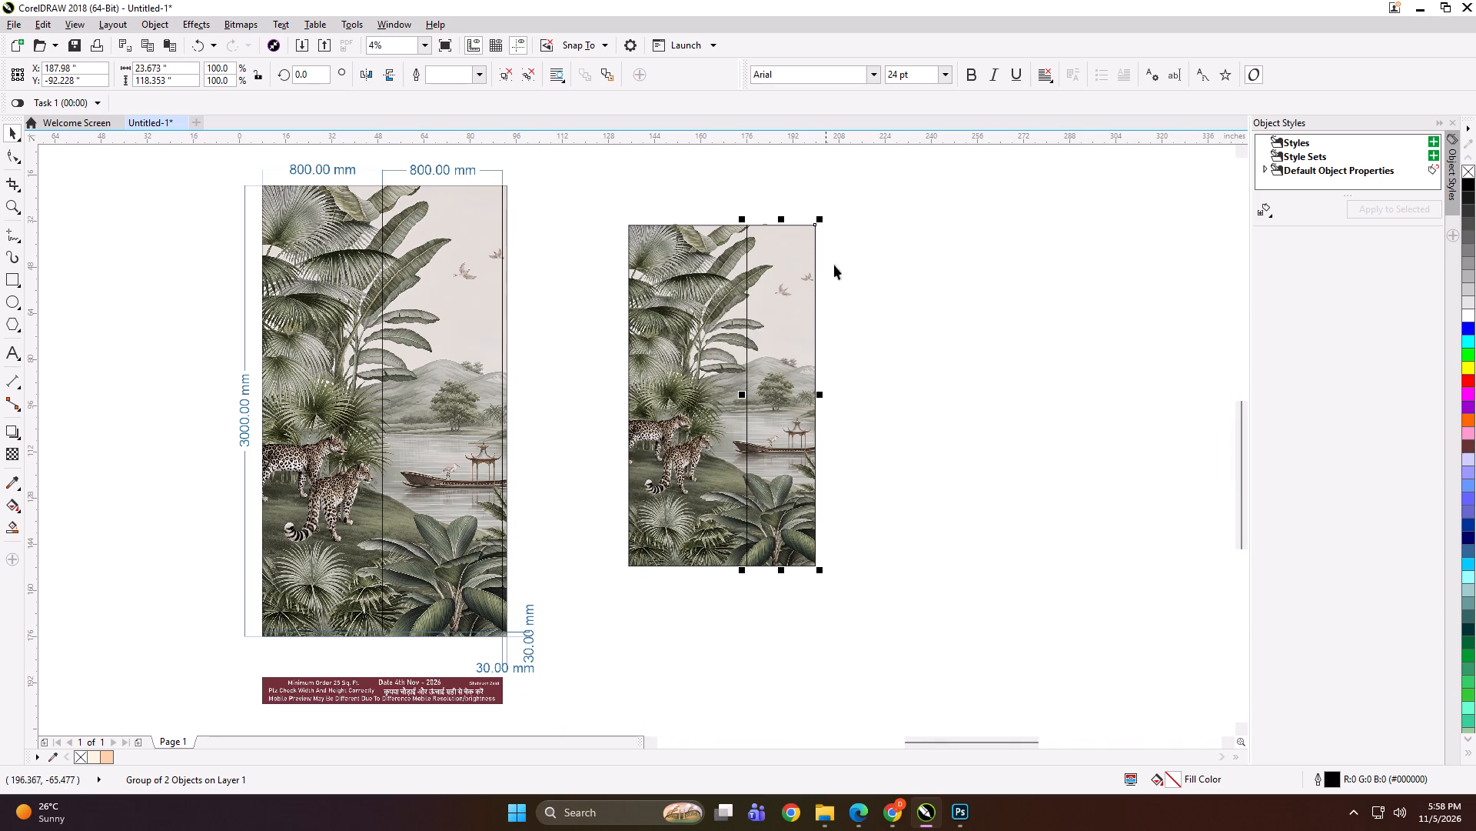
Enlarge the two split jungle panels together beside the dimensioned mural layout and group them with that layout.
left_click(880, 193)
left_click_drag(879, 198, 557, 596)
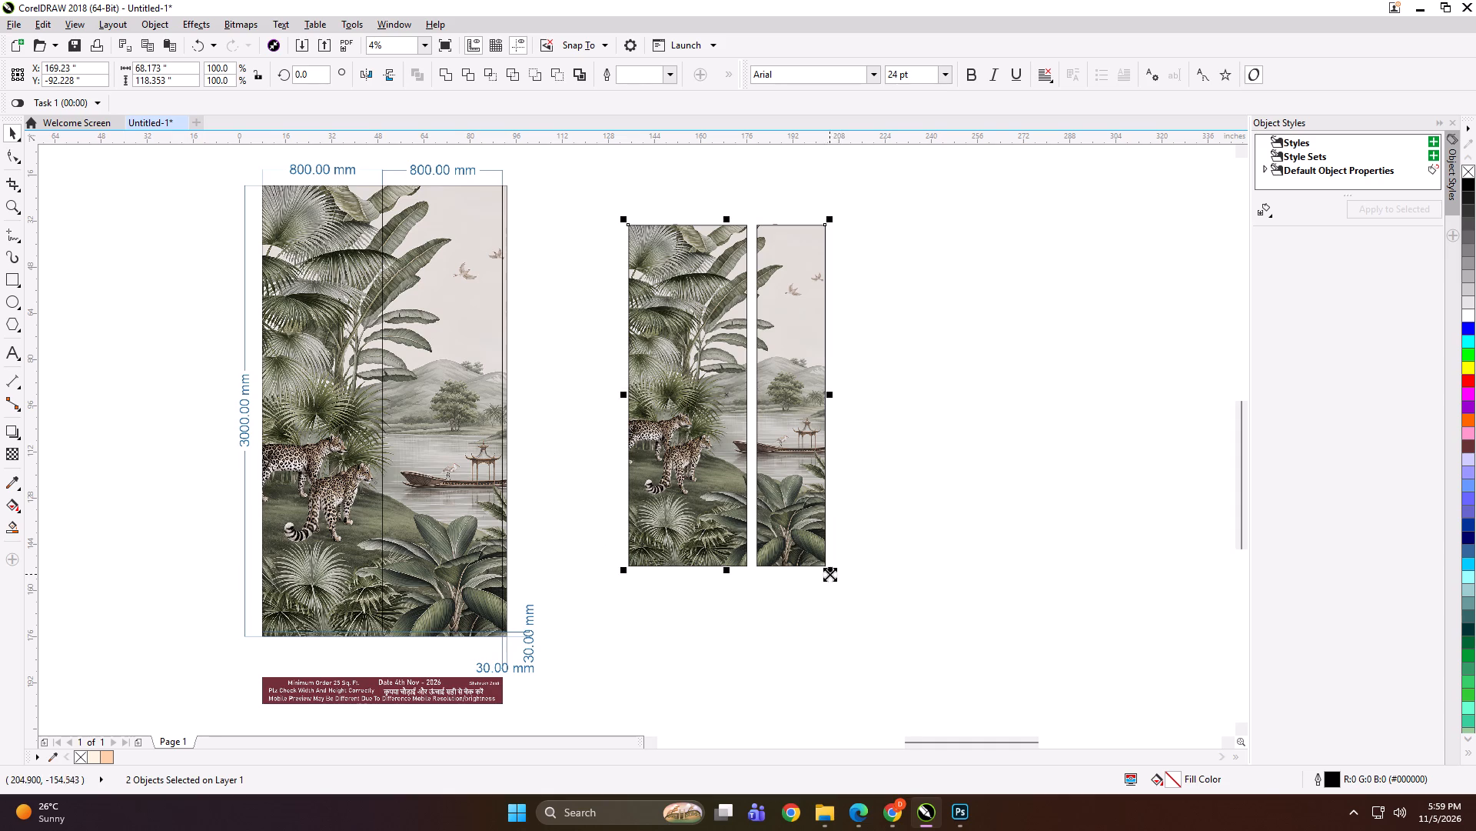
left_click_drag(829, 574, 875, 642, "shift")
left_click_drag(696, 319, 664, 339)
left_click(471, 349, "shift")
key("ctrl+g")
Scale the grouped jungle layout and panels down proportionally to about 6.75 by 5.9 inches.
left_click(839, 721, "shift")
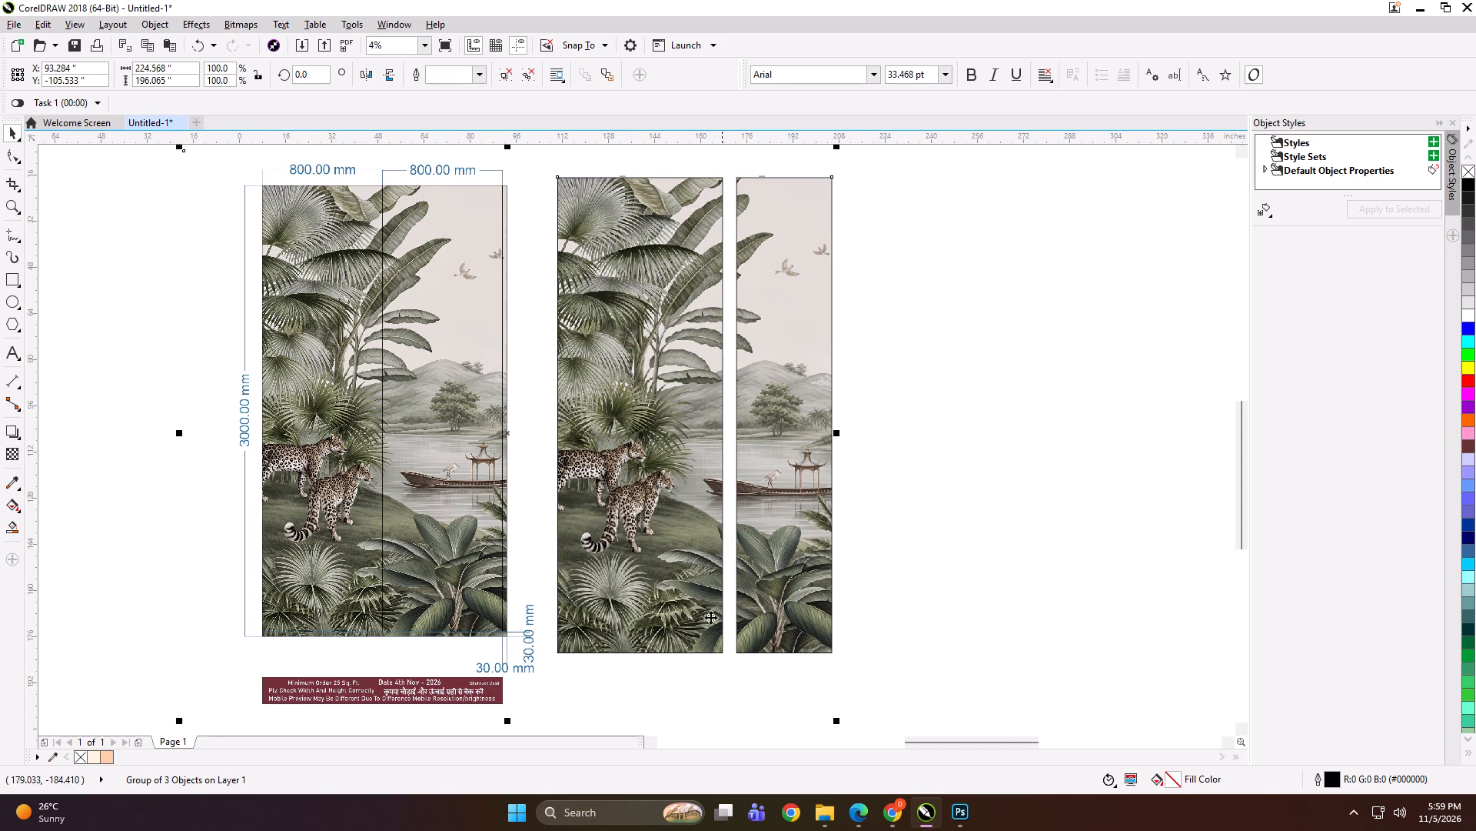
left_click(660, 558, "shift")
left_click(770, 611)
left_click(836, 719)
left_click_drag(836, 719, 790, 683, "shift")
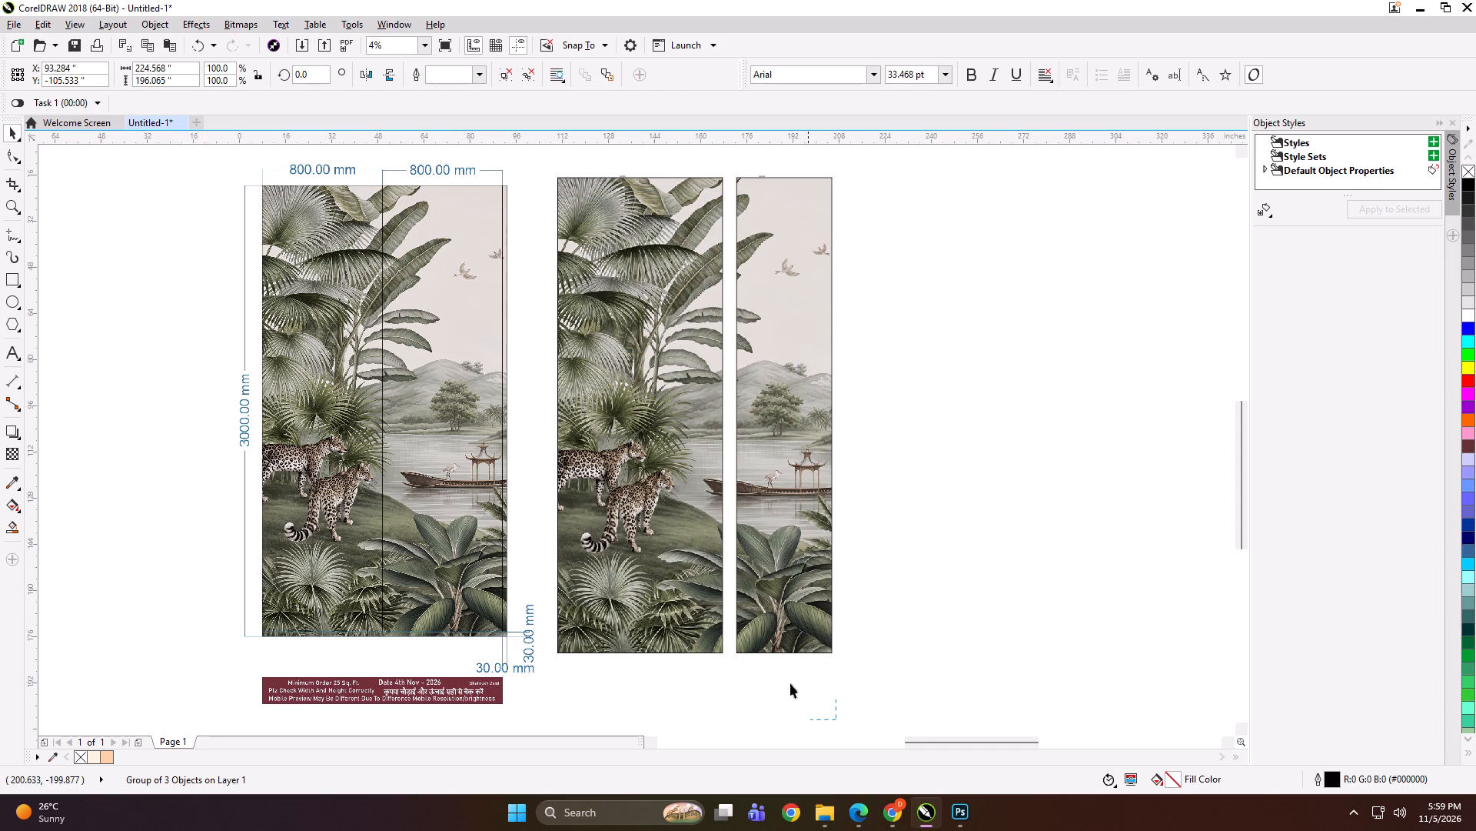
left_click_drag(790, 683, 717, 613, "shift")
scroll(837, 603, "down", 1)
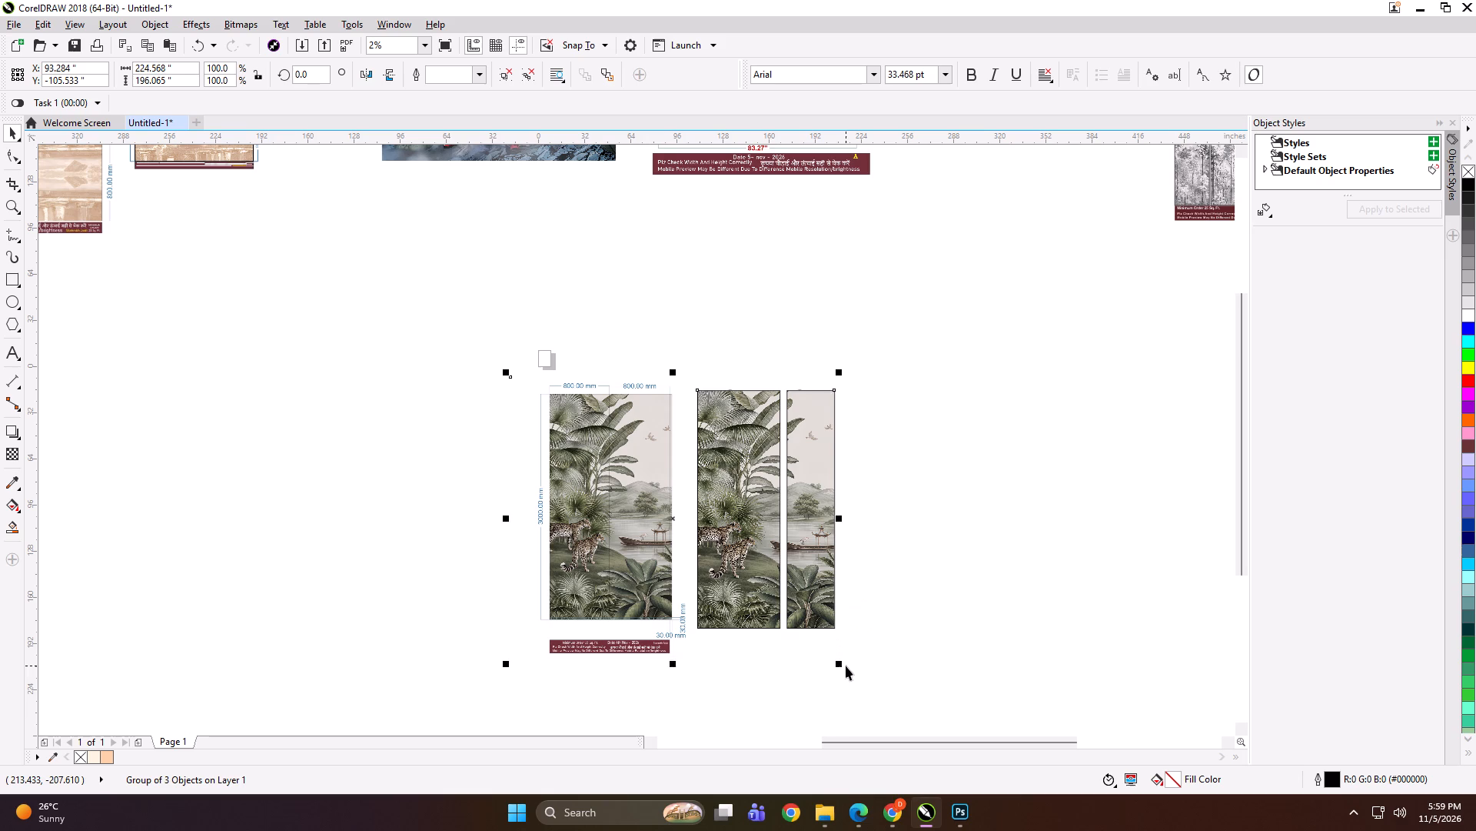
left_click(846, 666, "shift")
left_click(845, 668, "shift")
left_click_drag(802, 632, 775, 605, "shift")
left_click(775, 604, "shift")
left_click(818, 624)
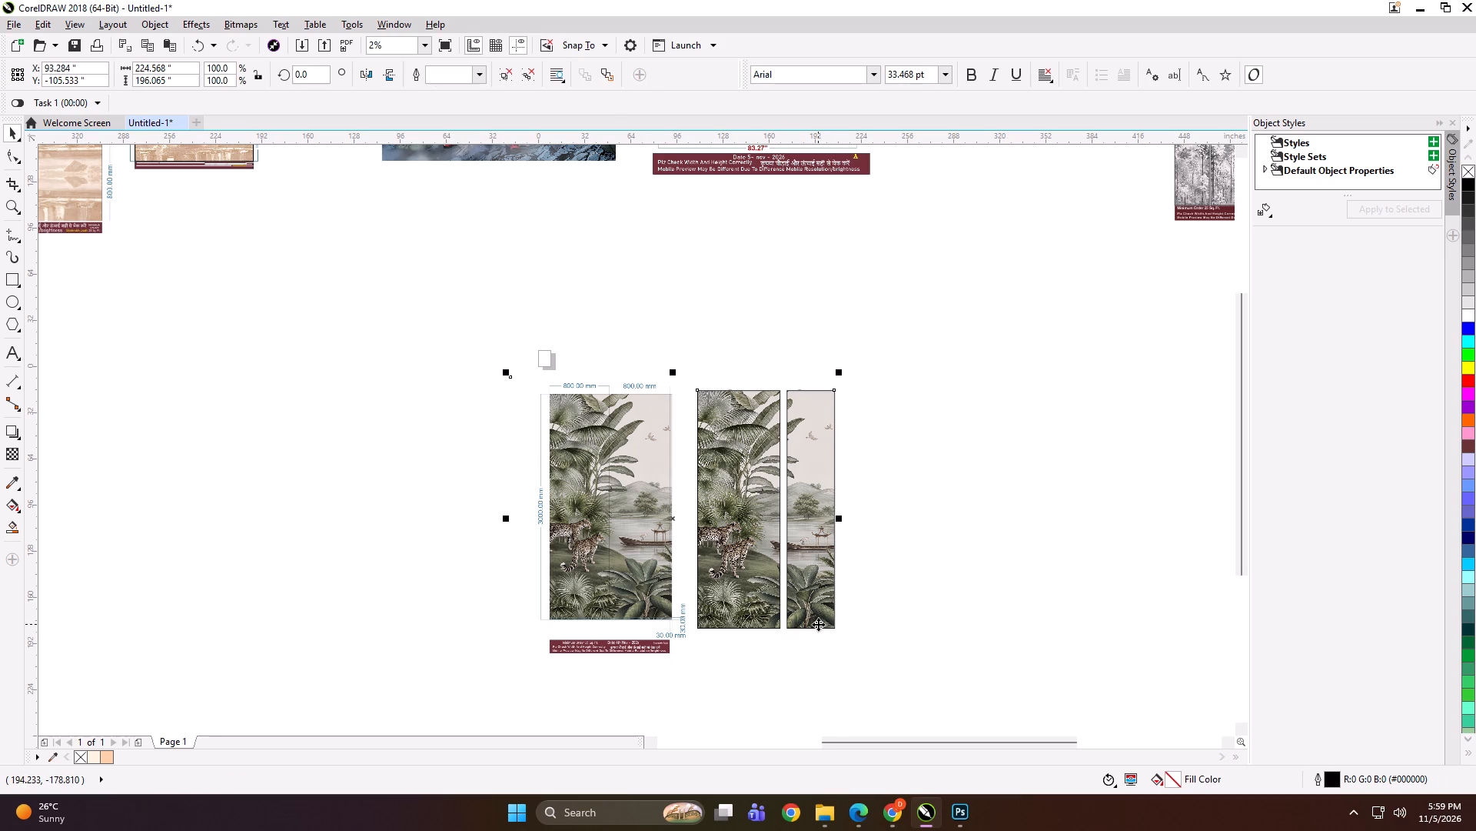
left_click_drag(839, 663, 568, 438)
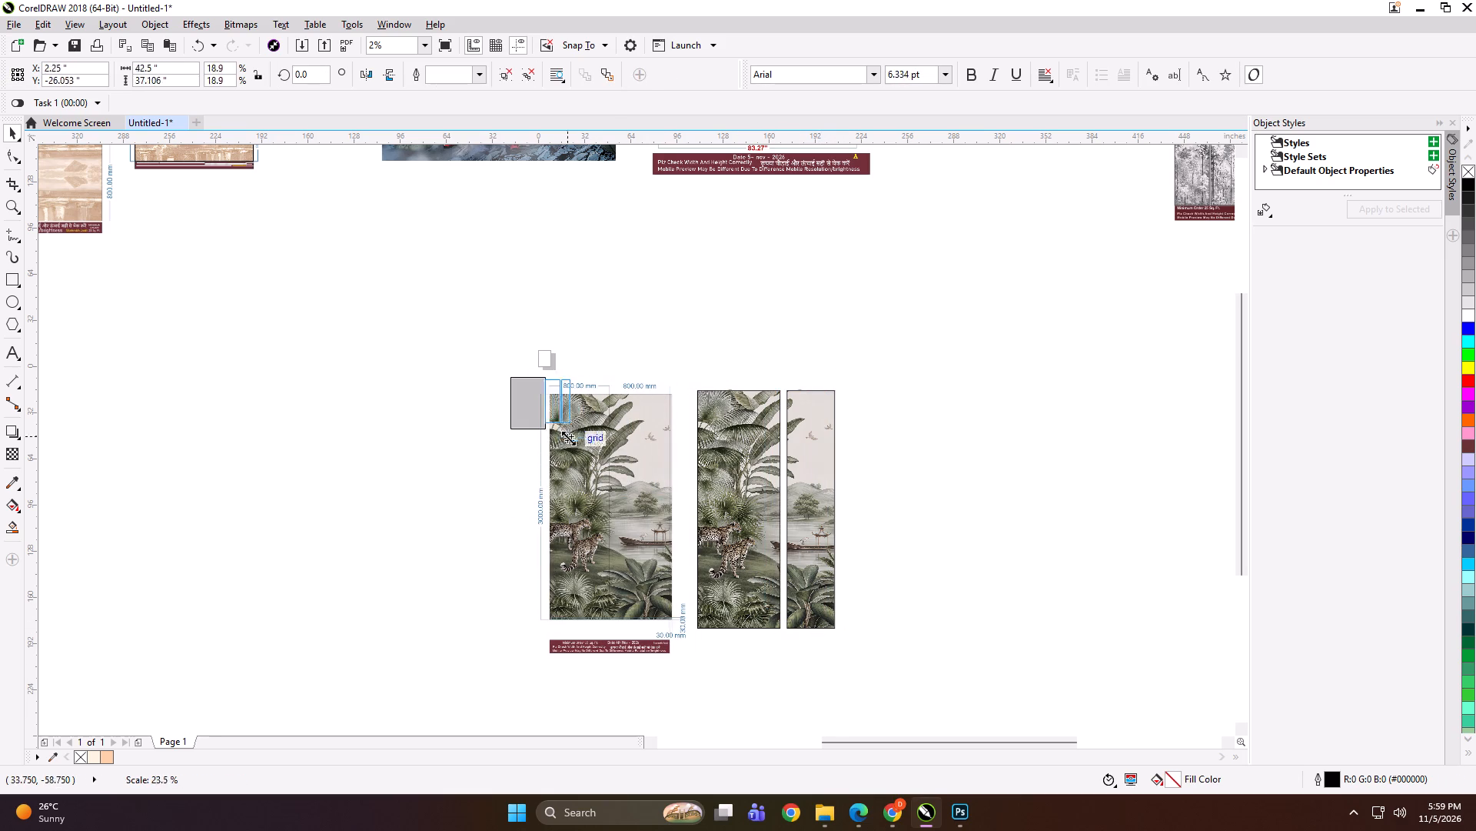
left_click_drag(568, 438, 525, 412)
Export the reduced jungle layout group under the file name FGDH, accepting the current export settings.
scroll(523, 386, "up", 4)
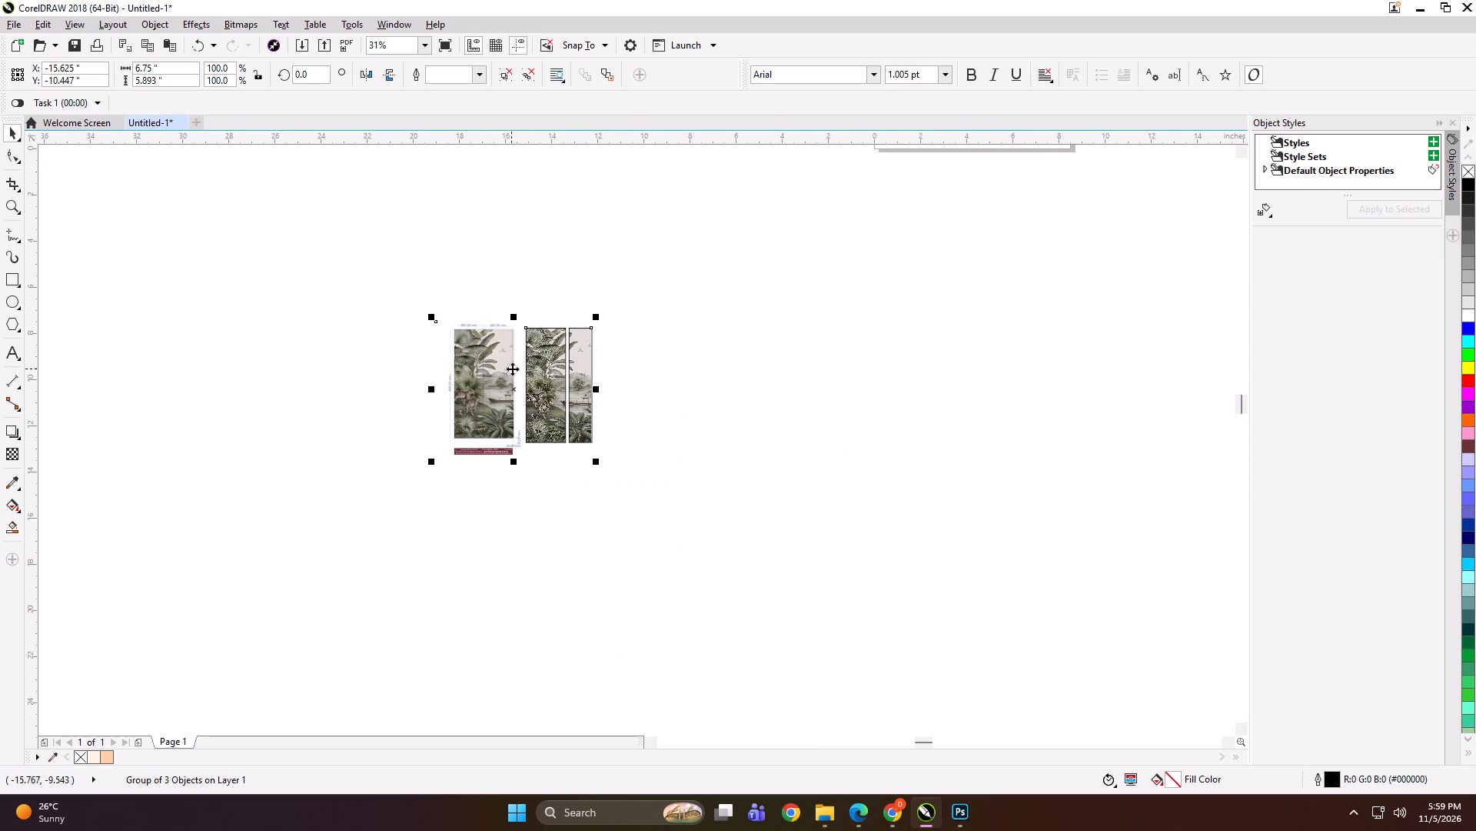
scroll(504, 366, "up", 1)
key("ctrl+e")
type("FGDH")
key("Return")
key("Return")
key("Return")
key("Return")
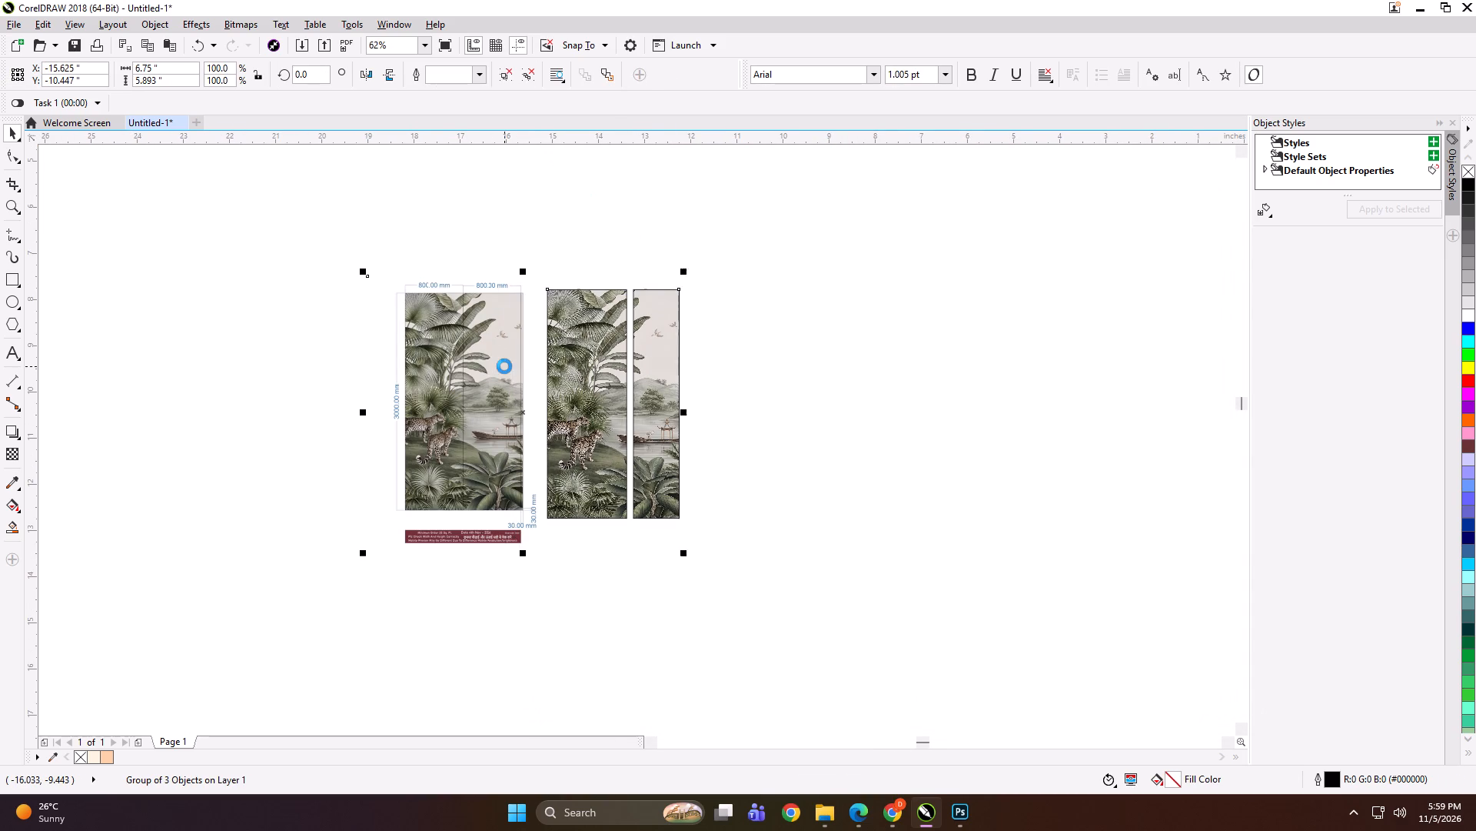
Delete the reduced group containing the jungle layout and its two split panels.
scroll(504, 366, "up", 1)
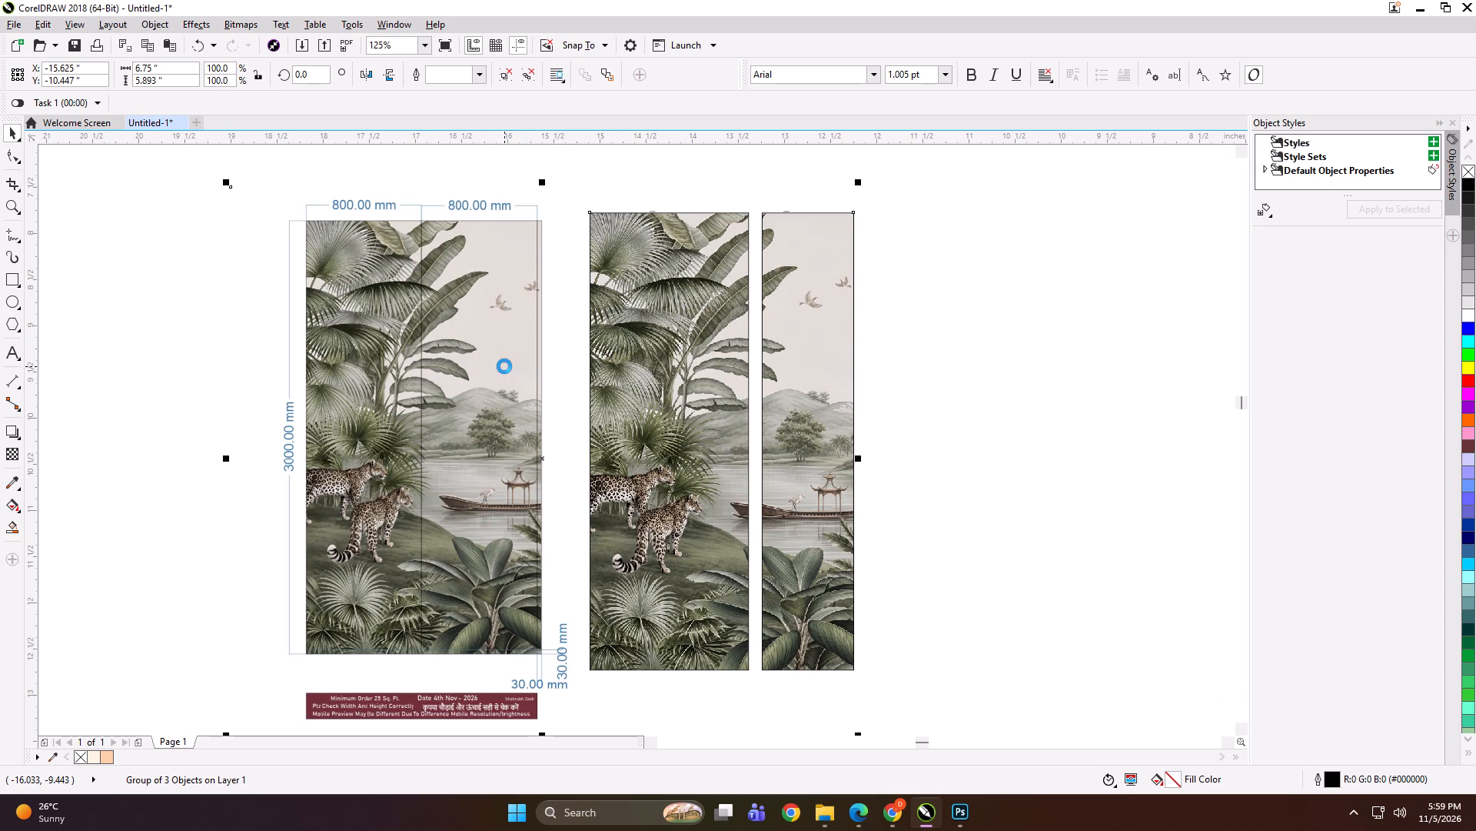
scroll(400, 431, "up", 2)
scroll(429, 412, "down", 2)
key("Delete")
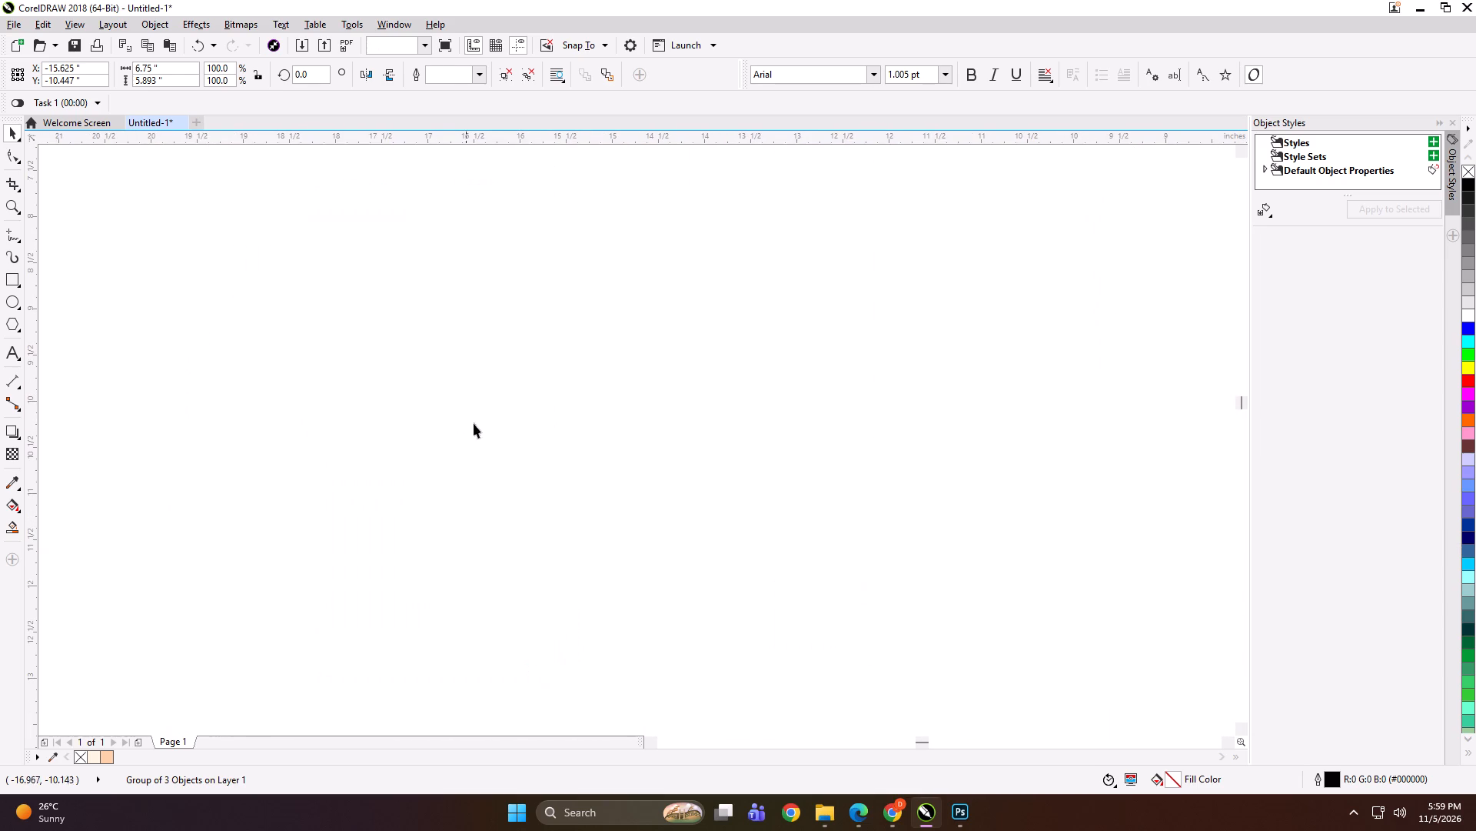
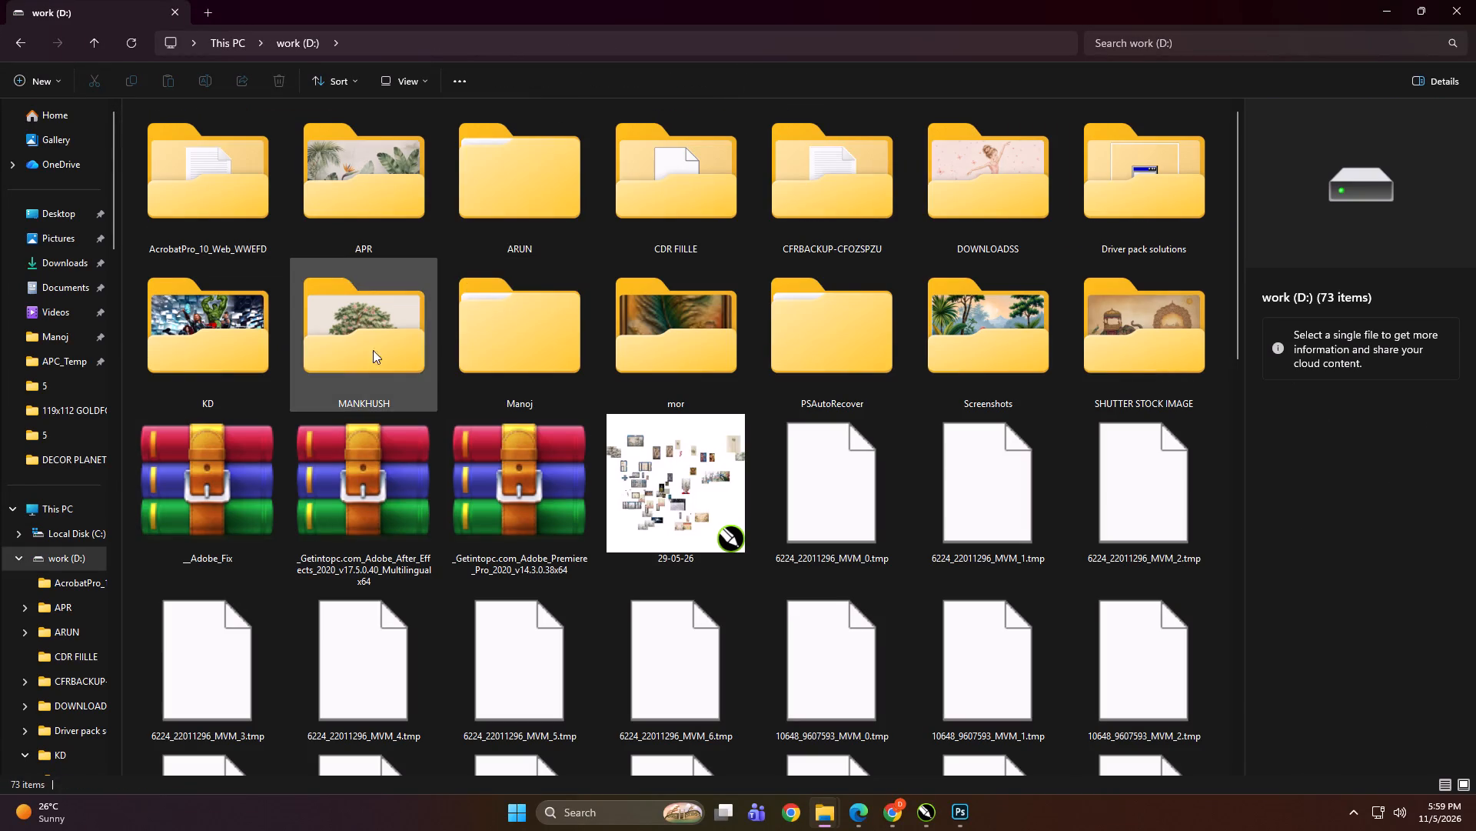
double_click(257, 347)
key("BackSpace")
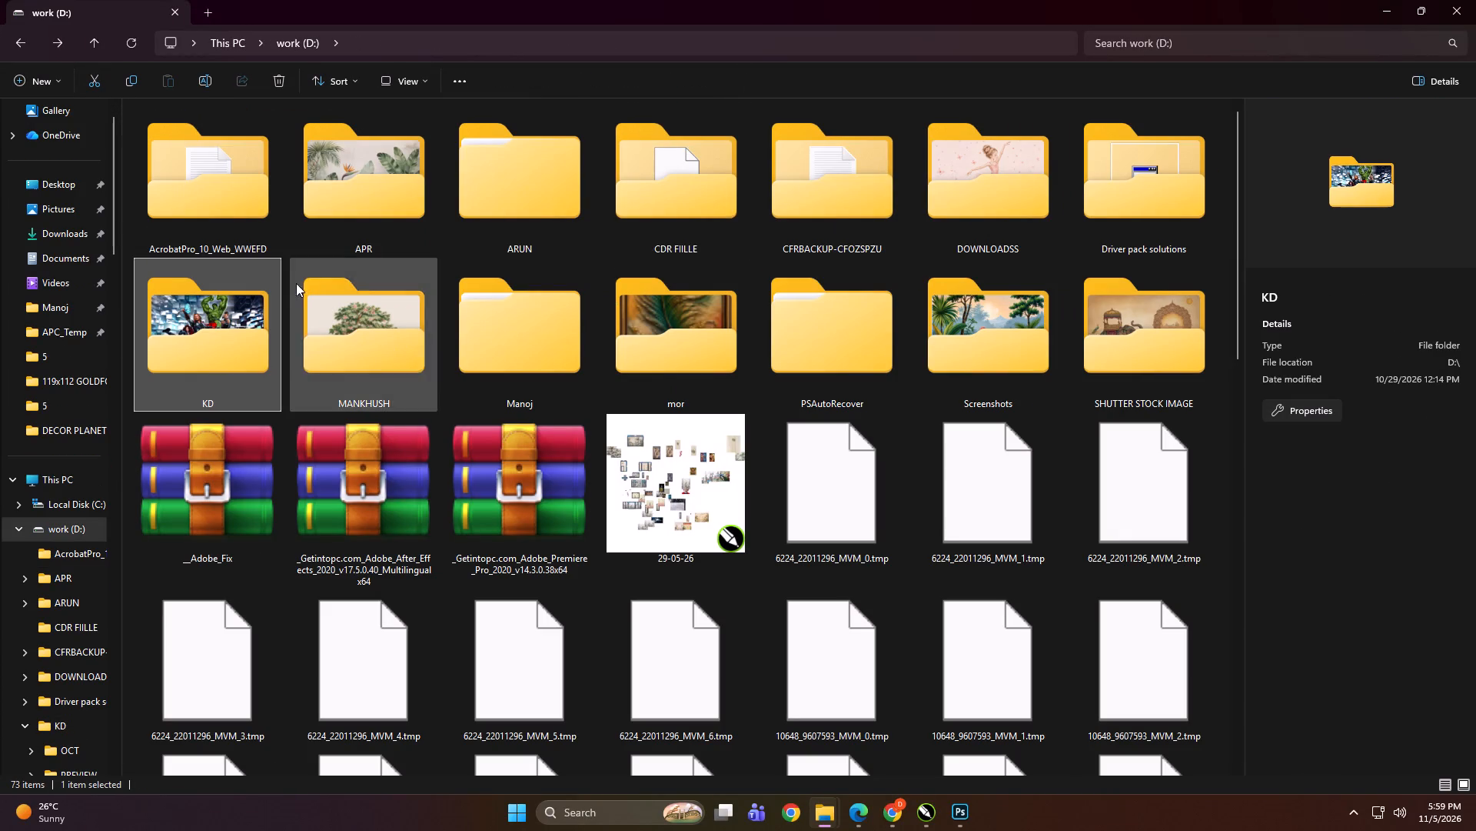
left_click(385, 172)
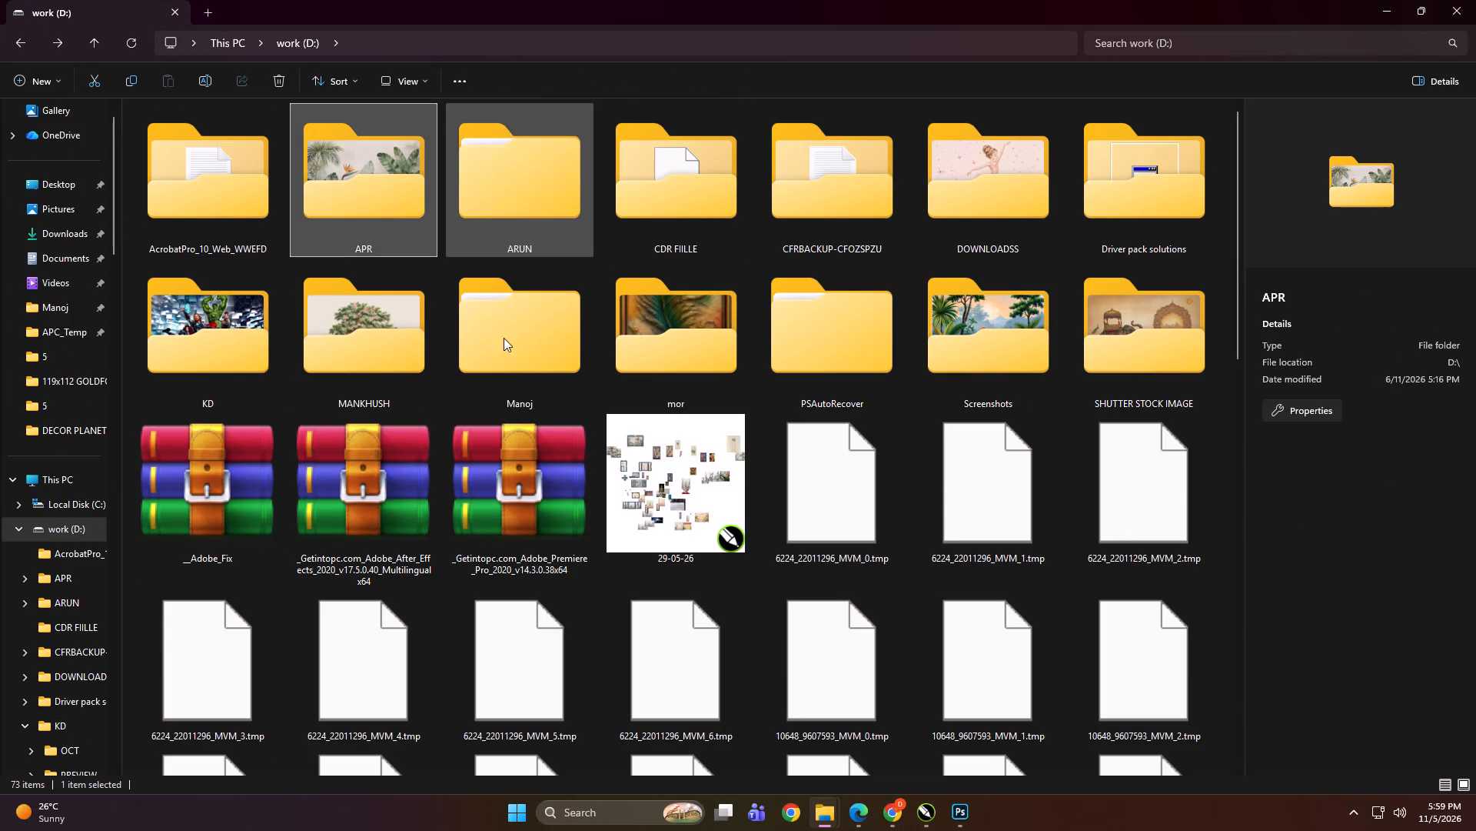
Copy the MANTRA folder from KD > PRINT FILE > NOV > 5 on the work (D:) drive.
double_click(231, 337)
triple_click(643, 229)
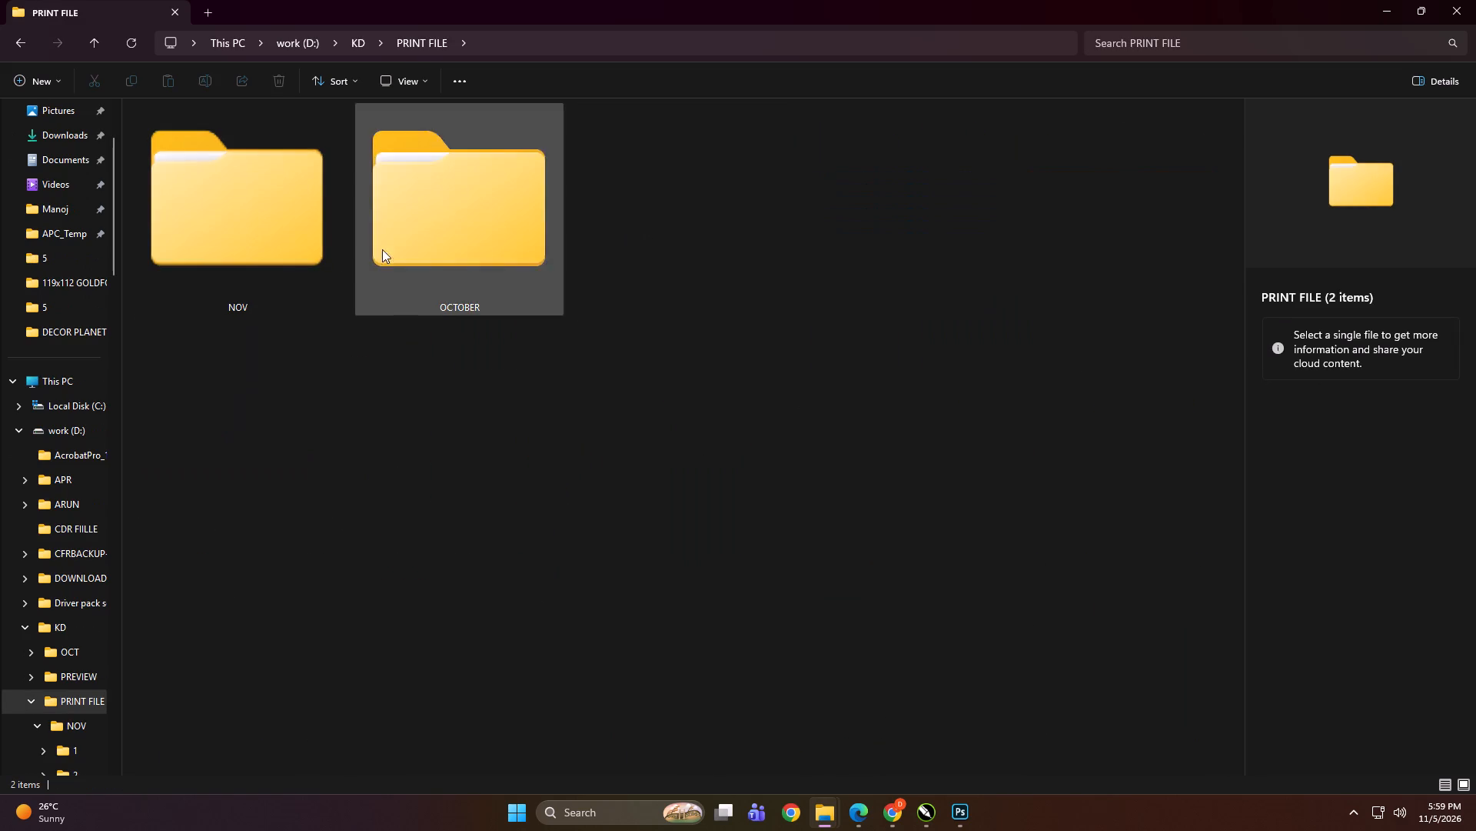
double_click(306, 233)
double_click(1049, 230)
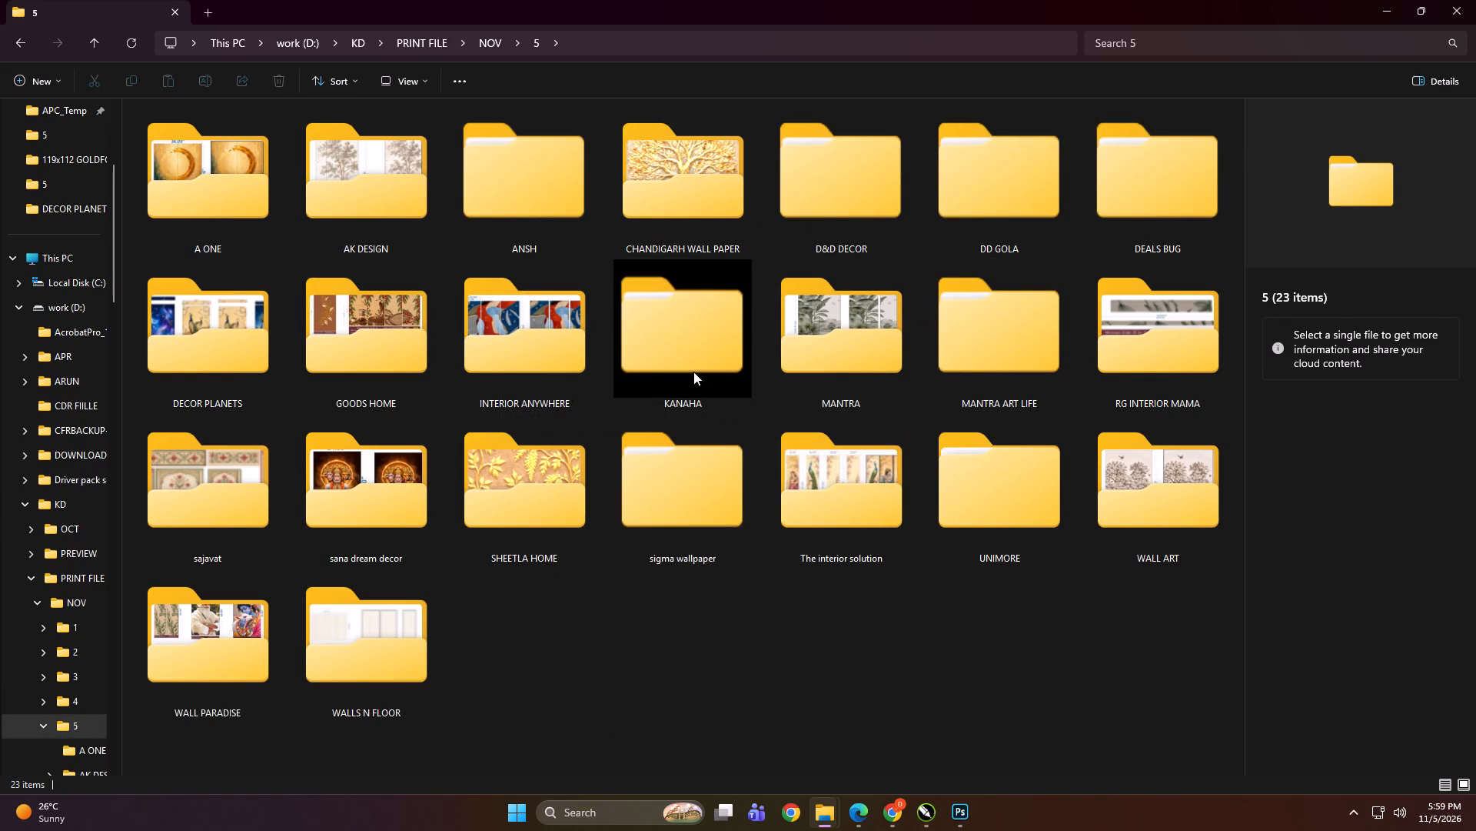
left_click(825, 351)
key("ctrl+c")
Open Print > NOV > 5 on the DIGITECH_SHAREDRIVE (Z:) network drive as the destination for the copied MANTRA folder.
scroll(57, 524, "up", 7)
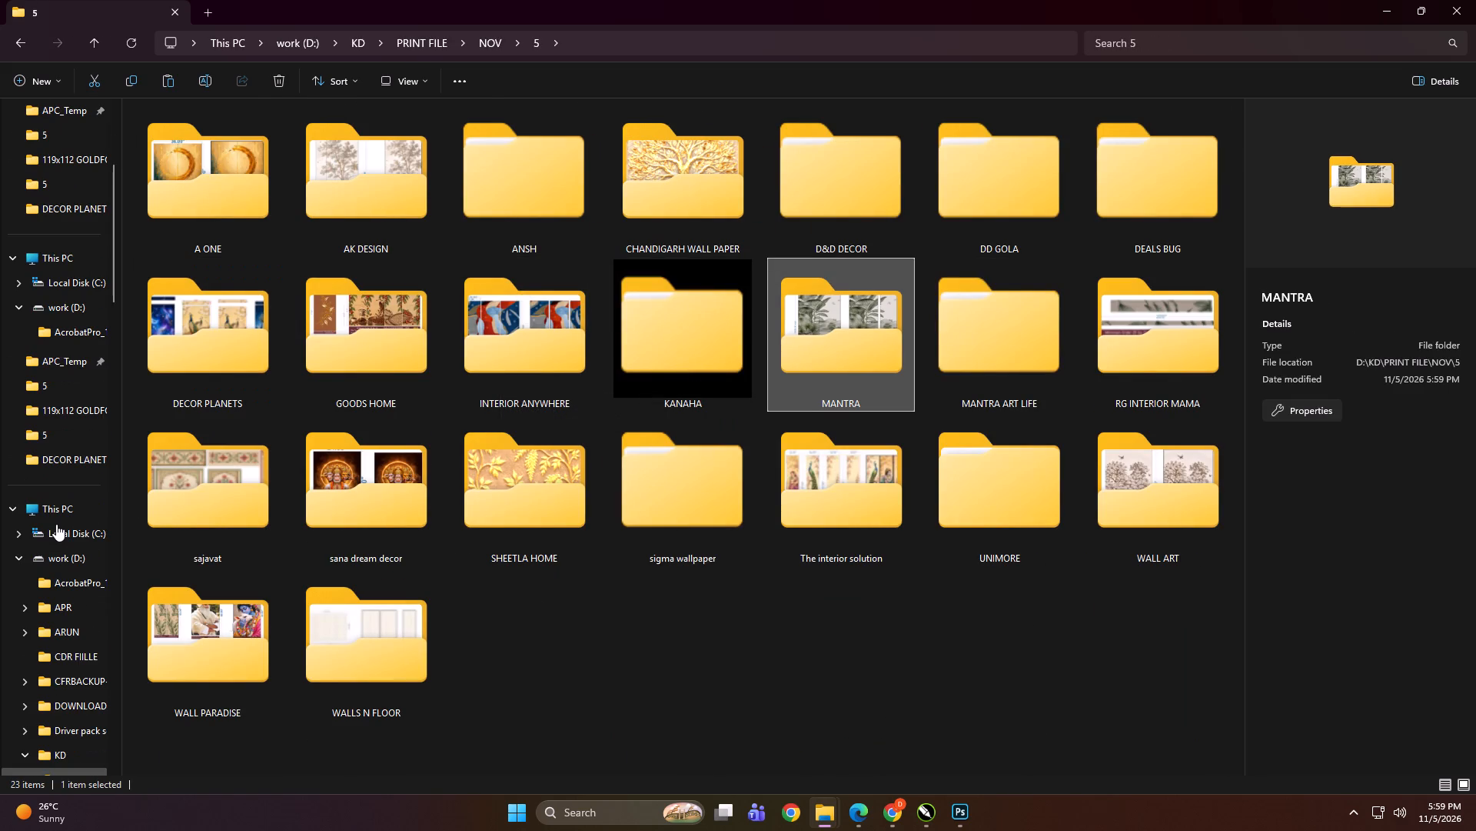
left_click(56, 524)
left_click(56, 517)
double_click(238, 430)
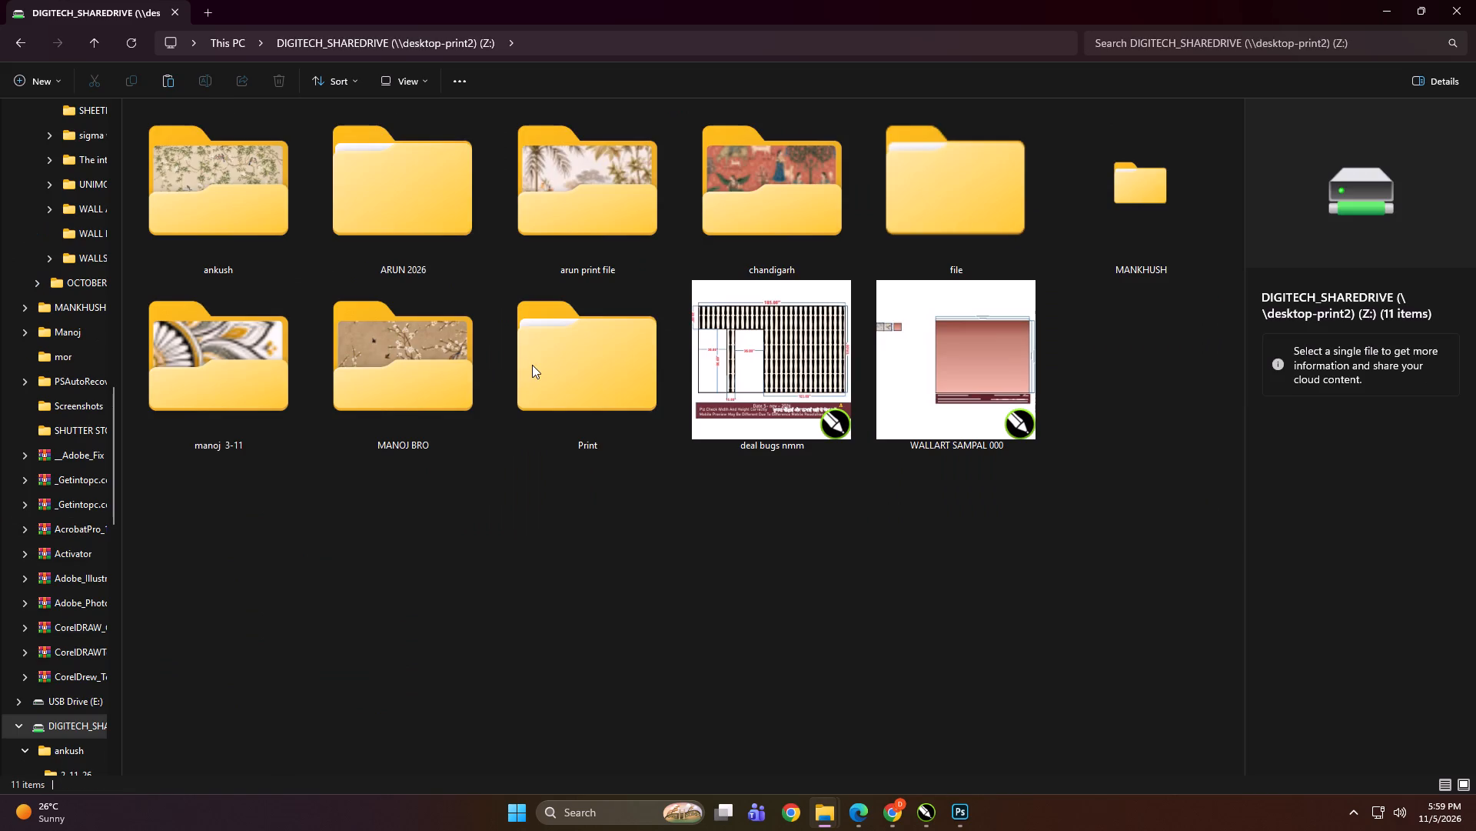
double_click(532, 365)
triple_click(261, 246)
triple_click(740, 179)
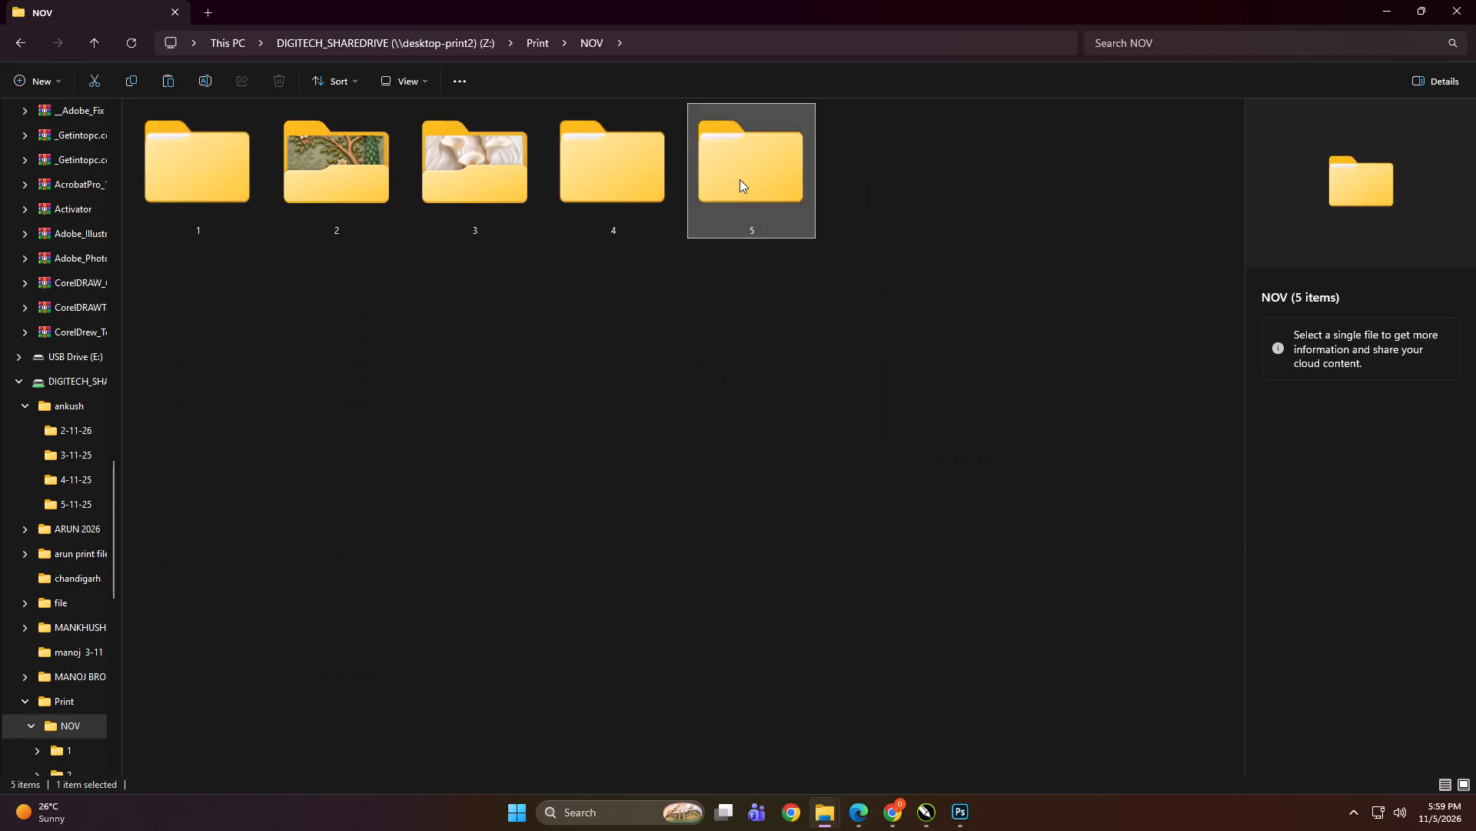
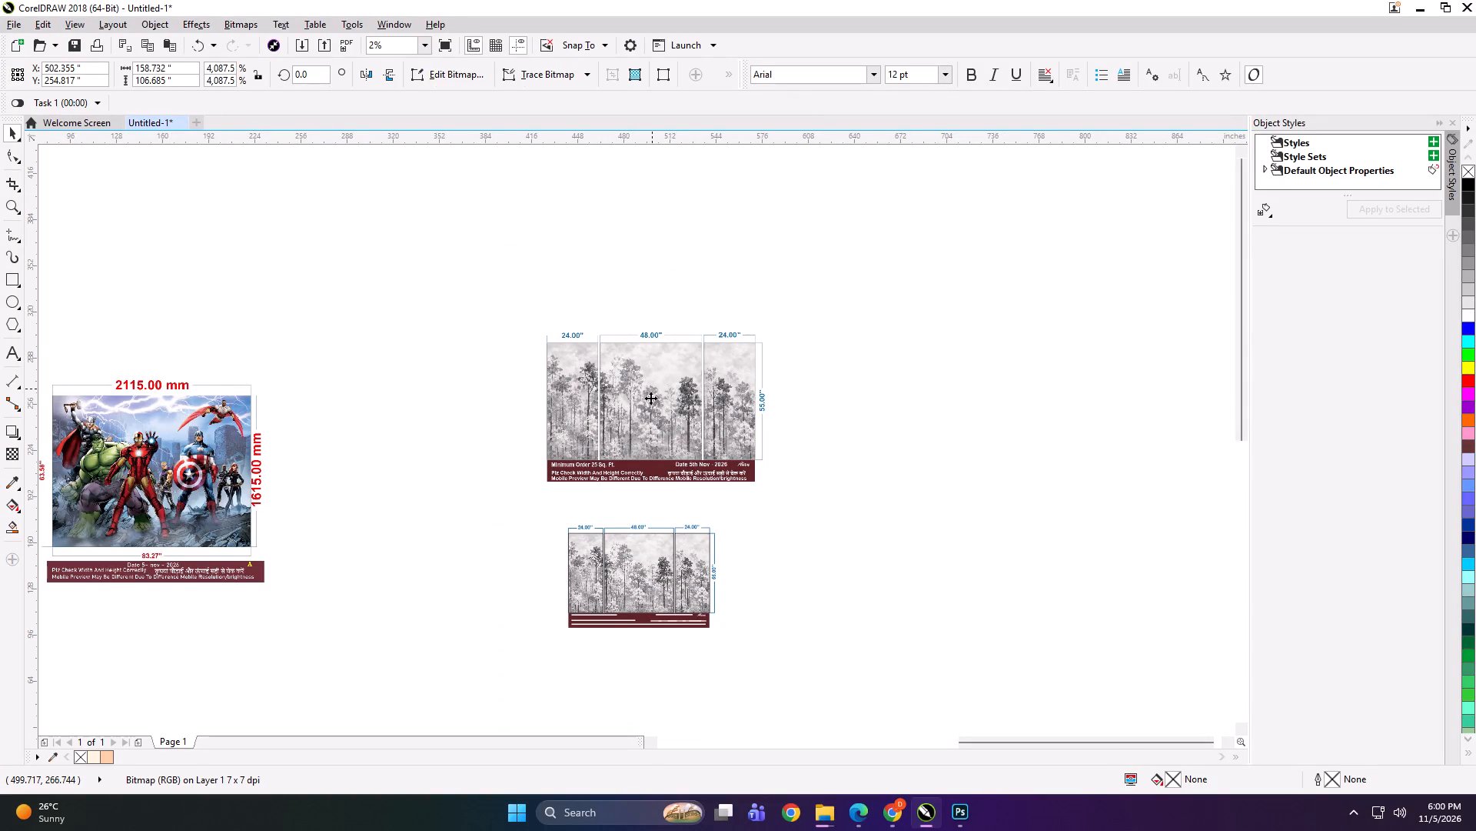
Move the smaller three-panel forest mural layout up beside the larger forest preview.
left_click(649, 396)
key("space")
left_click(649, 396)
left_click_drag(623, 381, 758, 437)
left_click(734, 552)
left_click(738, 607)
left_click(743, 662)
left_click_drag(736, 656, 491, 486)
left_click_drag(663, 568, 706, 575)
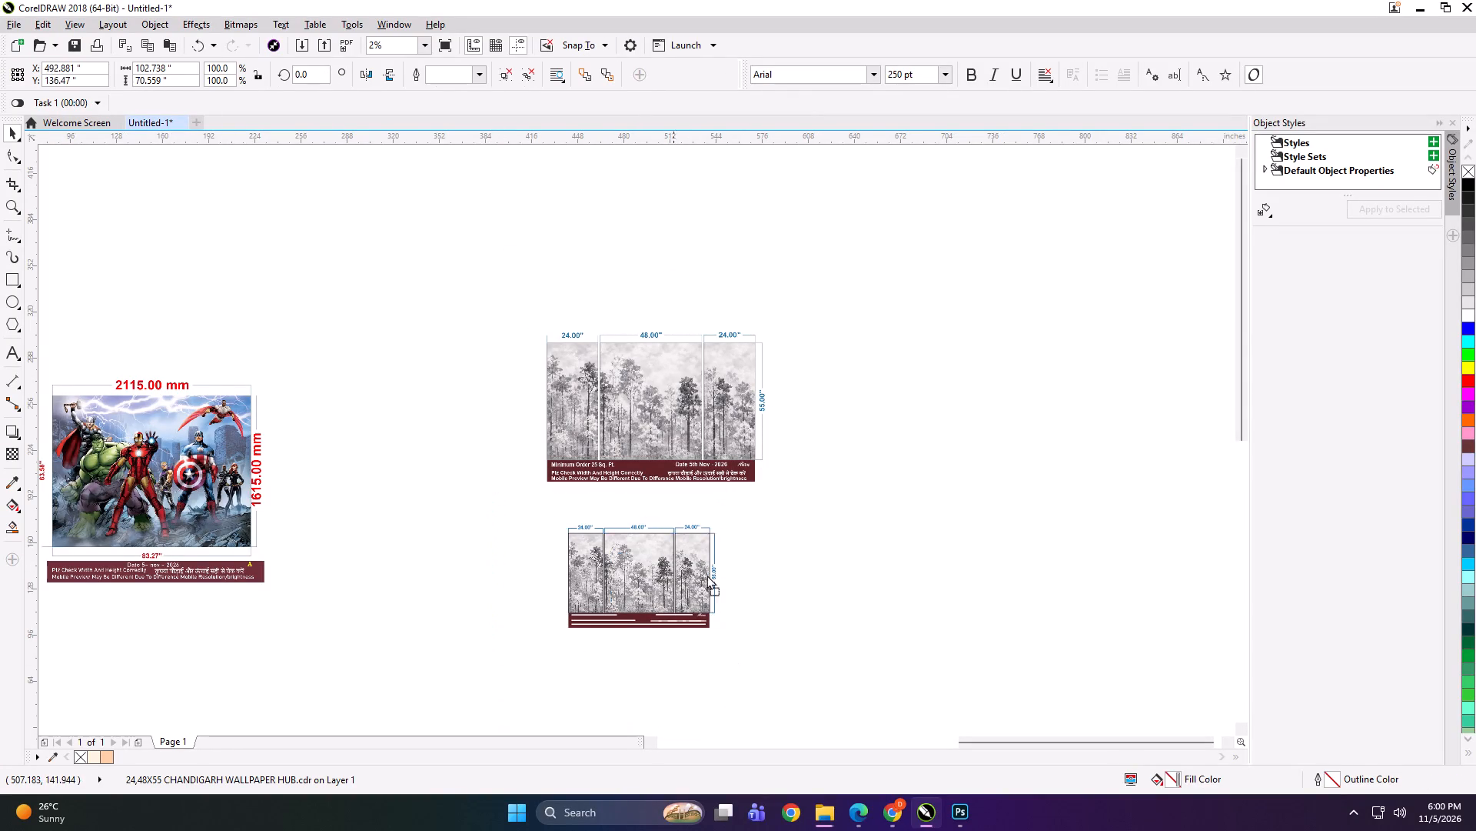
left_click_drag(706, 575, 889, 375)
Ungroup the smaller forest layout and delete its dimension labels and maroon caption strip, keeping only the three panels.
scroll(916, 375, "up", 1)
left_click(756, 249)
left_click_drag(607, 211, 989, 412)
left_click(824, 404)
key("ctrl+u")
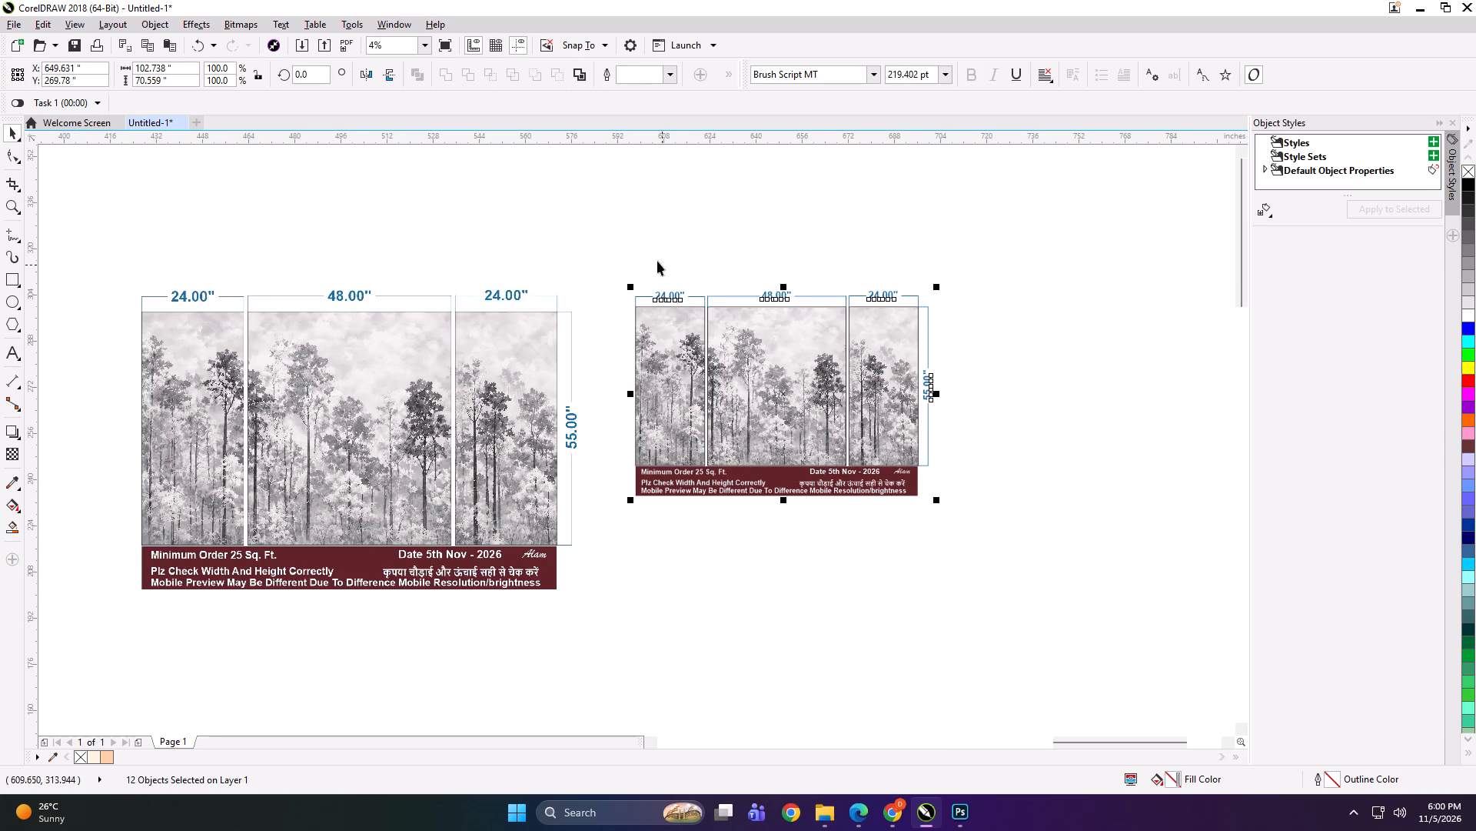
left_click(657, 260)
left_click_drag(636, 241, 1012, 446)
key("Delete")
left_click_drag(992, 412, 581, 562)
key("Delete")
Check the three remaining forest panels individually and group them together.
double_click(683, 315)
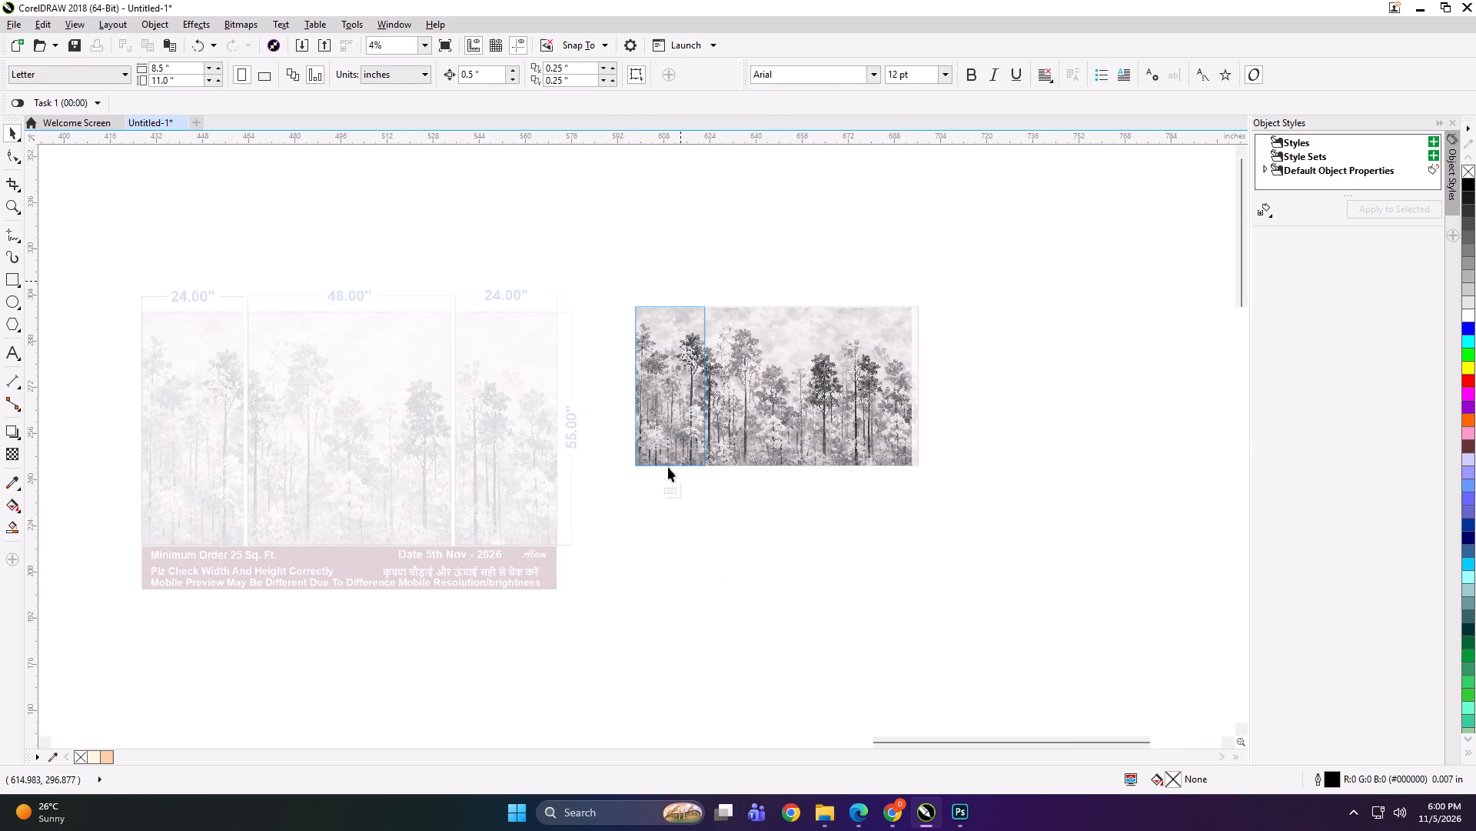
left_click(667, 485)
left_click(712, 255)
left_click(650, 377)
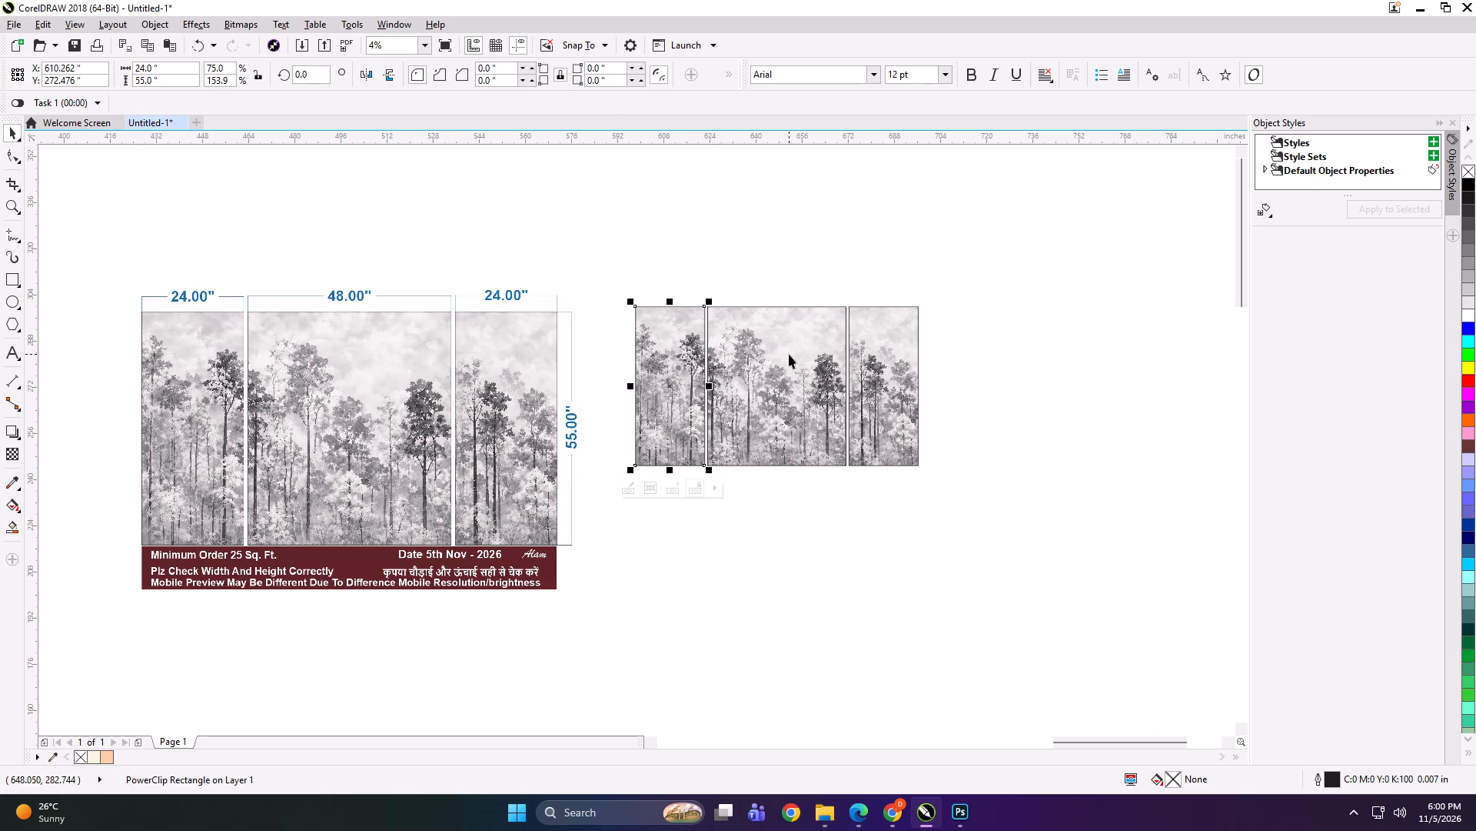
left_click(789, 354)
left_click(908, 352)
left_click(1025, 259)
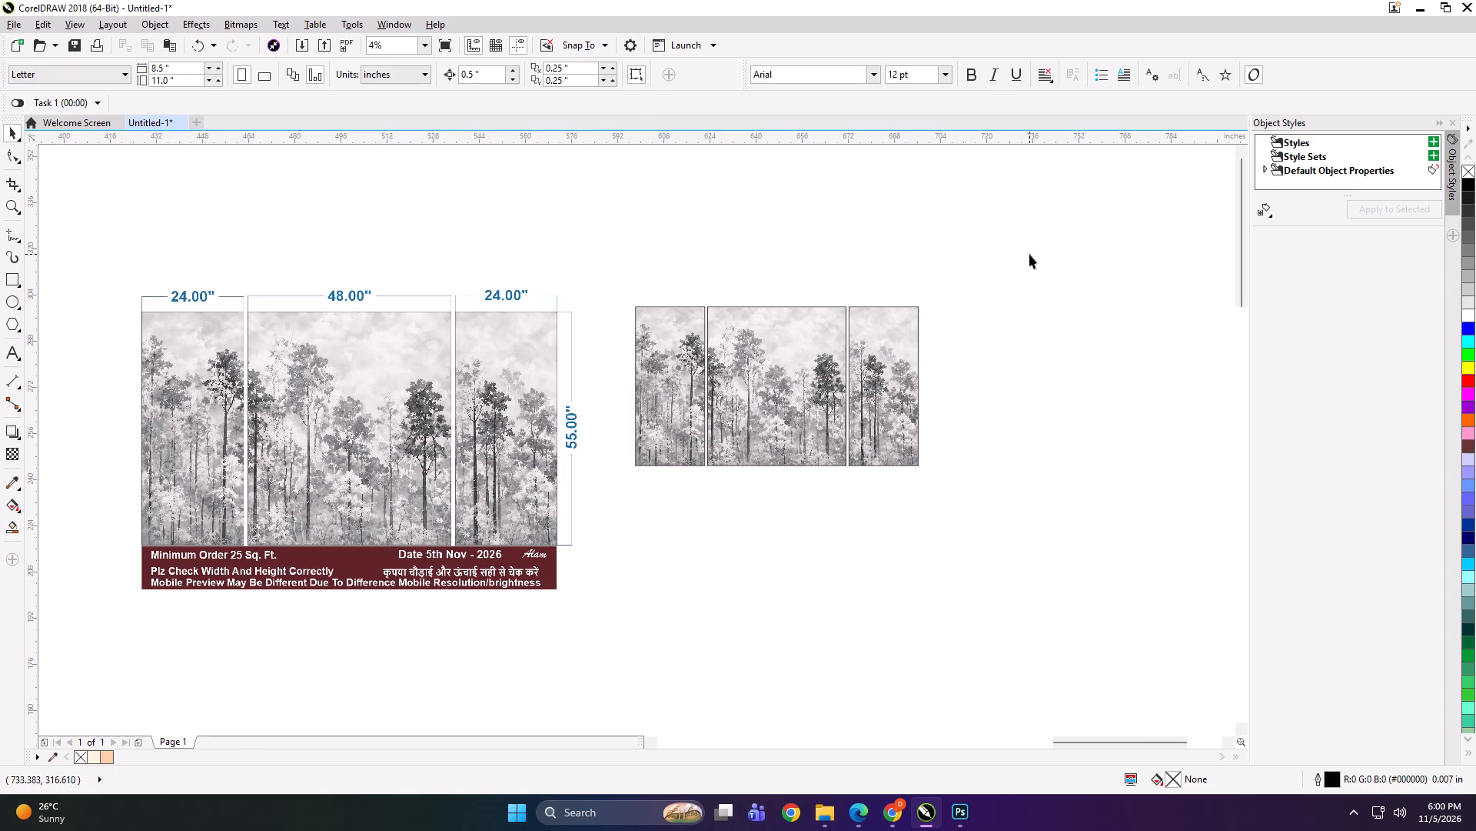
left_click_drag(1026, 272, 579, 496)
key("ctrl+g")
Export the grouped forest panels as TIFF 98x55 NW at 100 dpi RGB into NOV > 5 > CHANDIGARH WALL PAPER.
key("ctrl+e")
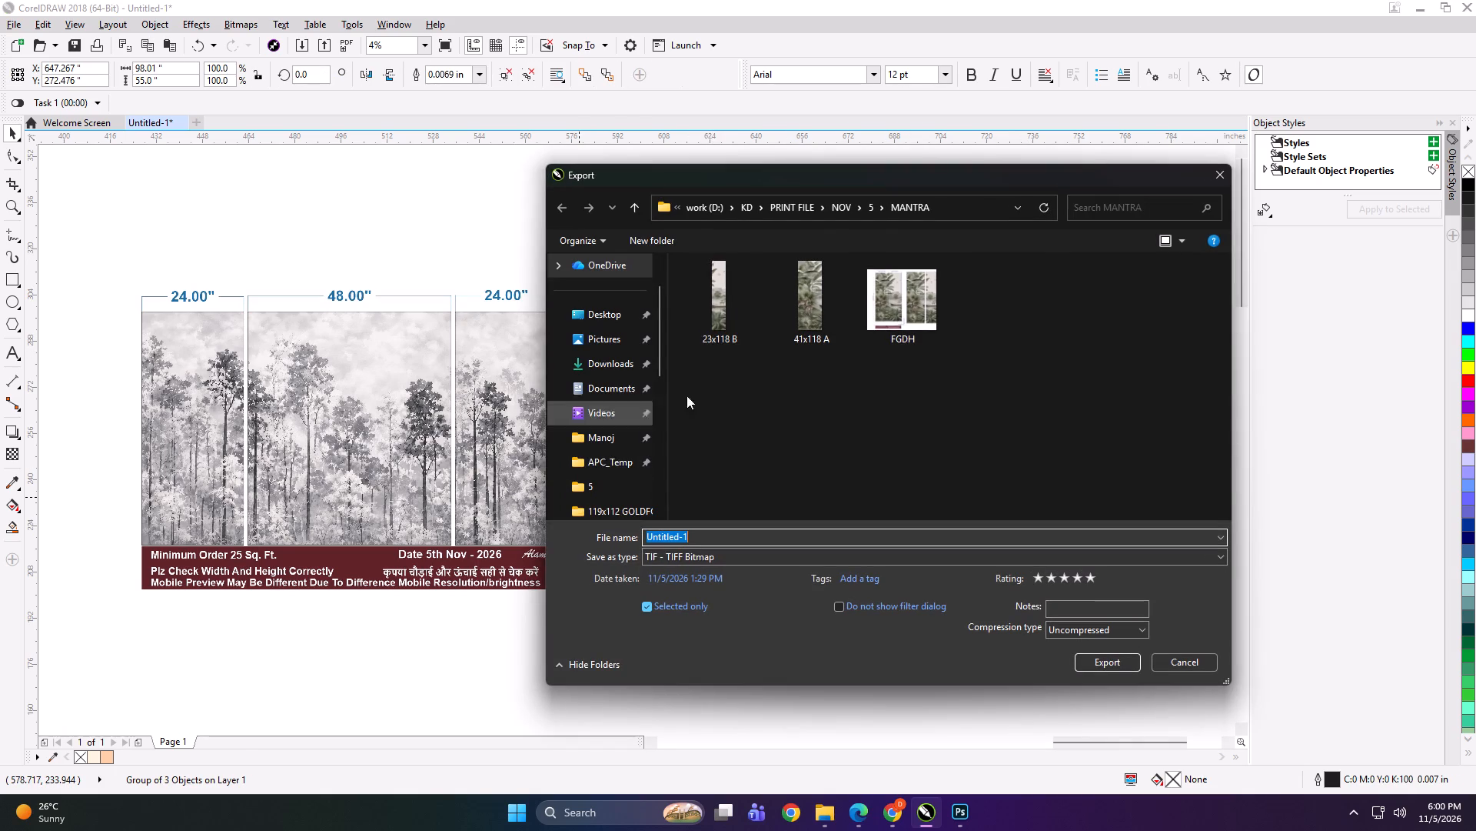
left_click(635, 209)
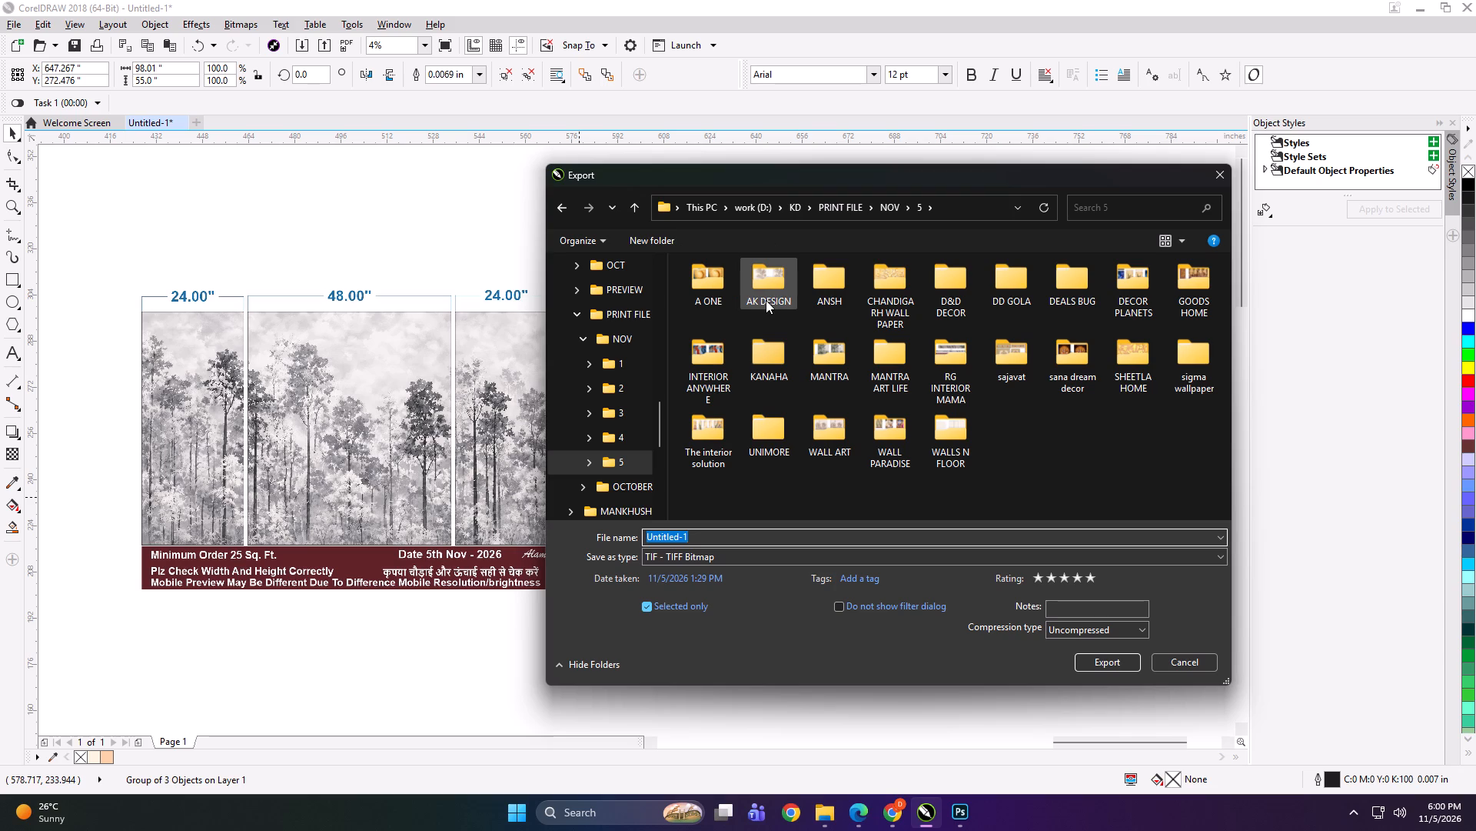
double_click(897, 282)
left_click(775, 534)
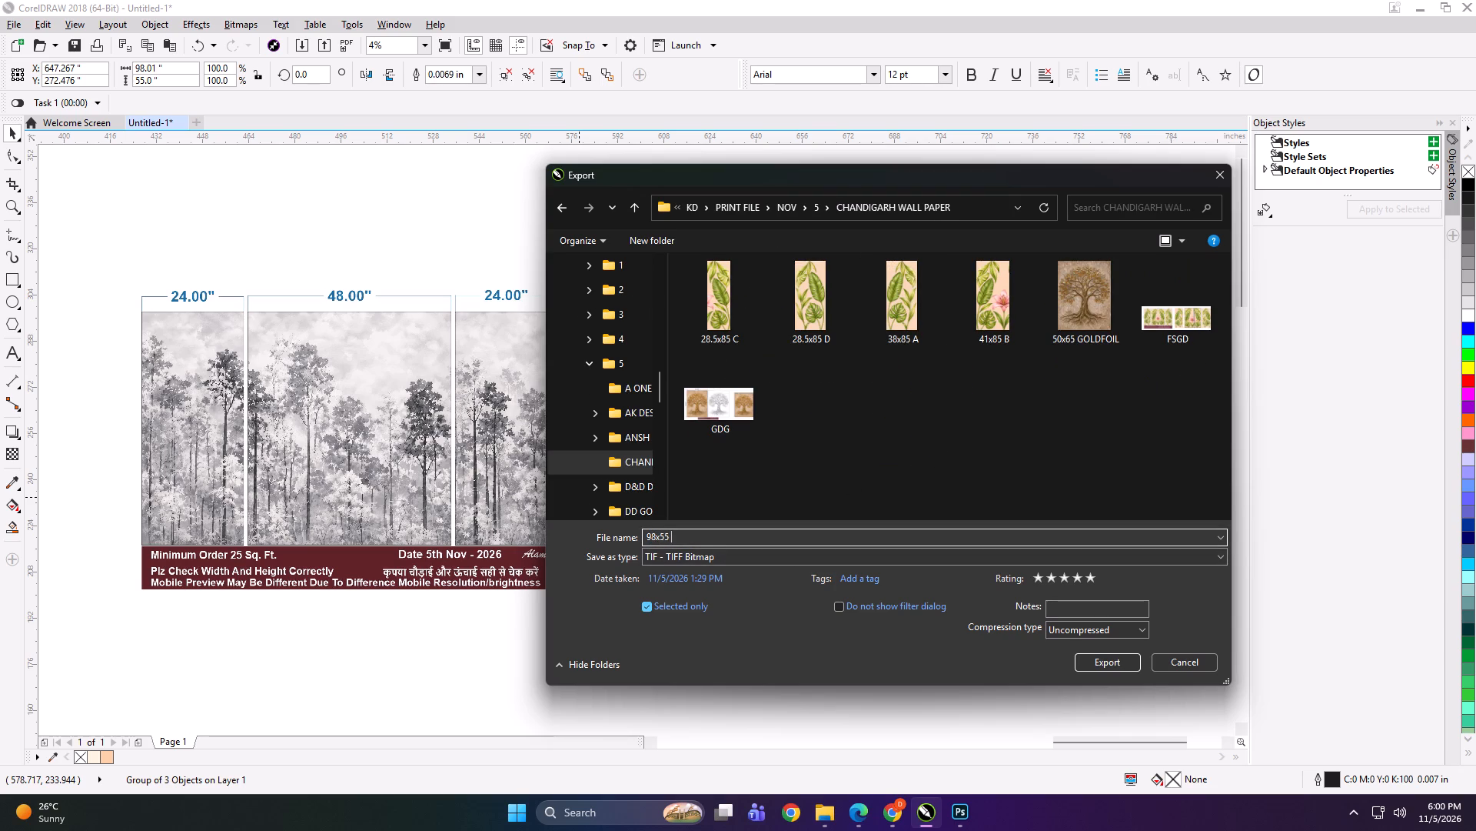
type("NW")
key("Return")
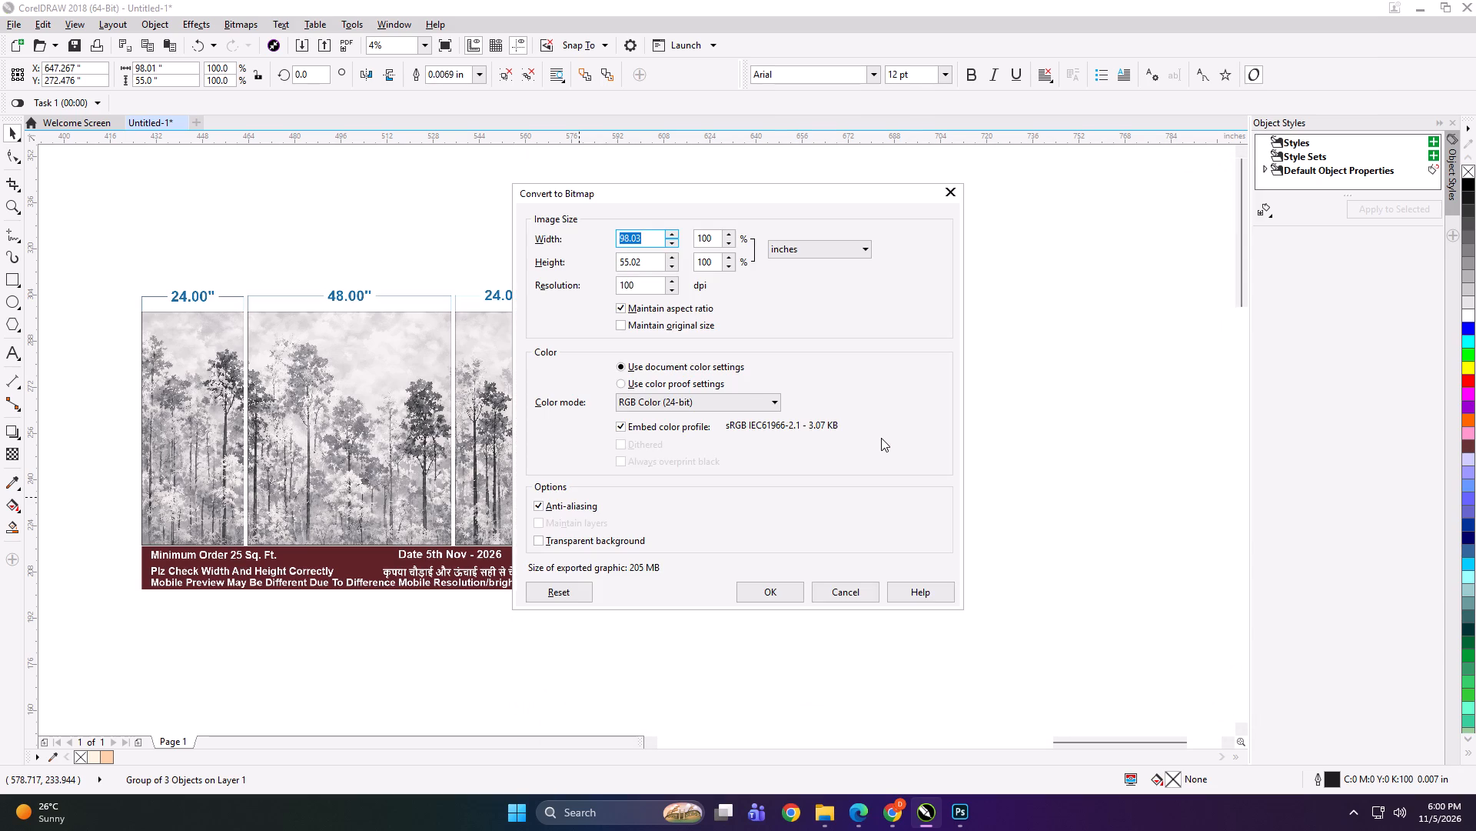
key("Return")
Enlarge the three forest panels to roughly match the captioned preview and group them with it.
left_click_drag(925, 470, 1005, 535)
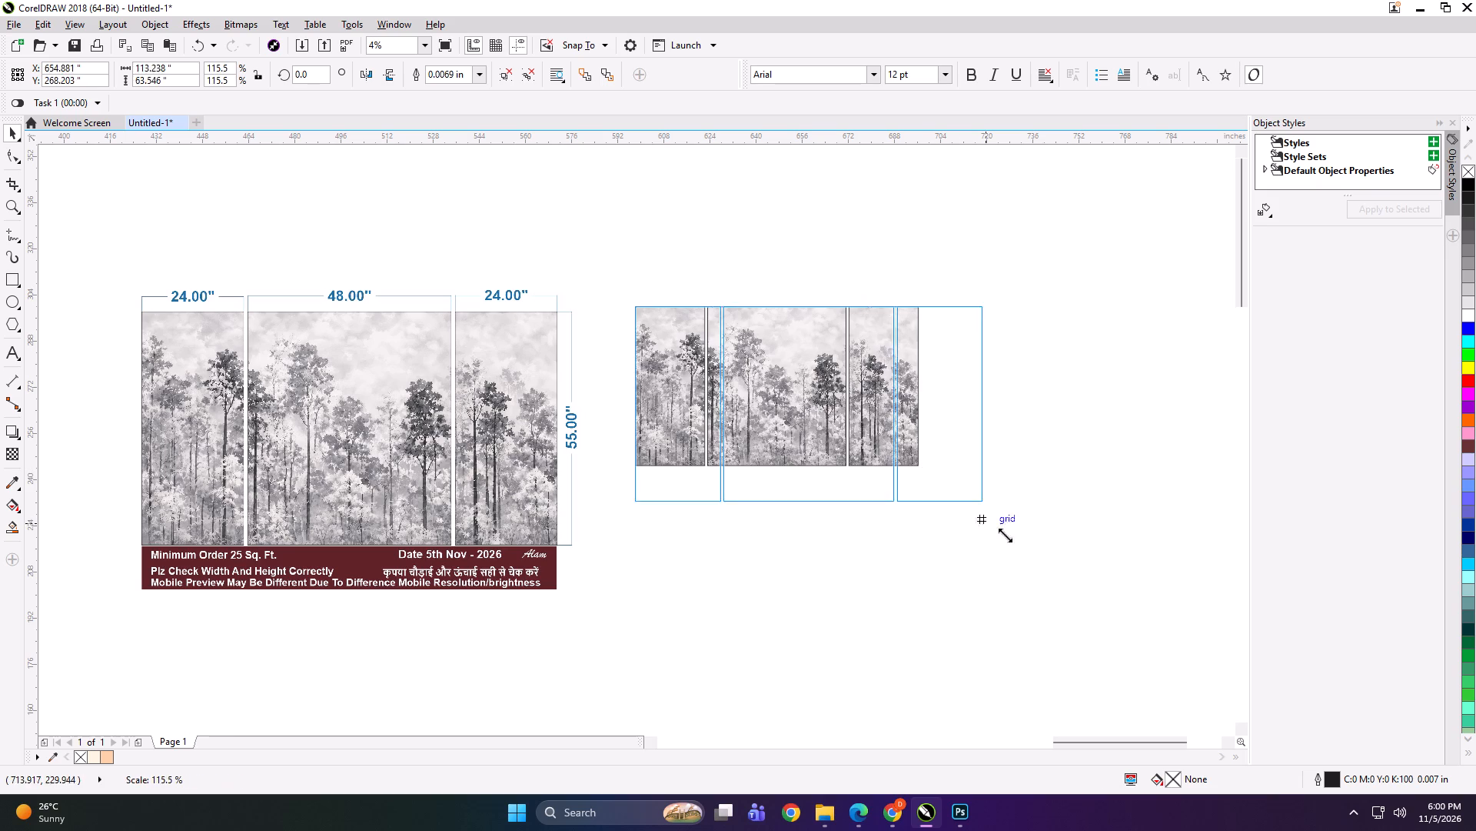
left_click_drag(1005, 535, 1086, 586)
left_click(520, 506, "shift")
key("ctrl+g")
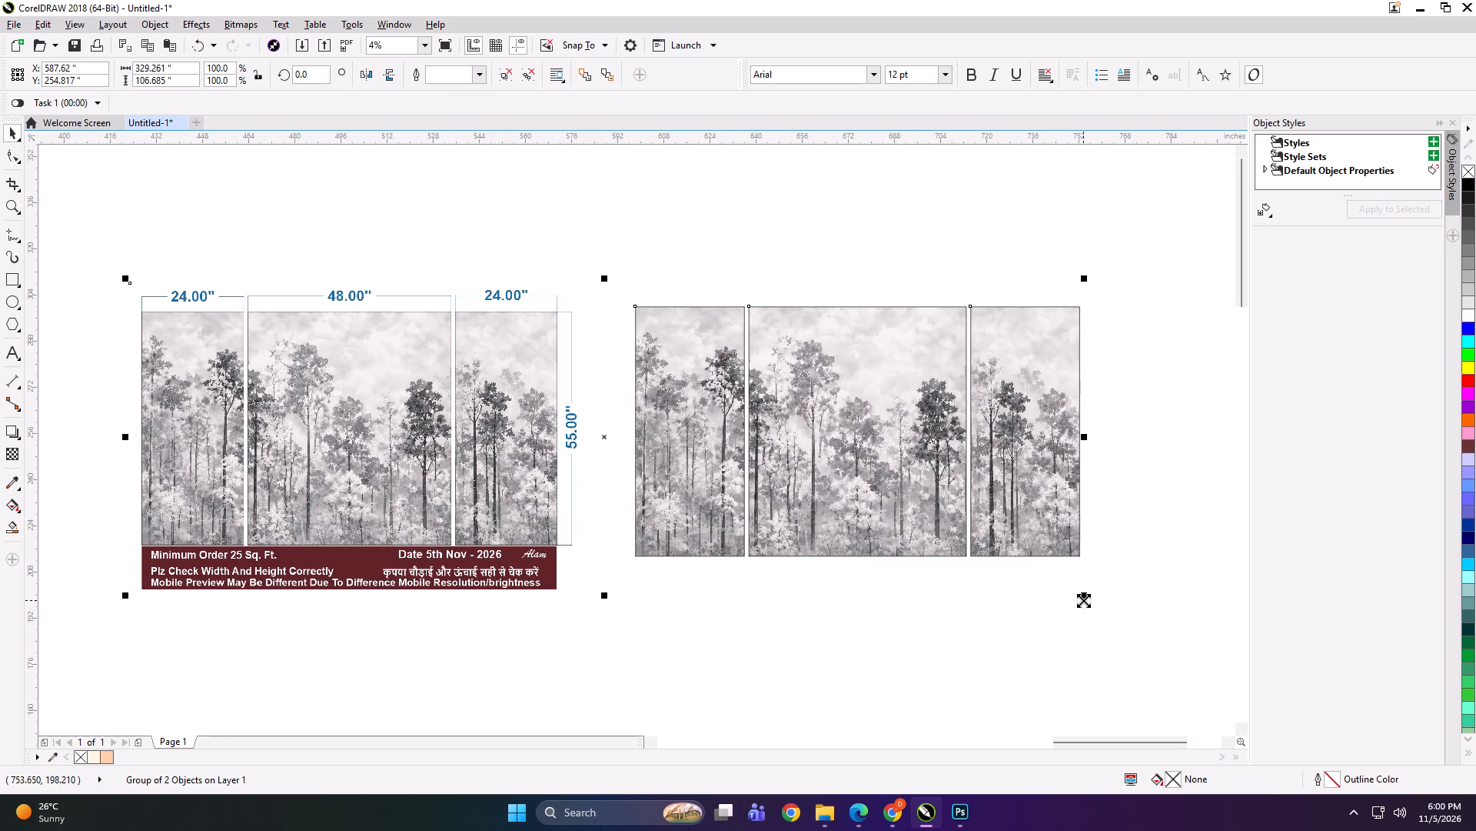
Shrink the combined preview and panel group to about 6.26 by 2.03 inches.
left_click(1083, 600, "shift")
left_click_drag(1049, 592, 1028, 588, "shift")
left_click_drag(983, 580, 781, 528, "shift")
left_click(1084, 596, "shift")
left_click(898, 546, "shift")
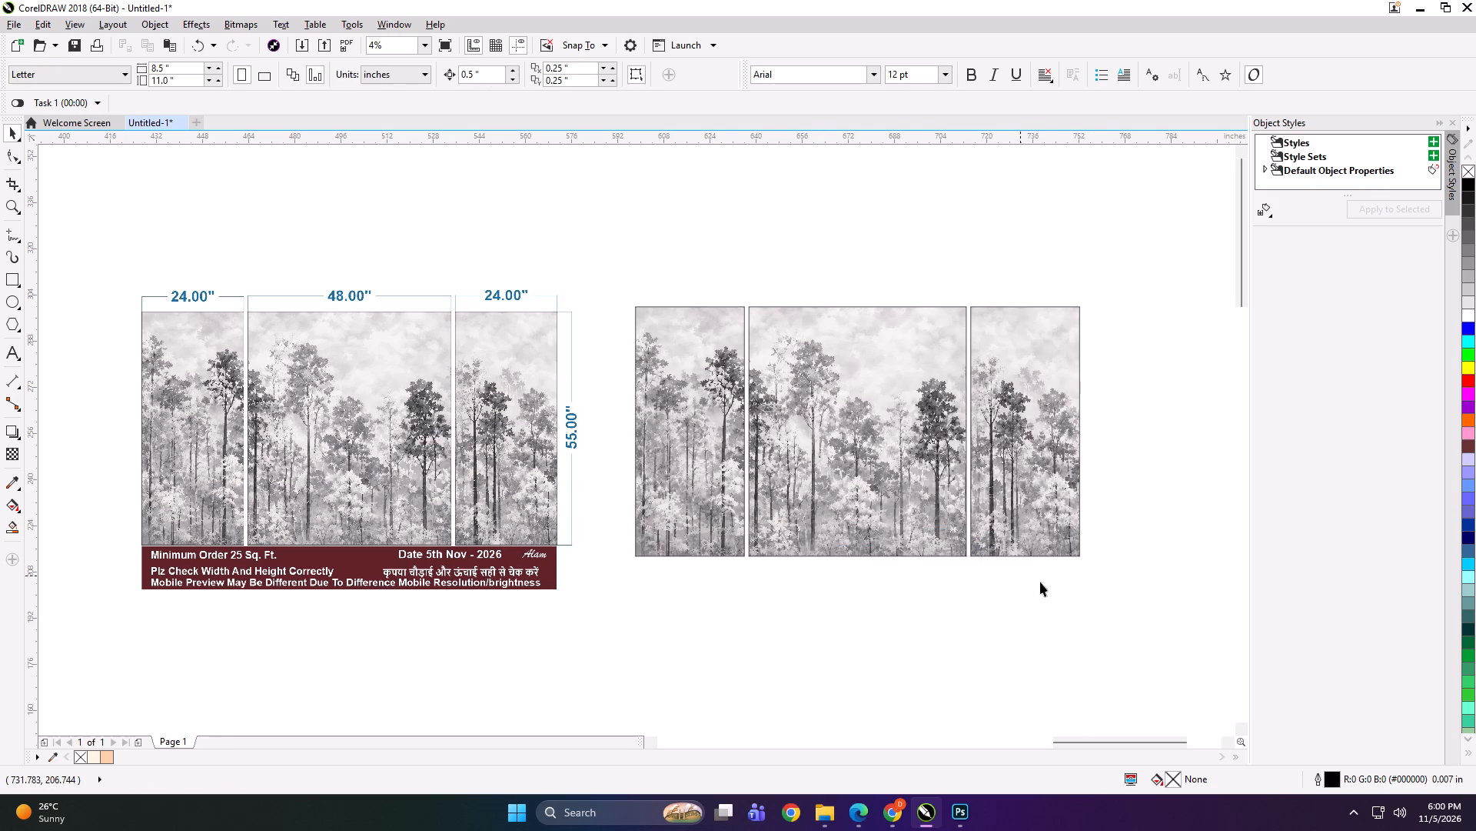
left_click(1017, 541)
left_click(1086, 596)
left_click_drag(1036, 571, 1029, 572, "shift")
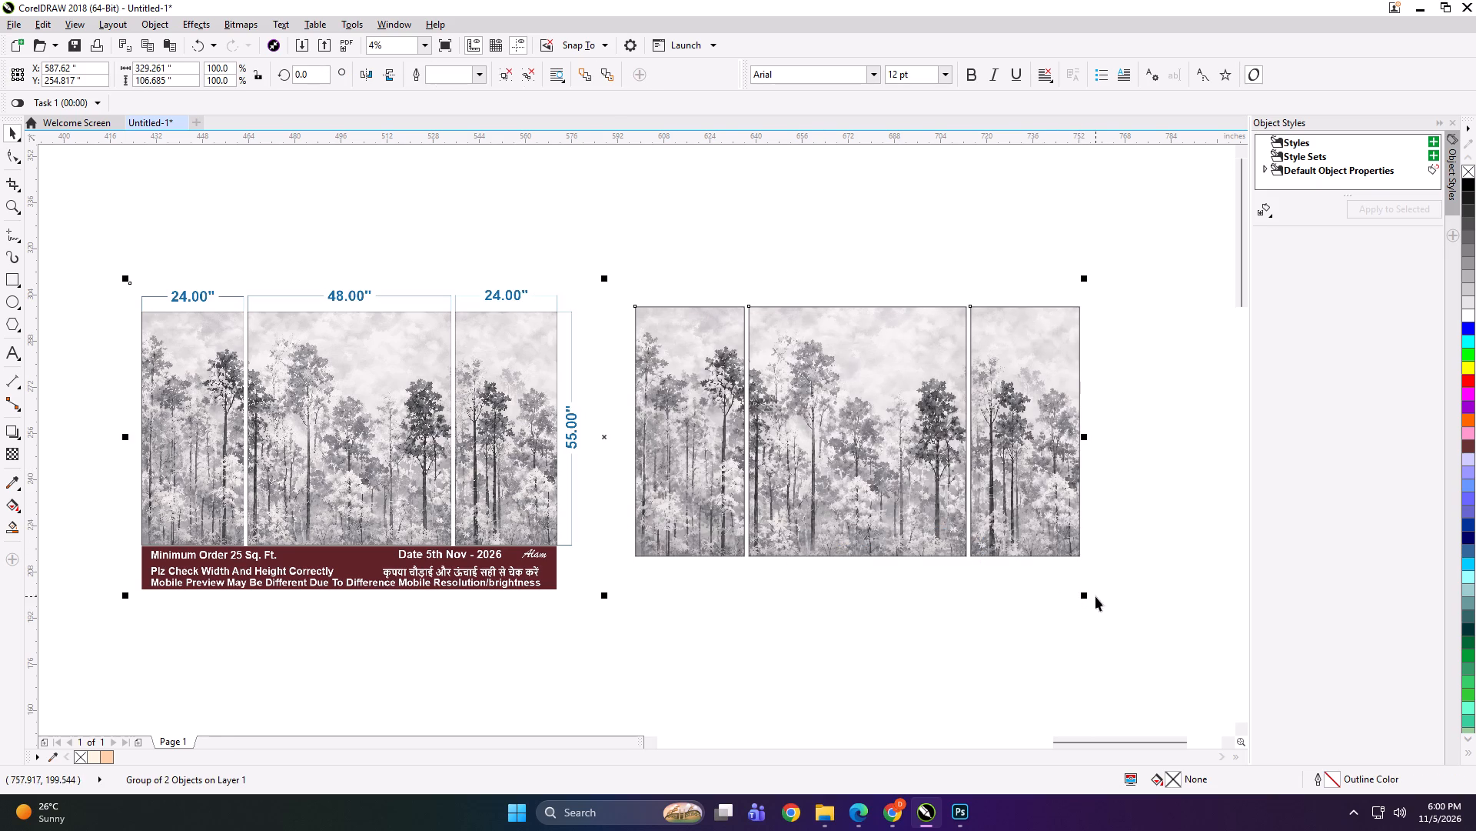
left_click_drag(1087, 597, 615, 465, "shift")
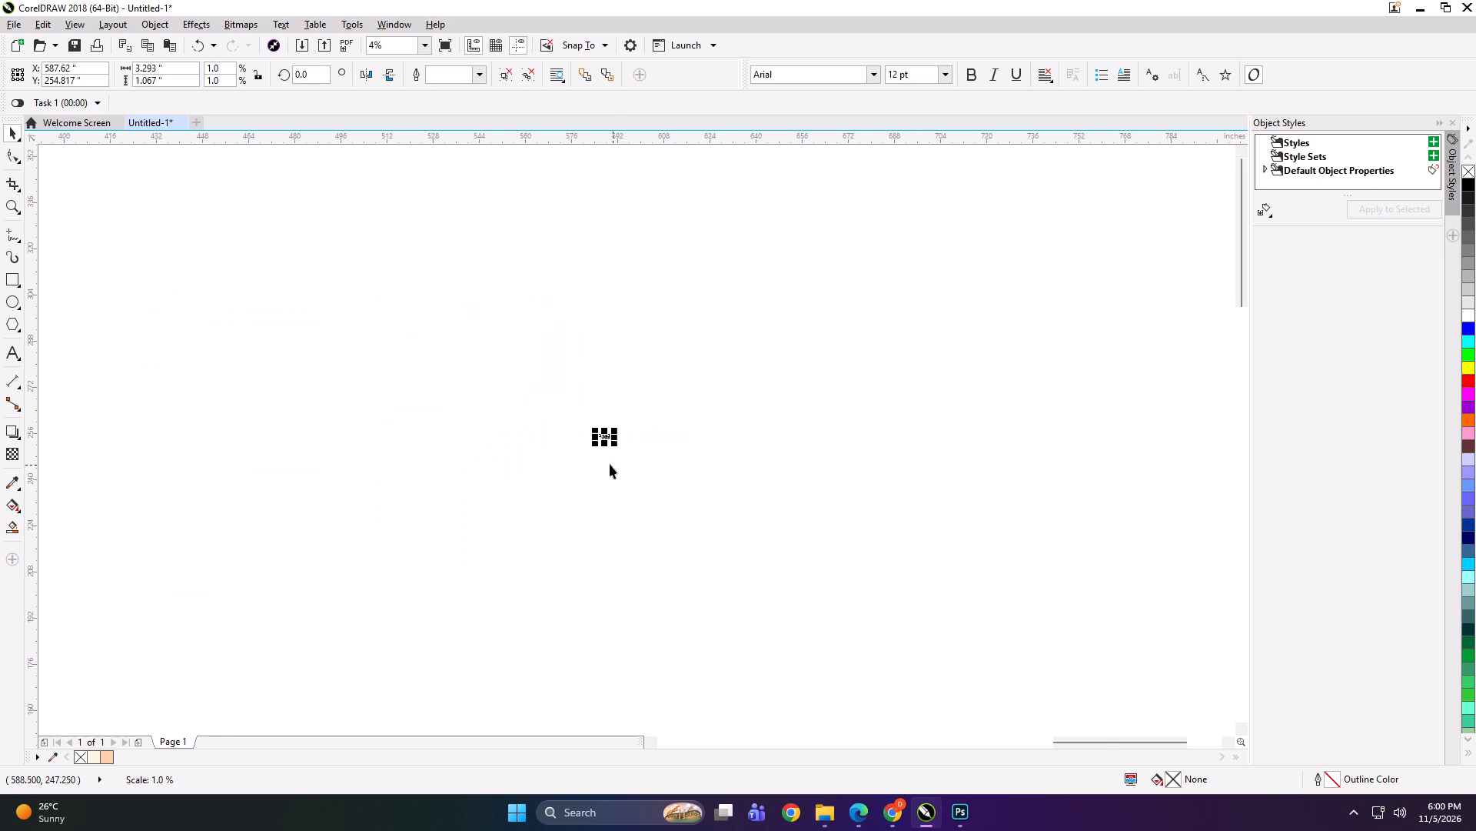
scroll(598, 446, "up", 4)
left_click_drag(733, 442, 799, 482, "shift")
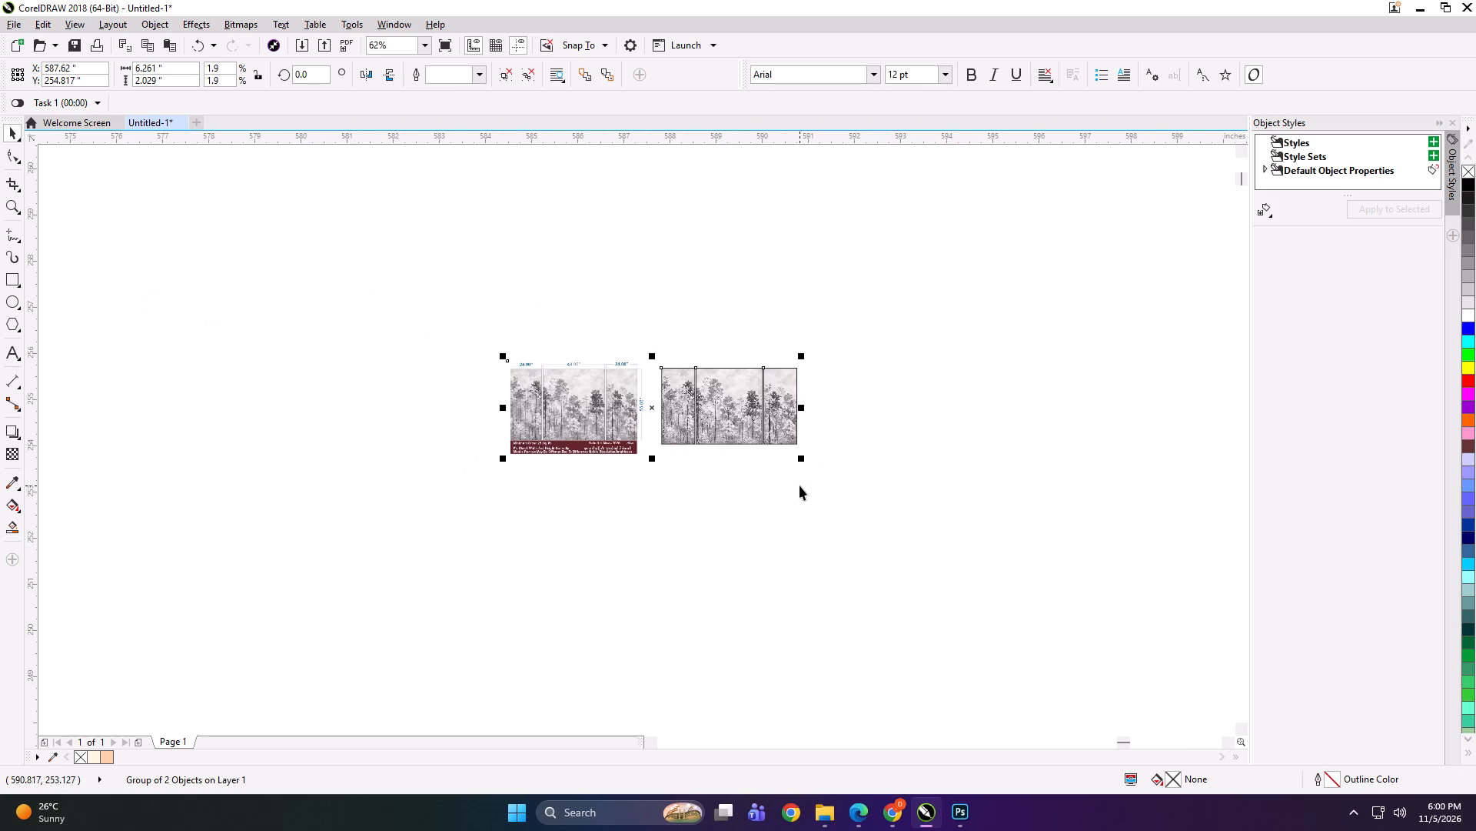
Export the shrunken forest group as SGDH into the CHANDIGARH WALL PAPER folder.
key("ctrl+e")
type("SGDH")
key("Return")
key("Return")
key("Return")
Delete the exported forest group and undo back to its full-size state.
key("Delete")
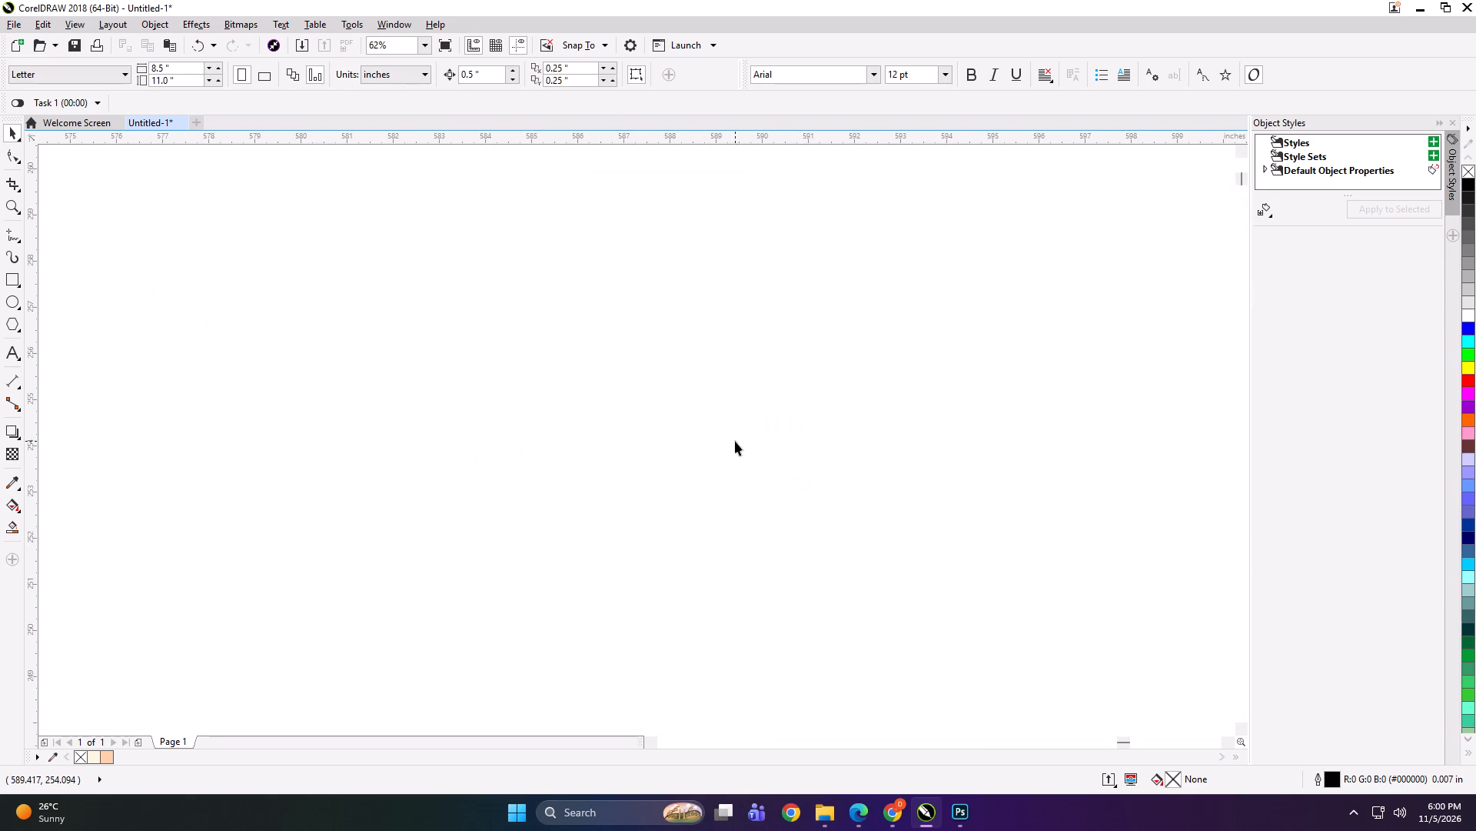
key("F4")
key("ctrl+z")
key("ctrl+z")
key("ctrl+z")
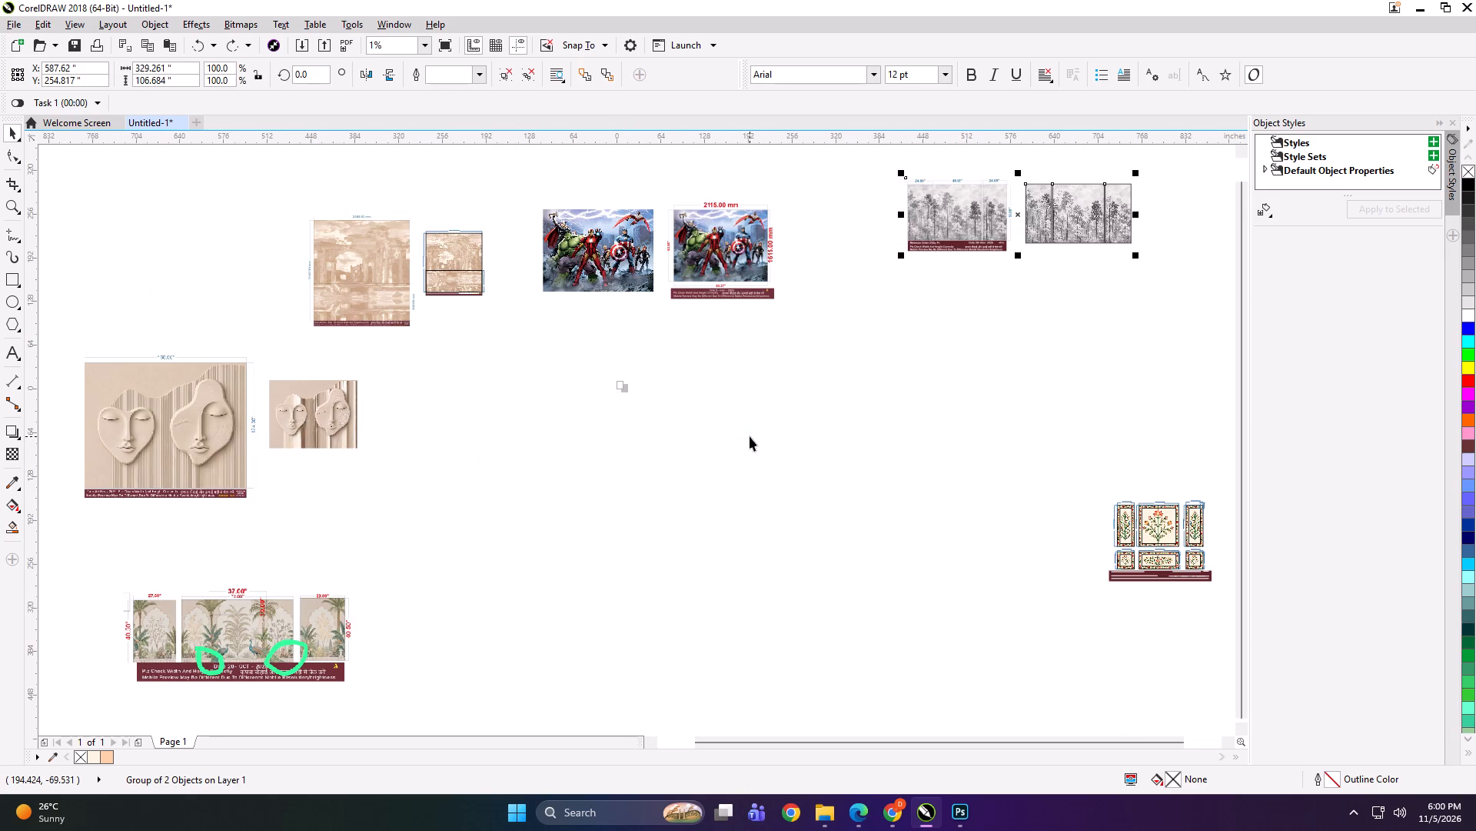
Delete the full-size forest preview and panel group from the page.
scroll(1088, 203, "up", 6)
scroll(877, 240, "down", 4)
key("Delete")
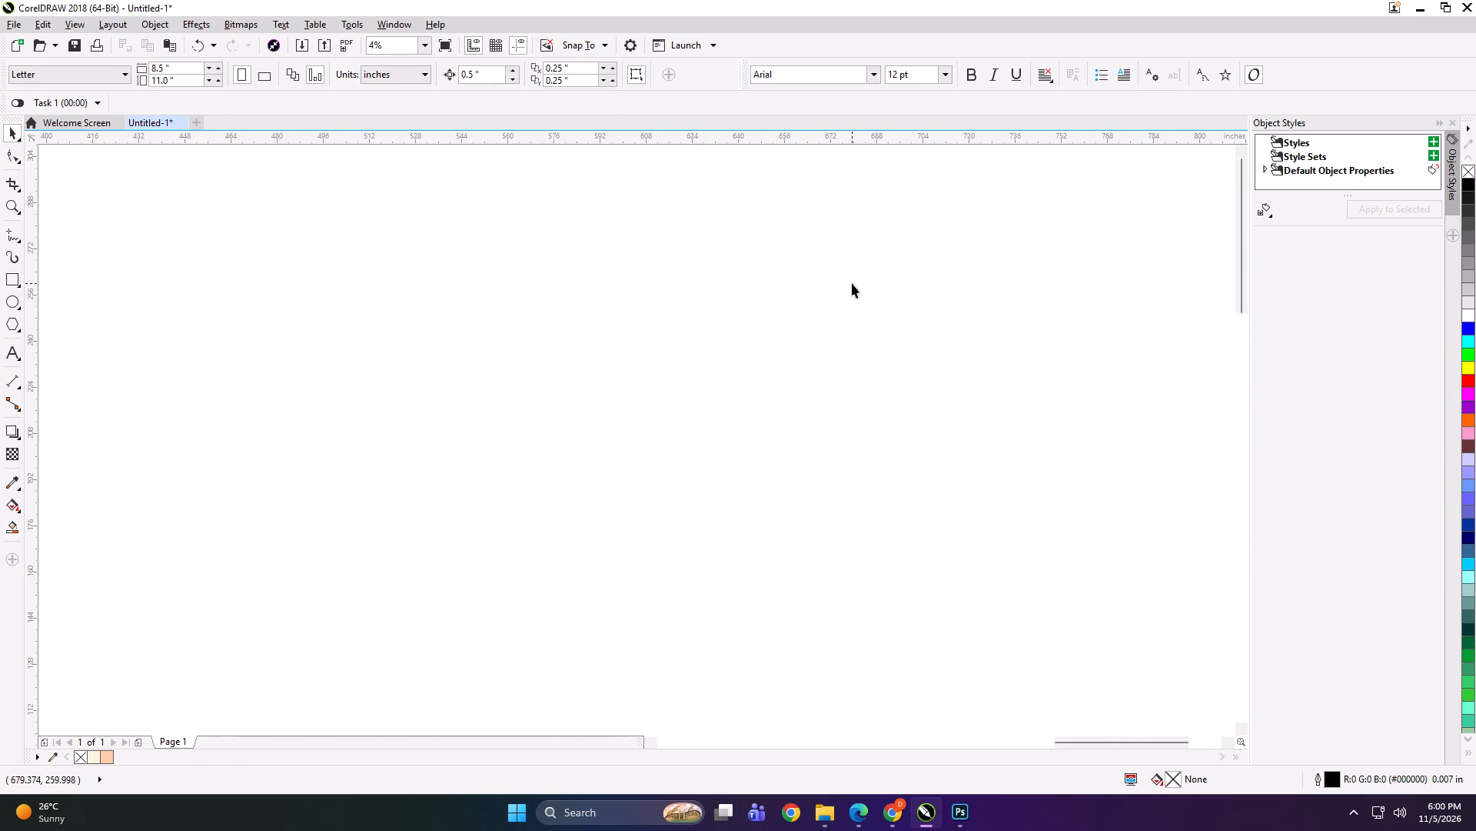
scroll(823, 343, "down", 2)
Switch to File Explorer and open KD > PRINT FILE > NOV > 5 > CHANDIGARH WALL PAPER on the work (D:) drive.
left_click(823, 813)
left_click(800, 738)
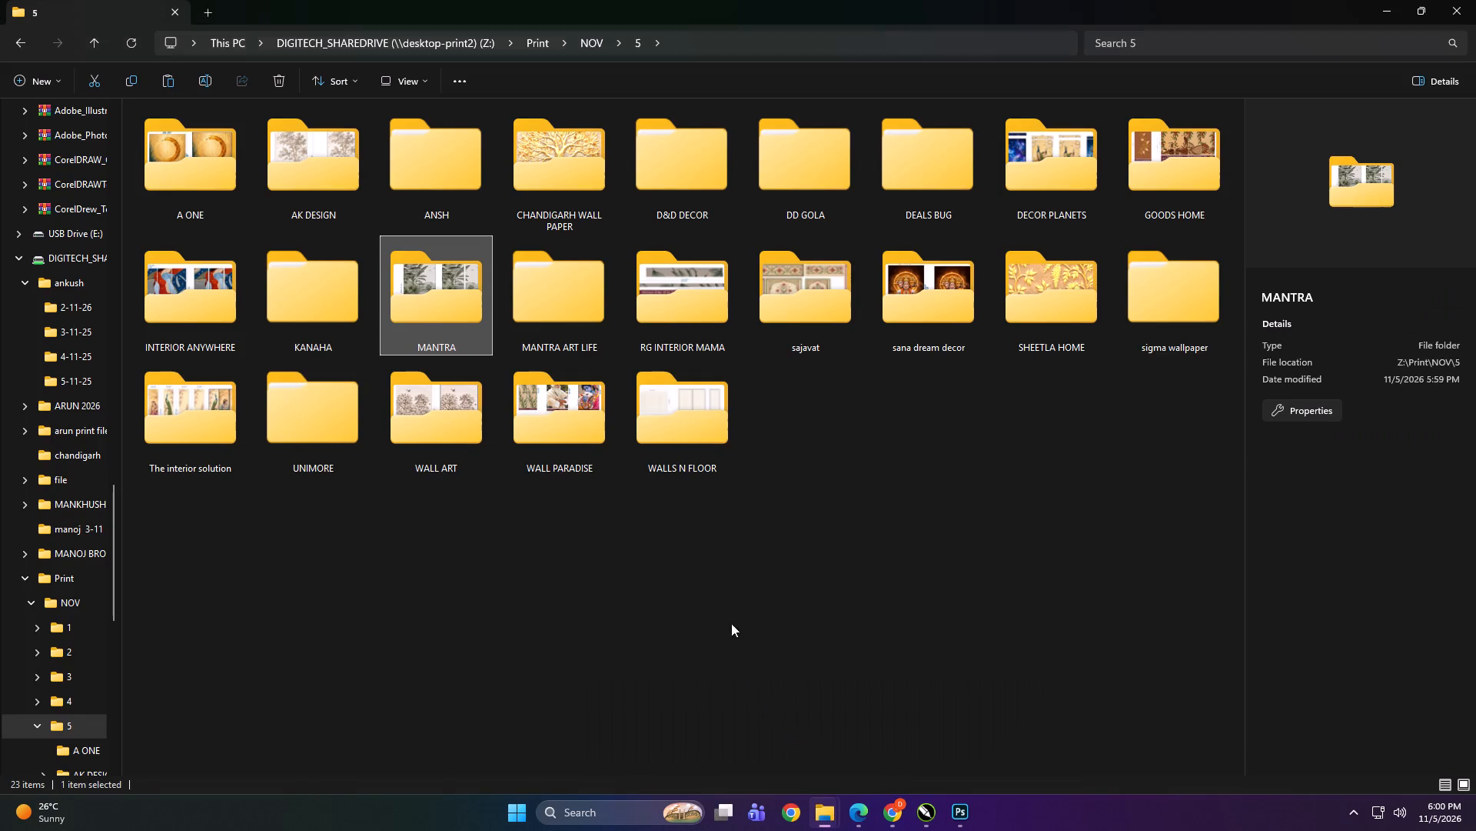
scroll(65, 521, "up", 5)
left_click(65, 521)
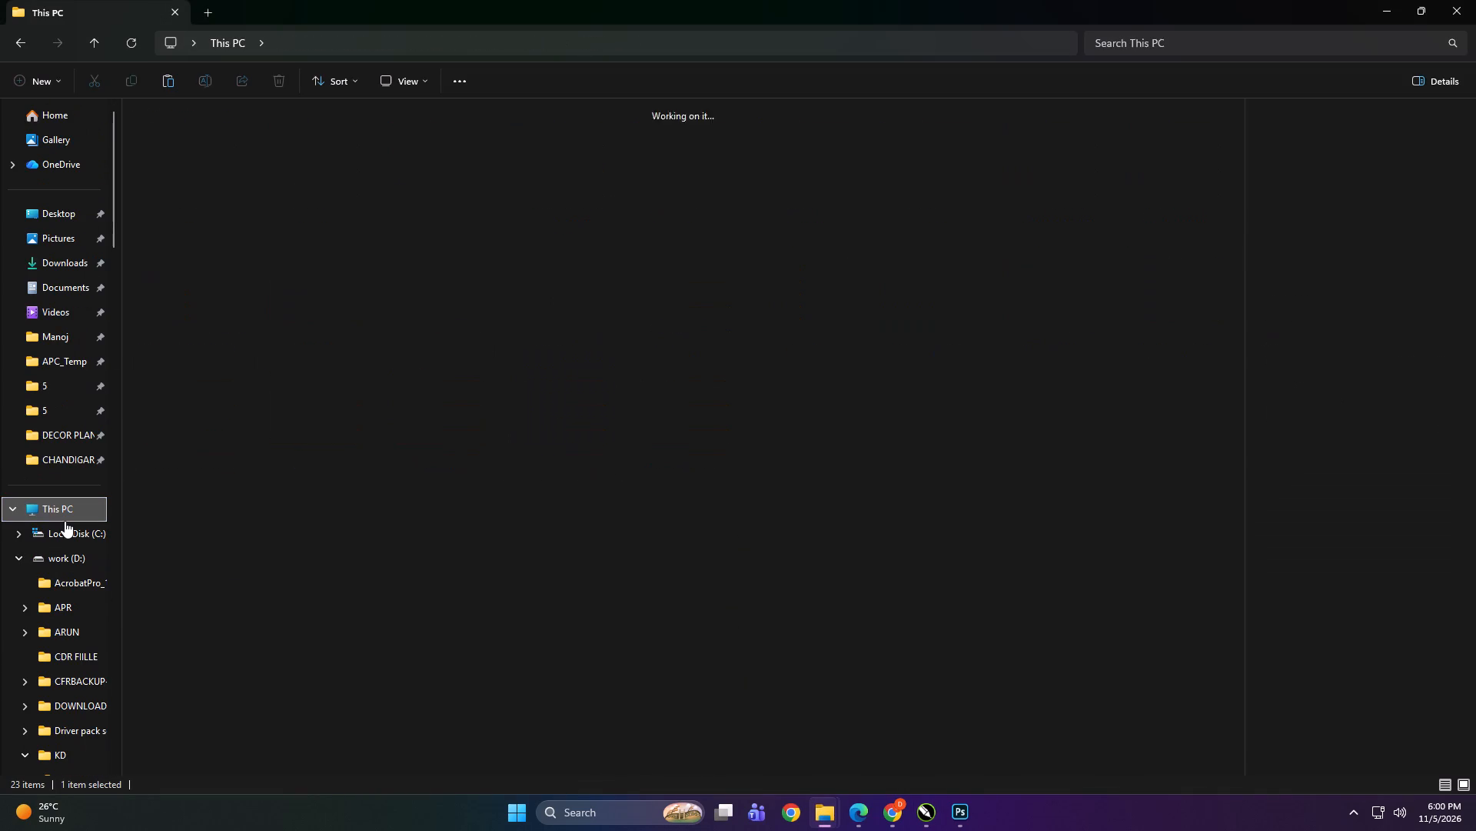
double_click(472, 254)
double_click(244, 341)
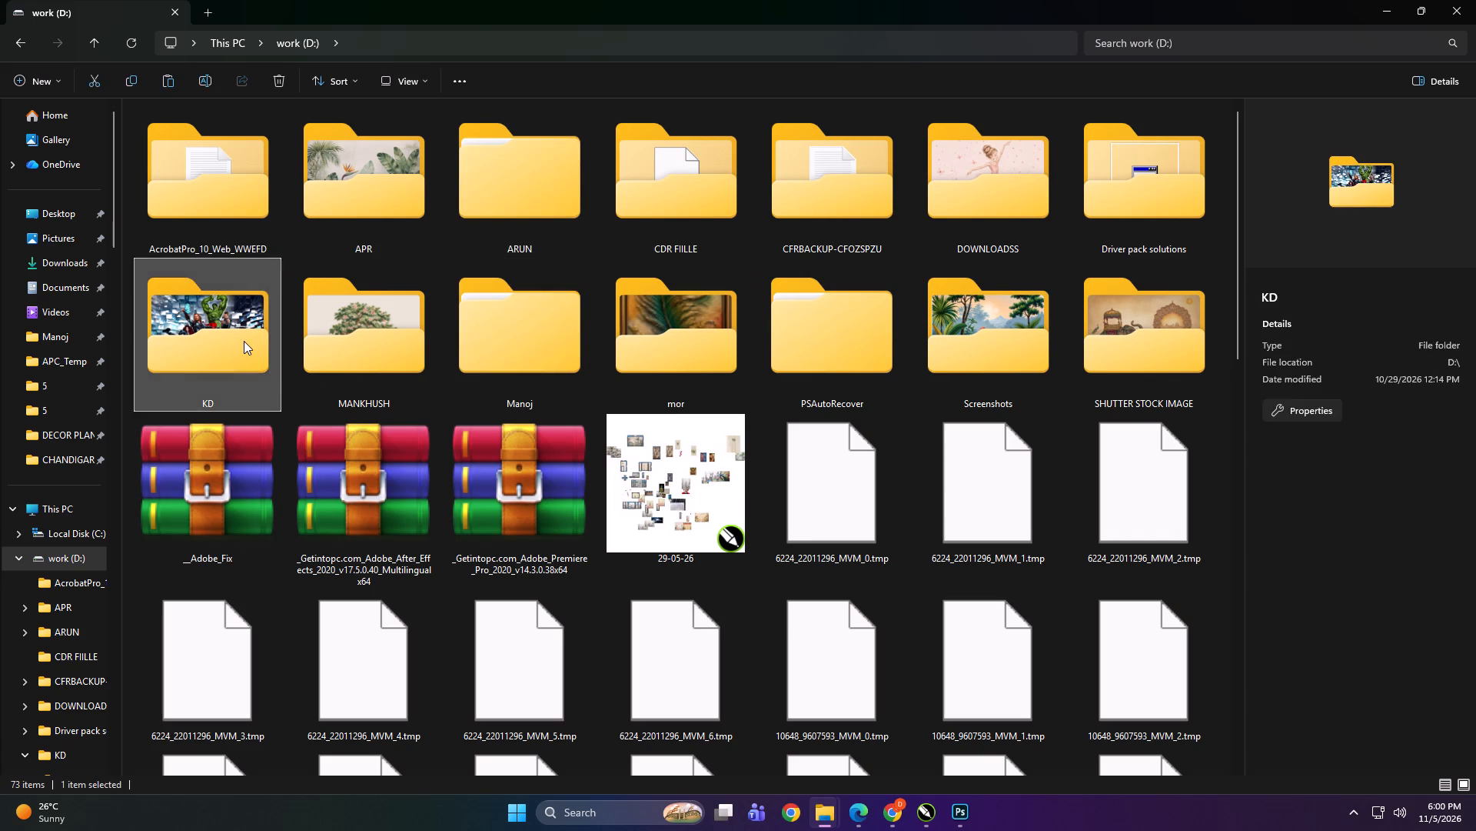
double_click(420, 213)
double_click(598, 224)
key("BackSpace")
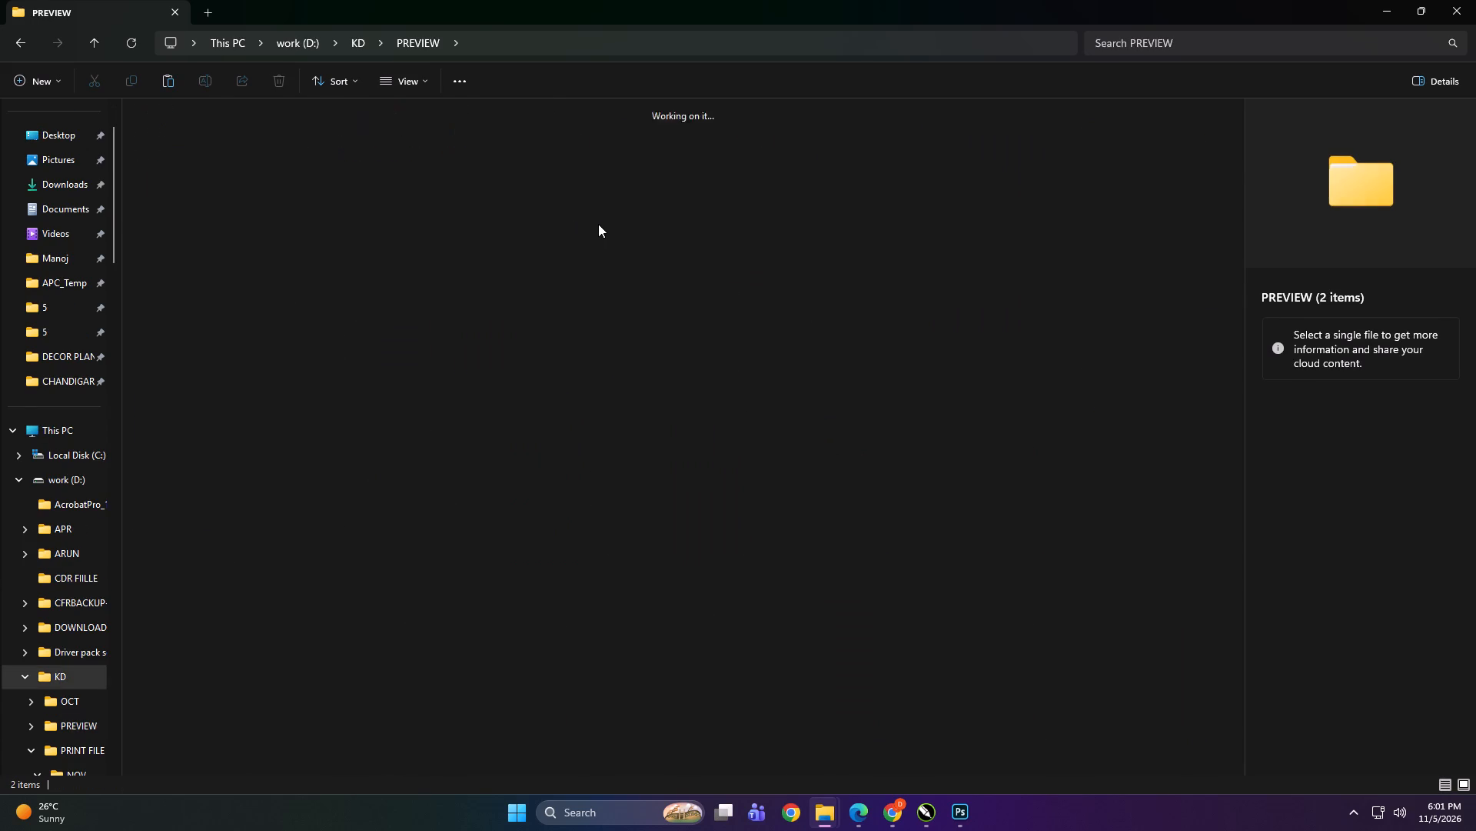
double_click(613, 206)
double_click(291, 203)
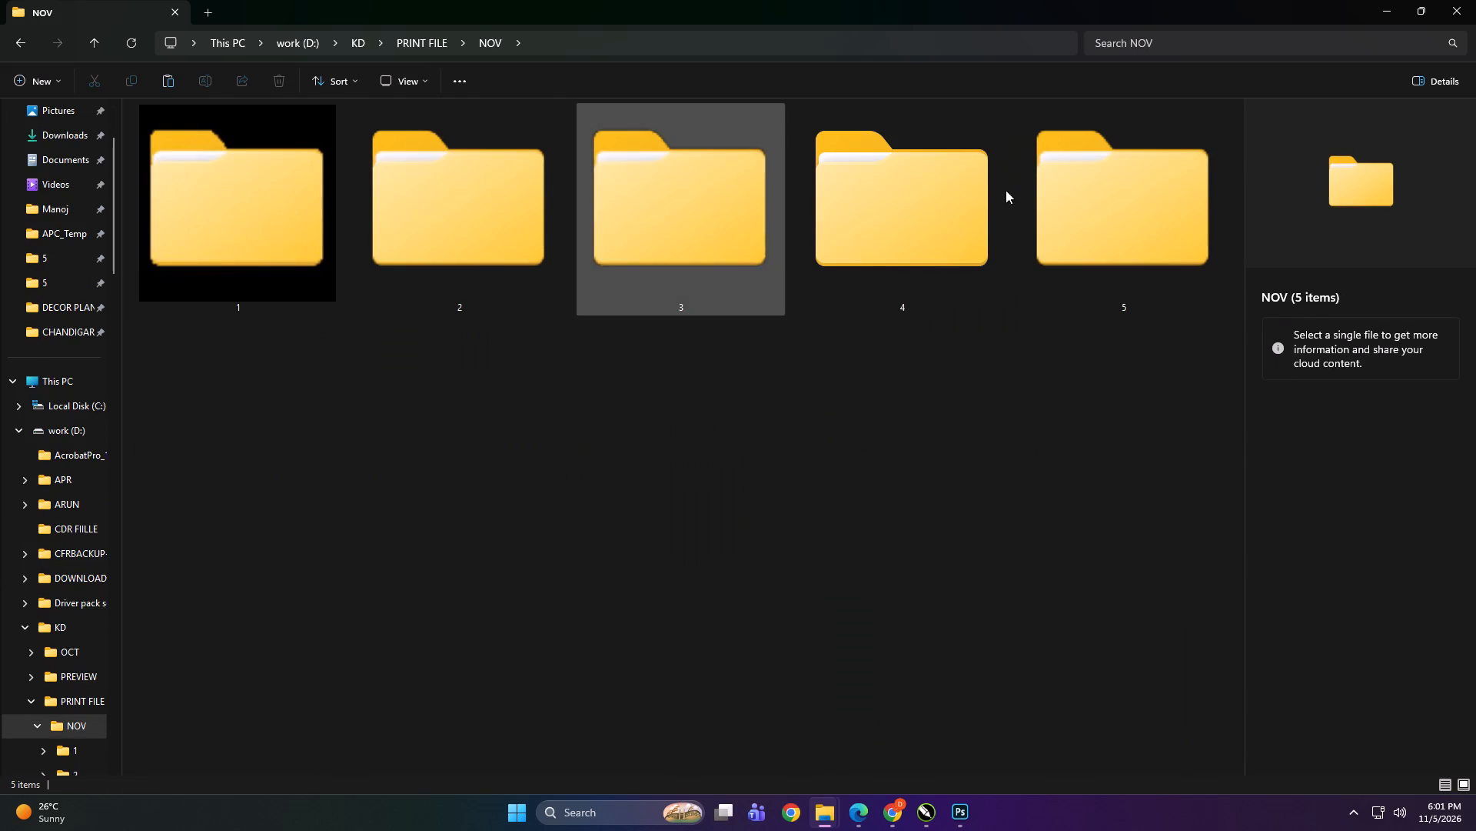
double_click(1132, 209)
triple_click(680, 198)
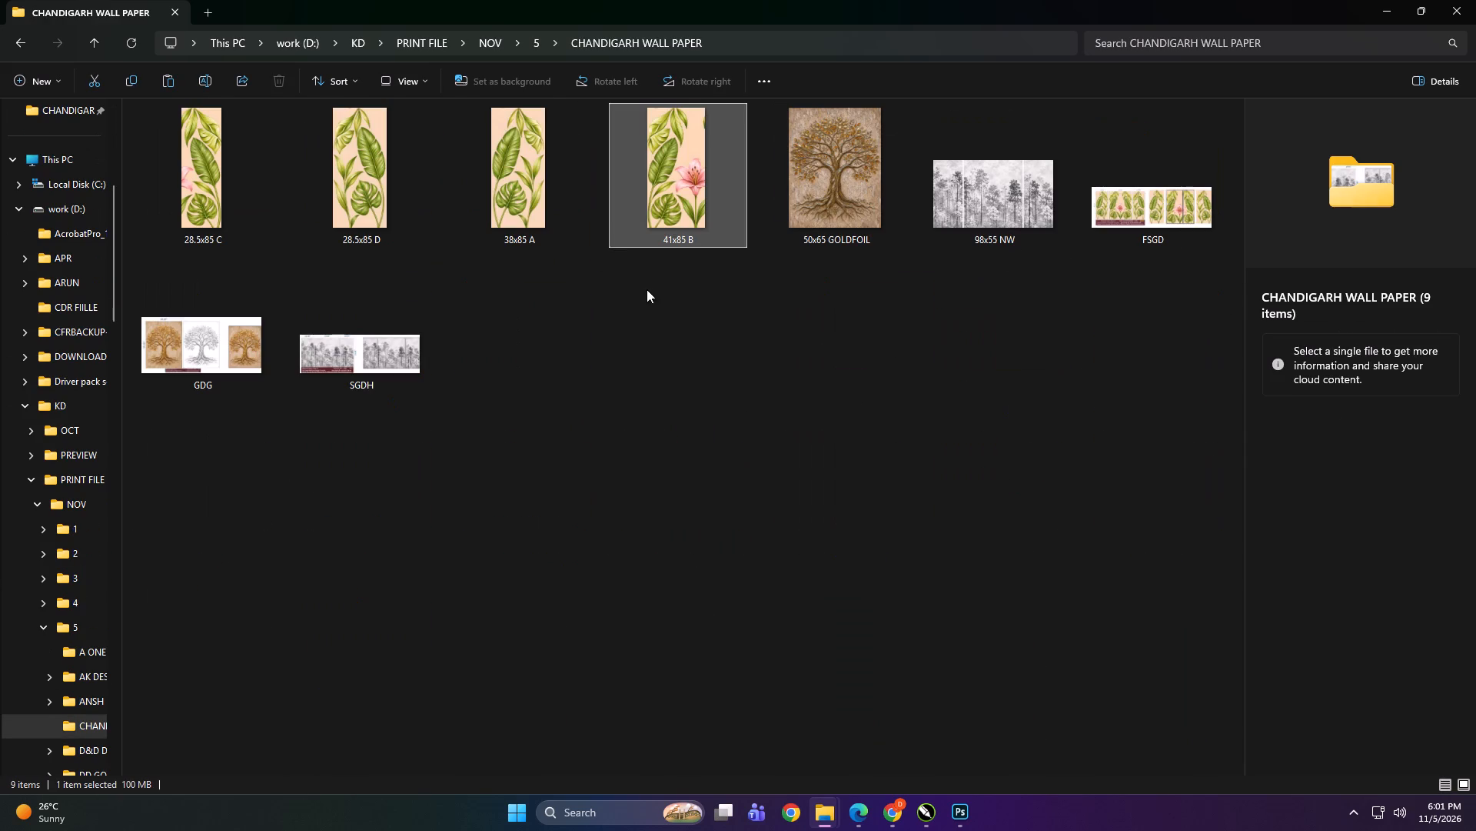
Copy the 98x55 NW and SGDH files from the CHANDIGARH WALL PAPER folder.
double_click(980, 208)
left_click(411, 355, "ctrl")
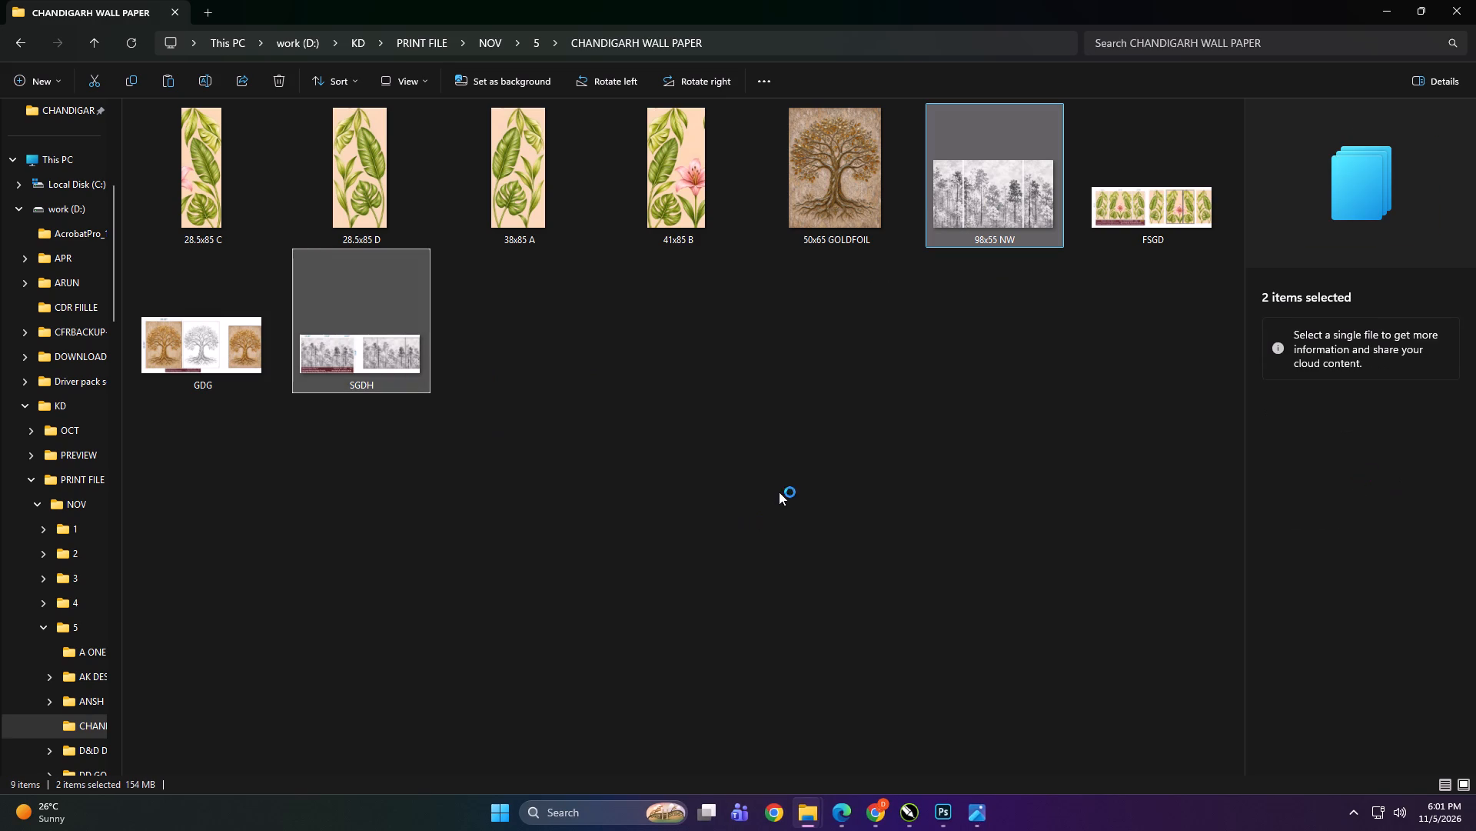
key("ctrl+c")
Open Print > NOV > 5 > CHANDIGARH WALL PAPER on the DIGITECH_SHAREDRIVE (Z:) network drive as the destination for the copied files.
scroll(48, 562, "up", 5)
left_click(56, 512)
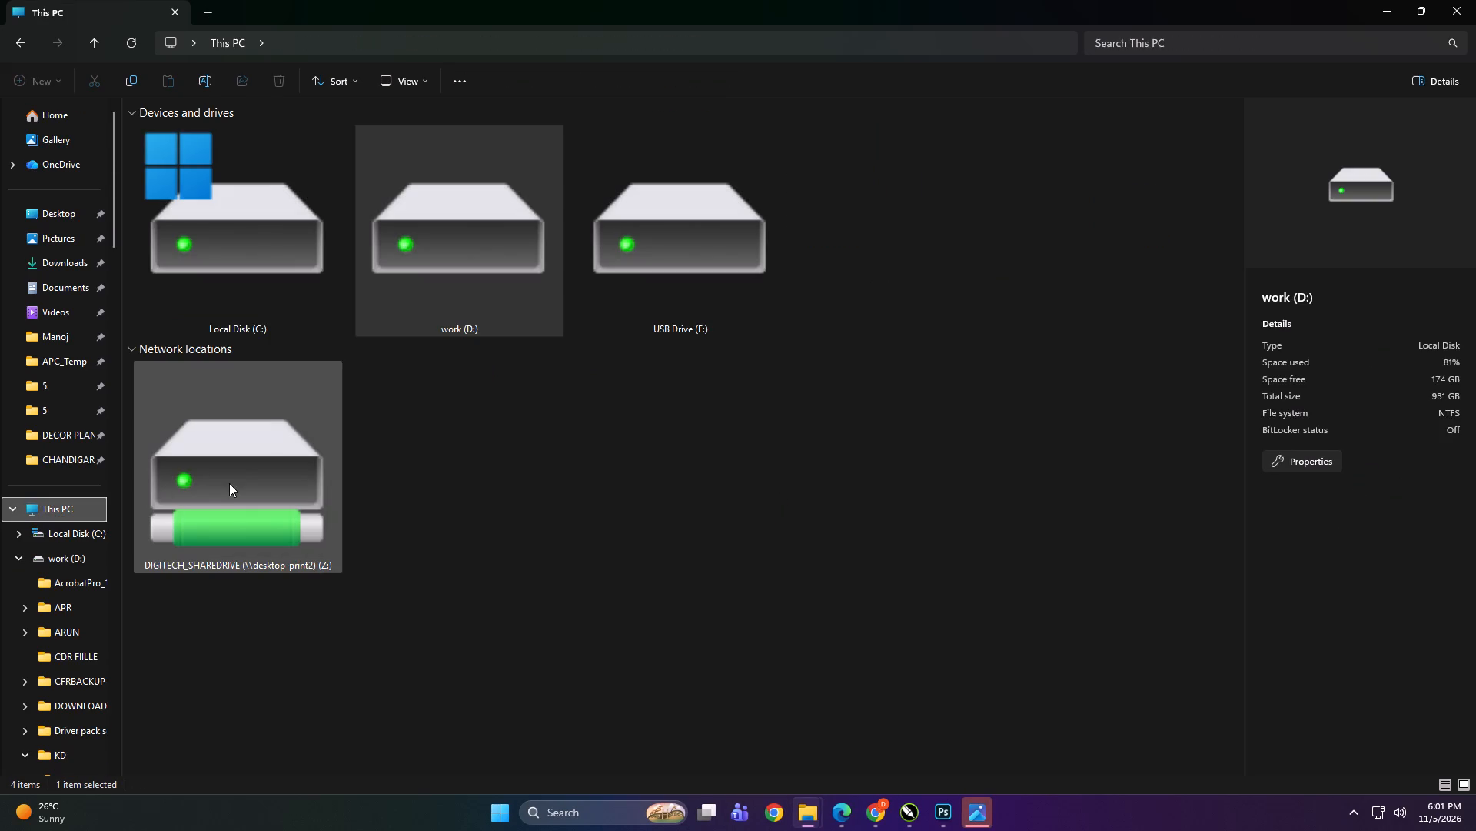
left_click(229, 483)
triple_click(240, 473)
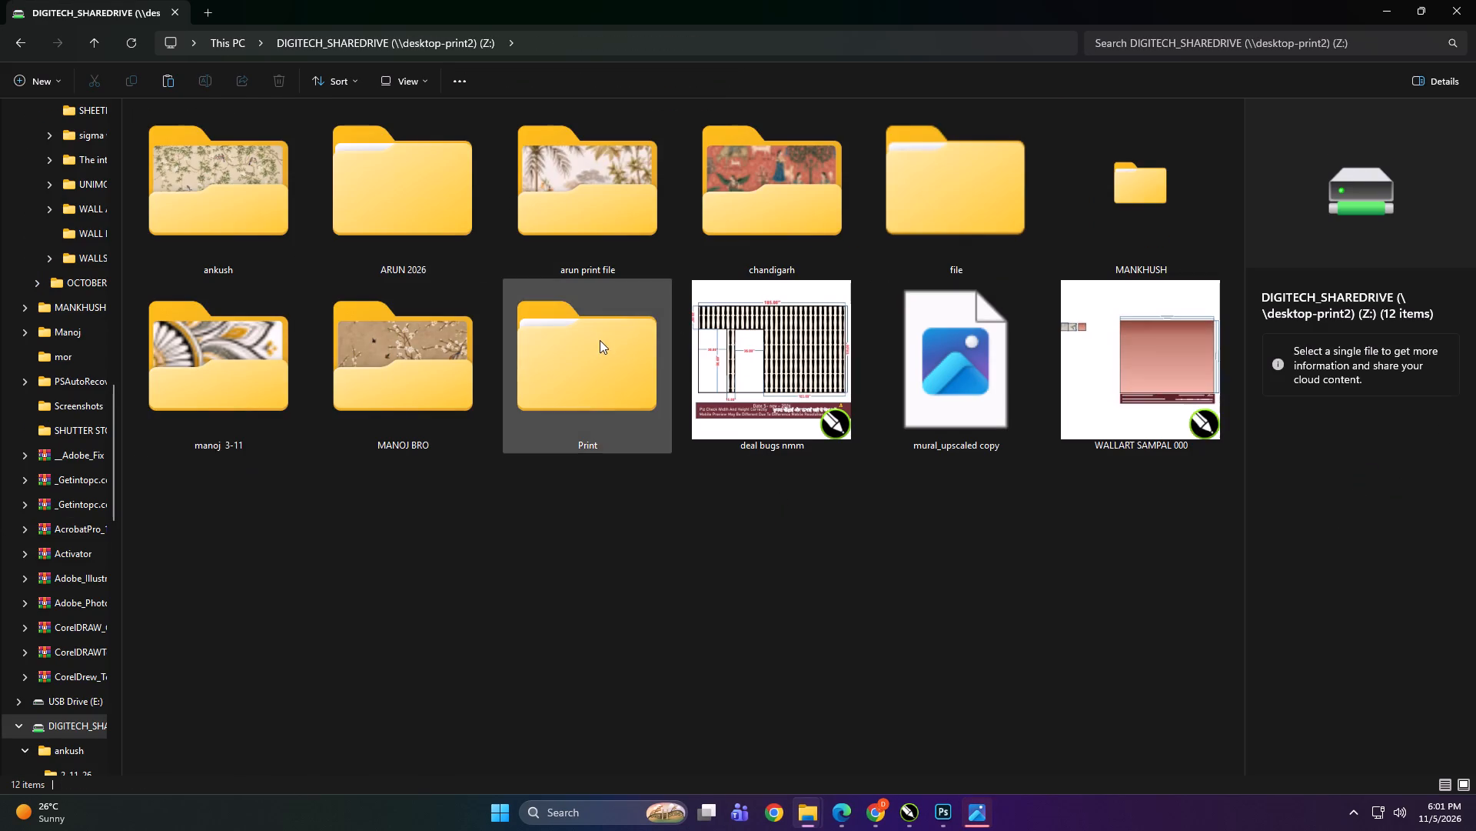
double_click(600, 340)
double_click(228, 228)
double_click(746, 189)
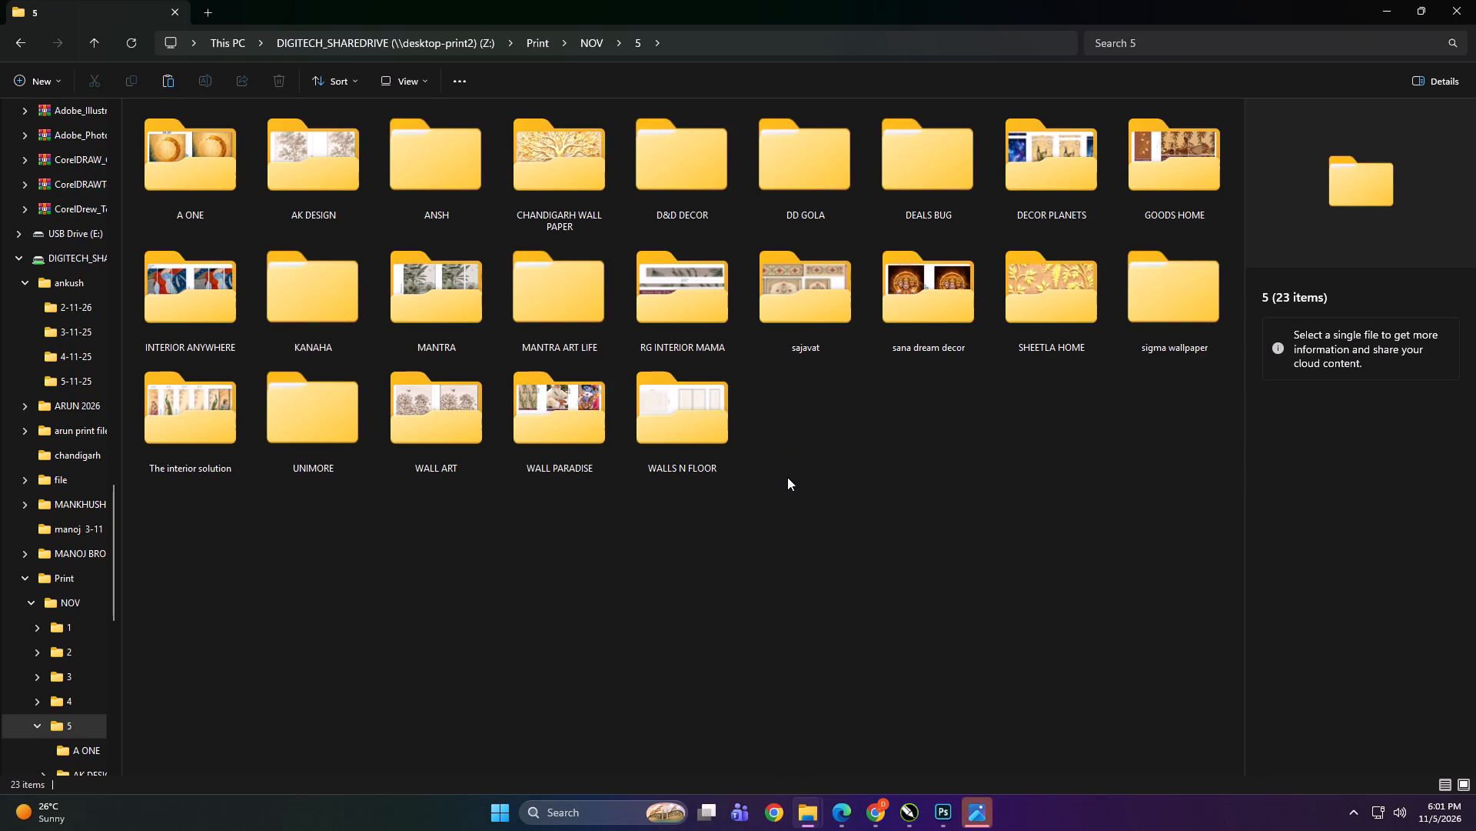
right_click(787, 477)
left_click(705, 619)
double_click(568, 158)
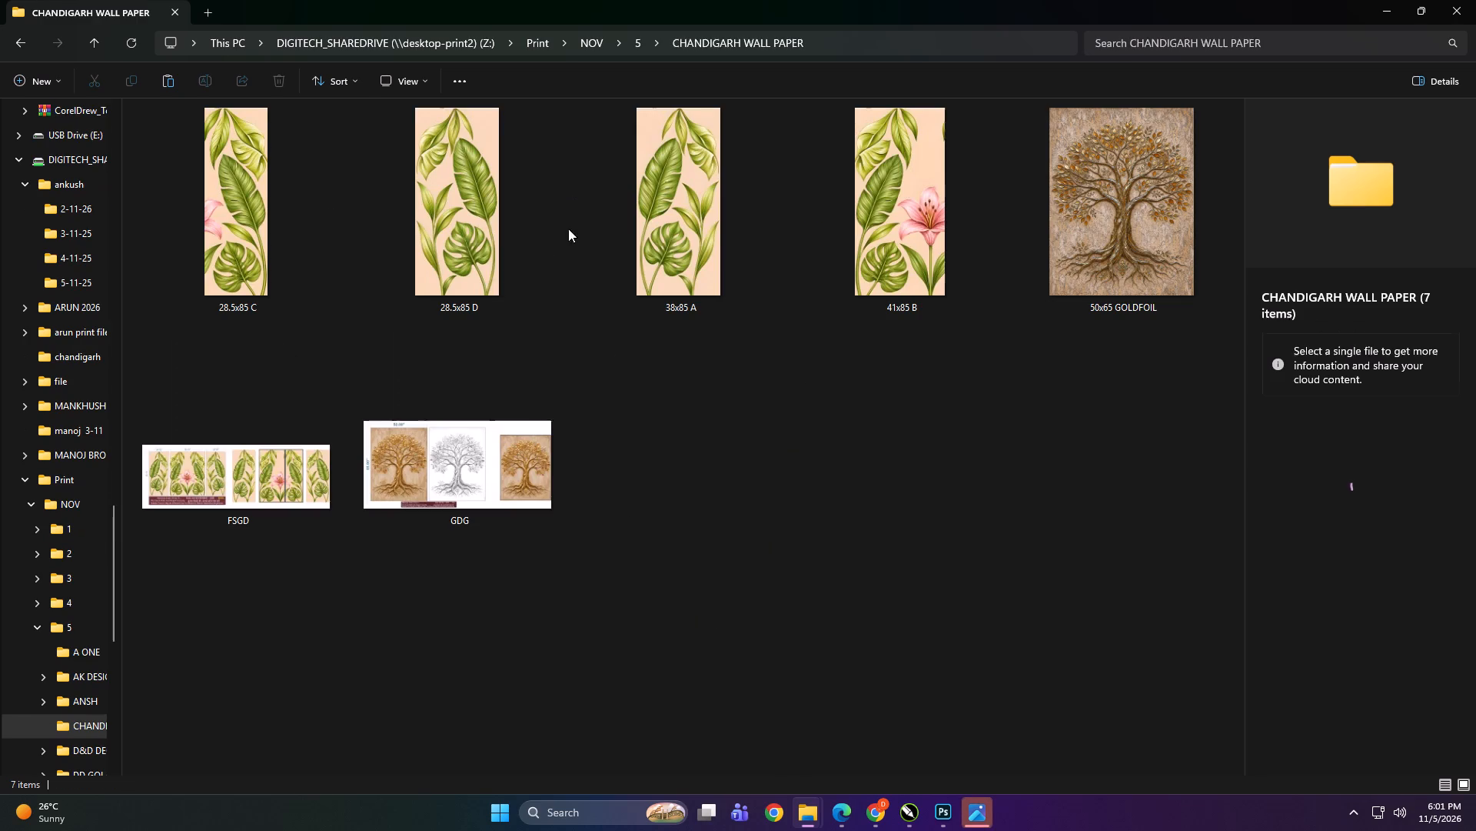
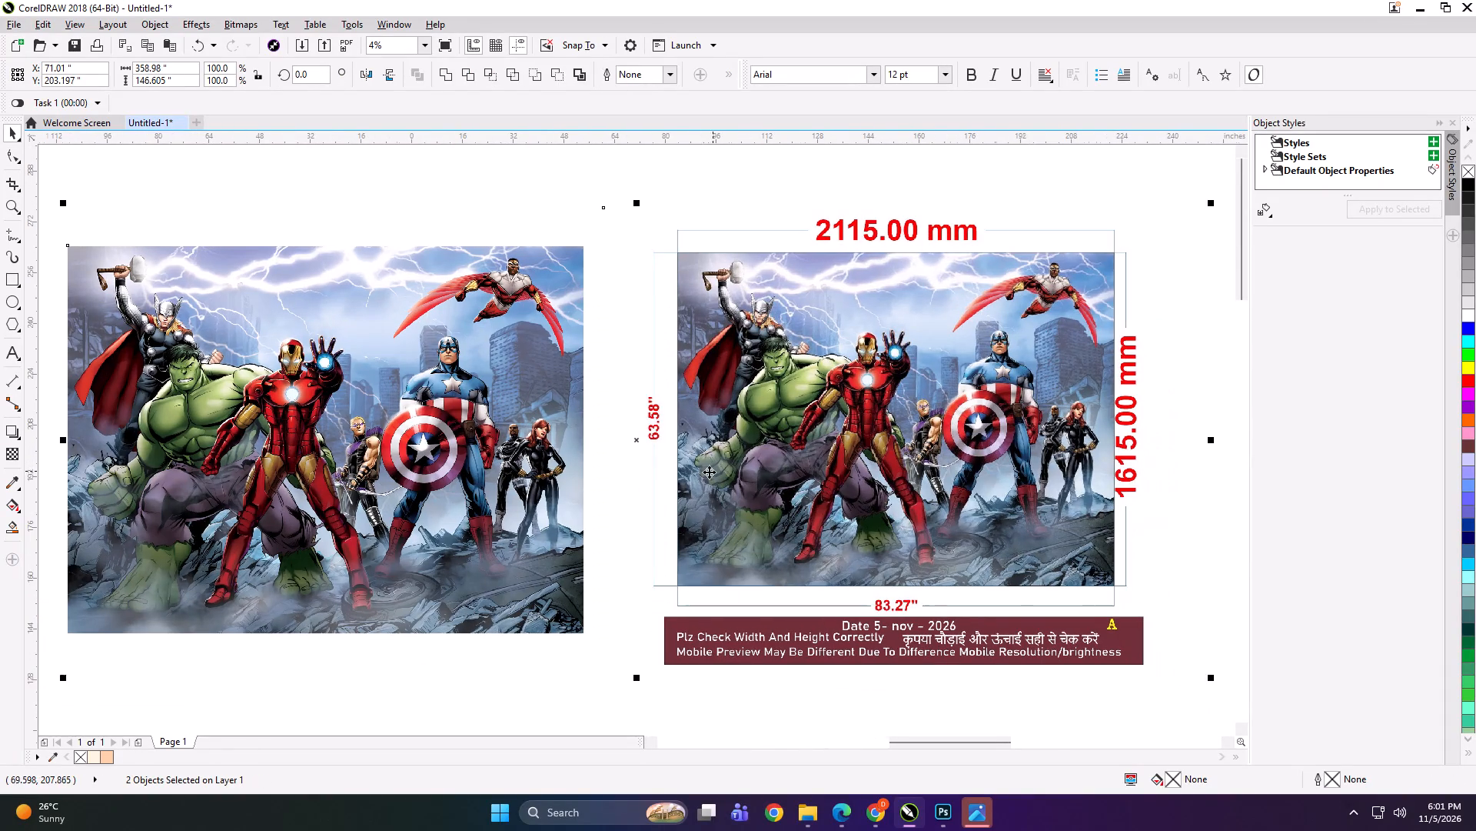
Resize the superhero bitmap beside the dimensioned preview to 83.27 in wide by 63.58 in high.
left_click(509, 175)
left_click(464, 342)
left_click(184, 67)
key("ctrl+a")
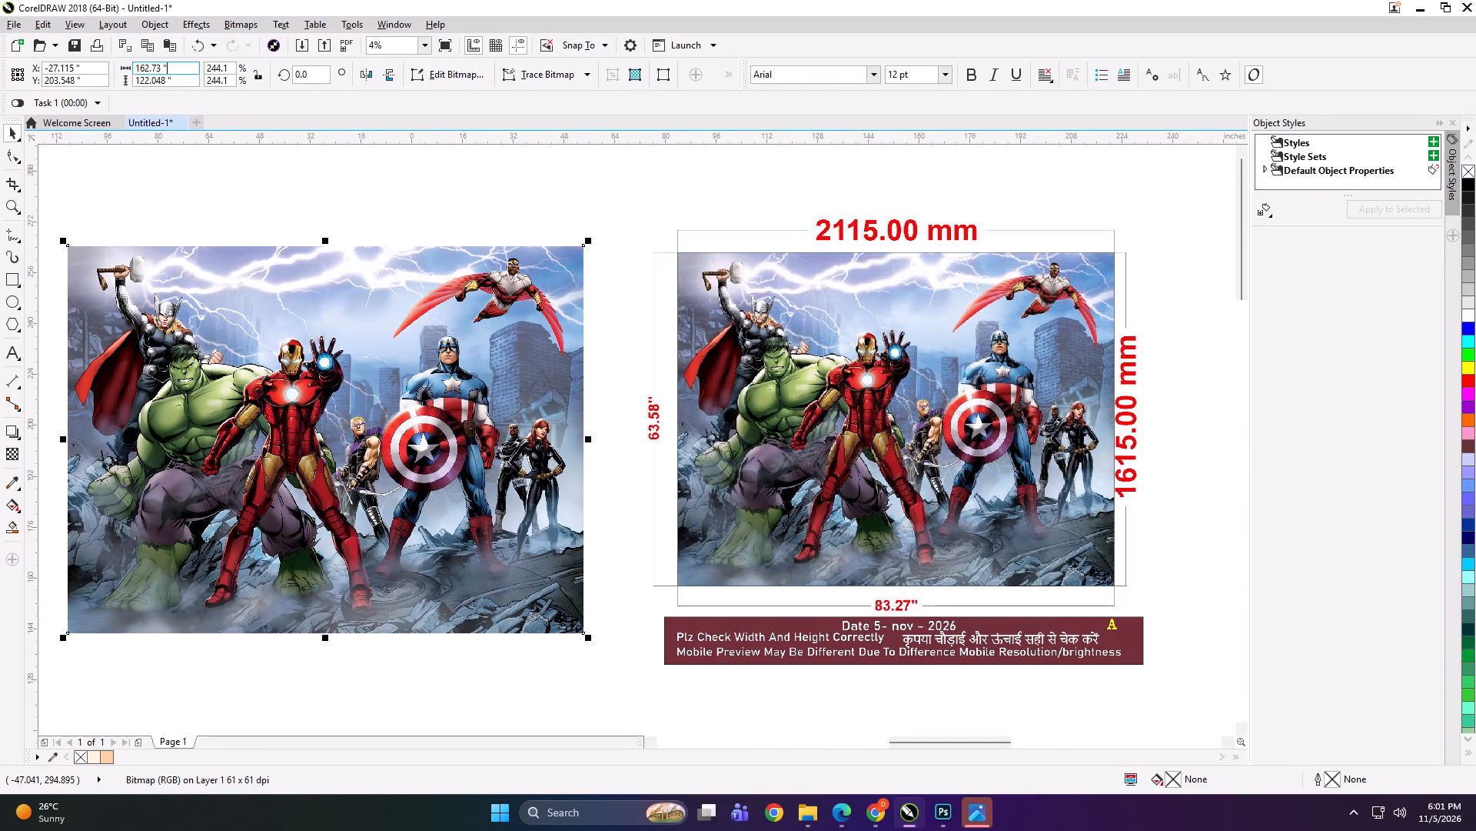
key("ctrl+a")
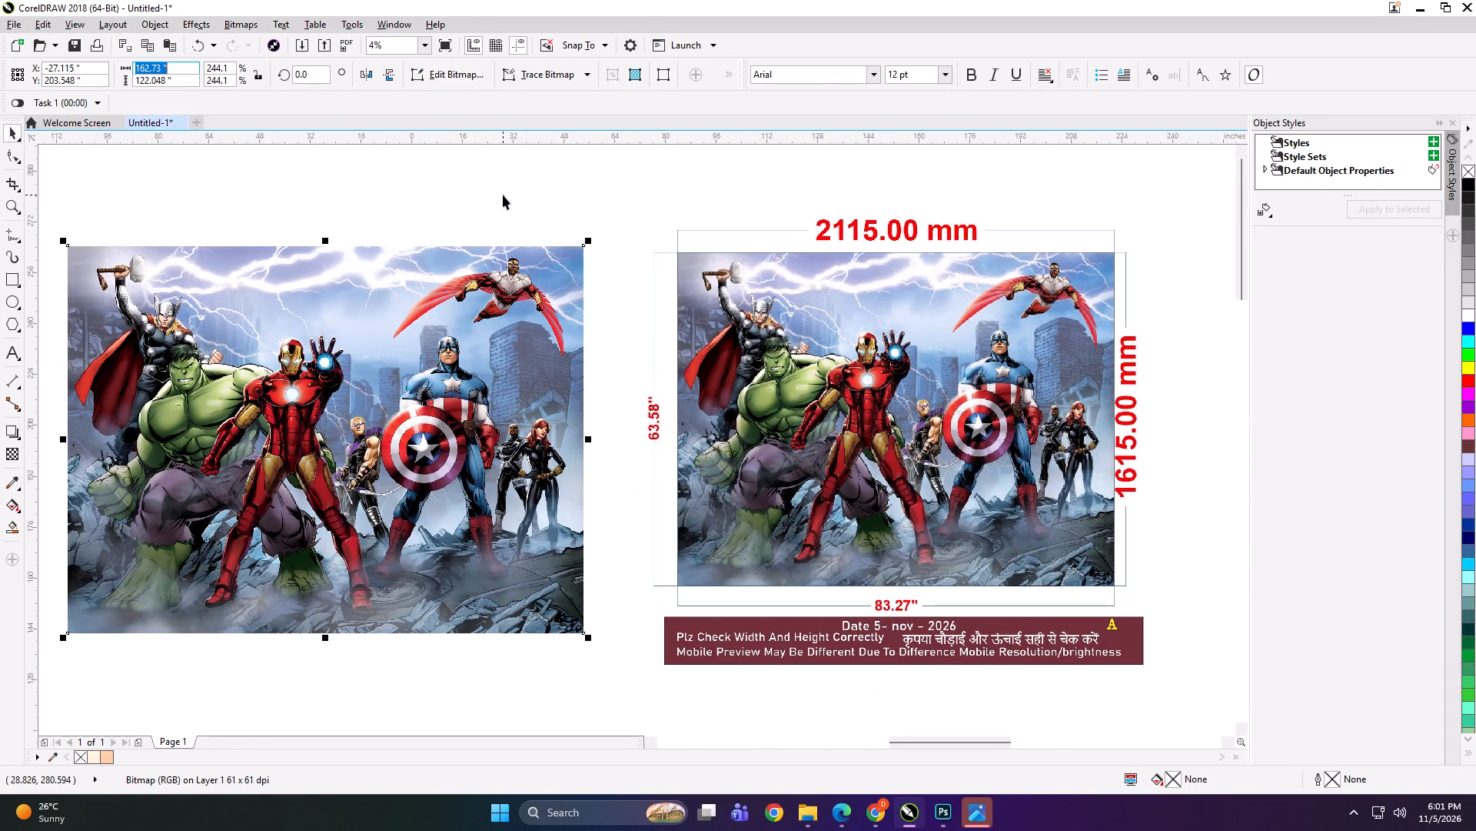
type("3.27")
key("Tab")
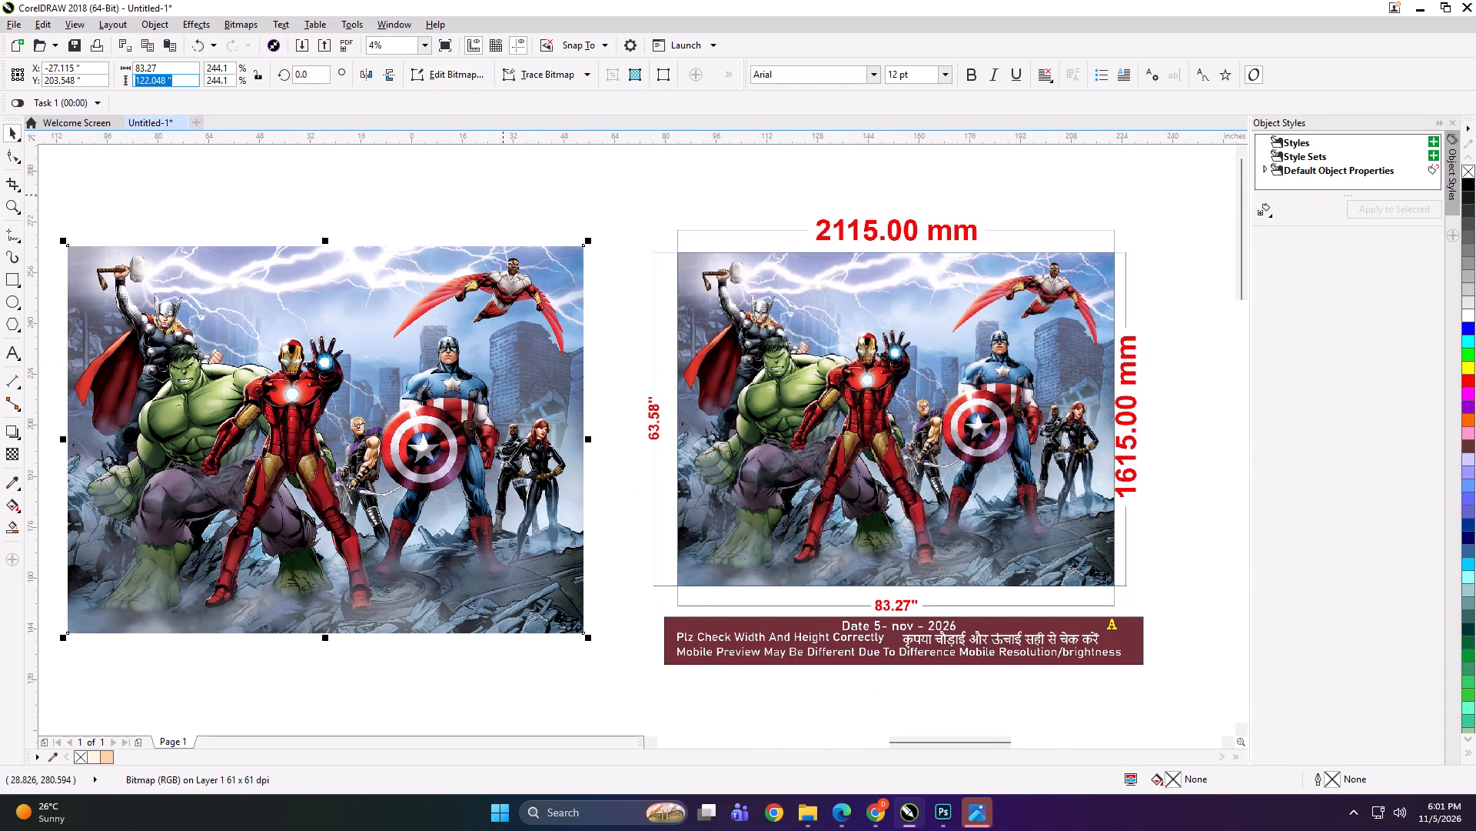
type("63.58")
key("Return")
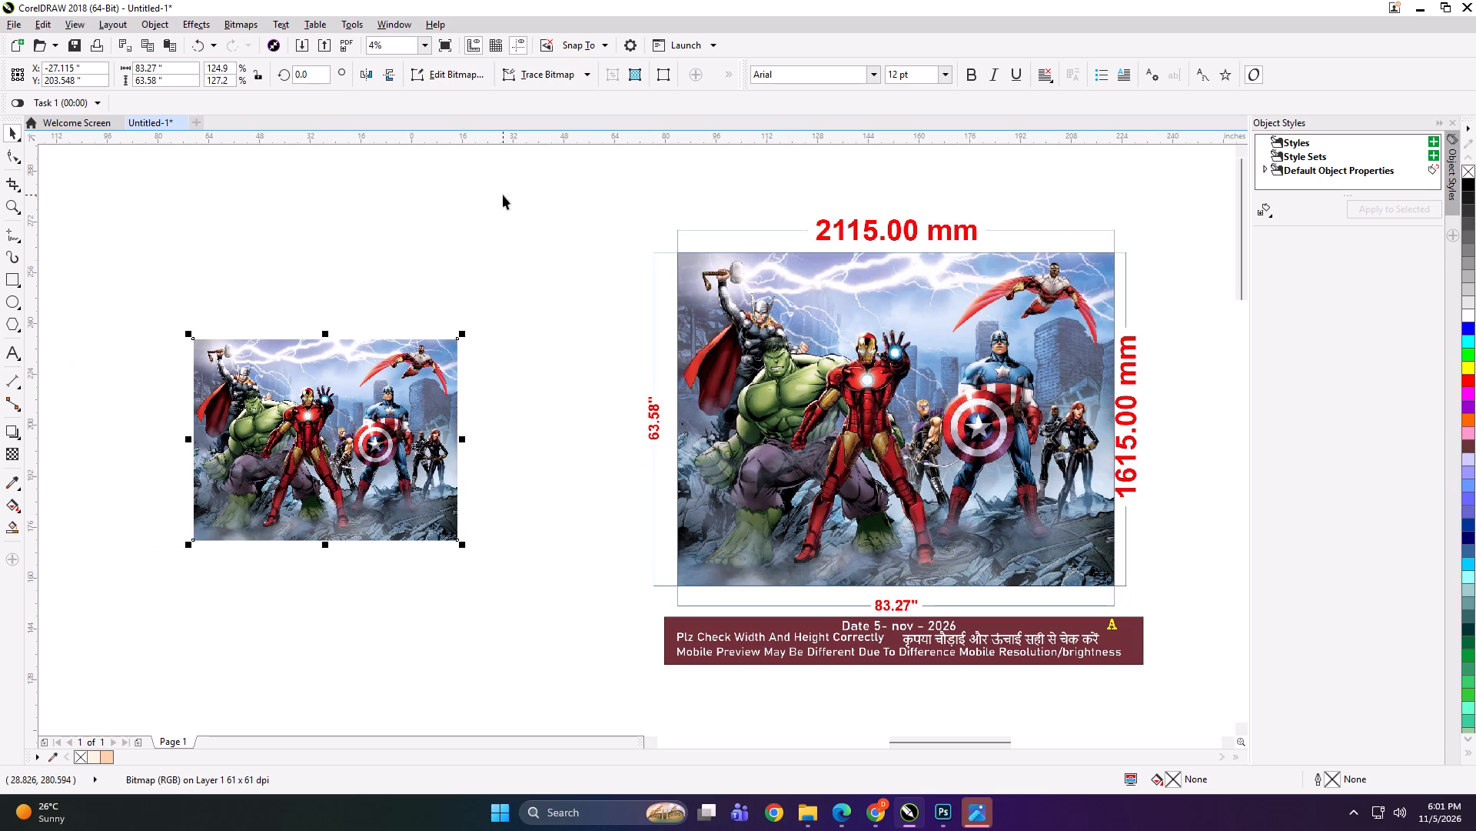
Add a rectangle frame over the resized superhero picture, 53 in wide and 63.58 in high, and align it to the picture's left edge.
double_click(8, 280, "shift")
key("shift+space")
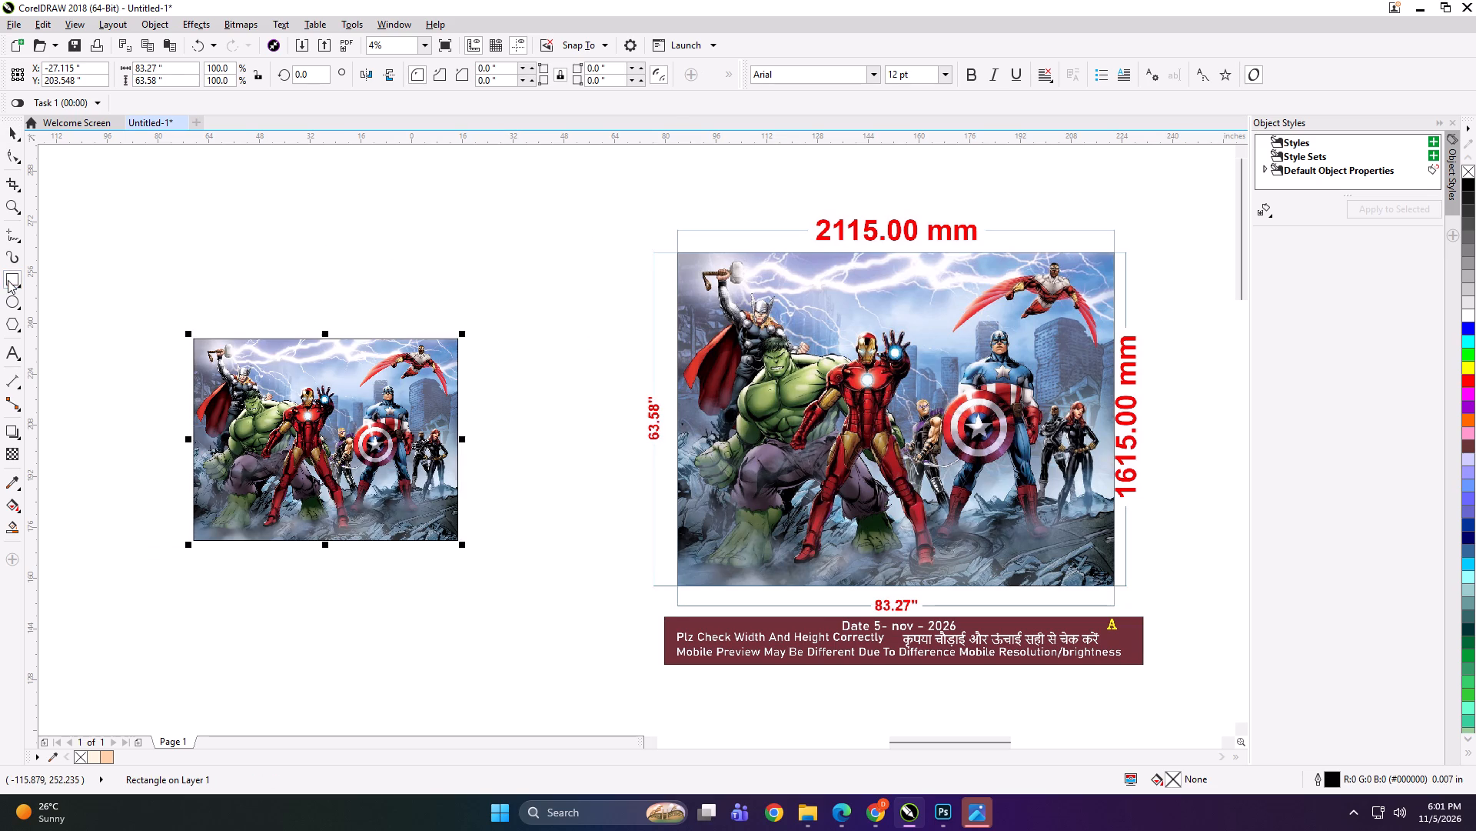
left_click(171, 68)
key("ctrl+a")
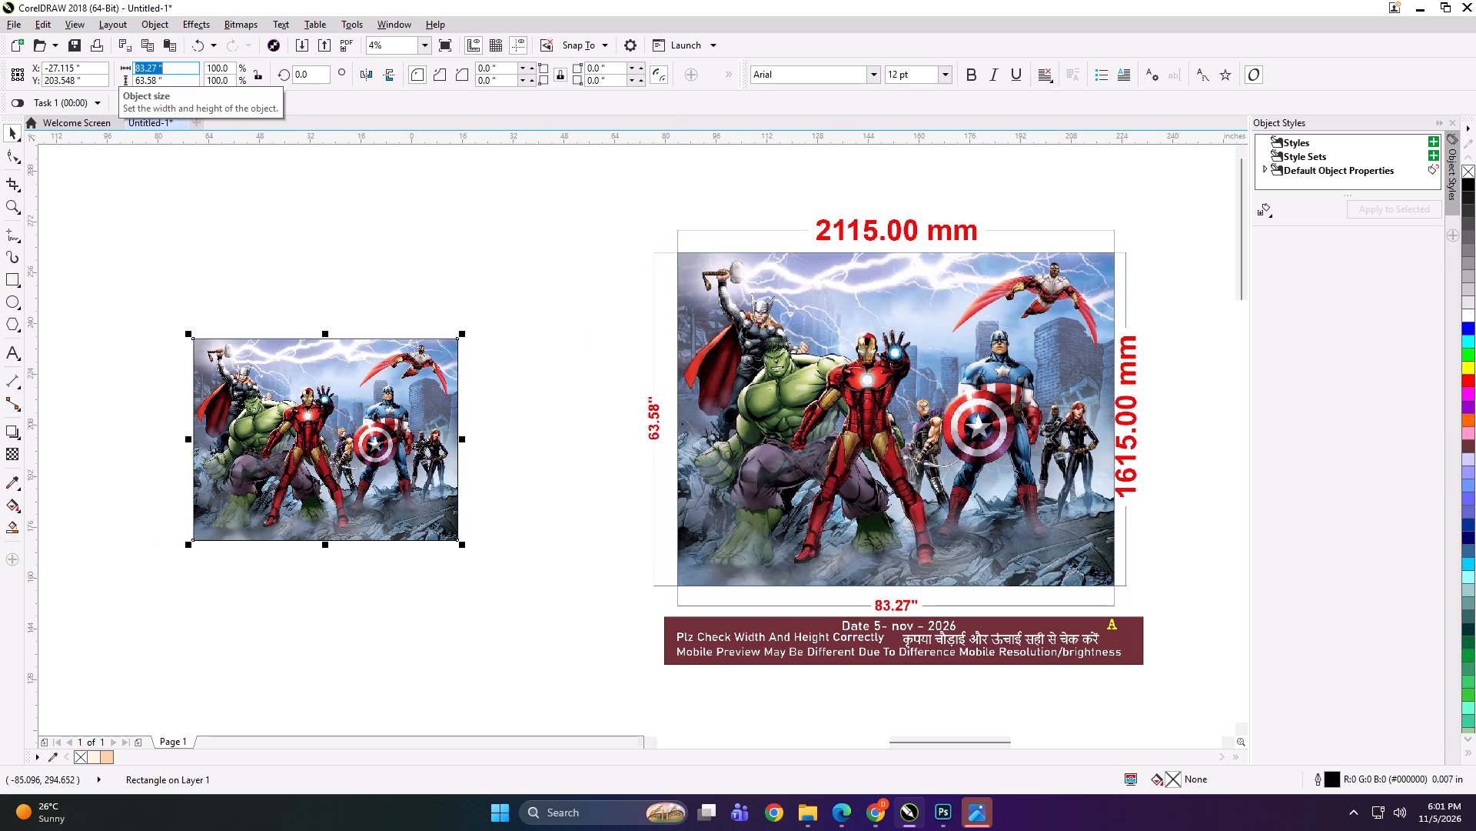
type("53")
key("Return")
left_click(211, 362, "shift")
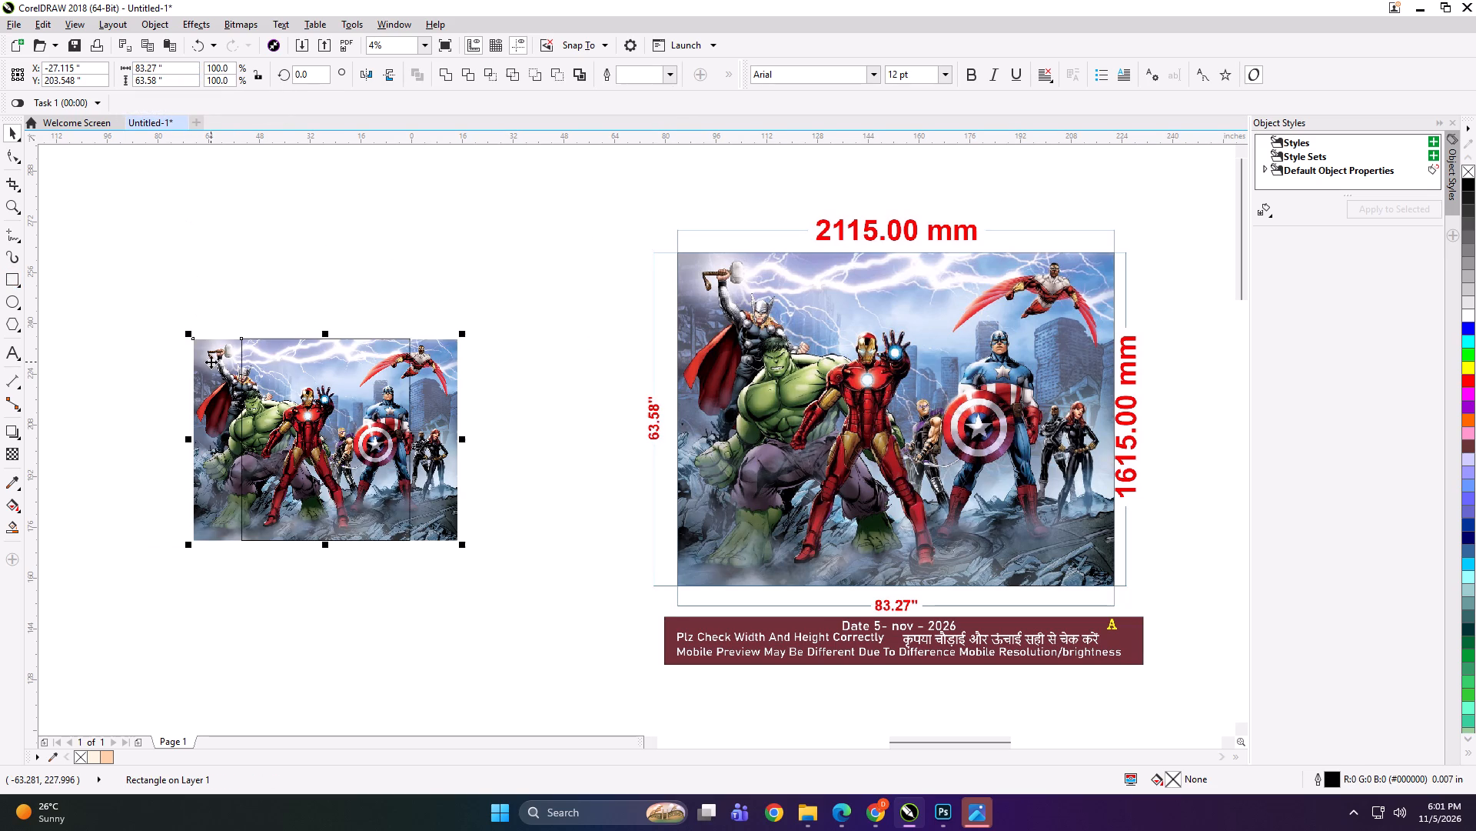
key("l")
left_click(228, 279)
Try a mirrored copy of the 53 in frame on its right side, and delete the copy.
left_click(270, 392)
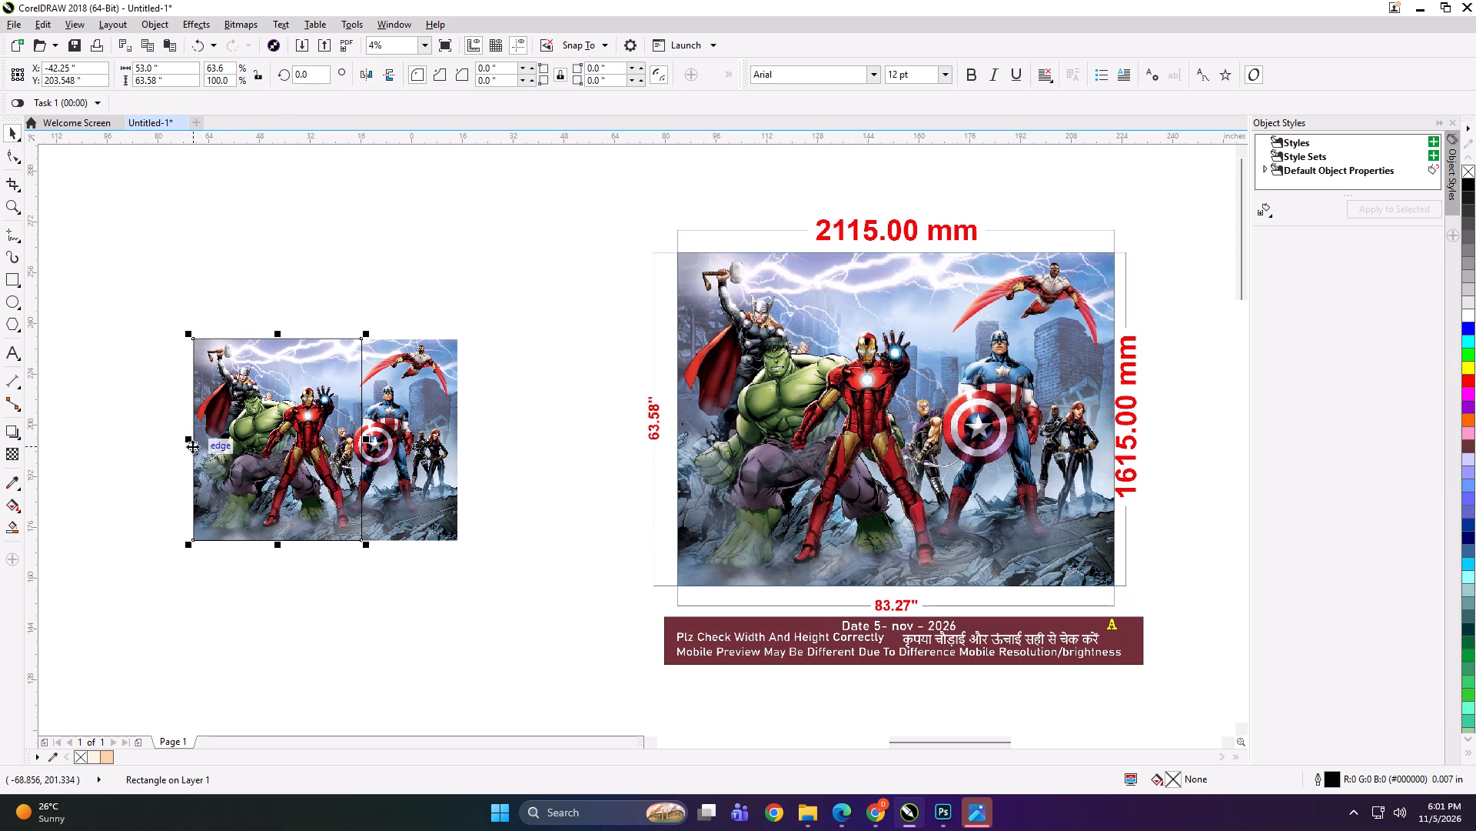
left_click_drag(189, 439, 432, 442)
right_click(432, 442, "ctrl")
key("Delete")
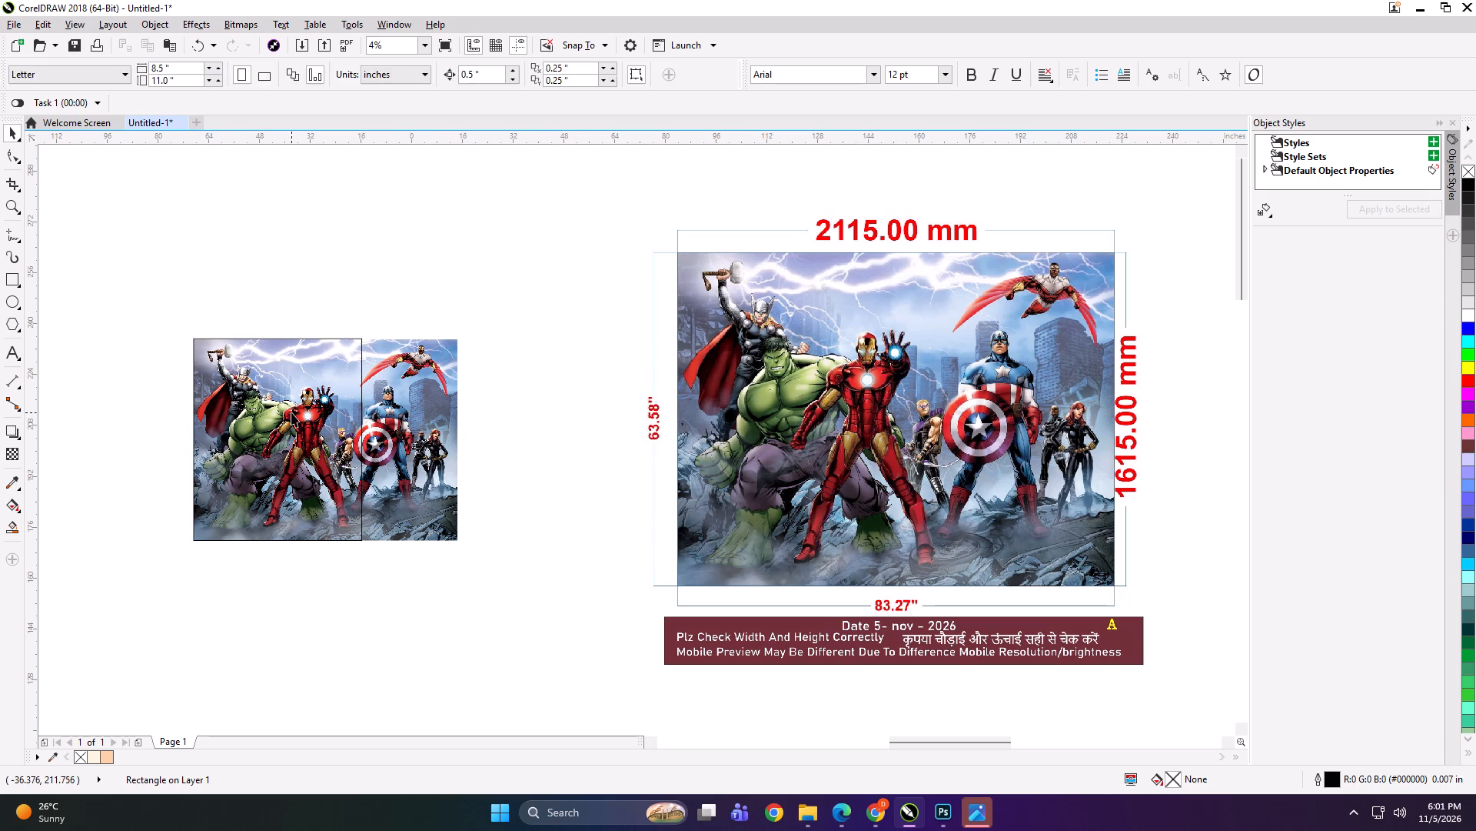
Set the panel frame's width to 49 in and align it to the superhero picture's left edge.
left_click(291, 412)
left_click(172, 68)
left_click_drag(171, 67, 125, 70)
type("49")
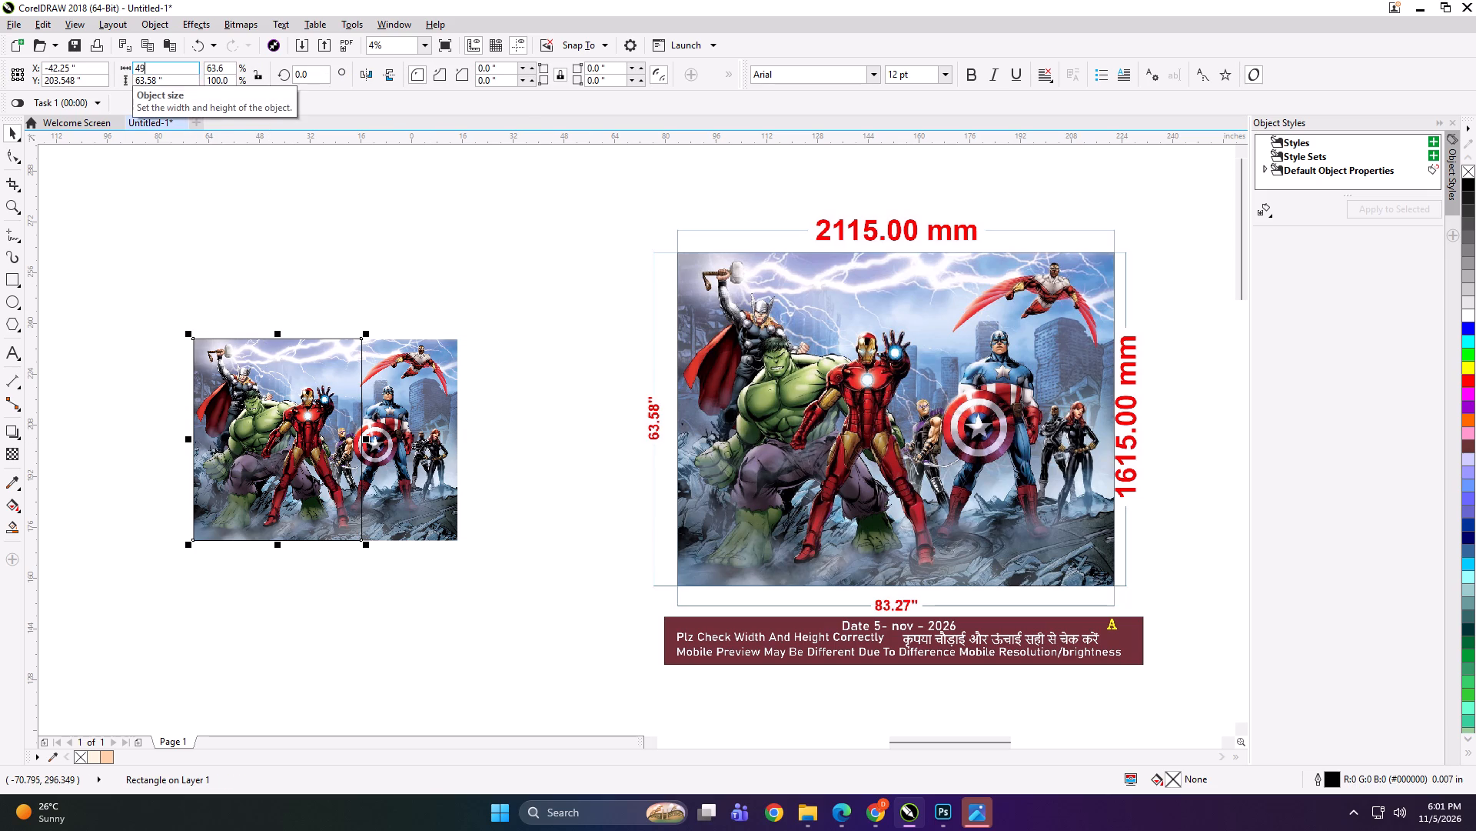
key("Return")
left_click(379, 428, "shift")
key("l")
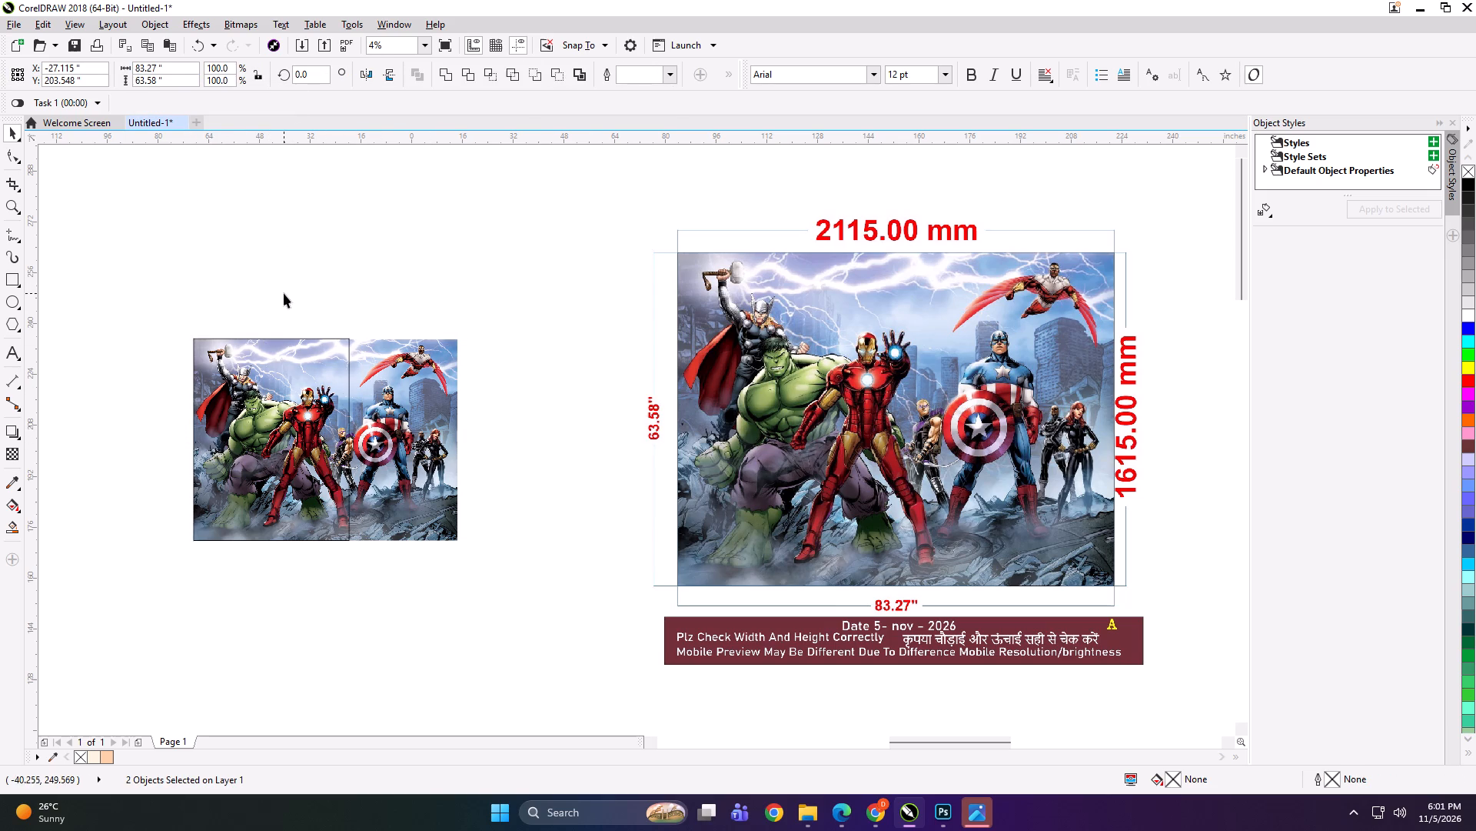
left_click(284, 293)
Mirror a copy of the 49 in frame to its right, overlap it slightly, and narrow it to 34.77 in at the picture's right edge.
left_click(311, 369)
left_click_drag(190, 441, 411, 441)
right_click(411, 441, "ctrl")
key("Left")
left_click_drag(509, 442, 502, 442)
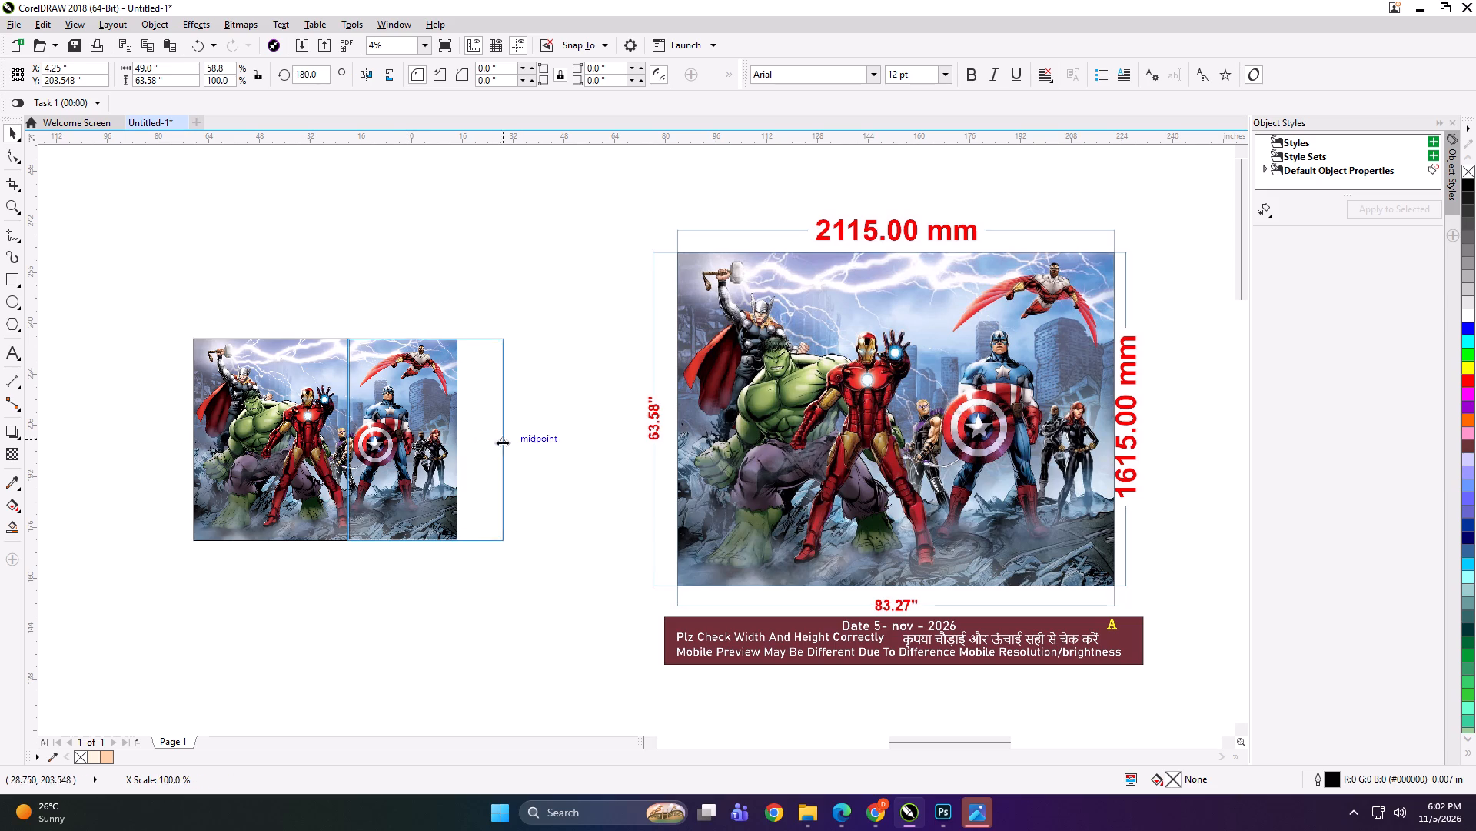
left_click_drag(502, 442, 467, 448)
Group the two panel frames, PowerClip the superhero picture into them, and ungroup the frames.
scroll(300, 388, "up", 1)
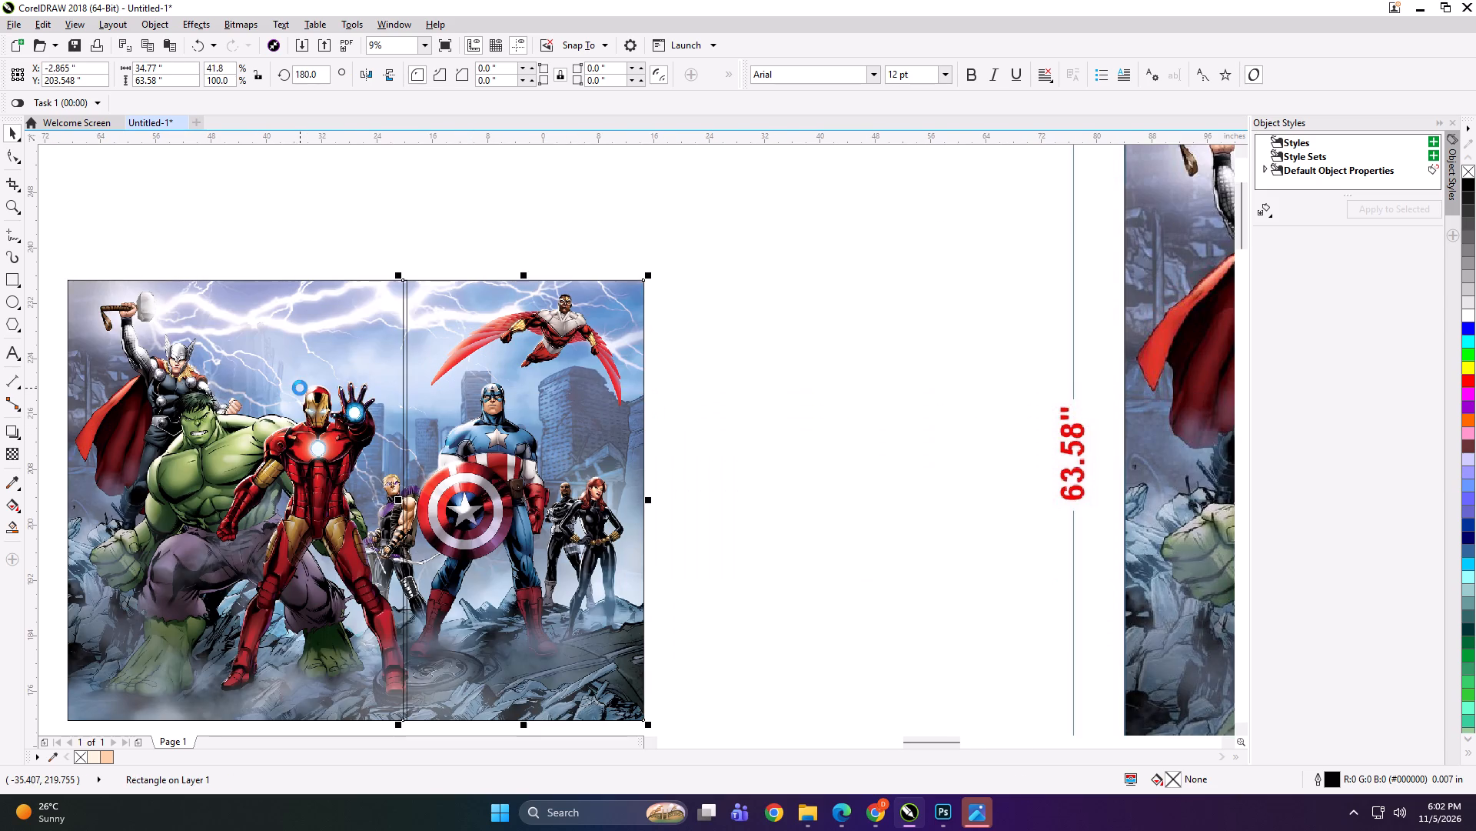
left_click(300, 388, "shift")
key("ctrl+g")
scroll(391, 409, "down", 1)
left_click(373, 304)
left_click(364, 369, "alt")
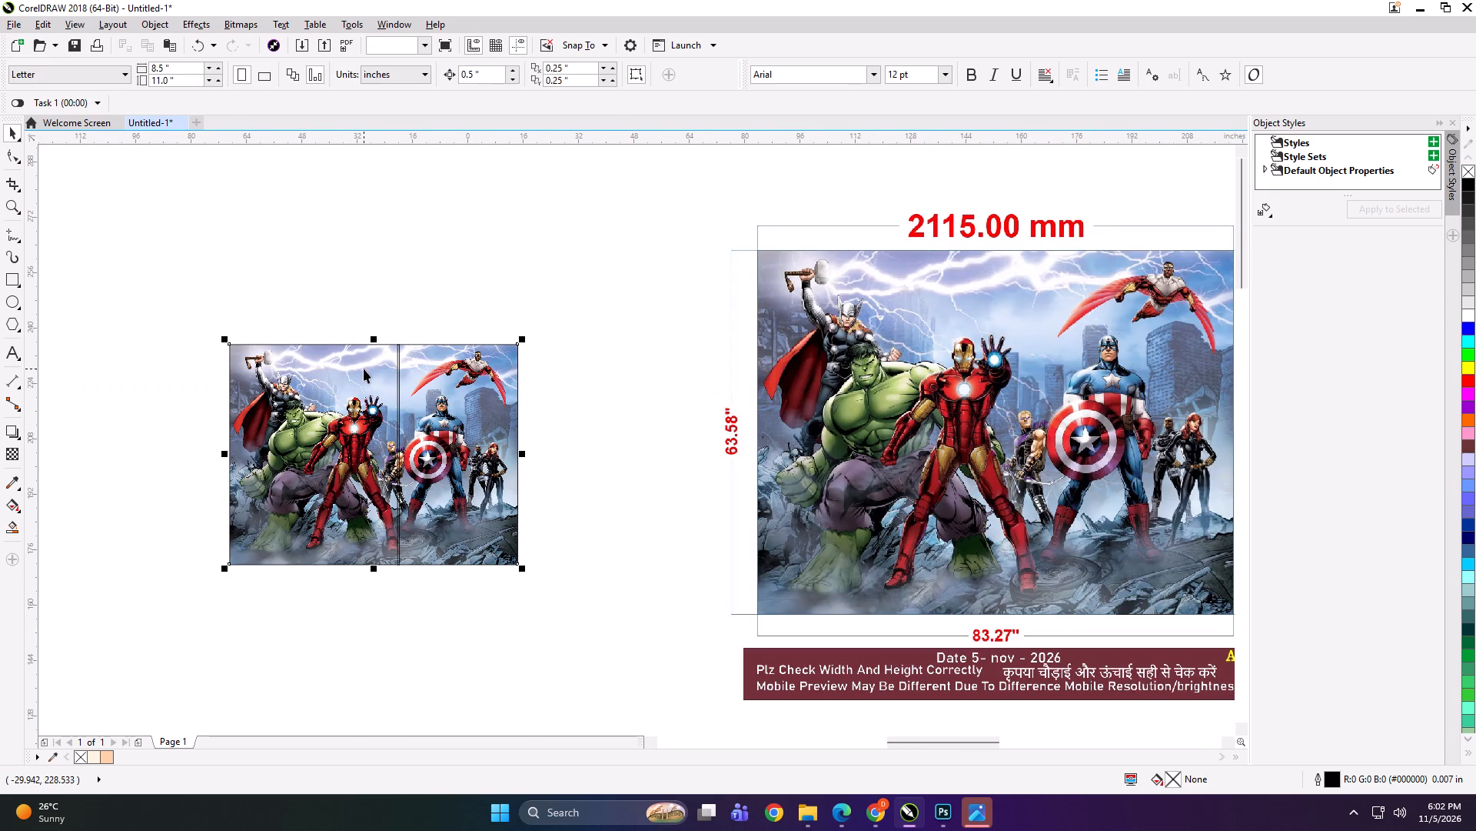
key("shift+Return")
left_click(364, 369)
key("ctrl+u")
left_click(351, 307)
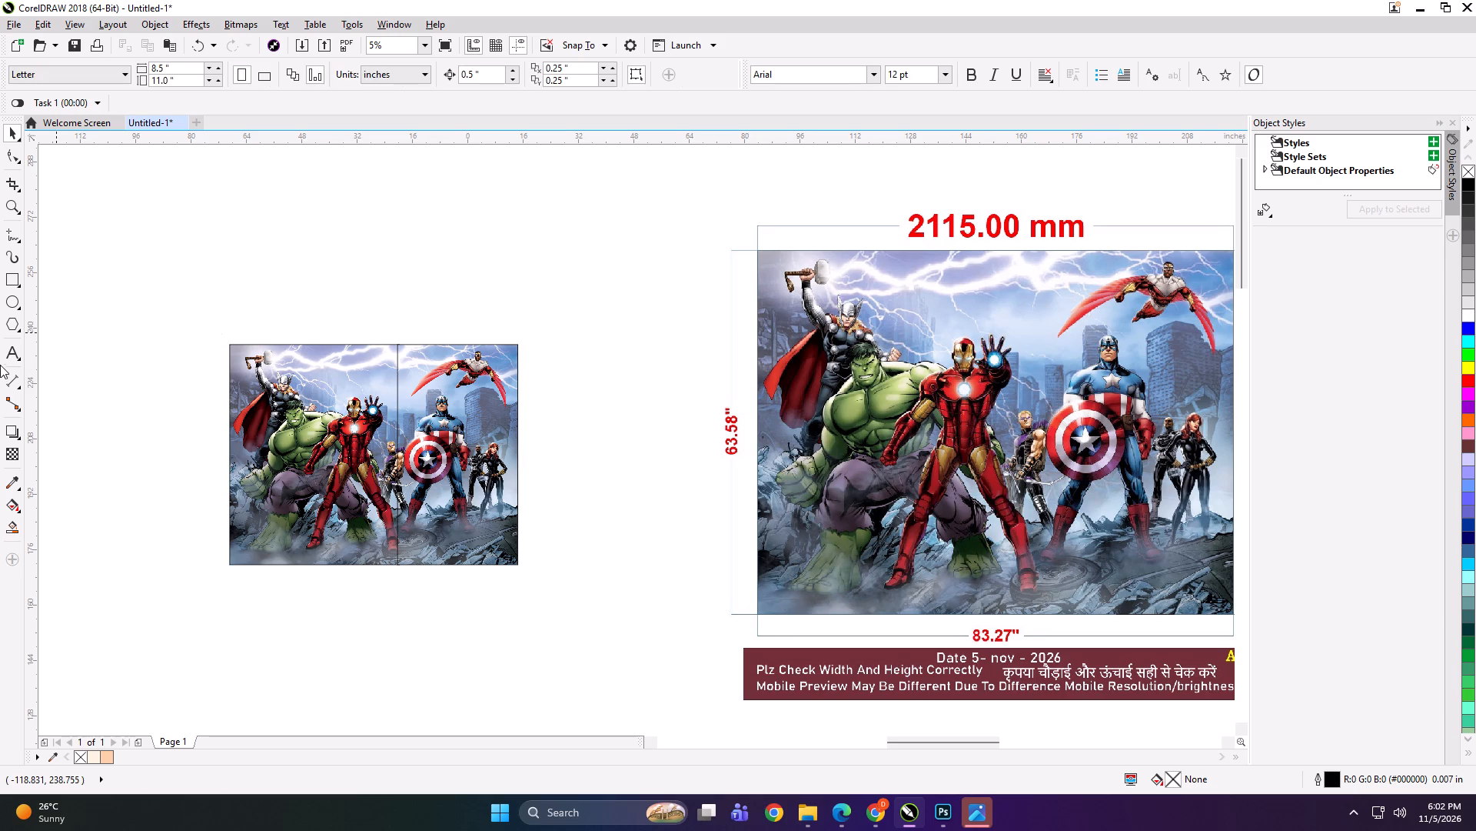
Add the text labels "83*63 PANEL 1" and "83*63 PANEL 2" at the top of the left and right panels.
double_click(17, 345)
left_click(271, 341)
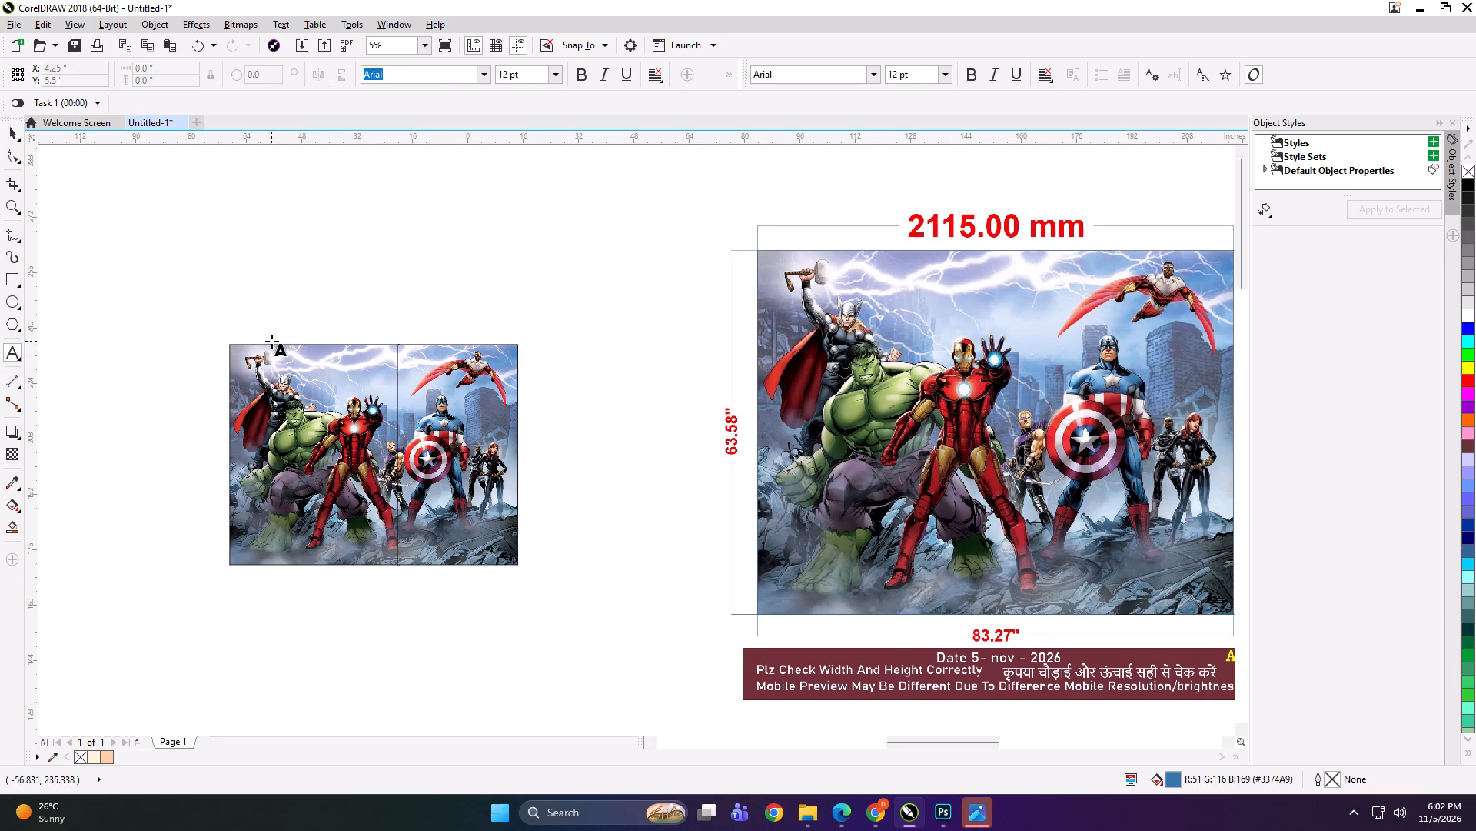
type("83*63 PANEL 1")
key("ctrl+a")
key("ctrl+c")
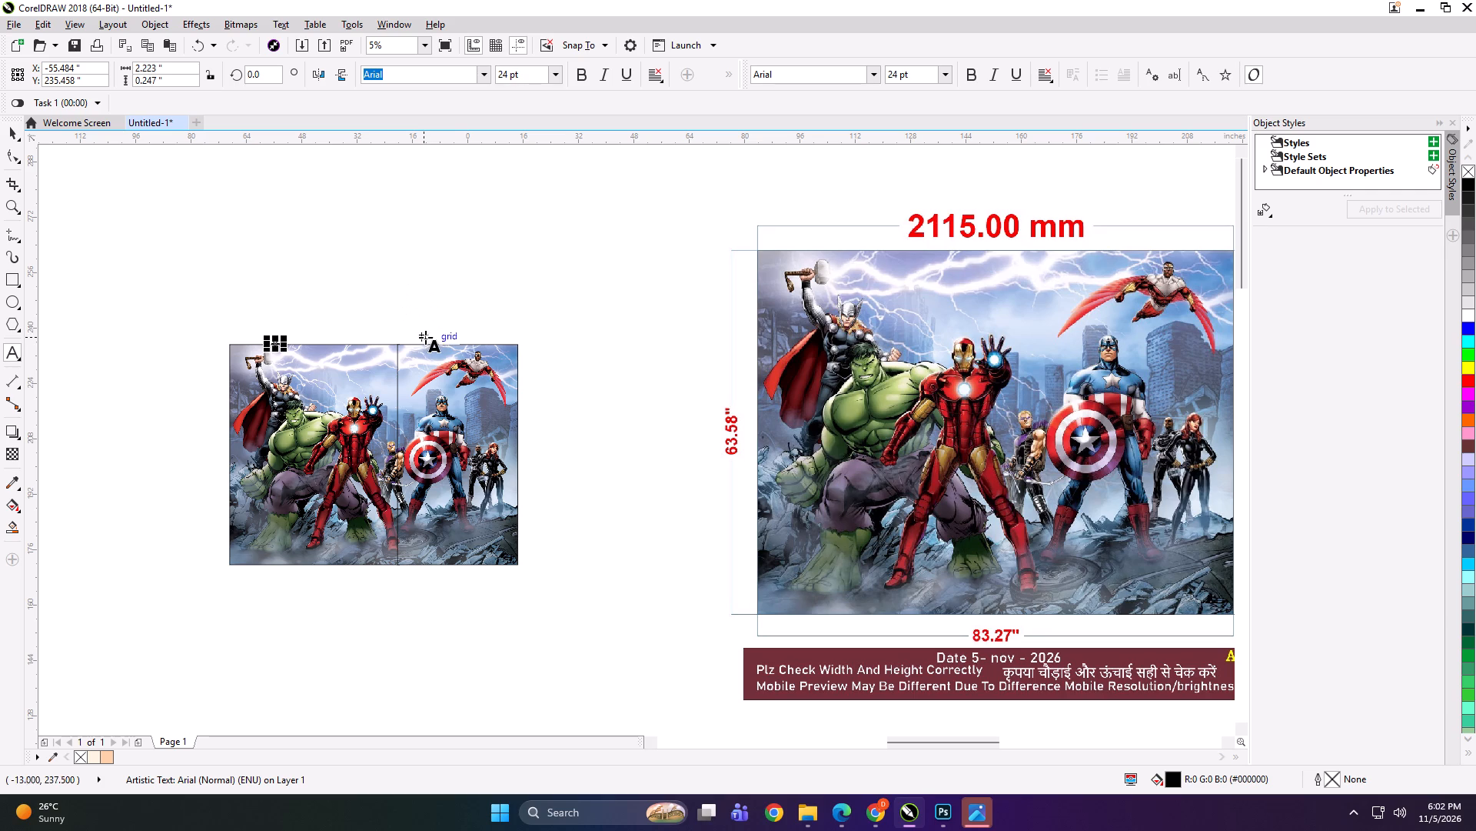
double_click(433, 342)
key("ctrl+v")
key("BackSpace")
key("2")
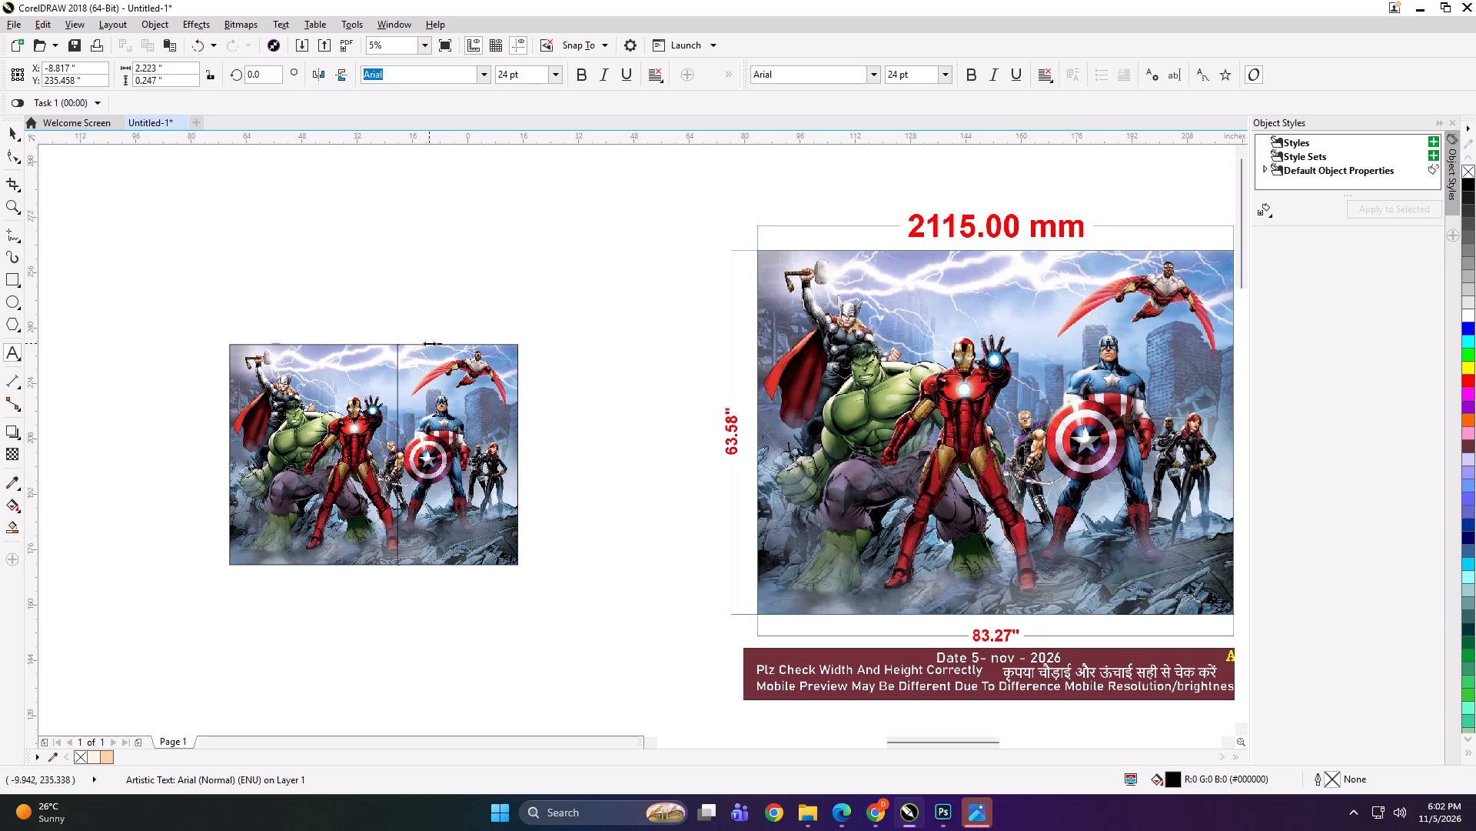
Group each panel label with its own superhero panel.
left_click(12, 130)
left_click(448, 389, "shift")
key("ctrl+g")
left_click_drag(227, 275, 338, 443)
left_click(322, 426, "shift")
key("ctrl+g")
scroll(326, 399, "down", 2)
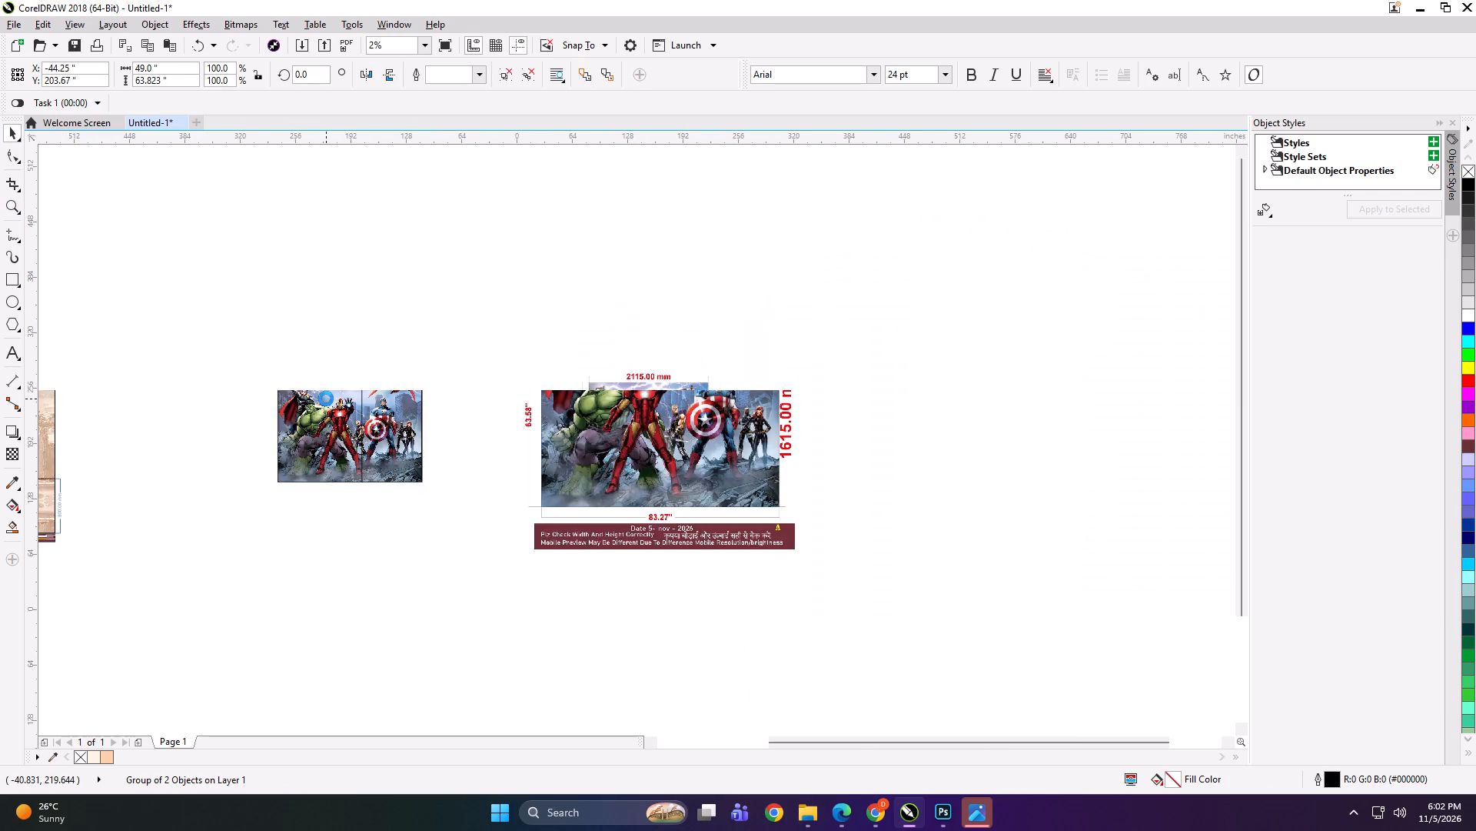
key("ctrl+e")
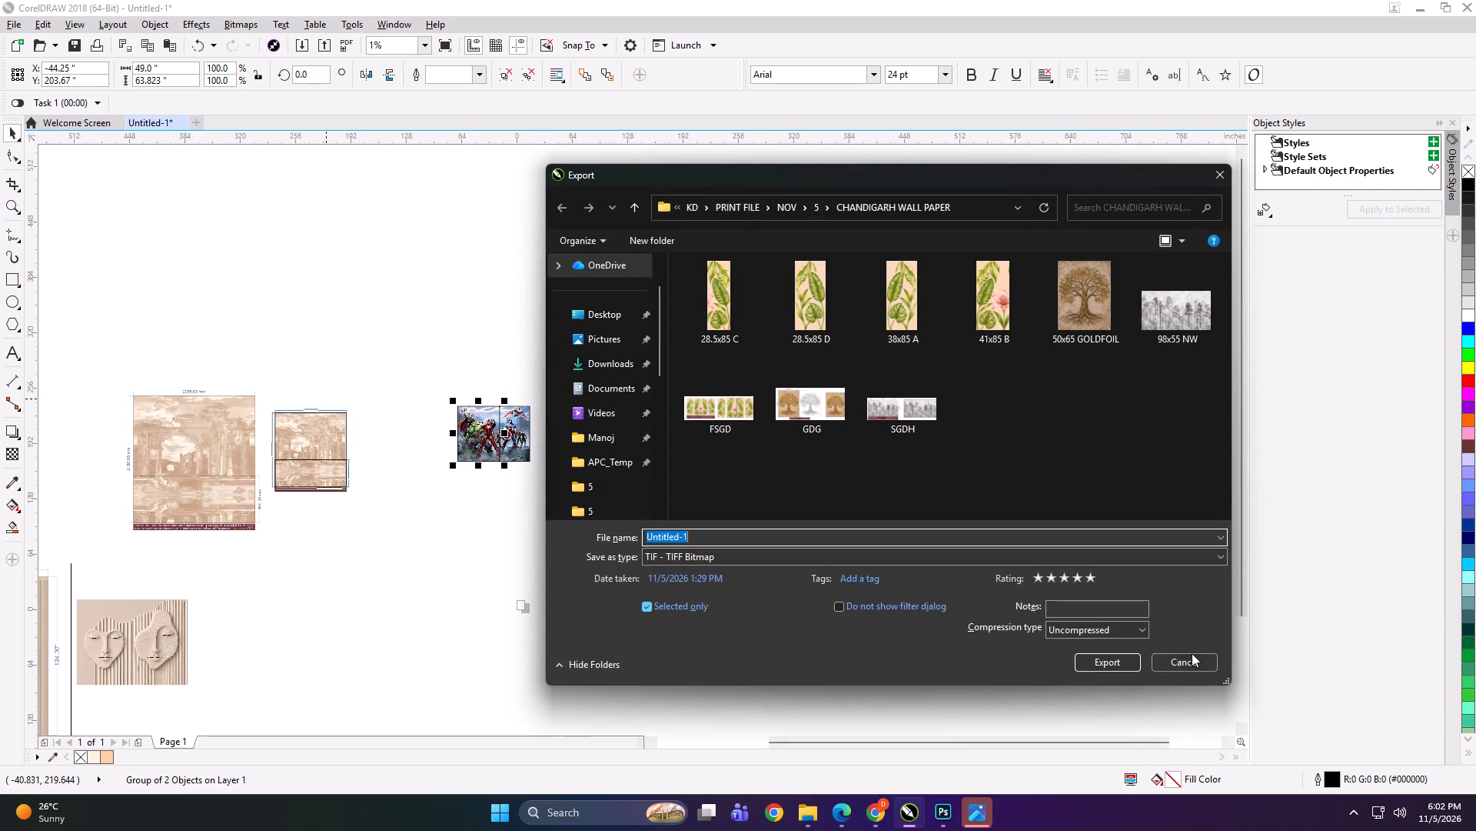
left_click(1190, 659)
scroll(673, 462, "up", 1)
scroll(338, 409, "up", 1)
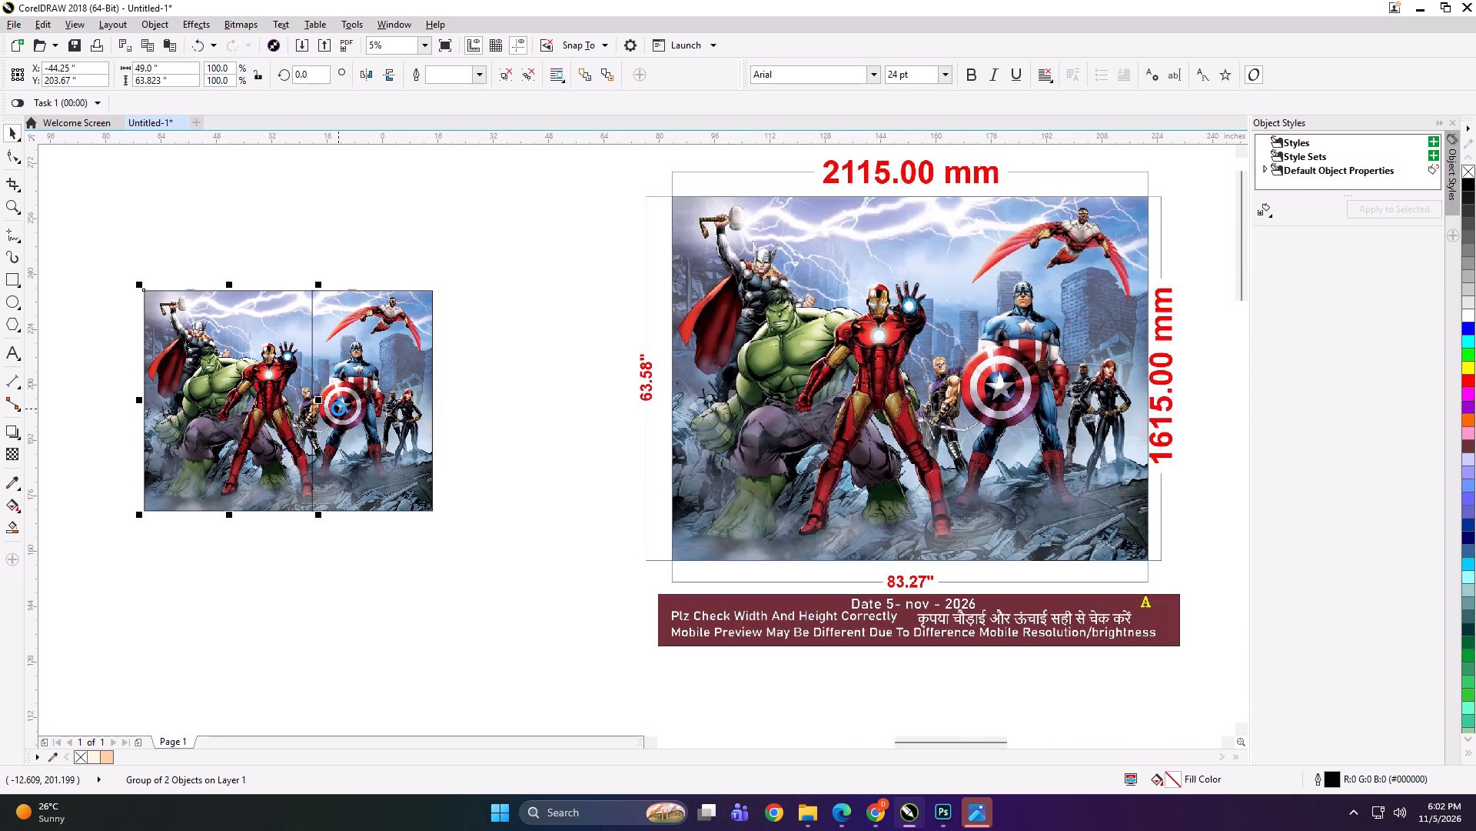
Start exporting the left panel and create and open a new folder WALLPAER HUB inside PRINT FILE > NOV > 5.
key("ctrl+e")
left_click(638, 205)
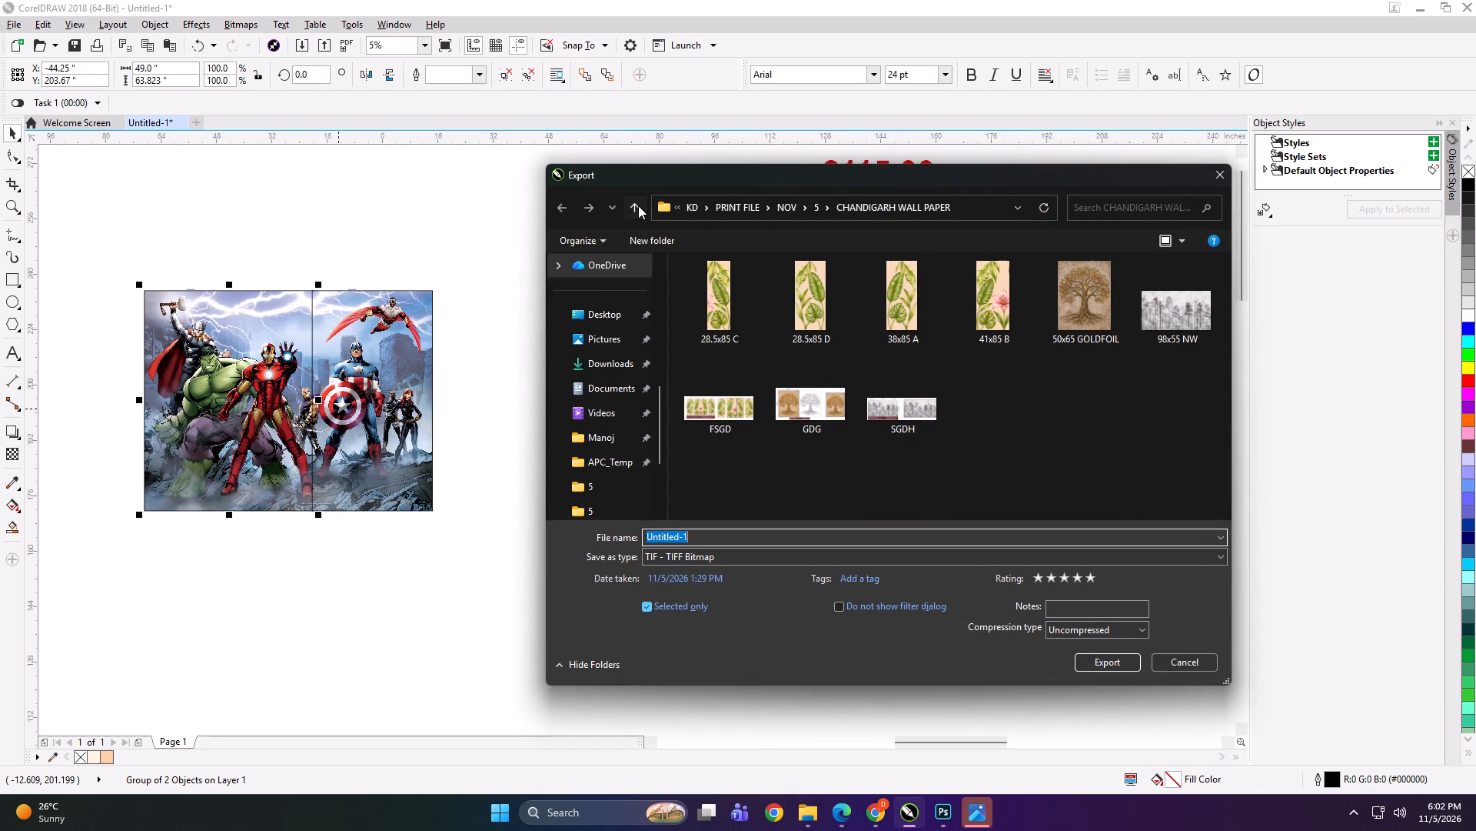
left_click(644, 237)
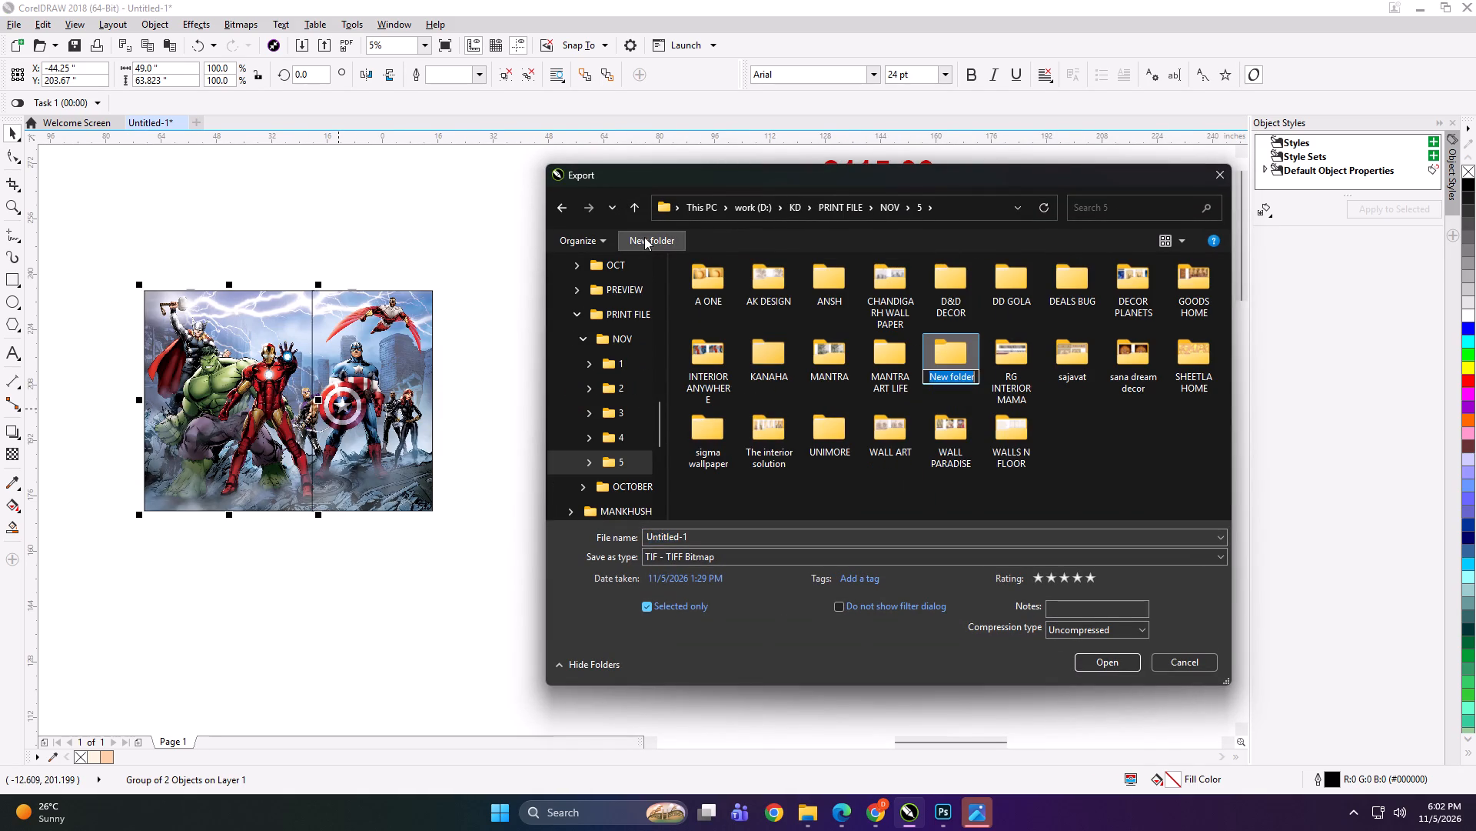
type("WALLPAER HUB")
key("Return")
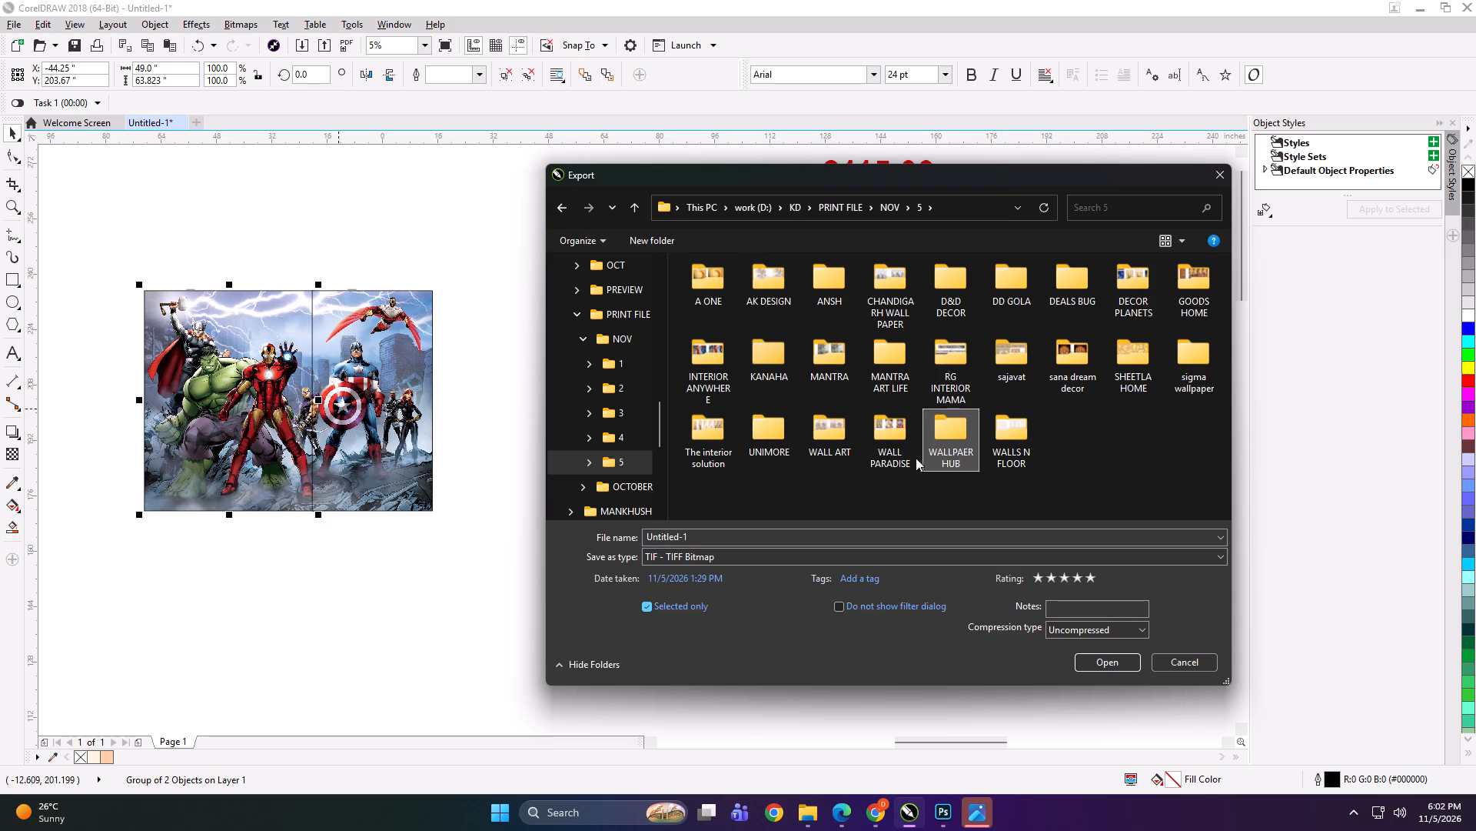
double_click(952, 434)
Export the left panel as an uncompressed TIFF named 49x63 A in the WALLPAER HUB folder.
left_click(809, 533)
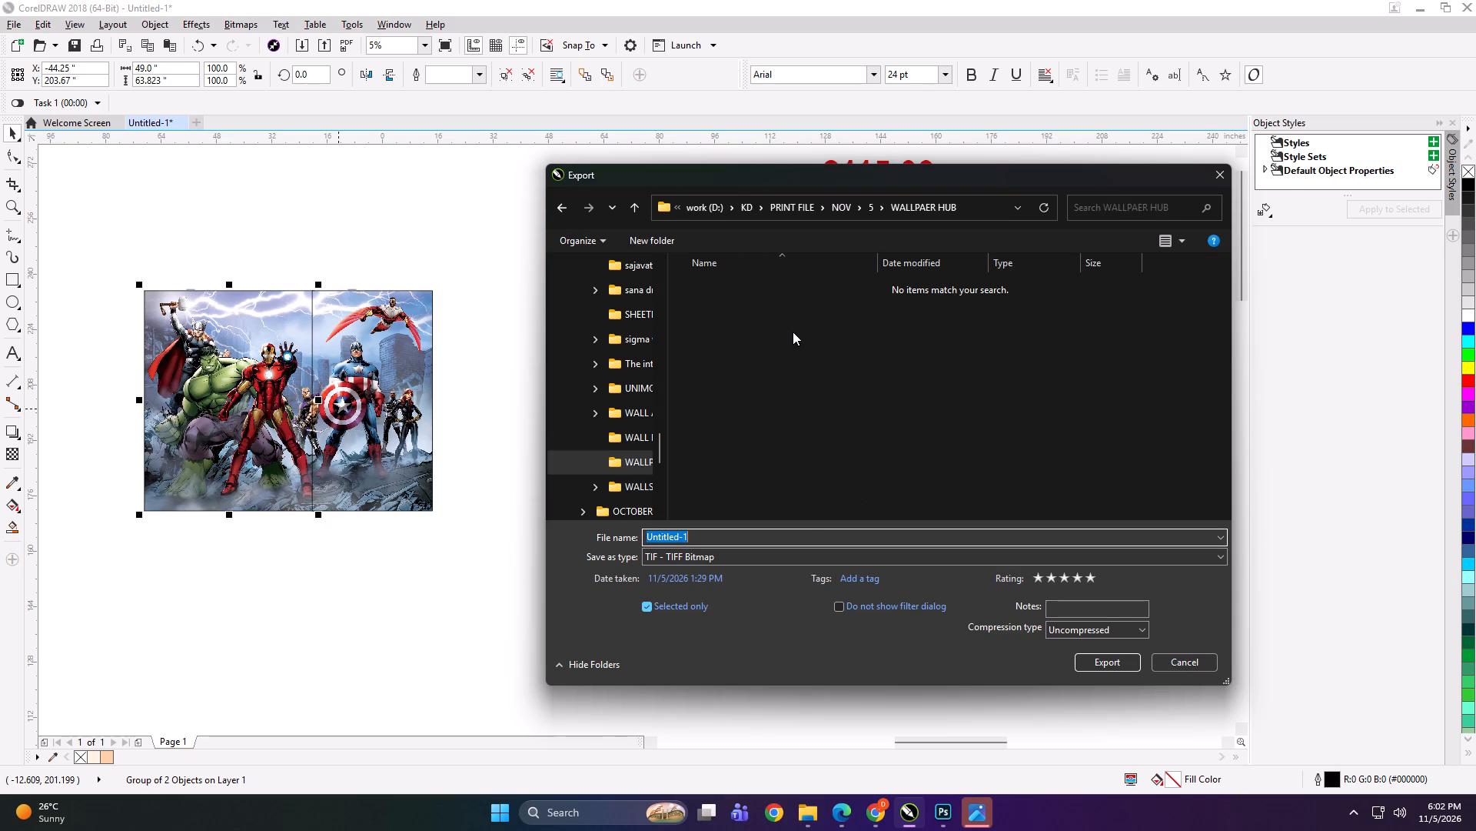
key("Return")
key("Return")
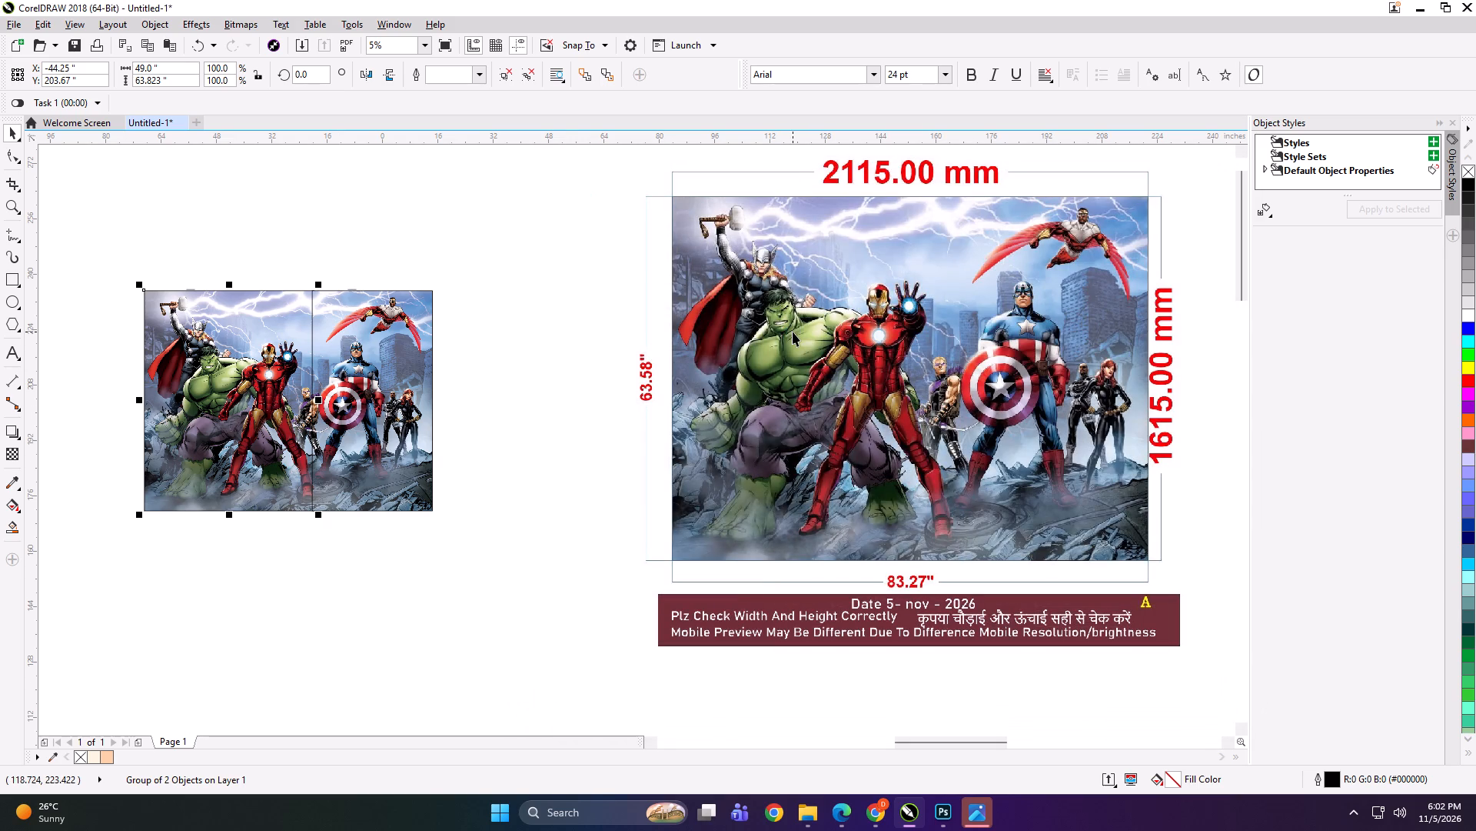
Export the right panel as an uncompressed TIFF named 34x63 B in the WALLPAER HUB folder.
left_click(389, 342)
key("ctrl+e")
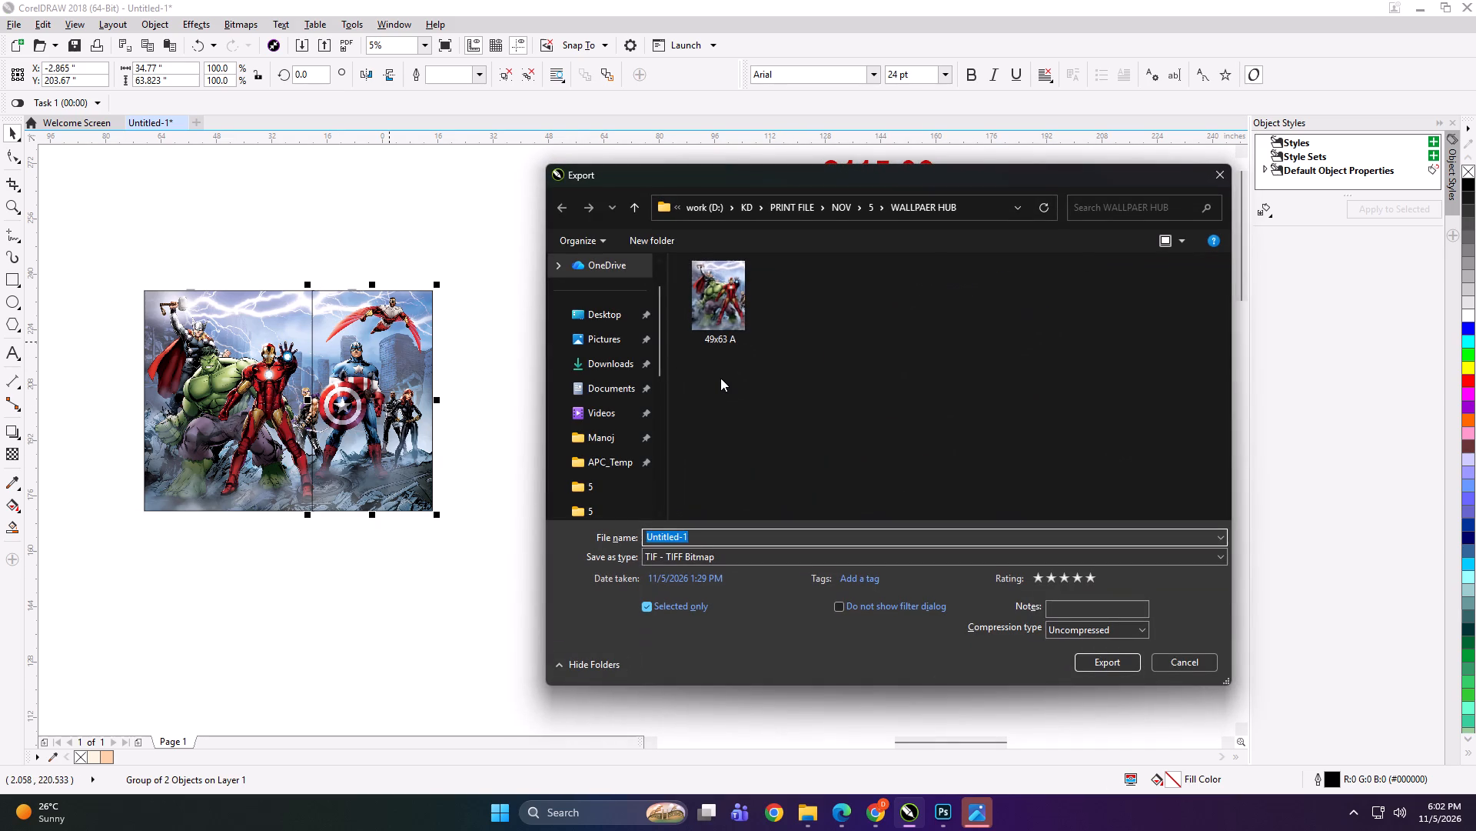
key("Return")
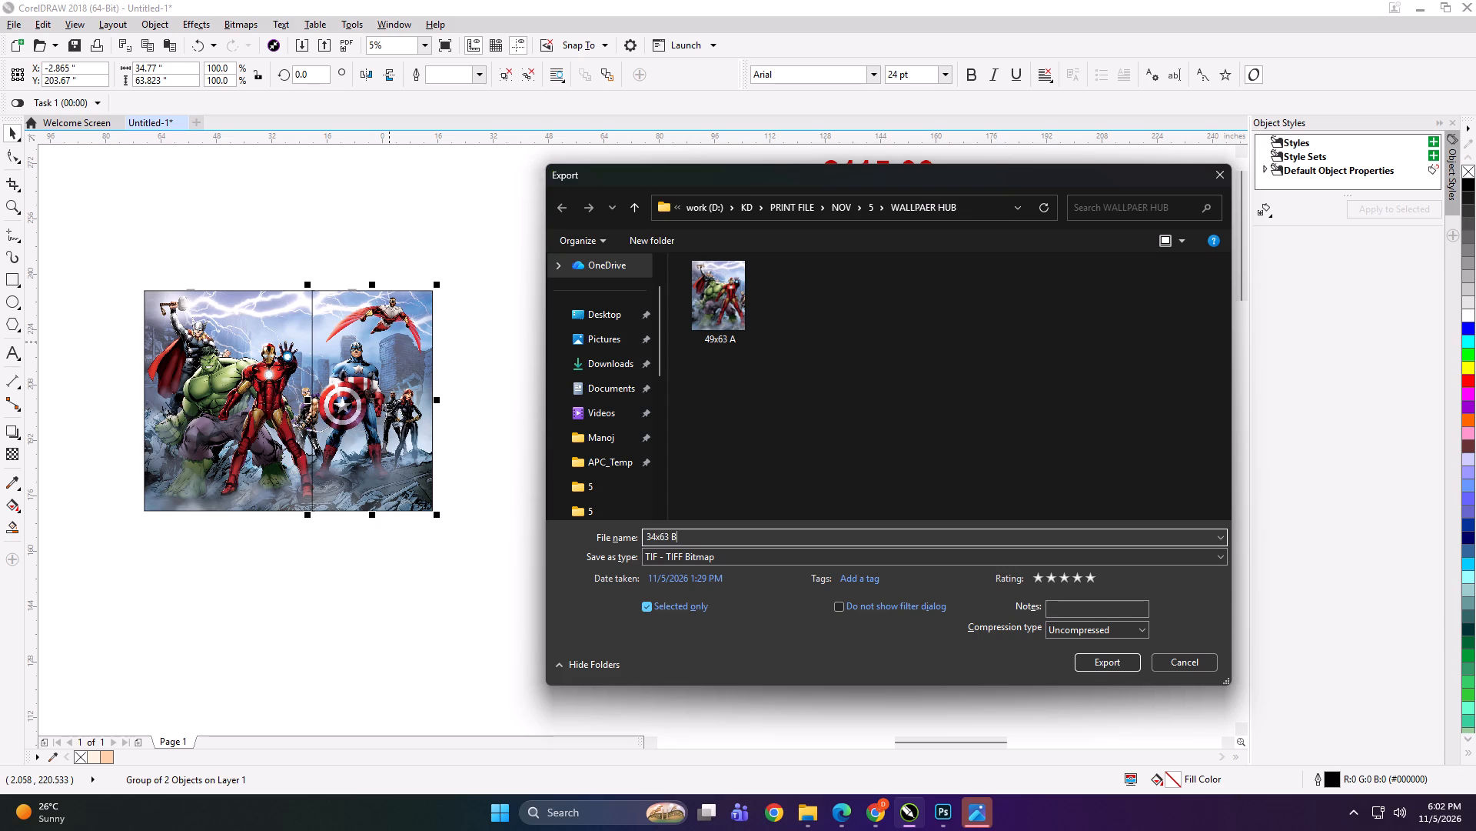
key("Return")
Move the right panel about 4.5 in to the right, leaving a gap between the two panels.
key("Right")
key("Right")
key("Right")
key("Right")
key("Right")
key("Right")
key("Right")
key("Right")
key("Right")
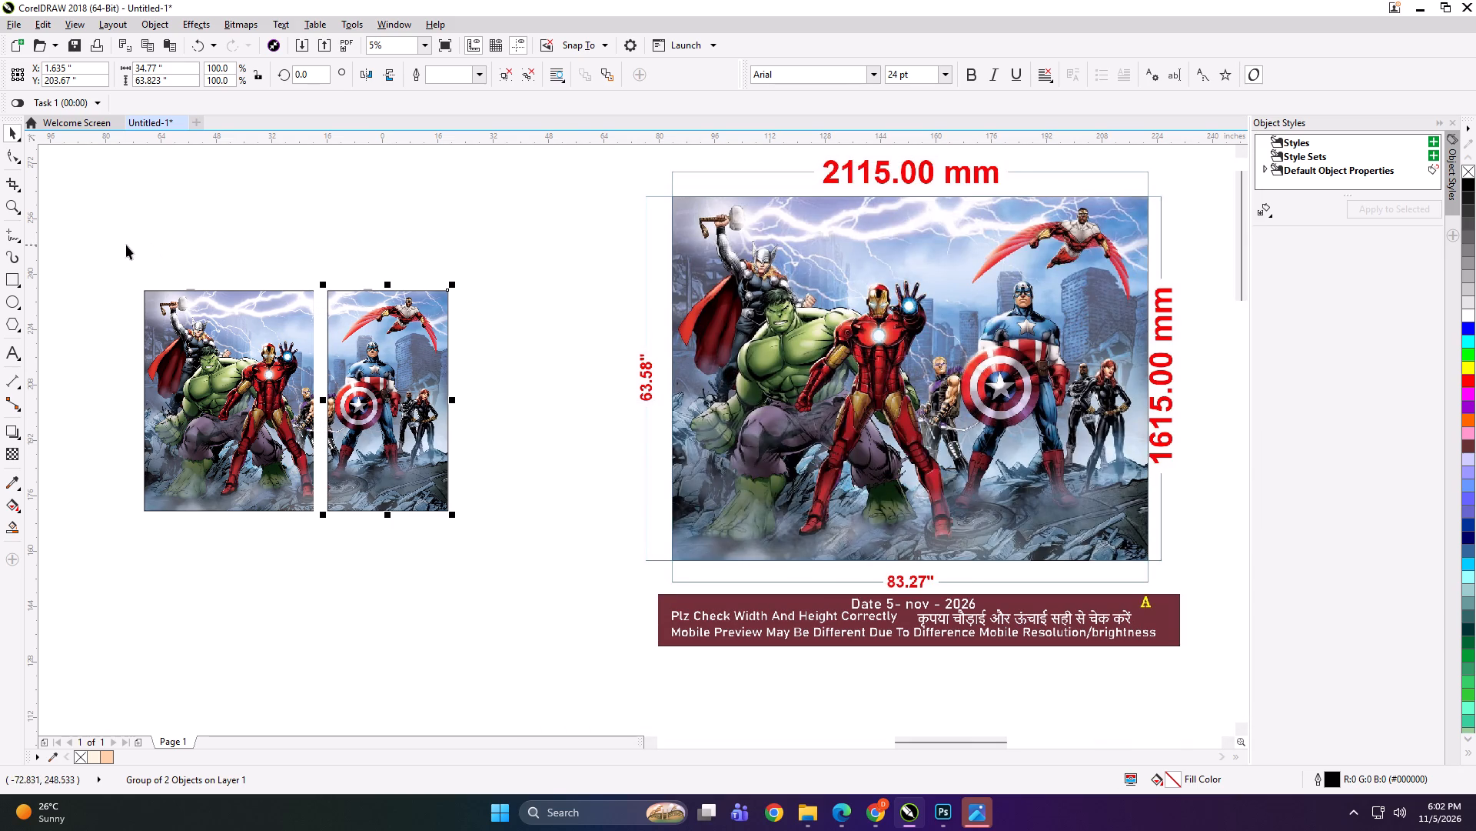
Enlarge both superhero panels together to roughly the dimensioned preview's height and group them with the preview.
left_click_drag(126, 245, 496, 559)
left_click_drag(455, 513, 579, 579, "shift")
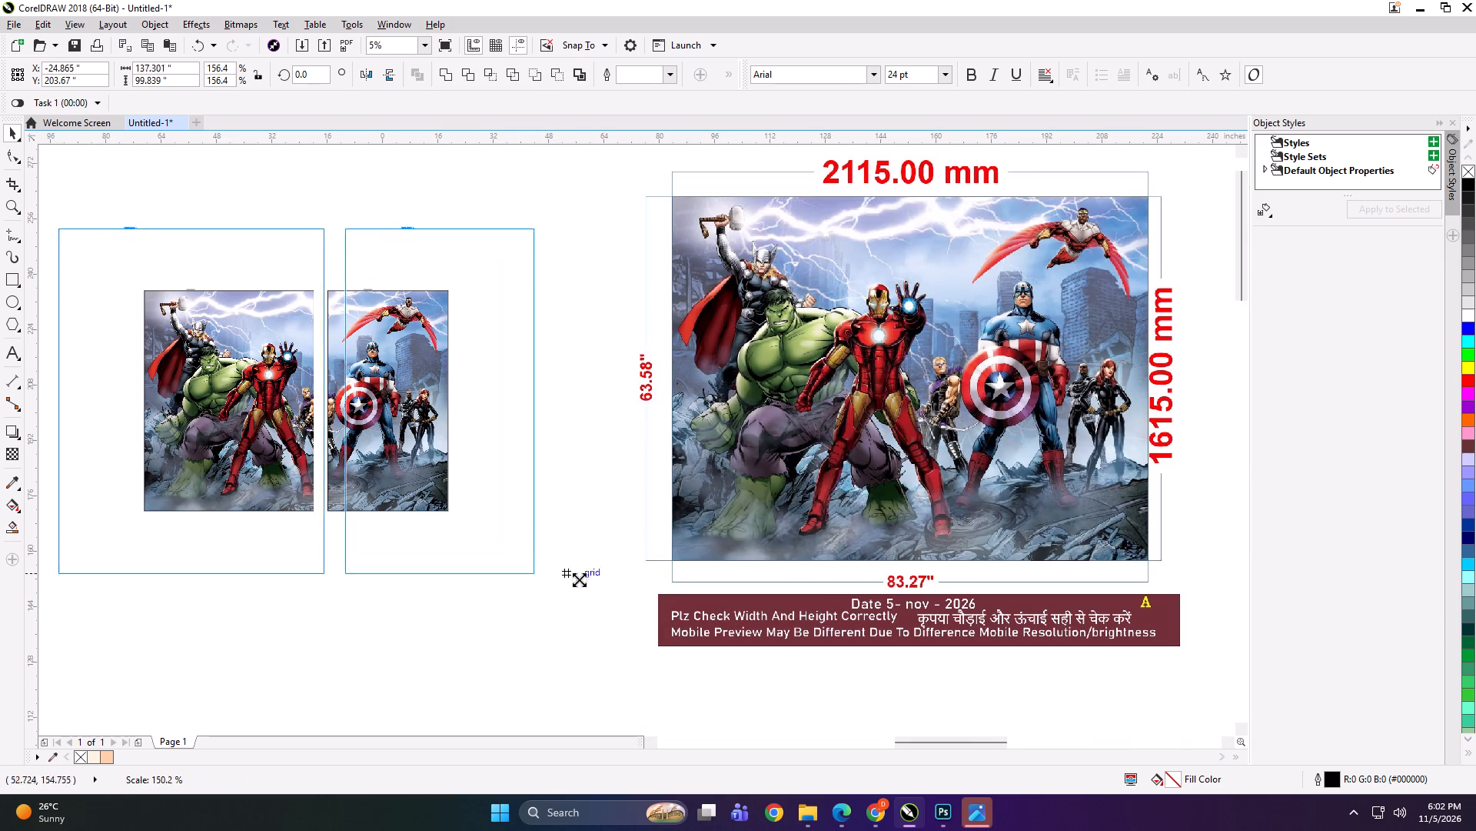
left_click_drag(579, 579, 608, 594, "shift")
left_click(780, 499, "shift")
key("ctrl+g")
Shrink the group of both panels and the preview to about 5.2 by 2.2 in.
scroll(736, 472, "down", 1)
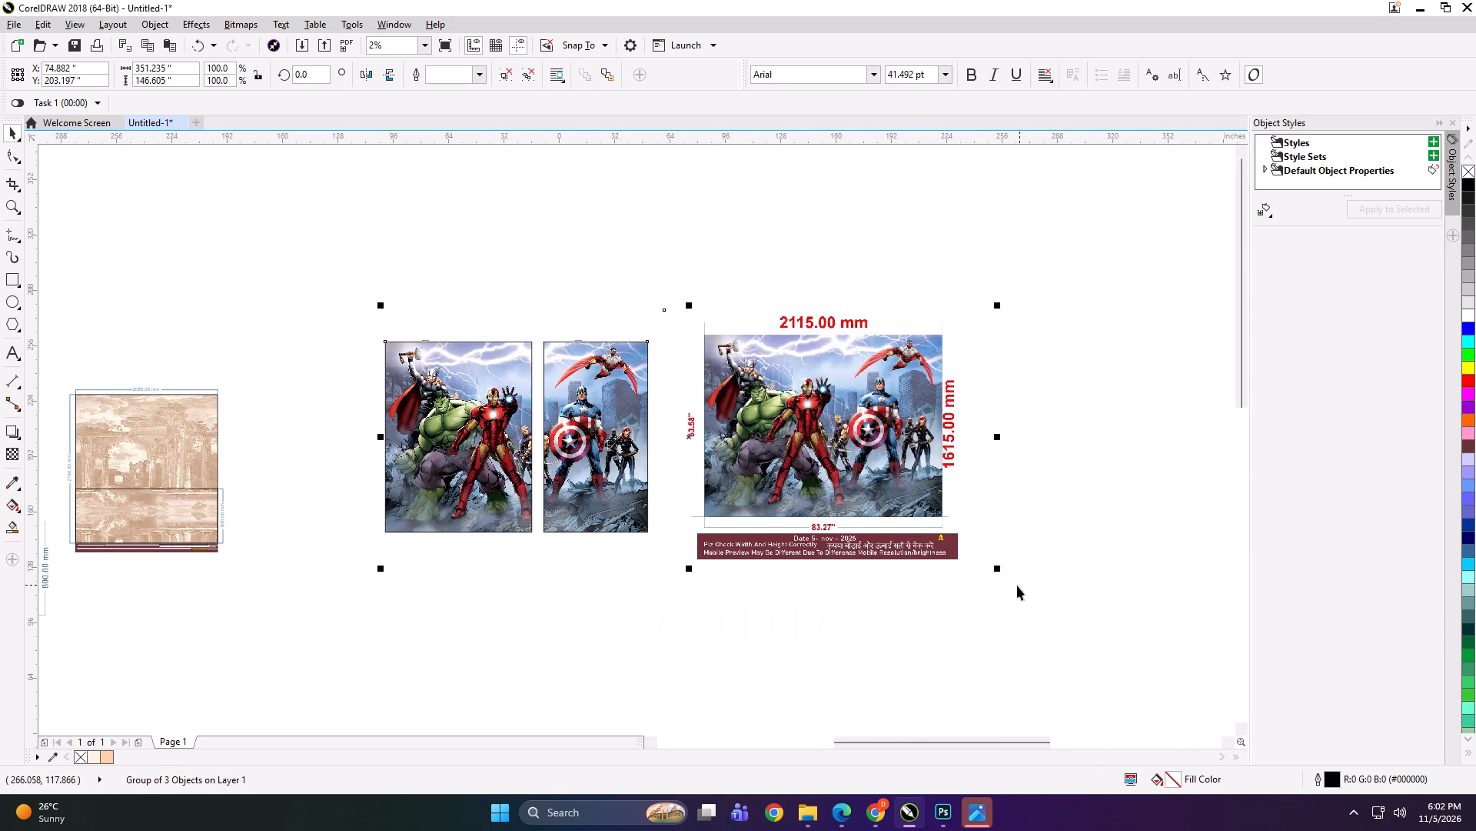
left_click_drag(1001, 572, 705, 460, "shift")
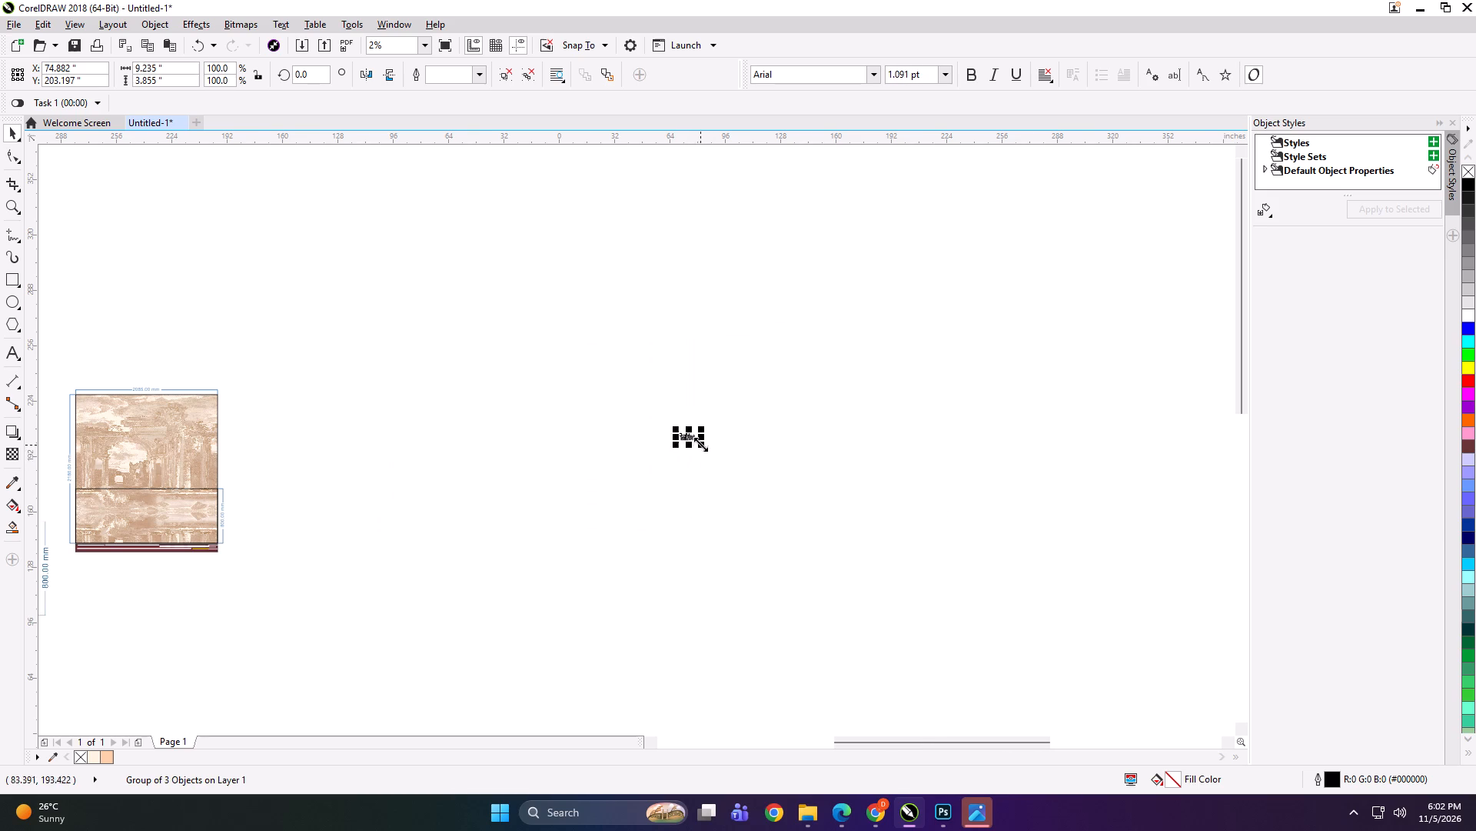
scroll(700, 444, "up", 3)
scroll(642, 412, "up", 2)
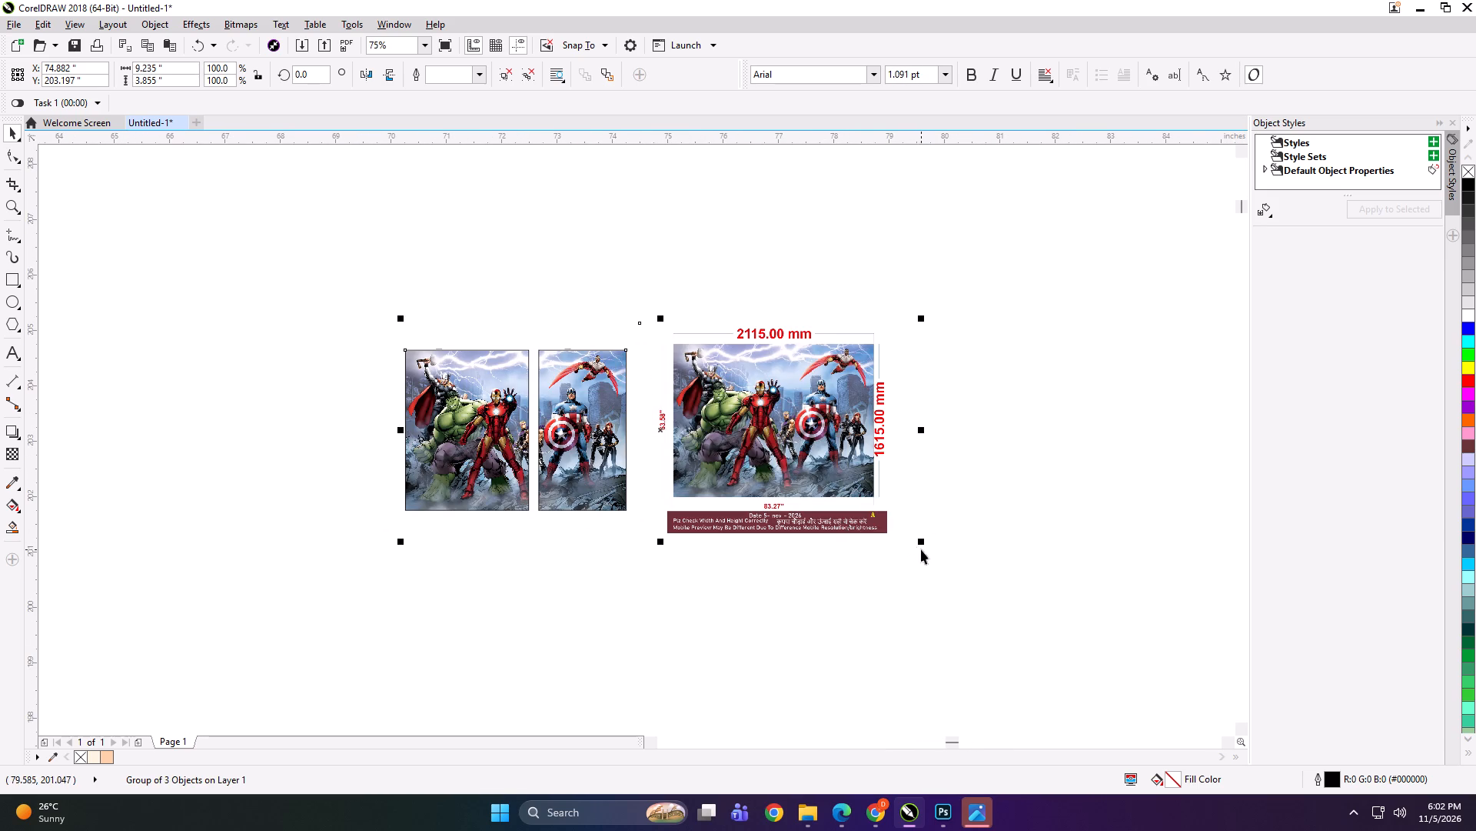
left_click_drag(922, 544, 813, 502, "shift")
Export the grouped superhero panels and dimensioned preview under the file name SDGDG.
key("ctrl+e")
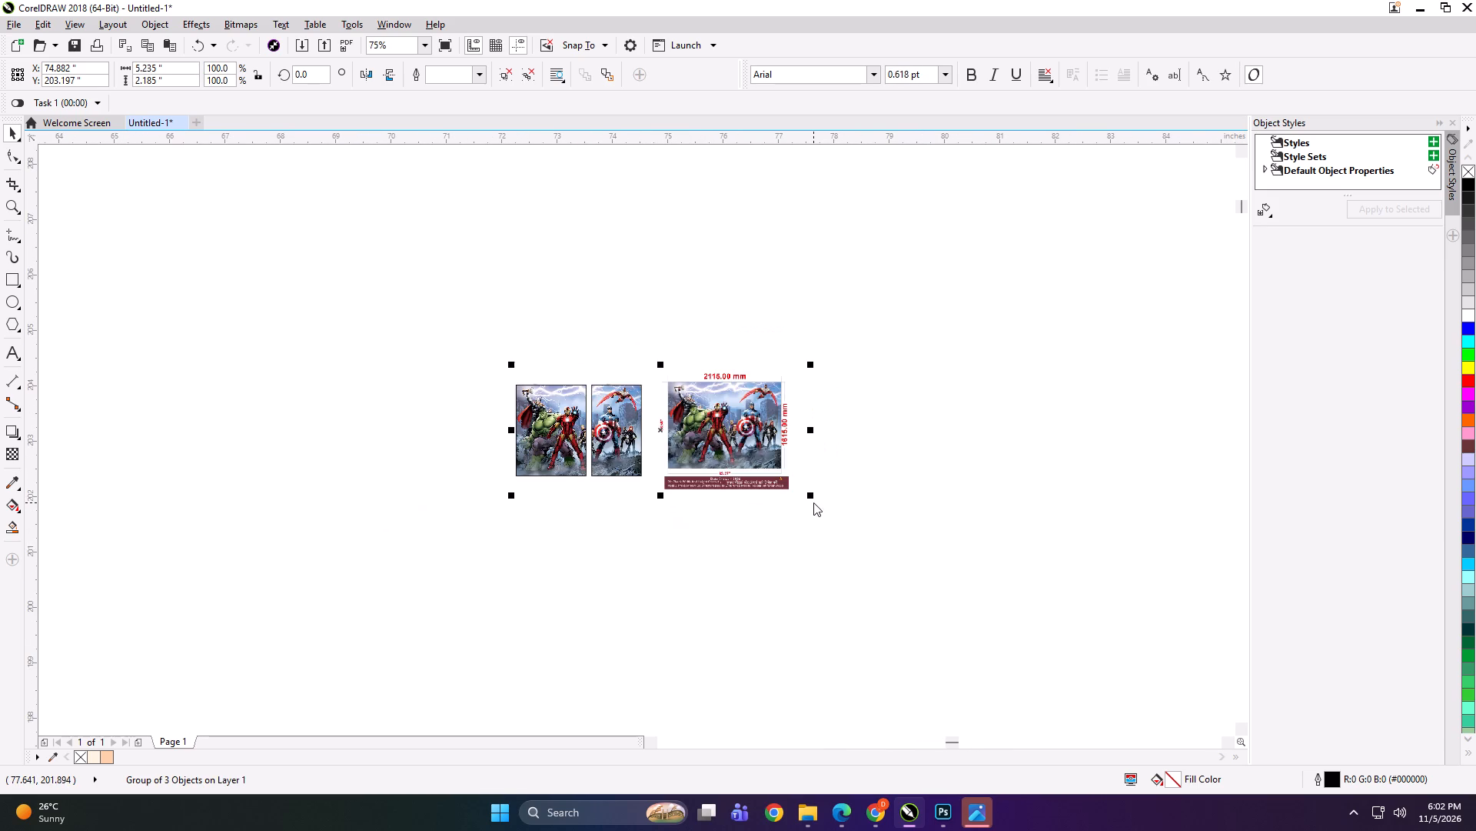
type("SDGDG")
key("Return")
key("Return")
key("Return")
Delete the group of superhero panels and preview from the drawing.
key("Delete")
Move the three-panel palm and peacock mural layout away from the other designs, into the empty space around the page.
key("F4")
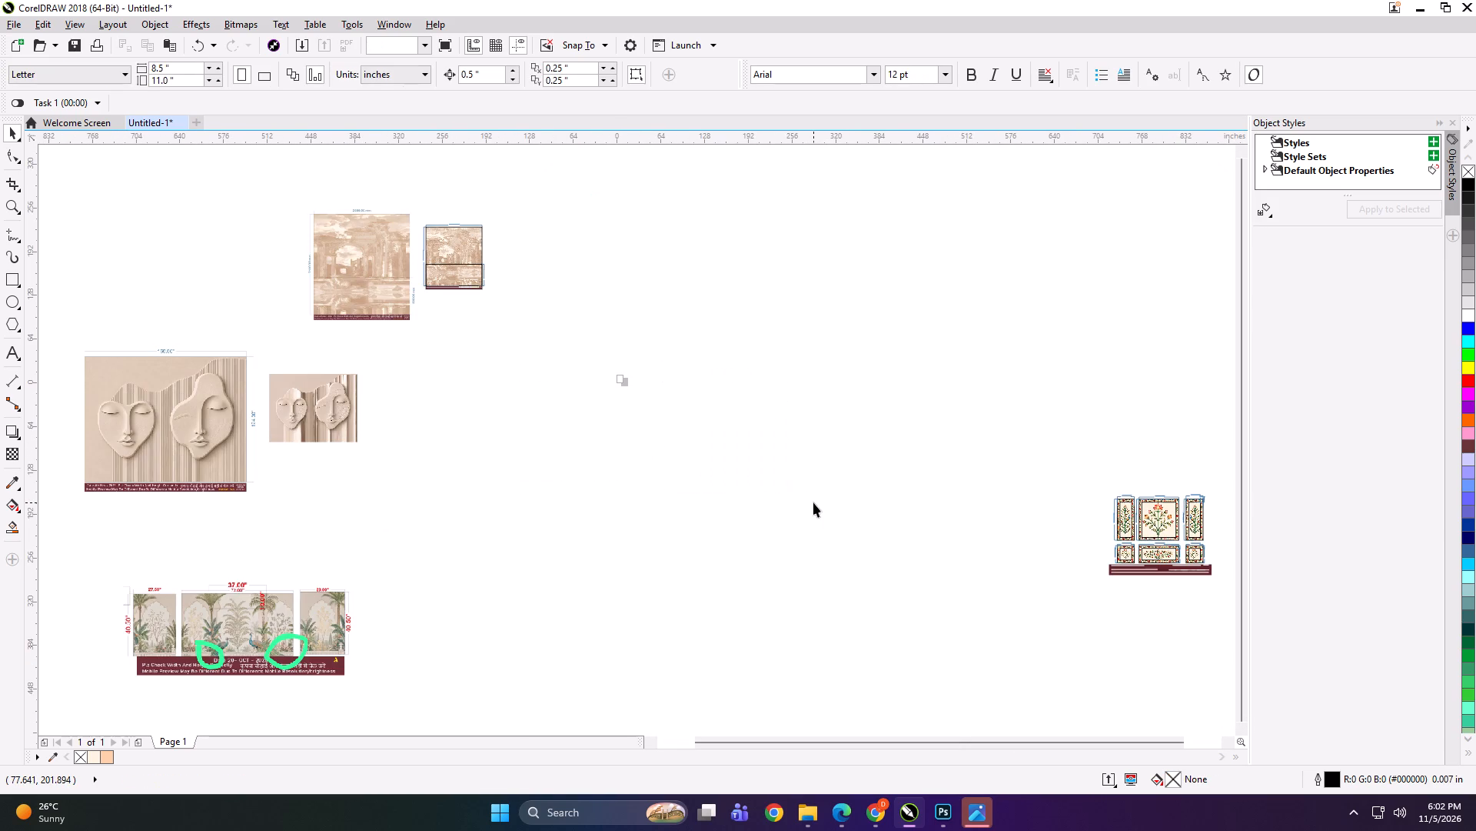
left_click(813, 502)
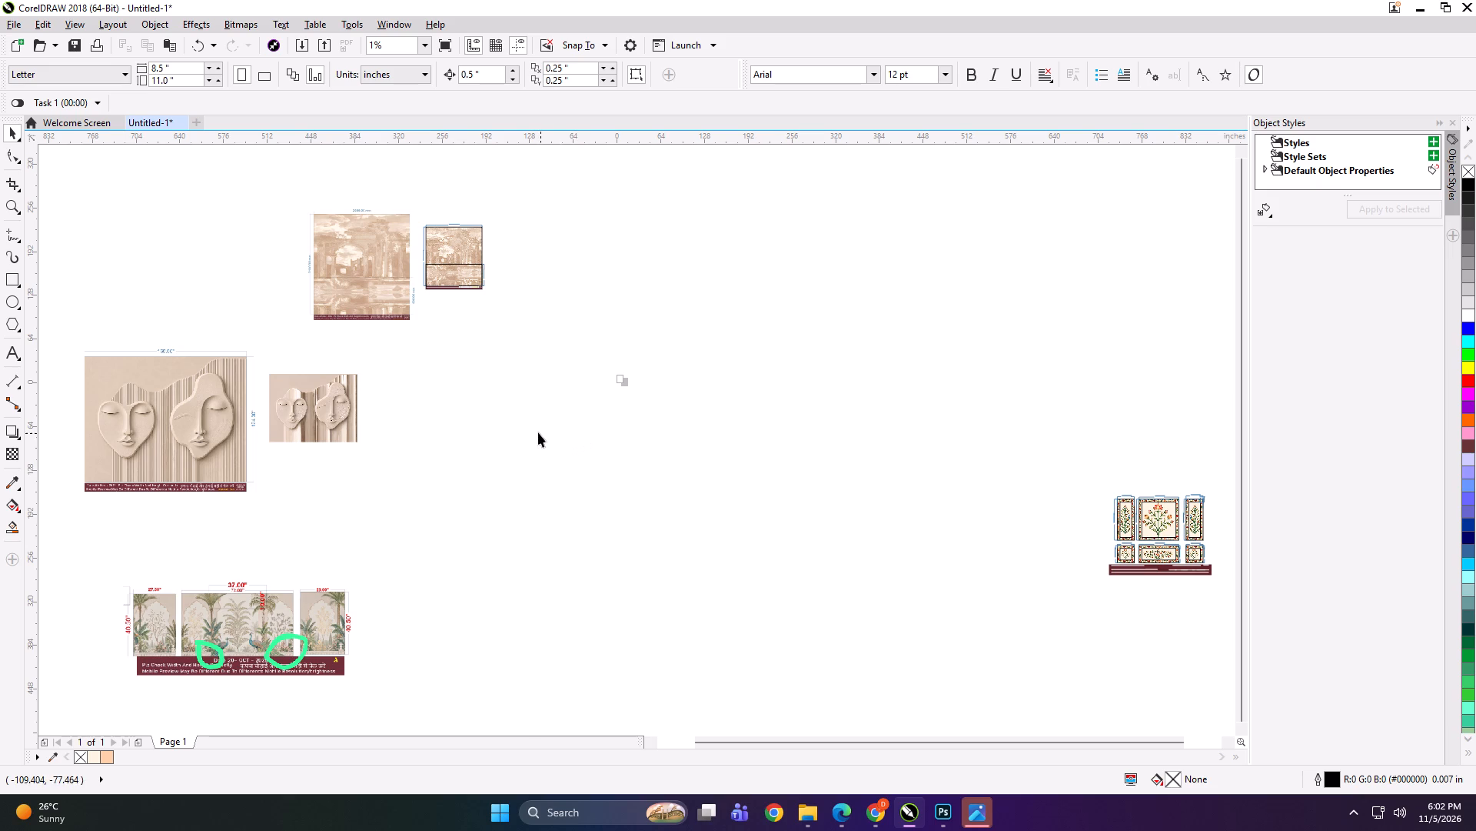
left_click_drag(268, 611, 603, 357)
scroll(626, 385, "up", 1)
left_click(687, 659)
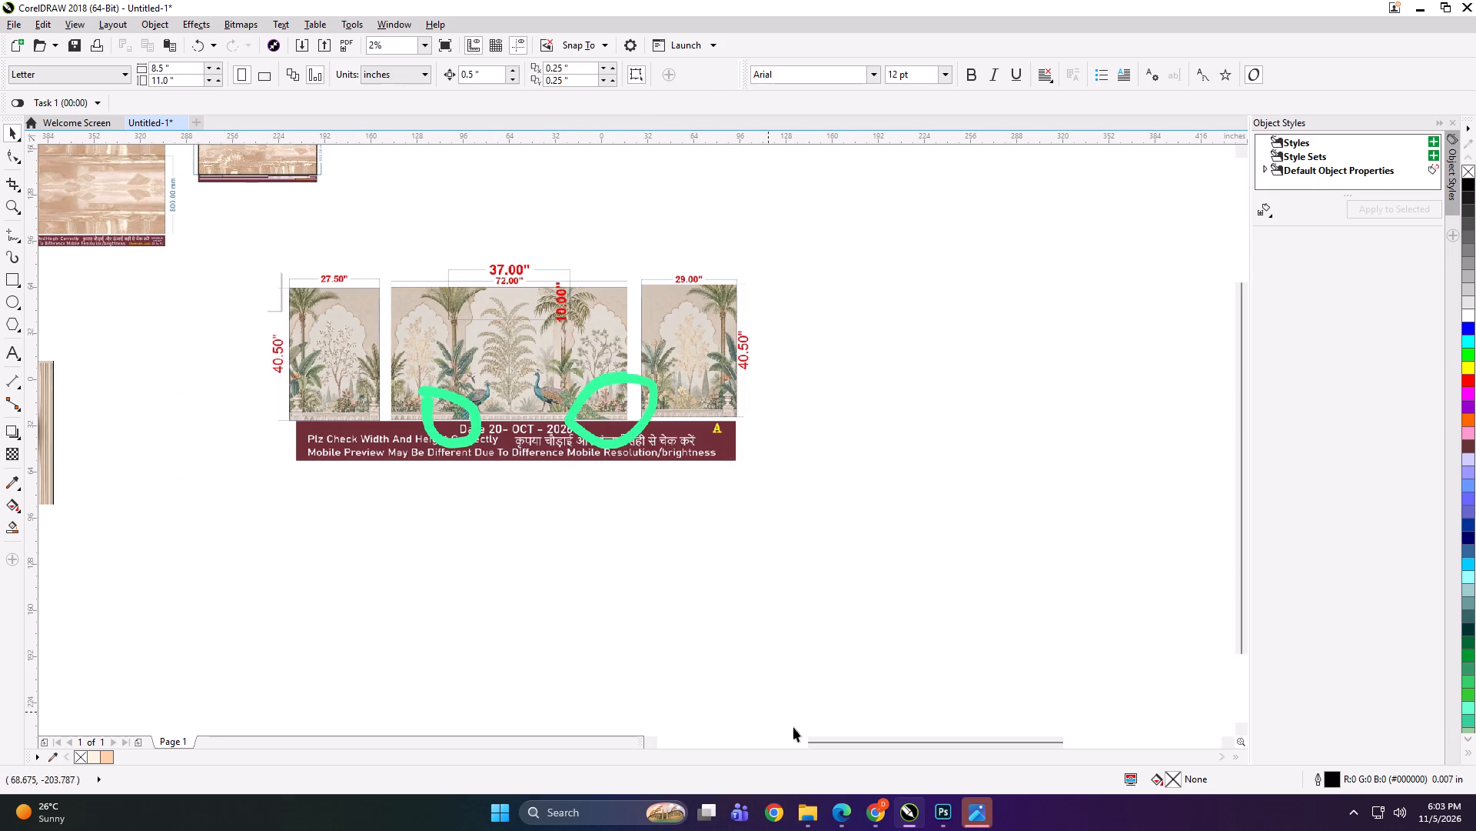
Switch to File Explorer and open the 5-11-25 folder inside ankush on the DIGITECH_SHAREDRIVE (Z:) drive.
left_click(819, 808)
left_click(786, 739)
left_click(793, 818)
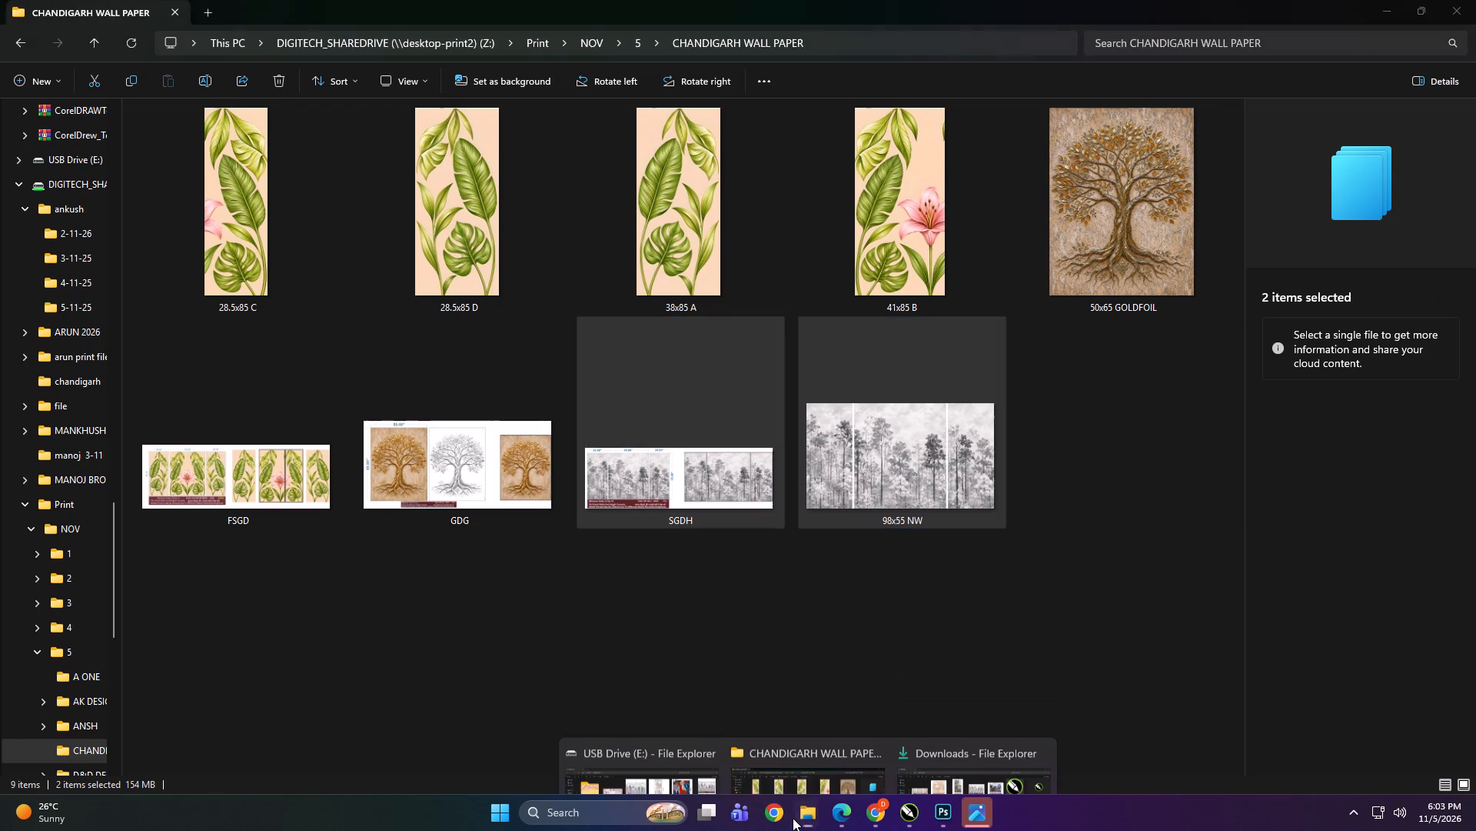
left_click(669, 743)
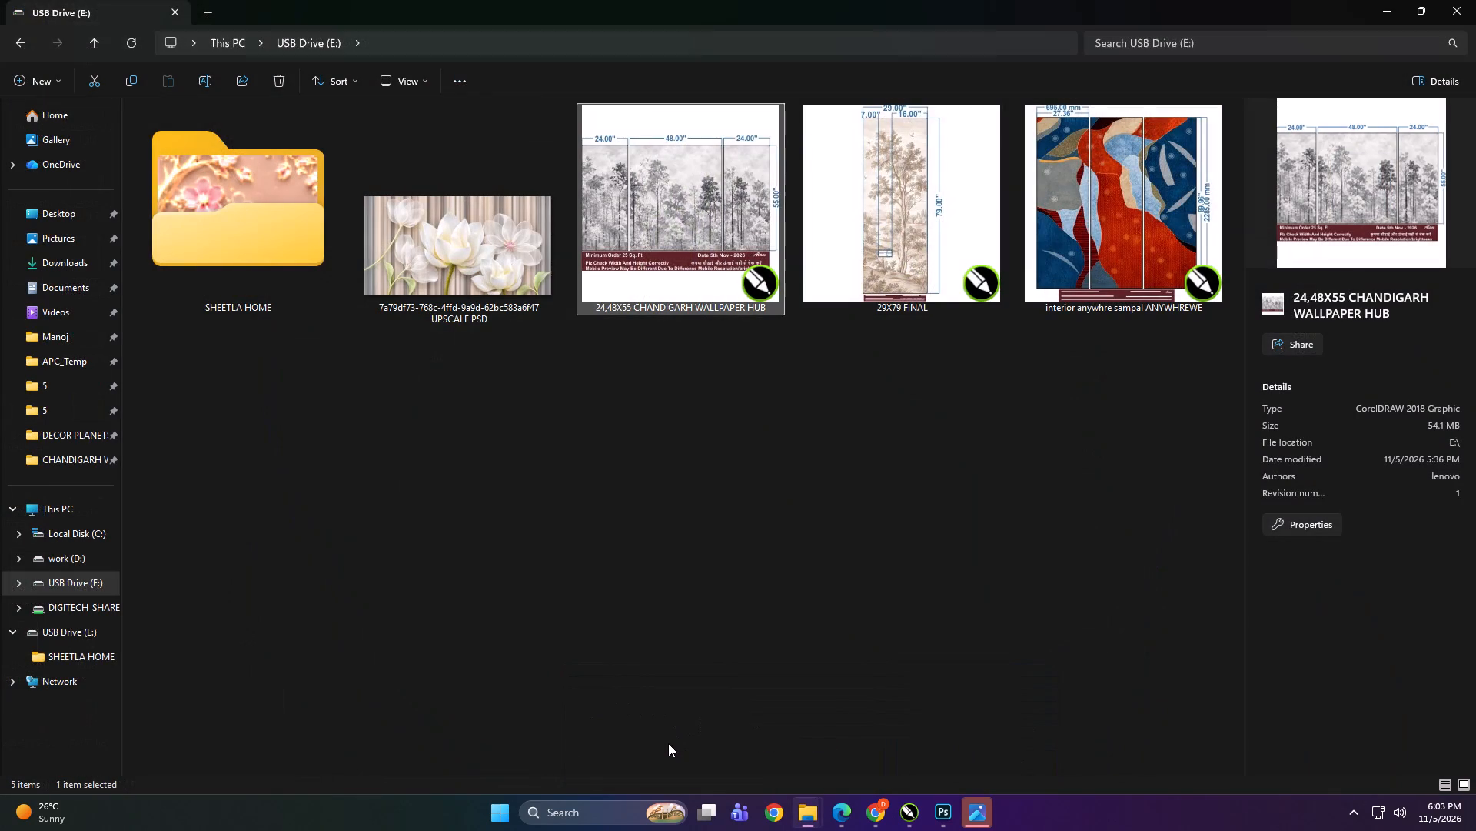
left_click(688, 534)
scroll(81, 455, "up", 4)
triple_click(52, 529)
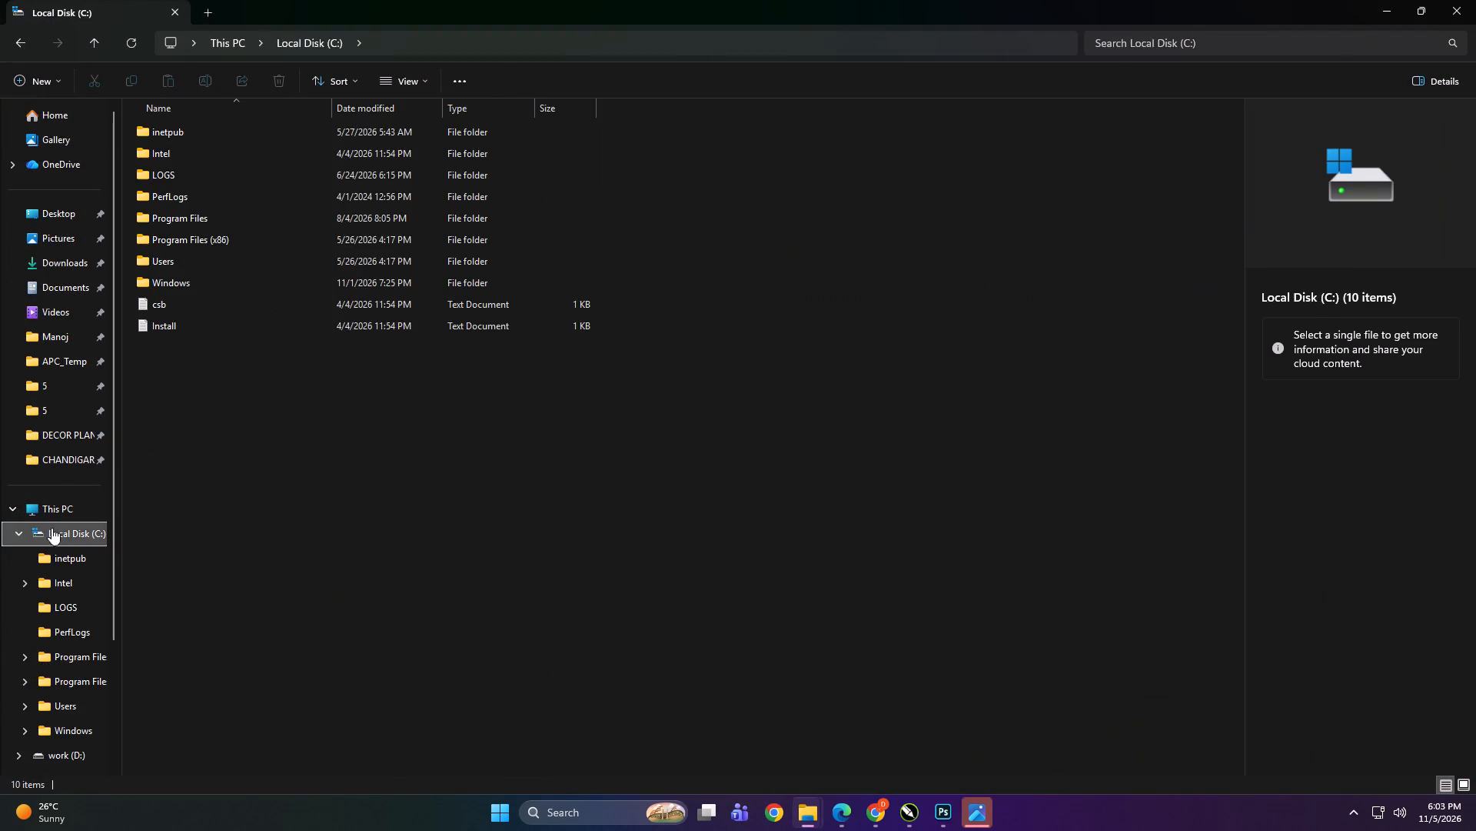
double_click(52, 517)
double_click(241, 440)
left_click(191, 188)
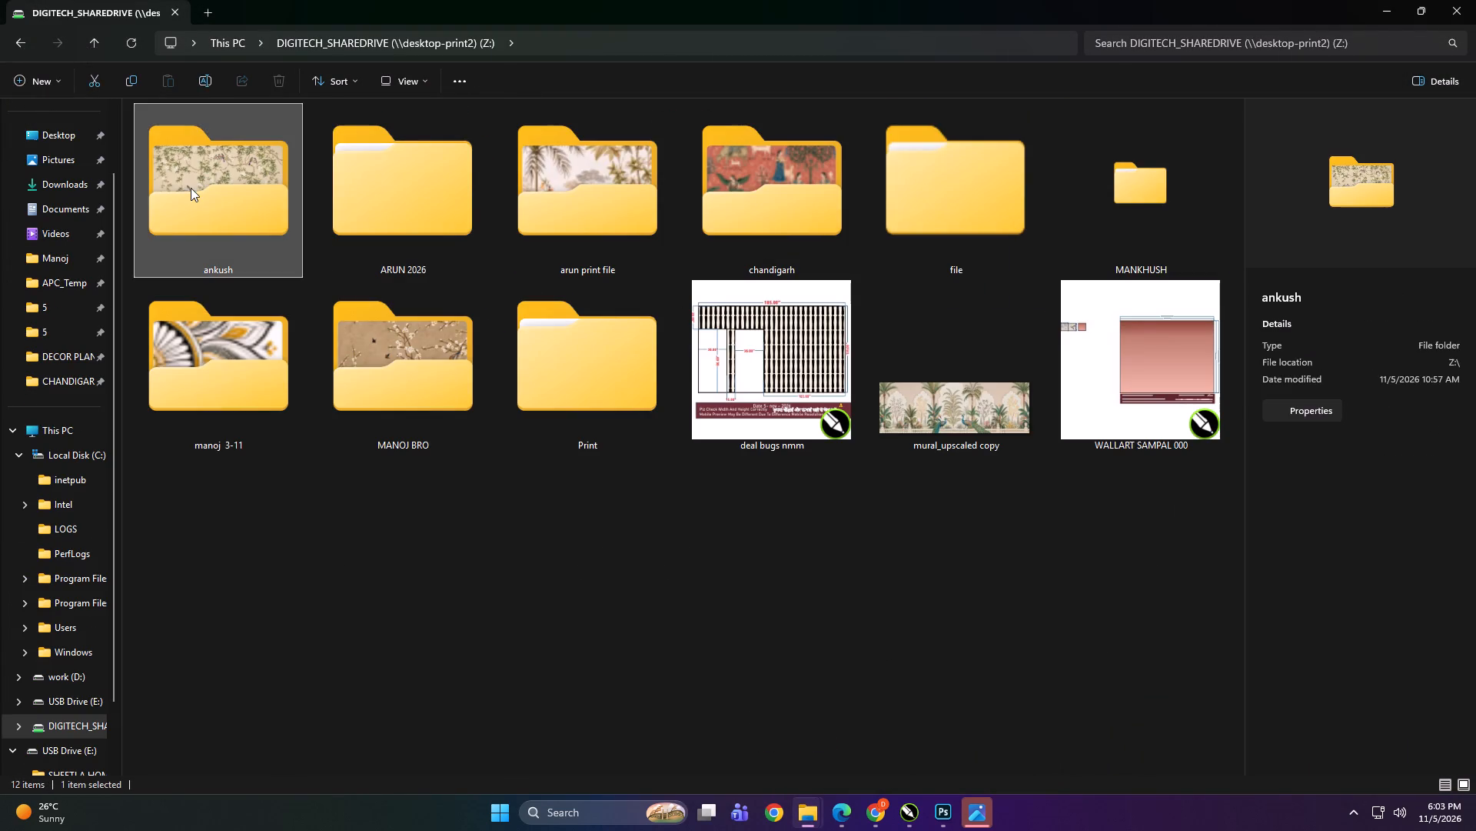
left_click(191, 188)
left_click(191, 188)
double_click(947, 239)
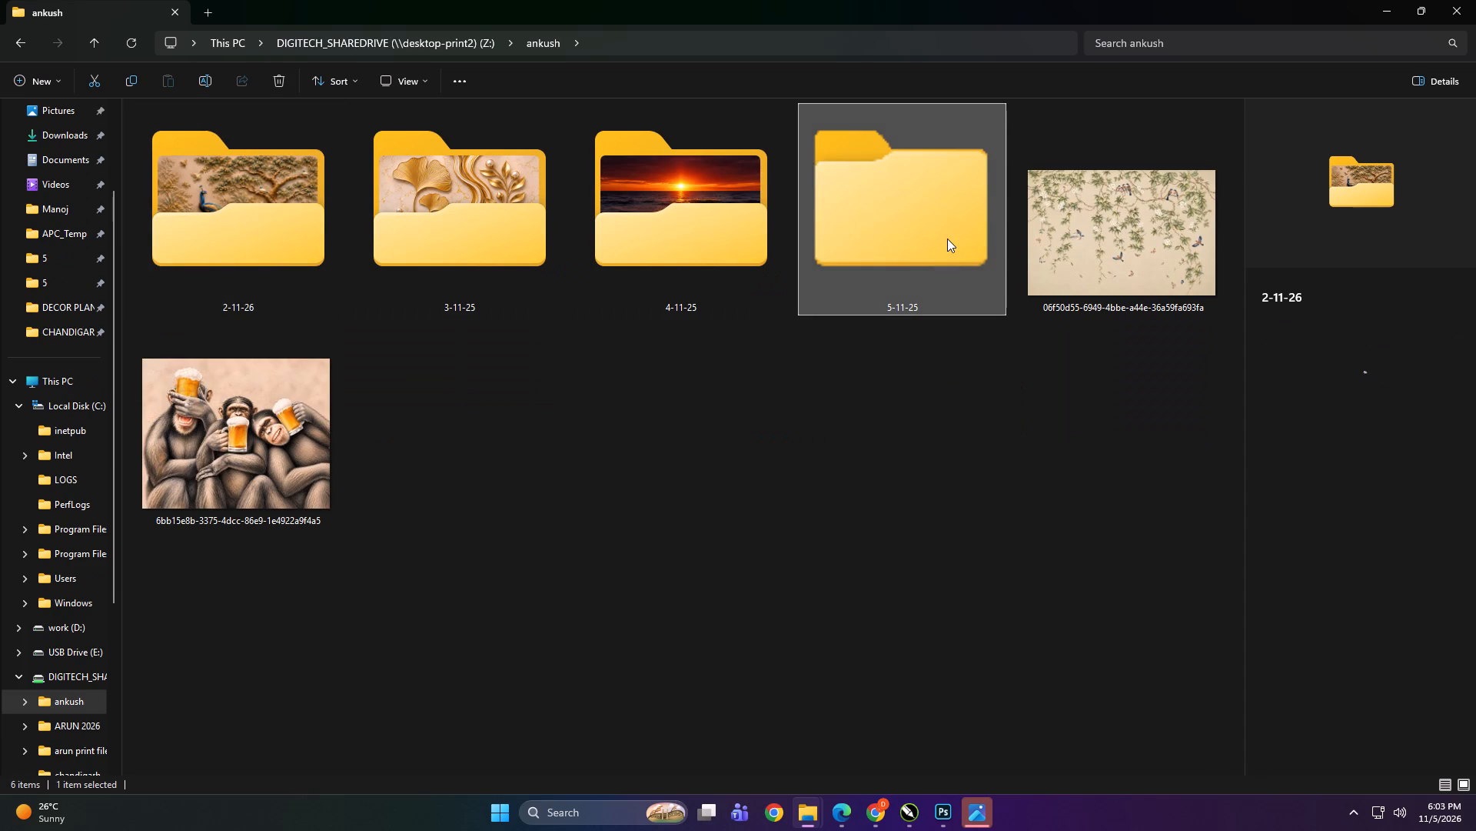
double_click(583, 477)
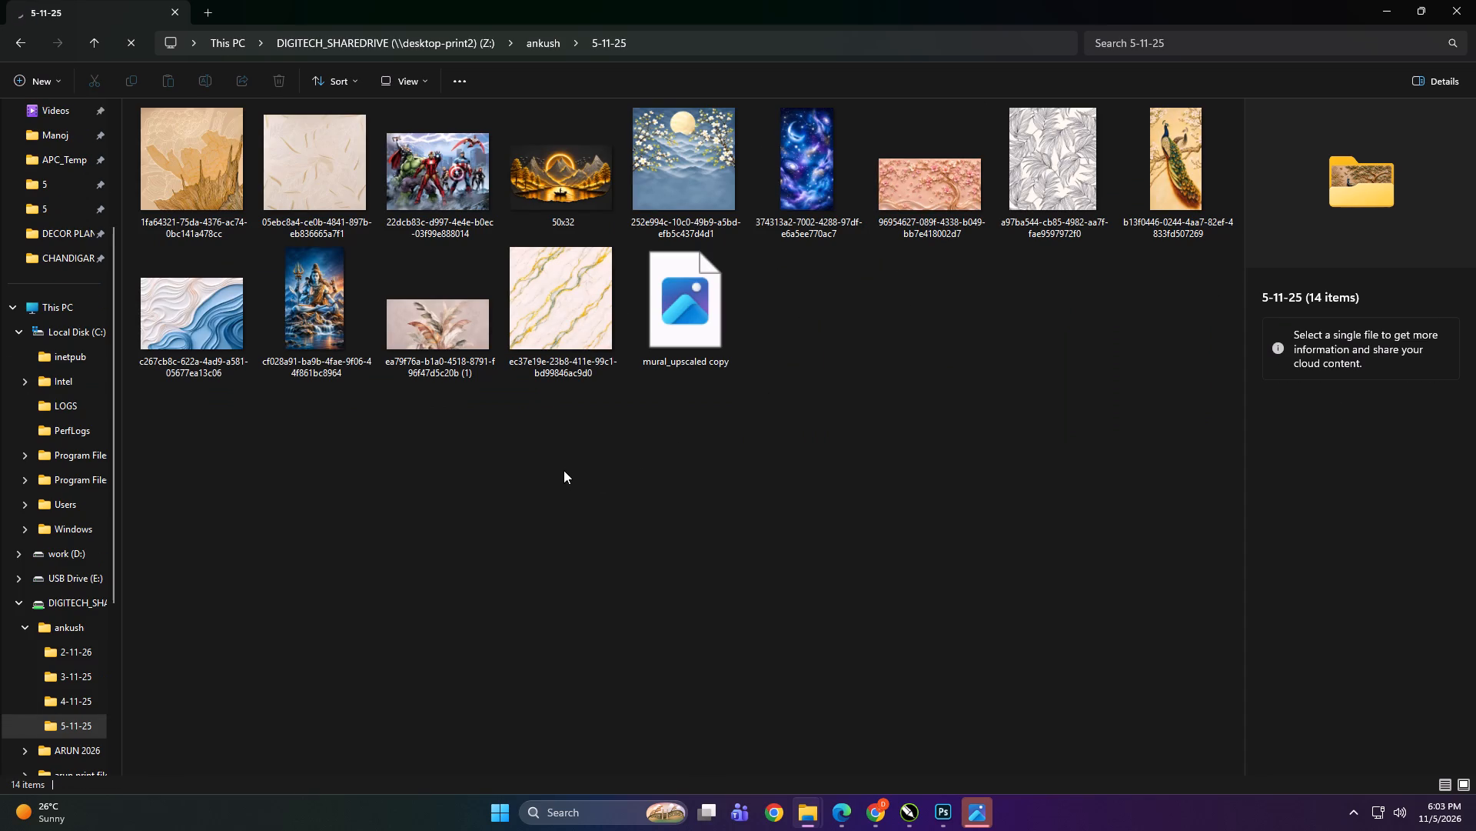
Bring the mural_upscaled copy image from the 5-11-25 folder into the open CorelDRAW drawing.
left_click(682, 347)
left_click_drag(673, 302, 869, 752)
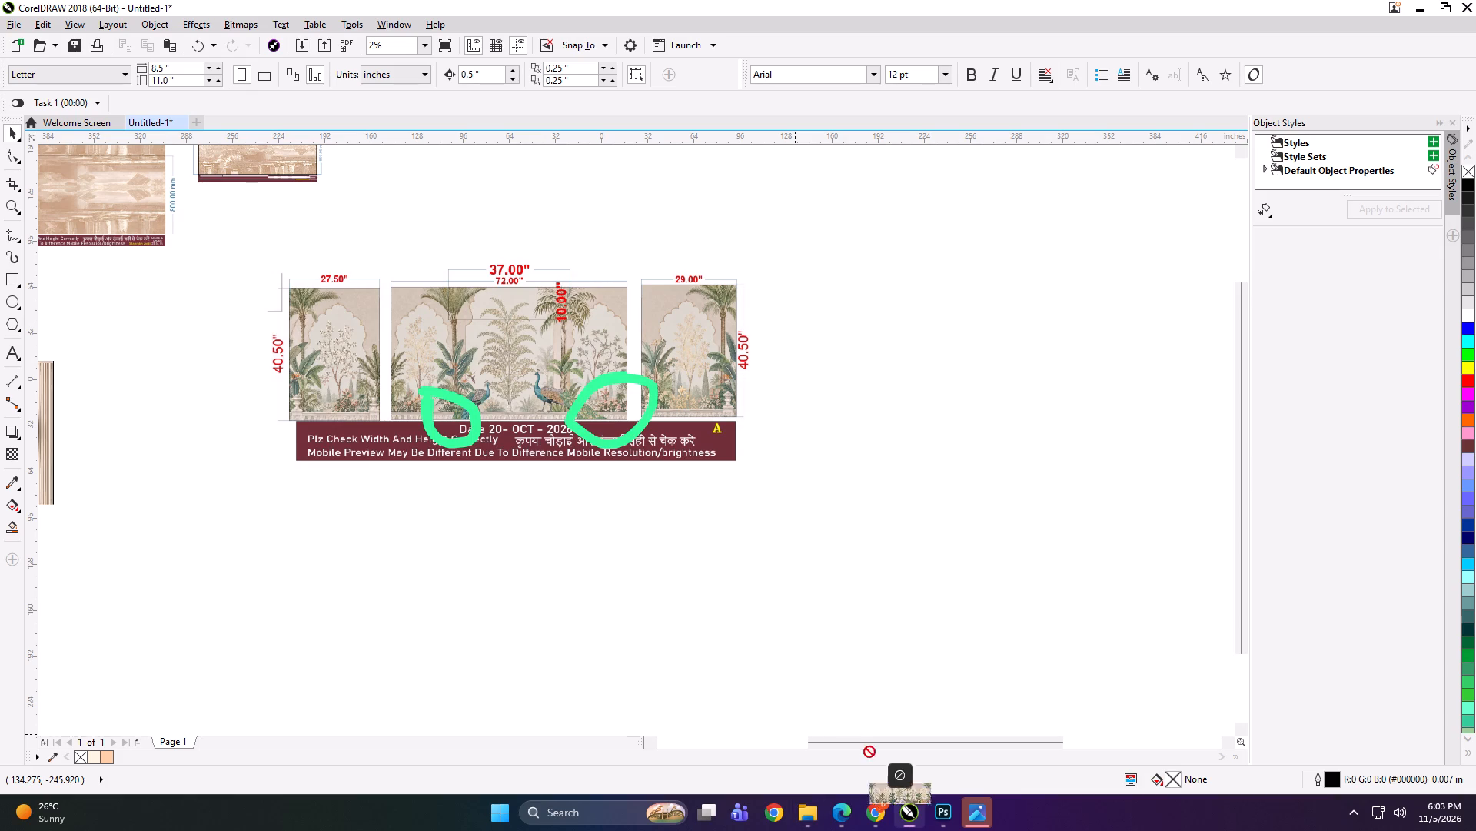
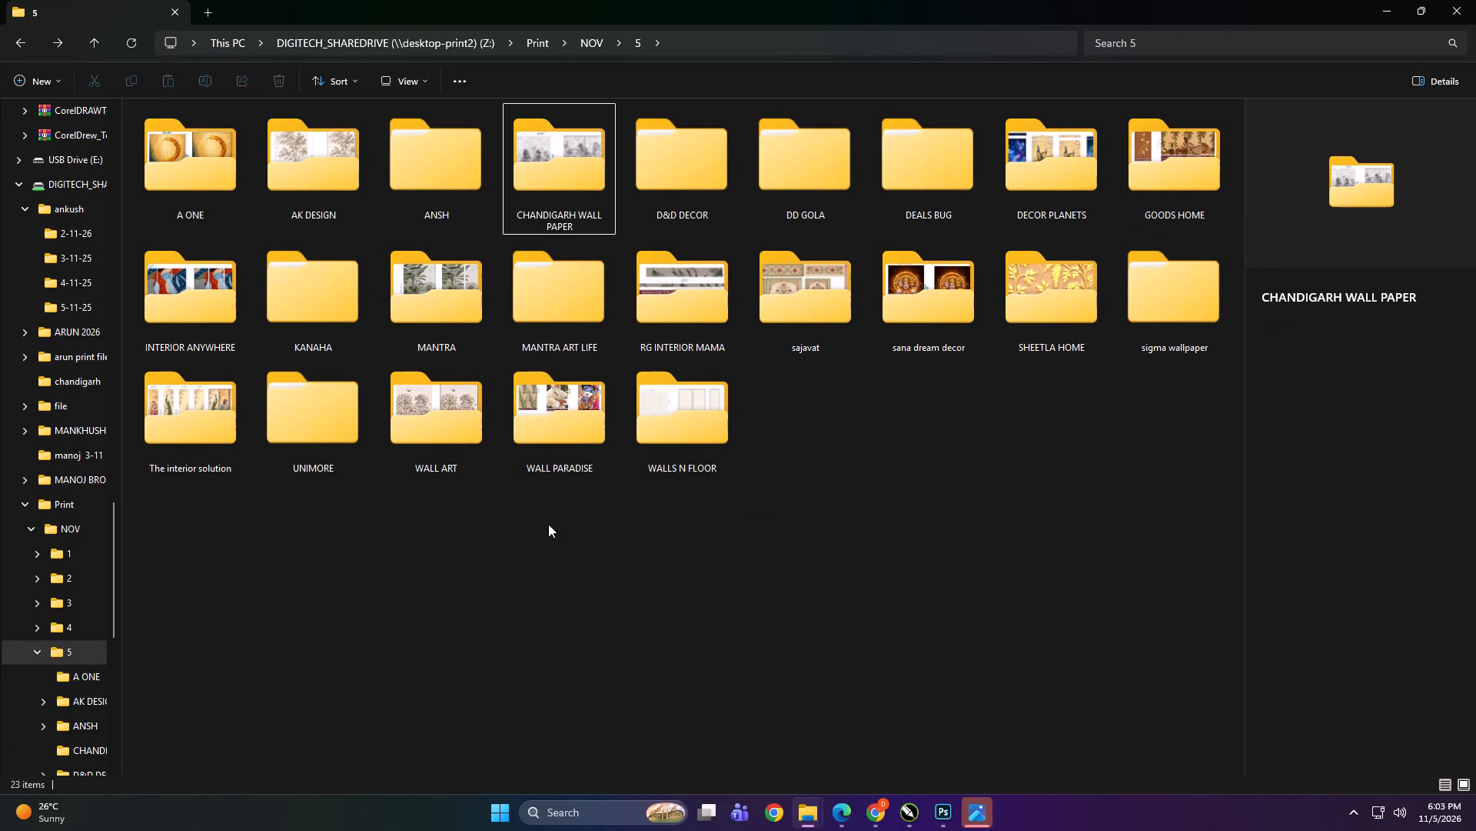
Copy the WALLPAER HUB folder from KD > PRINT FILE > NOV > 5 on the work (D:) drive.
scroll(387, 527, "up", 4)
left_click(1009, 579)
scroll(45, 471, "up", 4)
left_click(54, 492)
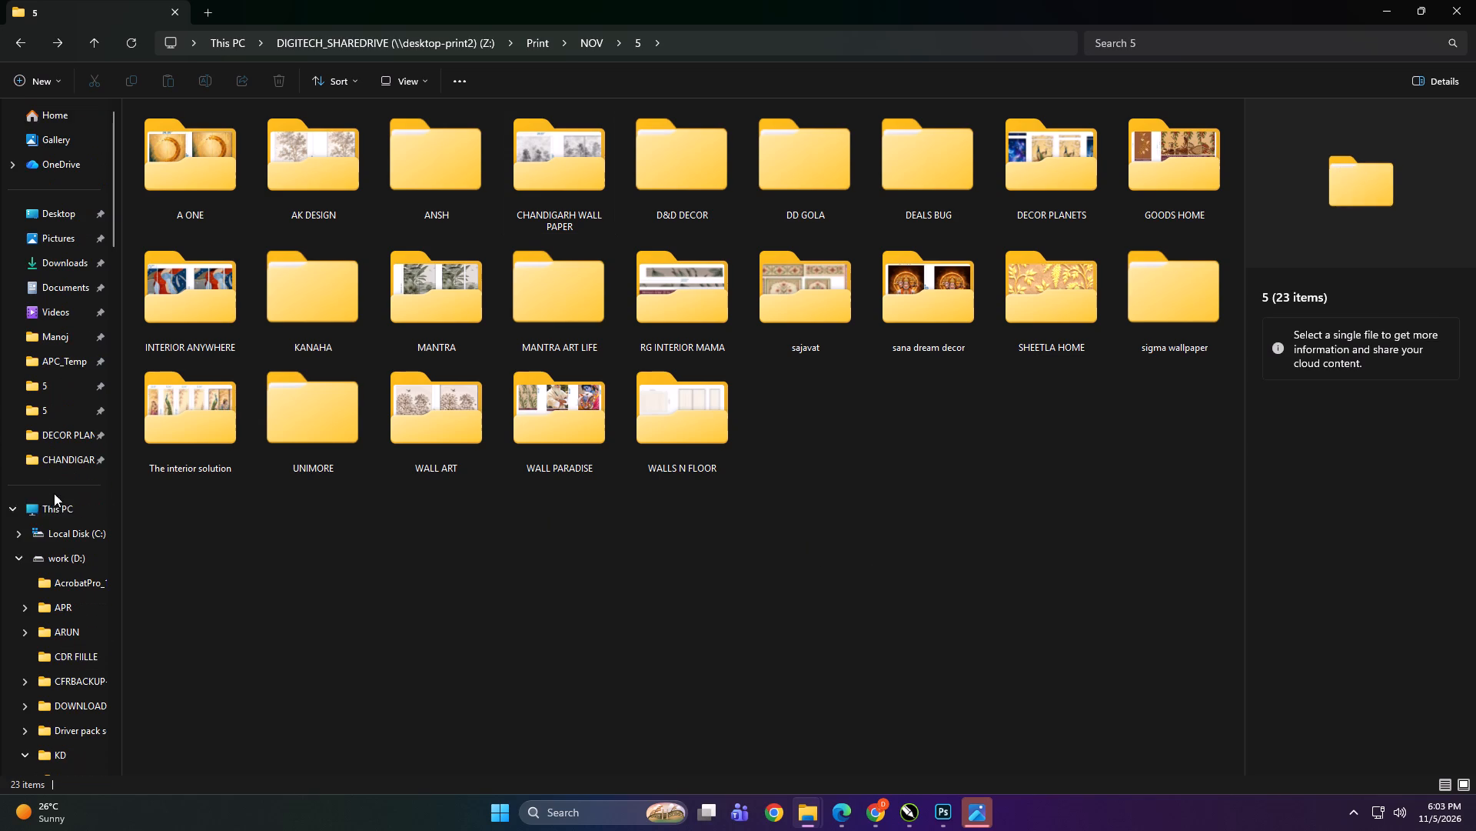
left_click(58, 502)
double_click(527, 244)
double_click(235, 335)
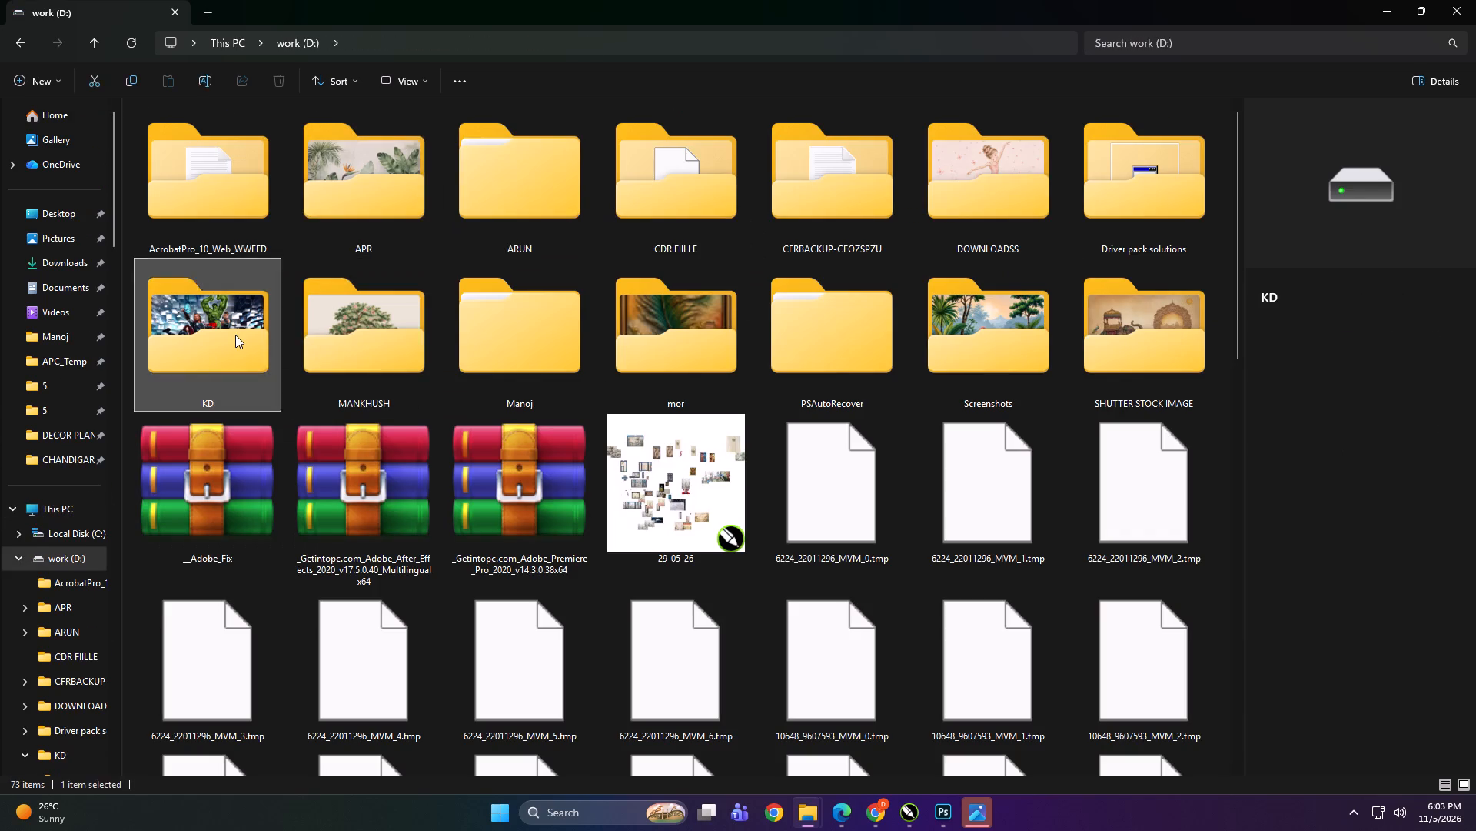
triple_click(662, 233)
double_click(313, 202)
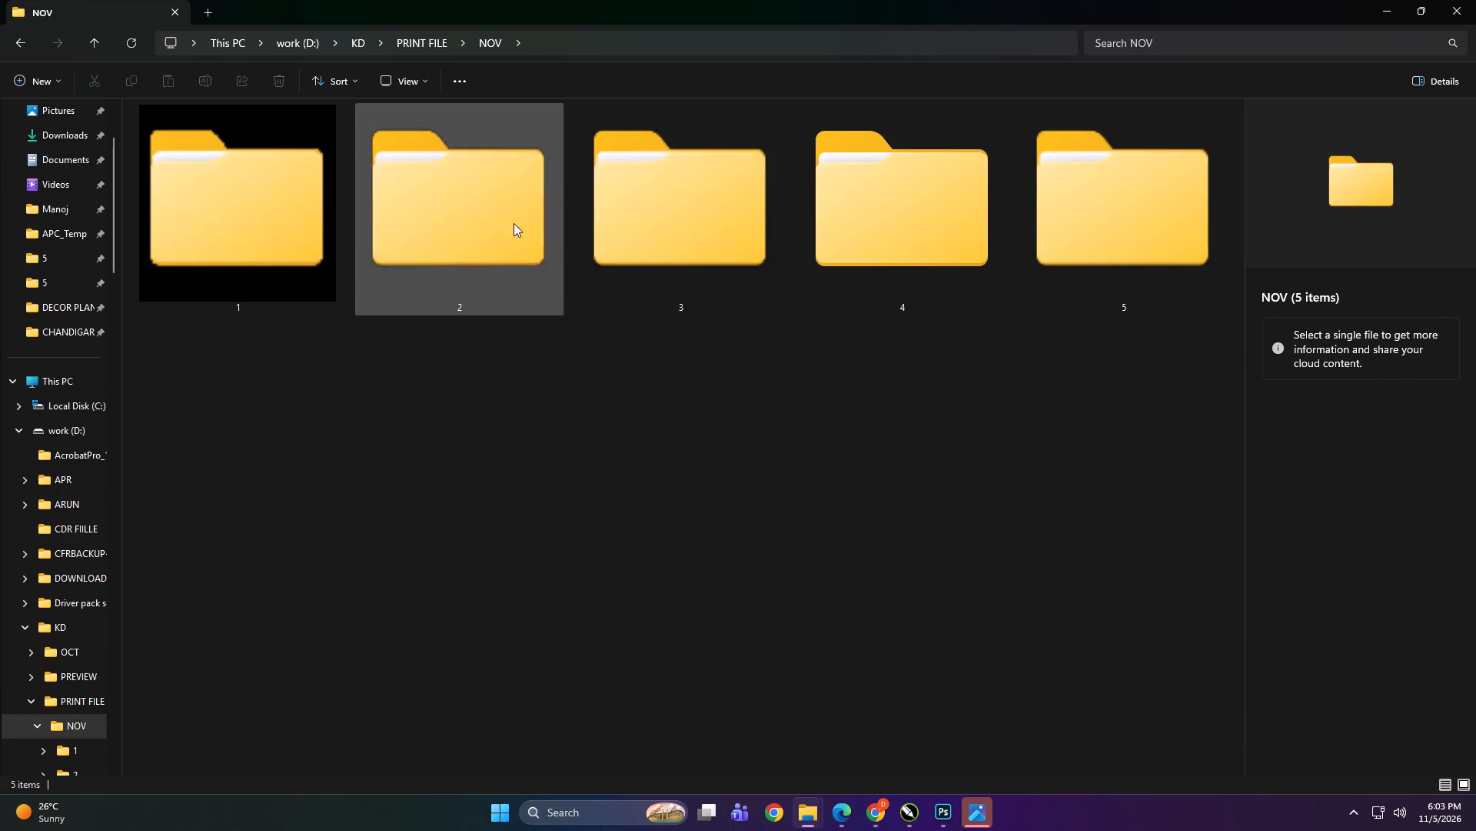
double_click(1039, 222)
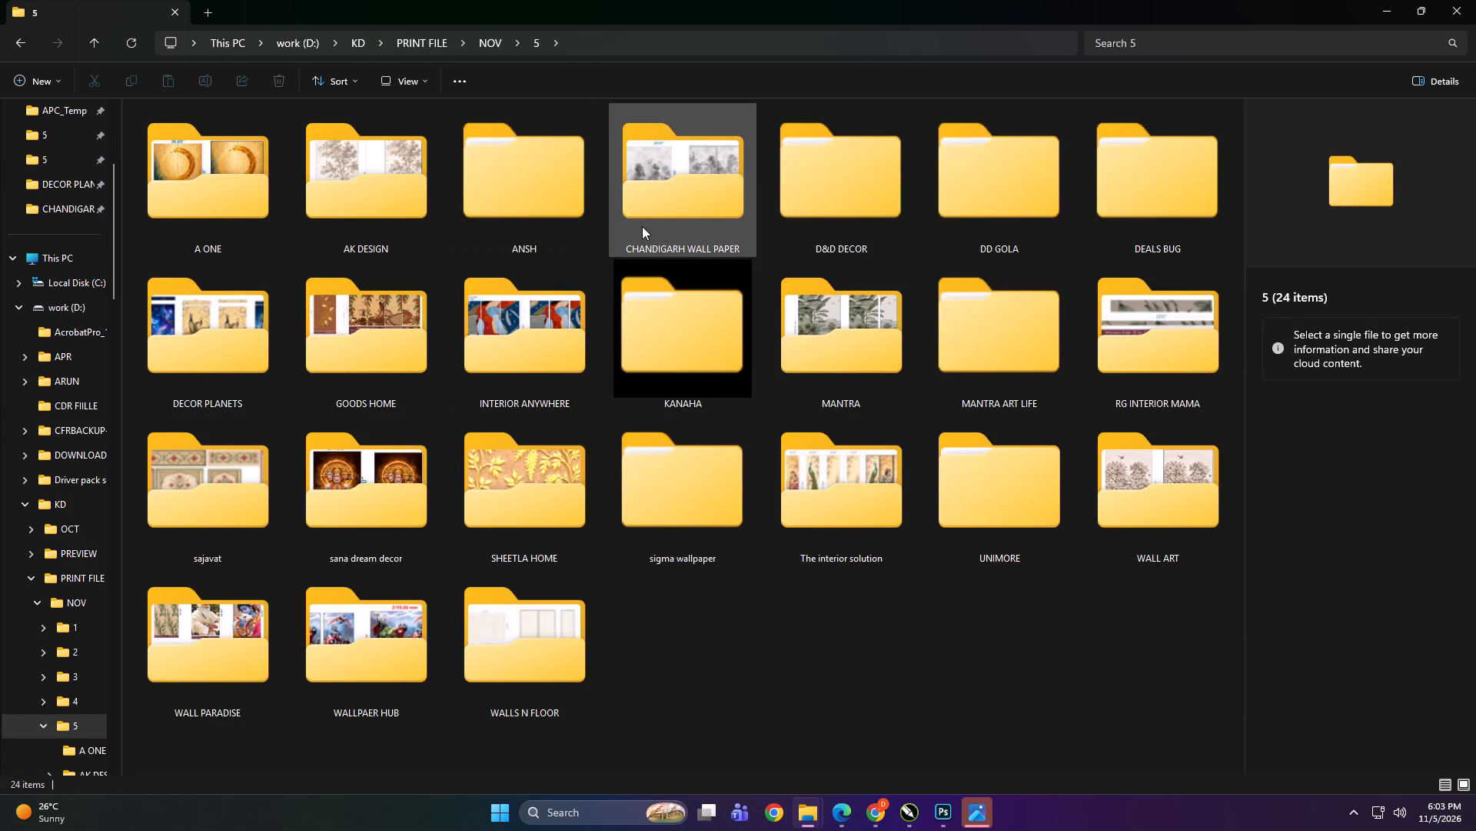
left_click(402, 650)
key("ctrl+c")
Paste the copied WALLPAER HUB folder into Print > NOV > 5 on the DIGITECH_SHAREDRIVE (Z:) drive.
scroll(118, 569, "up", 6)
left_click(59, 513)
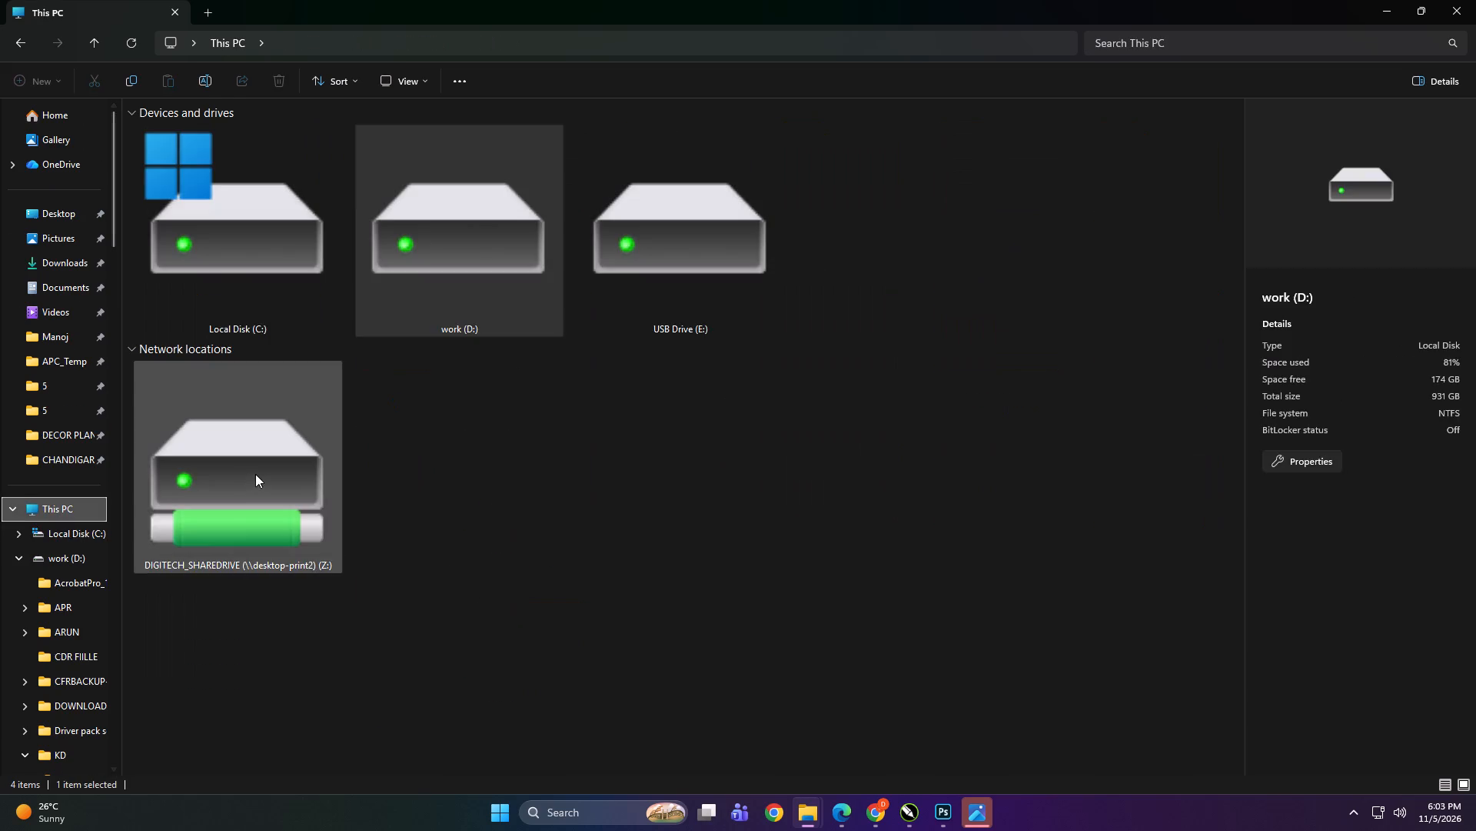
double_click(255, 474)
triple_click(563, 382)
double_click(274, 260)
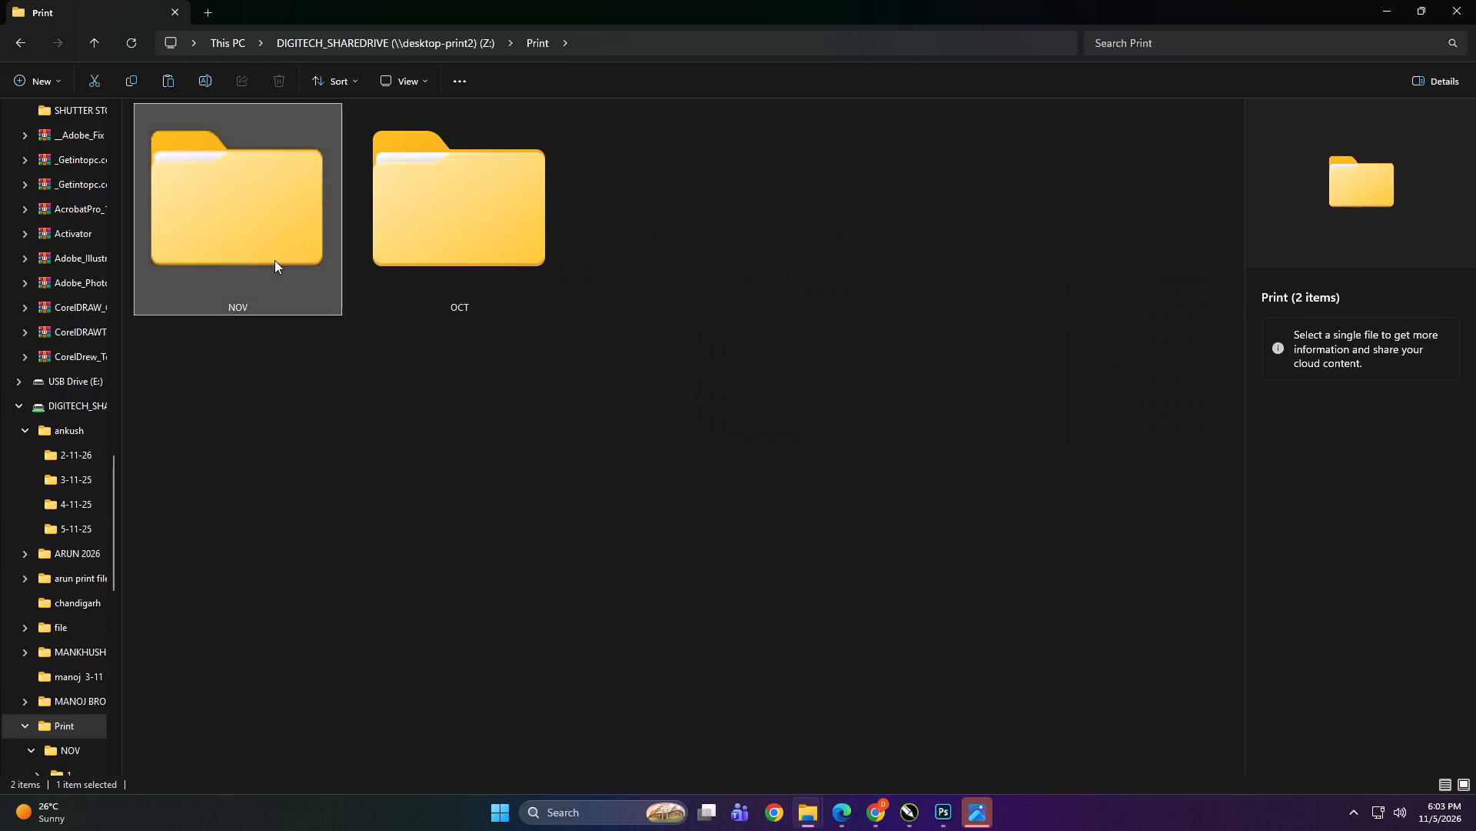
double_click(730, 185)
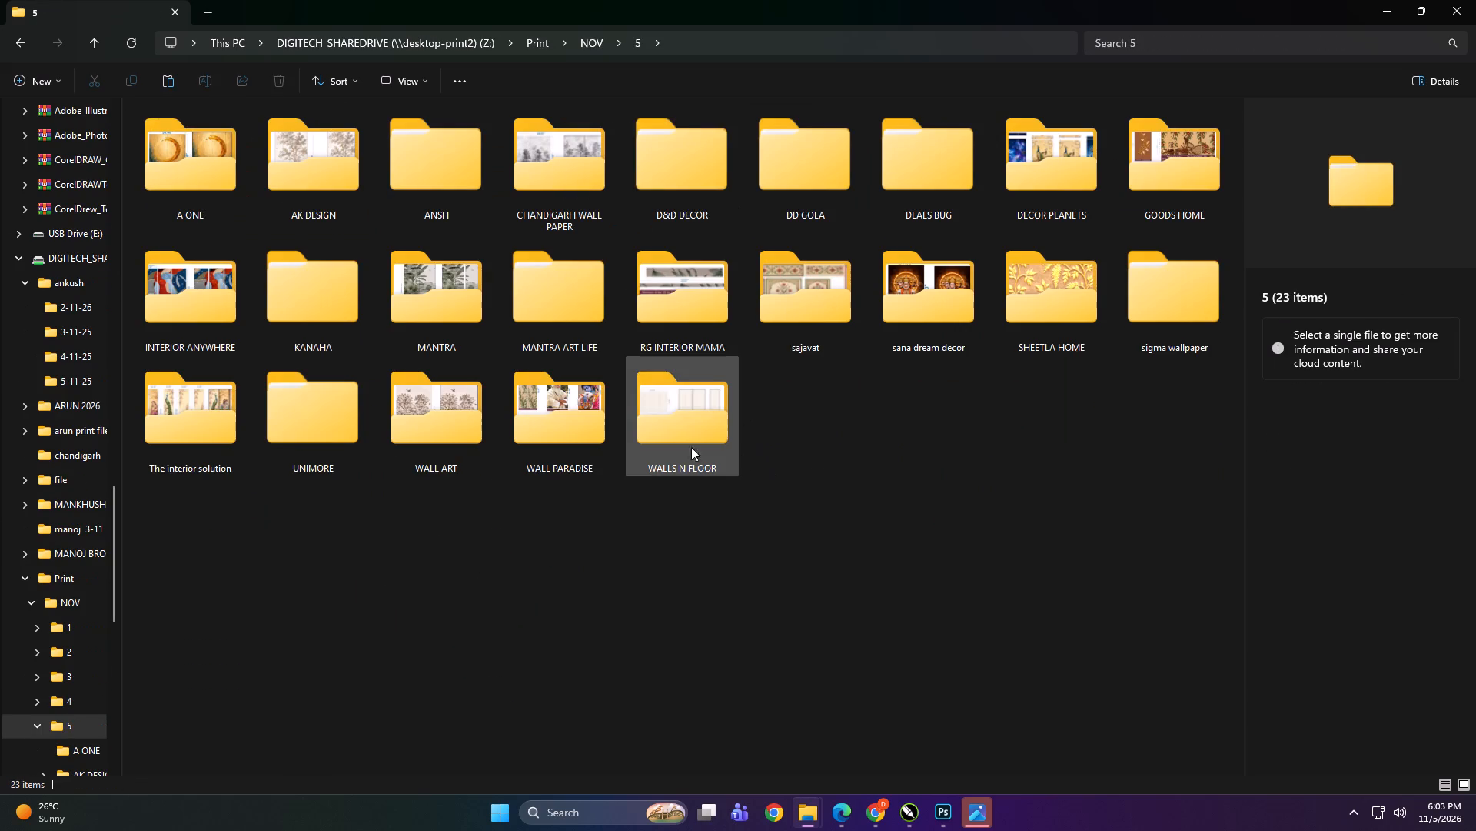
scroll(603, 464, "down", 6, "ctrl")
right_click(567, 516)
left_click(587, 525)
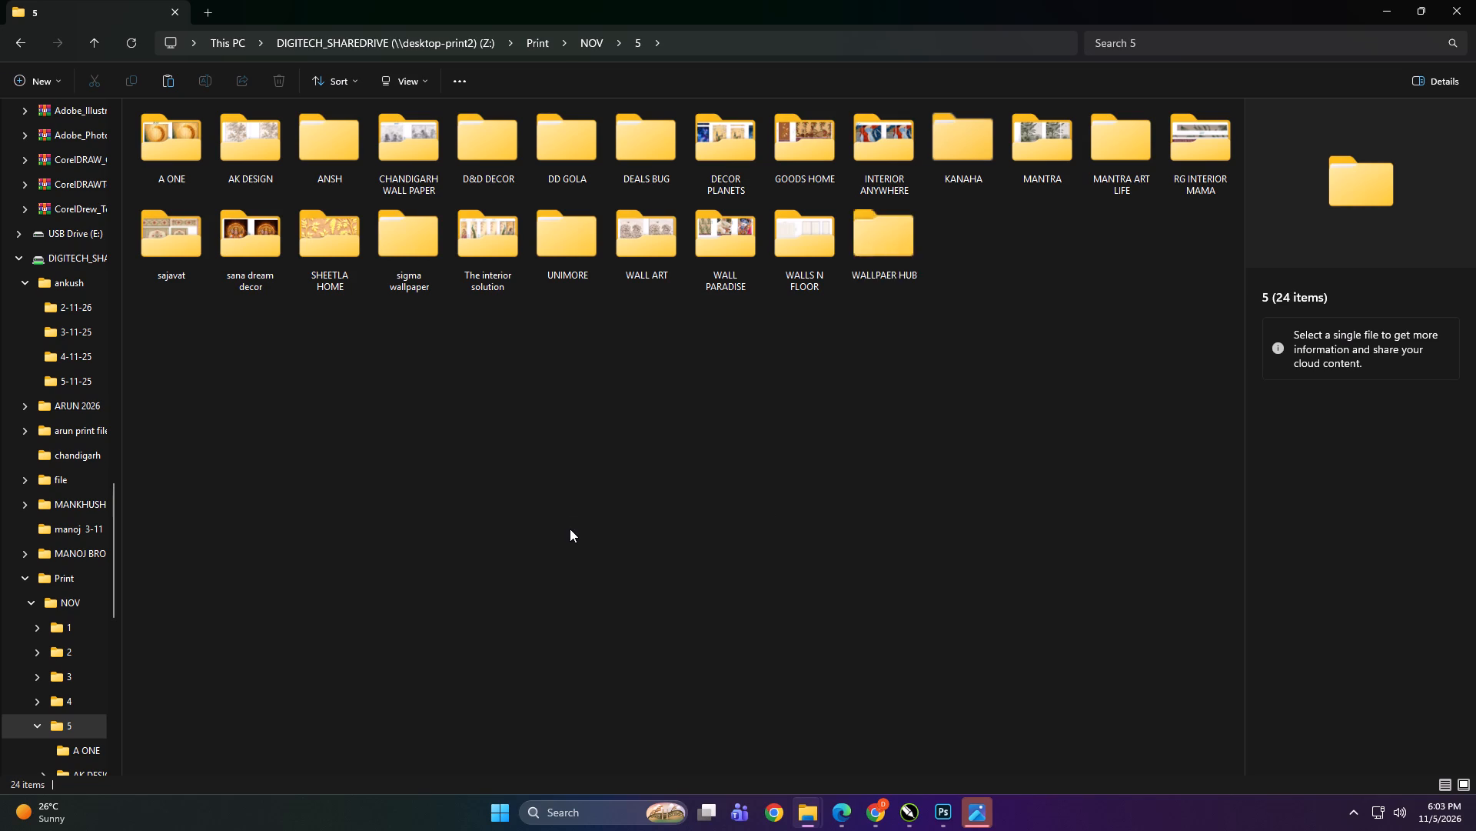
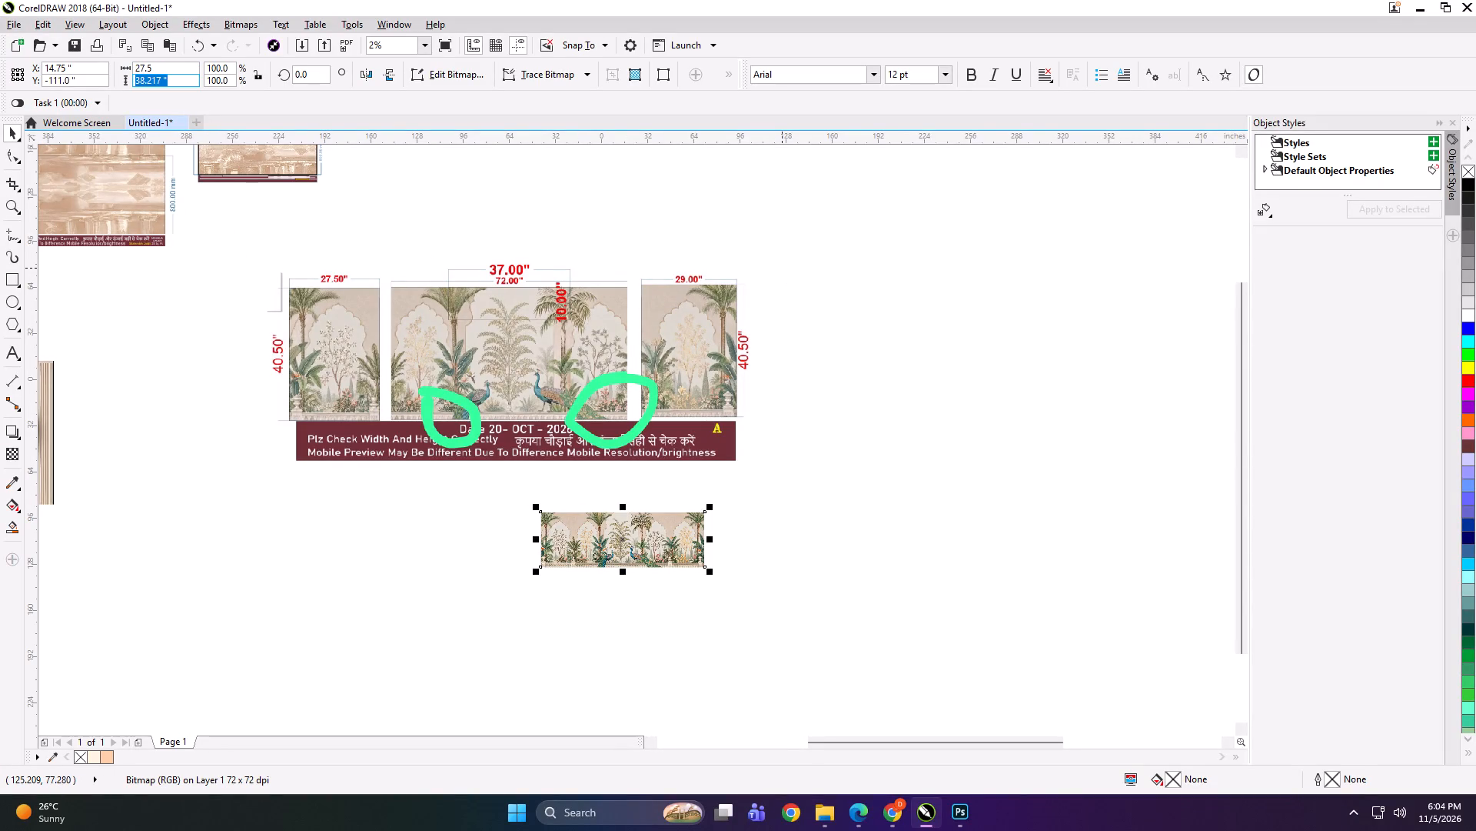
Resize the palm-and-peacock mural bitmap to 40.5 inches high and 128.5 inches wide, the sum of the three panel widths.
type("0.5")
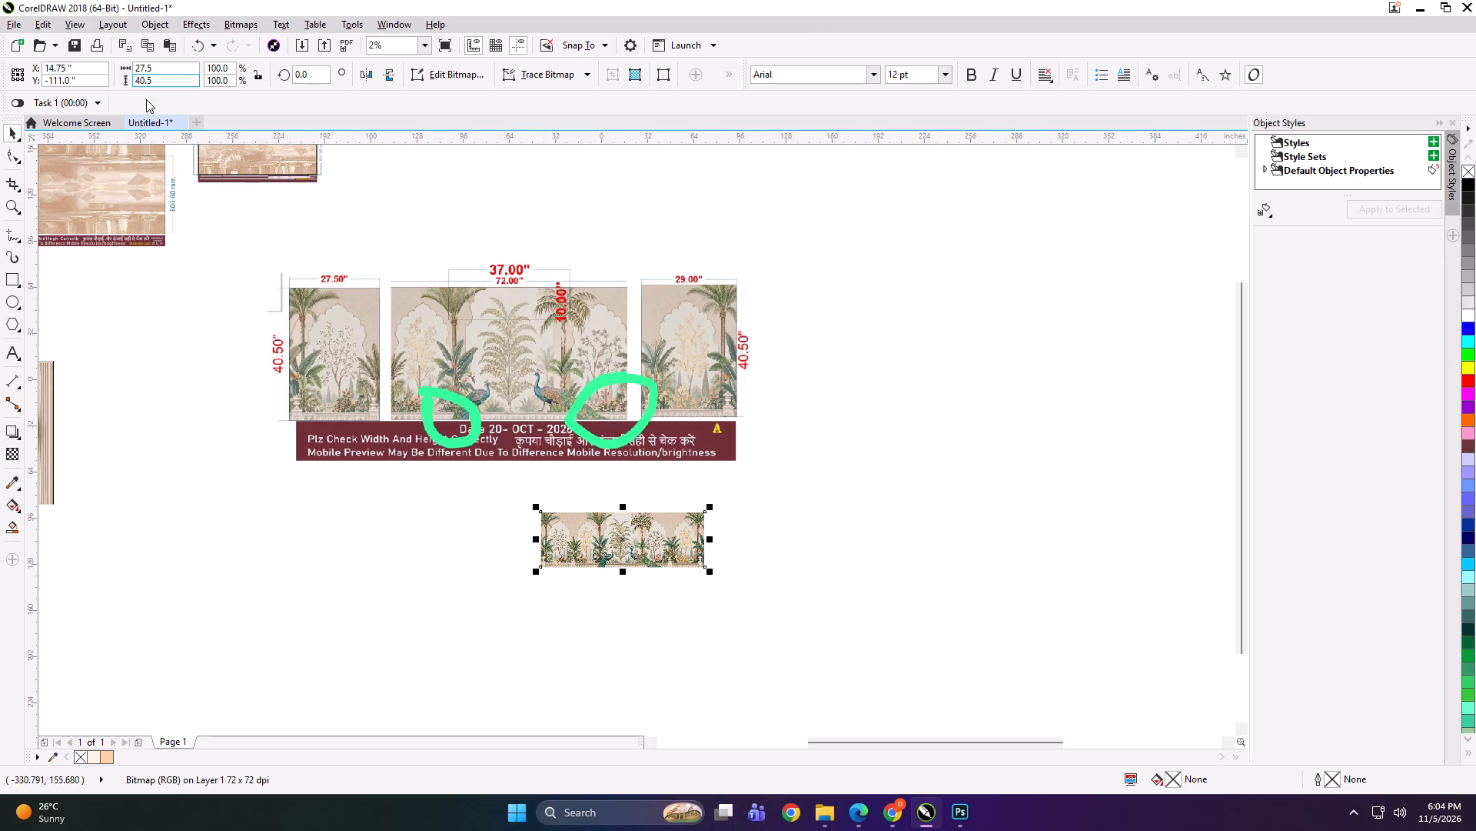
left_click(159, 65)
key("plus")
type("72")
type("+2")
key("Return")
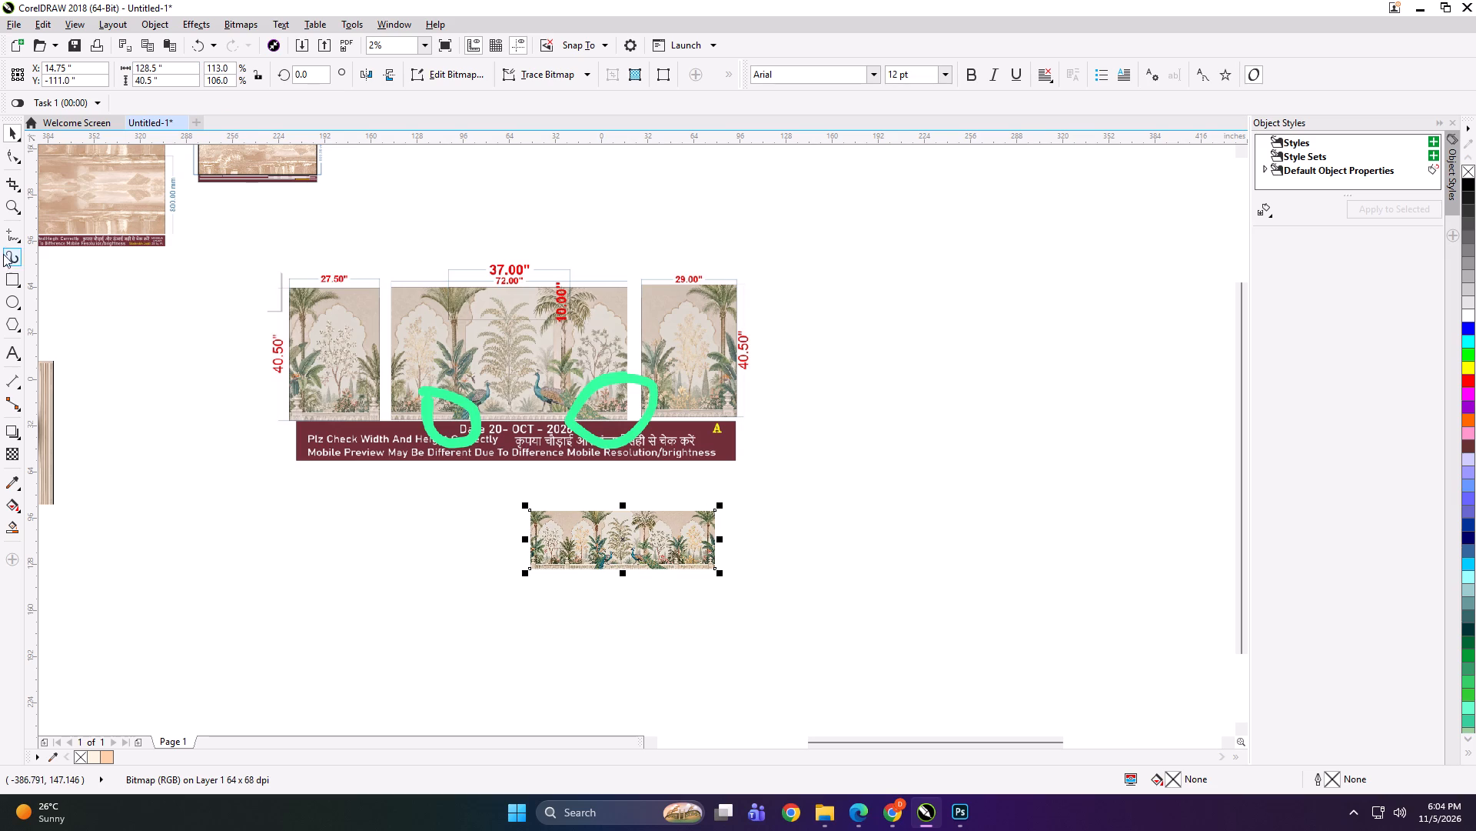
Create a rectangle matching the mural, set its width to 27.5 inches and align it to the mural's left edge.
double_click(13, 279, "shift")
key("shift+space")
left_click(169, 71)
left_click_drag(145, 68, 120, 72)
left_click(119, 72)
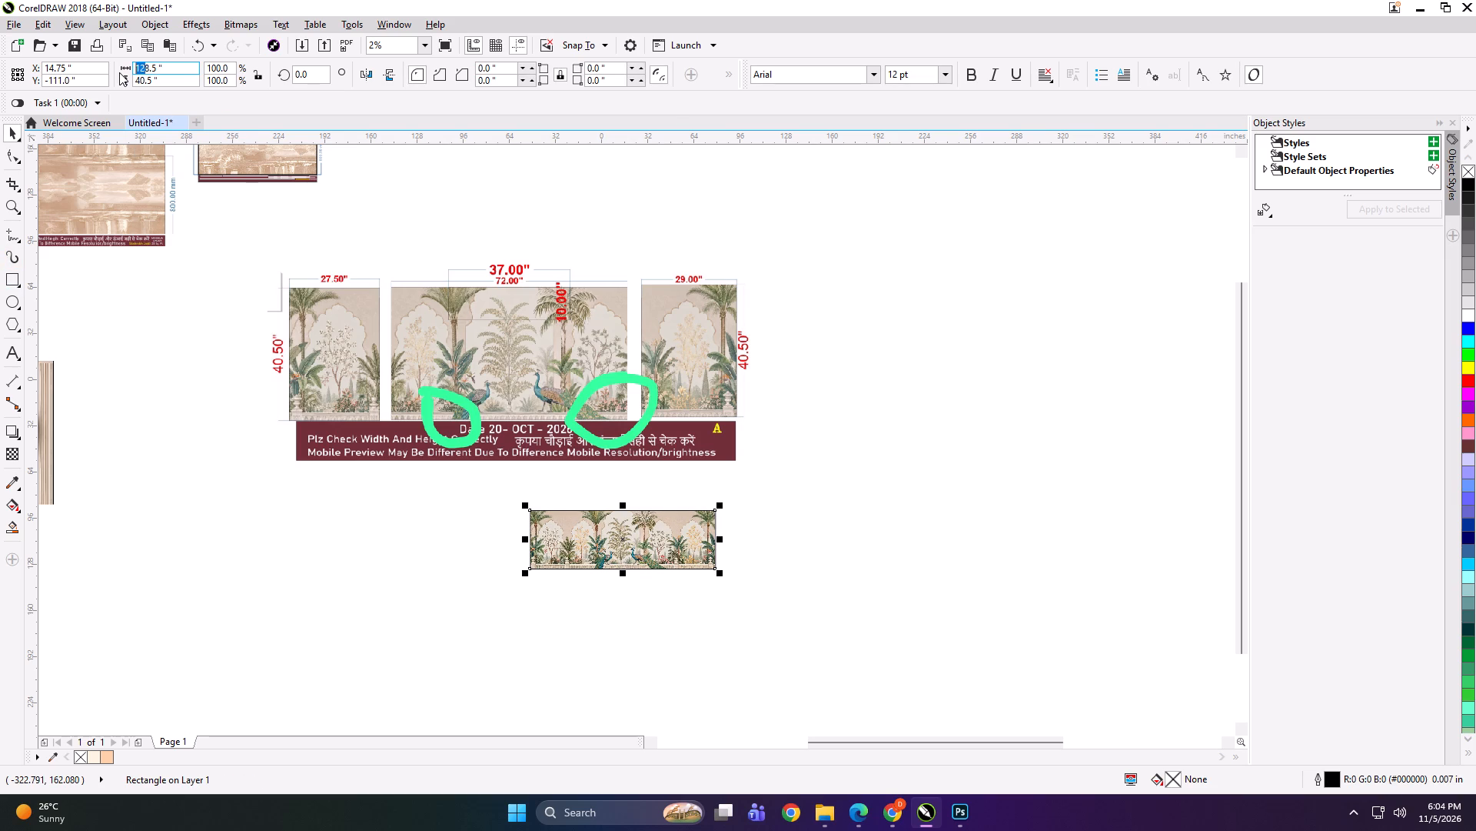
key("ctrl+a")
type("27.5")
key("Return")
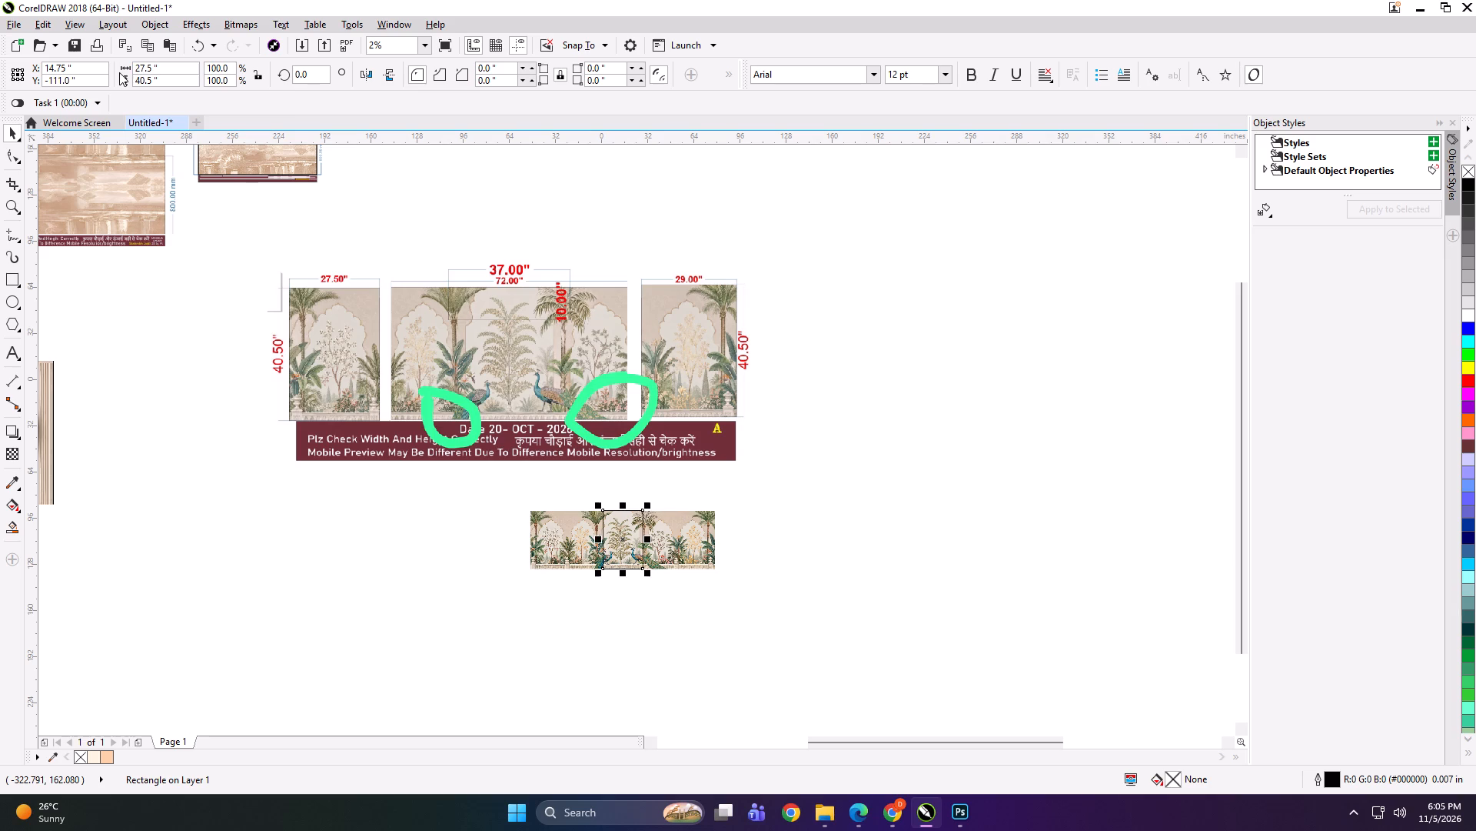
left_click(569, 539, "shift")
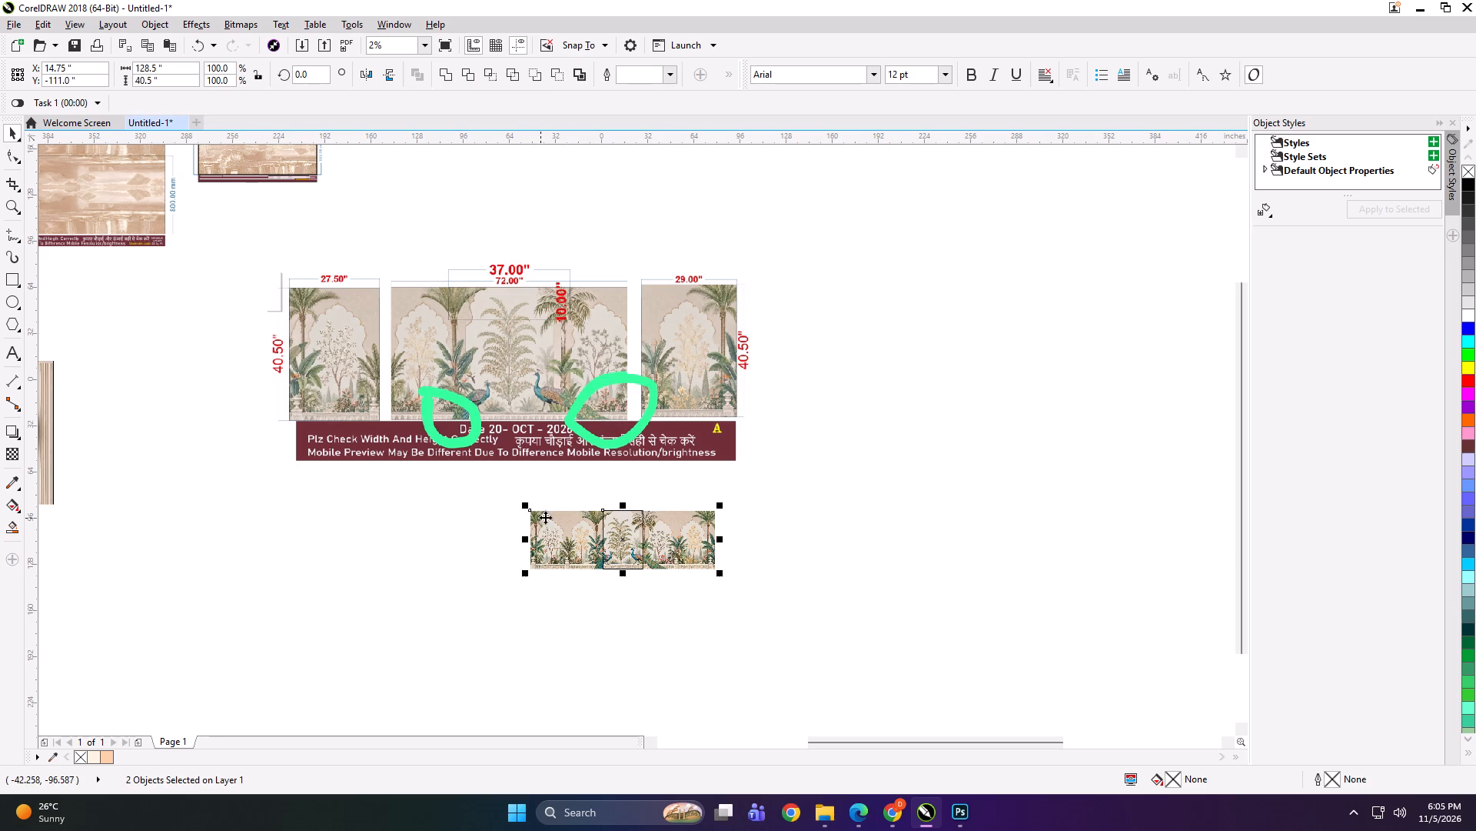
key("l")
left_click(567, 627)
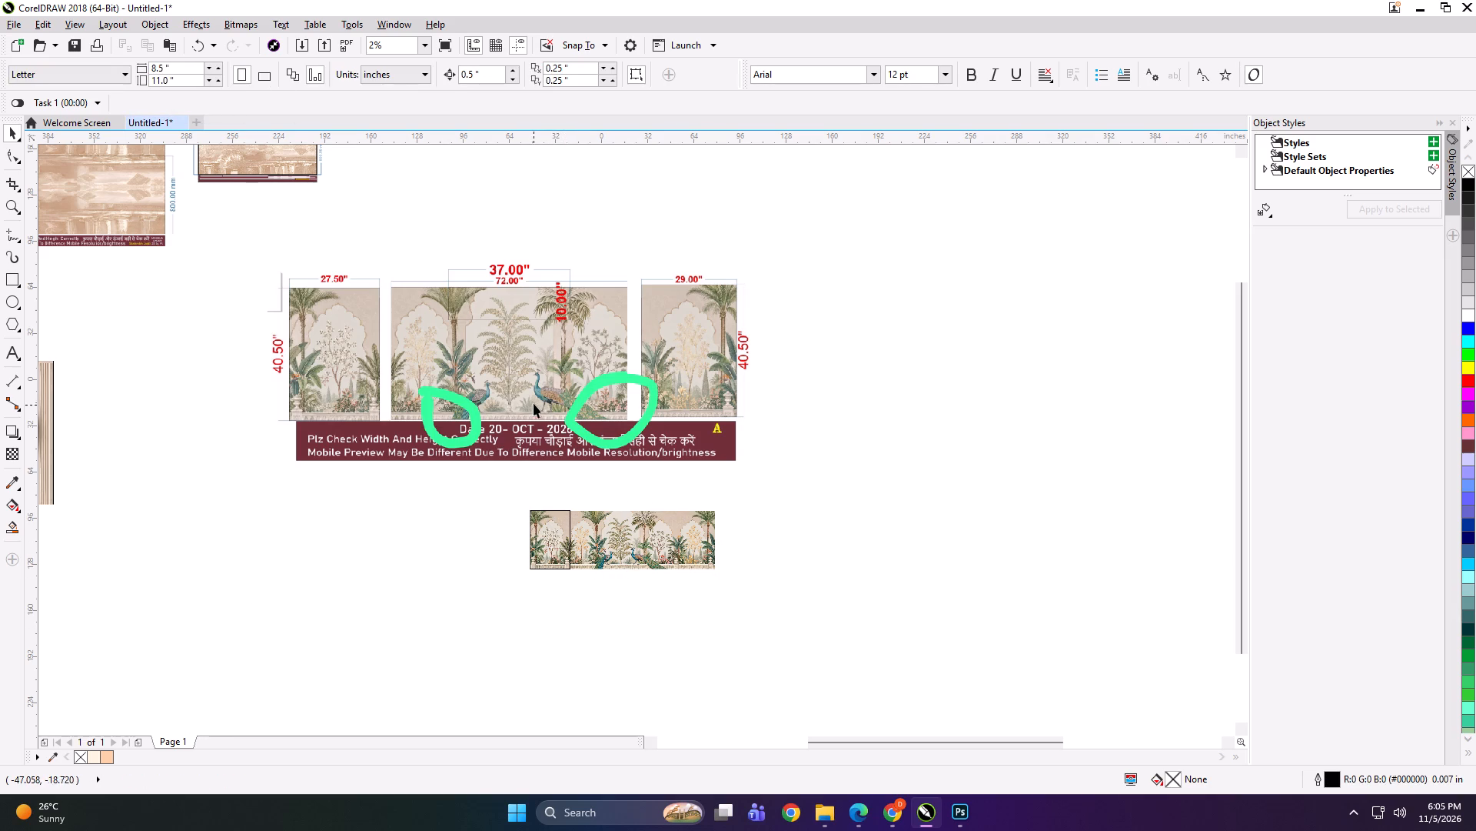
Scale the reference preview down to about 140 × 56.4 inches and place it directly above the mural for comparison.
left_click_drag(536, 403, 637, 428)
left_click_drag(860, 494, 716, 465, "shift")
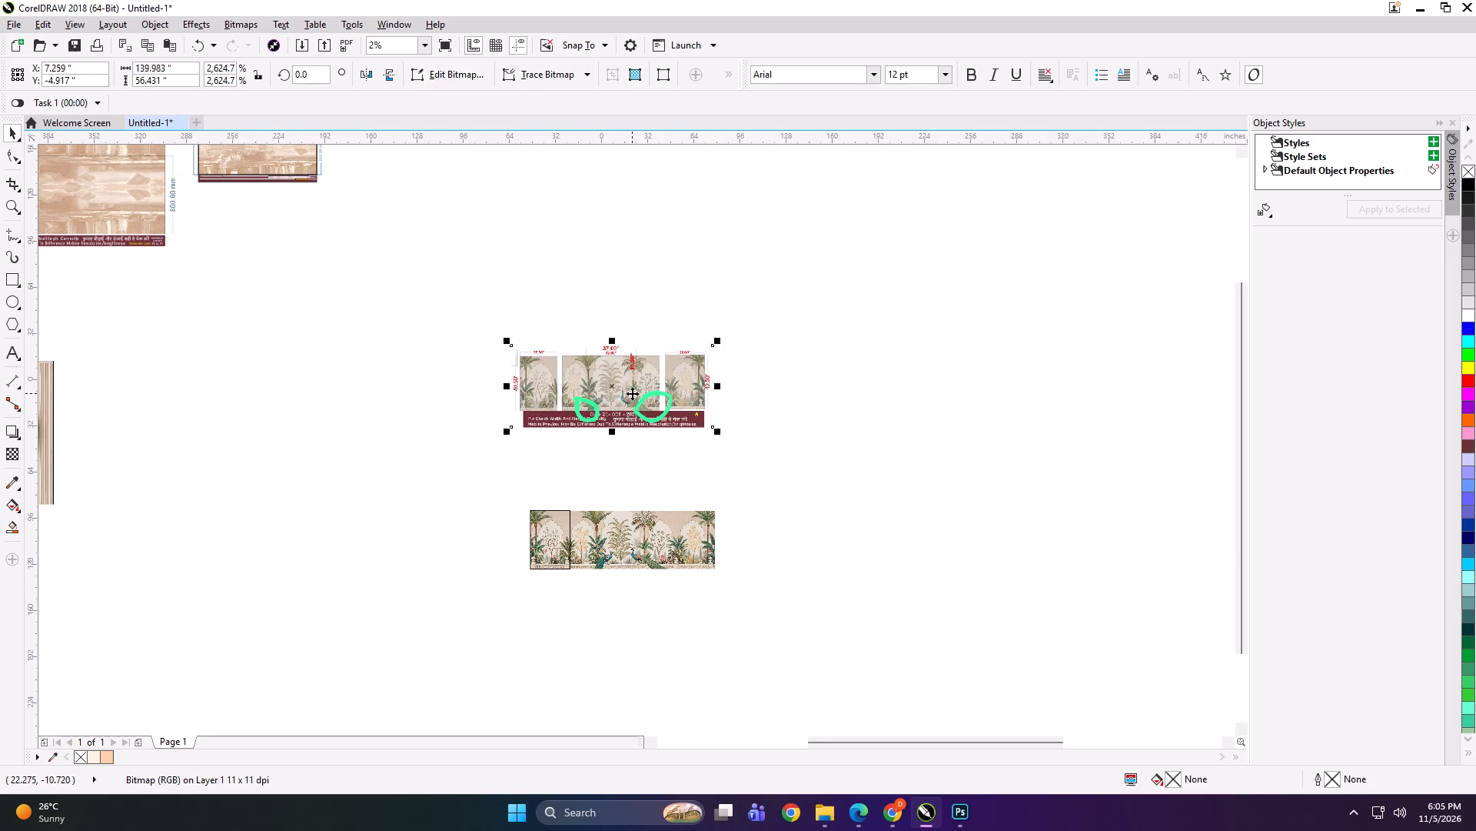
left_click_drag(632, 393, 645, 462)
left_click_drag(480, 365, 816, 619)
key("shift+F2")
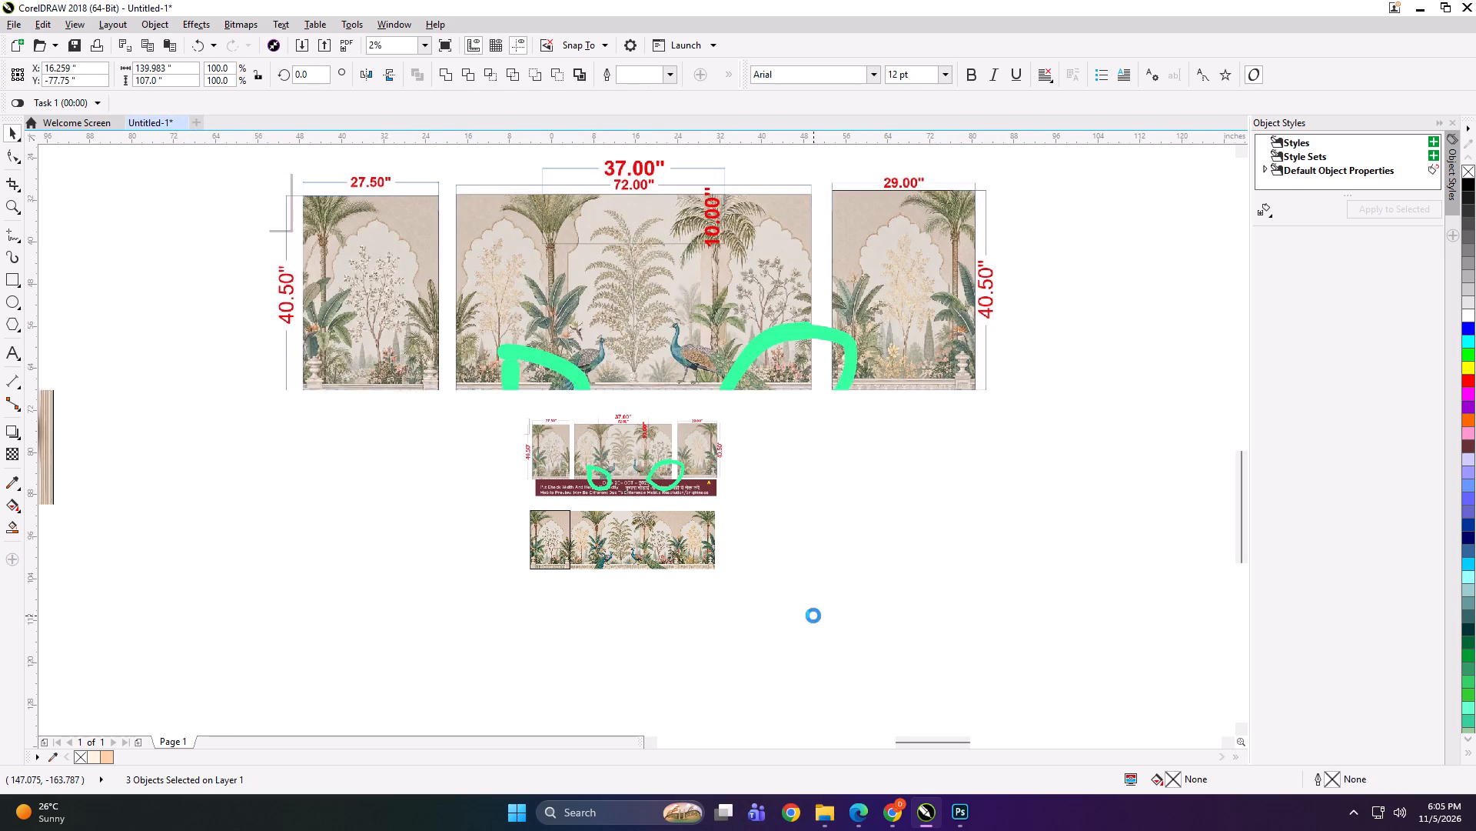
key("F9")
left_click(202, 377)
left_click(222, 502)
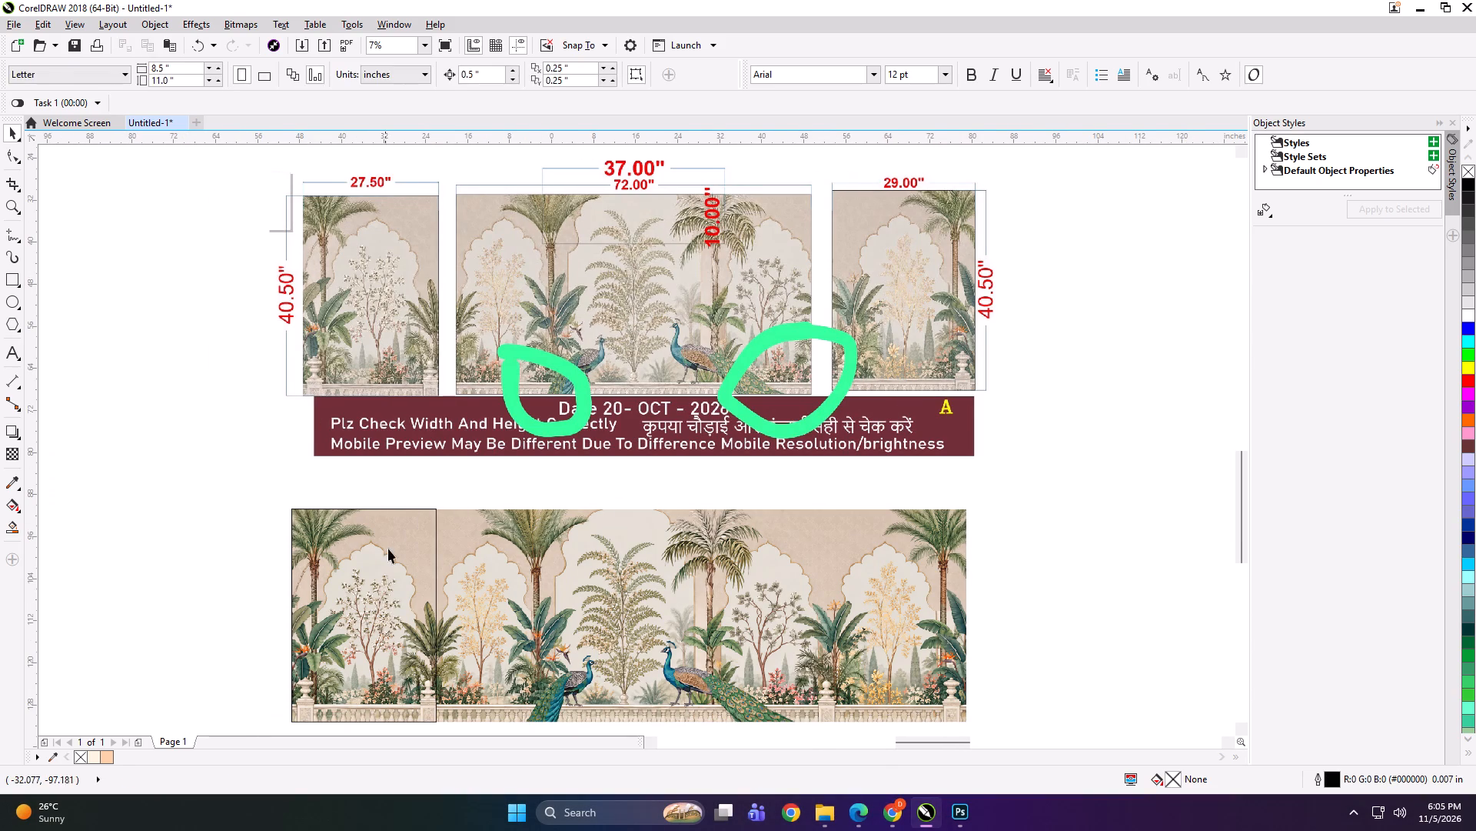
Duplicate the left panel rectangle, set the copy's width to 29 inches and align it to the mural's right edge.
left_click(390, 549)
key("plus")
left_click(640, 571, "shift")
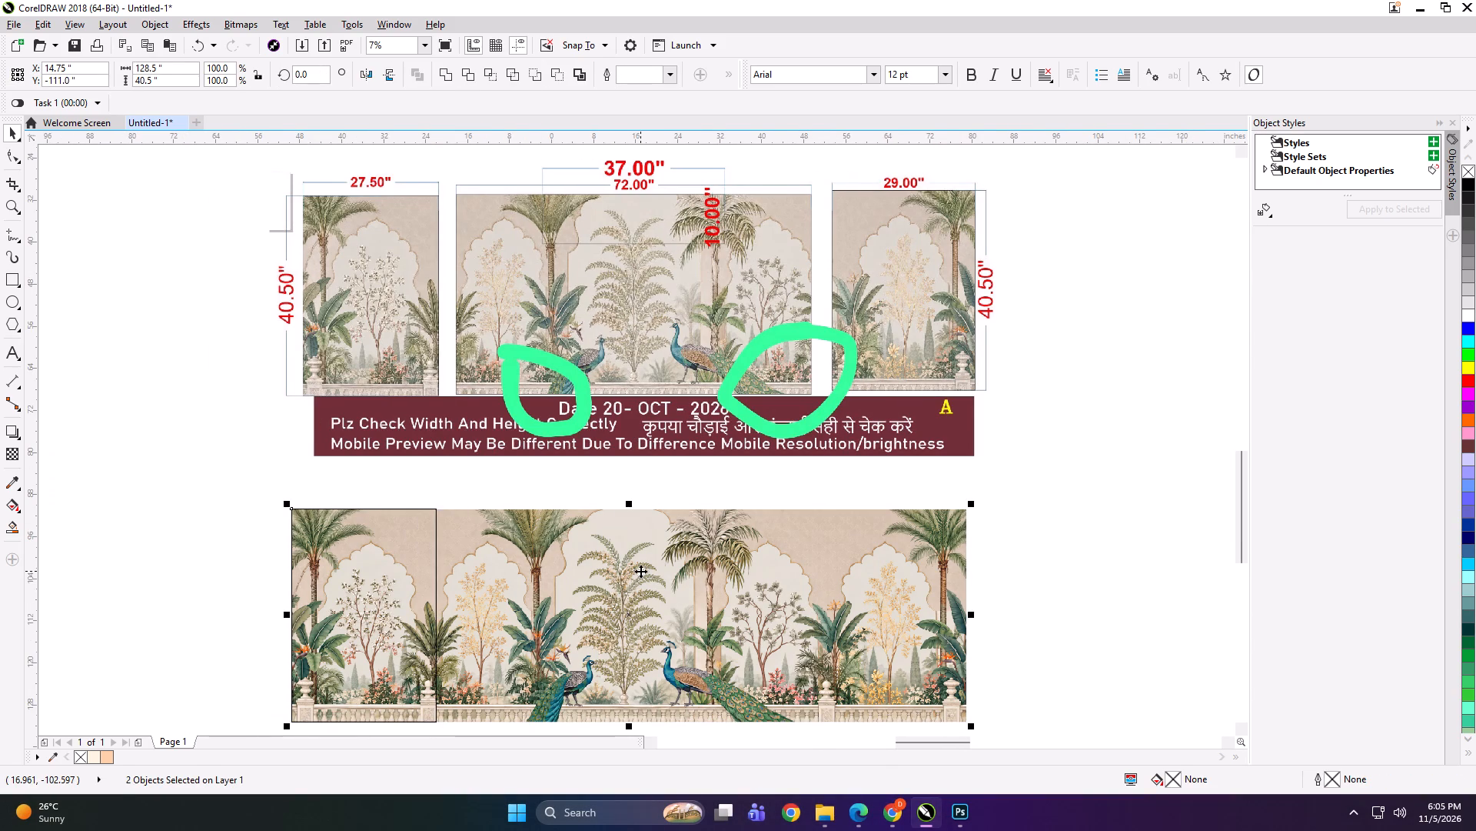
key("r")
left_click(1074, 511)
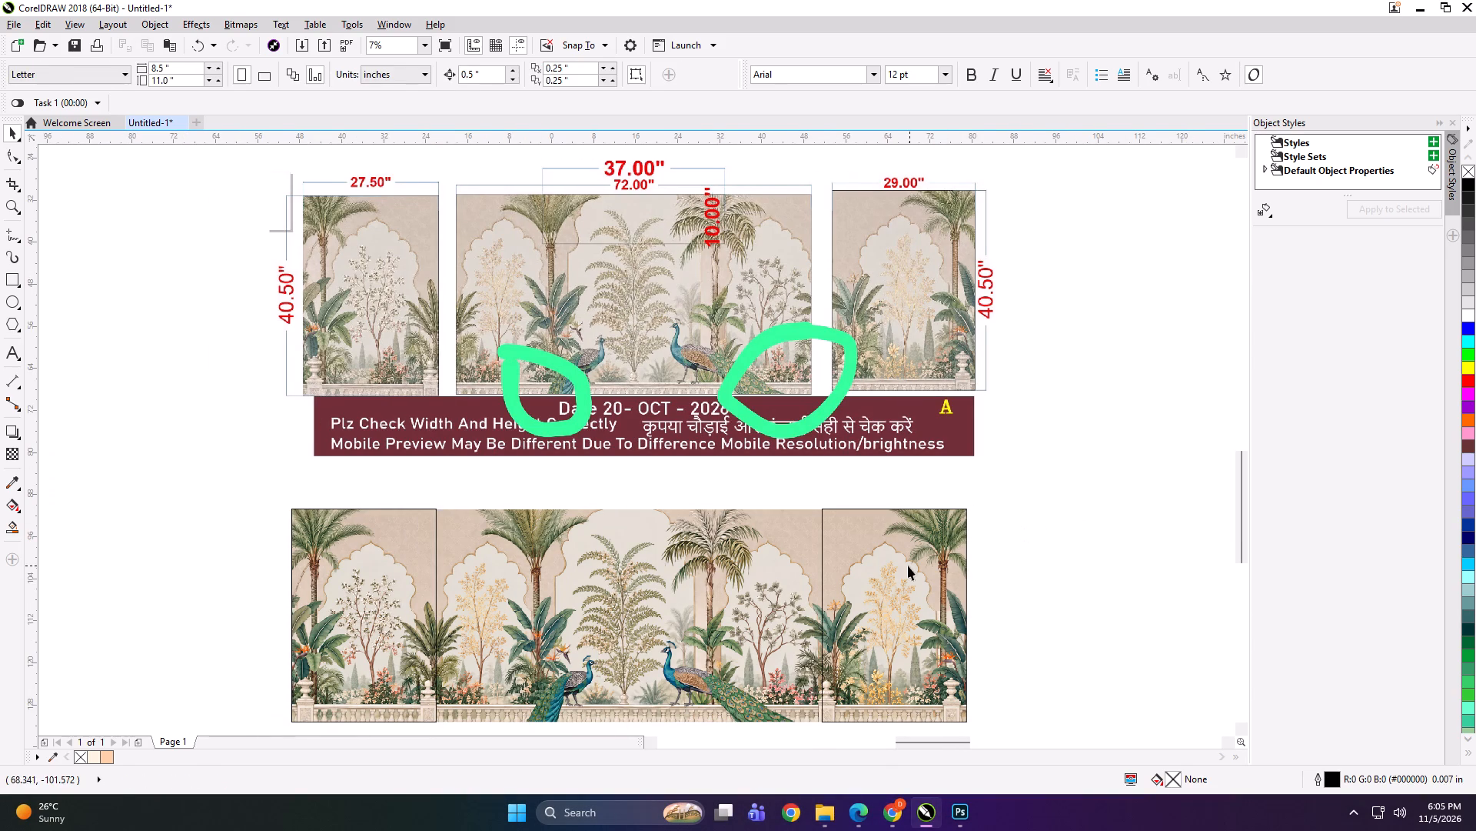
double_click(908, 566)
left_click(173, 69)
left_click_drag(173, 69, 131, 74)
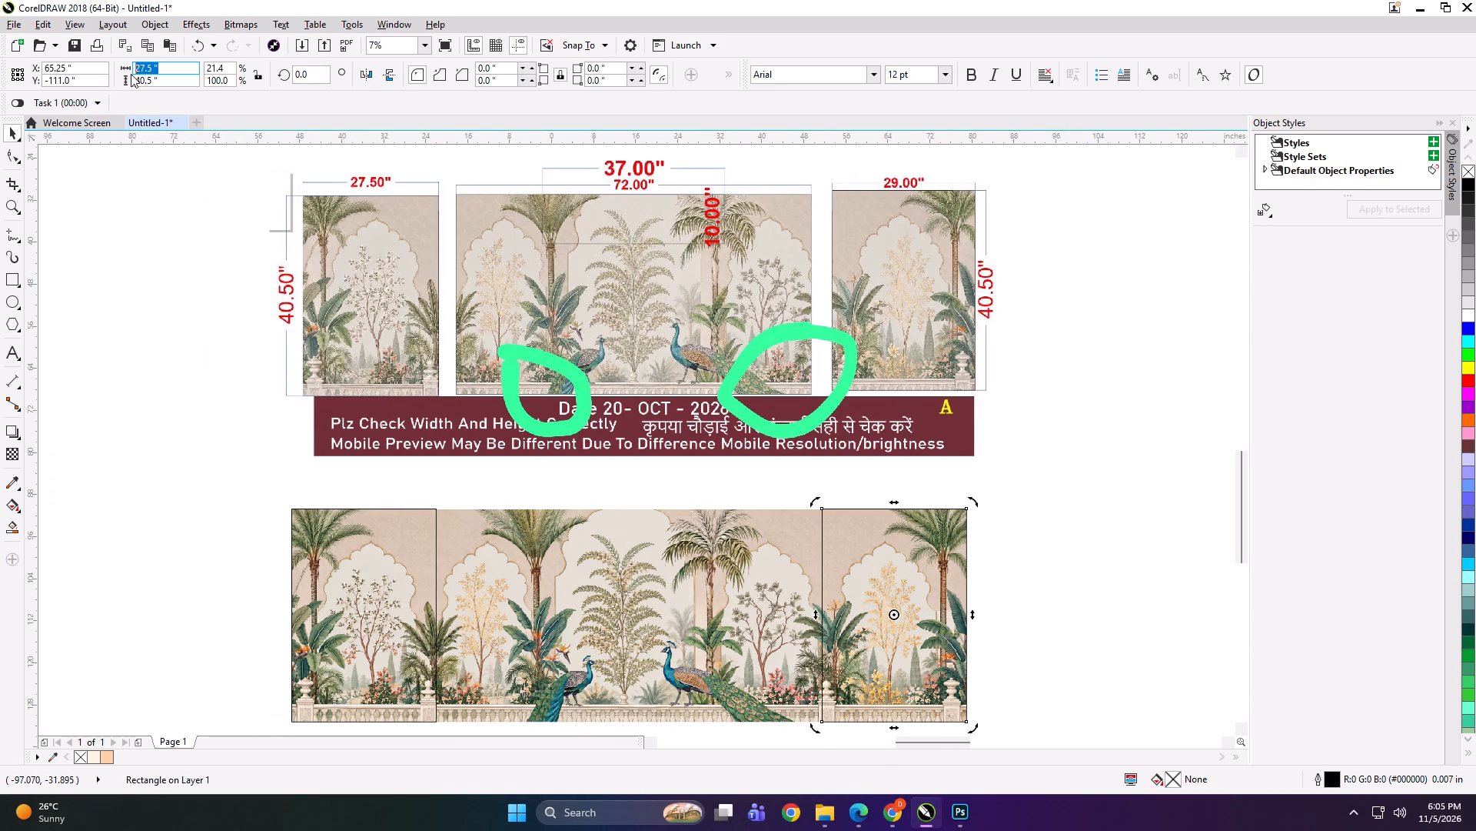
type("29")
key("Return")
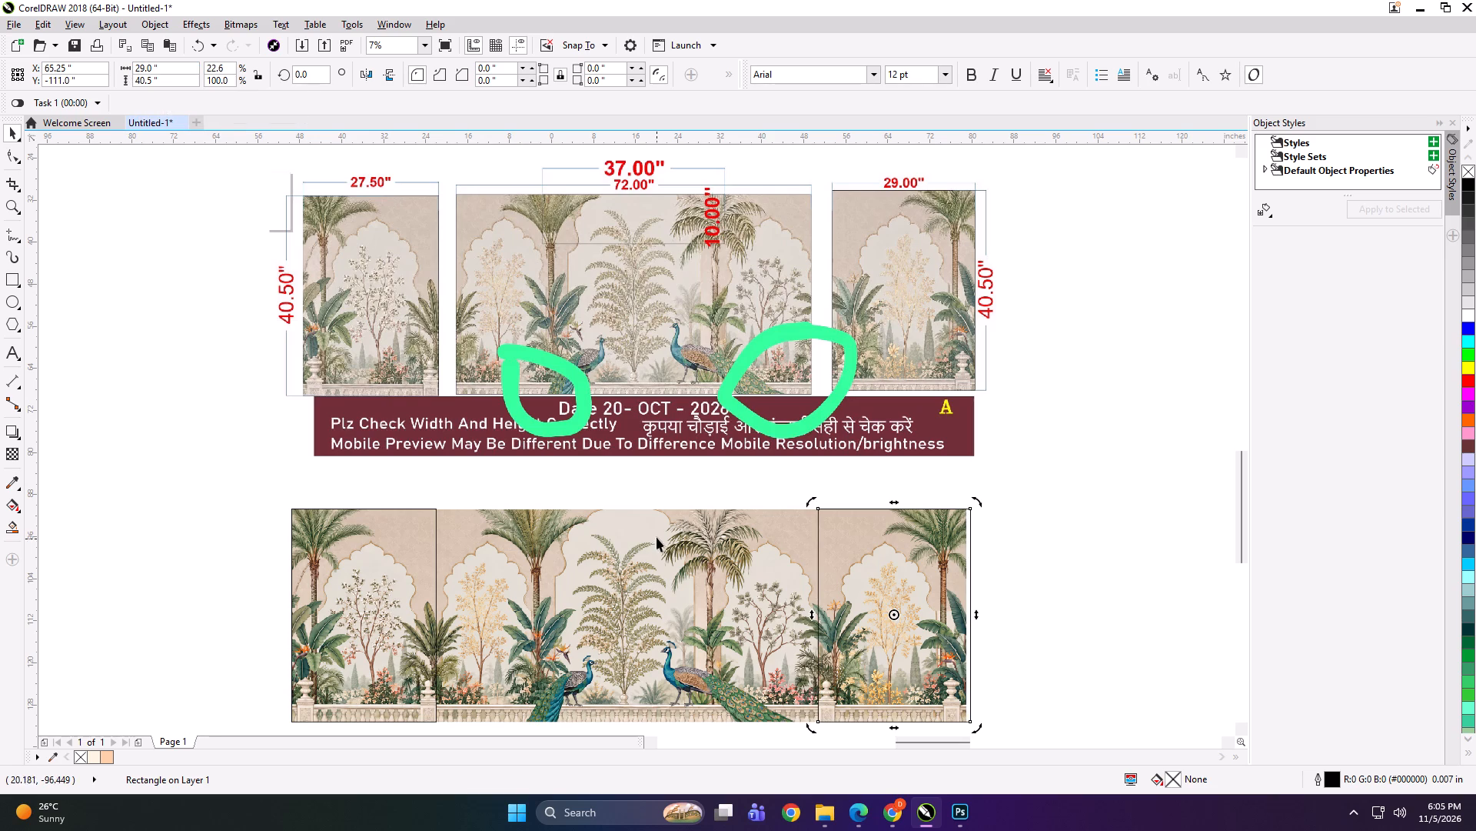
left_click(661, 536, "shift")
key("r")
left_click(1075, 528)
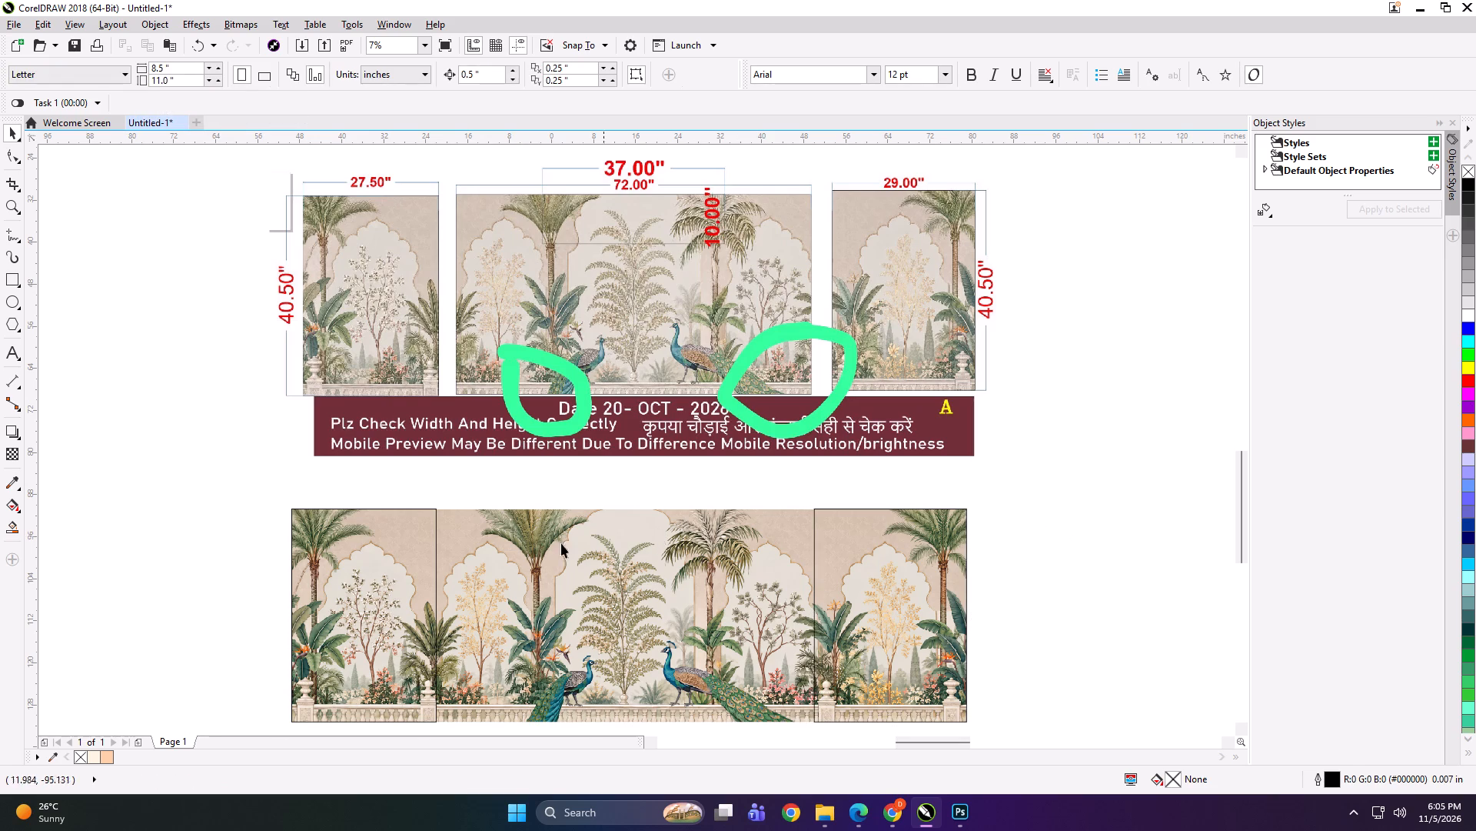
Copy the left panel rectangle and stretch the copy to fill the gap between the two side panels.
double_click(417, 582)
left_click(338, 597)
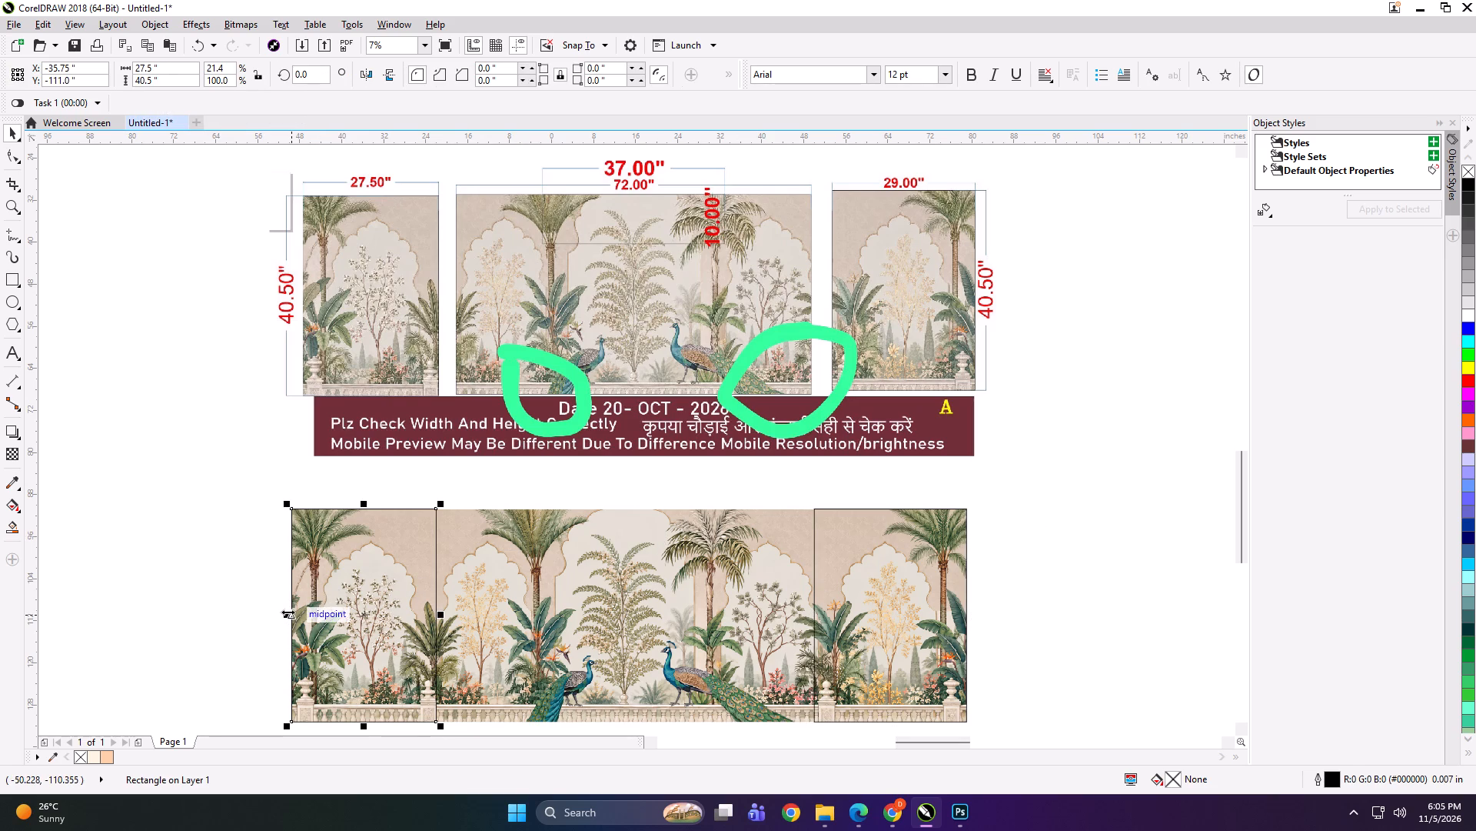
left_click(288, 612)
left_click_drag(288, 612, 543, 609, "ctrl")
right_click(543, 609, "ctrl")
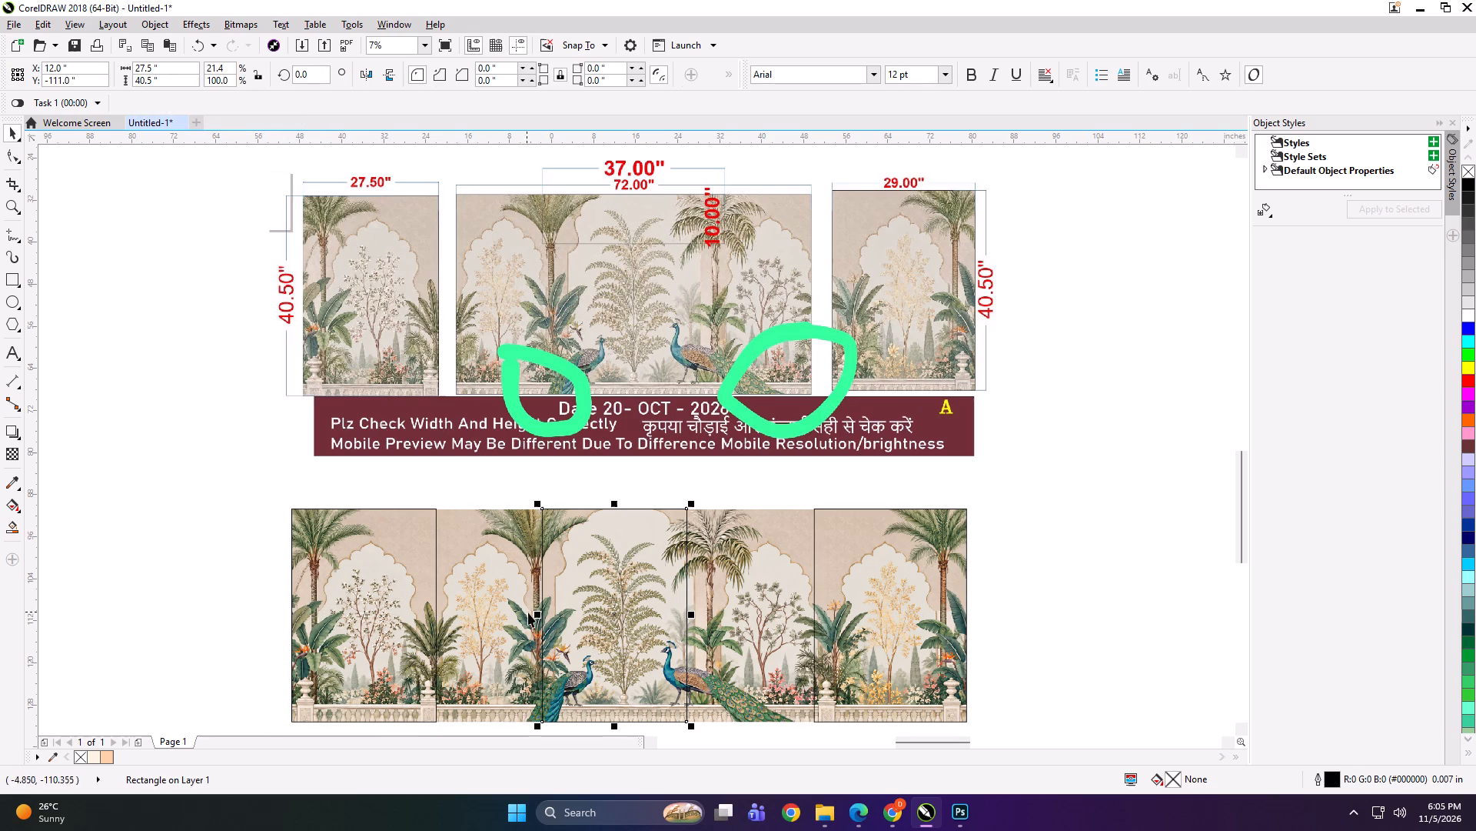
left_click_drag(533, 615, 426, 596)
left_click_drag(691, 615, 770, 602)
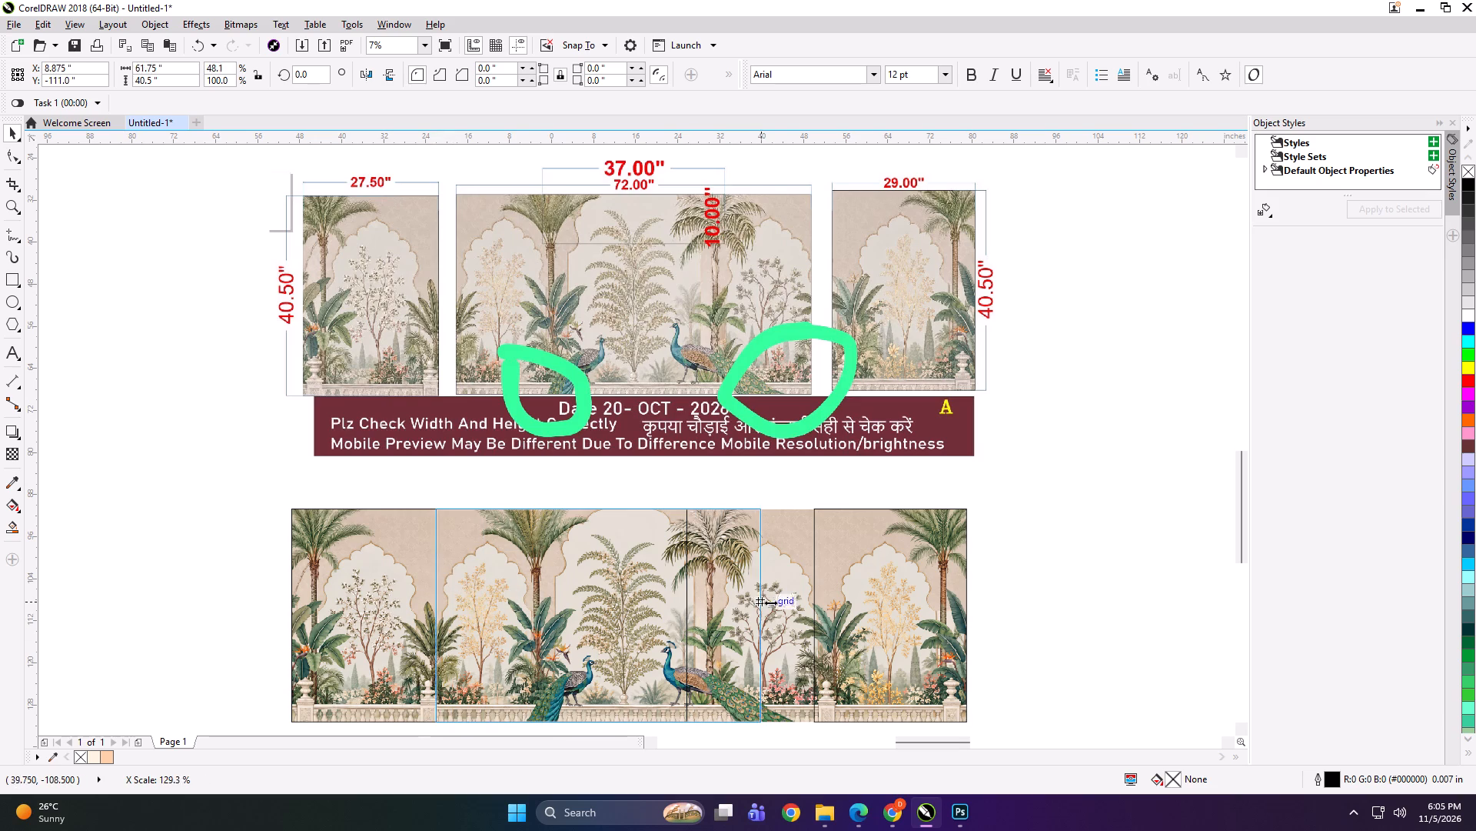
left_click_drag(770, 602, 817, 603)
Group the left, middle and right panel rectangles over the mural.
left_click(384, 577)
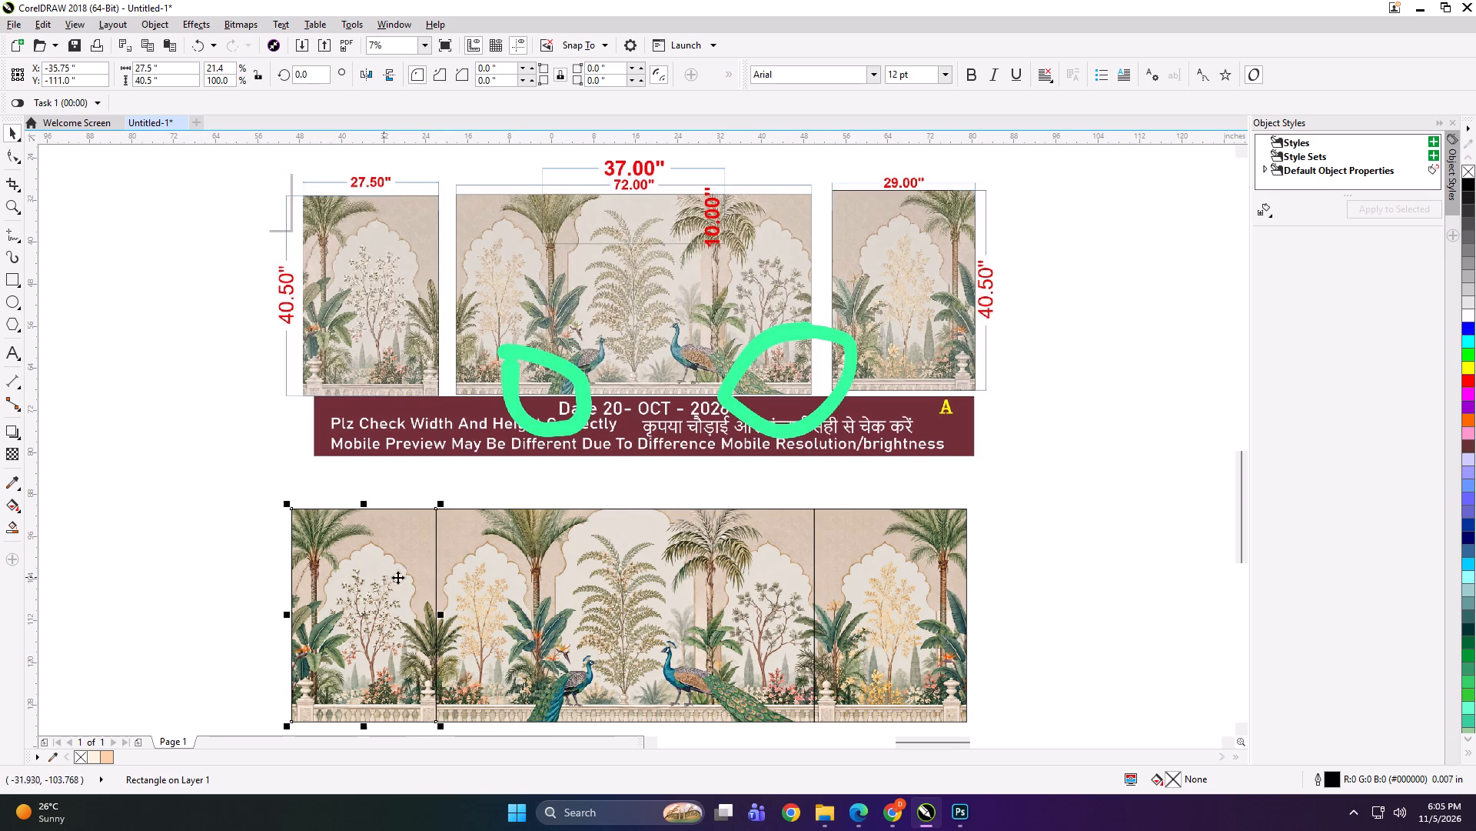
left_click(580, 563, "shift")
left_click(926, 560, "shift")
key("ctrl+g")
left_click(1018, 571)
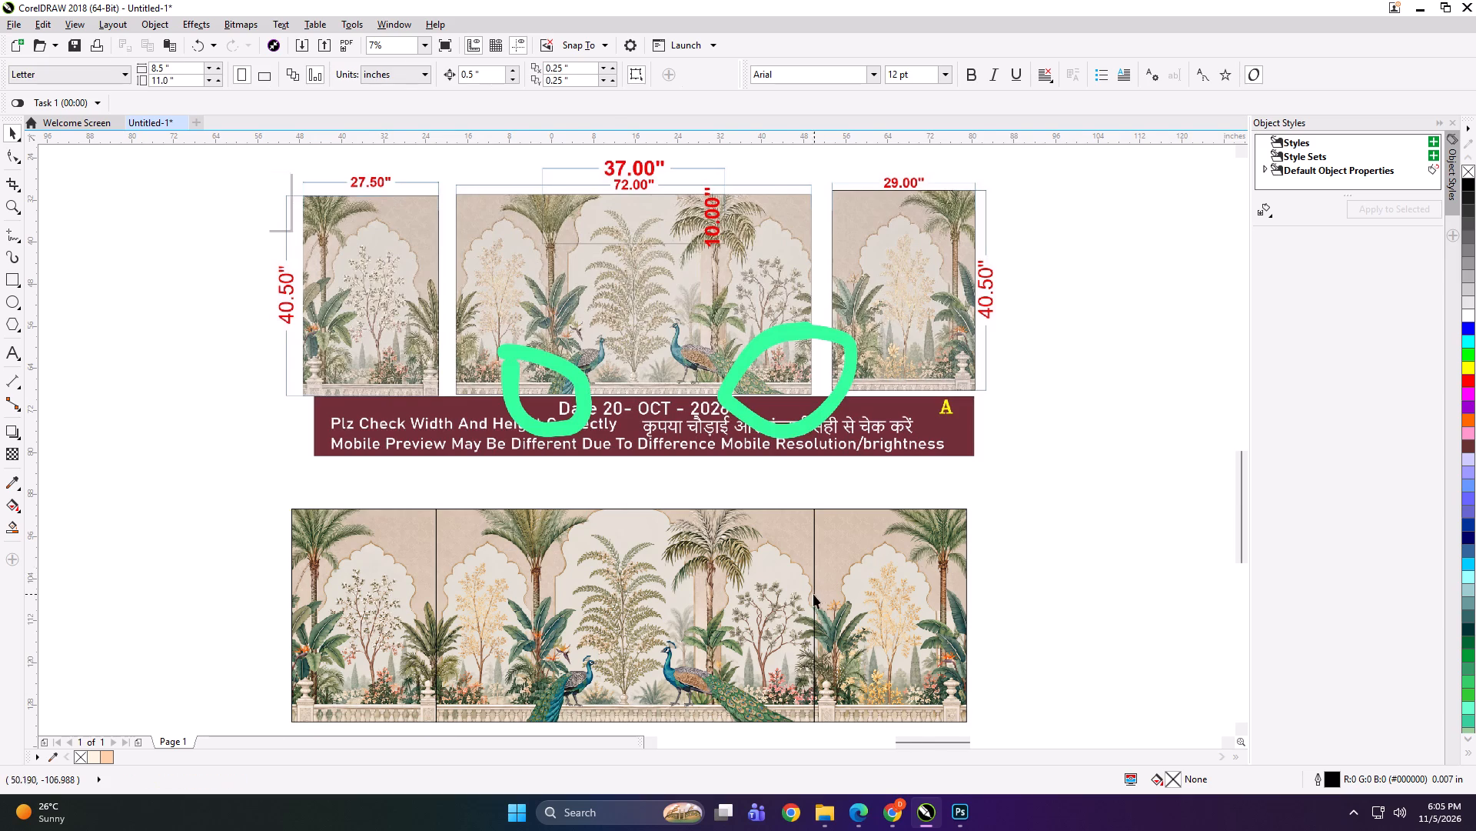
PowerClip the mural into the grouped rectangles and ungroup them into three separate panels.
scroll(811, 594, "up", 1)
scroll(796, 472, "down", 1)
left_click(703, 523, "alt")
key("shift+Return")
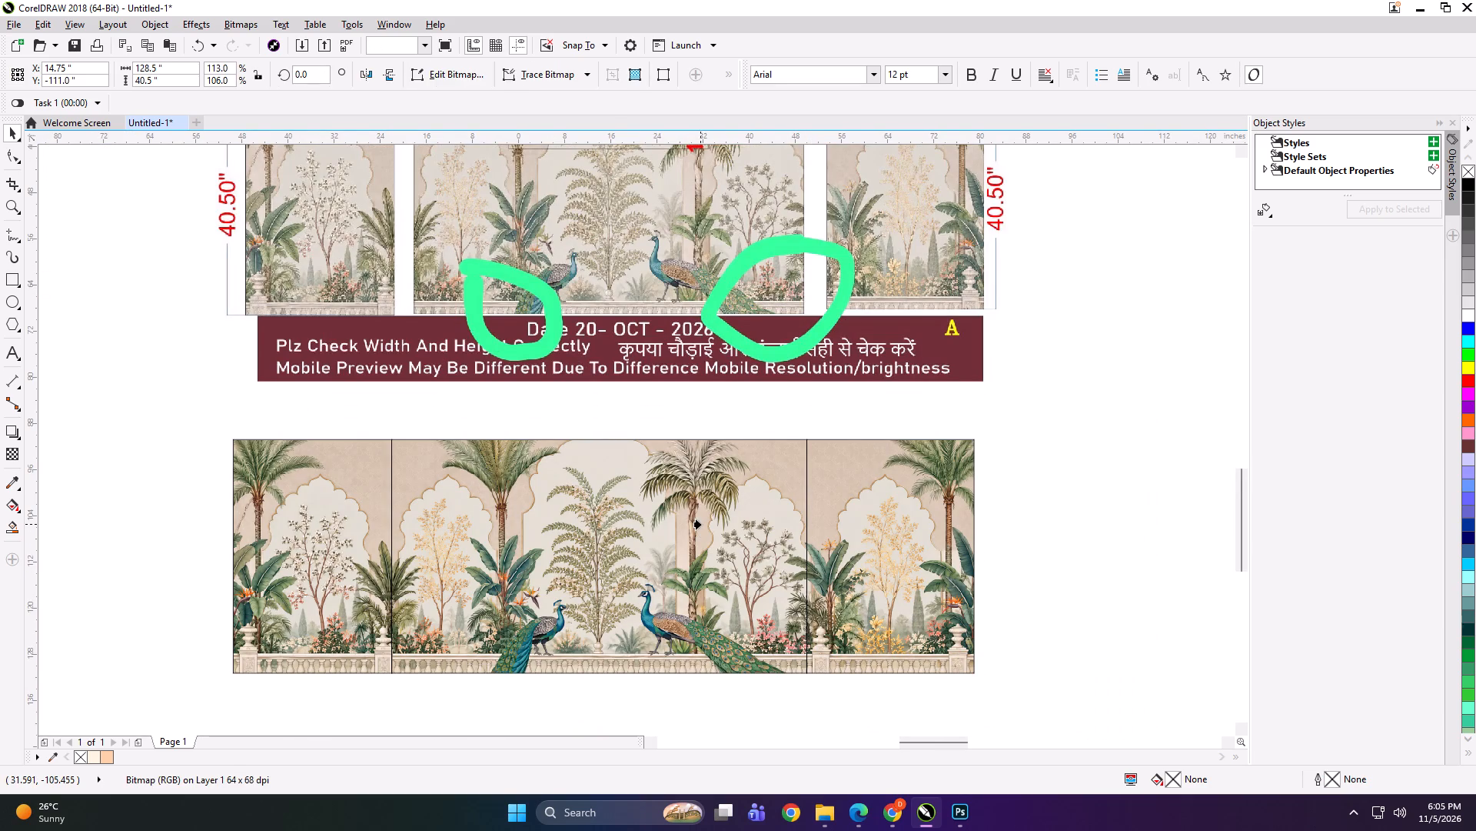
double_click(752, 478)
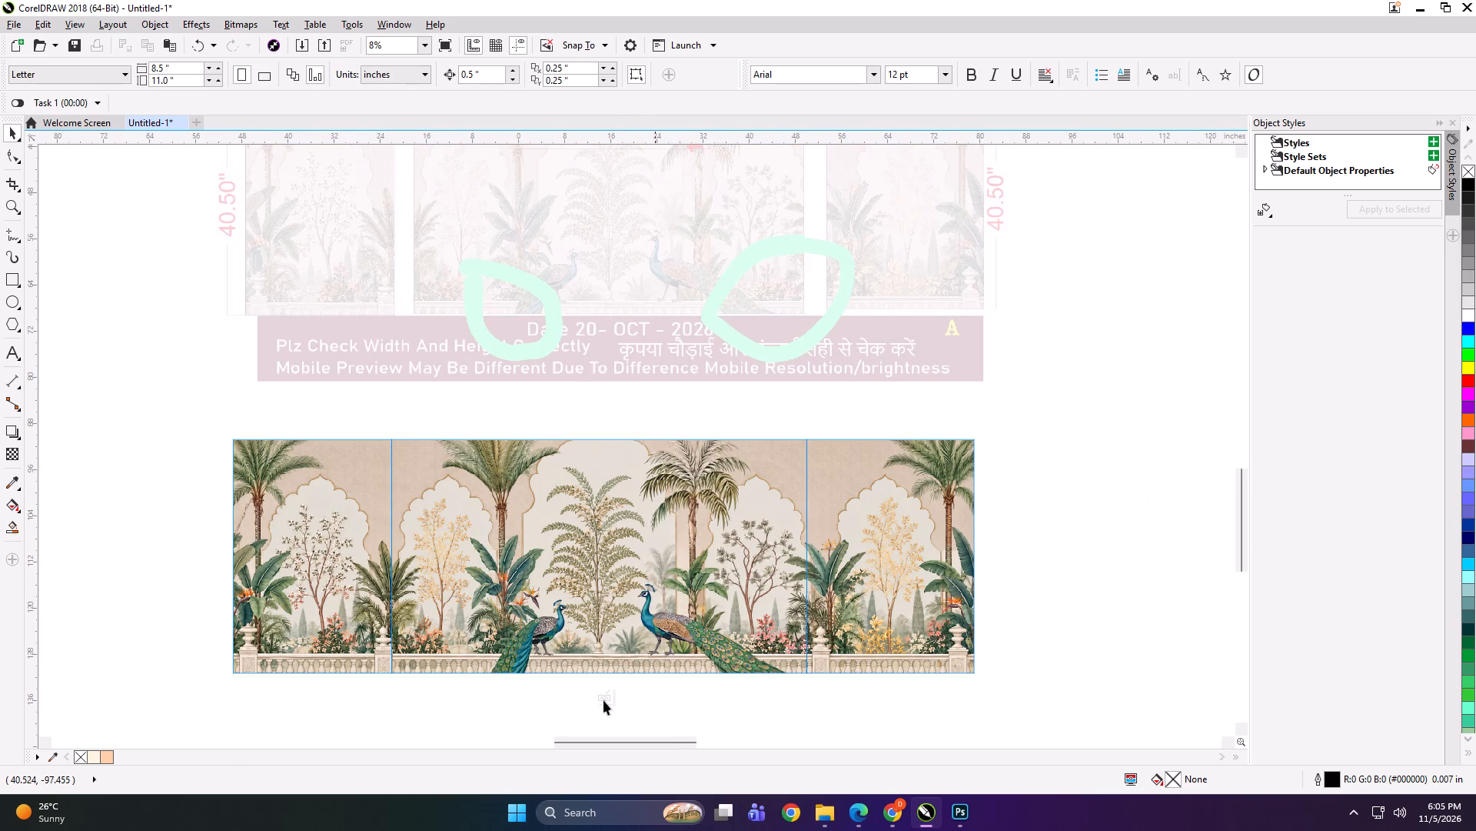
left_click(603, 700)
key("ctrl+u")
key("ctrl+u")
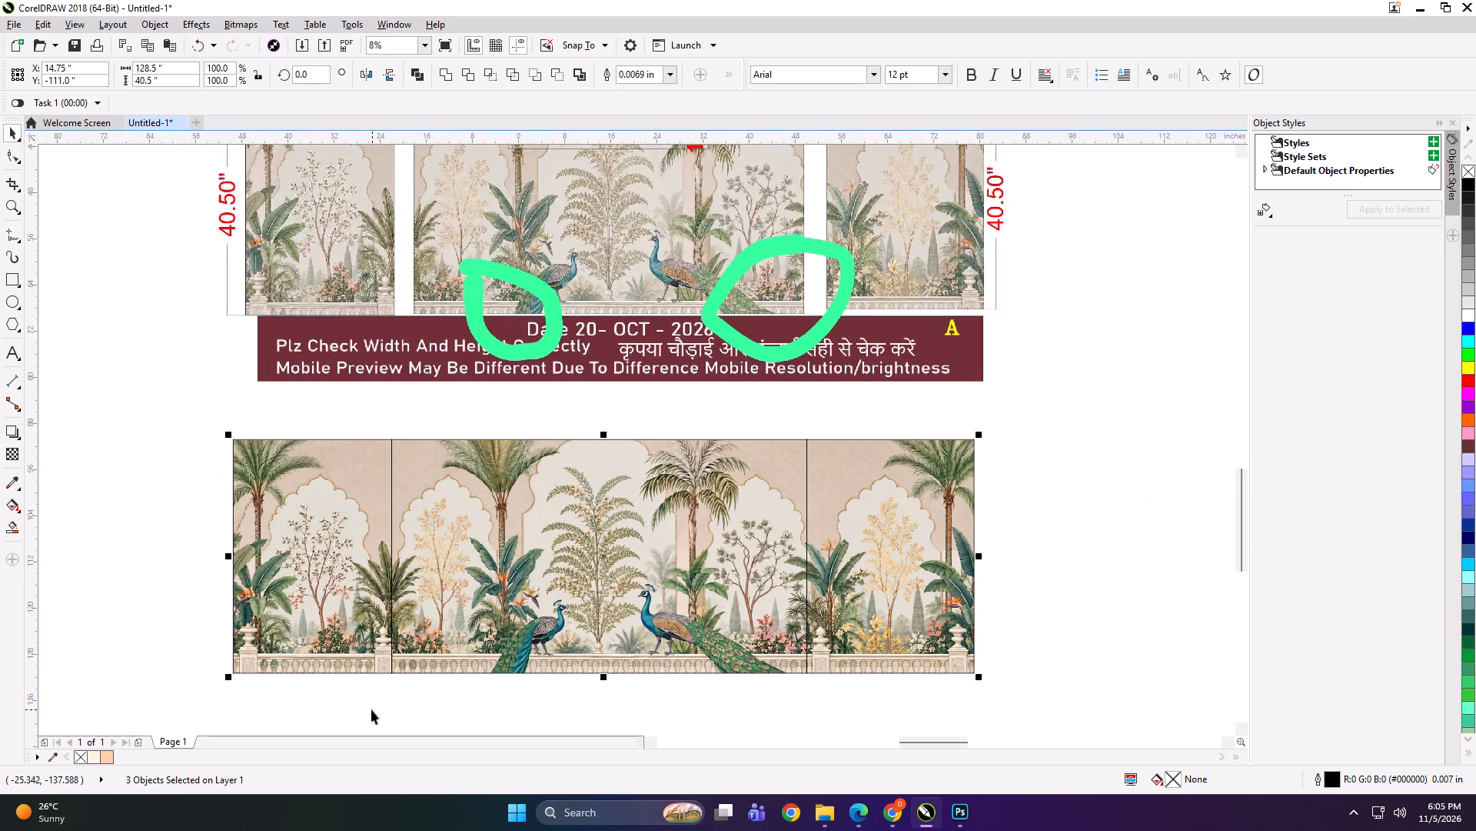
Space the three mural panels apart with 1-inch gaps by shifting the middle and right panels rightward.
double_click(371, 709)
left_click_drag(356, 687, 1032, 428)
key("Right")
key("Right")
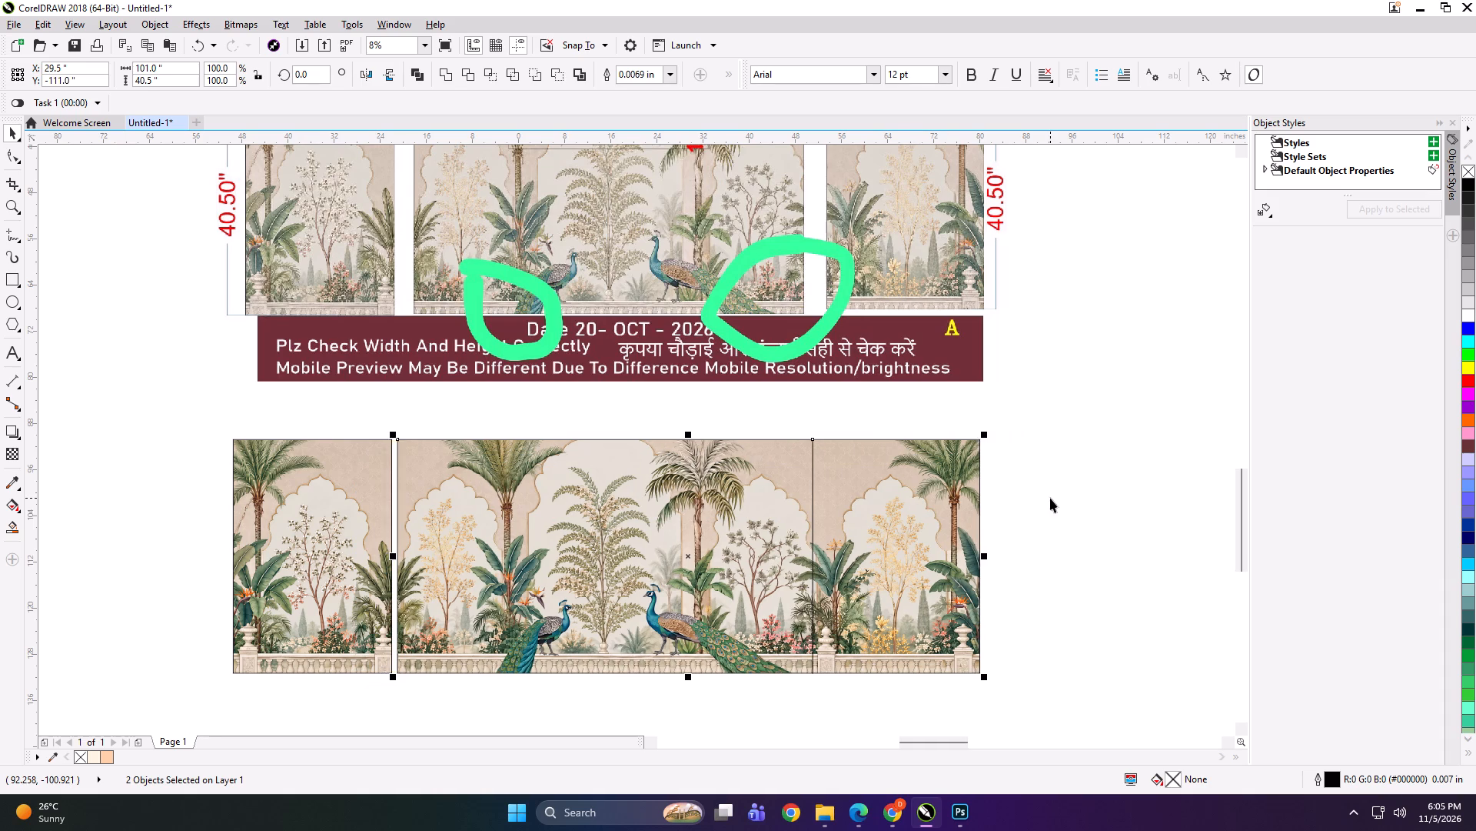
double_click(1050, 498)
left_click(936, 509)
key("Right")
key("Right")
scroll(918, 460, "down", 1)
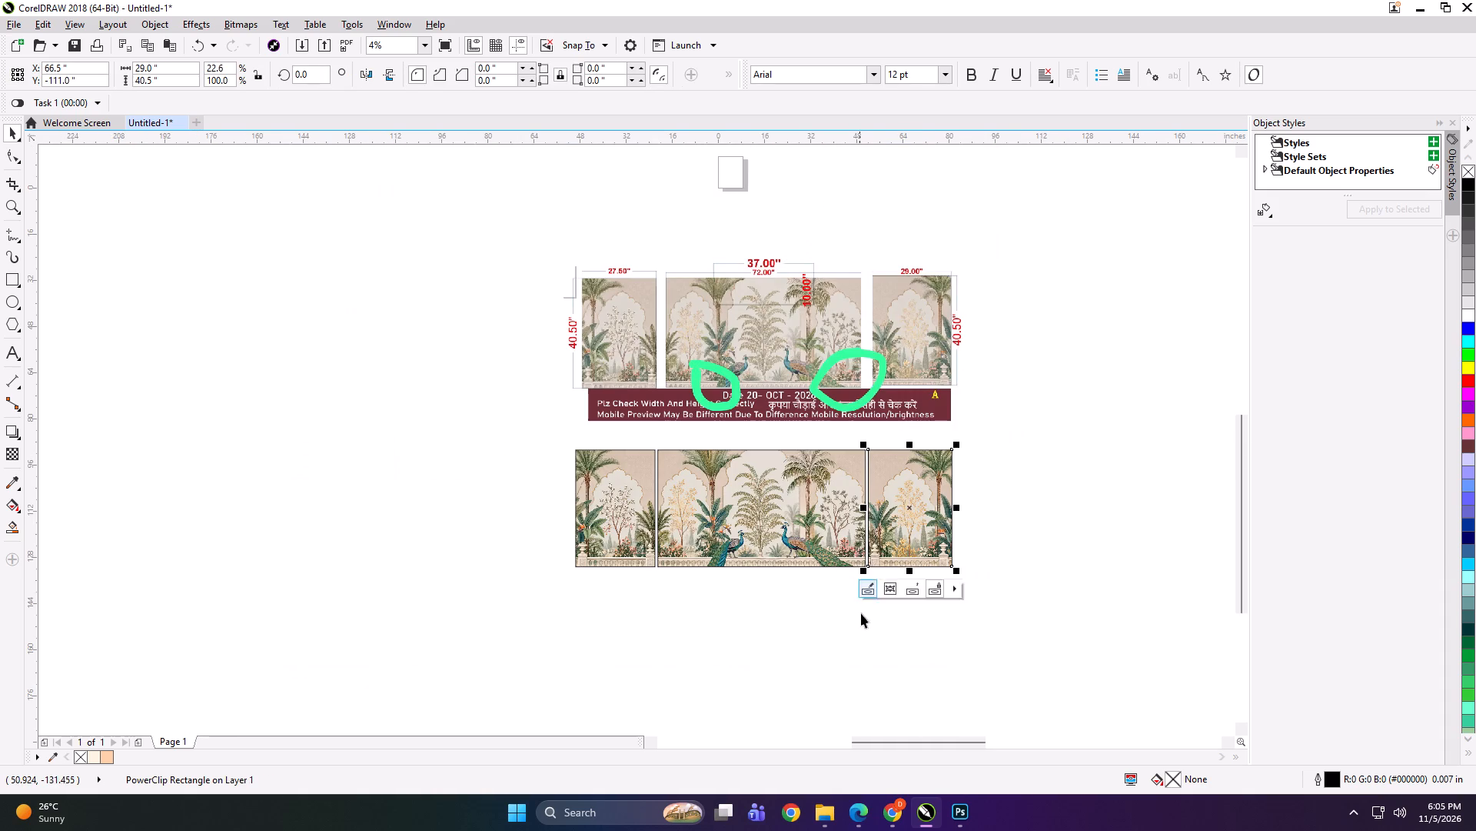
Compare the three spaced mural panels with the reference preview and group them.
left_click(964, 610)
left_click(982, 640)
left_click_drag(982, 640, 506, 418)
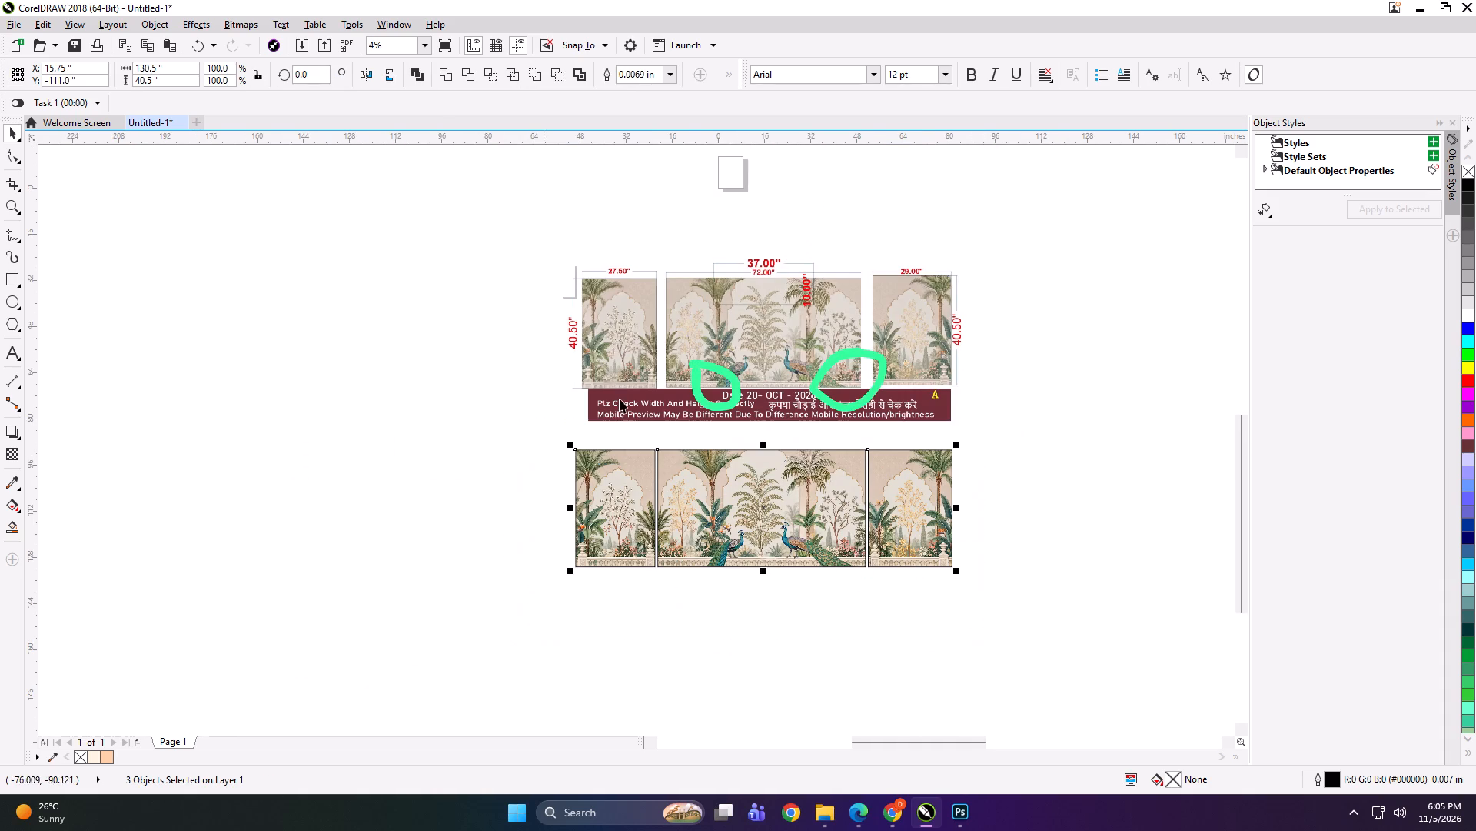
scroll(934, 326, "up", 1)
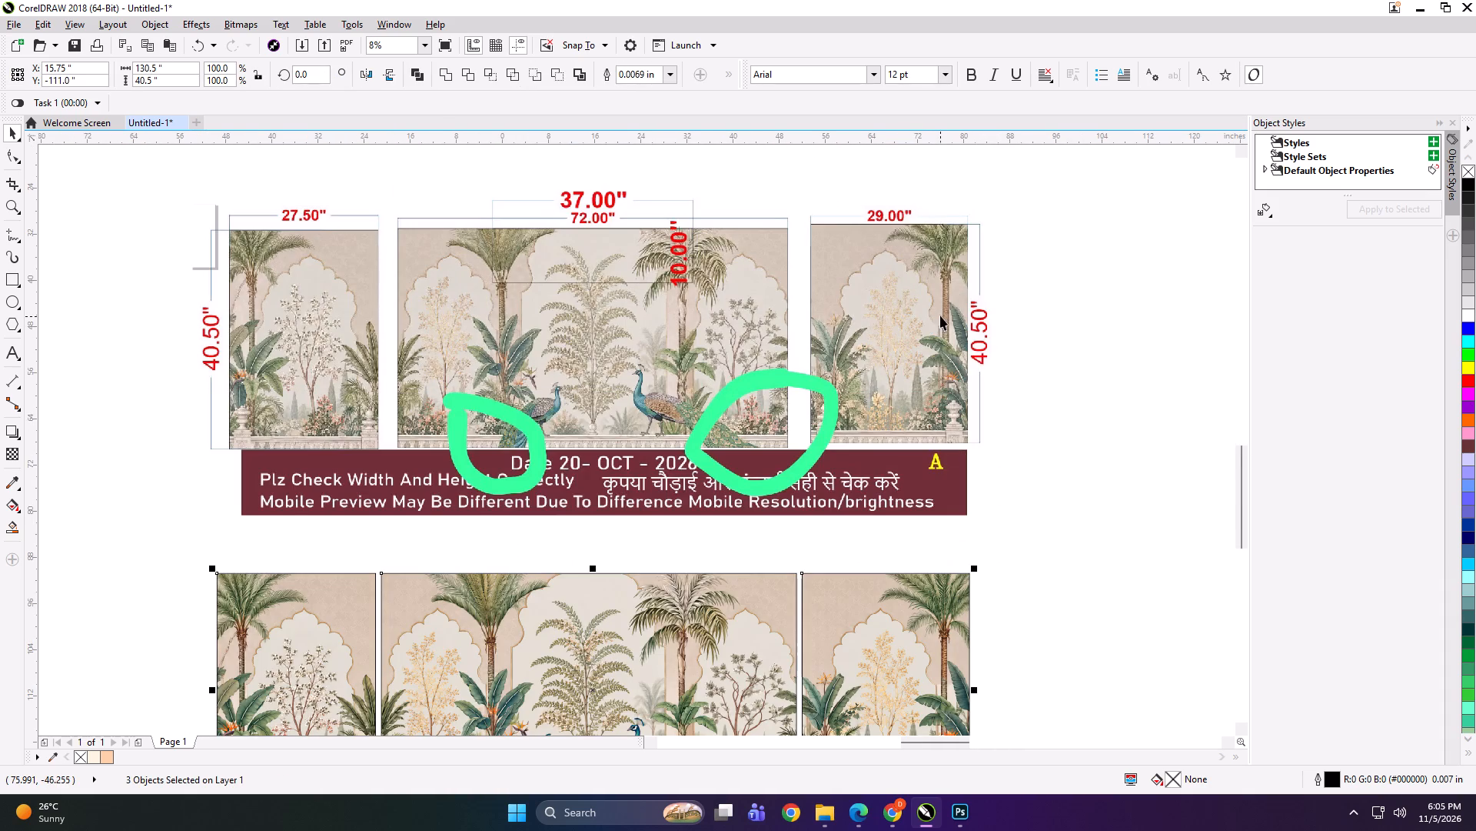
scroll(946, 299, "down", 1)
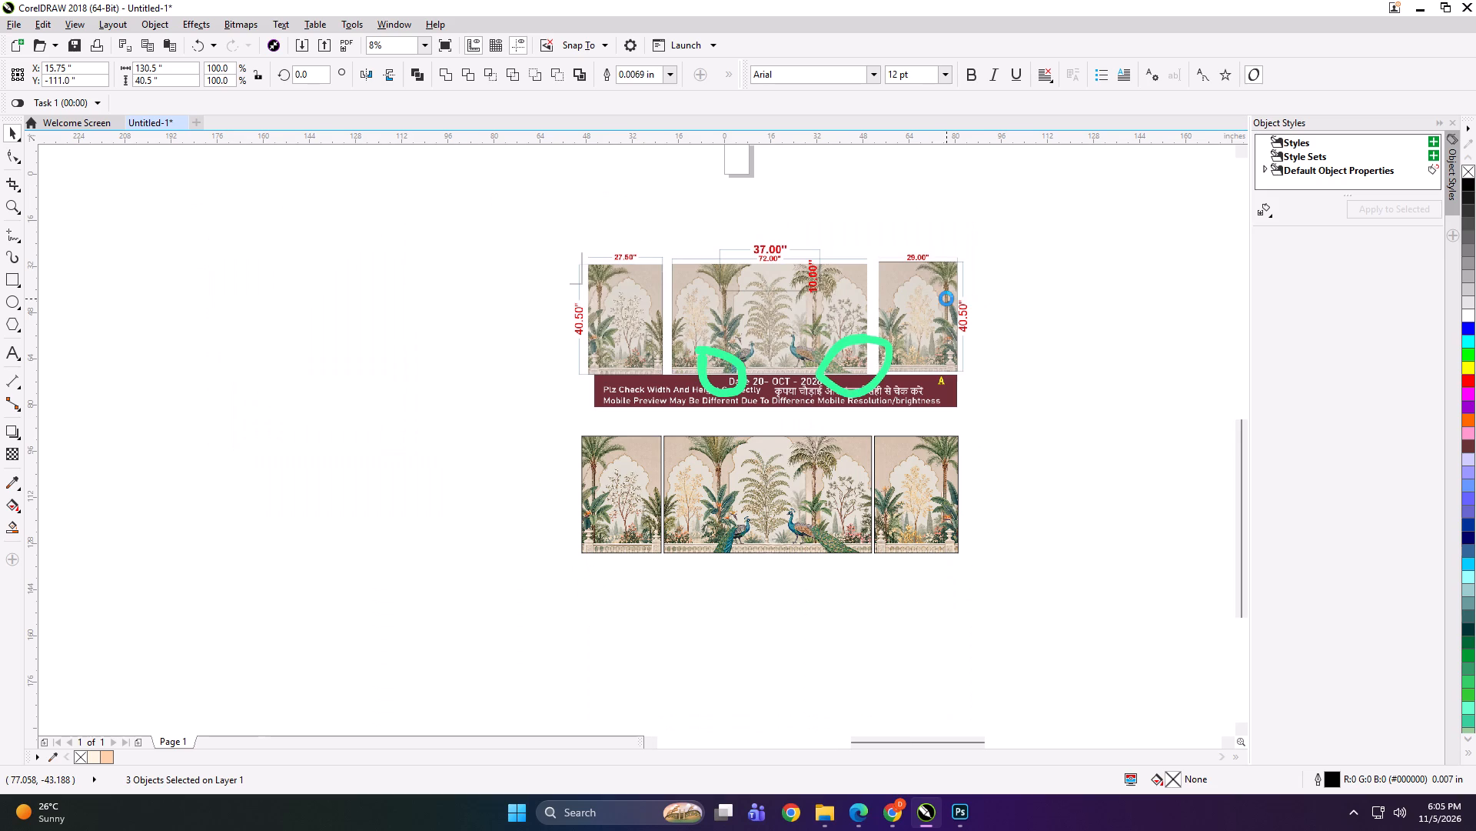
key("ctrl+g")
Export the grouped panels as the TIFF bitmap "130x40 NW" into the D&D DECOR folder under NOV > 5.
key("ctrl+e")
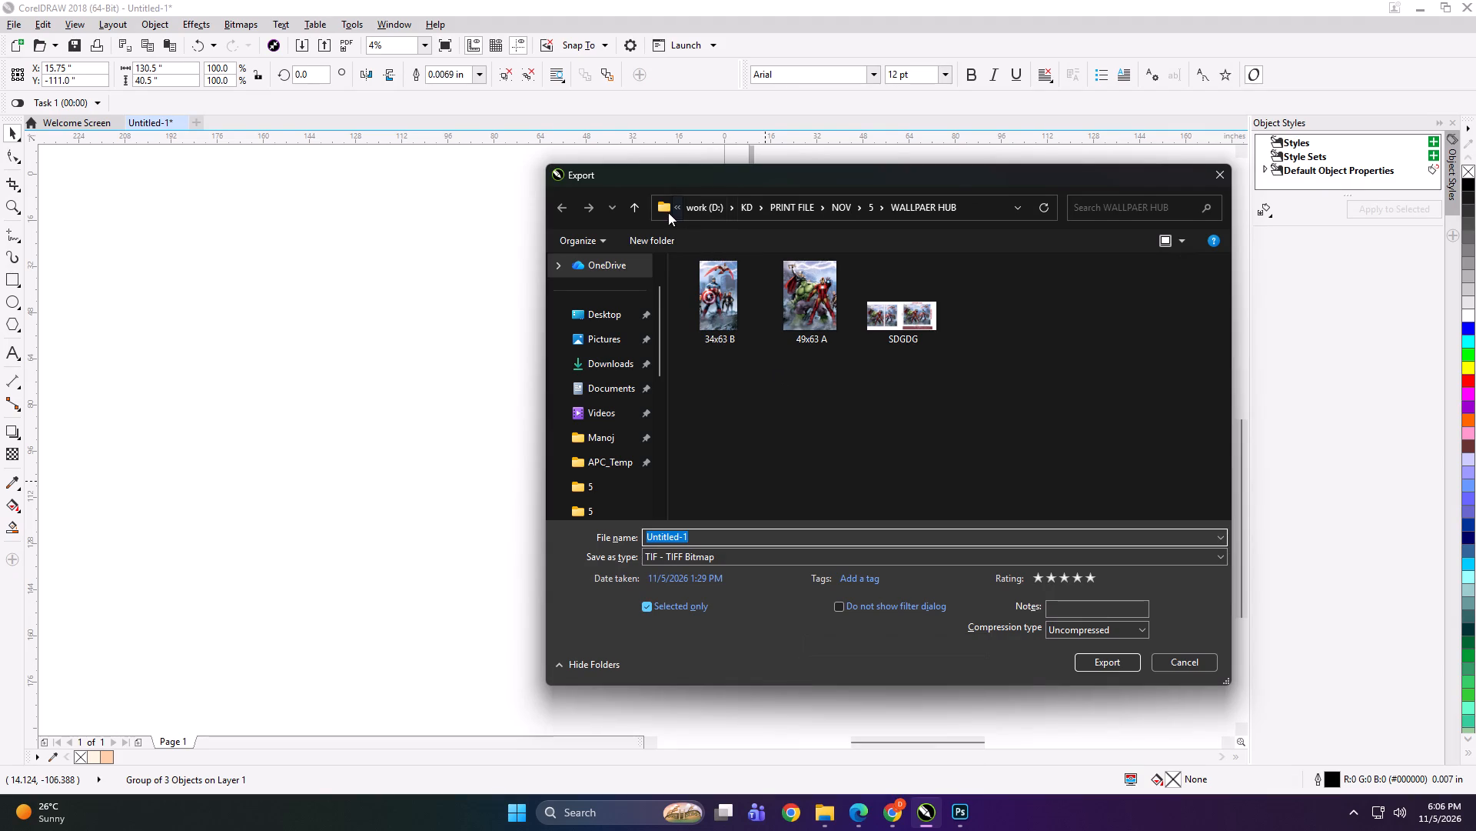
left_click(640, 209)
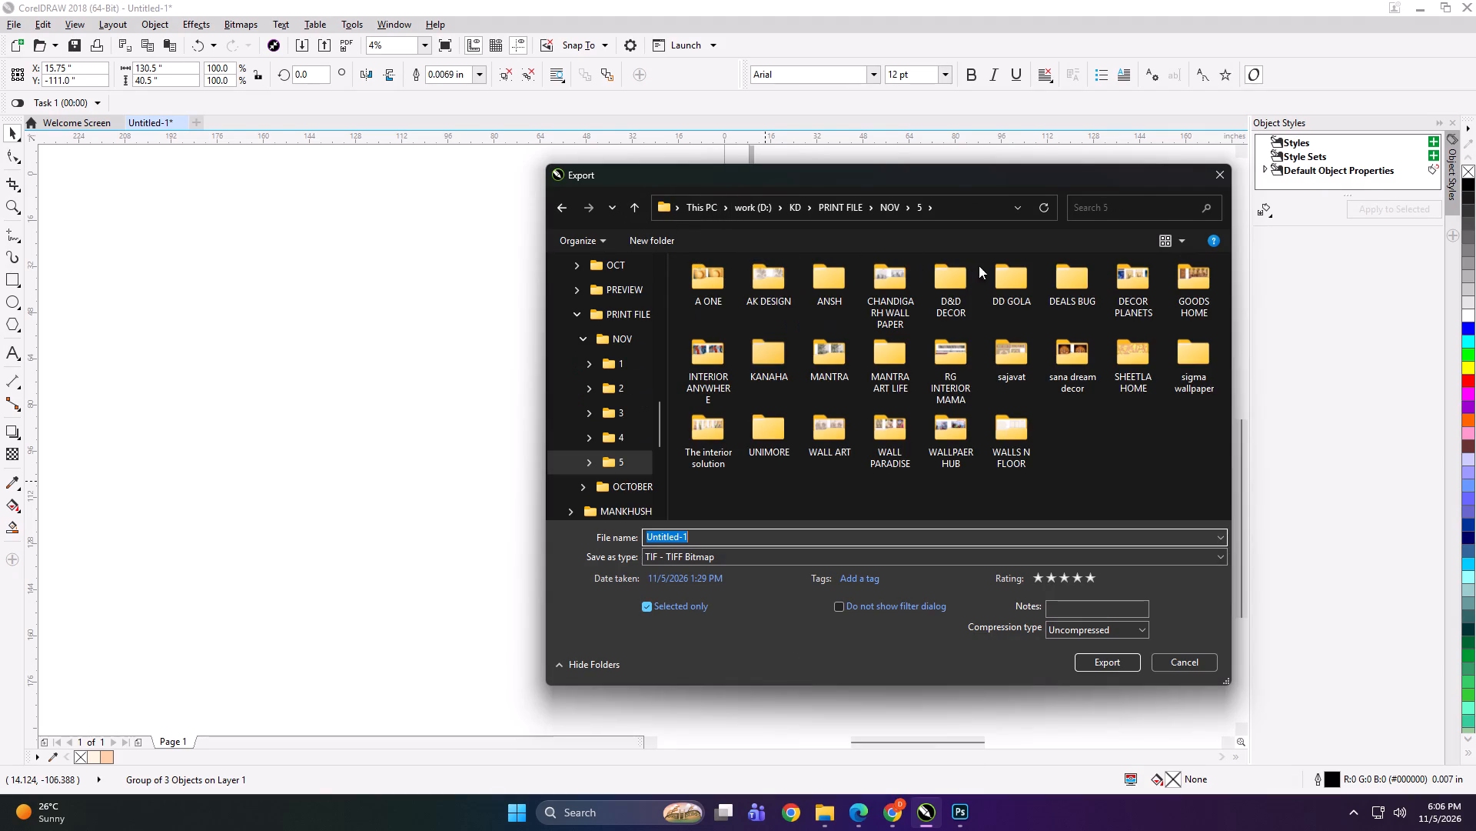
triple_click(961, 271)
left_click(753, 536)
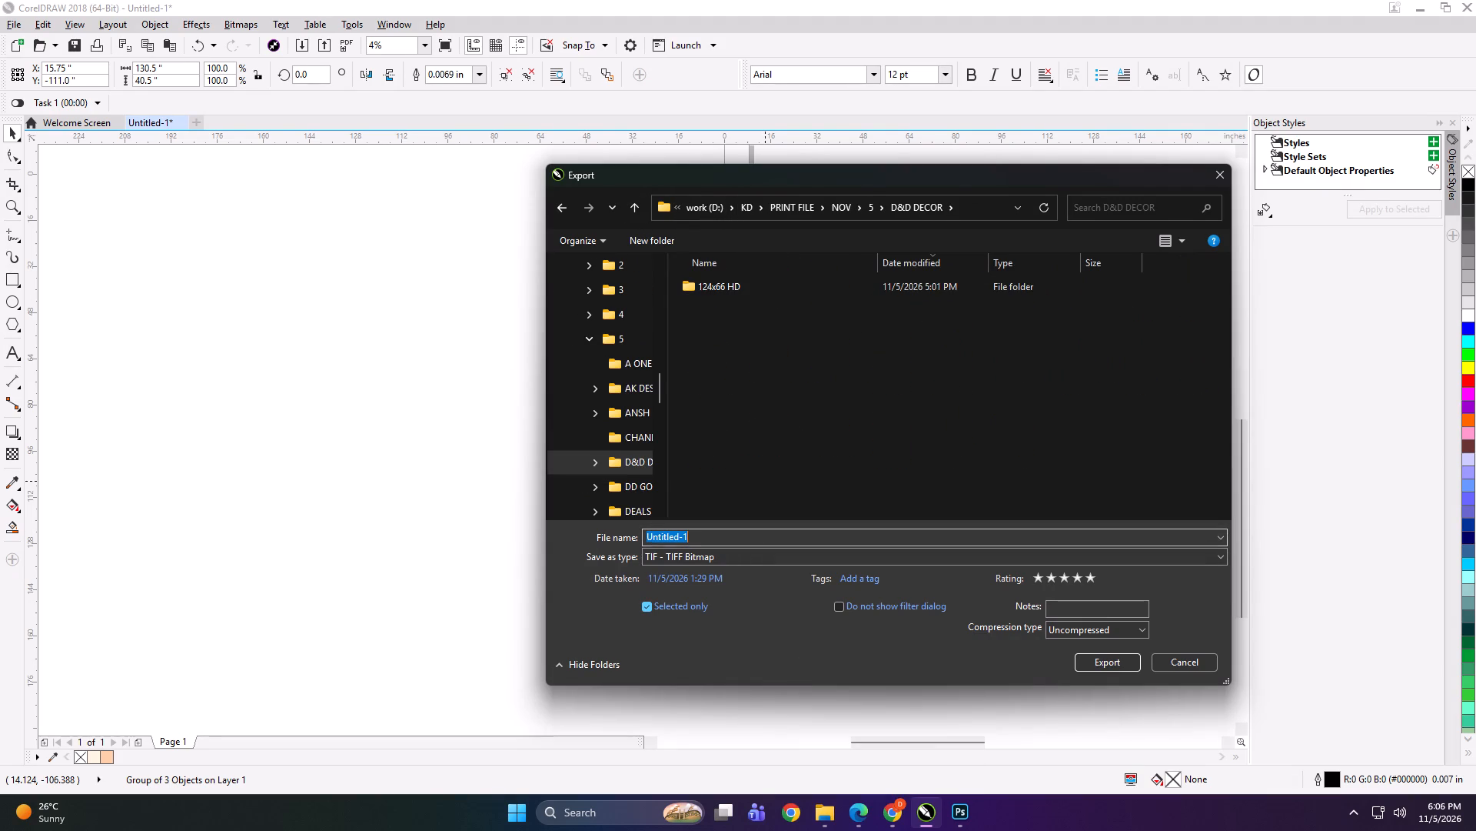
type("130x40 NW")
key("Return")
key("Return")
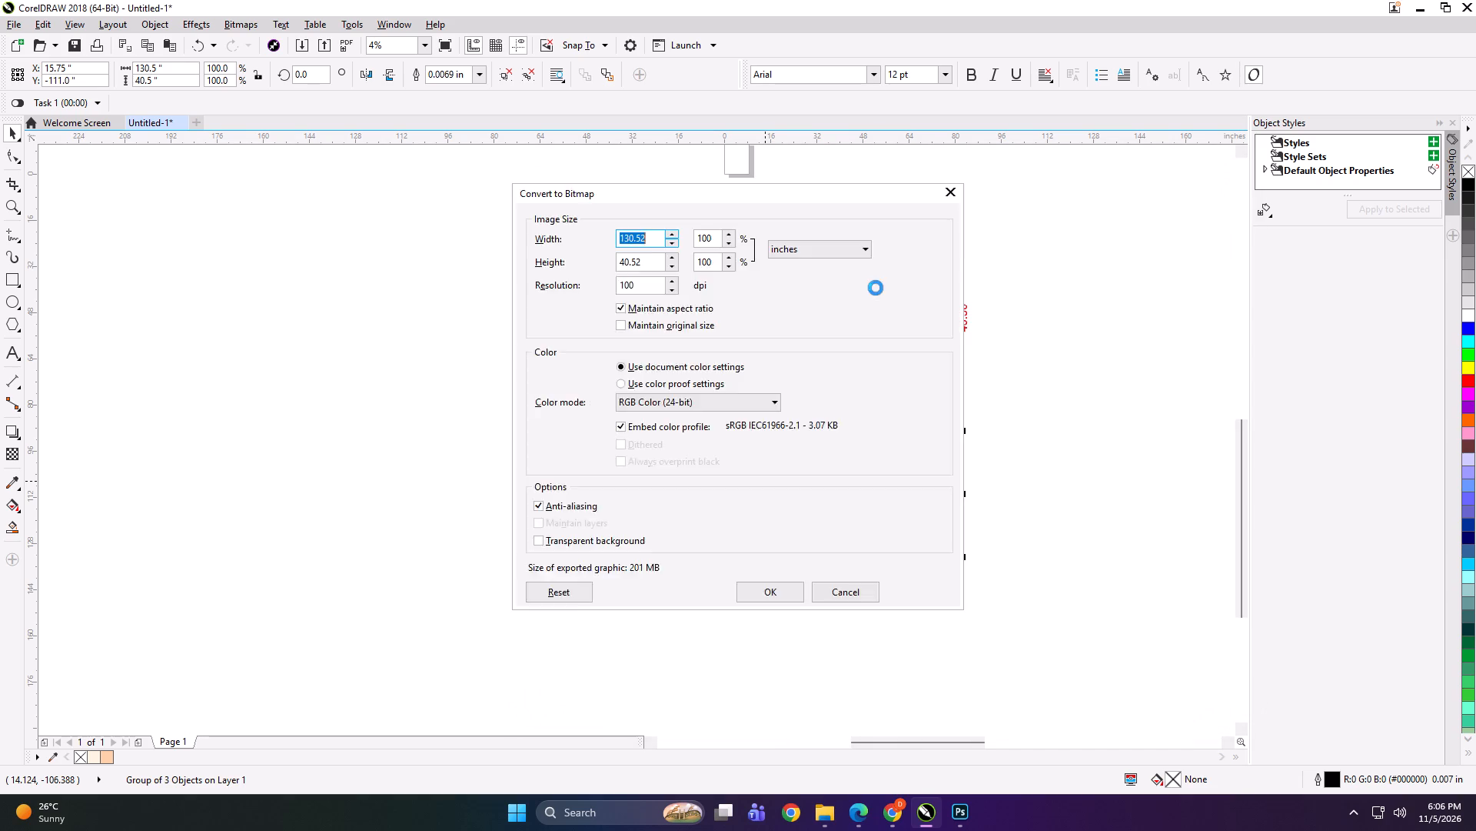
Group the reference preview with the mural panels and scale the group down to 5%, about 7 × 5.3 inches.
left_click(783, 312, "shift")
key("ctrl+g")
left_click_drag(982, 558, 791, 423, "shift")
scroll(779, 400, "up", 3)
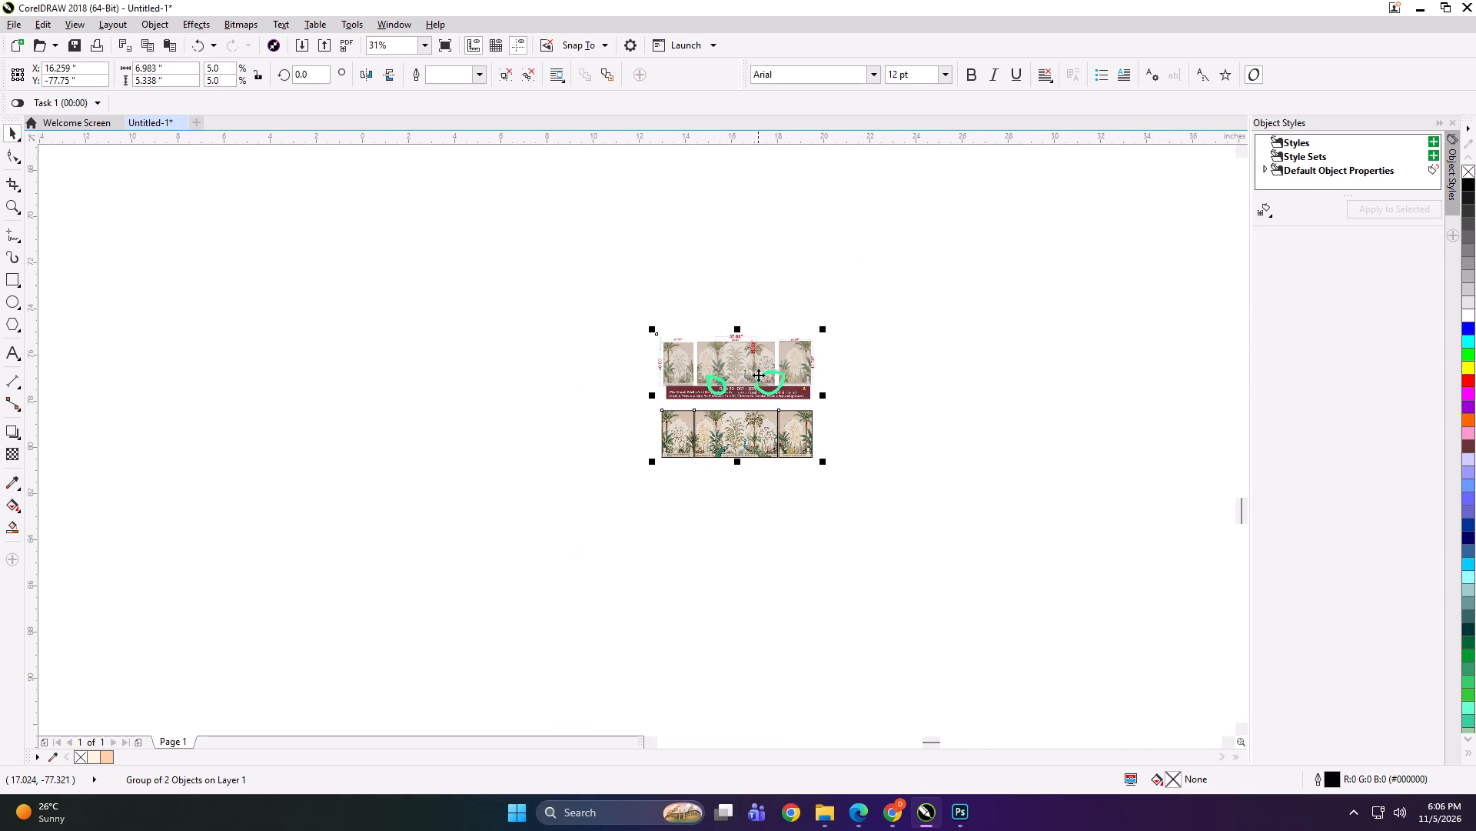
Export the scaled-down group of reference preview and mural panels as "SFGDG" into the D&D DECOR folder.
scroll(758, 375, "up", 1)
key("ctrl+e")
type("SFGDG")
key("Return")
key("Return")
key("Return")
Delete the scaled-down preview and panel group from the drawing.
key("Delete")
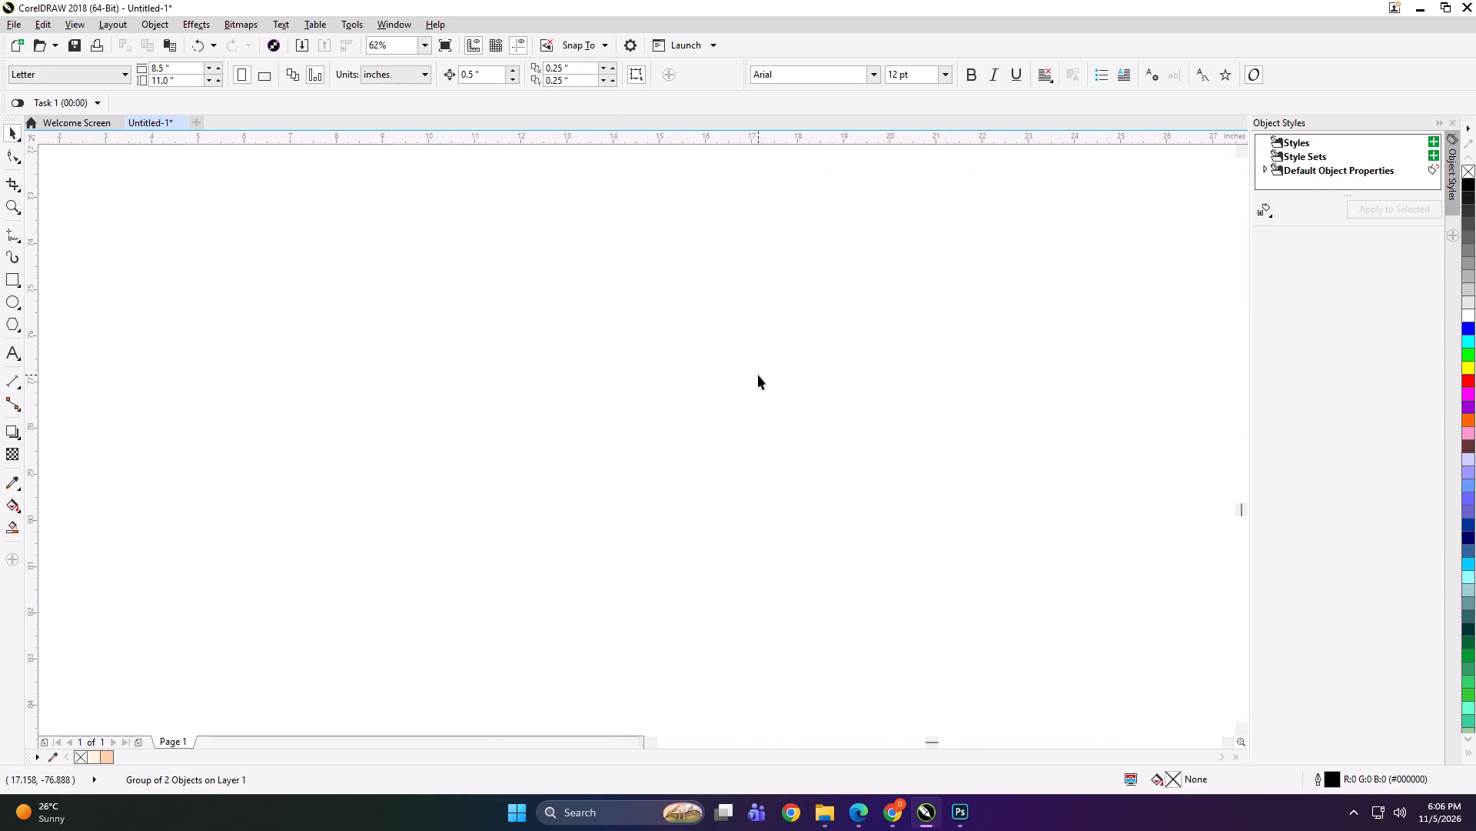
key("F4")
left_click(758, 375)
In File Explorer, copy "130x40 NW" and "SFGDG" from the D&D DECOR folder under work (D:) > KD > PRINT FILE > NOV > 5.
left_click(829, 827)
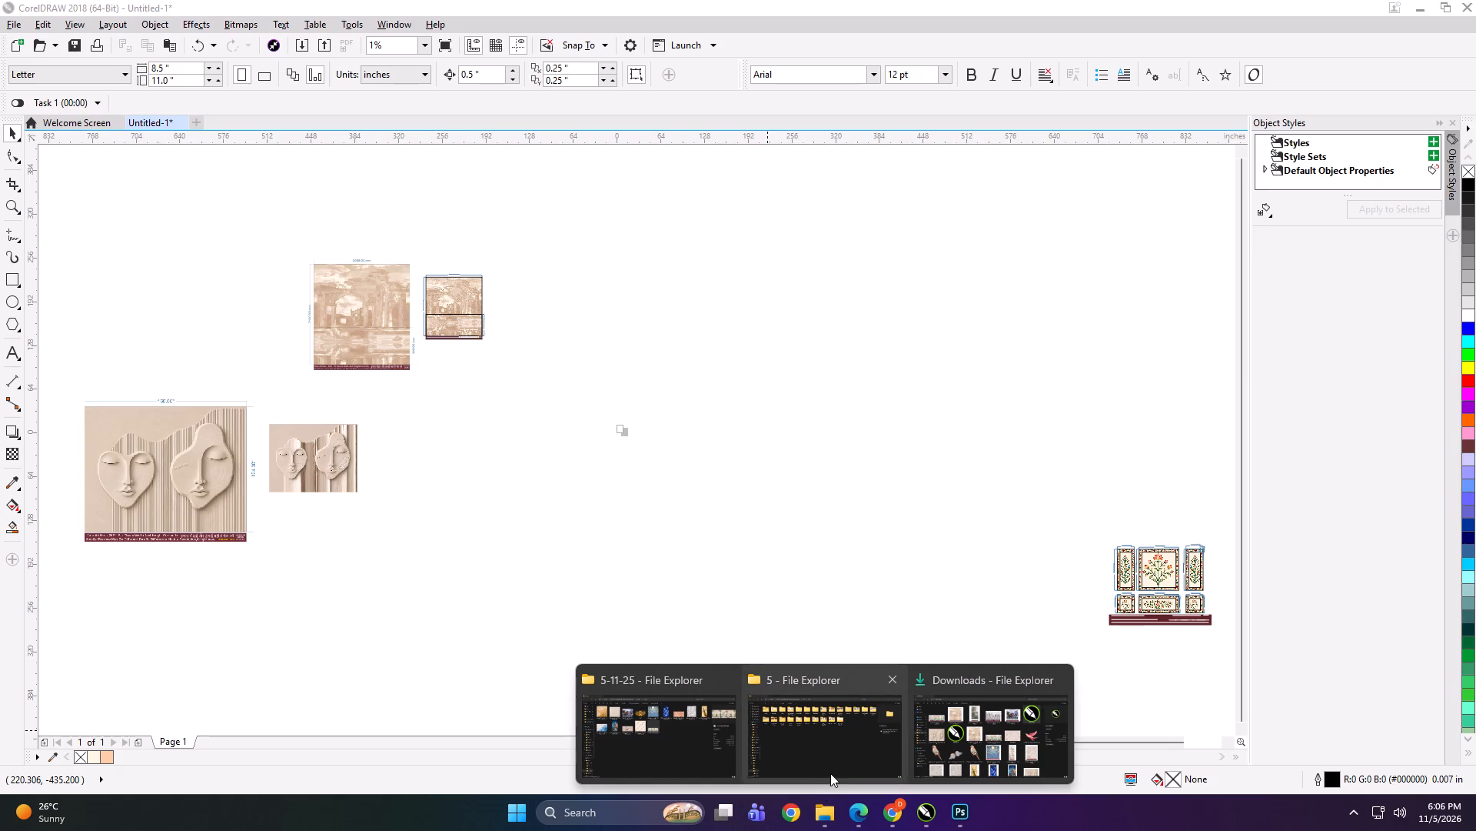
left_click(826, 749)
scroll(710, 488, "up", 2, "ctrl")
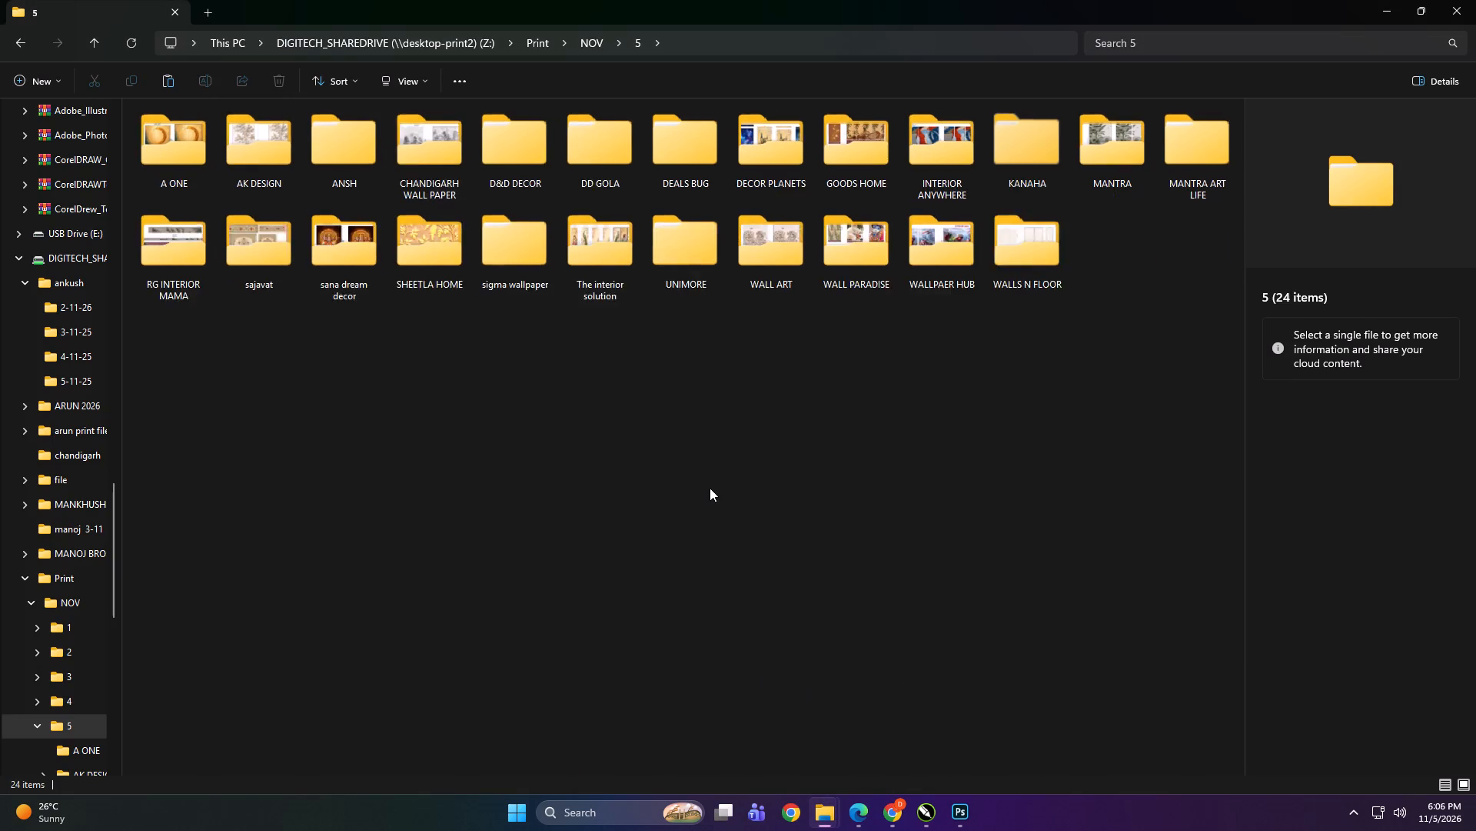
scroll(710, 488, "up", 4, "ctrl")
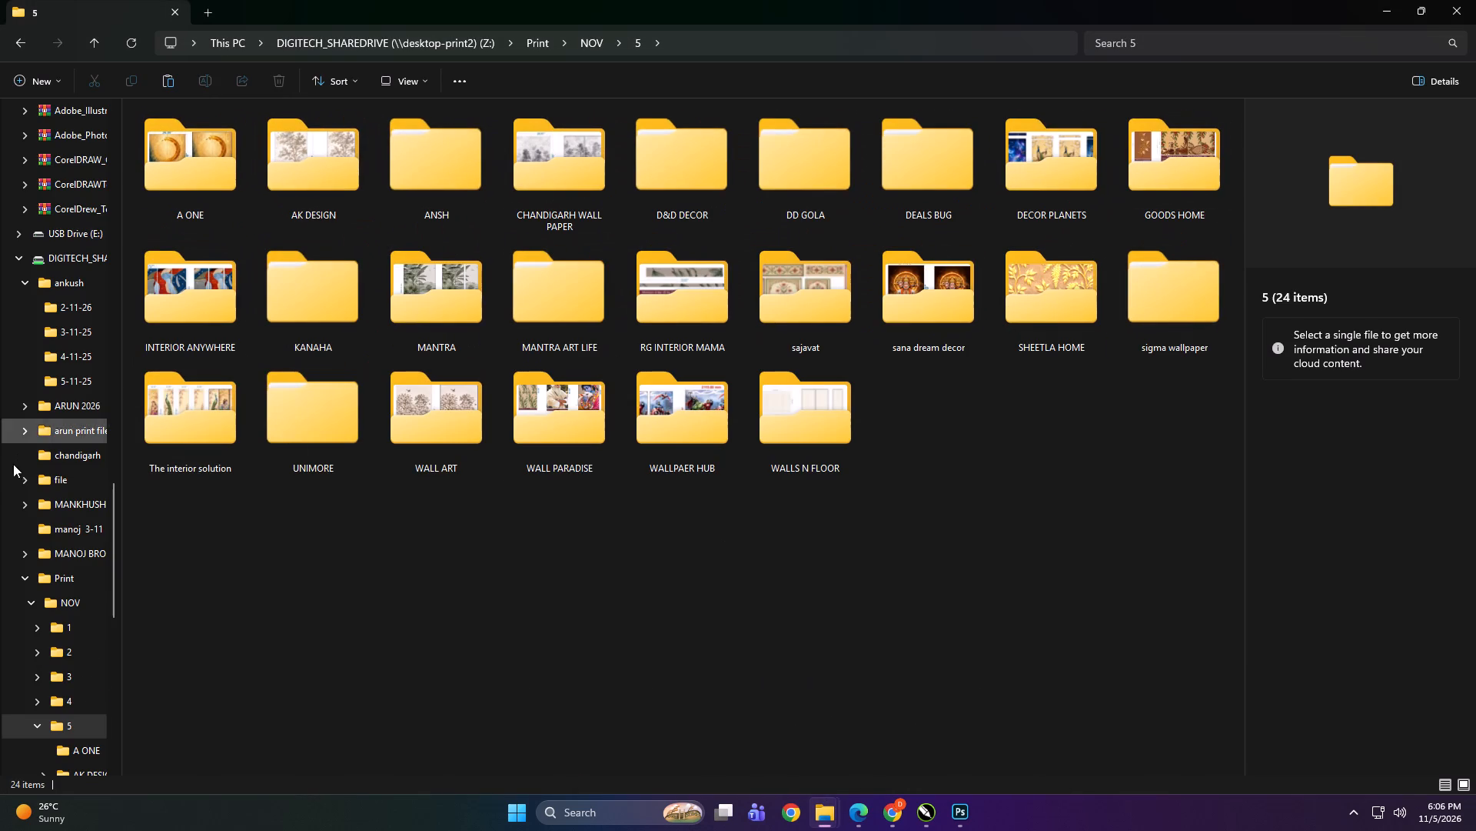
scroll(18, 473, "up", 4)
left_click(57, 497)
double_click(386, 283)
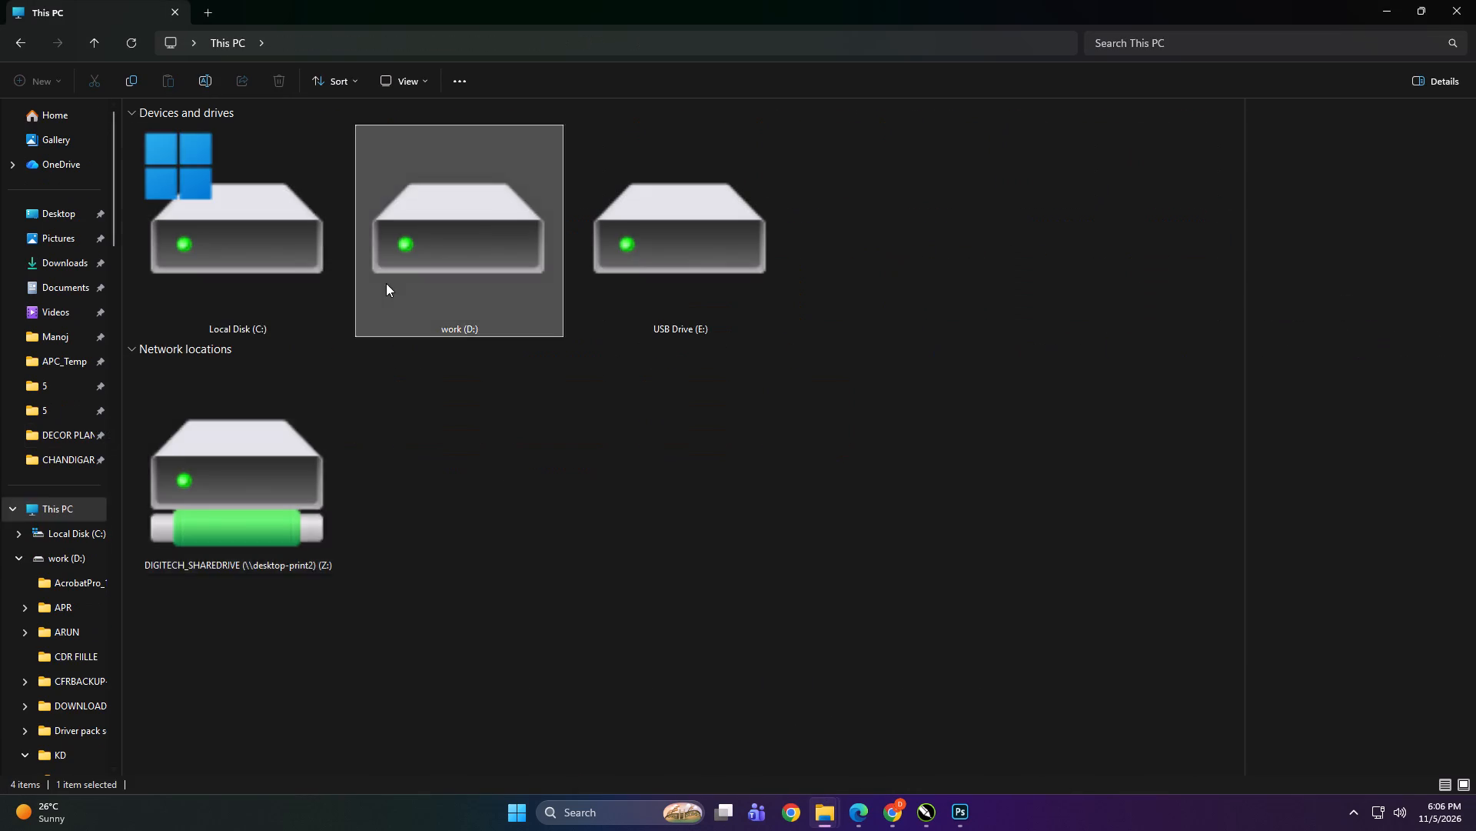
double_click(248, 299)
double_click(665, 236)
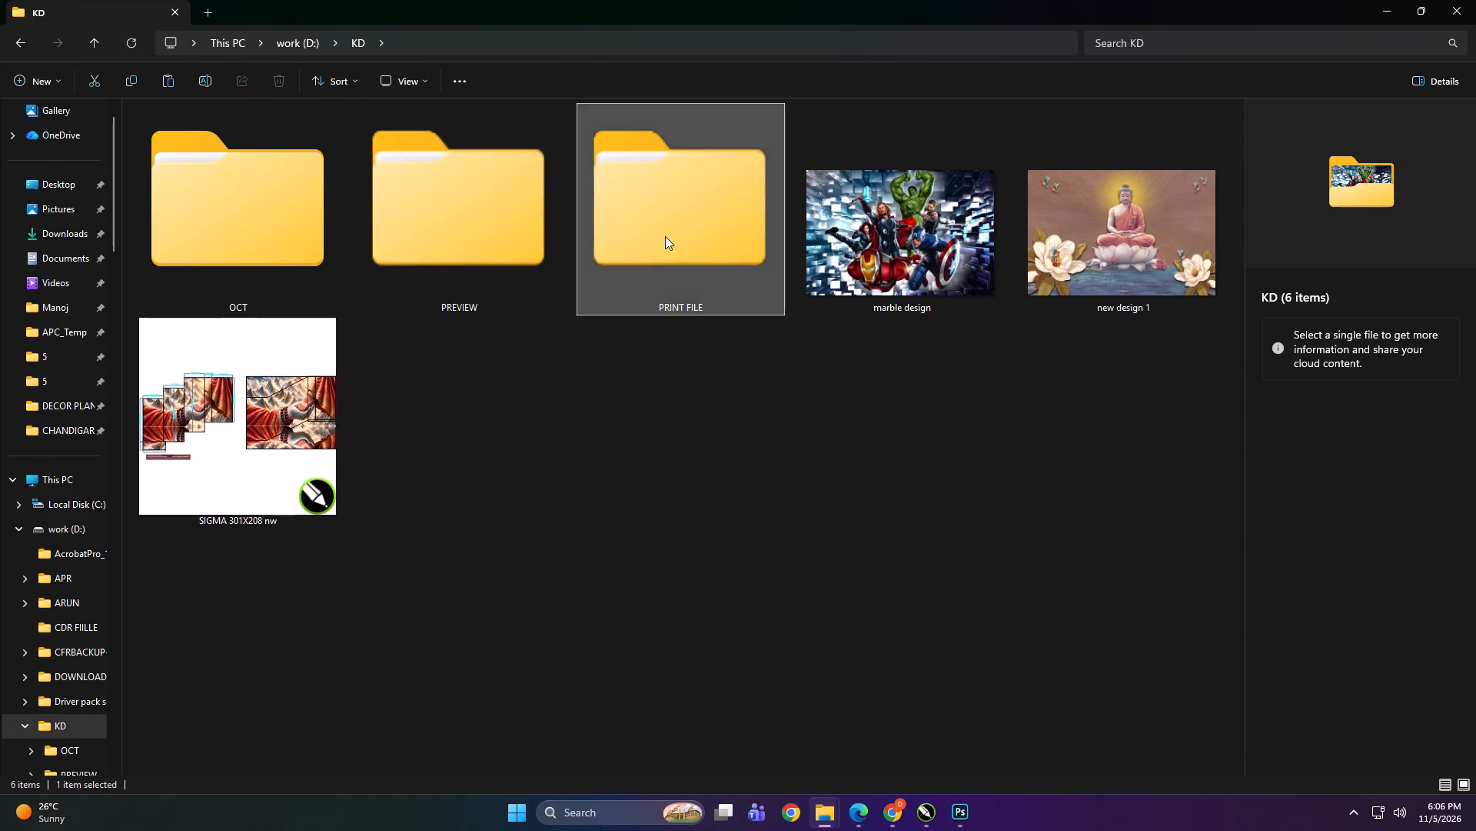
double_click(313, 237)
double_click(1188, 226)
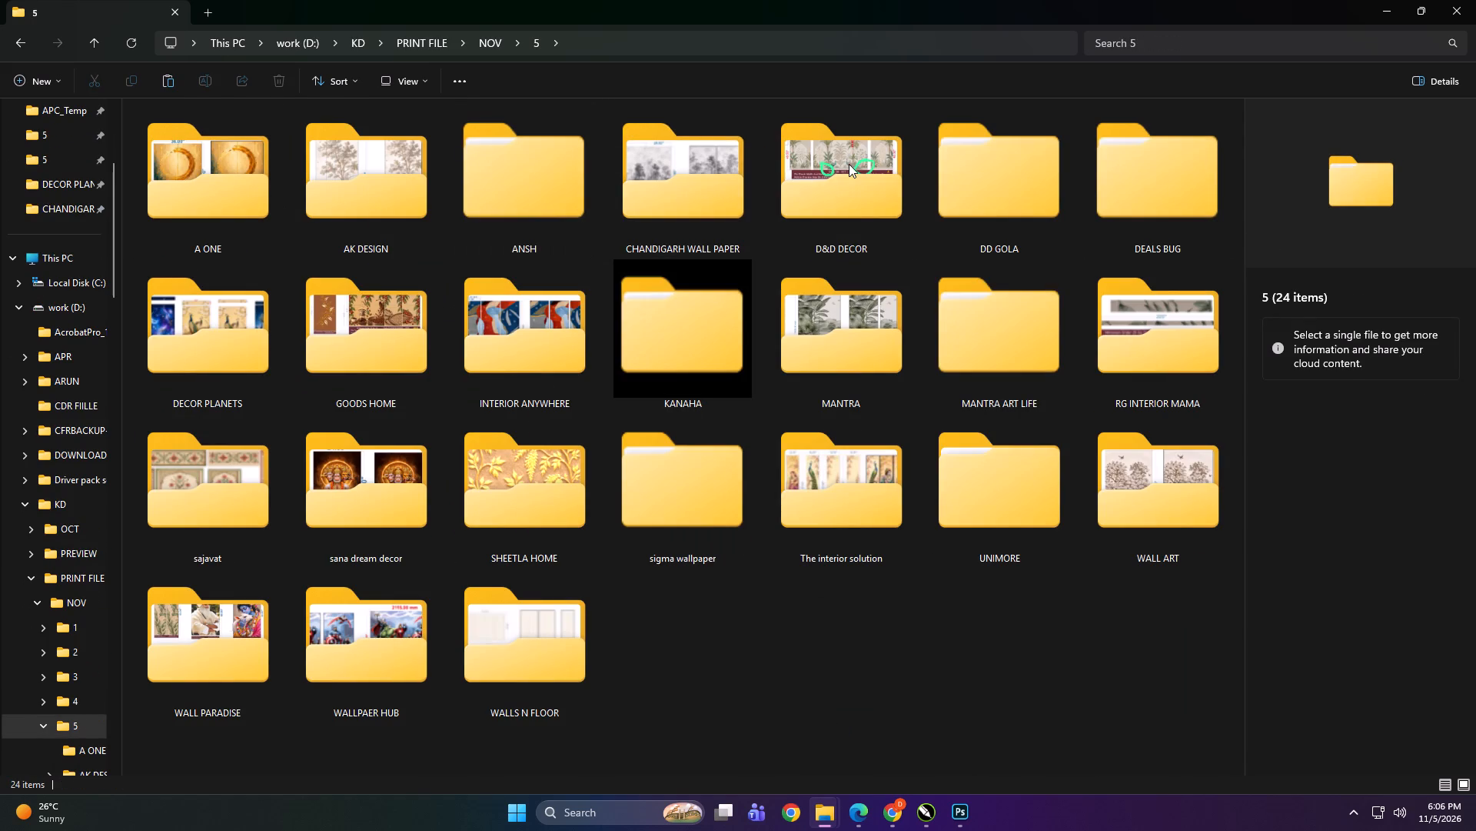
double_click(849, 164)
left_click_drag(261, 245, 392, 156)
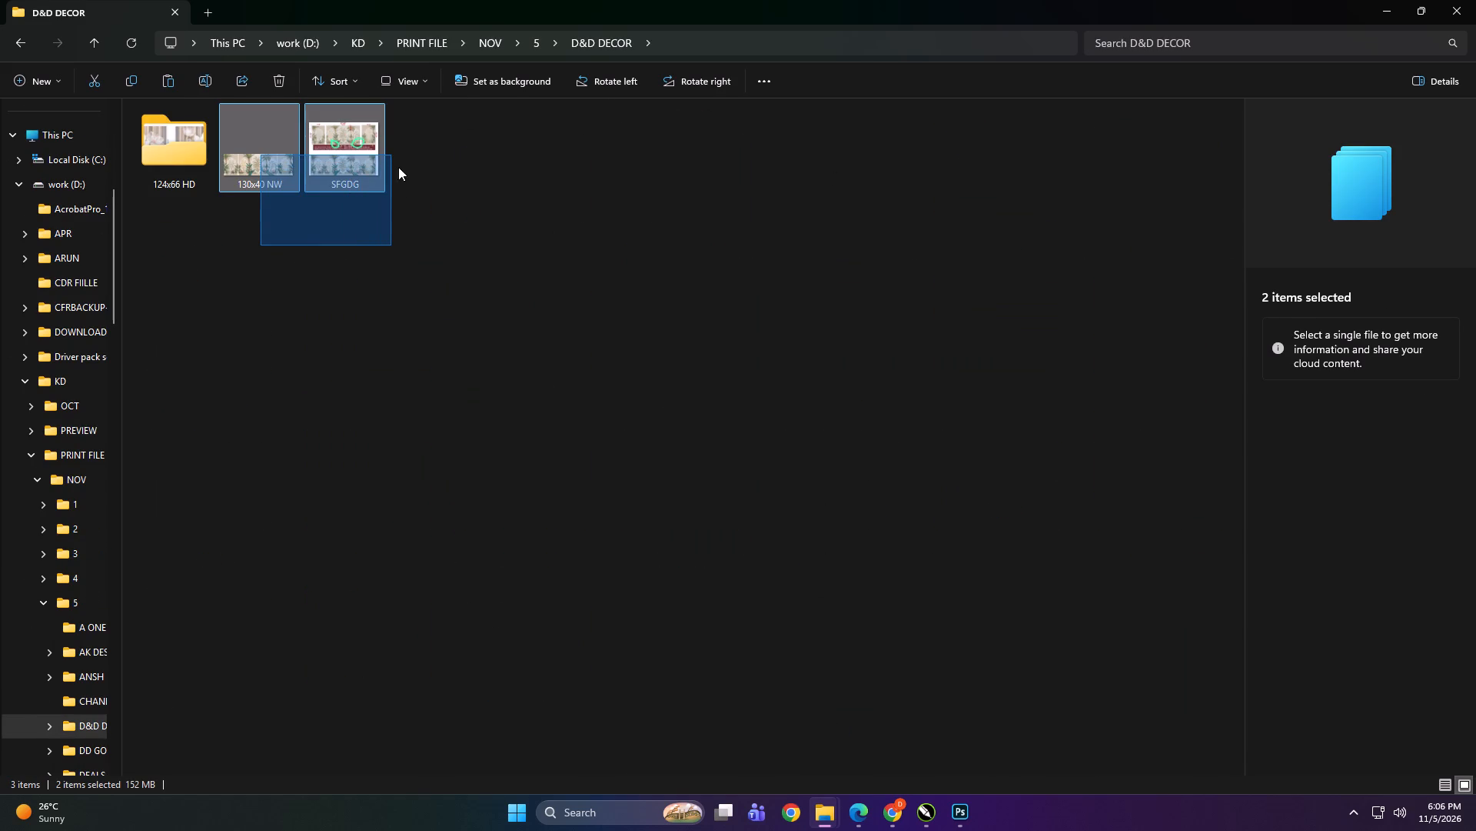
key("ctrl+c")
Open the Print > NOV > 5 folder on the DIGITECH_SHAREDRIVE (Z:) network drive.
scroll(66, 535, "up", 5)
left_click(68, 506)
double_click(259, 476)
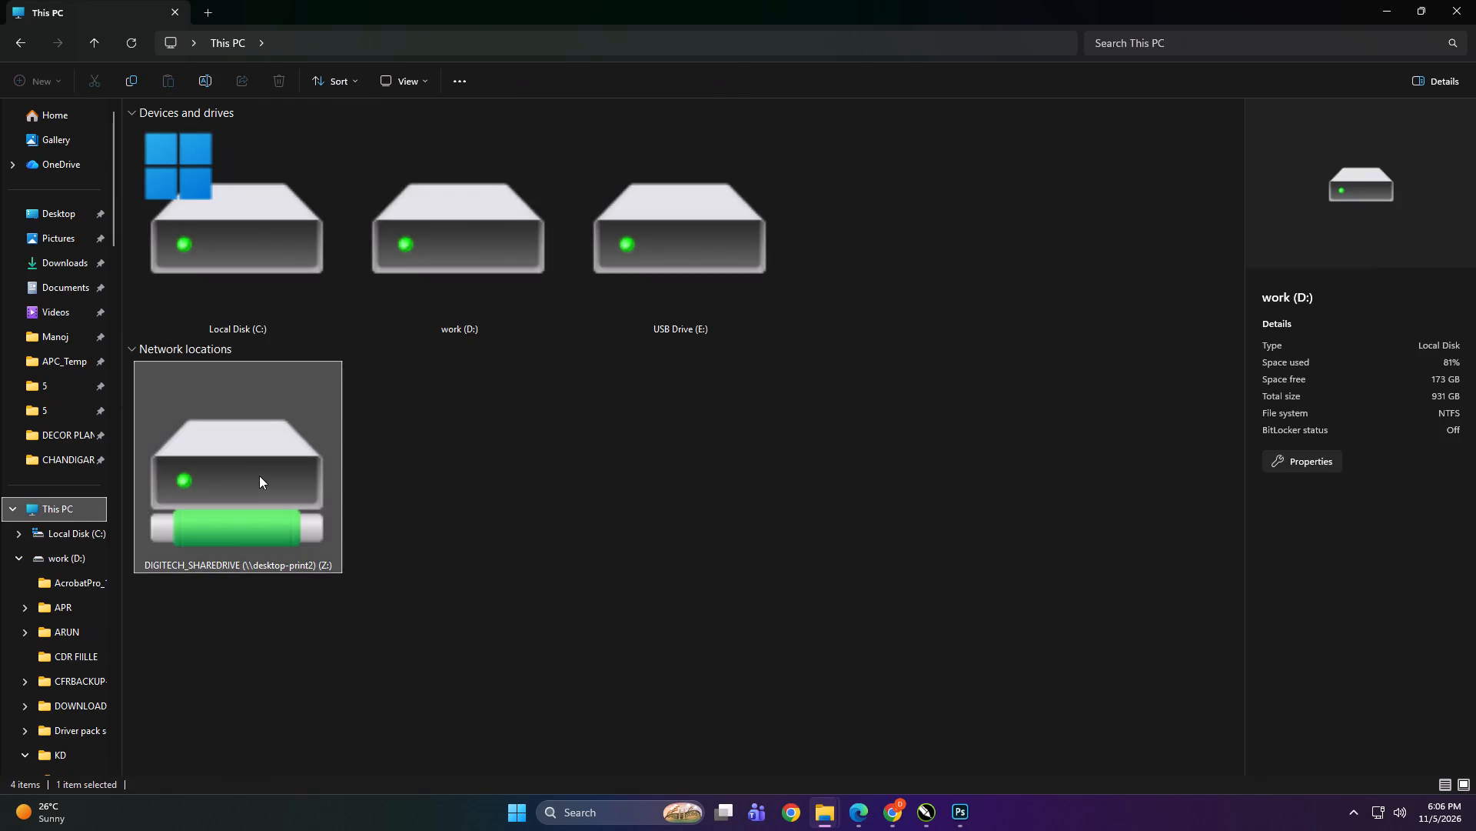
double_click(529, 366)
double_click(292, 226)
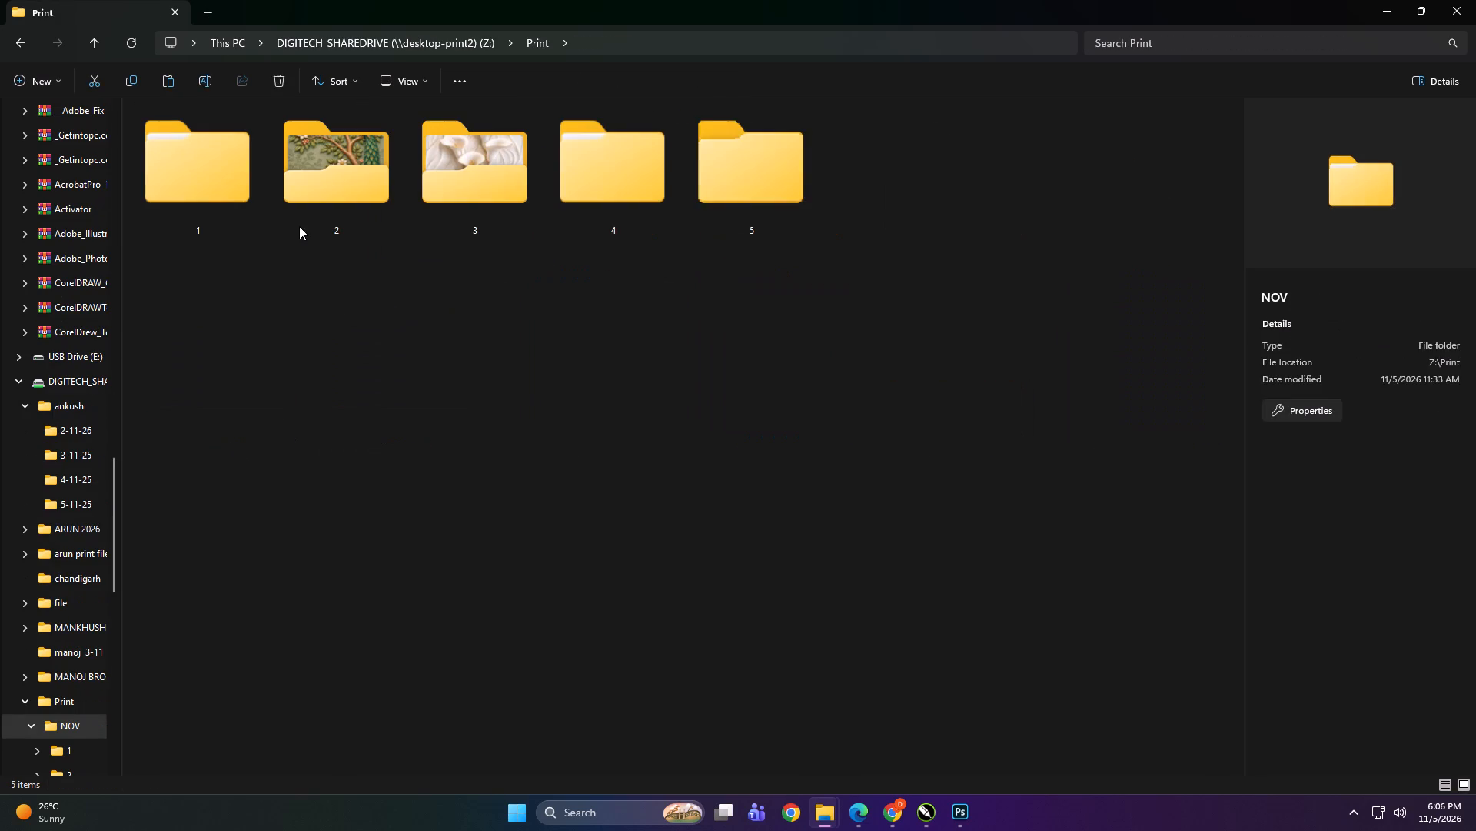
double_click(737, 189)
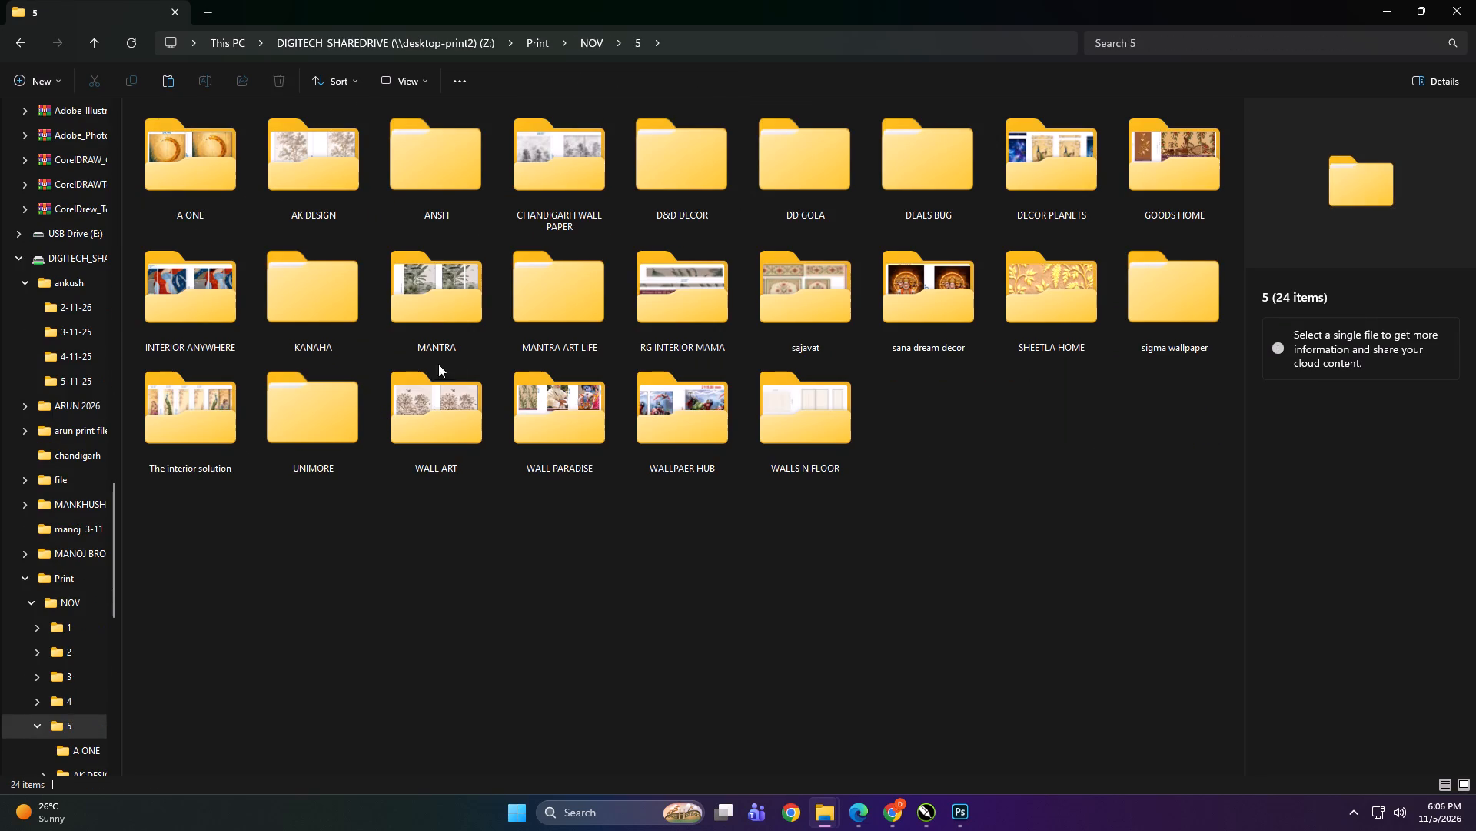
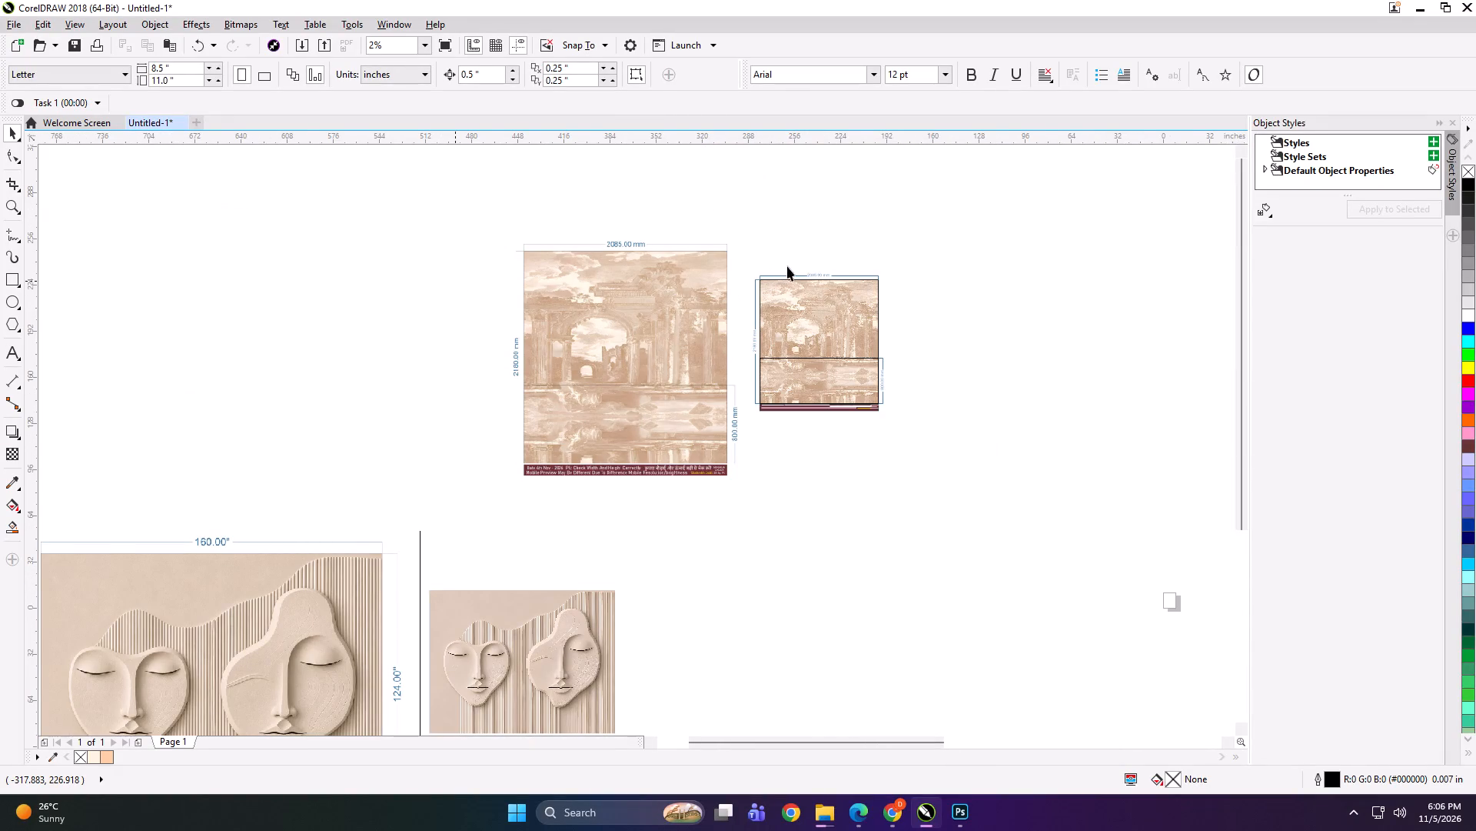
Examine the 160 x 124 inch two-face relief mural layout and the smaller copy of the artwork beside it.
scroll(0, 654, "up", 2)
left_click(346, 496)
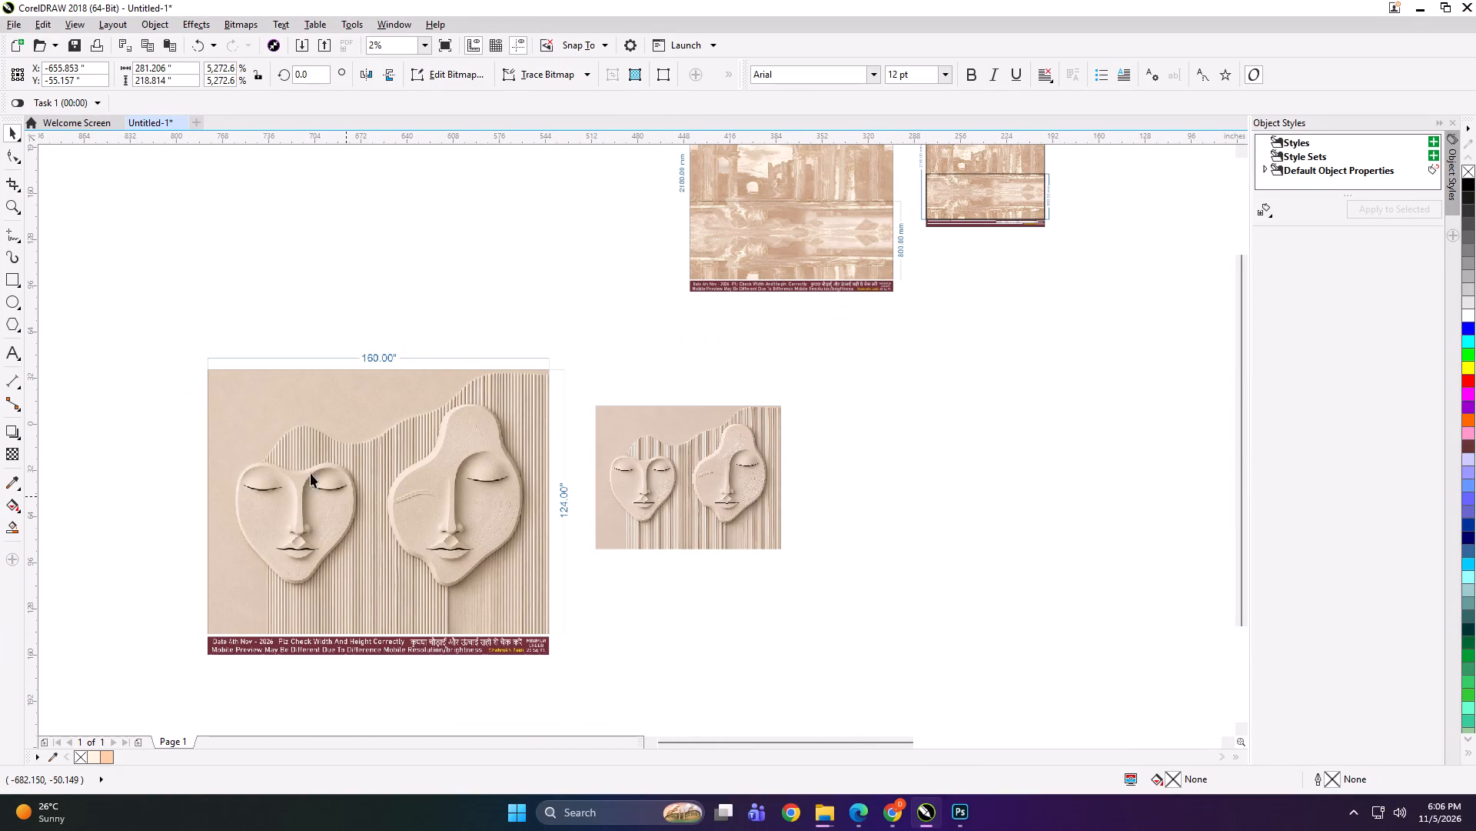
scroll(418, 492, "up", 1)
left_click_drag(427, 436, 422, 405)
left_click(494, 505)
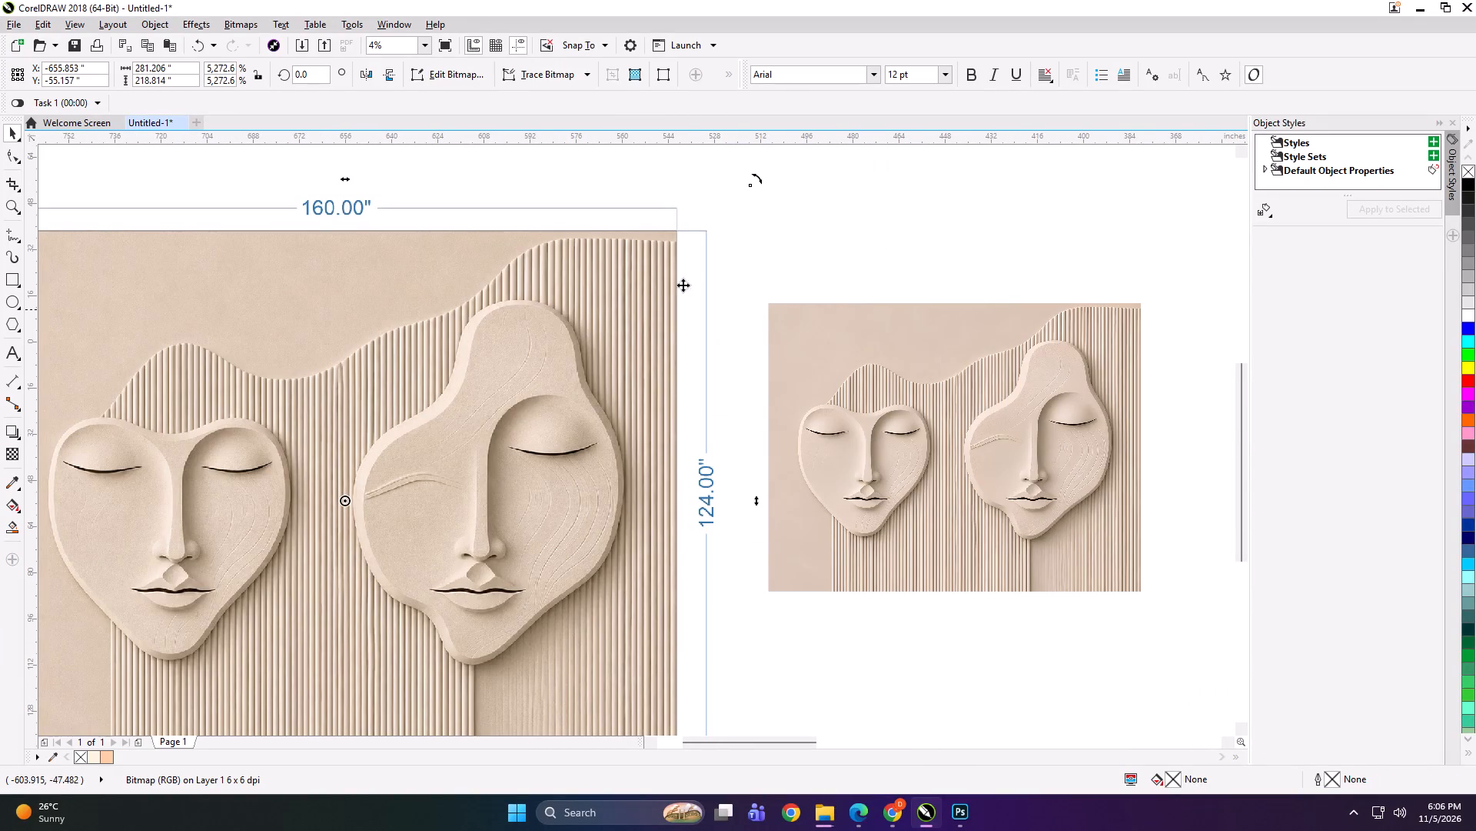
left_click(597, 314)
left_click(715, 229)
left_click(655, 230)
left_click(829, 202)
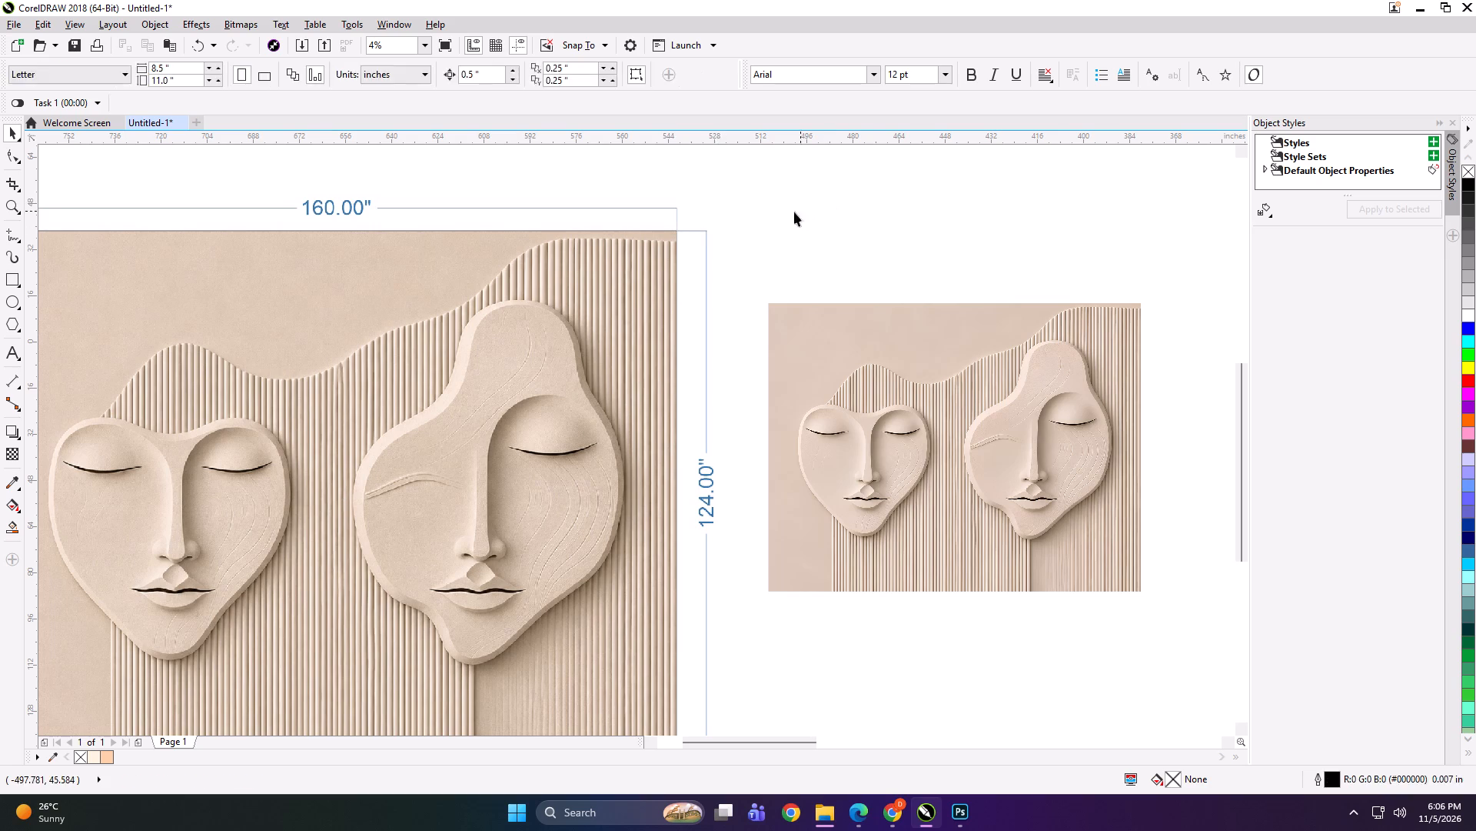
Scale the captioned two-face preview down to about 174.6 x 135.9 inches and place it beside the plain artwork copy.
left_click(675, 244)
left_click_drag(756, 181, 692, 375)
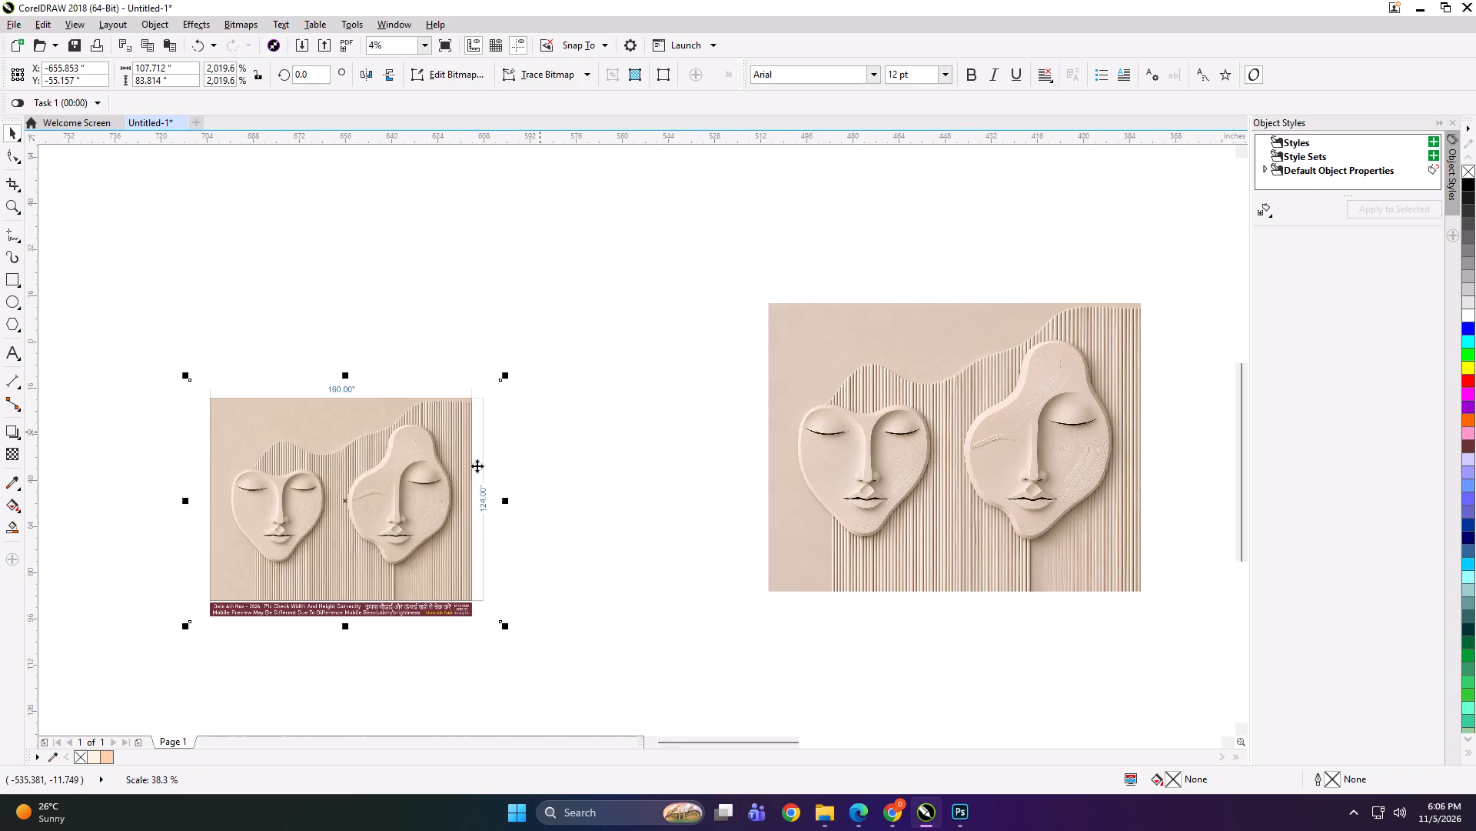
left_click_drag(454, 475, 495, 339)
left_click_drag(548, 492, 644, 569, "shift")
left_click_drag(522, 424, 527, 474)
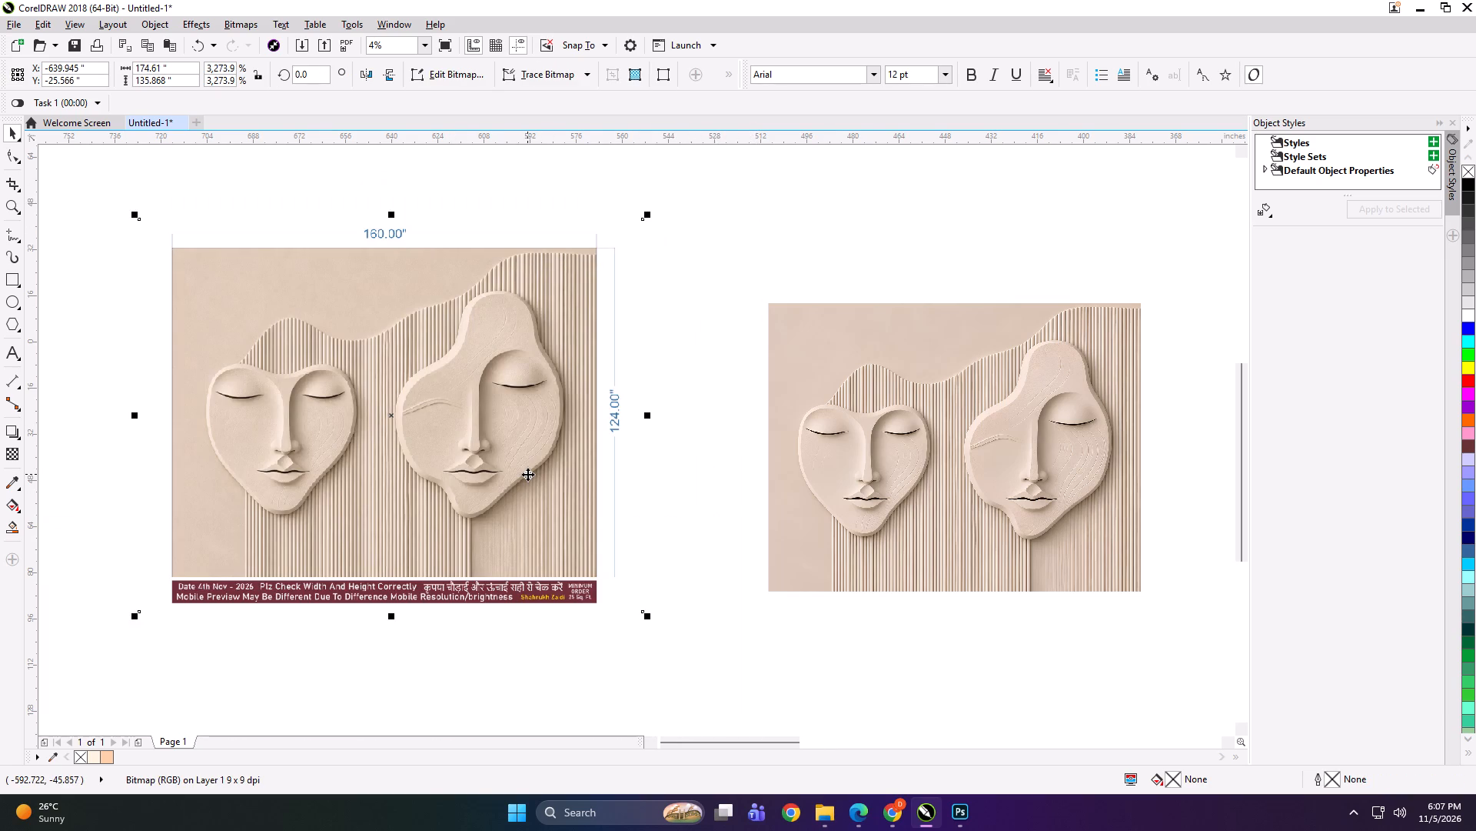
Shift the plain two-face artwork copy slightly and resize it to 161 x 125 inches.
left_click_drag(863, 429, 833, 408)
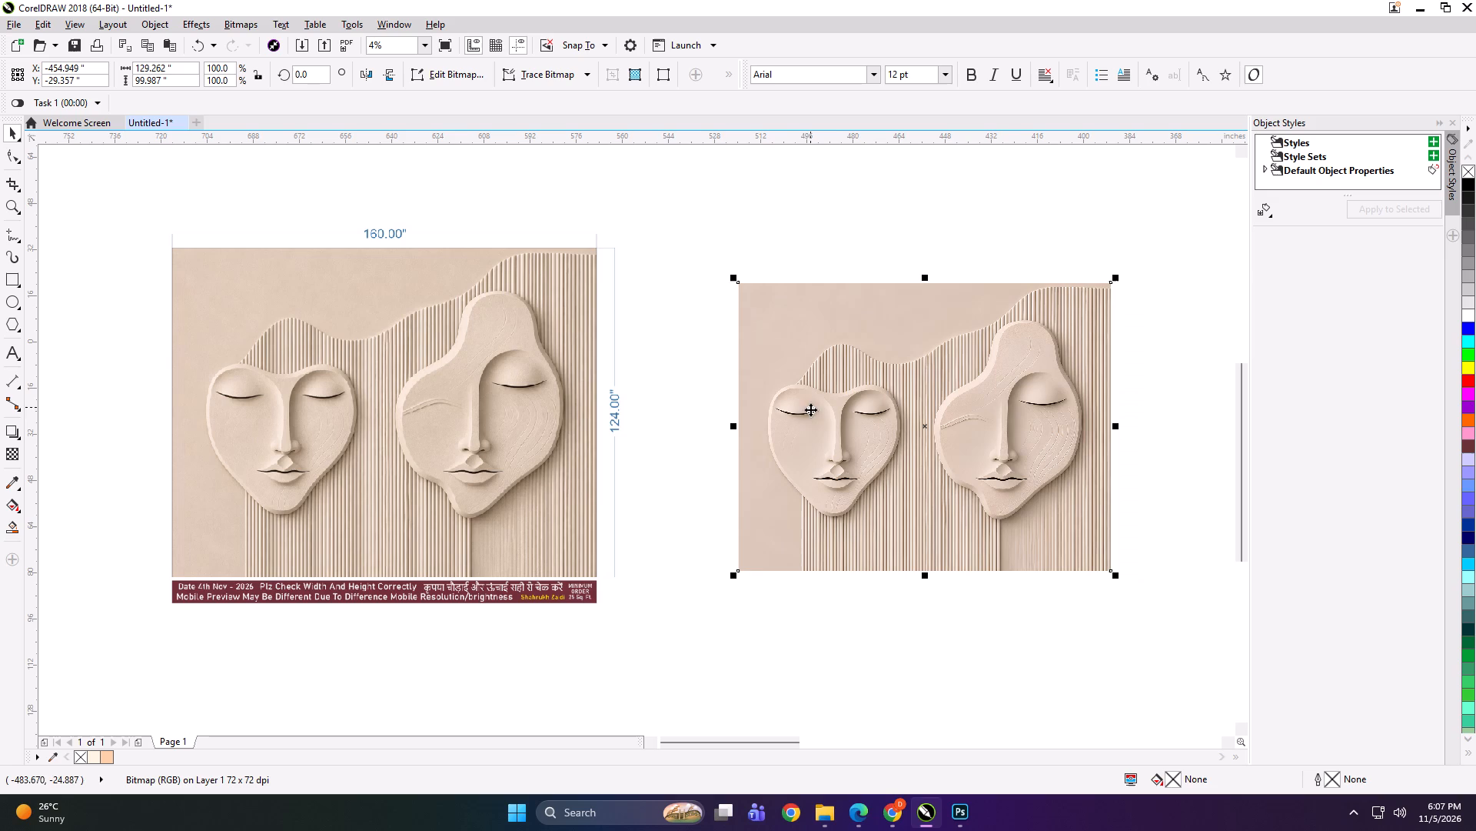
left_click(182, 66)
key("ctrl+a")
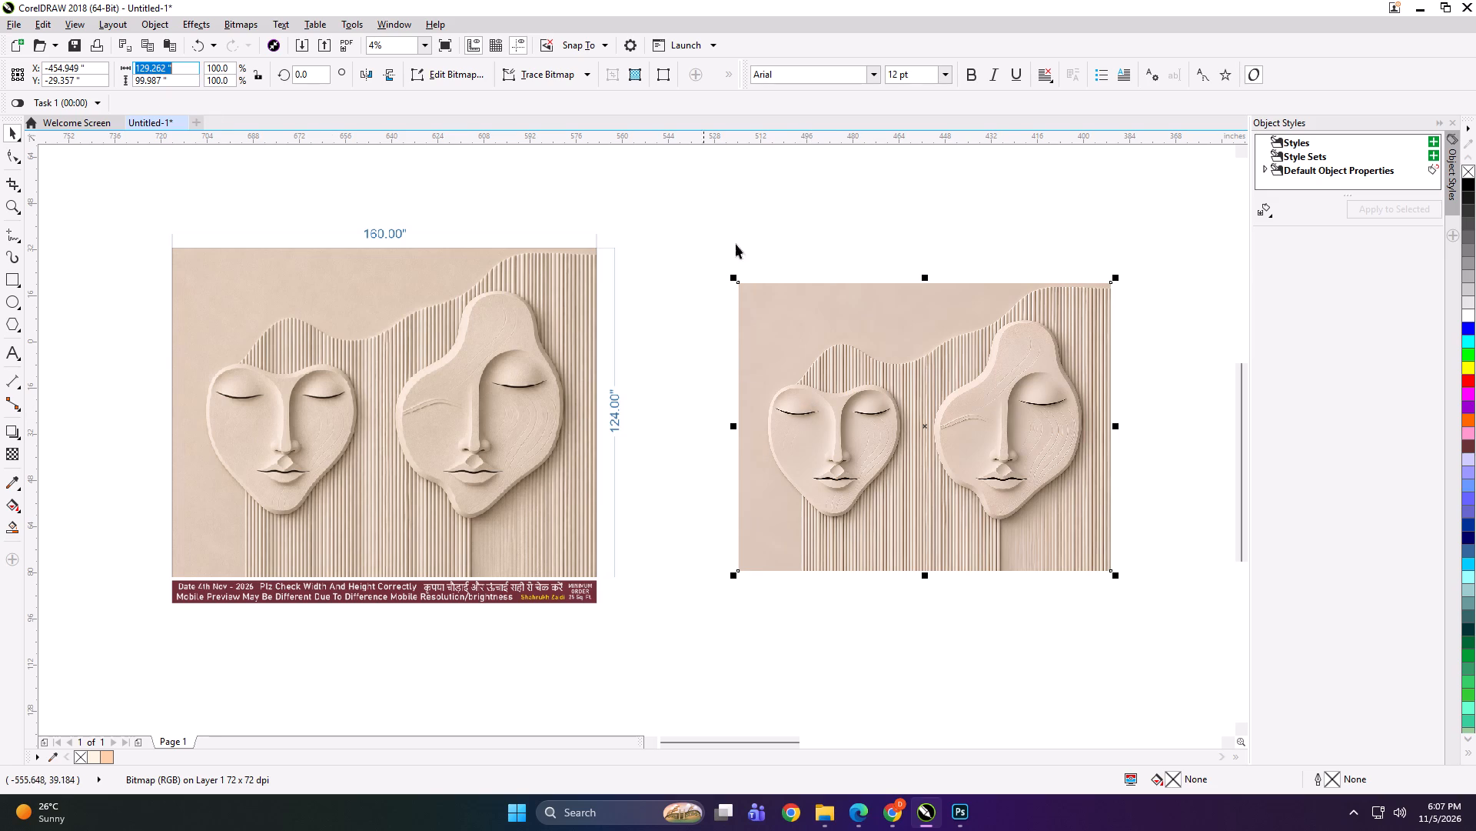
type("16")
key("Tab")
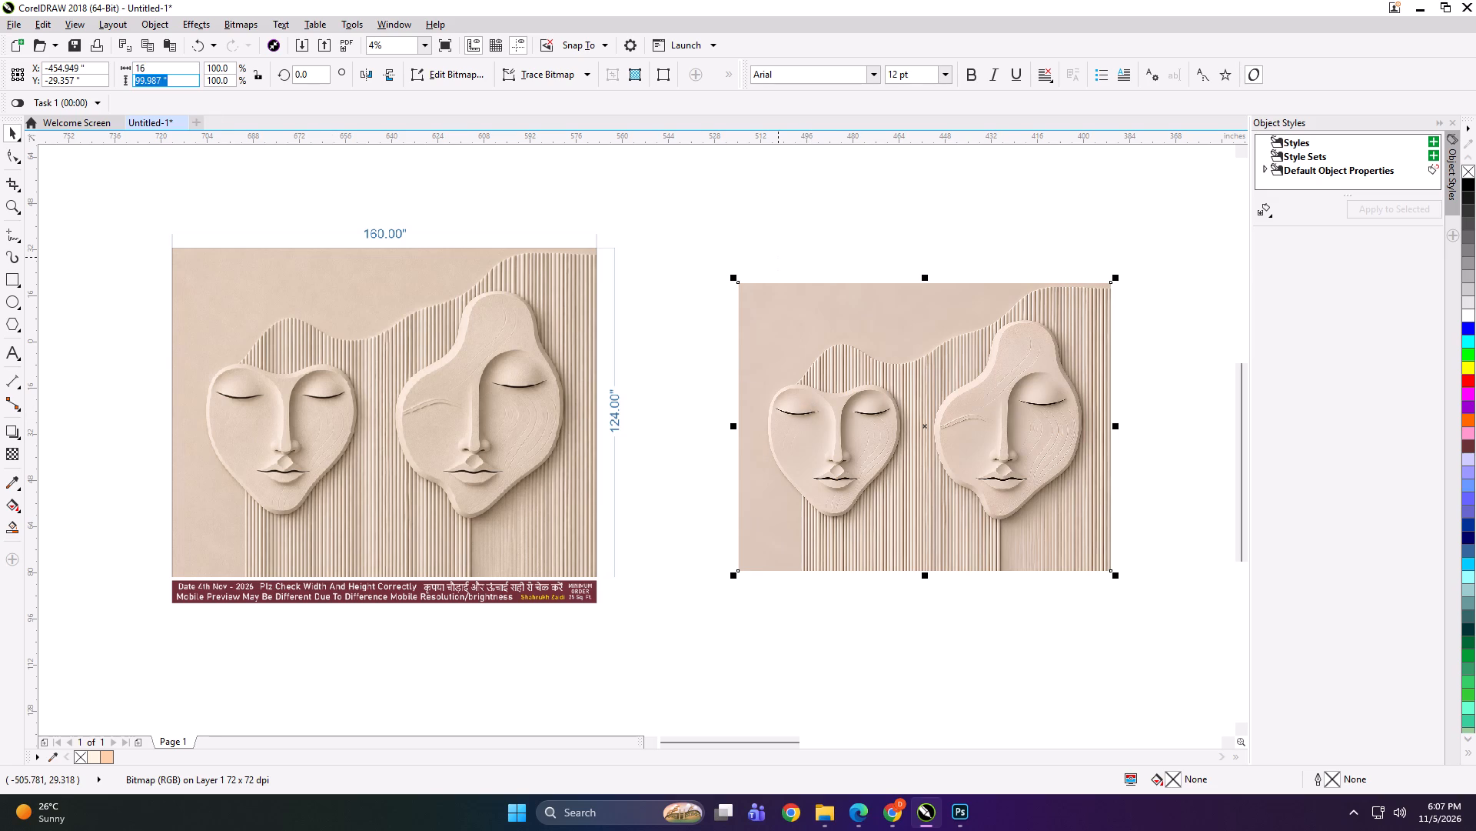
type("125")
left_click(178, 69)
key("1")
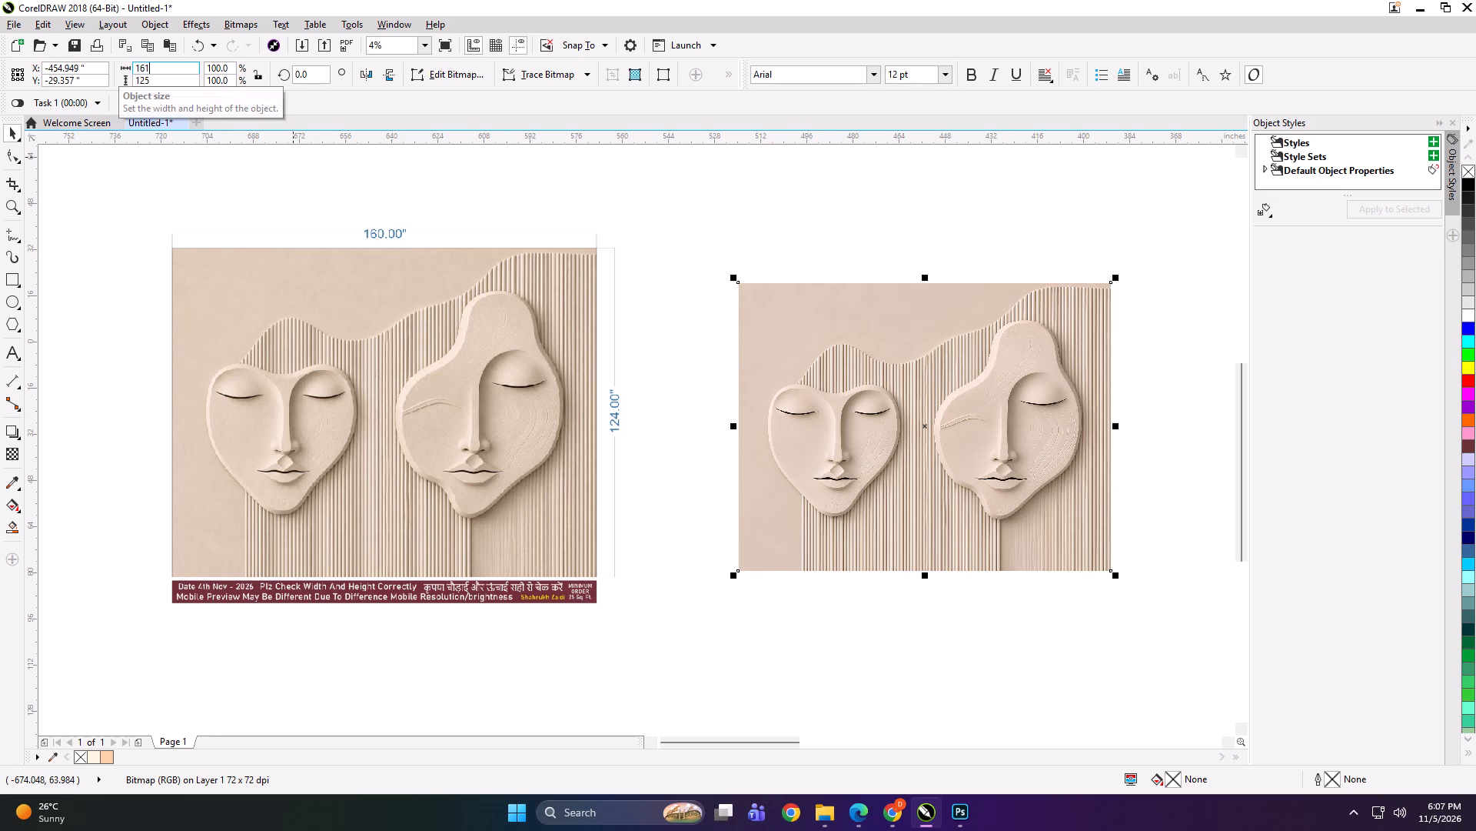
key("Return")
Add a 161 x 125 inch rectangle around the bounds of the plain two-face artwork.
double_click(8, 280, "shift")
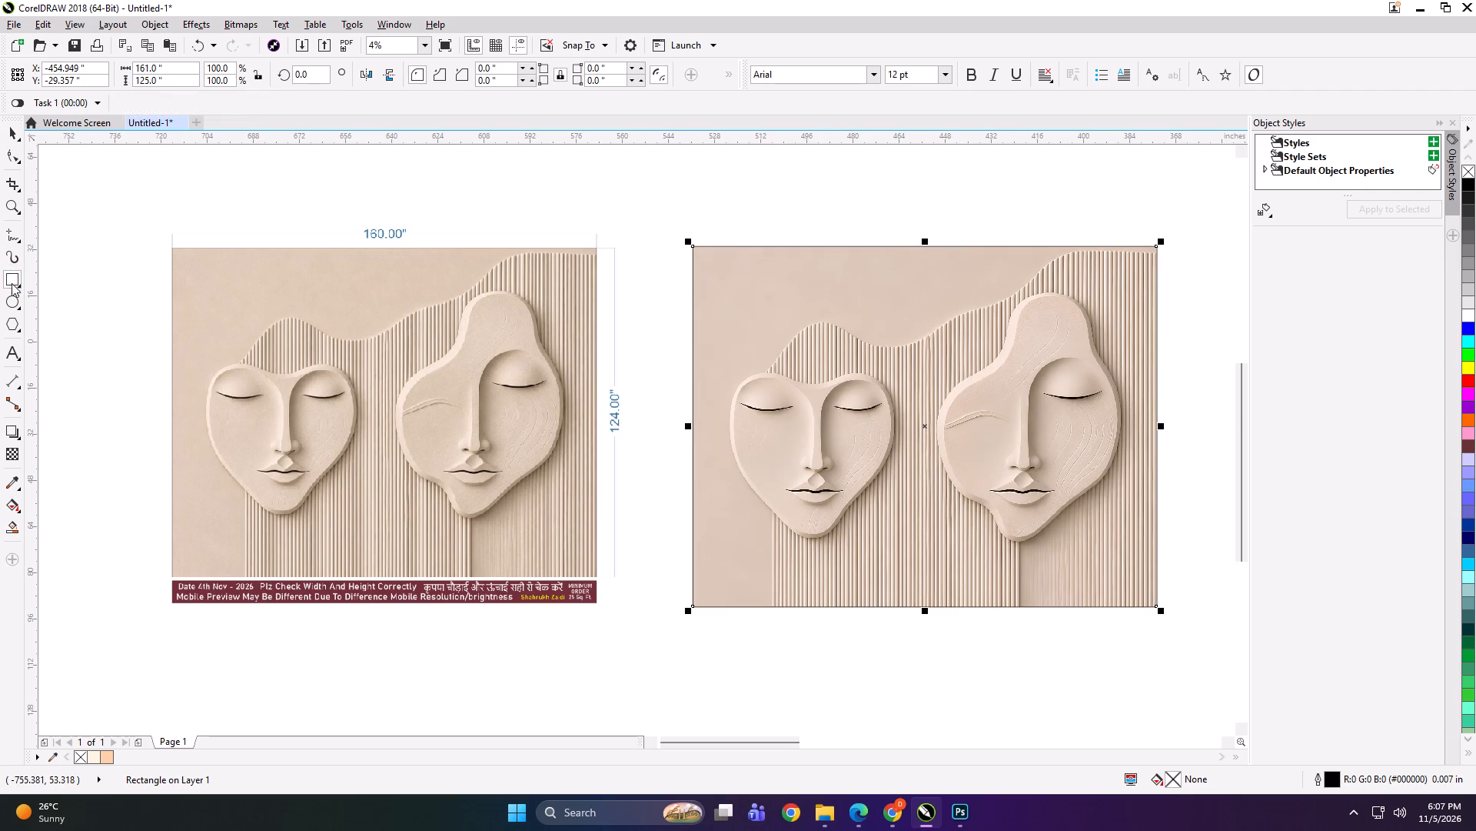
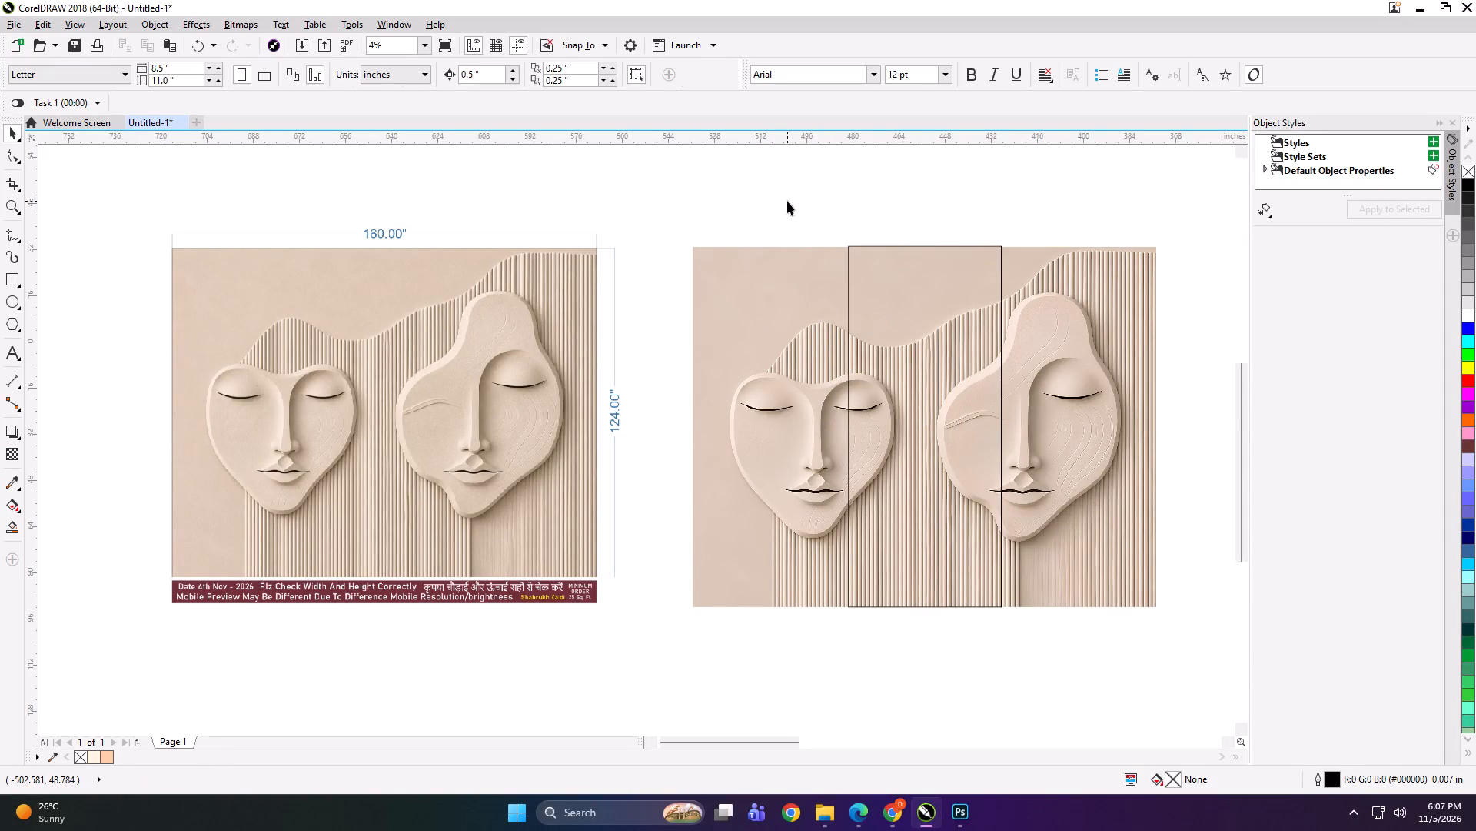
Align the 53 x 125 inch panel rectangle to the left edge of the larger two-face mural image.
left_click(903, 265)
left_click(803, 286, "shift")
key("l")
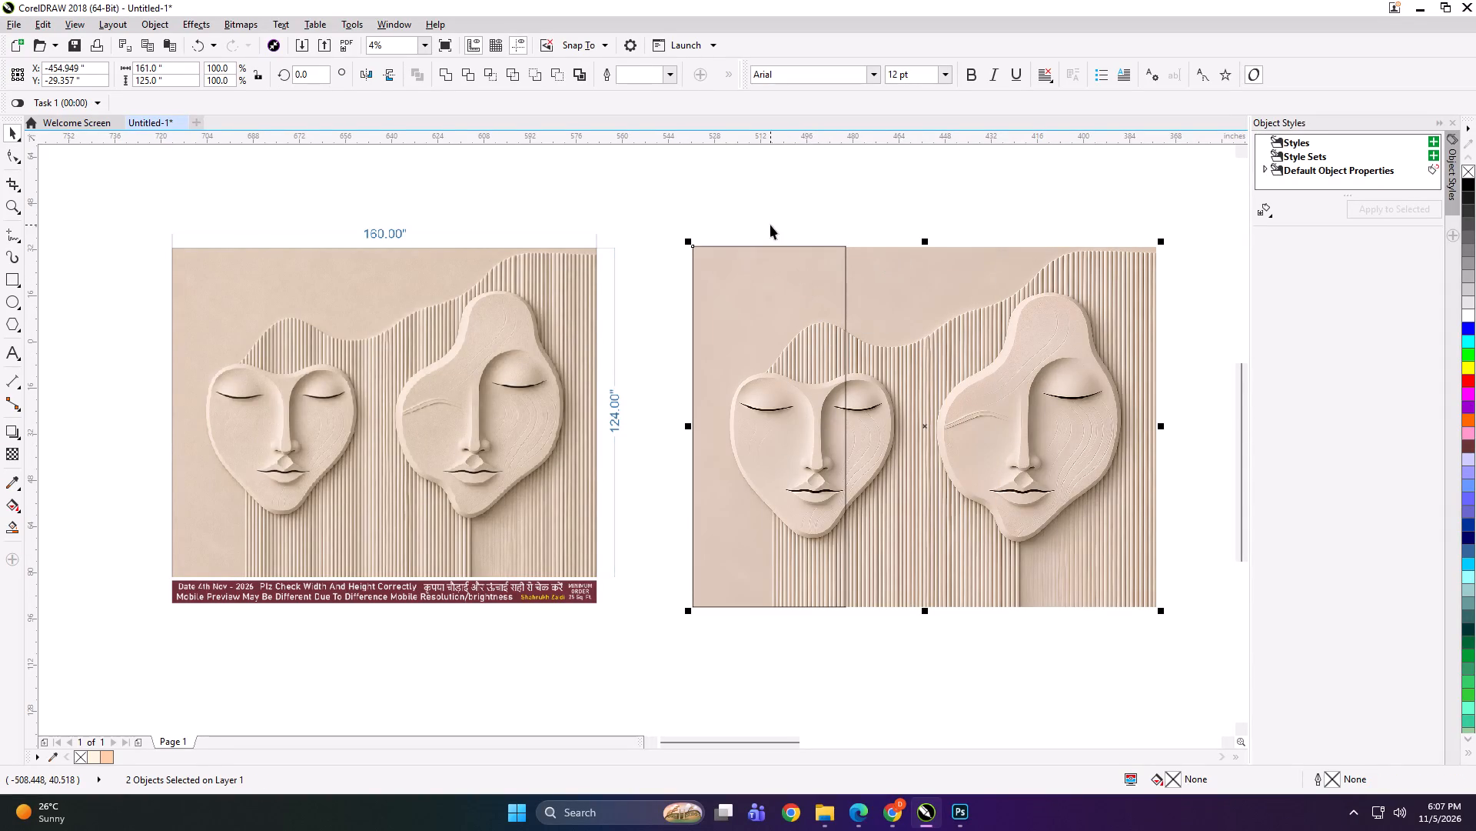
Mirror a copy of the left panel rectangle to its right side and nudge the copy 0.5 inch left to overlap it.
left_click(792, 218)
left_click(795, 373)
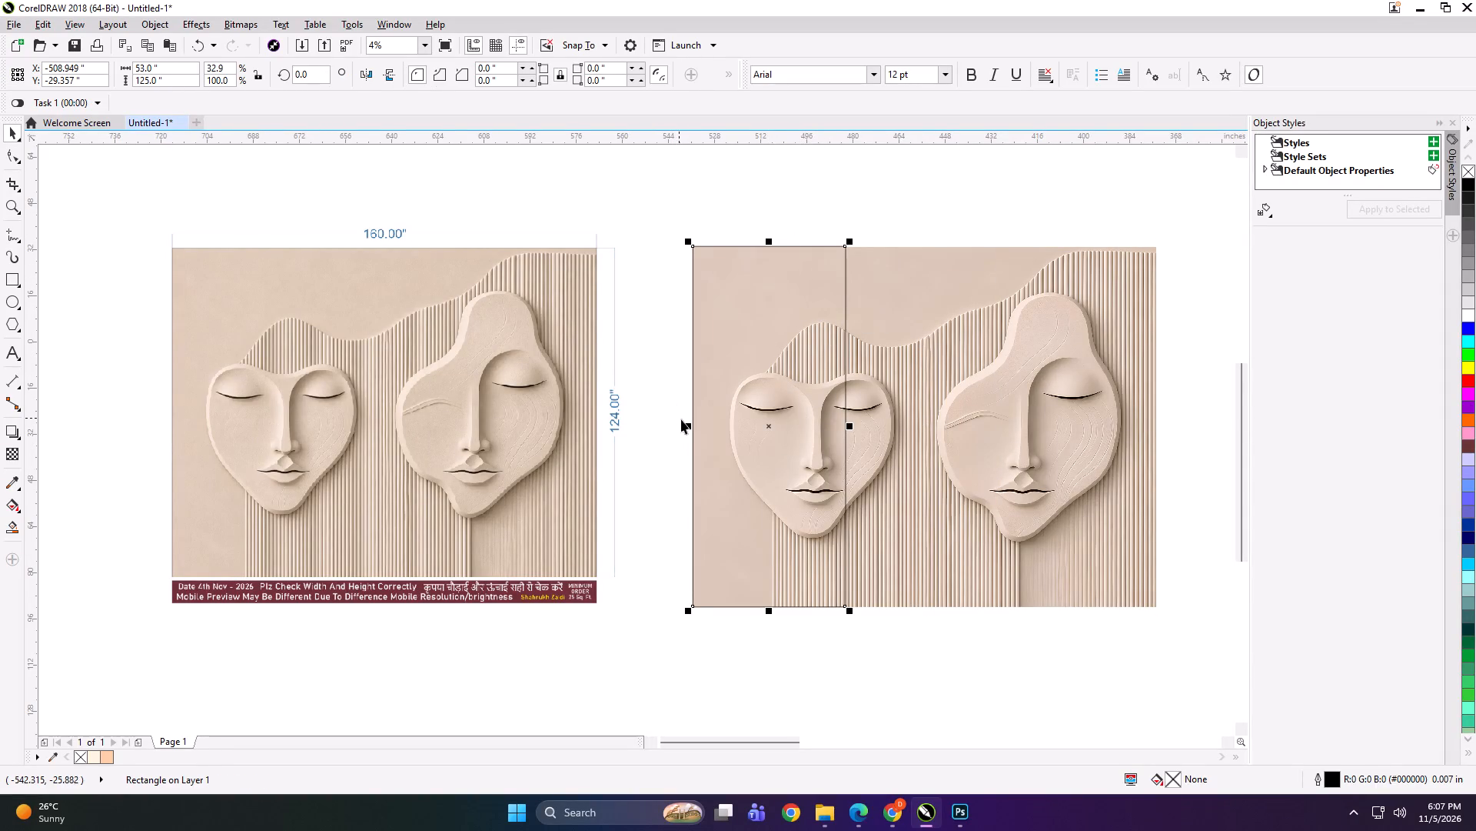
left_click_drag(690, 427, 879, 442)
right_click(879, 442, "ctrl")
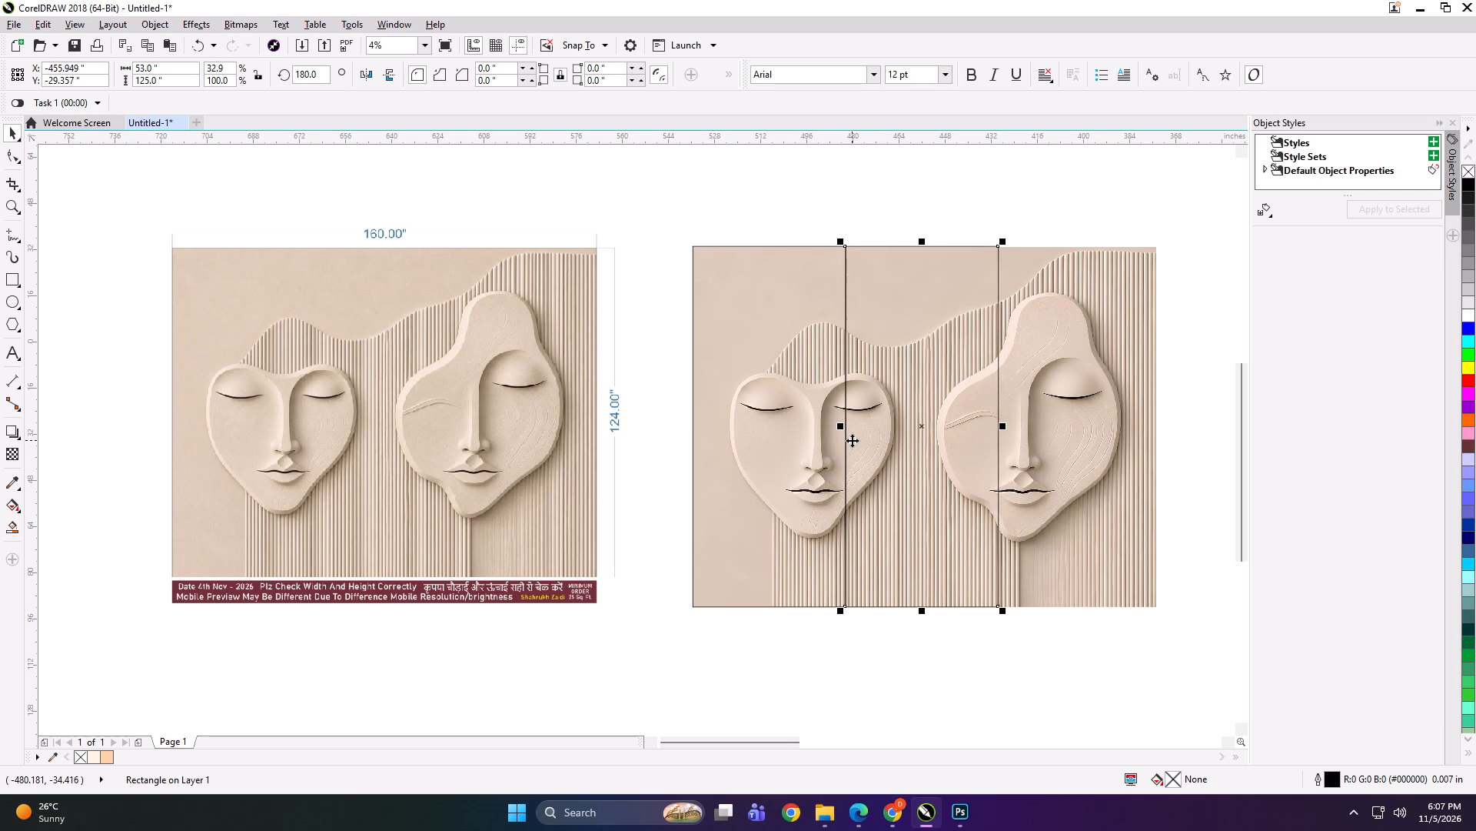
key("Left")
Mirror a copy of the middle panel rectangle to its right side as the third panel over the mural.
left_click_drag(834, 429, 1122, 426)
right_click(1122, 426, "ctrl")
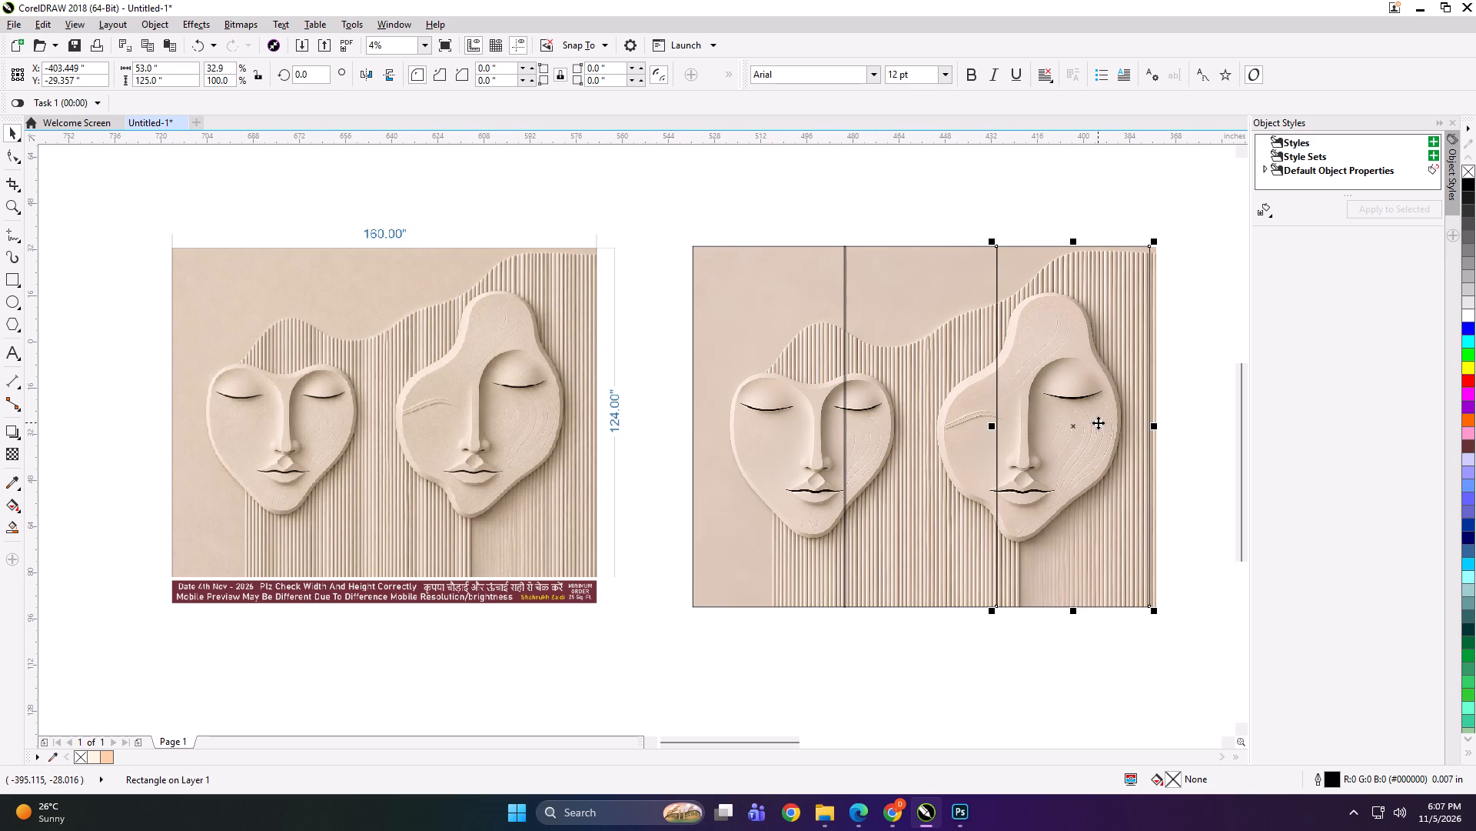
Delete the second and third panel rectangles over the unlabelled two-face artwork, keeping only the first one.
key("Left")
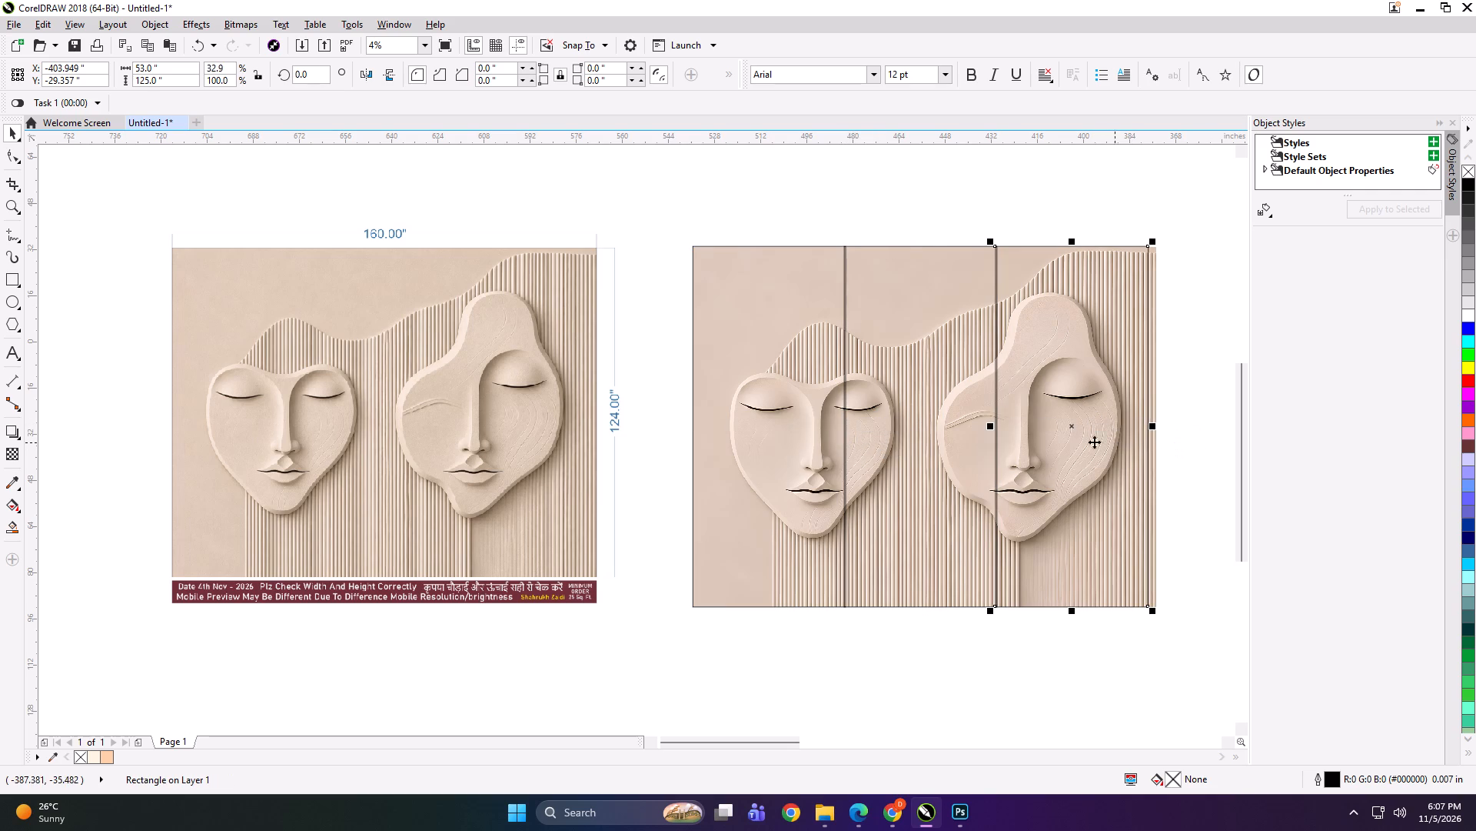
key("Delete")
double_click(955, 429)
key("Delete")
Set the remaining panel rectangle's width to 59 inches and align it with the artwork's left edge.
left_click(813, 419)
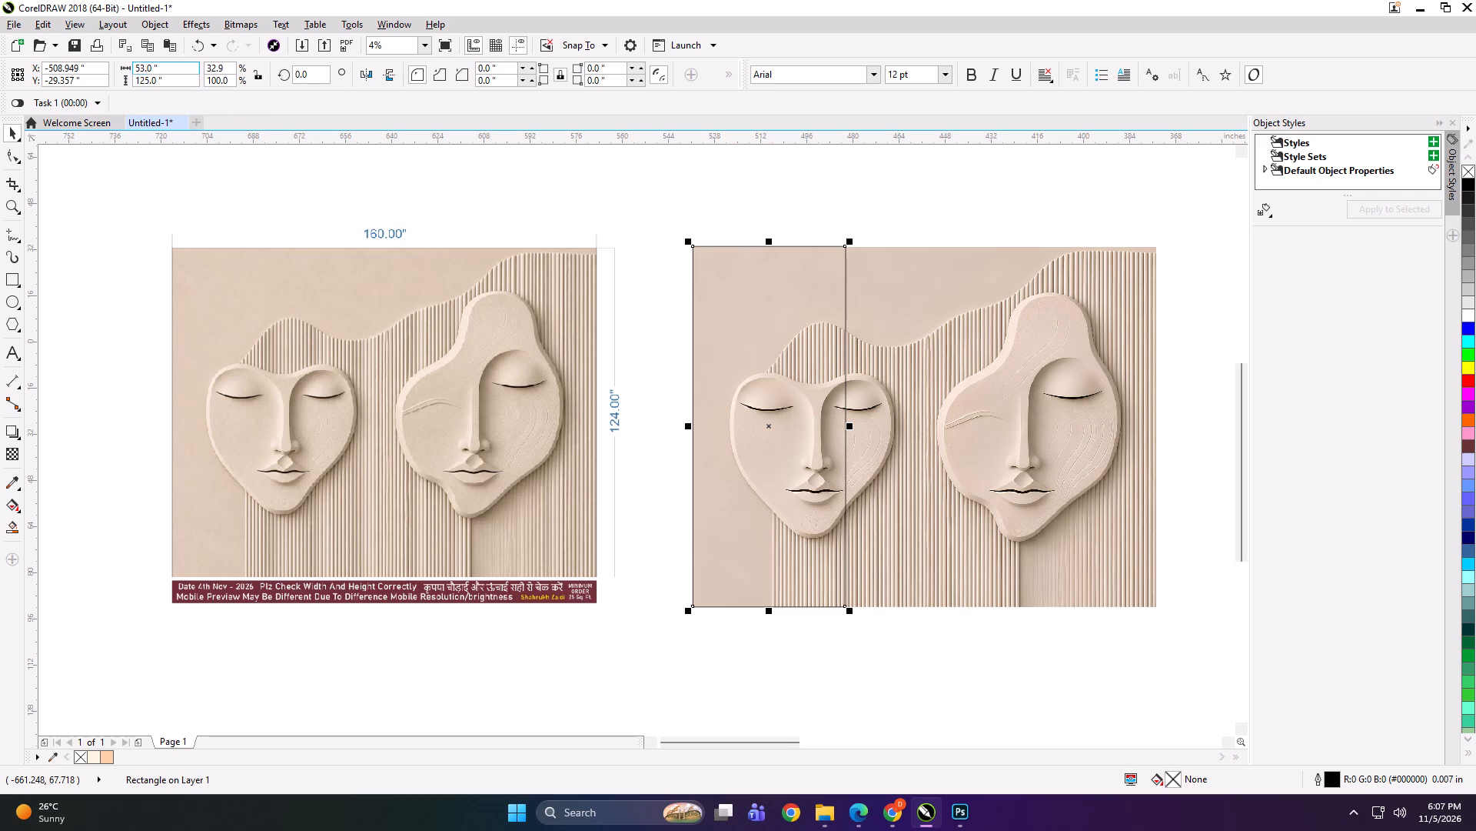
left_click(173, 63)
key("ctrl+a")
type("59")
key("Return")
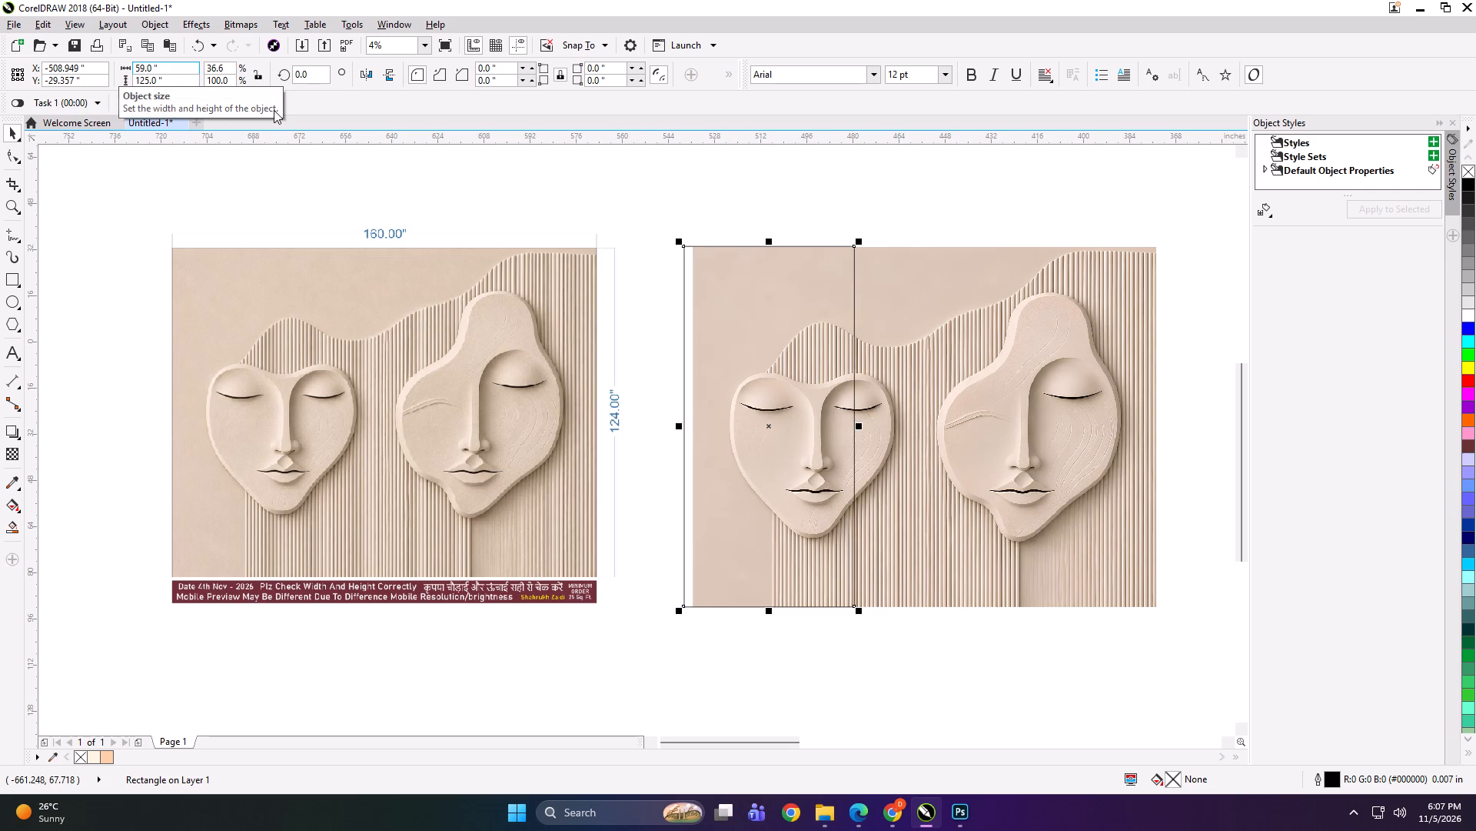
left_click(1051, 383, "shift")
key("l")
left_click(836, 198)
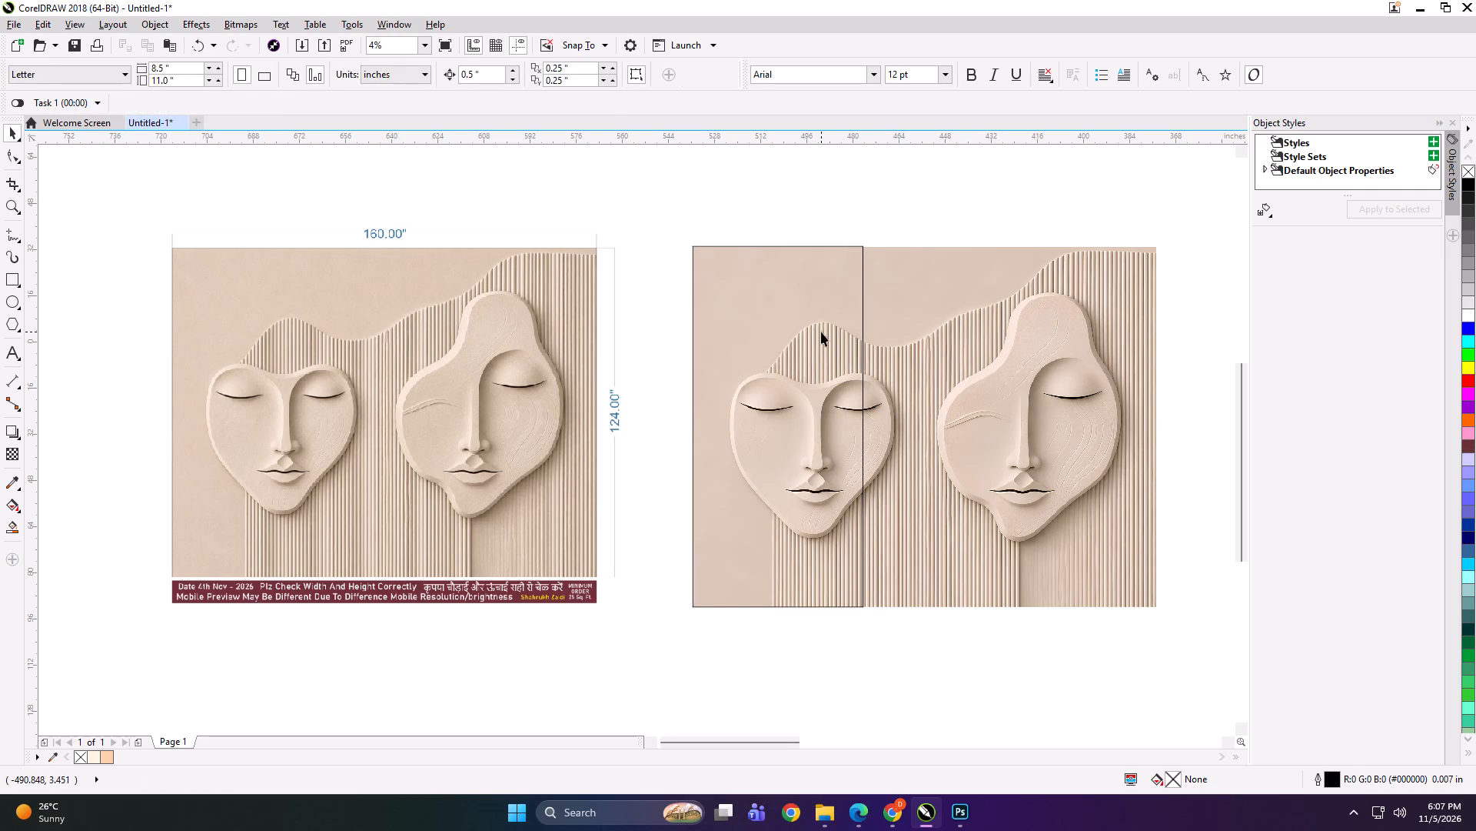
Mirror a copy of the 59-inch panel rectangle to its right and nudge it left to overlap the first panel slightly.
left_click(821, 332)
left_click(686, 425)
left_click_drag(686, 425, 938, 415)
left_click(821, 427)
left_click_drag(687, 429, 956, 430)
right_click(956, 430, "ctrl")
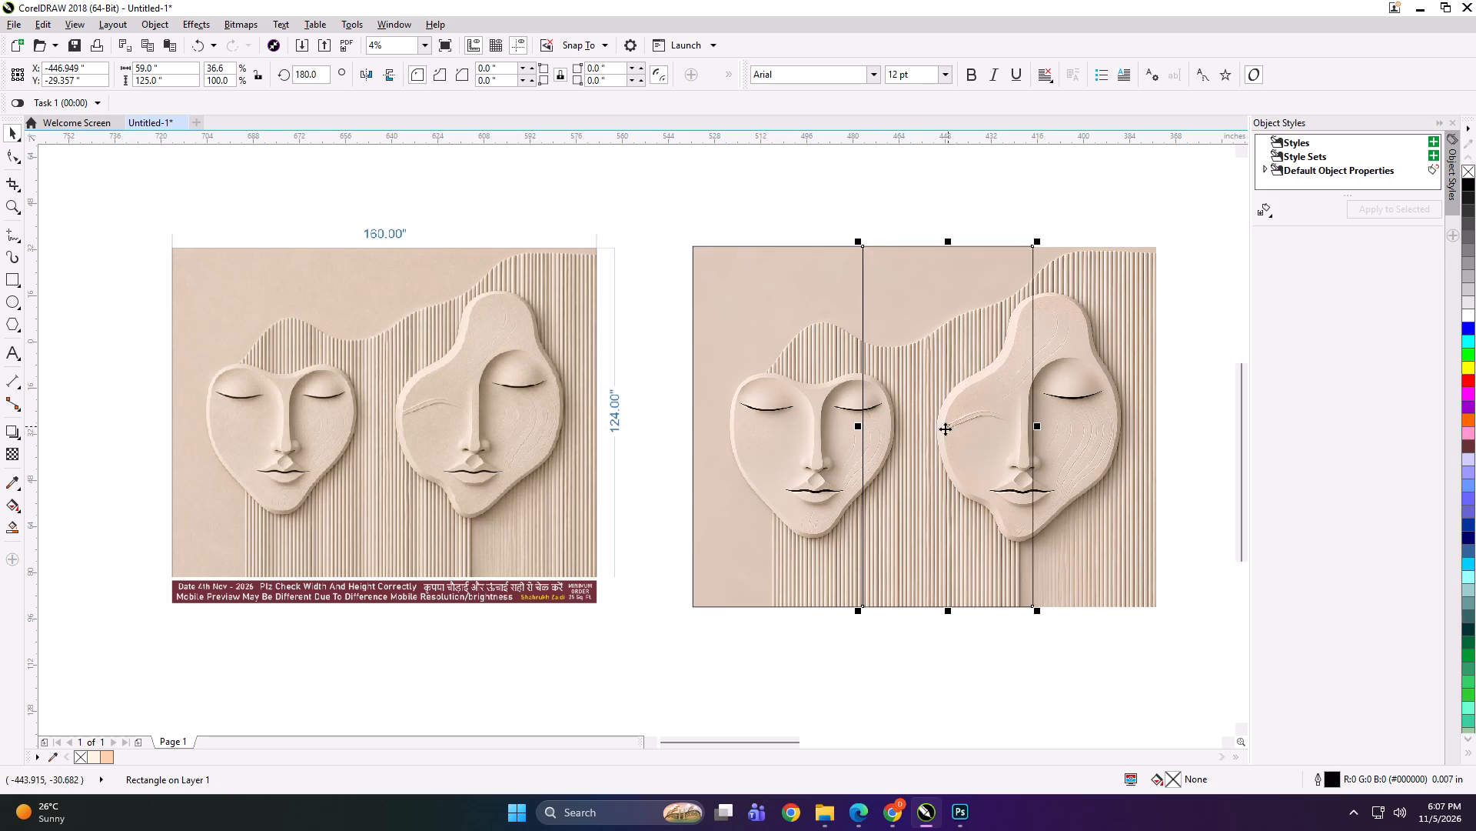
key("Left")
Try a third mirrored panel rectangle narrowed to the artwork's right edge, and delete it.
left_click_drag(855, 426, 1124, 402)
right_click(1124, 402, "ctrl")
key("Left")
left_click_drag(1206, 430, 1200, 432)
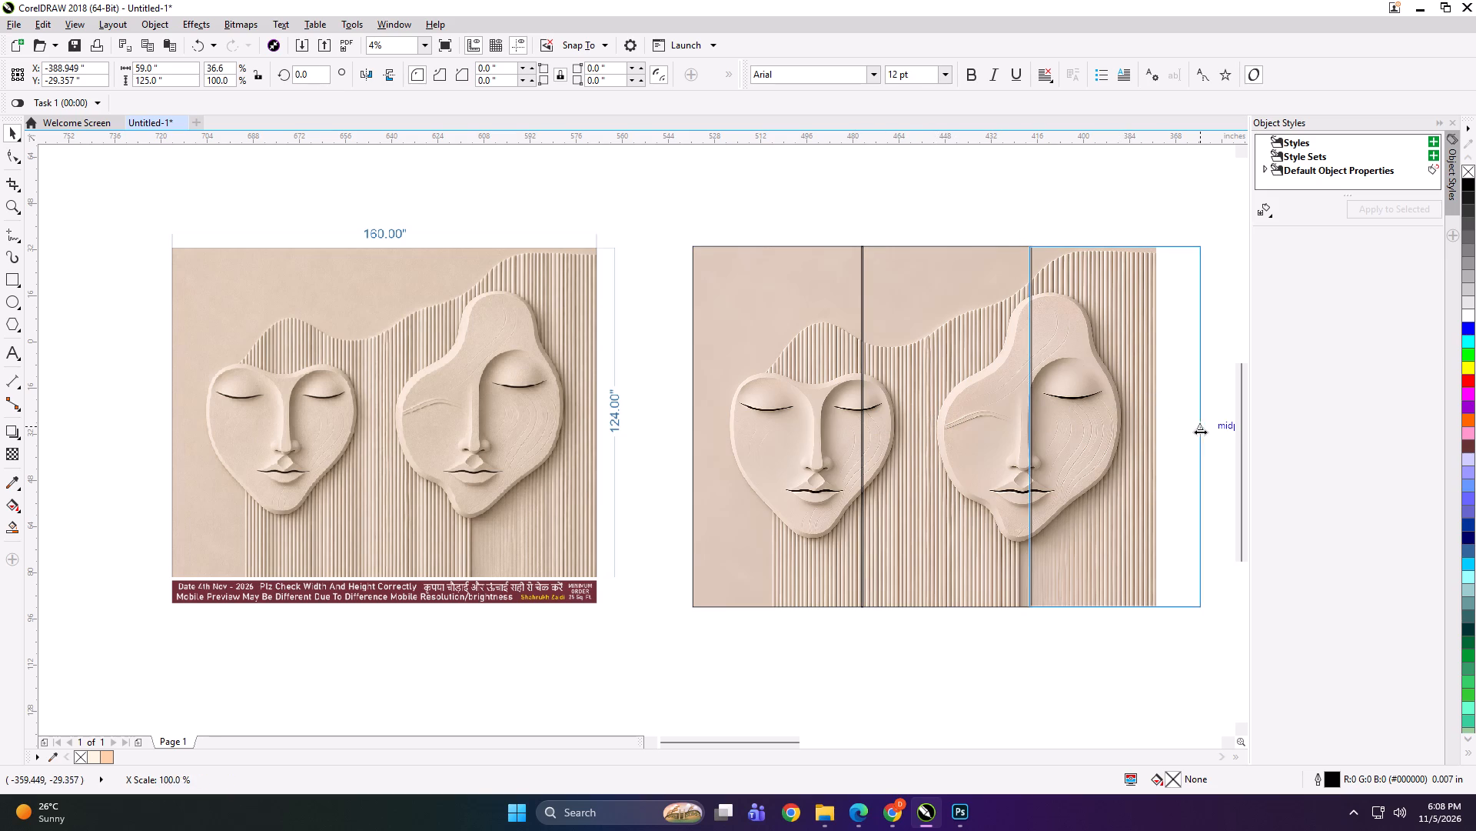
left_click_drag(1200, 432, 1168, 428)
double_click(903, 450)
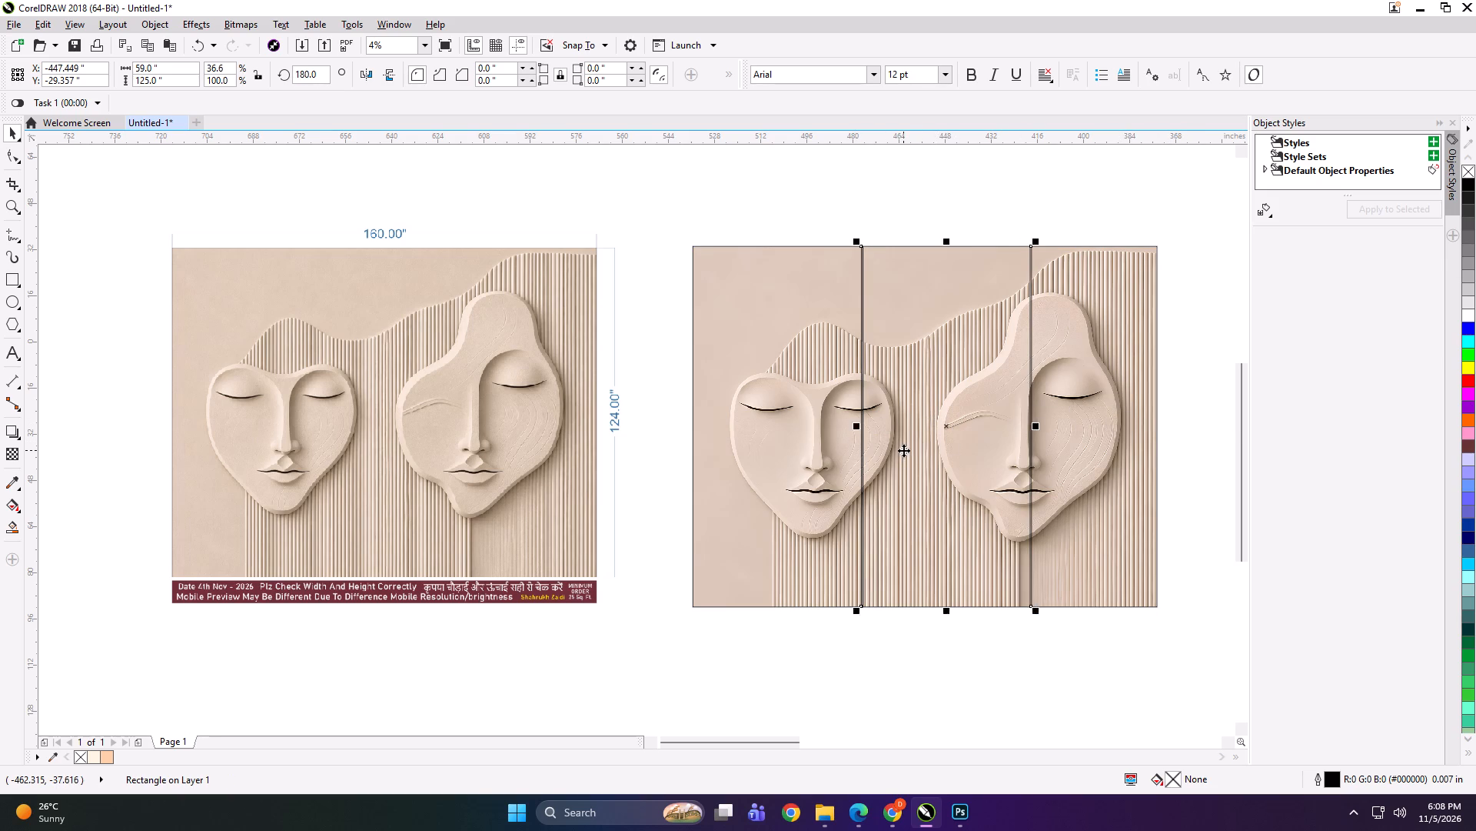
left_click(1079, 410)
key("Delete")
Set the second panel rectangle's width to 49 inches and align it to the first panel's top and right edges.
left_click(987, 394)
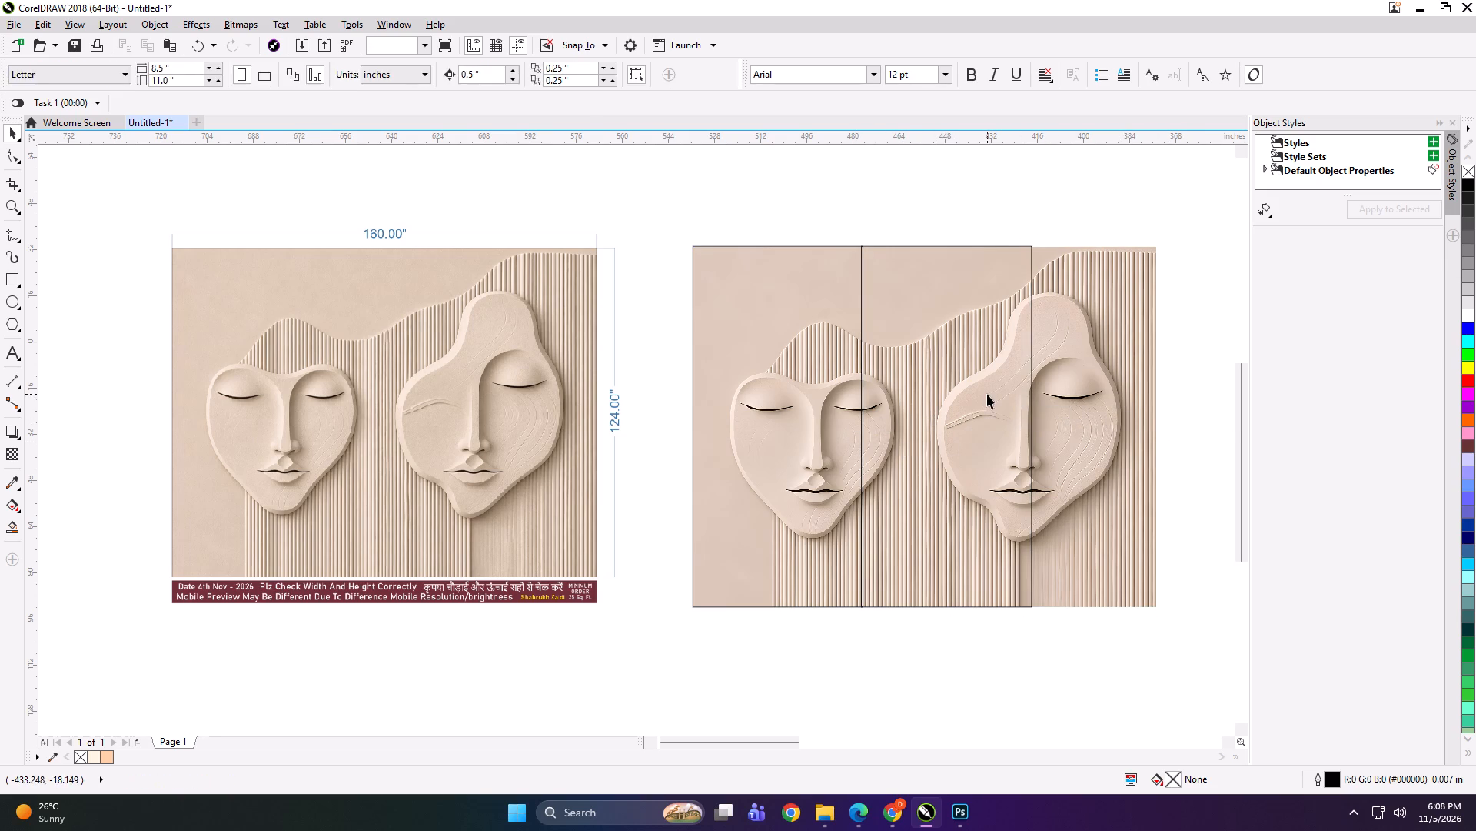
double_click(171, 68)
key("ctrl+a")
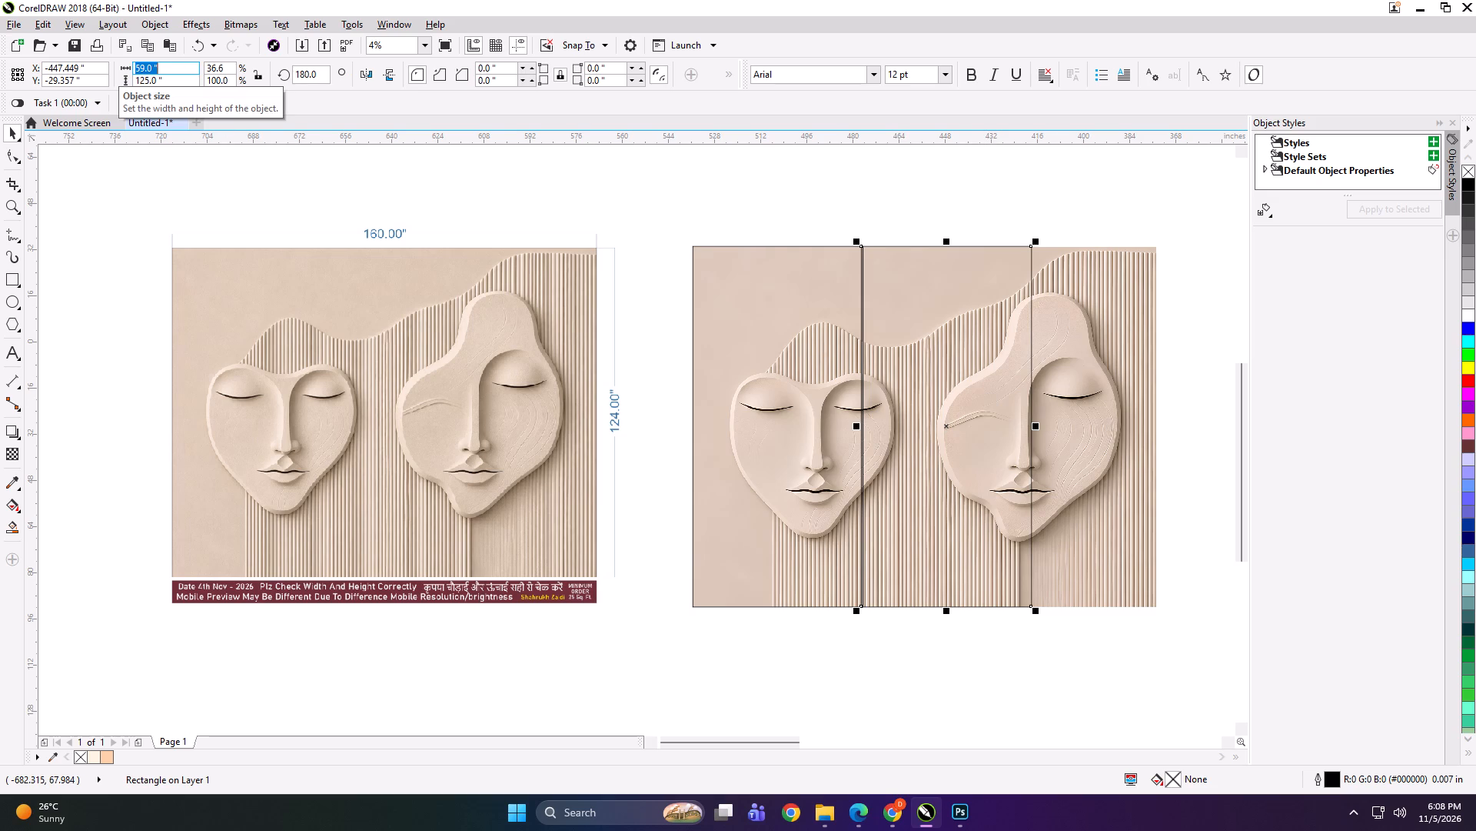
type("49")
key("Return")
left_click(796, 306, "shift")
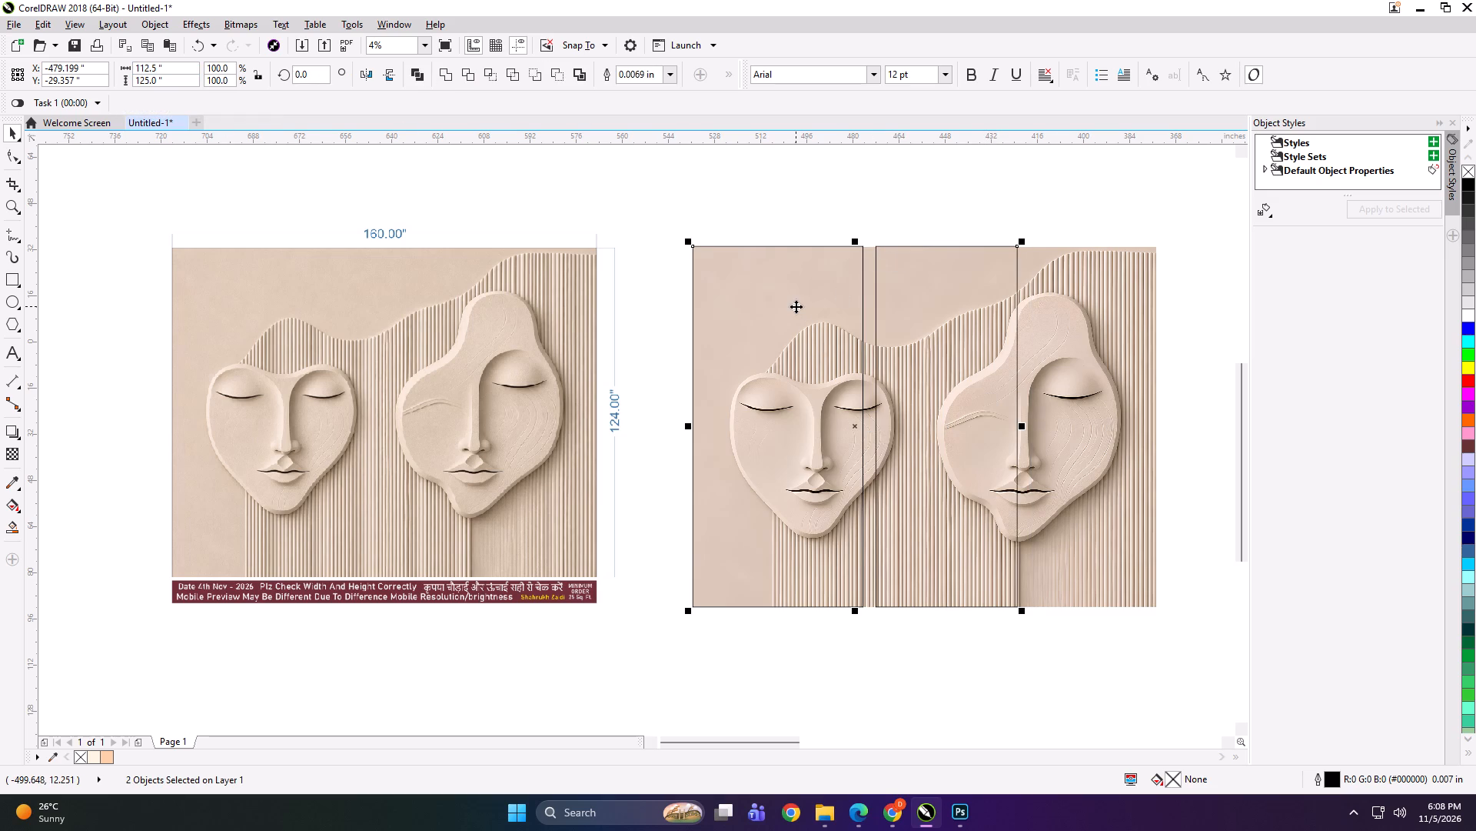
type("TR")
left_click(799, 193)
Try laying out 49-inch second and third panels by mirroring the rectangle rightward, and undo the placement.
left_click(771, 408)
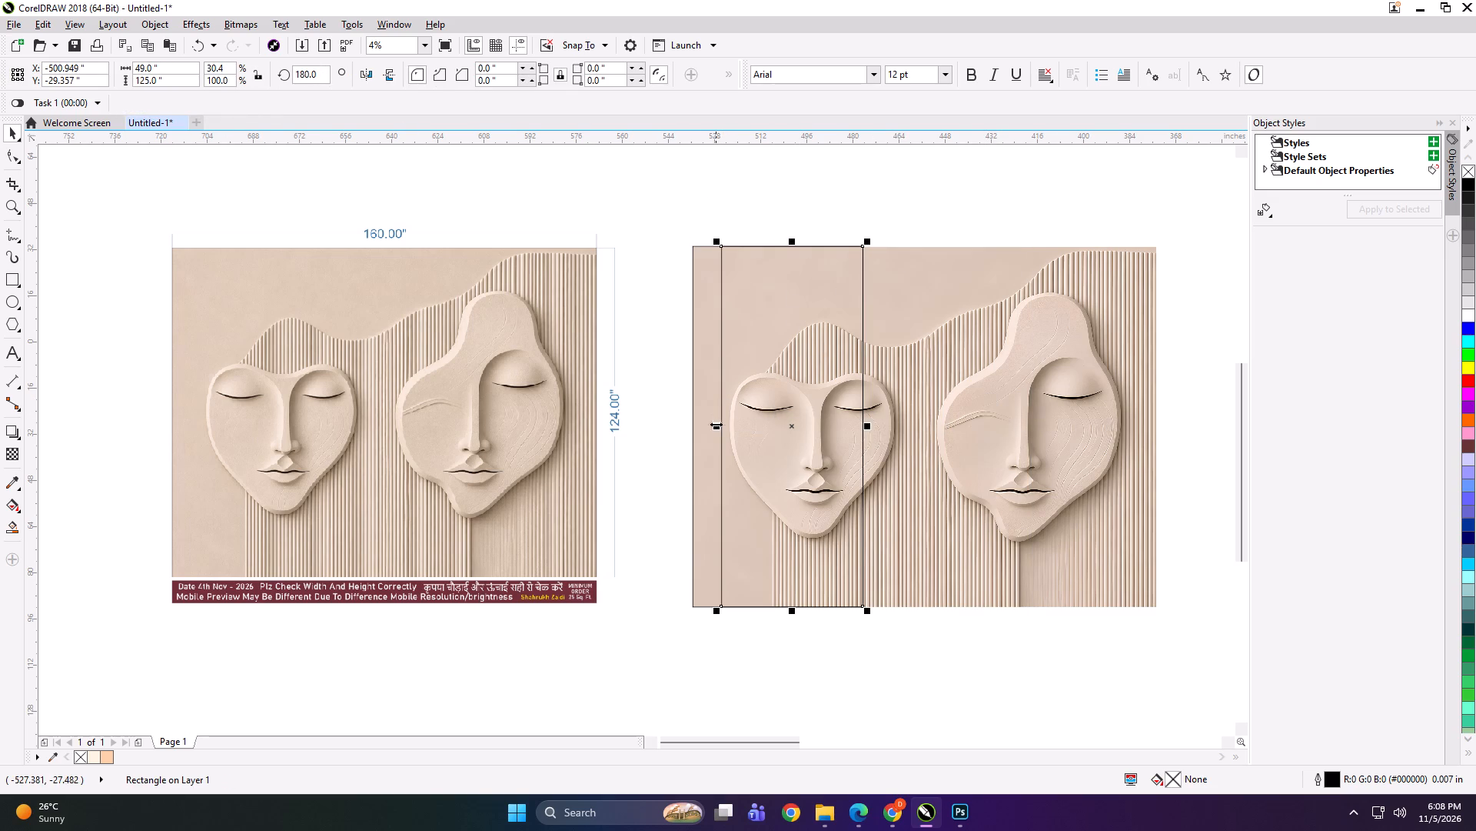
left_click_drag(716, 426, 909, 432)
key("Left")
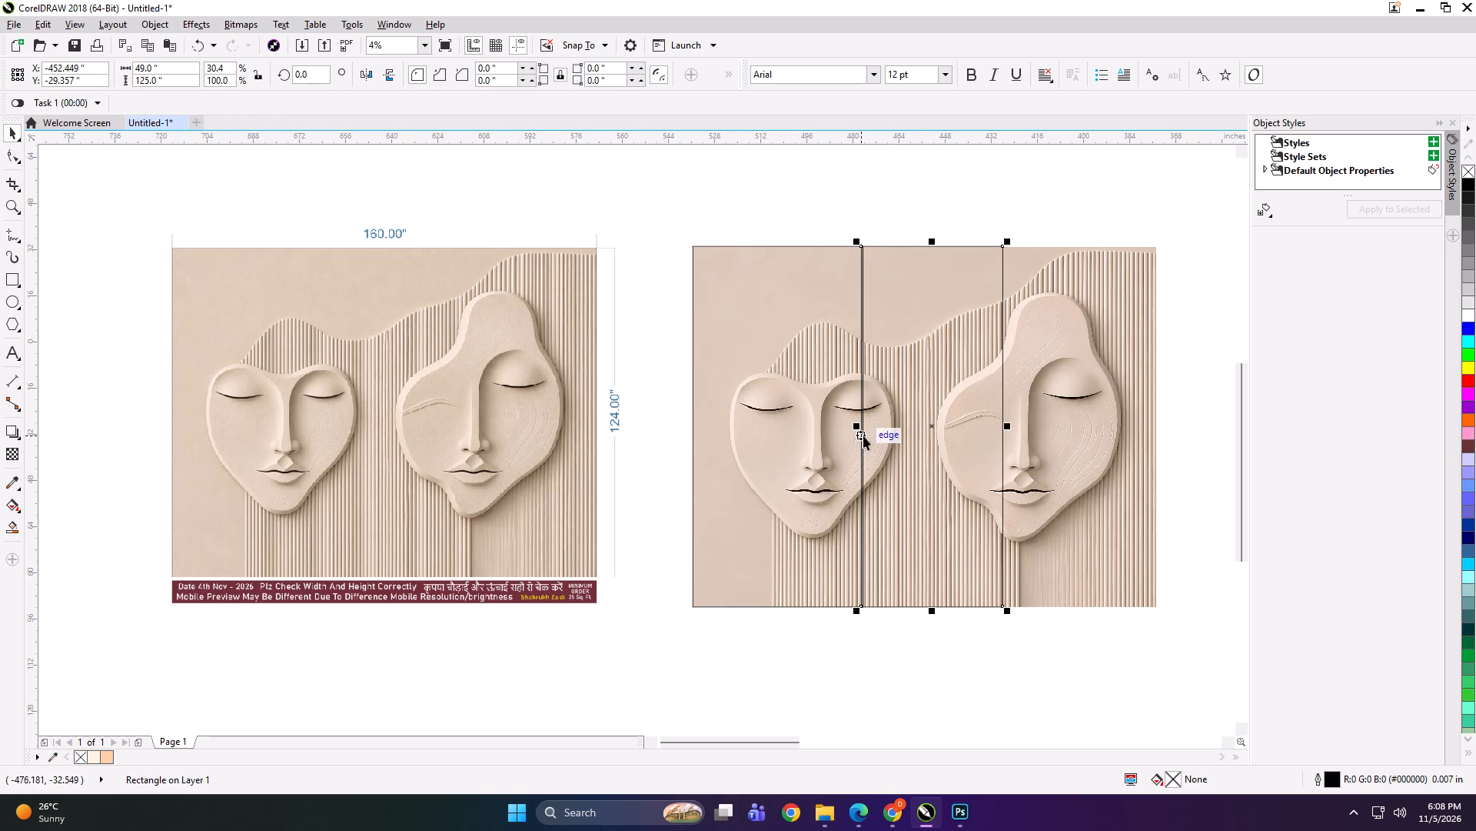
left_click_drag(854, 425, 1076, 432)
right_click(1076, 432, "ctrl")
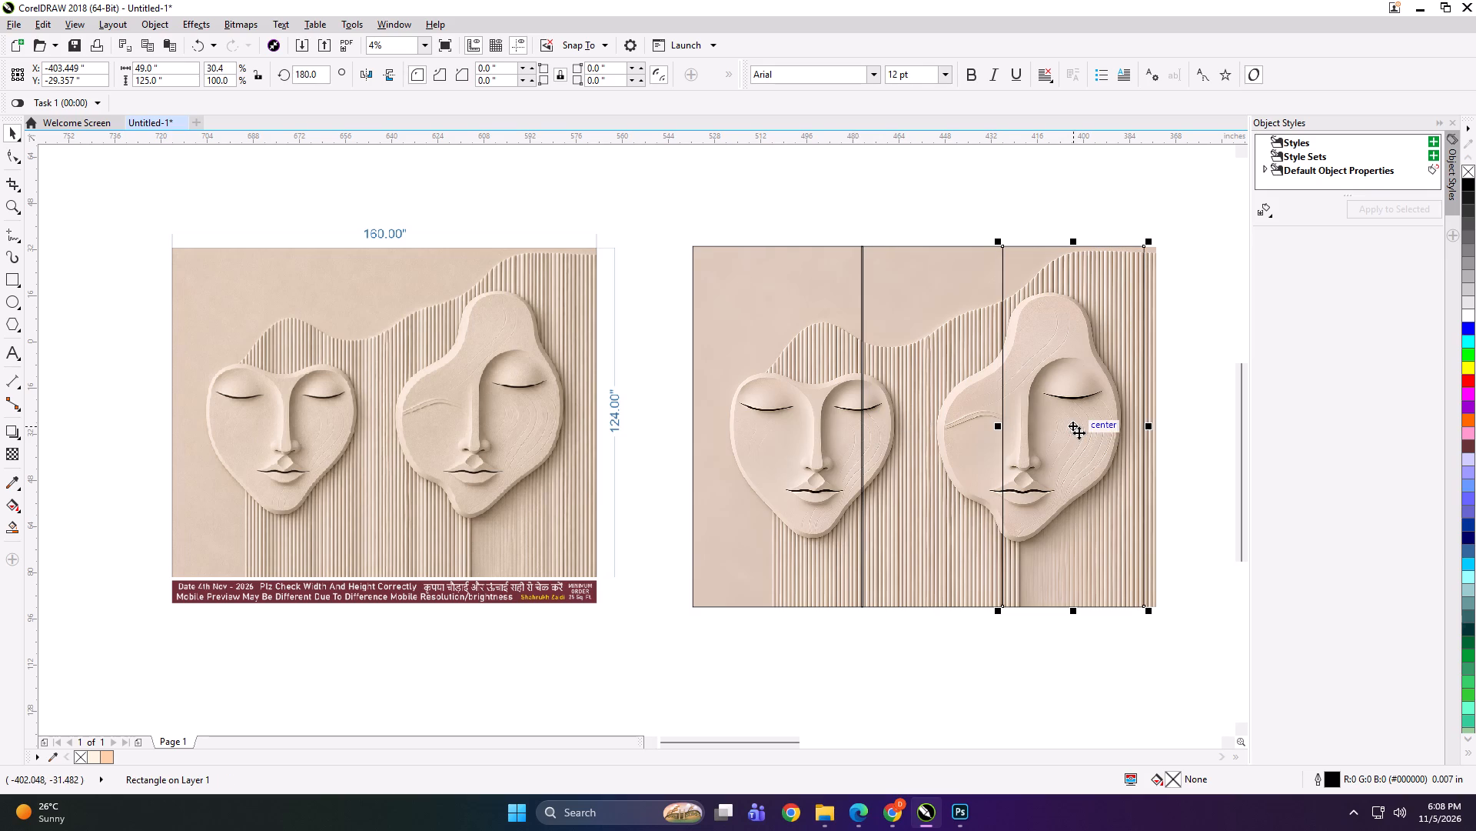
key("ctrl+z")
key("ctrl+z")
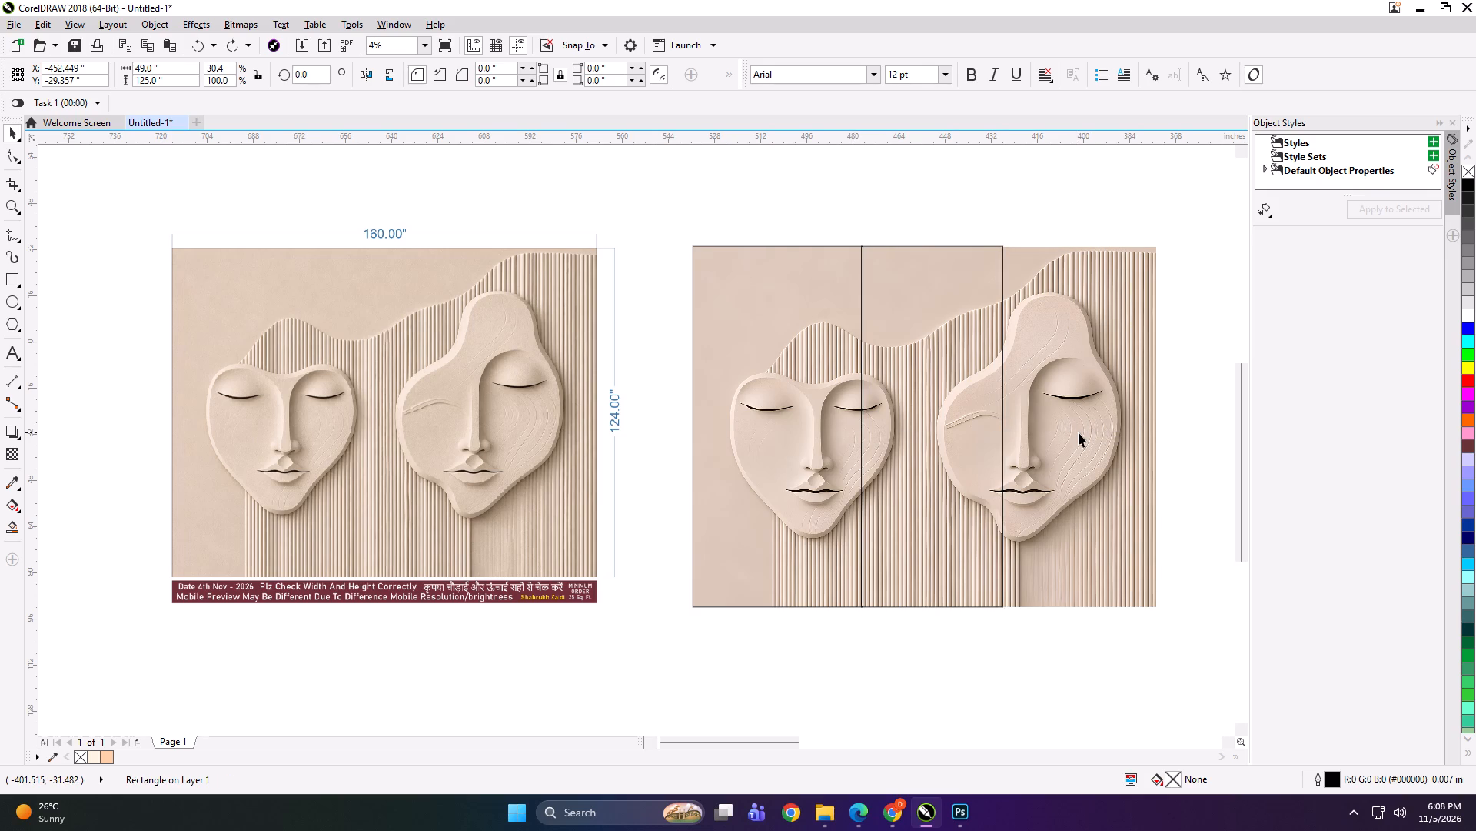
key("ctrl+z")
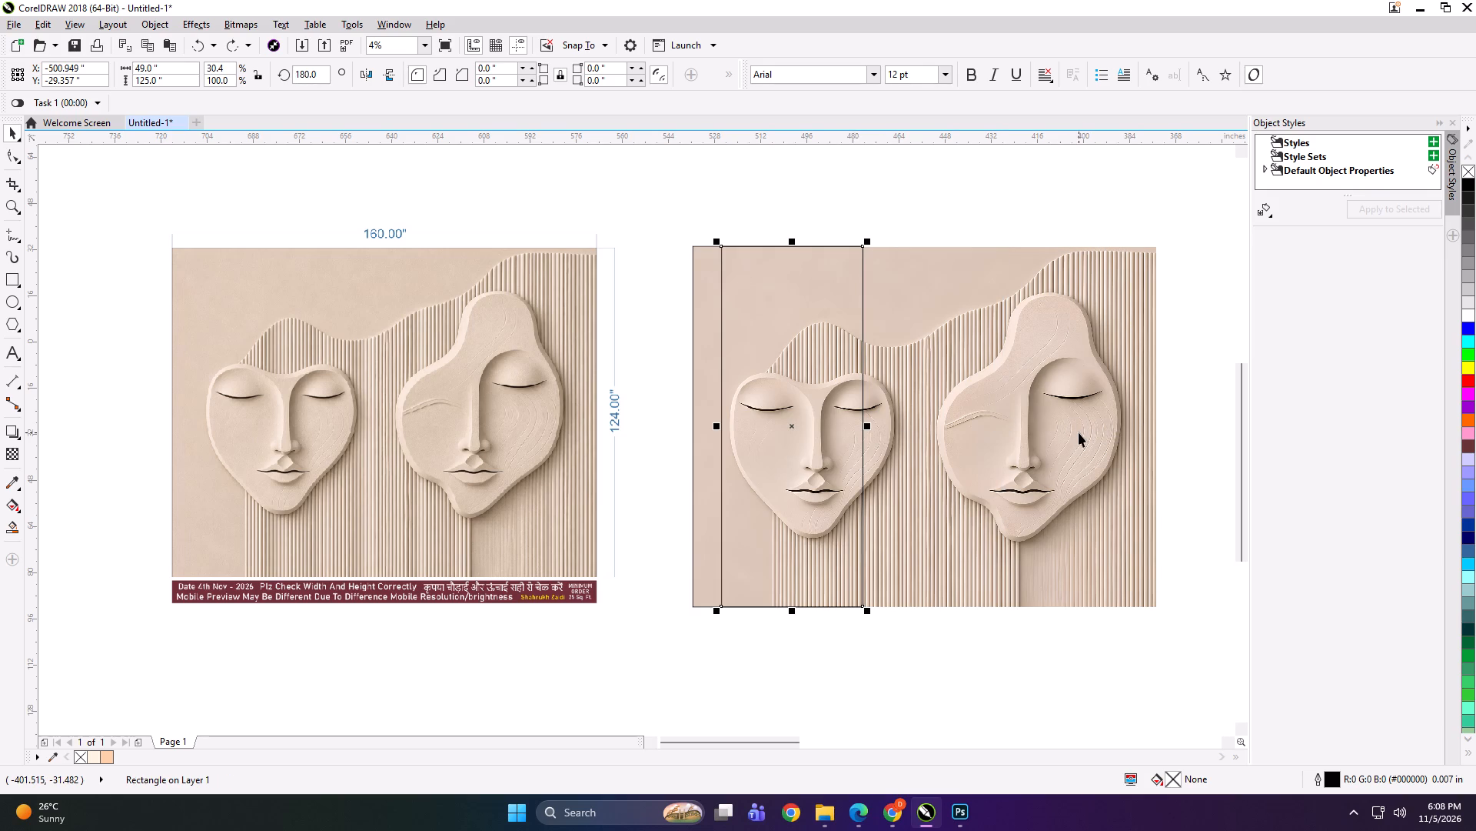
Set the second panel rectangle's width to 53 inches and align it to the first panel's top and right edges.
left_click(178, 68)
key("ctrl+a")
type("53")
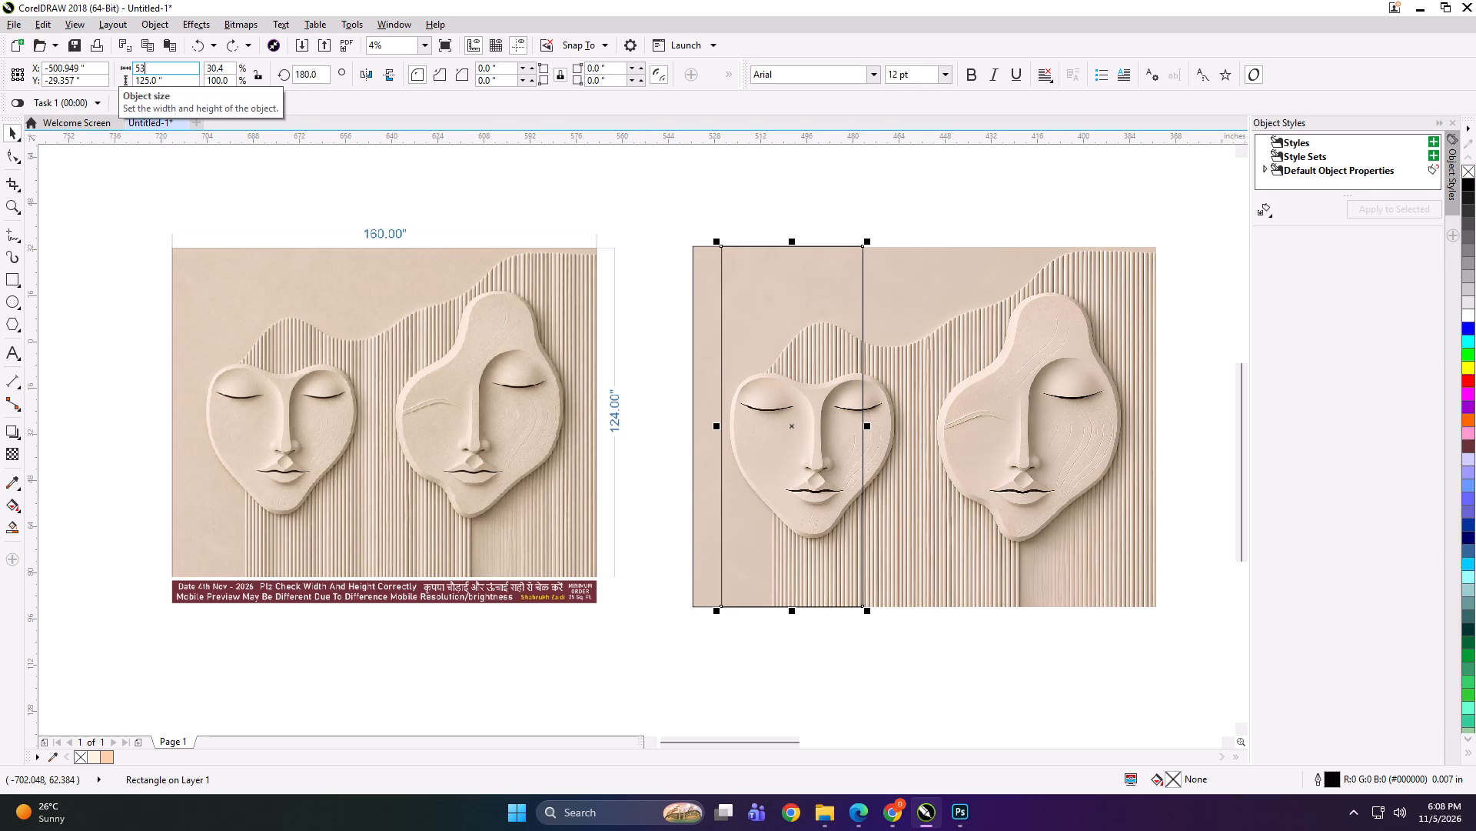
key("Return")
left_click(707, 295, "shift")
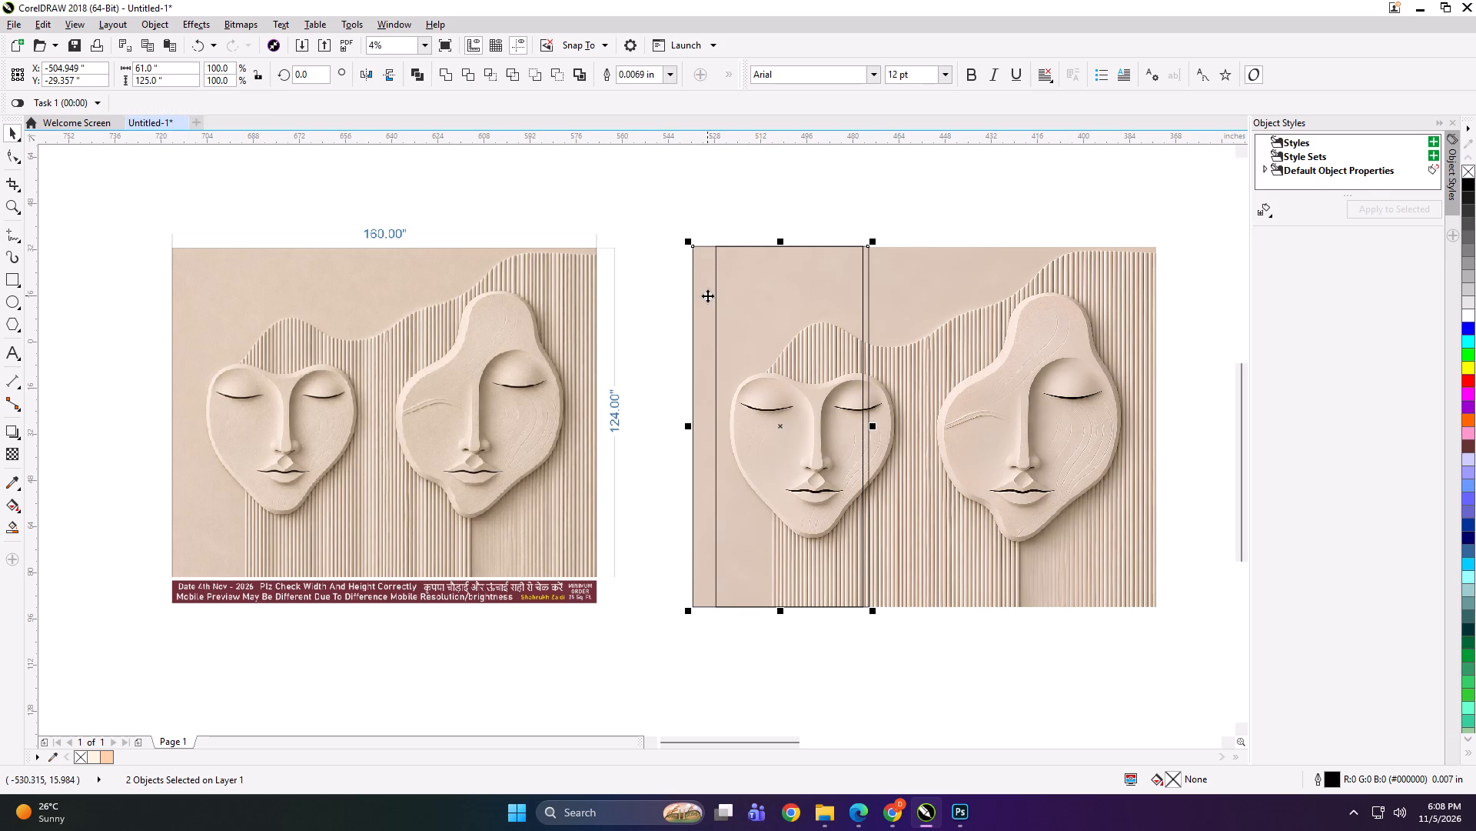
key("t")
key("r")
double_click(735, 217)
Mirror the 53-inch rectangle to the right of the first panel and nudge it left for a slight overlap.
left_click(773, 342)
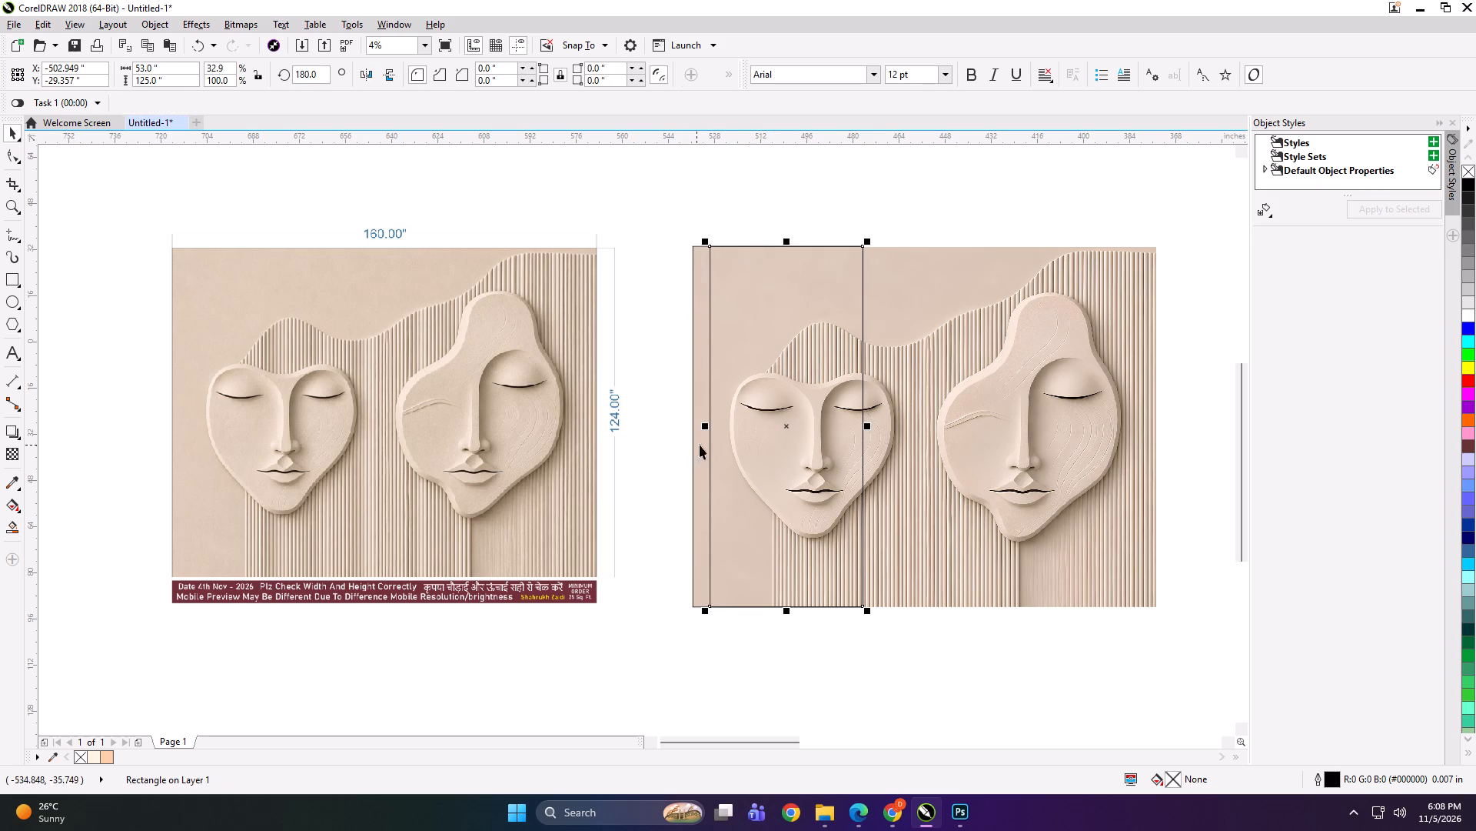
left_click_drag(706, 427, 894, 439)
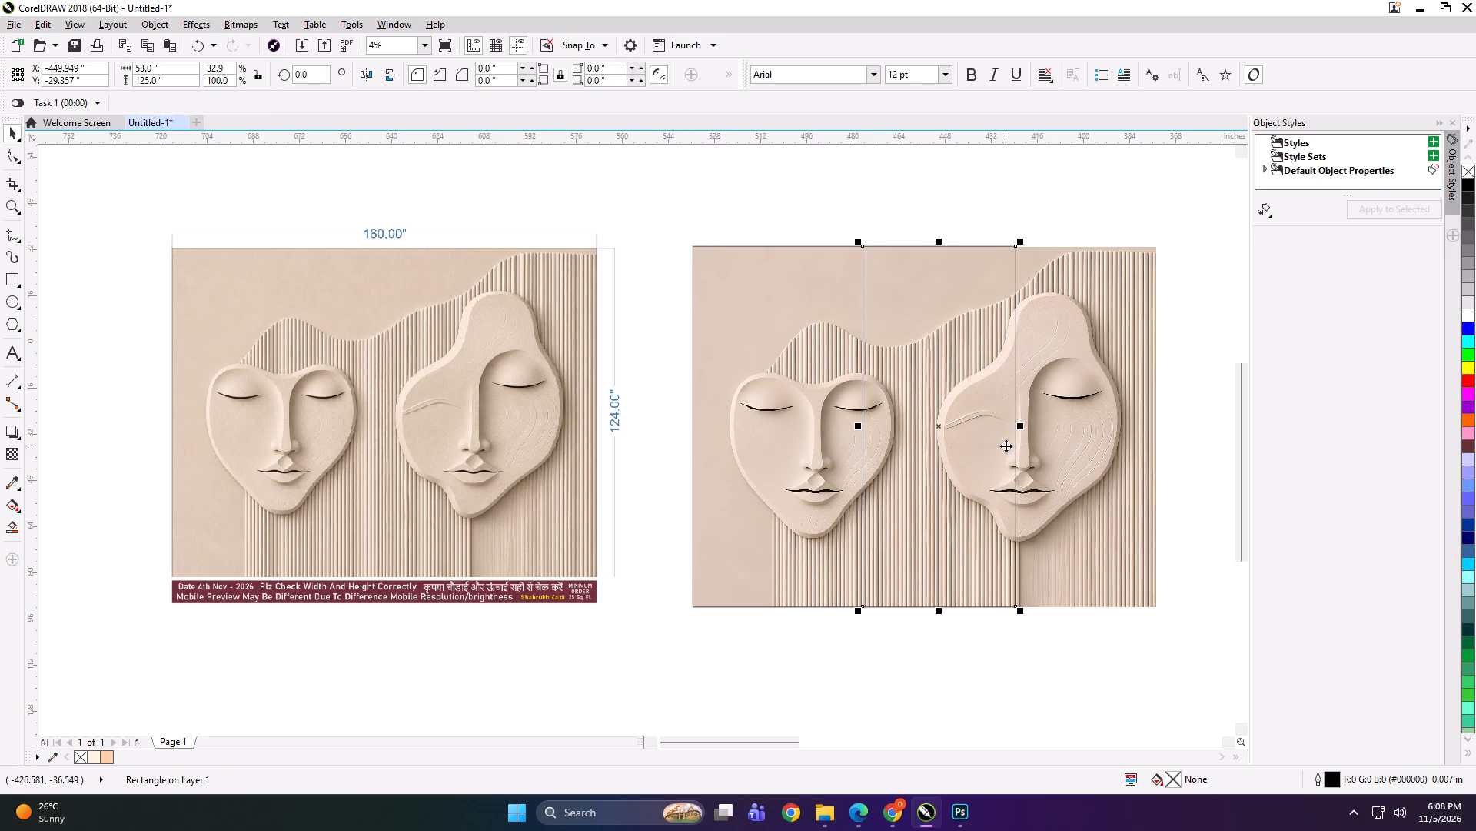
key("Left")
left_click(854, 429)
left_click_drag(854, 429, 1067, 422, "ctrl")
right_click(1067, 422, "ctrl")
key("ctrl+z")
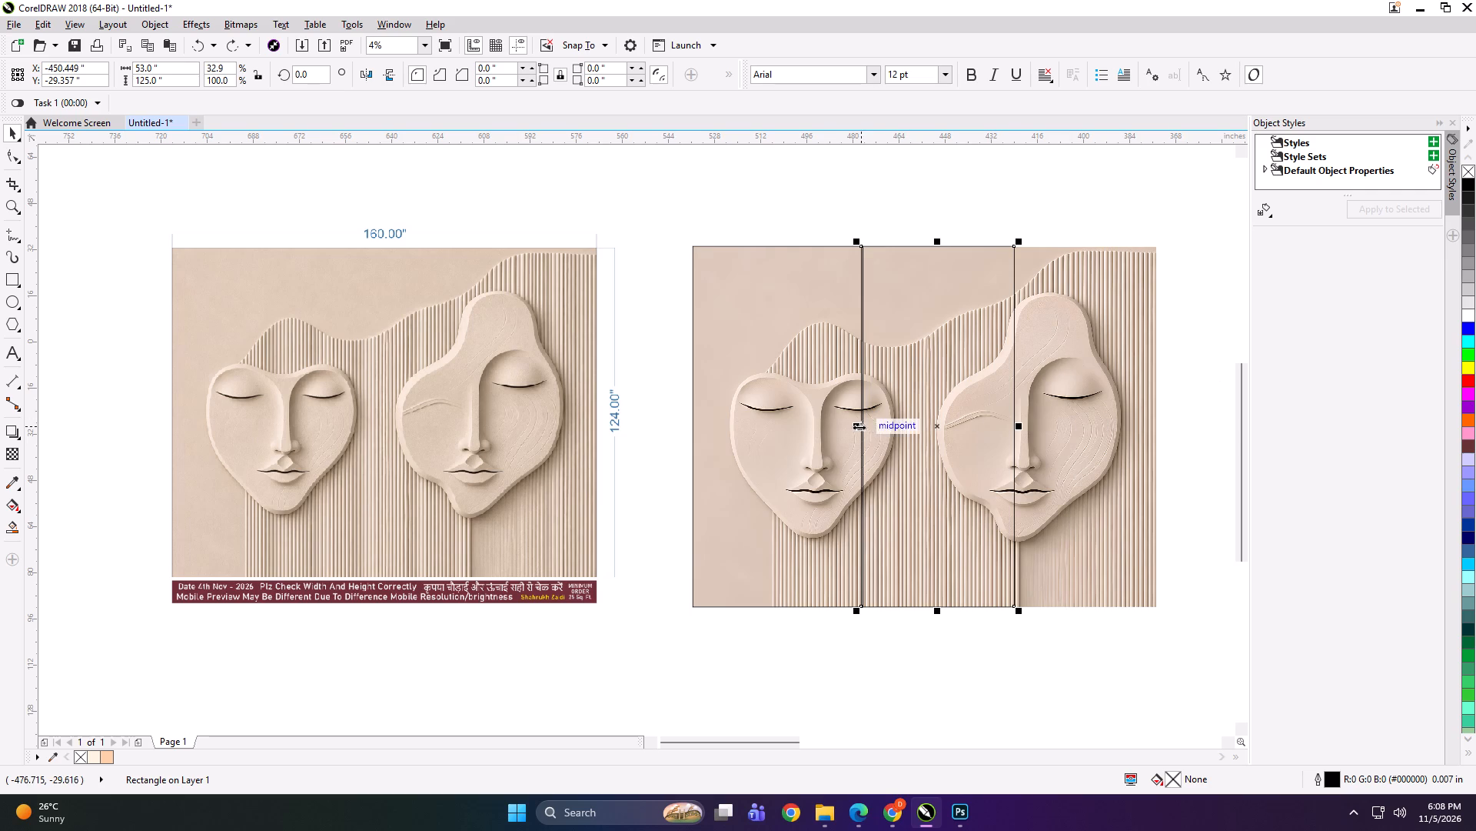
Mirror a copy of the second panel as the third, nudge it left, and narrow it to about 50 inches at the artwork's edge.
left_click_drag(855, 427, 1061, 411)
right_click(1061, 411, "ctrl")
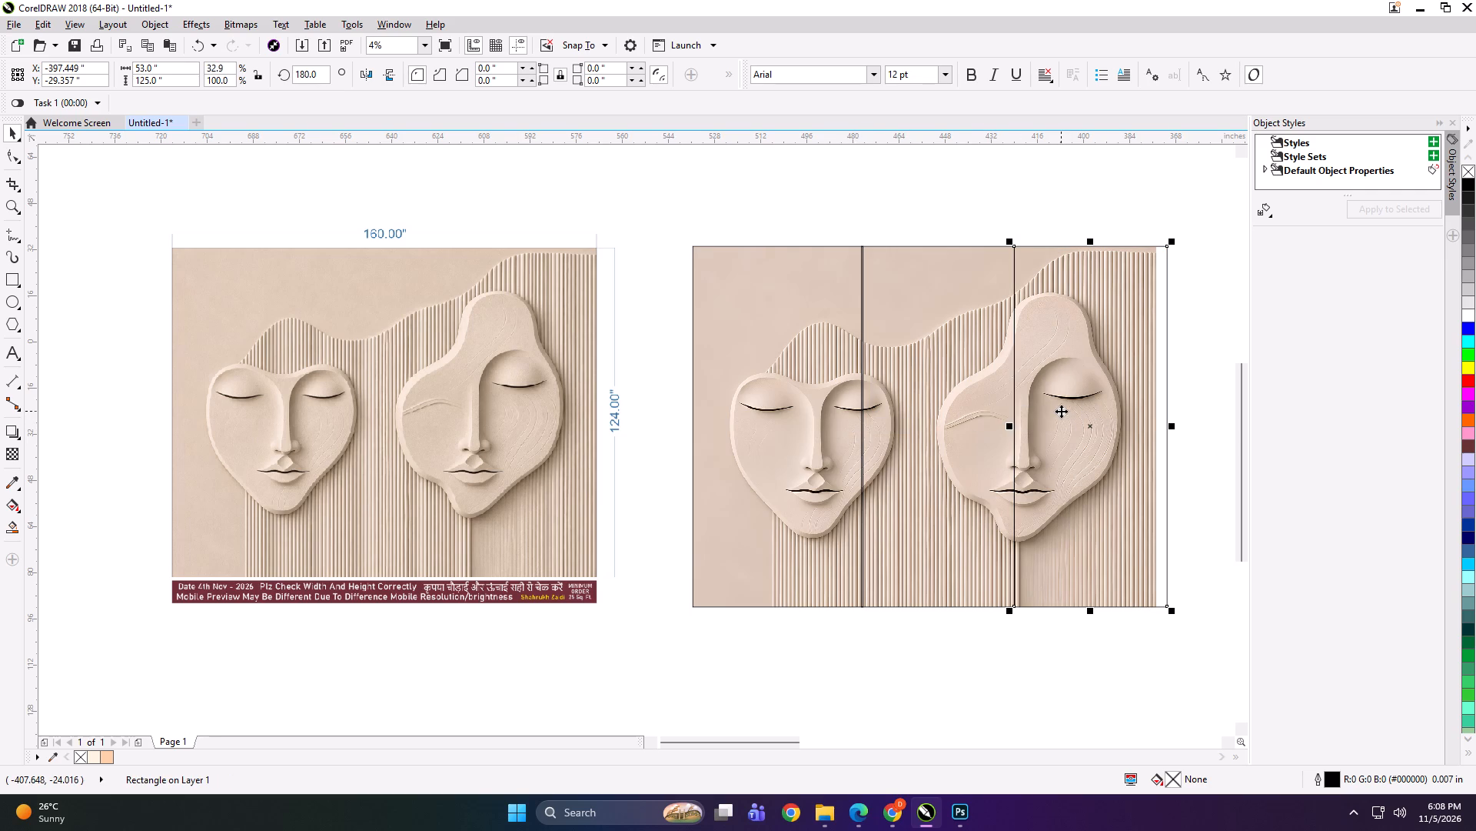
key("Left")
left_click_drag(1174, 424, 1165, 427)
Group the three panel rectangles, place the two-face artwork inside them as frames, and ungroup the panels.
left_click(942, 375, "shift")
left_click(832, 367, "shift")
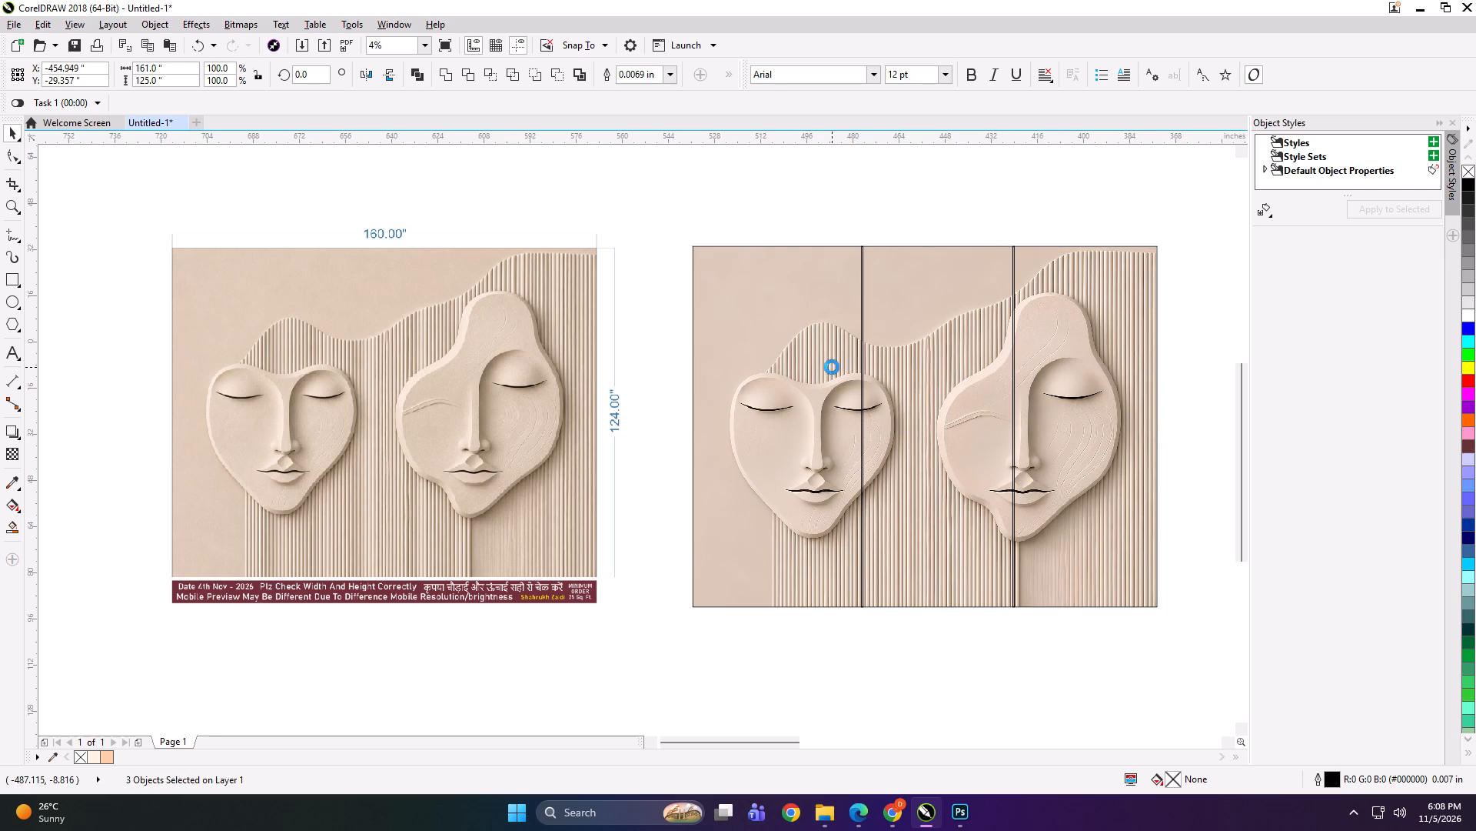
key("ctrl+g")
left_click(798, 212)
left_click(813, 339, "alt")
key("shift+Return")
left_click(813, 339)
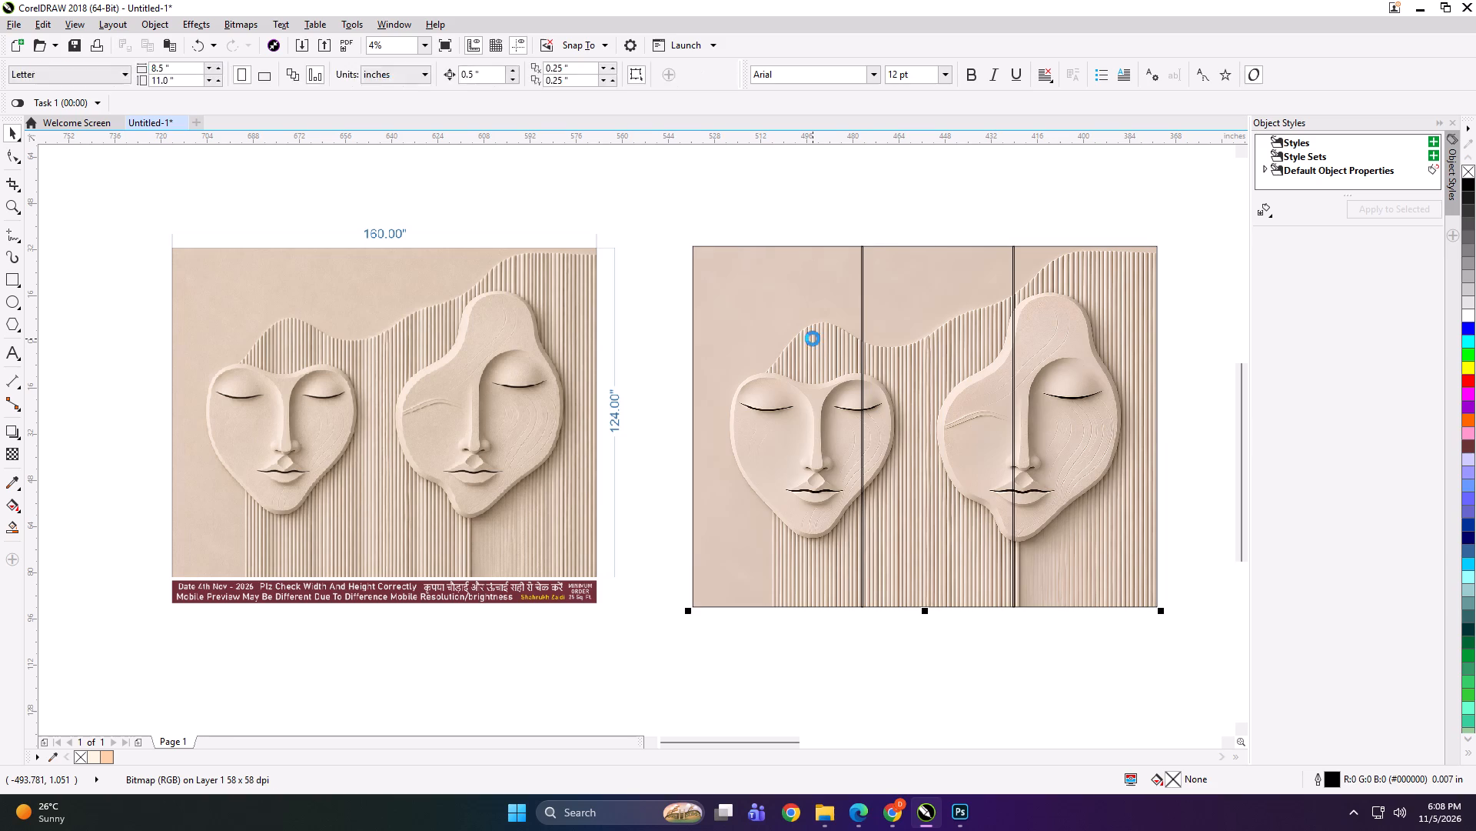
key("ctrl+u")
left_click(785, 219)
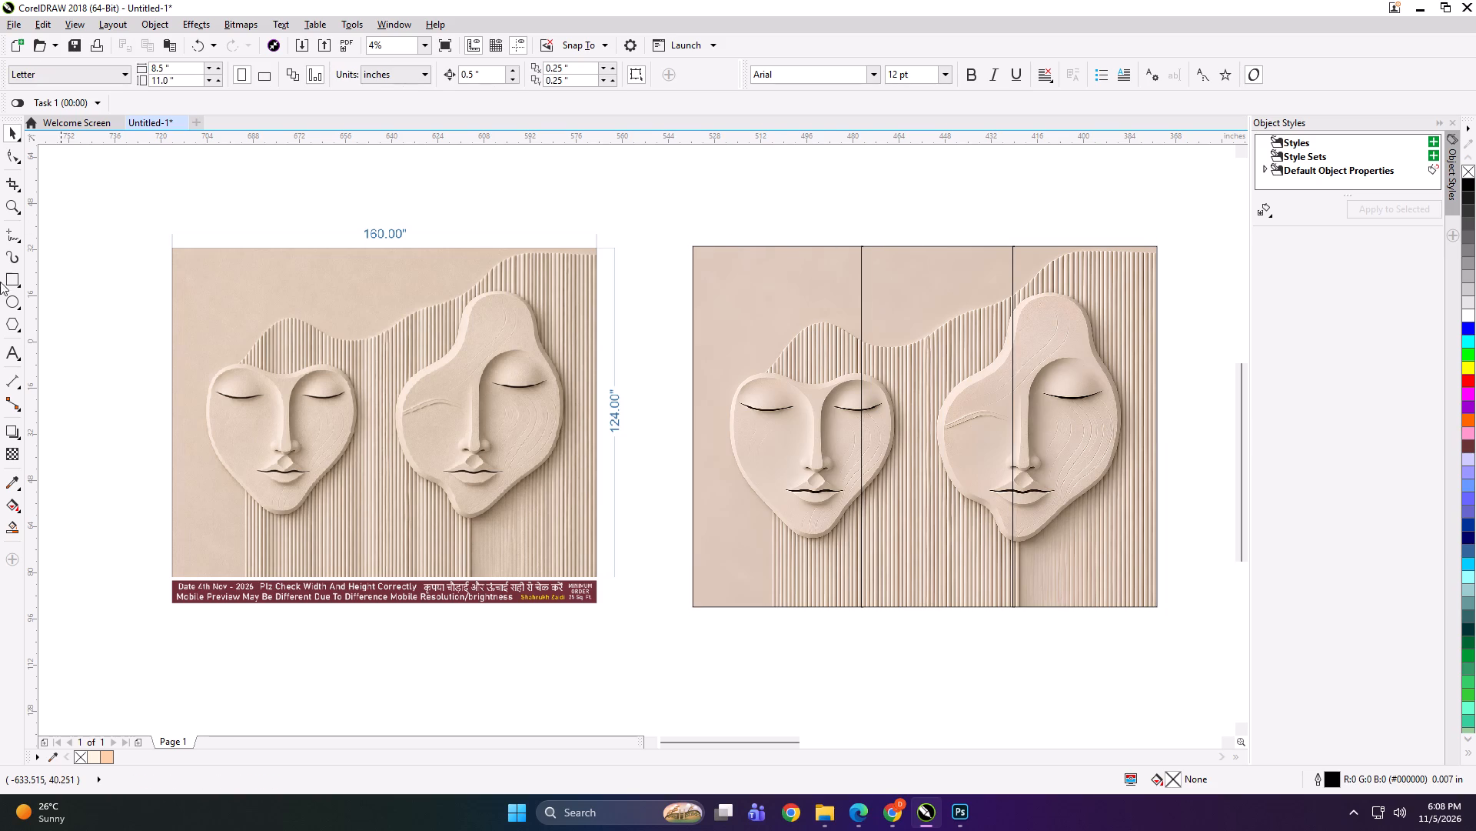
Add the text label "160*124 PANEL 1" at the first panel's top edge.
left_click(12, 353)
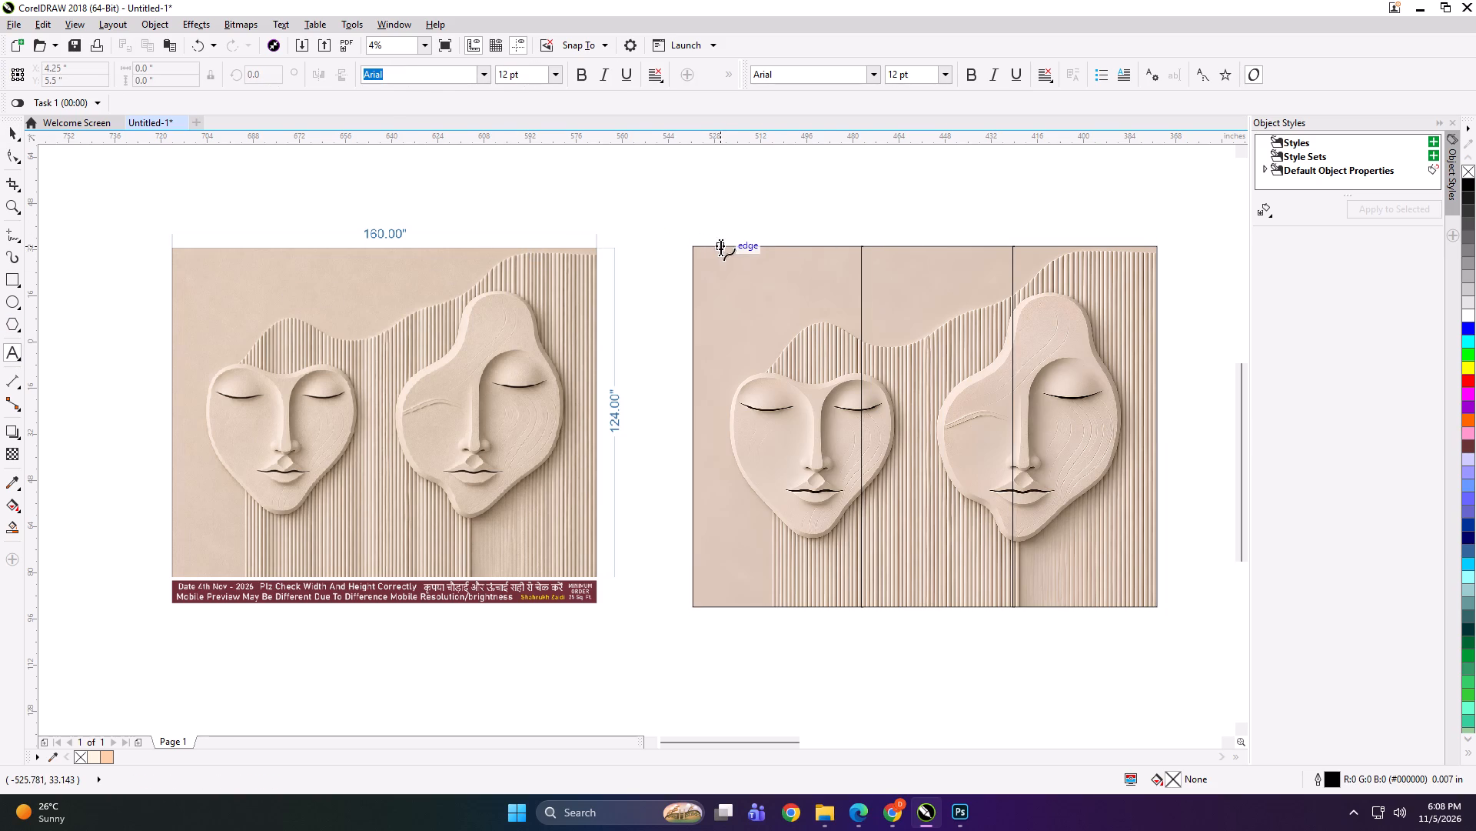
left_click(728, 242)
type("160*124 PANEL 1")
Copy the label text to the second panel's top edge and change it to "160*124 PANEL 2".
key("ctrl+a")
key("ctrl+c")
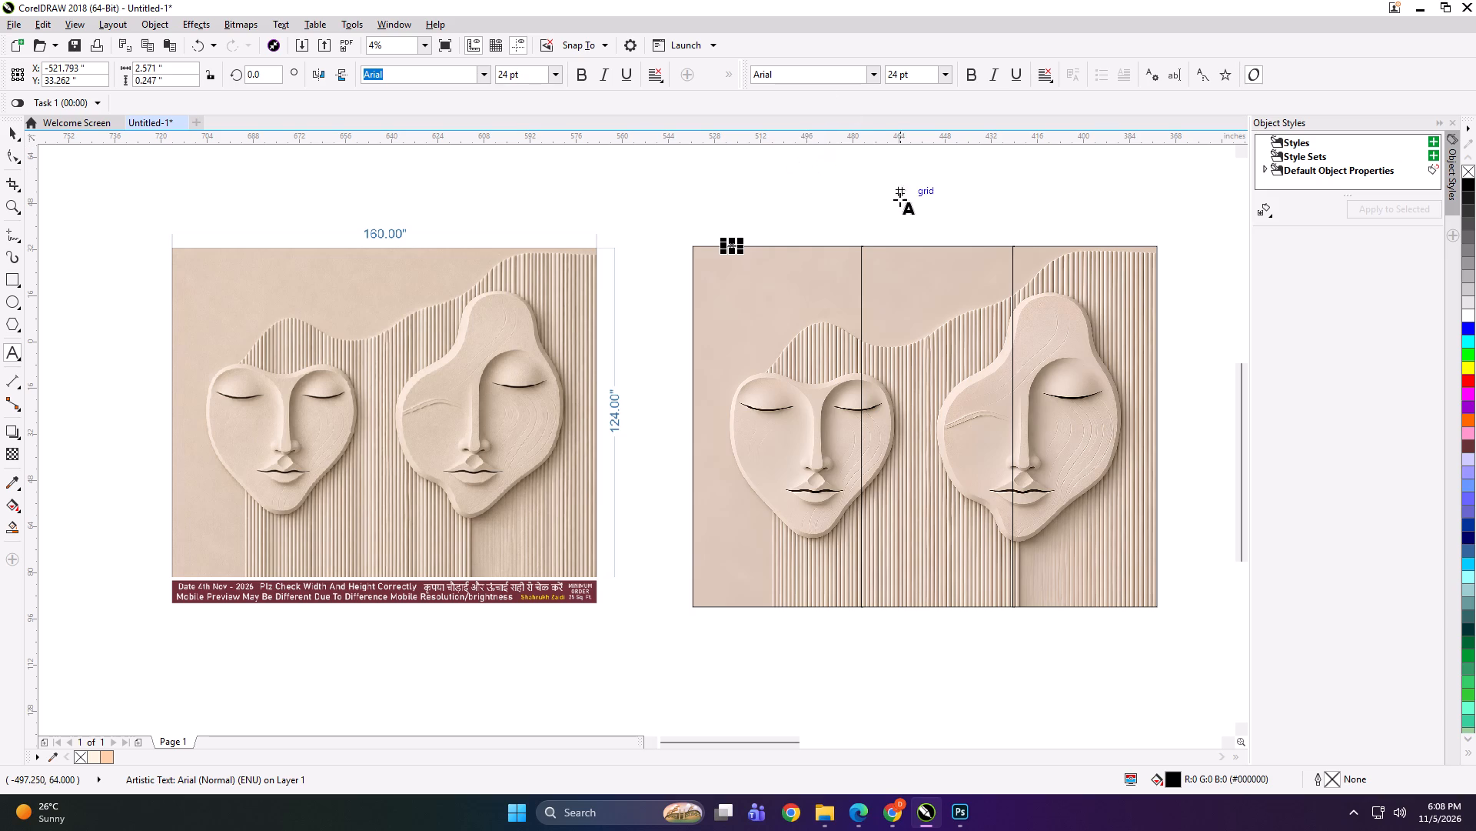
left_click(895, 244)
scroll(905, 245, "up", 3)
key("ctrl+v")
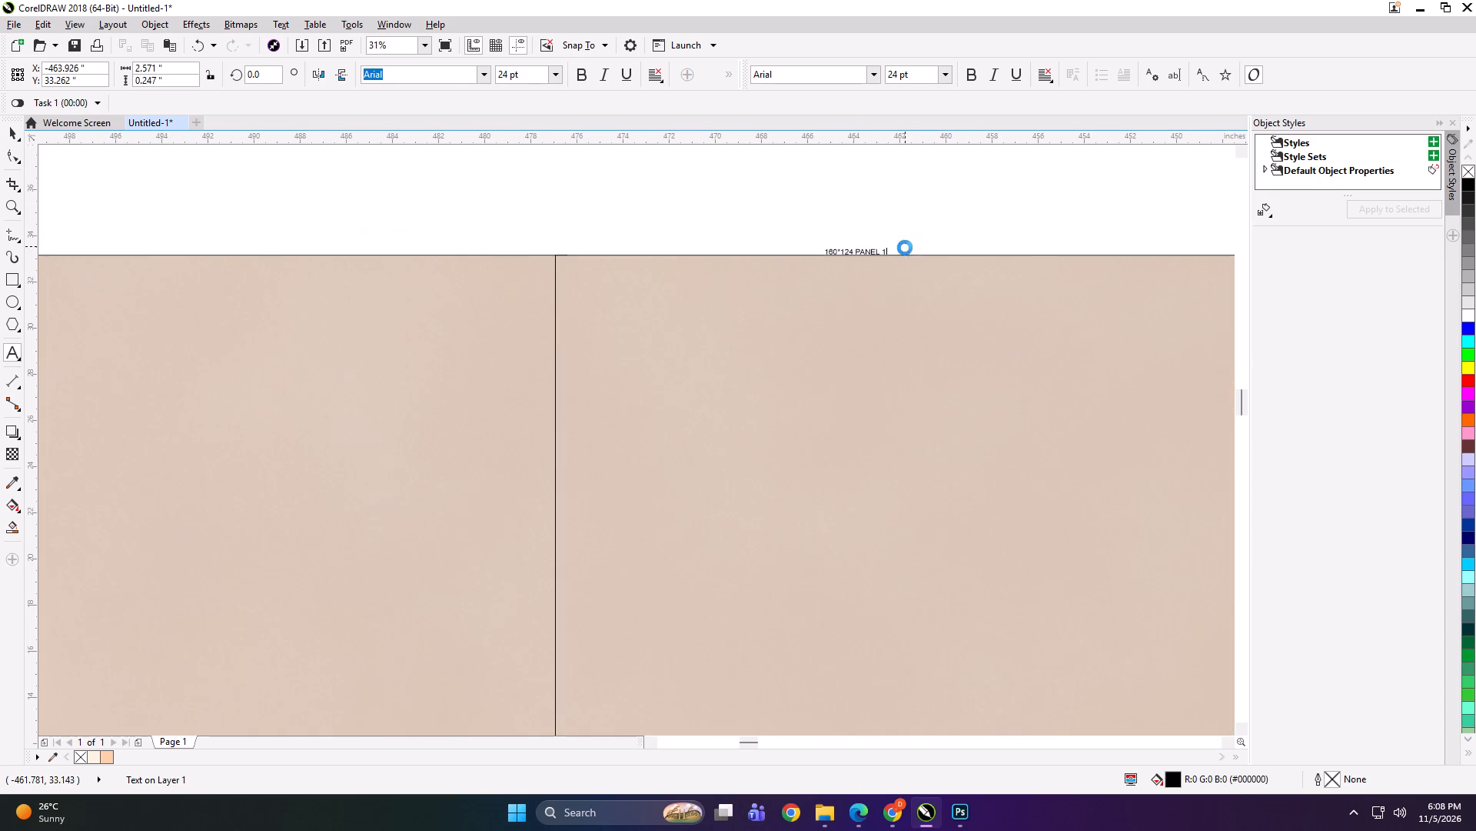
key("BackSpace")
key("2")
scroll(447, 337, "down", 3)
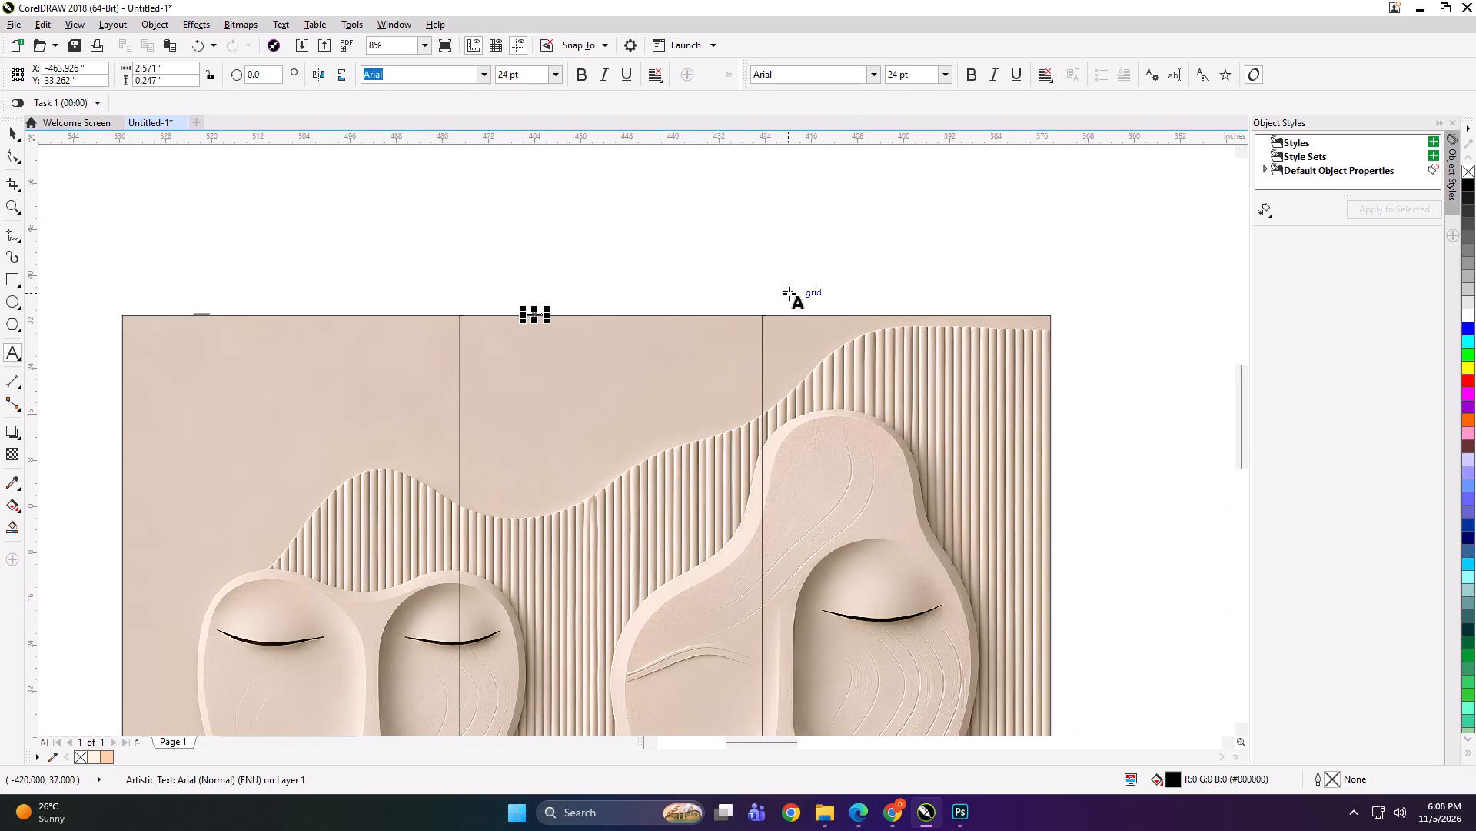
Paste the label text at the third panel's top edge and change it to "160*124 PANEL 3".
left_click(833, 312)
scroll(833, 312, "up", 3)
key("ctrl+v")
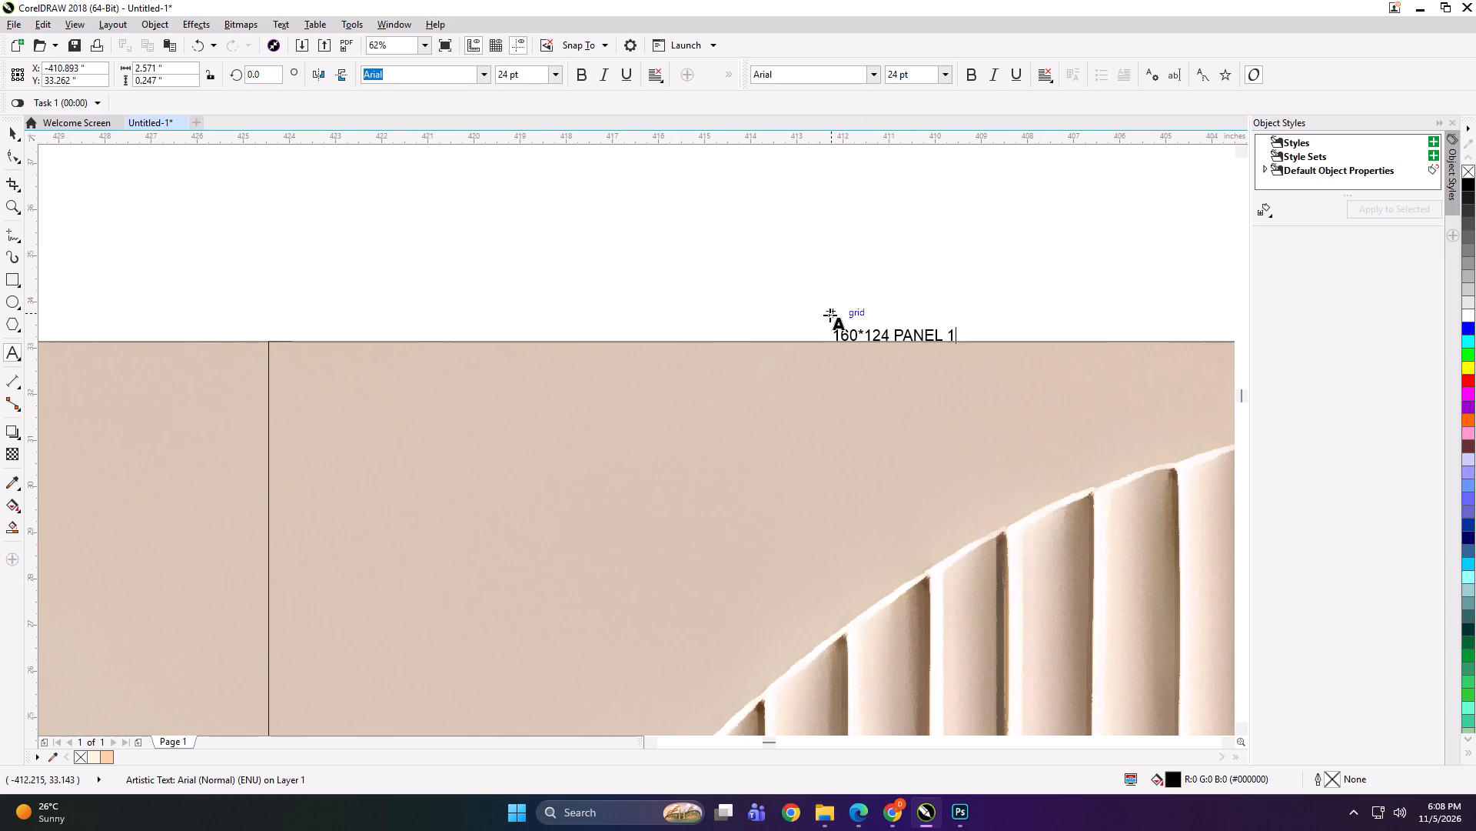
key("BackSpace")
key("3")
scroll(826, 323, "down", 3)
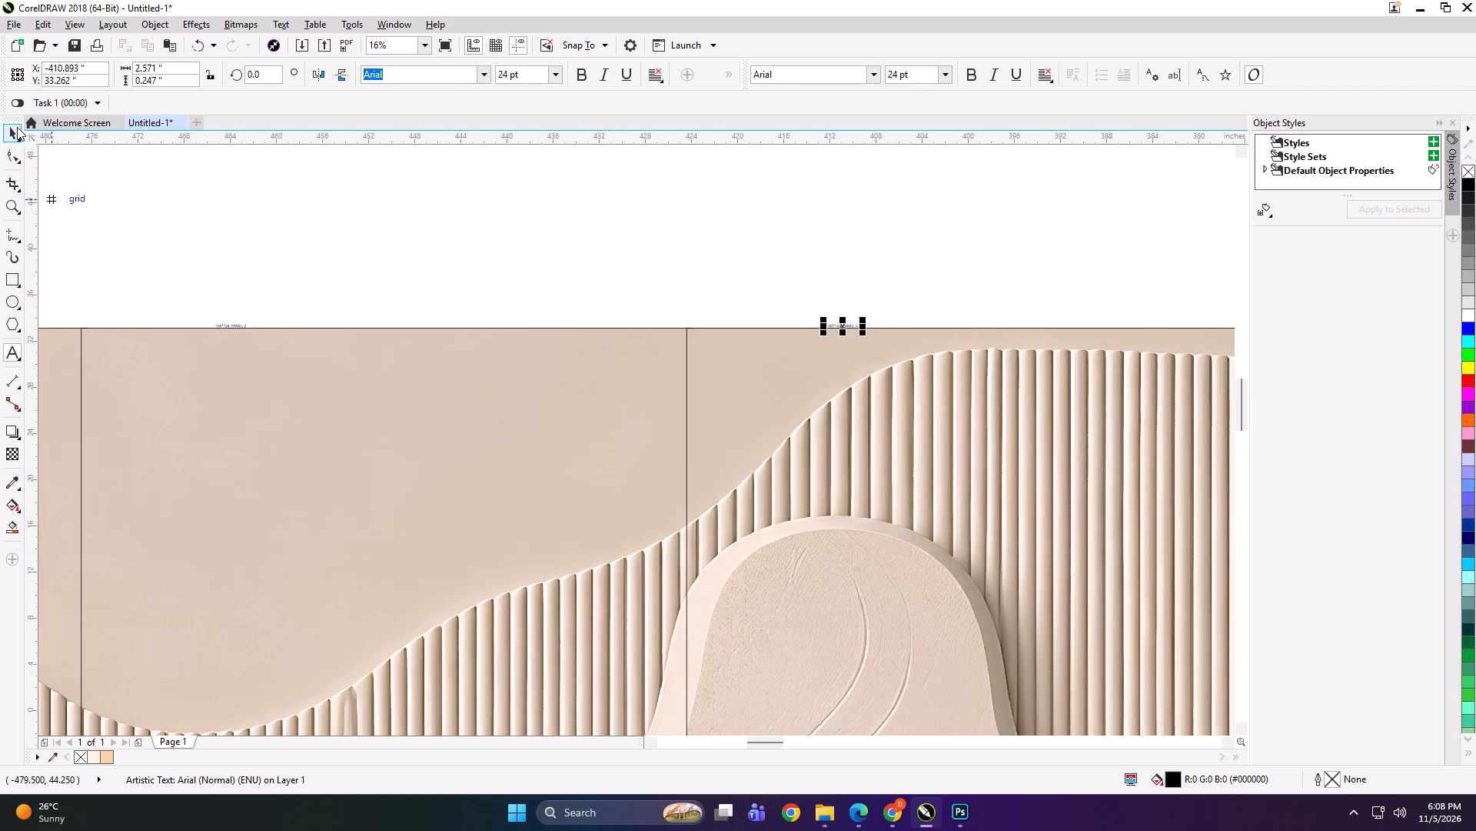
Group each text label with its panel, working from the third panel back to the first.
left_click(17, 127)
scroll(916, 205, "down", 2)
left_click(921, 335, "shift")
key("ctrl+g")
left_click_drag(728, 199, 817, 320)
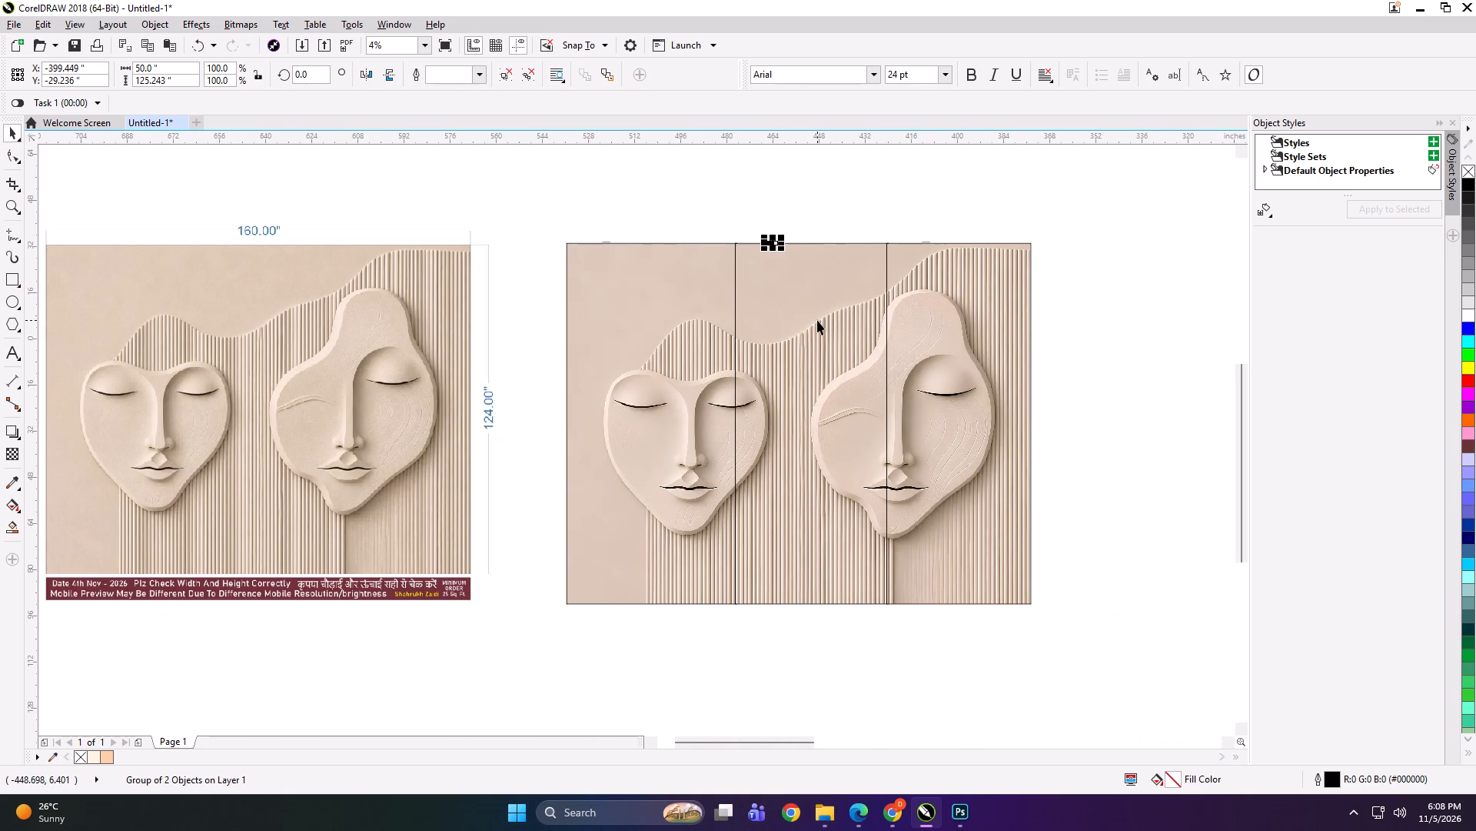
left_click(817, 320, "shift")
key("ctrl+g")
left_click_drag(763, 195, 592, 384)
left_click(611, 360, "shift")
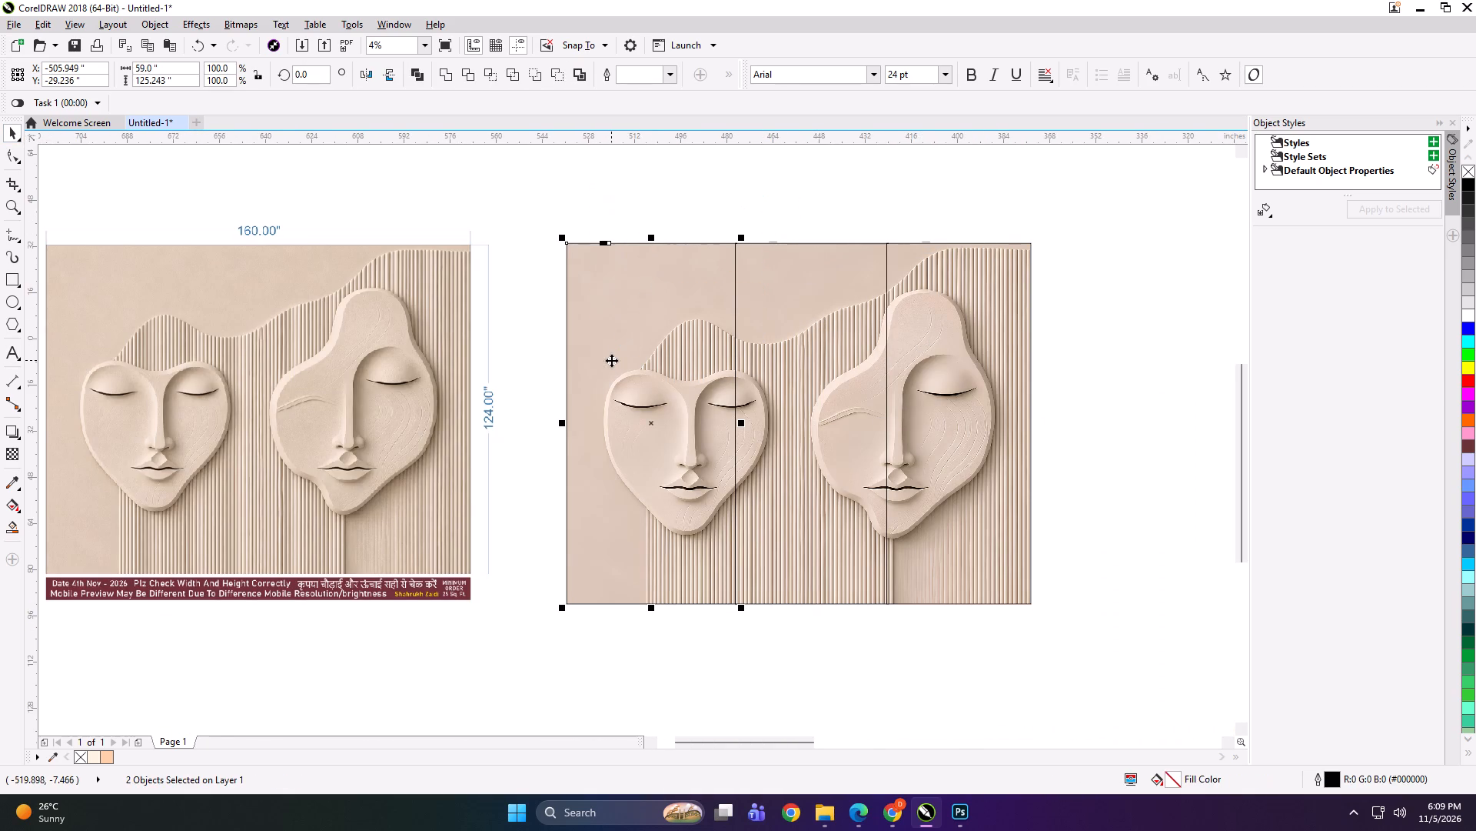
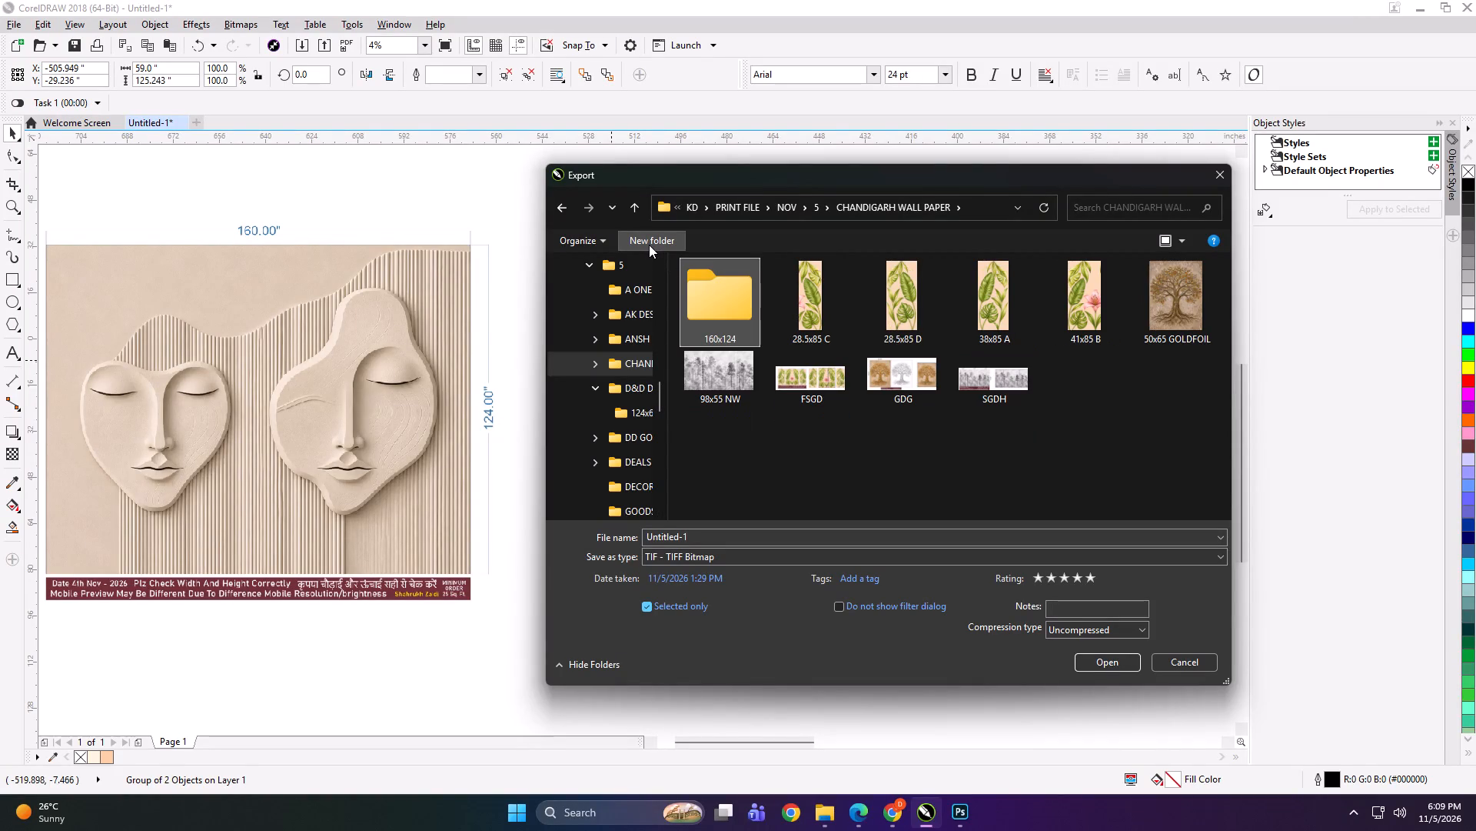
Rename the 160x124 folder inside CHANDIGARH WALL PAPER as "160x124 NW".
right_click(684, 285)
left_click(773, 654)
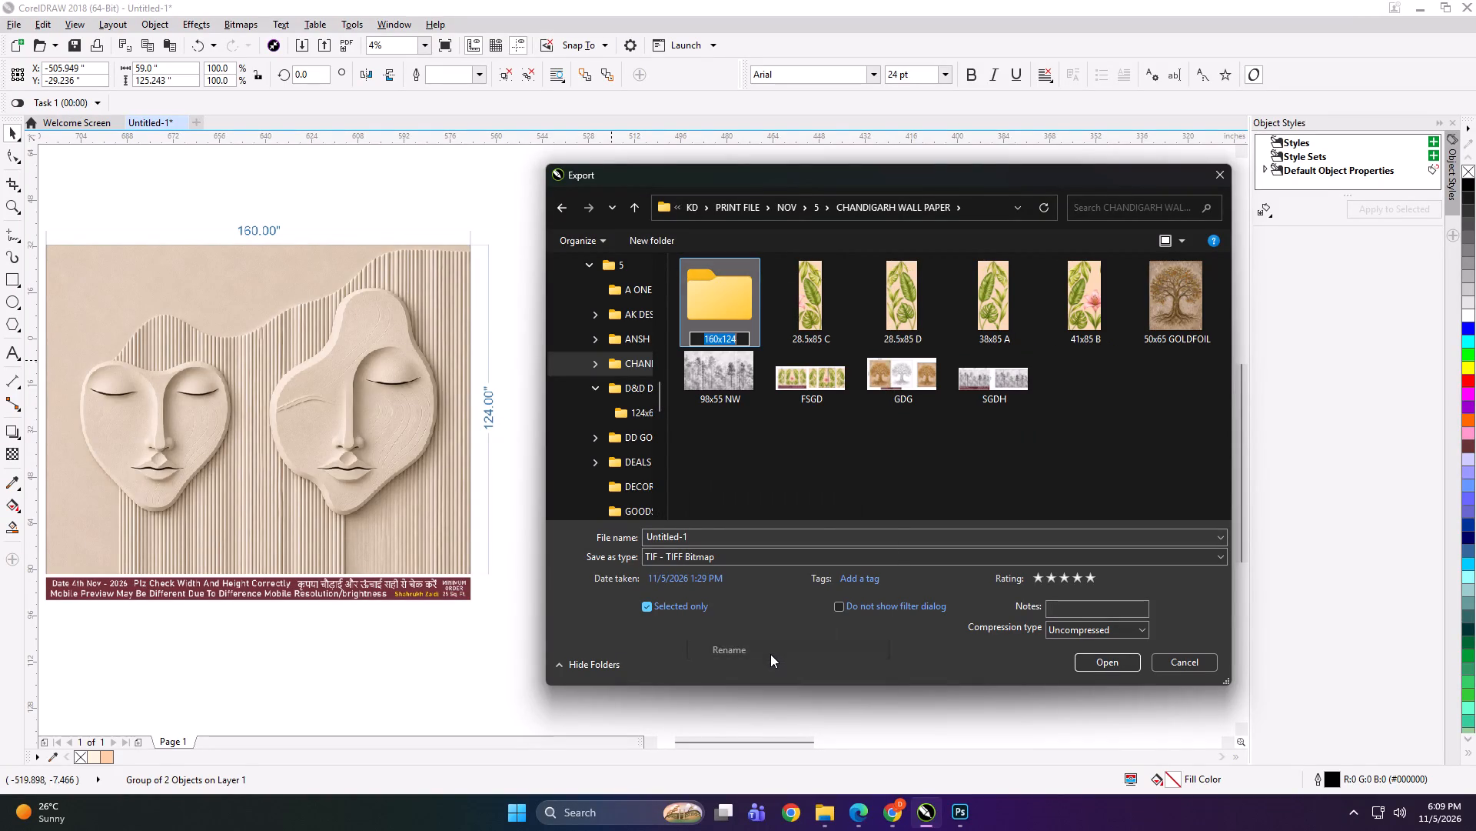
key("Right")
key("space")
type("NW")
key("Return")
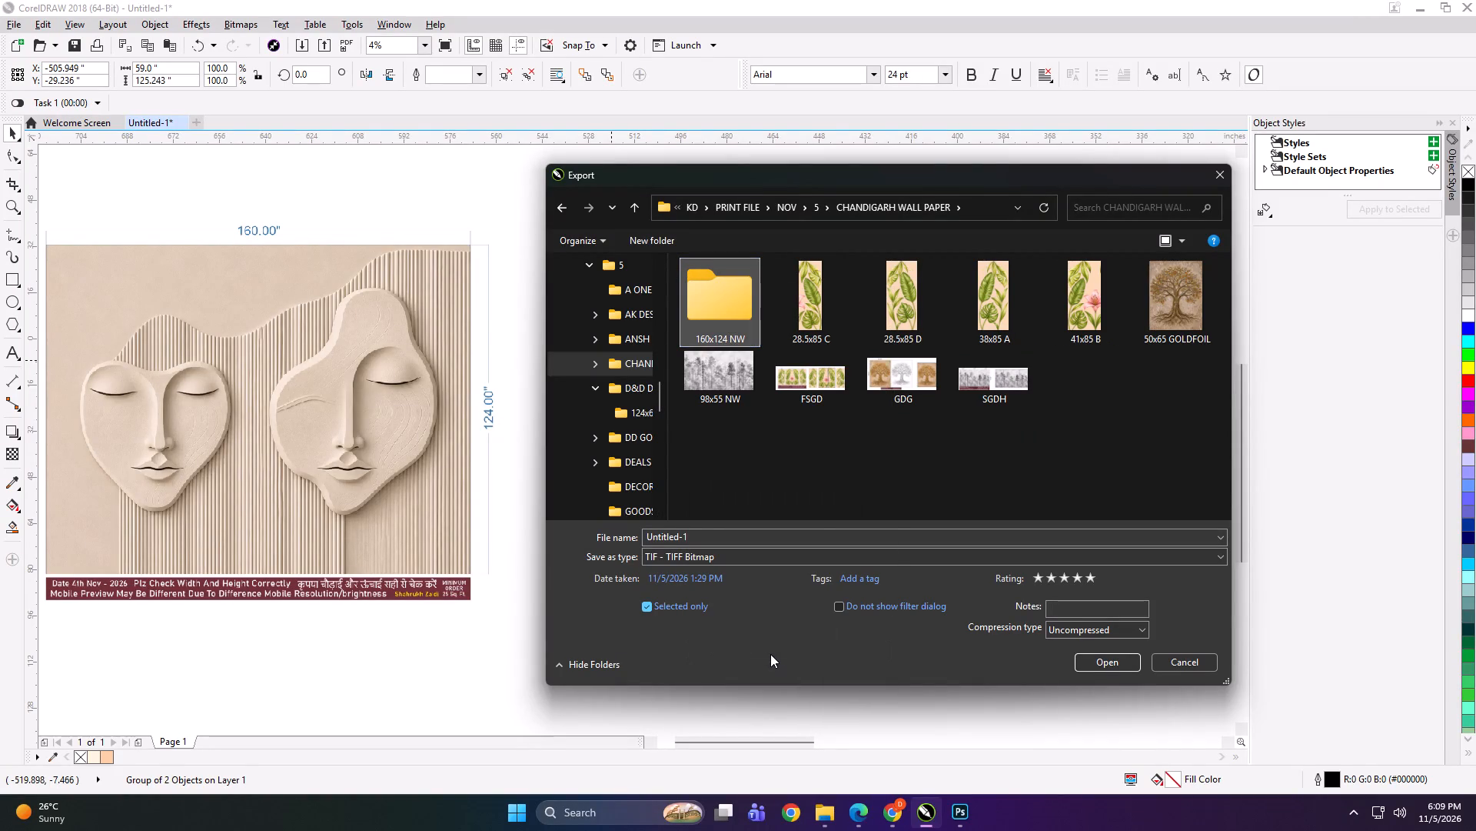
Export the first panel into the 160x124 NW folder as a 100 dpi RGB TIFF named "59x125 A".
double_click(727, 302)
left_click(731, 532)
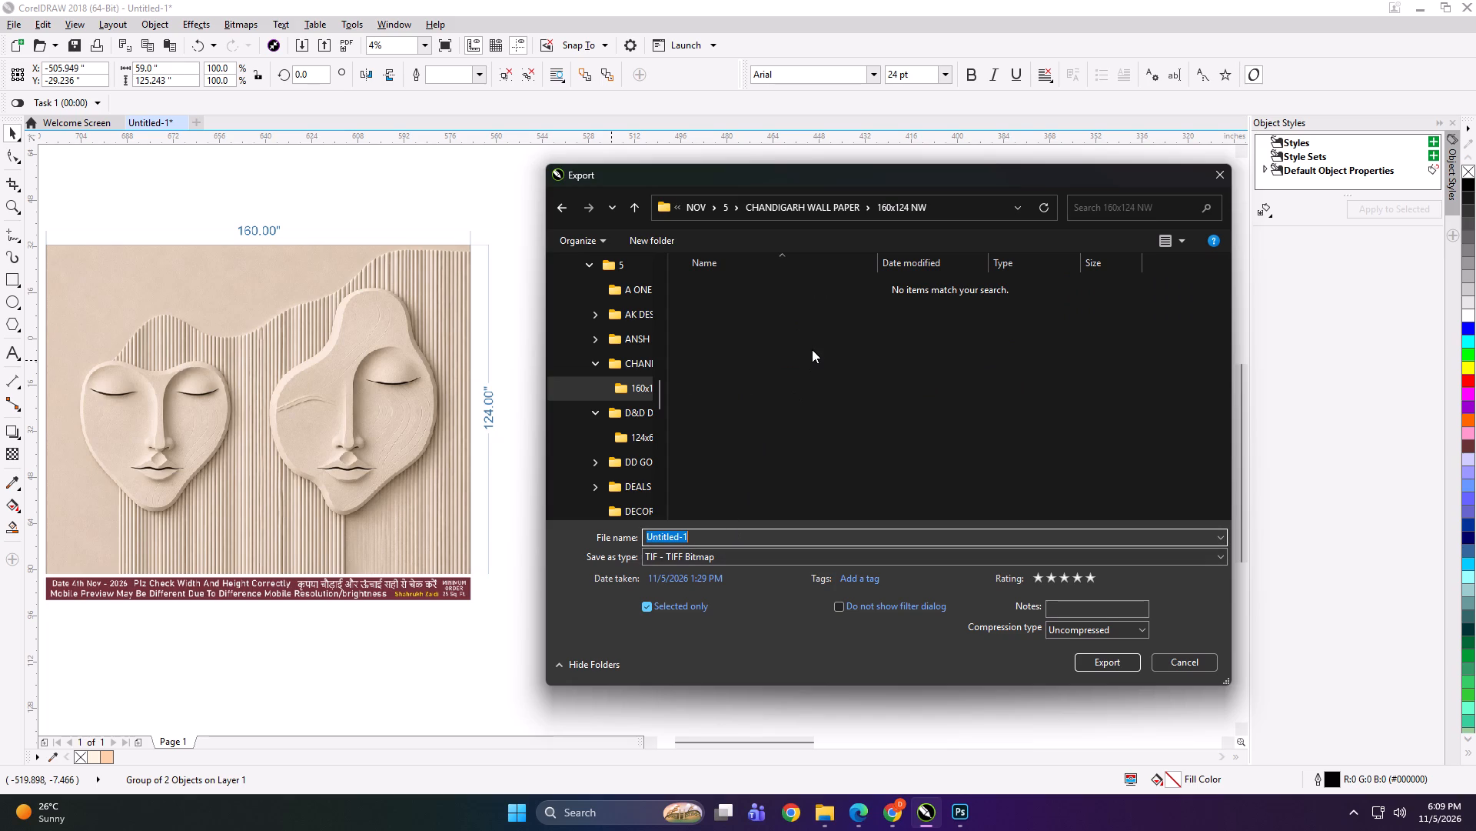
key("Return")
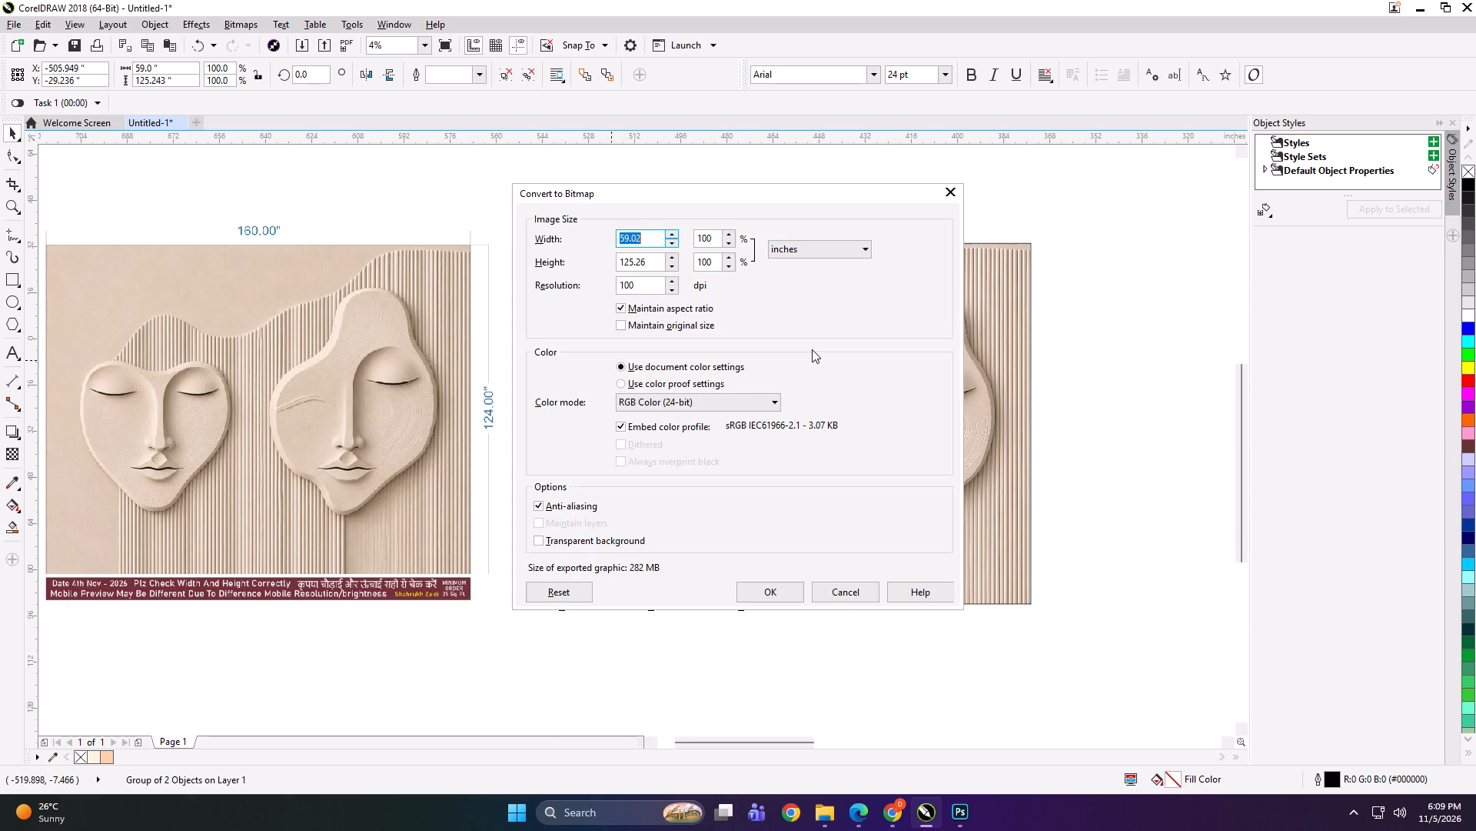
key("Return")
Export the second panel to the same folder as a TIFF named "53x125 B".
key("ctrl+e")
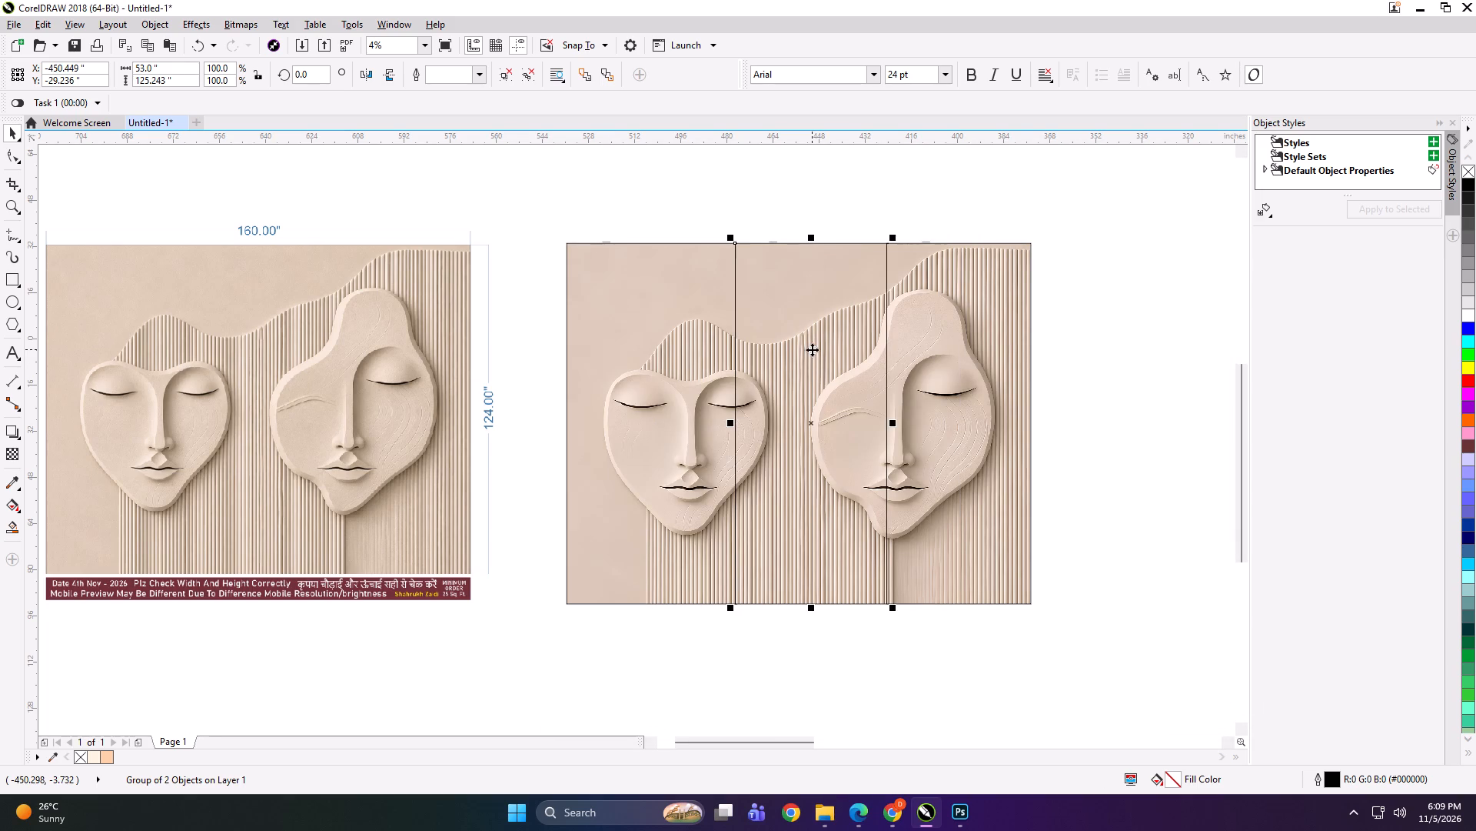
key("ctrl+e")
type("53x125 B")
key("Return")
key("Return")
Export the third panel to the same folder as a TIFF named "50x125 C".
left_click(930, 384)
key("ctrl+e")
key("ctrl+e")
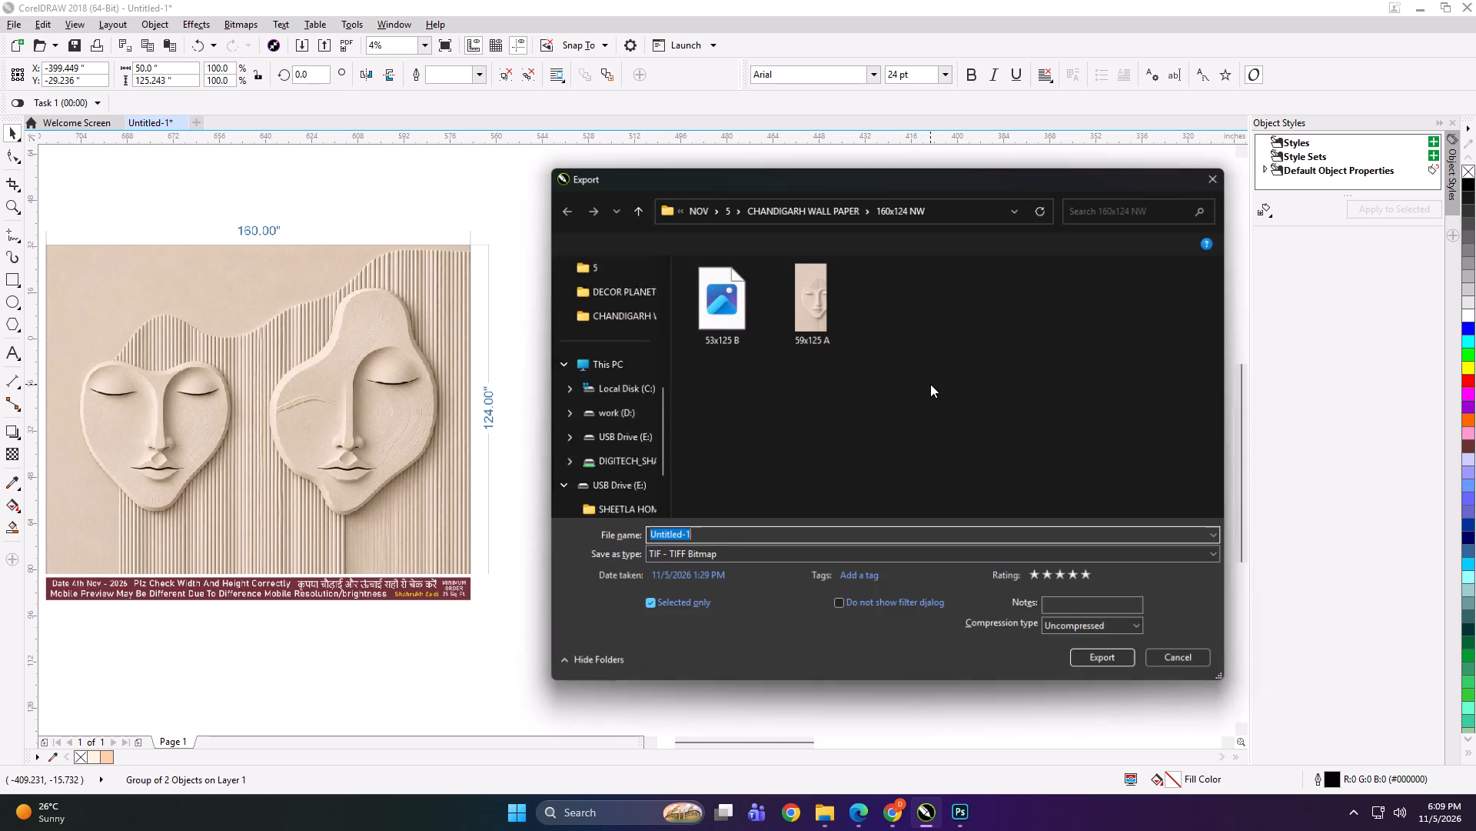
type("50x125")
key("space")
key("c")
key("Return")
key("Return")
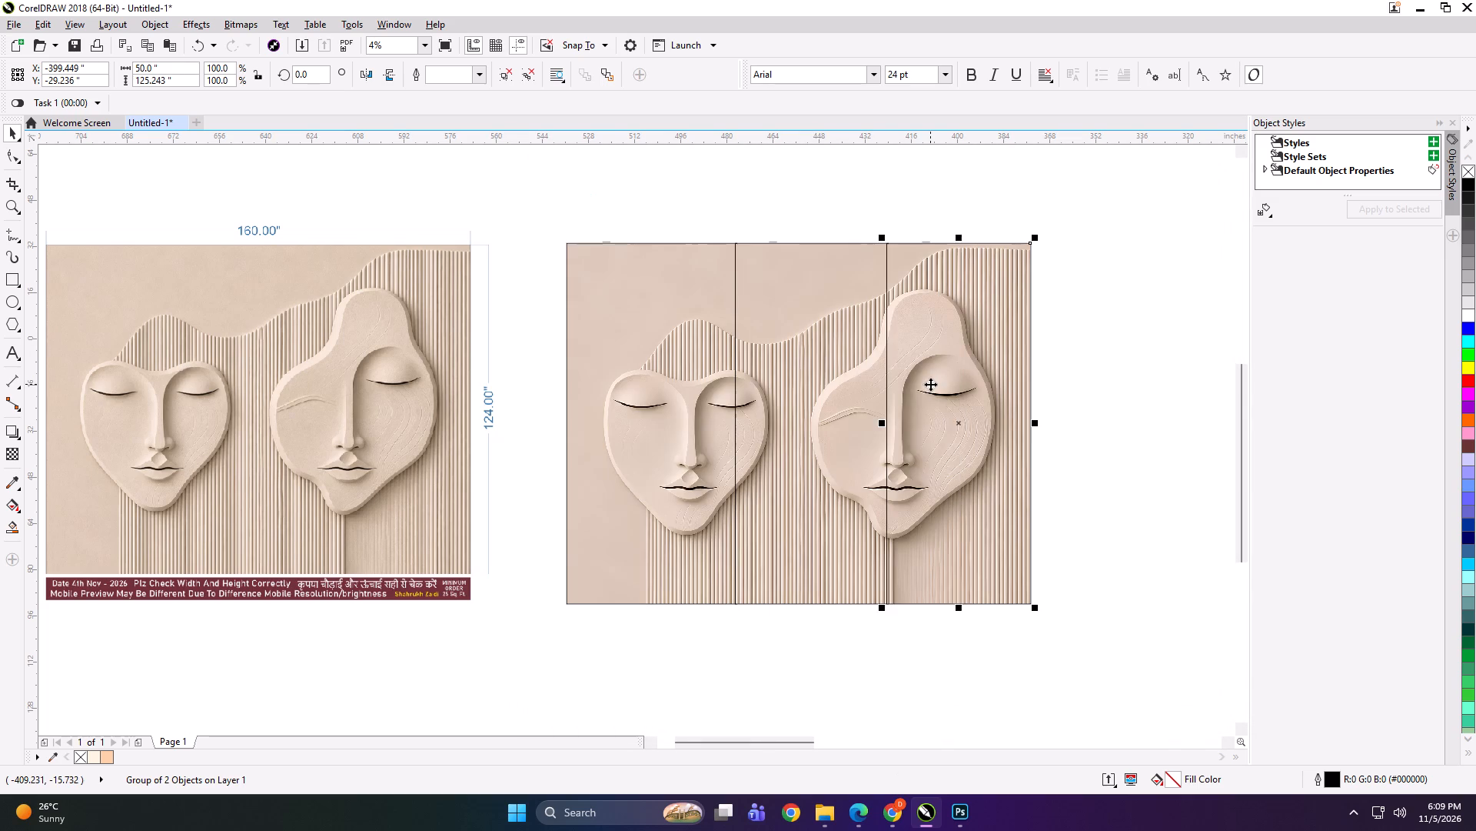
Nudge the third panel and the first panel outward to leave a gap on each side of the middle panel.
key("Right")
key("Right")
key("Right")
key("Right")
key("Right")
key("Right")
key("Right")
key("Right")
key("Right")
key("Right")
left_click(668, 351)
key("Left")
key("Left")
key("Left")
key("Left")
key("Left")
key("Left")
key("Left")
key("Left")
key("Left")
key("Left")
key("Left")
key("Left")
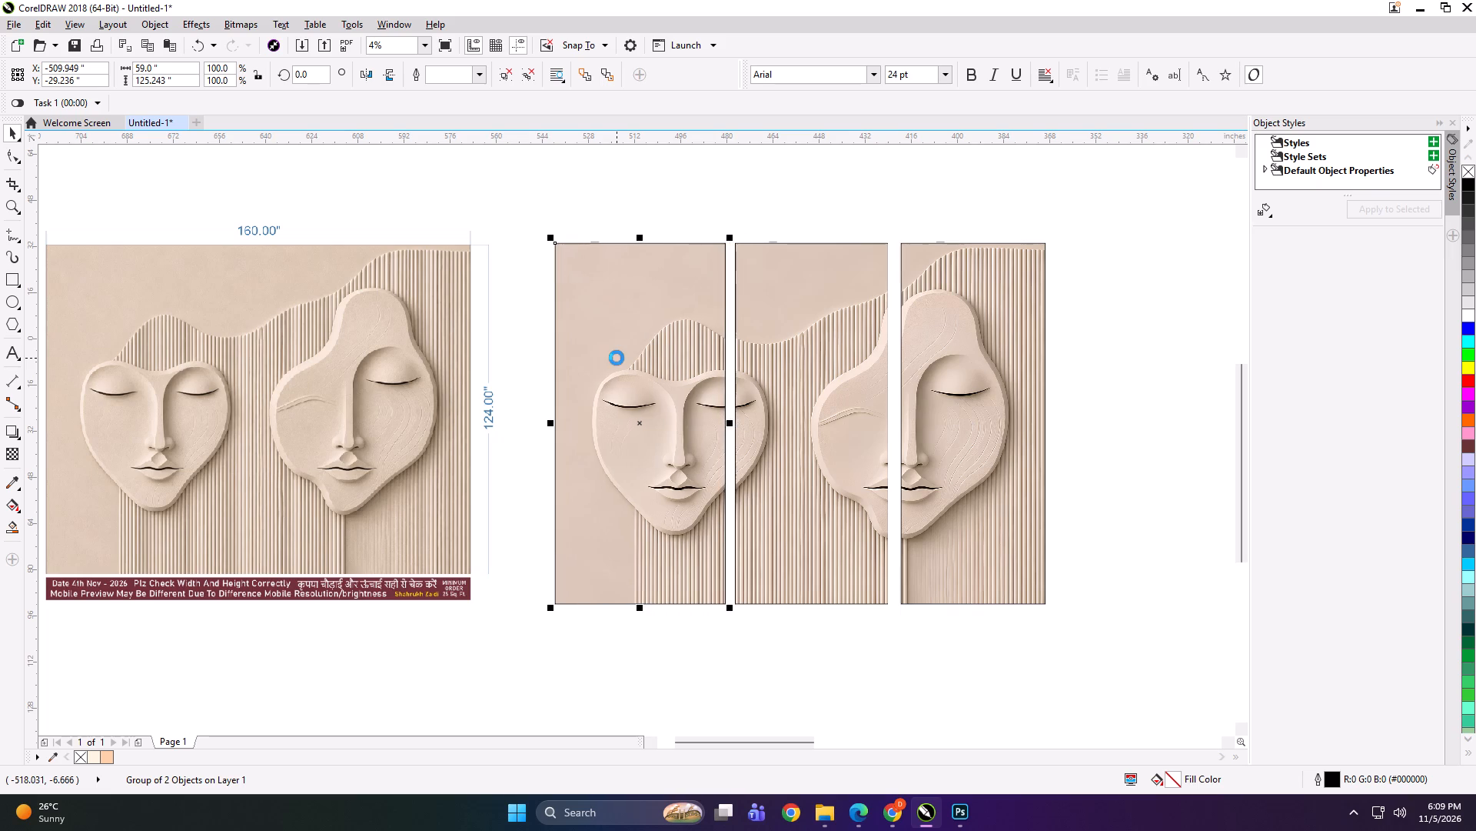
Group the three separated panels together with the dimensioned 160 x 124 inch mural preview.
left_click(789, 377, "shift")
left_click(963, 378, "shift")
left_click(333, 429, "shift")
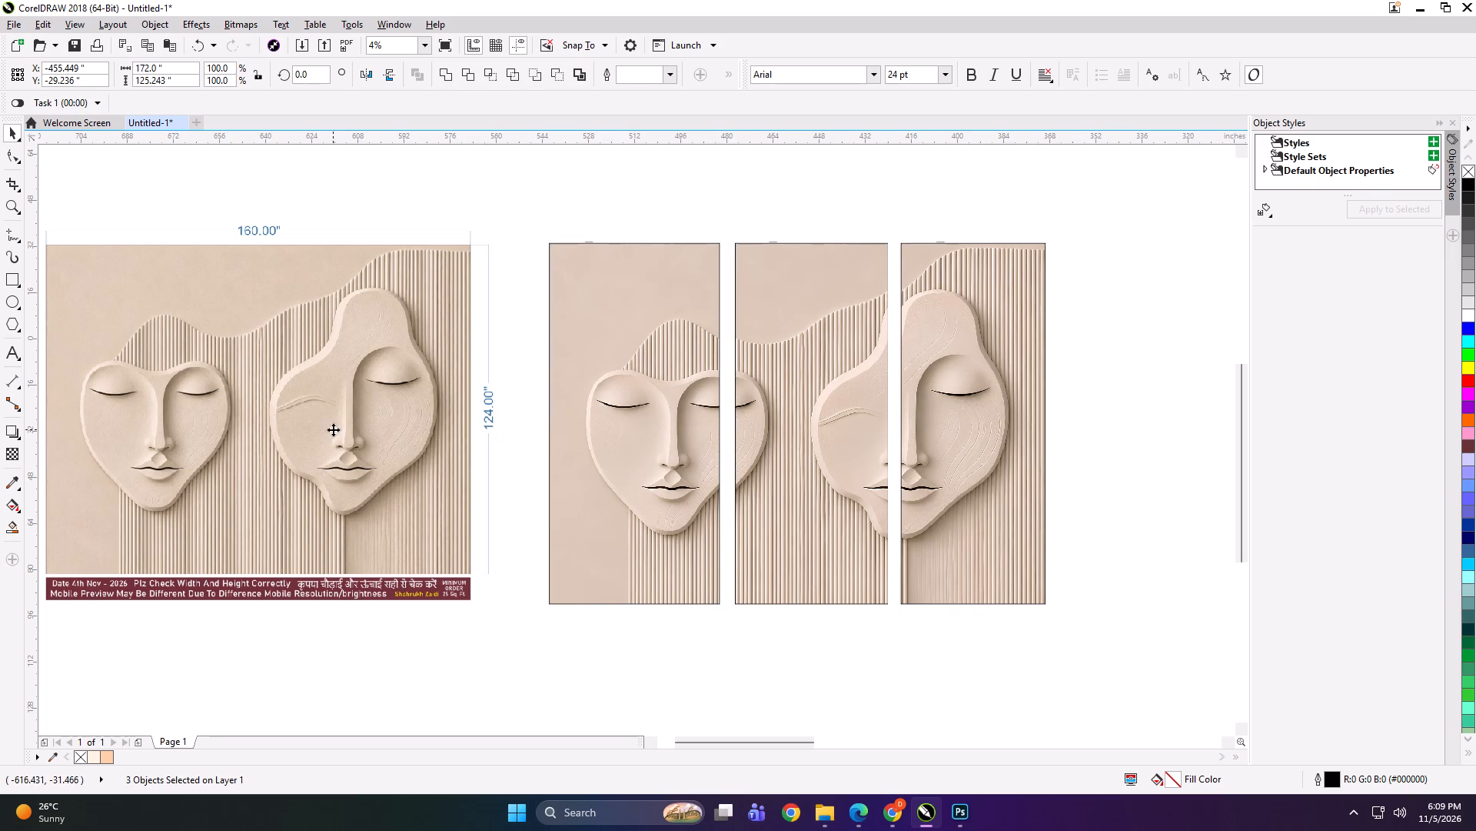
key("ctrl+g")
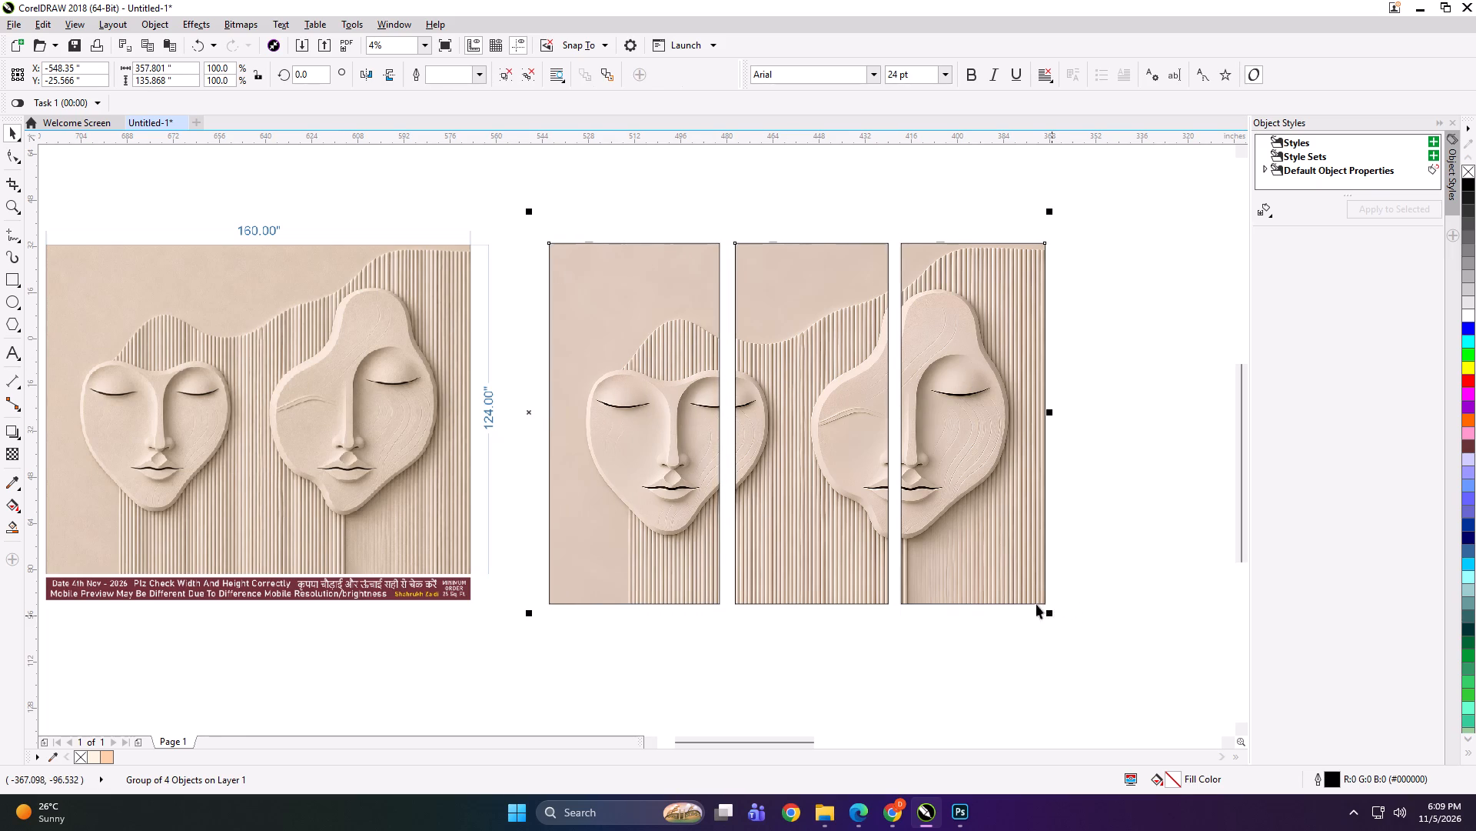
Scale the group of preview and panels down to about 4.92 x 1.87 inches.
left_click_drag(1036, 604, 822, 535, "shift")
left_click(1043, 591)
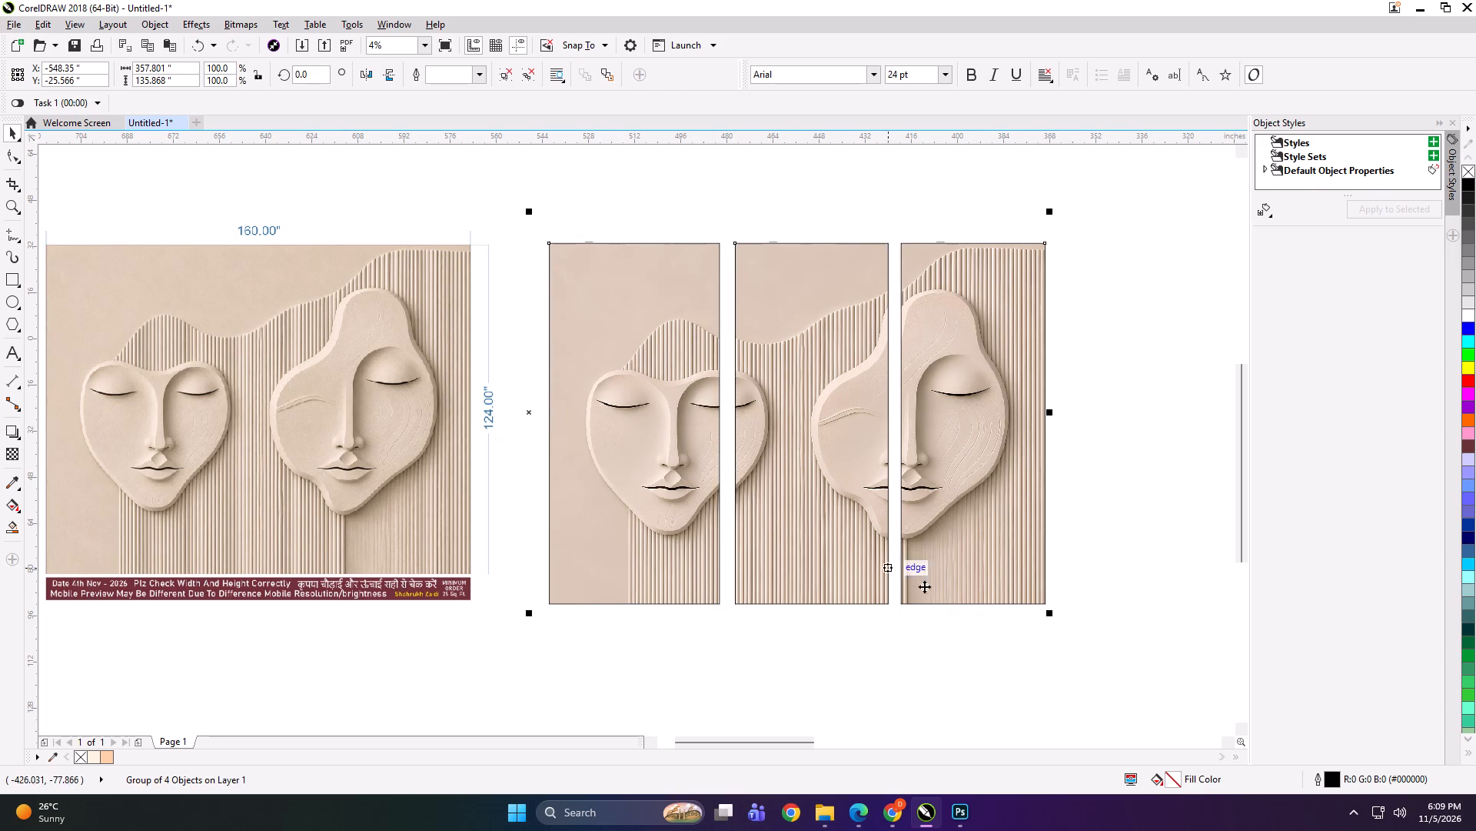
left_click(1050, 616, "shift")
left_click_drag(1047, 615, 786, 542, "shift")
left_click_drag(700, 507, 621, 462, "shift")
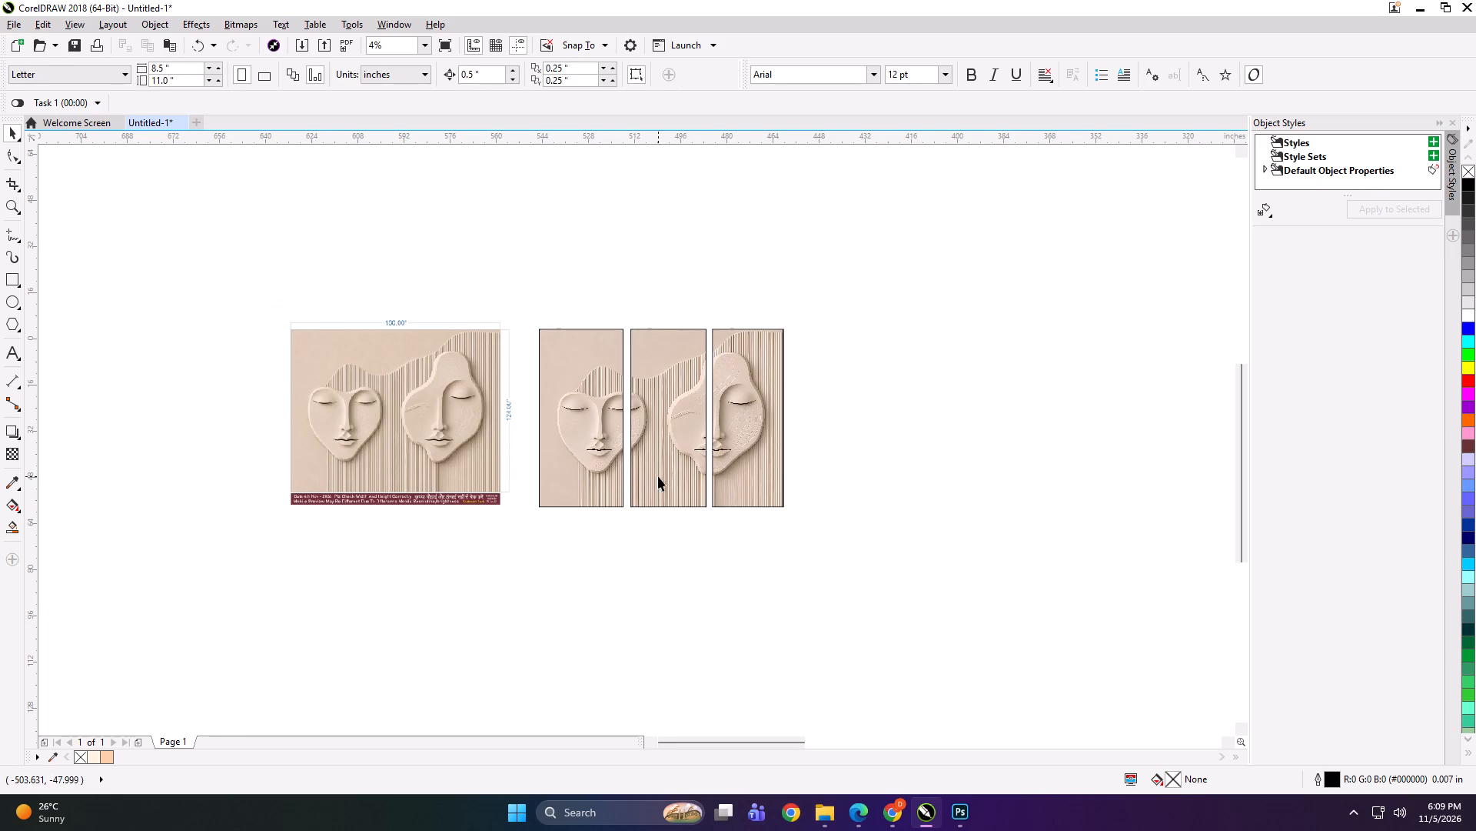
left_click(658, 476)
left_click_drag(790, 517, 561, 436)
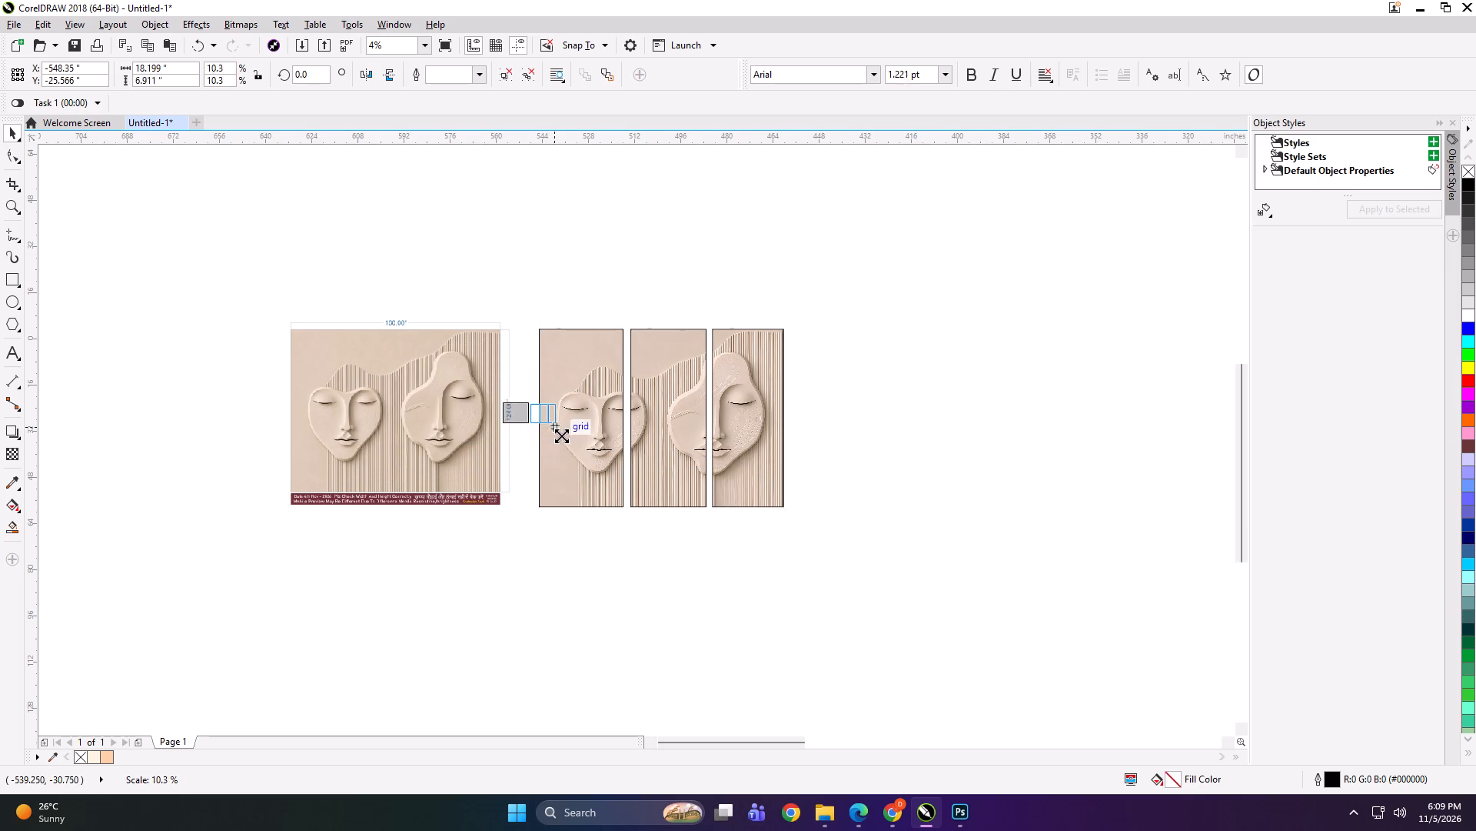
left_click_drag(561, 436, 554, 433)
scroll(508, 418, "up", 2)
scroll(602, 378, "up", 1)
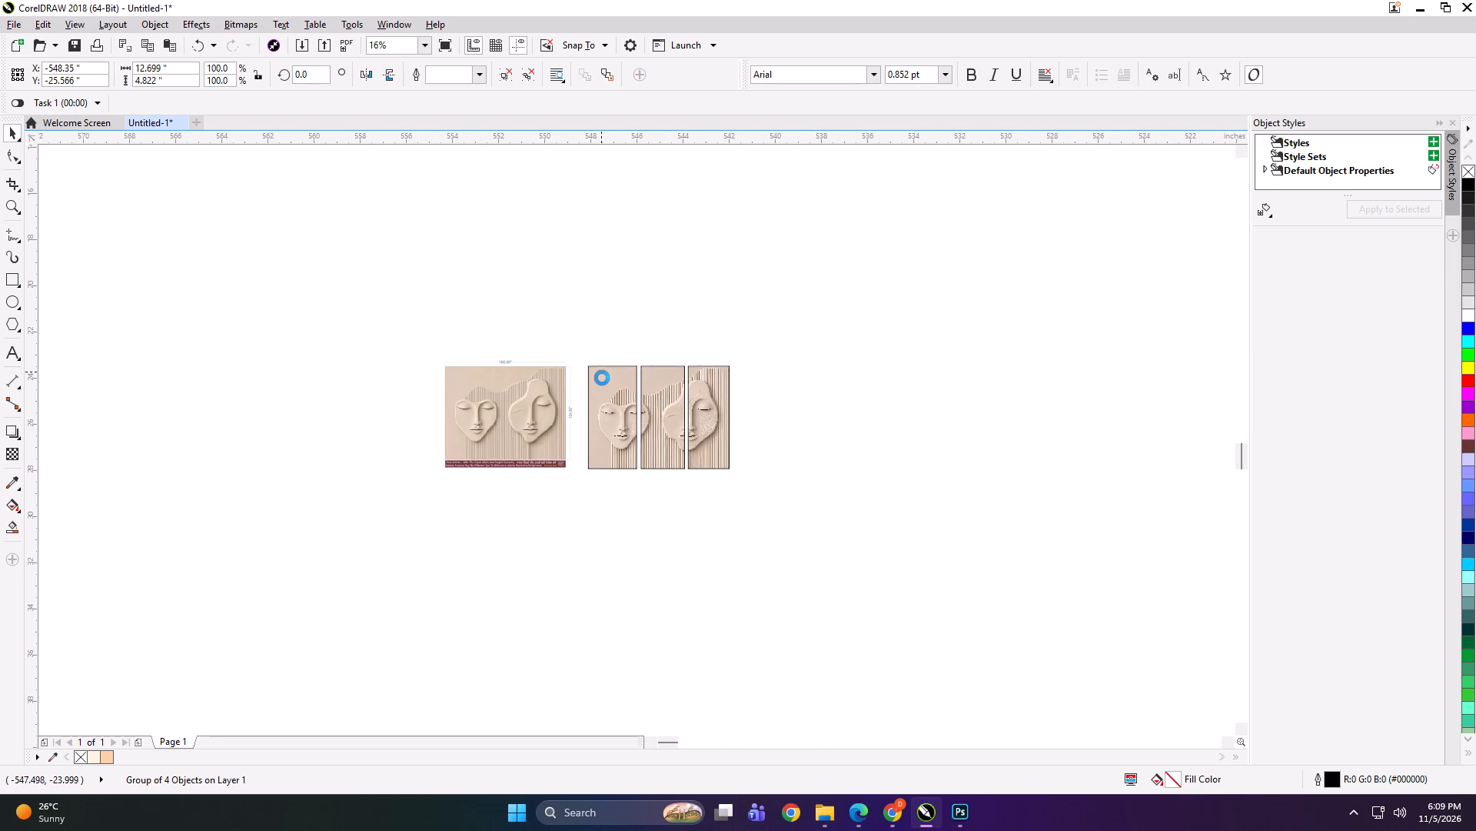
scroll(602, 378, "up", 1)
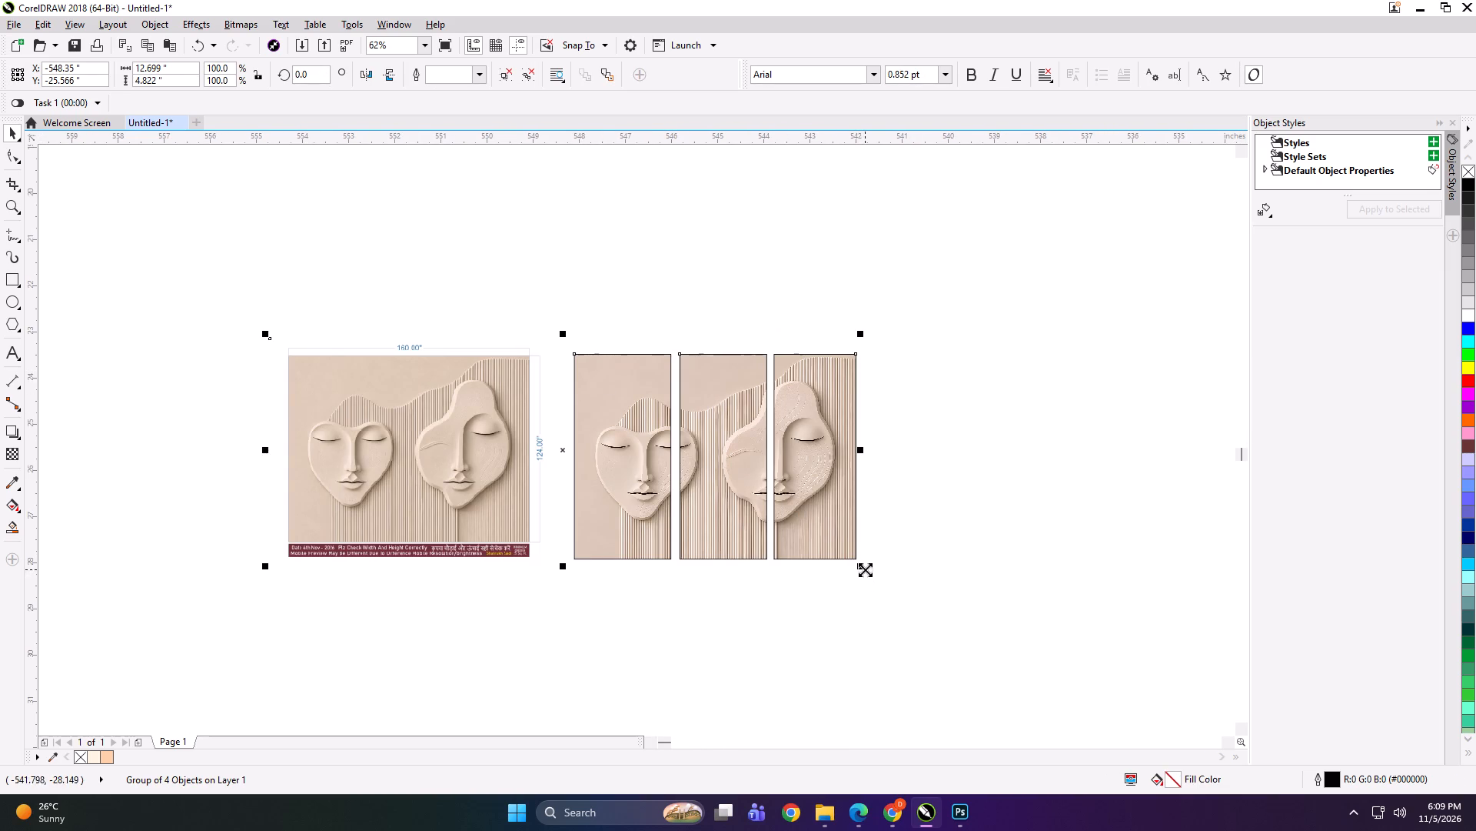
left_click_drag(865, 569, 696, 497, "shift")
Export the scaled-down group of preview and panels under the file name "SFDGH".
key("ctrl+e")
type("SFDGH")
key("Return")
key("Return")
key("Return")
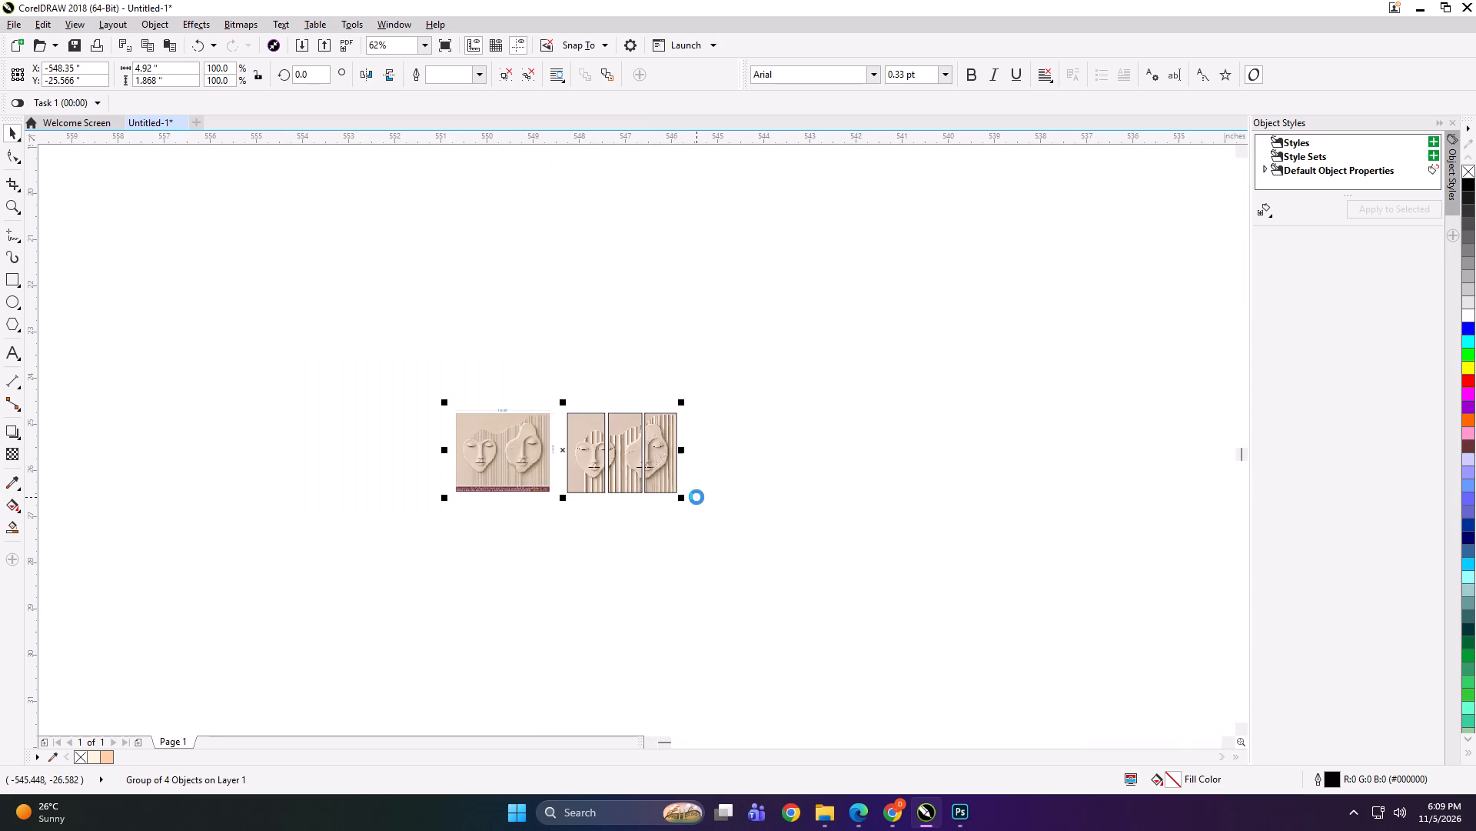
Delete the scaled-down group of the two-face mural preview and panels.
key("Delete")
Scale down the larger 2085 x 2180 mm ruins mural preview beside its smaller dimensioned version.
key("F4")
left_click(696, 497)
scroll(72, 217, "up", 1)
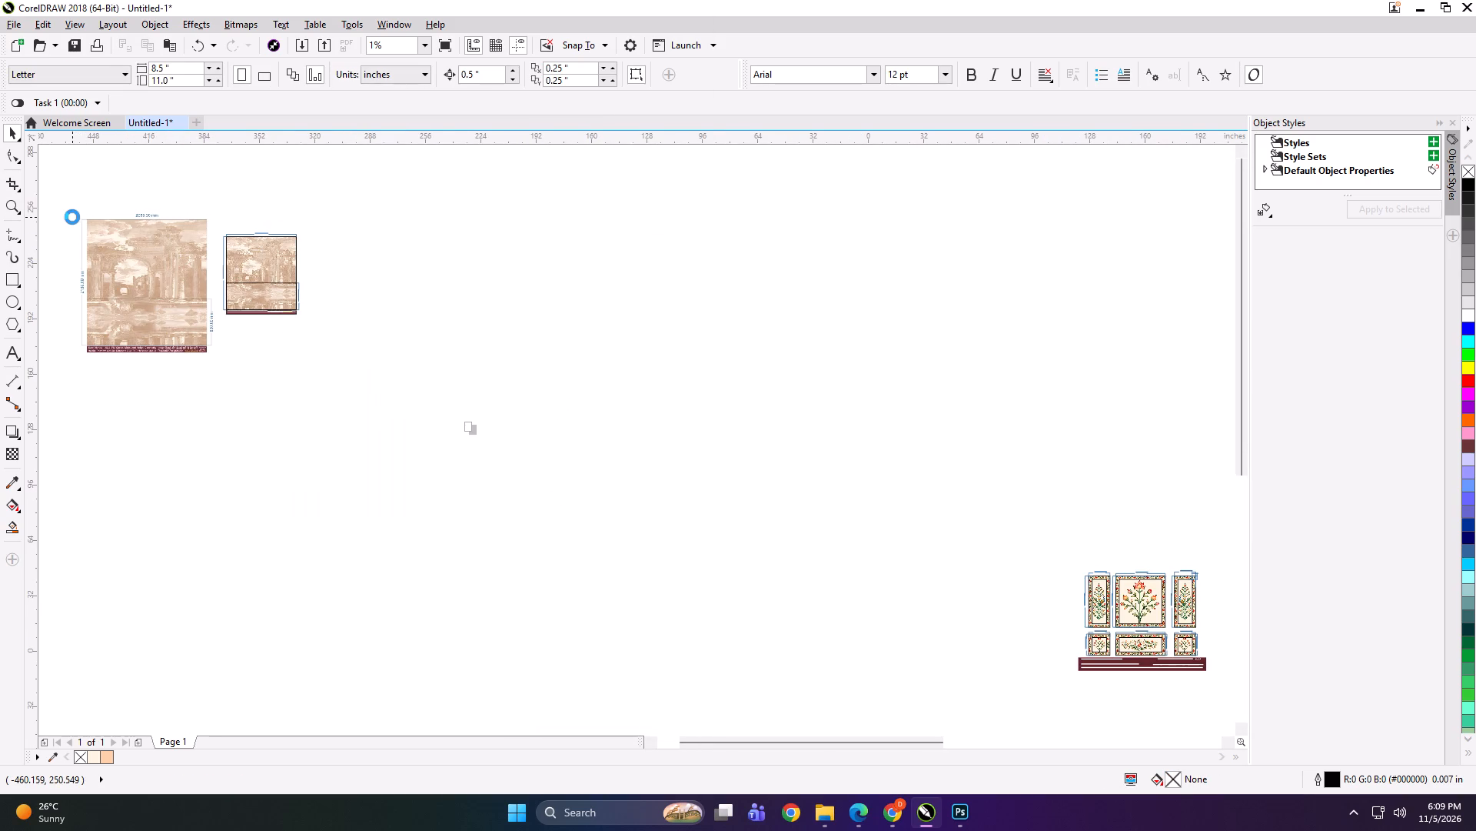
scroll(86, 243, "up", 1)
left_click(364, 287)
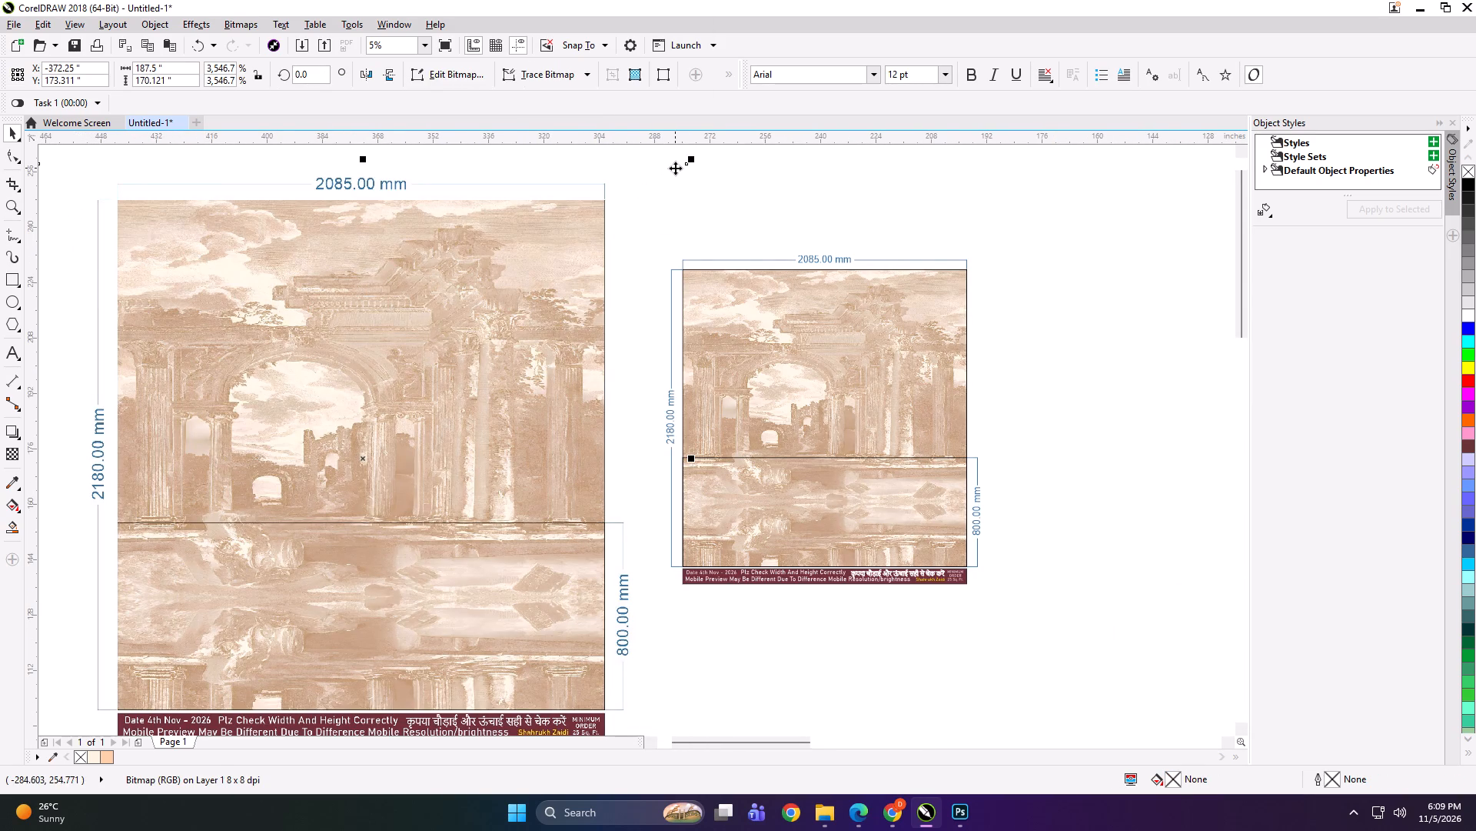
left_click_drag(692, 158, 689, 199, "shift")
left_click(680, 239, "shift")
left_click_drag(646, 197, 645, 229, "shift")
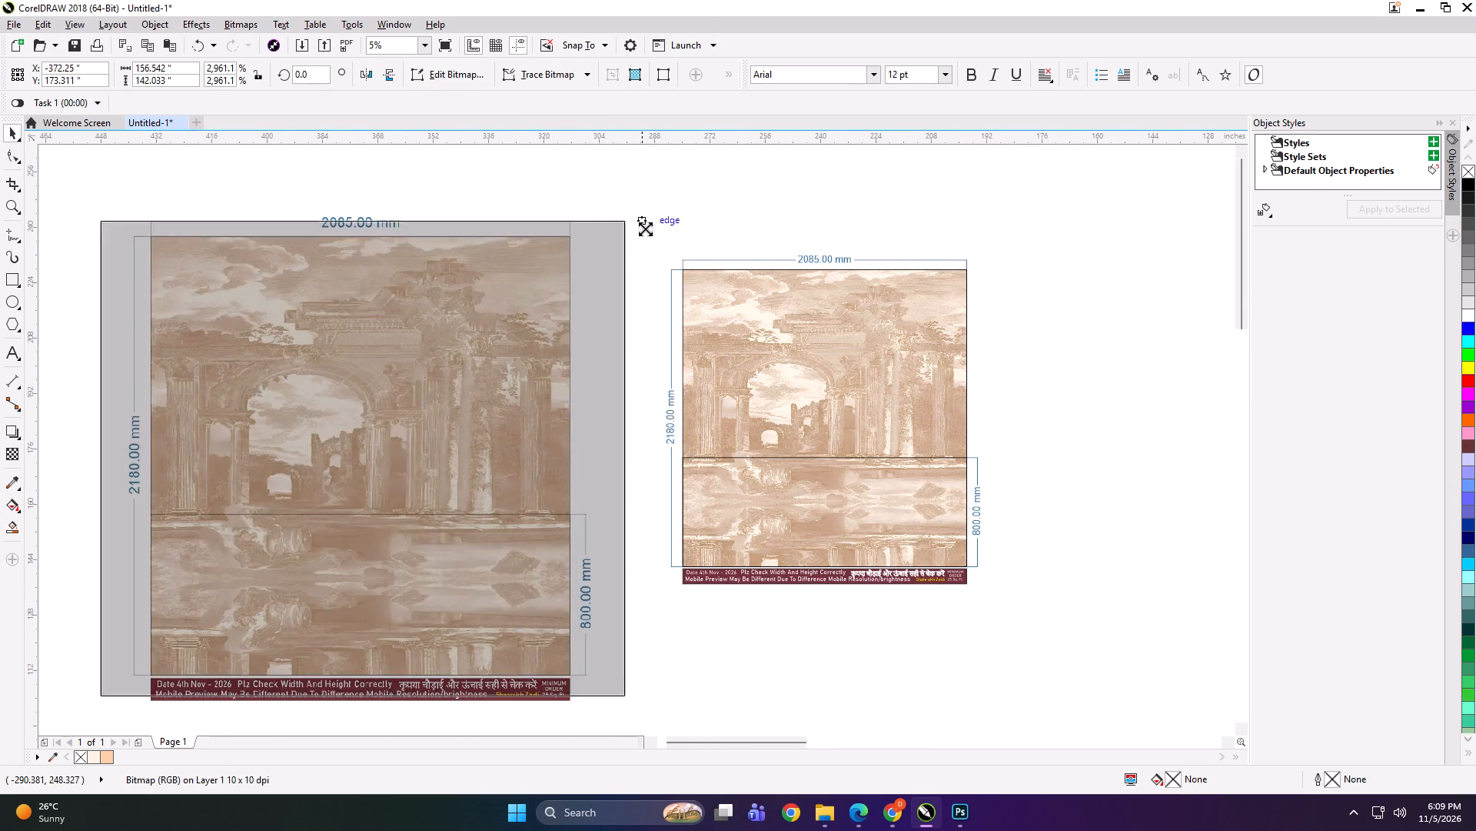
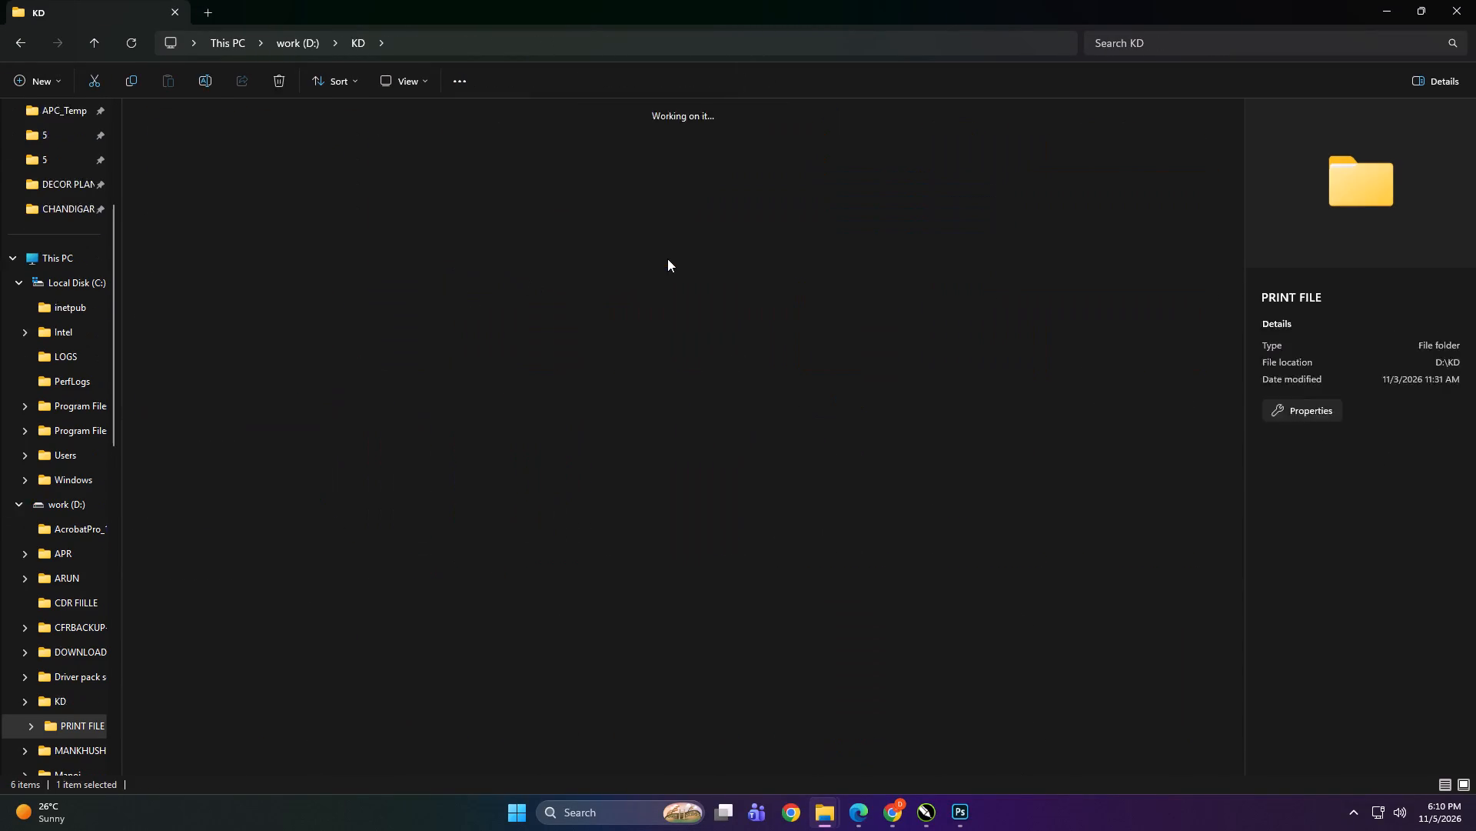
Copy the 160x124 NW folder from the local NOV 5 CHANDIGARH WALL PAPER folder into the matching Print NOV 5 folder on the share drive.
double_click(236, 212)
double_click(1105, 245)
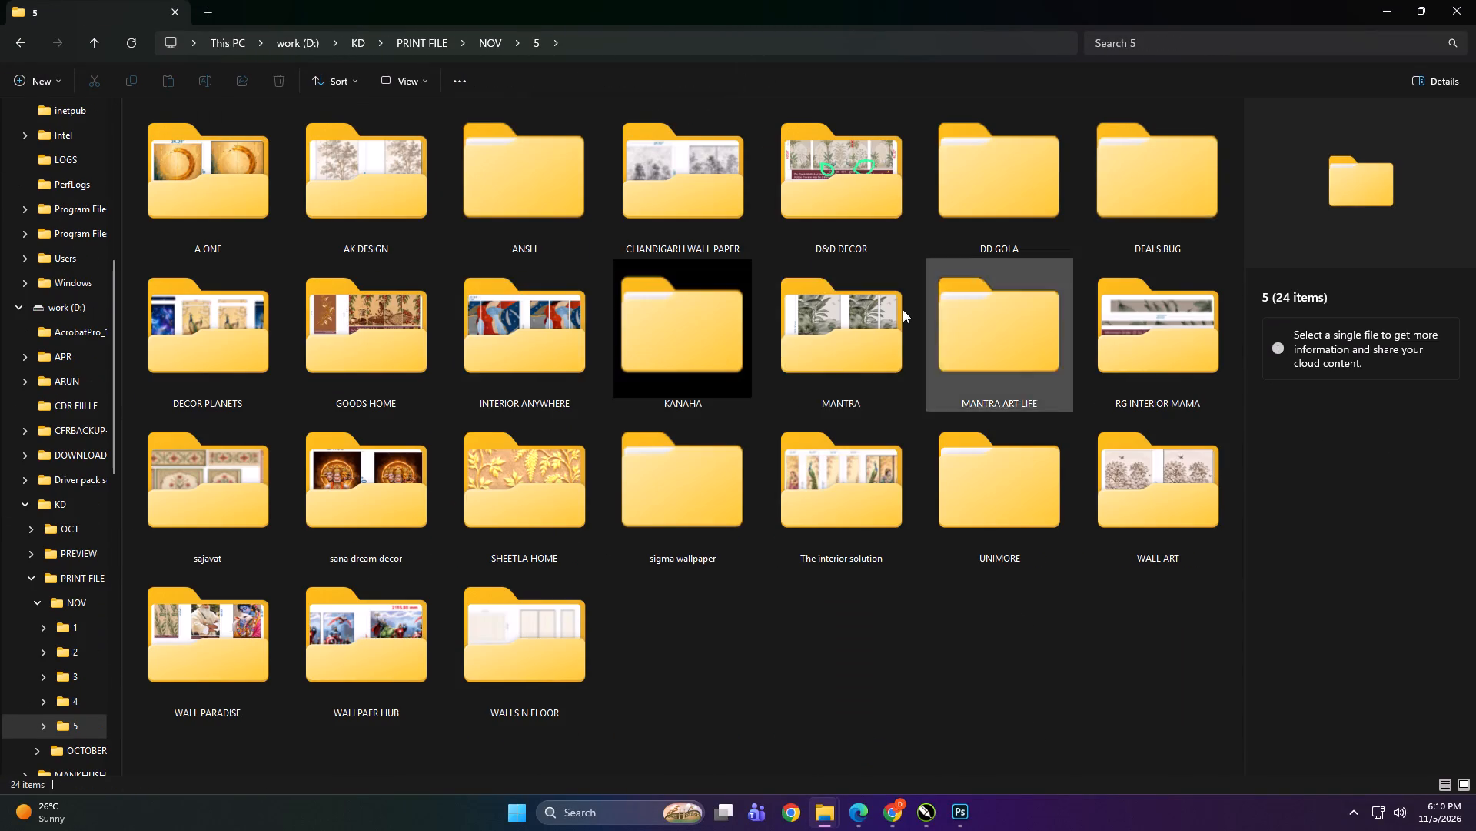
double_click(687, 204)
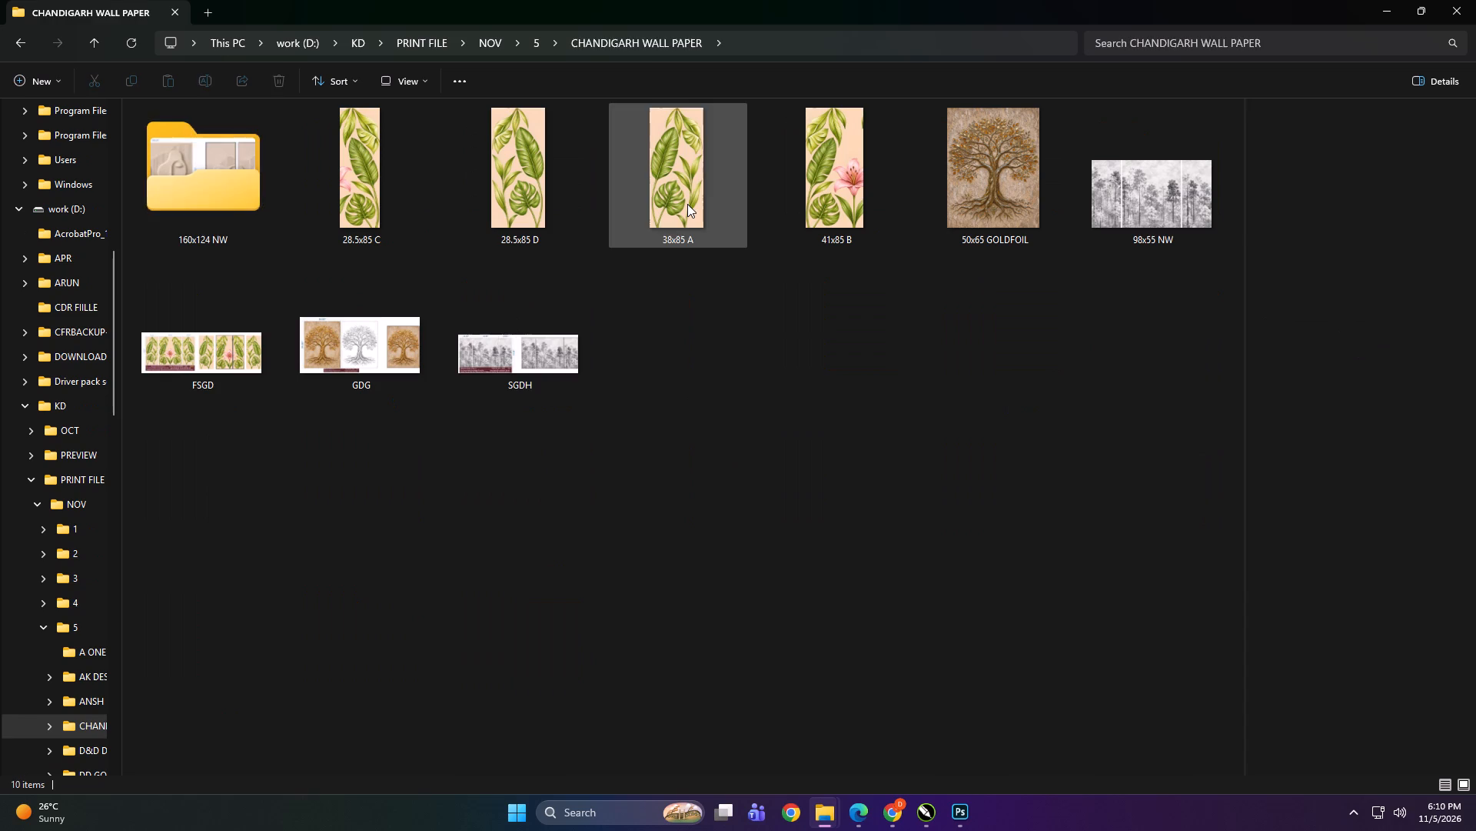
left_click(230, 194)
key("ctrl+c")
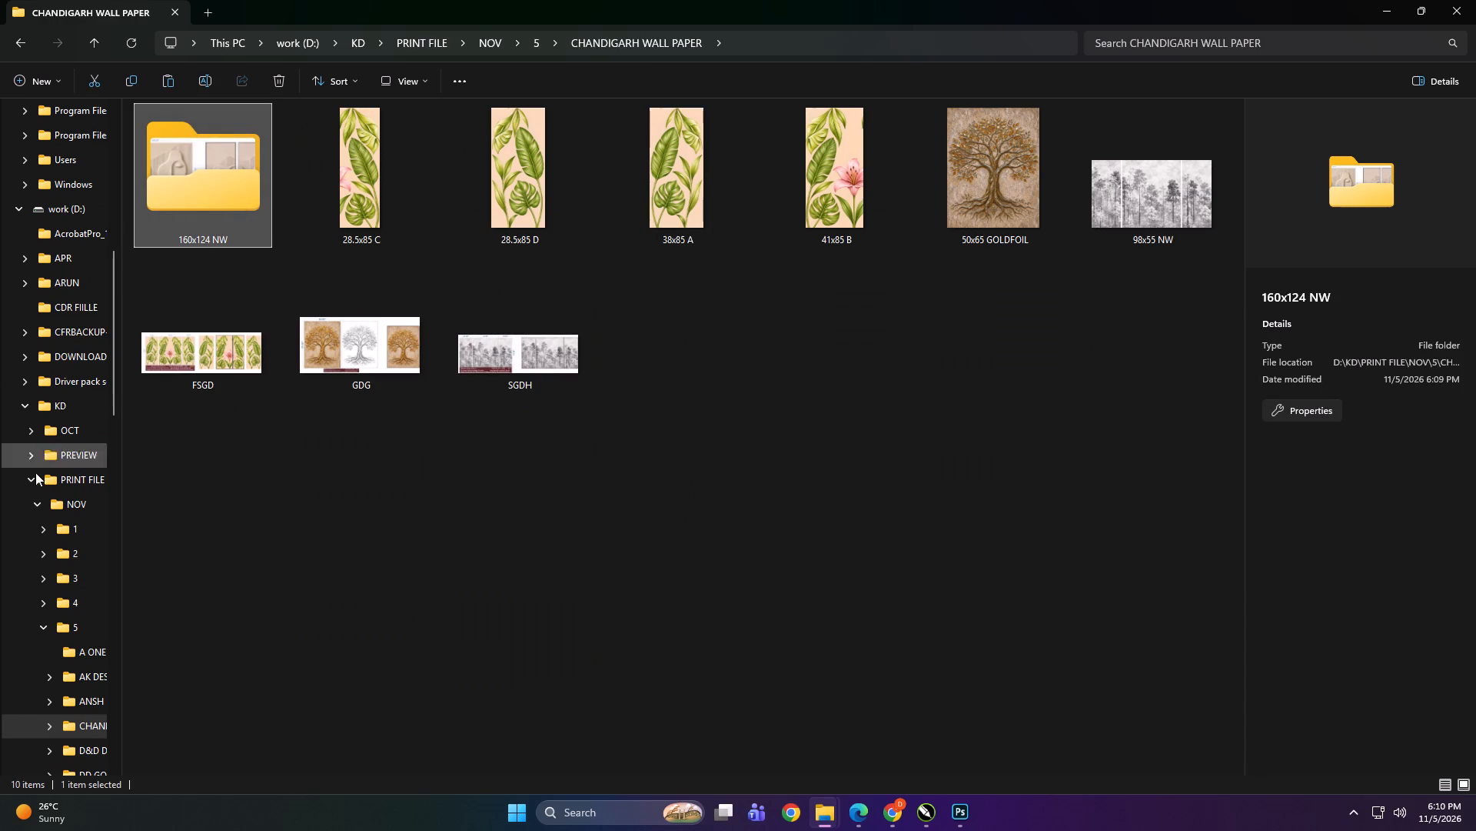
scroll(68, 592, "up", 4)
left_click(62, 510)
double_click(299, 444)
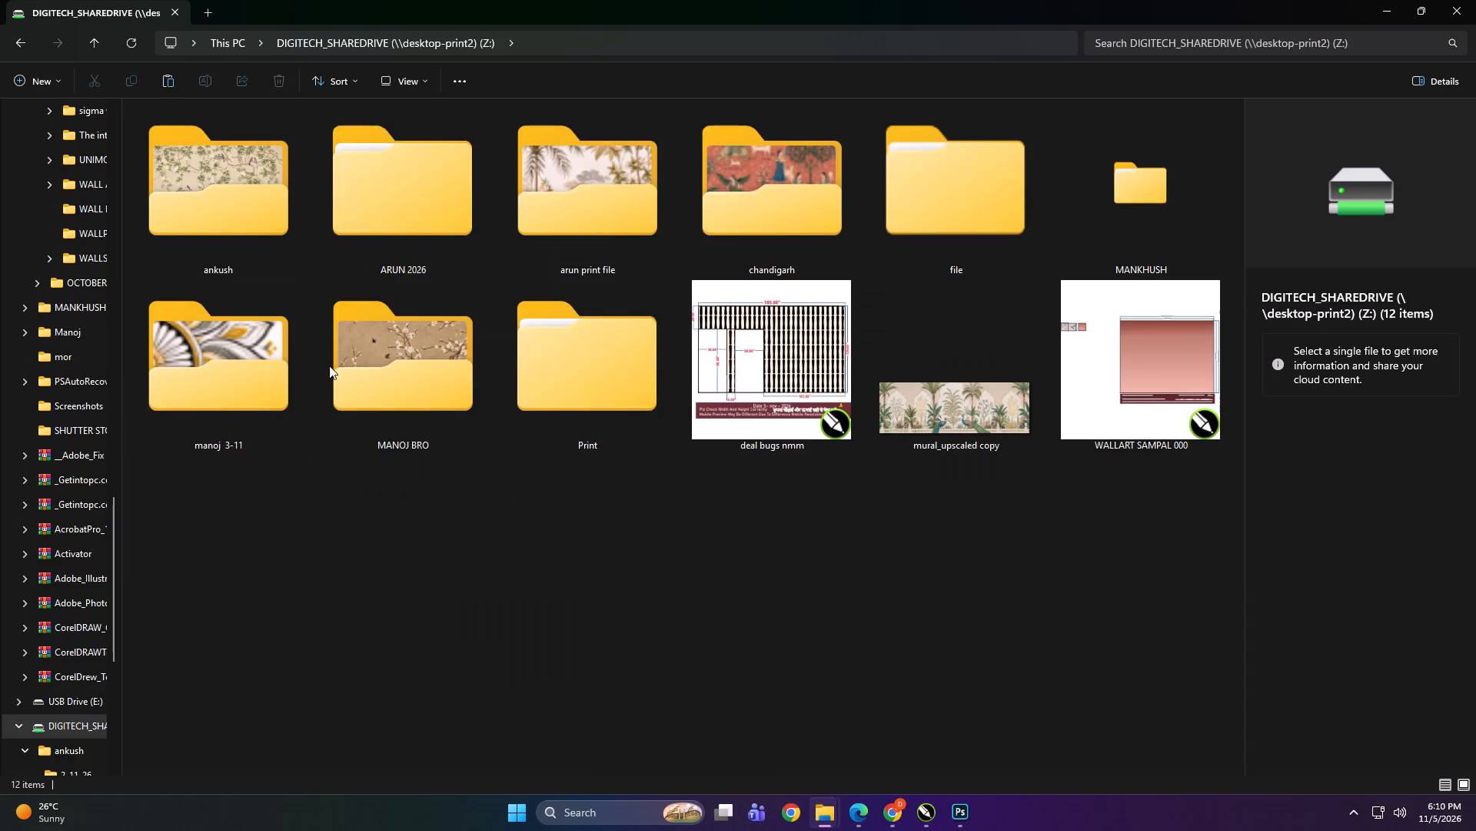
double_click(650, 363)
double_click(257, 236)
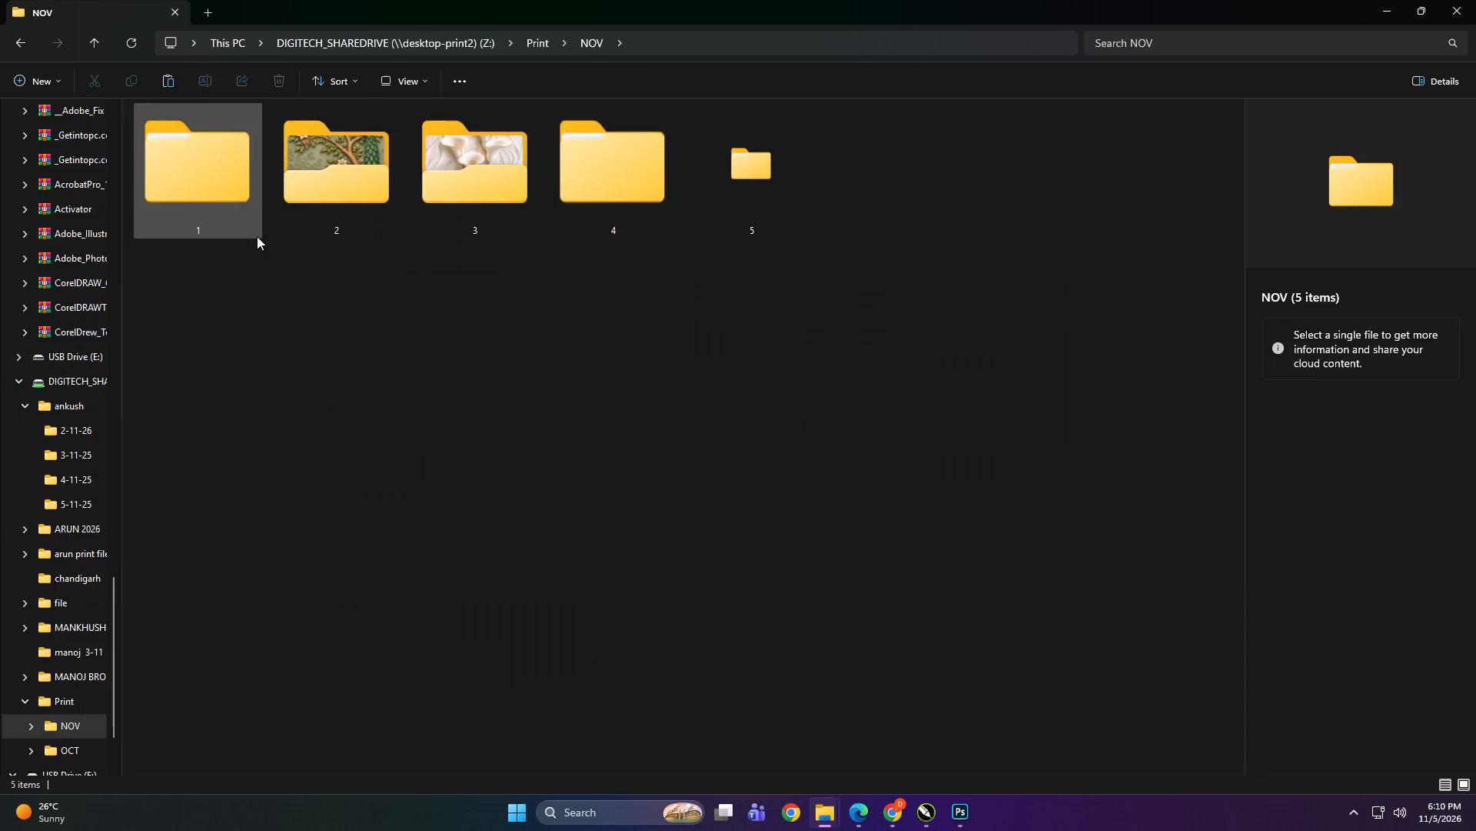
double_click(727, 176)
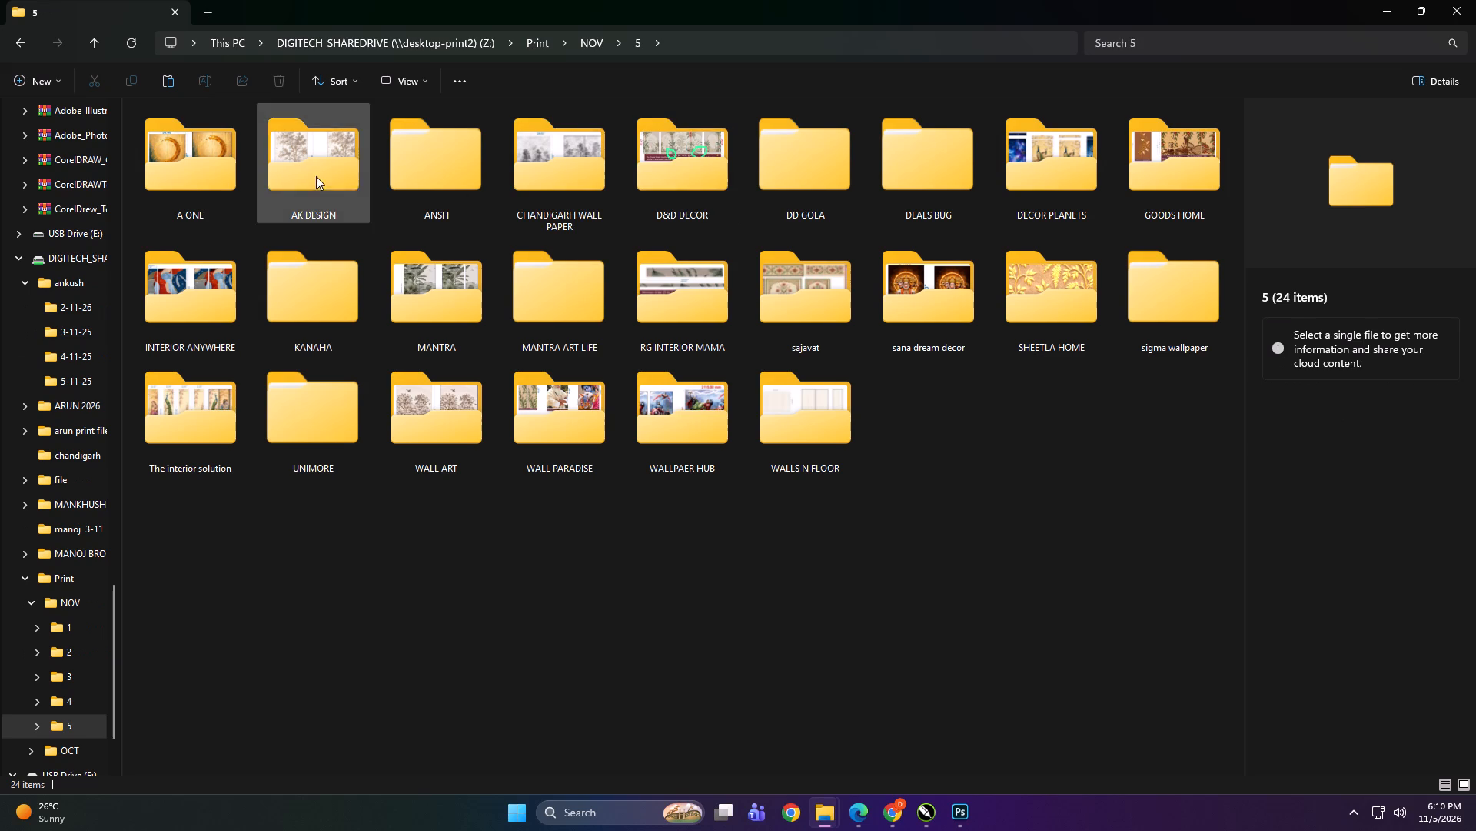
double_click(562, 175)
right_click(625, 583)
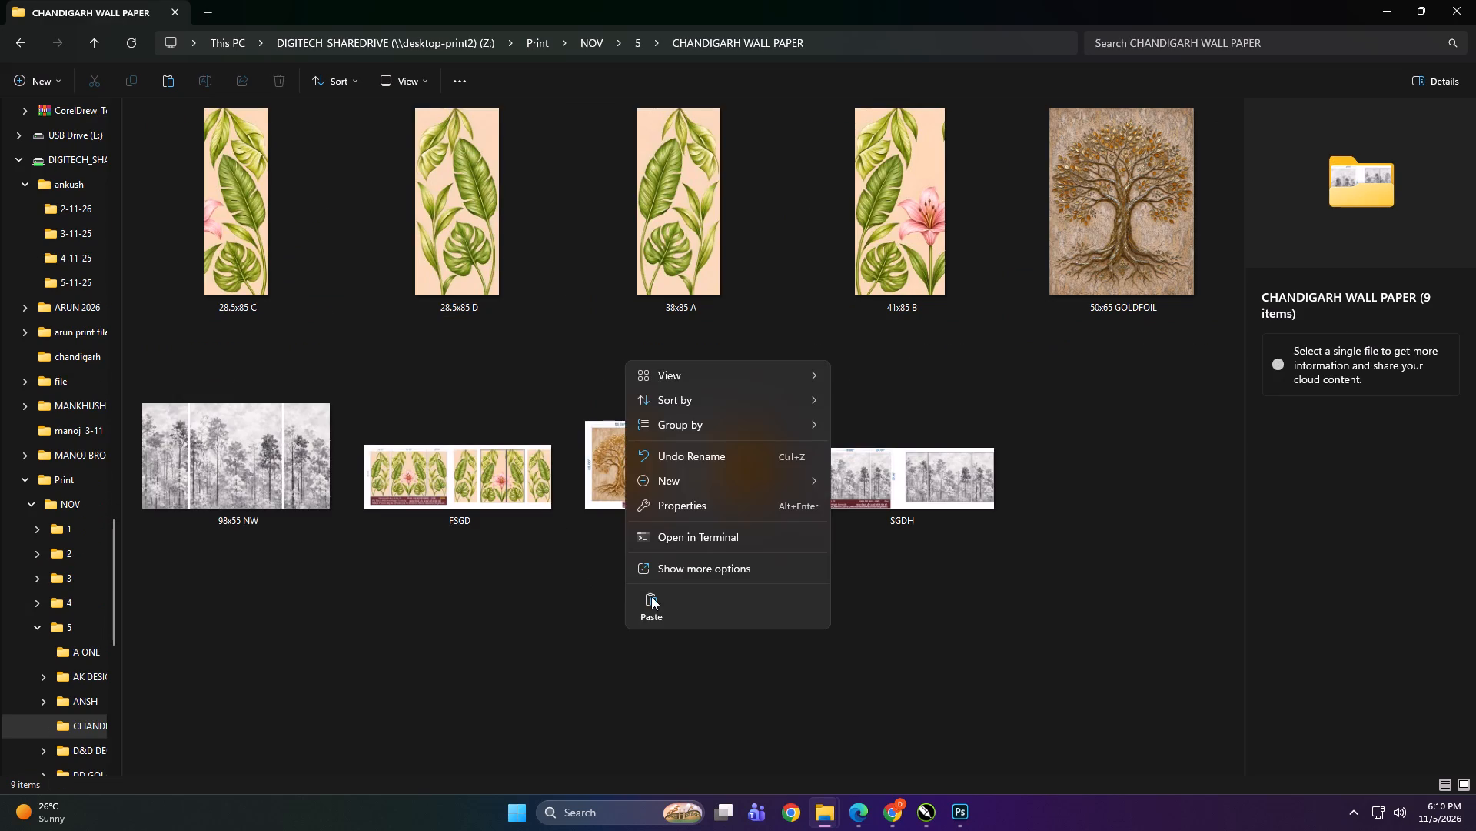
left_click(652, 597)
In CorelDRAW, scale the ruins mural preview to about 118.4 x 107.4 inches and place it close beside the dimensioned version.
left_click(922, 820)
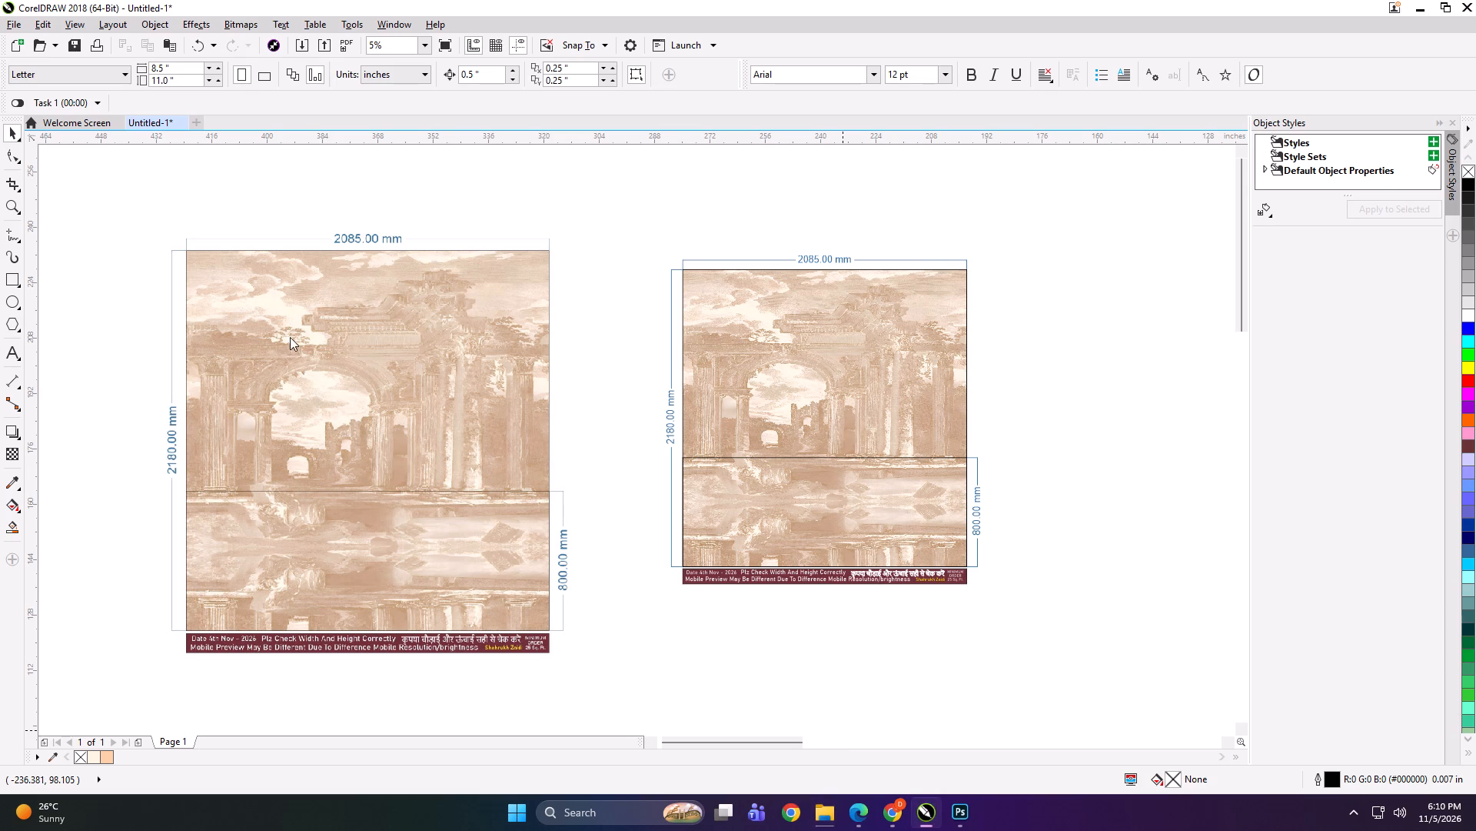
left_click_drag(322, 352, 314, 342)
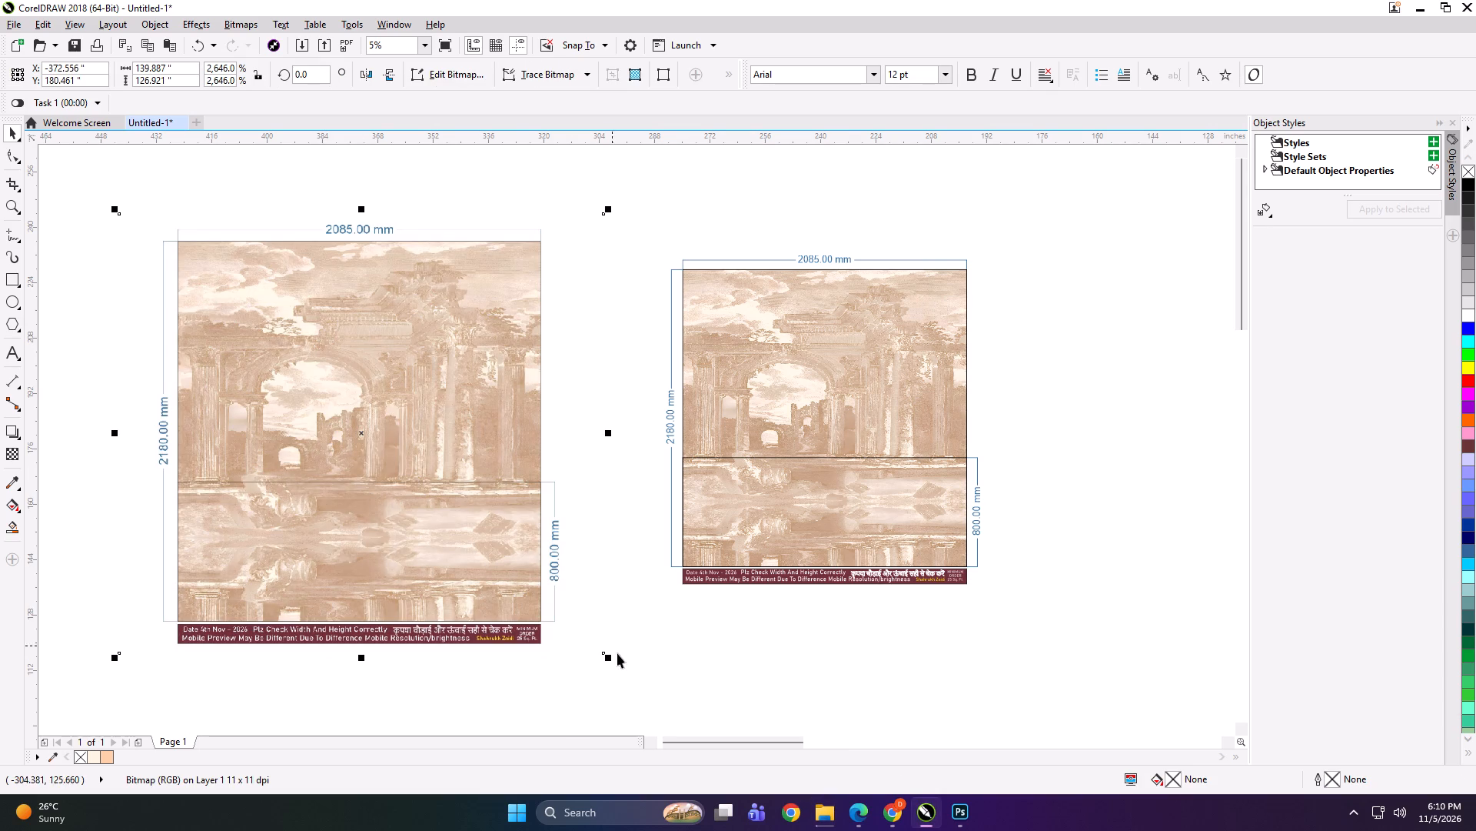
left_click_drag(613, 658, 583, 624, "shift")
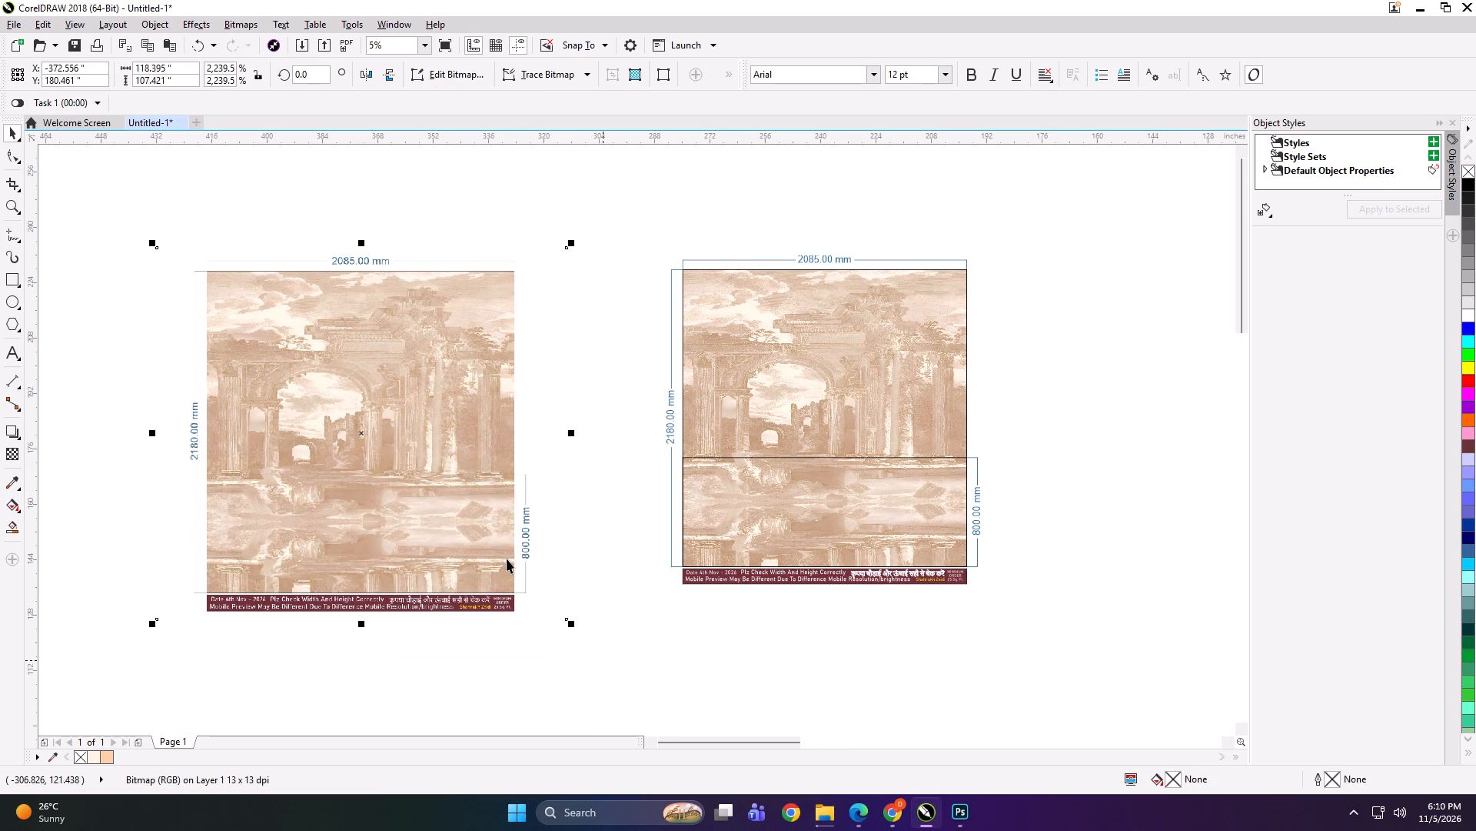
left_click(553, 559)
left_click_drag(450, 487, 507, 474)
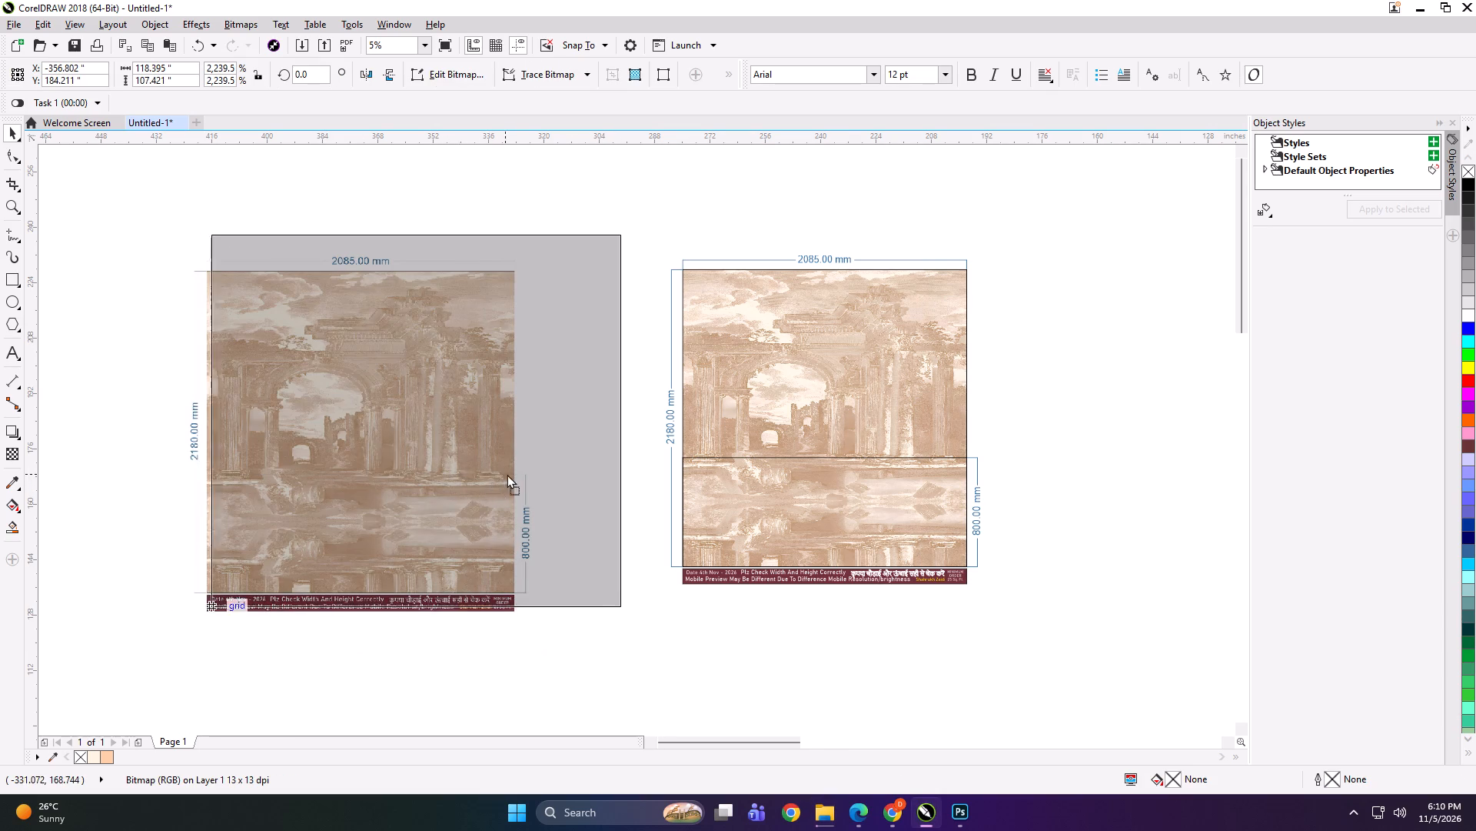
left_click_drag(507, 474, 512, 474)
left_click(726, 205)
Ungroup the dimensioned ruins mural and delete its 800, 2180 and 2085 mm dimensions, the note strip and the inner dividing line.
left_click(763, 329)
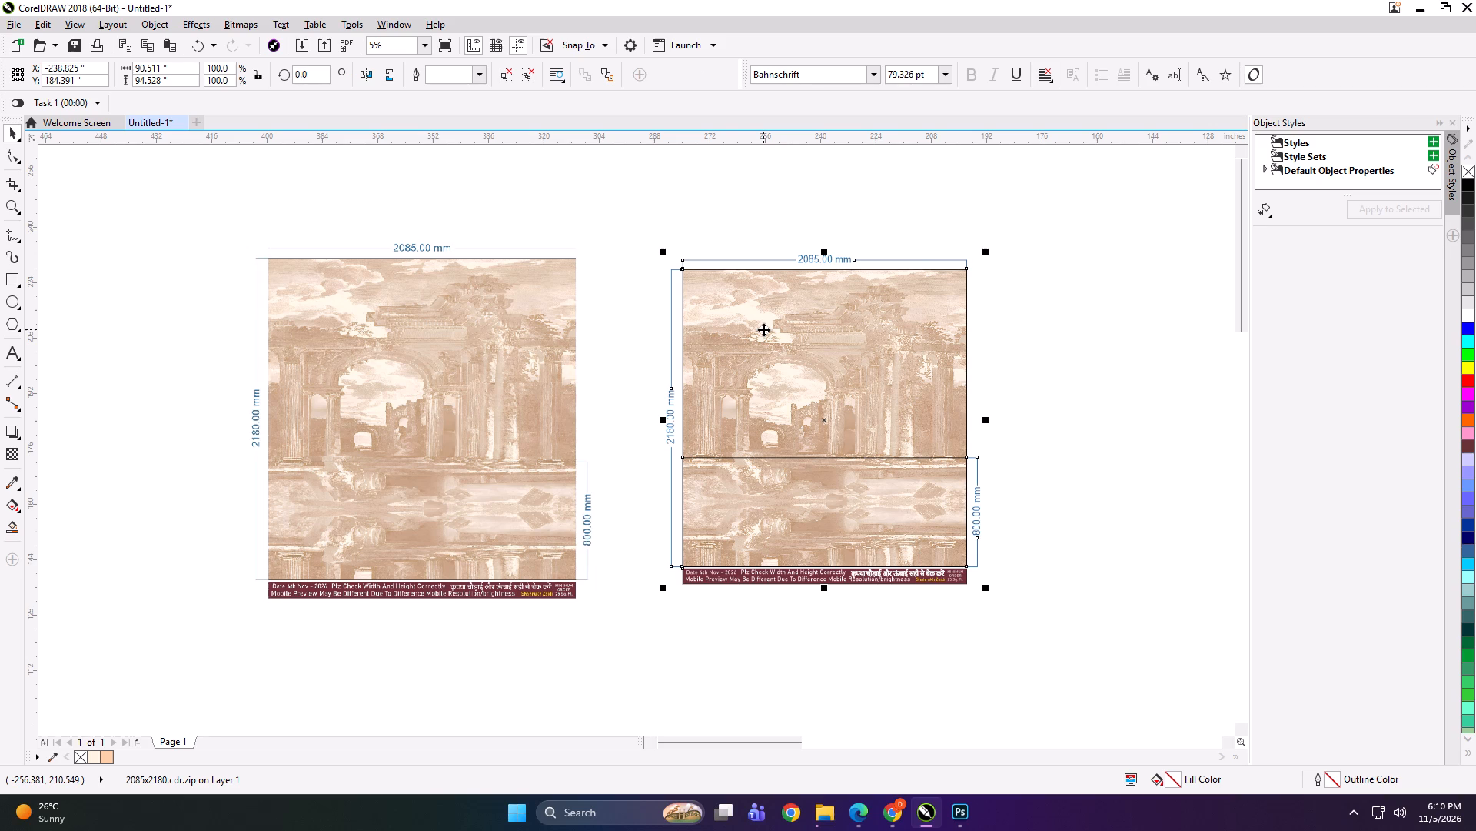
key("ctrl+u")
left_click(767, 187)
left_click_drag(767, 187, 1047, 546)
left_click(983, 520)
left_click(978, 518)
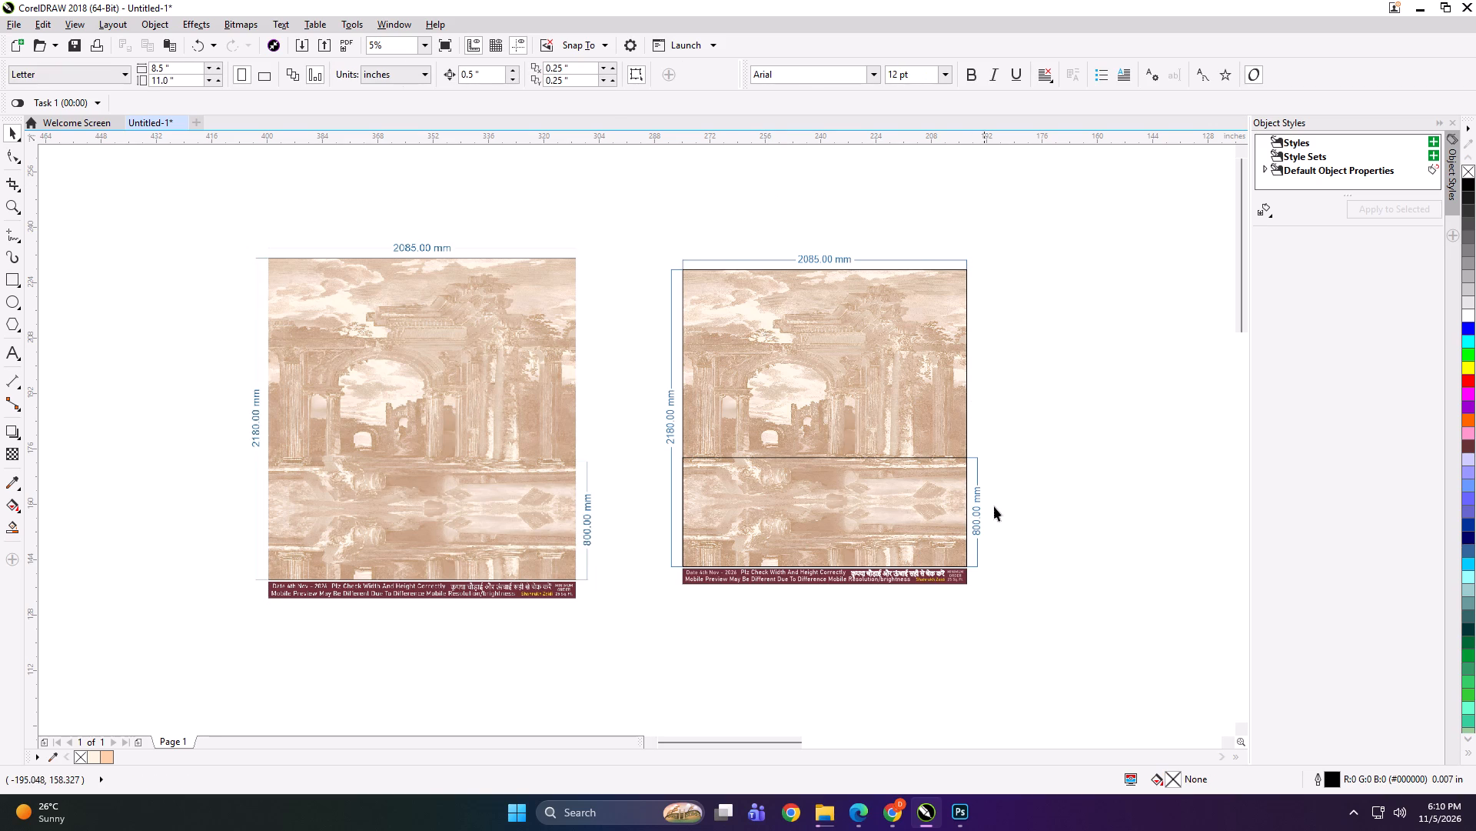
left_click(977, 528)
key("Delete")
left_click(876, 582)
key("Delete")
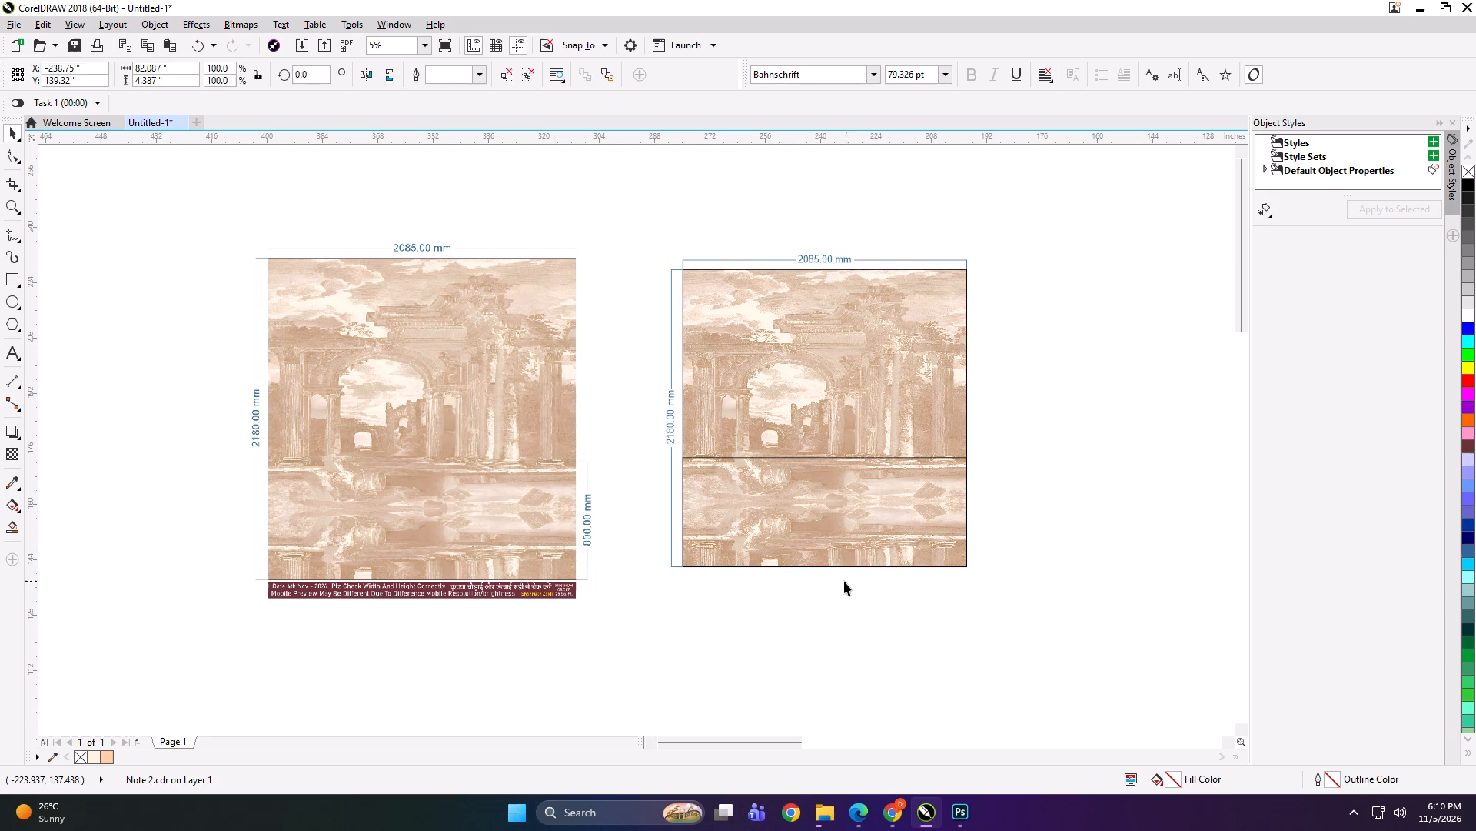
left_click(833, 525)
key("Delete")
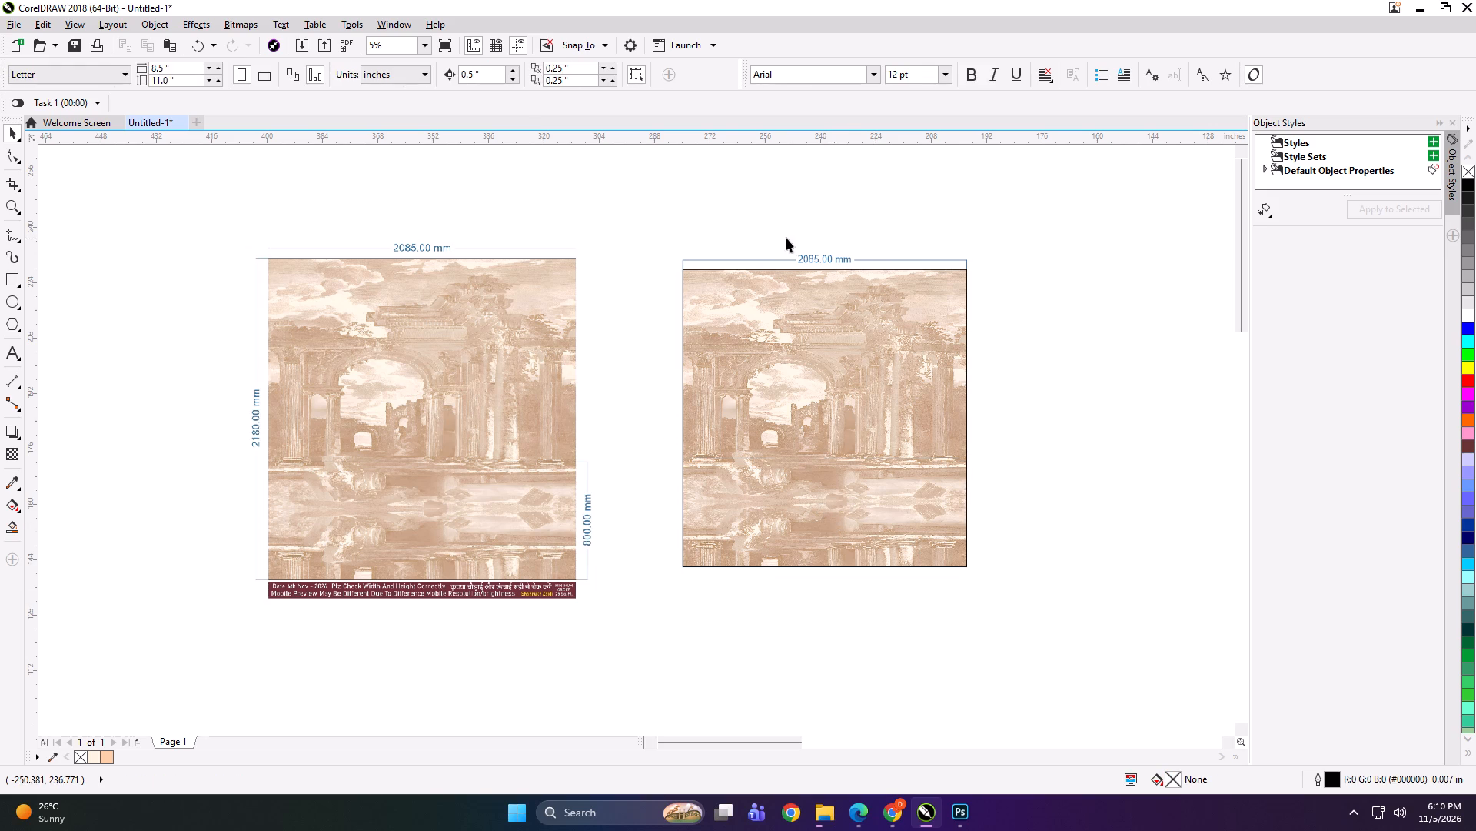
left_click(815, 256)
key("Delete")
Move the bare ruins mural PowerClip rectangle to about X -232.46, Y 184.34 inches, clear of the preview.
left_click(813, 321)
left_click_drag(801, 364, 897, 369)
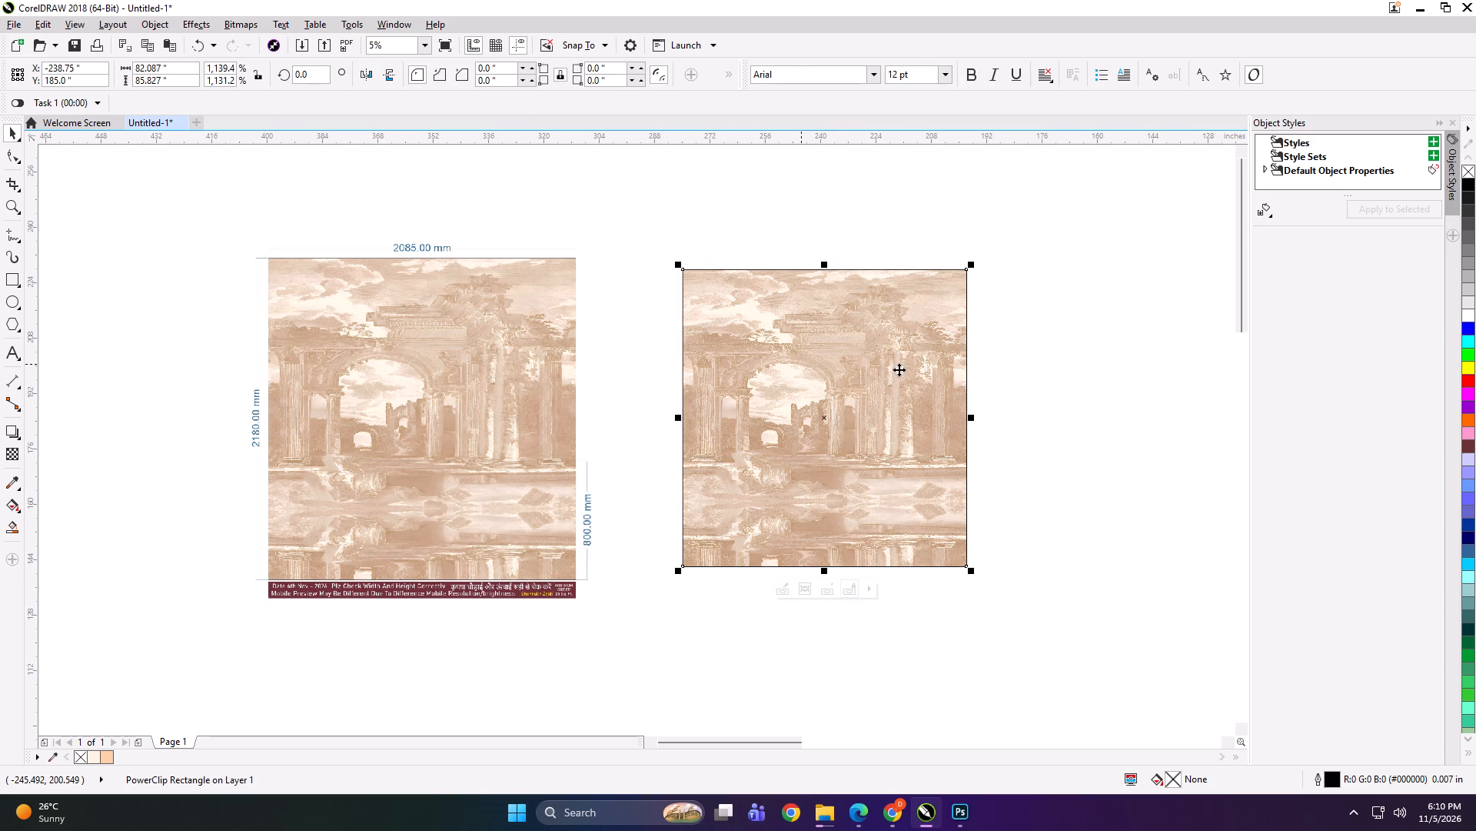
left_click(1045, 397)
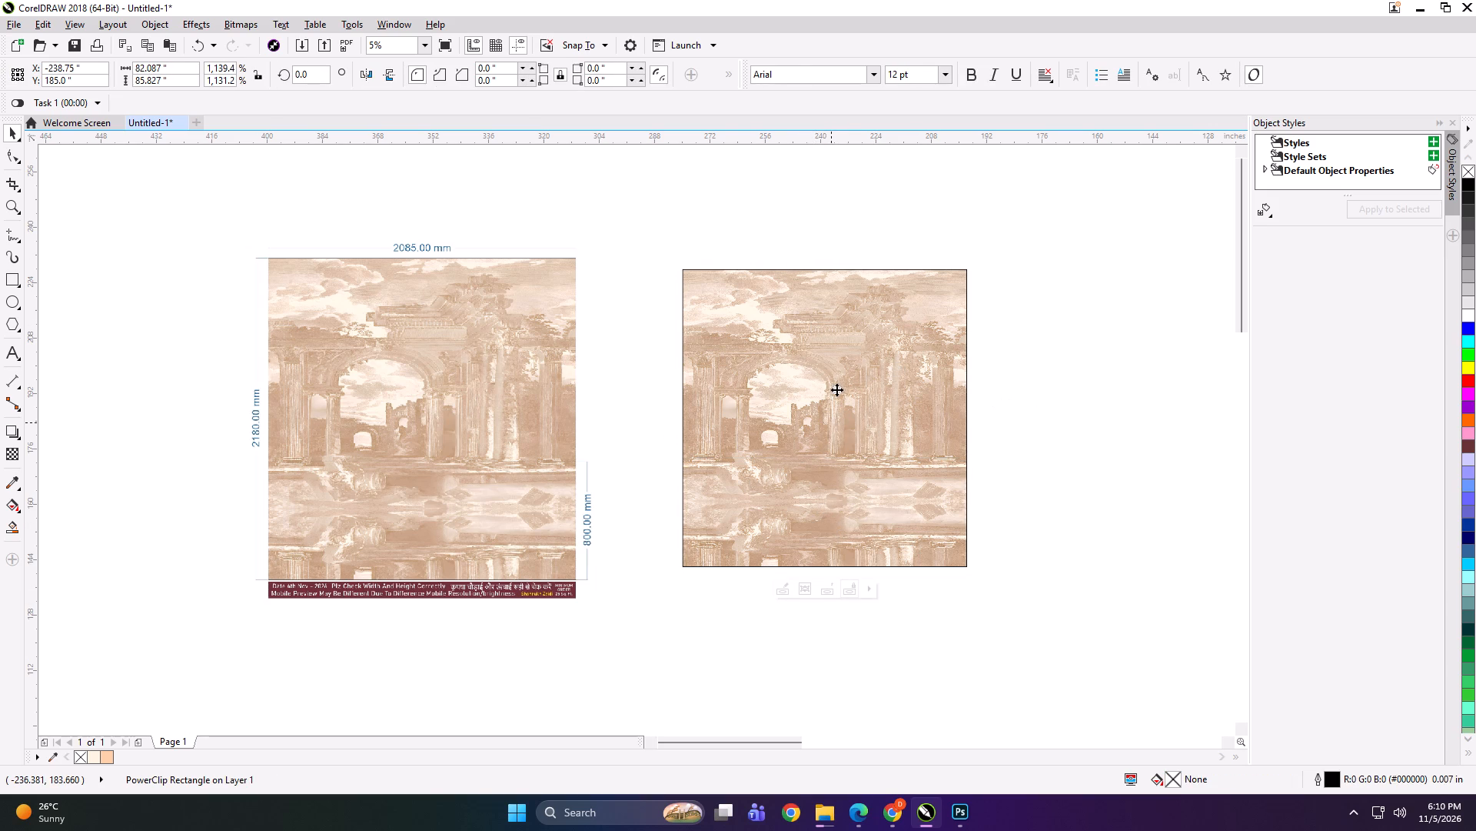
left_click(836, 394)
left_click_drag(791, 419, 902, 427)
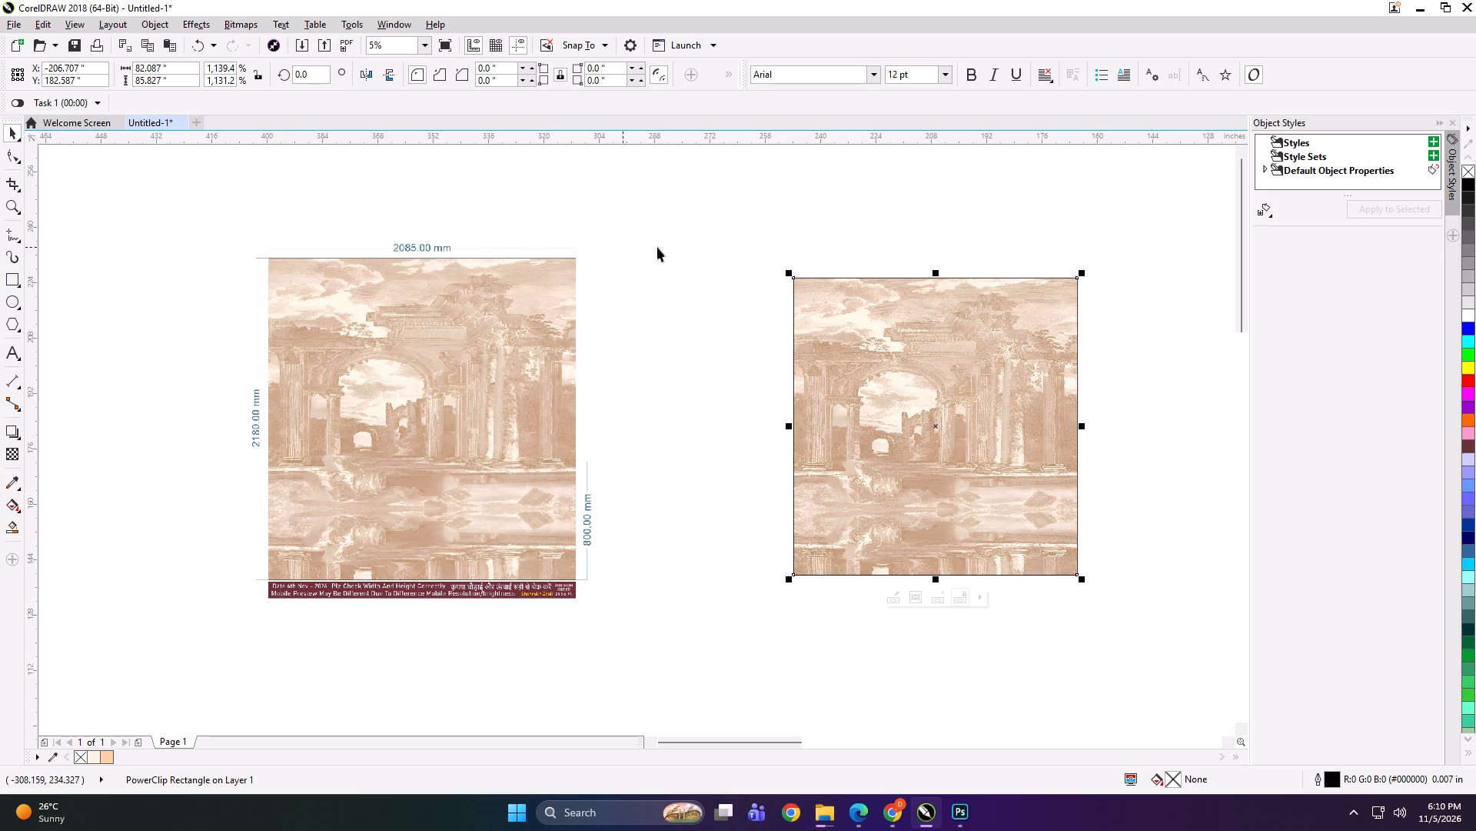
left_click(723, 241)
left_click(869, 338)
left_click_drag(942, 429, 866, 420)
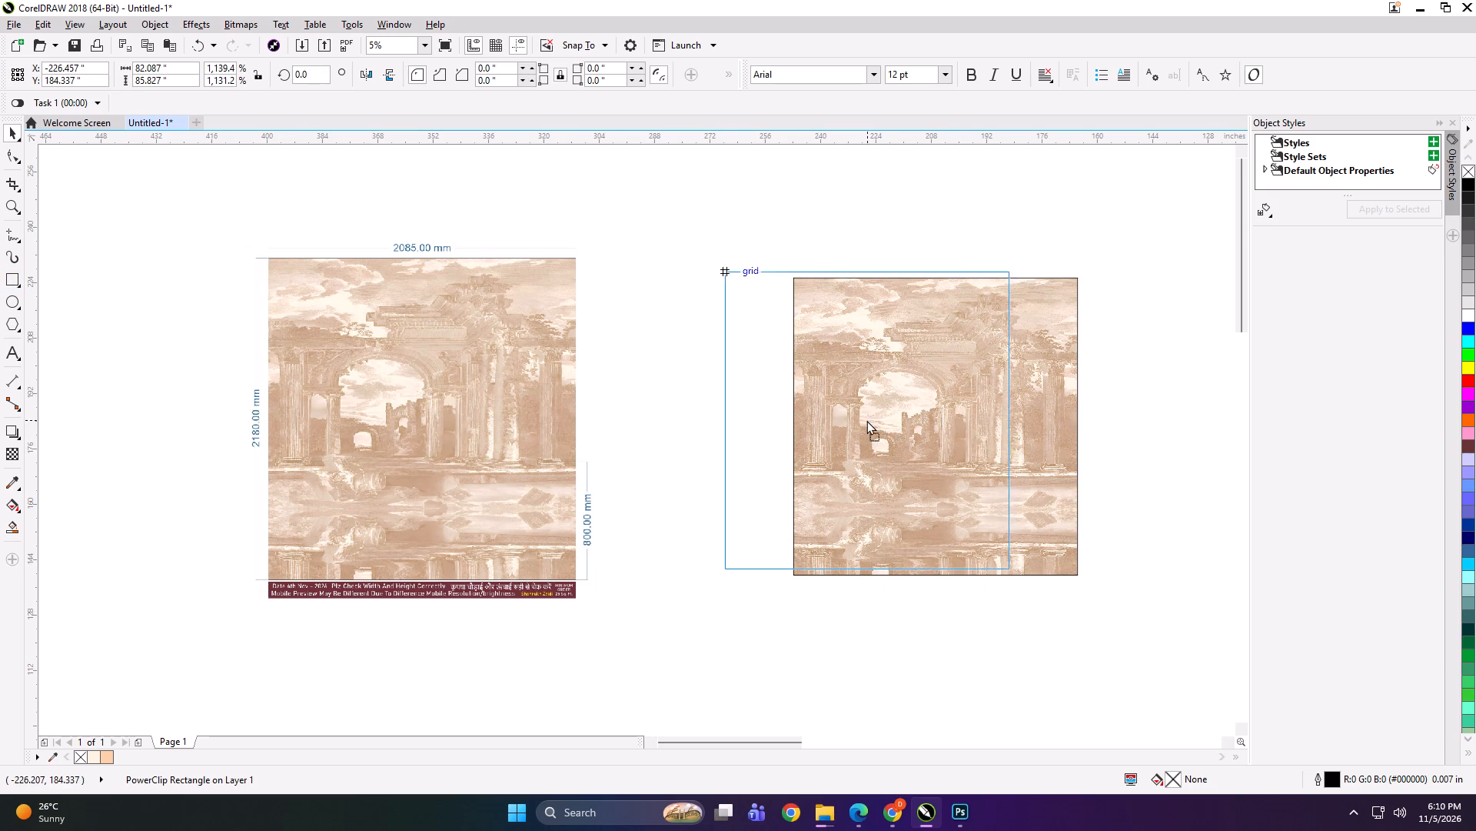
left_click_drag(866, 420, 846, 420)
Try to extend the ruins mural rectangle's width and height values by 1, and undo the last entry.
left_click(174, 67)
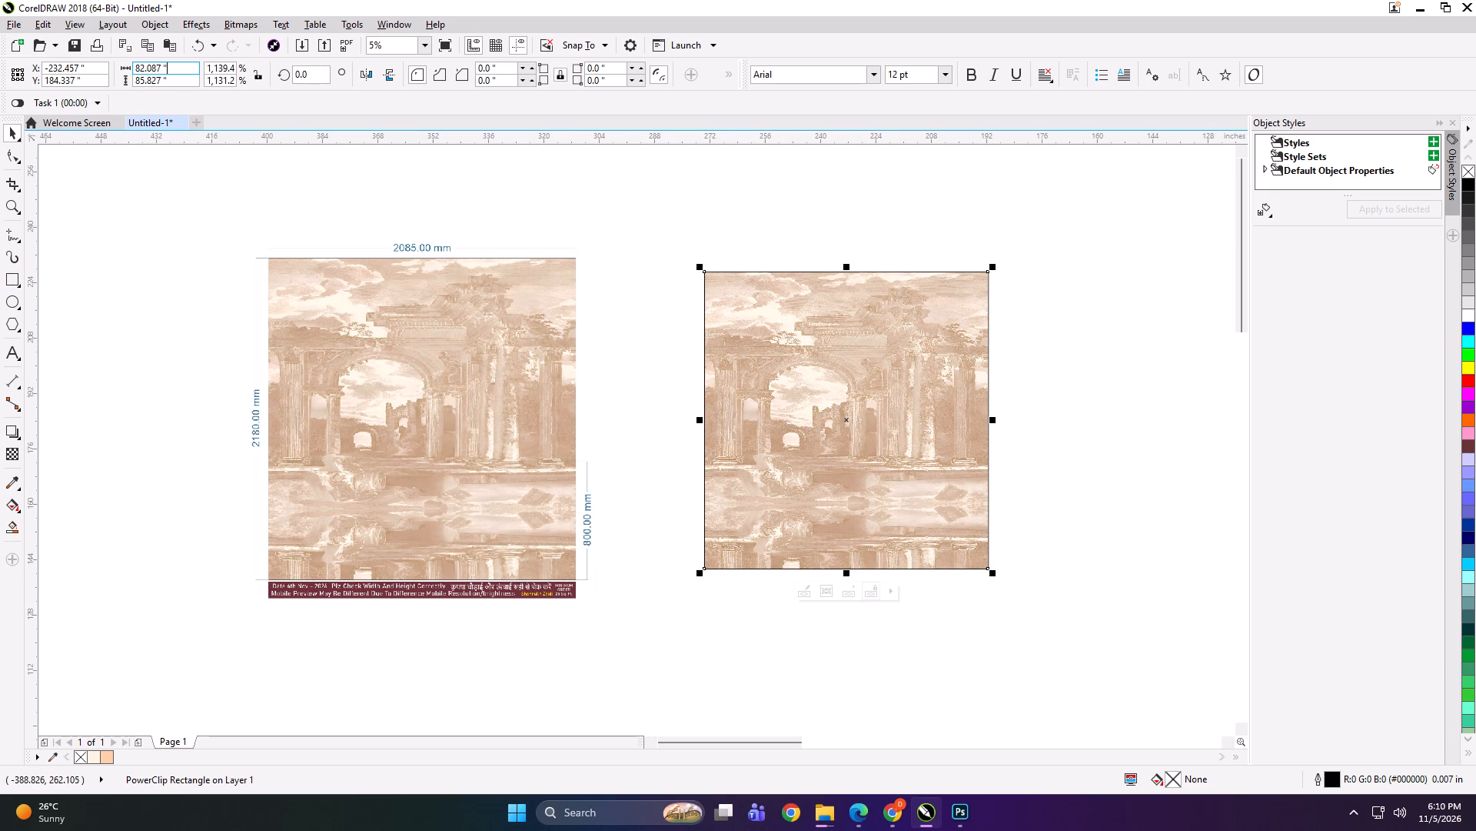
key("1")
key("Tab")
key("Right")
key("1")
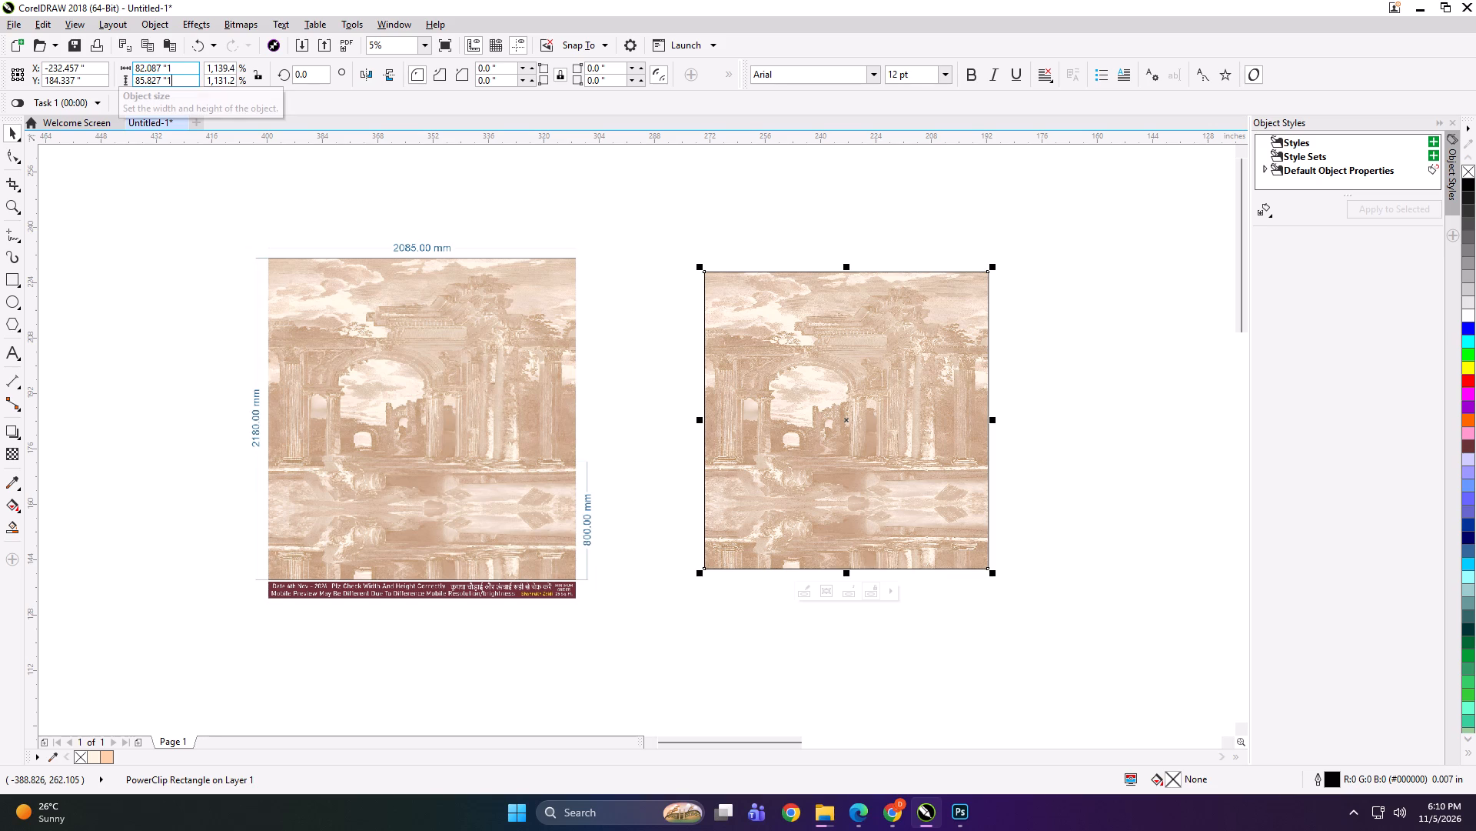
key("ctrl+z")
key("ctrl+z")
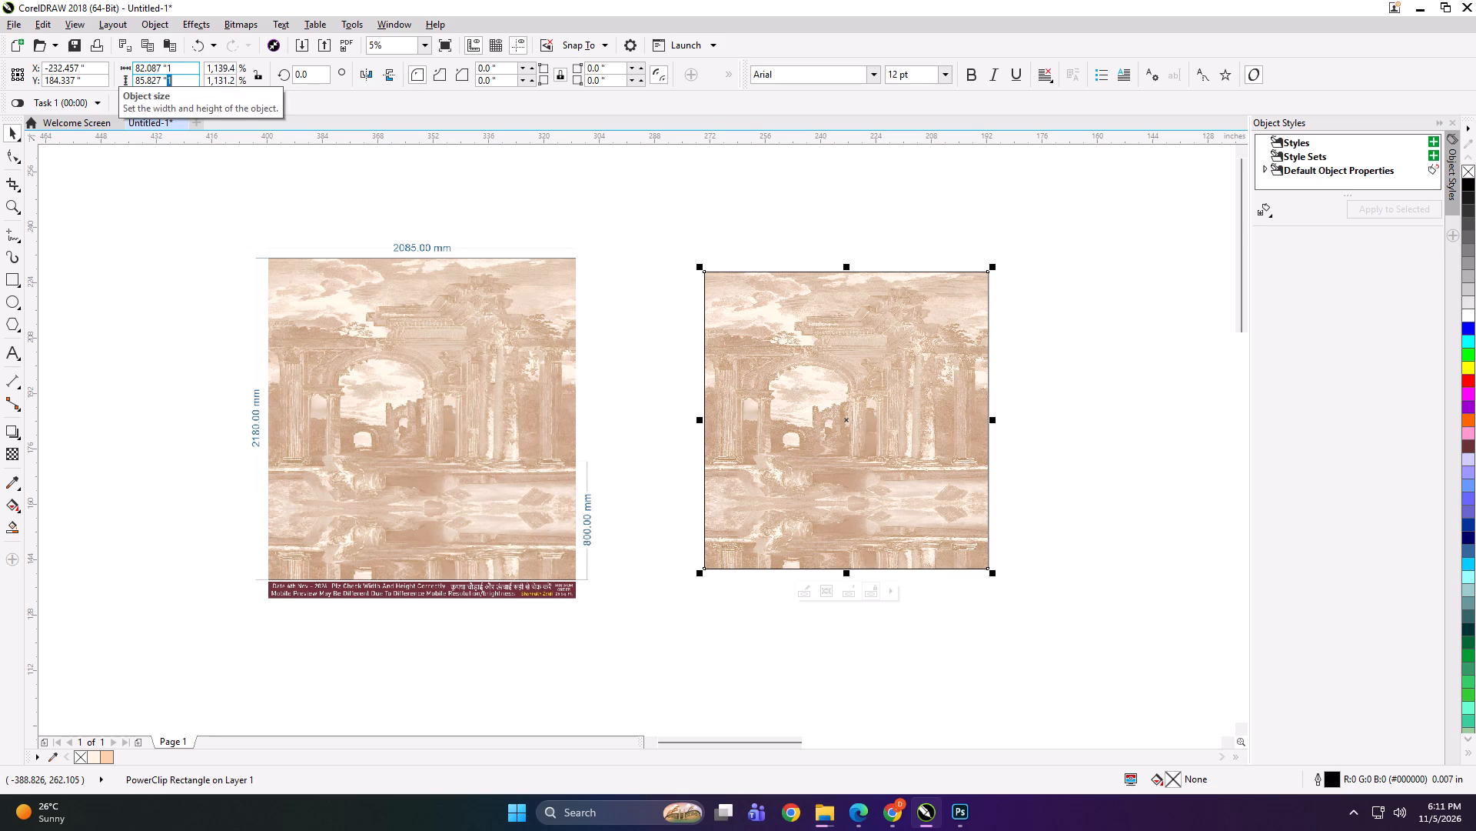
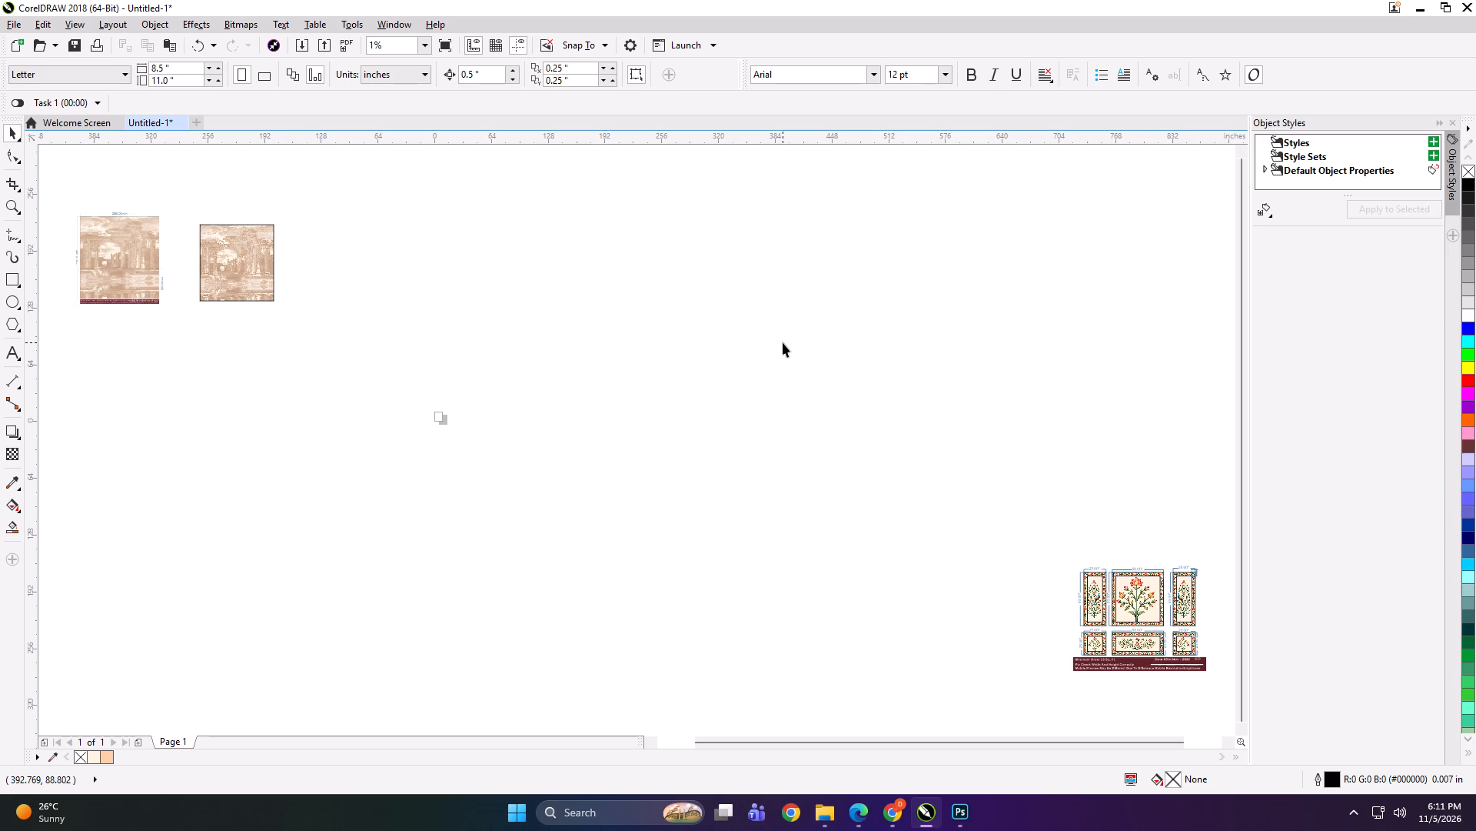
In File Explorer, browse to the KD > PRINT FILE > NOV > 5 folder on drive D and copy the CHANDIGARH WALL PAPER folder.
left_click(822, 805)
left_click(987, 716)
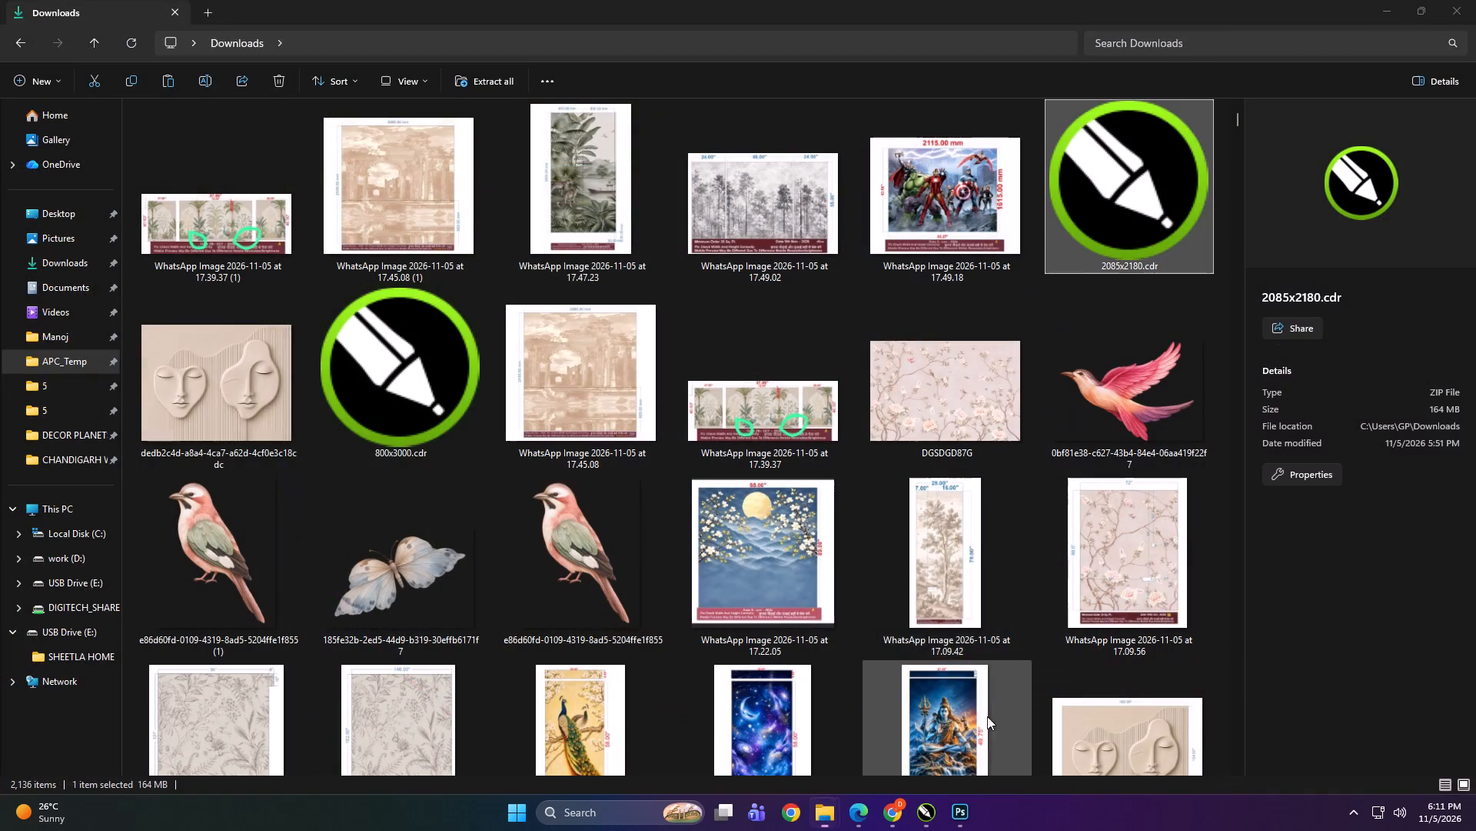
left_click(55, 522)
left_click(56, 509)
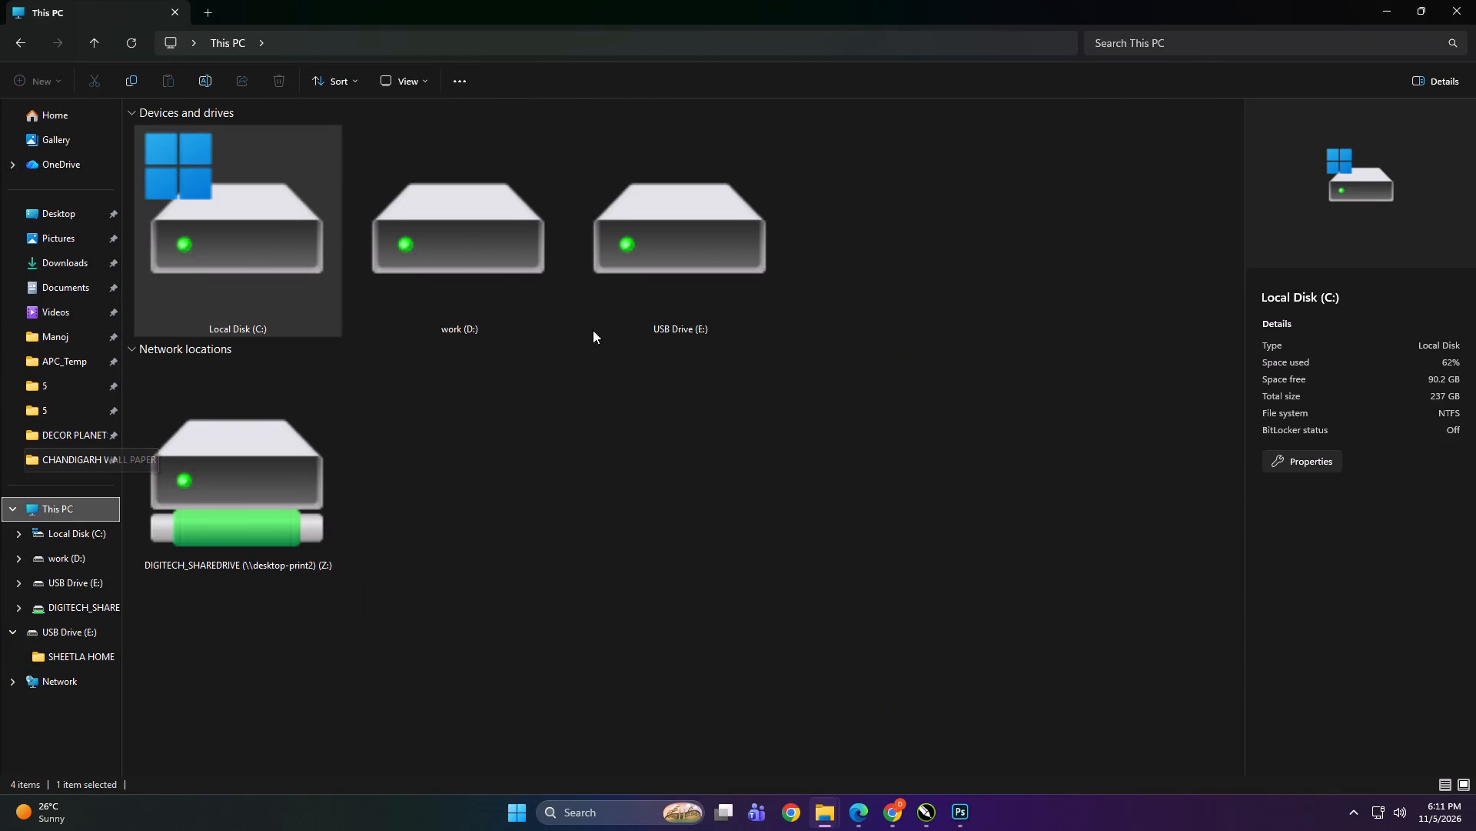
double_click(486, 261)
double_click(261, 325)
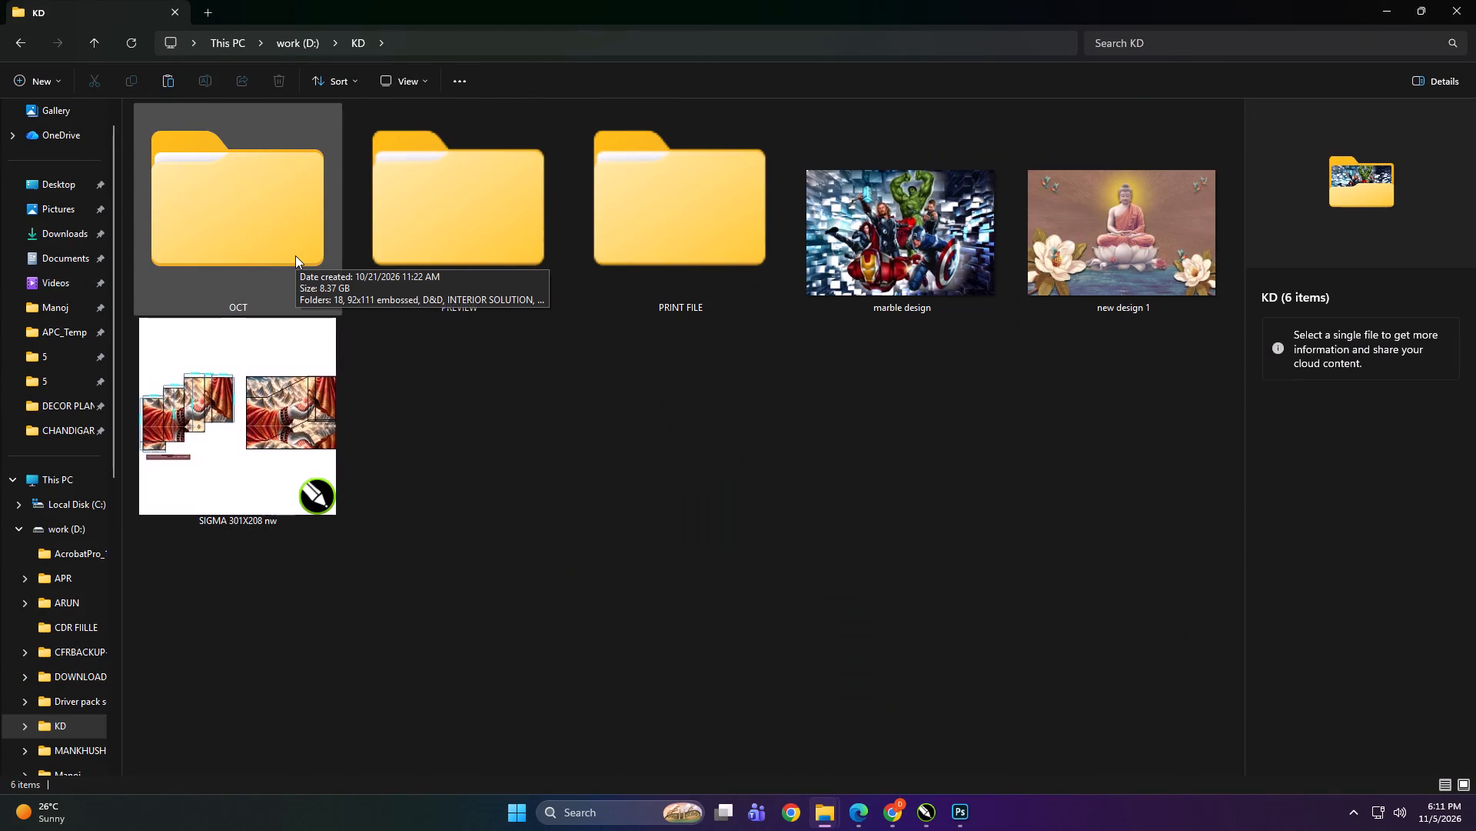
double_click(278, 239)
left_click(547, 352)
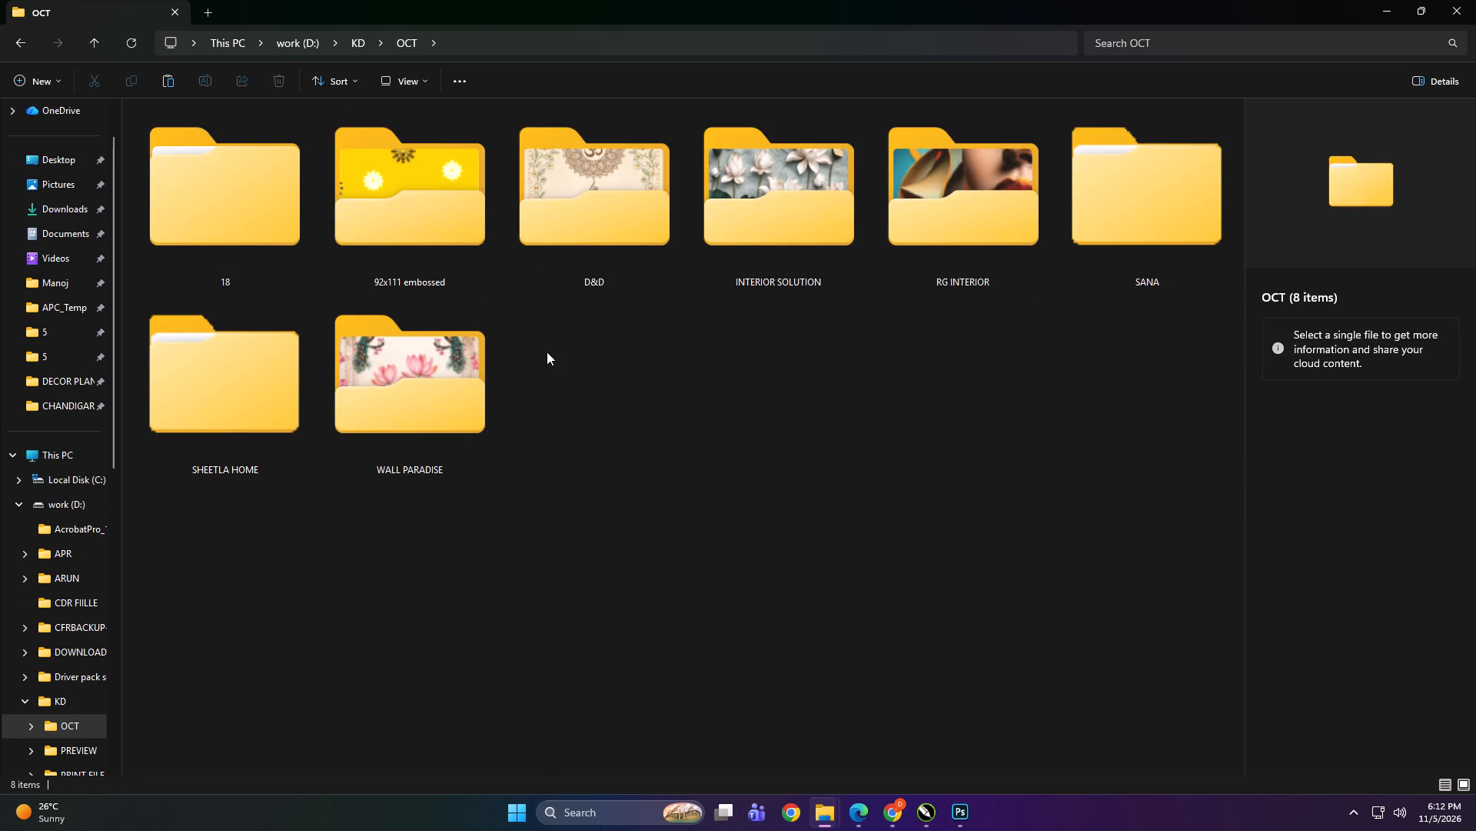
key("BackSpace")
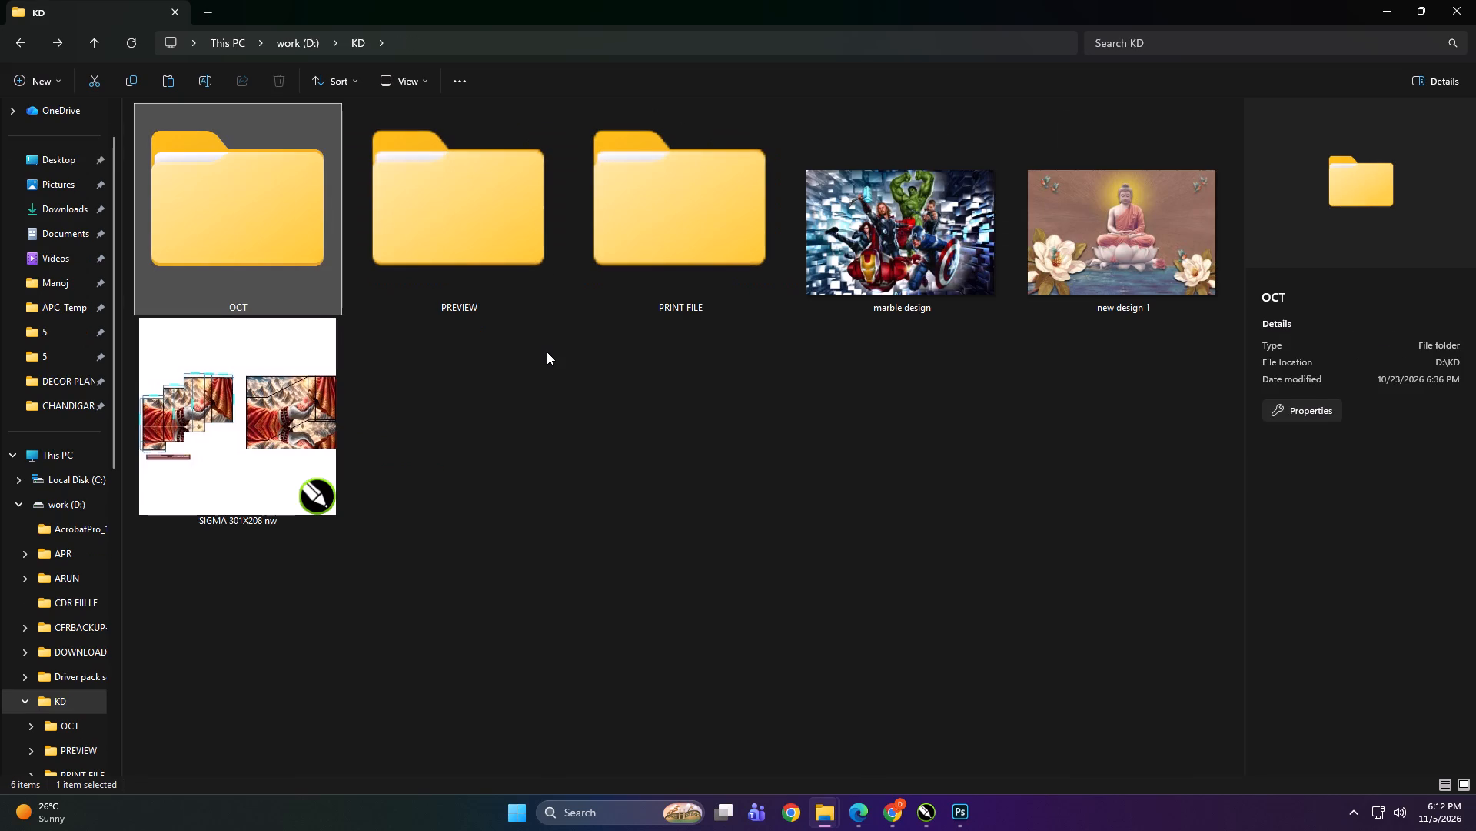
double_click(657, 203)
left_click(544, 548)
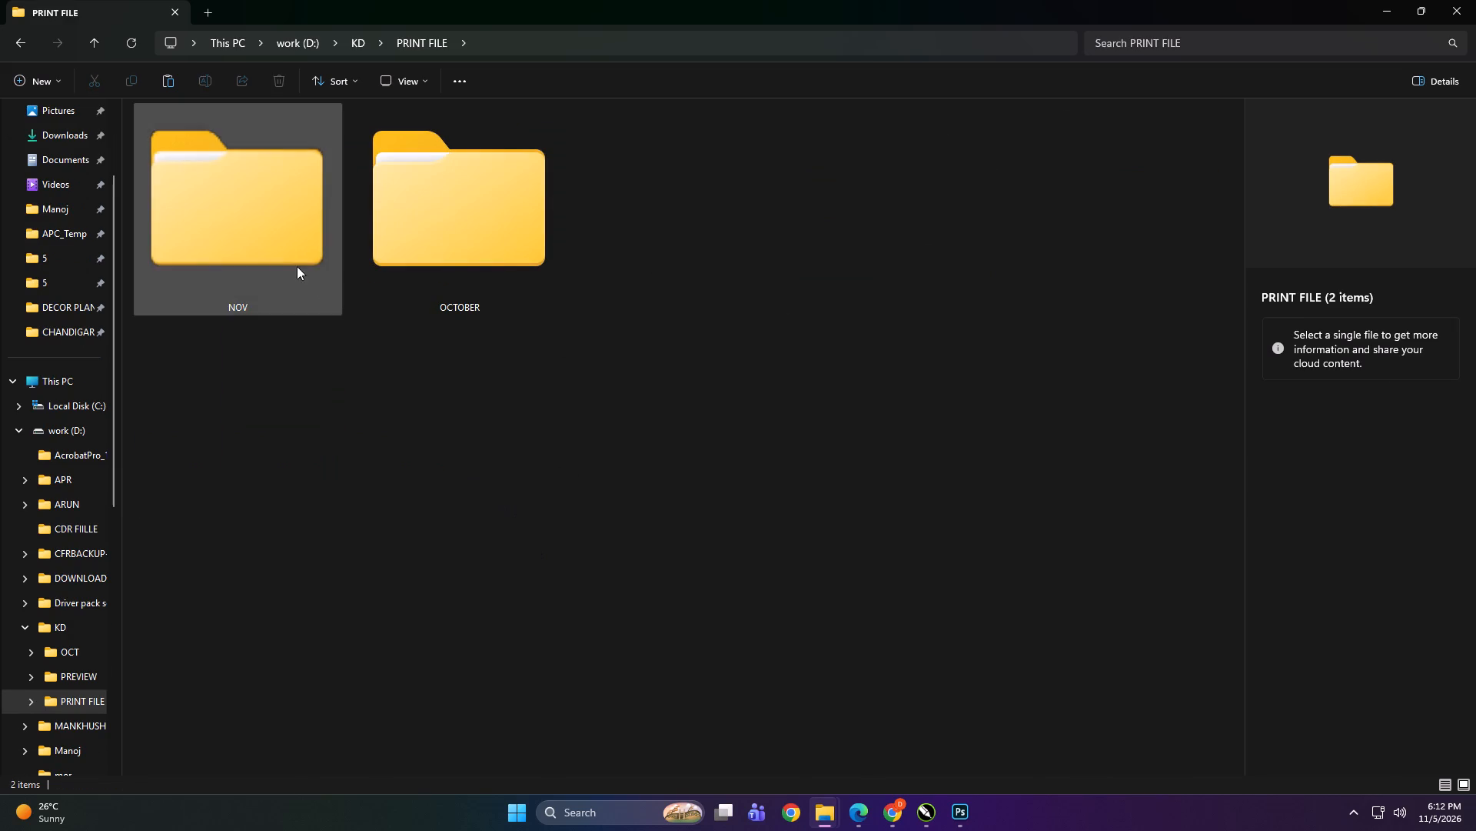
double_click(279, 247)
double_click(1082, 205)
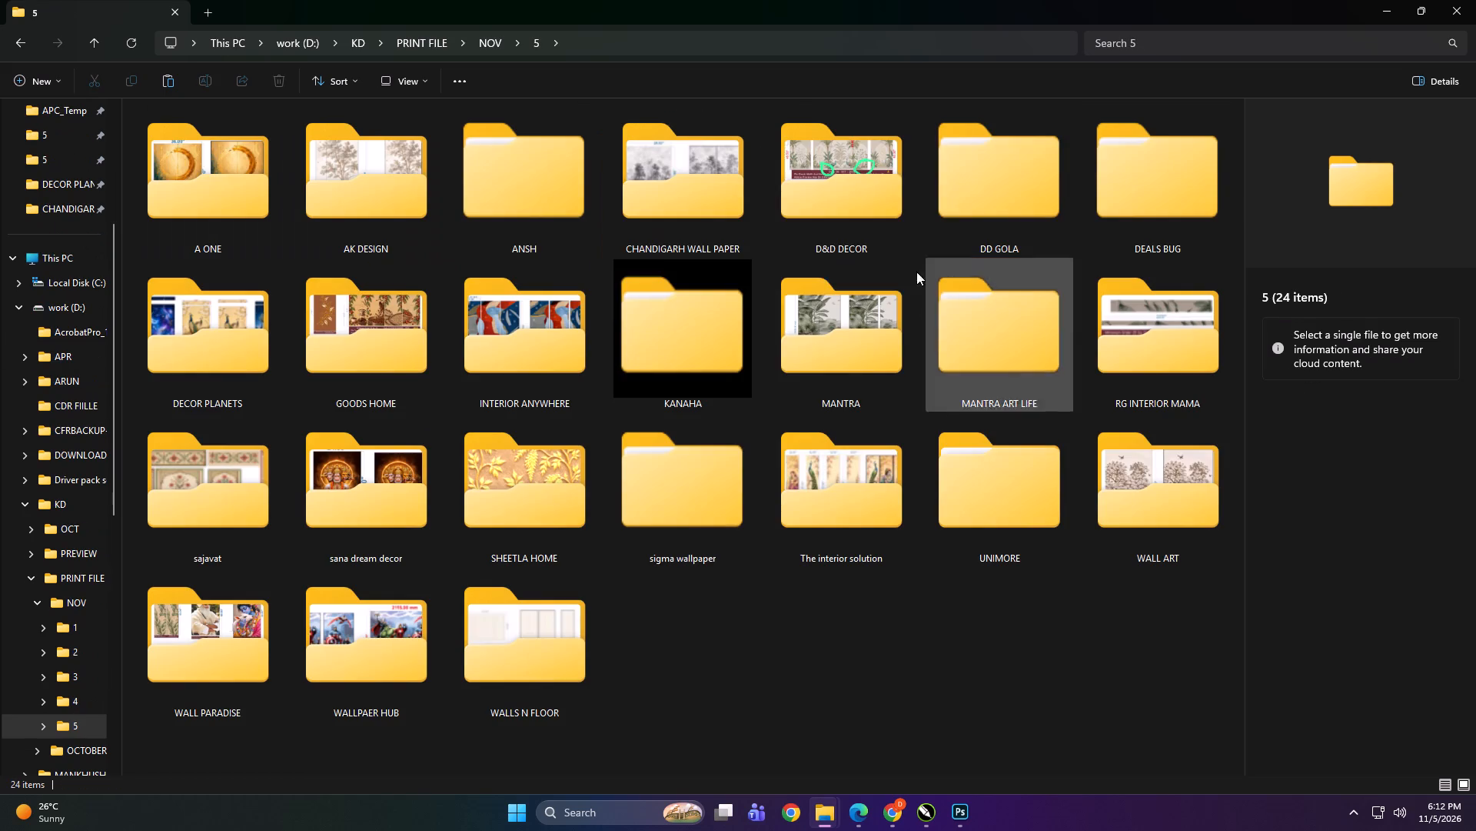
left_click(696, 226)
key("ctrl+c")
Open USB Drive (E:) from This PC as the destination for the copied CHANDIGARH WALL PAPER folder.
scroll(125, 574, "up", 2)
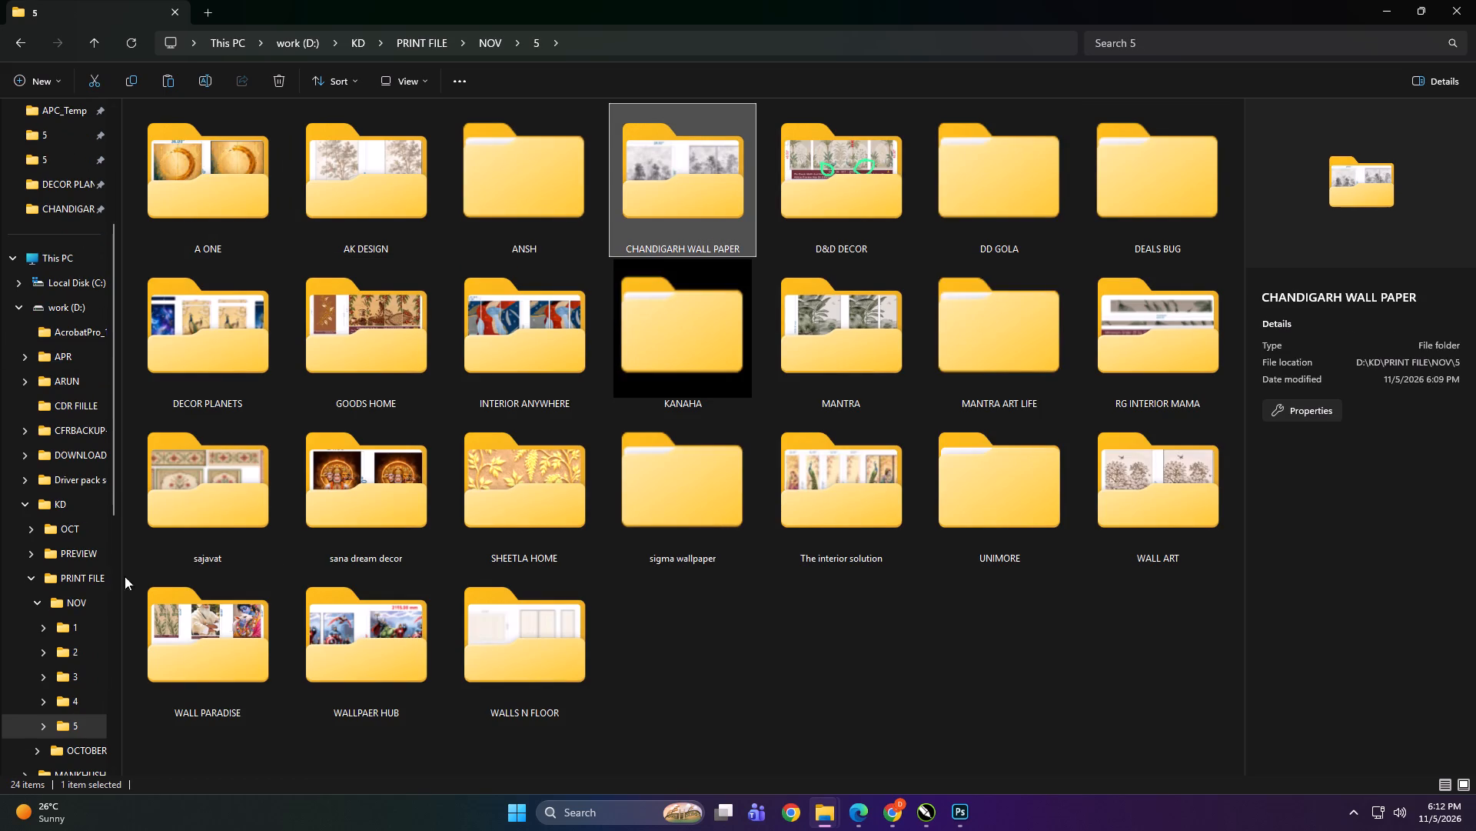
scroll(125, 576, "up", 3)
left_click(66, 515)
double_click(255, 496)
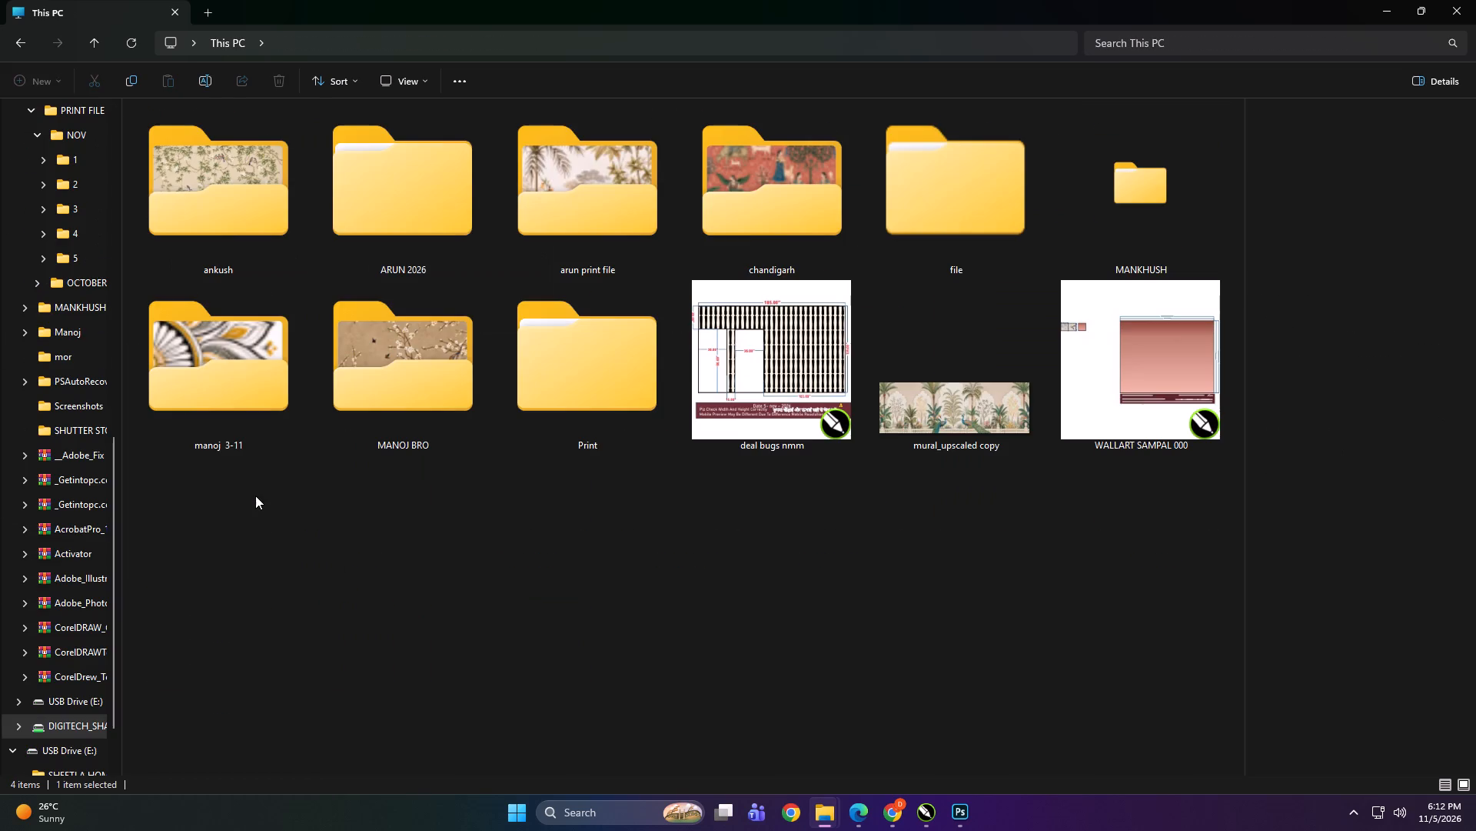
left_click(311, 551)
key("BackSpace")
double_click(665, 196)
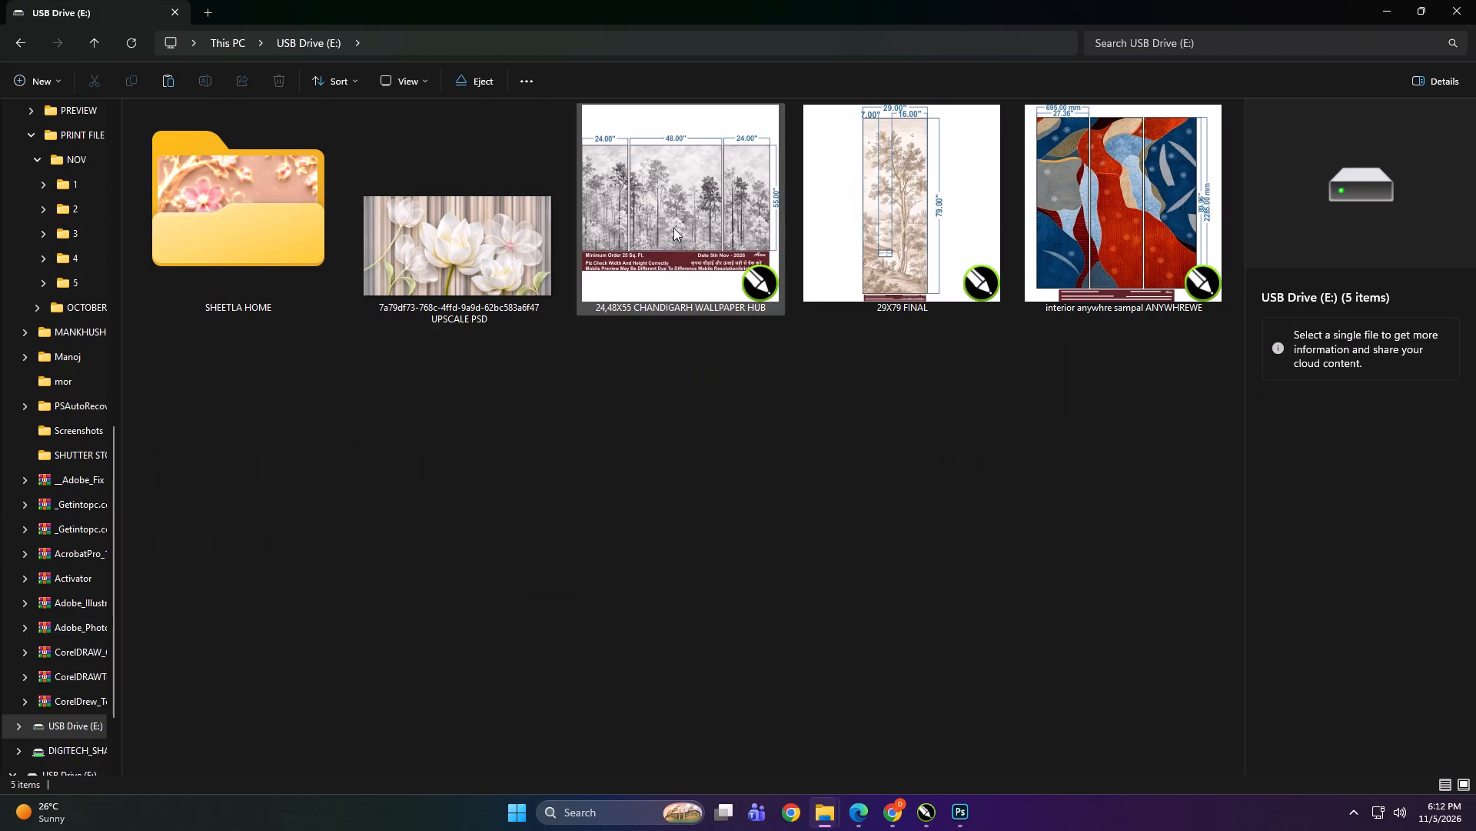
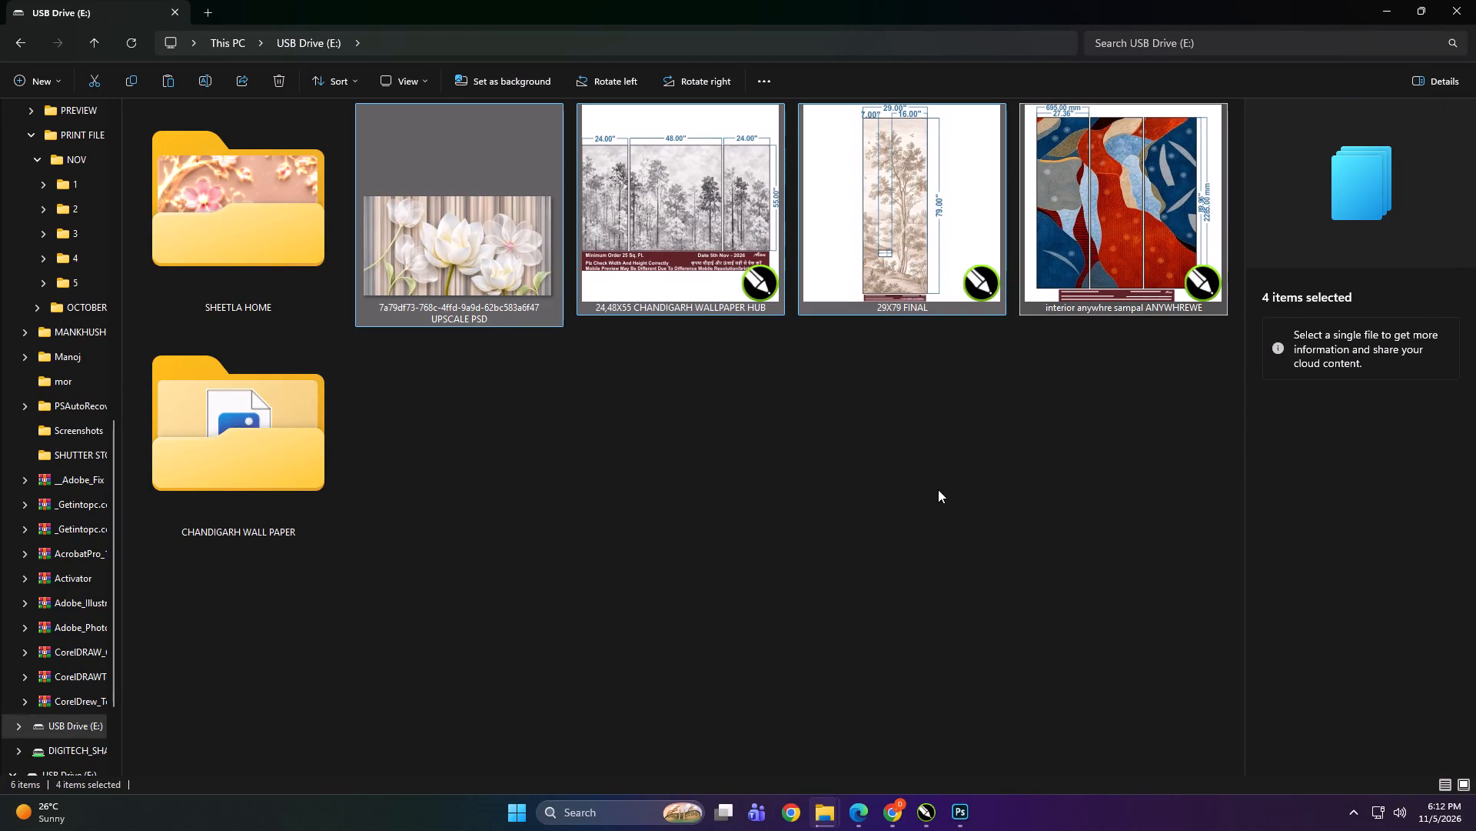
Delete the four selected mural files from USB Drive (E:).
key("Delete")
key("Return")
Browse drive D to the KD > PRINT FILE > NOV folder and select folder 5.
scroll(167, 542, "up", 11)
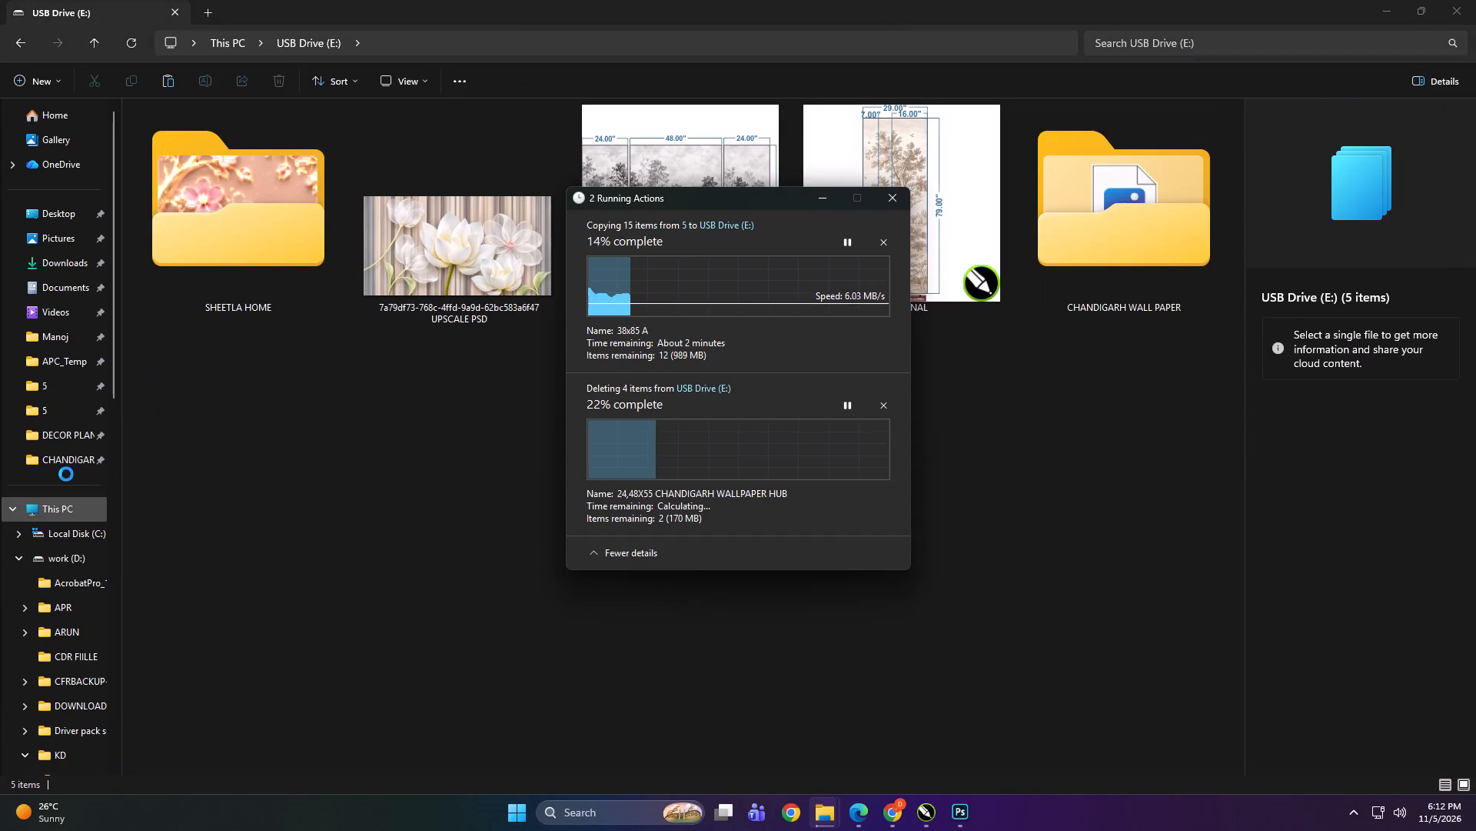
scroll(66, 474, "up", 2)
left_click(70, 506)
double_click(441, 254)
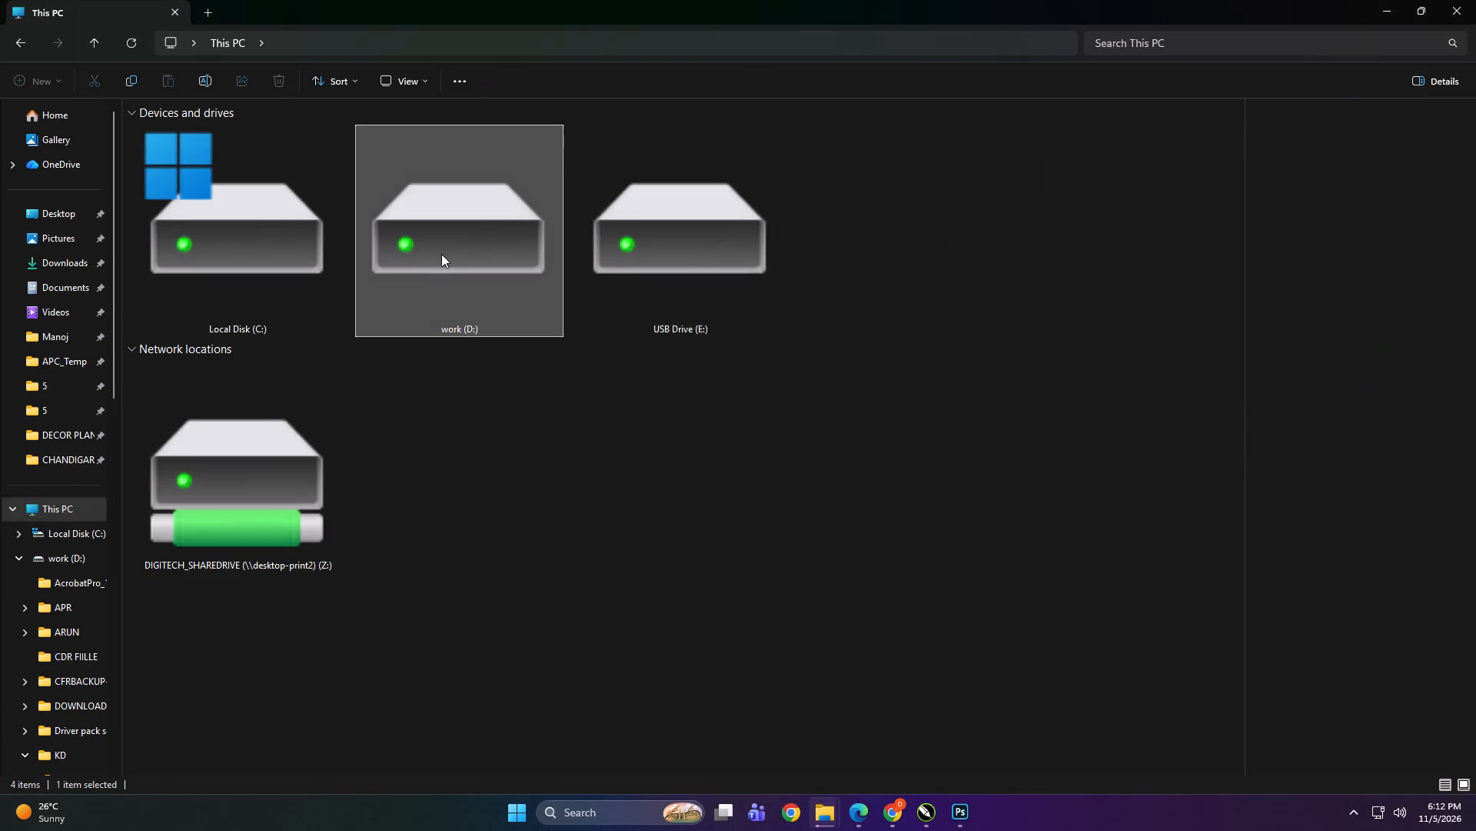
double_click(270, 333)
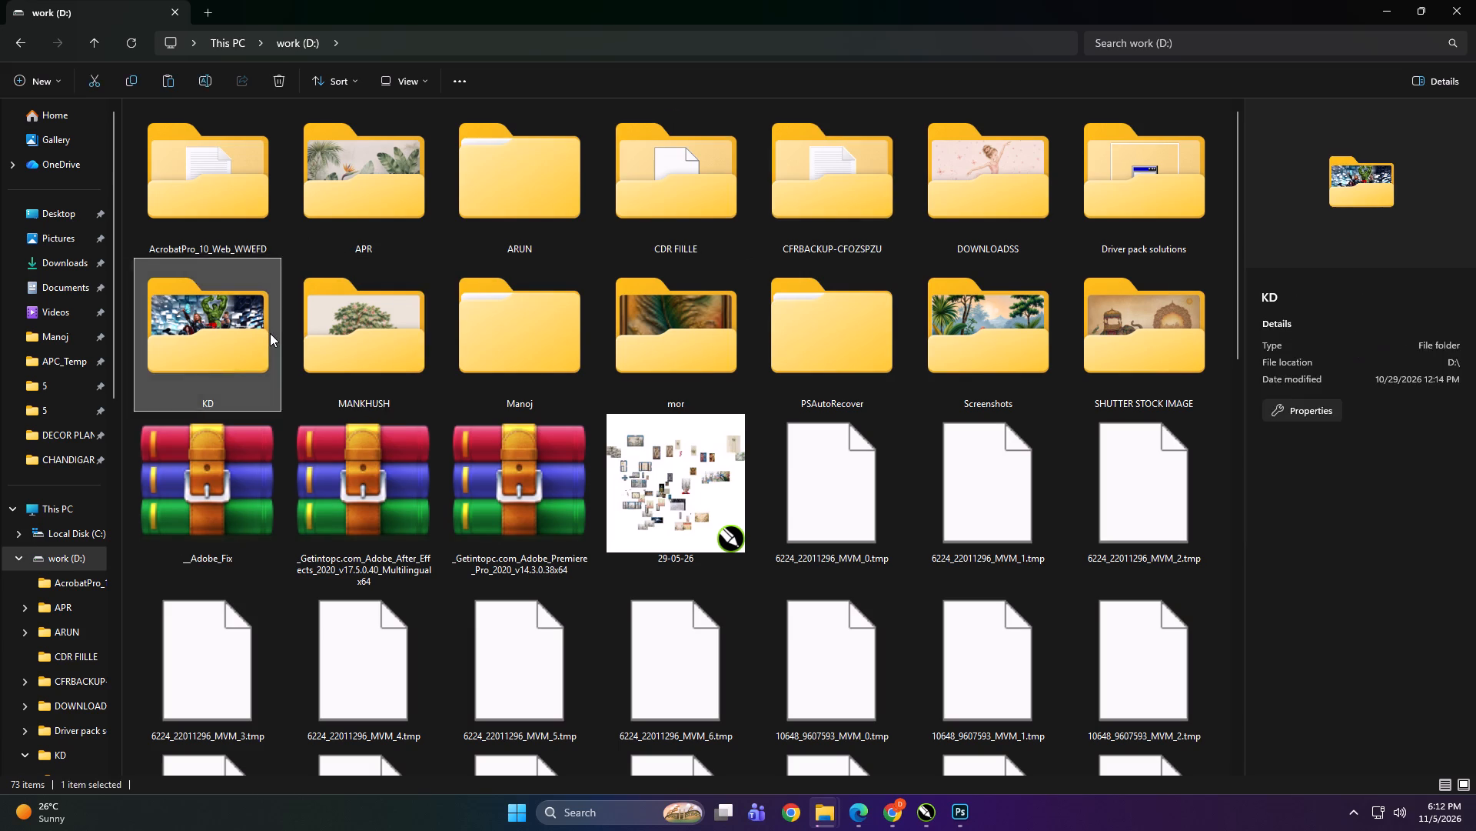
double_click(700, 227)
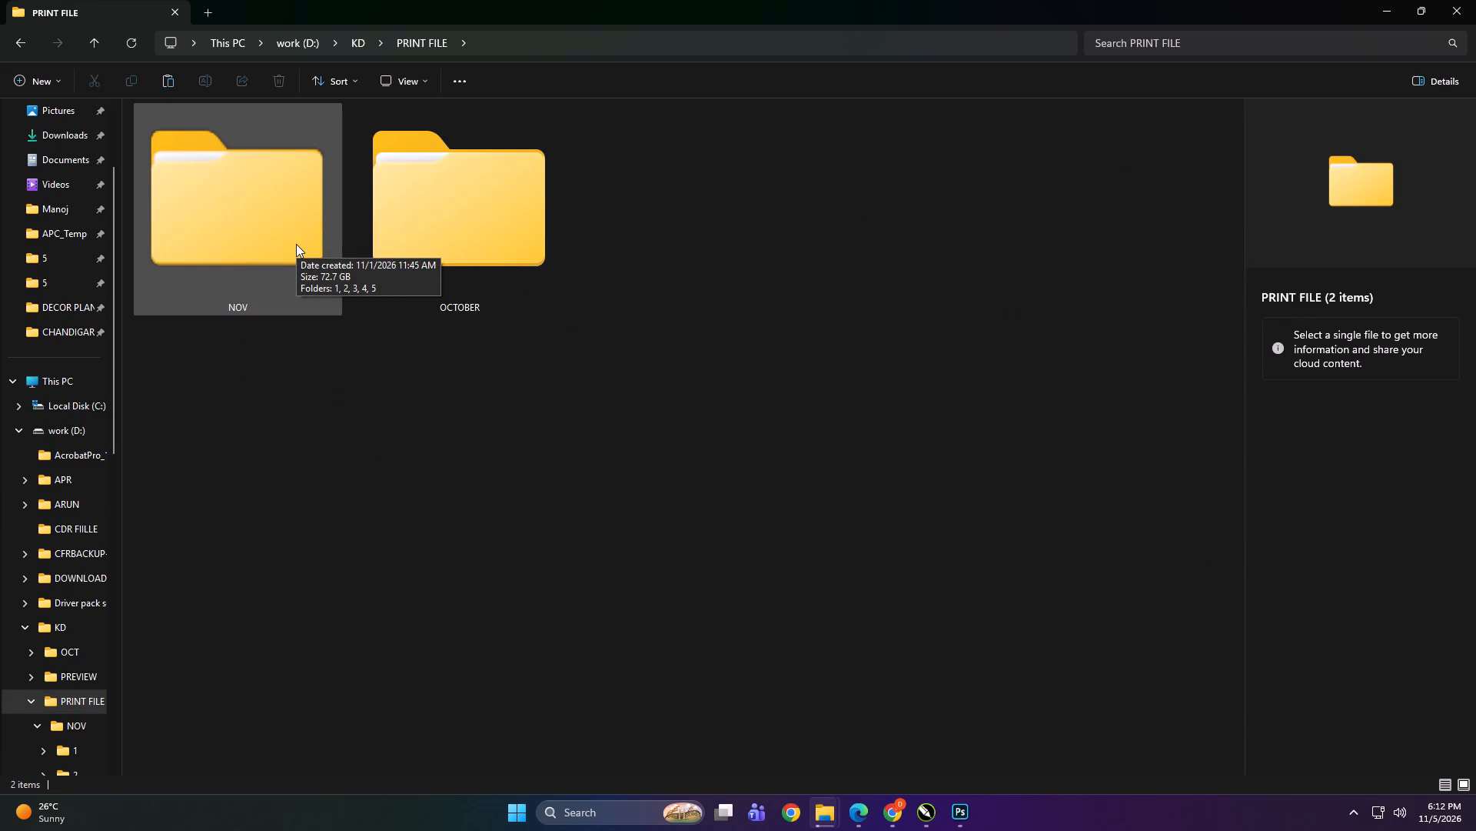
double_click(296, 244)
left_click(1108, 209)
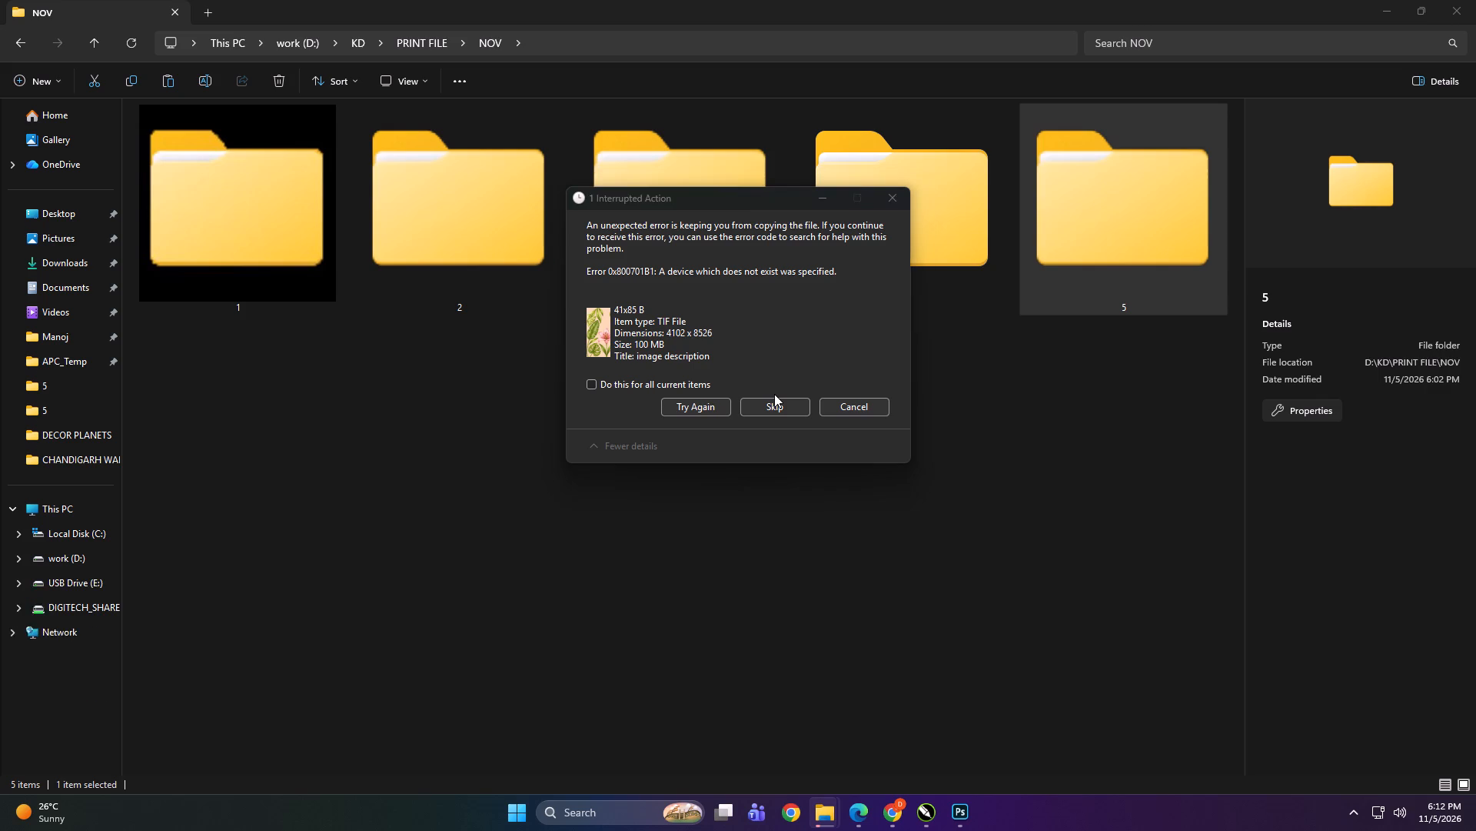
Close the extra USB drive window, skip the 41x85 B file and cancel the rest of the copy to the USB drive.
left_click(699, 435)
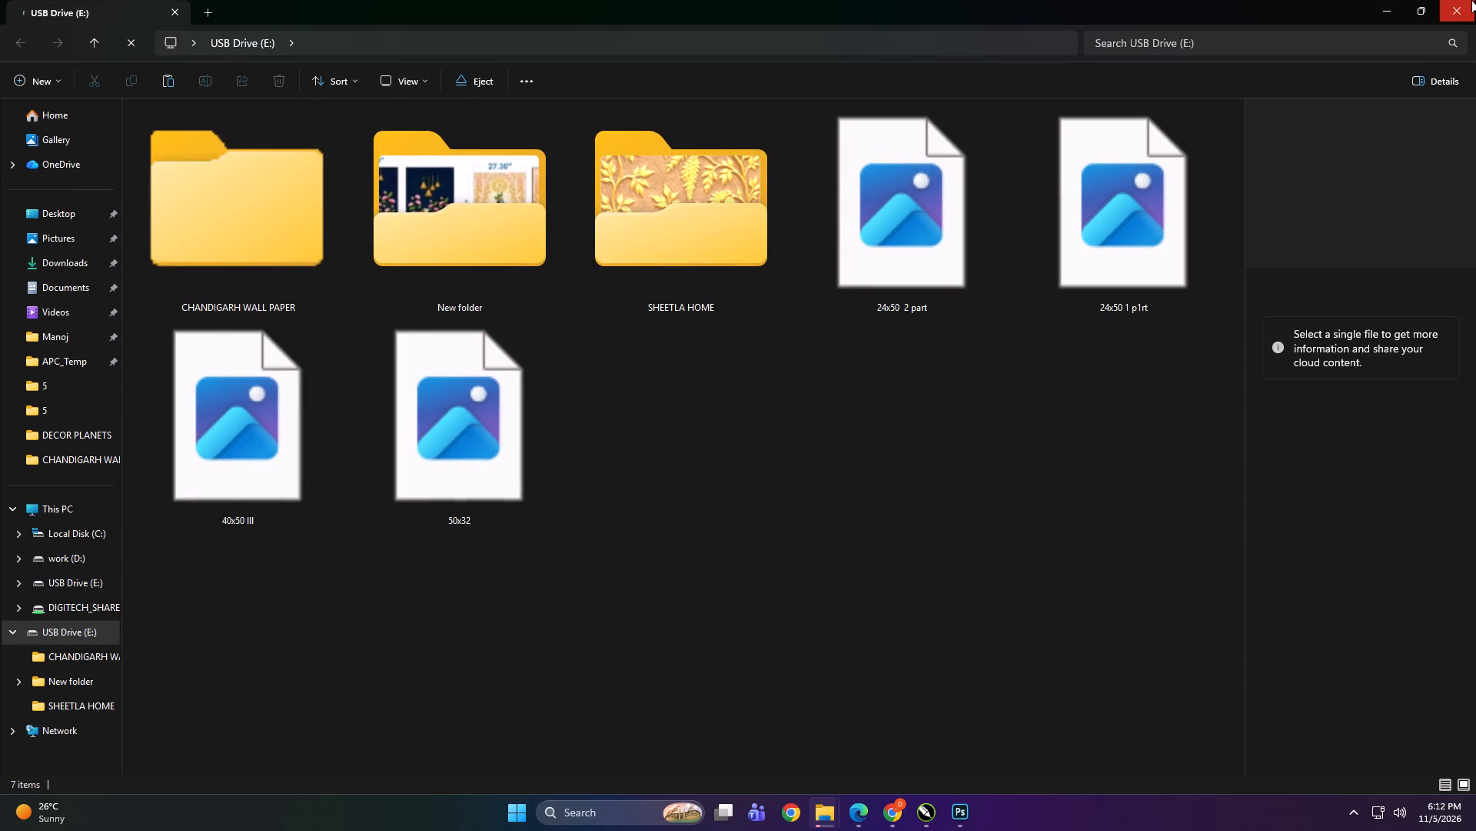
left_click(1471, 0)
left_click(803, 406)
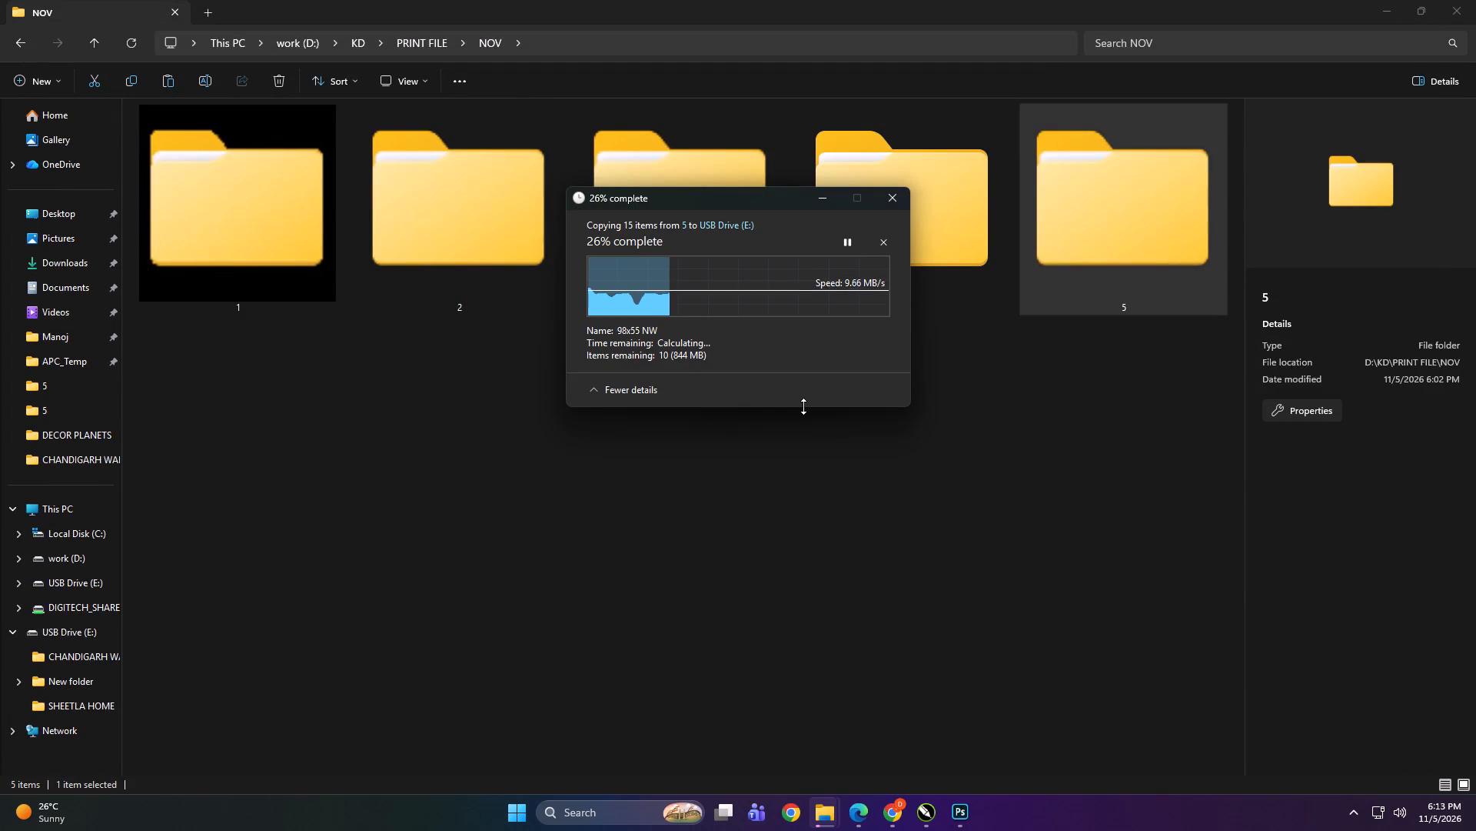
left_click(886, 201)
left_click(779, 454)
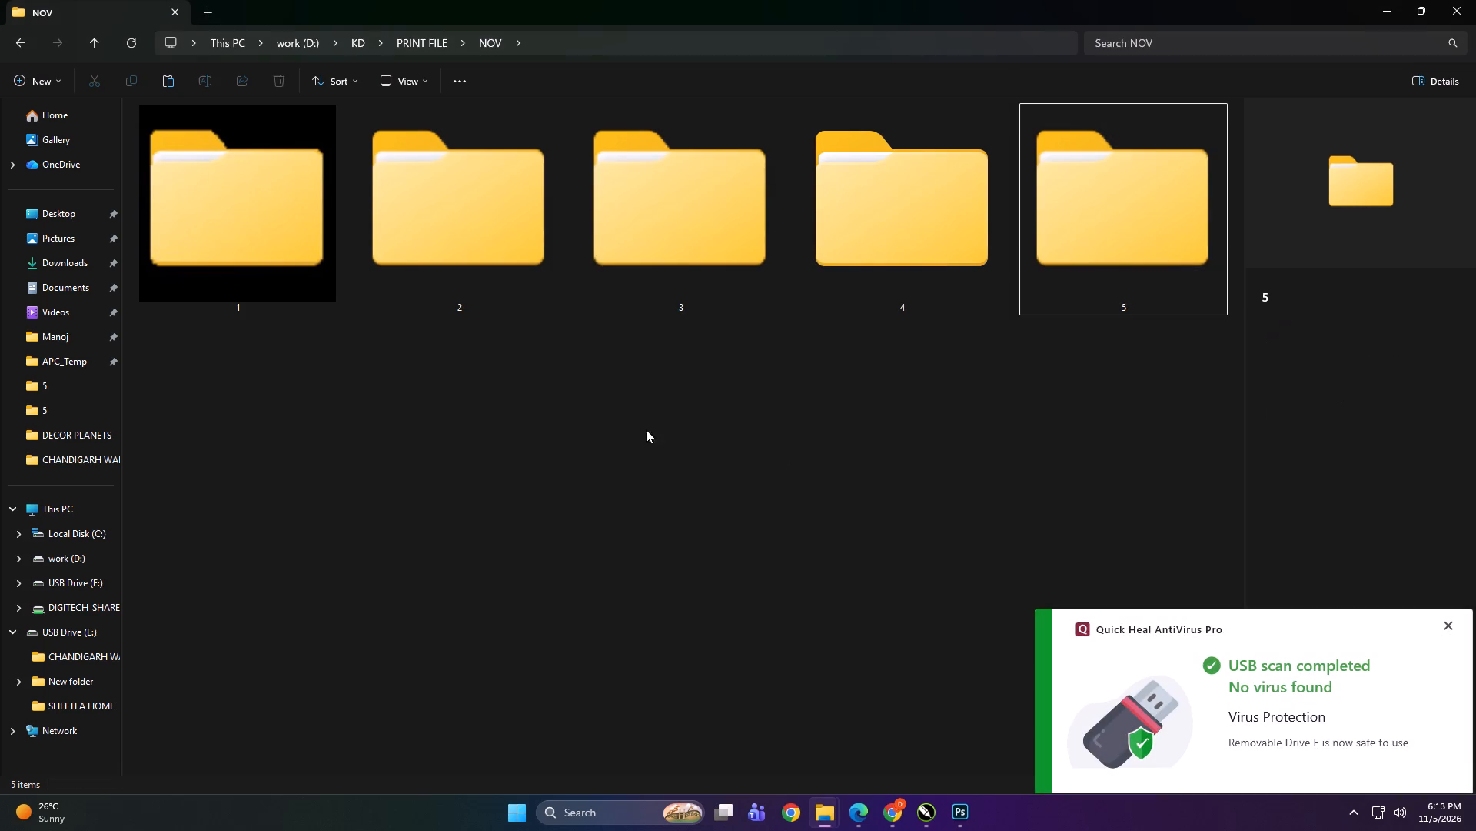
Open USB Drive (E:) from This PC and delete its CHANDIGARH WALL PAPER folder.
scroll(55, 512, "up", 4)
left_click(55, 512)
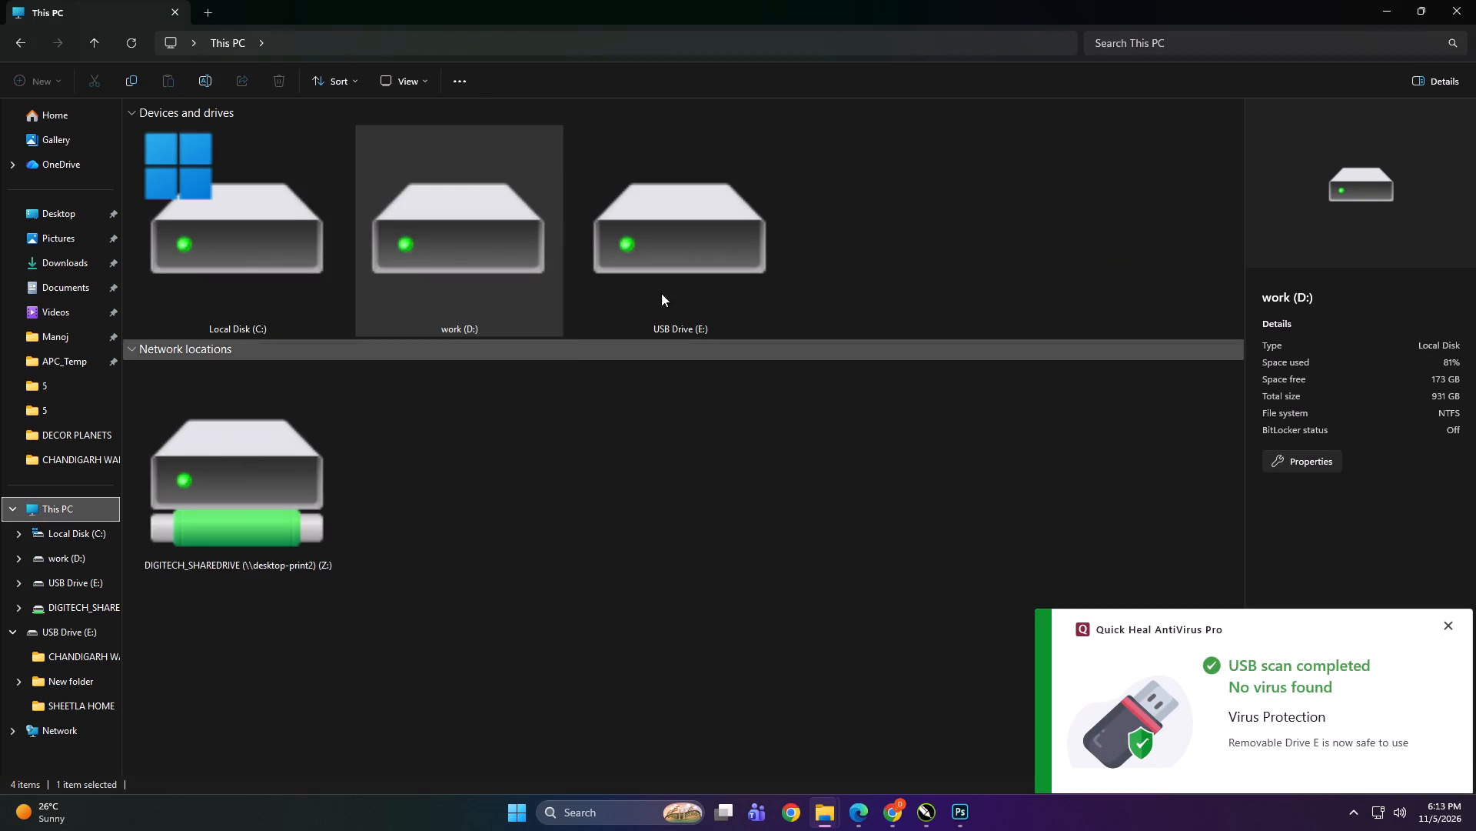
double_click(676, 283)
left_click(653, 483)
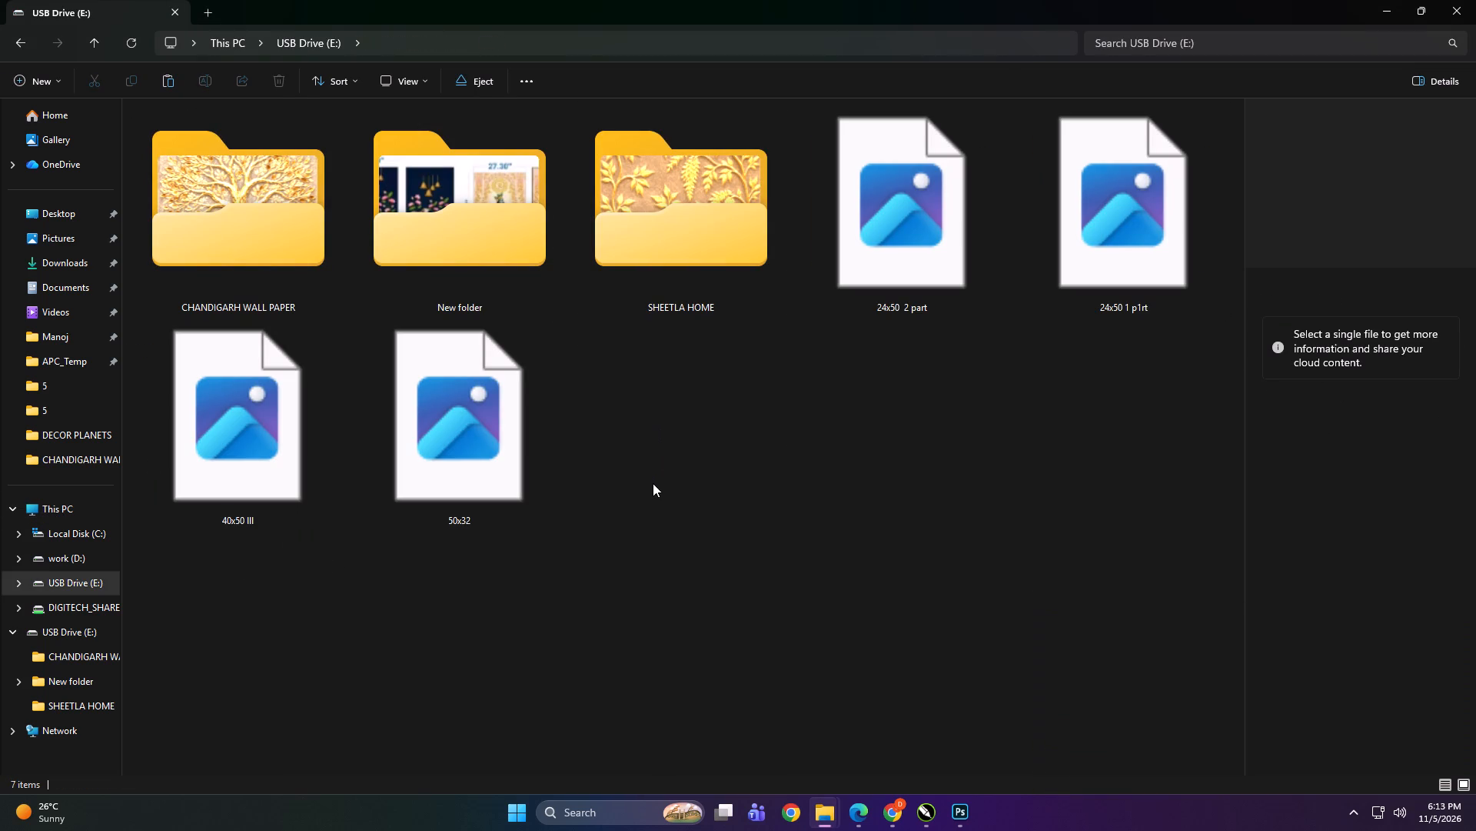
left_click(221, 215)
key("Delete")
key("Return")
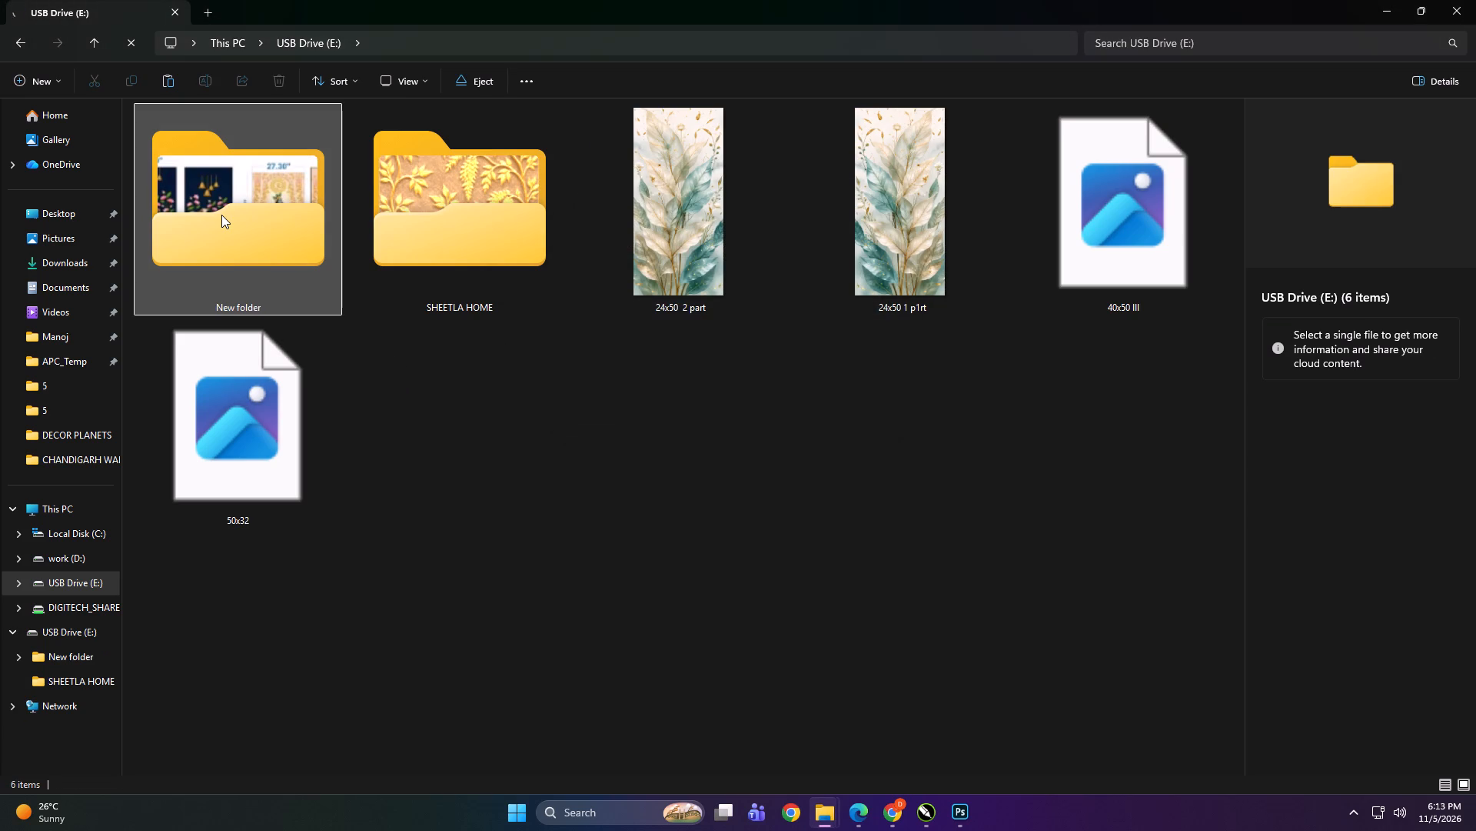
scroll(554, 405, "down", 4, "ctrl")
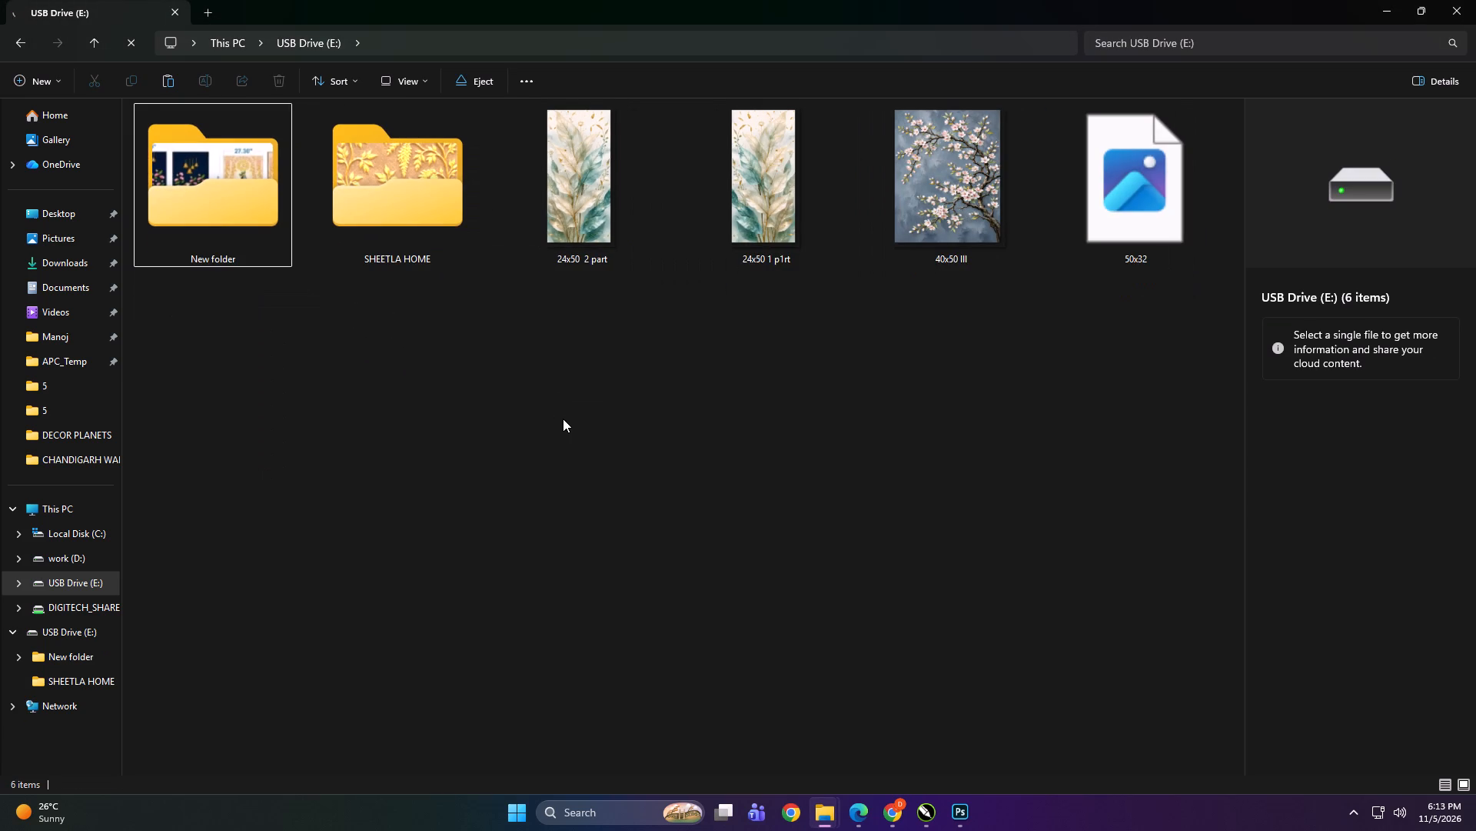
scroll(515, 405, "up", 4)
Open the KD folder on the work (D:) drive.
scroll(77, 488, "up", 5)
left_click(81, 494)
left_click(82, 509)
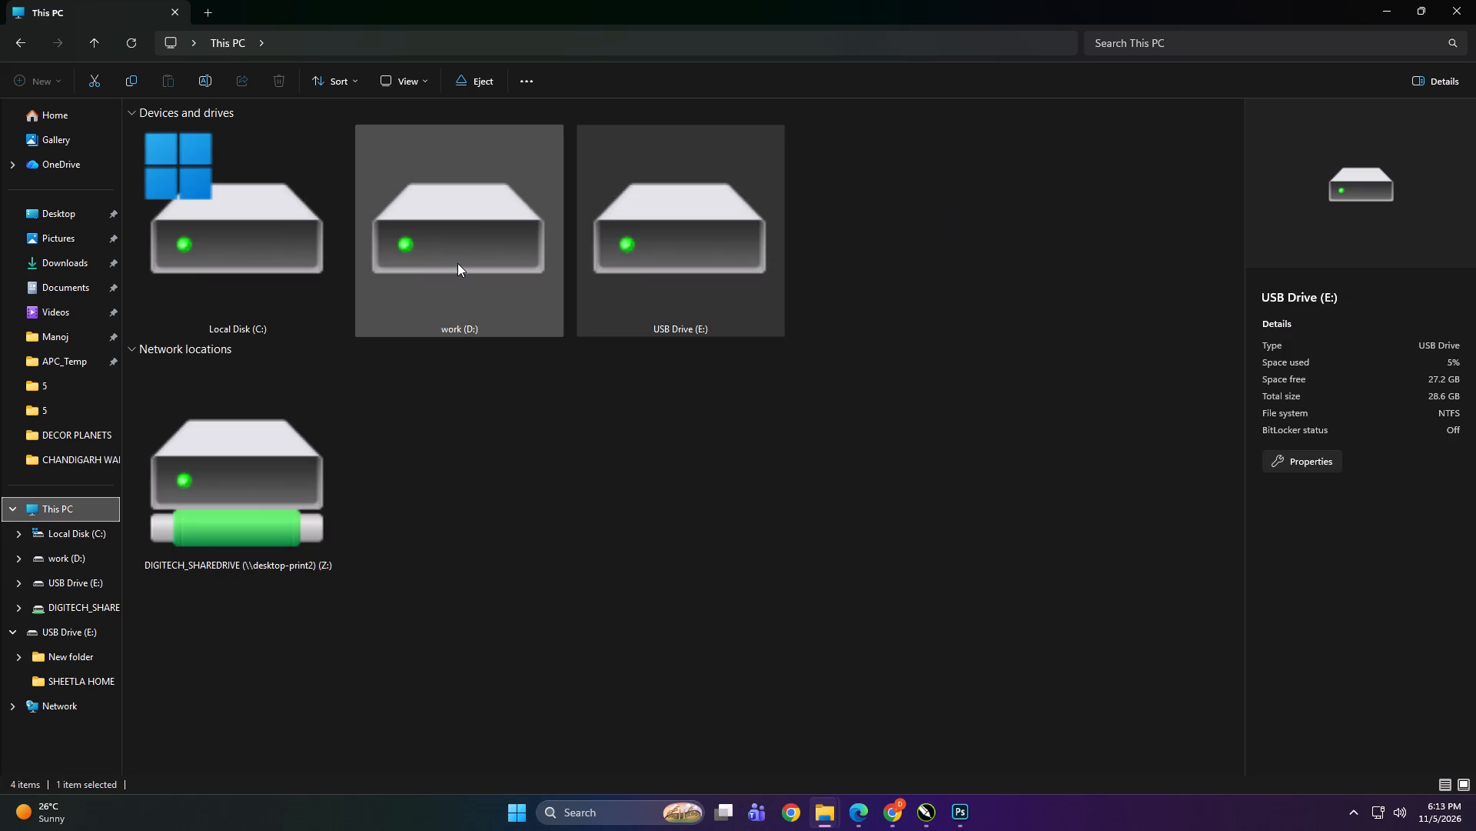
double_click(457, 263)
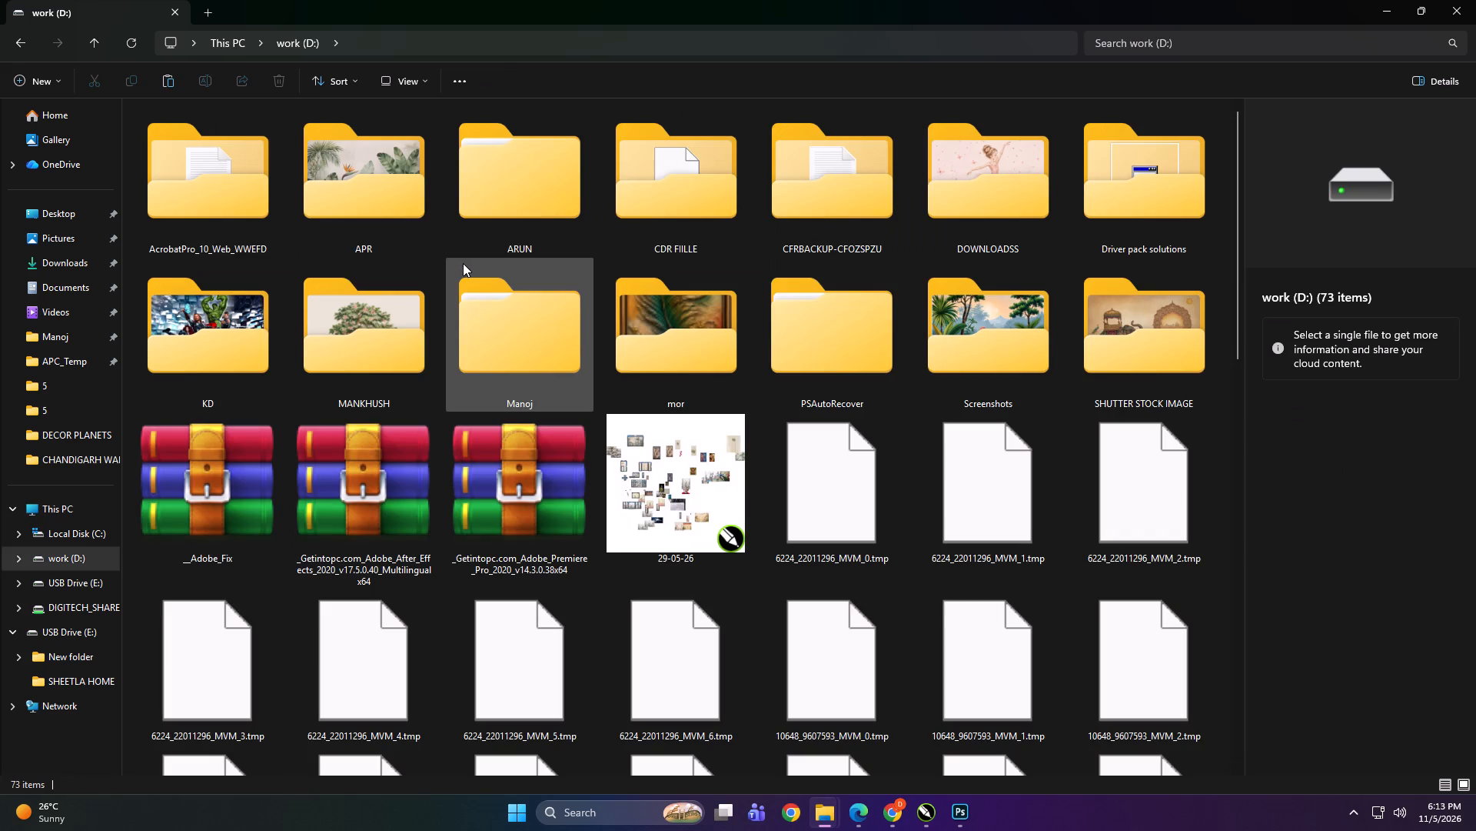
double_click(213, 314)
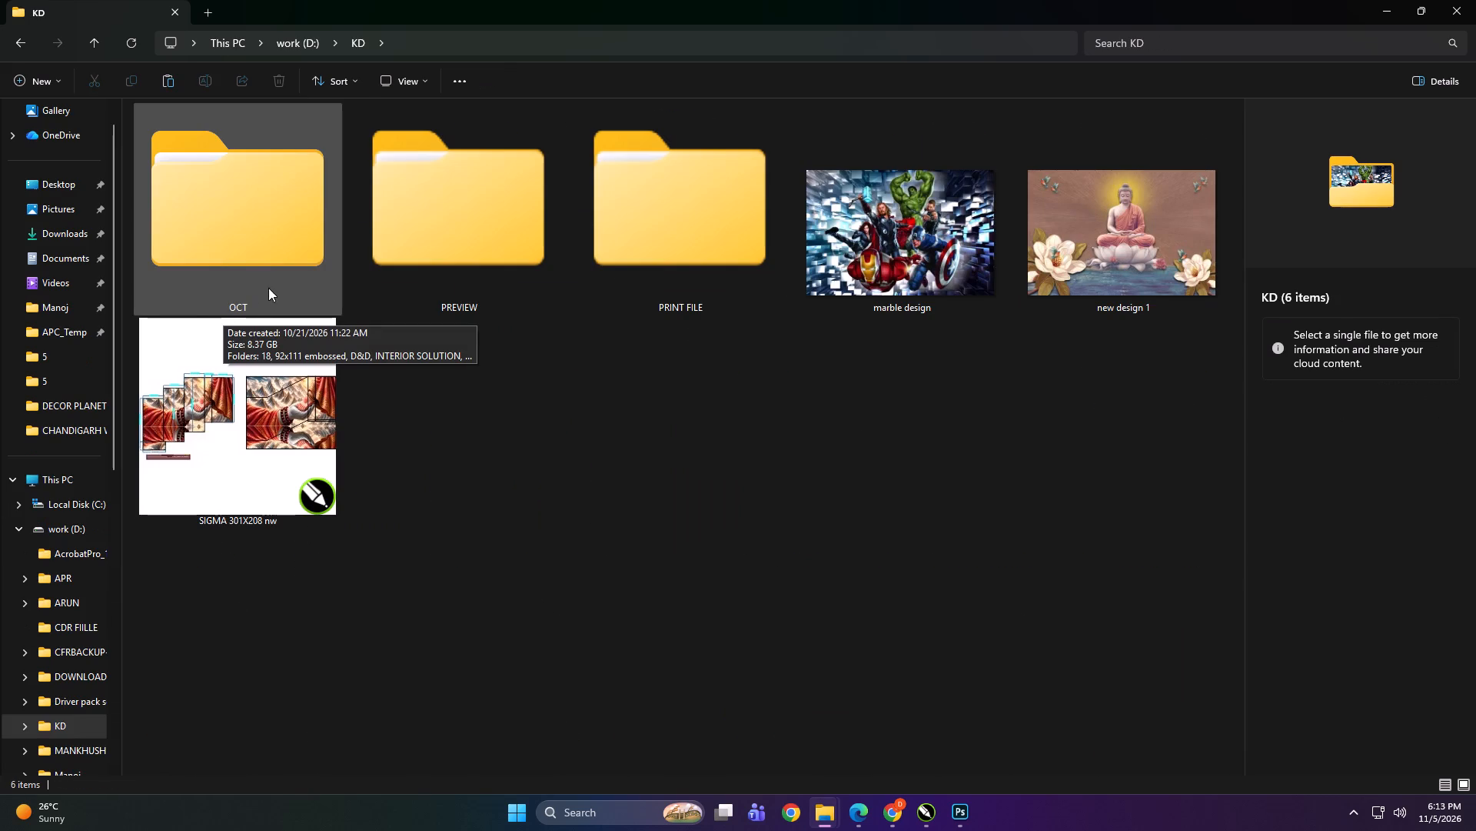
Look through the client folders inside OCT and return to the KD folder.
double_click(304, 221)
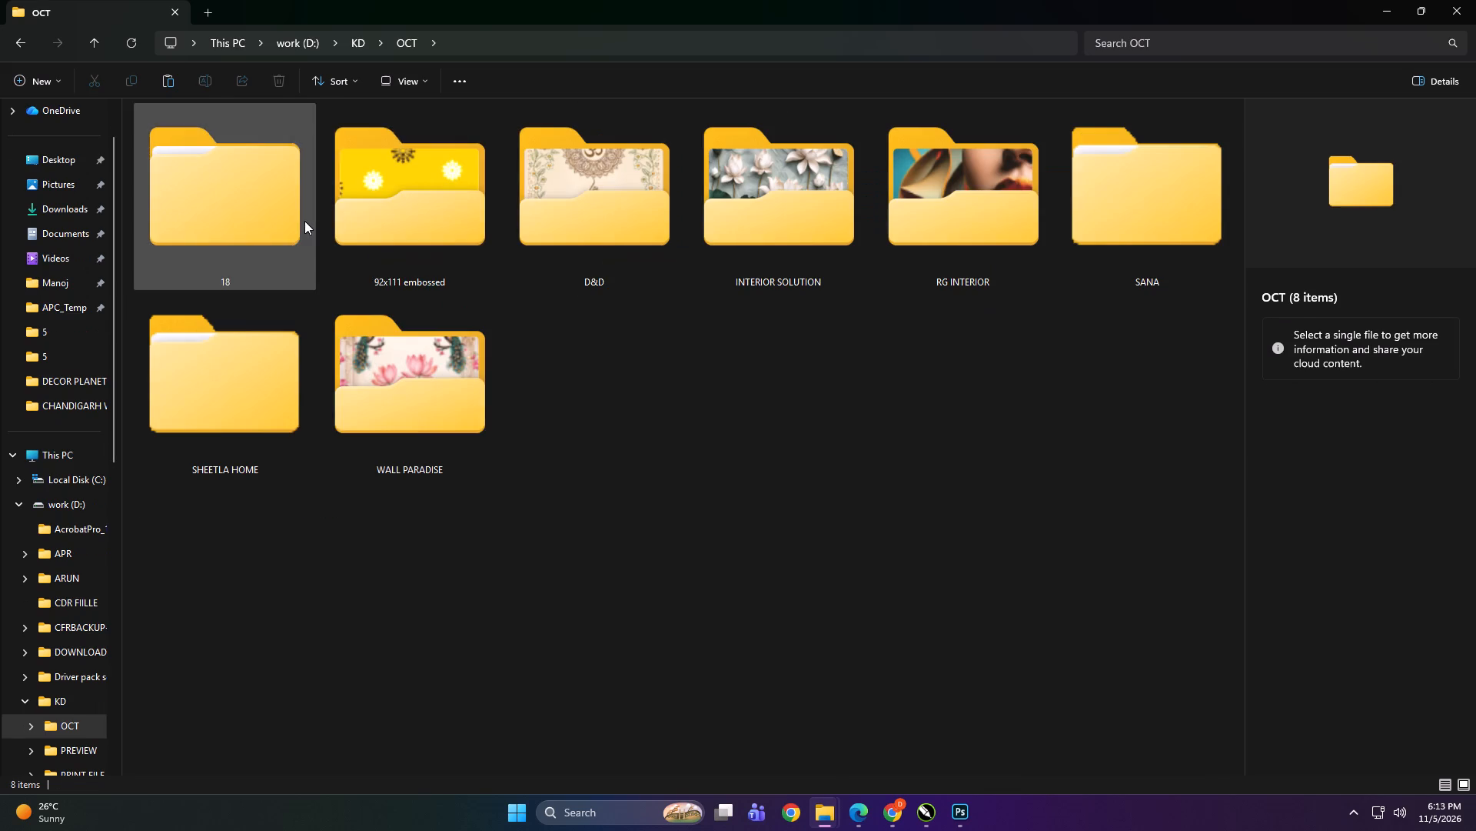
left_click(572, 397)
scroll(578, 400, "up", 5, "ctrl")
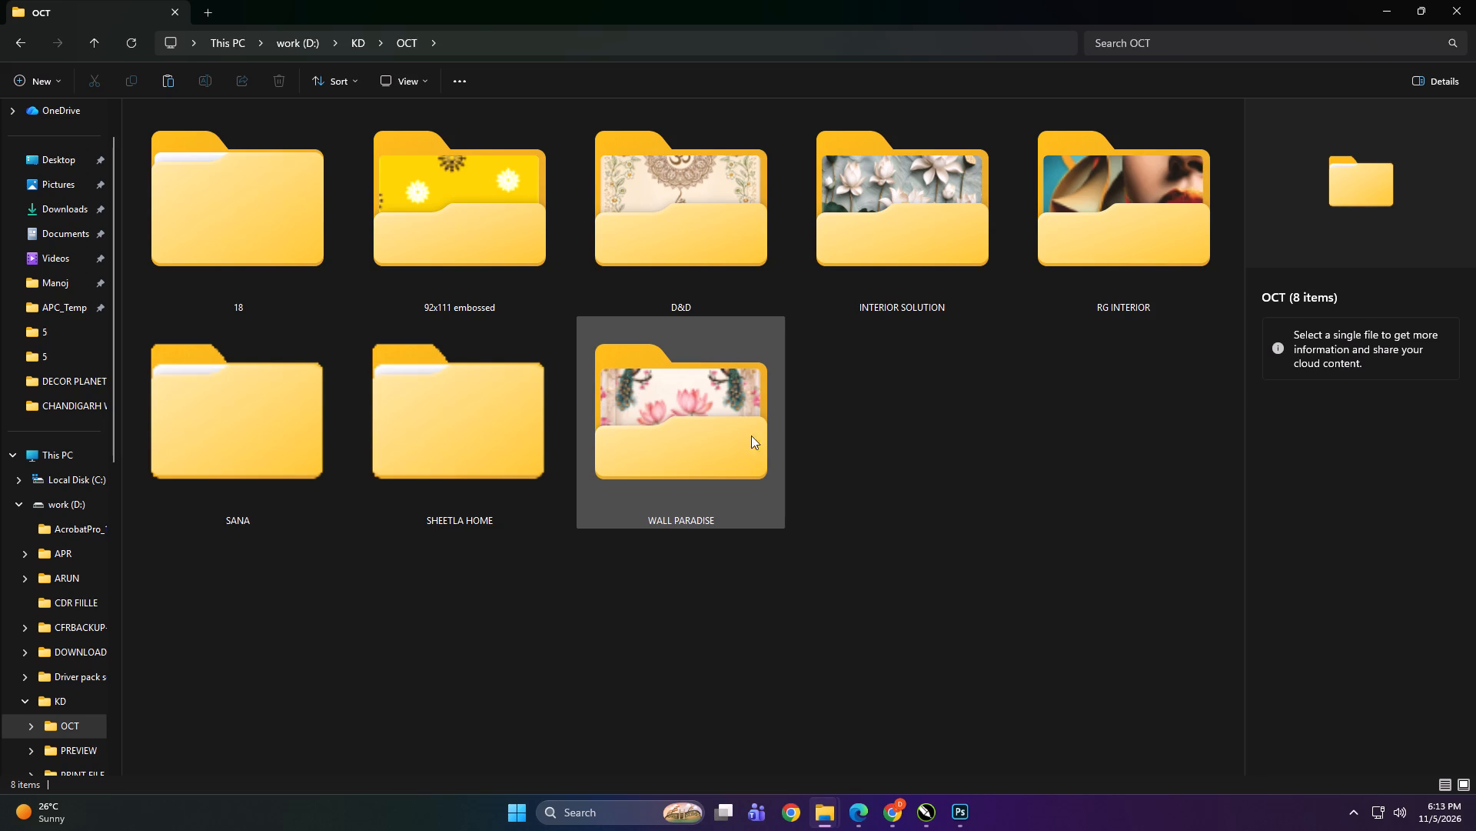
left_click(1059, 447)
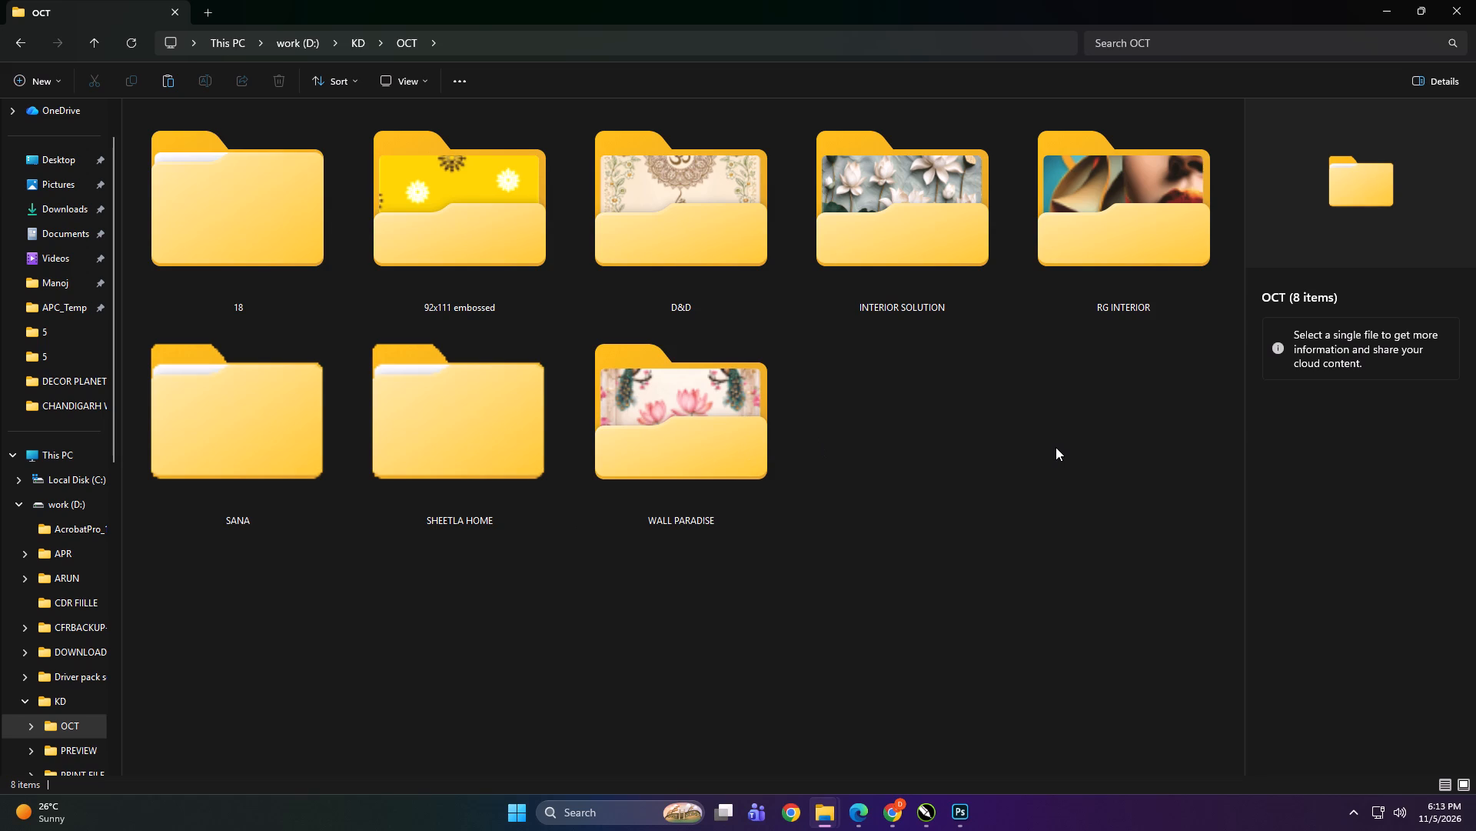
left_click(1055, 447)
scroll(1055, 447, "down", 6, "ctrl")
scroll(857, 468, "up", 17, "ctrl")
left_click(850, 469)
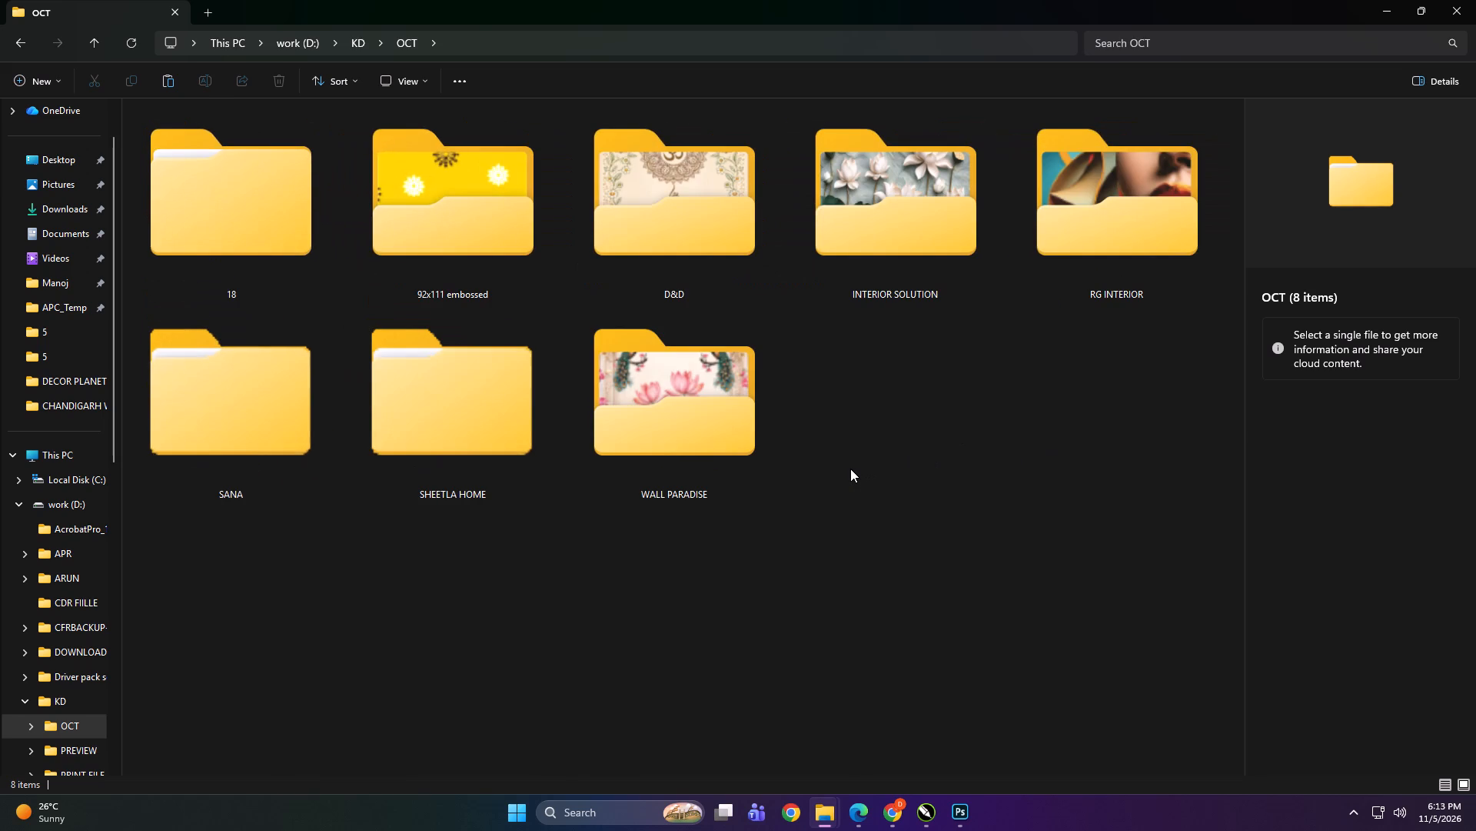
key("BackSpace")
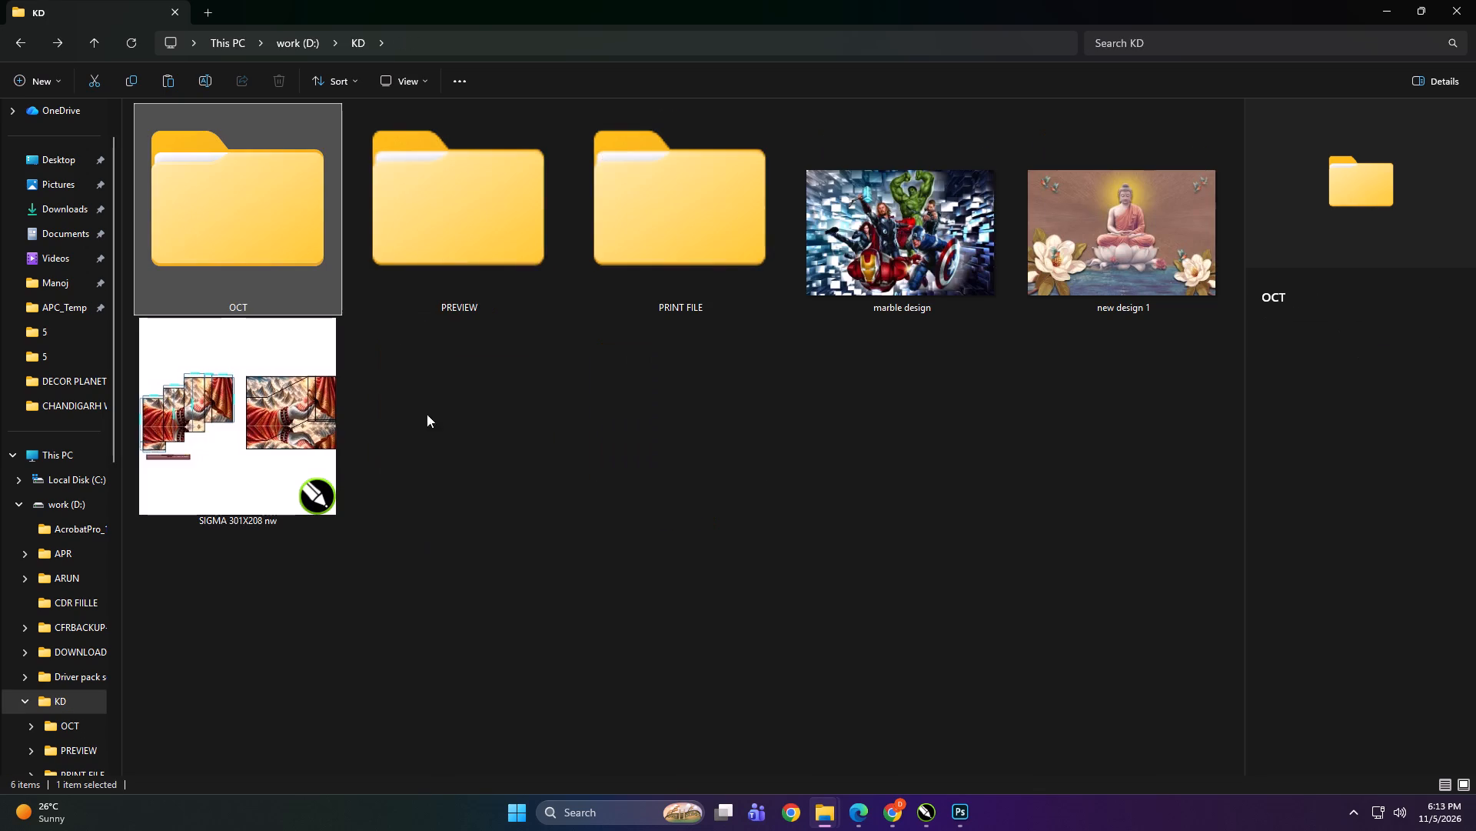
In PRINT FILE > NOV > 5, copy the CHANDIGARH WALL PAPER, WALLPAER HUB, MANTRA ART LIFE, MANTRA, D&D DECOR, DECOR PLANETS and INTERIOR ANYWHERE folders.
double_click(647, 235)
double_click(299, 197)
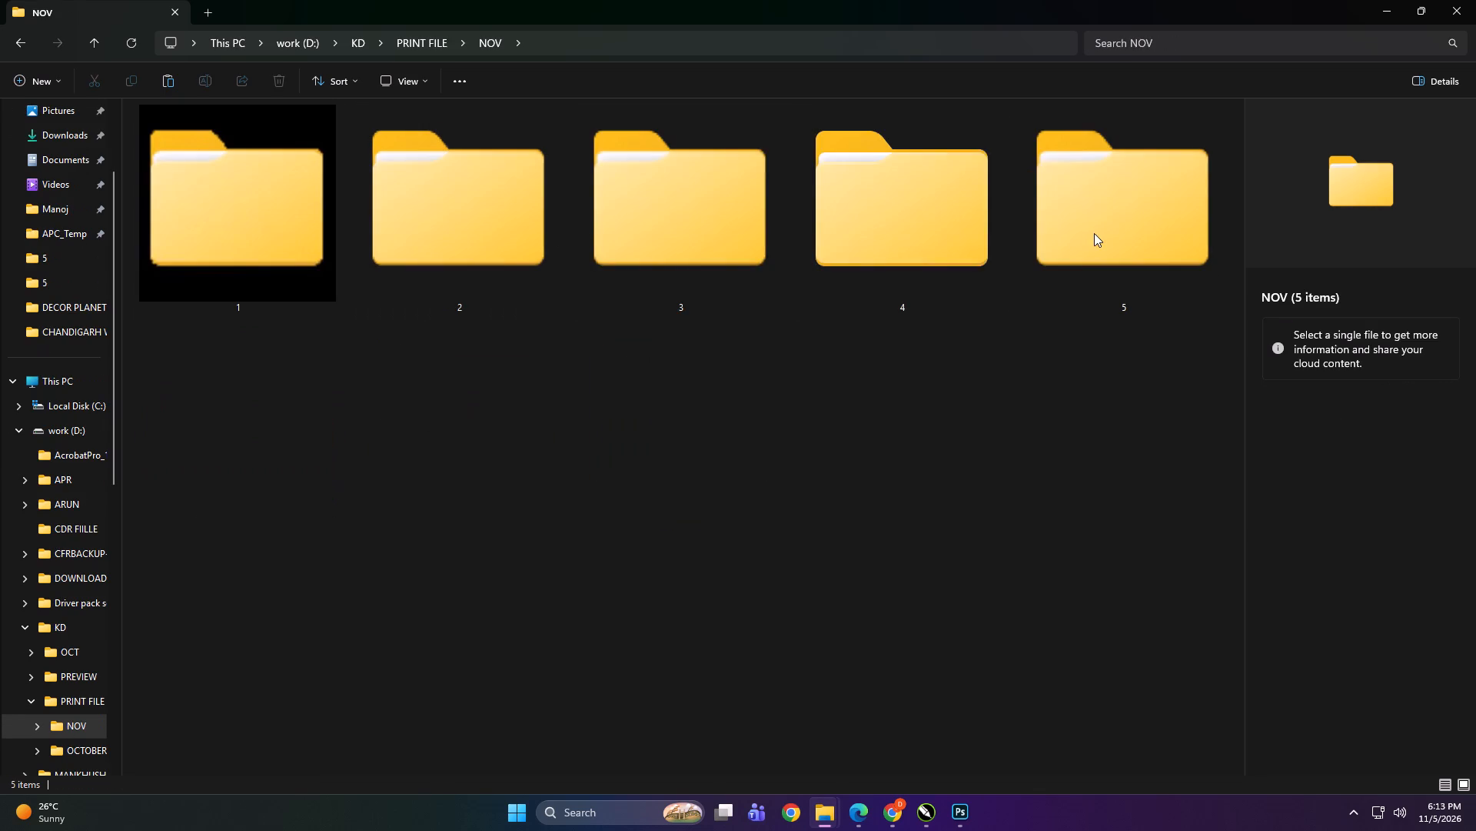
double_click(1094, 233)
scroll(690, 372, "down", 5, "ctrl")
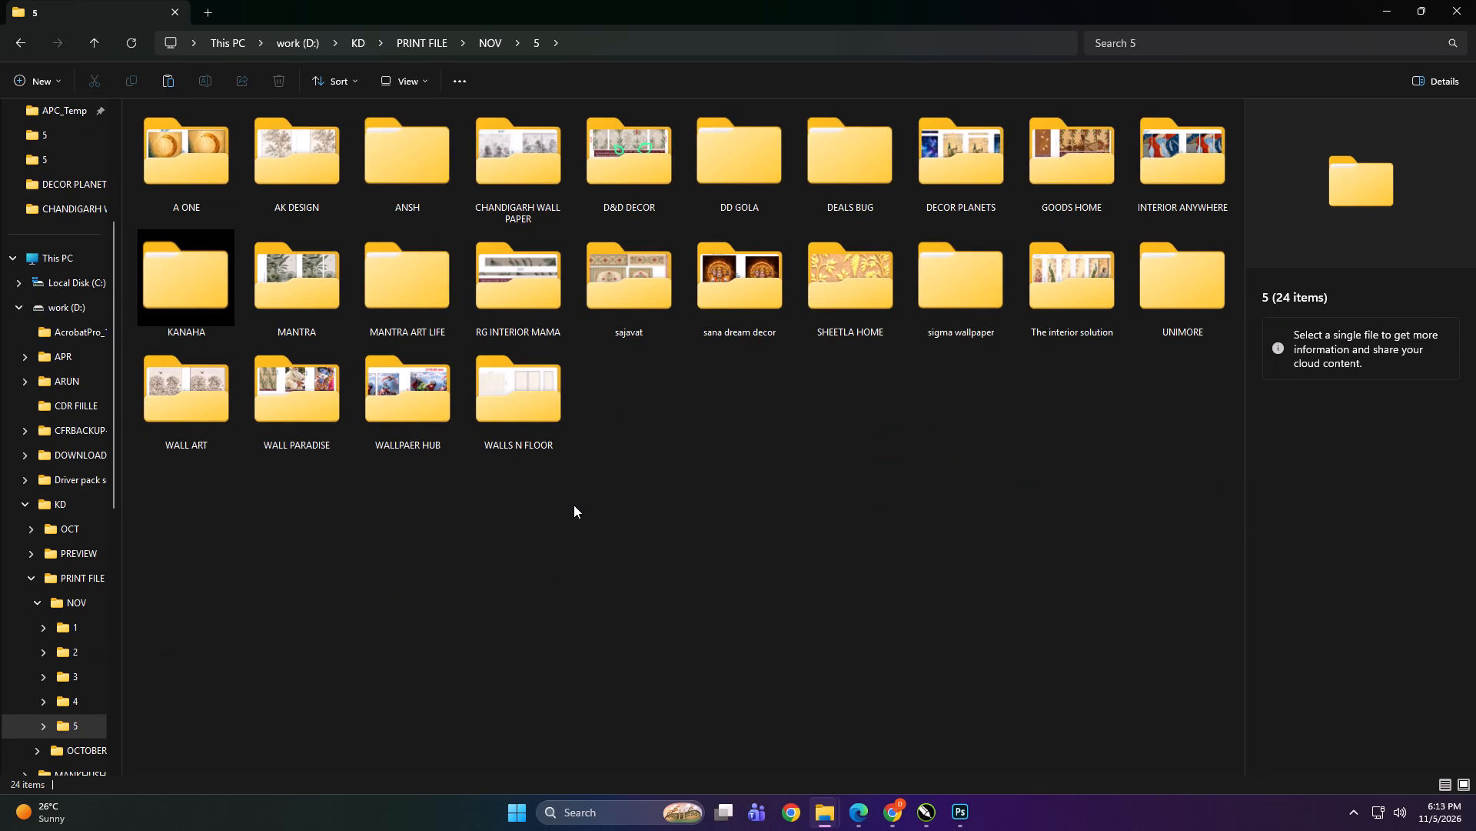
left_click(520, 156)
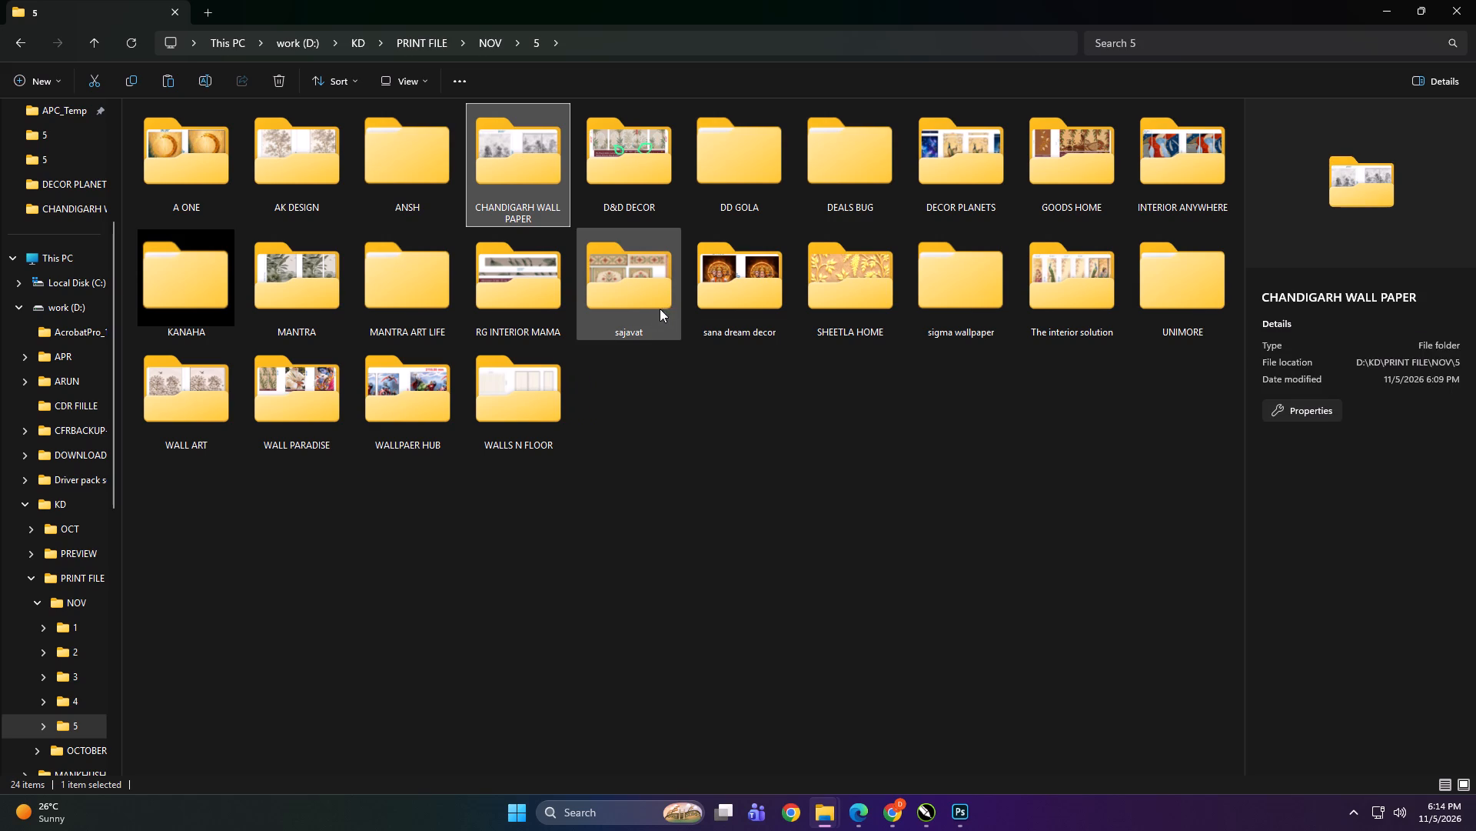
left_click(414, 420, "ctrl")
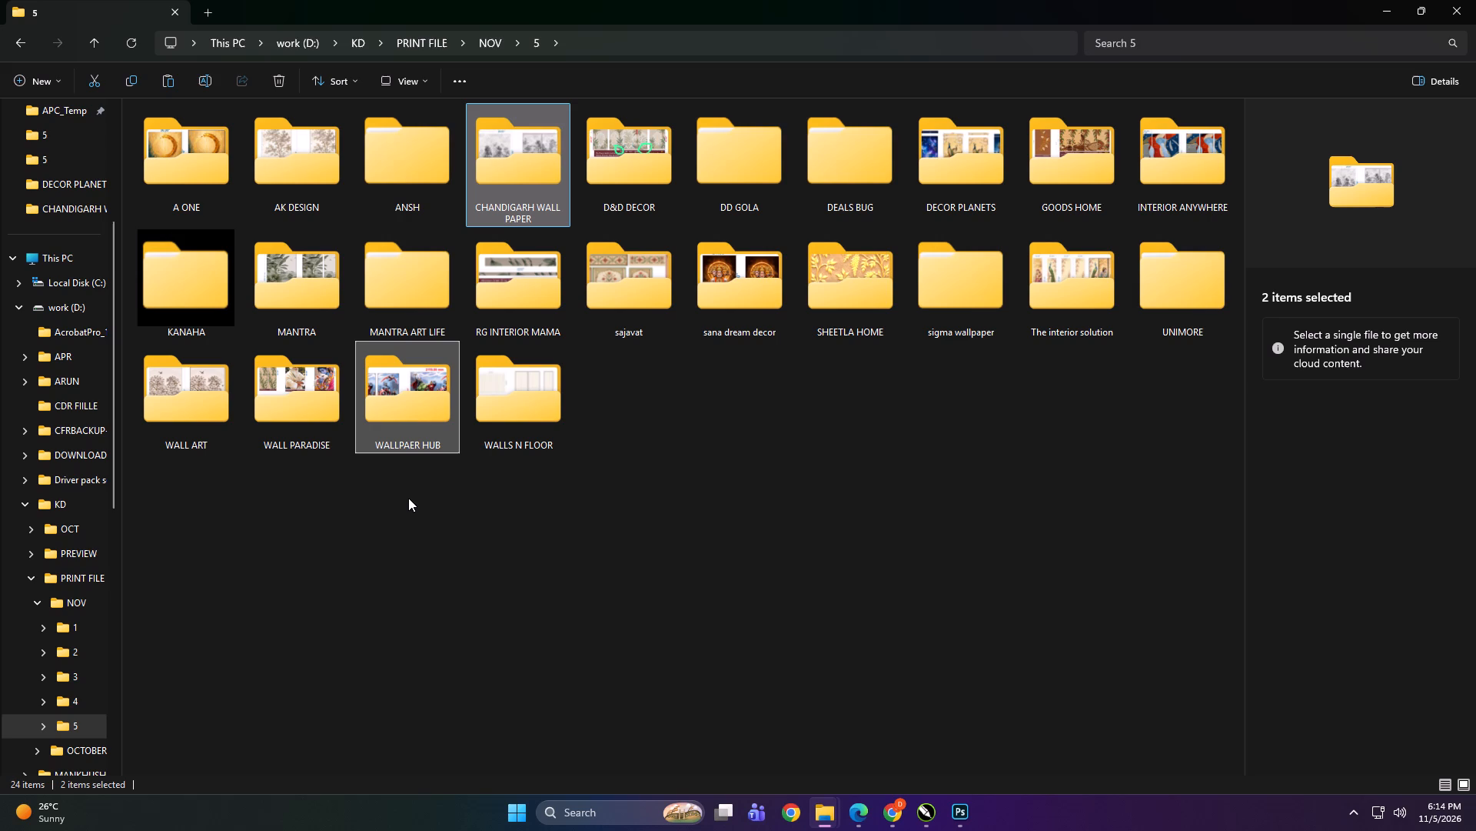
left_click(394, 311, "ctrl")
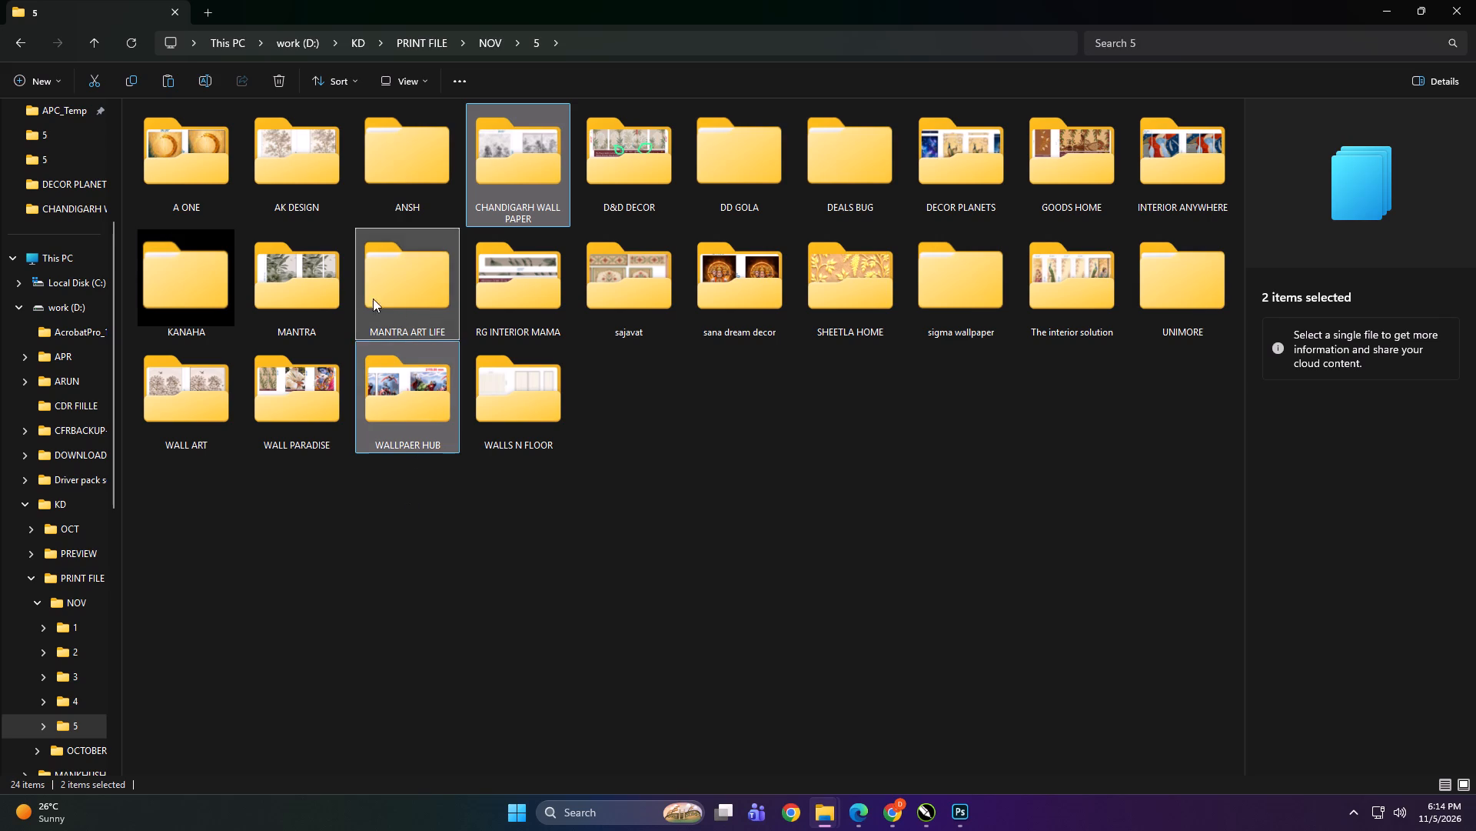
left_click(324, 292, "ctrl")
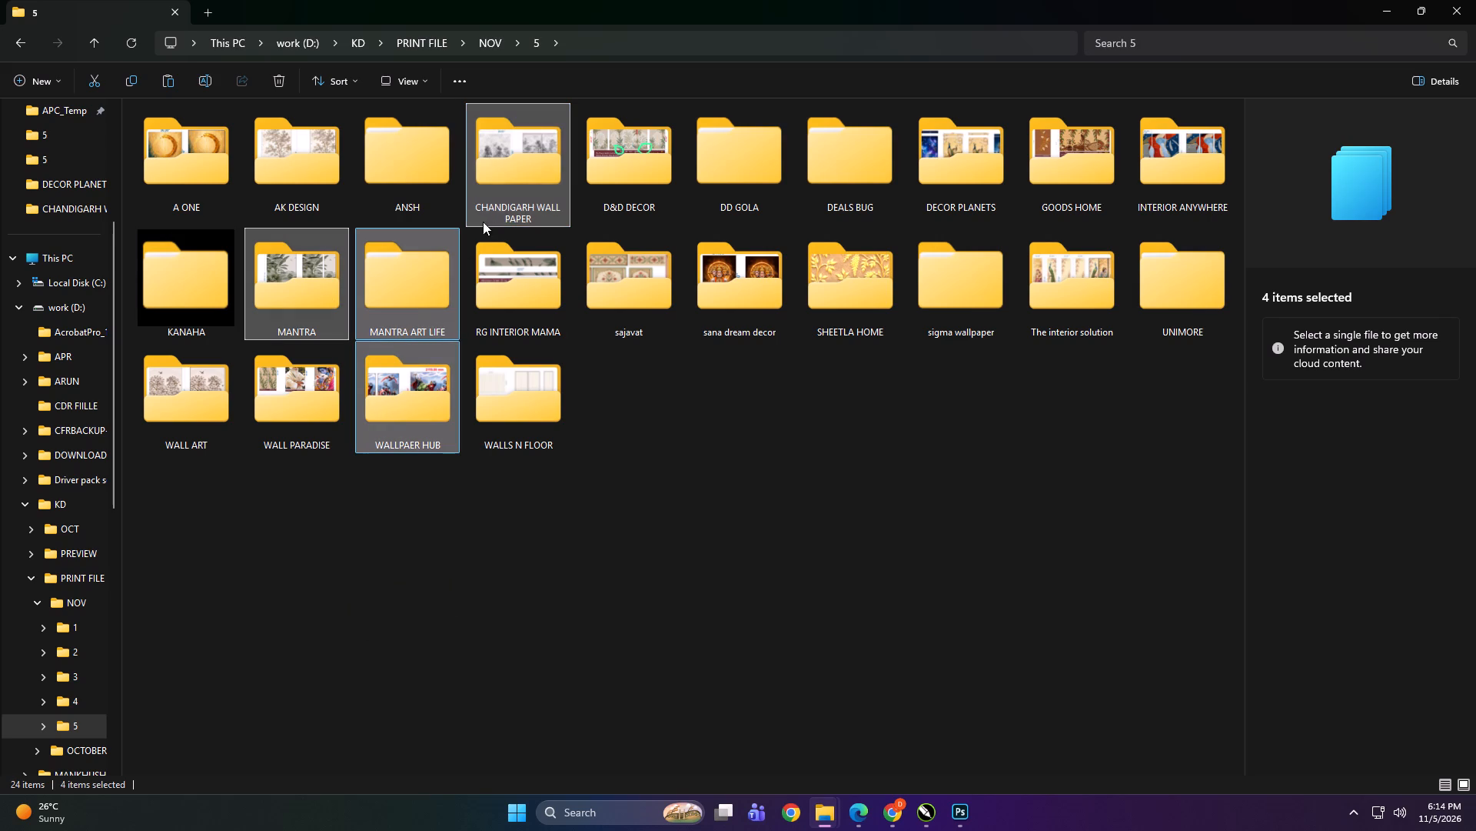
left_click(614, 168, "ctrl")
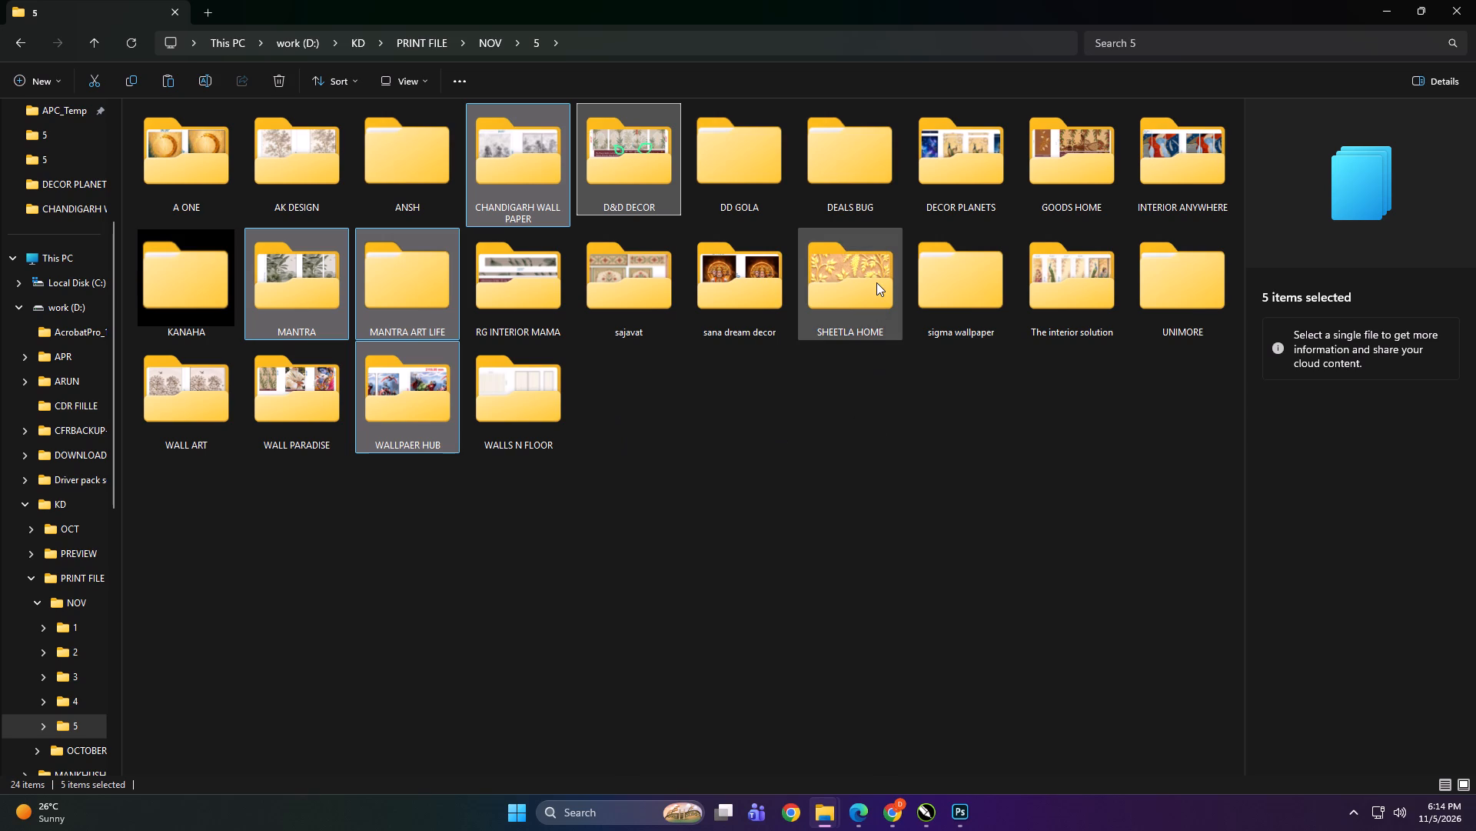
left_click(972, 161, "ctrl")
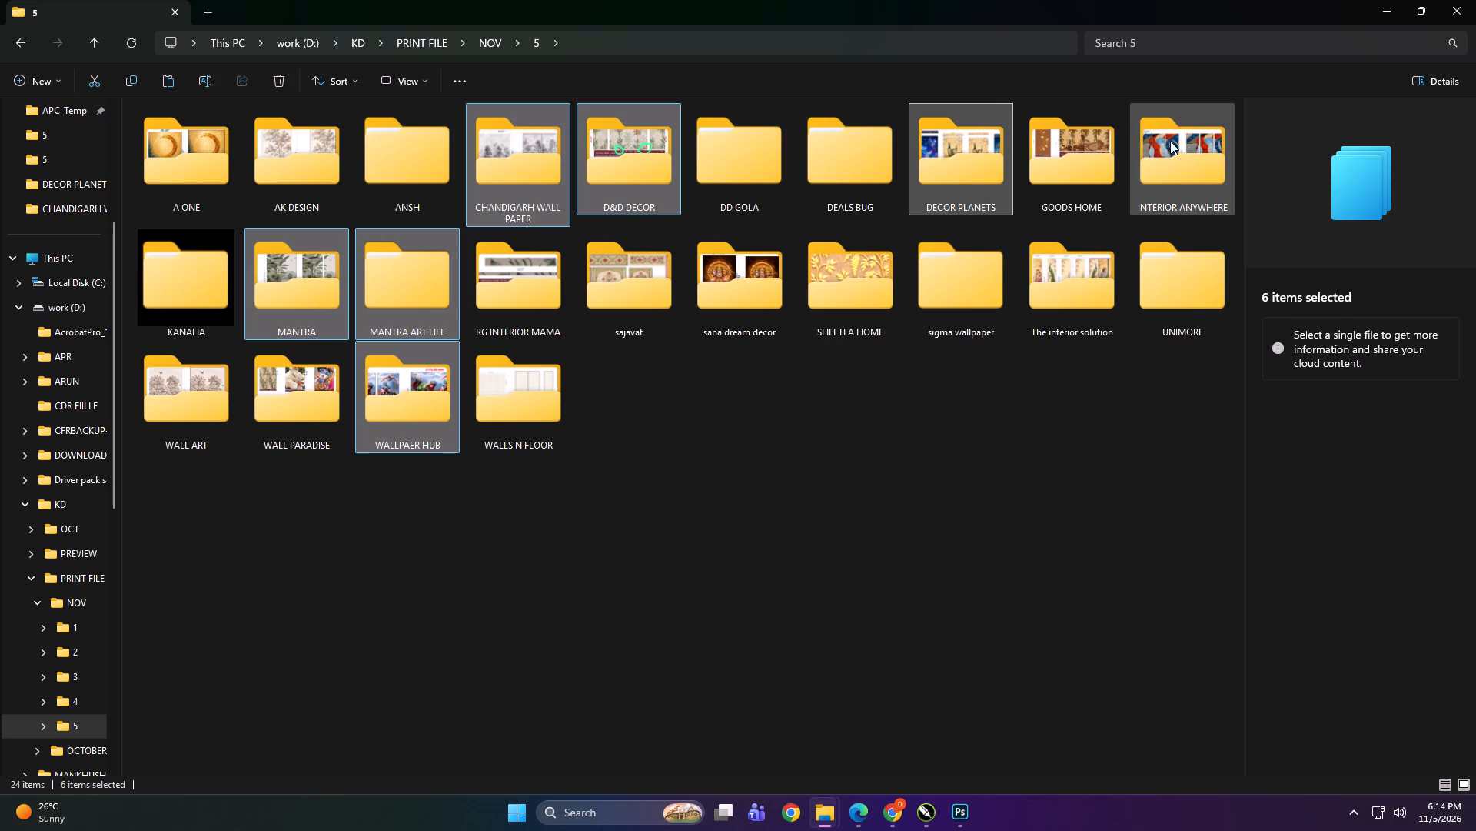
left_click(1185, 163, "ctrl")
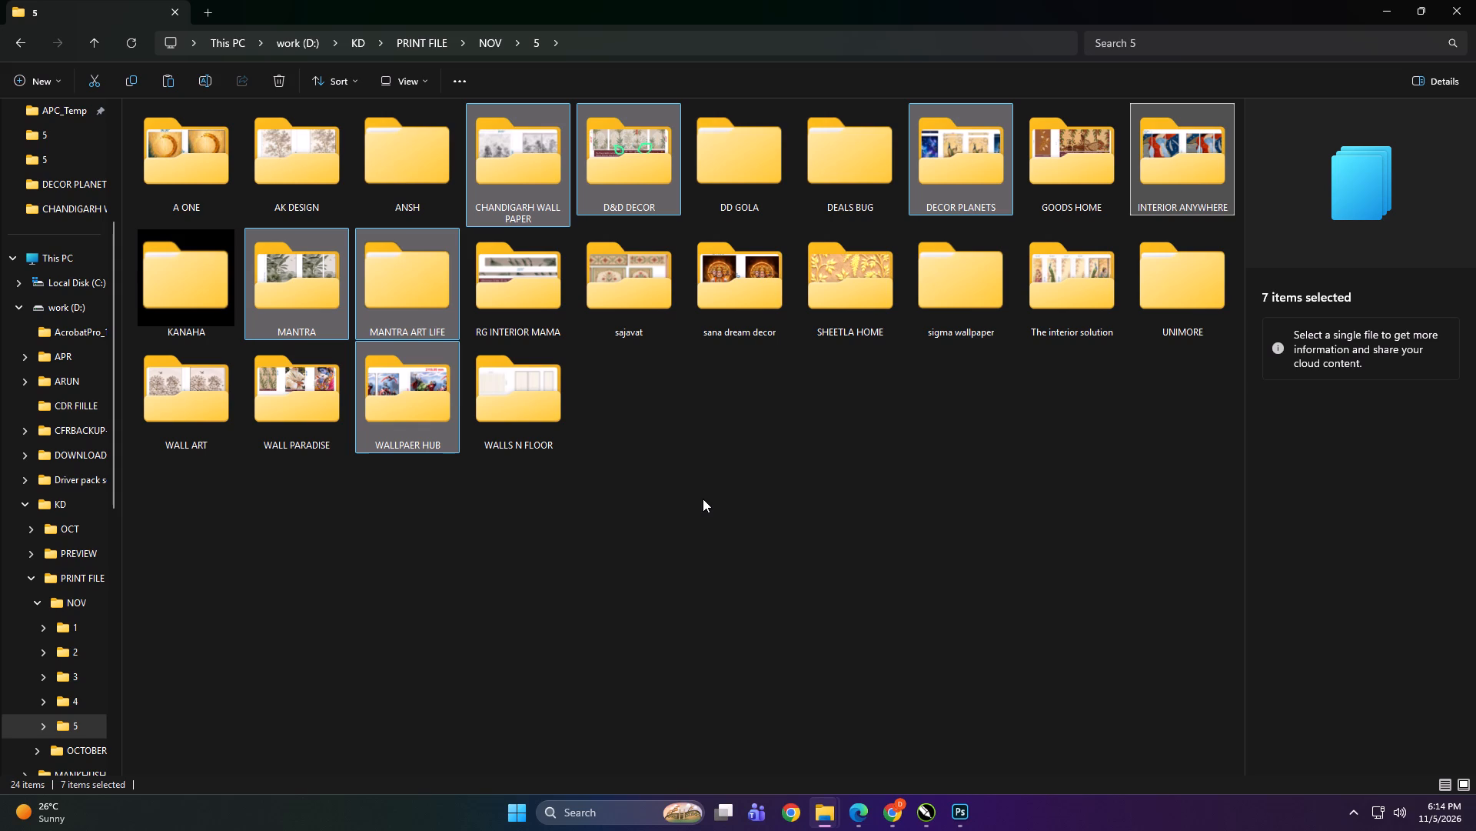
key("ctrl+c")
Open New folder on USB Drive (E:) and delete everything inside it.
scroll(87, 516, "up", 5)
left_click(86, 514)
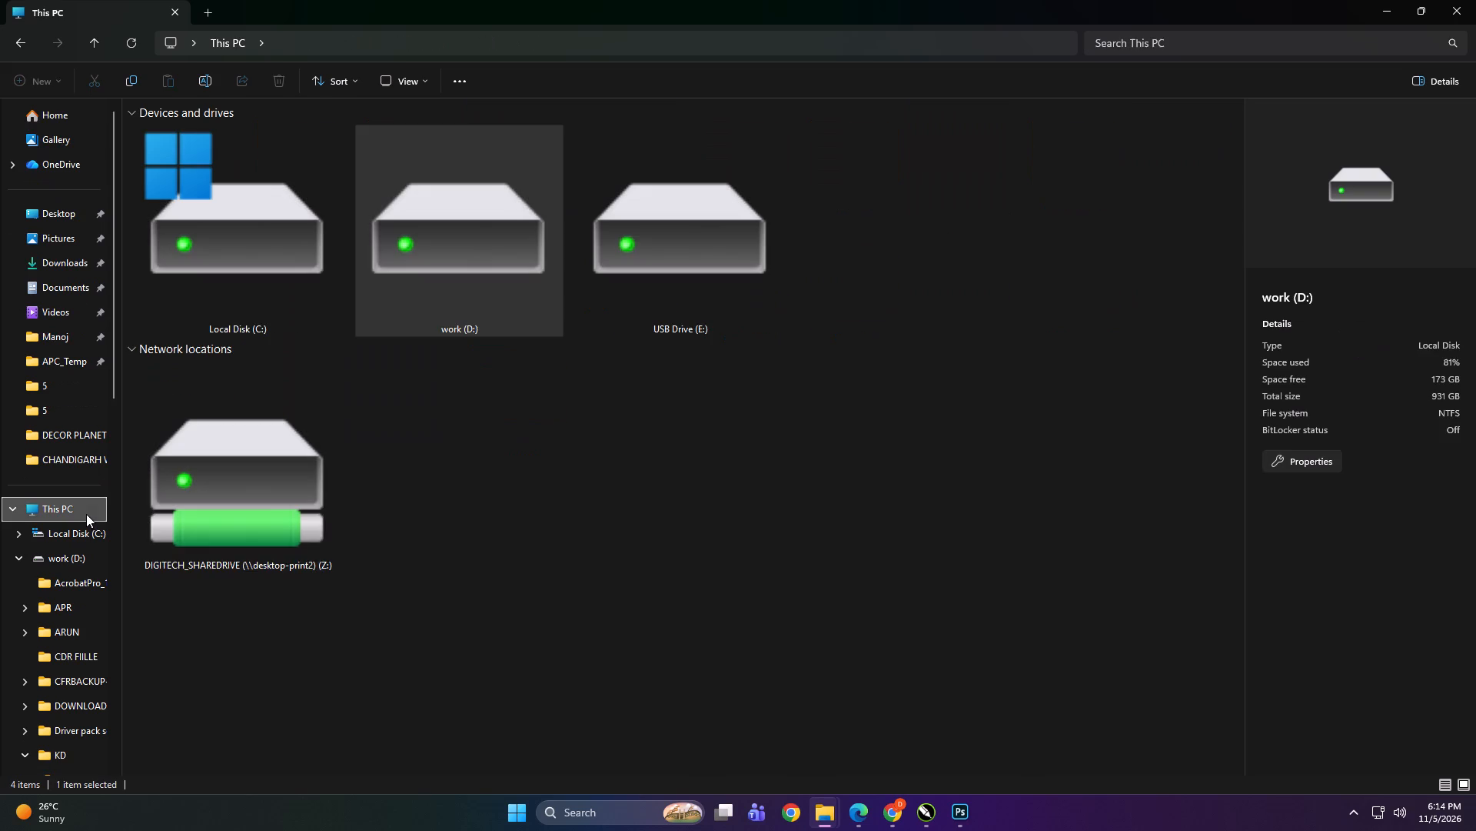
double_click(262, 499)
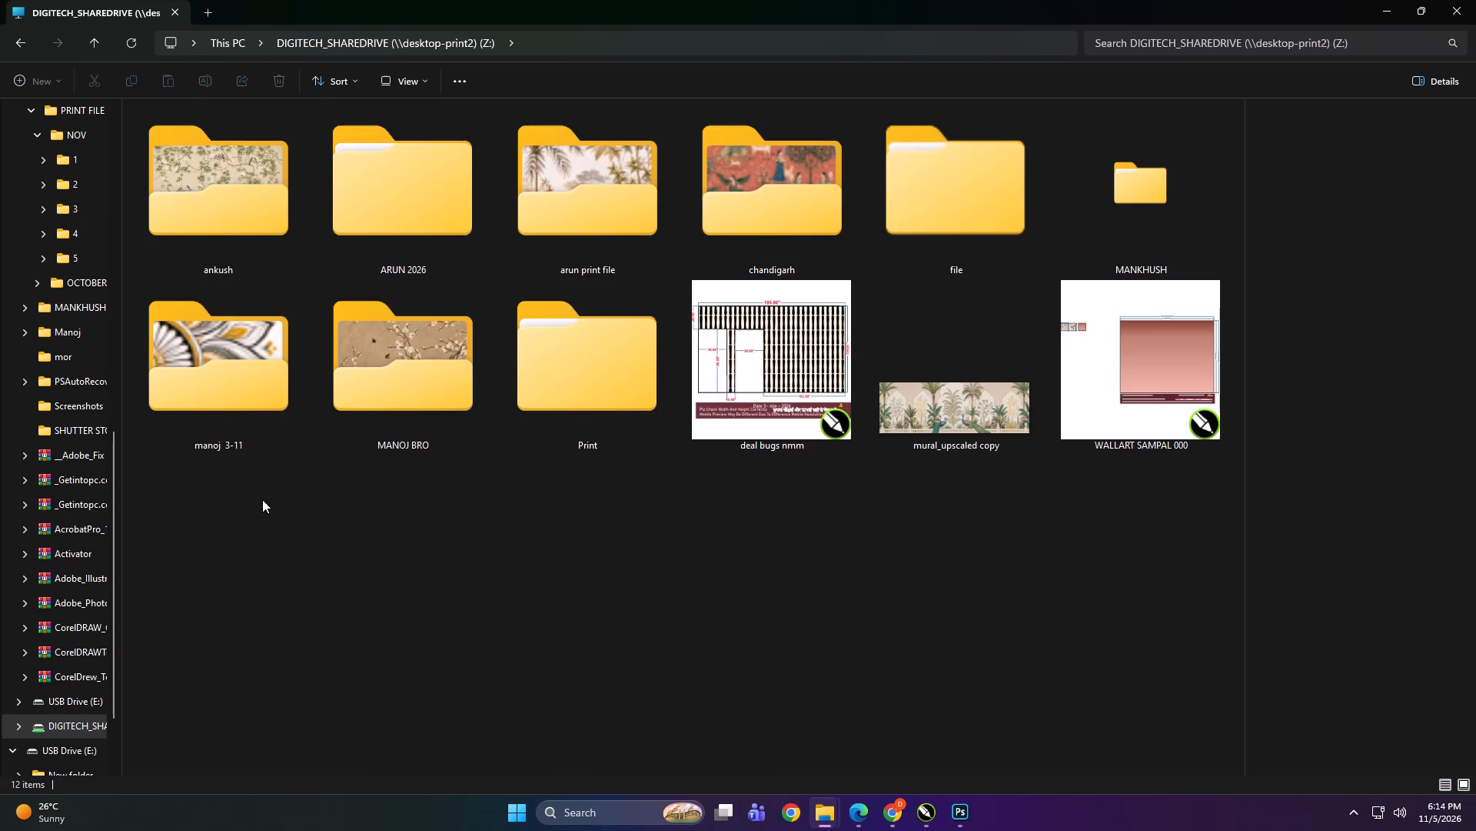
scroll(29, 425, "up", 4)
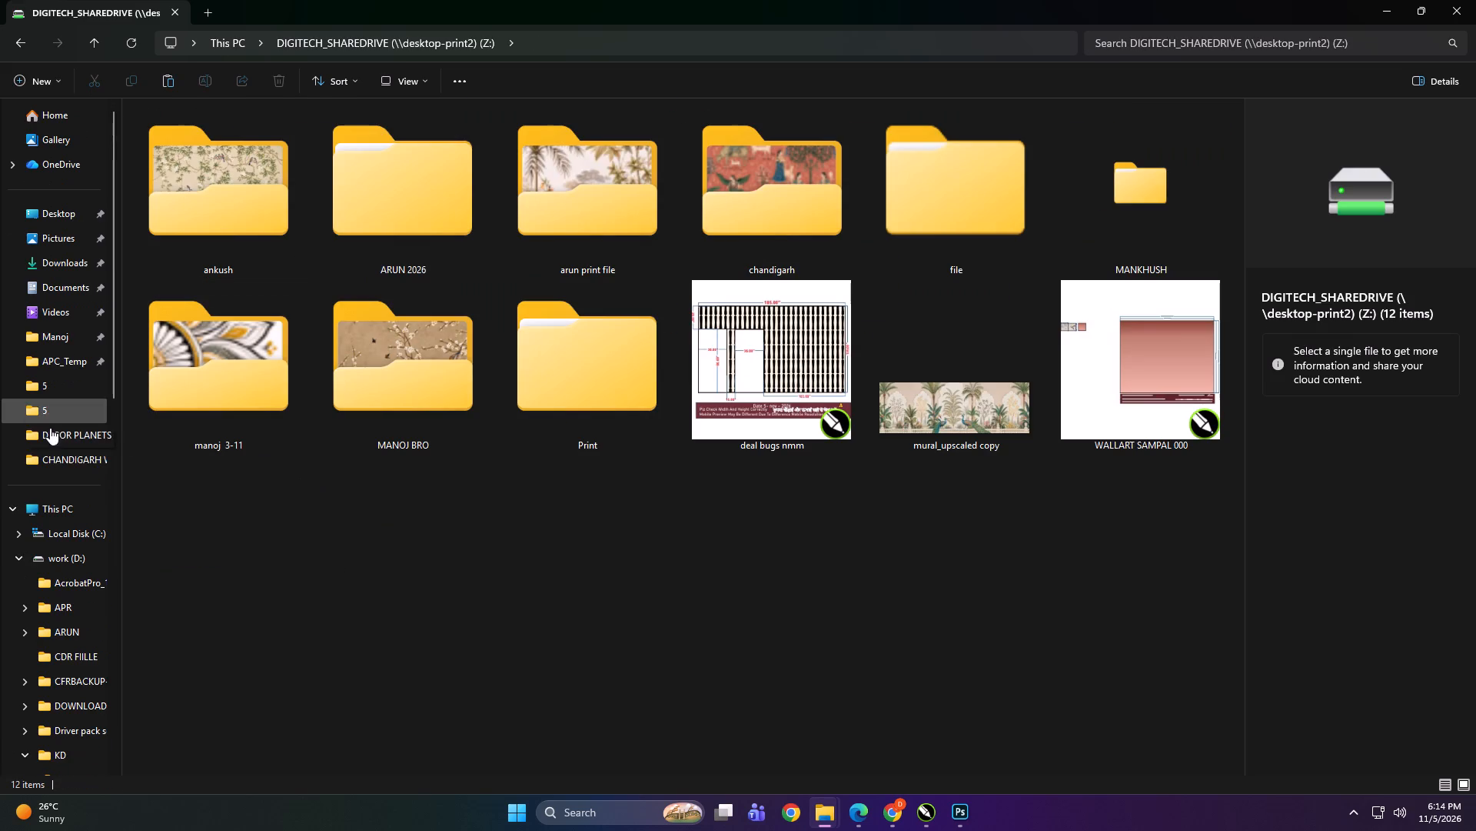
left_click(62, 511)
double_click(705, 272)
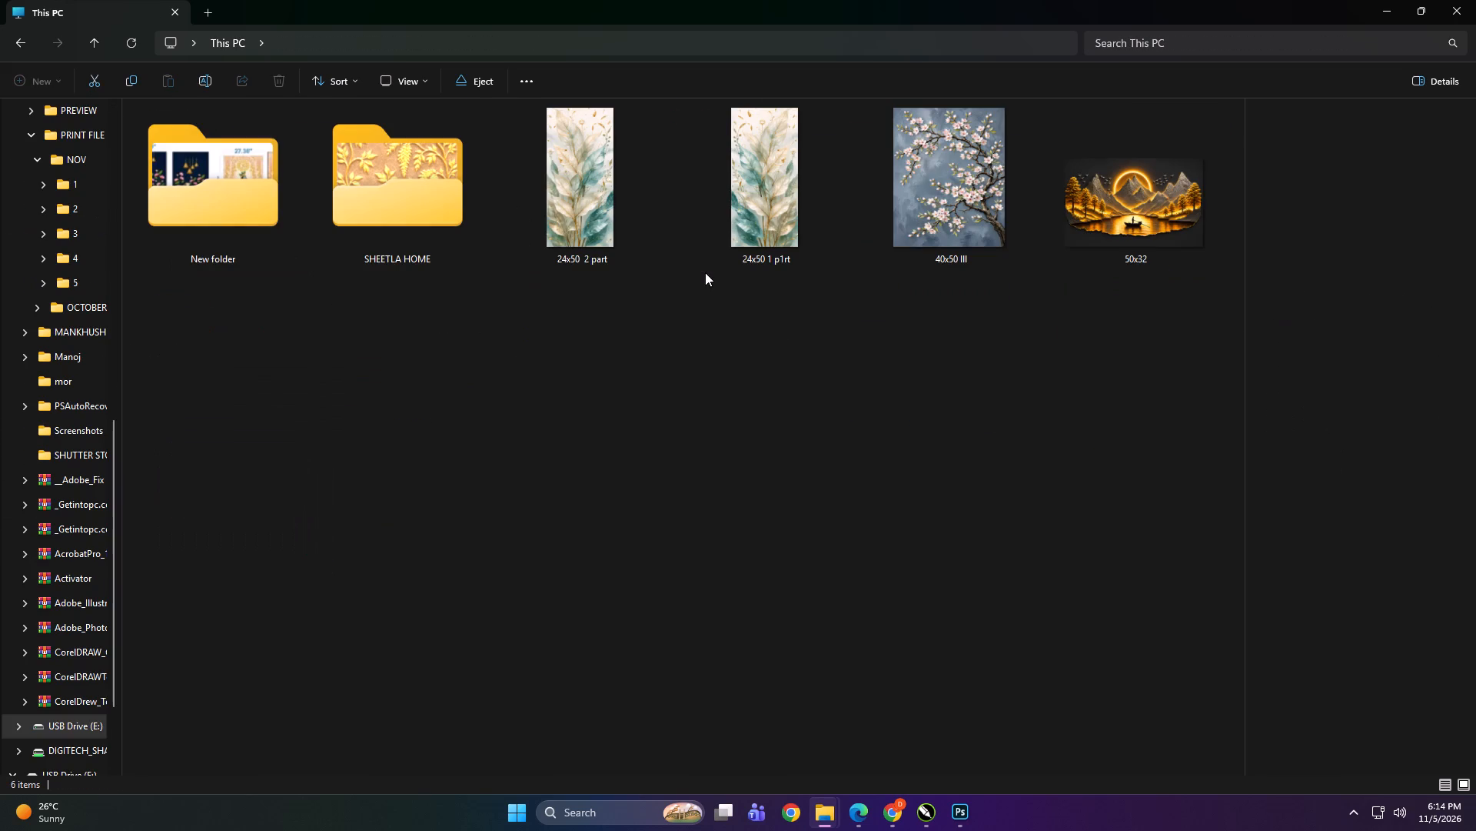
double_click(218, 202)
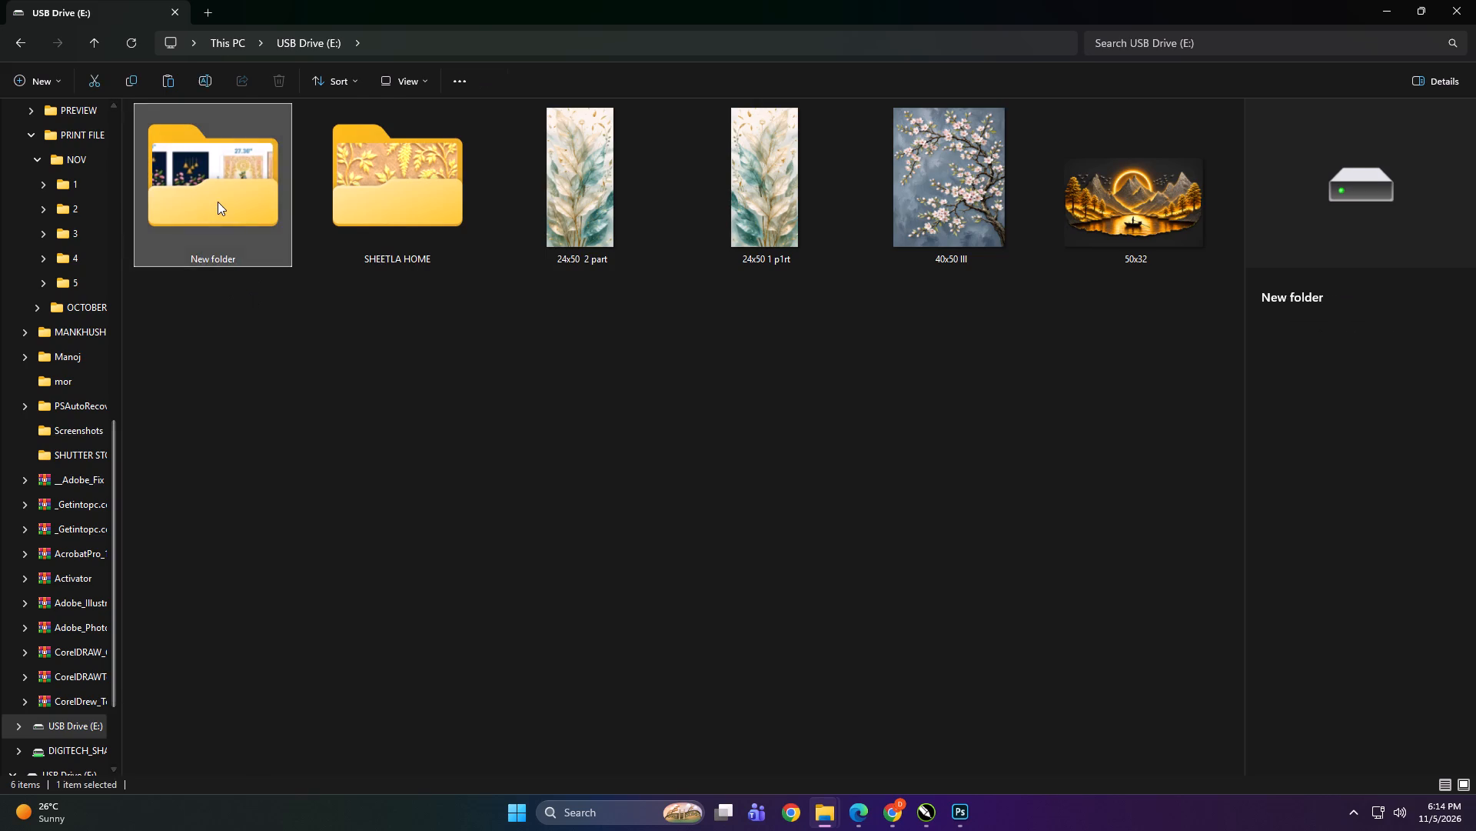
key("ctrl+a")
key("Delete")
key("Return")
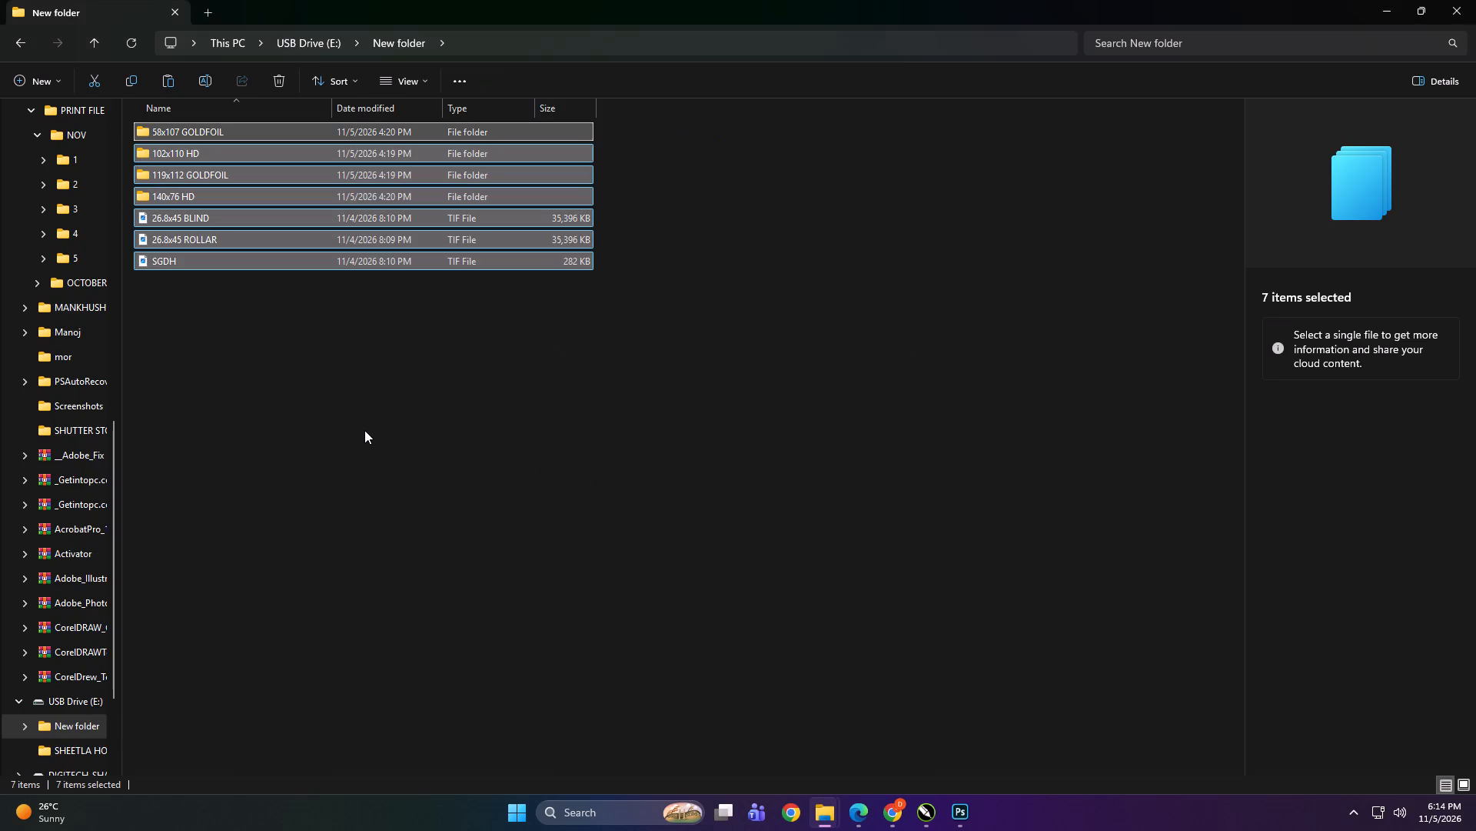
Paste the seven copied client folders into New folder on USB Drive (E:).
right_click(440, 371)
left_click(462, 379)
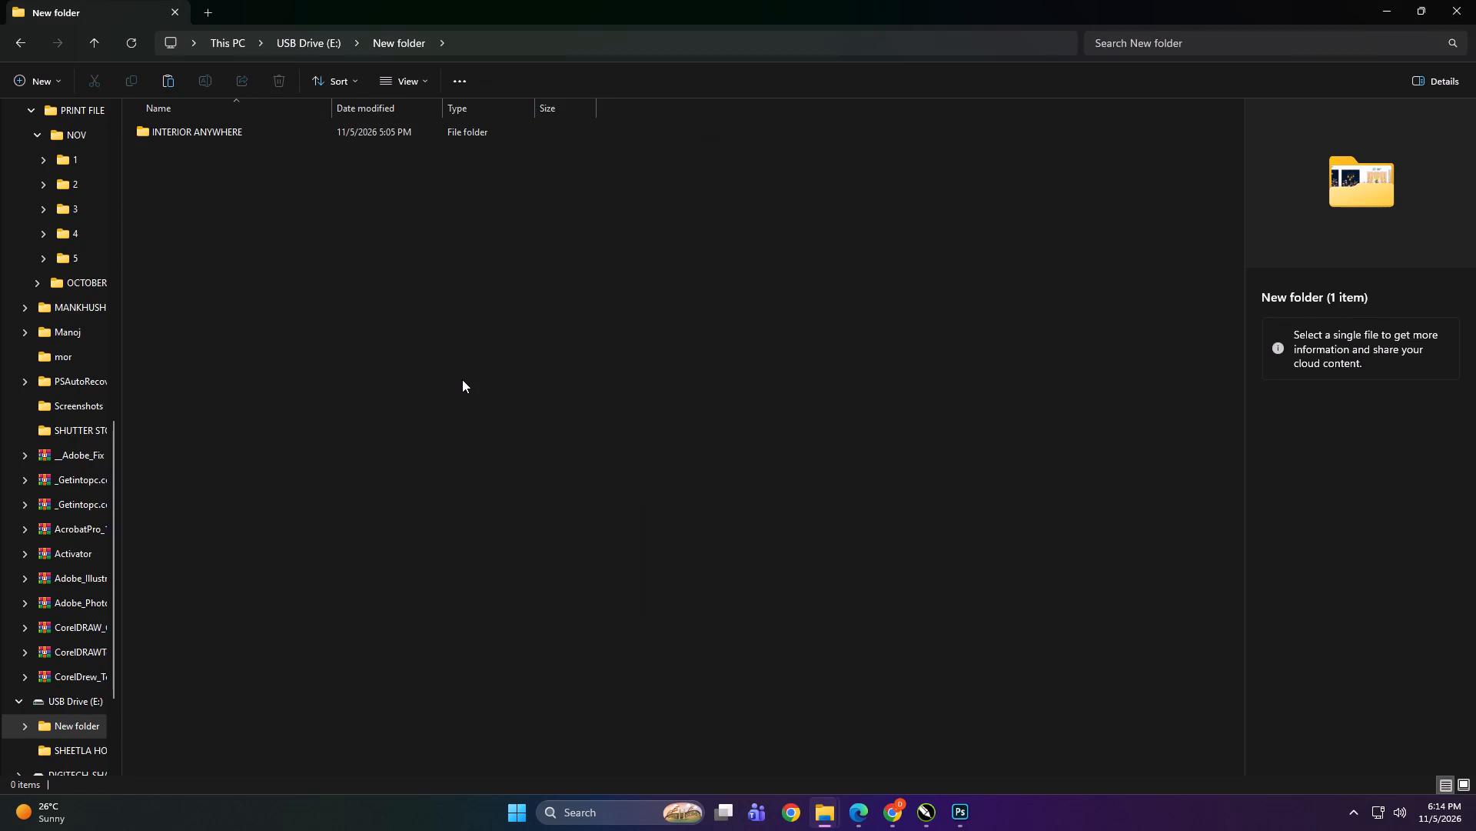
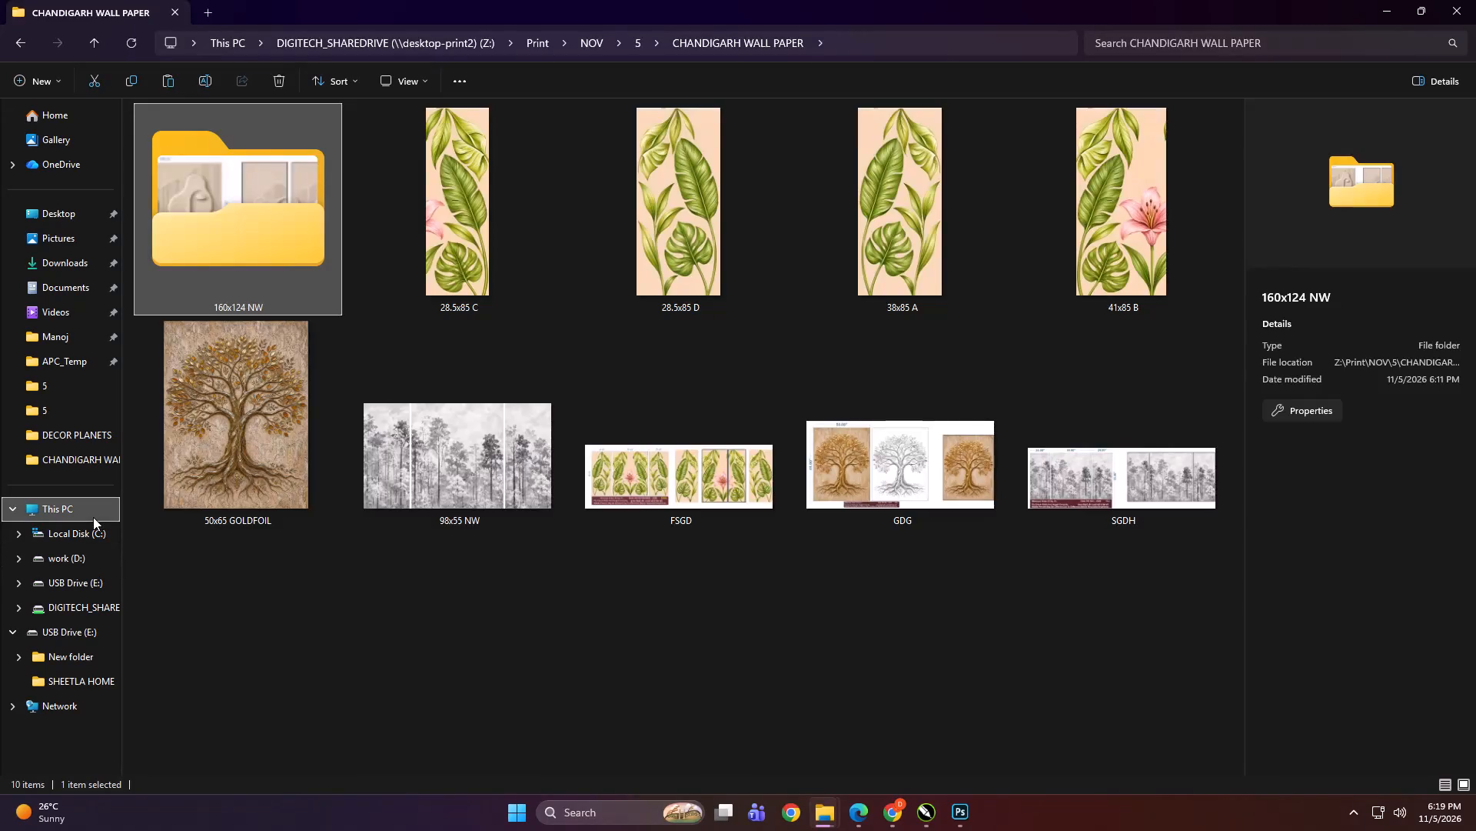
Open D&D DECOR in Print > NOV > 5 on DIGITECH_SHAREDRIVE (Z:) and inspect its files as large thumbnails.
double_click(265, 456)
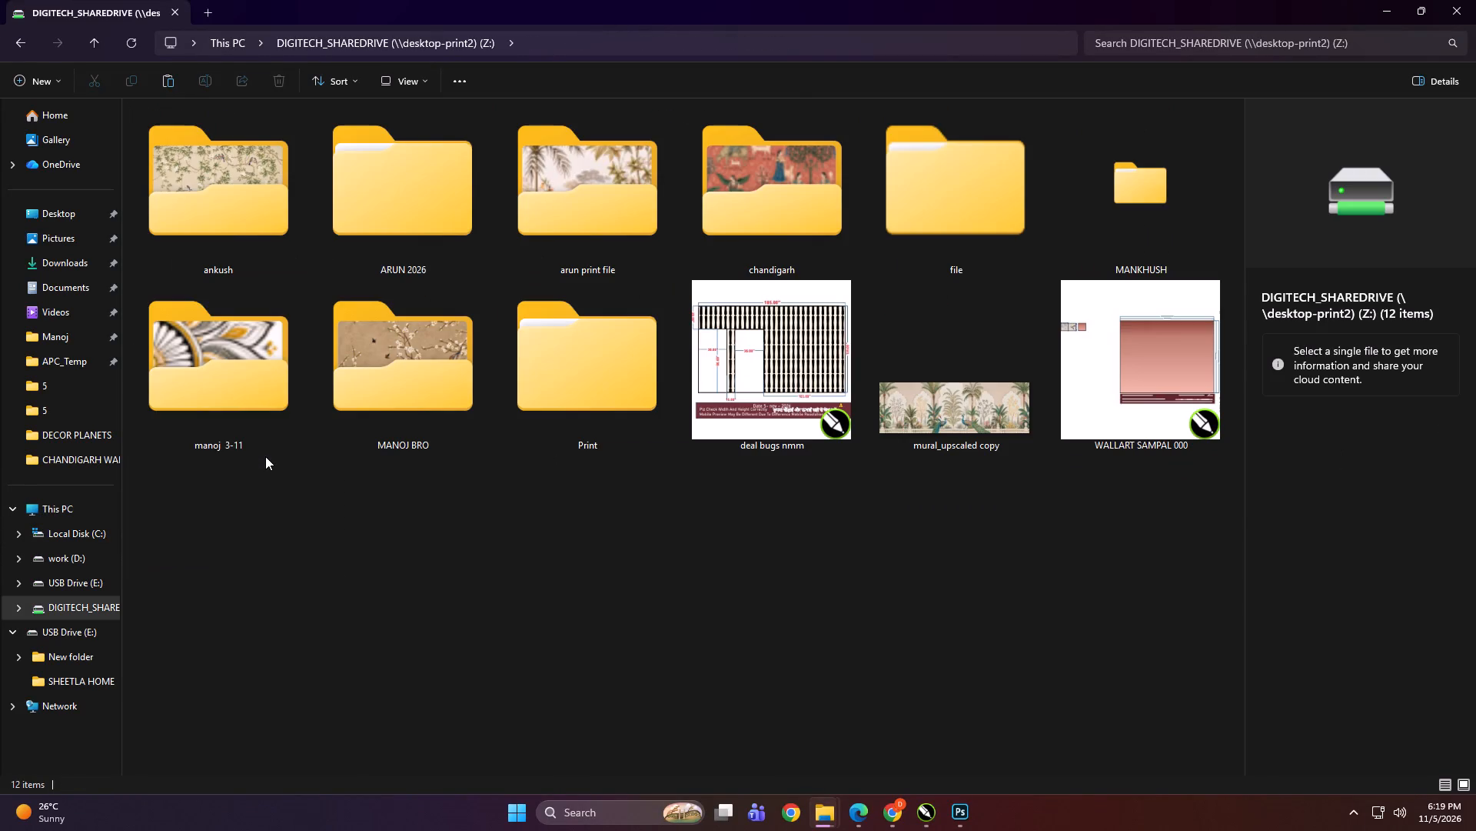
double_click(606, 365)
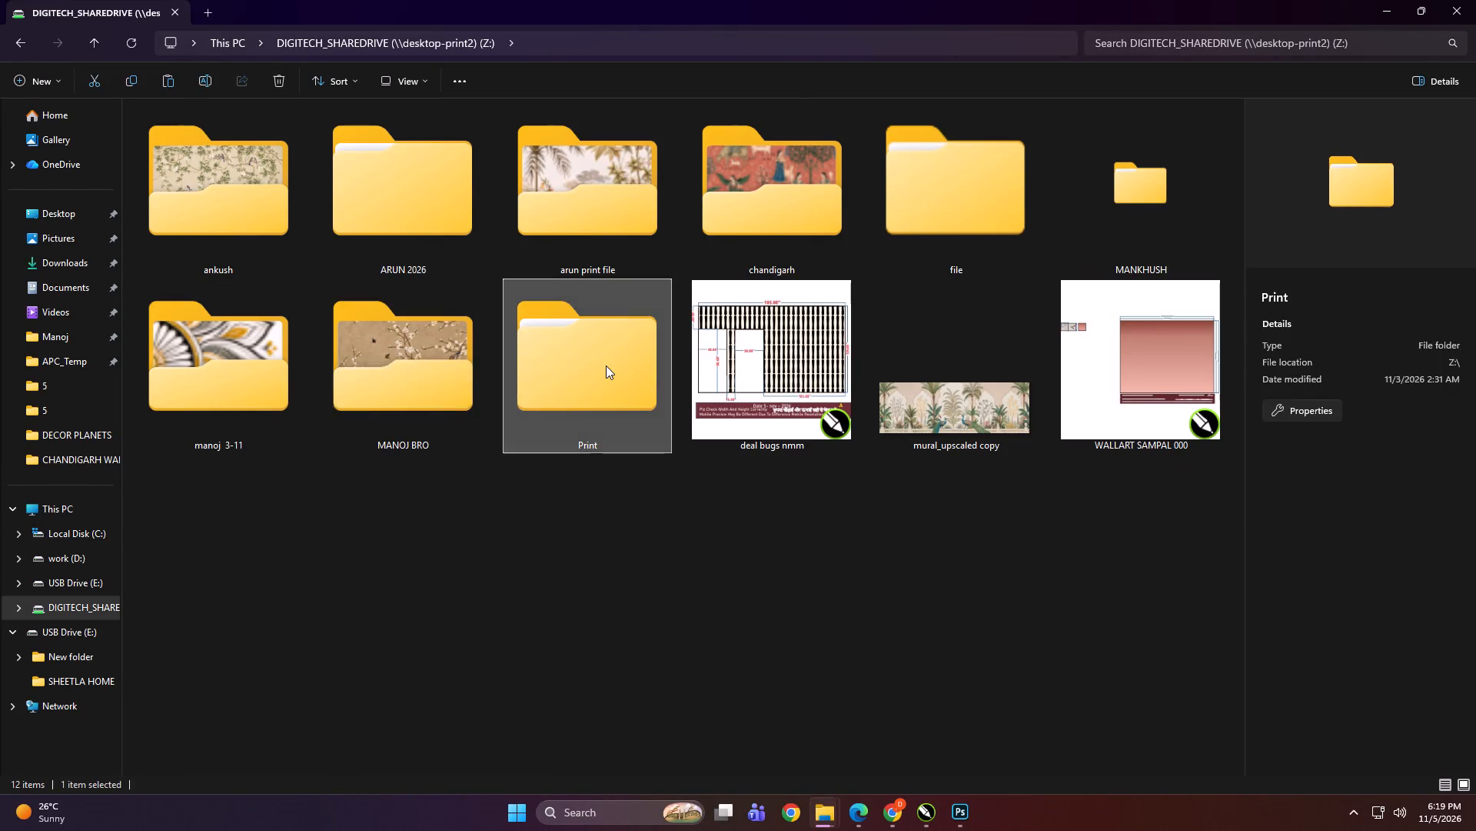
double_click(217, 251)
left_click(634, 213)
double_click(760, 185)
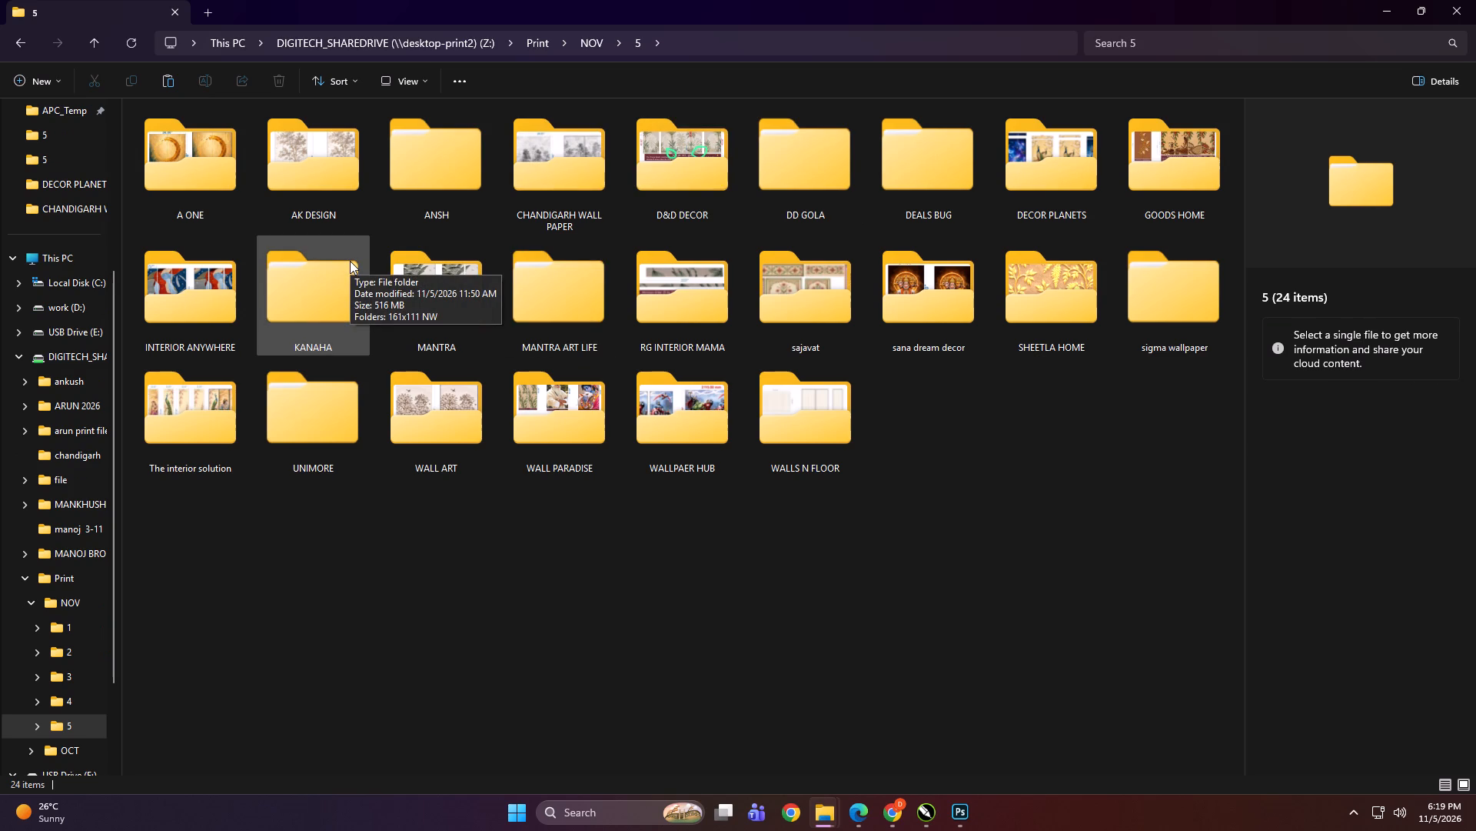
left_click(753, 549)
double_click(693, 139)
scroll(591, 256, "up", 7, "ctrl")
scroll(591, 256, "down", 1, "ctrl")
scroll(591, 256, "up", 1, "ctrl")
scroll(591, 256, "down", 1, "ctrl")
scroll(591, 256, "up", 4, "ctrl")
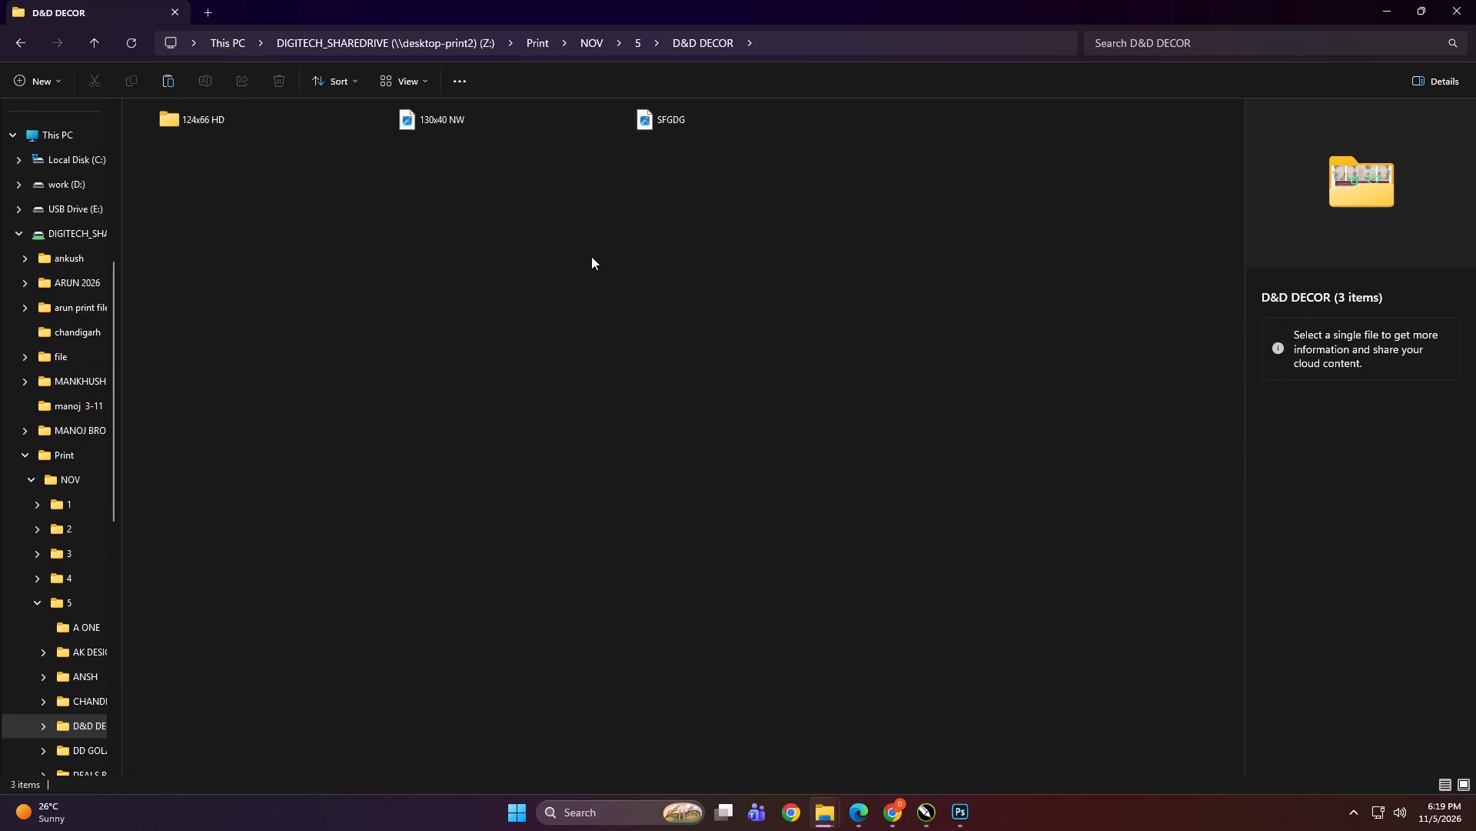
scroll(591, 256, "up", 20, "ctrl")
scroll(591, 256, "up", 11, "ctrl")
left_click(387, 424)
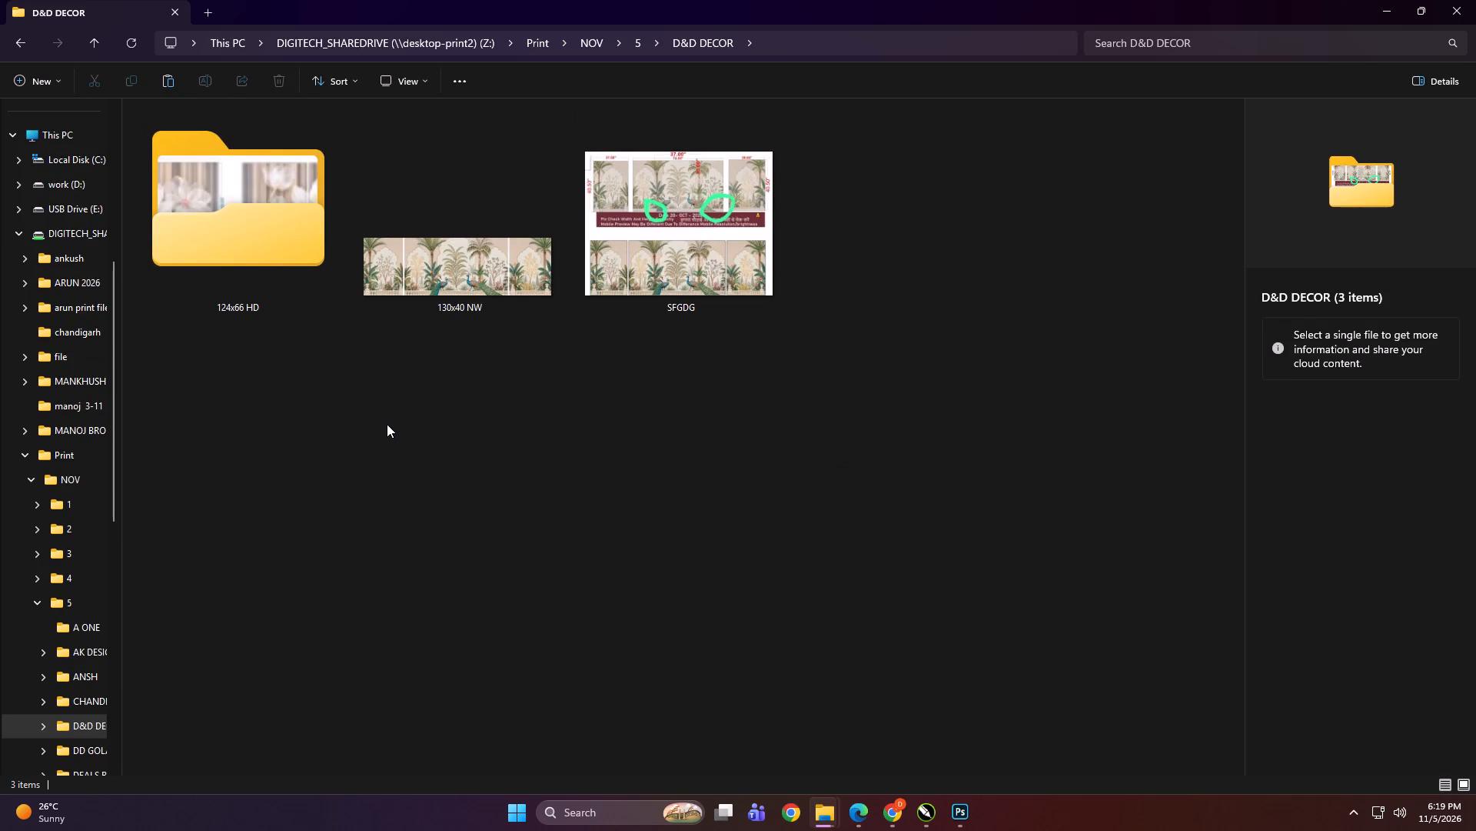
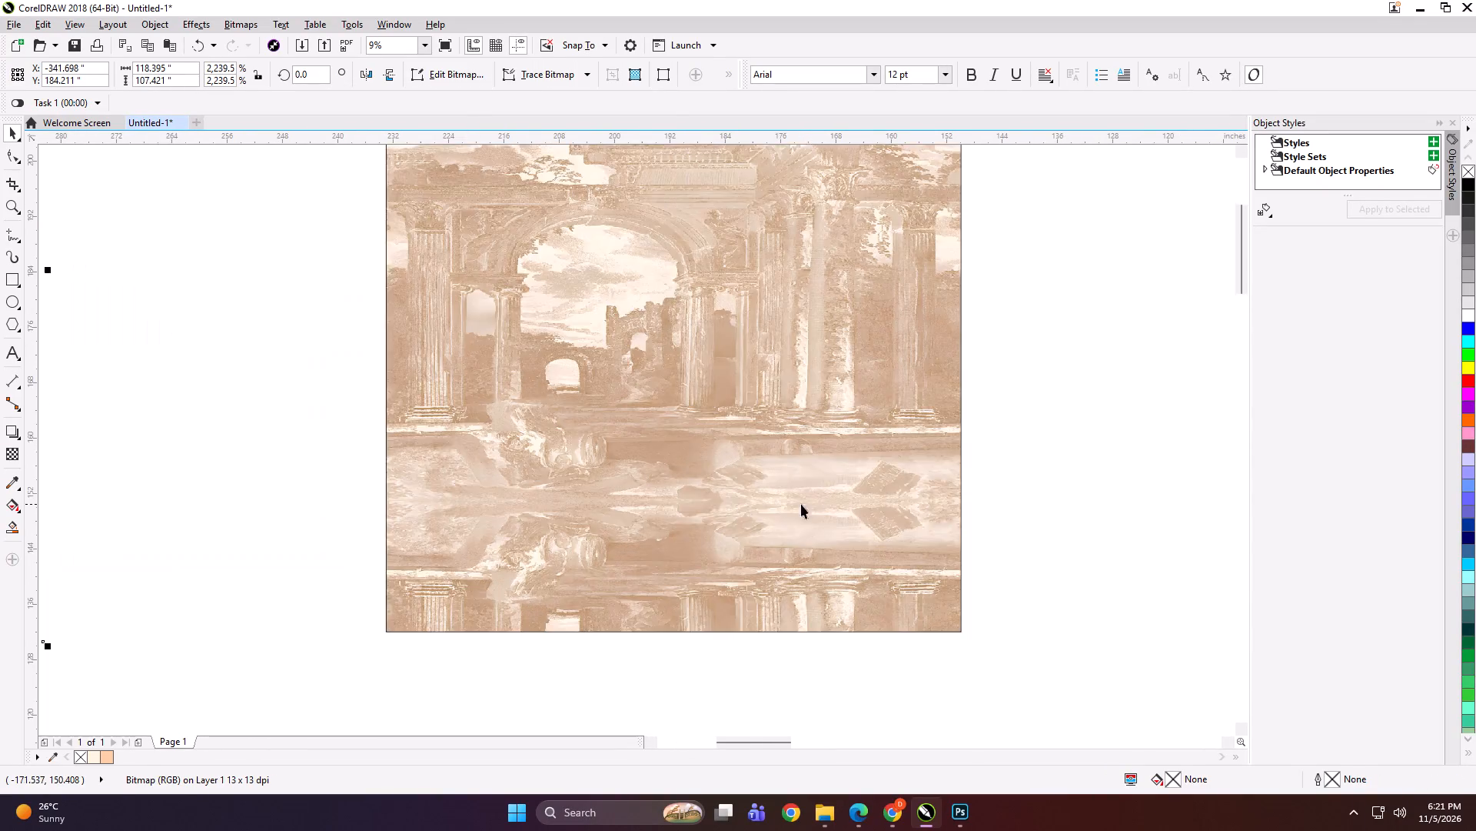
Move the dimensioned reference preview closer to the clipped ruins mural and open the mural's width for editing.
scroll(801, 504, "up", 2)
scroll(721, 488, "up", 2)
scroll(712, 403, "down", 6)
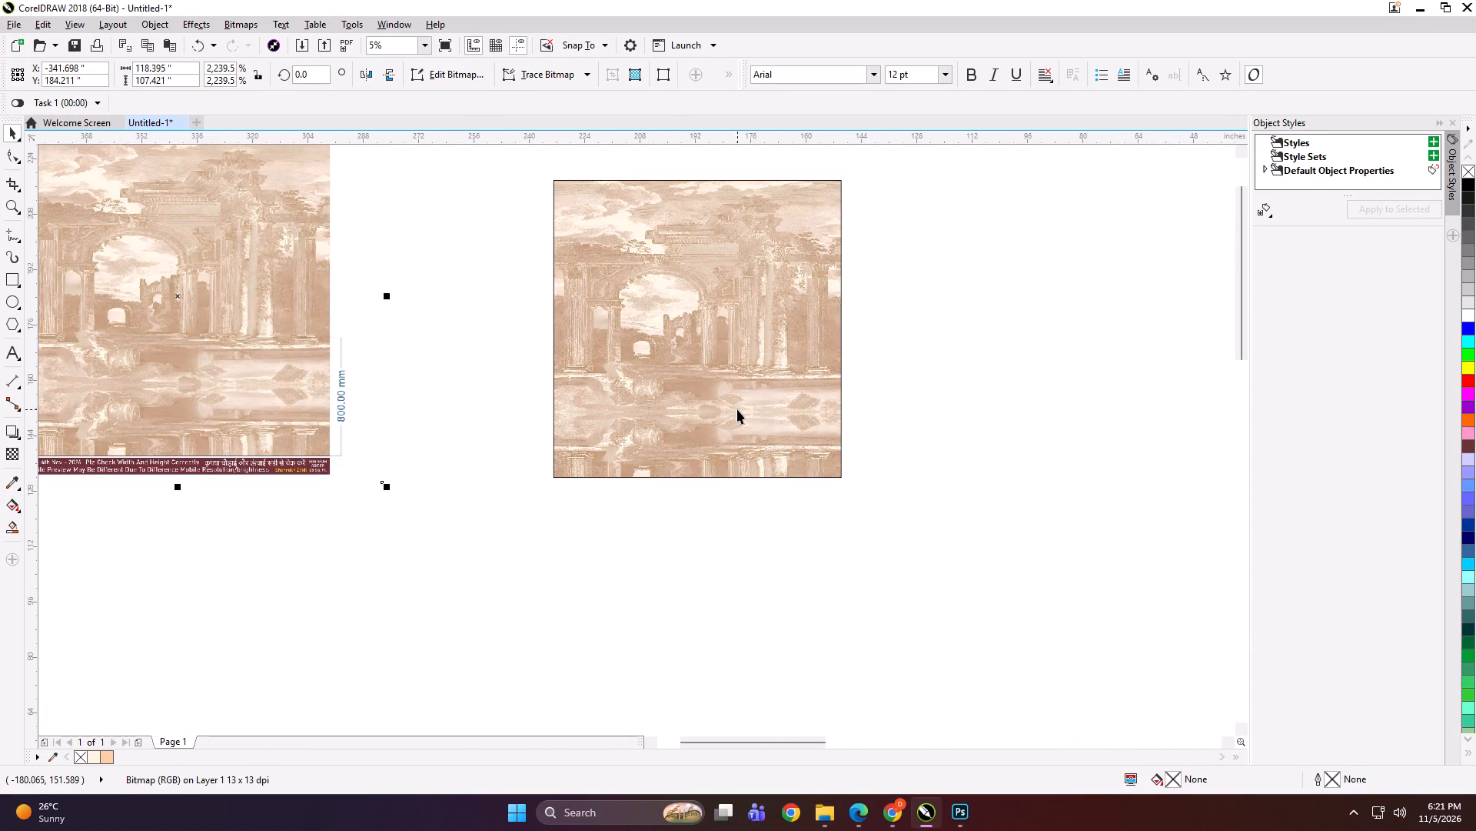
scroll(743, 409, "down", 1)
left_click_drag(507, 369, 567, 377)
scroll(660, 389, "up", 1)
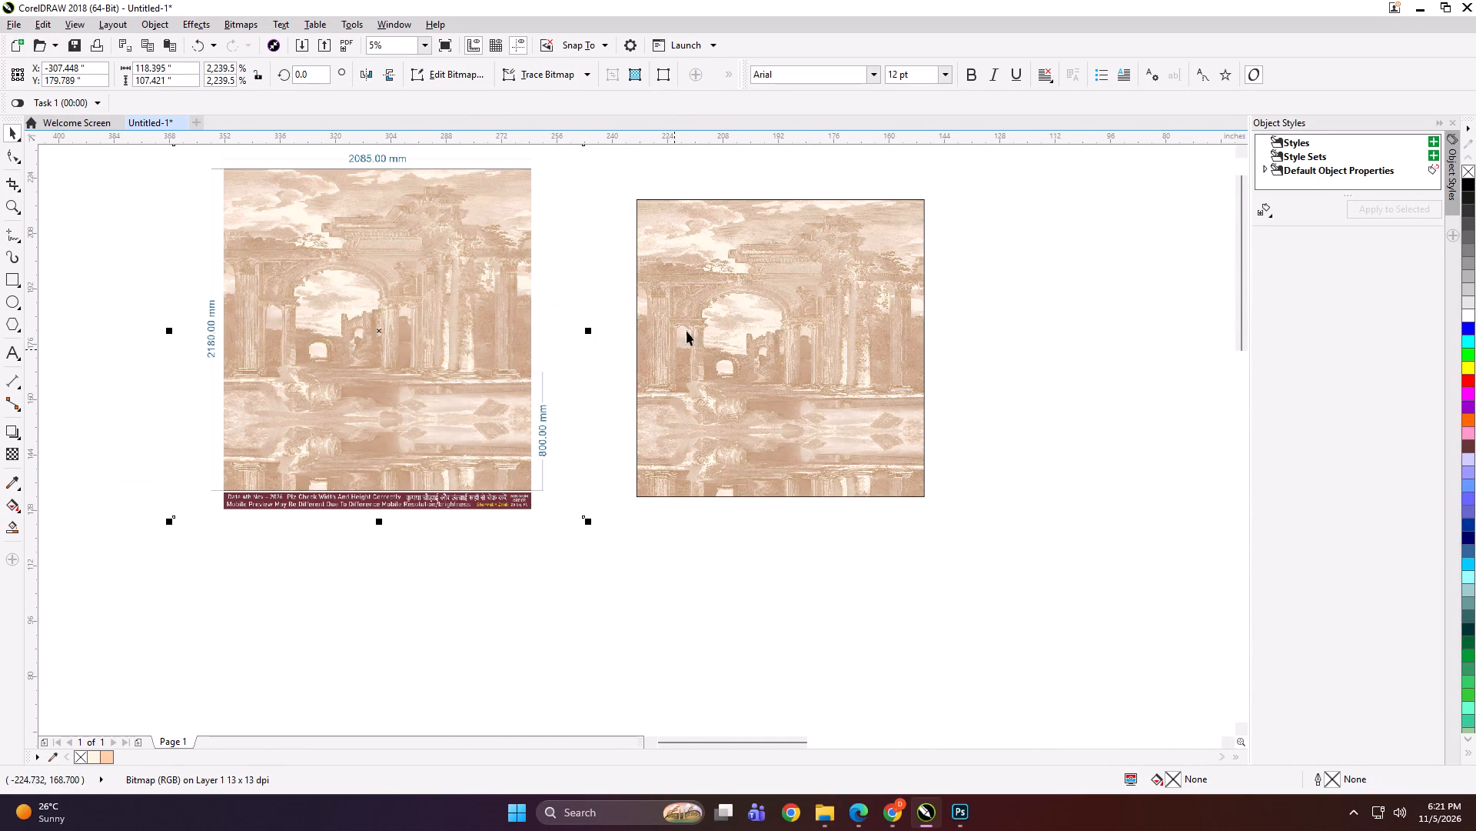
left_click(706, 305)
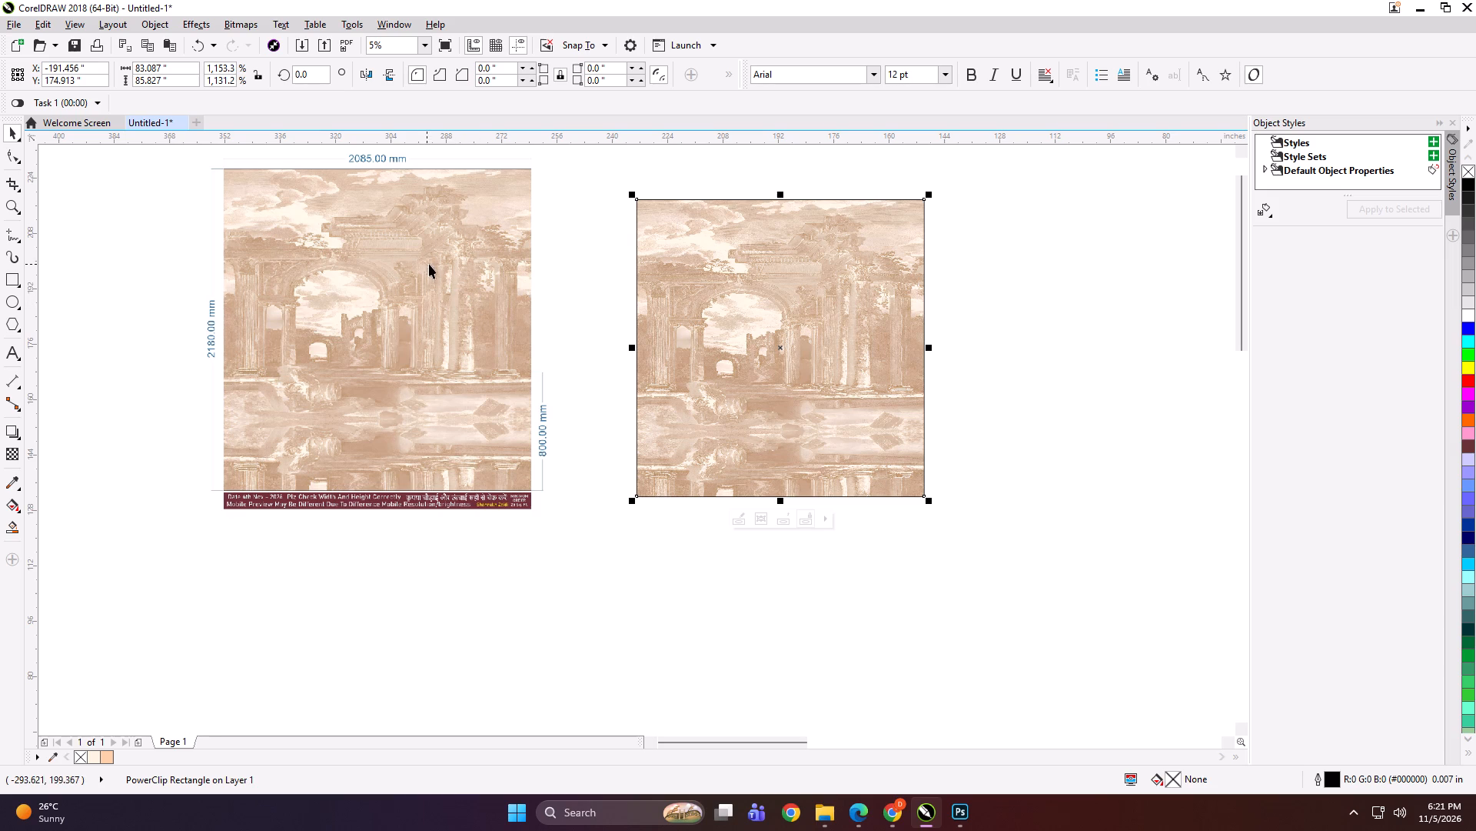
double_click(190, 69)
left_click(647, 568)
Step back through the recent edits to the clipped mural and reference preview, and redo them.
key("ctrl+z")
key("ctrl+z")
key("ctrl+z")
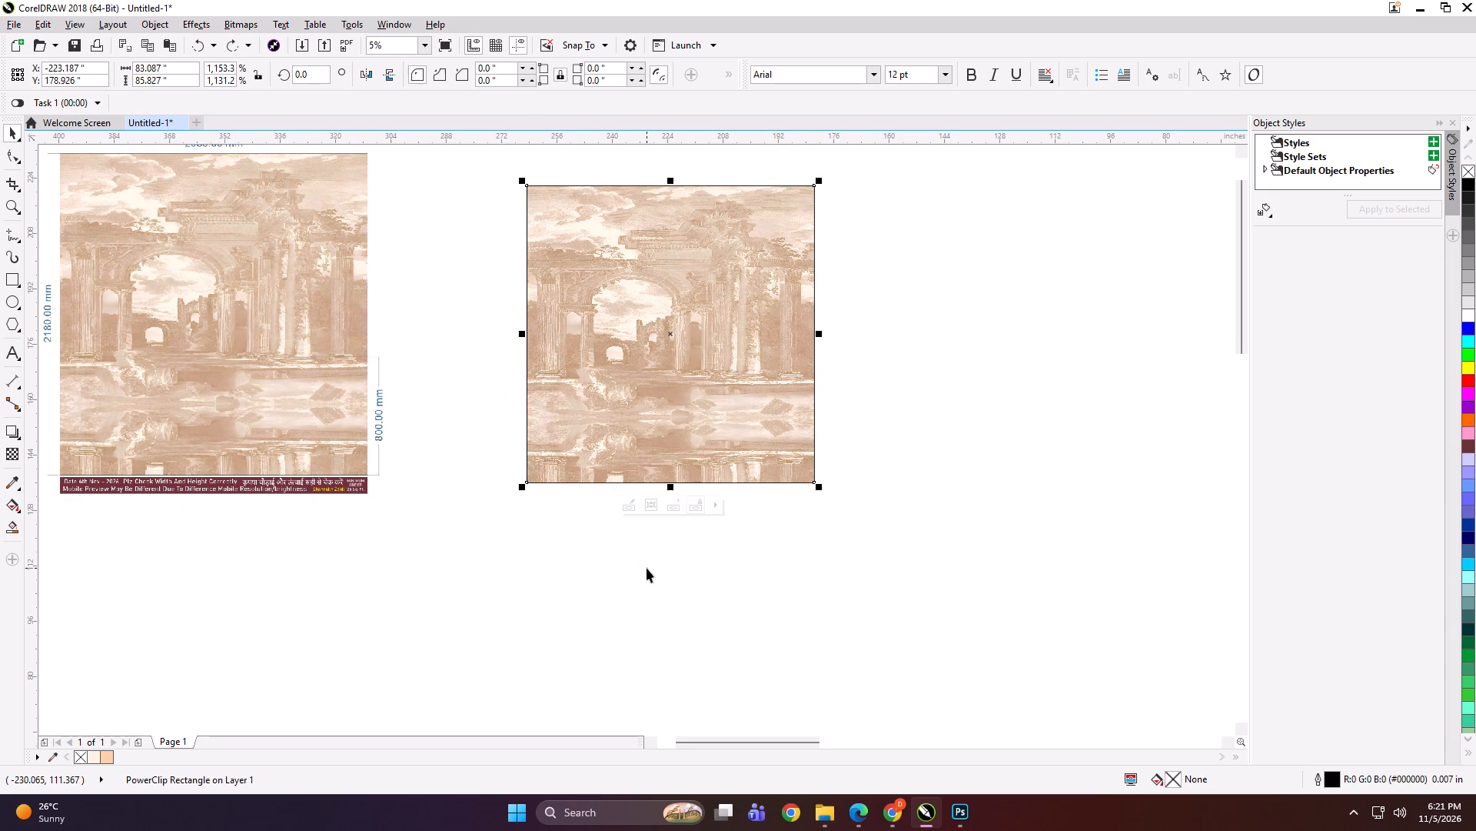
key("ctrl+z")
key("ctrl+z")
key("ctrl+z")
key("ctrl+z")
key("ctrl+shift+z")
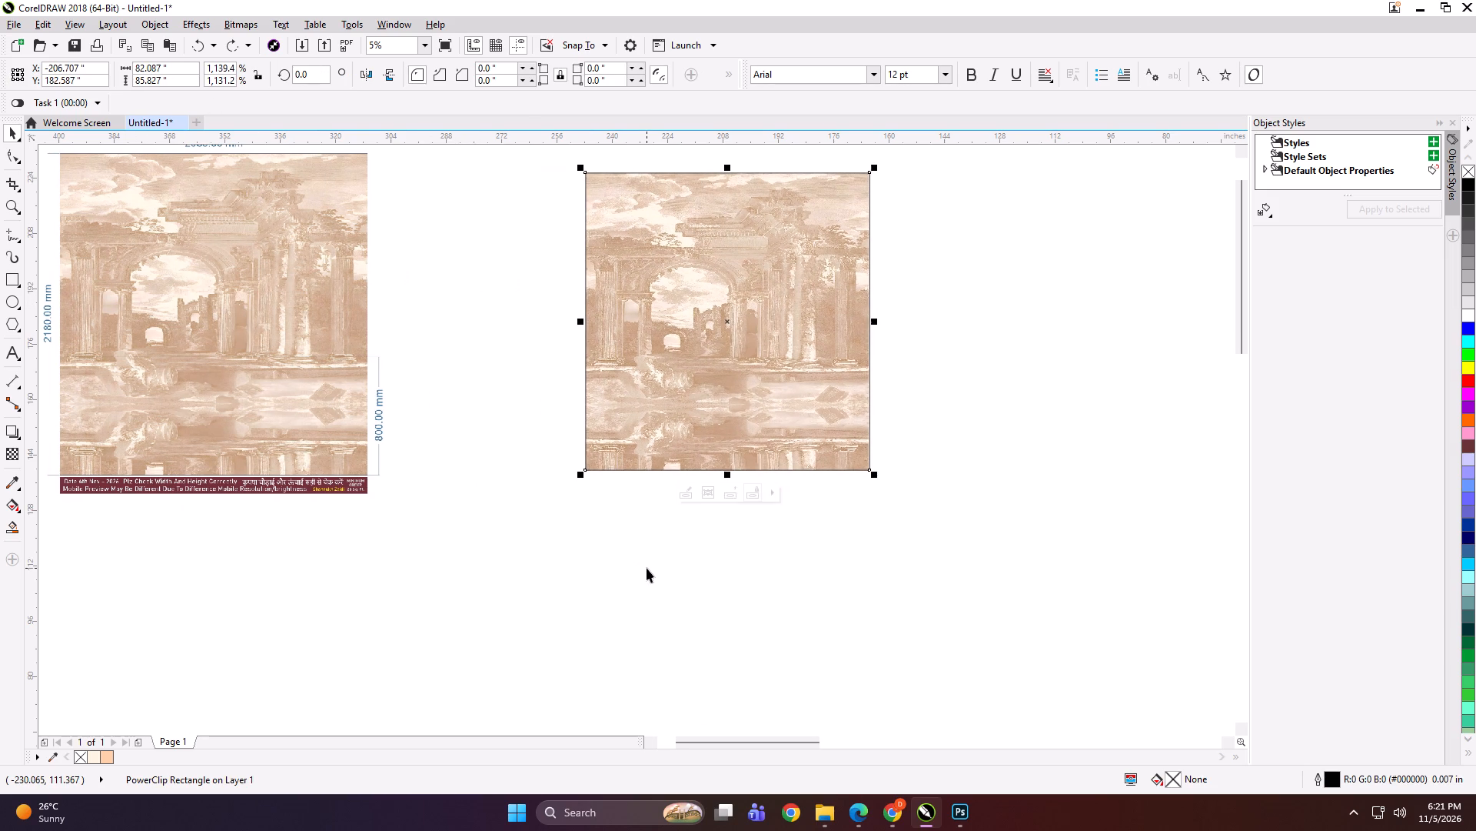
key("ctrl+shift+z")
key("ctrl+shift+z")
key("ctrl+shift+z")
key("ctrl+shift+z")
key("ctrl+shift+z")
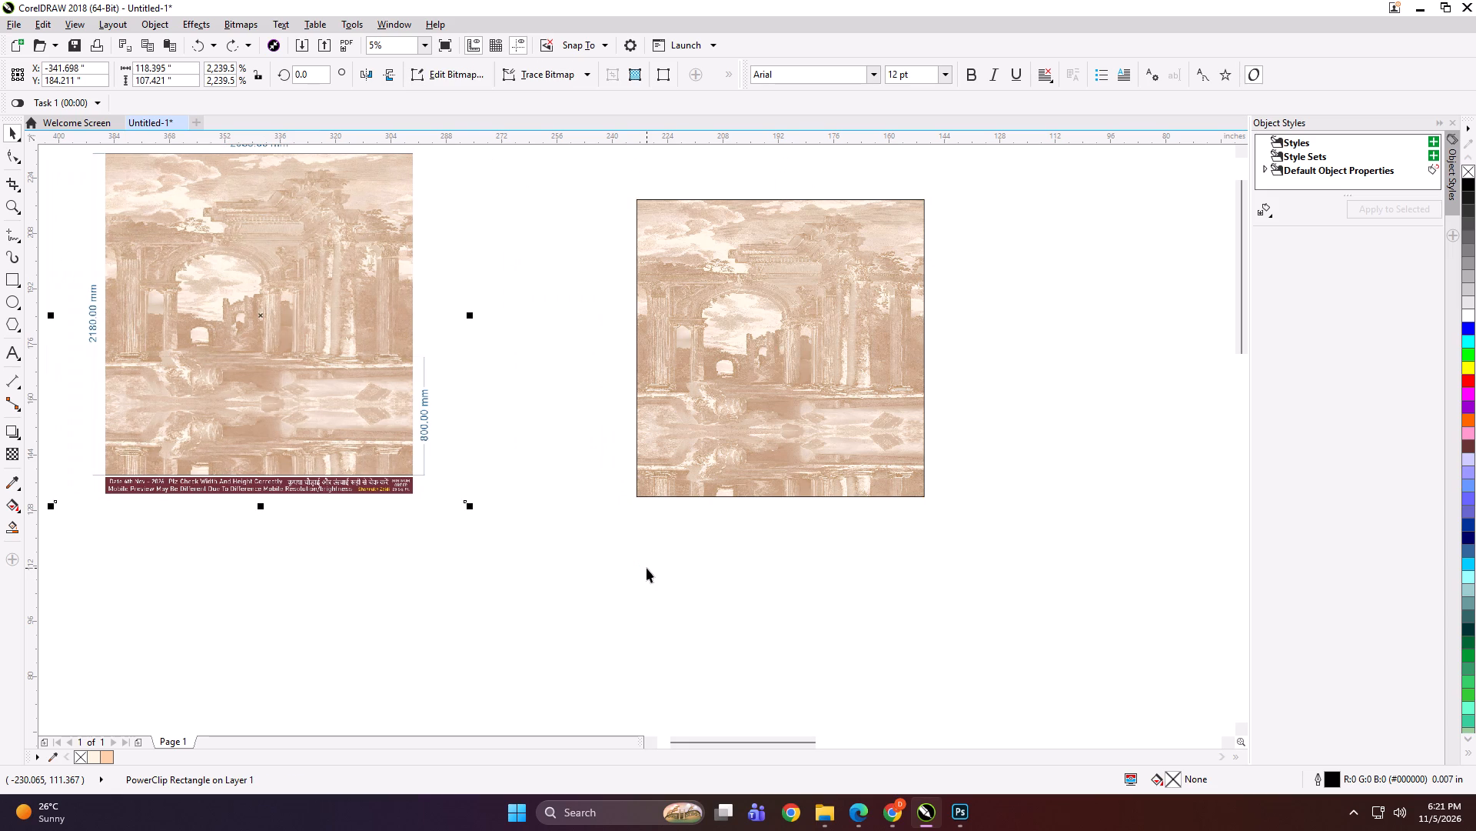
Undo the recent moves and the width increase of the clipped ruins mural, leaving its clip contents unedited.
left_click(805, 581)
left_click(750, 515)
left_click(740, 469)
key("ctrl+z")
key("ctrl+z")
key("ctrl+z")
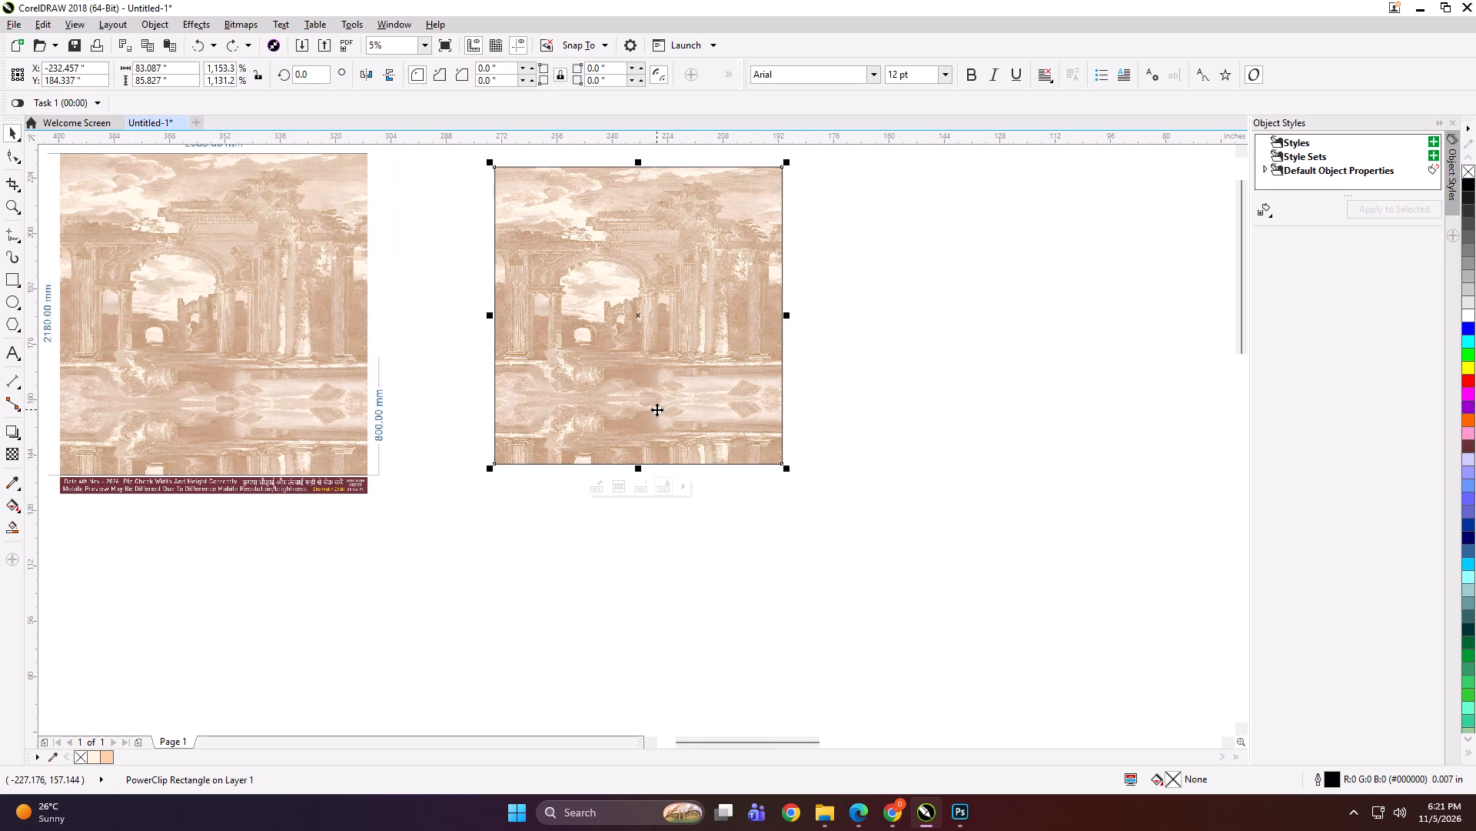
key("ctrl+z")
key("ctrl+z")
left_click(717, 526)
double_click(700, 382)
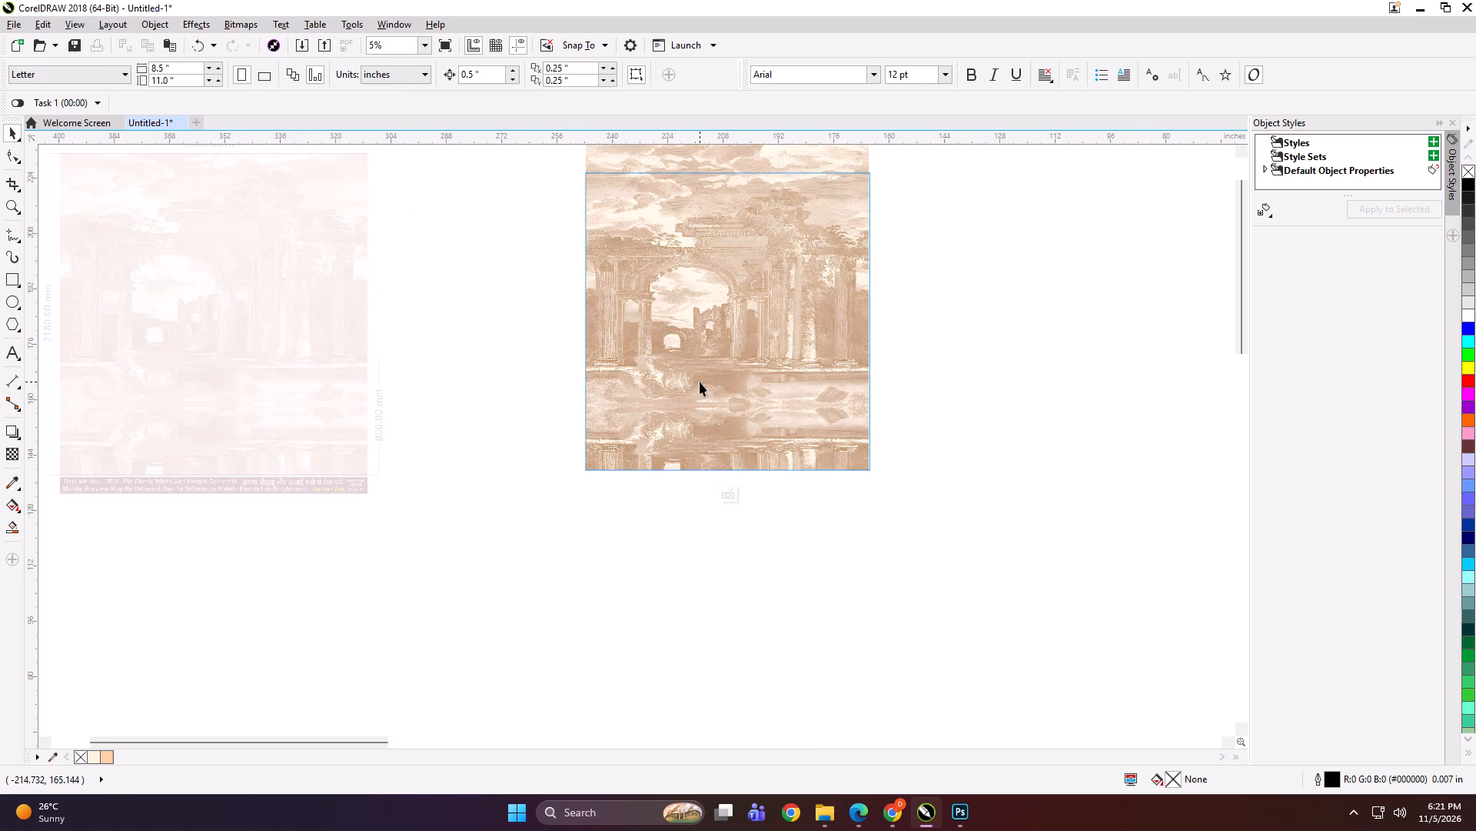
key("ctrl+z")
left_click(729, 541)
Set the clipped ruins mural's size to 2085 mm wide and 2180 mm high, matching the reference preview's dimensions.
left_click(698, 375)
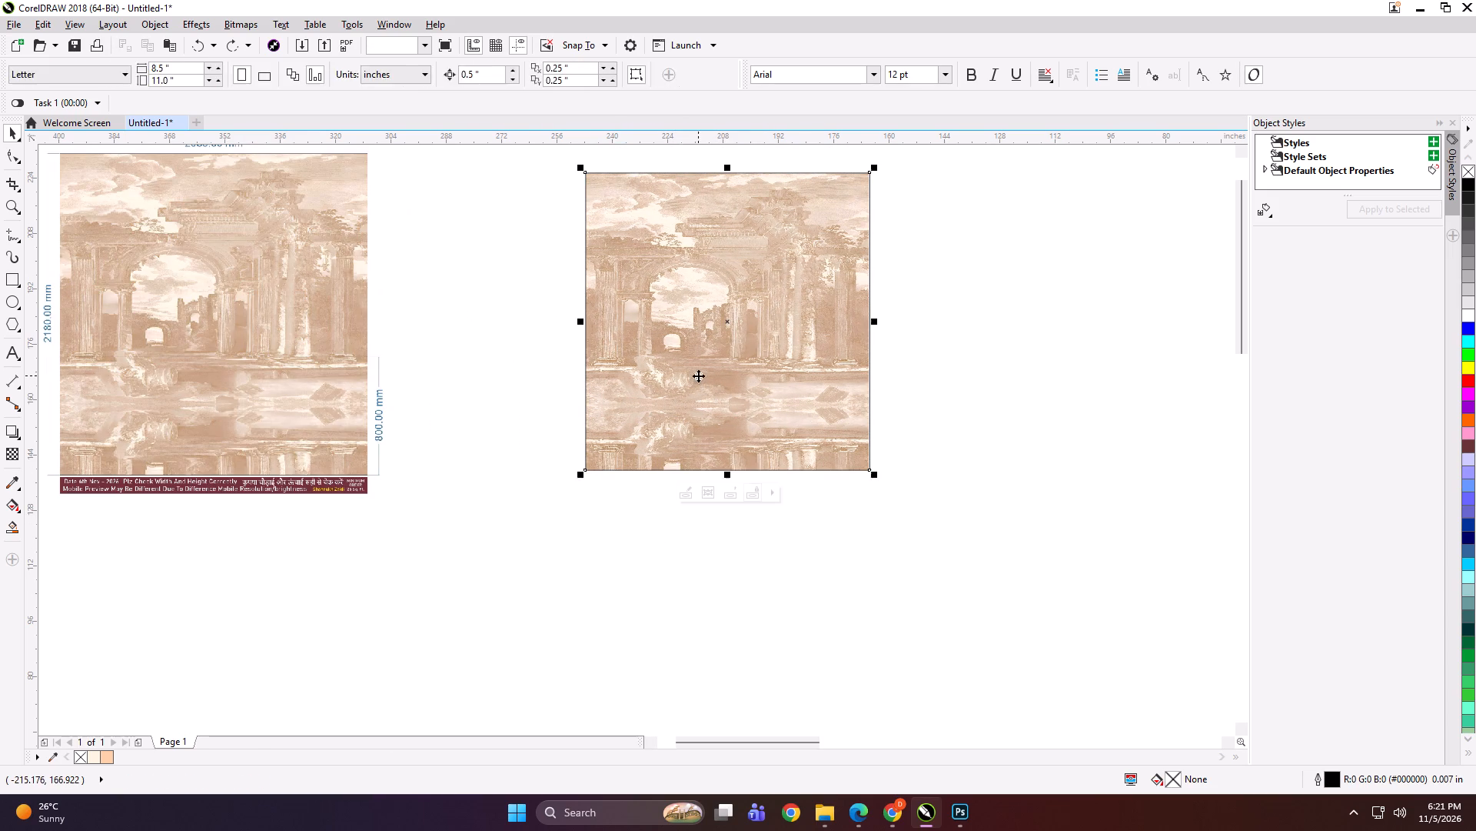
scroll(502, 330, "down", 1)
scroll(375, 252, "up", 1)
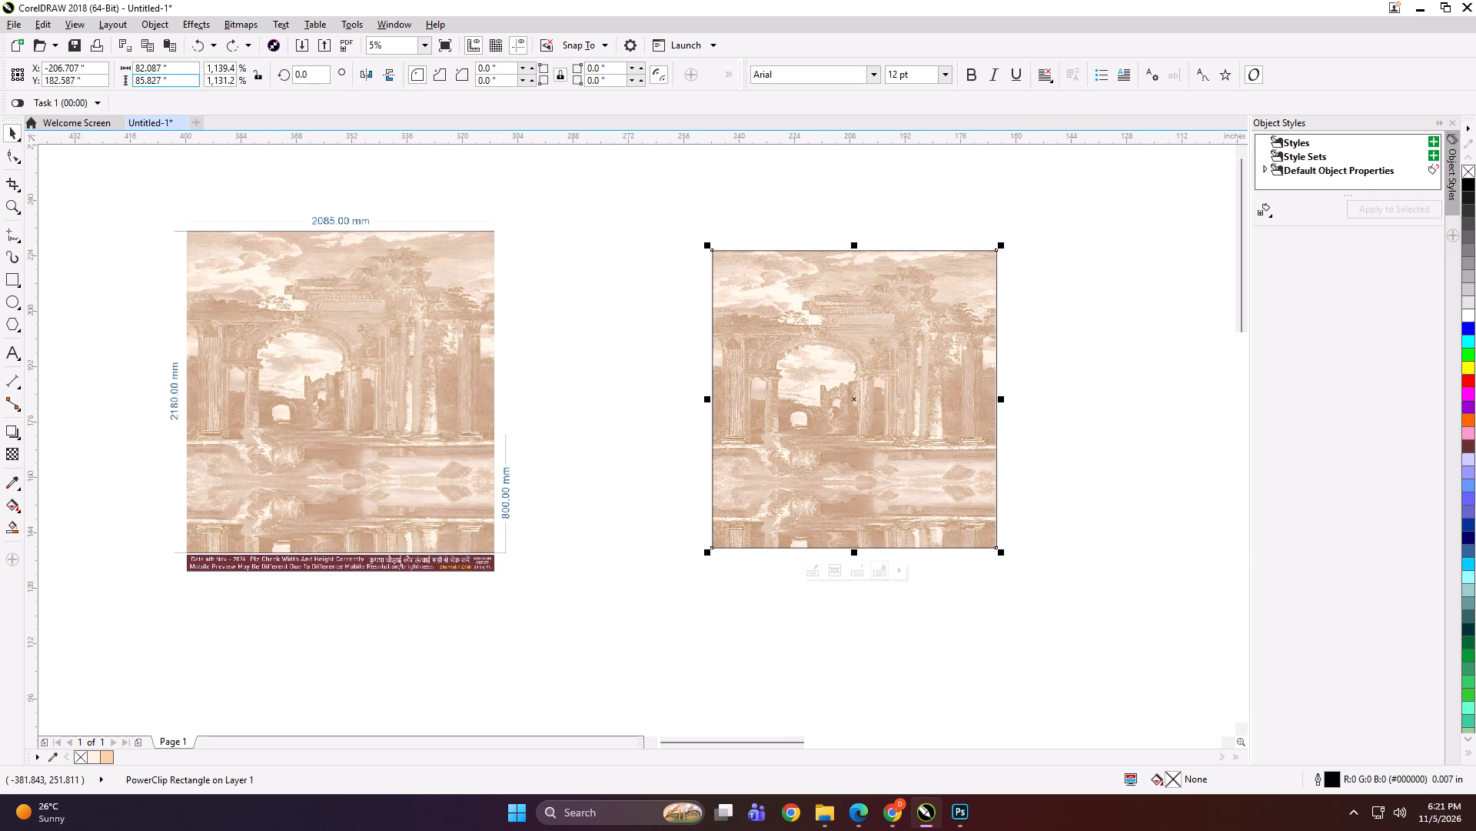
double_click(181, 72)
key("ctrl+a")
type("2085")
type("MM")
key("Tab")
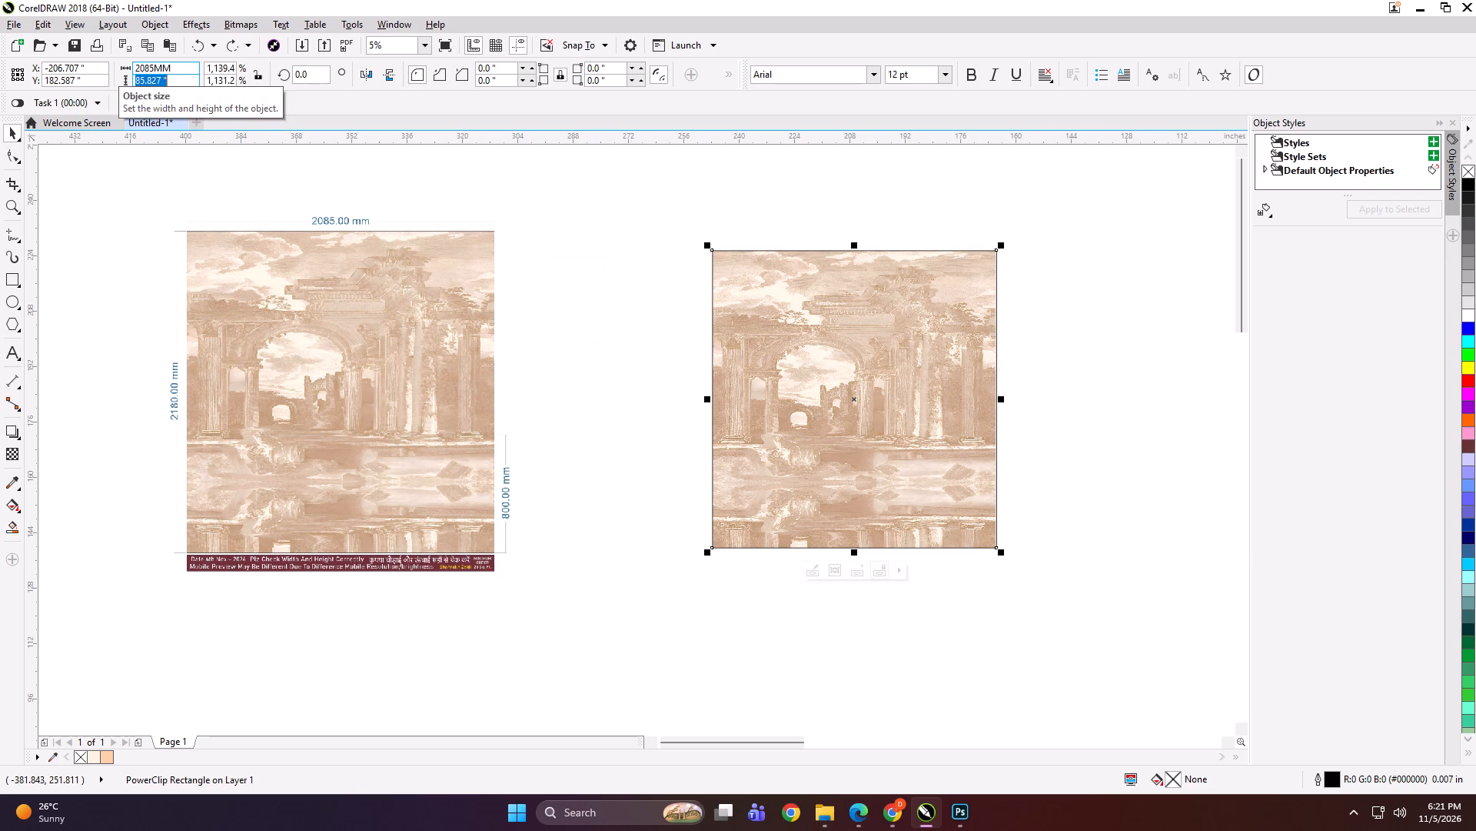
type("2180")
type("MM")
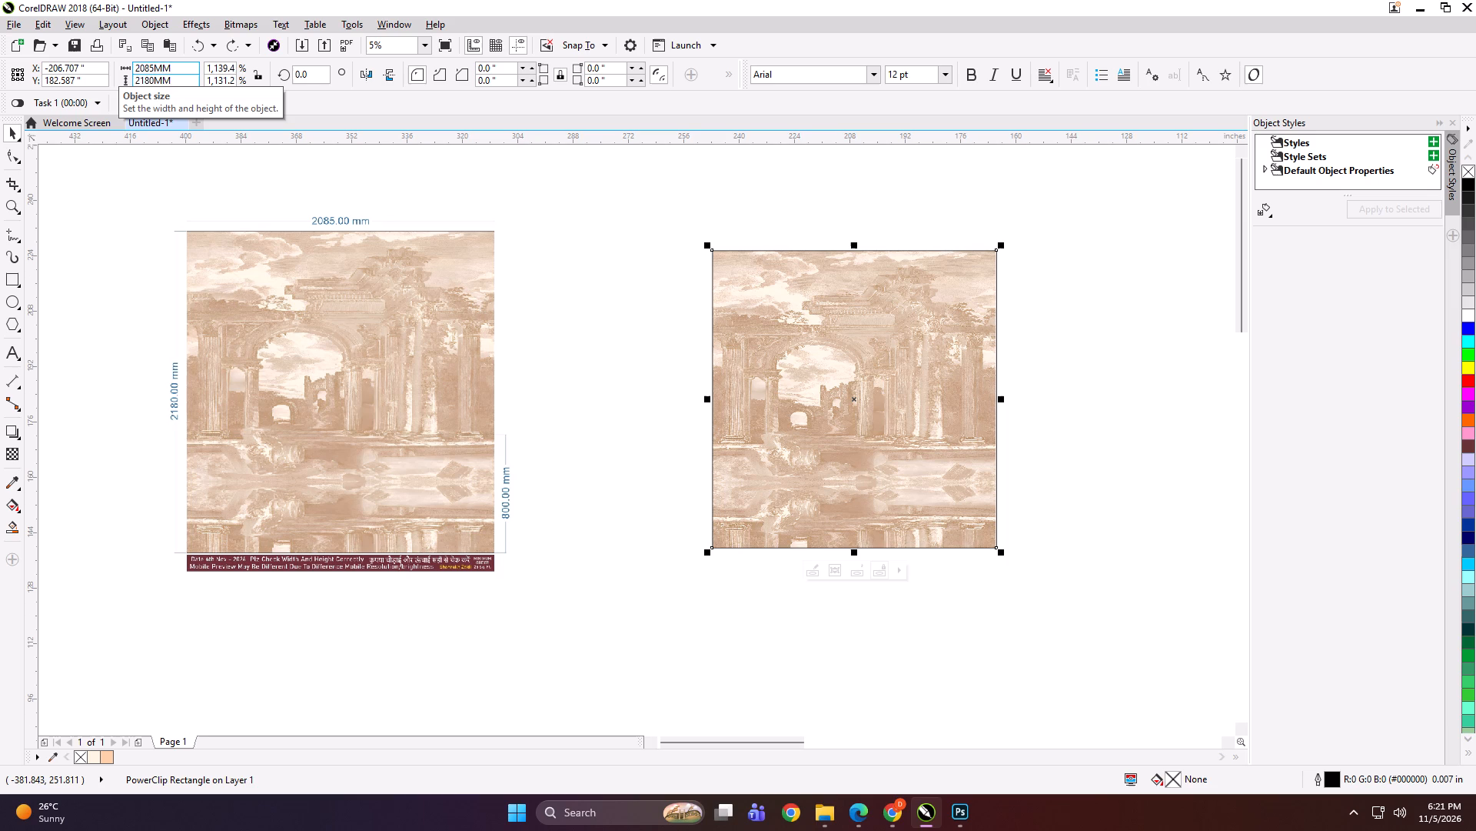
key("Return")
Add a one-inch allowance to both dimensions of the clipped mural, making it 83.087 by 86.827 inches.
left_click(181, 72)
key("1")
key("Tab")
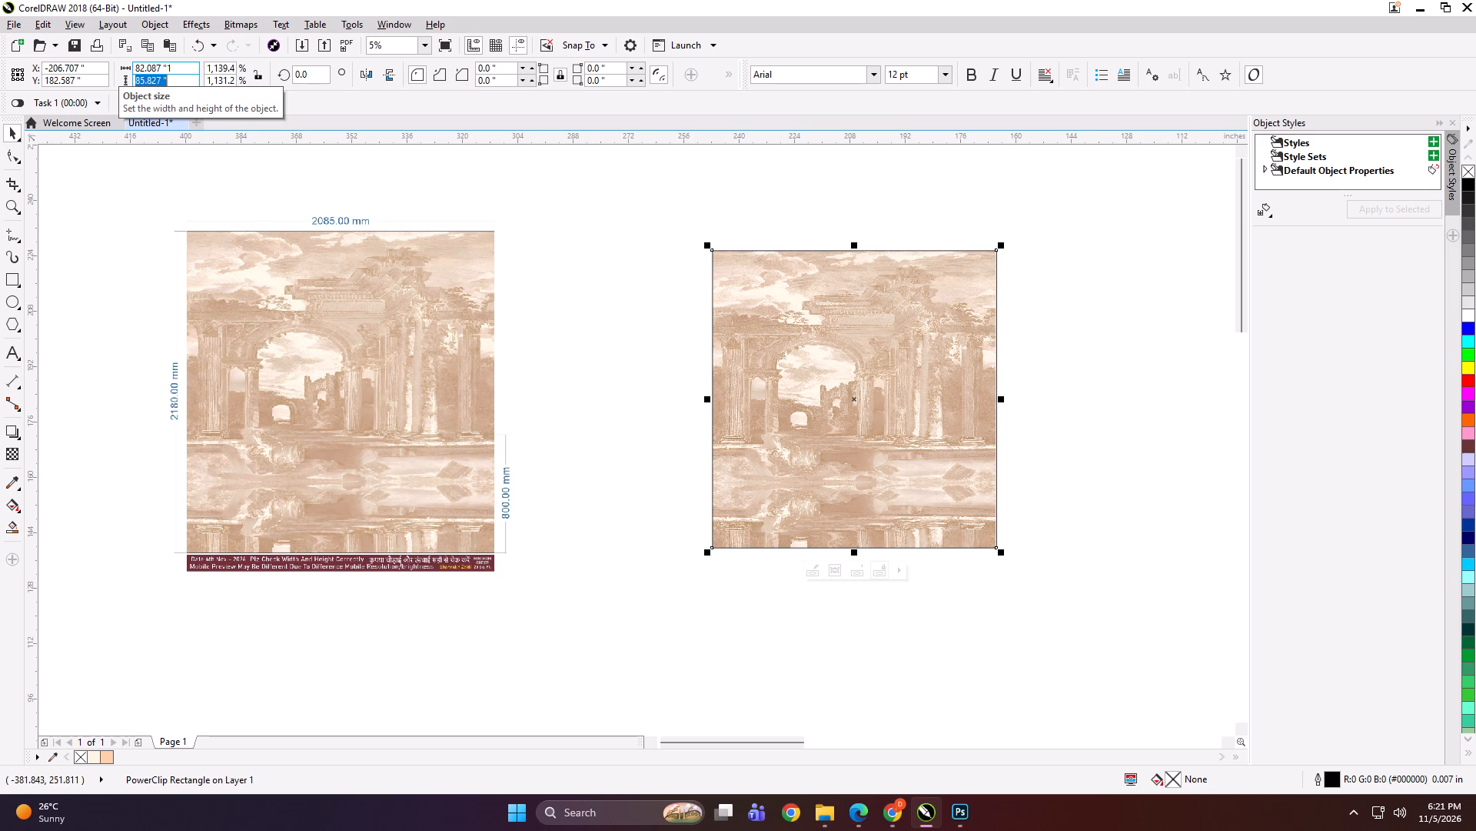
key("Right")
key("1")
key("Return")
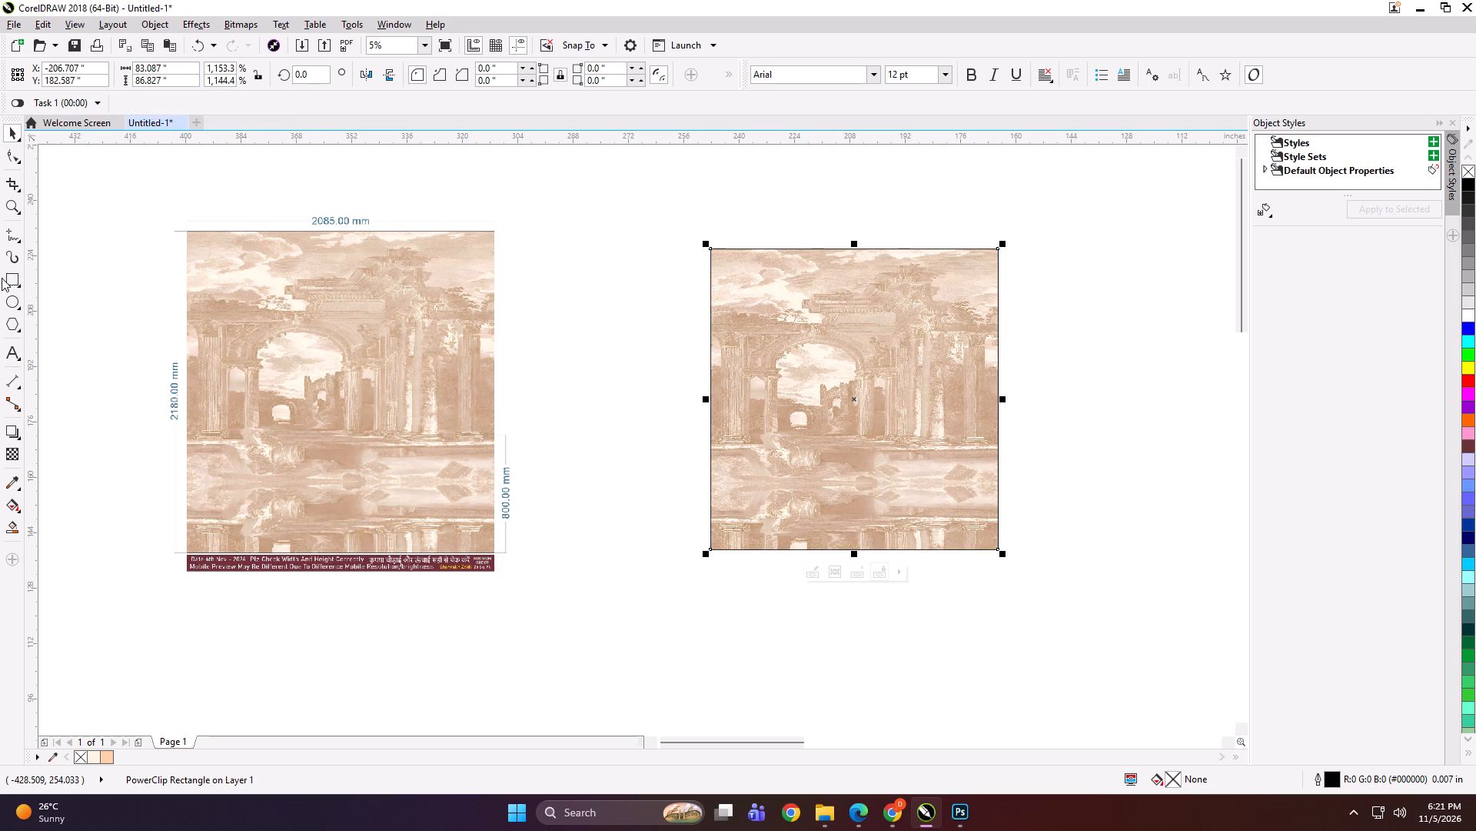
Create a rectangle around the selected clipped mural, matching its 83.087 by 86.827 inch outline.
double_click(12, 281, "shift")
key("shift+space")
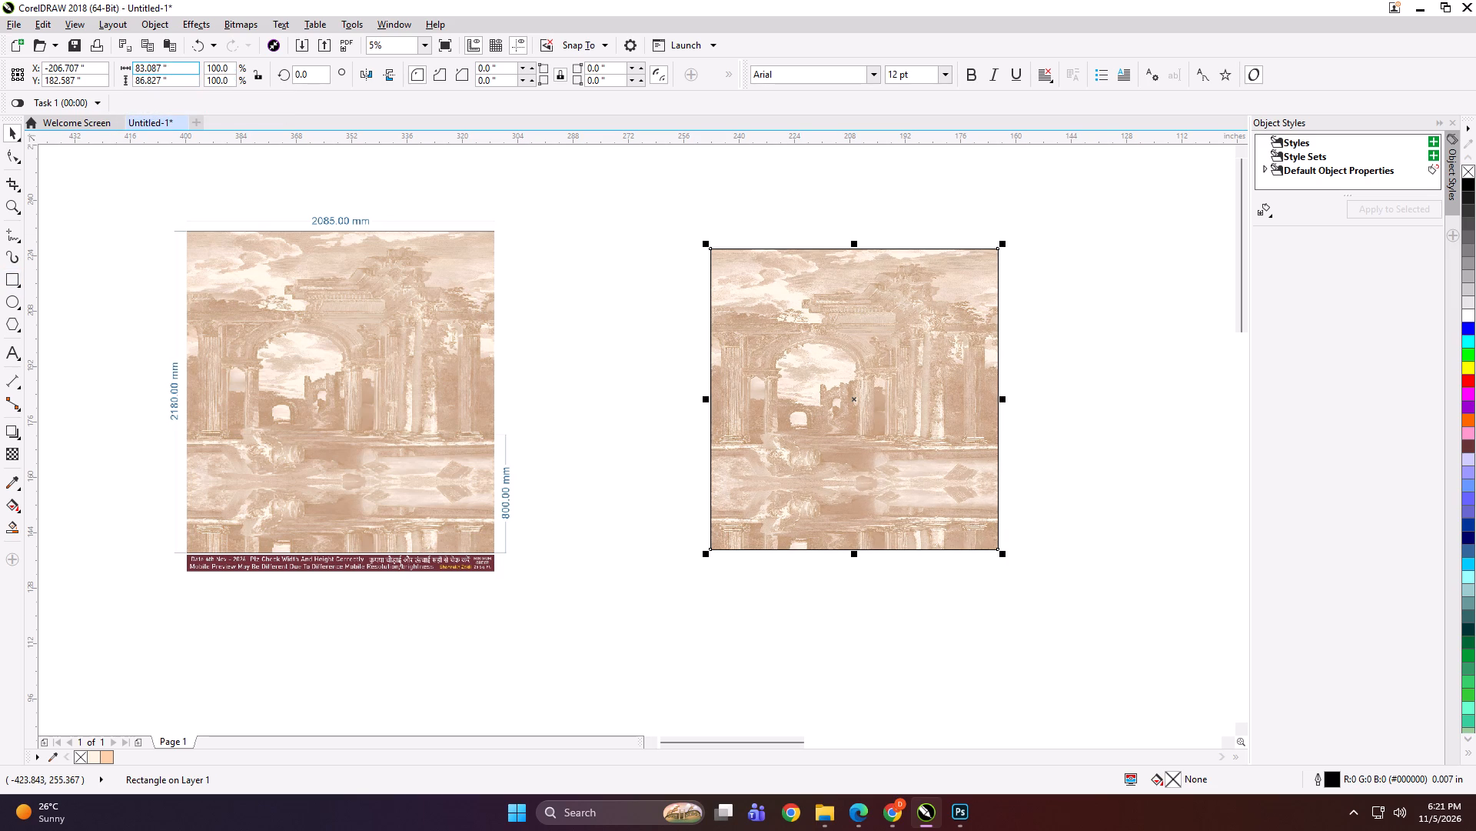
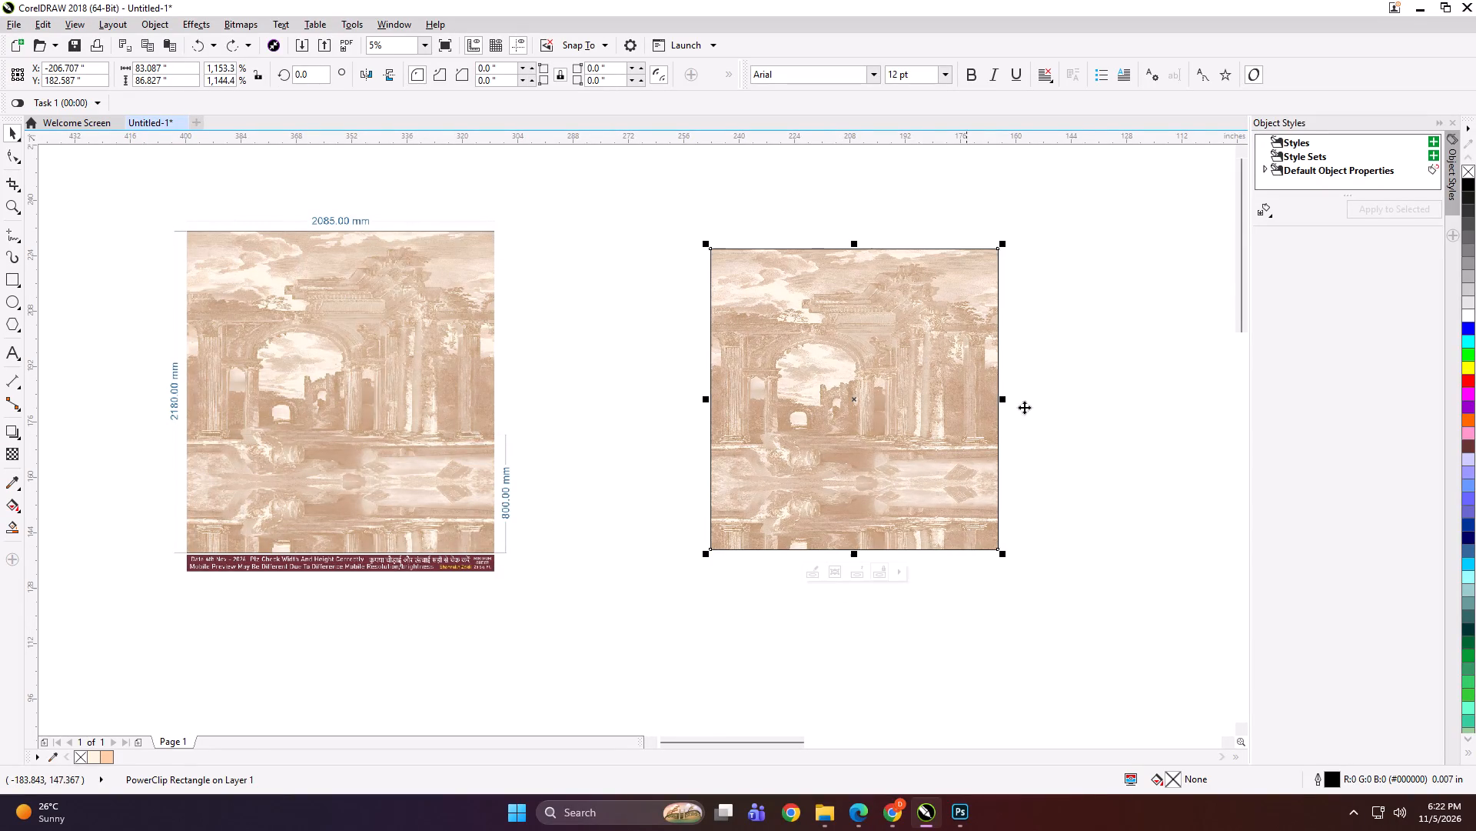
Reduce the clipped ruins mural's width by one inch to 82.087 inches, leaving its height at 86.827 inches.
left_click(1042, 285)
left_click_drag(1043, 204, 685, 632)
triple_click(181, 71)
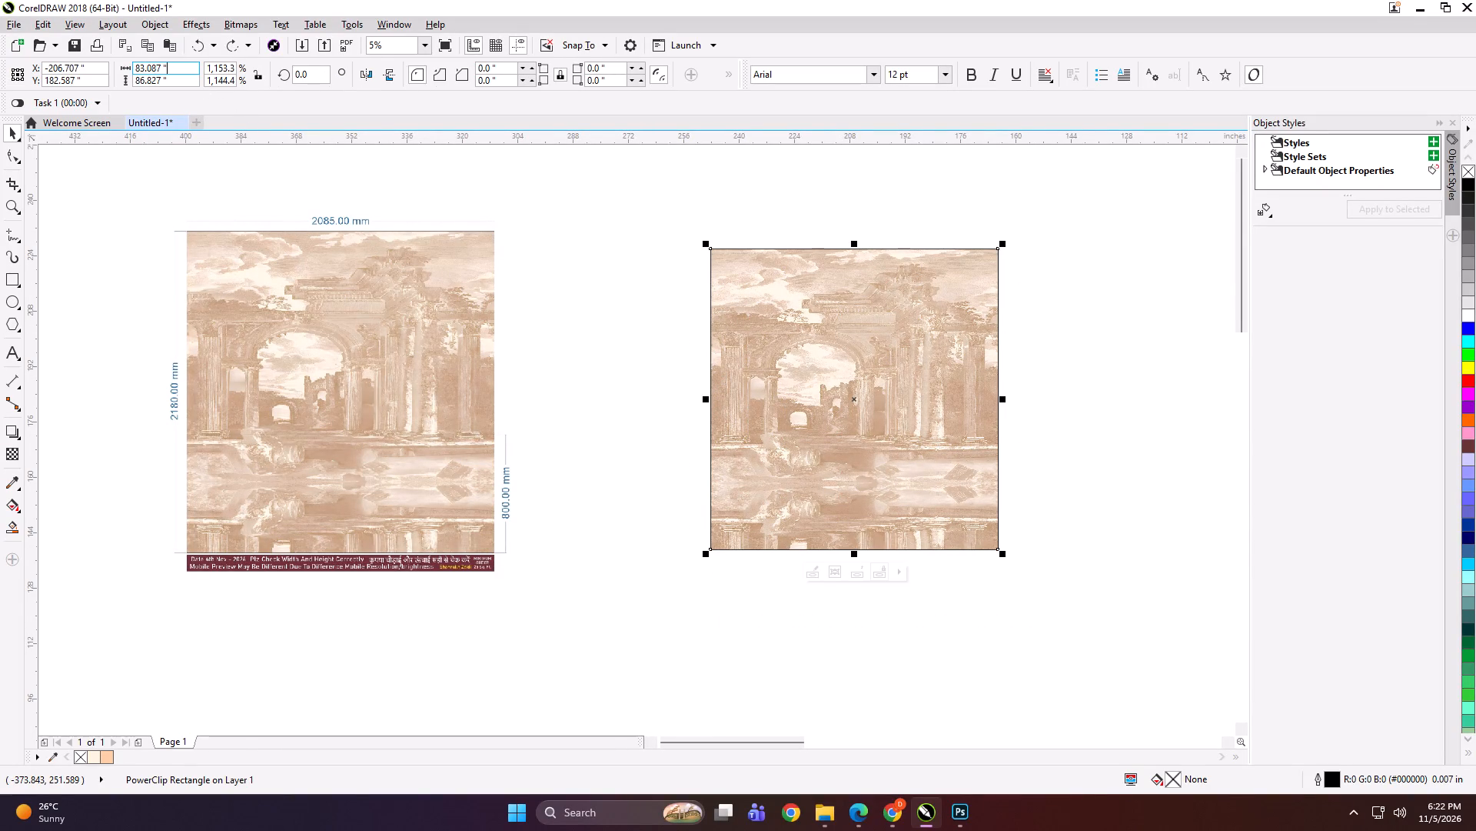
type("-1")
key("Return")
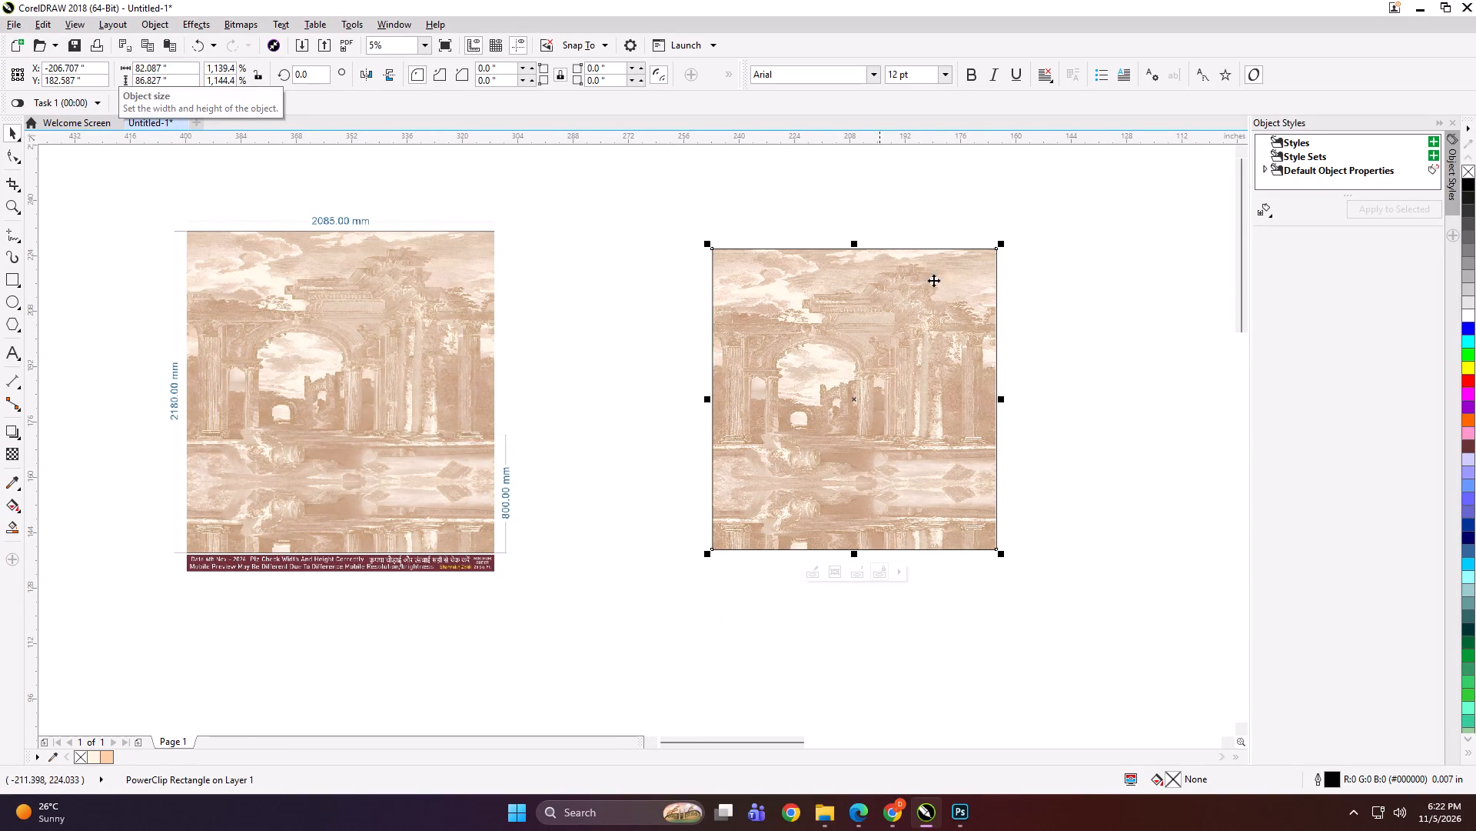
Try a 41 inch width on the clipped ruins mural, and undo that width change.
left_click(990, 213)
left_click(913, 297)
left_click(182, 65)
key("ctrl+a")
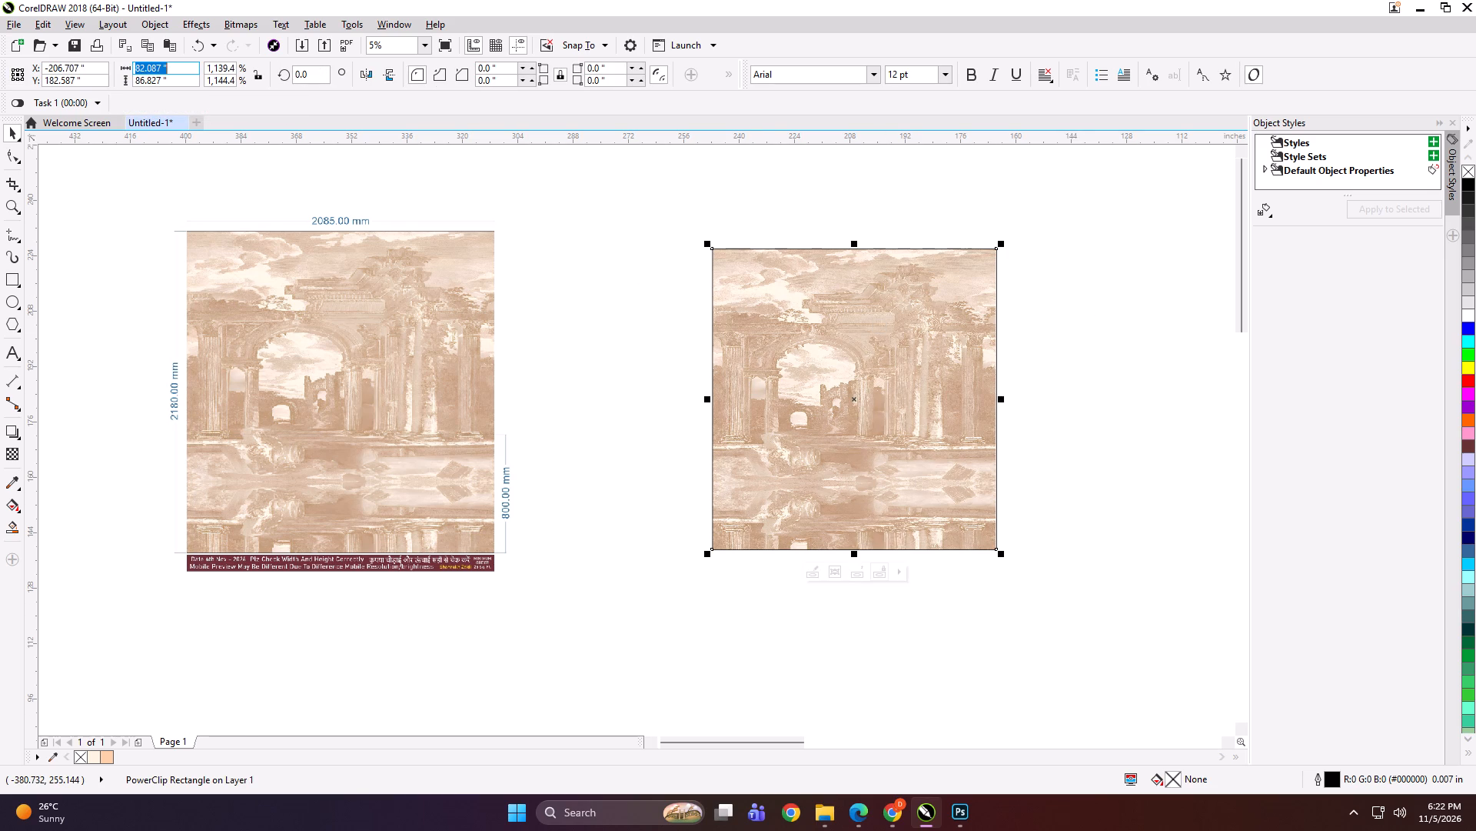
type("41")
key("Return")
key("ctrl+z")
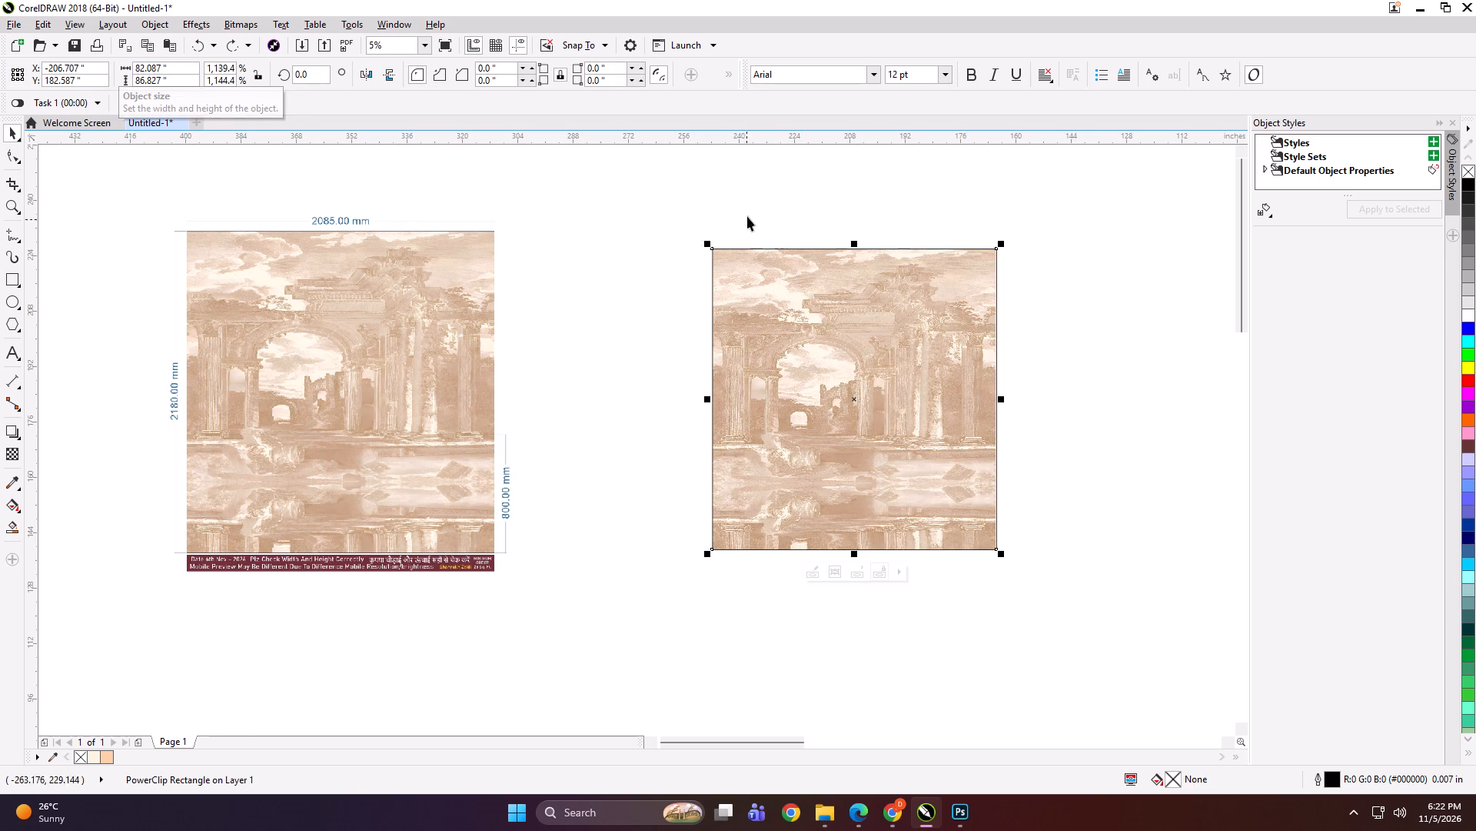
Move the clipped ruins mural about 8.6 inches left and 9.5 inches down on the drawing area.
left_click(753, 203)
left_click(794, 356)
left_click(796, 218)
left_click(839, 315)
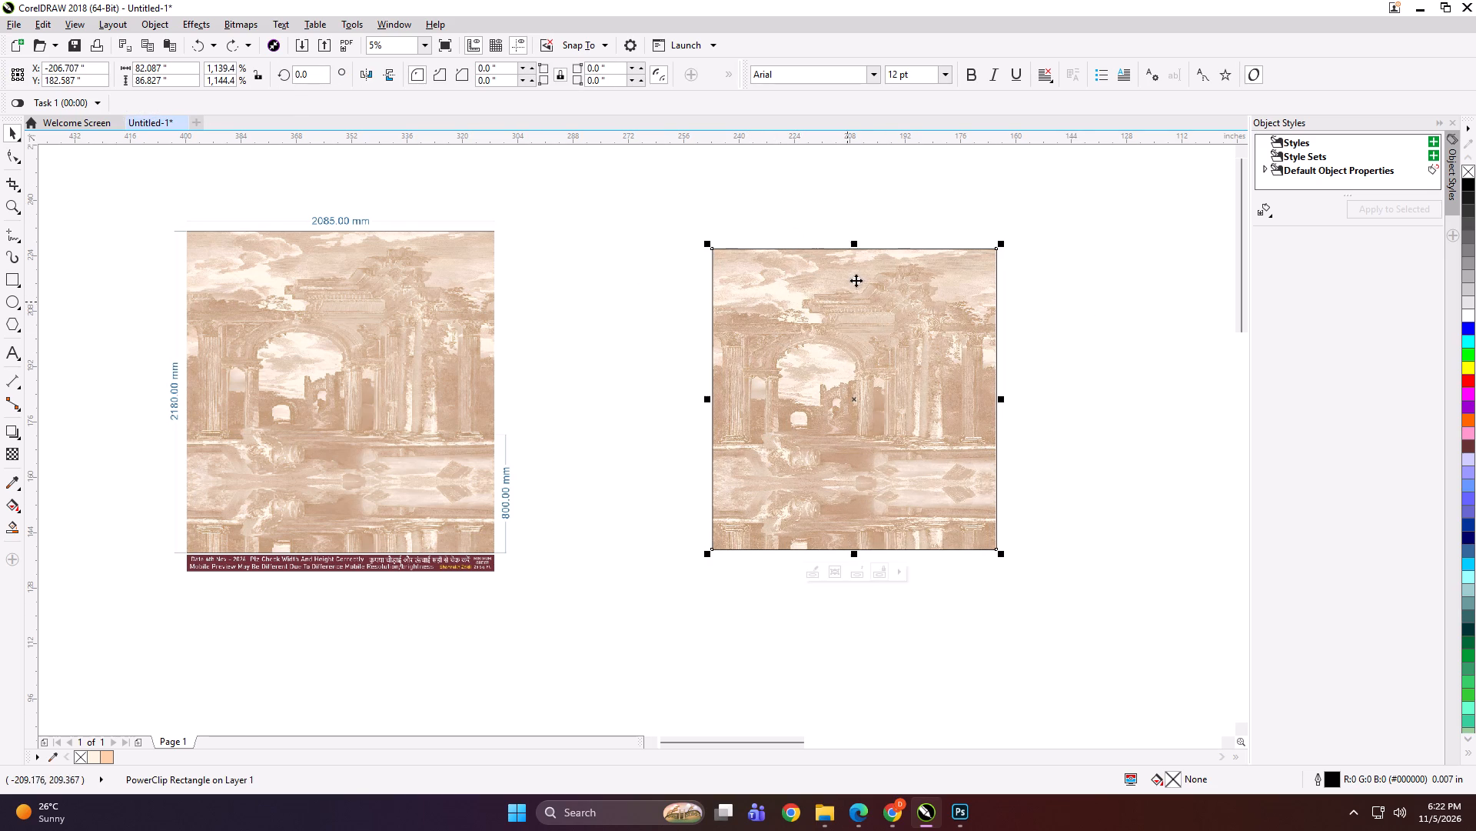
left_click_drag(860, 274, 830, 307)
left_click(830, 307)
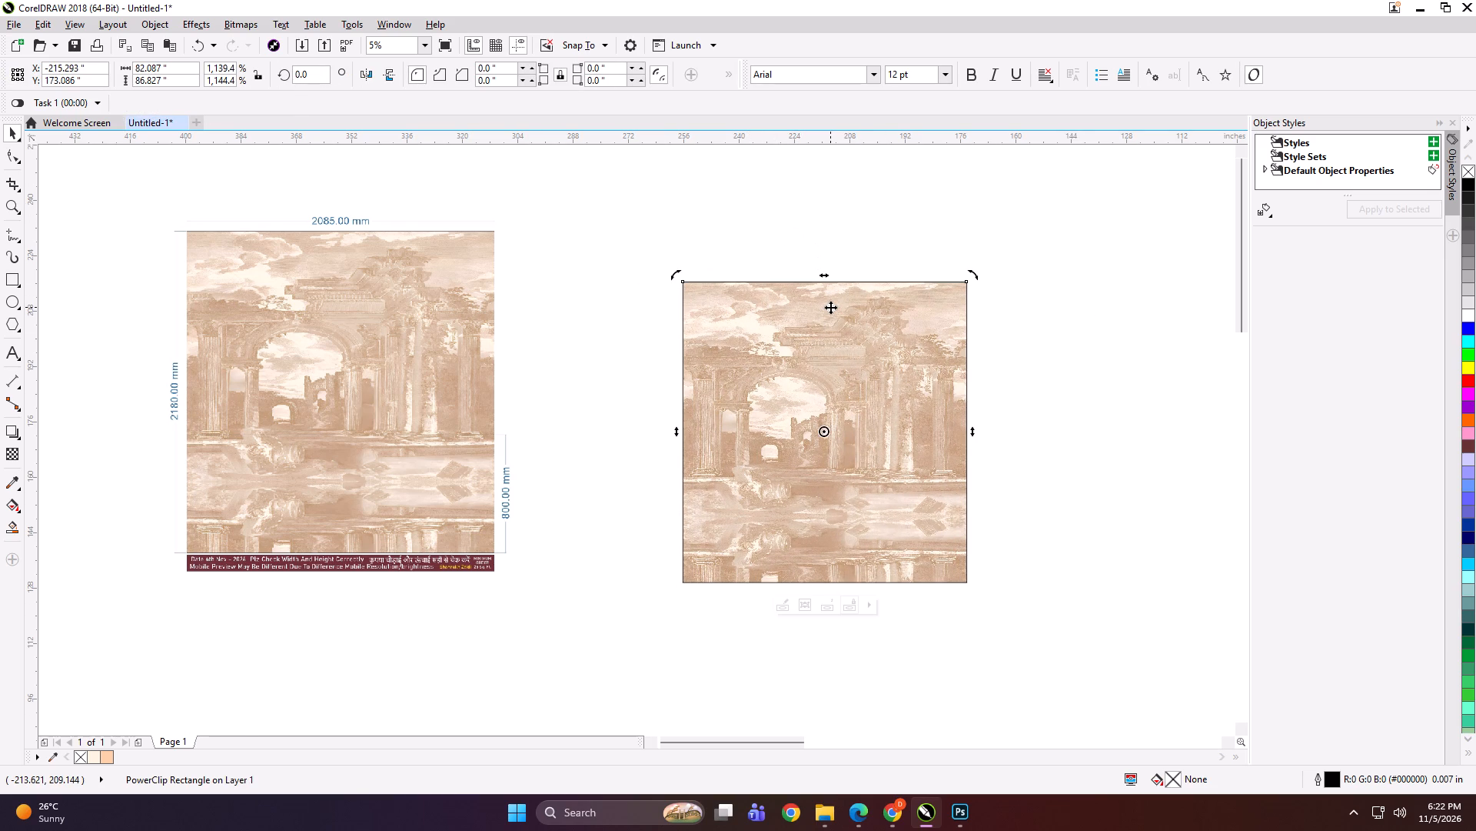
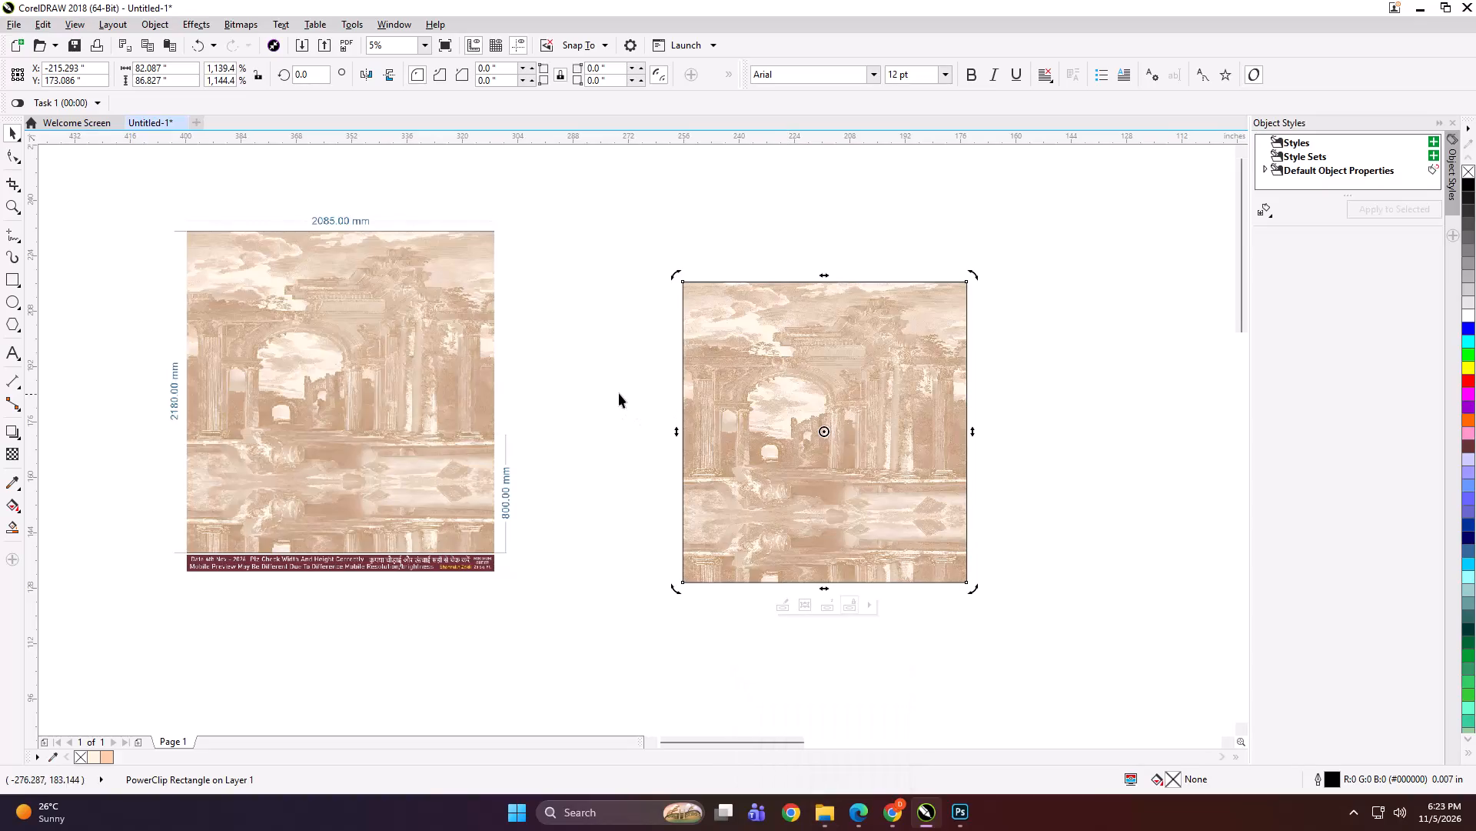
Reposition the clipped ruins mural about 14 inches left and 4.5 inches up, closer to the dimensioned reference image.
left_click(619, 393)
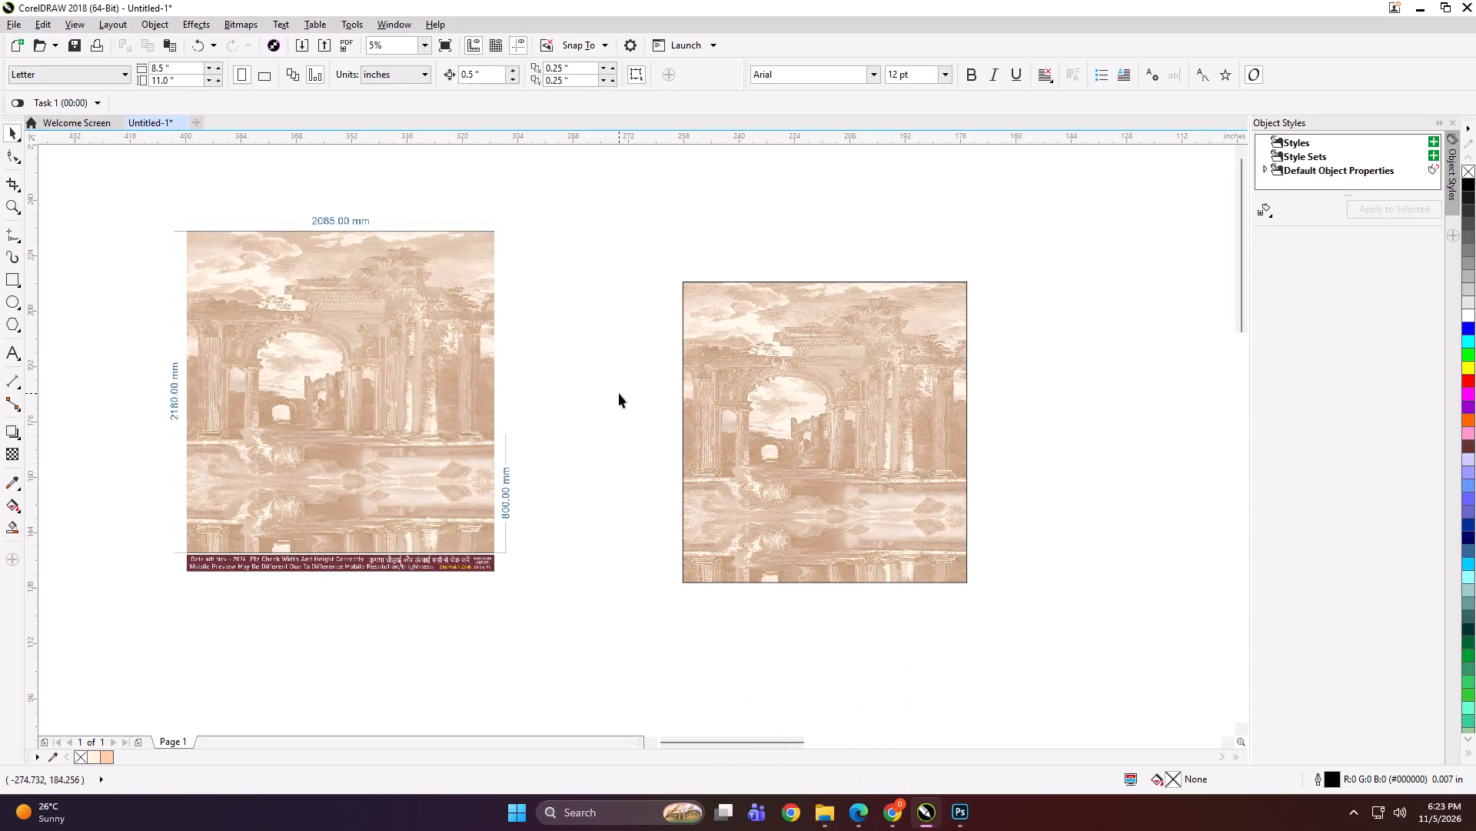
left_click(699, 377)
left_click_drag(731, 357, 782, 345)
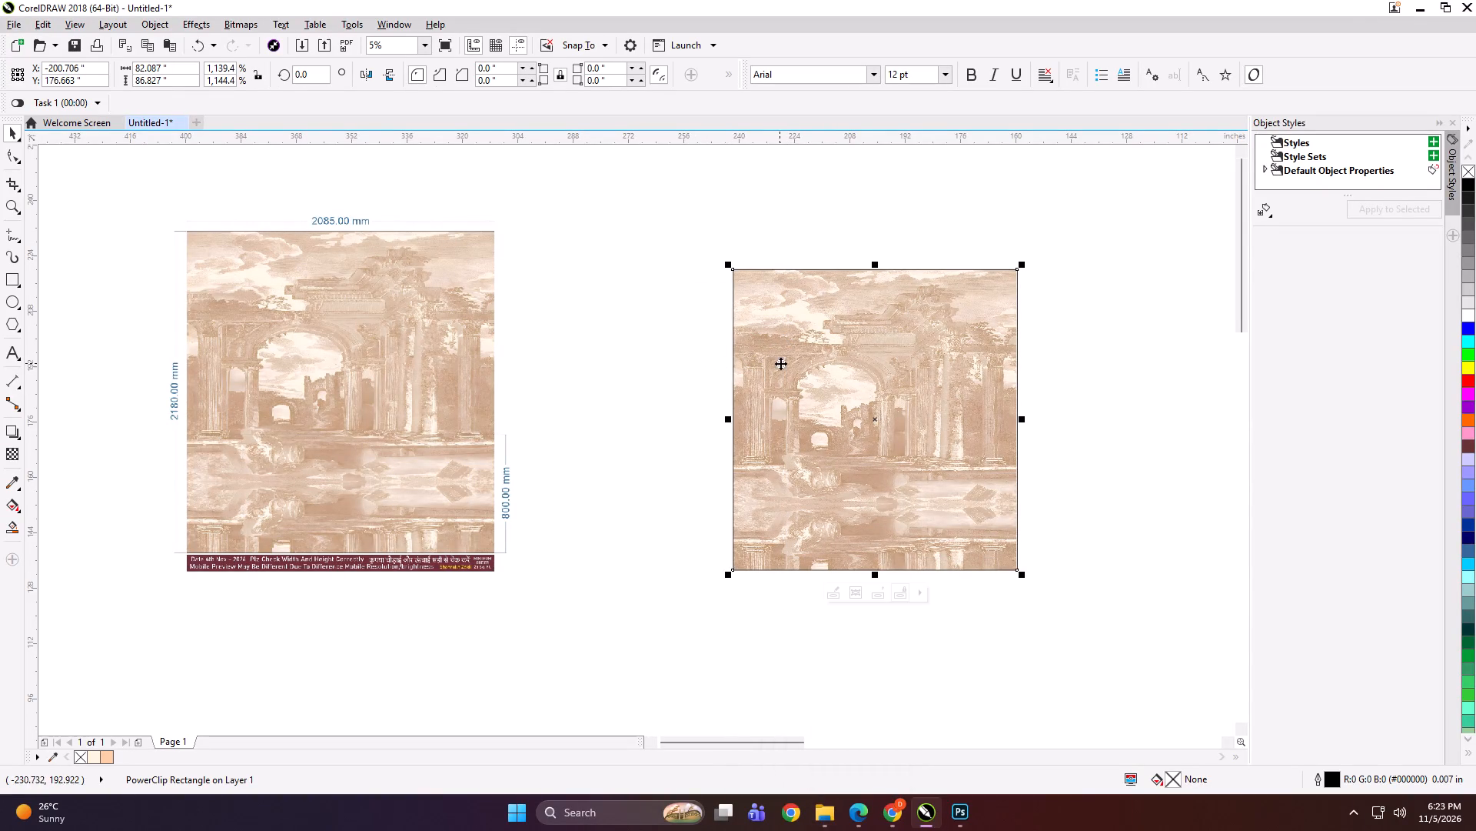
left_click_drag(839, 366, 740, 363)
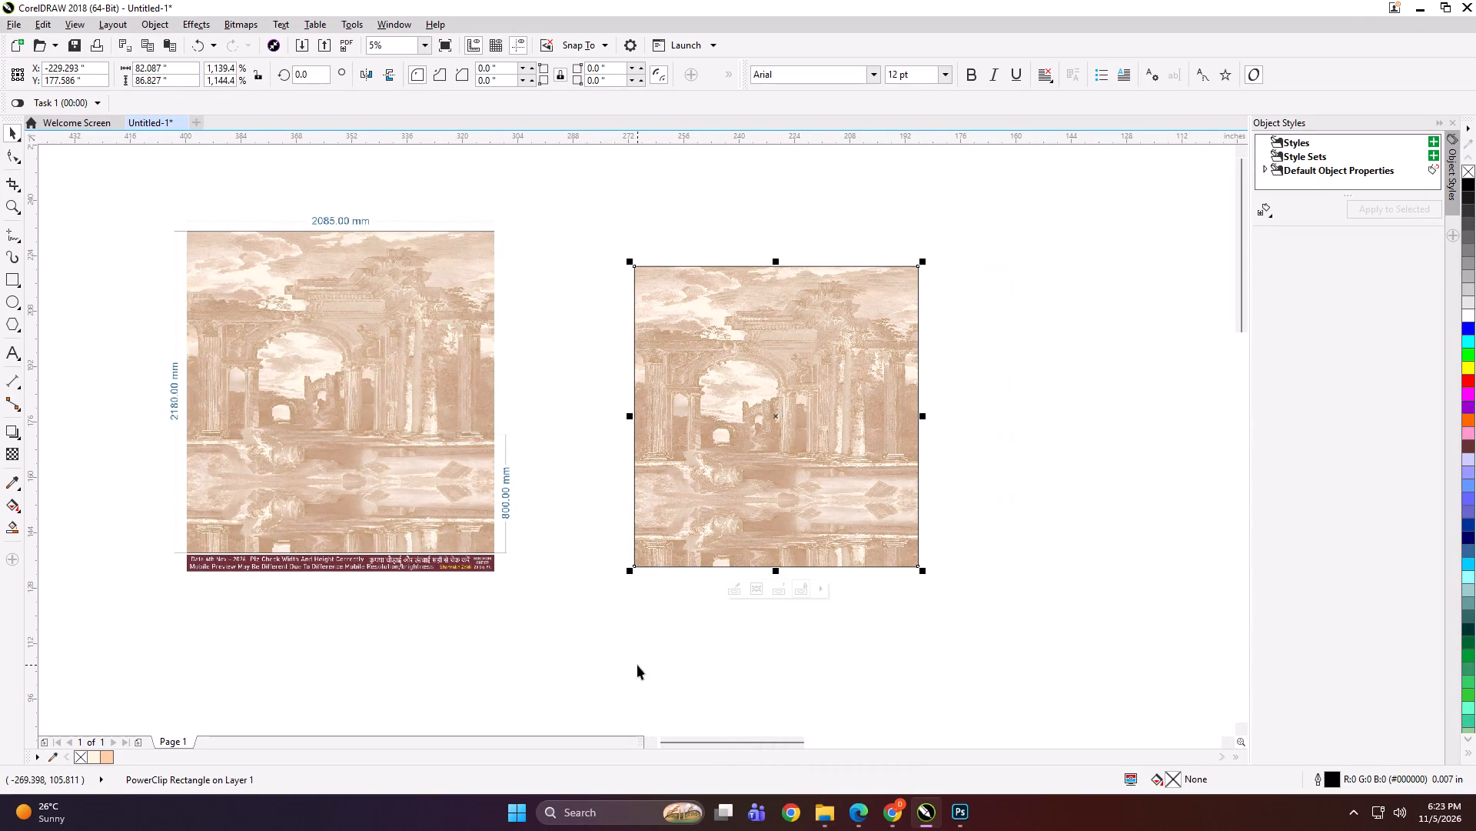
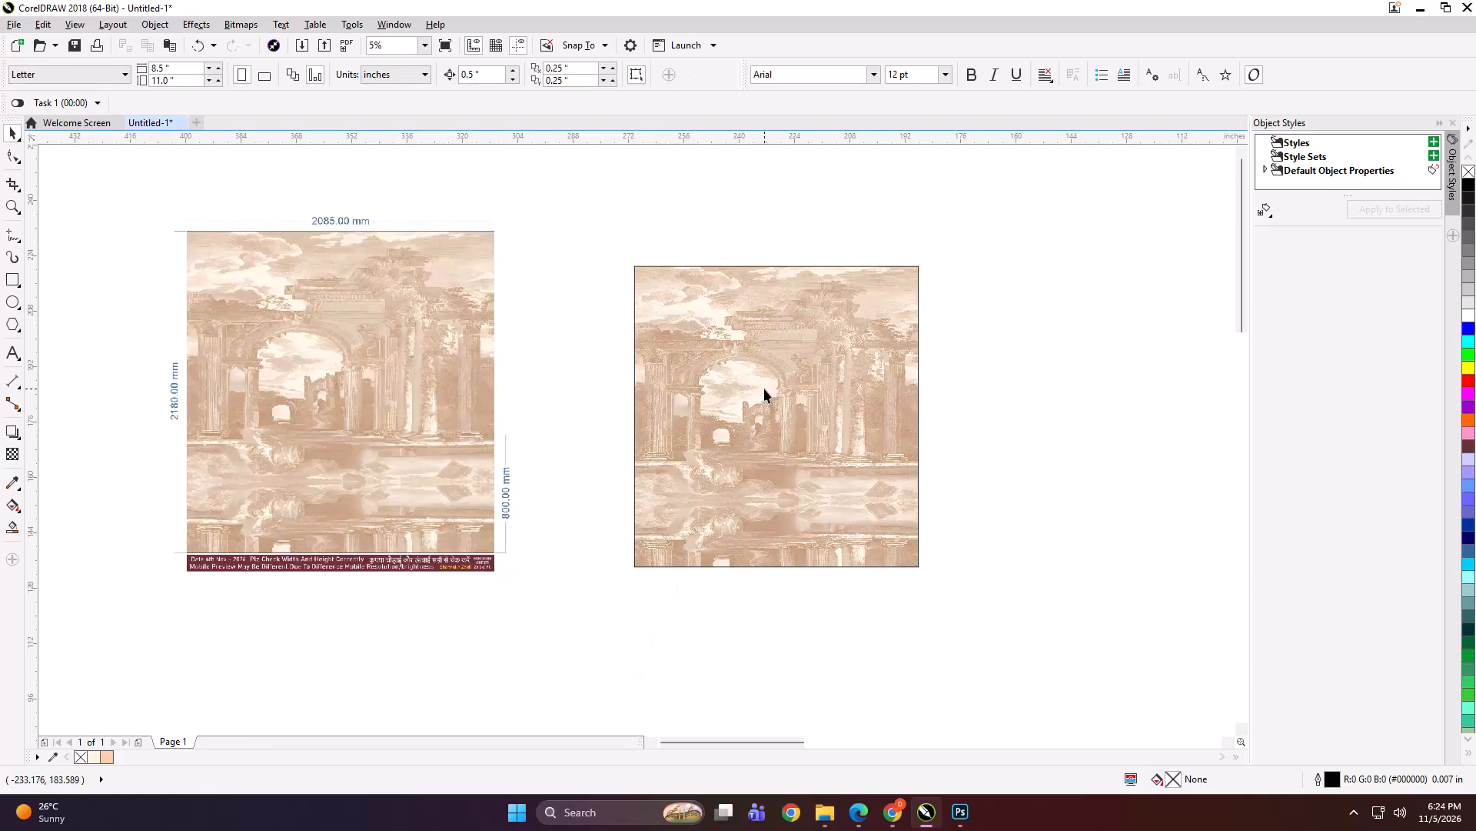
Shift the clipped ruins mural about 5 inches right, away from the dimensioned reference image.
left_click_drag(764, 389, 781, 392)
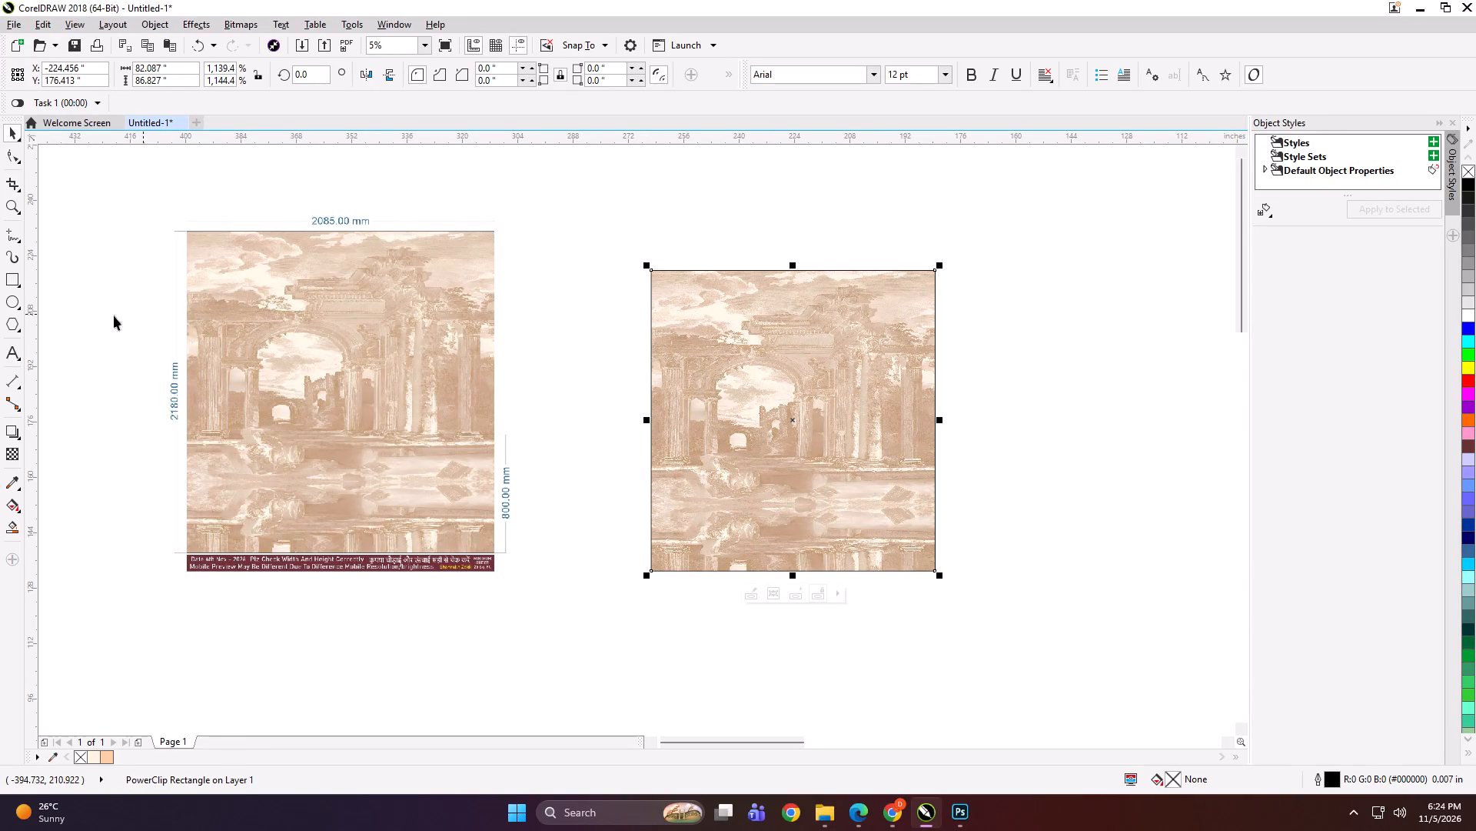
Add a full-height rectangle 41 inches wide over the clipped mural and align it to the mural's left edge.
double_click(12, 281, "shift")
key("shift+space")
left_click(171, 67)
key("ctrl+a")
type("41")
key("Return")
left_click(670, 356, "shift")
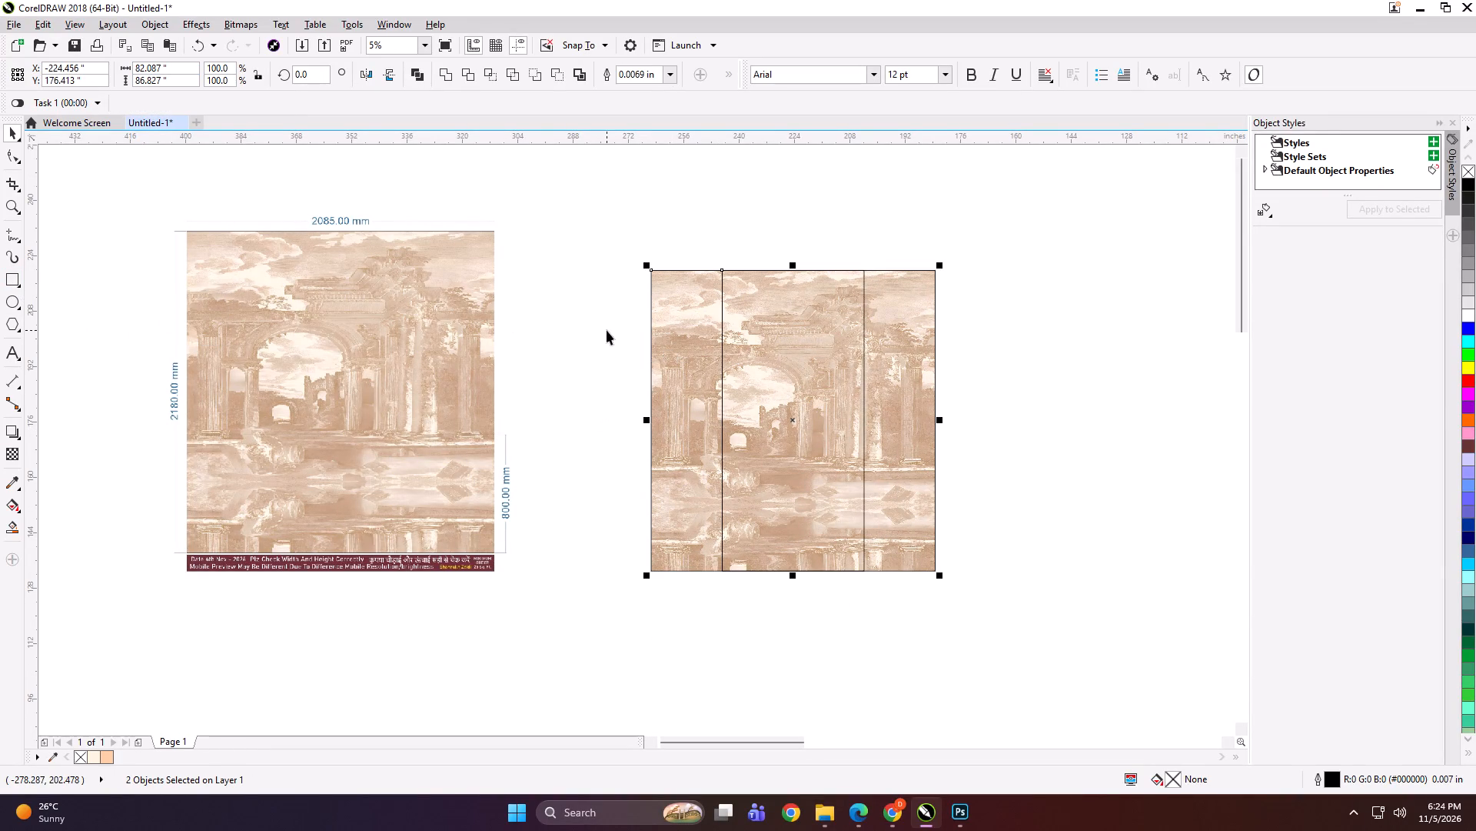
key("l")
left_click(693, 223)
left_click(726, 376)
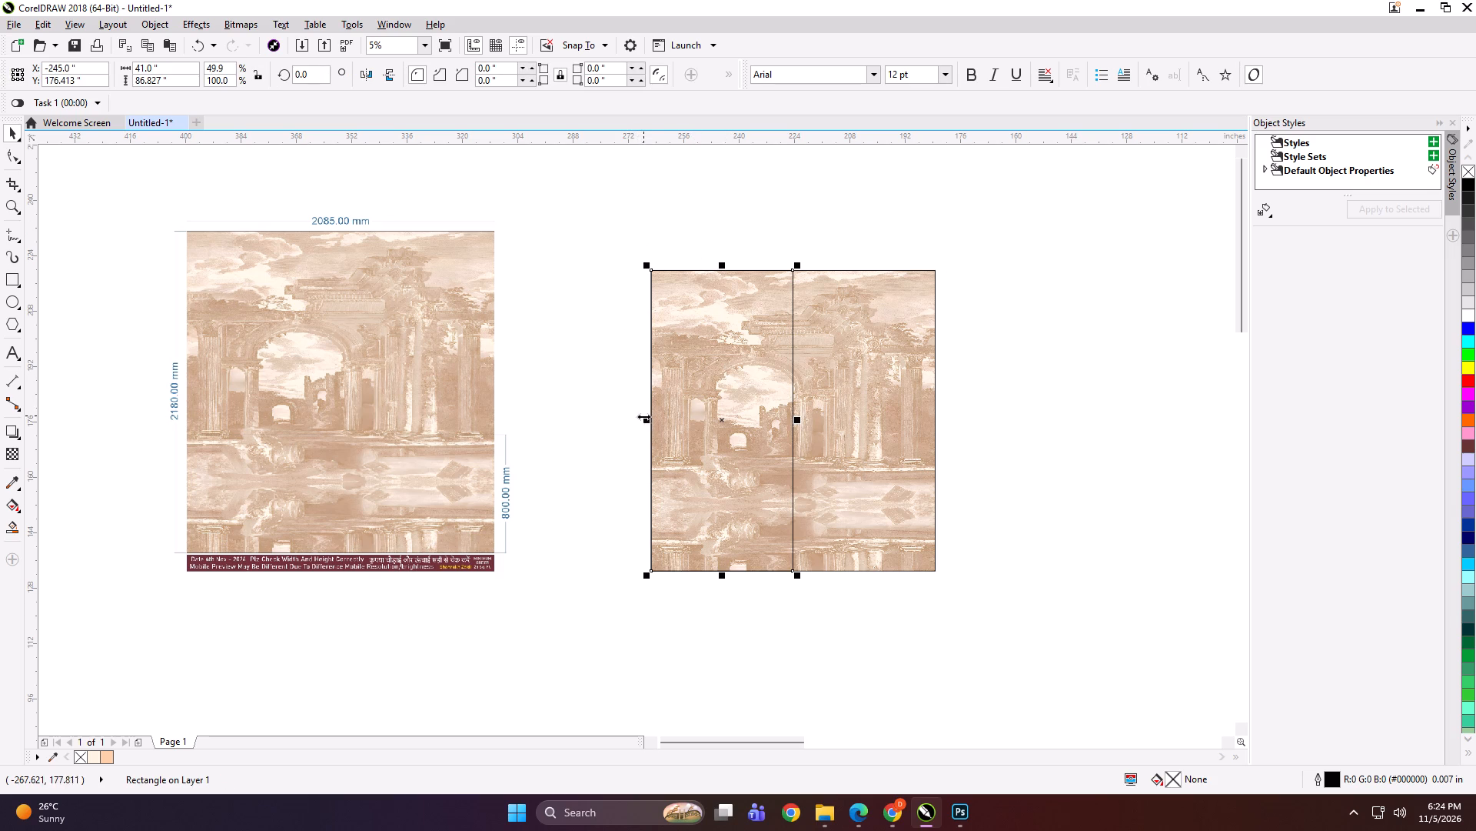
Mirror a copy of the 41-inch panel onto the mural's other half and nudge it 0.5 inch left to overlap.
left_click_drag(646, 422, 883, 429)
right_click(883, 429, "ctrl")
scroll(942, 419, "up", 1)
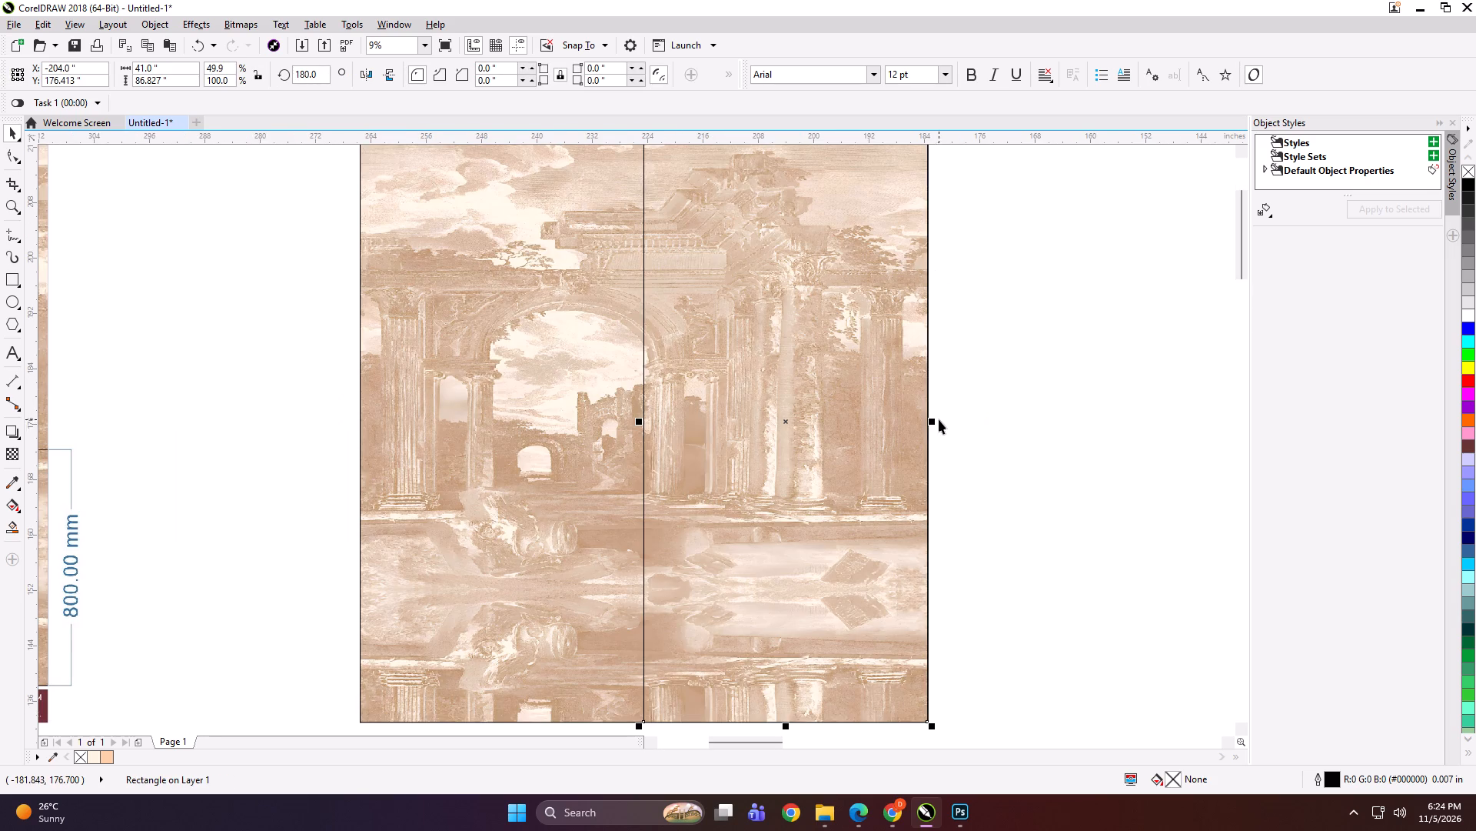
key("Left")
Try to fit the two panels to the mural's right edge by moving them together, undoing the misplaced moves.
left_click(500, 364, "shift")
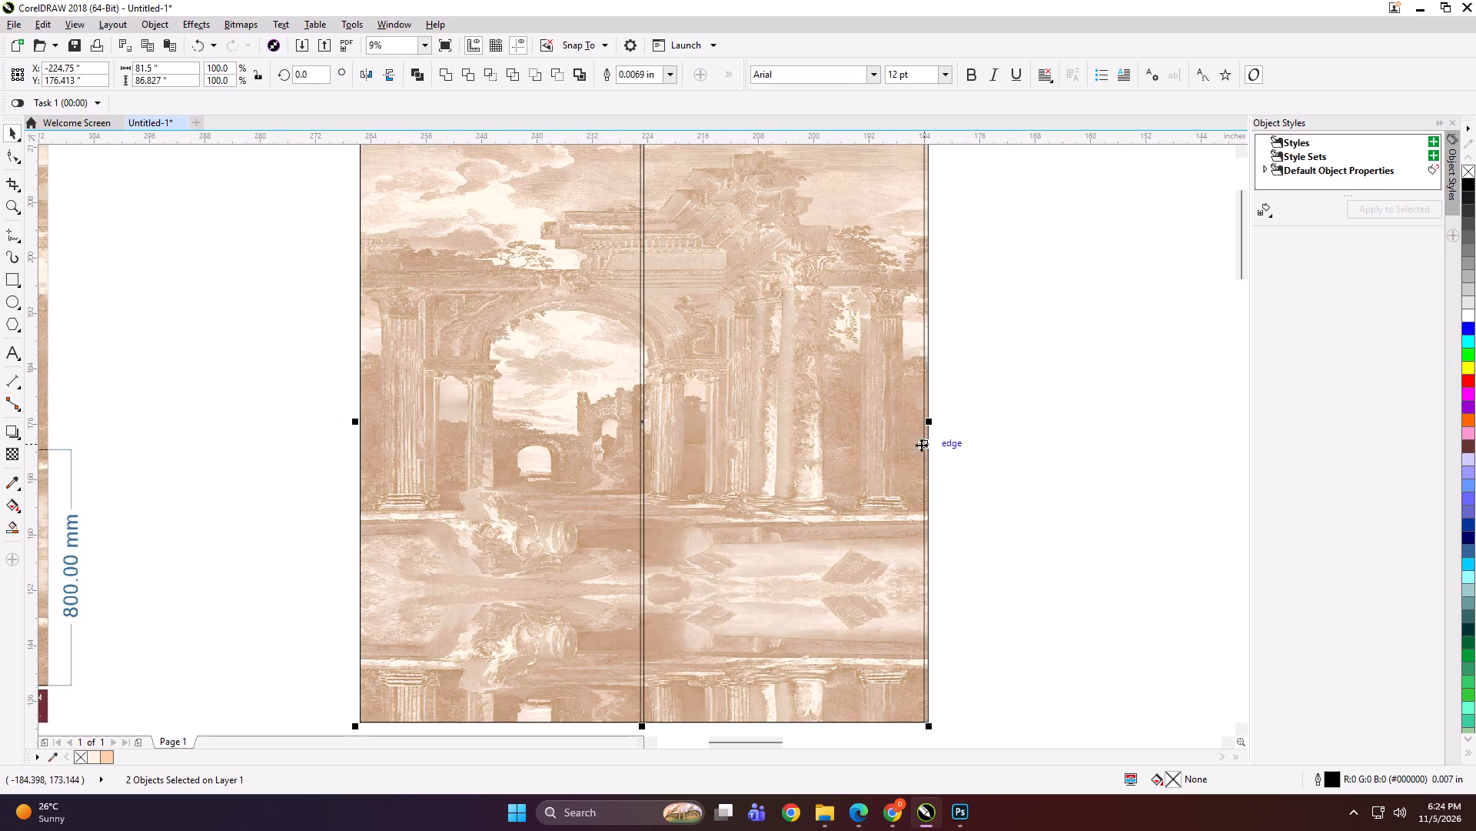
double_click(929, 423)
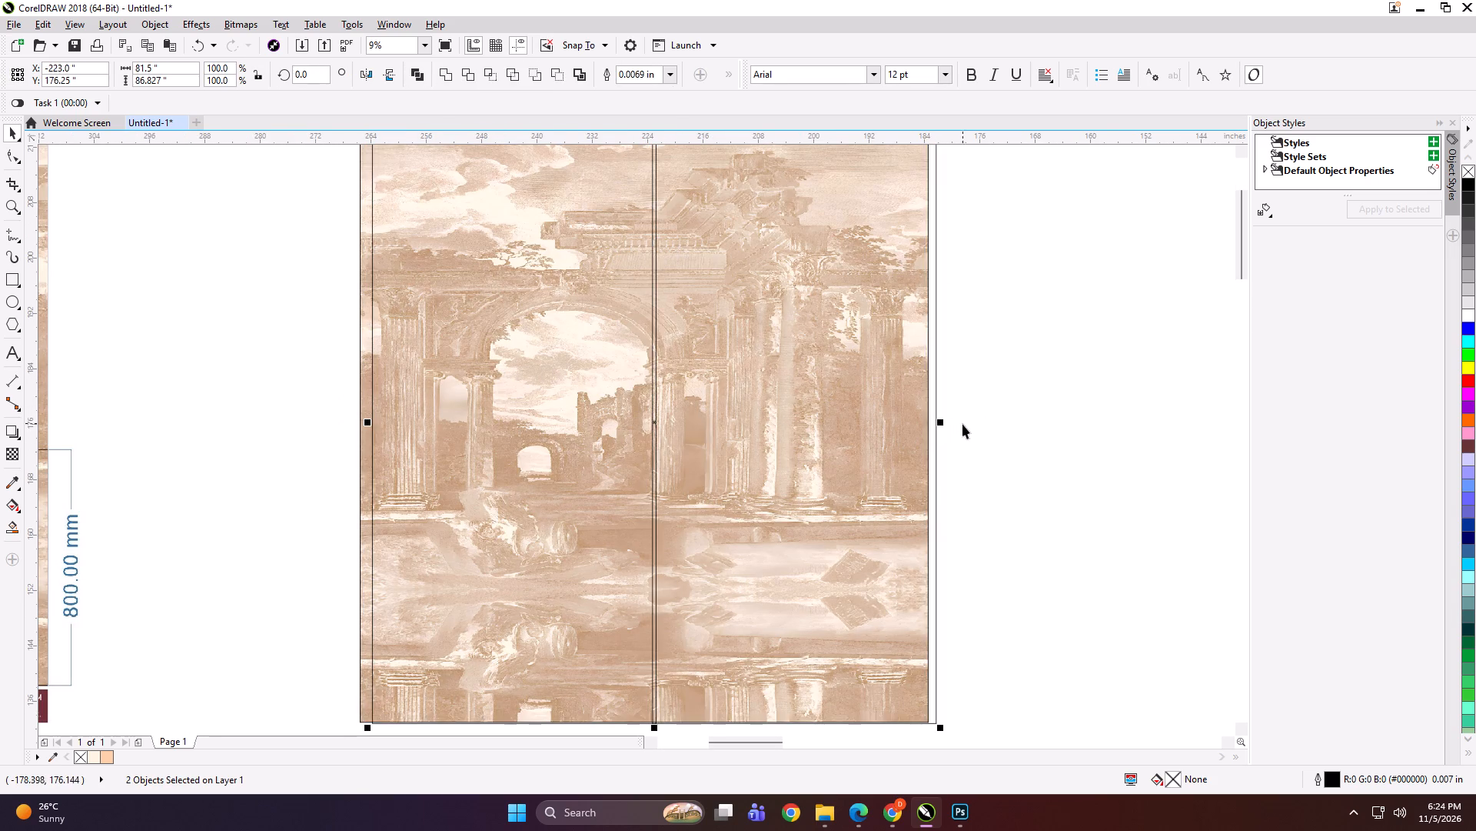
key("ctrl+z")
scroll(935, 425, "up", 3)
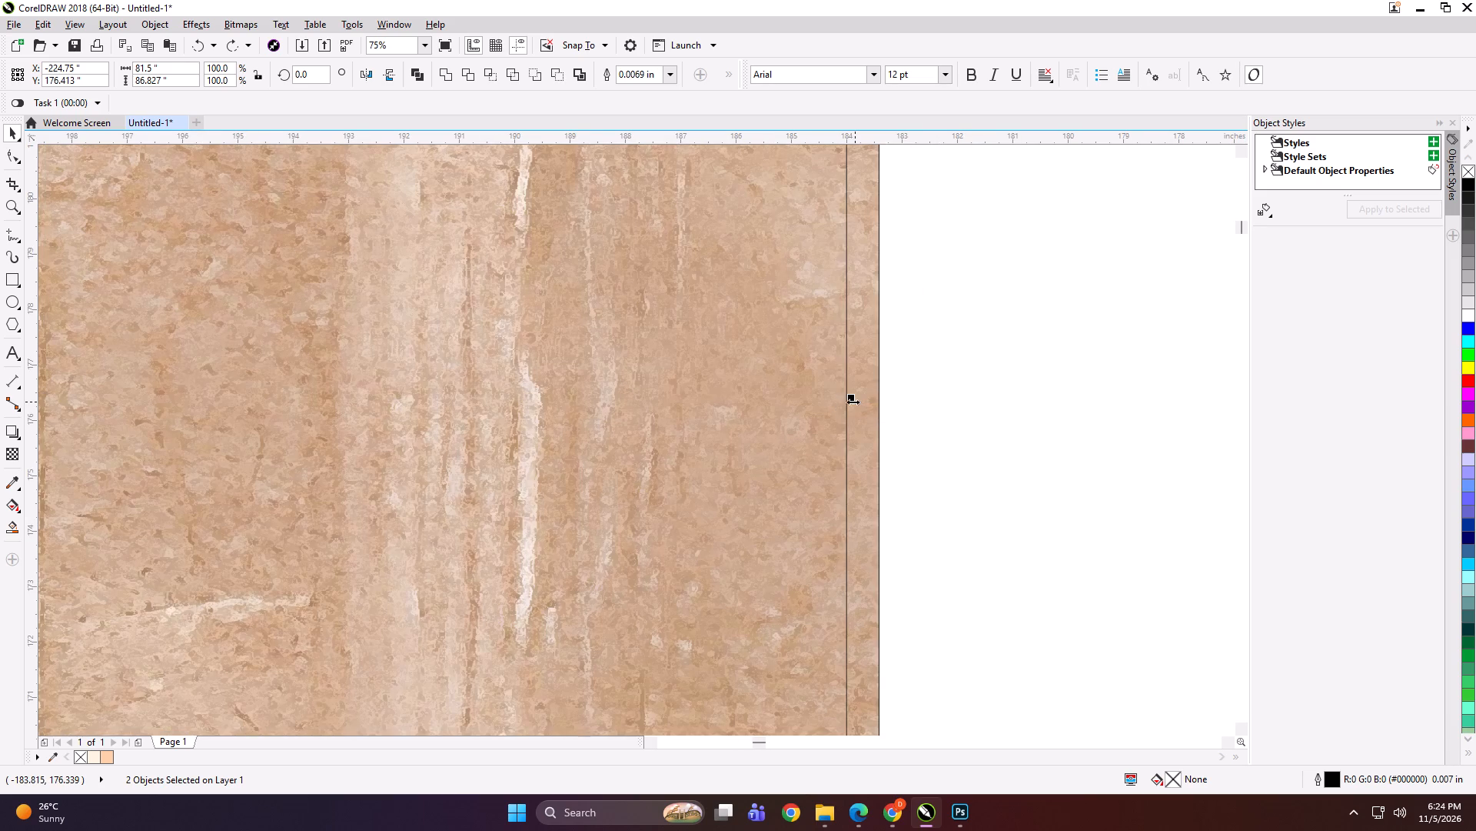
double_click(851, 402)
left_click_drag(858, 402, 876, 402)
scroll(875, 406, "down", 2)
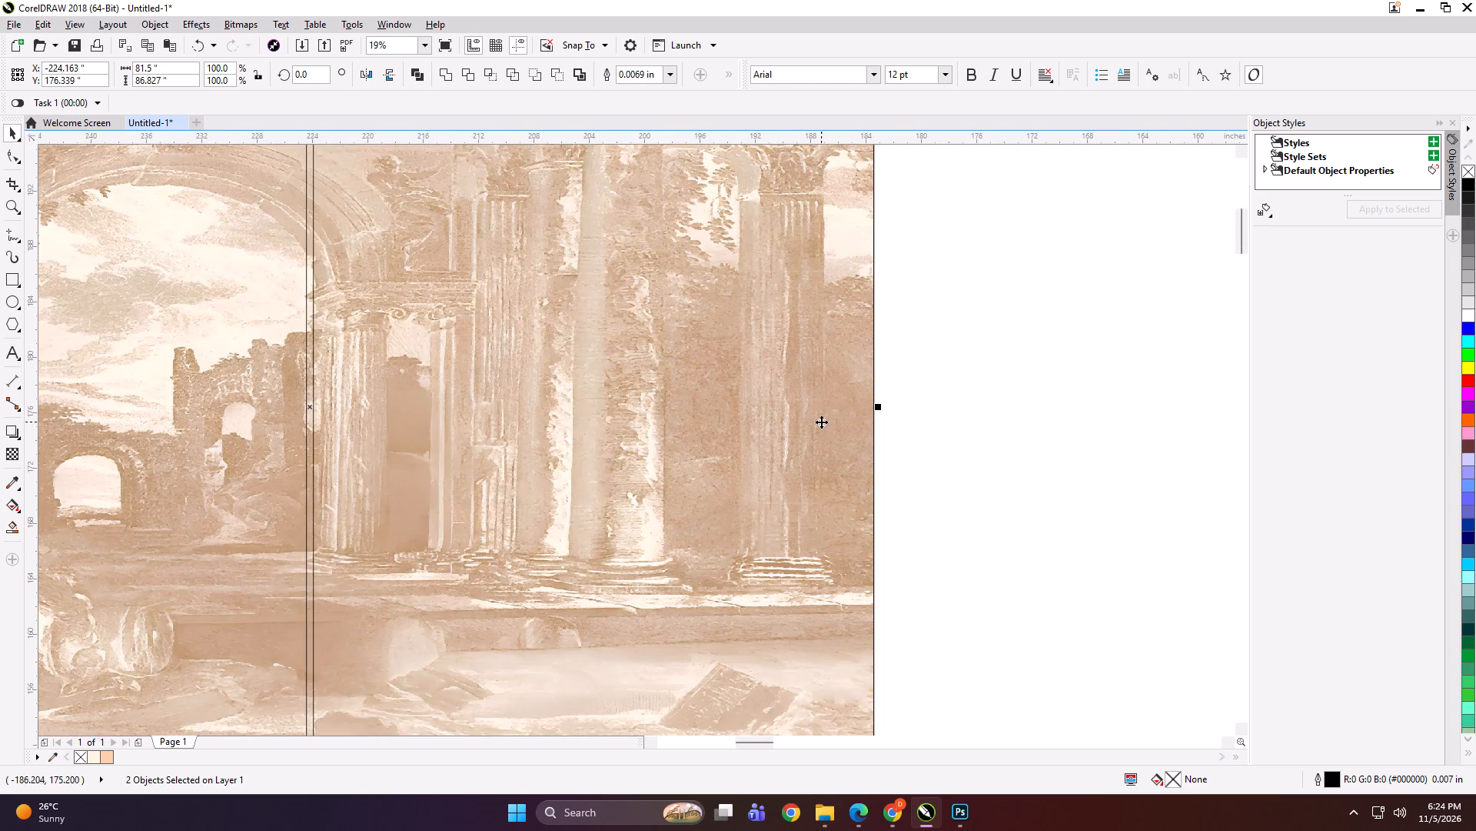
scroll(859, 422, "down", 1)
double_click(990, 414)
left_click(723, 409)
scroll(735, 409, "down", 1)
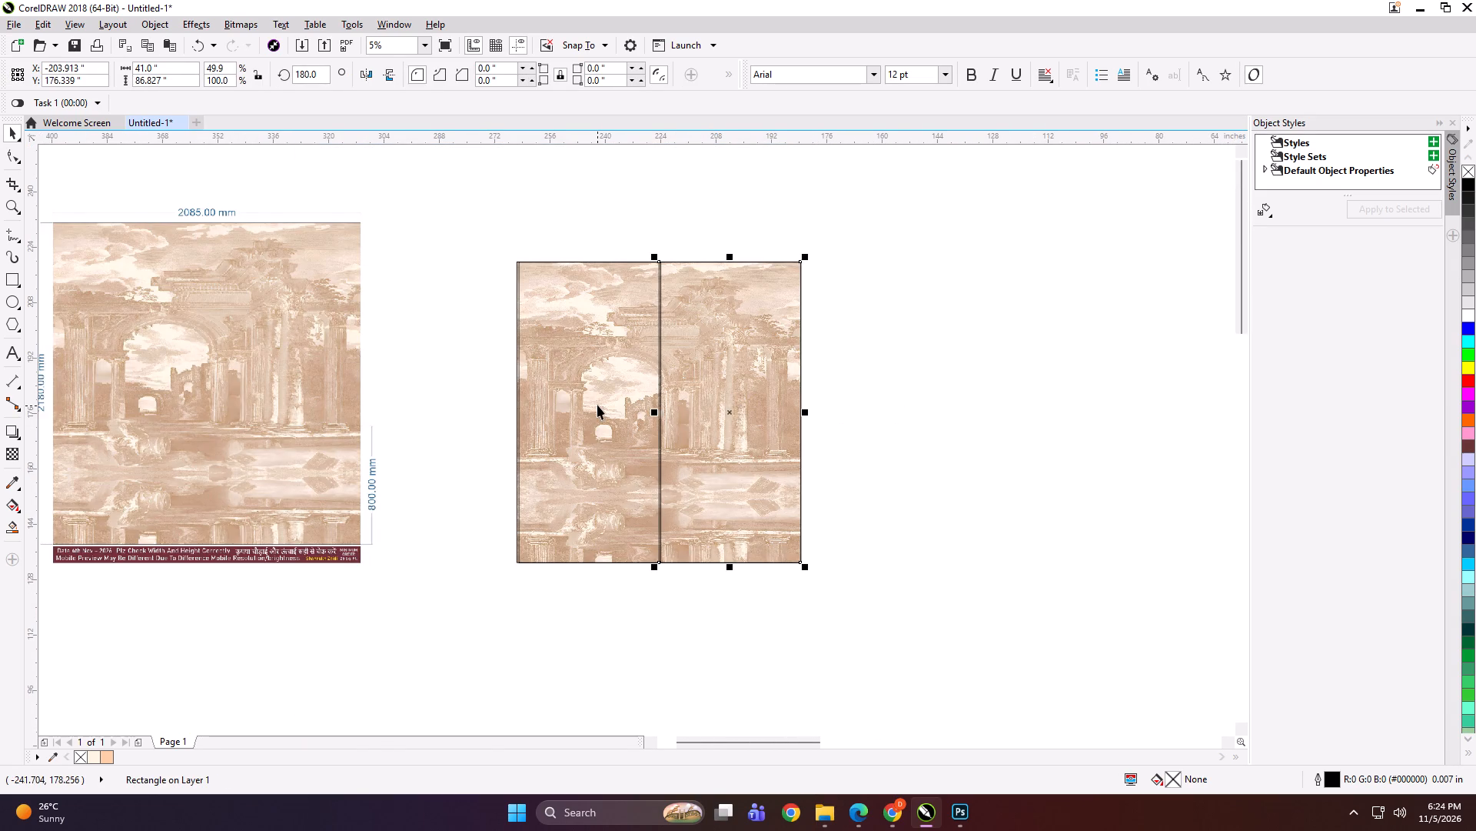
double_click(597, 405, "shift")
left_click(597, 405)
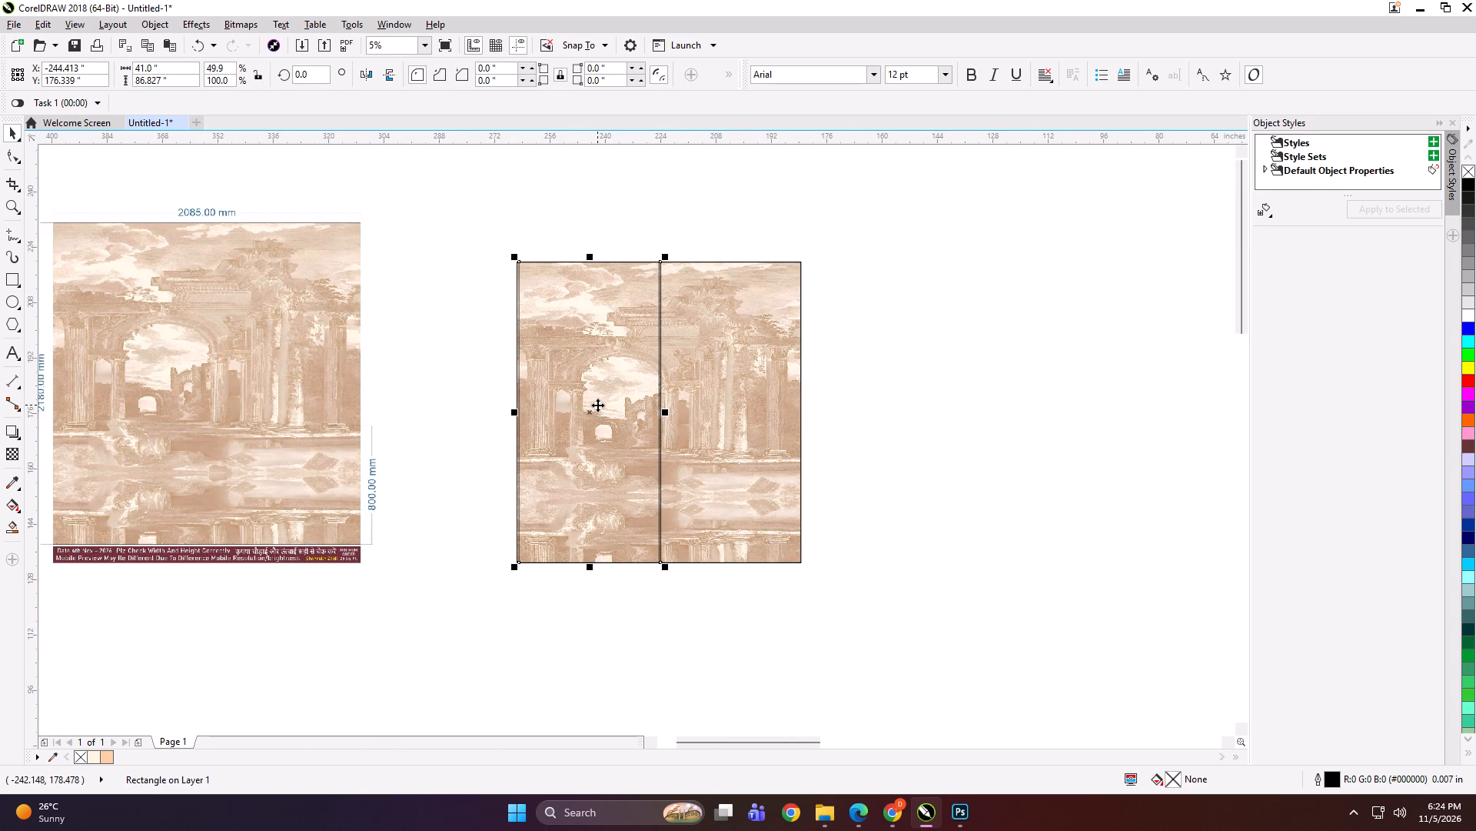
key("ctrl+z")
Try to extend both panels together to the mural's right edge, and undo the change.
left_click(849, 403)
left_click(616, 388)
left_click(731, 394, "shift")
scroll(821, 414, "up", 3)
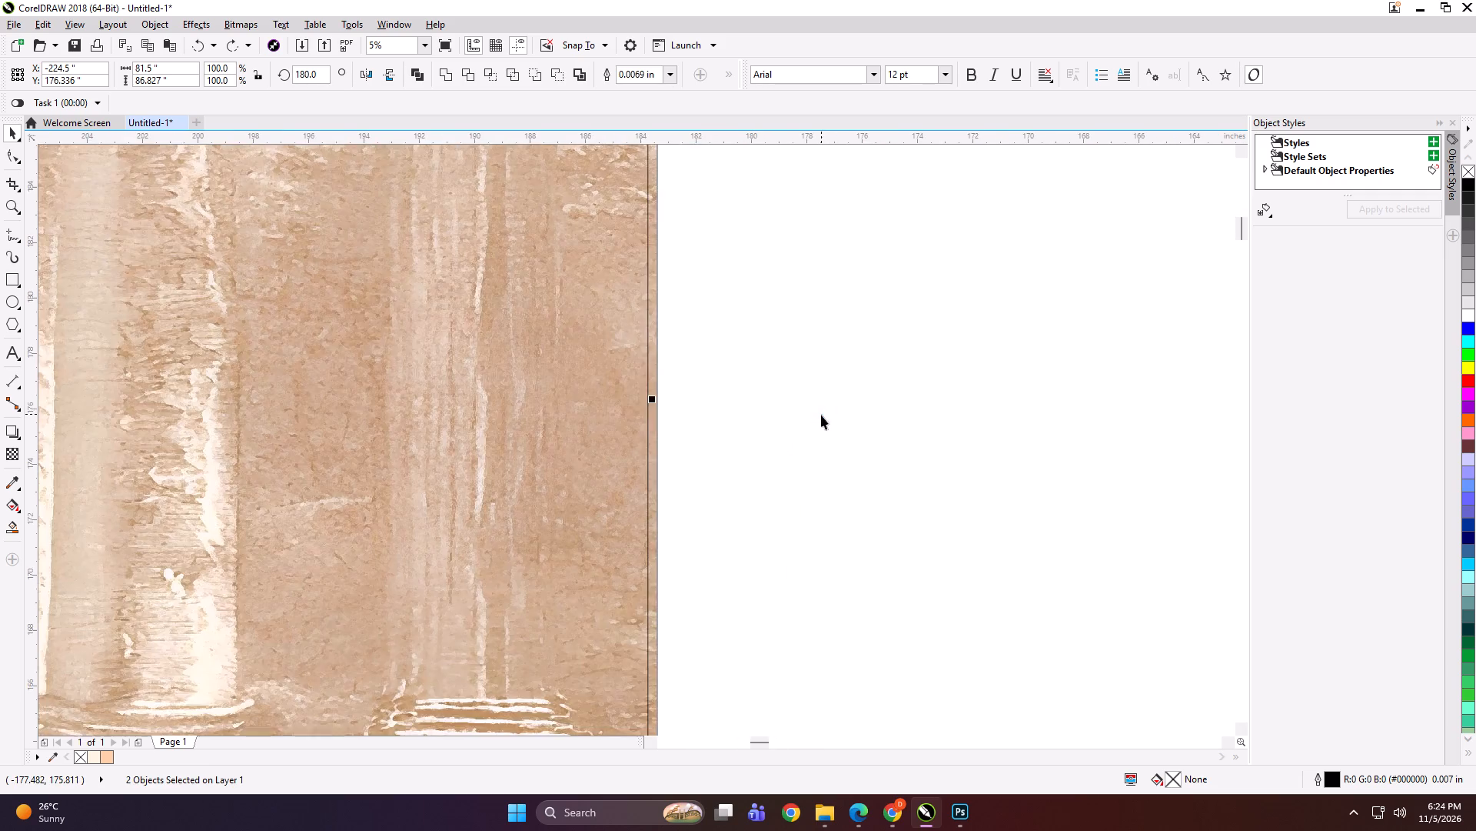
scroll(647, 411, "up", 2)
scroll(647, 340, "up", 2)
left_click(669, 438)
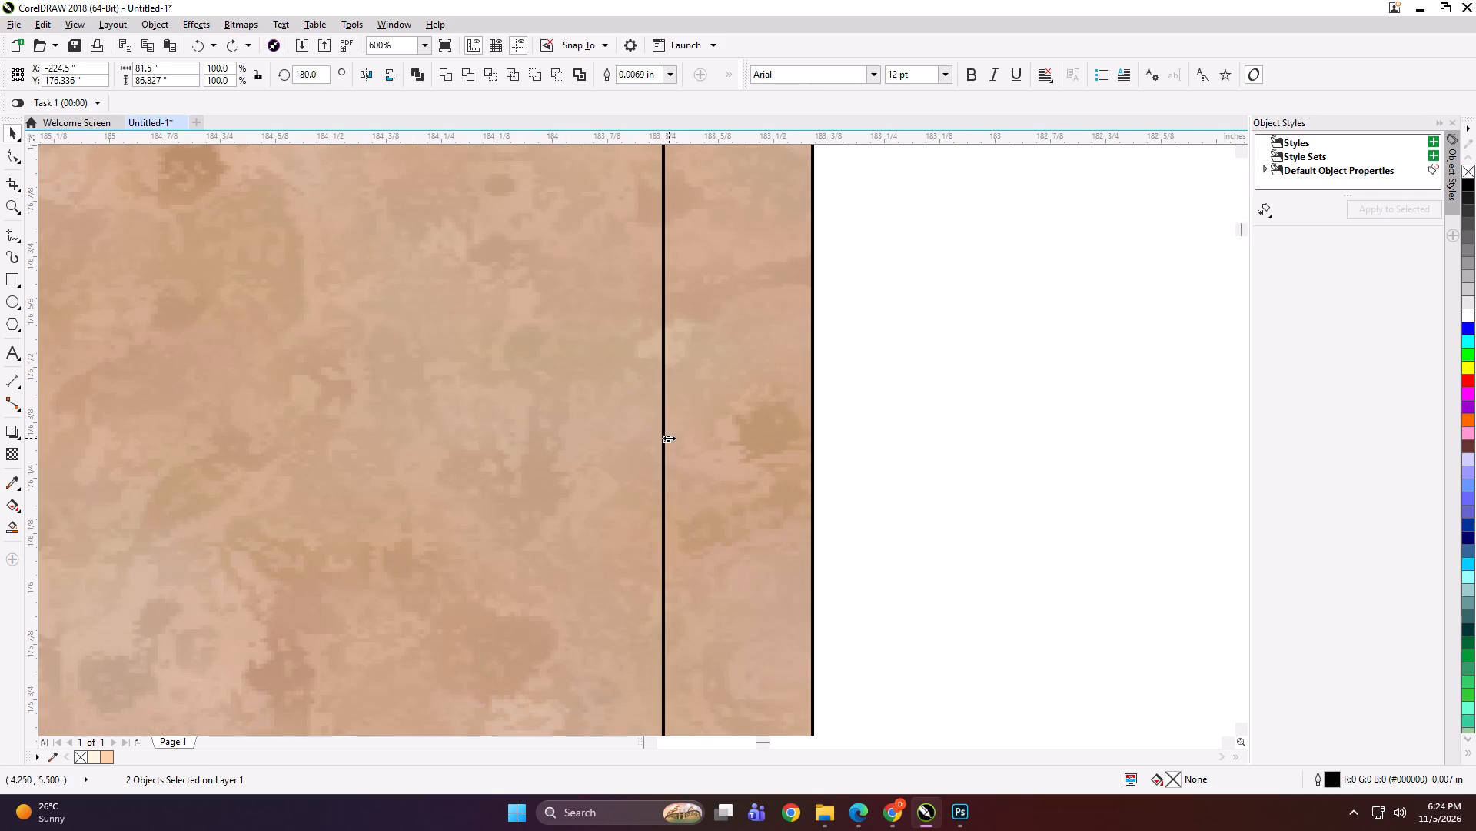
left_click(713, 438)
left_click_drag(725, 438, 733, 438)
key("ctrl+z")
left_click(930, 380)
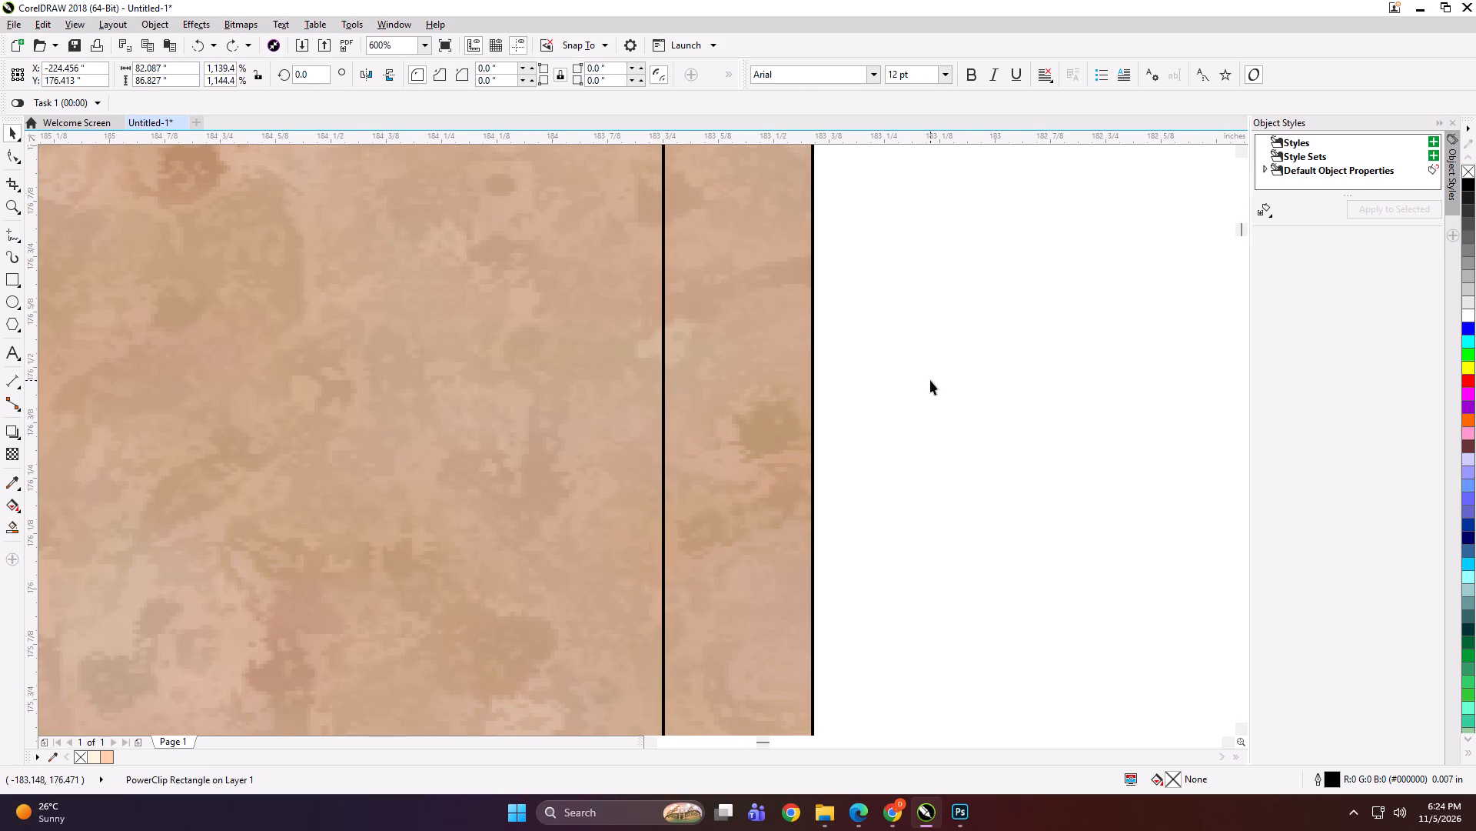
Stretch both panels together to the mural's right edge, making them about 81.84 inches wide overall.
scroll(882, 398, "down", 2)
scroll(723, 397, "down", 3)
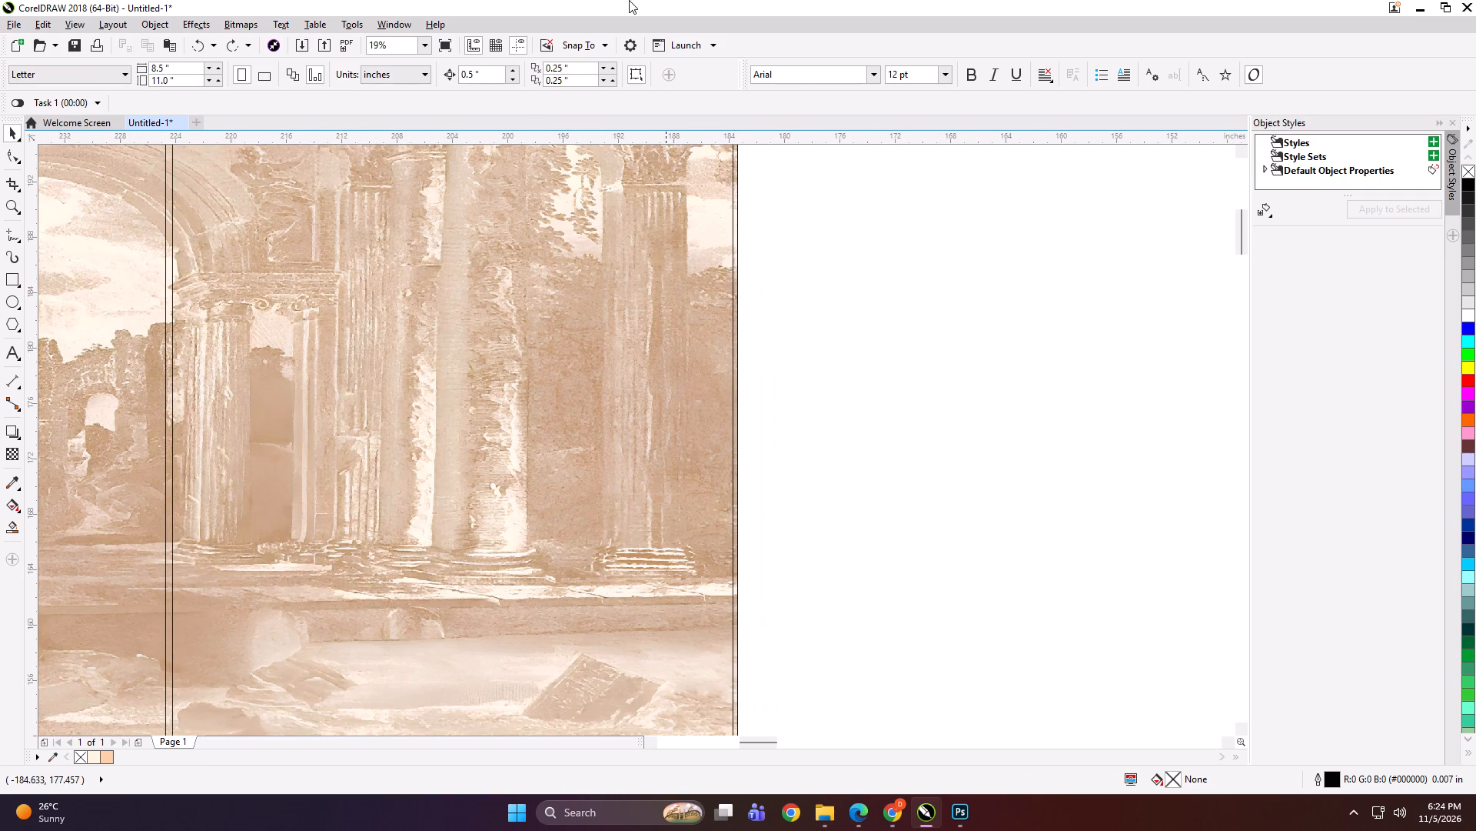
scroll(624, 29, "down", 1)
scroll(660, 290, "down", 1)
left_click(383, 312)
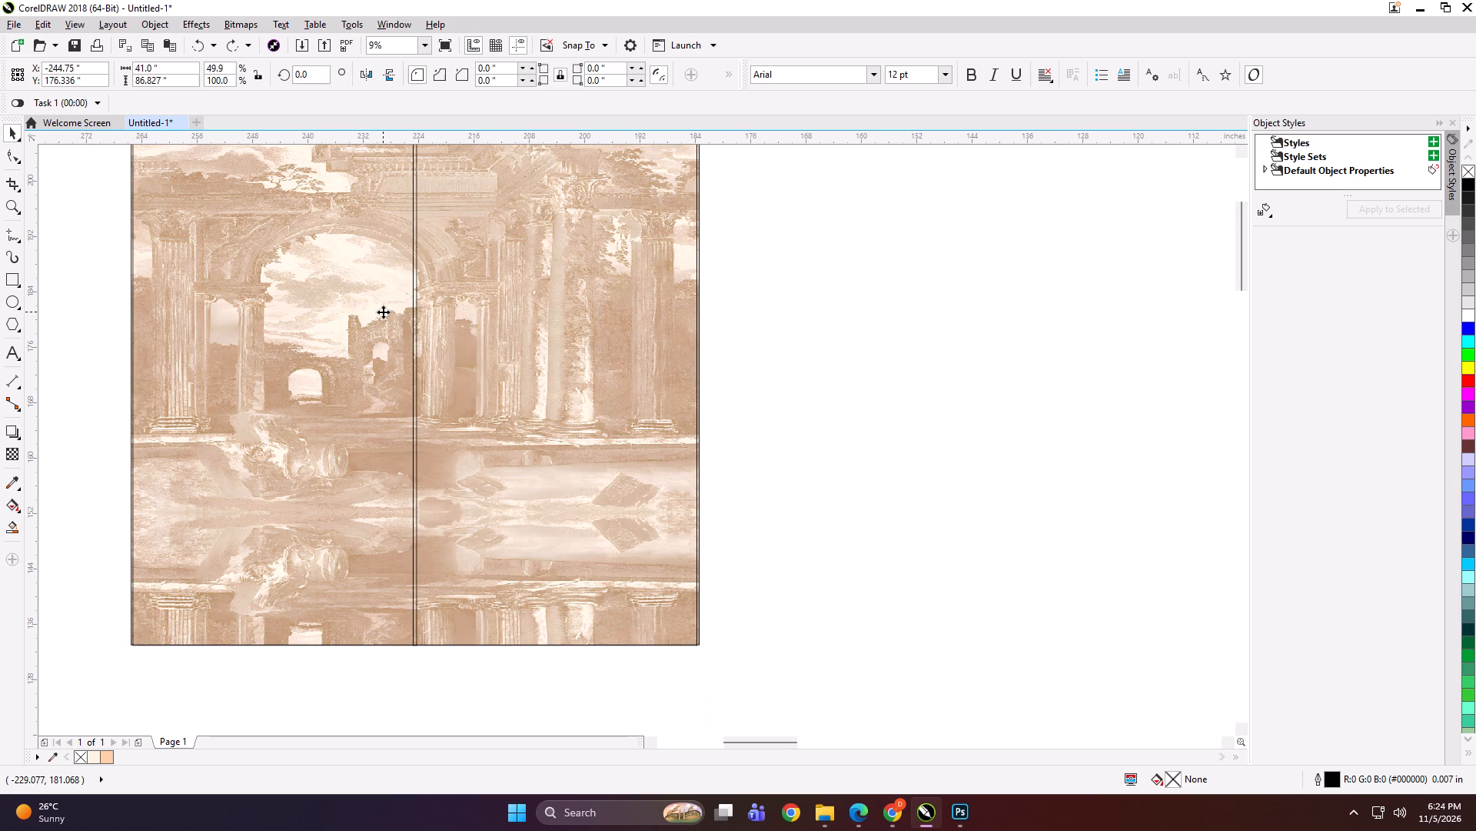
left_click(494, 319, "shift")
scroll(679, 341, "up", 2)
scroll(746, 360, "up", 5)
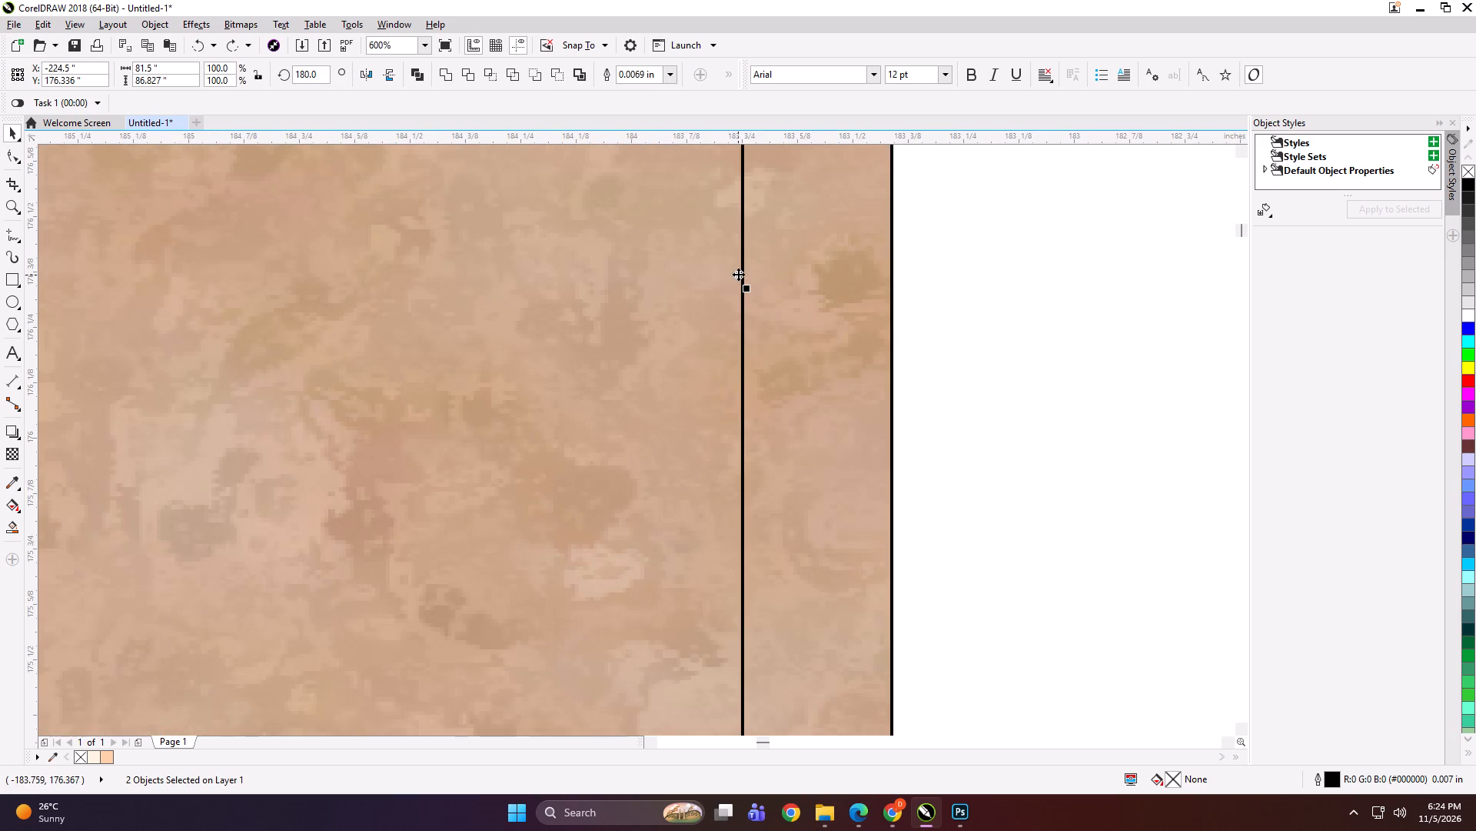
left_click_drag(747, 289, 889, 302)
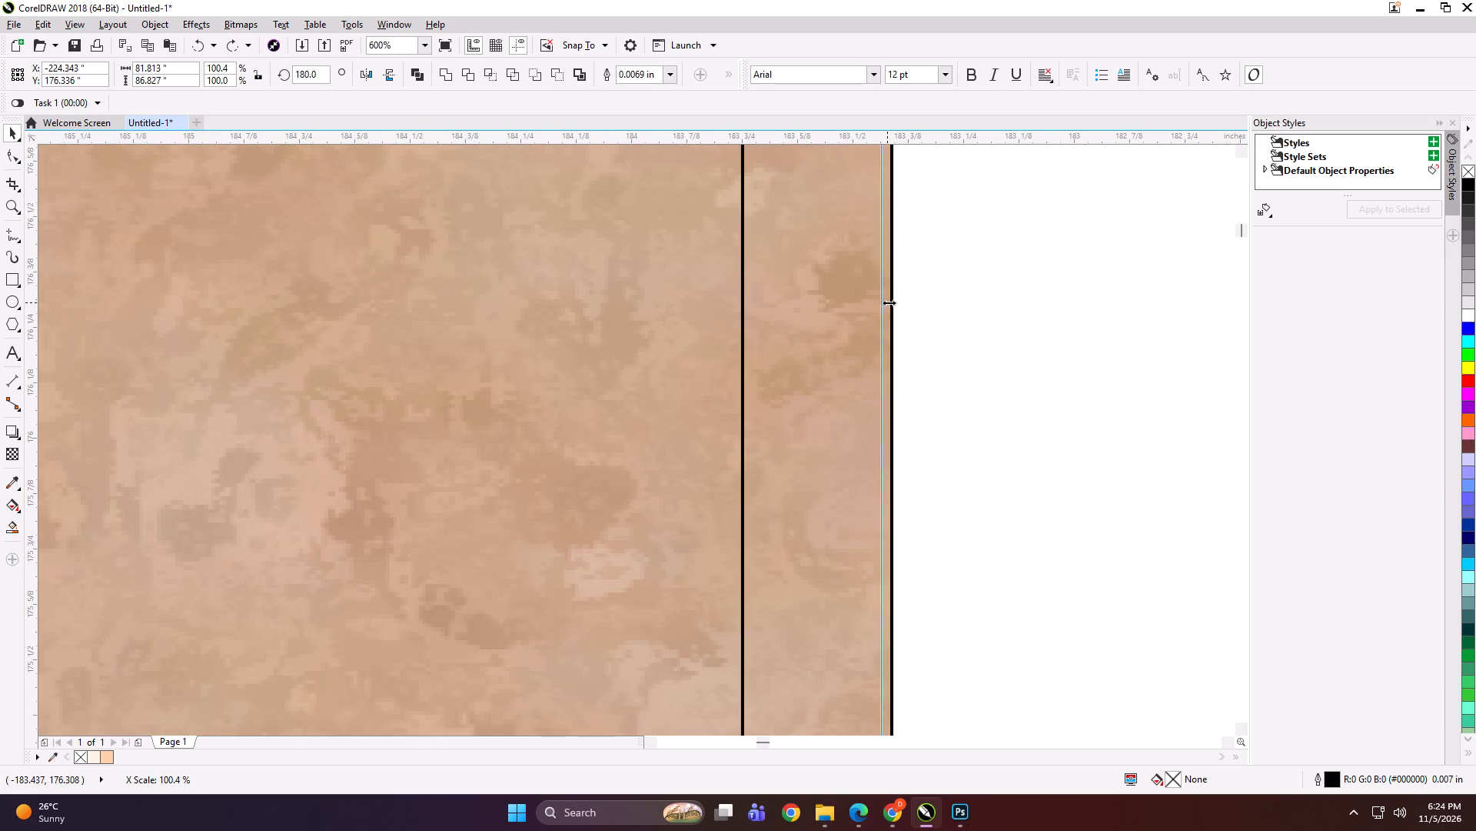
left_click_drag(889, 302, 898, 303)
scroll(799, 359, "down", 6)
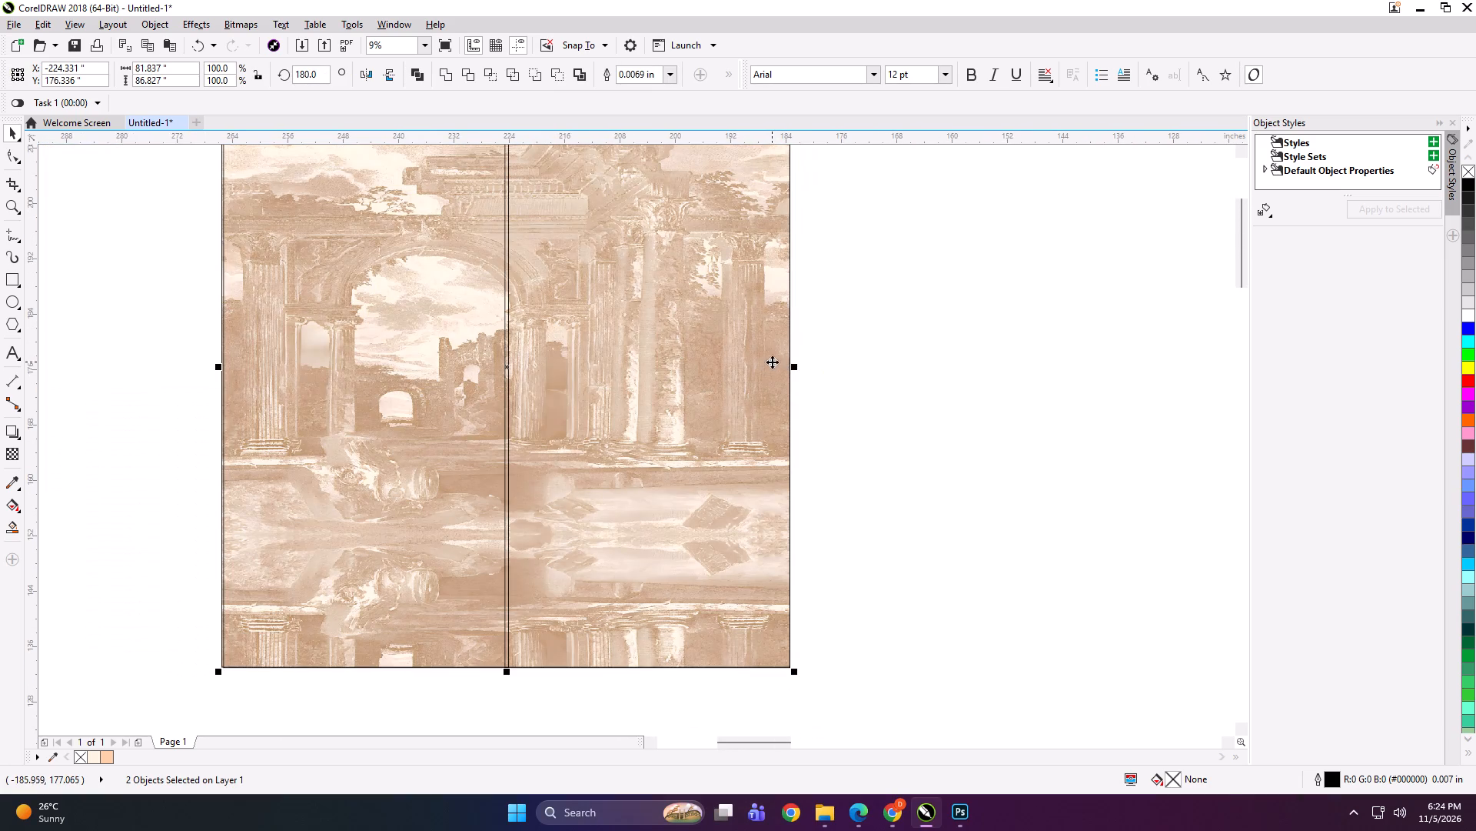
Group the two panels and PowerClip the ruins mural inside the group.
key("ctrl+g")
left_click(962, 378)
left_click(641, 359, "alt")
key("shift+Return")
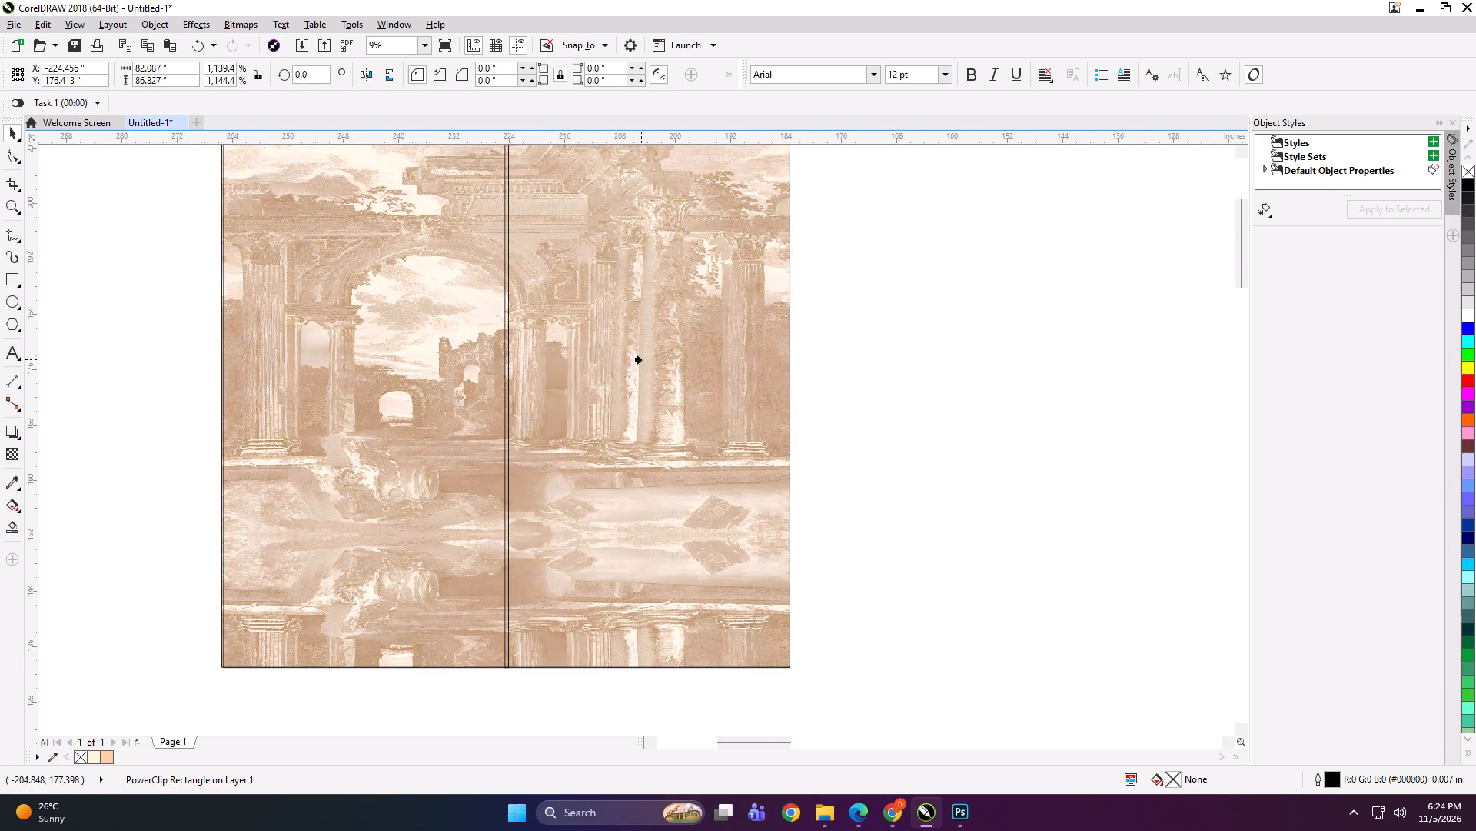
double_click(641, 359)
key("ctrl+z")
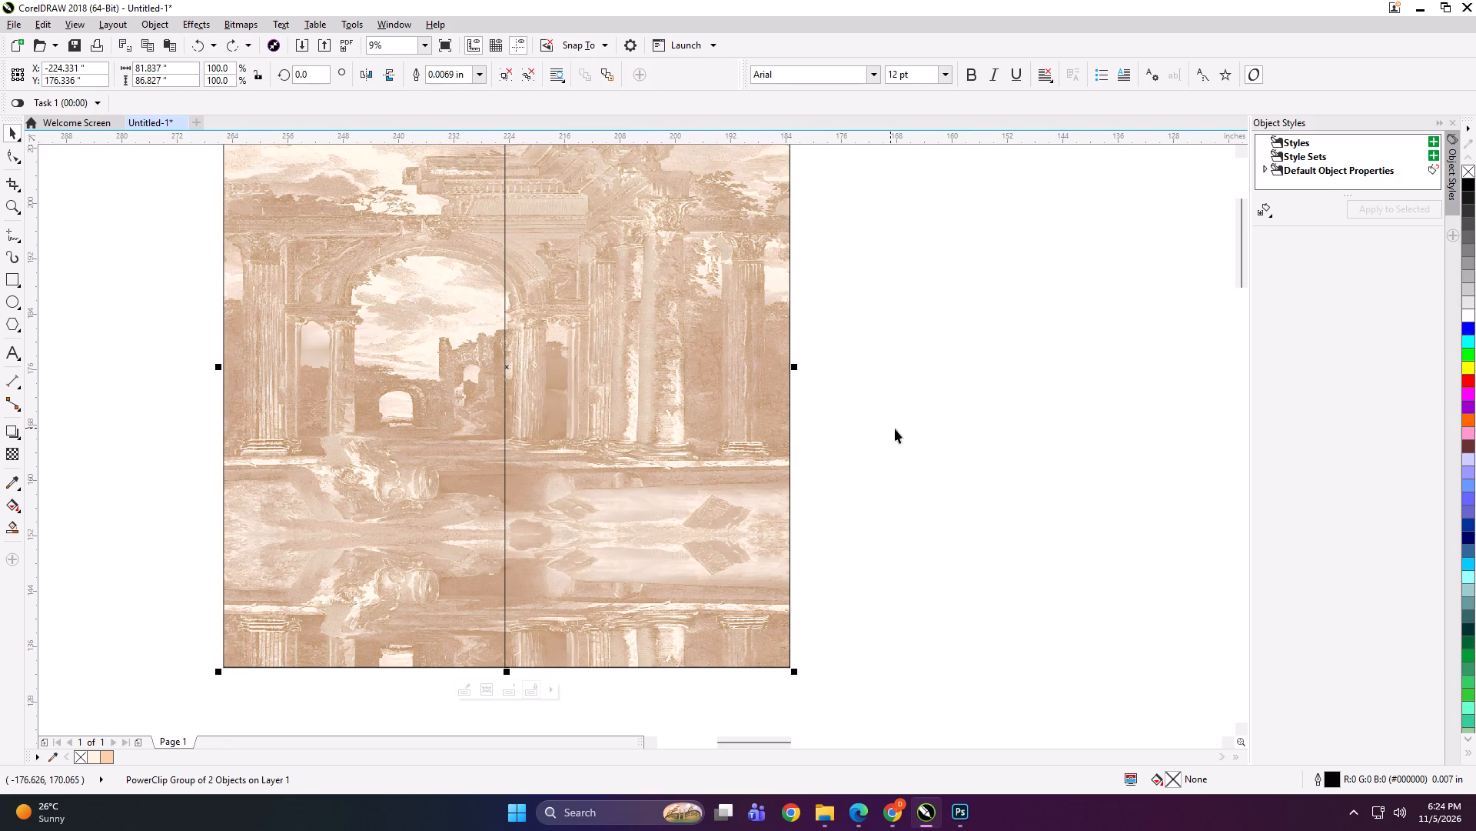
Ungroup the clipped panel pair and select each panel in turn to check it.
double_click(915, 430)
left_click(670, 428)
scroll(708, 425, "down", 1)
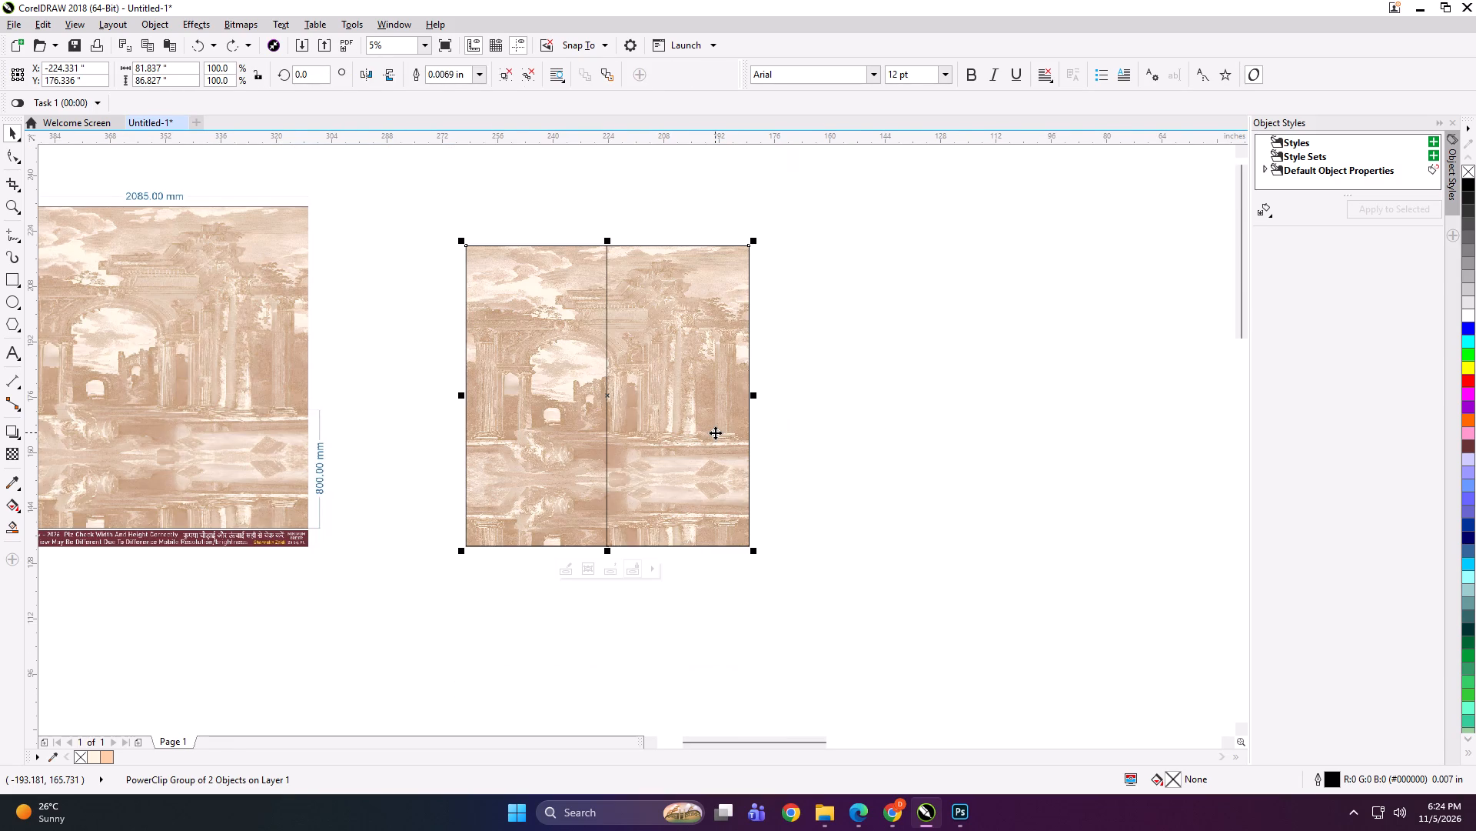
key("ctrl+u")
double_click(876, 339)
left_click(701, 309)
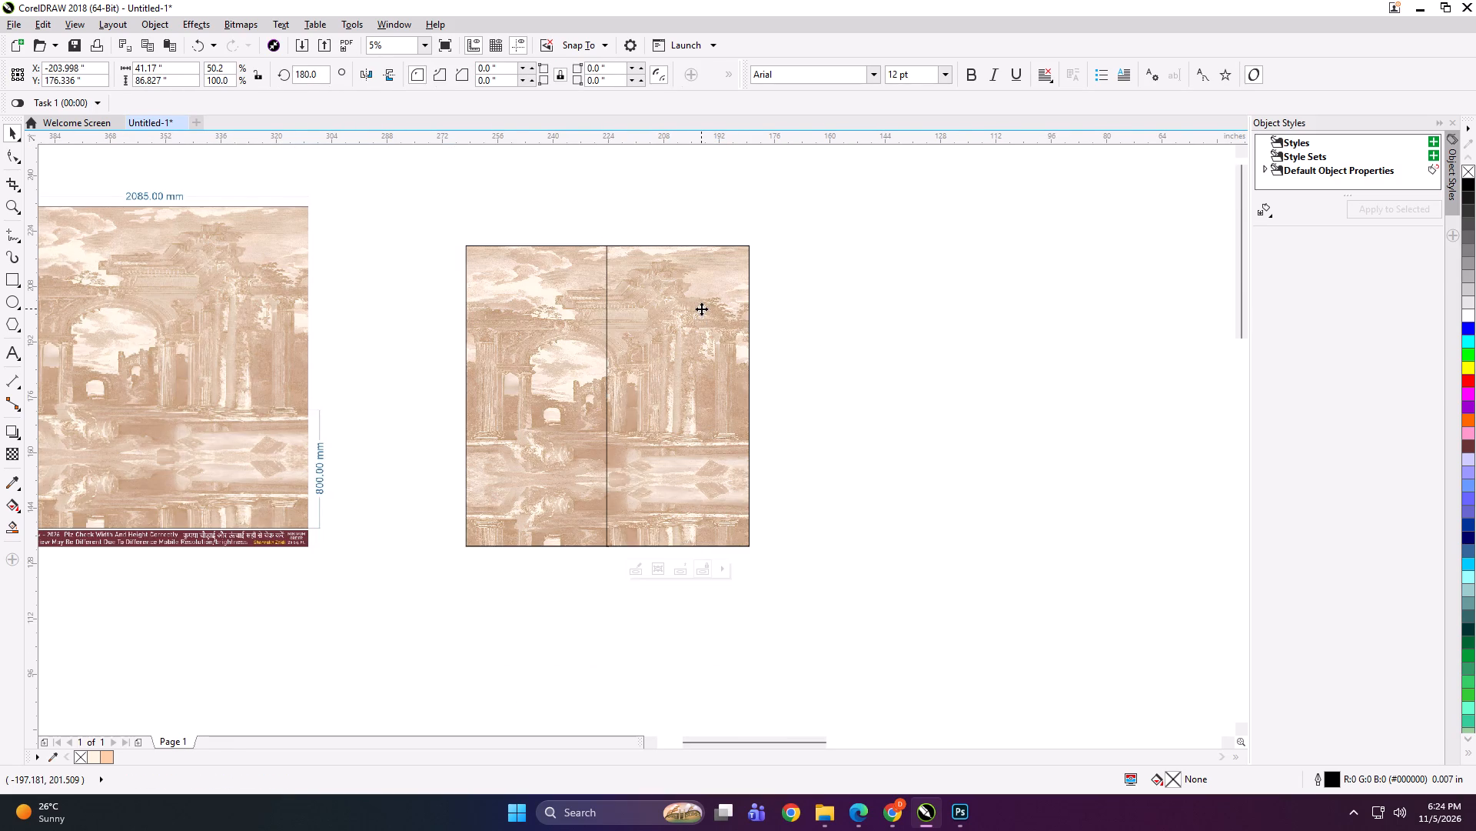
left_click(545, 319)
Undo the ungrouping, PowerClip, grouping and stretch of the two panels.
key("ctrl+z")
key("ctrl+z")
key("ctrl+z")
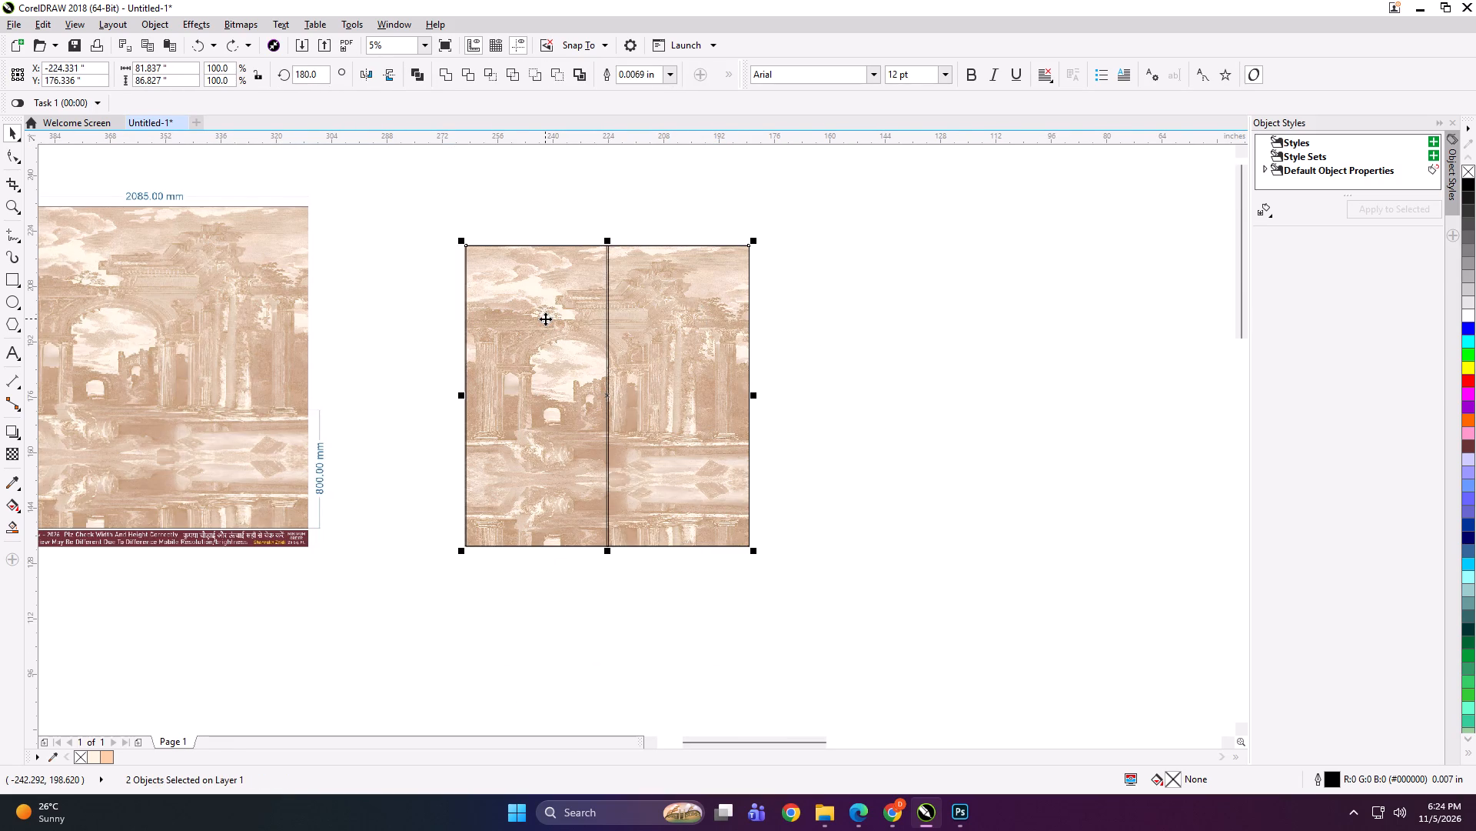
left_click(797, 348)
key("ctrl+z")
Stretch both selected panels together to the mural's right edge, about 81.84 inches wide overall.
double_click(793, 376)
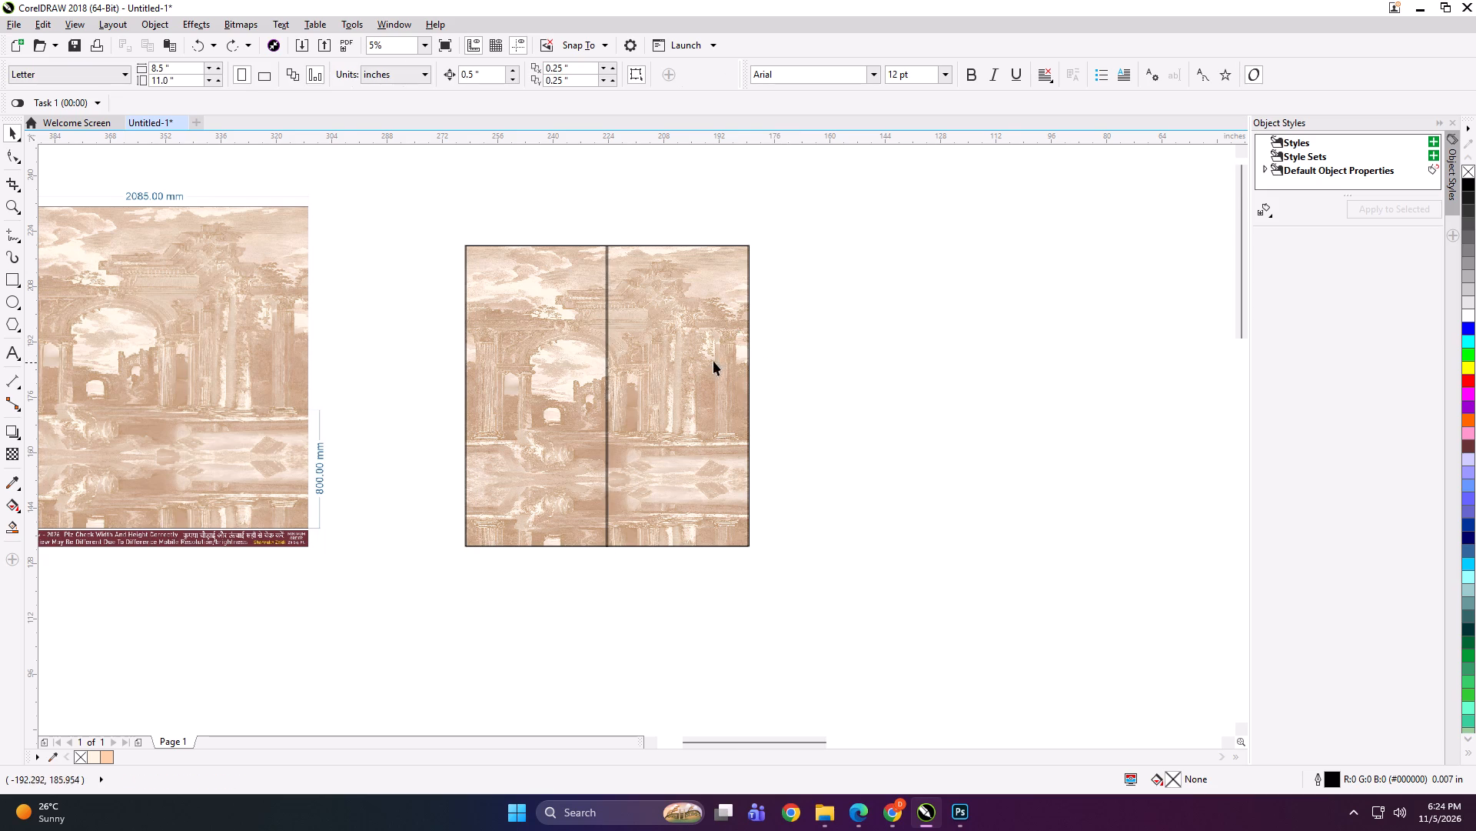
scroll(733, 356, "up", 2)
left_click(159, 357)
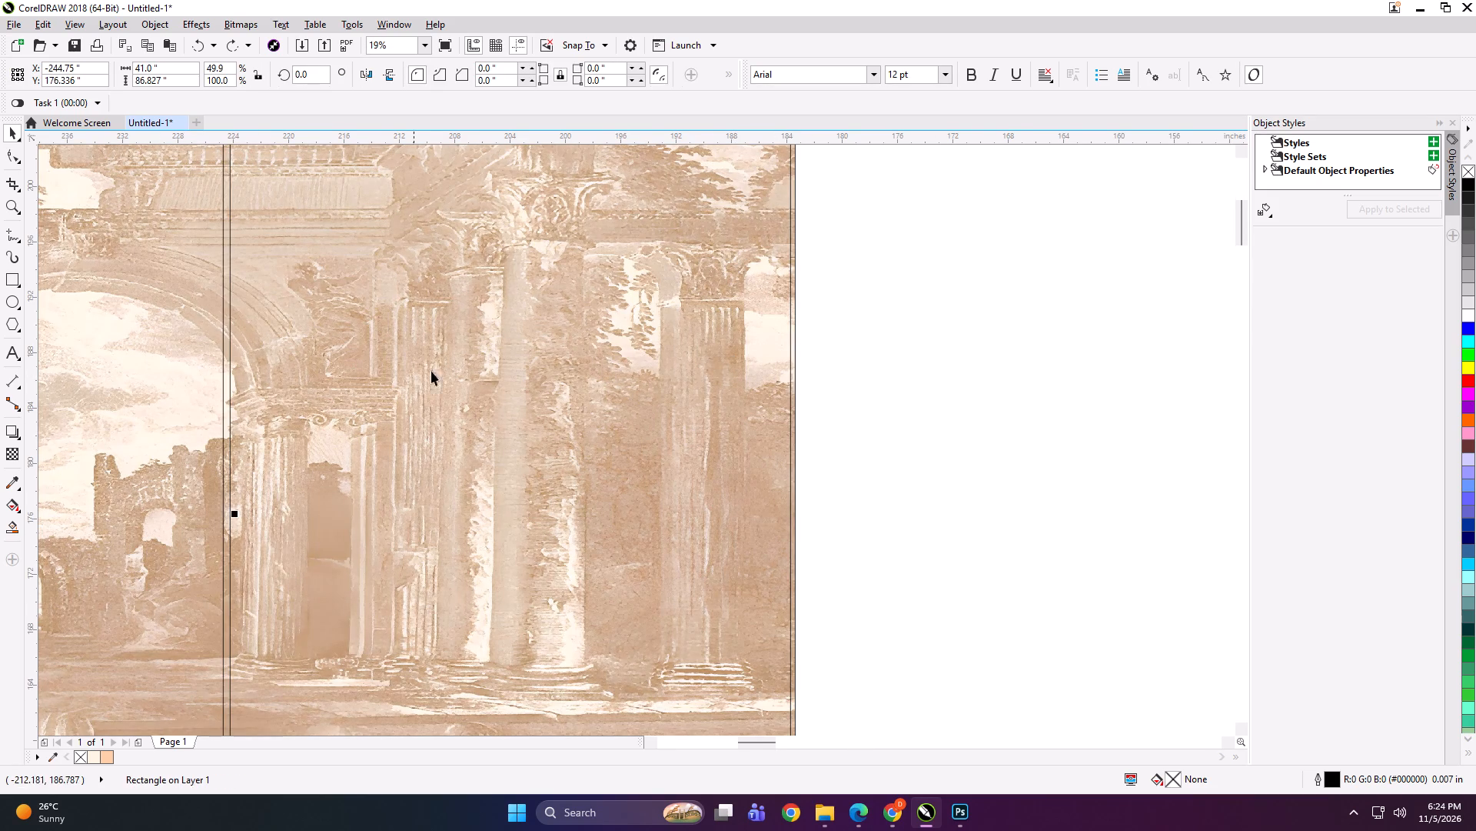
left_click(462, 371, "shift")
scroll(800, 516, "up", 3)
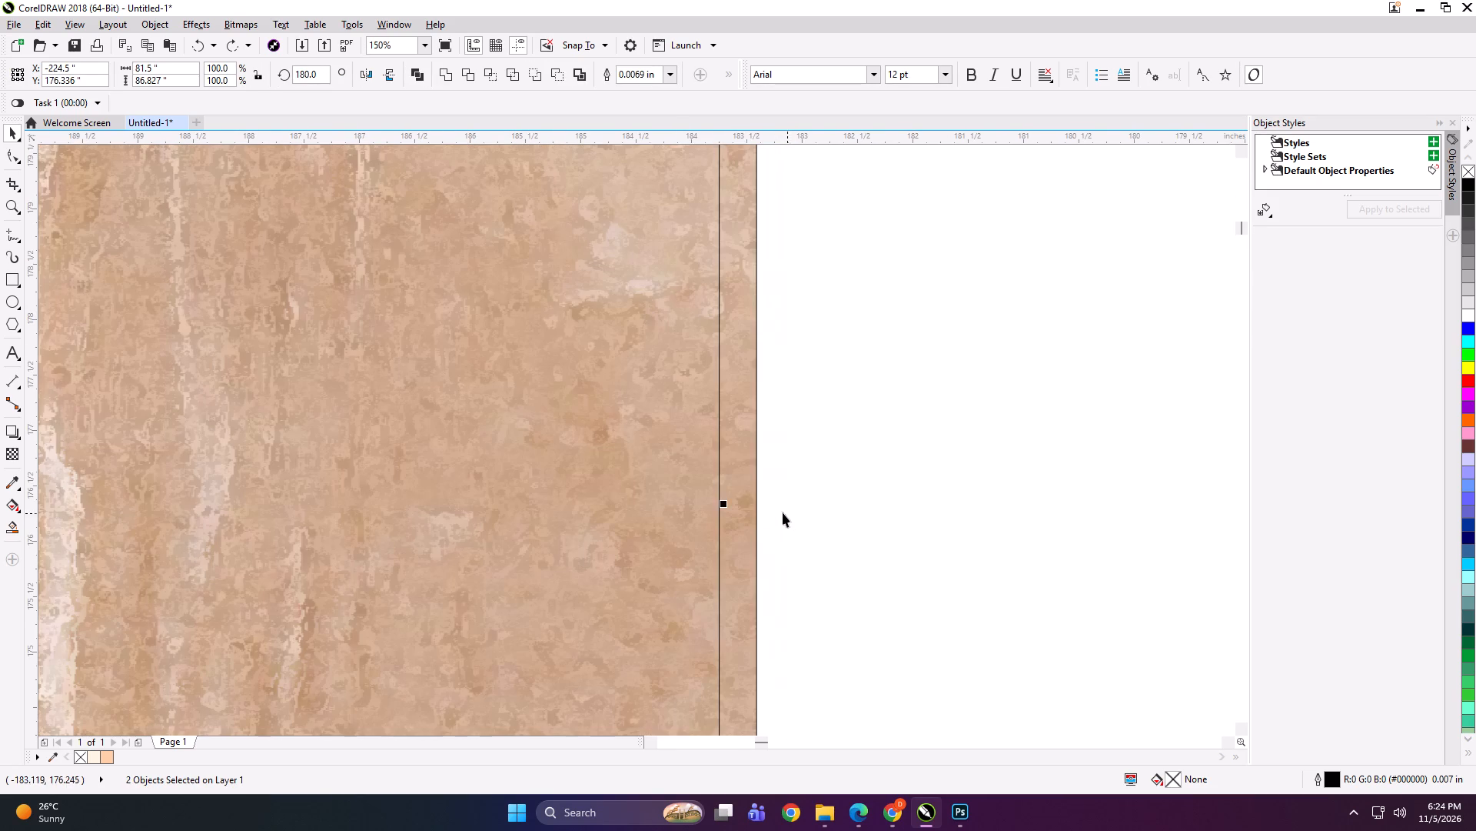
left_click_drag(722, 508, 760, 509)
Stretch both panels together to the mural's left edge, reaching an overall width of about 82.09 inches.
scroll(775, 456, "down", 4)
left_click(877, 417)
left_click(689, 383)
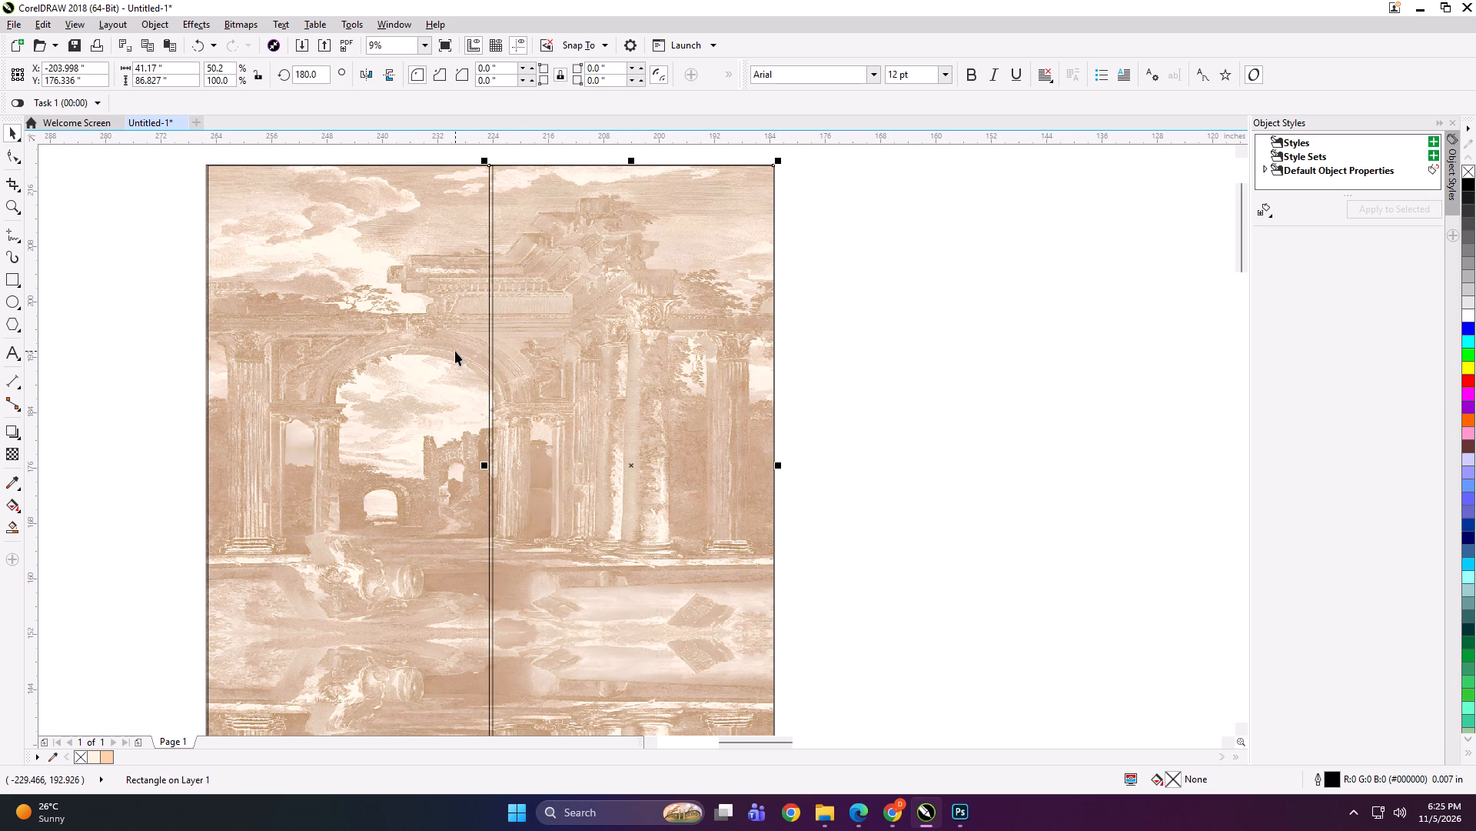
left_click(455, 351, "shift")
scroll(617, 343, "down", 1)
scroll(464, 443, "up", 2)
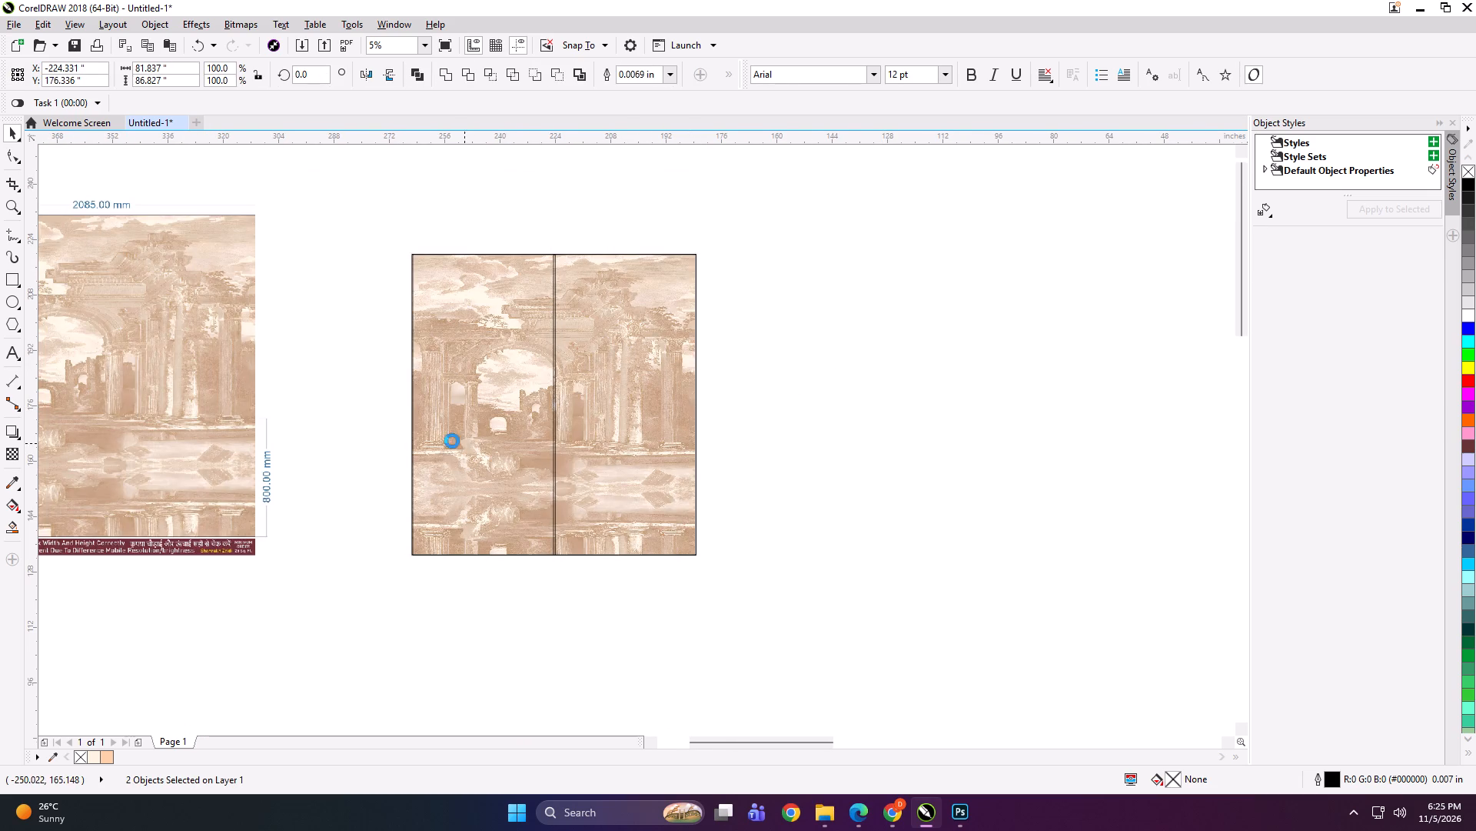
scroll(256, 275, "up", 3)
left_click_drag(490, 481, 480, 482)
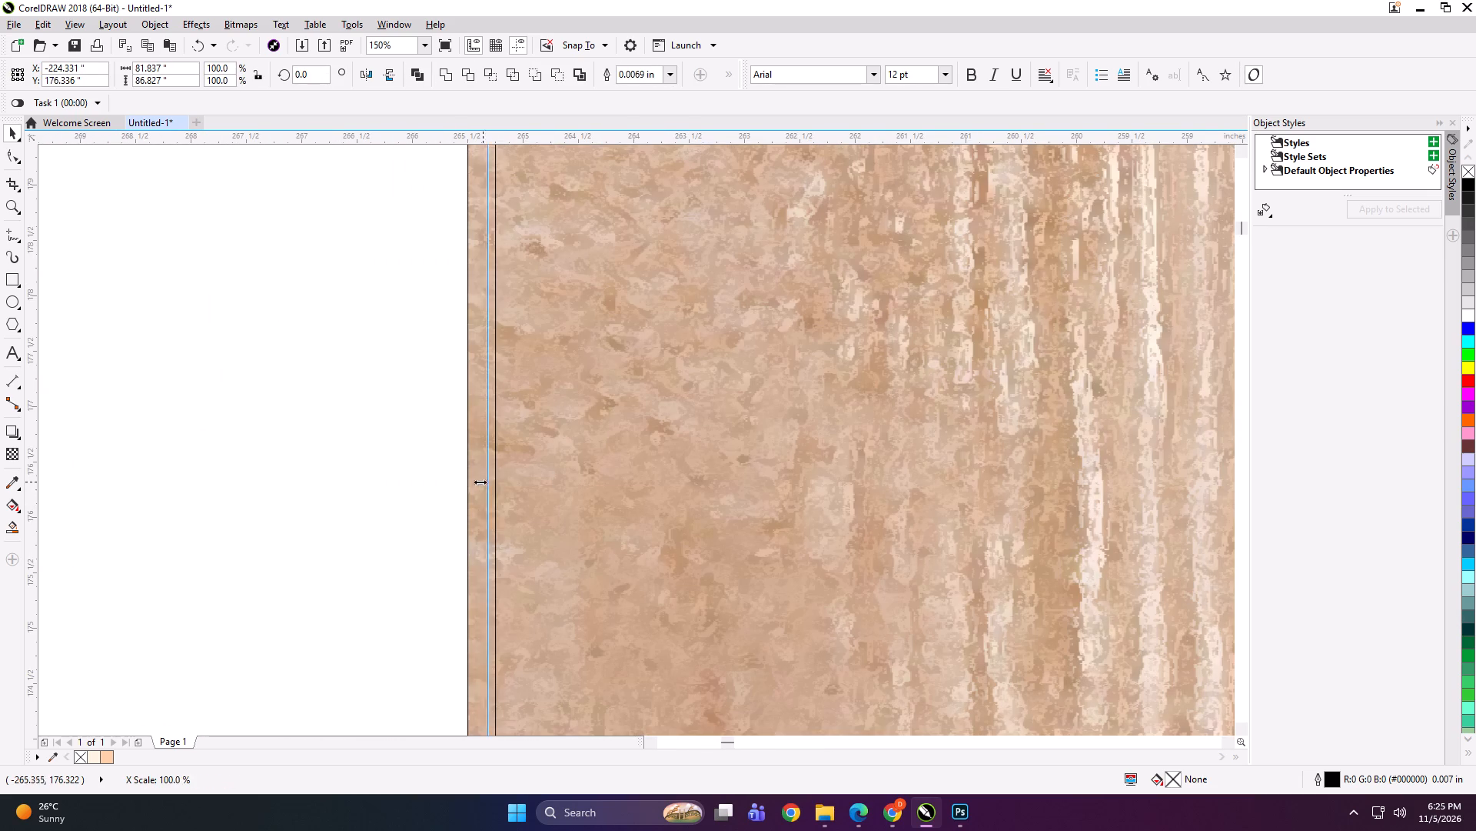
left_click_drag(480, 482, 464, 482)
Group the two overlapping panel rectangles covering the ruins mural.
scroll(455, 404, "down", 3)
scroll(520, 353, "down", 1)
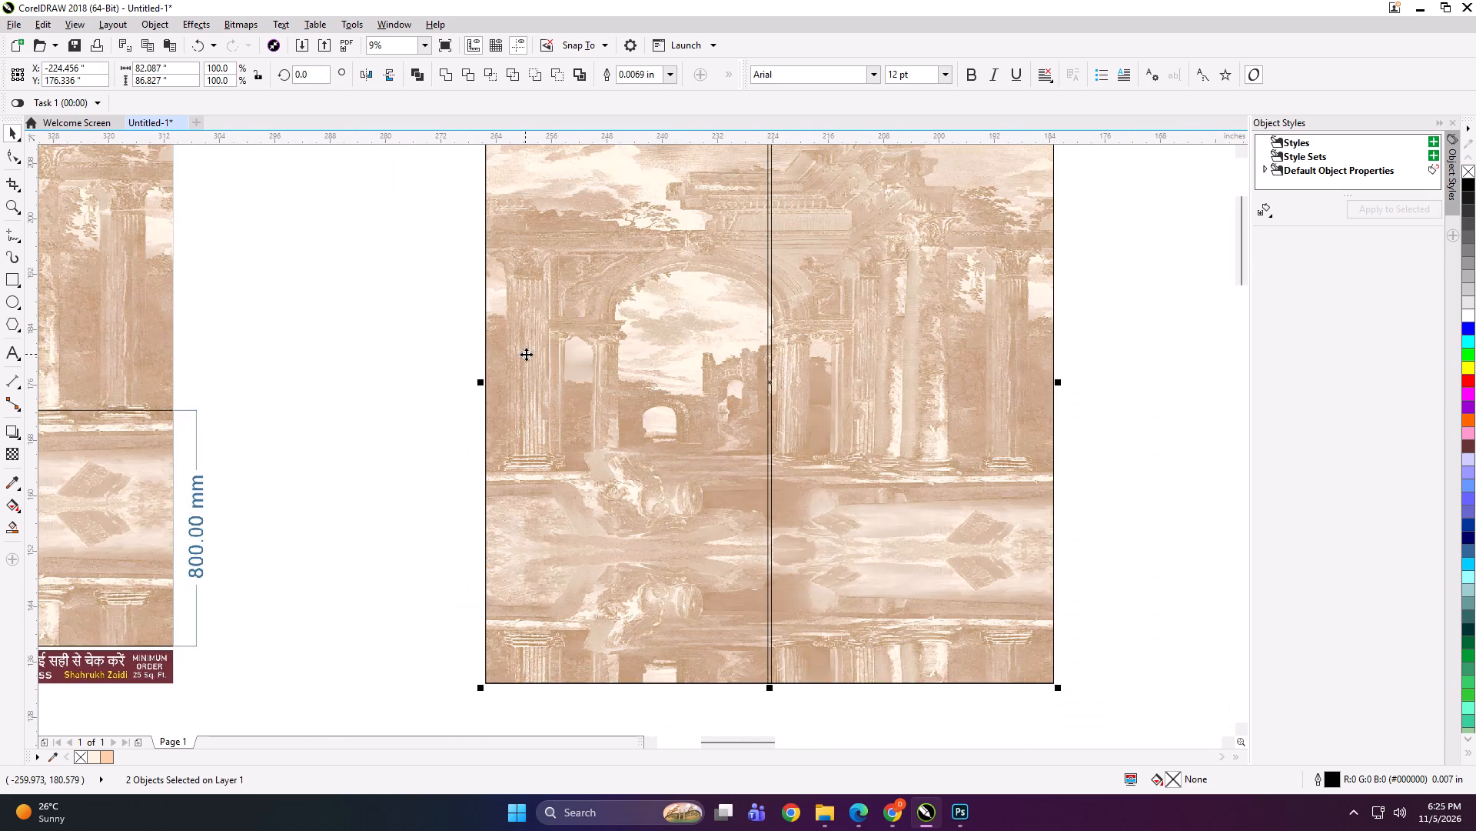
scroll(526, 354, "down", 1)
left_click(942, 381)
left_click(753, 353)
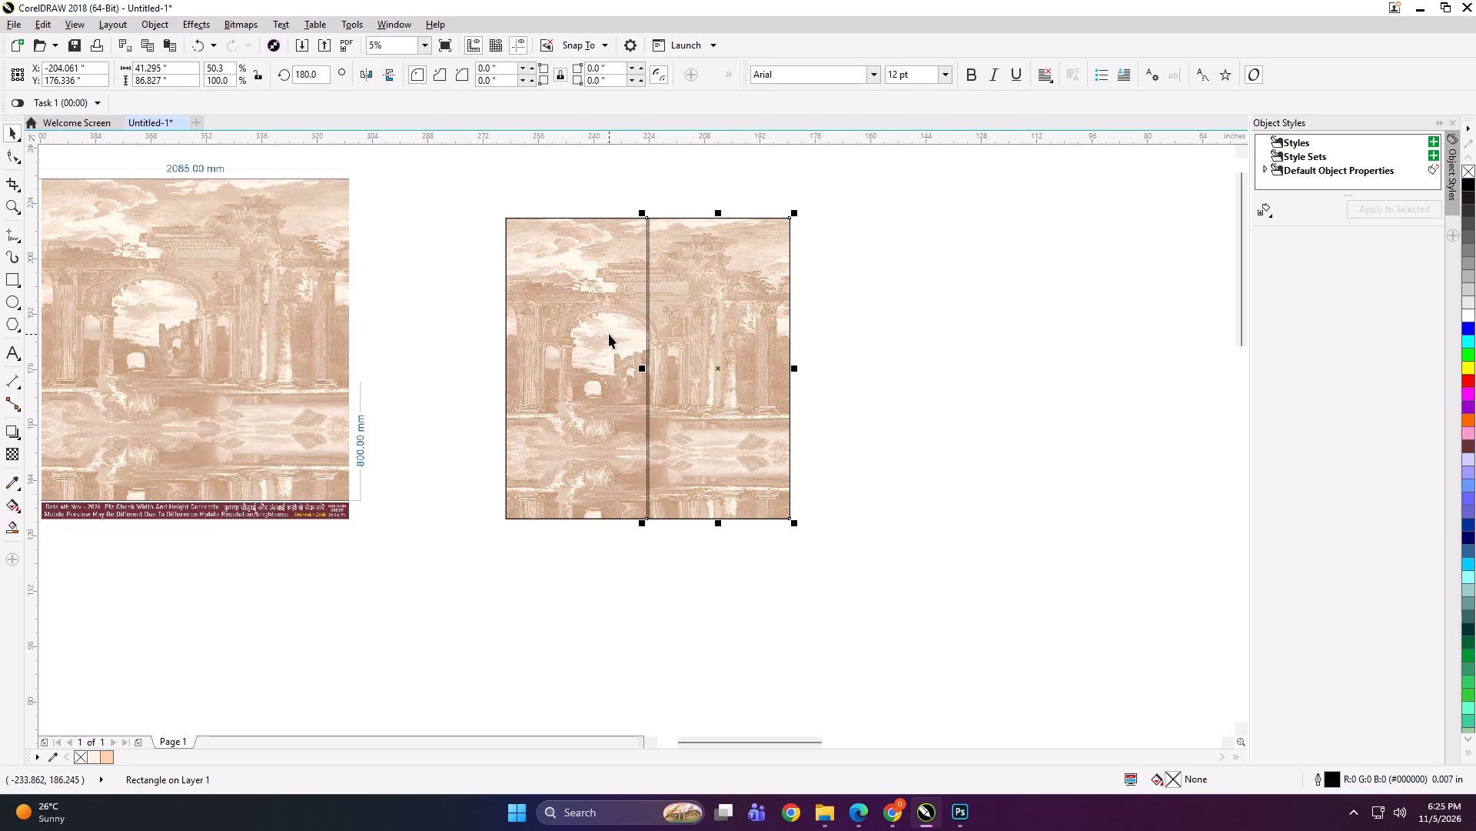
left_click(609, 334)
left_click(716, 332, "shift")
key("ctrl+g")
PowerClip the ruins mural inside the grouped two-panel frame.
left_click(928, 429)
double_click(736, 405, "alt")
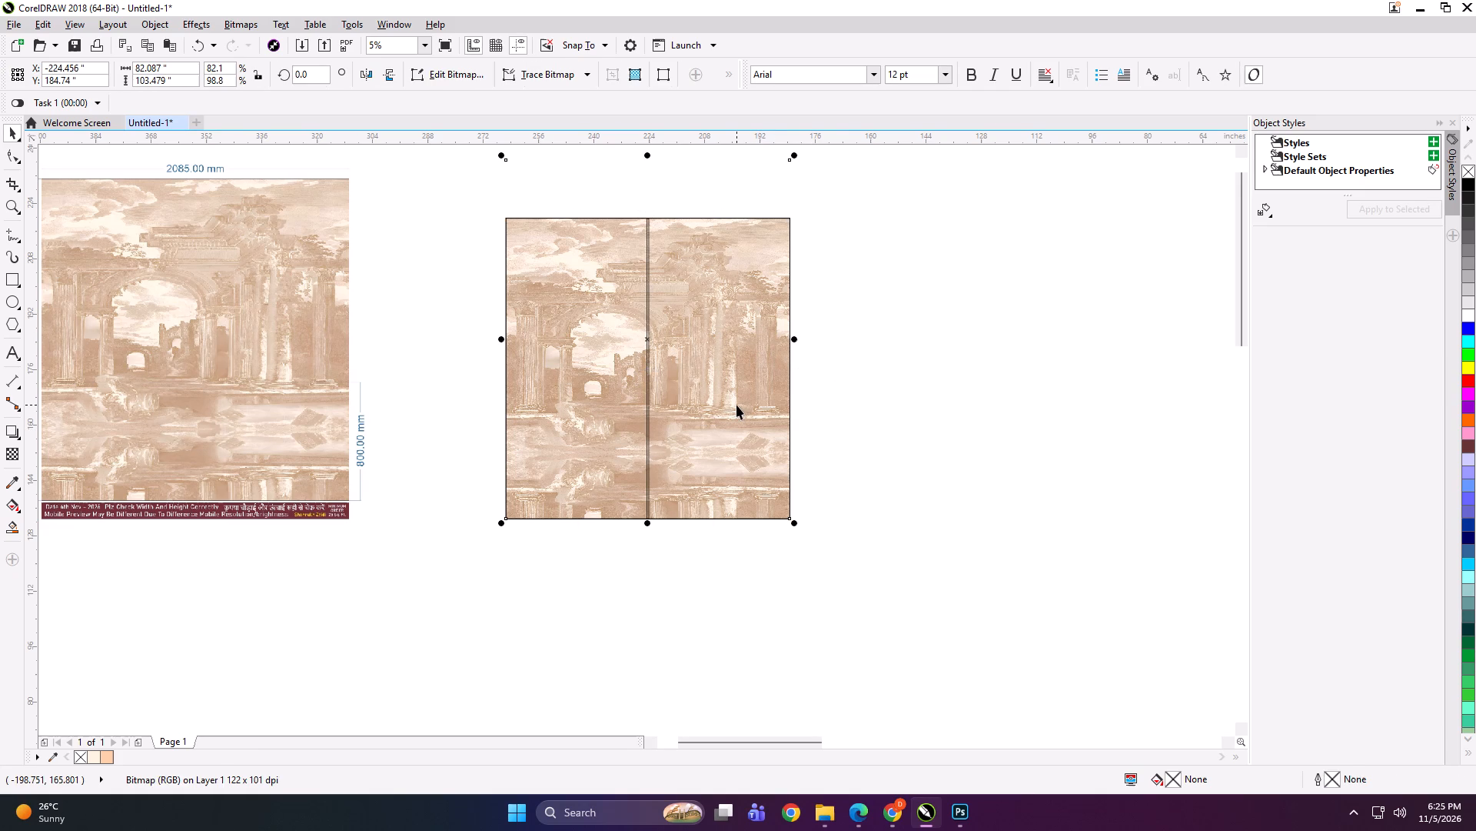
left_click(909, 422)
left_click(749, 389, "alt")
key("shift+Return")
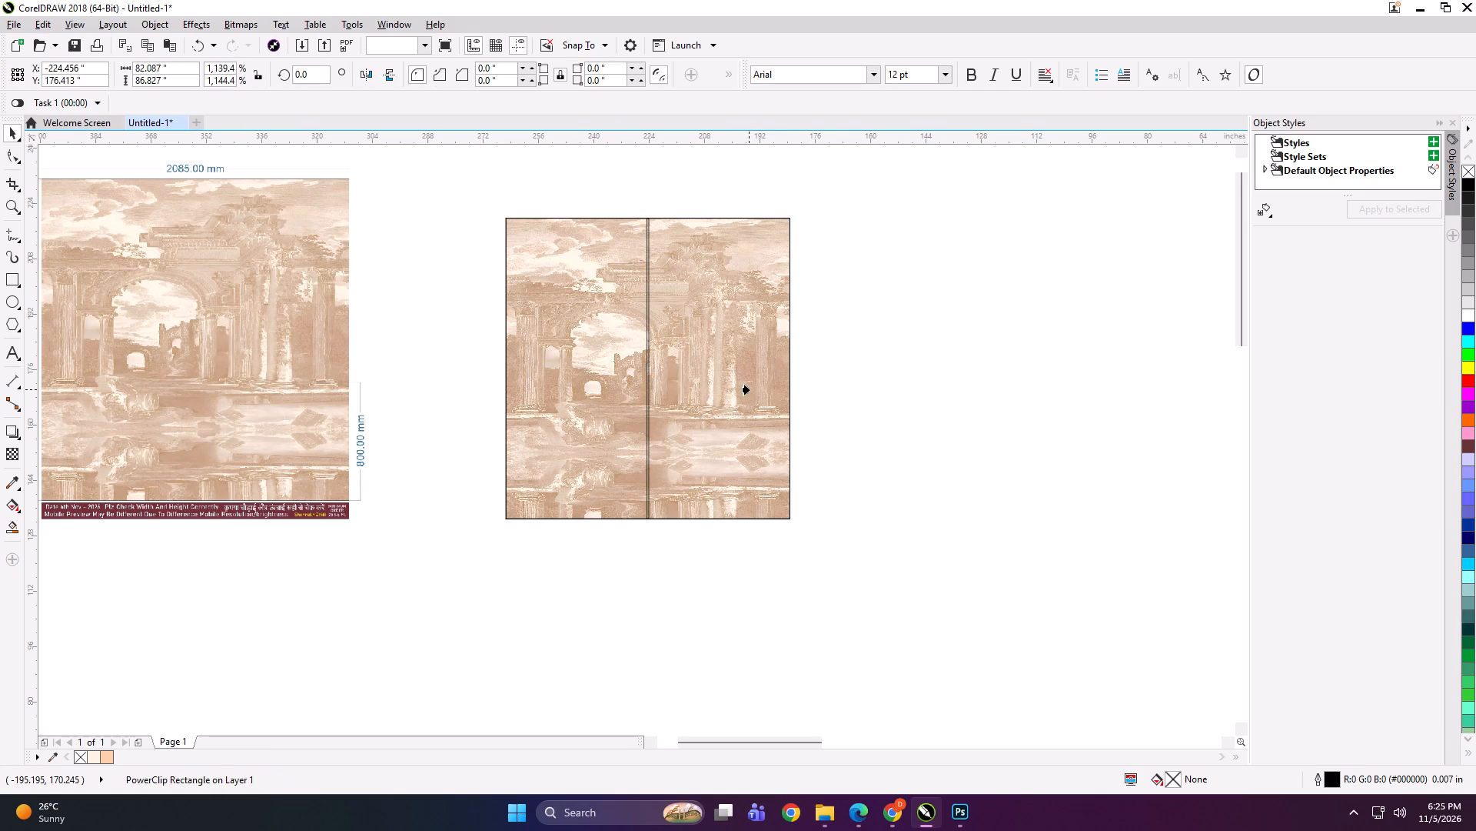
left_click(749, 389)
Ungroup the clipped frame into two separate mural panels and clear the selection.
key("ctrl+u")
key("ctrl+u")
left_click(827, 389)
scroll(808, 379, "down", 1)
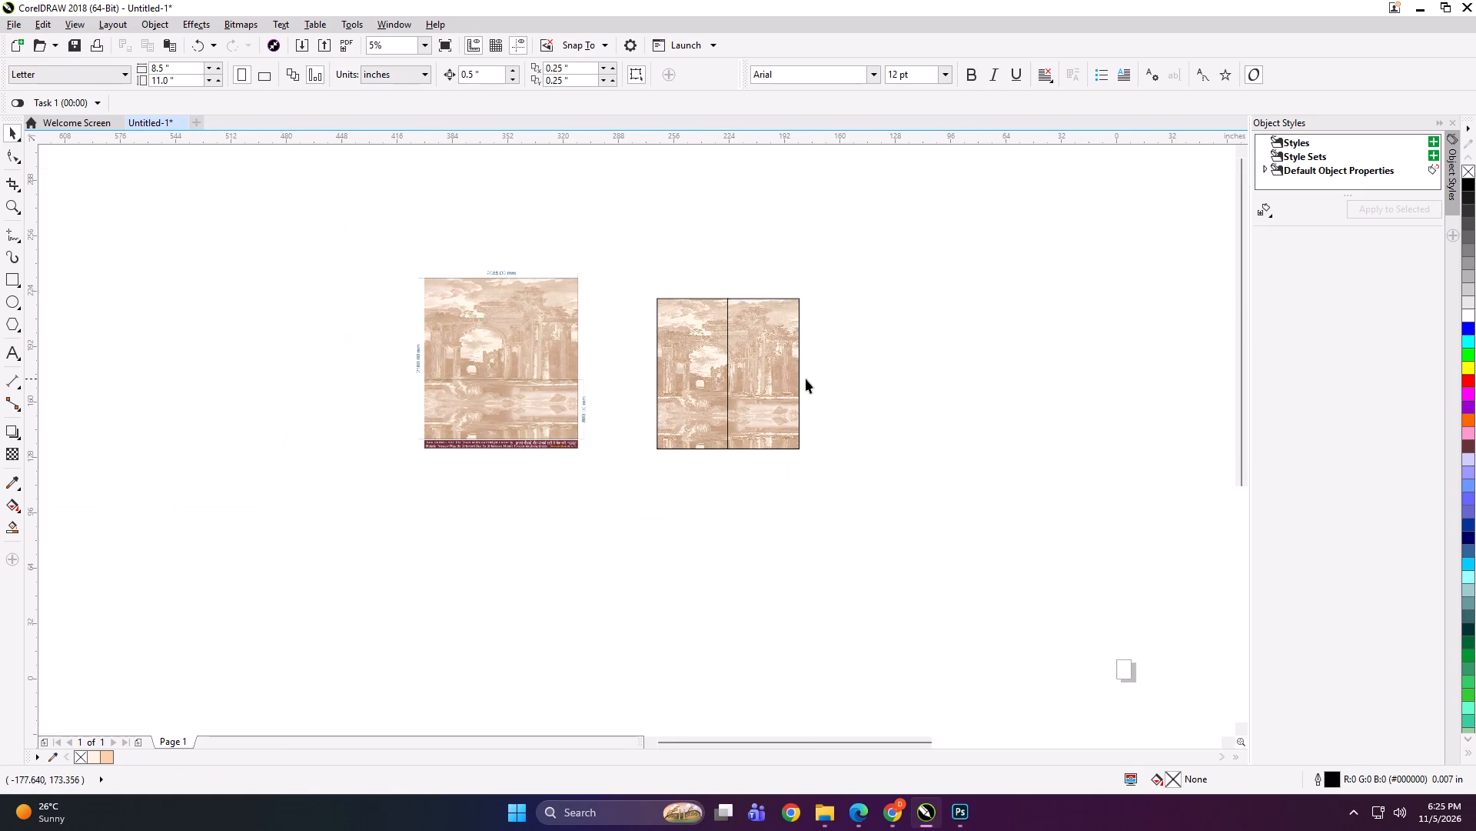
Add the text label PANEL 1 on the top edge of the first ruins mural panel.
scroll(621, 337, "up", 1)
left_click_drag(457, 301, 471, 346)
left_click(783, 357)
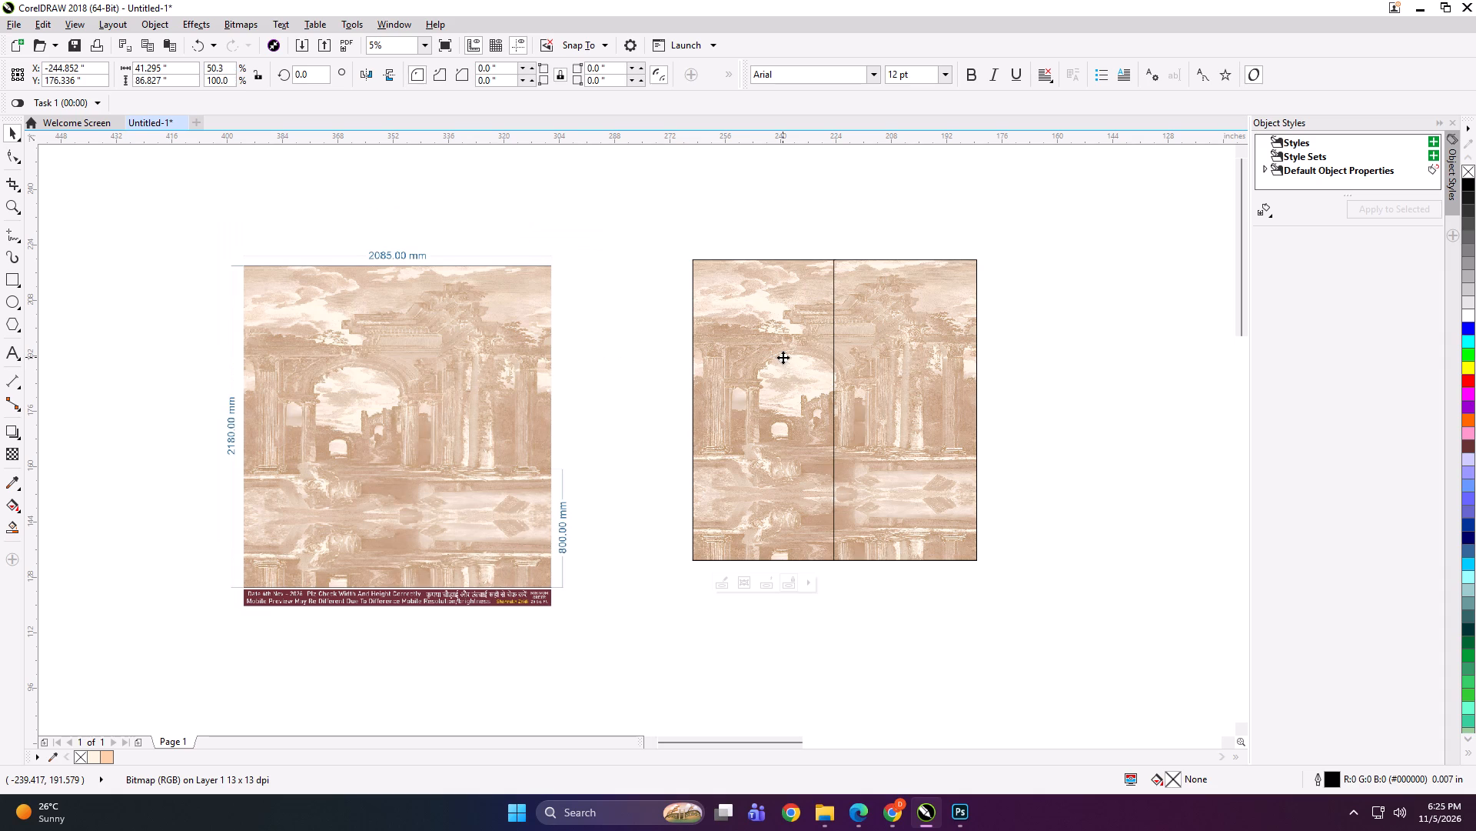
left_click(755, 165)
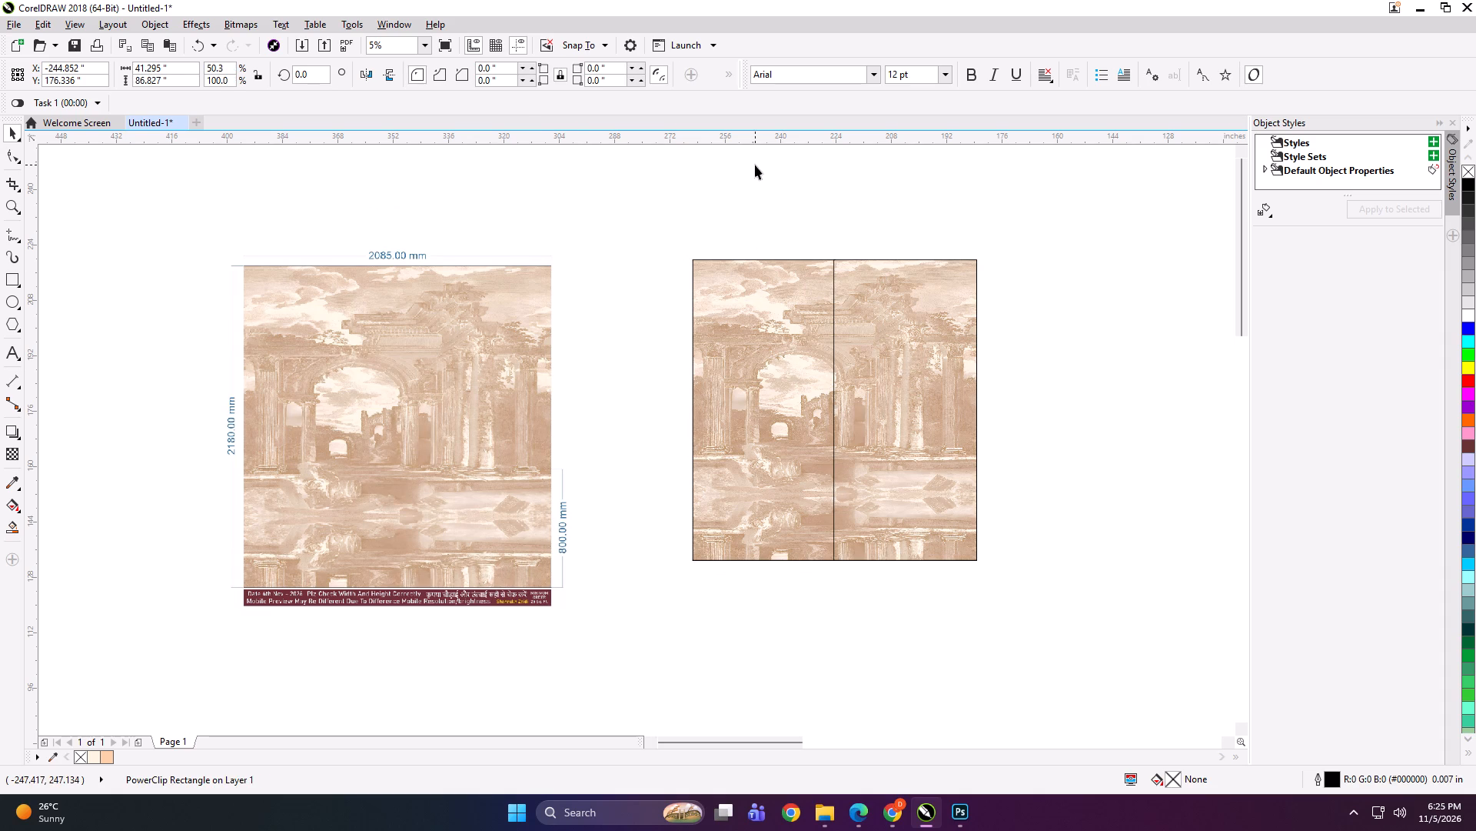
left_click(12, 359)
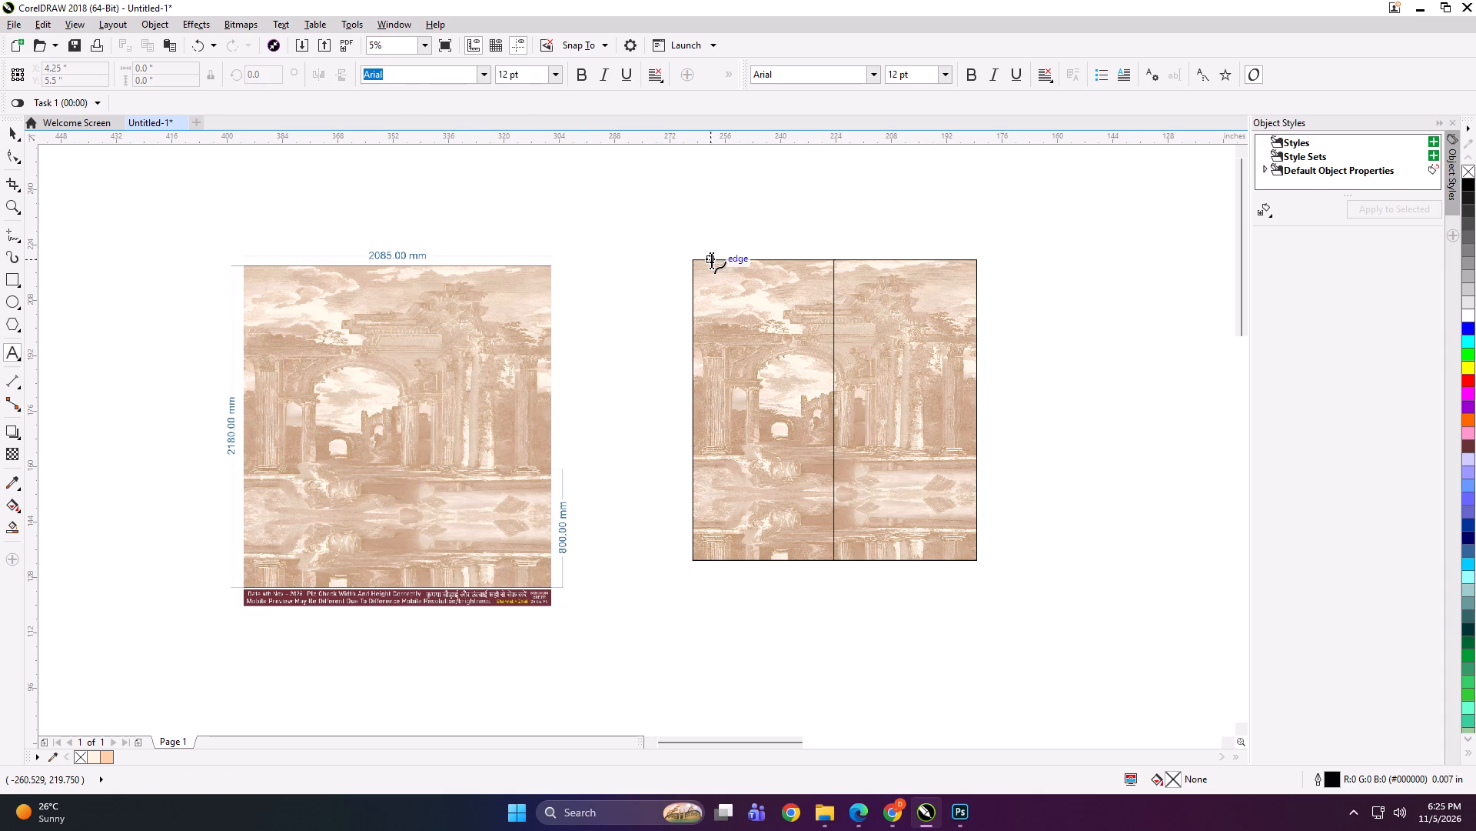
left_click(717, 258)
type("PANEL 1")
Copy the PANEL 1 label text onto the second panel's top edge and change it to read PANEL 2.
key("ctrl+a")
key("ctrl+a")
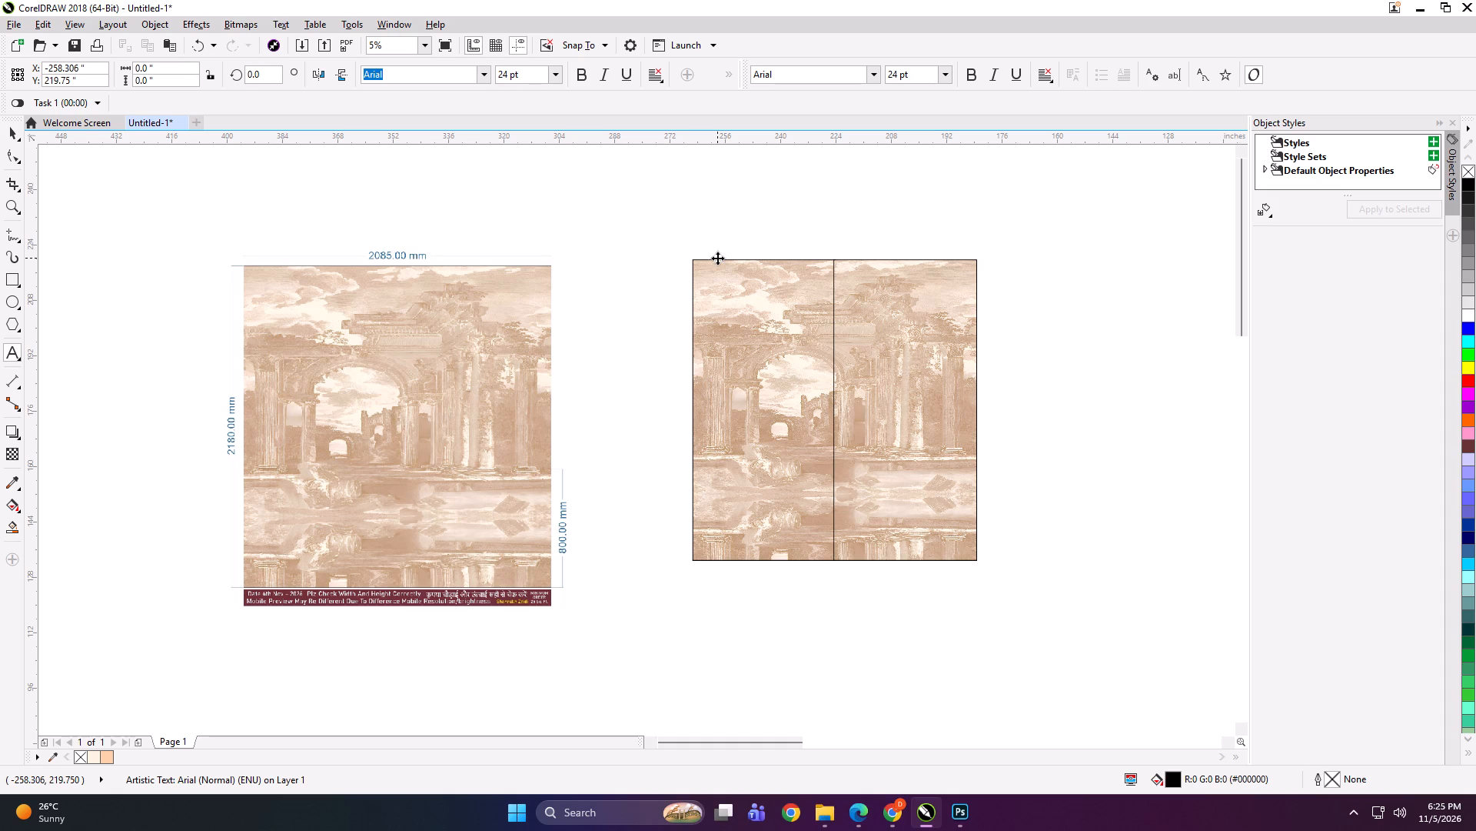
key("ctrl+c")
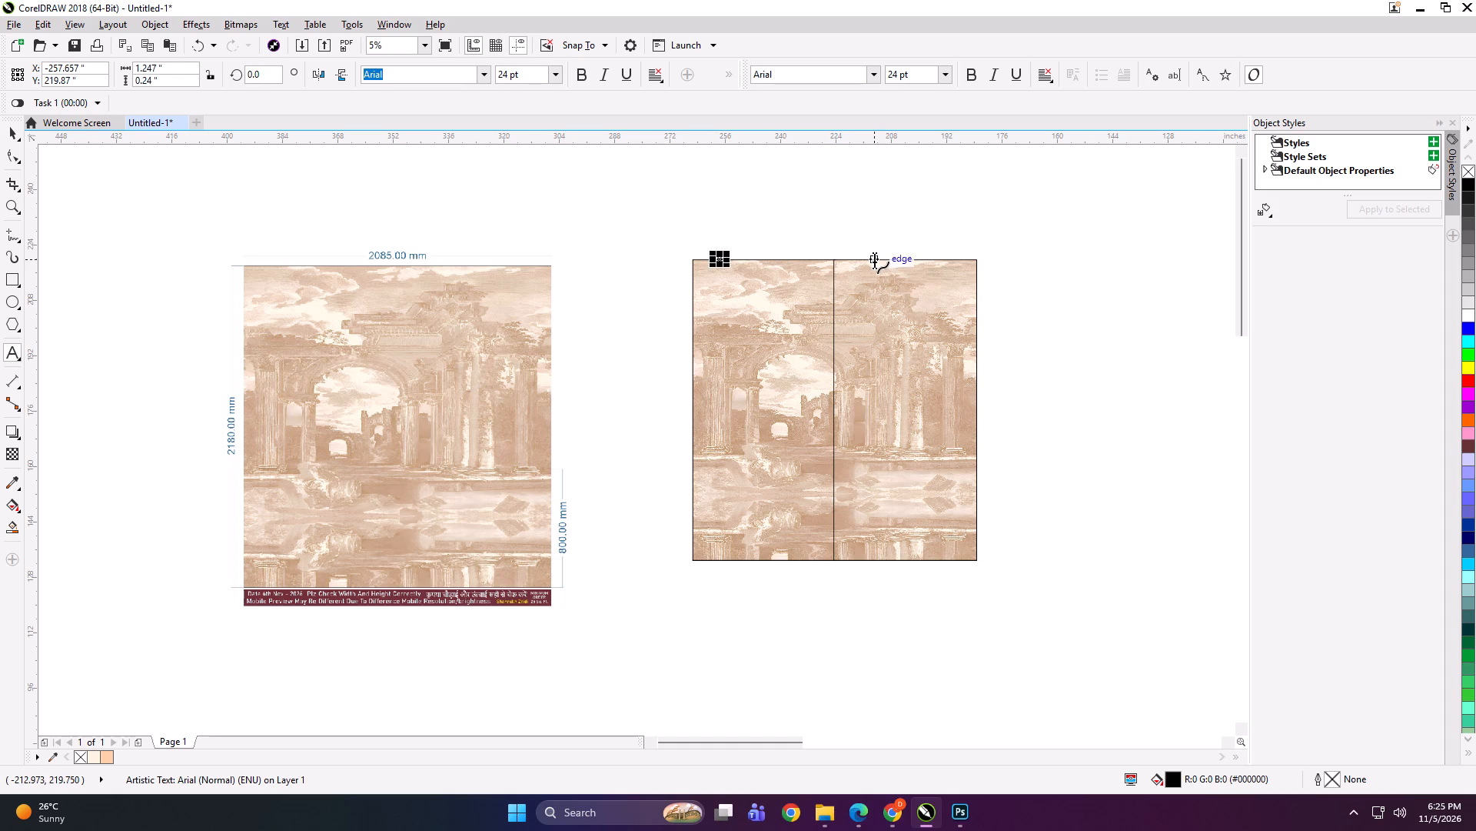
left_click(881, 256)
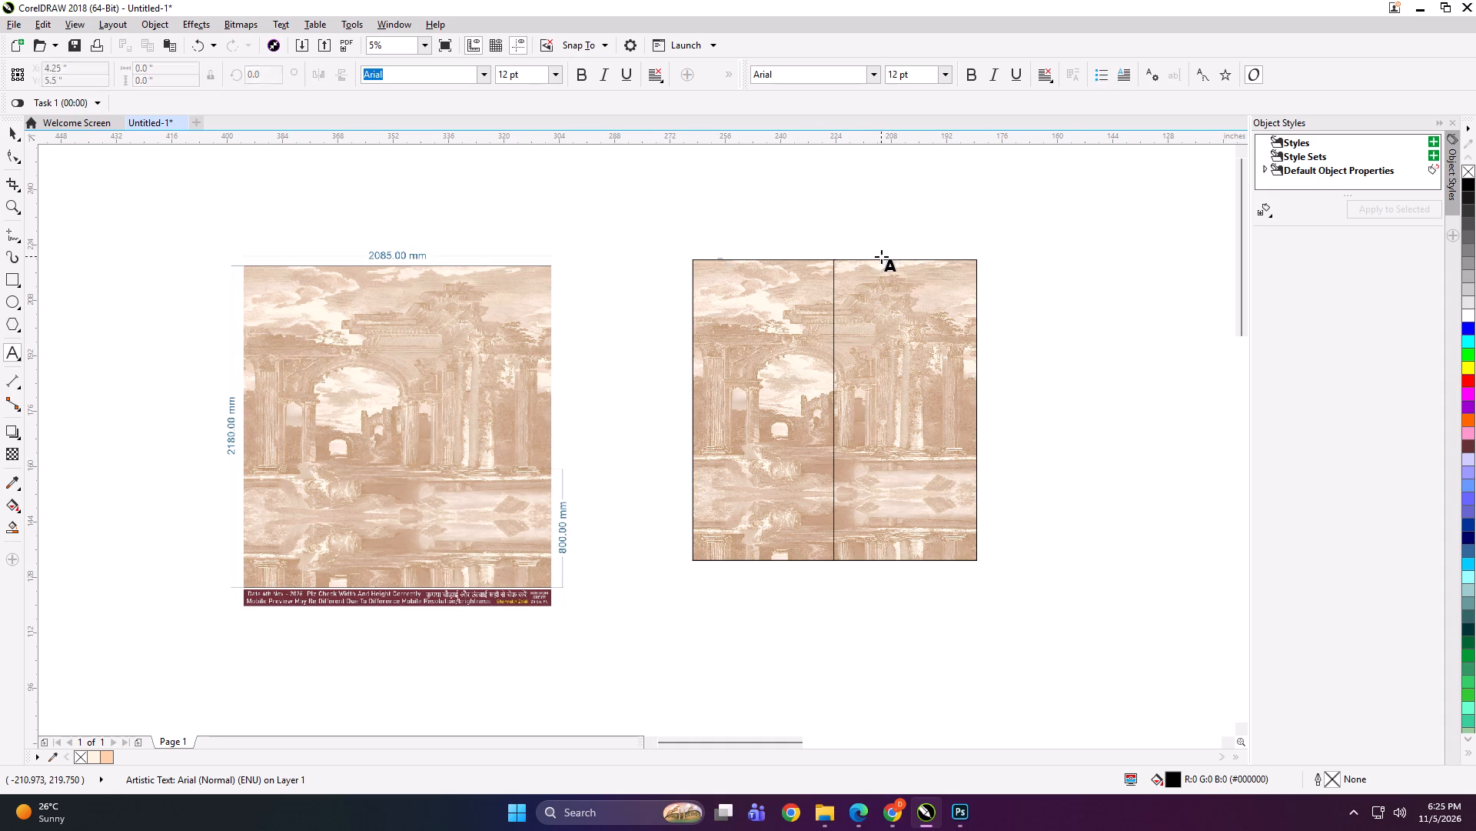
scroll(881, 256, "up", 4)
key("ctrl+v")
key("BackSpace")
key("2")
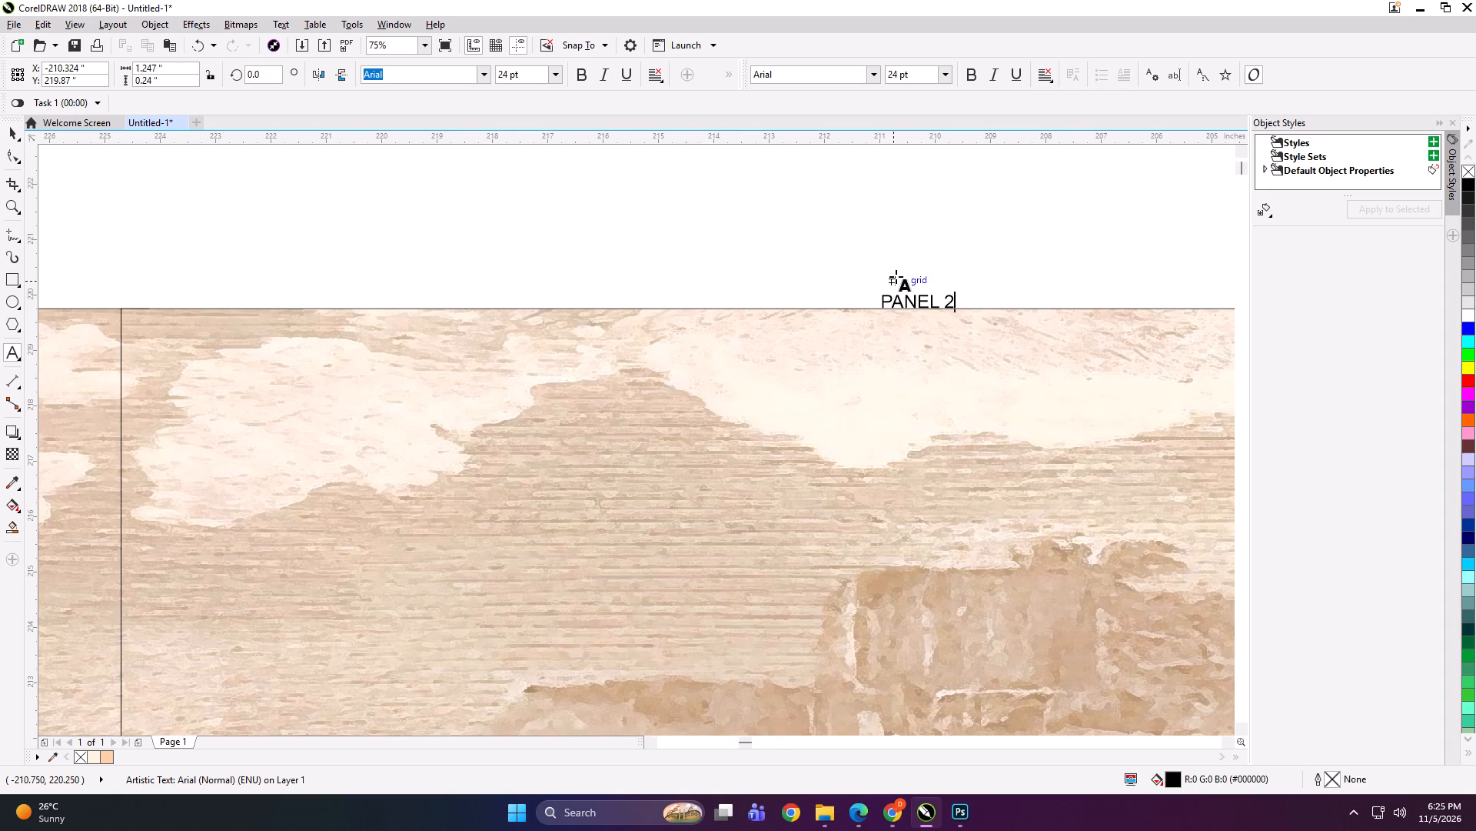
scroll(896, 276, "down", 2)
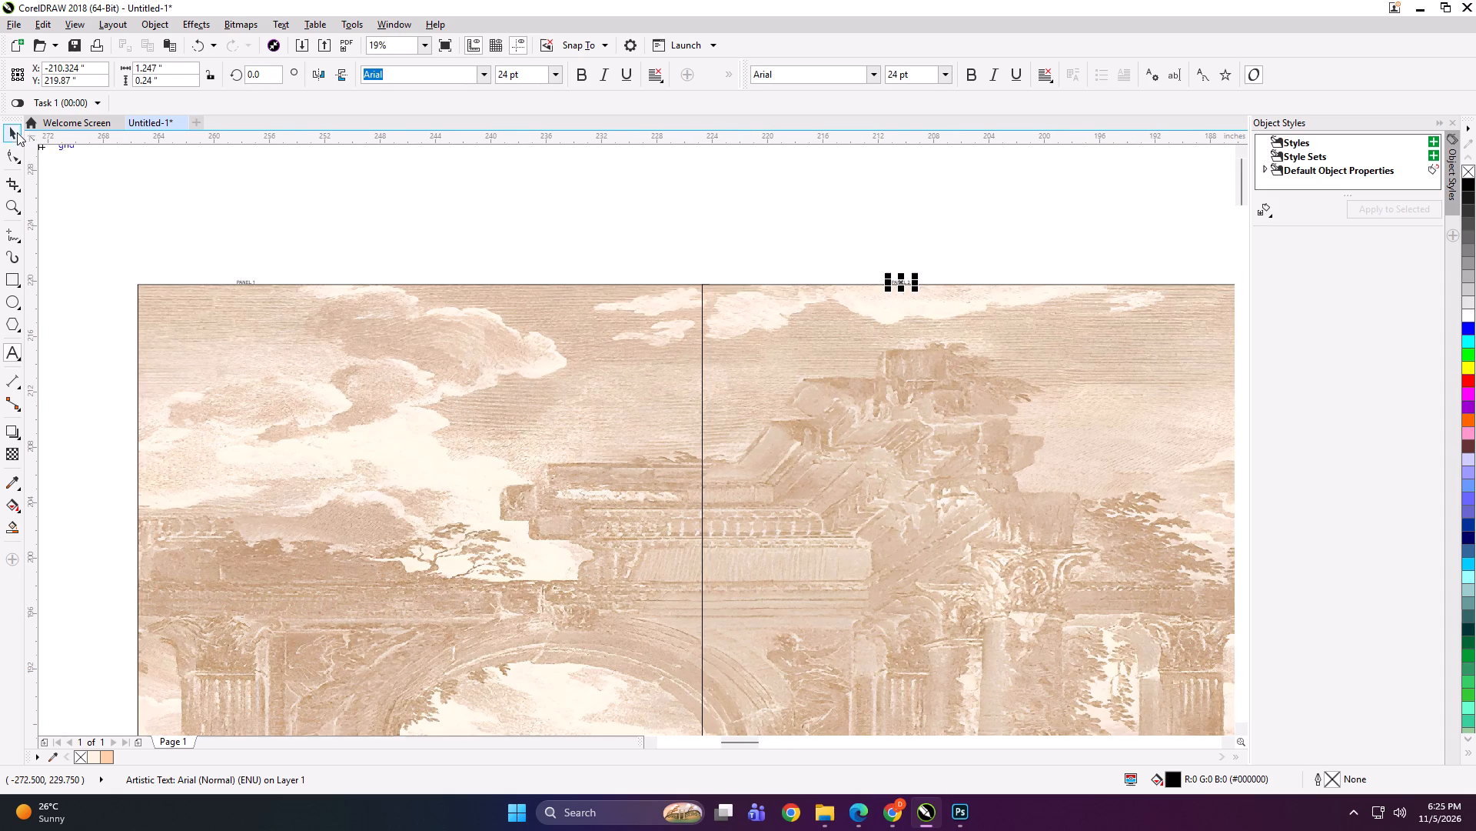
left_click(17, 132)
Group the PANEL 2 label with the second mural panel.
scroll(925, 252, "down", 1)
double_click(906, 321, "shift")
left_click(913, 314, "shift")
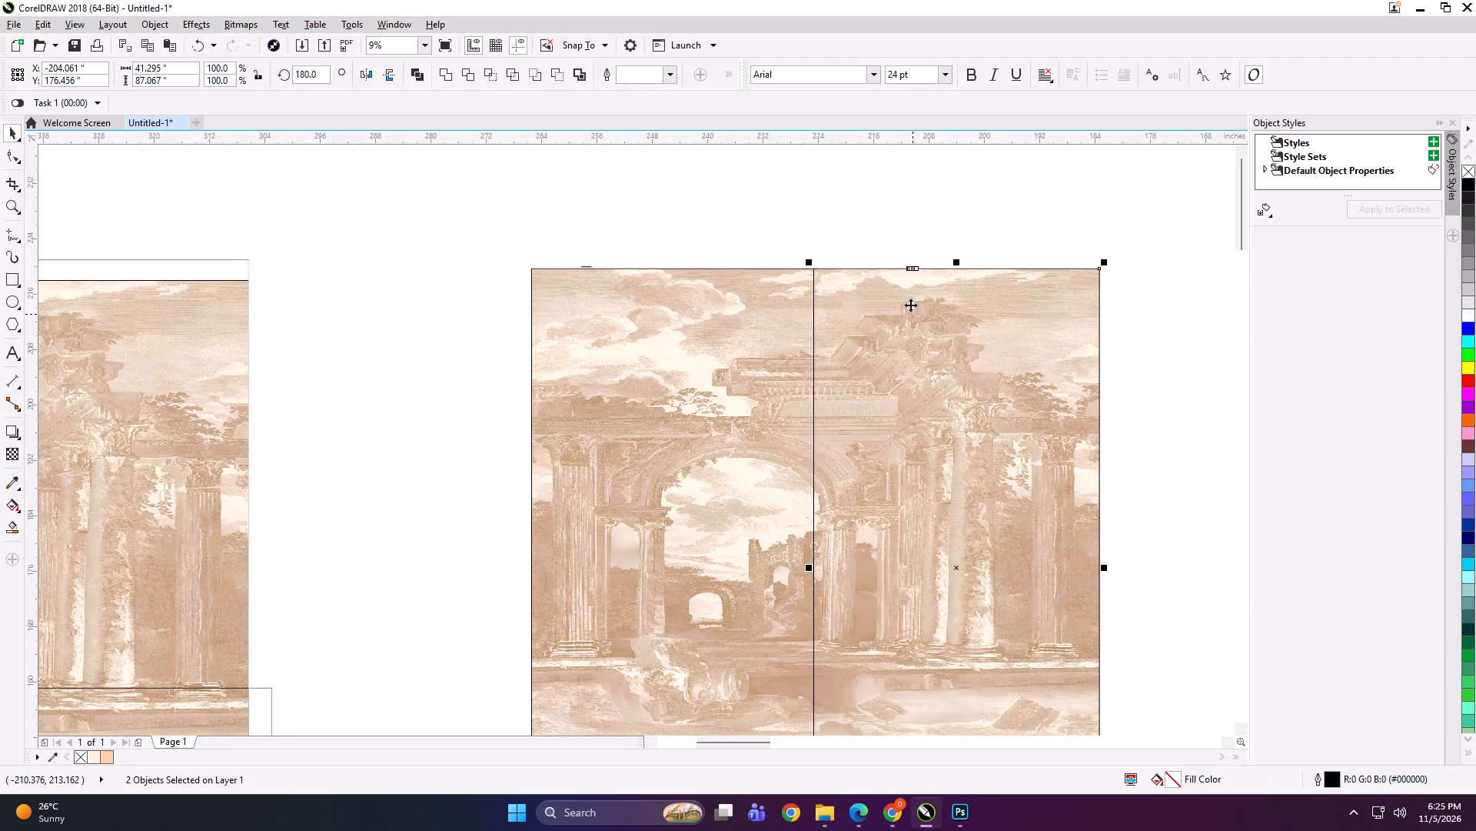
scroll(879, 252, "down", 1)
key("ctrl+g")
Group the PANEL 1 label with the first mural panel.
left_click_drag(864, 213, 843, 216)
left_click_drag(790, 255, 717, 327)
double_click(753, 301, "shift")
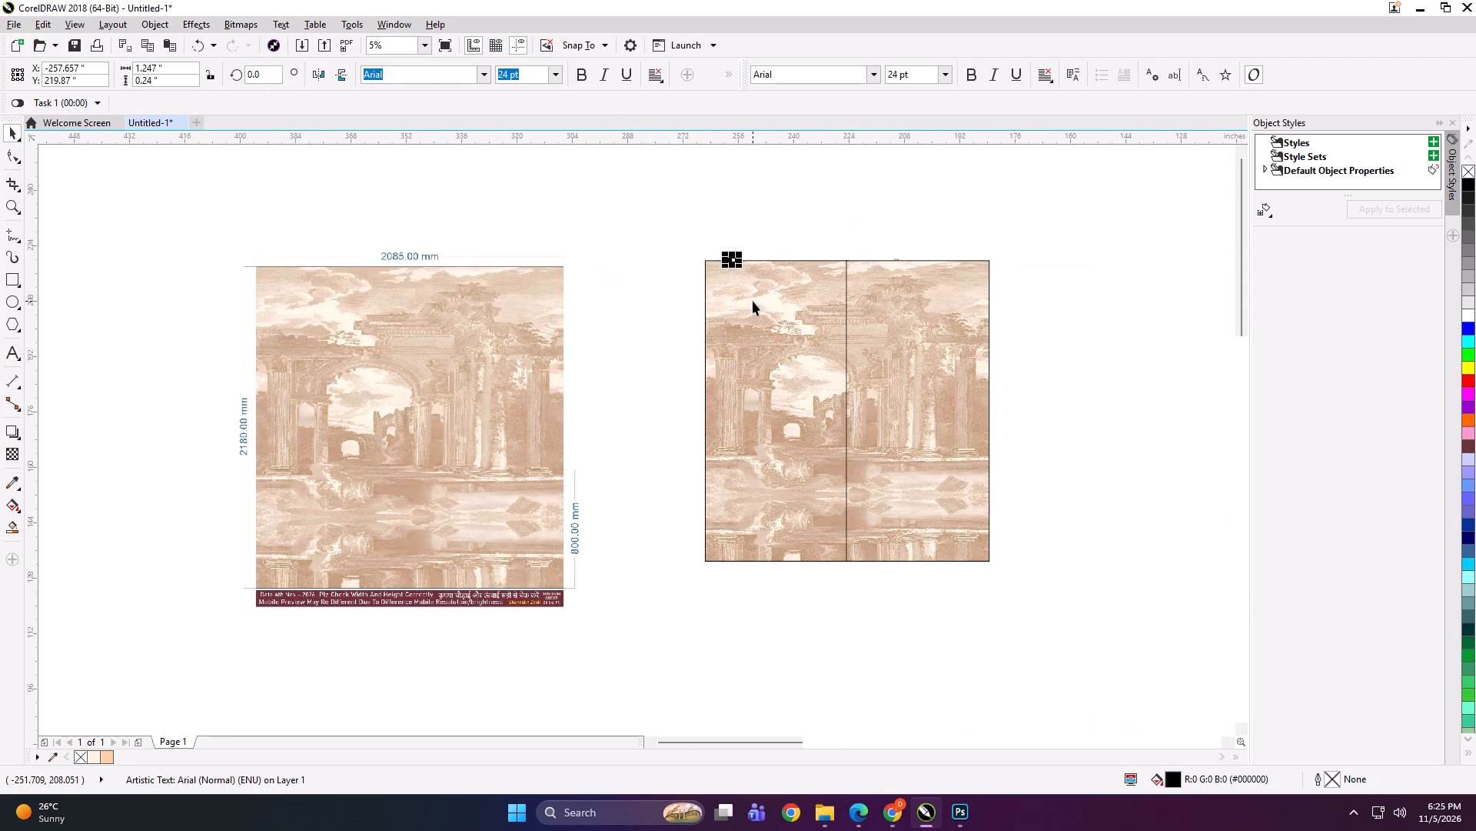
left_click(753, 301, "shift")
scroll(743, 305, "down", 1)
key("ctrl+g")
Start exporting the grouped first panel and go up to the CHANDIGARH WALL PAPER folder as the destination.
key("ctrl+e")
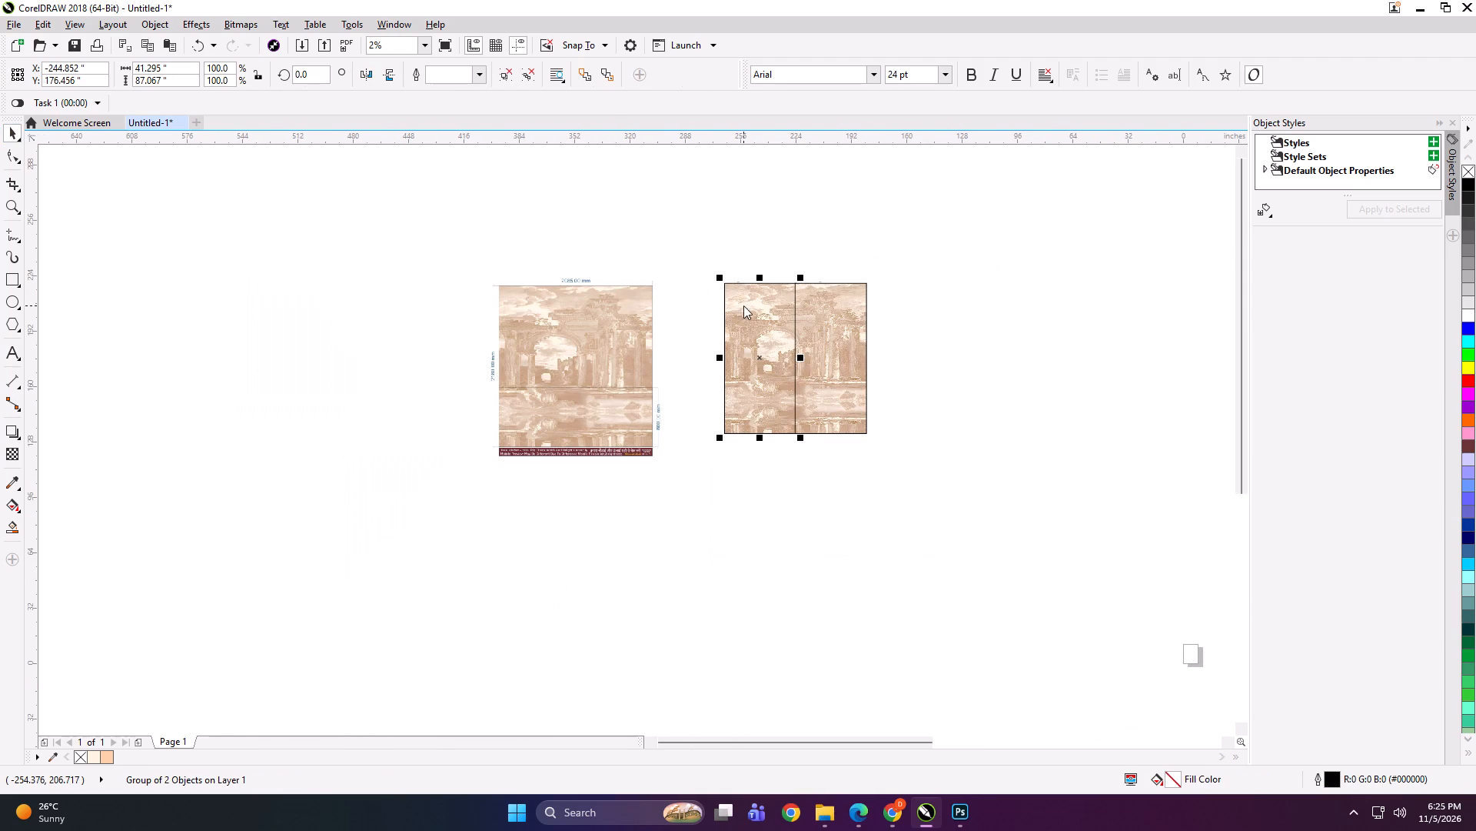
left_click(644, 205)
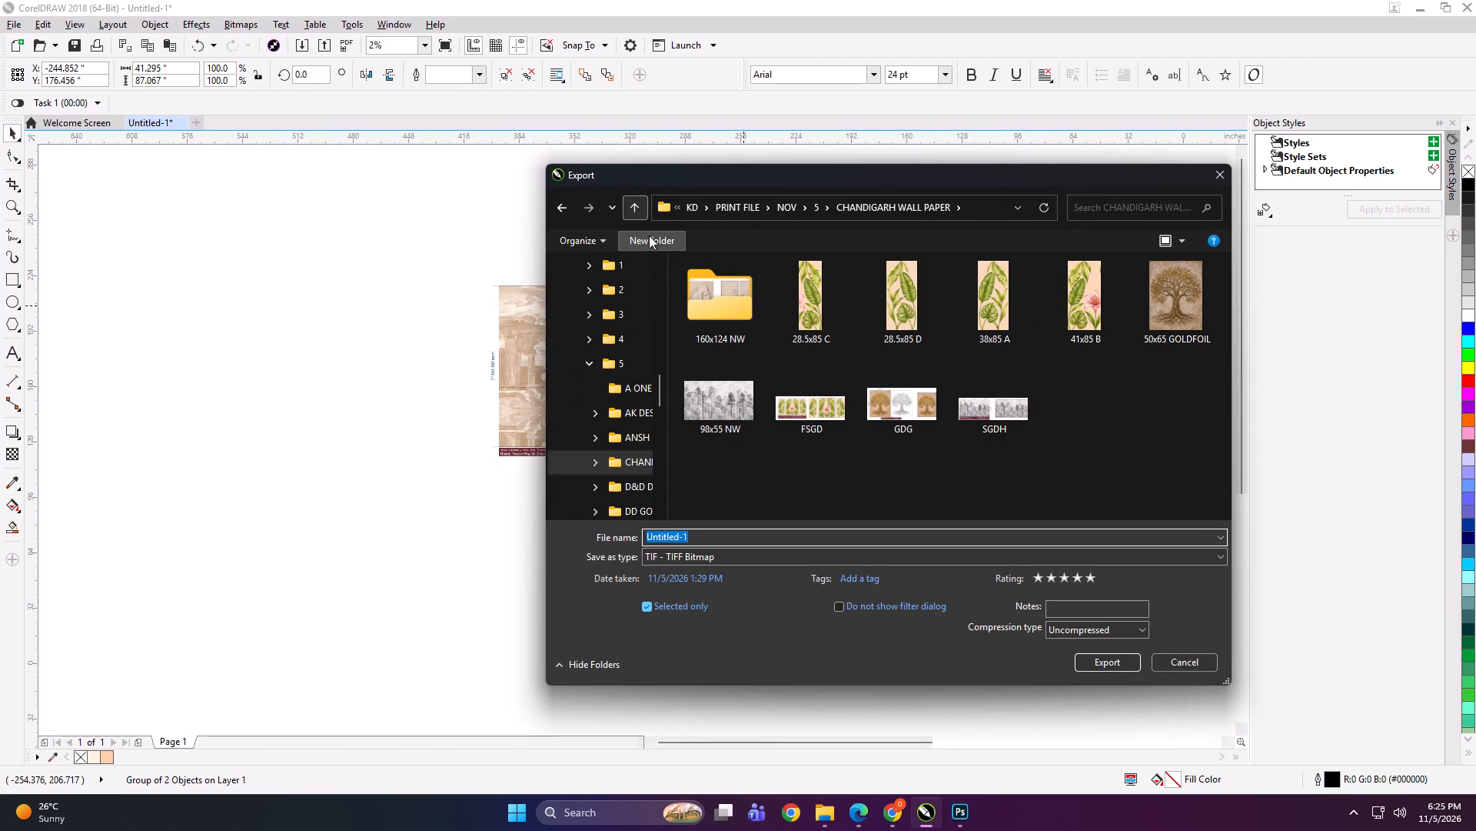
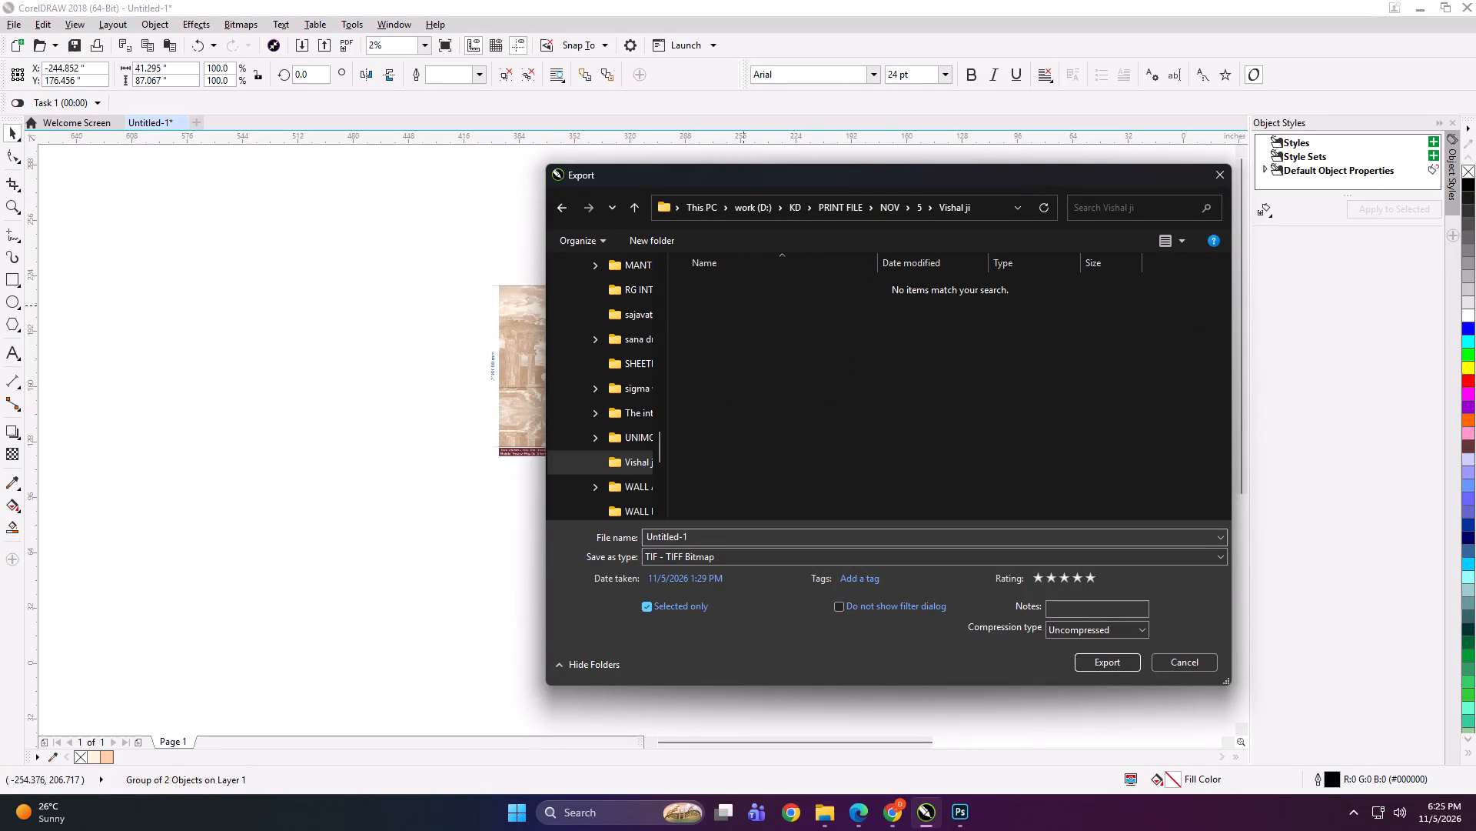
Export the selected first mural panel as a TIFF named 41x87 A in the current client folder.
left_click(751, 535)
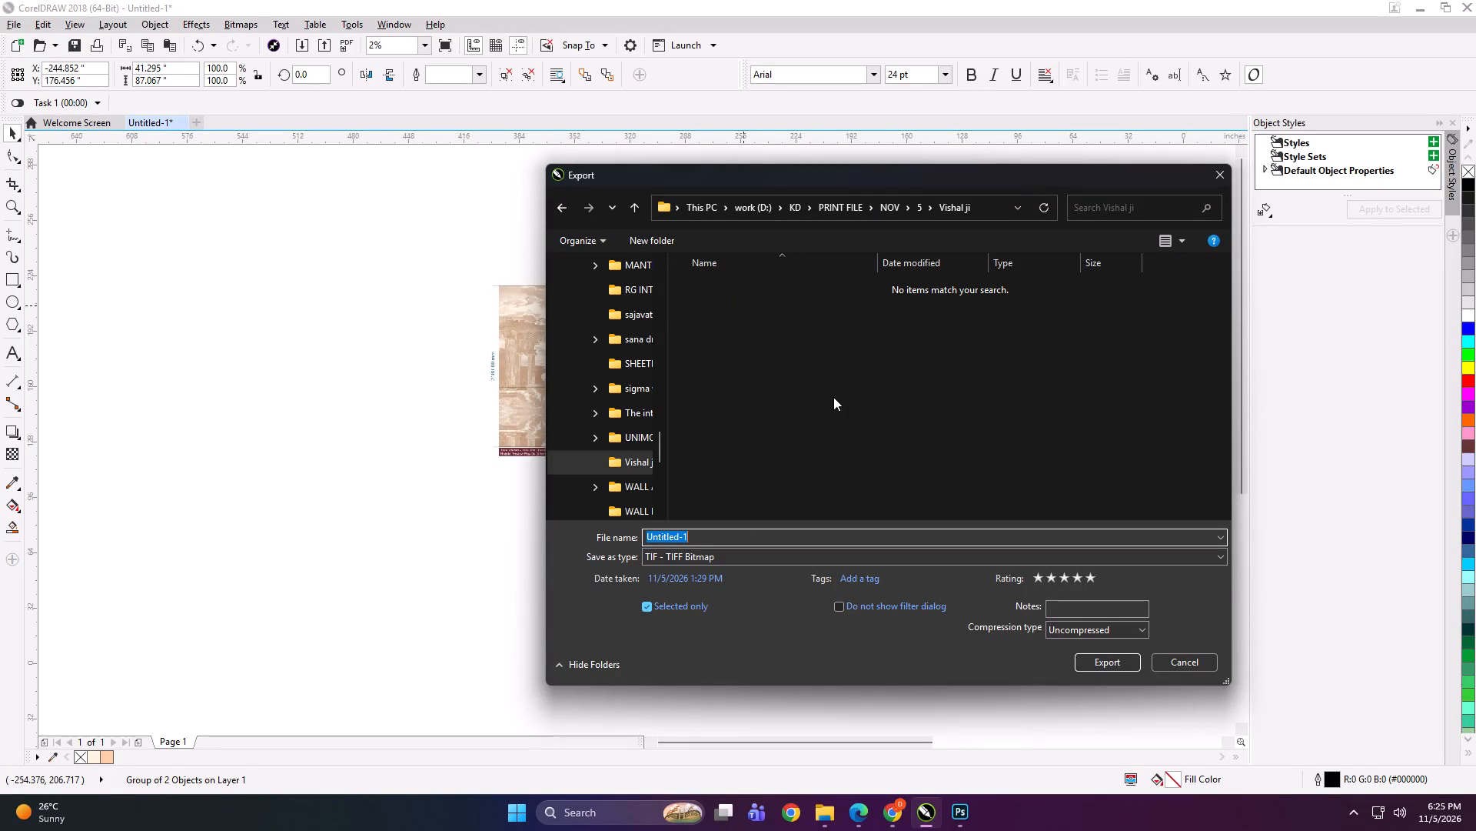
key("Return")
key("Return")
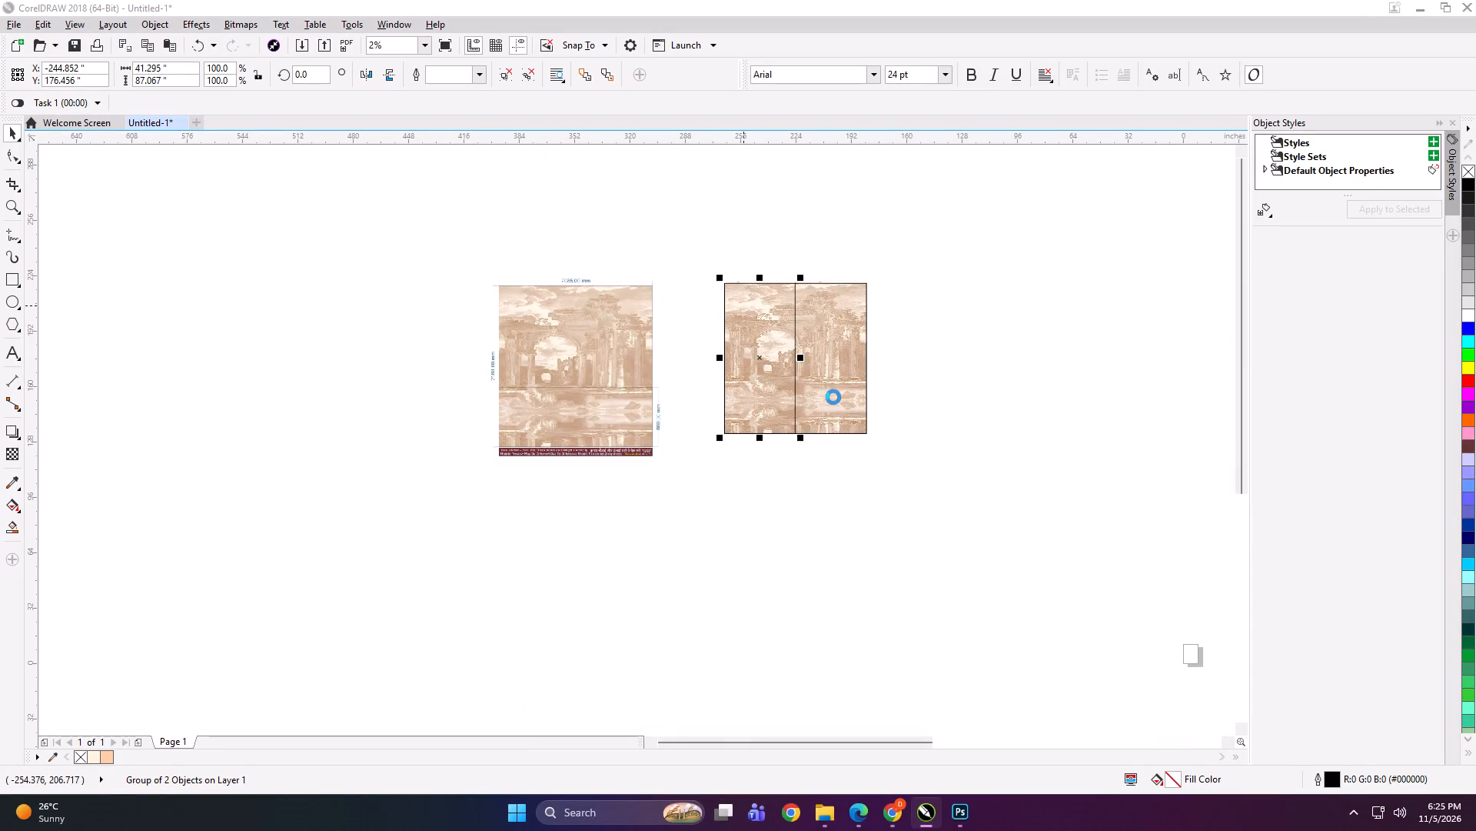
Export the second mural panel as a selection-only TIFF named 41x87 B, alongside the first panel's file.
left_click(833, 397)
key("ctrl+e")
key("ctrl+e")
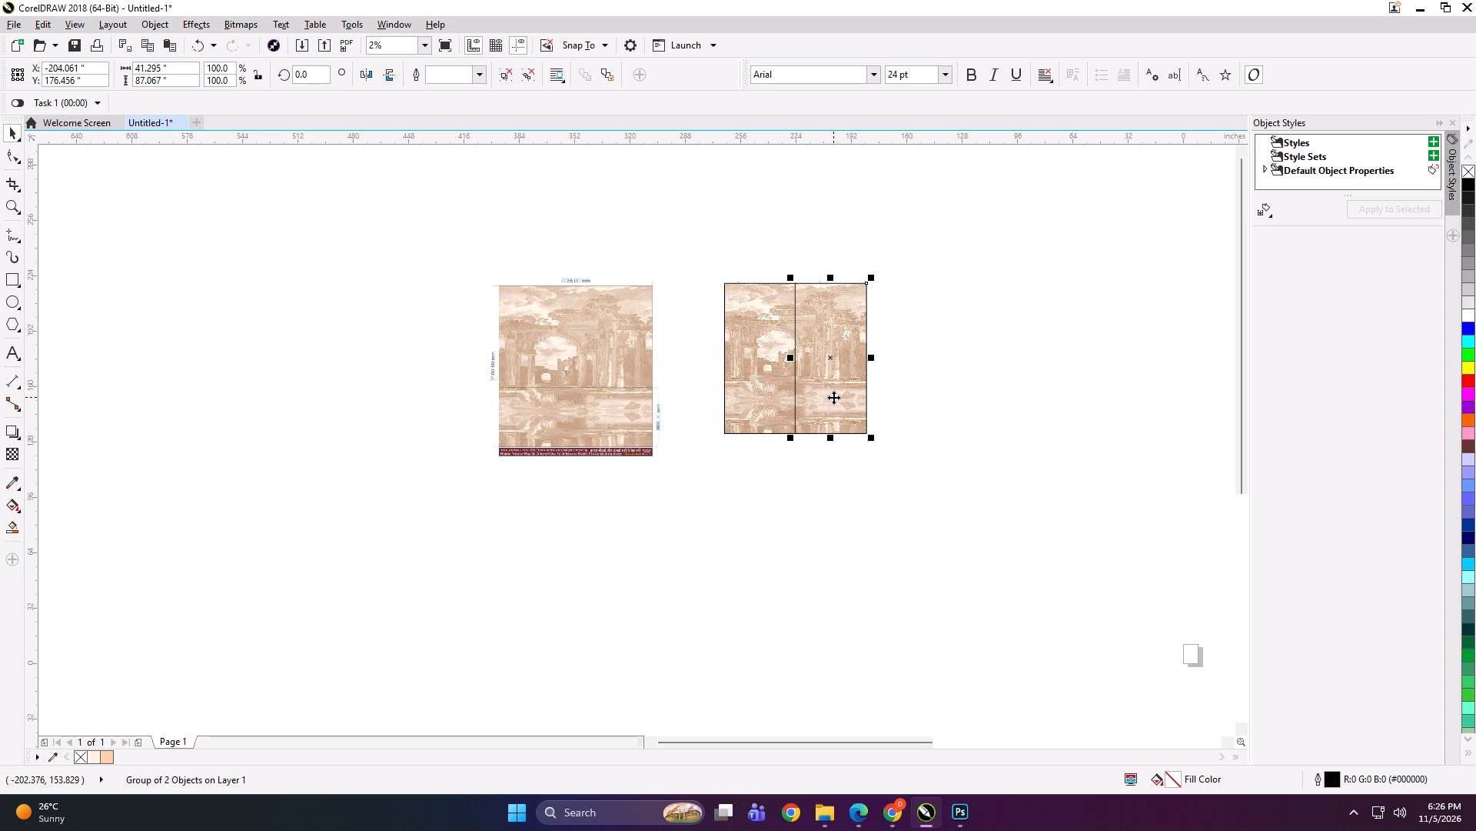
key("ctrl+e")
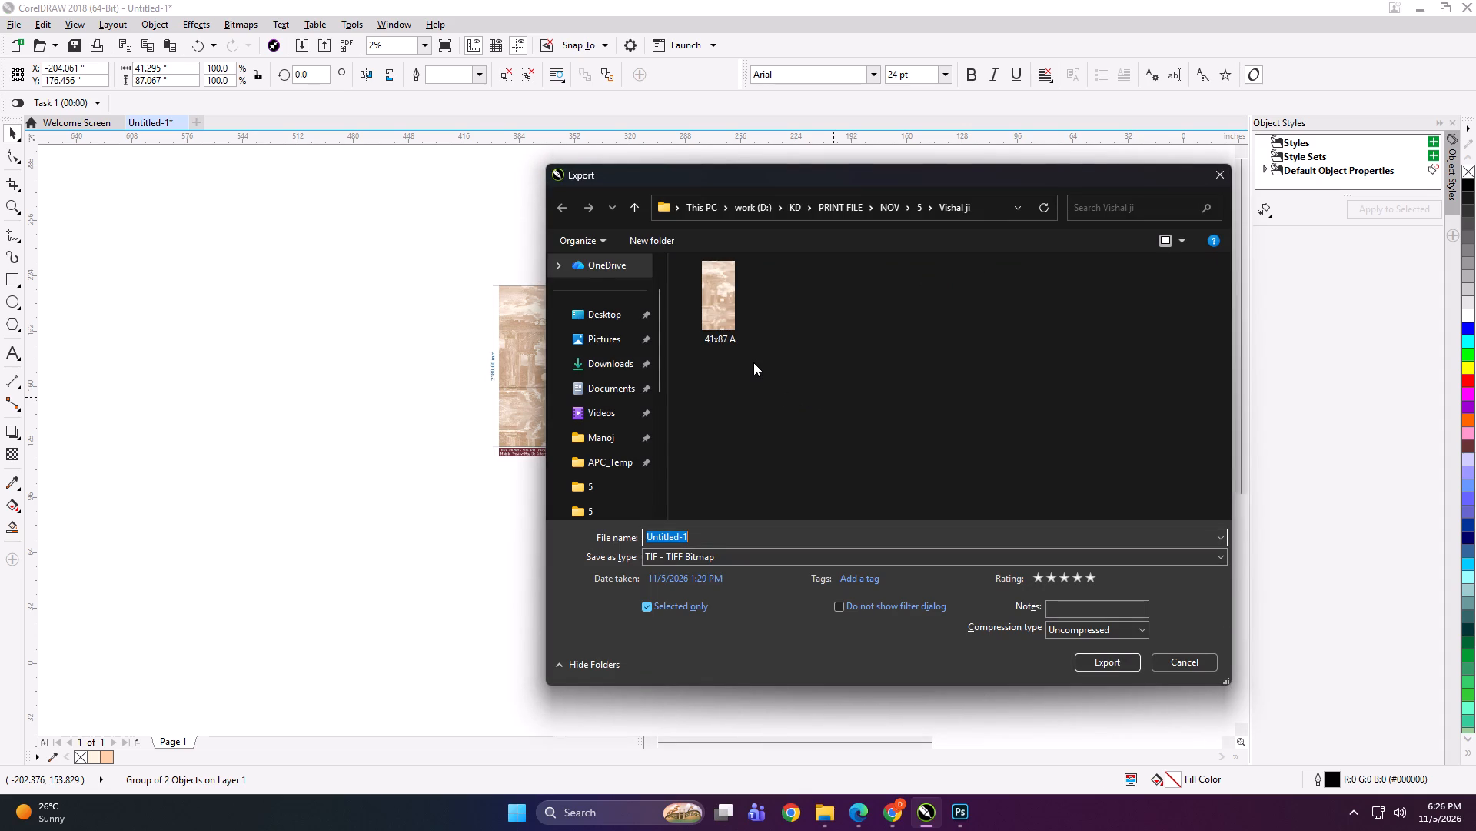
left_click(730, 318)
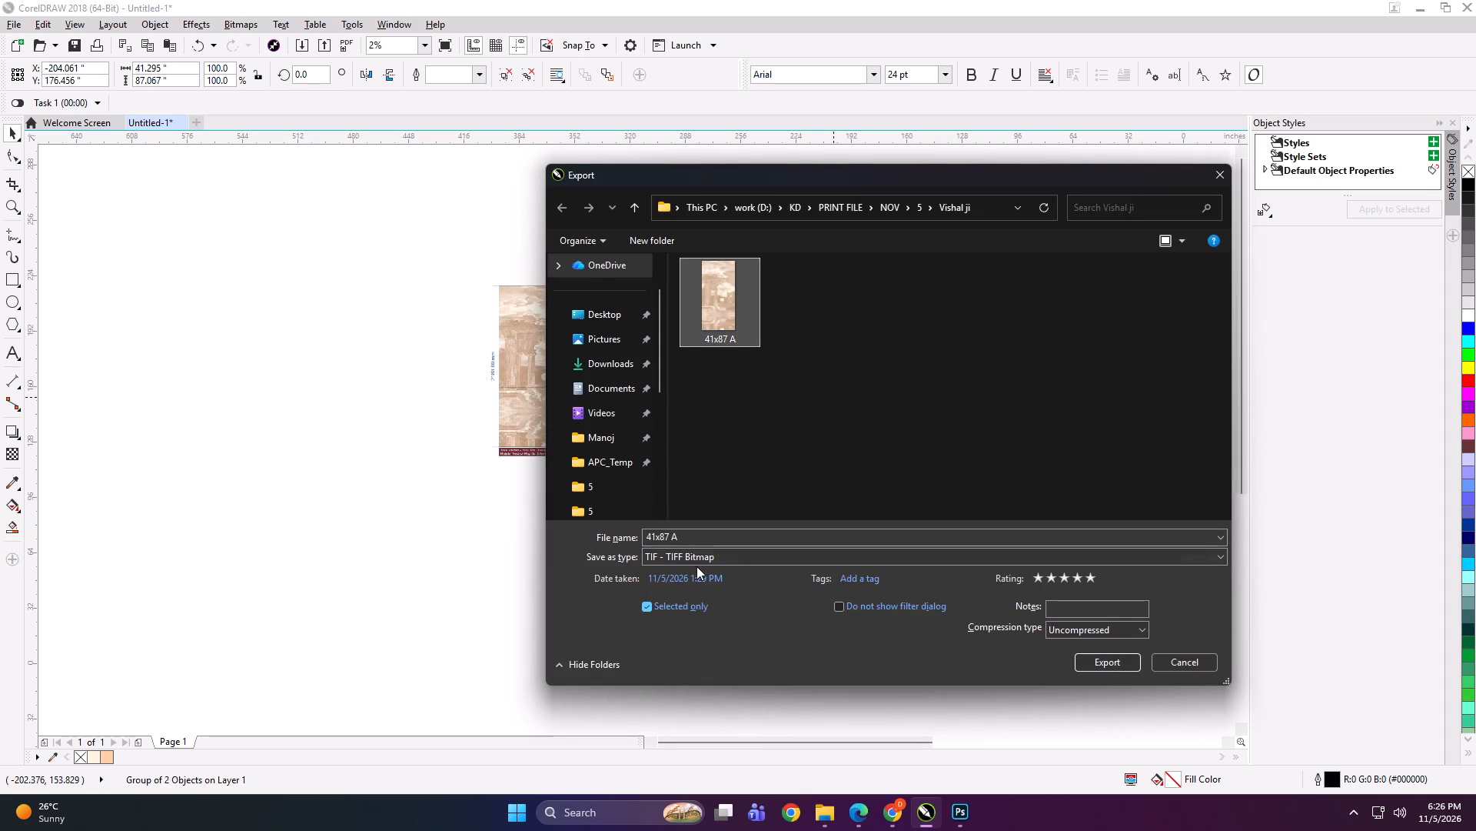
double_click(687, 539)
key("b")
key("Return")
key("Return")
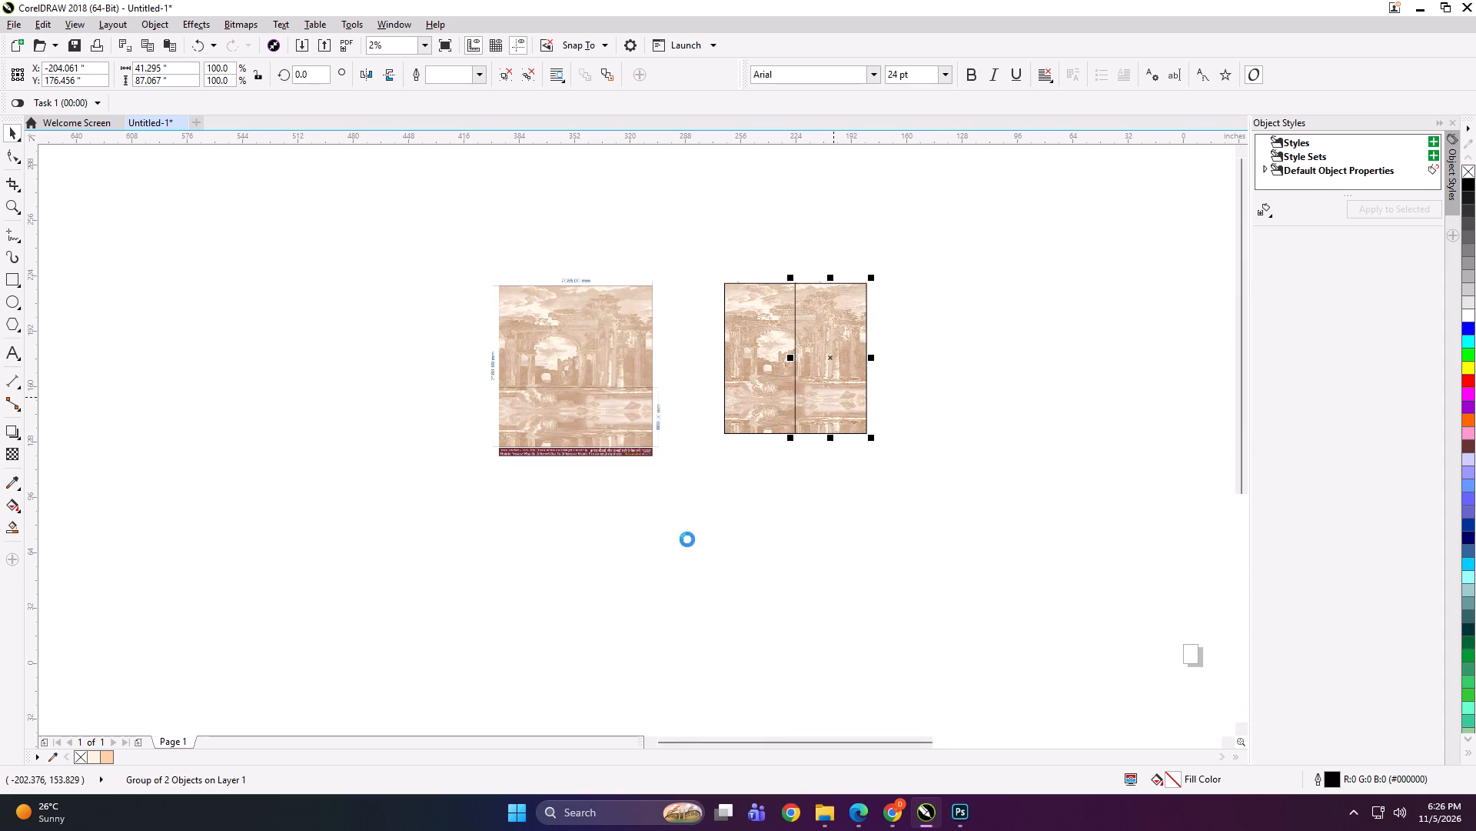
Nudge the second panel 5.5 inches away from the first, leaving a gap between them, and clear the selection.
key("Right")
key("Right")
key("Right")
key("Right")
key("Right")
key("Right")
key("Right")
key("Right")
key("Right")
key("Right")
key("Right")
left_click_drag(916, 272, 889, 319)
left_click_drag(766, 439, 743, 453)
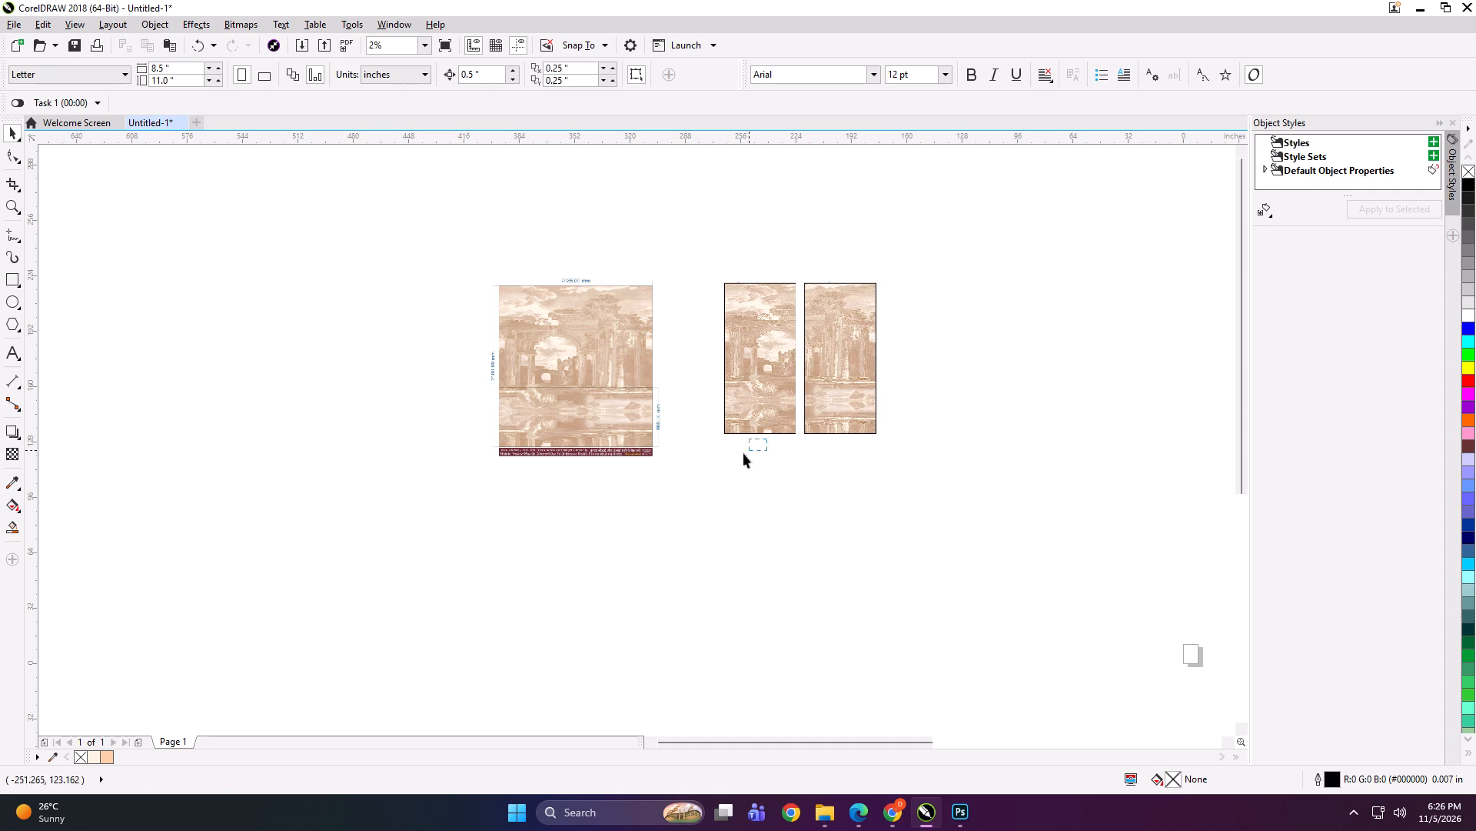
left_click_drag(743, 453, 733, 460)
left_click(719, 470)
Scale both panels together to about 98.3 by 97.7 inches and move them close beside the full mural preview.
left_click_drag(698, 225, 905, 546)
left_click_drag(882, 442, 881, 442)
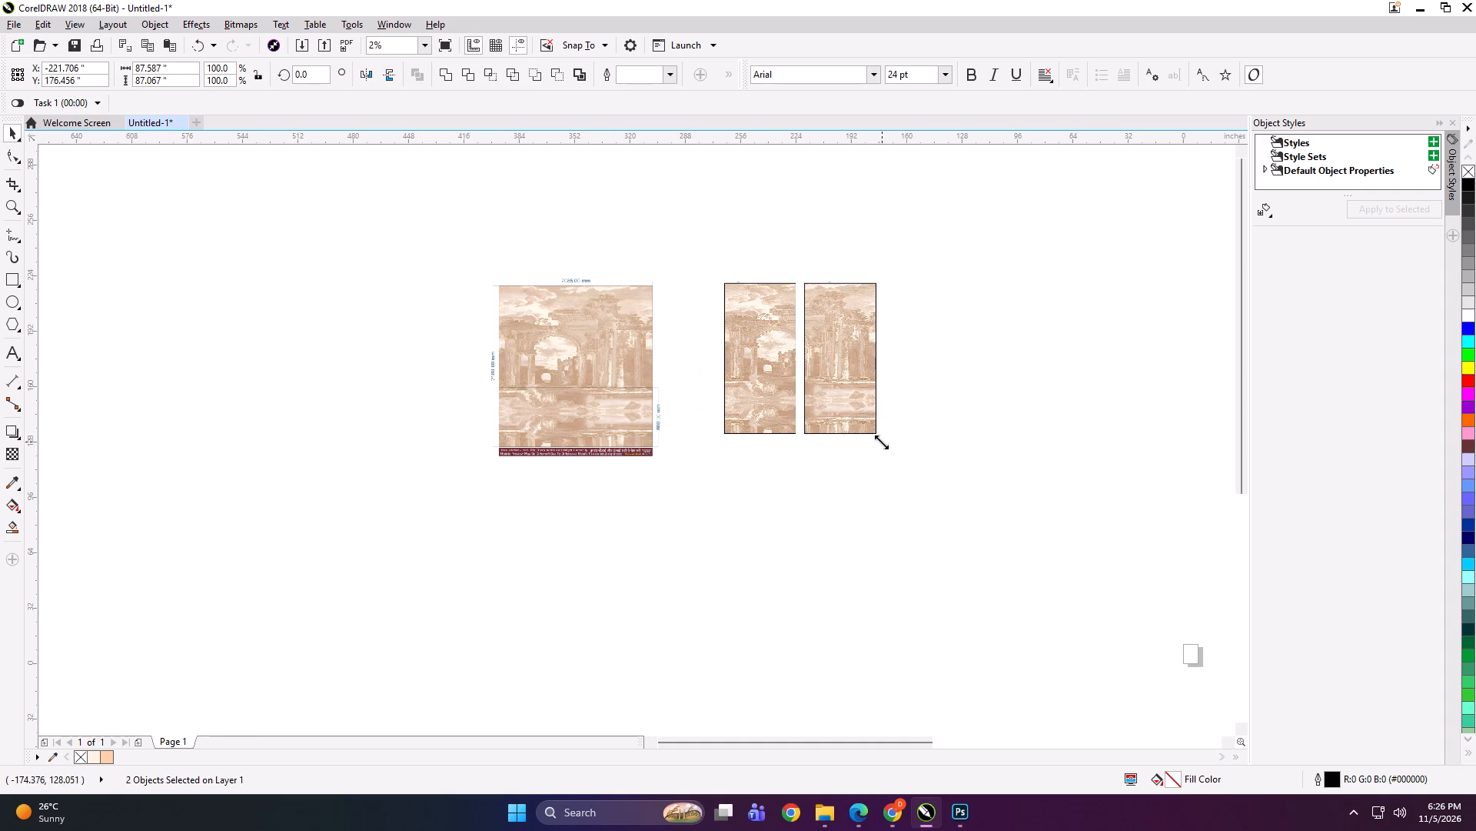
left_click_drag(881, 442, 903, 460)
left_click(755, 362)
left_click_drag(746, 363, 698, 364)
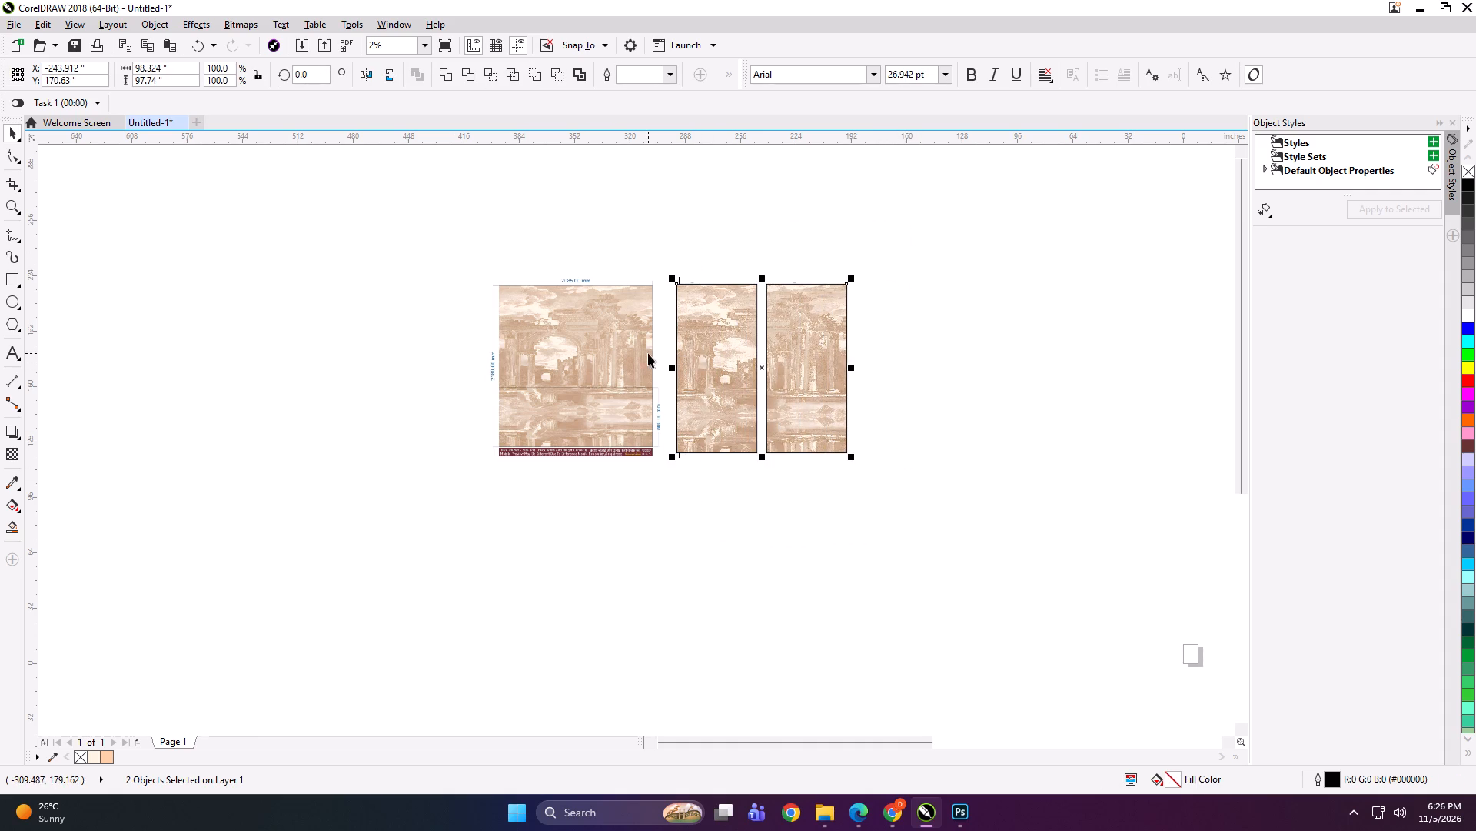
Group both panels with the full mural preview and scale the group down to about 6 by 3 inches.
left_click(648, 353, "shift")
key("ctrl+g")
left_click(850, 461, "shift")
left_click_drag(854, 467, 833, 459, "shift")
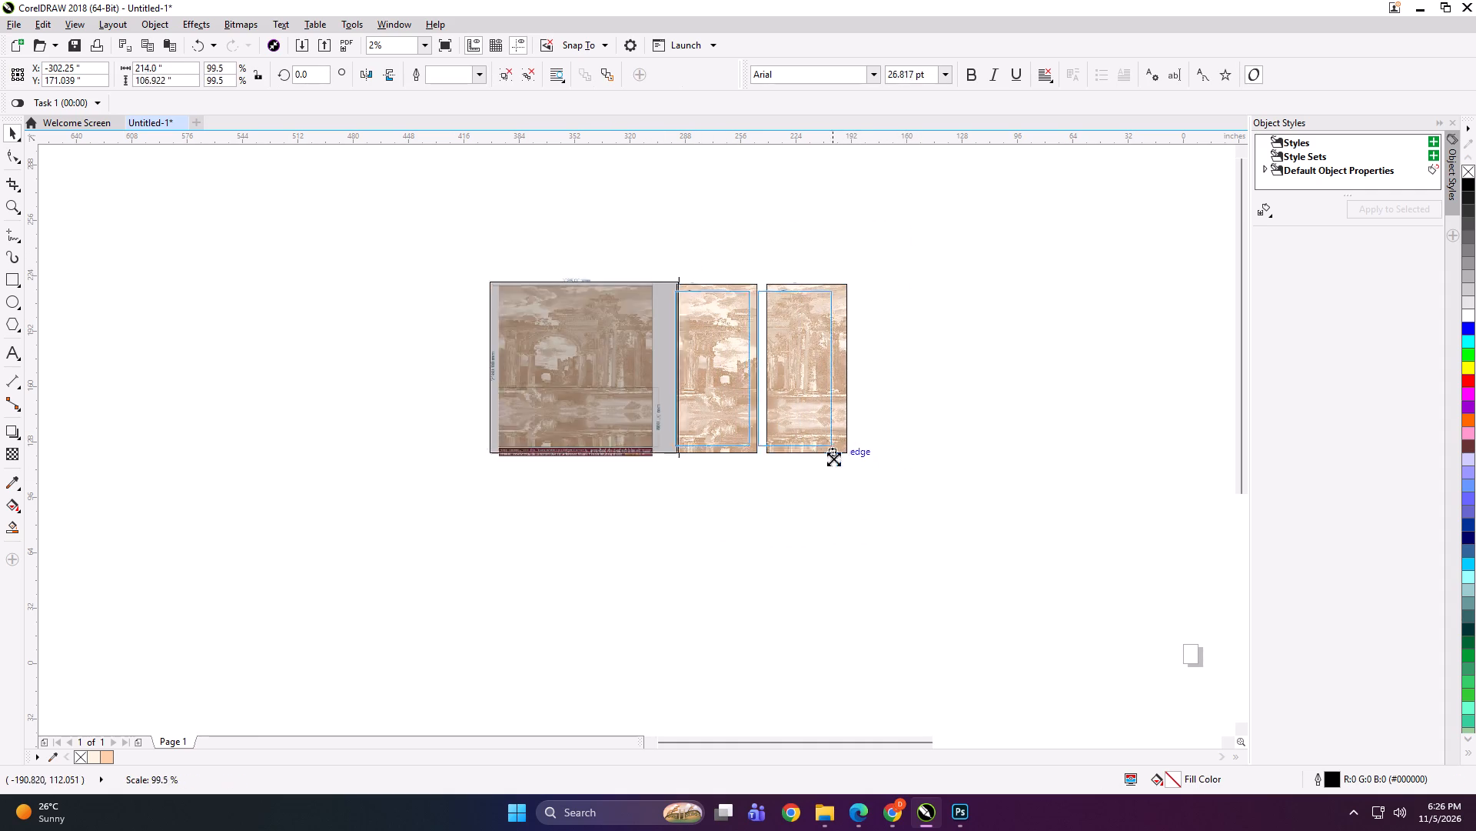
left_click_drag(833, 459, 673, 389, "shift")
Export the reduced preview-and-panels group under the file name FSDGDG.
scroll(665, 370, "up", 4)
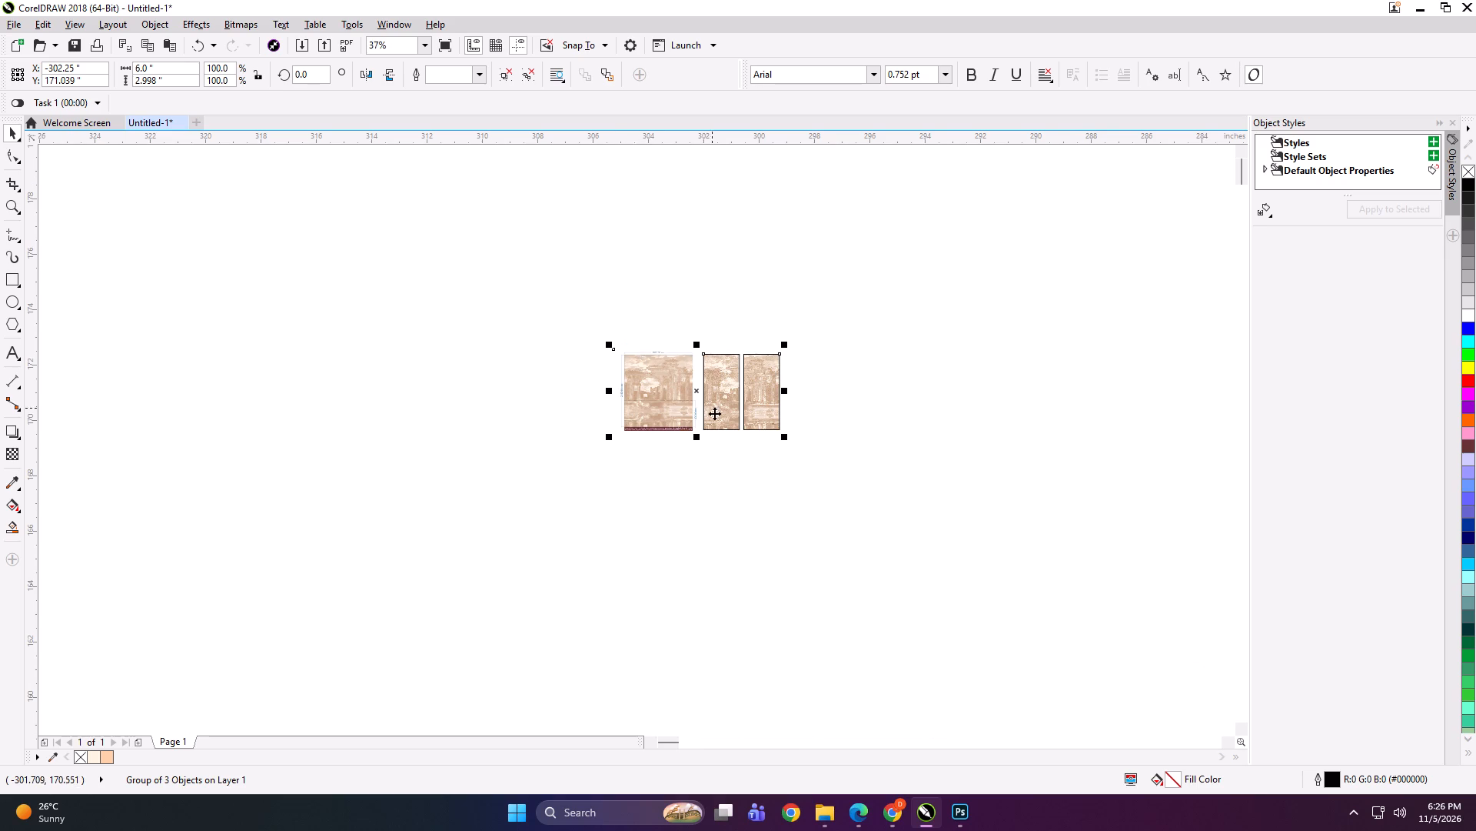
scroll(719, 423, "up", 1)
key("ctrl+e")
type("FSDGDG")
key("Return")
key("Return")
Delete the reduced preview-and-panels group from the drawing.
key("Delete")
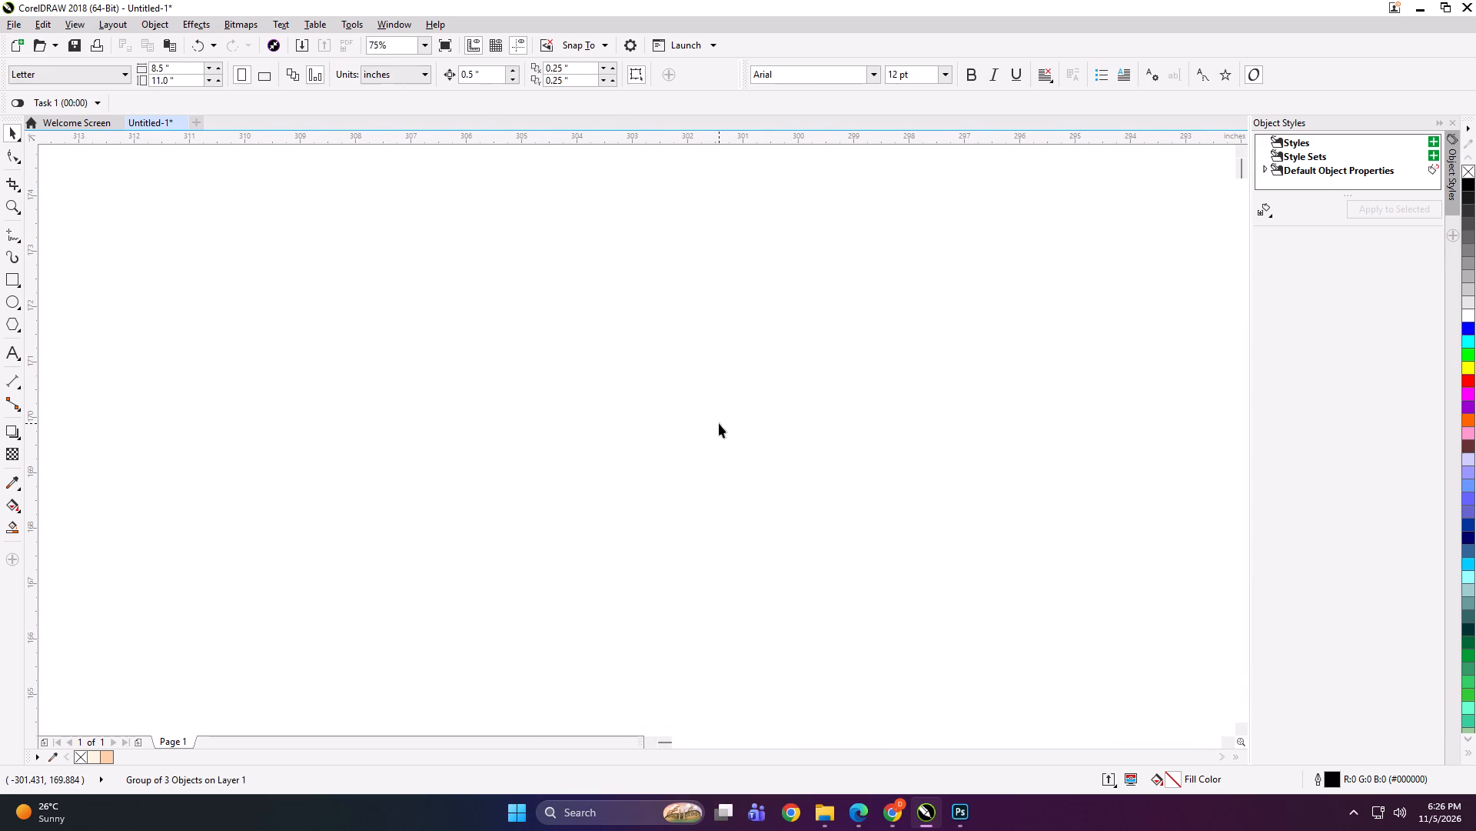
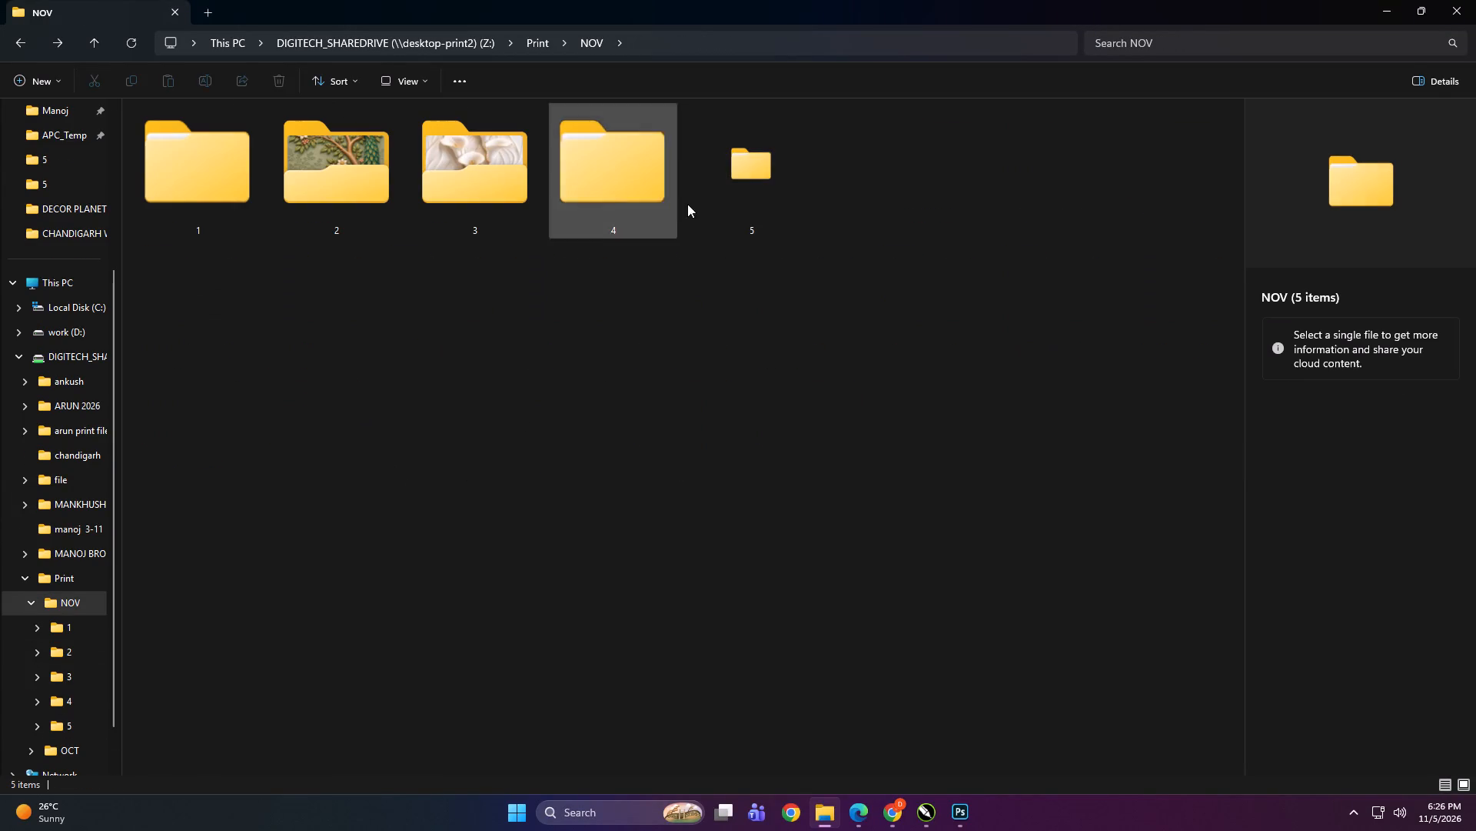
Open day folder 5 under Print > NOV on the DIGITECH_SHAREDRIVE (Z:) to check its client folders.
left_click(756, 142)
double_click(756, 142)
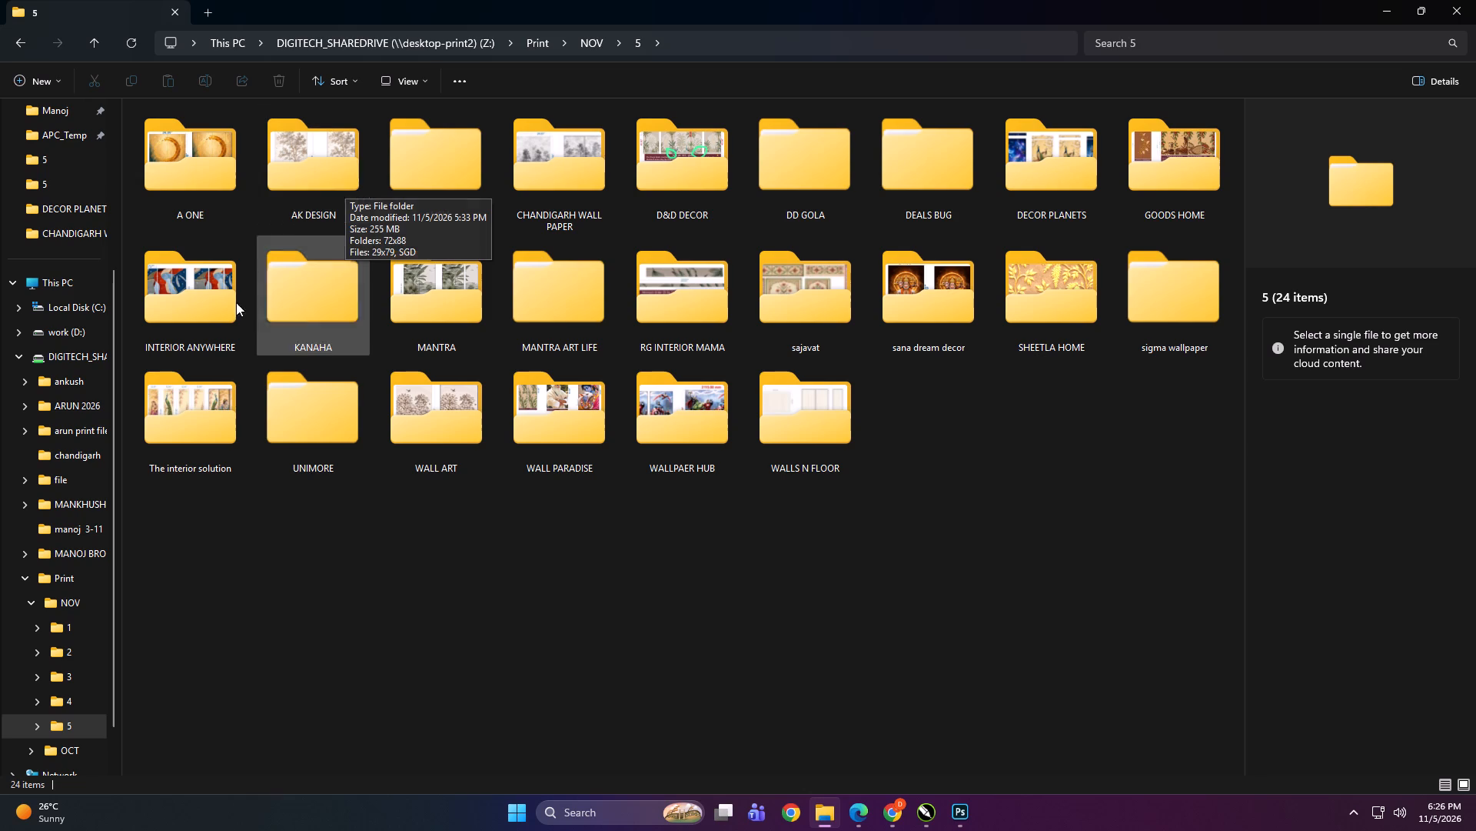
Copy the Vishal ji folder from KD > PRINT FILE > NOV > 5 on the work (D:) drive.
scroll(1, 517, "down", 1)
scroll(15, 520, "up", 6)
left_click(78, 506)
double_click(480, 221)
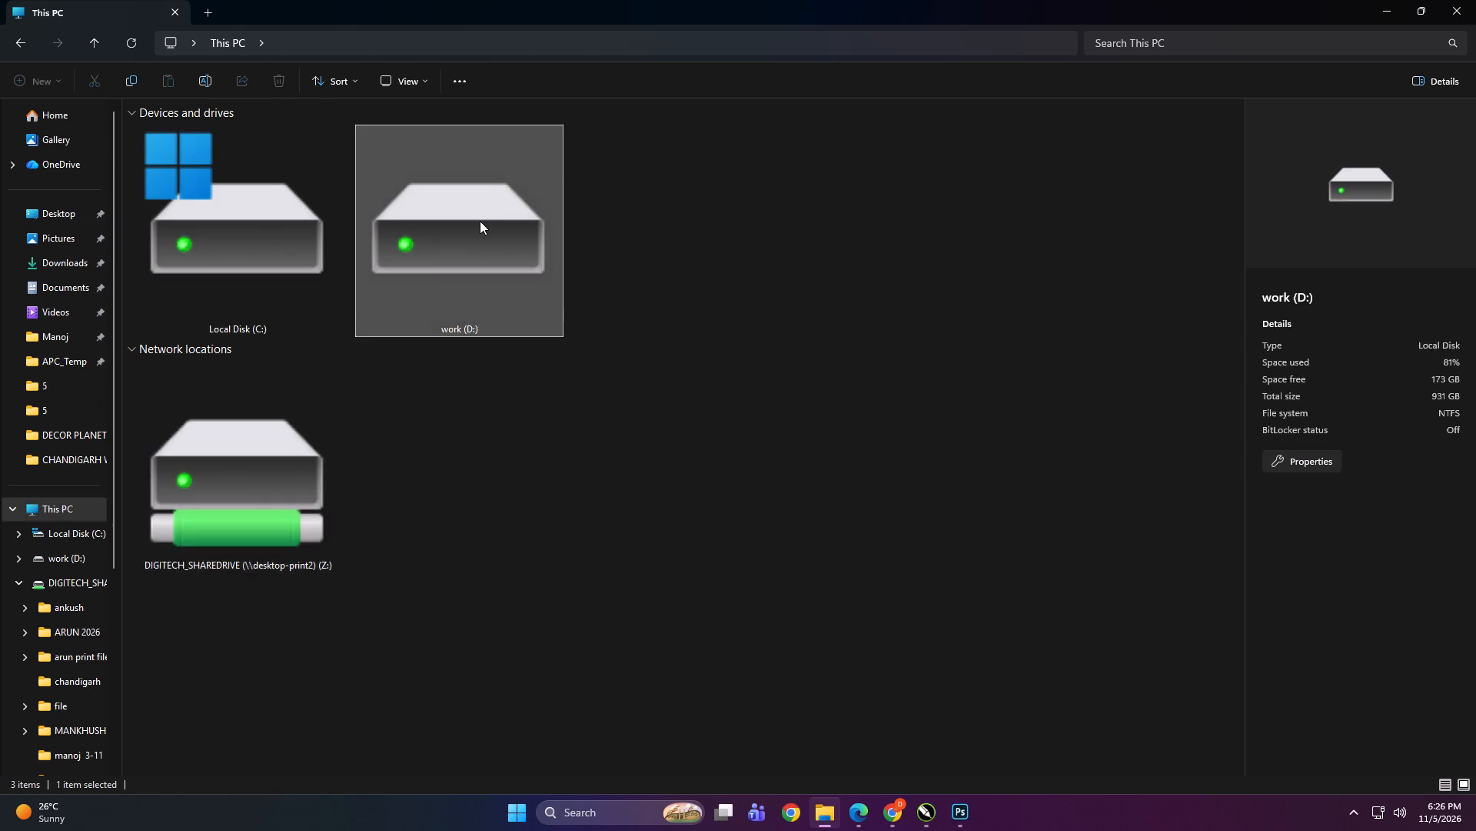
double_click(223, 342)
double_click(686, 210)
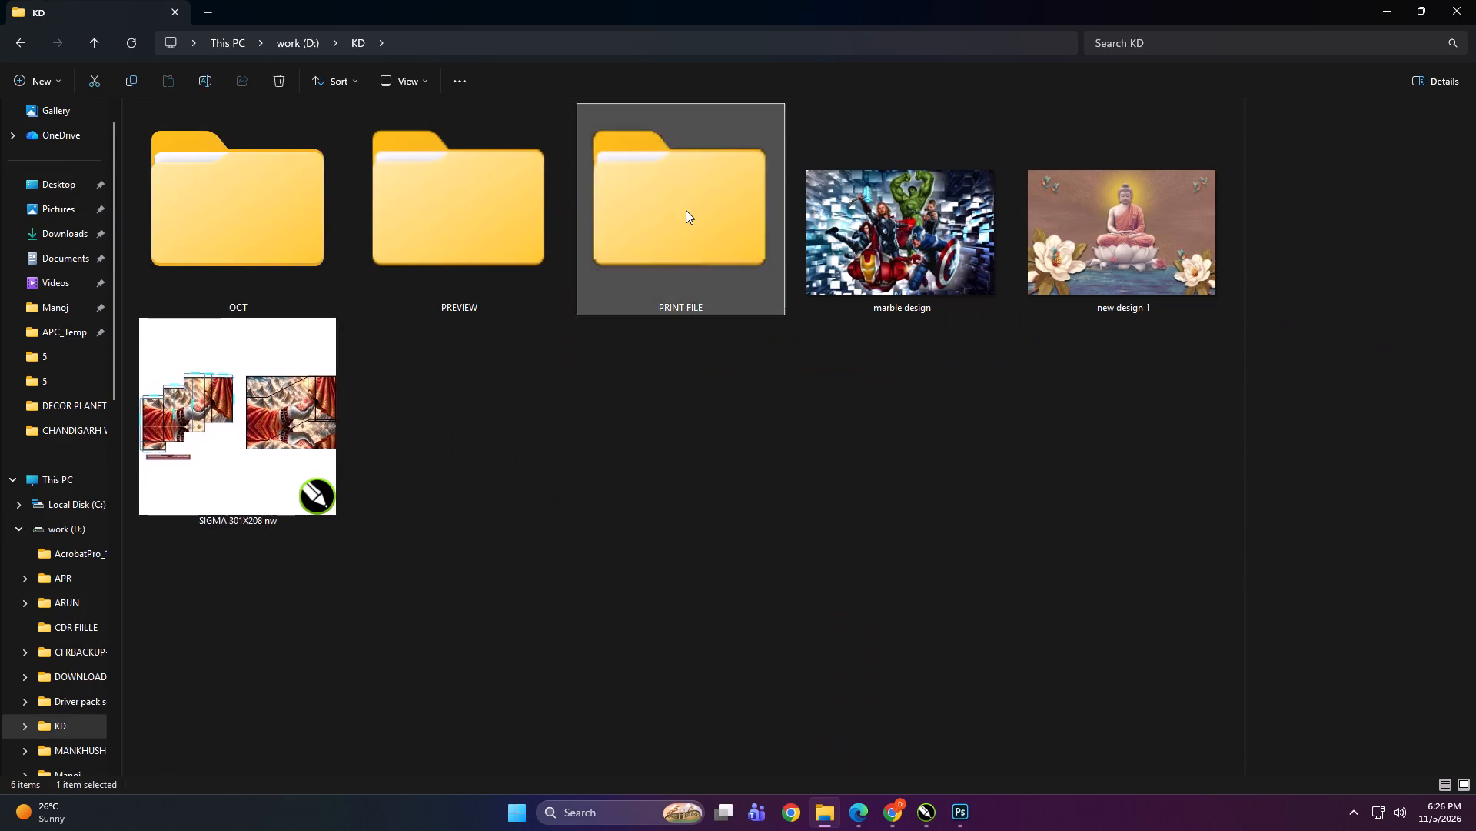
double_click(244, 191)
double_click(1202, 183)
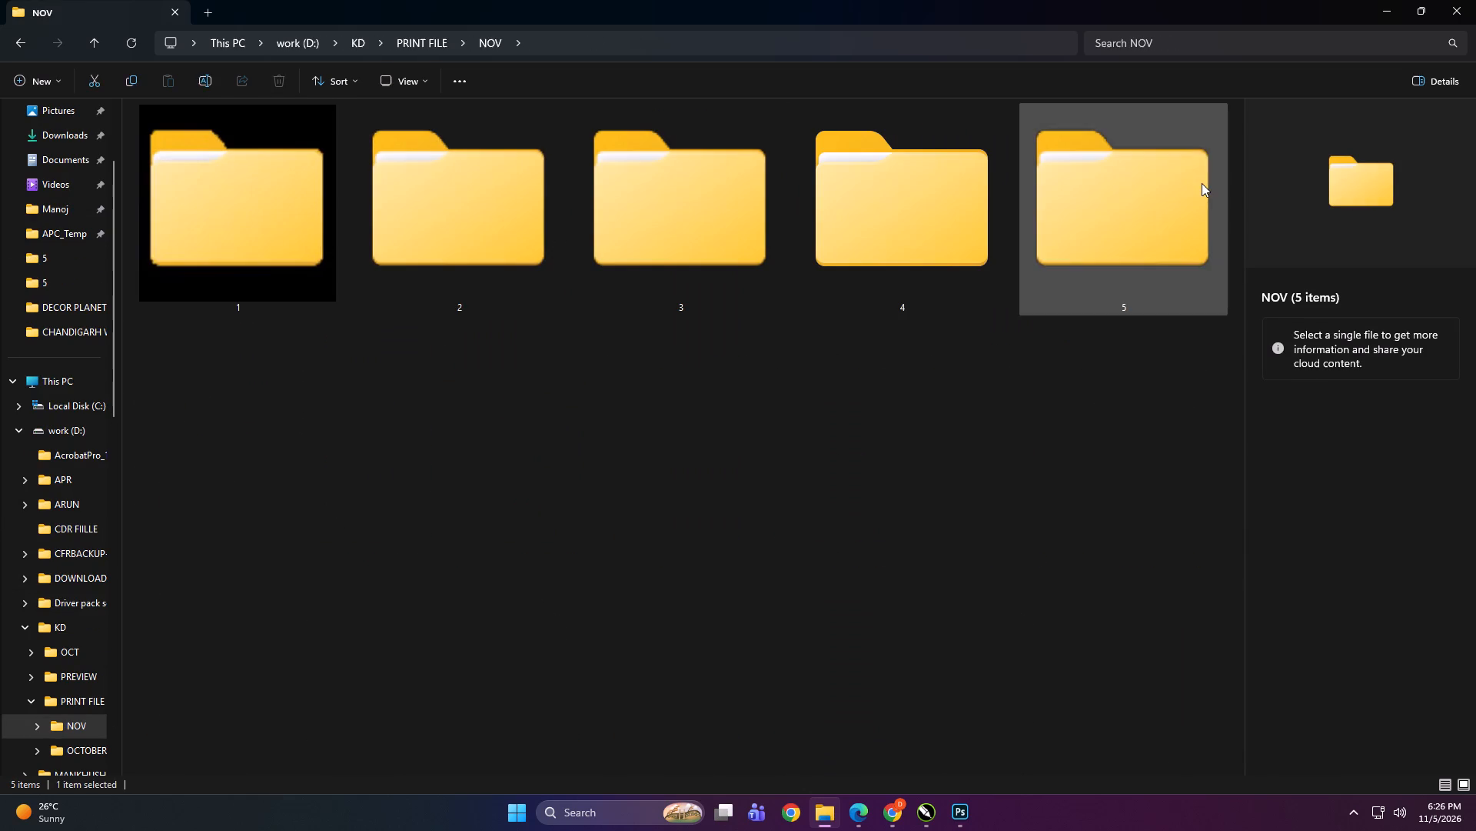
left_click(853, 432)
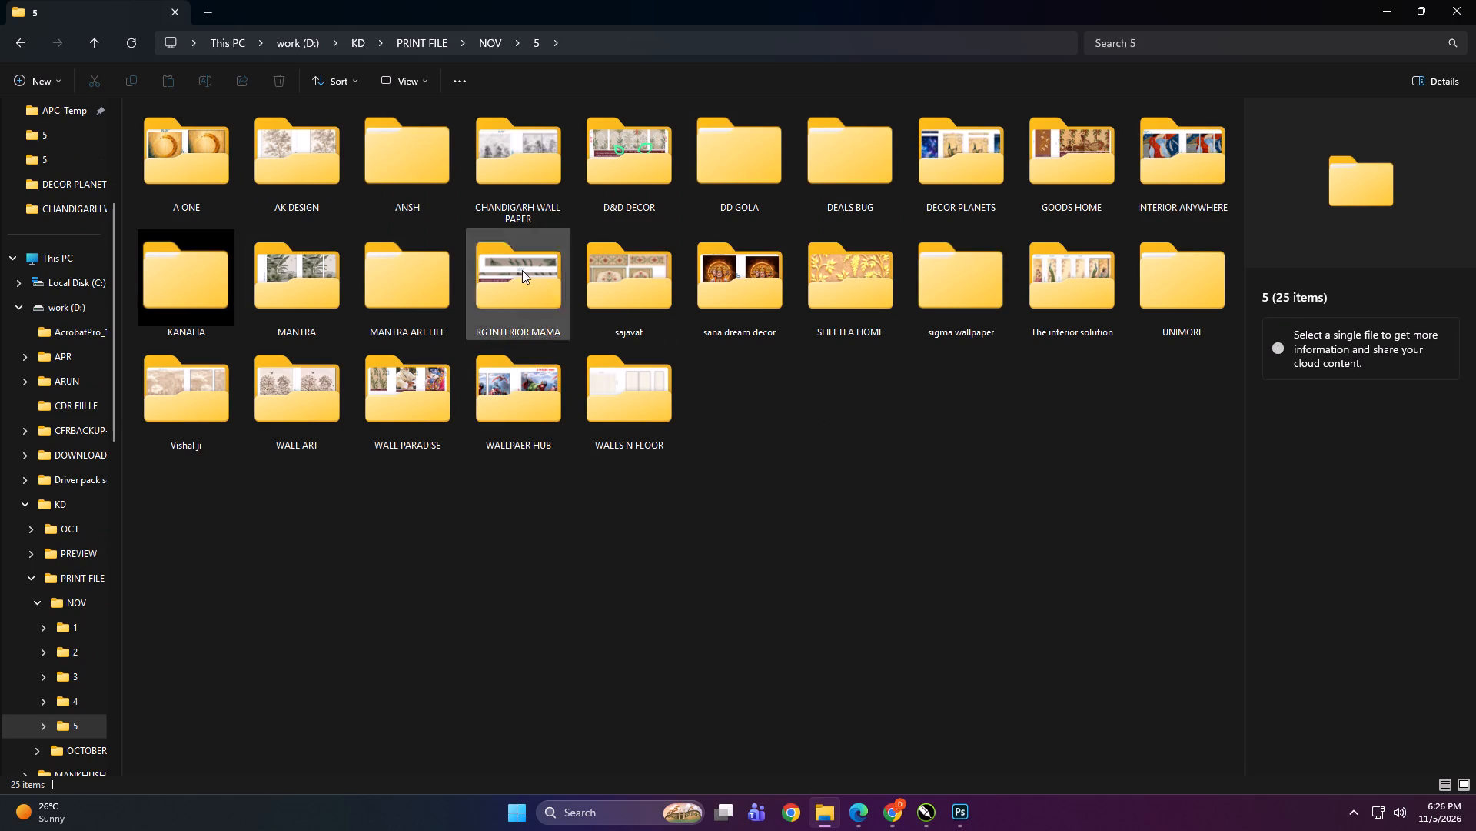
left_click(160, 419)
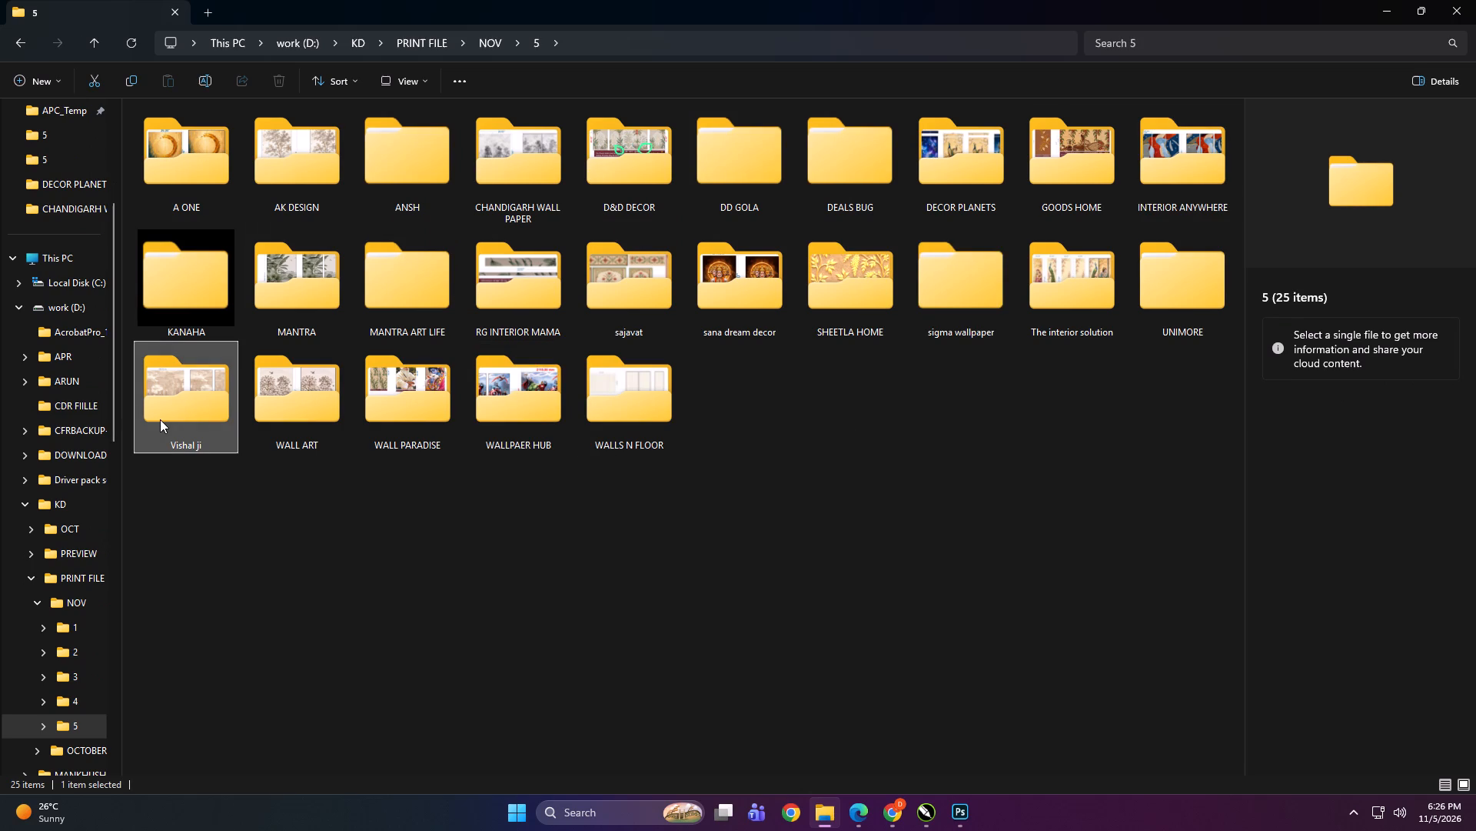
key("ctrl+c")
Go to the Print > NOV folder on the DIGITECH_SHAREDRIVE (Z:) as the destination area for the copied folder.
scroll(21, 540, "up", 5)
left_click(32, 509)
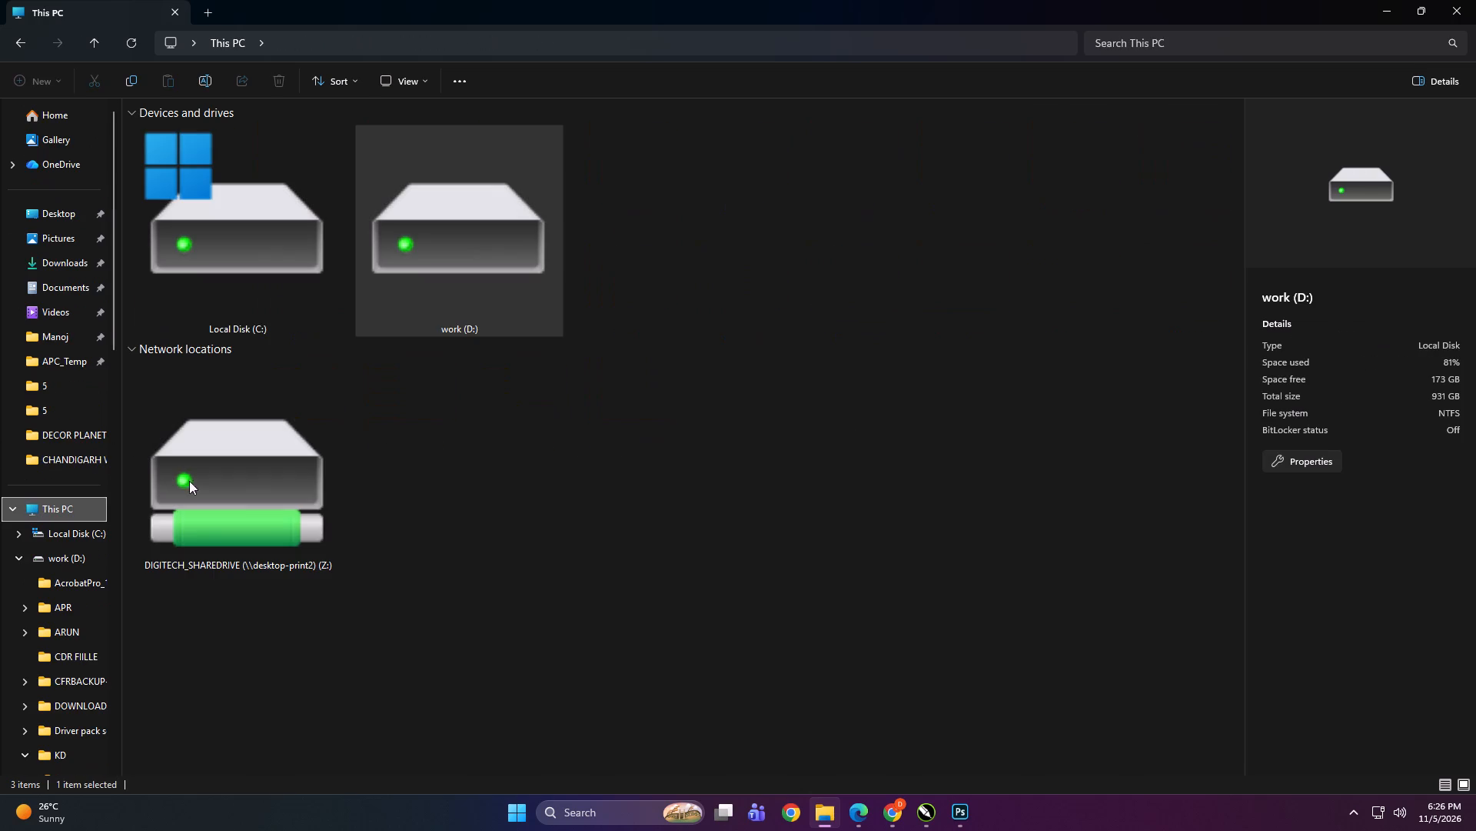
double_click(301, 492)
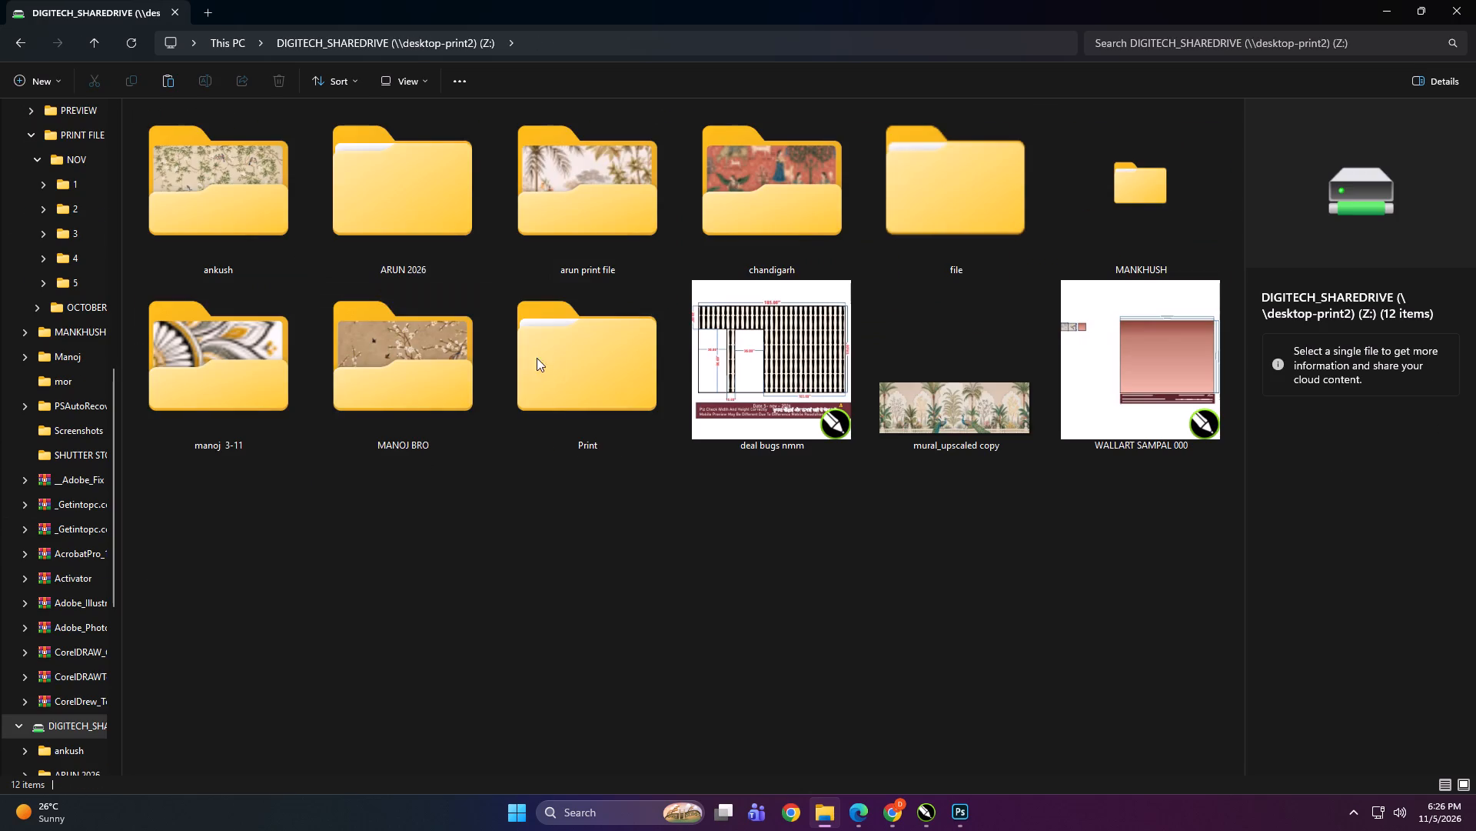
double_click(584, 361)
double_click(298, 223)
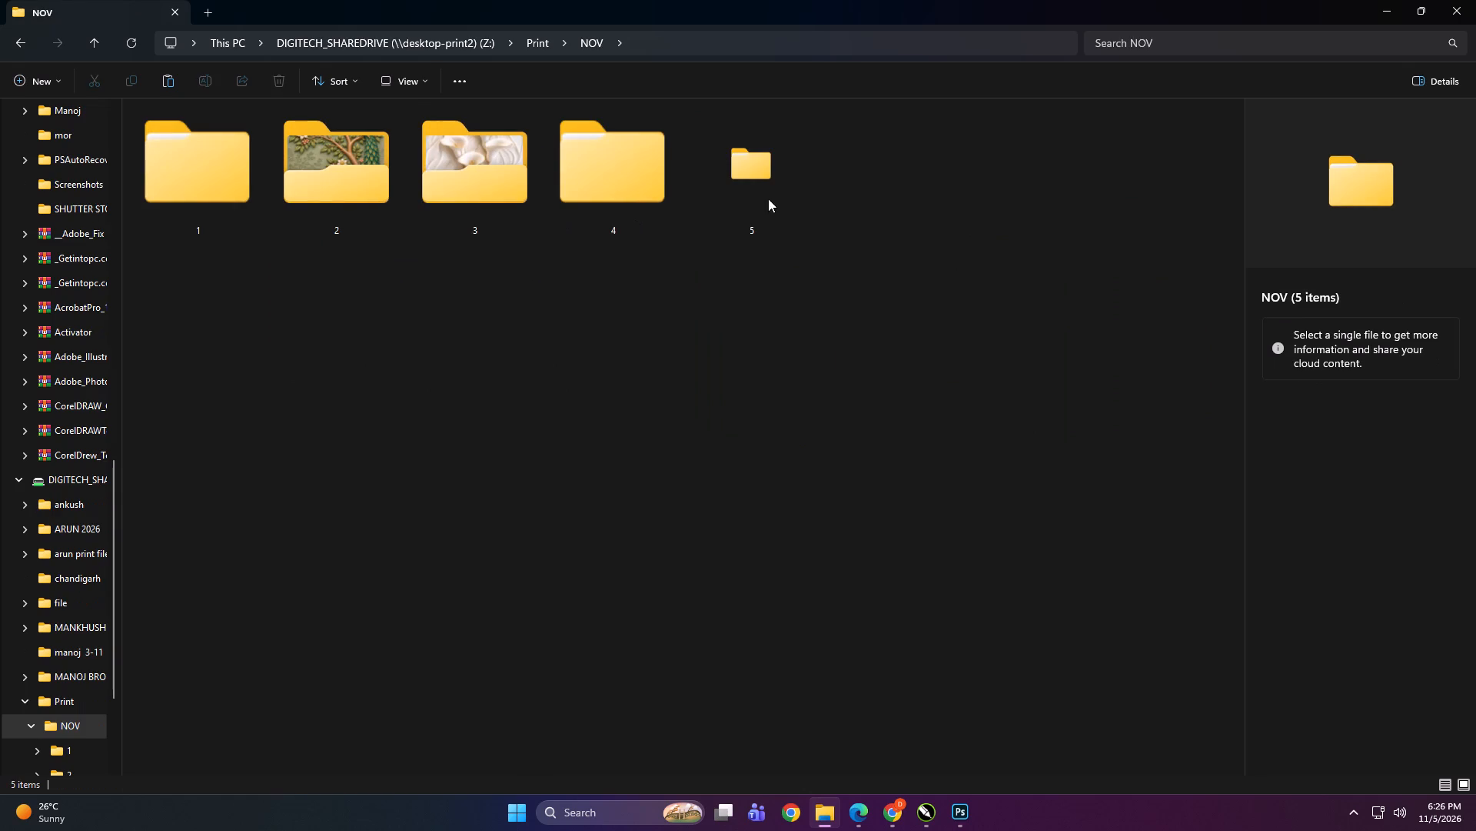
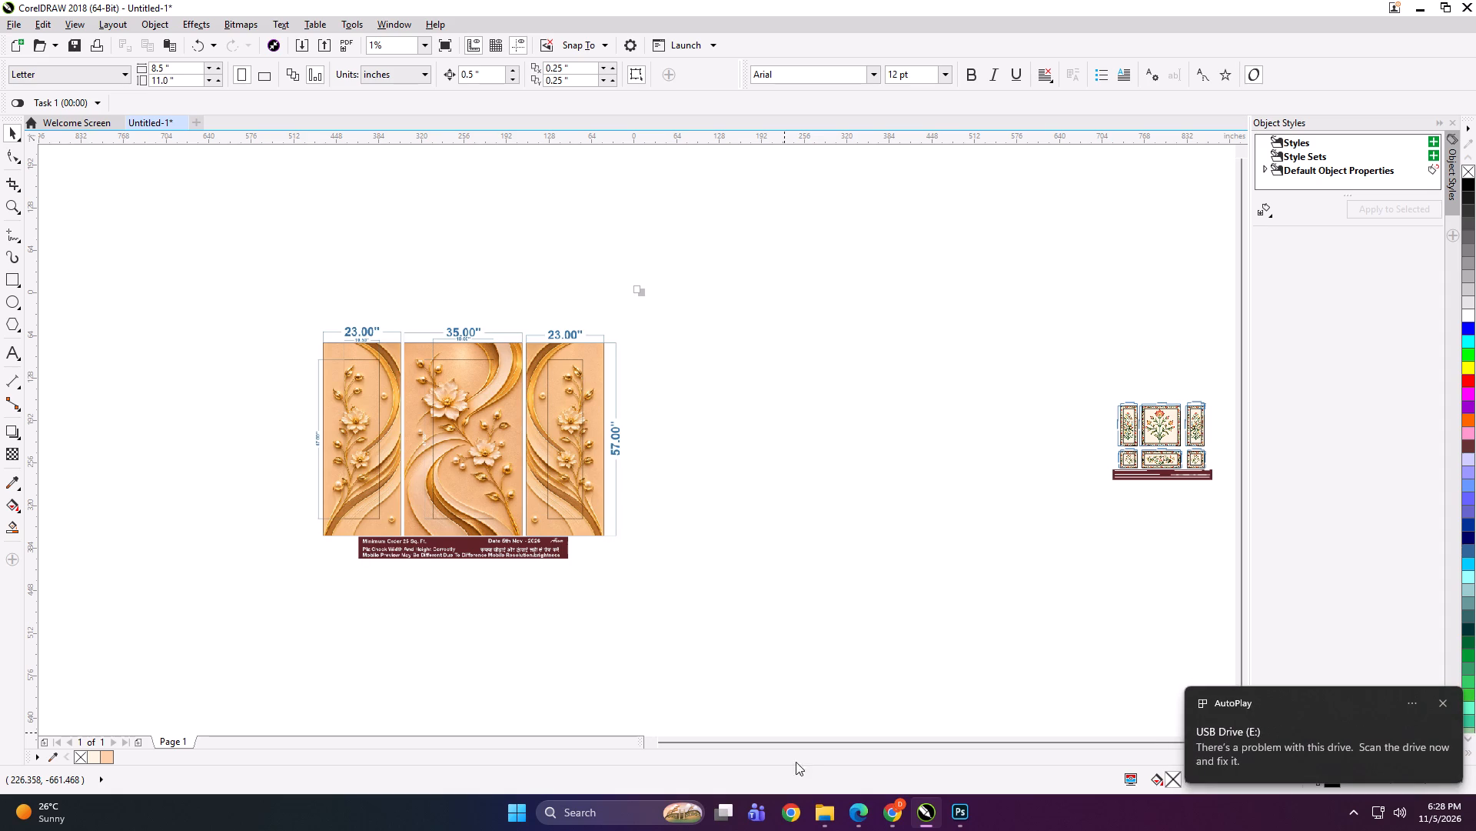
Bring the narrow floral side-panel image from USB Drive (E:) into the CorelDRAW document and place it beside the three-panel mural preview.
left_click(833, 468)
double_click(818, 827)
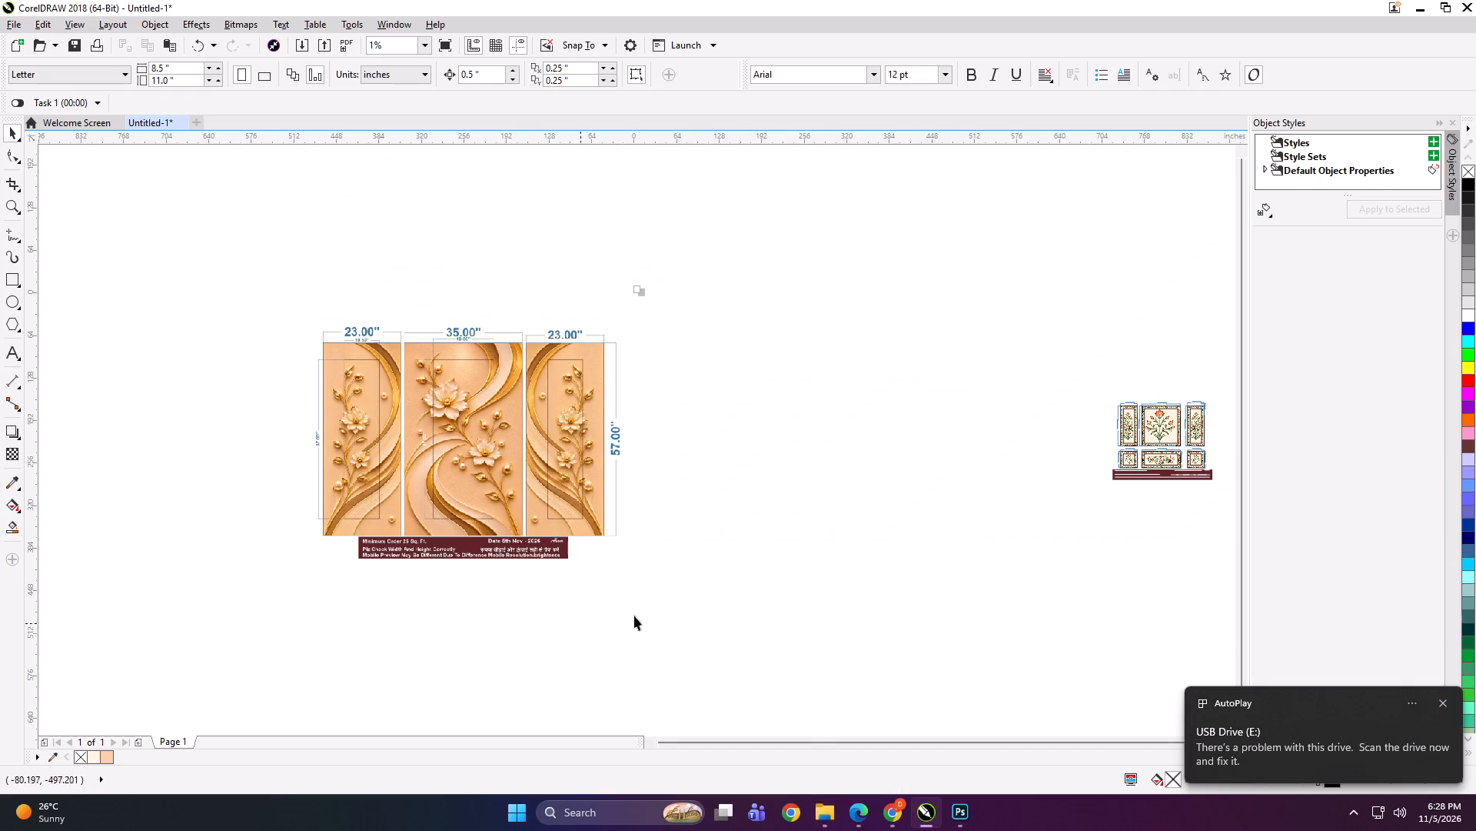
left_click(833, 816)
scroll(32, 363, "up", 5)
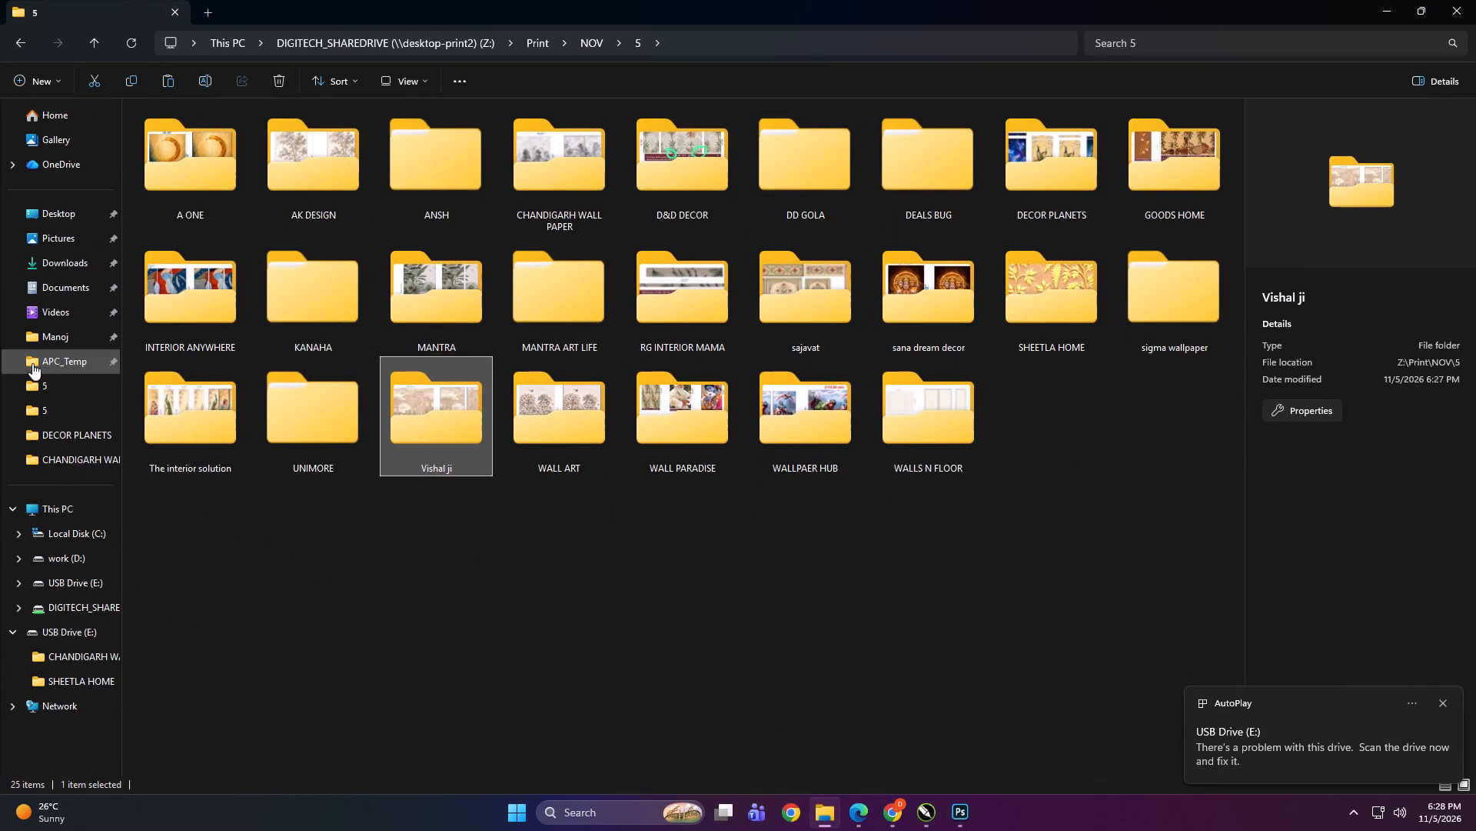
left_click(52, 502)
double_click(286, 469)
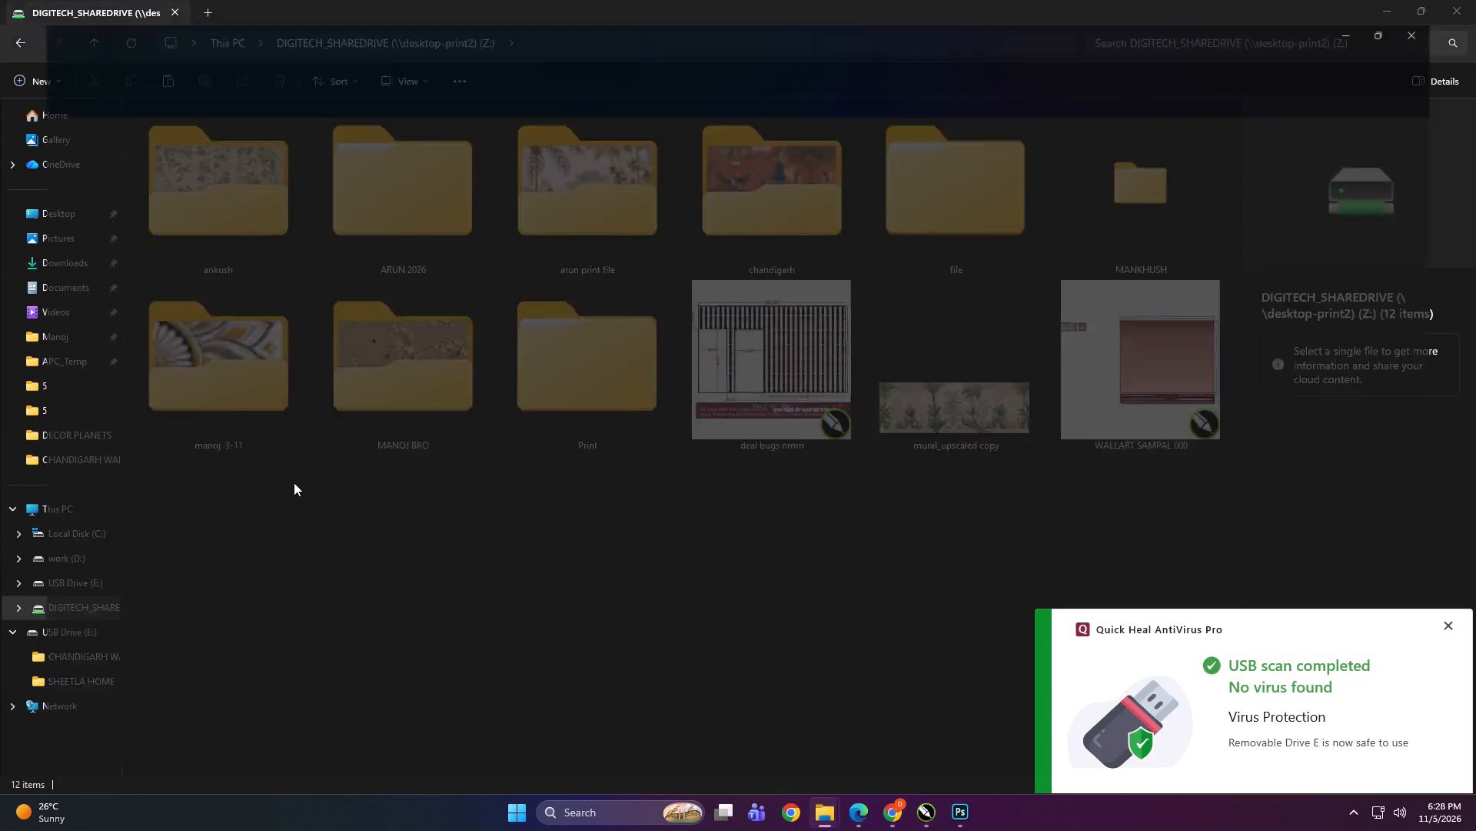
left_click(485, 540)
left_click_drag(636, 449, 1024, 249)
left_click(670, 199)
left_click_drag(676, 209, 925, 808)
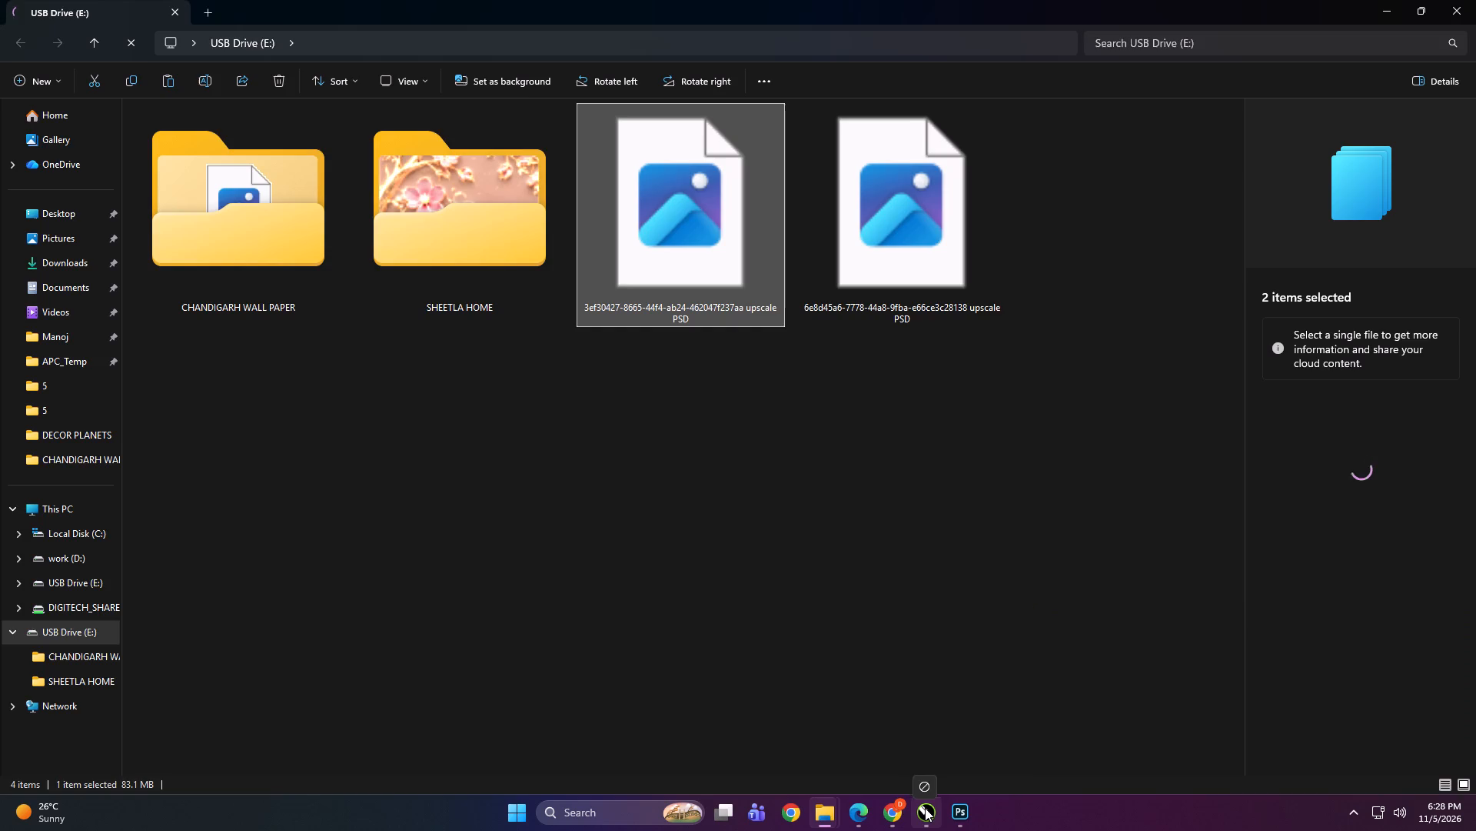
left_click_drag(925, 808, 761, 505)
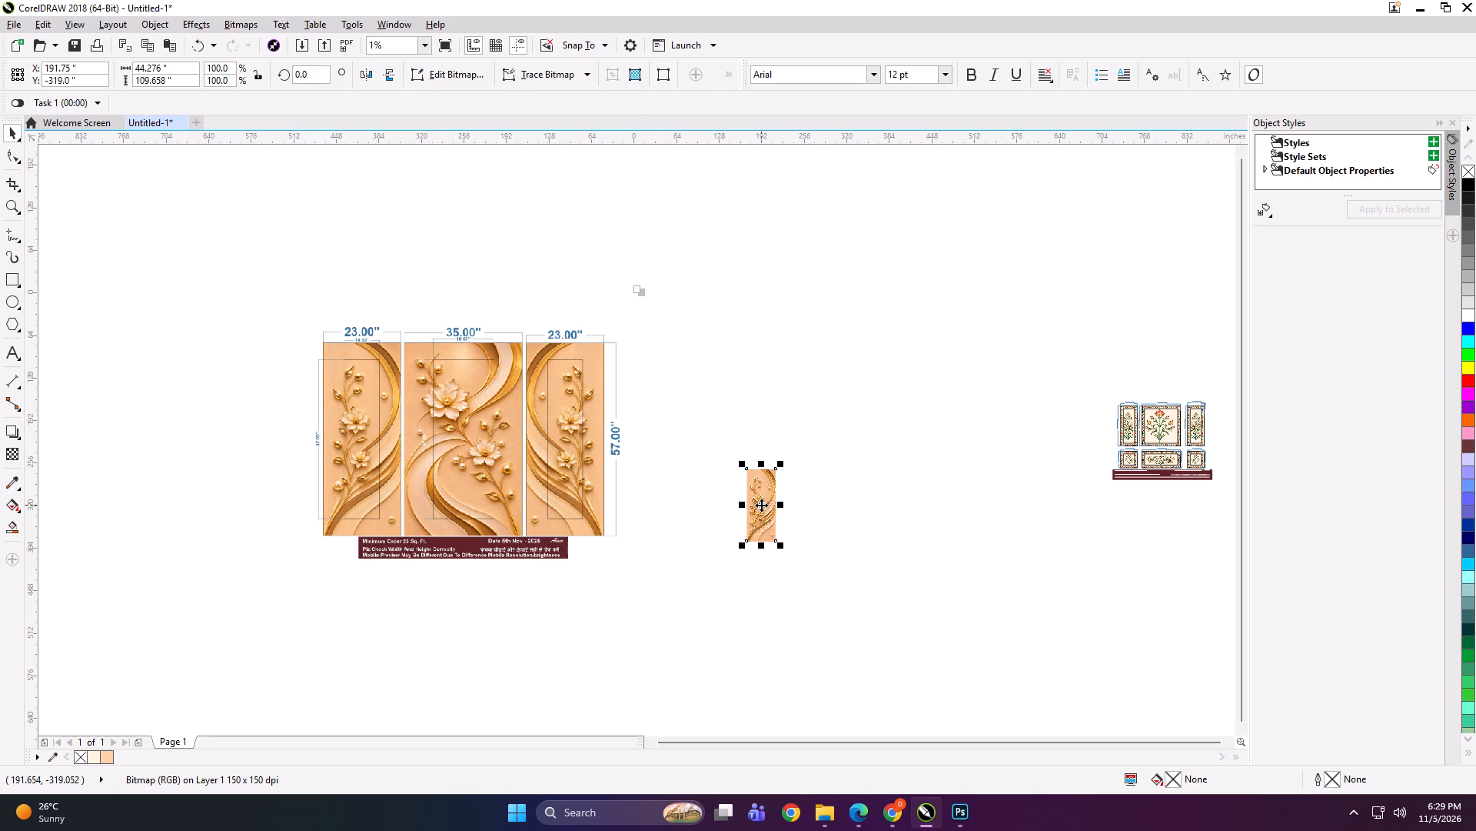
left_click_drag(765, 506, 692, 419)
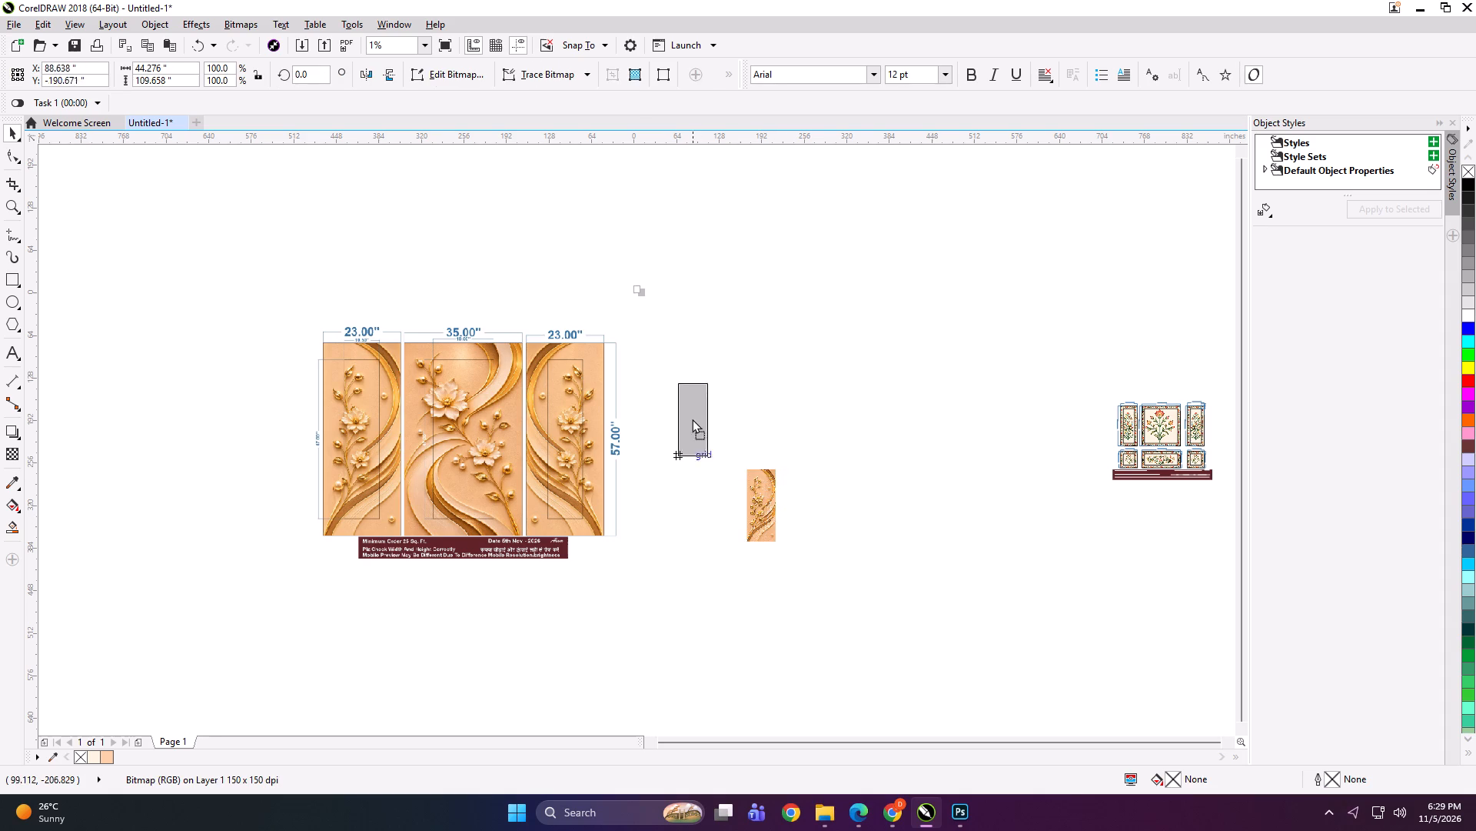
left_click_drag(692, 419, 690, 415)
left_click(736, 416)
Bring the wider floral centre-panel image from USB Drive (E:) into the CorelDRAW document and place it beside the side panel.
left_click(818, 812)
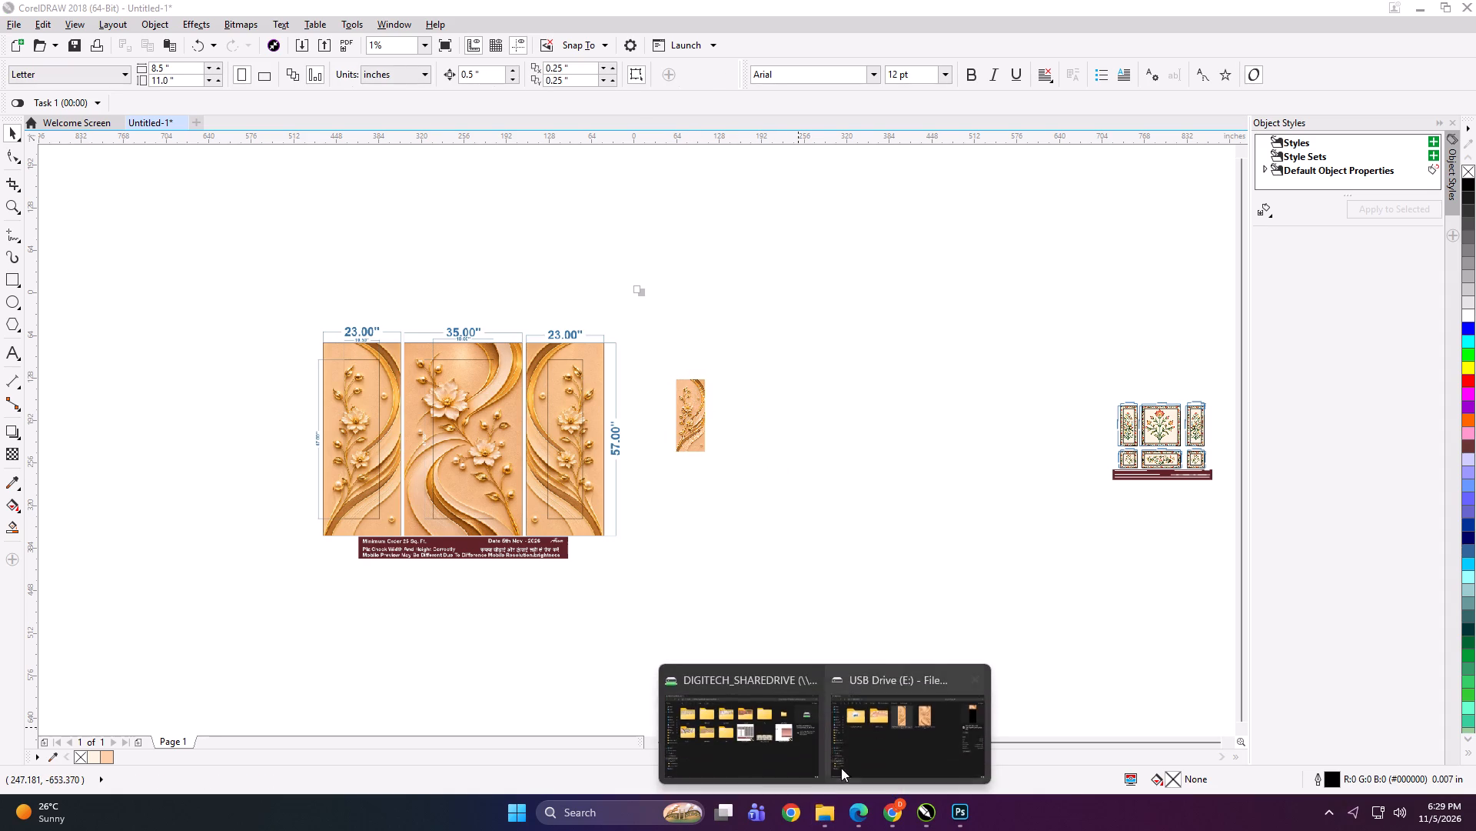
left_click(886, 730)
left_click(906, 247)
left_click_drag(926, 194, 932, 809)
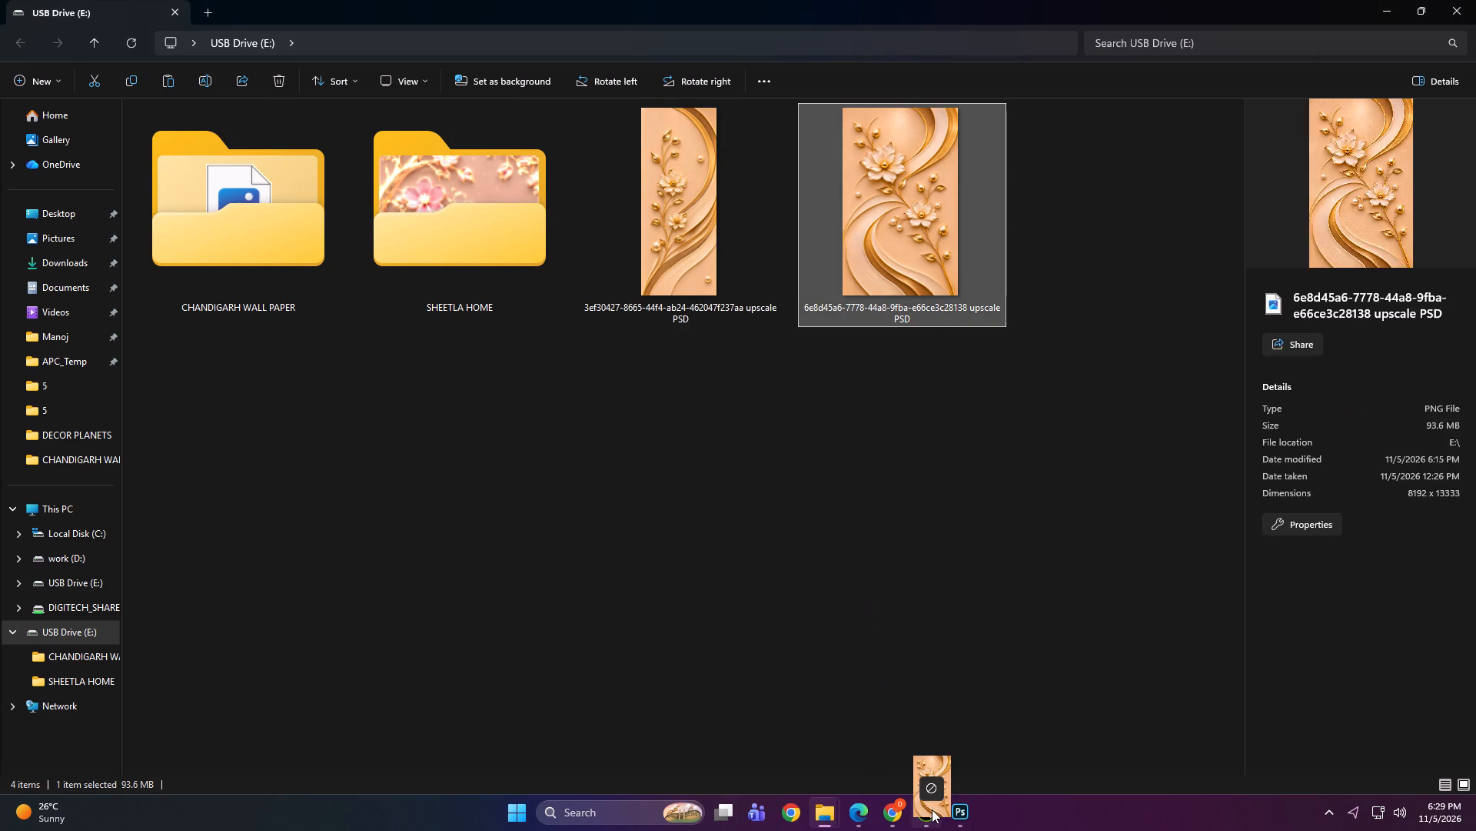
left_click_drag(932, 809, 783, 444)
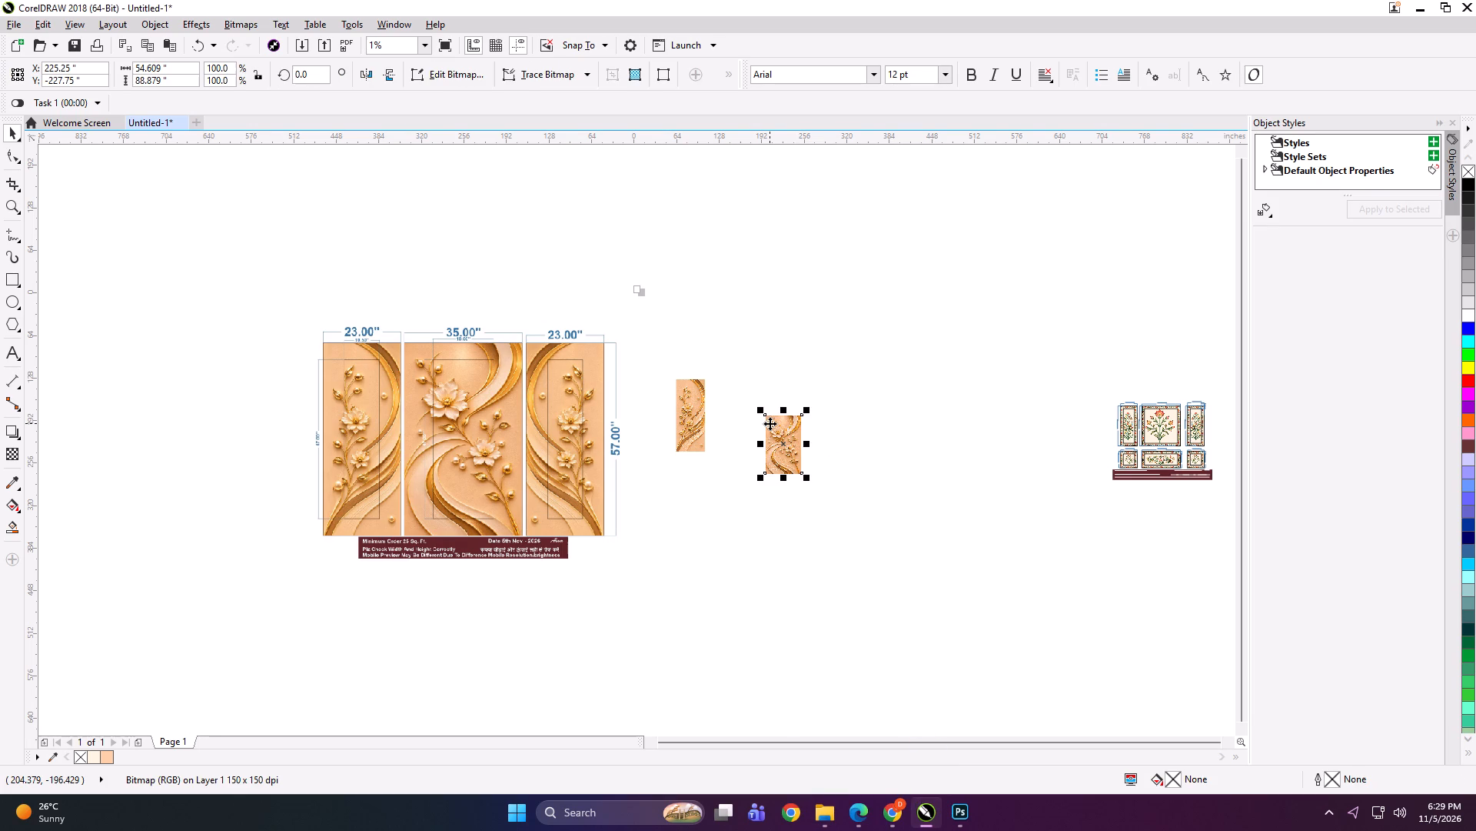
left_click_drag(783, 449, 776, 437)
left_click_drag(766, 432, 730, 406)
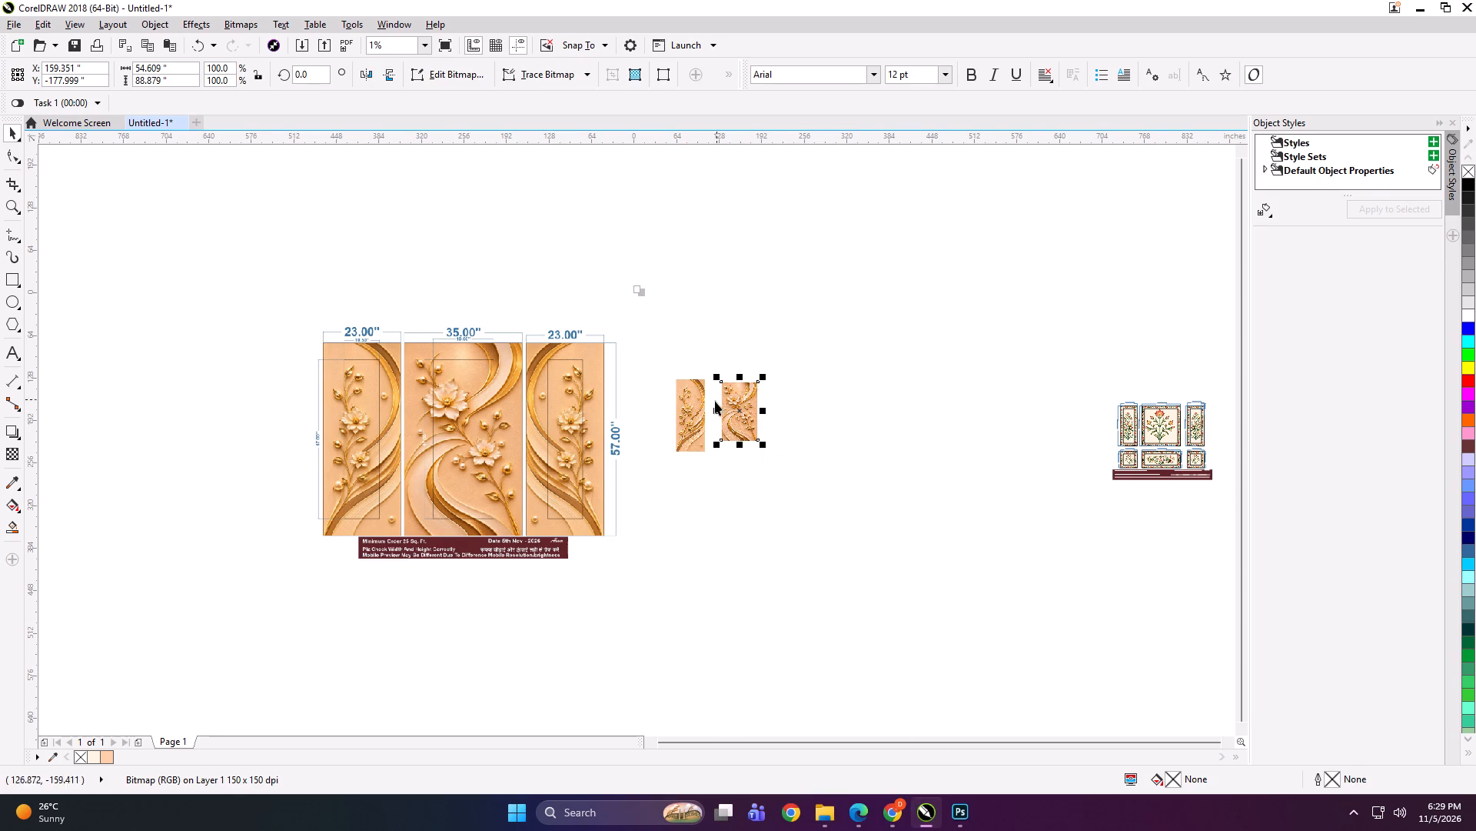
Duplicate the side panel to the other side of the centre panel and mirror the copy horizontally.
left_click_drag(699, 406, 790, 407)
right_click(789, 407, "shift")
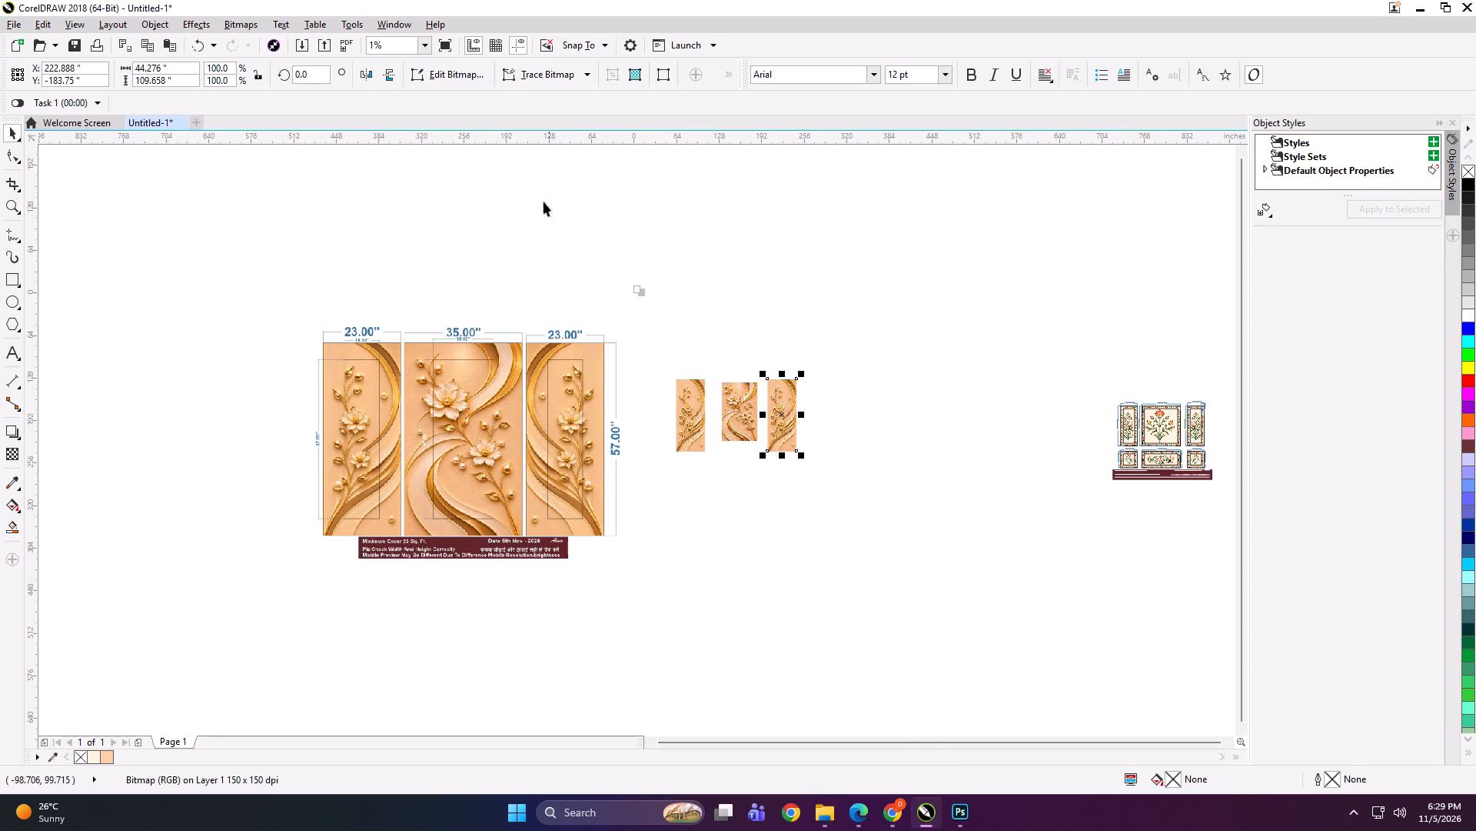
left_click(371, 75)
Scale the three-panel mural preview down to about 41% and move it next to the imported panels.
double_click(476, 457)
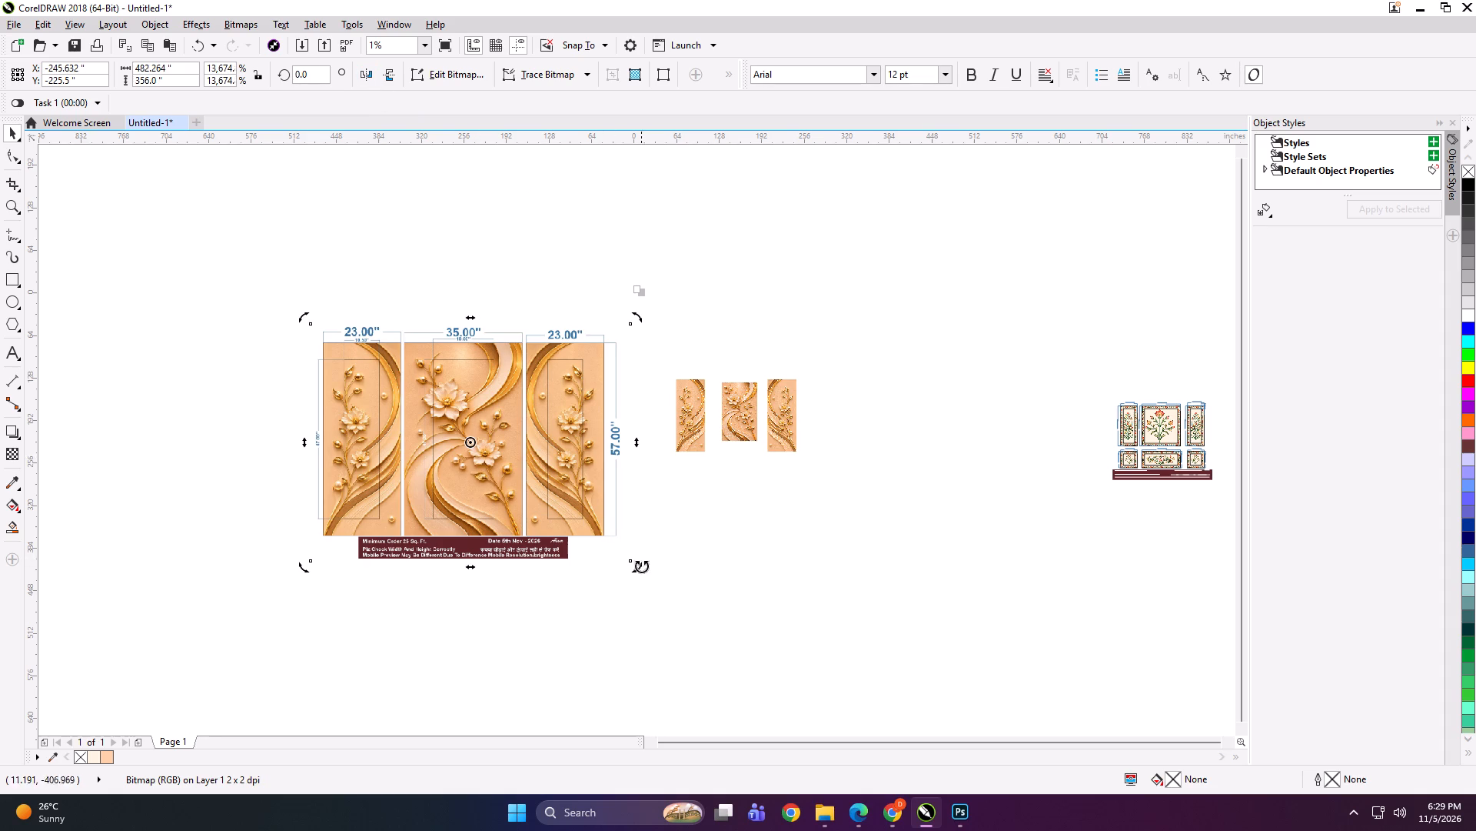
left_click(586, 509)
left_click_drag(636, 567, 541, 499, "shift")
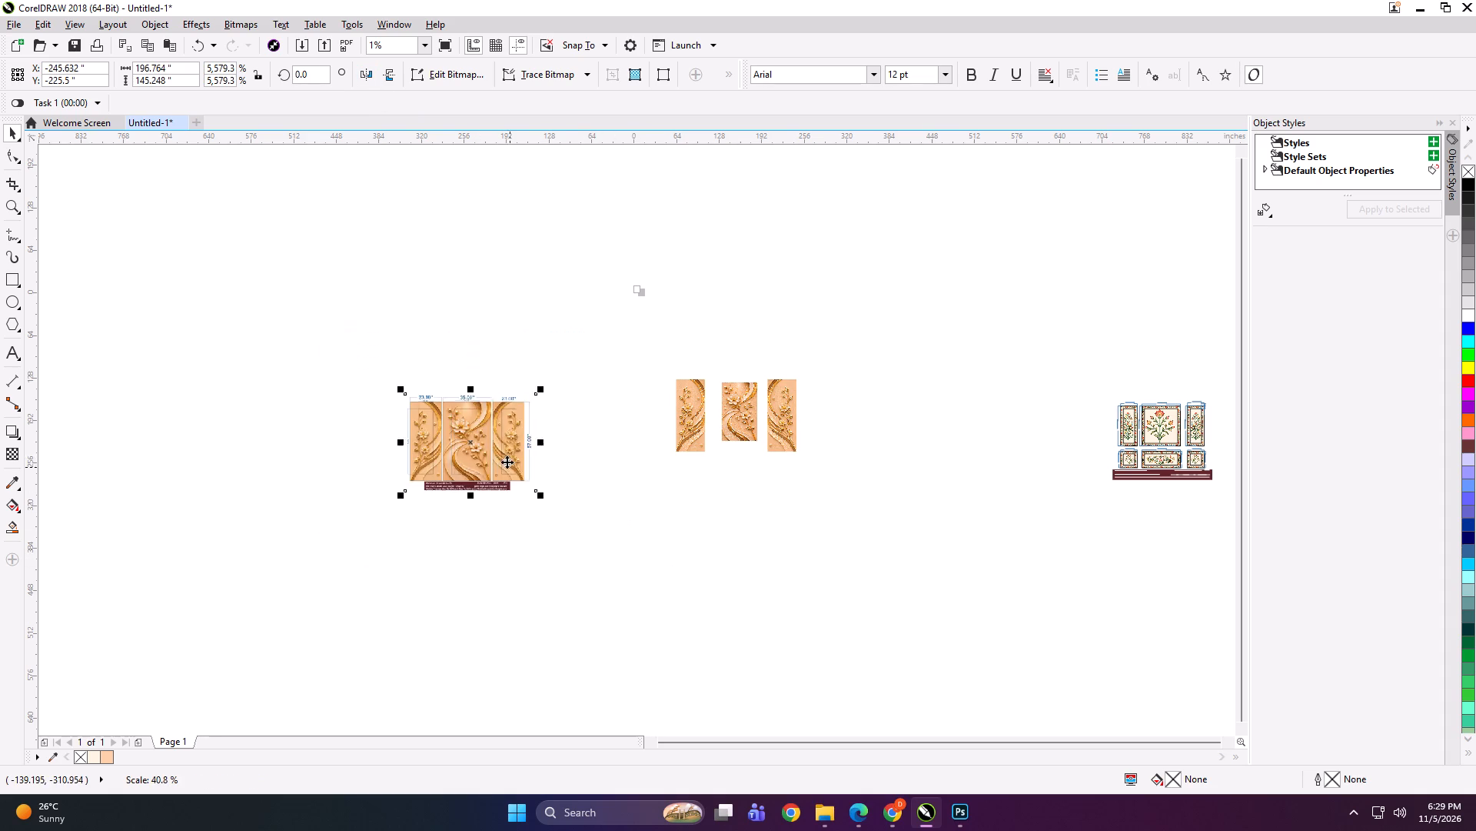
left_click_drag(506, 459, 637, 428)
left_click_drag(852, 338, 646, 521, "shift")
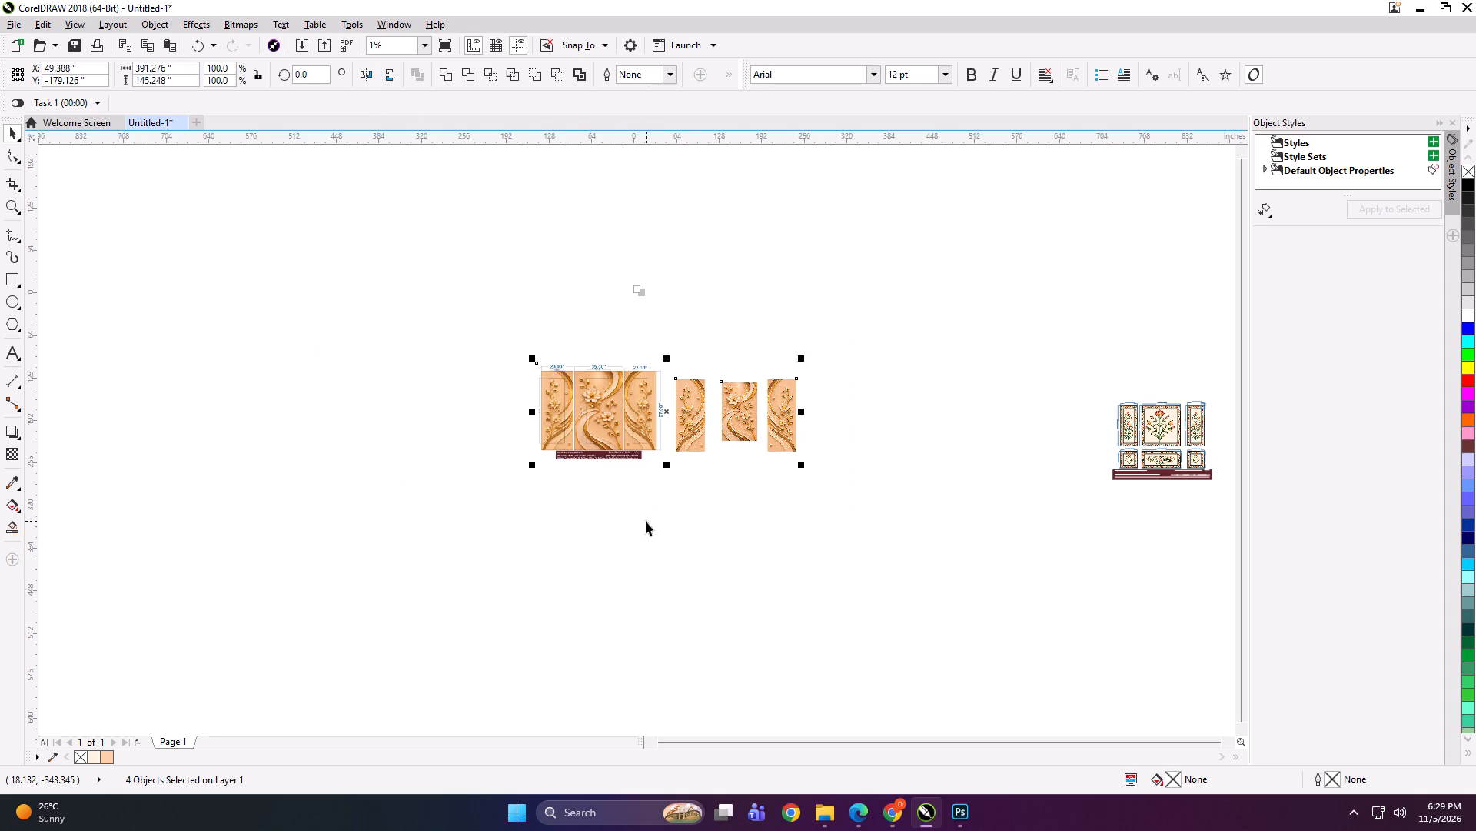
key("shift+F2")
left_click(691, 140)
left_click(683, 225)
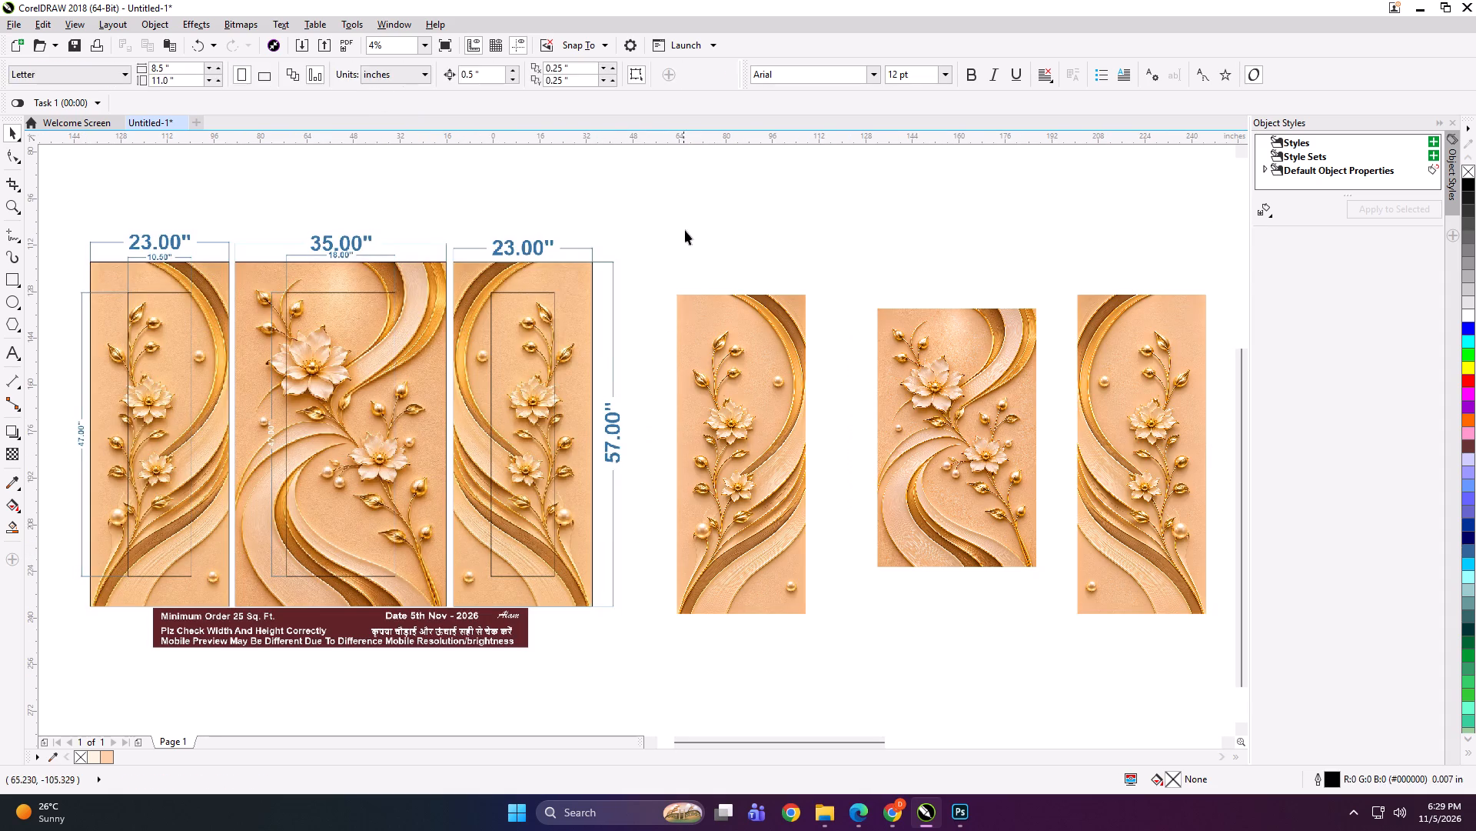
Resize the original side panel to 23 x 47 inches and repeat the resize on its mirrored copy.
left_click(726, 320)
left_click(178, 72)
key("ctrl+a")
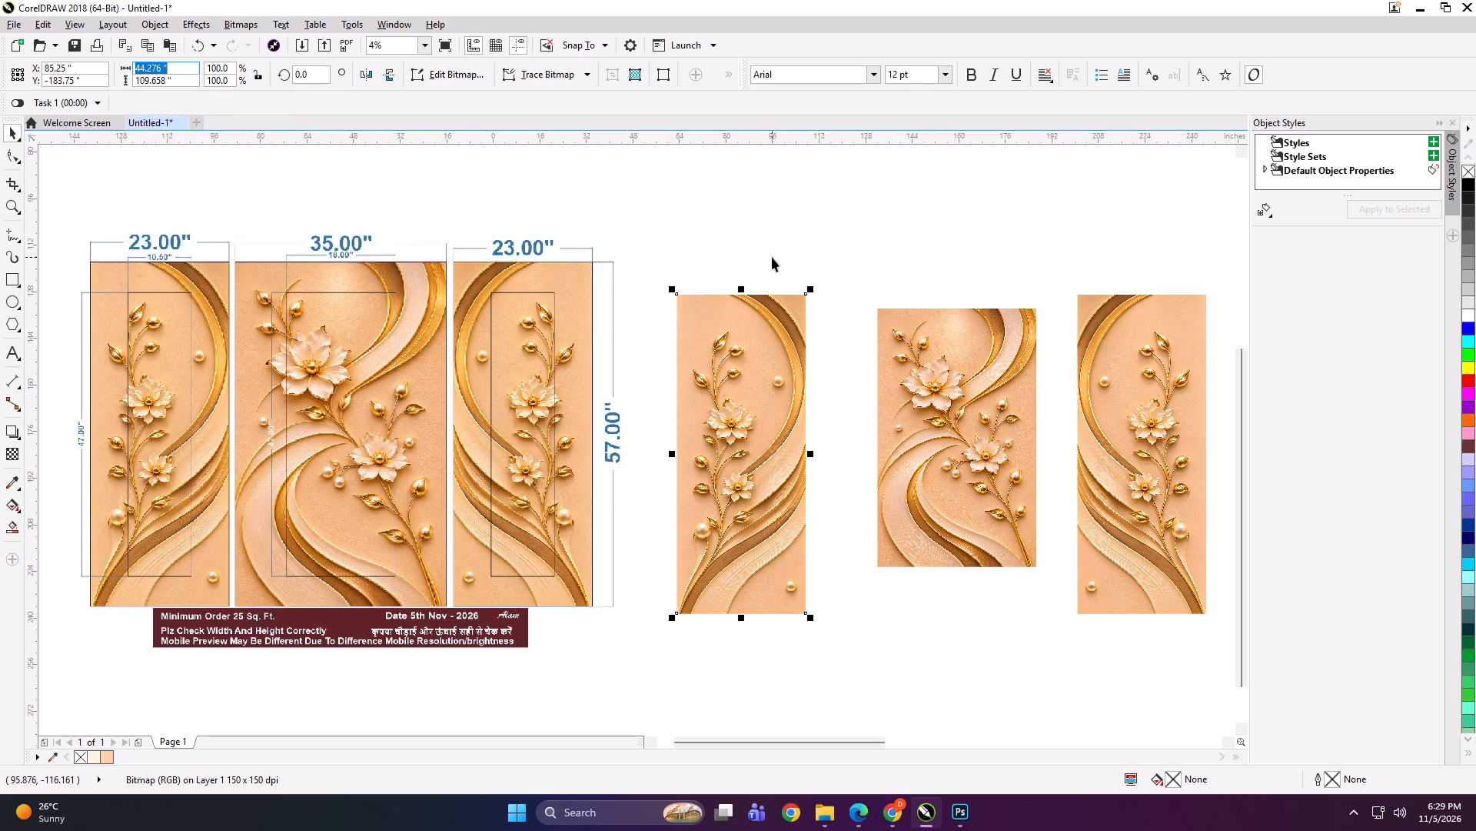
type("23")
key("Tab")
type("47")
key("Return")
left_click(1109, 369)
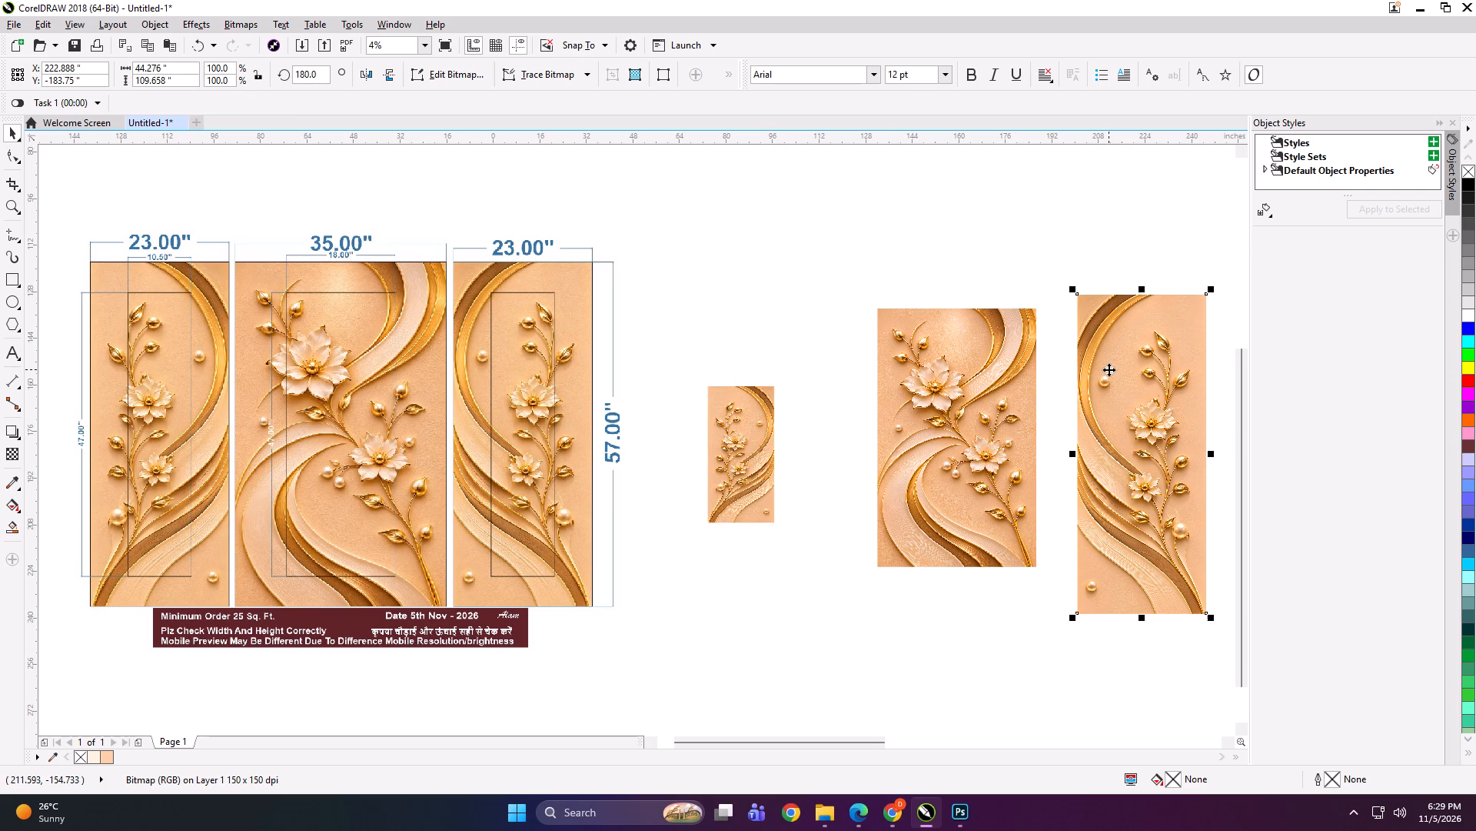
key("ctrl+r")
Resize the centre panel to 35 x 57 inches.
left_click(966, 375)
left_click(181, 68)
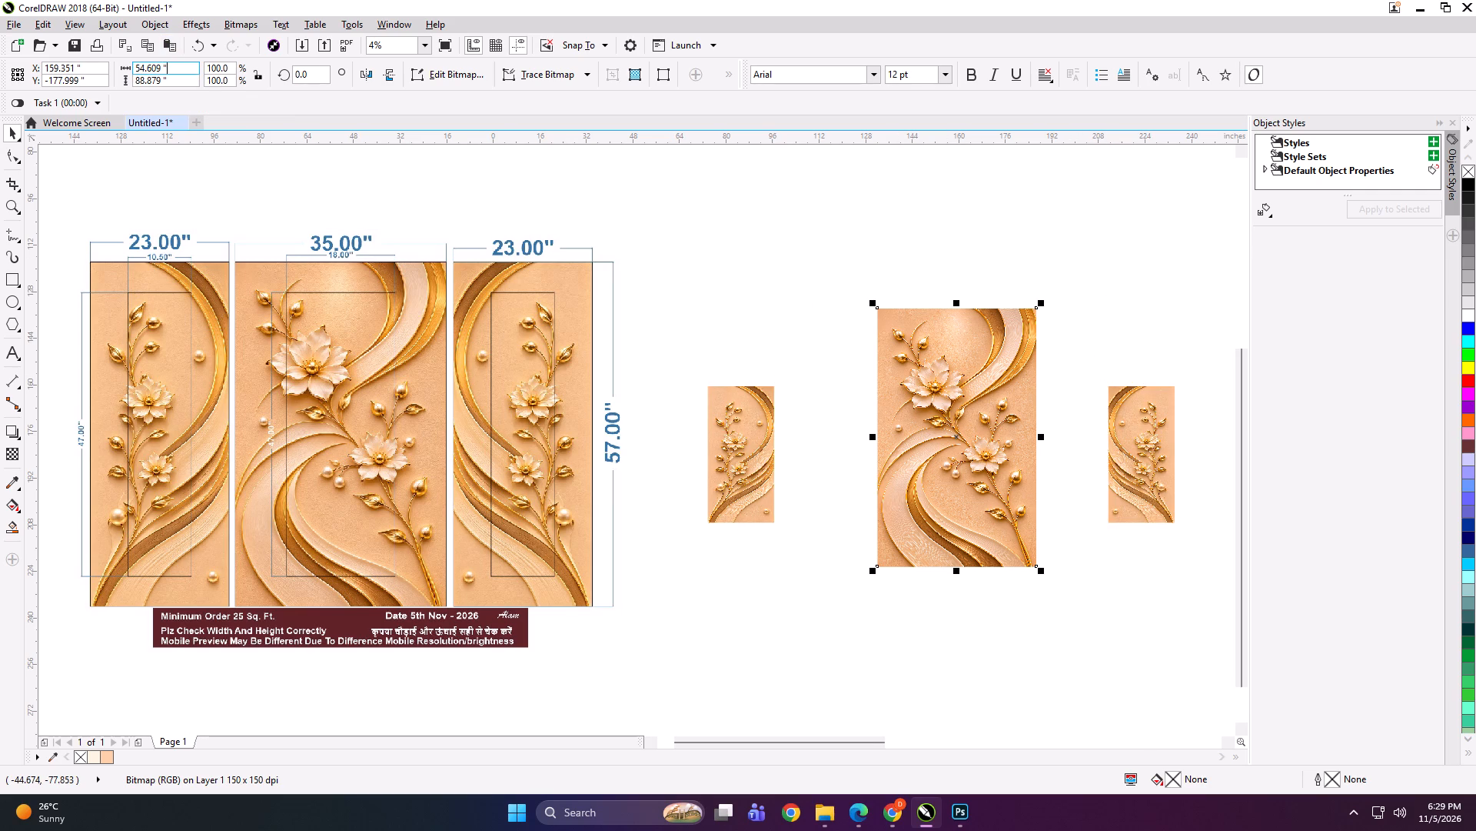
key("ctrl+a")
type("35")
key("Tab")
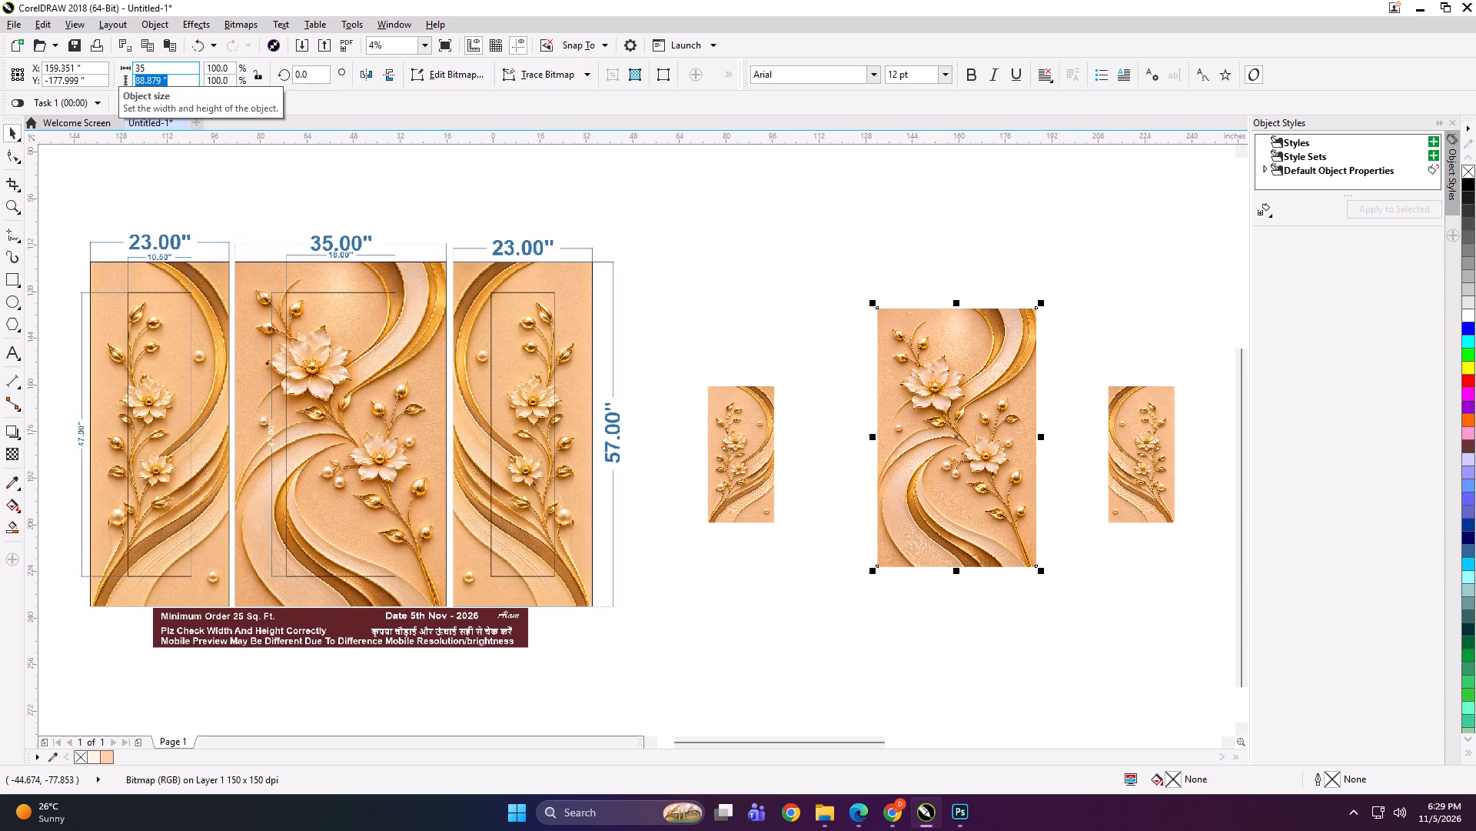
type("57")
key("Return")
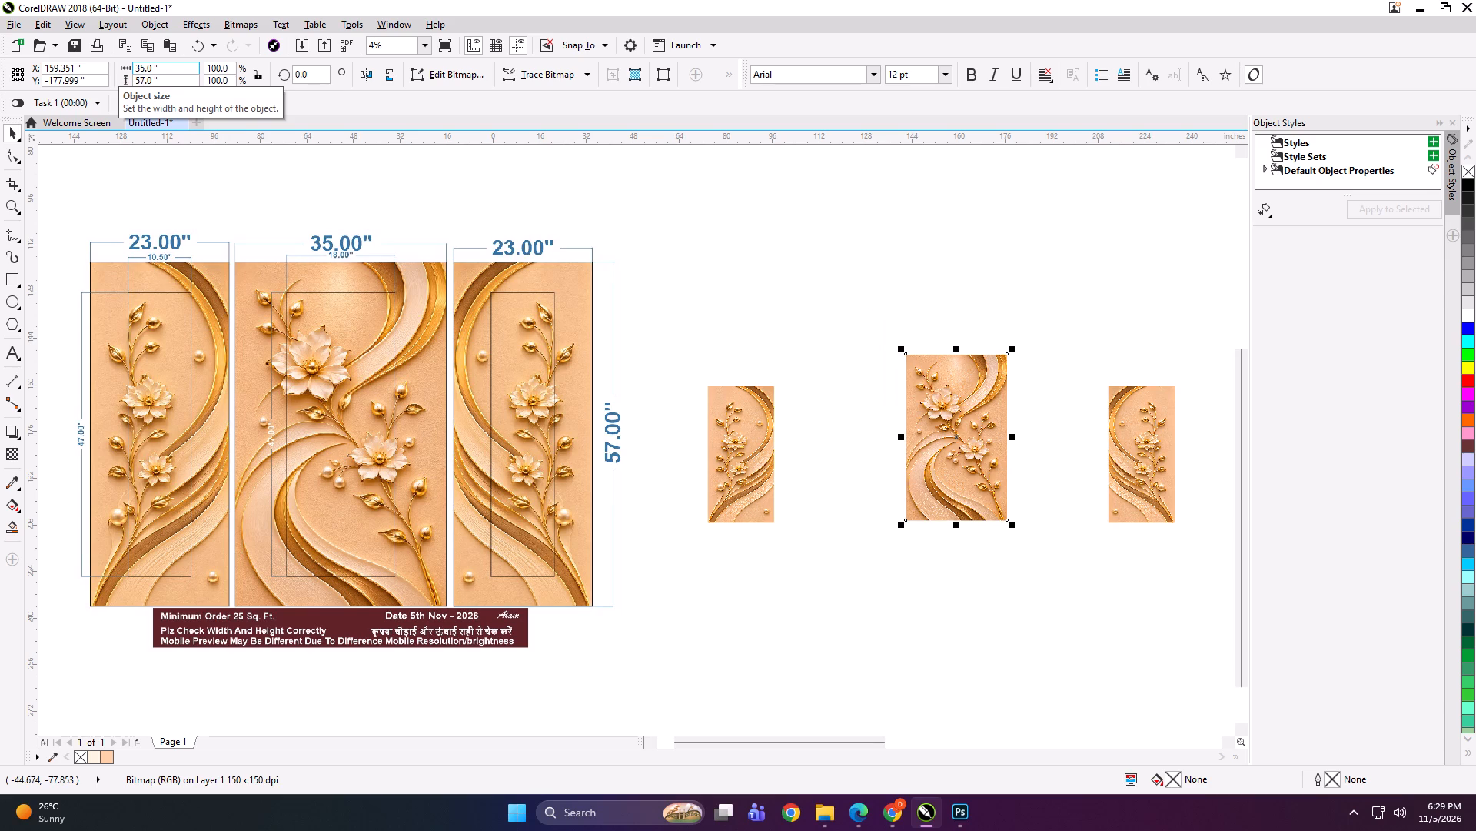
Set the original side panel's height to 57 inches and repeat the change on the mirrored side panel.
left_click(752, 403)
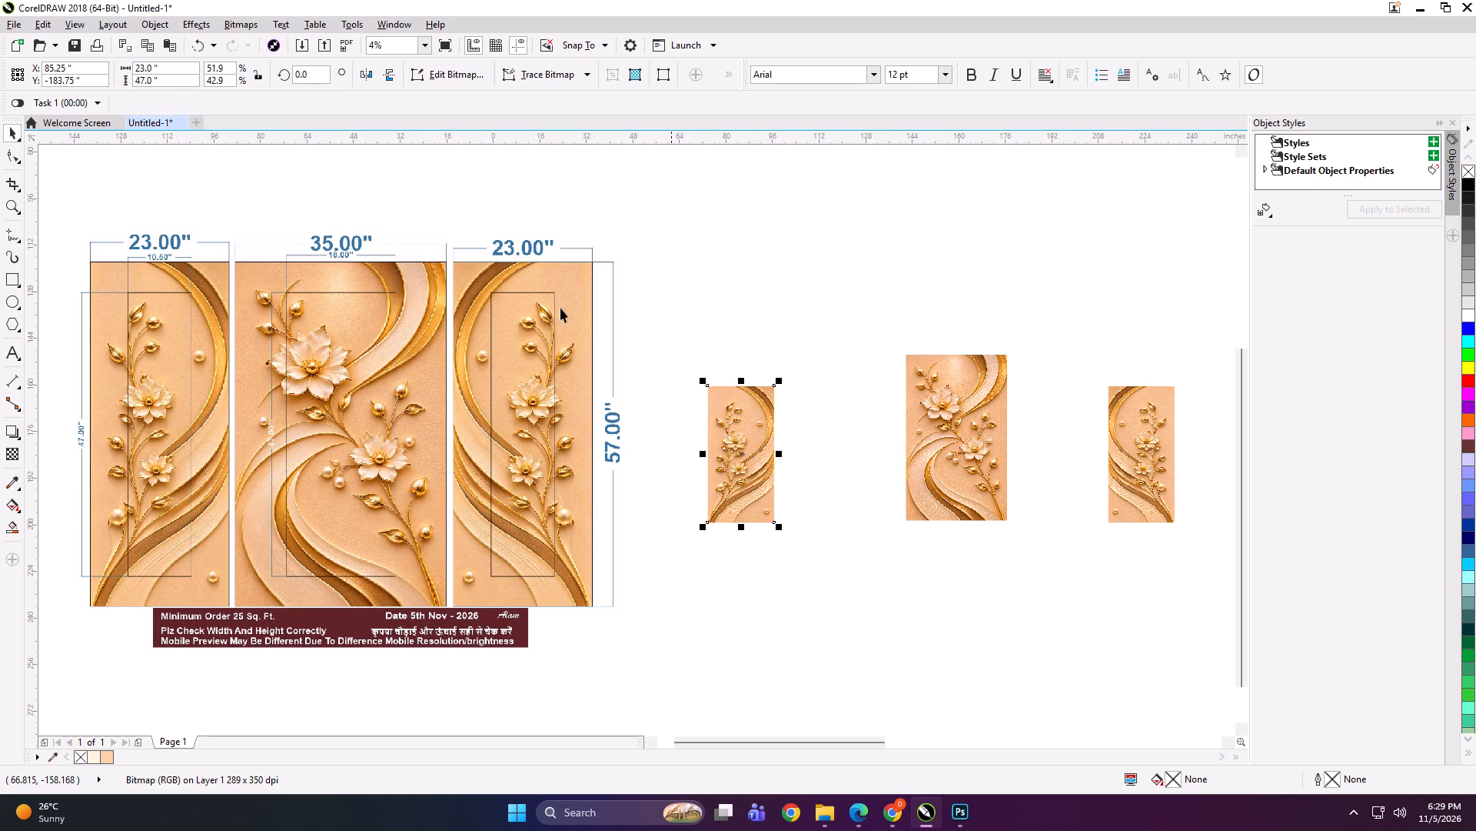
left_click_drag(174, 77, 127, 81)
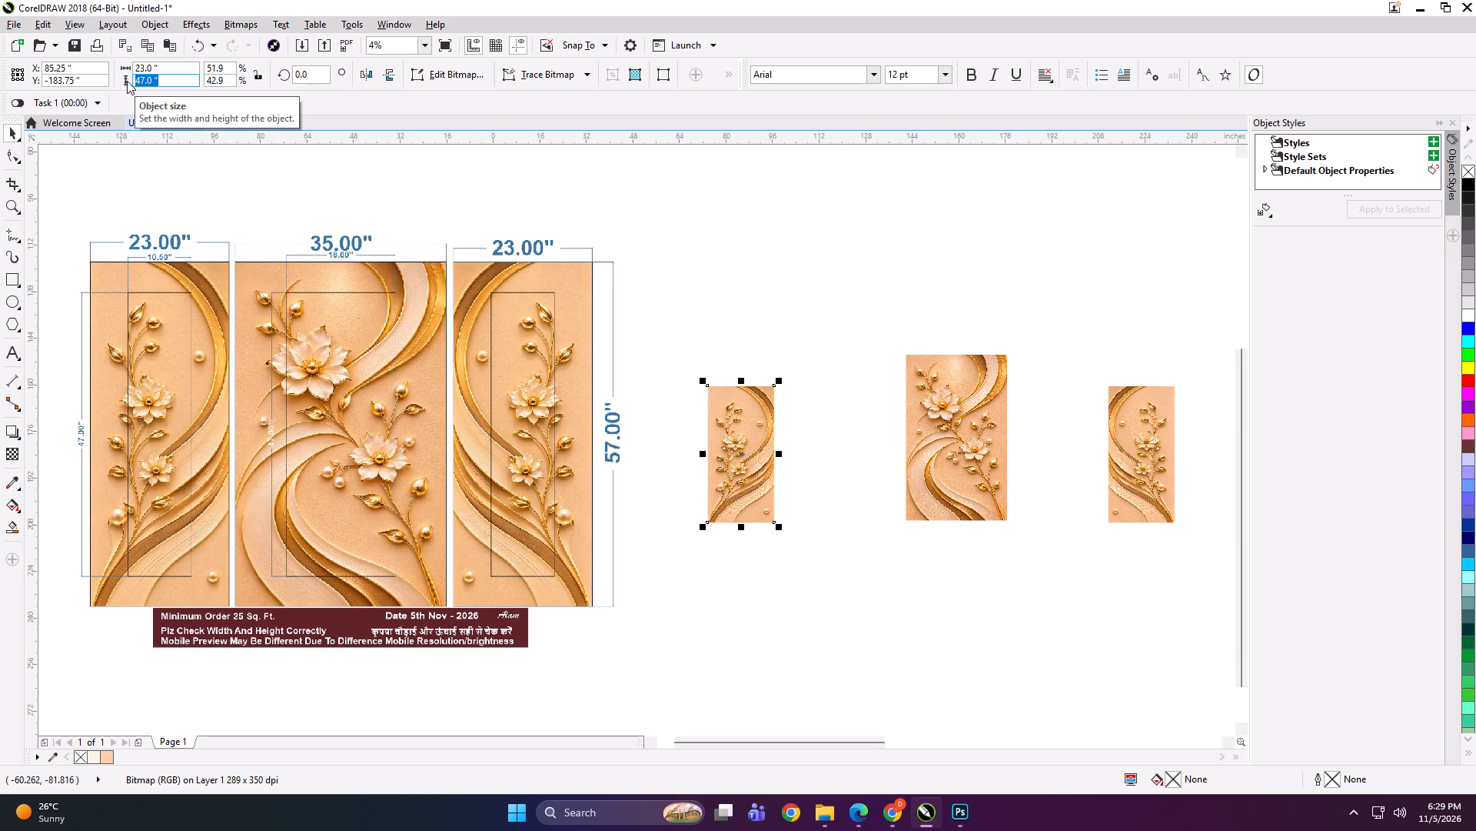
type("57")
key("Return")
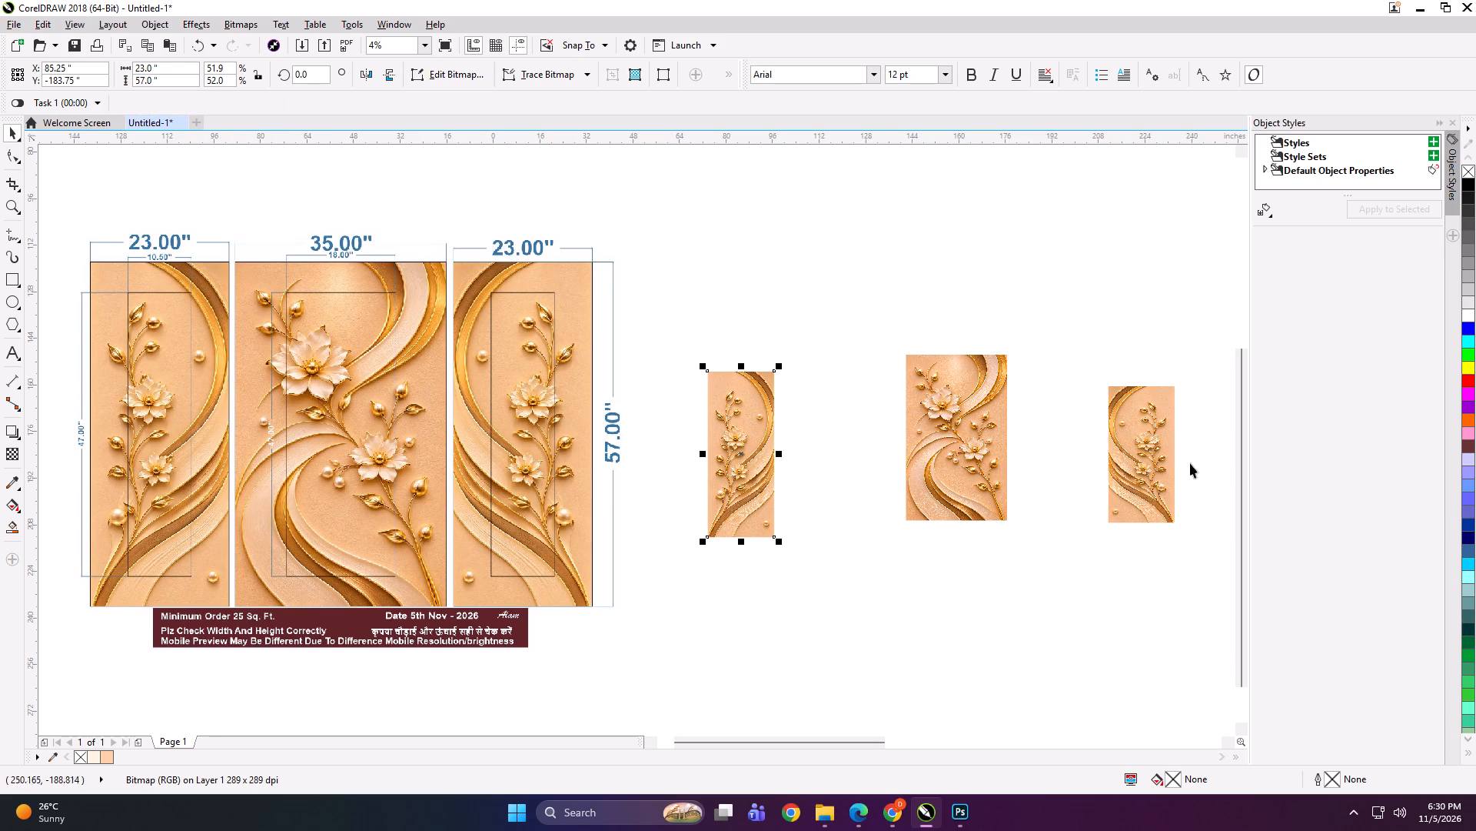
left_click(1165, 458)
key("ctrl+r")
Move both side panels close to the centre panel, leaving narrow gaps to match the mural preview's layout.
left_click_drag(1122, 426, 1027, 409)
left_click_drag(760, 436, 873, 411)
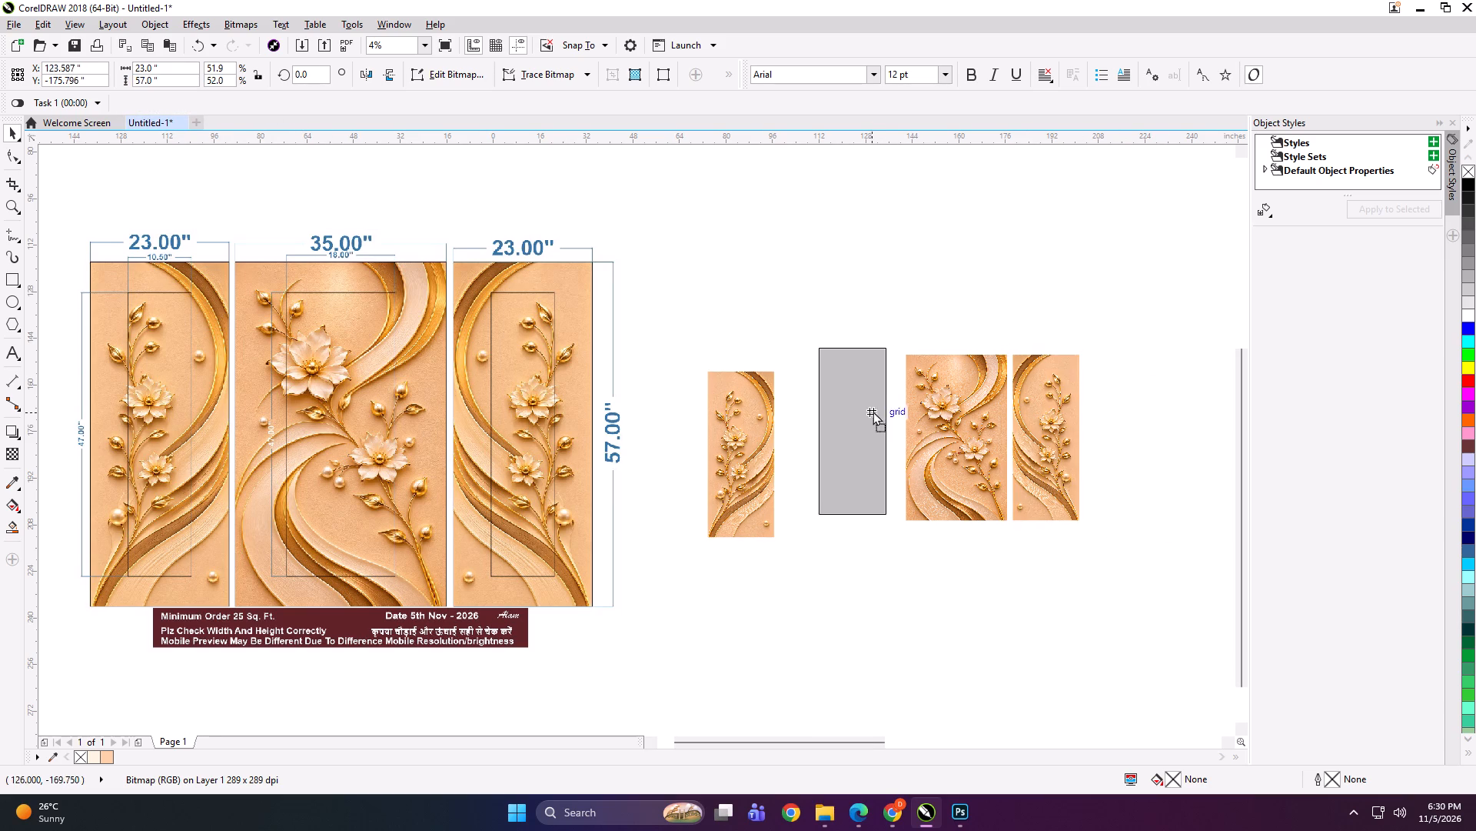
left_click_drag(873, 411, 888, 420)
left_click_drag(1108, 330, 944, 476)
left_click_drag(849, 530, 747, 594)
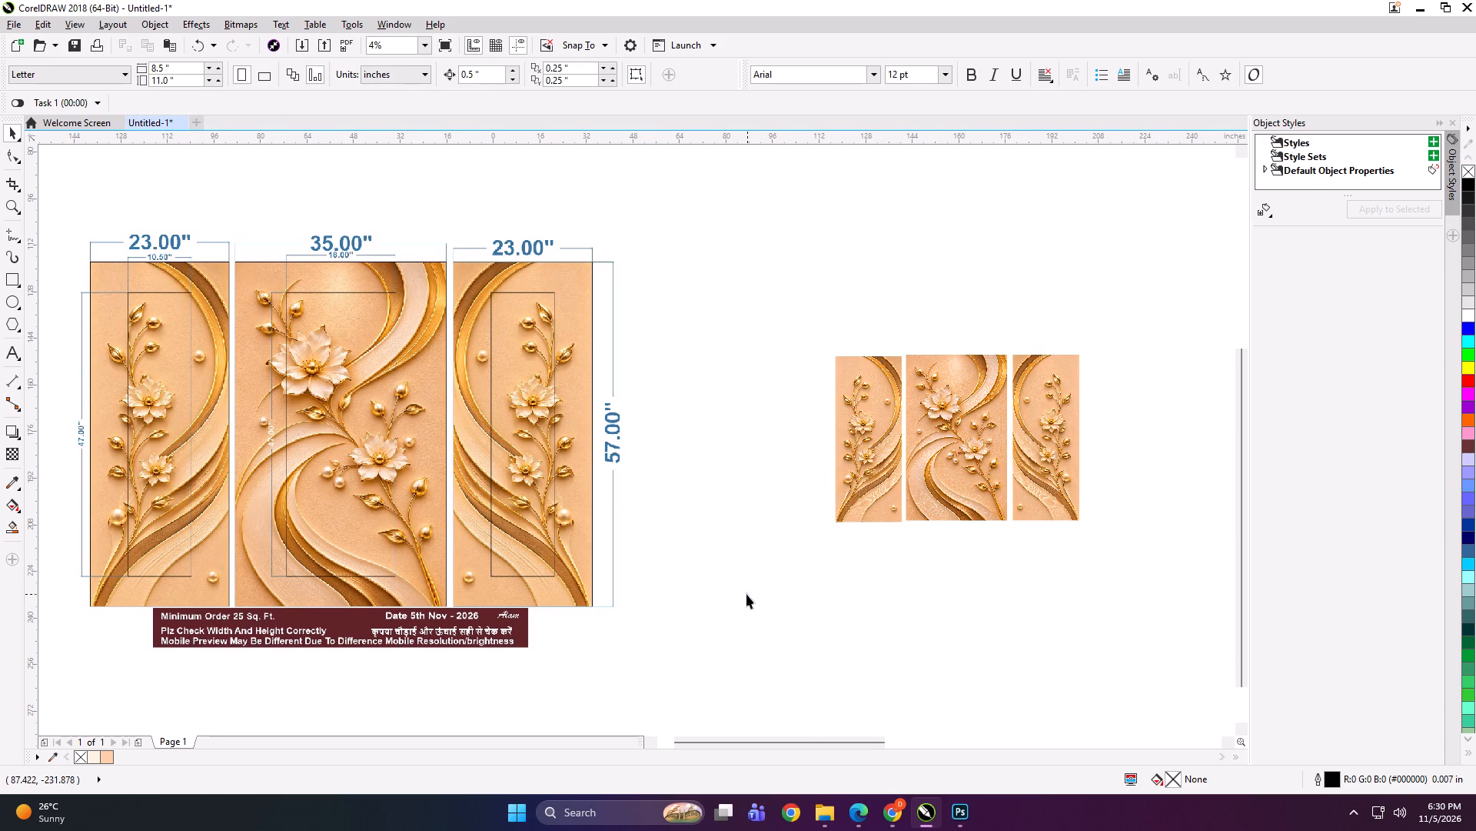
Align the three full-size panels along their bottom edges and group them.
left_click_drag(1119, 306, 755, 565)
key("b")
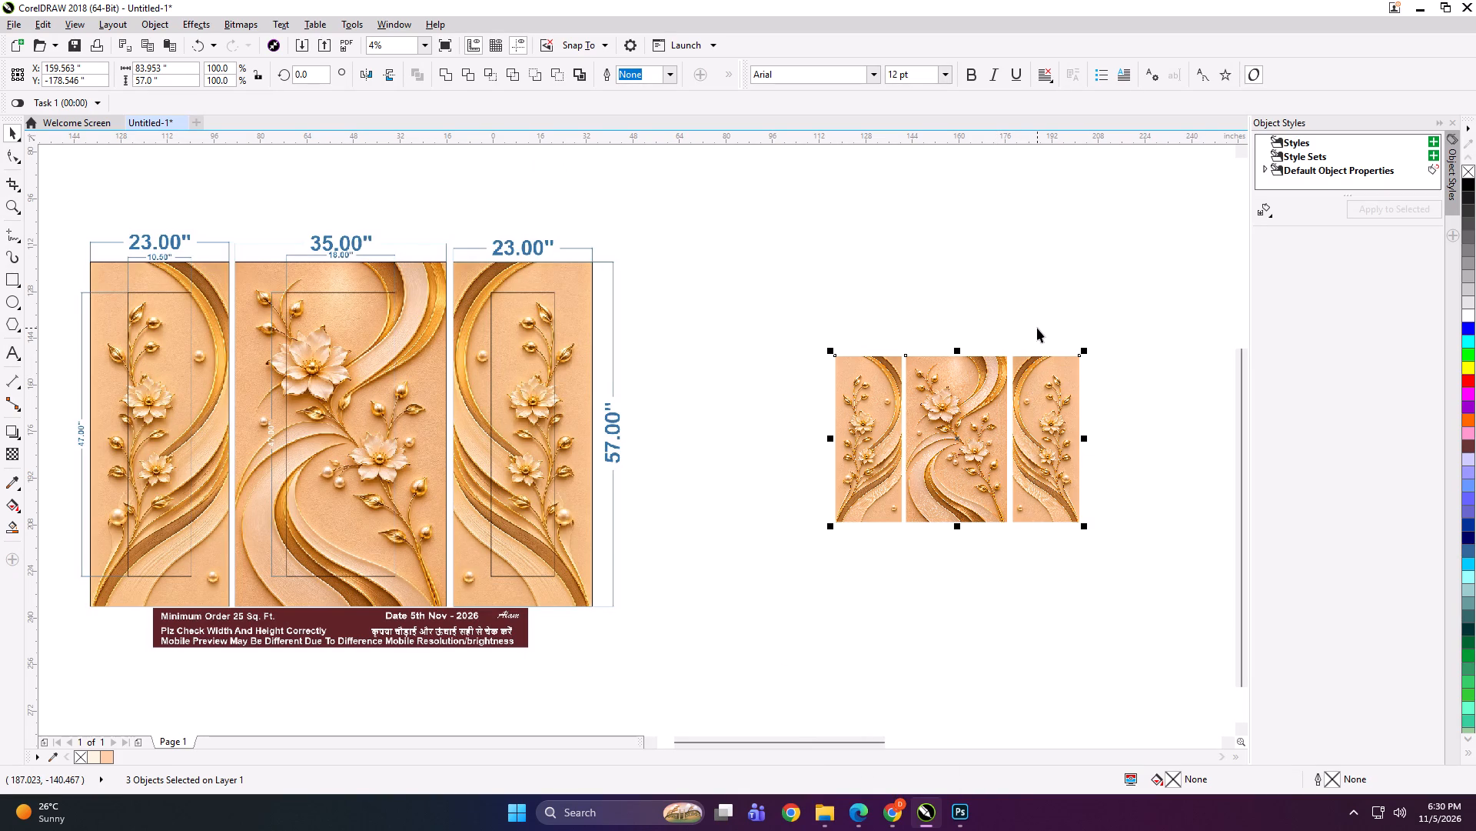
key("ctrl+g")
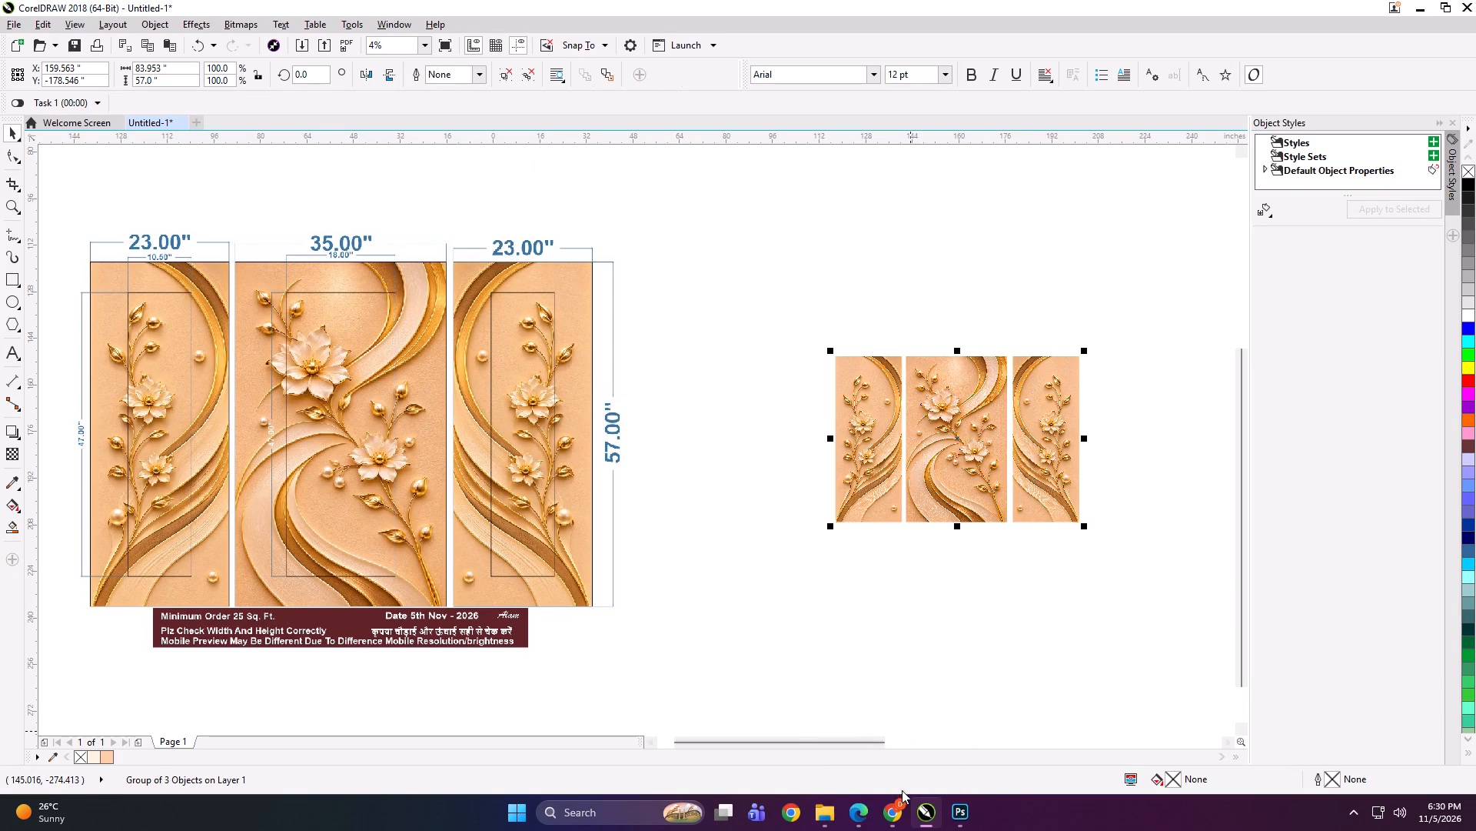
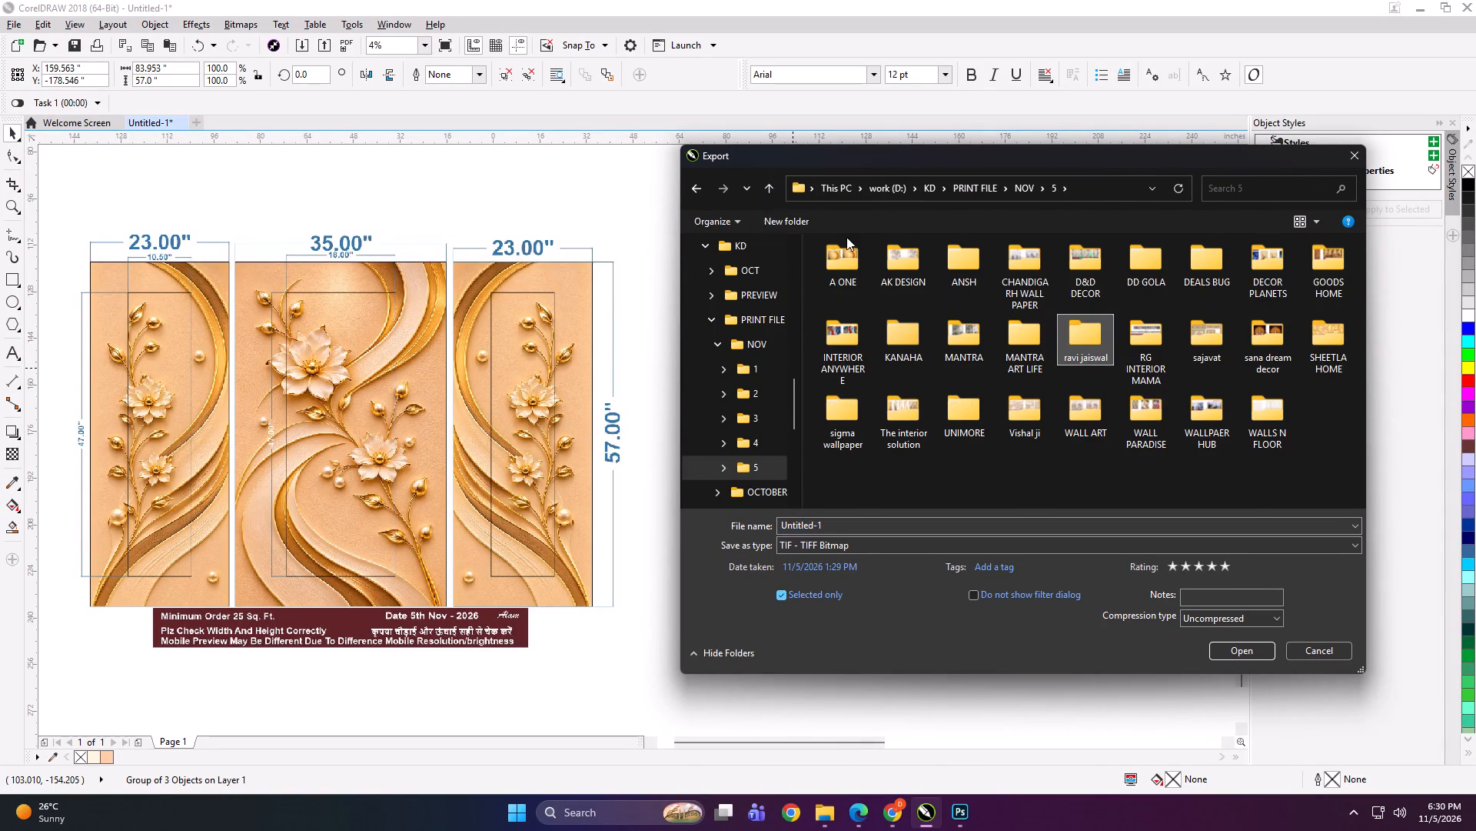
Export the grouped full-size panels as an uncompressed TIFF named Untitled-1 into the customer's folder under NOV > 5.
double_click(1082, 333)
left_click(874, 526)
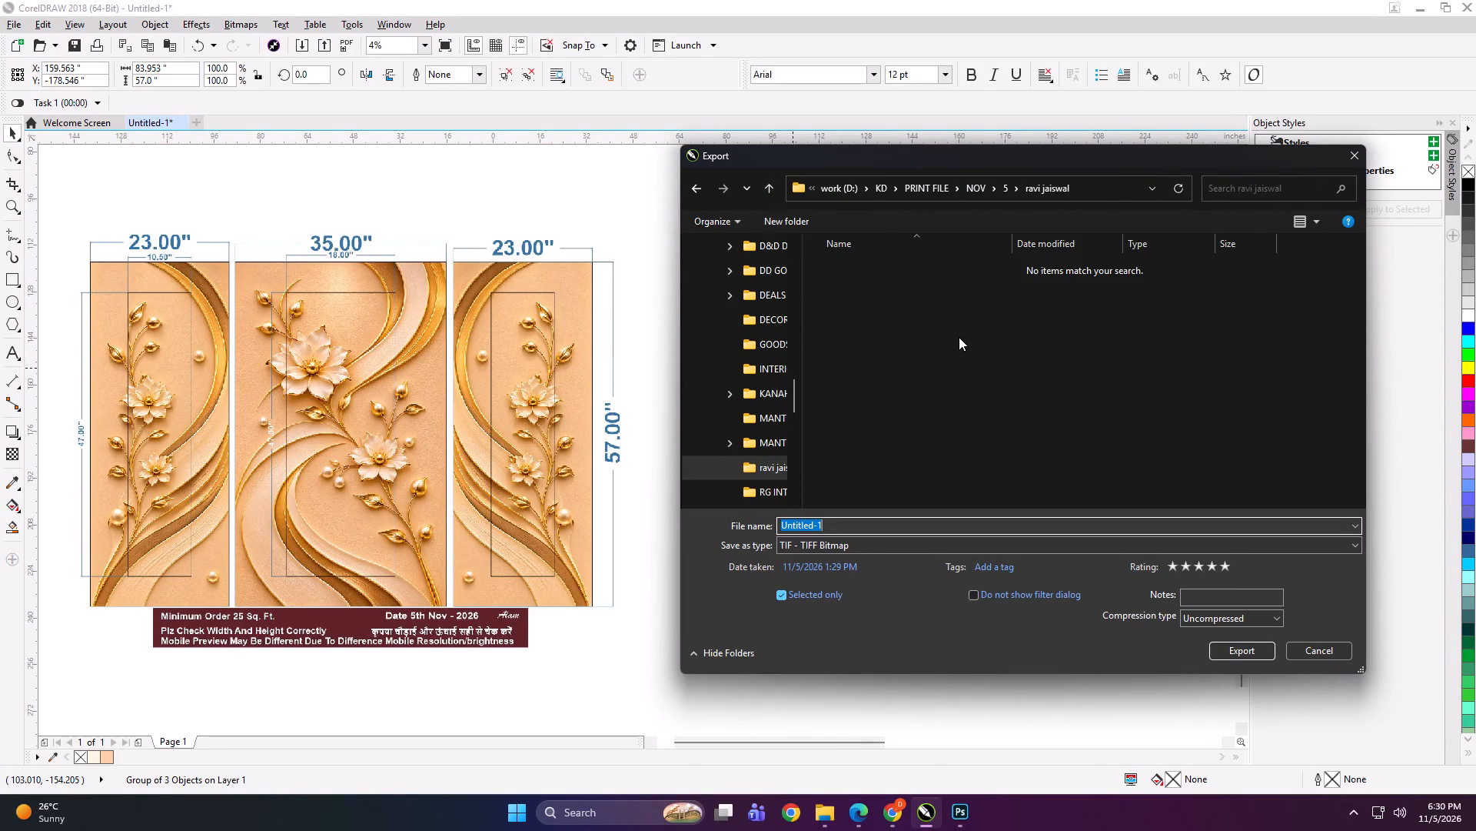
key("Return")
key("Return")
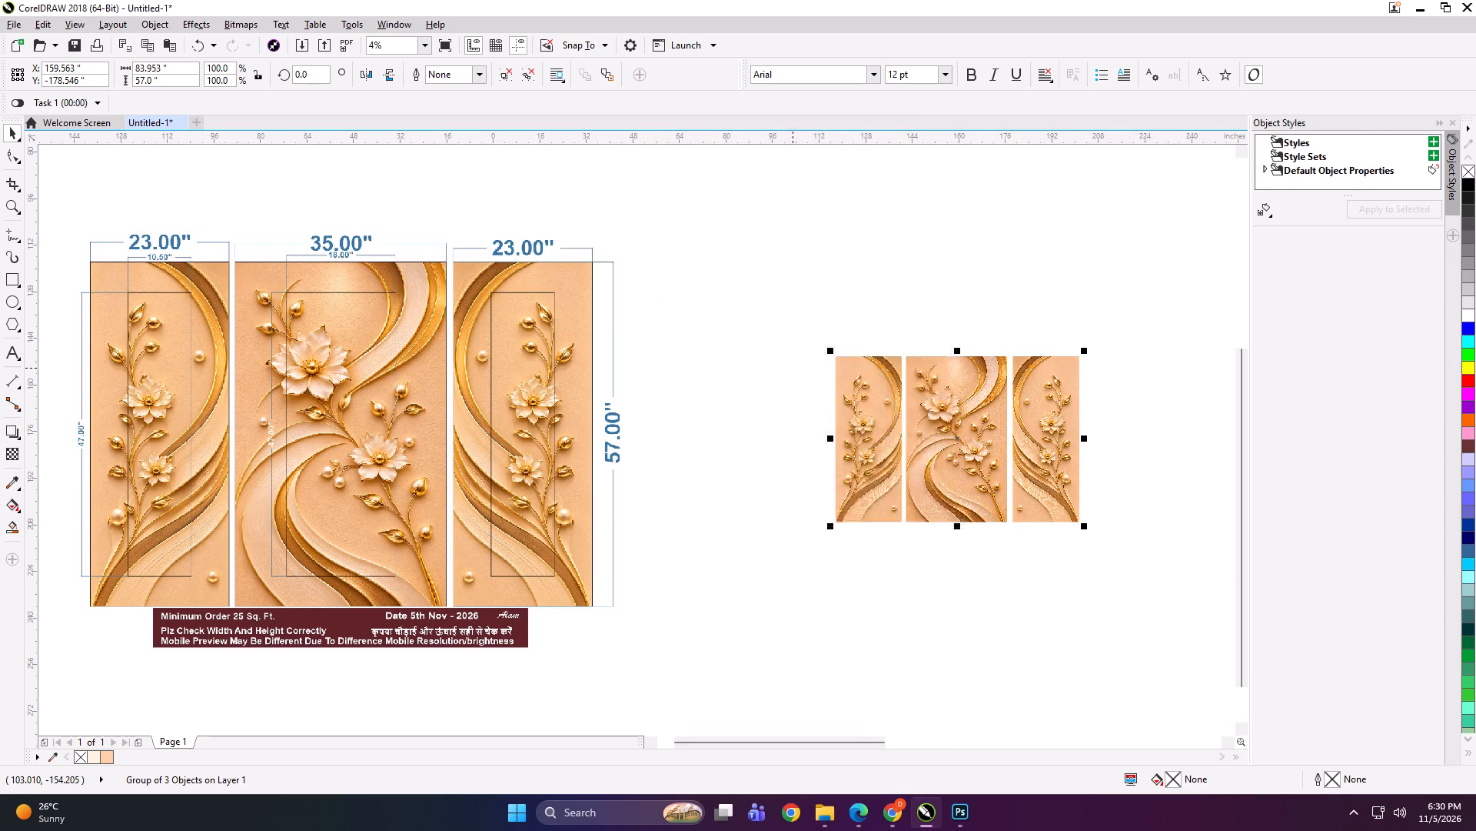
Move the three-panel group beside the mural preview and enlarge it proportionally to about the preview's height.
double_click(1083, 522, "shift")
scroll(851, 422, "down", 1)
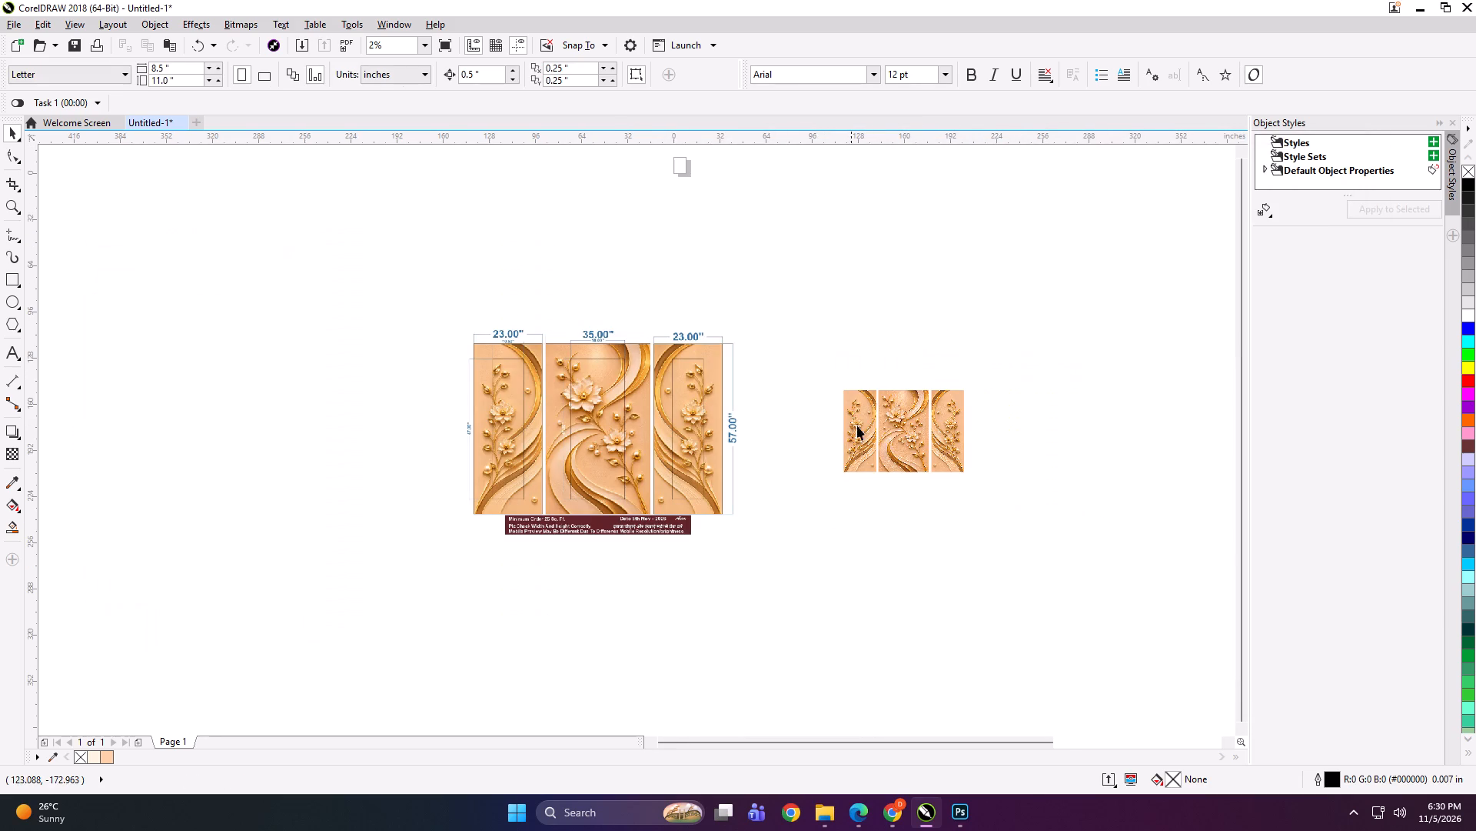
left_click_drag(907, 429, 813, 384)
left_click_drag(880, 432, 1008, 513)
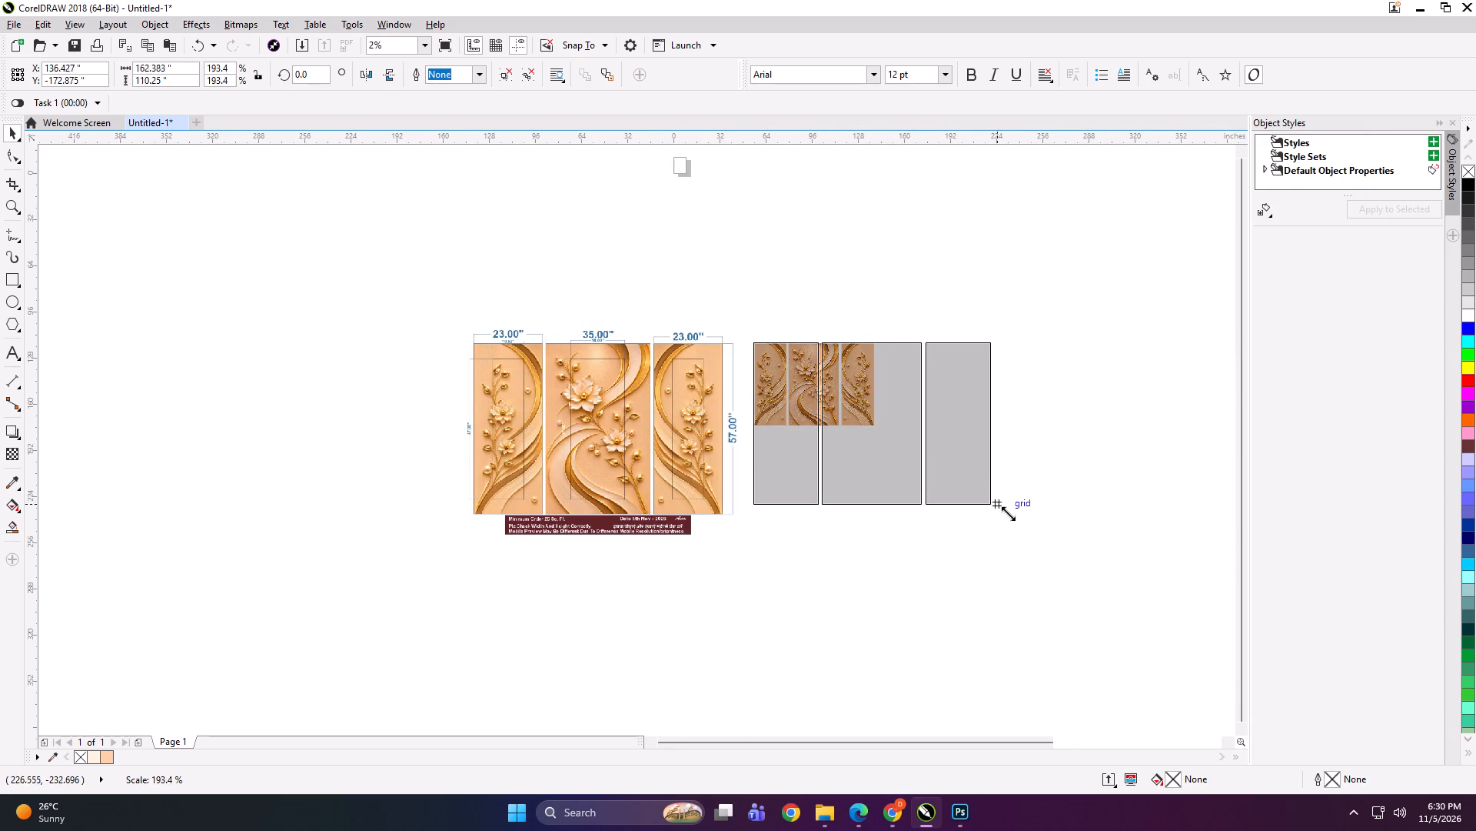
left_click_drag(1008, 513, 1025, 522)
Group the mural preview with the enlarged panels and scale the group down to about 7.1 x 2.7 inches.
left_click(683, 451, "shift")
key("ctrl+g")
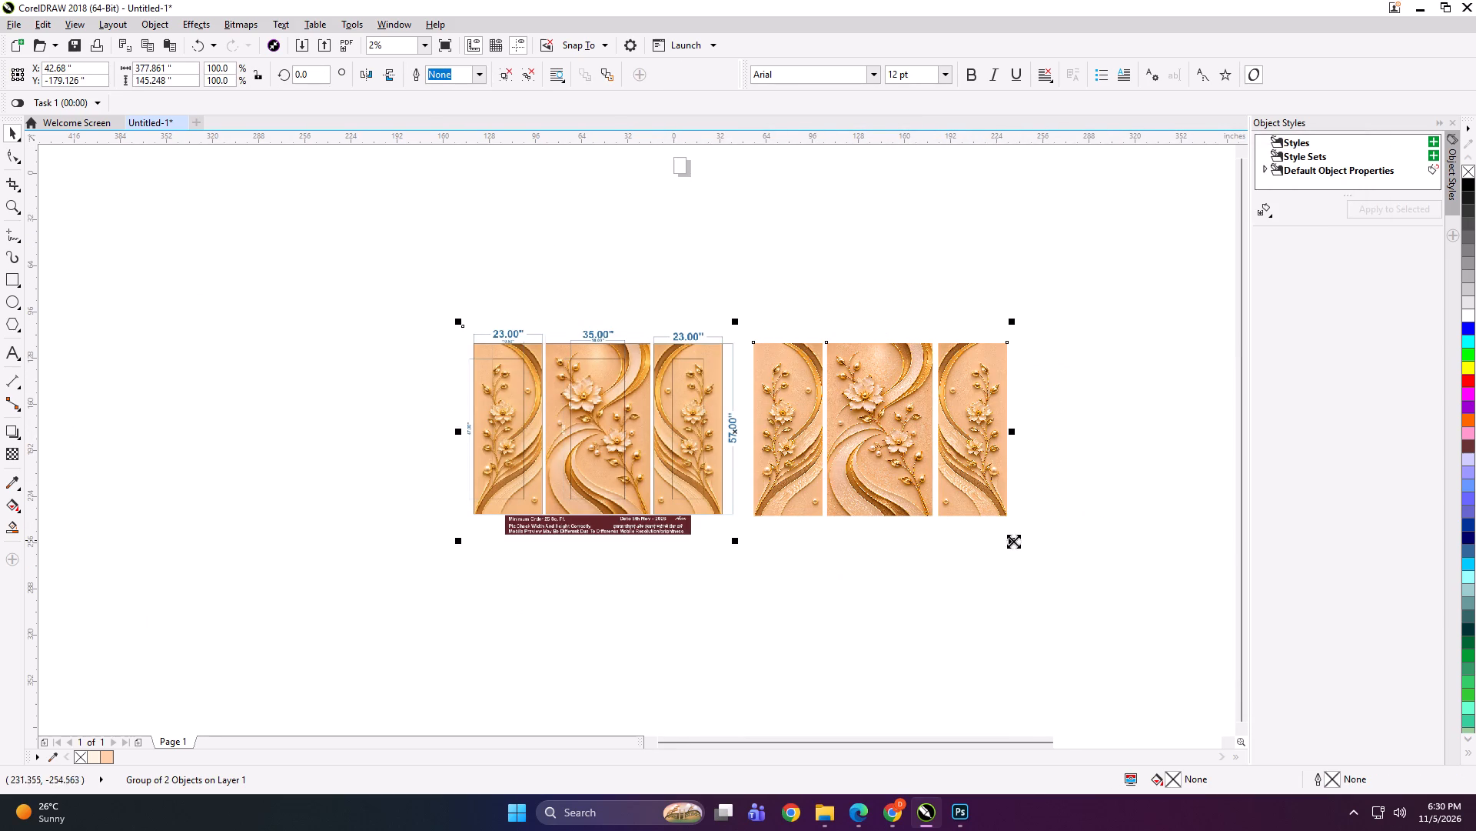
left_click_drag(1015, 541, 748, 454, "shift")
Export the reduced comparison group under the name SDG, and delete it from the drawing.
scroll(744, 434, "up", 4)
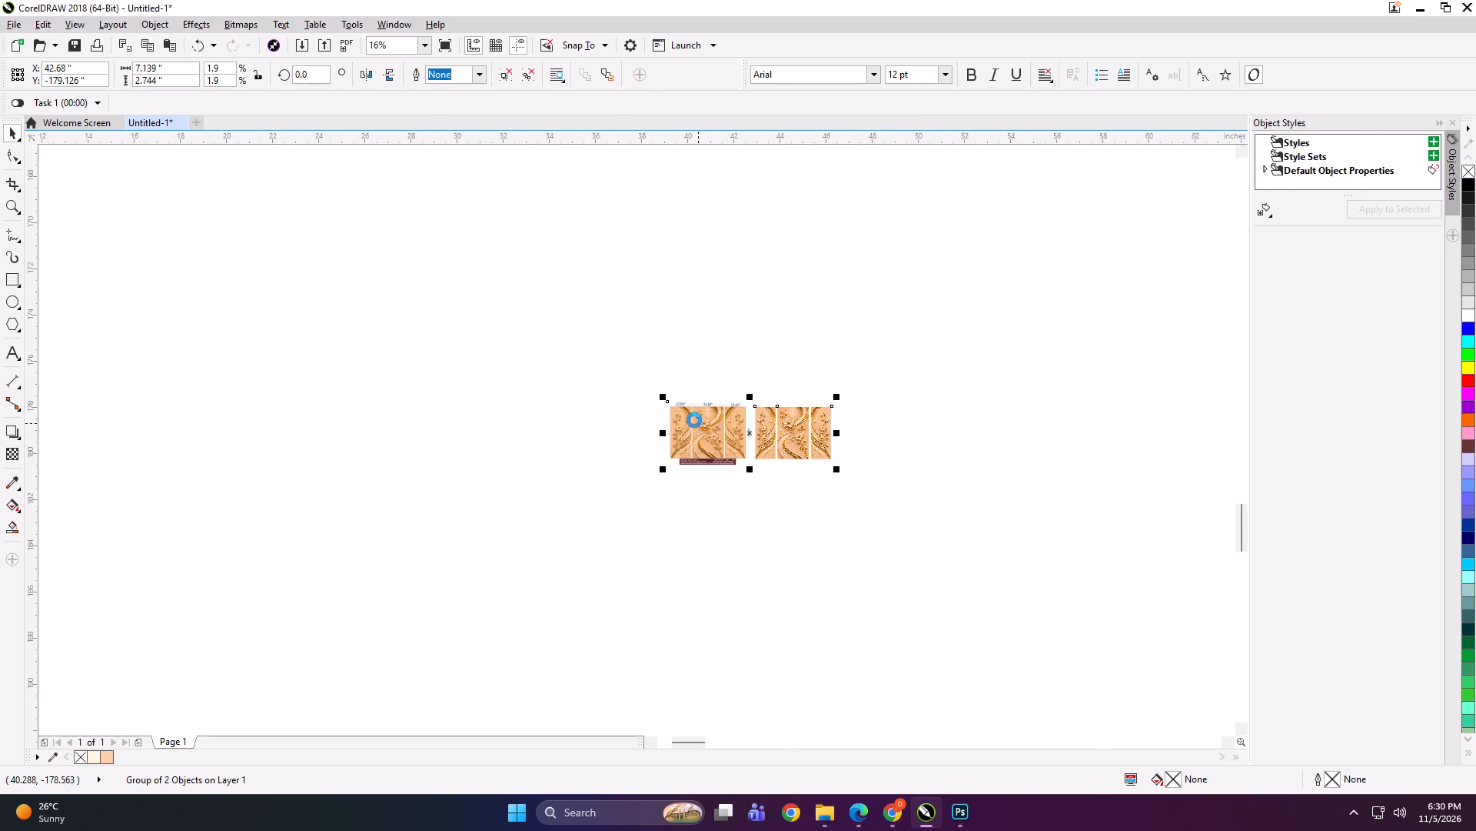
scroll(694, 422, "up", 1)
key("ctrl+e")
type("SDG")
key("Return")
key("Return")
key("Return")
key("Delete")
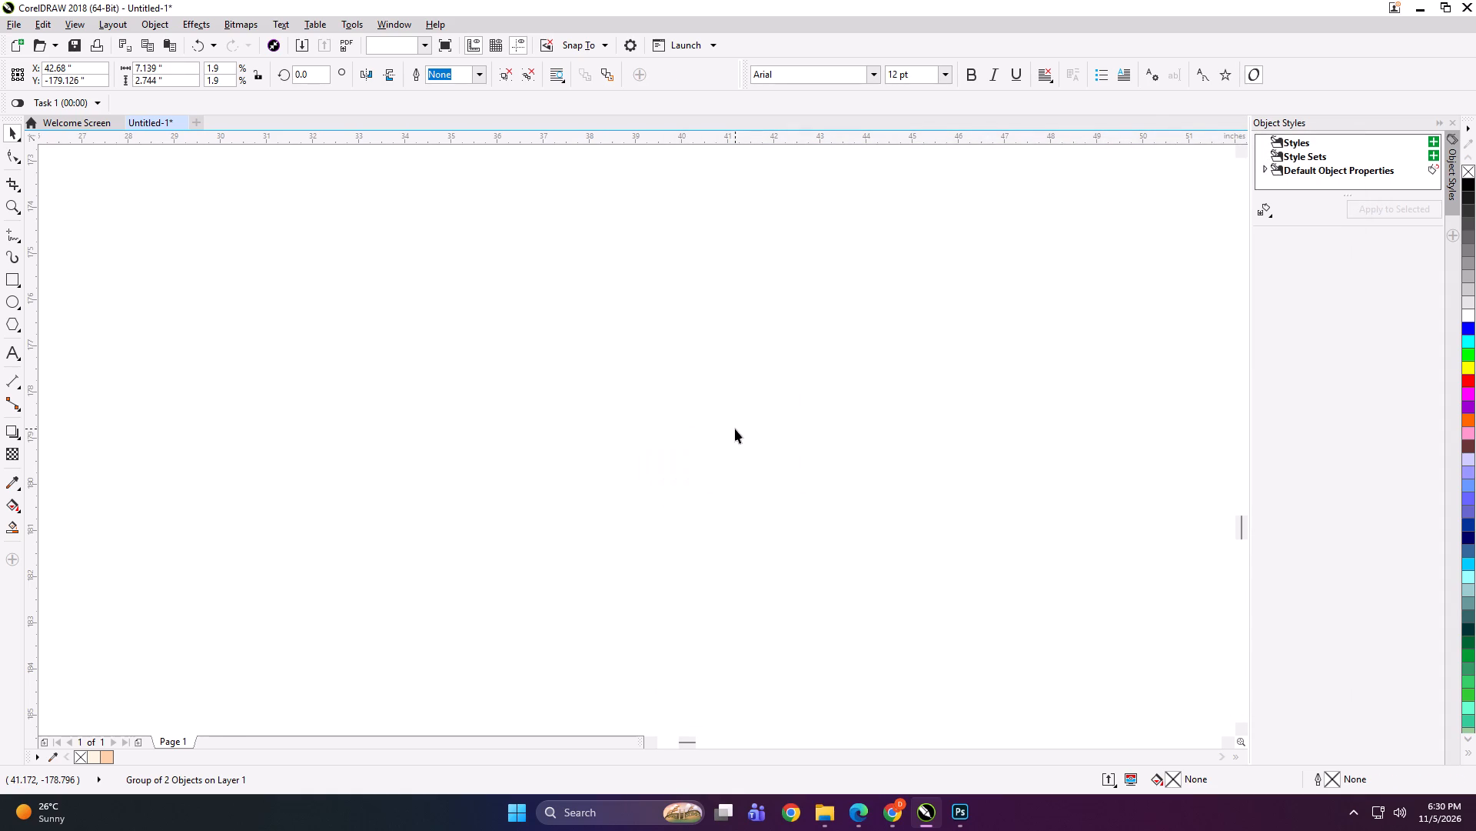
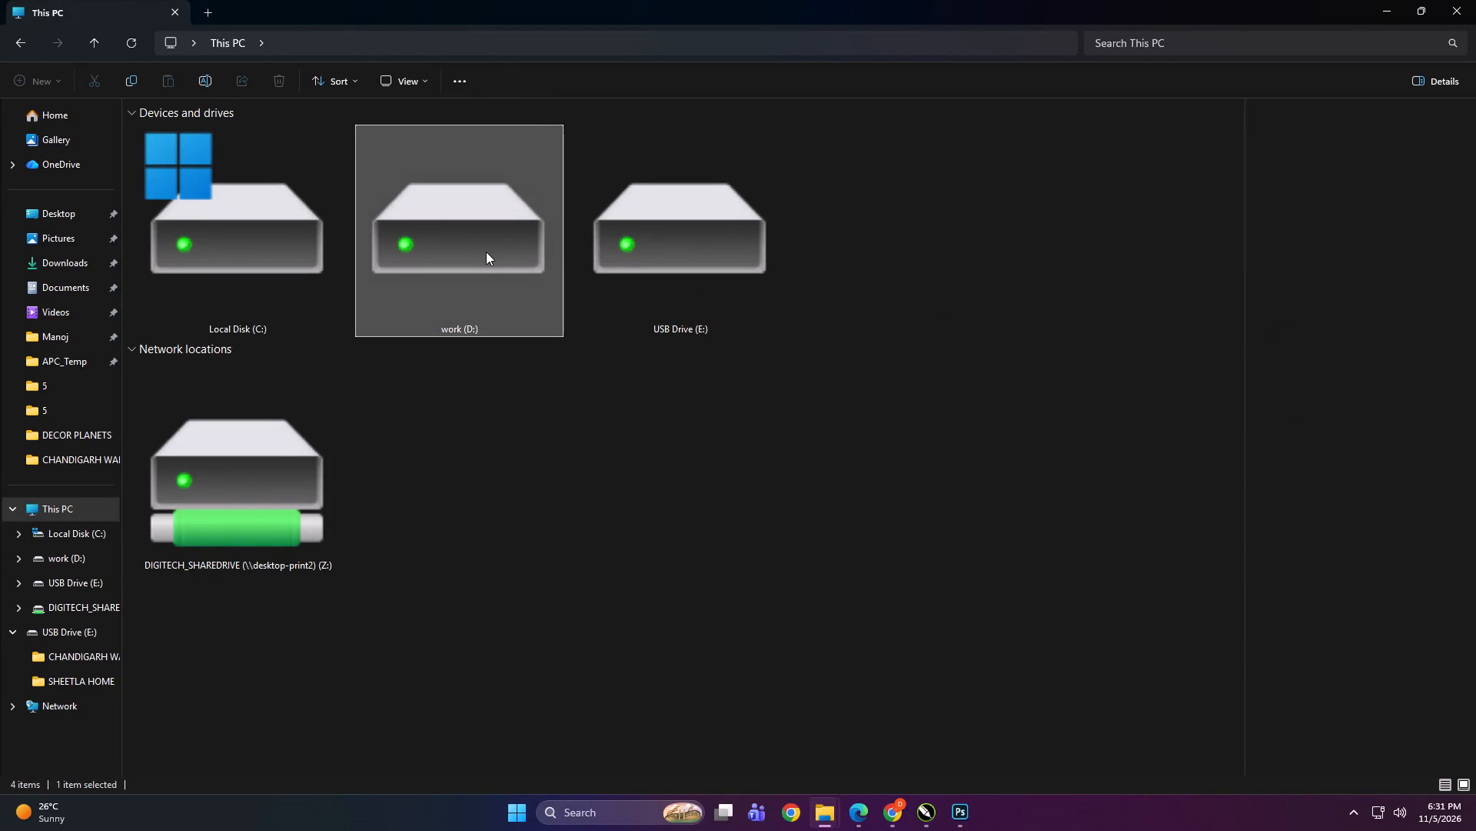
In File Explorer, go to KD > PRINT FILE > NOV > 5 on the work drive and select the customer folder between MANTRA ART LIFE and RG INTERIOR MAMA.
double_click(219, 342)
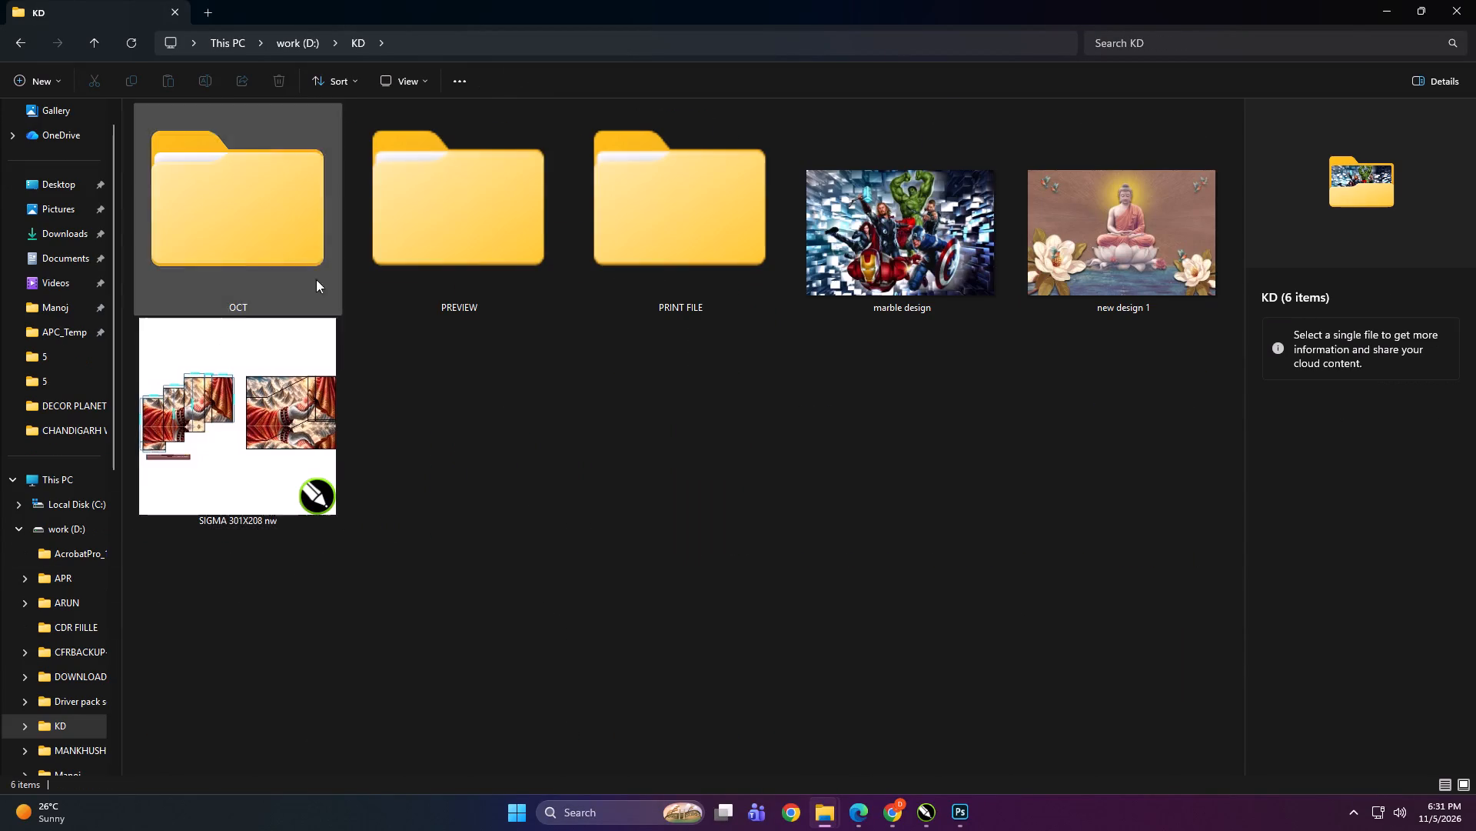
double_click(646, 189)
double_click(281, 220)
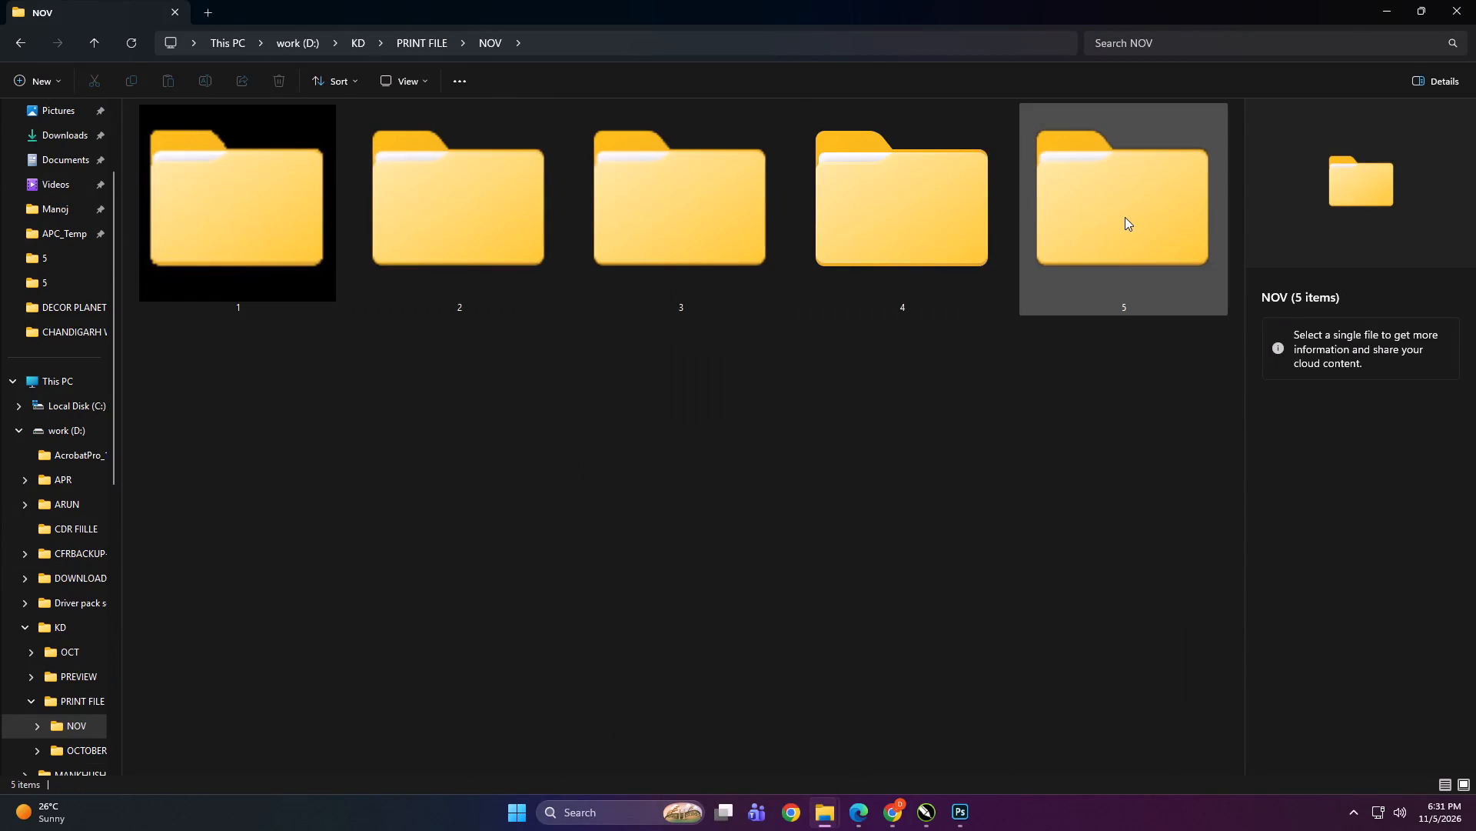
double_click(1125, 217)
scroll(722, 559, "up", 2, "ctrl")
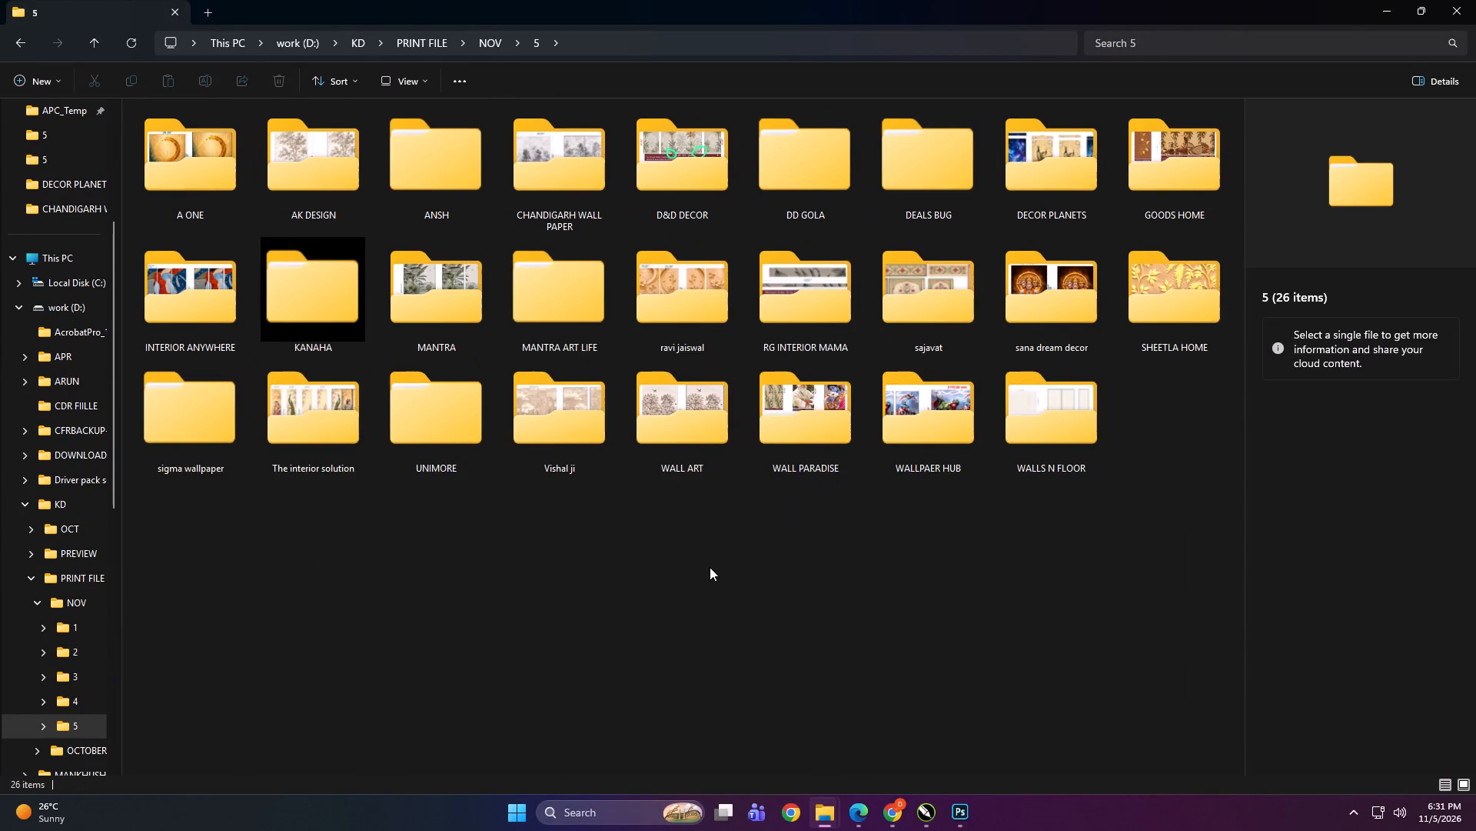
left_click(690, 313)
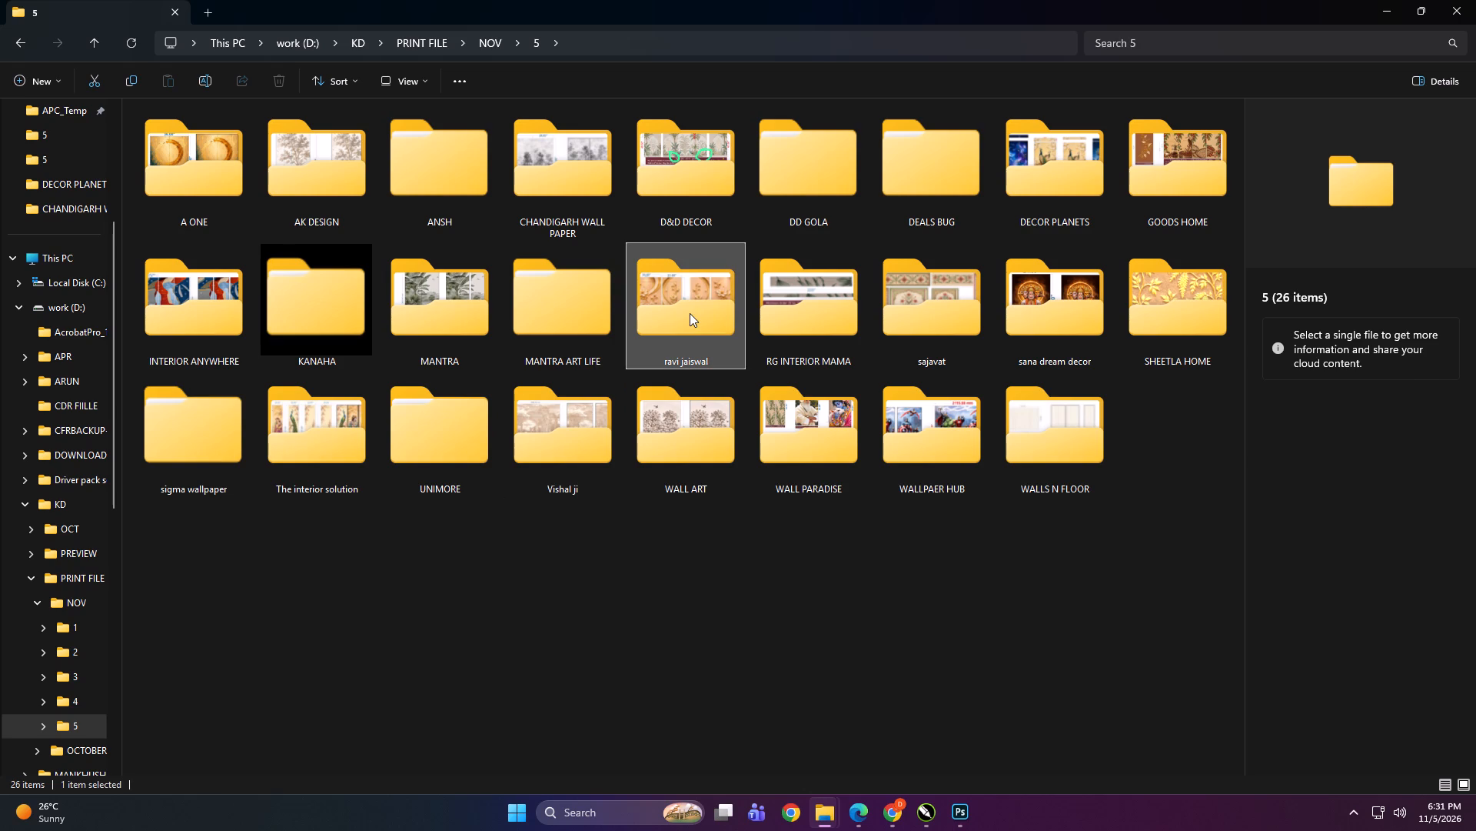
Copy the selected customer folder and open Print > NOV > 5 on the DIGITECH_SHAREDRIVE (Z:) as its destination.
key("ctrl+c")
scroll(9, 489, "up", 5)
left_click(42, 507)
double_click(238, 477)
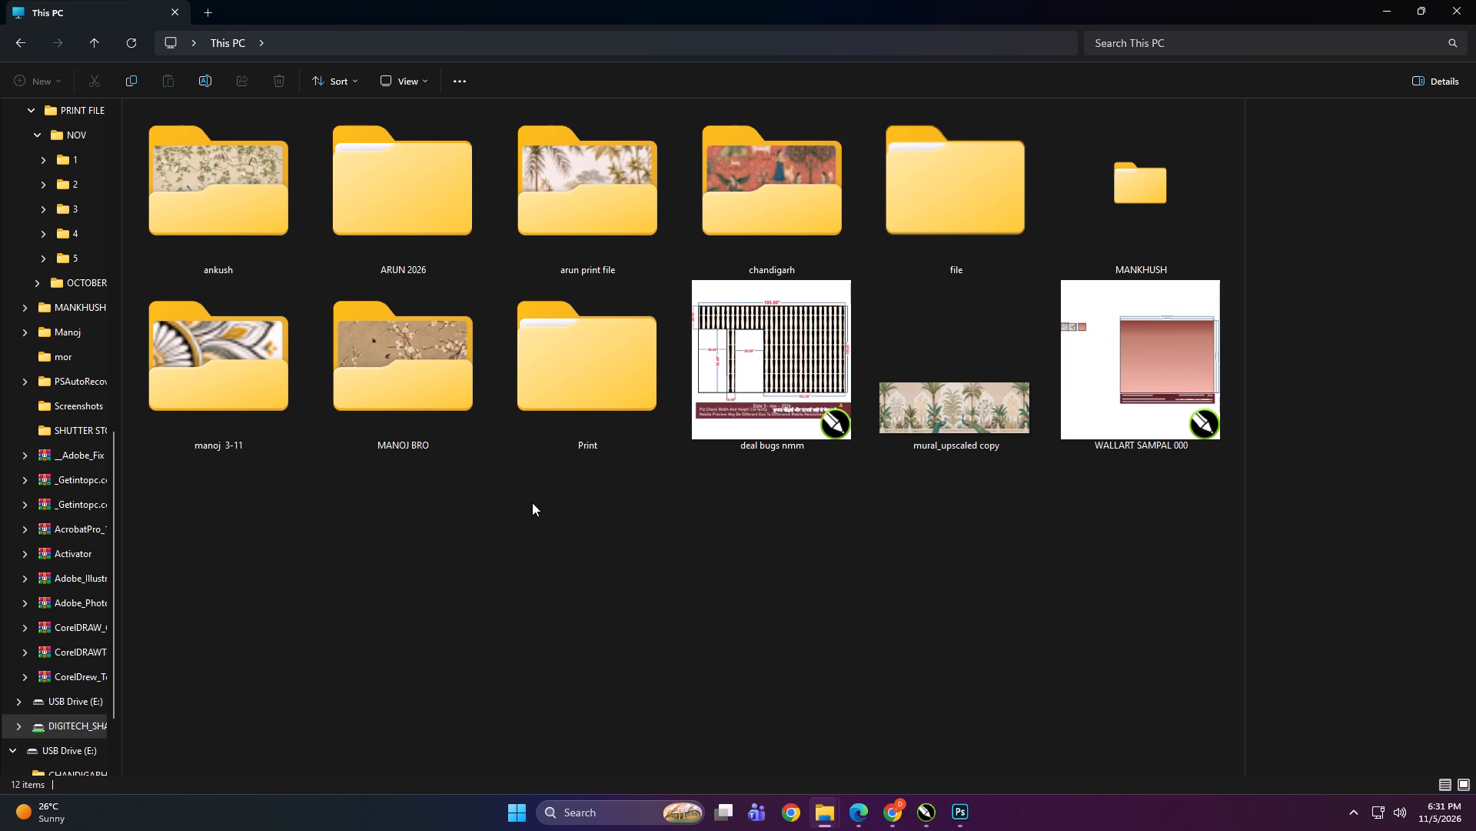
double_click(538, 376)
double_click(253, 255)
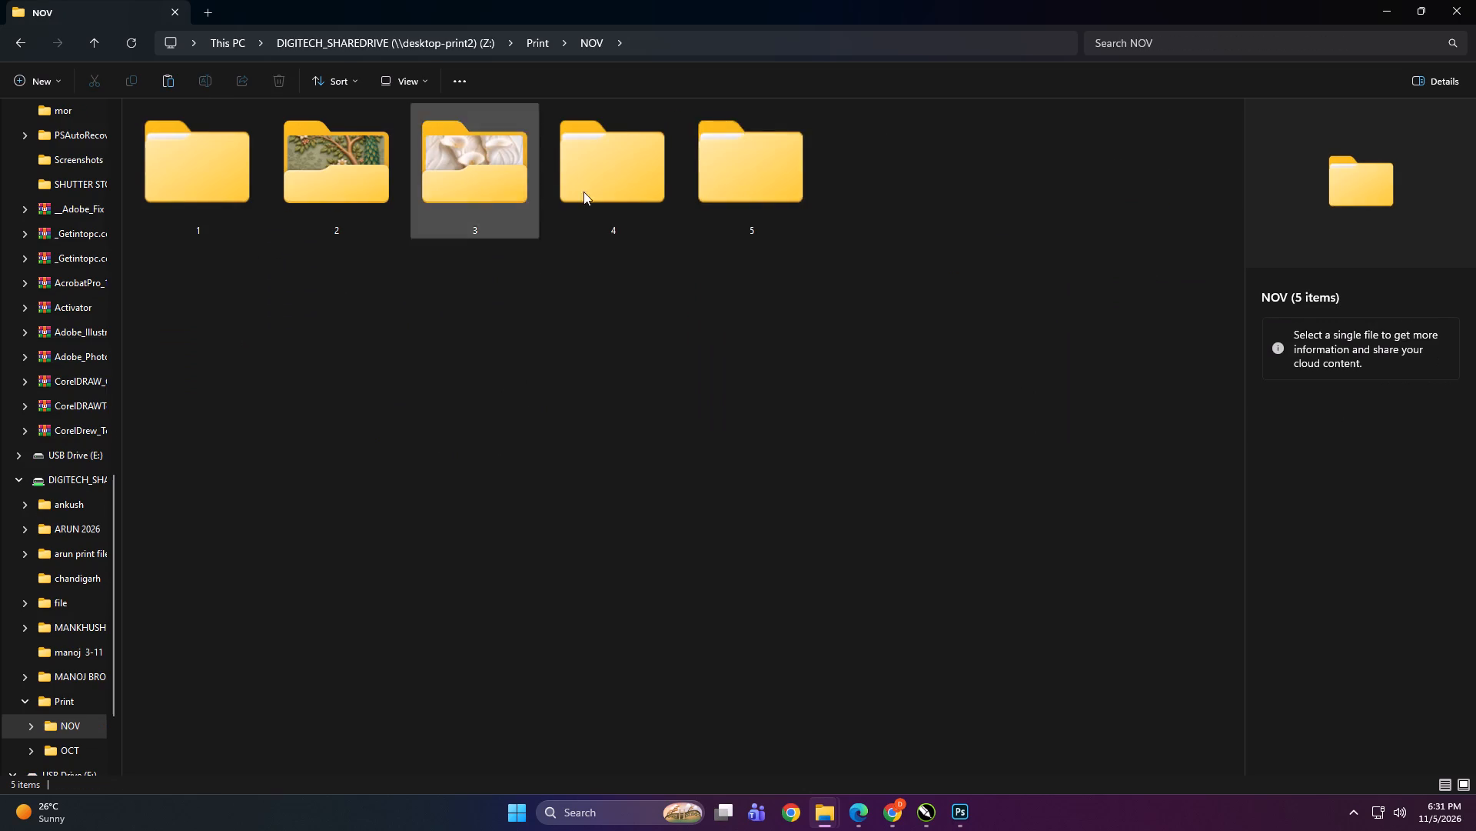
double_click(818, 154)
double_click(796, 159)
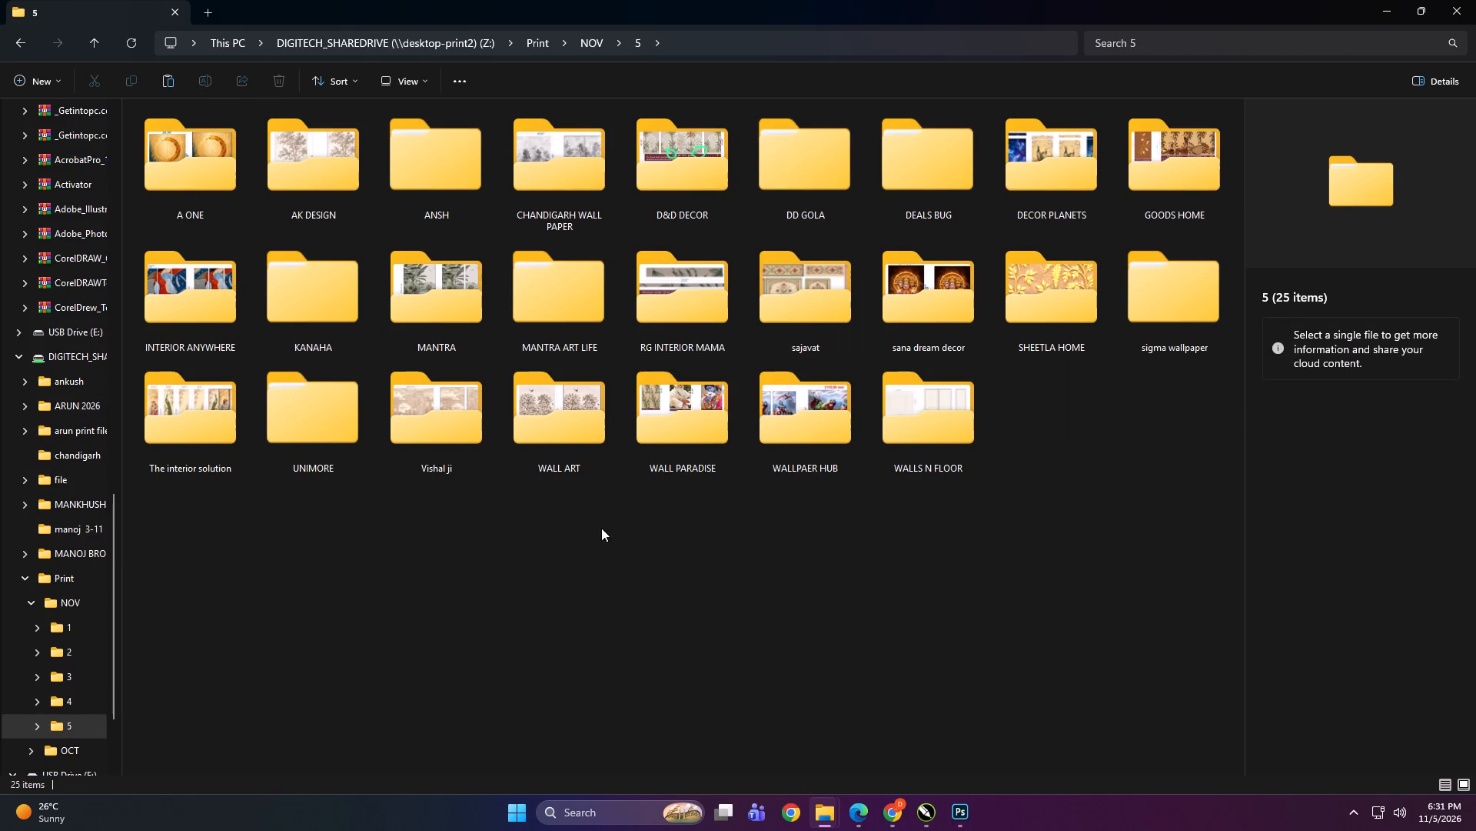
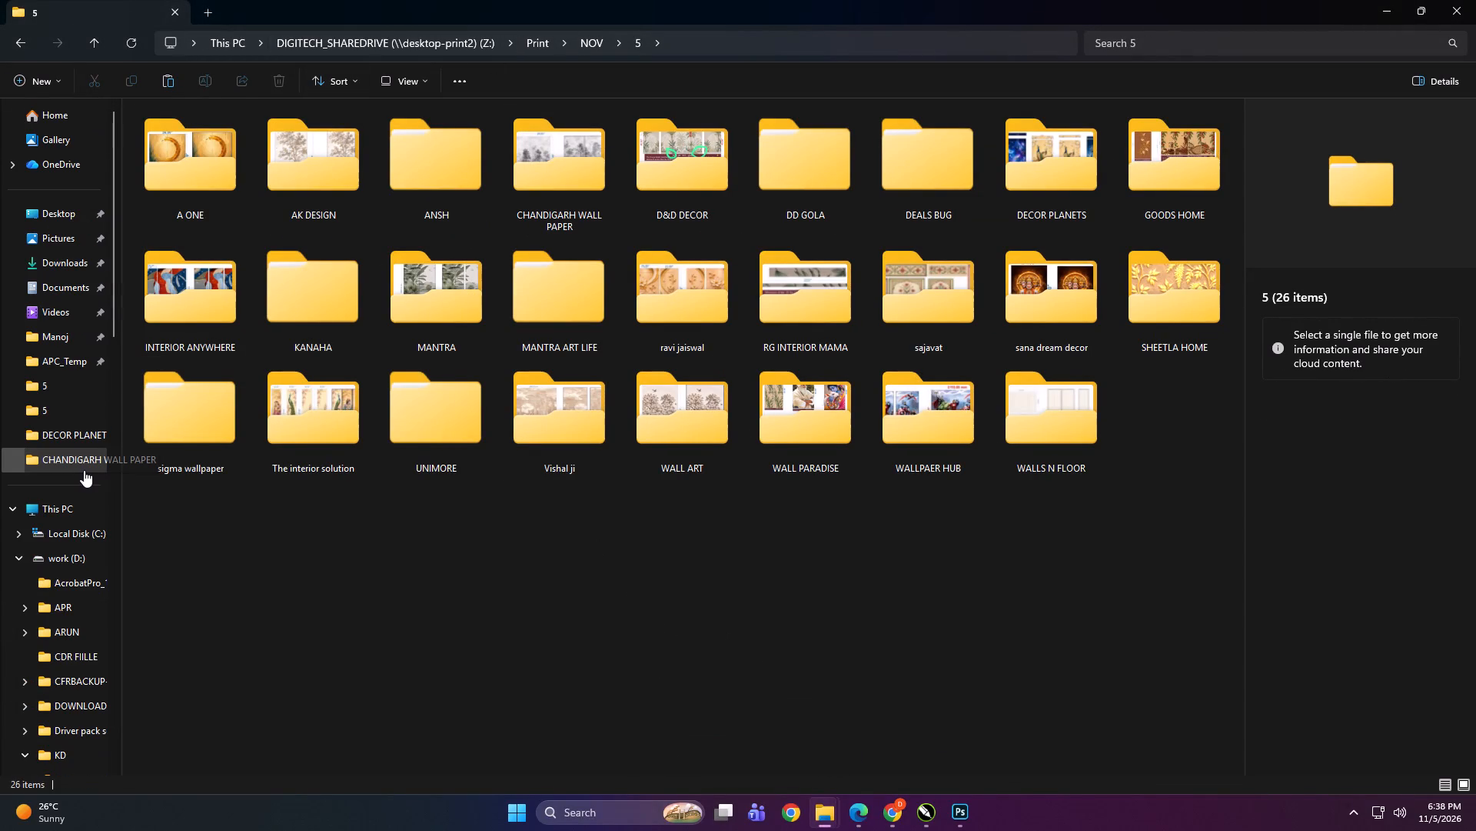
Open the D&D DECOR folder in Print > NOV > 5 on the shared drive and view the SFGDG layout image full size.
scroll(84, 470, "up", 2)
triple_click(664, 174)
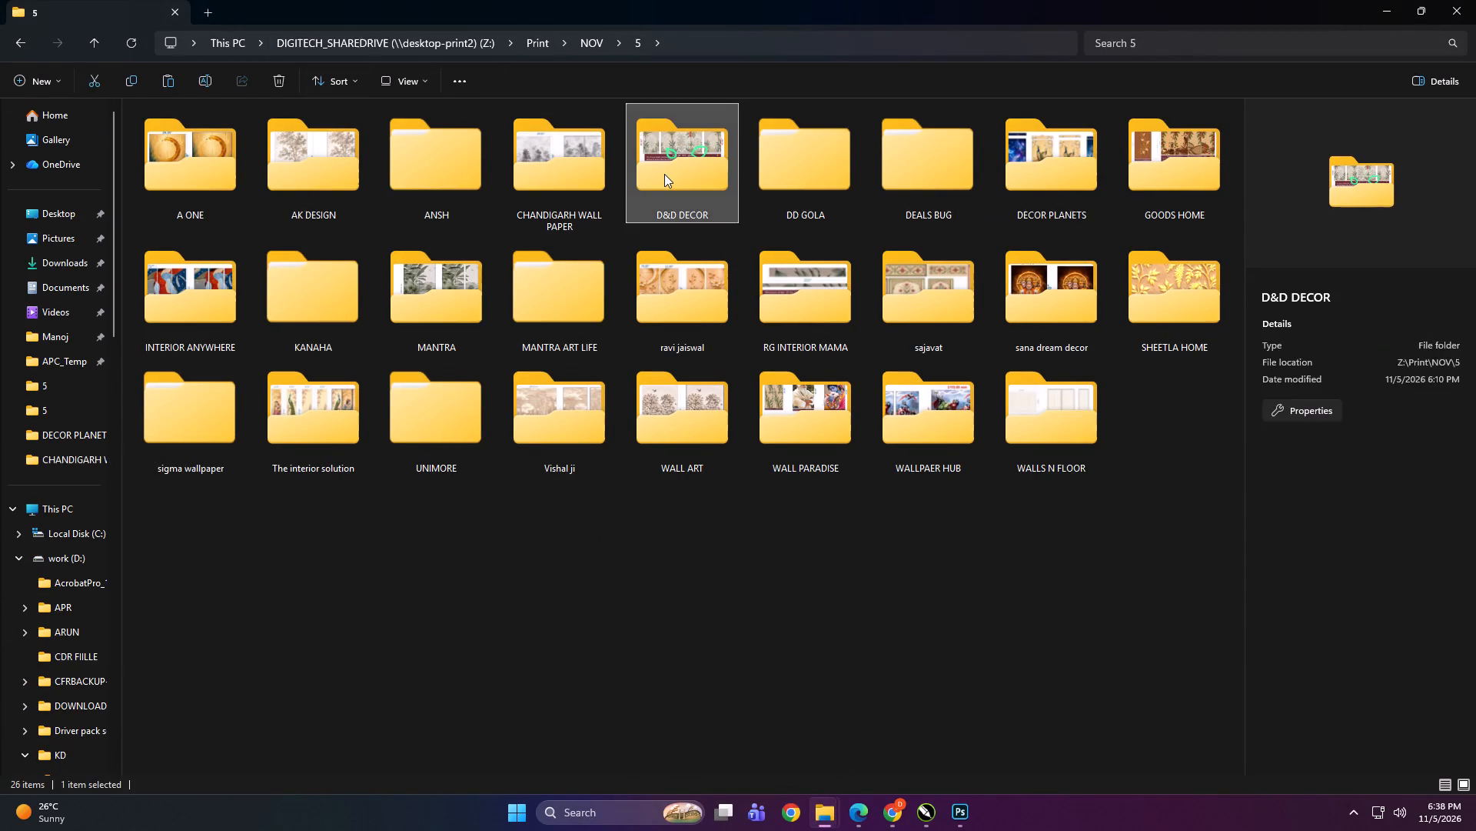
scroll(540, 322, "up", 3, "ctrl")
scroll(534, 332, "down", 1, "ctrl")
scroll(534, 332, "up", 14, "ctrl")
scroll(528, 373, "down", 1, "ctrl")
scroll(528, 373, "up", 7, "ctrl")
scroll(528, 373, "down", 1, "ctrl")
scroll(528, 373, "up", 15, "ctrl")
scroll(528, 373, "down", 1, "ctrl")
scroll(528, 373, "up", 4, "ctrl")
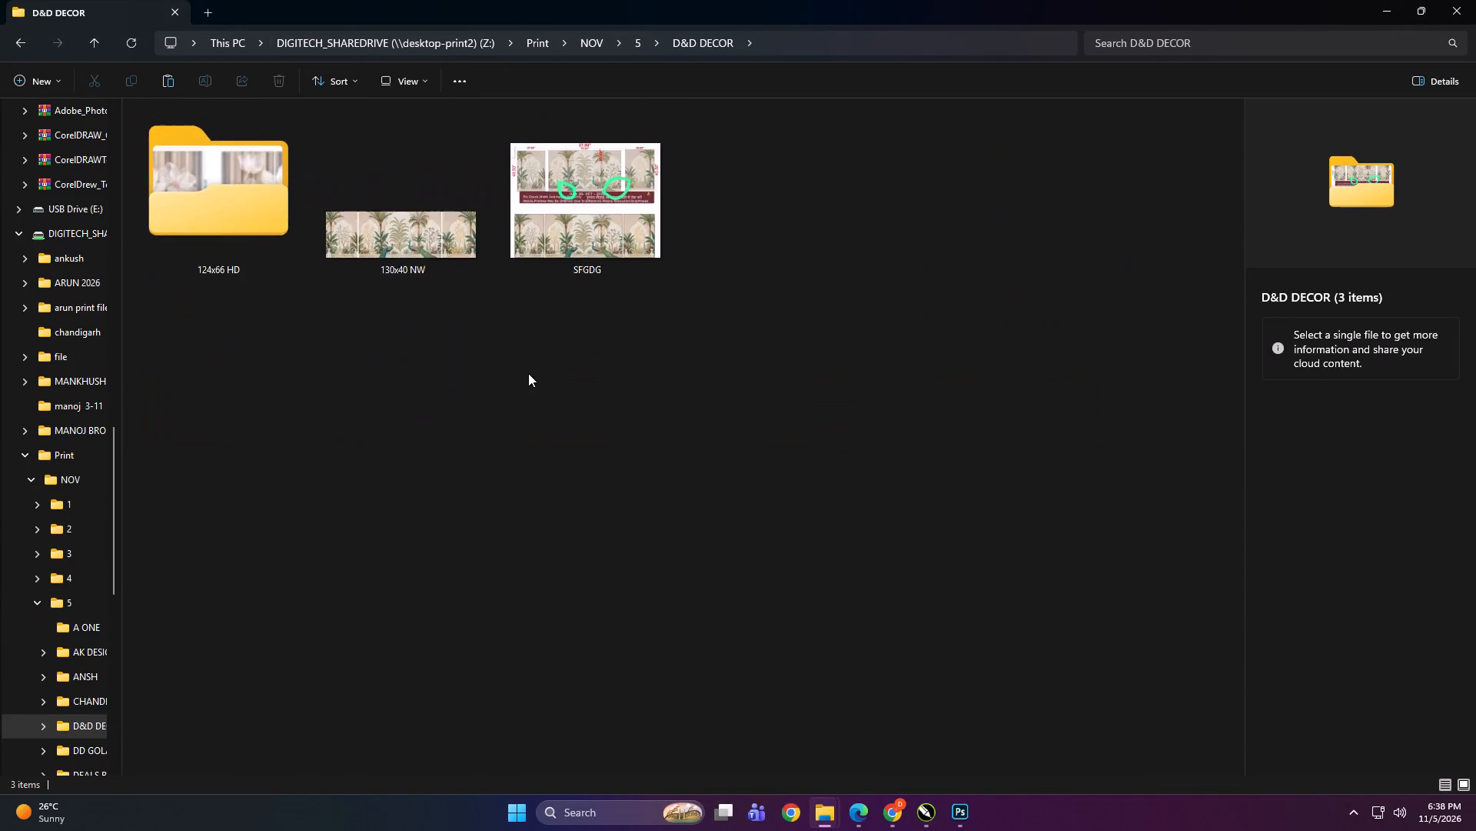
scroll(528, 373, "up", 4, "ctrl")
left_click(637, 227)
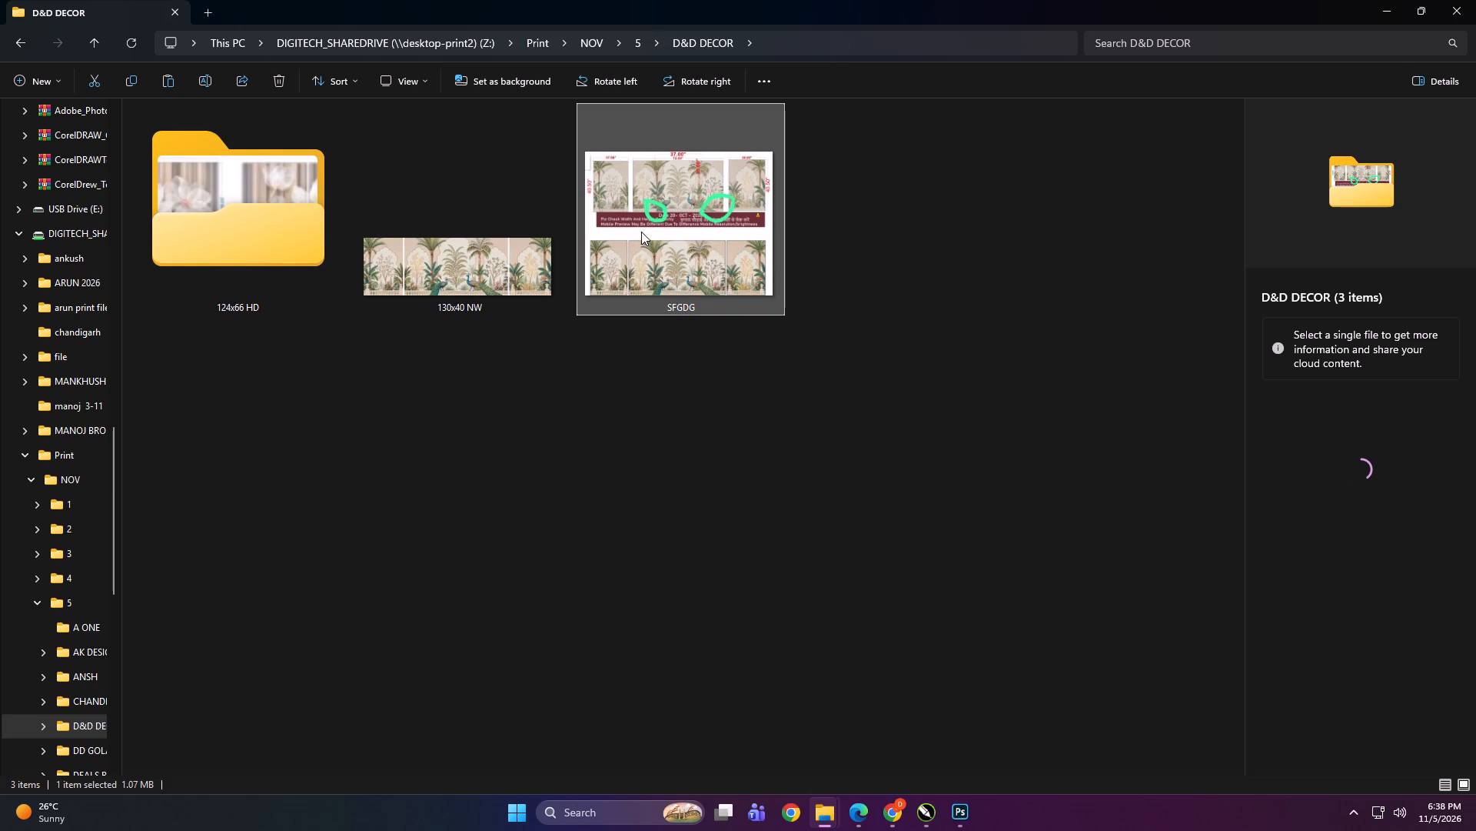
double_click(1318, 197)
double_click(720, 218)
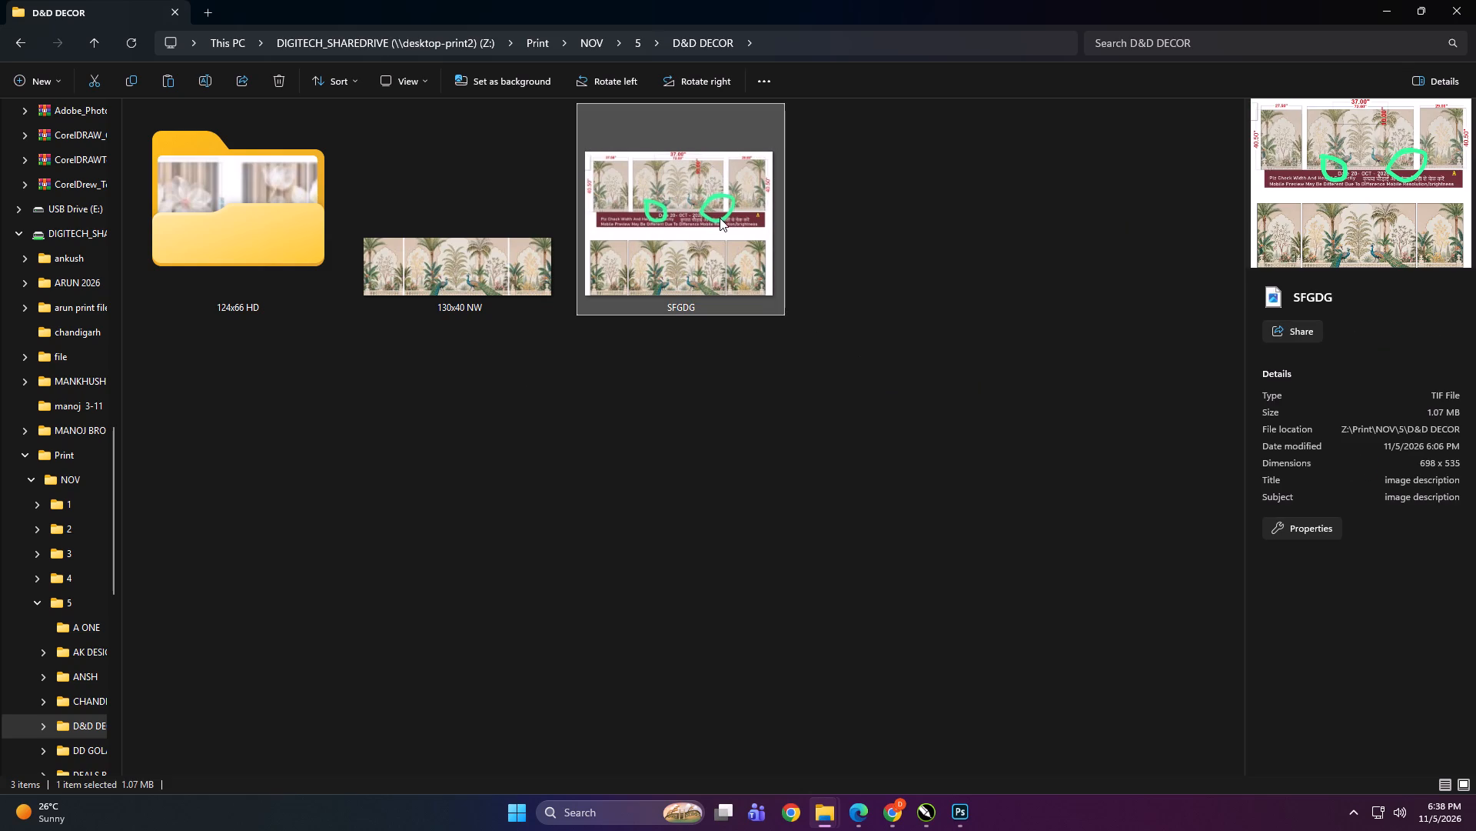
left_click(1221, 203)
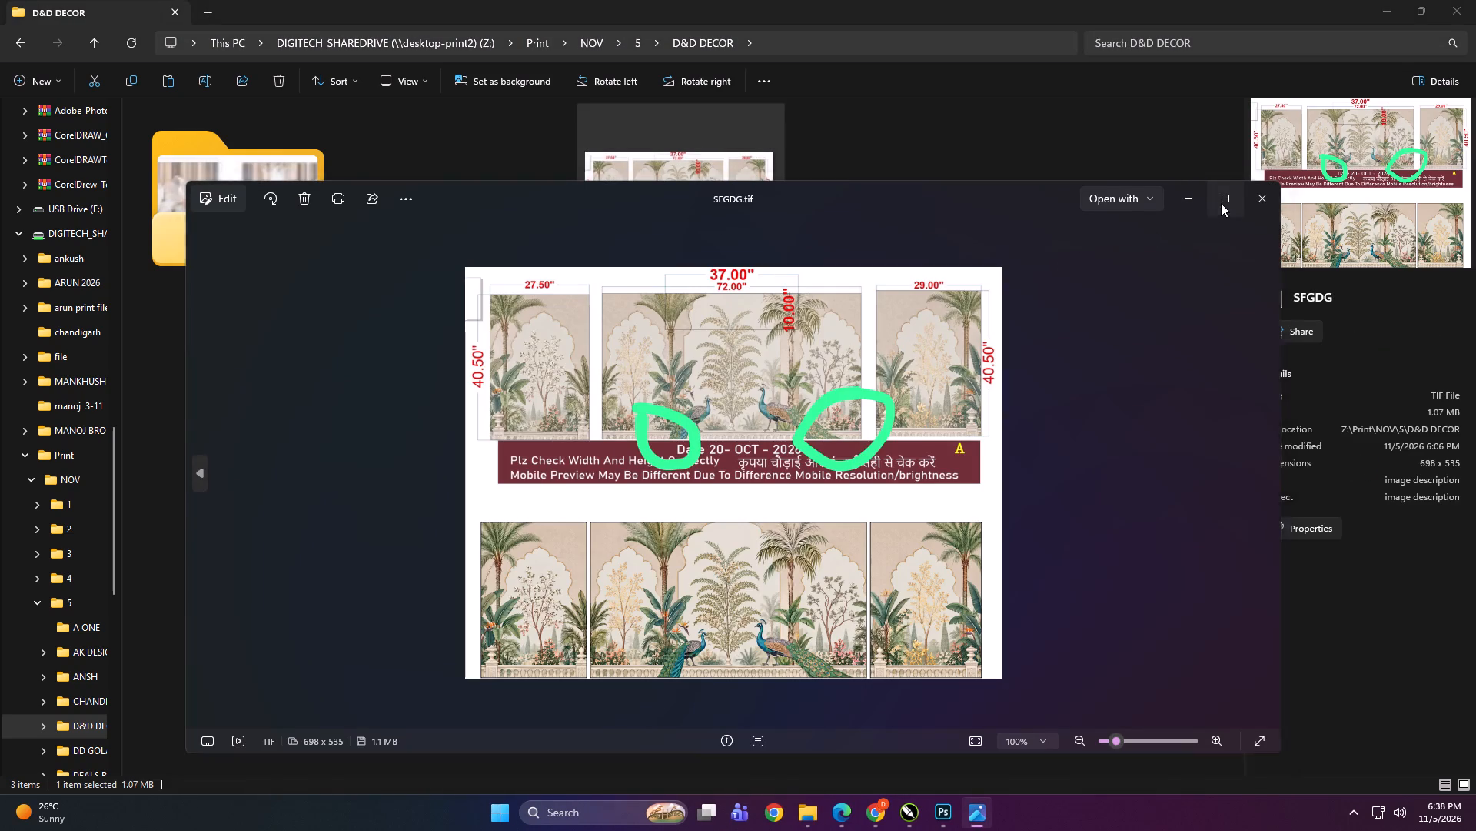
Inspect the peacock mural comparison image SFGDG.tif from the D&D DECOR folder up close, including the green-circled areas.
scroll(874, 475, "up", 6)
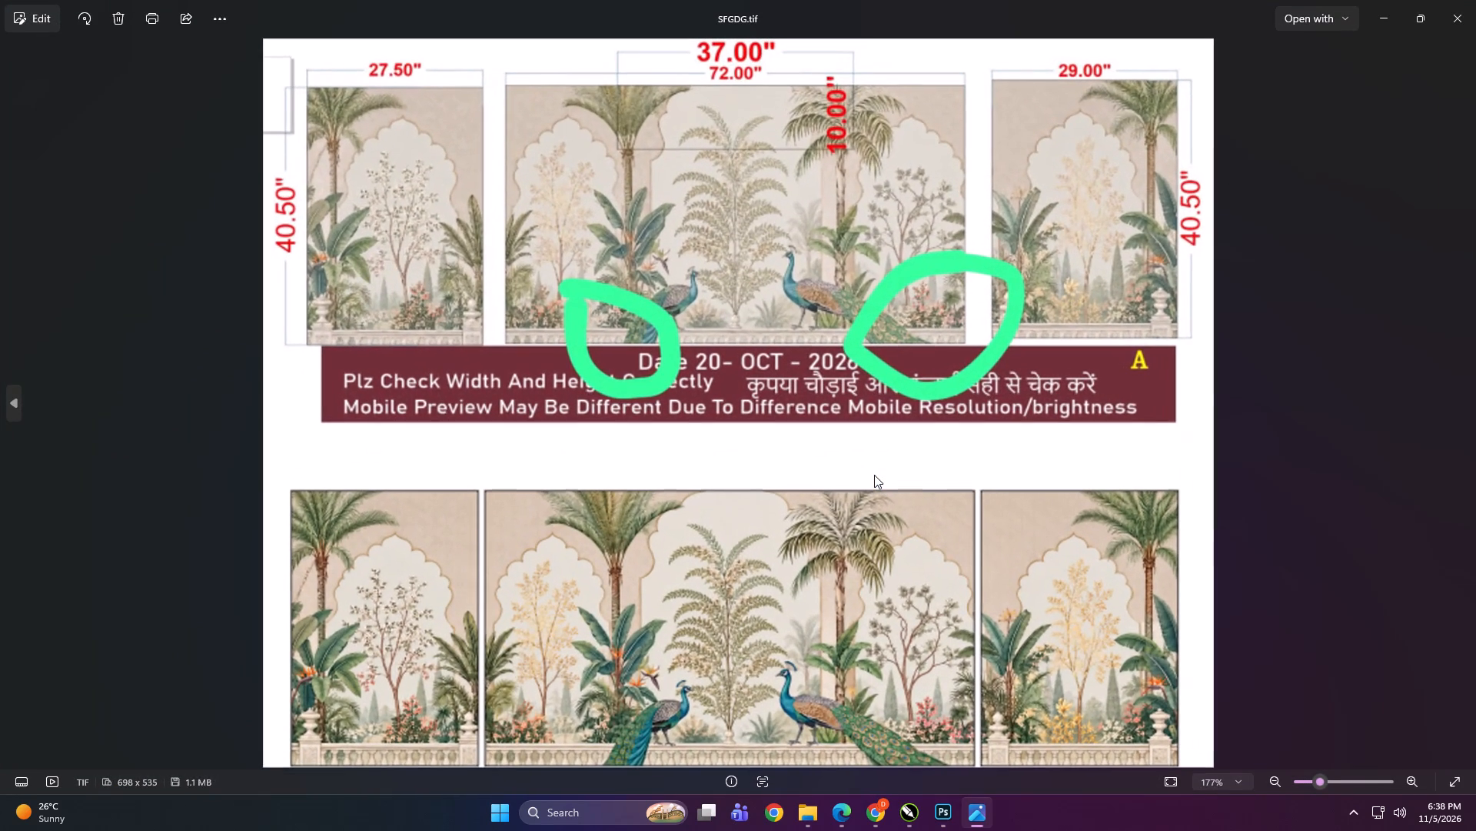
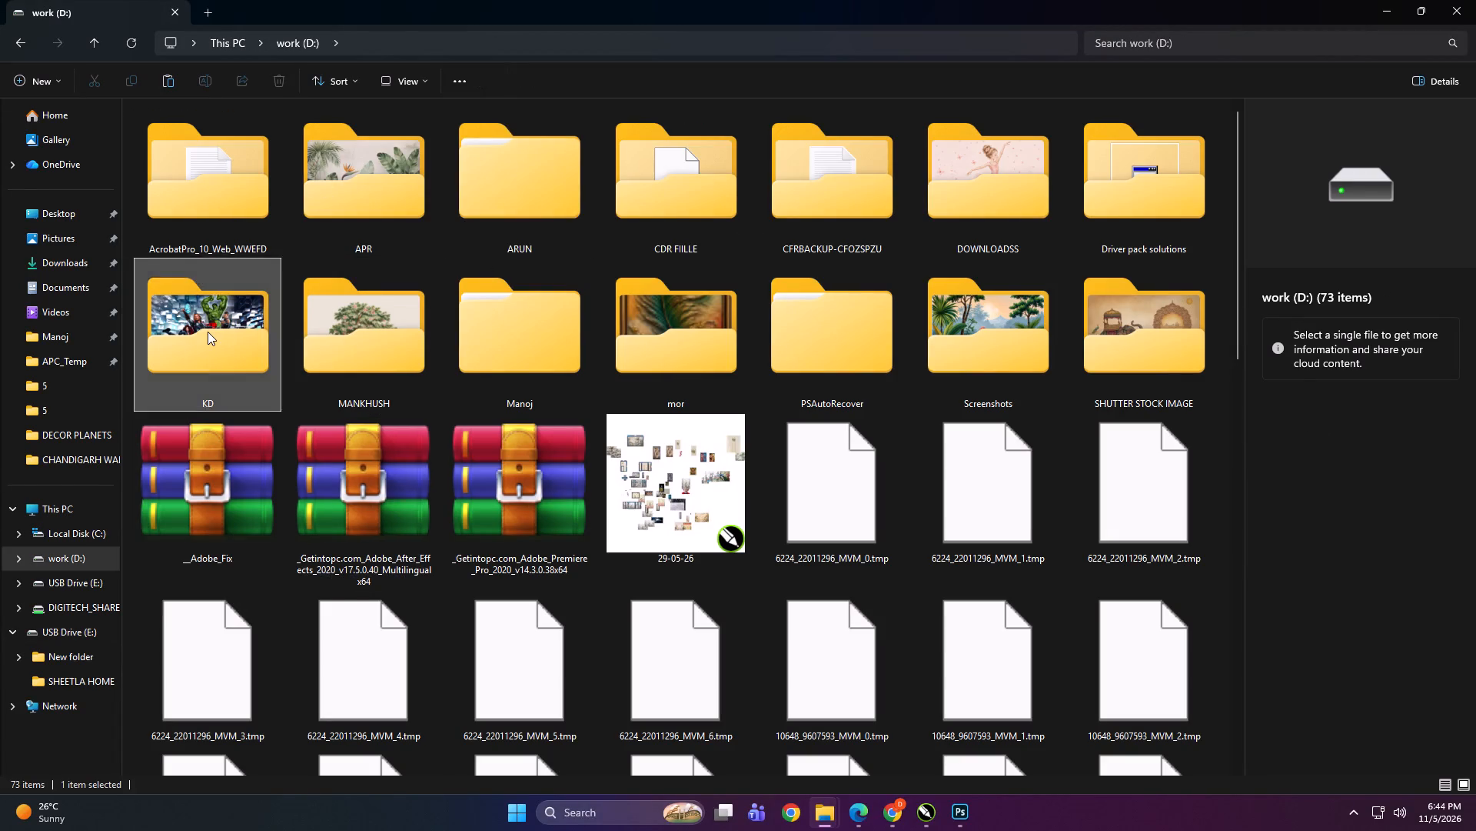
Copy the RG INTERIOR MAMA folder from KD > PRINT FILE > NOV > 5 on the work drive to USB Drive (E:).
double_click(693, 229)
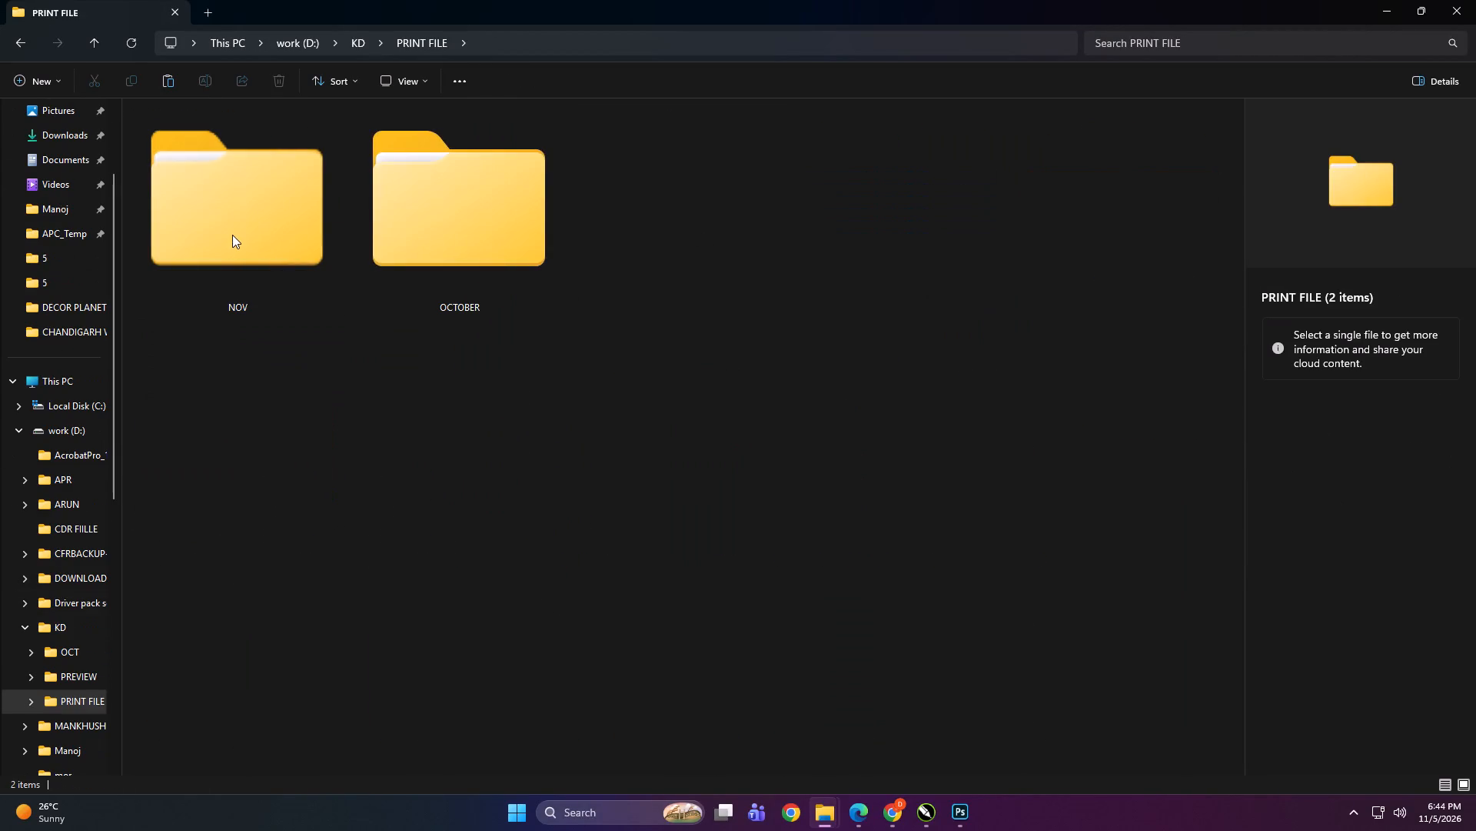
double_click(231, 232)
double_click(1107, 232)
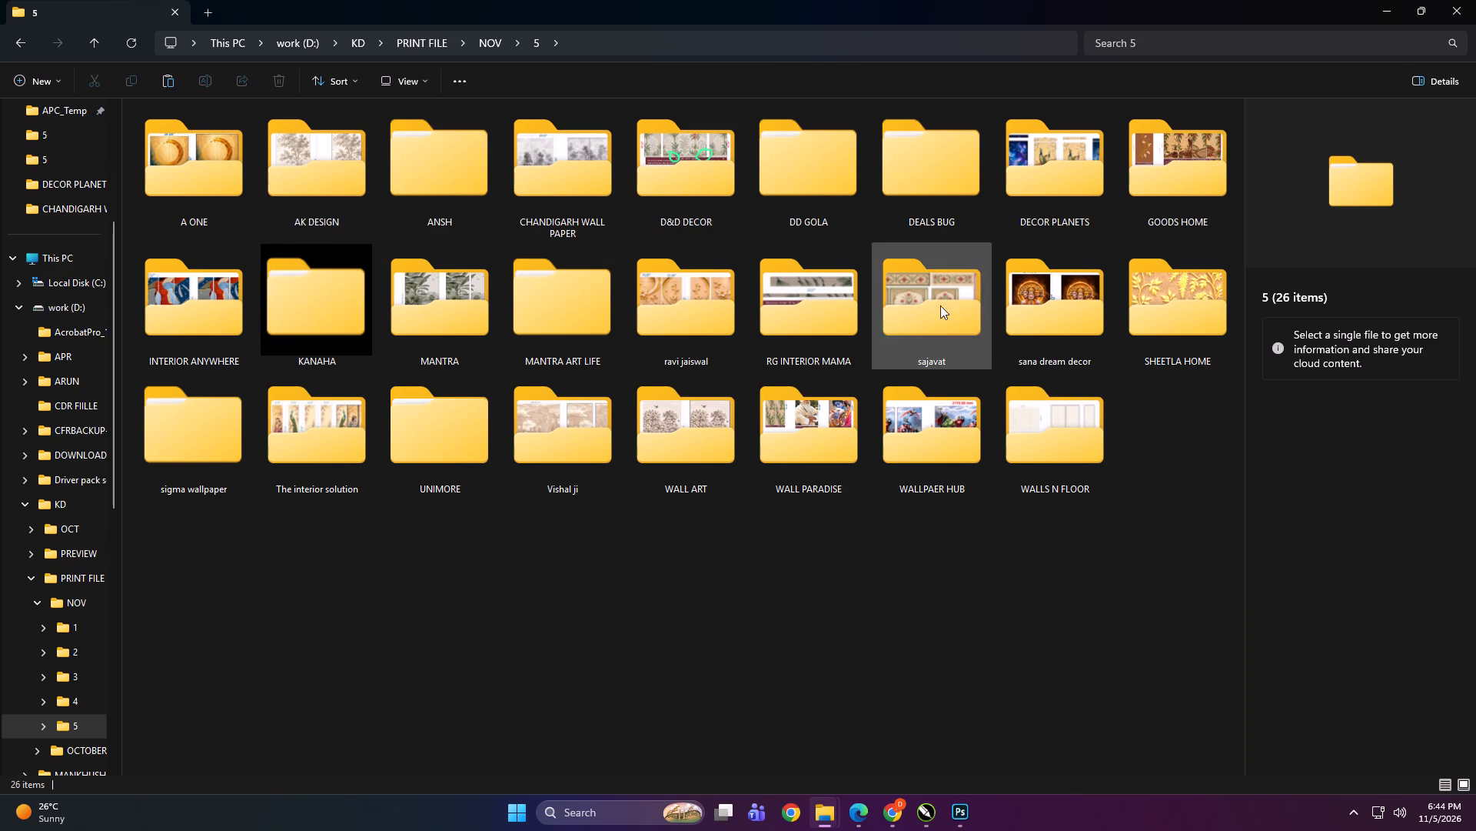
left_click(828, 338)
key("ctrl+c")
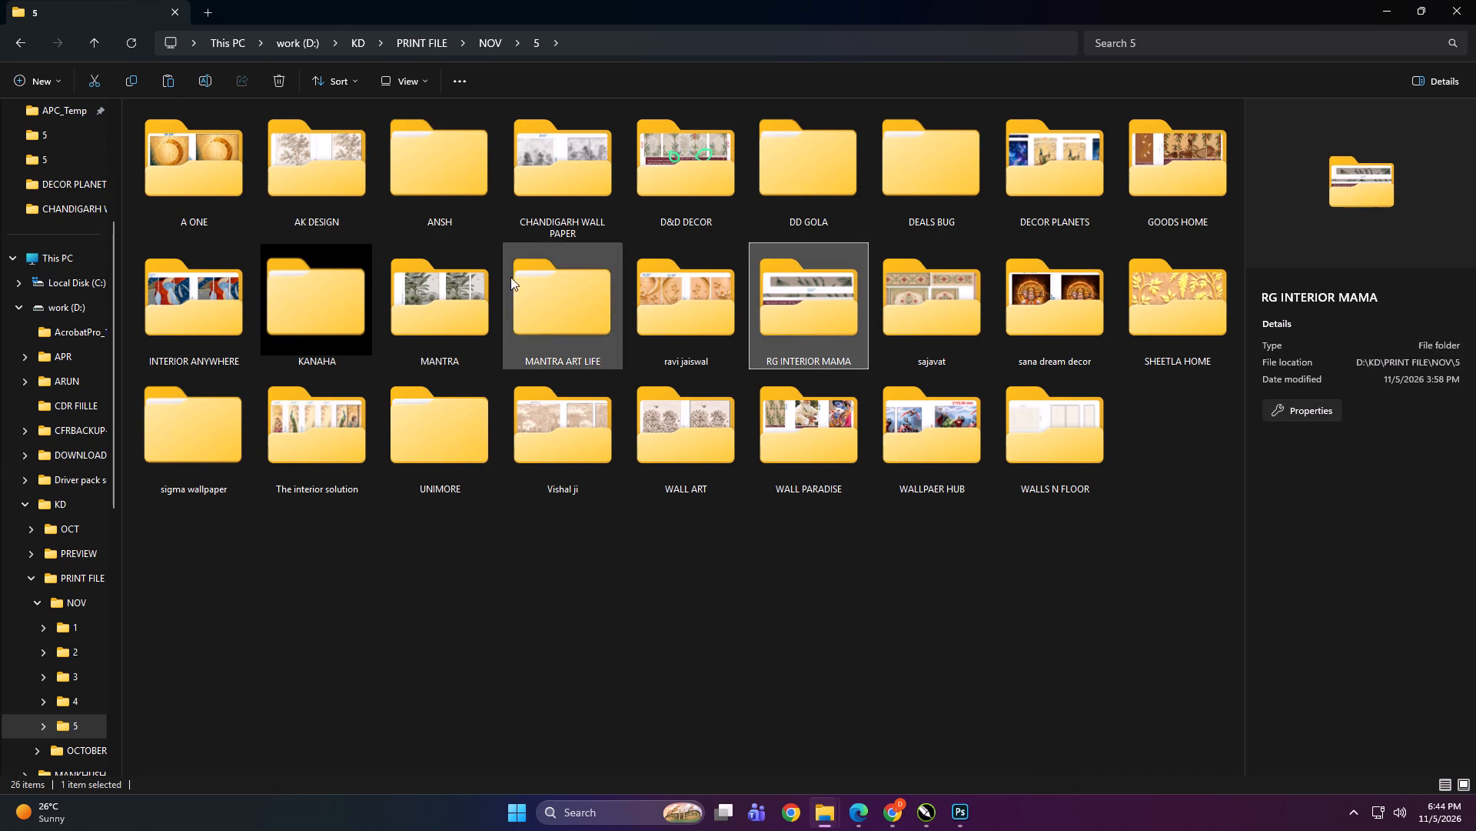
scroll(82, 460, "up", 5)
left_click(71, 510)
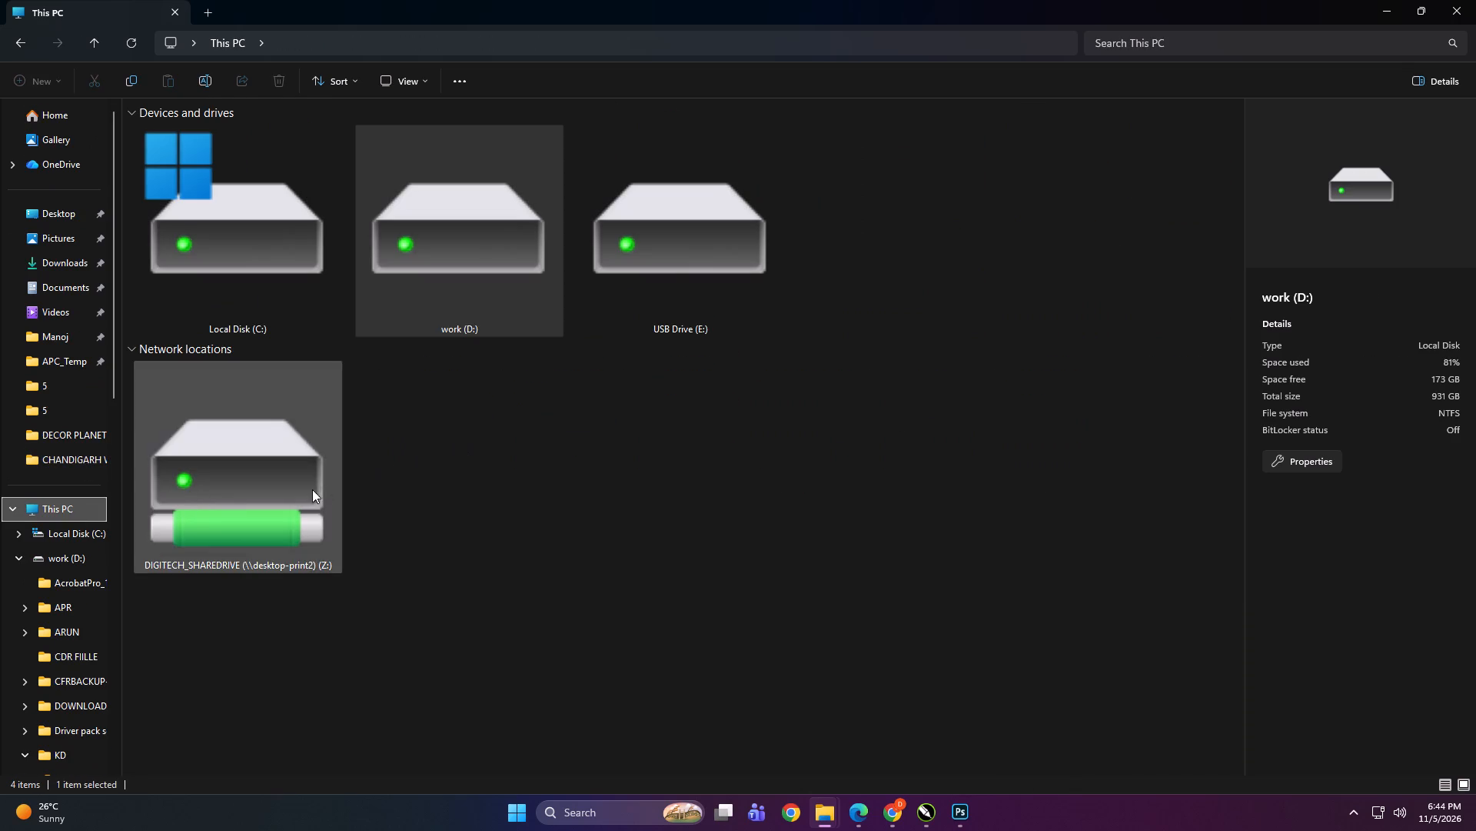
double_click(670, 251)
right_click(558, 342)
left_click(580, 369)
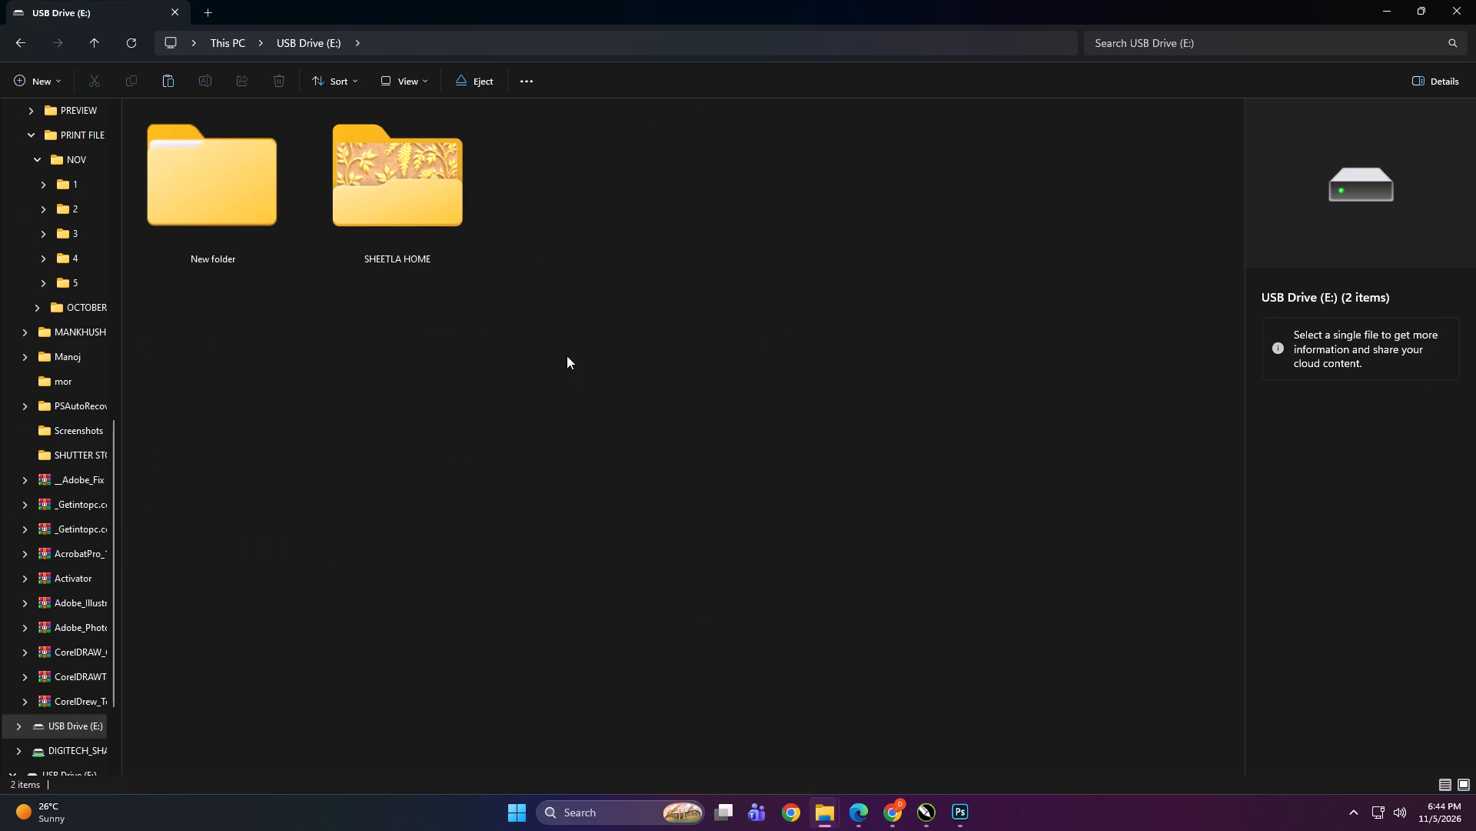
Search the KD > PRINT FILE > NOV > 5 folder on the work drive for "10" and view the results as large thumbnails.
scroll(86, 469, "up", 5)
left_click(76, 509)
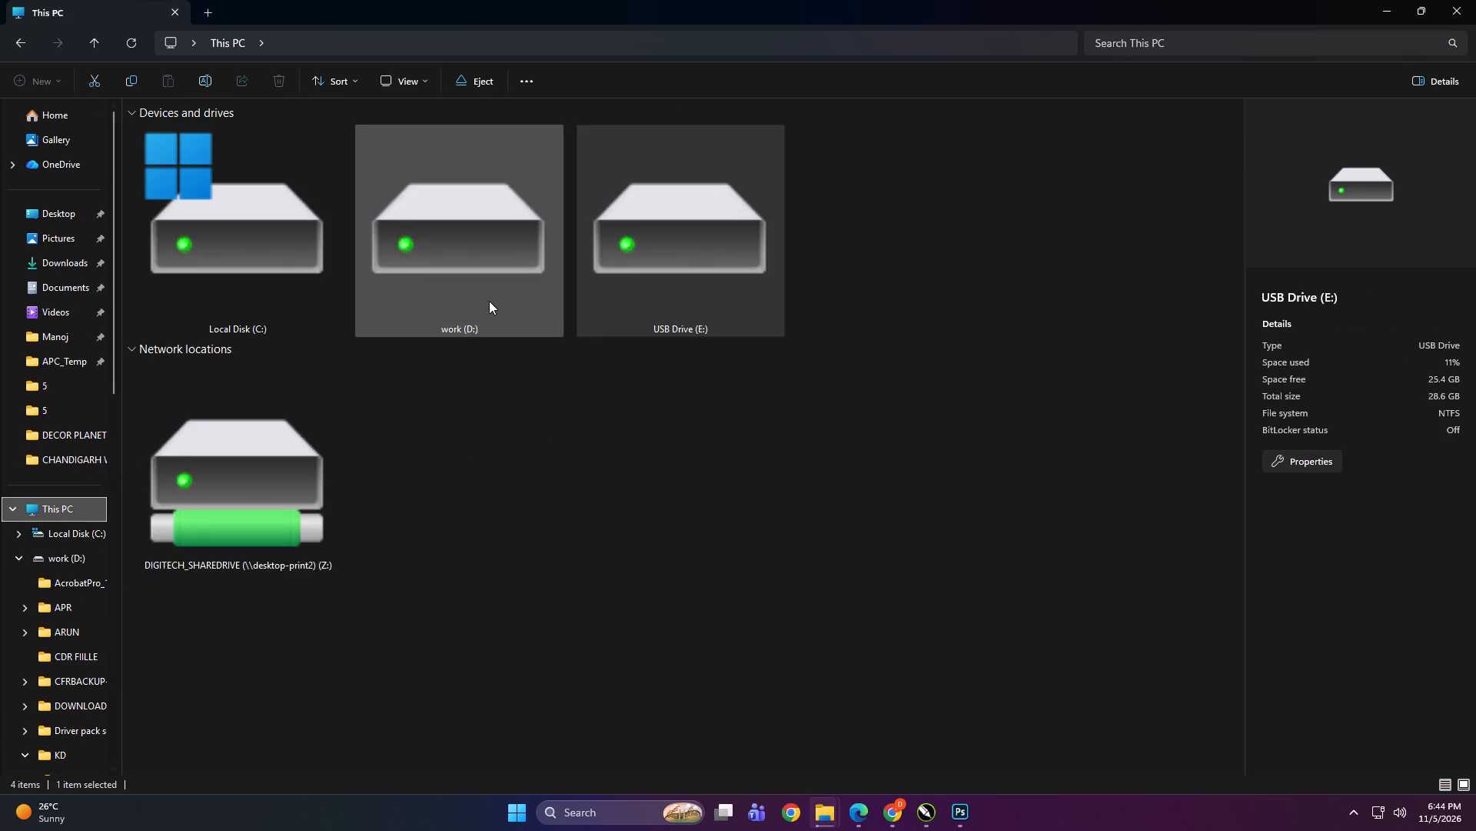
triple_click(489, 301)
double_click(229, 332)
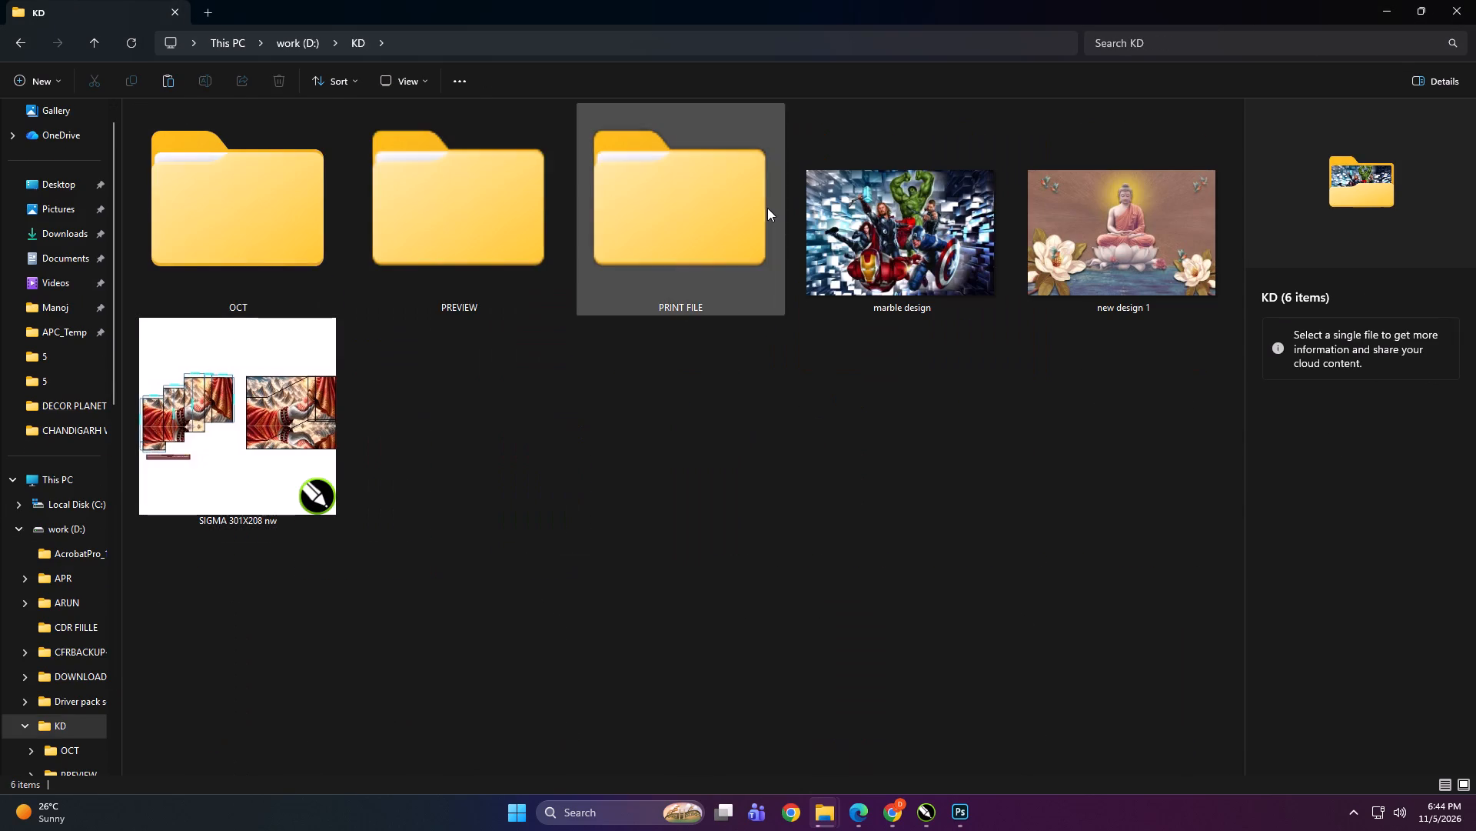
left_click(767, 208)
double_click(757, 207)
double_click(332, 248)
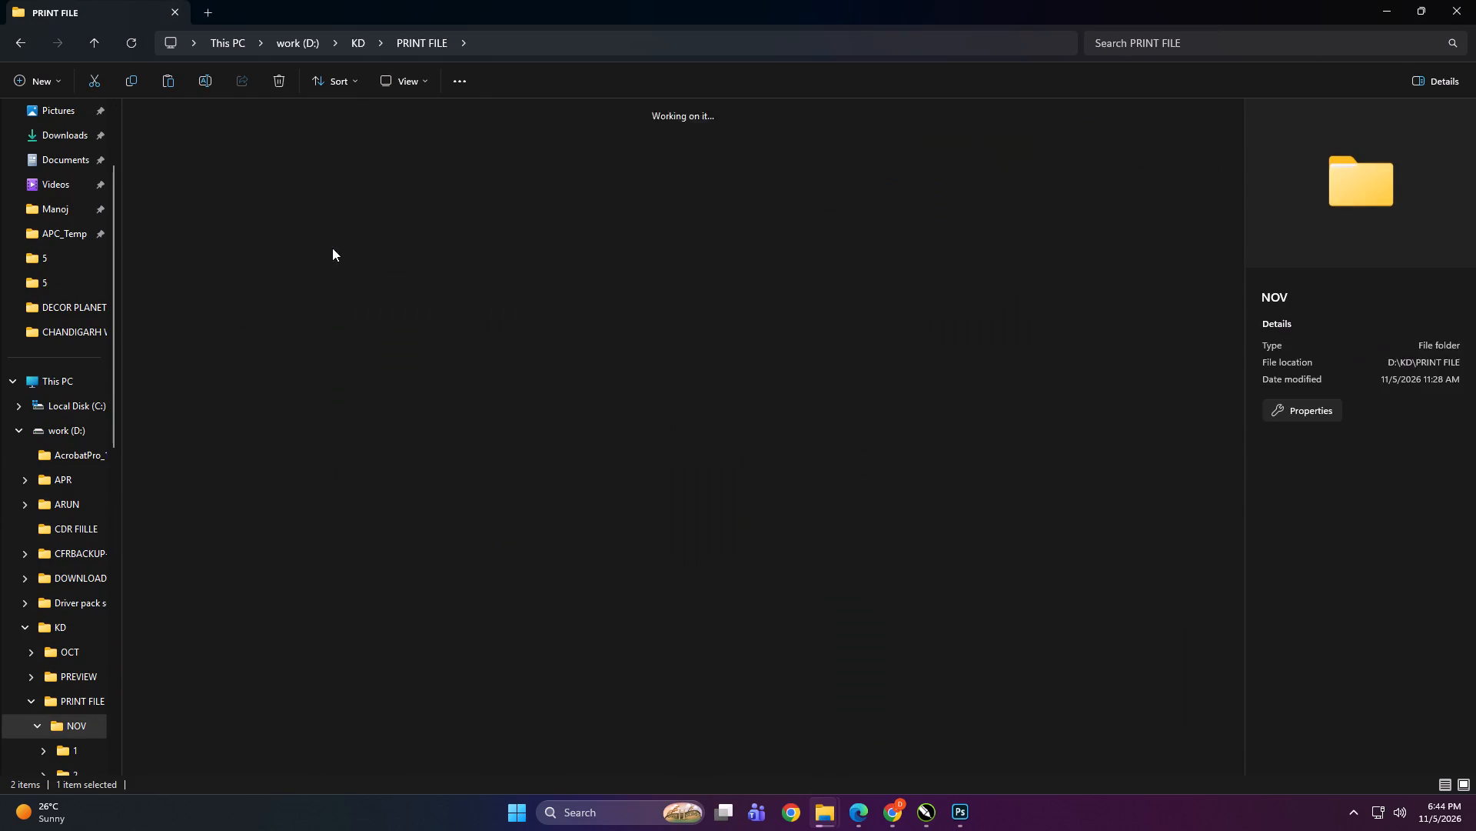
double_click(1074, 206)
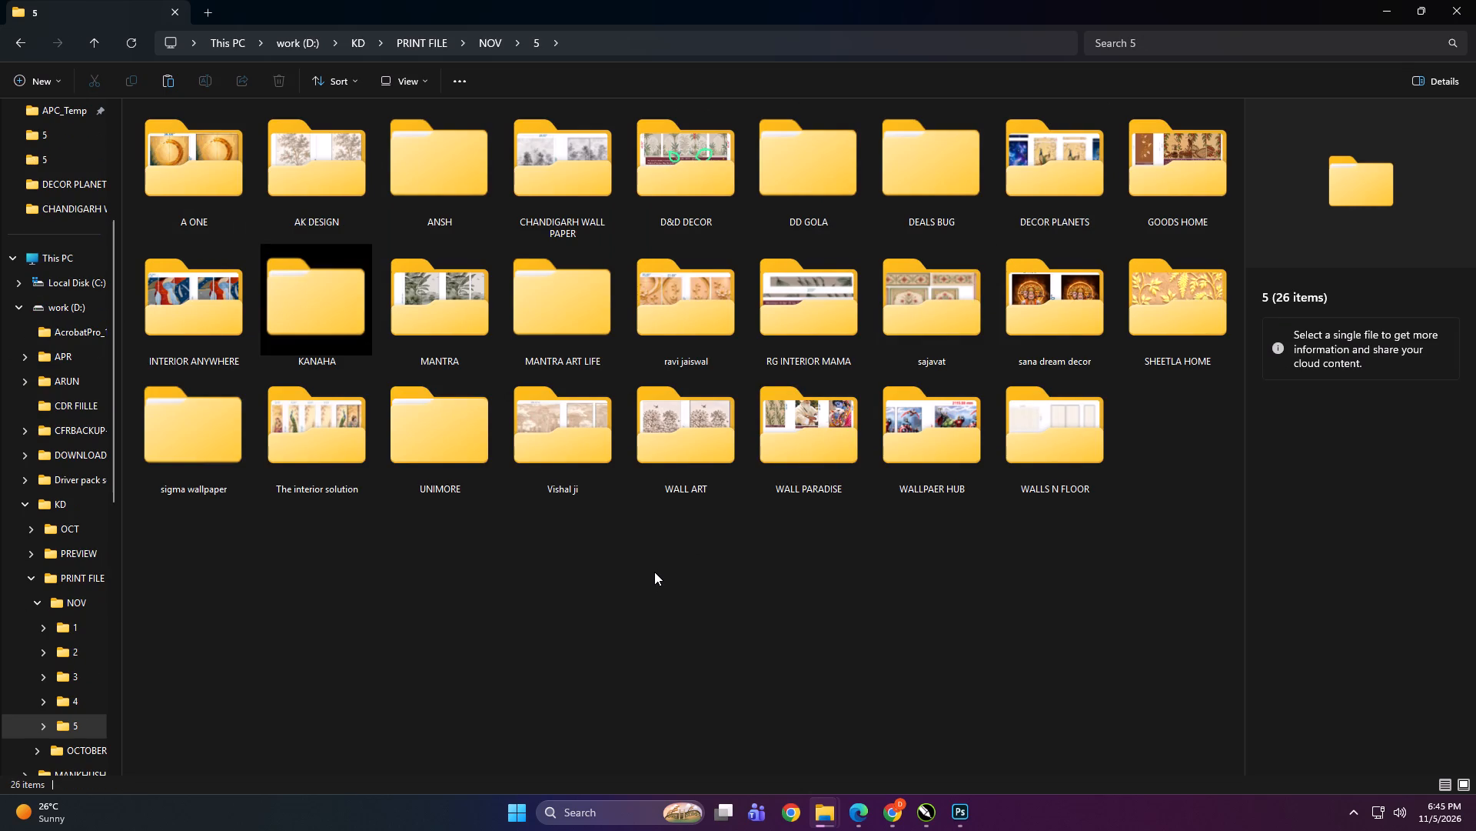
double_click(1159, 42)
key("0")
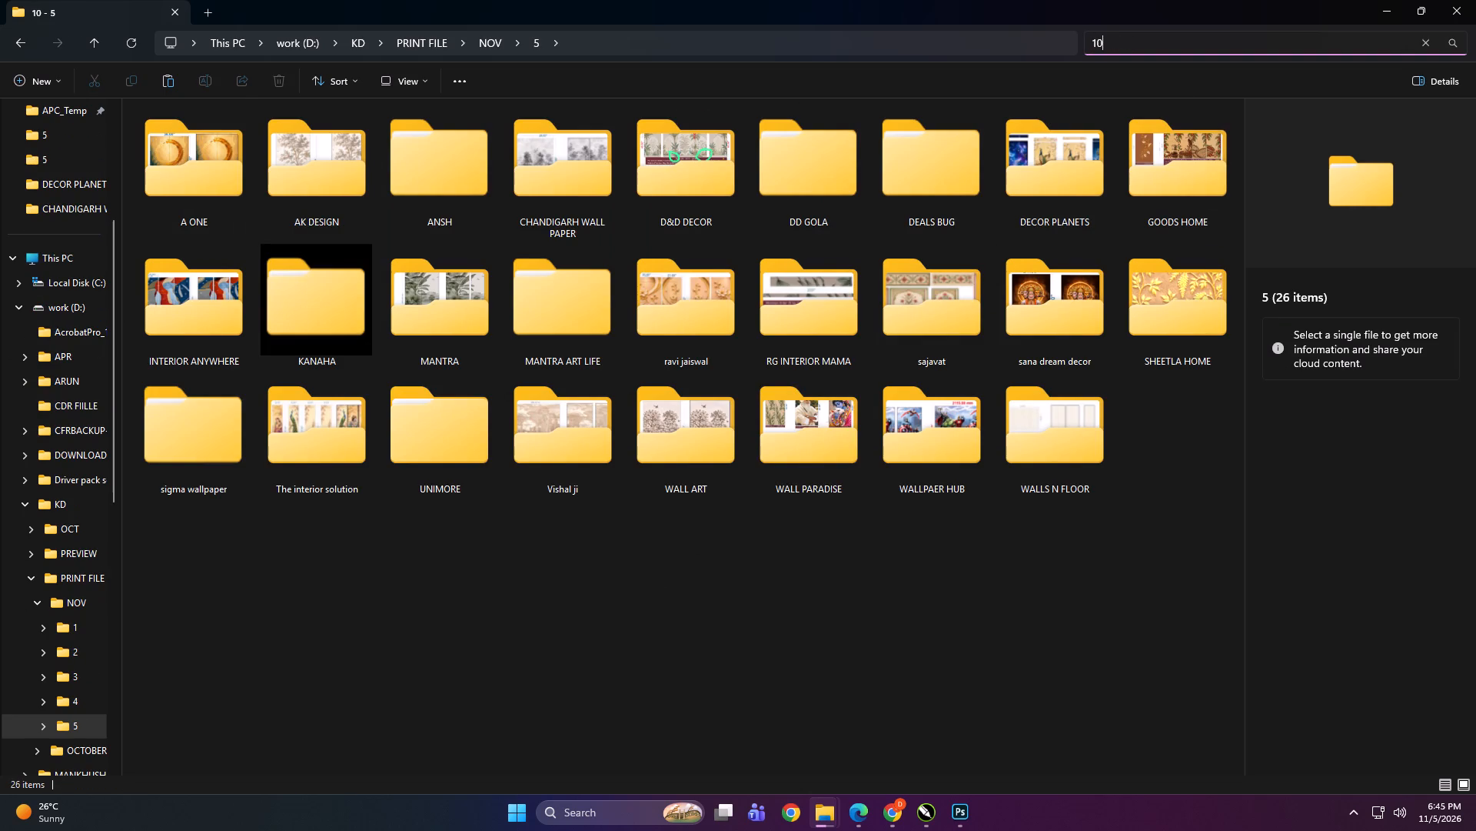
scroll(557, 425, "up", 2, "ctrl")
scroll(557, 441, "down", 1, "ctrl")
scroll(557, 442, "up", 1, "ctrl")
scroll(557, 442, "down", 1, "ctrl")
scroll(557, 442, "up", 16, "ctrl")
scroll(557, 442, "down", 1, "ctrl")
scroll(557, 442, "up", 7, "ctrl")
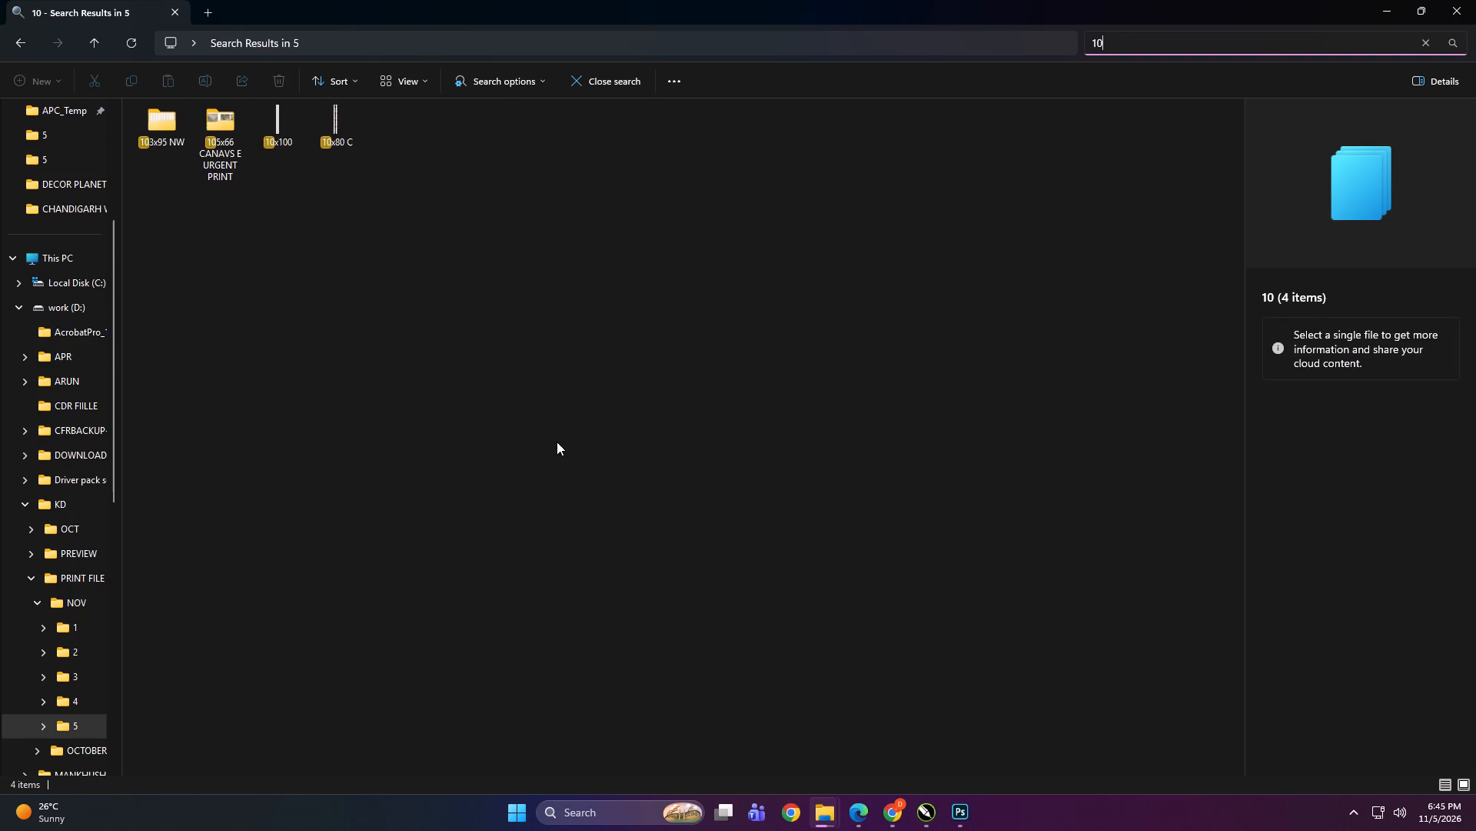
scroll(557, 442, "up", 20, "ctrl")
scroll(557, 442, "up", 7, "ctrl")
scroll(557, 442, "down", 1, "ctrl")
scroll(557, 442, "up", 12, "ctrl")
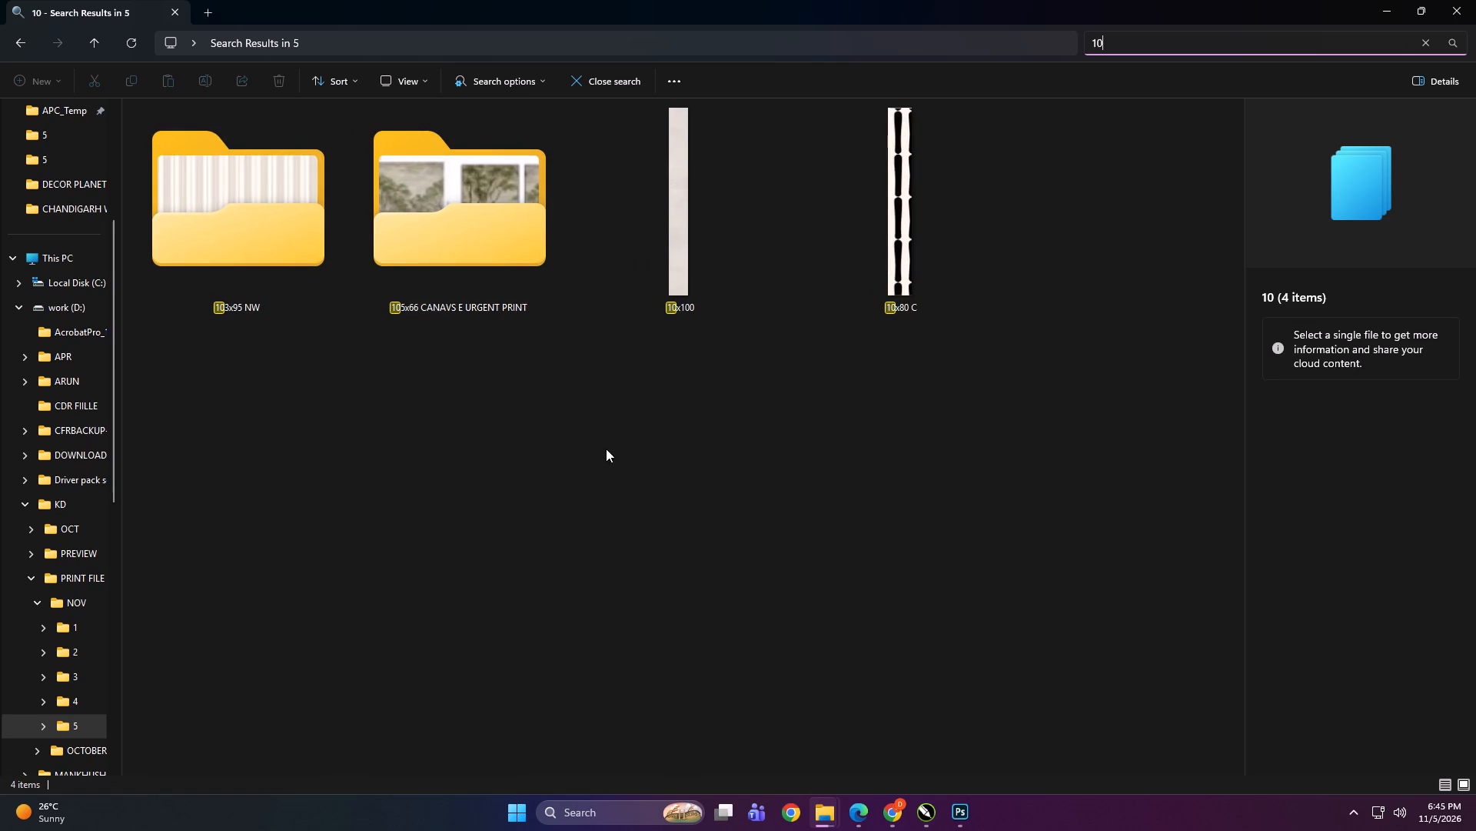
Open the containing folder of the 10x100 TIF, look over its files, and return to folder 5.
left_click(666, 235)
right_click(666, 235)
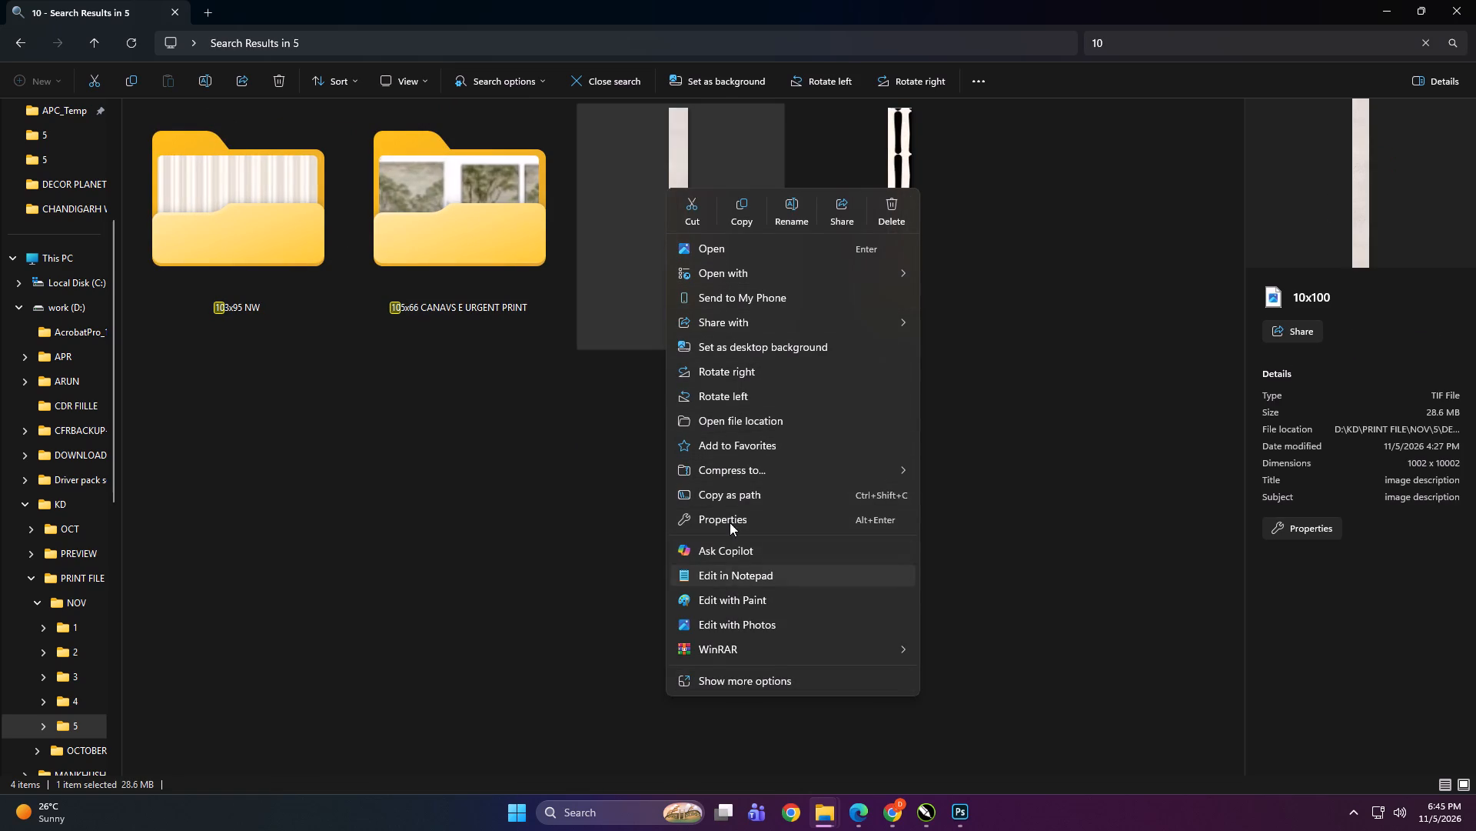
left_click(577, 440)
left_click(666, 229)
right_click(666, 229)
left_click(746, 416)
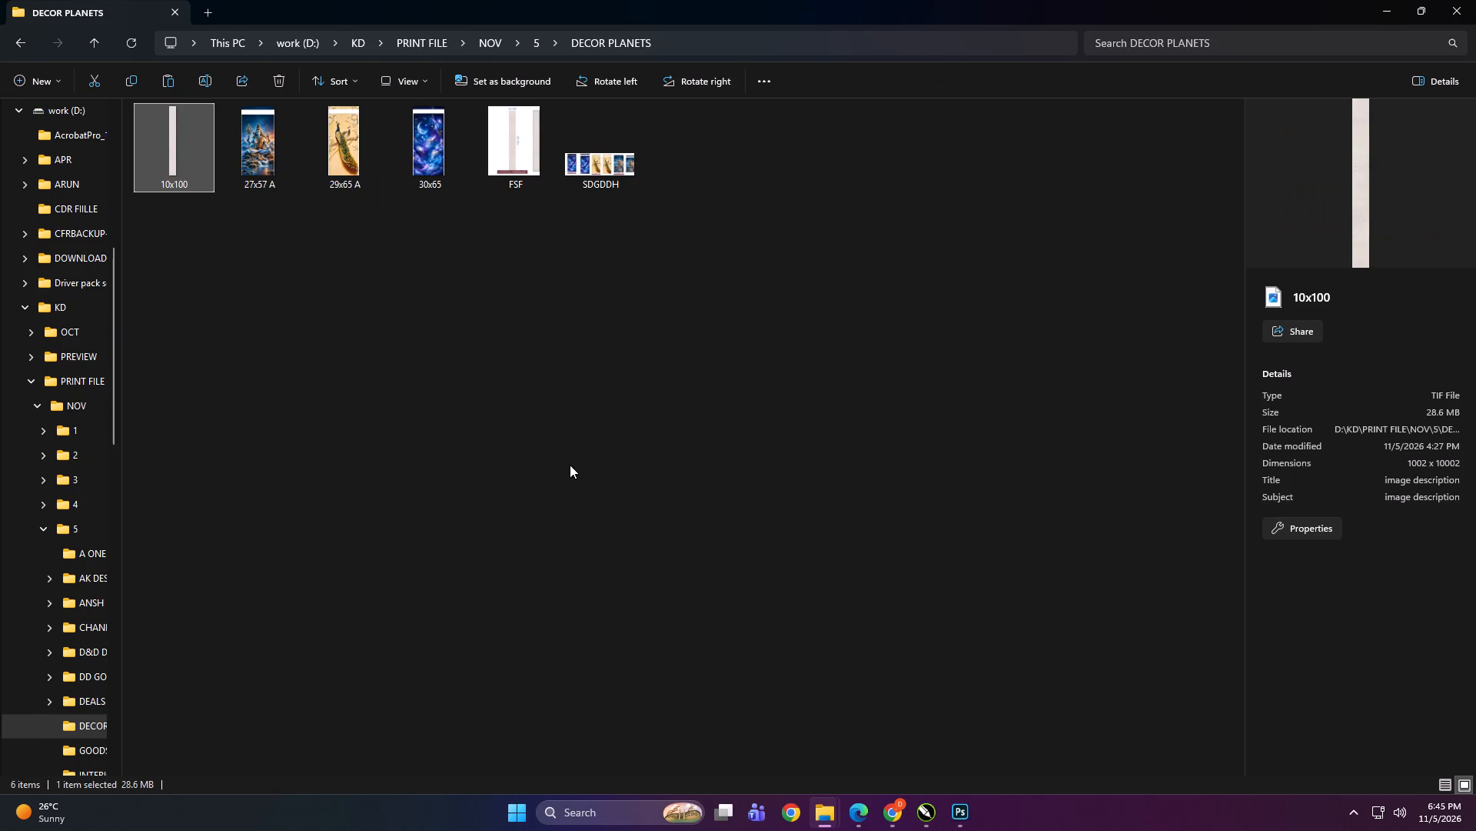
scroll(570, 465, "up", 12, "ctrl")
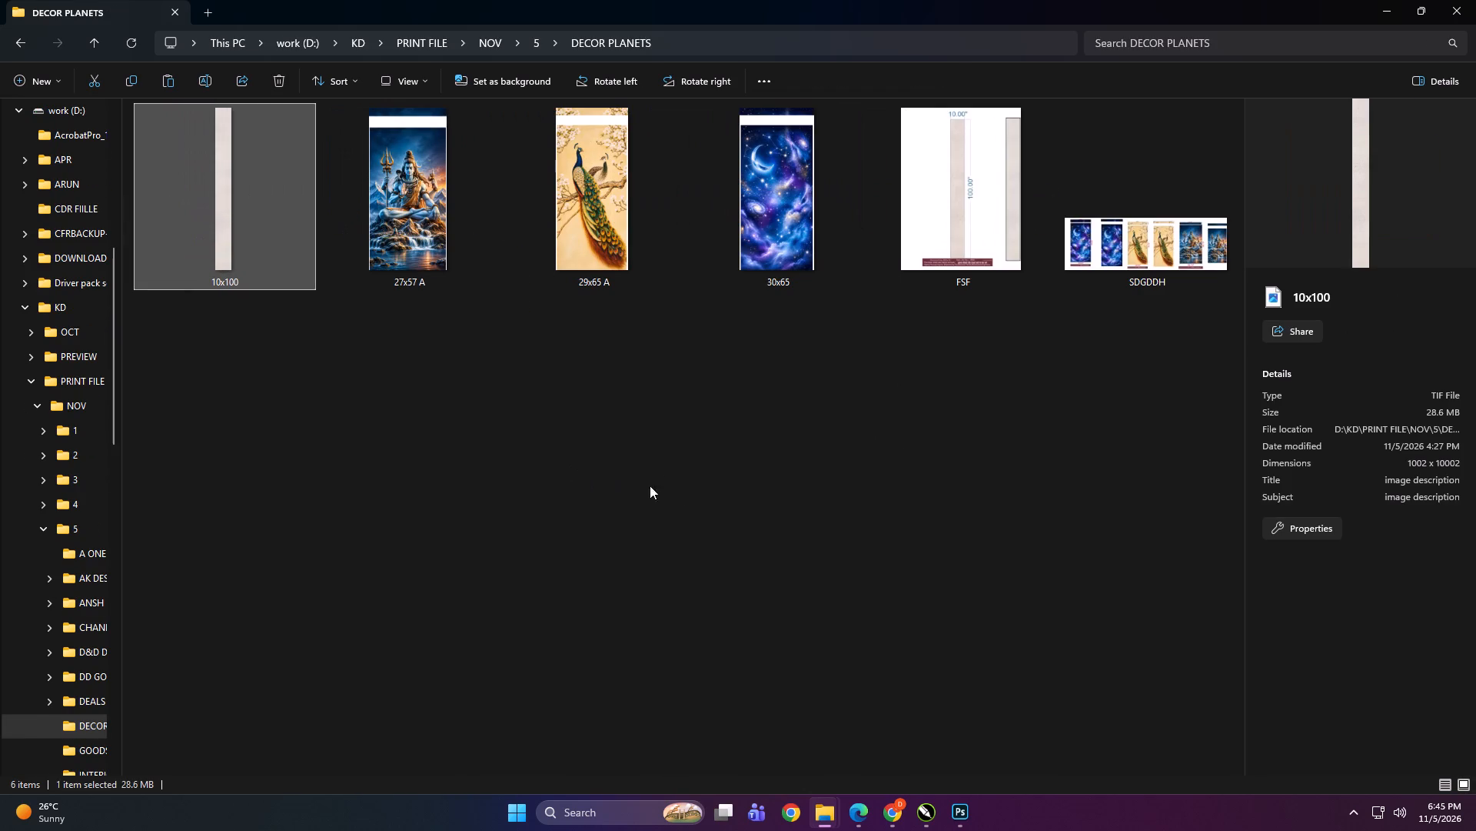
left_click(690, 490)
key("BackSpace")
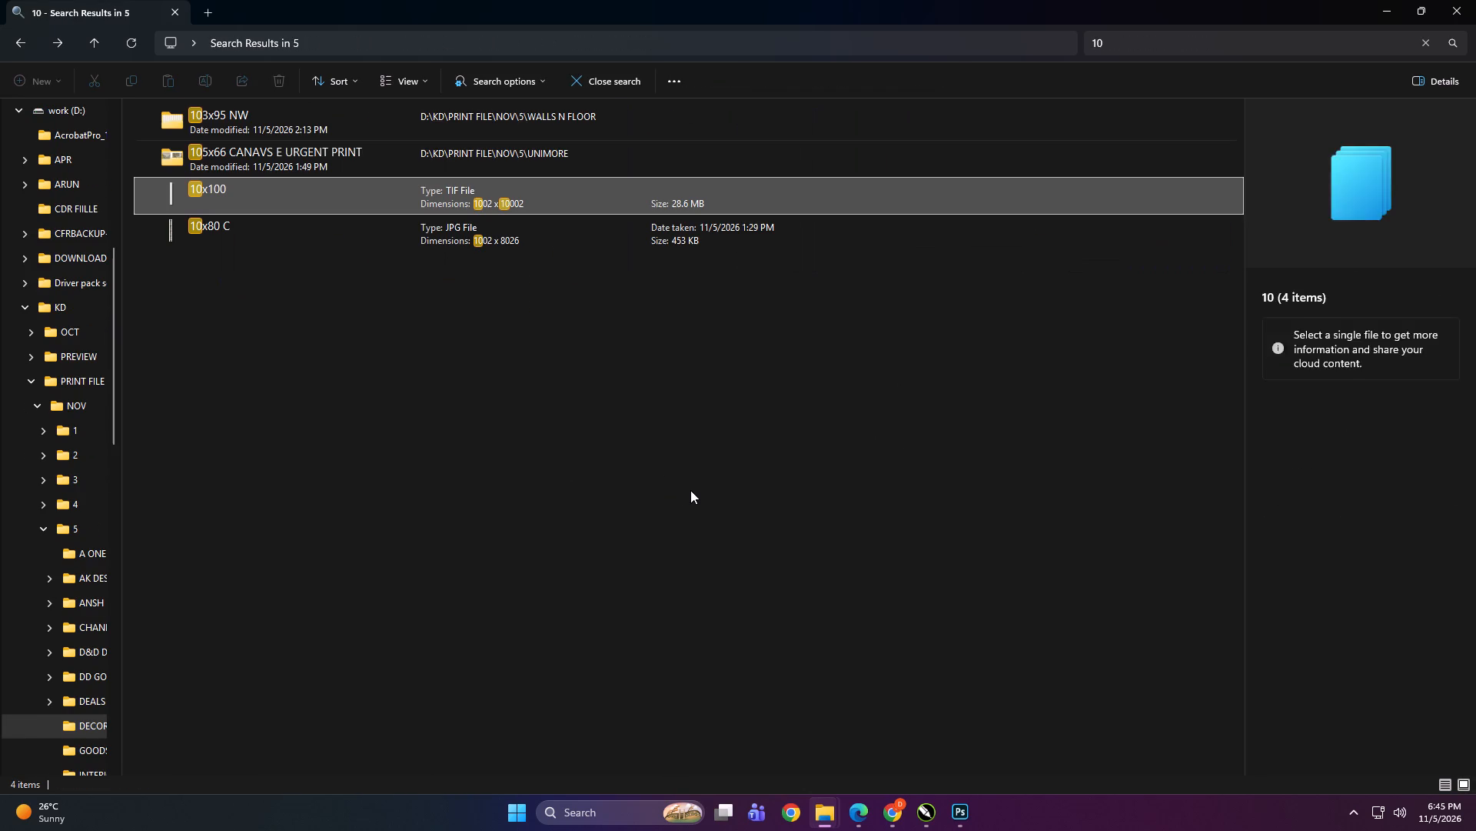
left_click(627, 498)
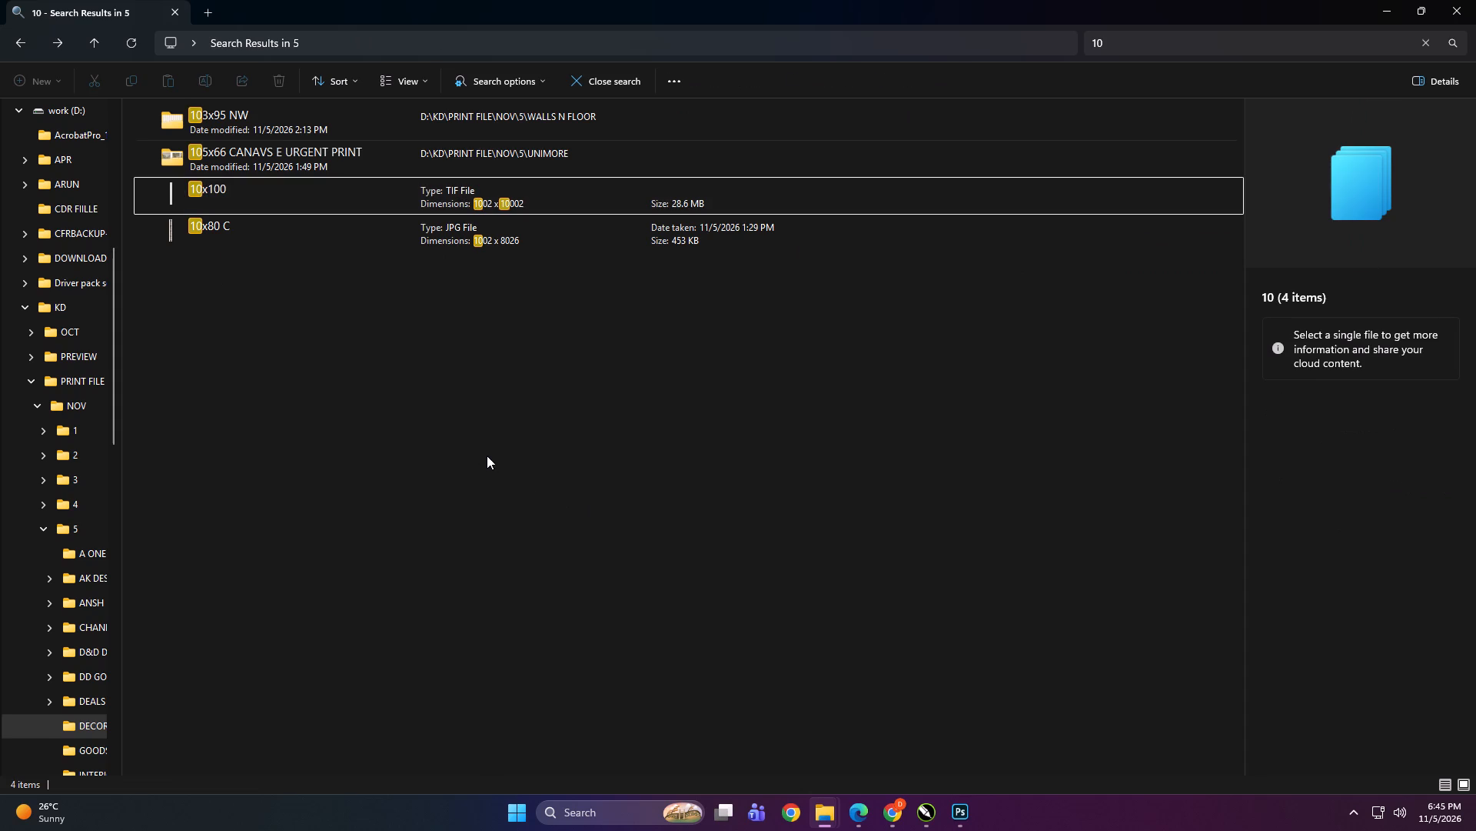
key("BackSpace")
Copy the DECOR PLANETS folder from NOV > 5 to USB Drive (E:).
left_click(1059, 182)
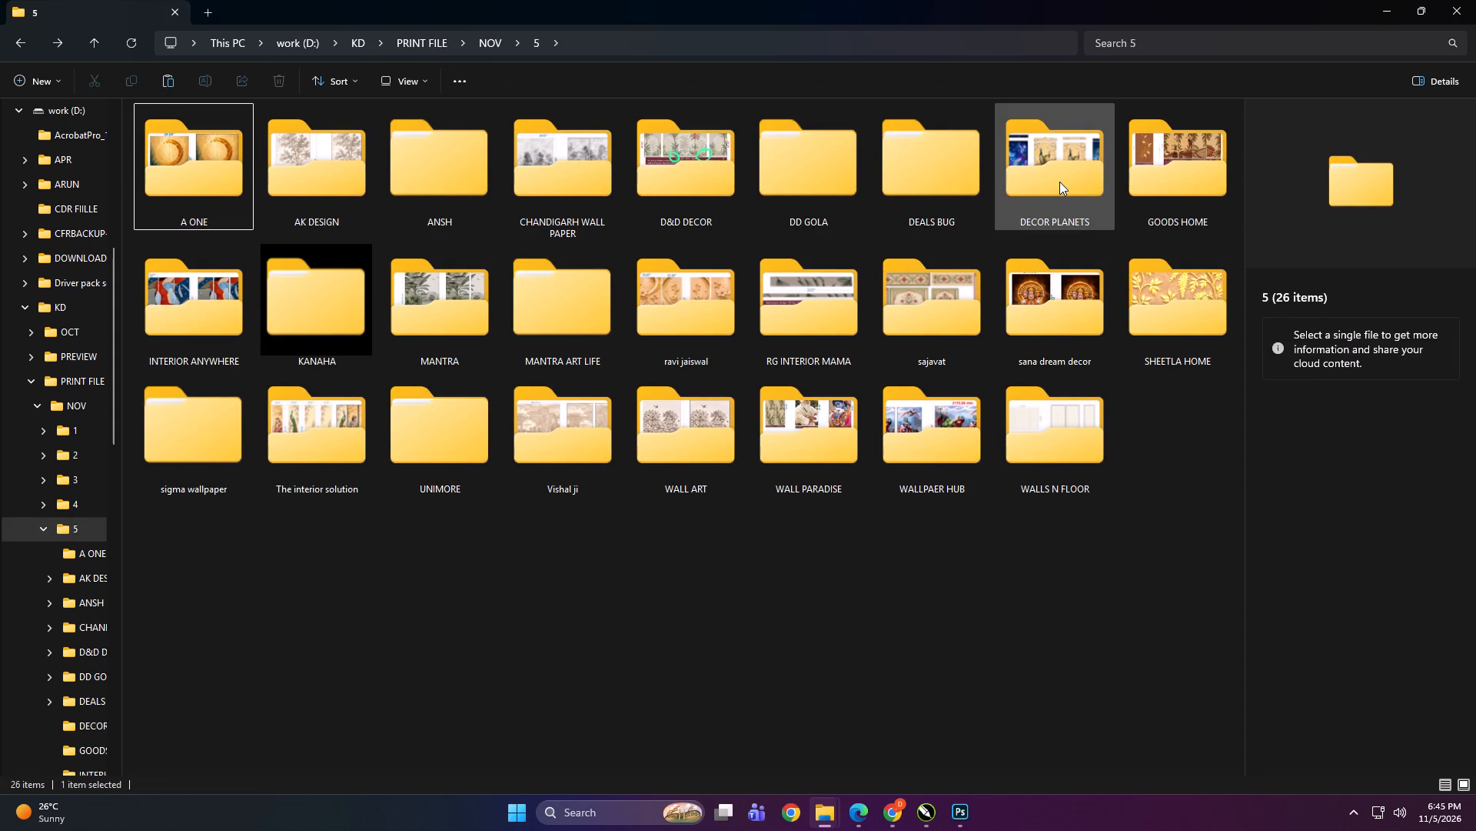
key("ctrl+c")
scroll(37, 568, "up", 5)
left_click(57, 516)
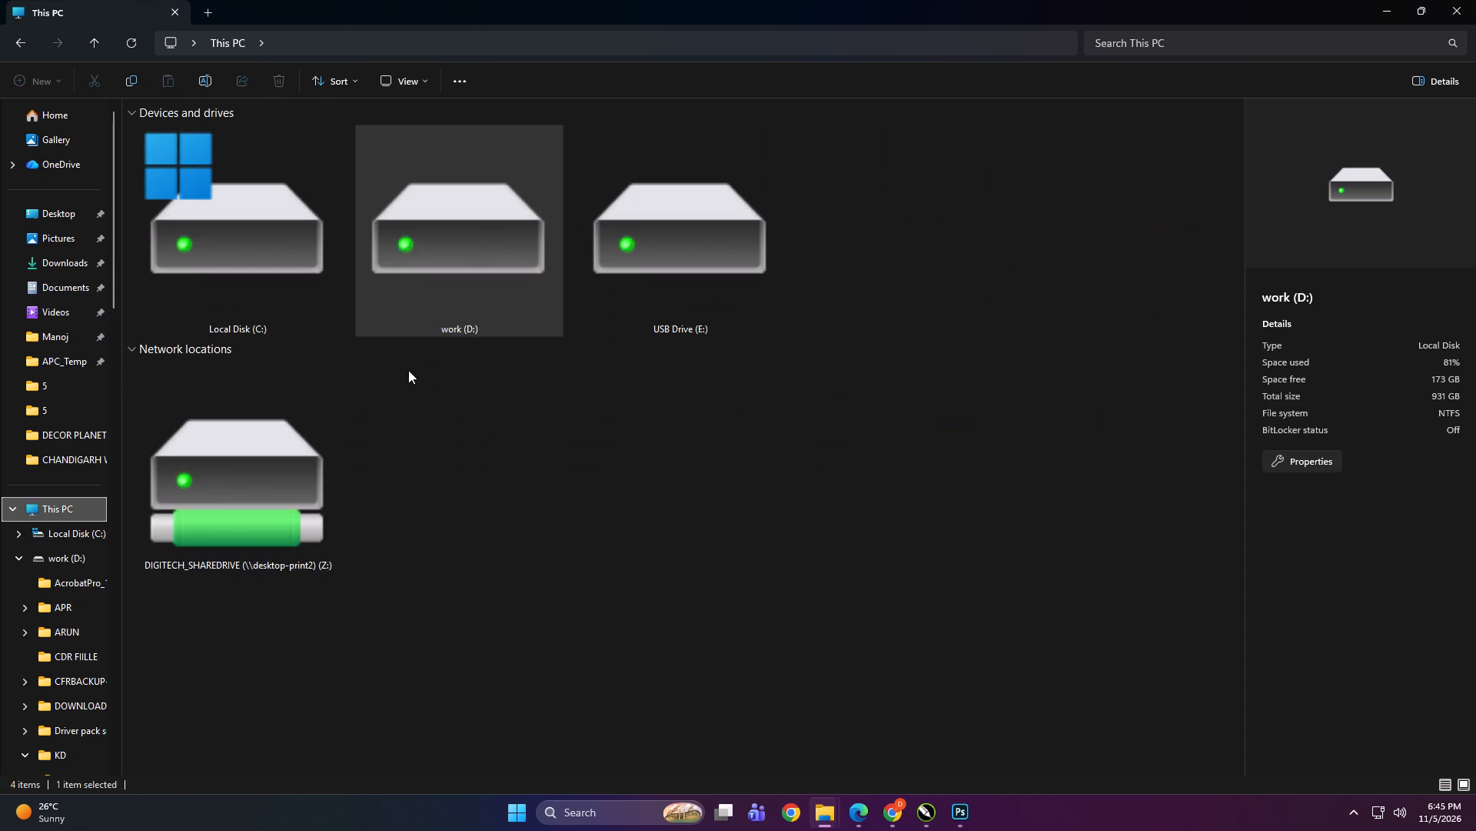
triple_click(683, 237)
right_click(578, 361)
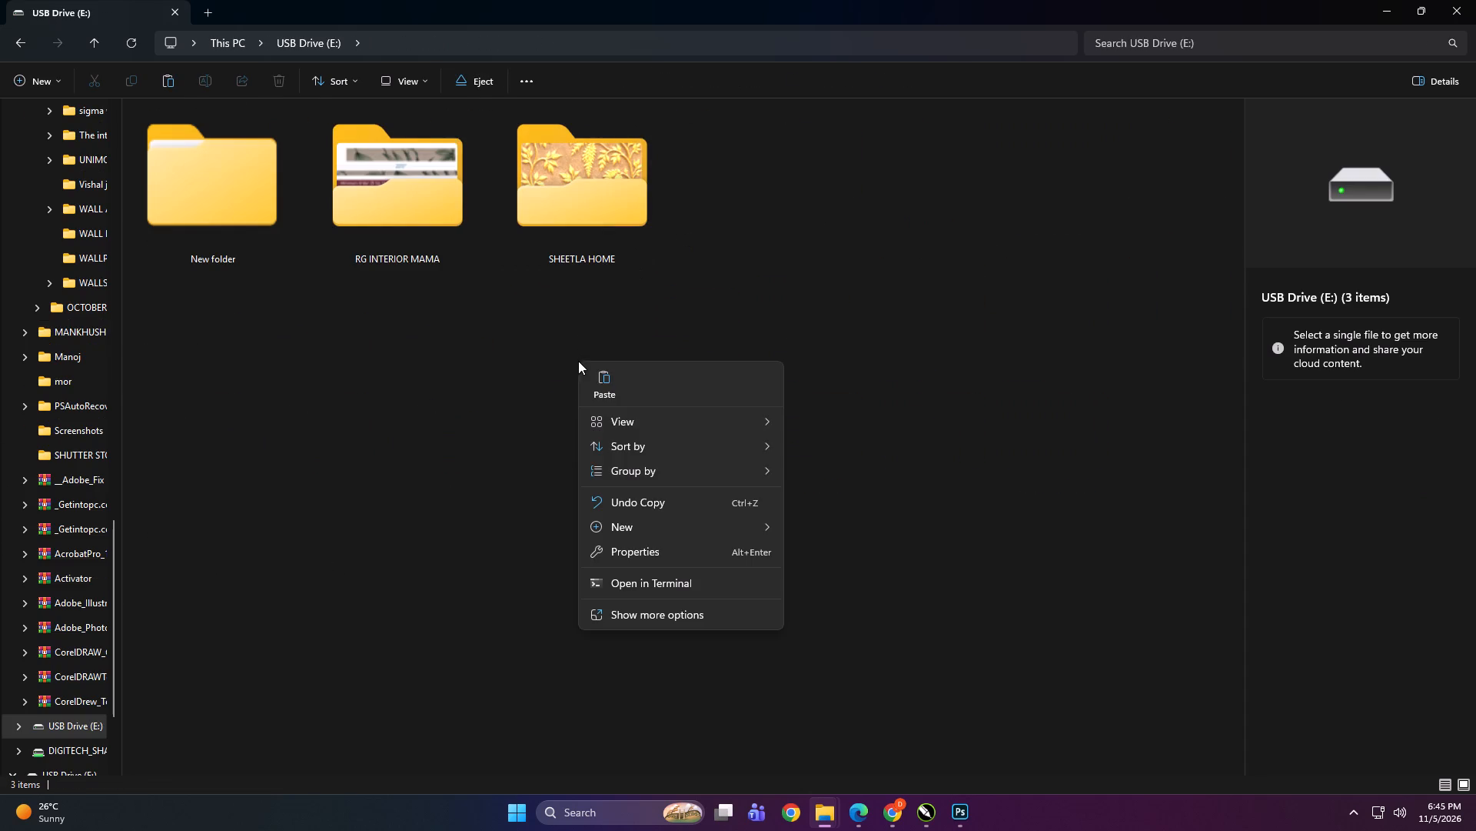
left_click(593, 375)
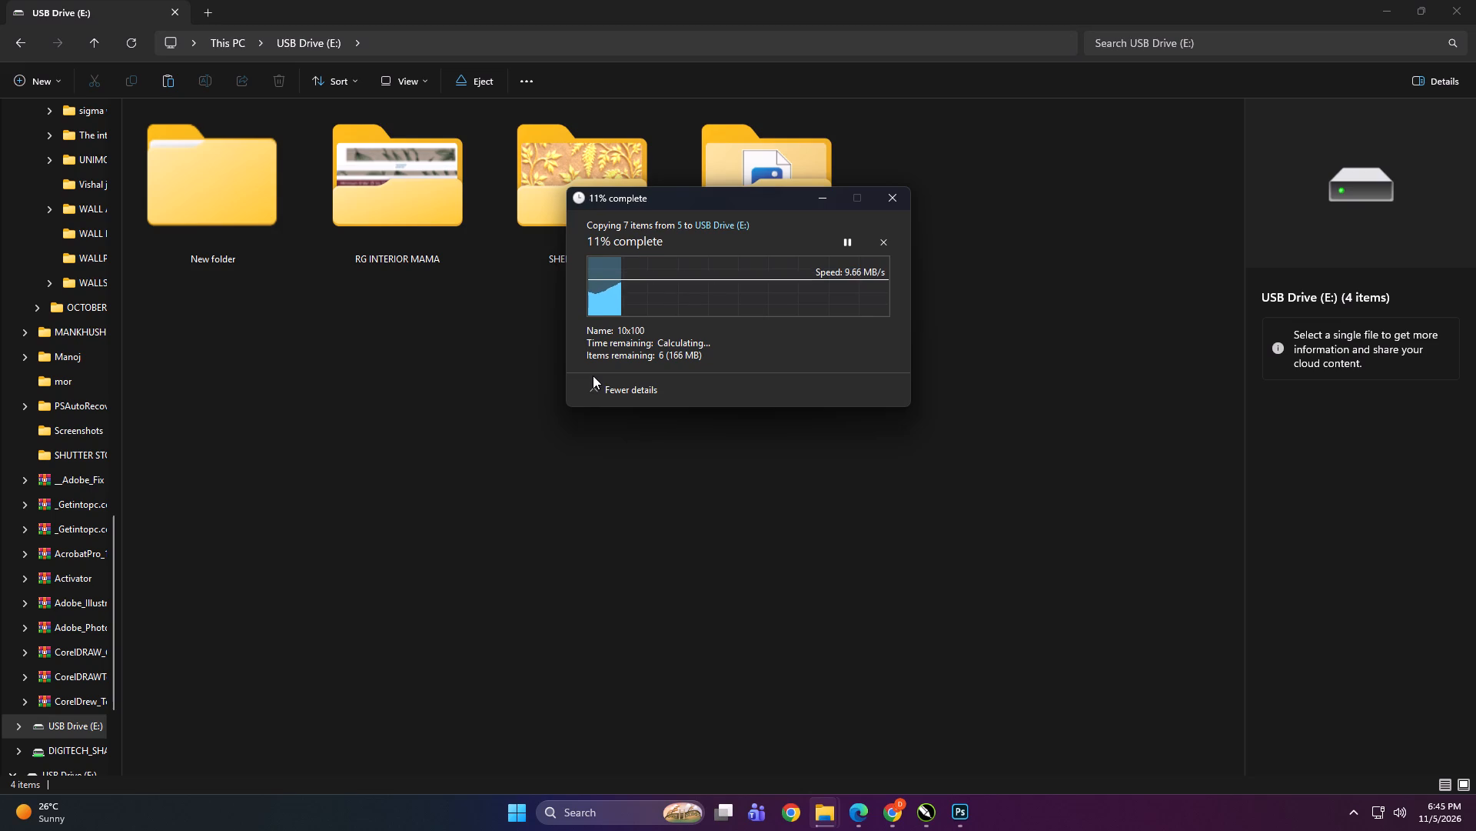
double_click(526, 466)
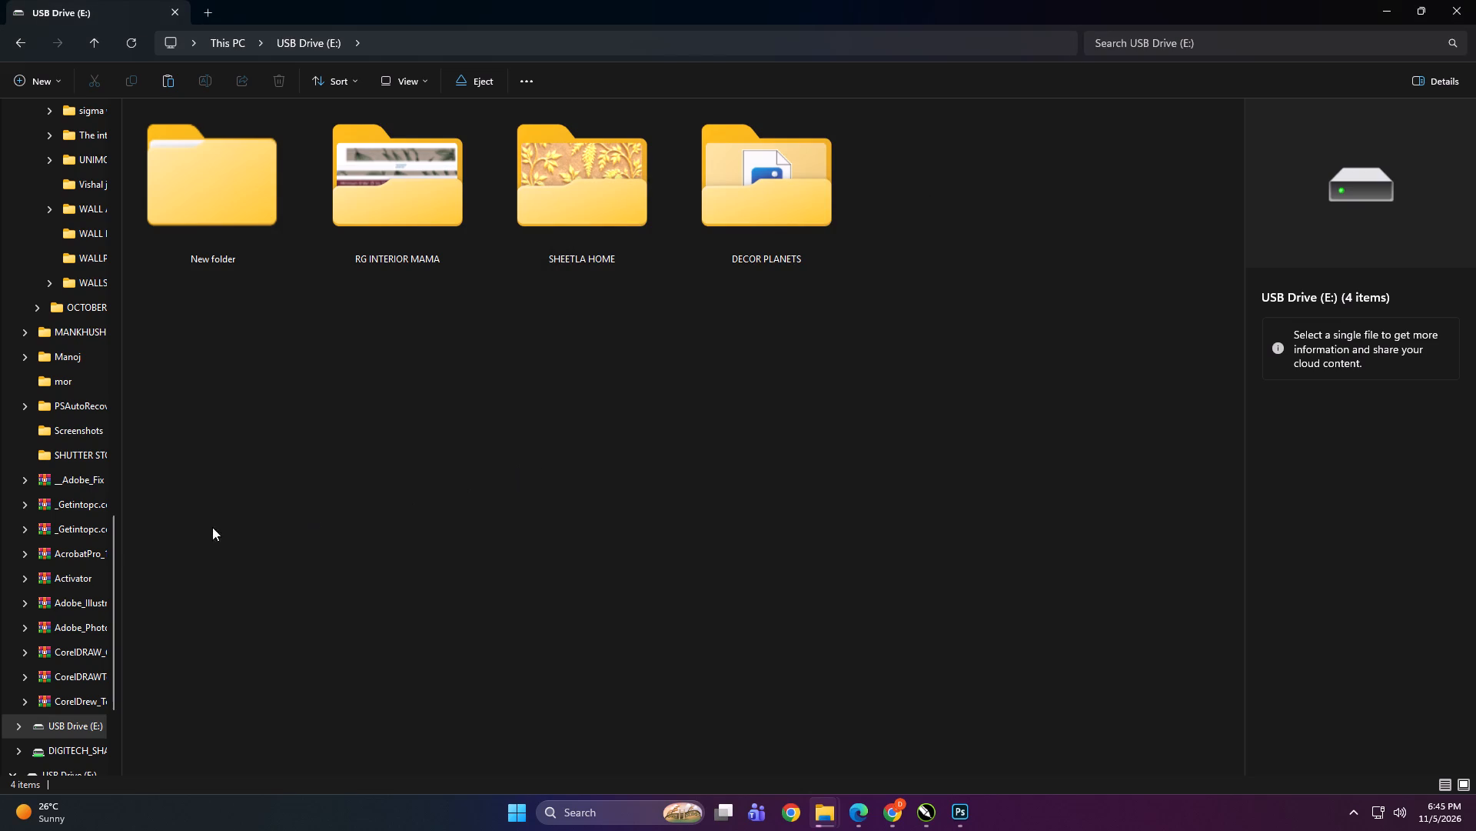
Return to KD > PRINT FILE > NOV > 5 on the work drive and look through the customer folders.
scroll(75, 533, "up", 4)
left_click(75, 509)
left_click(236, 460)
double_click(451, 277)
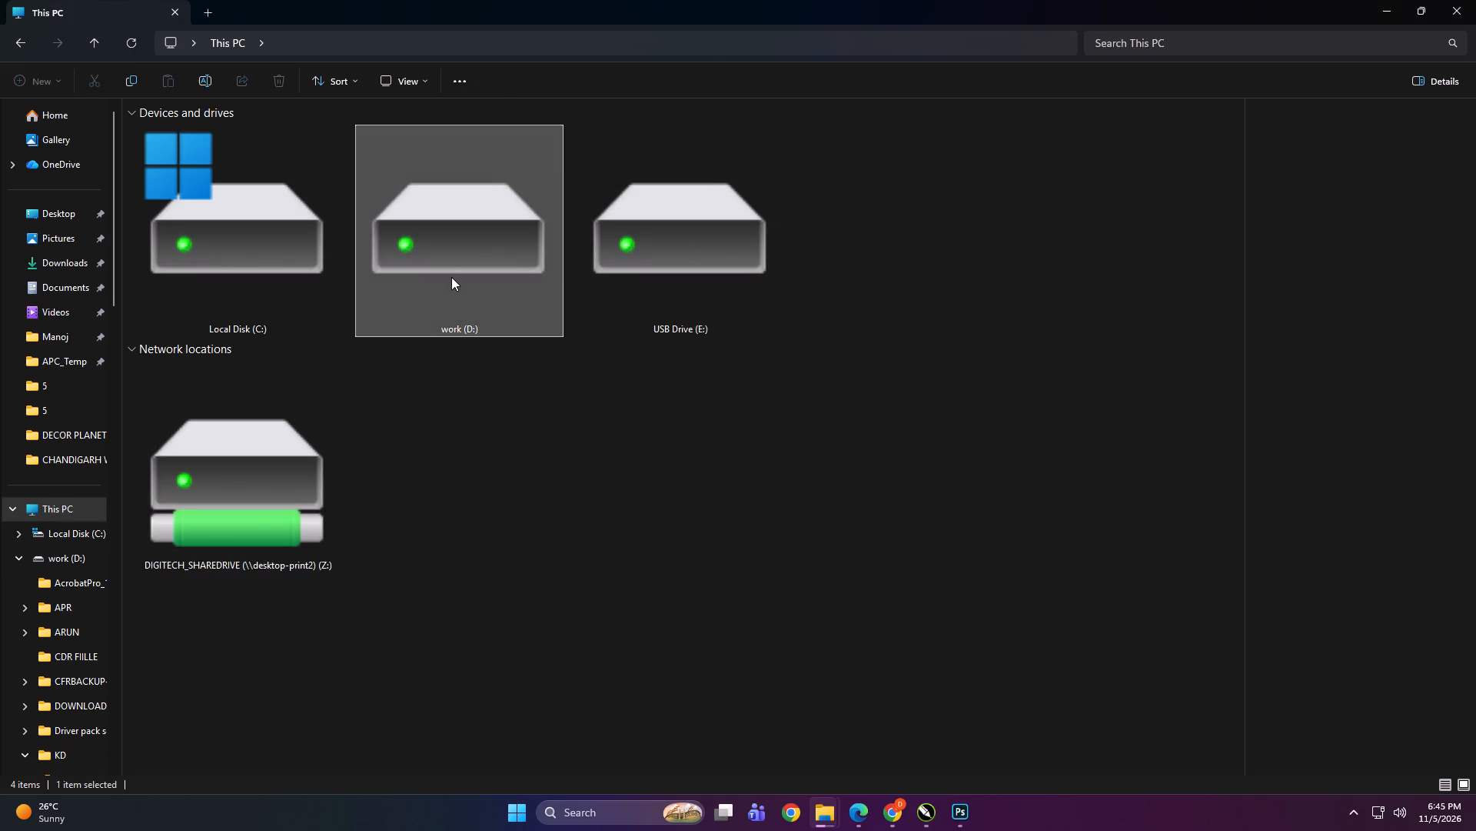
left_click(549, 188)
double_click(184, 372)
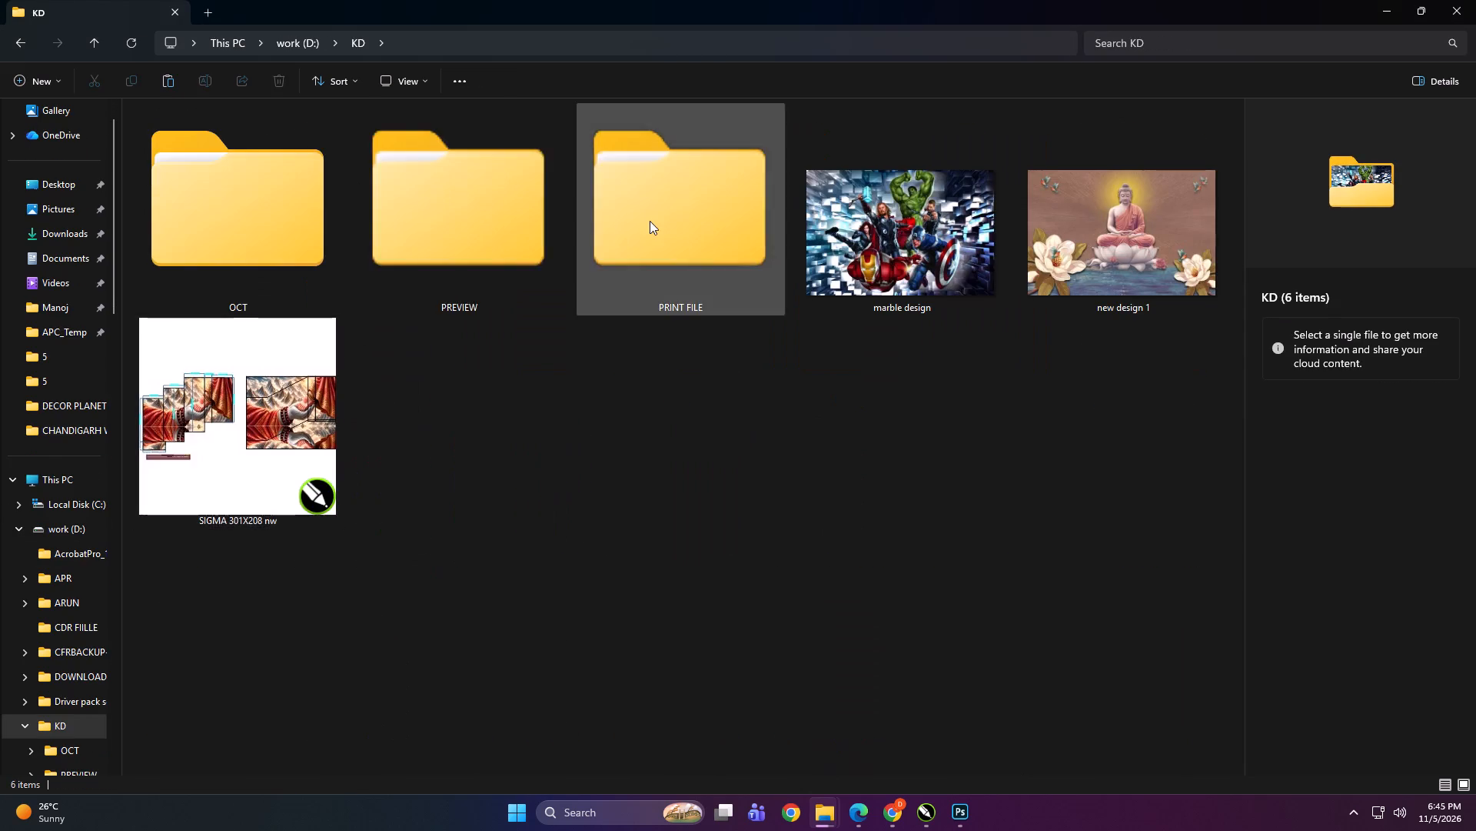
double_click(650, 221)
left_click(288, 220)
double_click(421, 222)
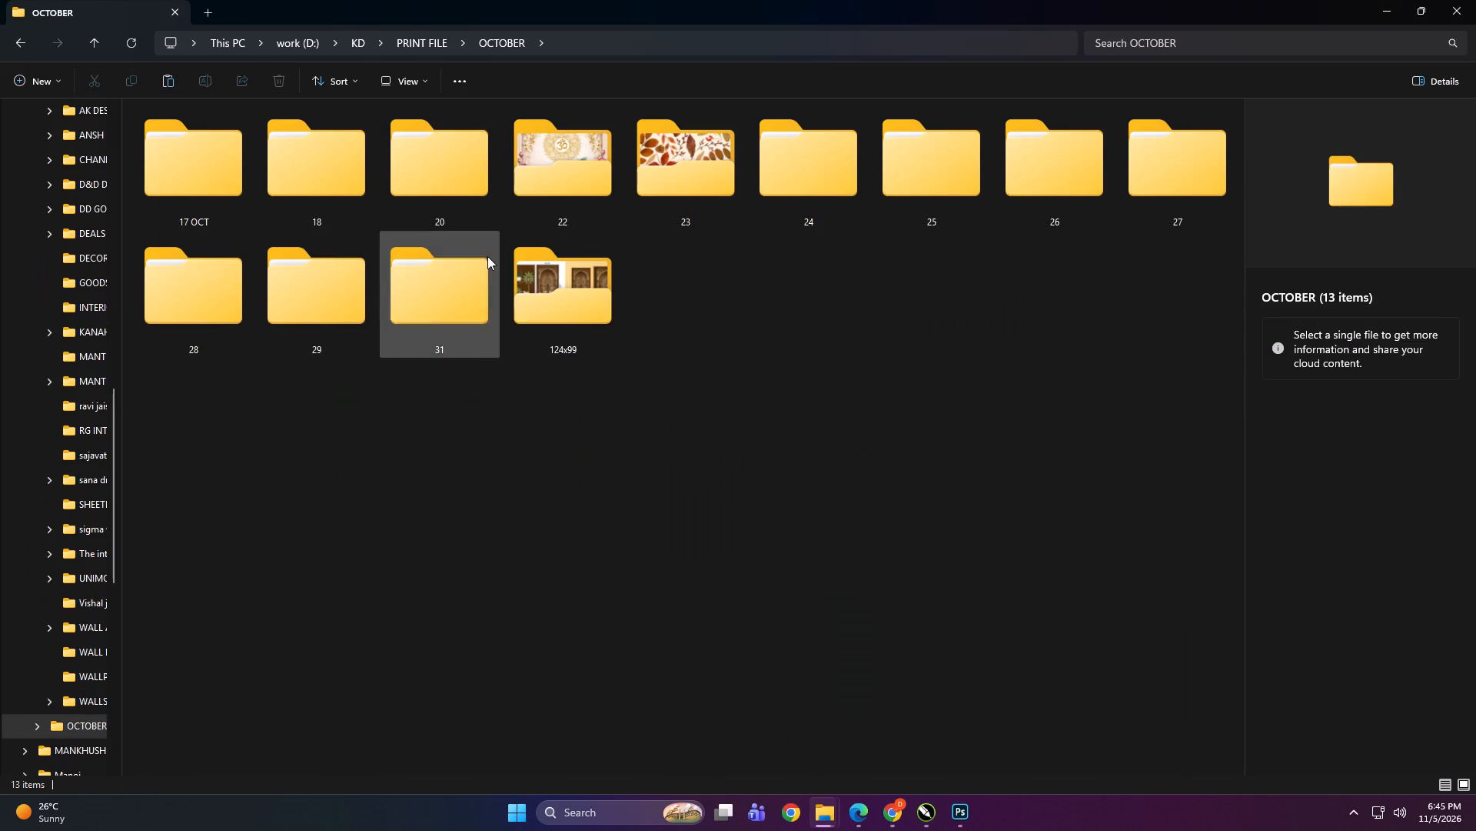
left_click(682, 387)
key("BackSpace")
double_click(271, 193)
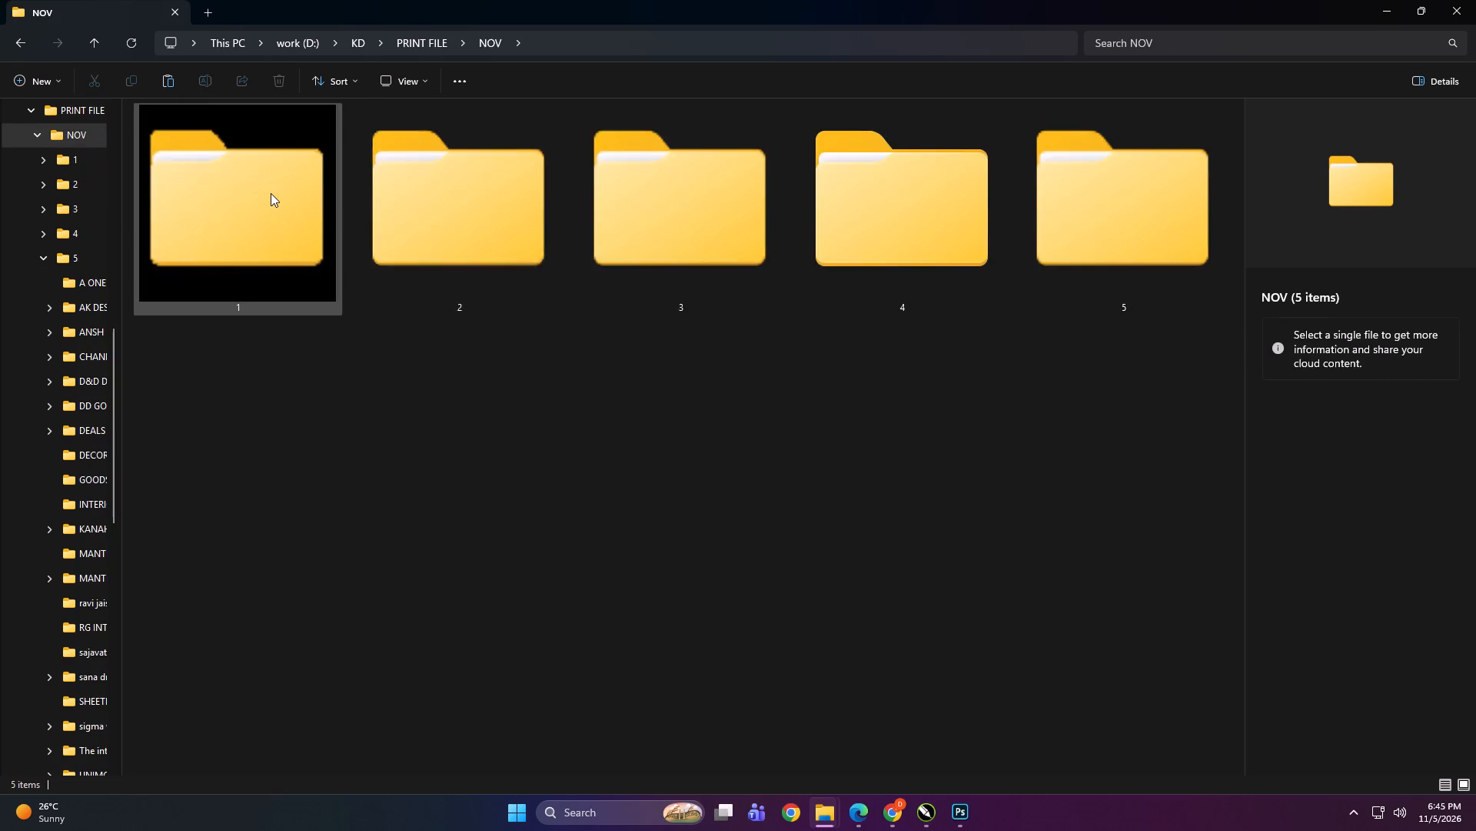
double_click(1053, 196)
scroll(544, 494, "up", 3, "ctrl")
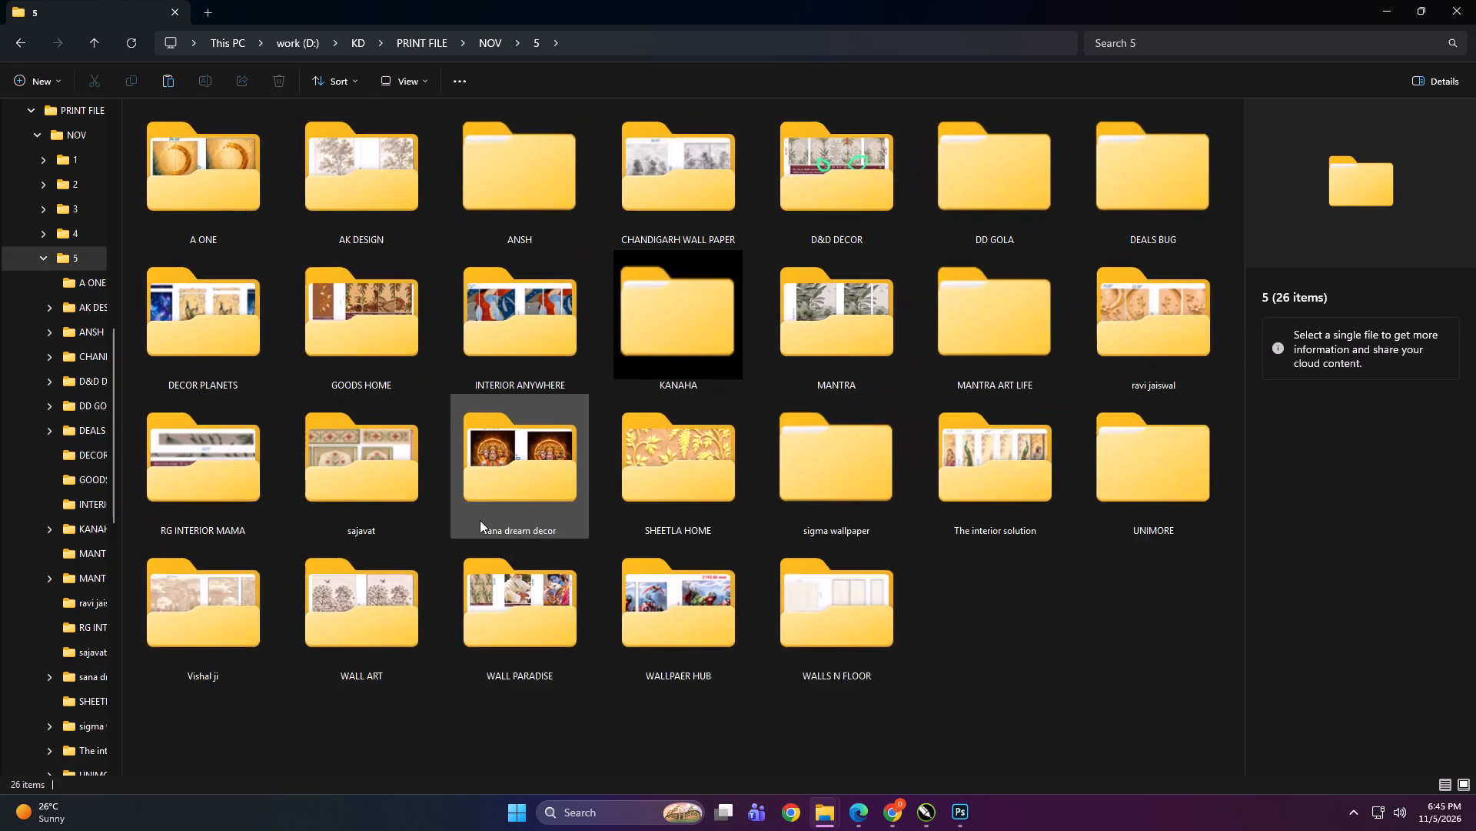
scroll(521, 476, "down", 2, "ctrl")
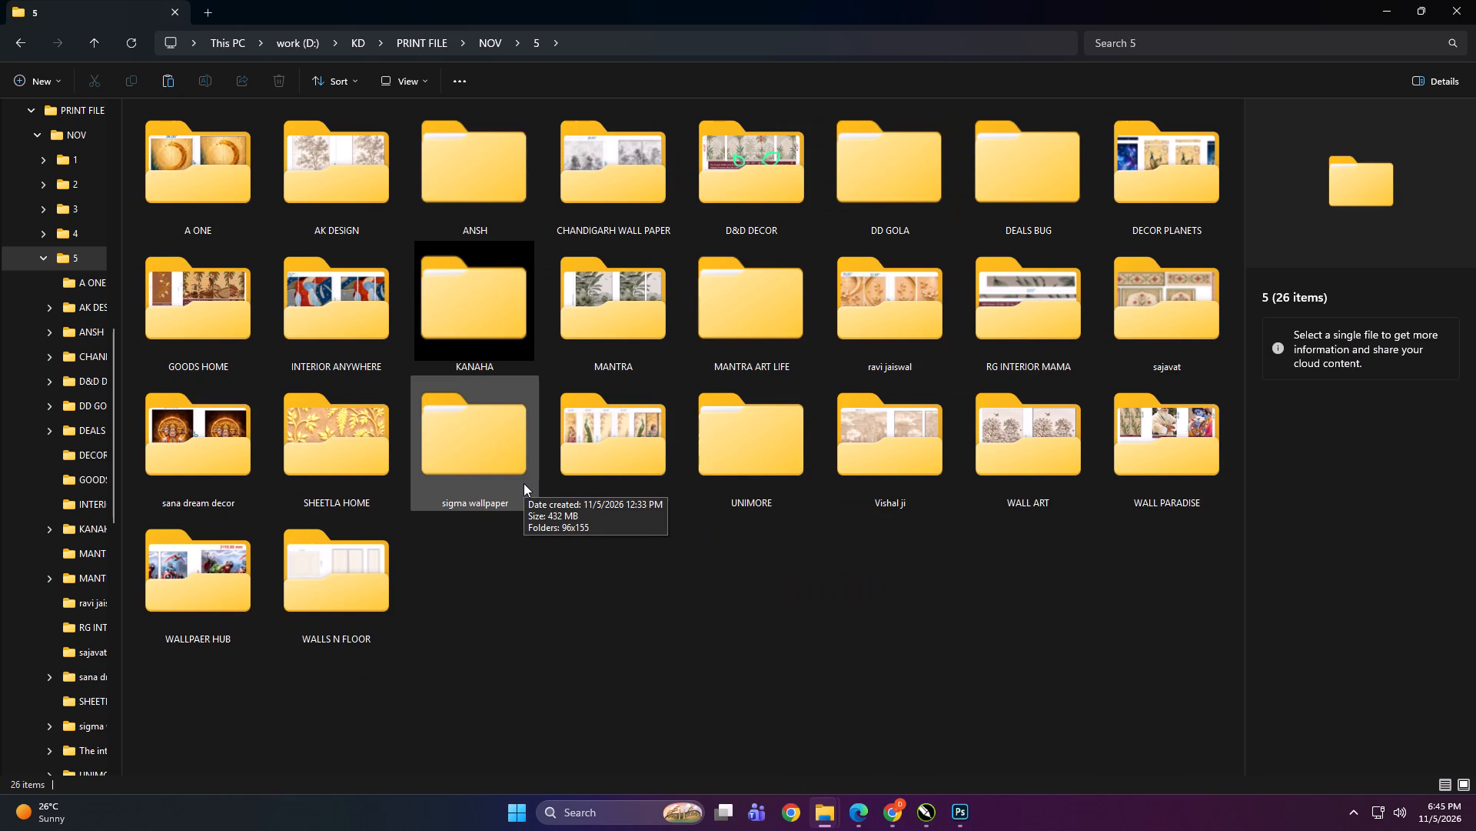
left_click(598, 632)
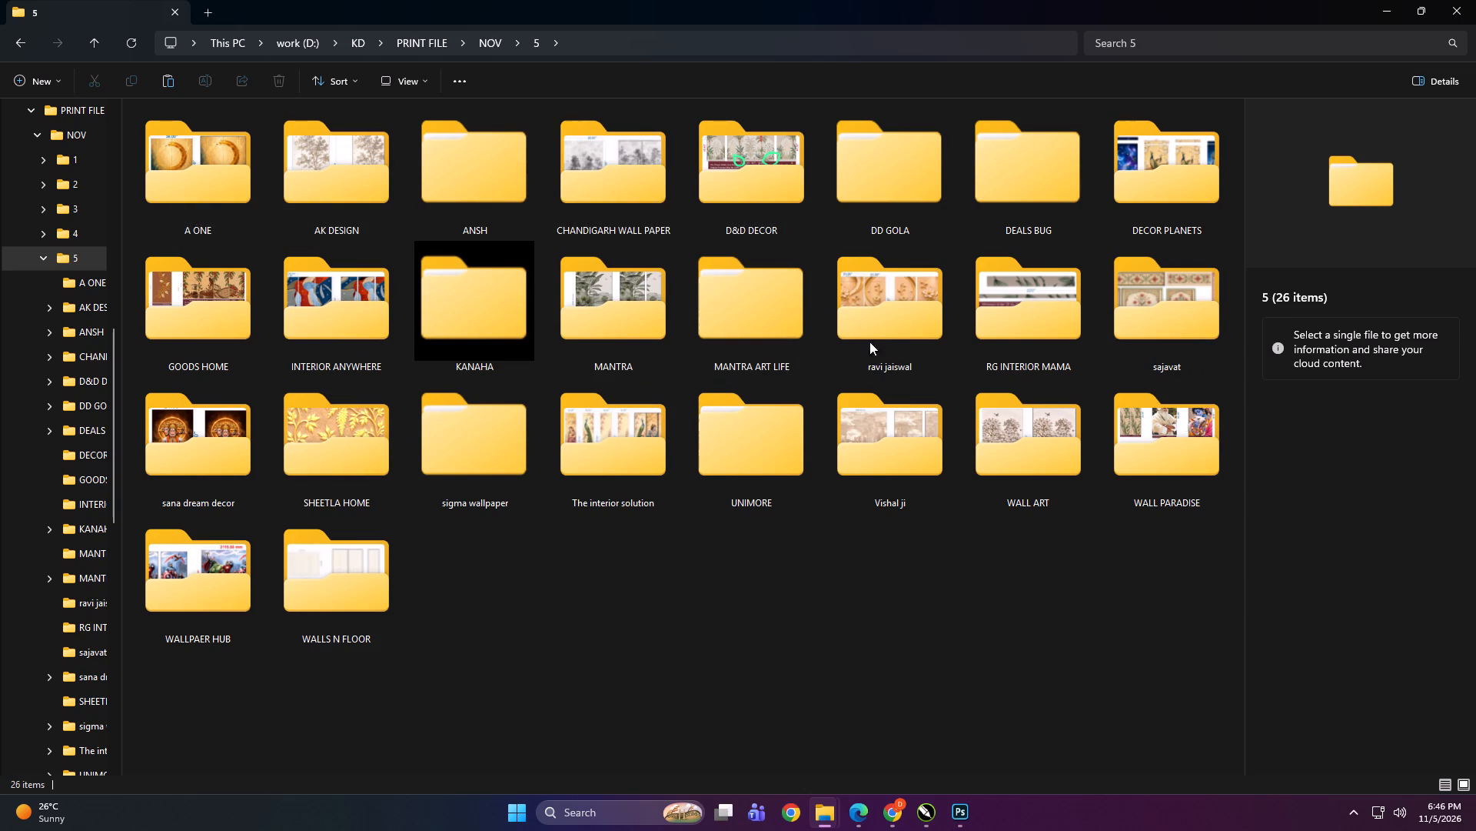
Open the RG INTERIOR MAMA folder on USB Drive (E:) and examine its print files as larger thumbnails.
scroll(67, 529, "up", 4)
left_click(65, 511)
double_click(641, 259)
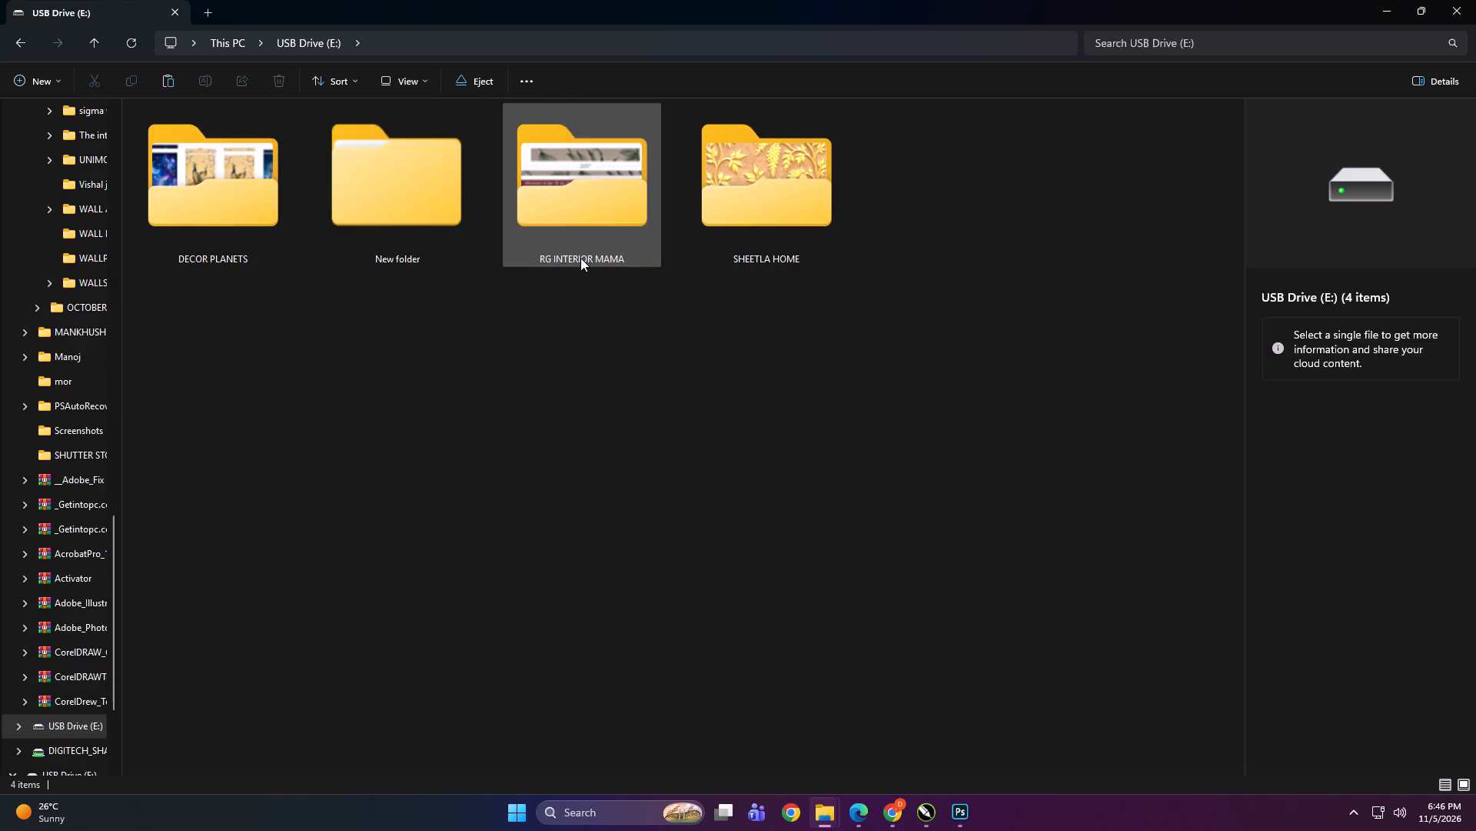
double_click(576, 200)
scroll(530, 389, "up", 4, "ctrl")
scroll(530, 392, "down", 1, "ctrl")
scroll(530, 392, "up", 20, "ctrl")
scroll(530, 392, "up", 2, "ctrl")
scroll(530, 392, "down", 1, "ctrl")
scroll(530, 392, "up", 13, "ctrl")
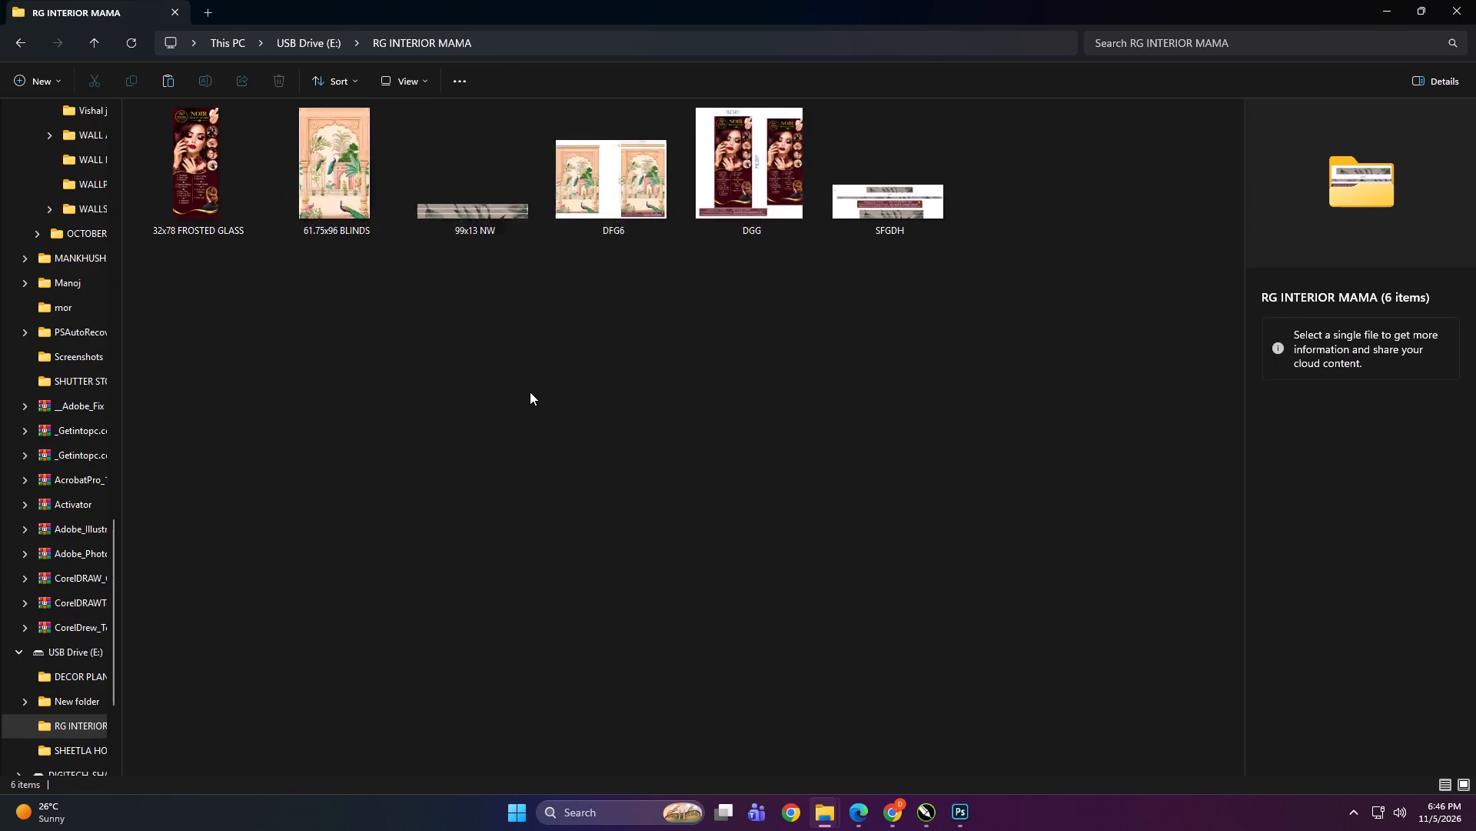
scroll(530, 392, "up", 2, "ctrl")
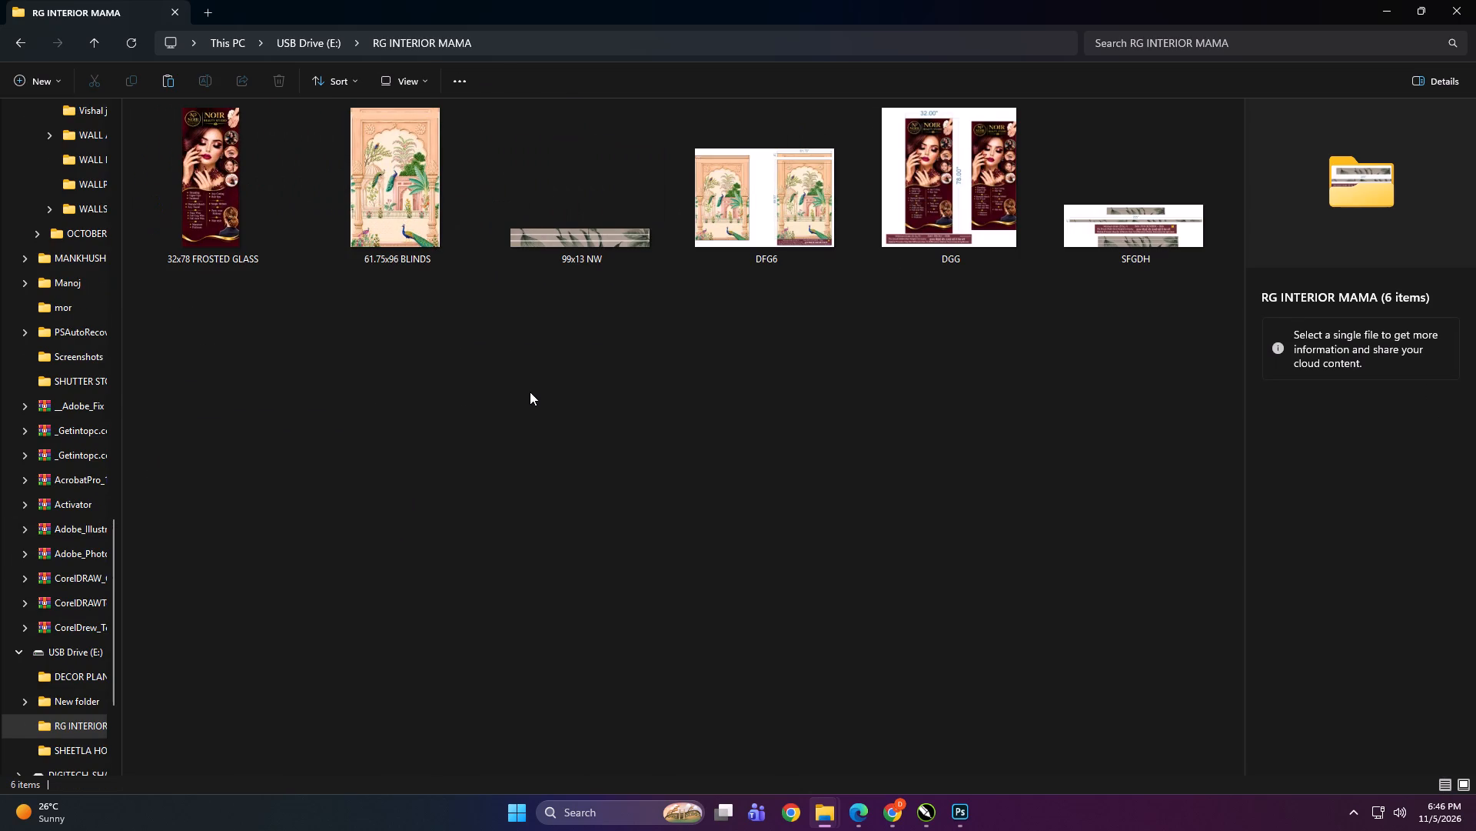
left_click(501, 408)
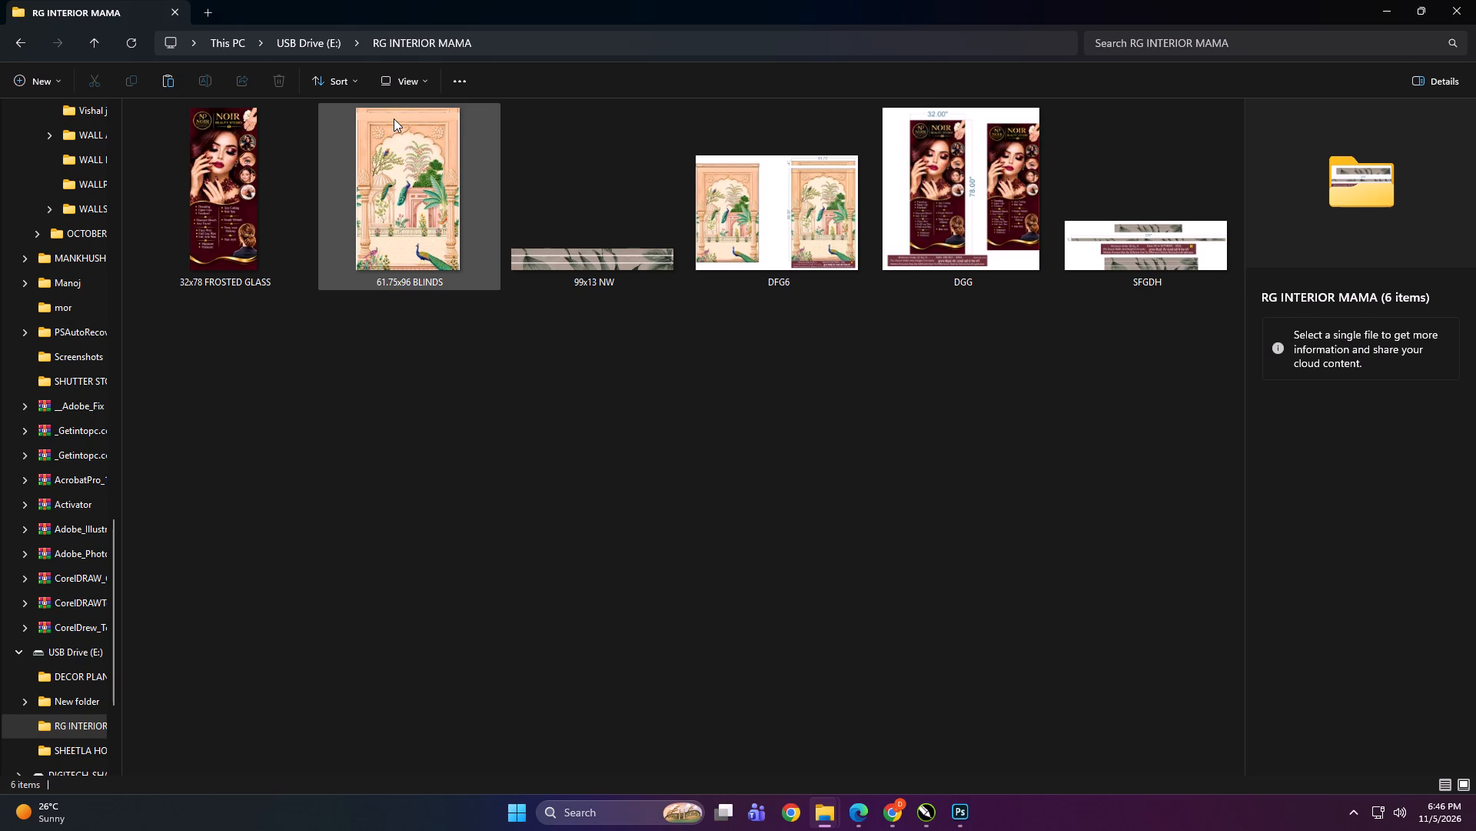
Open the 61.75x96 BLINDS TIF from RG INTERIOR MAMA in Photos and examine the upper part of the artwork up close.
triple_click(394, 120)
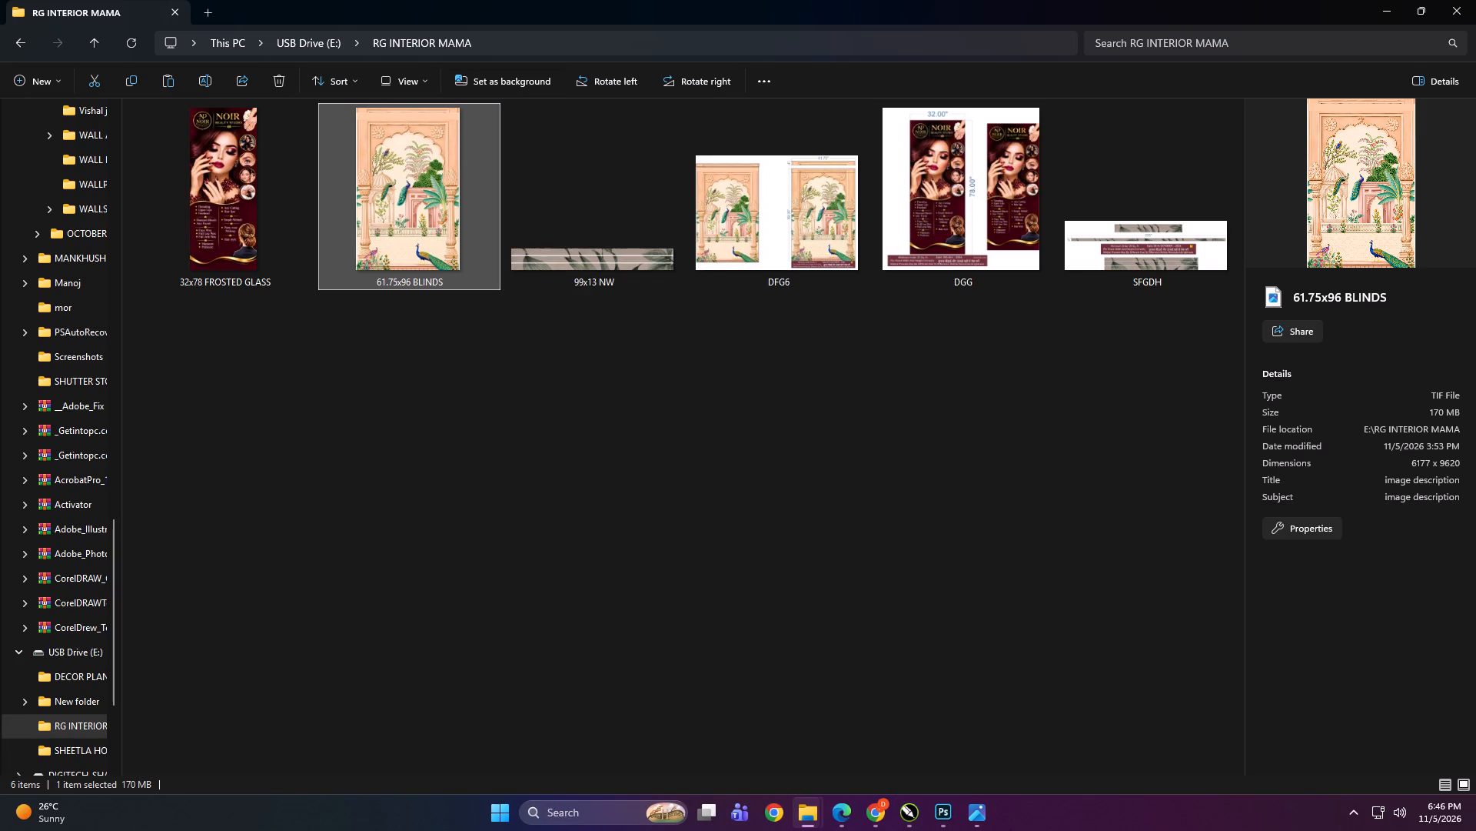
left_click(974, 824)
scroll(741, 0, "up", 7)
left_click_drag(705, 112, 706, 232)
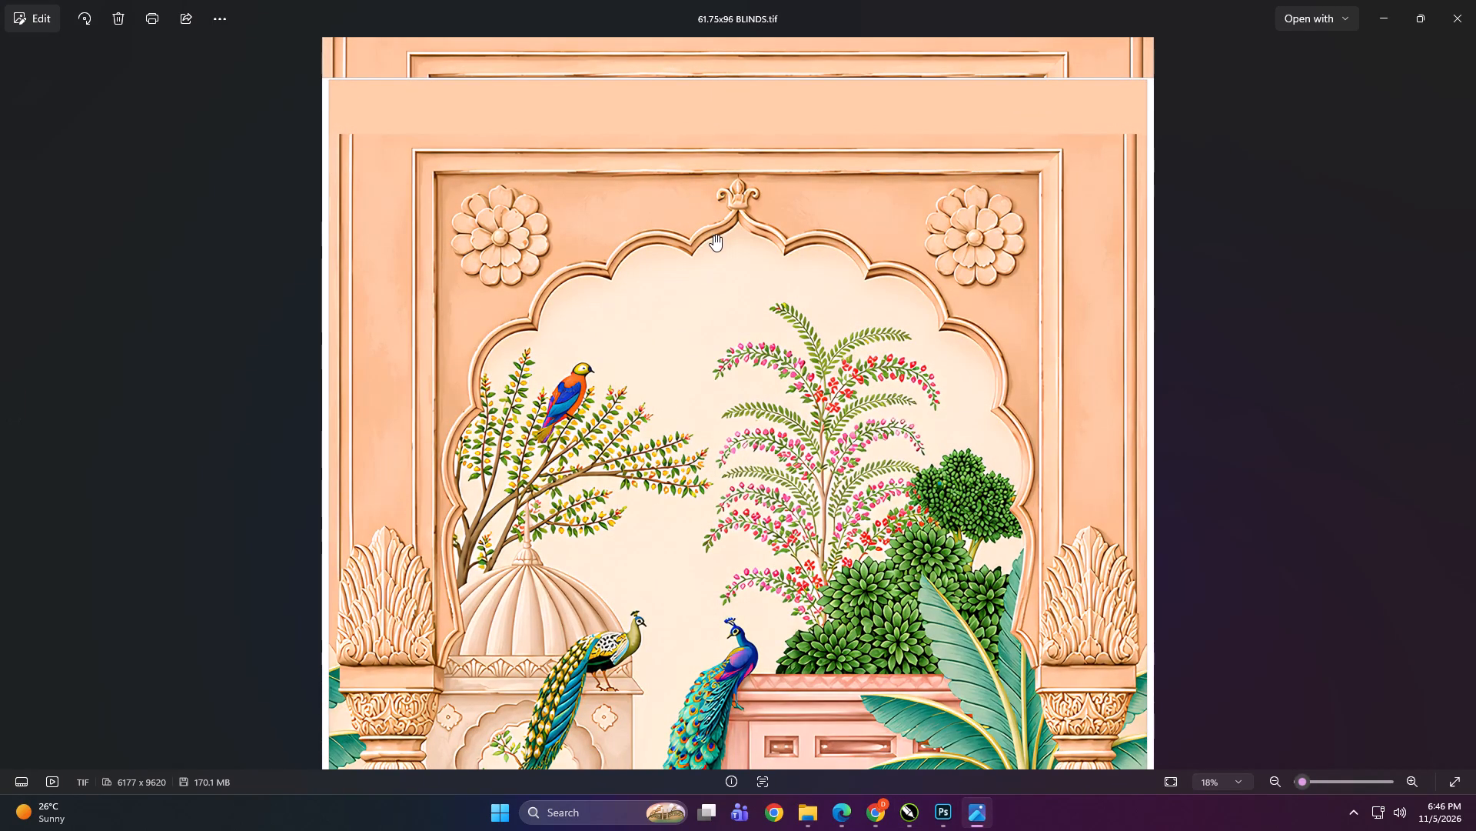
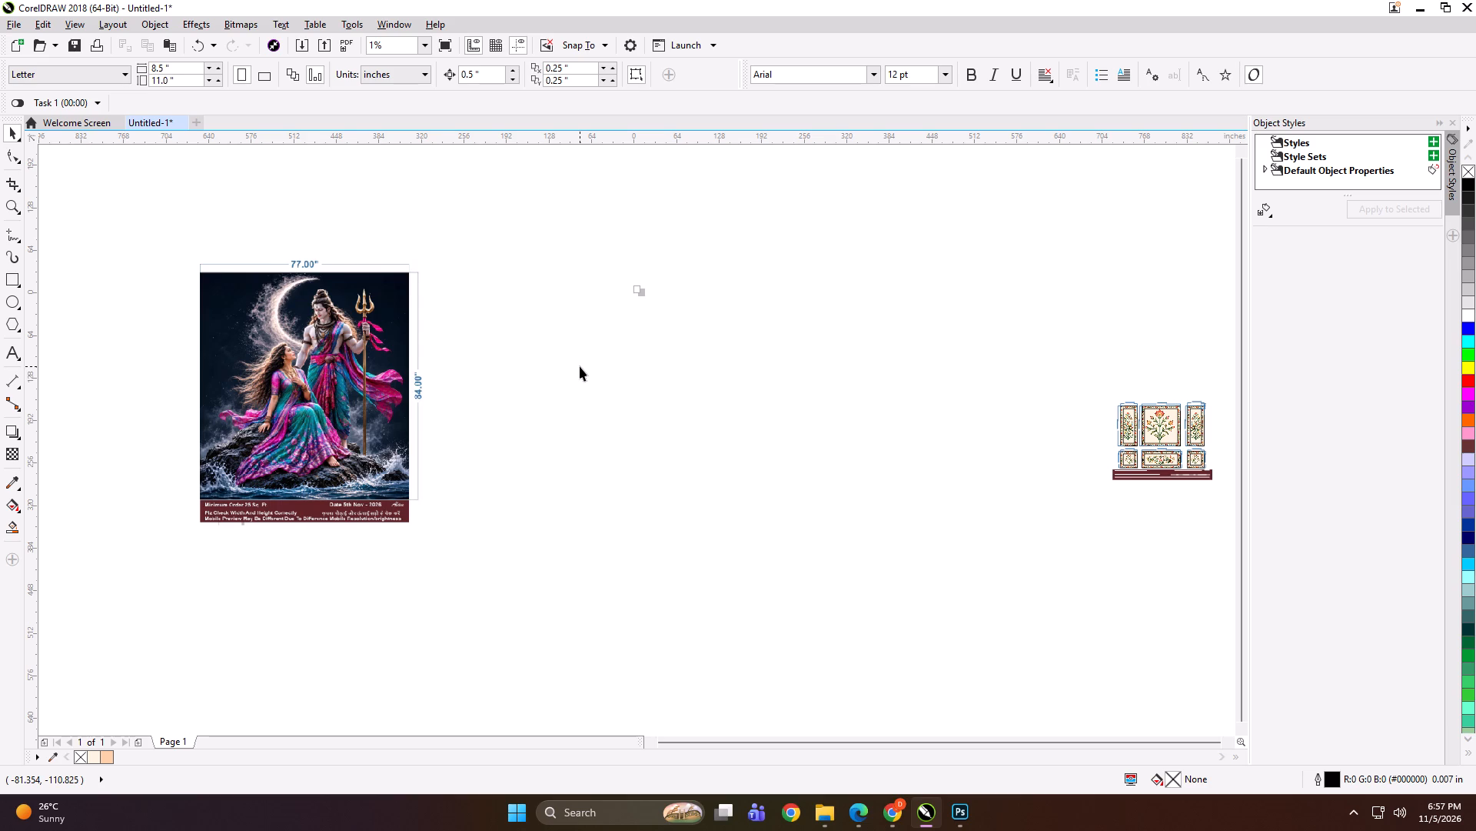
Move the 77 x 84 inch Shiva-Parvati mural preview slightly up and right, to about X -453, Y -90 inches, leaving it deselected.
scroll(190, 340, "up", 1)
scroll(373, 354, "down", 1)
left_click_drag(262, 398, 286, 356)
double_click(682, 362)
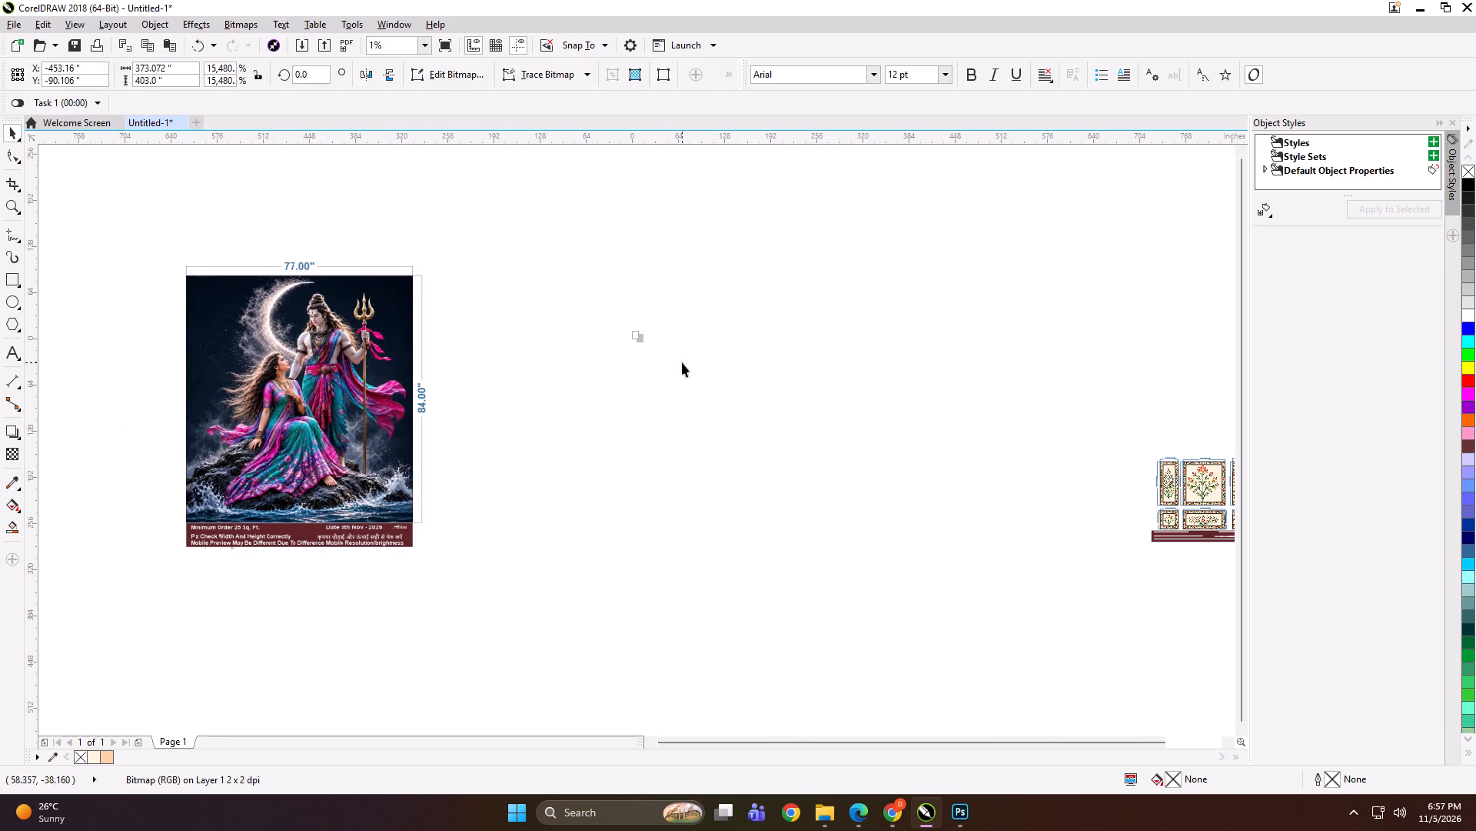
Draw a rectangle on the empty area beside the Shiva mural and set its size to 77 x 84 inches.
left_click(8, 279)
left_click_drag(655, 276, 758, 471)
key("space")
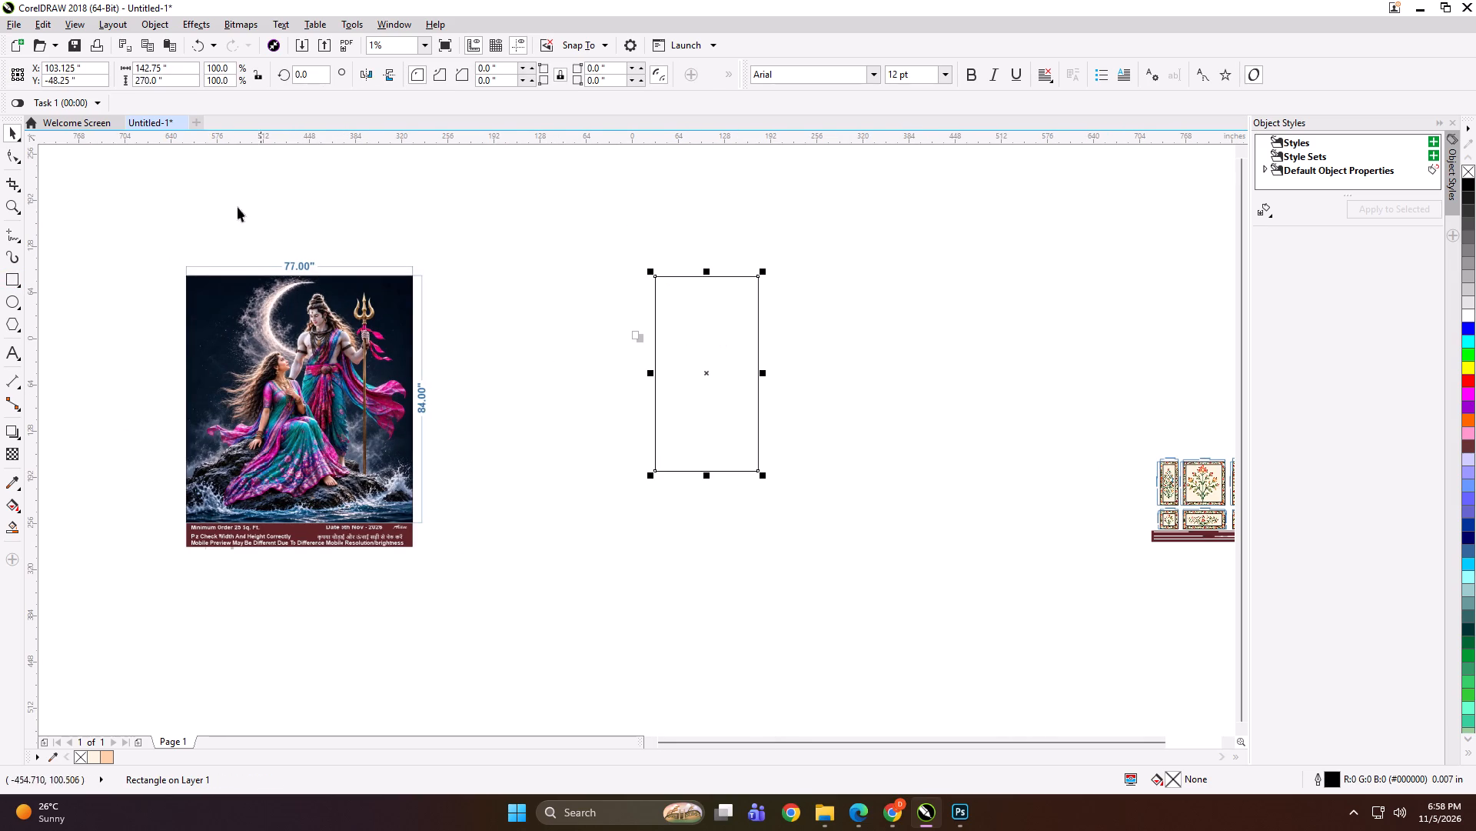
left_click(173, 63)
key("ctrl+a")
type("77")
key("Tab")
type("84")
key("Return")
key("period")
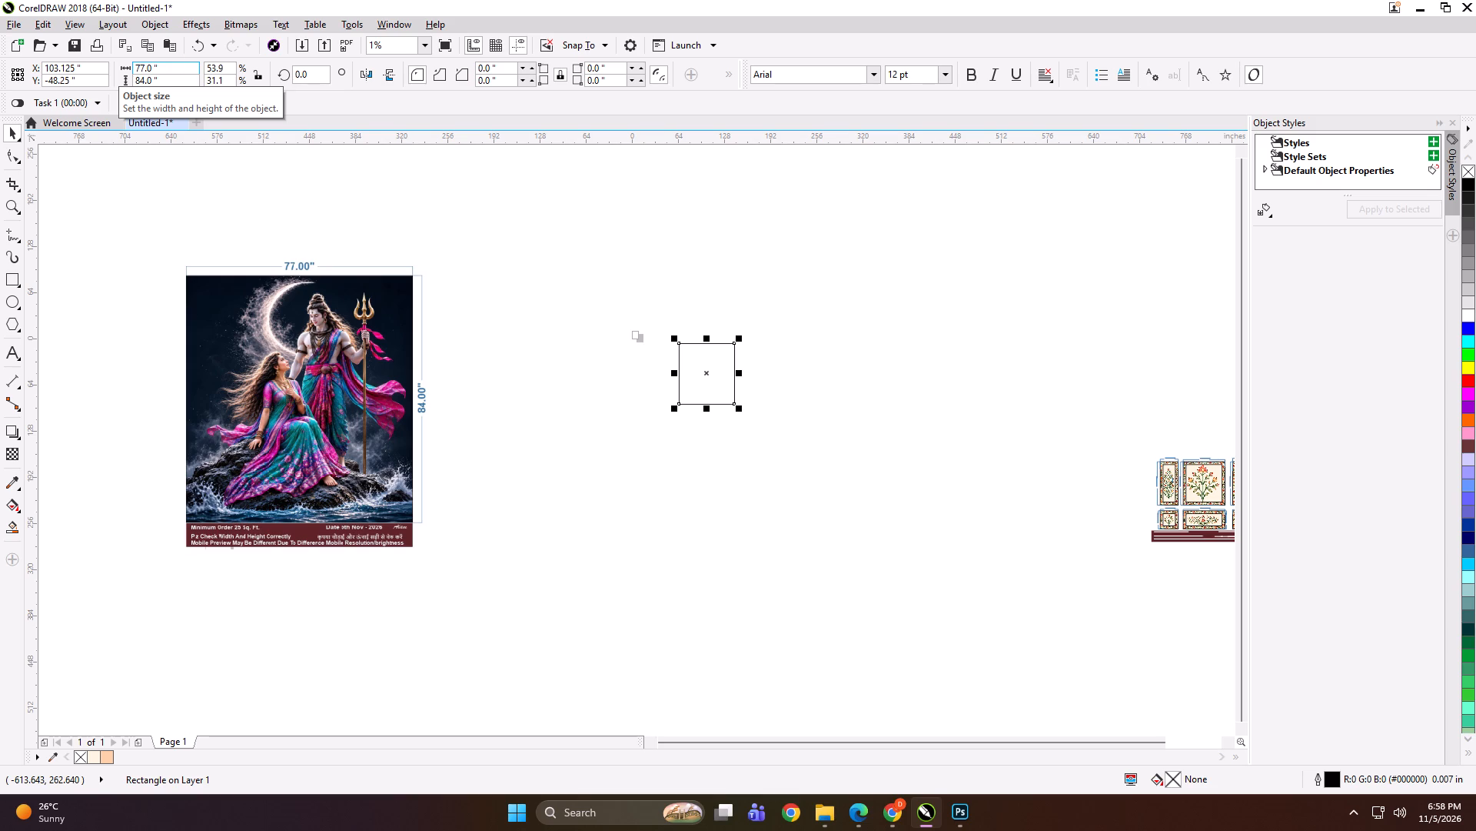
Duplicate the 77 x 84 rectangle, set the copy's width to 49 inches, and align it to the original's left edge.
key("plus")
key("space")
left_click(165, 65)
key("ctrl+a")
key("4")
key("Return")
key("space")
scroll(681, 368, "up", 1)
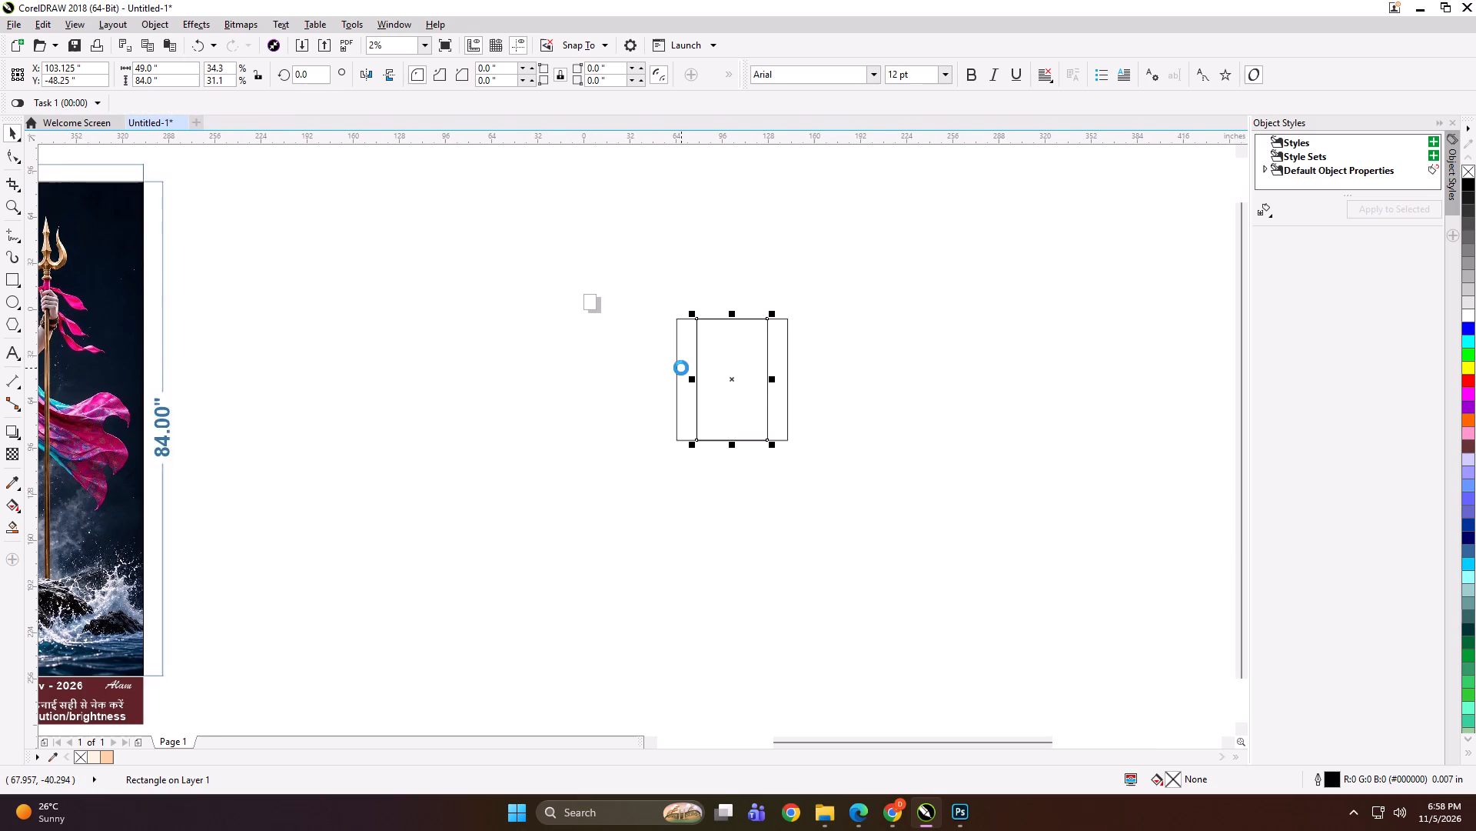
left_click(684, 353, "shift")
key("l")
left_click(692, 262)
Mirror a copy of the 49-inch panel to its right, nudge it left 0.5 inch, and shorten it to the outer rectangle's right edge.
left_click_drag(751, 278, 753, 282)
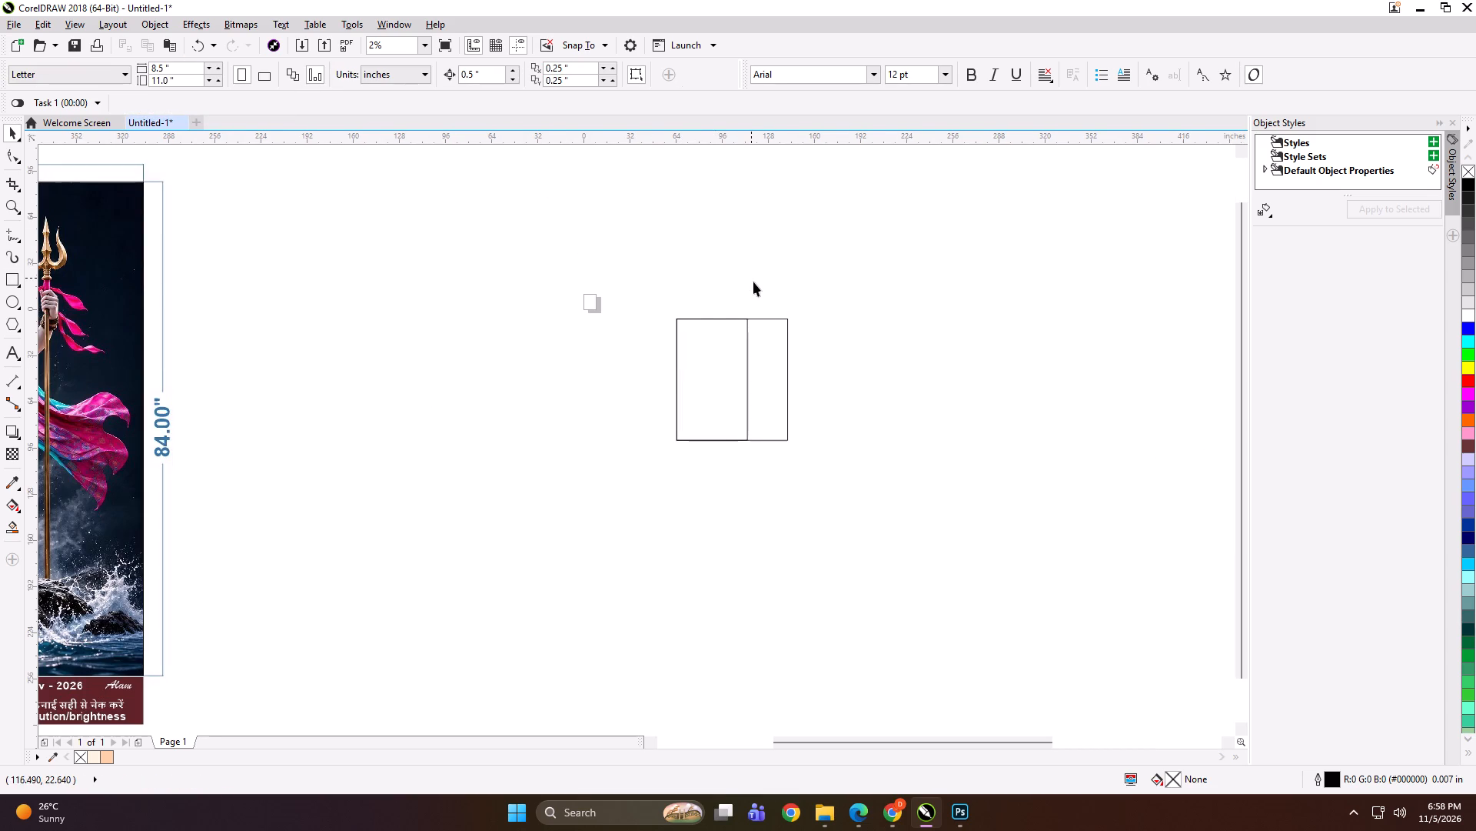
left_click_drag(753, 282, 652, 511)
left_click_drag(667, 379, 793, 373)
right_click(793, 373, "ctrl")
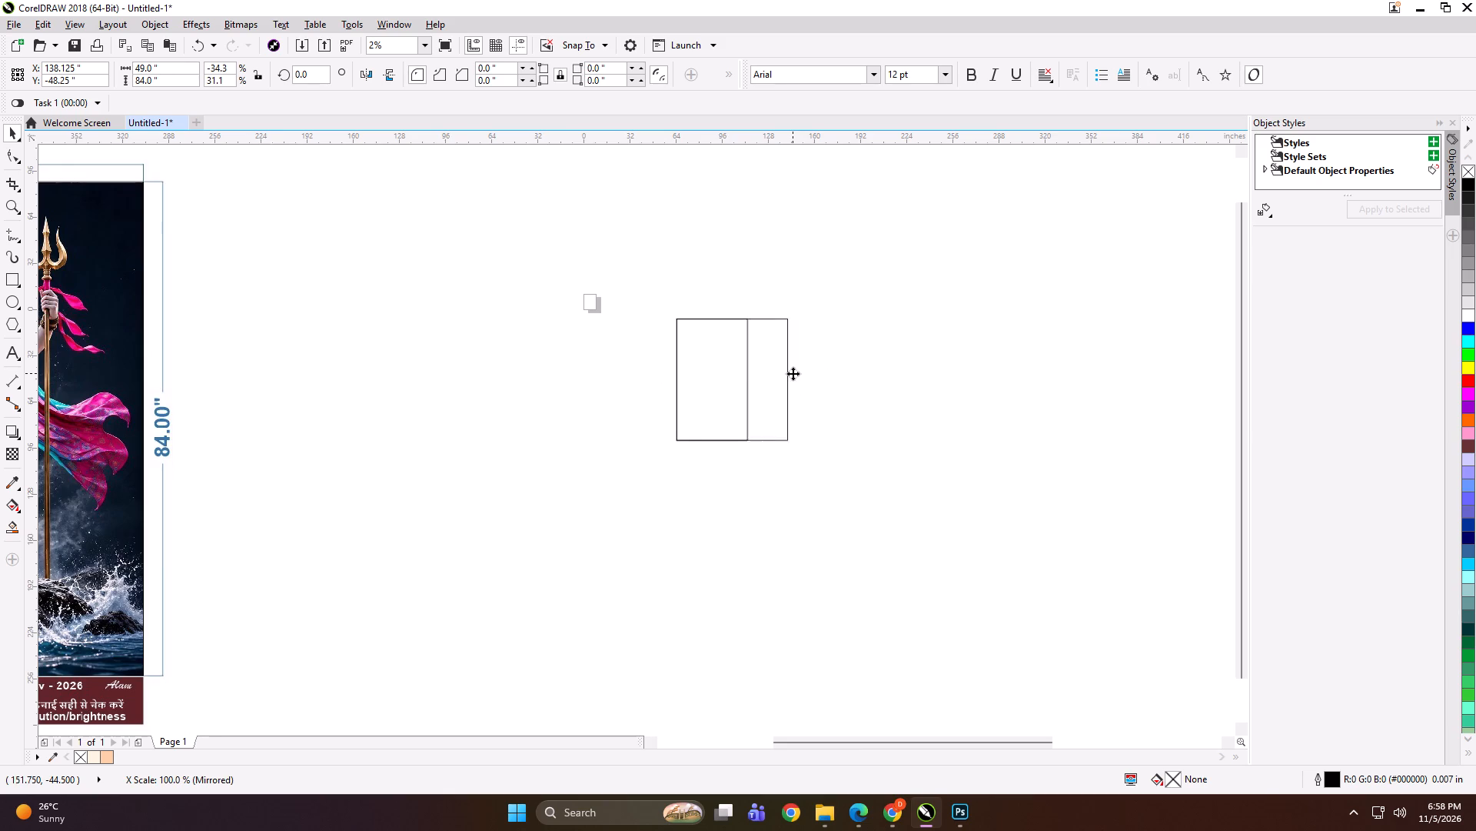
scroll(783, 373, "up", 1)
key("Left")
left_click_drag(857, 388, 835, 388)
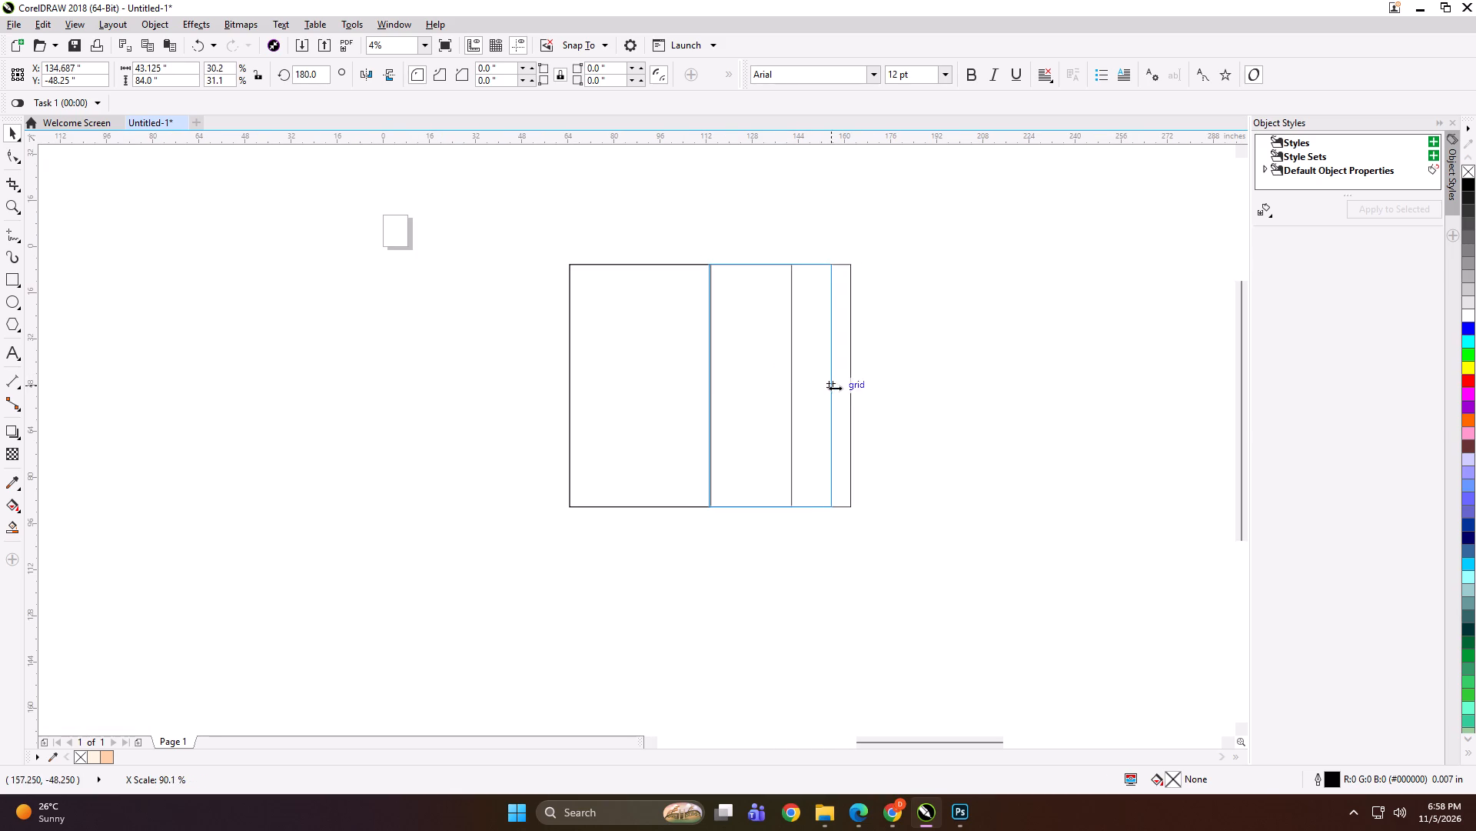
left_click_drag(835, 388, 800, 382)
Group the two panel rectangles and delete the original 77 x 84 outline behind them.
left_click(676, 339, "shift")
key("ctrl+g")
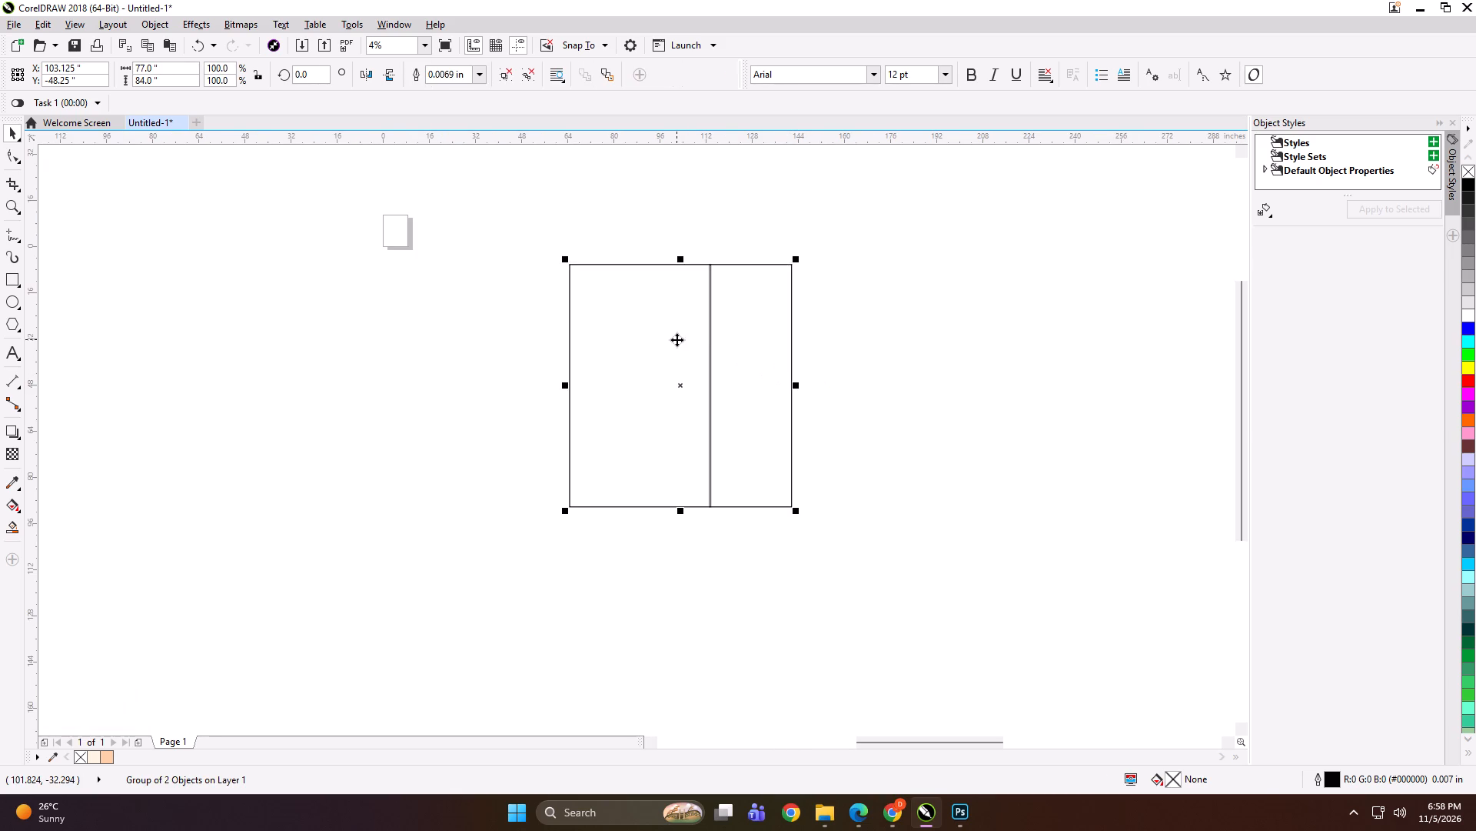
left_click(711, 544)
left_click(696, 435, "alt")
key("Delete")
Add the text label "77*84 PANEL 1" at the top edge of the wide left panel.
scroll(849, 353, "down", 1)
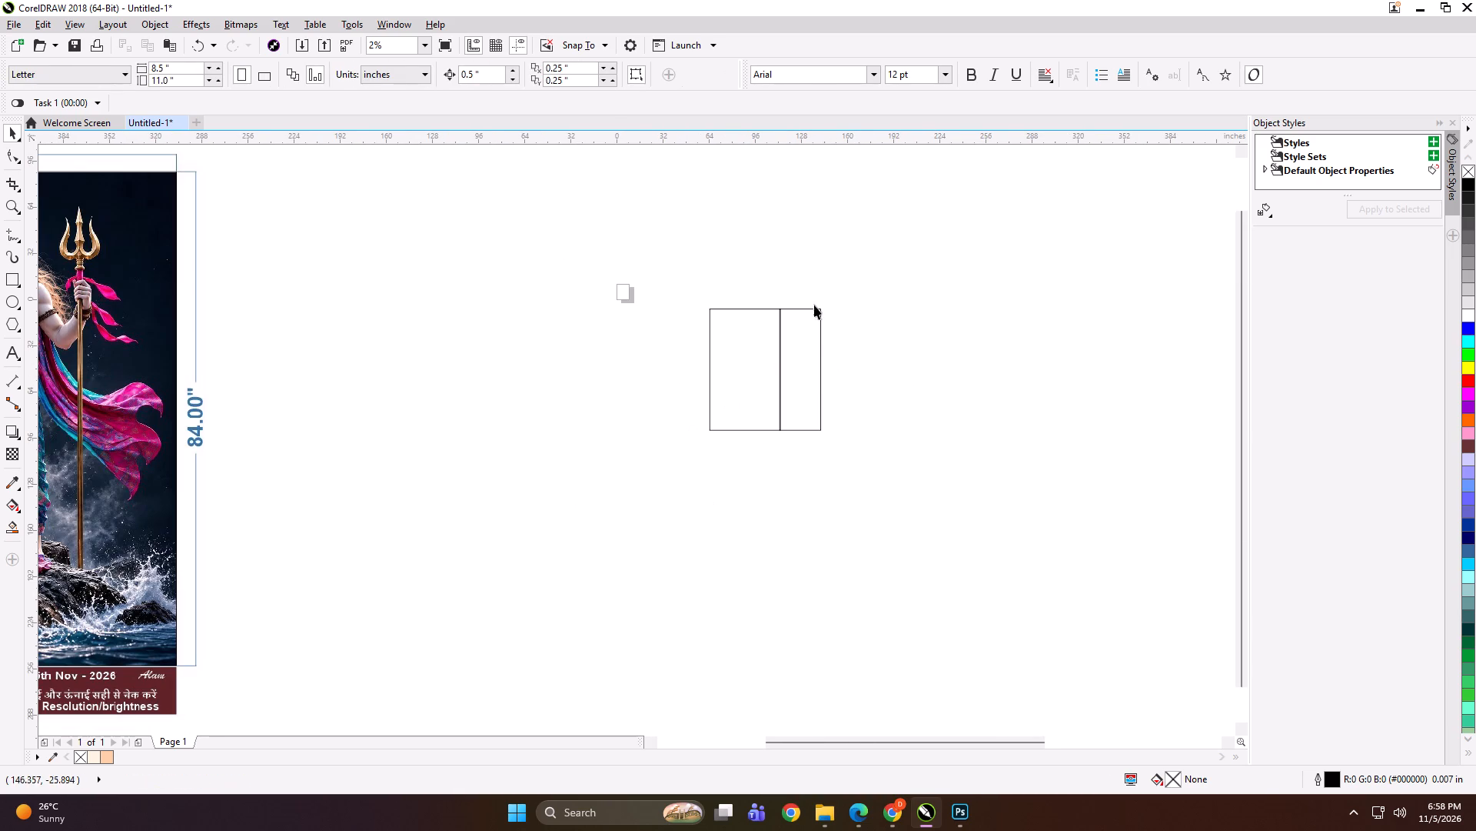
double_click(15, 350)
scroll(887, 315, "down", 1)
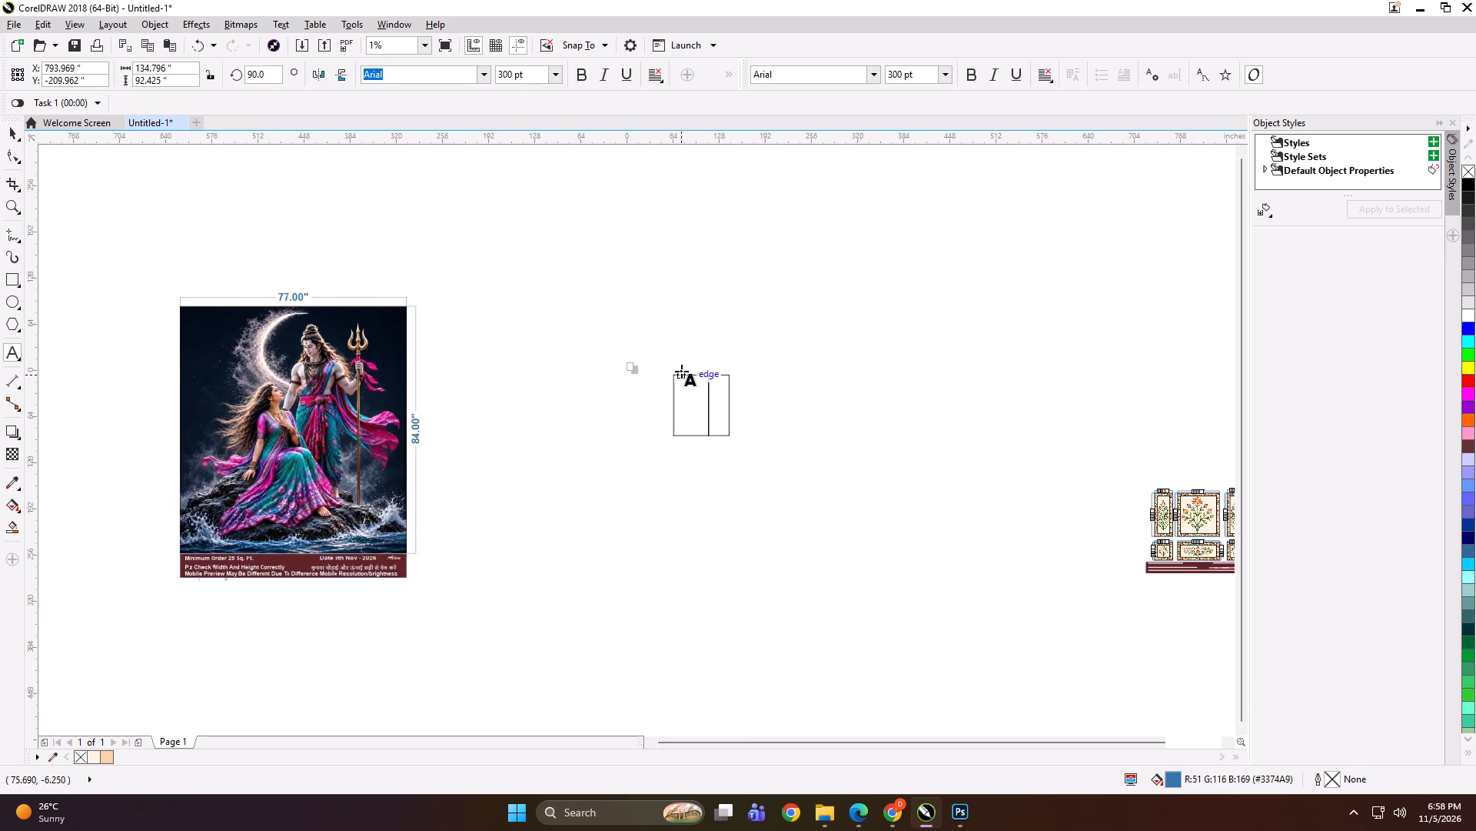
left_click(681, 371)
type("77*84 PANEL 1")
Copy the label text to the narrower right panel's top edge and change it to "77*84 PANEL 2".
key("ctrl+a")
key("ctrl+c")
scroll(721, 398, "up", 2)
scroll(702, 309, "up", 2)
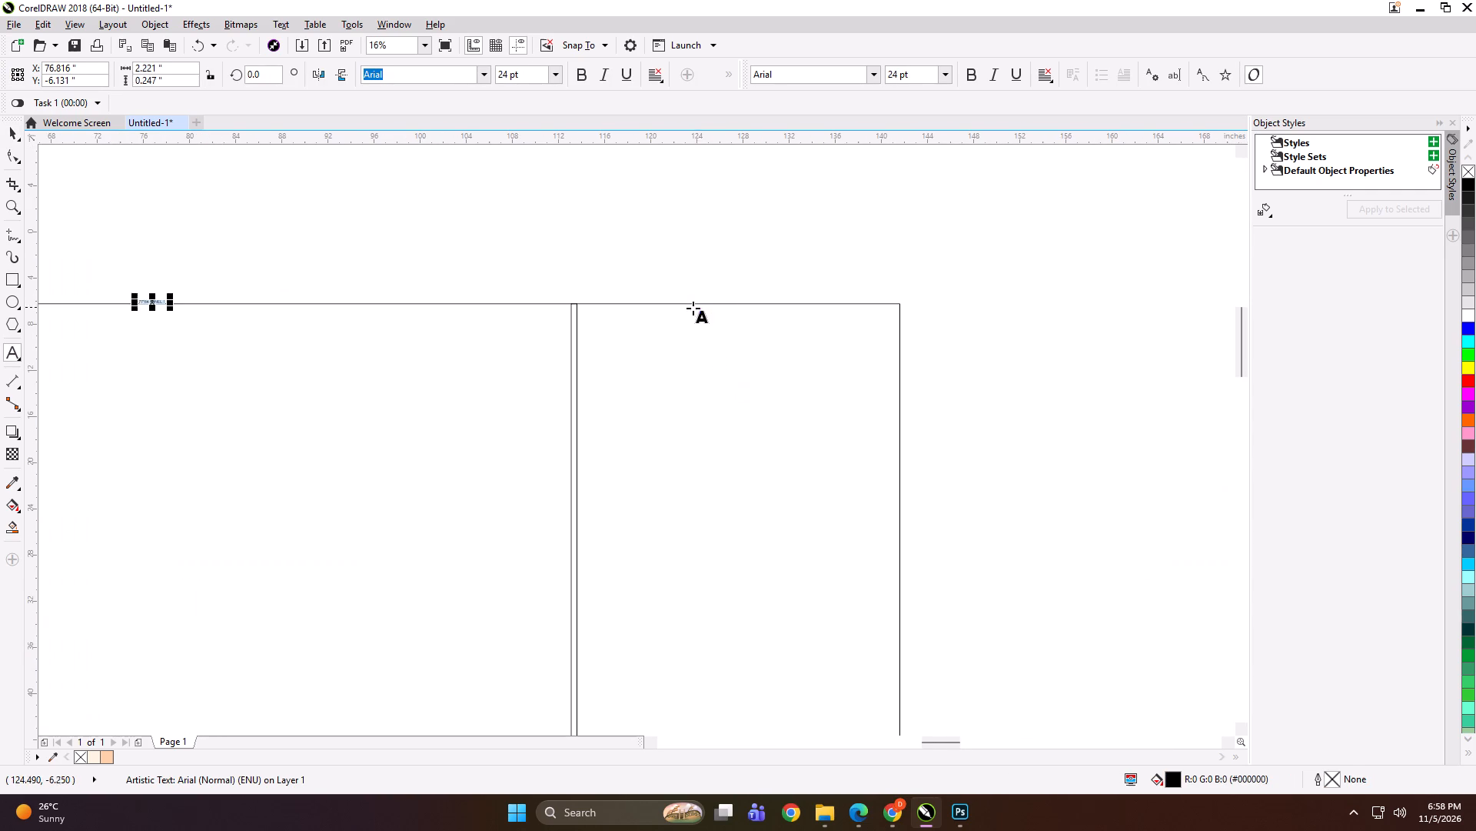
double_click(701, 301)
key("ctrl+v")
key("BackSpace")
key("2")
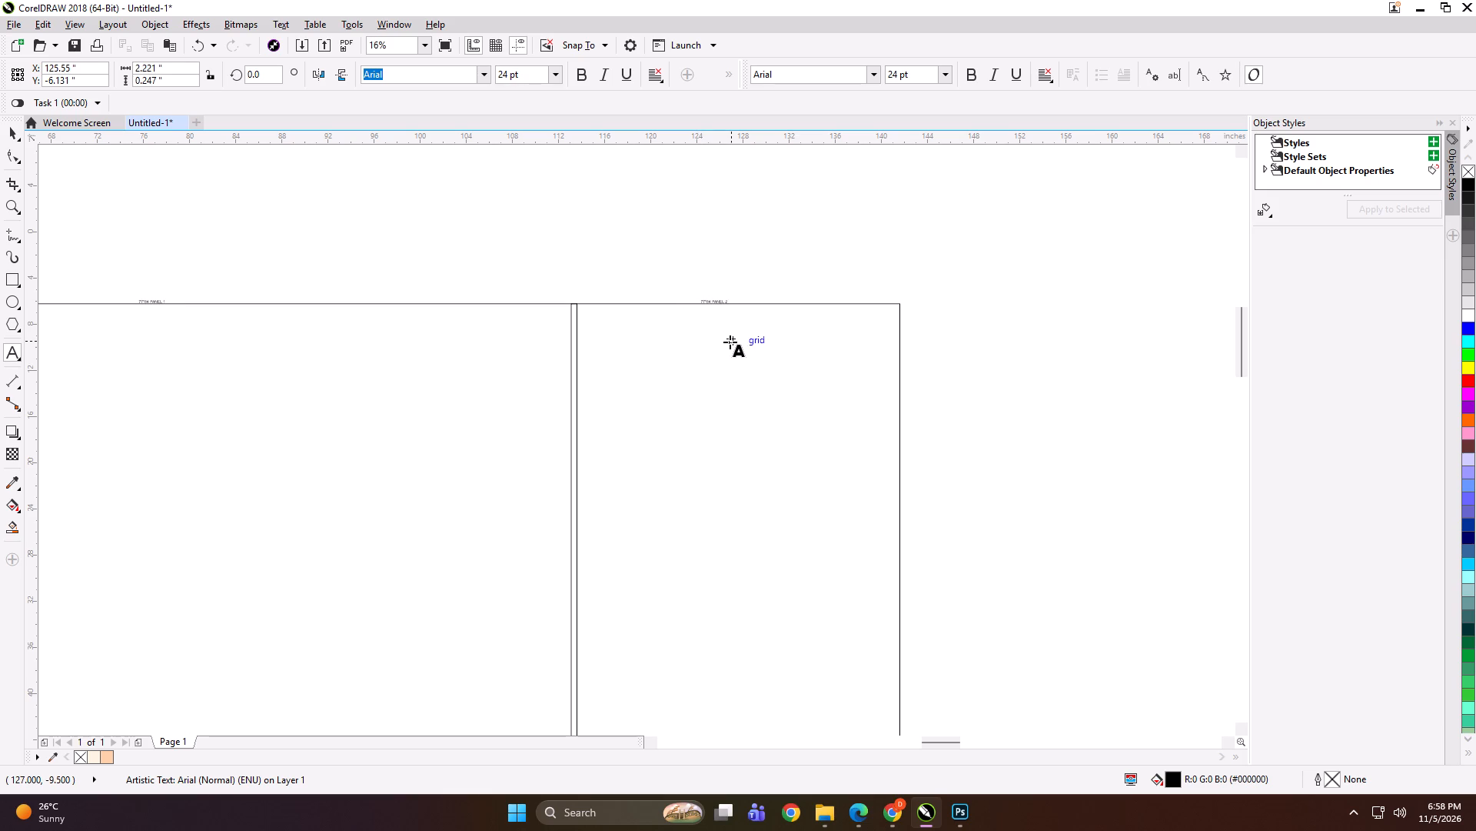
scroll(760, 366, "down", 1)
left_click(10, 135)
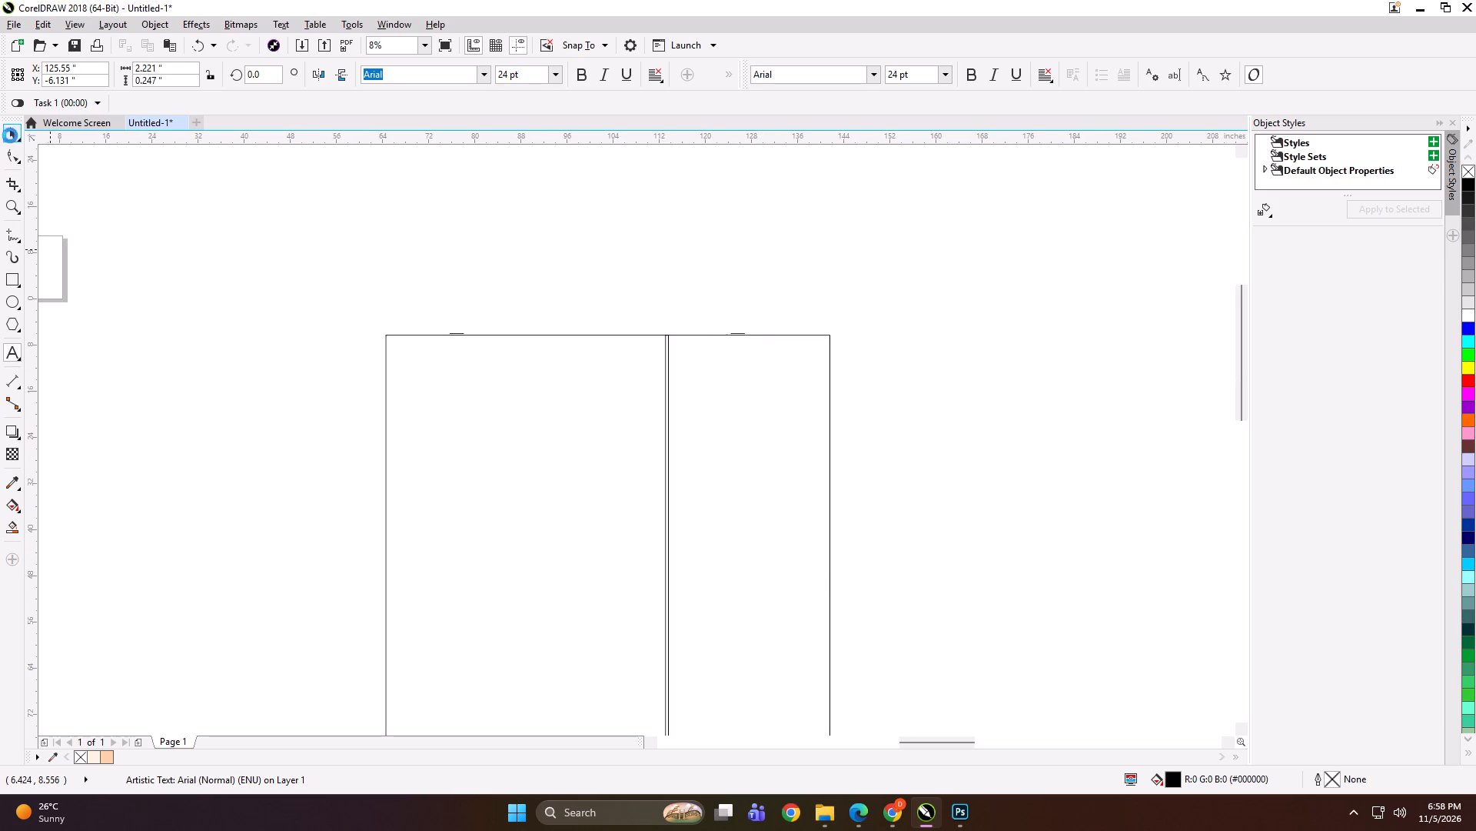
left_click(773, 406, "shift")
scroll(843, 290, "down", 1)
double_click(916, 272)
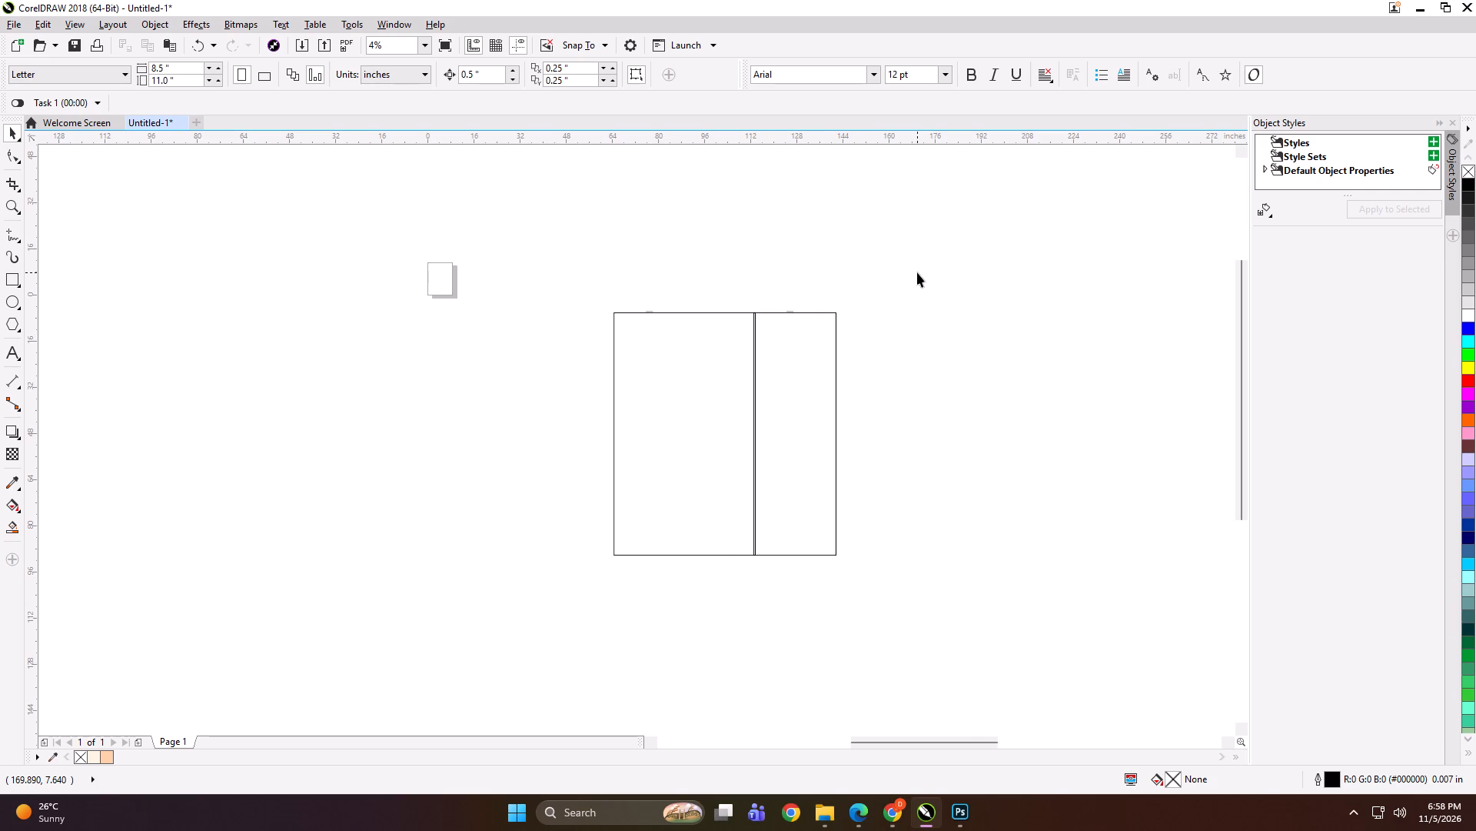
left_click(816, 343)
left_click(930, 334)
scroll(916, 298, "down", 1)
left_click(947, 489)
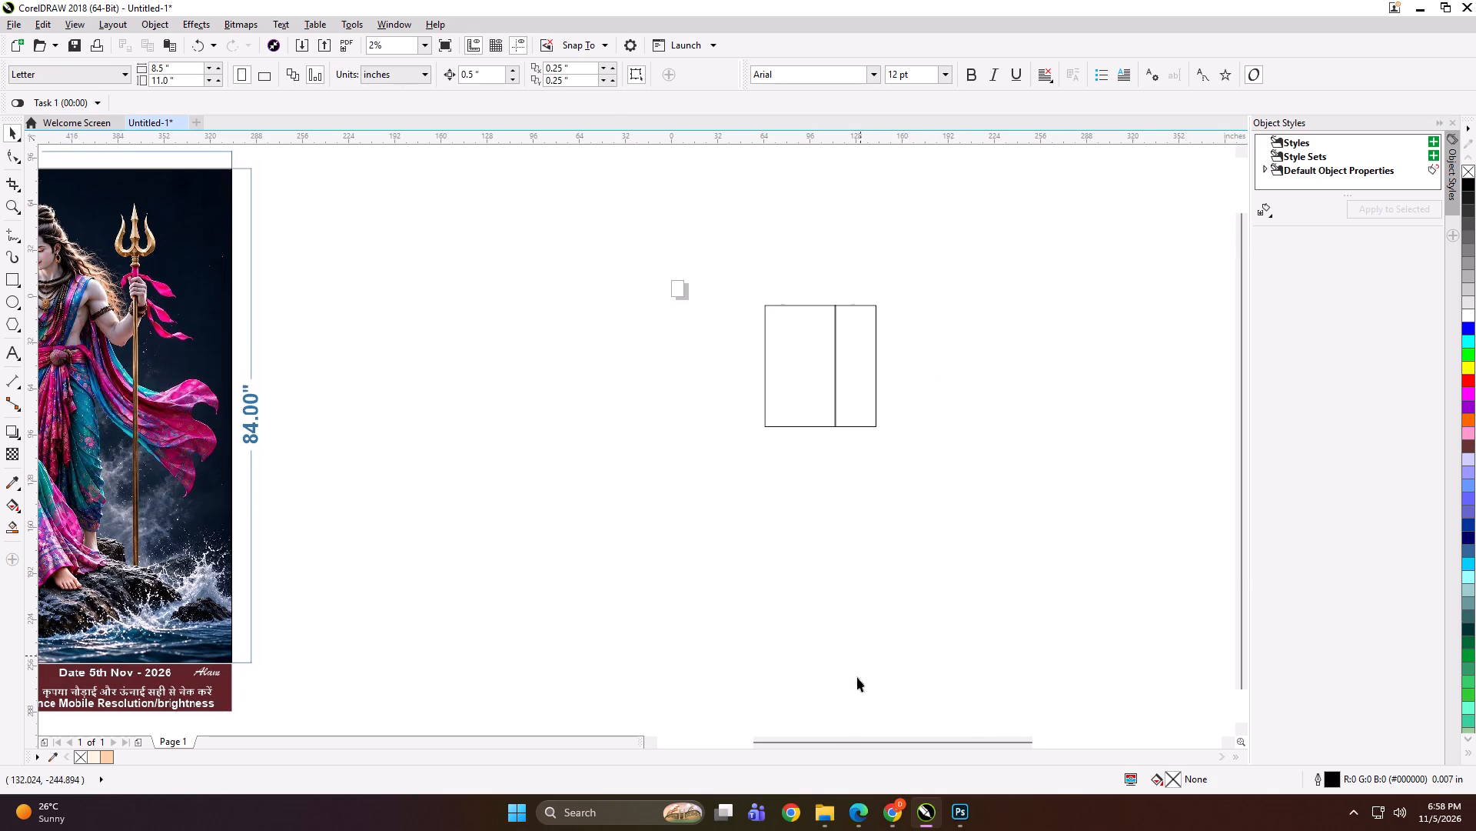
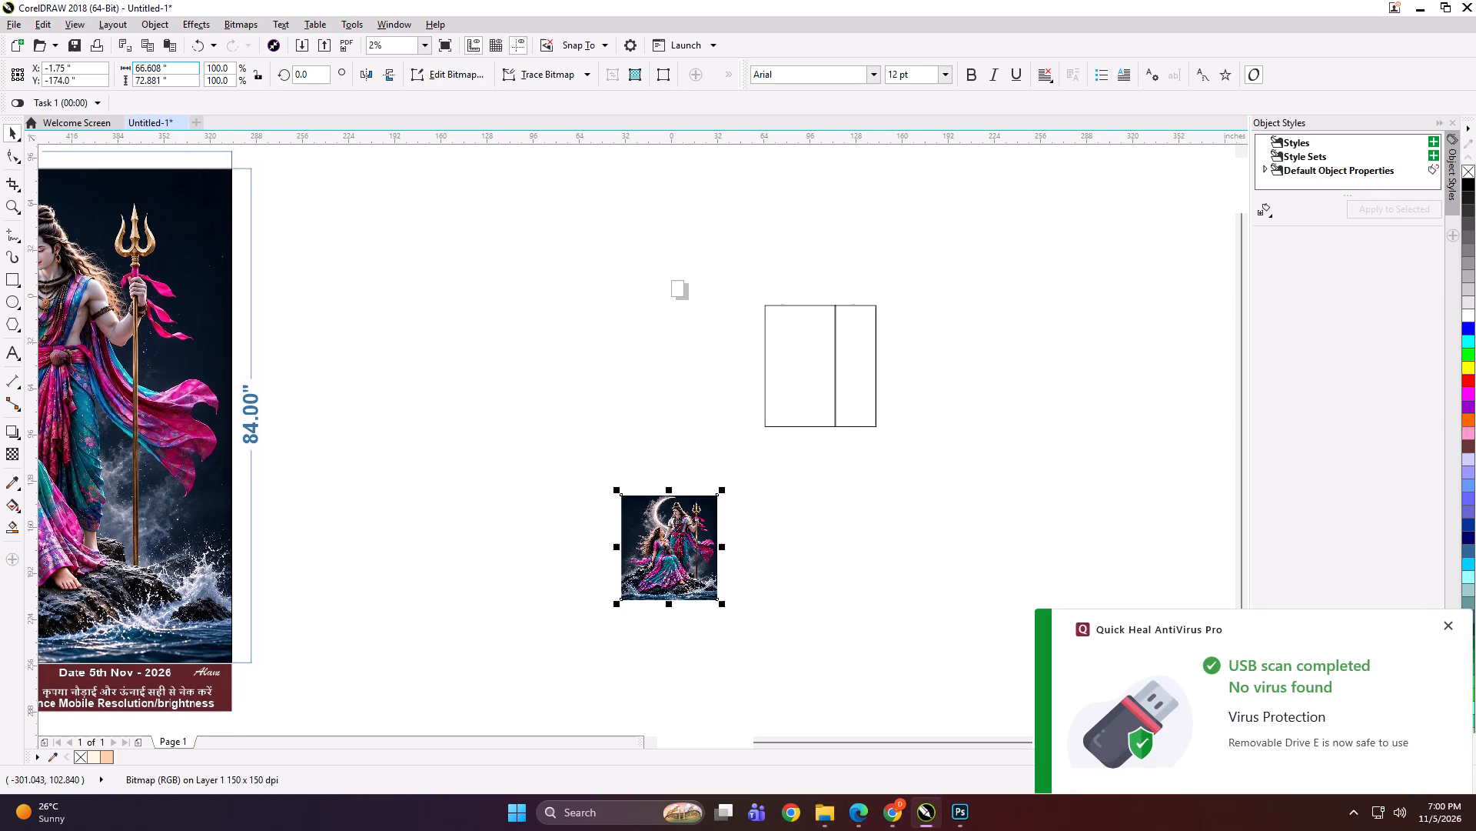
Resize the mural picture to 77 x 84 inches and align its bottom and right edges with the panel group.
key("ctrl+a")
type("77")
key("Tab")
type("84")
key("Return")
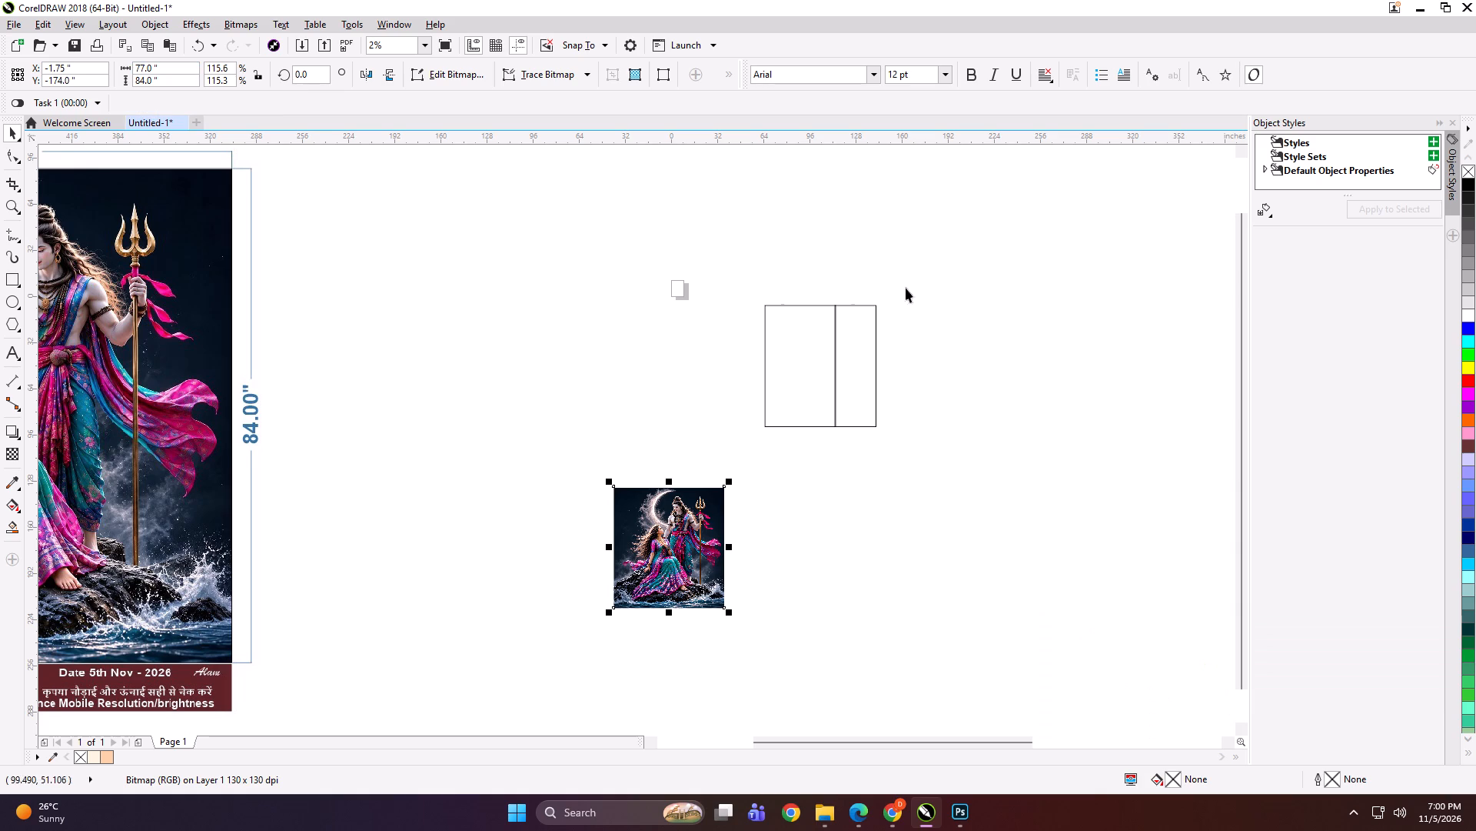
left_click(852, 354, "shift")
type("BR")
Send the mural picture behind and PowerClip it inside the two-panel frame.
left_click(818, 392)
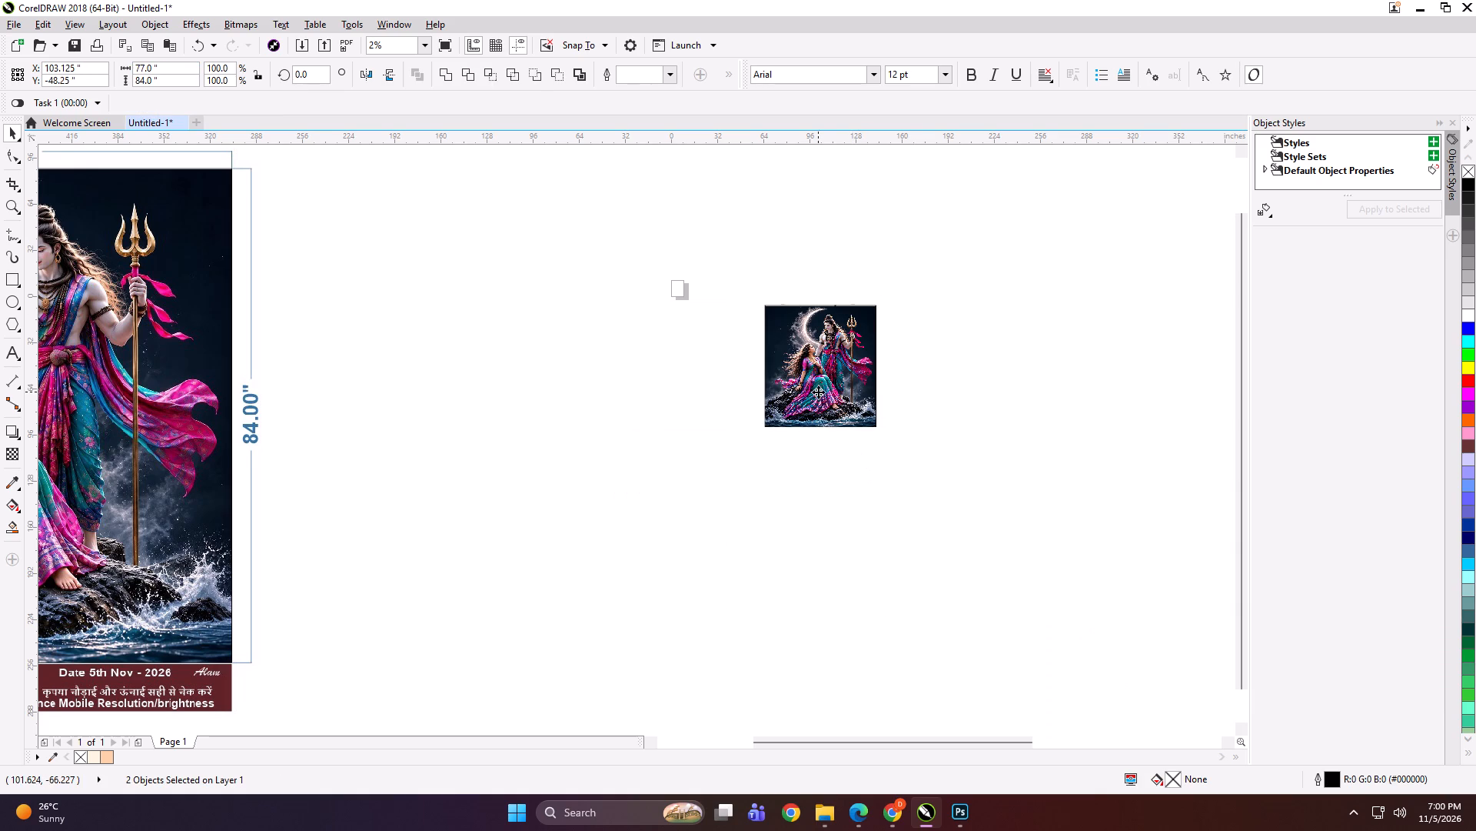
left_click(819, 380)
left_click(820, 452)
left_click(819, 391)
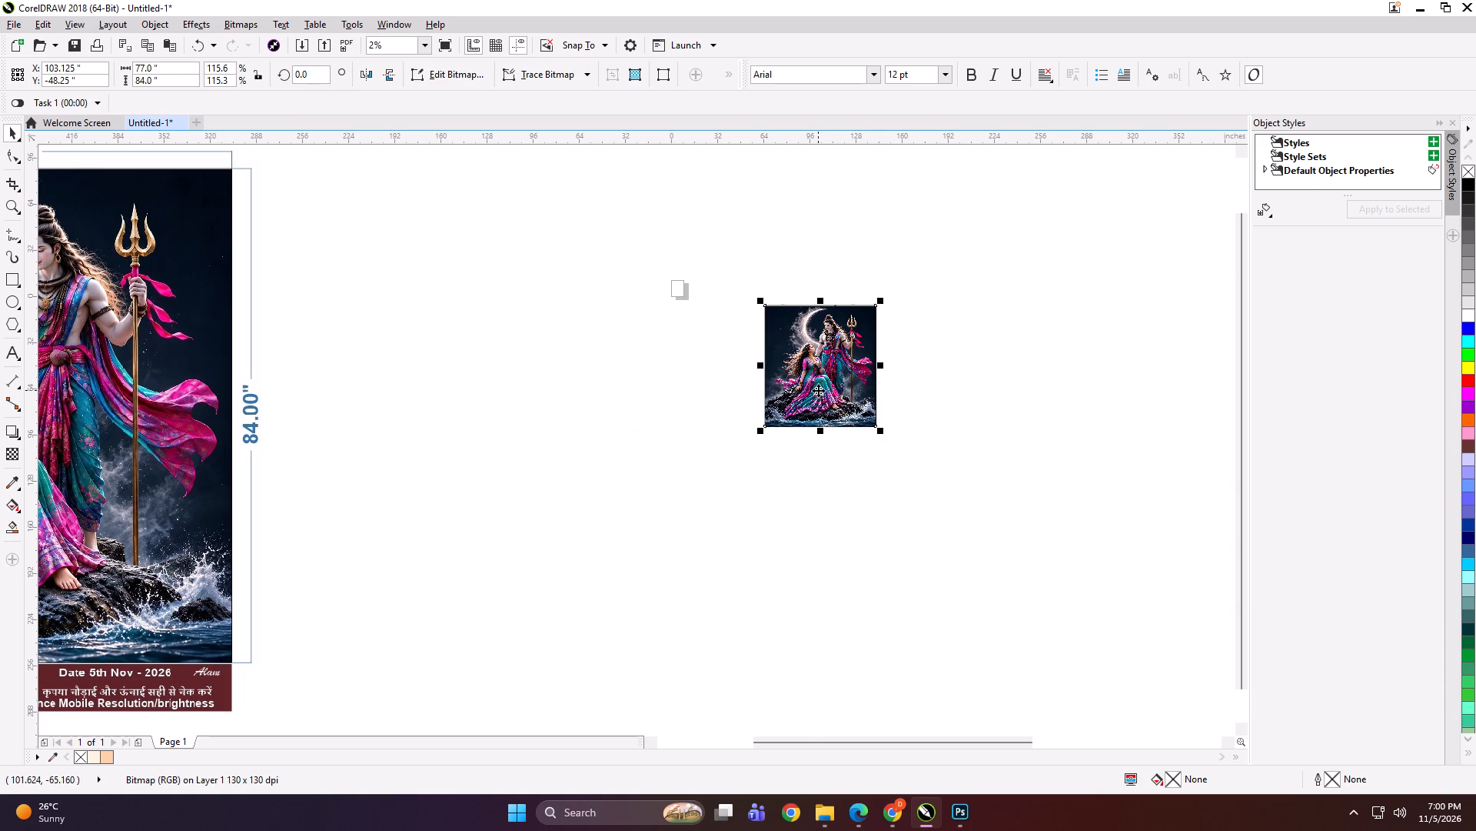
key("shift+Page_Down")
key("shift+Return")
left_click(849, 379)
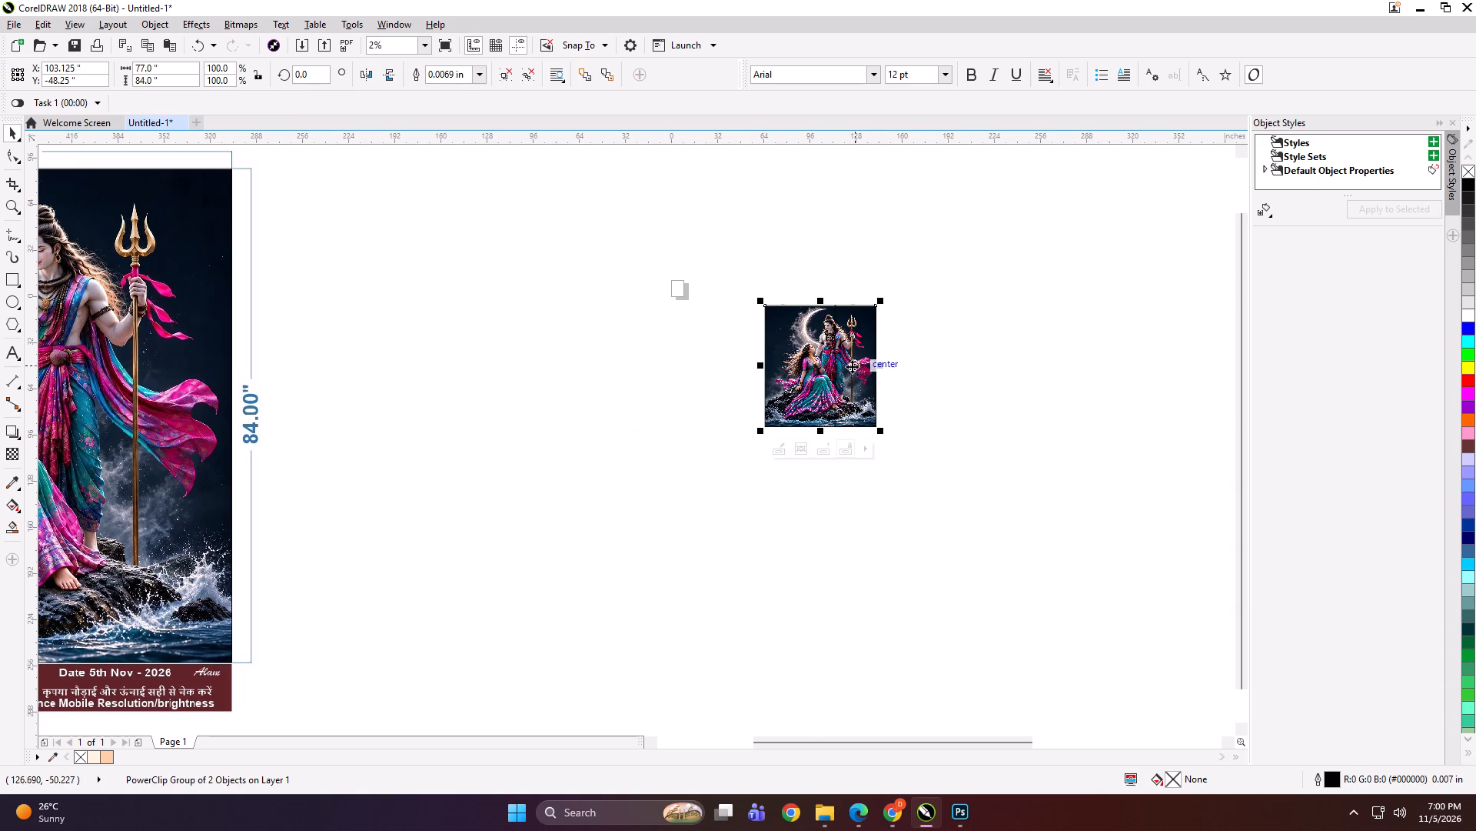
Ungroup the clipped frame into separate panels and group each panel with its own label.
key("ctrl+u")
key("ctrl+u")
left_click_drag(829, 266, 899, 509)
key("ctrl+g")
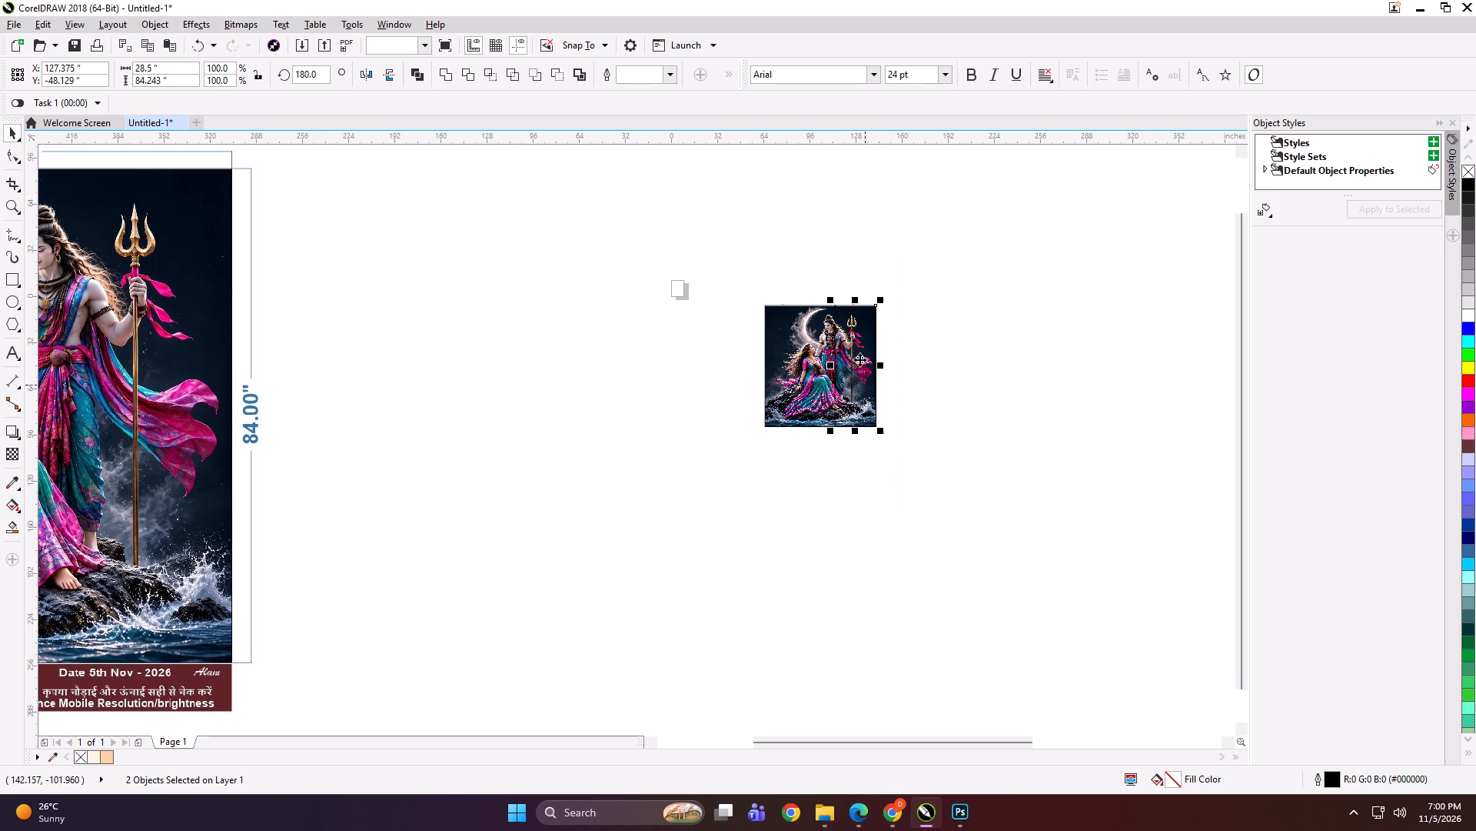
left_click_drag(859, 279, 690, 489)
key("ctrl+g")
Start exporting the wide panel and create the customer's folder "SANA DREAM" on USB Drive (E:) as its destination.
key("ctrl+e")
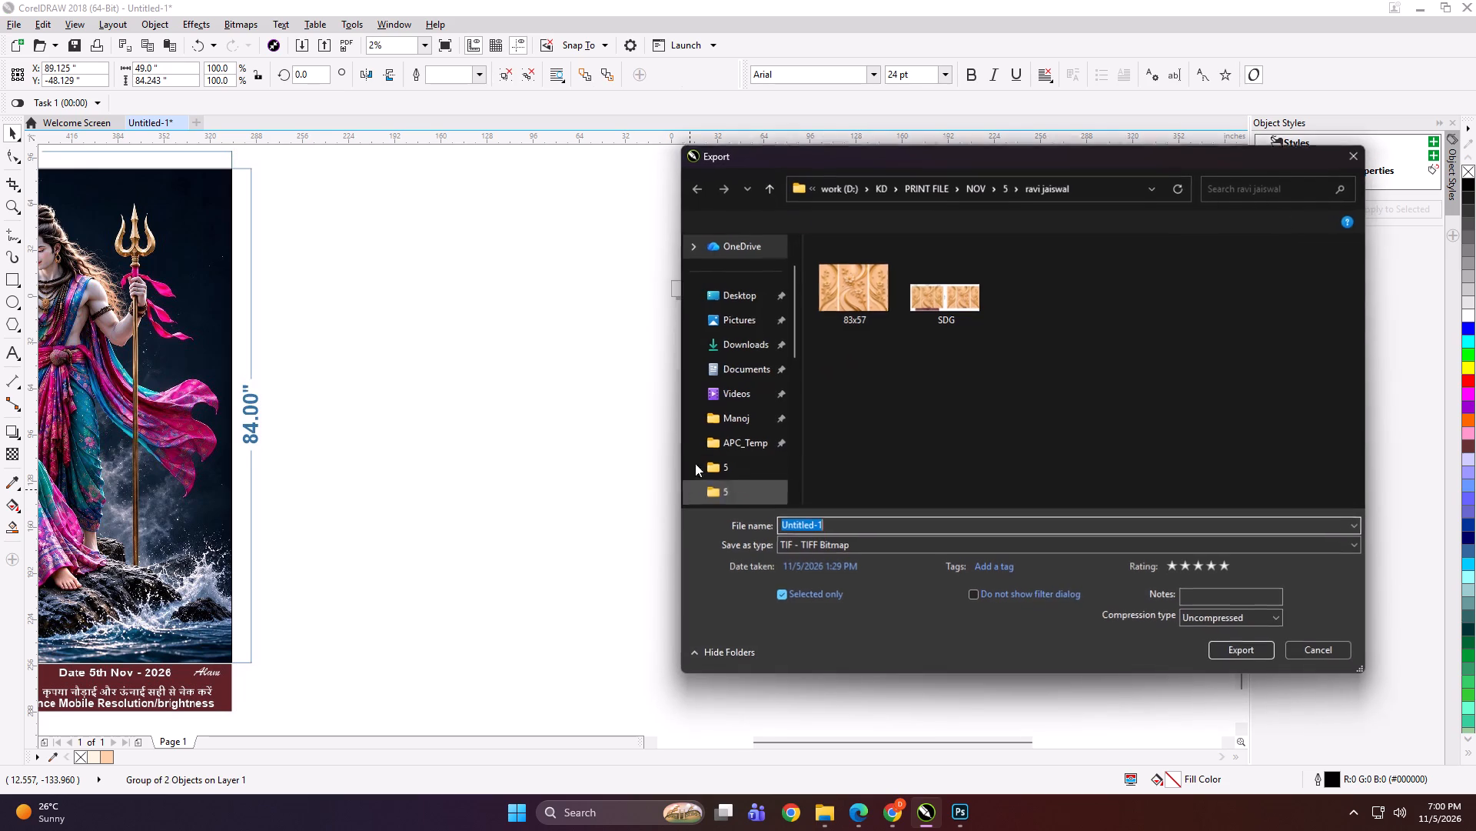
scroll(766, 416, "down", 3)
left_click(754, 347)
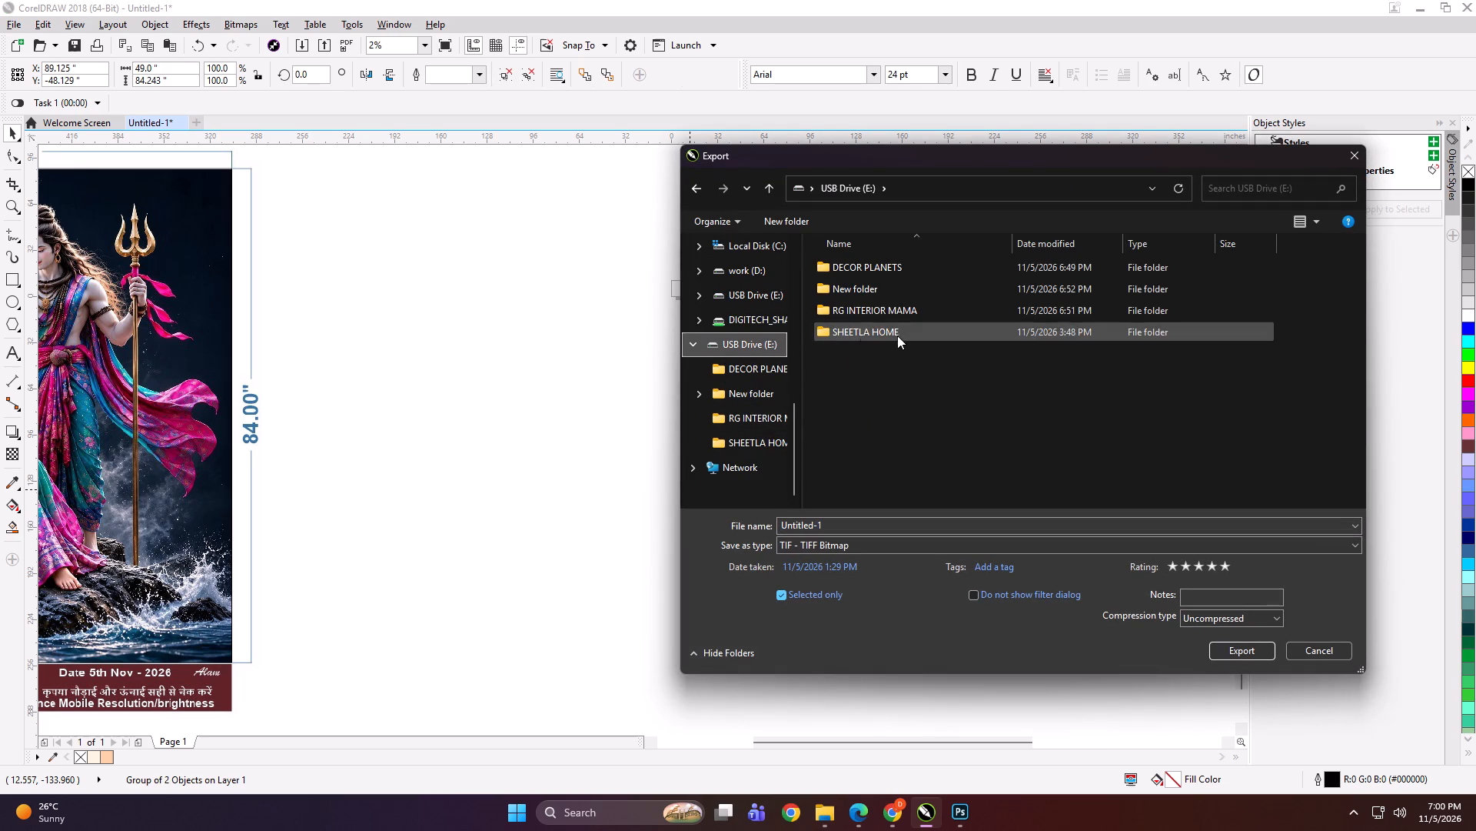
scroll(913, 419, "up", 6, "ctrl")
scroll(929, 419, "down", 1, "ctrl")
scroll(929, 419, "up", 6, "ctrl")
scroll(938, 419, "down", 1, "ctrl")
scroll(938, 419, "up", 11, "ctrl")
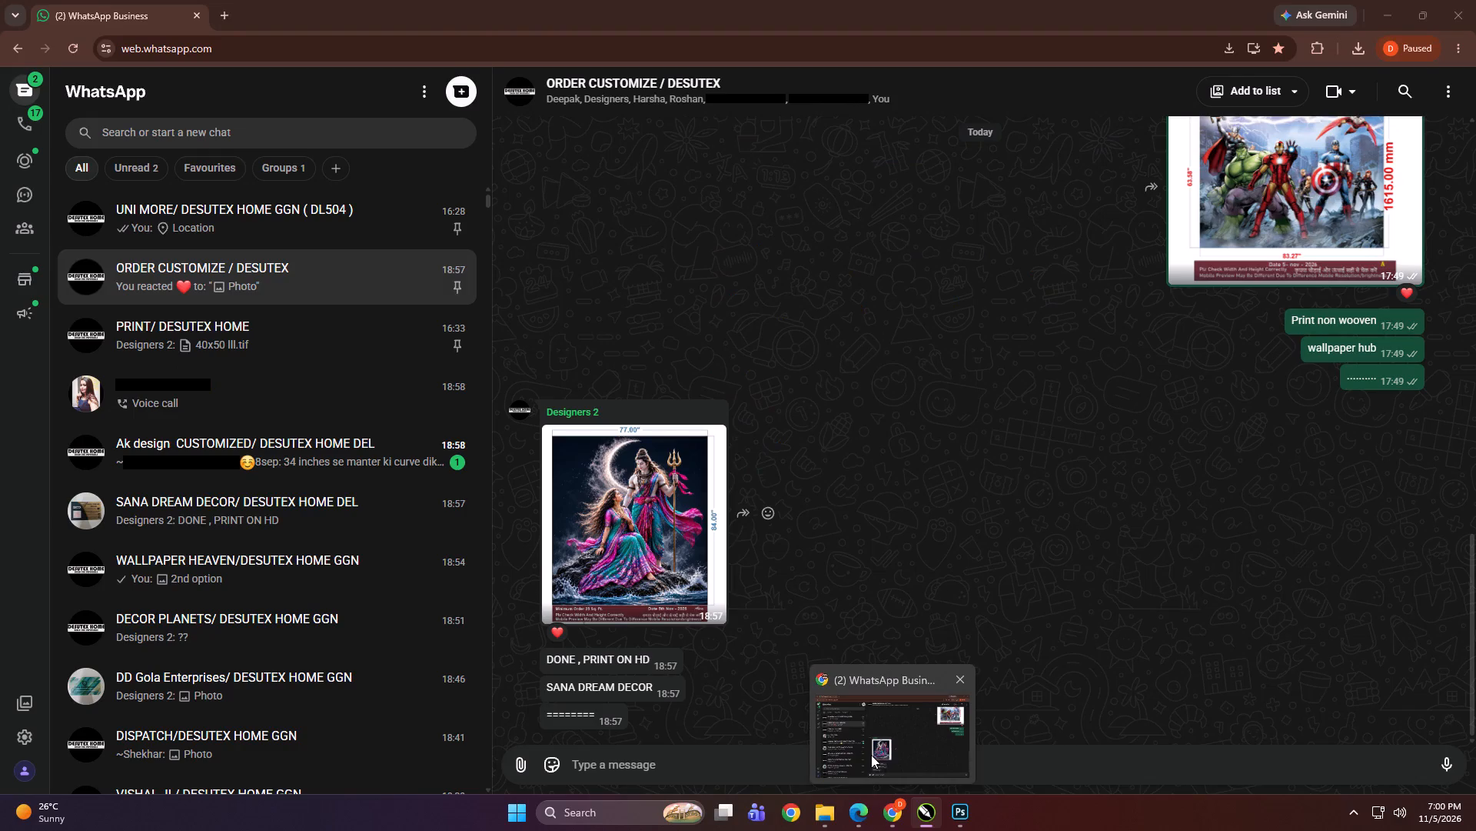
left_click(793, 214)
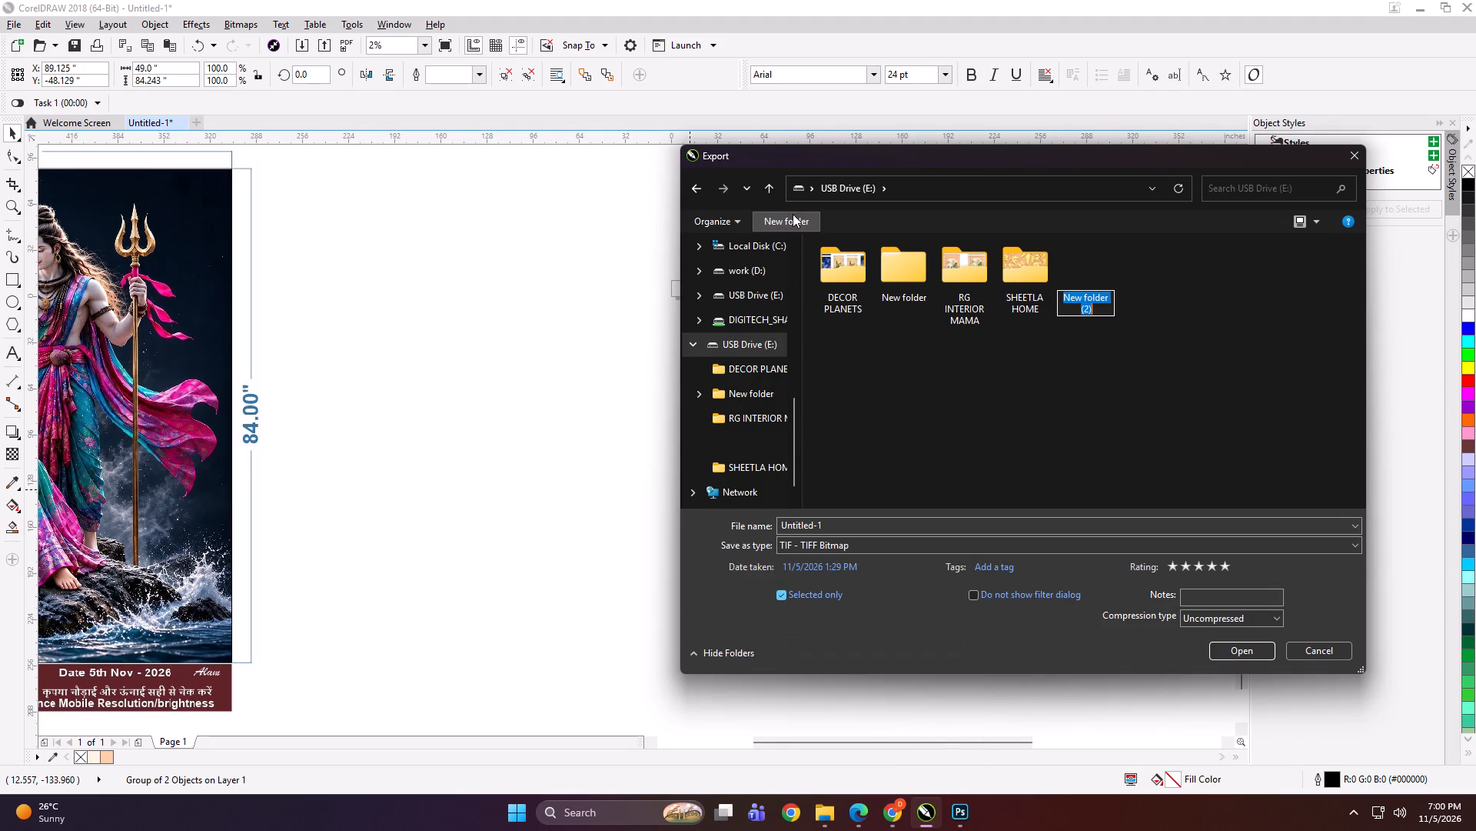
type("SANA DREAM")
key("Return")
double_click(1084, 269)
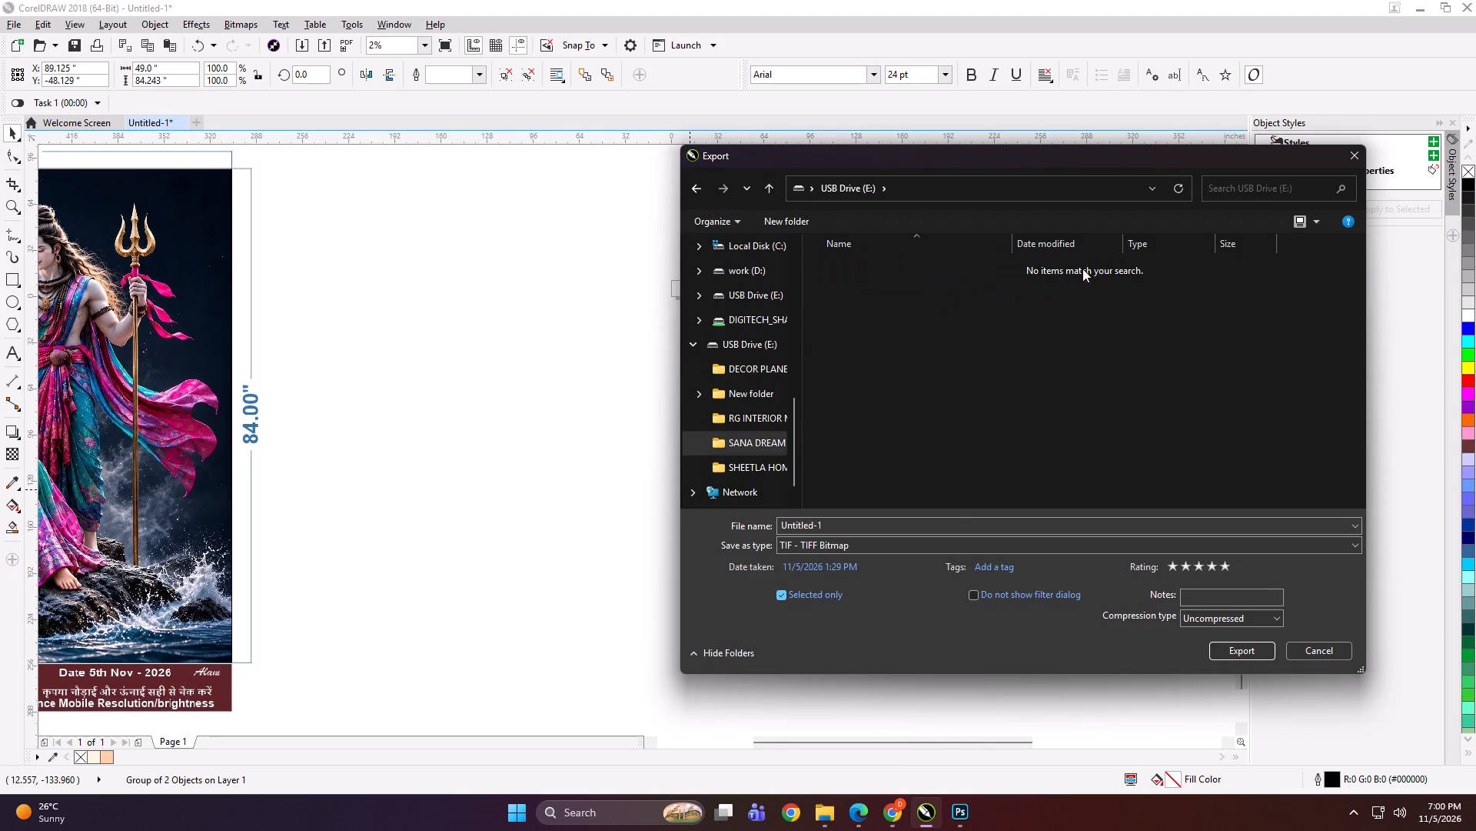
Export the selected wide panel as the TIFF "49x84 A" in the SANA DREAM folder.
left_click(947, 524)
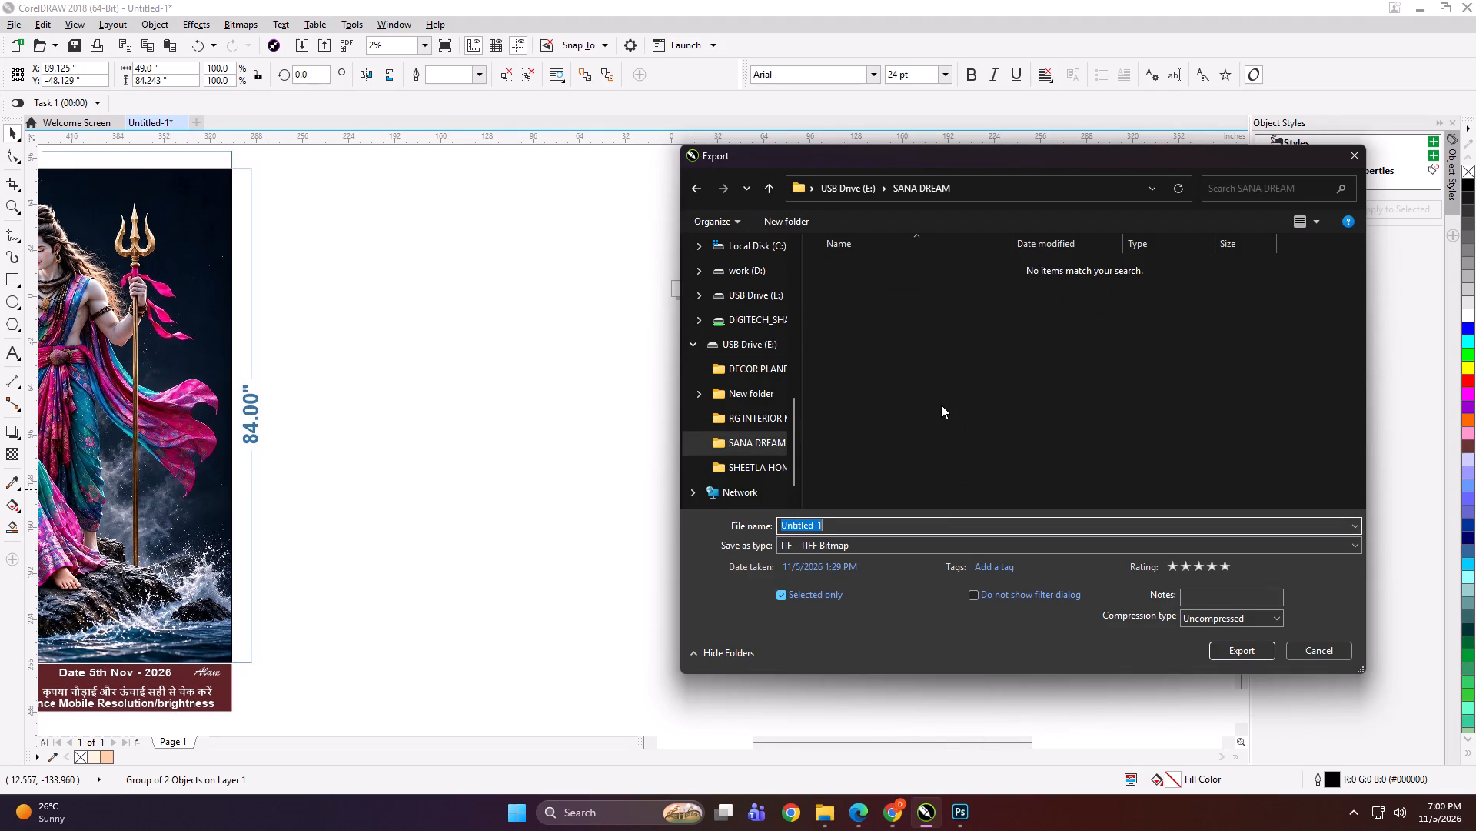
type("49x84 A")
key("Return")
key("Return")
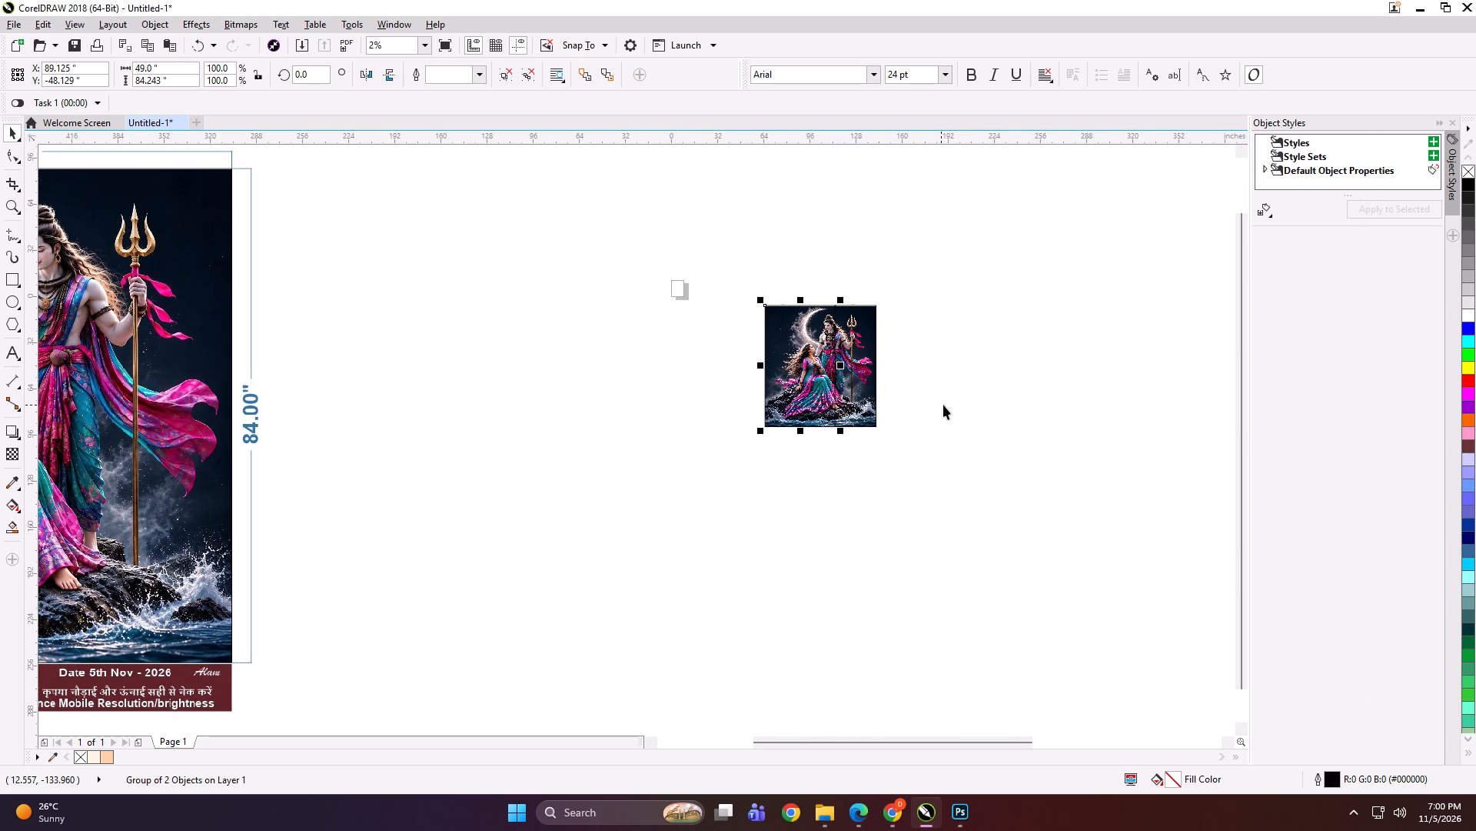
Export the narrower panel as the TIFF "28.5x84 B" in the SANA DREAM folder.
left_click_drag(798, 249, 918, 480)
key("ctrl+e")
key("ctrl+e")
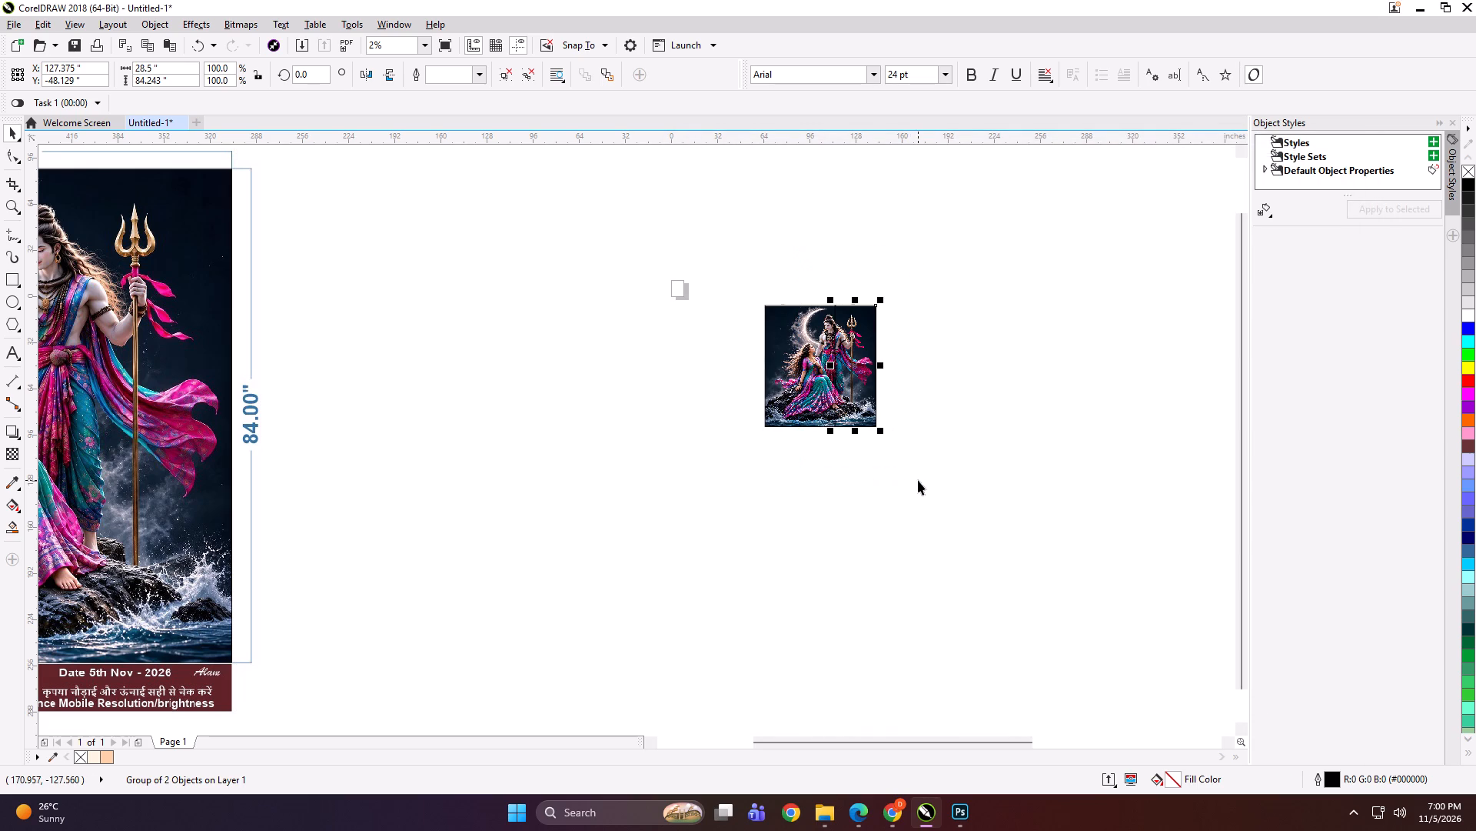
key("ctrl+e")
key("ctrl+e")
key("ctrl+e")
key("ctrl+e")
key("ctrl+e")
key("ctrl+e")
key("ctrl+e")
key("ctrl+e")
key("ctrl+e")
key("ctrl+e")
key("ctrl+e")
key("ctrl+e")
key("ctrl+e")
key("ctrl+e")
key("ctrl+e")
key("ctrl+e")
key("ctrl+e")
key("ctrl+e")
key("ctrl+e")
key("ctrl+e")
key("ctrl+e")
key("ctrl+e")
key("ctrl+e")
key("ctrl+e")
key("ctrl+e")
left_click(902, 389)
left_click(869, 344)
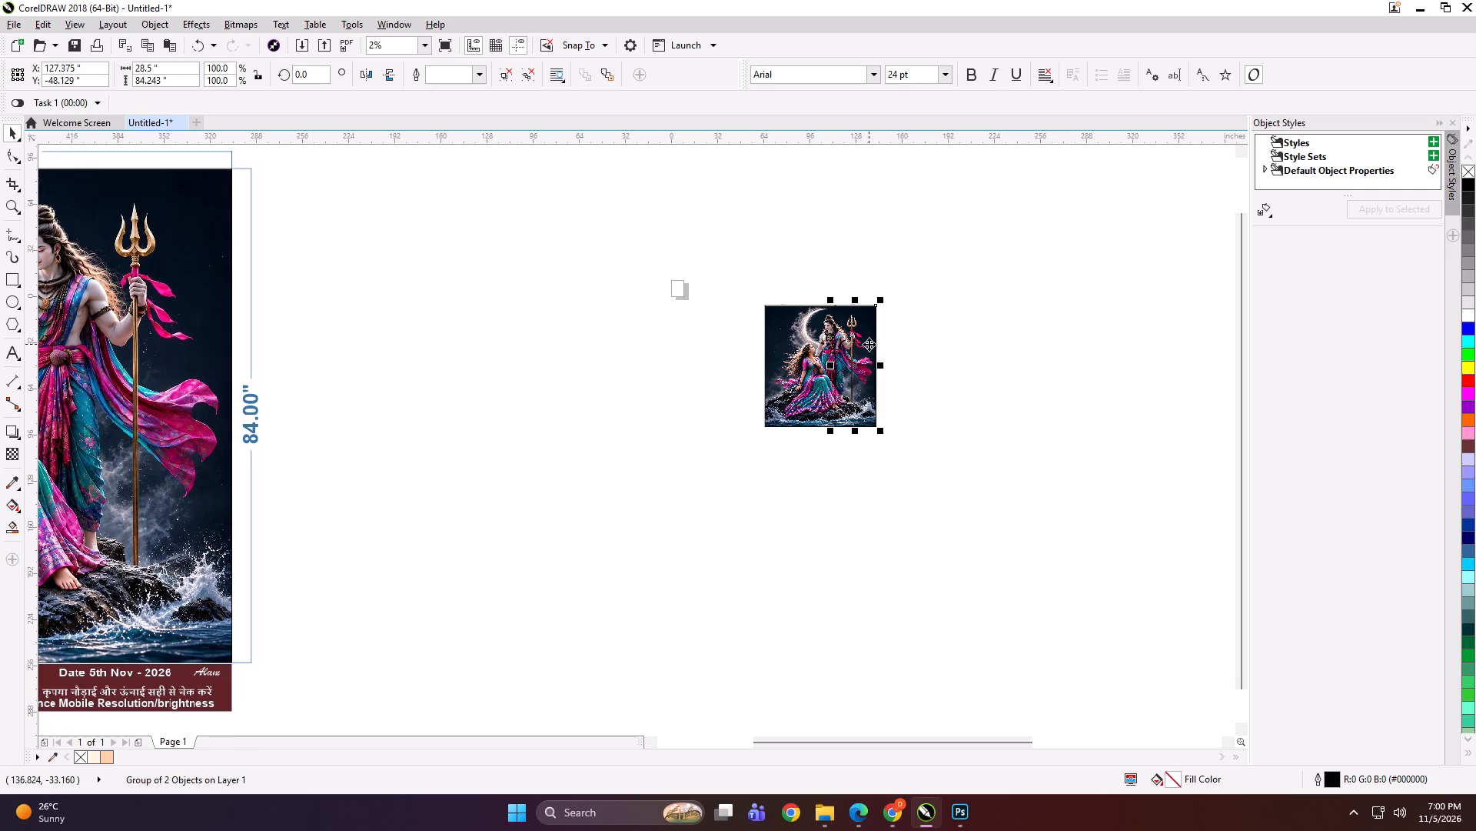
key("ctrl+e")
type("28.5x84 B")
key("Return")
key("Return")
key("Return")
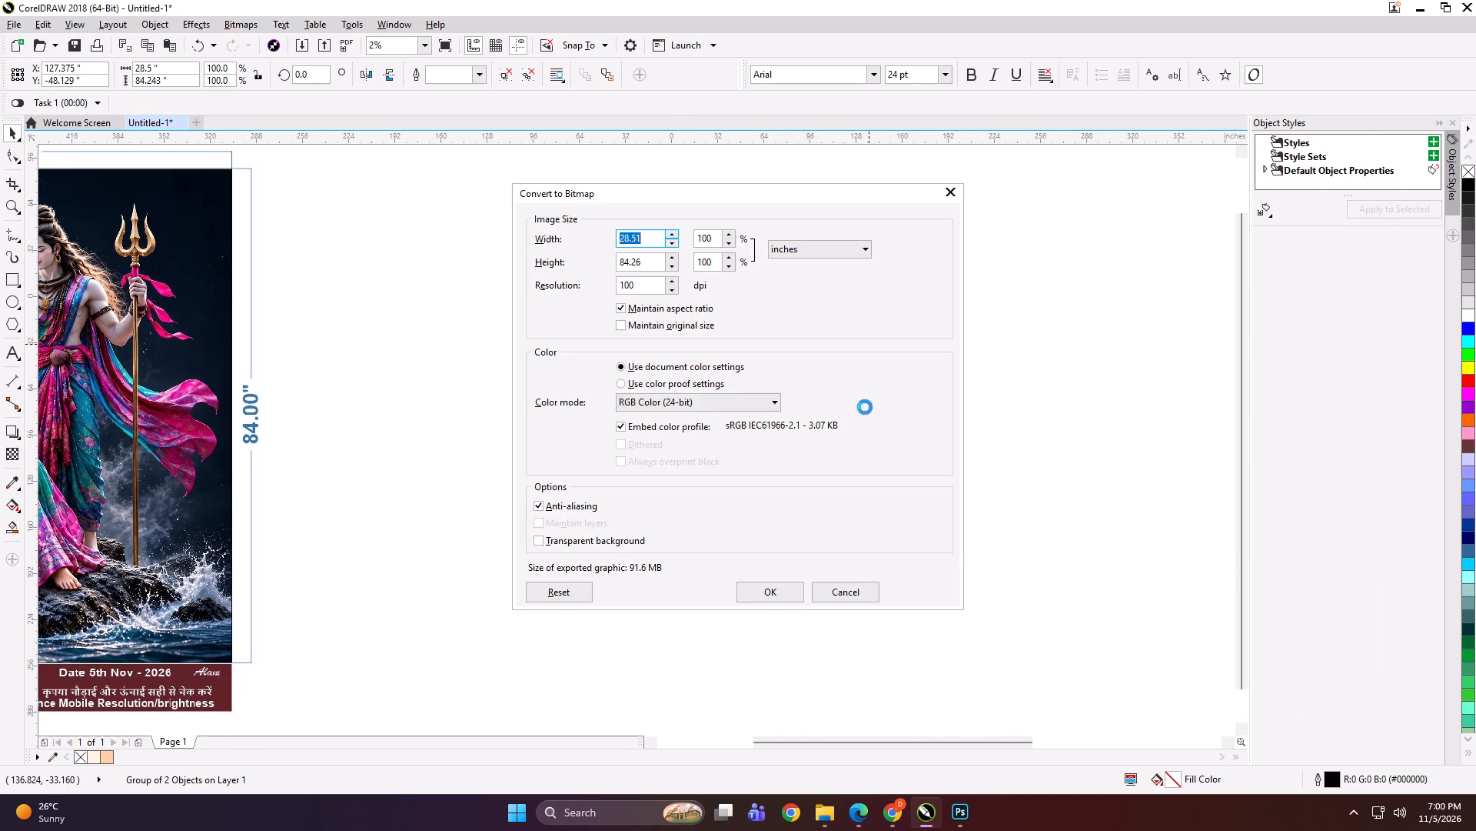
Nudge the narrower panel 6.5 inches away from the wide panel to leave a gap between them.
key("Right")
key("Right")
key("Right")
key("Right")
key("Right")
key("Right")
key("Right")
key("Right")
key("Right")
key("Right")
key("Right")
key("Right")
key("Right")
Enlarge both panels together to about 325 inches wide overall and place them beside the dimensioned mural preview.
left_click_drag(965, 255, 660, 499)
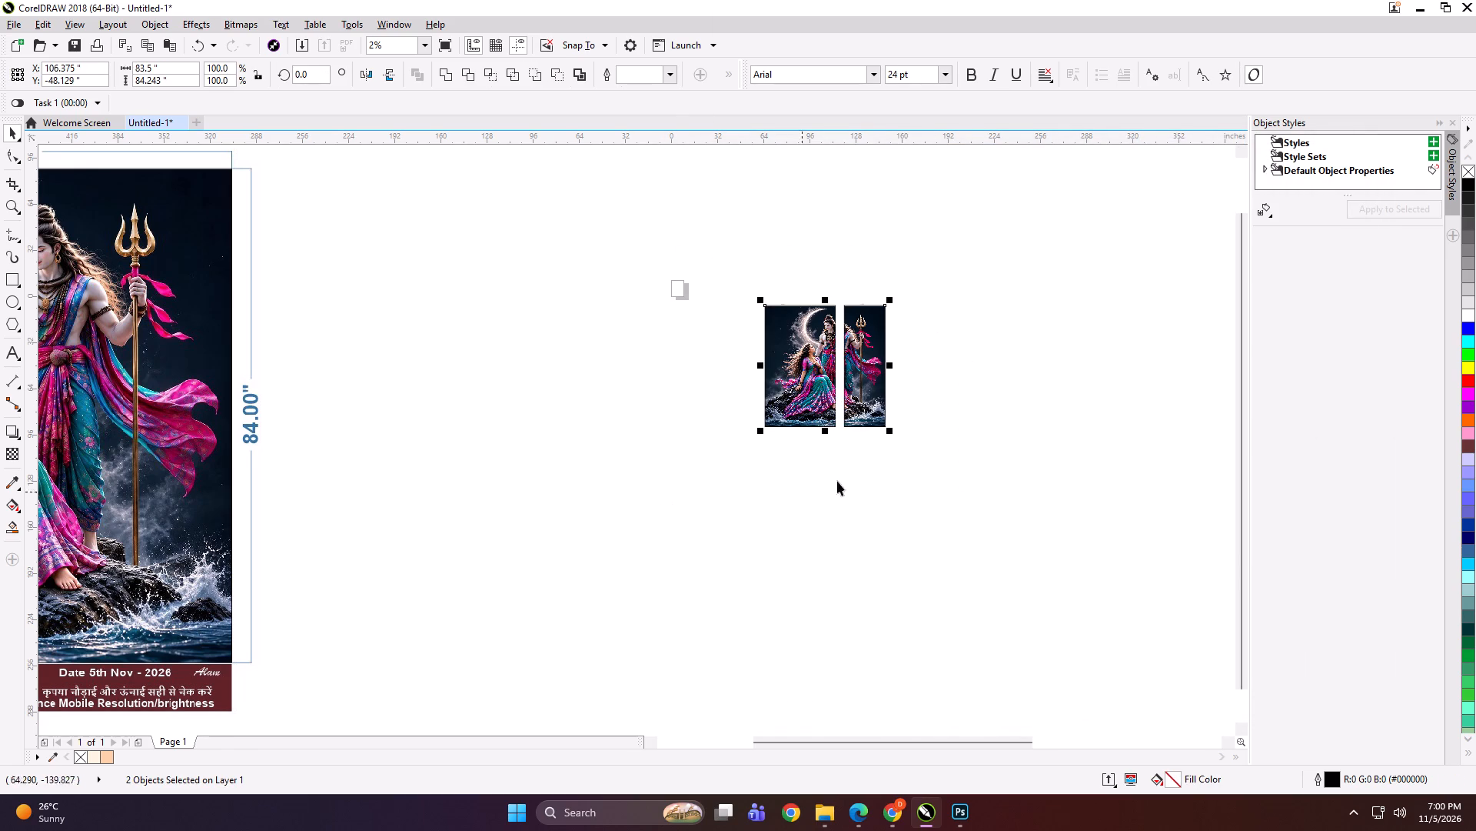
left_click_drag(889, 432, 1047, 614, "shift")
scroll(955, 528, "down", 1)
left_click_drag(696, 352, 689, 352)
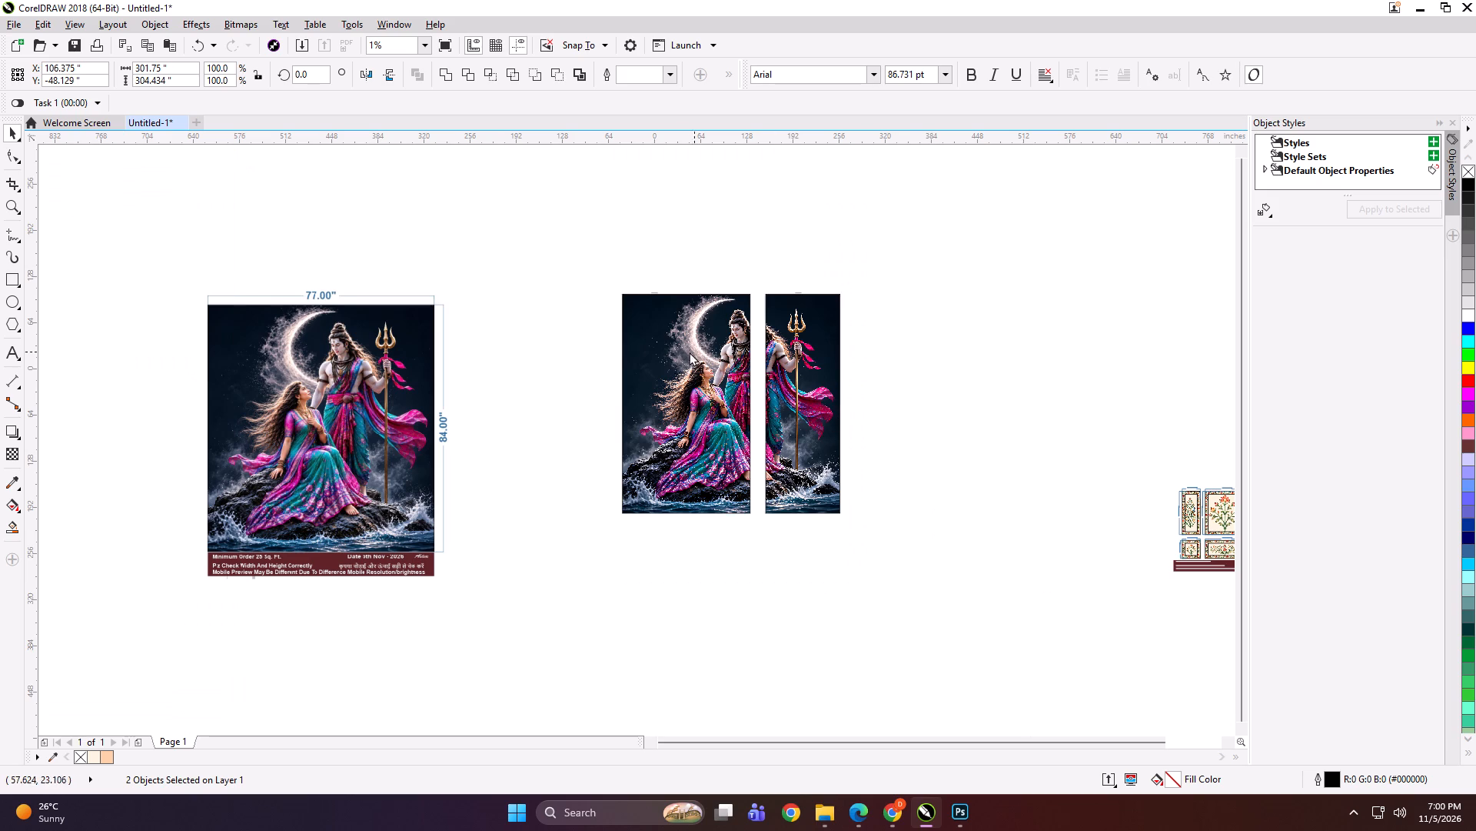
left_click_drag(689, 352, 544, 368)
left_click_drag(693, 536, 727, 556)
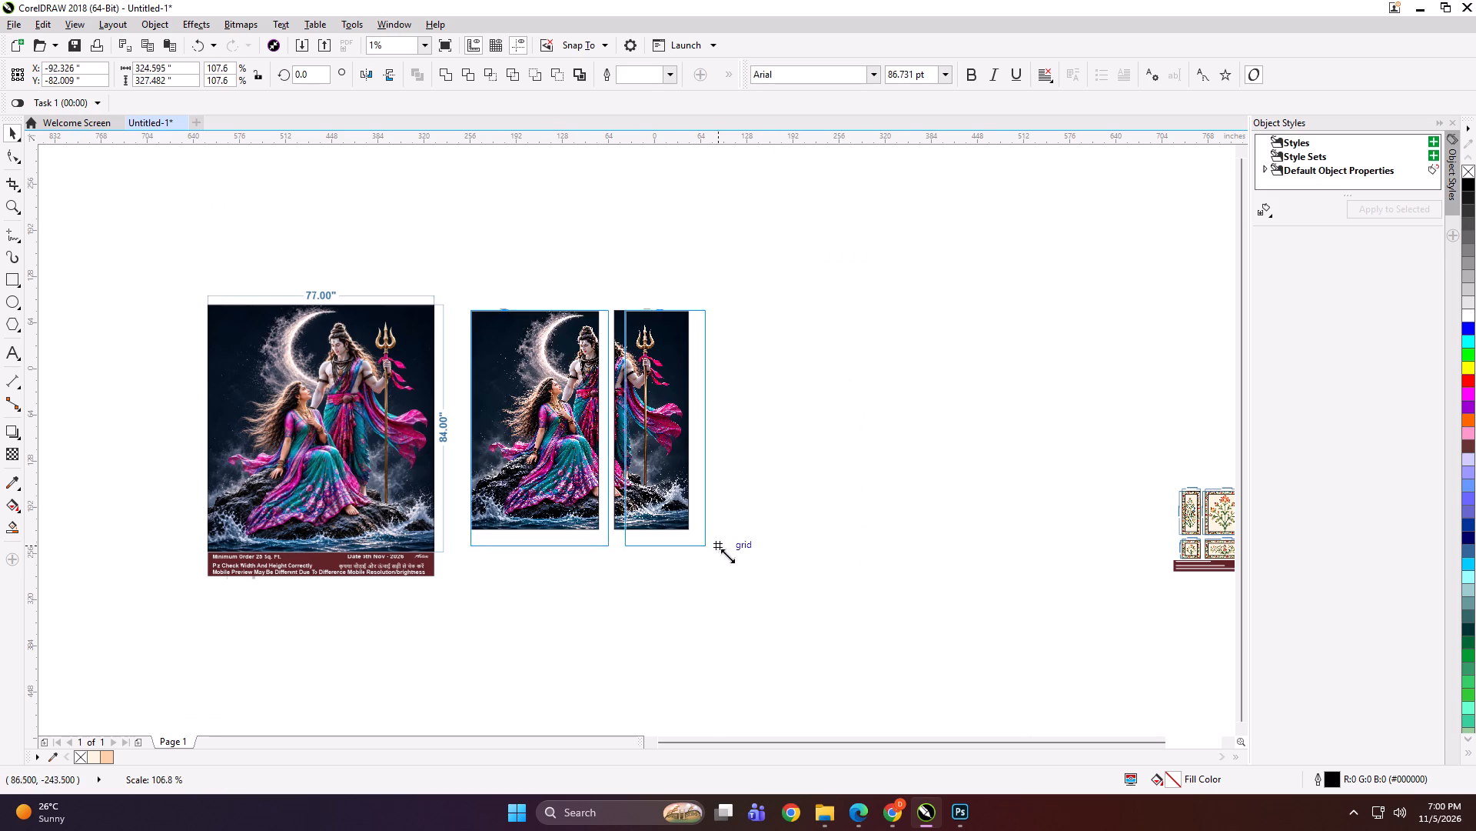
left_click_drag(727, 556, 729, 556)
Group the two panels with the dimensioned mural preview and shrink the group to about 12 inches wide.
left_click(425, 476, "shift")
key("ctrl+g")
scroll(347, 452, "up", 1)
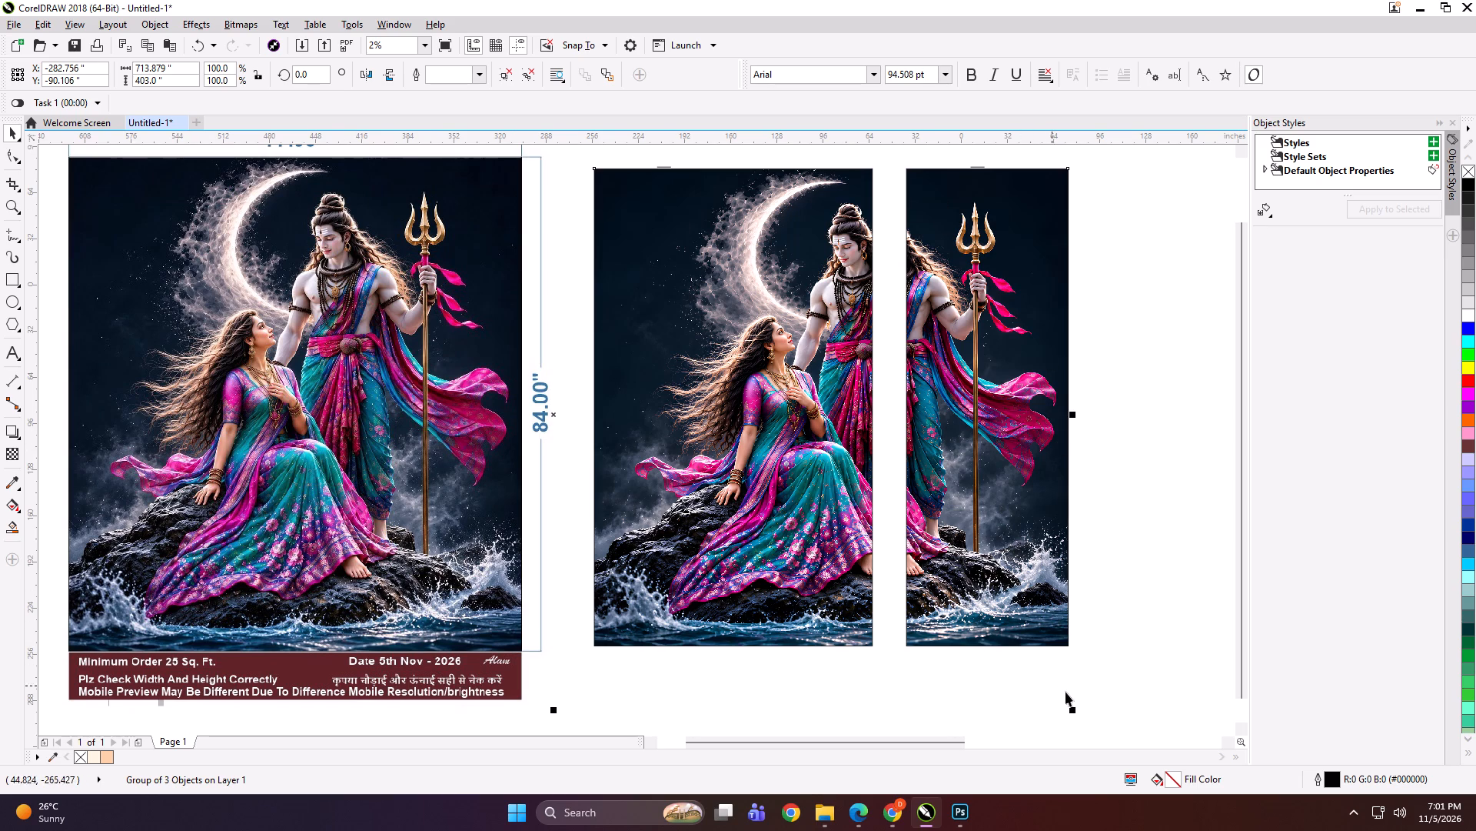
left_click_drag(1075, 709, 570, 439)
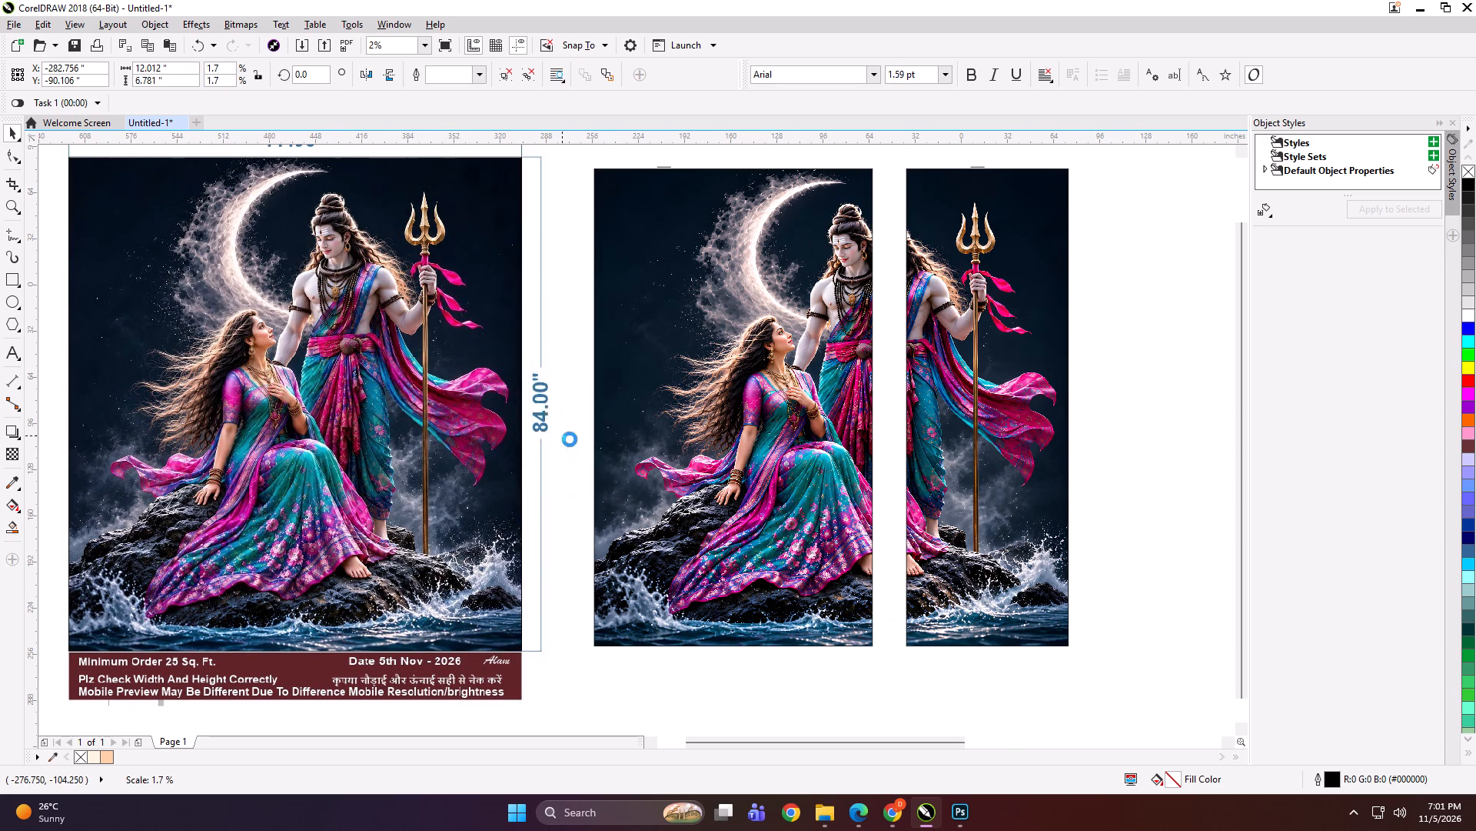
Export the small comparison group as the TIFF "FDGDH" in the SANA DREAM folder.
key("ctrl+e")
type("FDGDH")
key("Return")
key("Return")
key("Return")
key("Return")
Delete the exported comparison group from the drawing.
key("Delete")
key("F4")
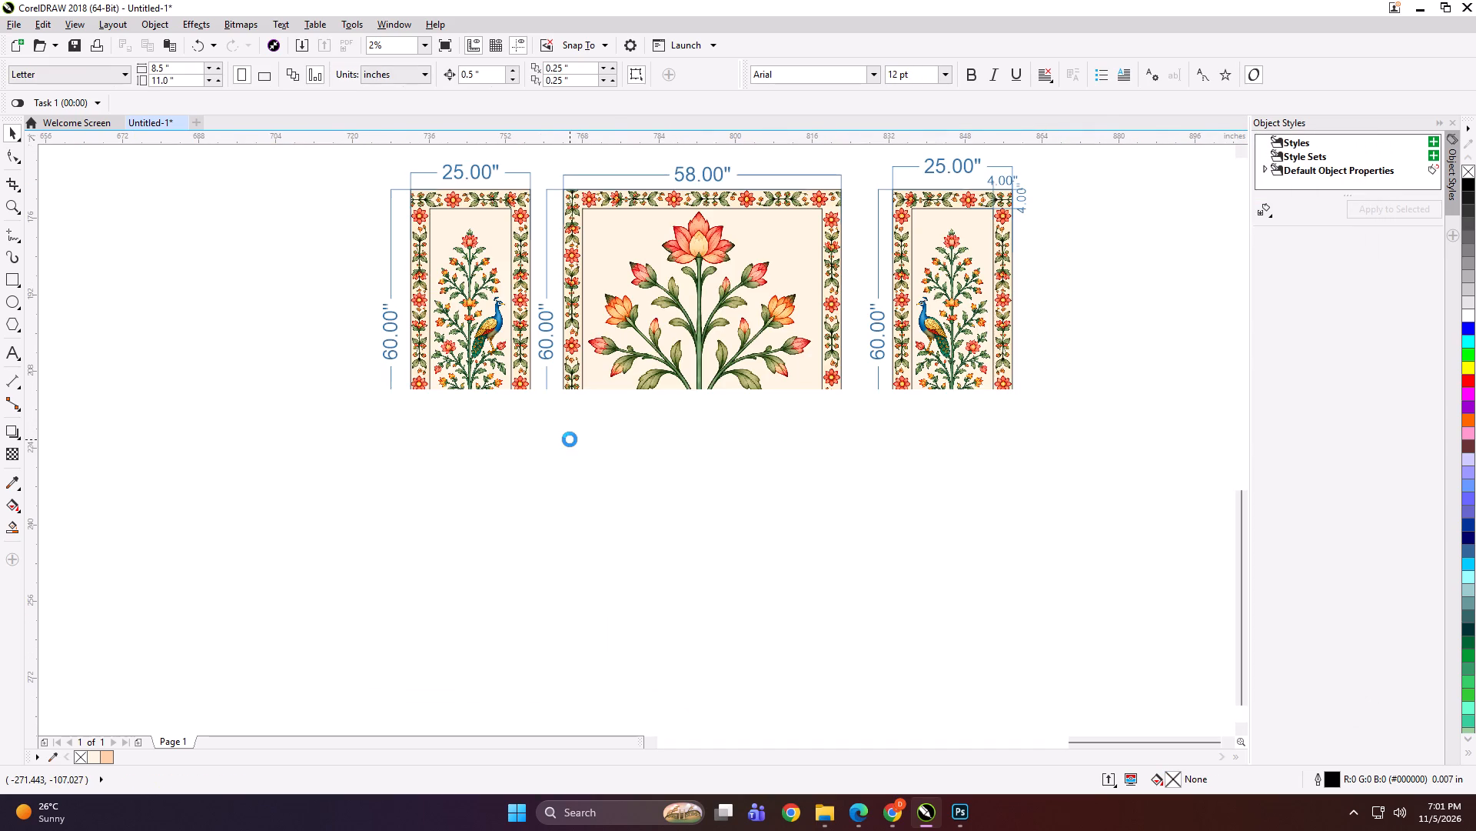
scroll(852, 412, "down", 6)
left_click(790, 416)
Switch to File Explorer and open the SANA DREAM folder on USB Drive (E:).
left_click(836, 801)
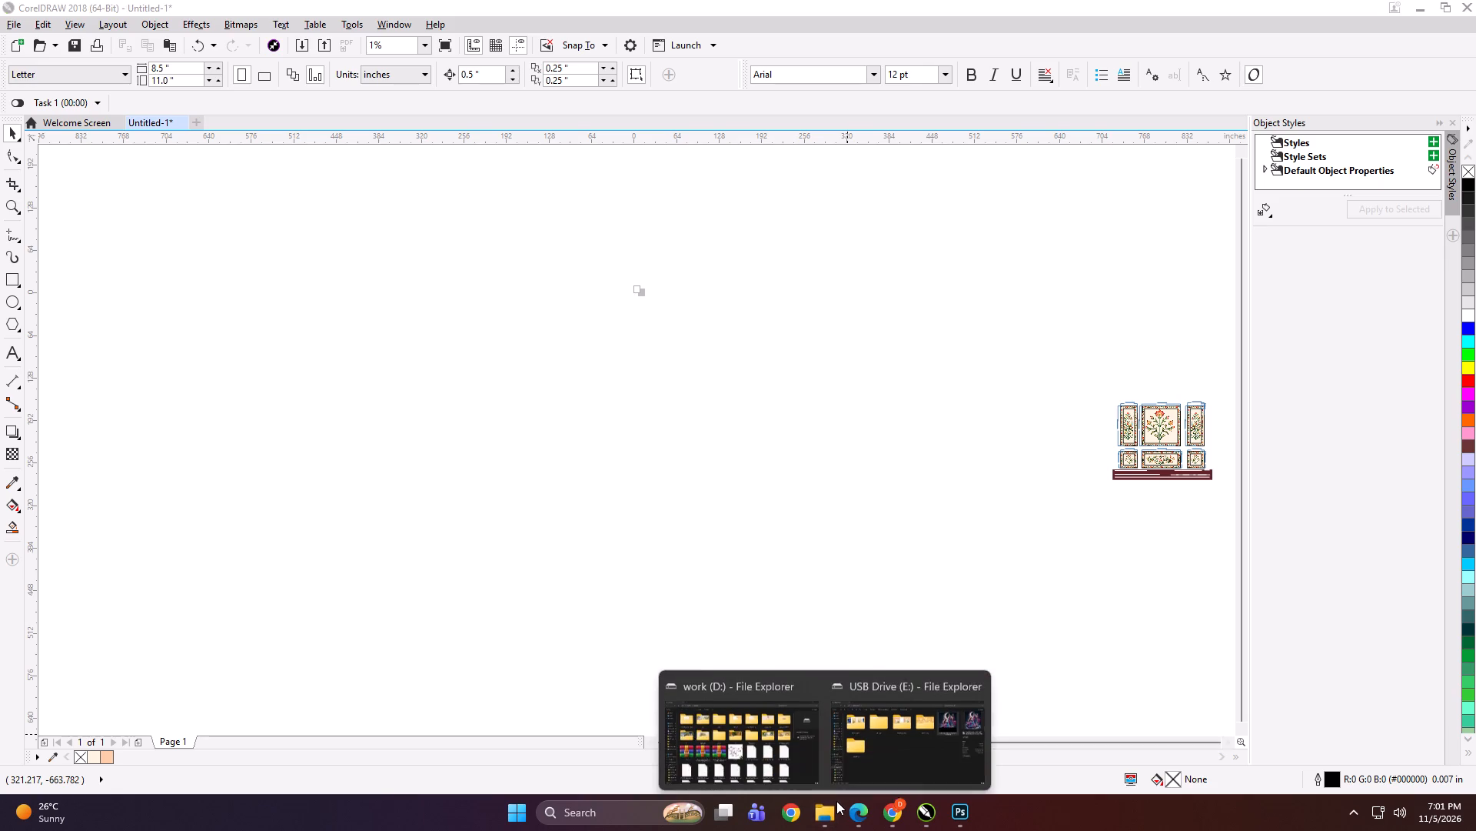
left_click(899, 730)
left_click(804, 558)
scroll(35, 571, "up", 3)
left_click(61, 519)
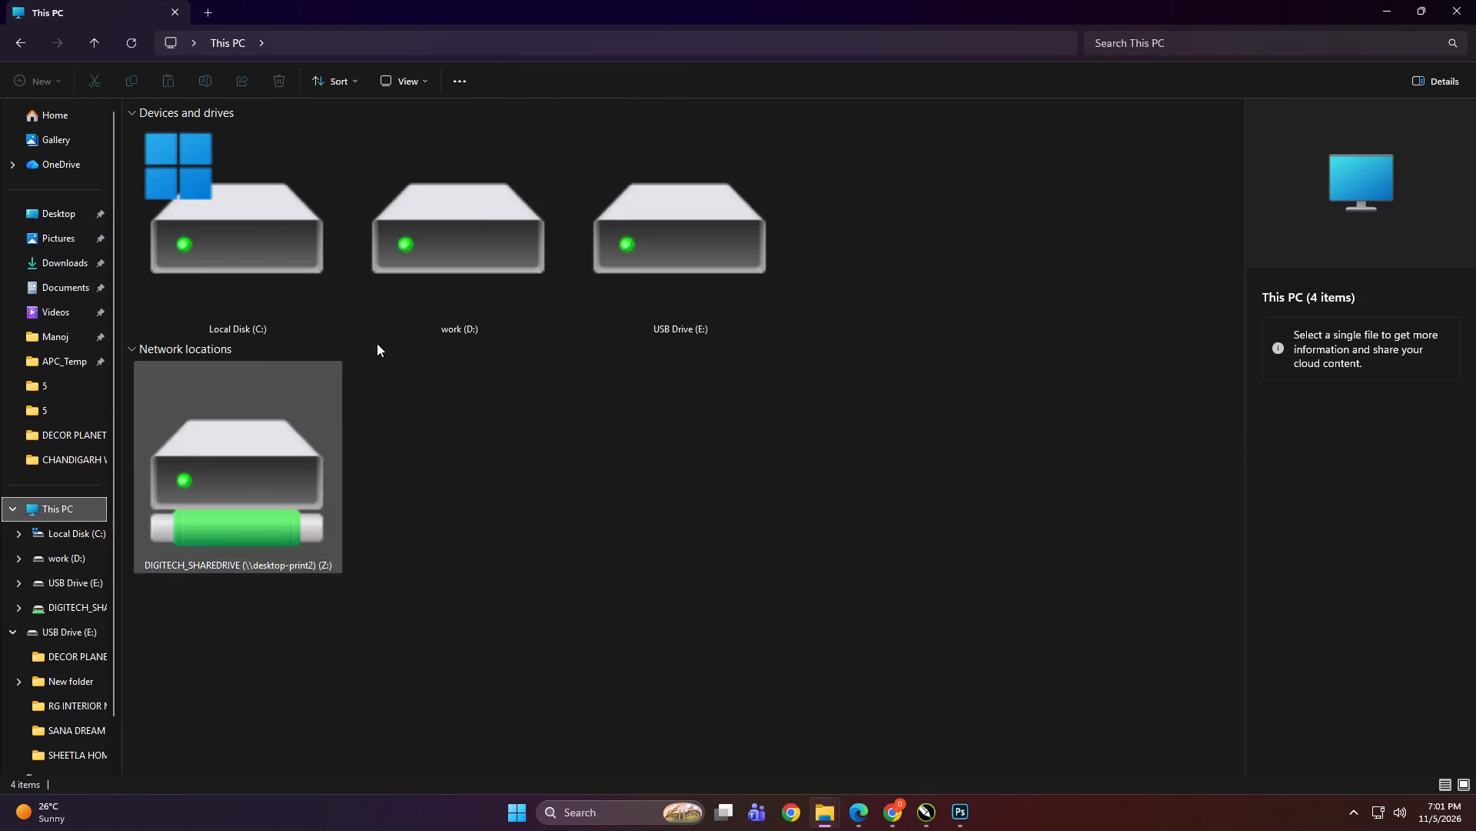
triple_click(601, 291)
double_click(806, 202)
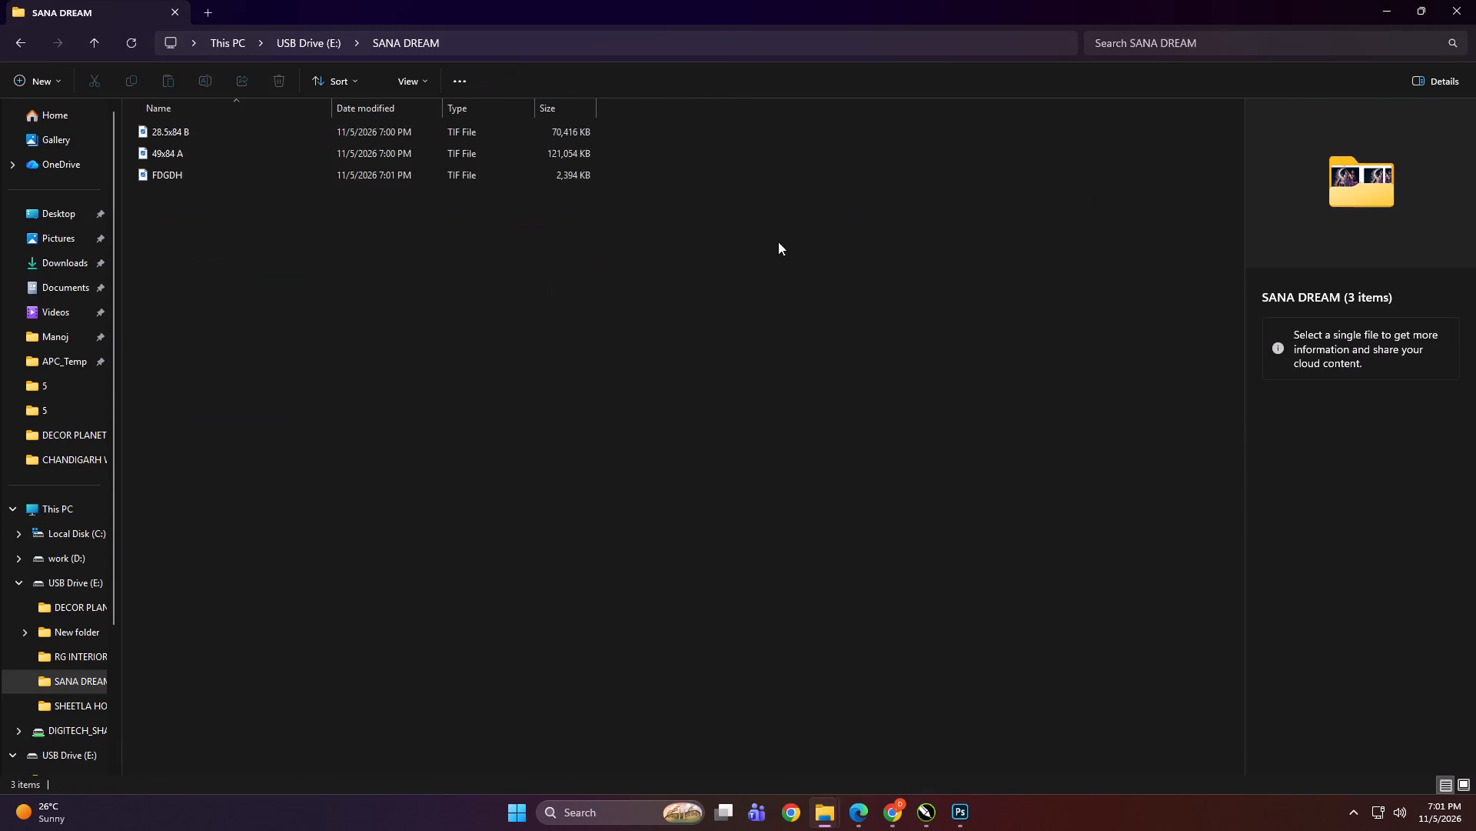
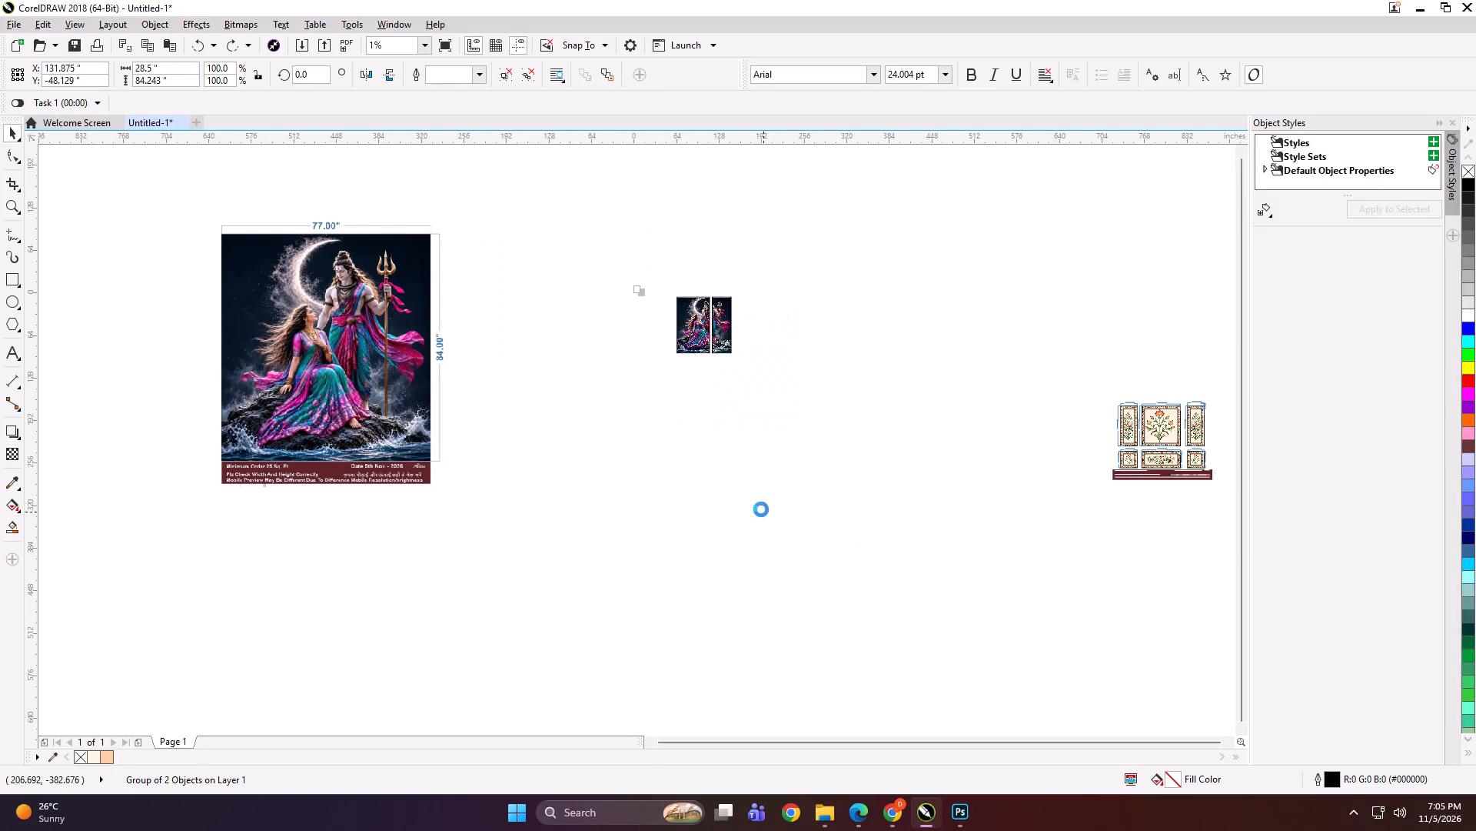
Select all the objects of the small split mural between the large dimensioned mural preview and the floral panel design.
left_click_drag(766, 255, 538, 512)
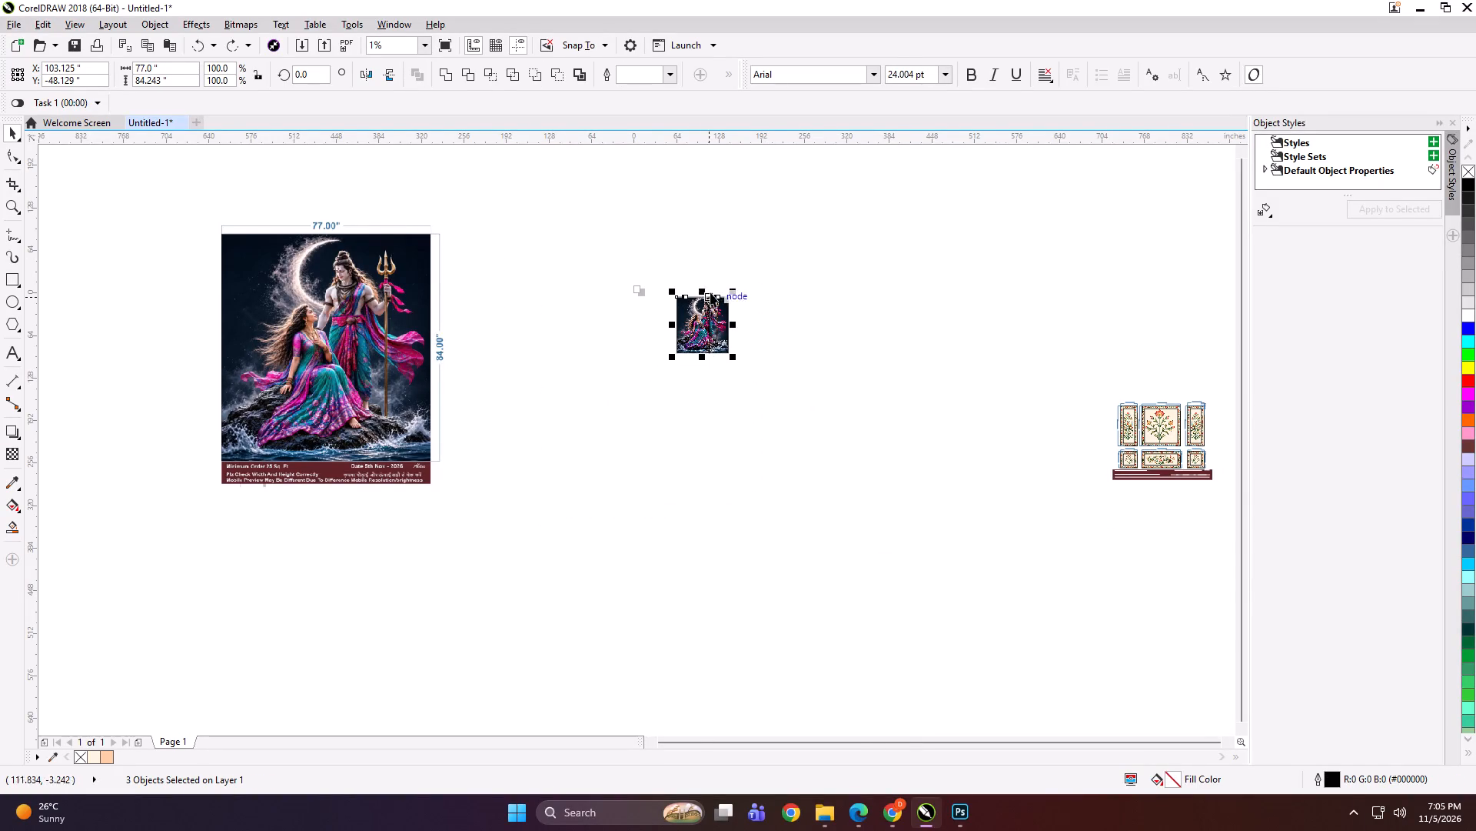
scroll(710, 292, "up", 1)
scroll(723, 338, "down", 1)
scroll(633, 405, "up", 2)
scroll(653, 381, "down", 1)
scroll(737, 323, "down", 2)
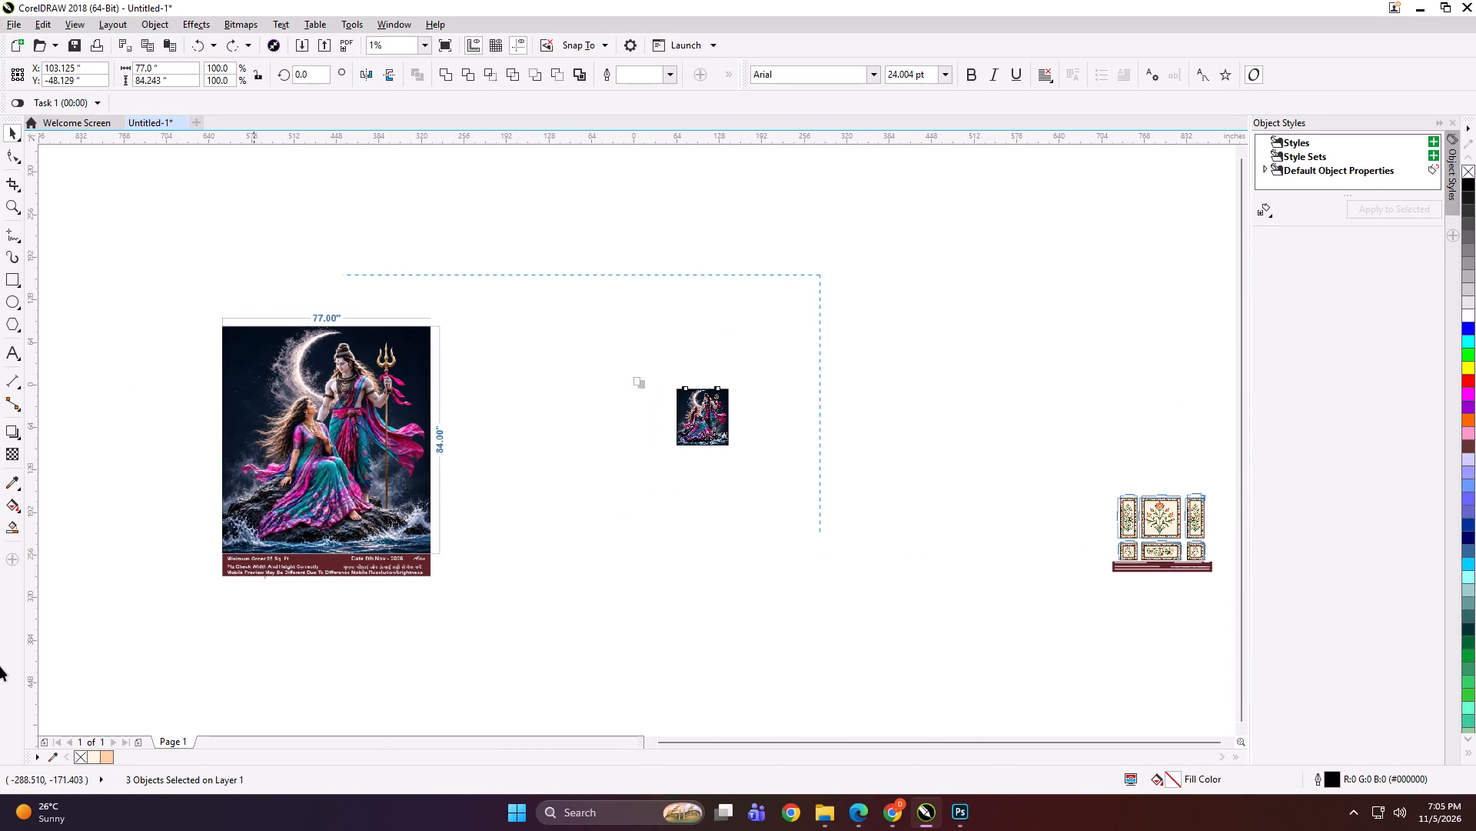
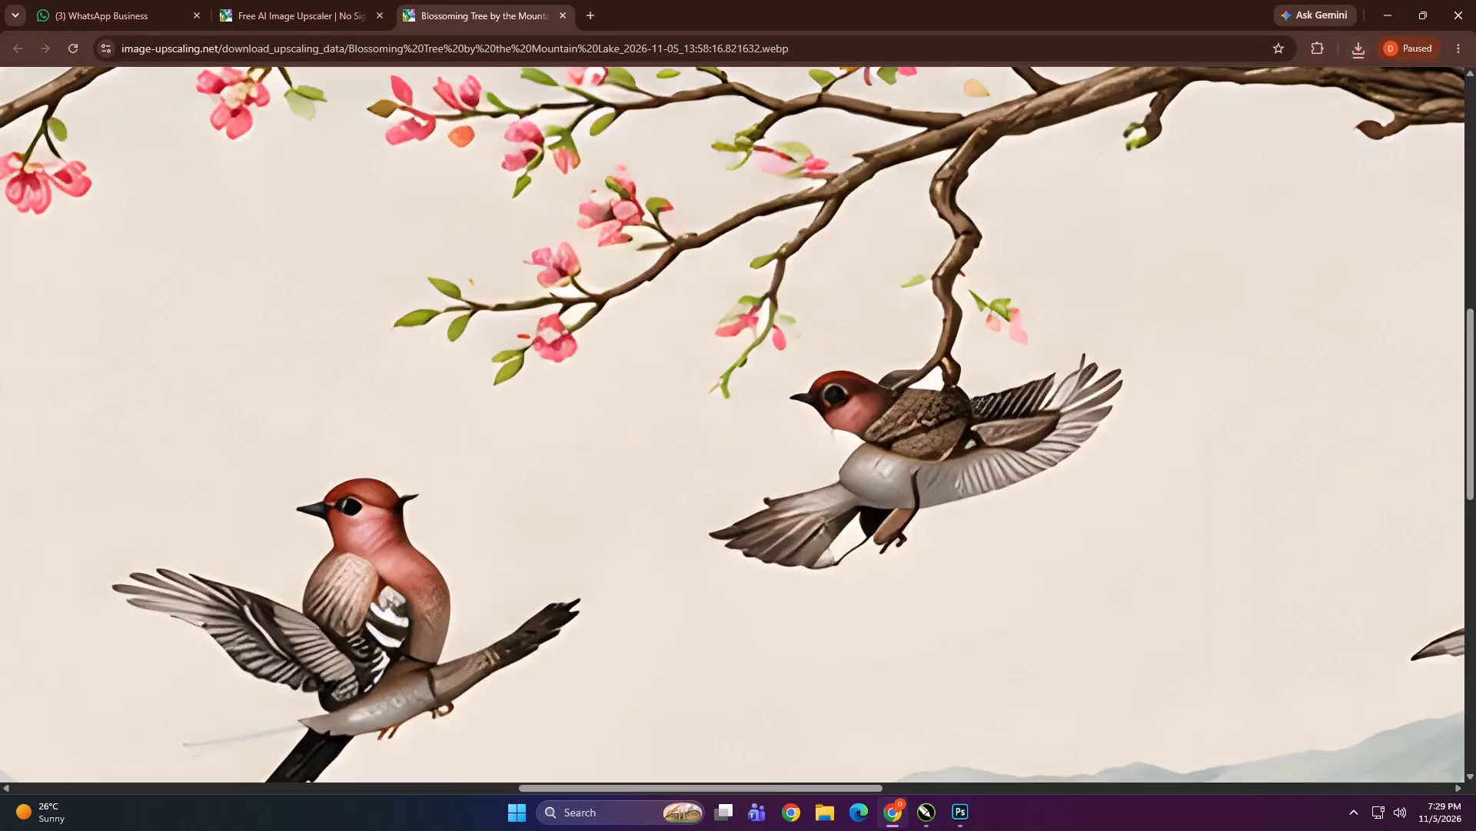
Inspect the birds in the upscaled Blossoming Tree by the Mountain Lake image at full size.
left_click(766, 427)
left_click(766, 427)
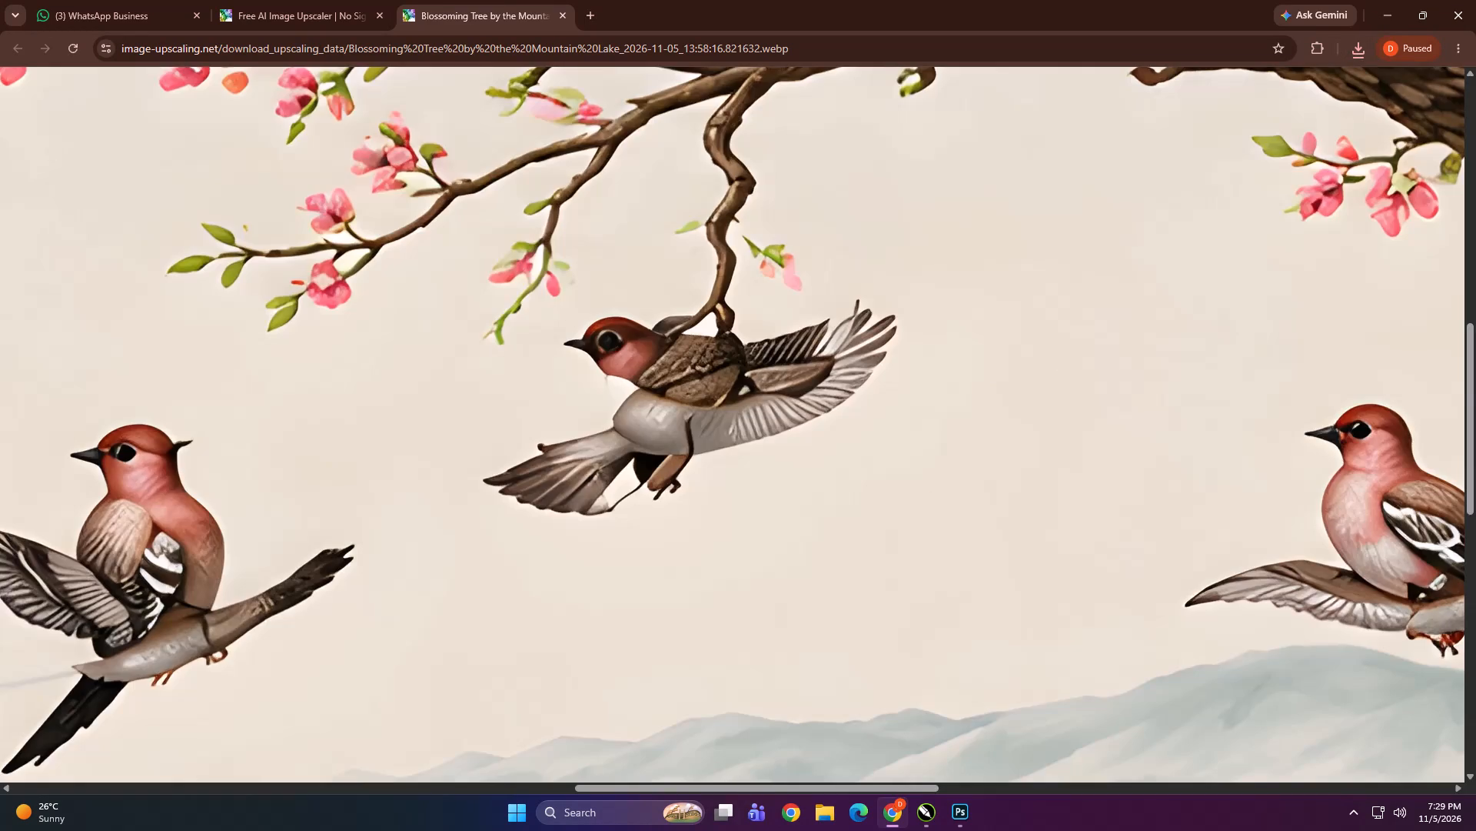
left_click(623, 467)
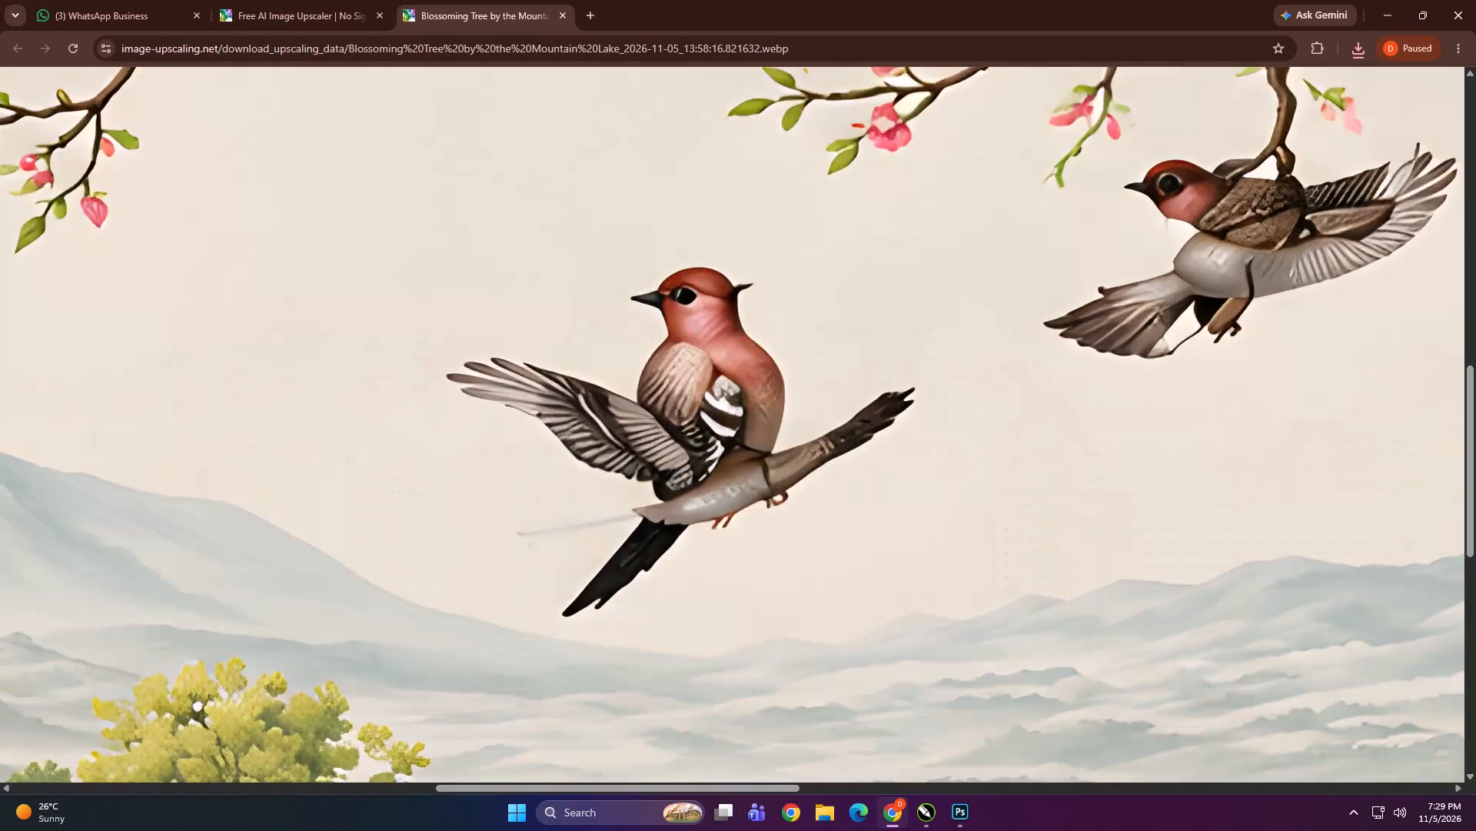
left_click(686, 429)
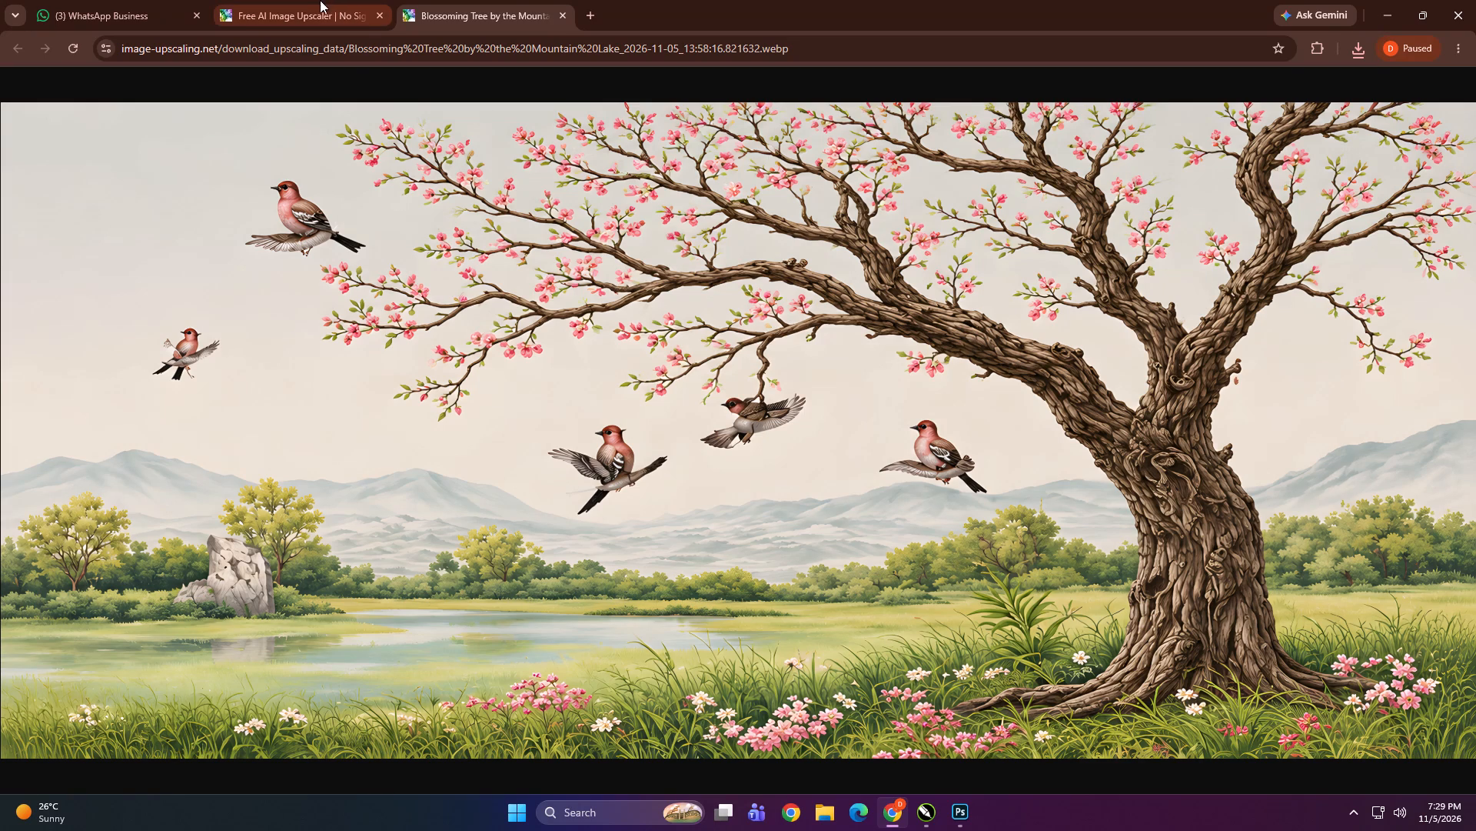
left_click(291, 220)
left_click(550, 260)
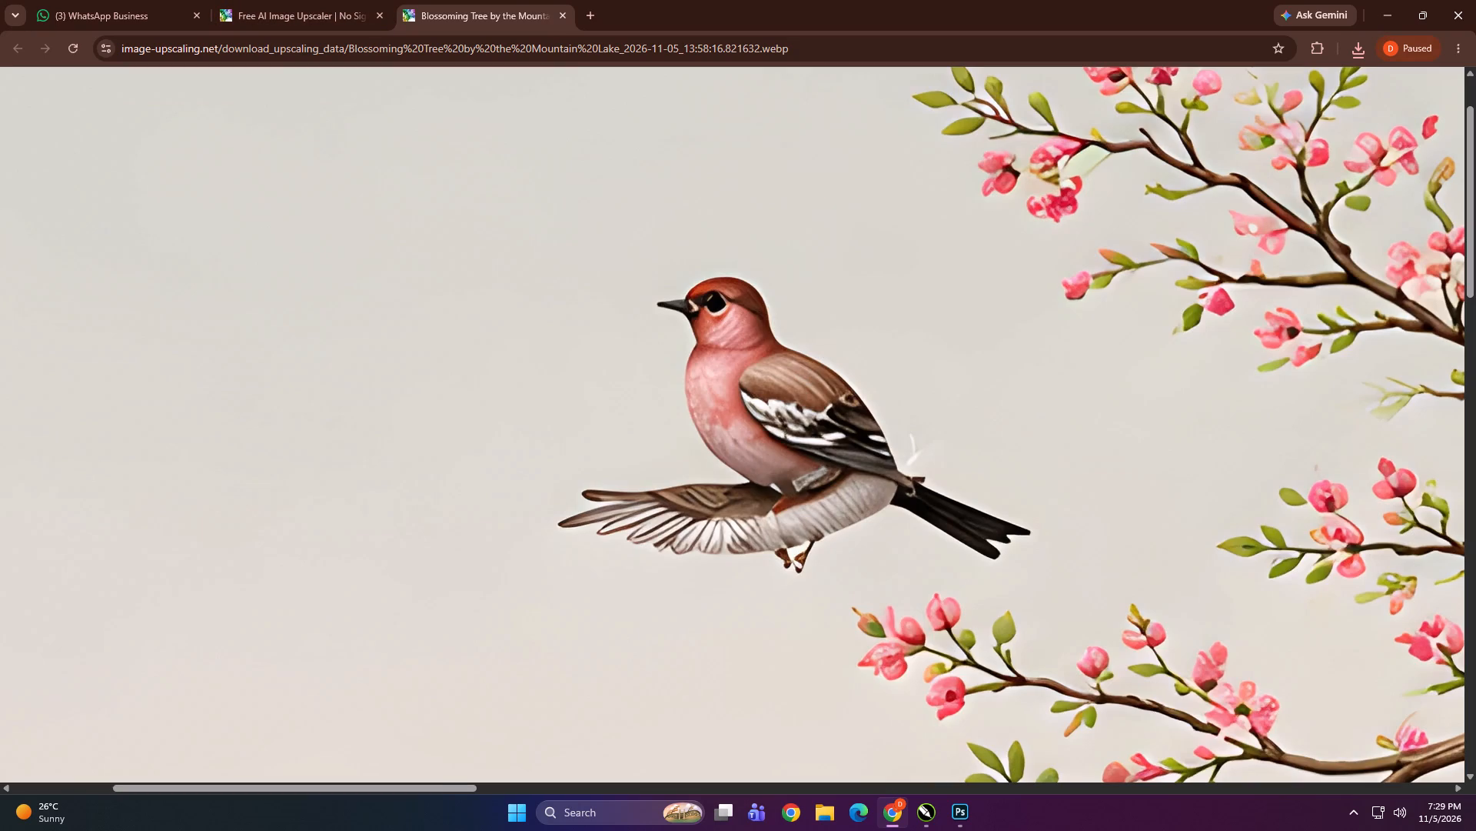
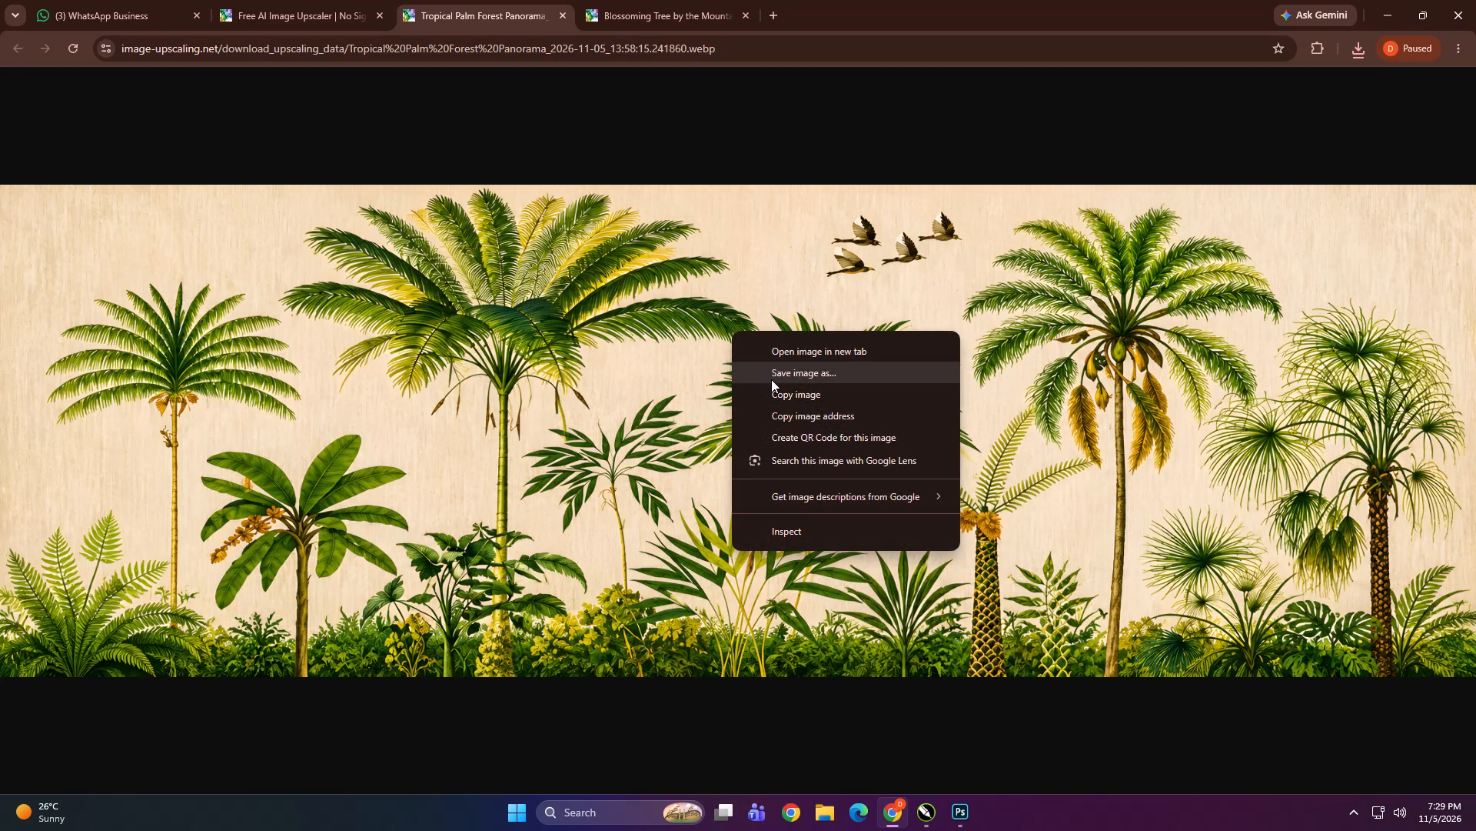
Save the upscaled Tropical Palm Forest Panorama image to the Downloads folder as a WEBP file, keeping the suggested name.
left_click(771, 379)
key("Return")
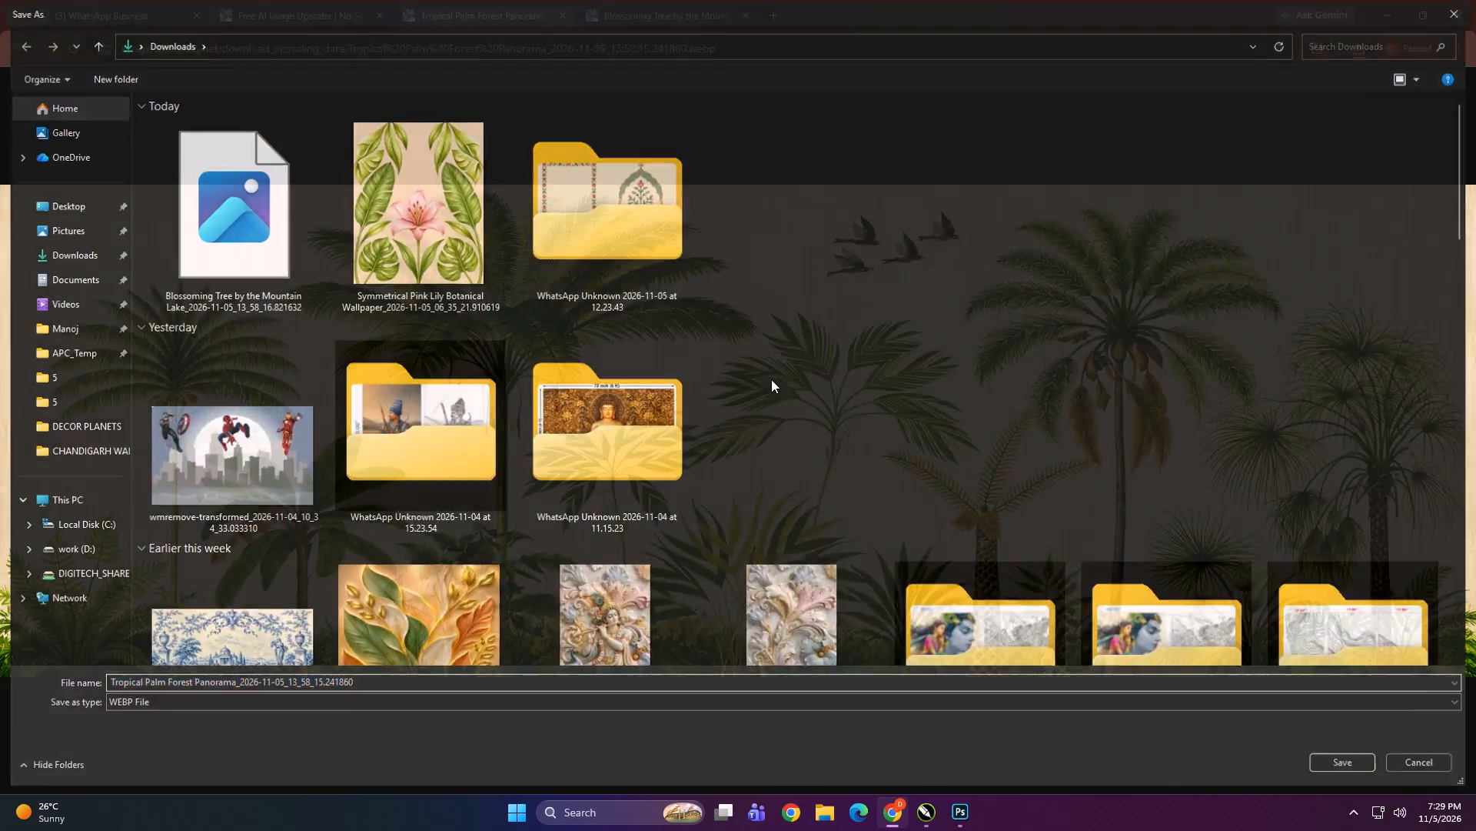
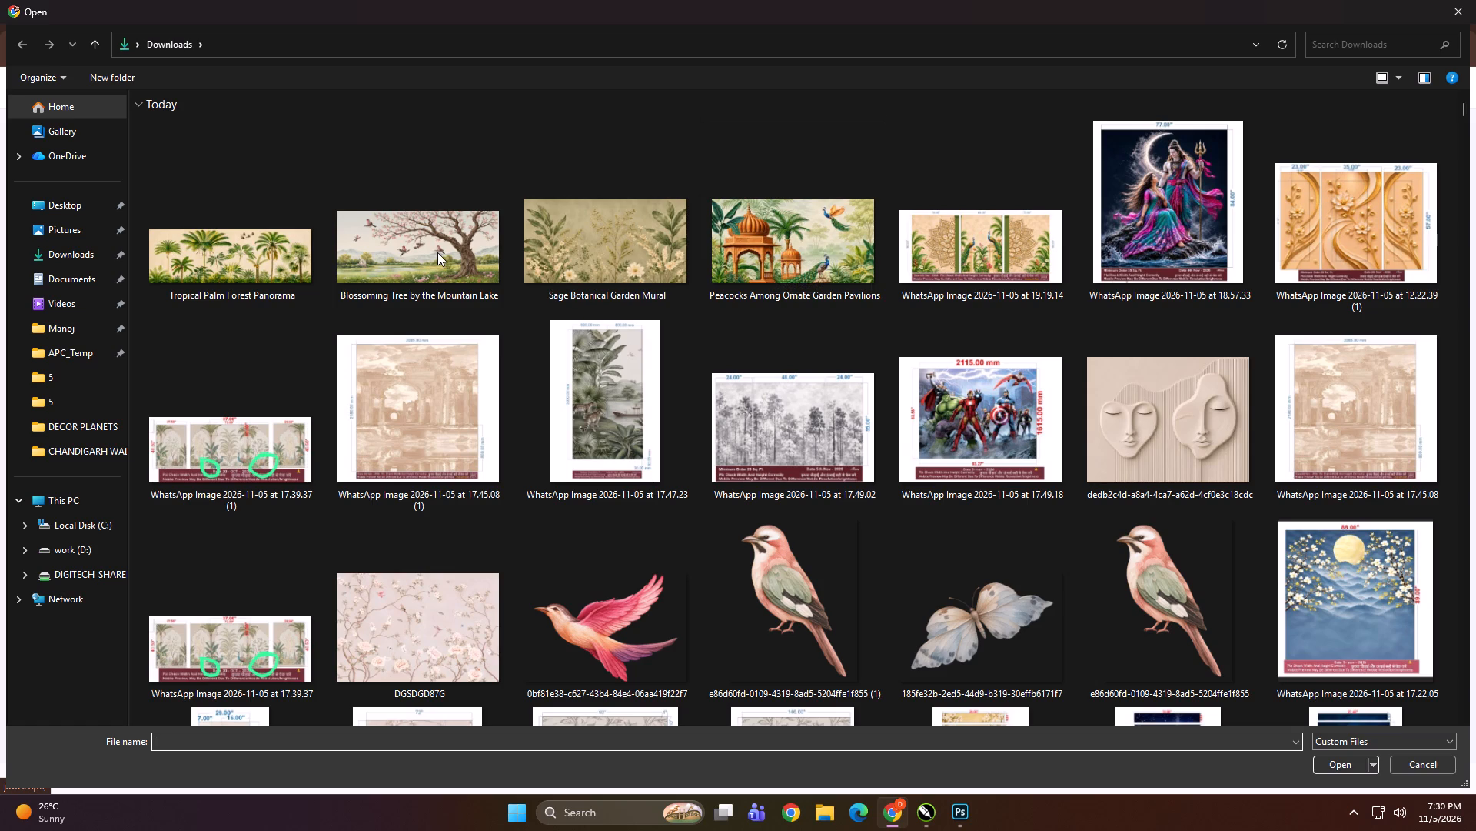
Choose the Peacocks Among Ornate Garden Pavilions image from the Downloads folder to upload for upscaling.
left_click(797, 235)
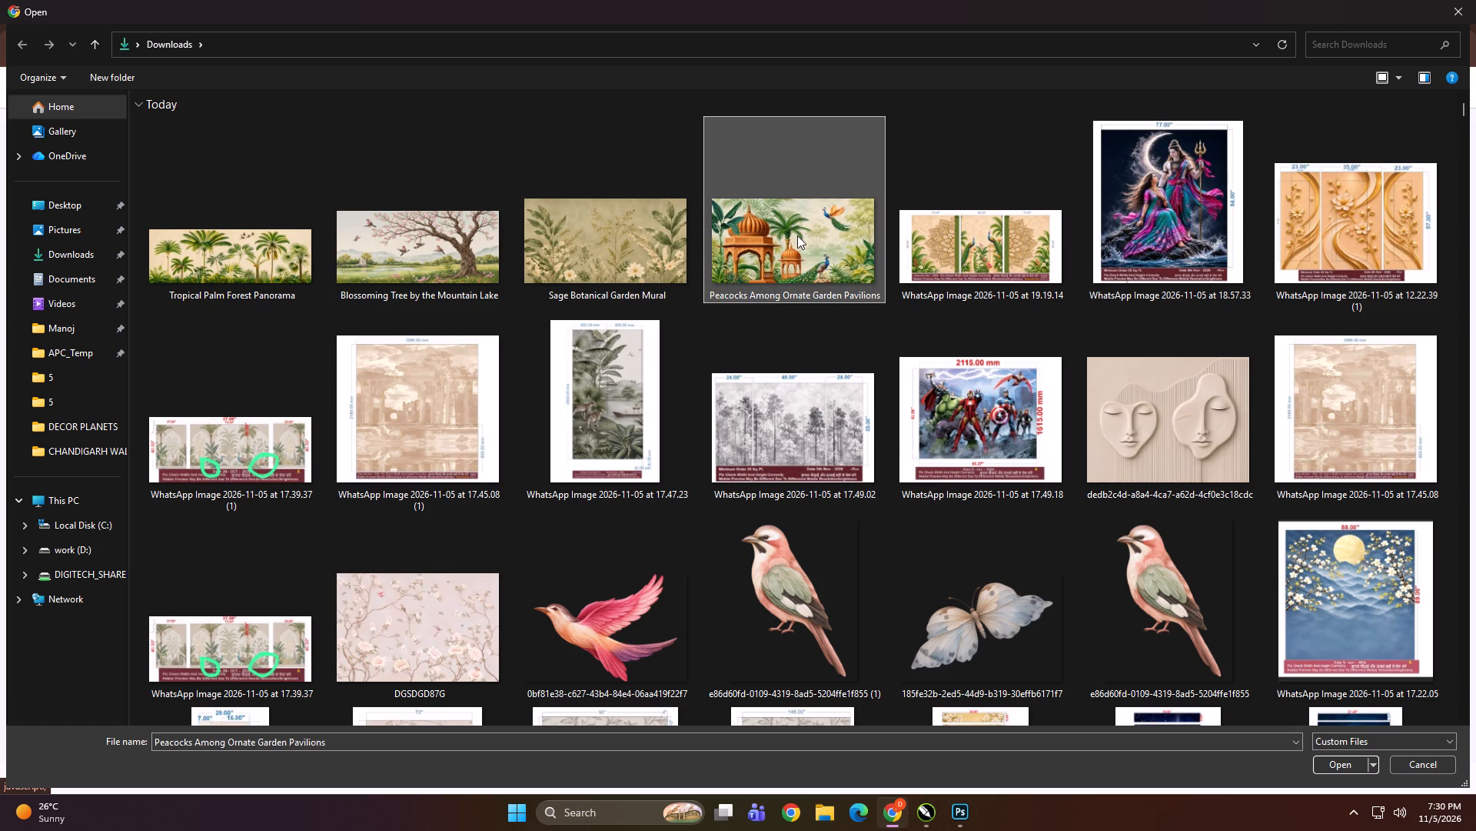
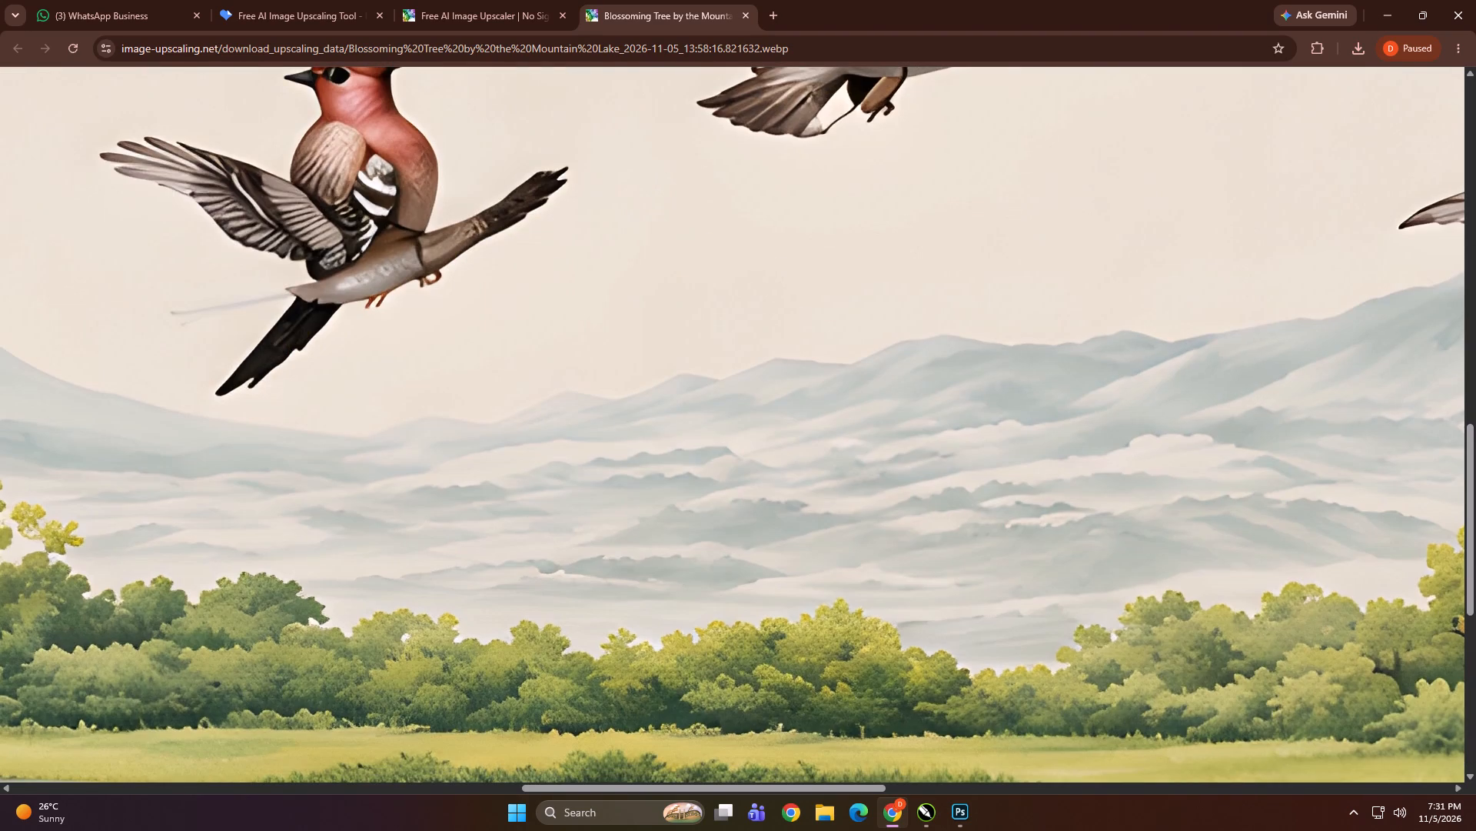
View the whole upscaled Blossoming Tree by the Mountain Lake image and start saving it to the computer.
left_click(727, 369)
right_click(692, 333)
left_click(728, 366)
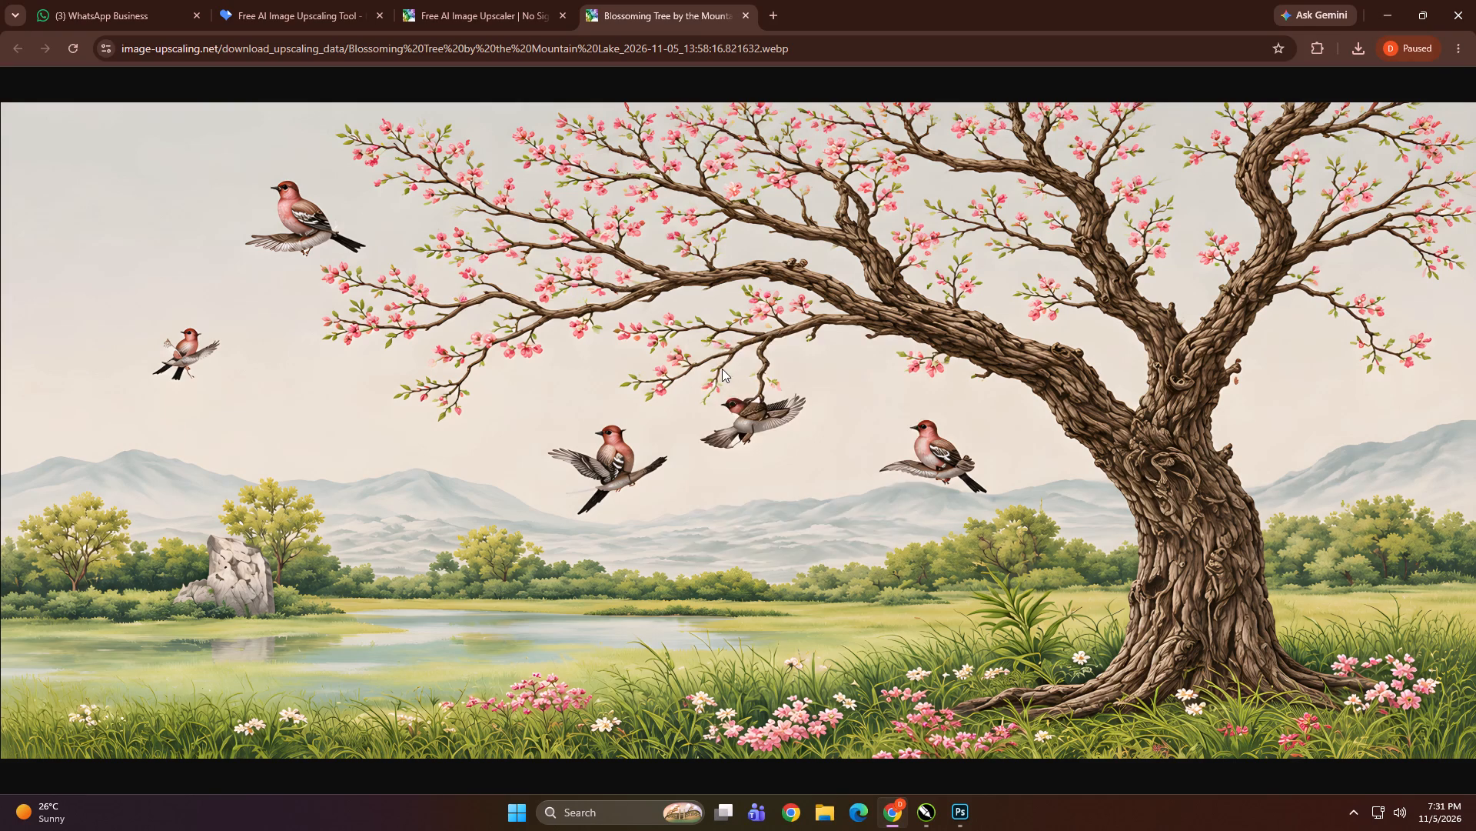
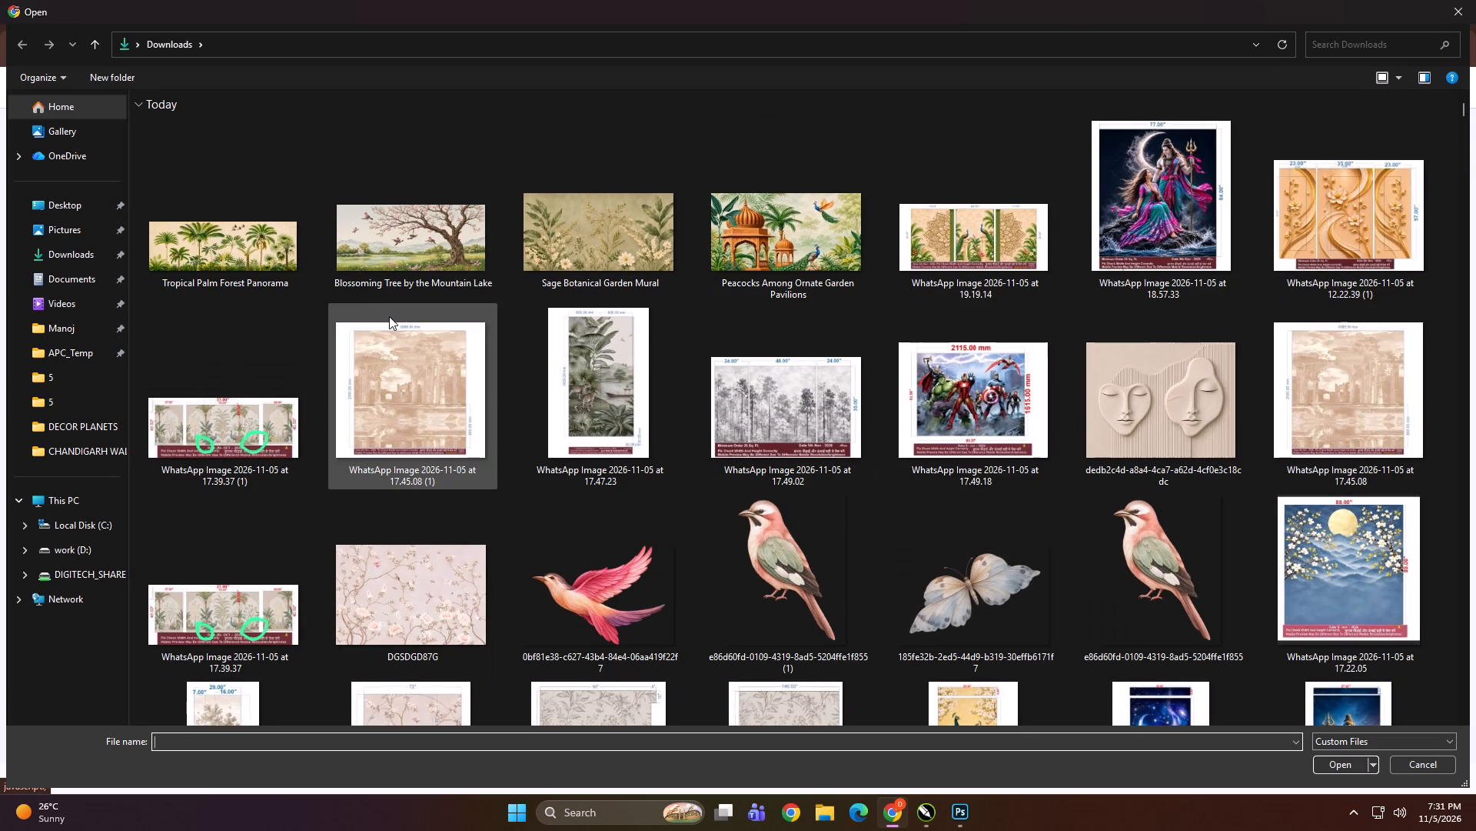
Browse to the Downloads folder to pick an image file to open.
left_click(78, 245)
double_click(77, 245)
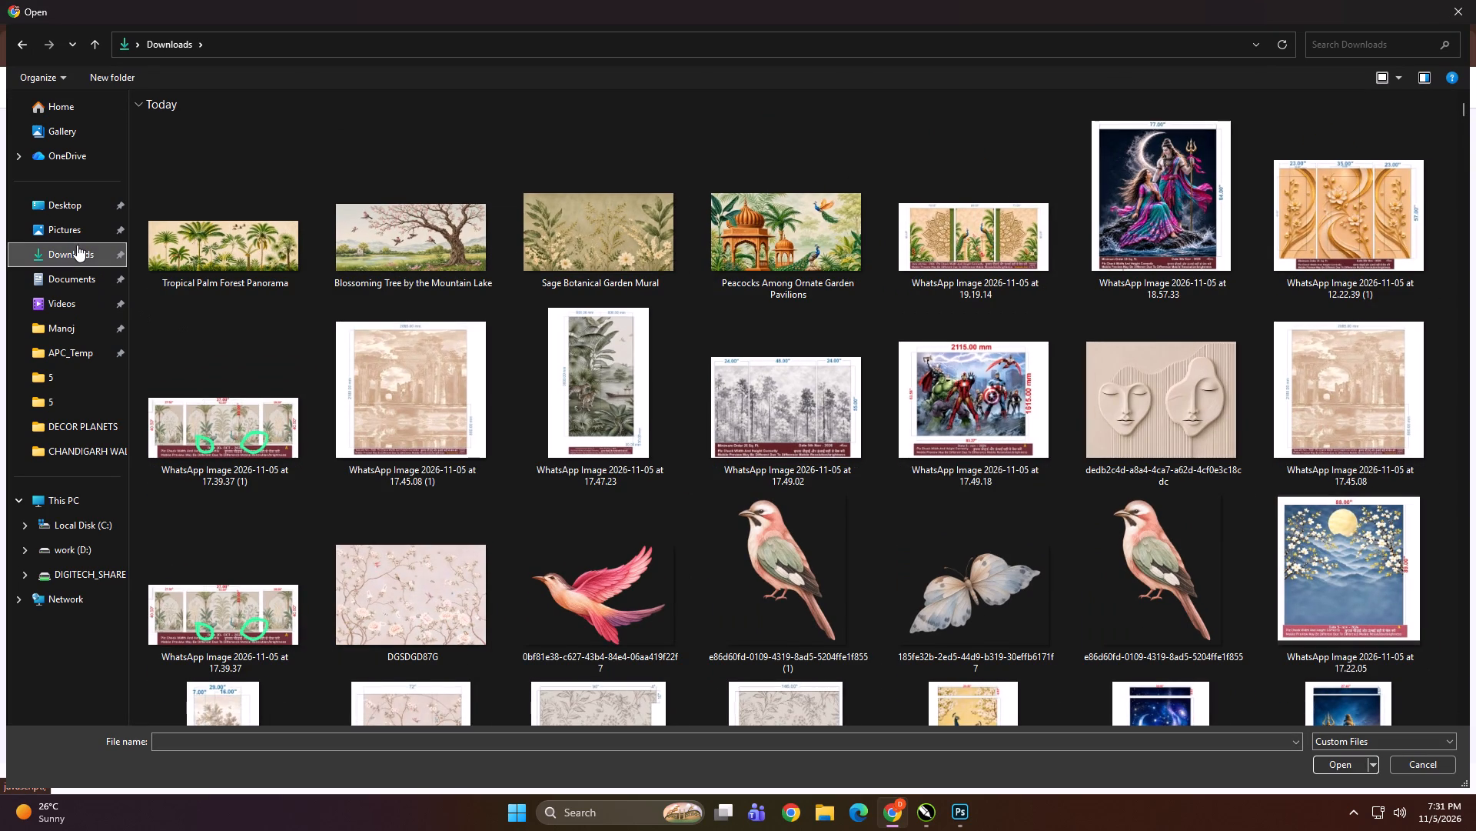
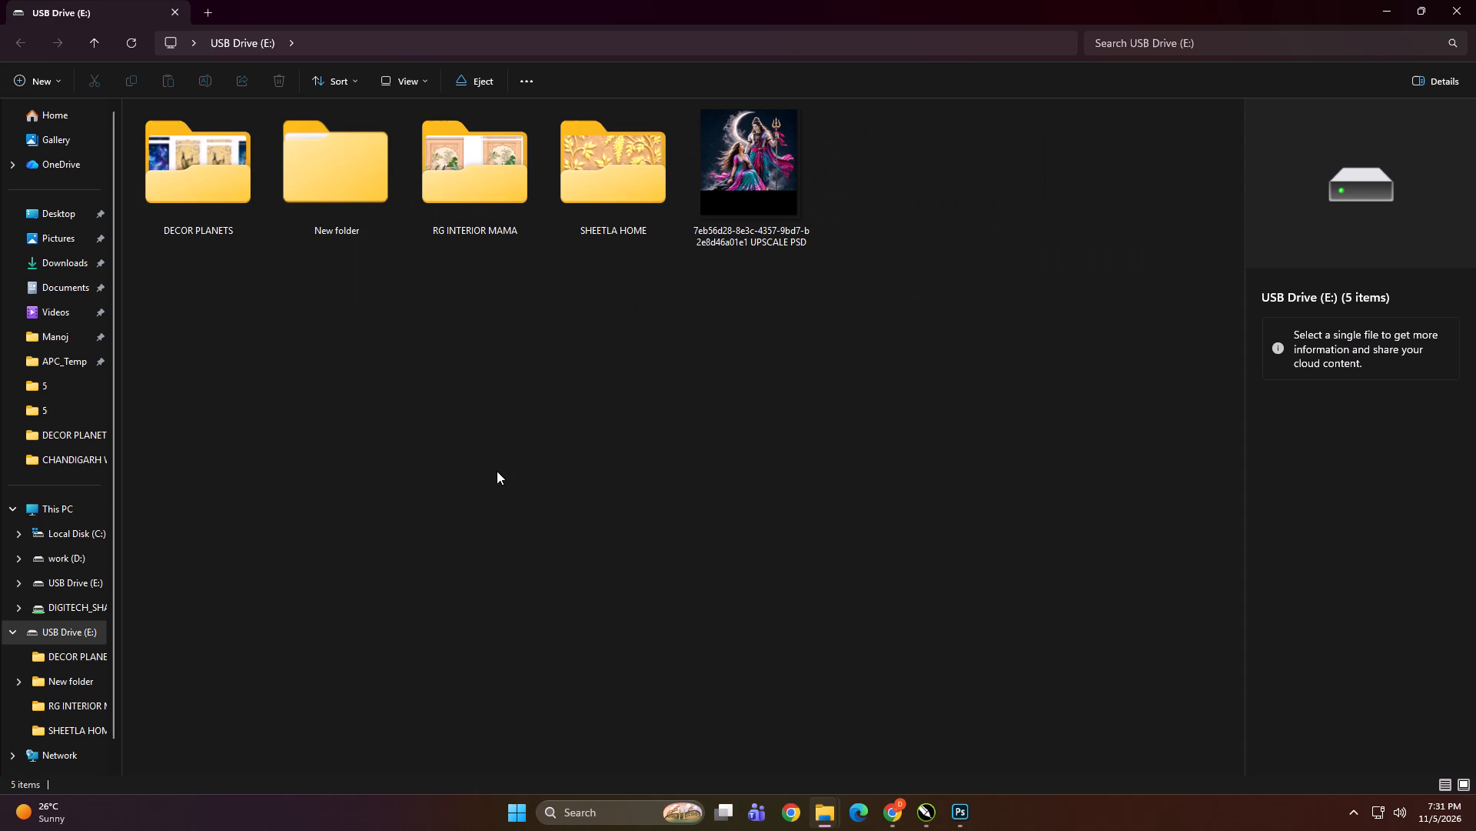
Open the CHANDIGARH WALL PAPER folder on the work (D:) drive, under KD, PRINT FILE, NOV, 5.
scroll(18, 549, "up", 2)
left_click(54, 499)
left_click(361, 265)
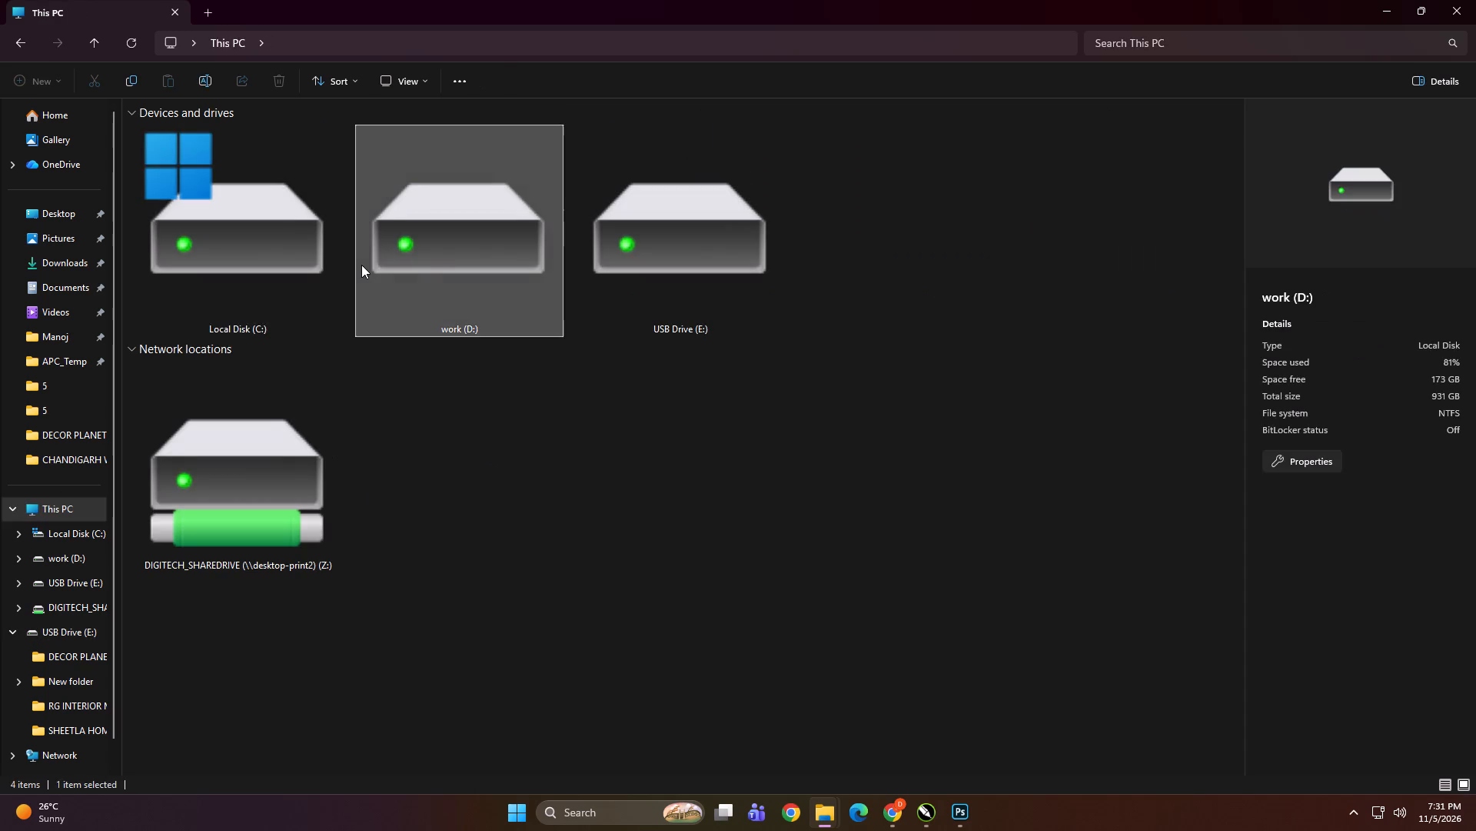
double_click(432, 252)
double_click(228, 356)
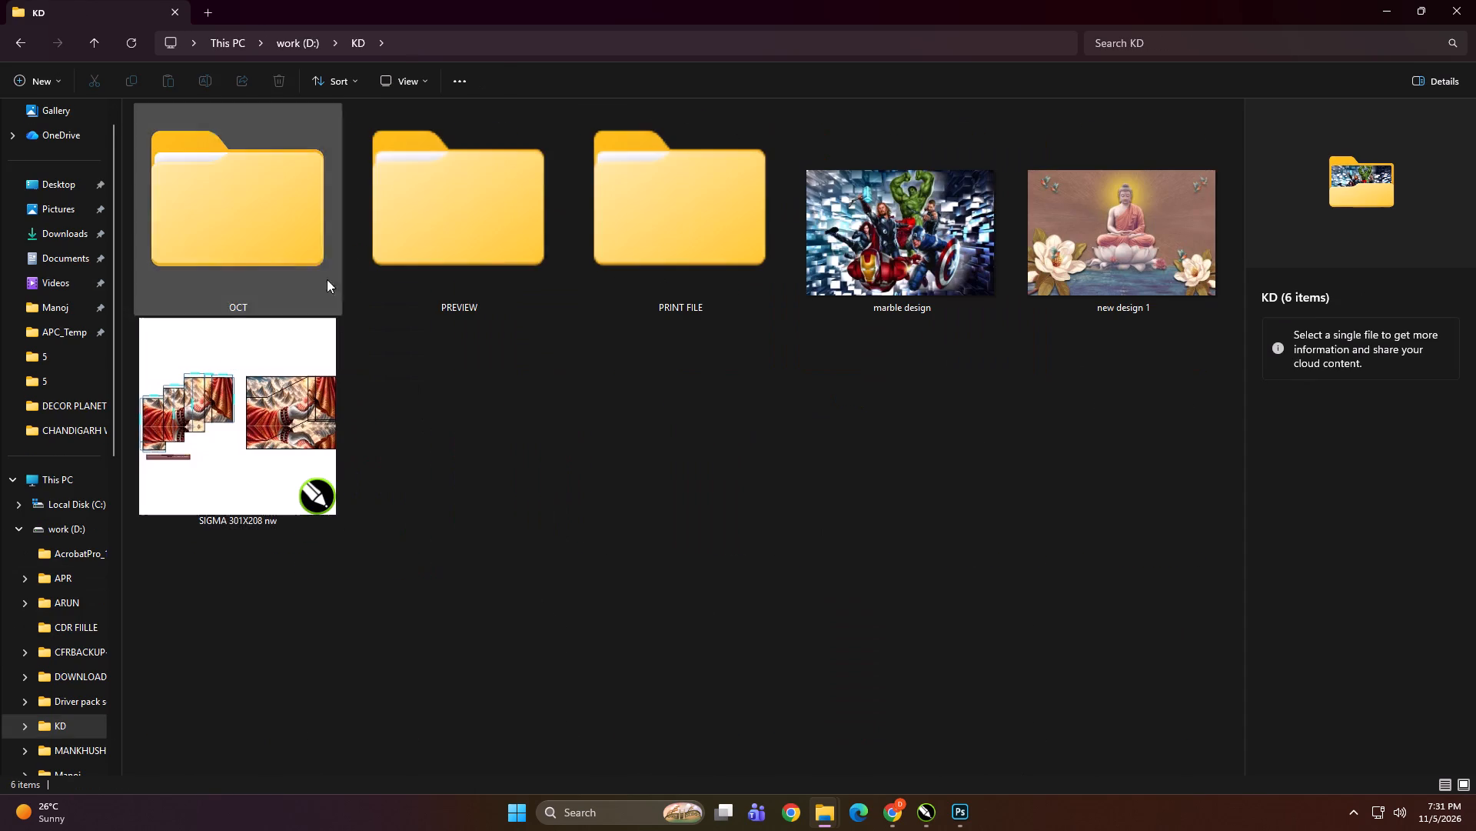
double_click(669, 203)
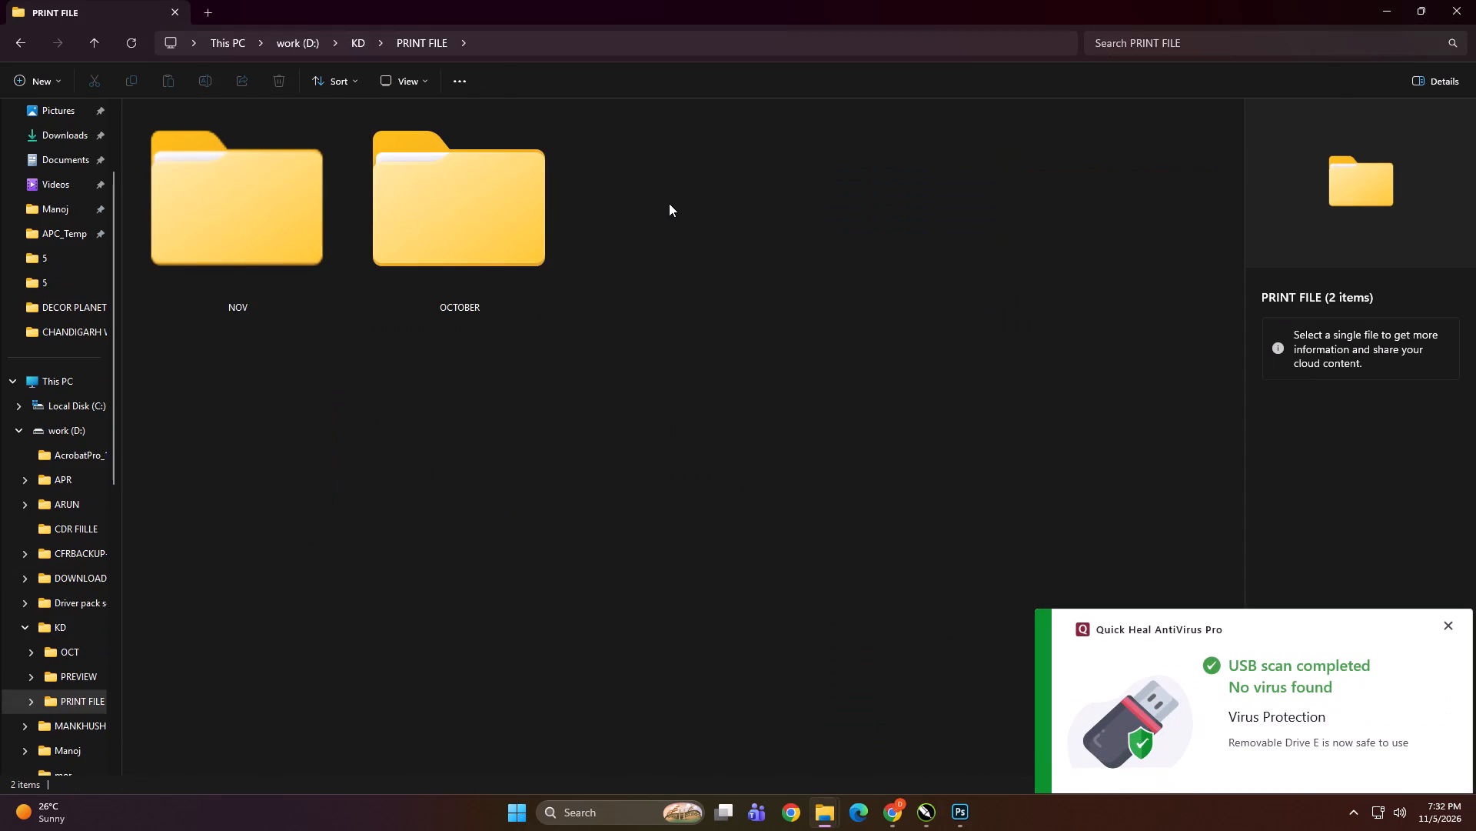
left_click(247, 213)
double_click(247, 213)
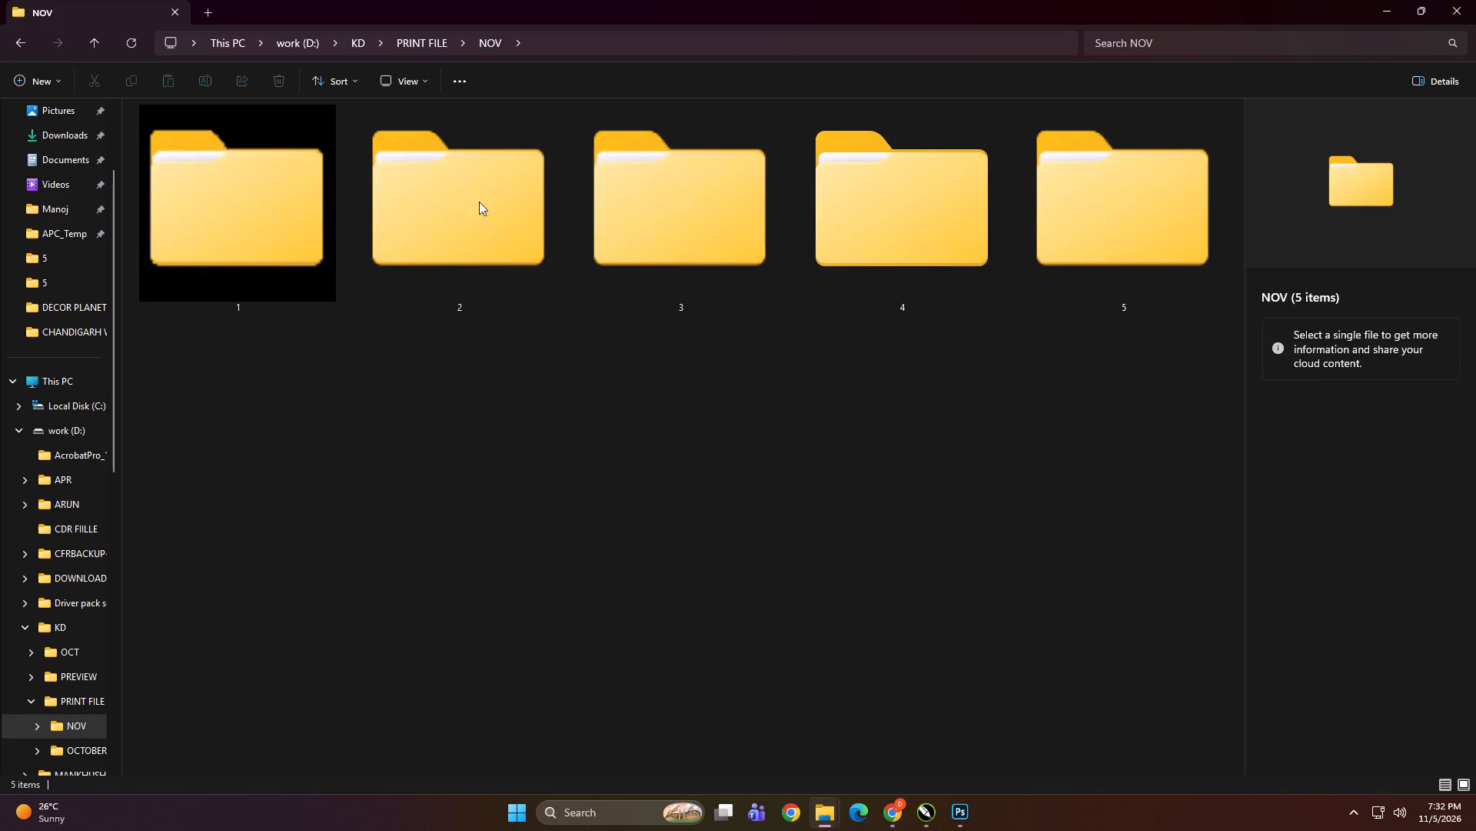
double_click(885, 199)
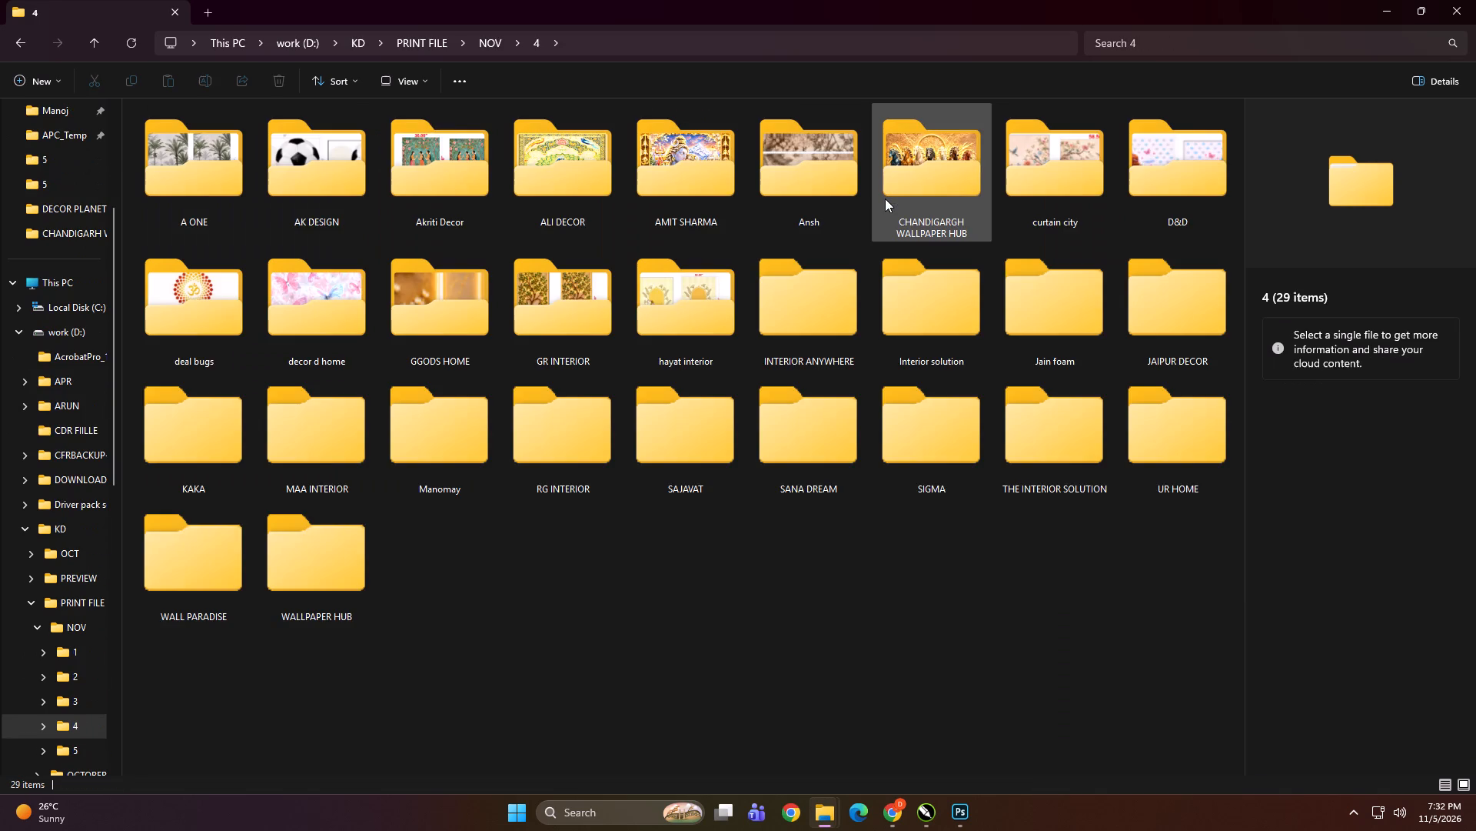
key("BackSpace")
double_click(1104, 182)
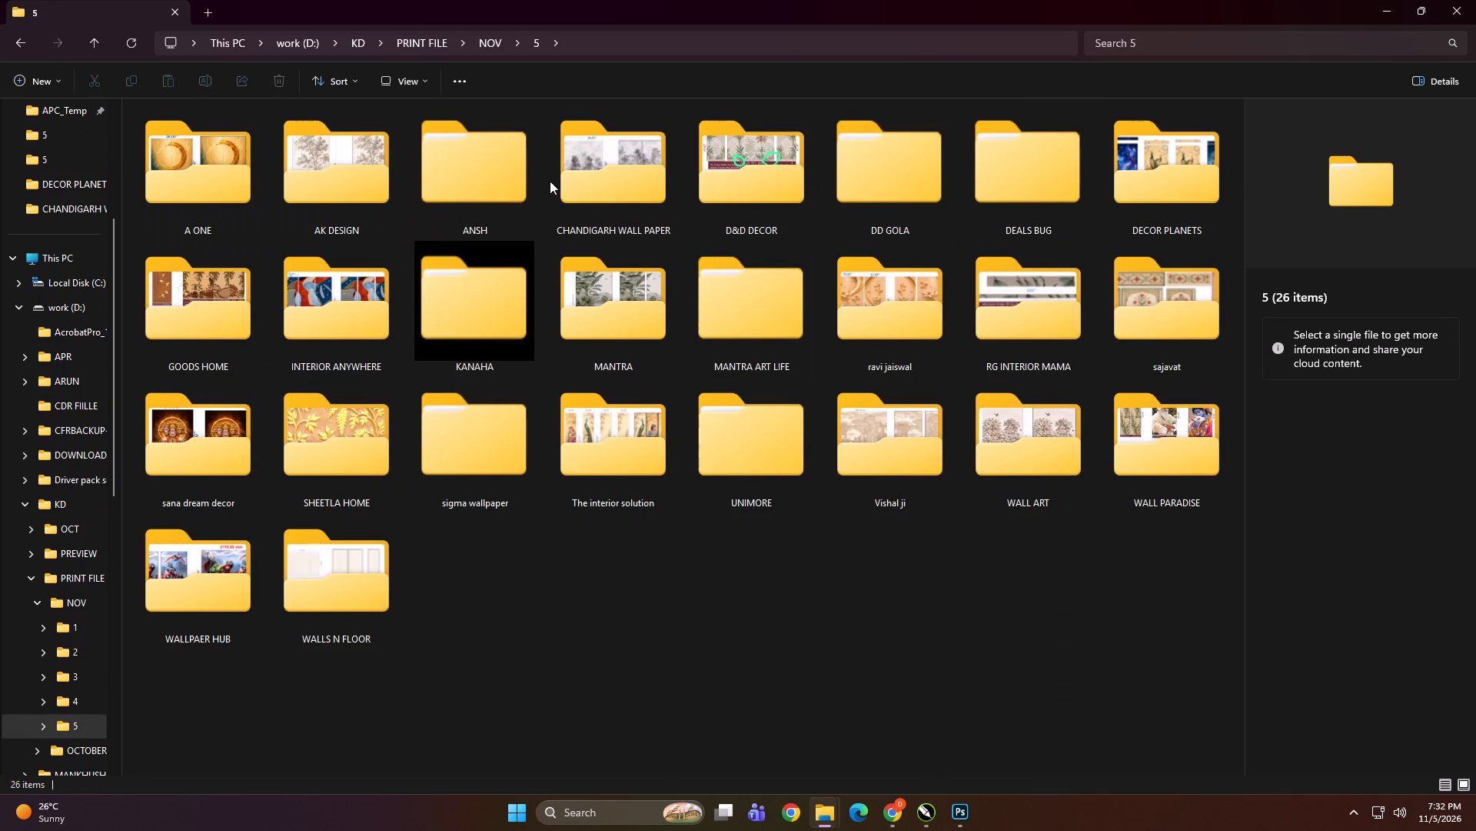
left_click(550, 181)
double_click(583, 182)
scroll(519, 426, "up", 5, "ctrl")
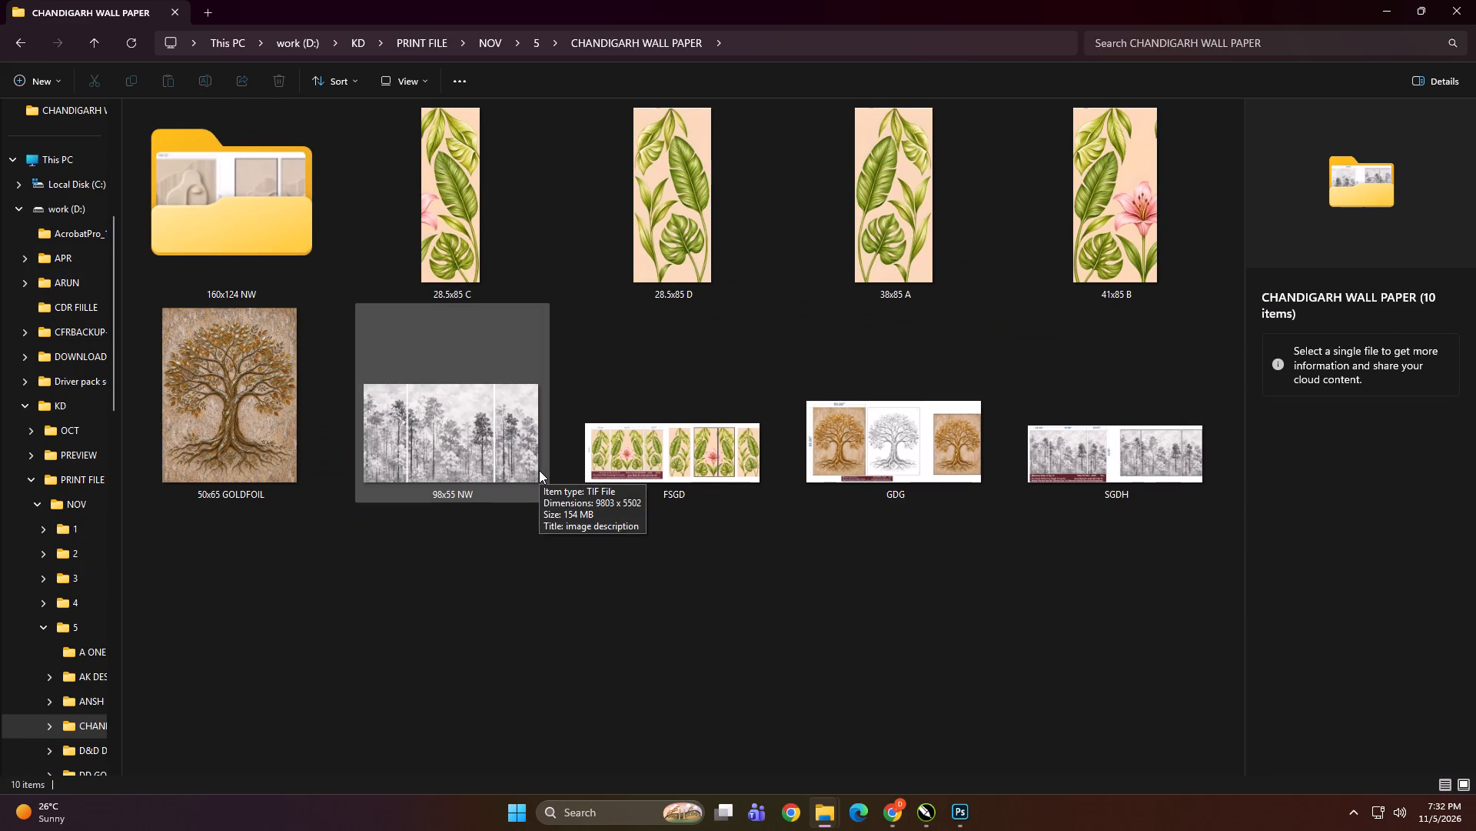
Copy the 50x65 GOLDFOIL and GDG tree image files to the root of USB Drive (E:).
left_click(237, 429)
left_click(844, 469, "ctrl")
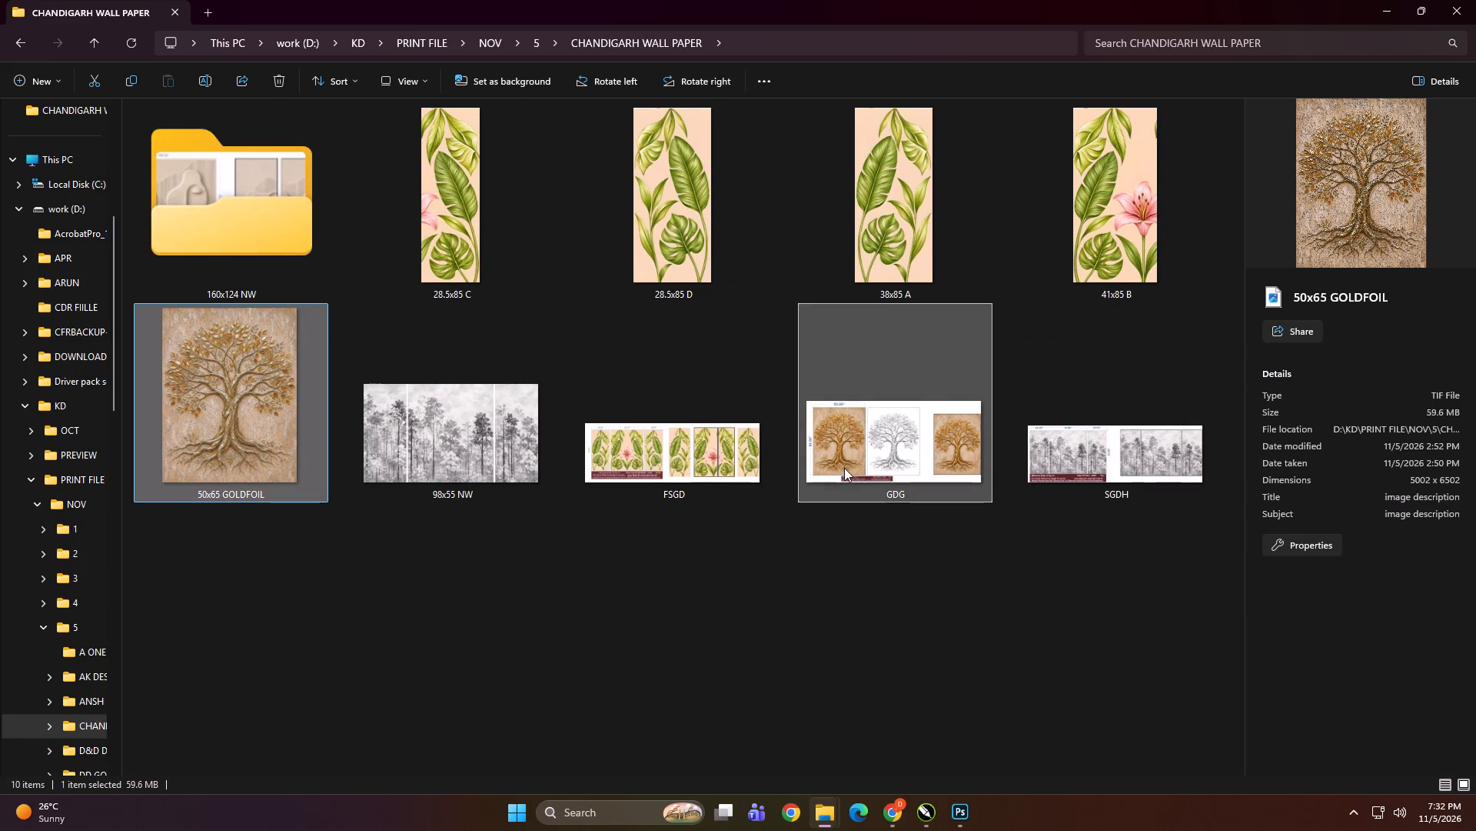
key("ctrl+c")
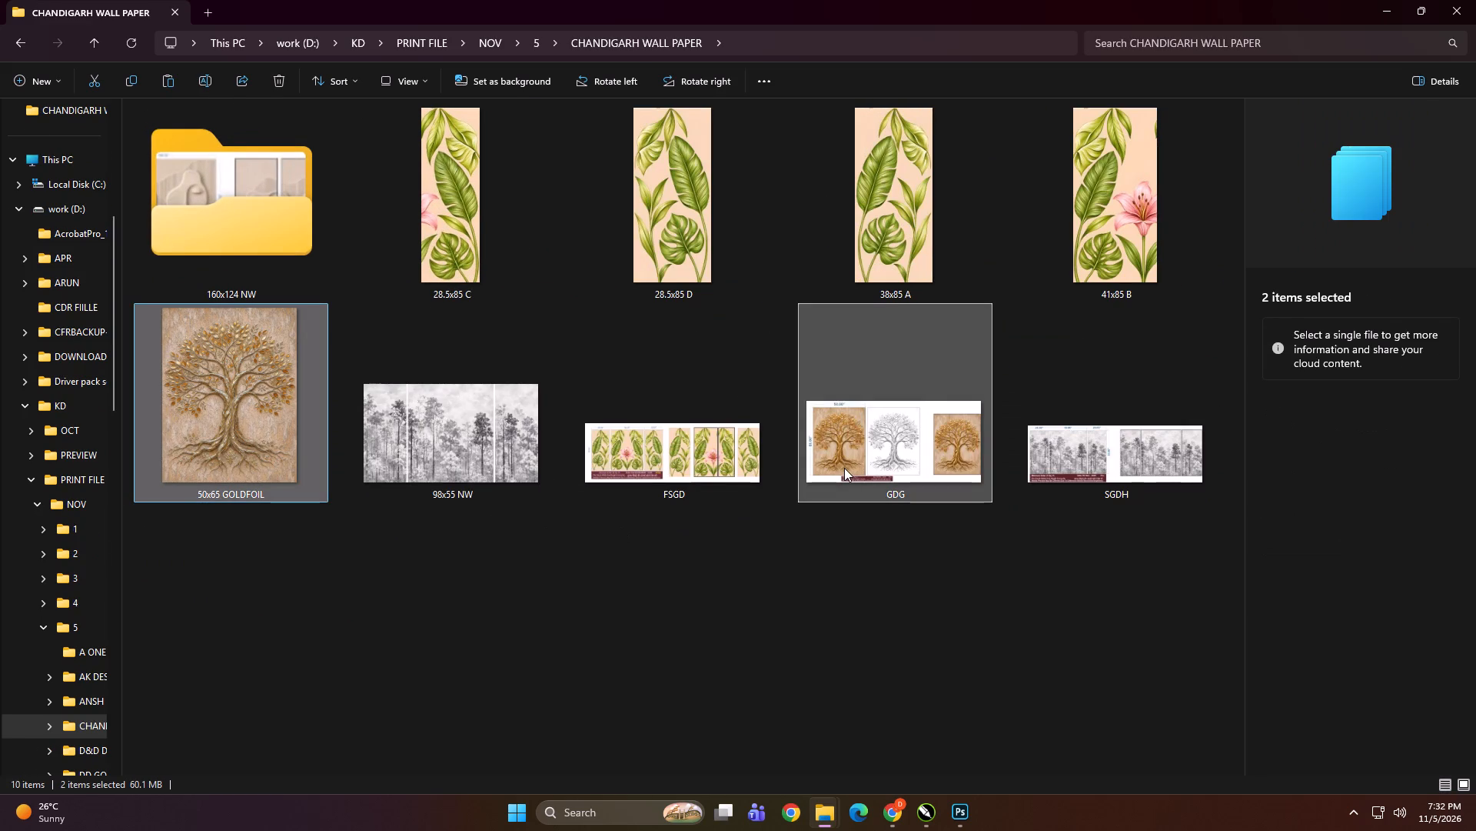
left_click(384, 592)
scroll(0, 554, "up", 5)
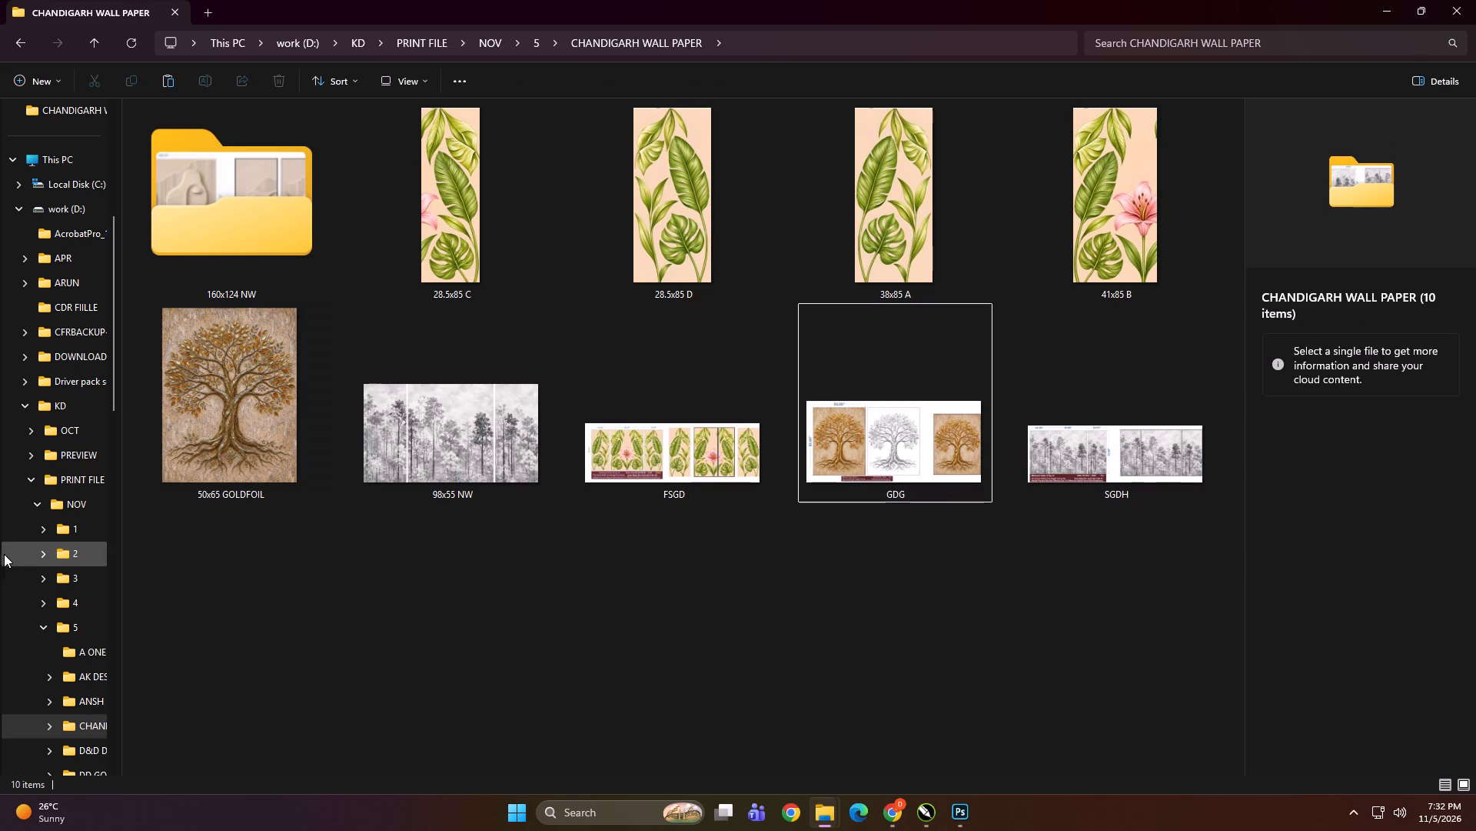
scroll(4, 554, "up", 9)
left_click(51, 497)
right_click(756, 415)
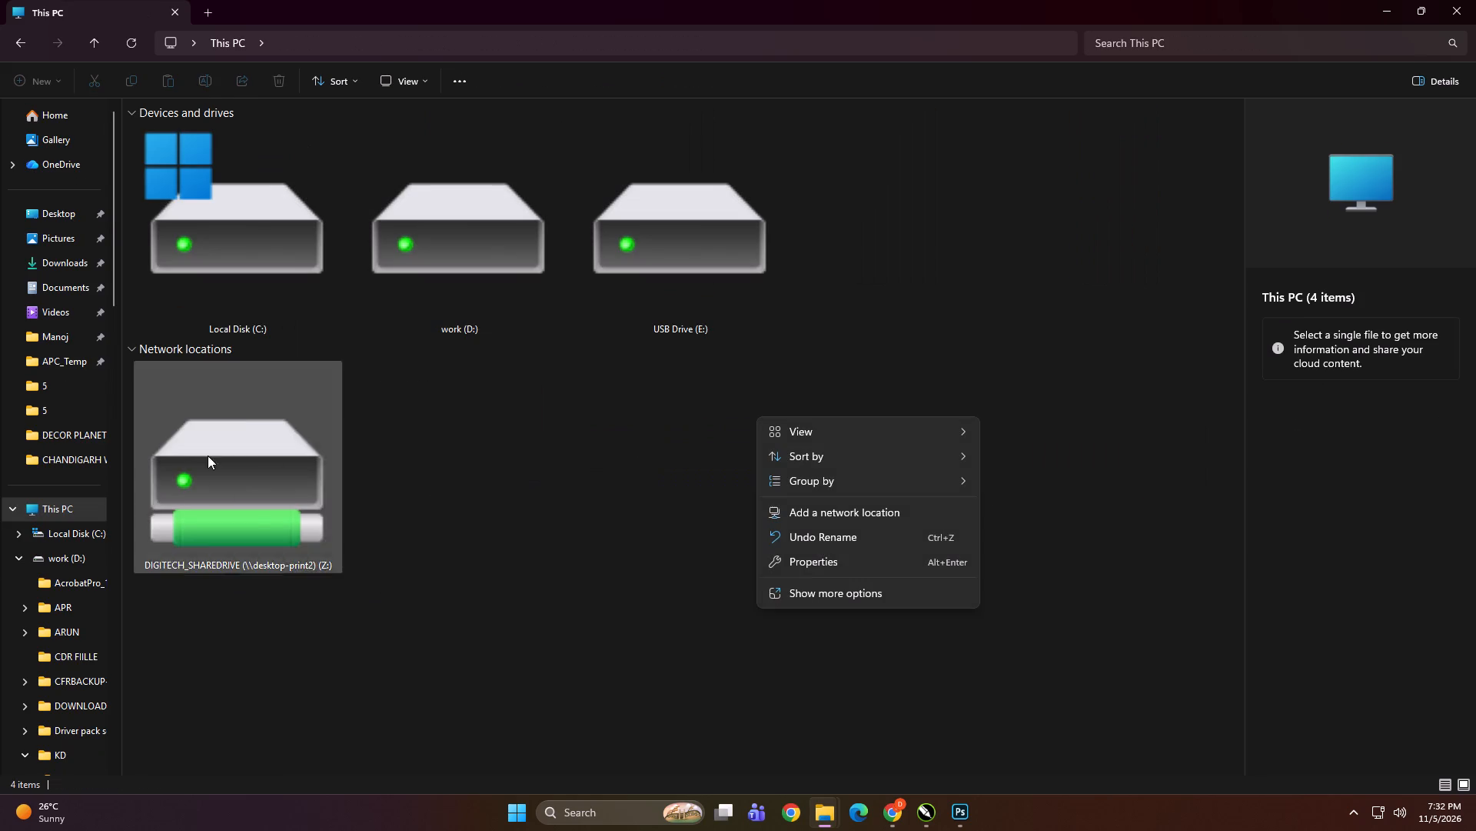
triple_click(710, 244)
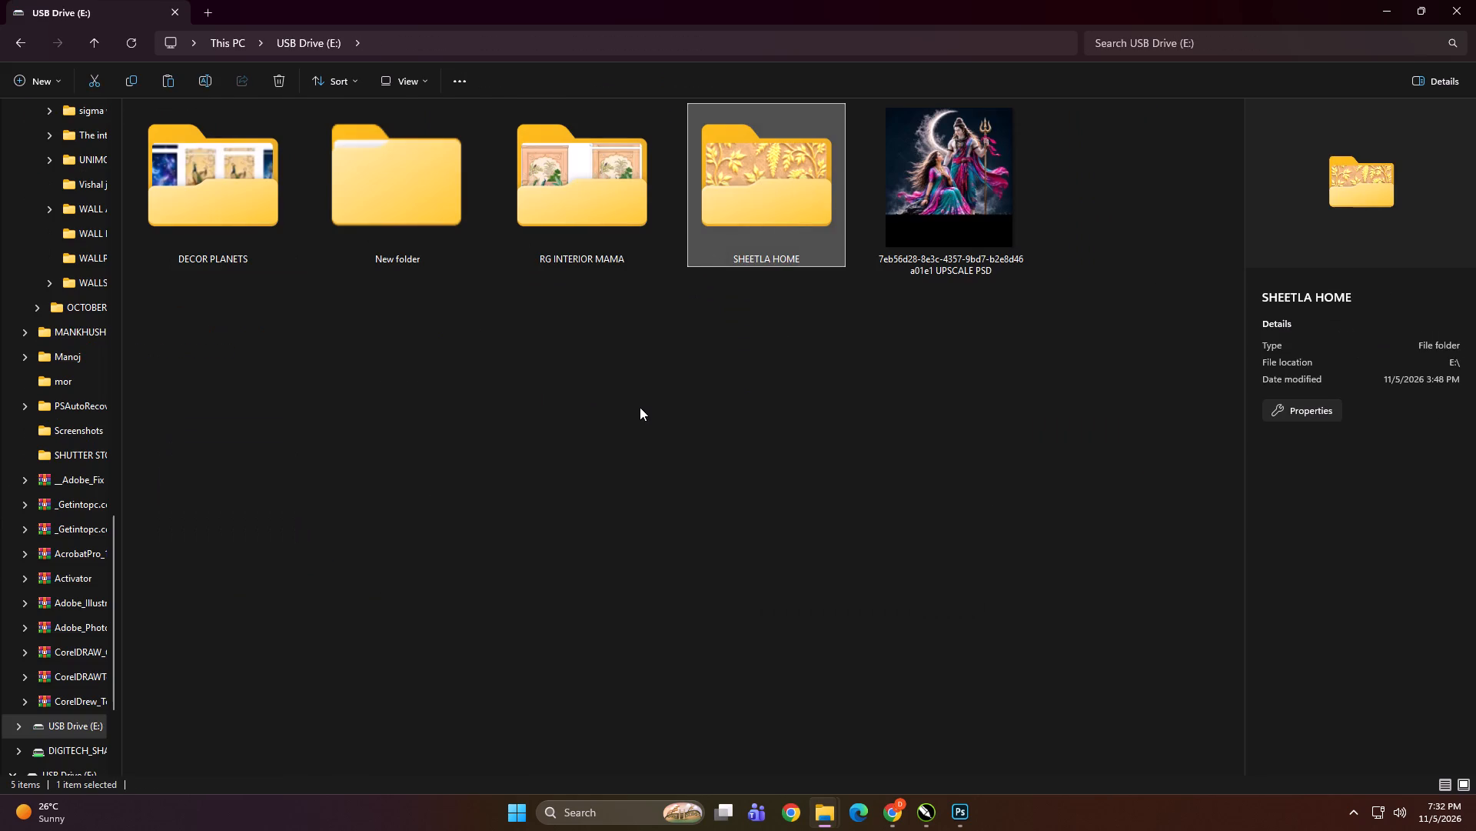
left_click(640, 407)
right_click(640, 407)
left_click(654, 423)
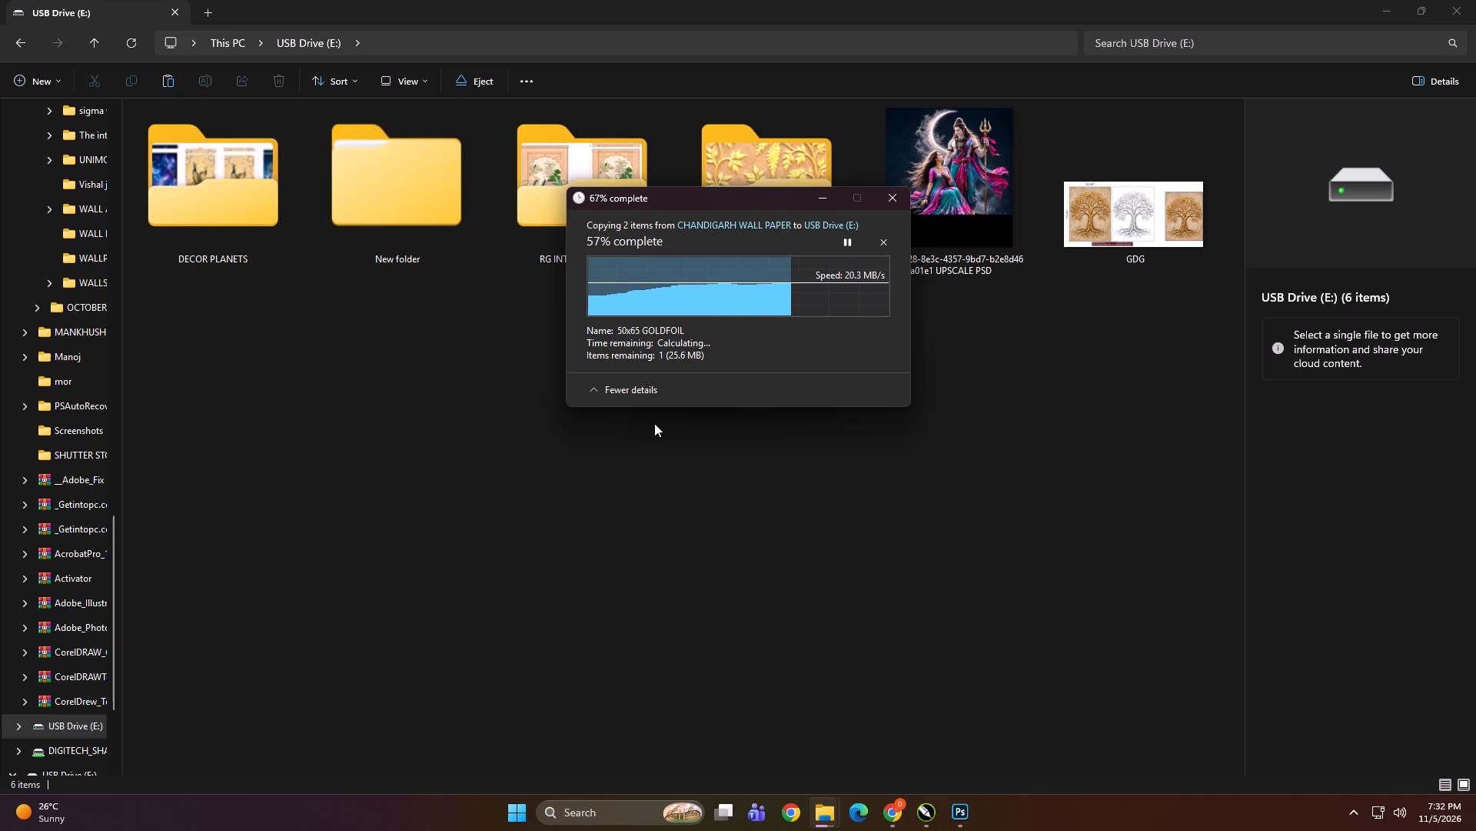
Delete the UPSCALE PSD image of the couple with the crescent moon from the USB drive.
left_click(966, 236)
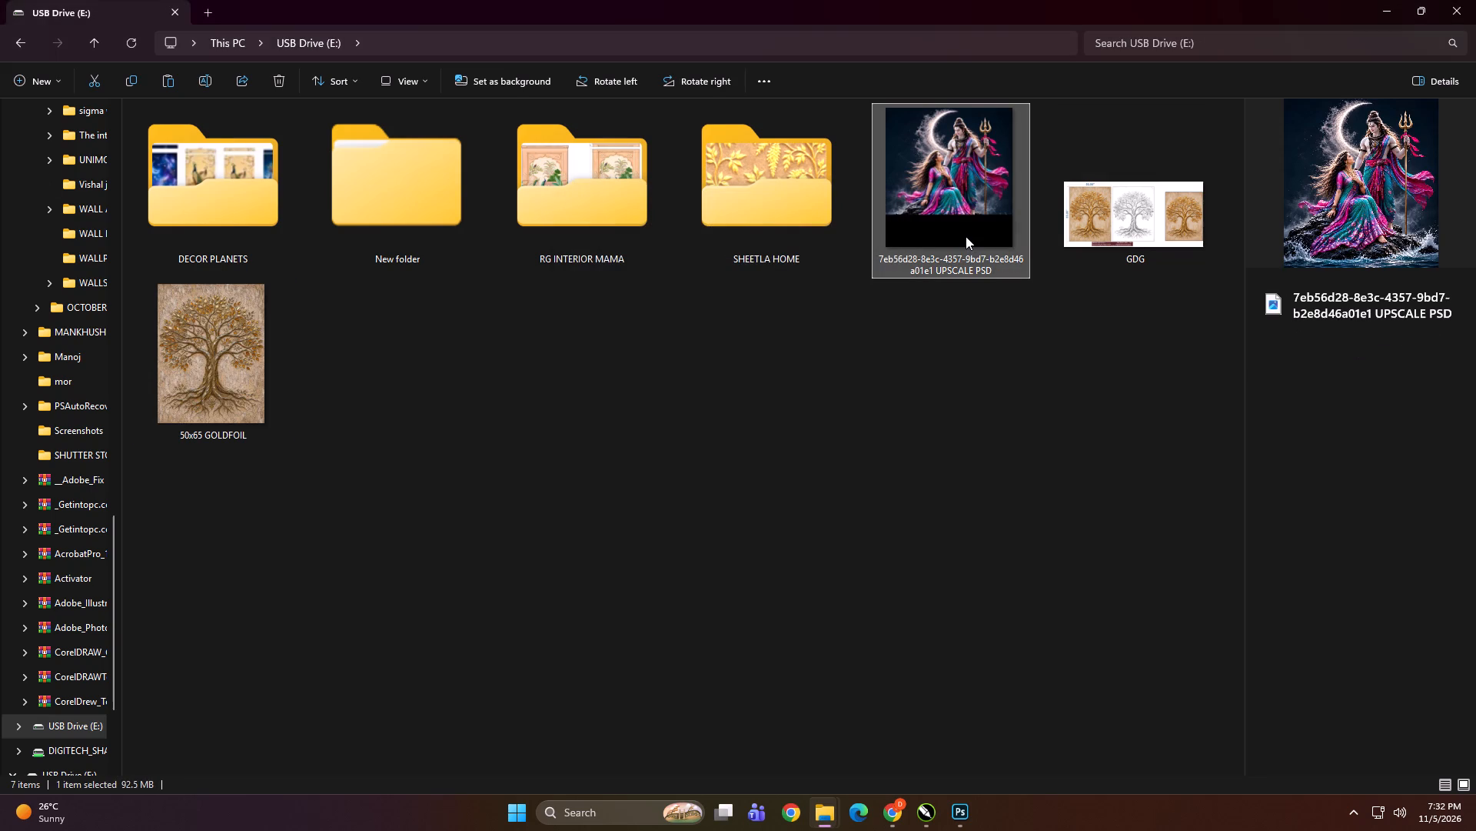
key("Delete")
key("Return")
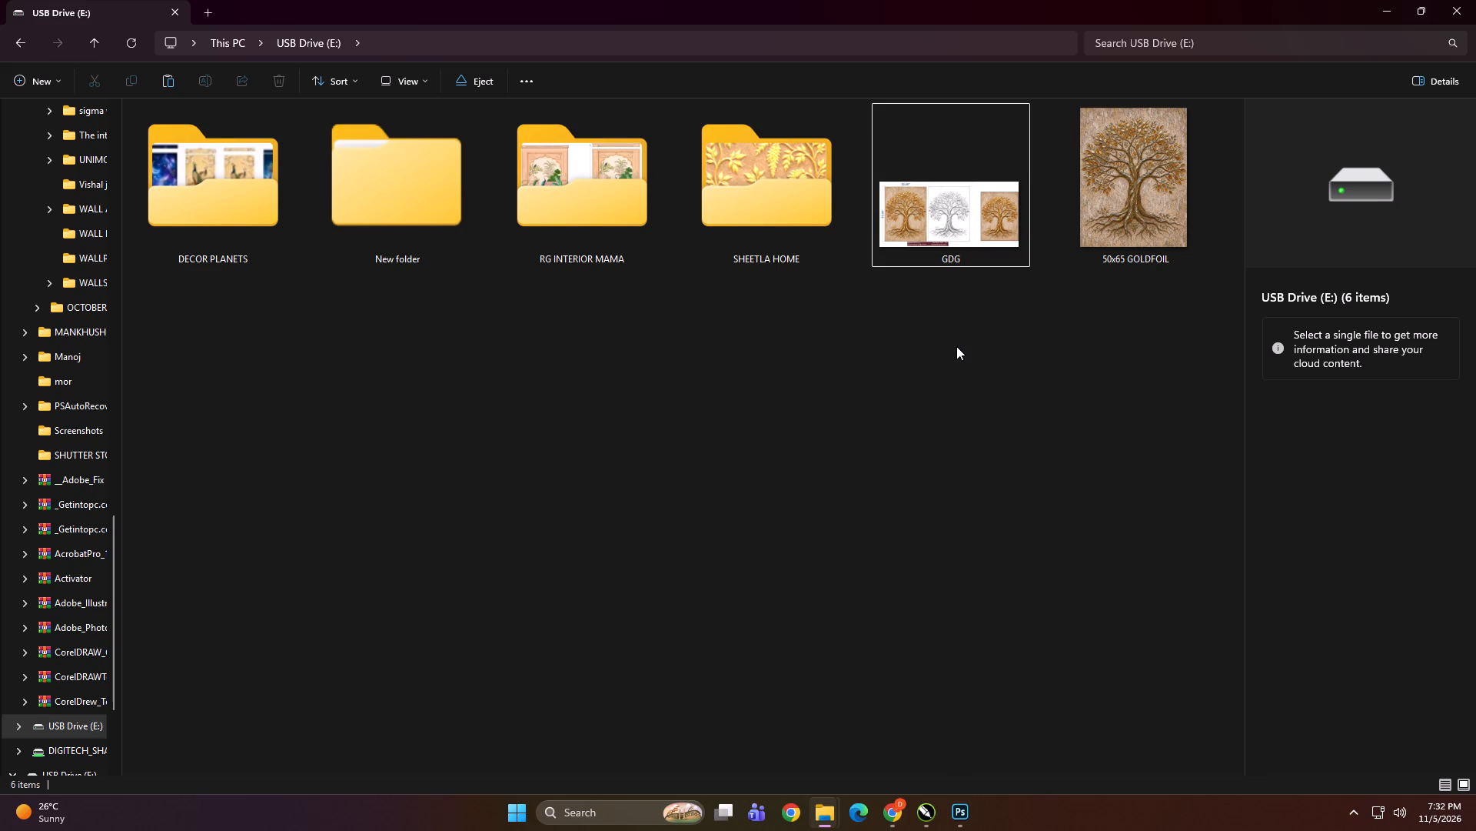
left_click(806, 431)
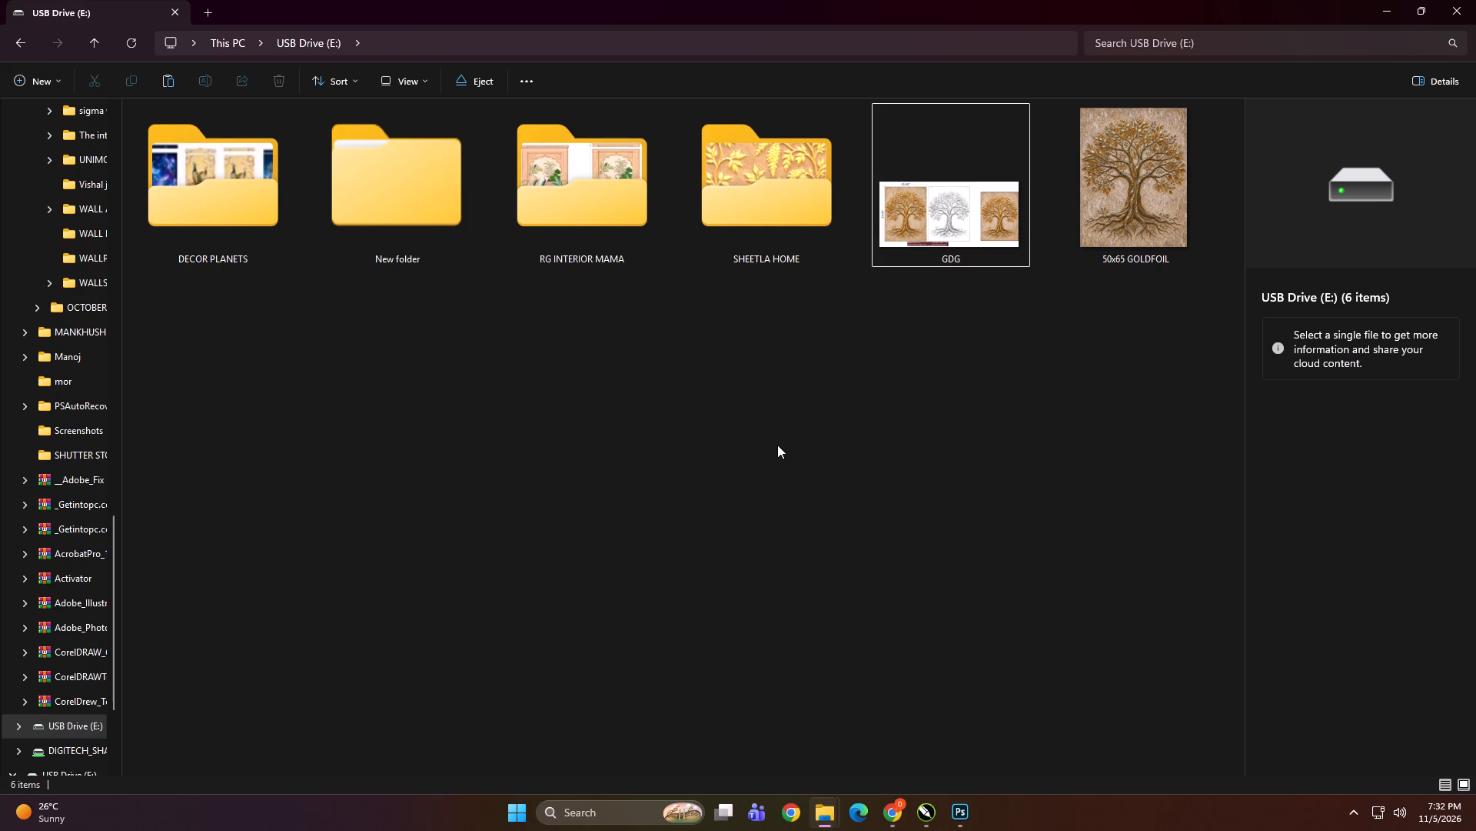
left_click(777, 445)
Open the New folder inside RG INTERIOR on the work (D:) drive, under KD, PRINT FILE, NOV, 4.
key("BackSpace")
left_click(403, 173)
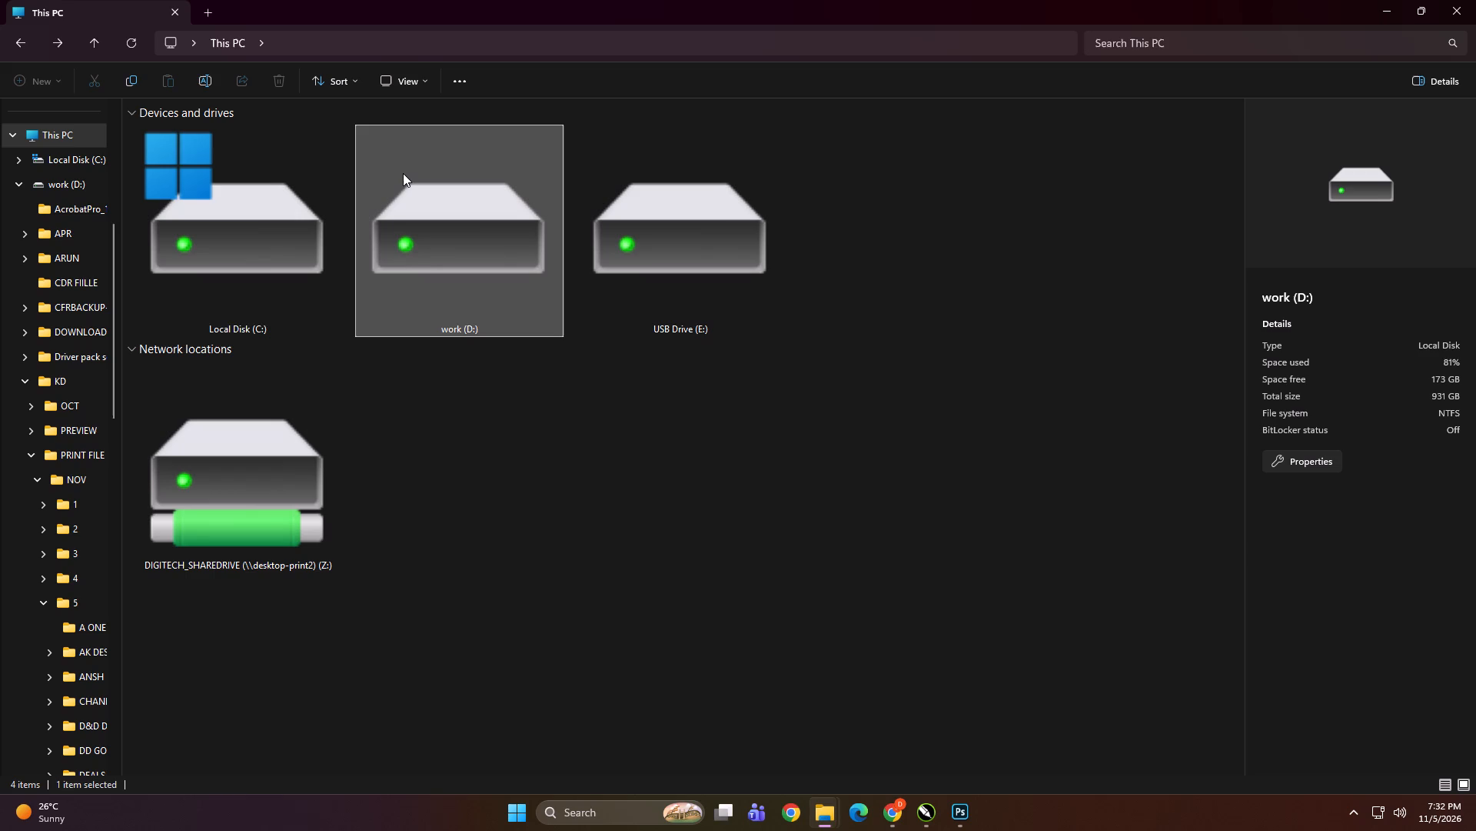
double_click(437, 196)
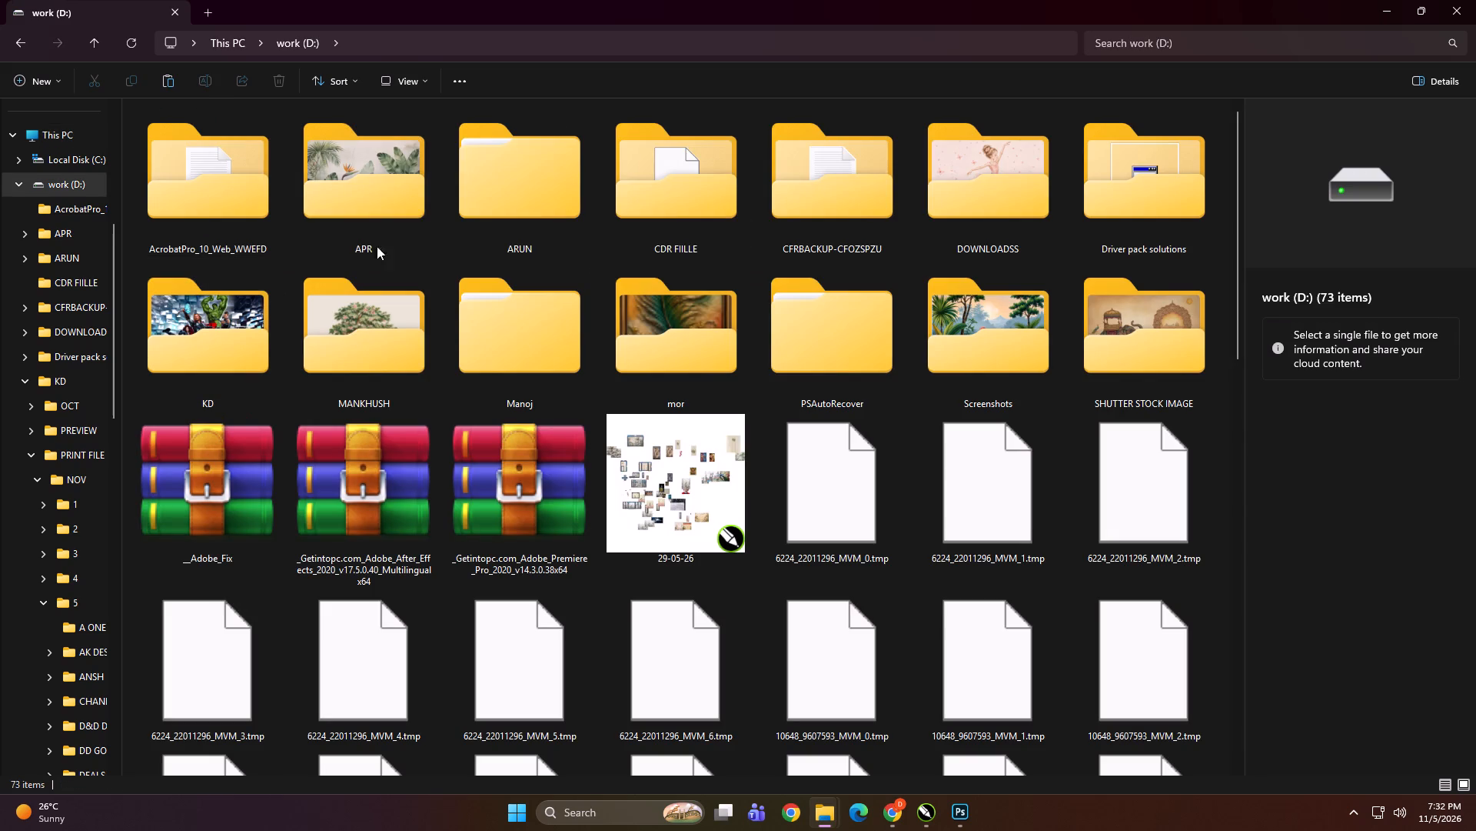
left_click(251, 322)
double_click(221, 323)
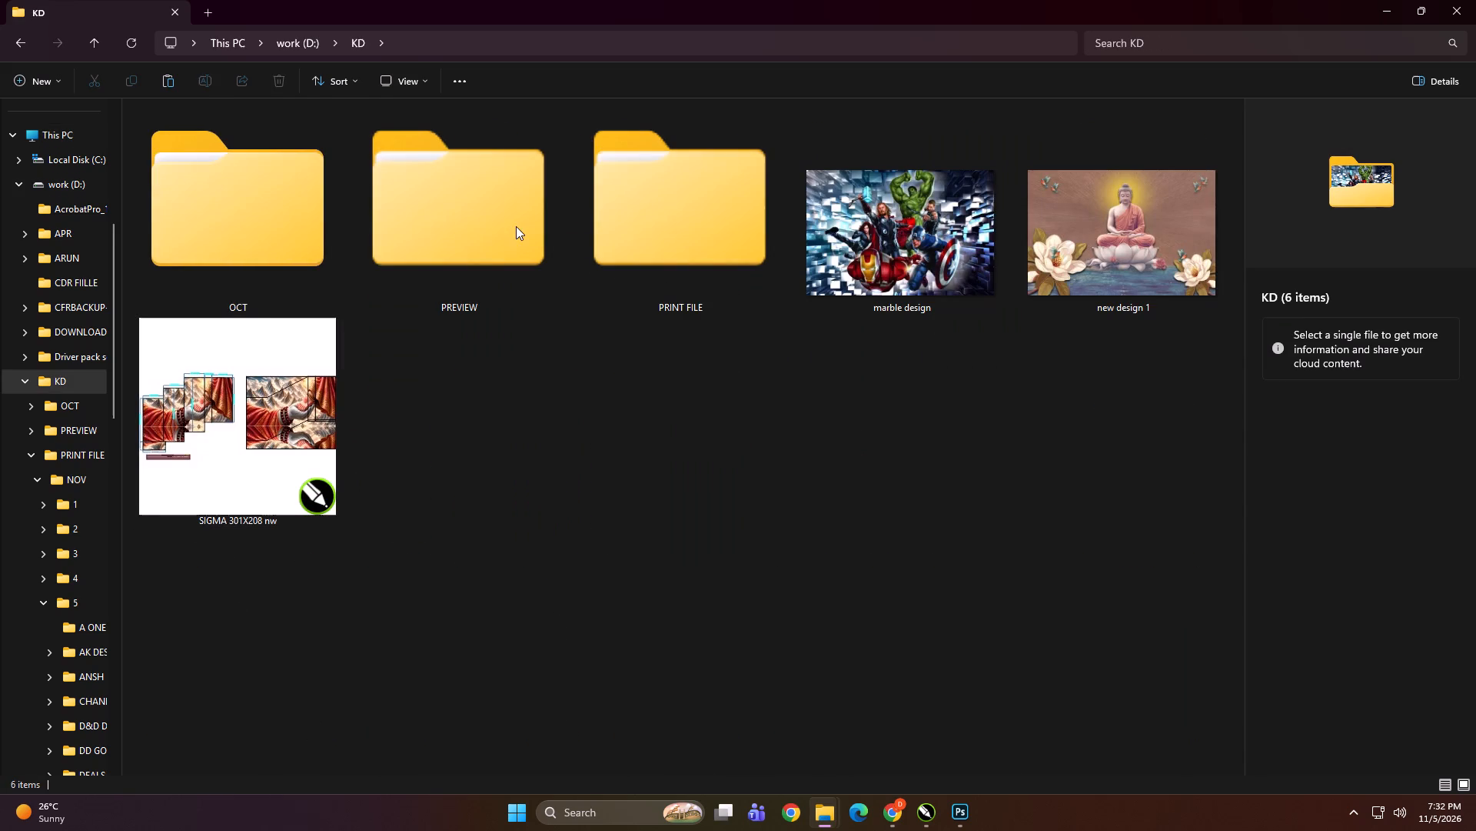
double_click(689, 233)
double_click(267, 219)
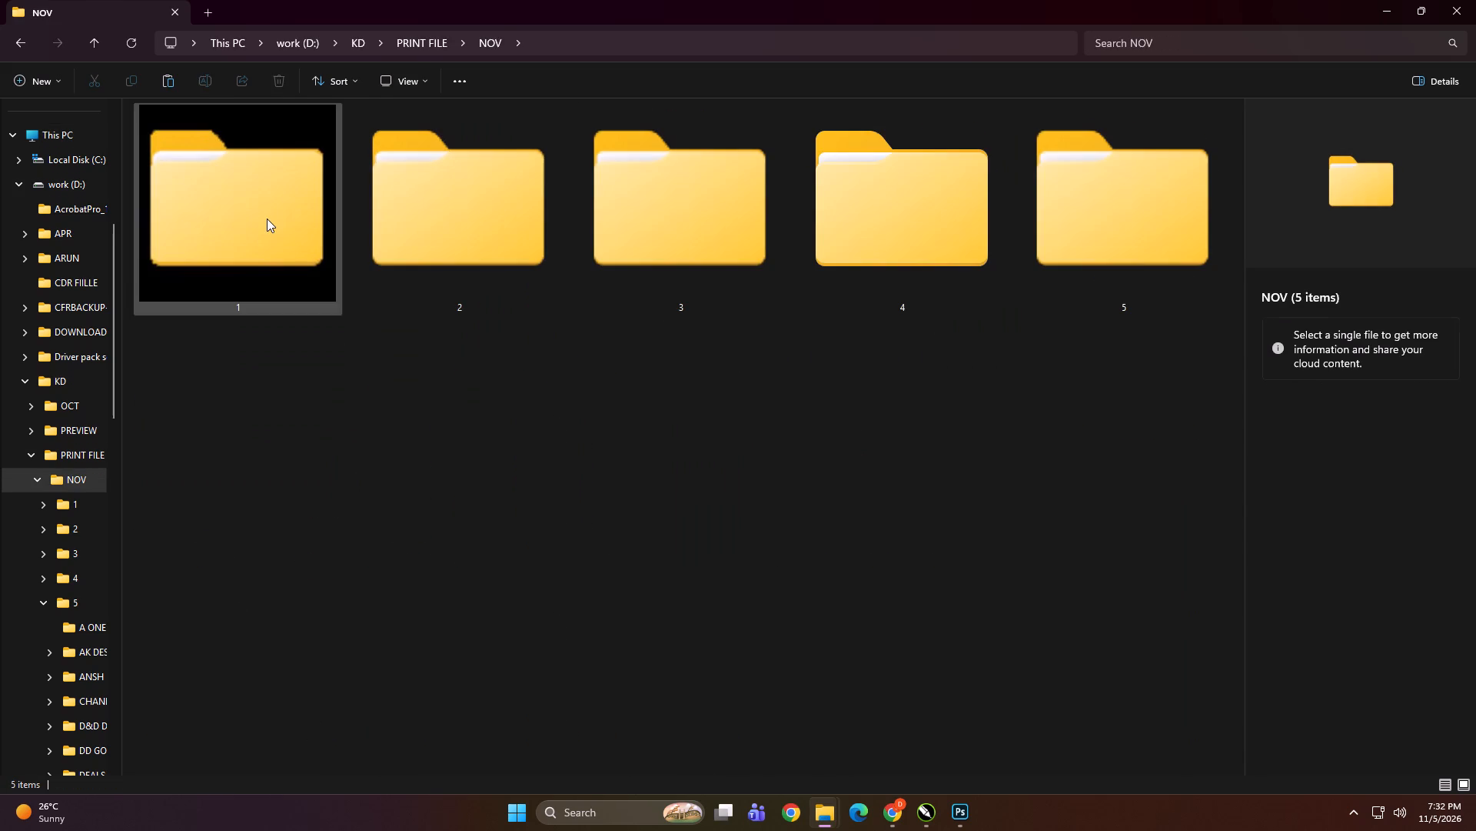
double_click(853, 221)
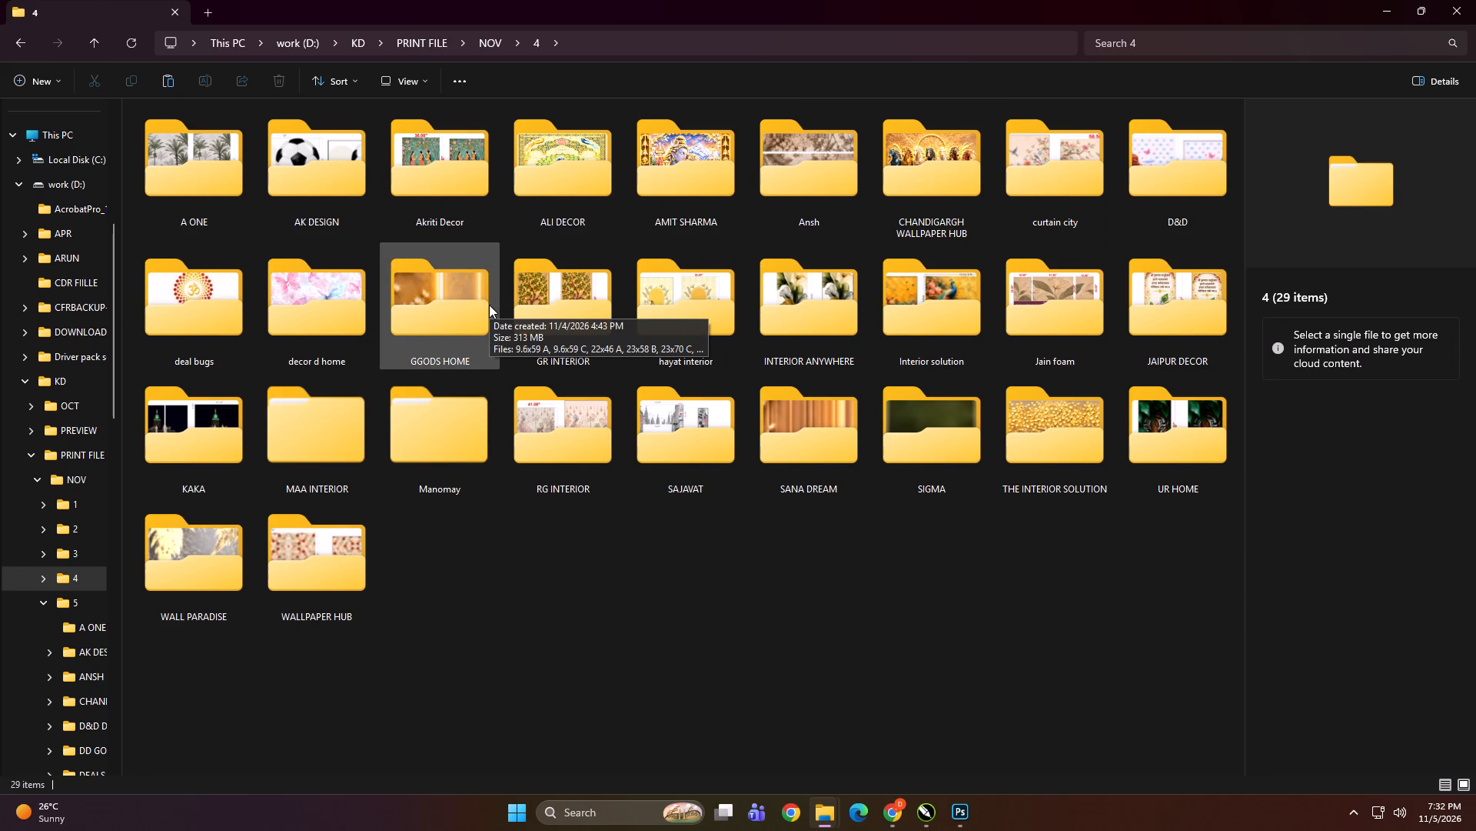
left_click(561, 440)
double_click(560, 437)
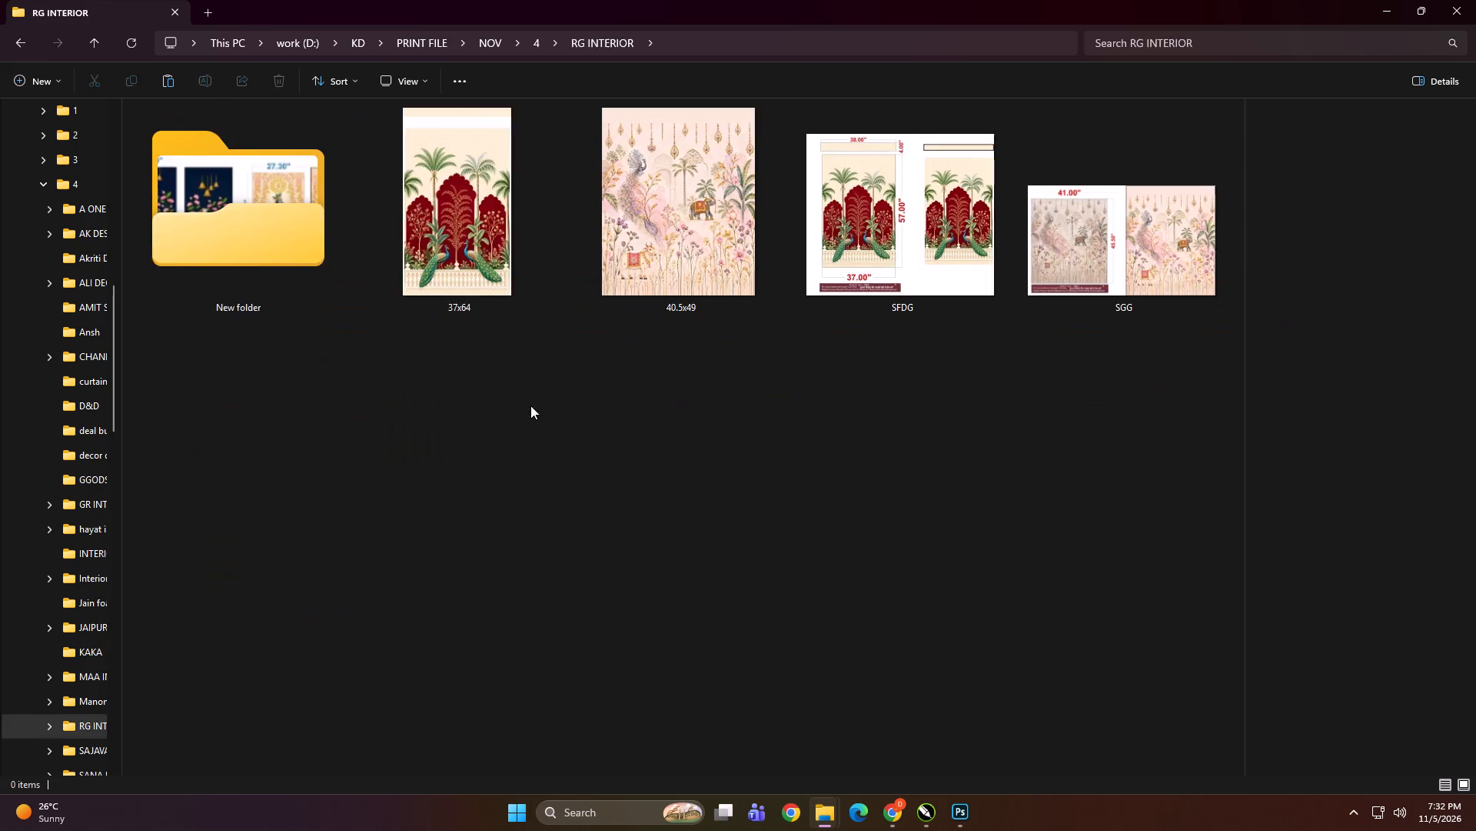
double_click(264, 182)
Copy the 58x107 GOLDFOIL folder to the root of USB Drive (E:).
left_click(267, 192)
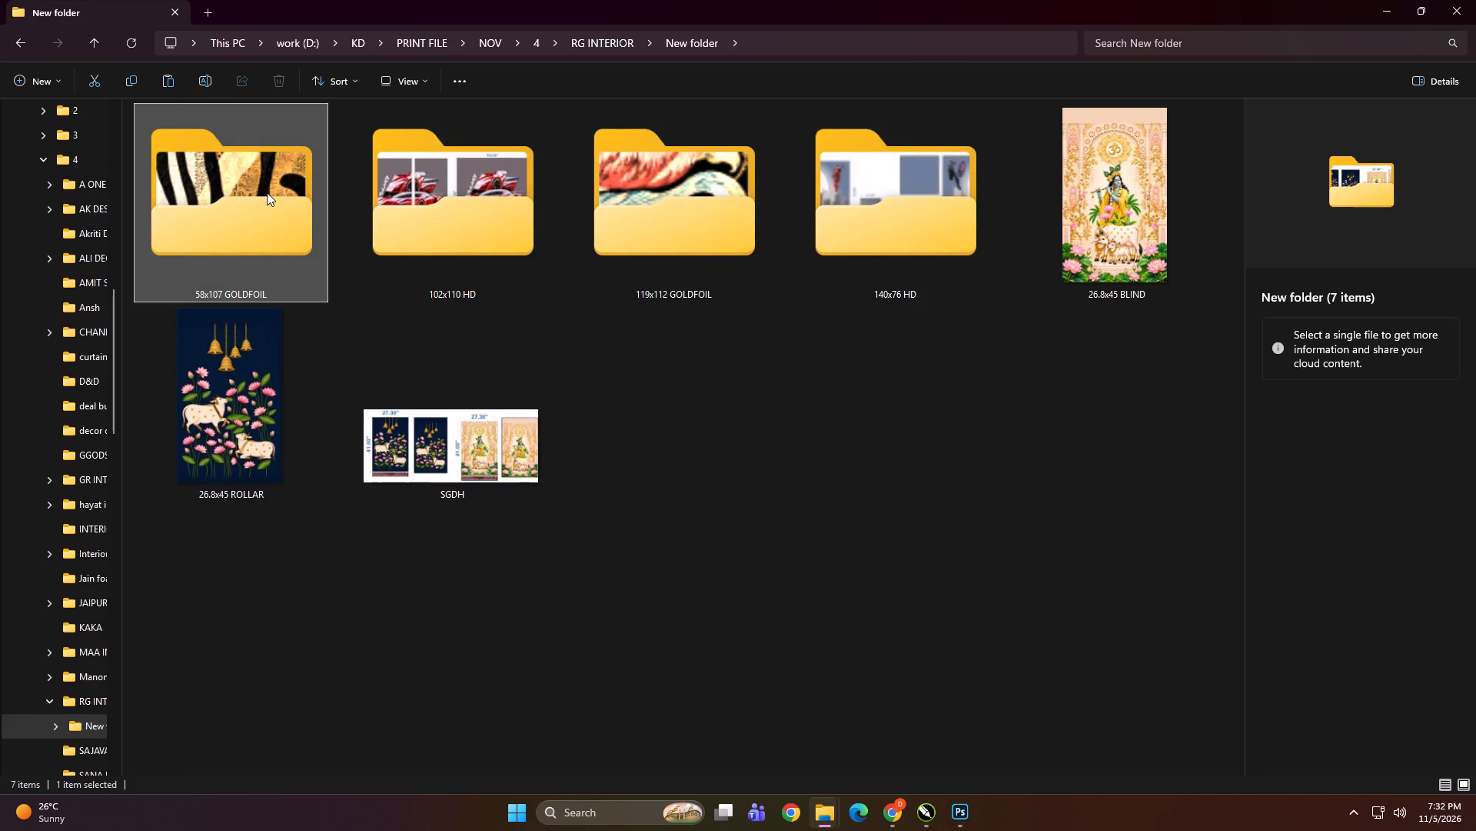
key("ctrl+c")
scroll(105, 513, "up", 4)
left_click(72, 501)
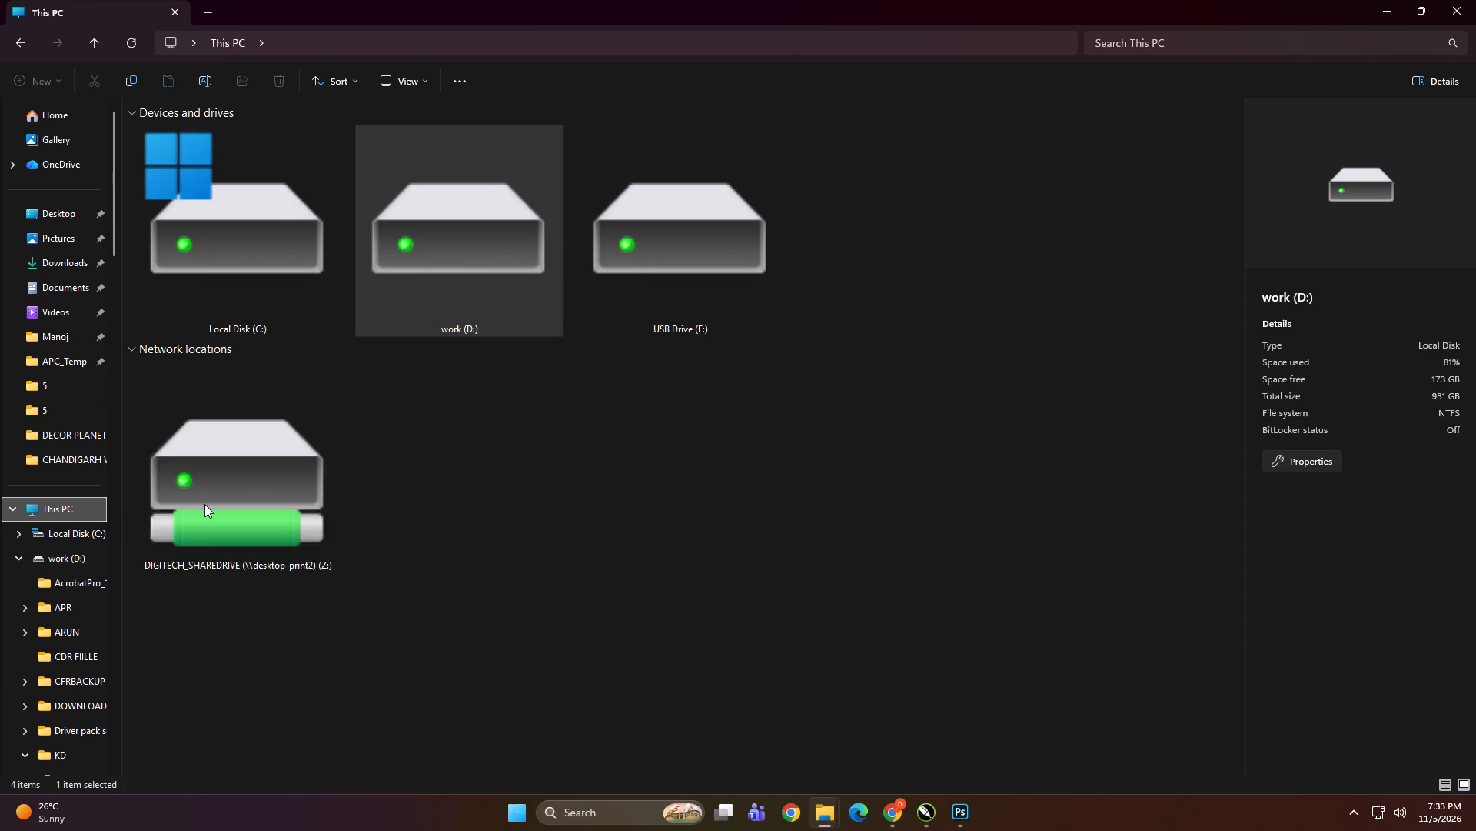
double_click(644, 270)
right_click(653, 402)
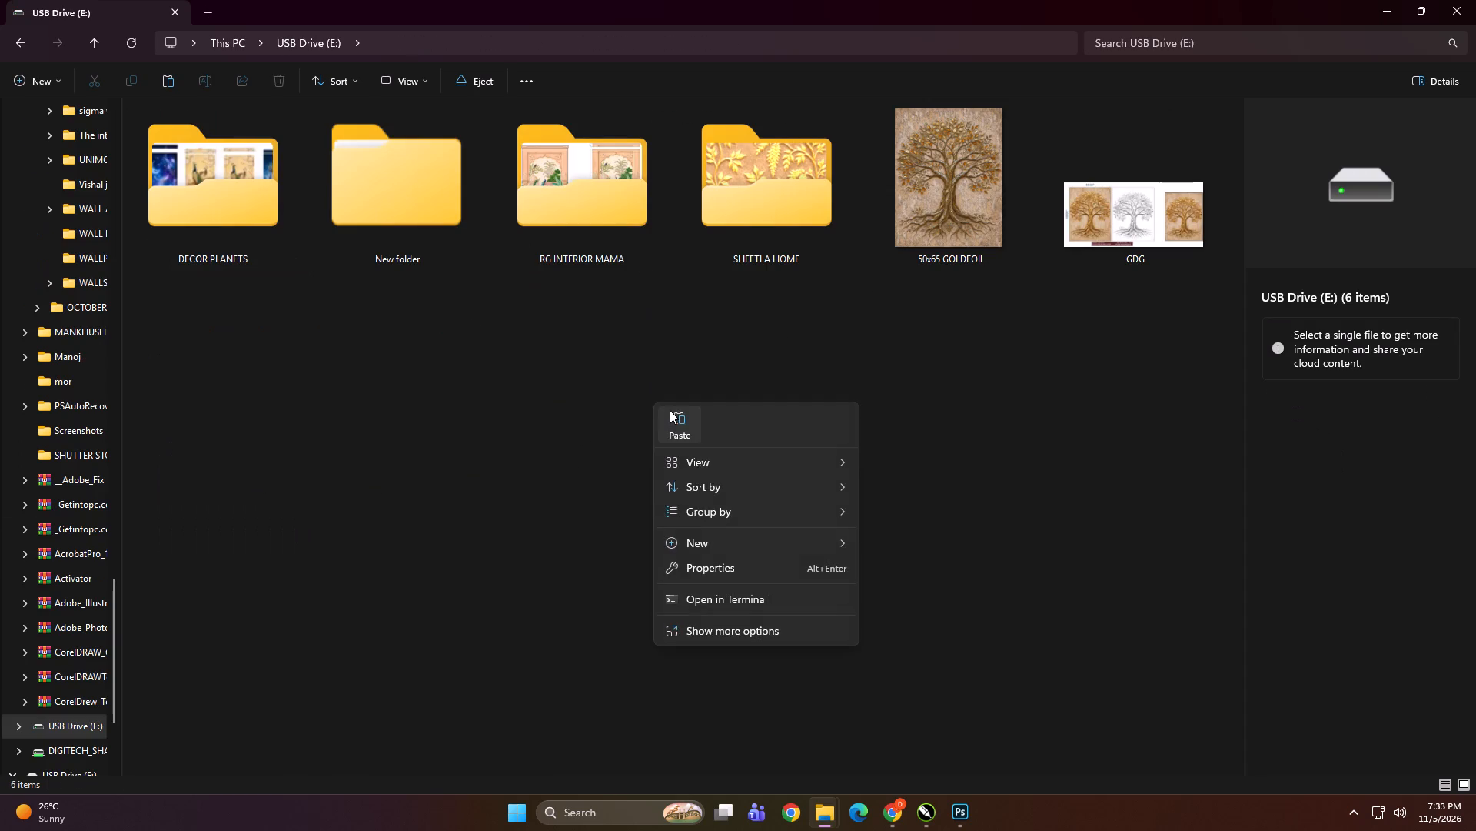
left_click(671, 415)
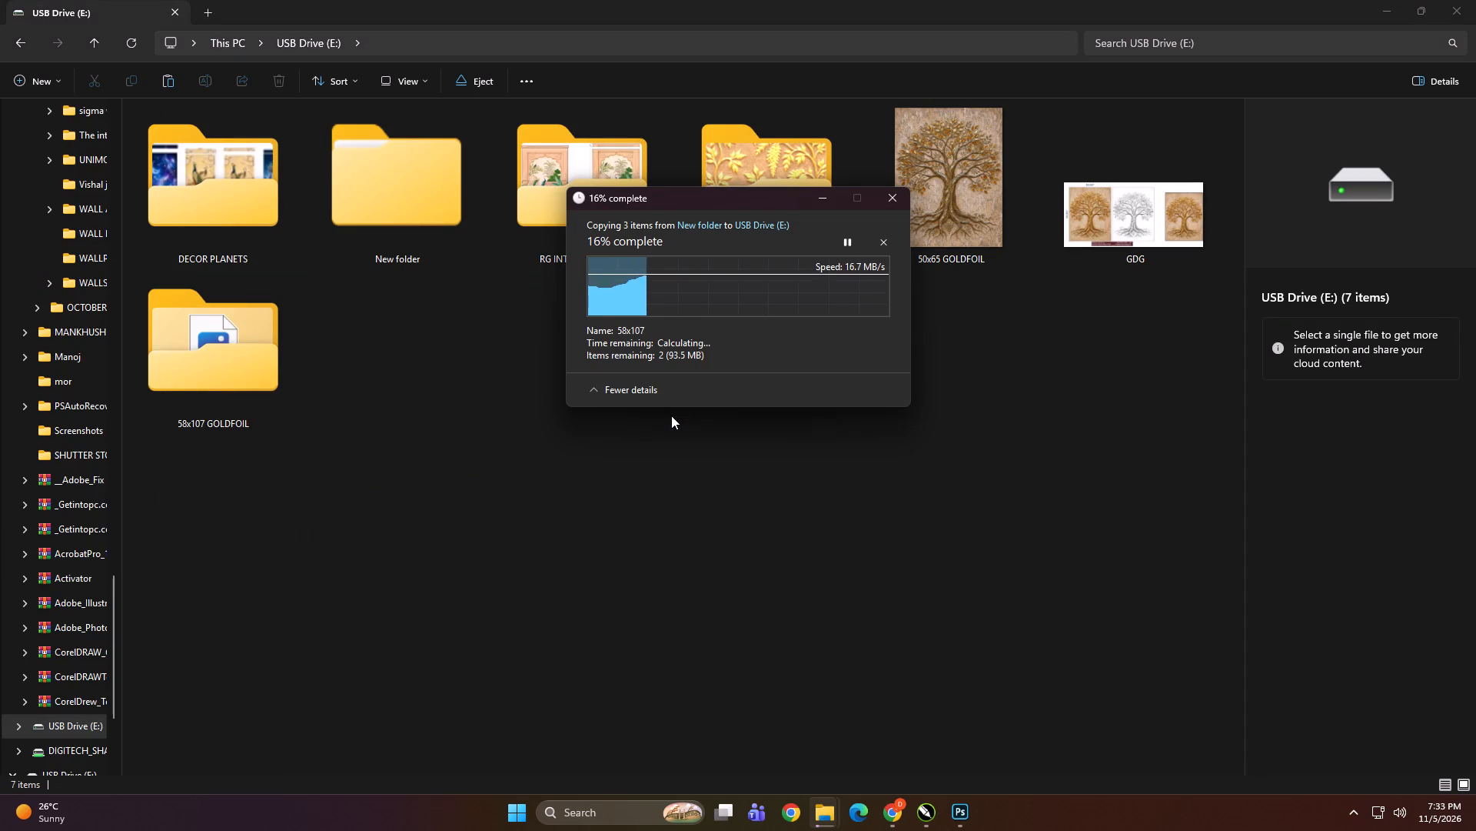
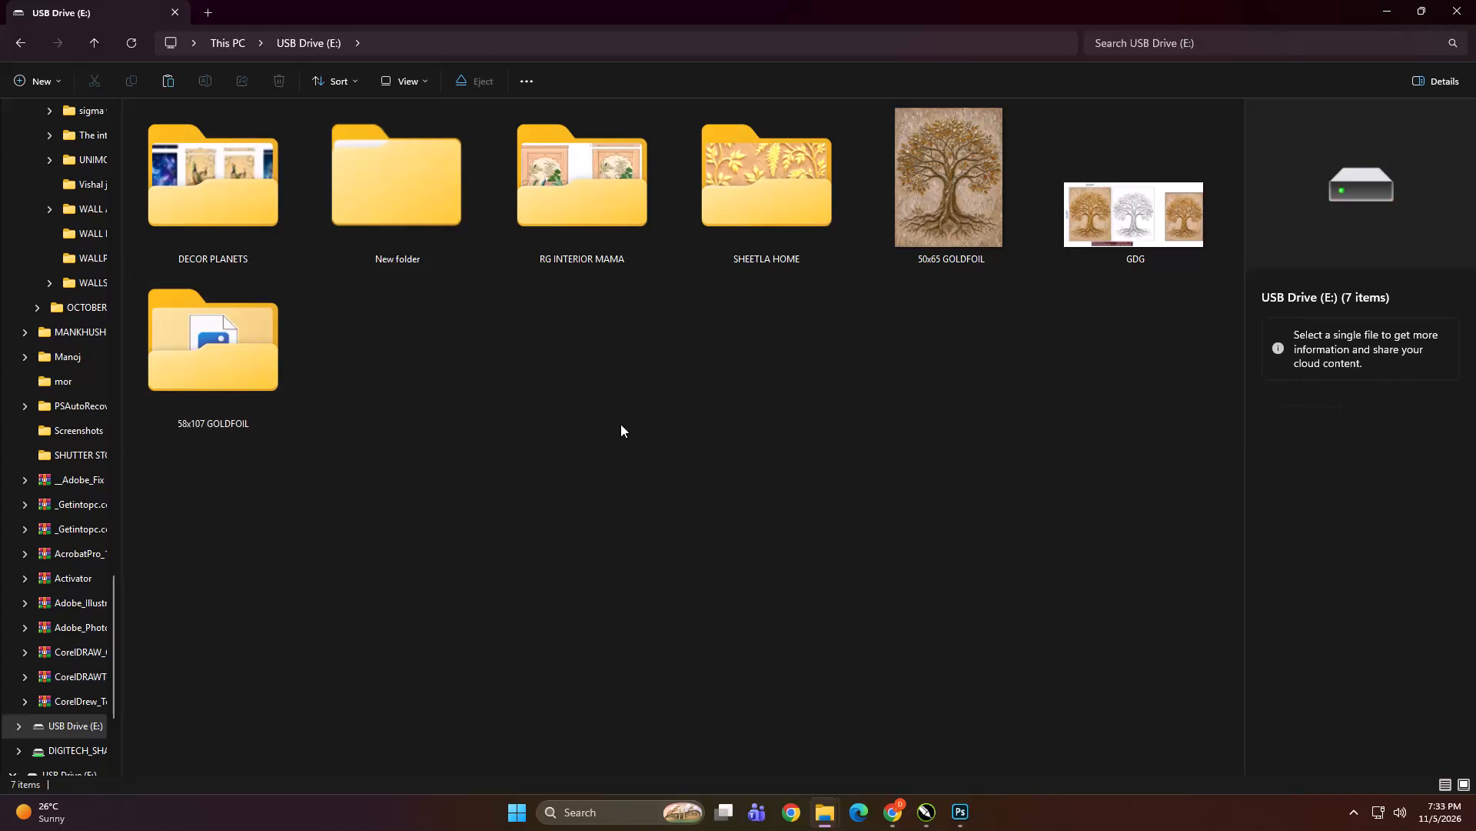
Open folder 4 on the work (D:) drive, under KD, PRINT FILE, NOV.
key("BackSpace")
double_click(675, 281)
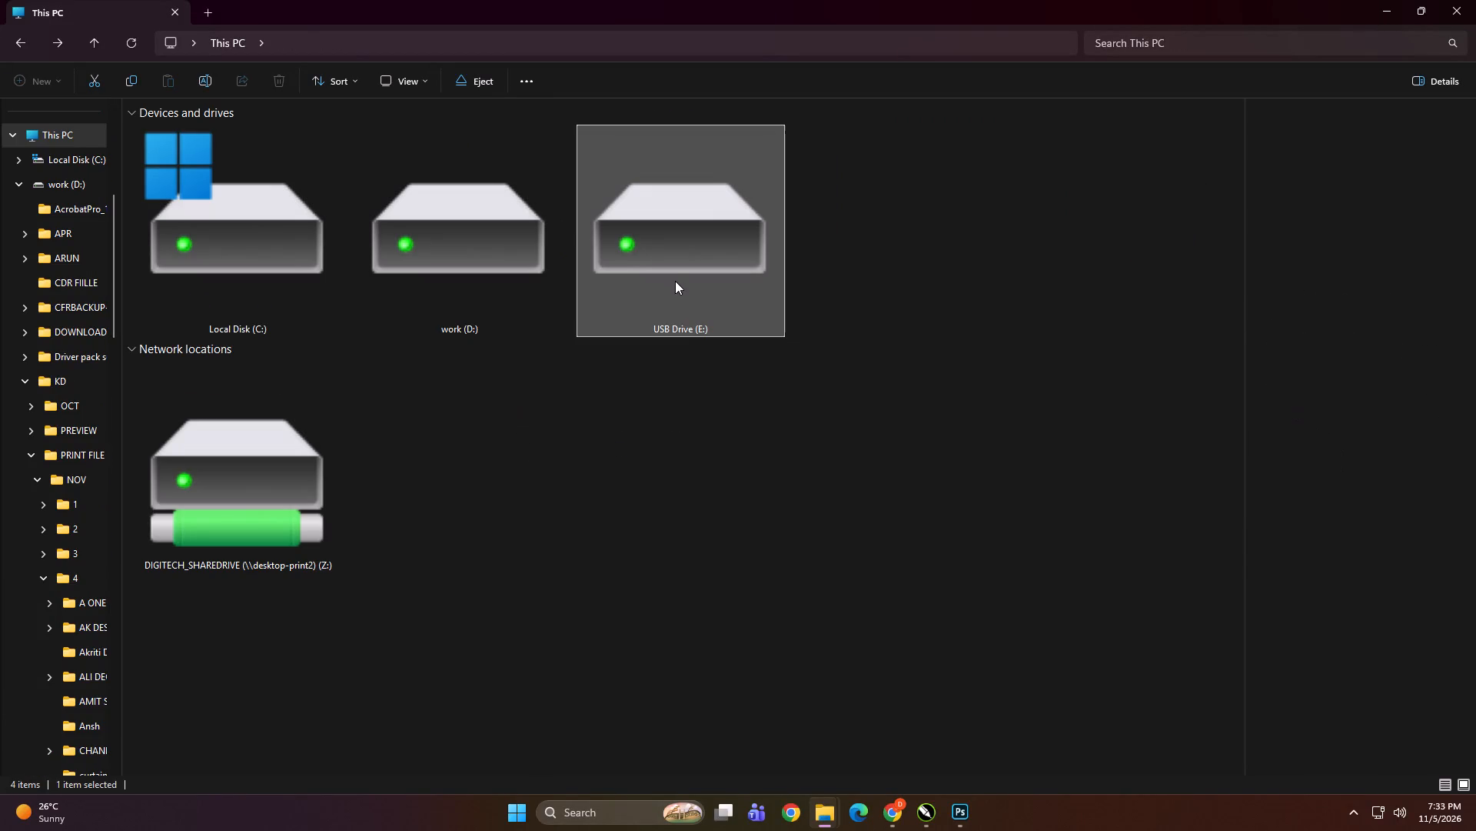
key("BackSpace")
double_click(475, 257)
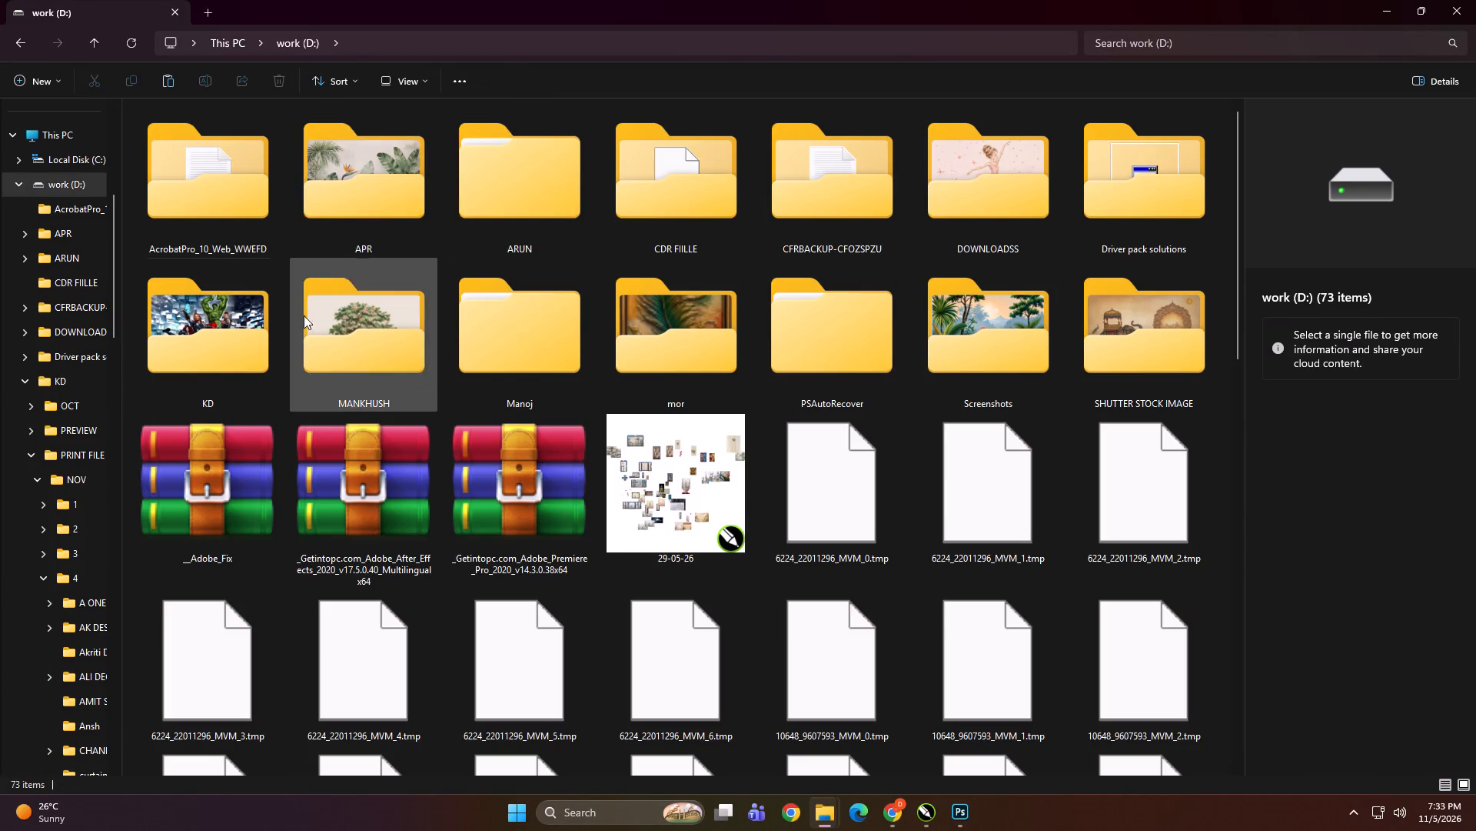
double_click(264, 330)
double_click(678, 198)
left_click(246, 265)
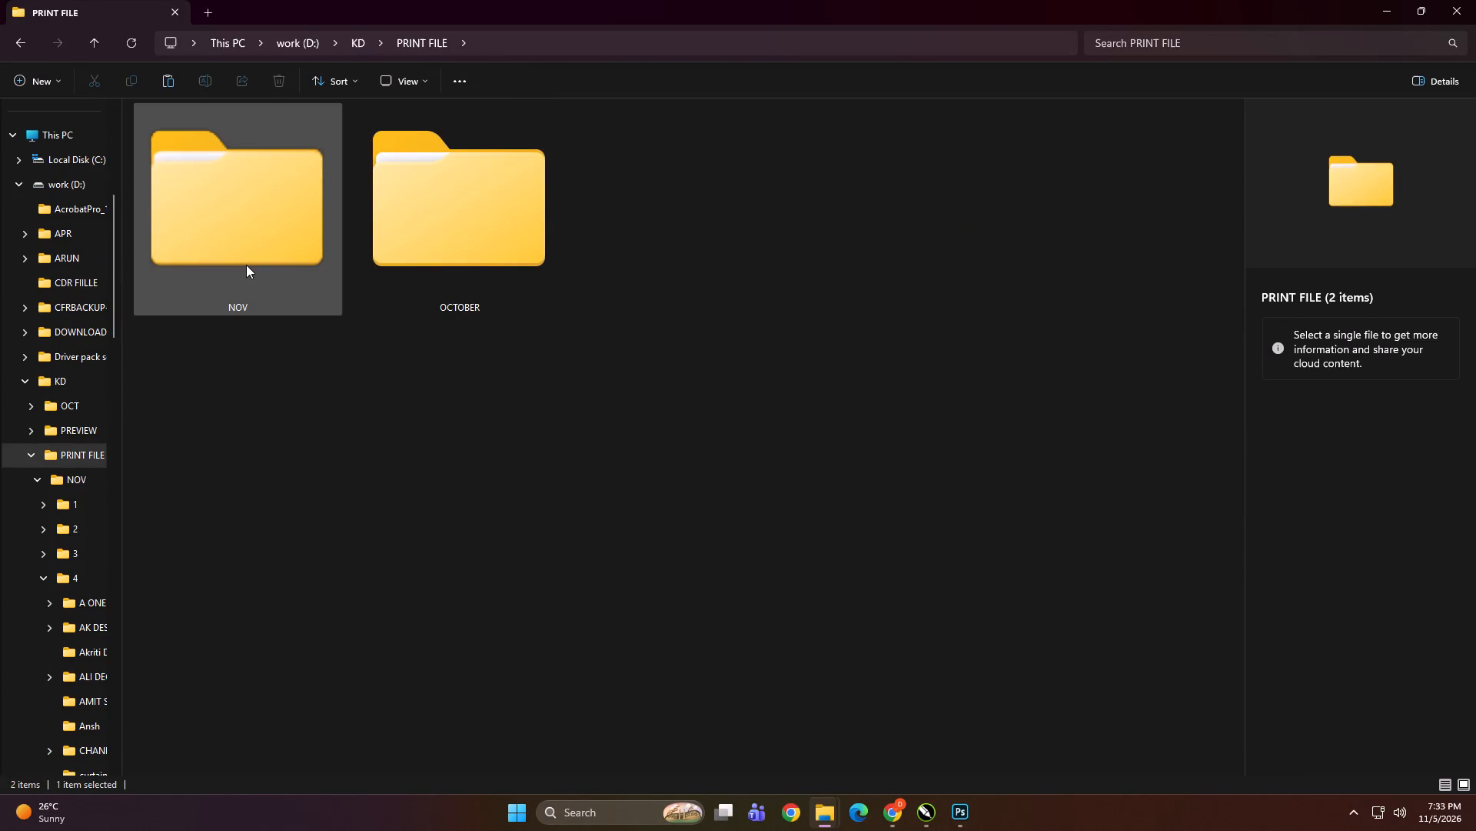
double_click(246, 265)
double_click(873, 227)
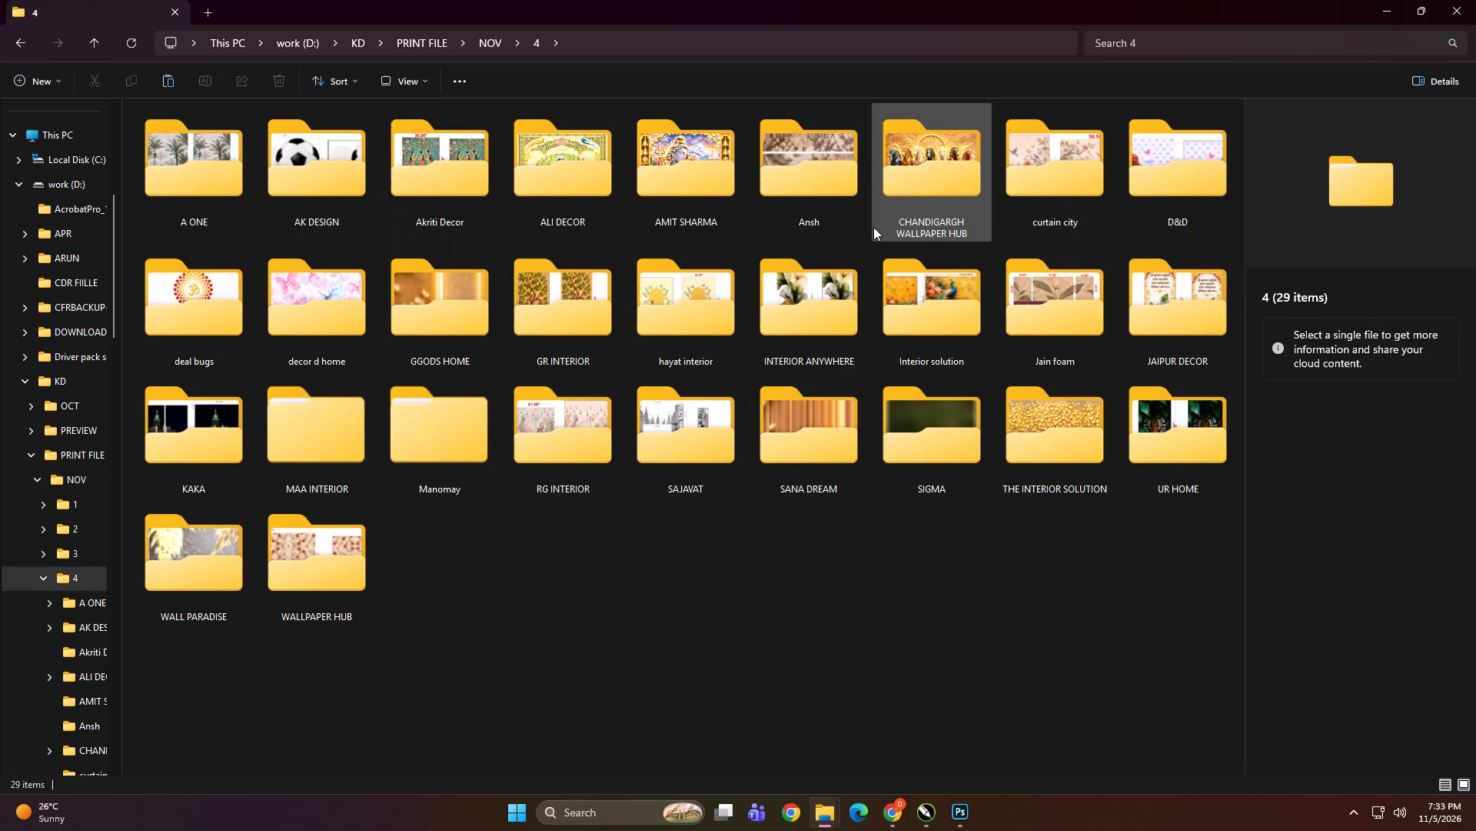
Check the print files inside the SANA DREAM folder and return to folder 4.
double_click(803, 414)
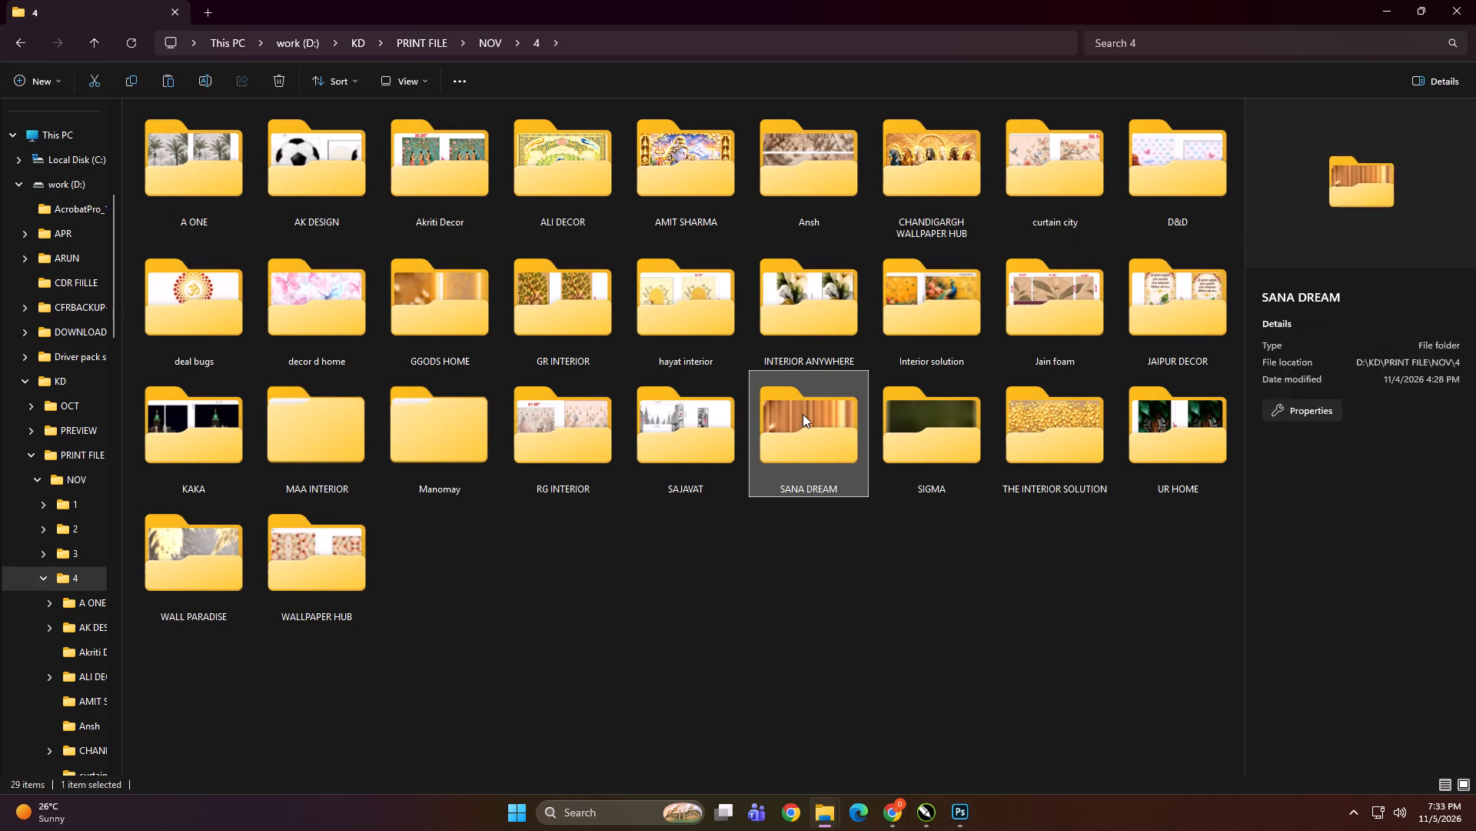
left_click(726, 471)
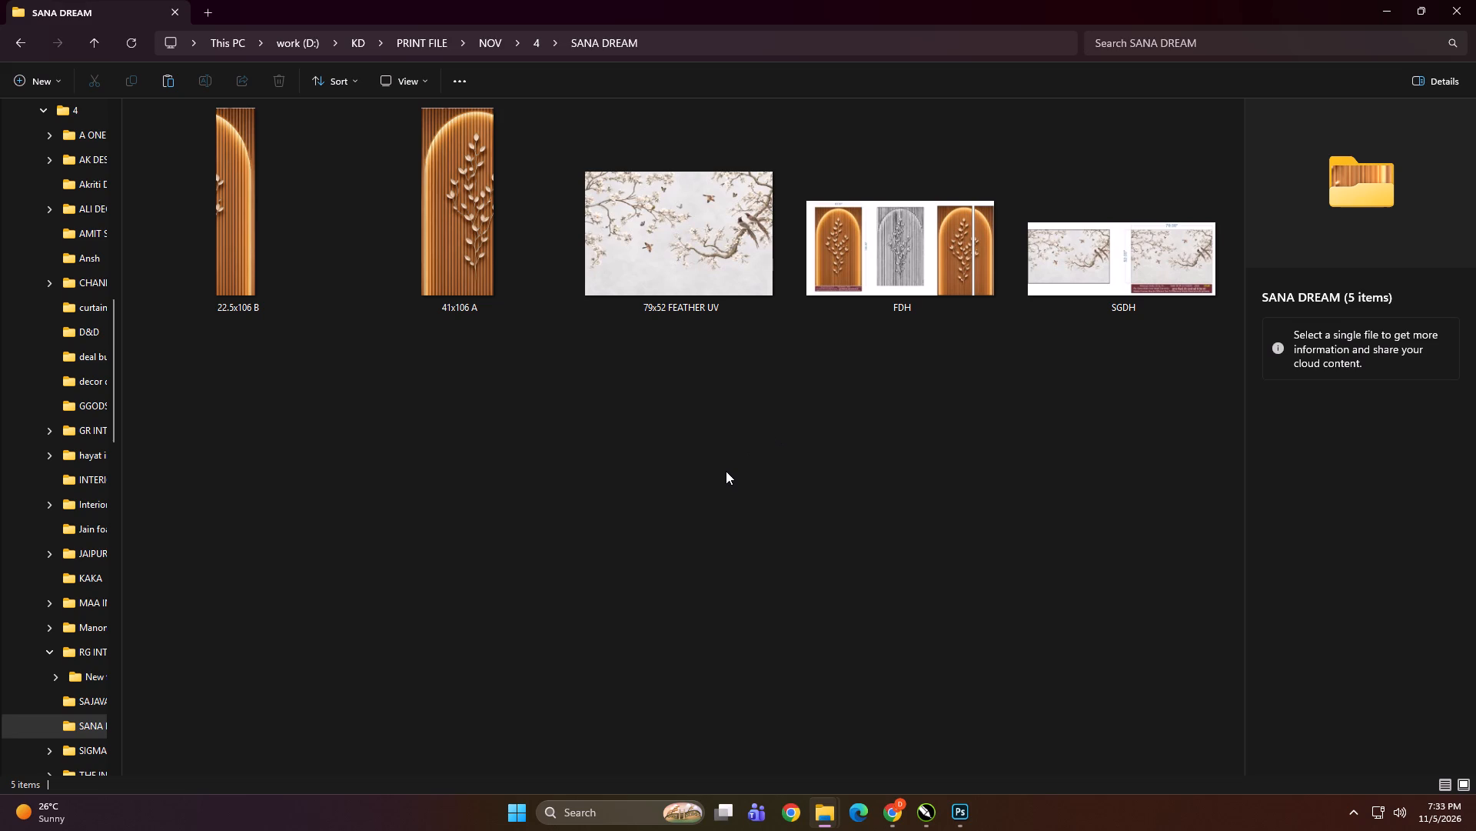
left_click(726, 471)
key("BackSpace")
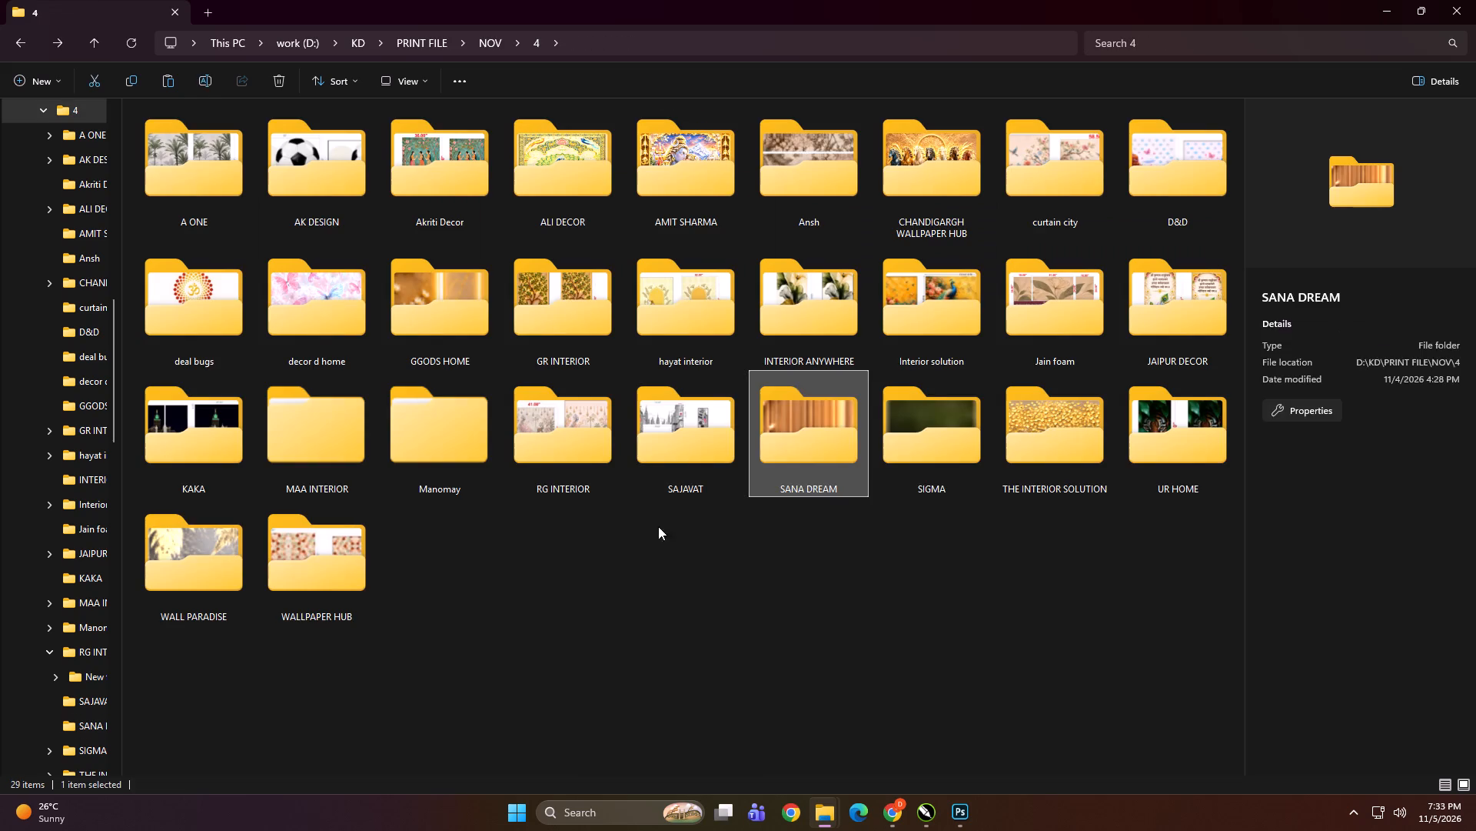
Copy the CHANDIGARH WALLPAPER HUB and SANA DREAM folders to the root of USB Drive (E:).
left_click(622, 586)
left_click(799, 455)
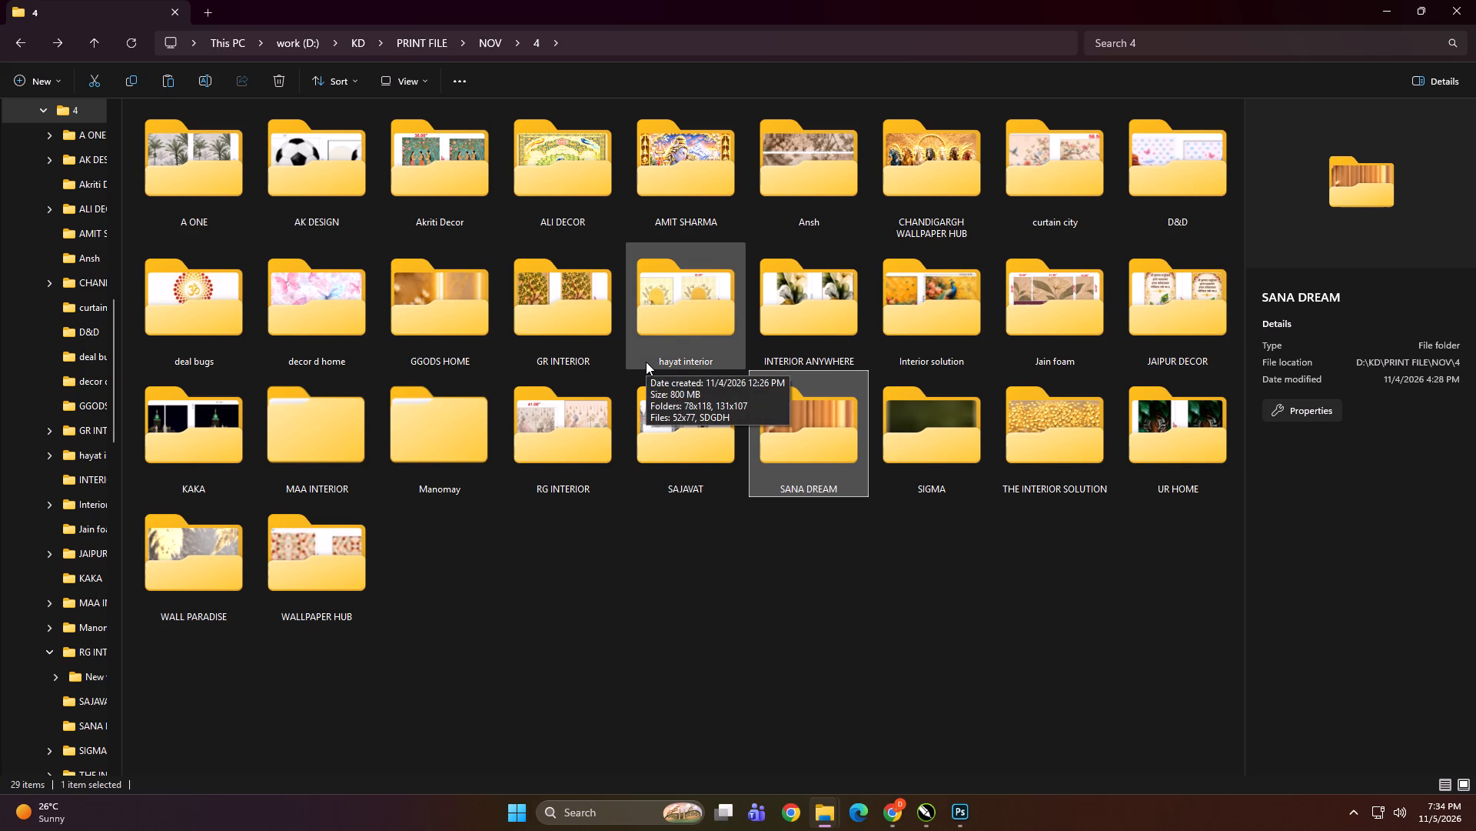
left_click(903, 164, "ctrl")
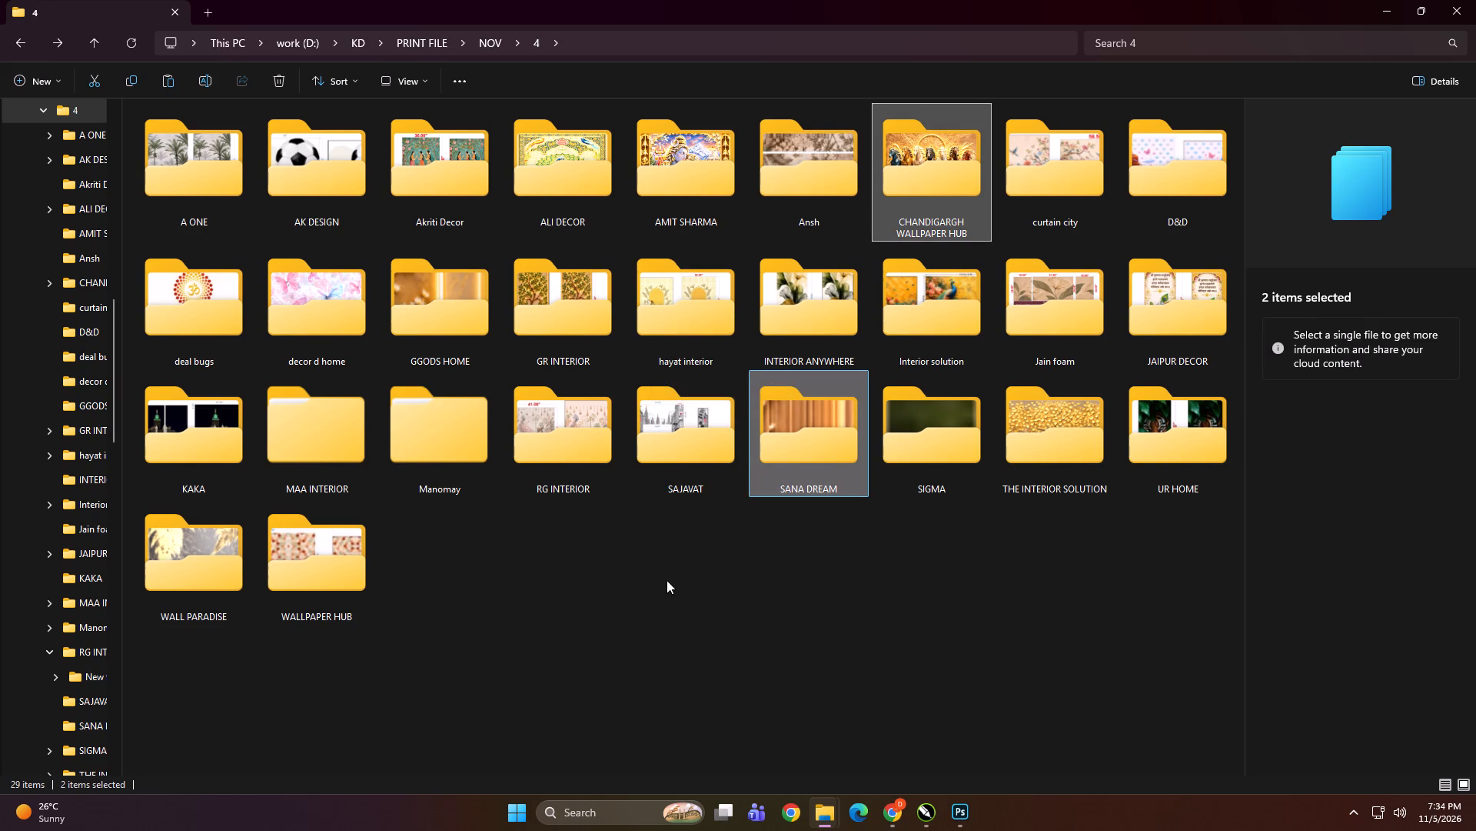
key("ctrl+c")
scroll(31, 467, "up", 6)
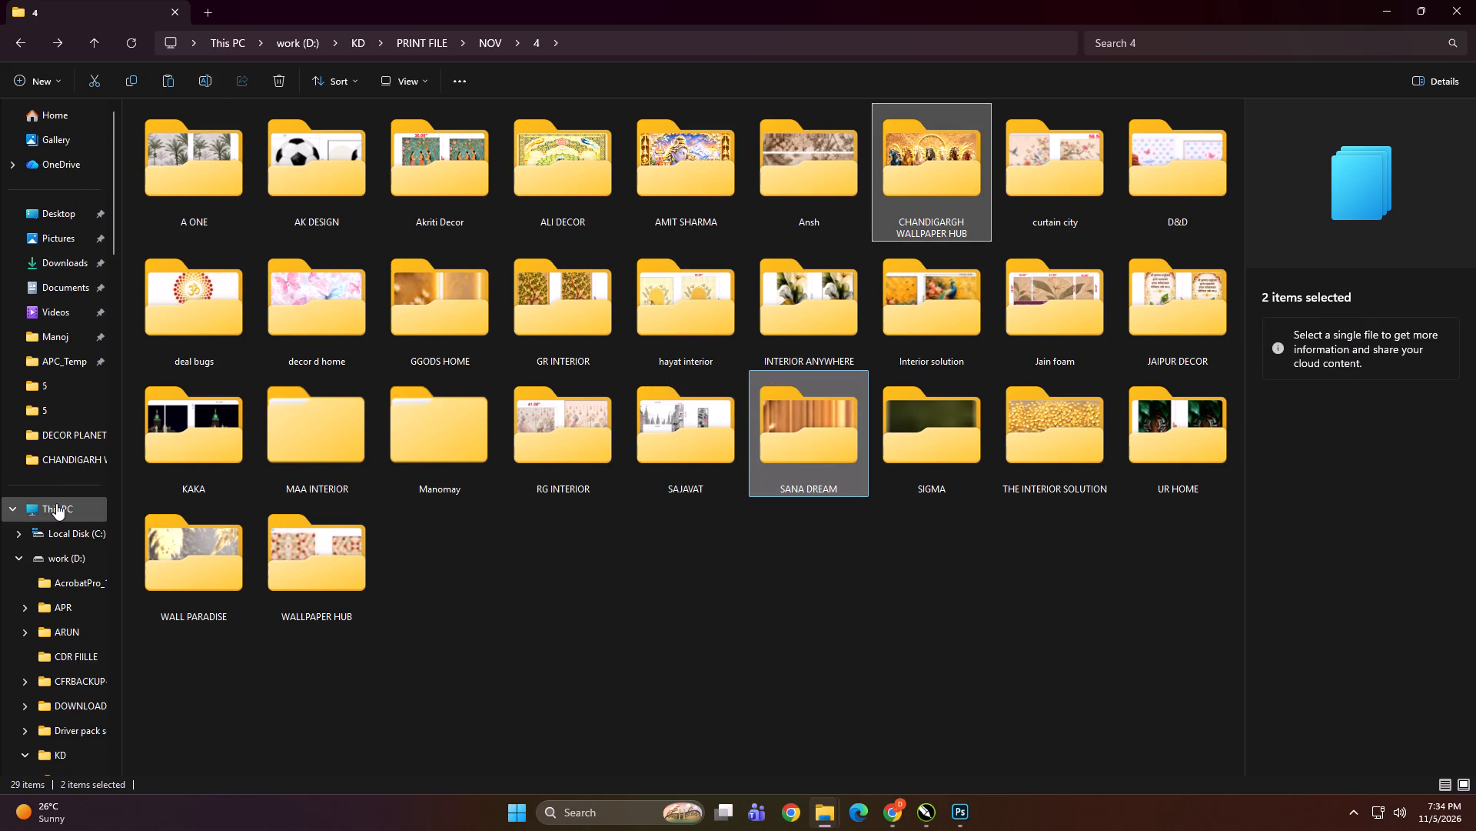
left_click(56, 503)
double_click(665, 260)
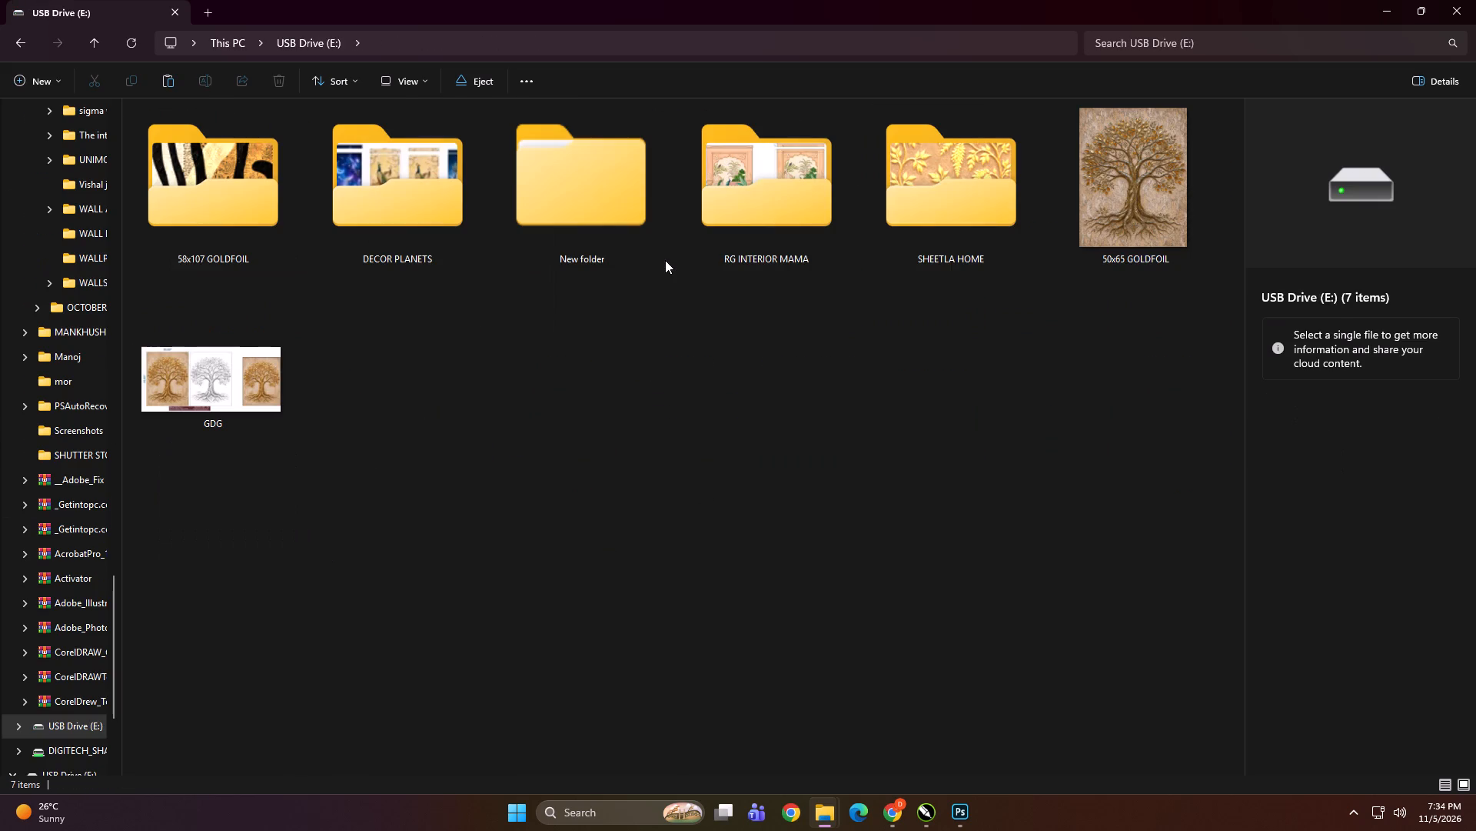
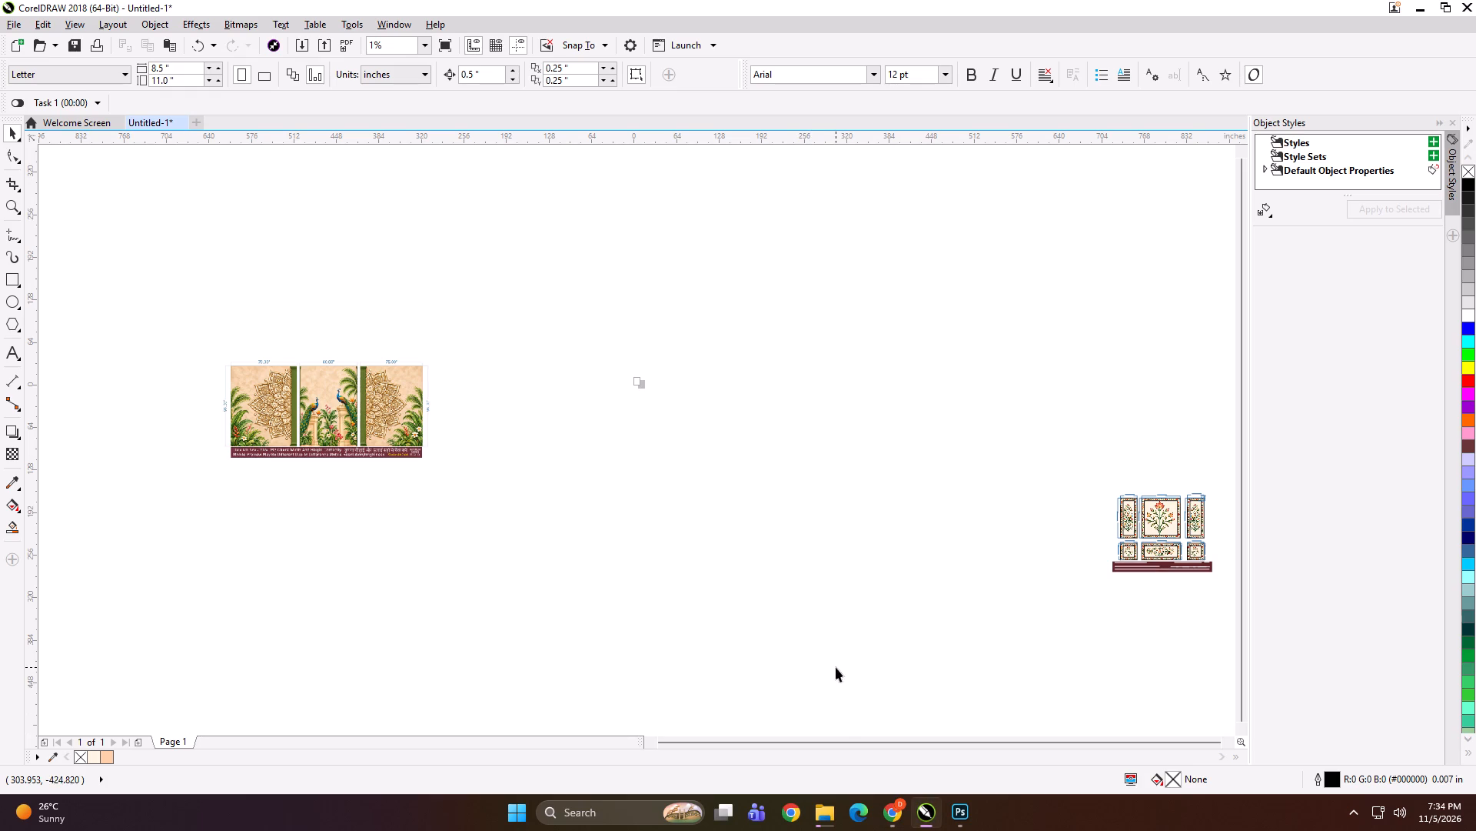
Paste the copied botanical mural bitmap onto the page of the Untitled-1 drawing, between the two existing panel layouts.
key("ctrl+v")
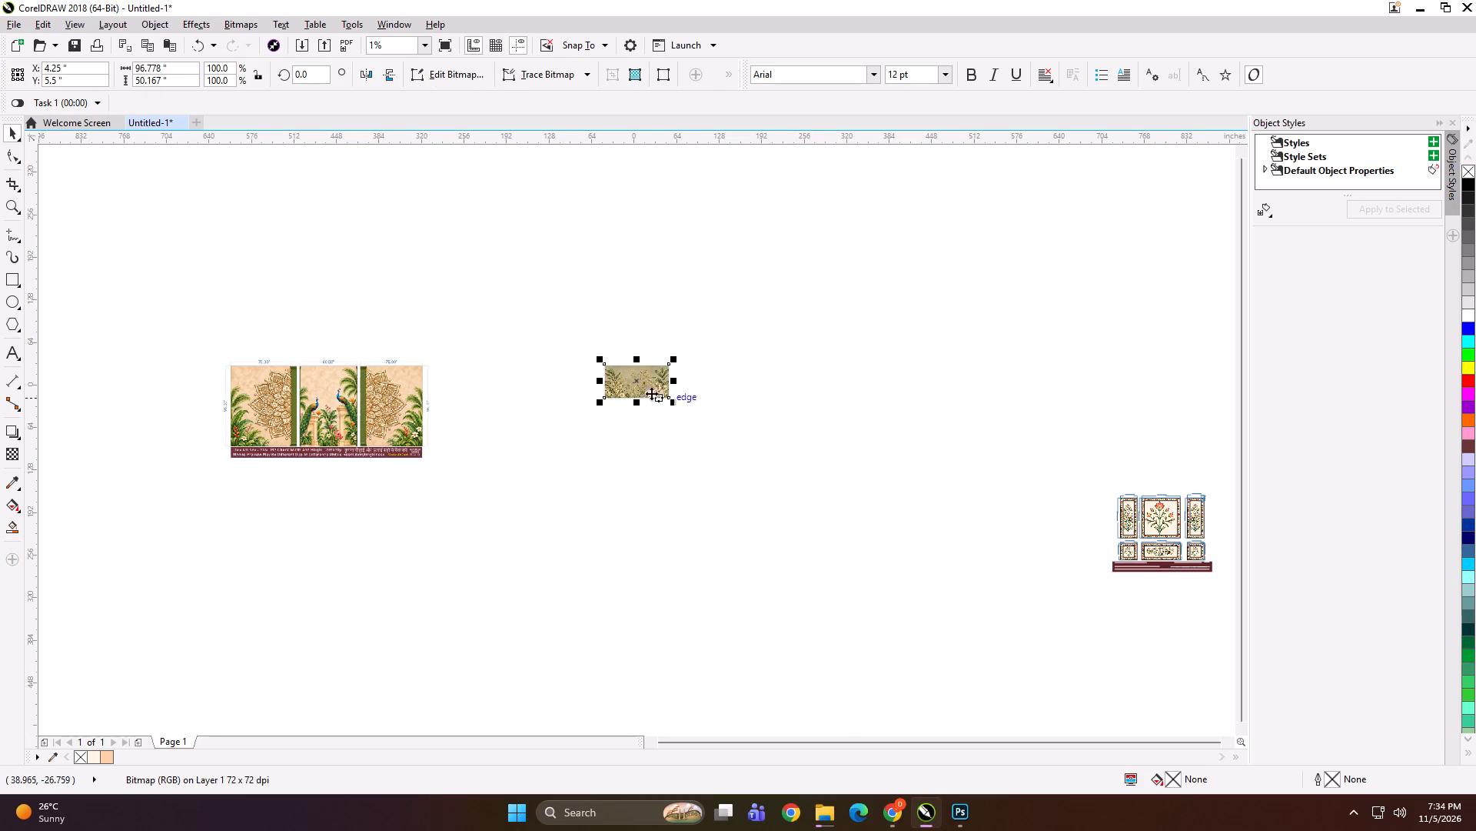
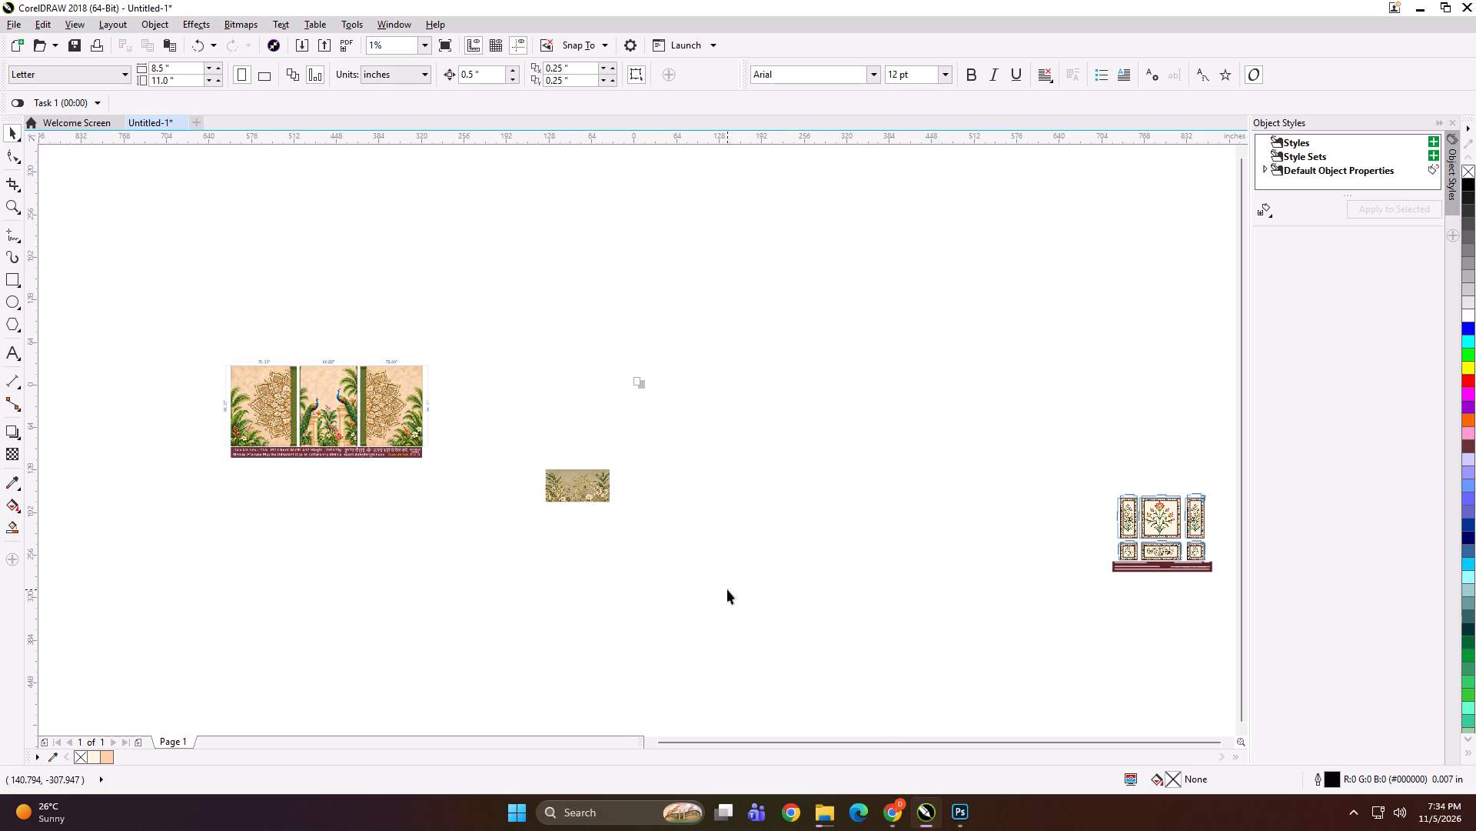
Paste the copied palm-tree mural bitmap into the drawing and place it just above the existing botanical mural bitmap.
key("ctrl+v")
left_click_drag(627, 373, 582, 409)
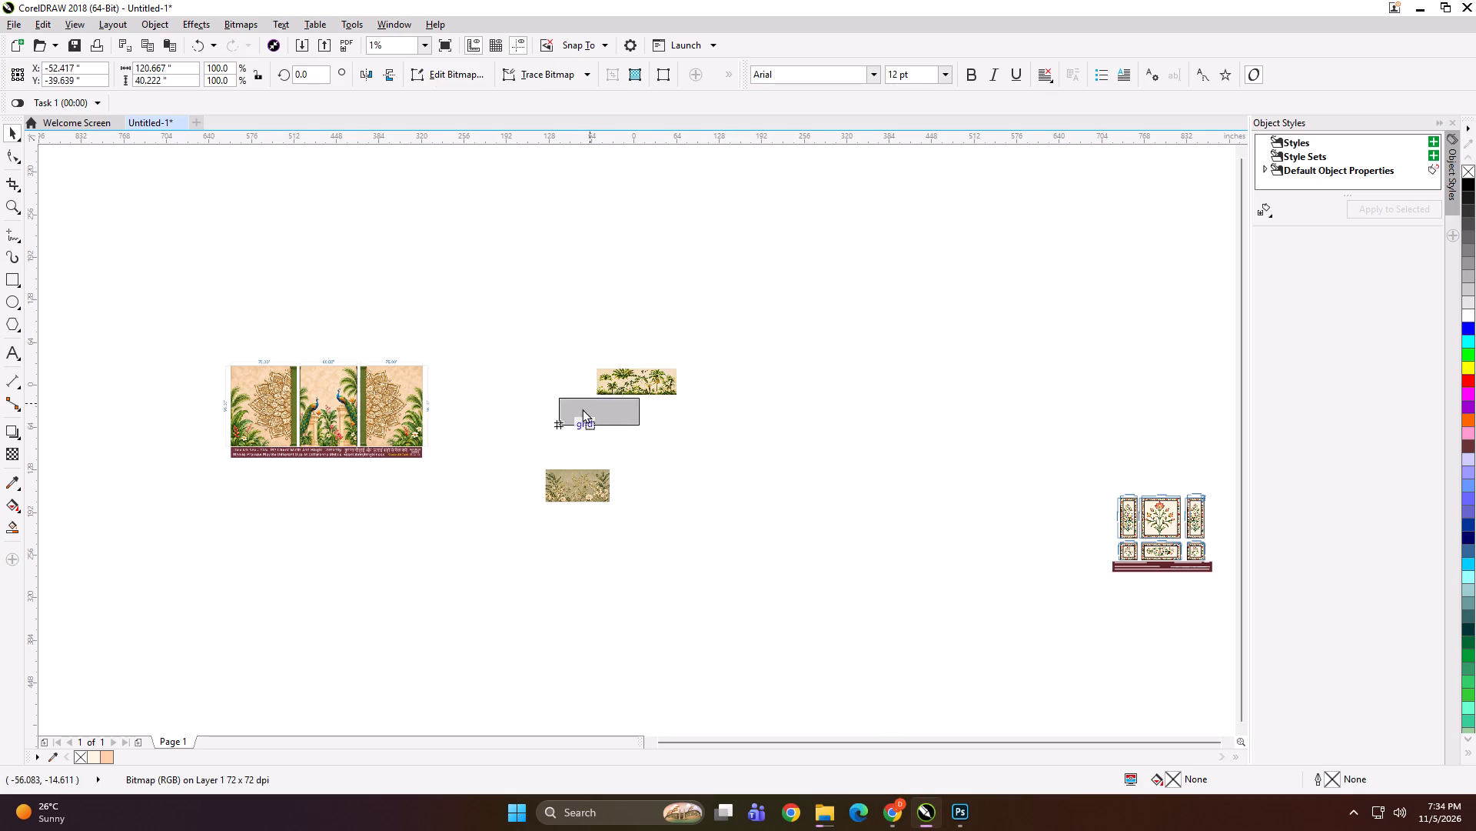
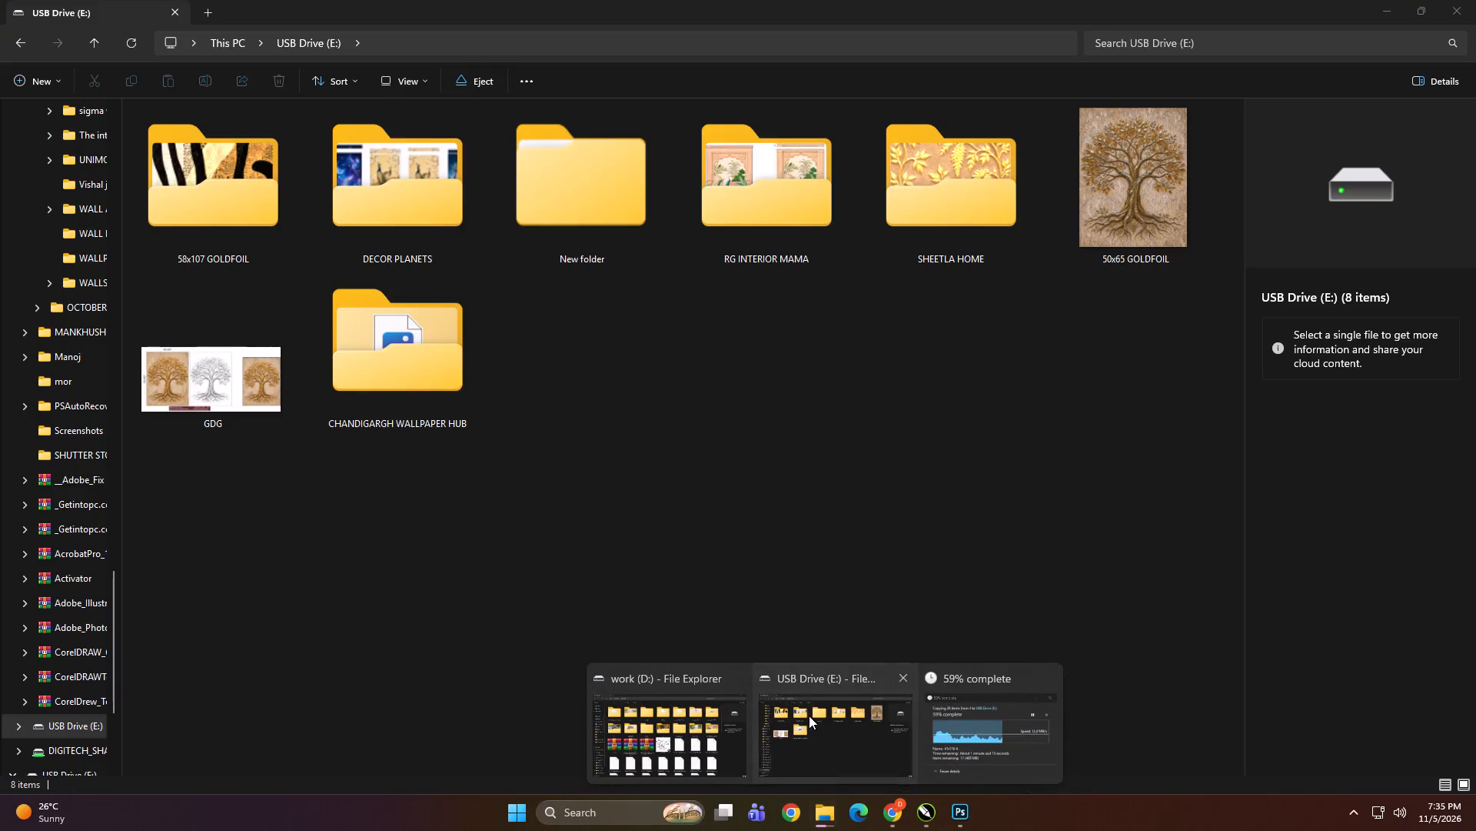
Open the NOV folder on the work (D:) drive, under KD, PRINT FILE.
left_click(702, 520)
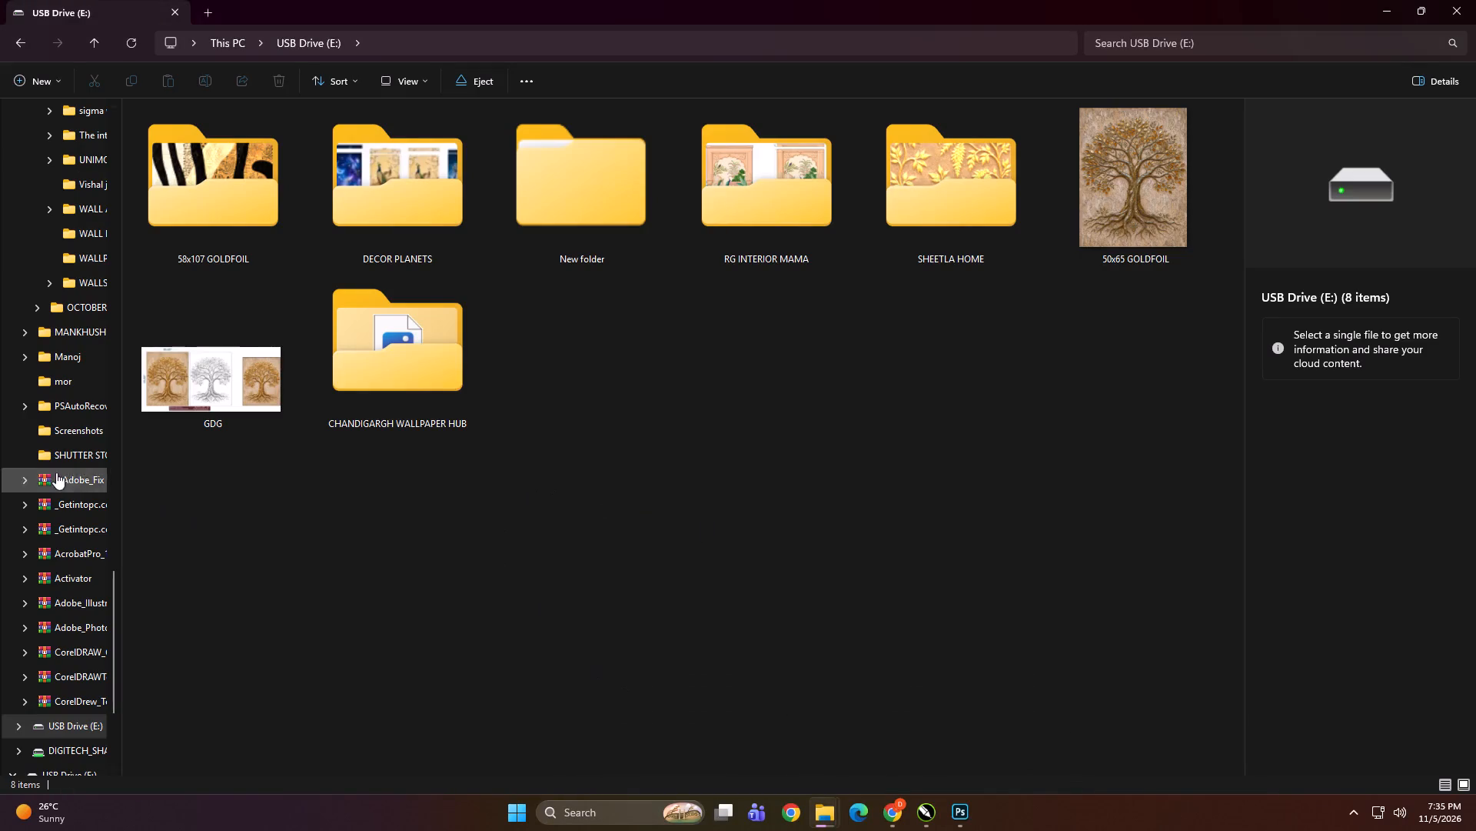
scroll(56, 472, "up", 5)
left_click(60, 499)
double_click(454, 265)
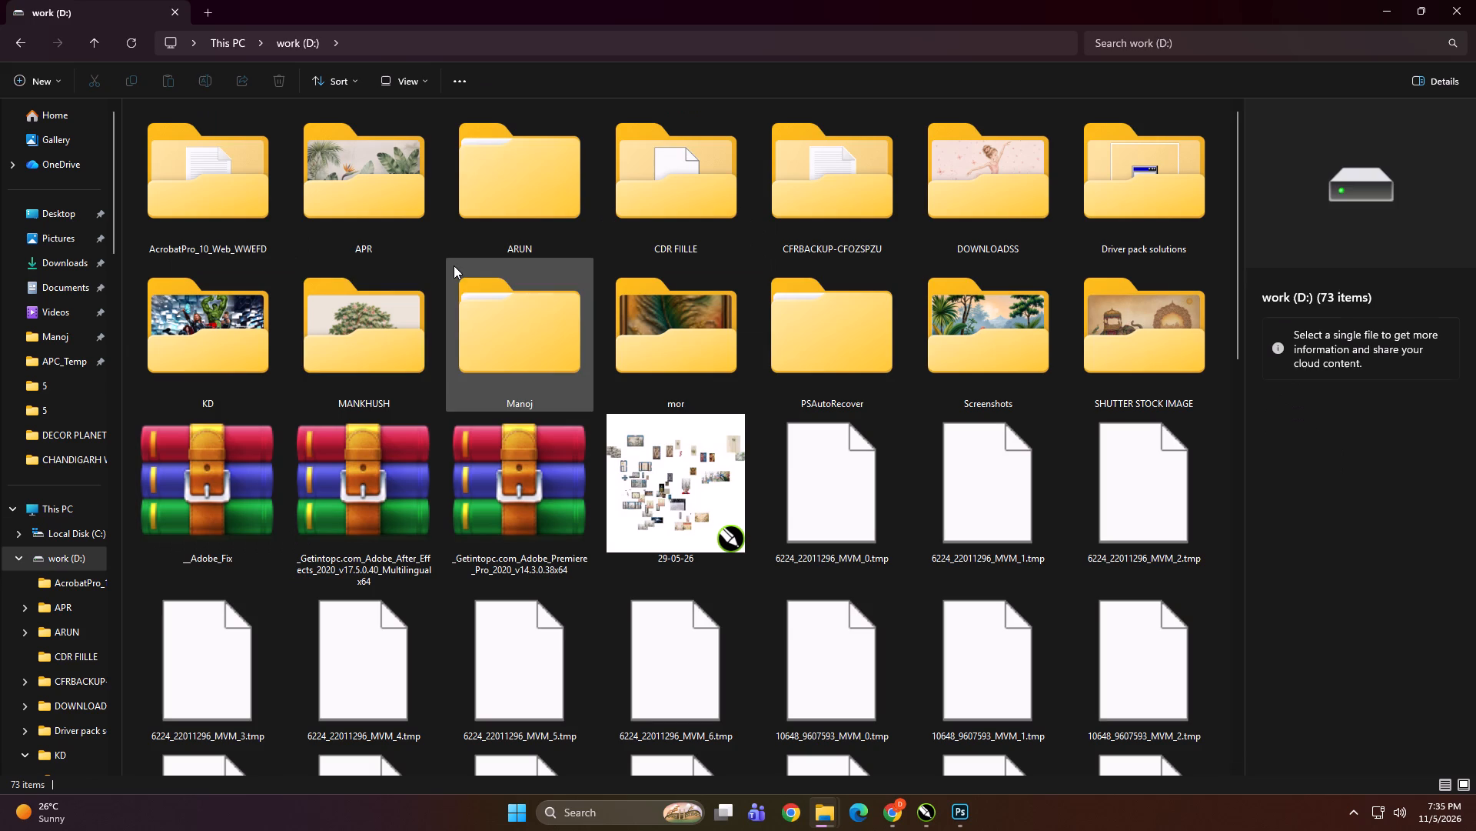
double_click(238, 335)
double_click(677, 229)
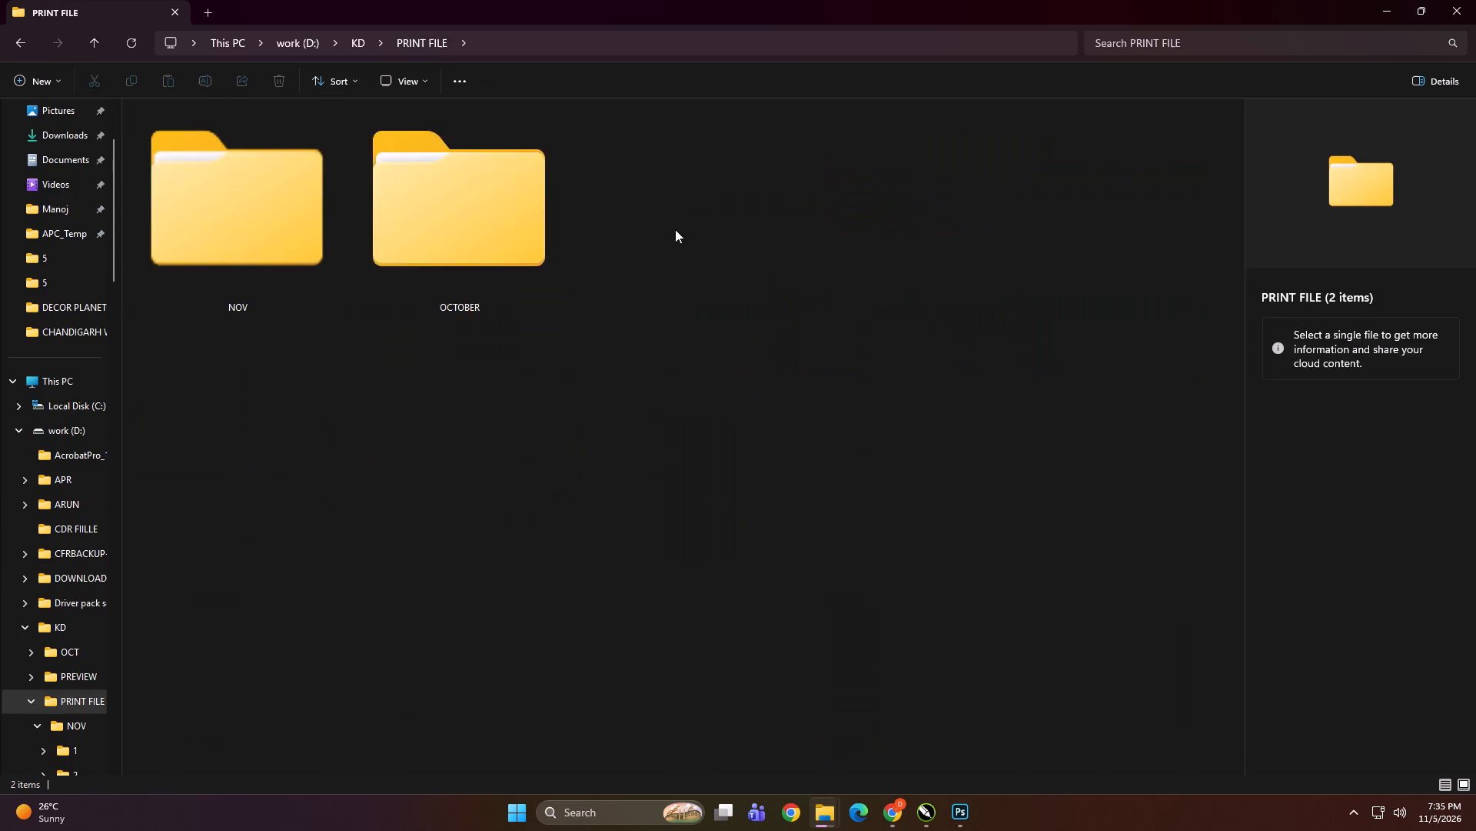
double_click(279, 256)
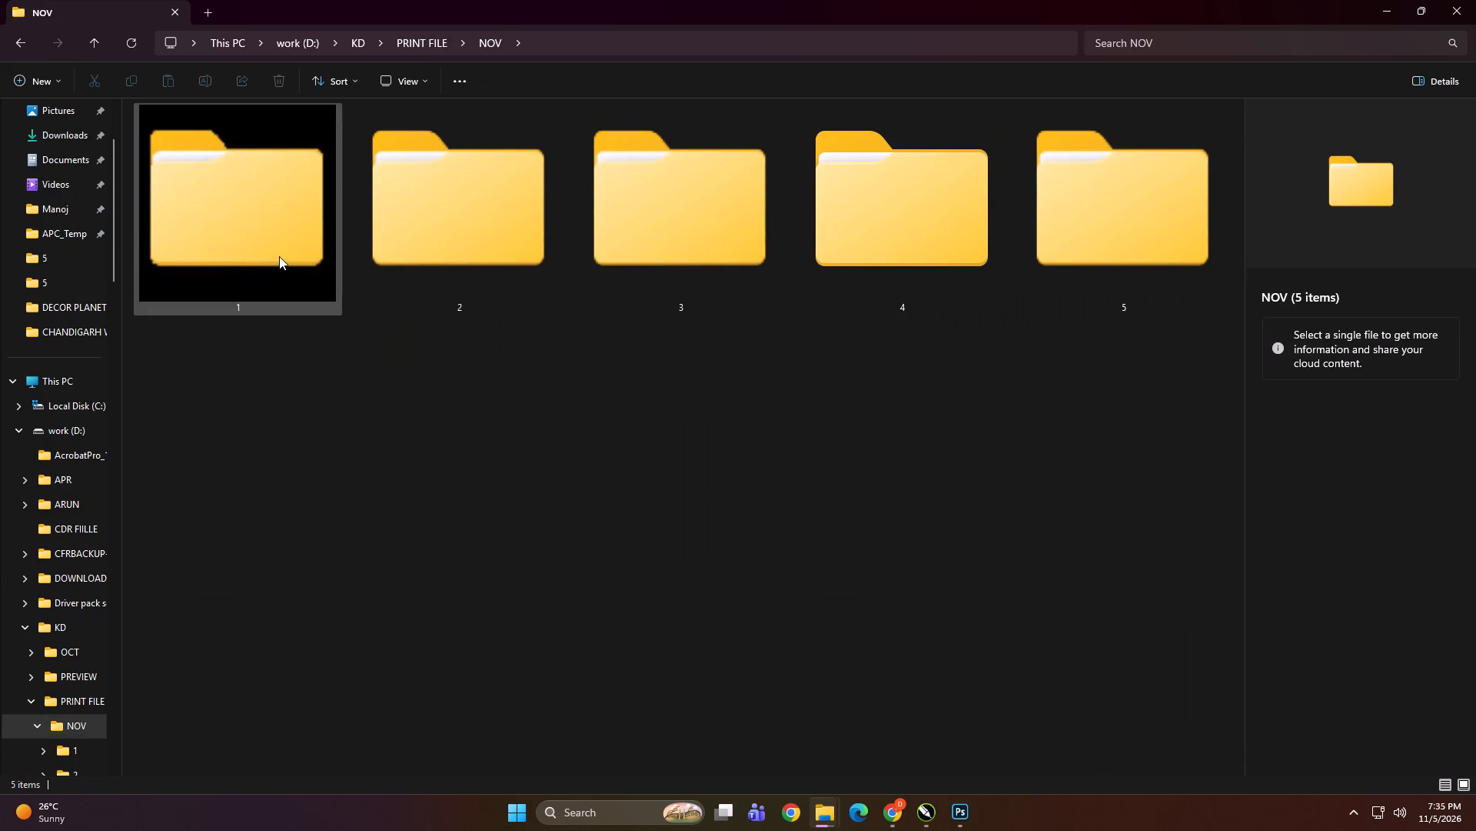
Copy the ANSH customer folder from the 5 folder of NOV print files to the top level of USB Drive (E:).
double_click(1169, 205)
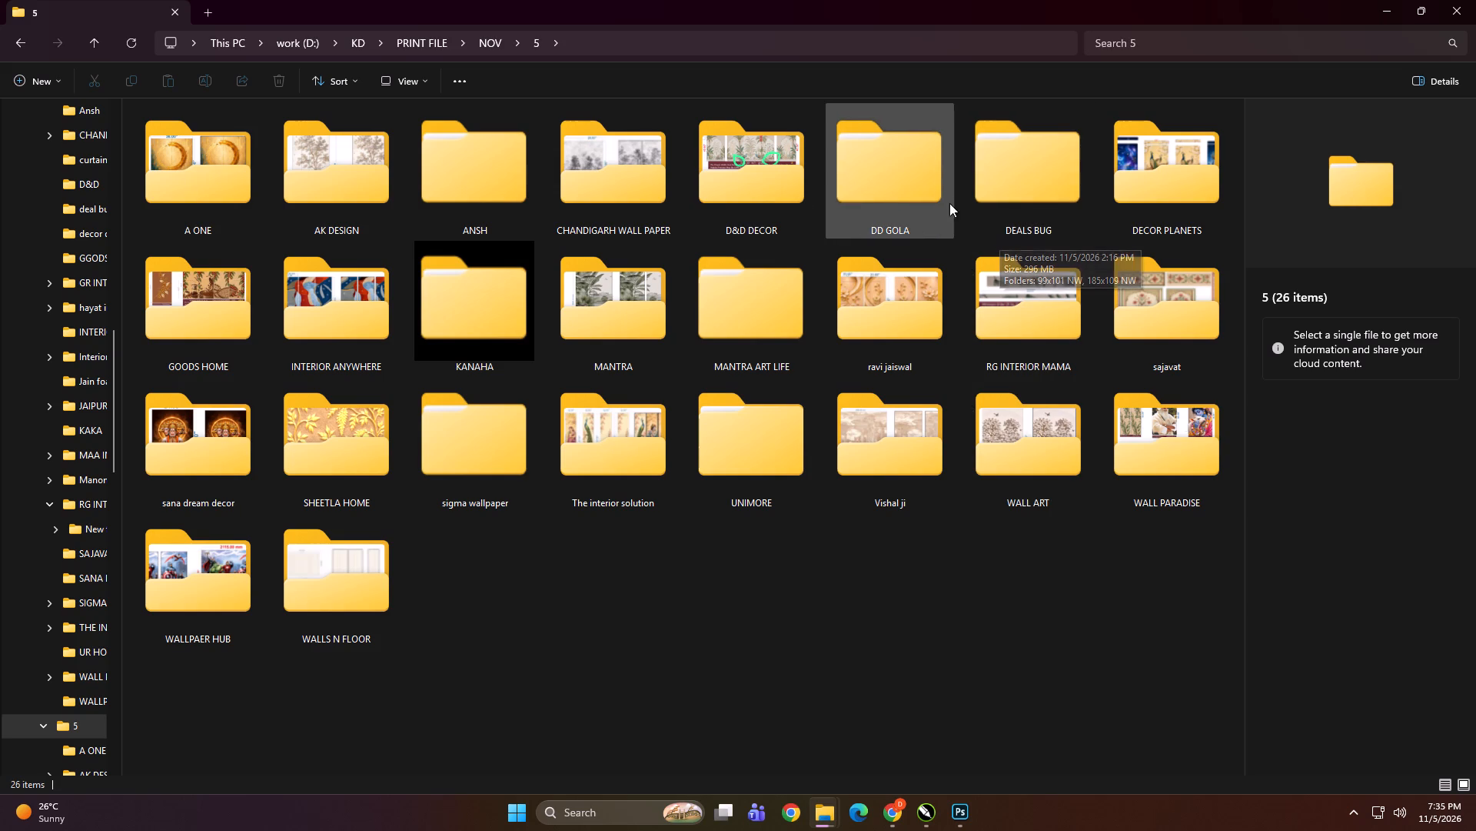
double_click(436, 184)
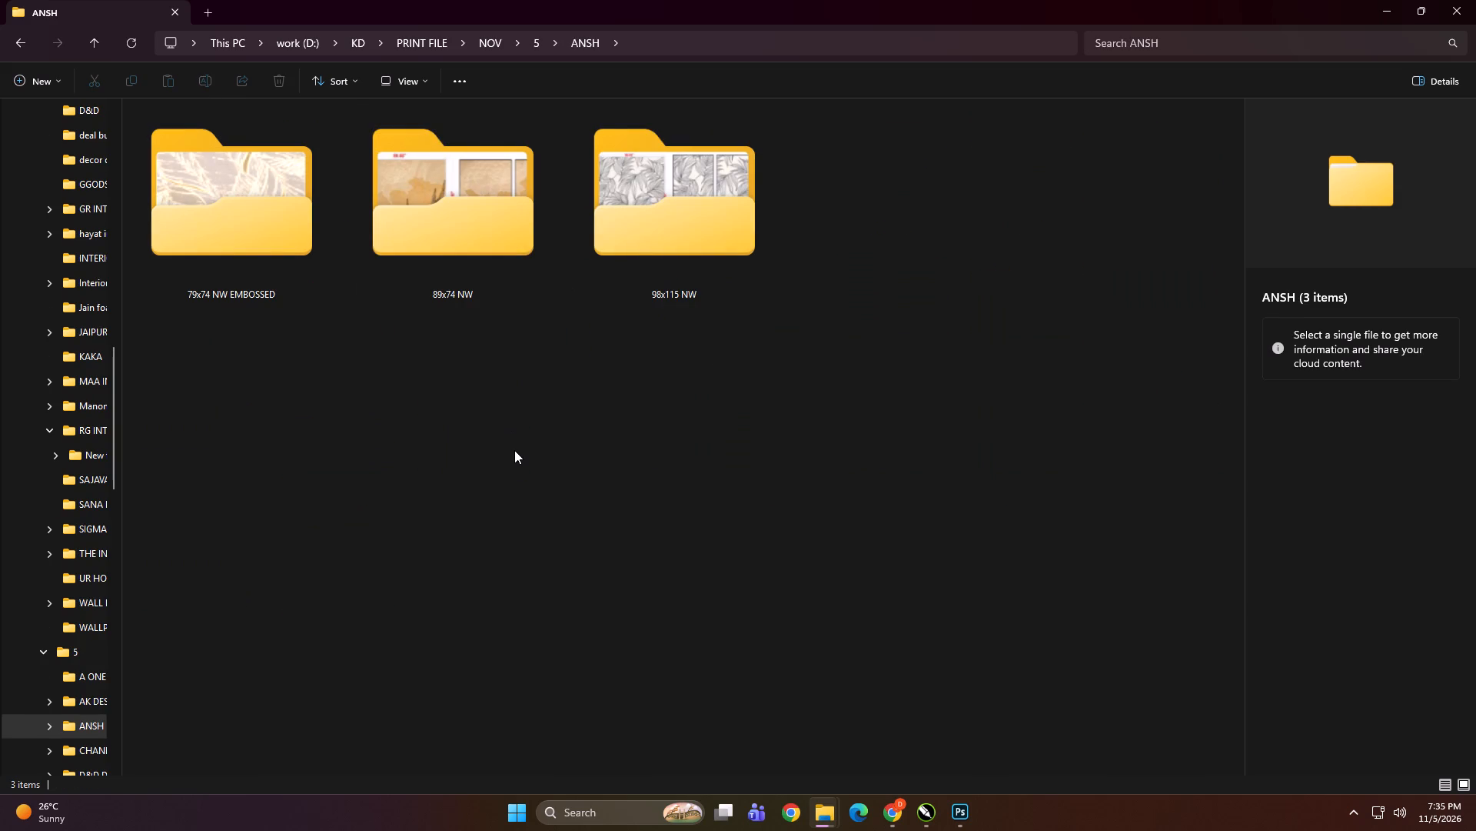
left_click(514, 450)
key("BackSpace")
left_click(496, 145)
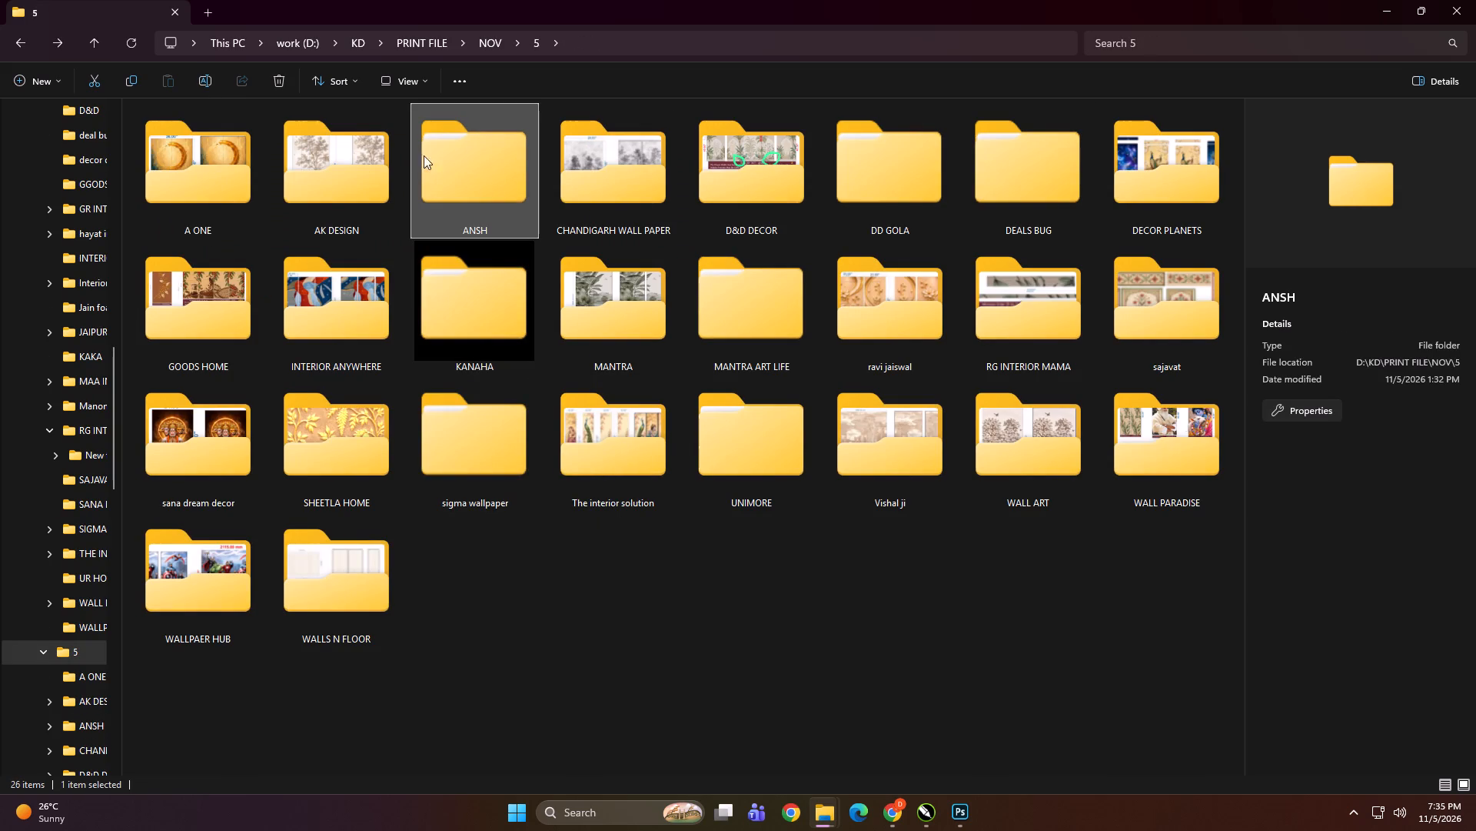
key("ctrl+c")
scroll(65, 504, "up", 5)
left_click(65, 505)
triple_click(693, 260)
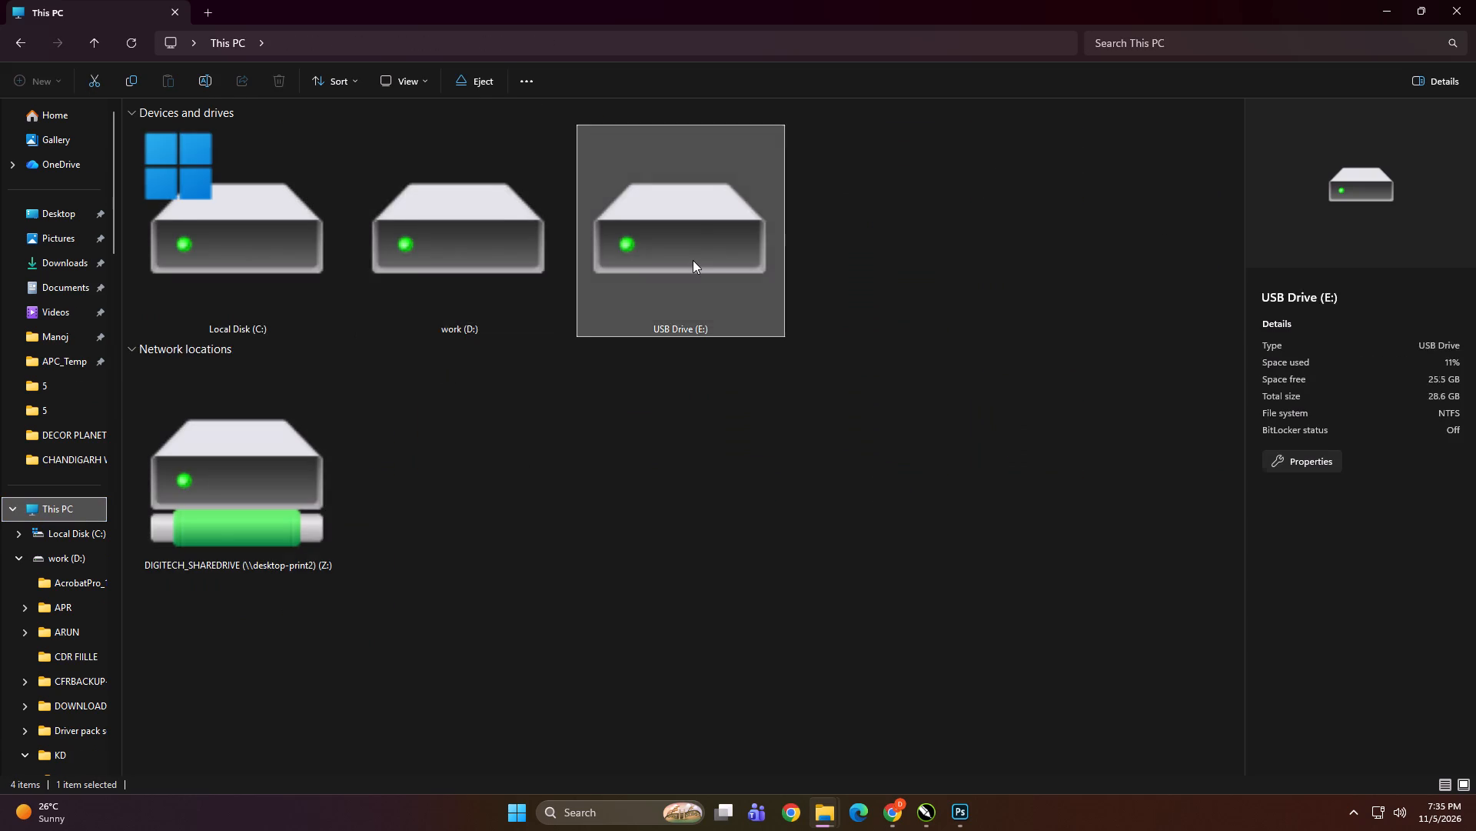
right_click(680, 372)
left_click(693, 392)
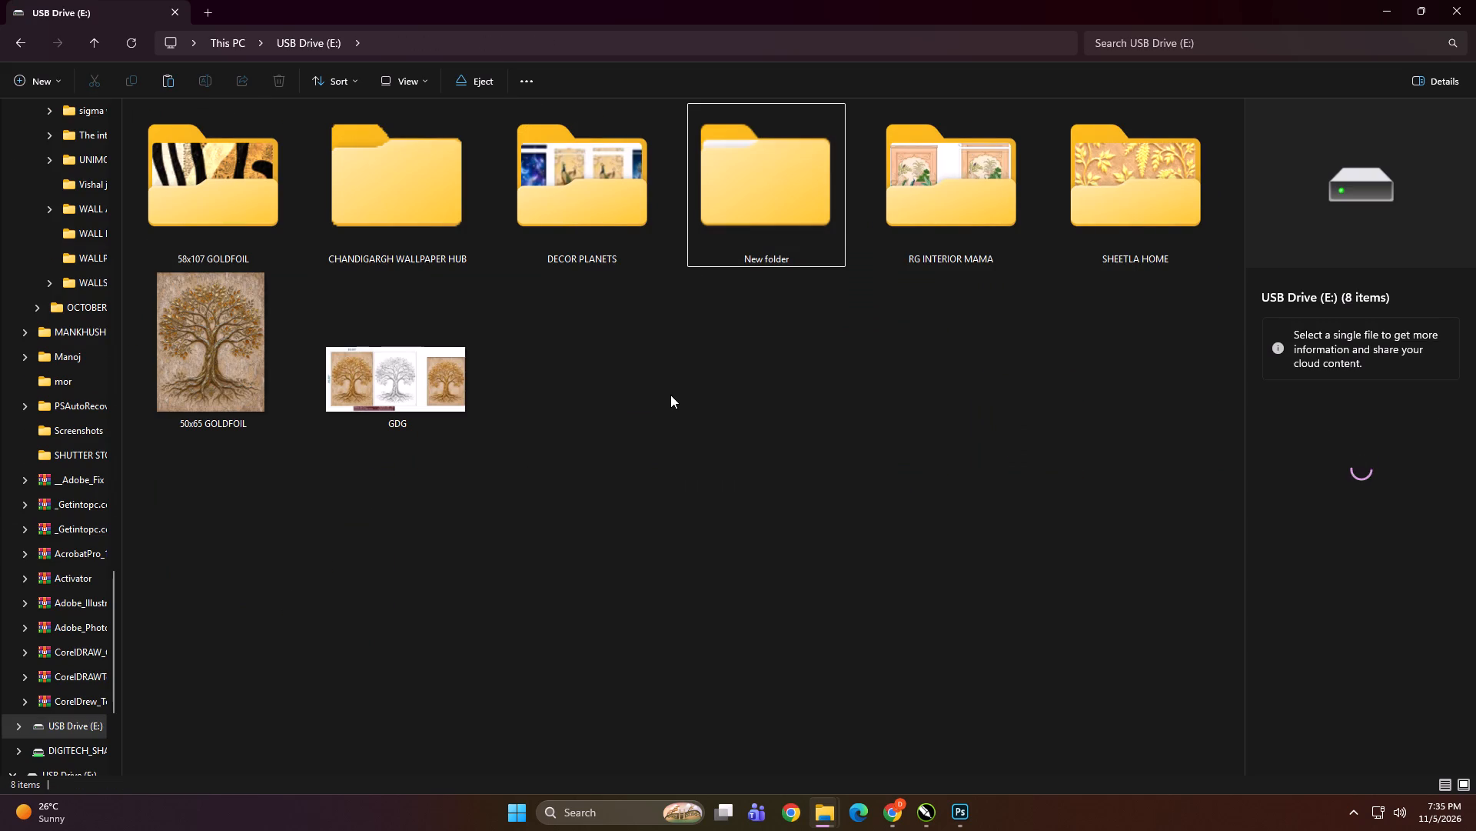
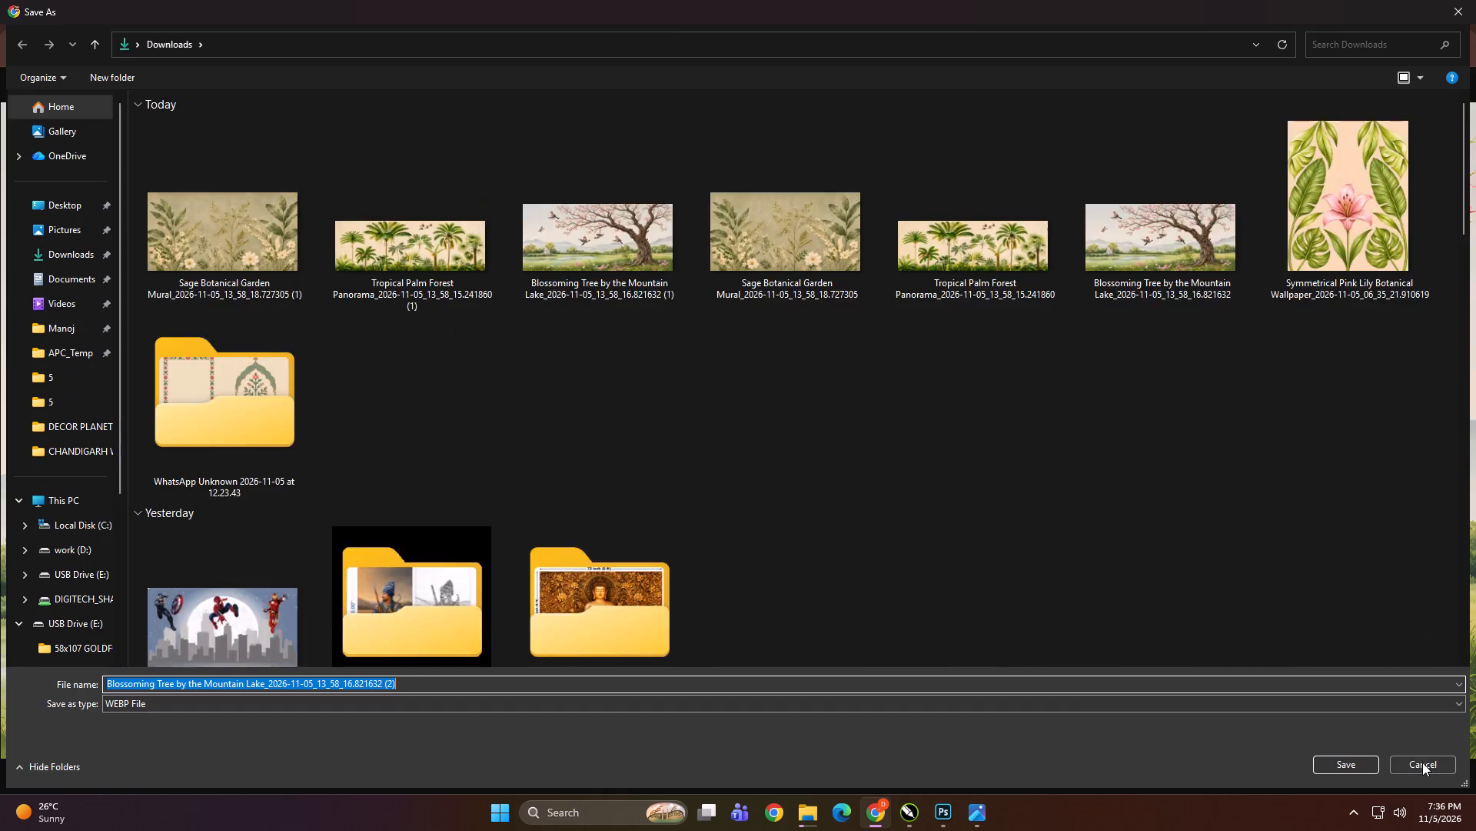
Cancel saving the upscaled Blossoming Tree by the Mountain Lake image and bring up the available actions for the image.
left_click(1422, 763)
right_click(655, 403)
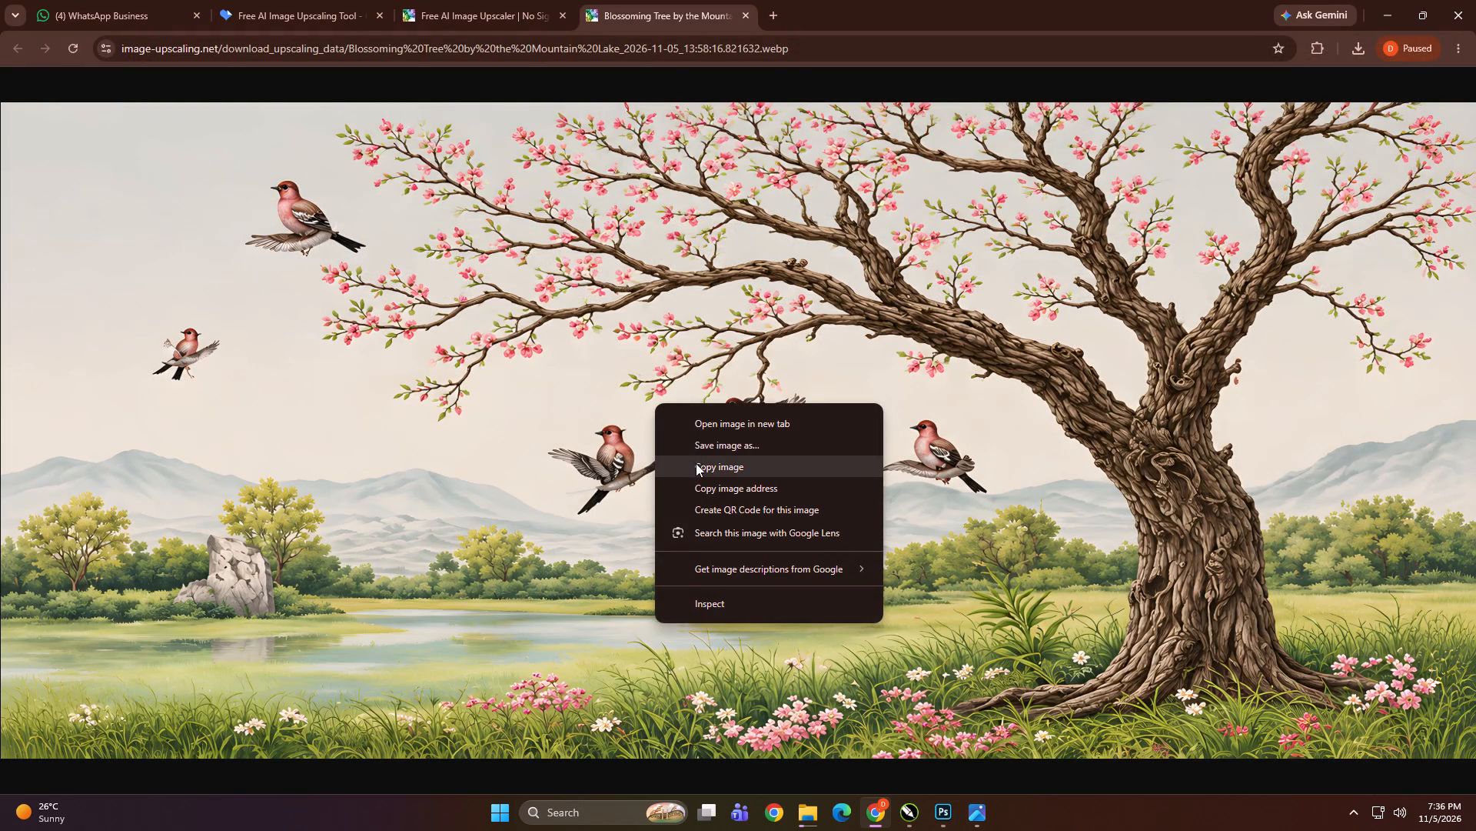
Copy the upscaled Blossoming Tree image into the Untitled-1 CorelDRAW drawing and place it above the palm and botanical bitmaps.
left_click(696, 463)
left_click(914, 820)
left_click(733, 606)
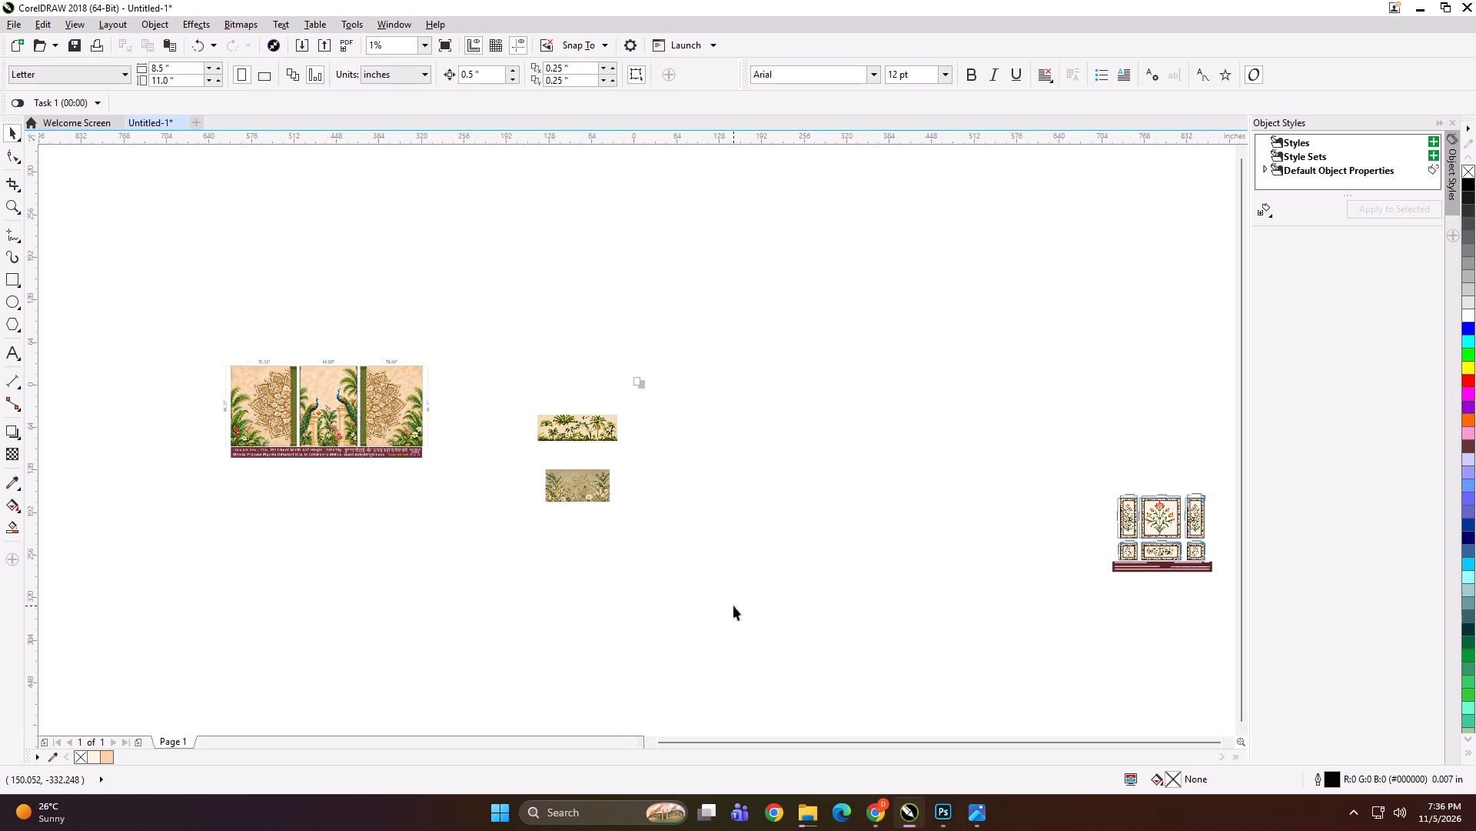
key("ctrl+v")
left_click_drag(656, 384, 619, 379)
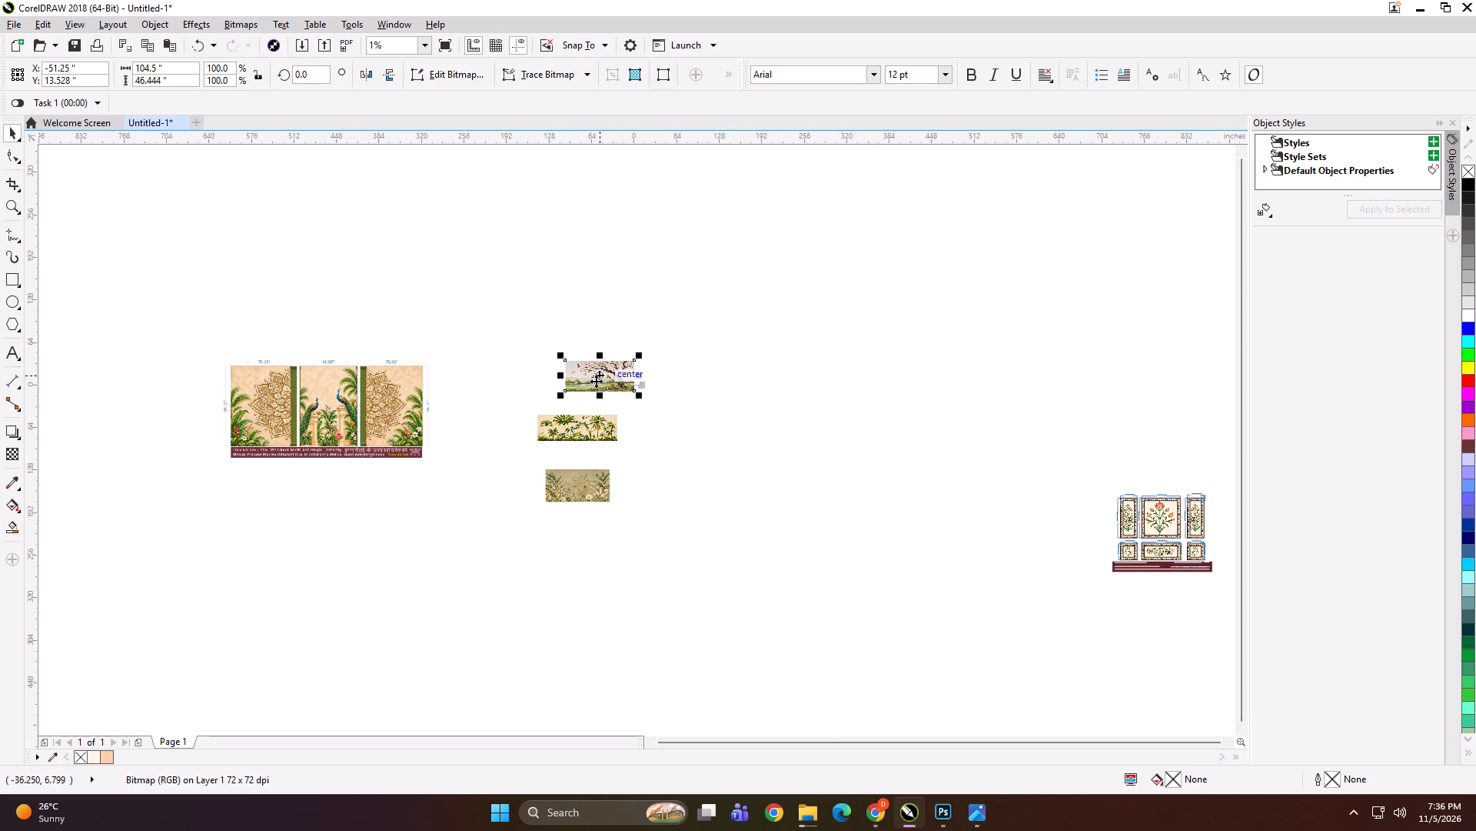
left_click(595, 381)
Move the palm-tree and botanical bitmaps up beneath the blossoming-tree bitmap to form a closer stack.
left_click_drag(600, 429, 620, 421)
left_click_drag(578, 486, 607, 462)
left_click(720, 419)
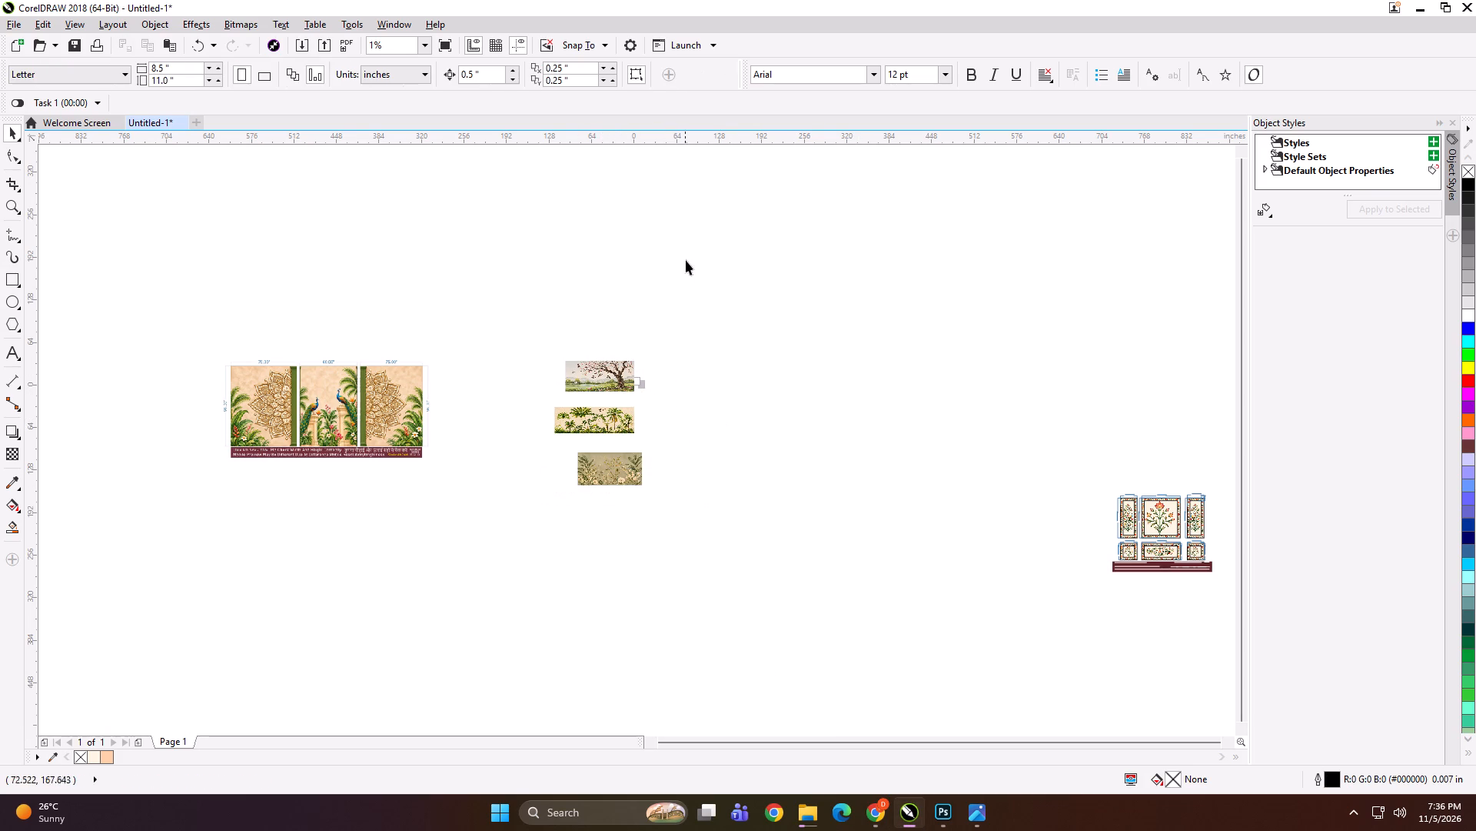
Align the right edges of the blossoming-tree, palm-tree and botanical bitmaps.
left_click_drag(686, 268, 537, 536)
left_click(537, 536)
left_click_drag(670, 346, 517, 533)
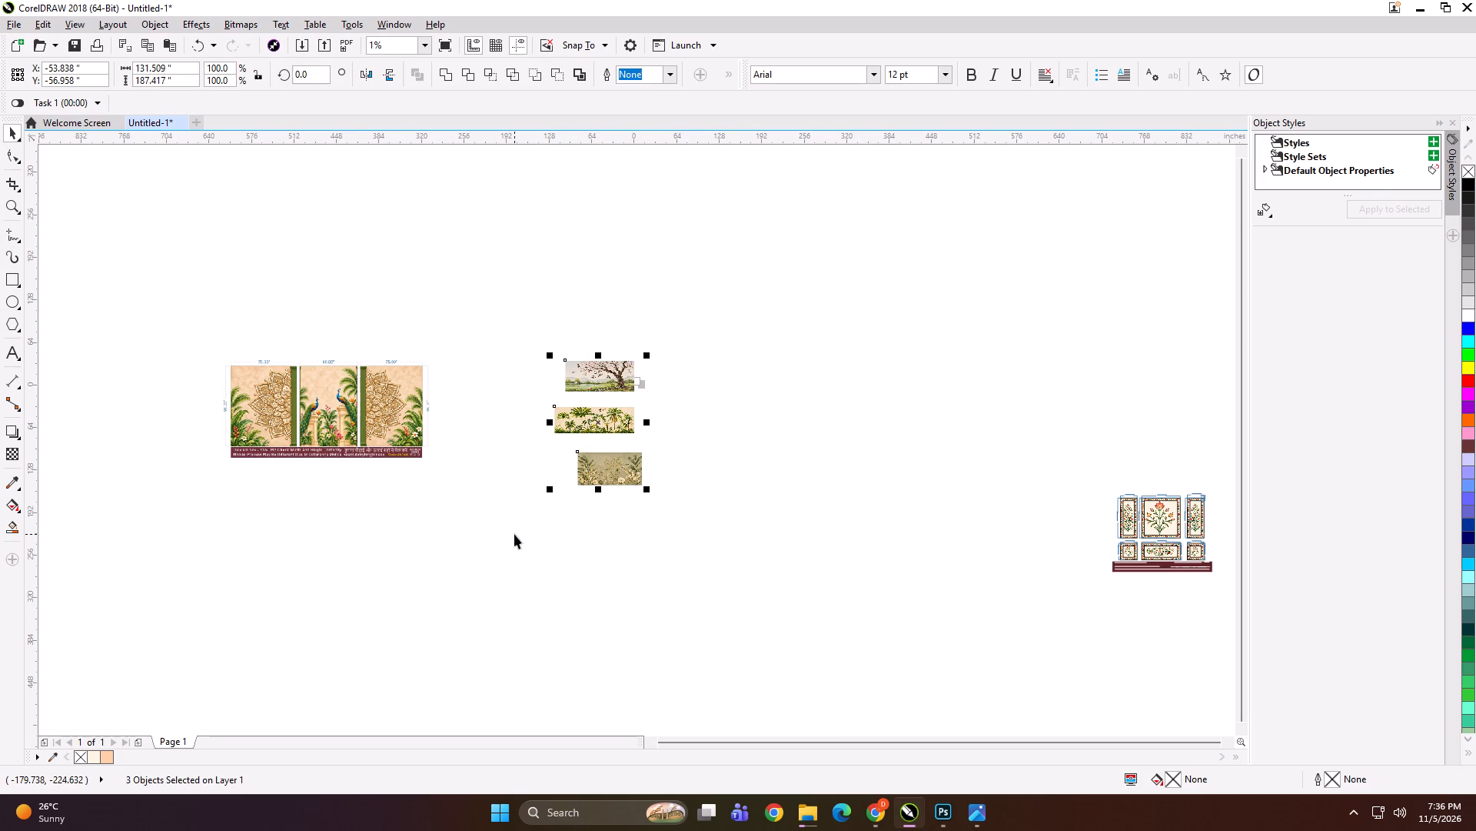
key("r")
left_click(735, 537)
Enlarge the three stacked bitmaps together to about 217 by 338 inches overall and reposition them between the two panel layouts.
left_click_drag(510, 272, 713, 612)
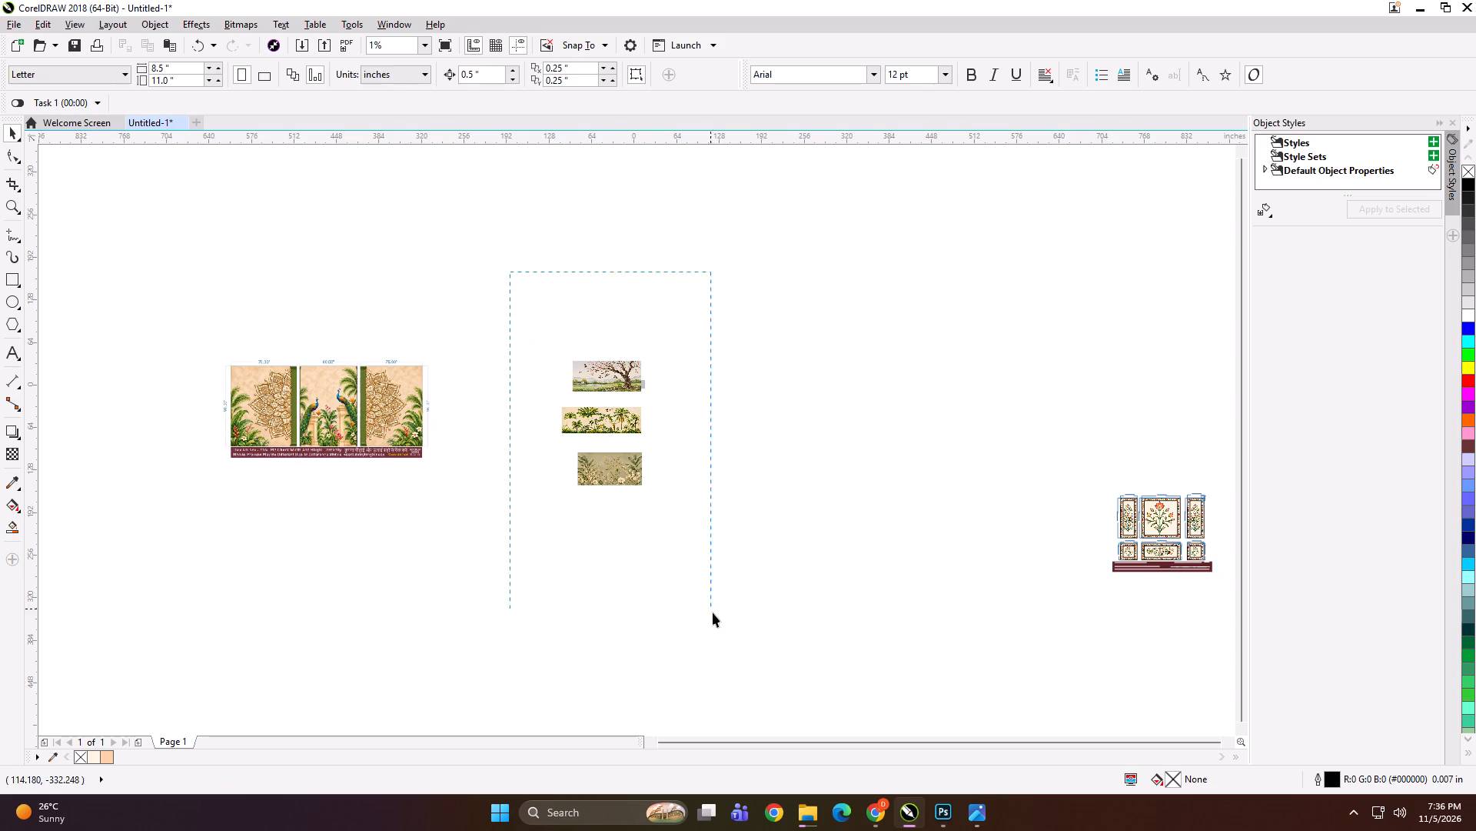
left_click_drag(713, 612, 716, 616)
left_click_drag(650, 493, 689, 543, "shift")
left_click_drag(640, 501, 653, 469)
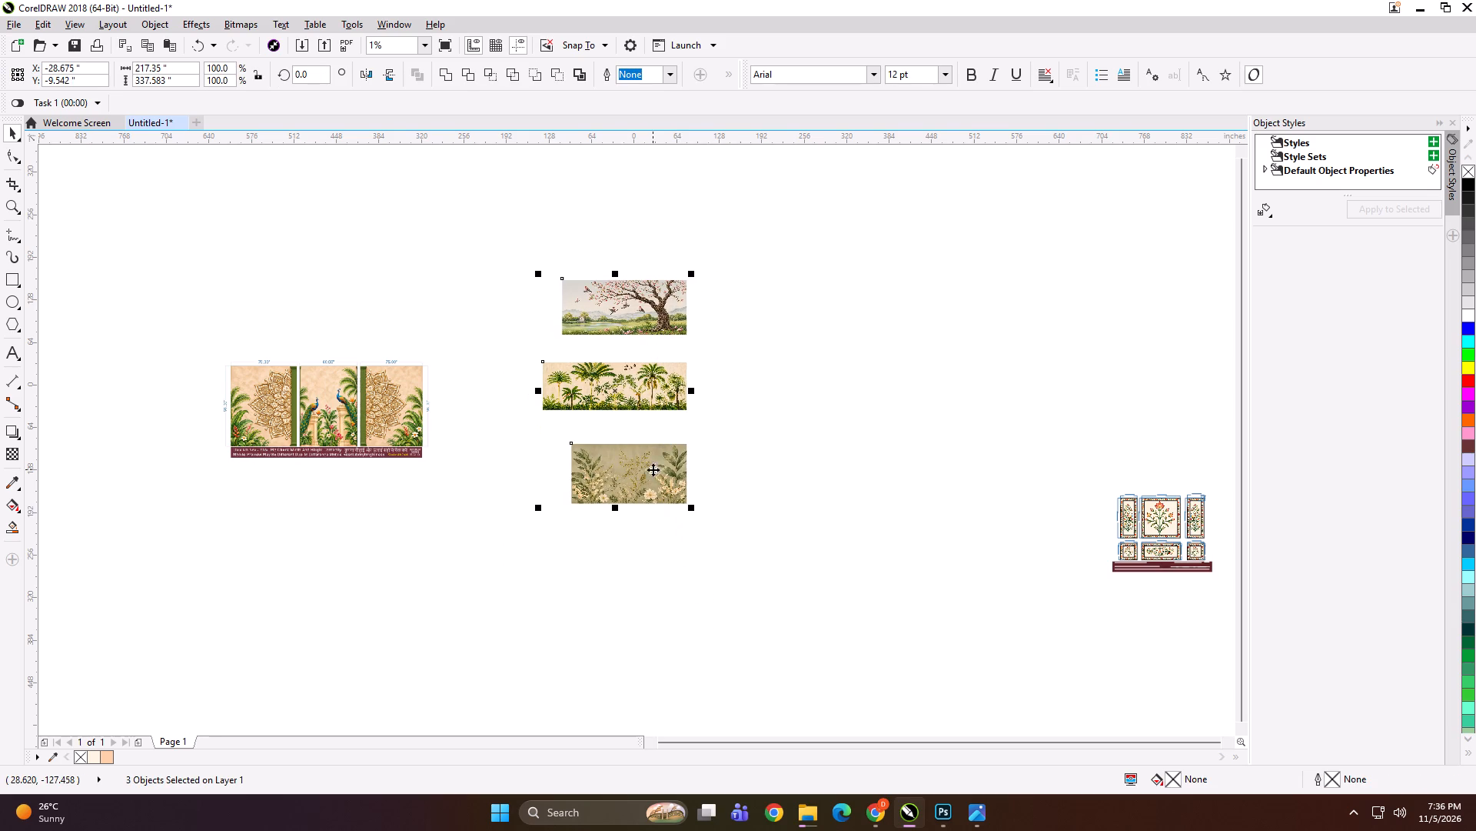
left_click(850, 441)
Switch back to Chrome, bring up the iLoveIMG upscaling page and close the Blossoming Tree image tab.
left_click(803, 817)
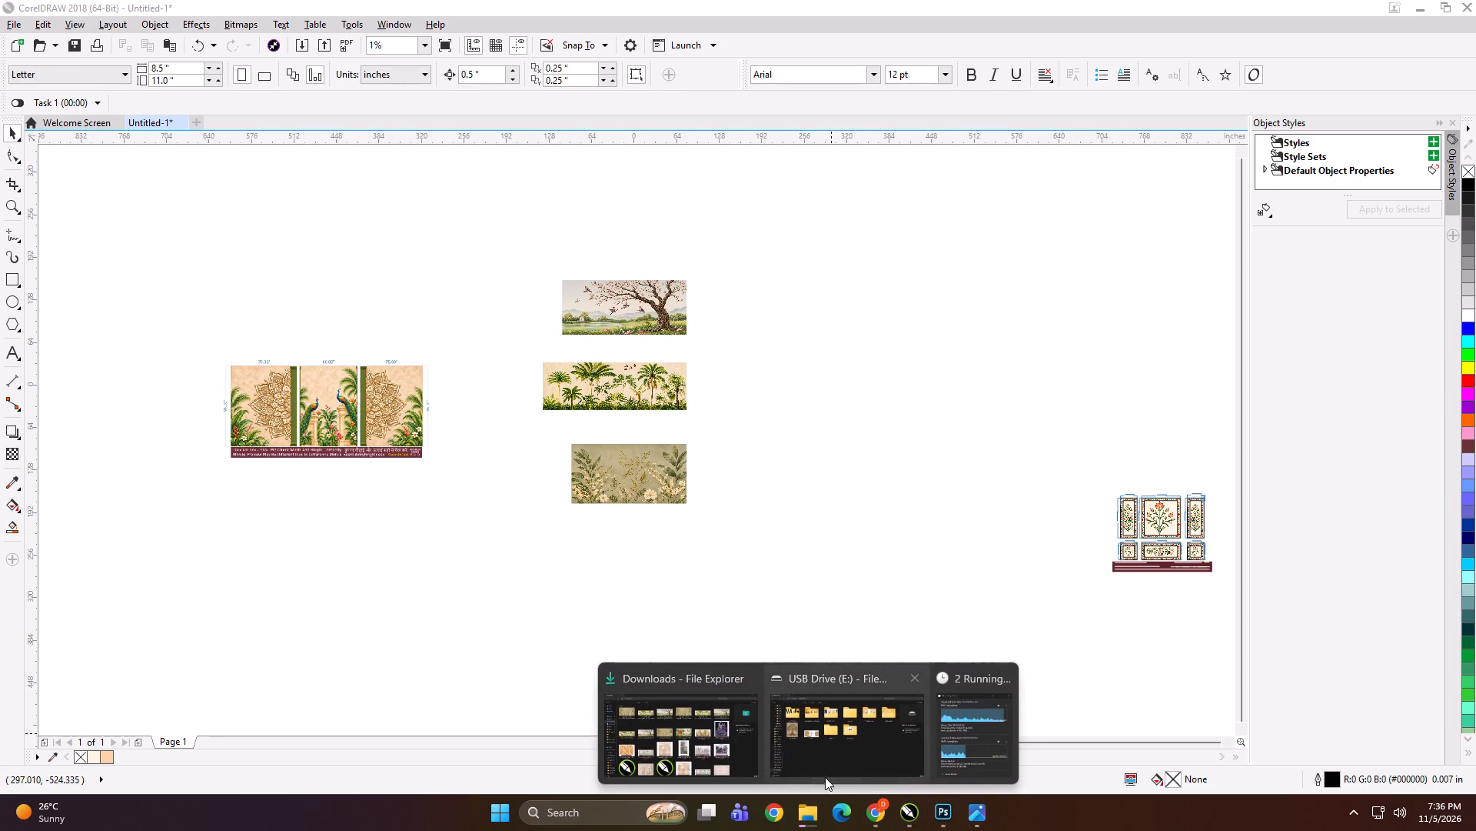
left_click(862, 807)
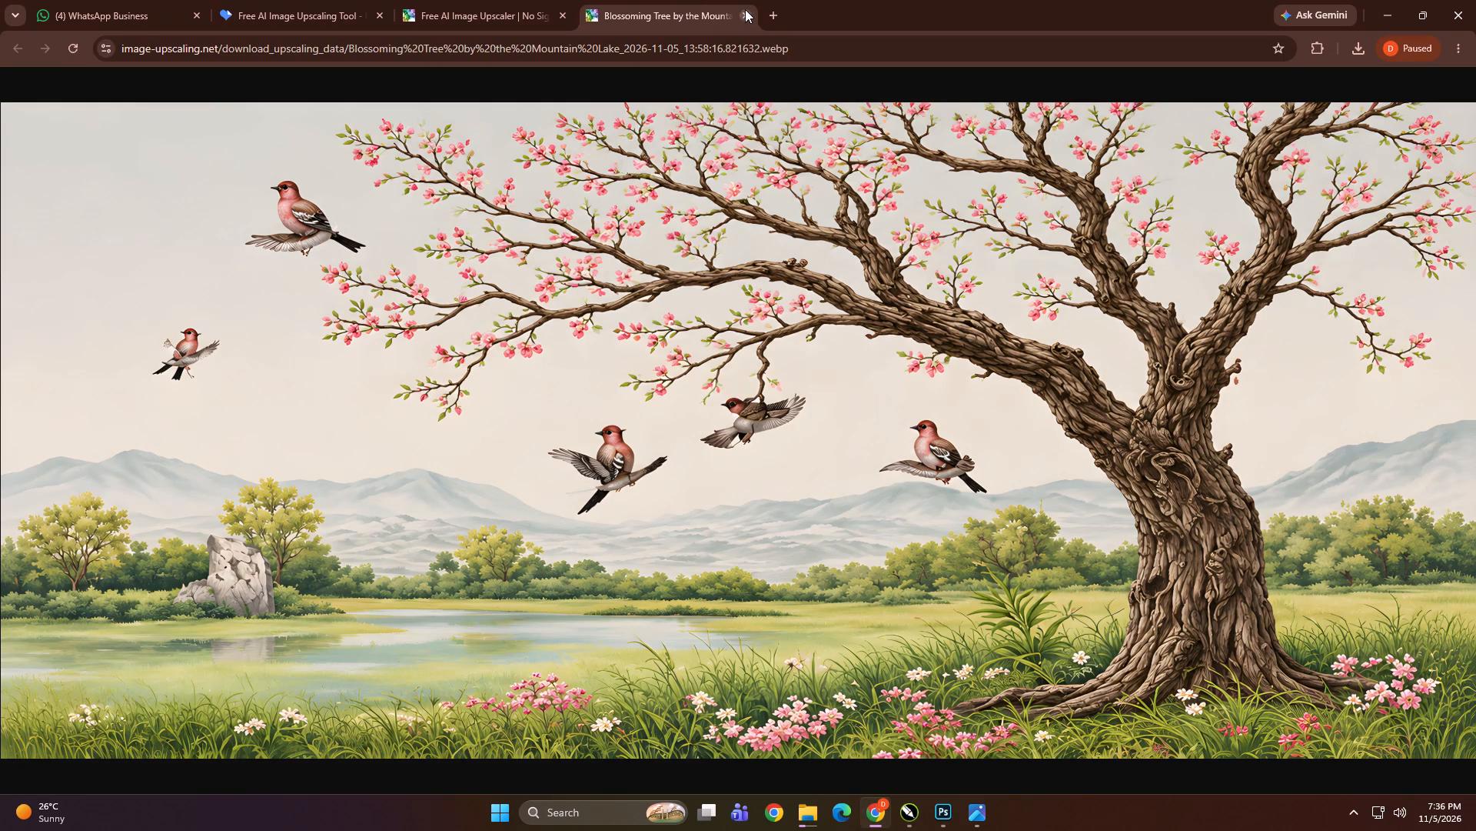
left_click(381, 0)
double_click(741, 12)
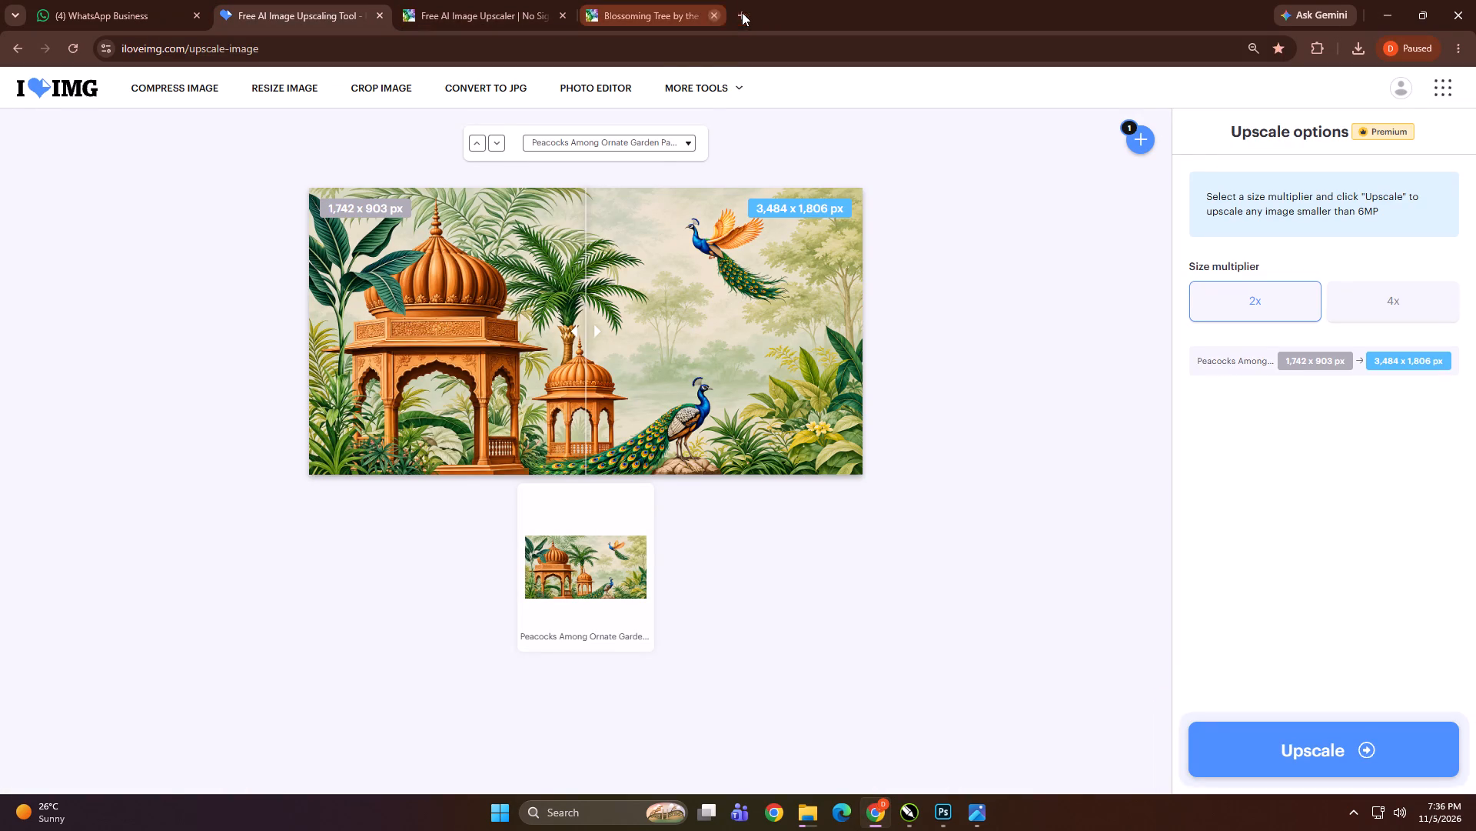
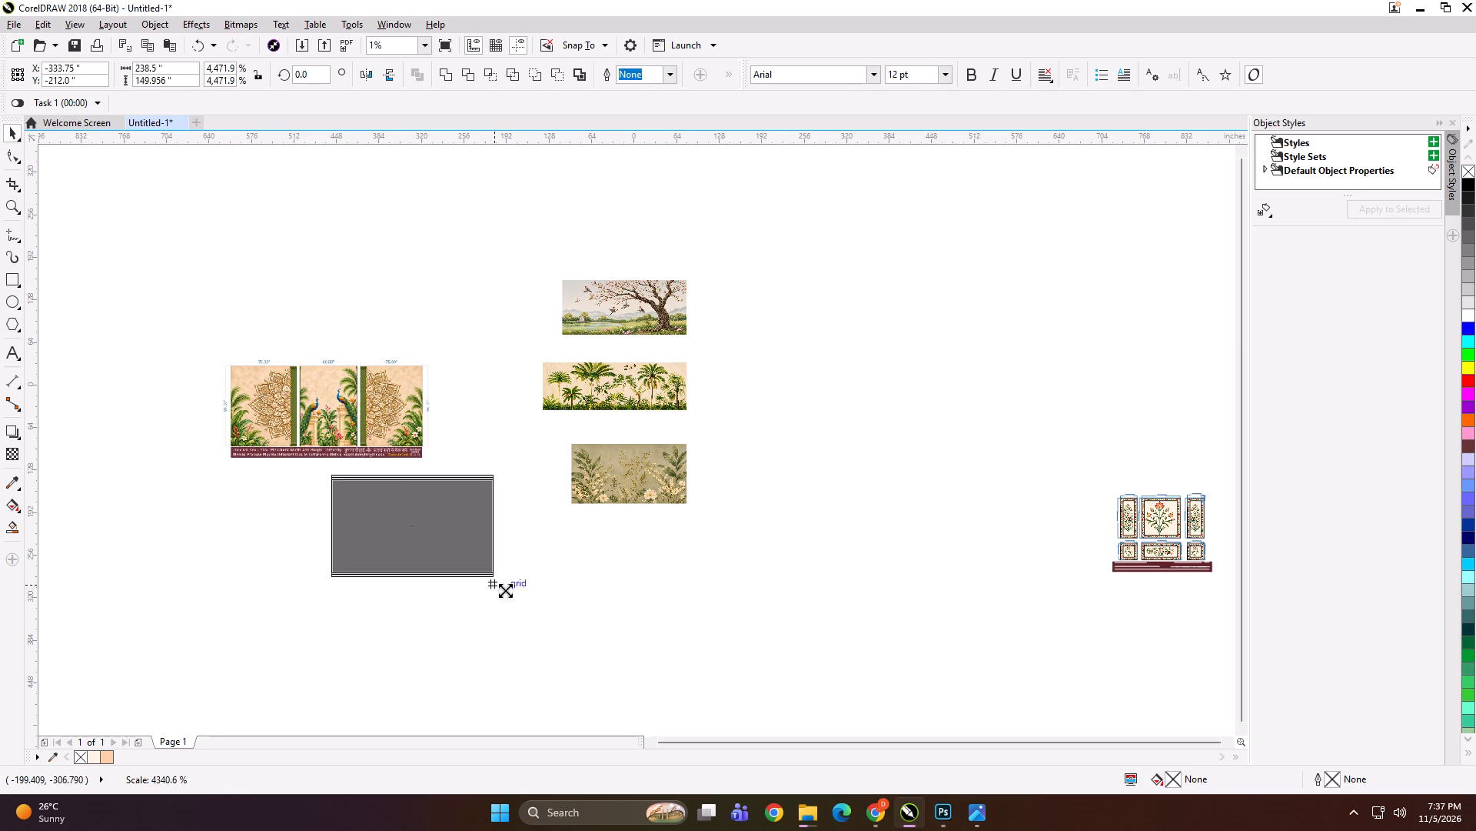
Enlarge the stacked layout bitmaps to about 292 inches wide and place them below the three-panel peacock layout.
left_click_drag(505, 590, 519, 598, "shift")
left_click_drag(411, 531, 411, 569)
left_click(641, 596)
Move the blossoming tree layout out of the stack to sit beside the matching tree artwork.
left_click_drag(427, 562, 807, 342)
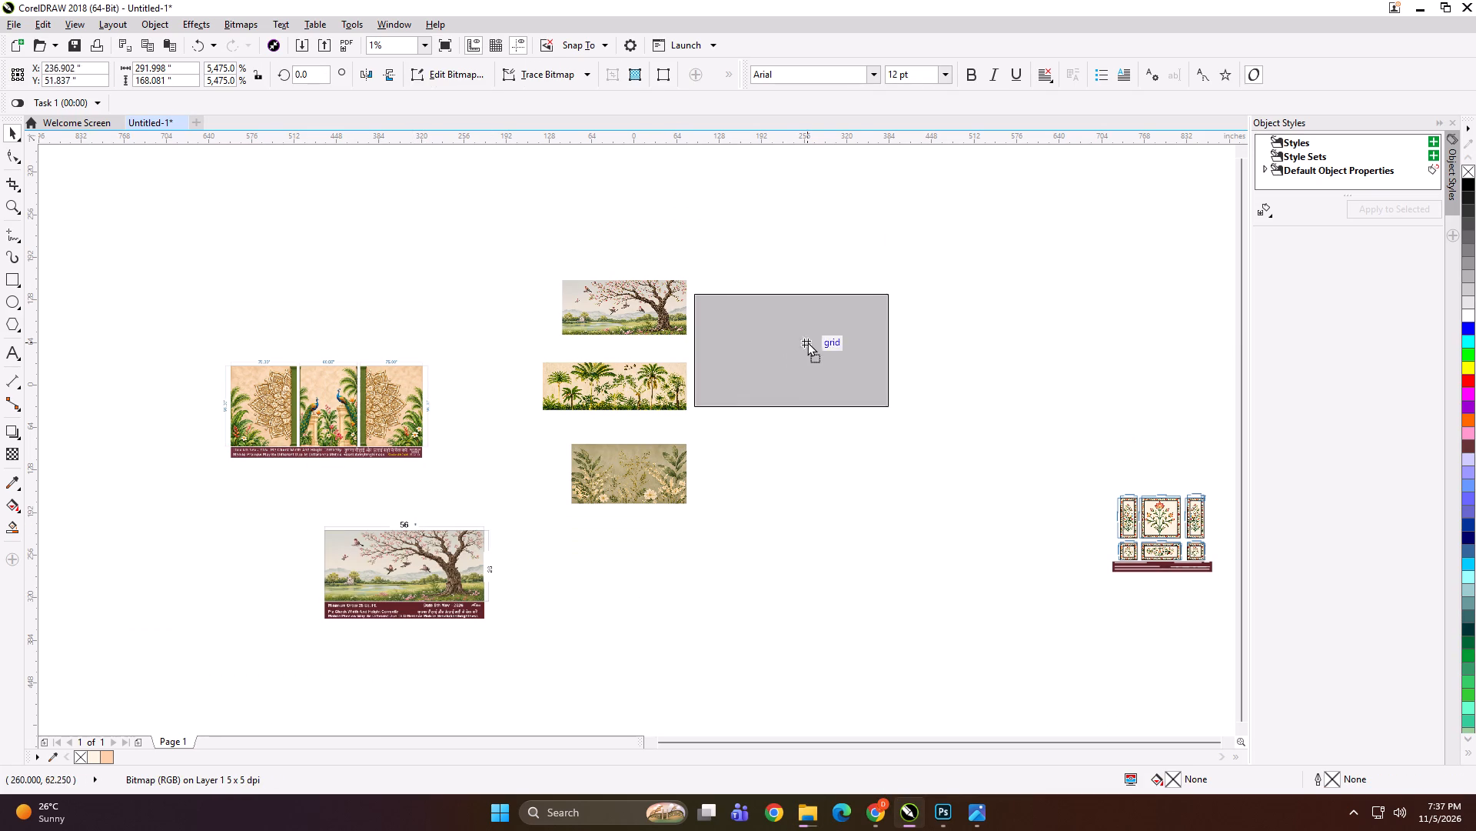
left_click_drag(807, 342, 813, 292)
Move the domed pavilion and peacock layout out of the stack to the open area below the blossoming tree layout.
left_click_drag(428, 547, 661, 552)
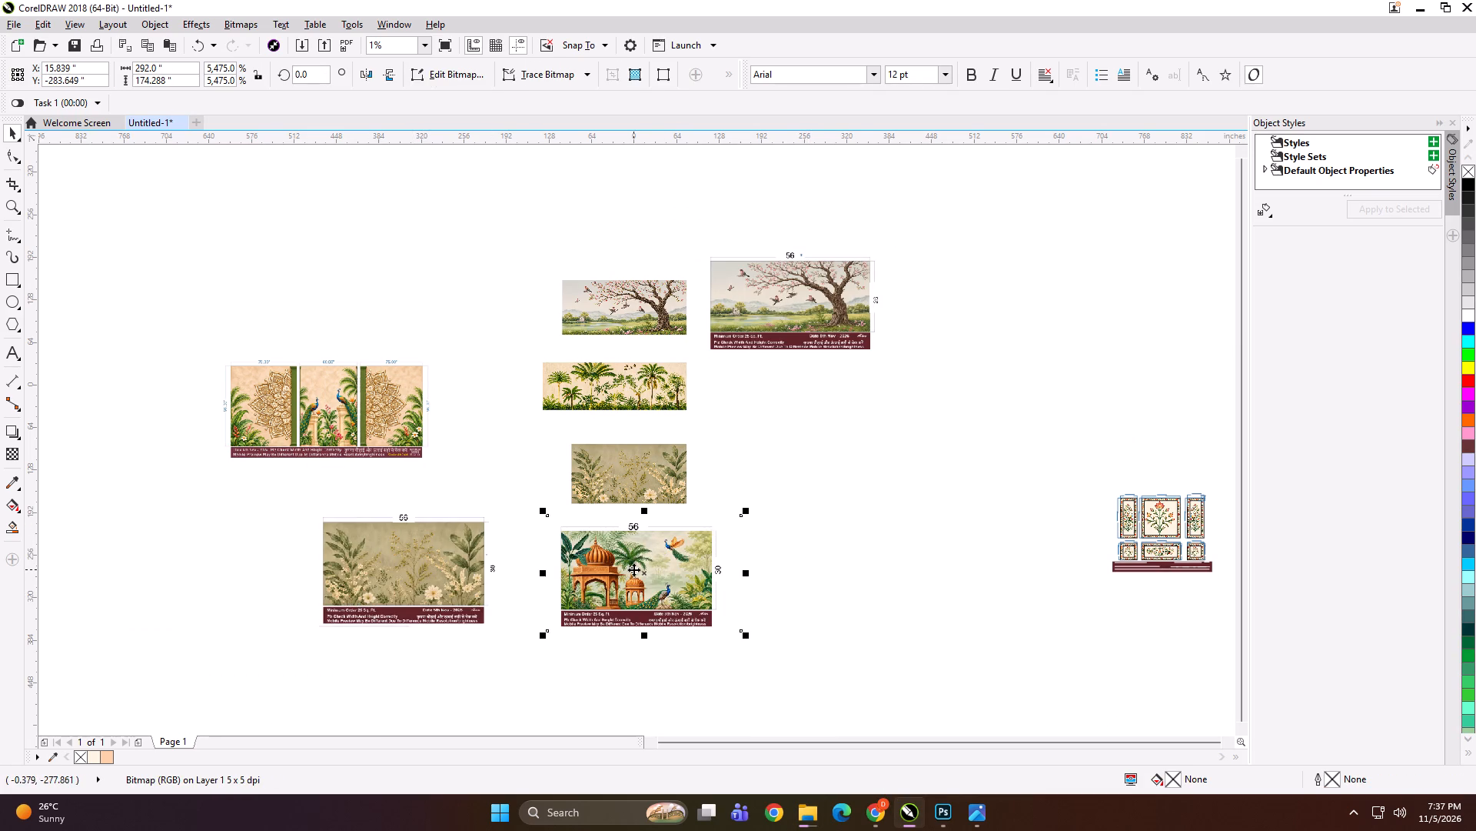
left_click_drag(633, 569, 773, 547)
left_click_drag(767, 555, 895, 426)
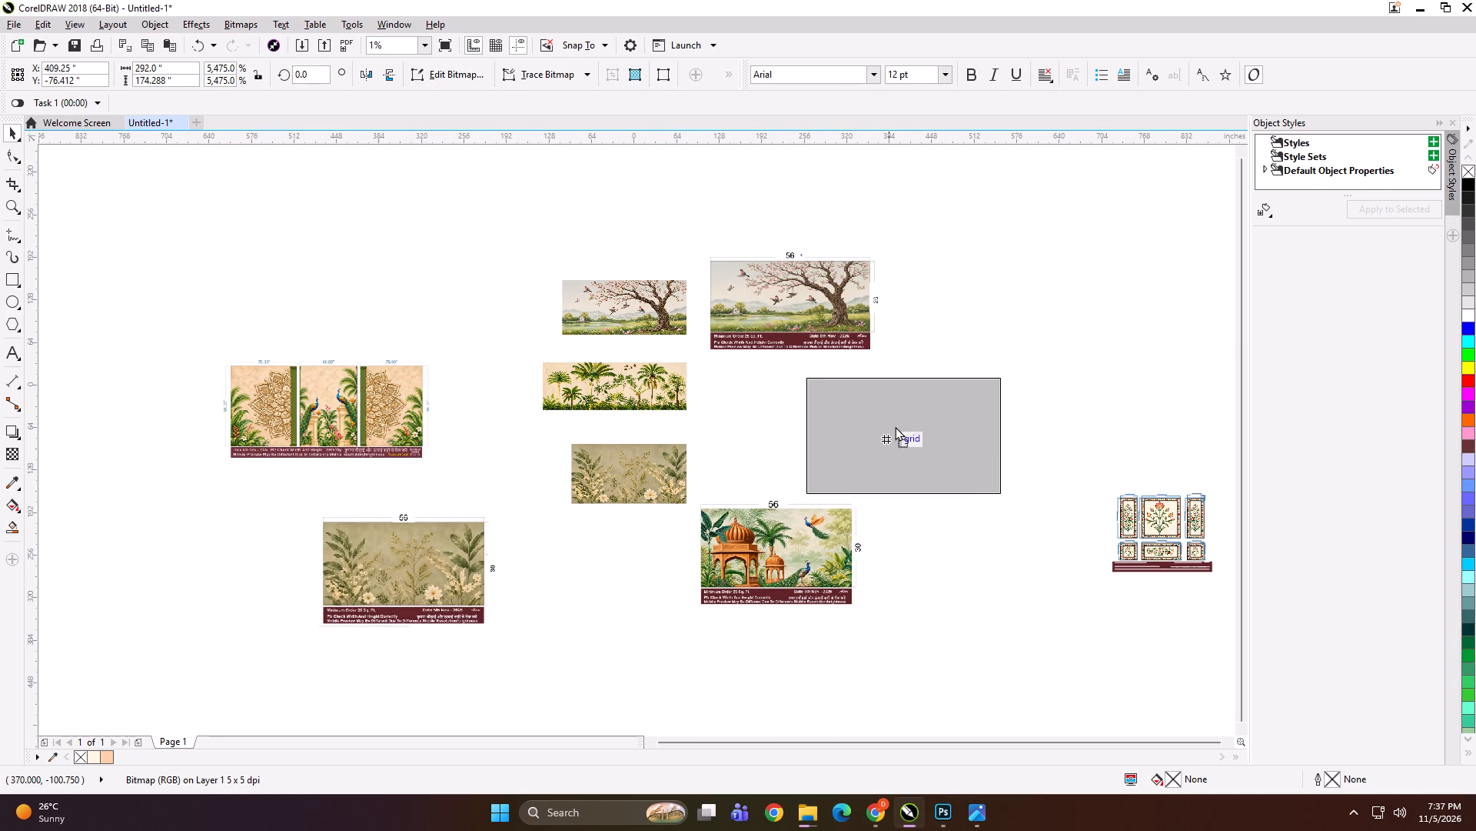
Place the pavilion-and-peacock panel beside the labelled blossoming-tree panel and line up the plain tree image on that panel's other side.
left_click_drag(895, 426, 976, 308)
left_click_drag(625, 319, 587, 315)
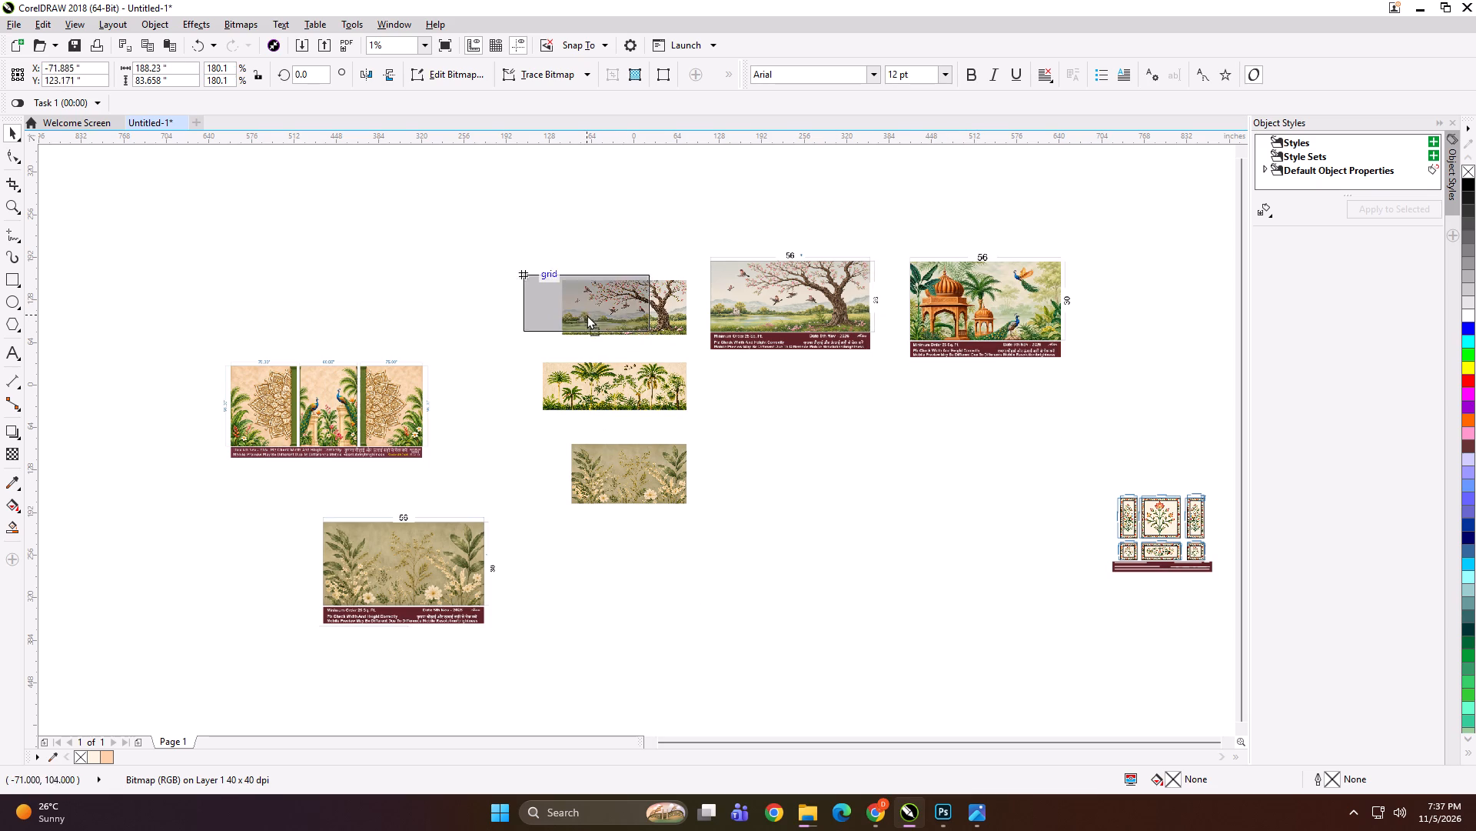
left_click_drag(587, 315, 597, 295)
Move the plain beige botanical image lower on the canvas and place its labelled panel directly beside it.
left_click_drag(605, 480, 591, 554)
left_click_drag(440, 554, 796, 552)
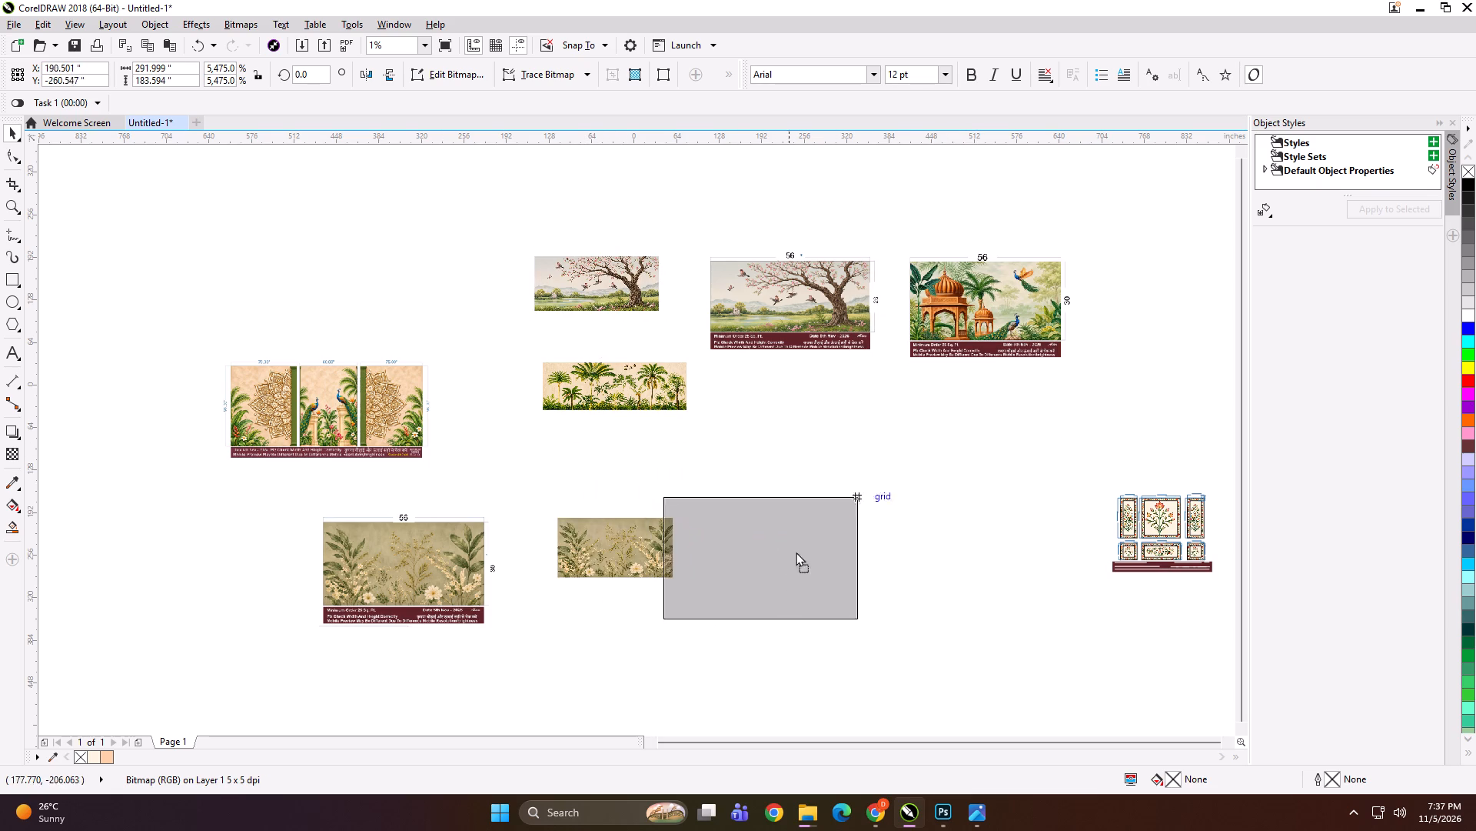
left_click_drag(796, 552, 817, 551)
left_click(484, 542)
Delete the plain palm-tree landscape image from between the tree and botanical artwork rows.
left_click_drag(614, 389, 608, 427)
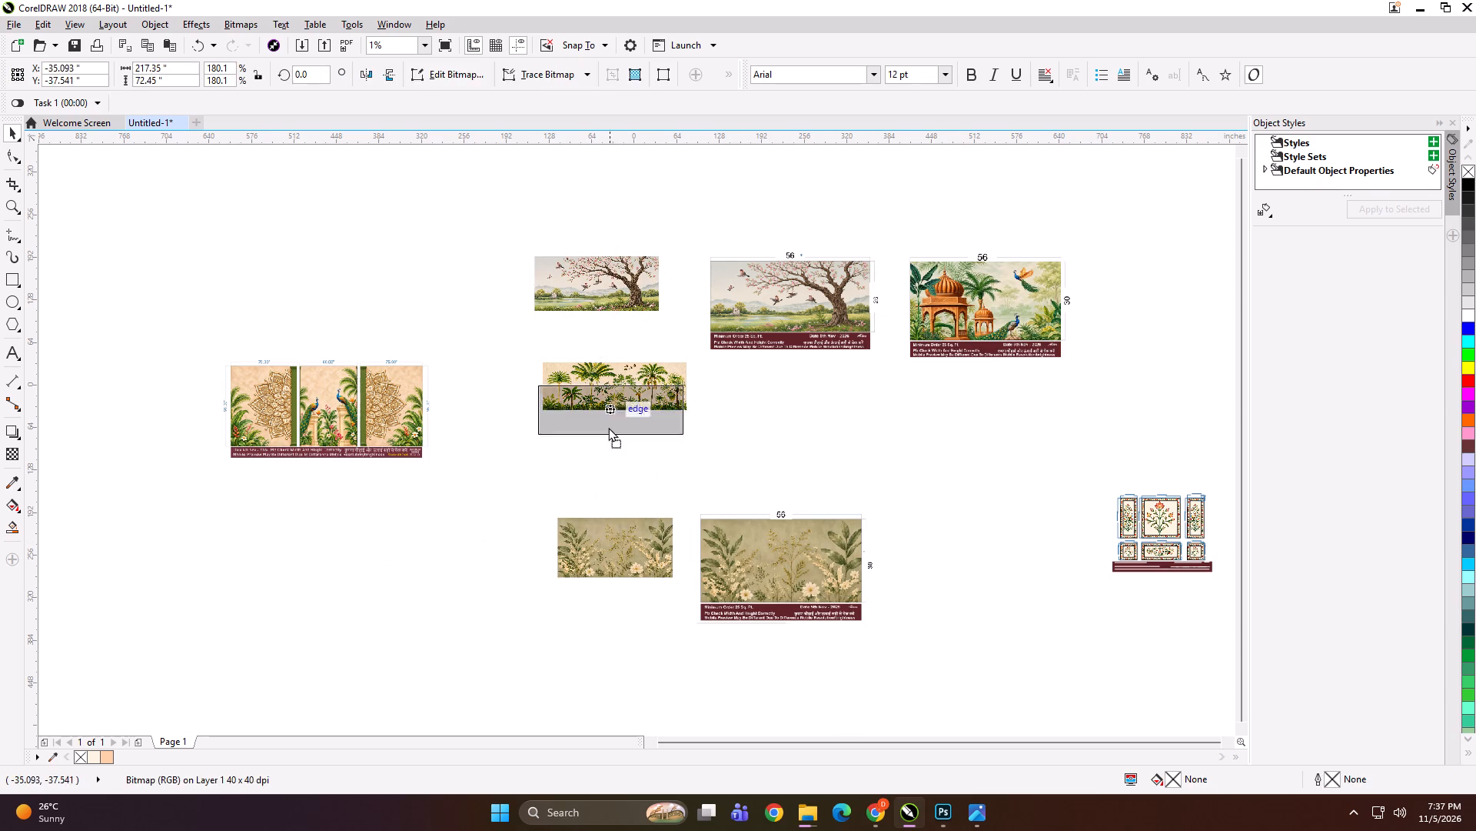
left_click_drag(608, 427, 608, 429)
left_click(758, 448)
left_click(632, 429)
key("Delete")
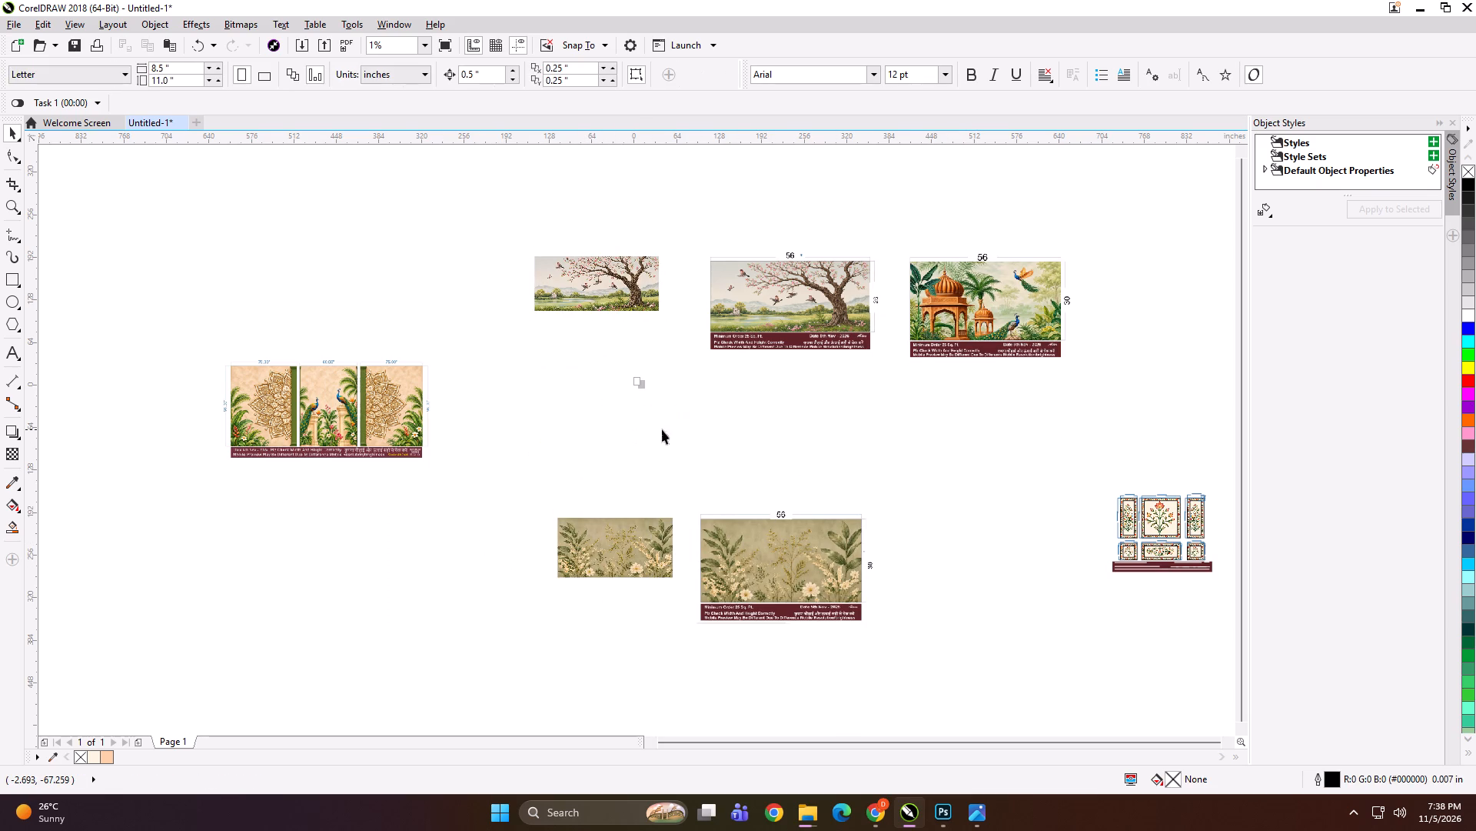
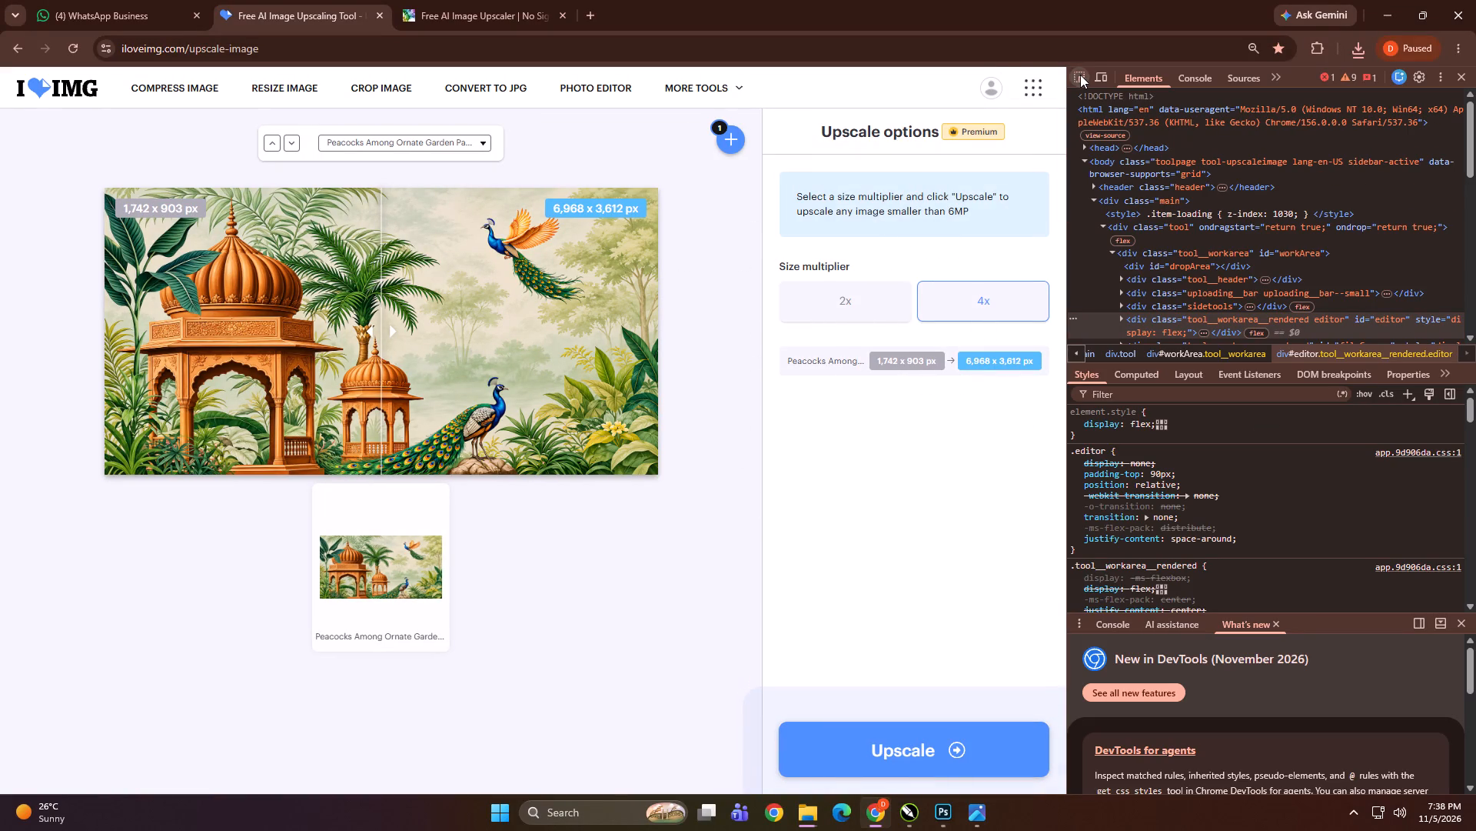
Inspect the pavilion-and-peacock 4x preview image in the page code, copy its source address and open it in a new browser tab.
left_click(513, 316)
left_click_drag(513, 316, 466, 314)
left_click(466, 314)
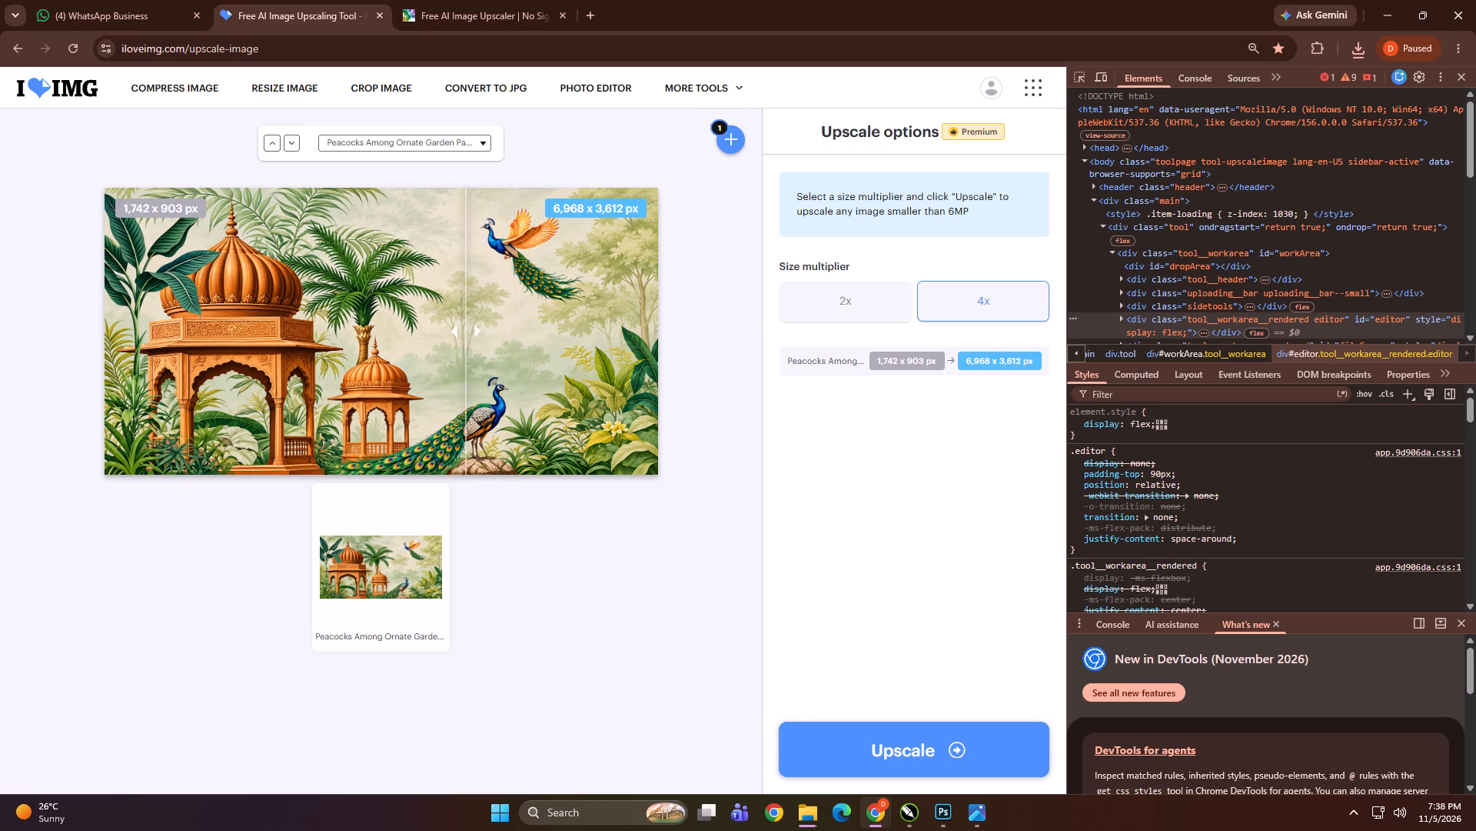
left_click(1074, 72)
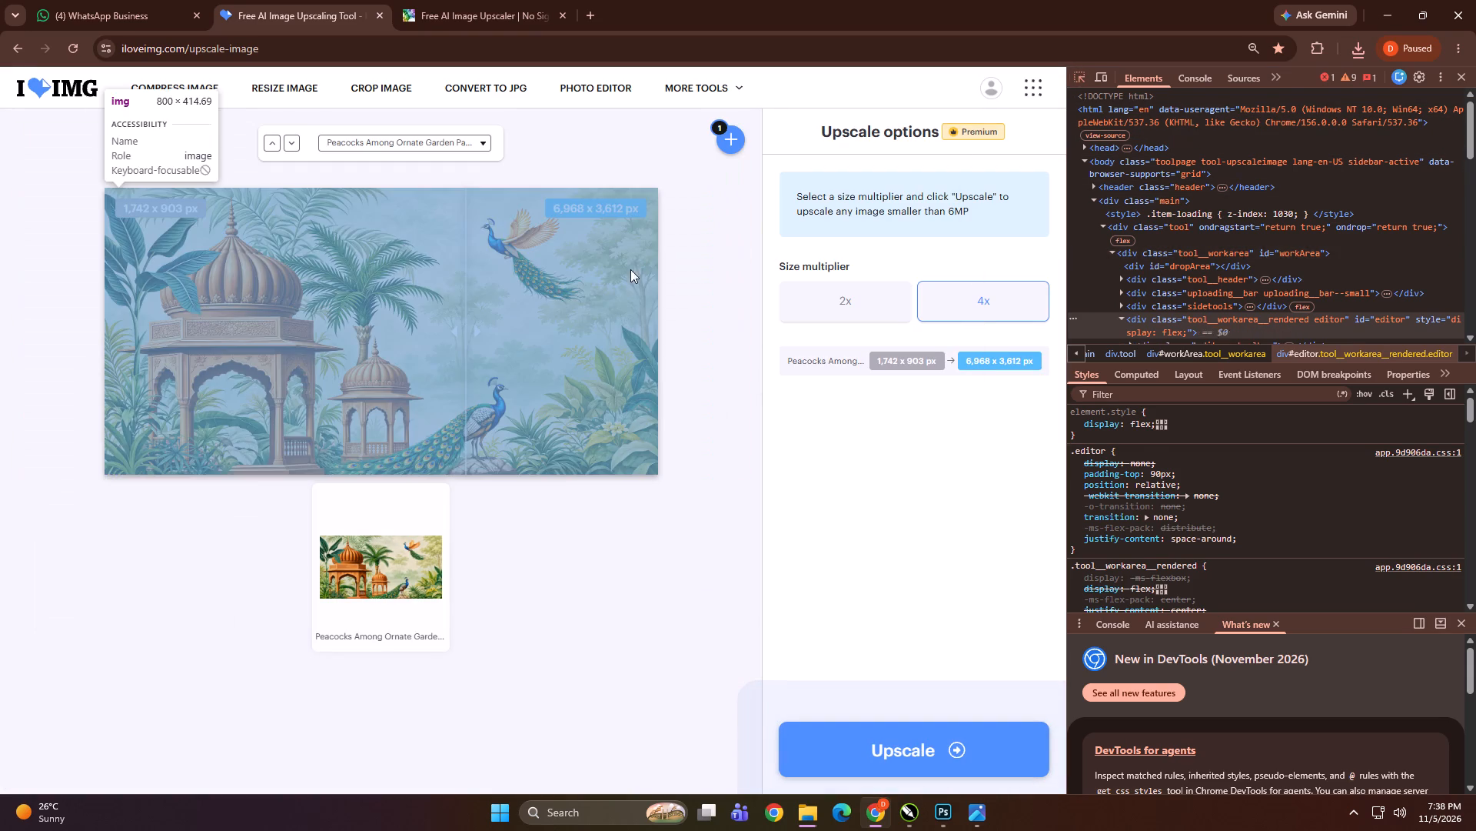
left_click(585, 290)
left_click(585, 290)
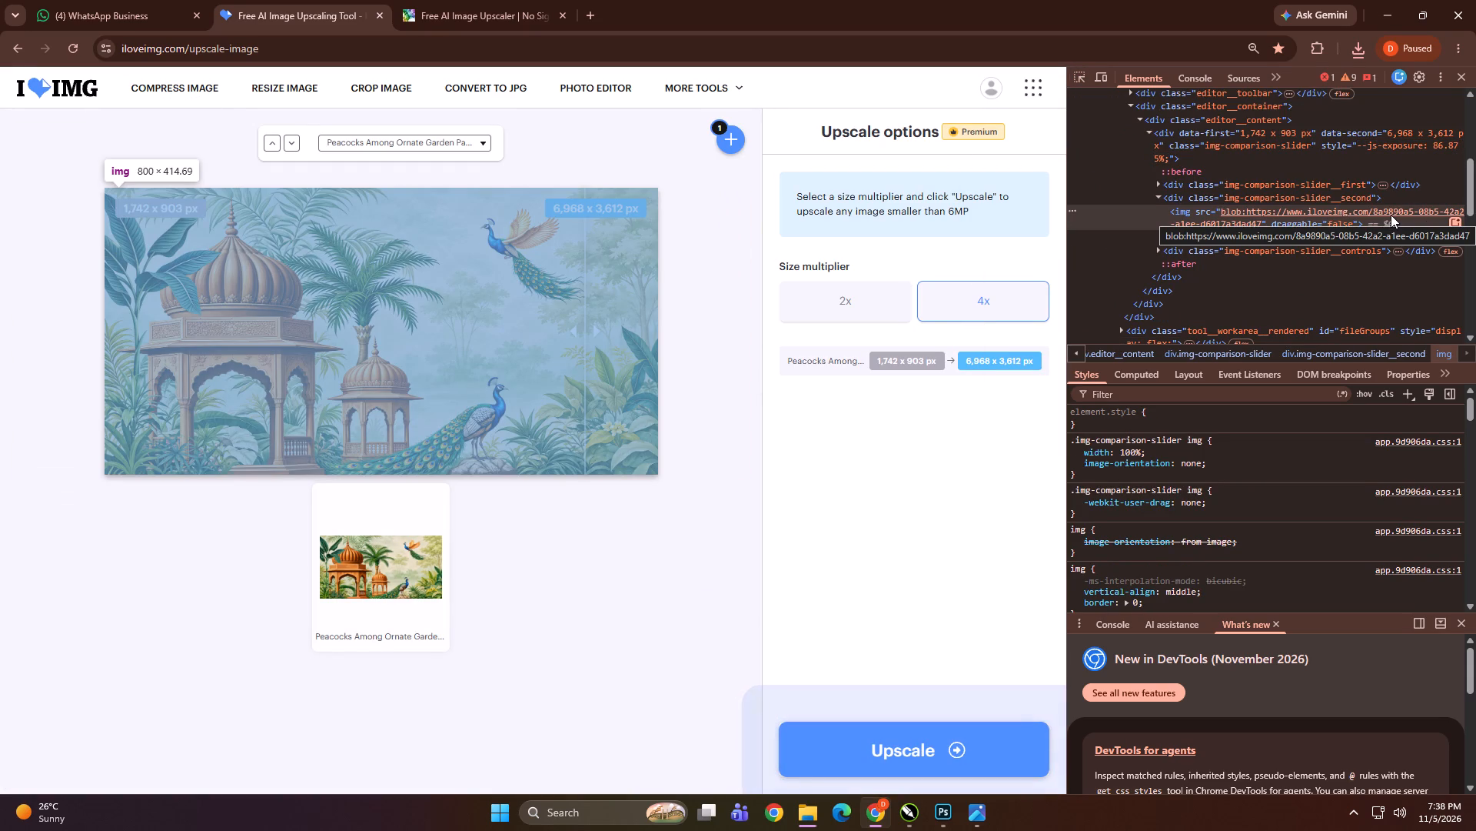
left_click(1385, 208)
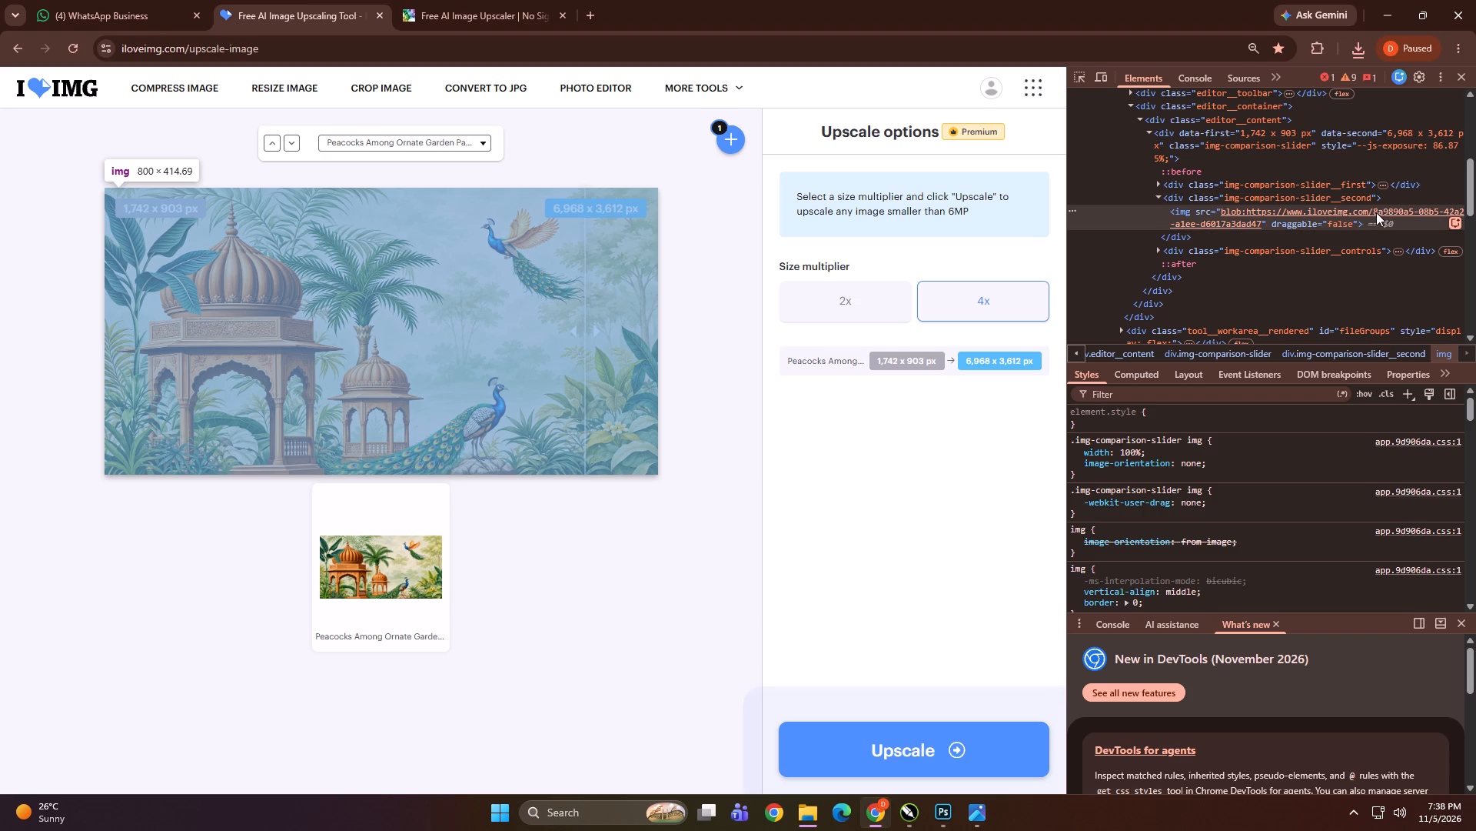
left_click(1376, 212)
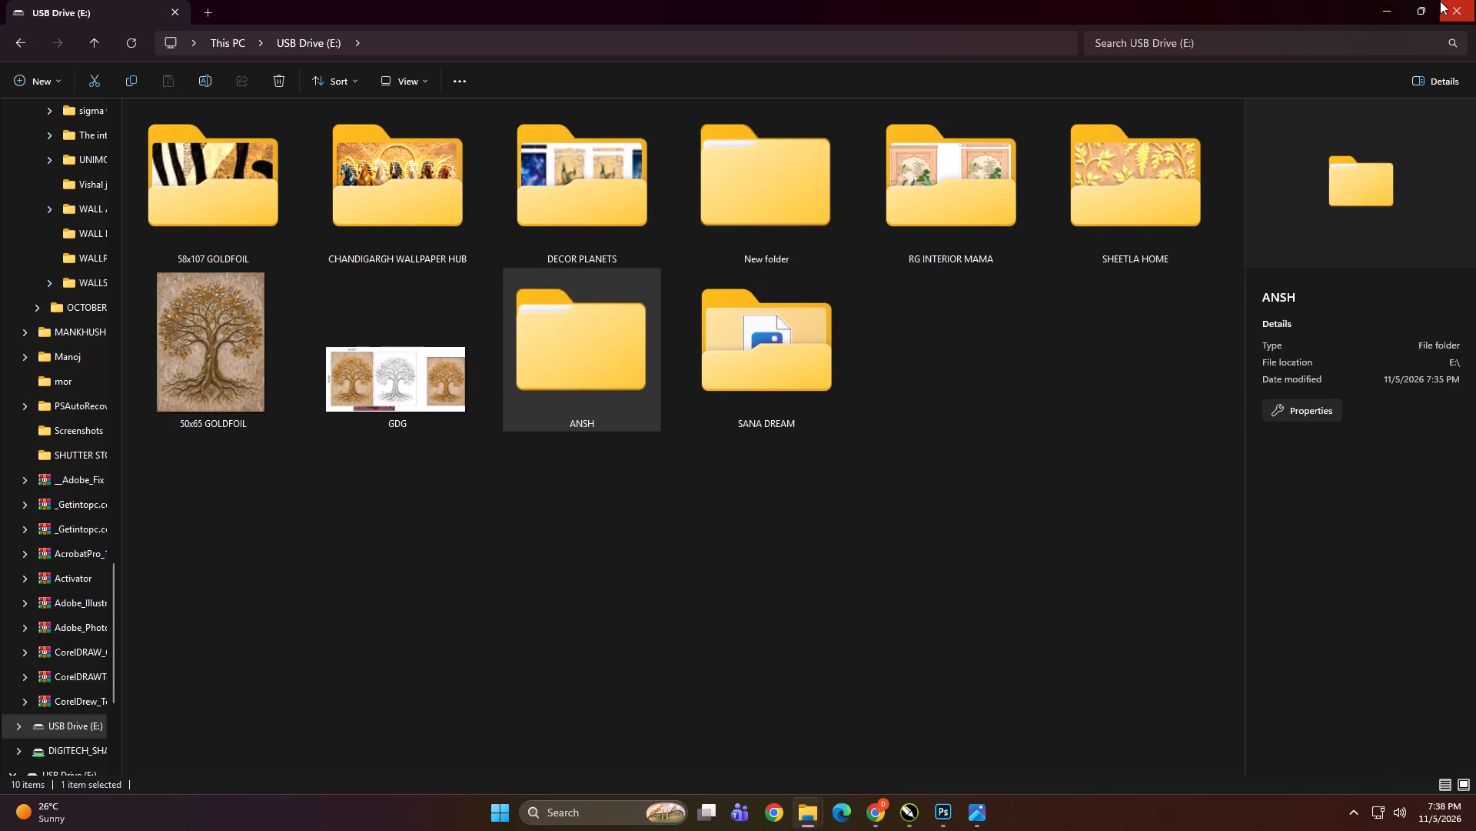
left_click(1446, 4)
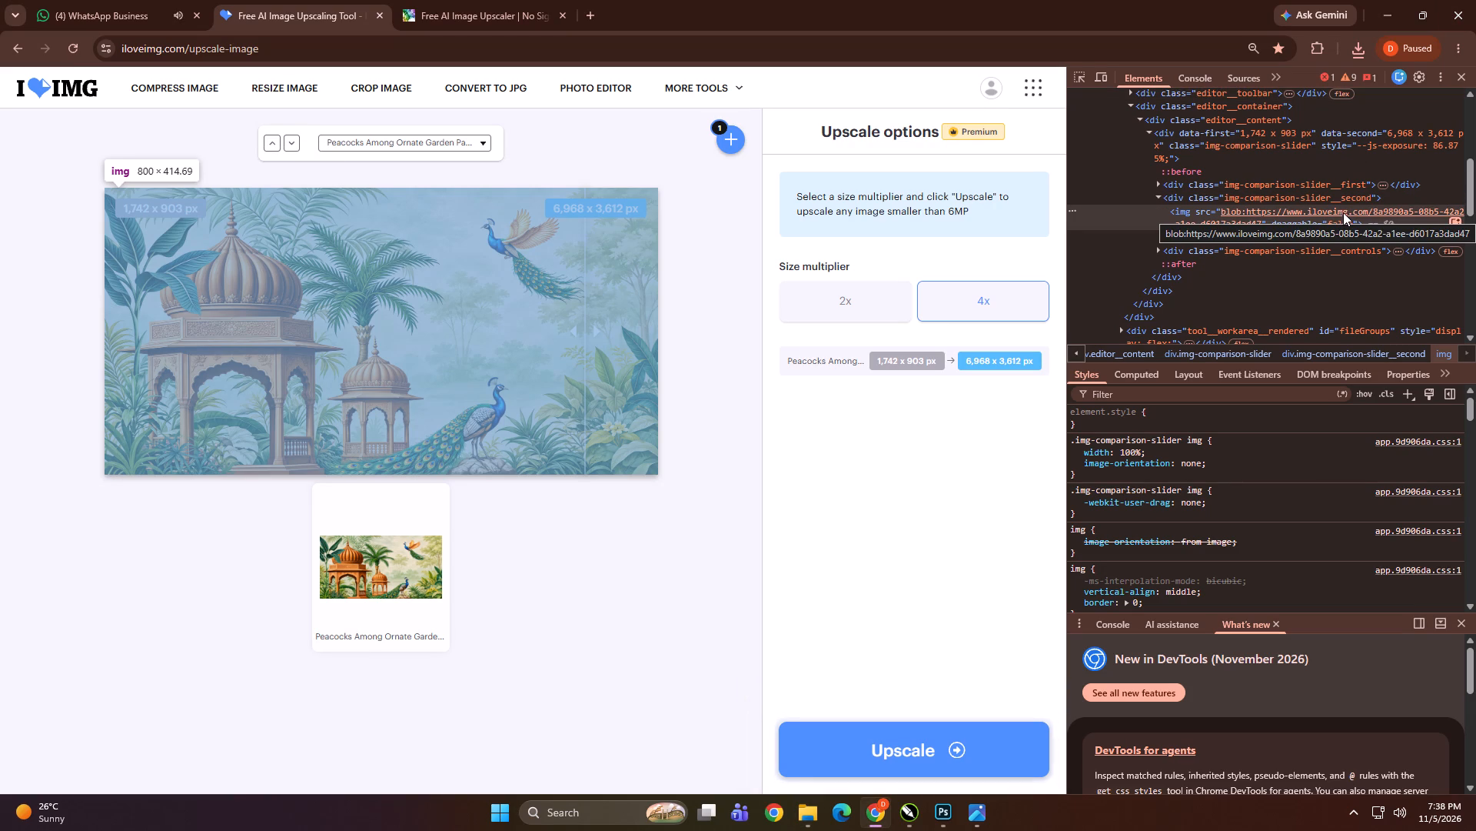
double_click(1343, 212)
key("ctrl+c")
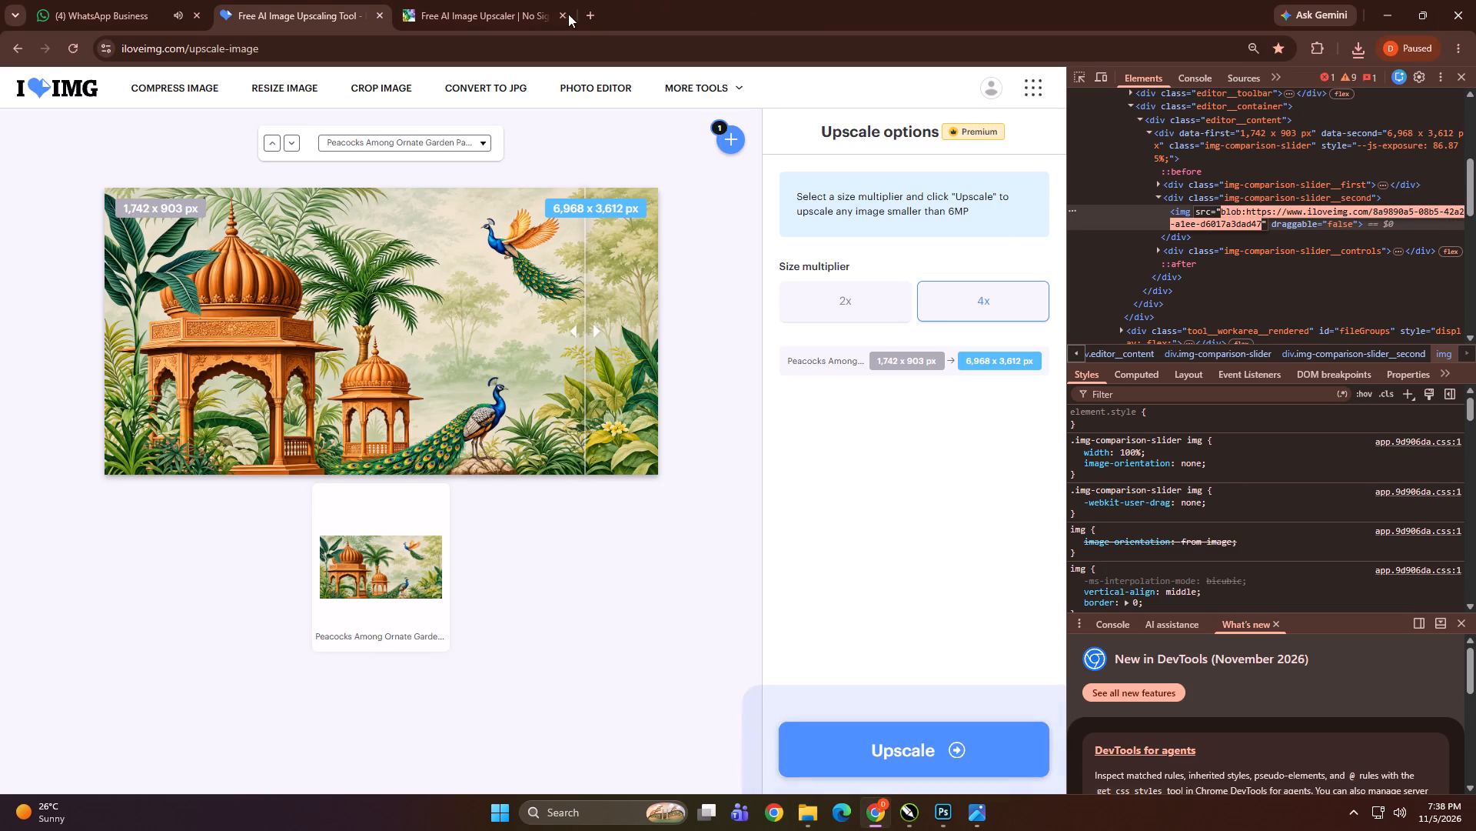
left_click(587, 18)
key("ctrl+v")
key("Return")
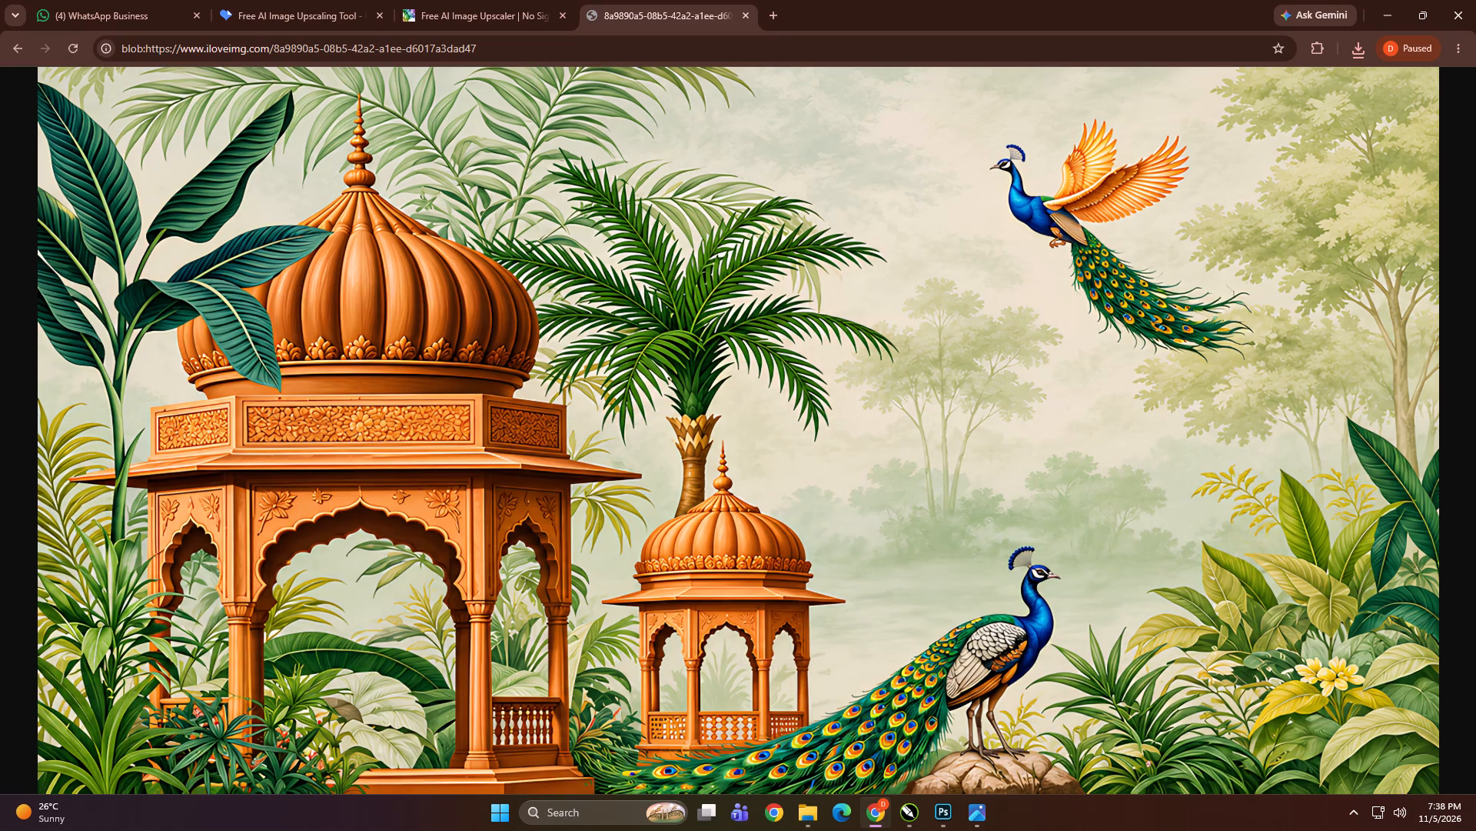
Save the opened pavilion-and-peacock image to the Downloads folder as a PNG.
left_click(710, 409)
double_click(709, 408)
left_click(696, 195)
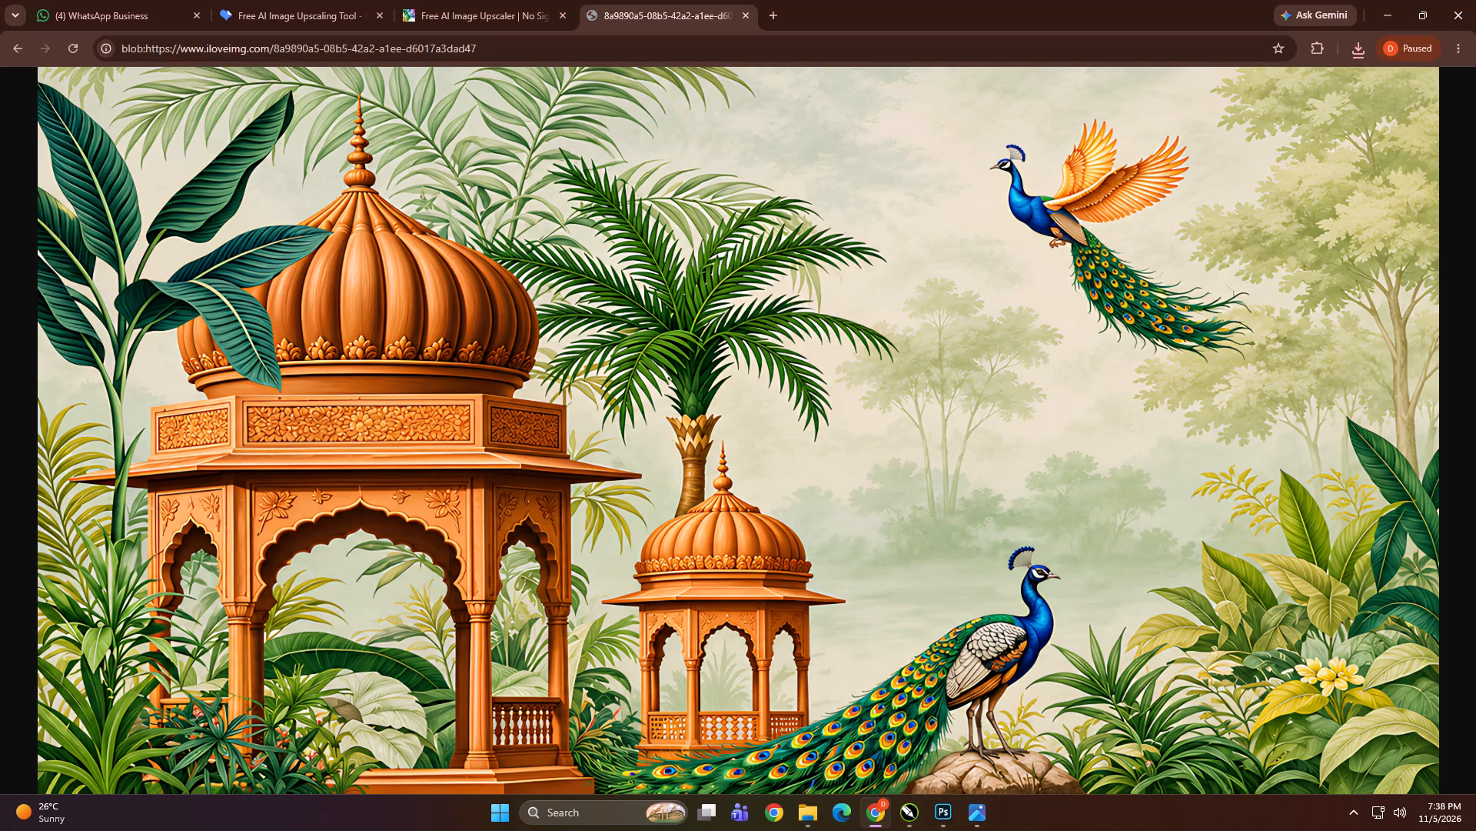
right_click(696, 195)
left_click(734, 228)
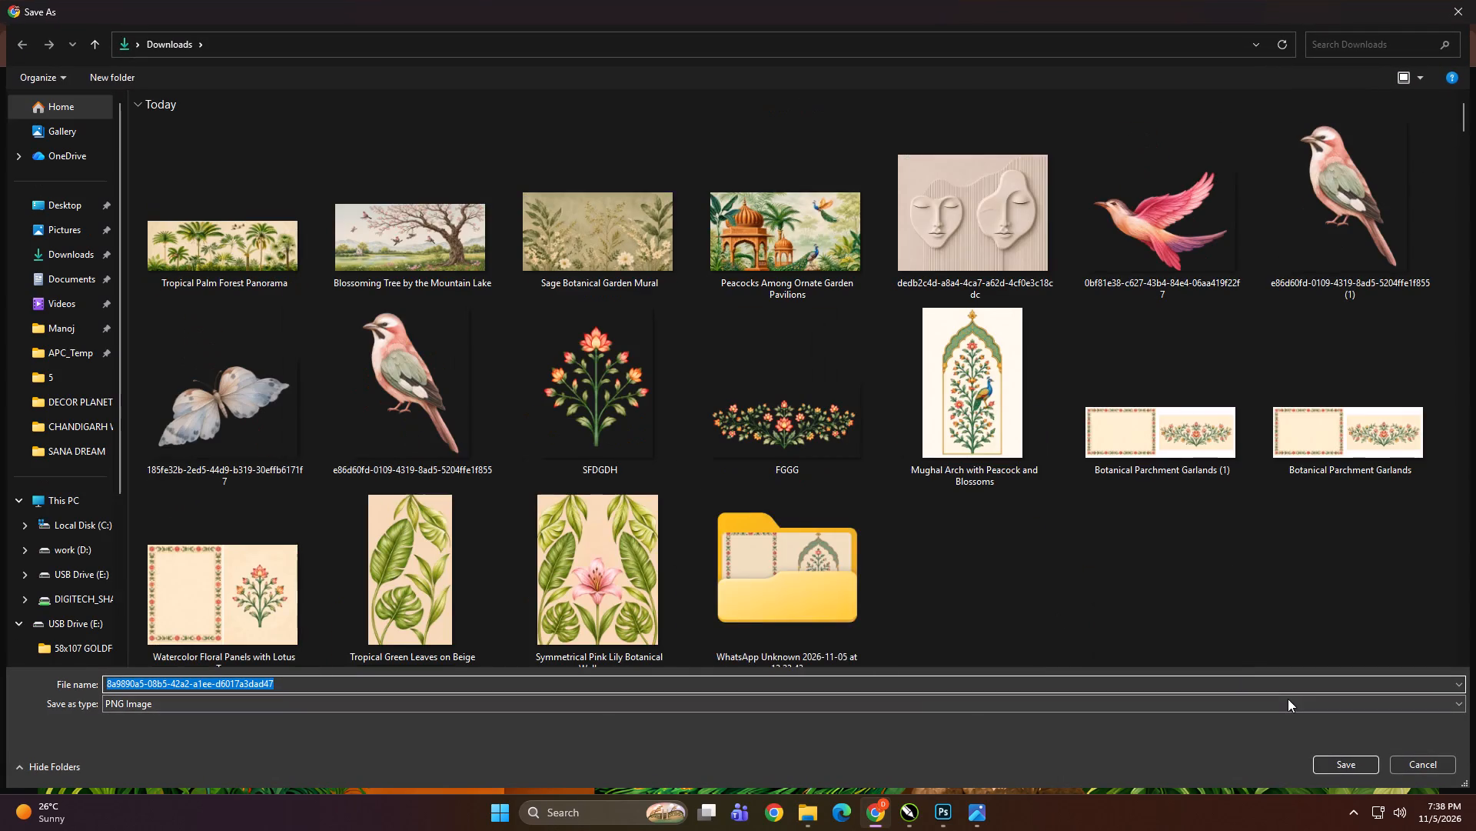
key("Return")
Copy the opened image into the CorelDRAW document and enlarge it to about 206 × 107 inches between the plain tree and botanical images.
right_click(571, 213)
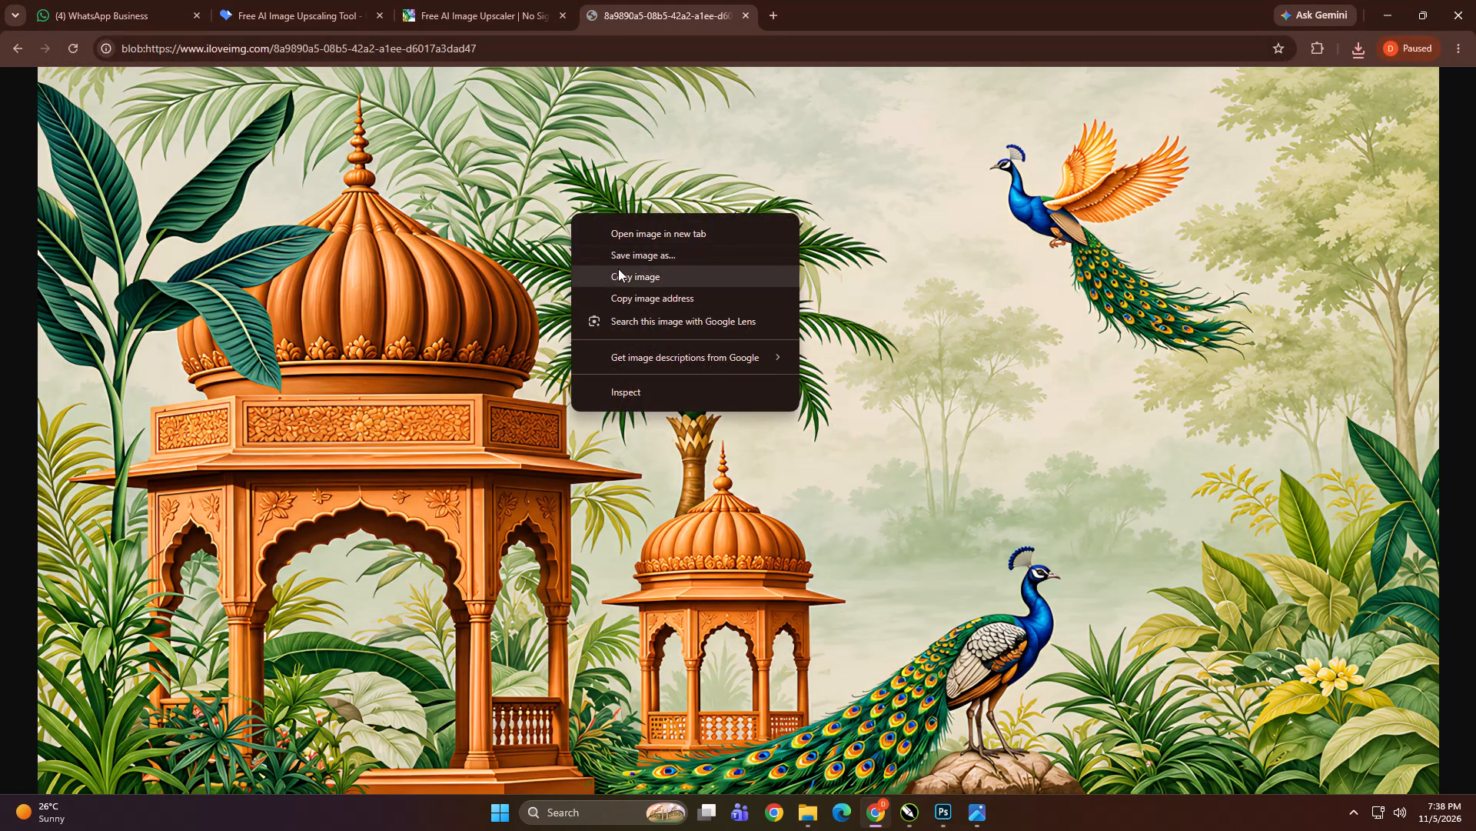
left_click(618, 269)
left_click(919, 818)
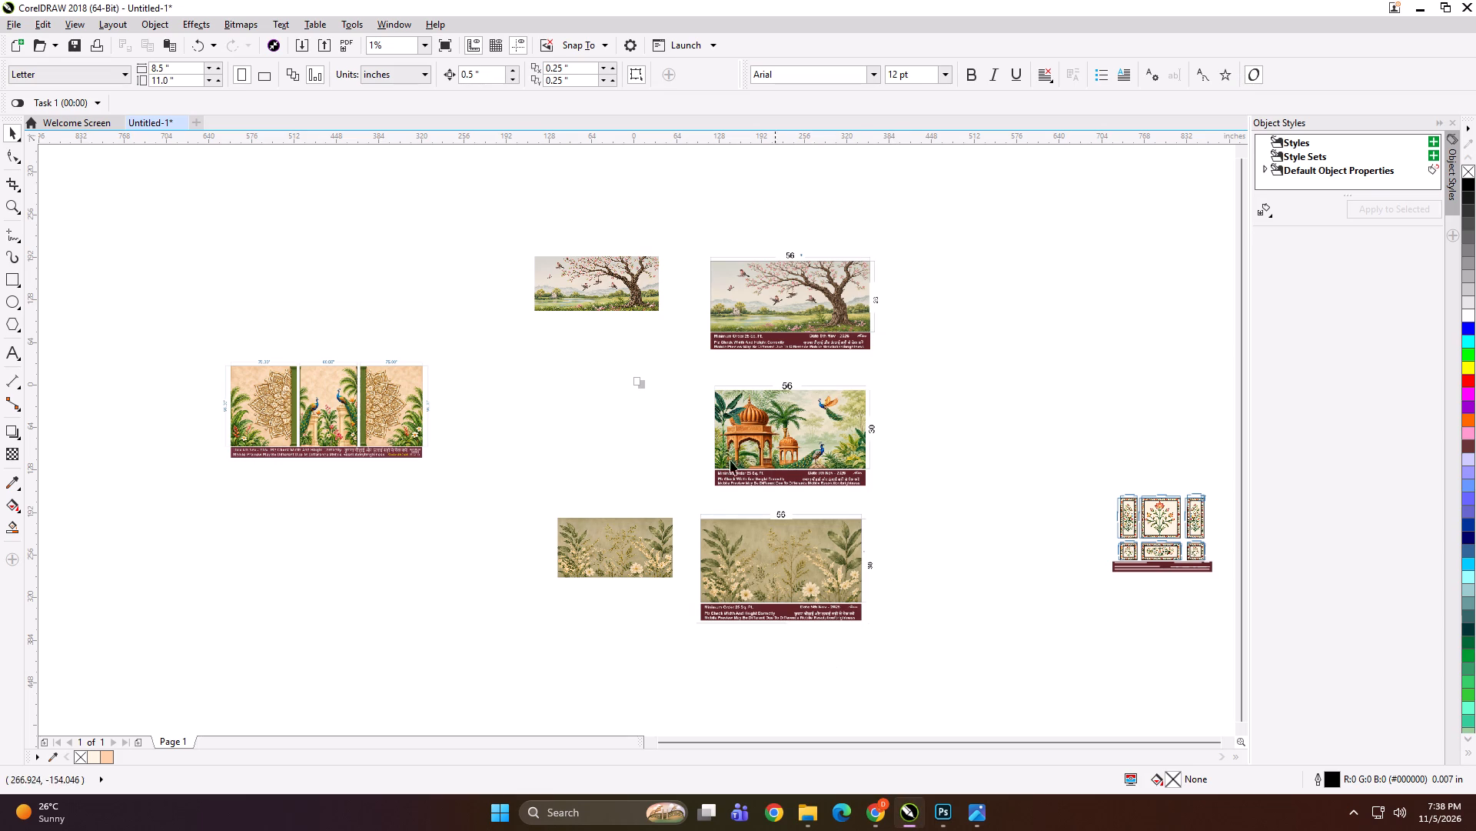
left_click(632, 426)
key("ctrl+v")
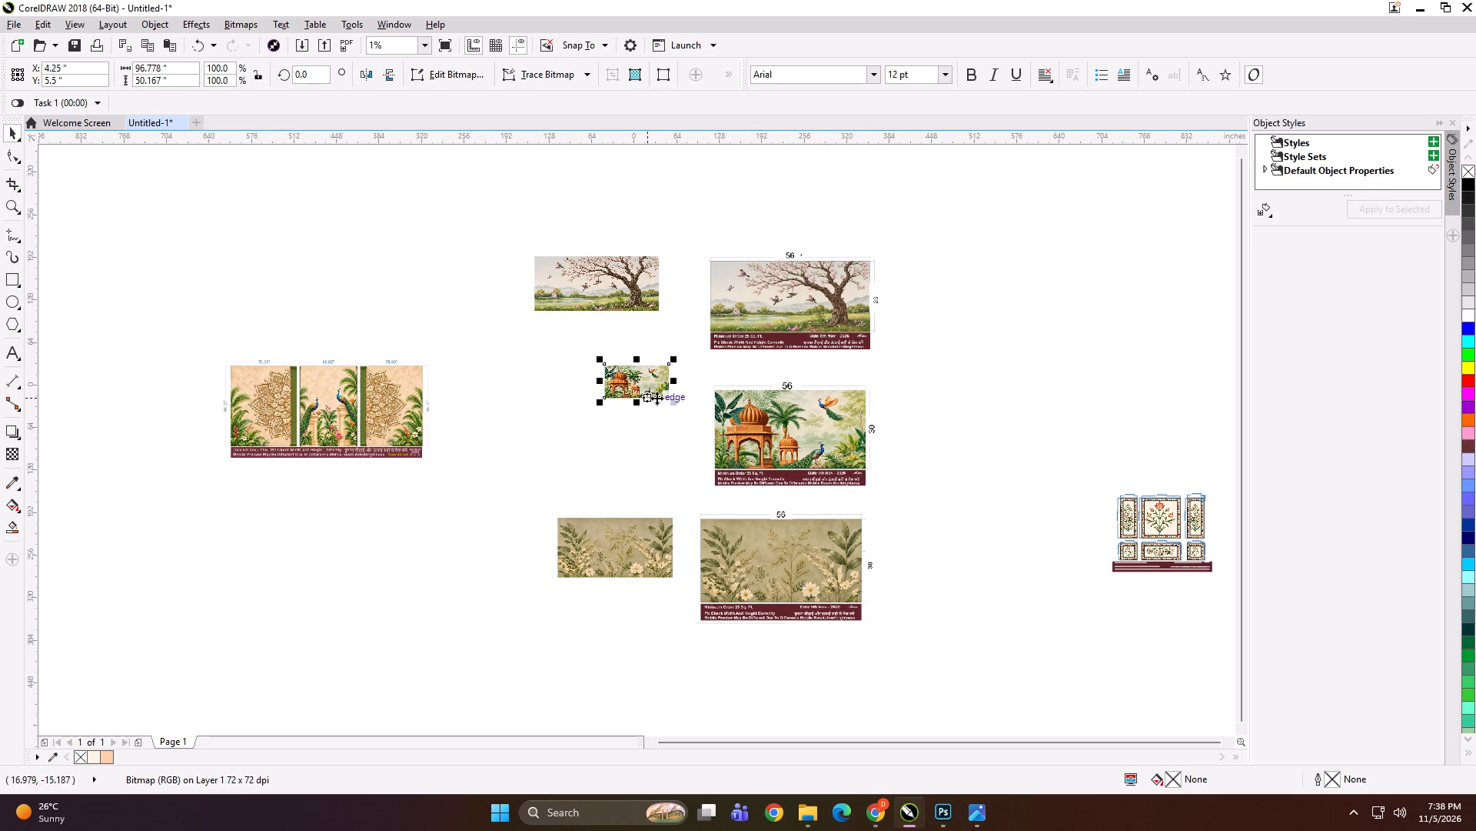
left_click(673, 404, "shift")
left_click_drag(673, 404, 712, 433, "shift")
left_click(631, 383)
left_click_drag(674, 405, 710, 426, "shift")
left_click_drag(656, 374, 620, 388)
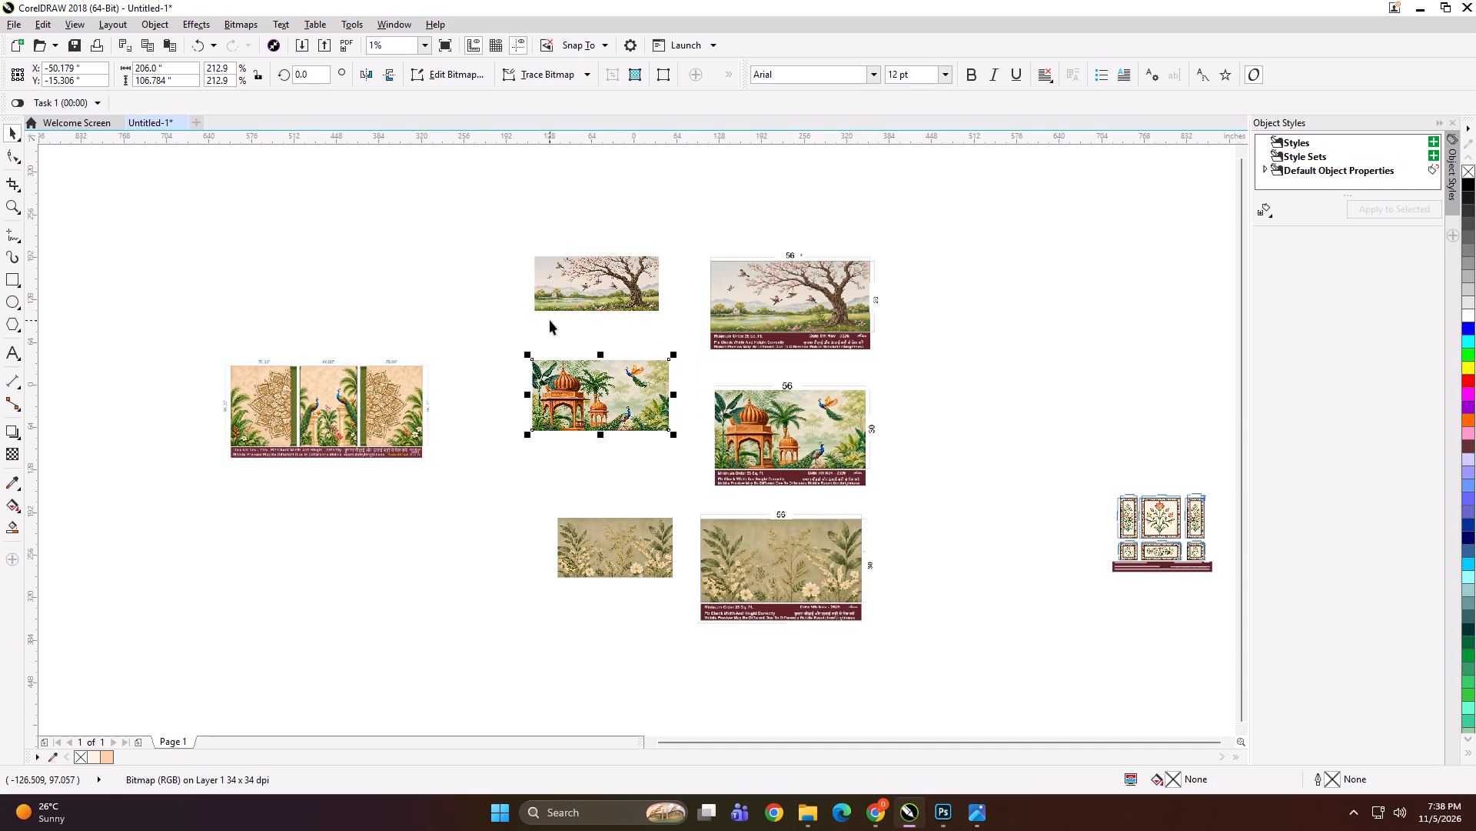
Shift the plain blossoming-tree image slightly towards its labelled panel and set its size to 56 × 26 inches.
scroll(694, 244, "up", 2)
scroll(689, 226, "down", 1)
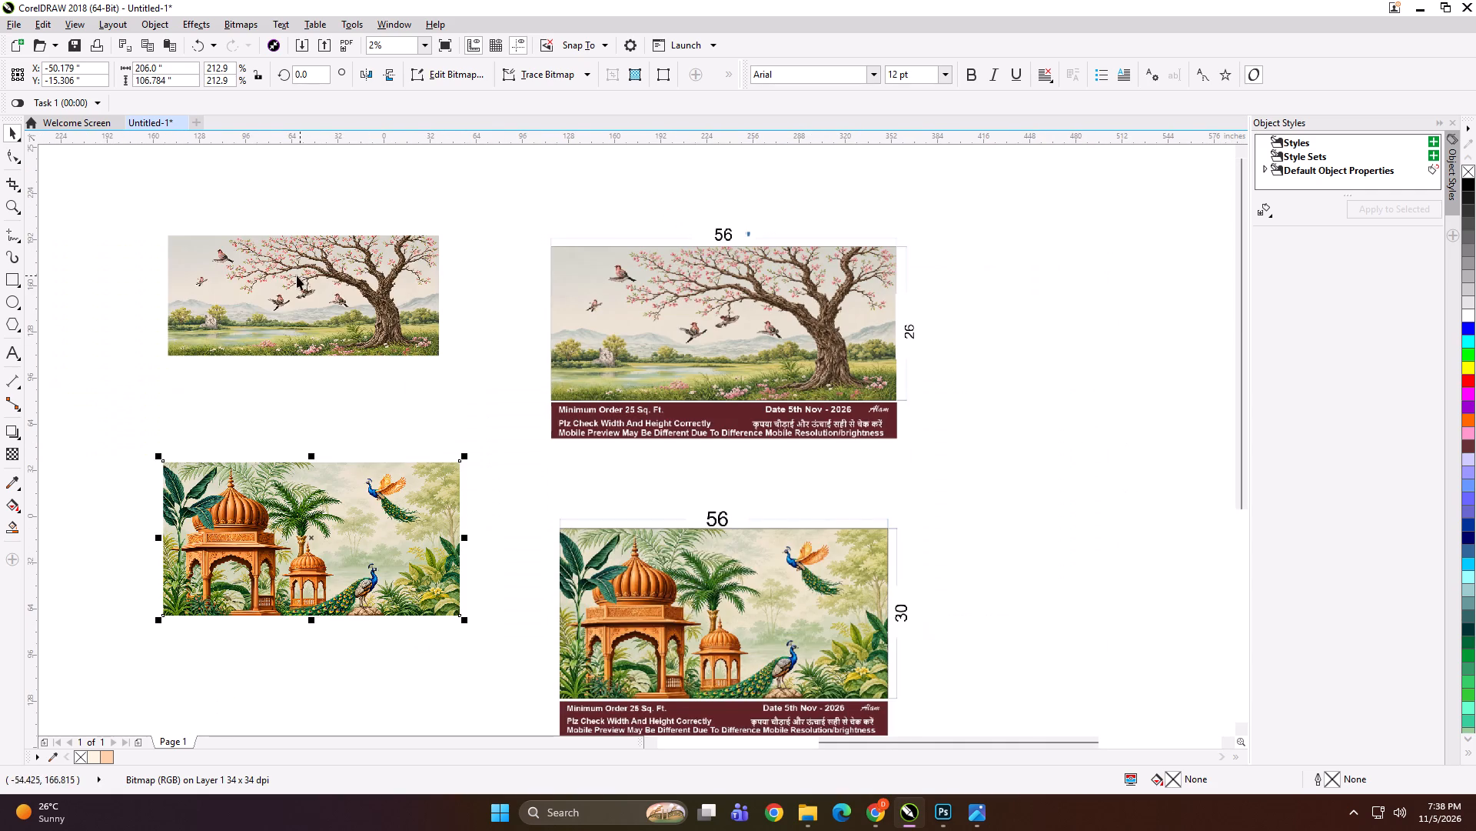
left_click_drag(296, 275, 343, 309)
left_click(179, 72)
key("ctrl+a")
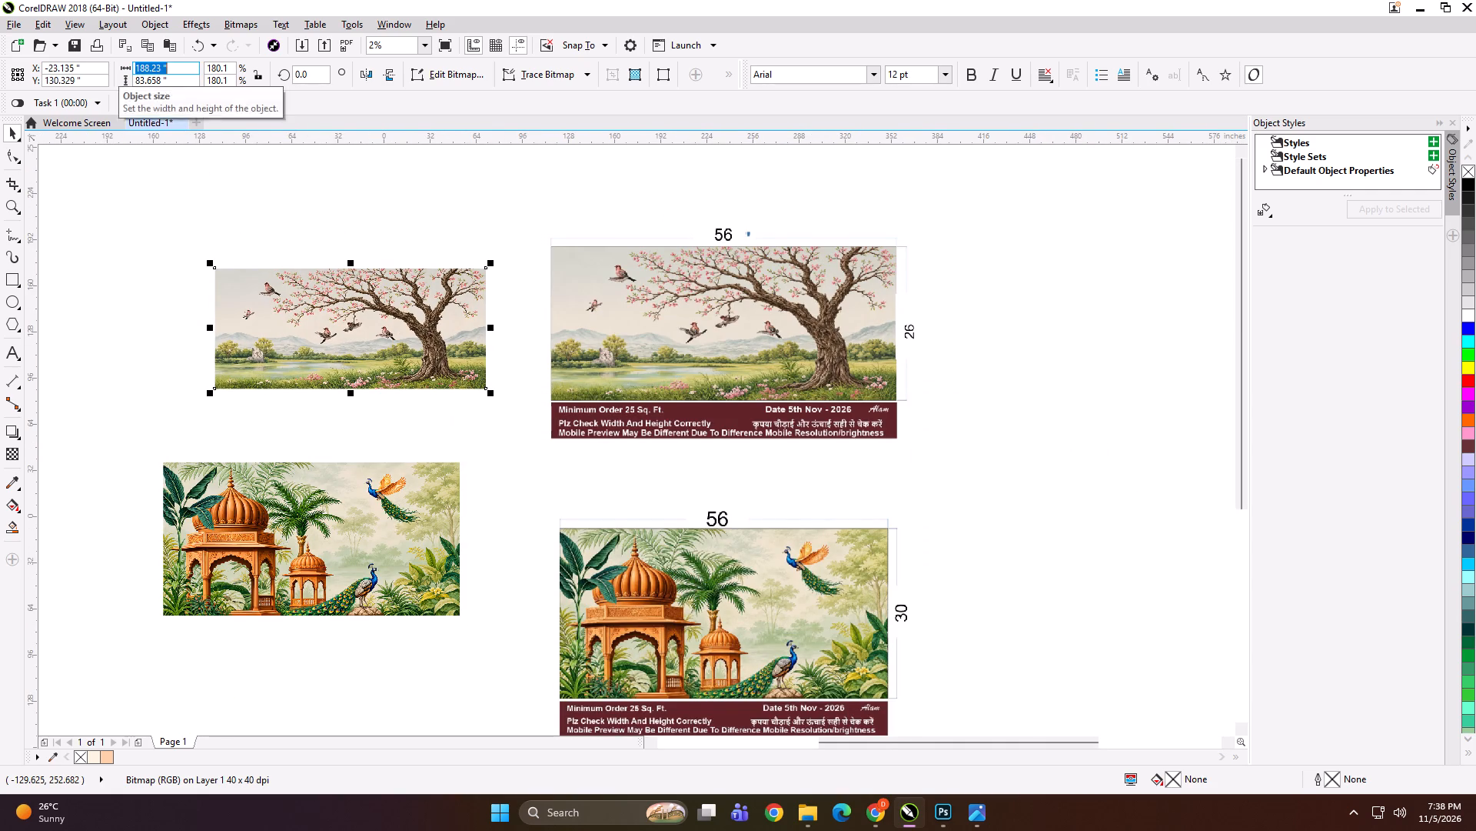
type("56")
key("Tab")
type("26")
key("Return")
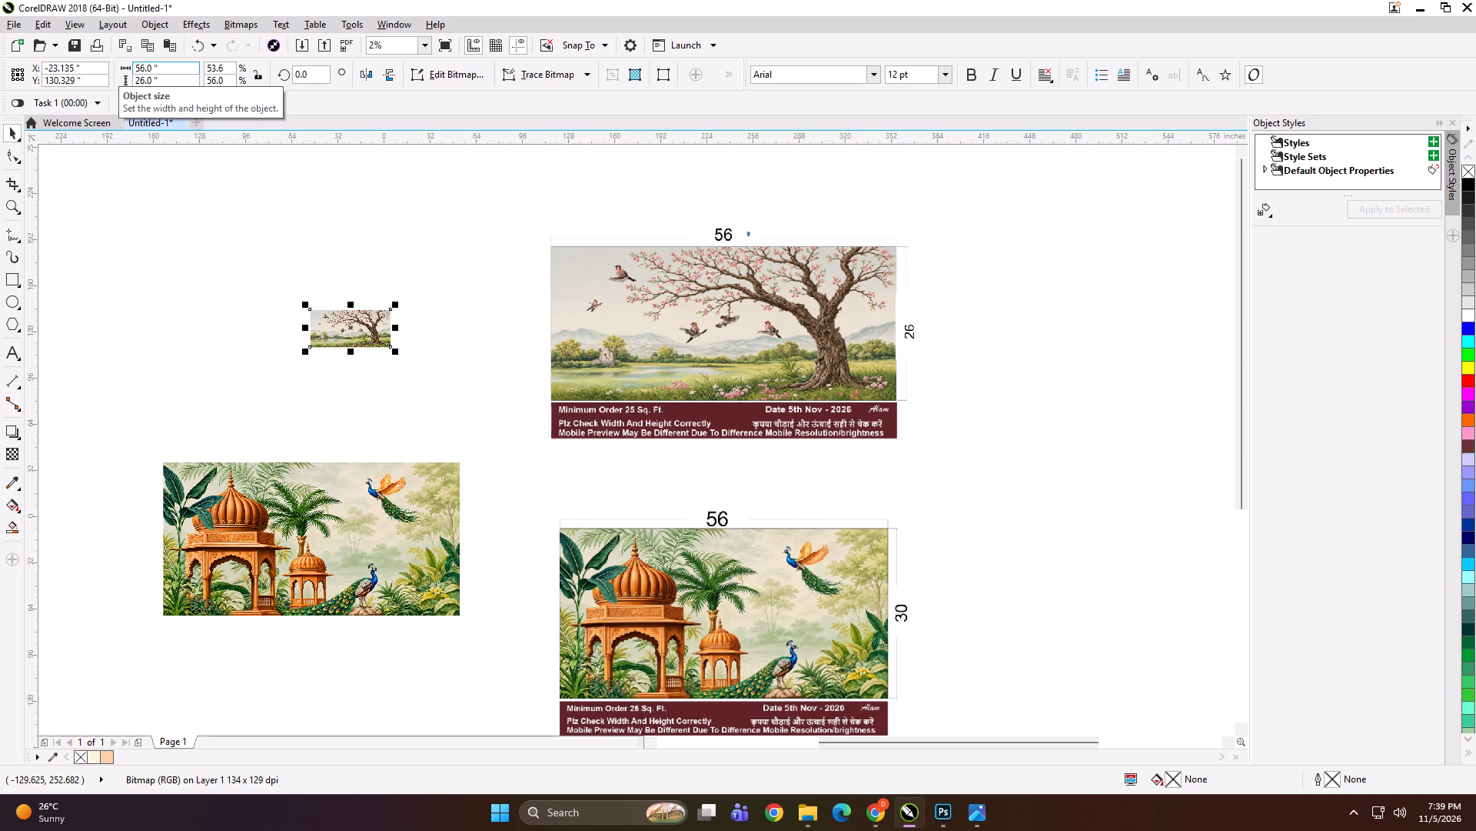
Add a matching 56 × 26 inch outline rectangle around the plain blossoming-tree image and group the two.
left_click(15, 276, "shift")
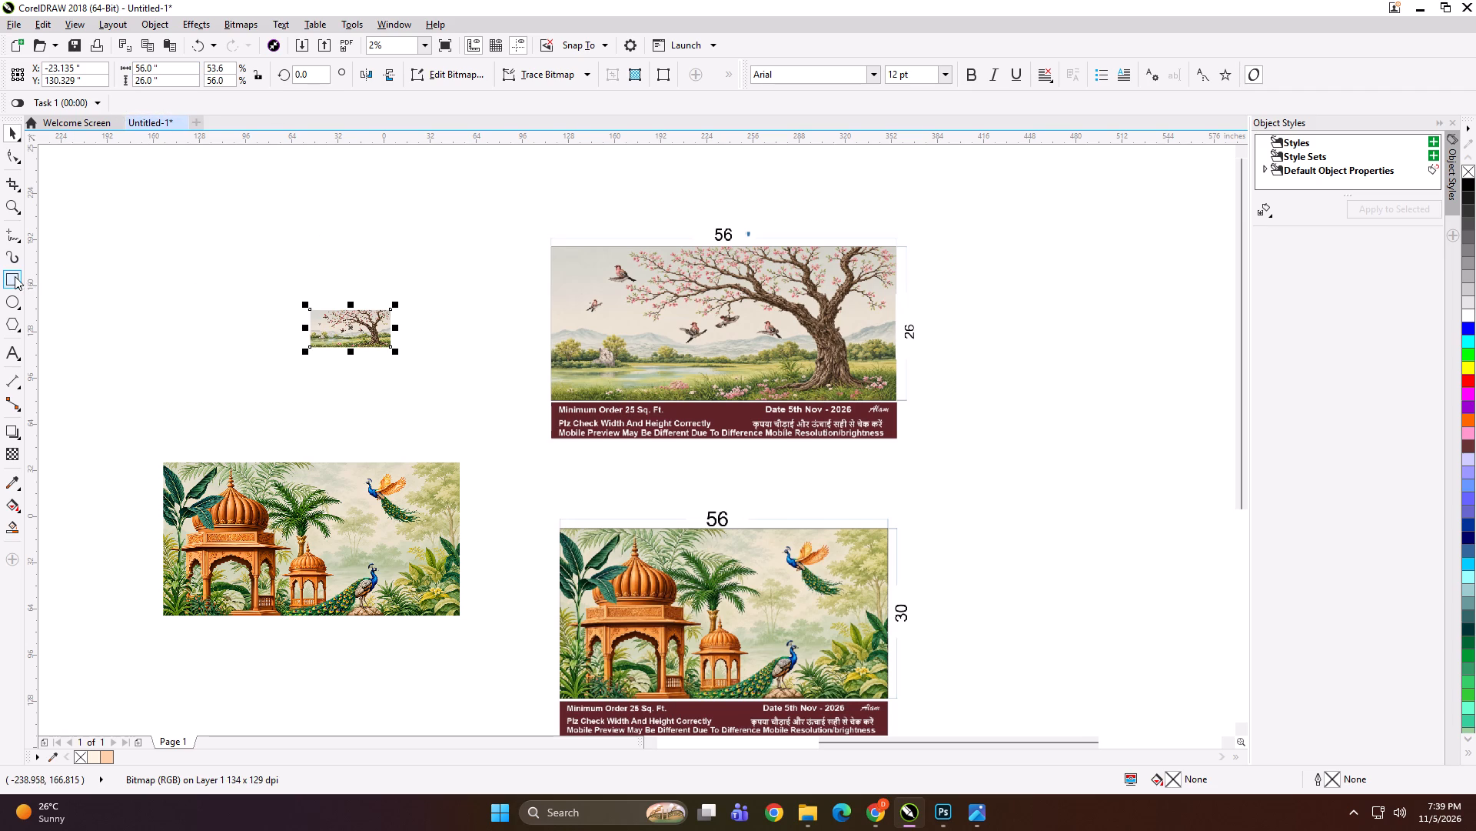
key("shift+space")
triple_click(8, 278, "shift")
key("shift+space")
left_click(158, 279)
left_click_drag(167, 279, 431, 362)
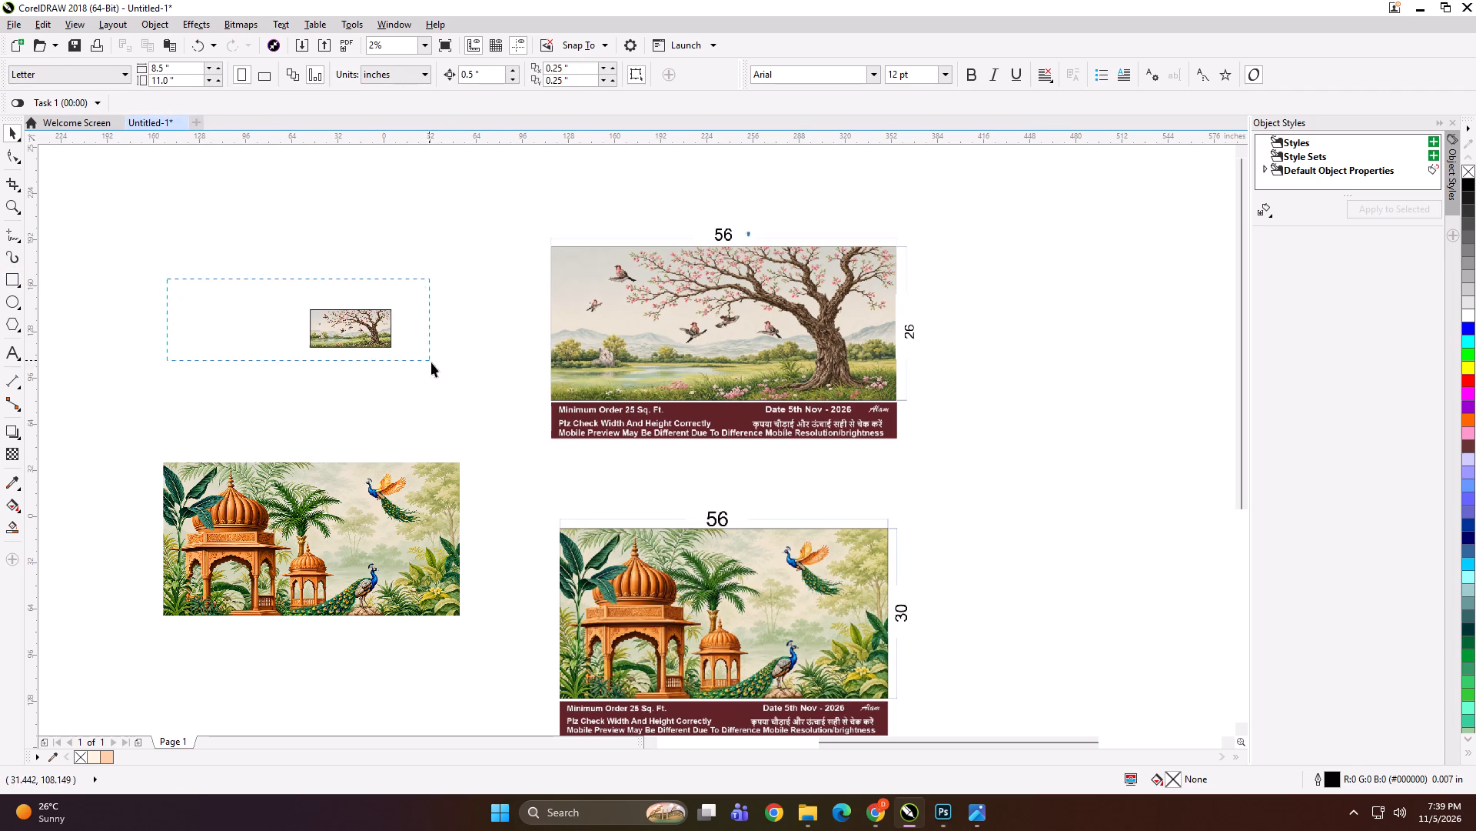
left_click_drag(431, 362, 439, 365)
scroll(373, 342, "up", 3)
scroll(426, 333, "down", 1)
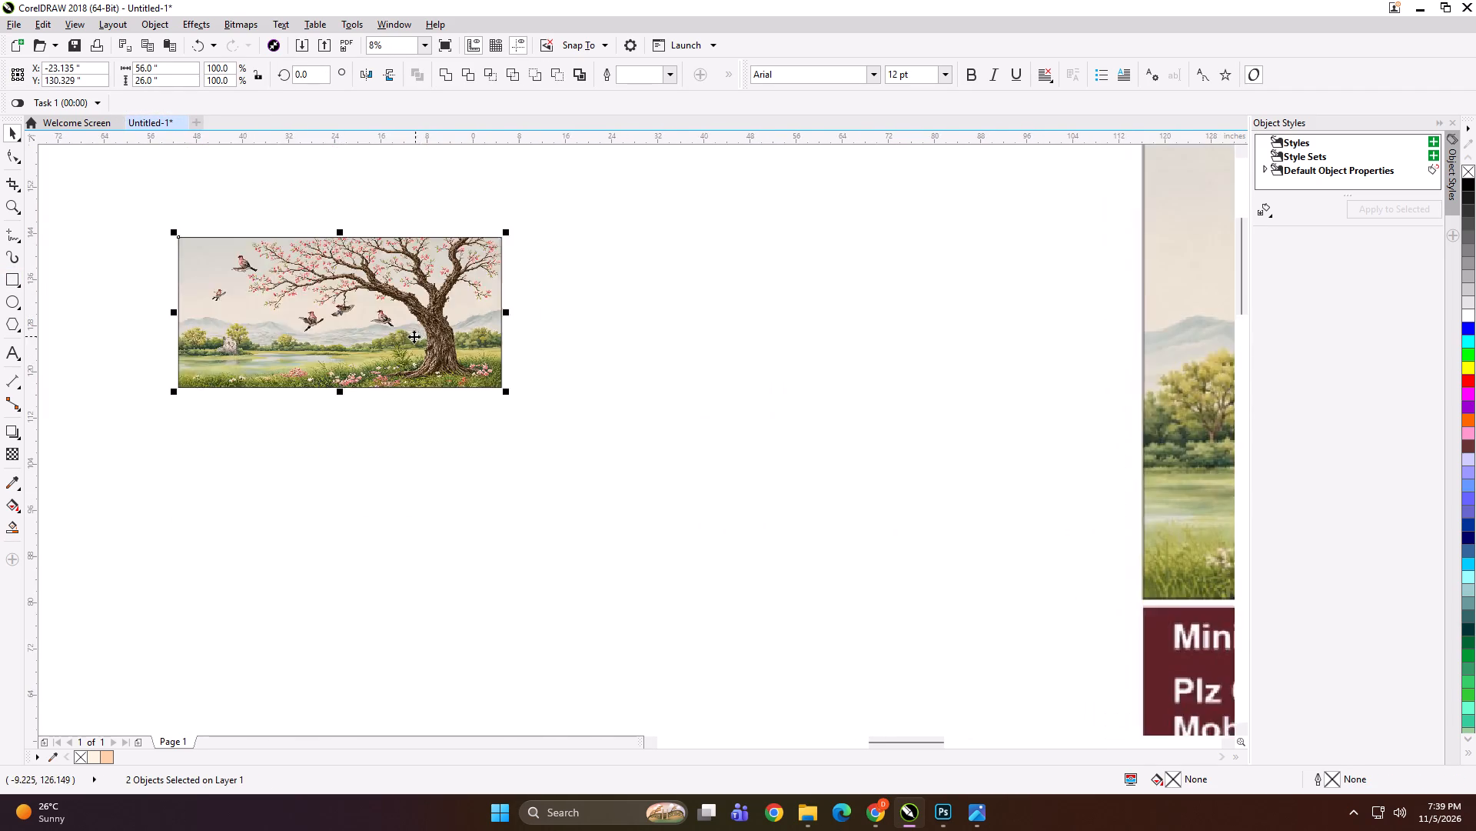
scroll(414, 336, "down", 1)
key("ctrl+g")
Set the plain pavilion-and-peacock image's size to 56 × 30 inches.
scroll(376, 249, "down", 1)
left_click(383, 456)
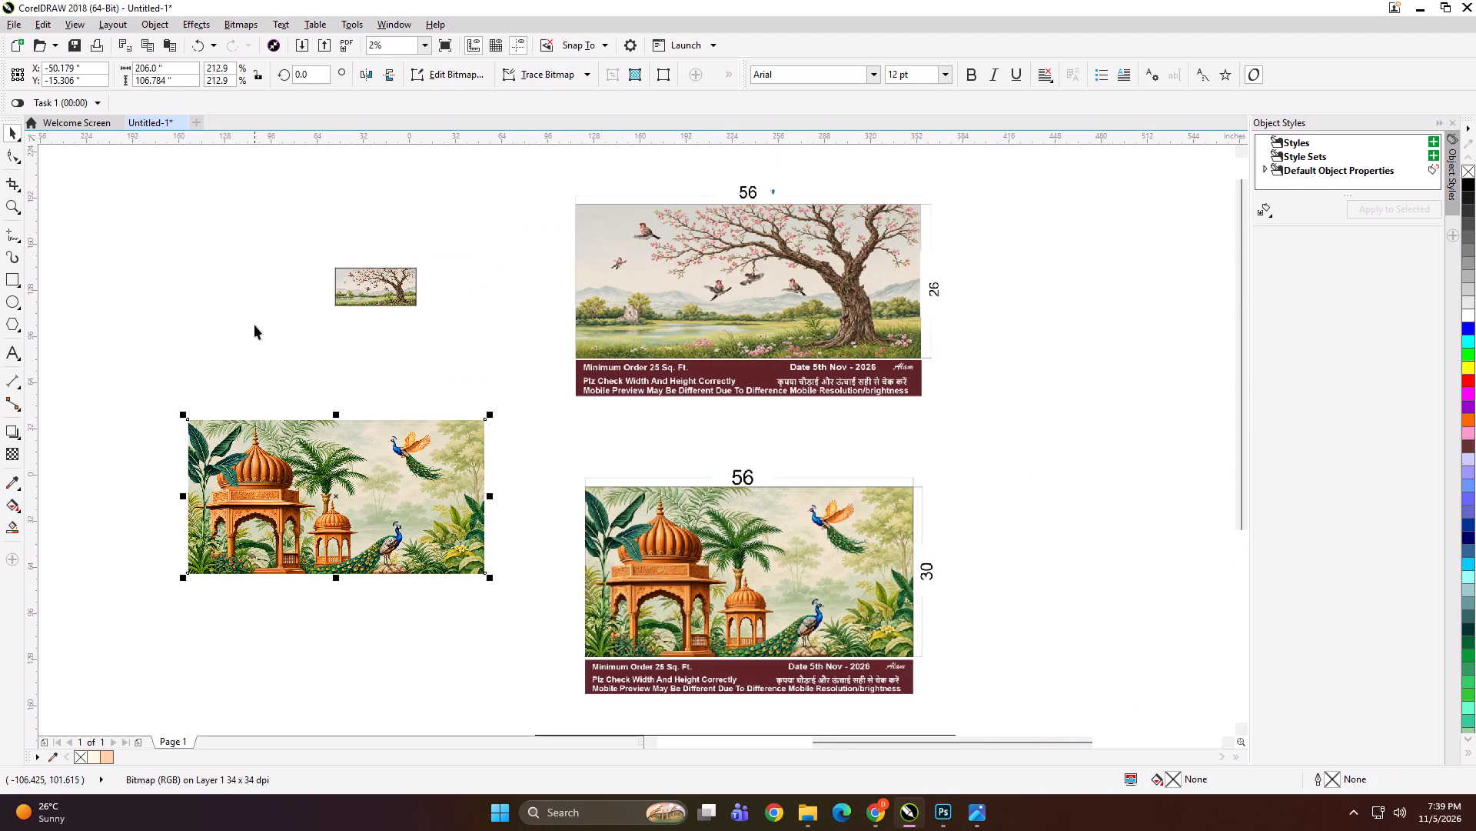
double_click(188, 75)
key("ctrl+a")
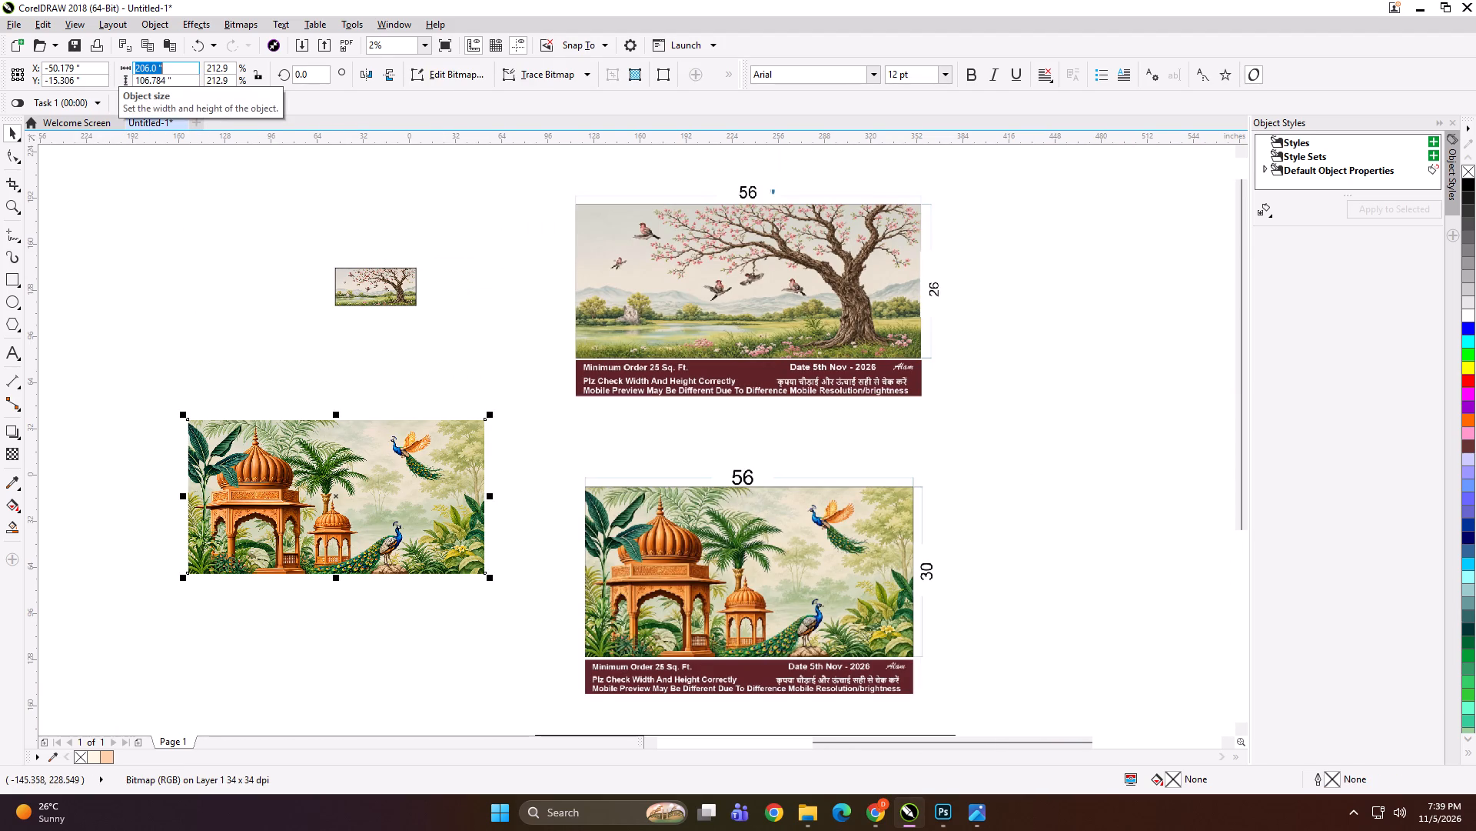
type("56")
key("Tab")
key("0")
key("Return")
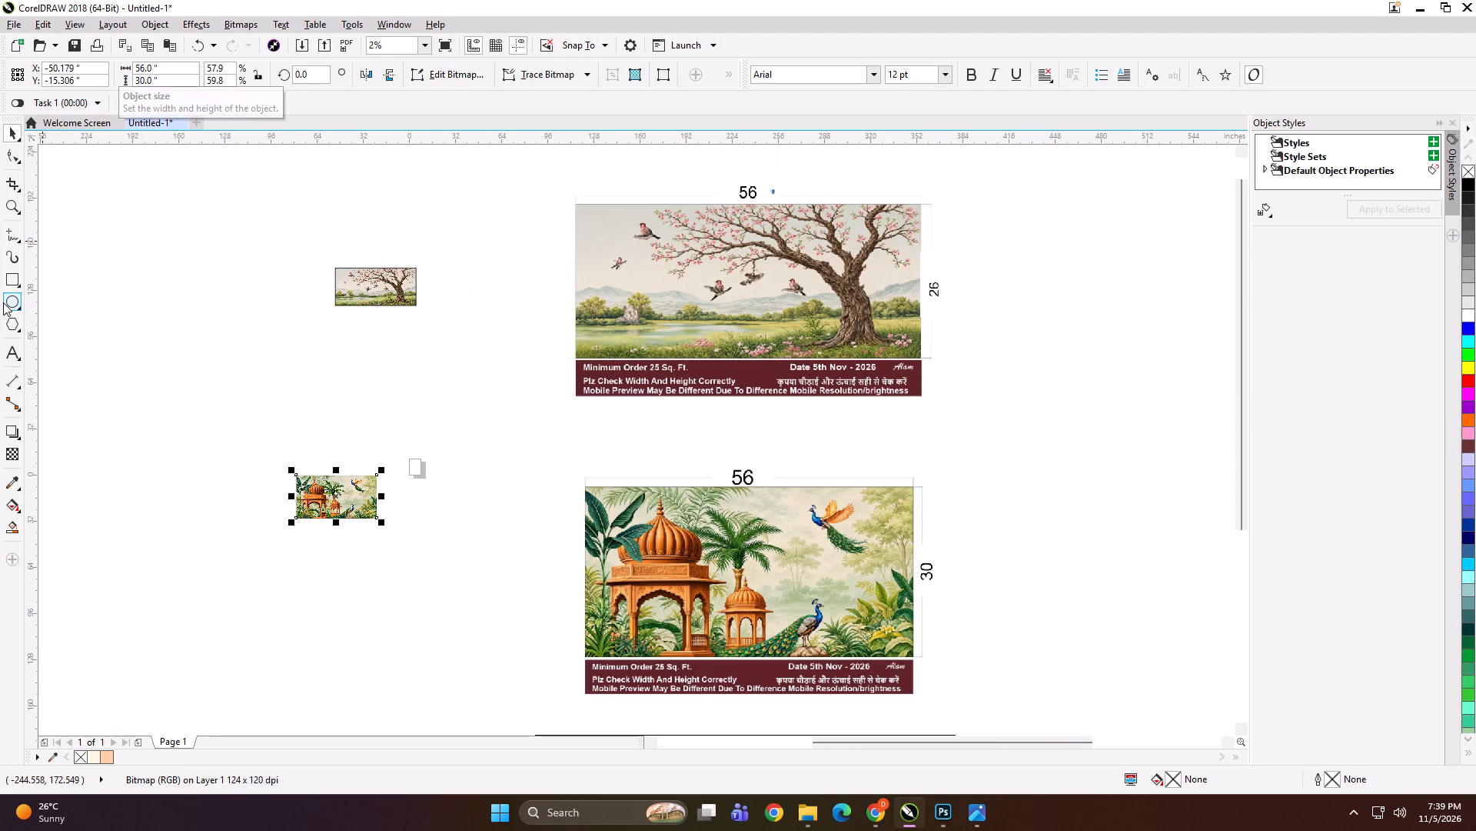
Add a matching 56 × 30 inch outline rectangle around the plain pavilion-and-peacock image and group the two.
left_click(9, 281, "shift")
key("shift+space")
double_click(10, 278, "shift")
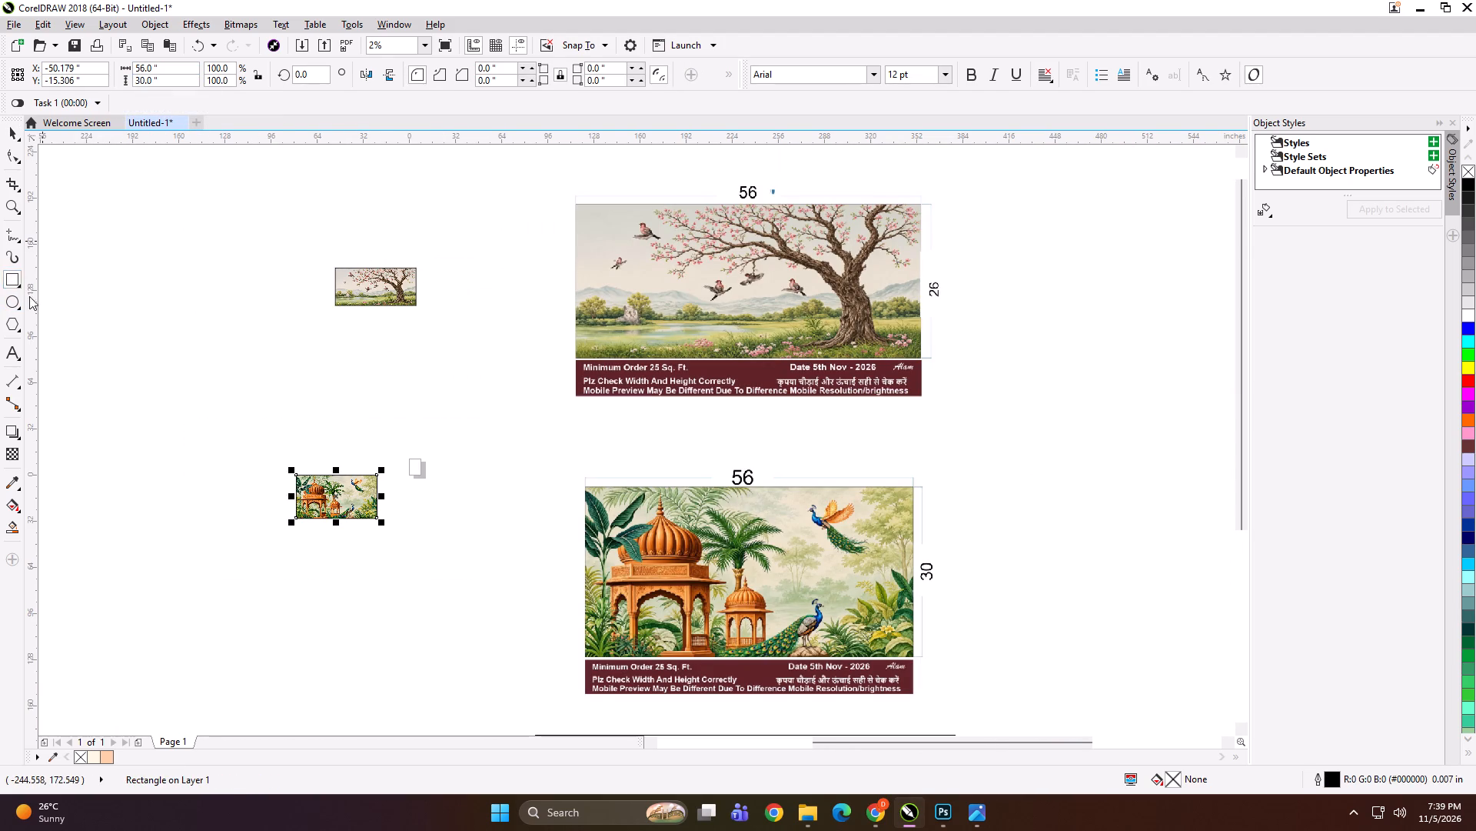
key("shift+space")
left_click_drag(158, 362, 431, 572)
key("ctrl+g")
Set the plain beige botanical image's size to 56 × 30 inches.
scroll(433, 249, "down", 1)
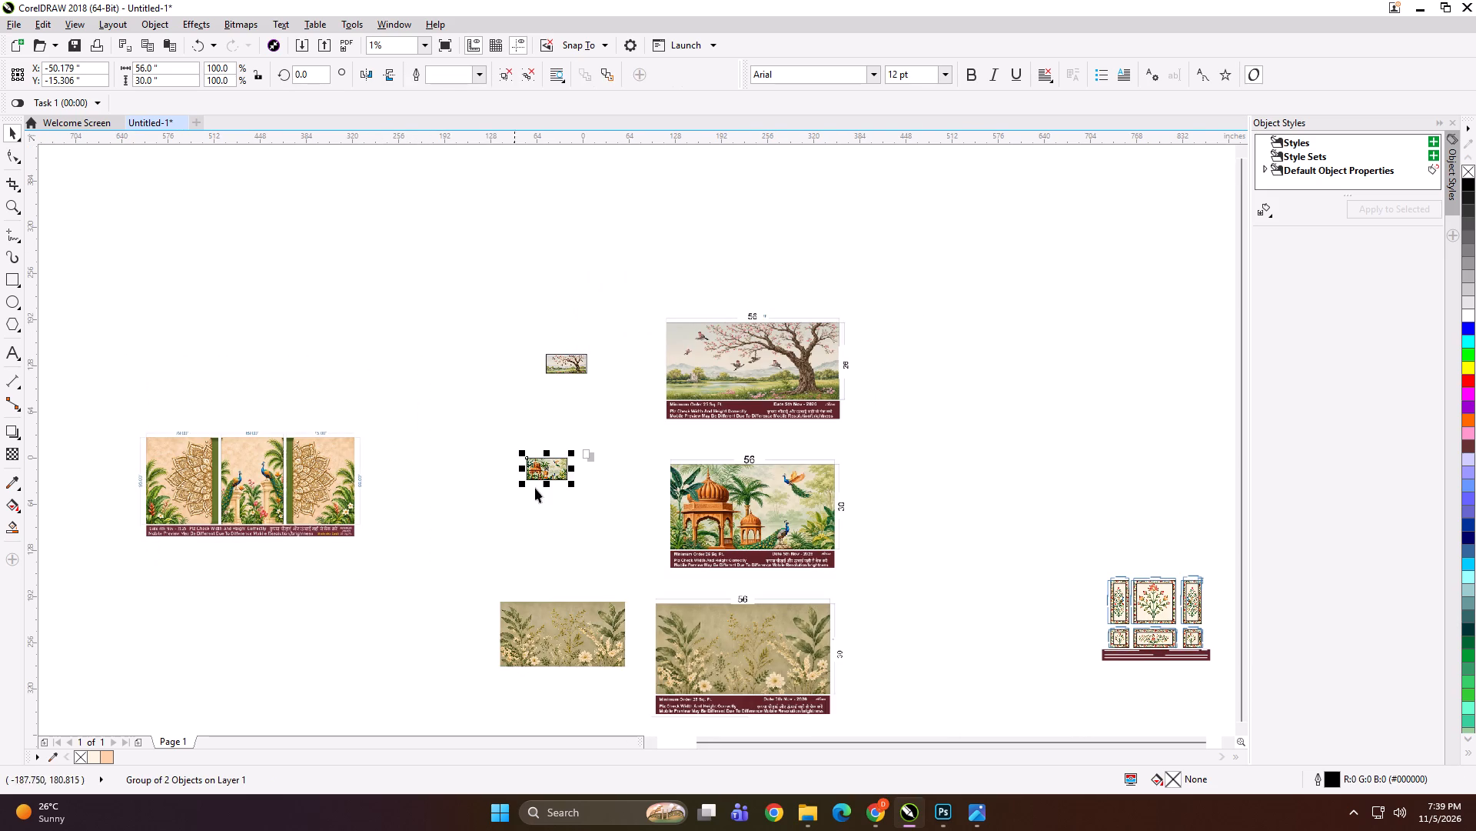
scroll(714, 689, "up", 1)
left_click(401, 599)
left_click(173, 70)
key("ctrl+a")
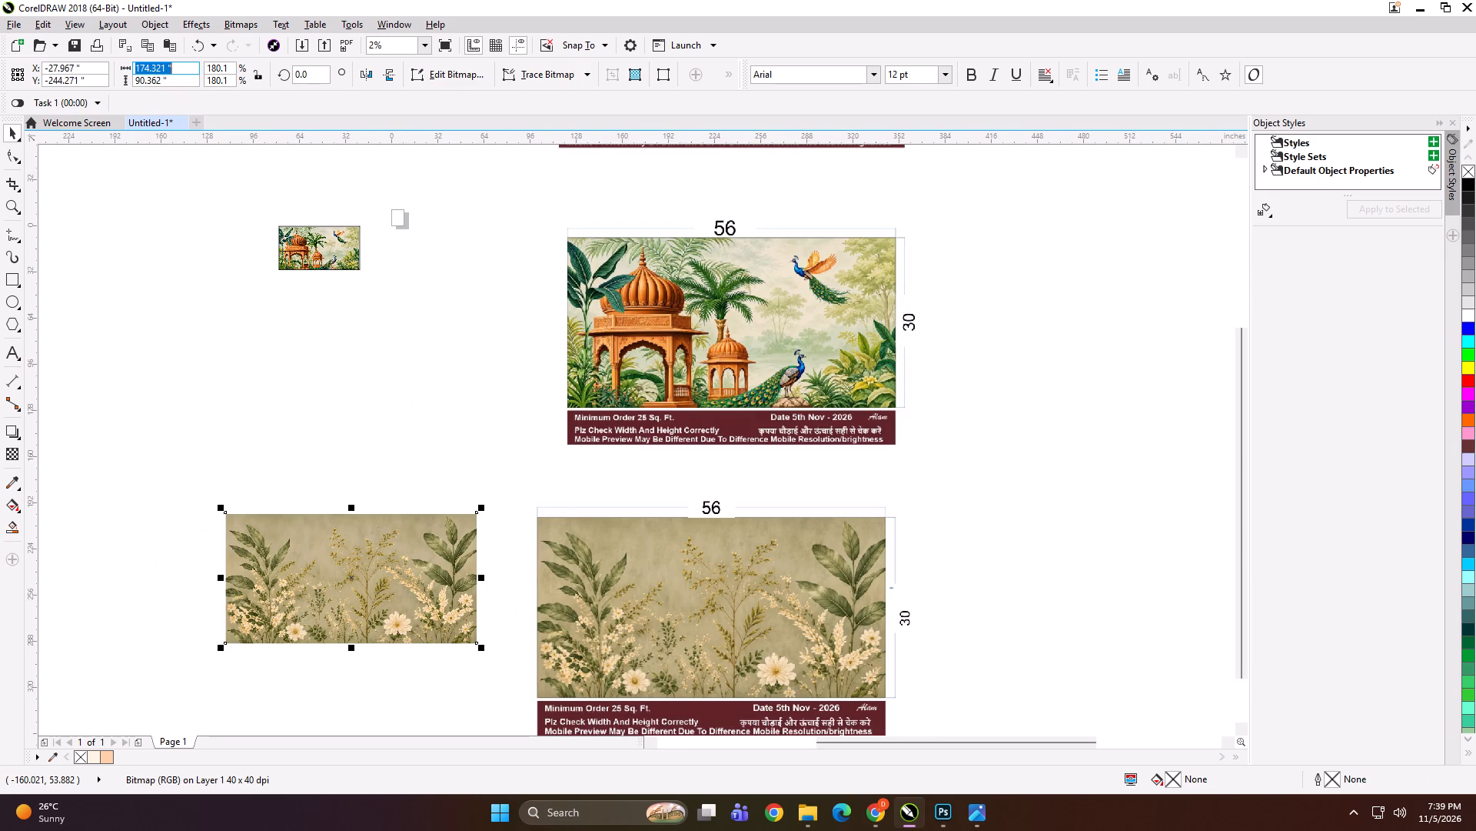
type("56")
key("Tab")
type("30")
key("Return")
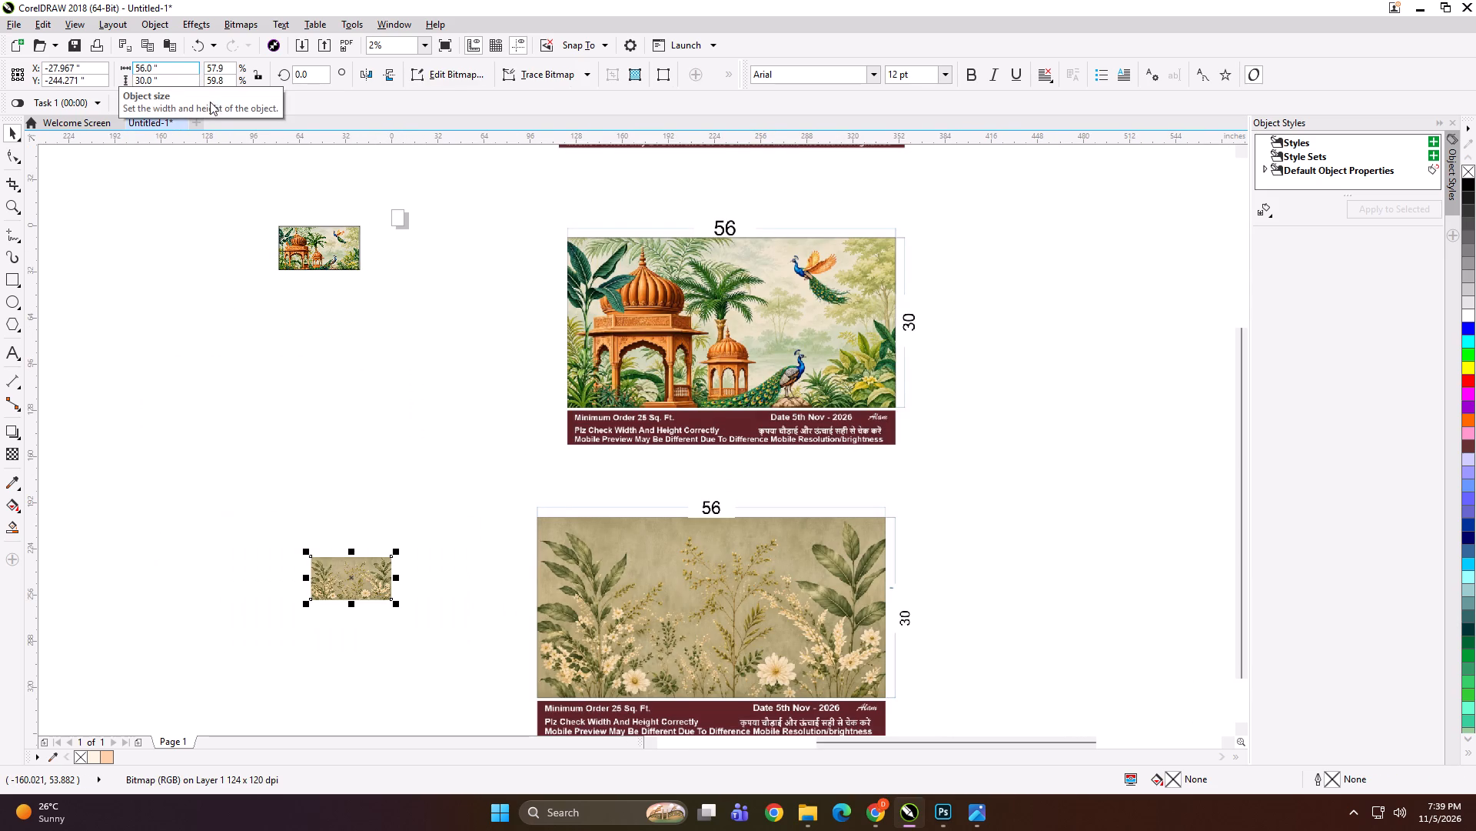
Add a matching 56 × 30 inch outline rectangle around the plain botanical image and select both together.
double_click(13, 279, "shift")
key("shift+space")
left_click_drag(244, 503, 407, 638)
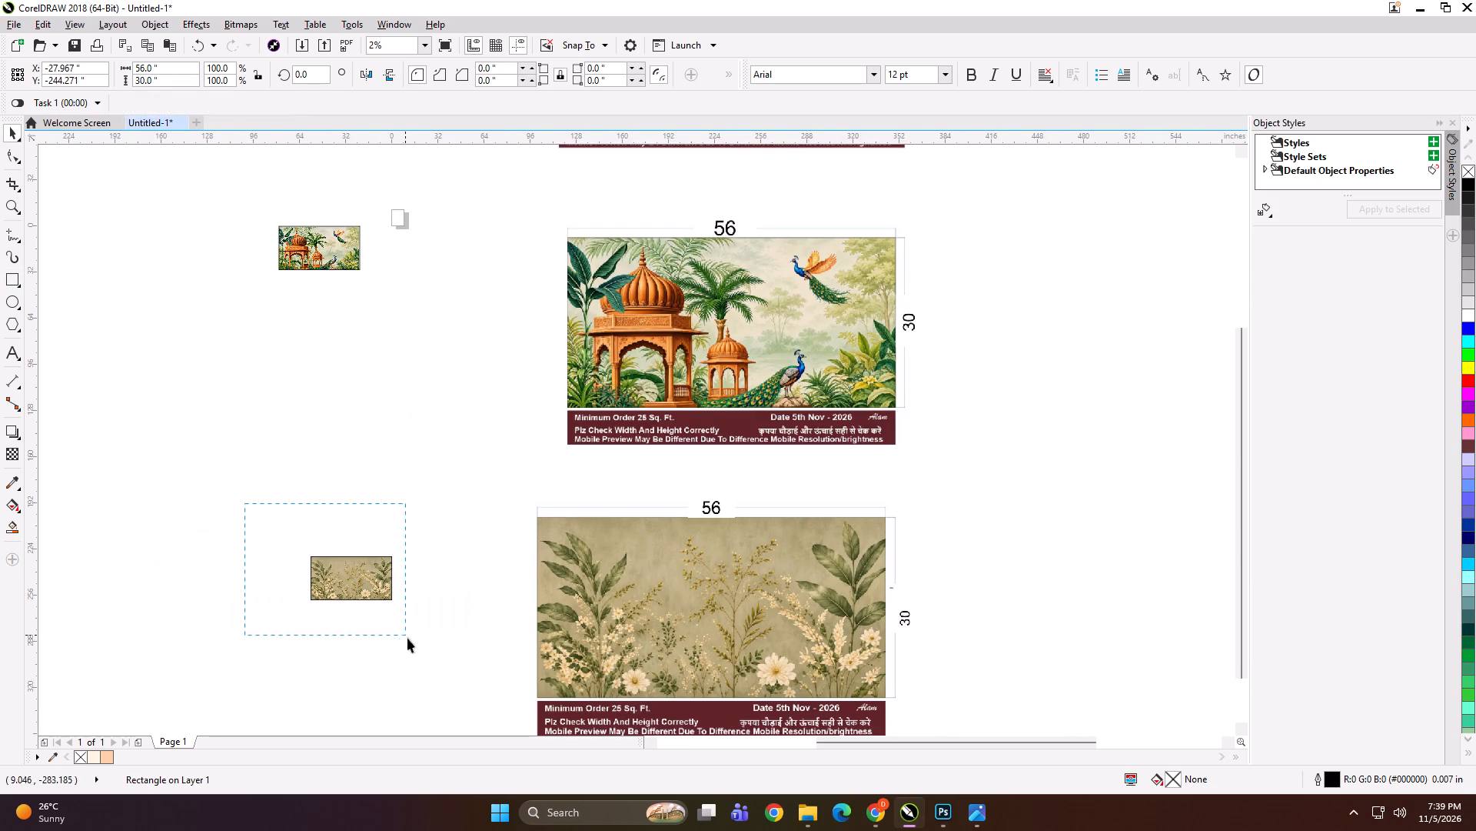
Group the plain beige botanical image with its matching outline rectangle.
left_click_drag(407, 638, 437, 663)
key("ctrl+g")
Start a TIFF export of the grouped plain botanical image and browse to the work (D:) drive for its destination.
scroll(517, 548, "down", 1)
key("ctrl+e")
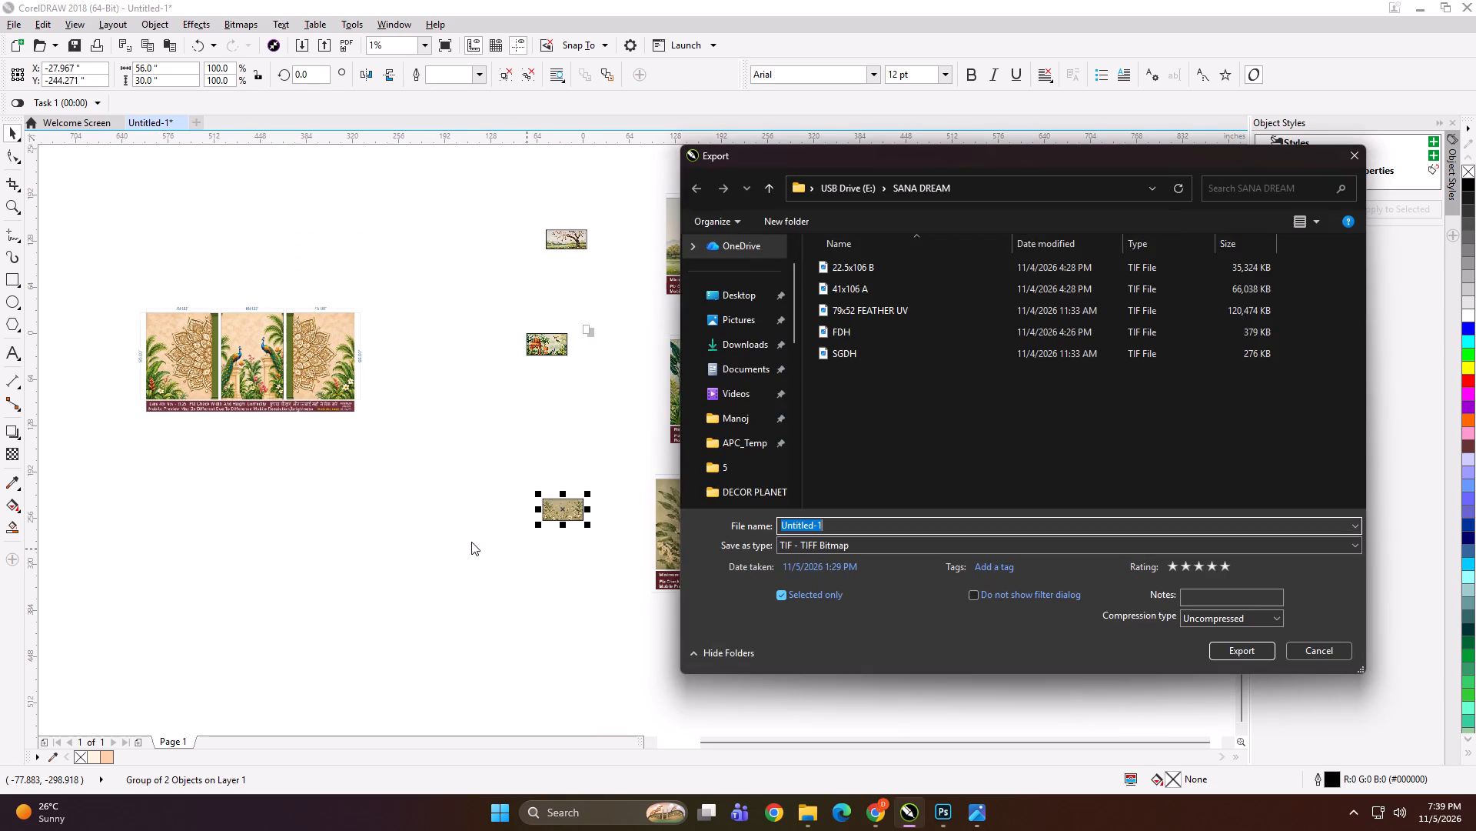
left_click(767, 185)
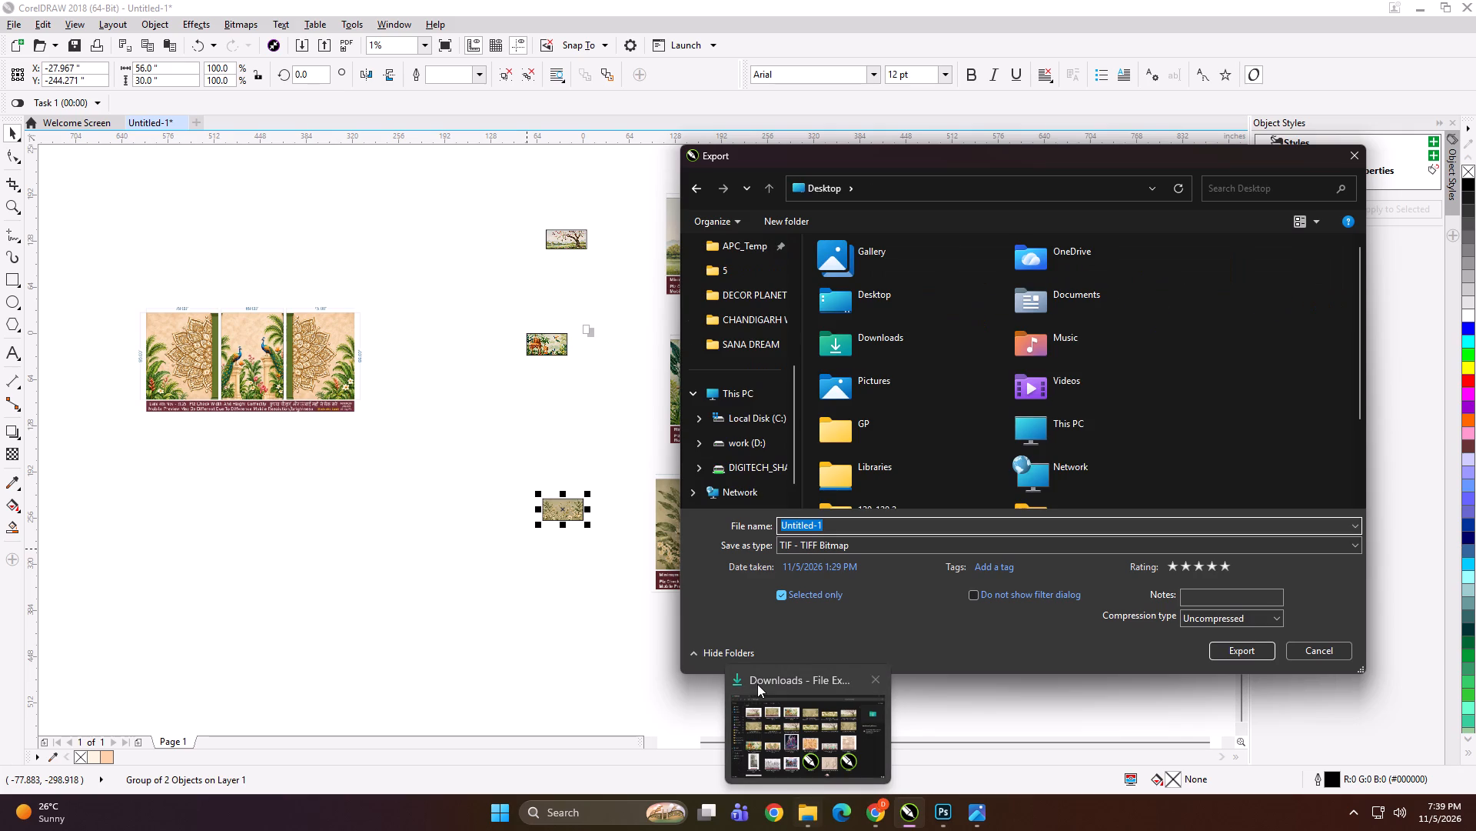
left_click(745, 395)
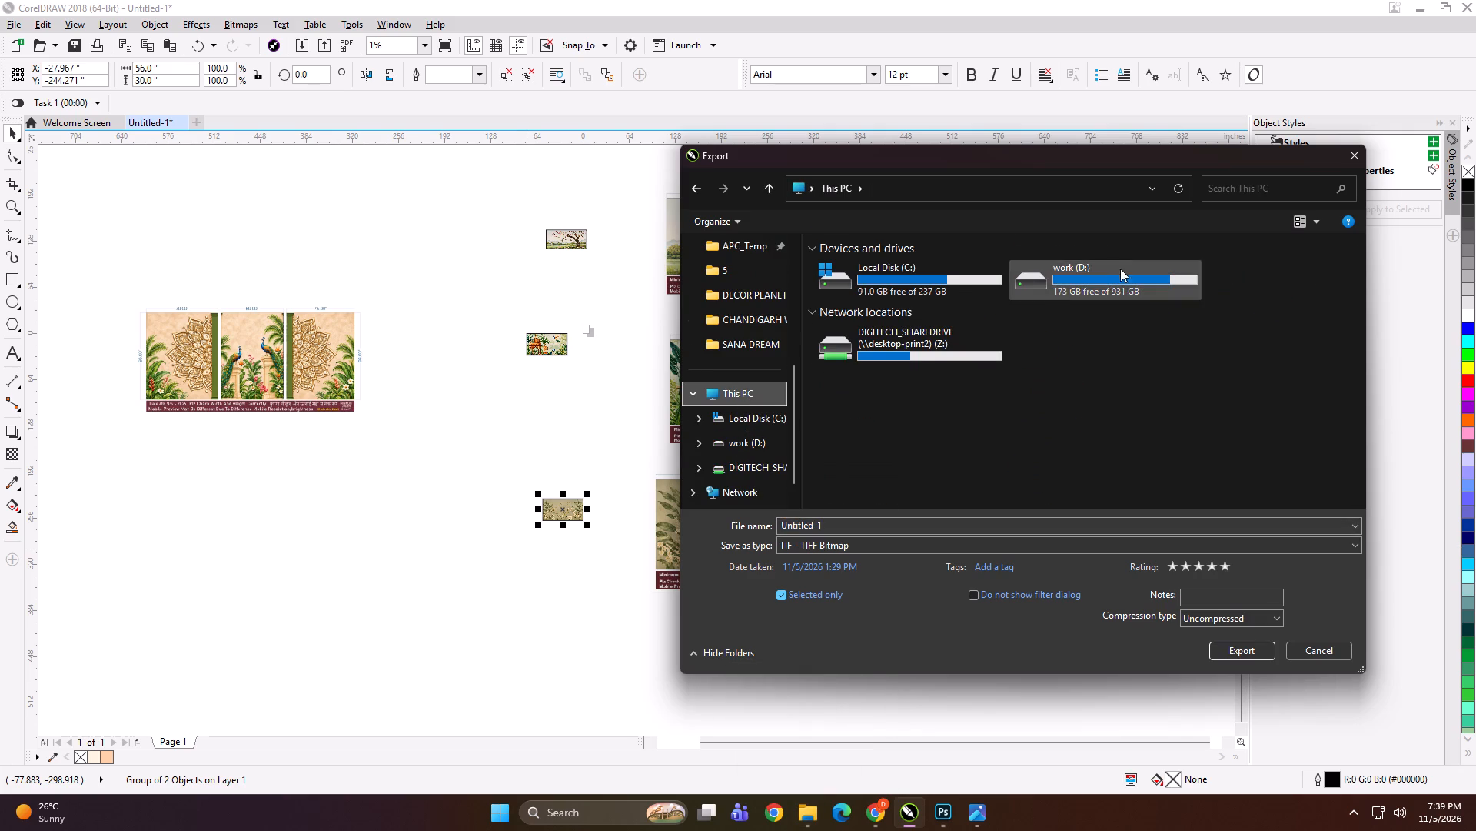
double_click(1145, 258)
double_click(1010, 242)
double_click(1097, 266)
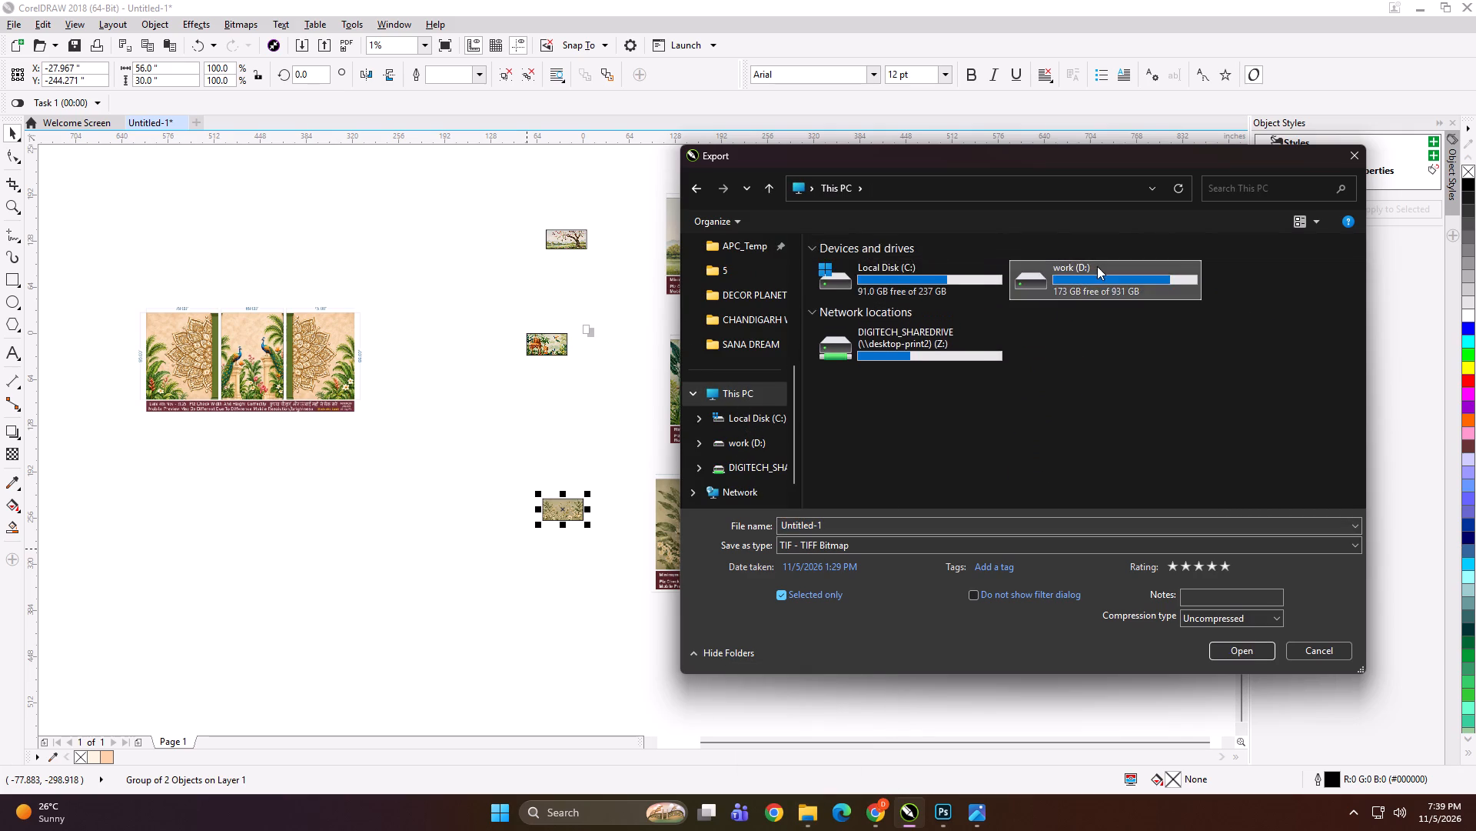
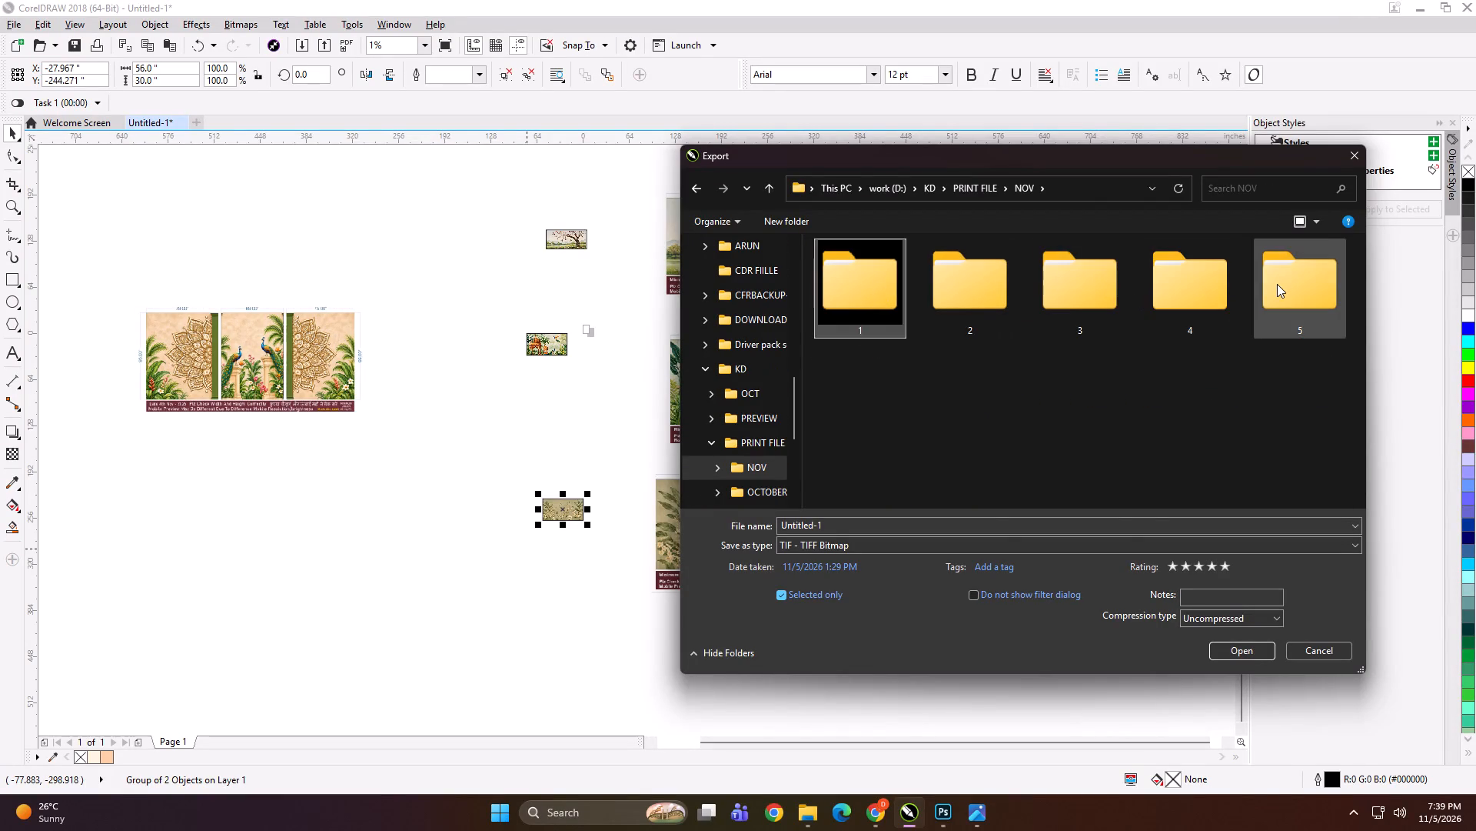
Create a folder with the default name inside NOV > 5 > CHANDIGARH WALL PAPER and open it as the export location.
double_click(1277, 284)
scroll(1102, 304, "down", 5, "ctrl")
scroll(996, 358, "up", 5, "ctrl")
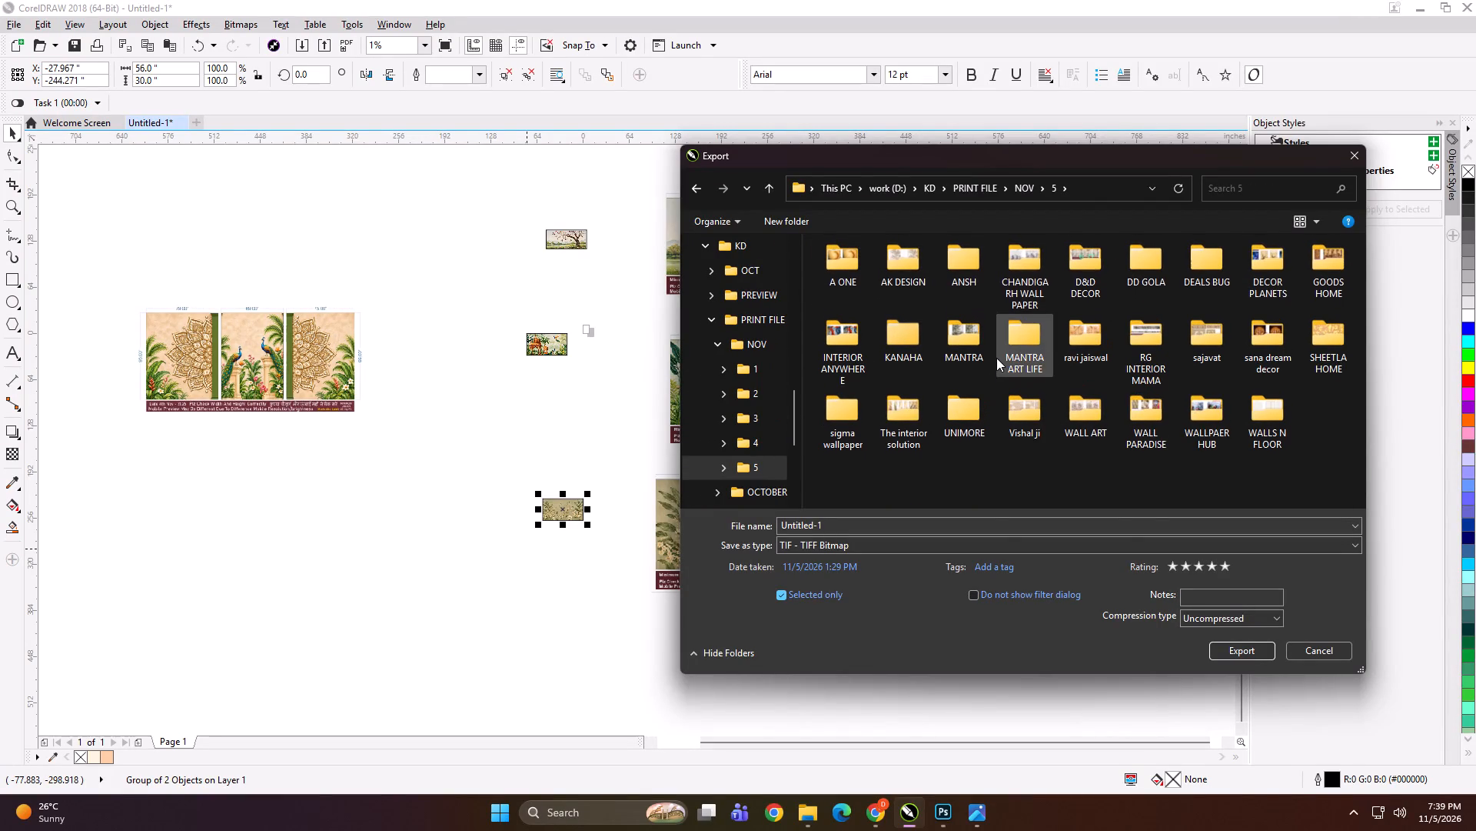
triple_click(1028, 265)
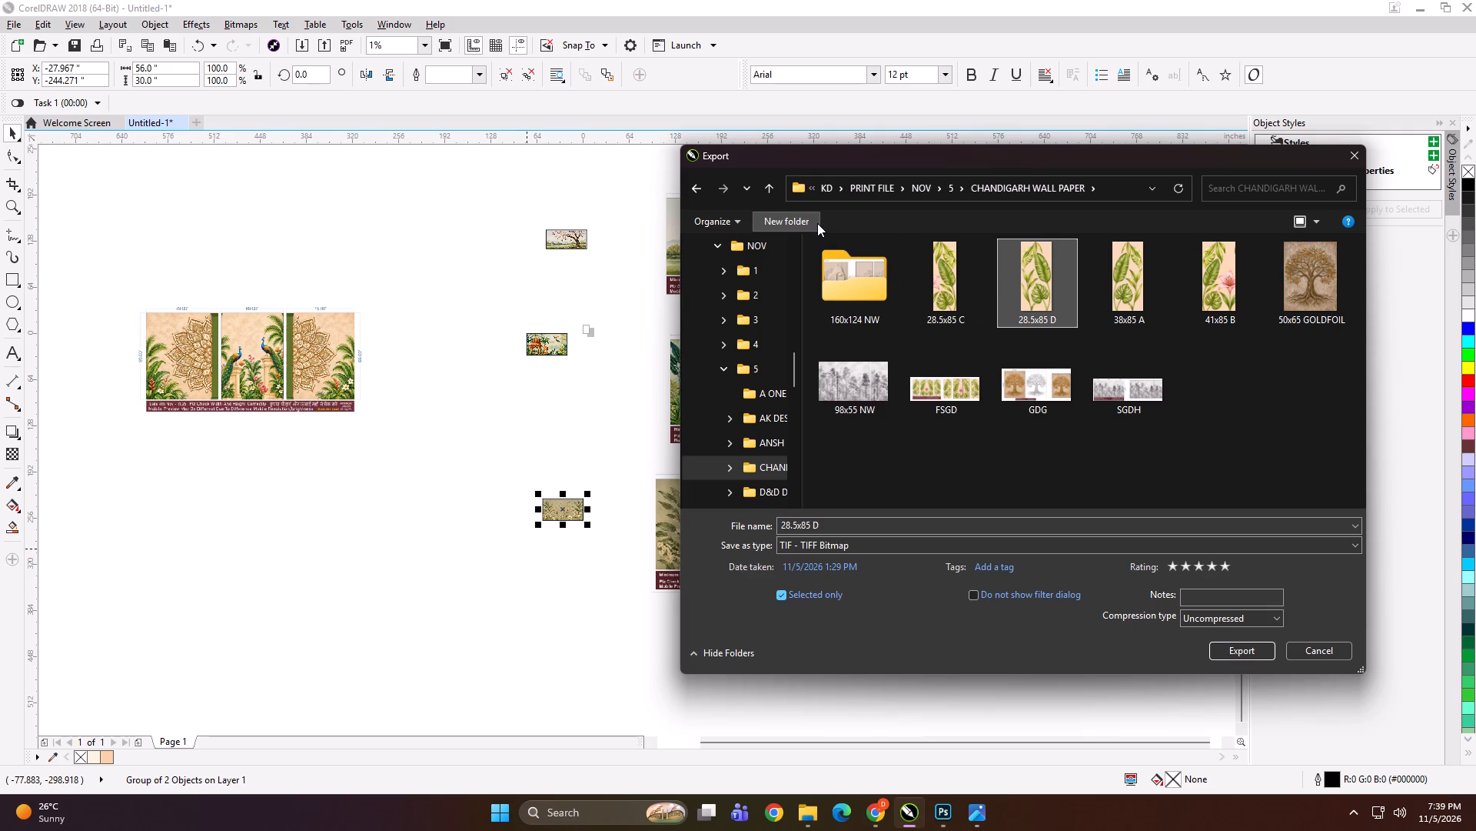
left_click(815, 222)
key("Return")
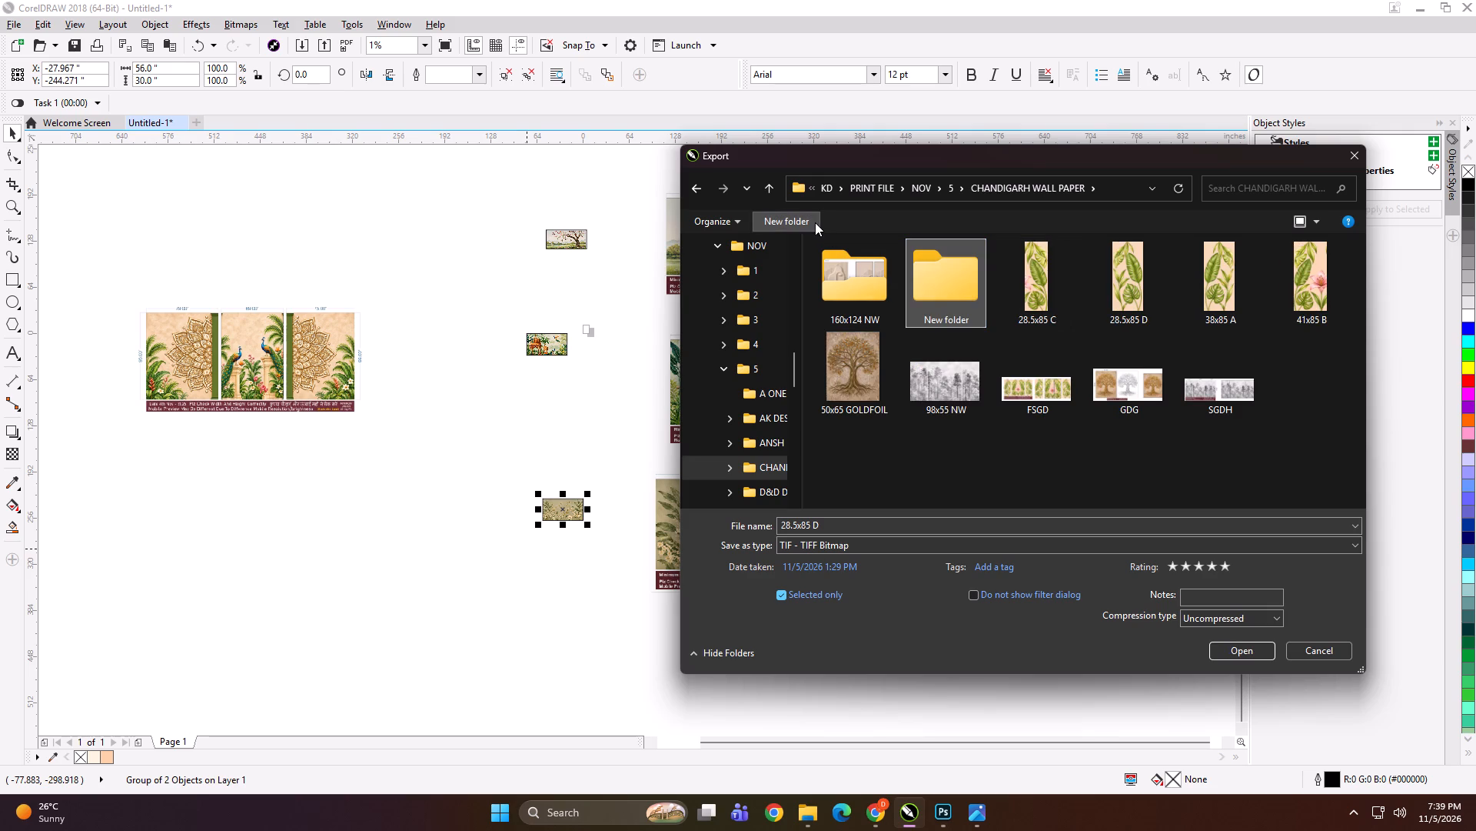
double_click(939, 284)
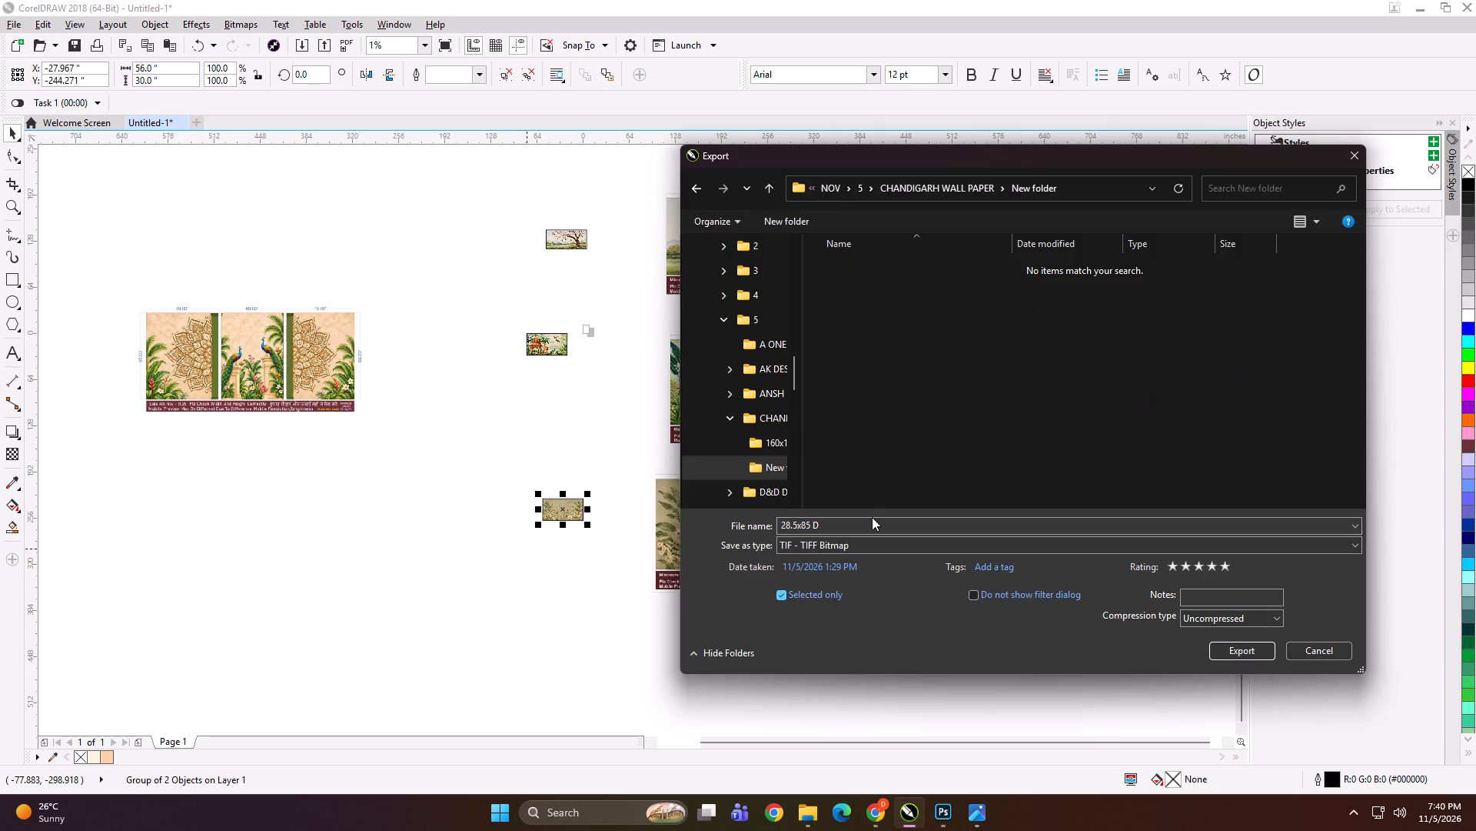
Export the selected beige botanical group as a TIFF named 56x30 A.
left_click(872, 517)
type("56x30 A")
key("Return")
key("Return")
Export the small plain pavilion-and-peacock group to the same folder as a TIFF named 56x30 b.
left_click_drag(497, 306, 593, 411)
key("ctrl+e")
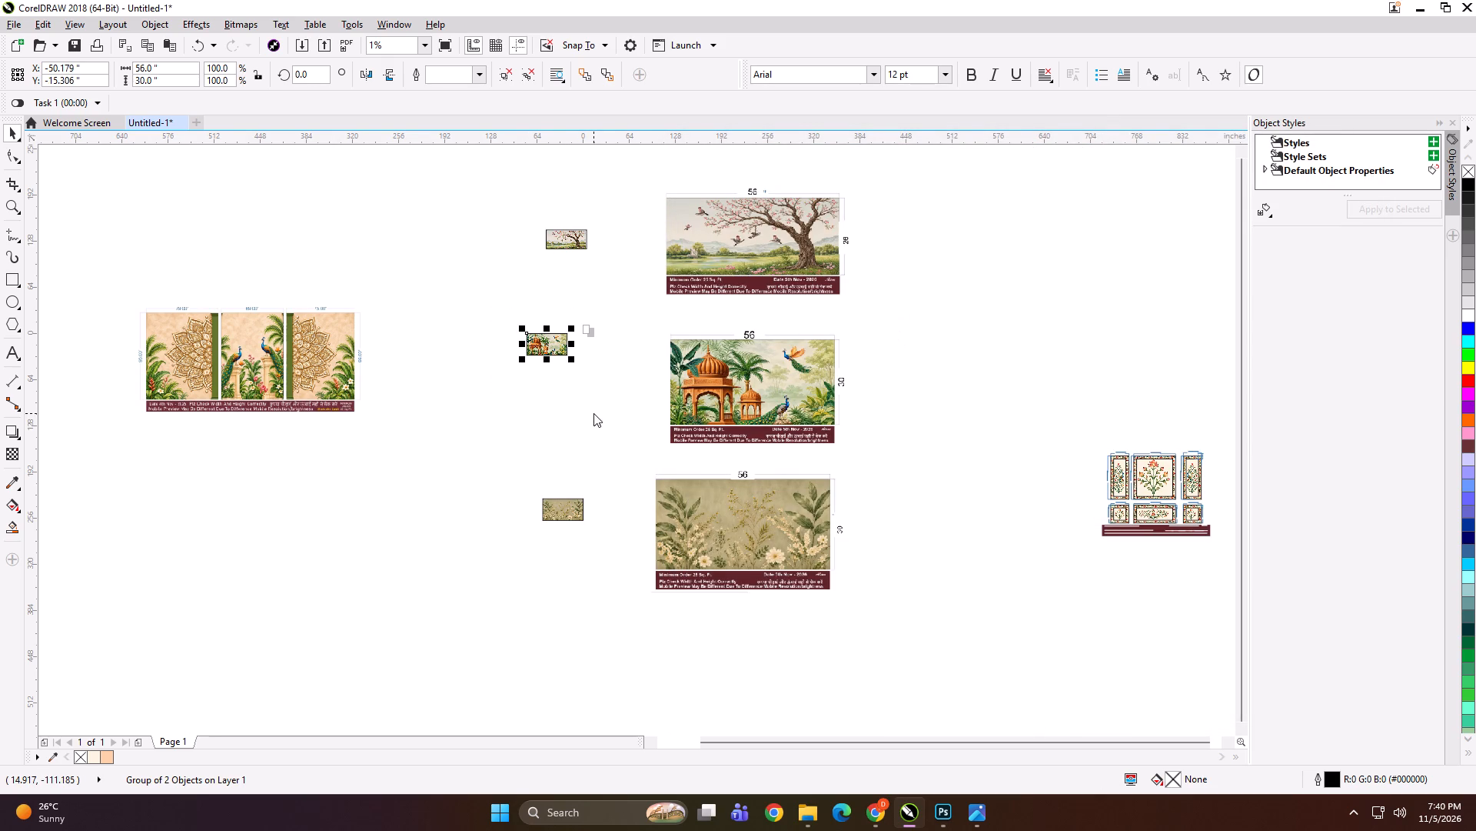
left_click(859, 320)
left_click(818, 527)
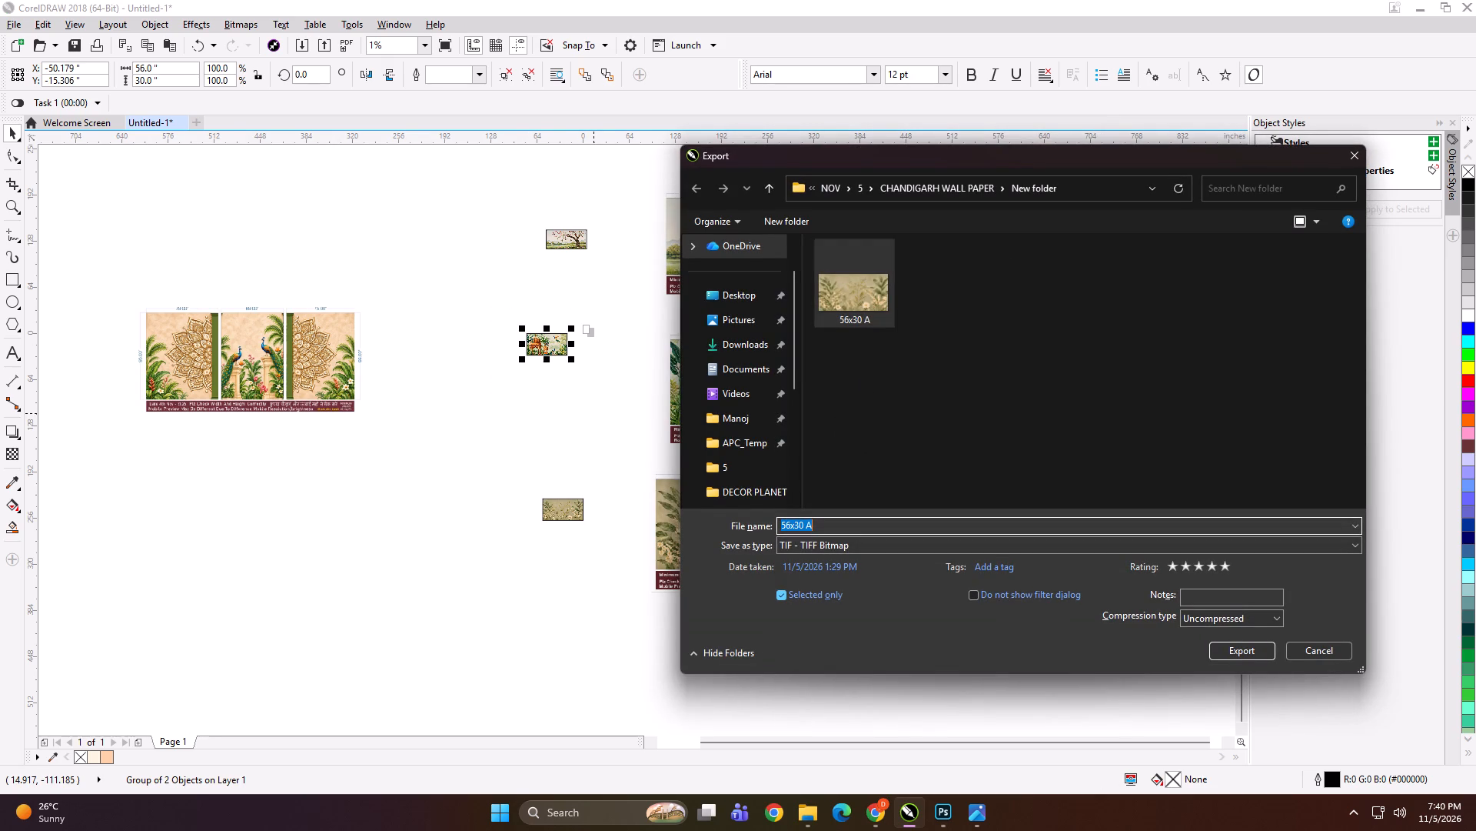
key("Right")
key("BackSpace")
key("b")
key("Return")
key("Return")
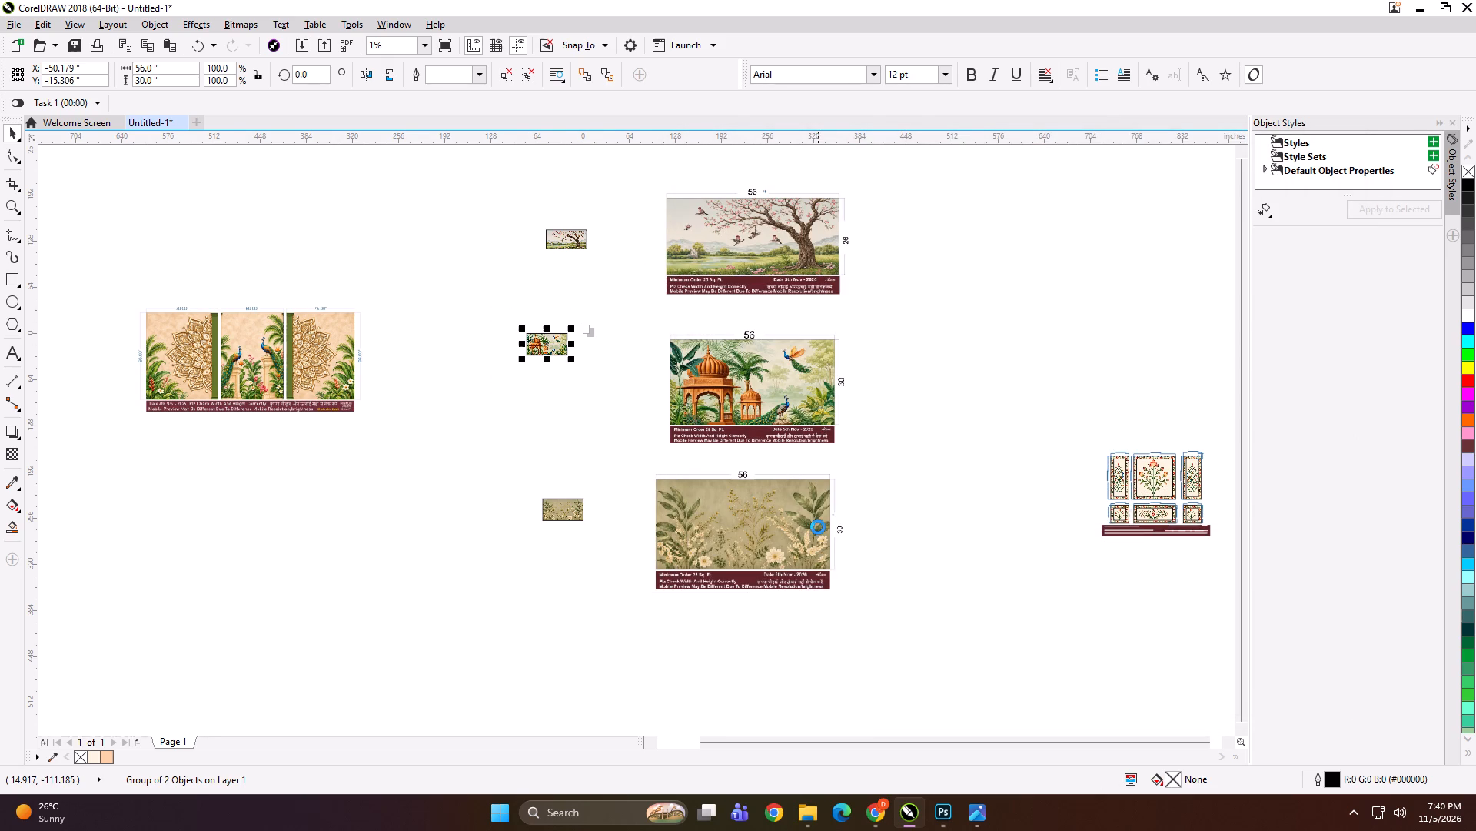
Export only the plain blossom-tree image with its outline as an uncompressed TIFF named 56x30 C, alongside the A and B files.
left_click_drag(525, 209, 615, 300)
key("ctrl+e")
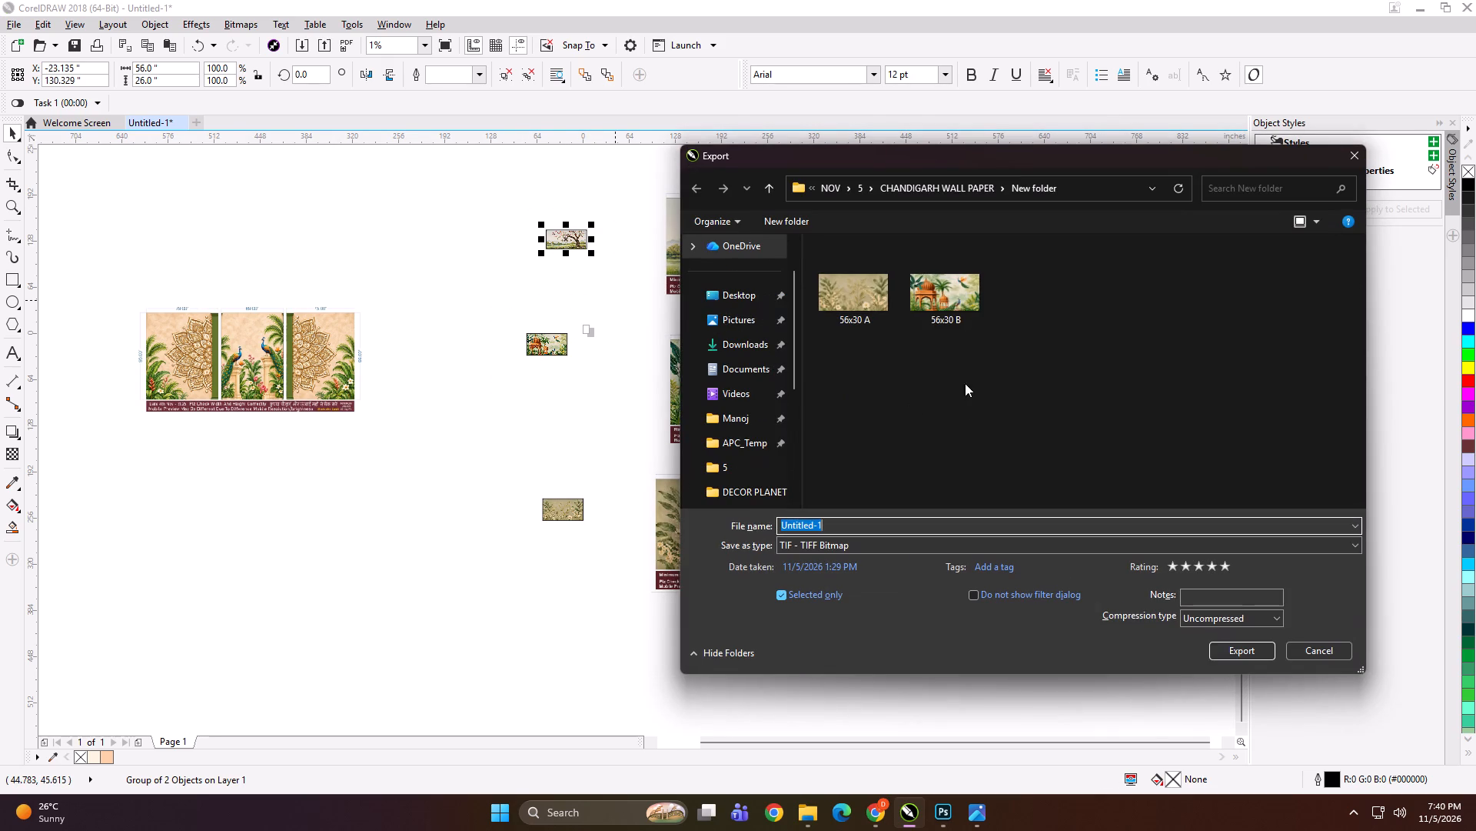
left_click(957, 329)
left_click(953, 307)
double_click(832, 521)
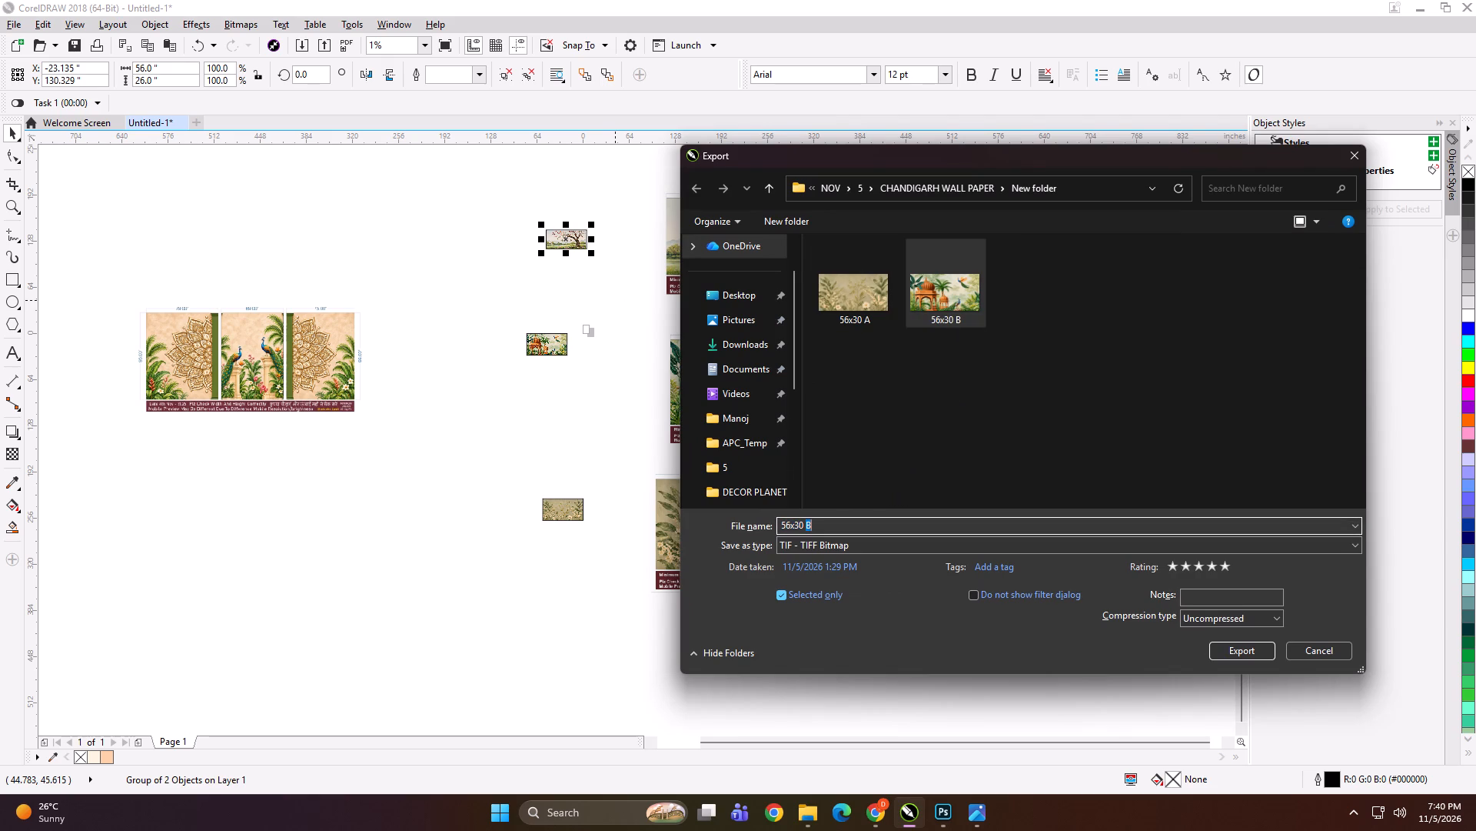
key("c")
key("Return")
key("Return")
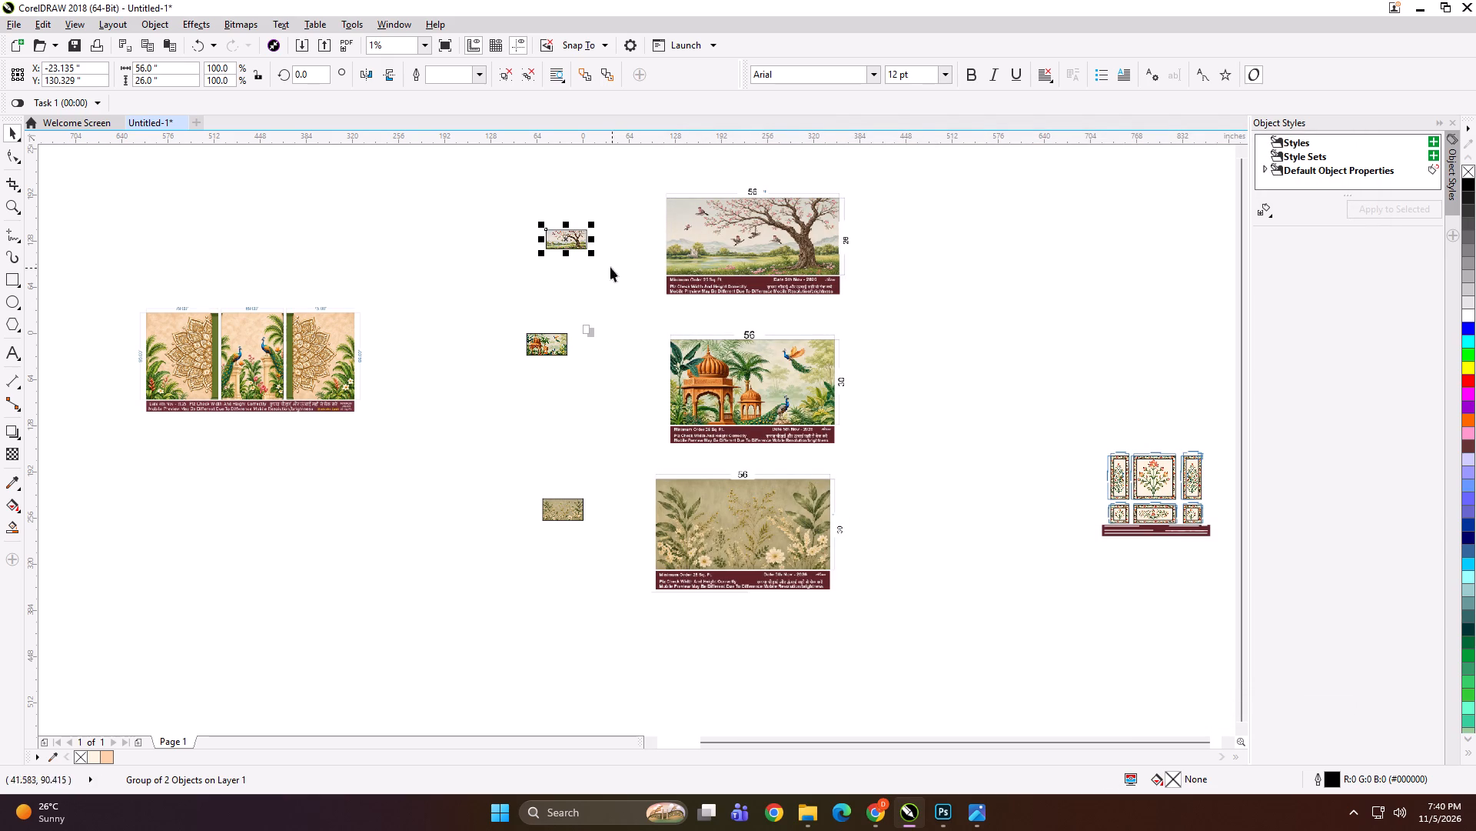
Enlarge the plain blossom-tree and pavilion images to about their labelled panels' size and align the pavilion pair below the tree pair.
left_click_drag(593, 255, 653, 285, "shift")
left_click(570, 340)
left_click(563, 342)
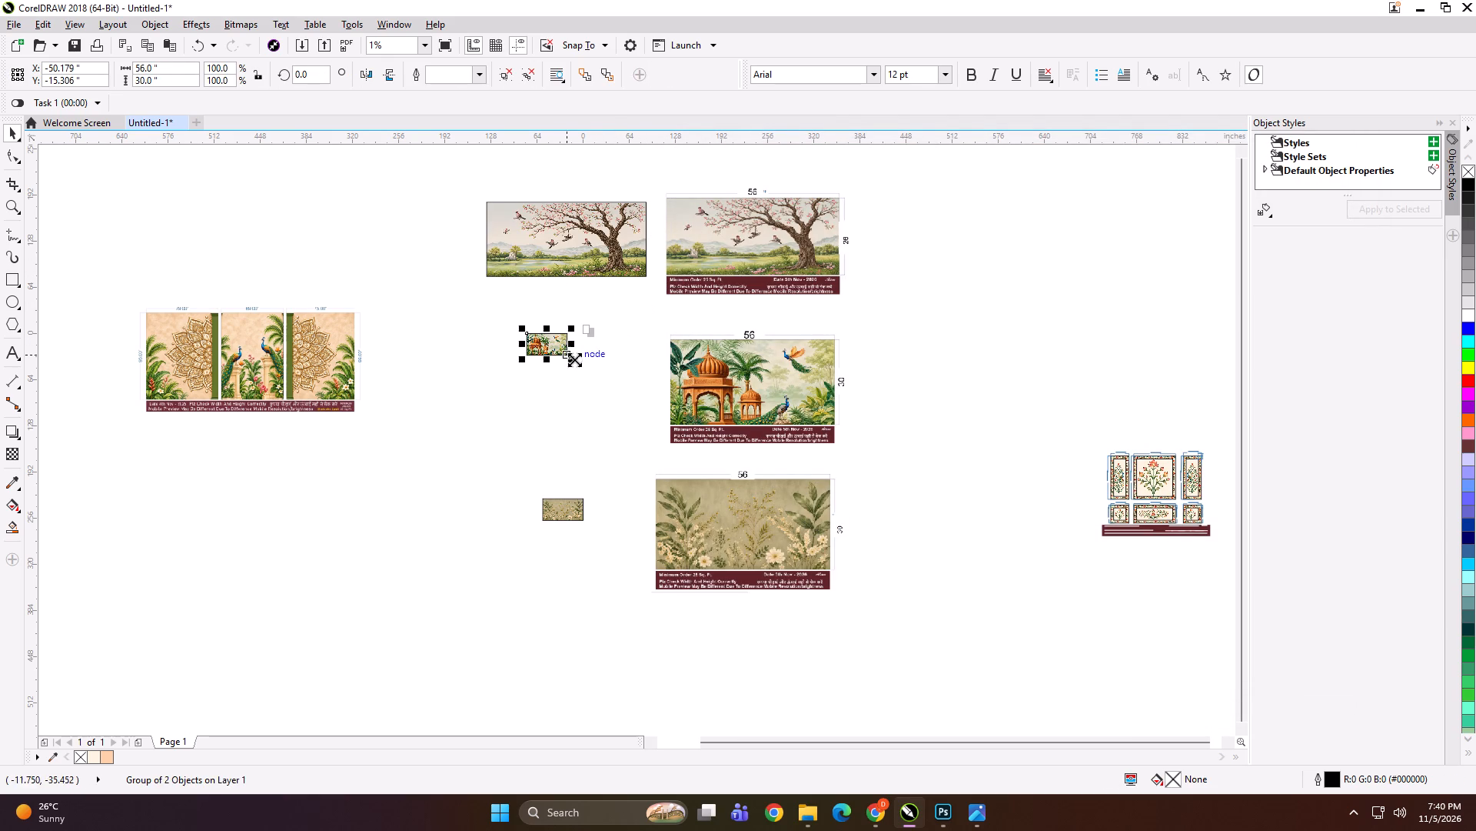
left_click_drag(574, 359, 639, 409, "shift")
left_click_drag(612, 345, 636, 400)
left_click(733, 397, "shift")
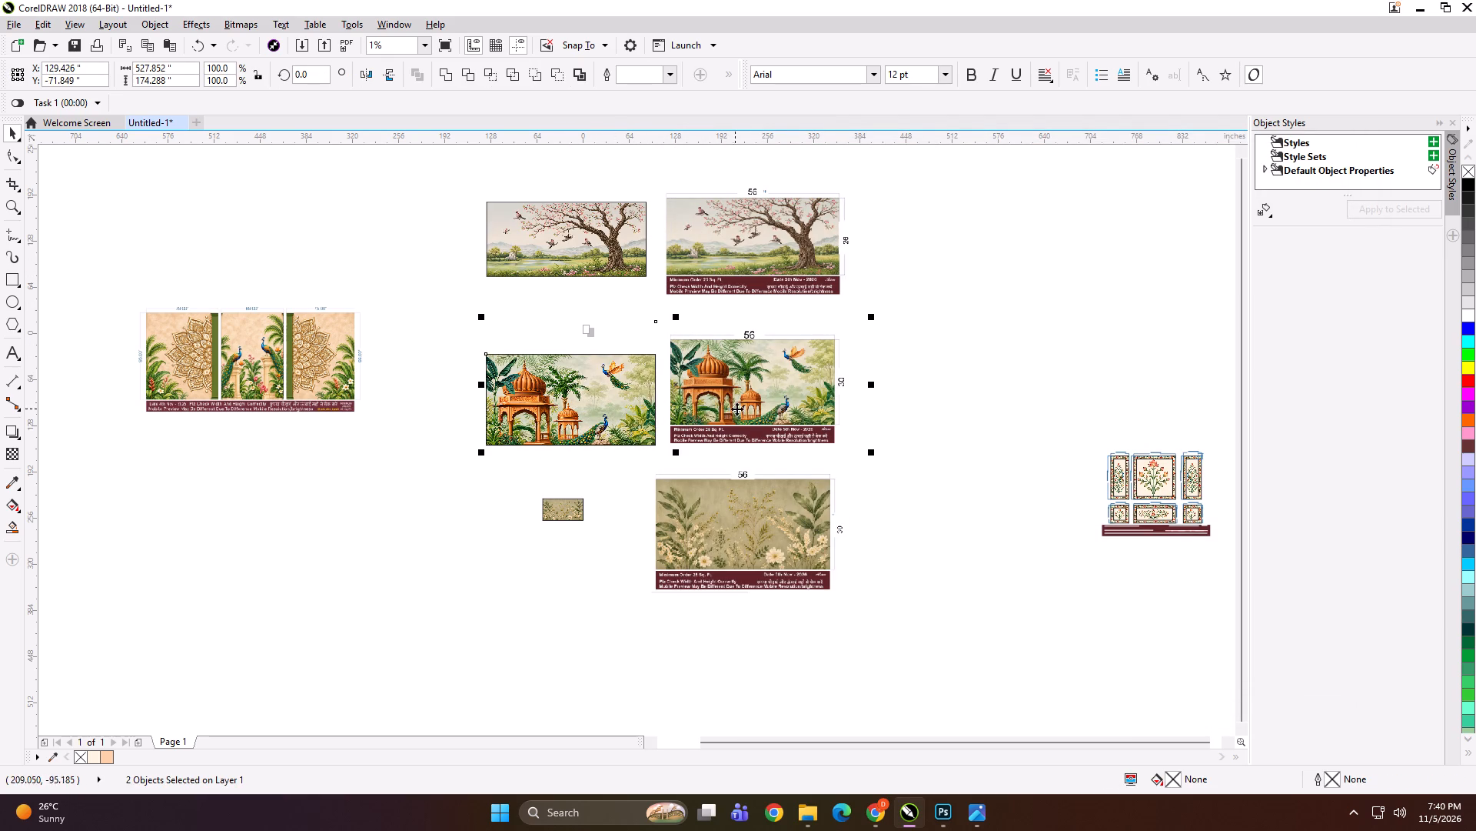
left_click_drag(736, 409, 742, 385)
Move the labelled beige botanical panel beside the labelled tree panel and place the plain botanical image, enlarged to match, below it.
left_click_drag(754, 527, 976, 244)
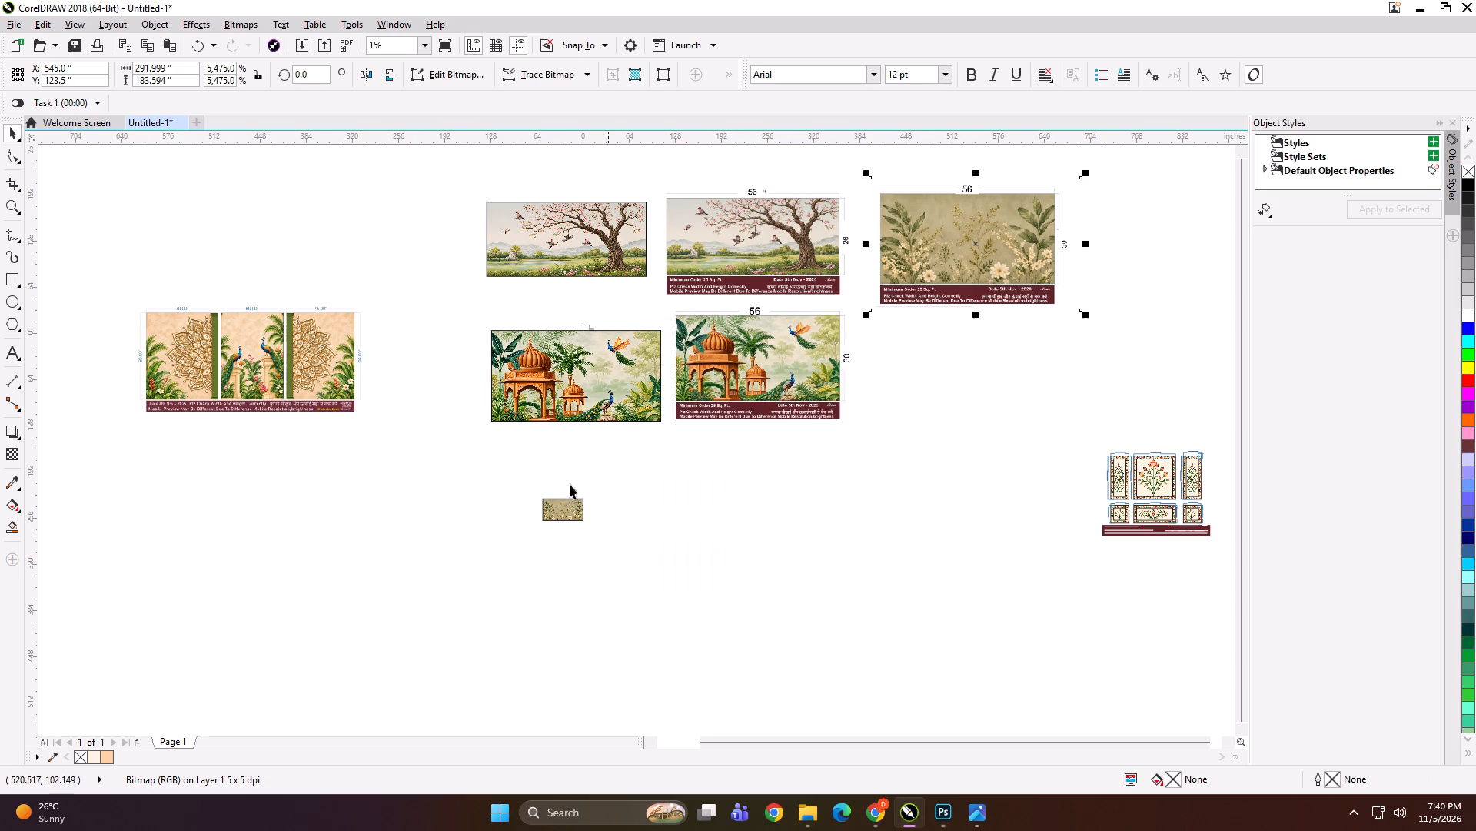
left_click(560, 516)
left_click_drag(586, 526, 690, 587, "shift")
left_click_drag(609, 534, 1020, 426)
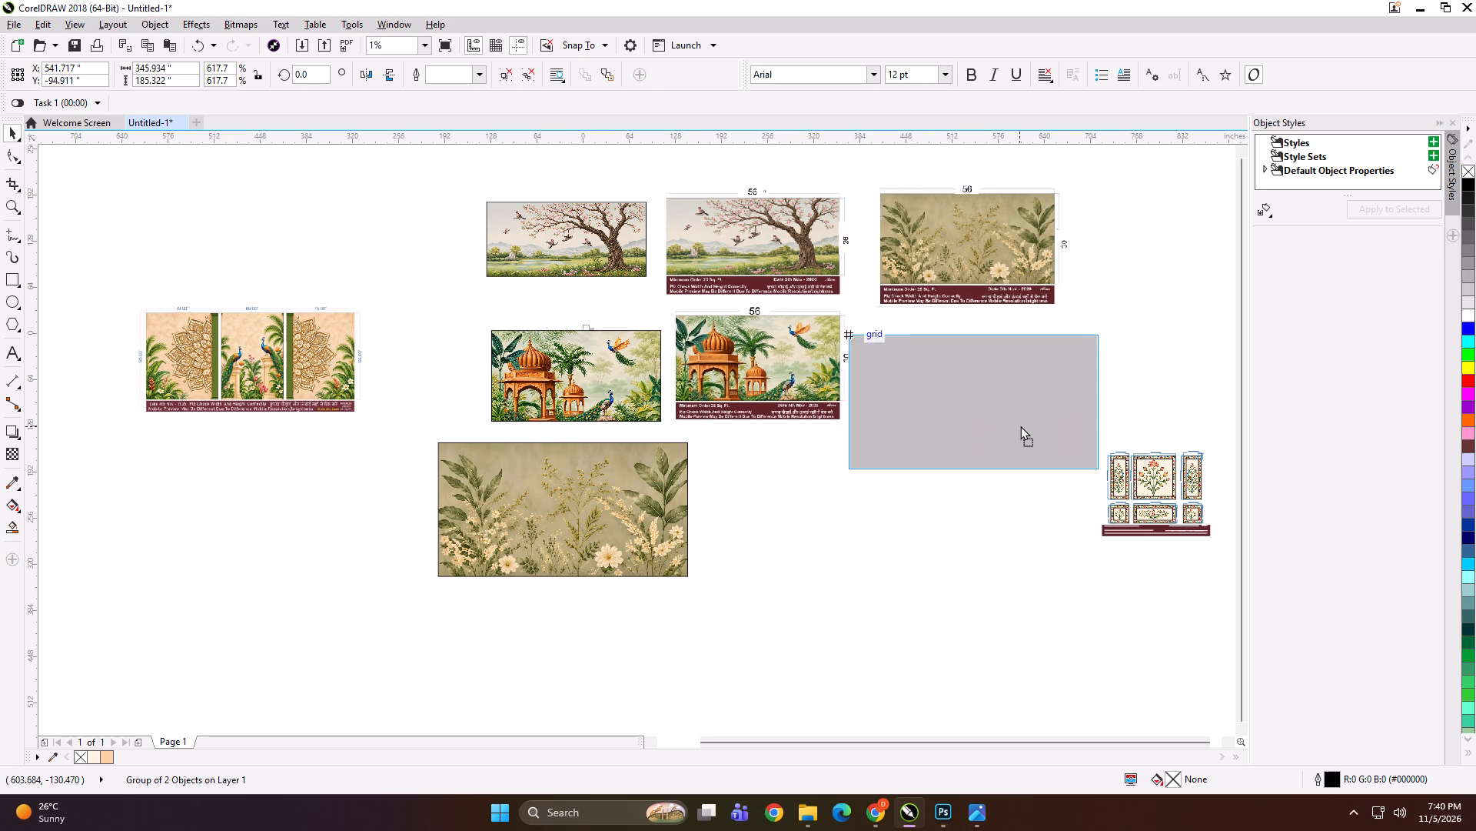
left_click_drag(1020, 426, 1039, 415)
left_click_drag(1122, 464, 1062, 459)
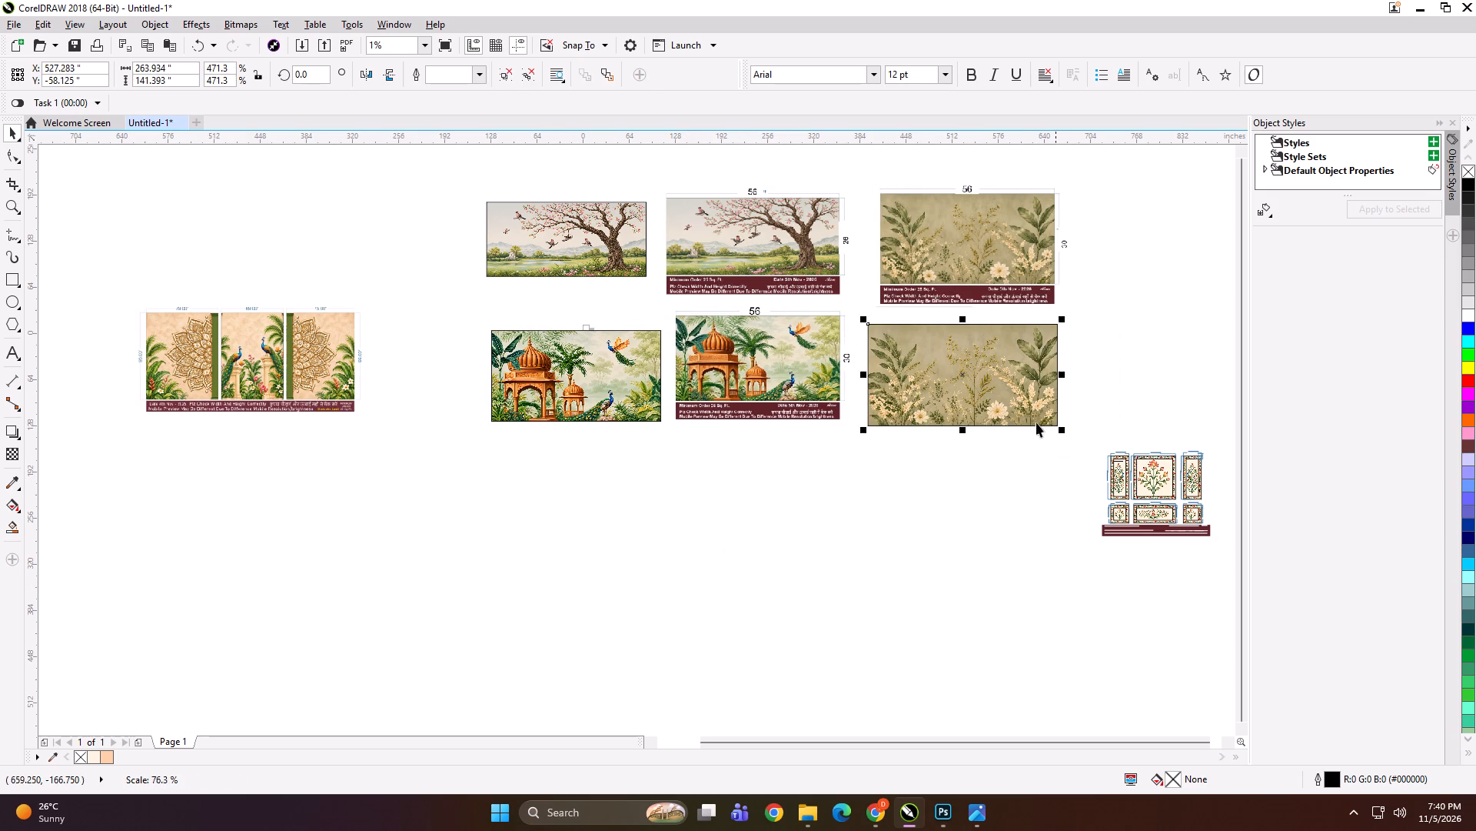
Select the three plain images and their three labelled panels and group all six together.
left_click(914, 277, "shift")
left_click(802, 258, "shift")
left_click(775, 350, "shift")
left_click(594, 368, "shift")
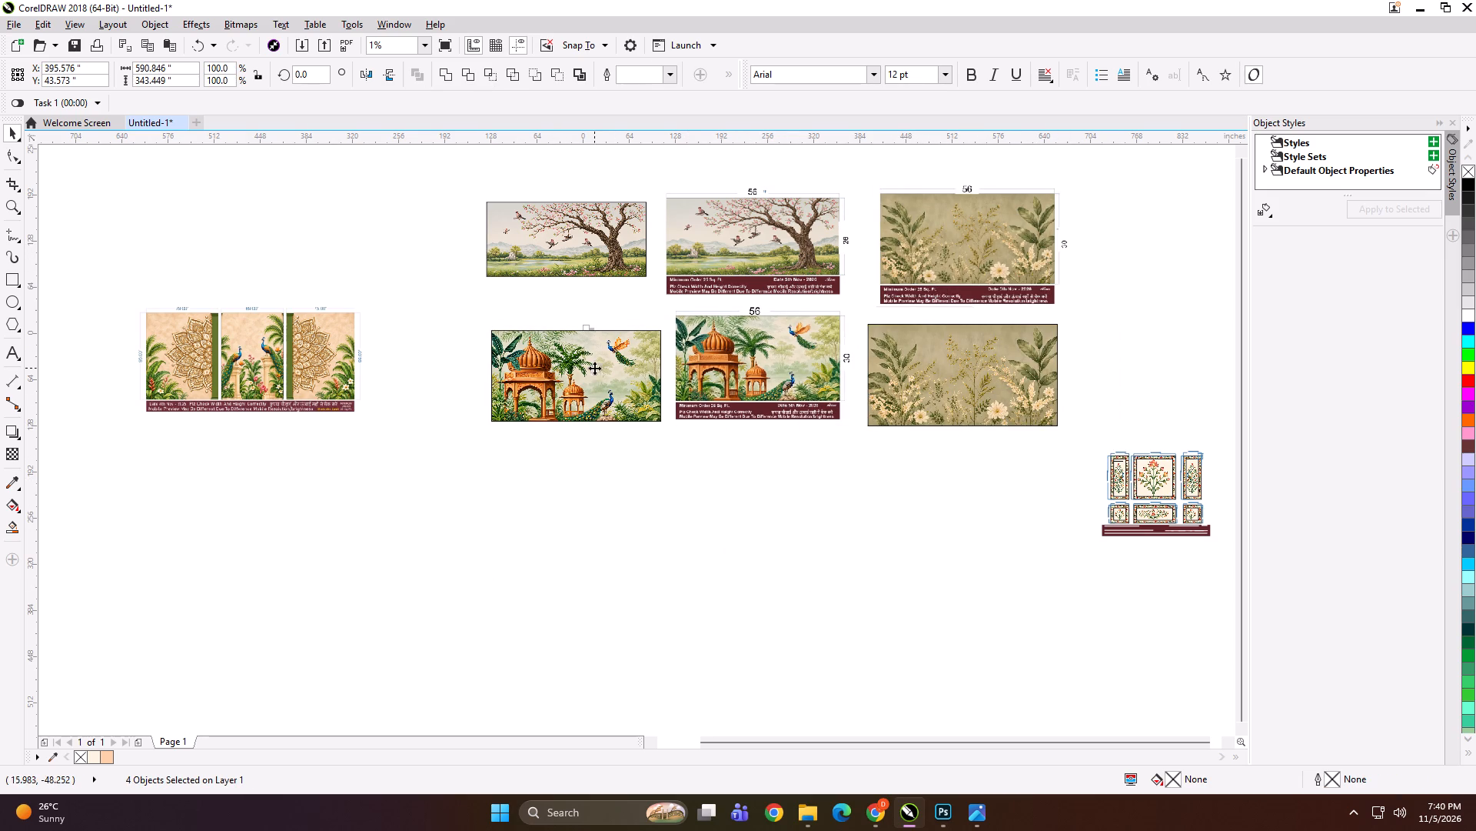
left_click(587, 241, "shift")
key("ctrl+g")
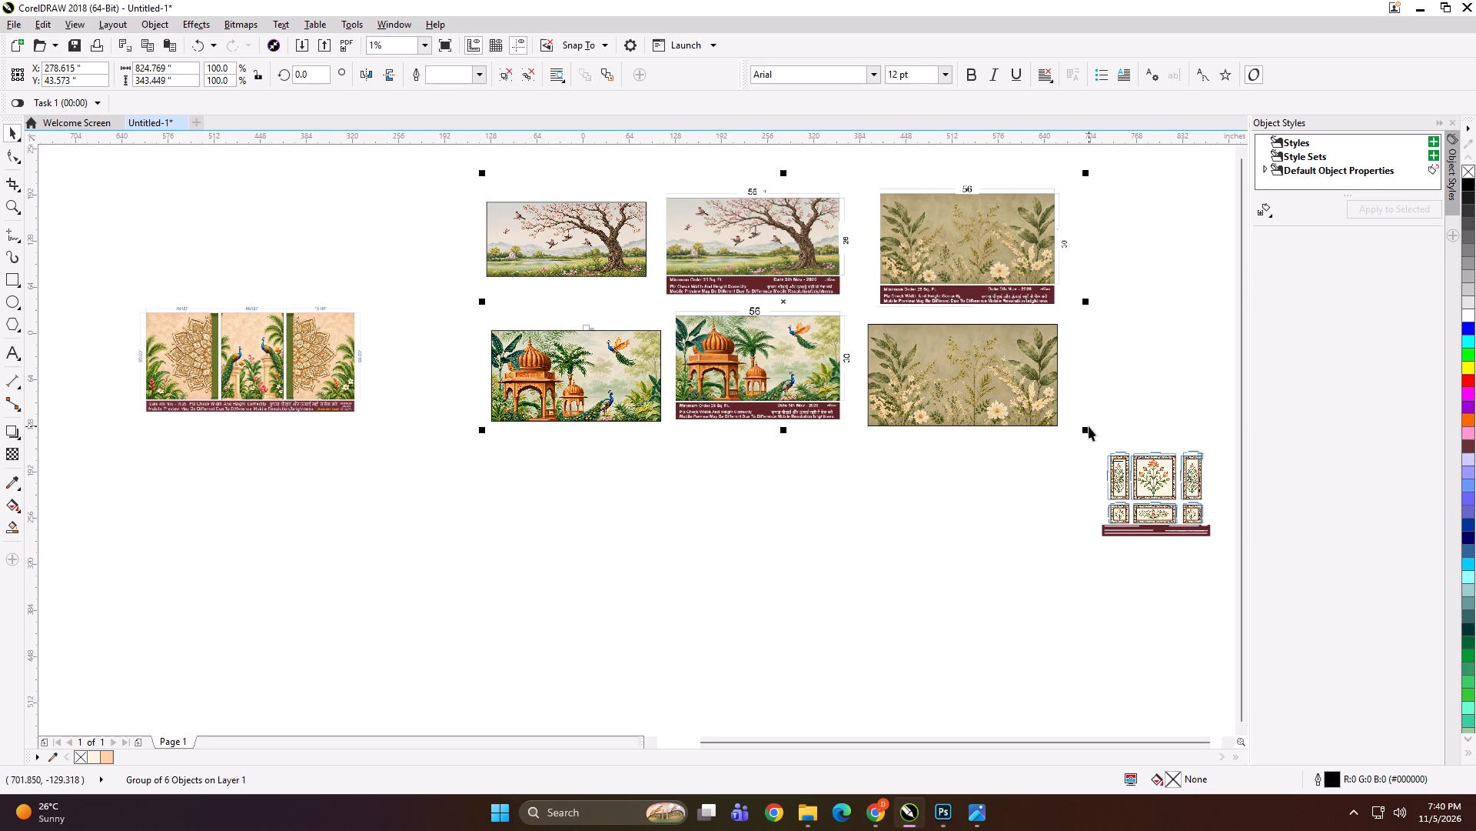
Scale the six-image group down proportionally to about 5.2 × 2.2 inches.
left_click(1089, 426, "shift")
left_click_drag(1088, 430, 804, 323, "shift")
scroll(790, 306, "up", 3)
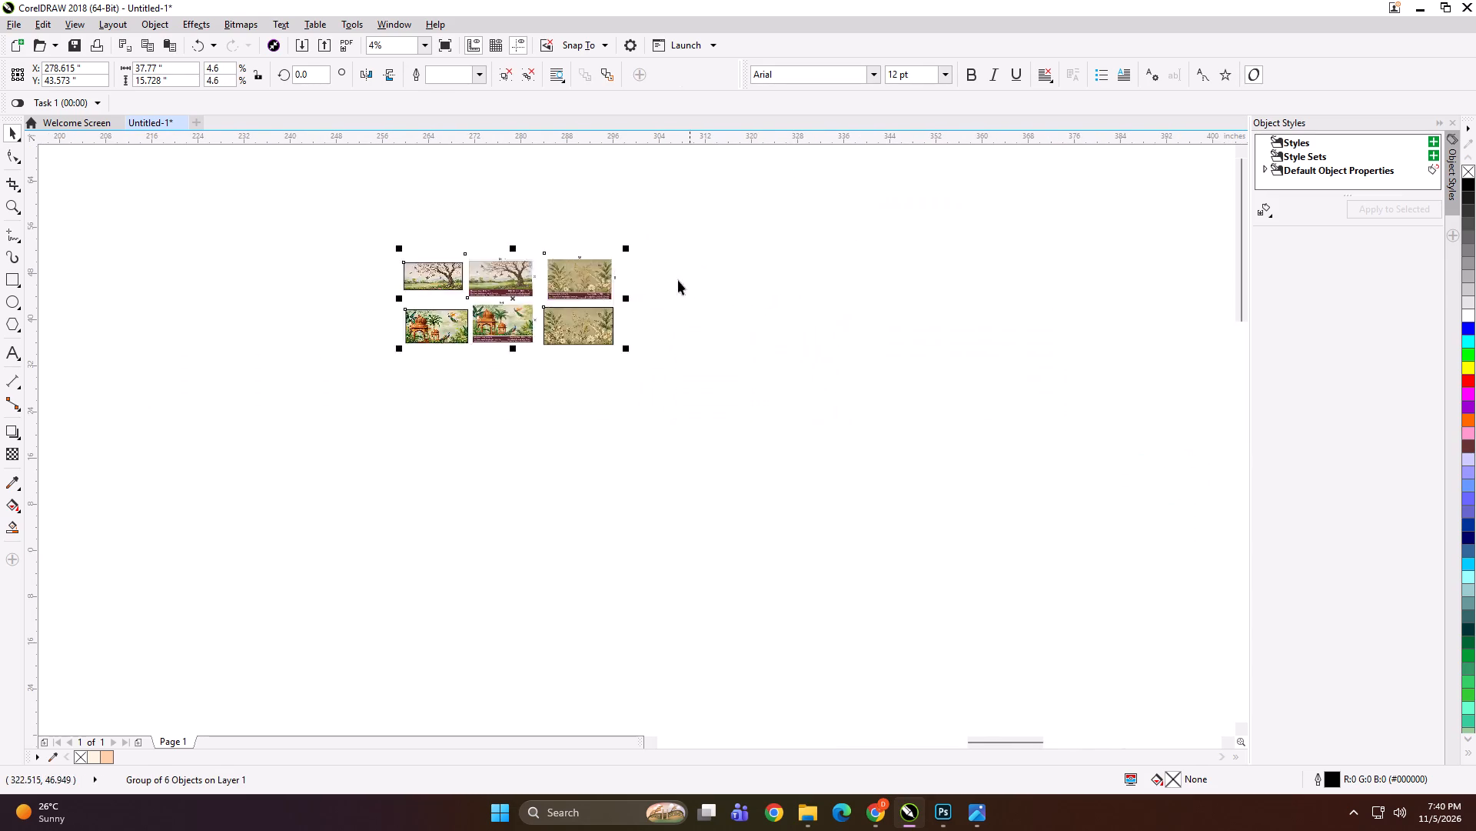
scroll(678, 280, "up", 1)
scroll(364, 272, "up", 1)
left_click_drag(364, 272, 644, 330)
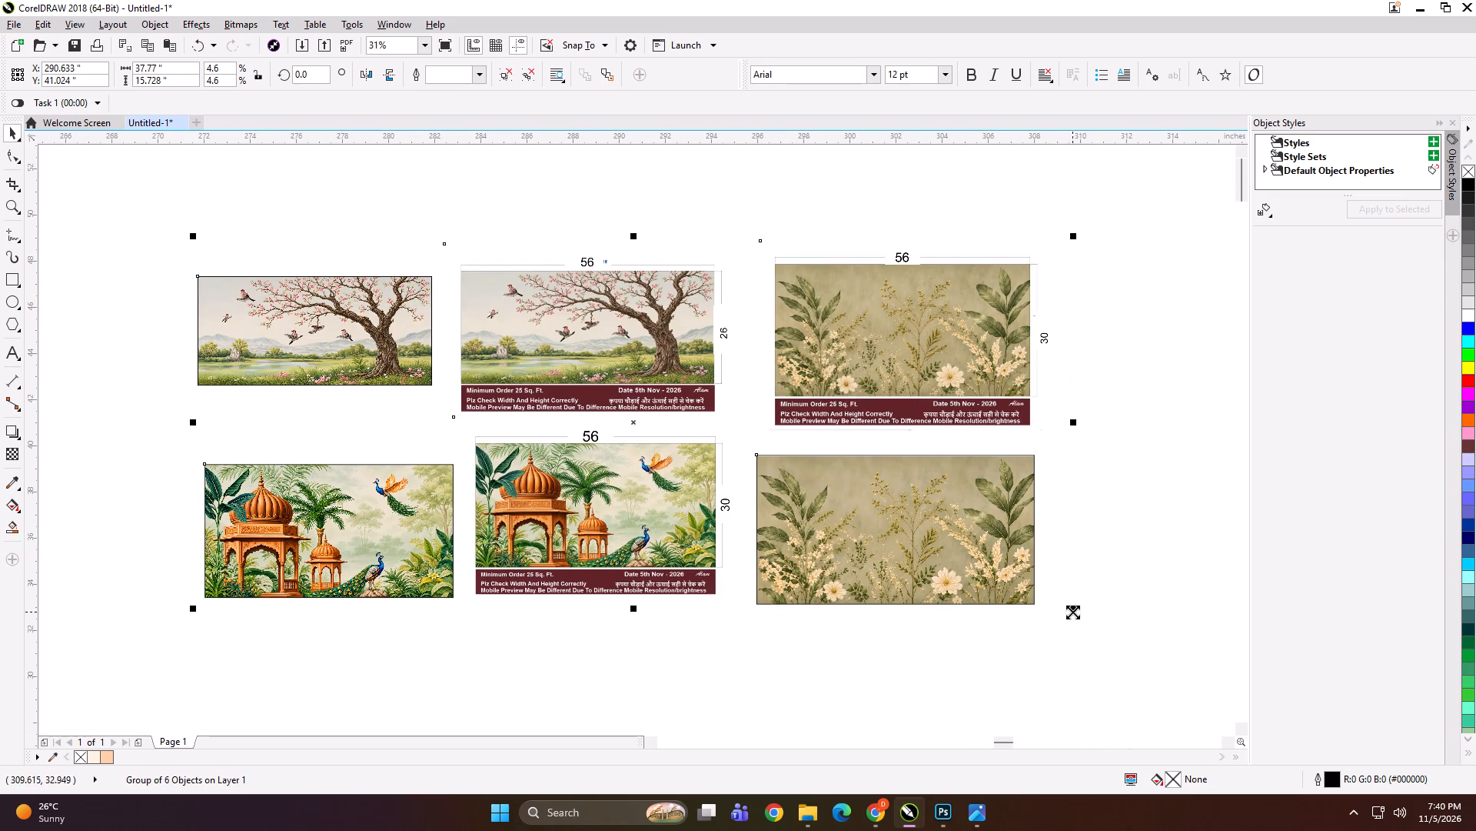
left_click_drag(1072, 612, 711, 480, "shift")
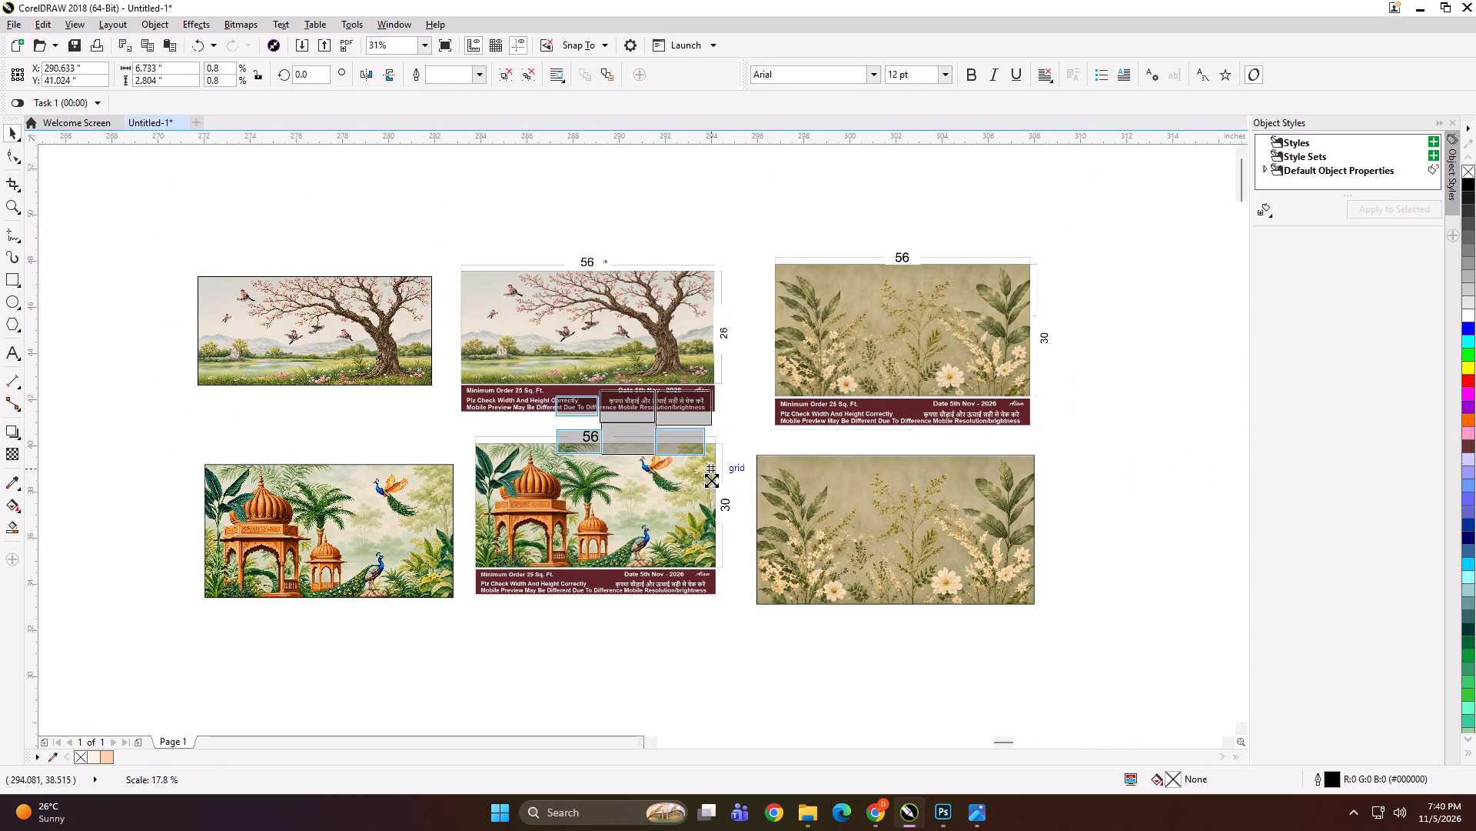
left_click_drag(711, 480, 700, 482, "shift")
Export the reduced six-image group under the file name FSFGDGH, accepting the remaining export settings.
key("ctrl+e")
type("FSFGDGH")
key("Return")
key("Return")
key("Return")
key("Return")
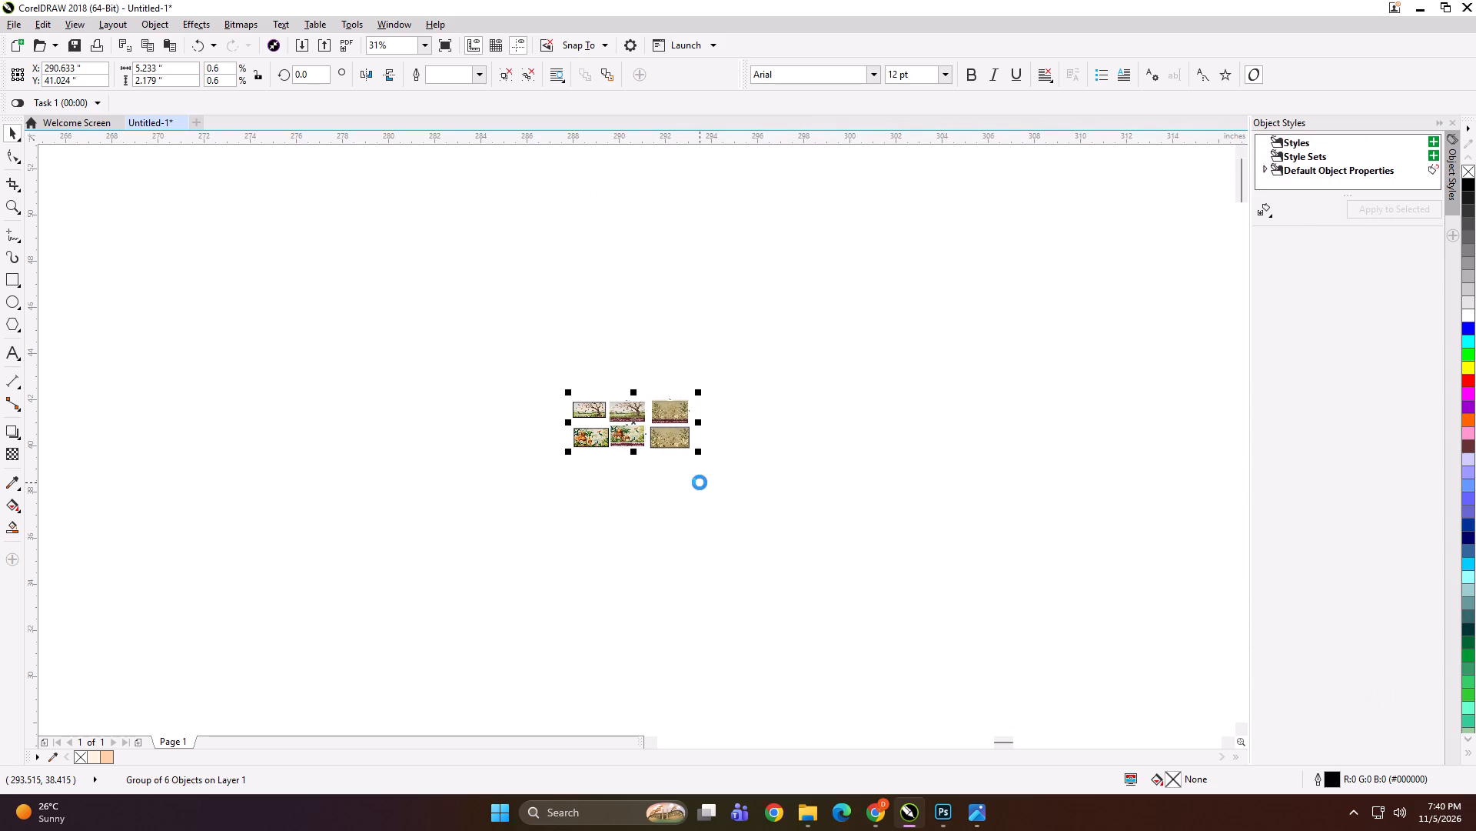
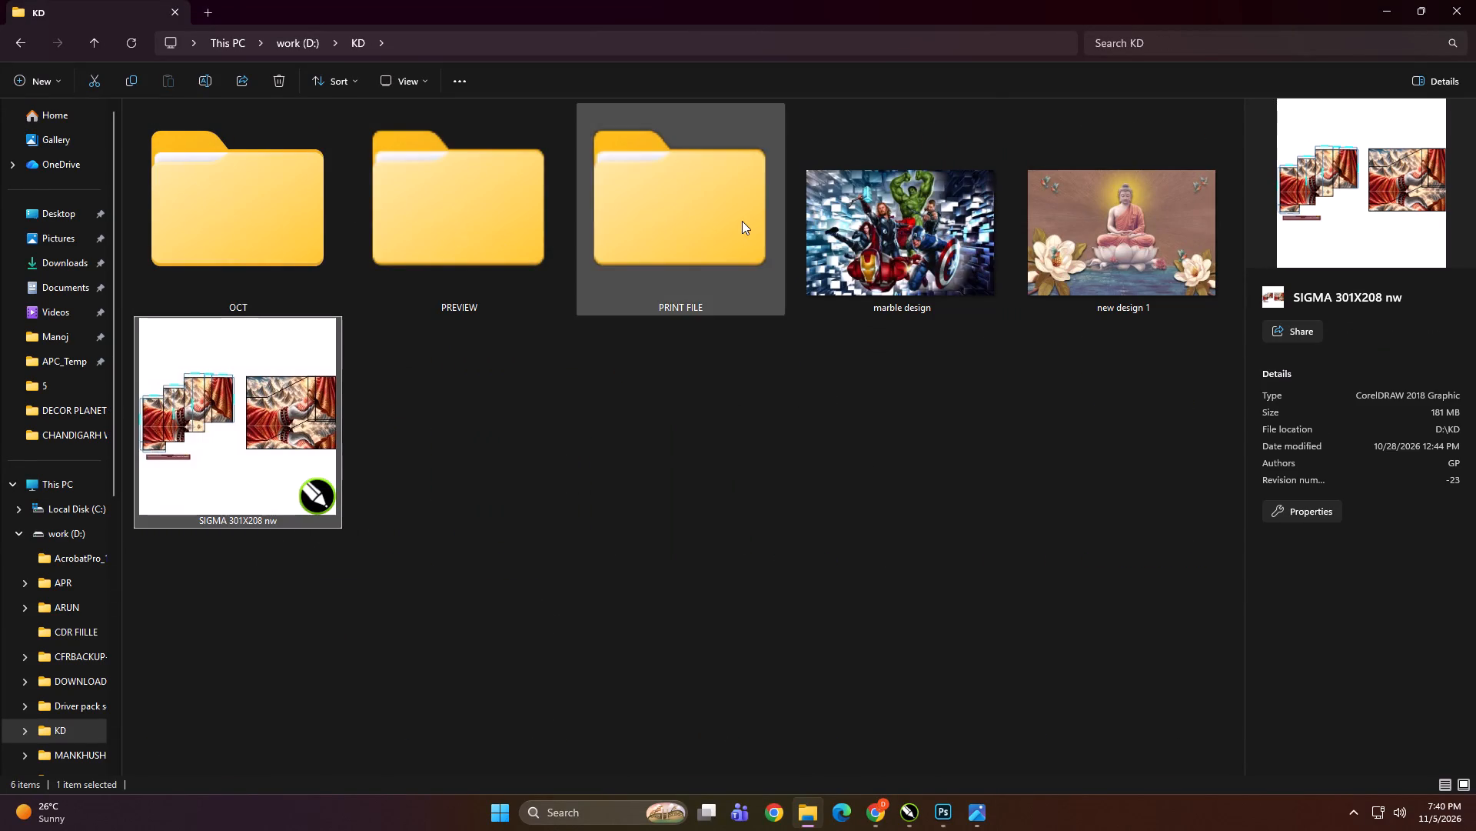
Copy New folder from the CHANDIGARH WALL PAPER folder in NOV\5 into CHANDIGARGH WALLPAPER HUB on the USB drive.
double_click(742, 221)
double_click(219, 229)
double_click(1194, 233)
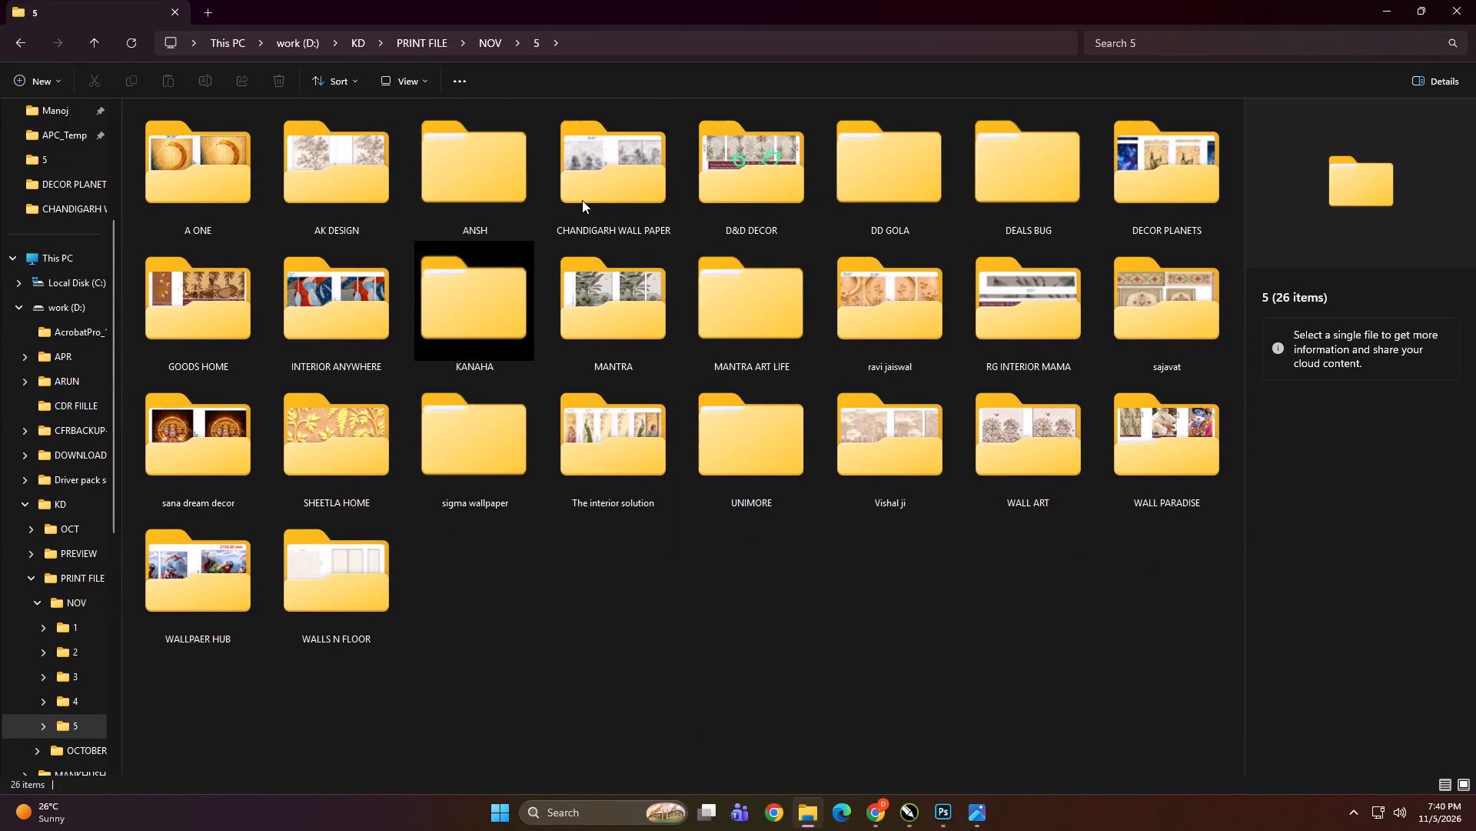
double_click(582, 200)
left_click(475, 213)
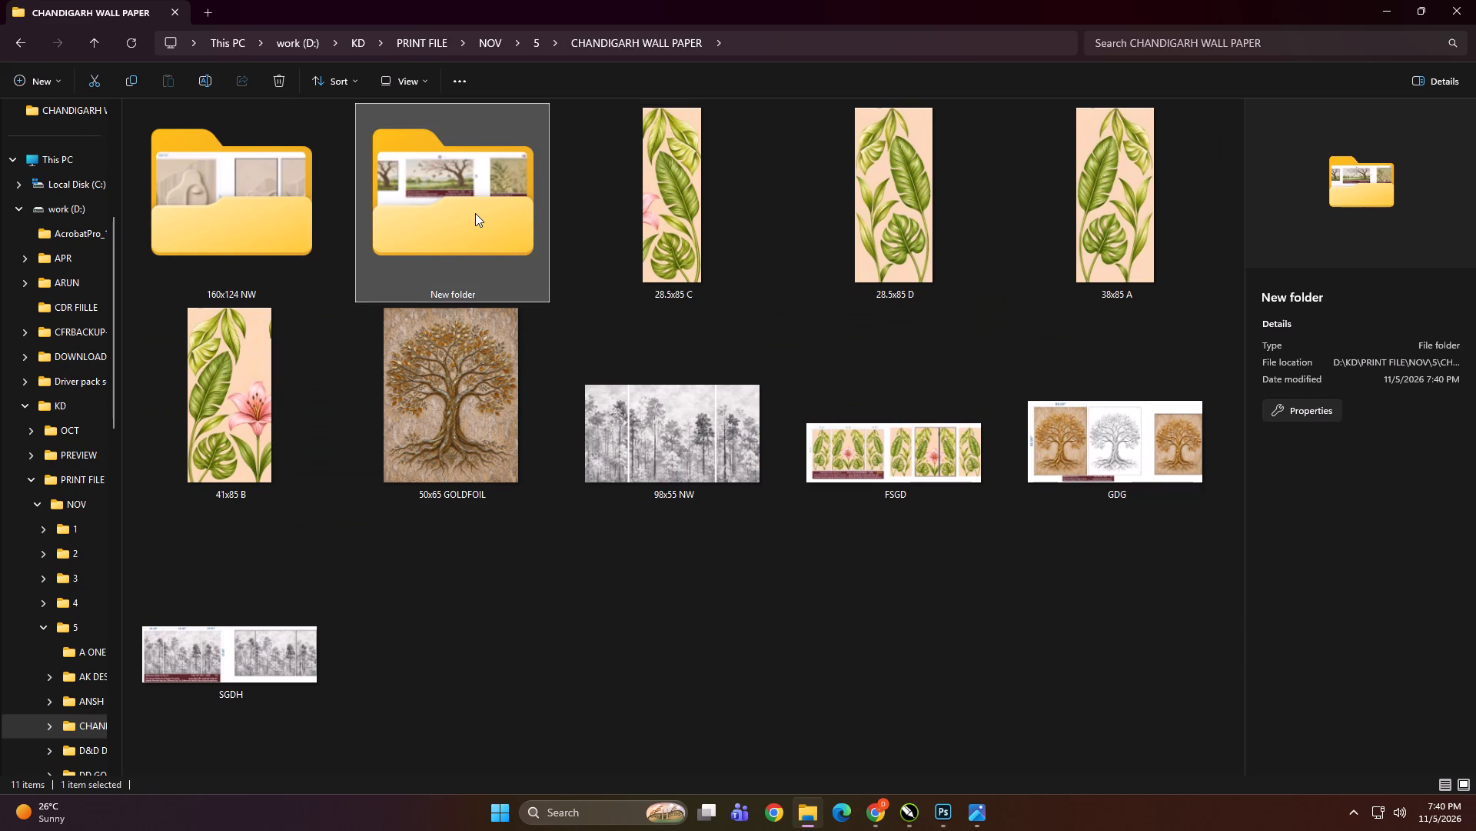
key("ctrl+c")
scroll(77, 494, "up", 3)
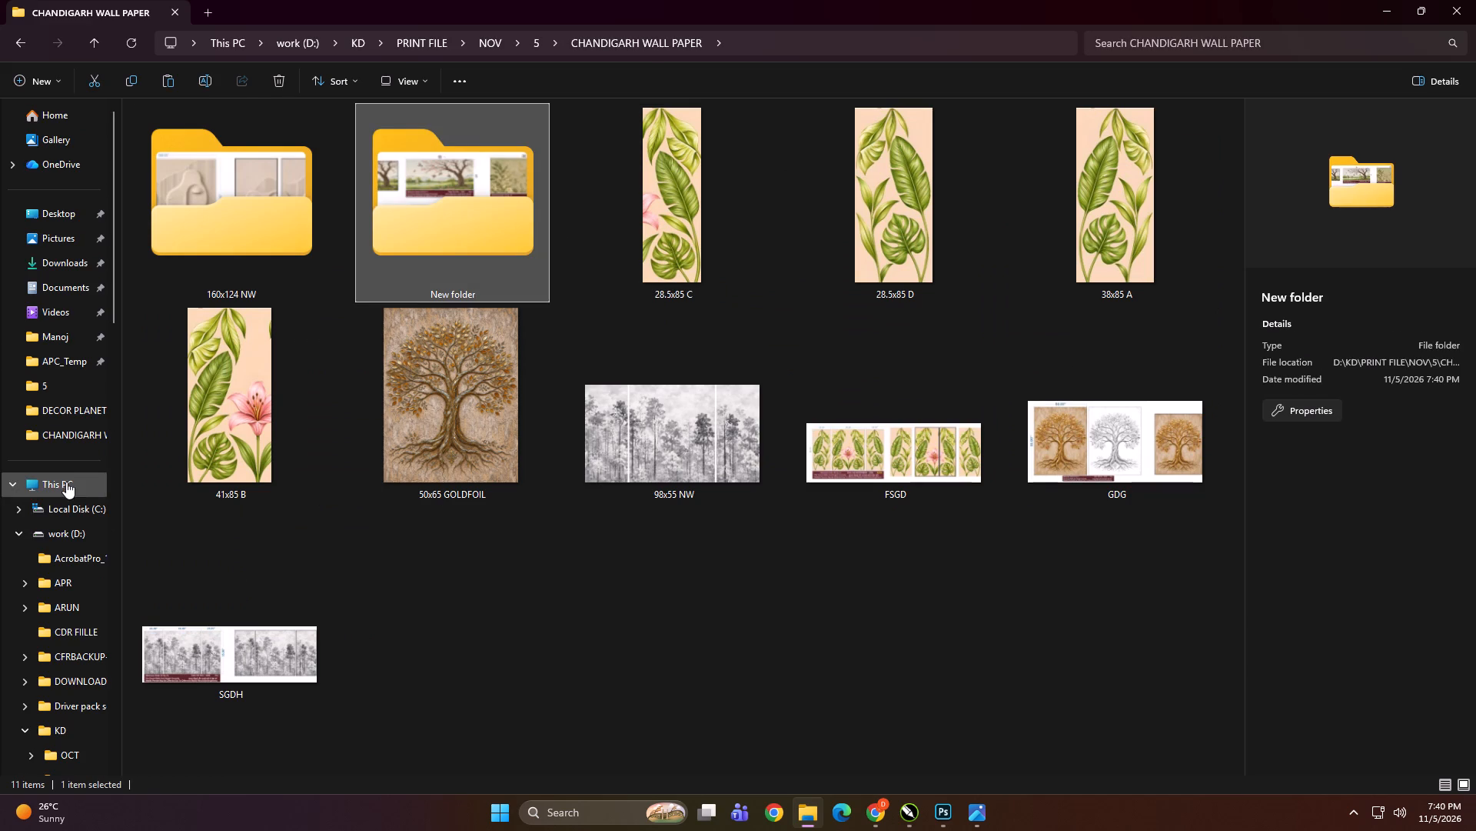
left_click(66, 475)
left_click(787, 341)
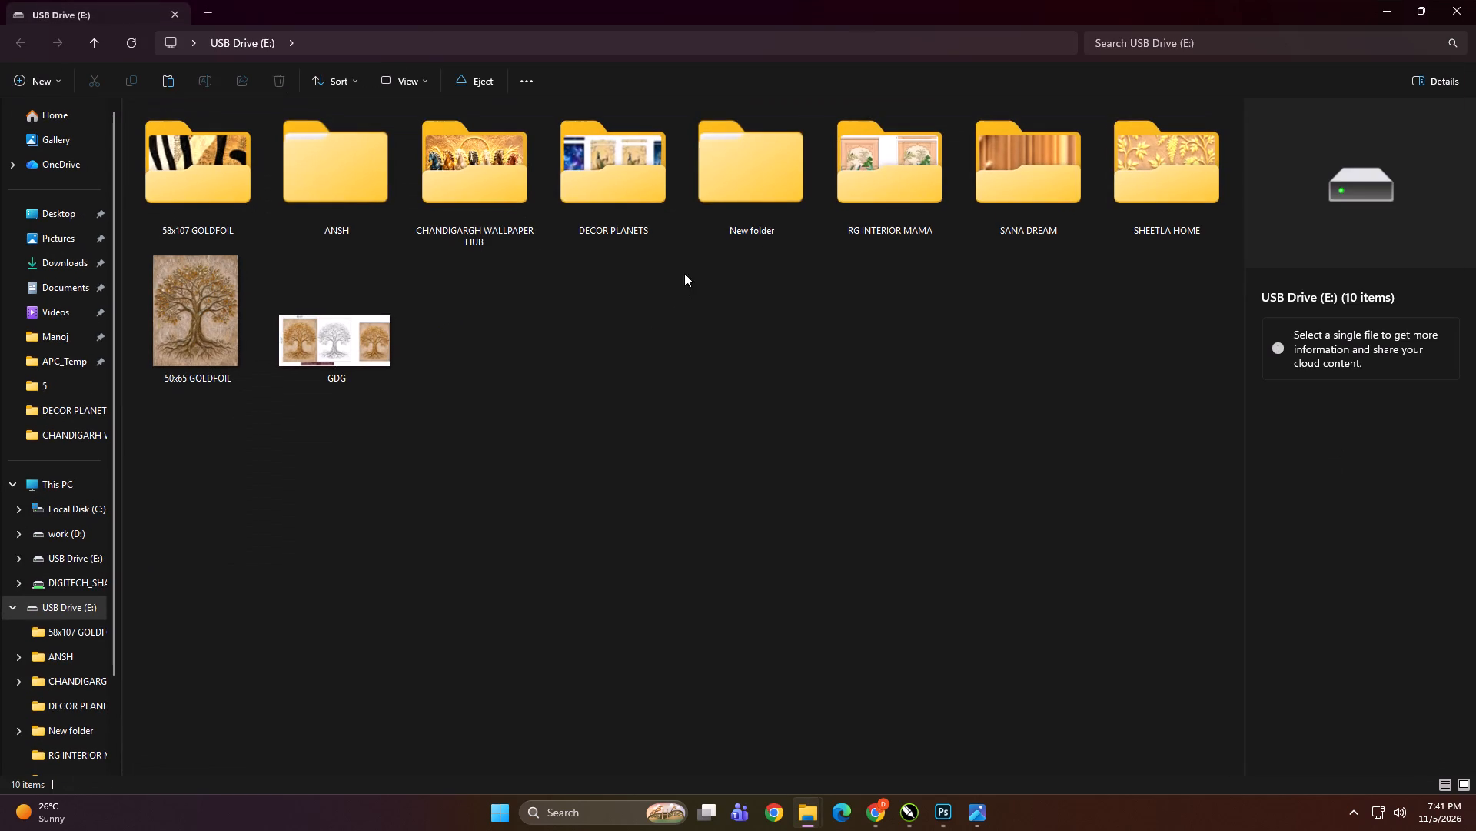
left_click(673, 310)
double_click(474, 178)
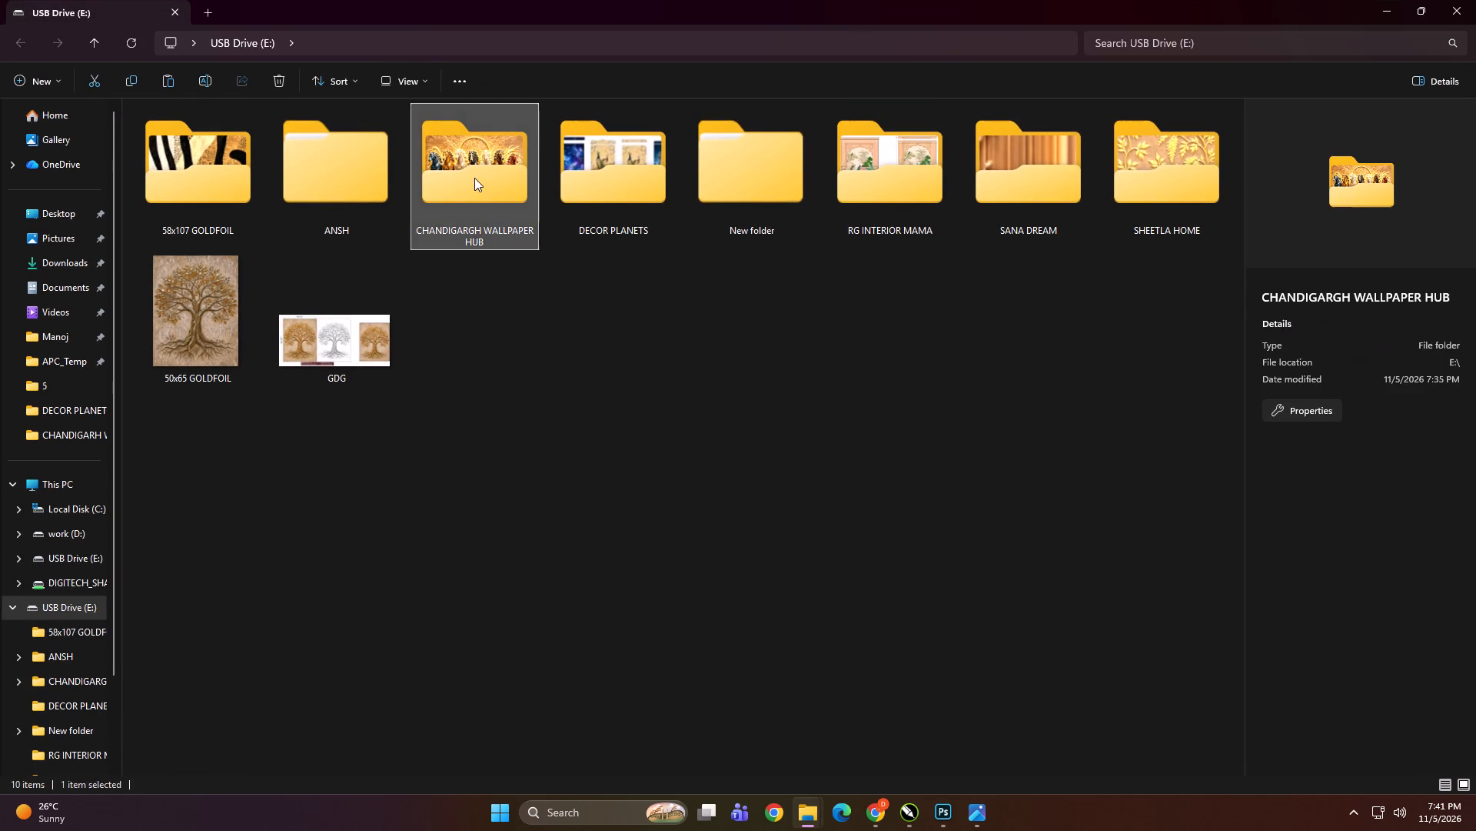
right_click(511, 441)
left_click(533, 454)
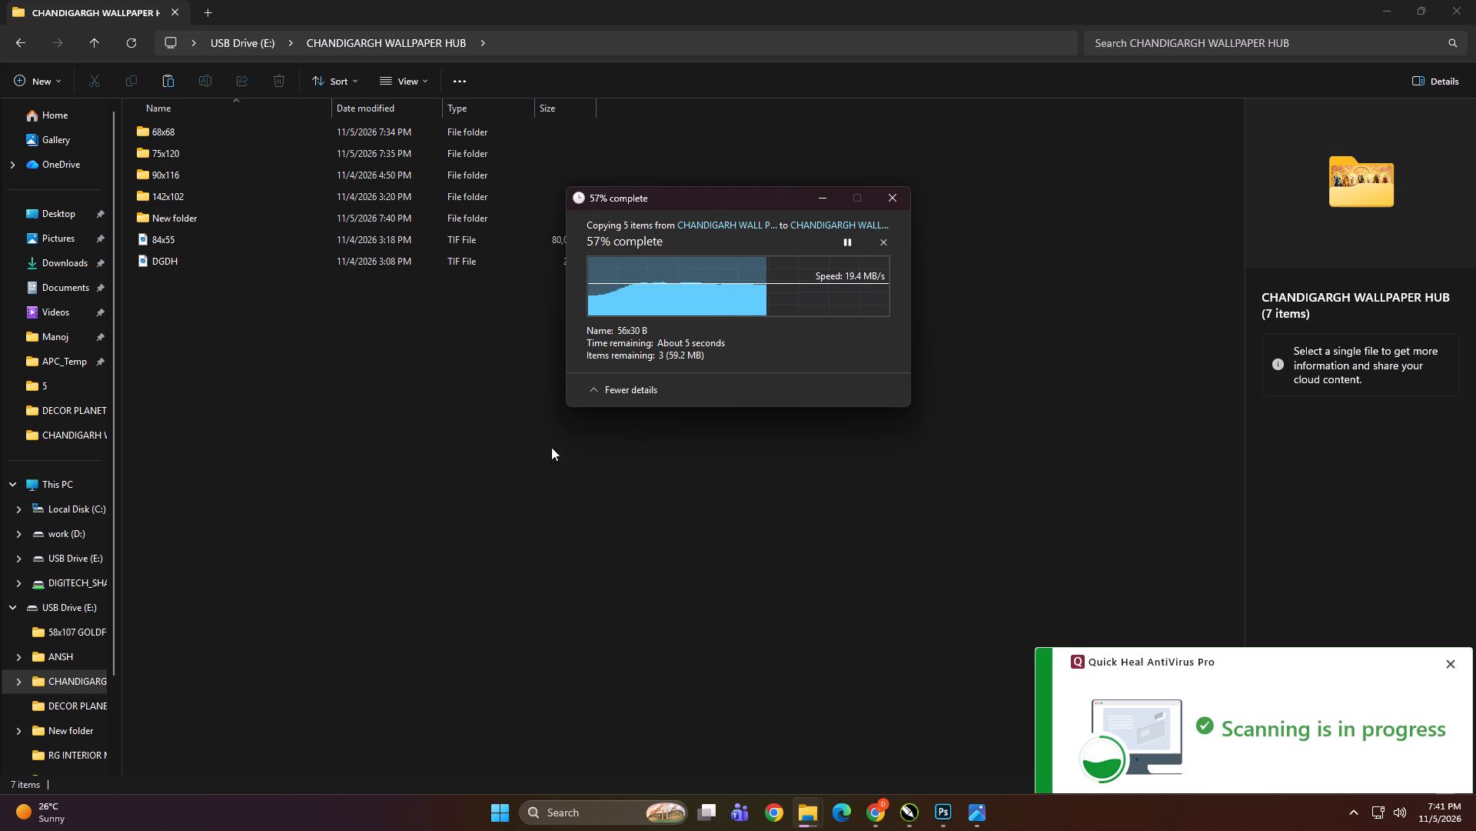
Show the USB customer folder's contents as larger thumbnails and examine the files inside the copied New folder.
scroll(624, 459, "up", 18, "ctrl")
scroll(624, 459, "down", 1, "ctrl")
scroll(624, 459, "up", 8, "ctrl")
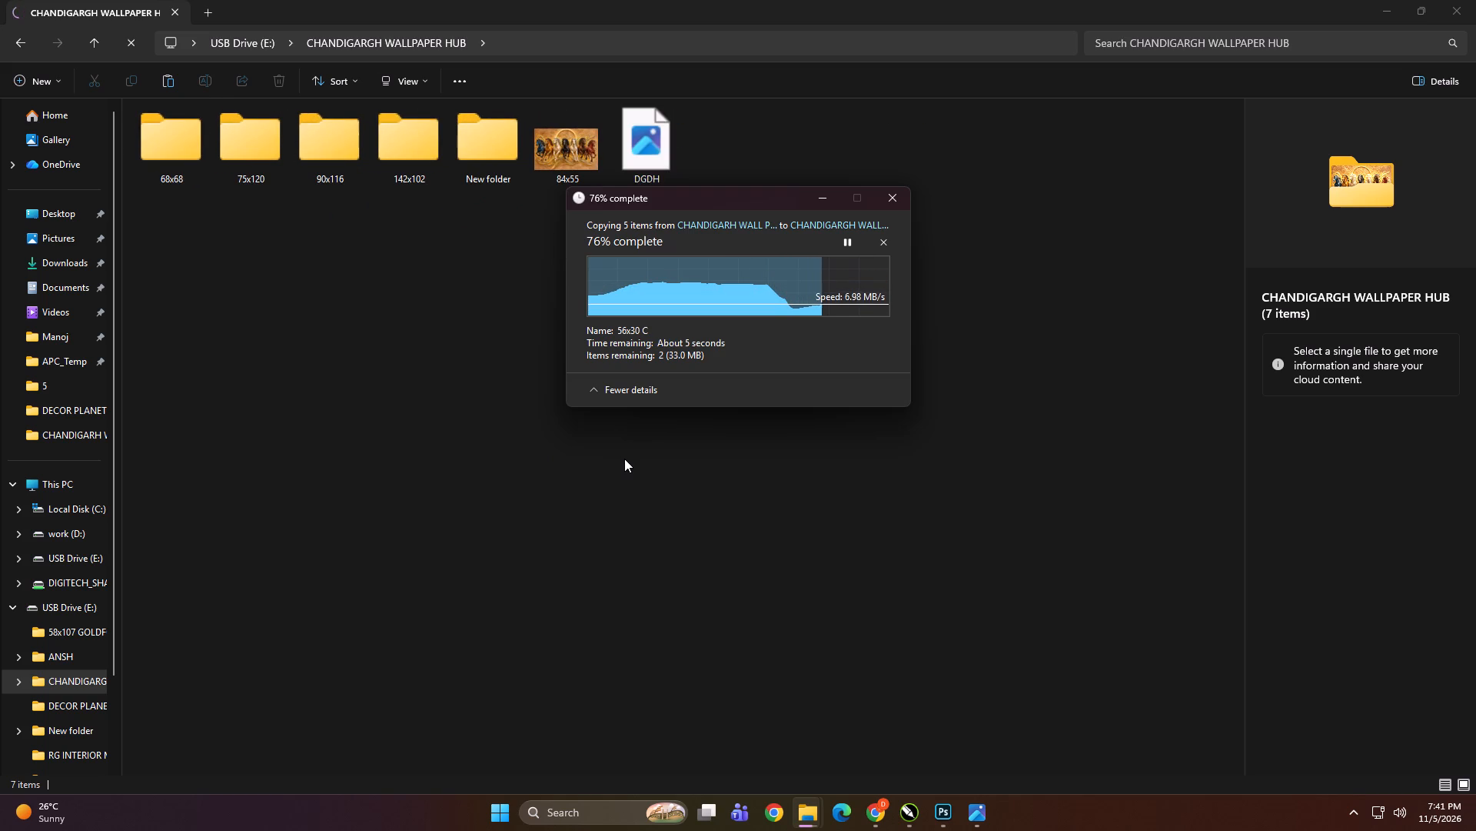
scroll(657, 477, "up", 5, "ctrl")
left_click(657, 477)
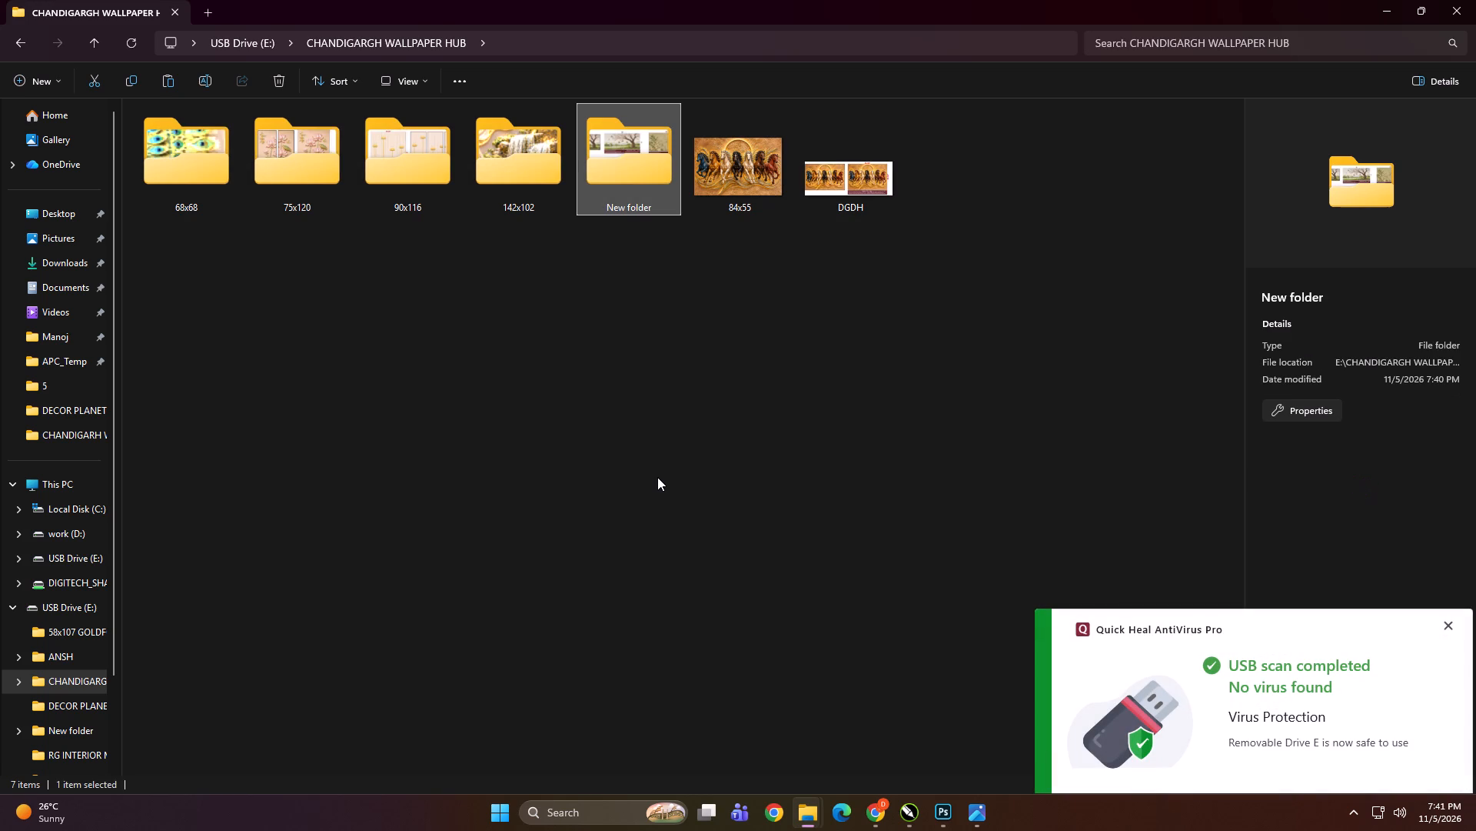
left_click(637, 467)
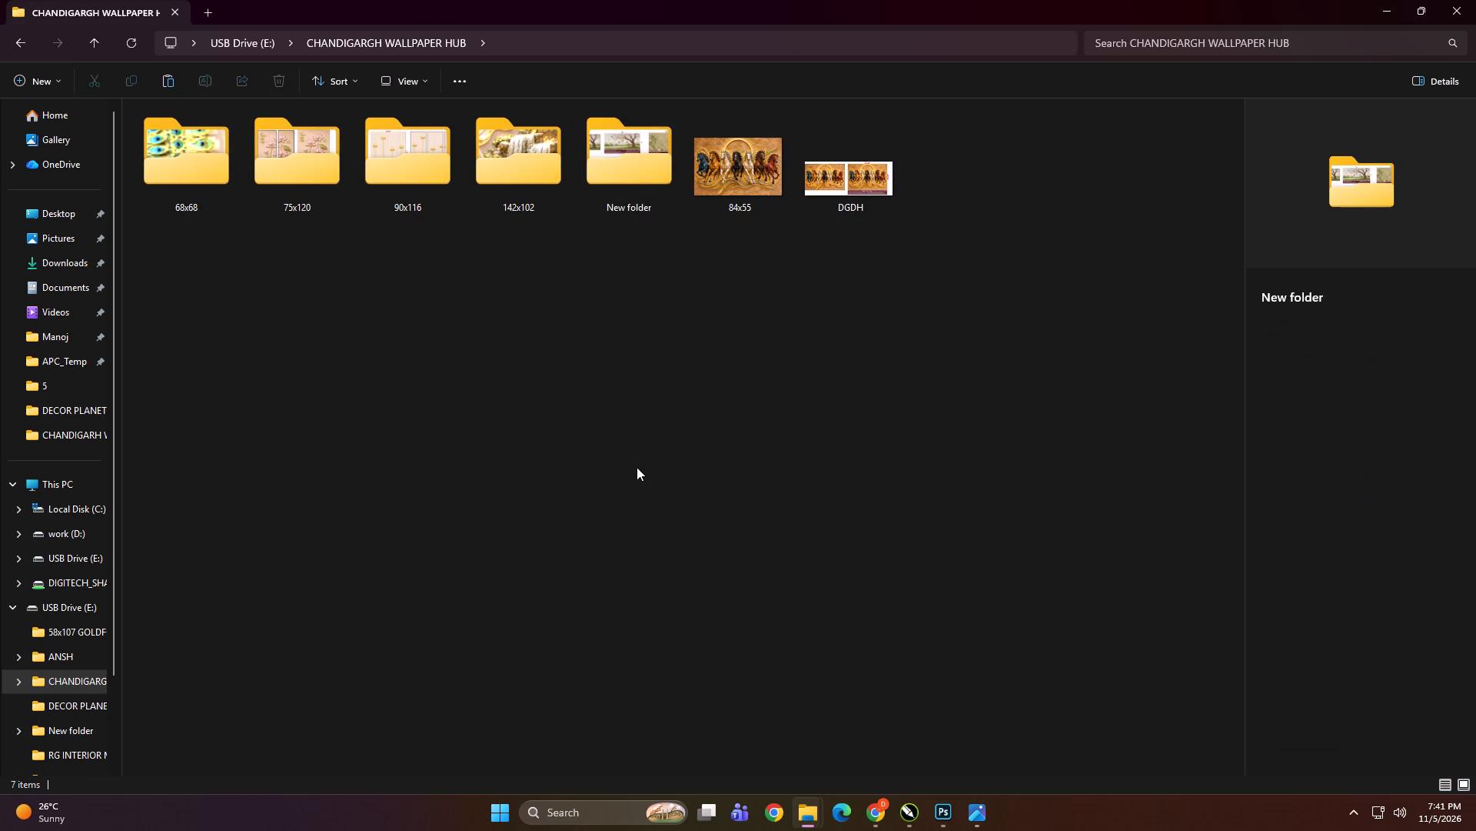
double_click(633, 155)
left_click(603, 285)
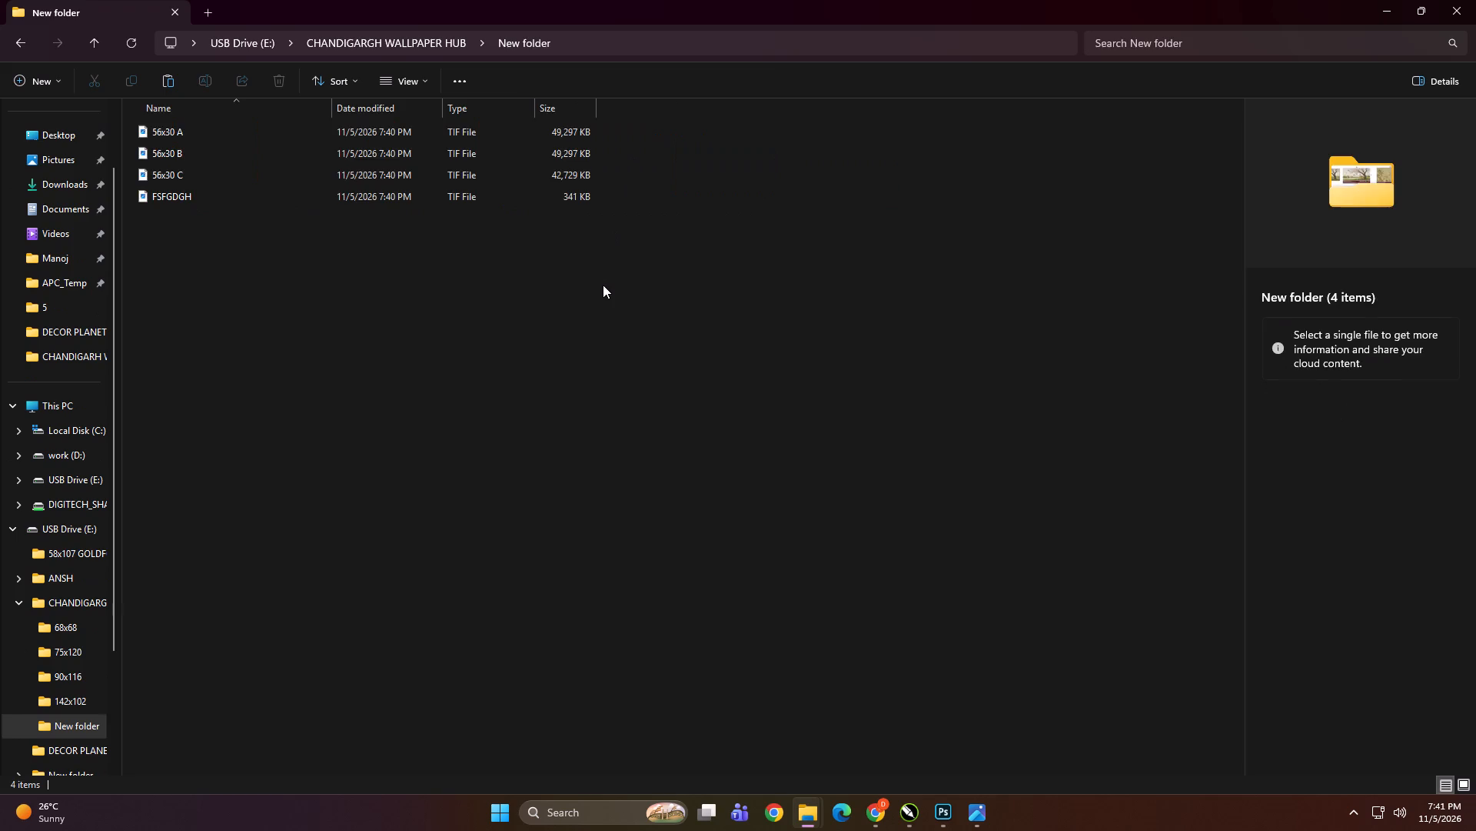
Rename the copied New folder in CHANDIGARGH WALLPAPER HUB as NEW.
key("BackSpace")
right_click(604, 169)
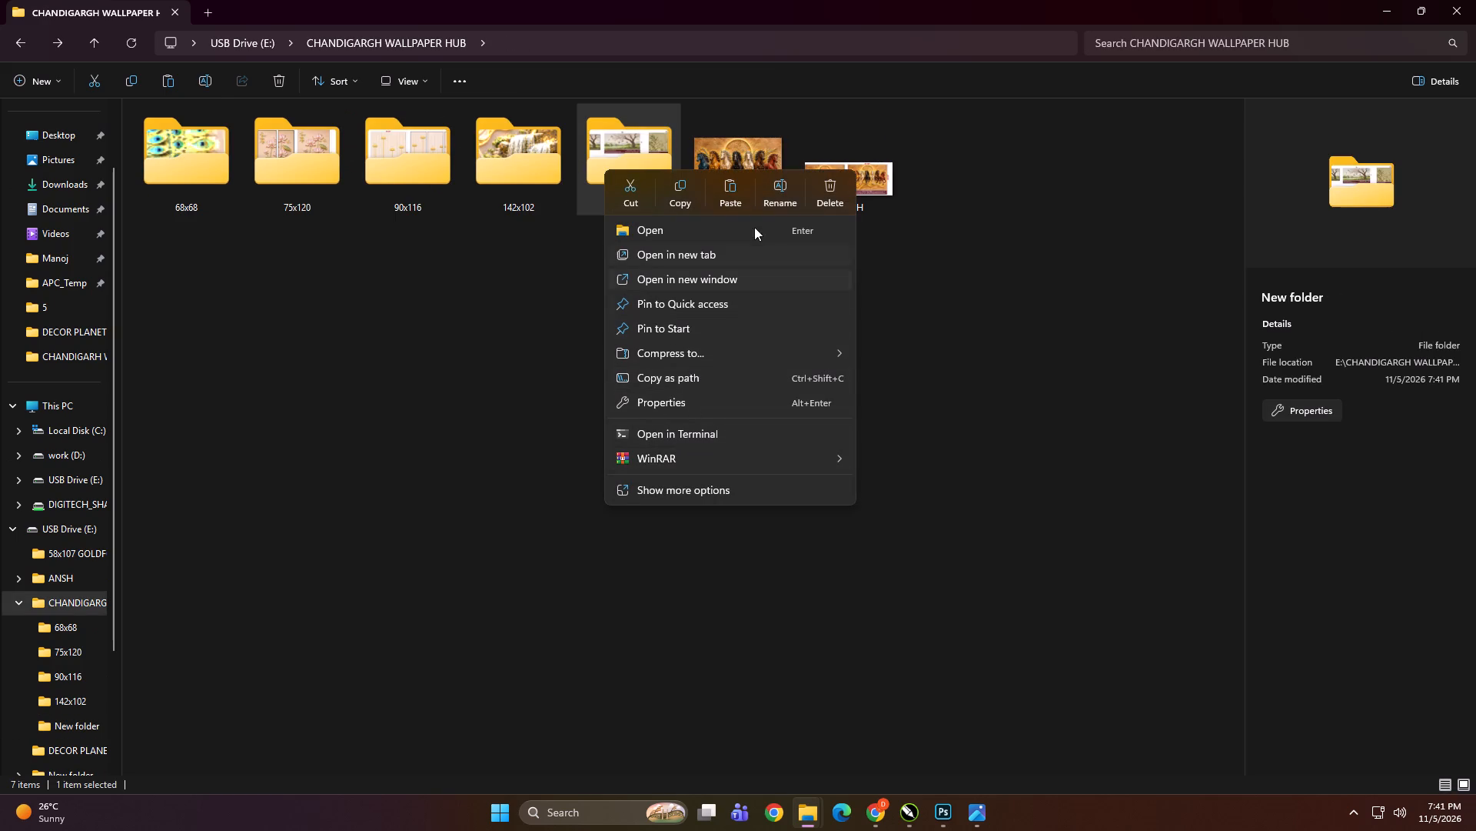
left_click(770, 195)
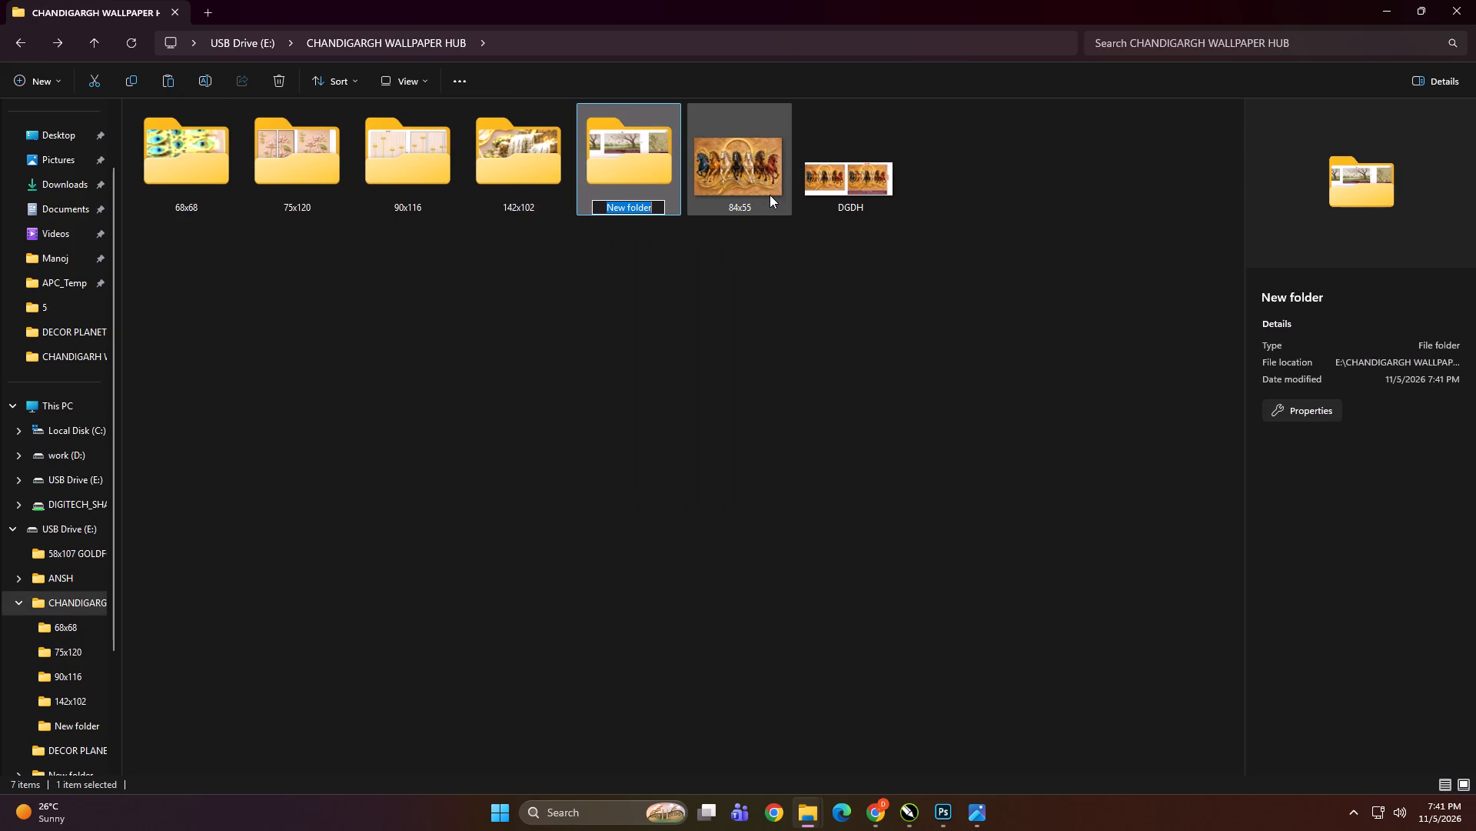
type("NEW")
key("space")
key("Return")
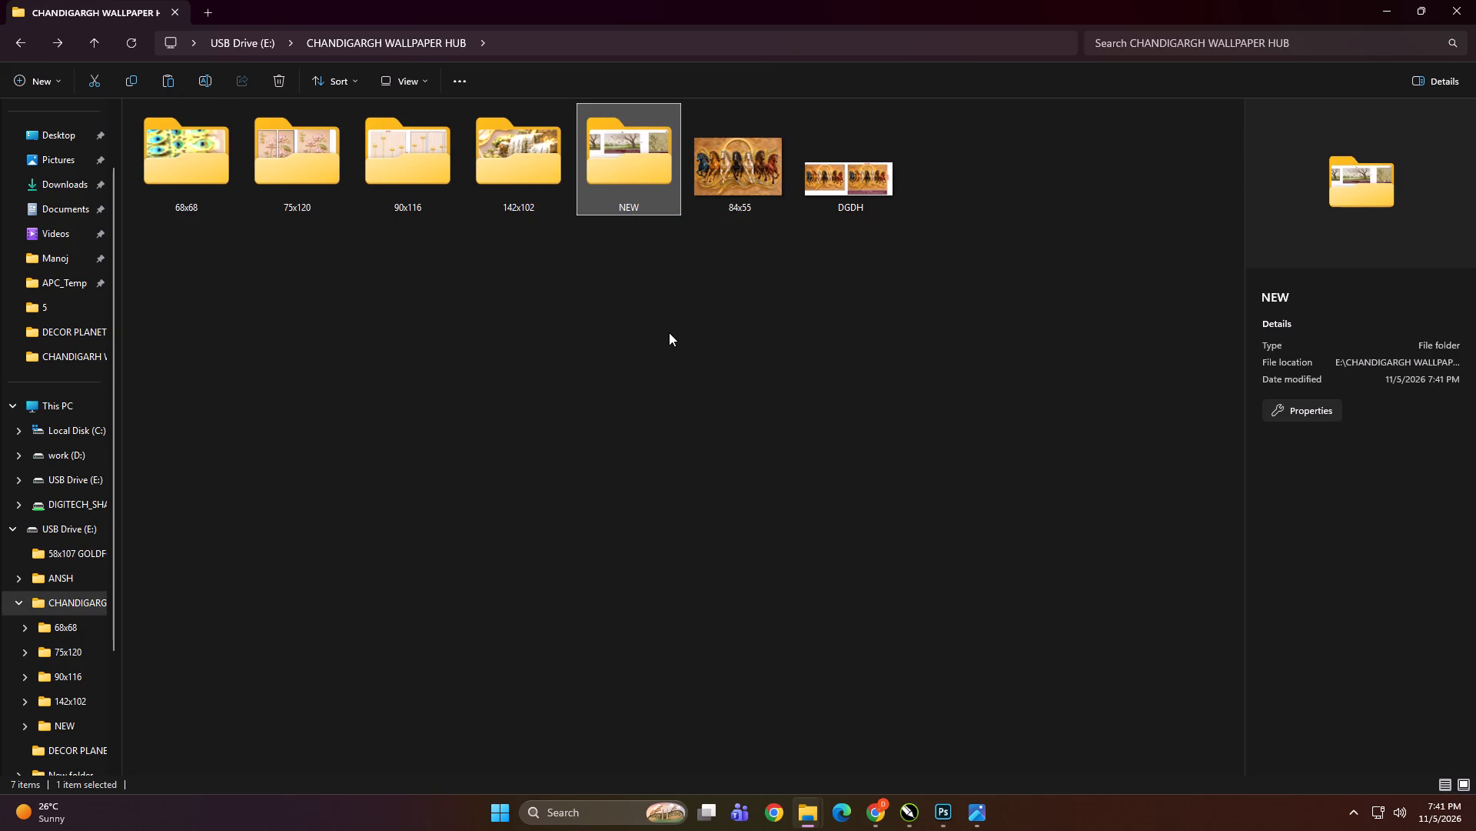
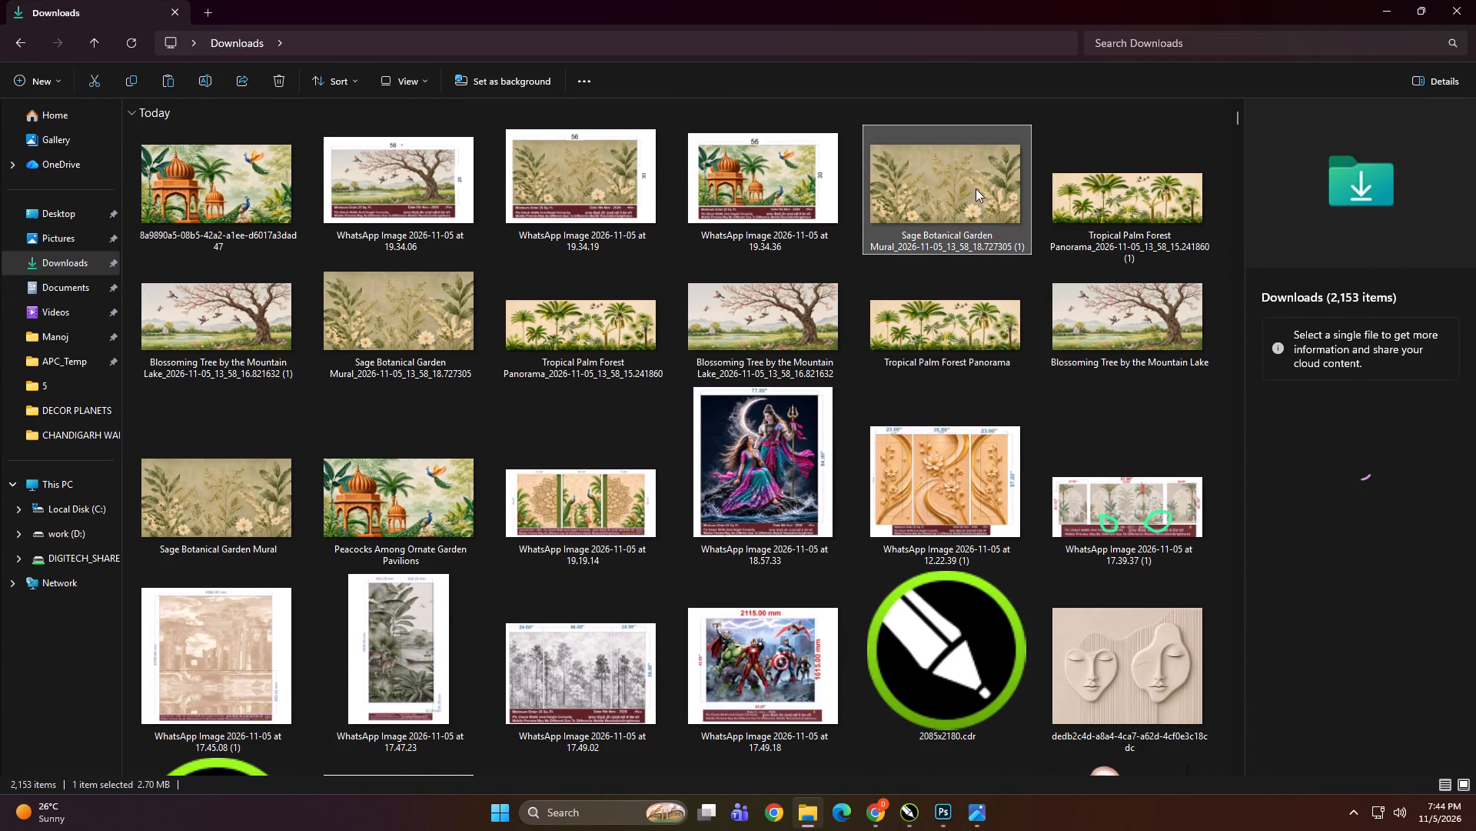
Add the Tropical Palm Forest Panorama (1) and Blossoming Tree by the Mountain Lake (1) images to the Sage Botanical Garden Mural selection in Downloads.
left_click(1123, 196, "ctrl")
left_click(242, 336, "ctrl")
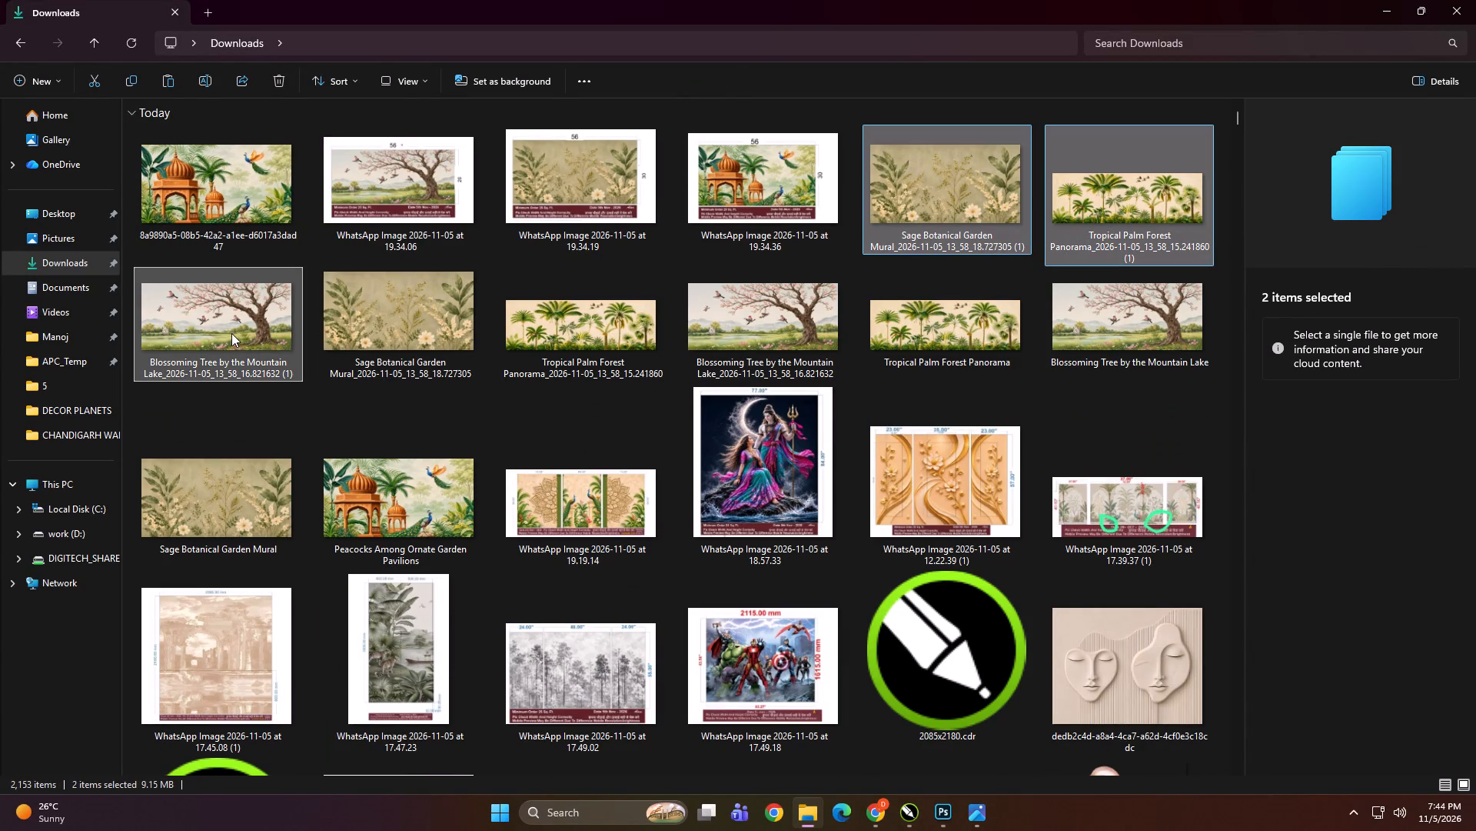
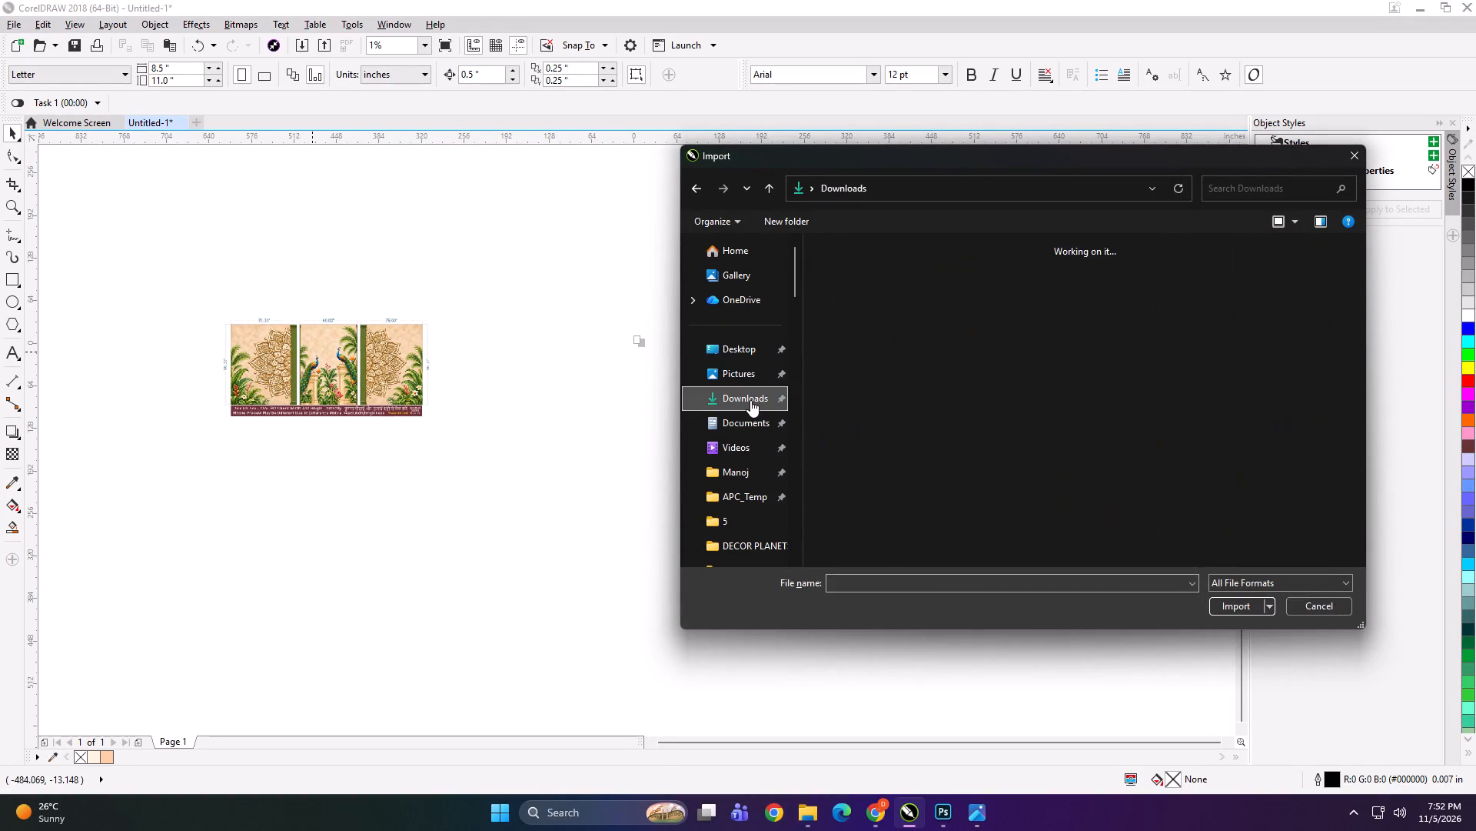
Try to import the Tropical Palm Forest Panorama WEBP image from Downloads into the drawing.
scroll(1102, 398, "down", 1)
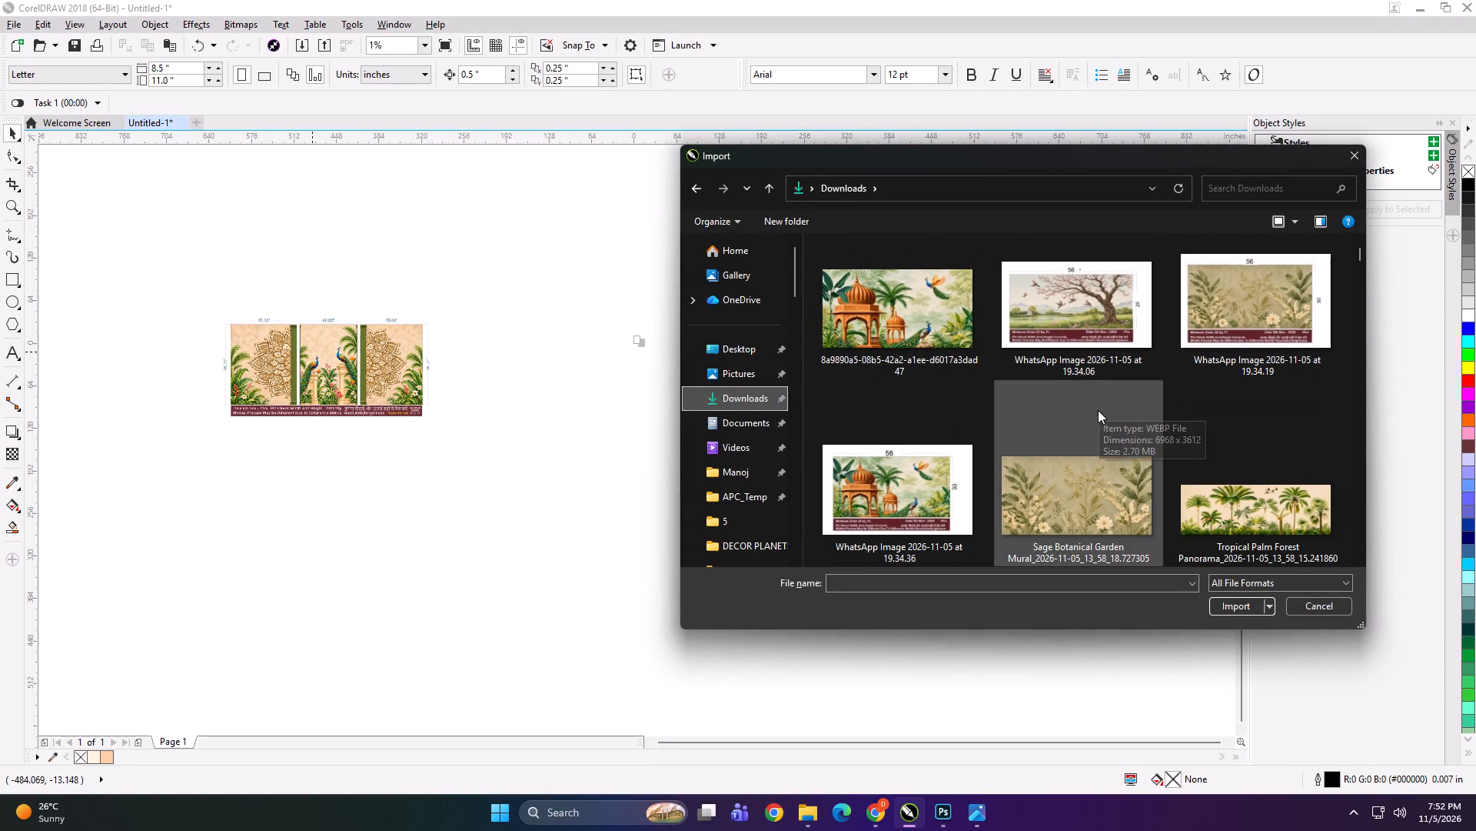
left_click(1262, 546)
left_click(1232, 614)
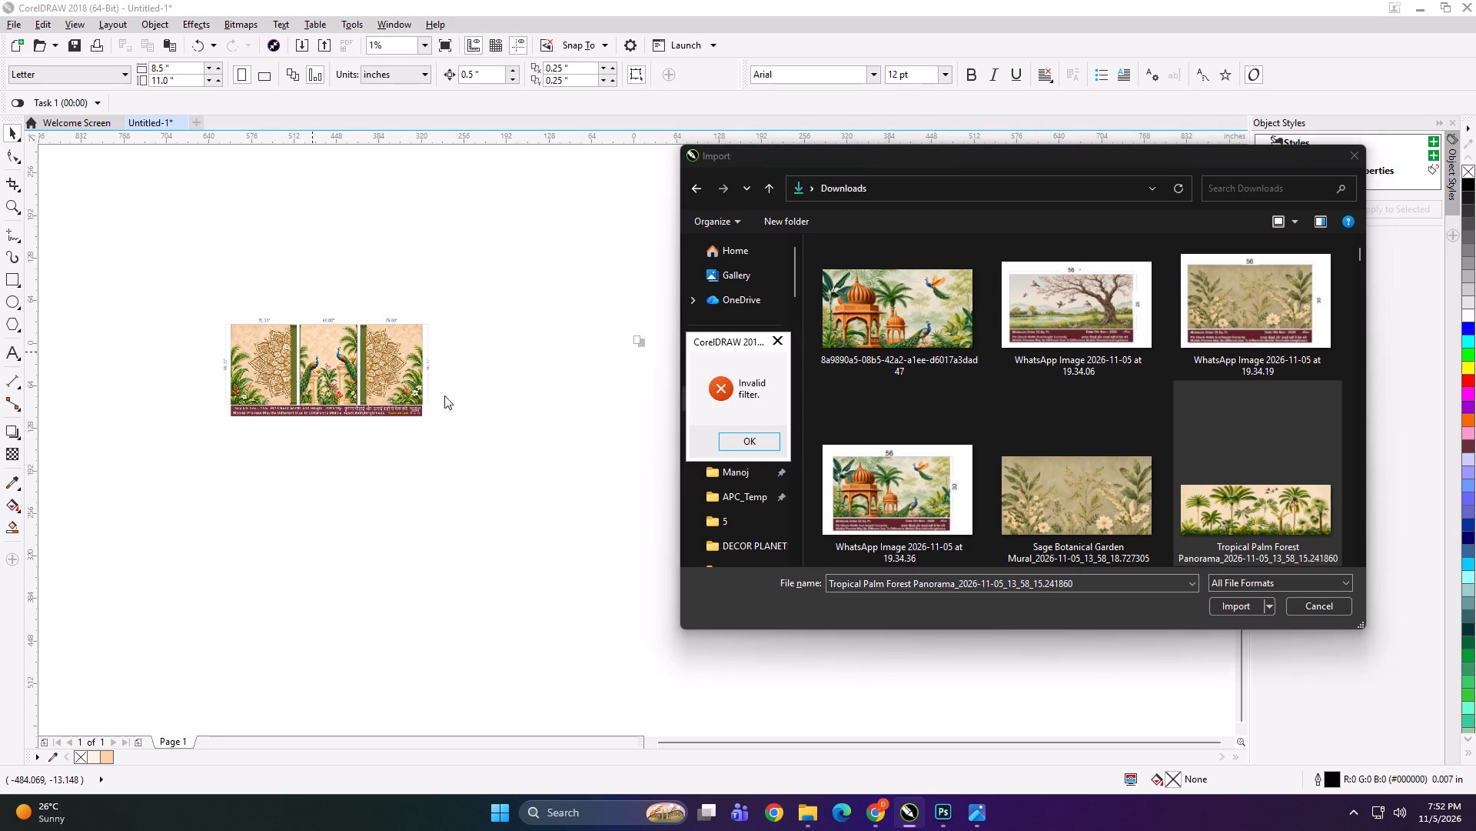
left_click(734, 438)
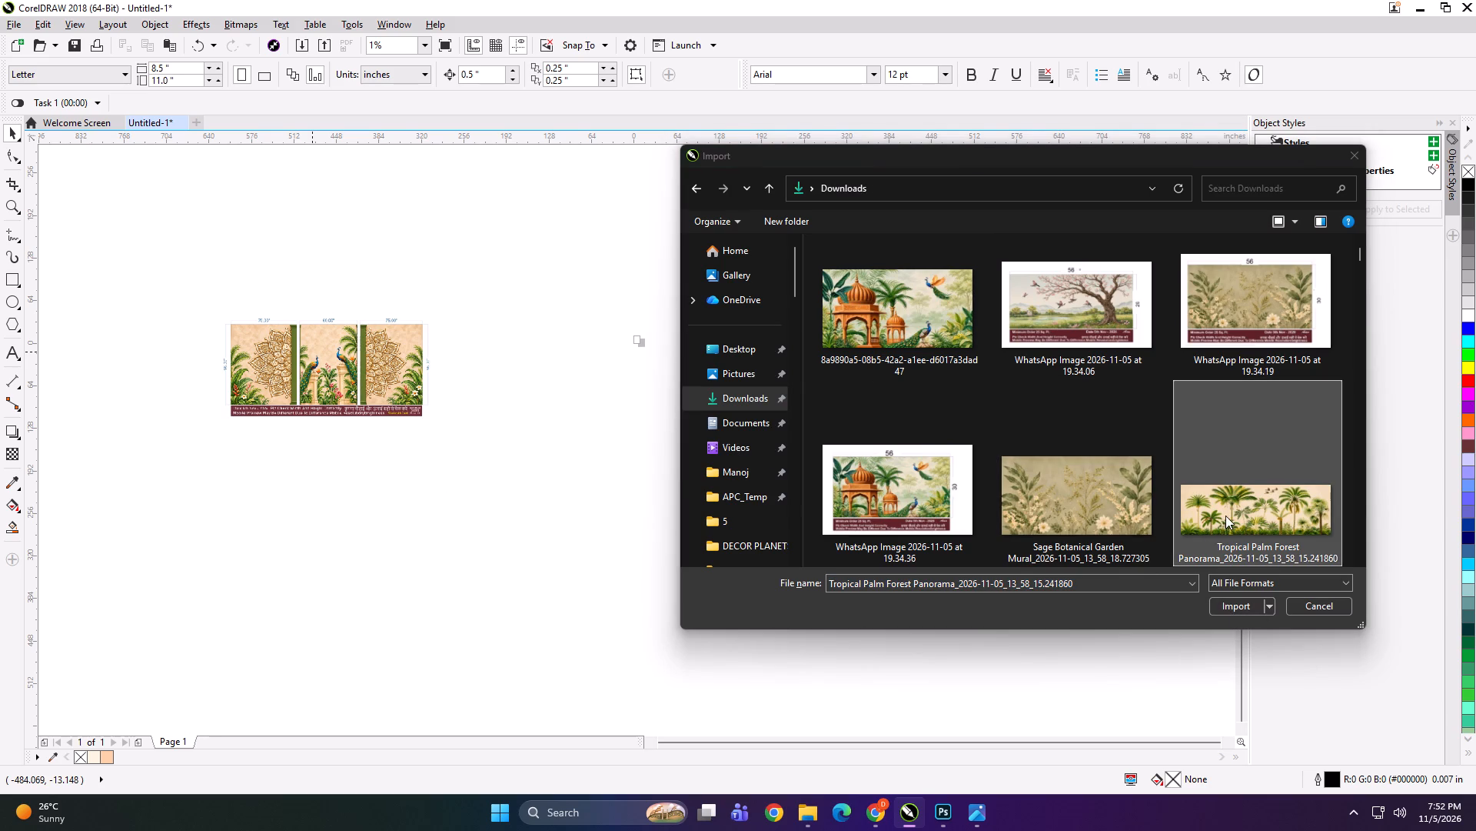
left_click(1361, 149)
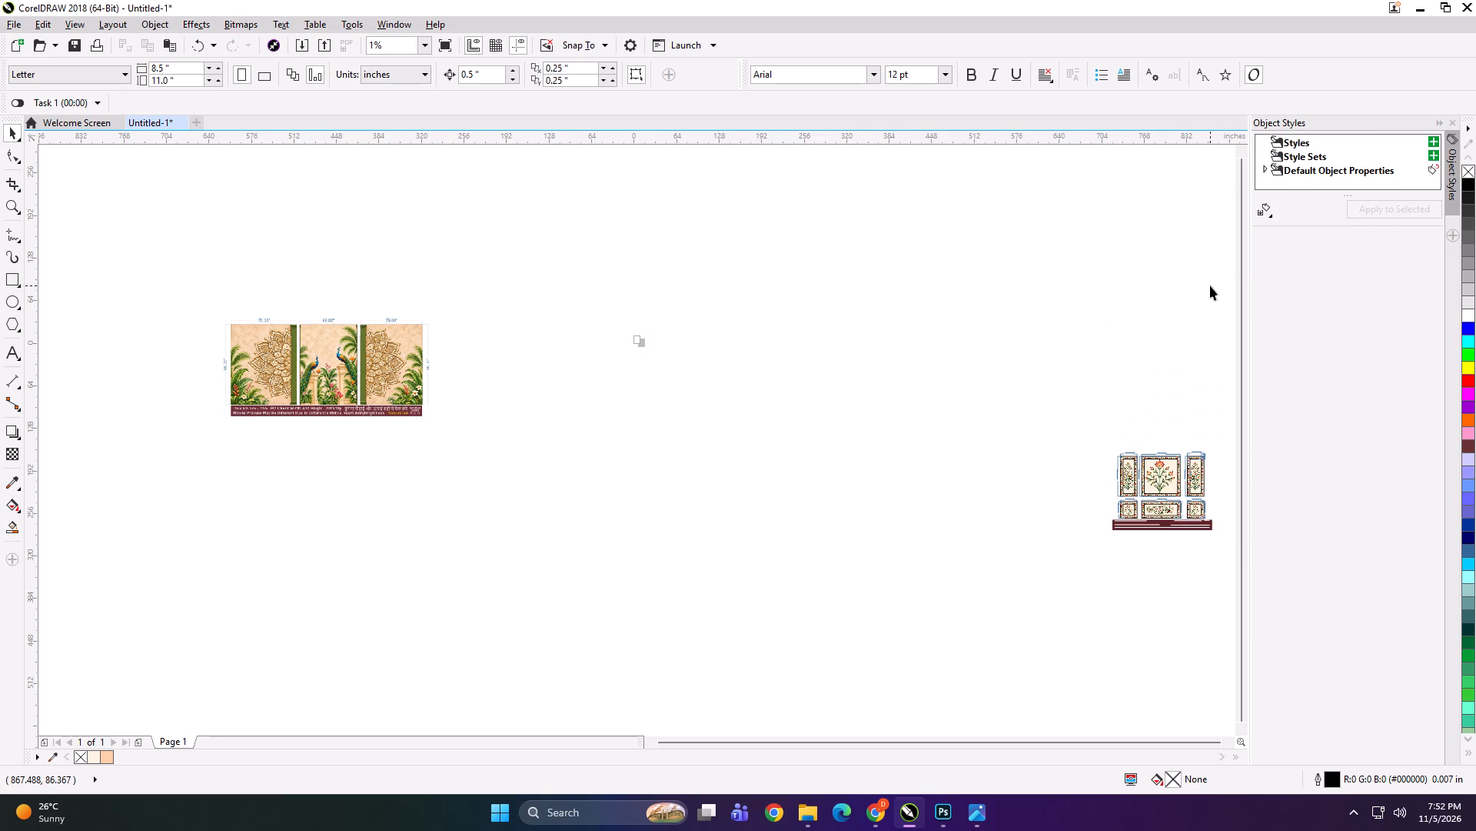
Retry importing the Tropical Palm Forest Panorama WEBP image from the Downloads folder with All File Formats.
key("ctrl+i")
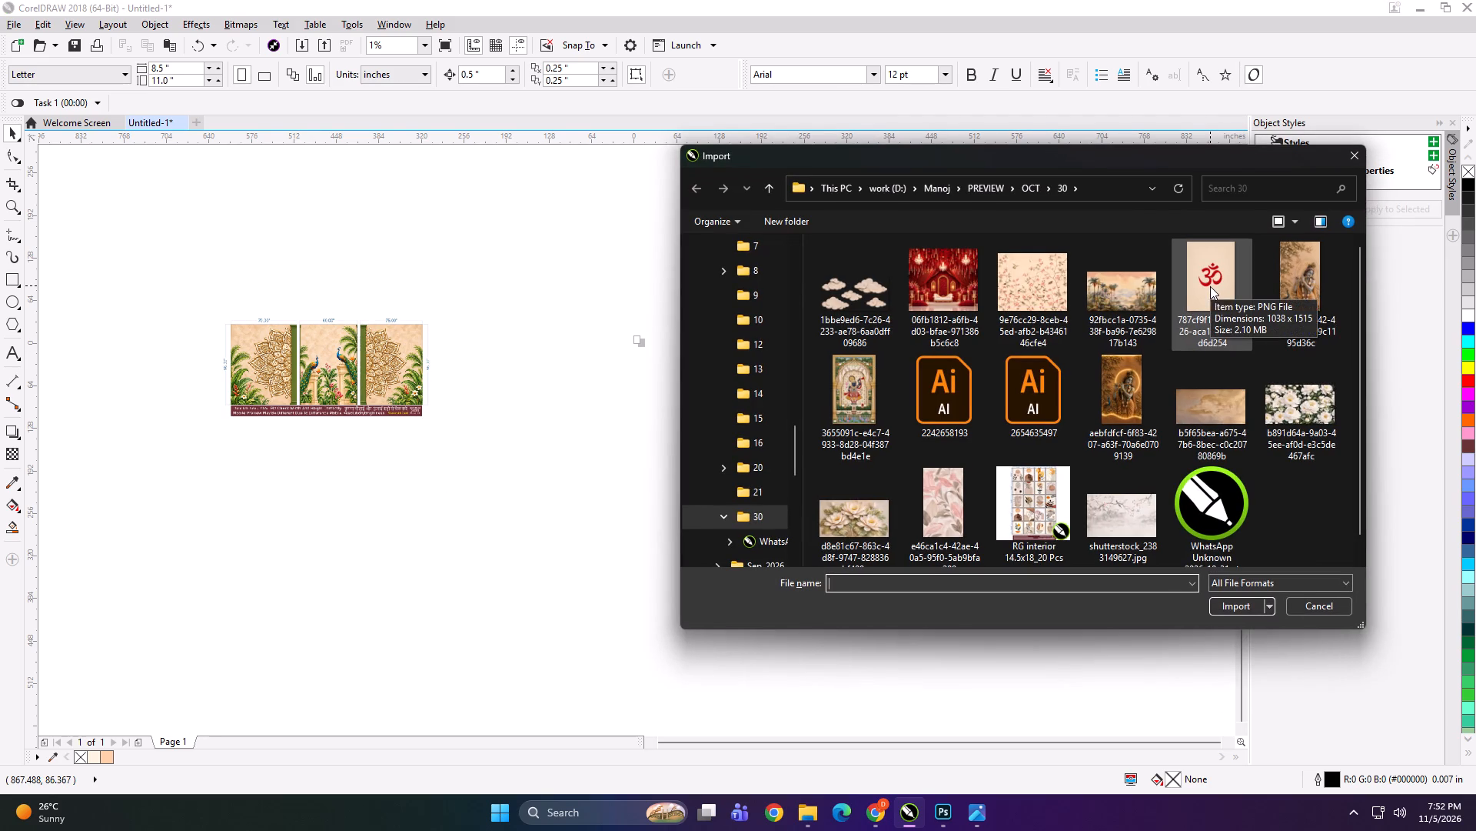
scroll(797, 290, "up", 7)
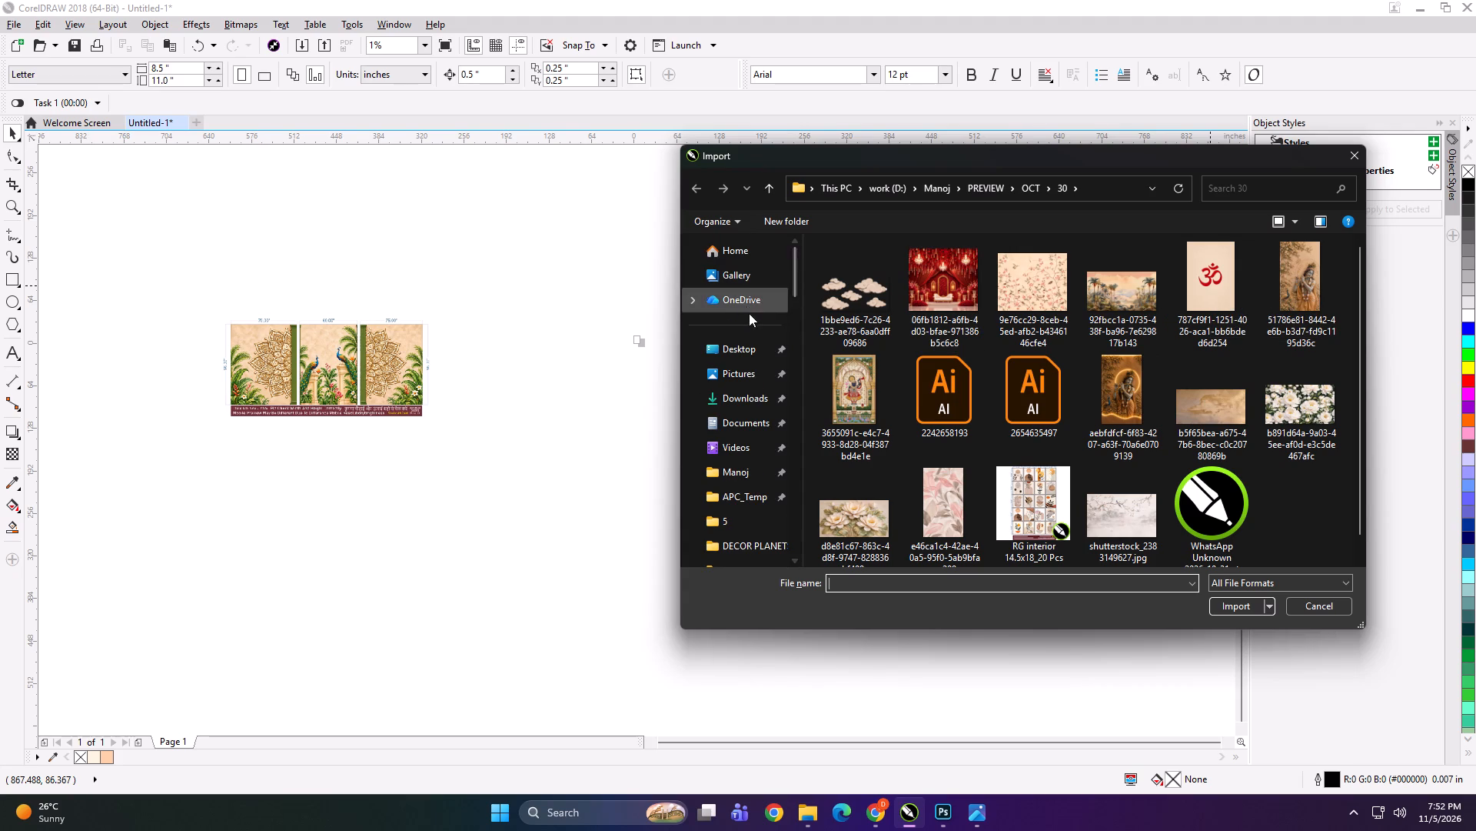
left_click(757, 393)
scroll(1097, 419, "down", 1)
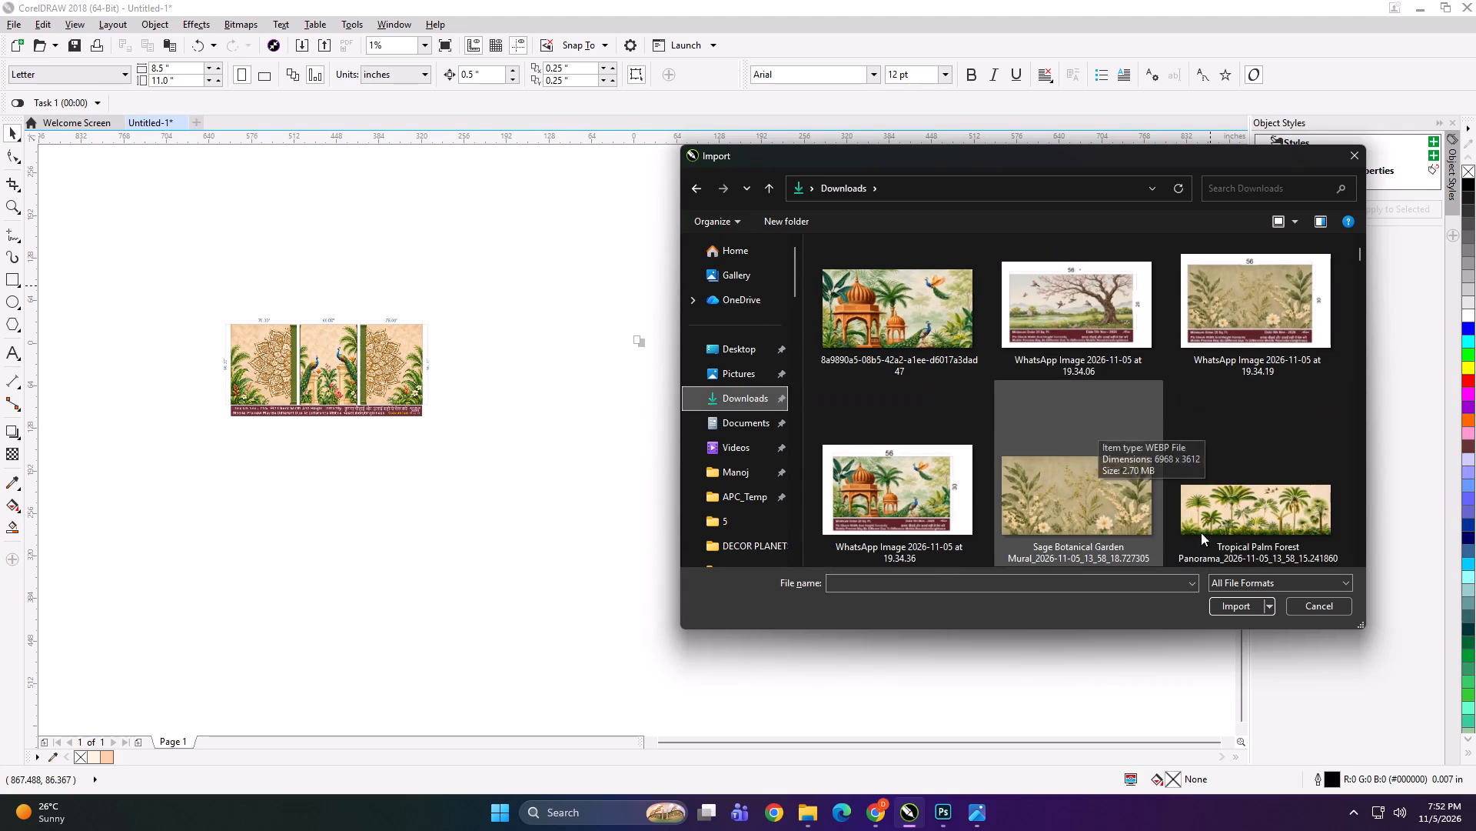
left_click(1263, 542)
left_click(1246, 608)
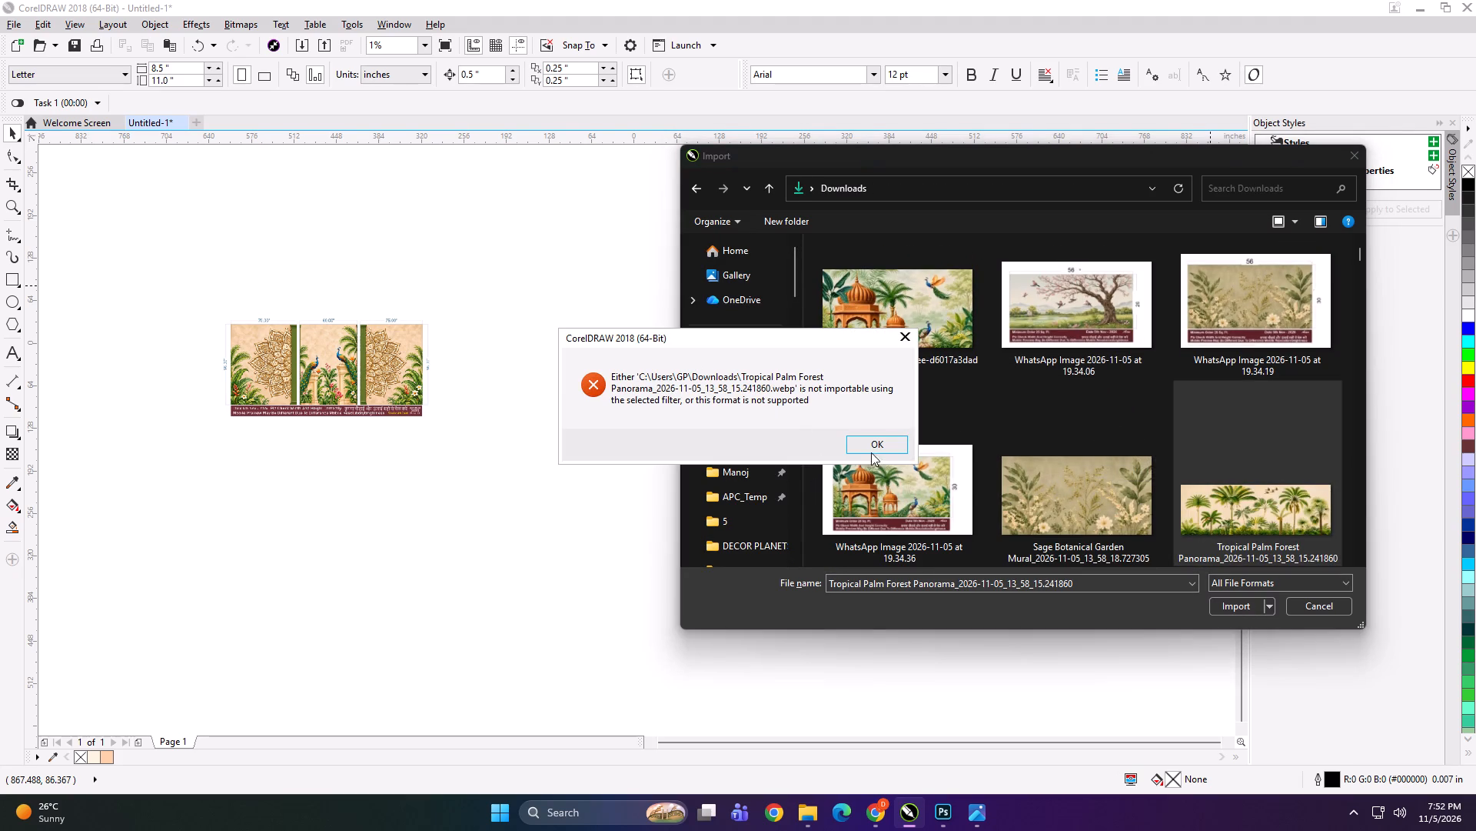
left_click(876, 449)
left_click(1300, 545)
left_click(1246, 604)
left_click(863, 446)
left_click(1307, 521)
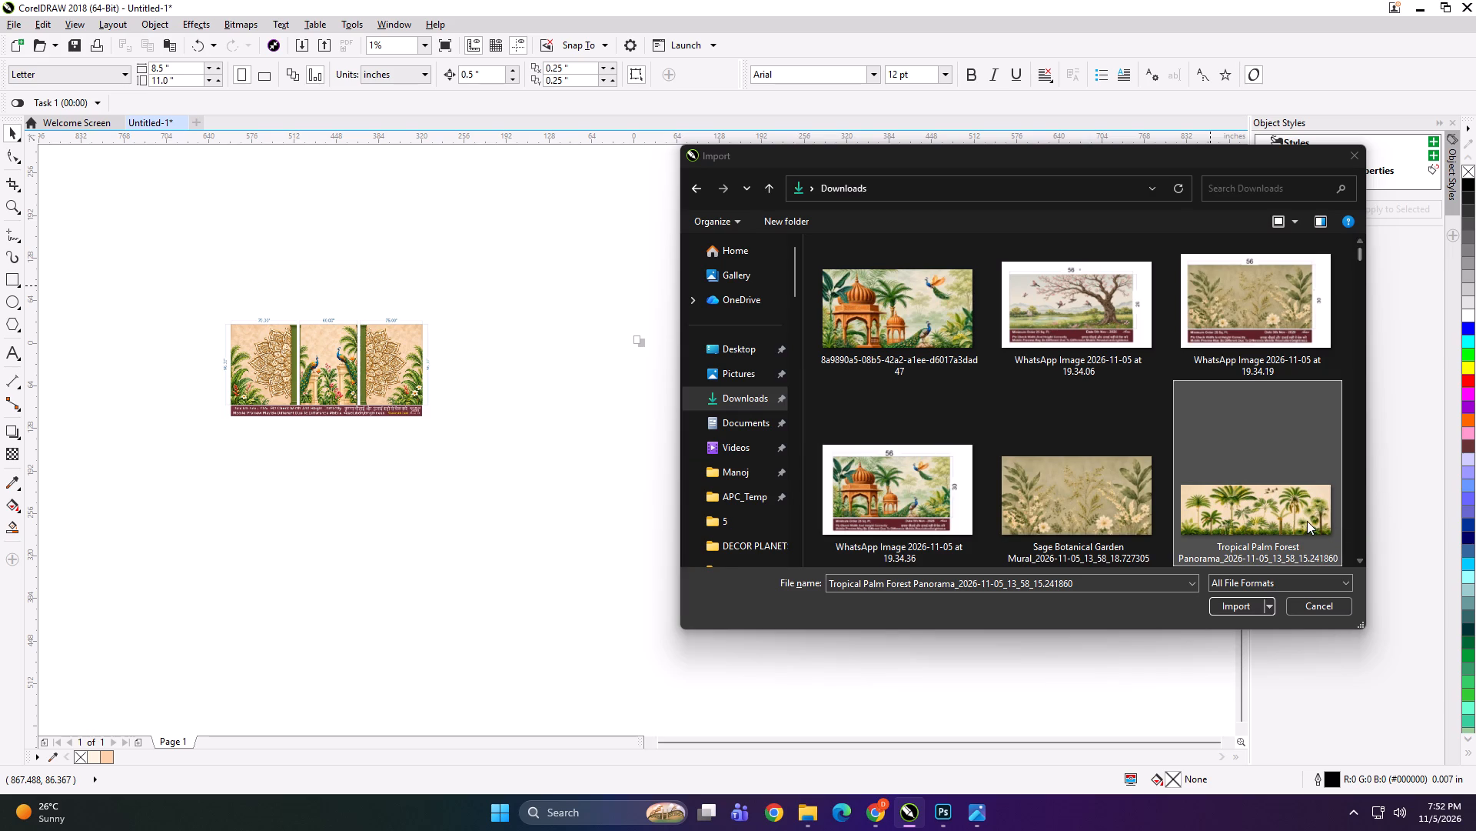